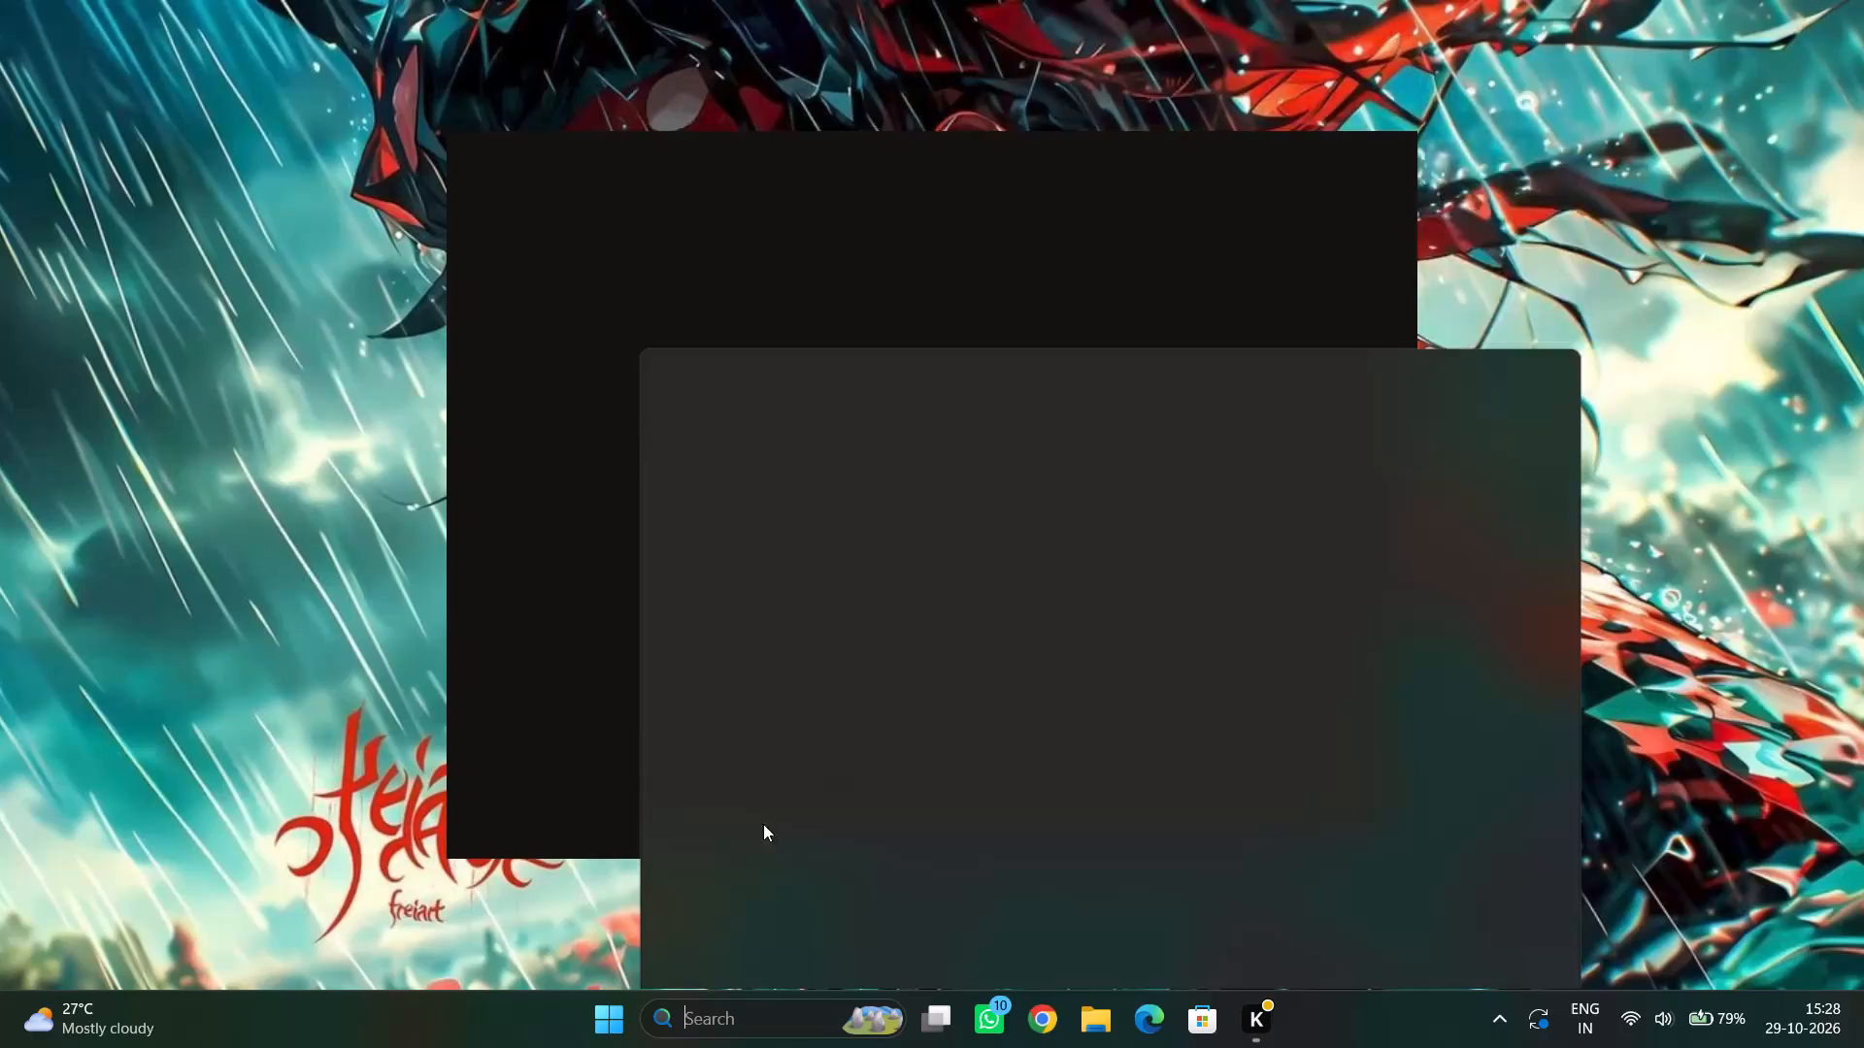
Launch DaVinci Resolve from the recent apps in Windows search.
click(779, 241)
double_click(779, 241)
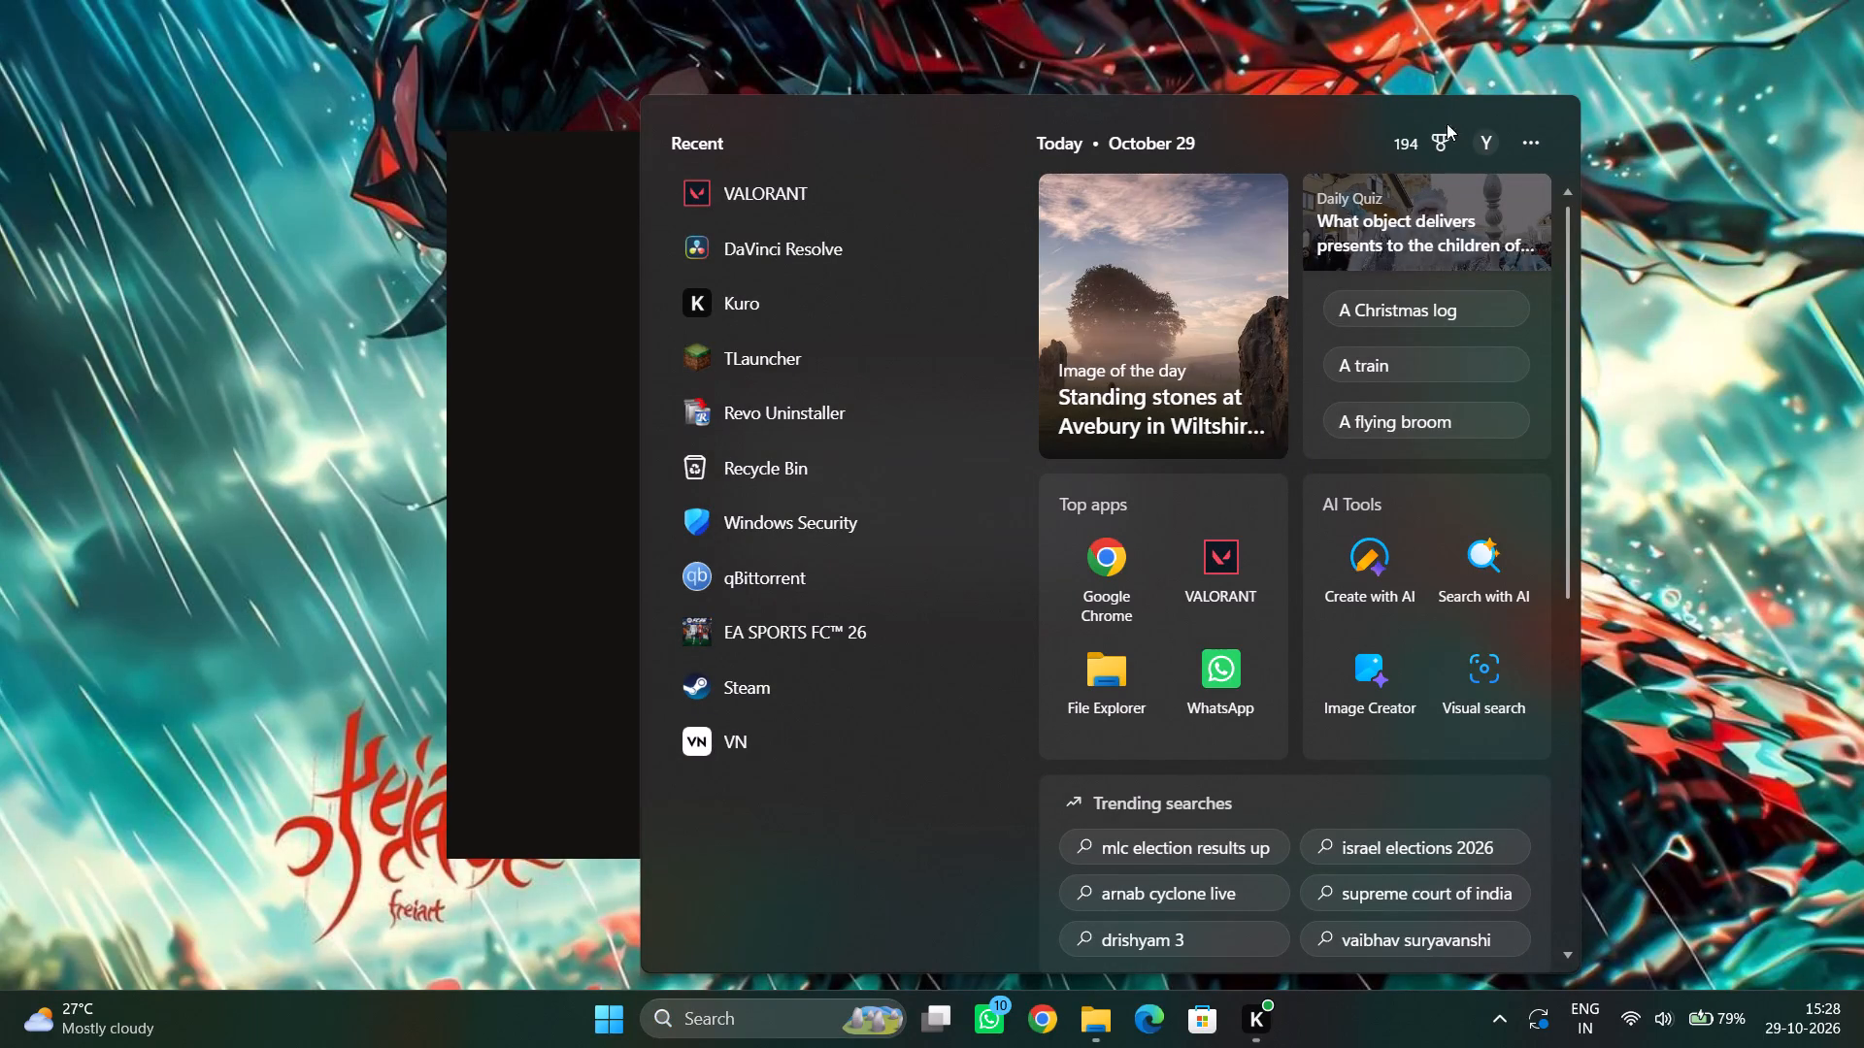
click(887, 228)
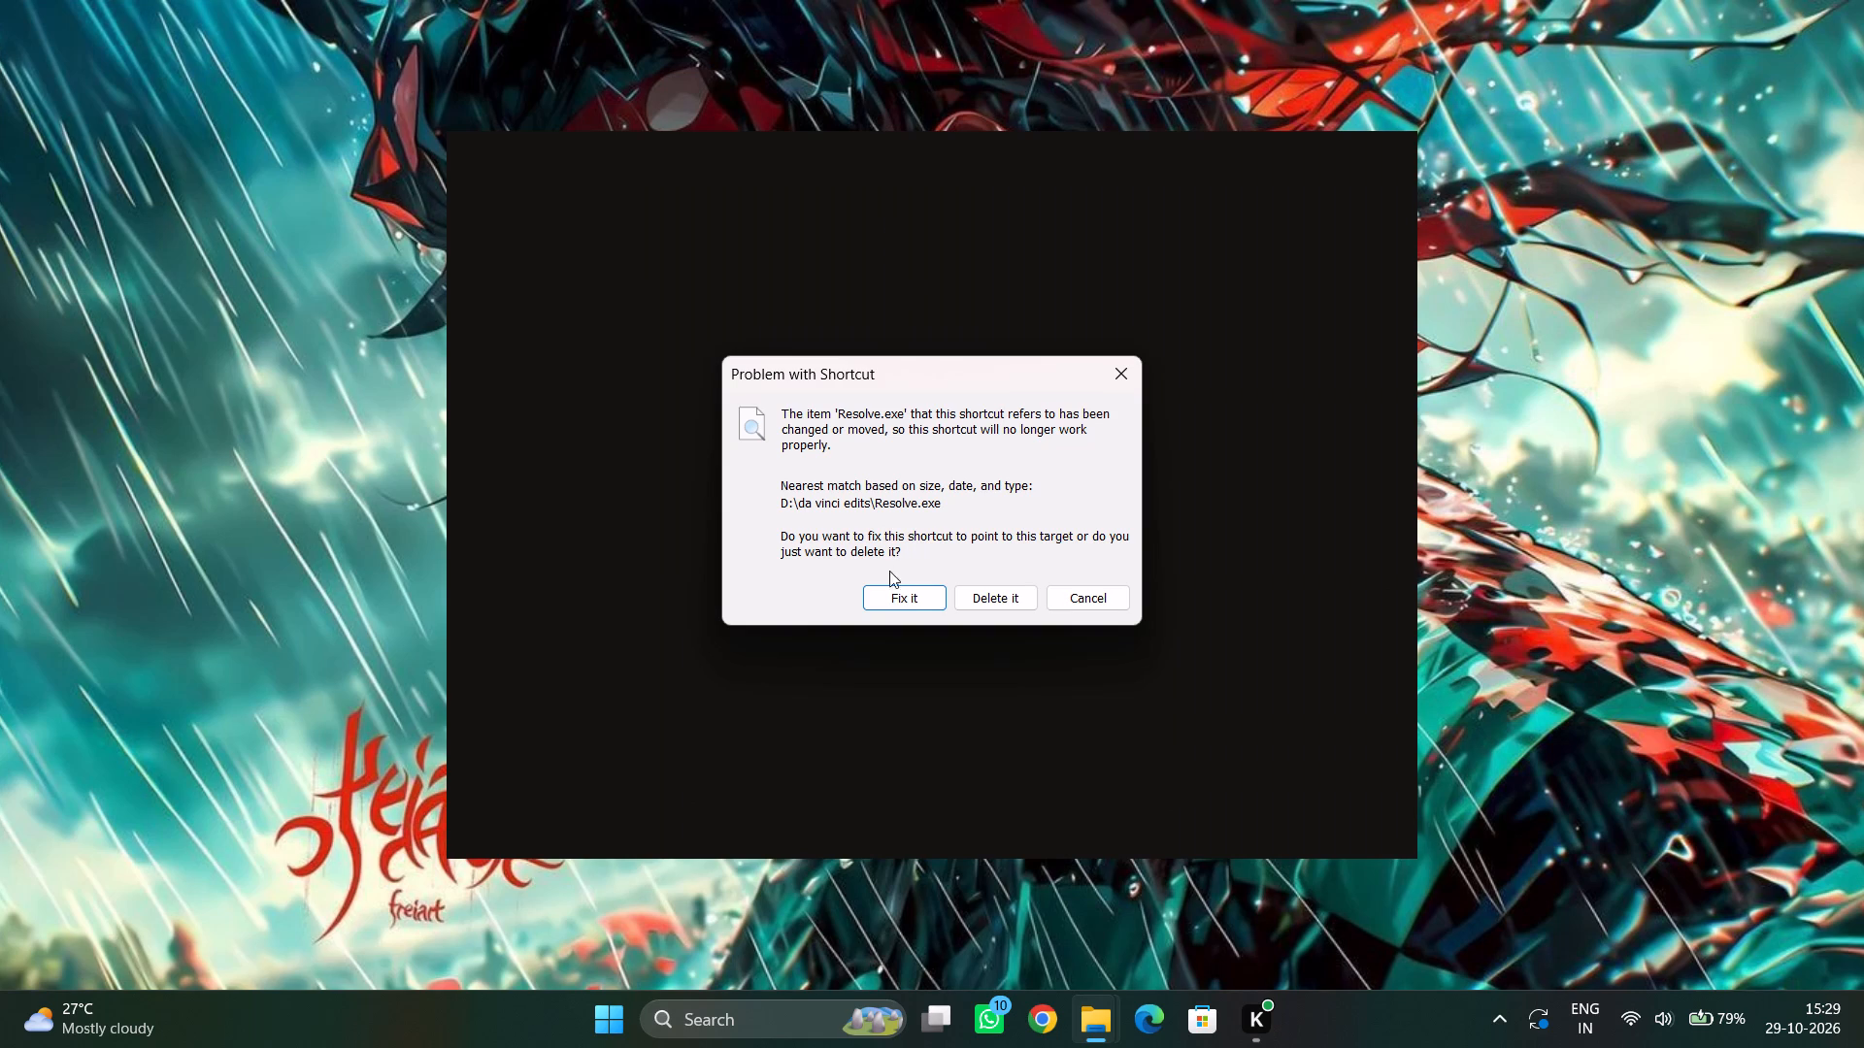
Fix the DaVinci Resolve shortcut to point to D:\da vinci edits\Resolve.exe and dismiss the repeated shortcut dialog.
click(920, 596)
click(1073, 604)
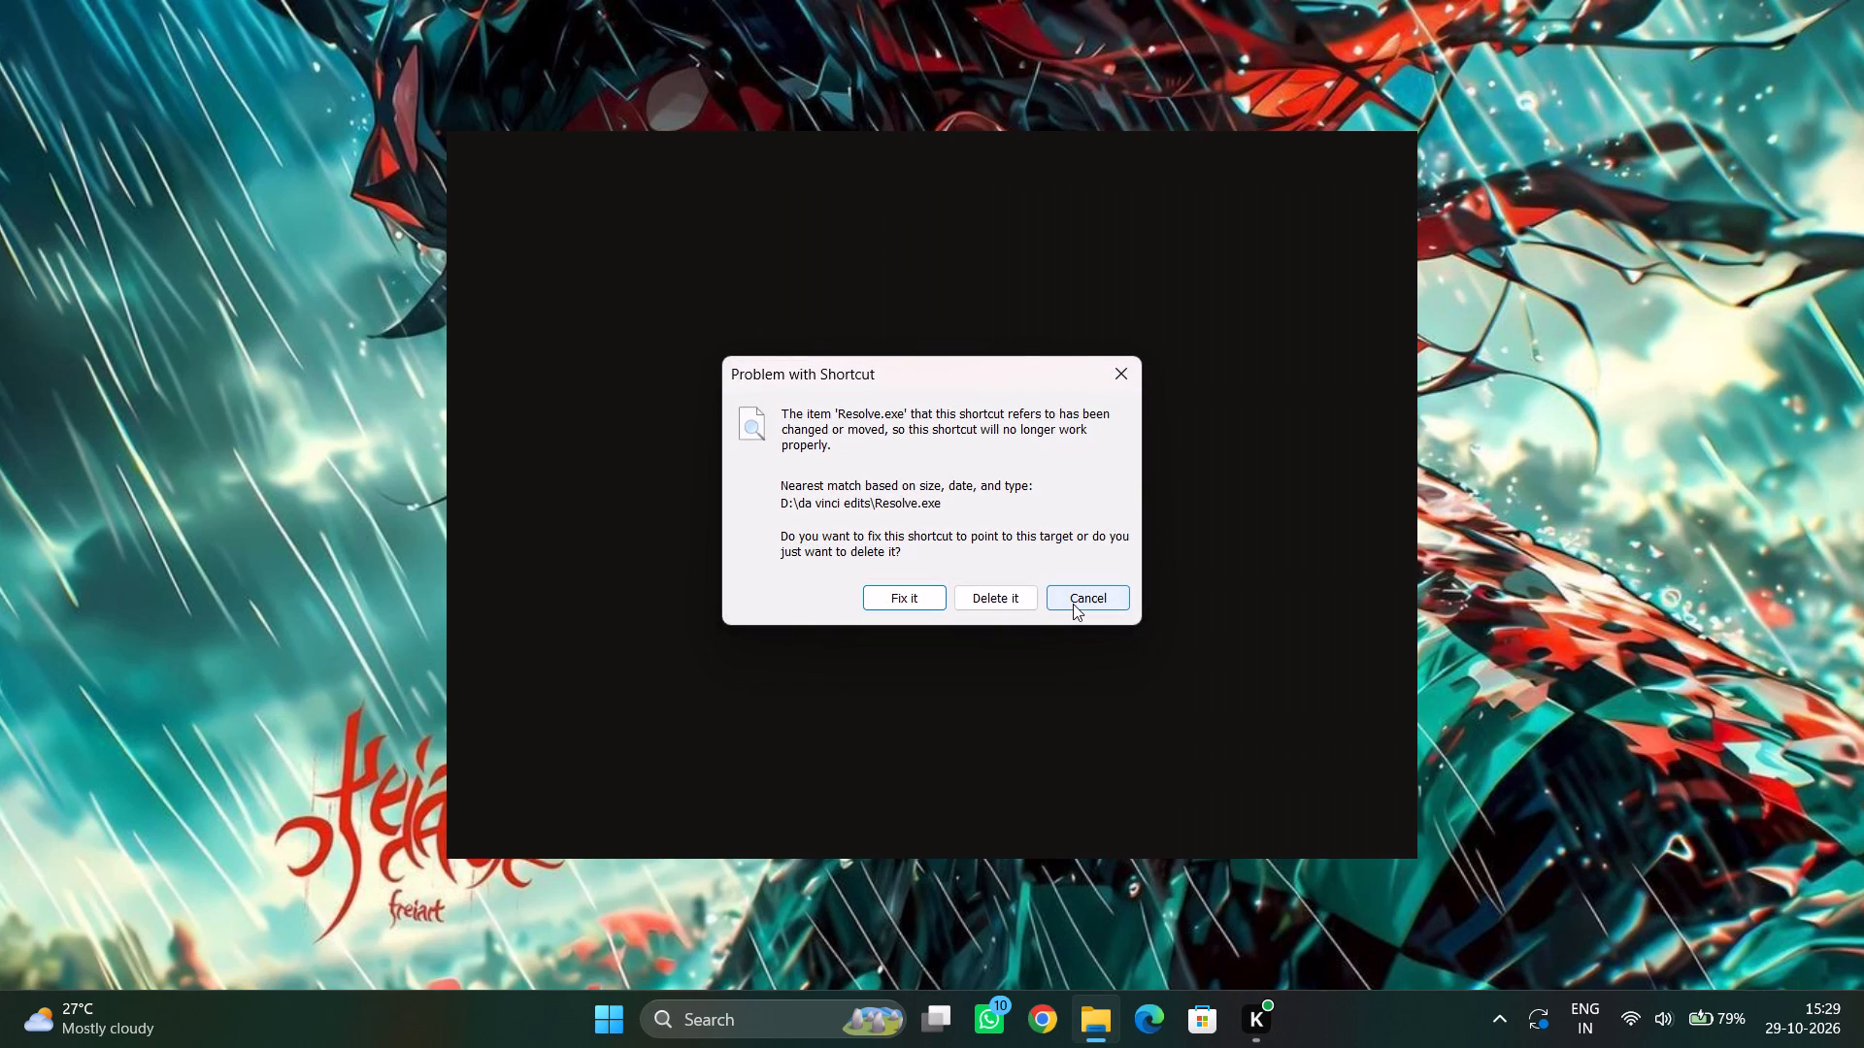
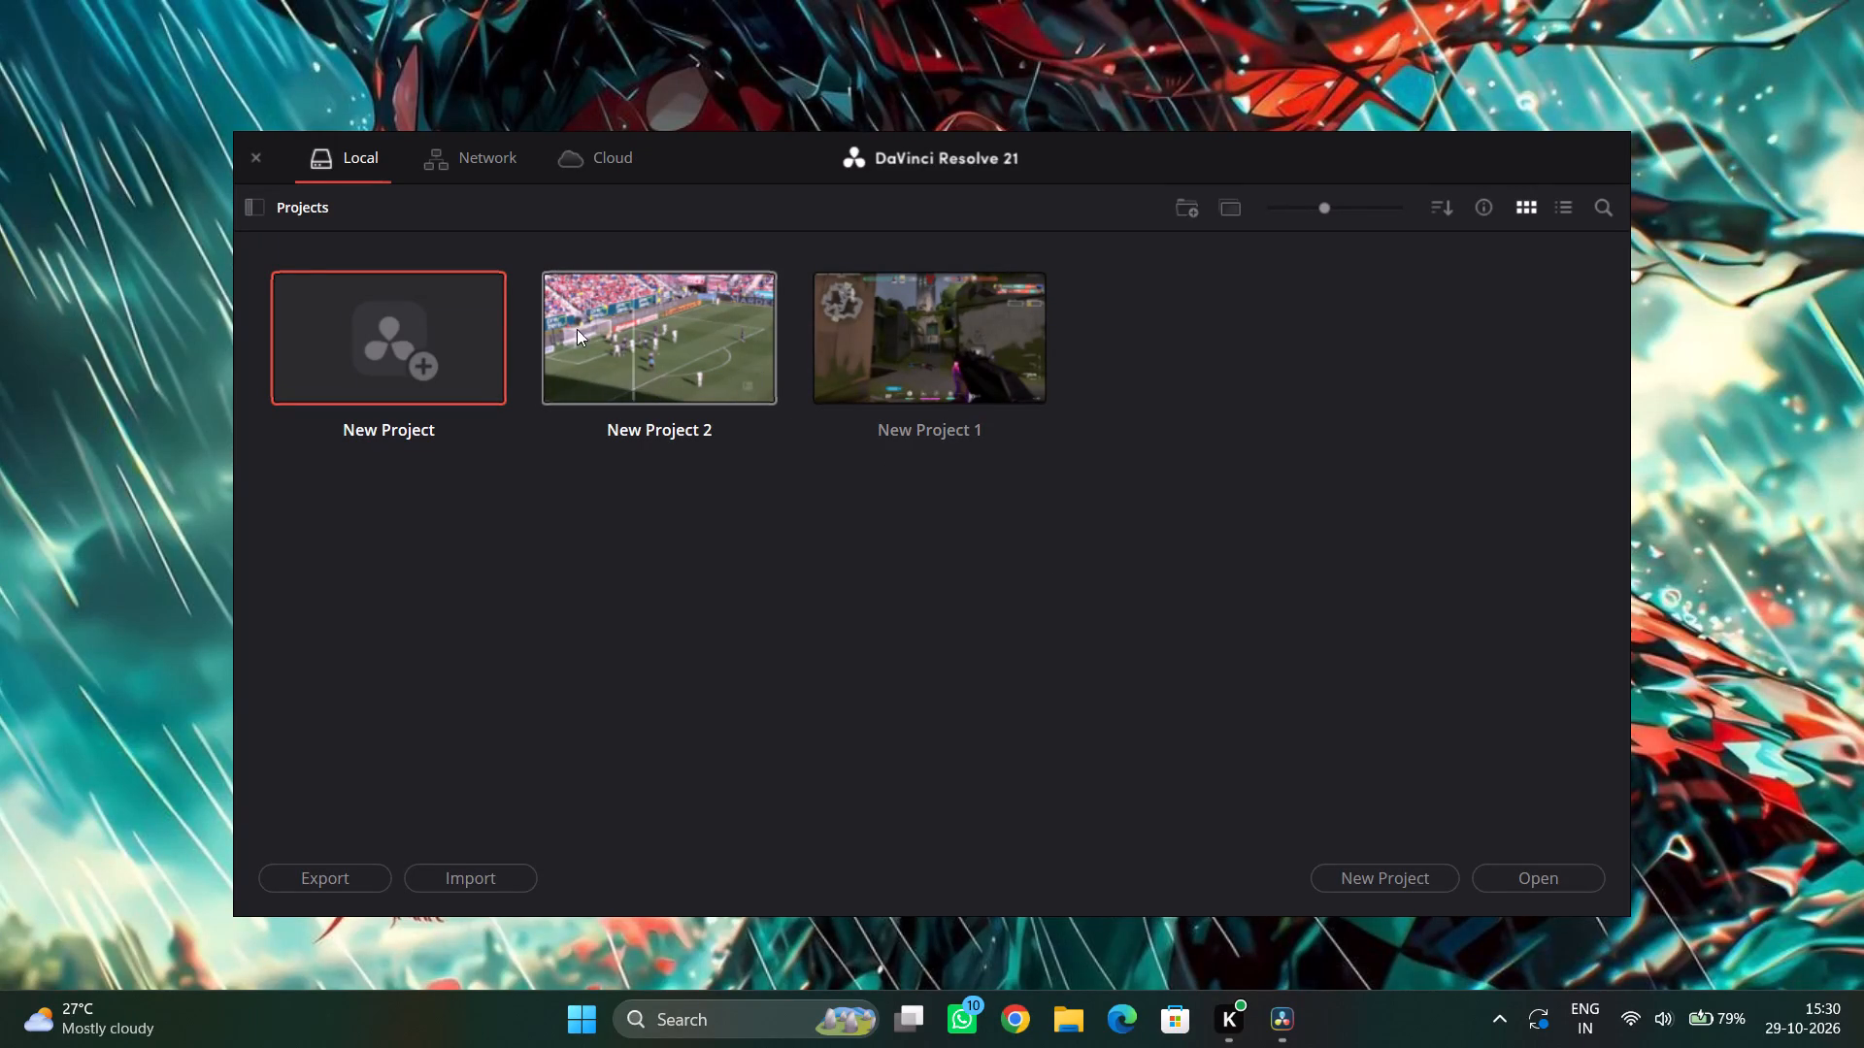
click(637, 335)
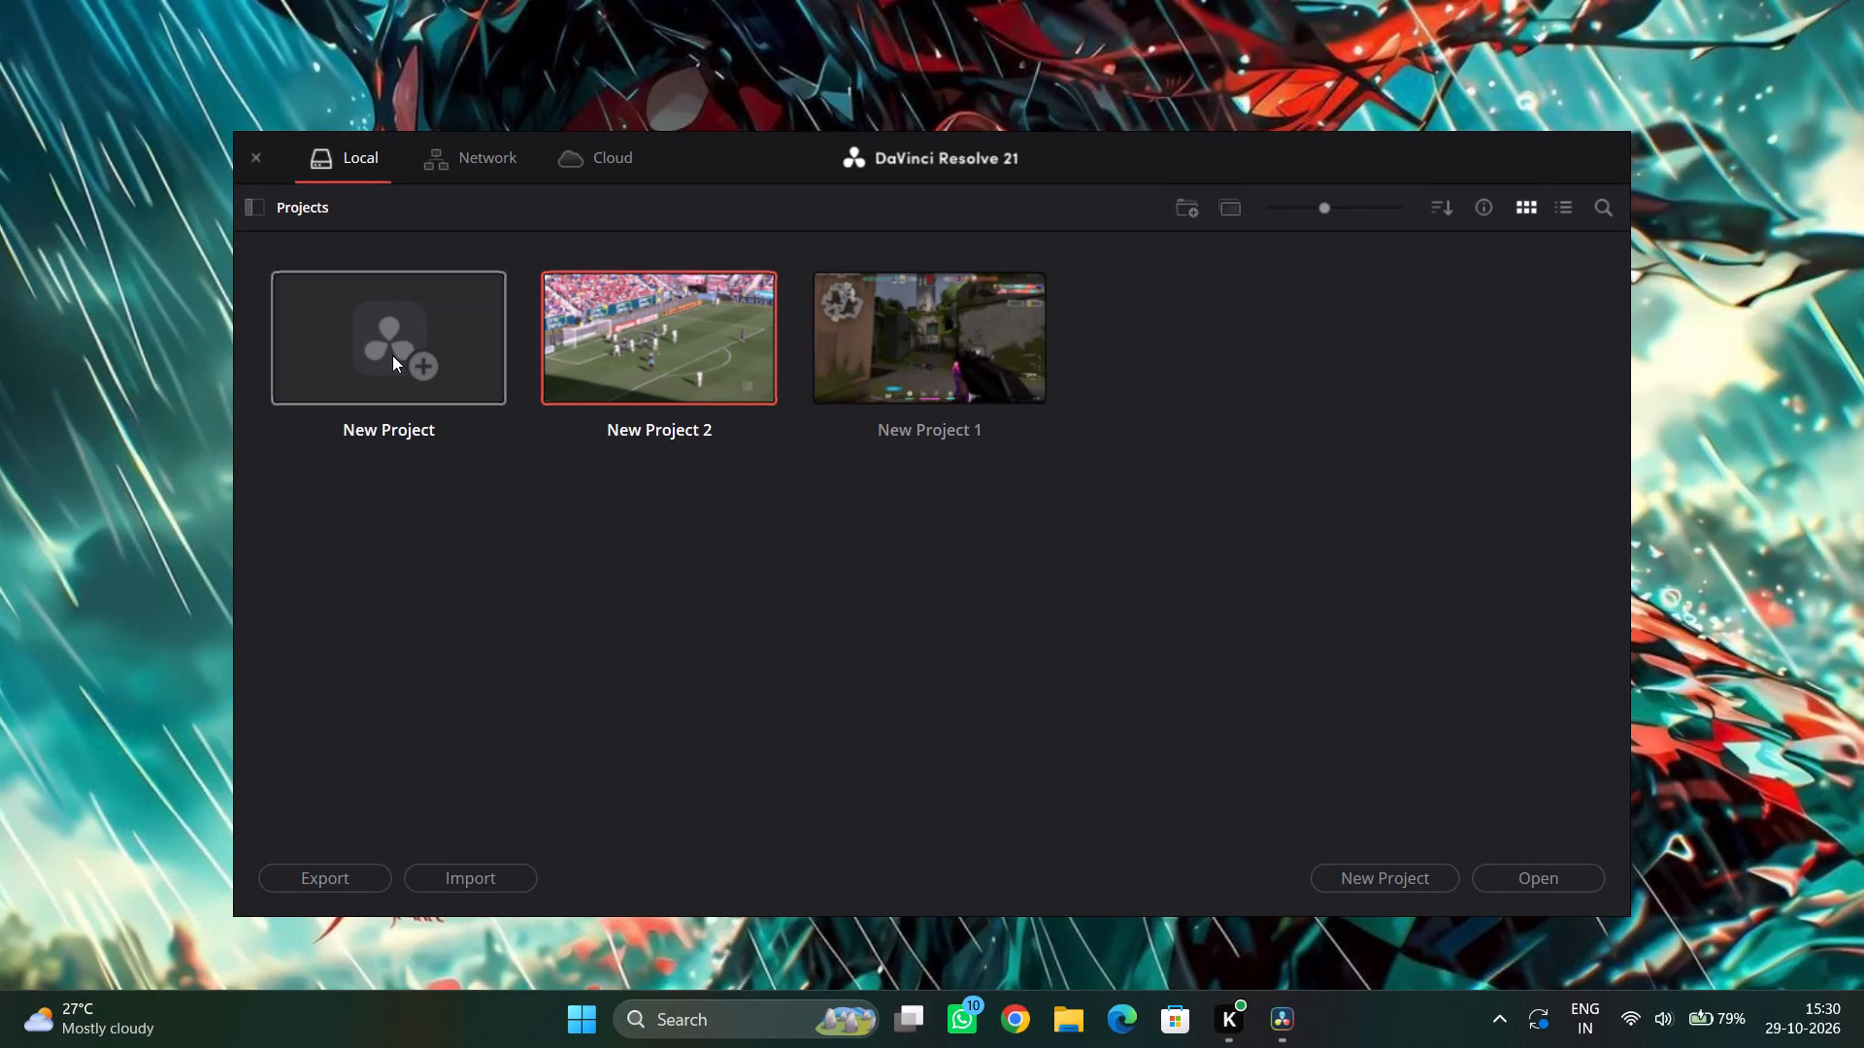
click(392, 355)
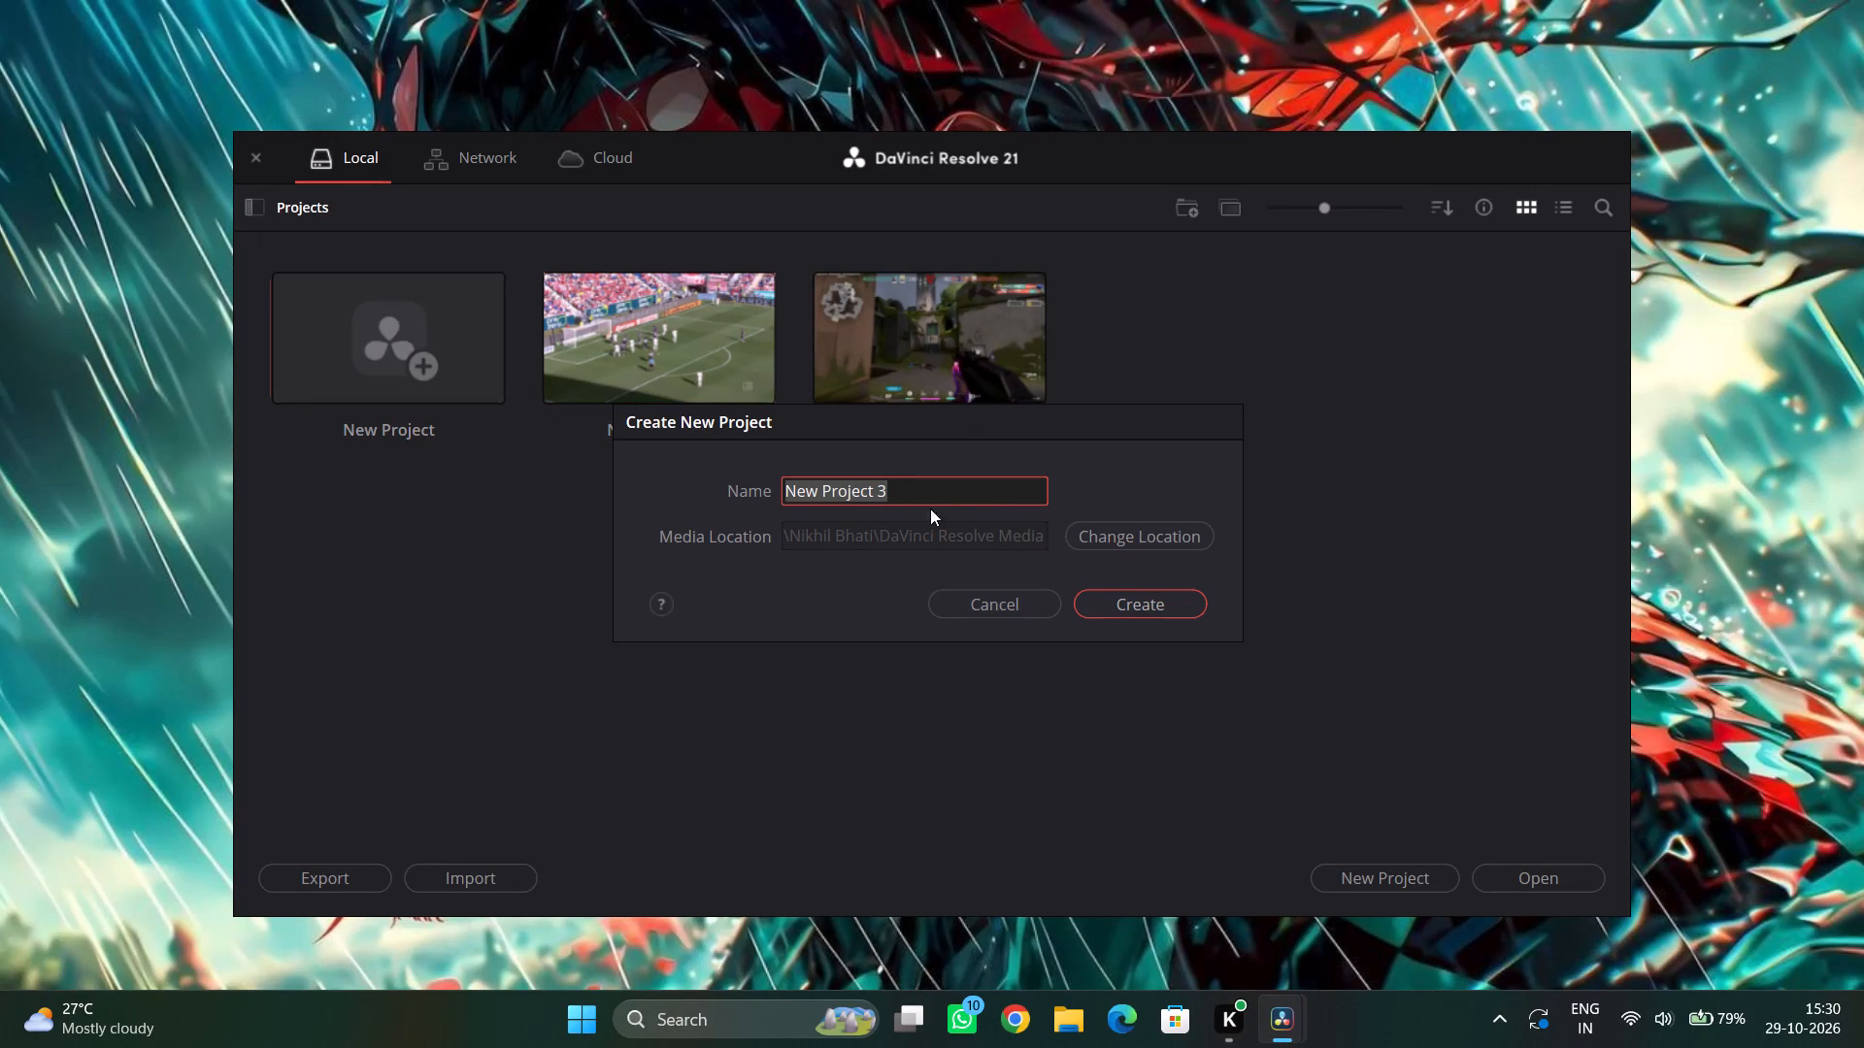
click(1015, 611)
Create a new local project named "ronaldo", keeping the default media location.
click(447, 340)
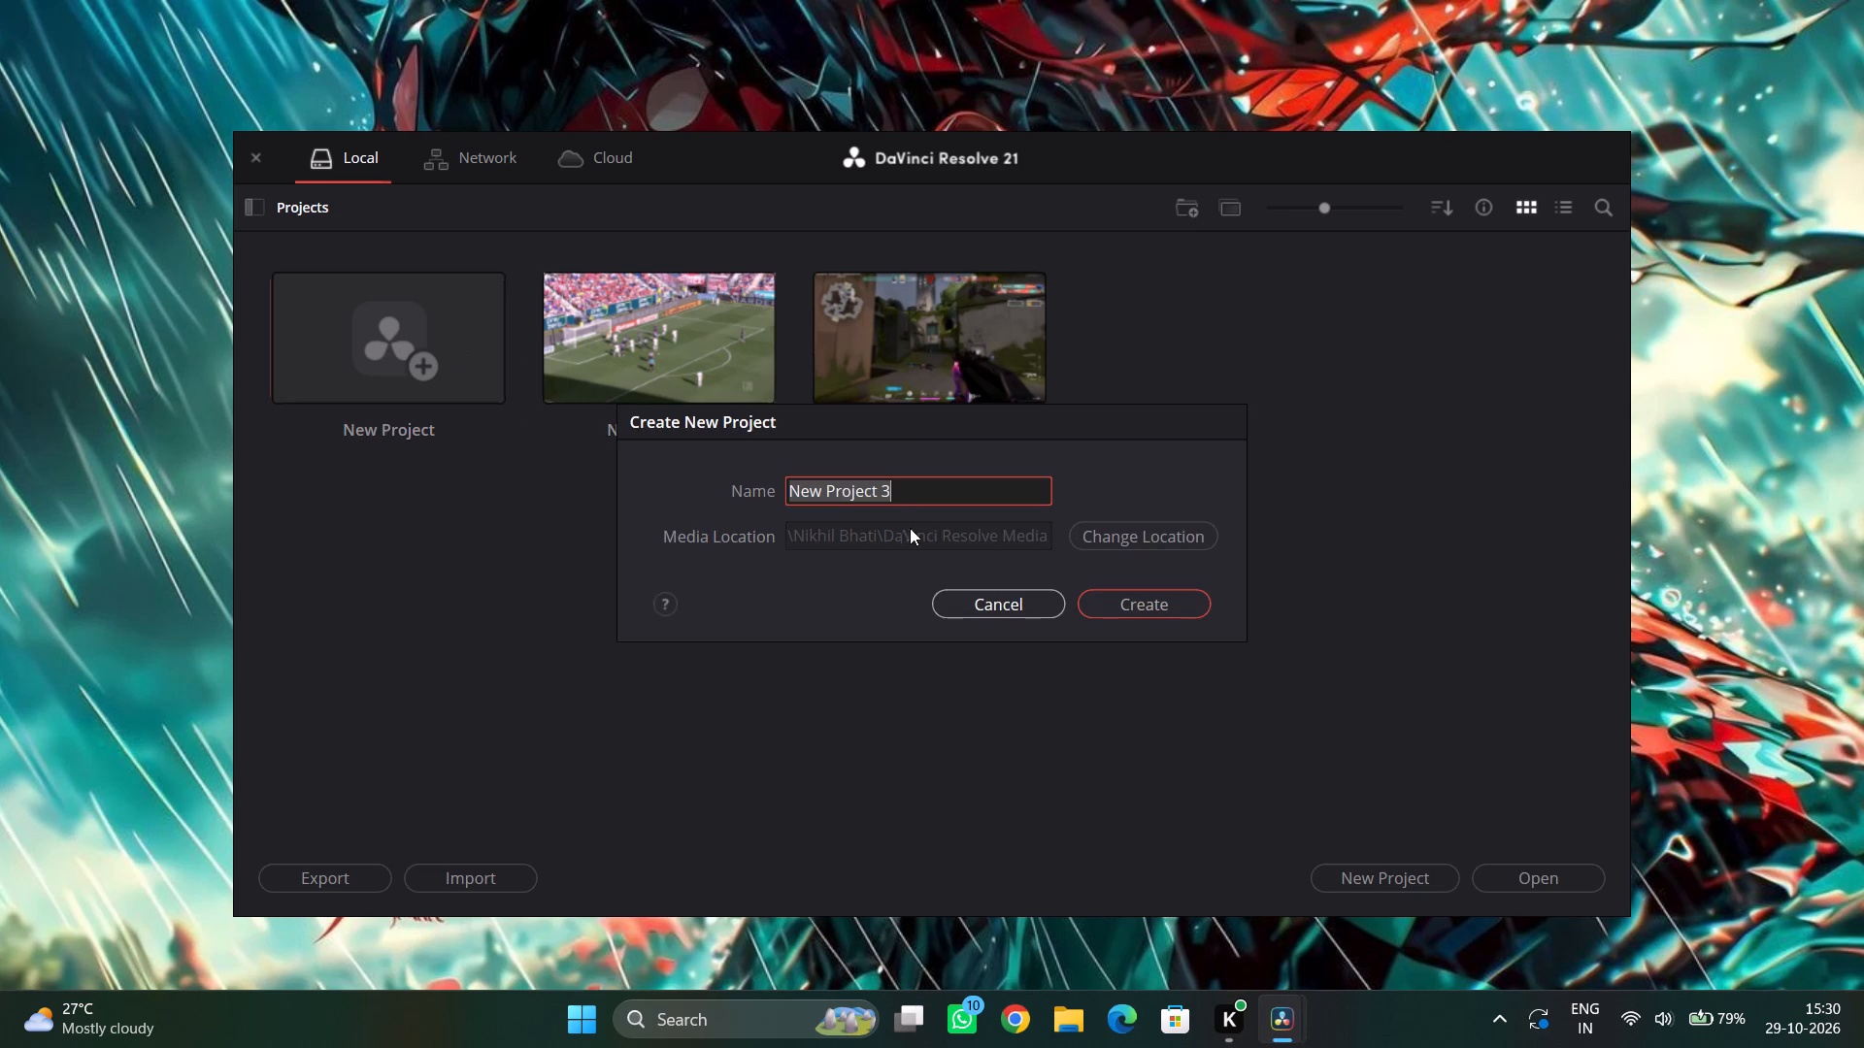
drag(953, 480, 581, 495)
drag(947, 493, 483, 490)
key(BackSpace)
key(r)
text(onals)
key(BackSpace)
text(do)
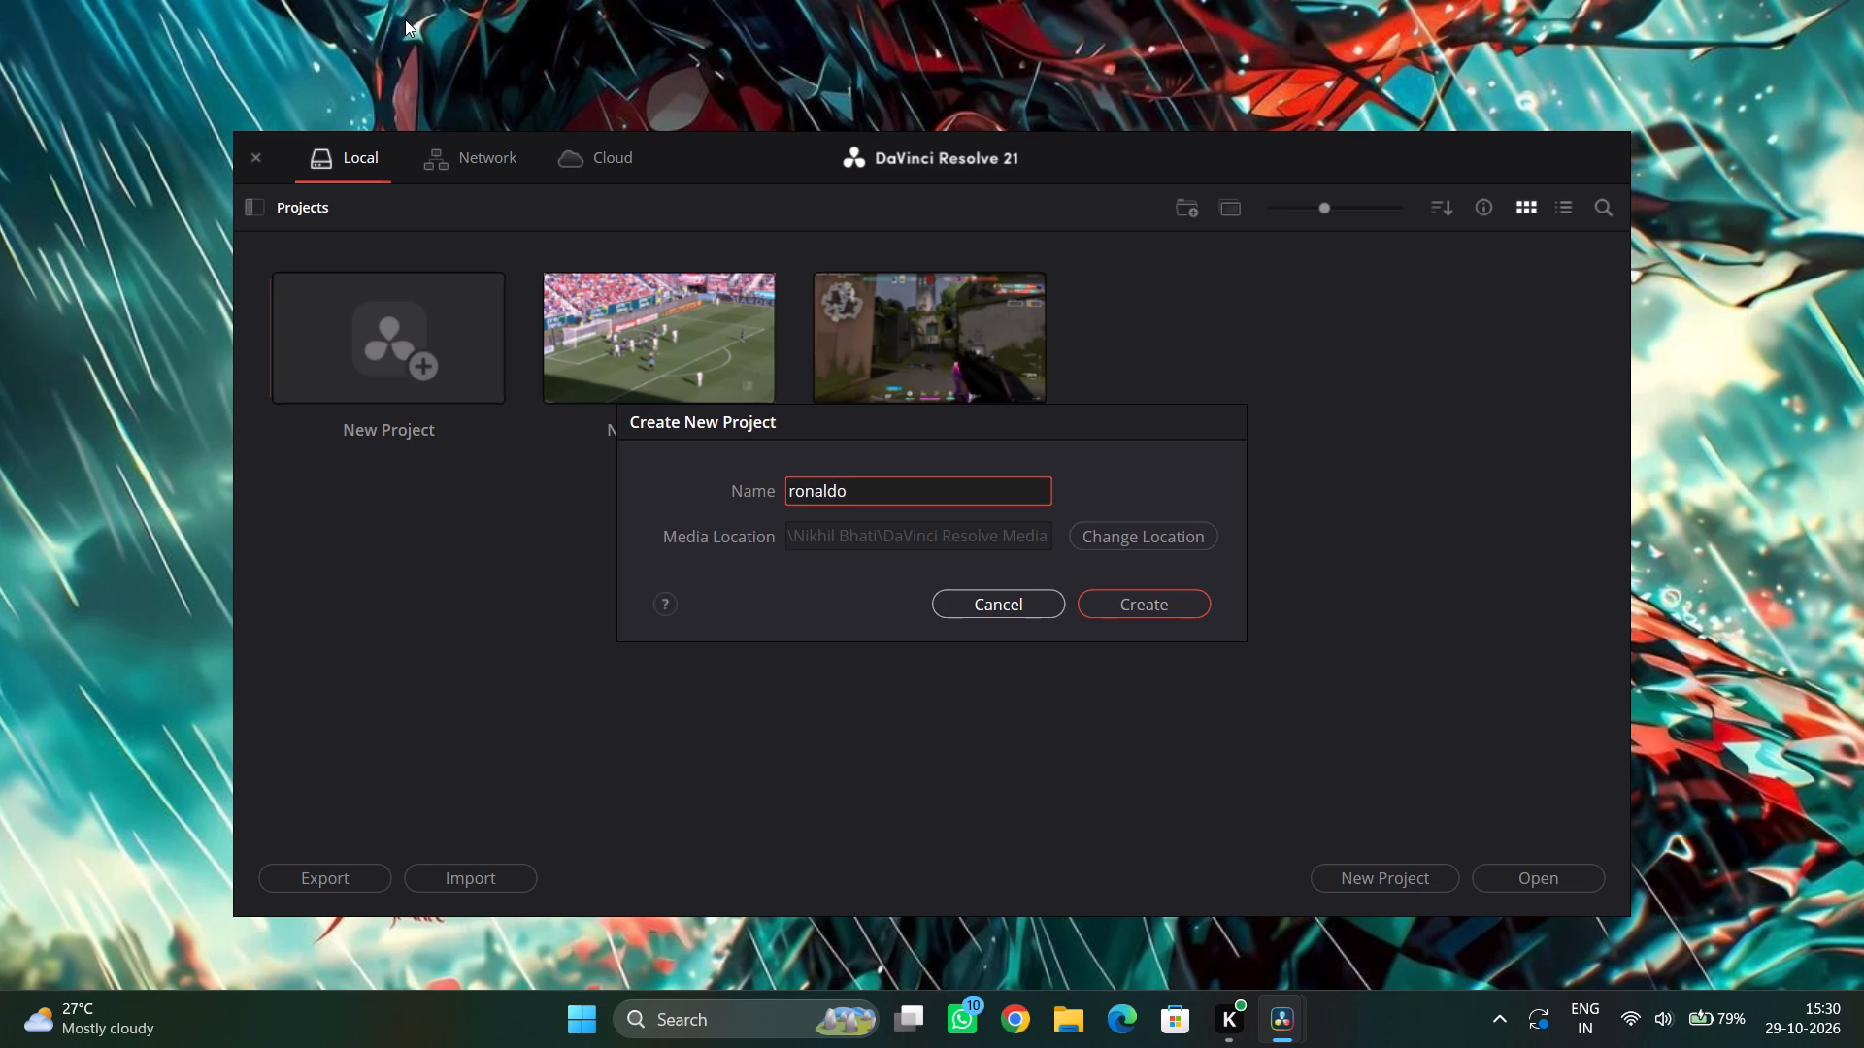
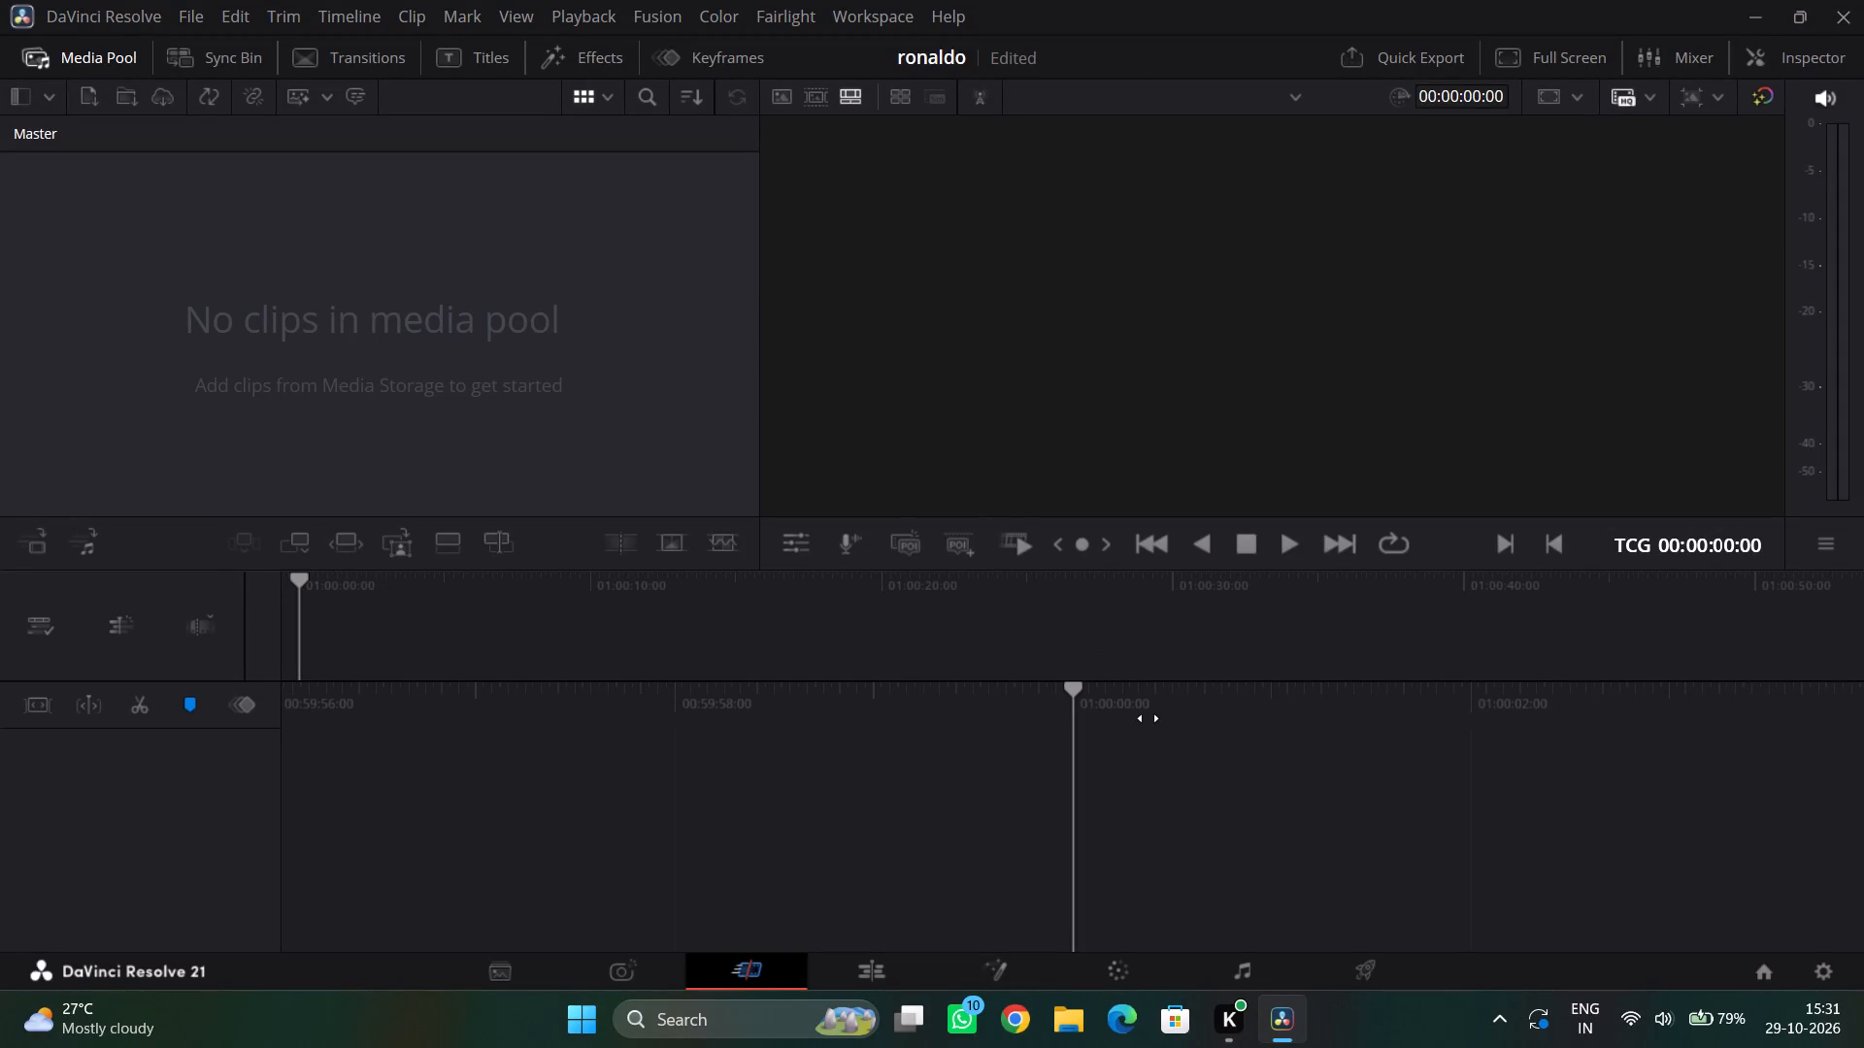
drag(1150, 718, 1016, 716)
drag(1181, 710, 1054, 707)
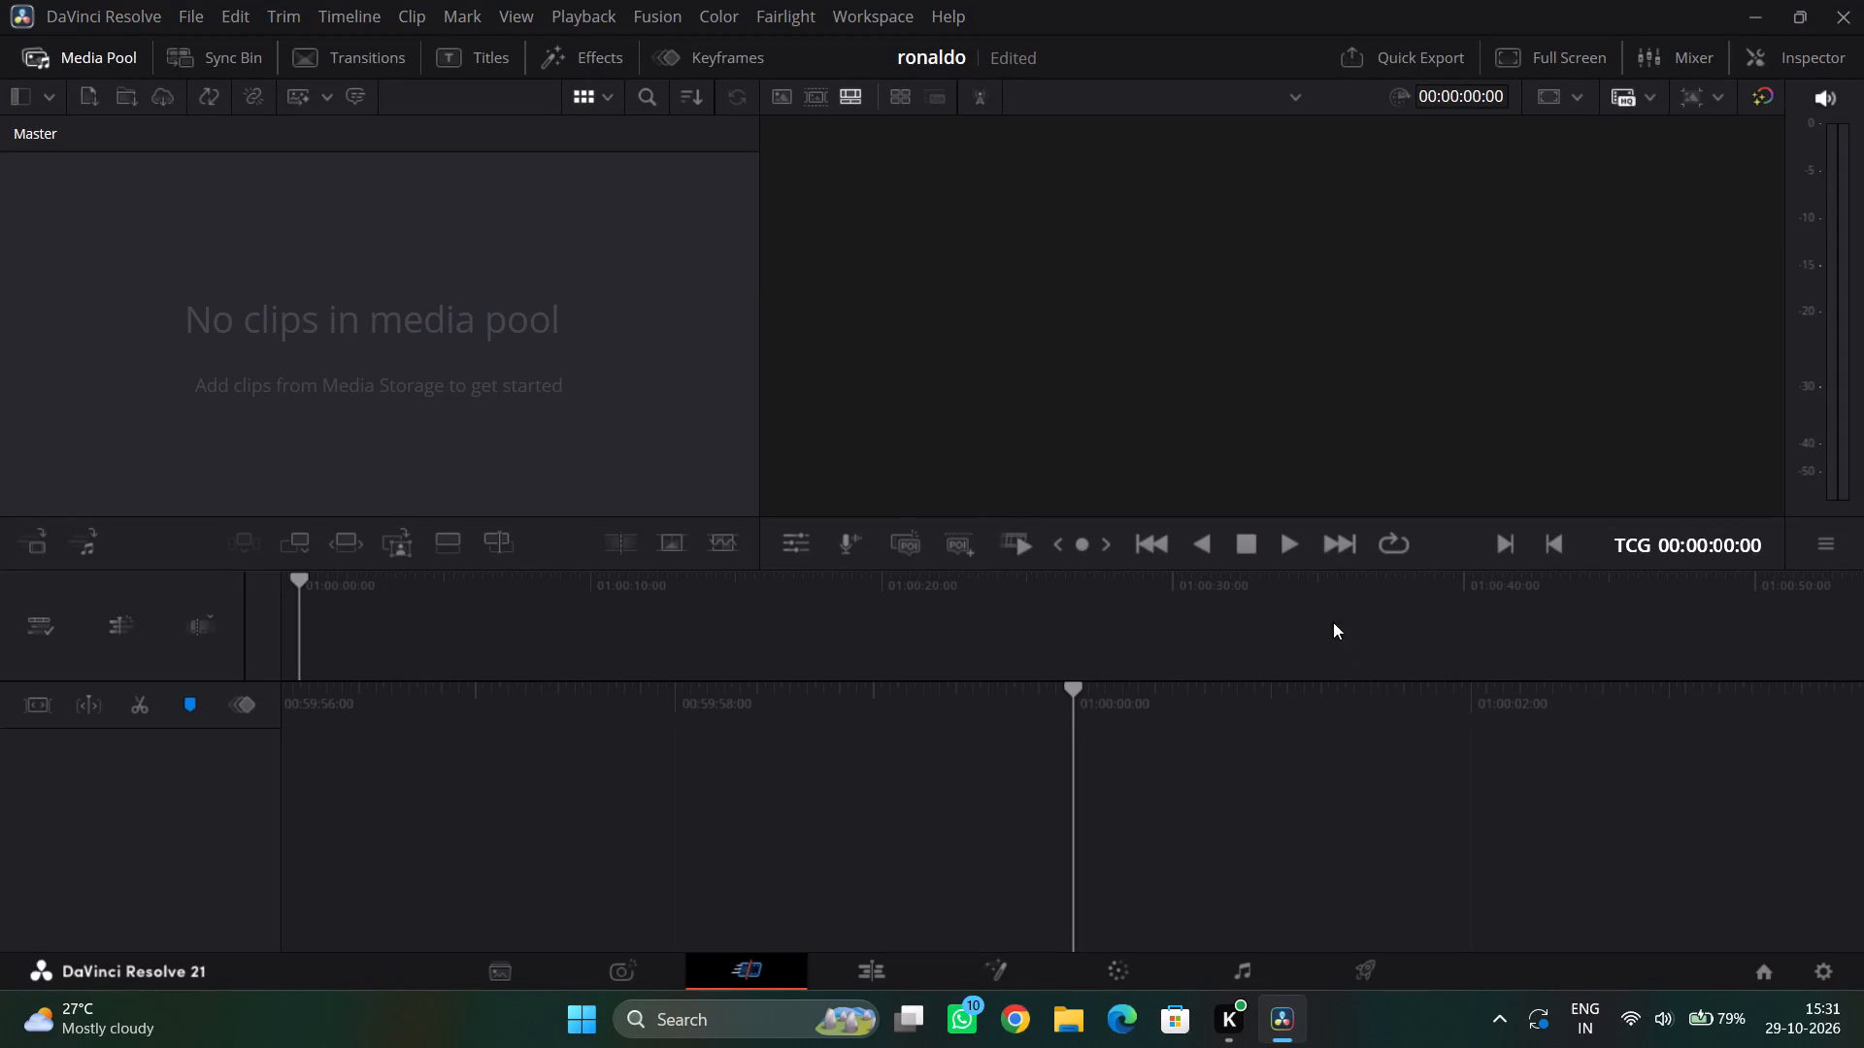
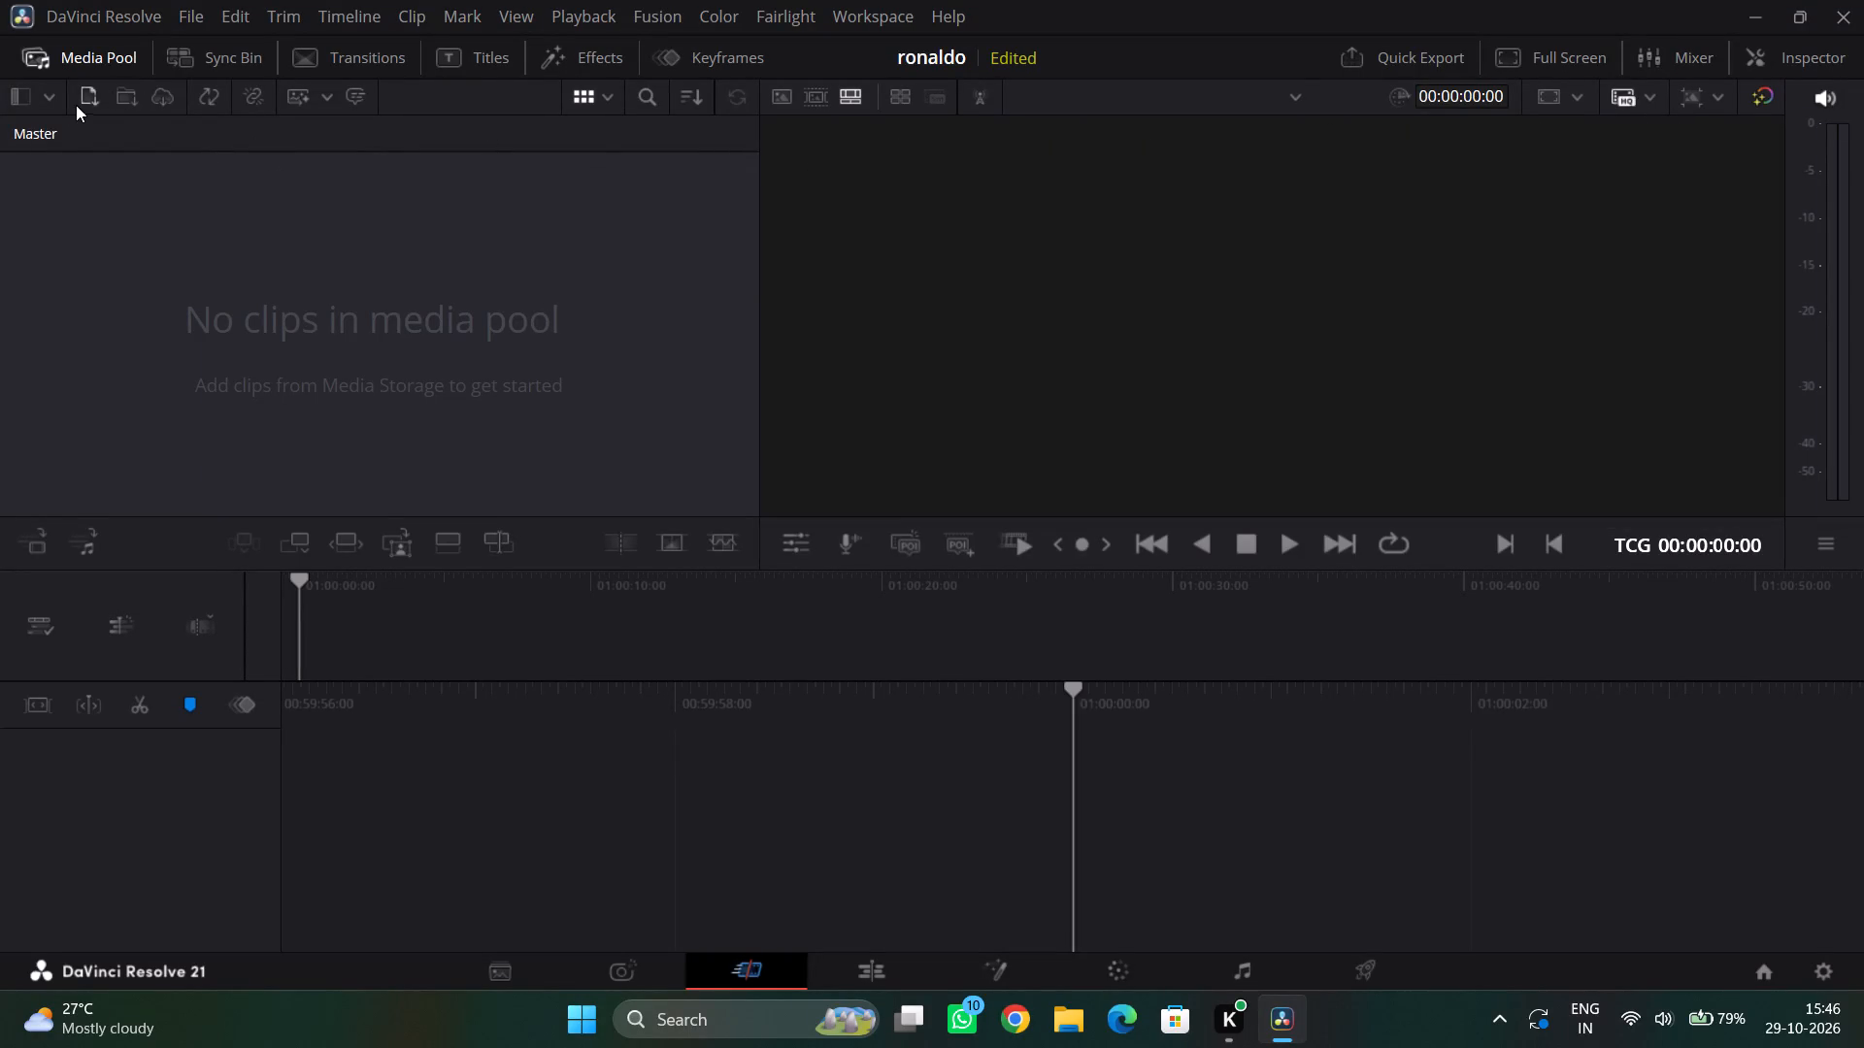
Import the three Ronaldo MP4 clips and ReelAudio-58484 from Downloads into the media pool, keeping the project frame rate unchanged.
click(97, 86)
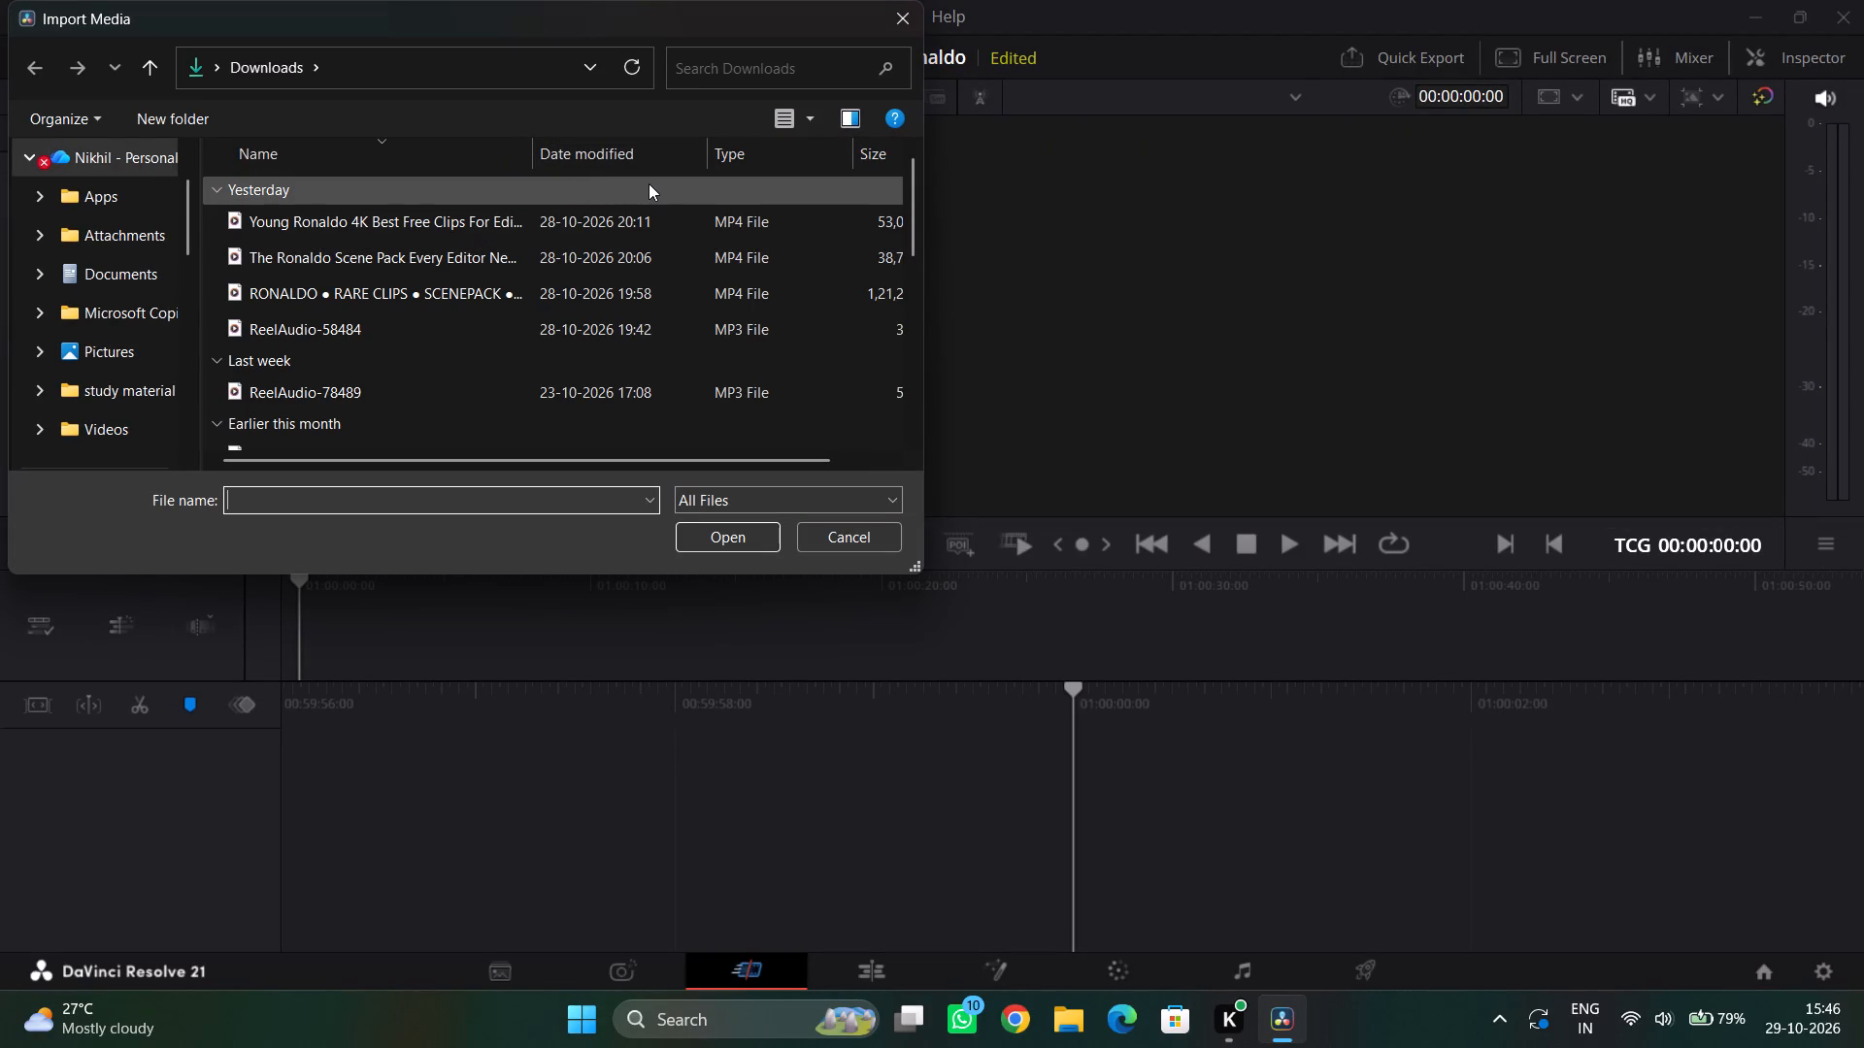
drag(671, 174, 576, 194)
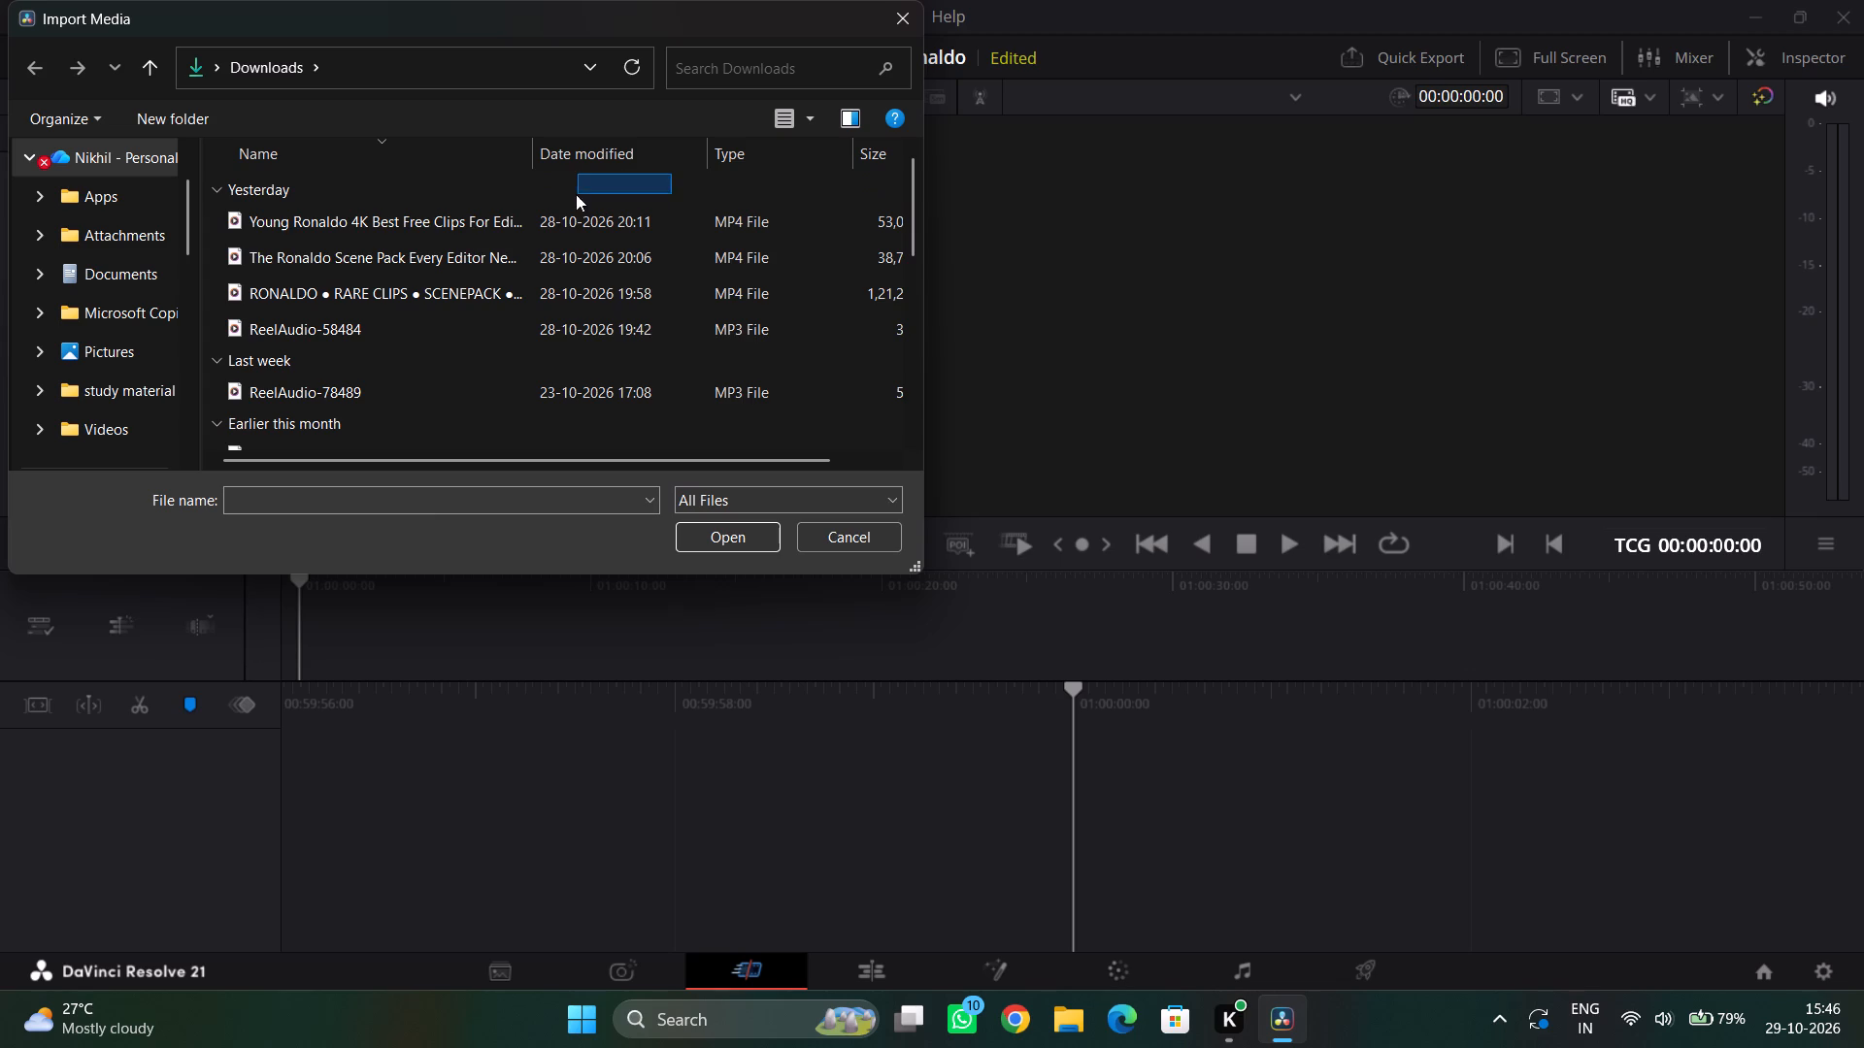
drag(576, 194, 561, 327)
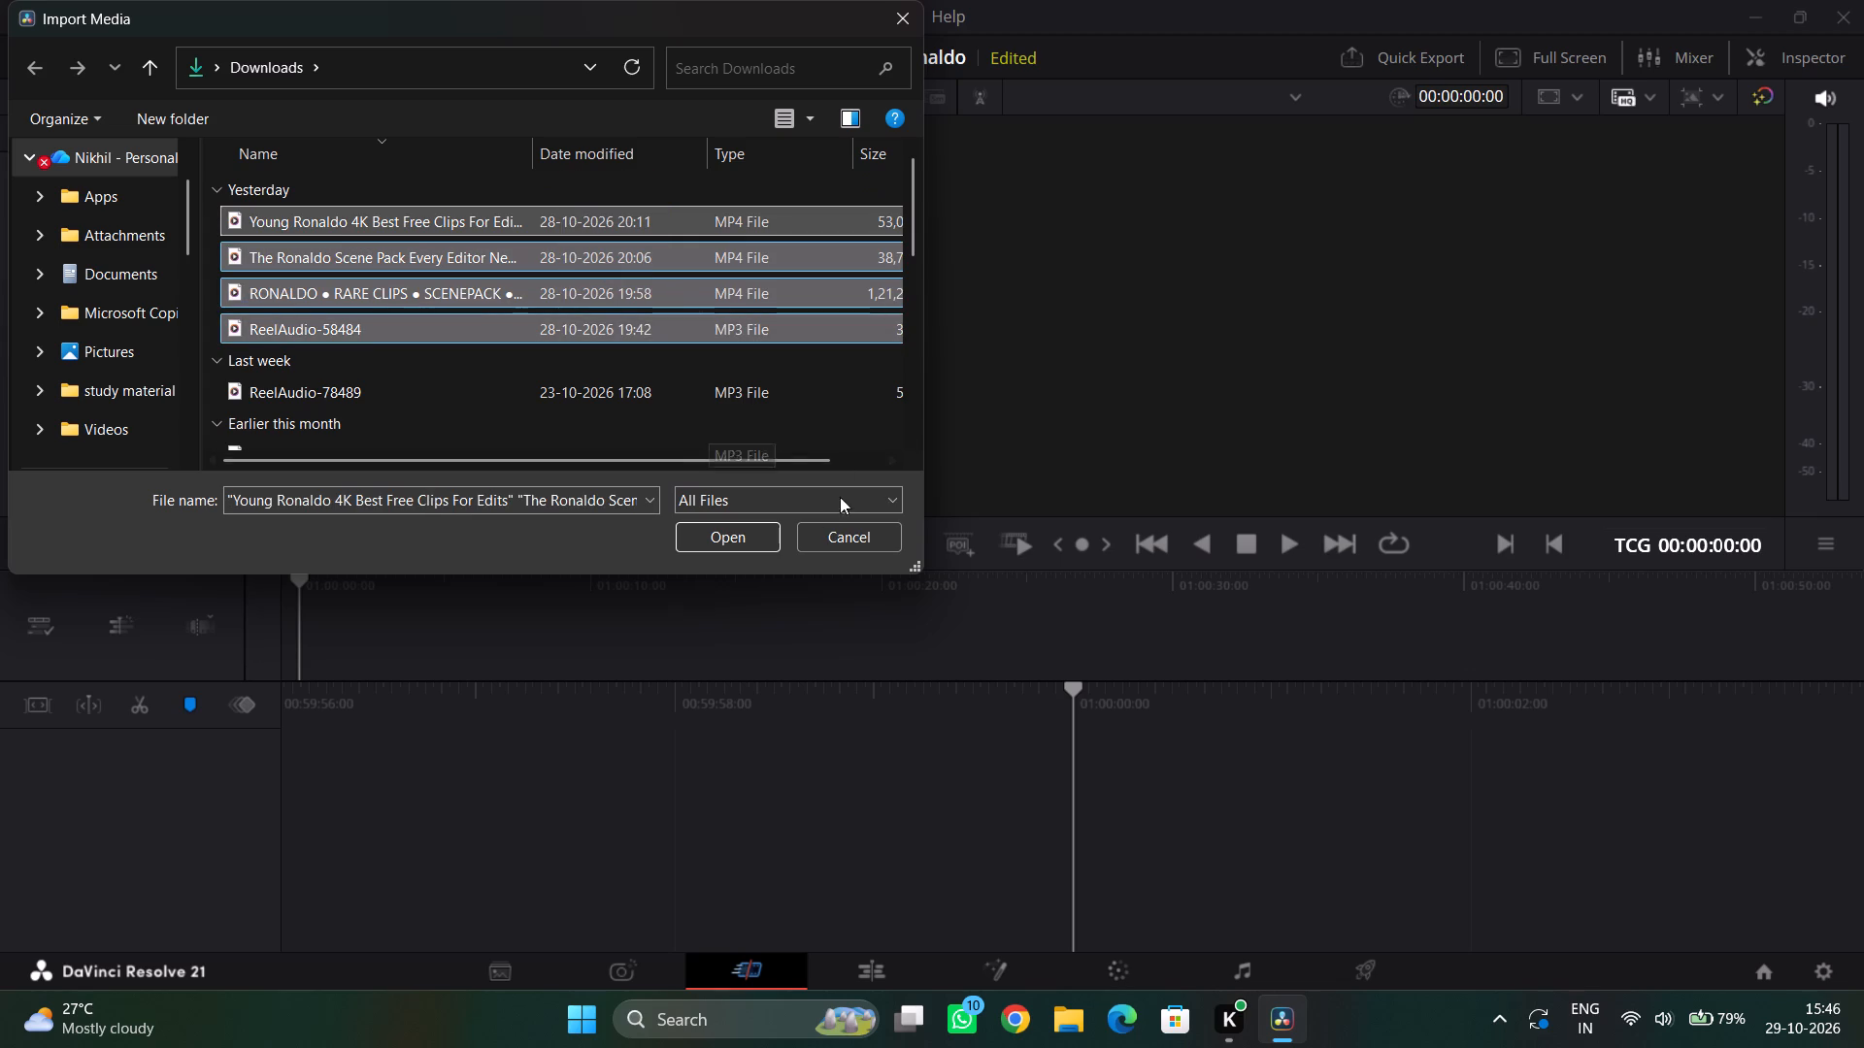
click(754, 528)
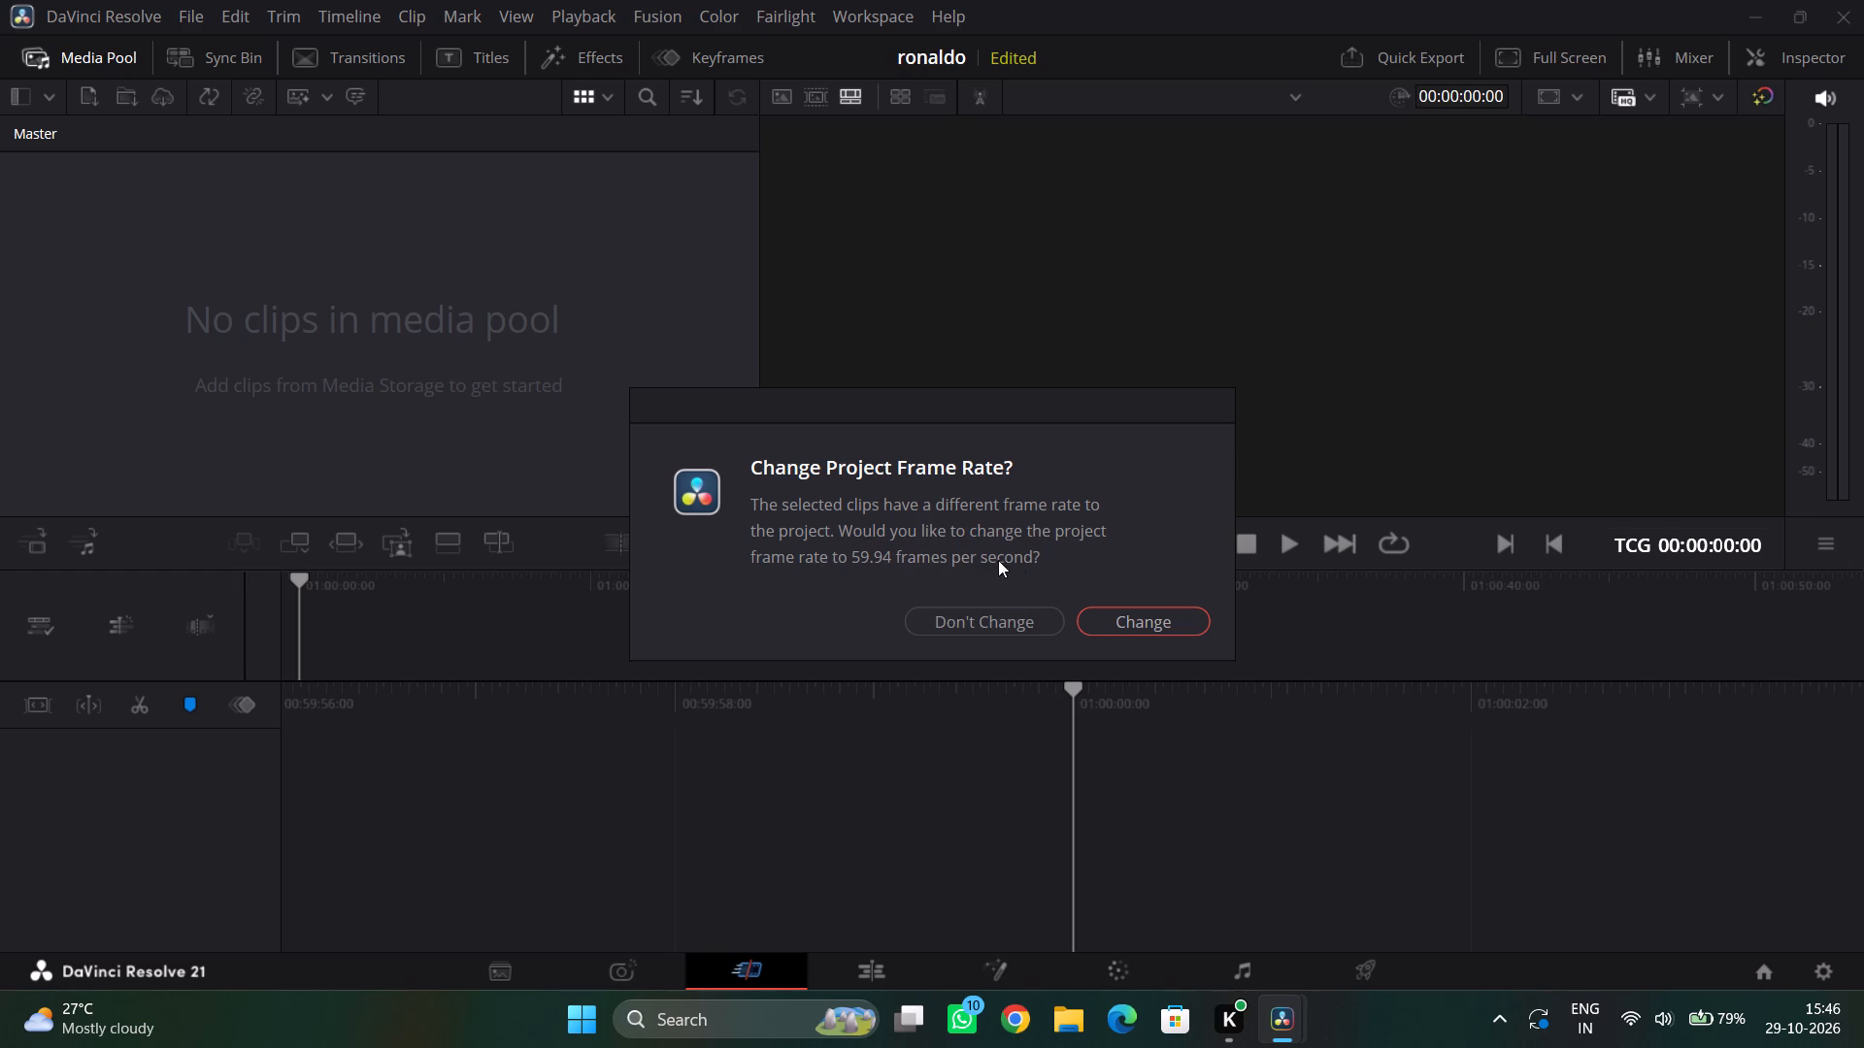
click(1017, 621)
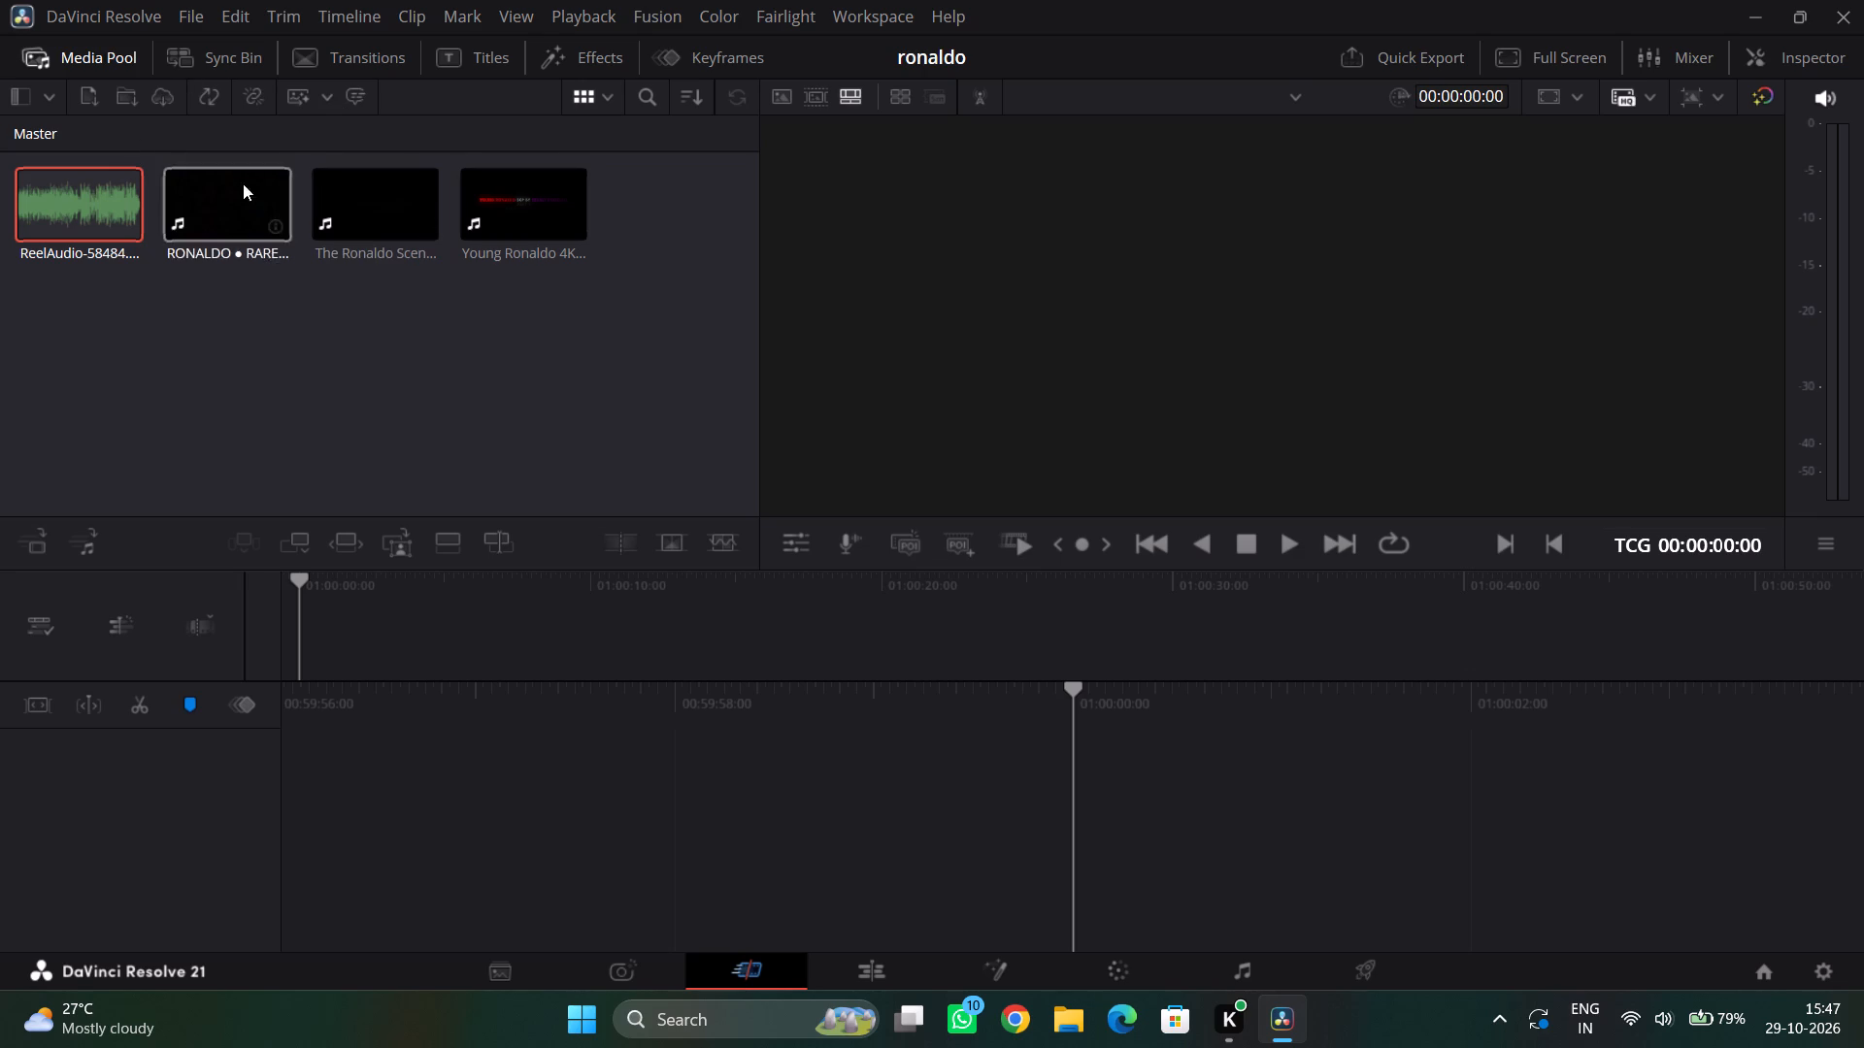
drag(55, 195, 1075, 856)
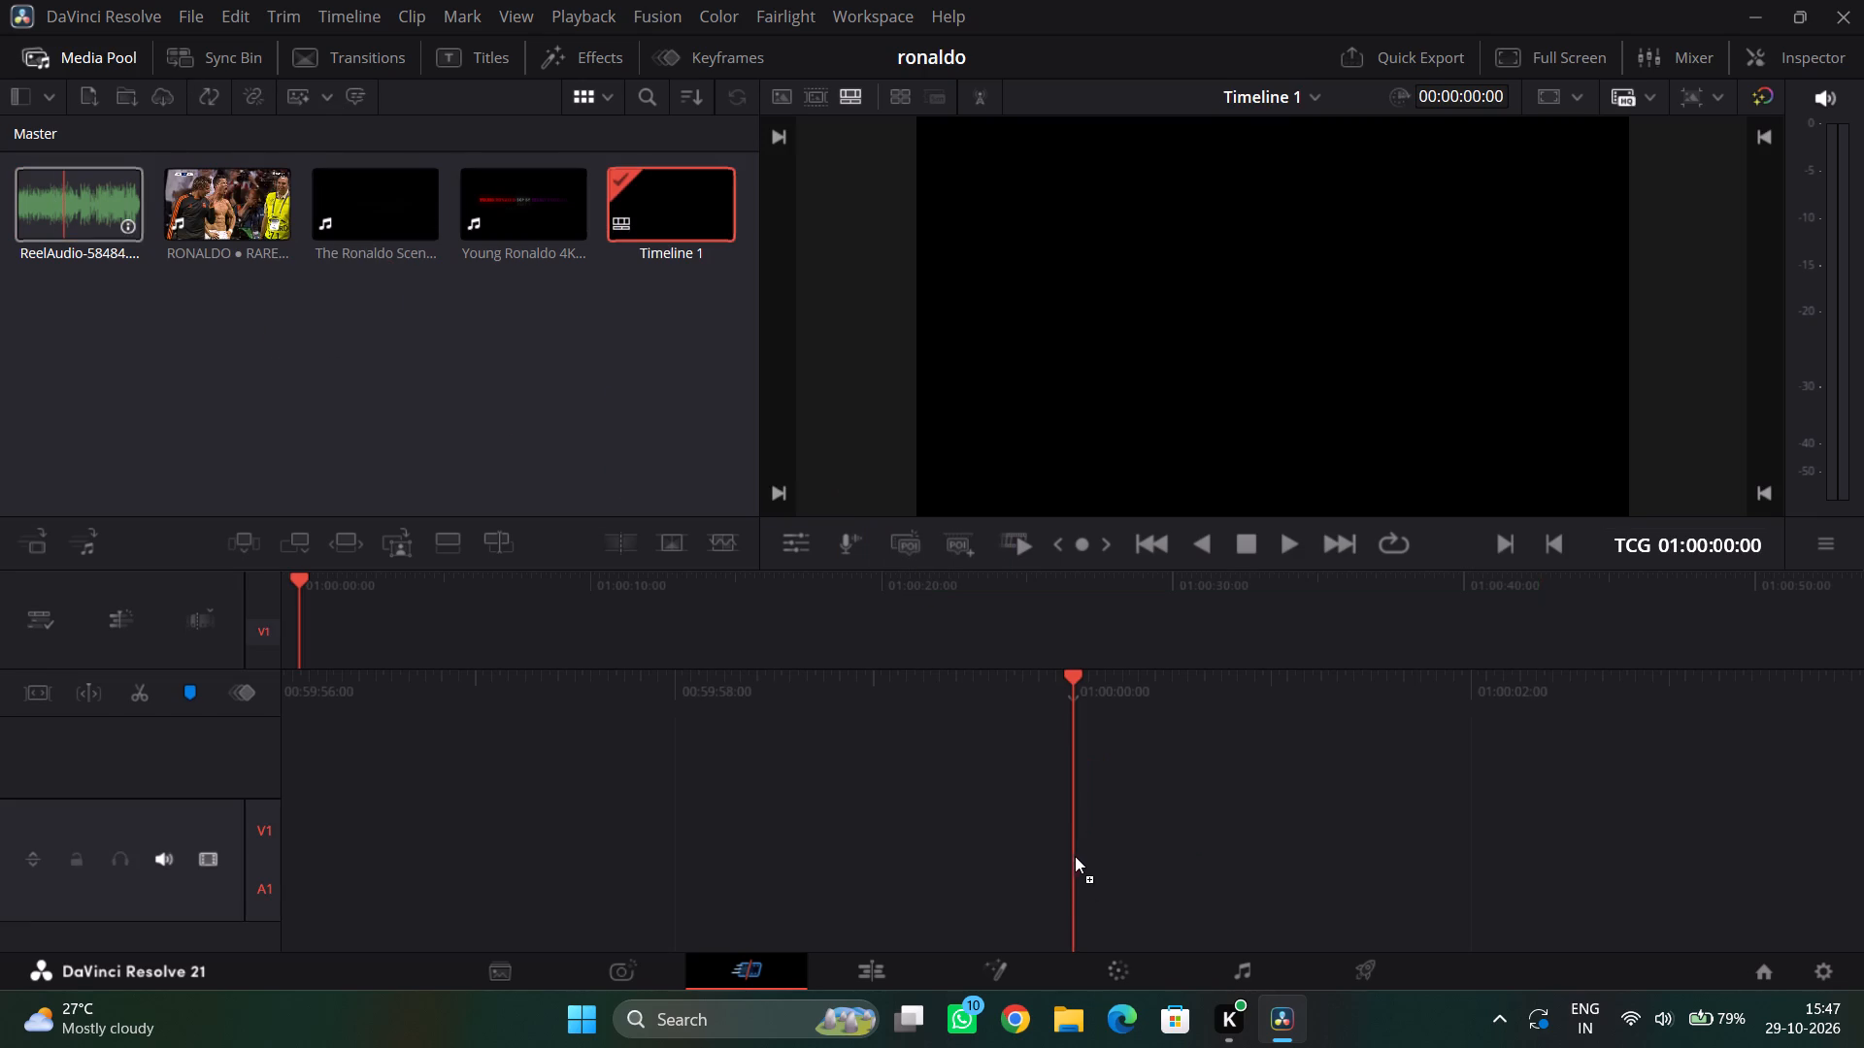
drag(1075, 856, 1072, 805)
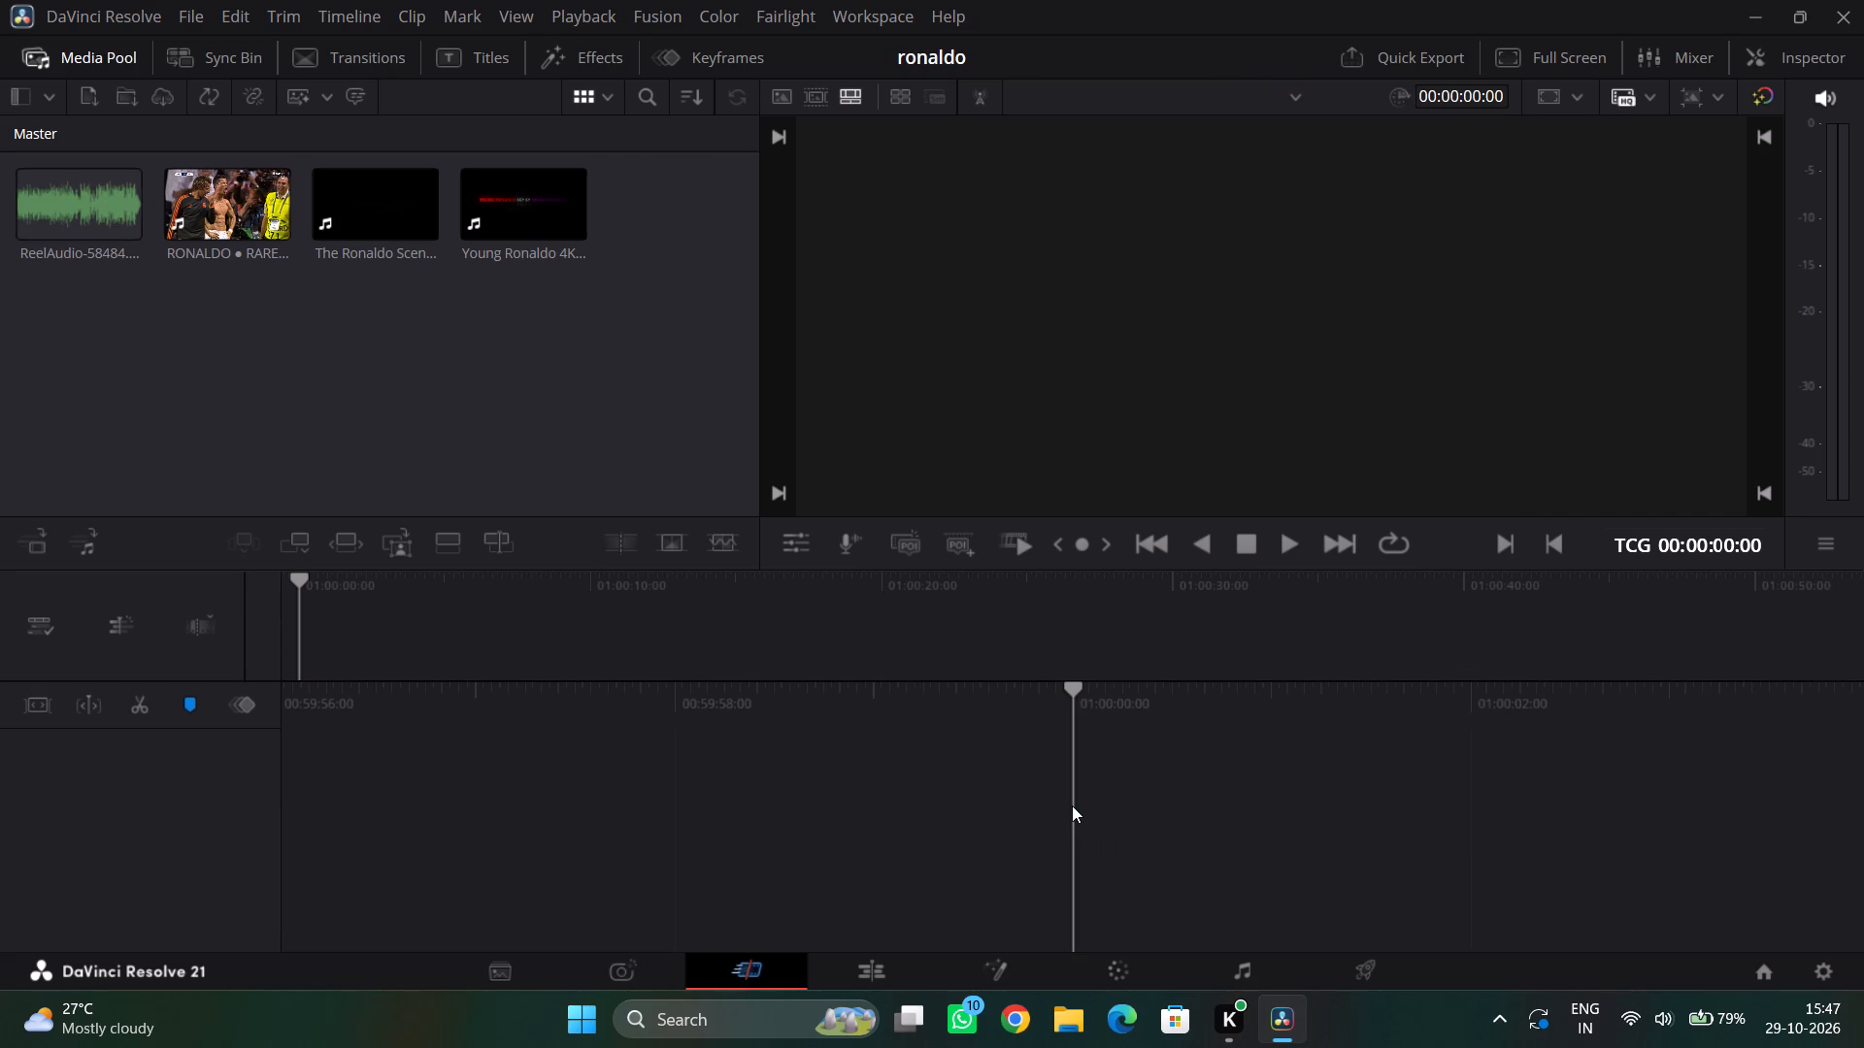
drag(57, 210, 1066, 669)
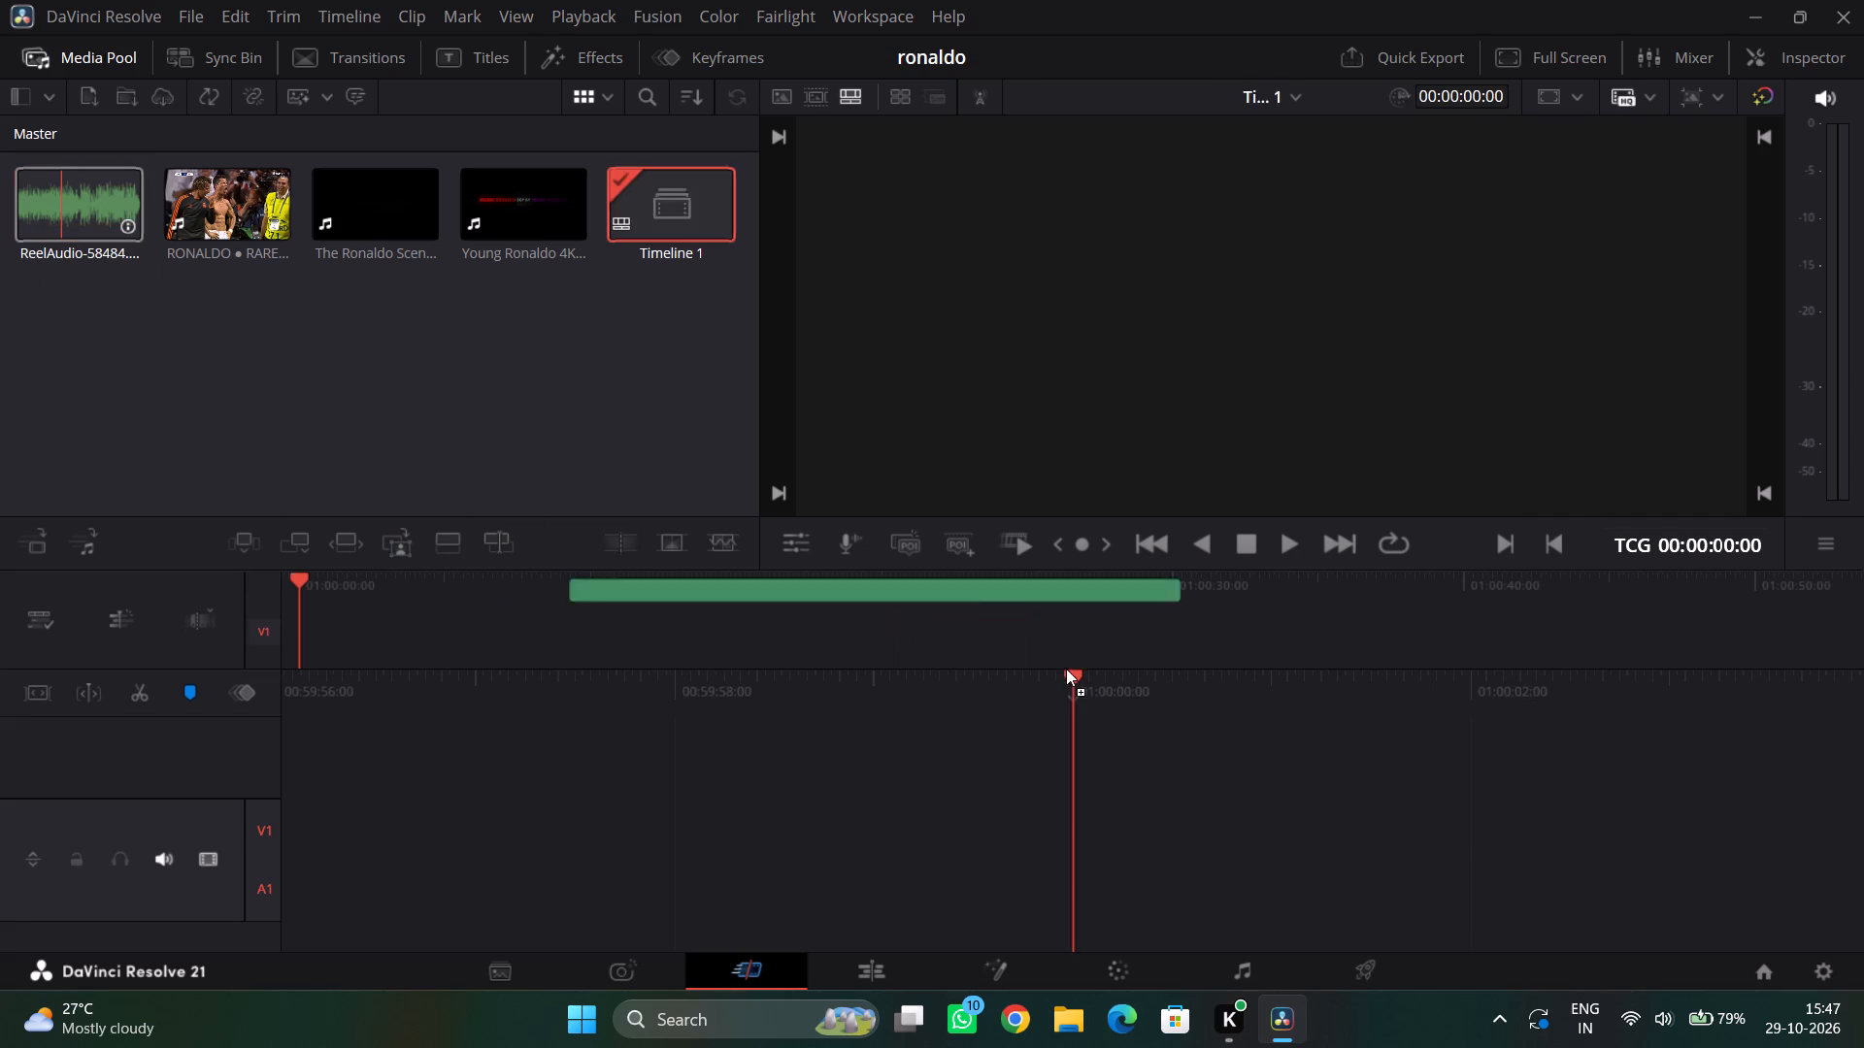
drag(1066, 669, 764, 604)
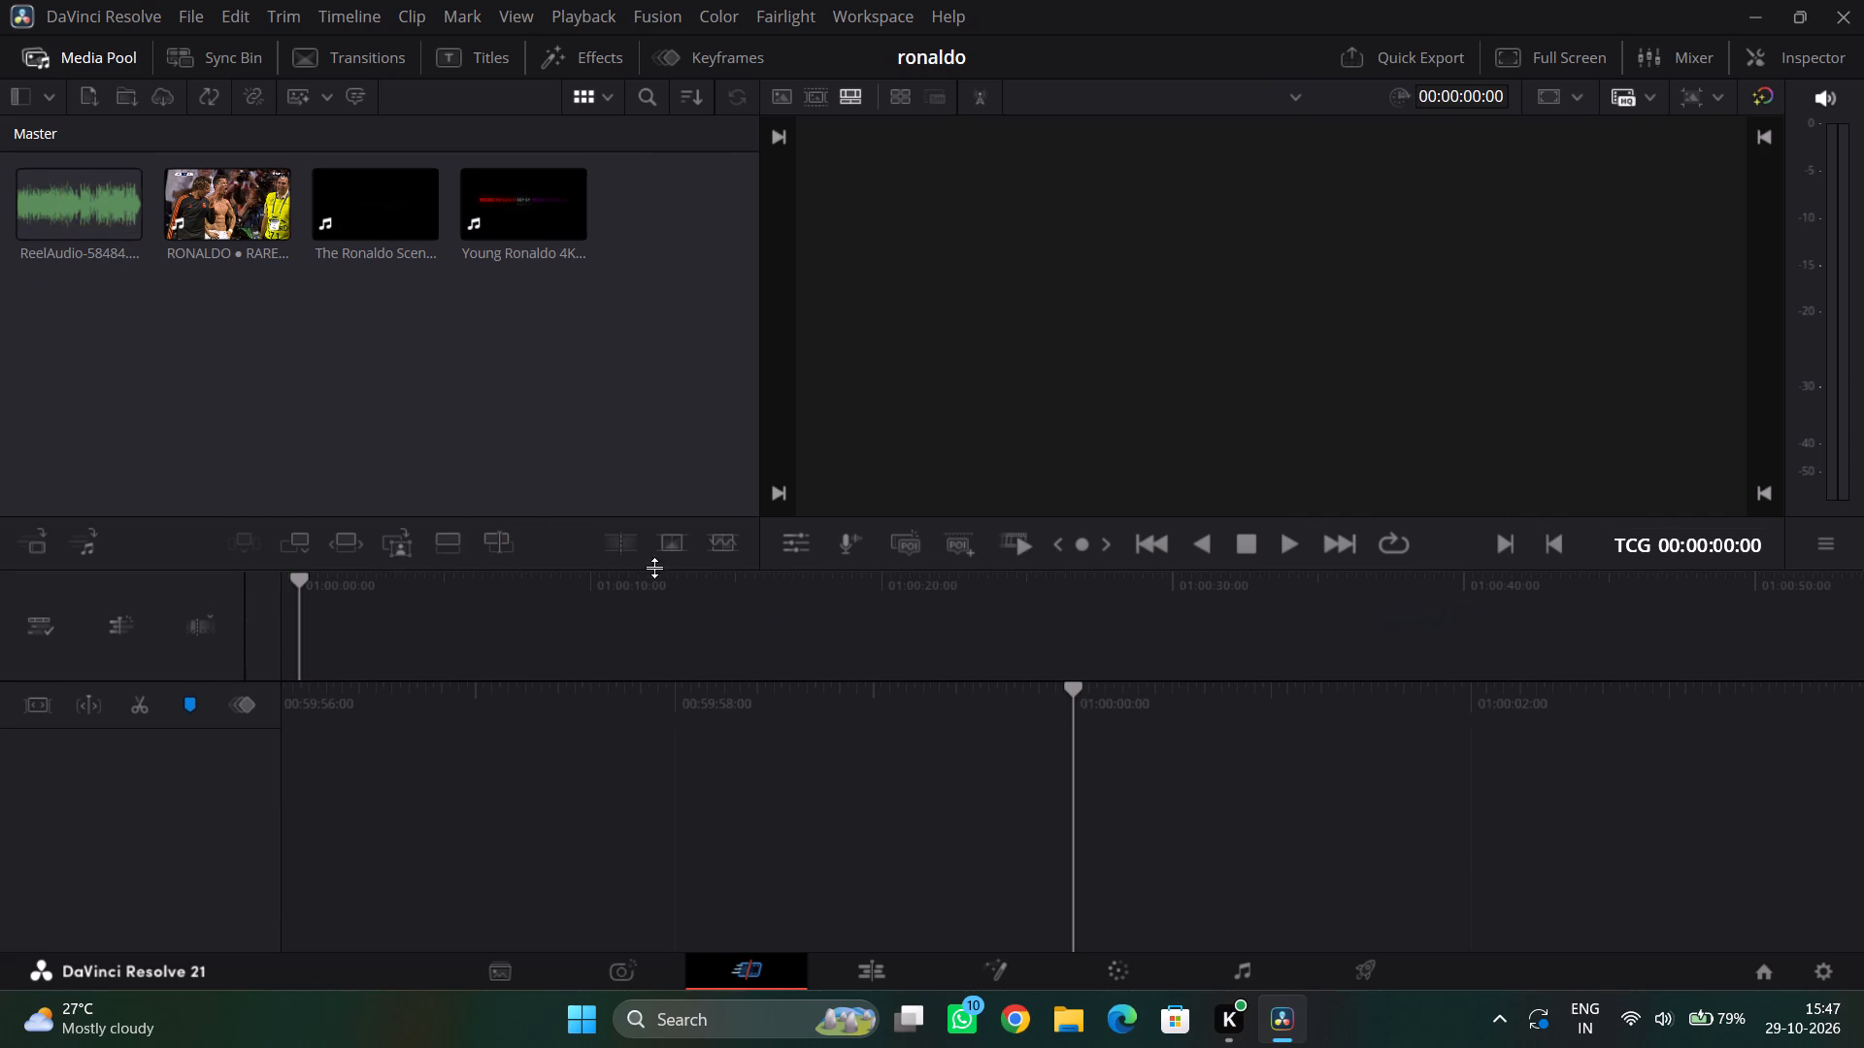
Place the ReelAudio-58484 clip on an audio track at the start of a new timeline.
drag(45, 169, 869, 955)
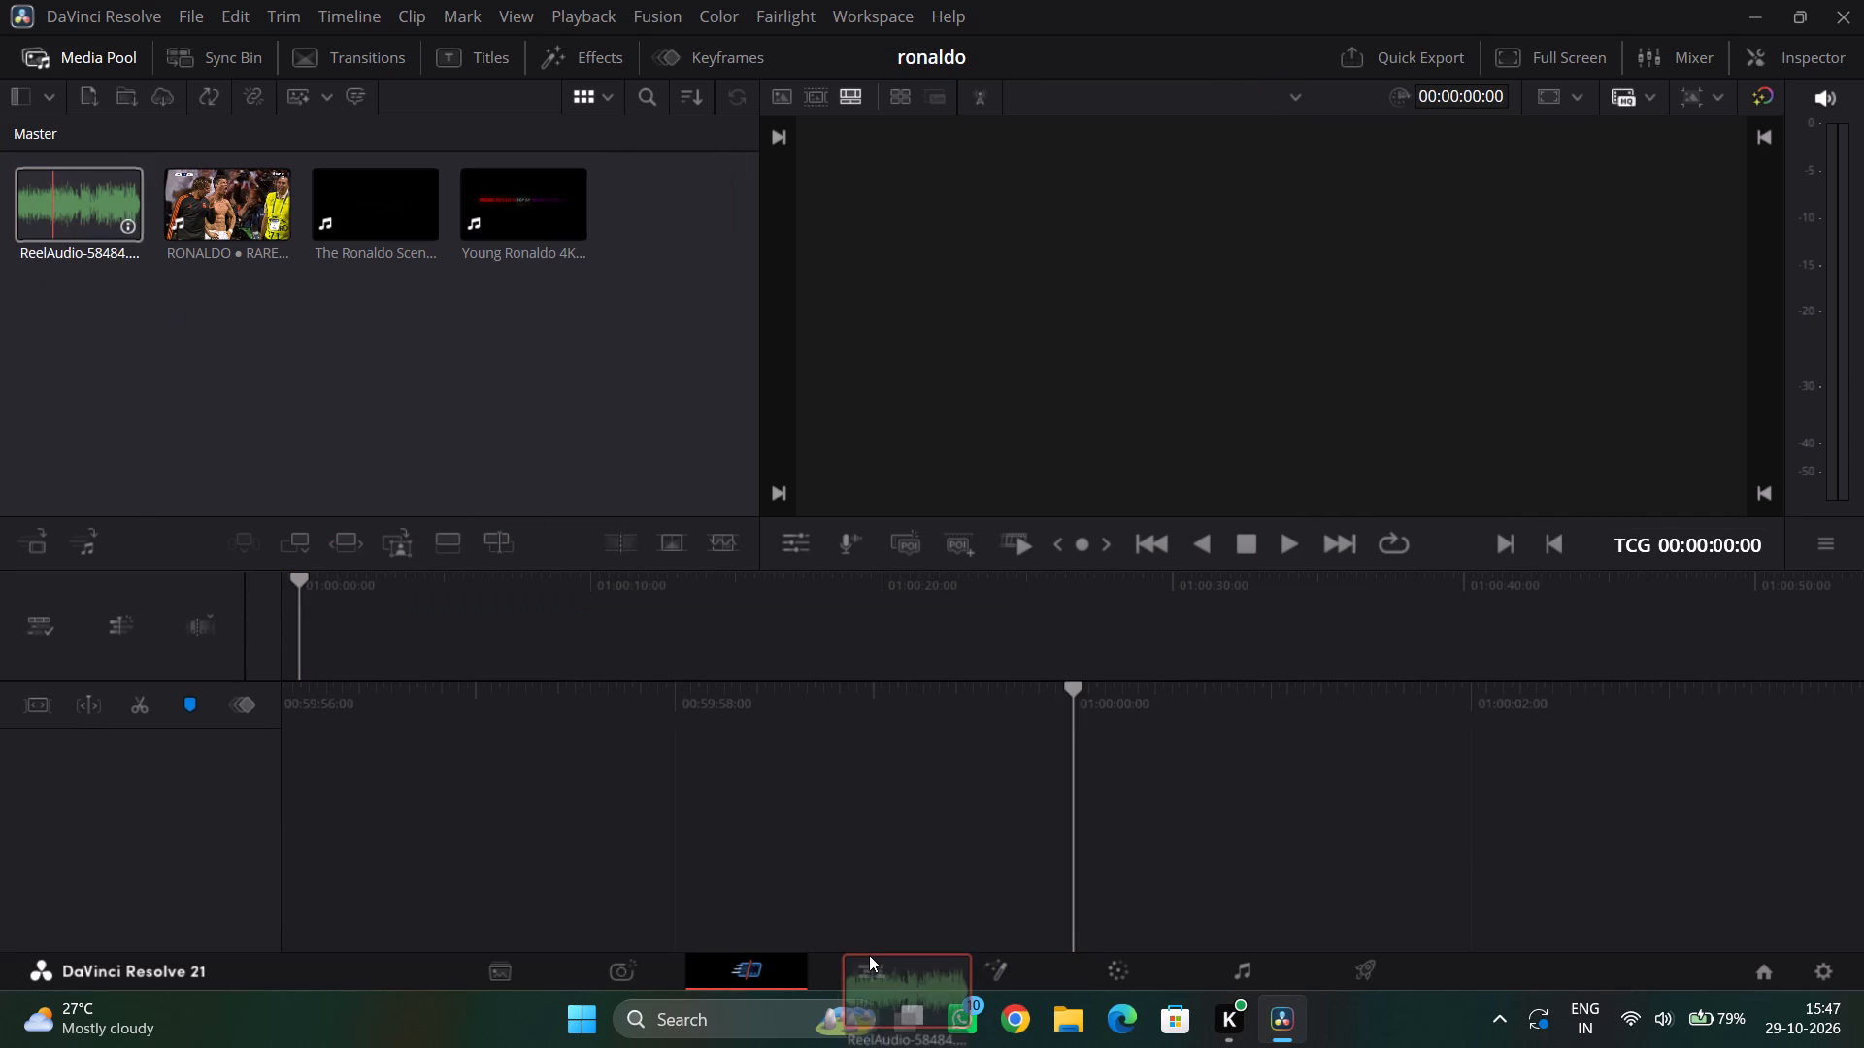
drag(869, 955, 1018, 932)
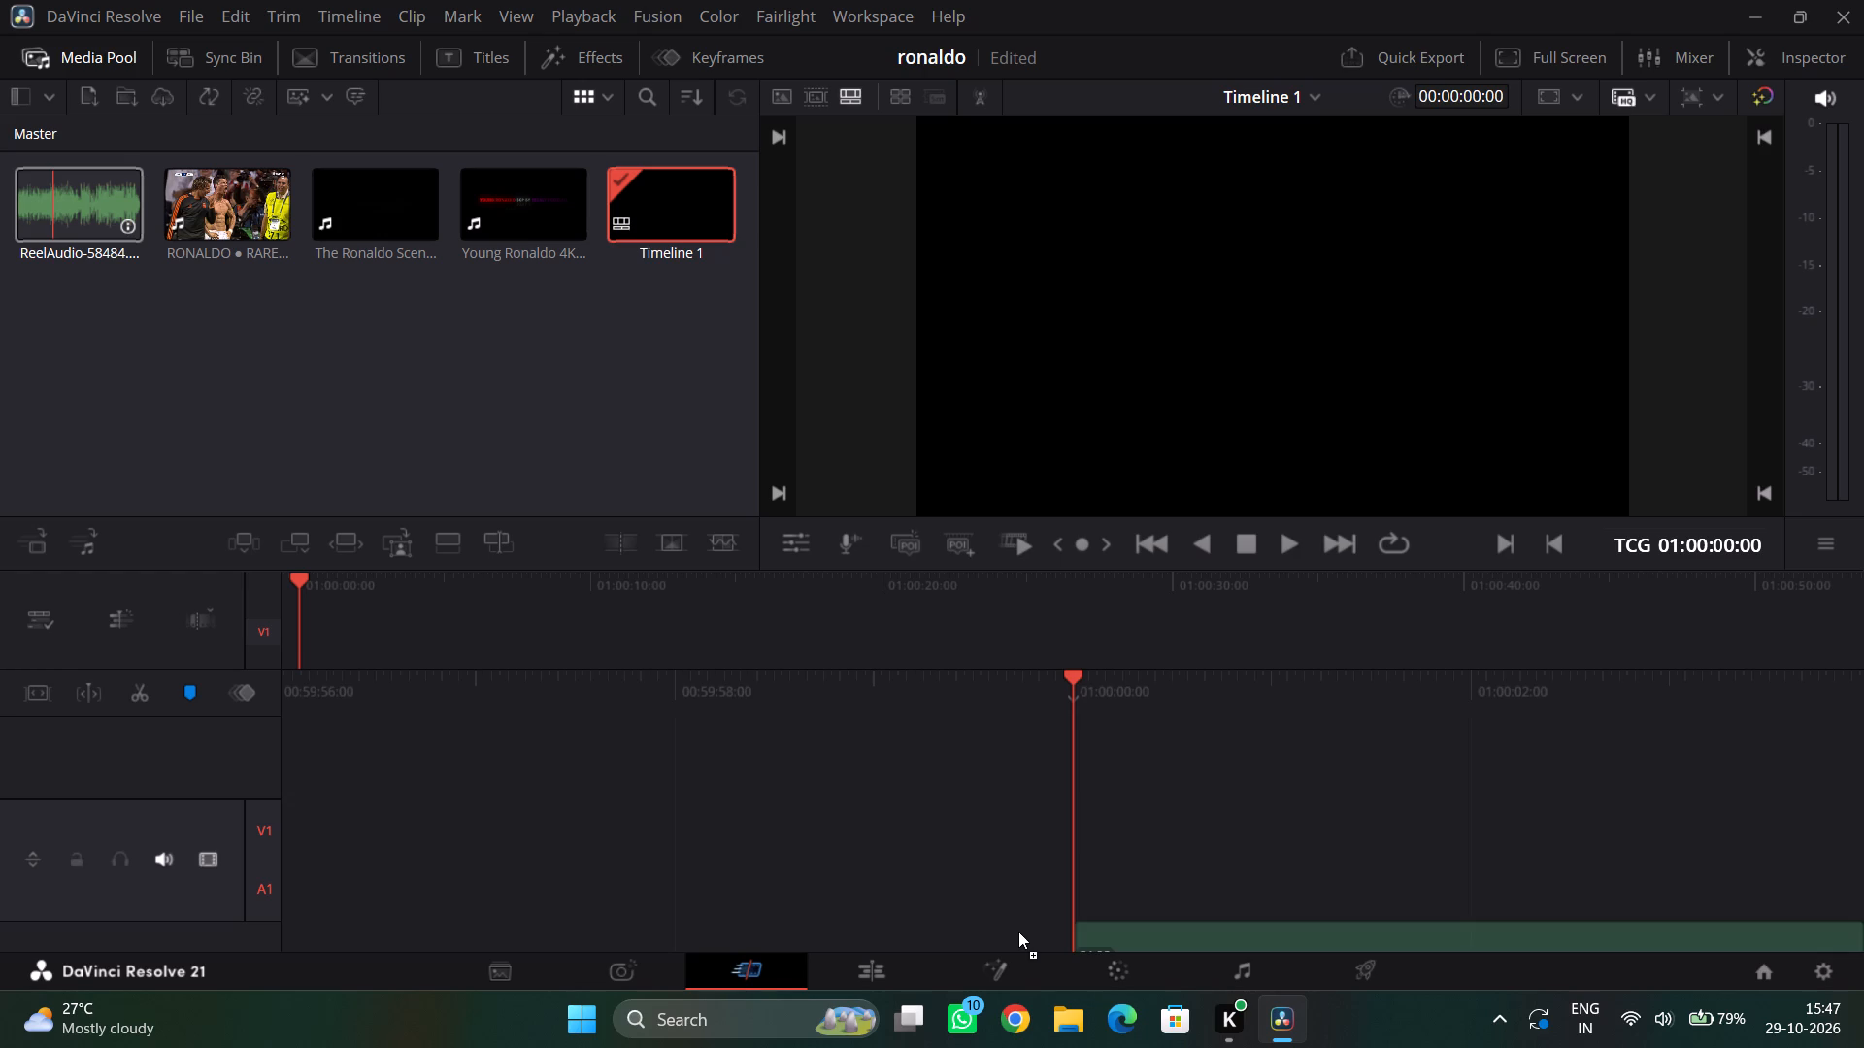
drag(1018, 932, 1020, 932)
click(1153, 764)
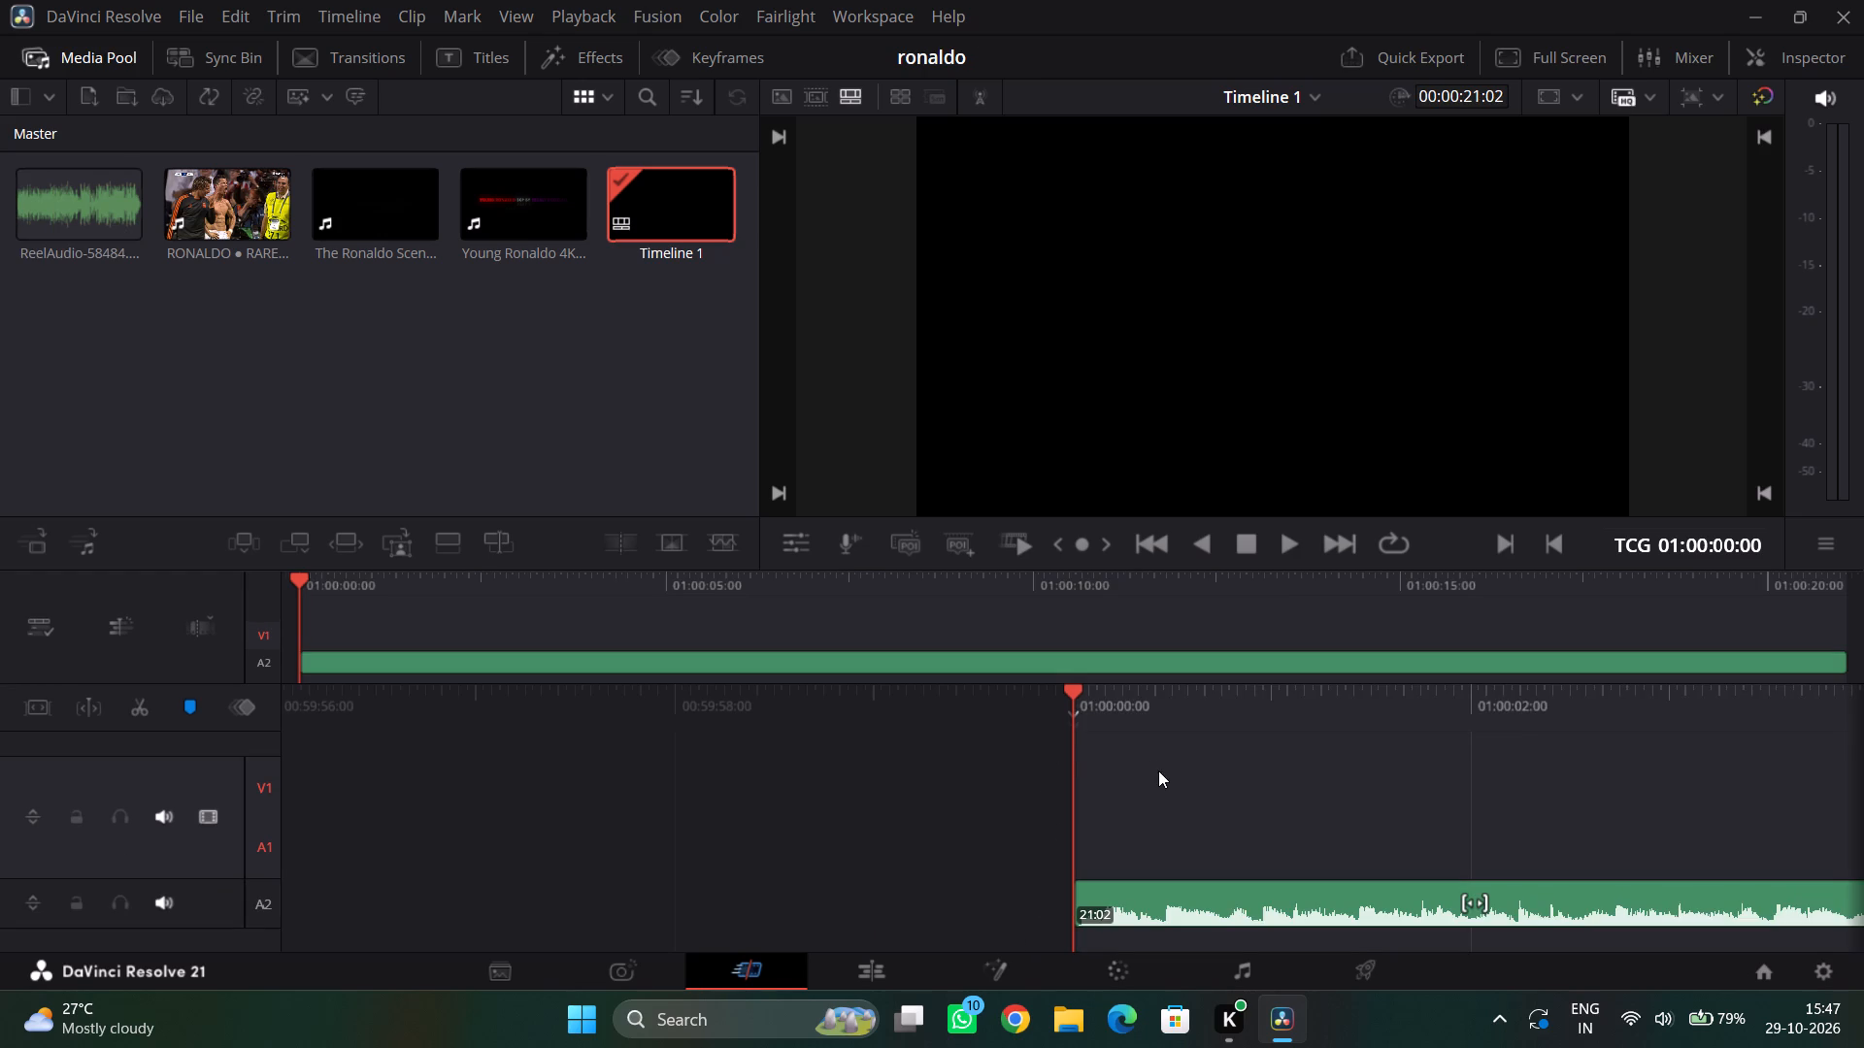
Play the audio track through to its end and return the playhead to the start of the timeline.
click(1282, 545)
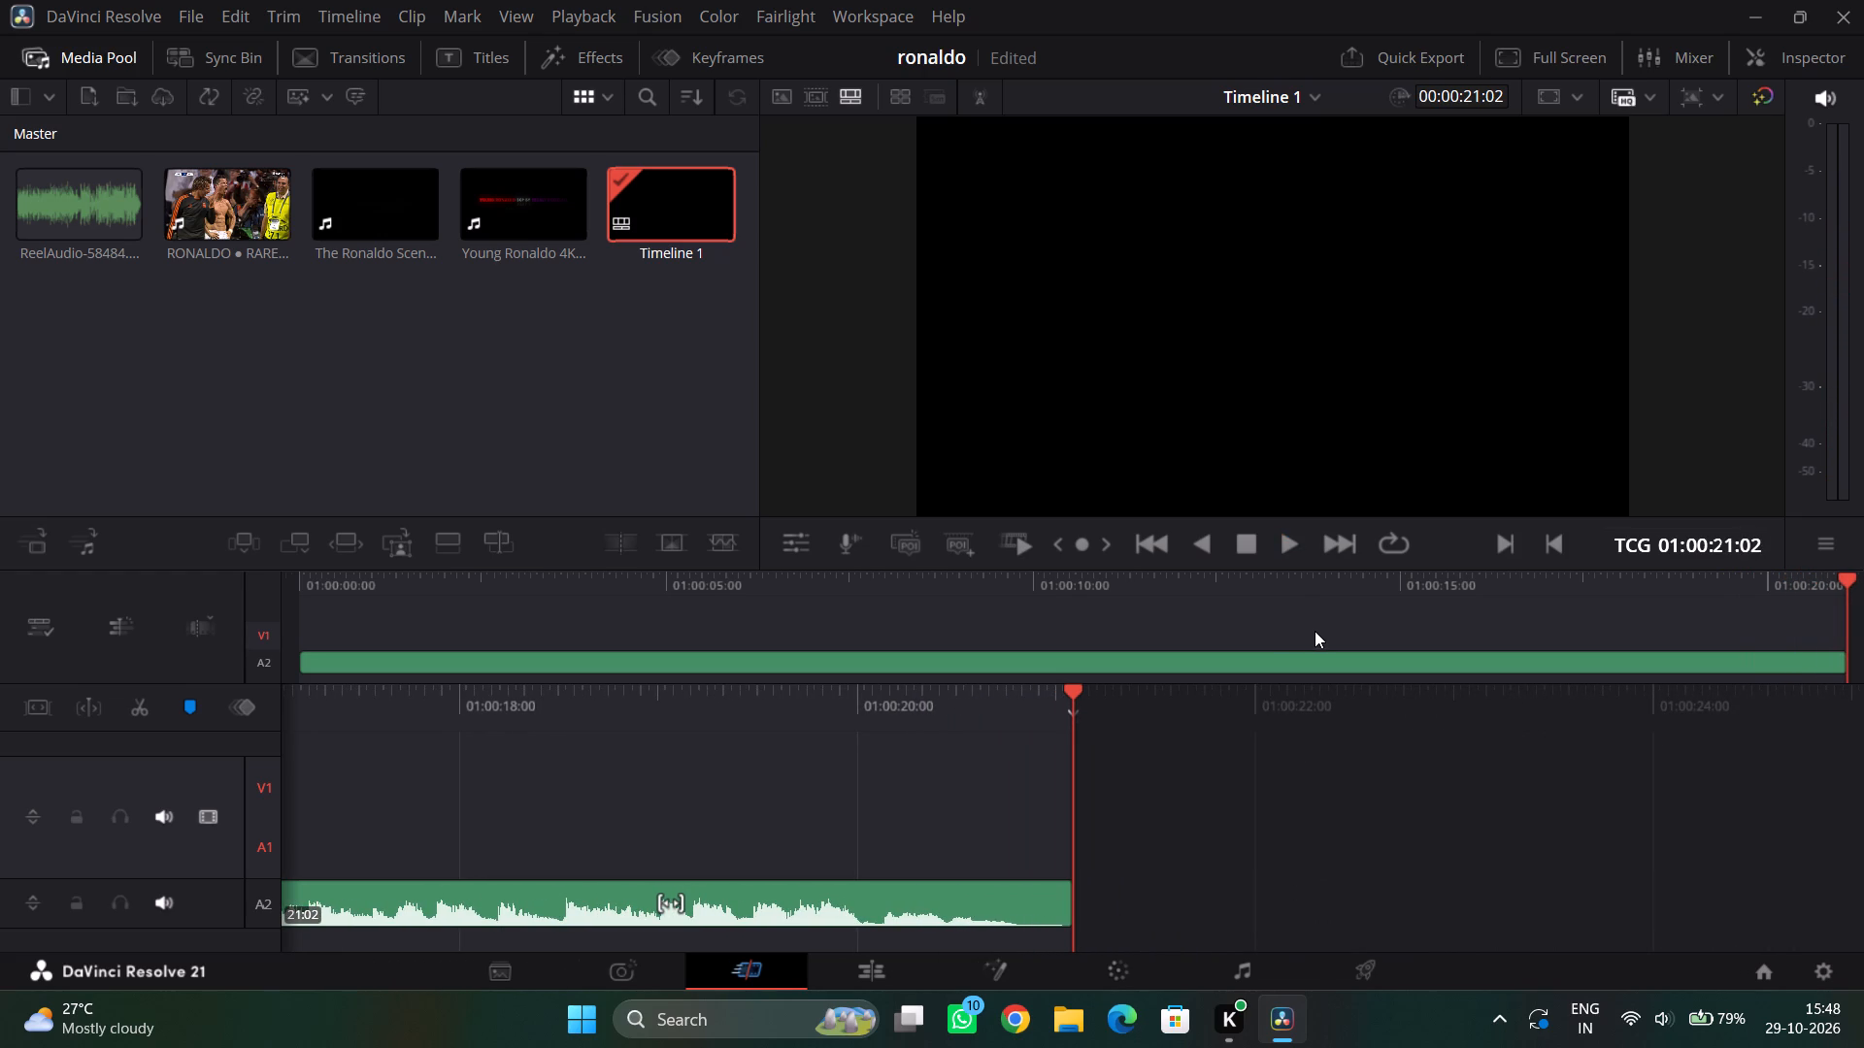
drag(687, 704, 1261, 718)
drag(617, 718, 1468, 718)
drag(593, 689, 796, 689)
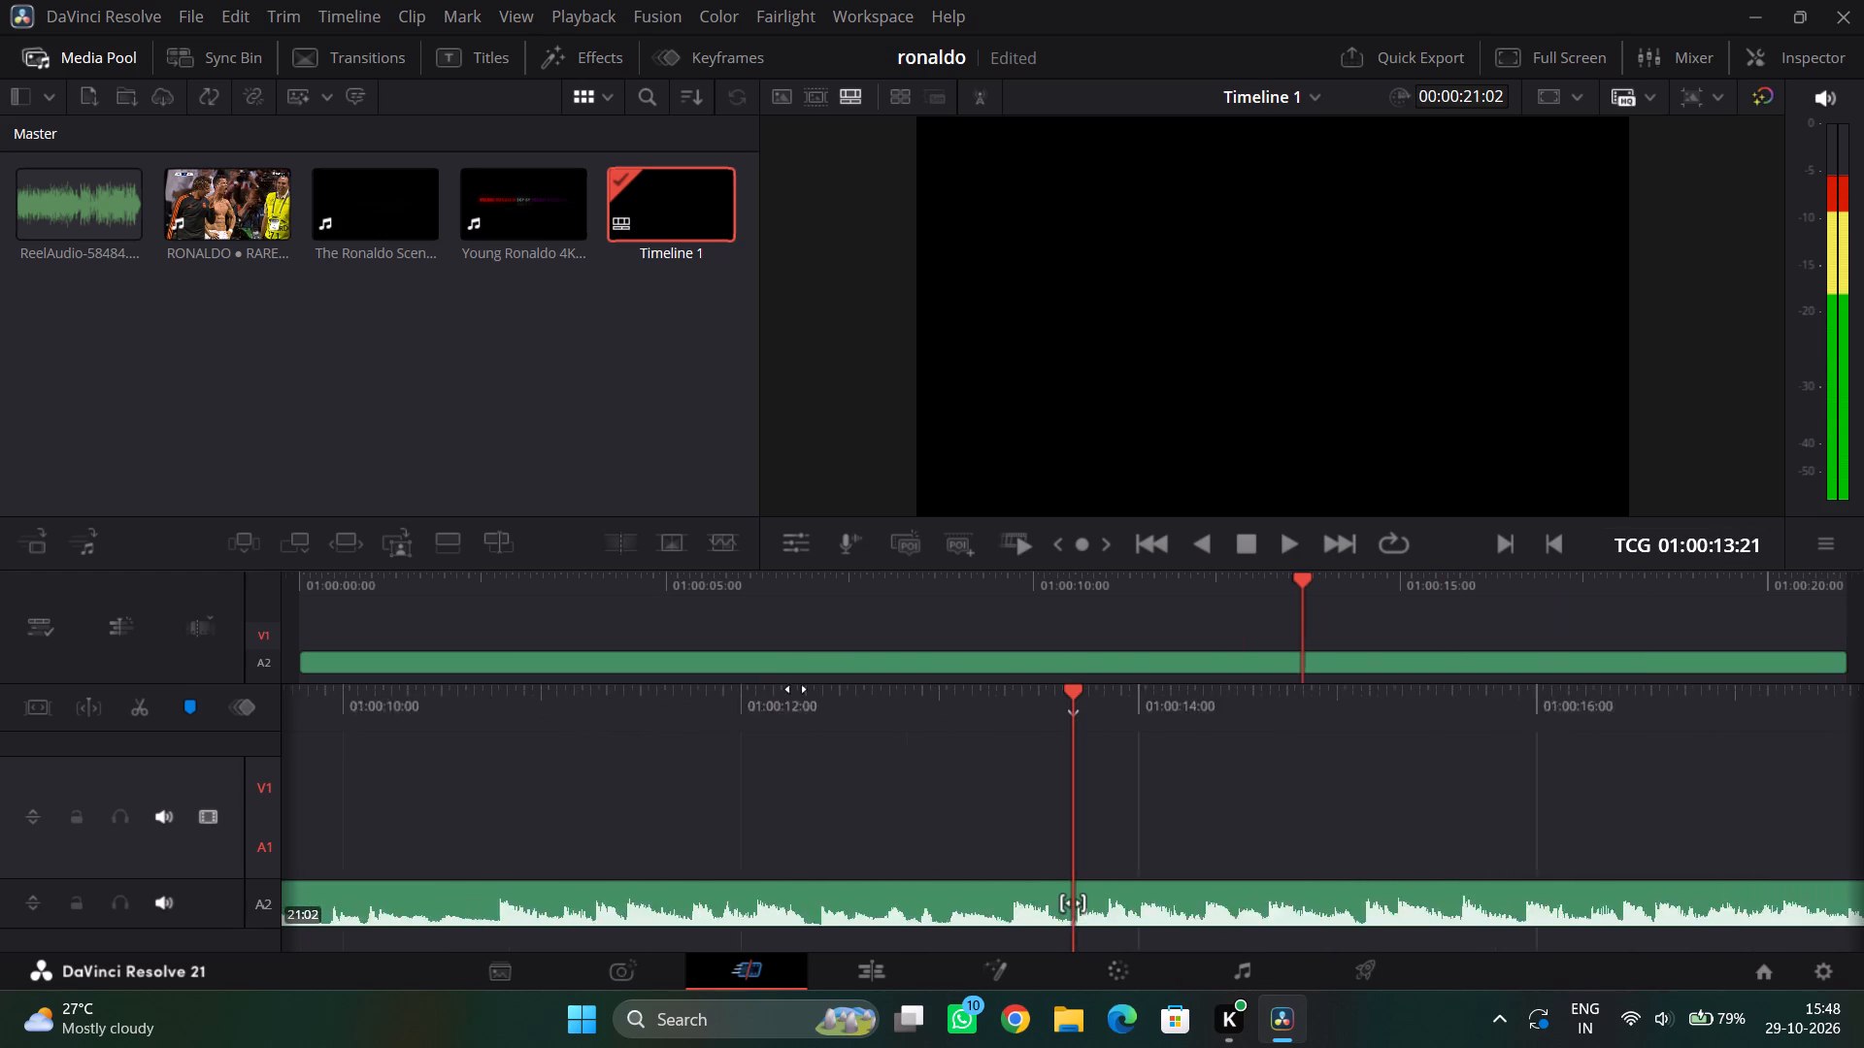
drag(796, 689, 1458, 689)
drag(559, 640, 1491, 642)
drag(514, 694, 1499, 694)
drag(523, 726, 1487, 726)
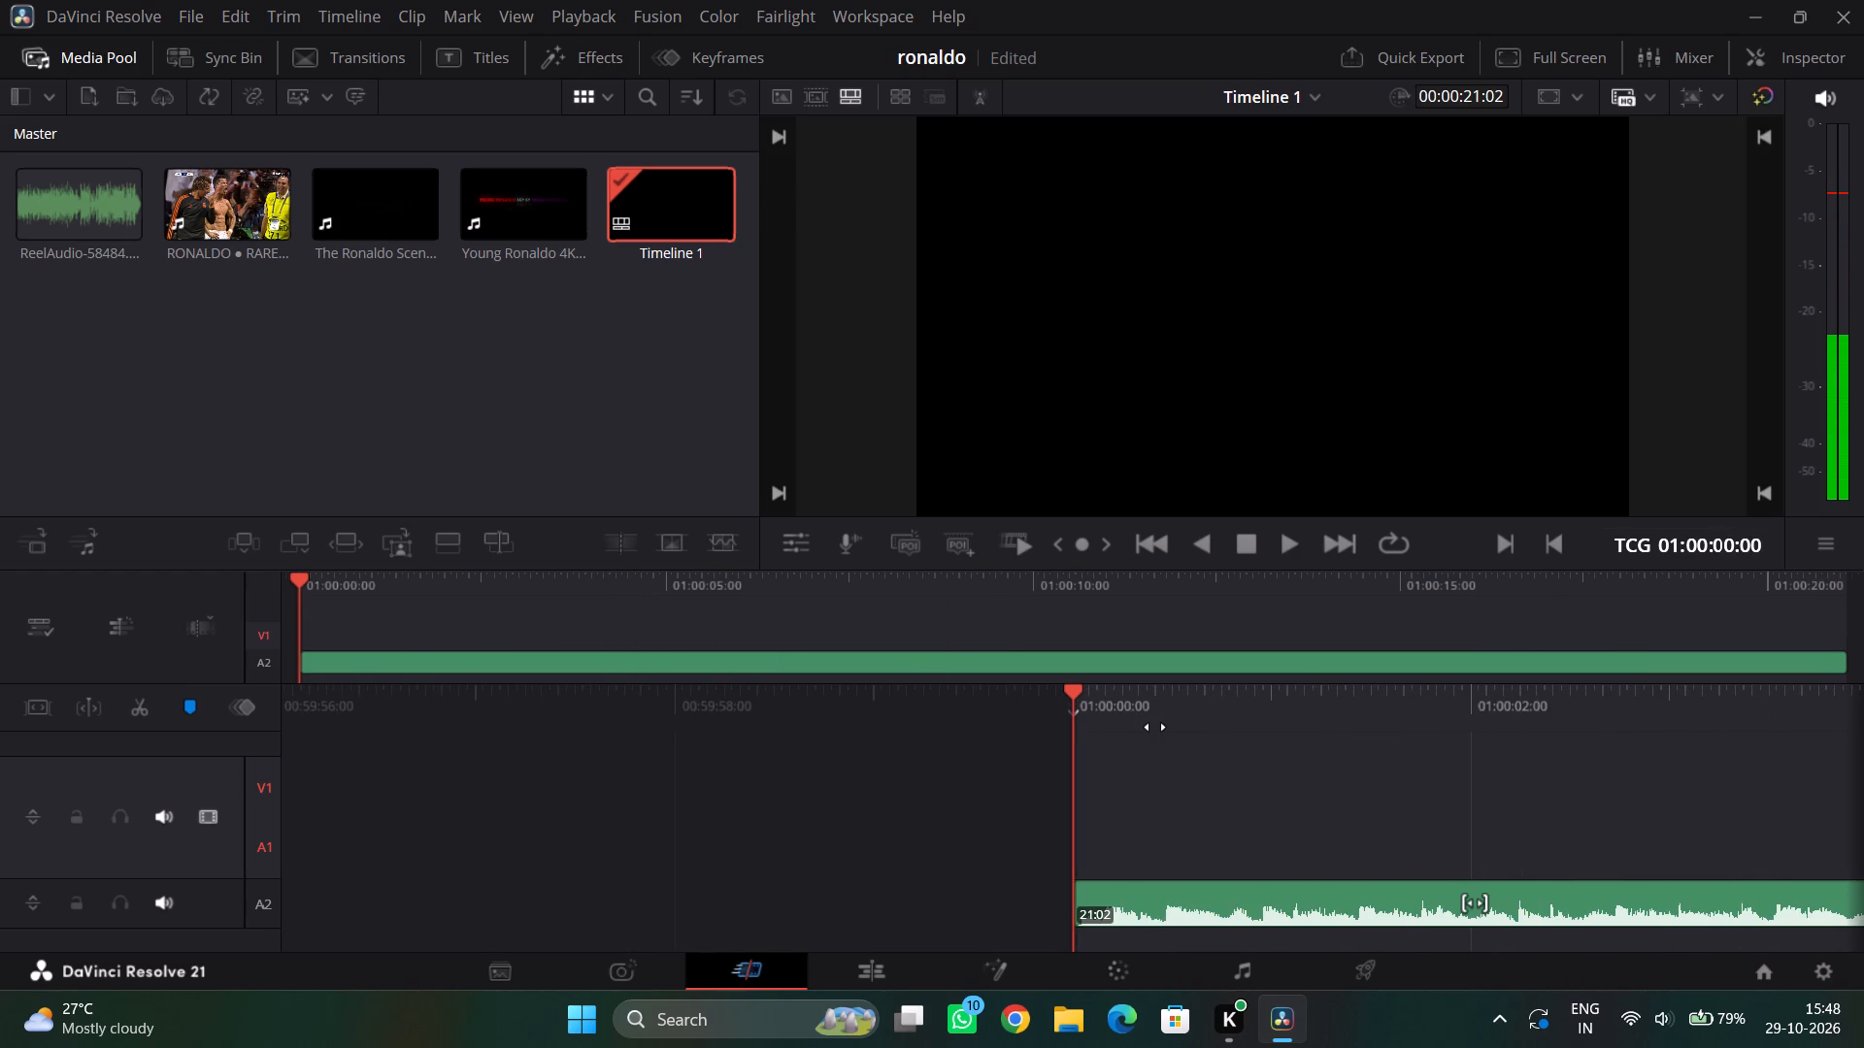
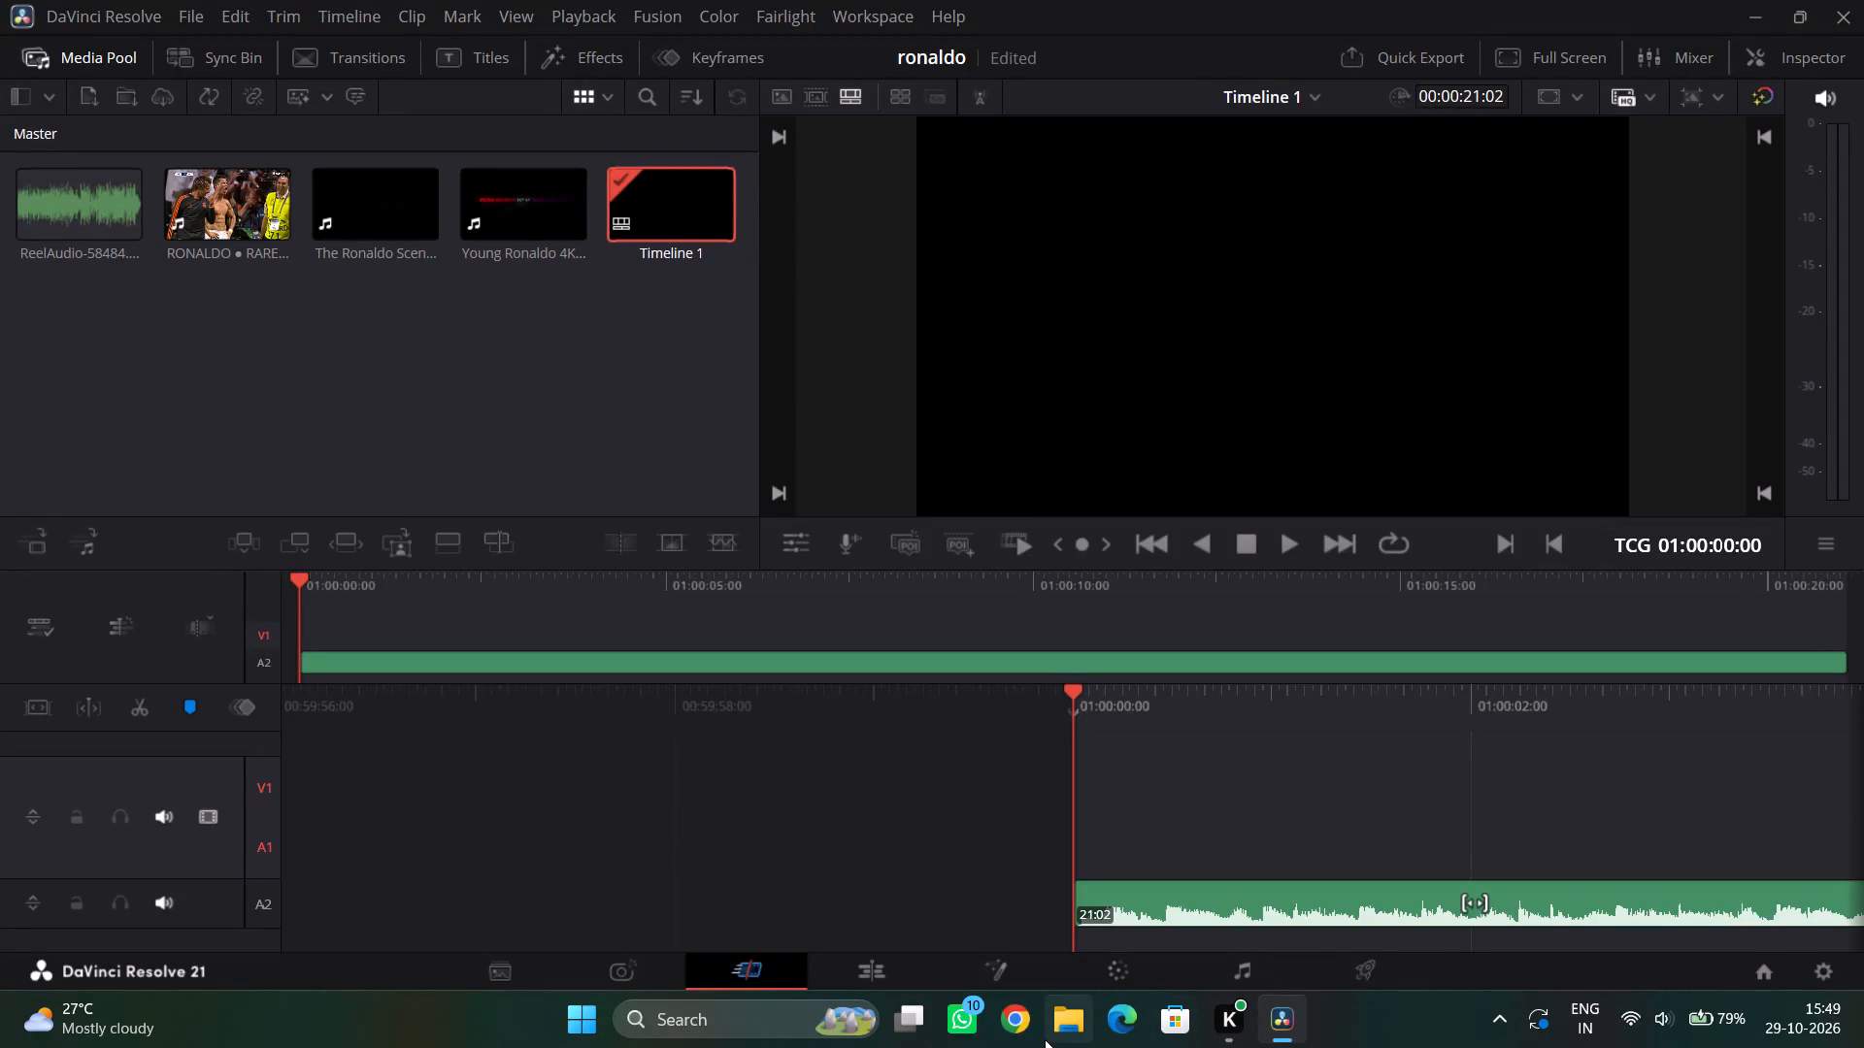
Switch to Chrome, close the leftover tab, and open the All posts collection of saved posts on the Instagram profile.
click(1037, 1039)
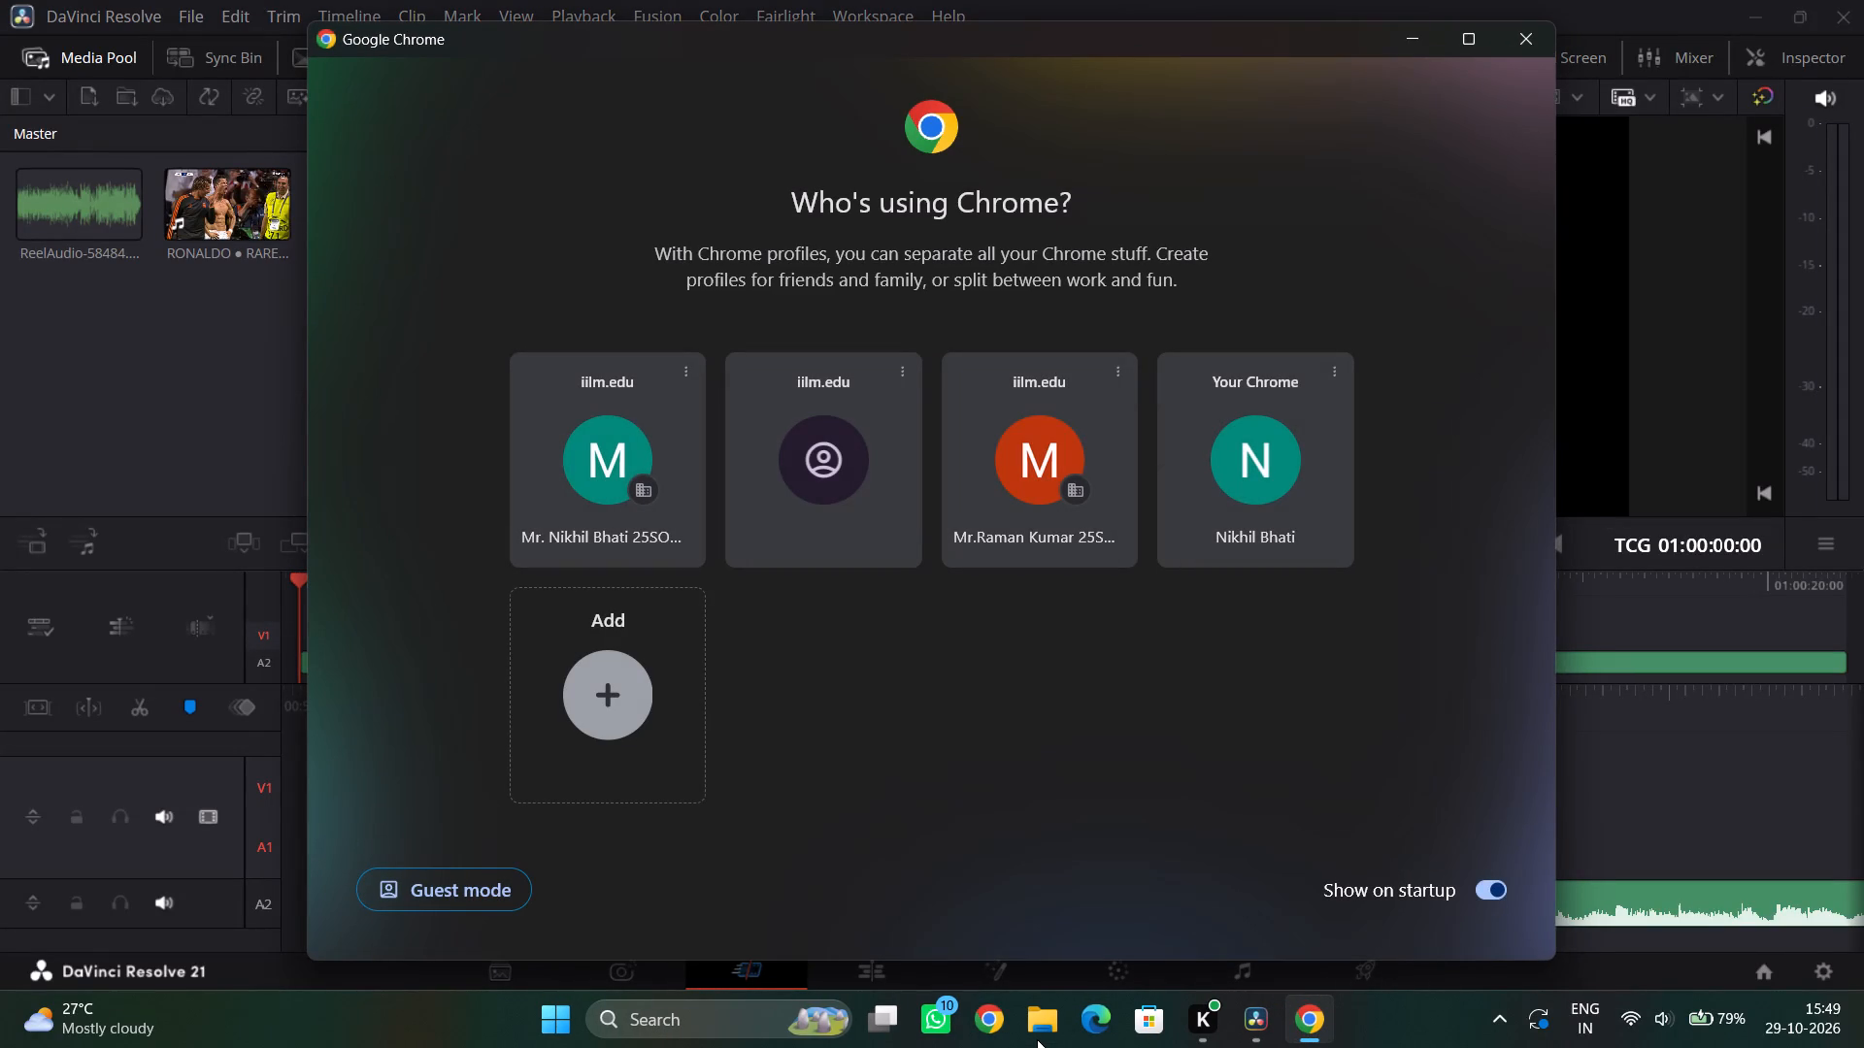
click(1285, 527)
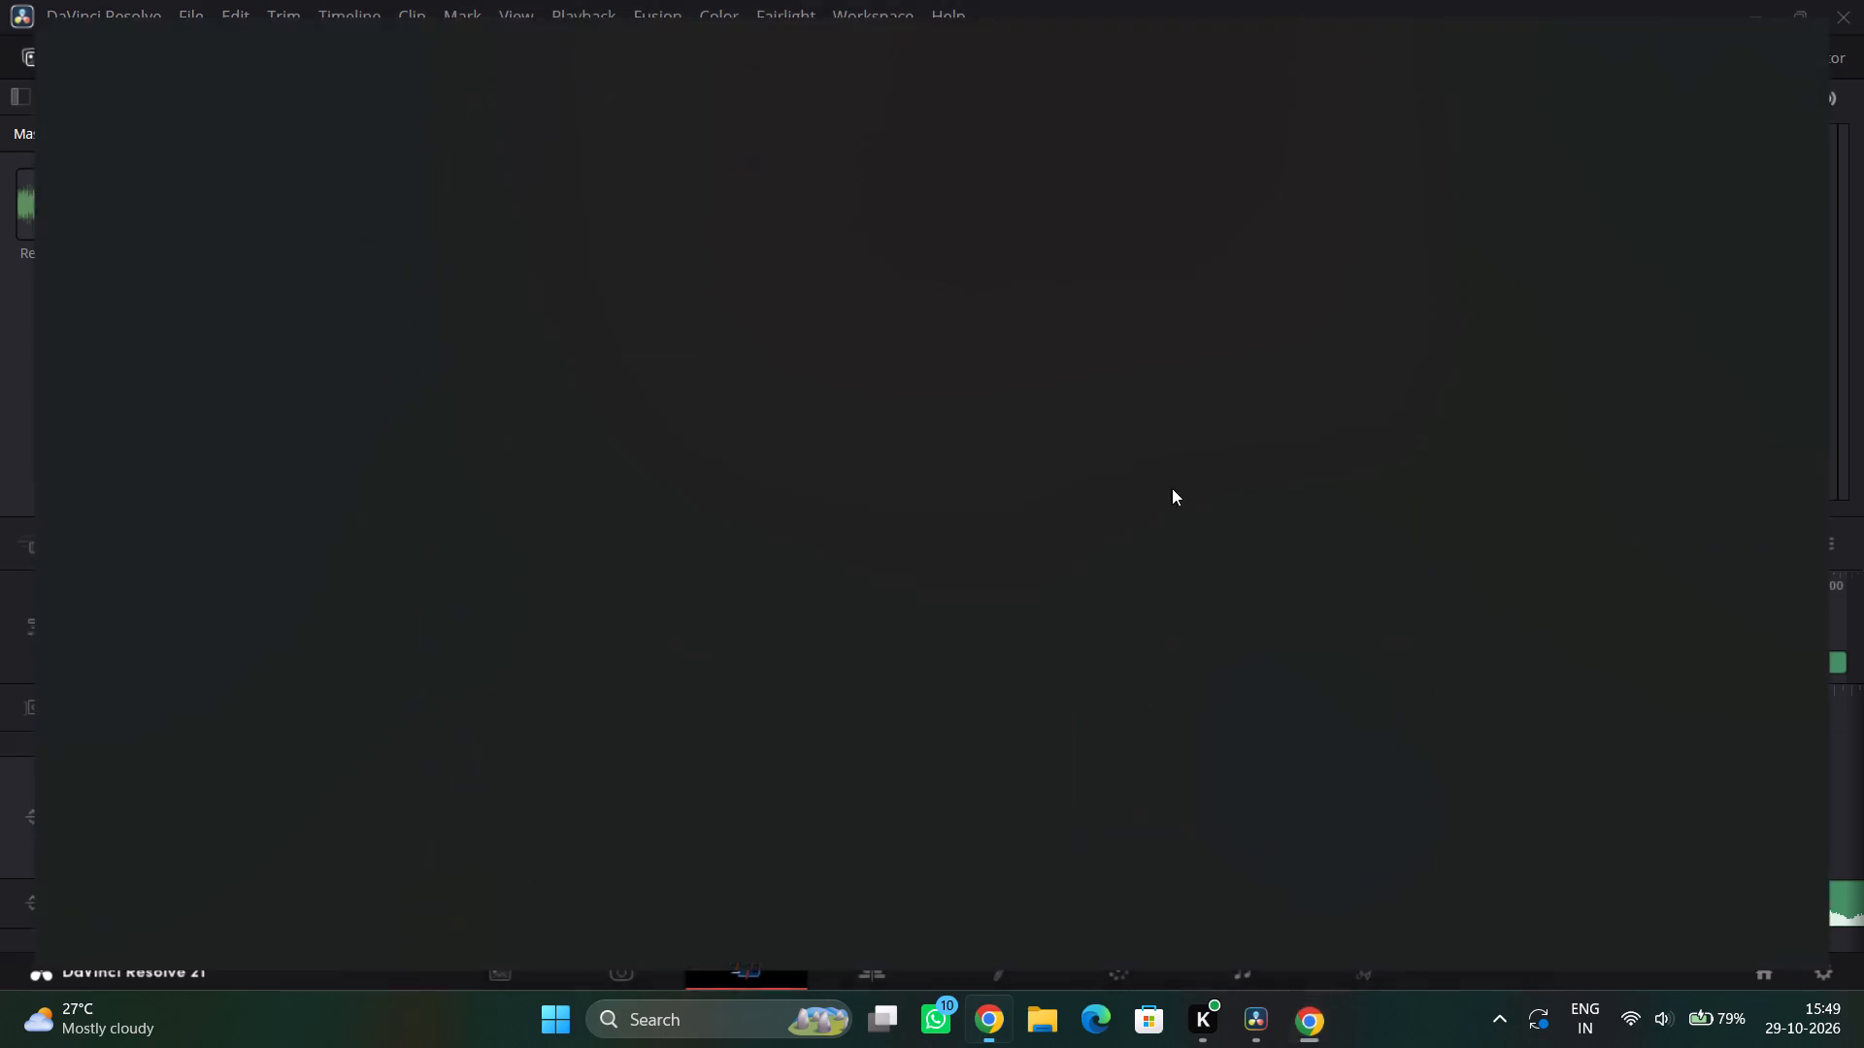
click(363, 20)
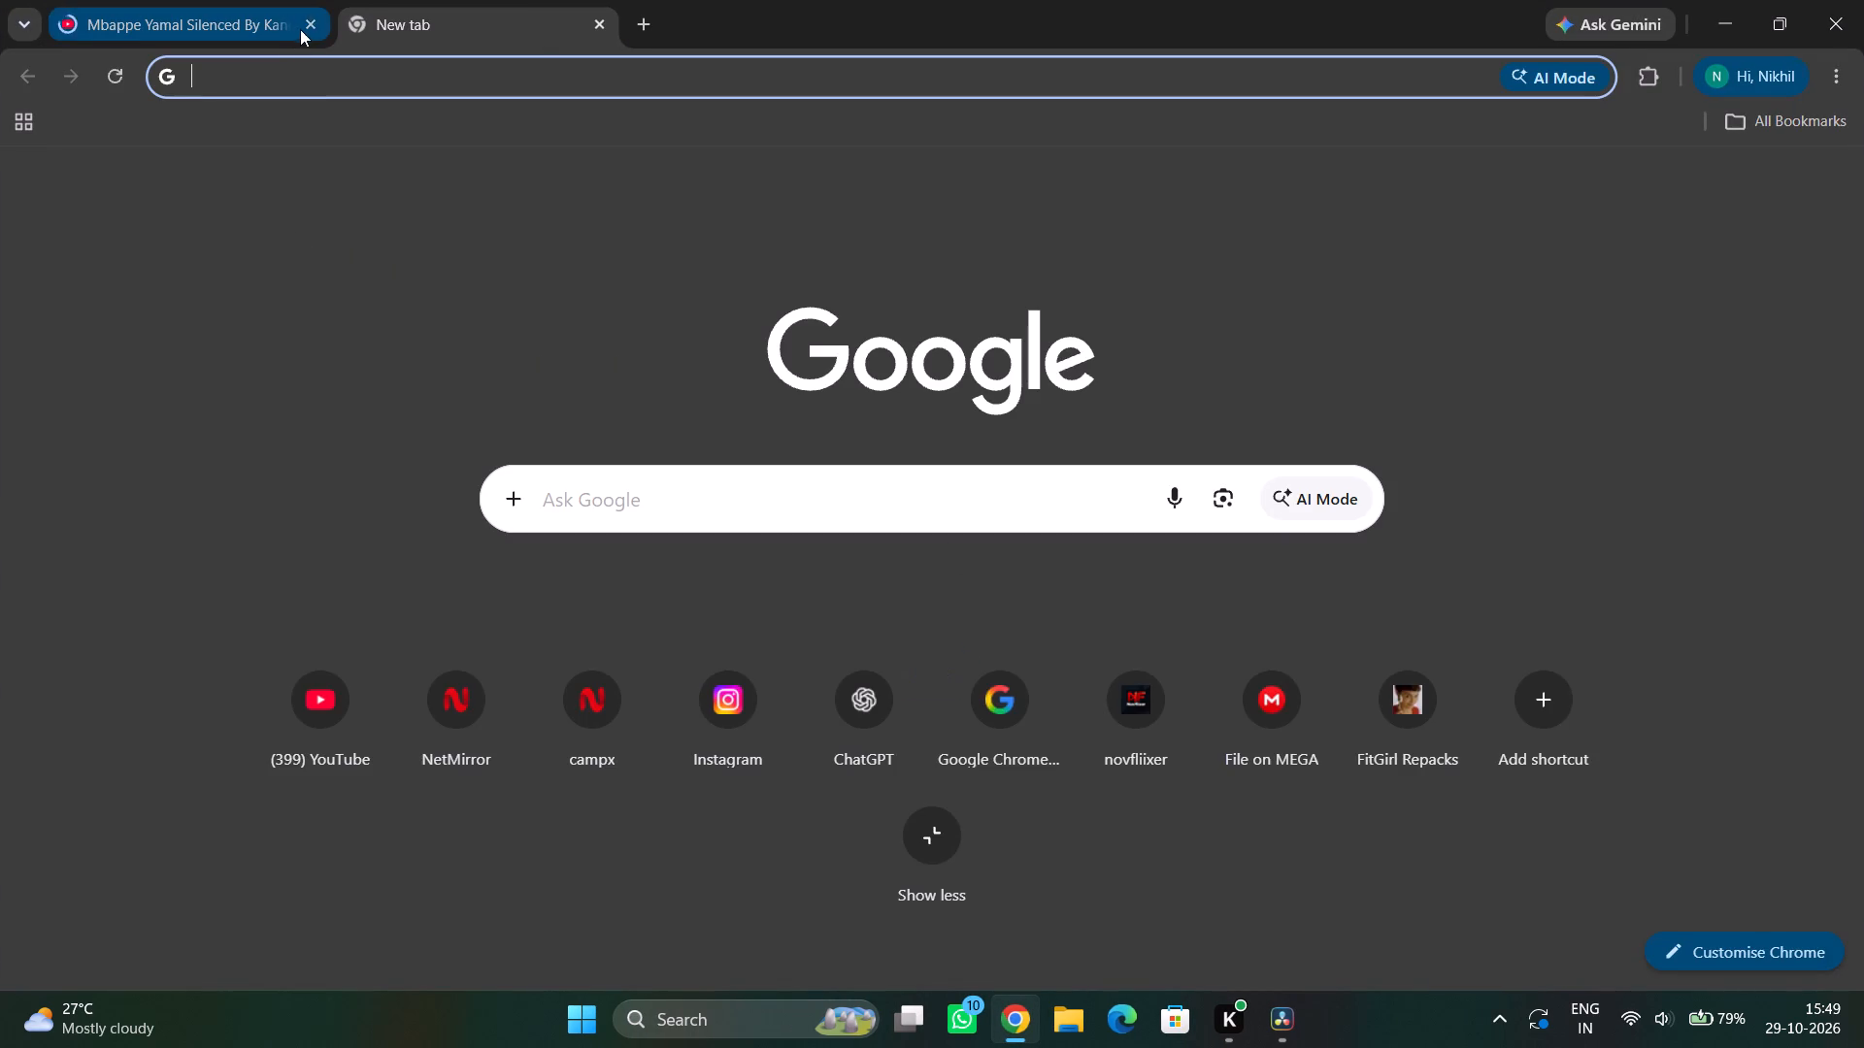
click(310, 22)
click(744, 731)
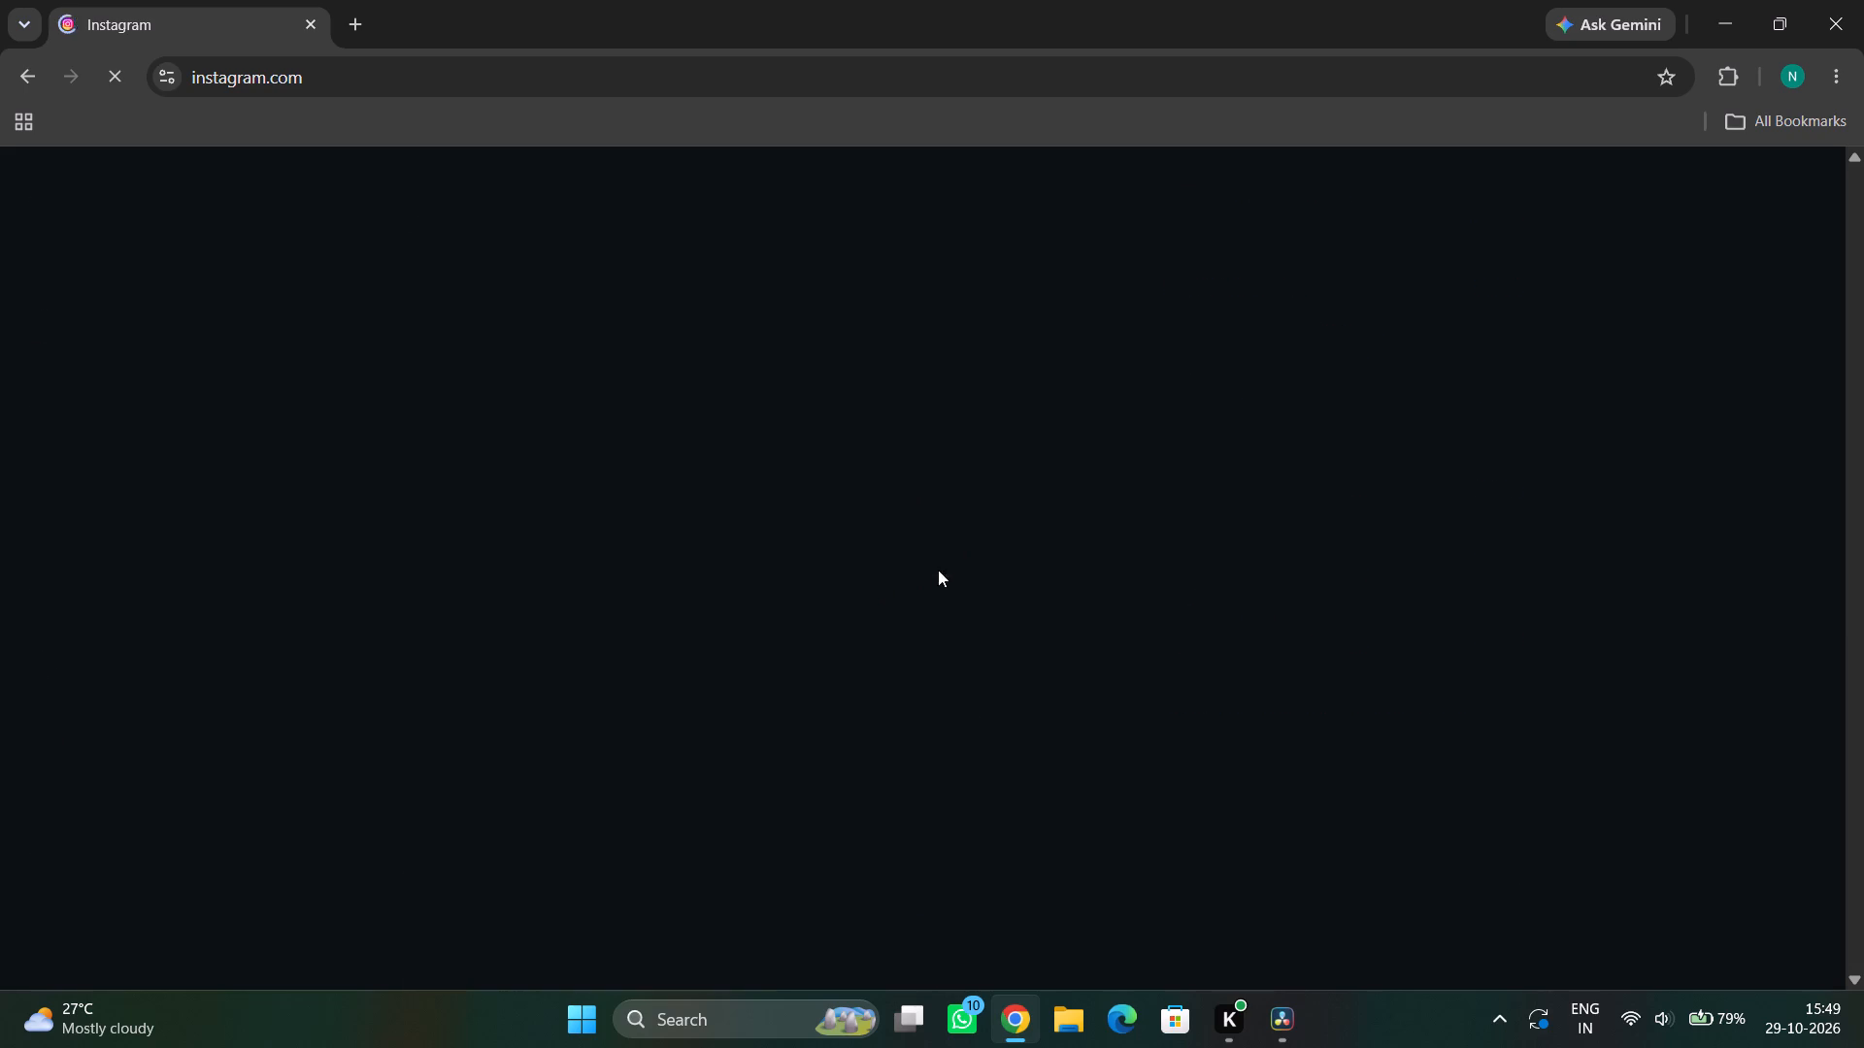
click(42, 740)
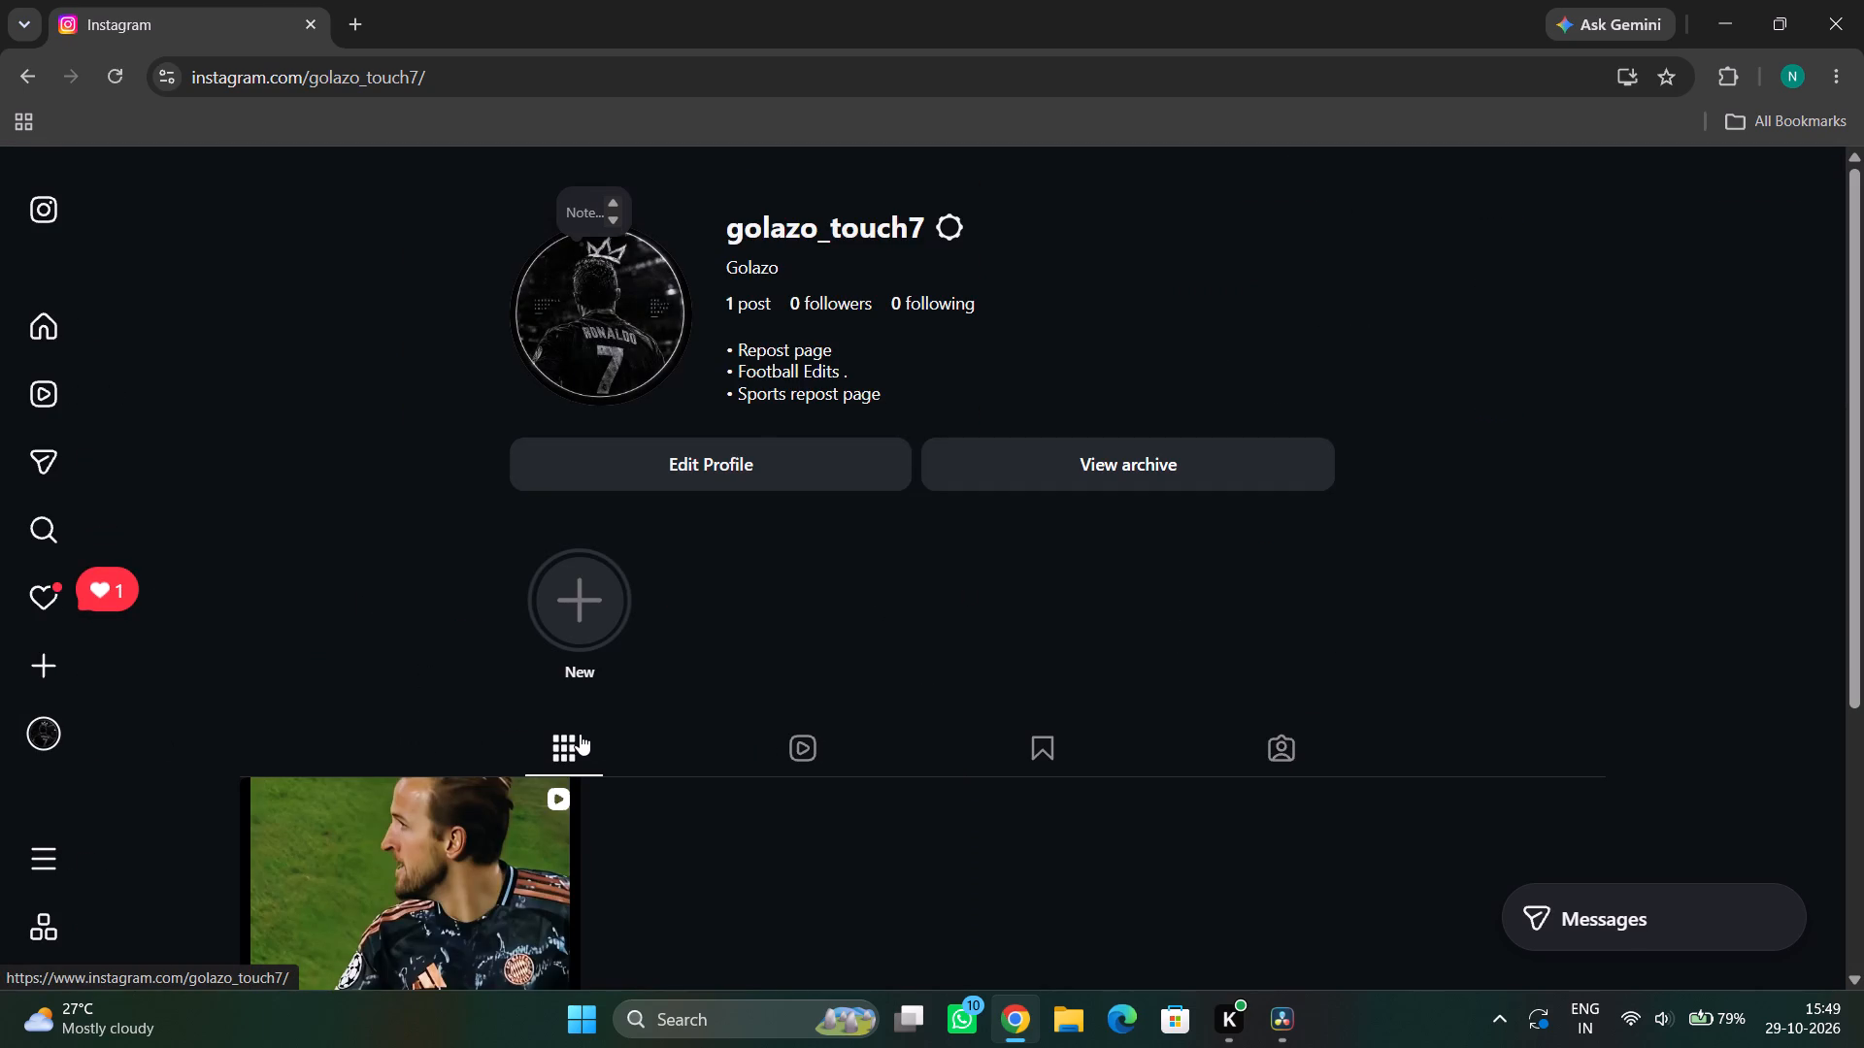
click(790, 737)
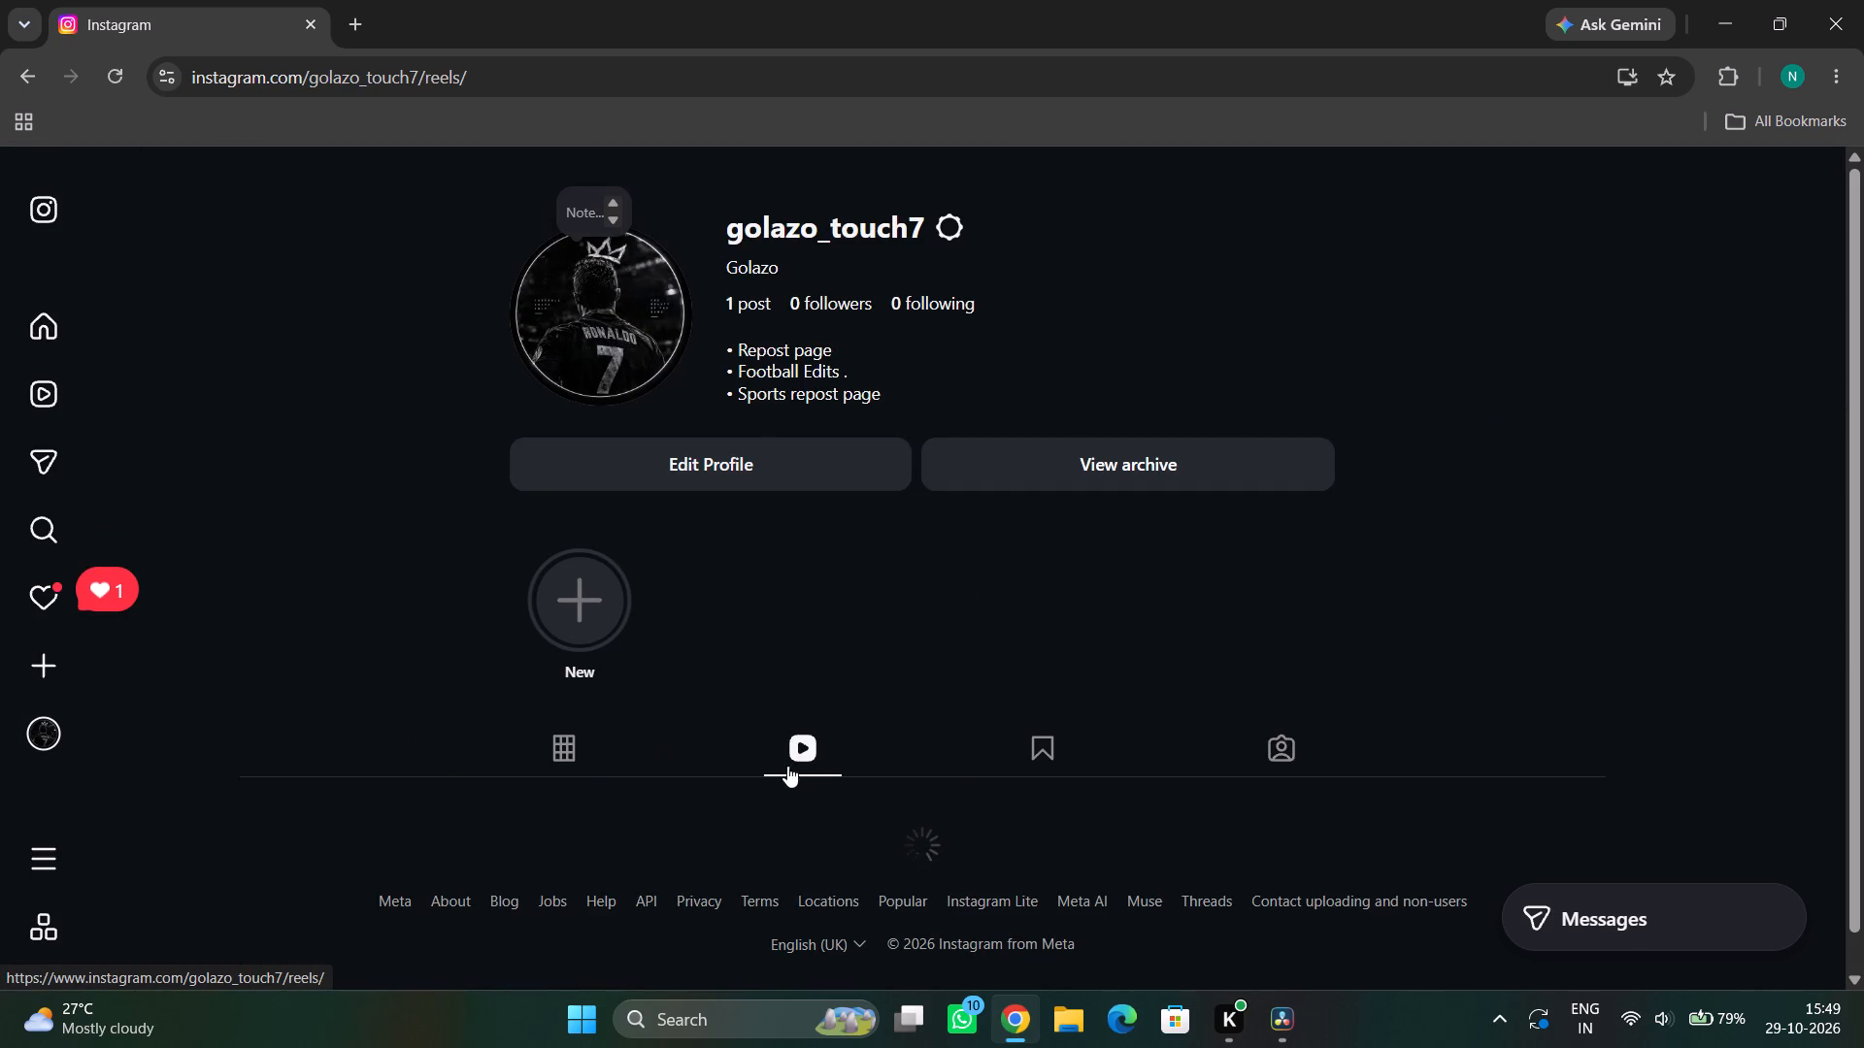
scroll(860, 679, down, 3)
click(1052, 491)
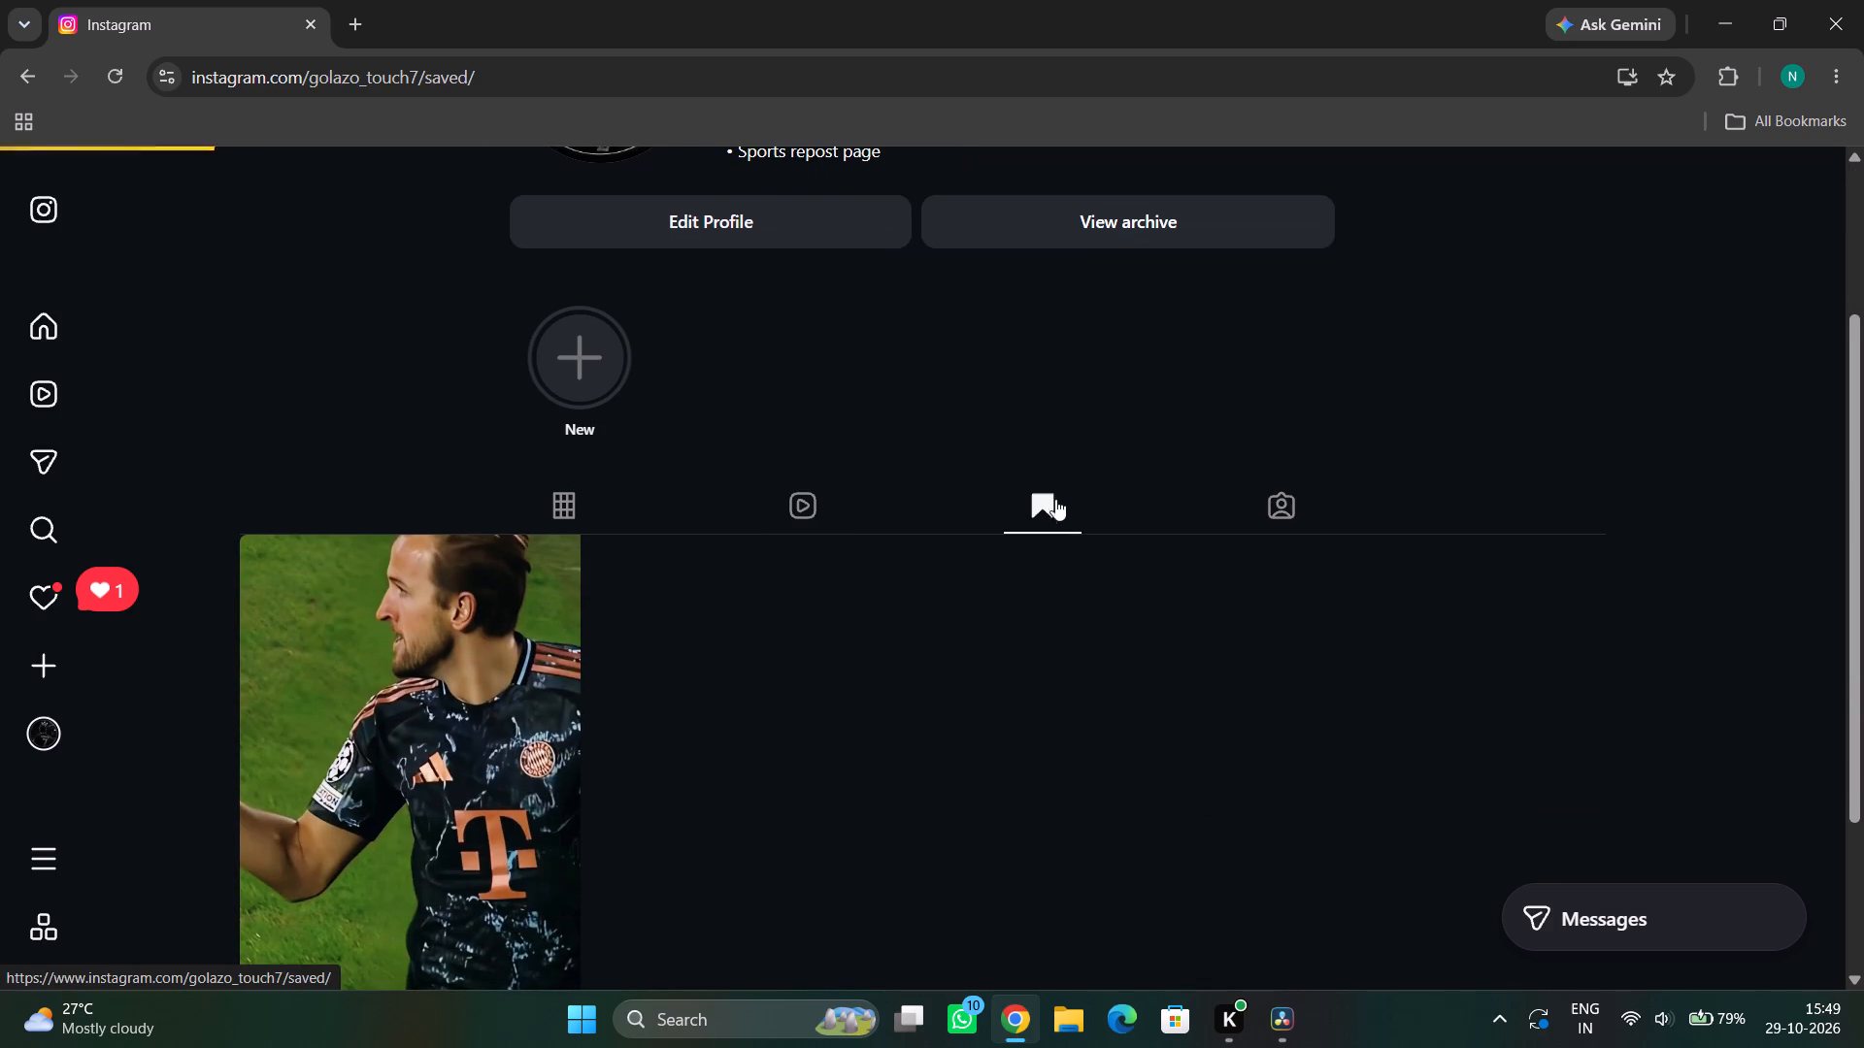
click(881, 688)
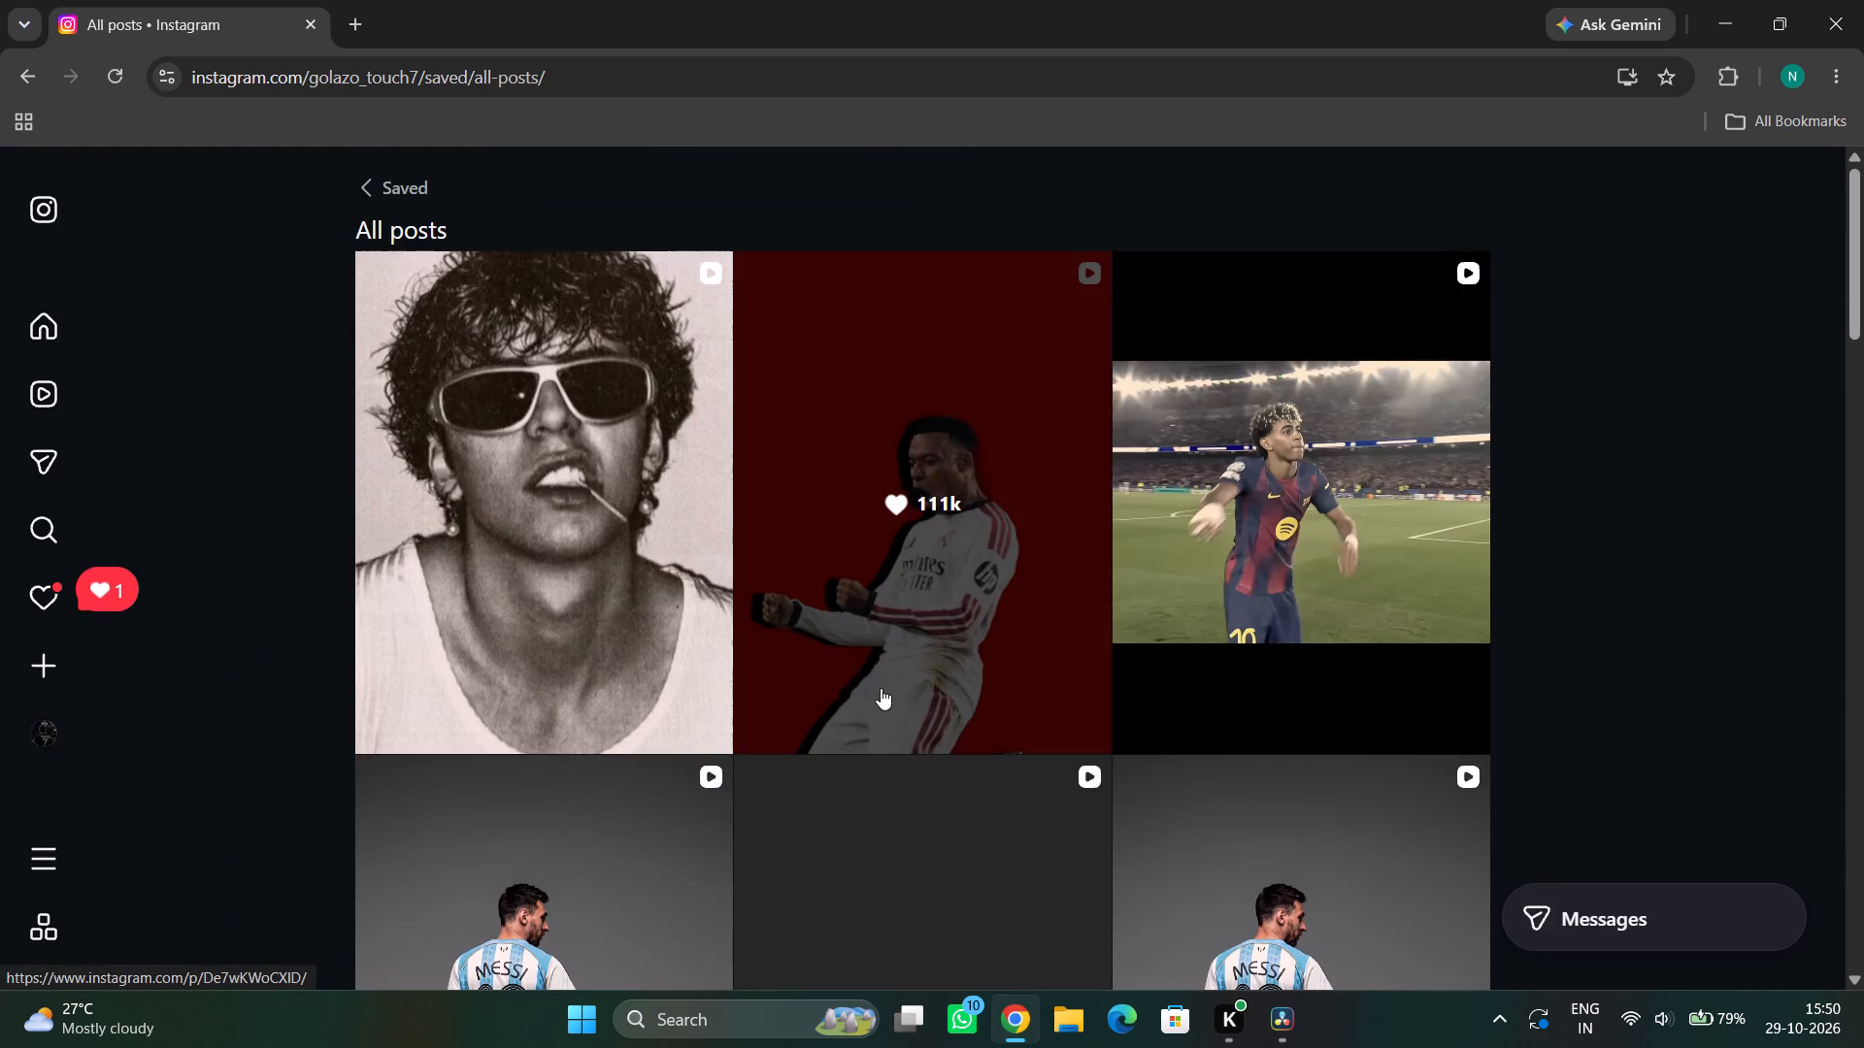
Watch the saved reel with the Messi 19 and goat cover, set to Jalebi Baby, and close it.
scroll(971, 650, down, 5)
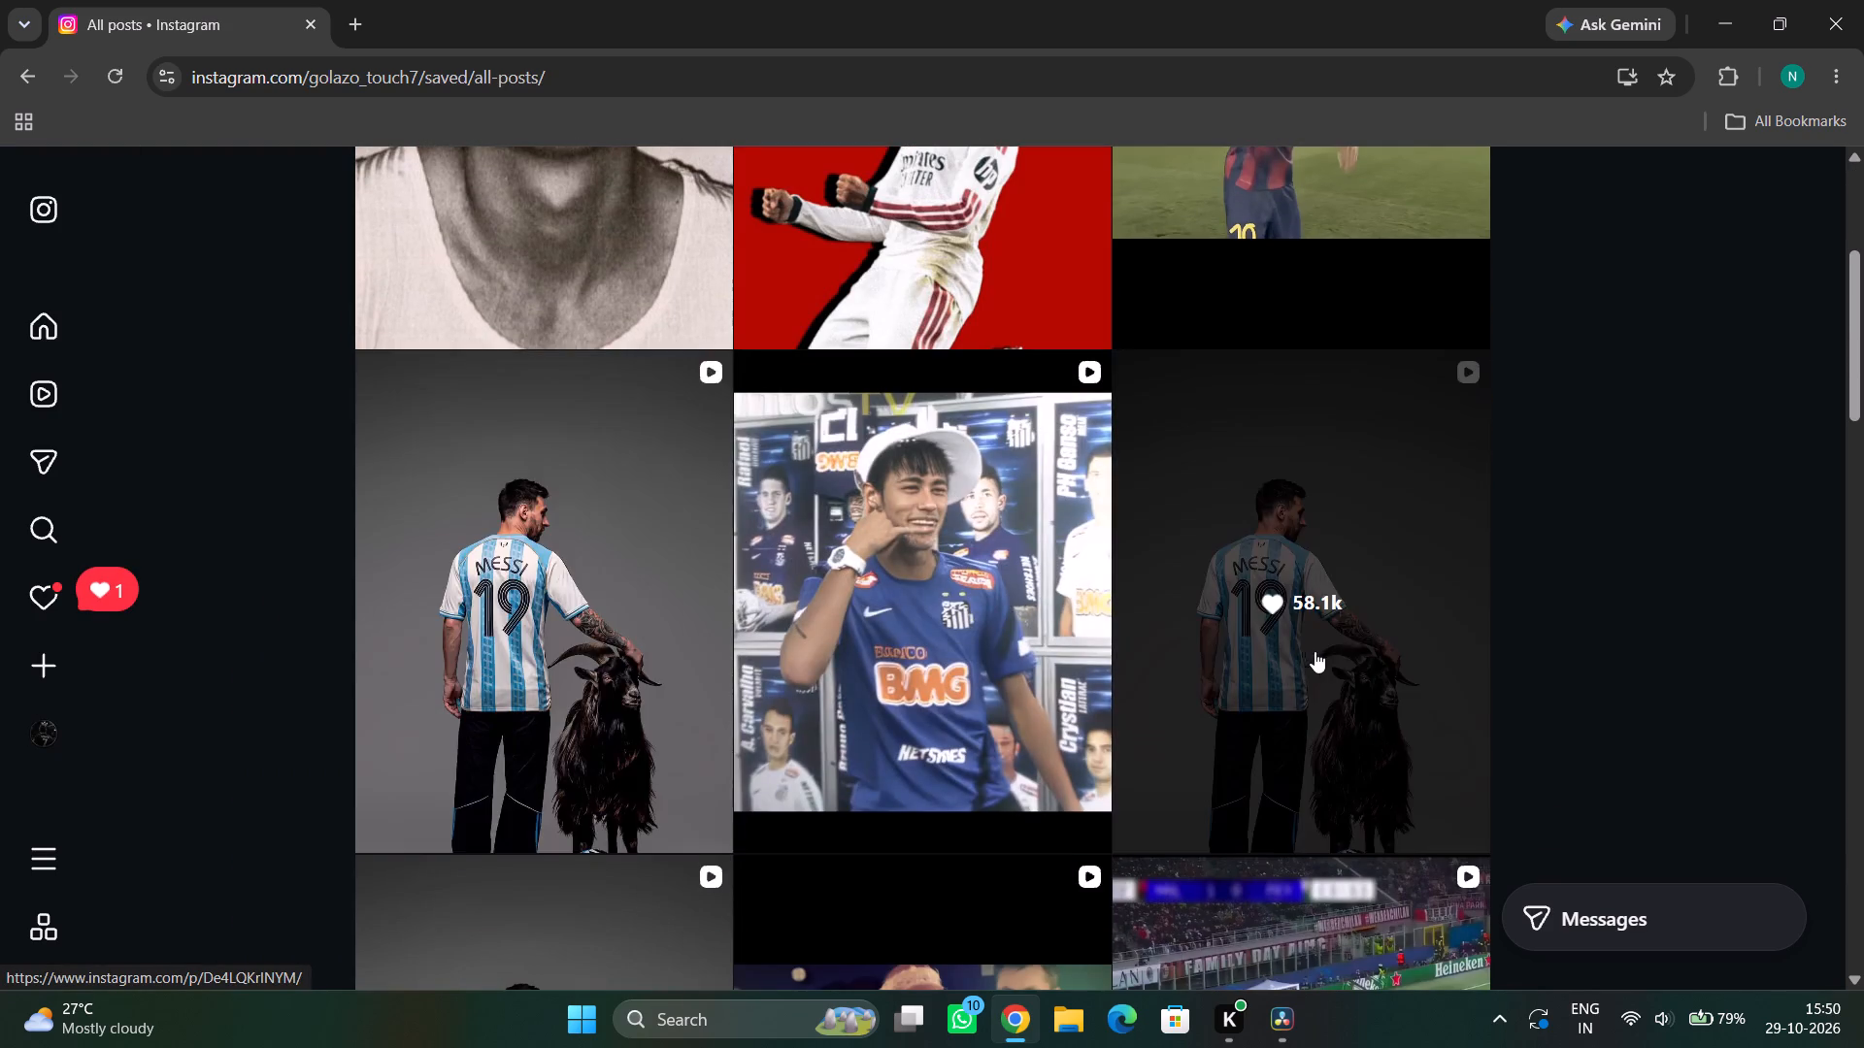
click(1315, 651)
click(989, 830)
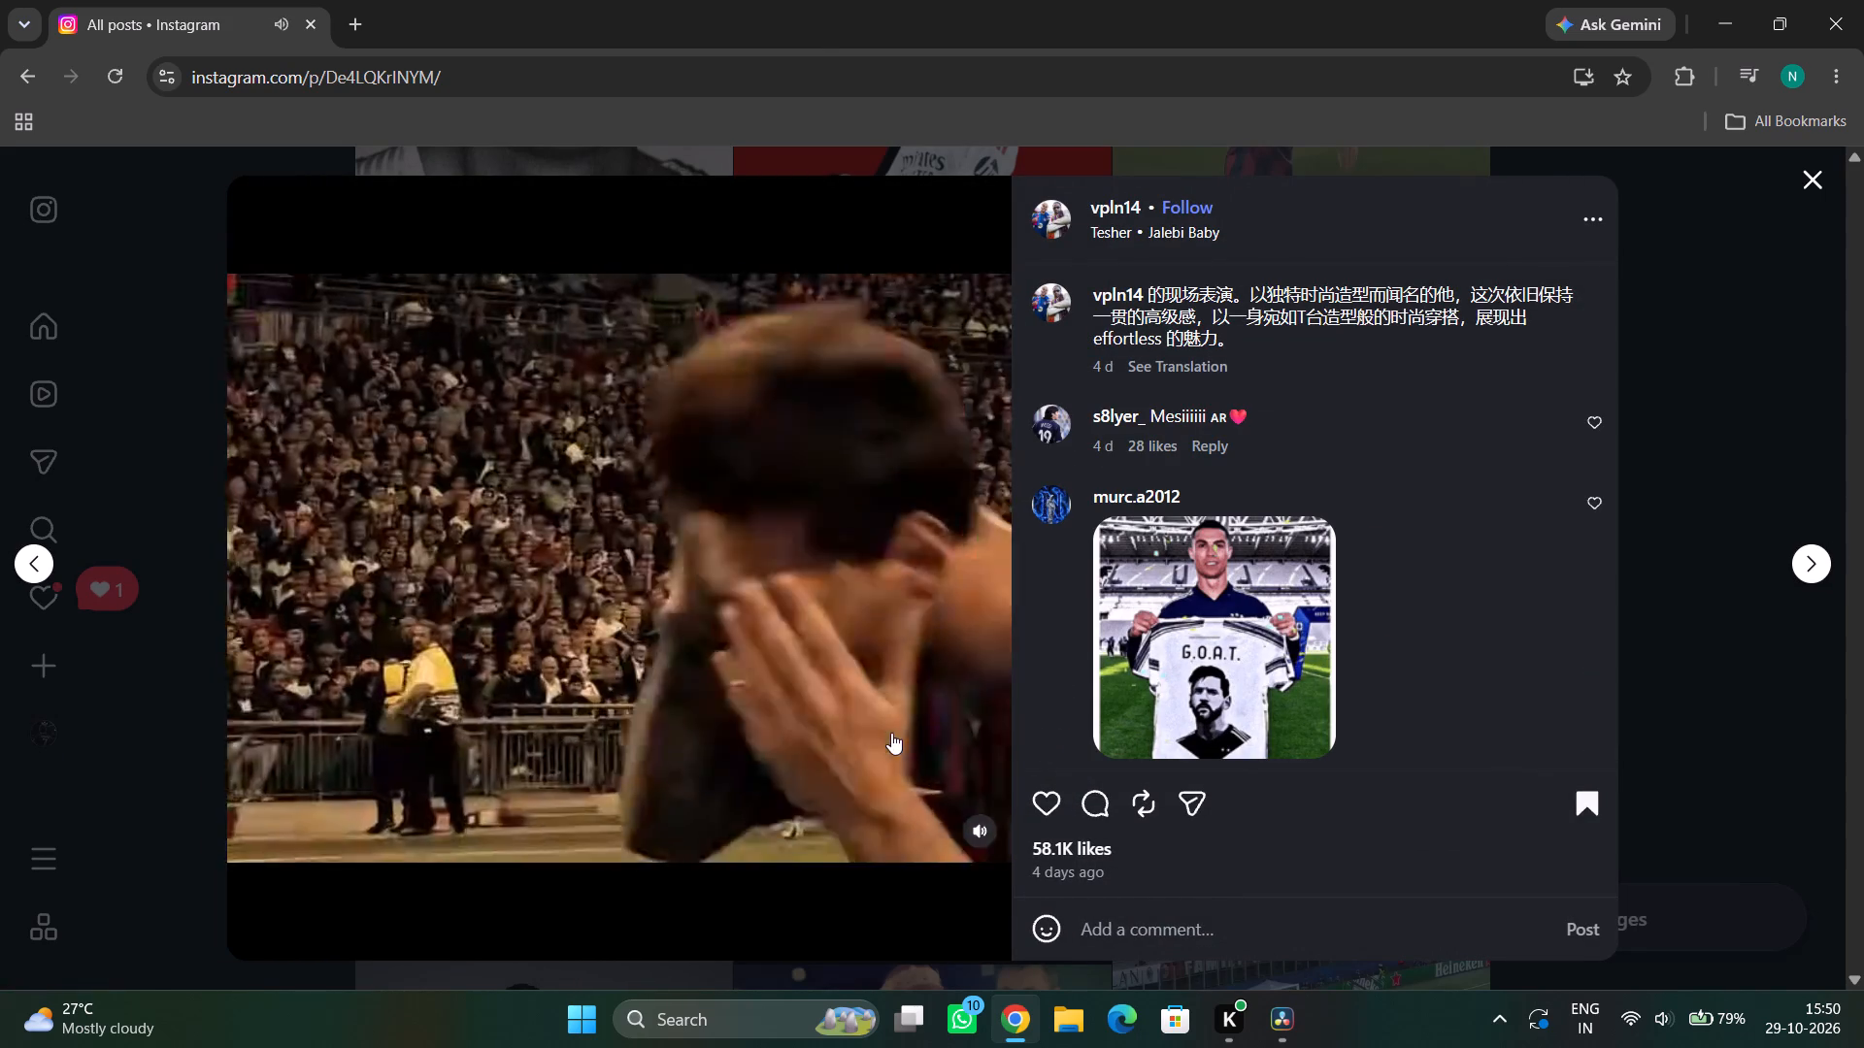
click(920, 634)
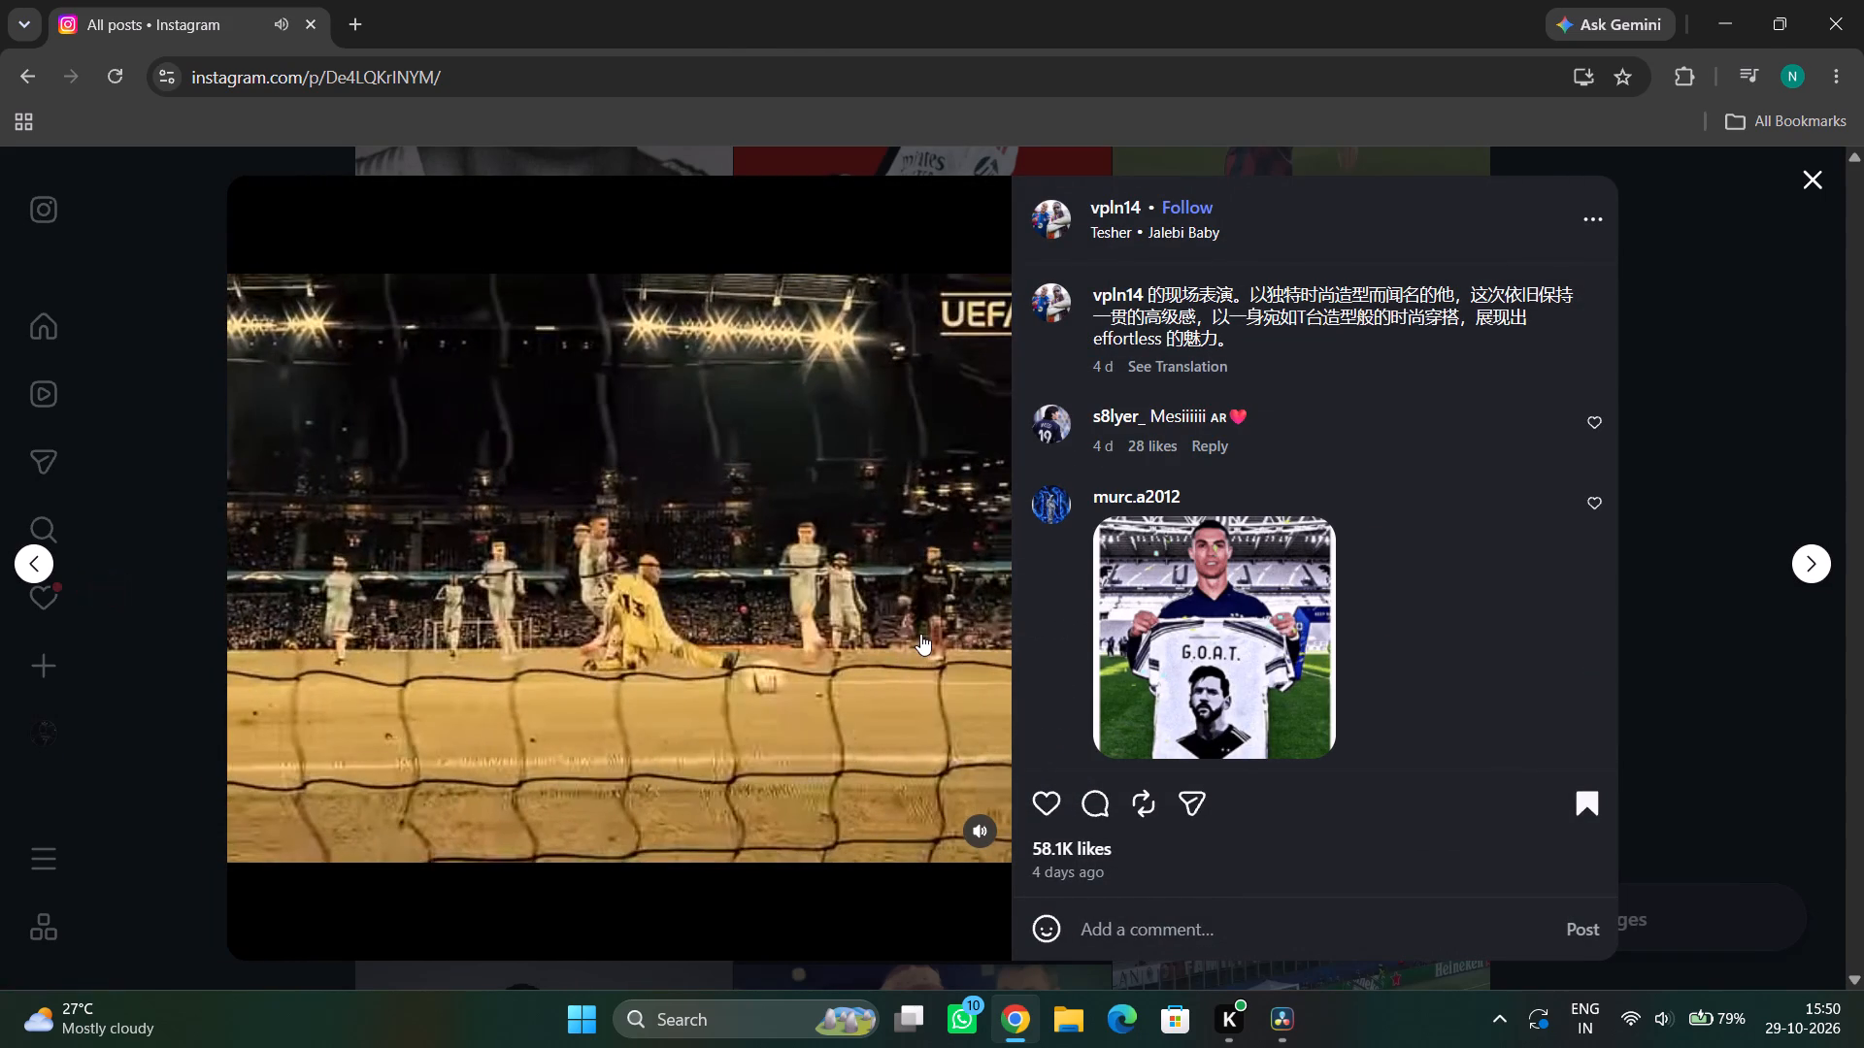
click(963, 670)
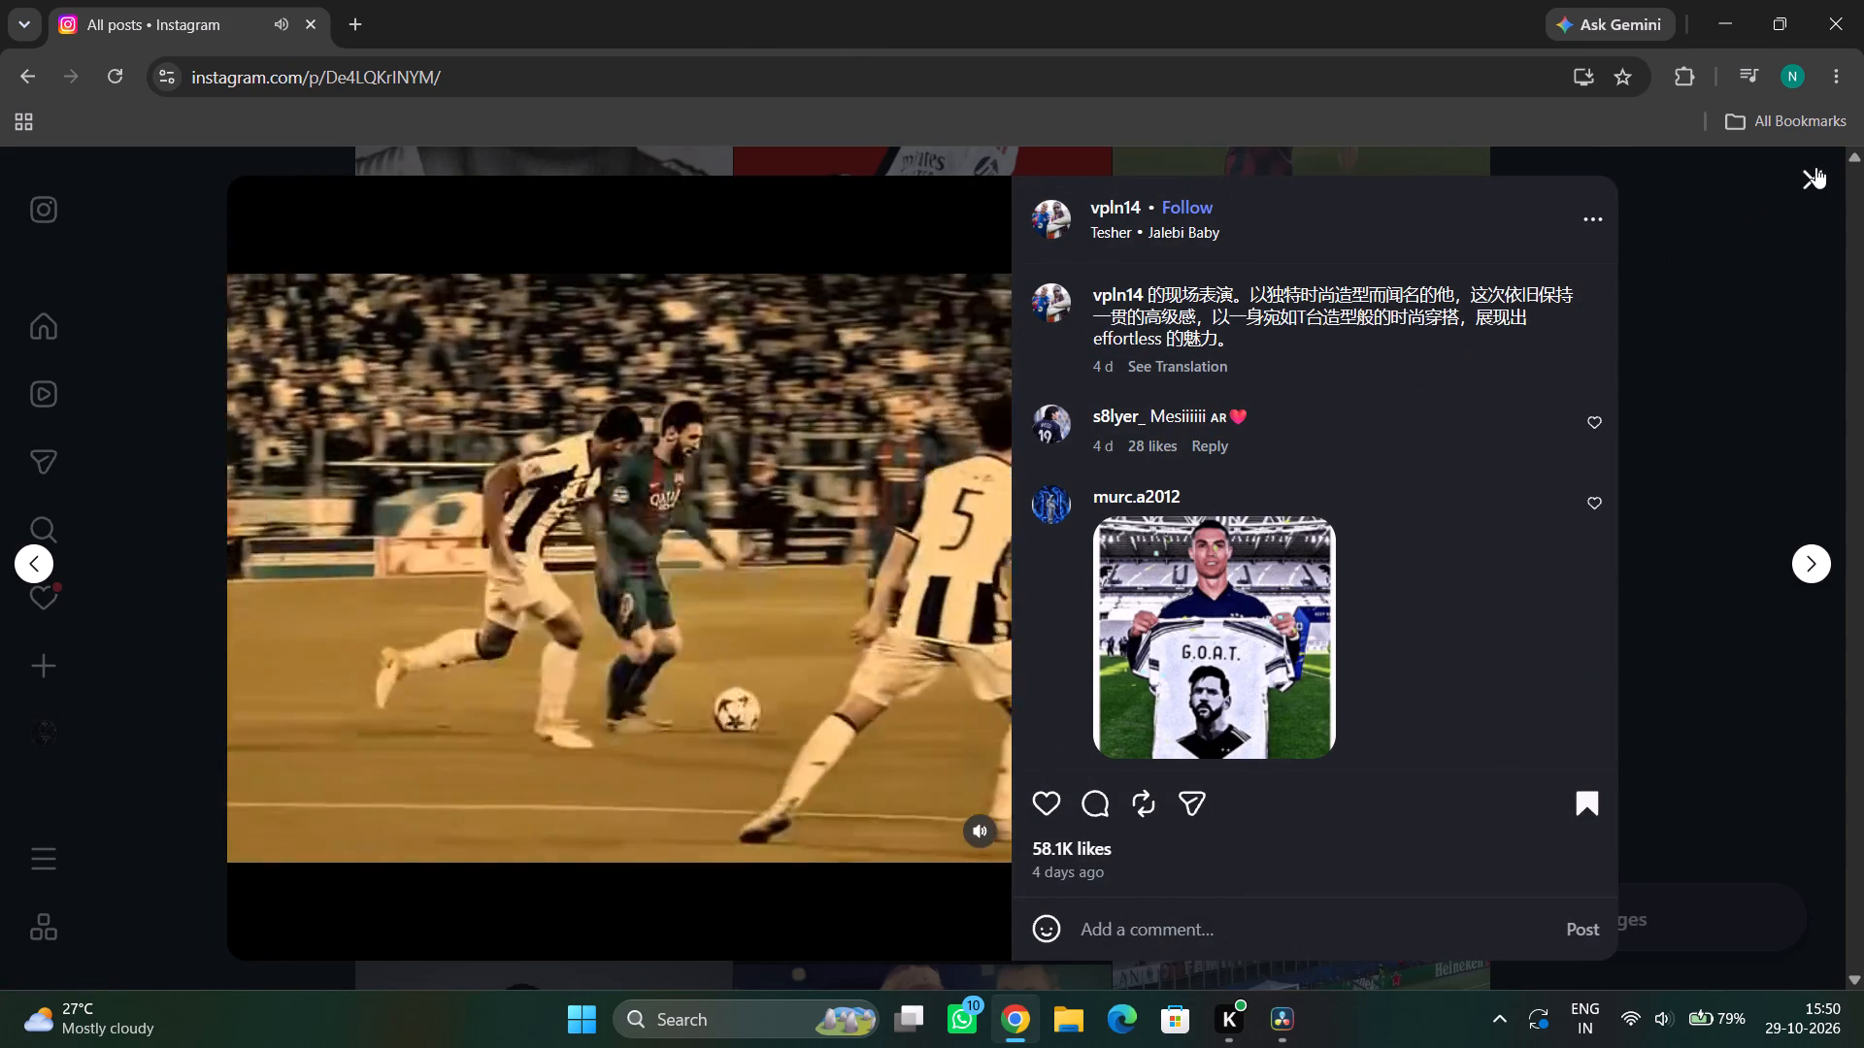
click(1815, 167)
click(1177, 631)
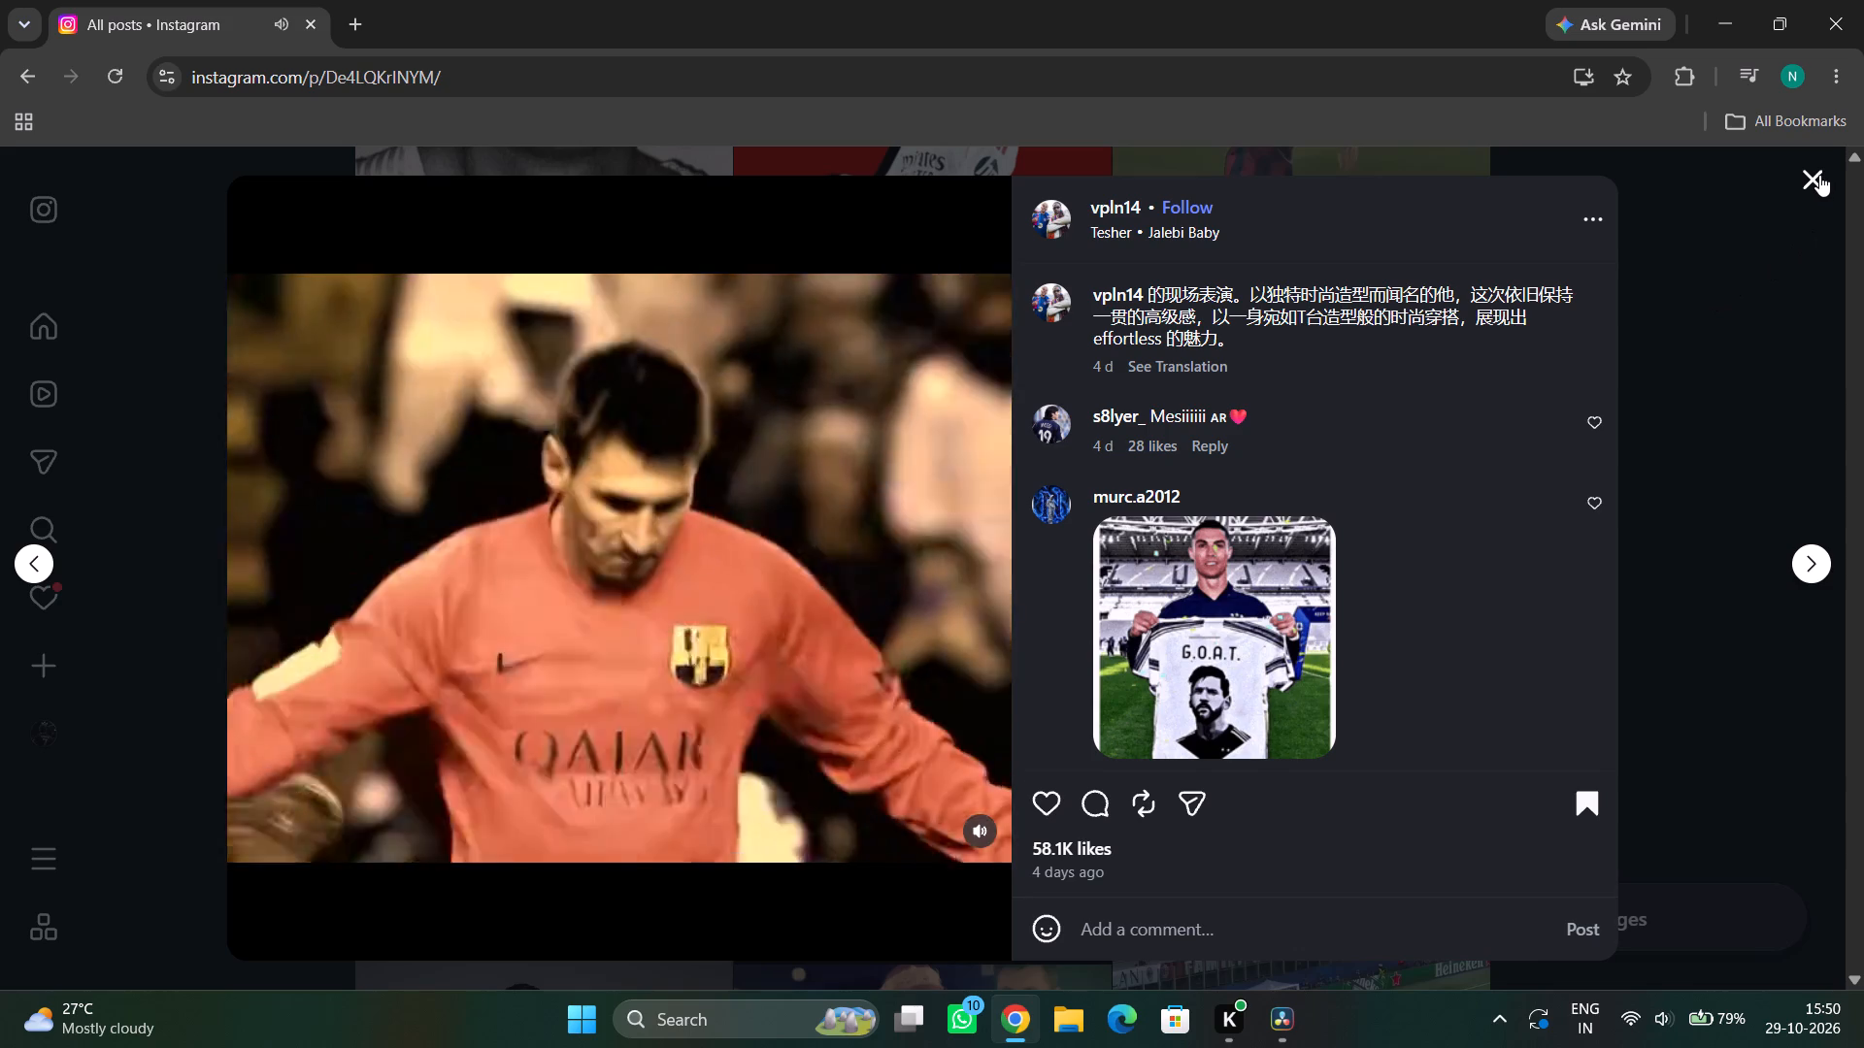
click(1819, 175)
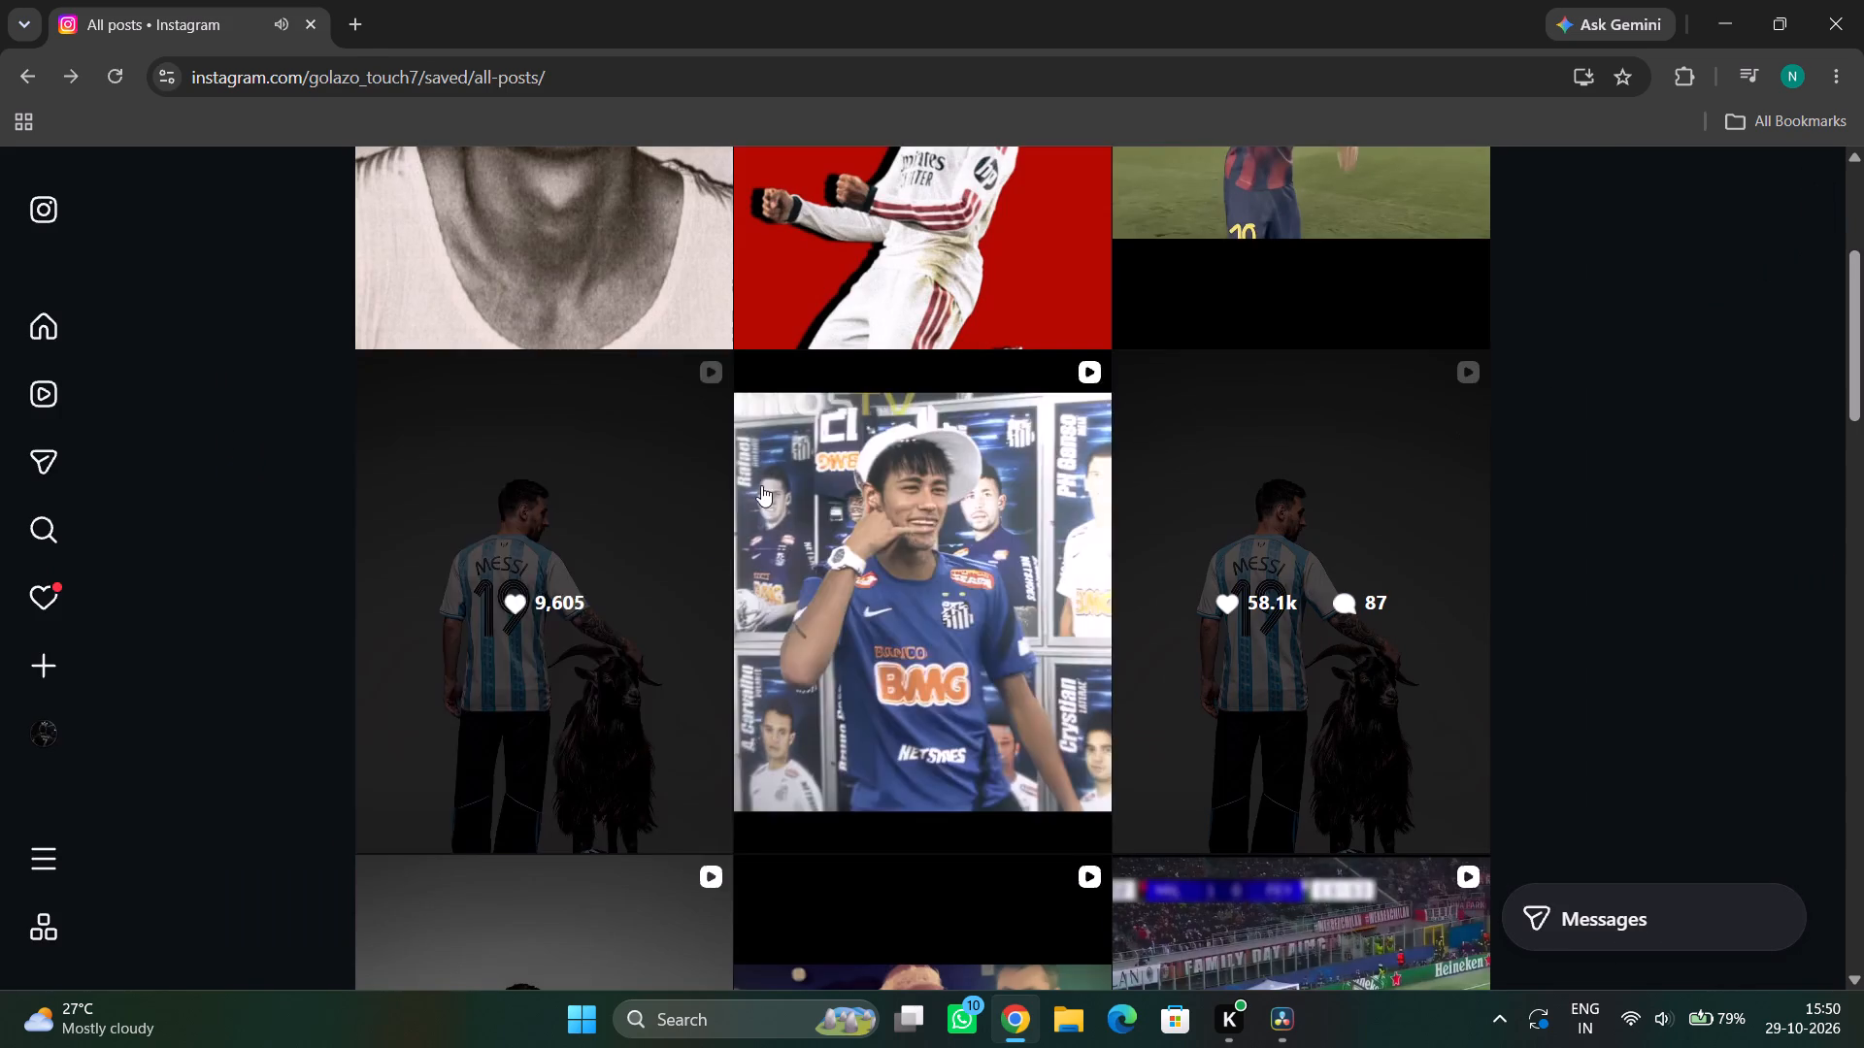
Switch back to DaVinci Resolve and place the RONALDO ● RARE clip on video track V1 at the timeline's start.
click(1289, 1009)
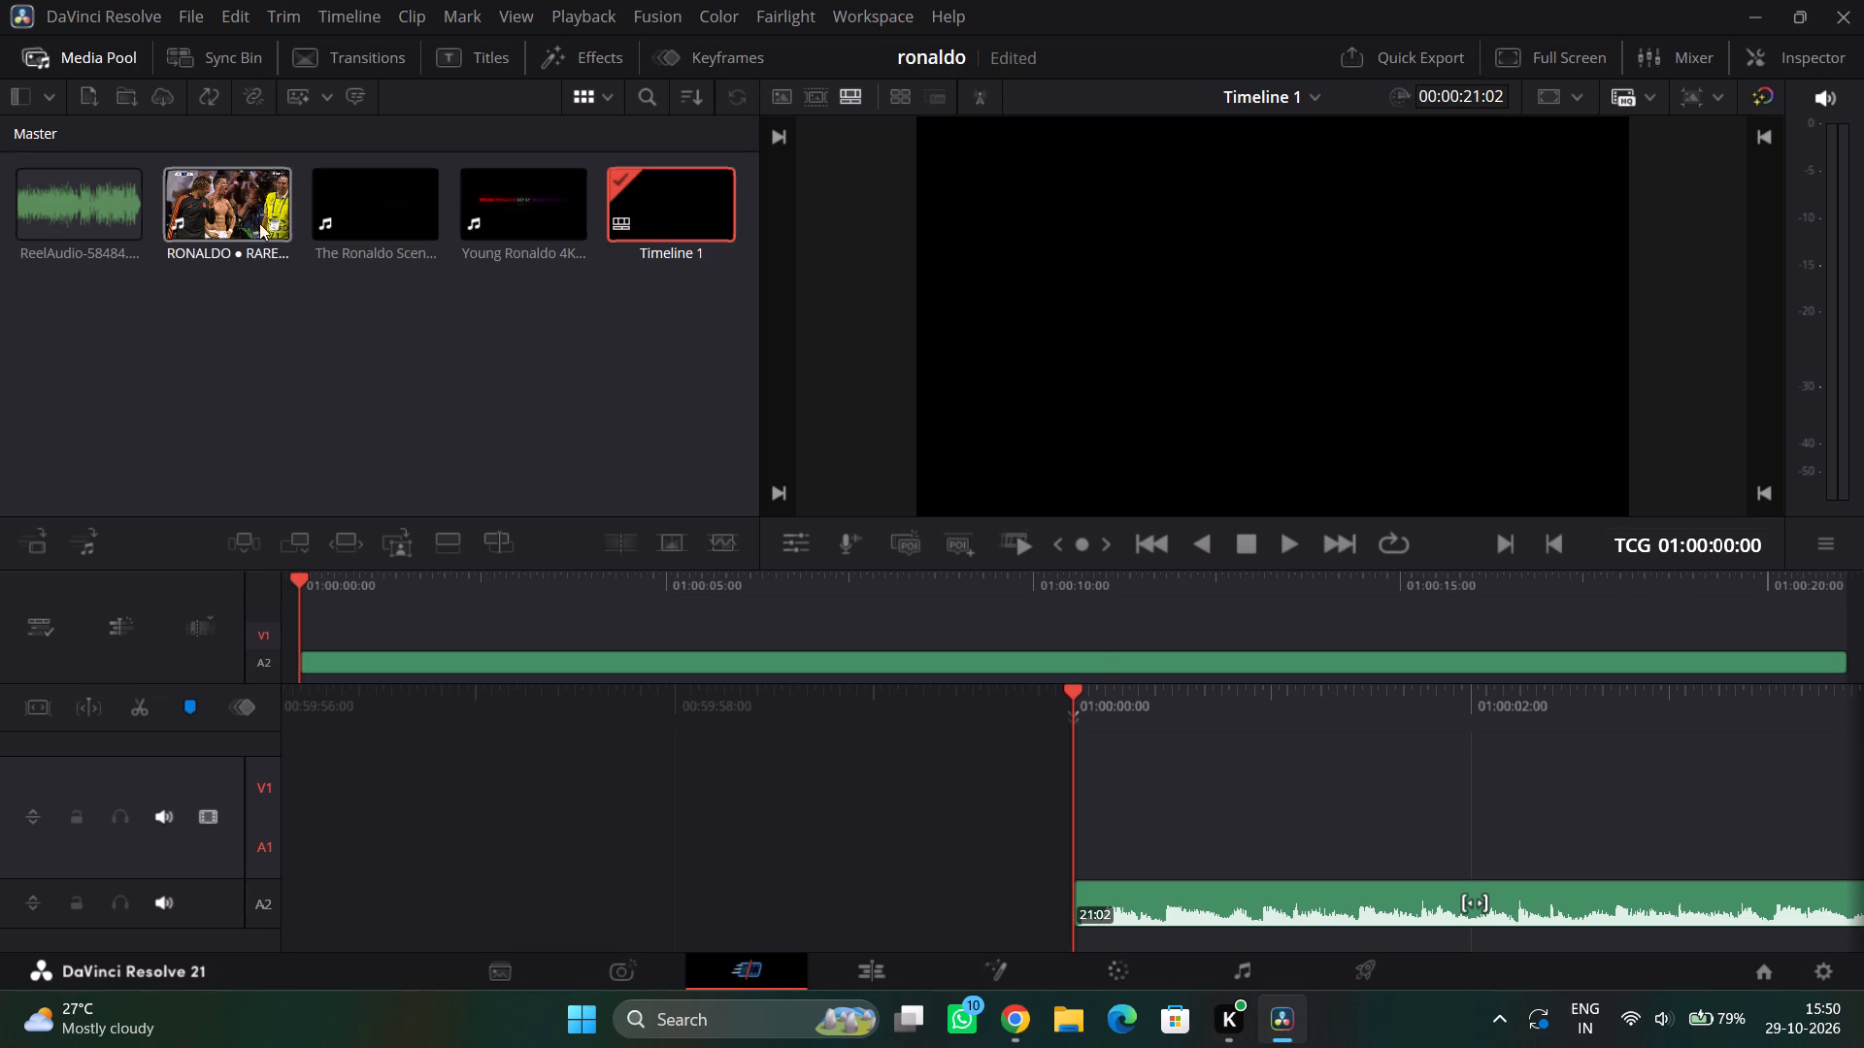
drag(247, 187, 1075, 737)
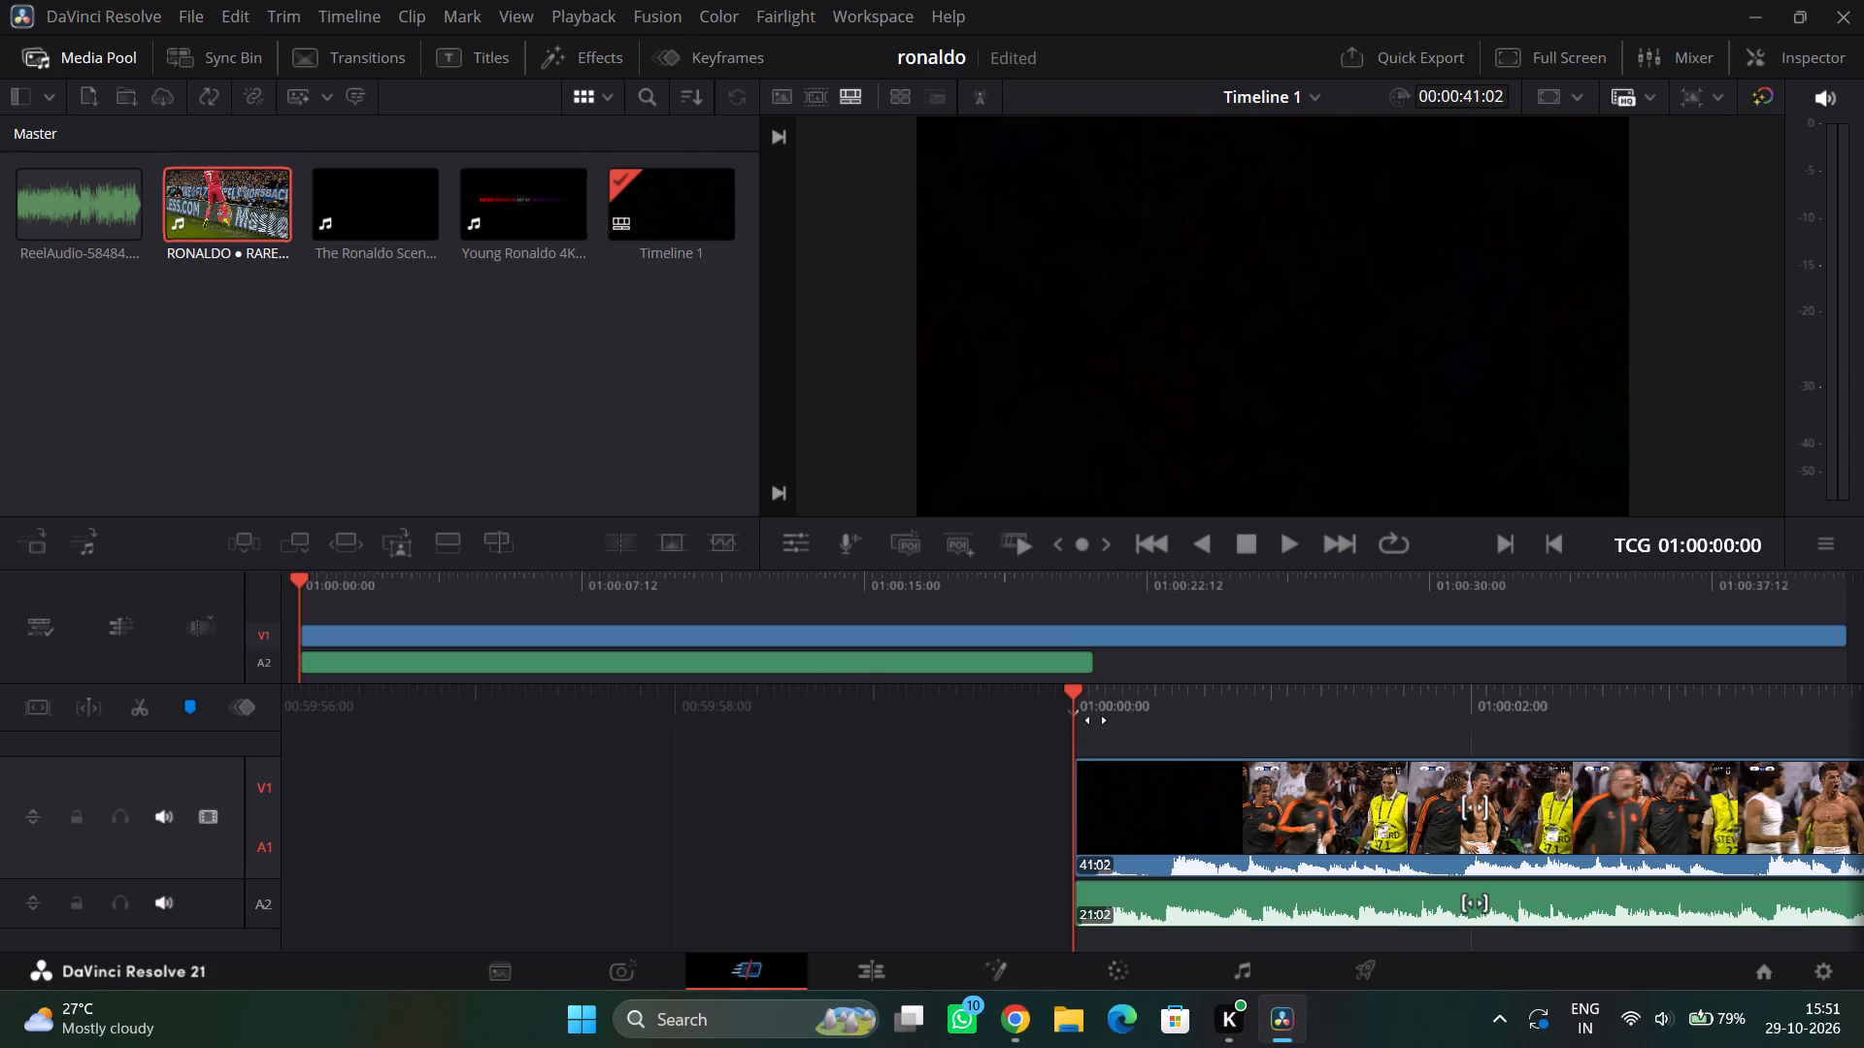
Scrub through the opening of the timeline and play the RONALDO ● RARE footage together with the reel audio.
drag(1330, 708, 1127, 740)
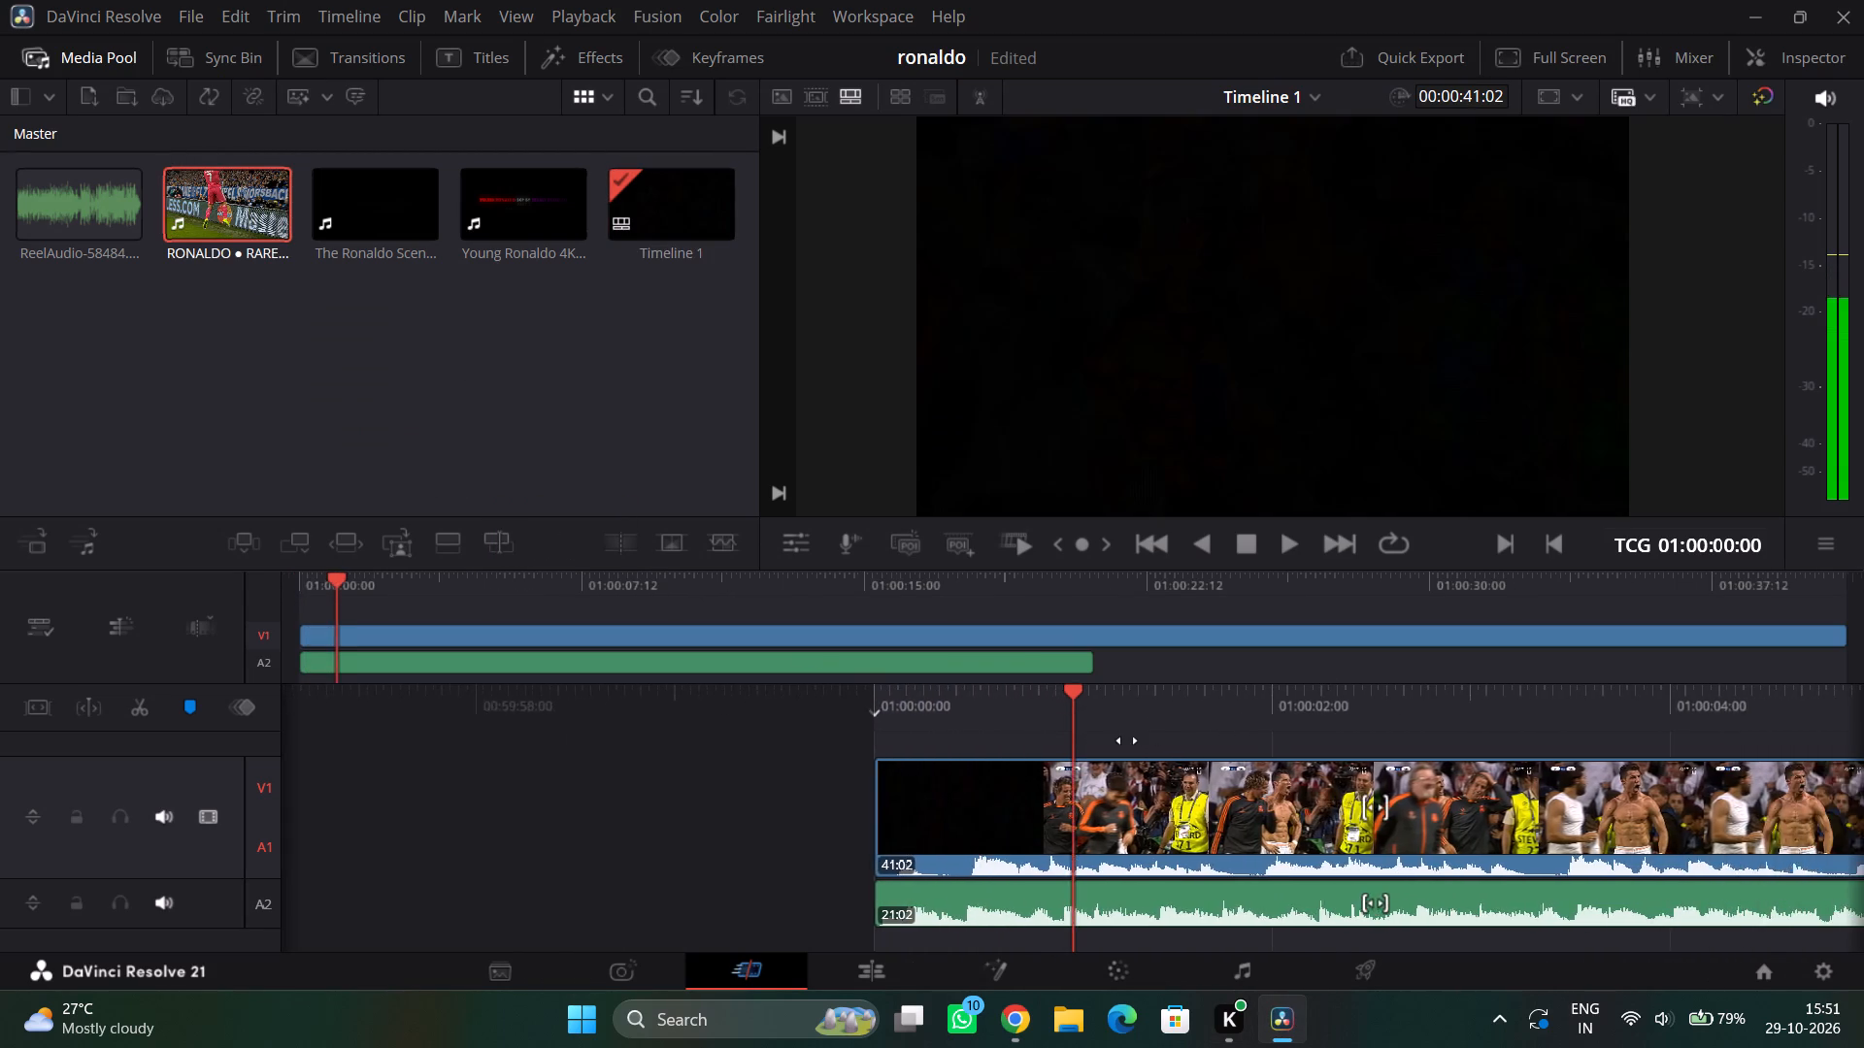
drag(1127, 740, 1394, 705)
click(1278, 544)
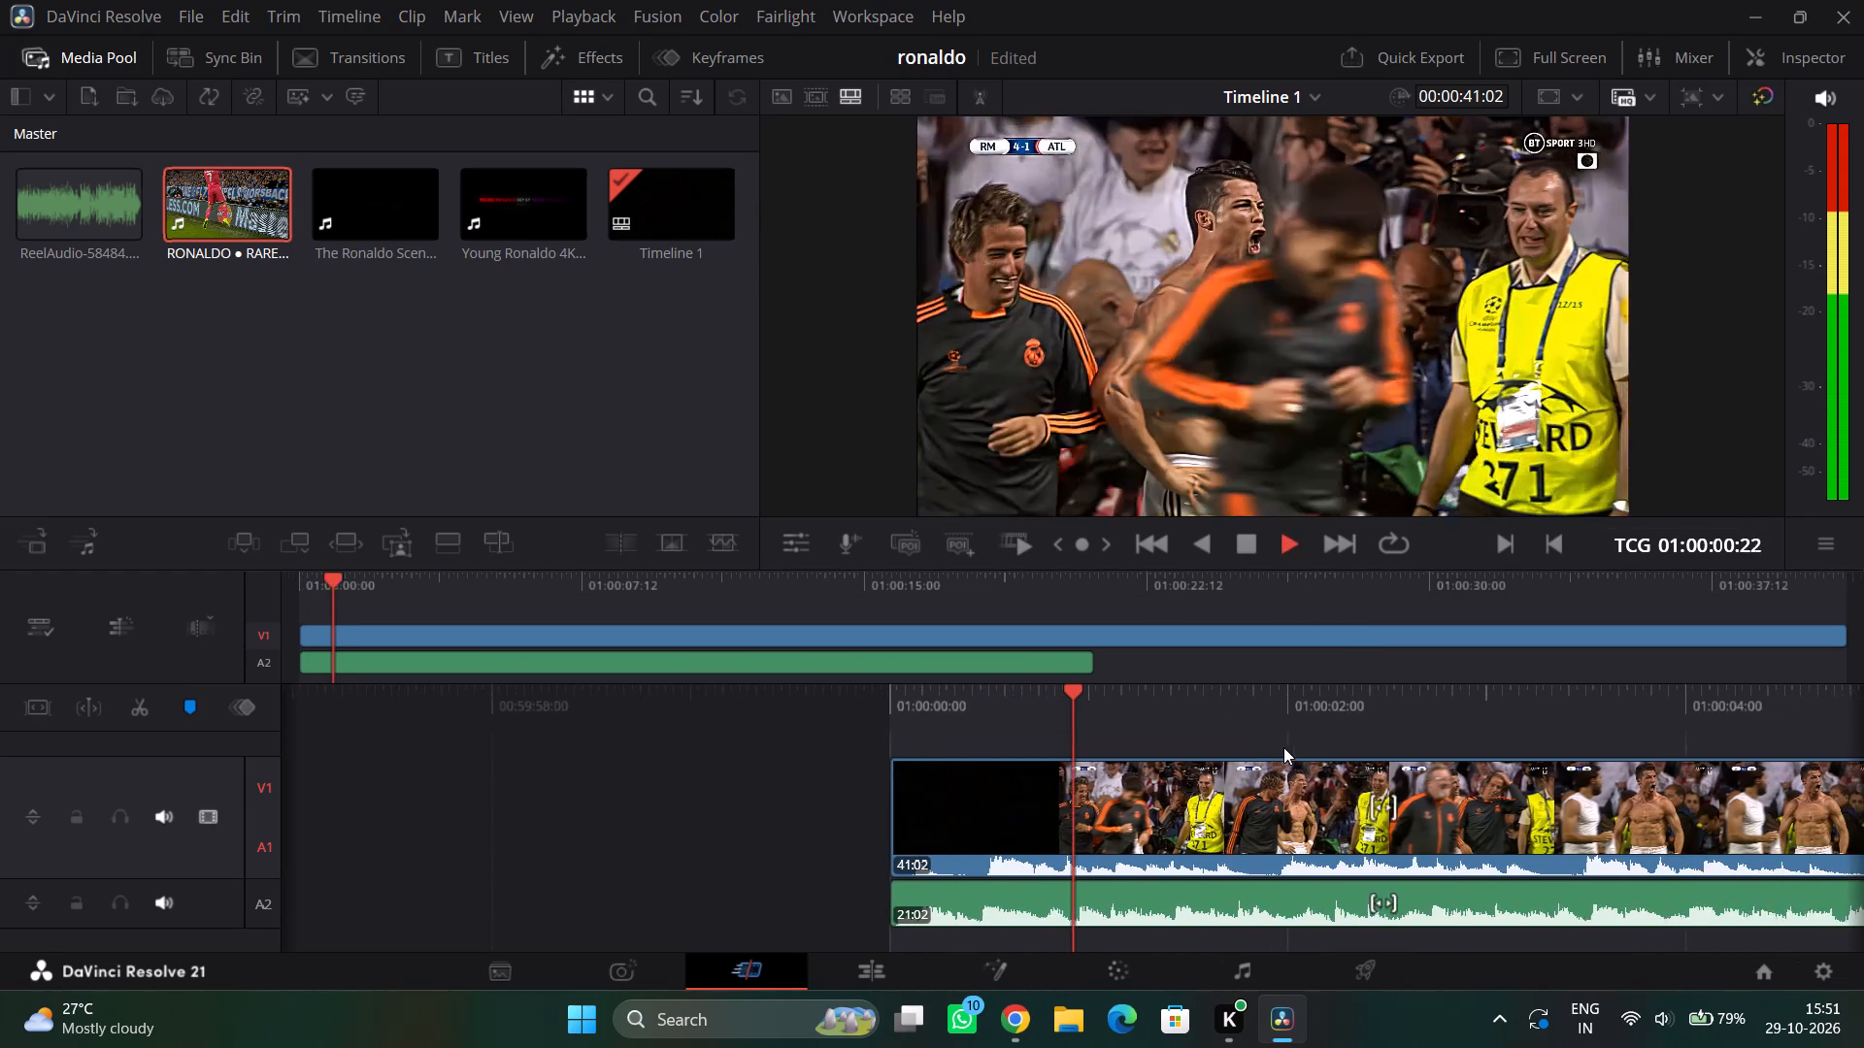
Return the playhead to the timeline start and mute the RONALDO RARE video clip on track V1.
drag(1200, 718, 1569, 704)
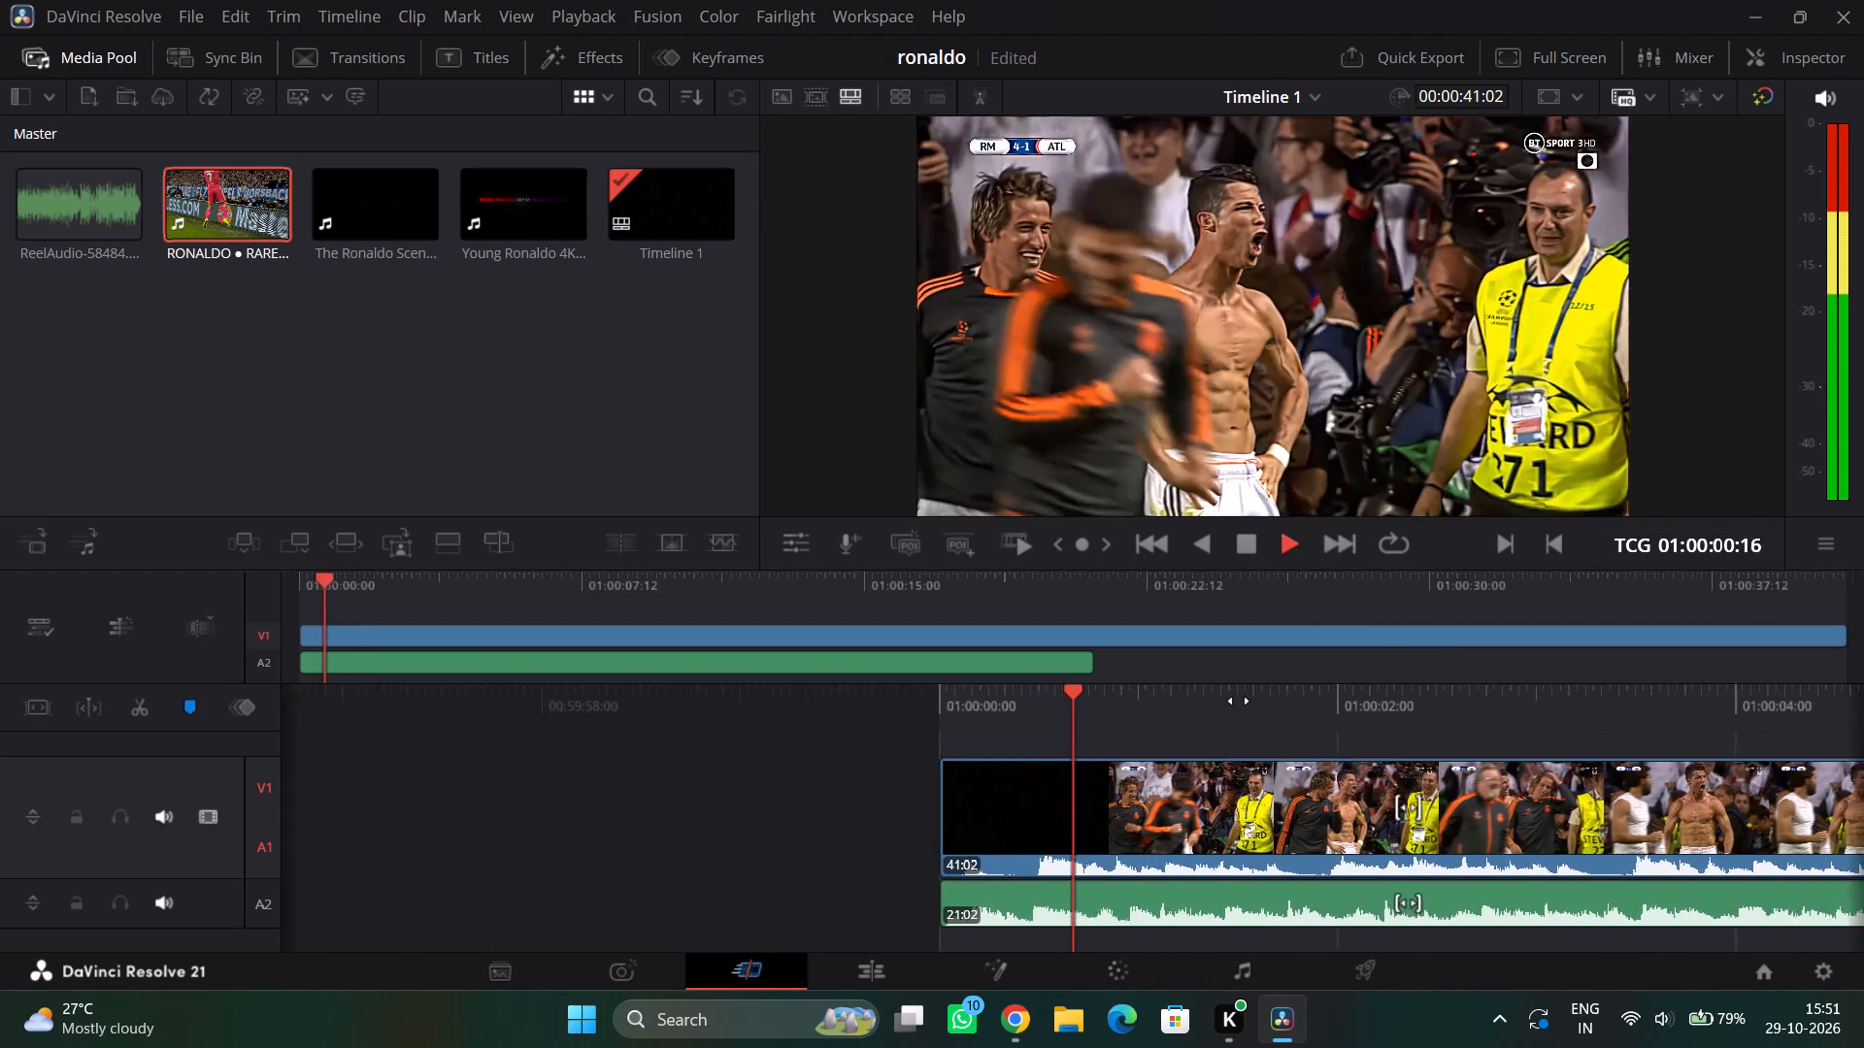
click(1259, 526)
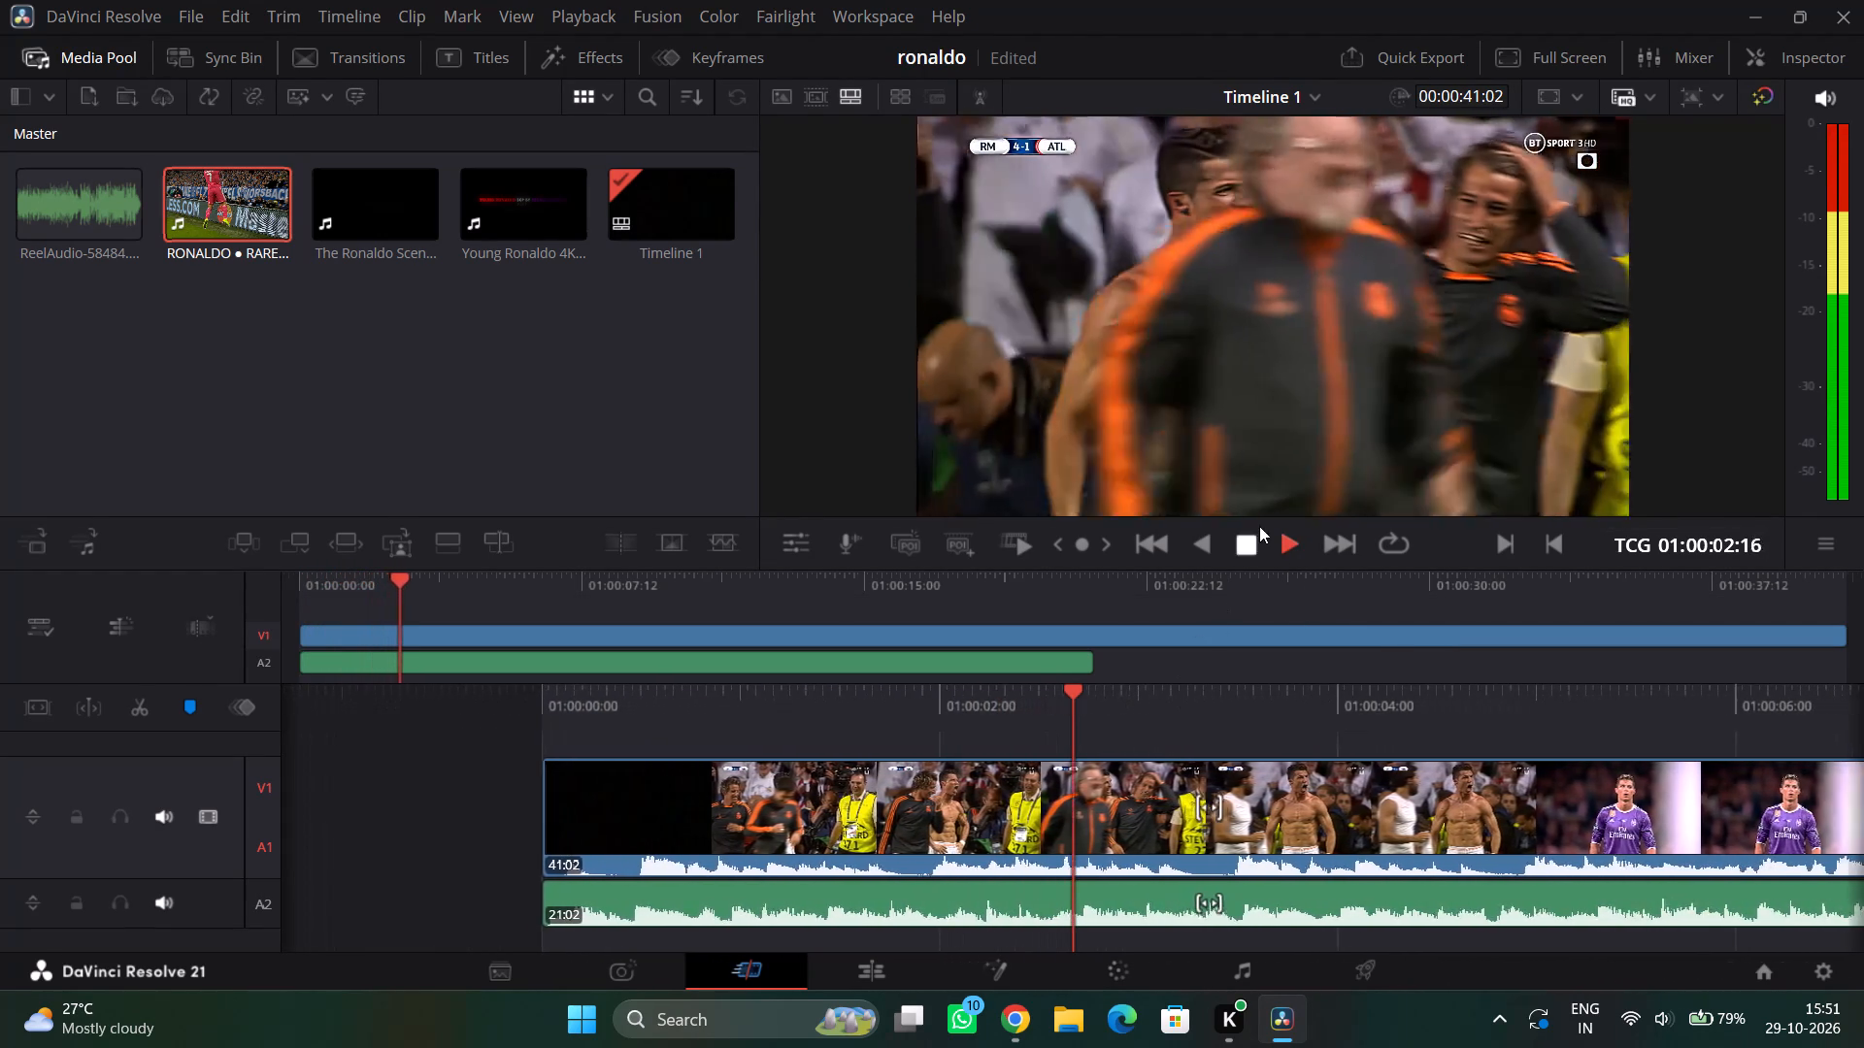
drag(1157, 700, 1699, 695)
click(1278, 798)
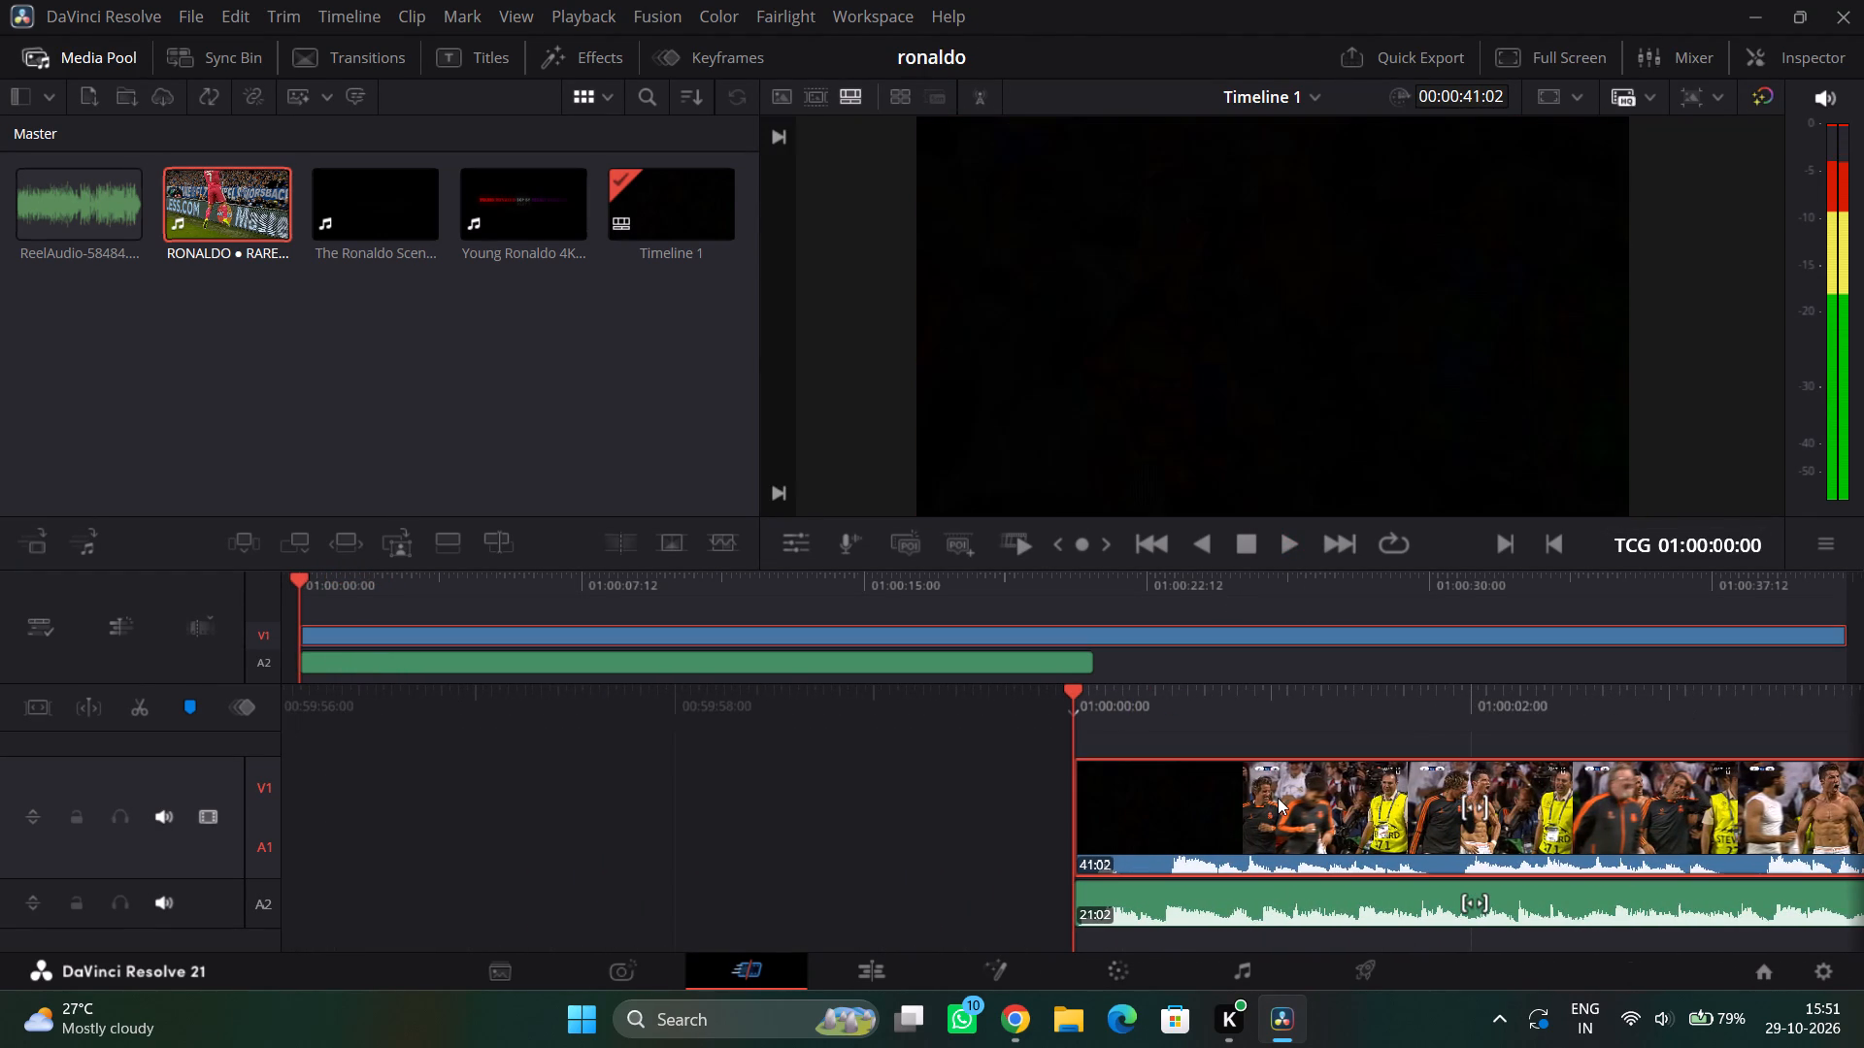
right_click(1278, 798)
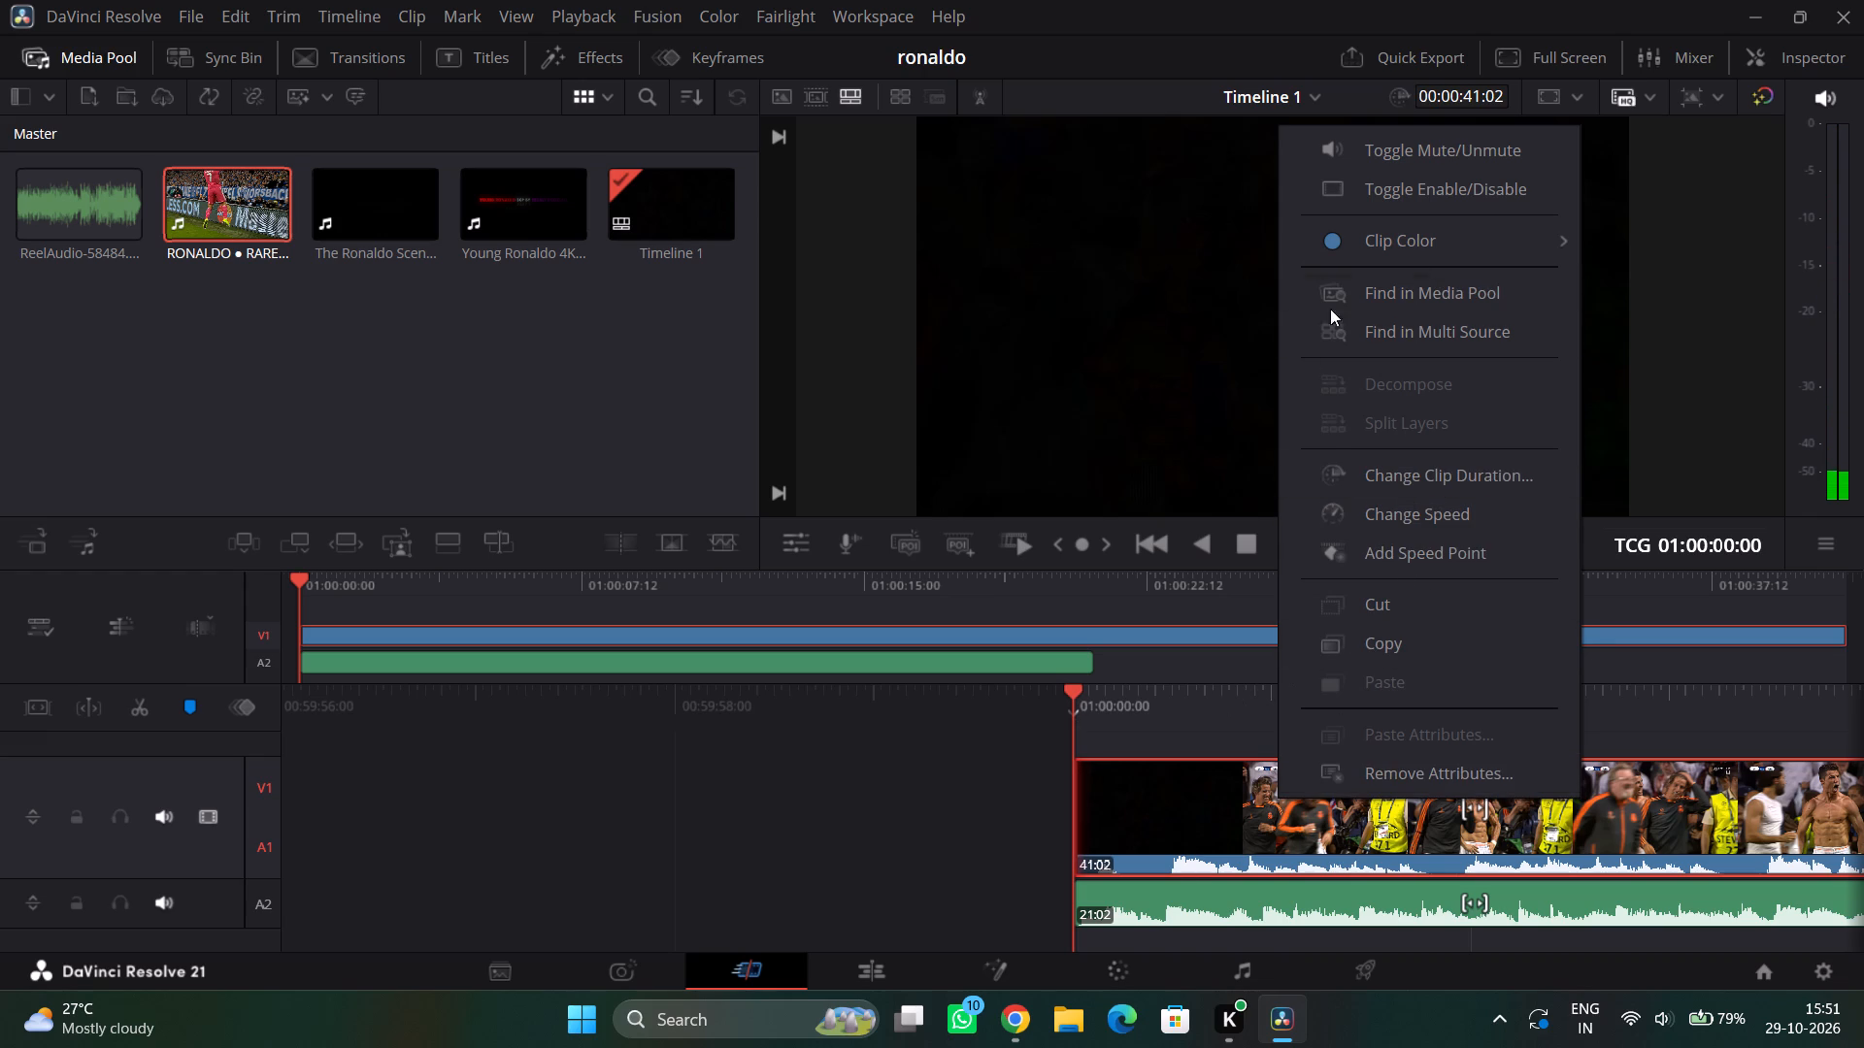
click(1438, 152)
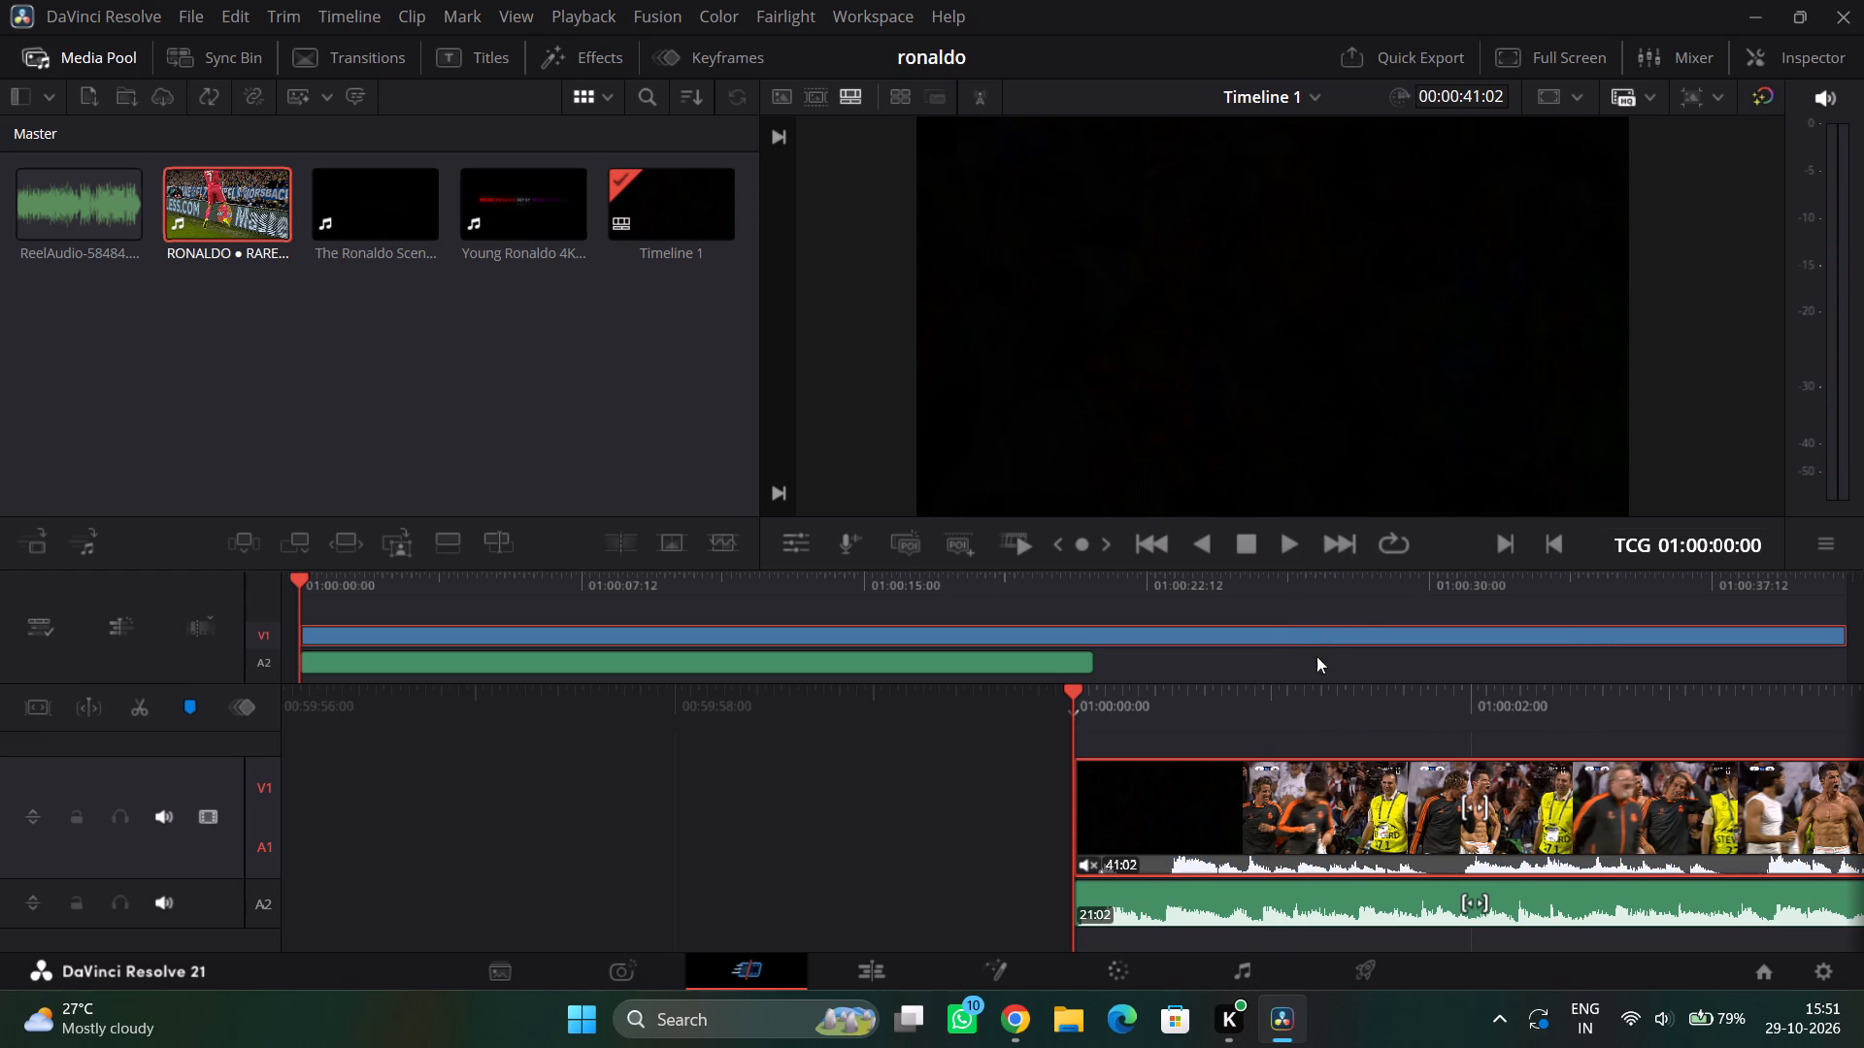
Play the timeline with only the music audible, and bring the playhead back to the start.
click(1279, 546)
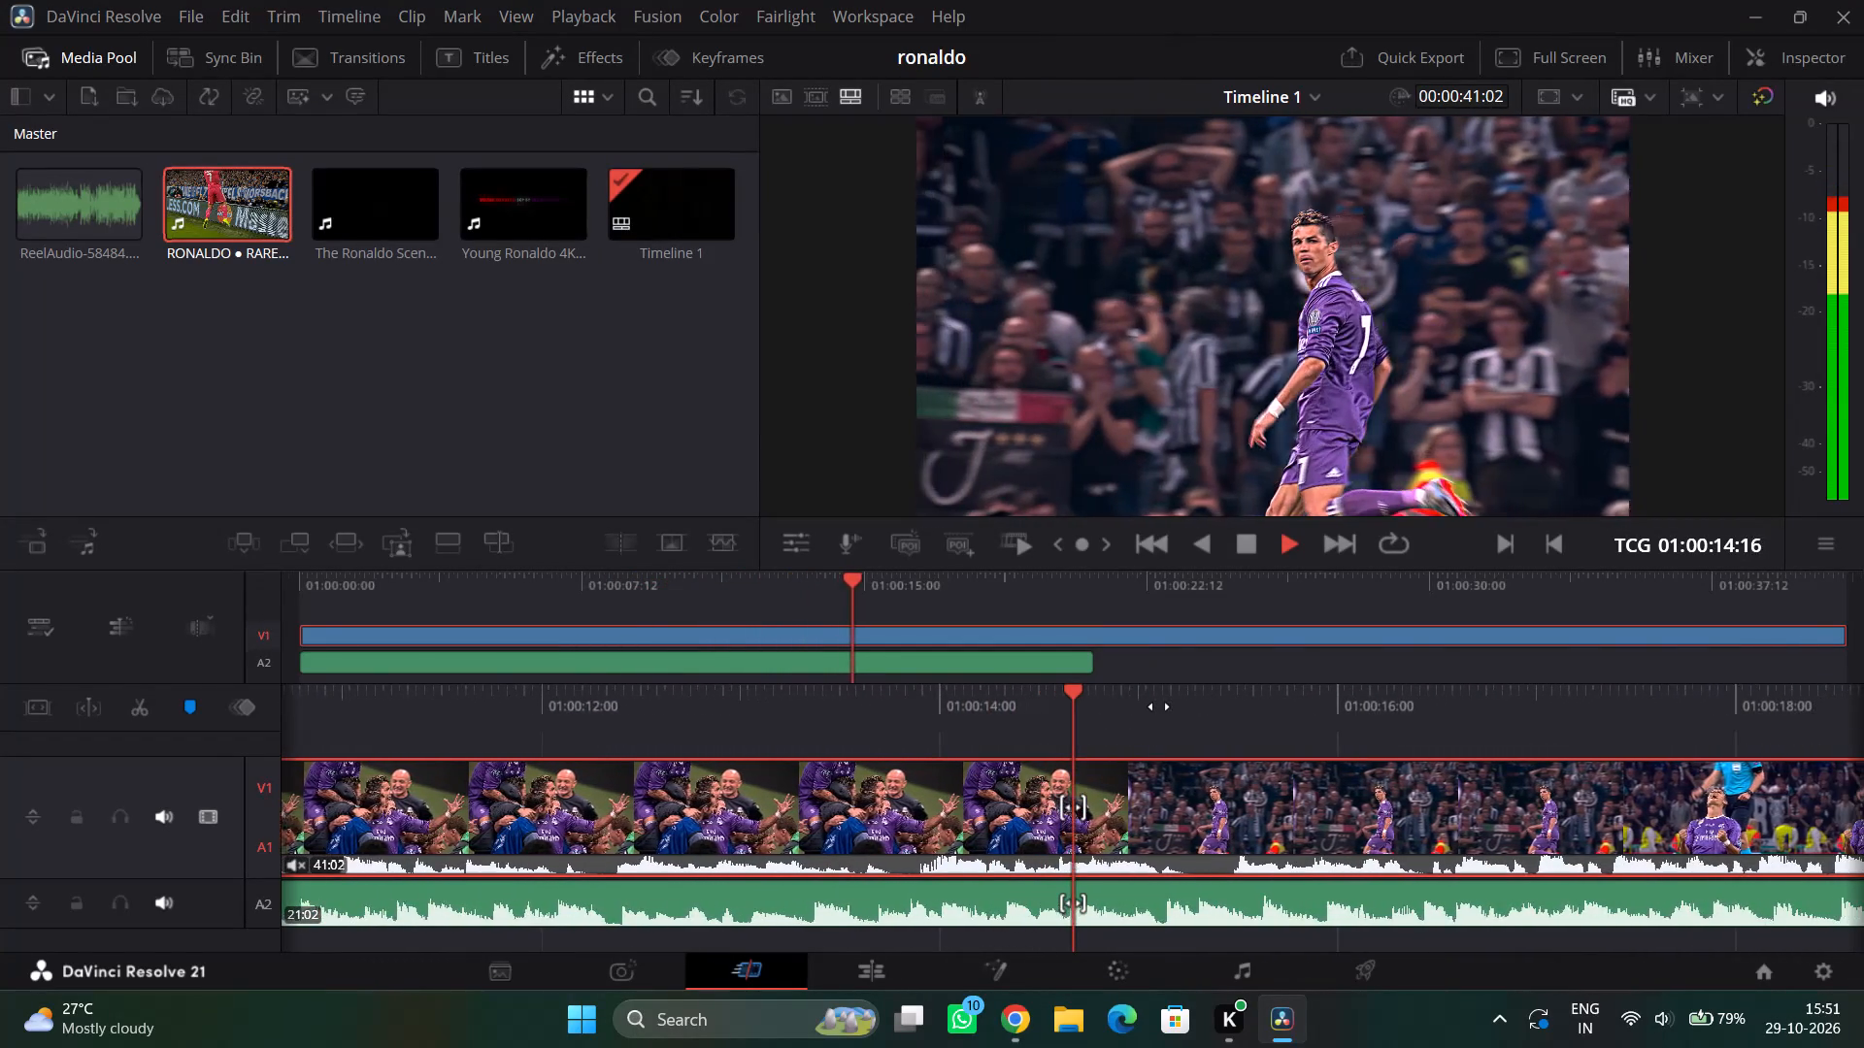
drag(1148, 706, 1863, 707)
drag(1050, 708, 1781, 711)
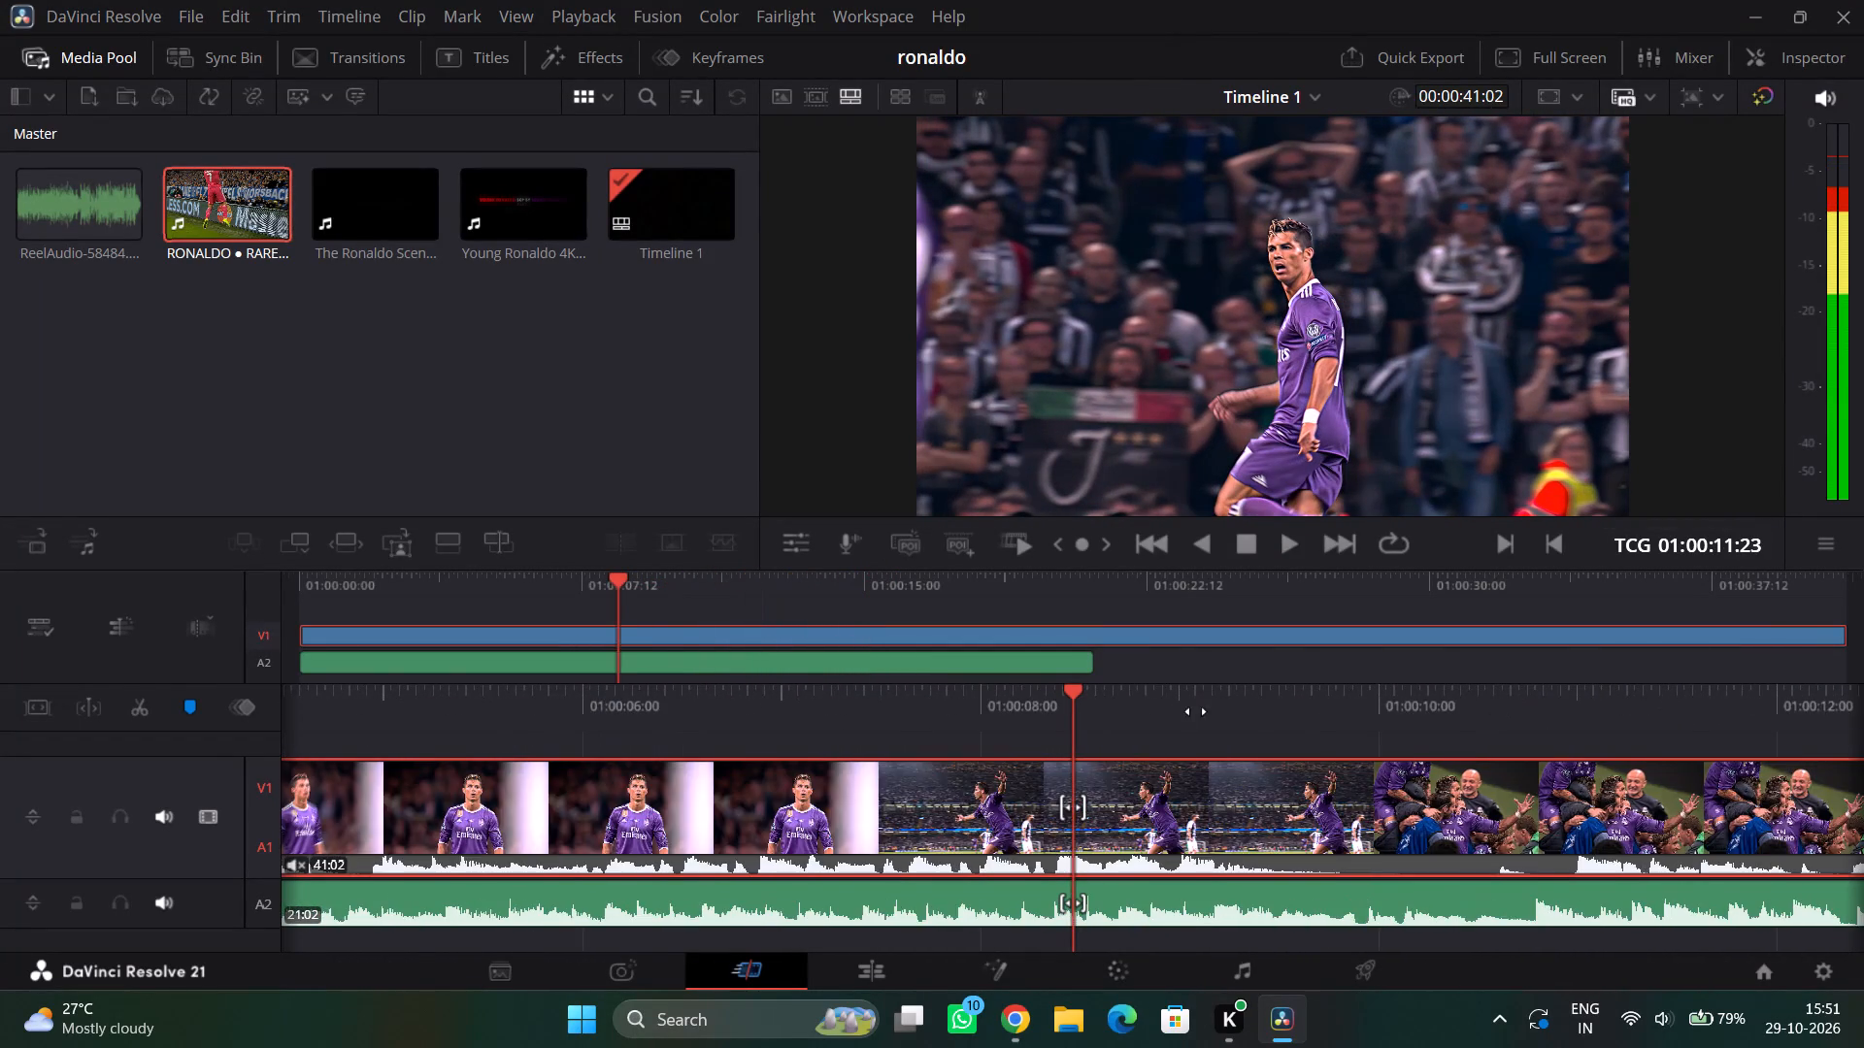
drag(1203, 713, 1792, 716)
drag(1210, 718, 1782, 719)
drag(1144, 719, 1751, 719)
drag(1252, 714, 1496, 706)
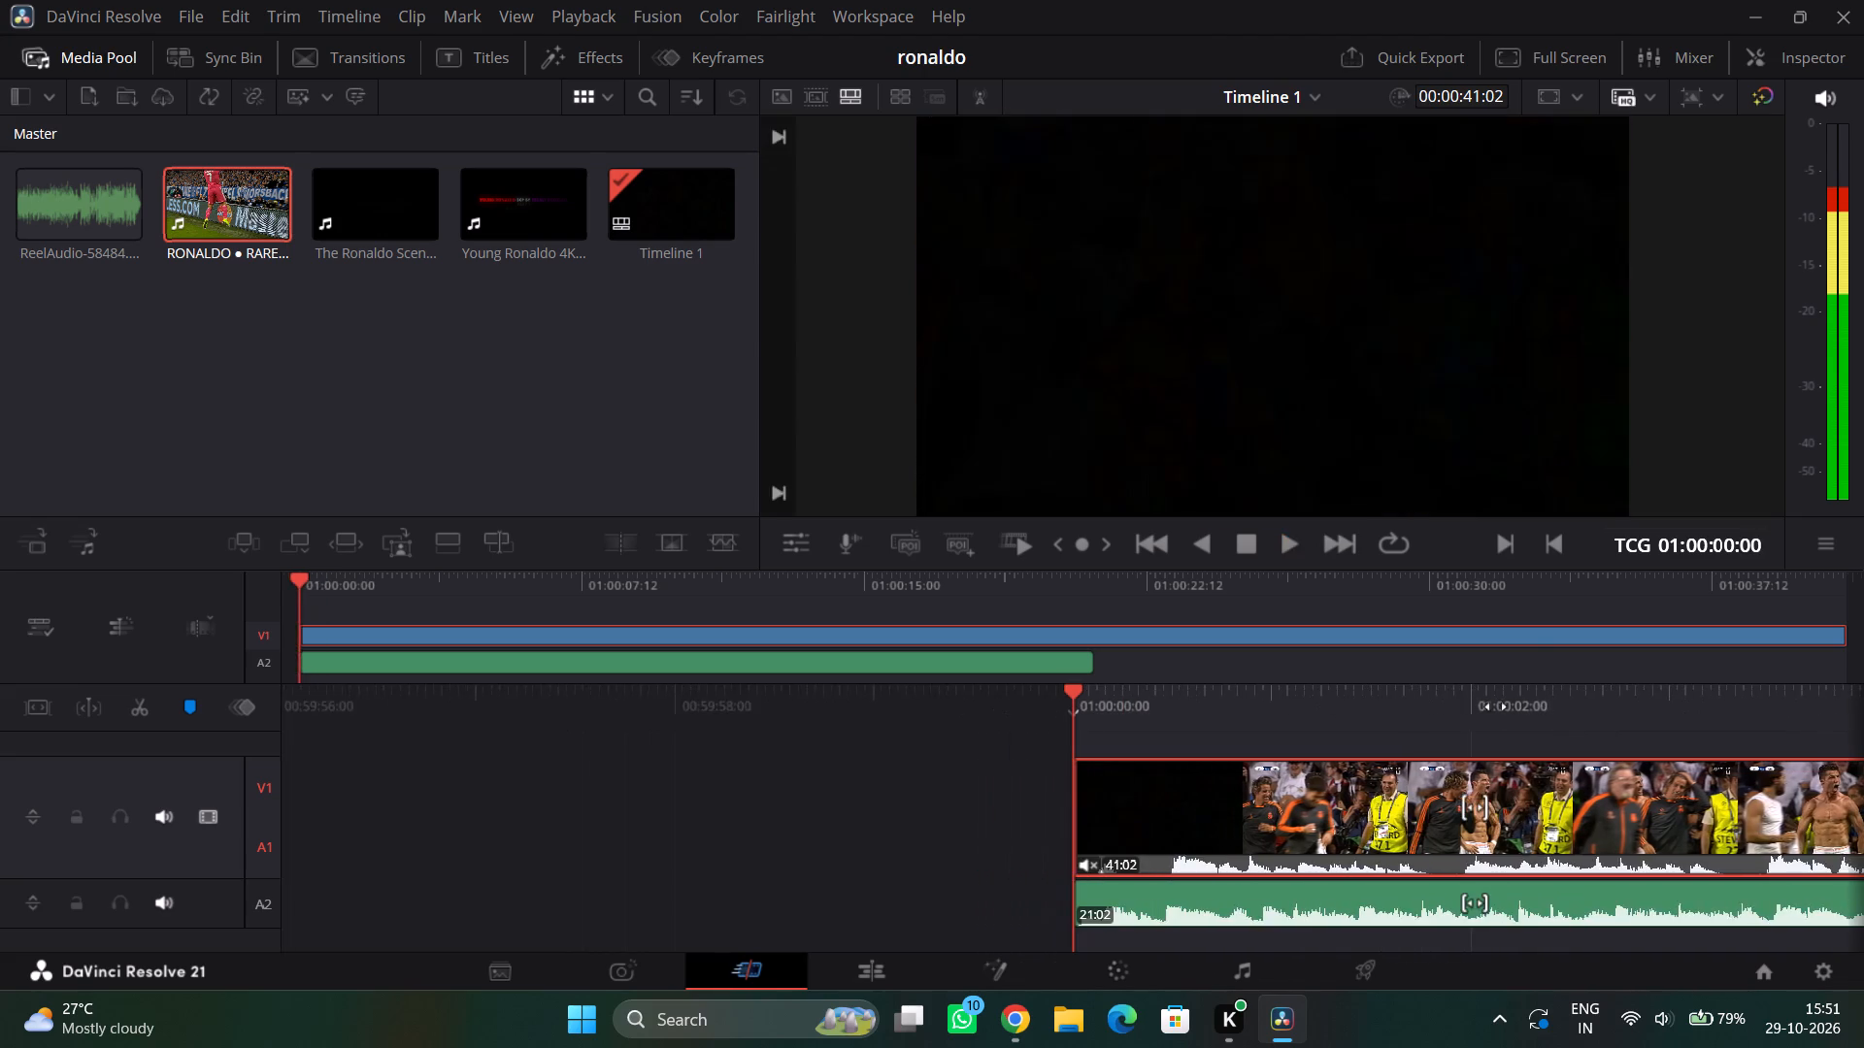
drag(1496, 706, 1583, 696)
click(1244, 541)
drag(1218, 719, 1454, 718)
Replay the opening seconds of the timeline to check the footage against the music, and return to the start.
click(1280, 544)
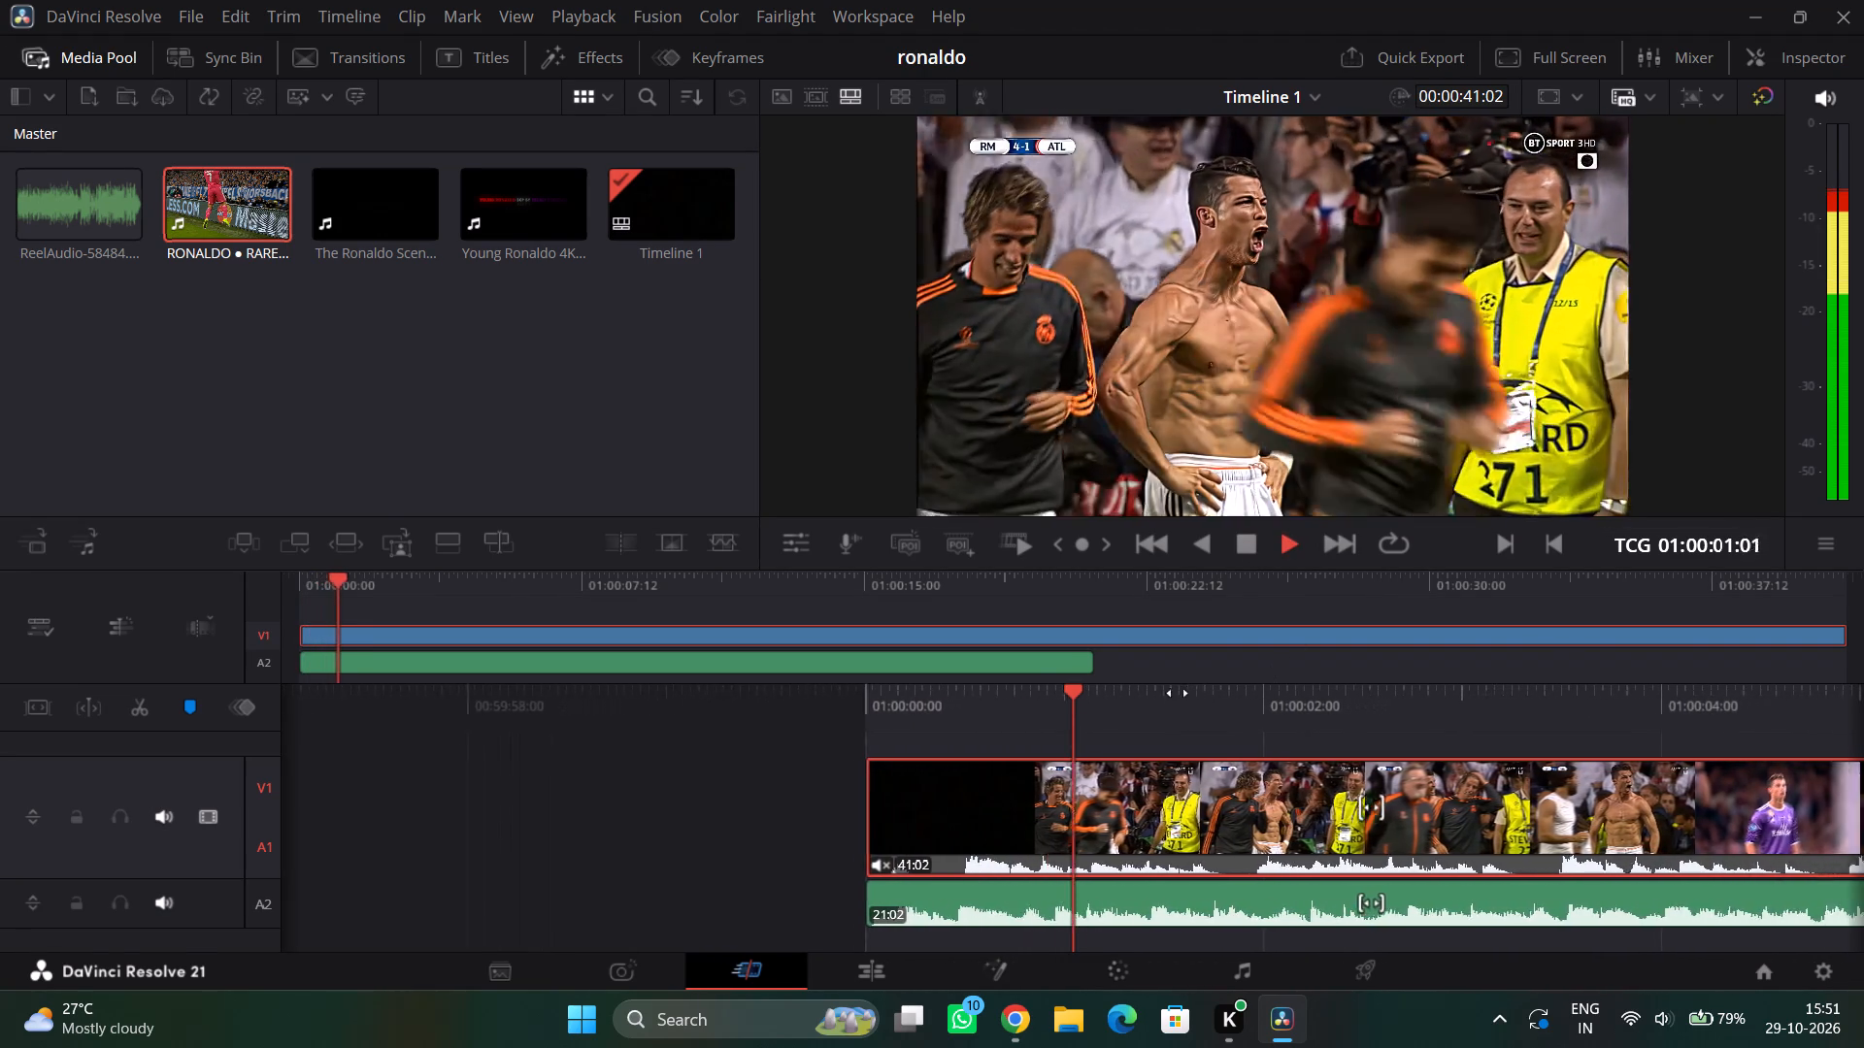
click(1242, 544)
click(1242, 544)
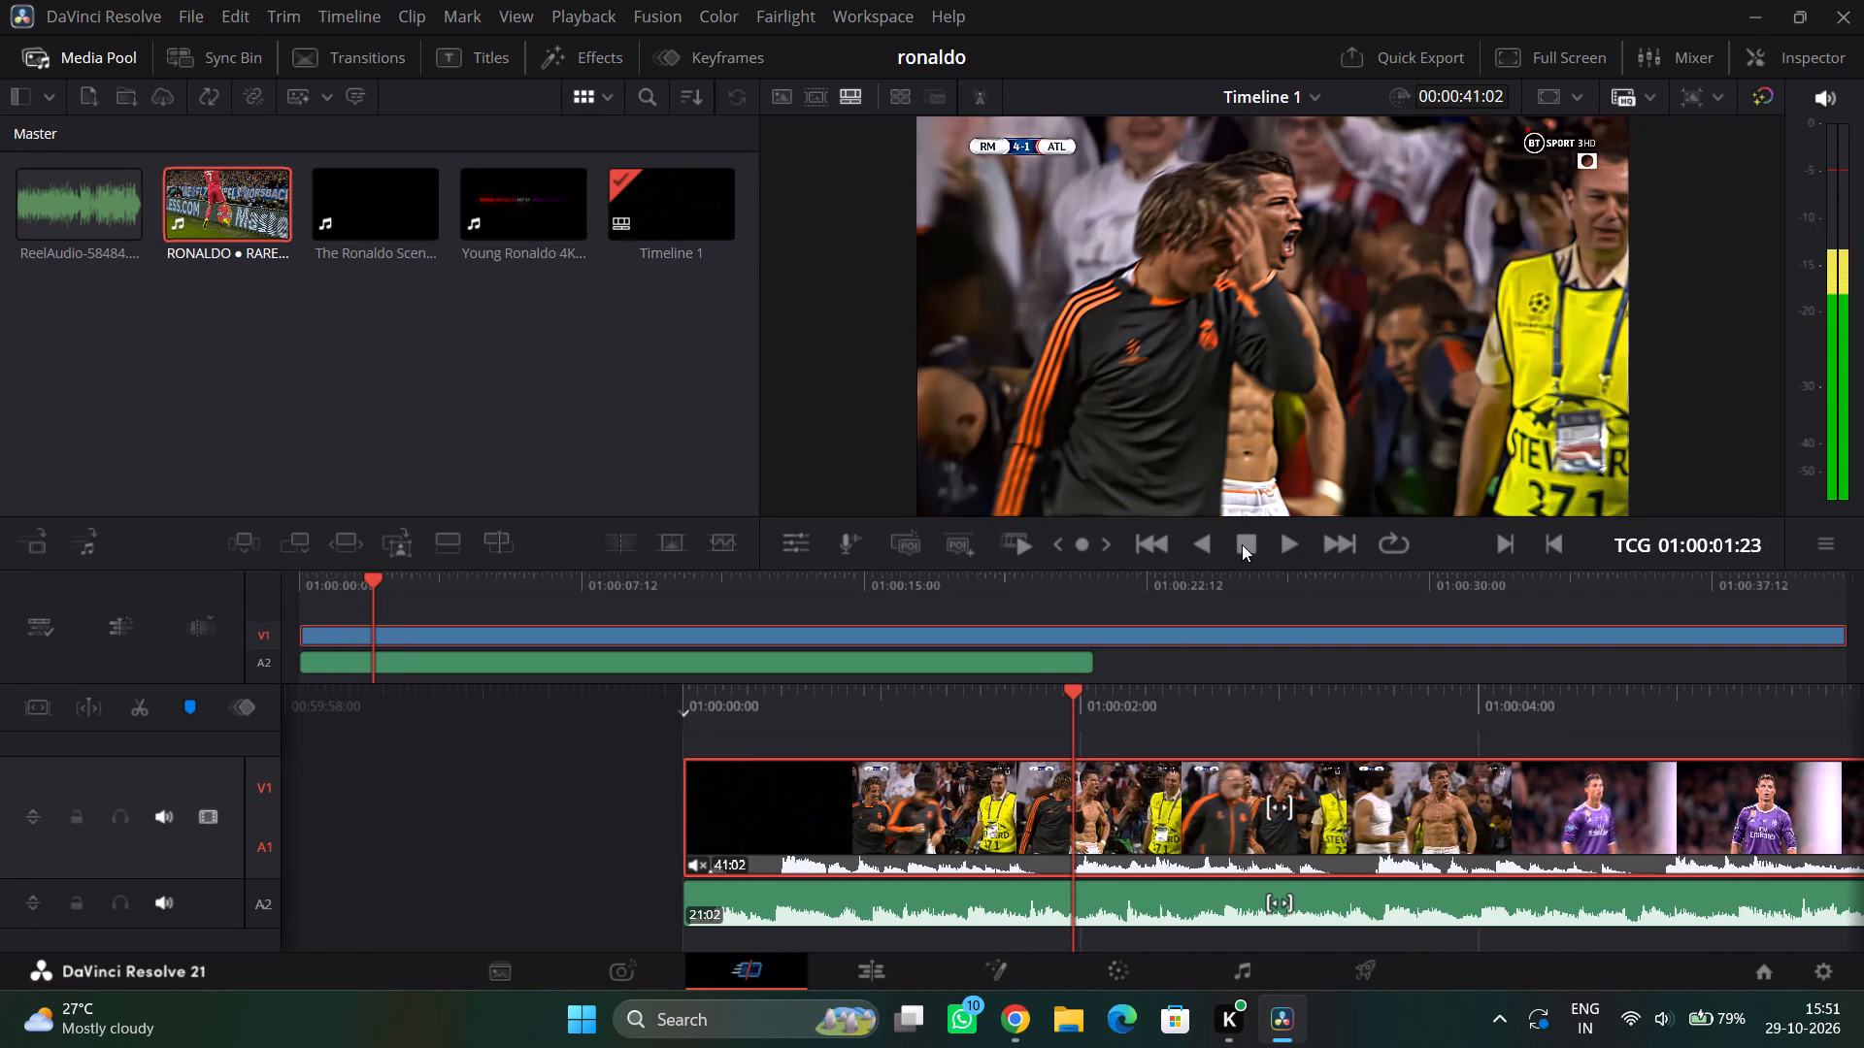
click(1276, 544)
click(1278, 543)
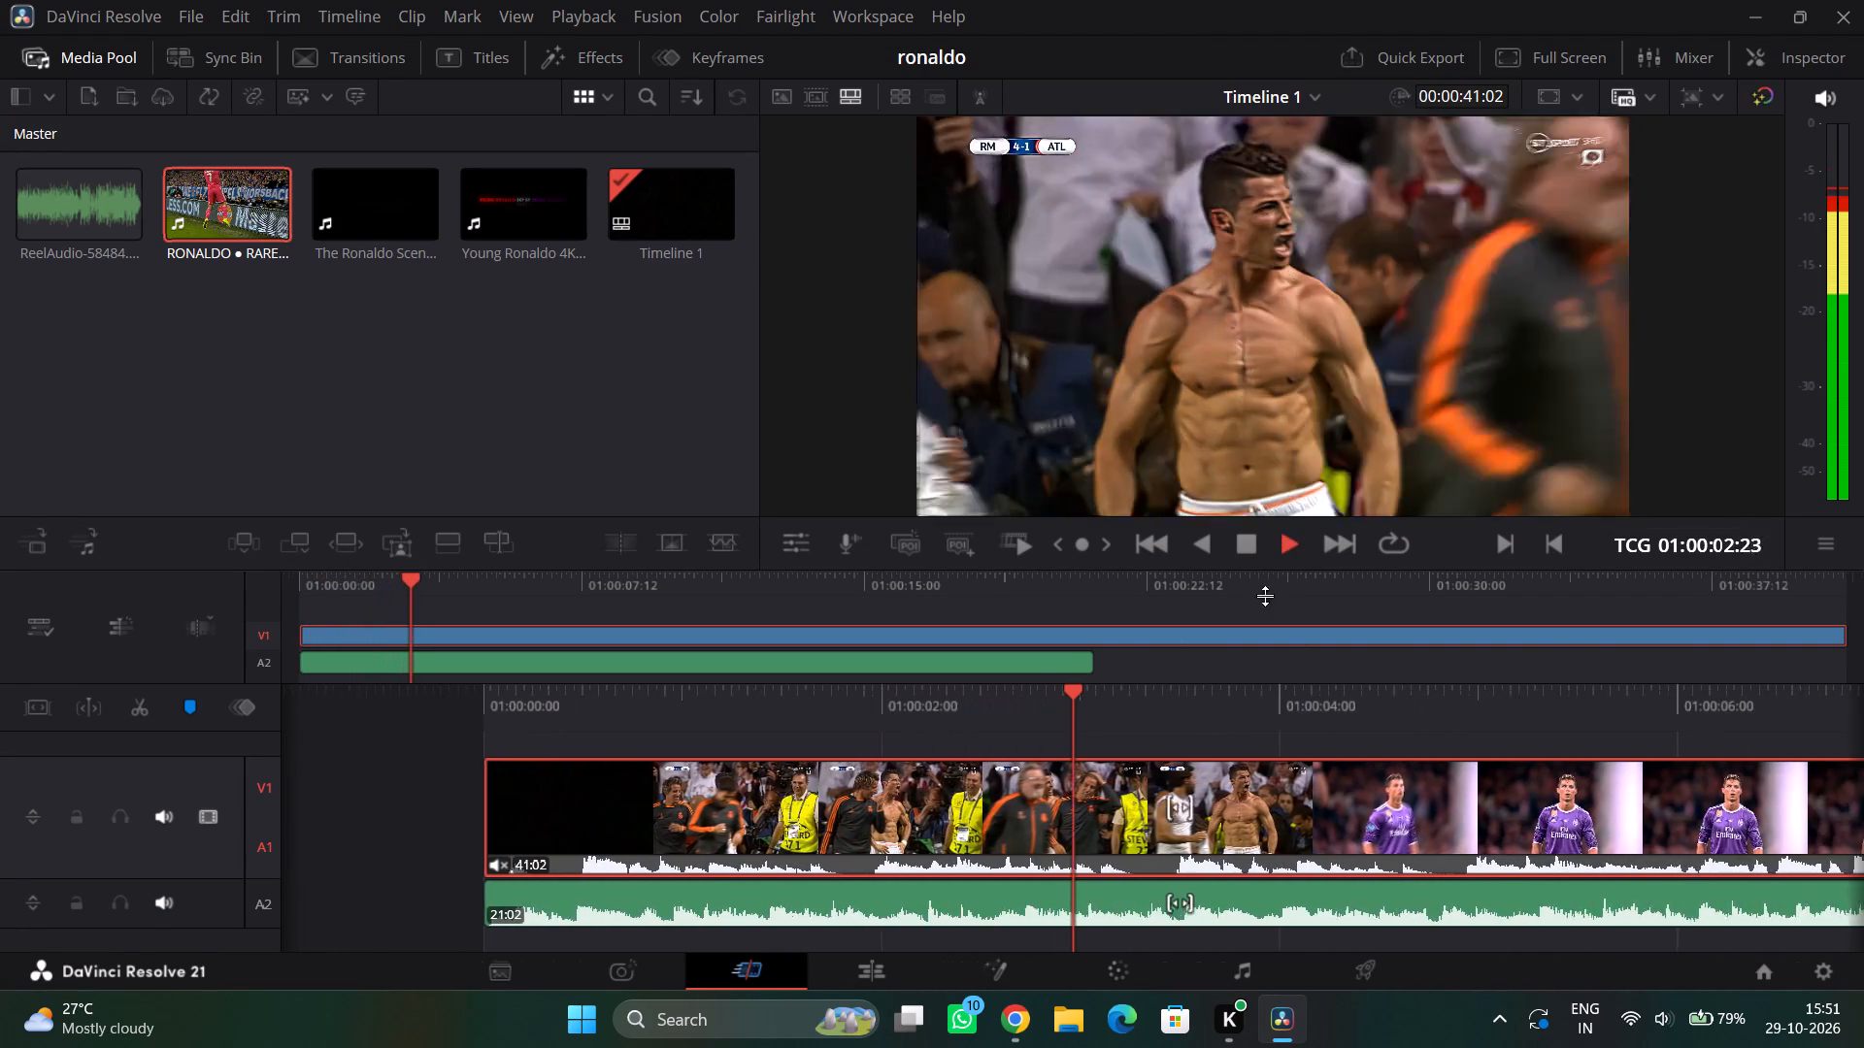
click(1250, 541)
drag(1191, 715, 1490, 702)
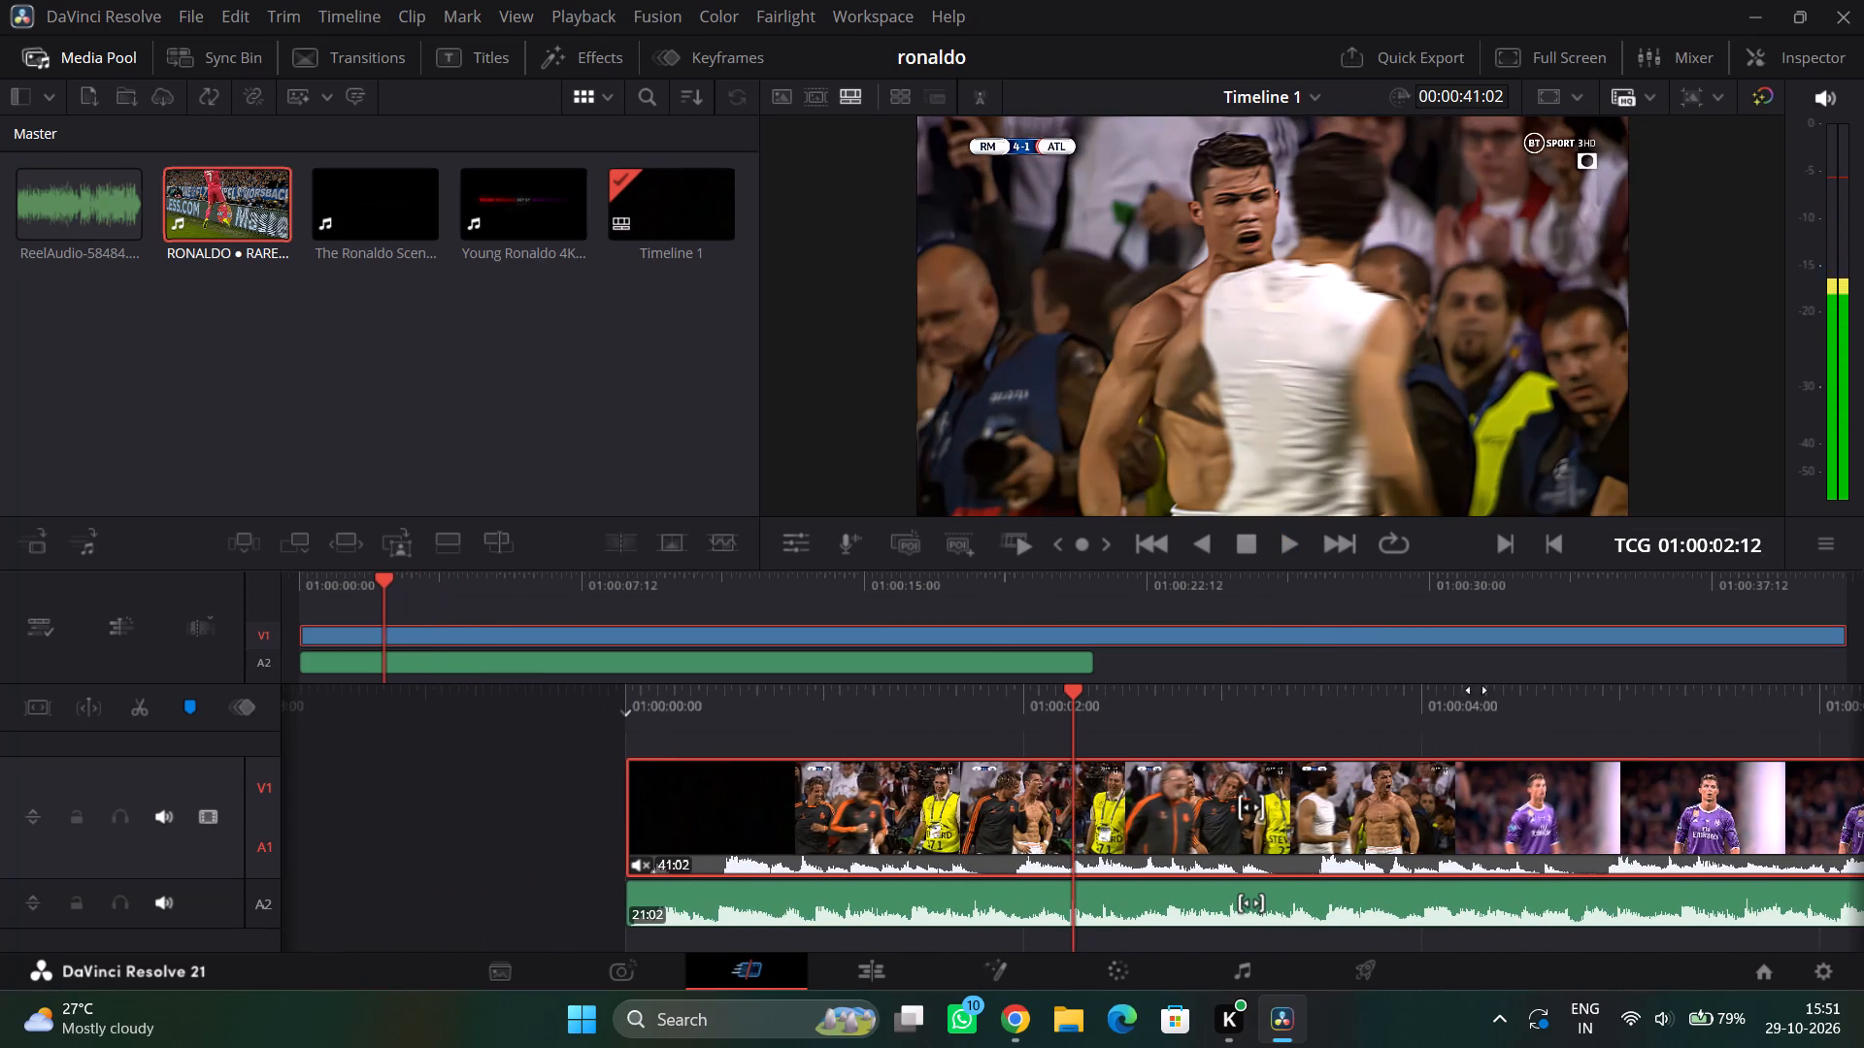
drag(1172, 708, 1862, 708)
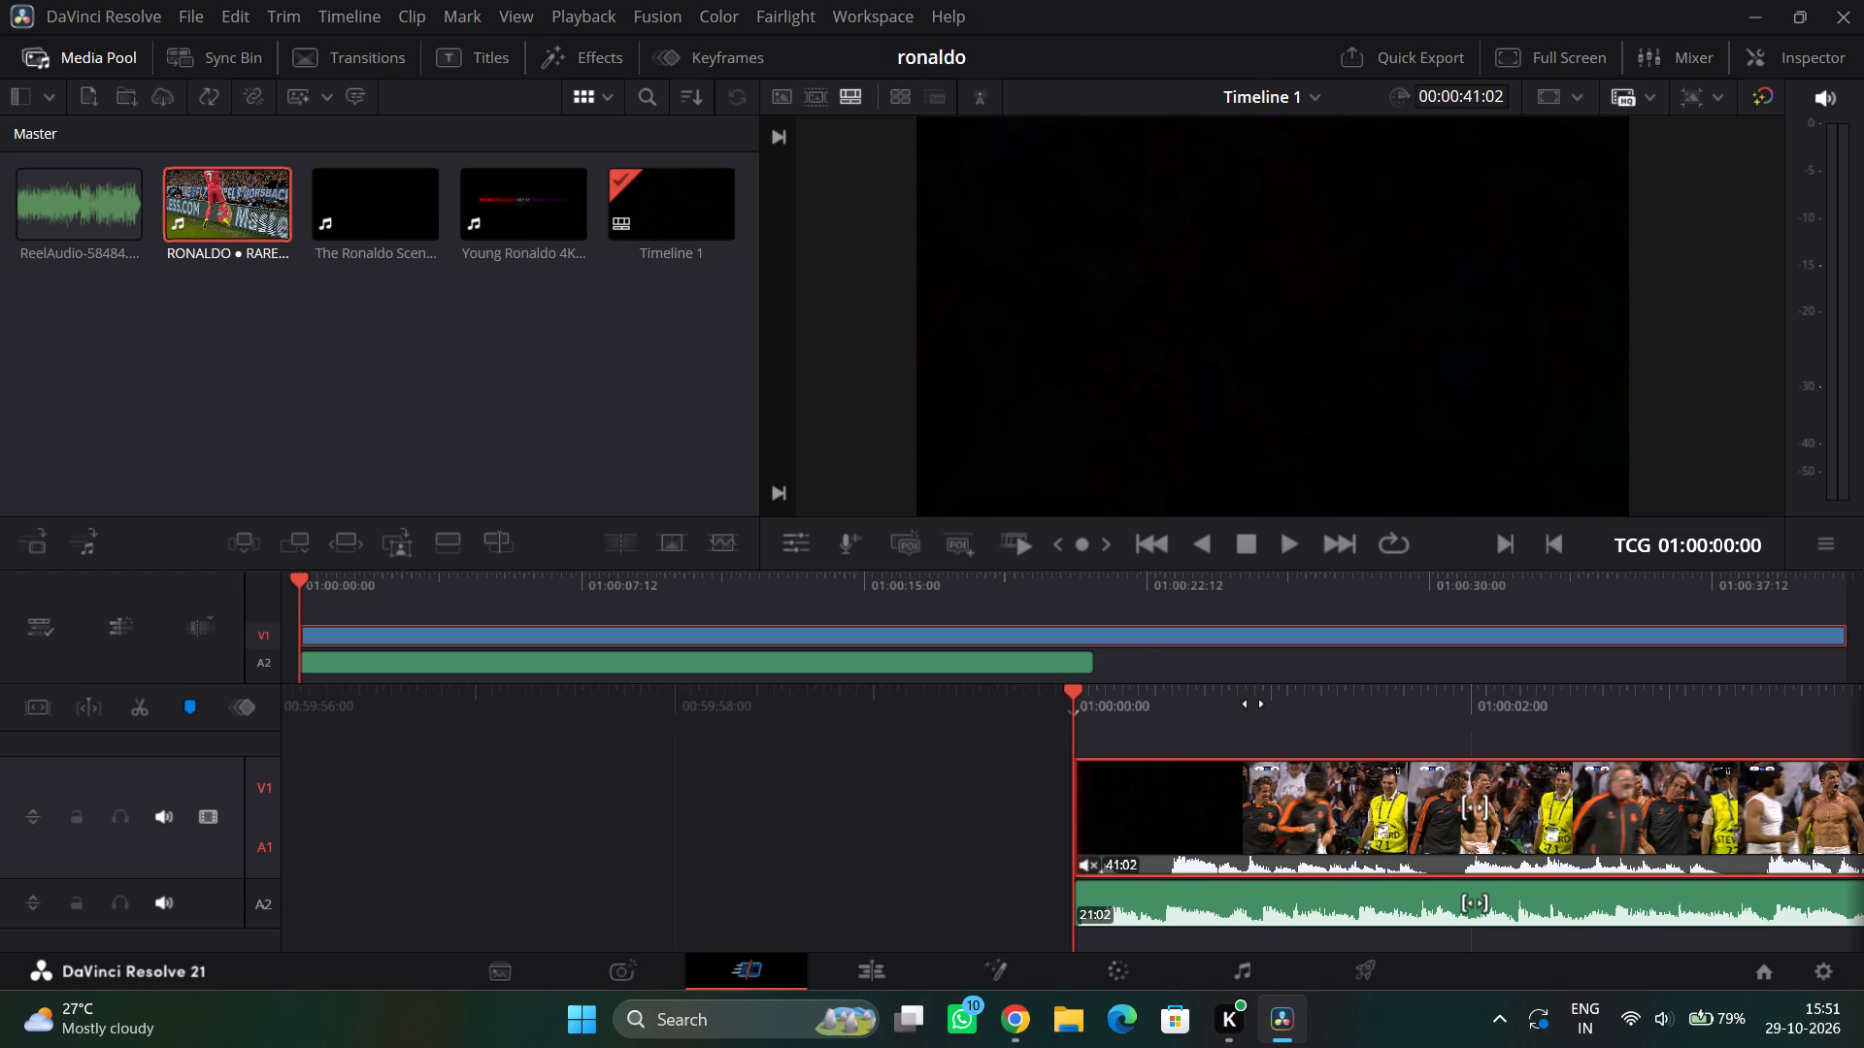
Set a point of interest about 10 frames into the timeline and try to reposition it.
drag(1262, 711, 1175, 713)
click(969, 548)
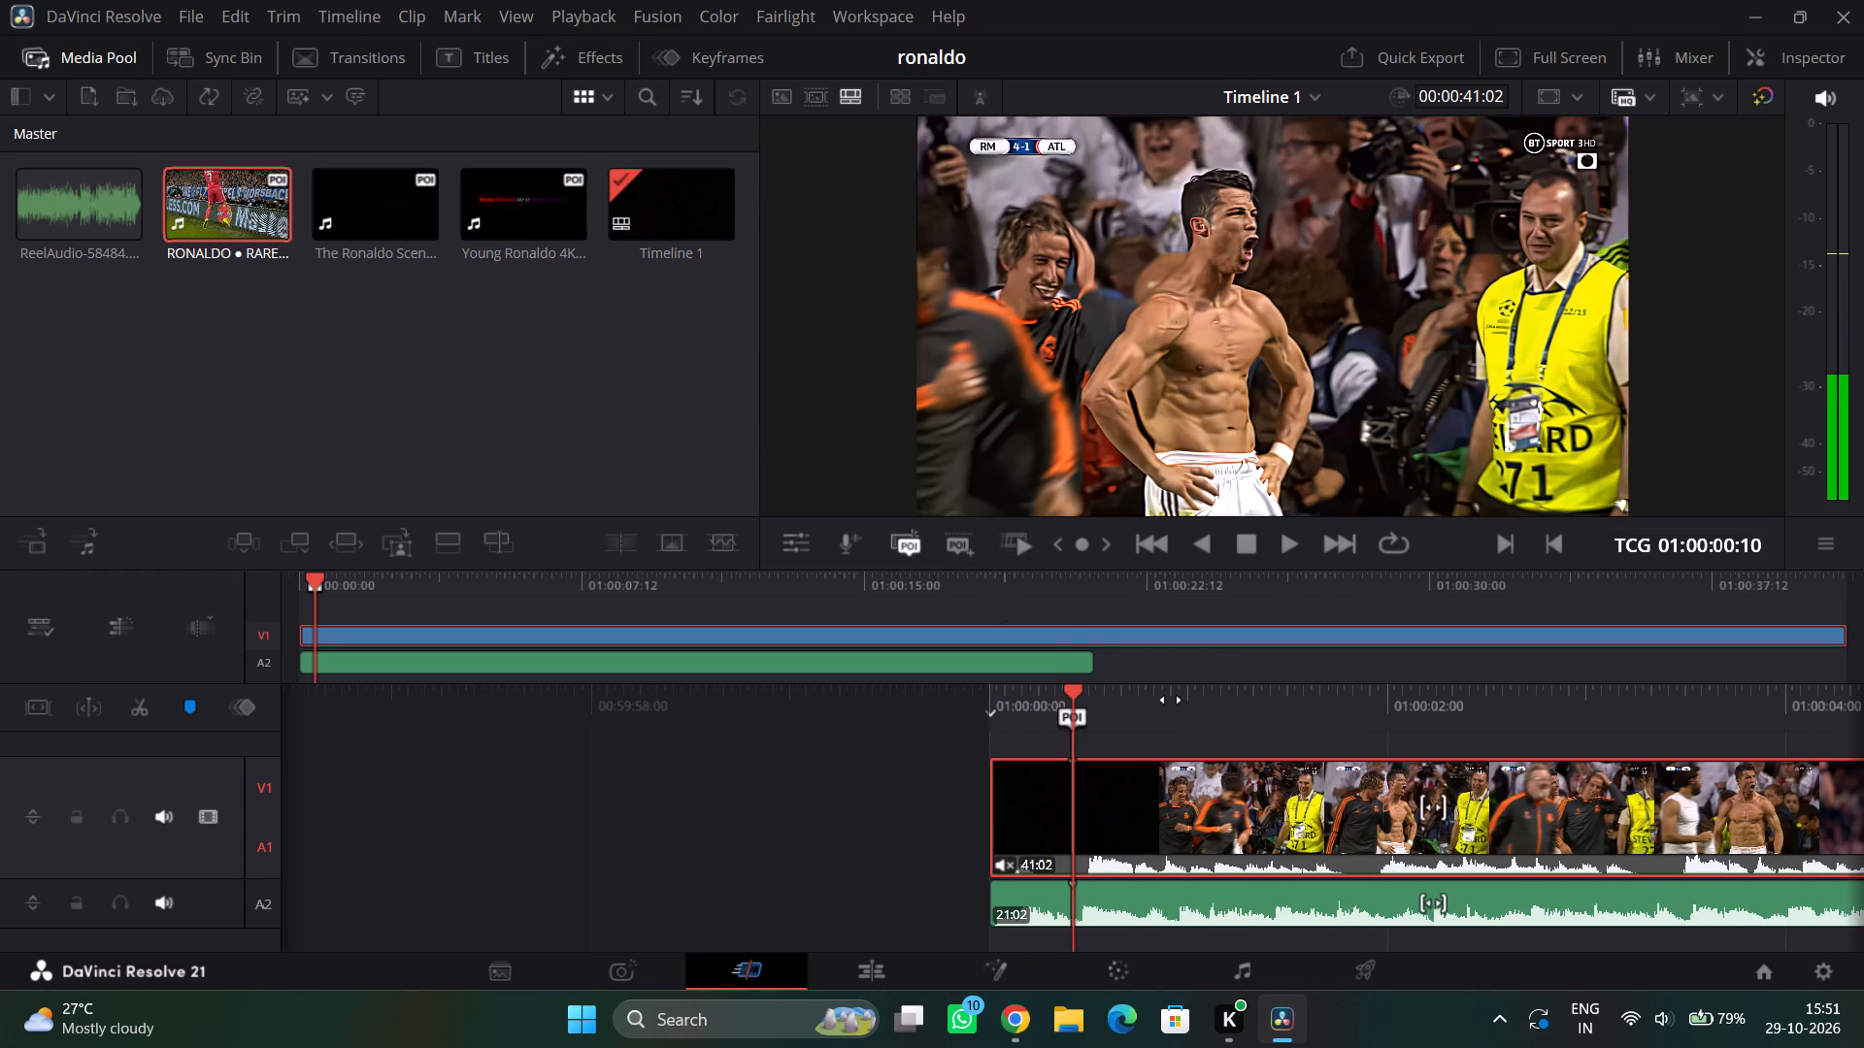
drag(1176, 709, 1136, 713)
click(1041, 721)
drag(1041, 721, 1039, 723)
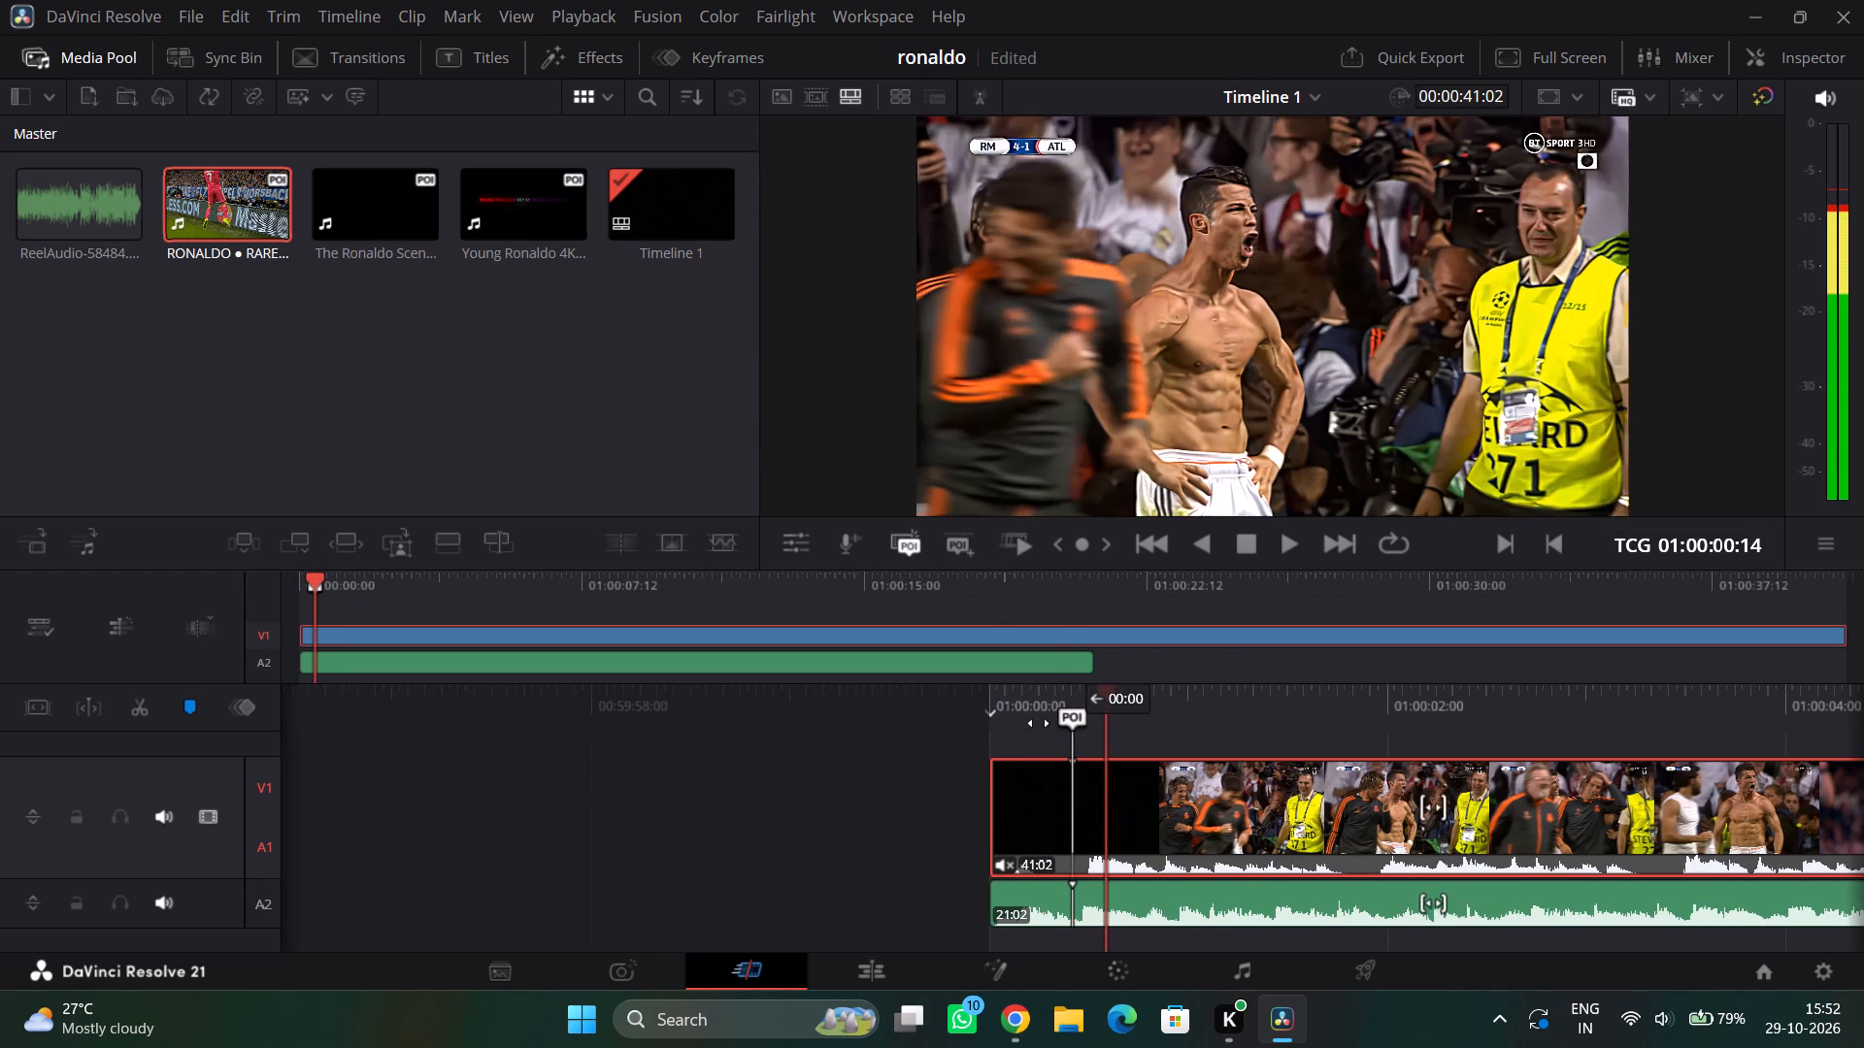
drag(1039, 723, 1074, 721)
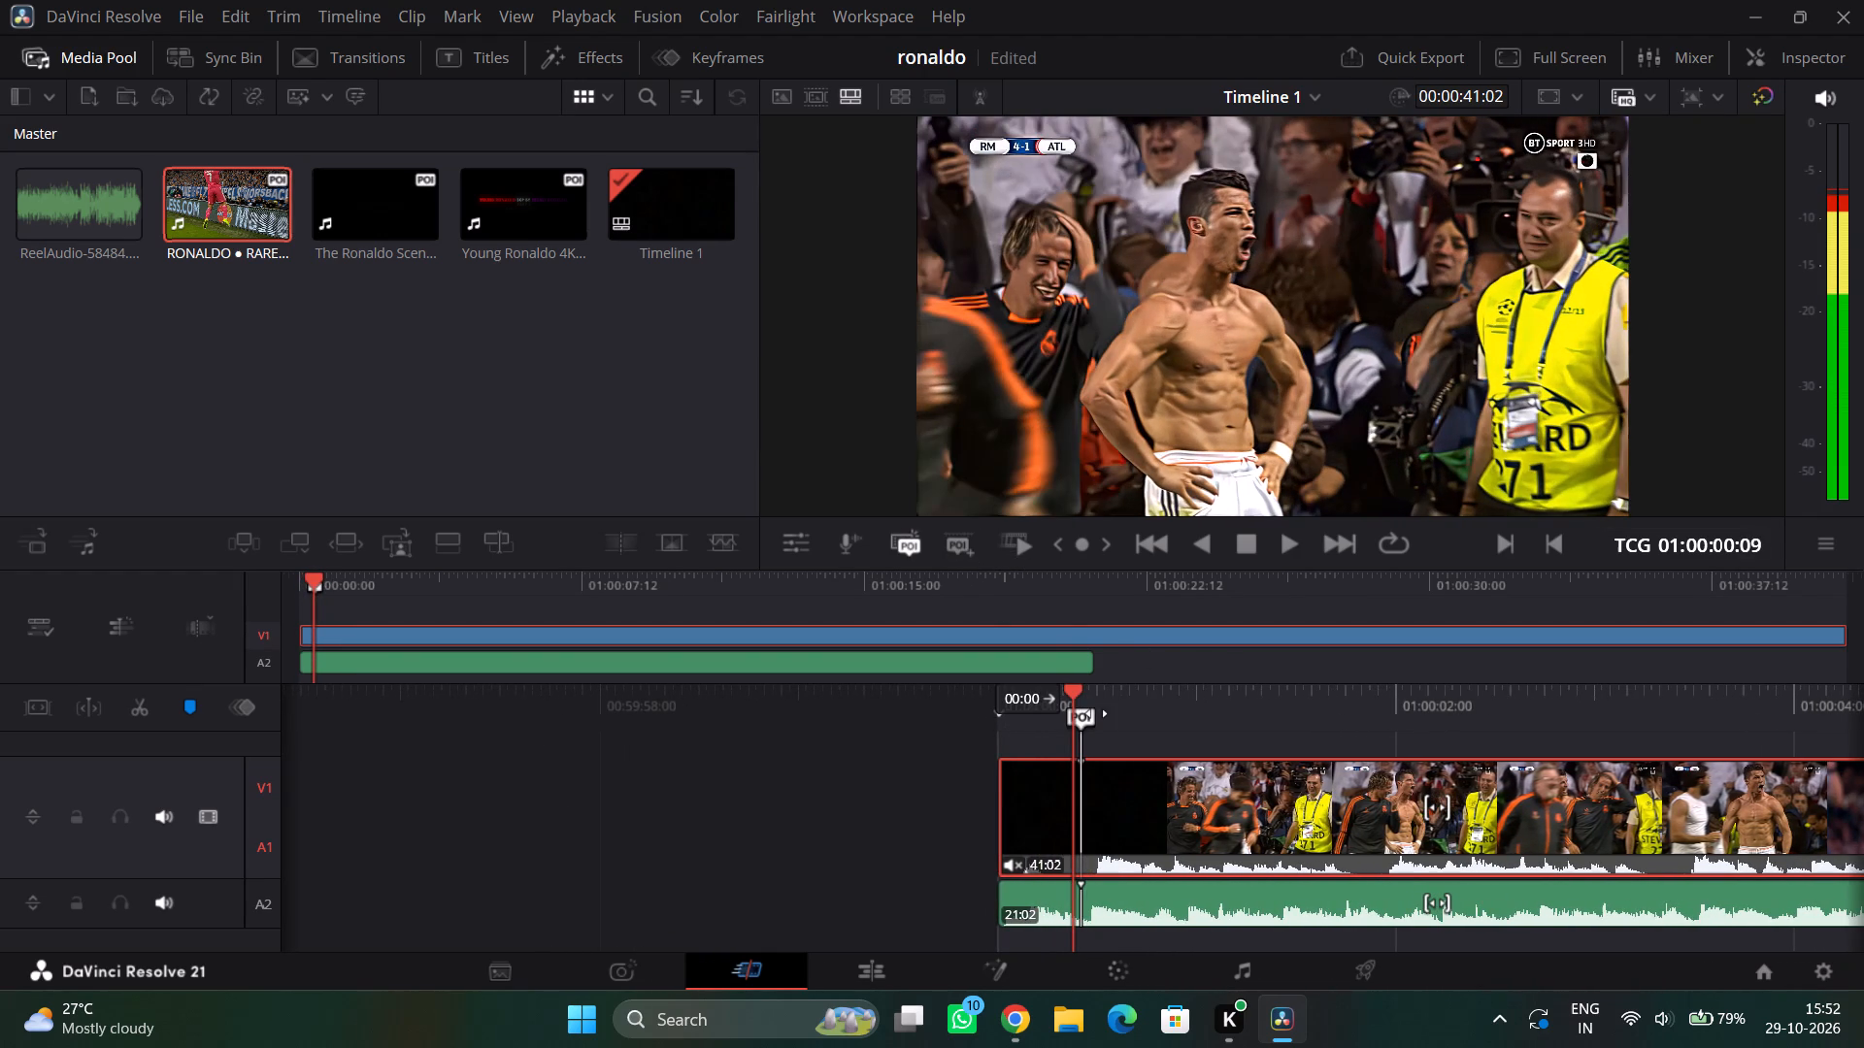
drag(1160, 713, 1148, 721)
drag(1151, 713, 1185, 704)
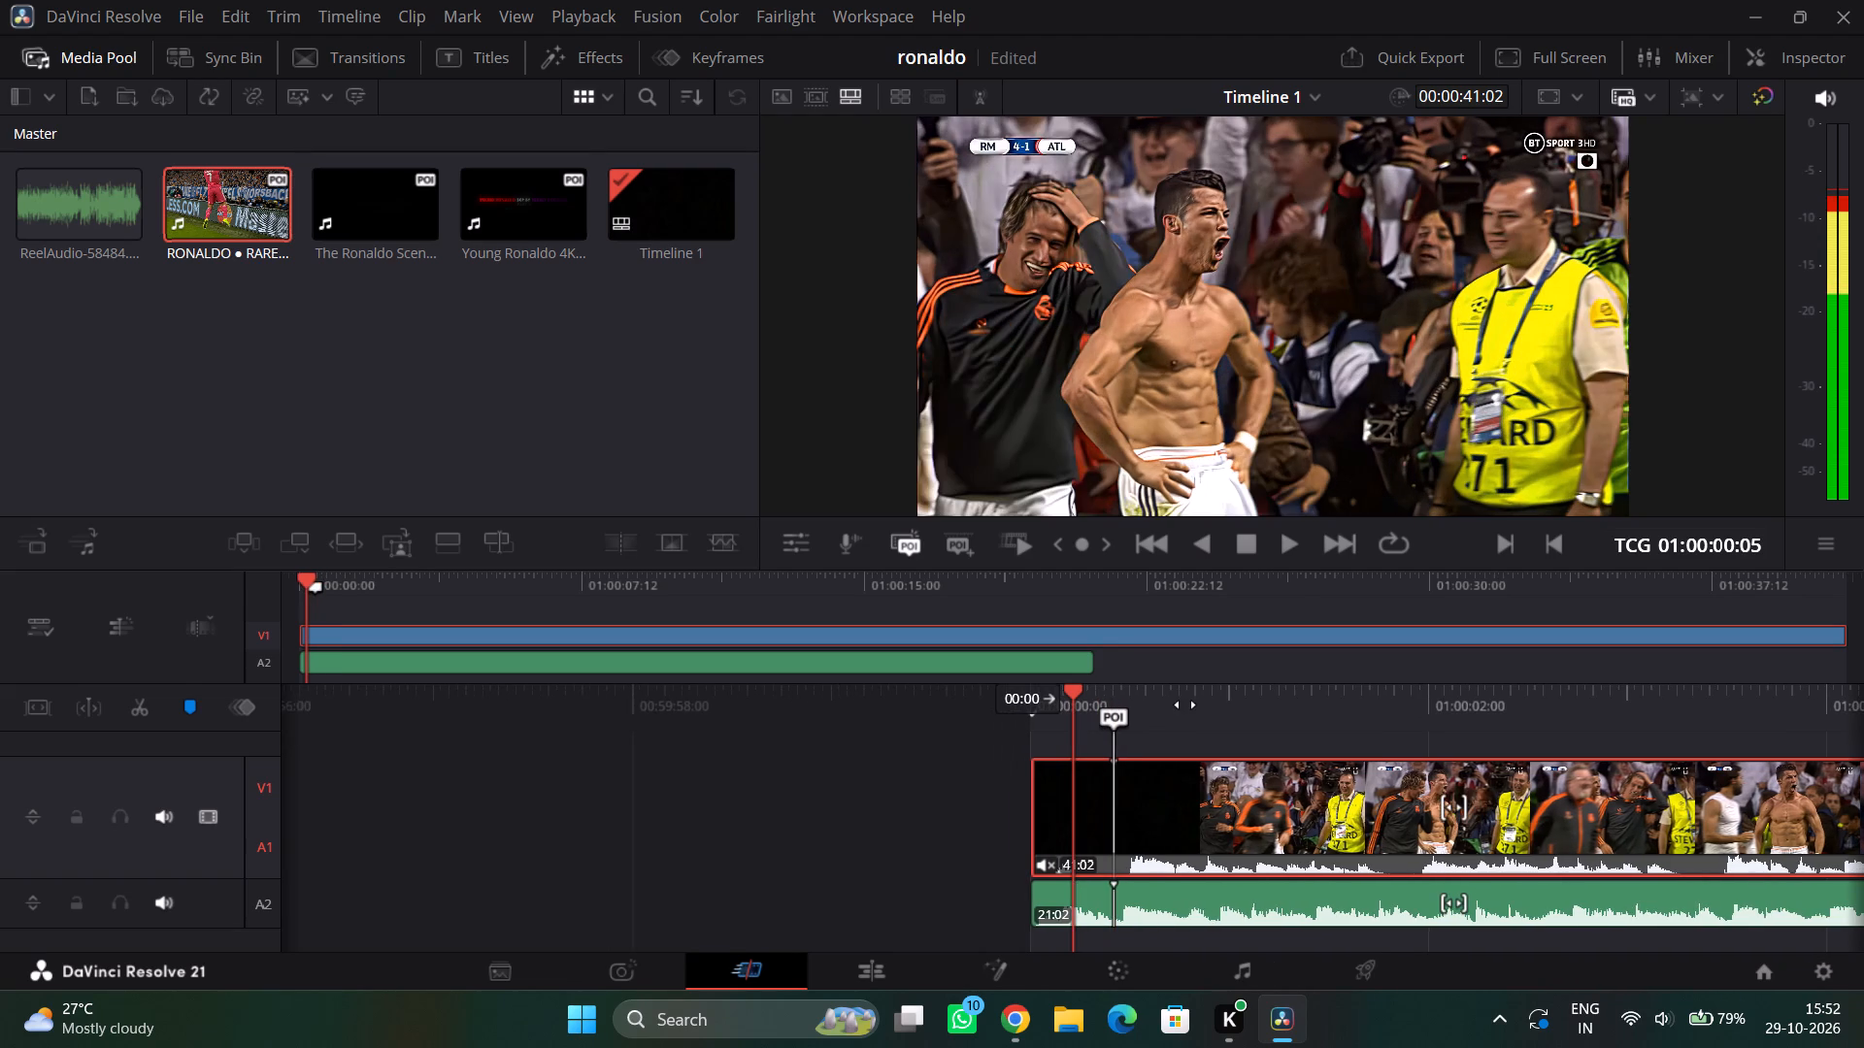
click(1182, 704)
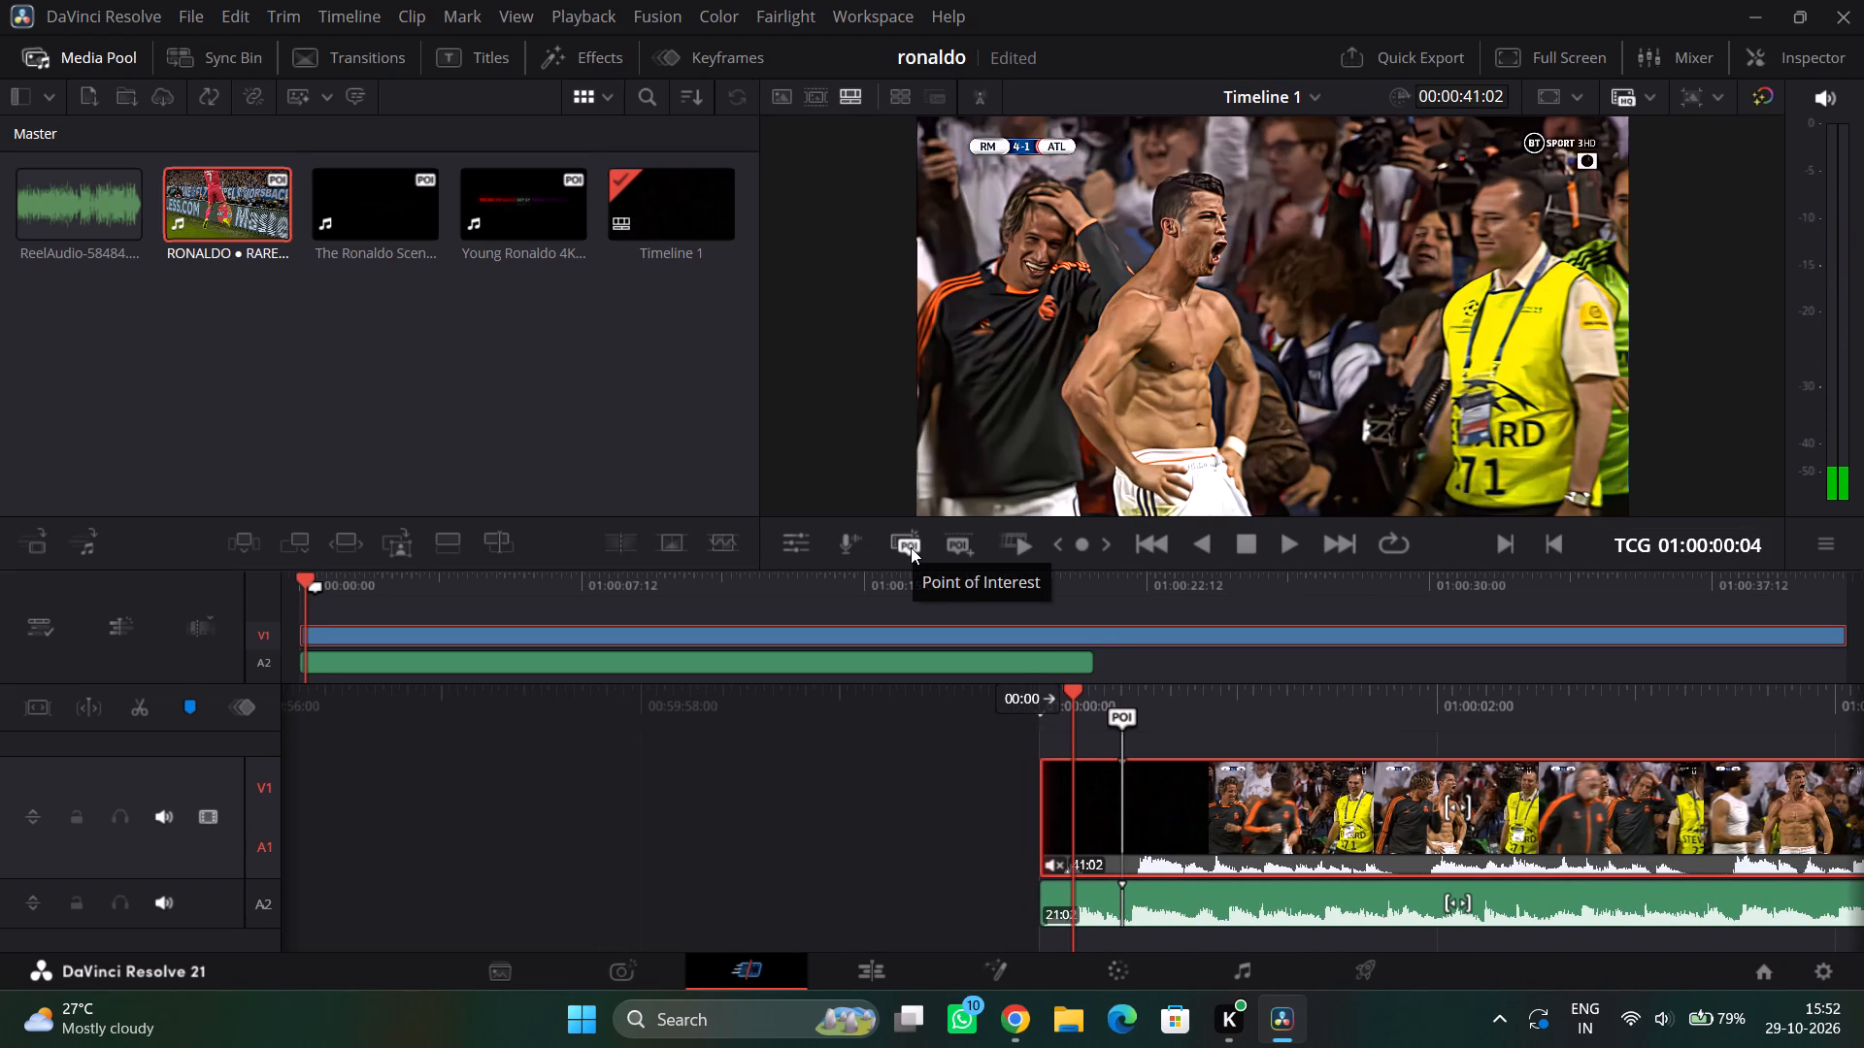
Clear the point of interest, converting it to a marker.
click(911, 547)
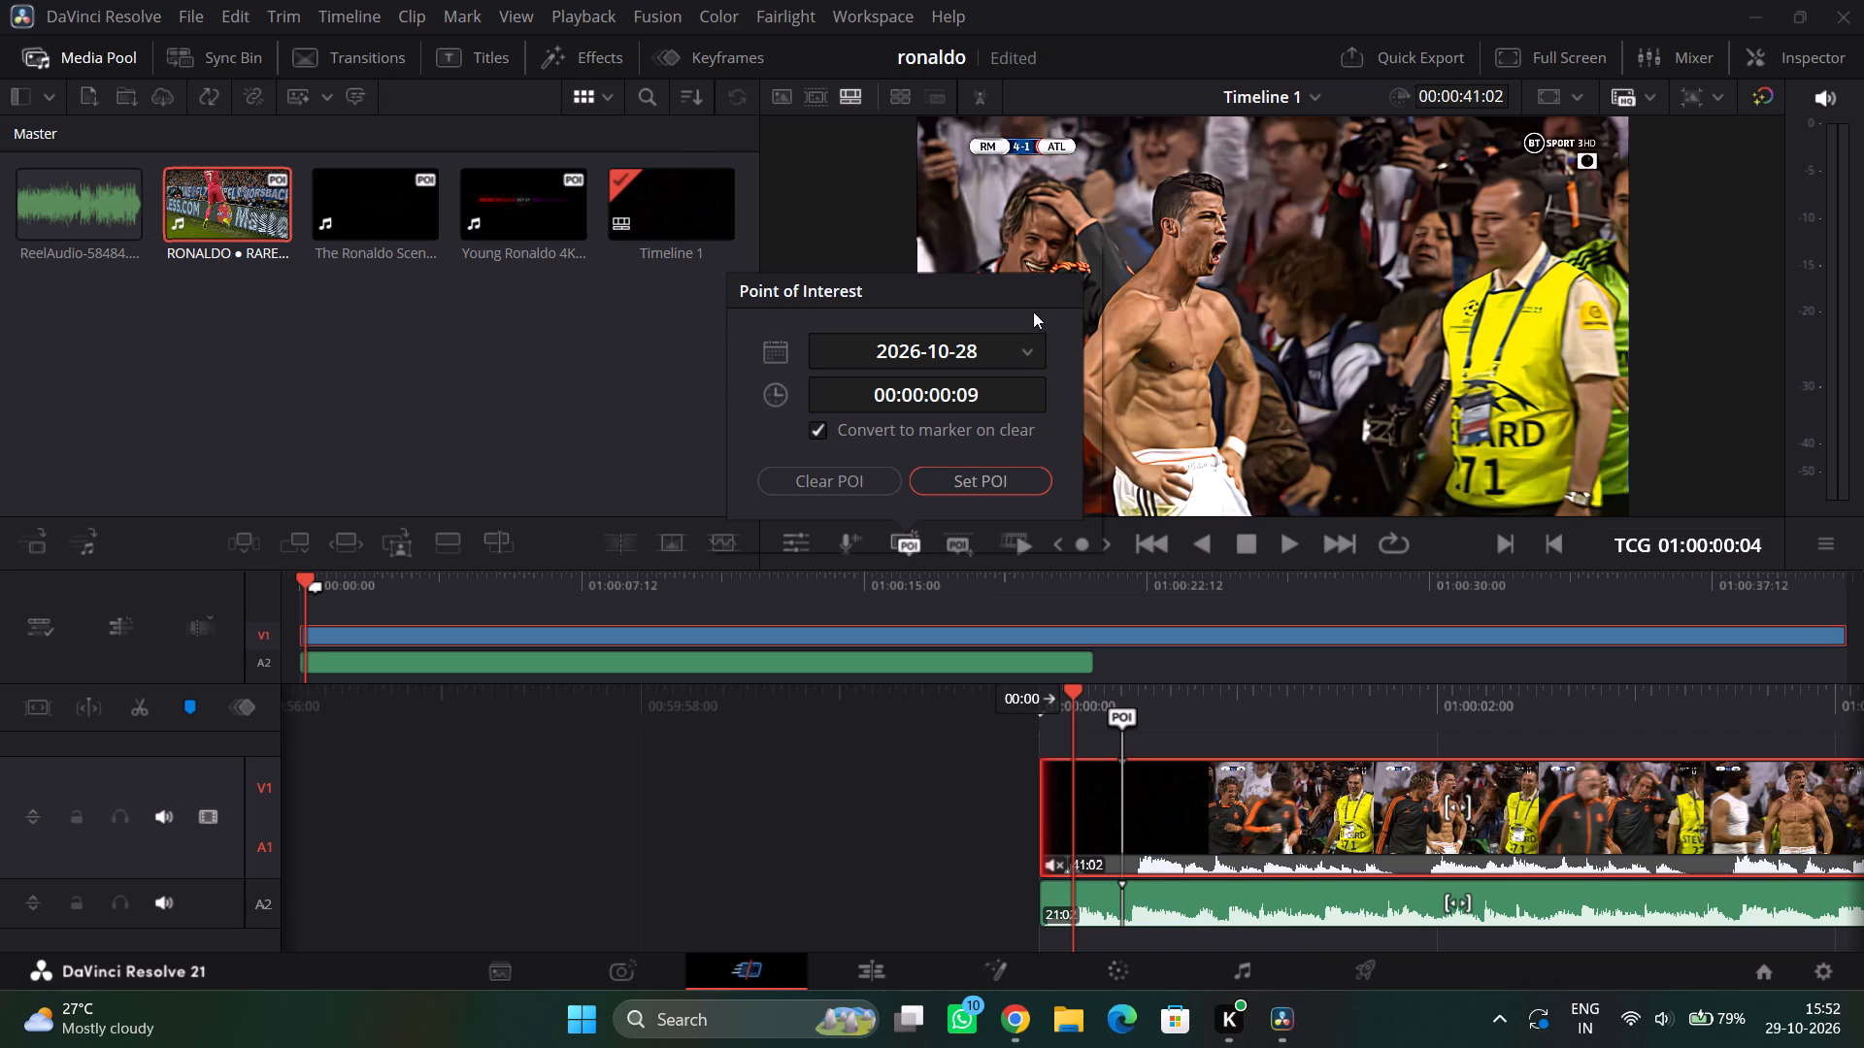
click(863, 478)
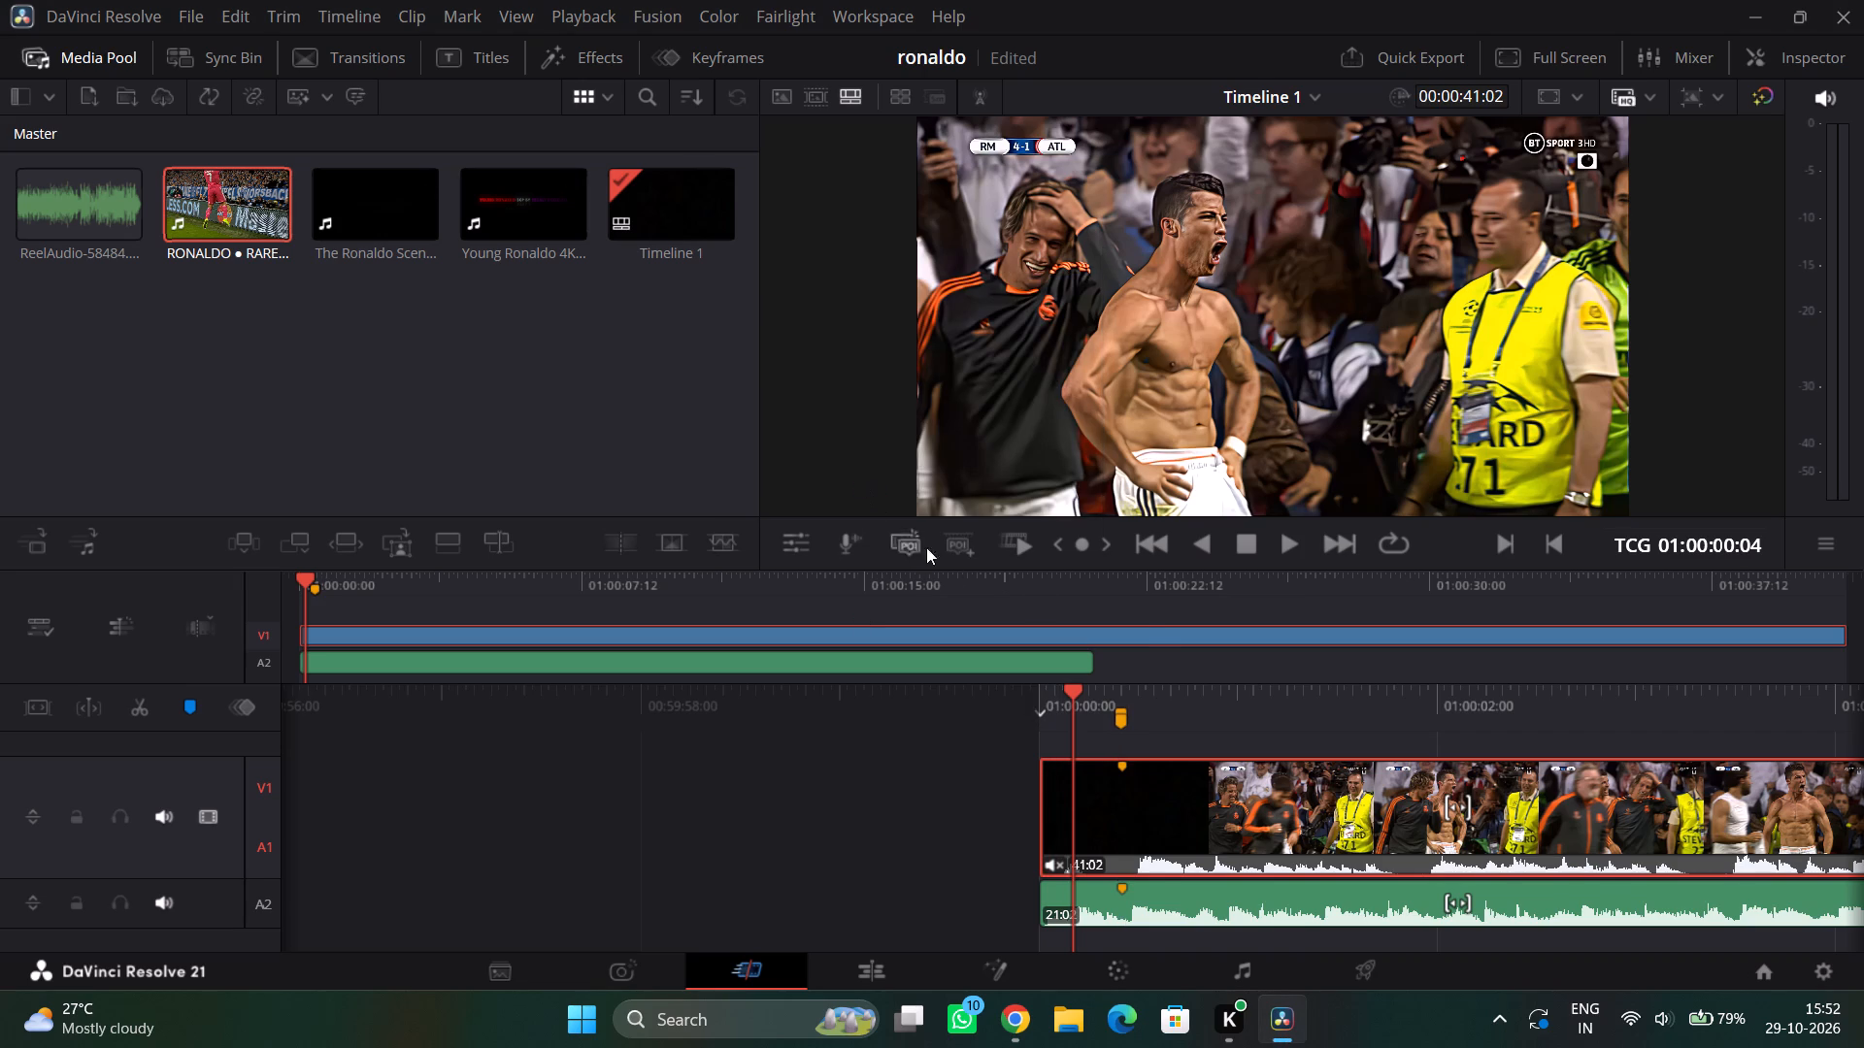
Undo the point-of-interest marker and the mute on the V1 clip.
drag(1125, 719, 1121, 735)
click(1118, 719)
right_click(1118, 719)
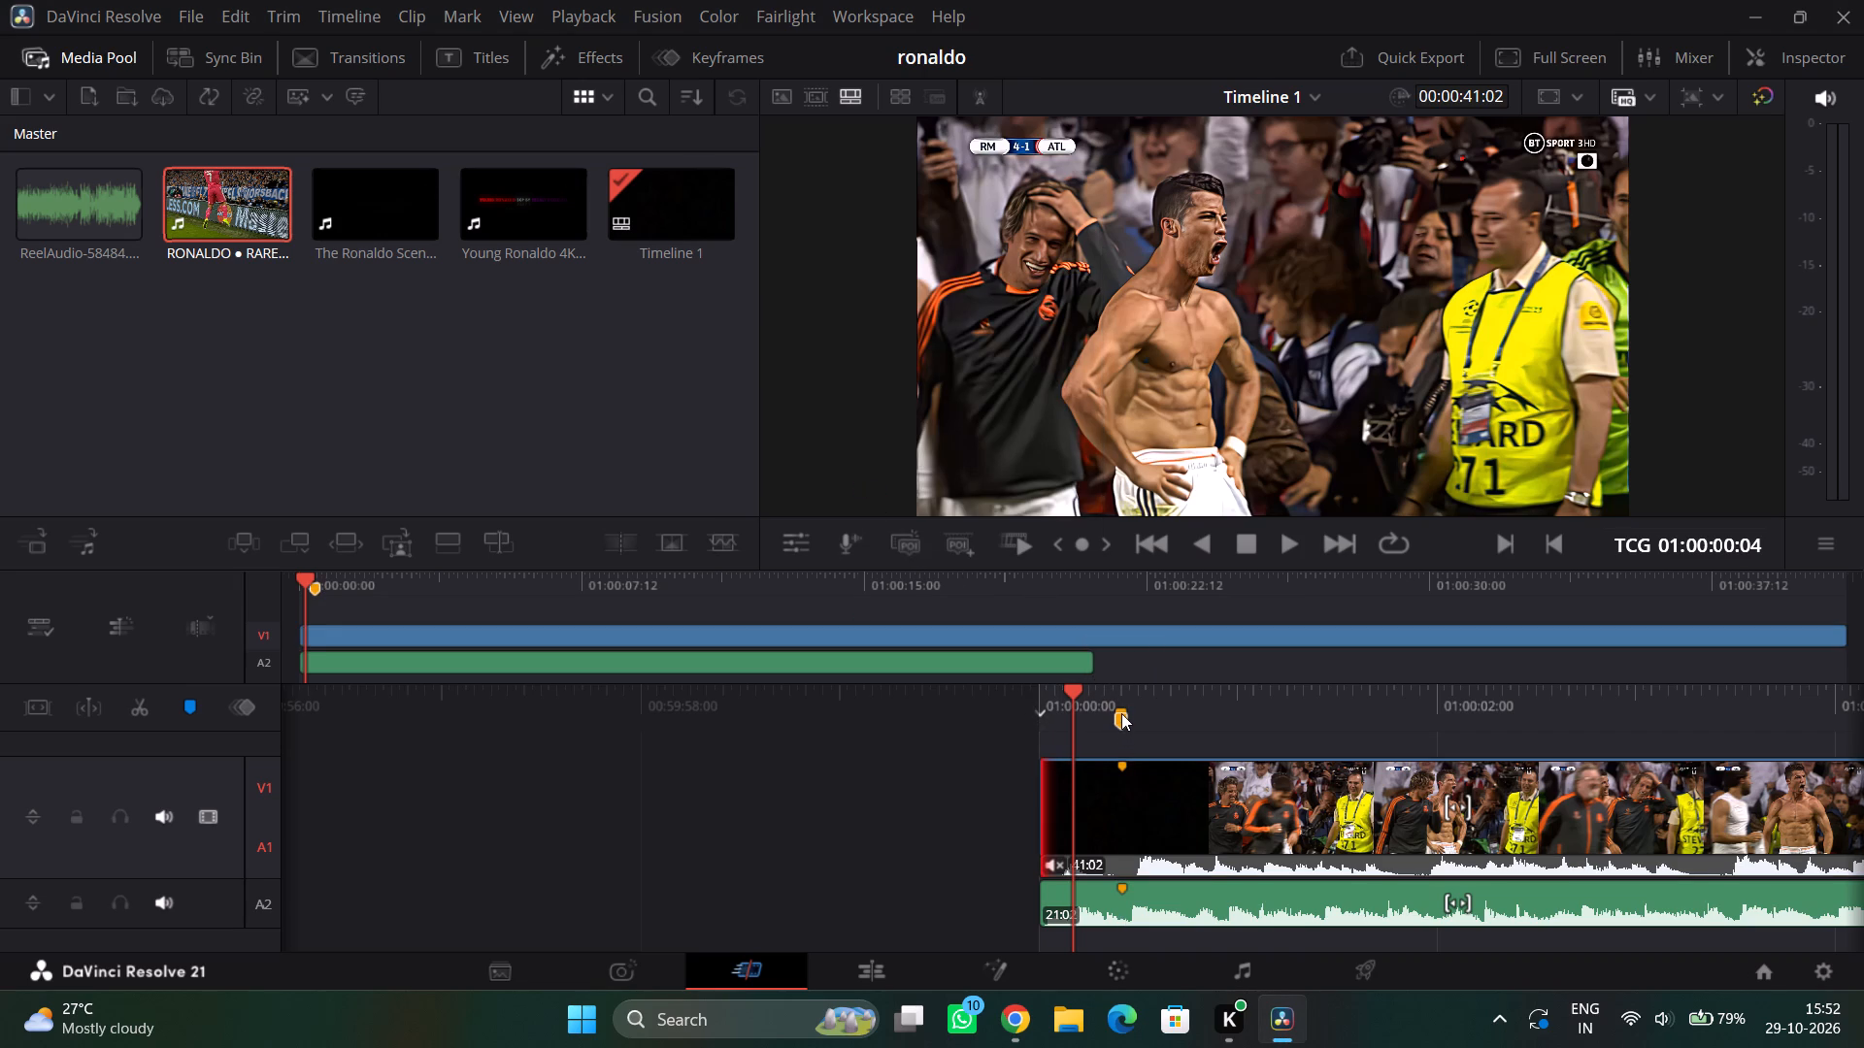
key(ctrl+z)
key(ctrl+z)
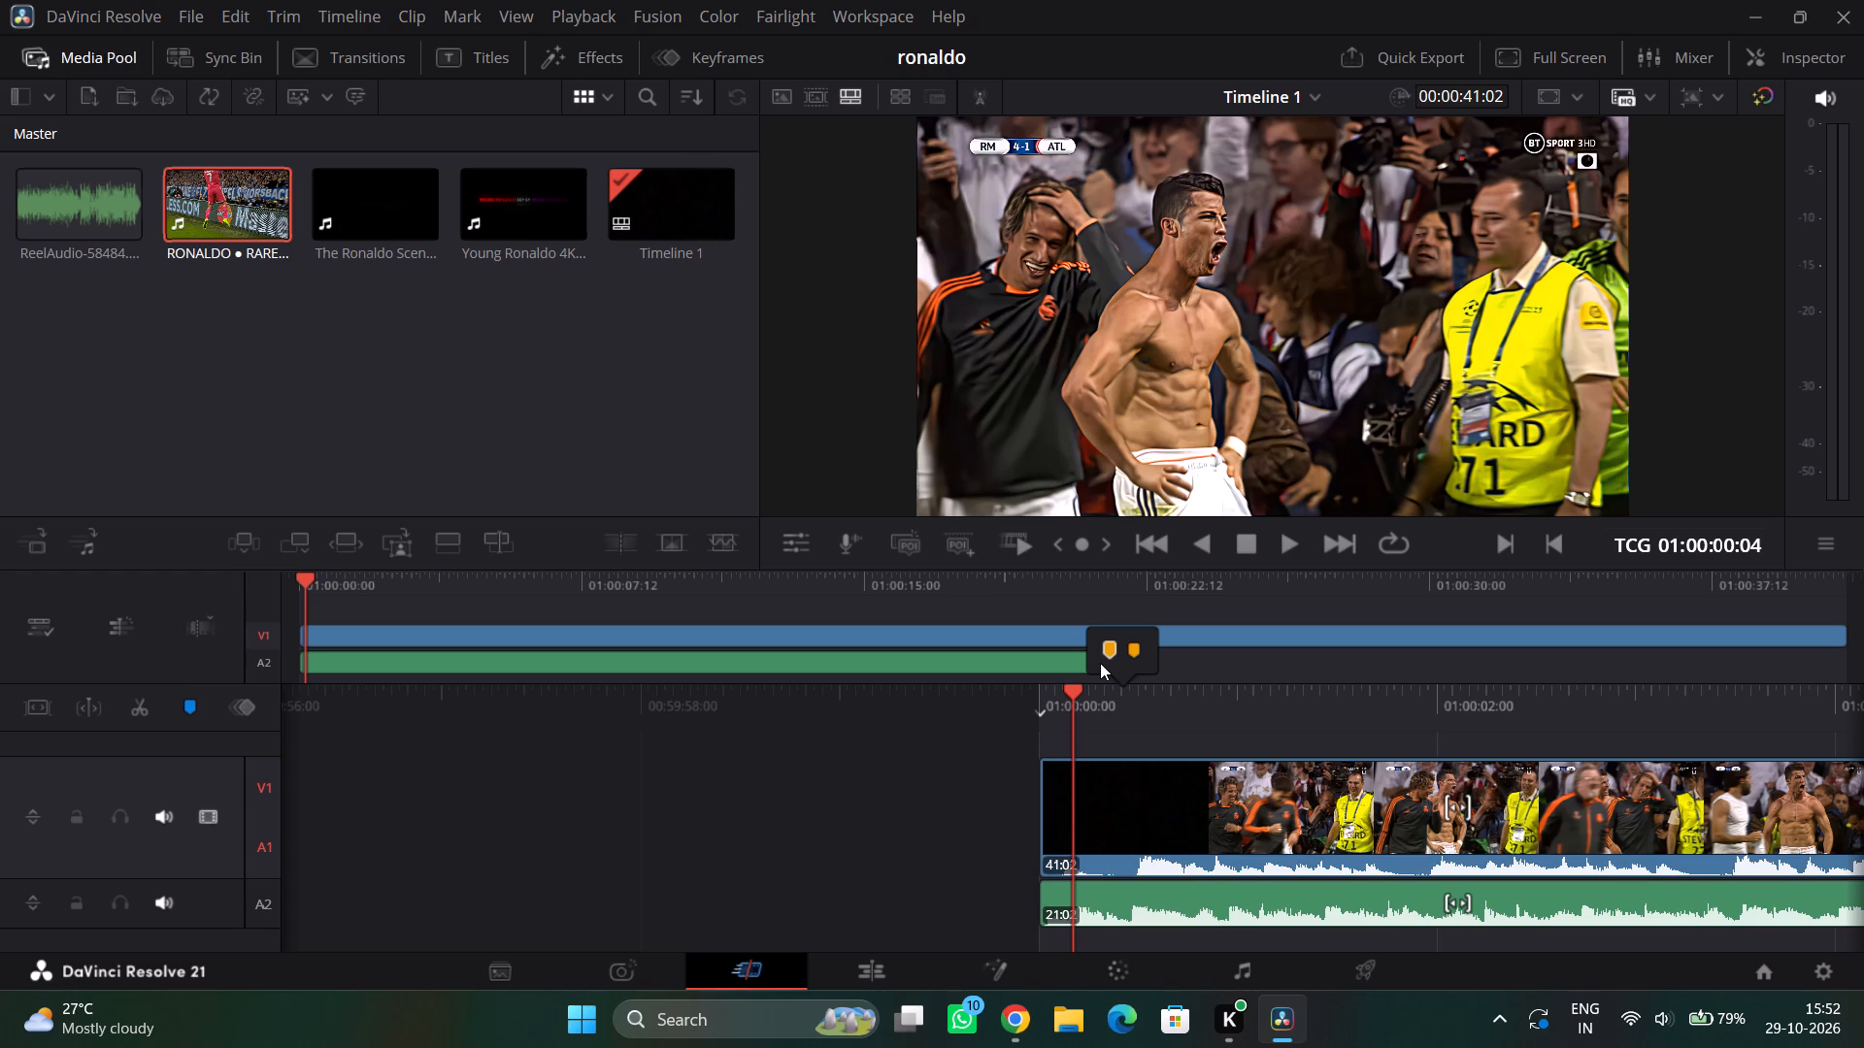
Mute the RONALDO RARE video clip on track V1.
right_click(1159, 813)
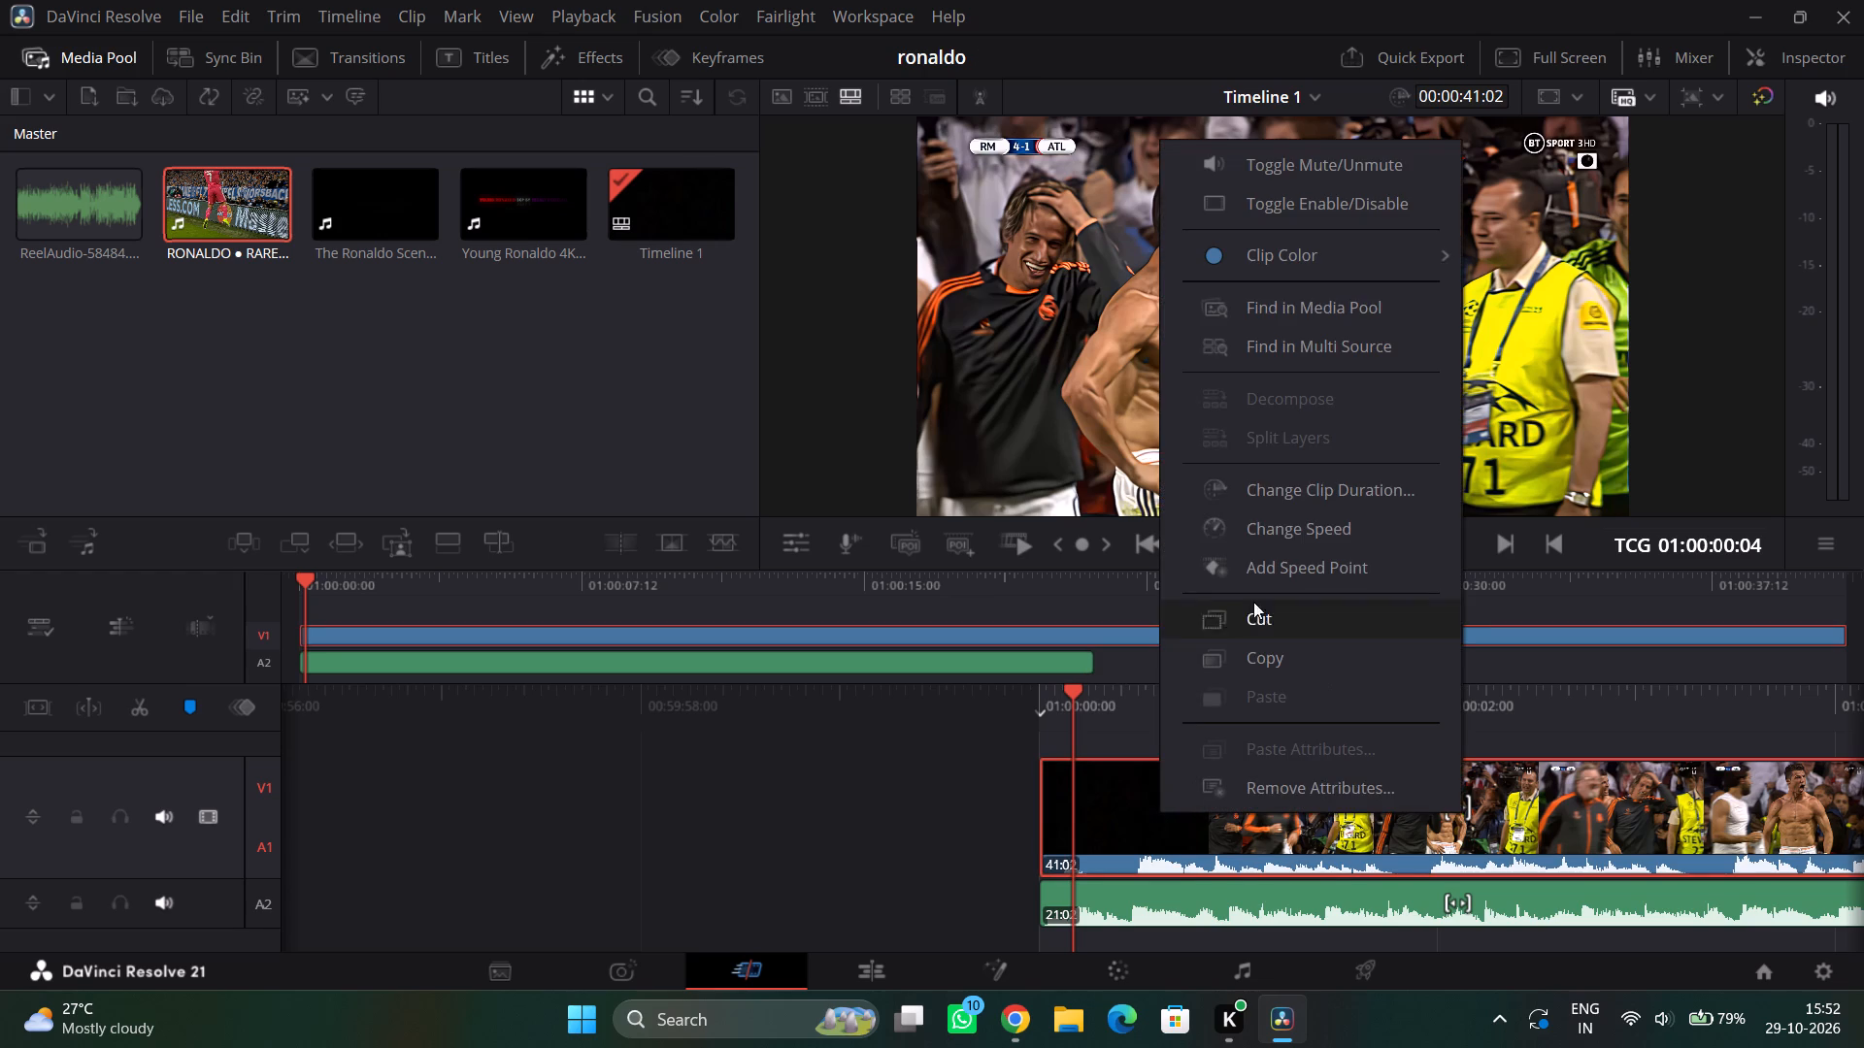
click(1360, 177)
Play the opening from the timeline start in short bursts, stopping at about 01:00:02:13.
drag(1191, 723, 1374, 705)
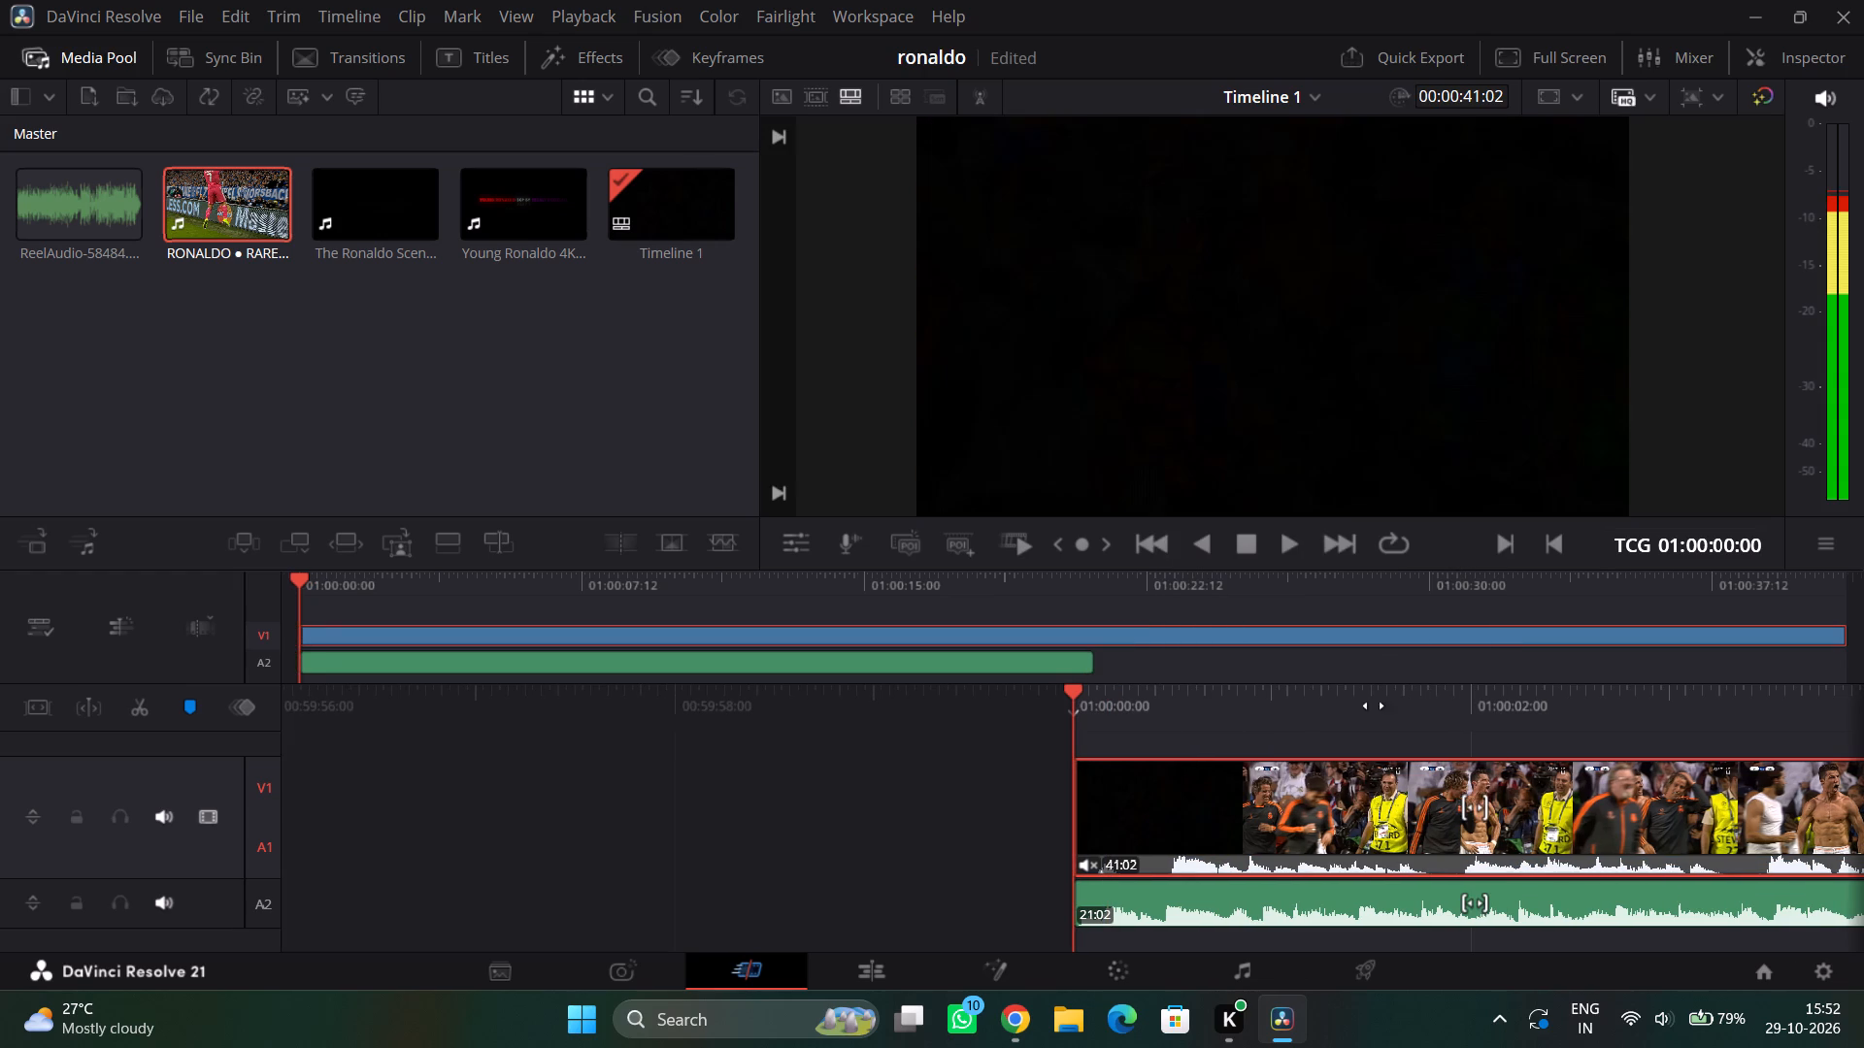
drag(1374, 705, 1373, 711)
double_click(1281, 537)
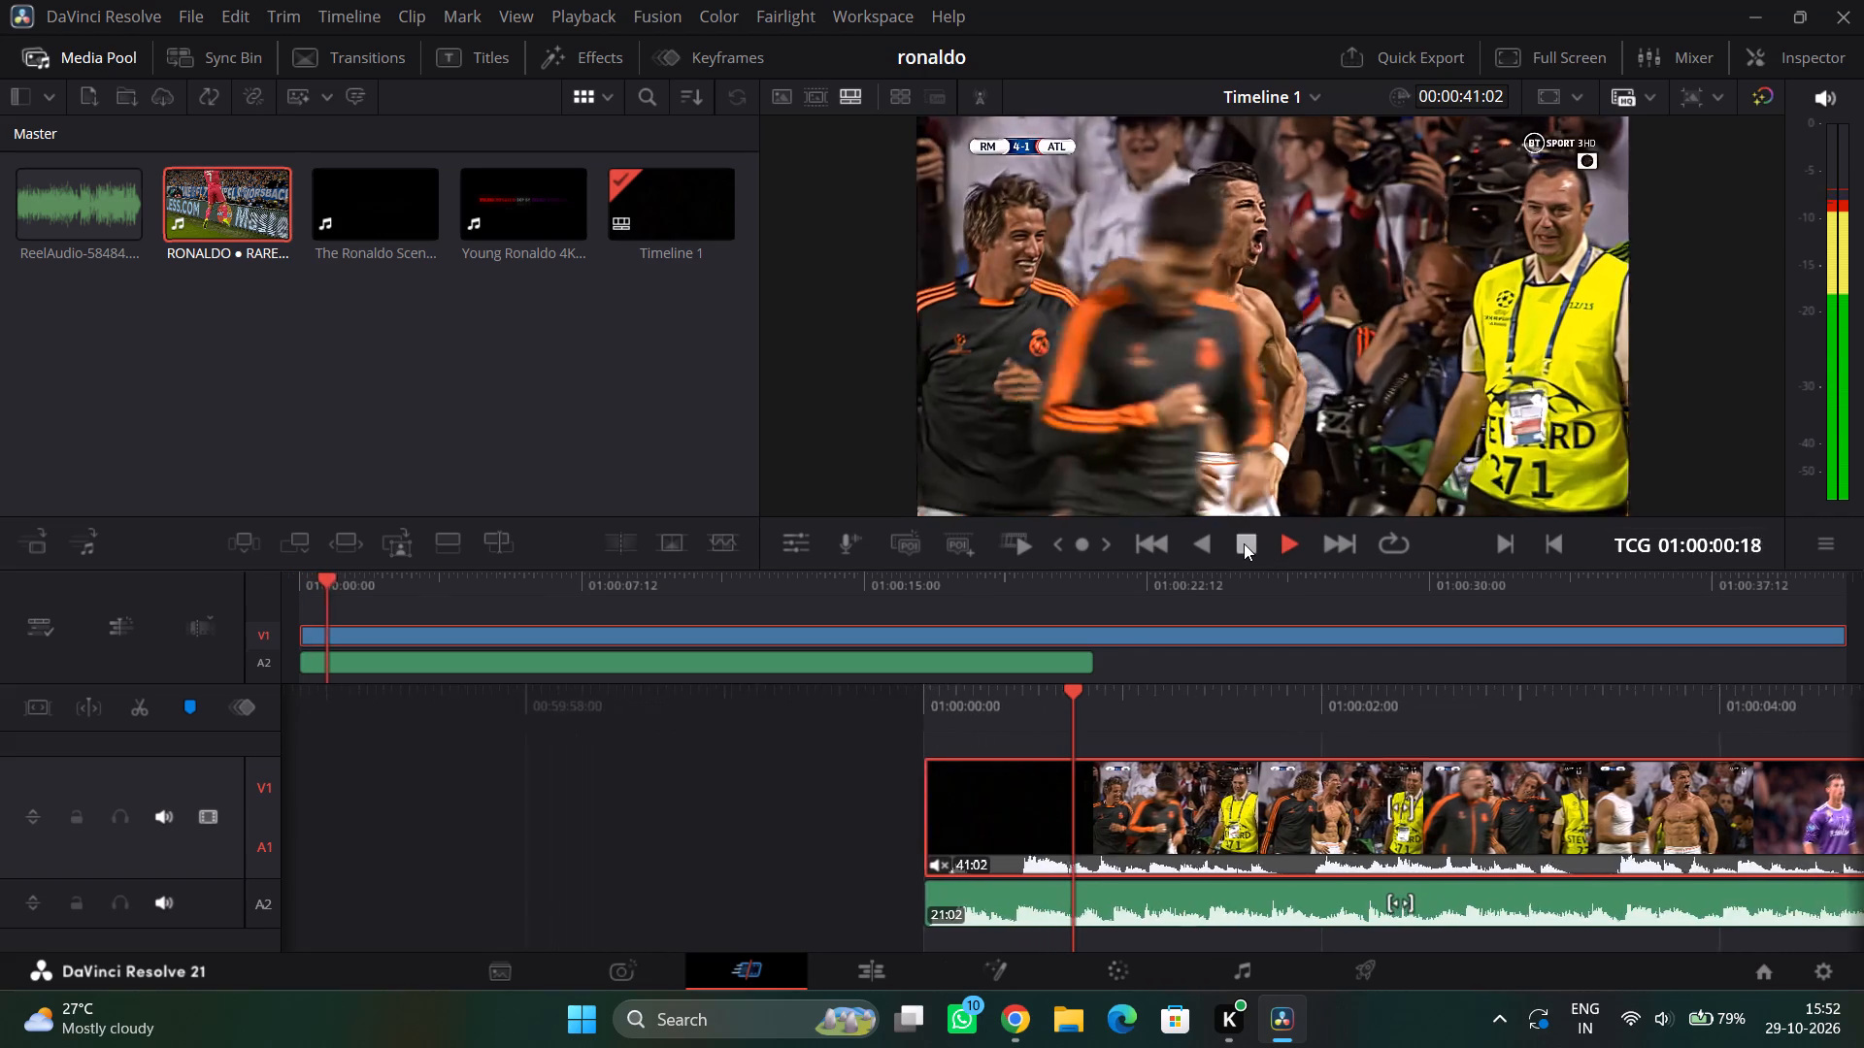
click(1244, 543)
click(1244, 543)
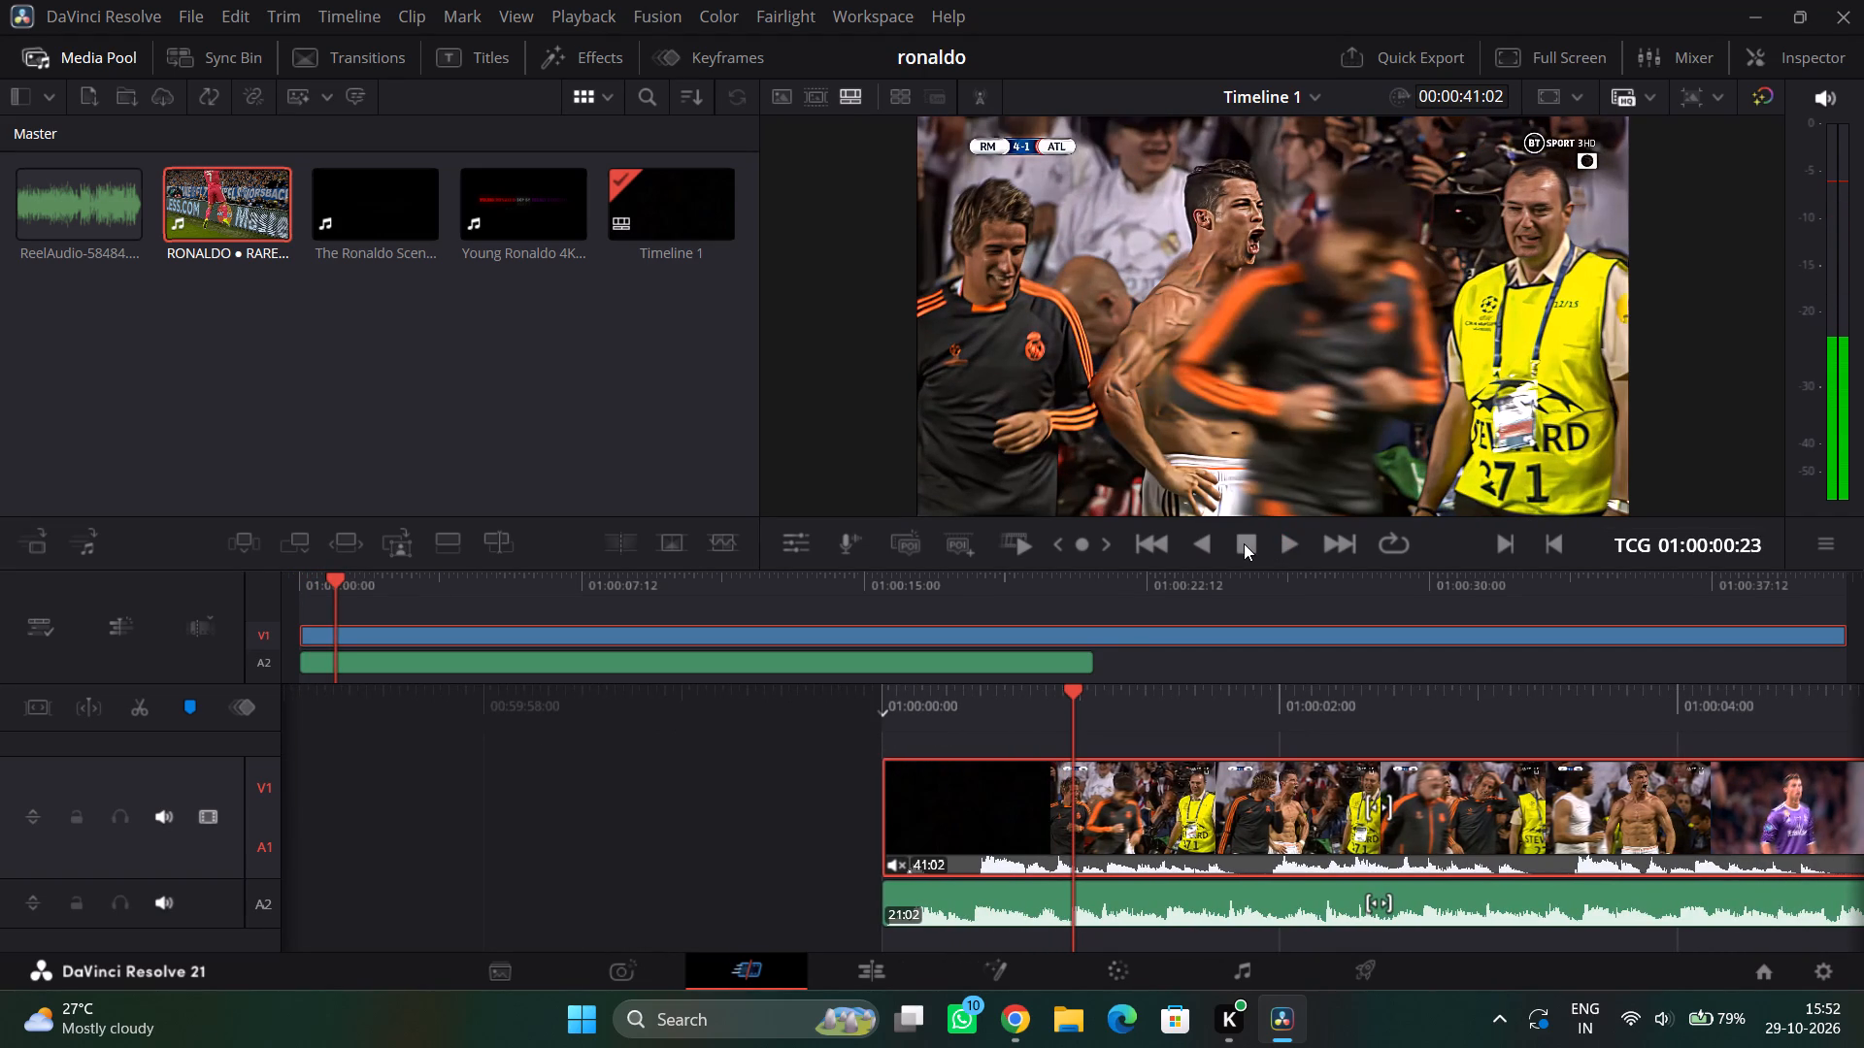
click(1244, 543)
click(1281, 534)
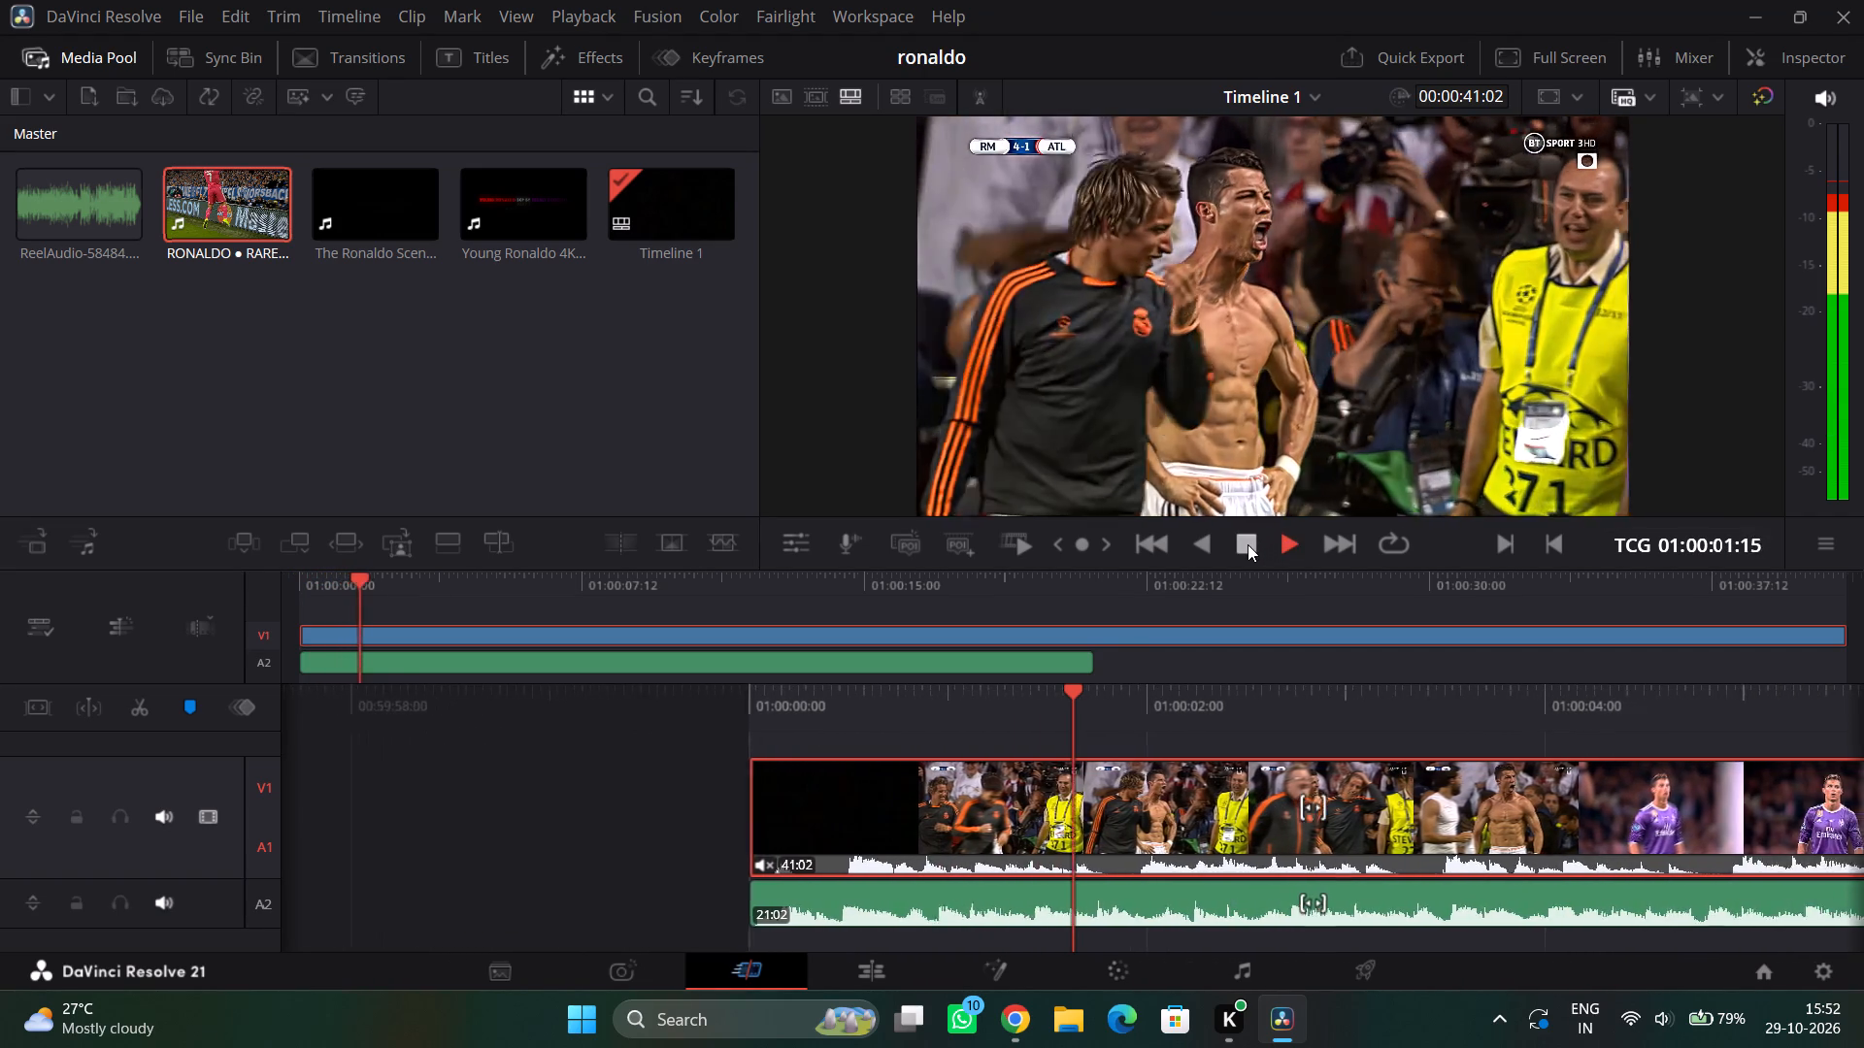
click(1248, 544)
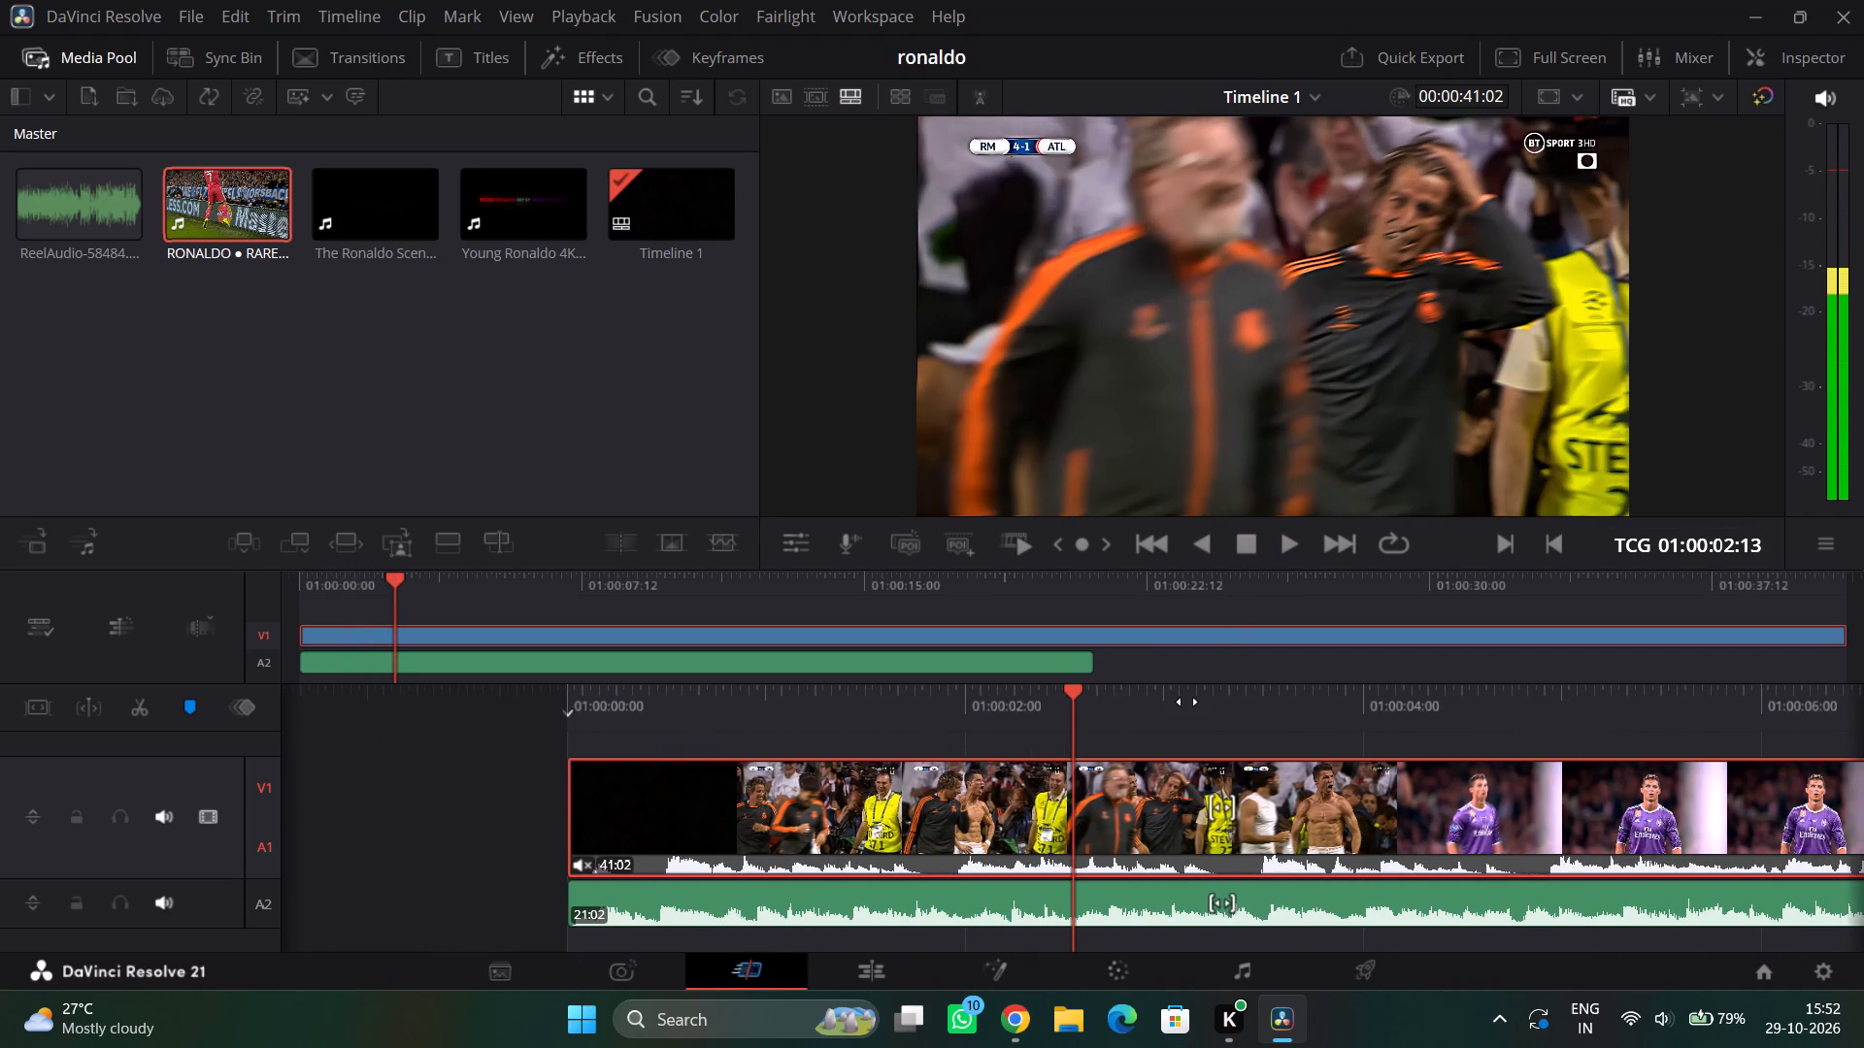
Scrub around the opening shot to find the cut point and split the V1 clip at 01:00:02:09.
drag(1181, 713, 1176, 720)
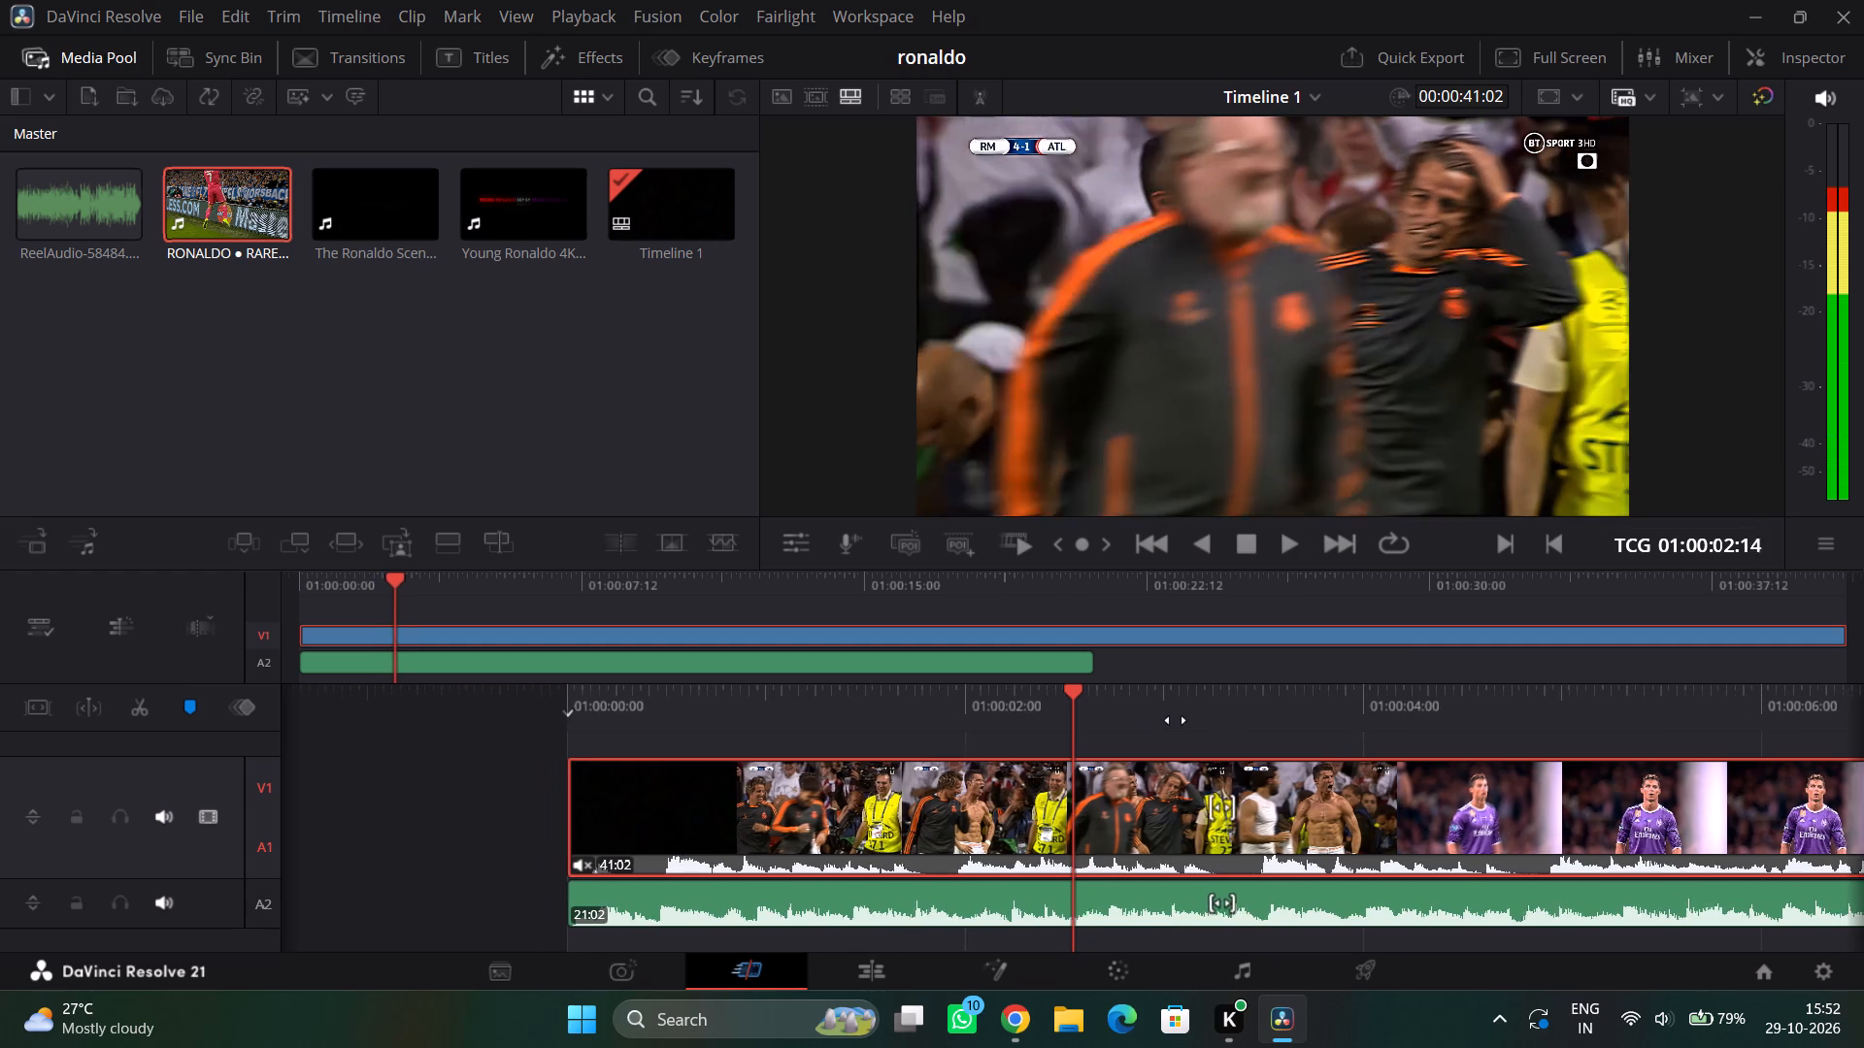
drag(1176, 720, 1209, 715)
drag(1230, 717, 1180, 724)
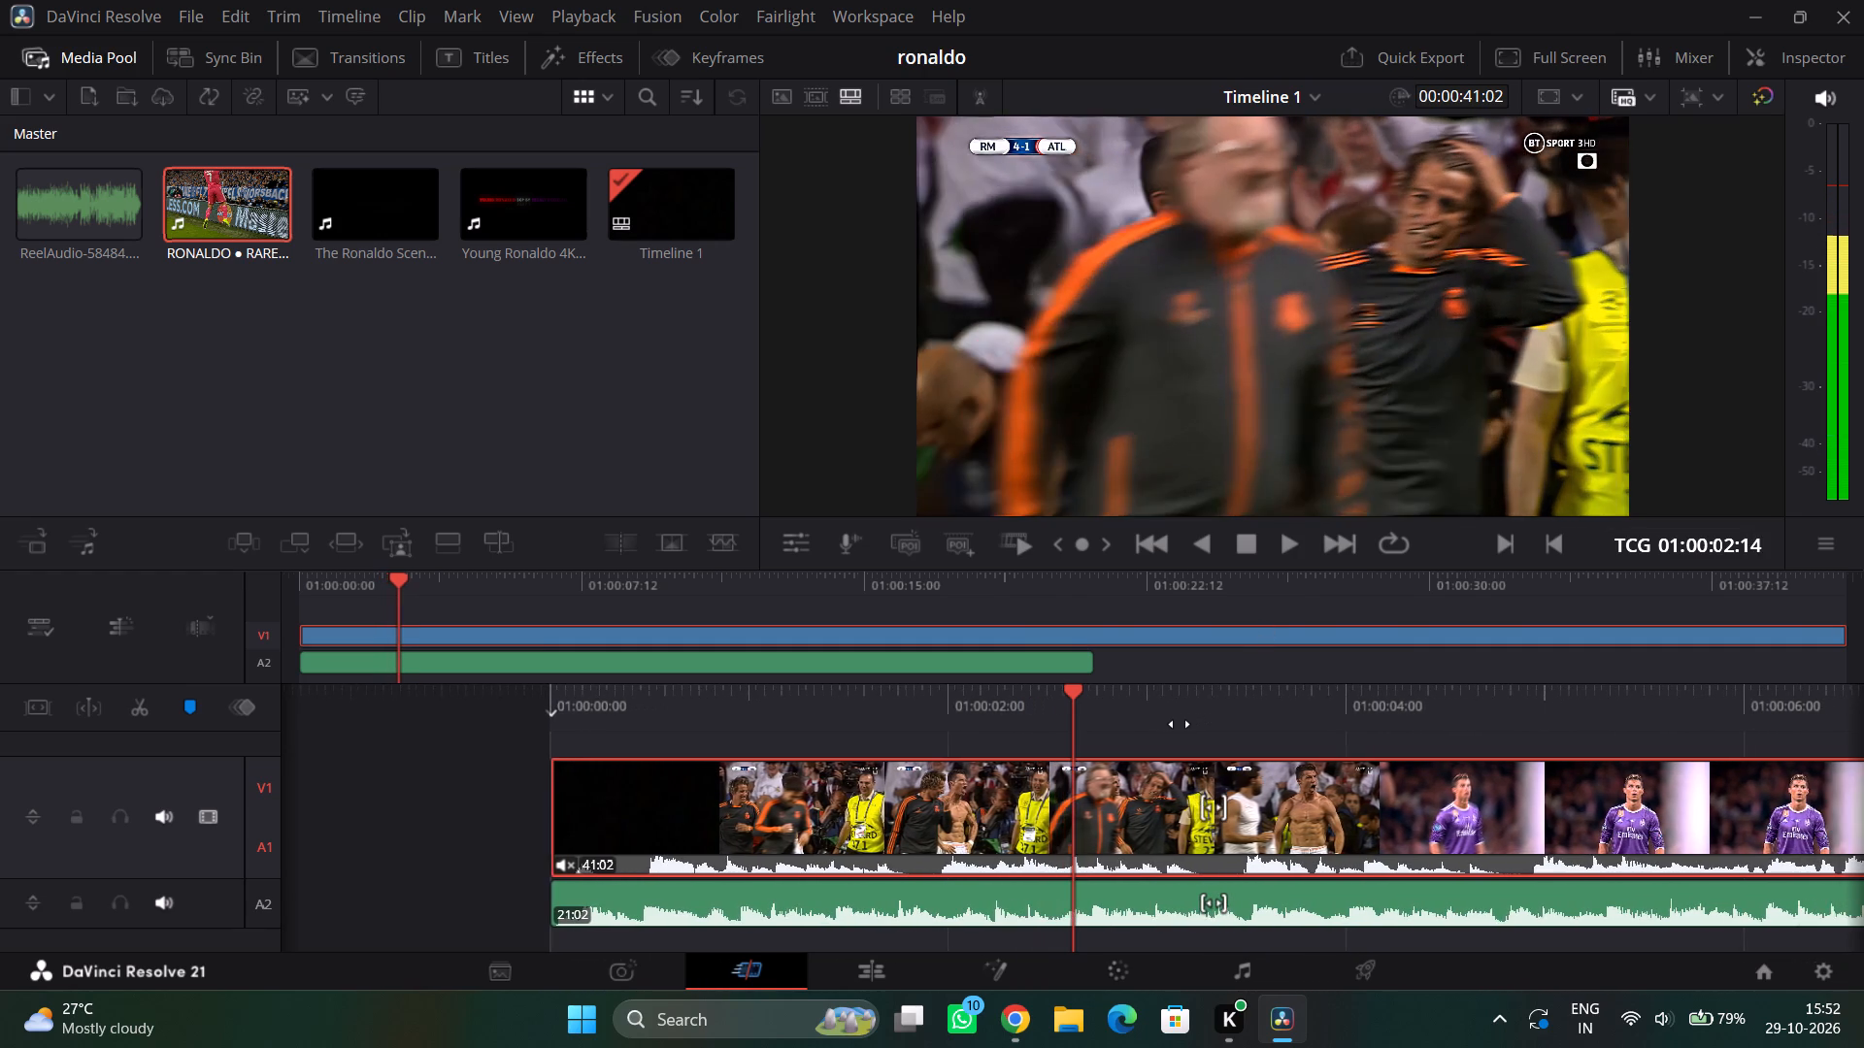
drag(1180, 724, 1115, 731)
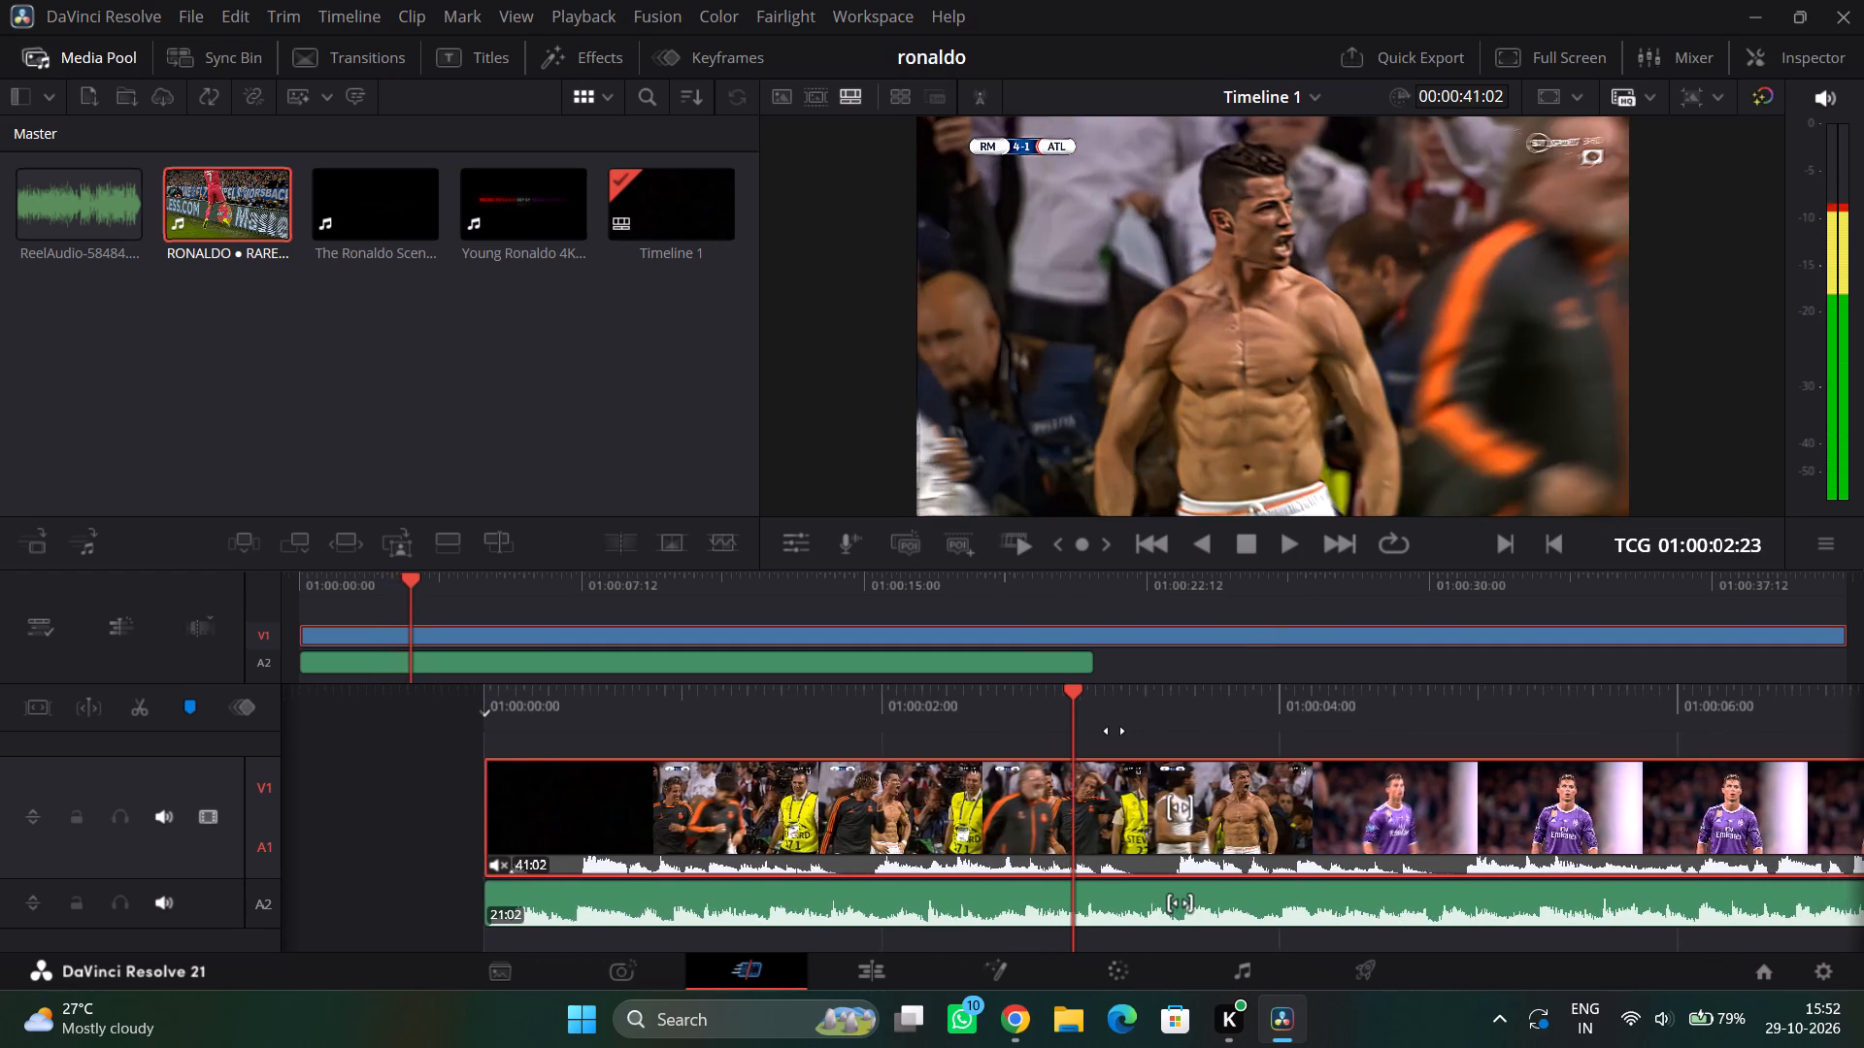
drag(1115, 731, 1315, 728)
click(1280, 544)
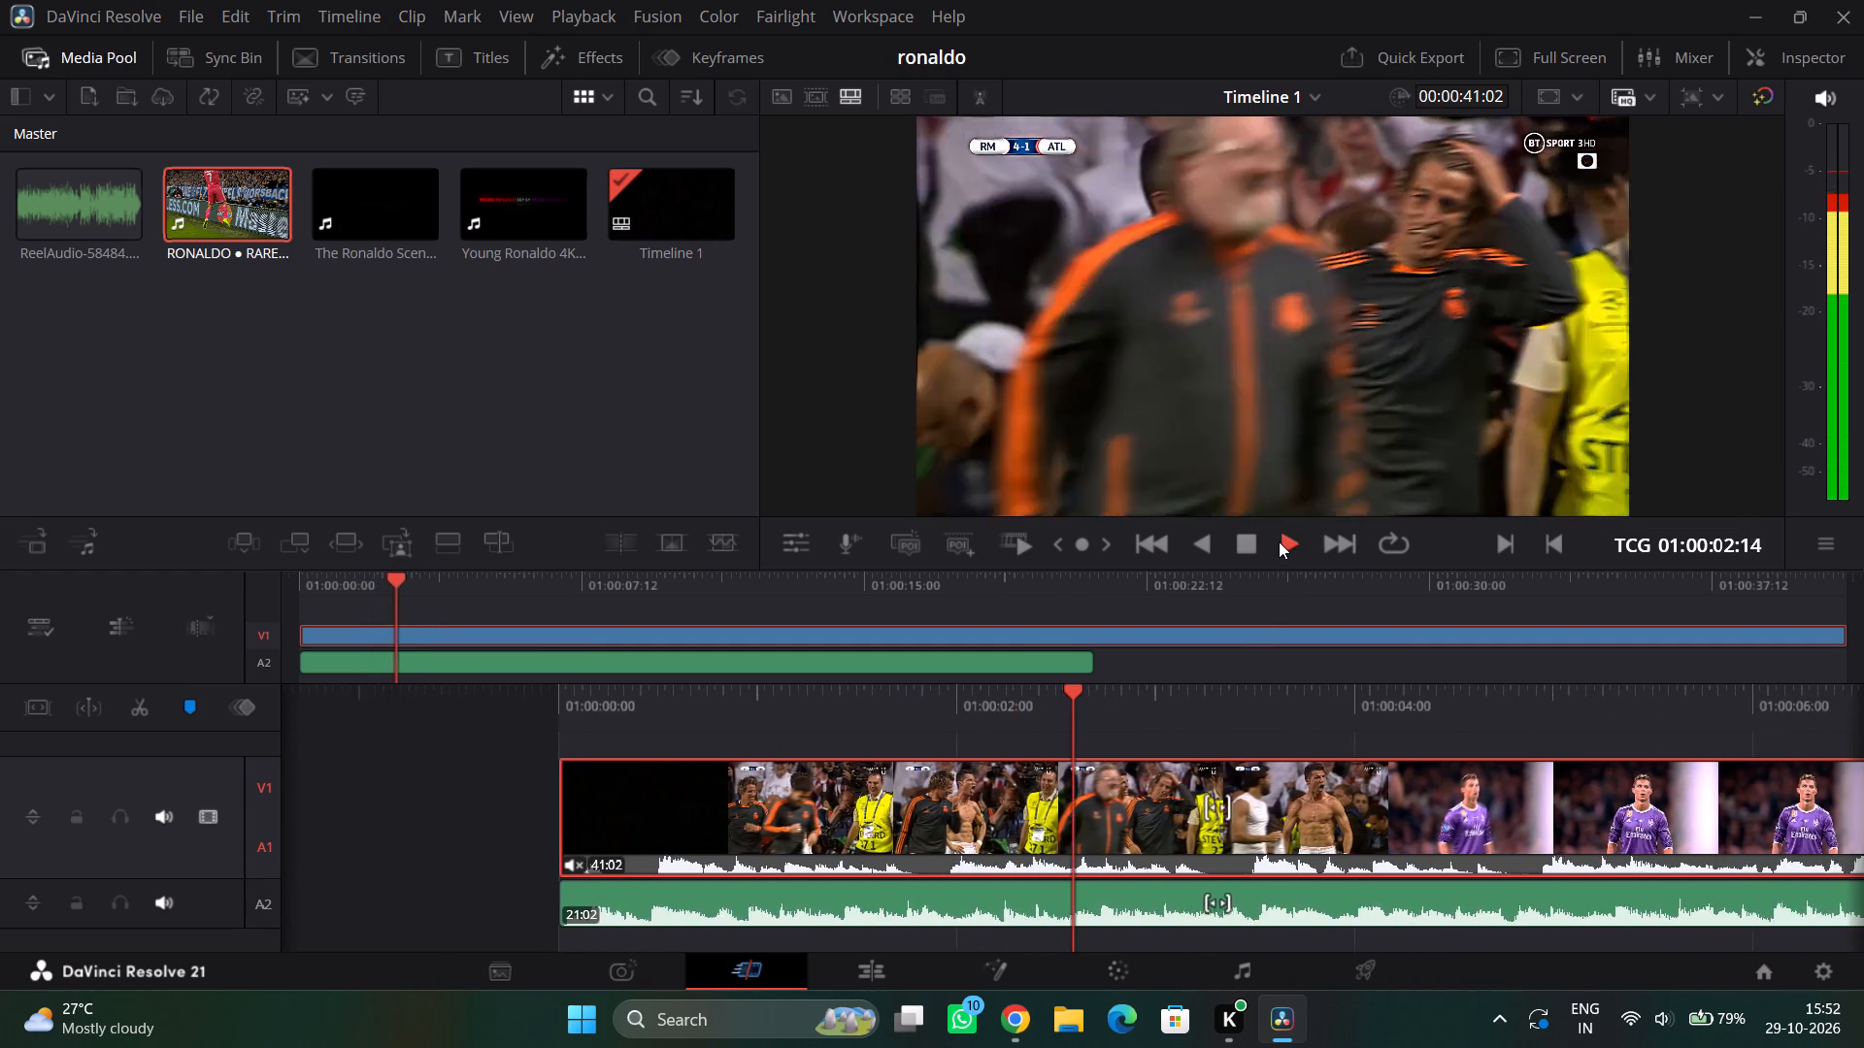
drag(1182, 711, 1324, 705)
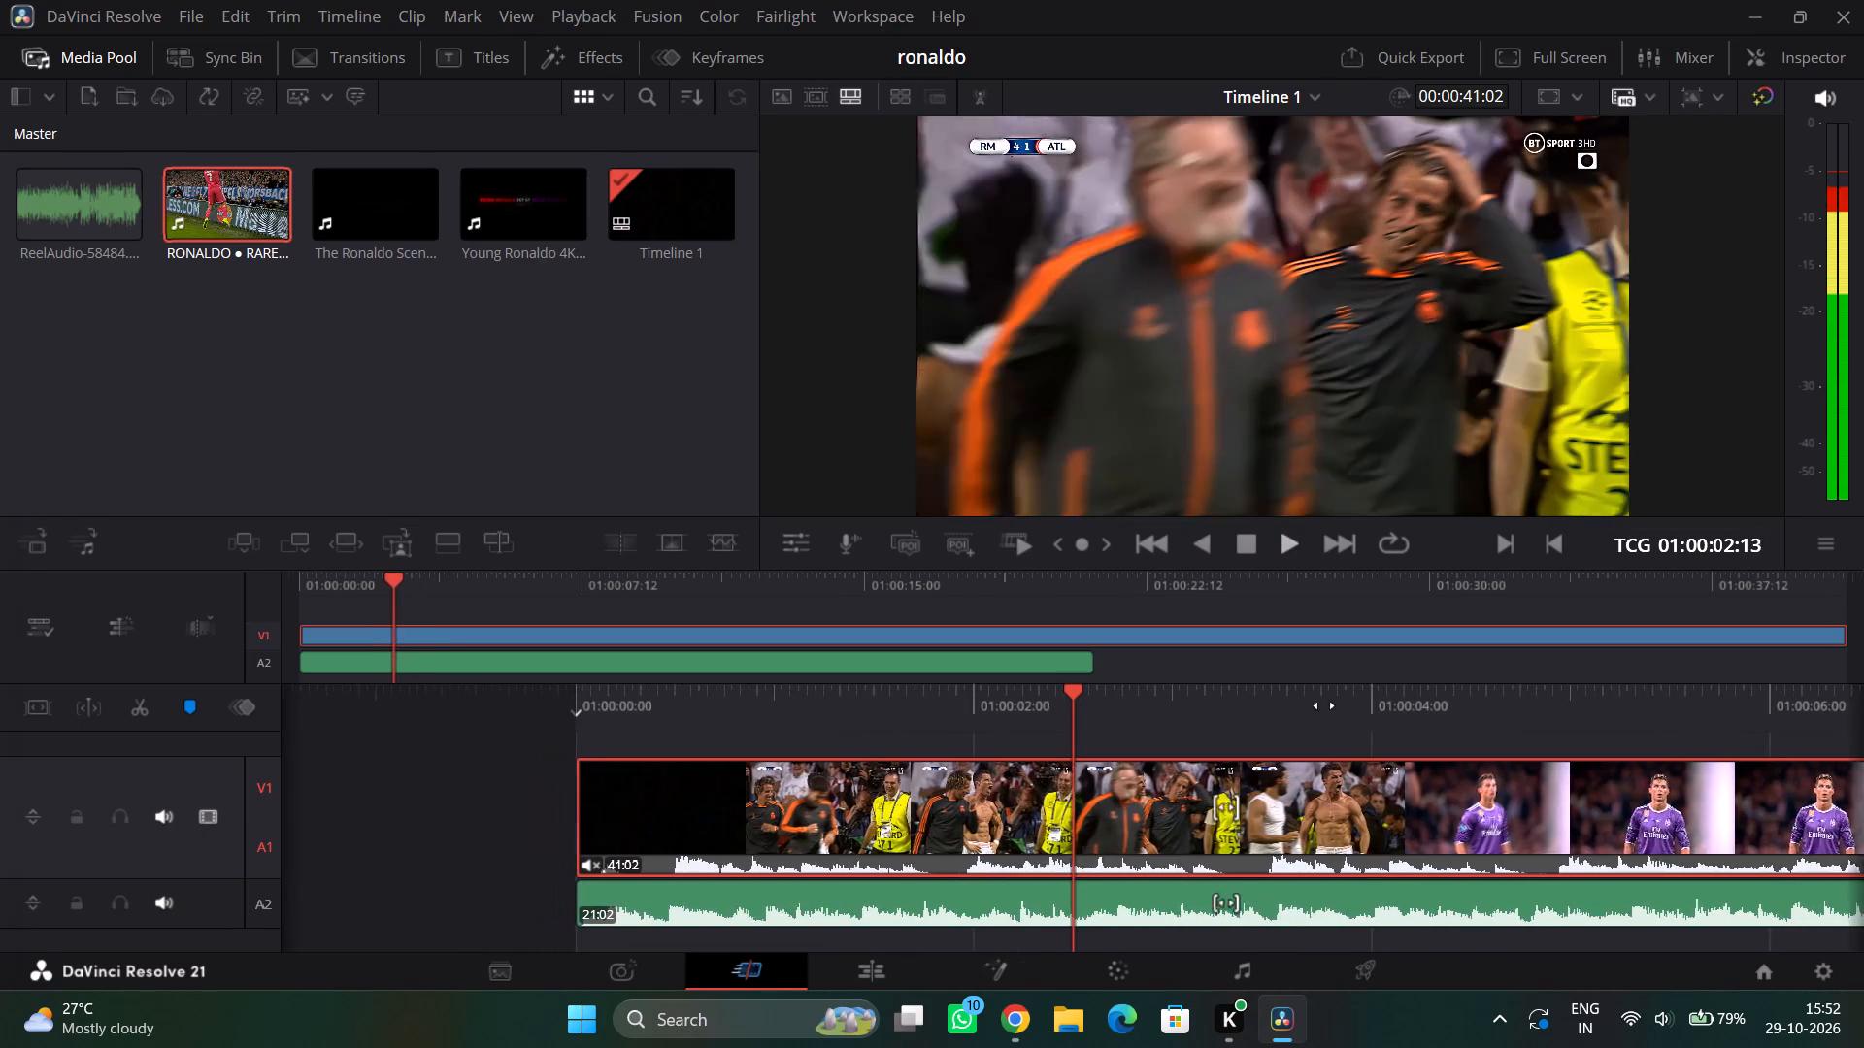
drag(1324, 705, 1379, 705)
drag(1178, 704, 1329, 706)
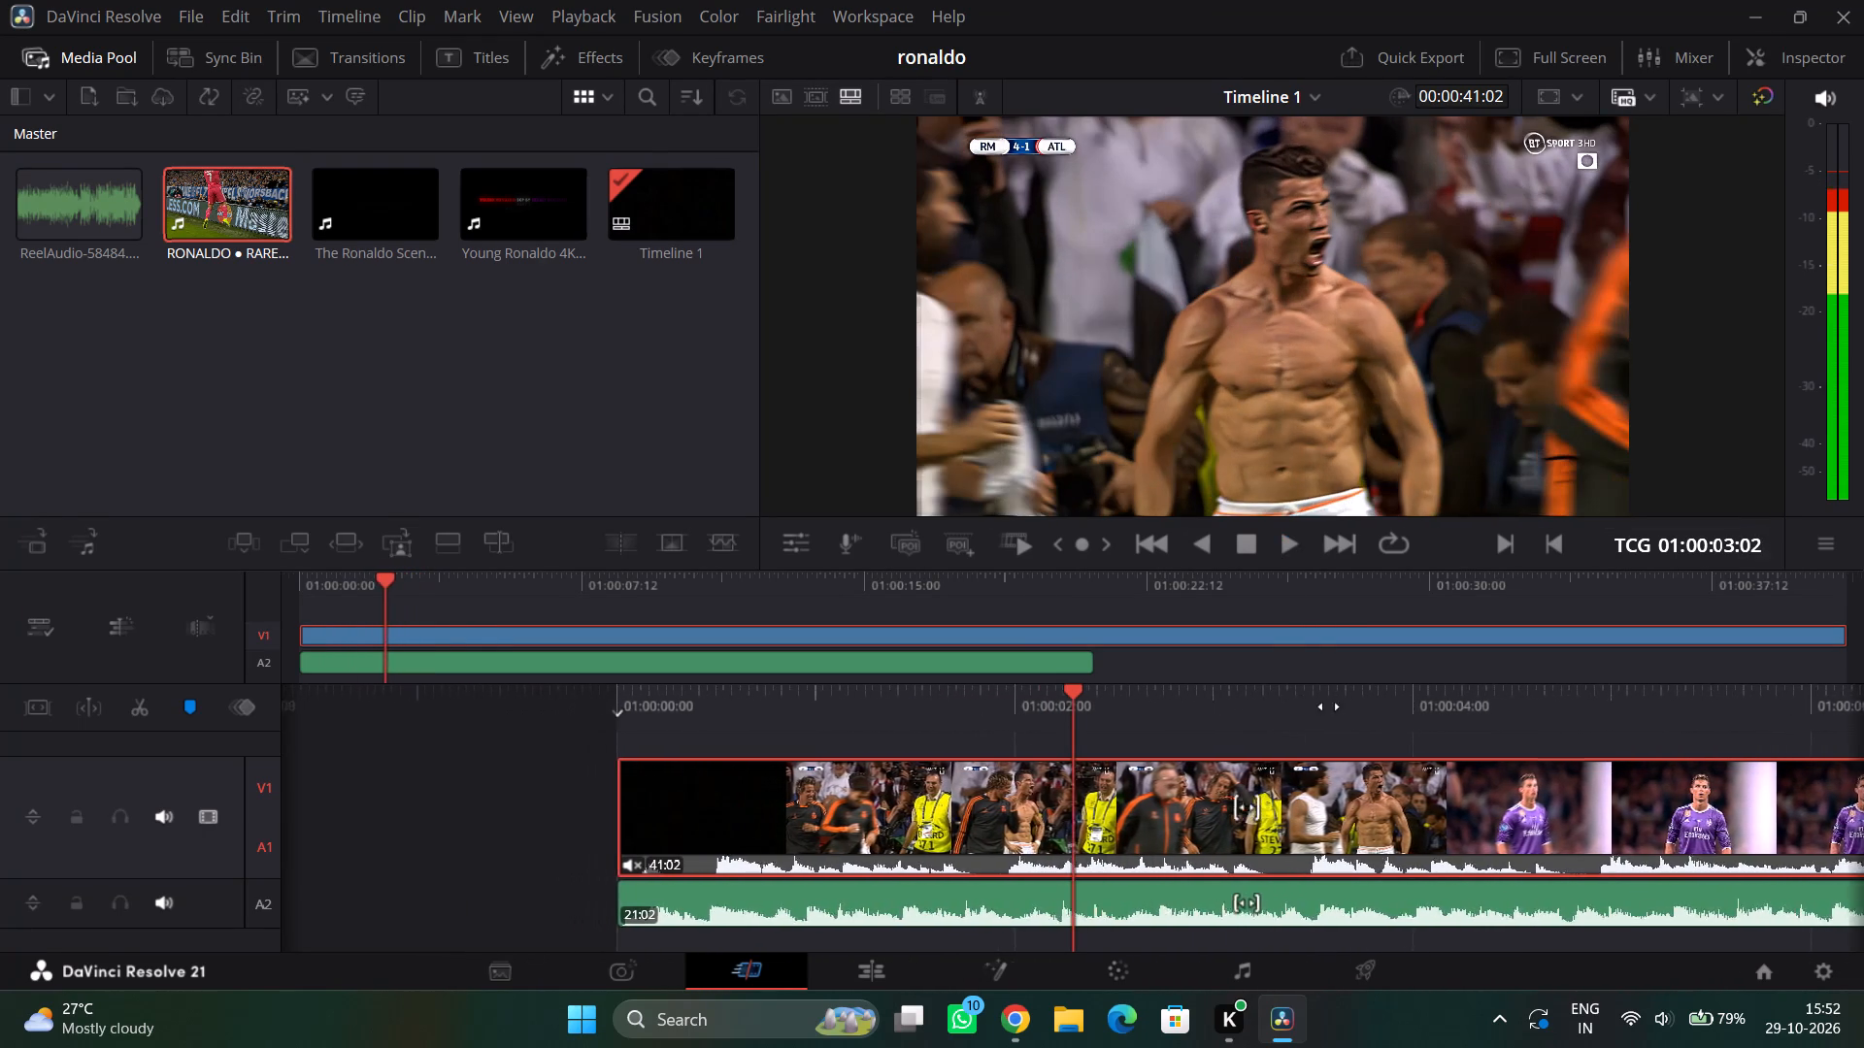
drag(1329, 706, 1416, 701)
click(1240, 550)
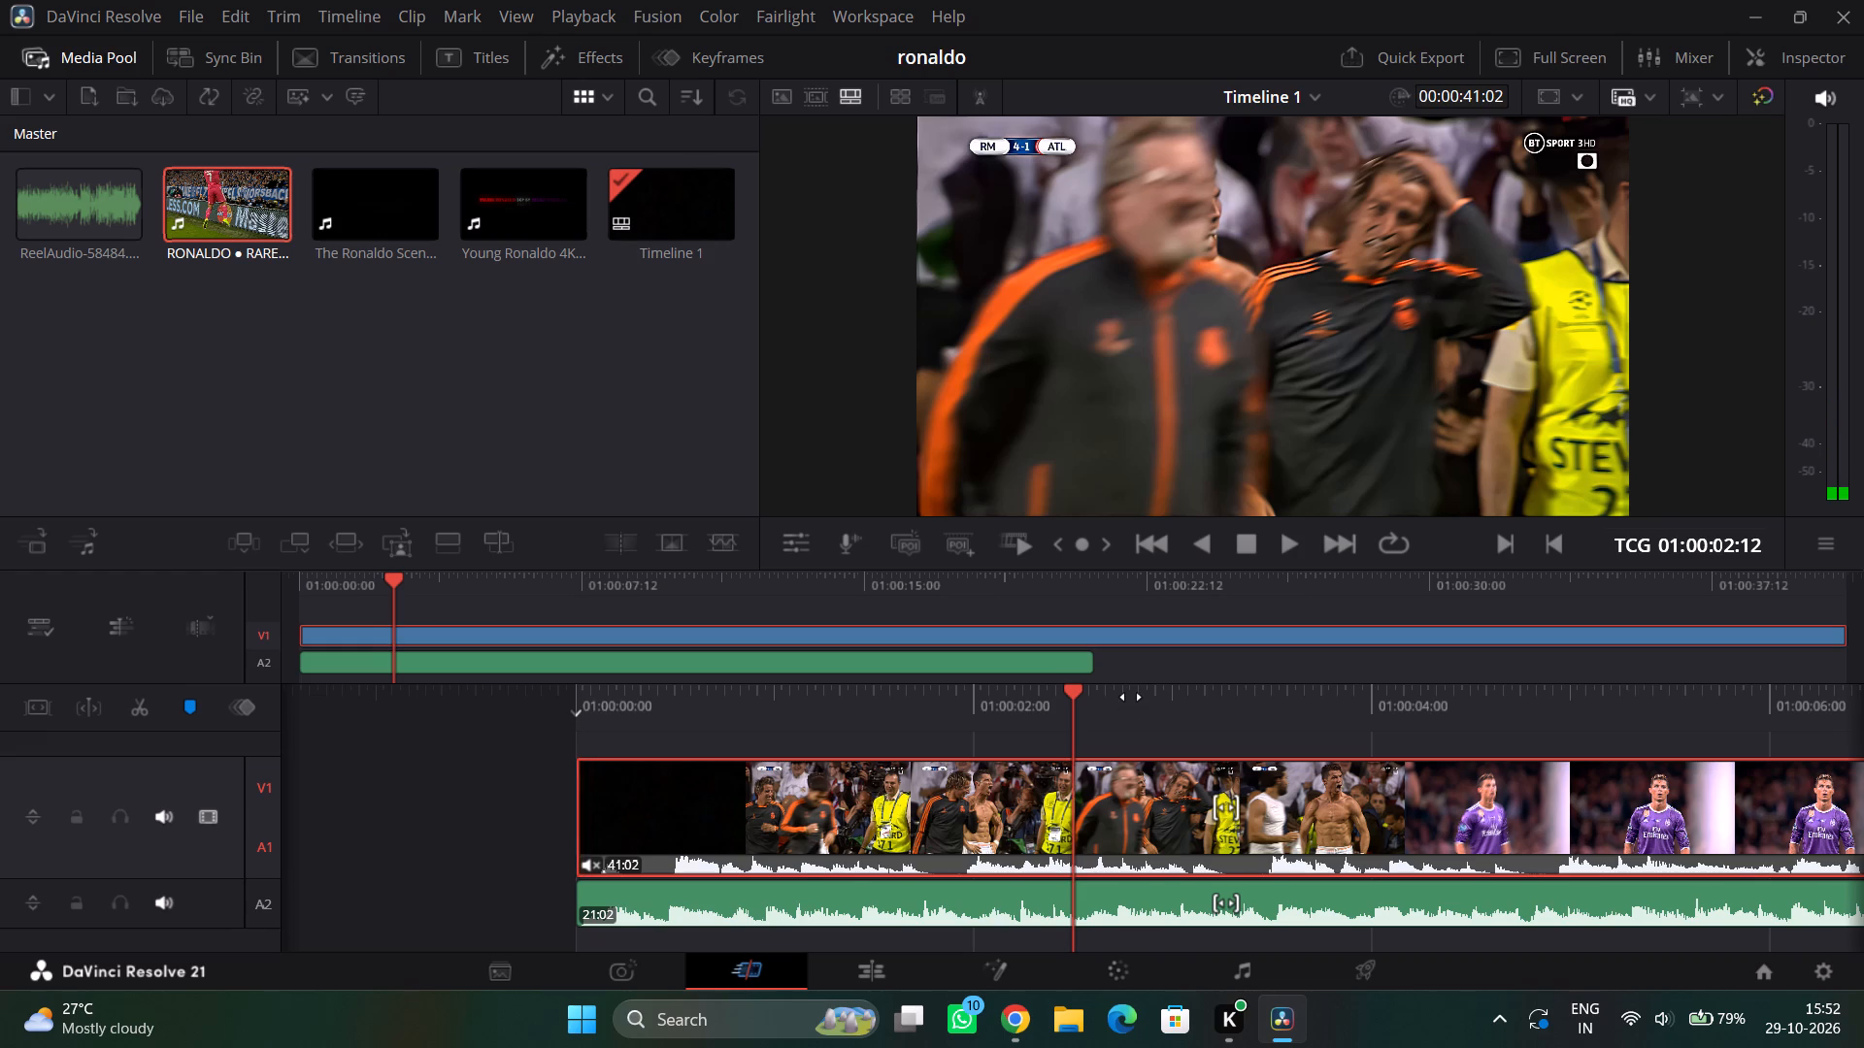
drag(1131, 697, 1151, 697)
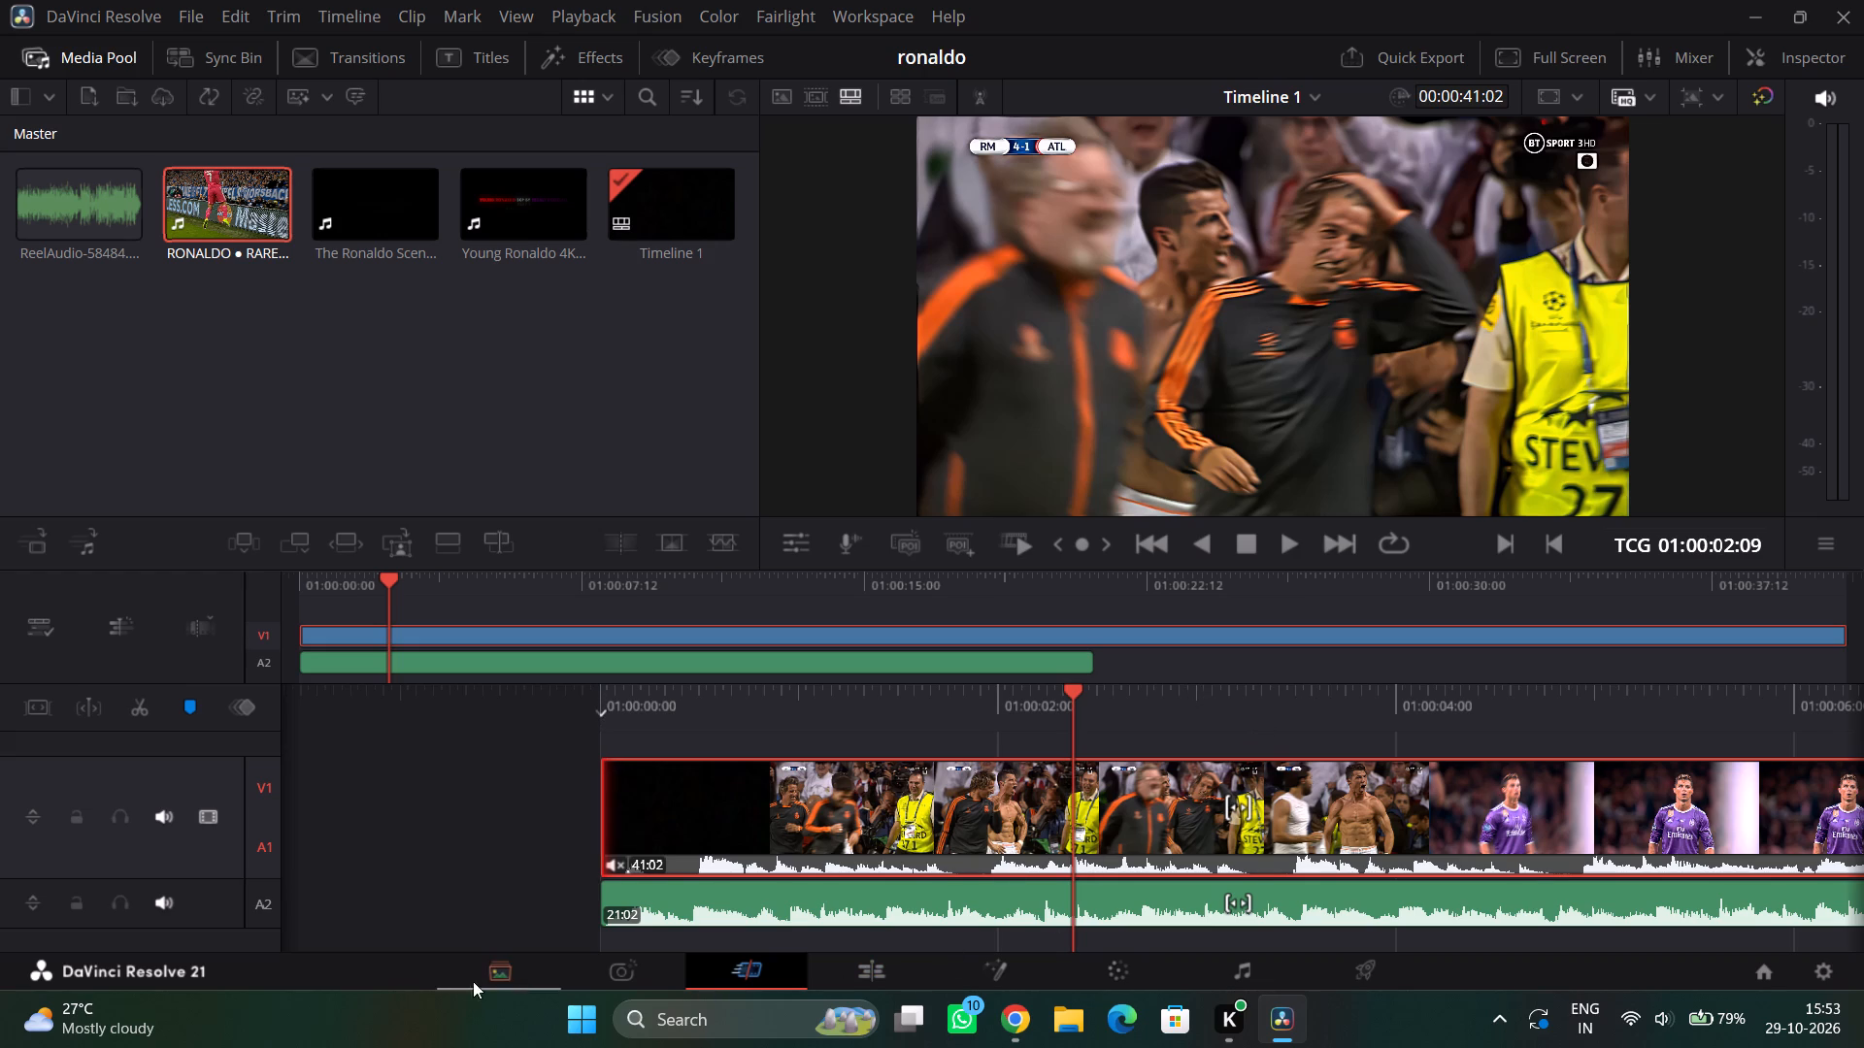
click(144, 710)
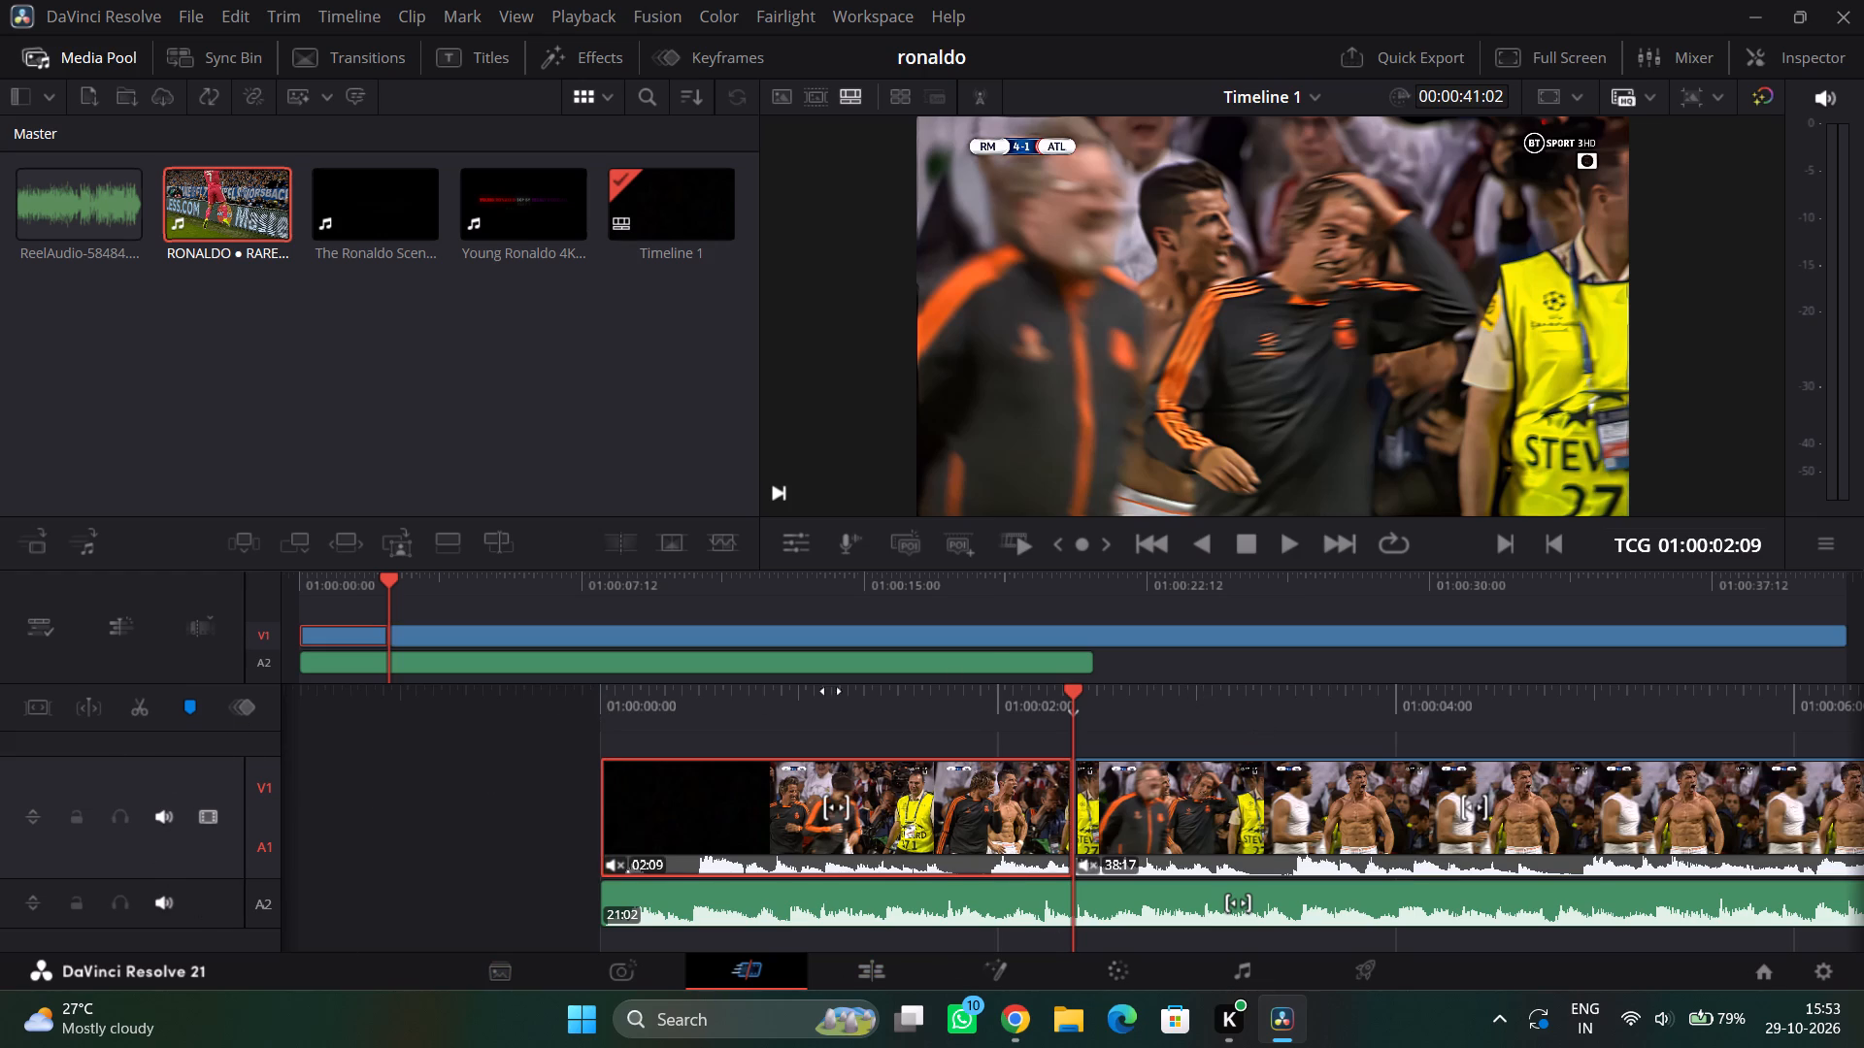
Scrub ahead to where the purple-shirt close-up changes to the running celebration and split V1 and A2 at 01:00:07:03.
drag(1290, 709, 1089, 726)
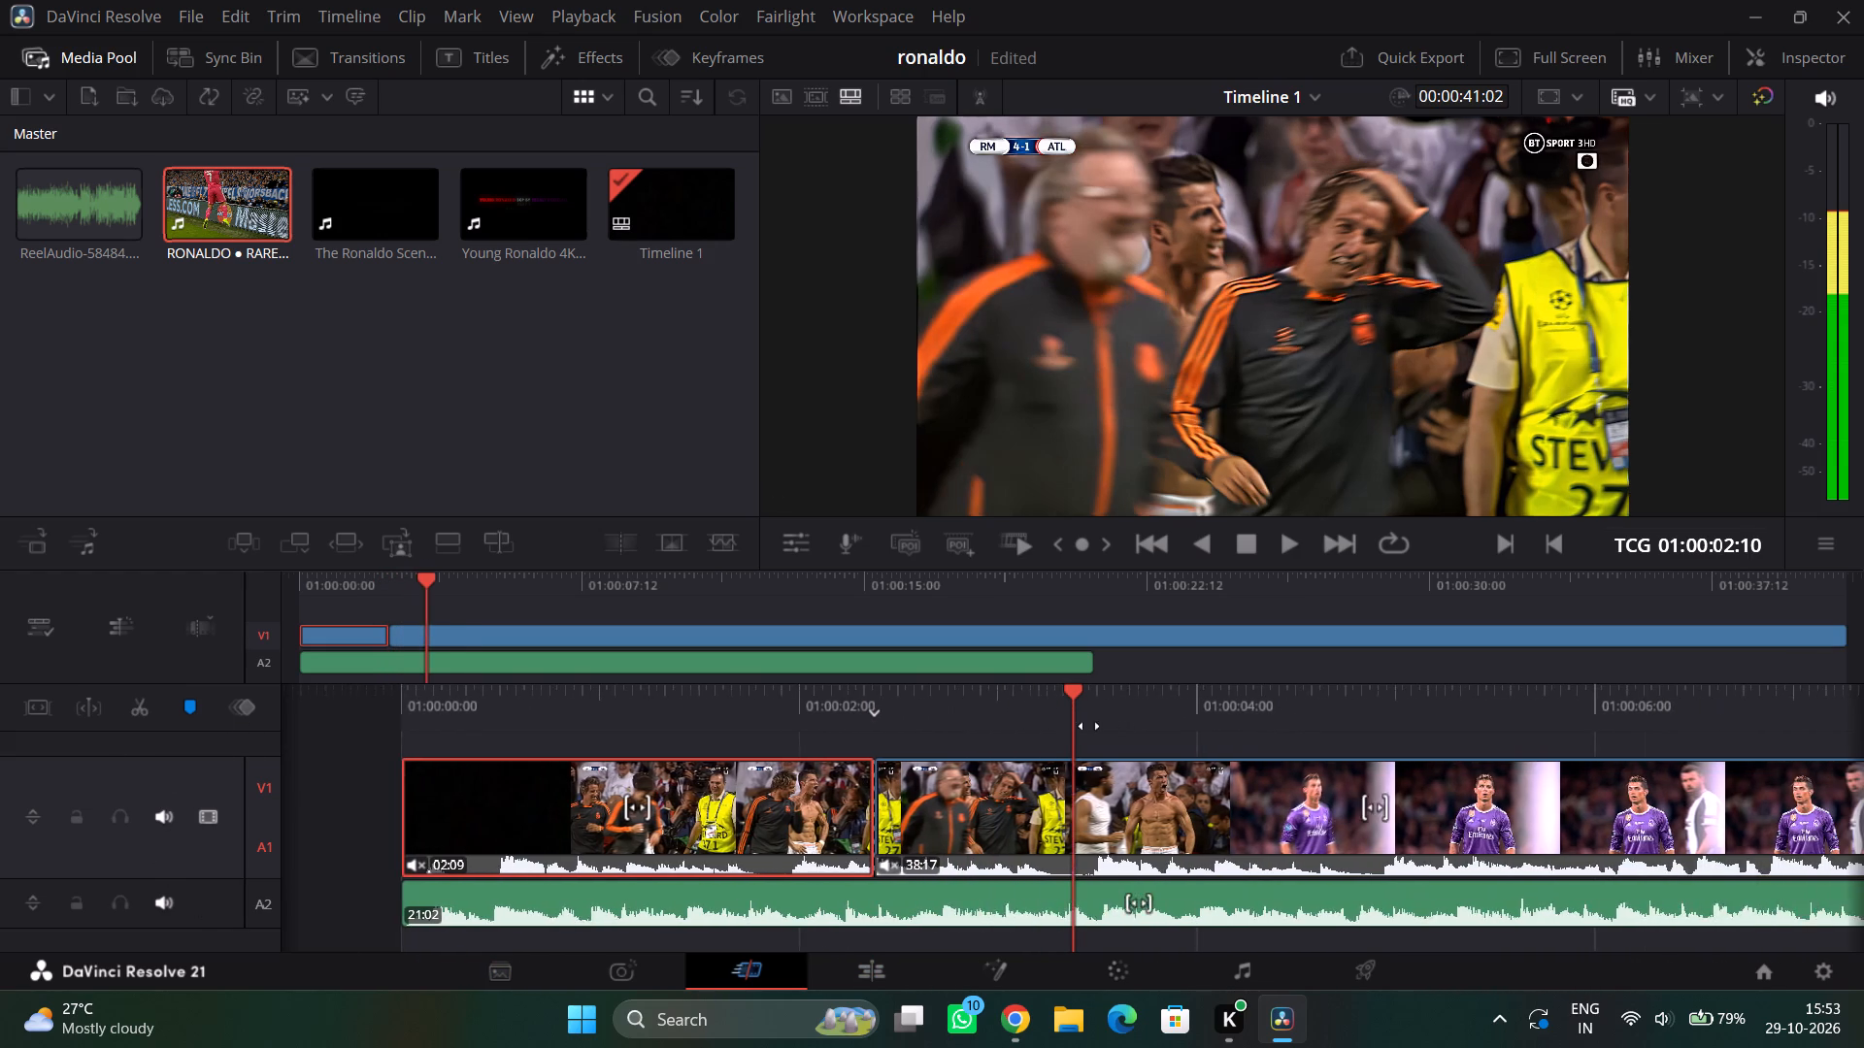
drag(1089, 726, 993, 728)
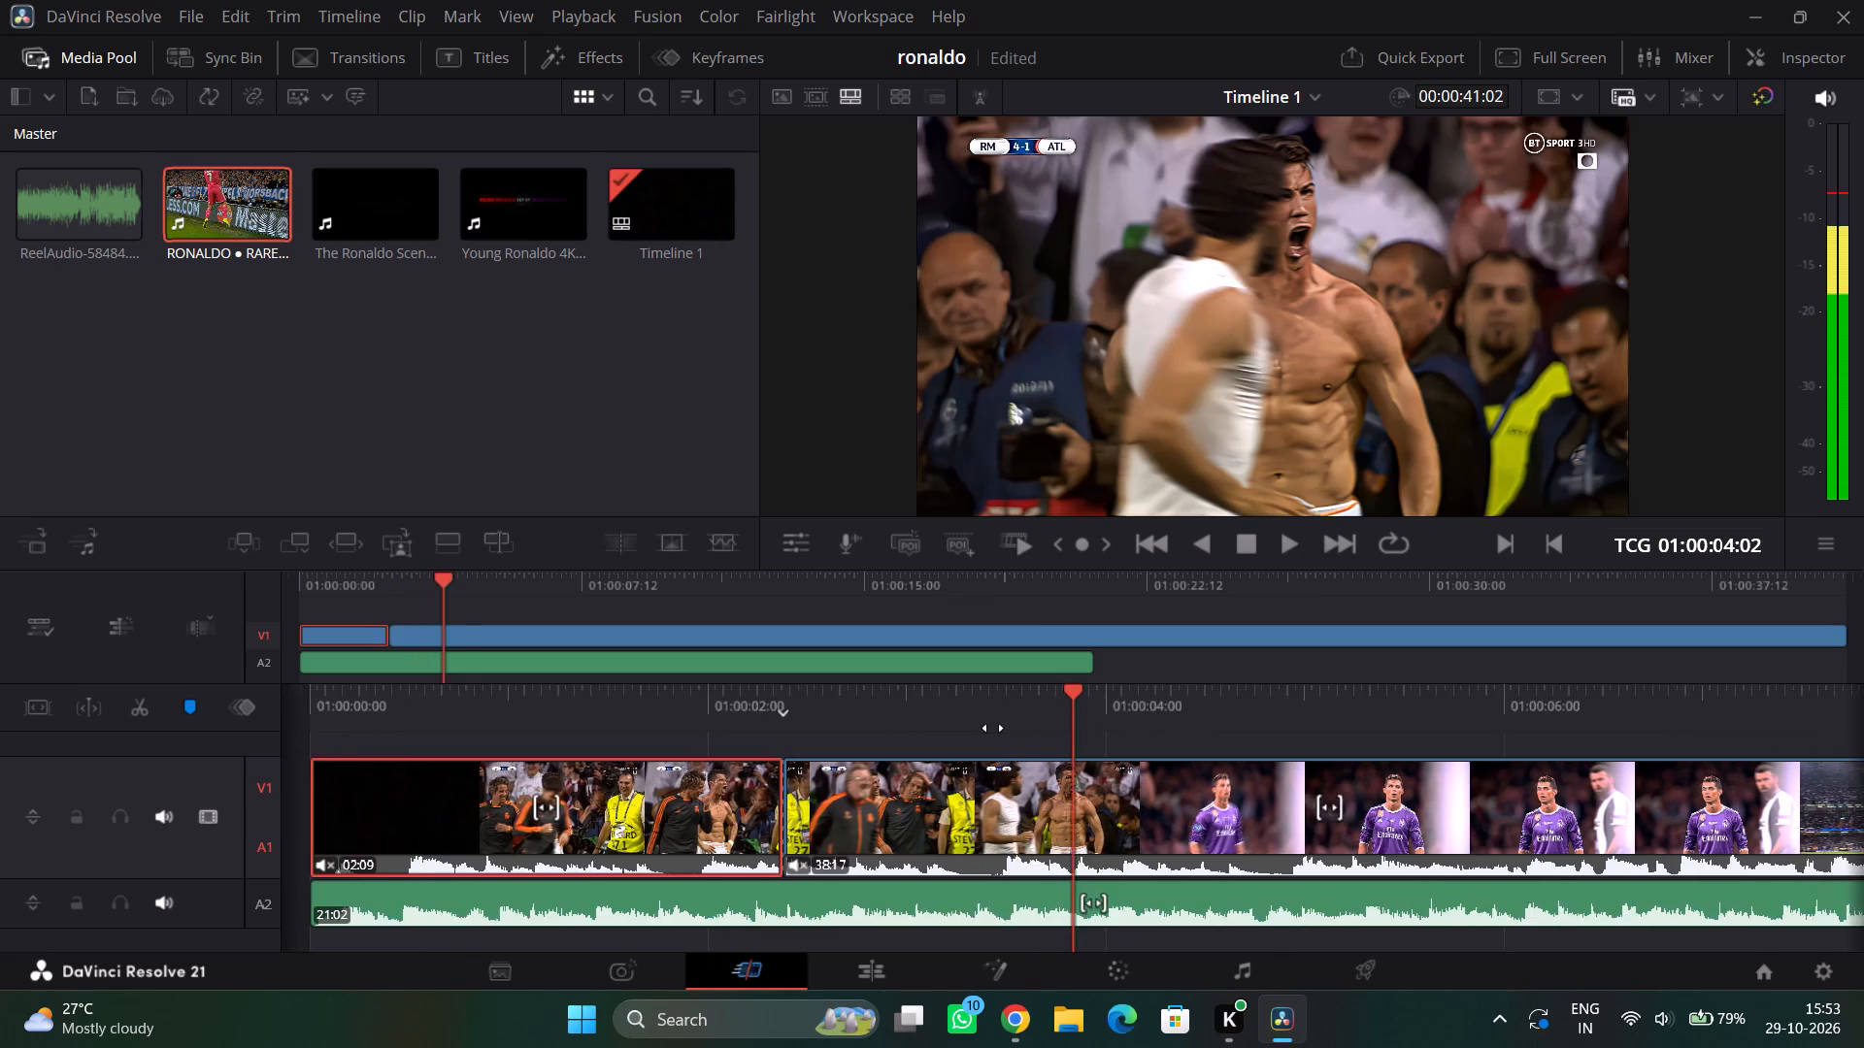
drag(993, 728, 716, 738)
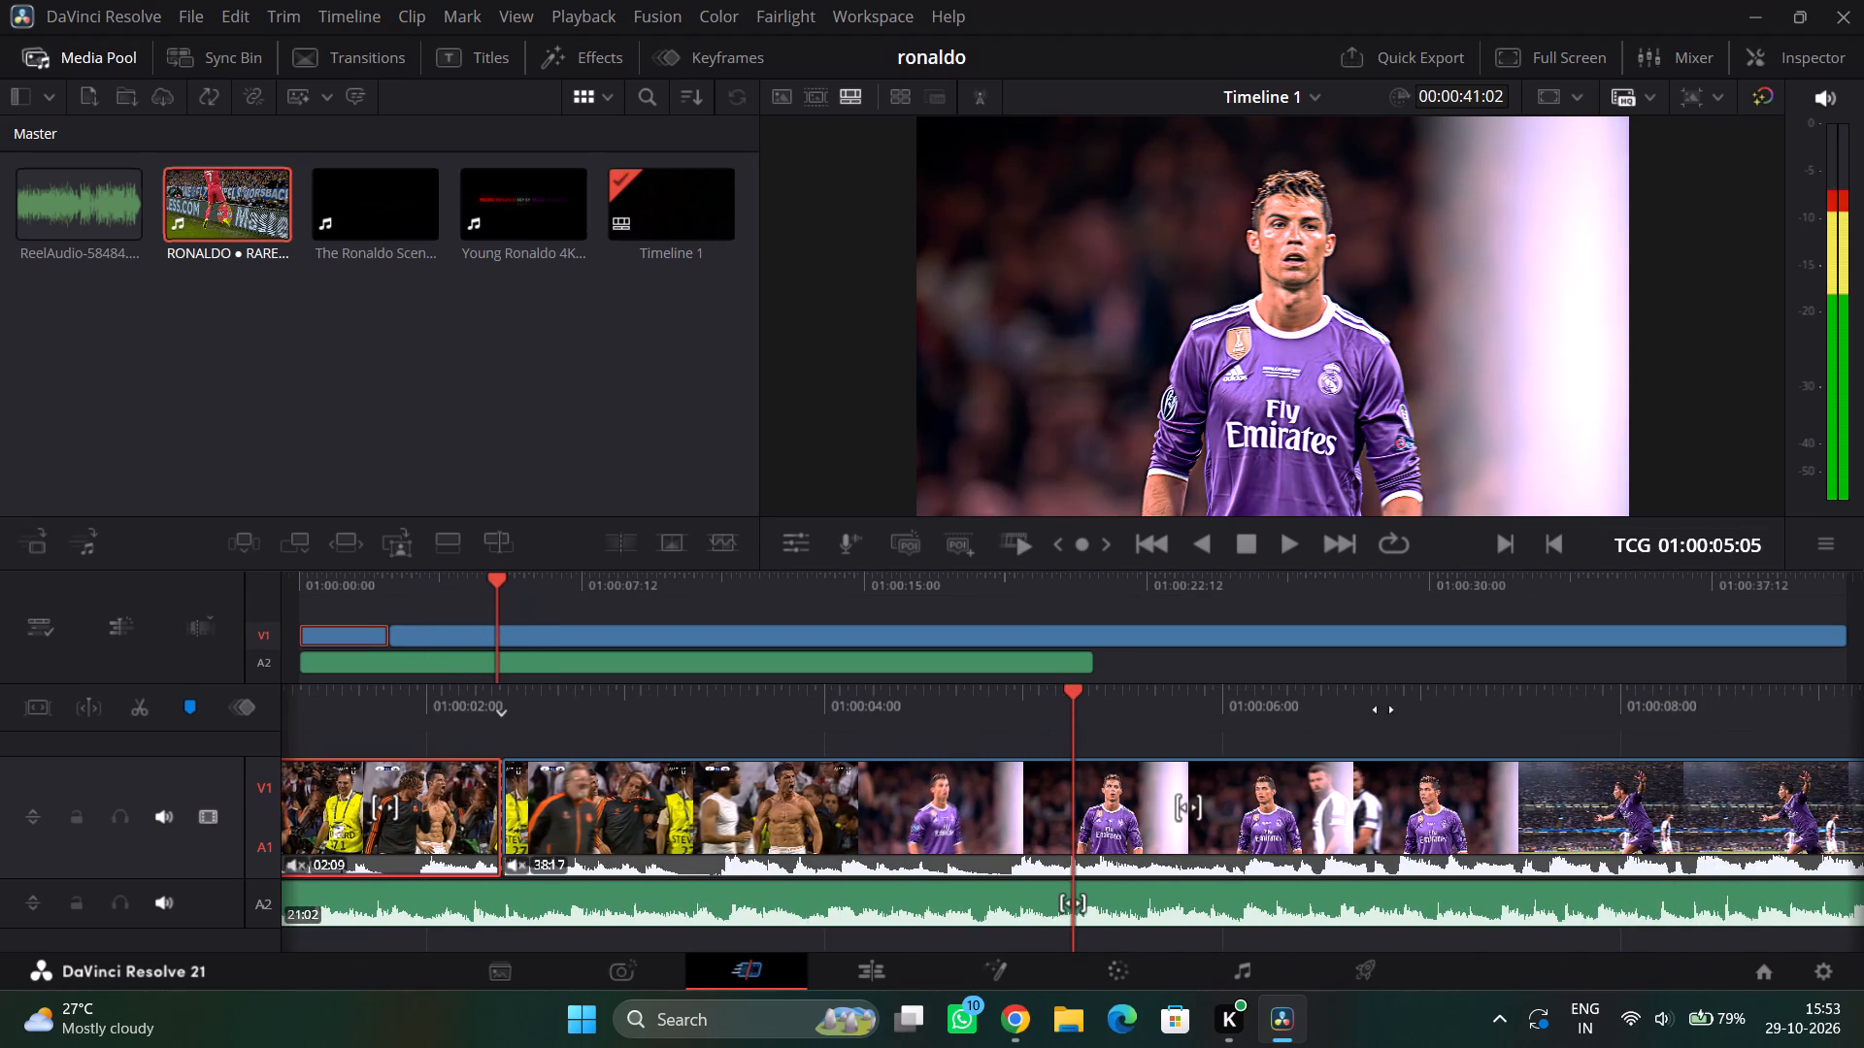
drag(1504, 697, 715, 714)
drag(1525, 714, 1071, 719)
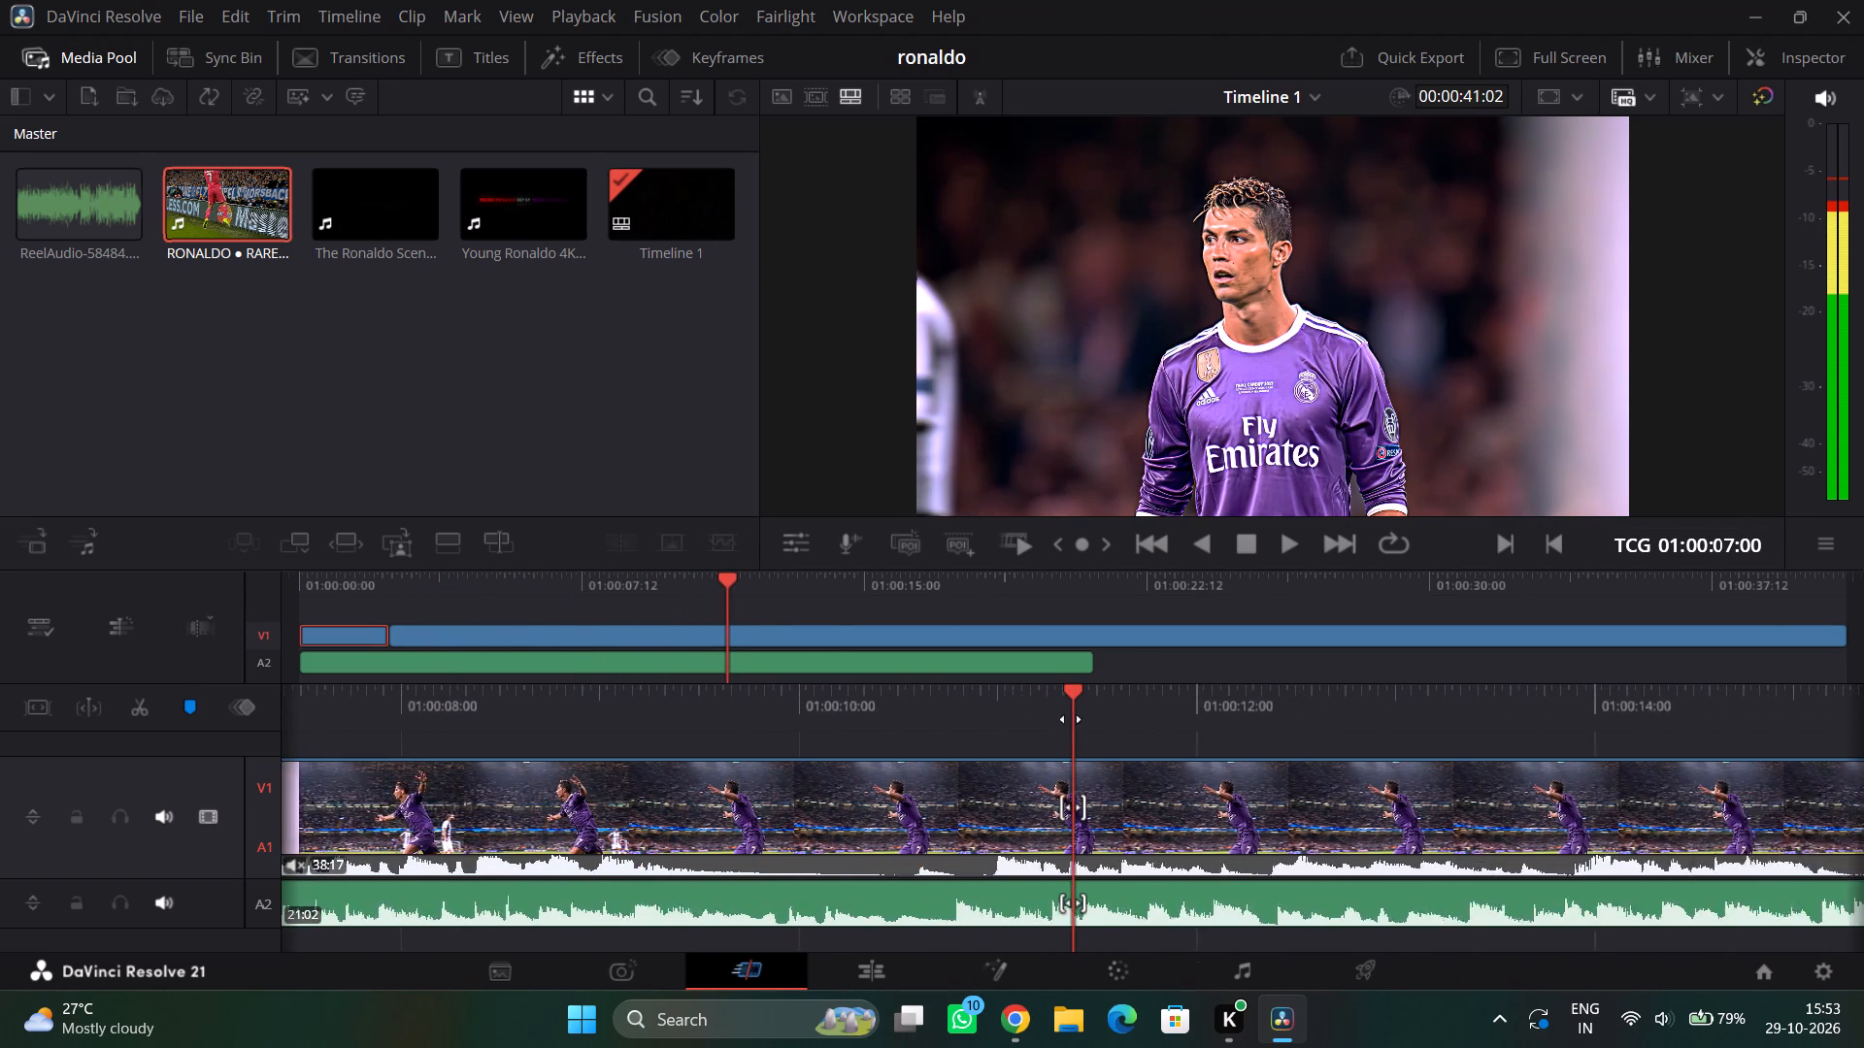
drag(1071, 719, 888, 719)
drag(1545, 709, 1123, 722)
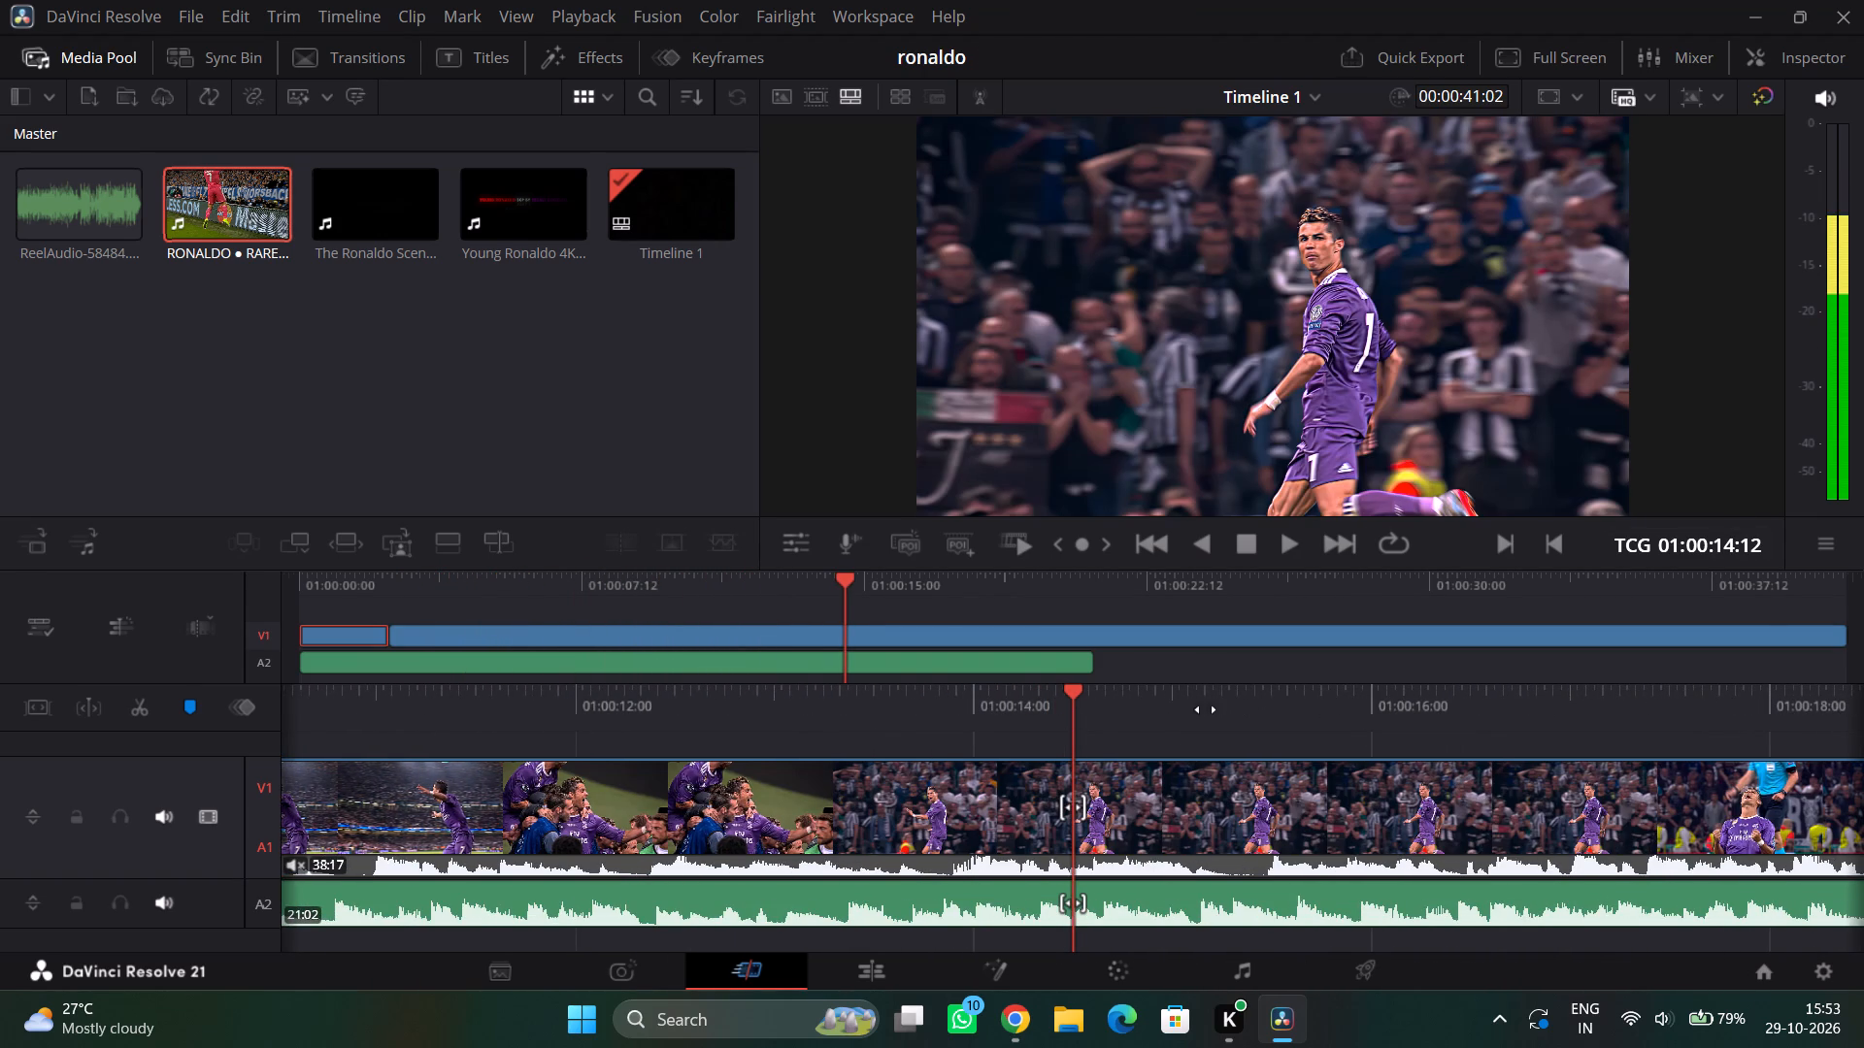
drag(1161, 694, 1678, 692)
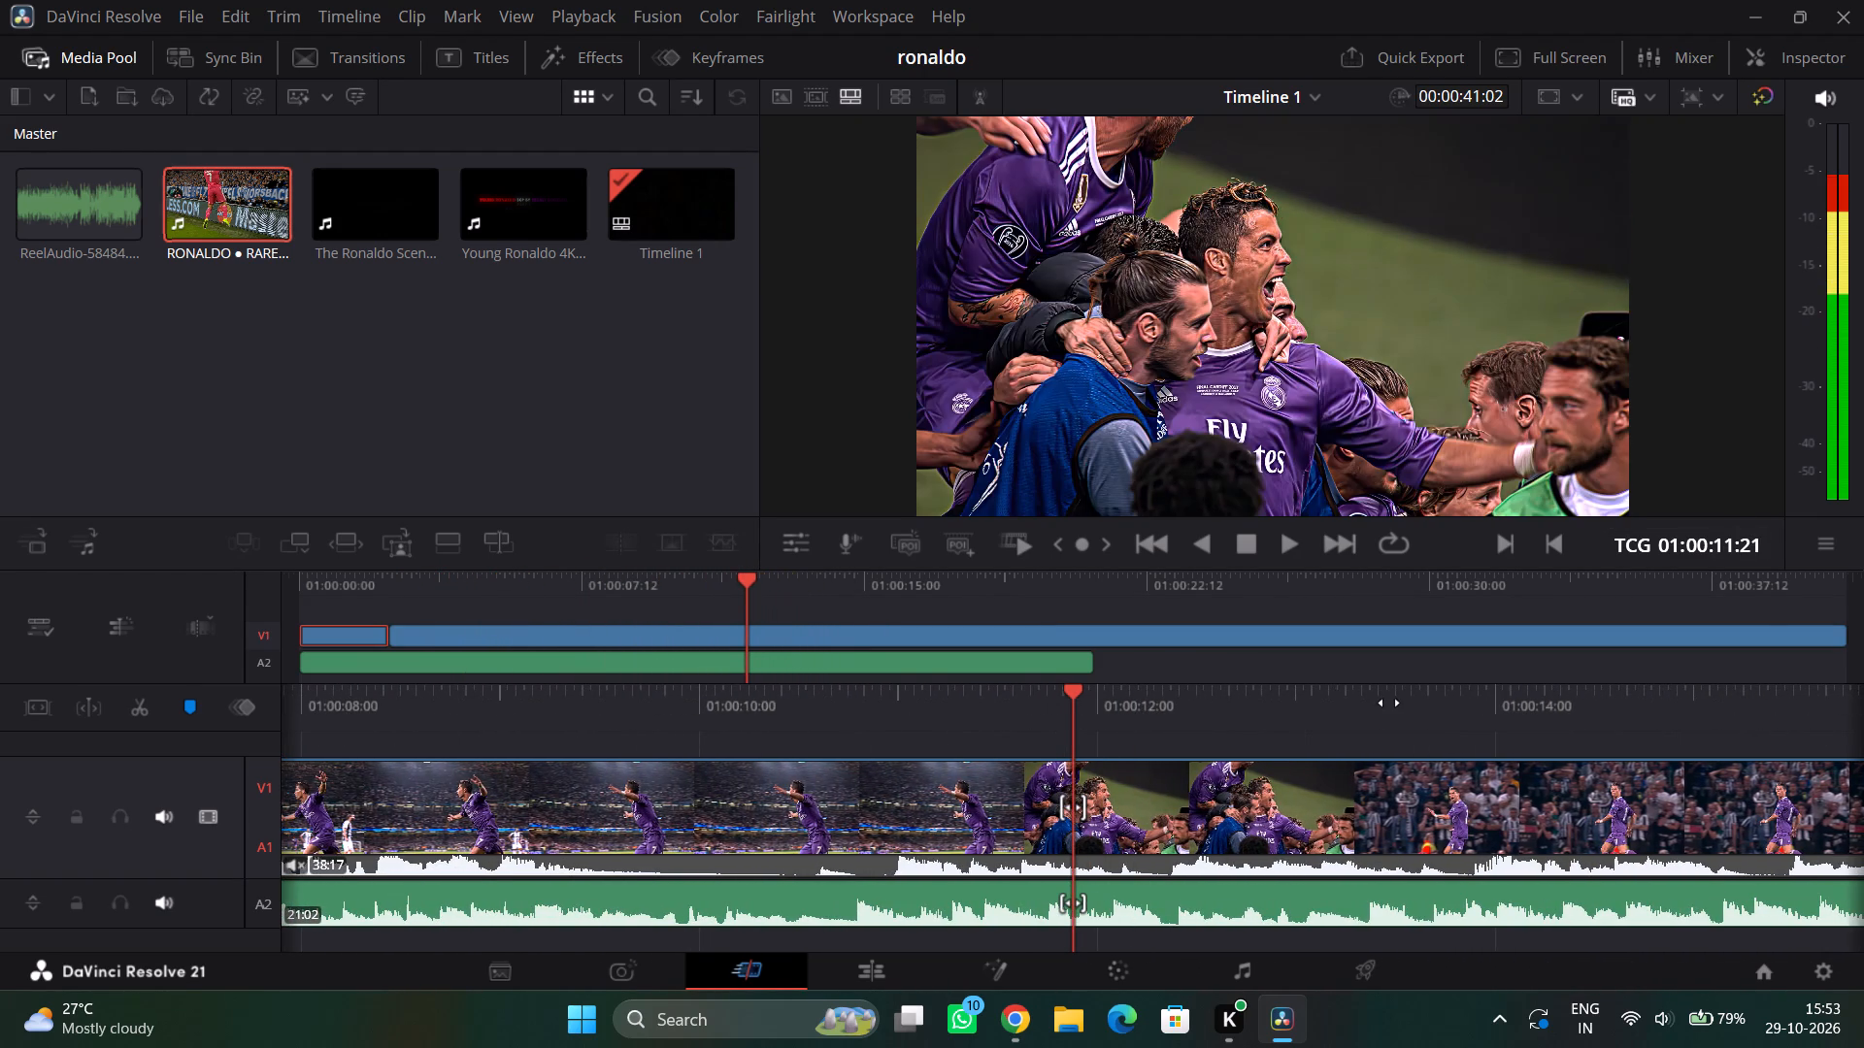
drag(1248, 703, 1656, 697)
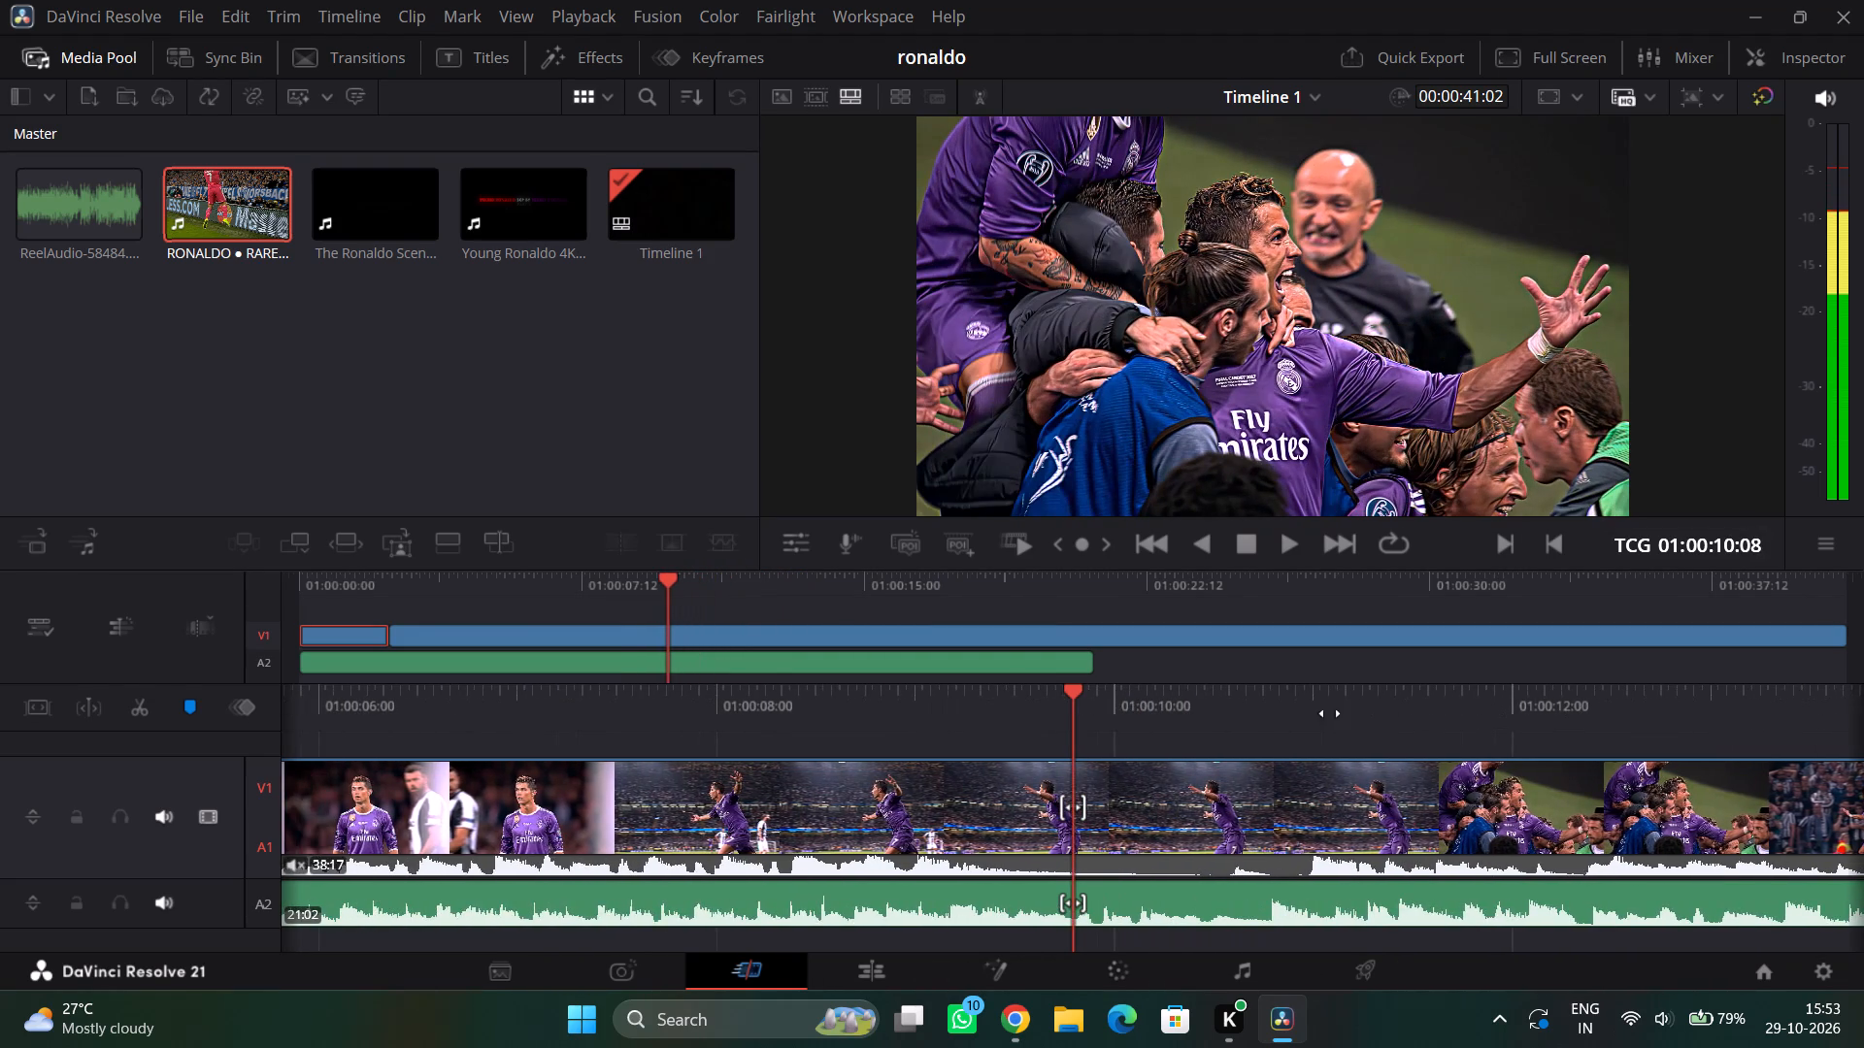
drag(1263, 713, 1631, 705)
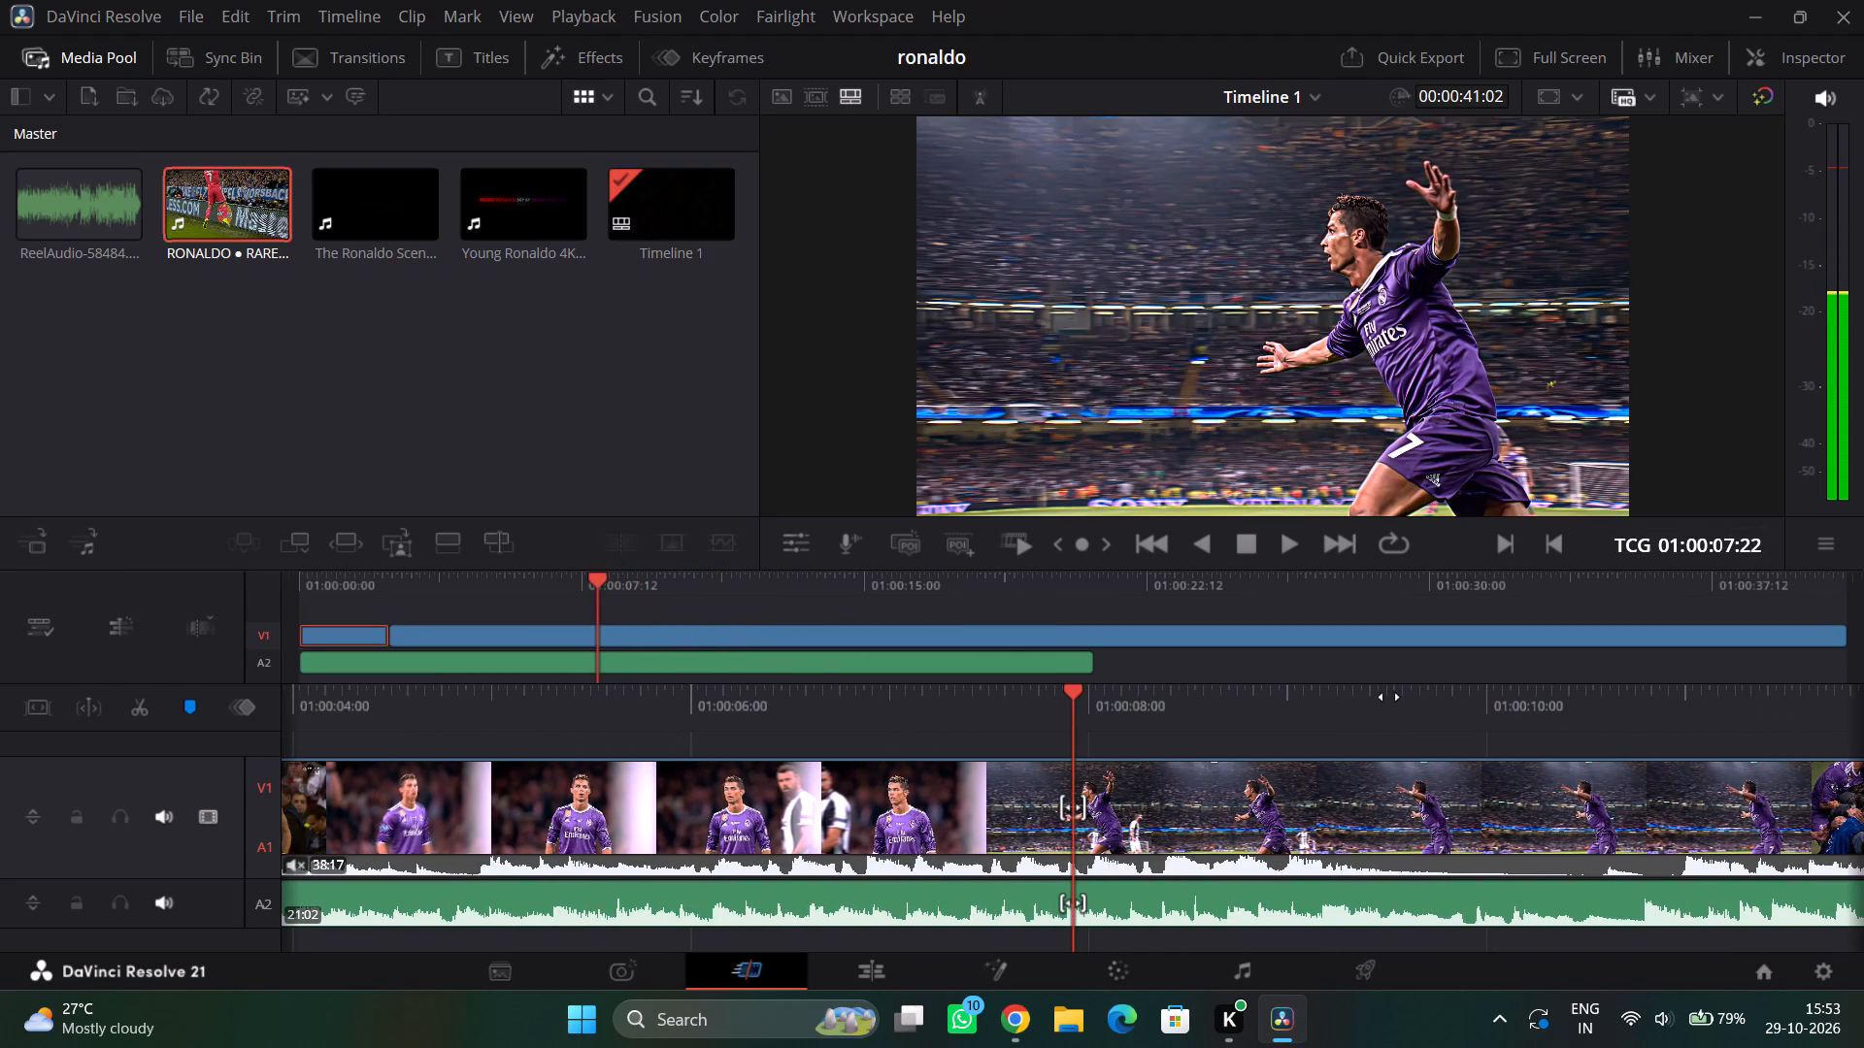
drag(1144, 721, 1415, 713)
drag(1182, 706, 1266, 704)
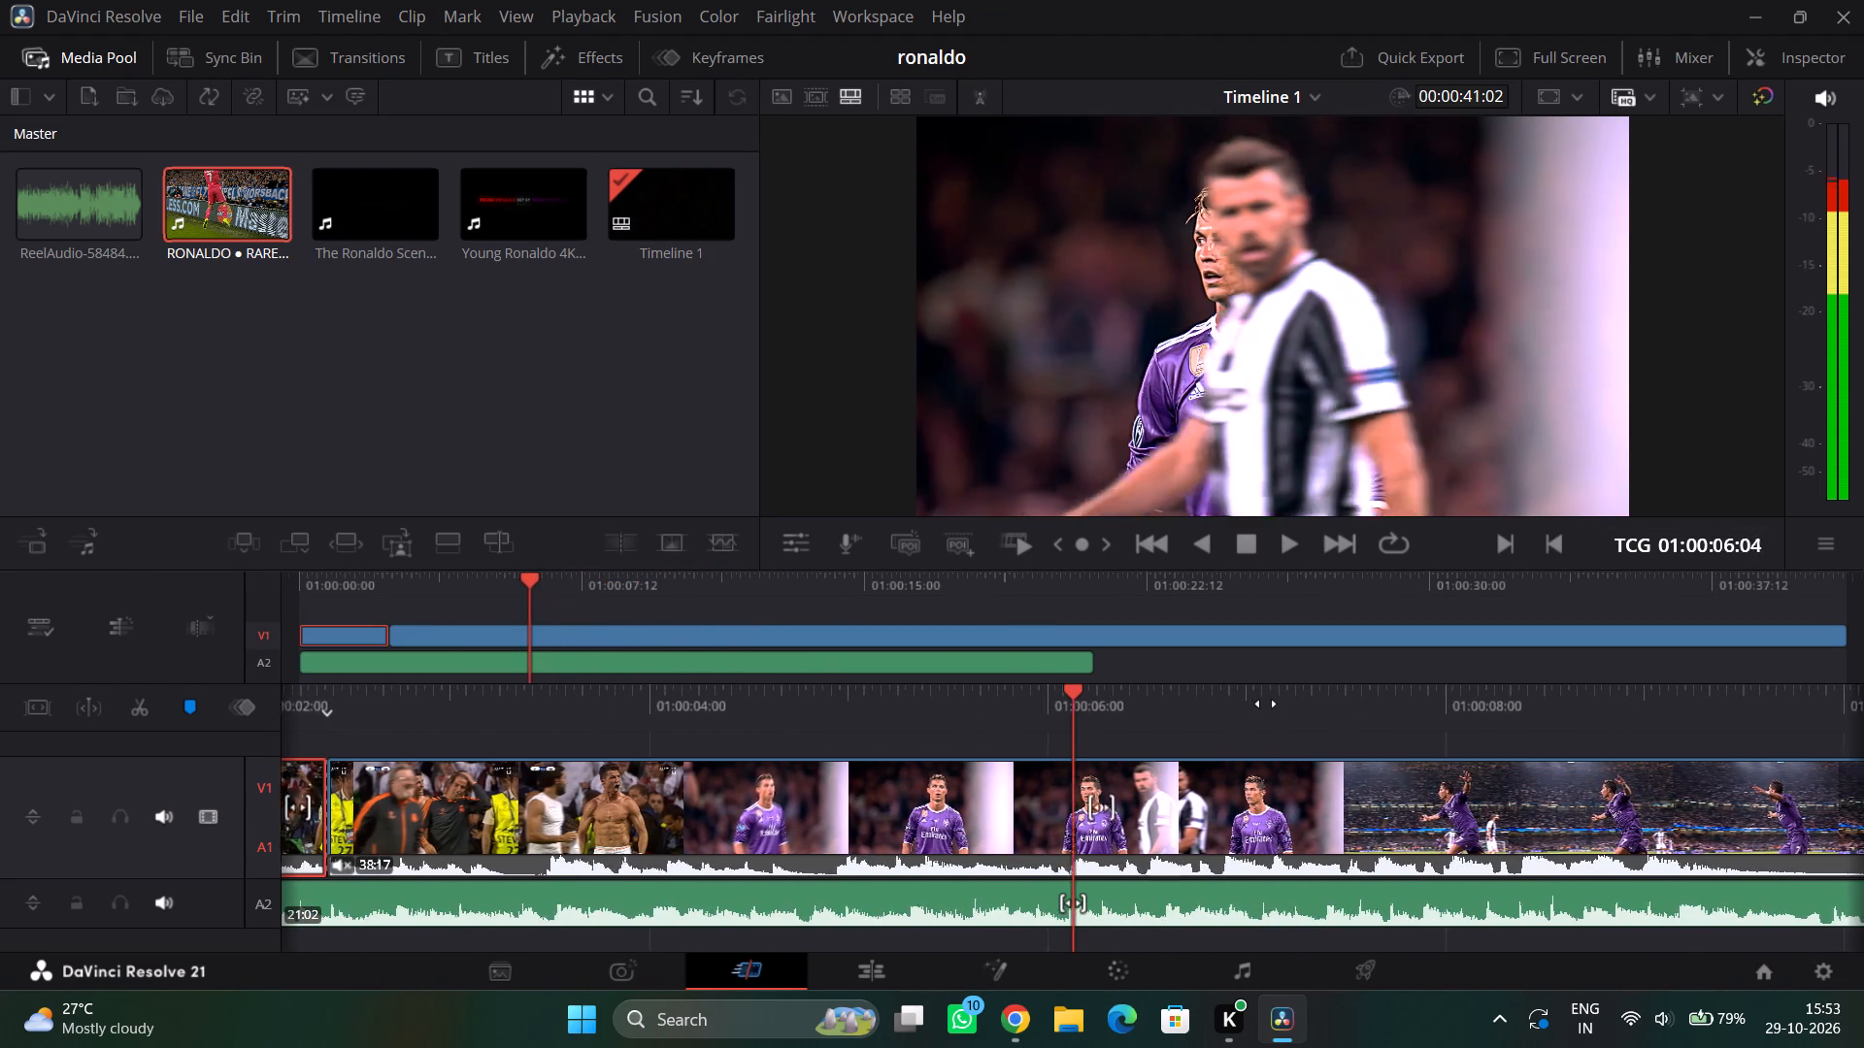
drag(1266, 704, 1090, 713)
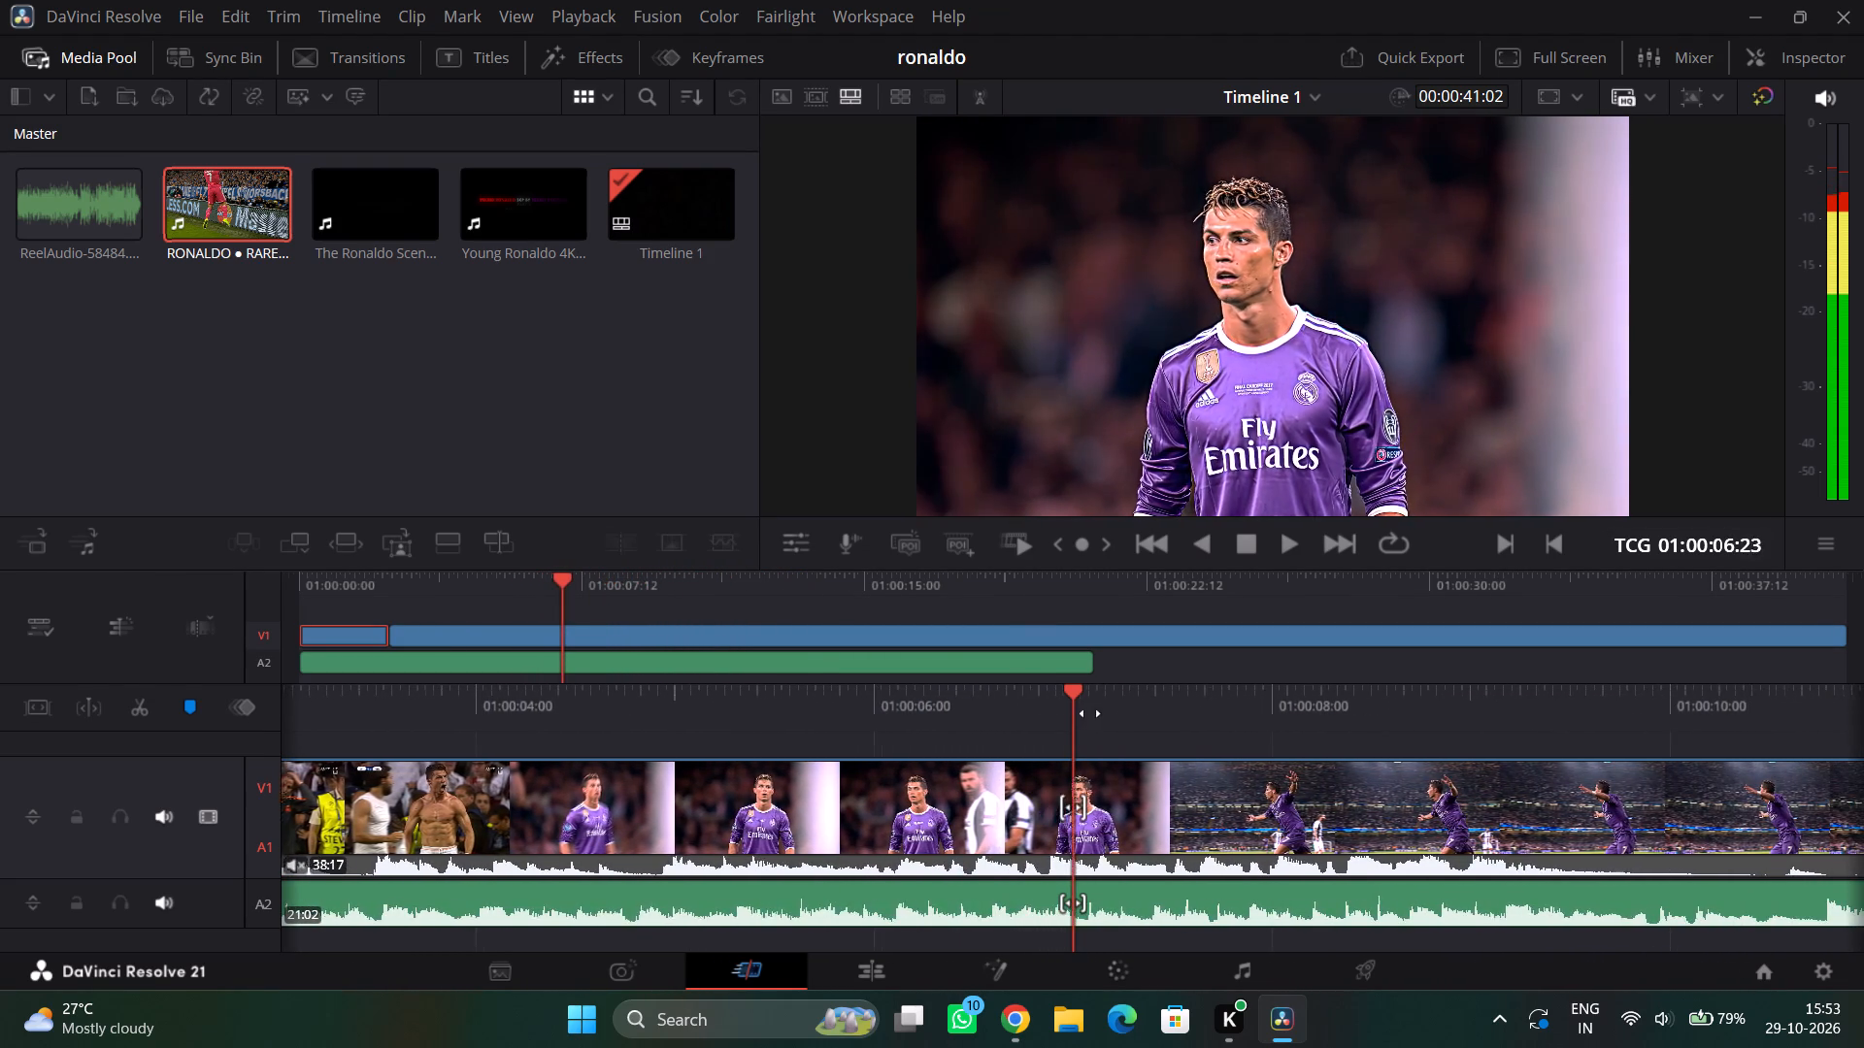
drag(1090, 713, 1063, 712)
click(144, 704)
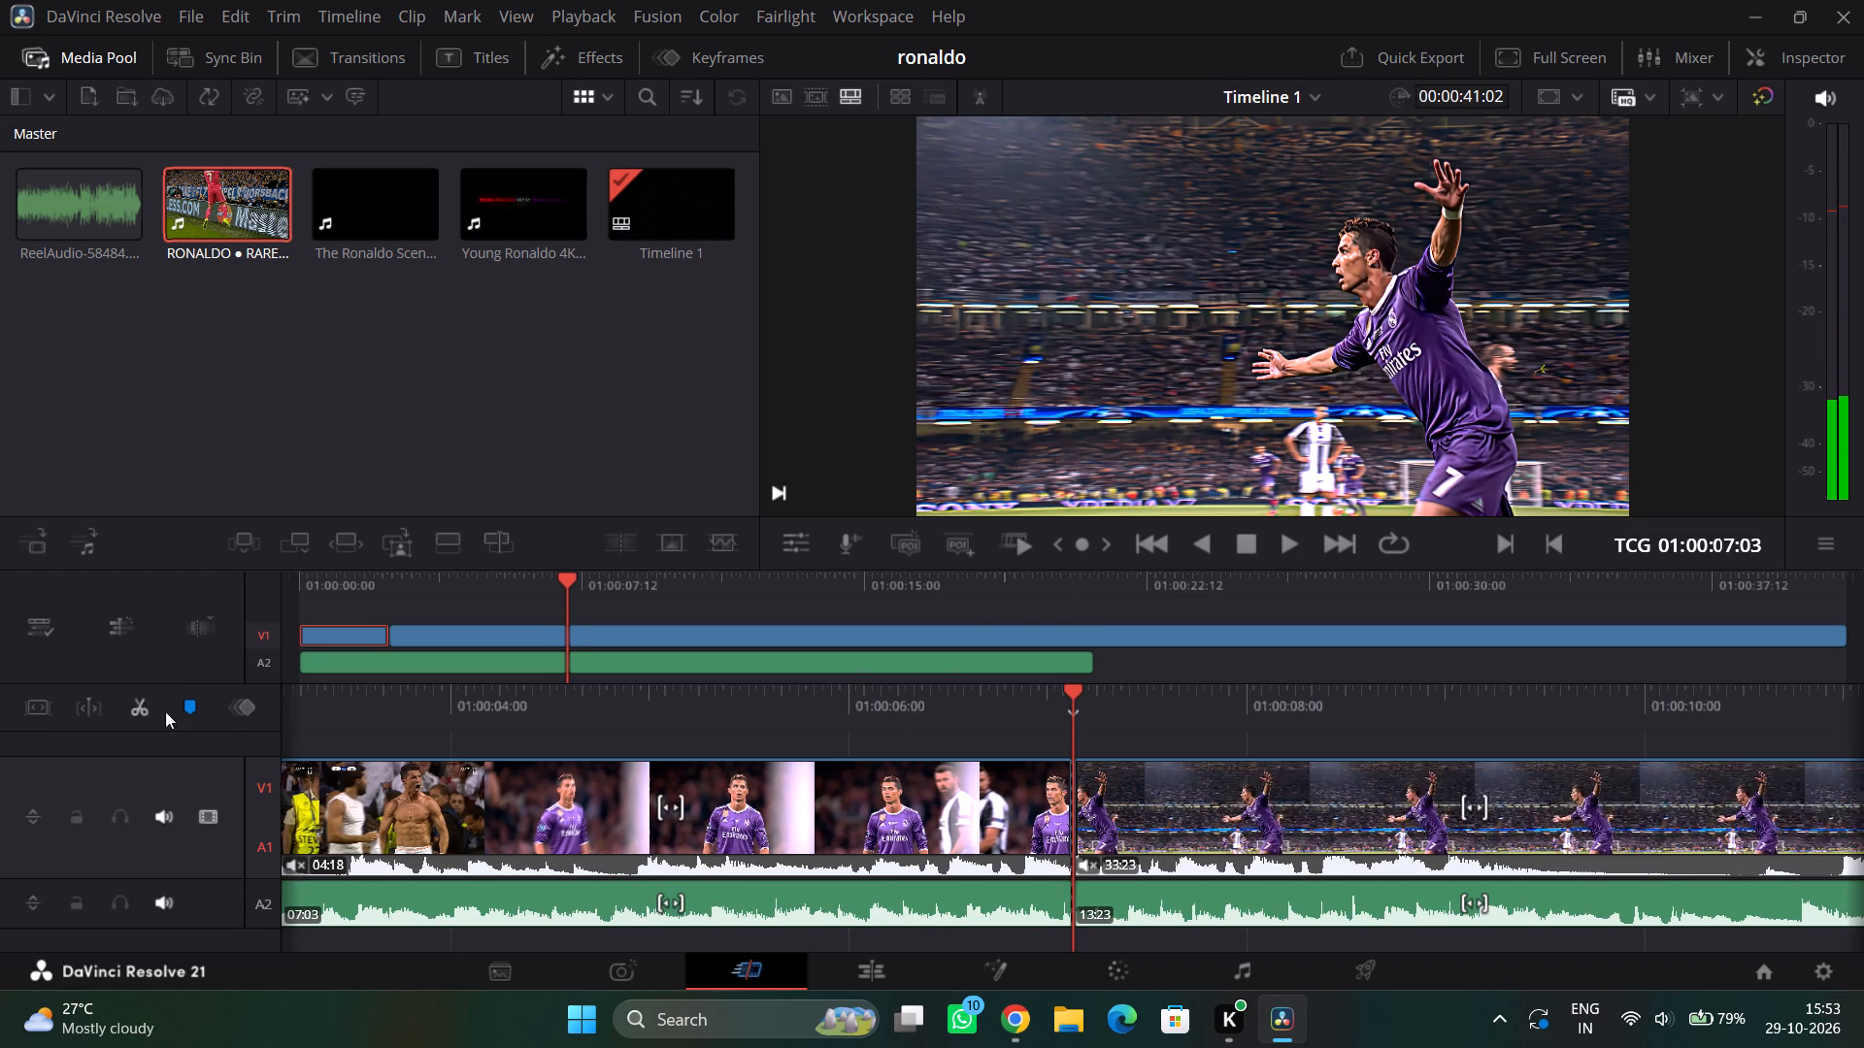
Delete the V1 segment between the cuts at 01:00:02:09 and 01:00:07:03.
click(789, 777)
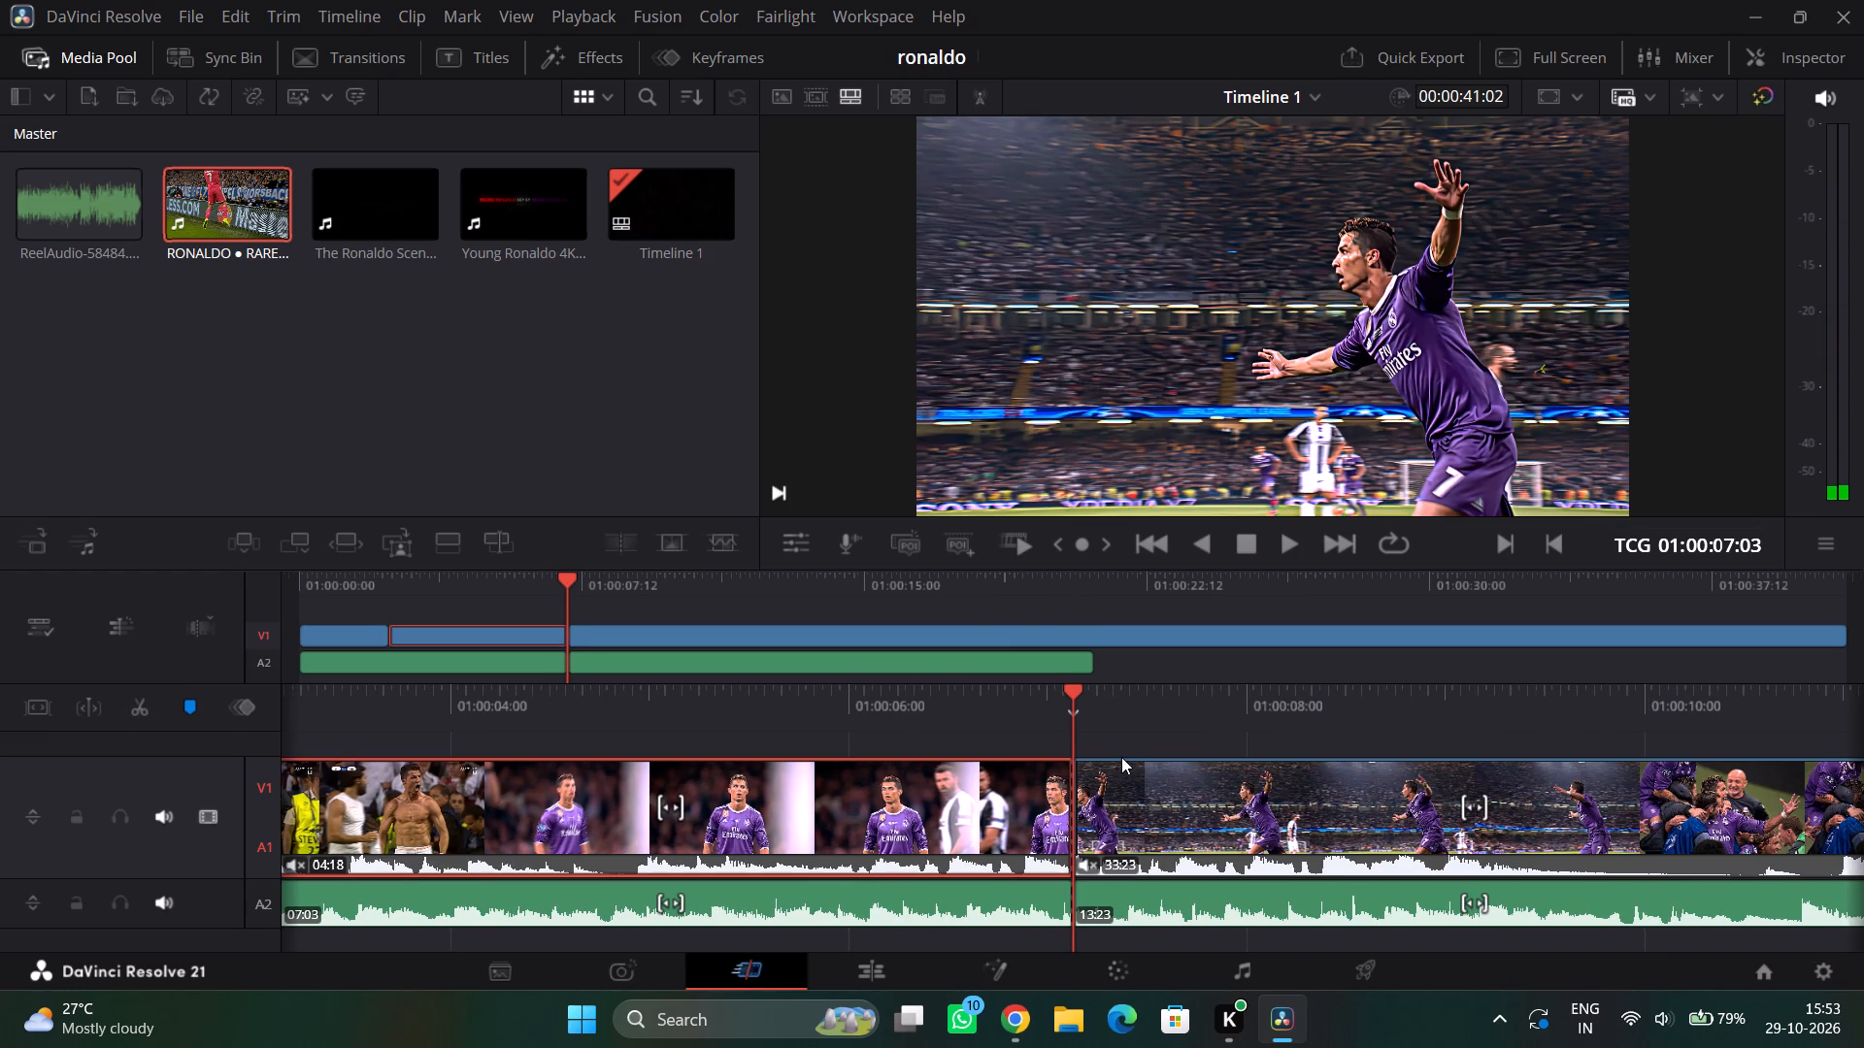
key(Delete)
Move the running-celebration clip on V1 earlier so it starts at 01:00:02:09, directly after the opening clip.
drag(1287, 788, 1166, 792)
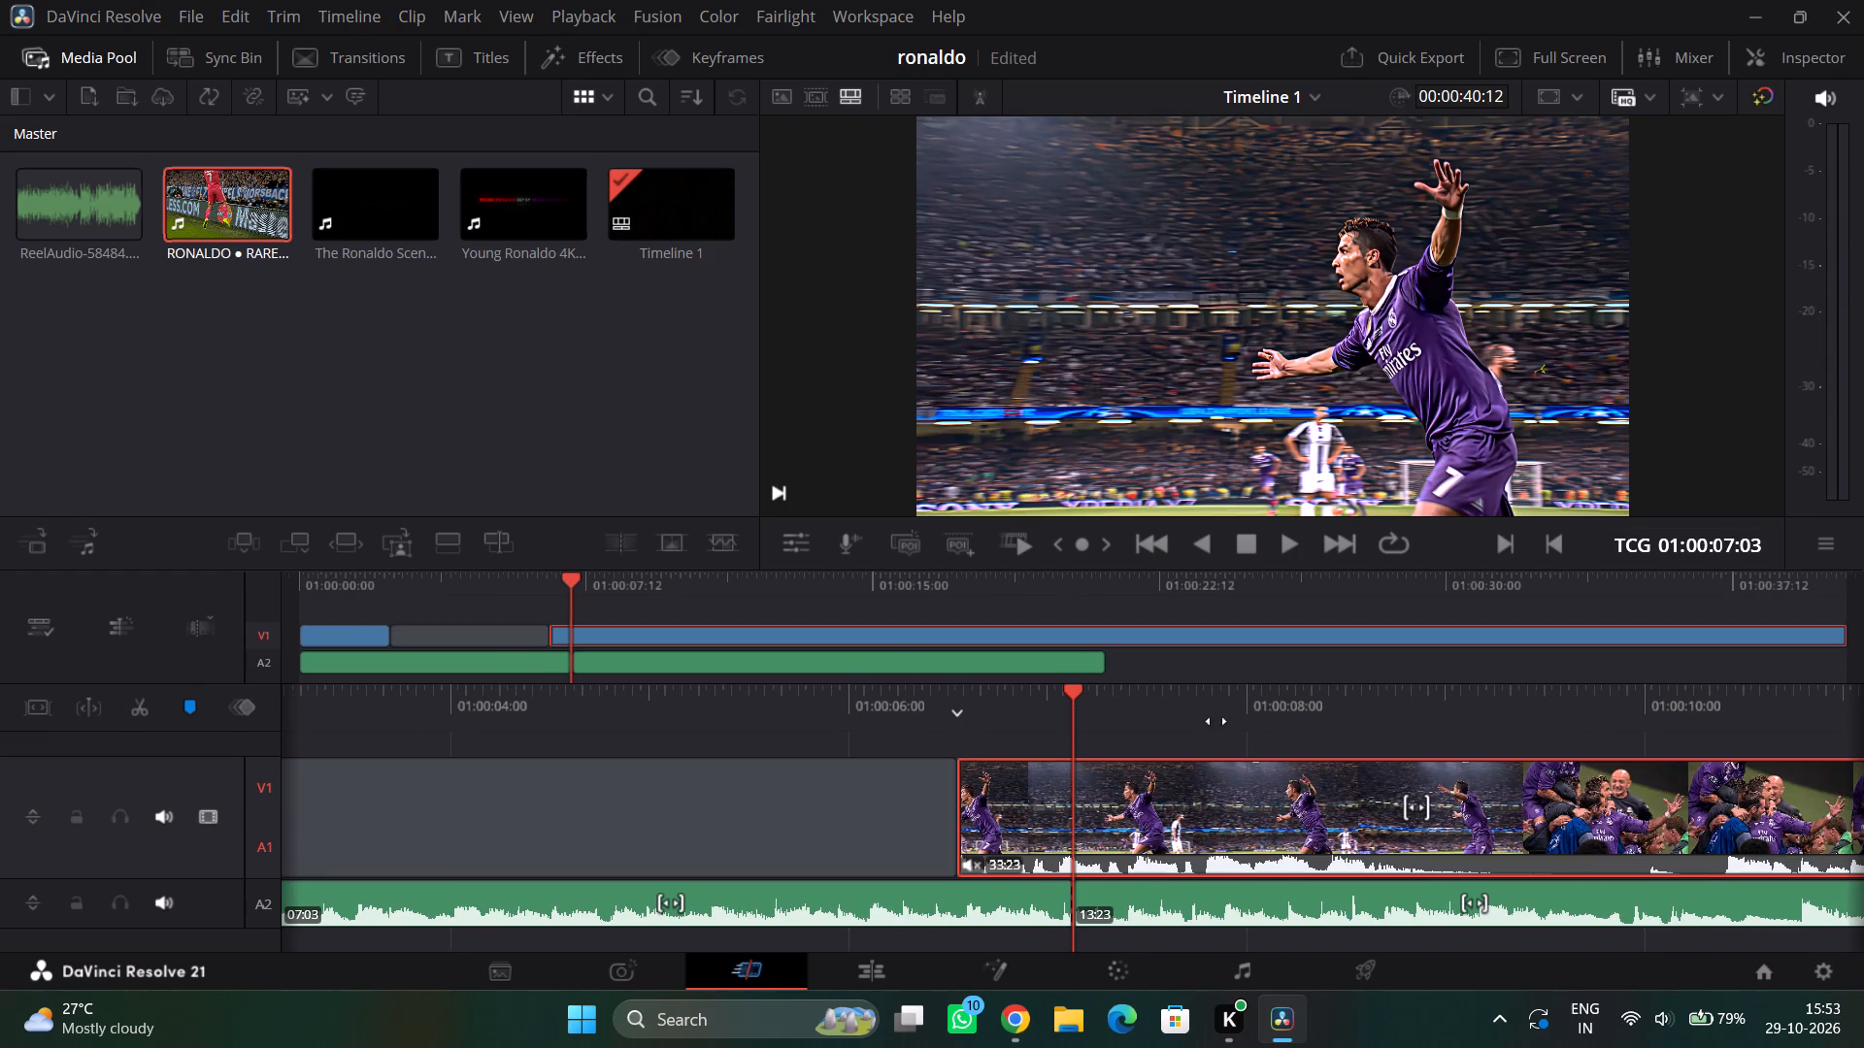
drag(1207, 704, 1771, 701)
drag(1753, 820, 893, 821)
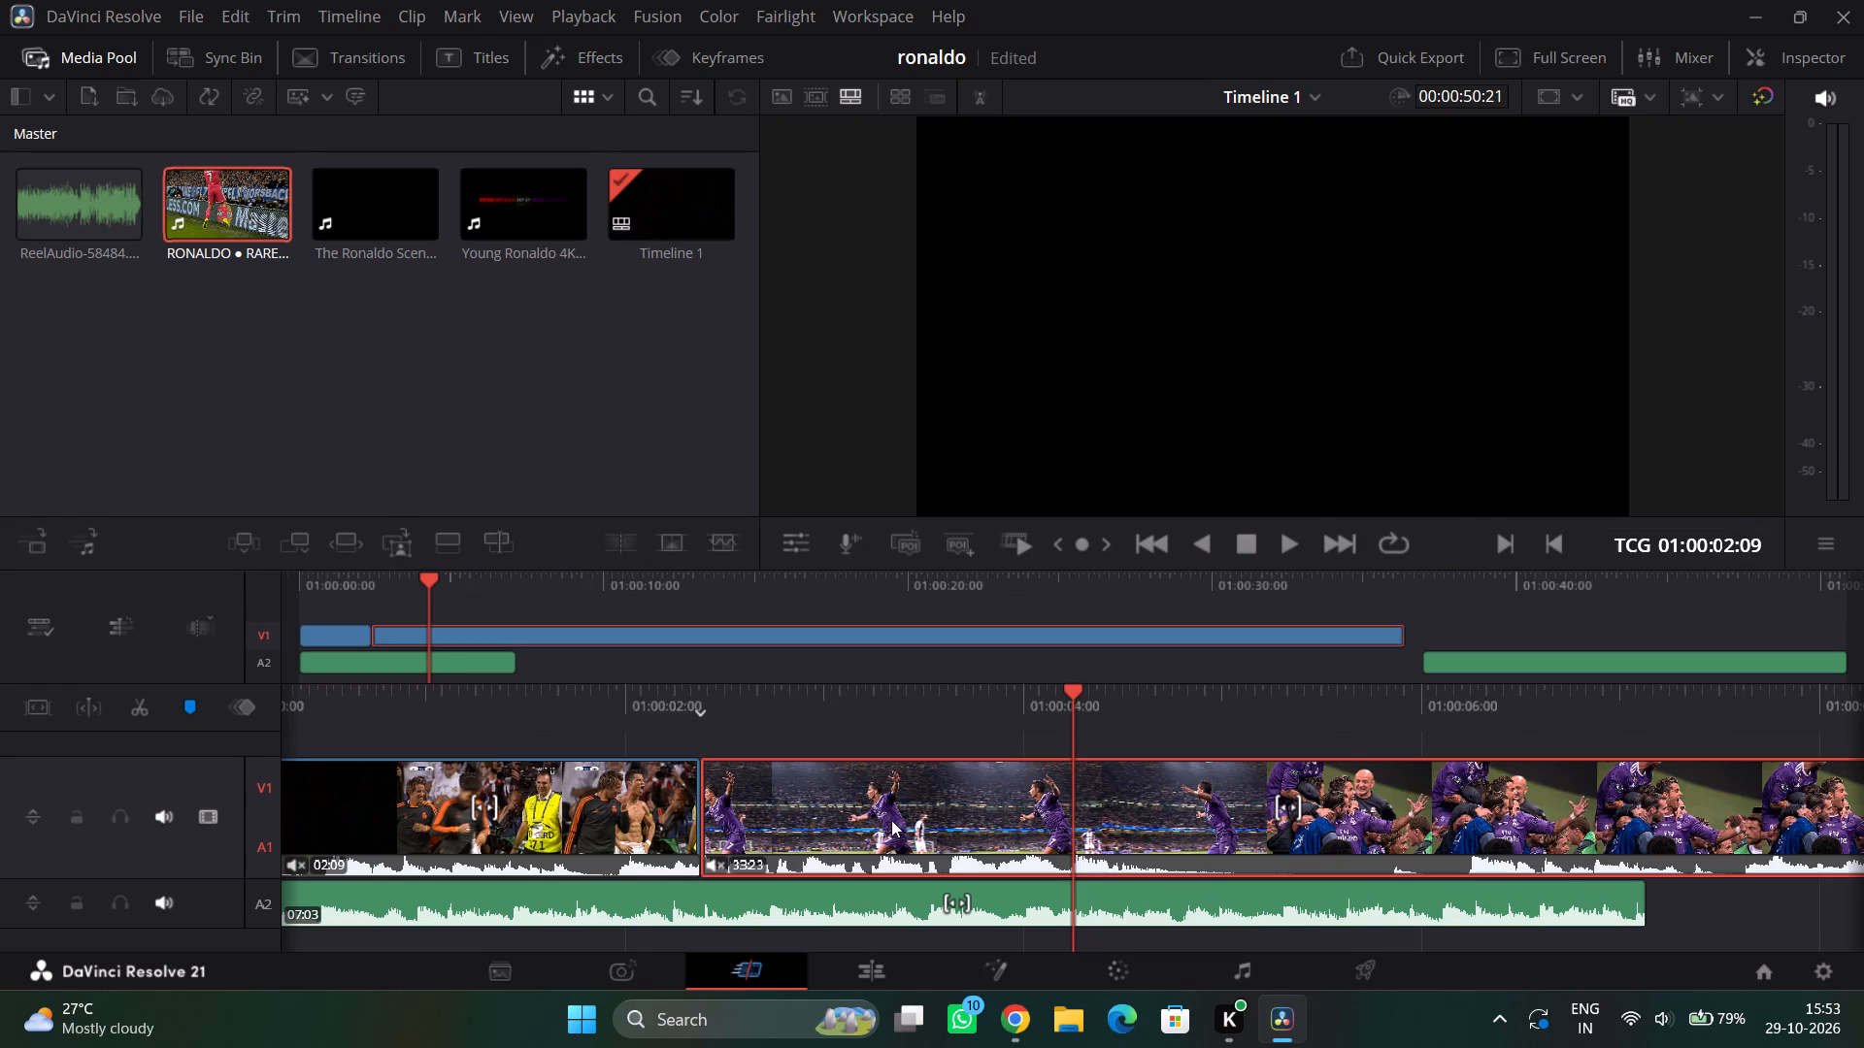
Review the edit from the timeline start through the new cut and the end of the first music segment on A2.
drag(1265, 713, 1731, 710)
drag(1209, 733, 1721, 726)
drag(1326, 731, 1806, 706)
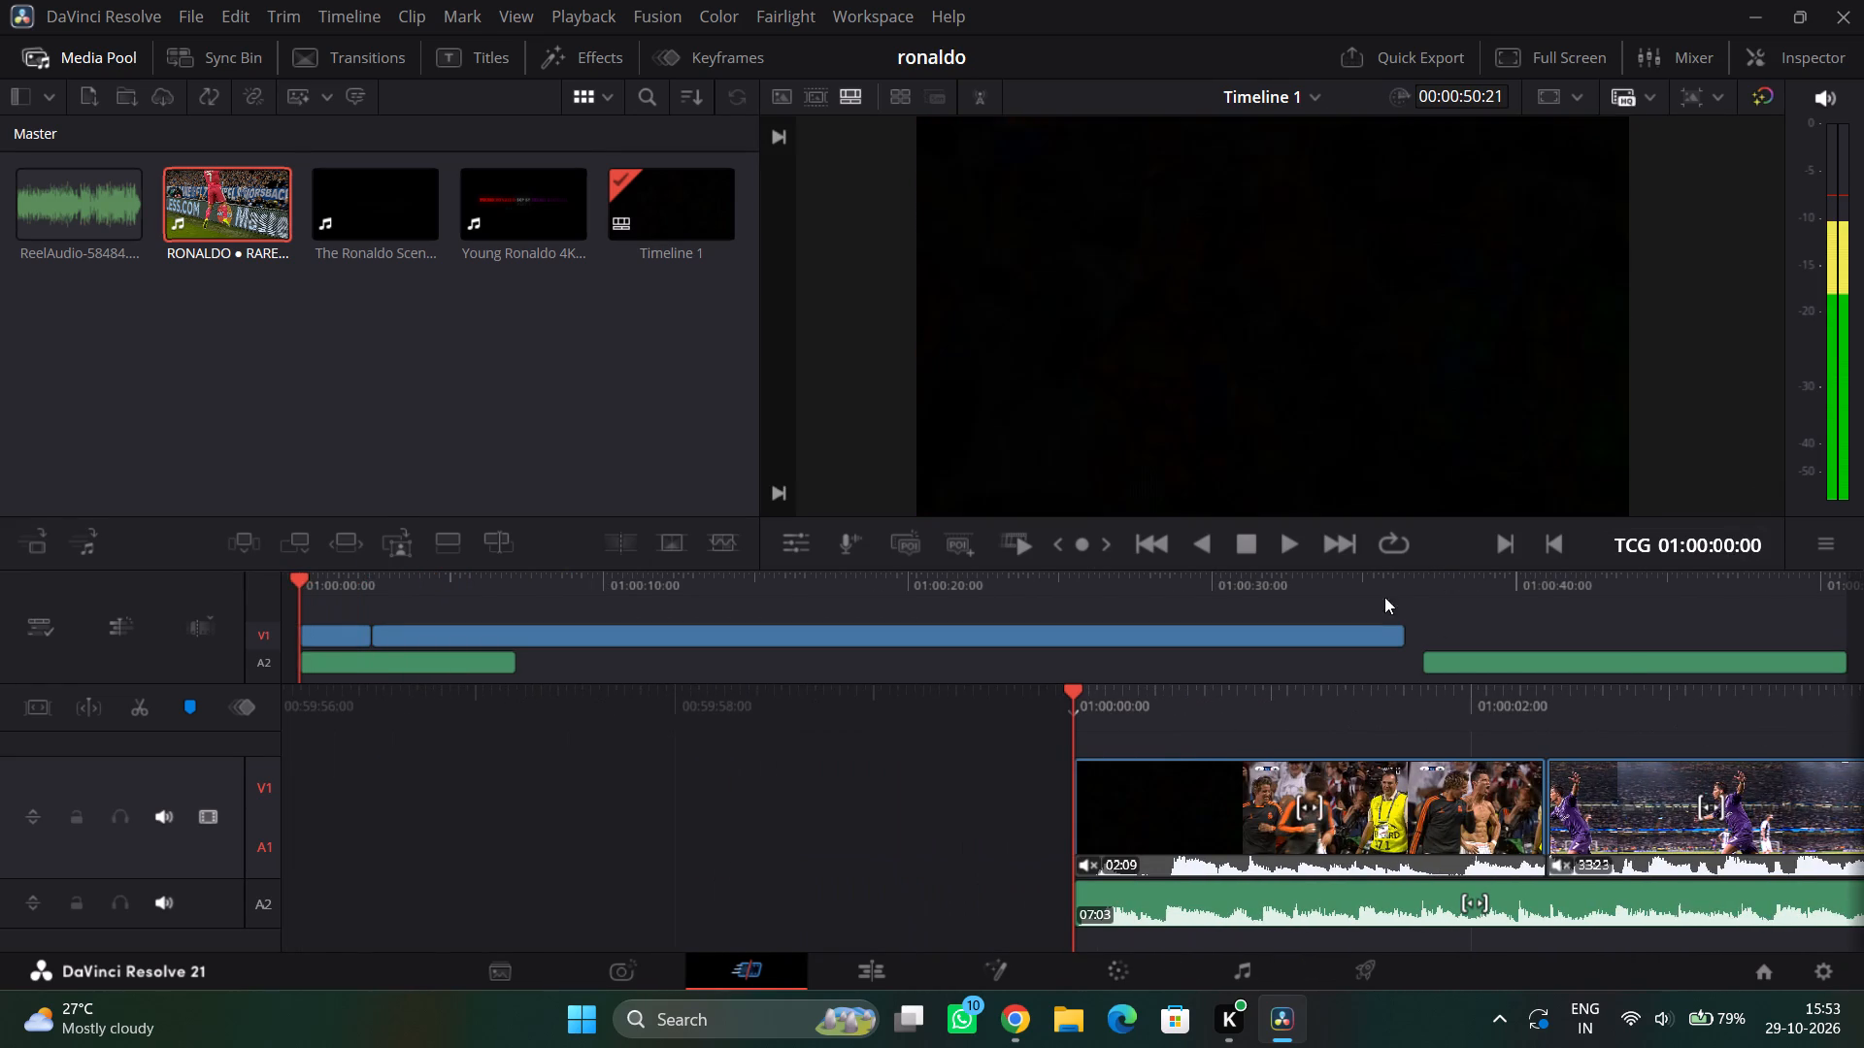
click(1279, 544)
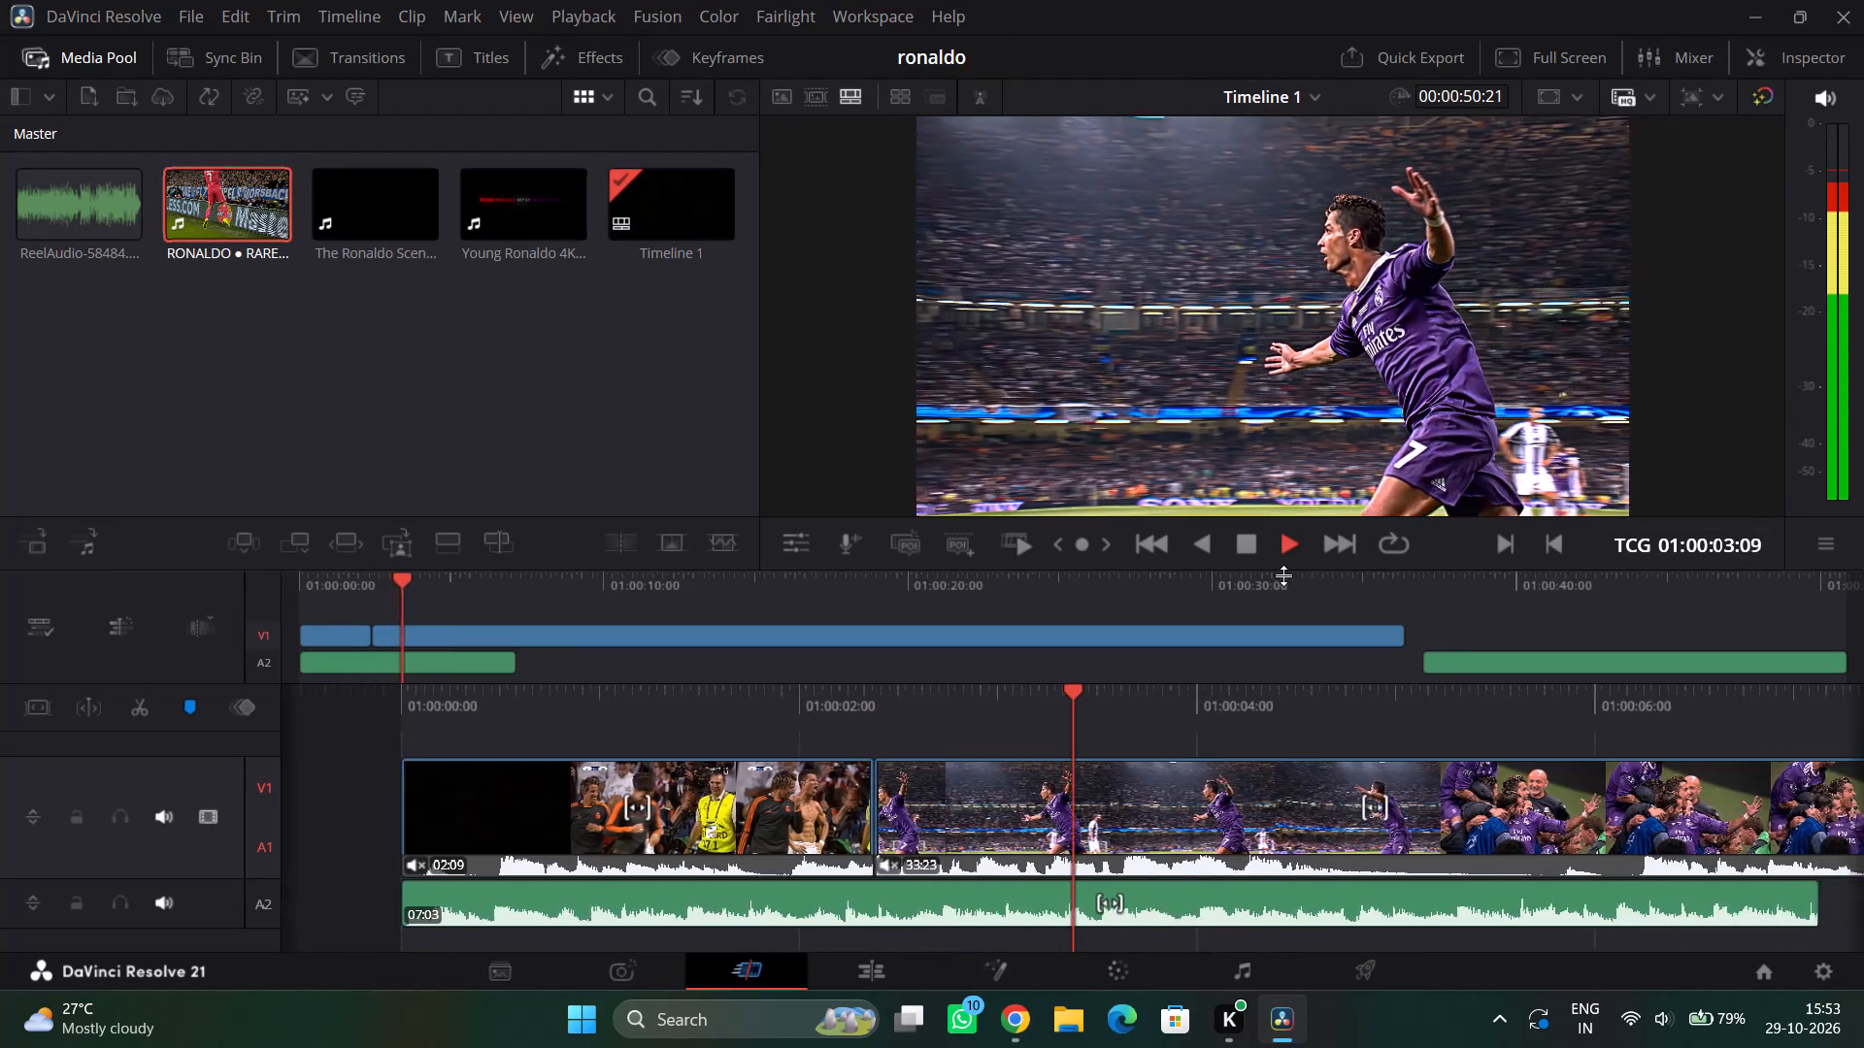
drag(1184, 713, 1214, 713)
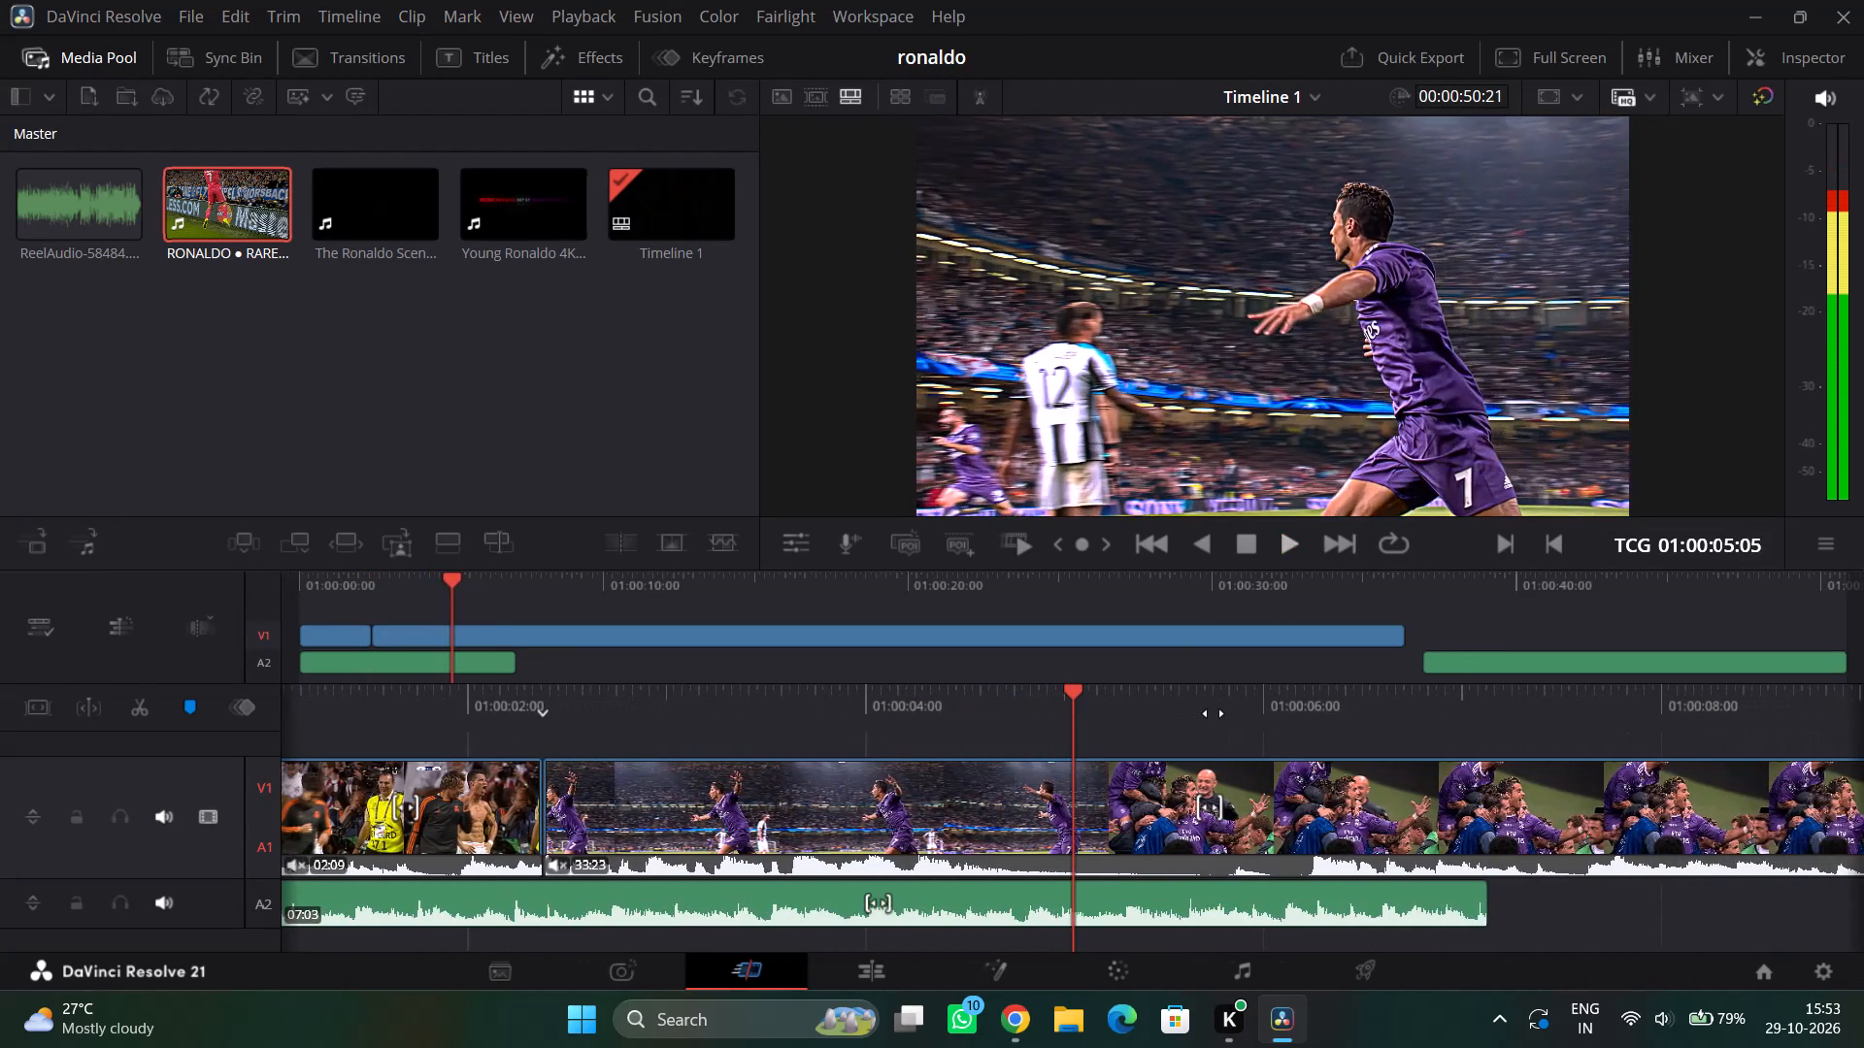
drag(1214, 713, 1197, 719)
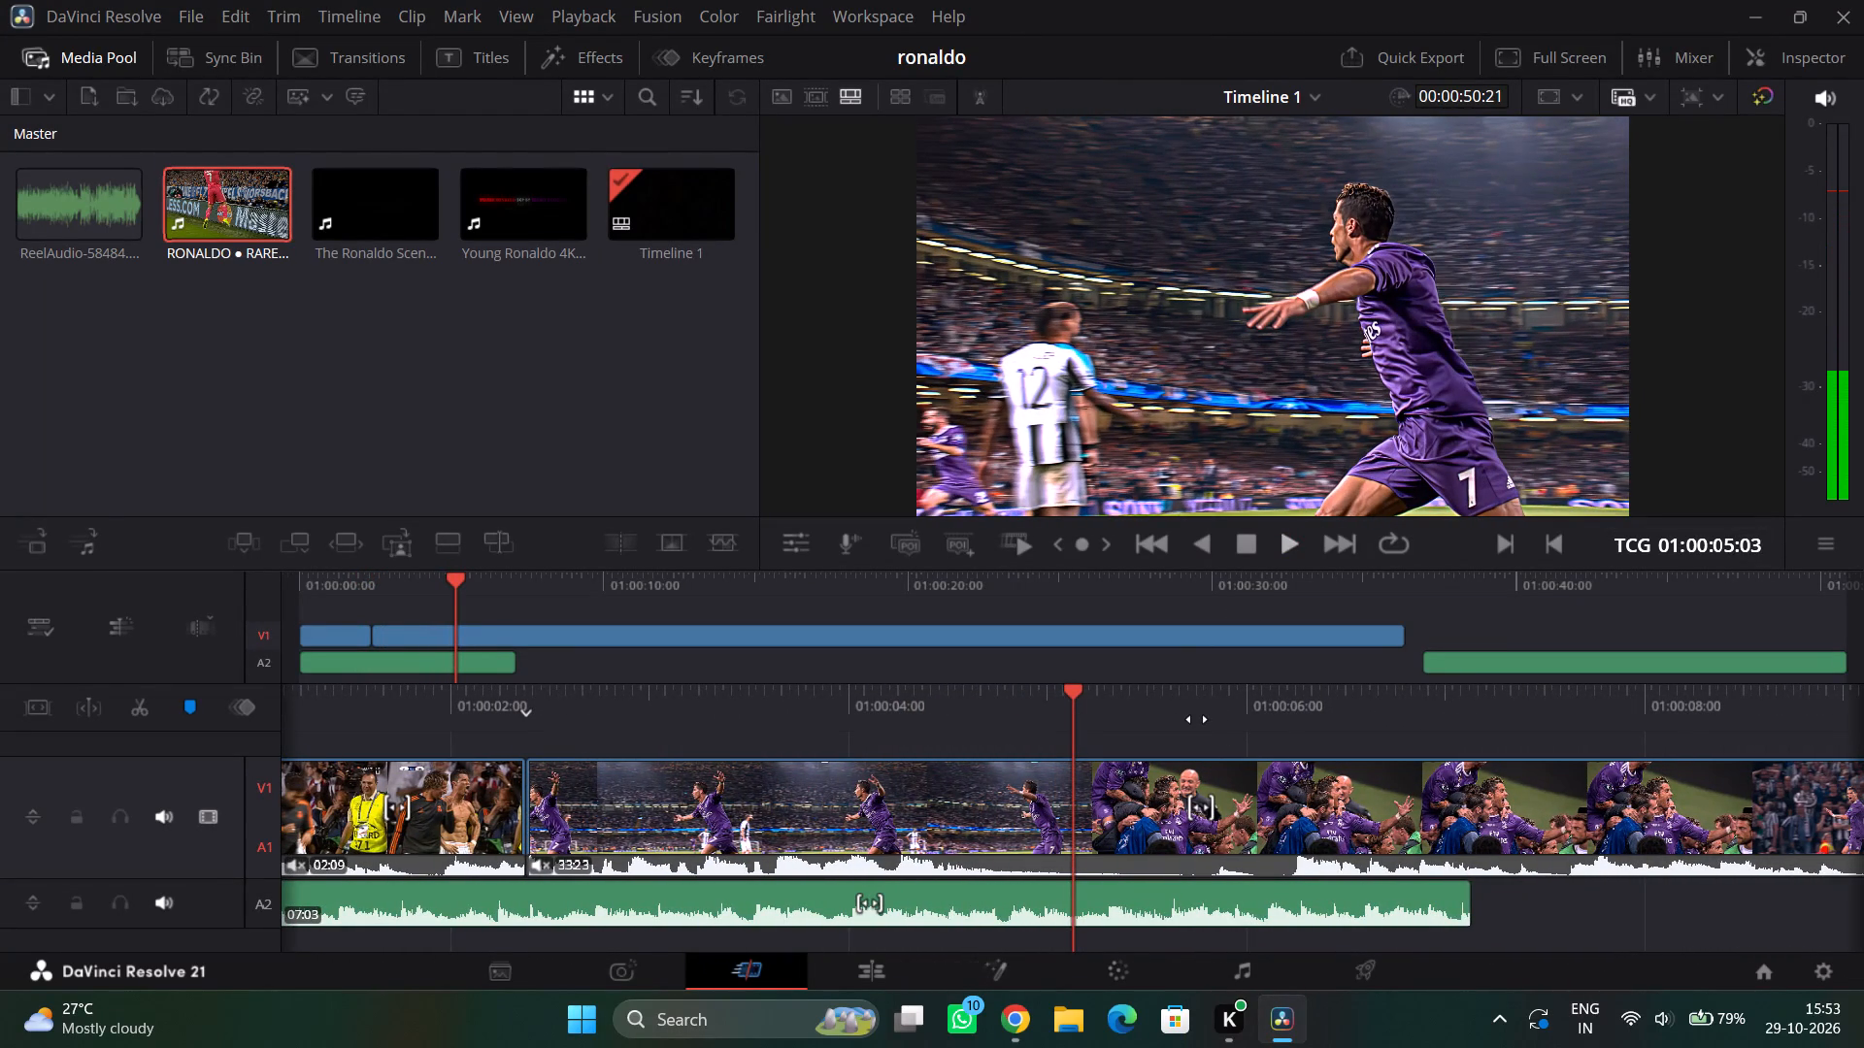
drag(1197, 719, 856, 723)
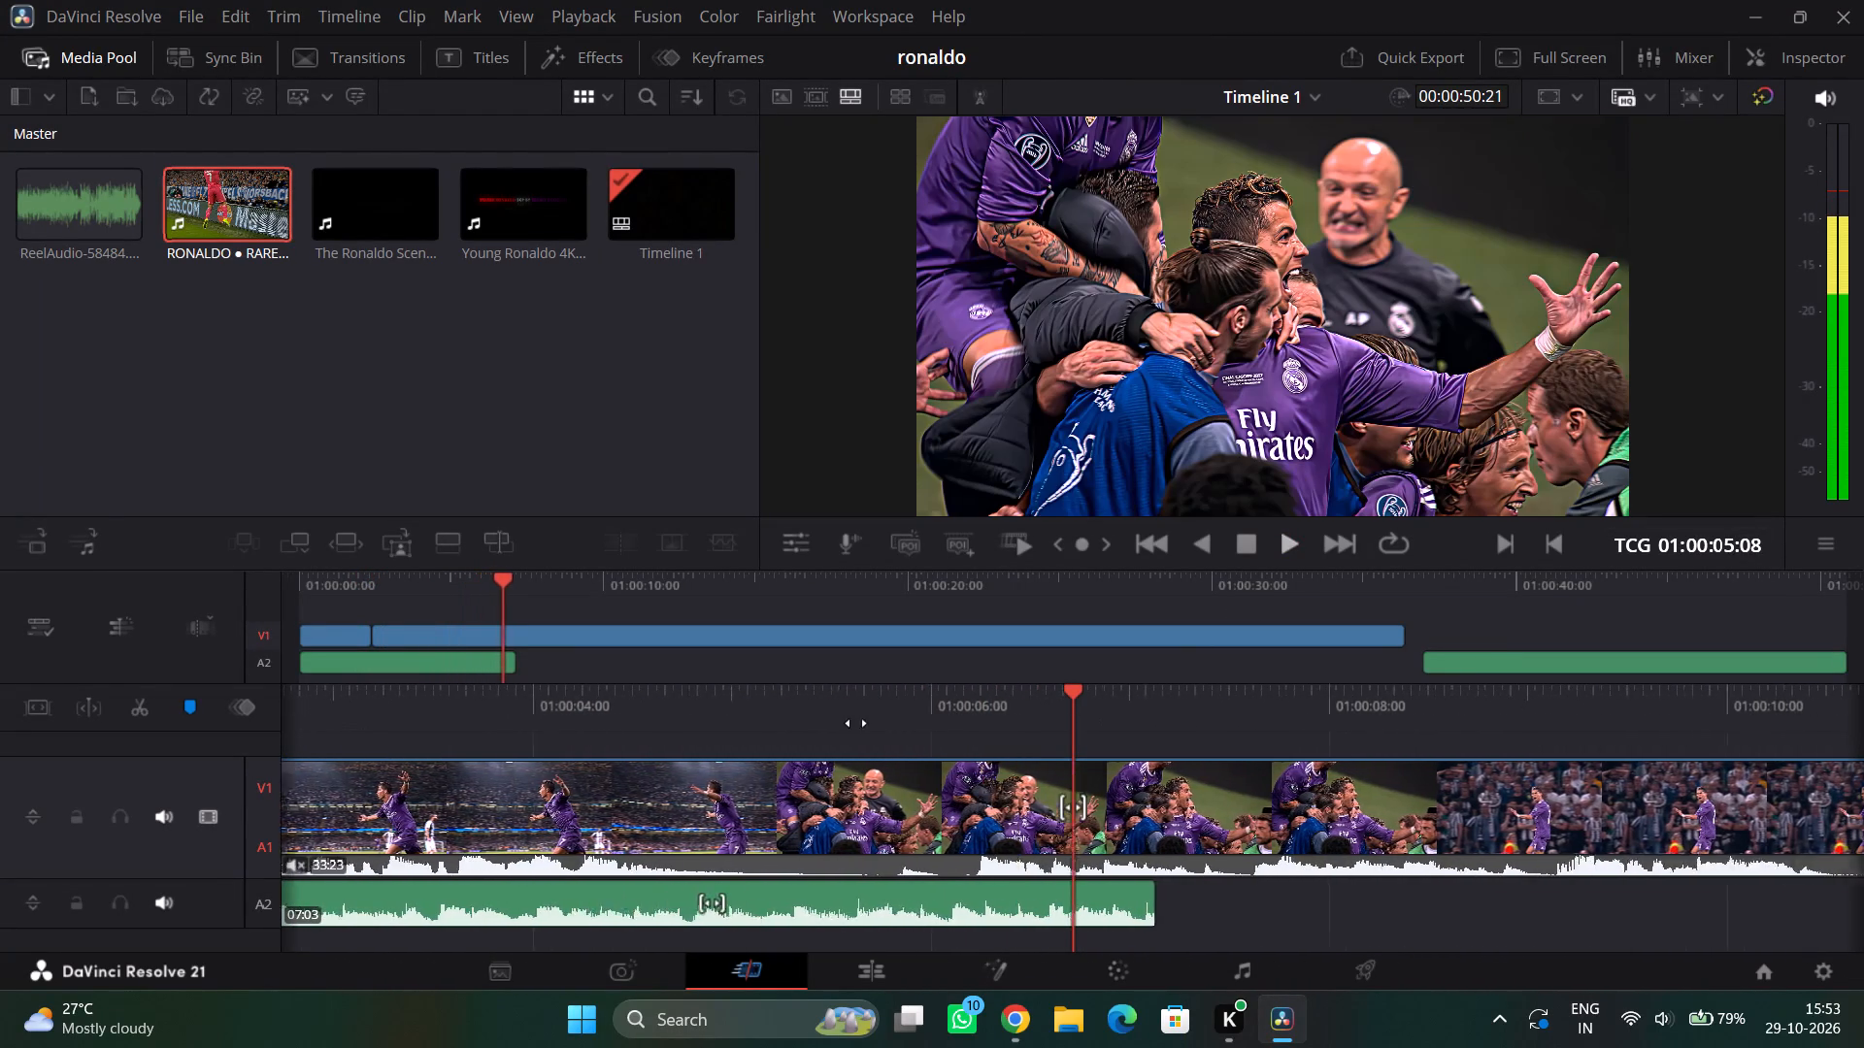
drag(856, 723, 1863, 711)
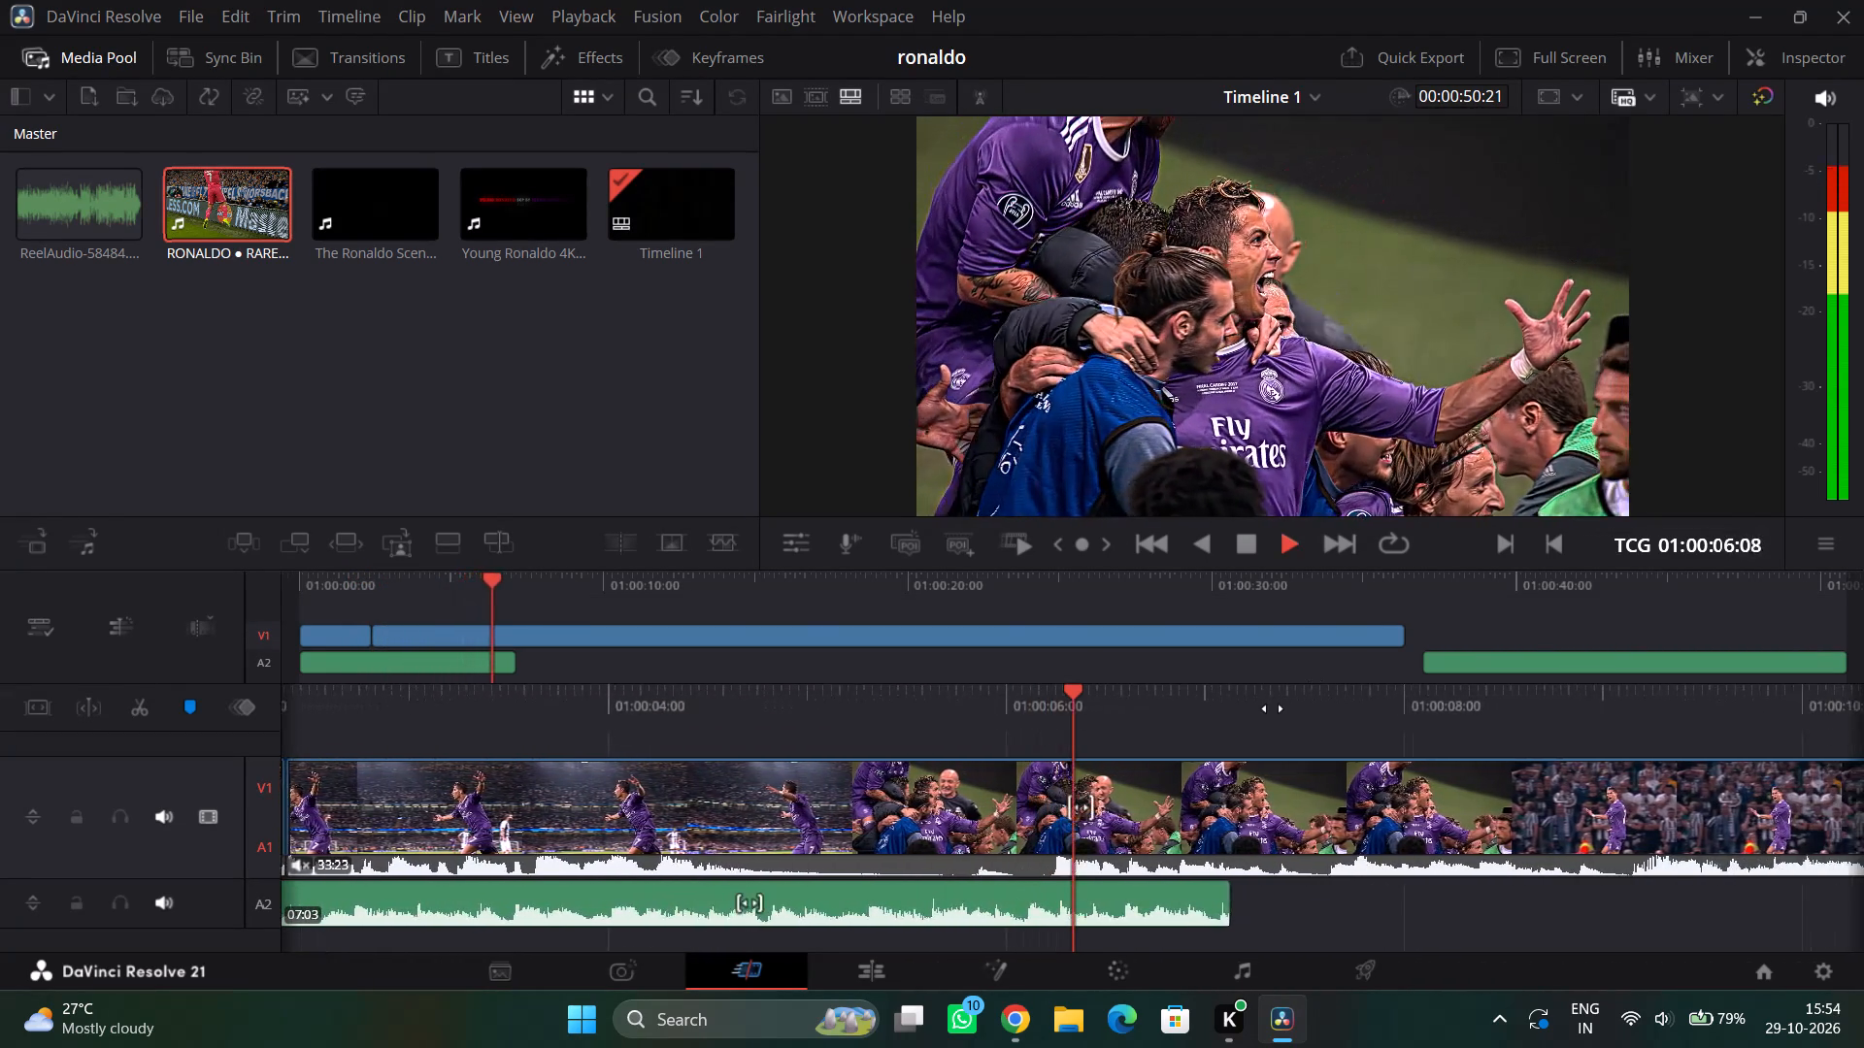
drag(1198, 696, 1298, 696)
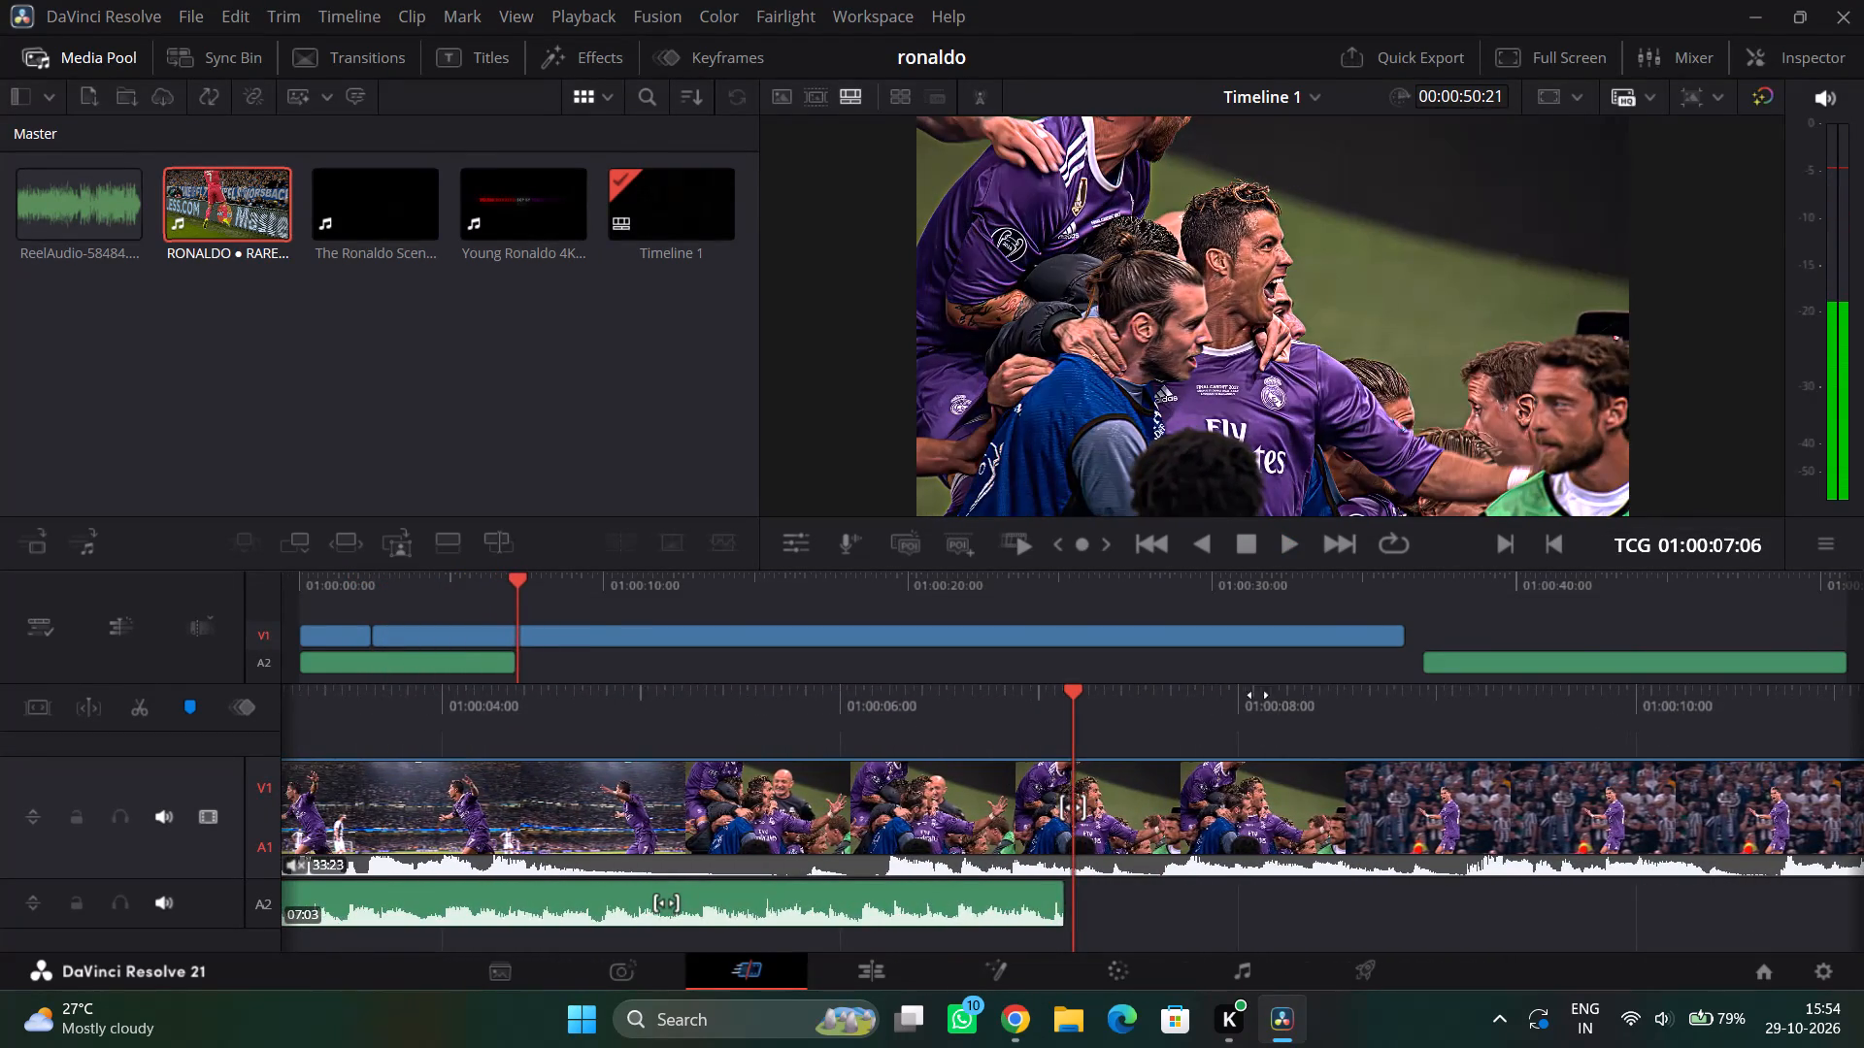
drag(1224, 732, 1466, 680)
click(1245, 554)
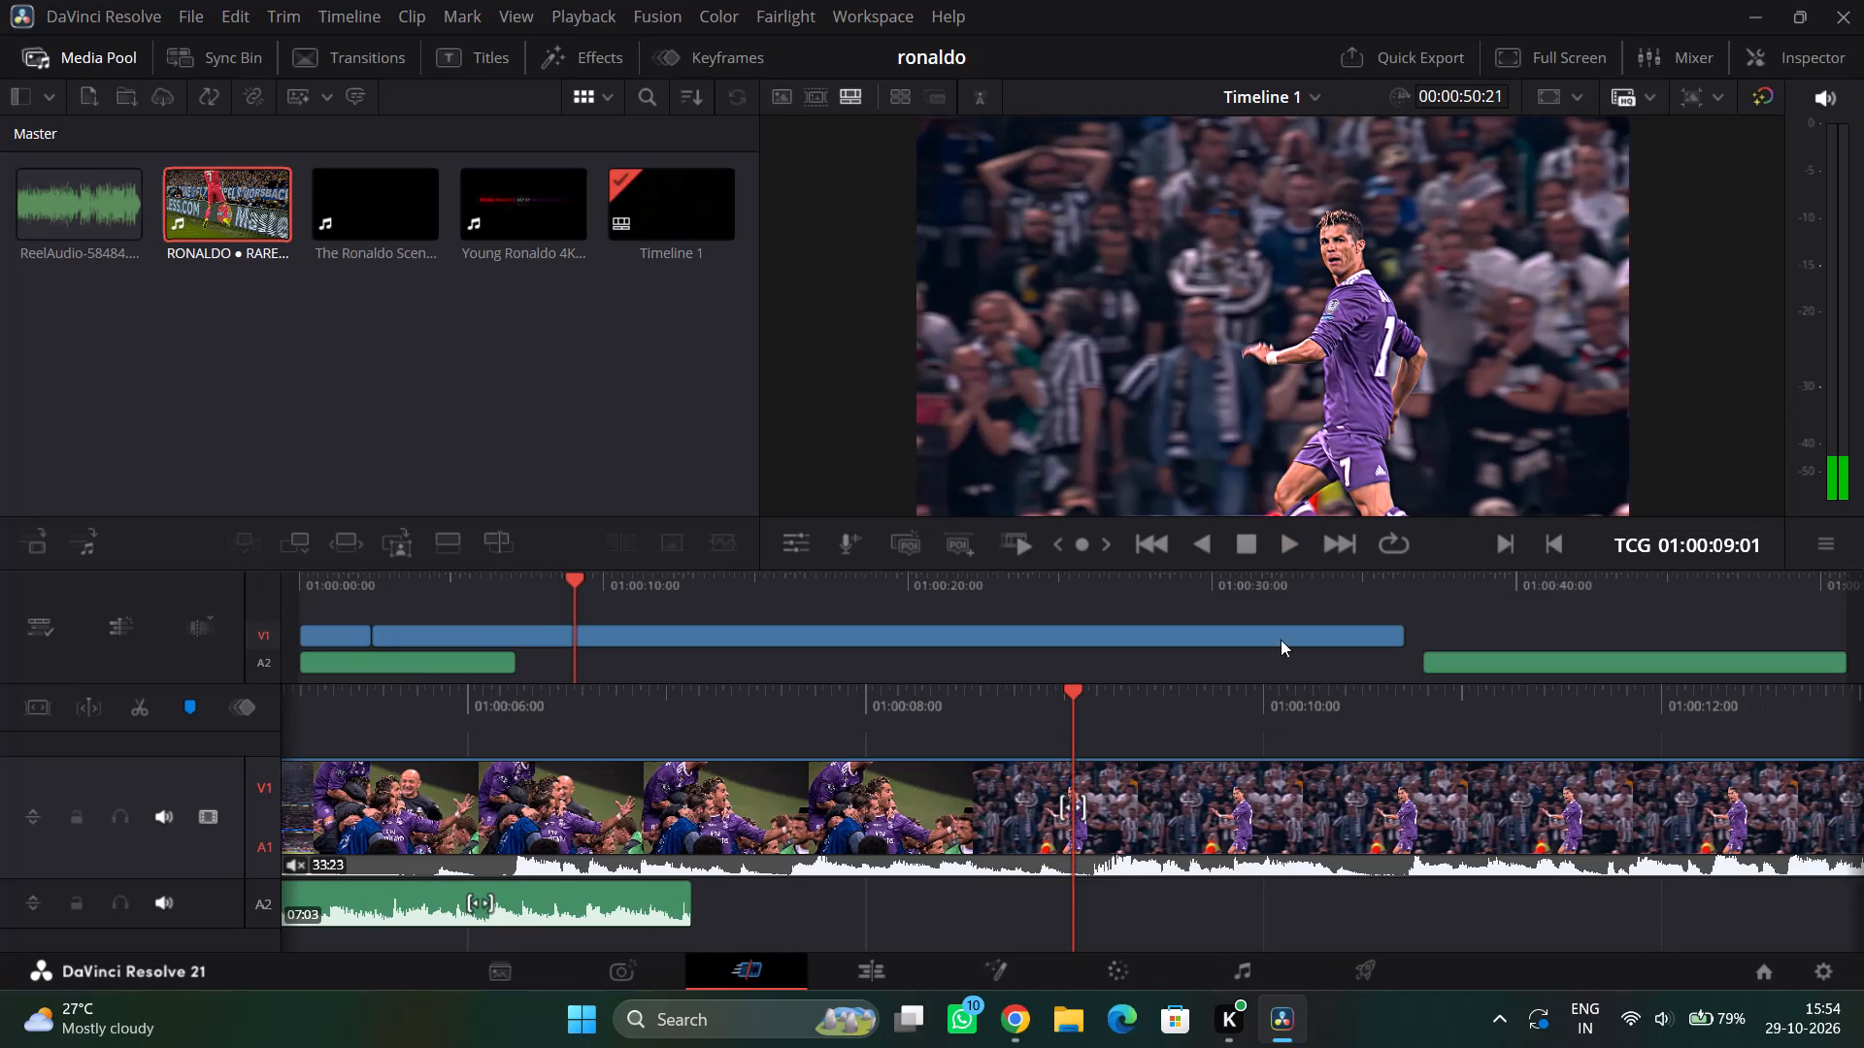
Move the detached second music segment on A2 back to 01:00:07:03, directly after the first segment.
drag(1471, 660, 580, 674)
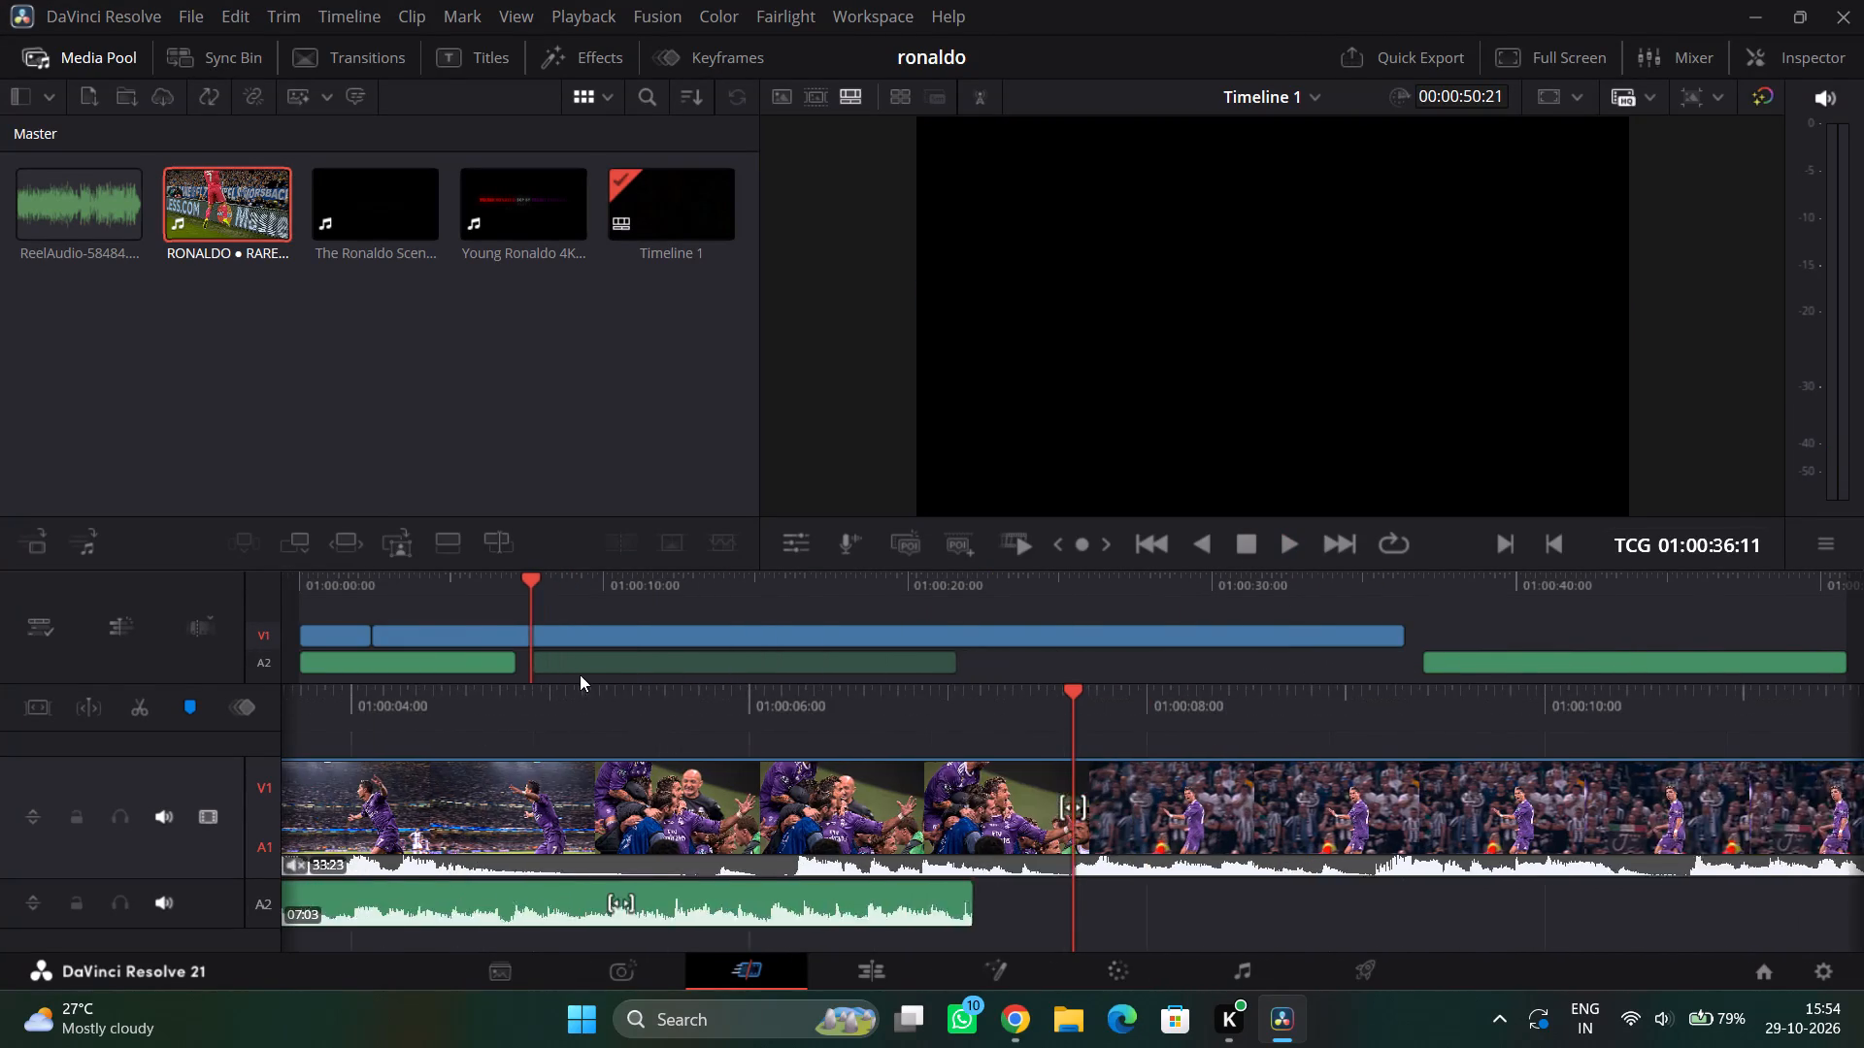
drag(580, 674, 565, 666)
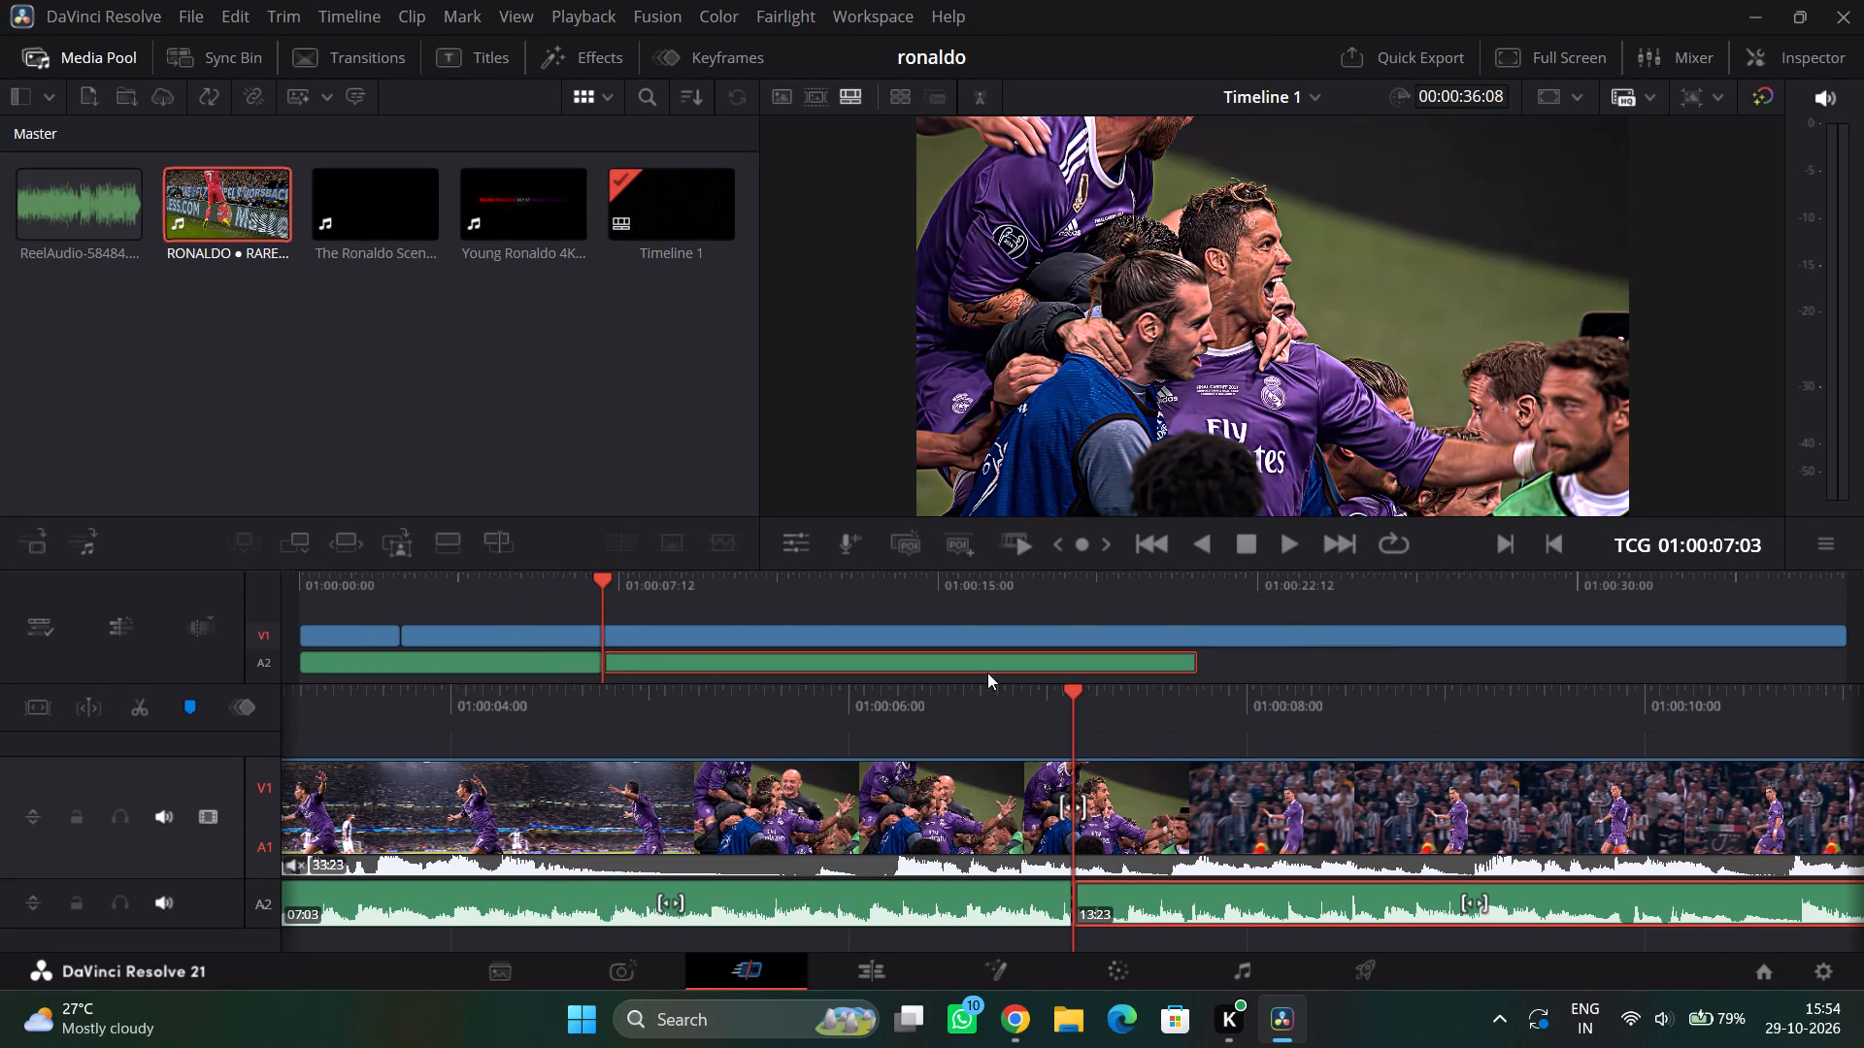
Review the opening clip on V1 against the music, from the timeline start up to the cut at 01:00:02:09.
drag(1234, 734, 1331, 728)
drag(1217, 716, 1502, 706)
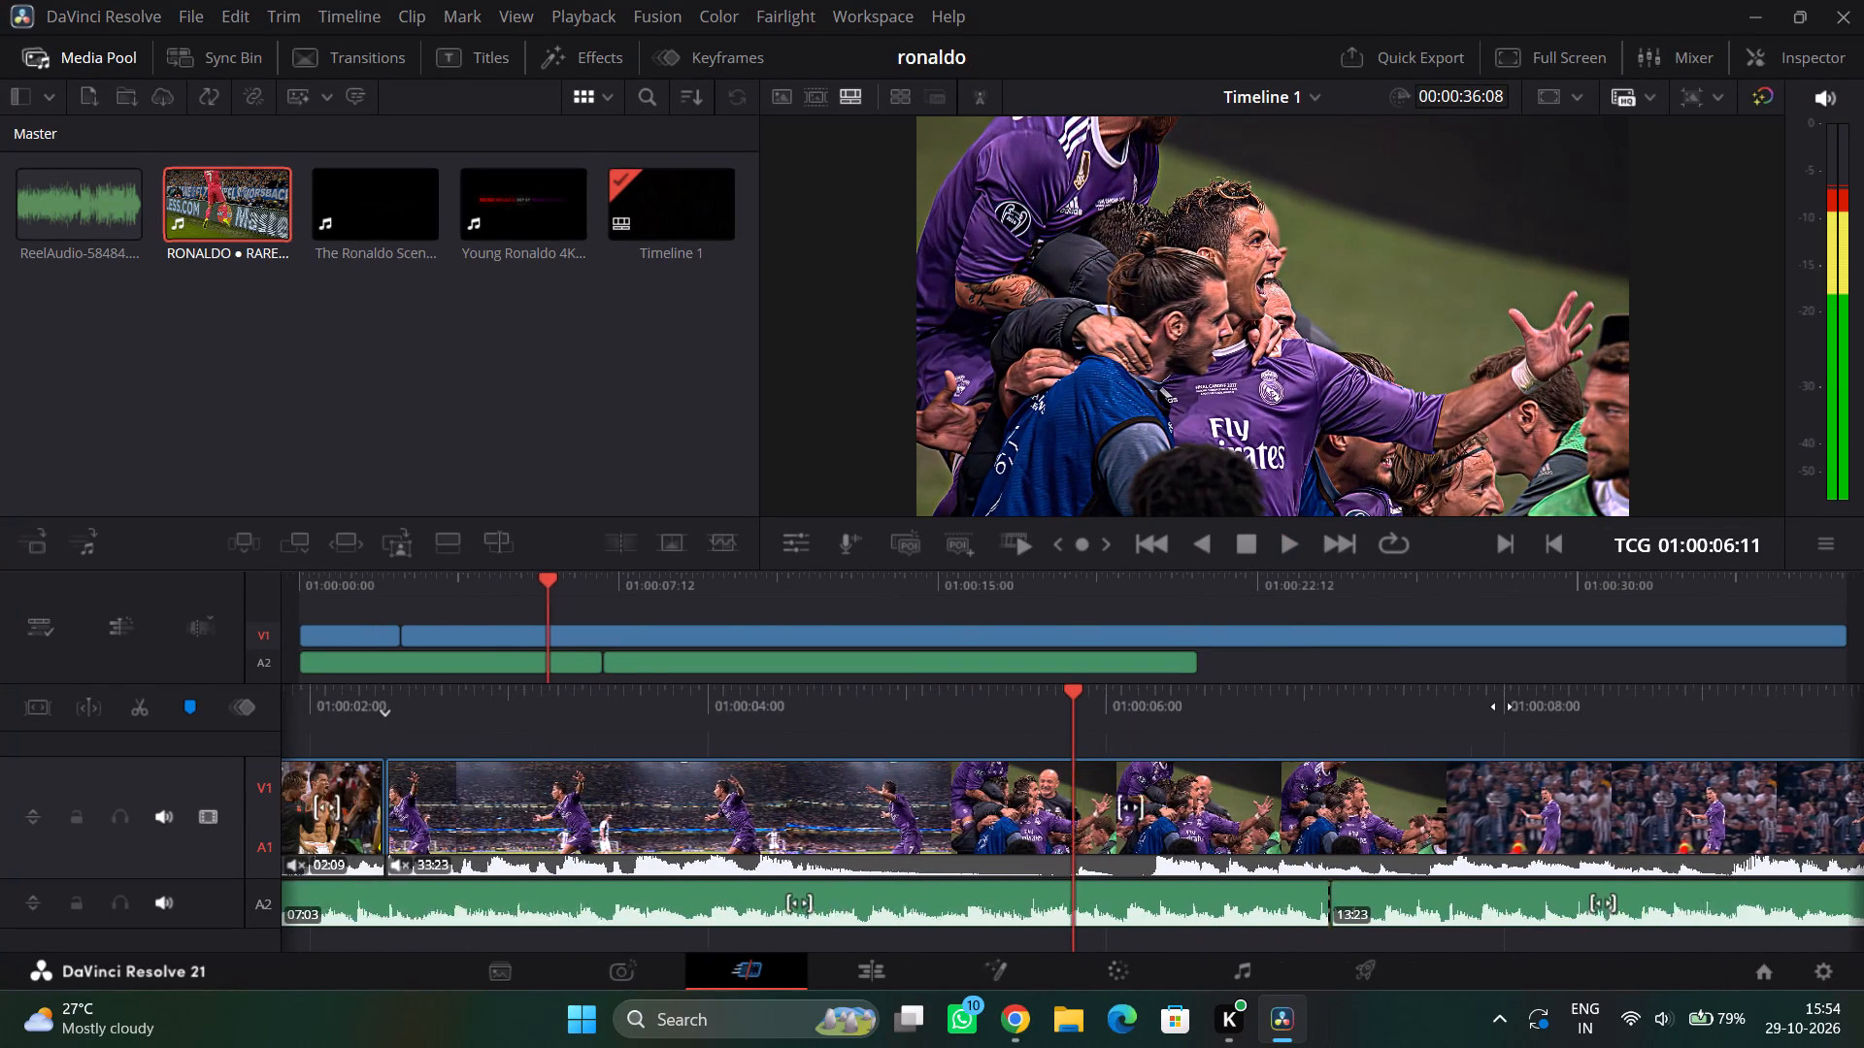
drag(1502, 706, 1631, 705)
drag(1151, 712, 1847, 658)
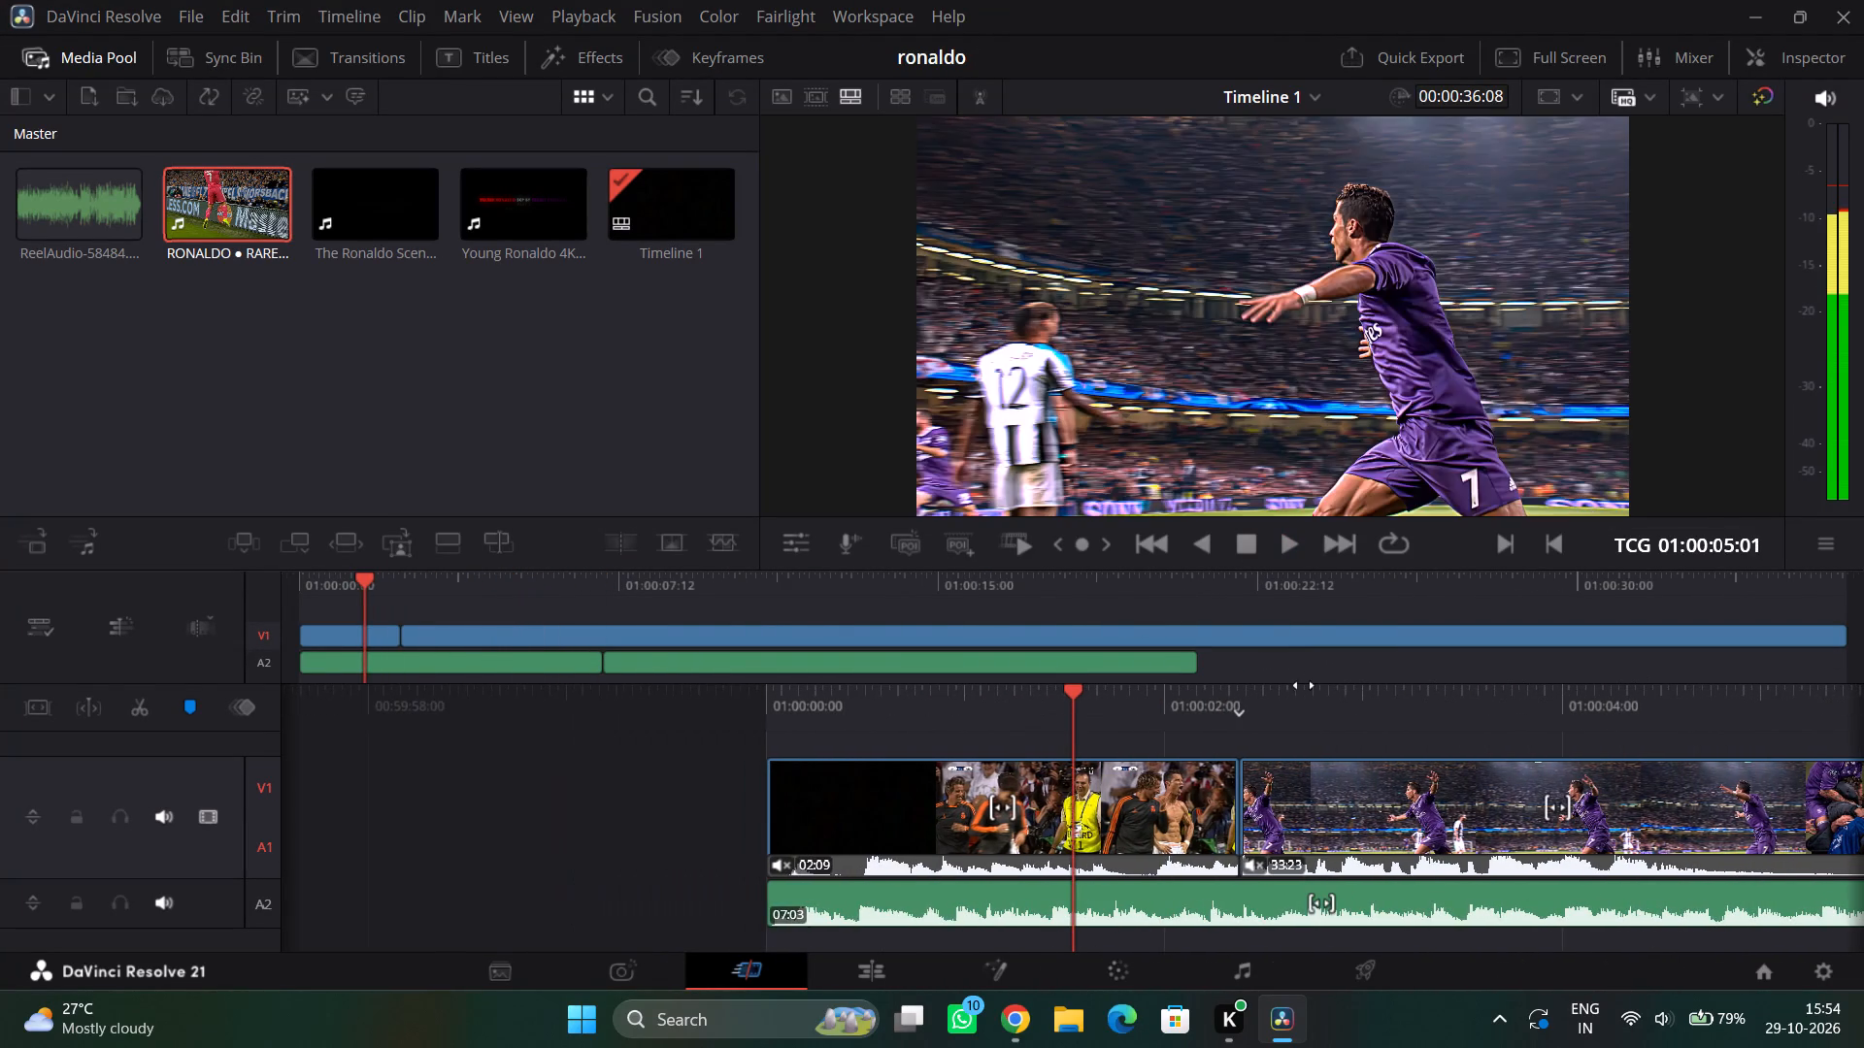
drag(1242, 713, 1630, 682)
click(1281, 554)
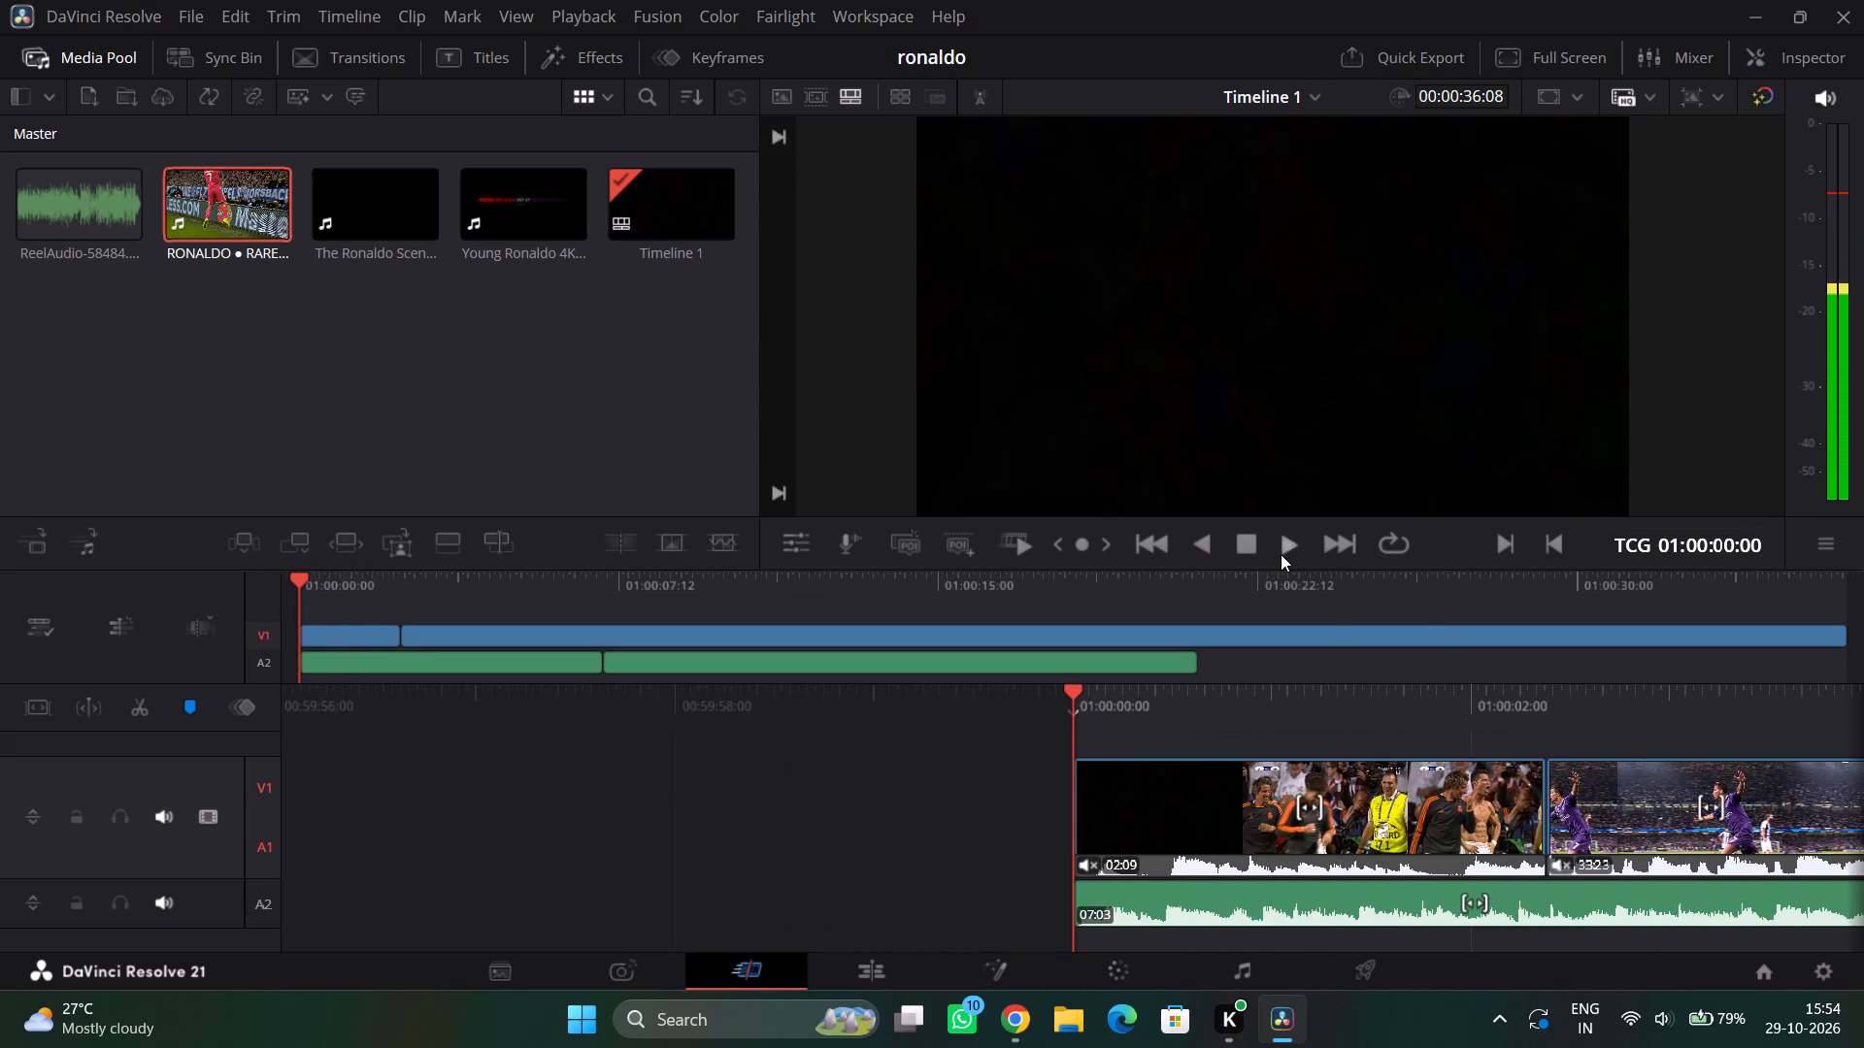
drag(1173, 703, 1219, 696)
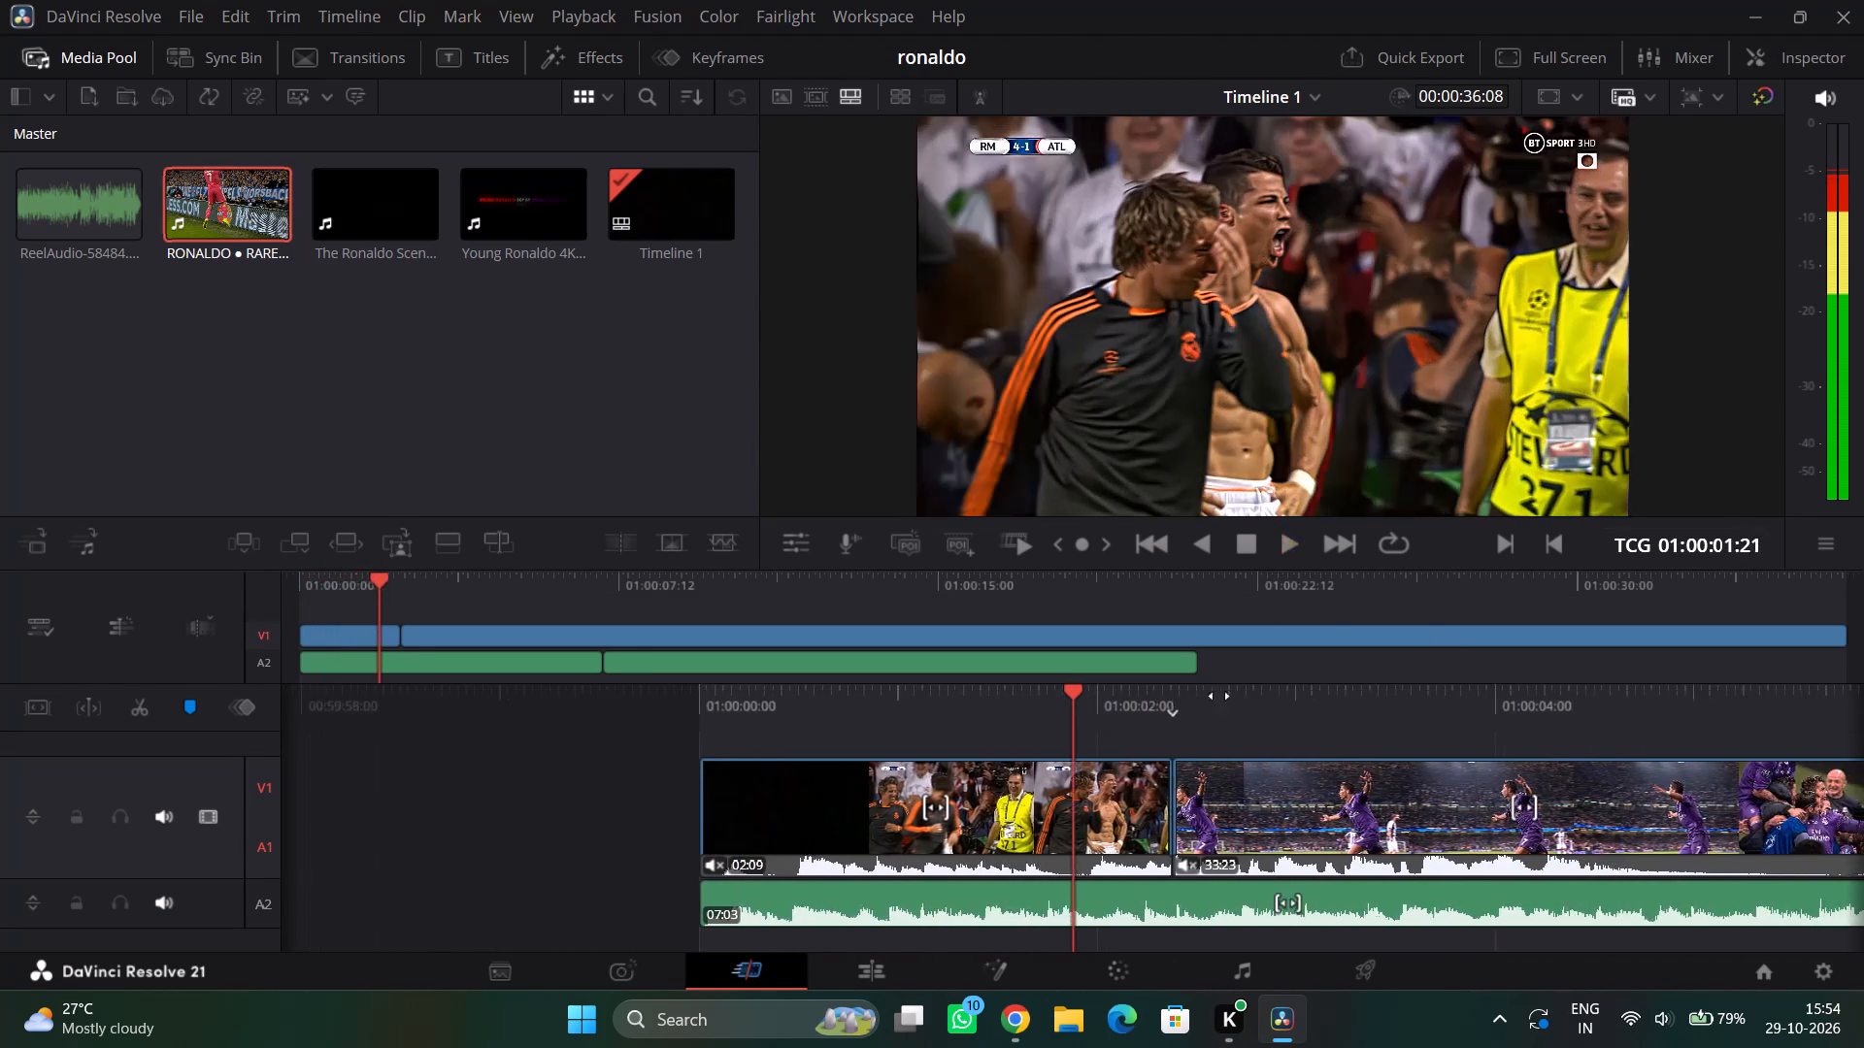
drag(1219, 696, 1308, 695)
drag(1182, 697, 1376, 689)
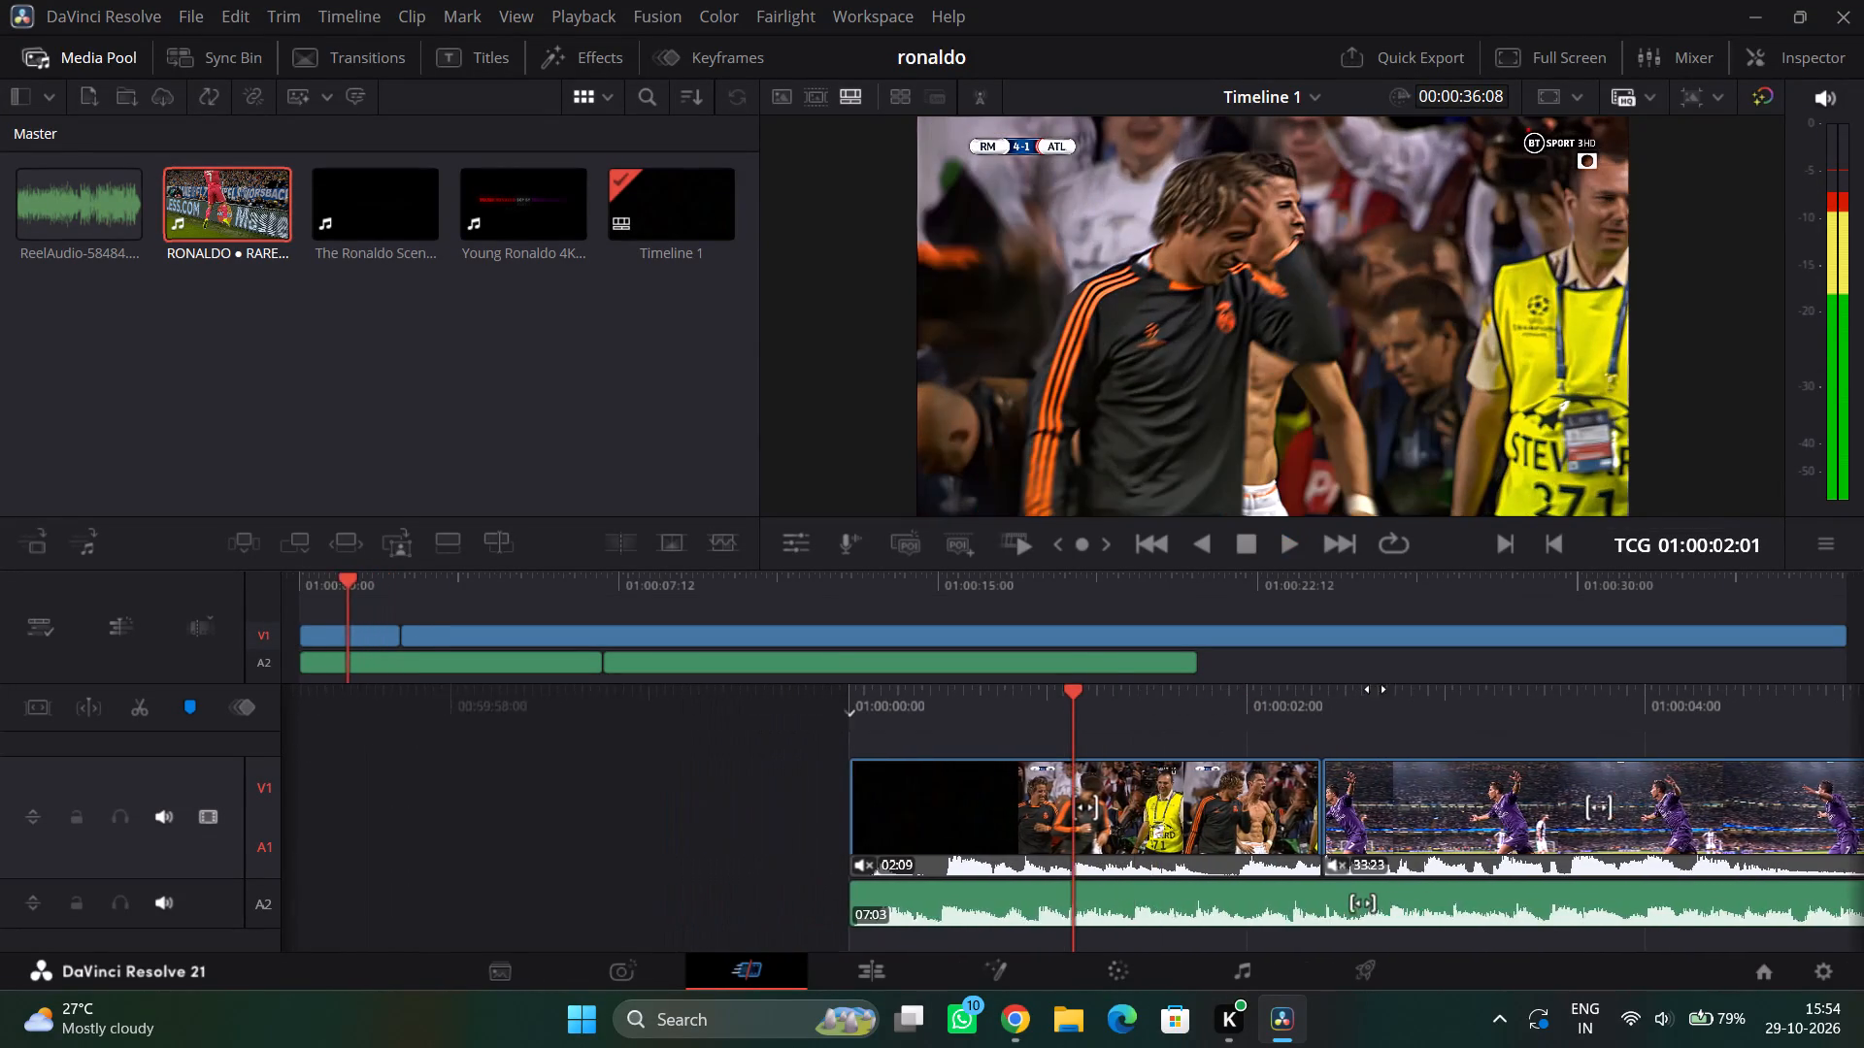
drag(1376, 689, 1386, 698)
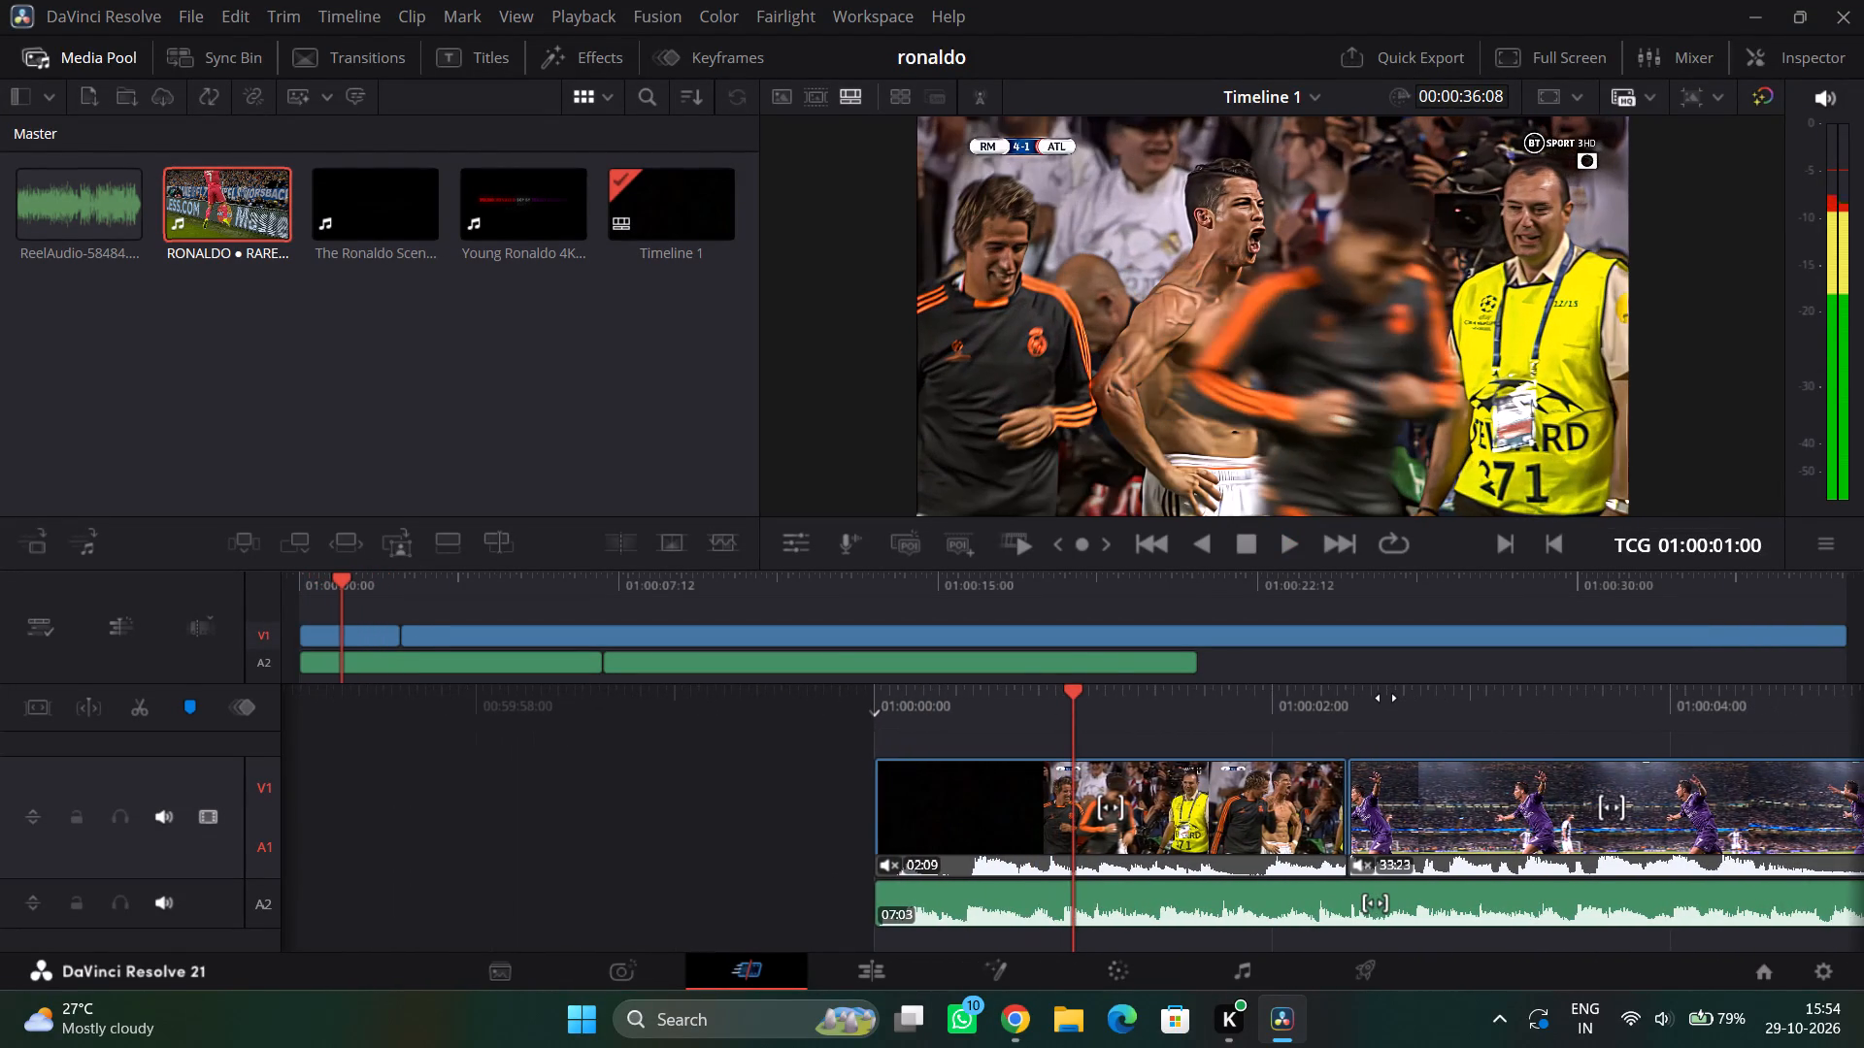
drag(1386, 698, 1346, 708)
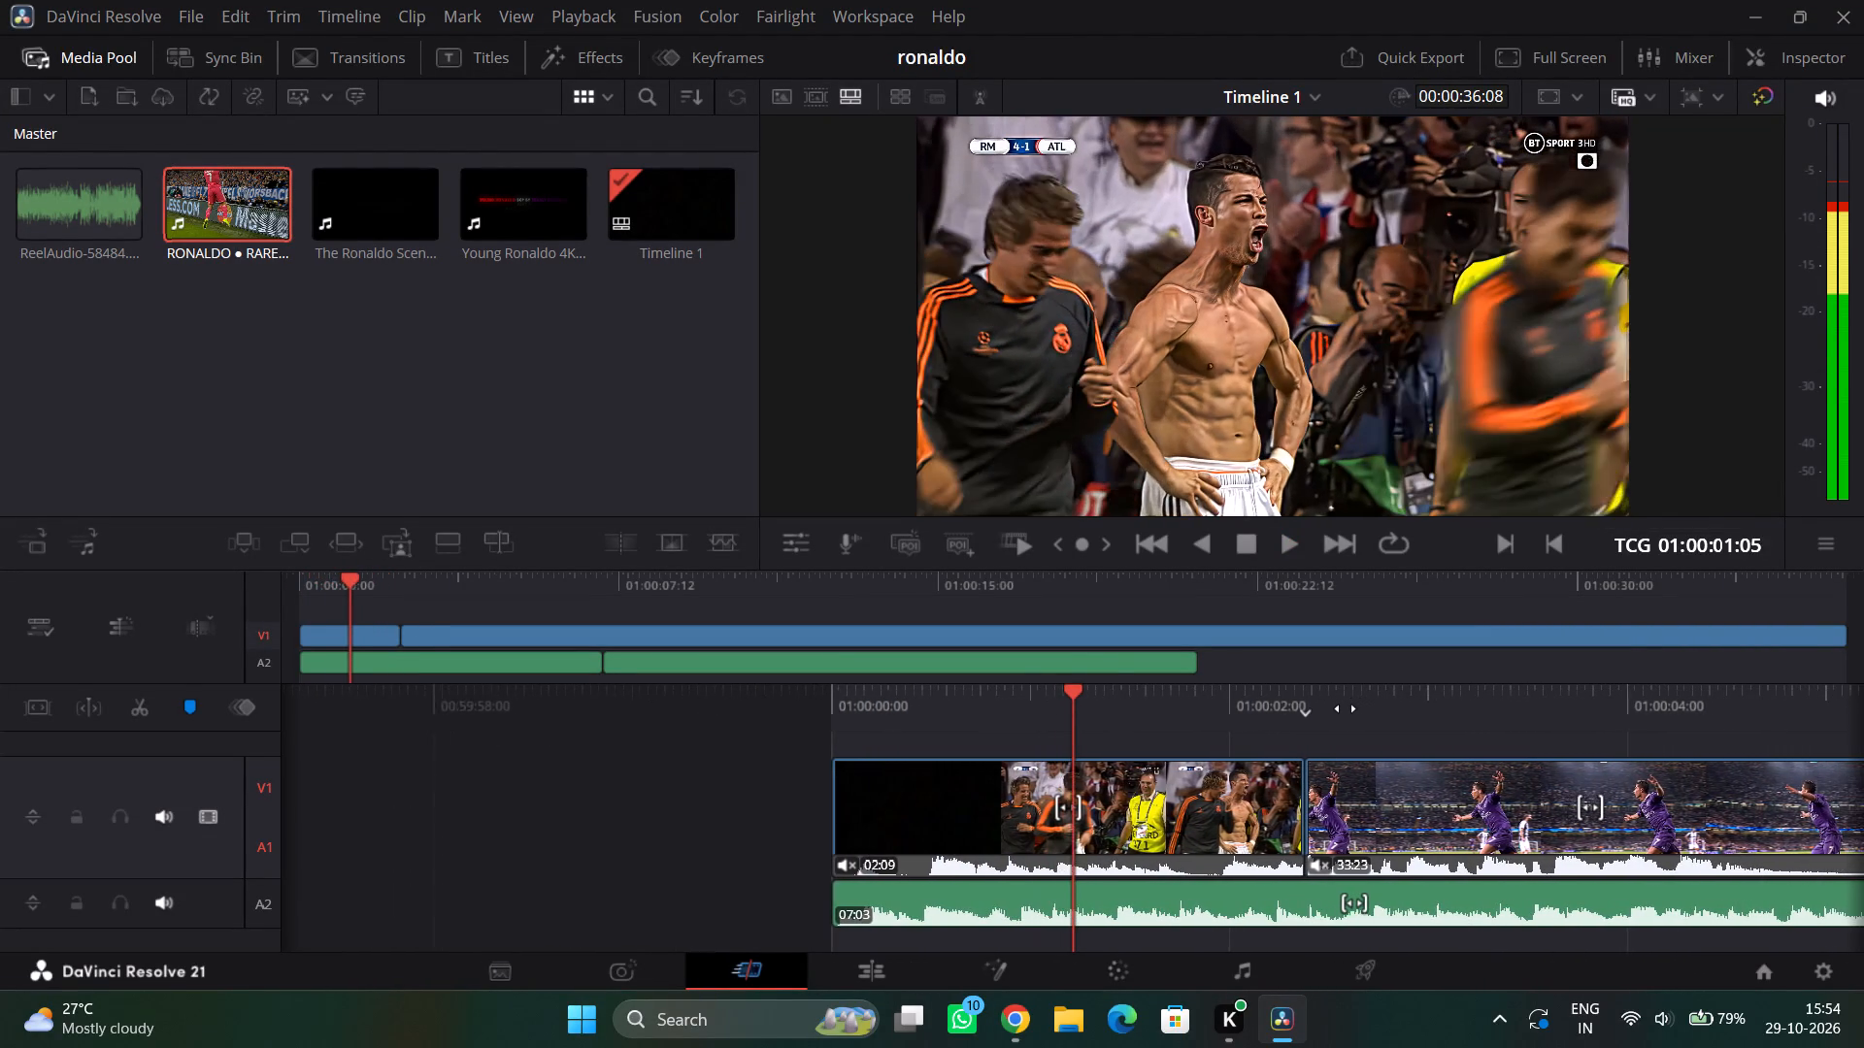
drag(1346, 708, 1282, 722)
drag(1185, 719, 1573, 716)
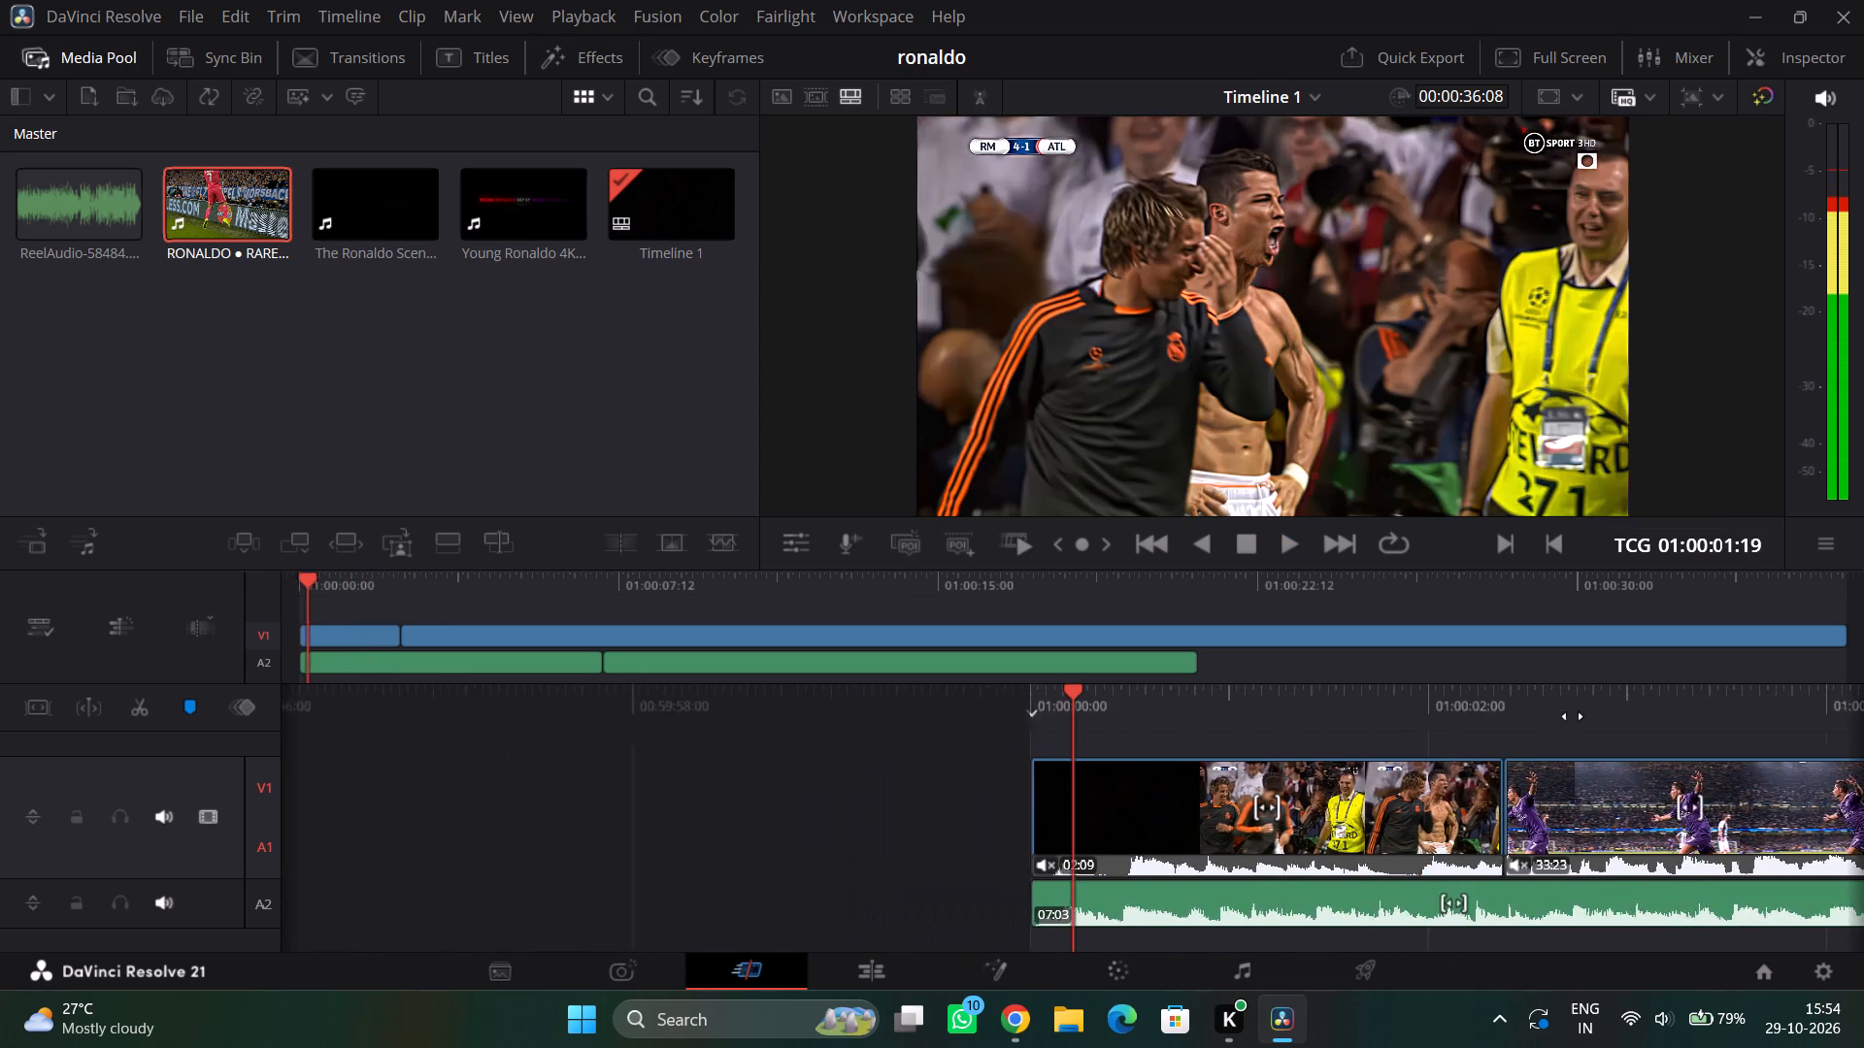
drag(1573, 716, 1661, 716)
Split the opening clip on V1 and the music on A2 at 01:00:01:11.
drag(1151, 708, 1159, 706)
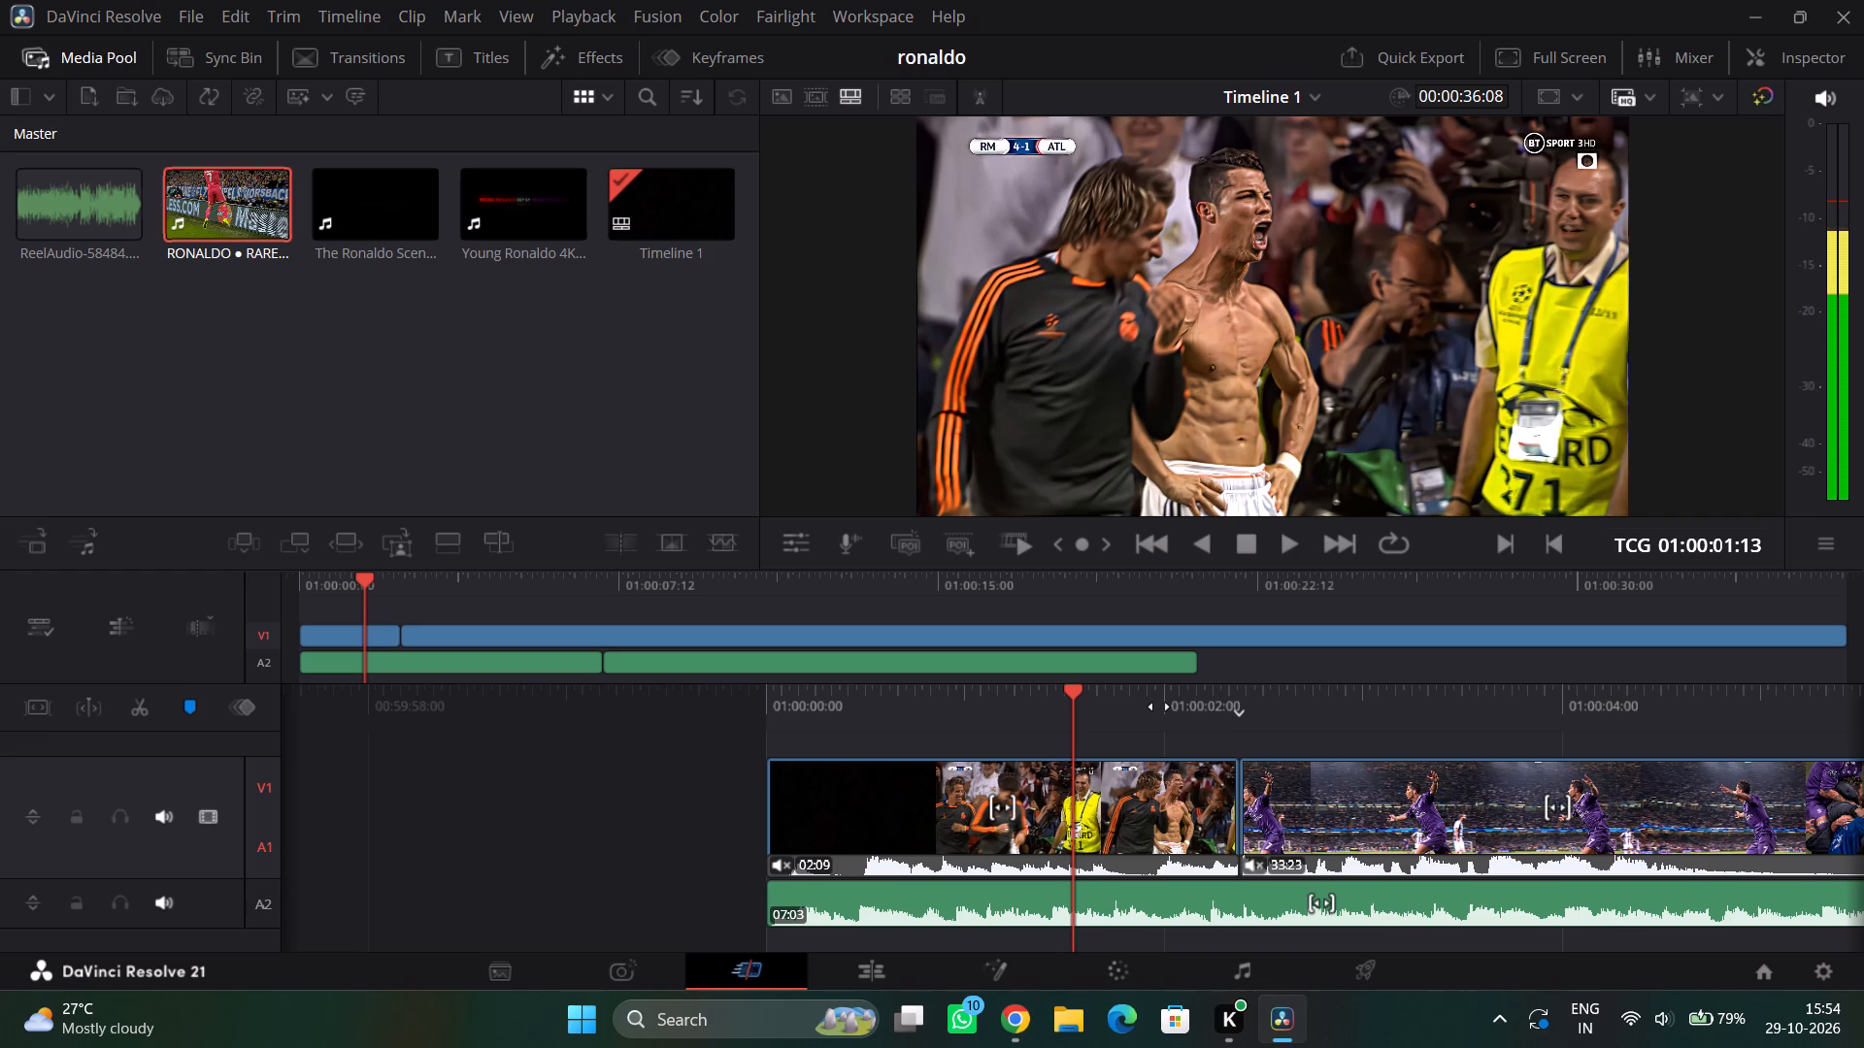
drag(1159, 706, 1165, 706)
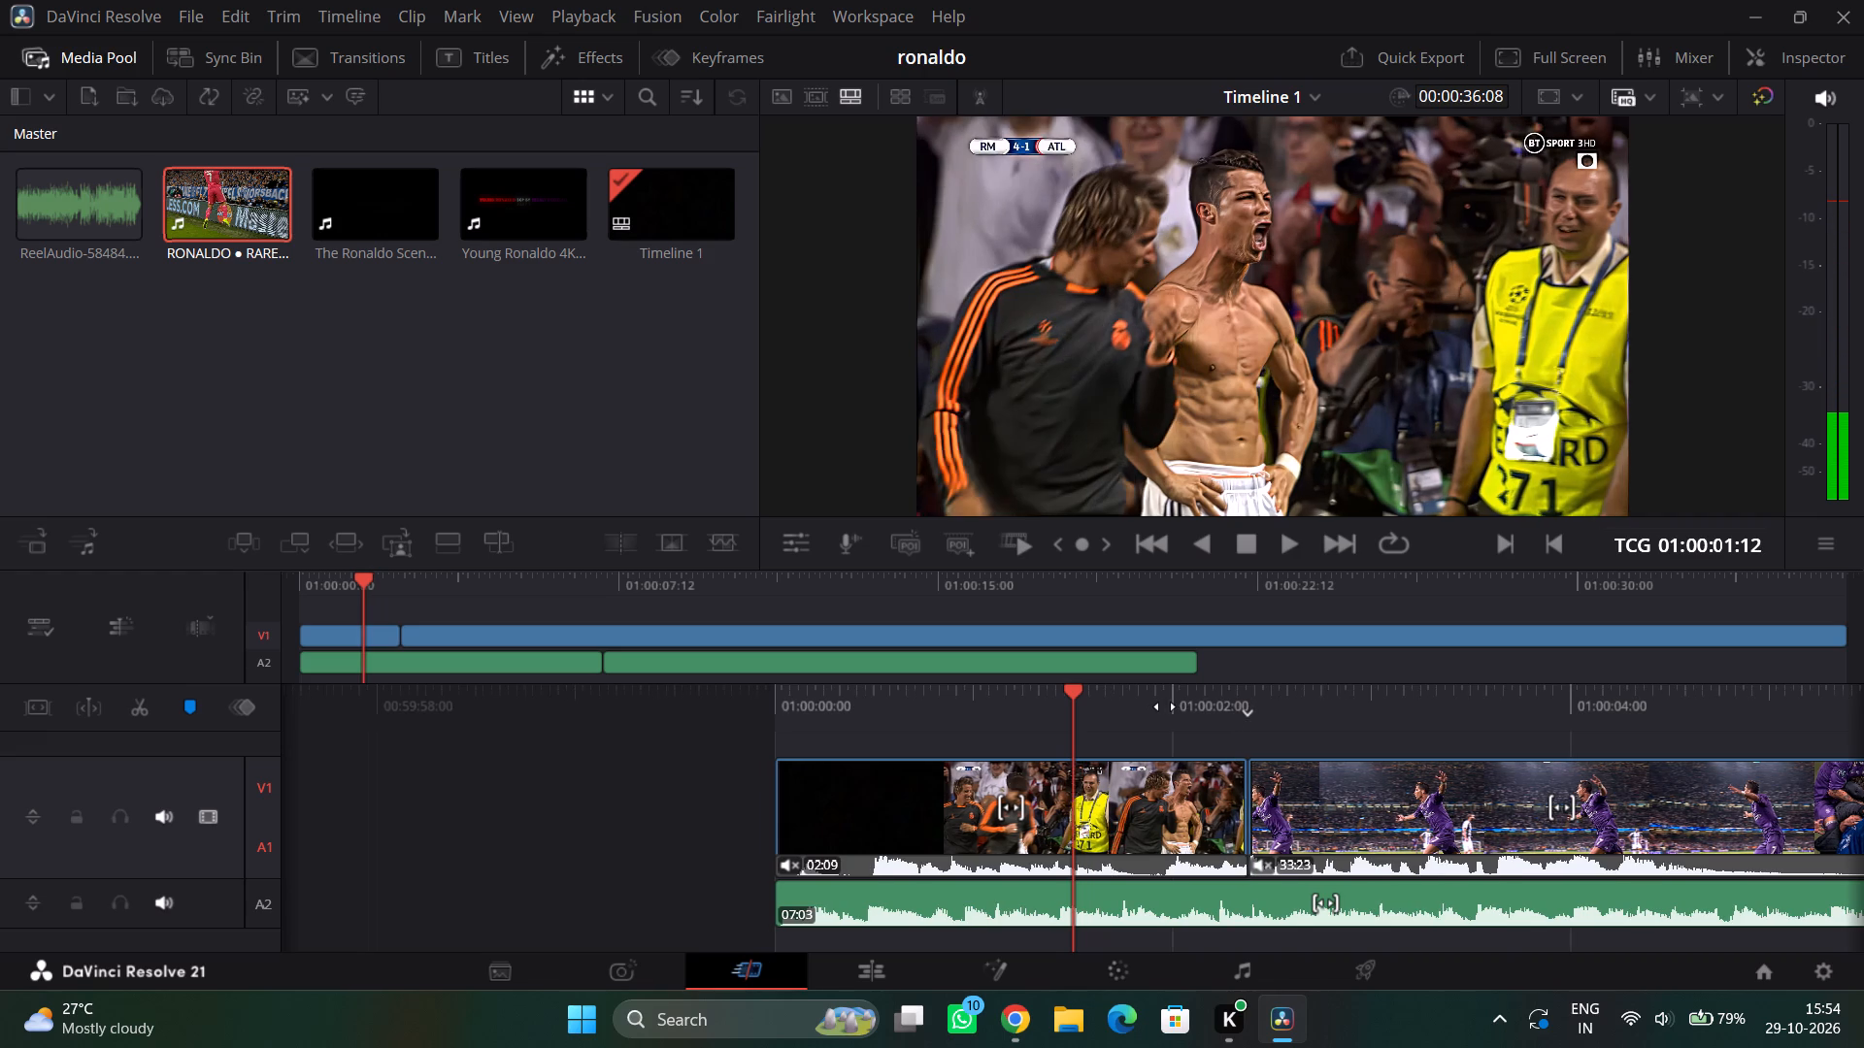
drag(1165, 706, 1167, 706)
click(1248, 551)
drag(1156, 713, 1209, 705)
drag(1209, 705, 1253, 704)
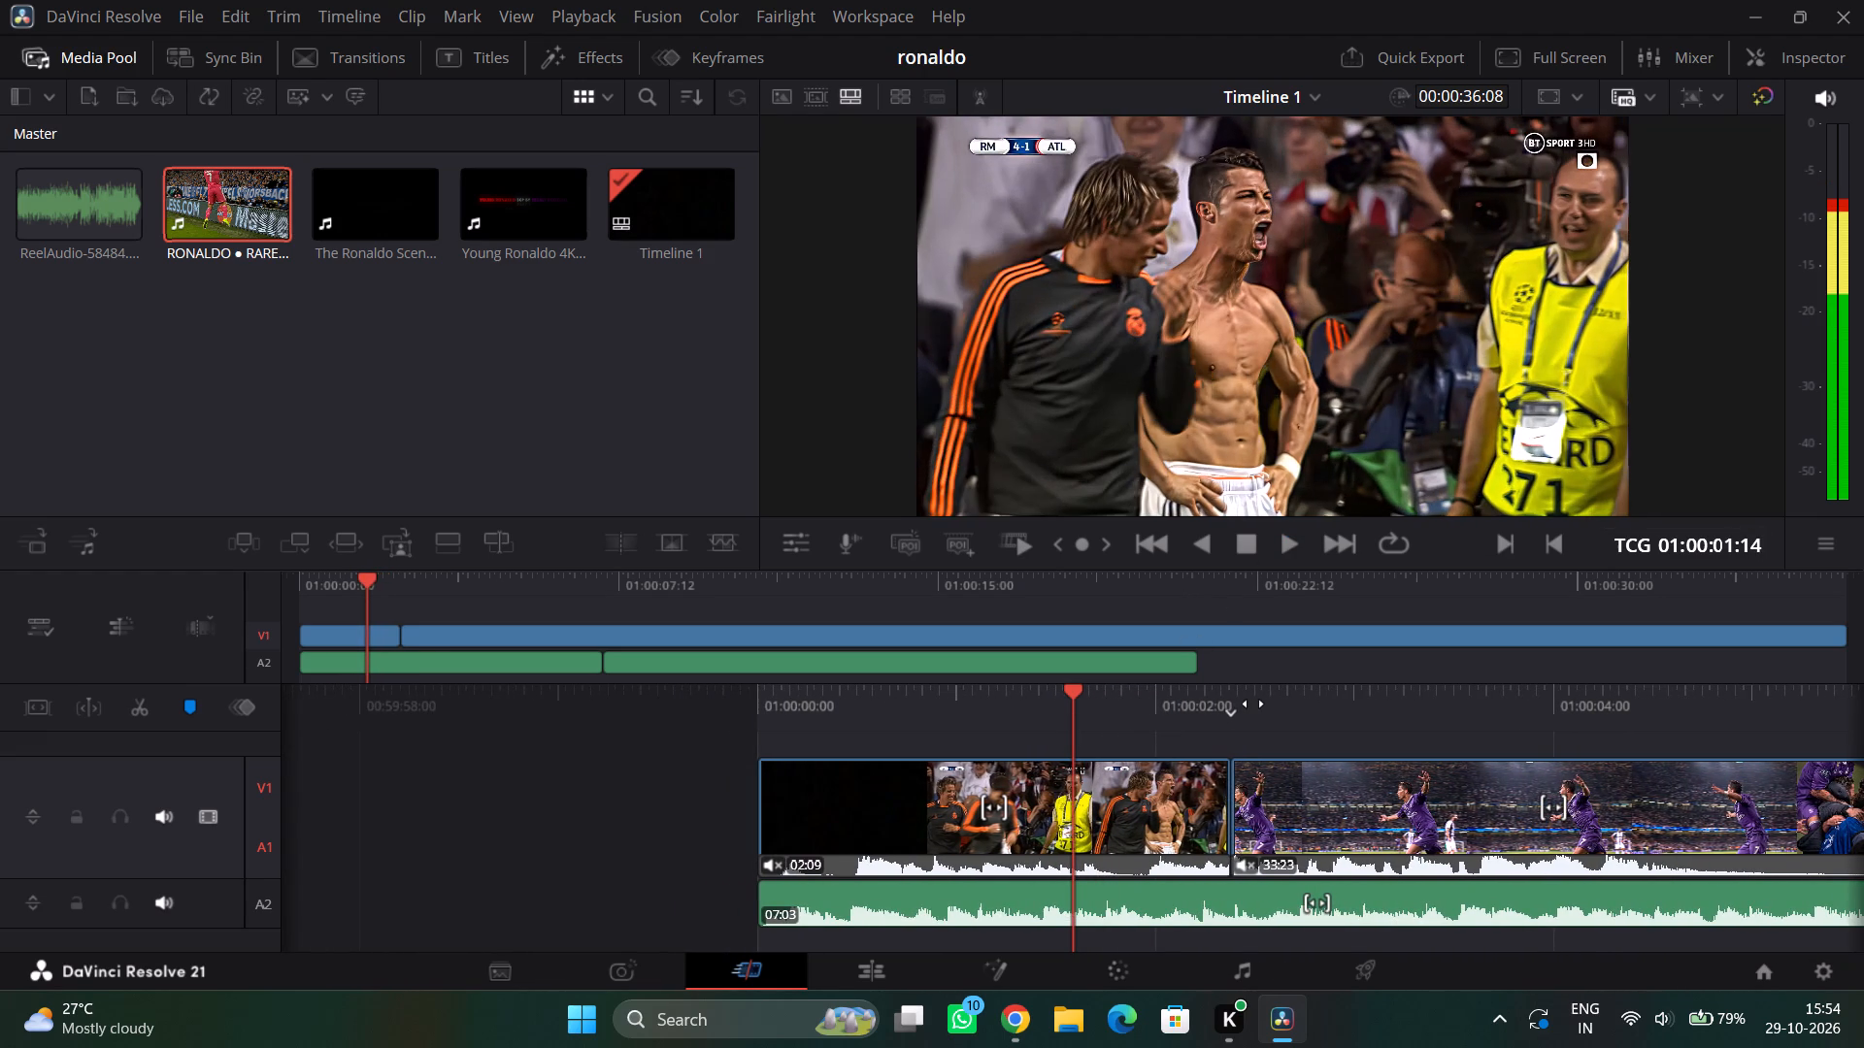
drag(1253, 704, 1283, 702)
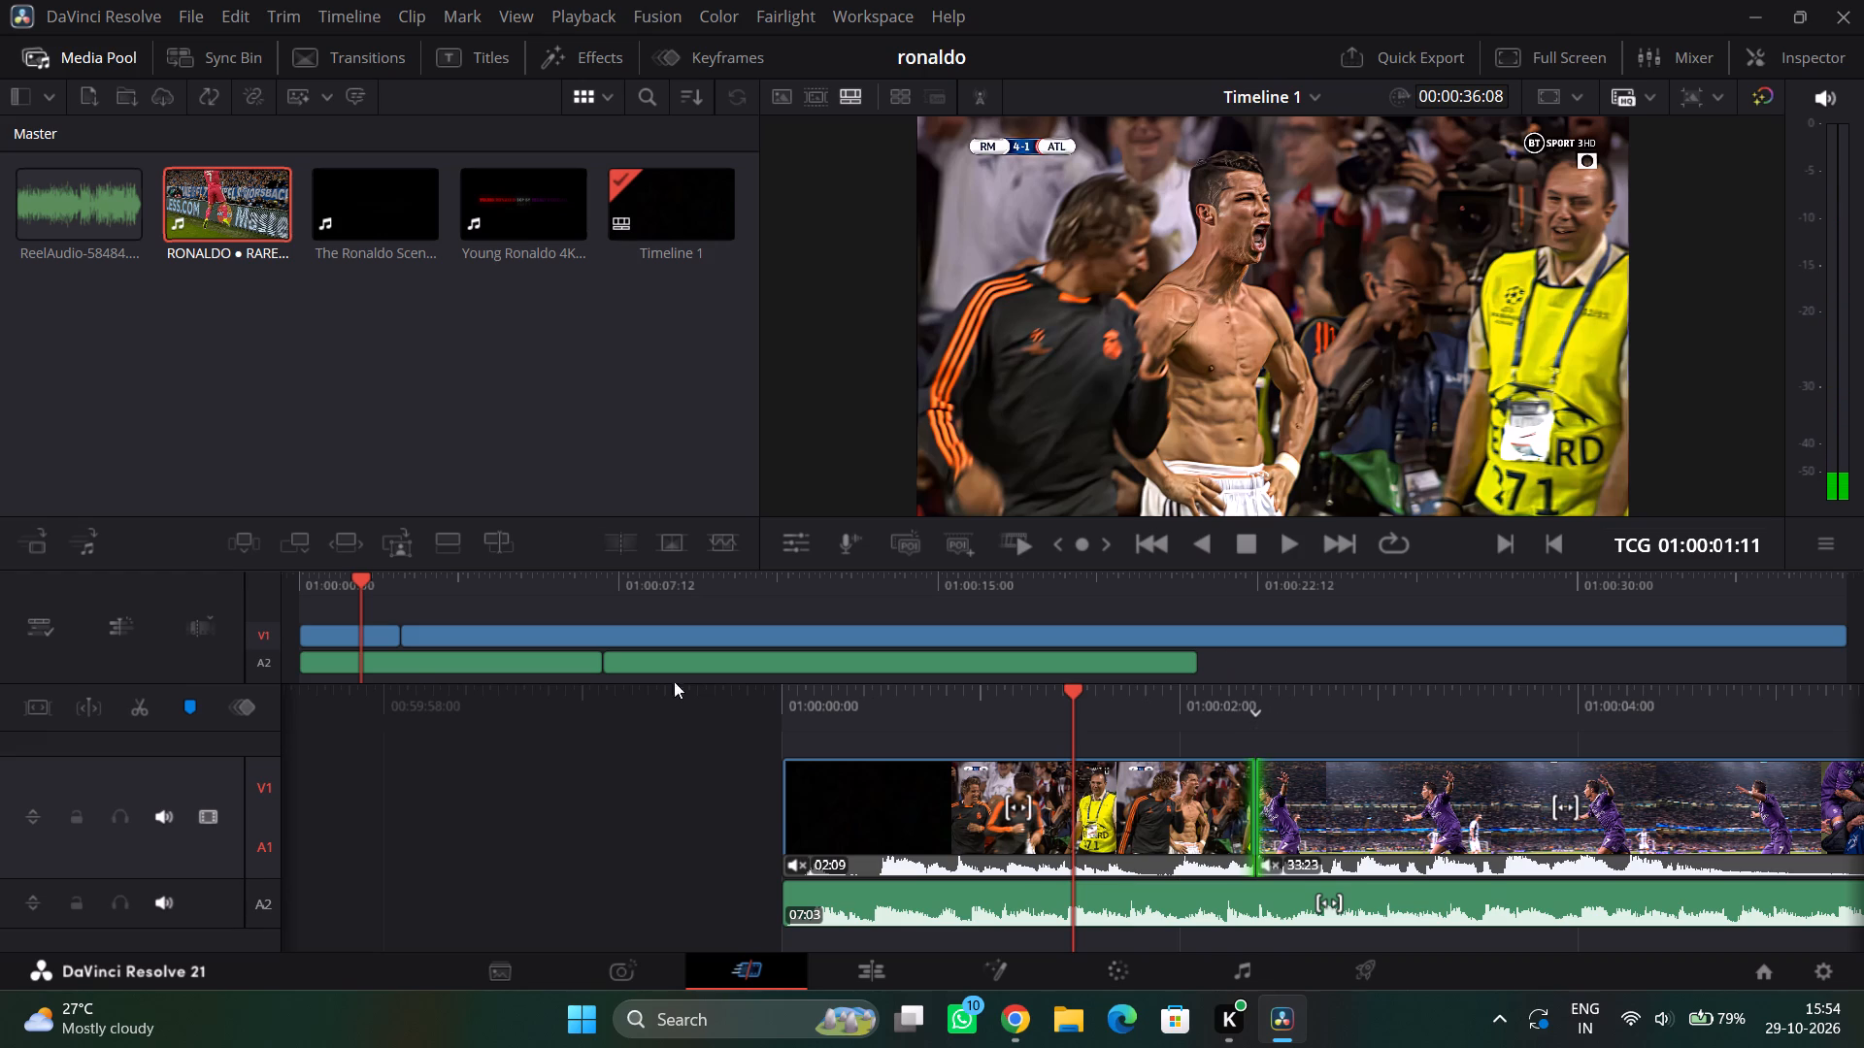
click(130, 703)
Delete the V1 segment between the cuts at 01:00:01:11 and 01:00:02:09.
click(1135, 773)
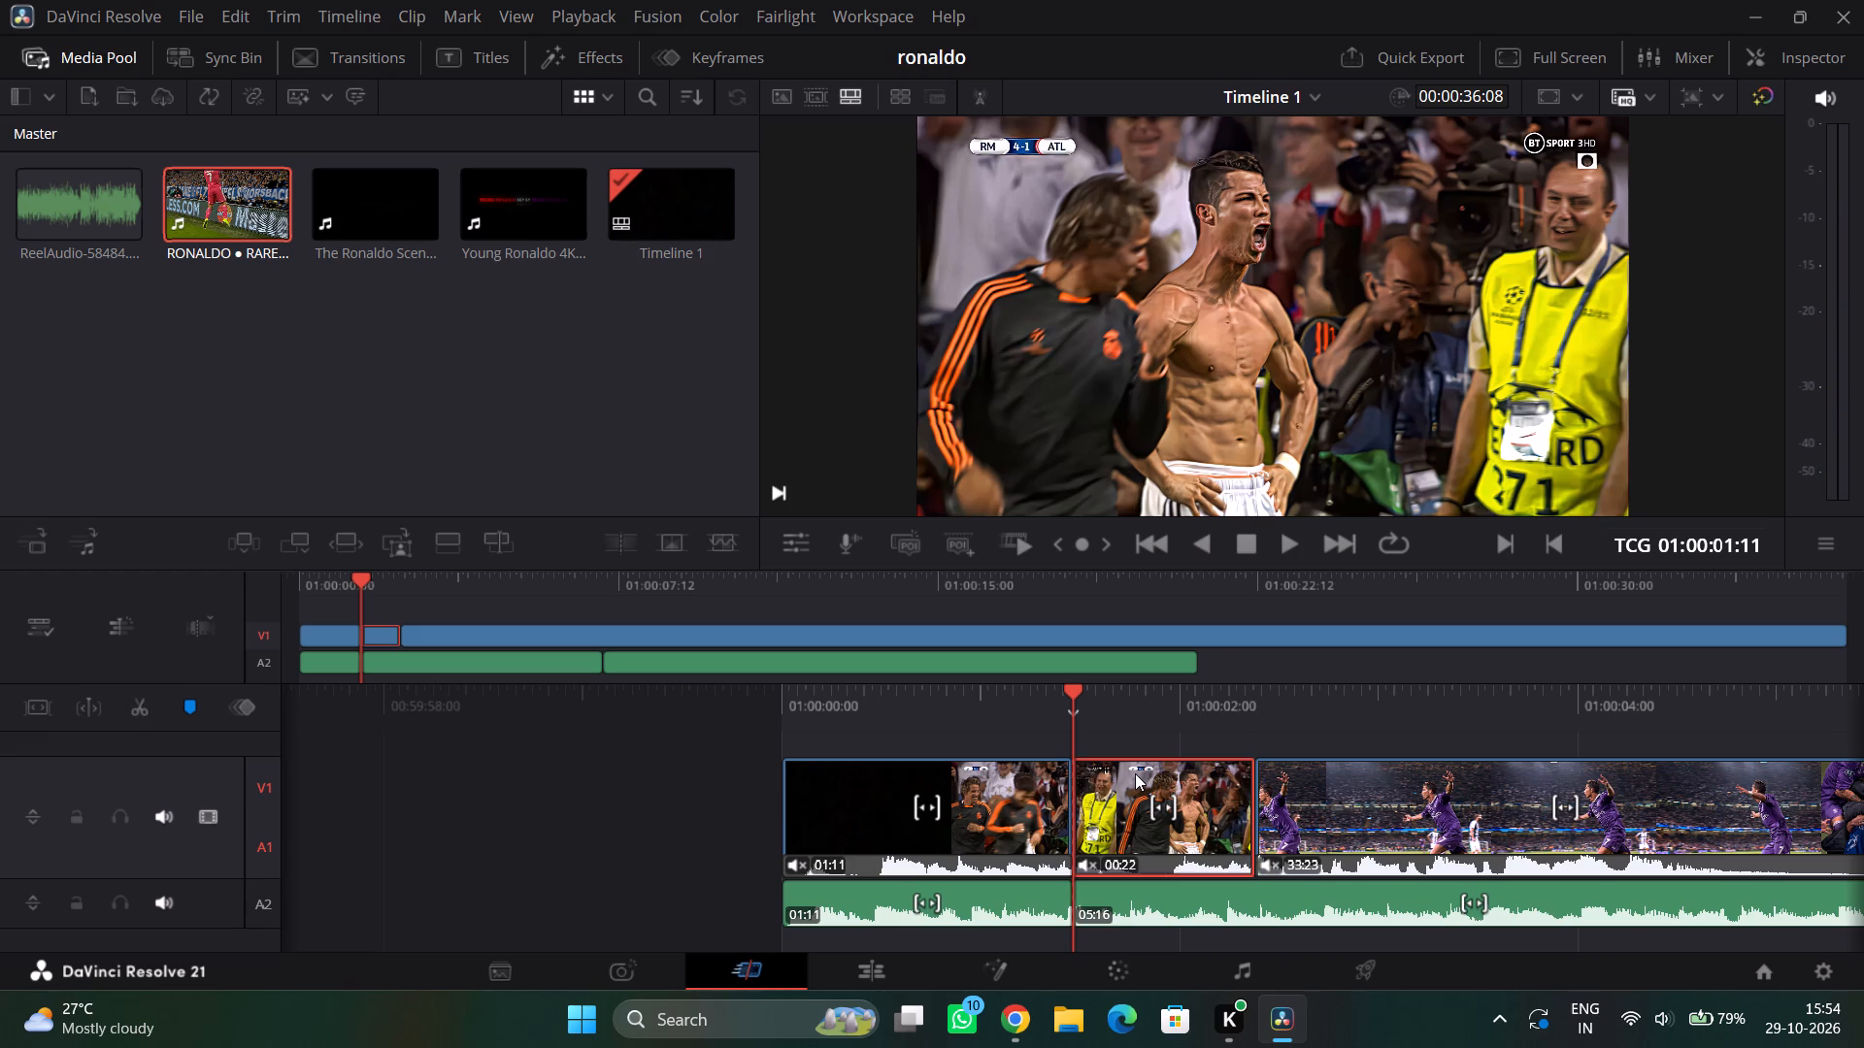
key(Delete)
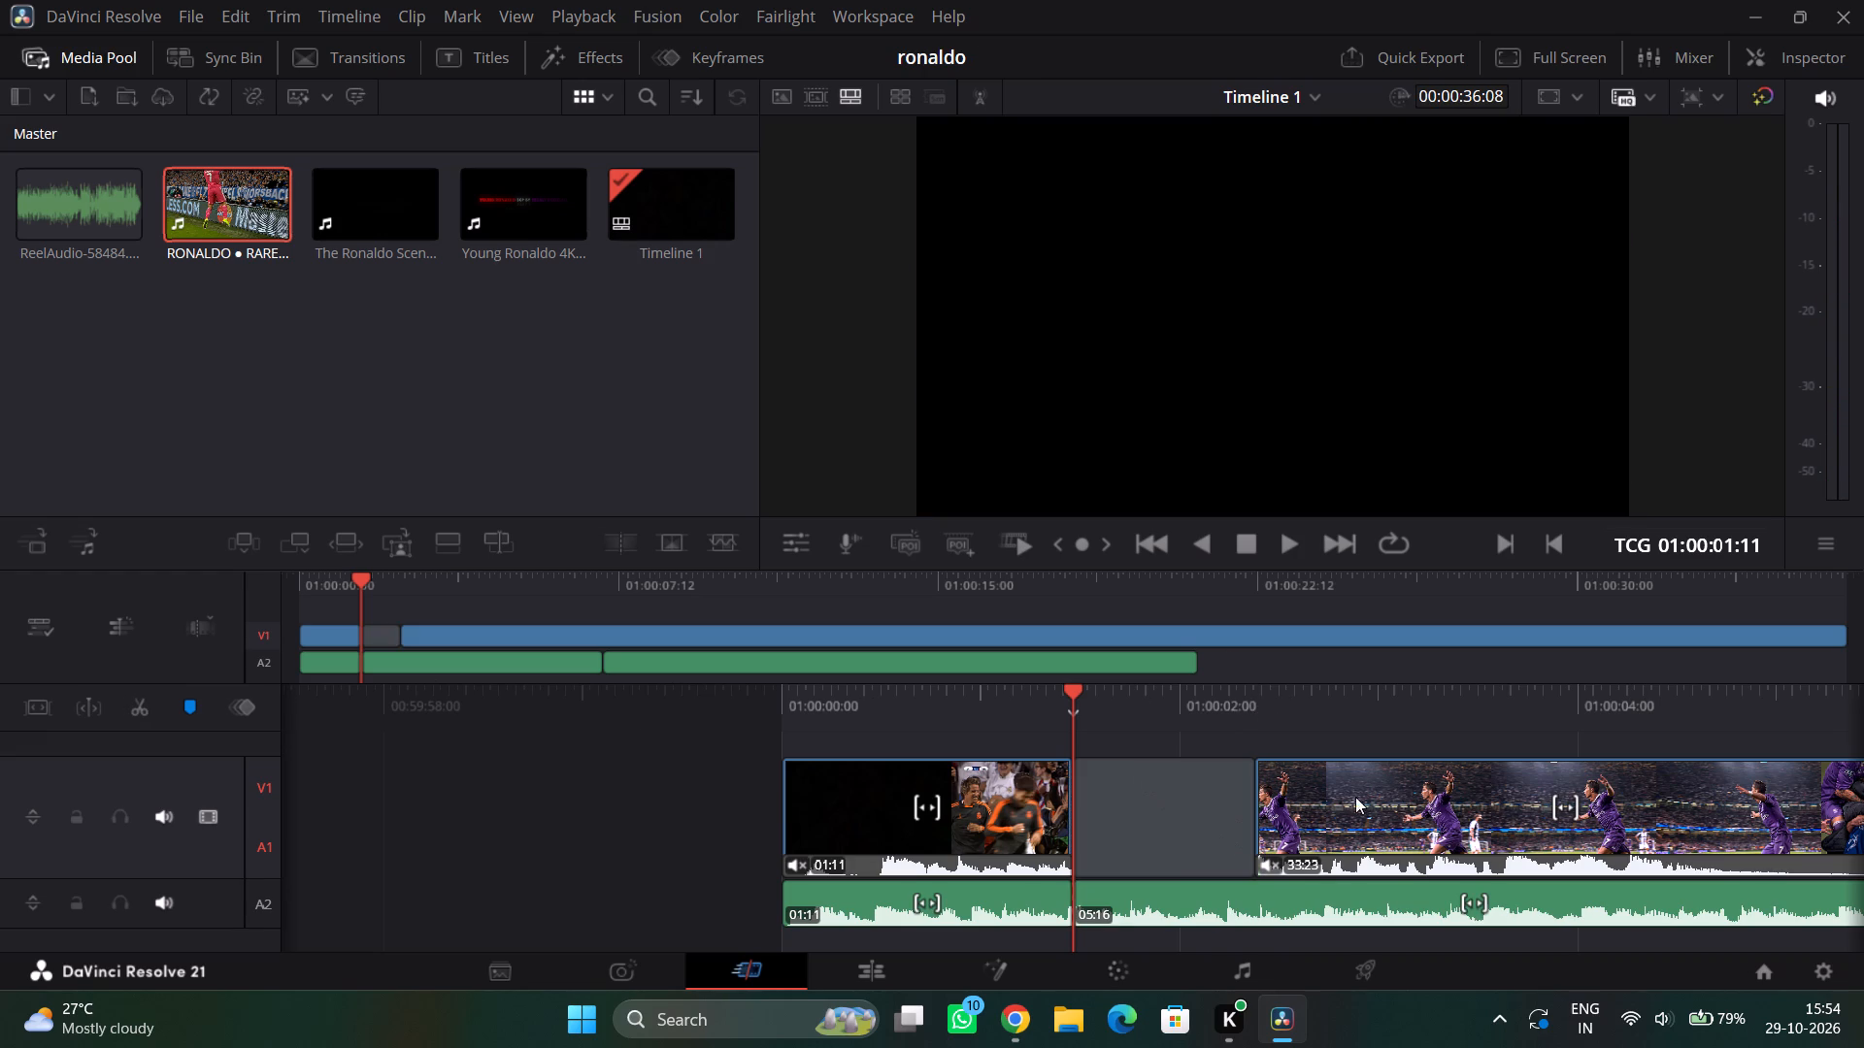
Move the running-celebration clip on V1 earlier so it starts at 01:00:01:11, directly after the shortened opening clip.
drag(1378, 786, 1198, 796)
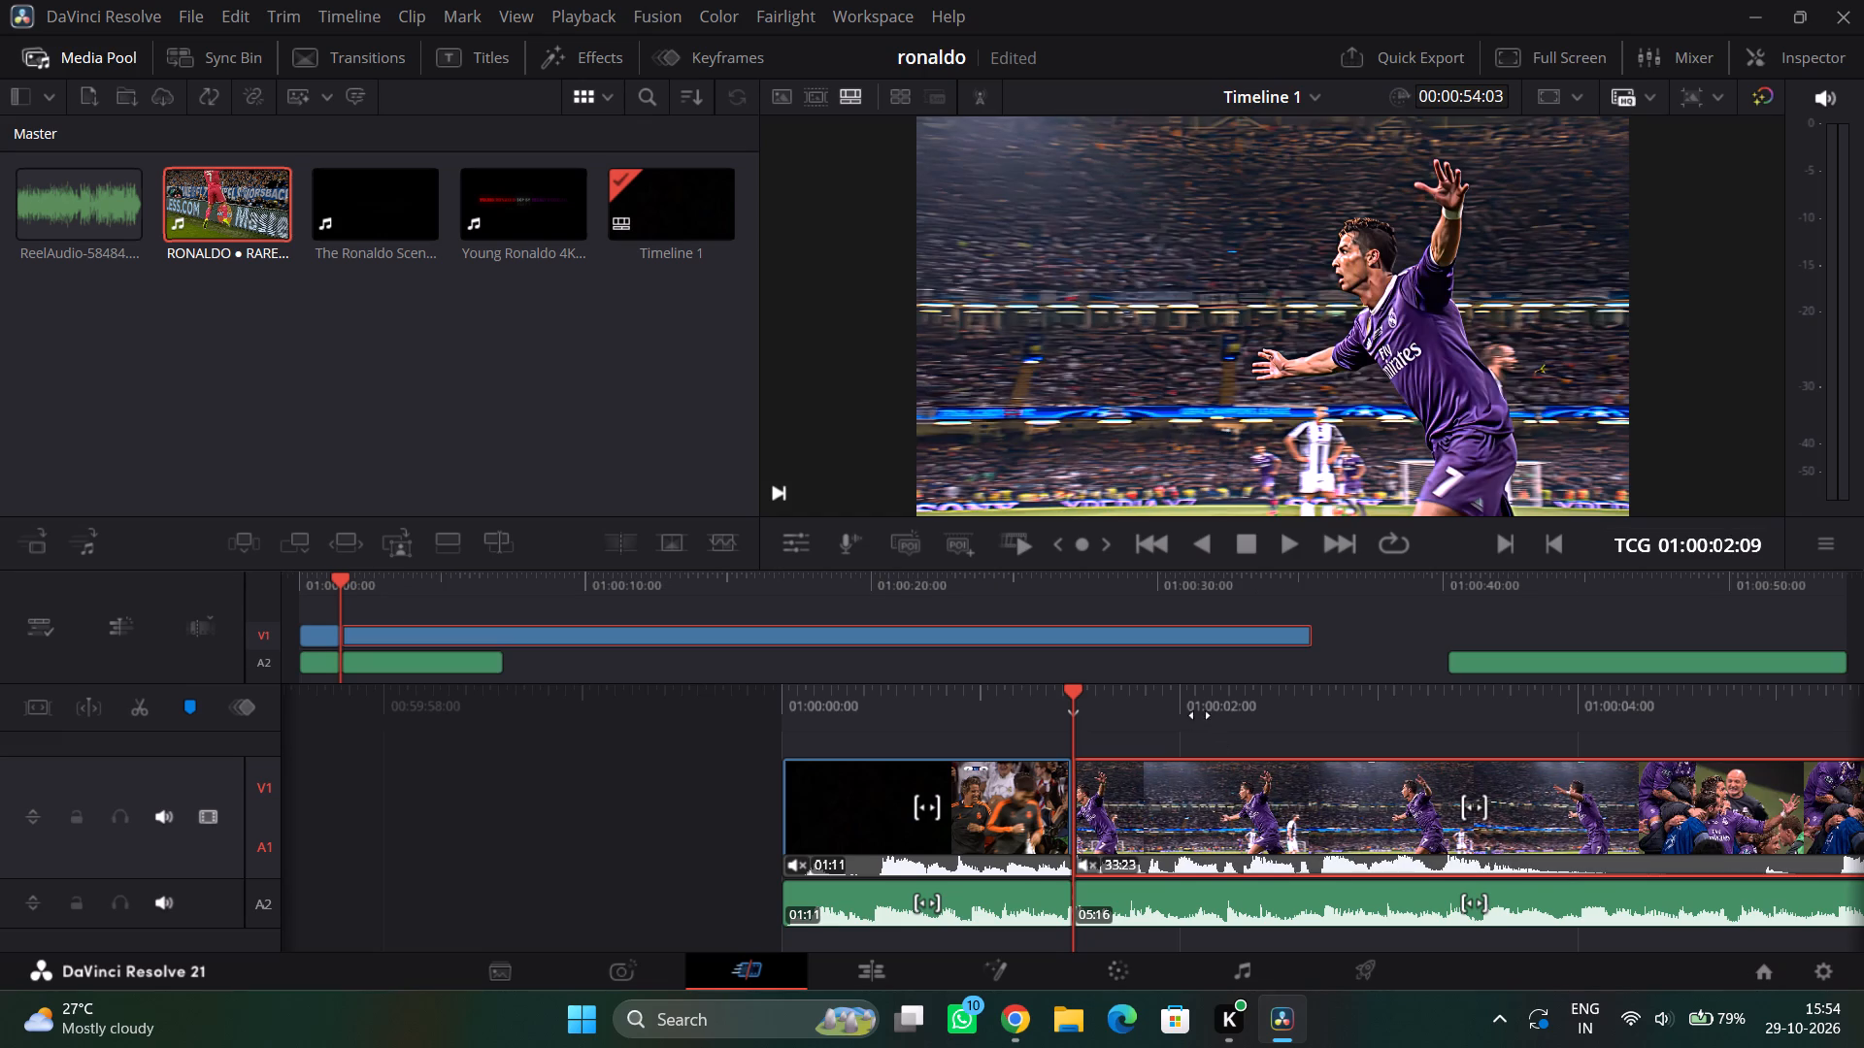
Check the new cut against the music and split the running-celebration clip on V1 at 01:00:02:23.
drag(1213, 706, 1700, 704)
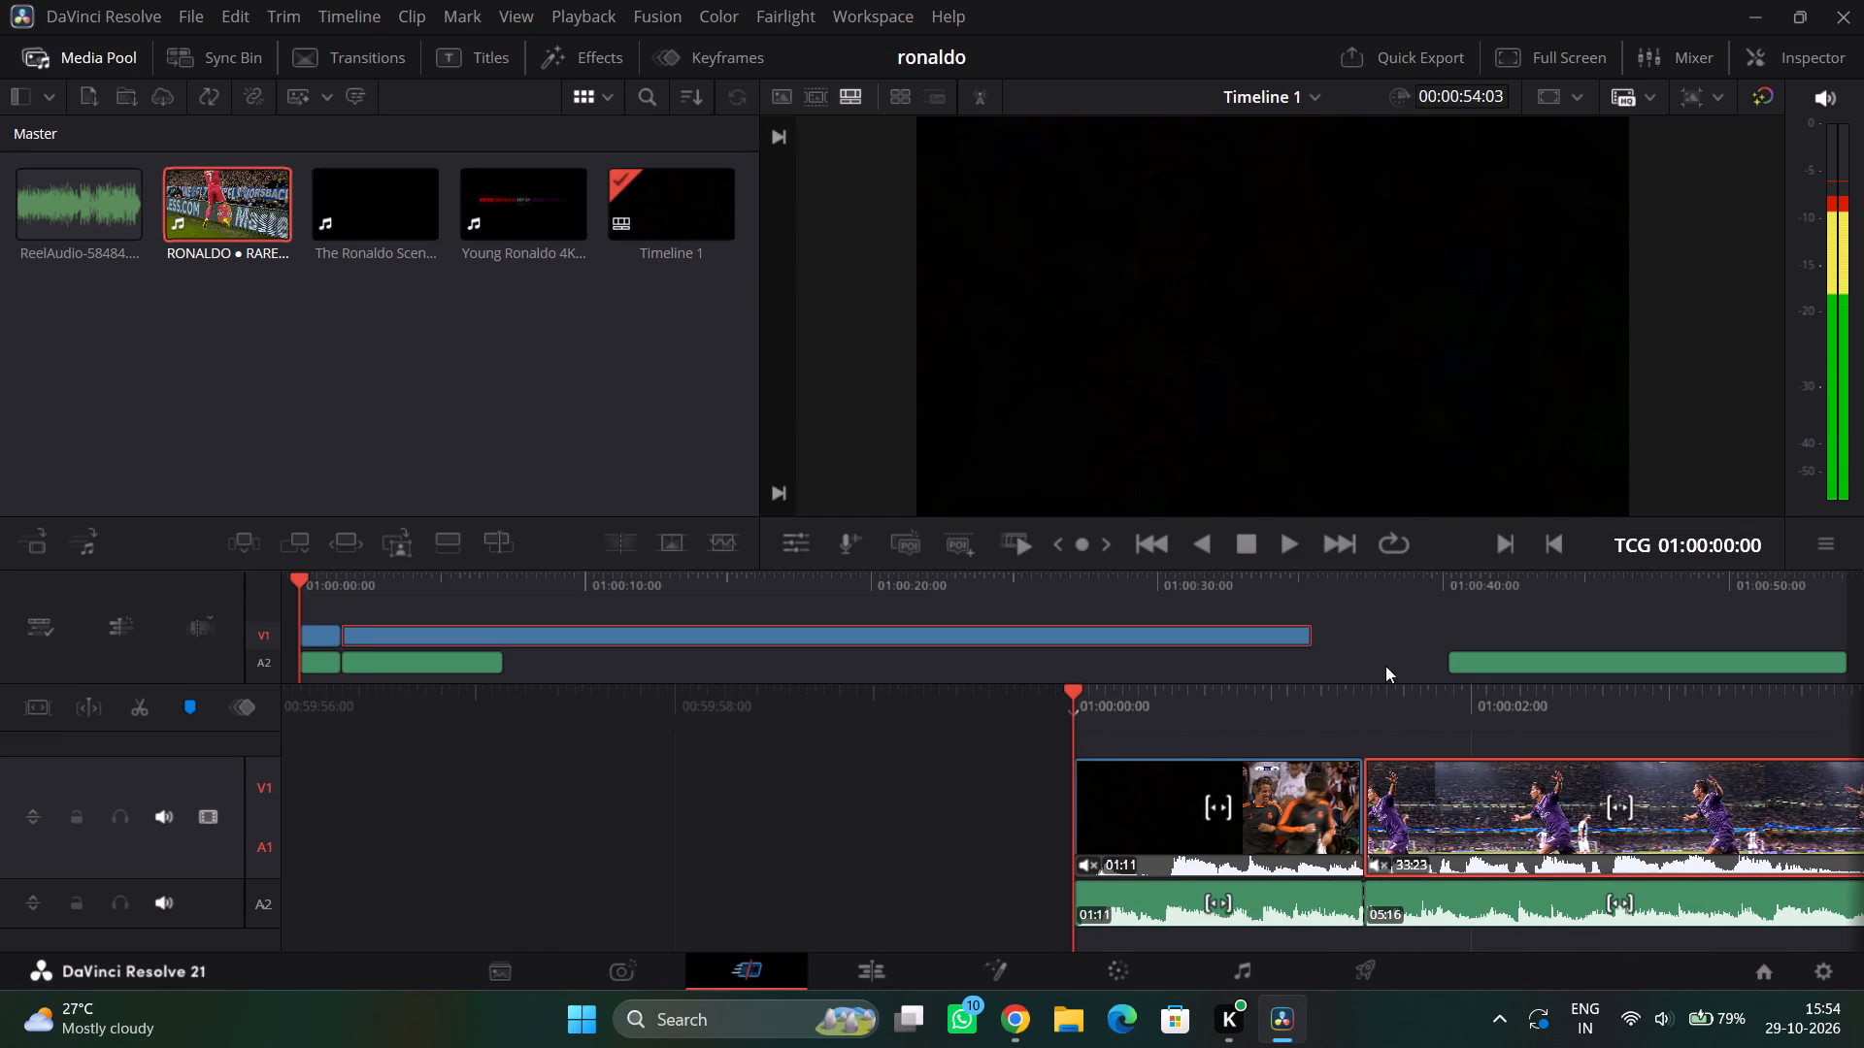
click(1285, 543)
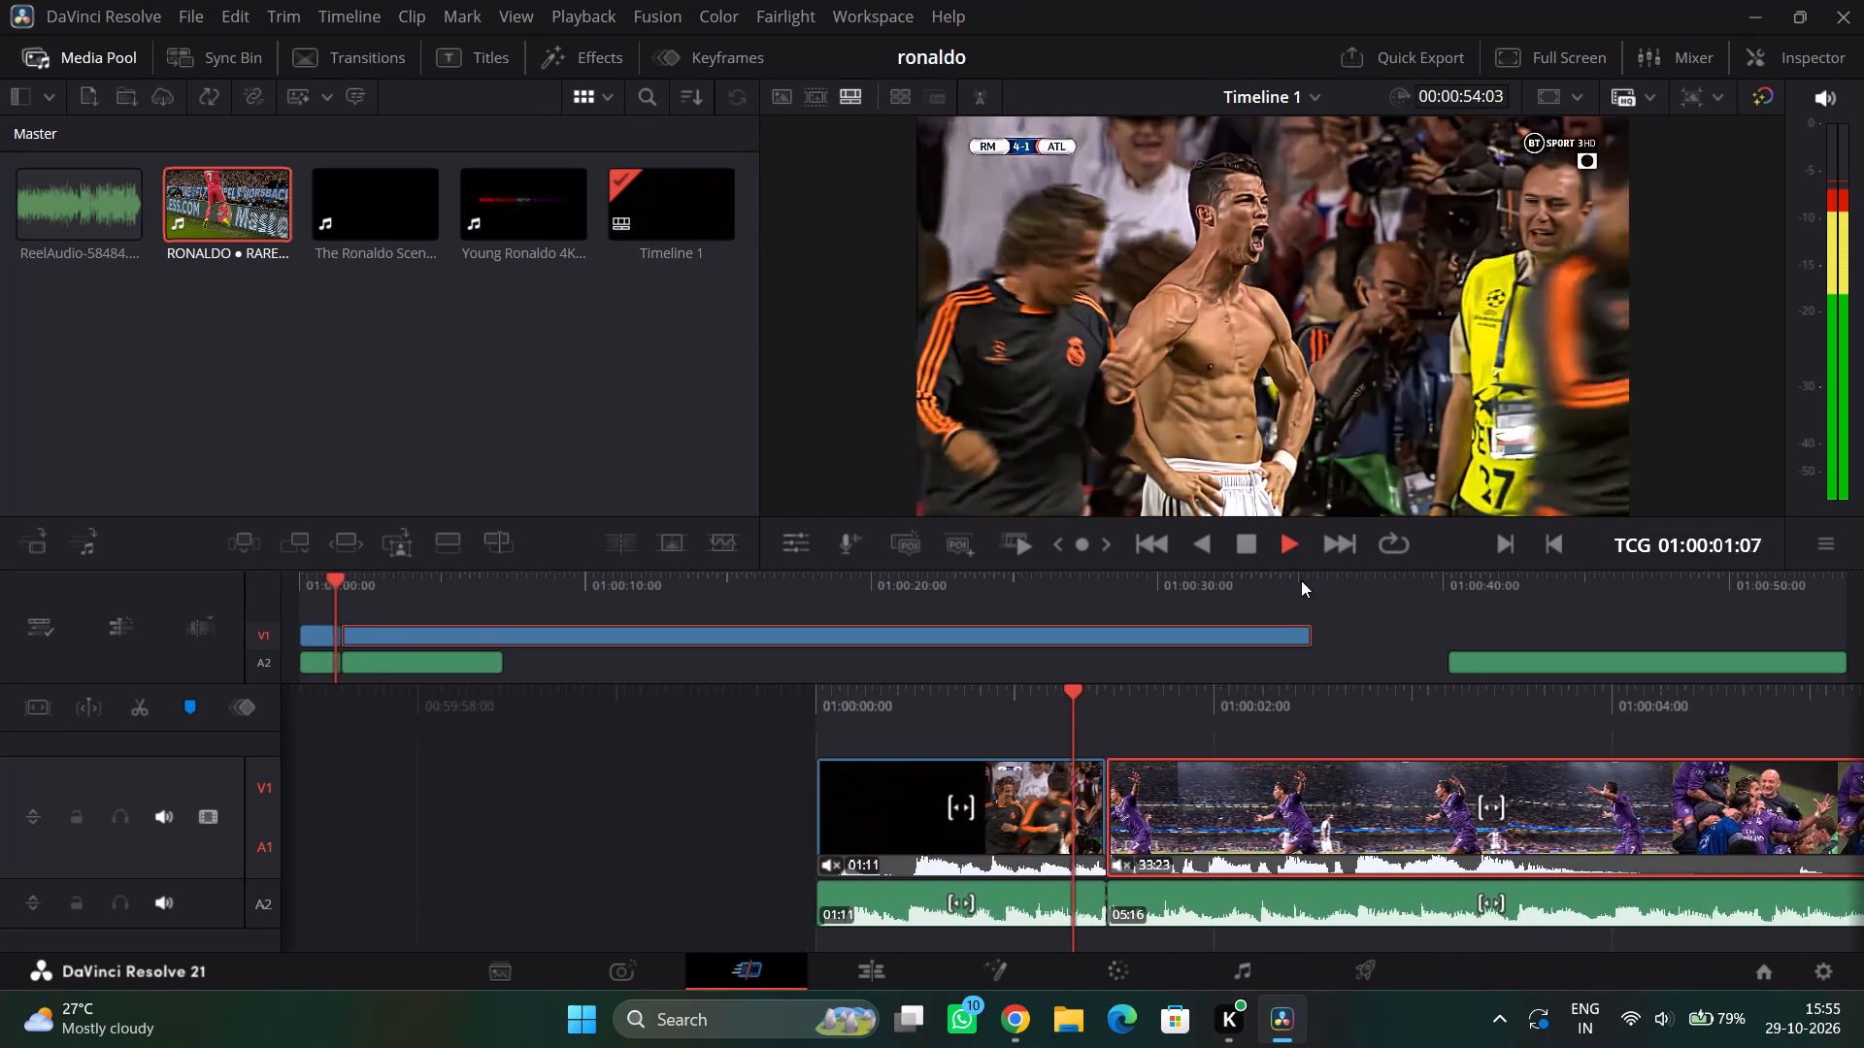
drag(1210, 709, 1220, 709)
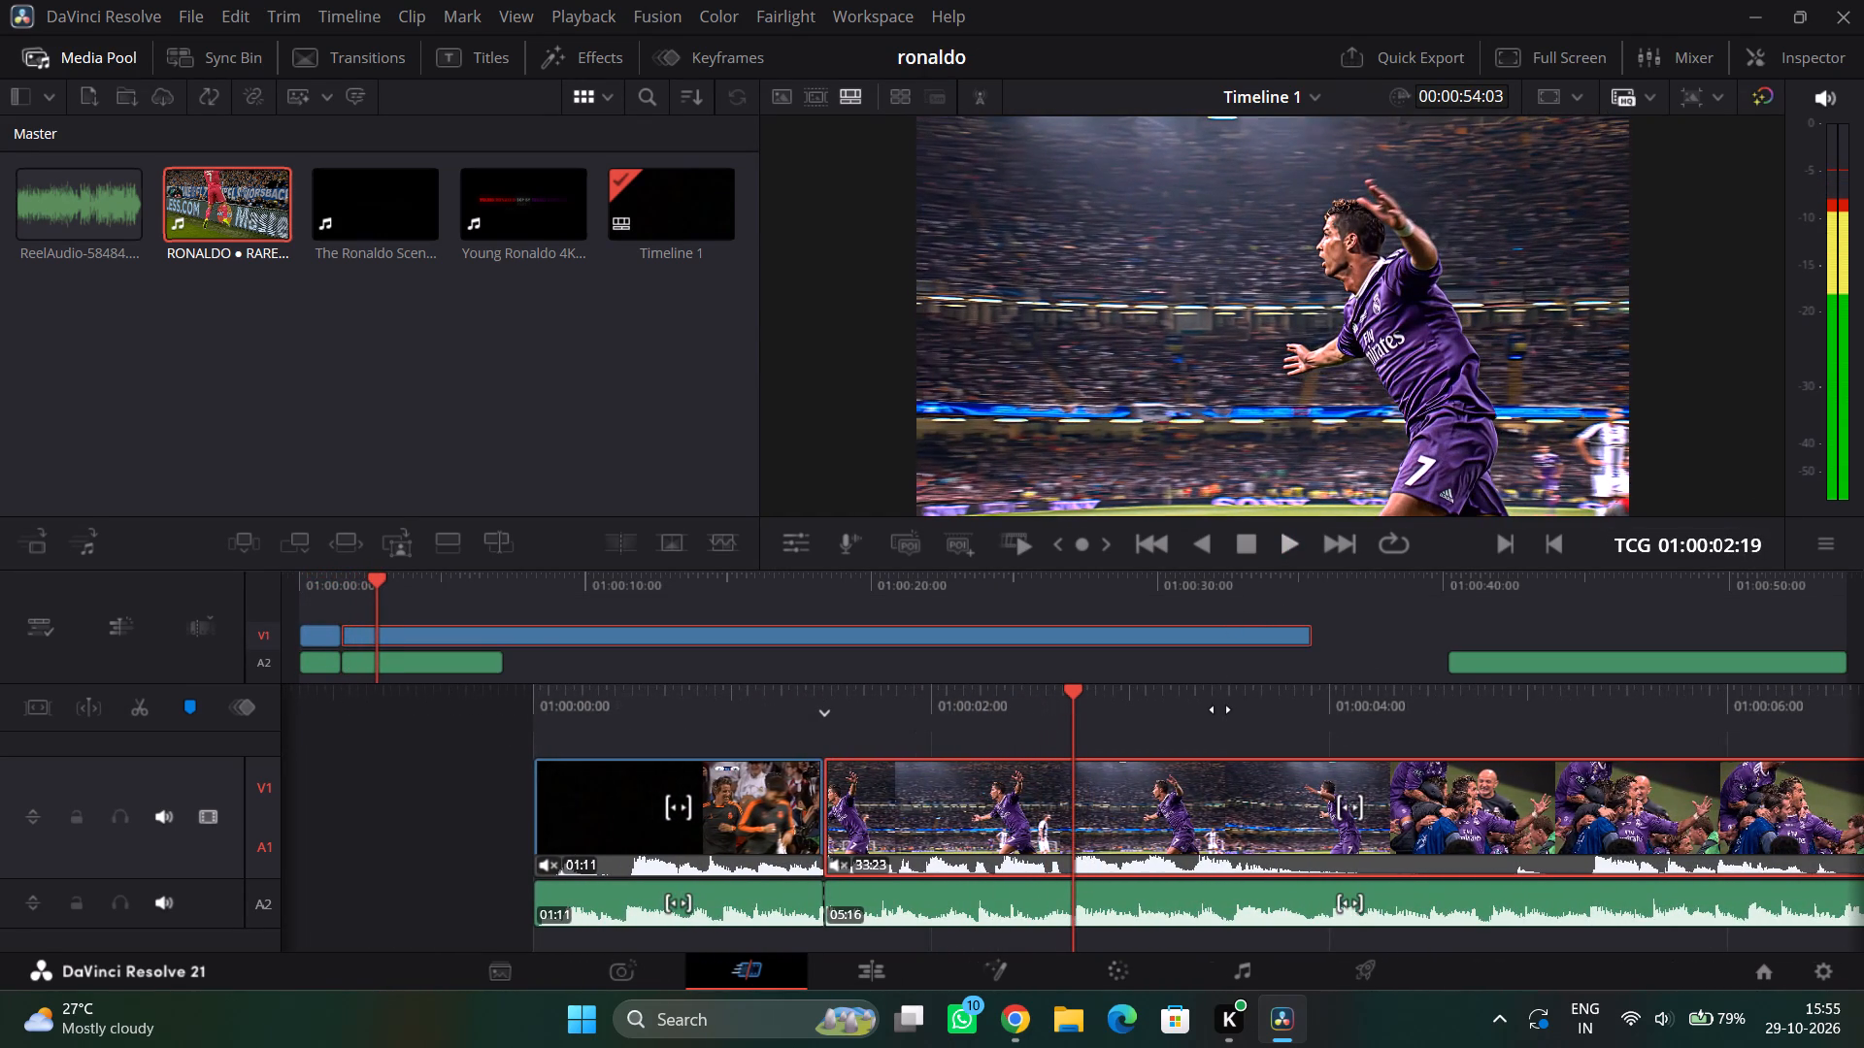
drag(1220, 709, 1233, 695)
click(1234, 549)
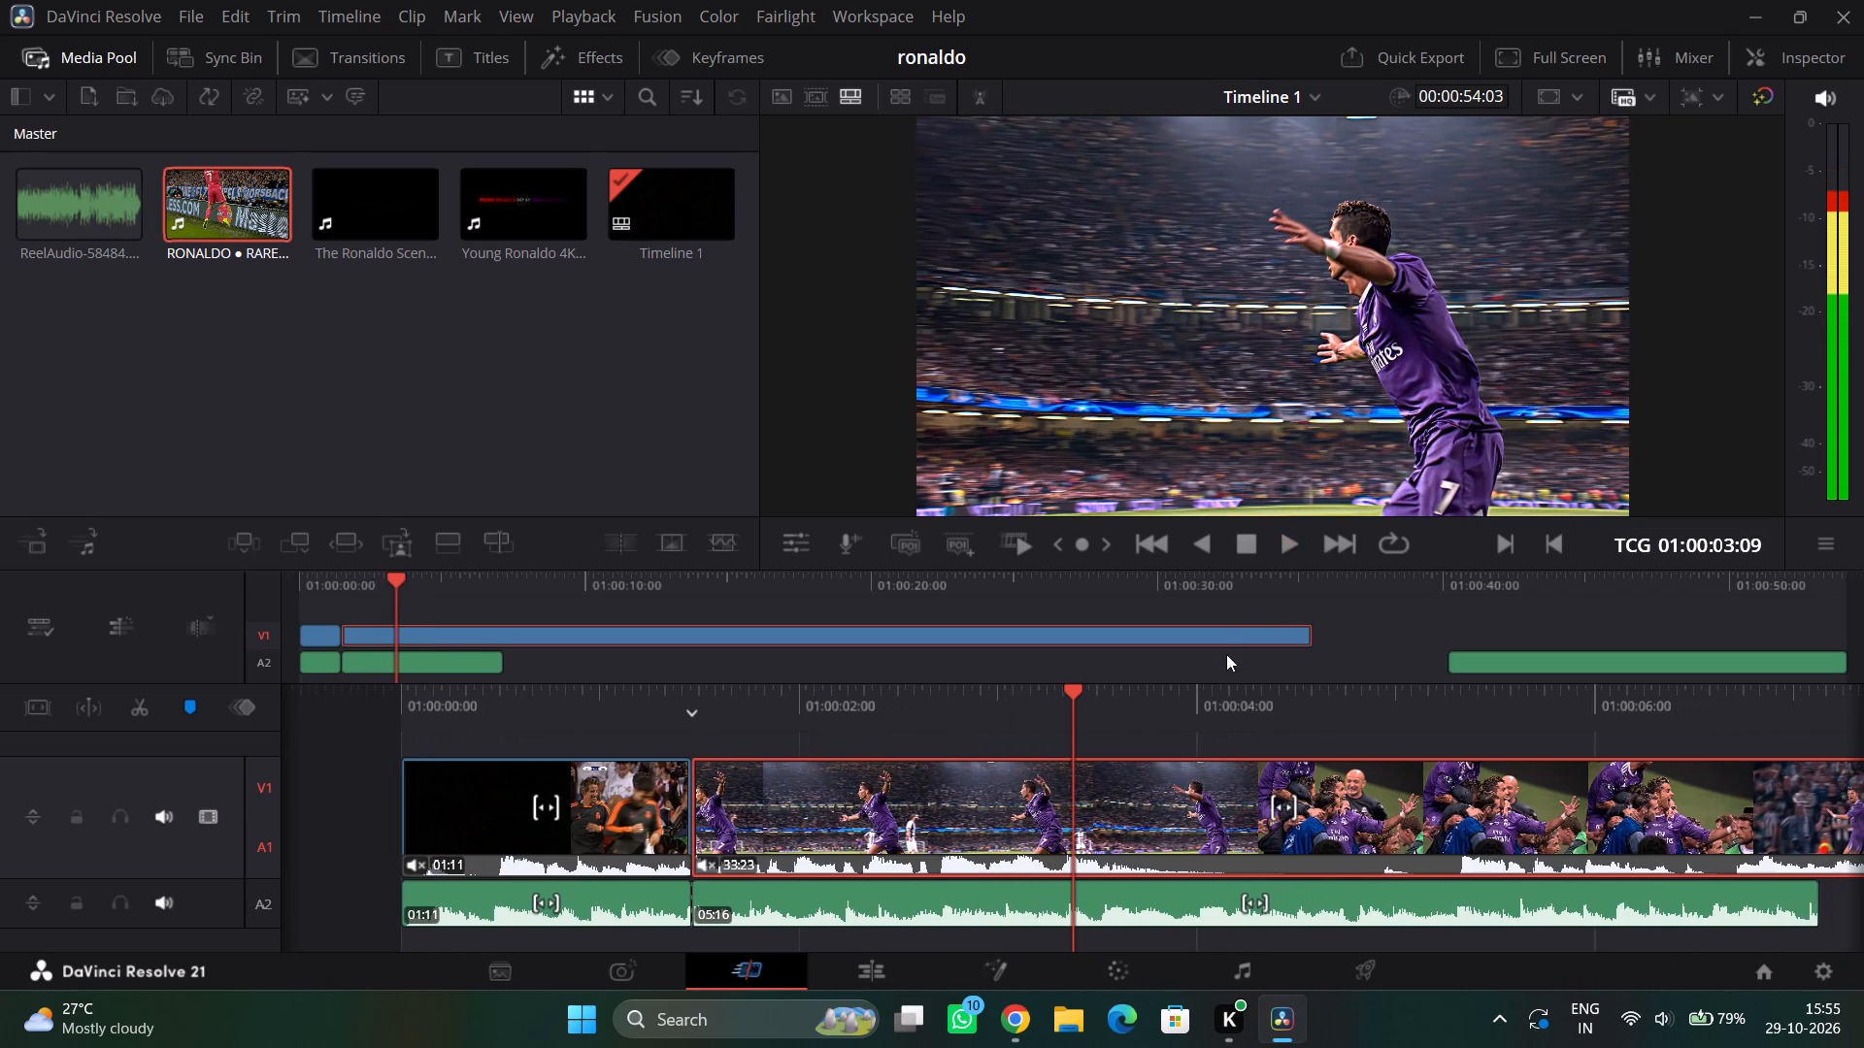
drag(1176, 709, 1273, 708)
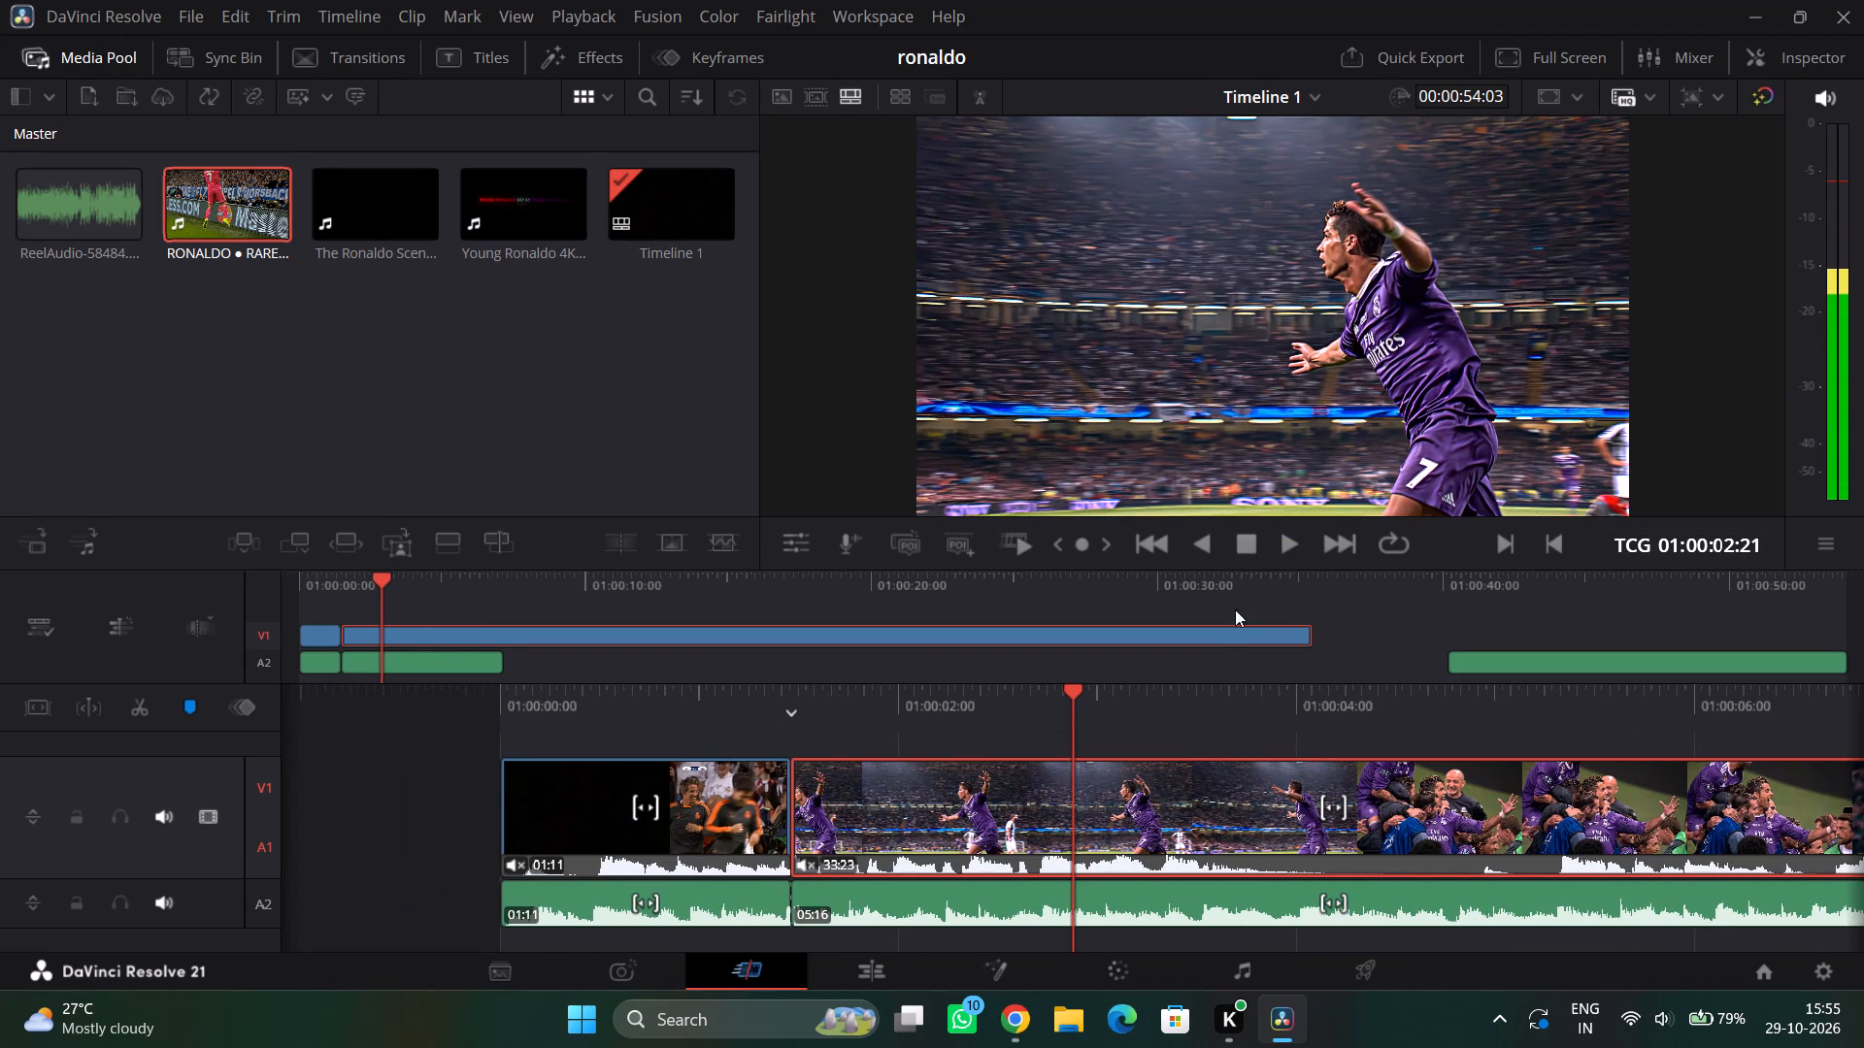
drag(1159, 702, 1210, 700)
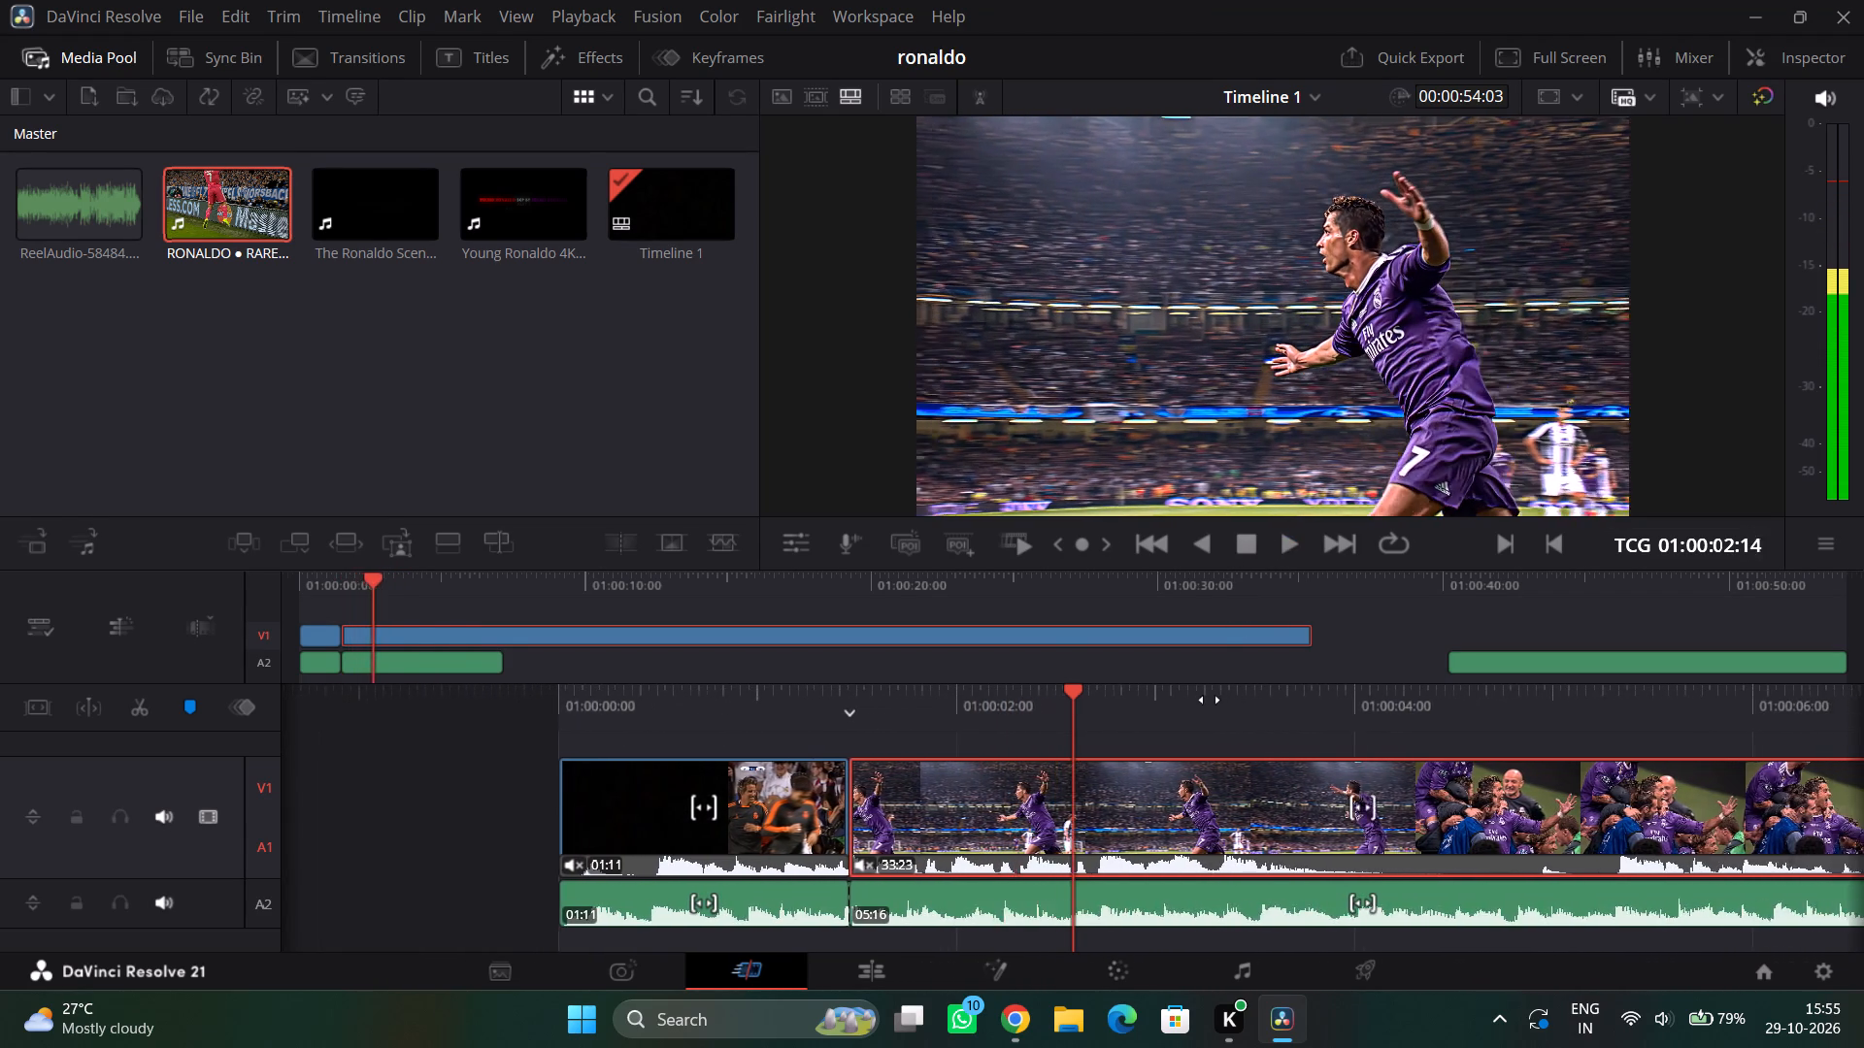
drag(1210, 700, 1137, 713)
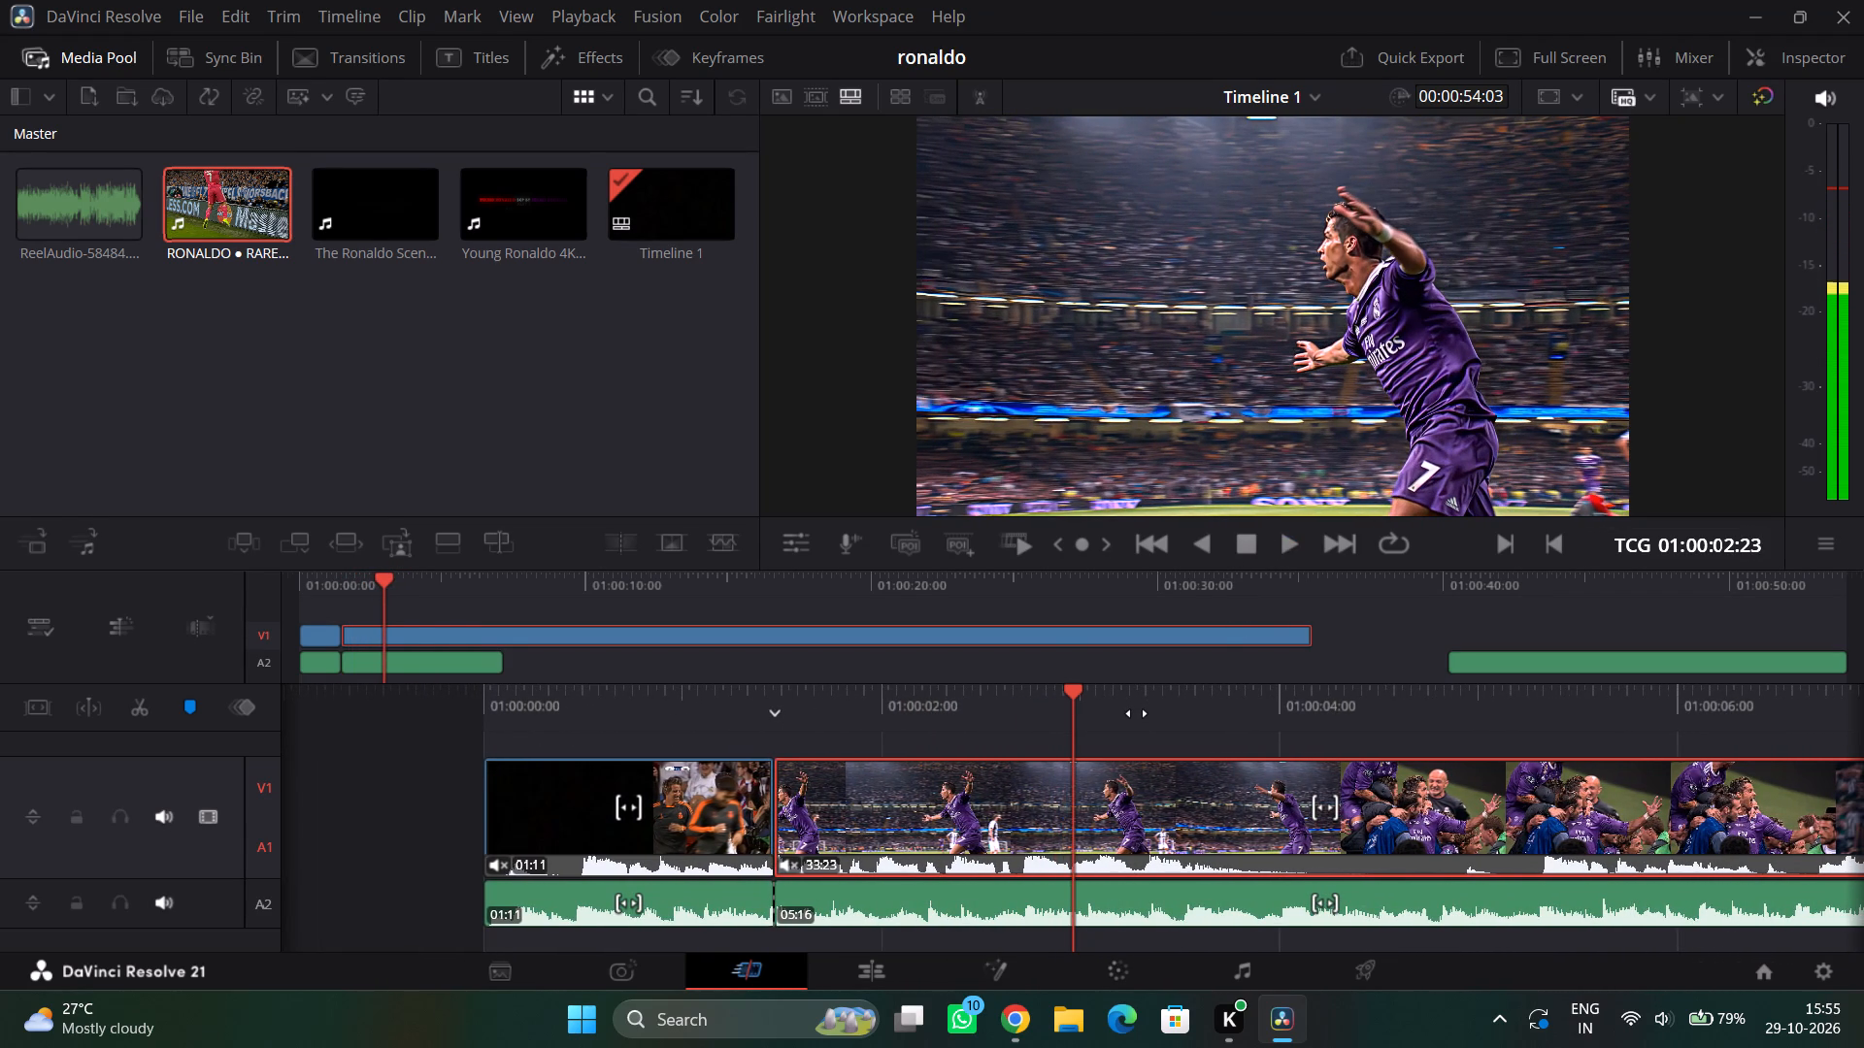
click(143, 705)
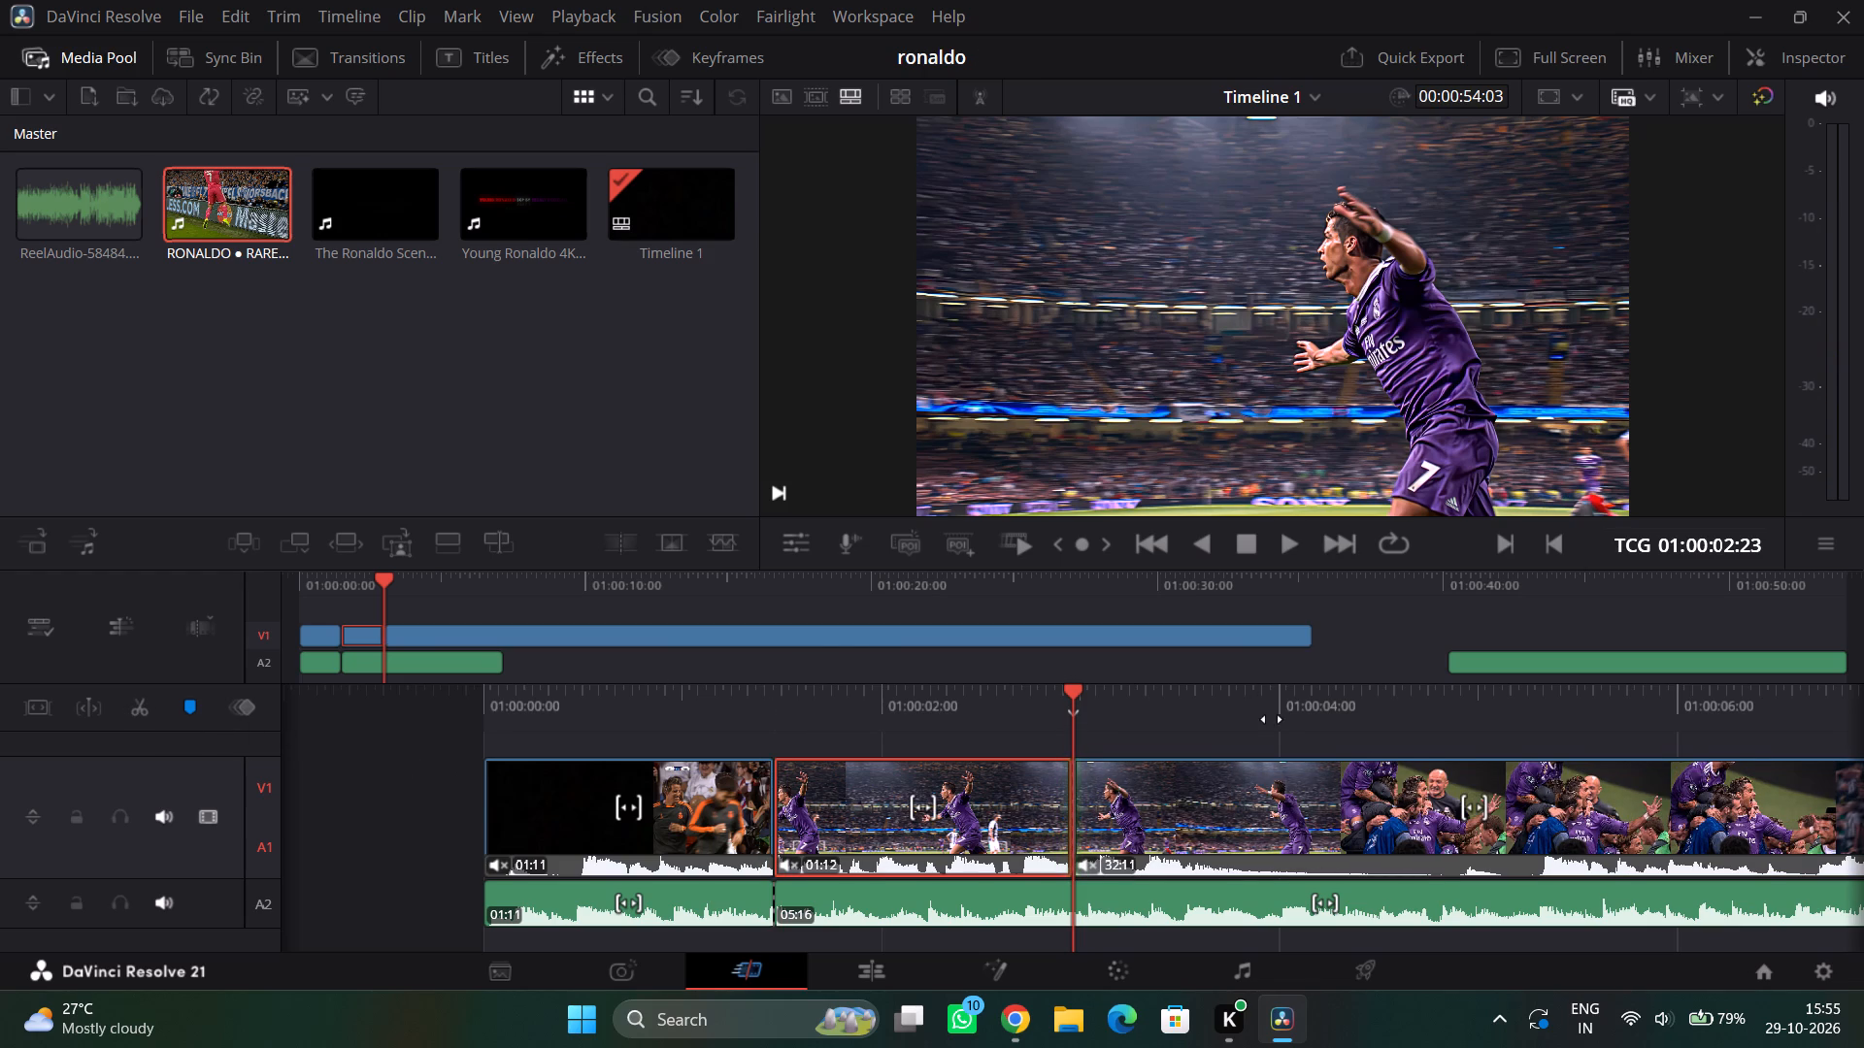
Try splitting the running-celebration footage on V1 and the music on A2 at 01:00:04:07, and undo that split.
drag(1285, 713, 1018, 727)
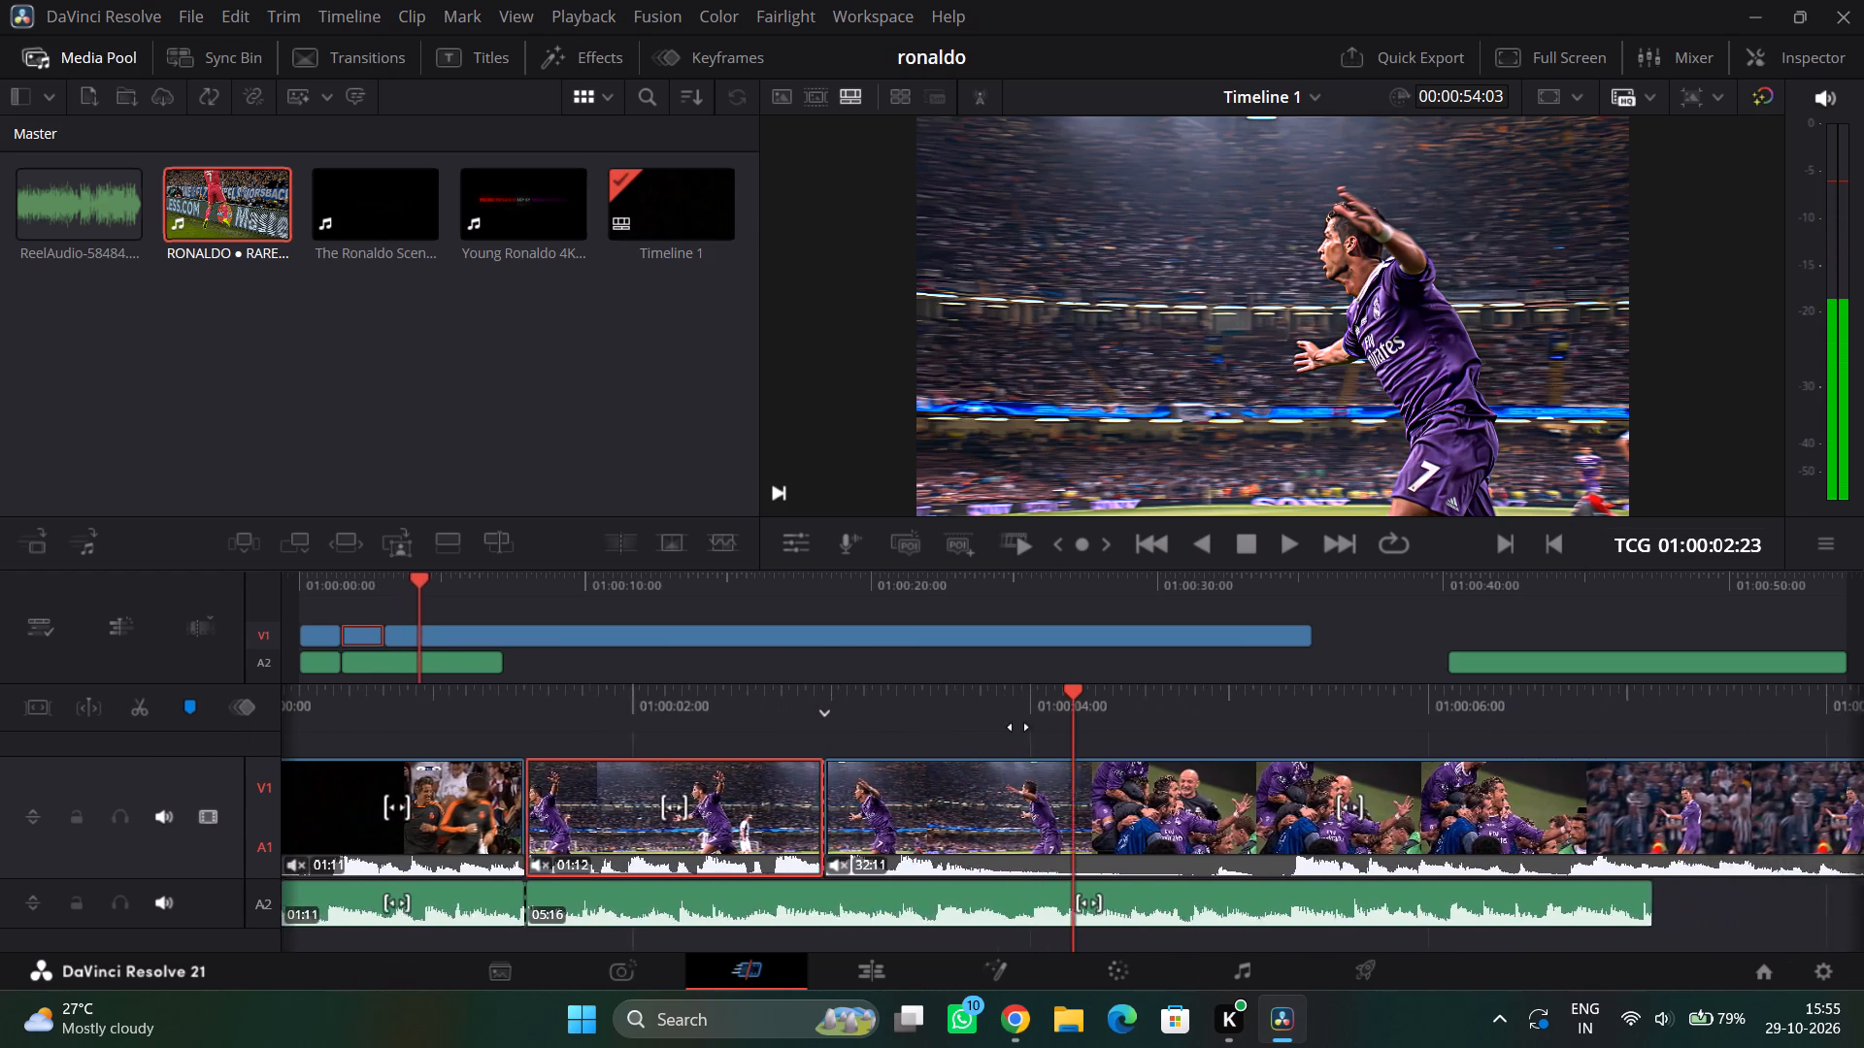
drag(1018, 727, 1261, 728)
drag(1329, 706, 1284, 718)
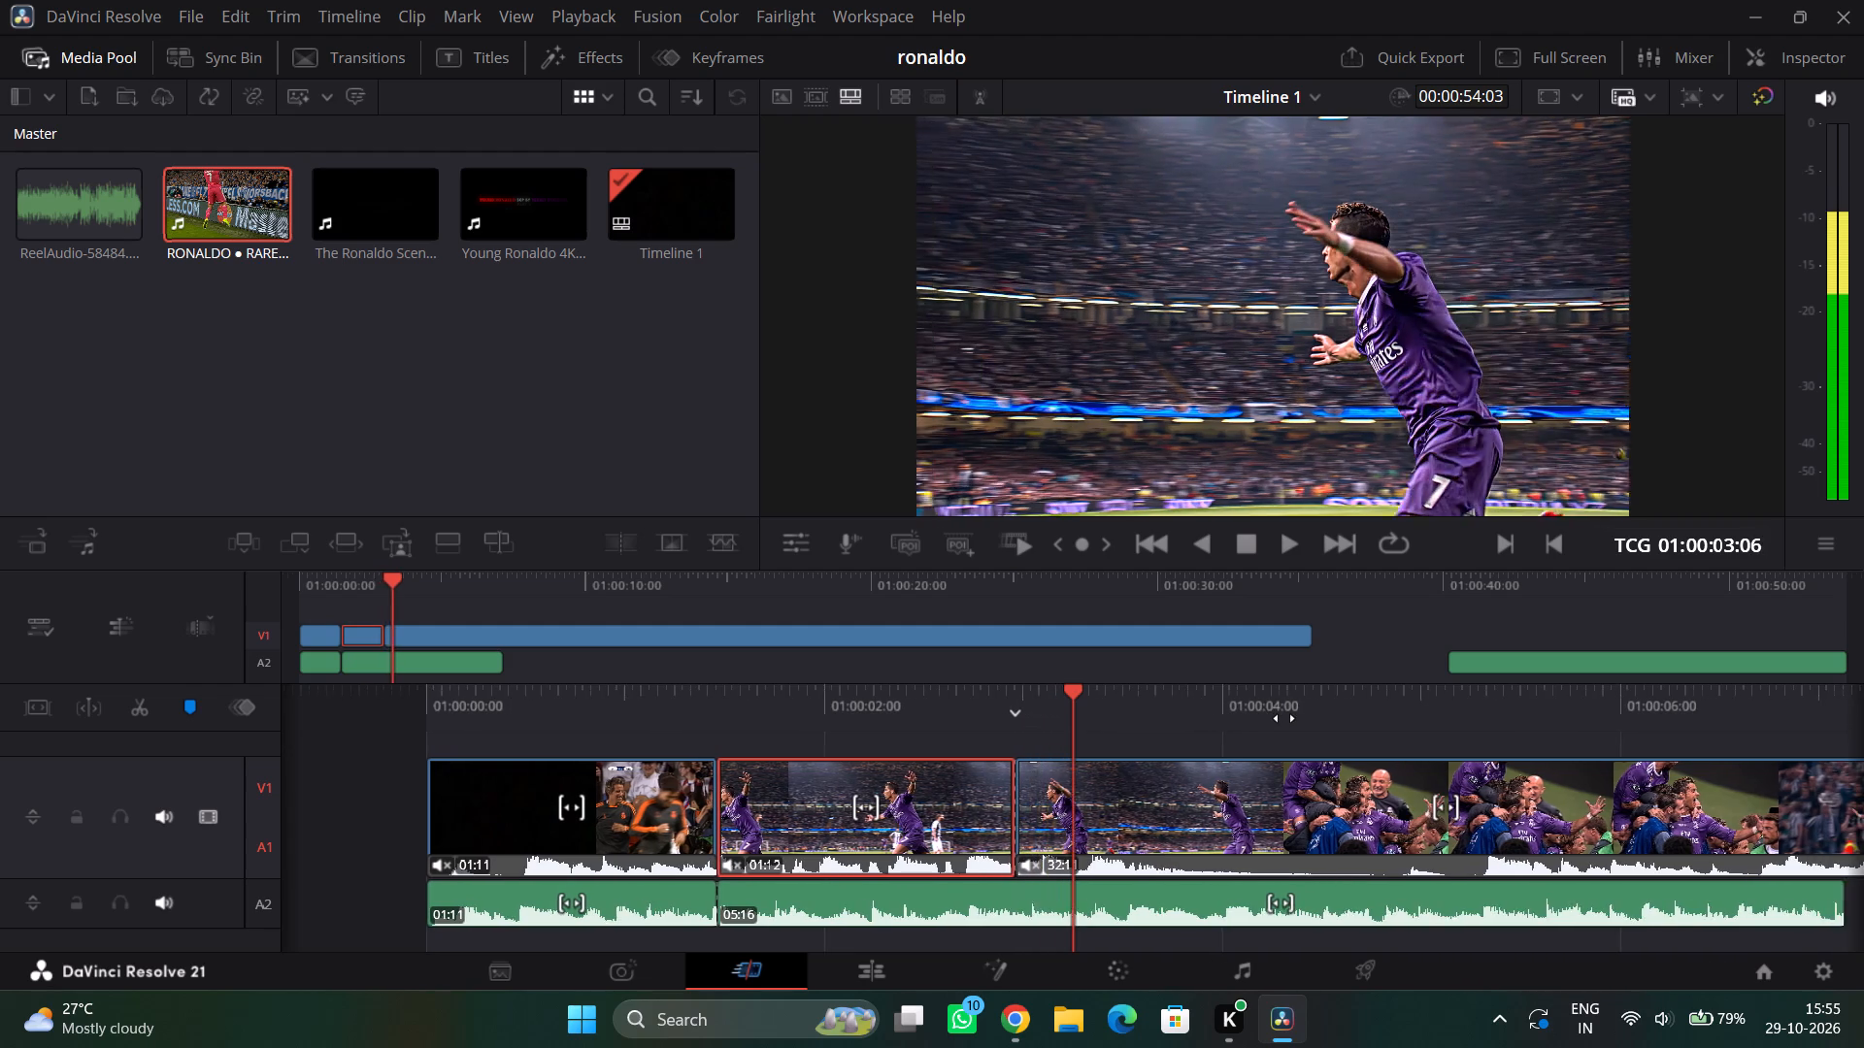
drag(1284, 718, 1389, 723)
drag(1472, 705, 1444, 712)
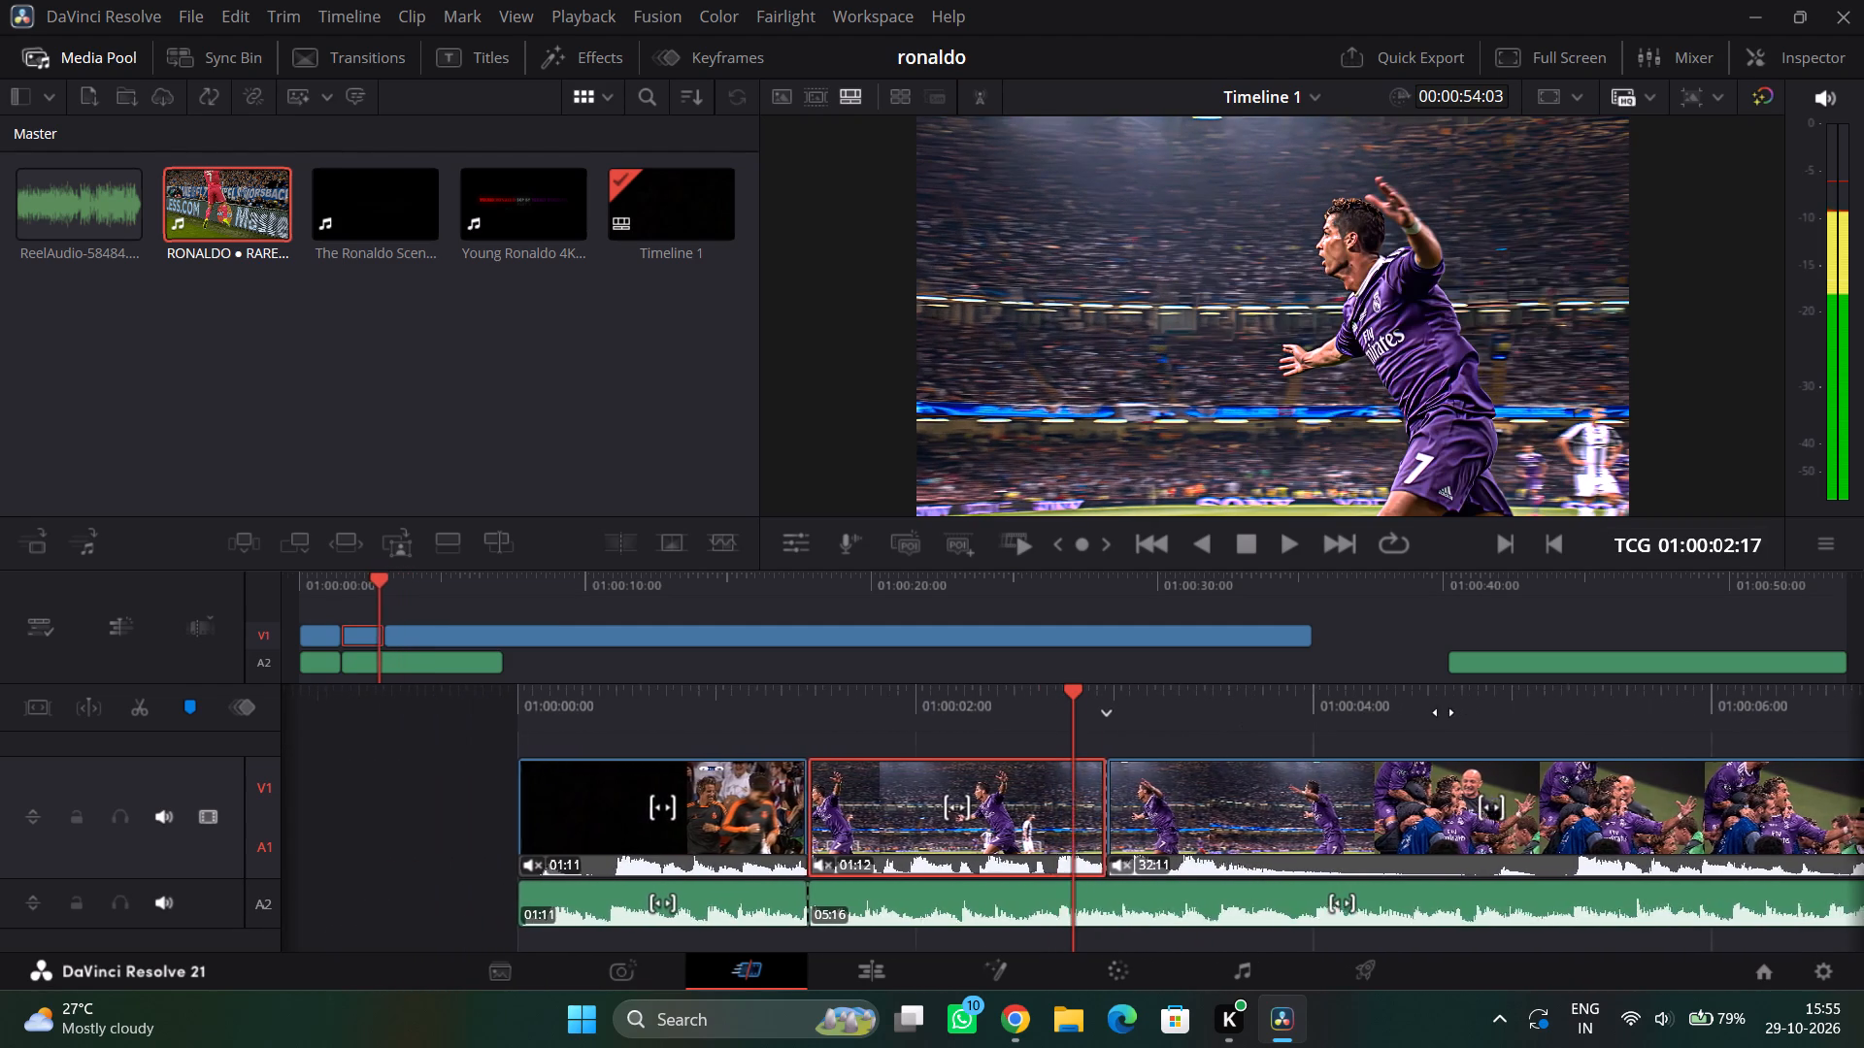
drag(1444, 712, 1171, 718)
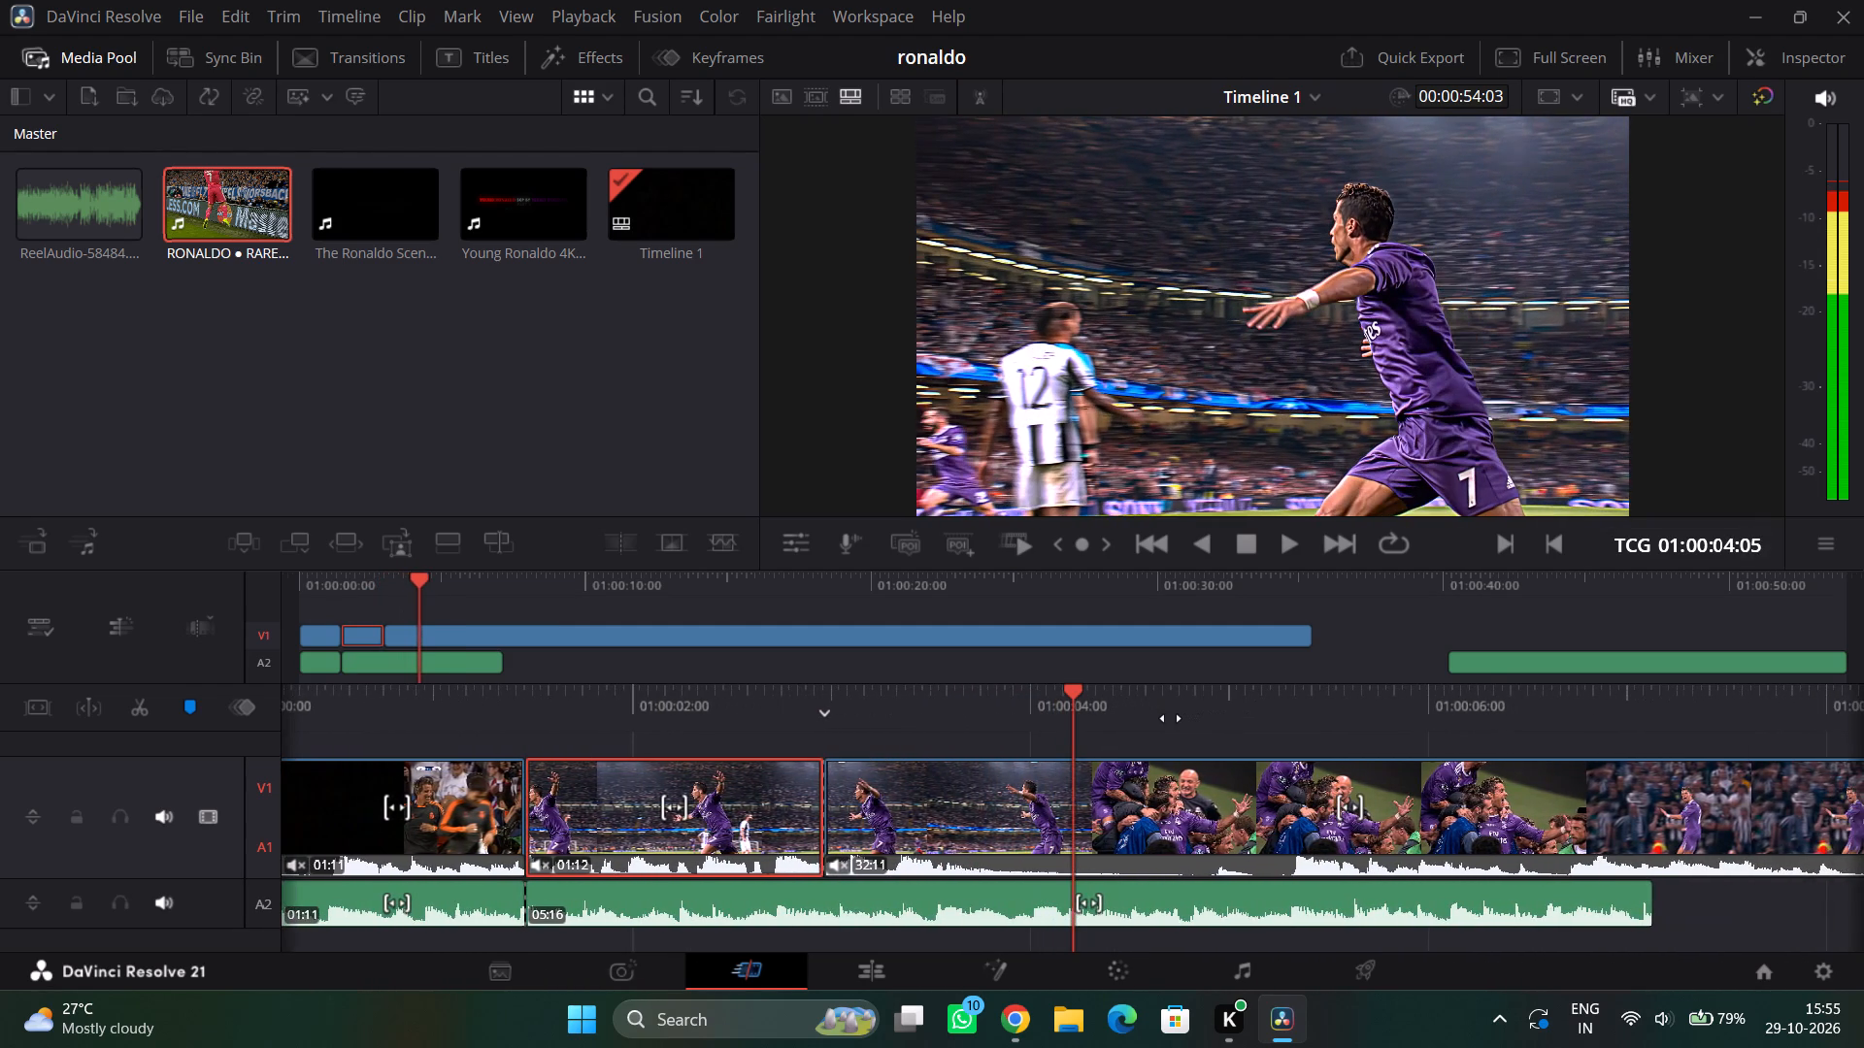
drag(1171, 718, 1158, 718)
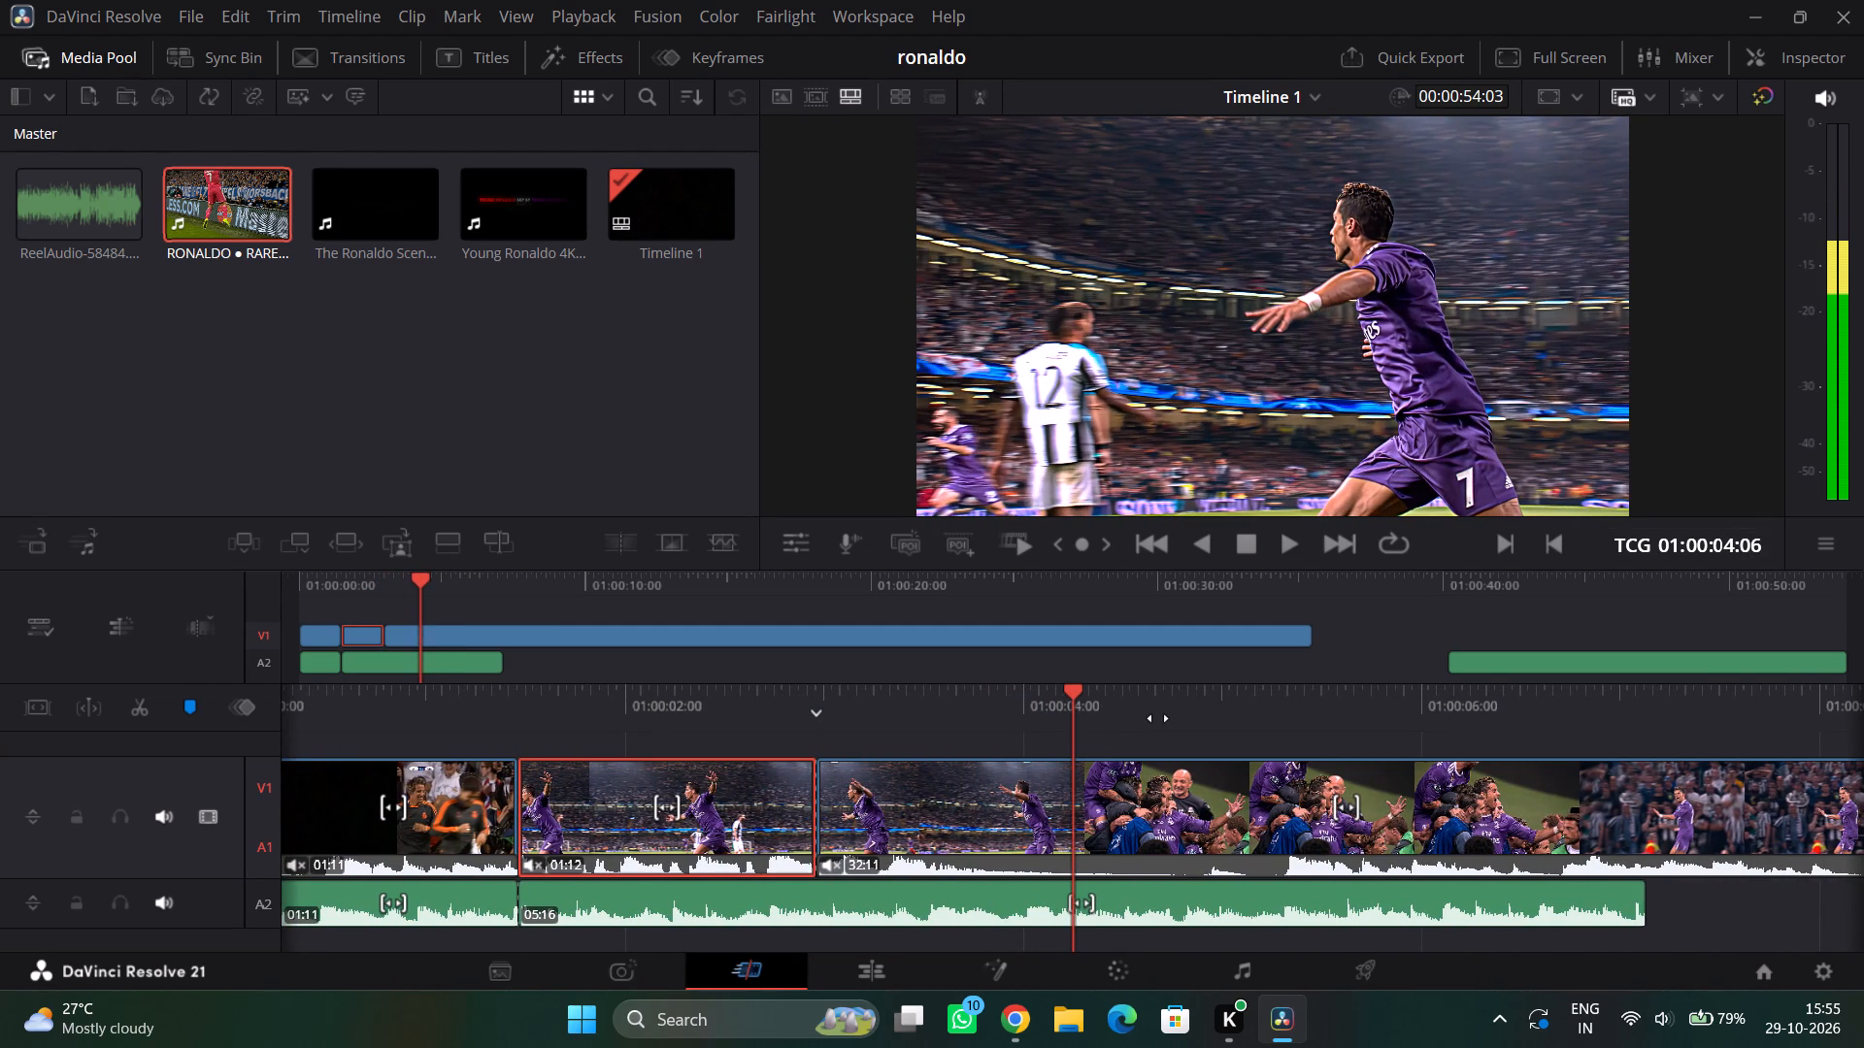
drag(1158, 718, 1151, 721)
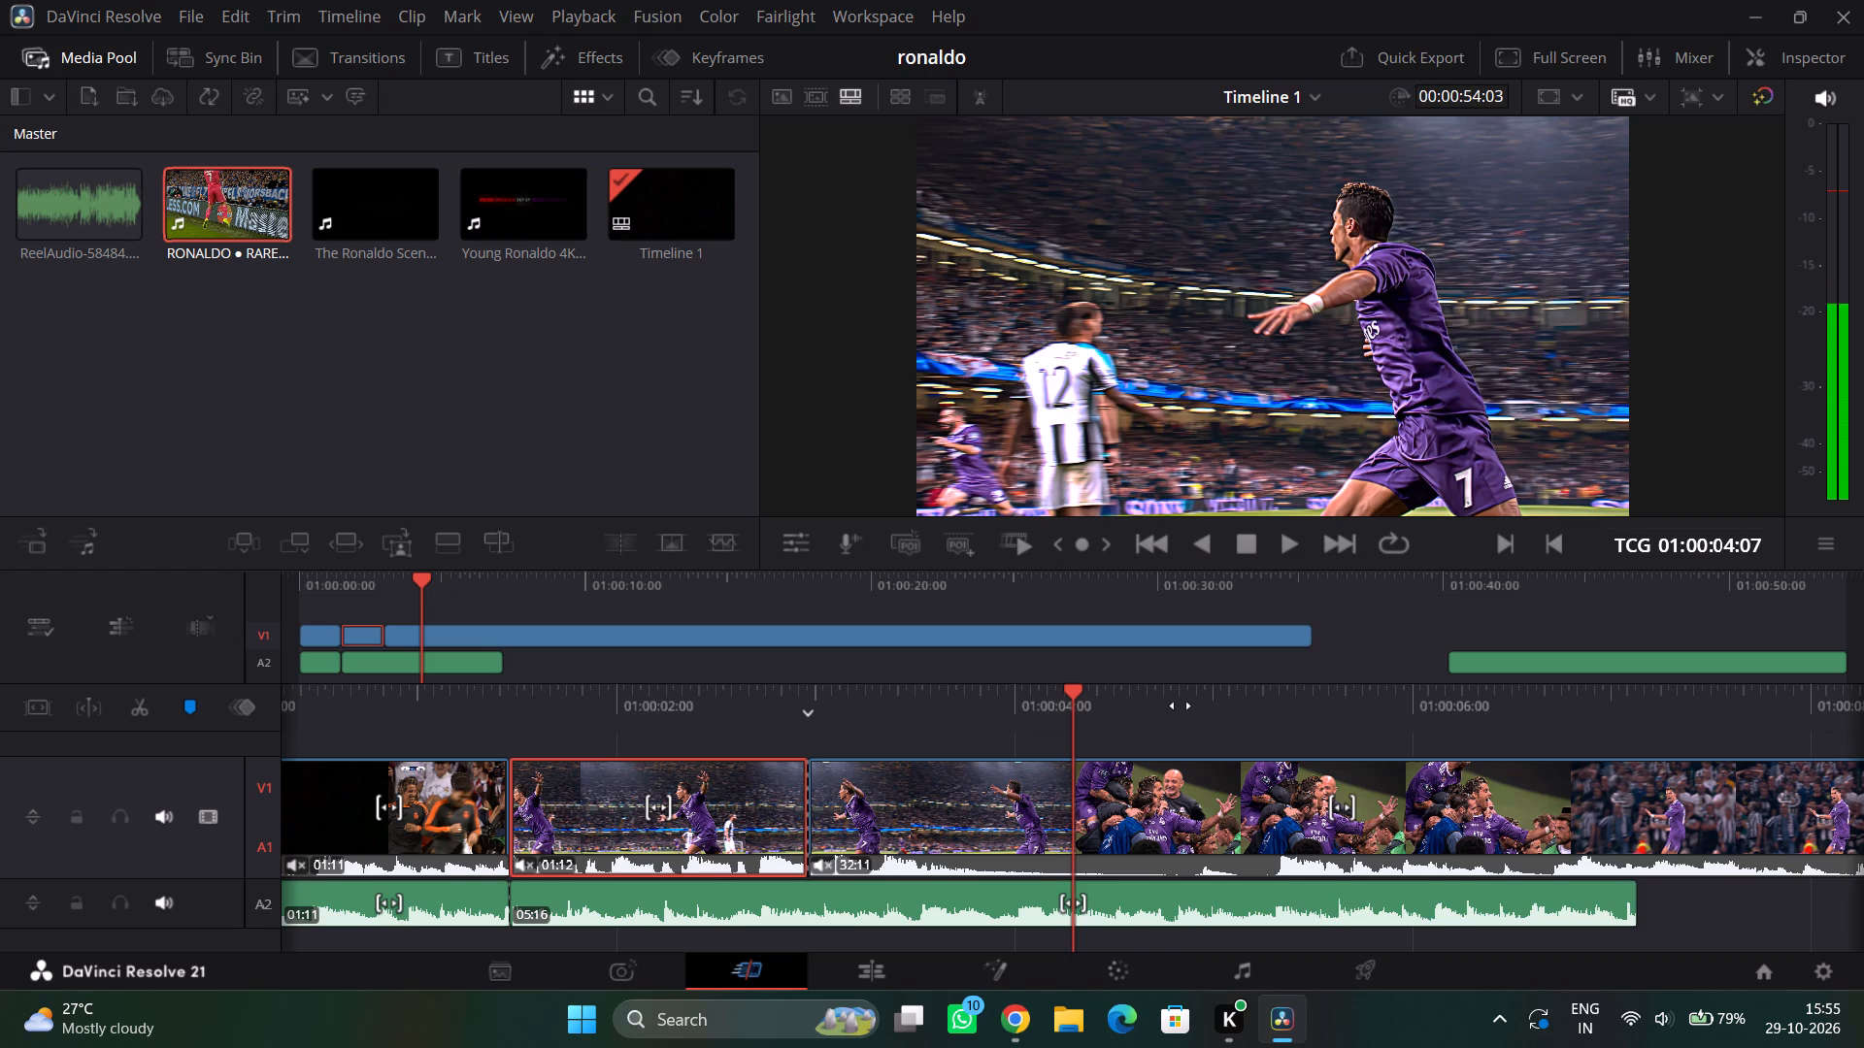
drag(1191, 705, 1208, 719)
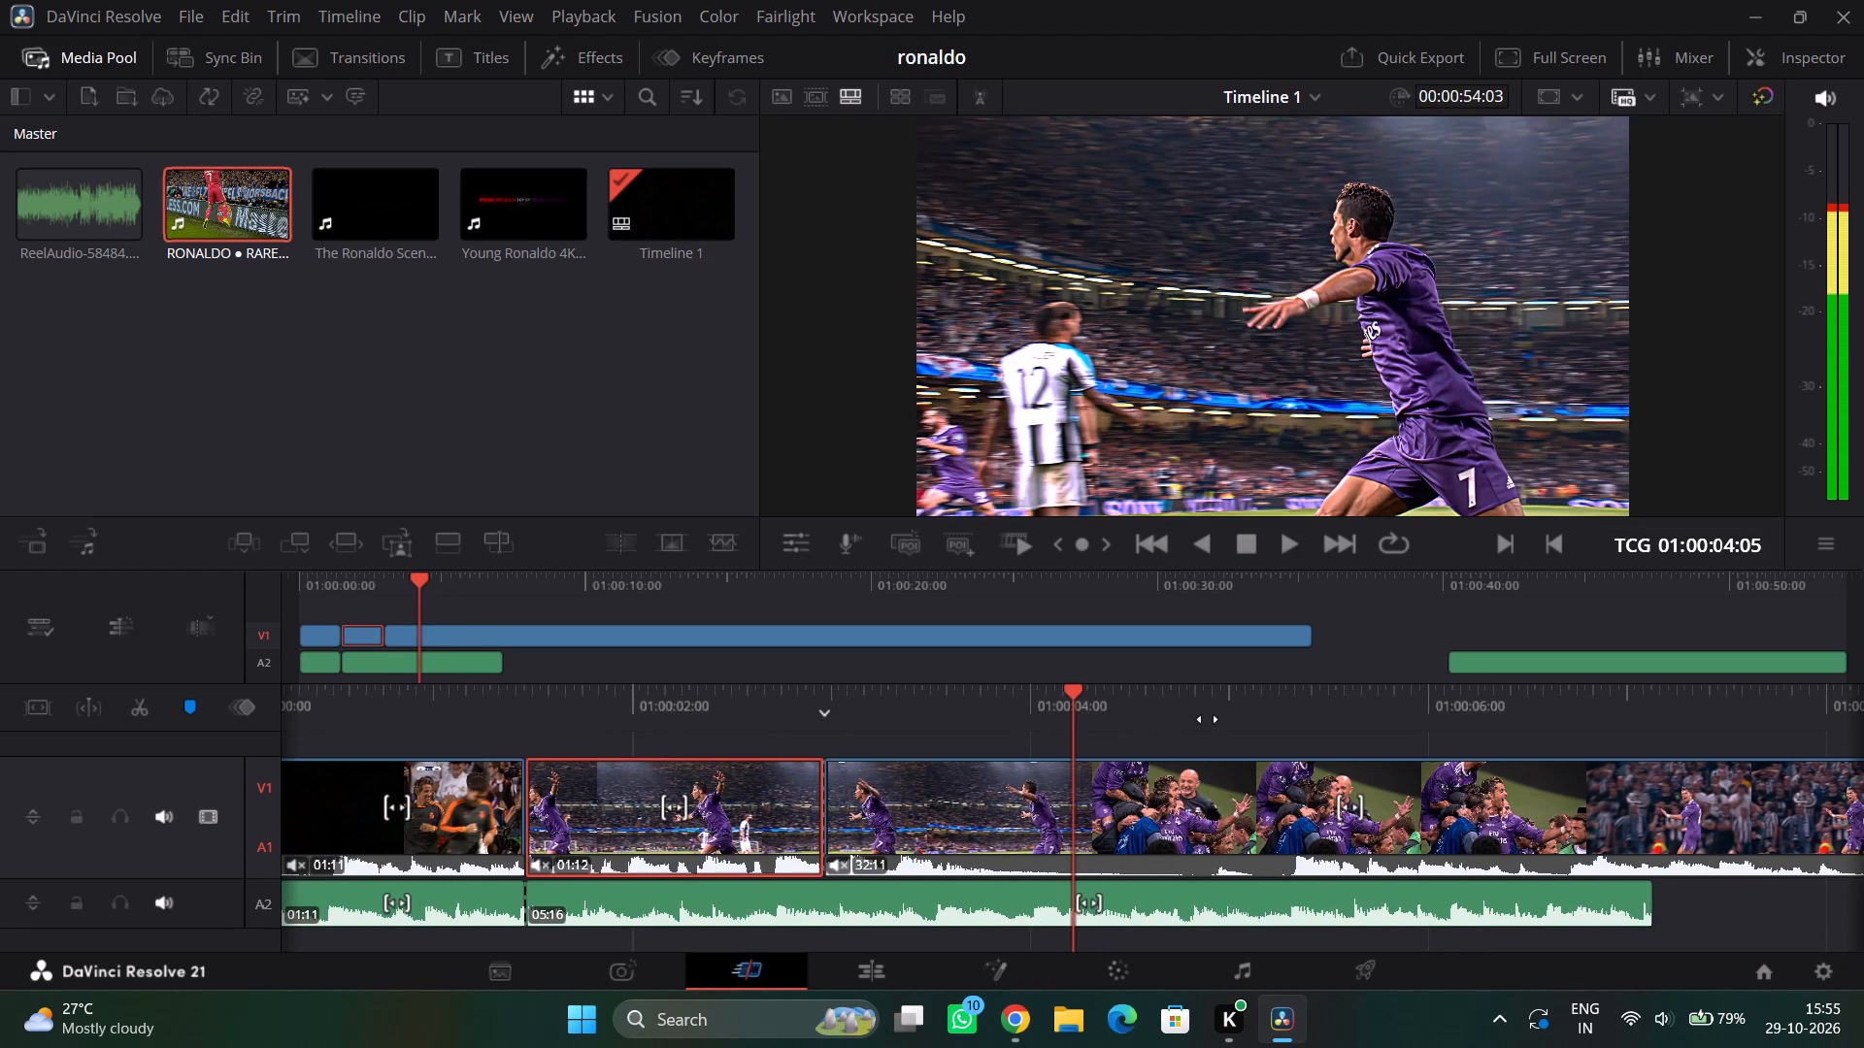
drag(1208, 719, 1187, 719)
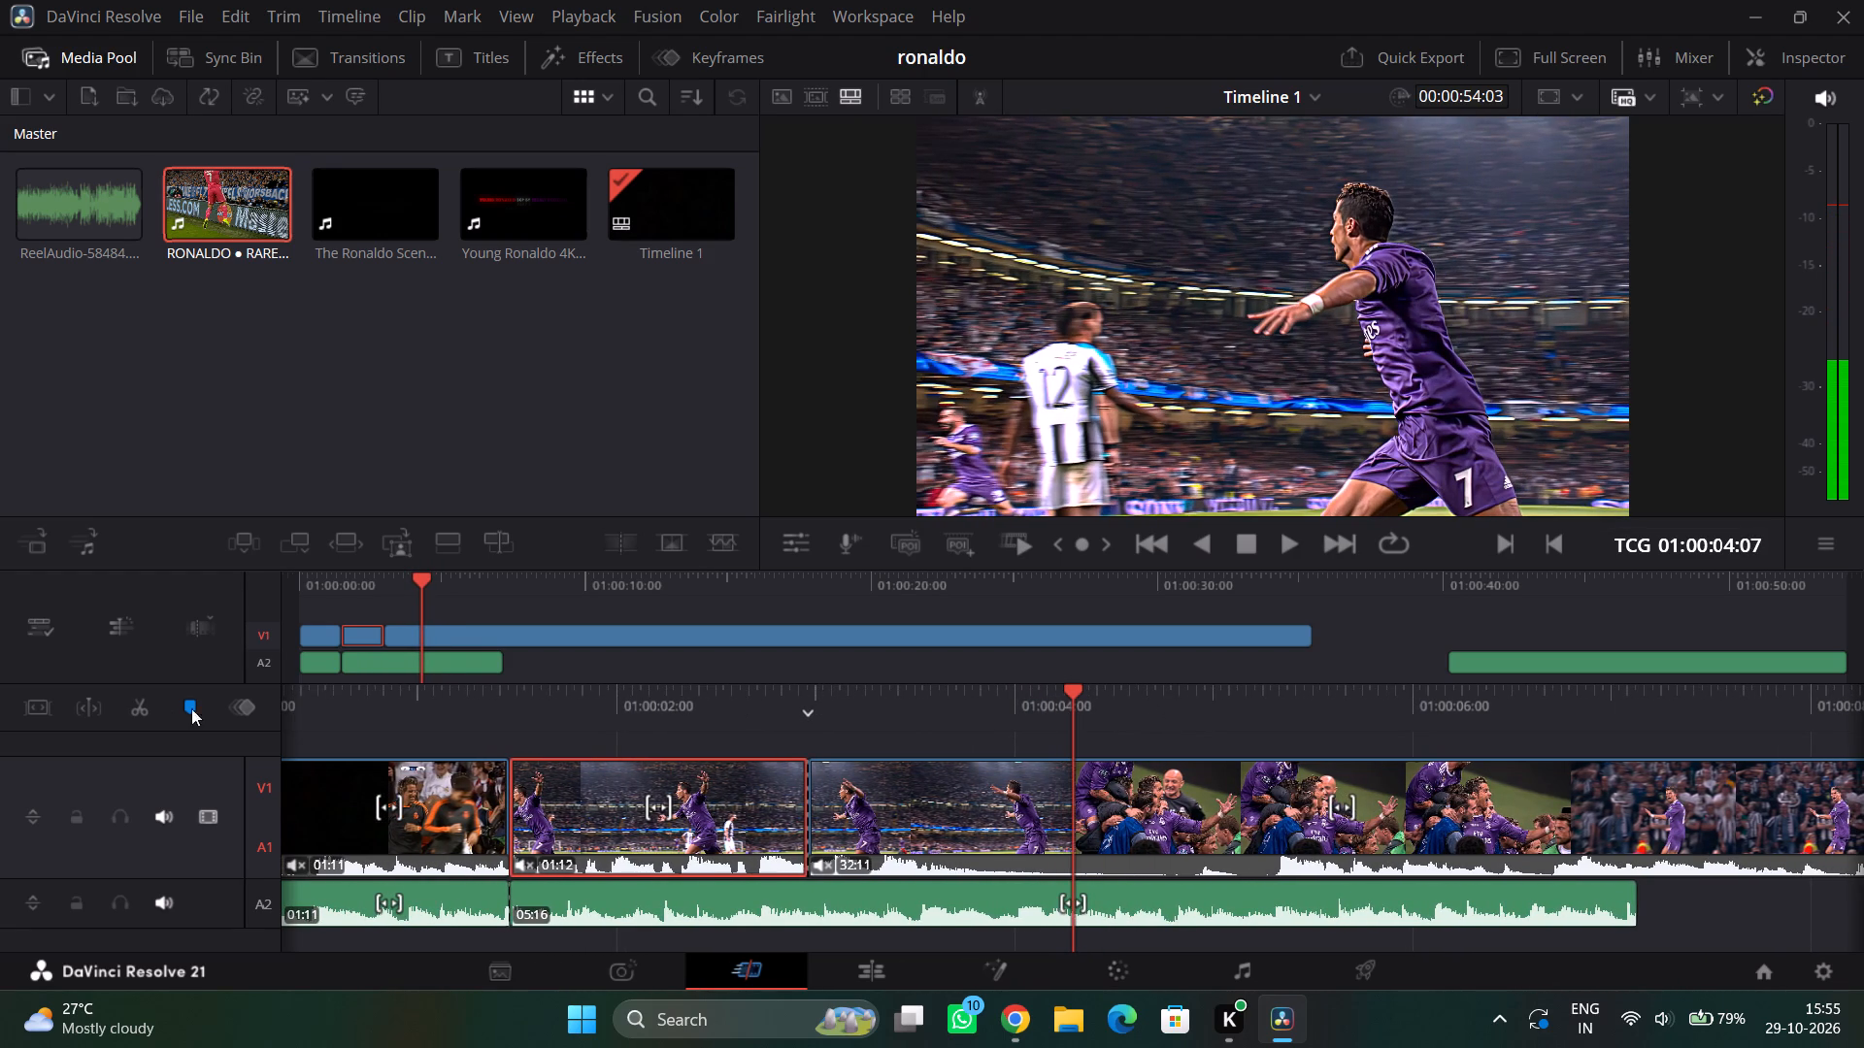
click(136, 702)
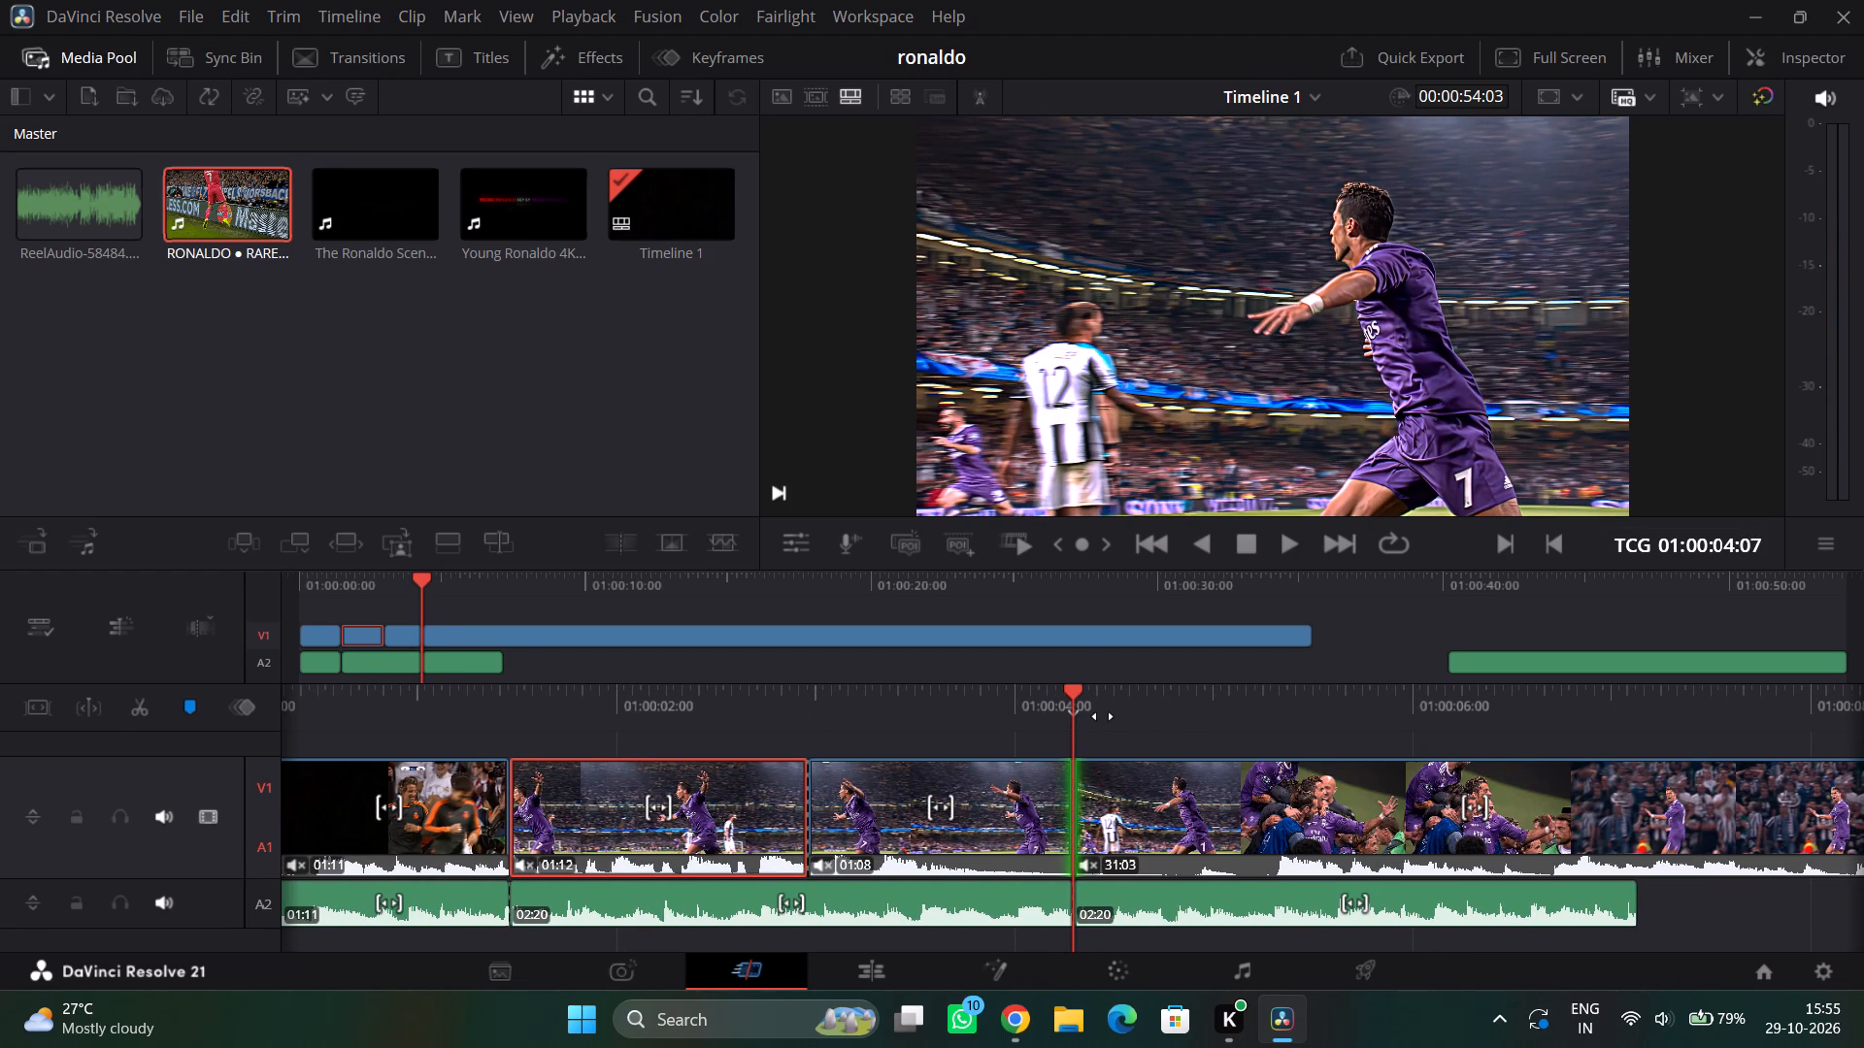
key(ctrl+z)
Review the opening cuts on V1 against the music between about 01:00:01:09 and 01:00:05:13.
drag(1151, 714, 1177, 713)
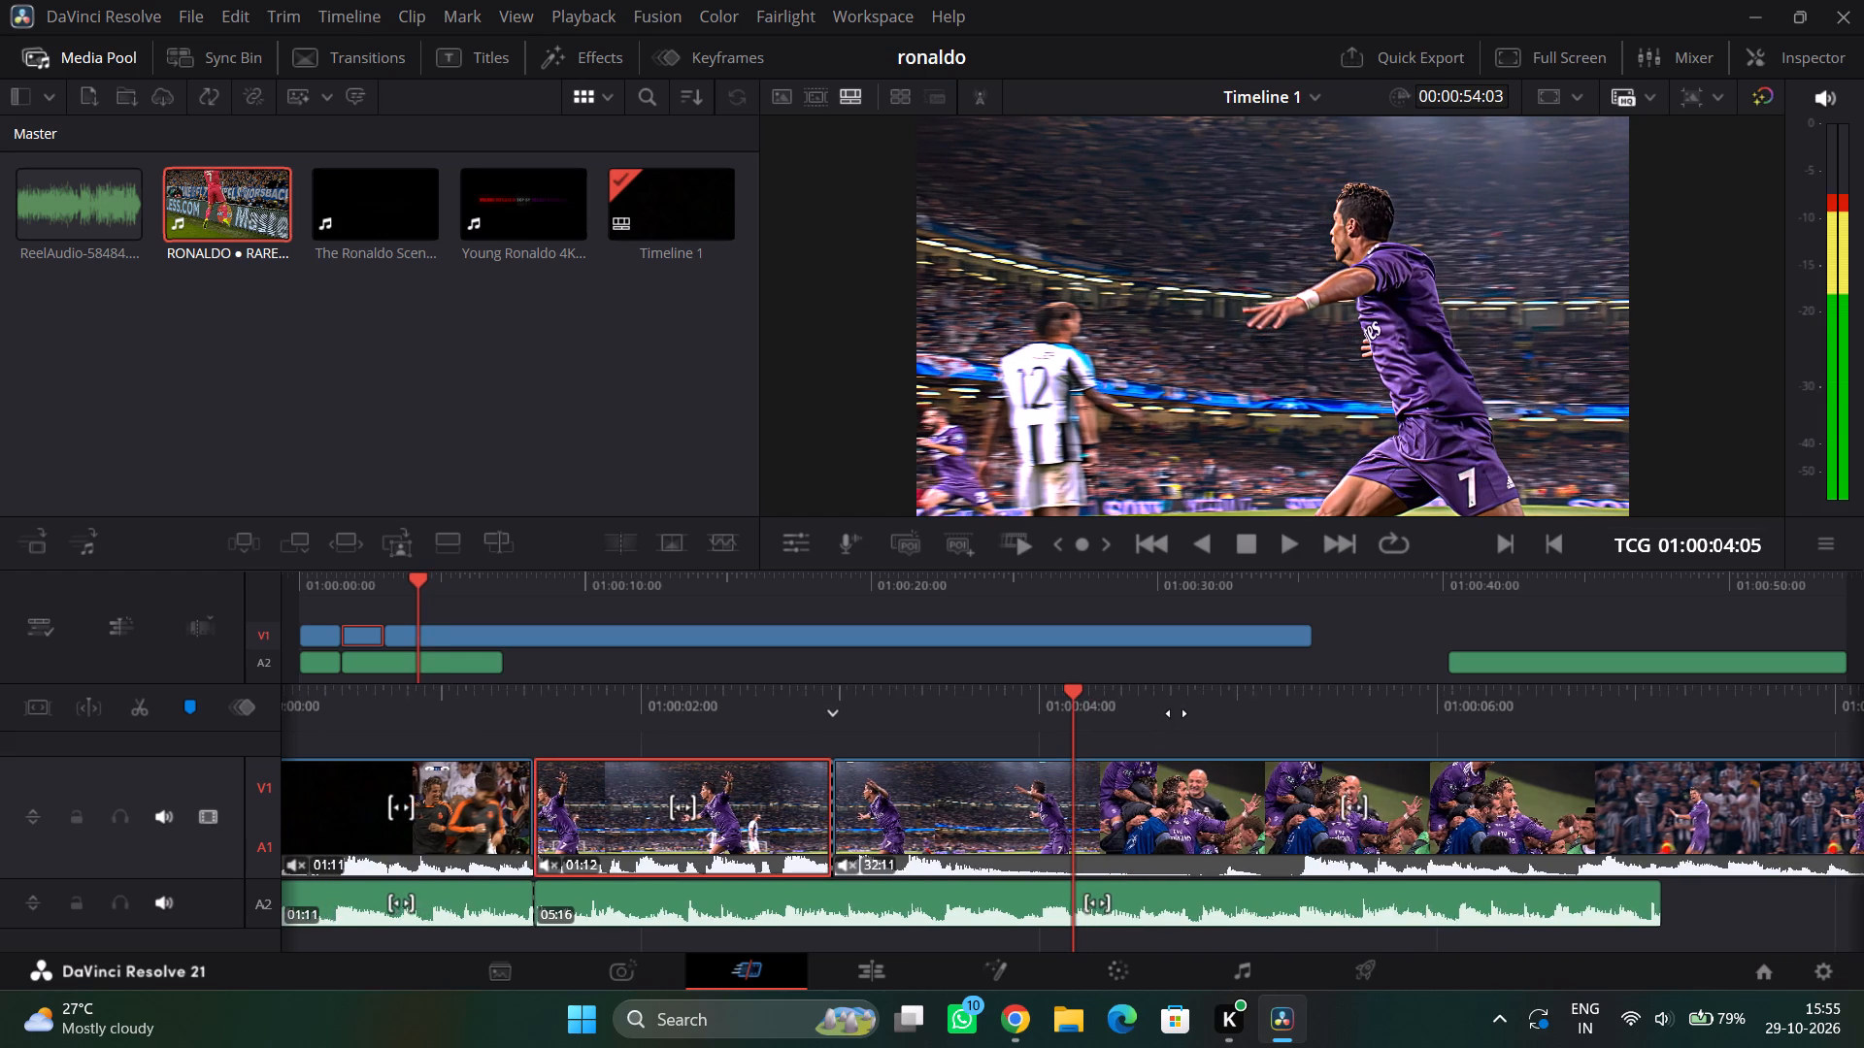
drag(1177, 713, 1390, 717)
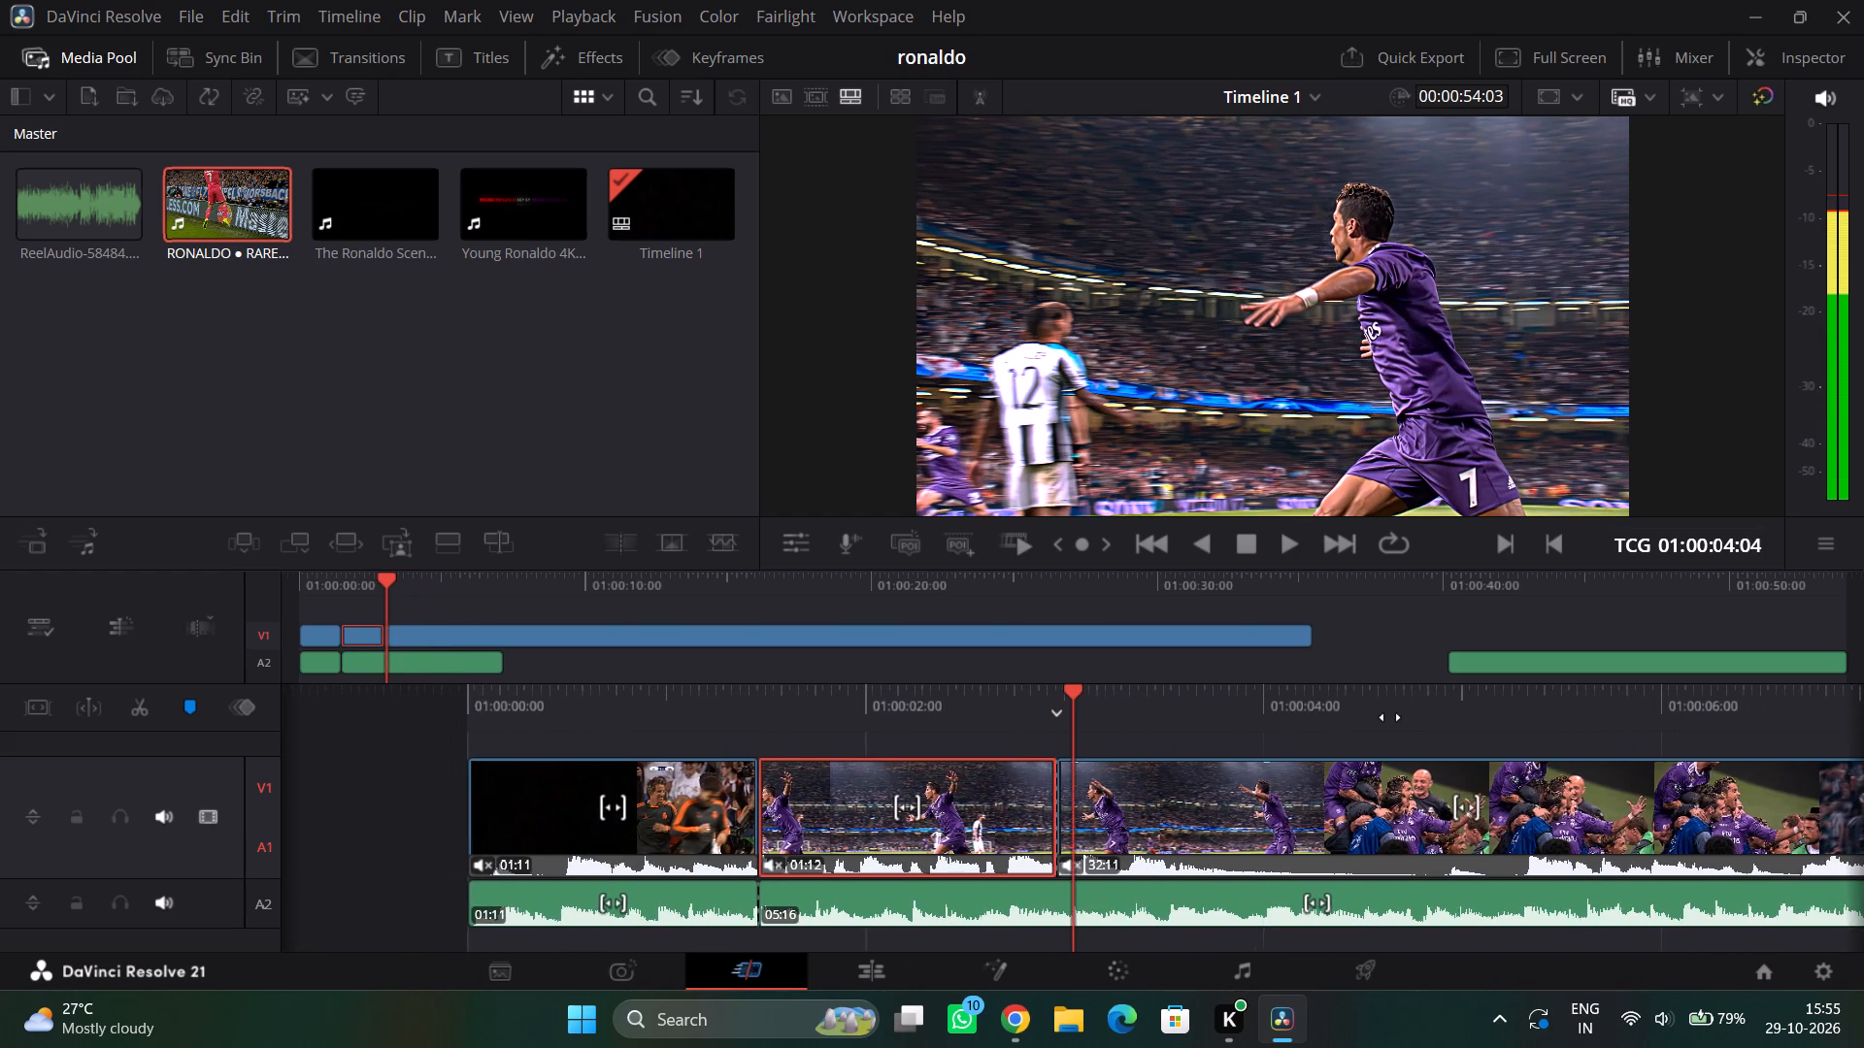
drag(1390, 717, 1279, 726)
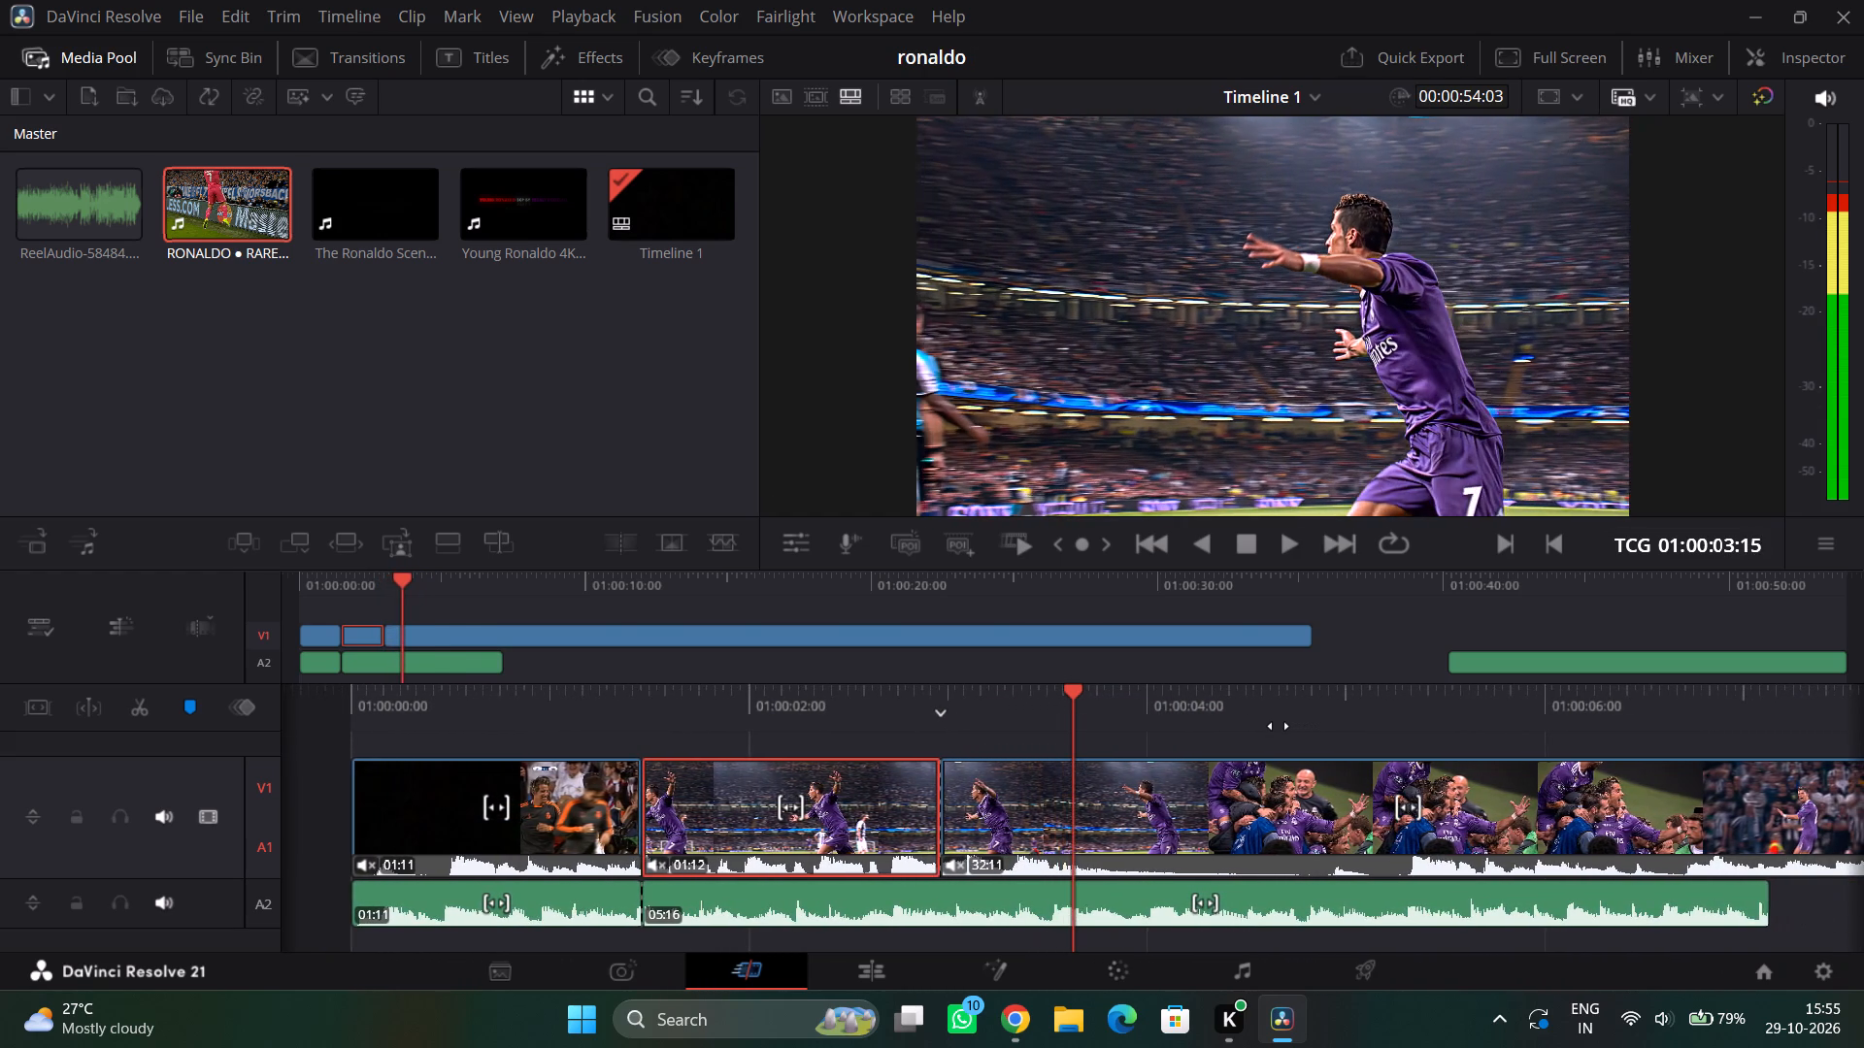
drag(1279, 726, 1543, 721)
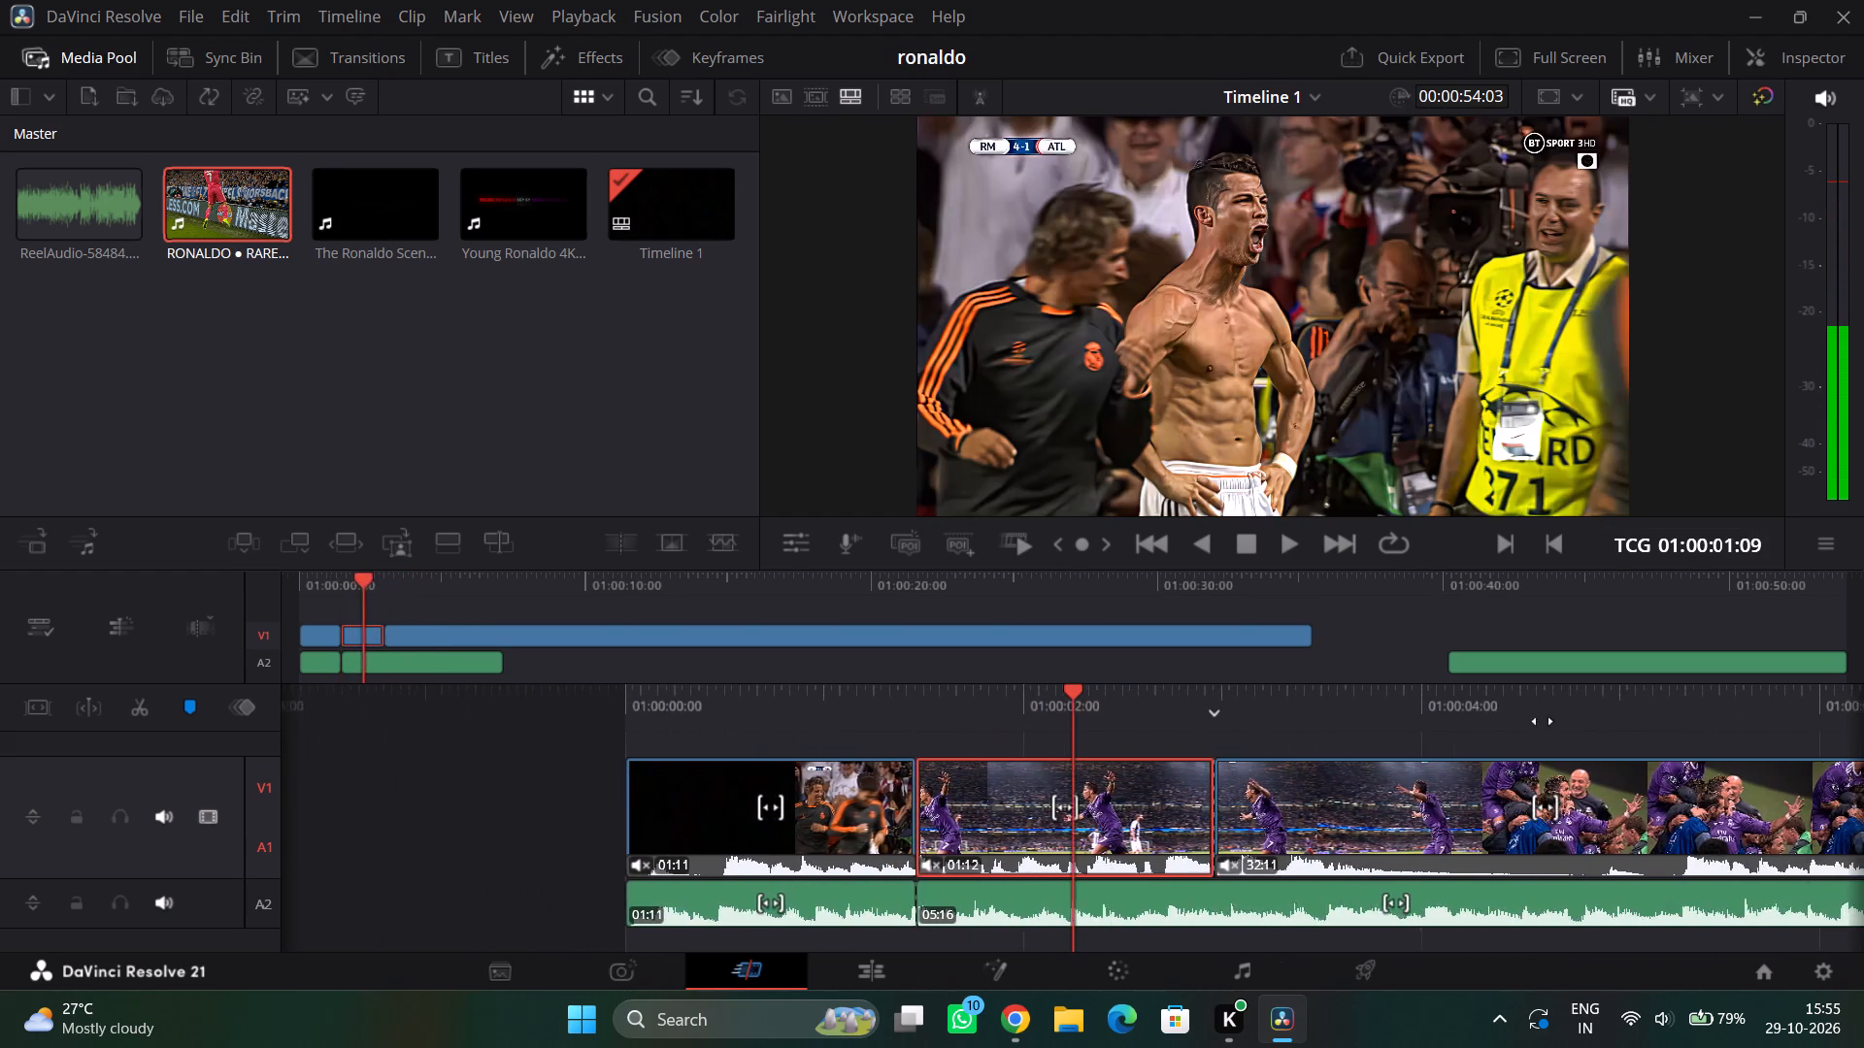
drag(1543, 721, 1370, 721)
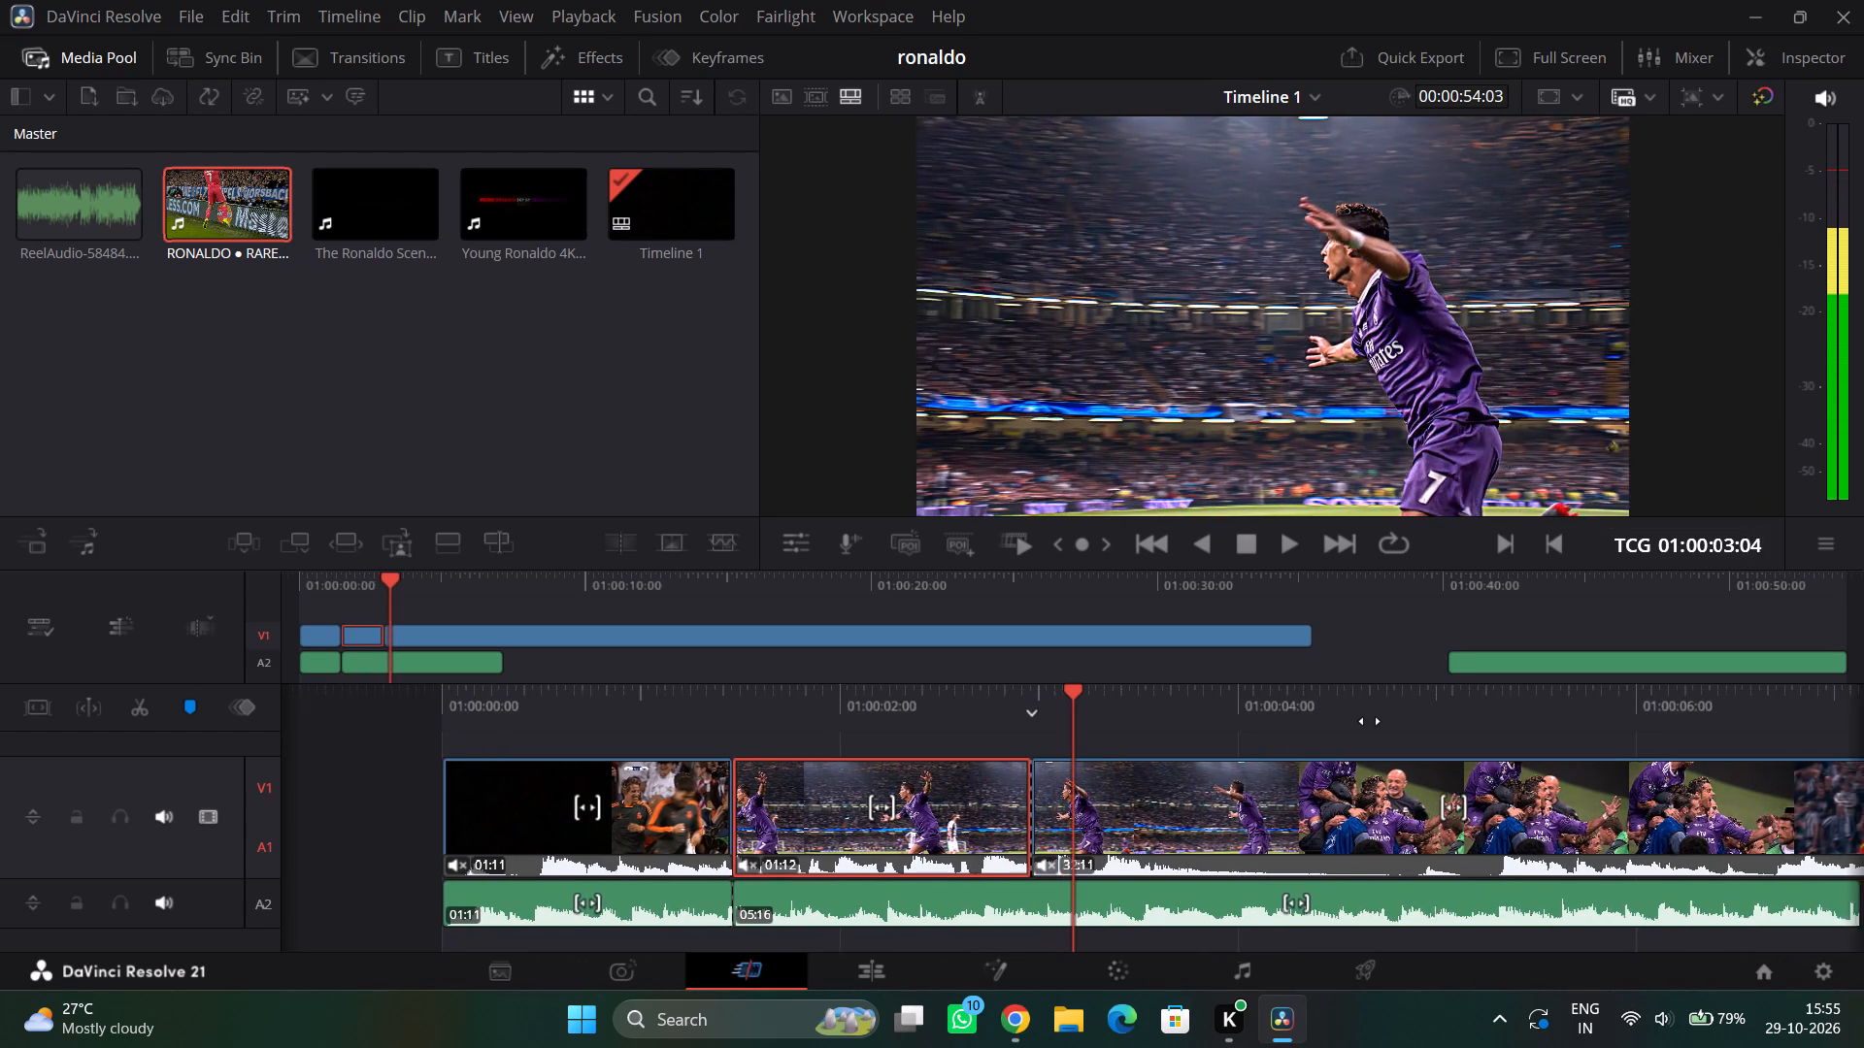
drag(1370, 721, 839, 721)
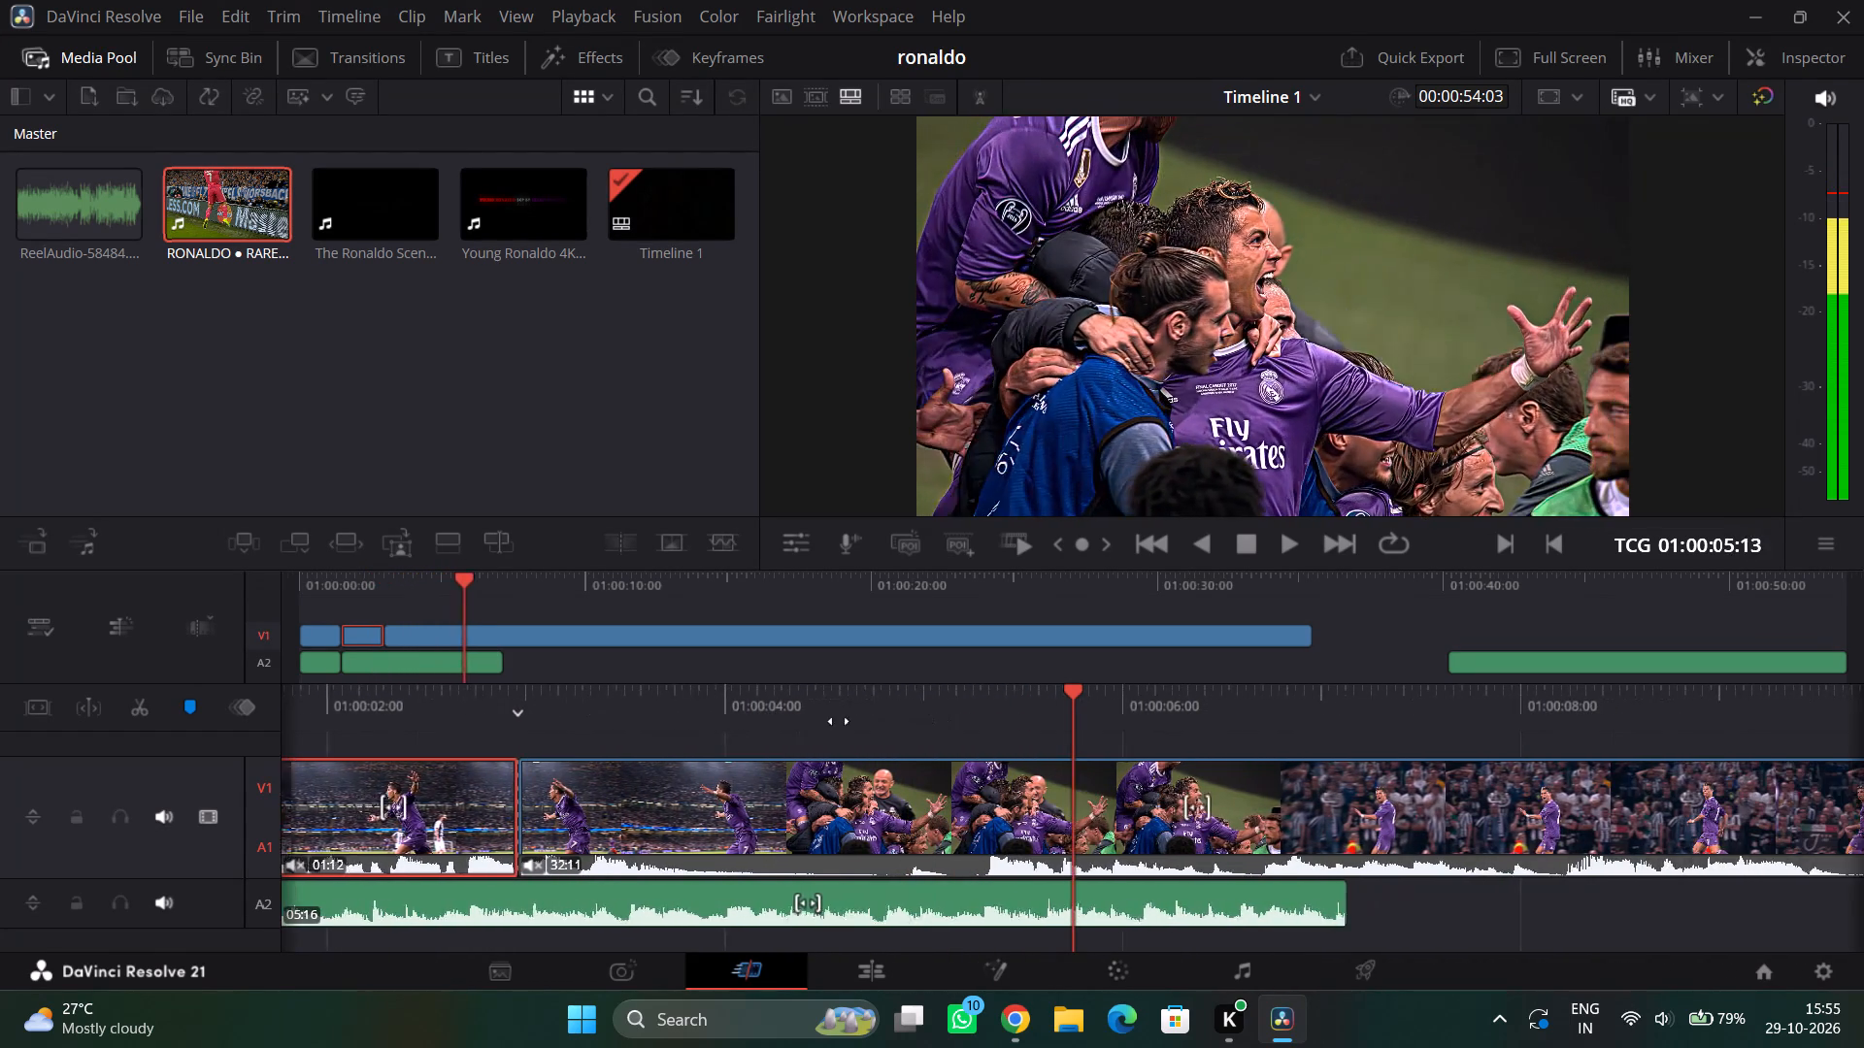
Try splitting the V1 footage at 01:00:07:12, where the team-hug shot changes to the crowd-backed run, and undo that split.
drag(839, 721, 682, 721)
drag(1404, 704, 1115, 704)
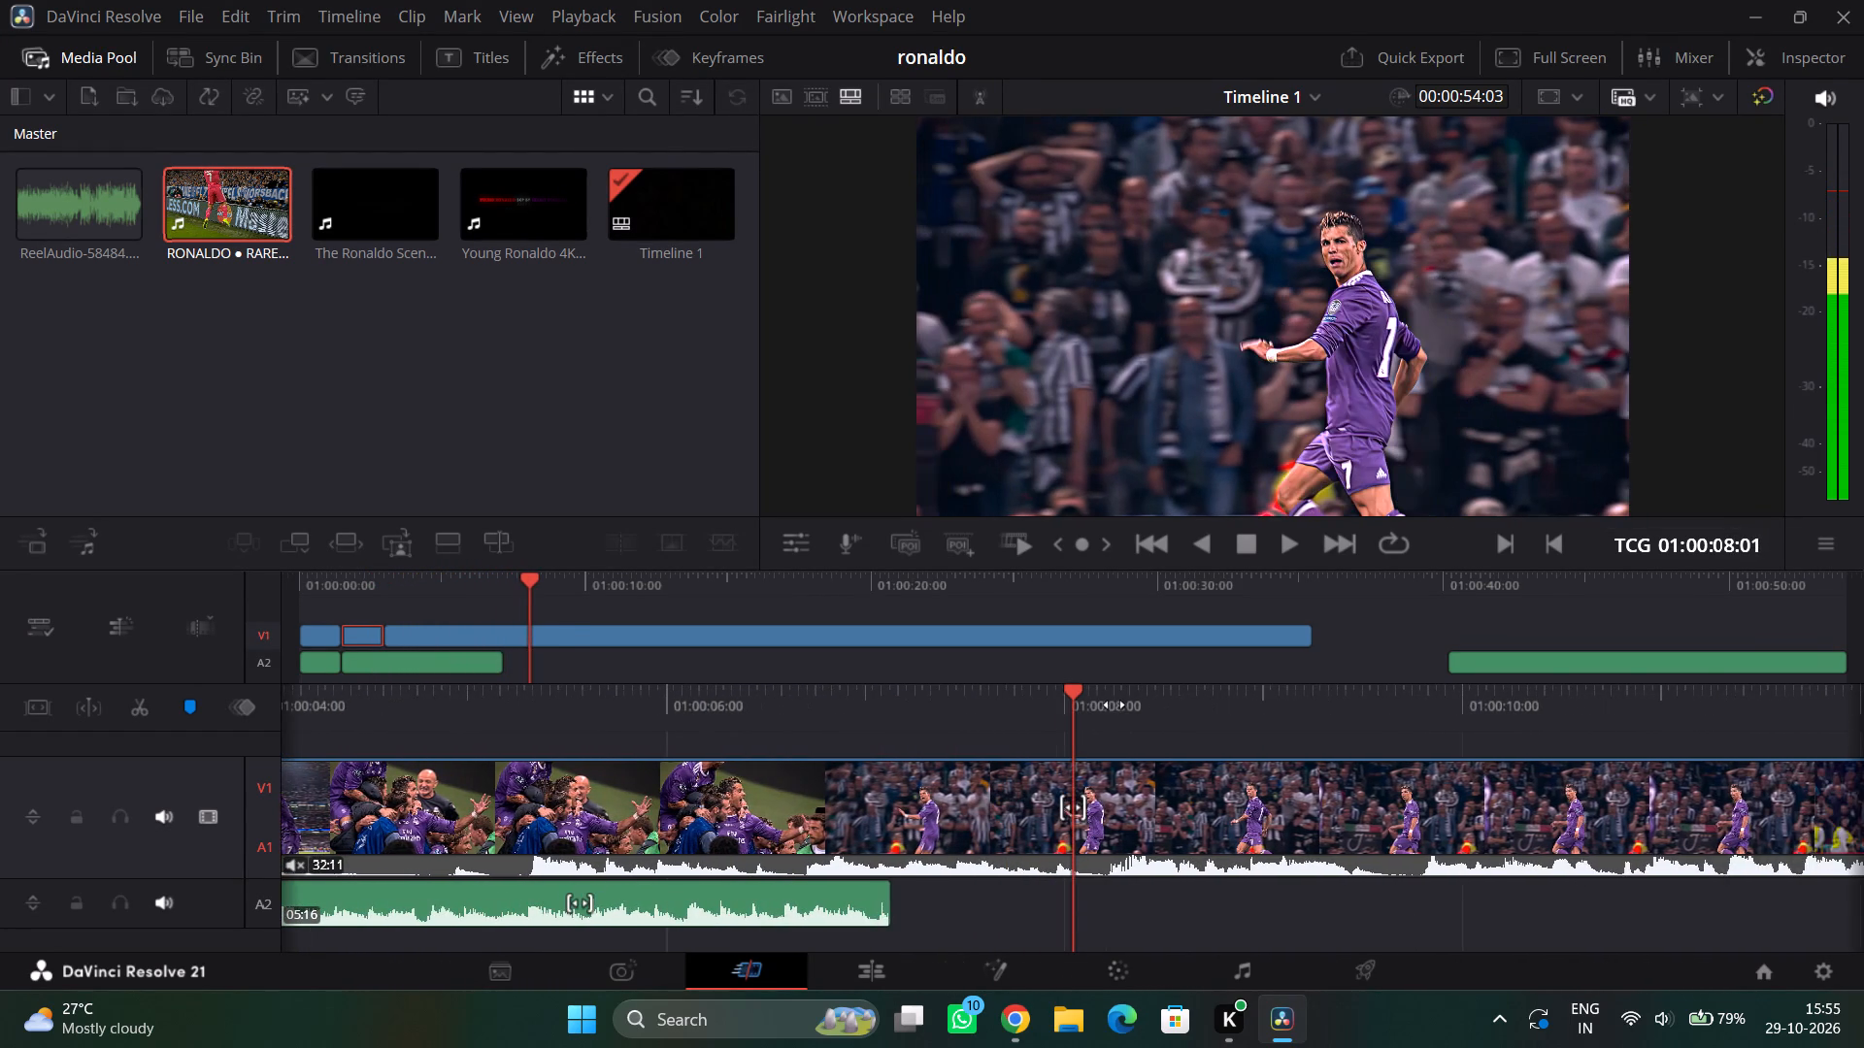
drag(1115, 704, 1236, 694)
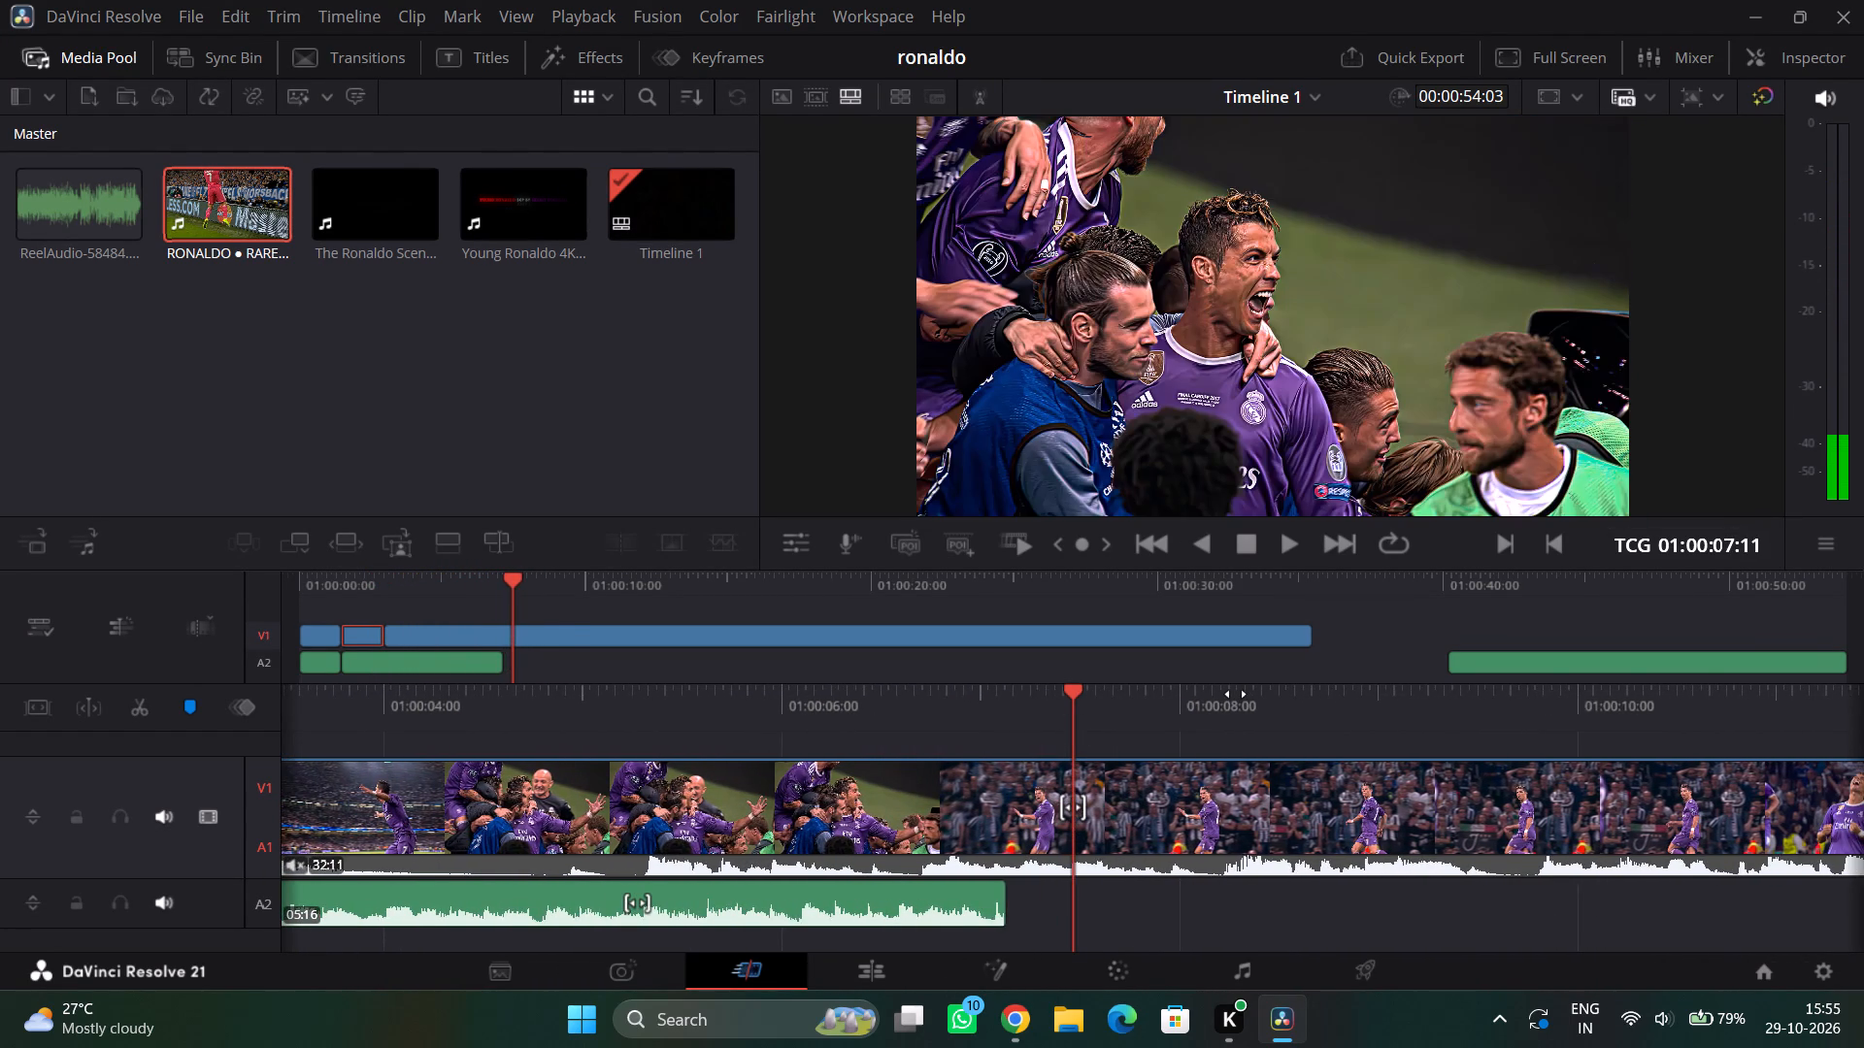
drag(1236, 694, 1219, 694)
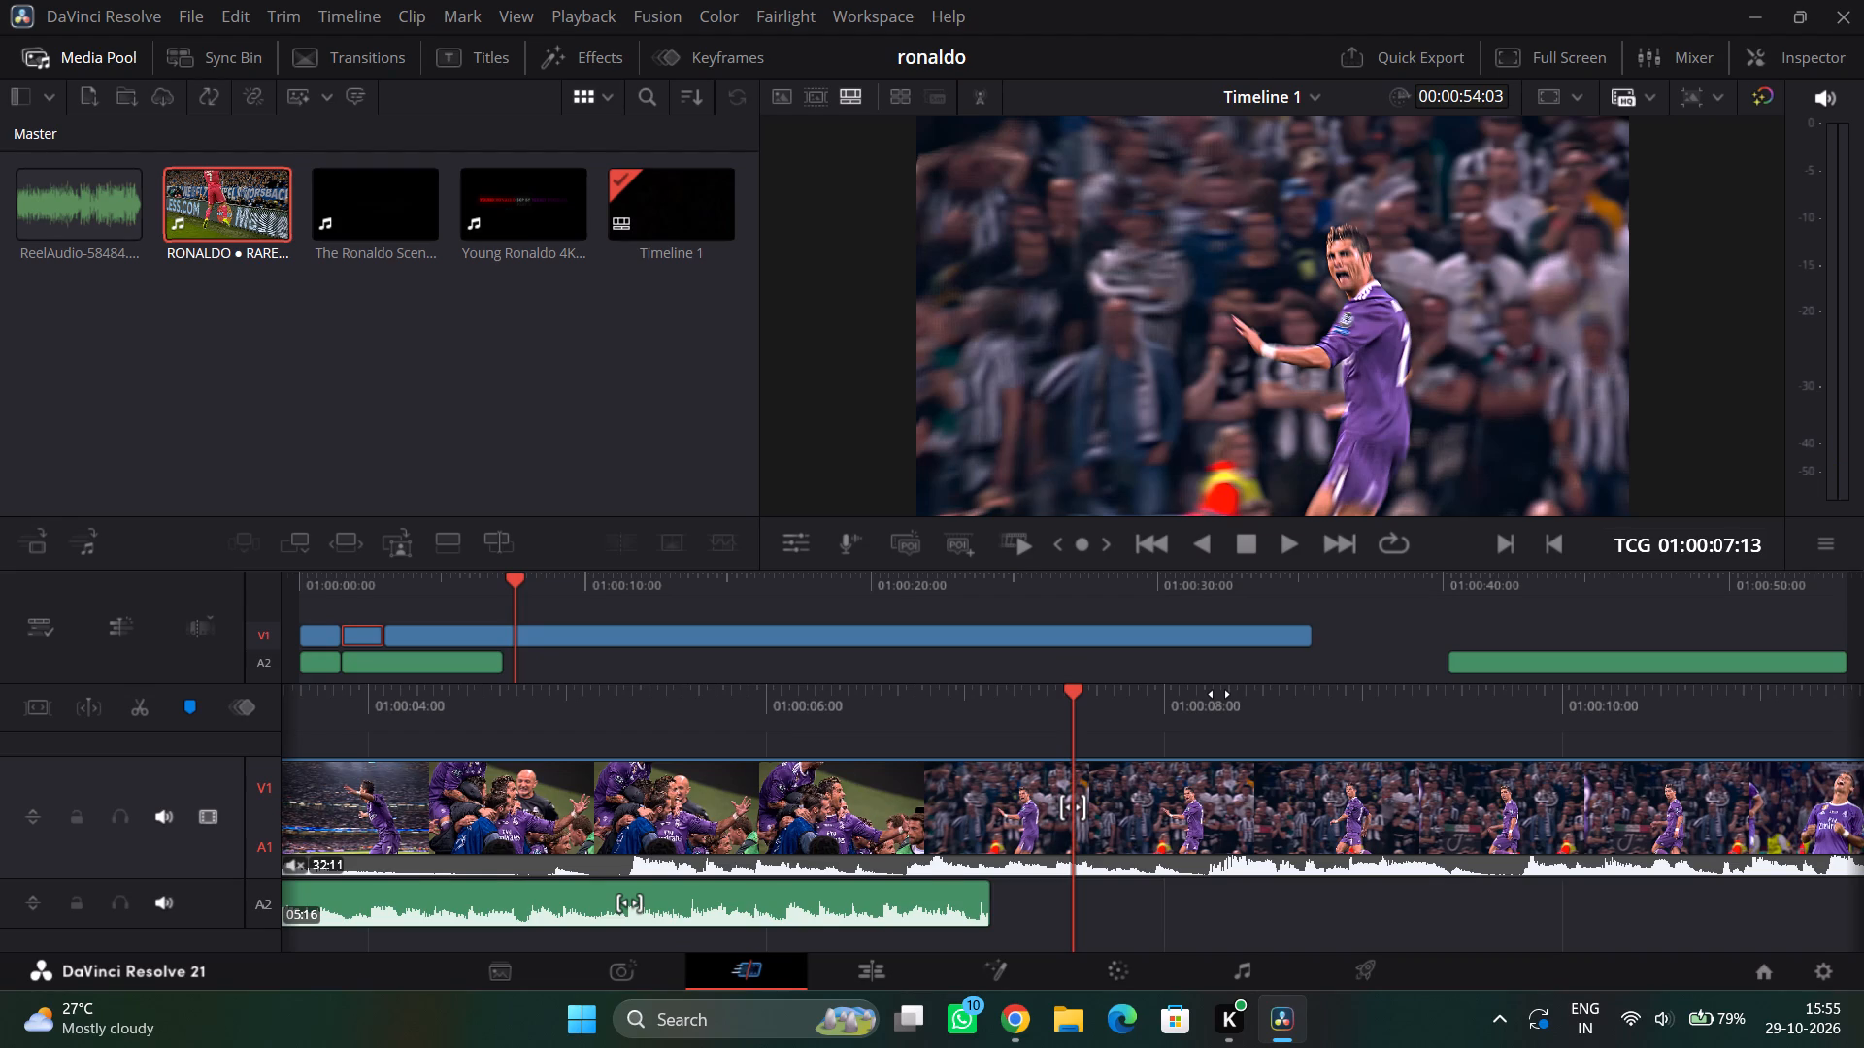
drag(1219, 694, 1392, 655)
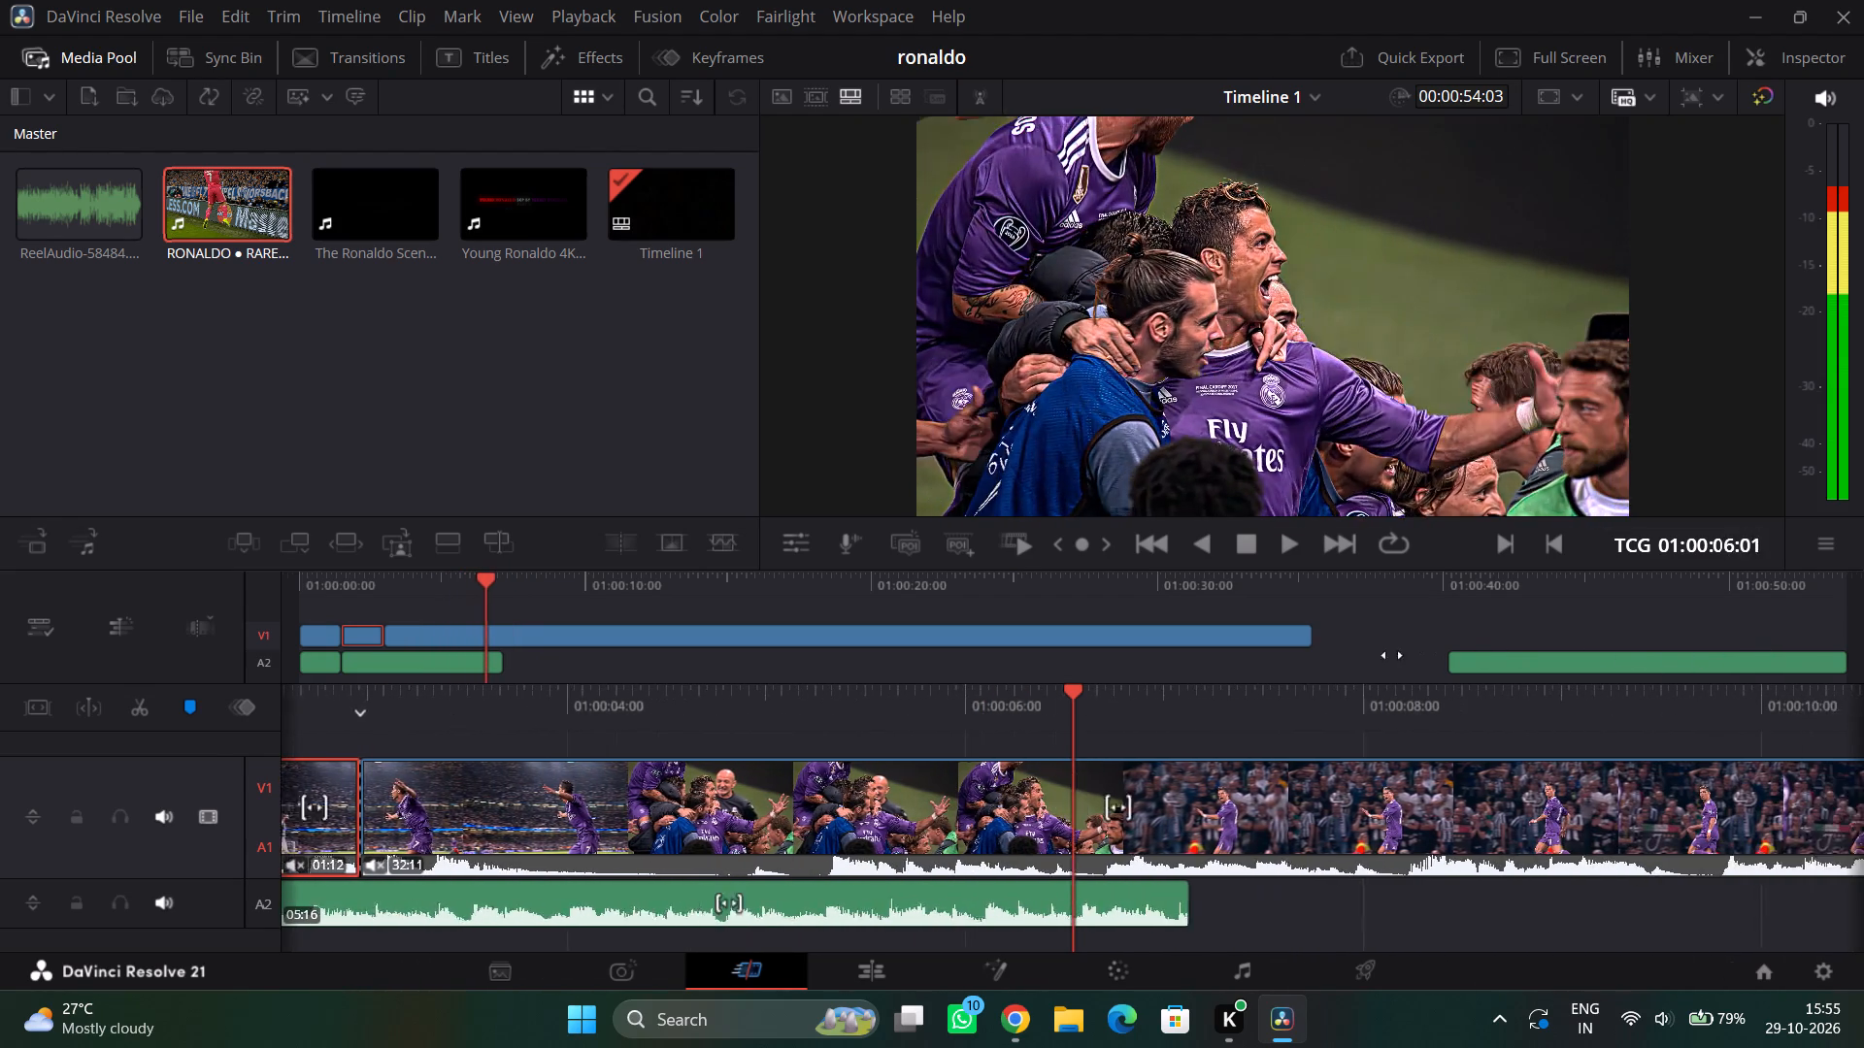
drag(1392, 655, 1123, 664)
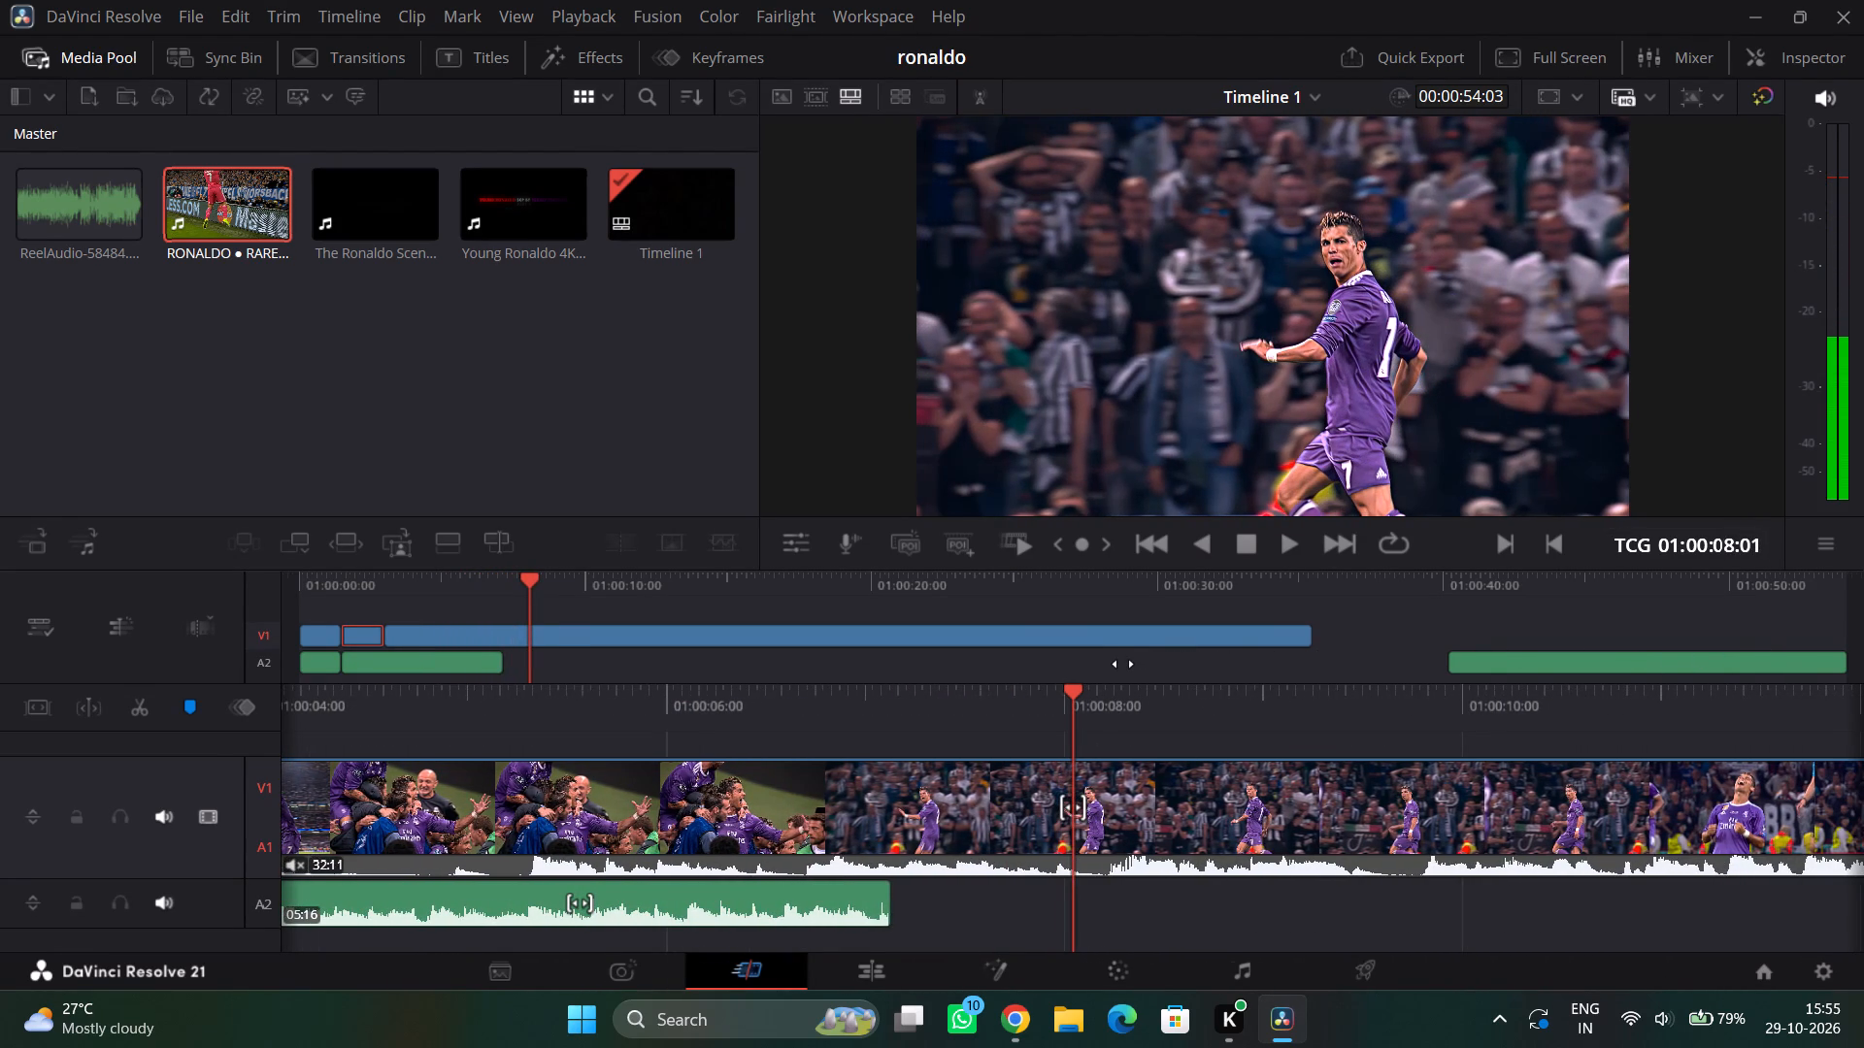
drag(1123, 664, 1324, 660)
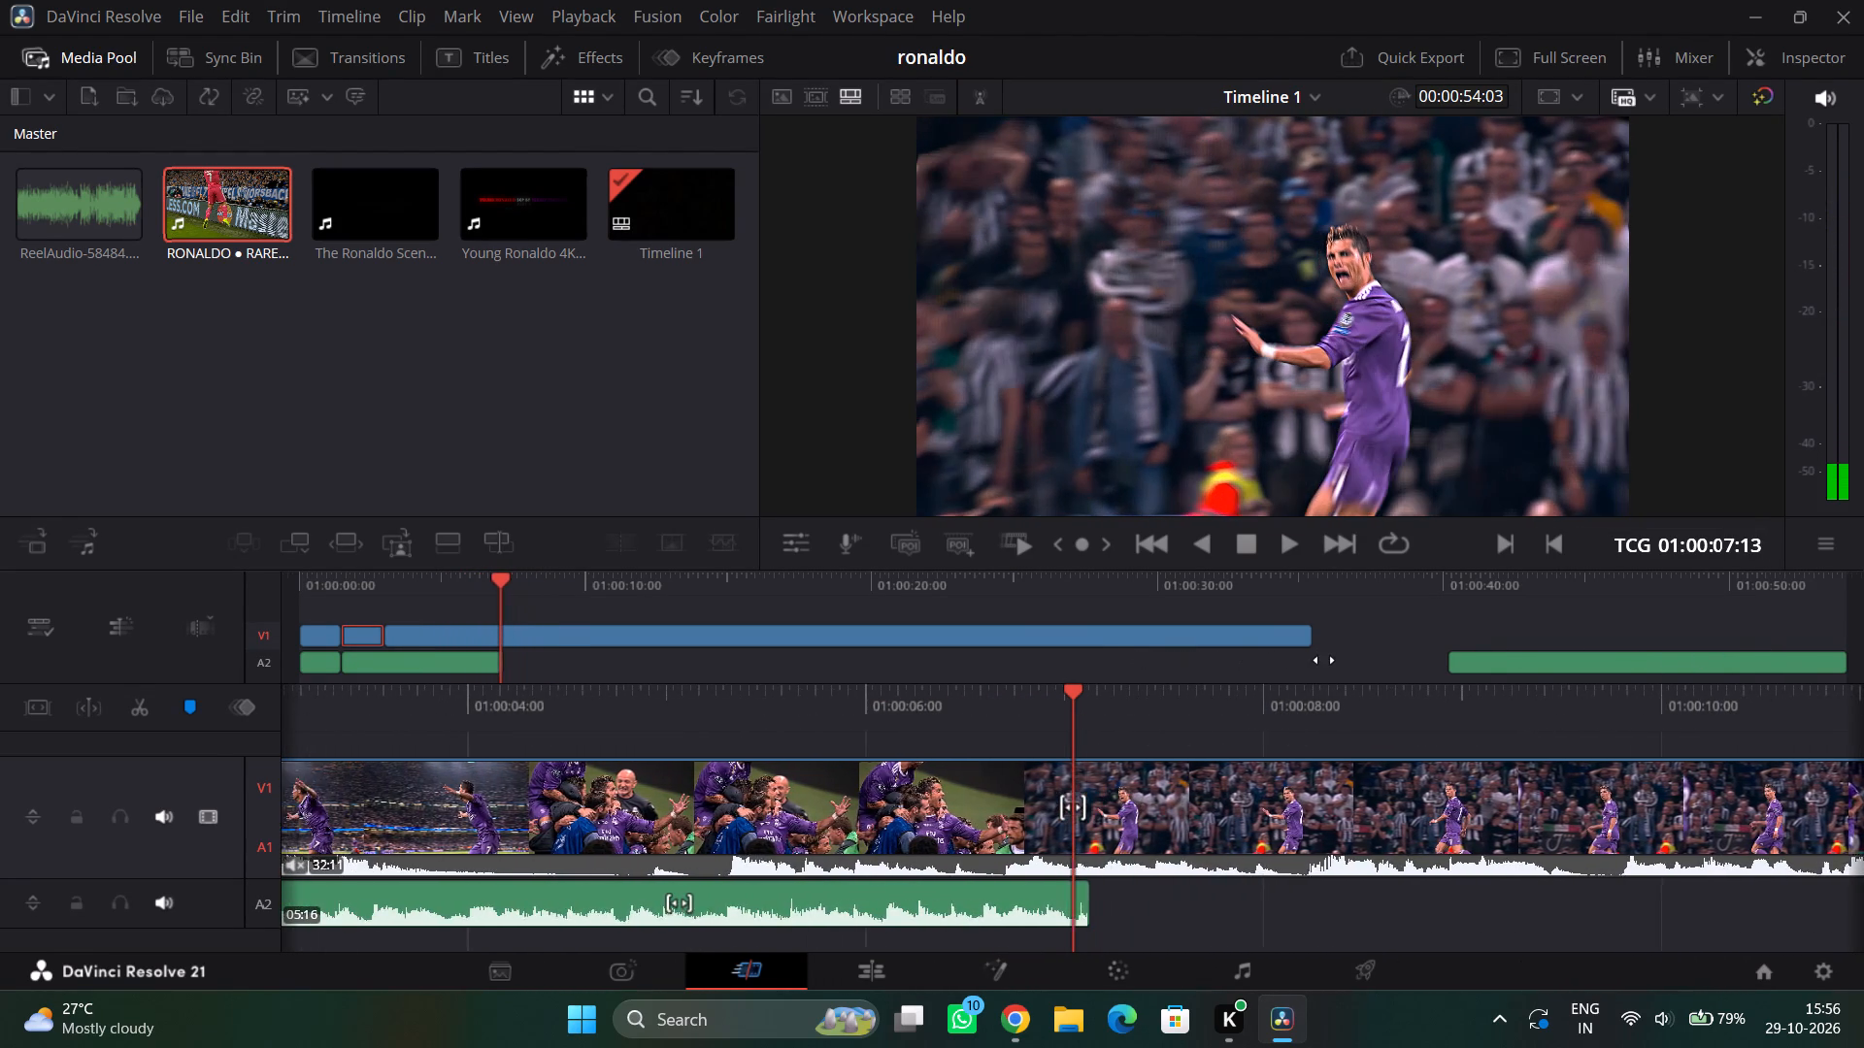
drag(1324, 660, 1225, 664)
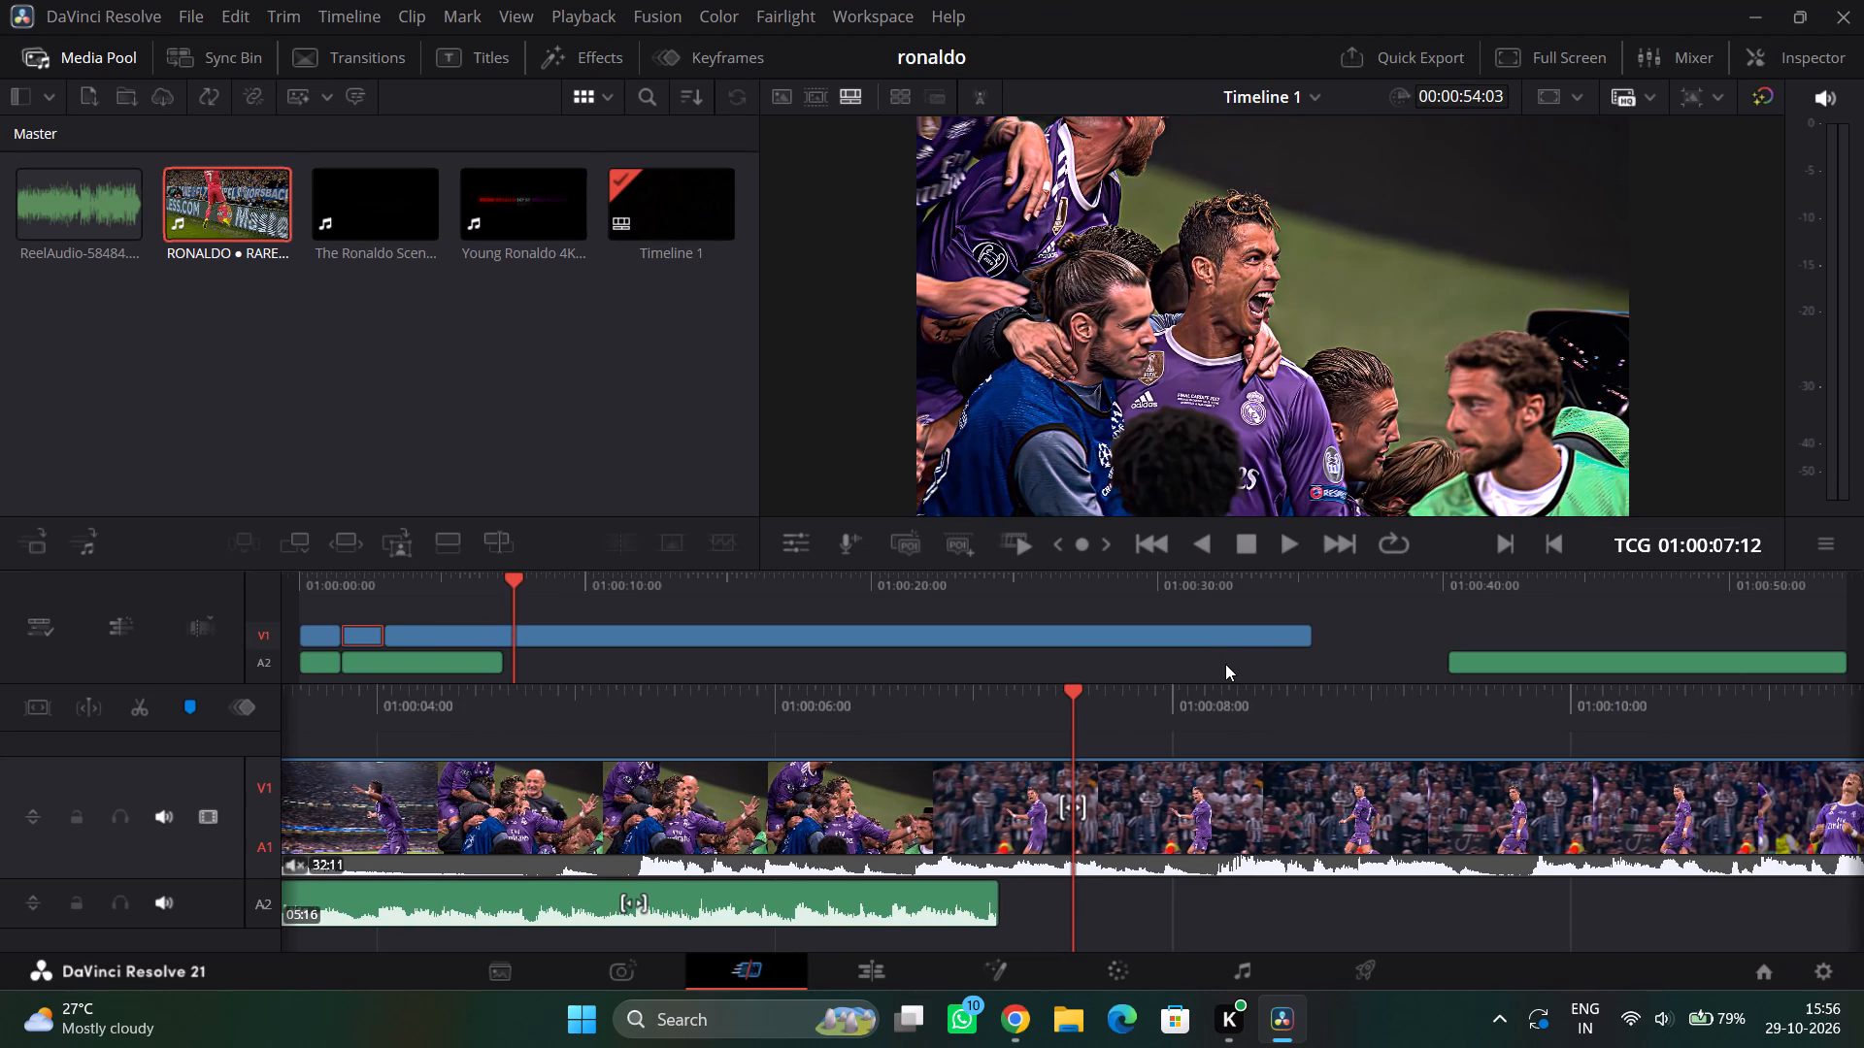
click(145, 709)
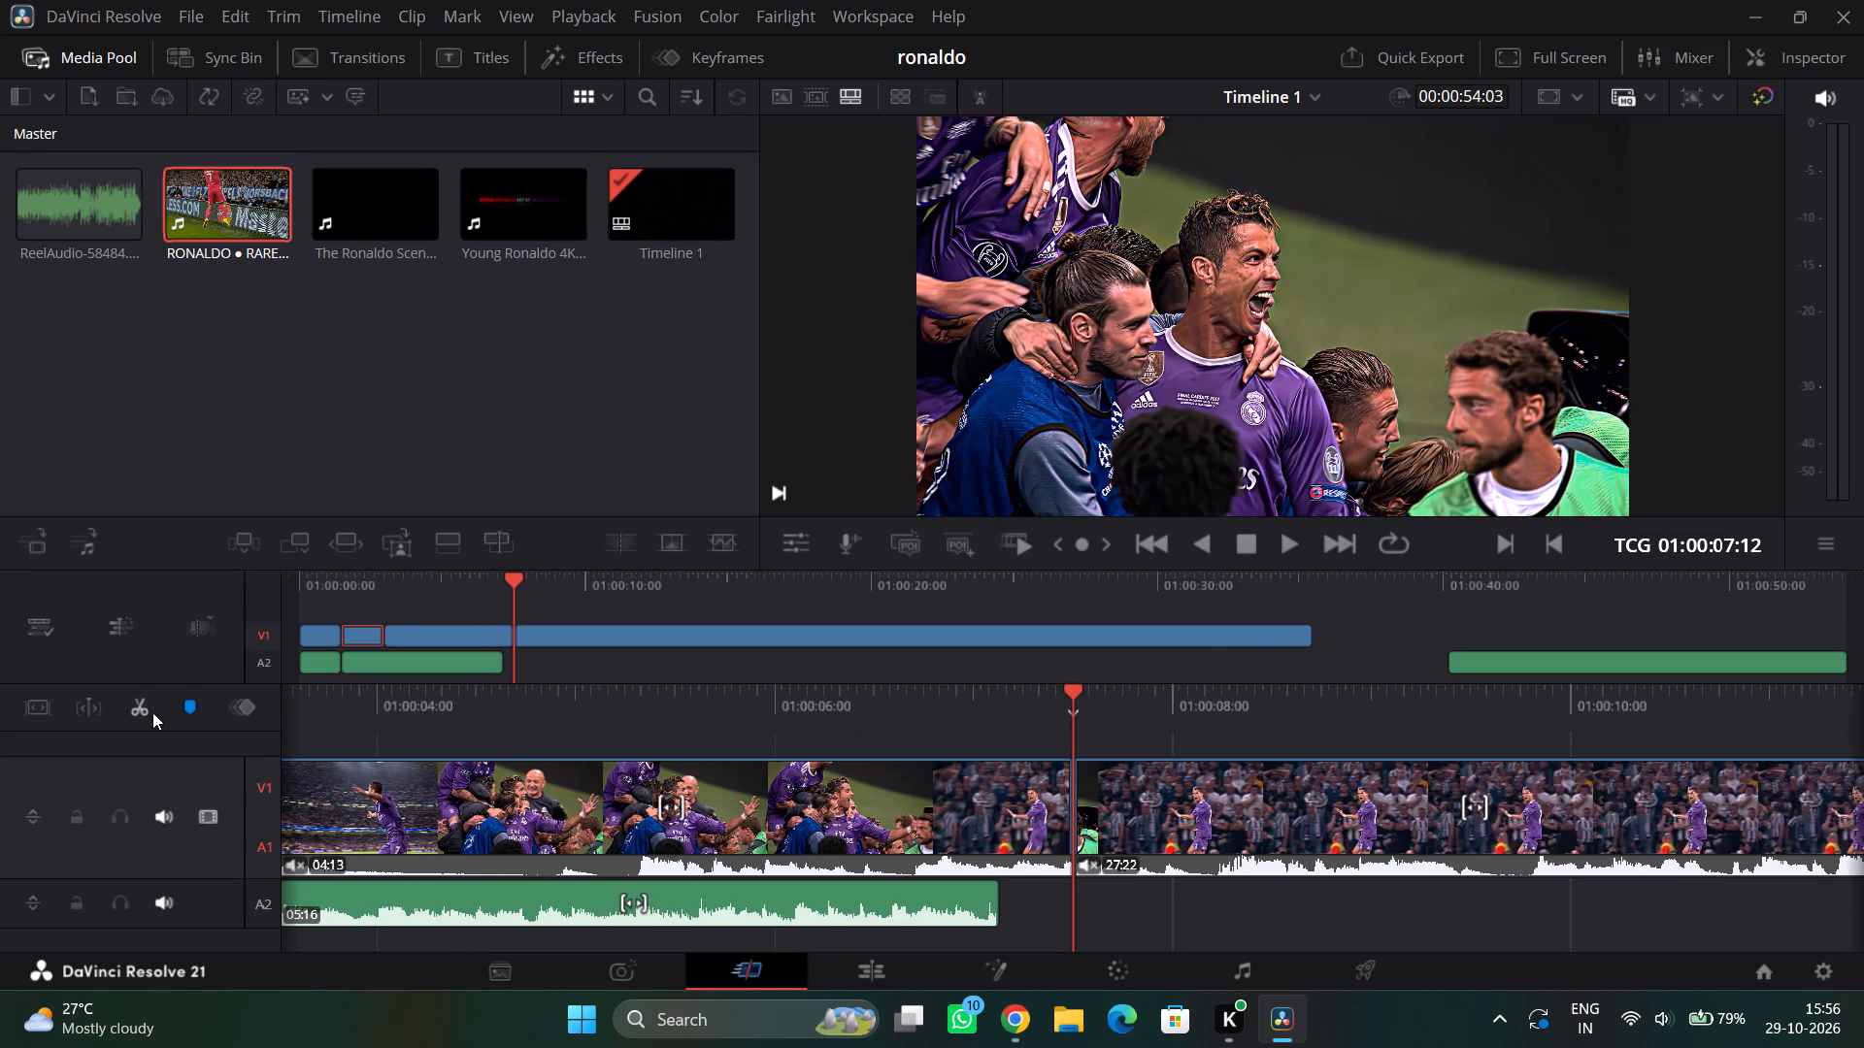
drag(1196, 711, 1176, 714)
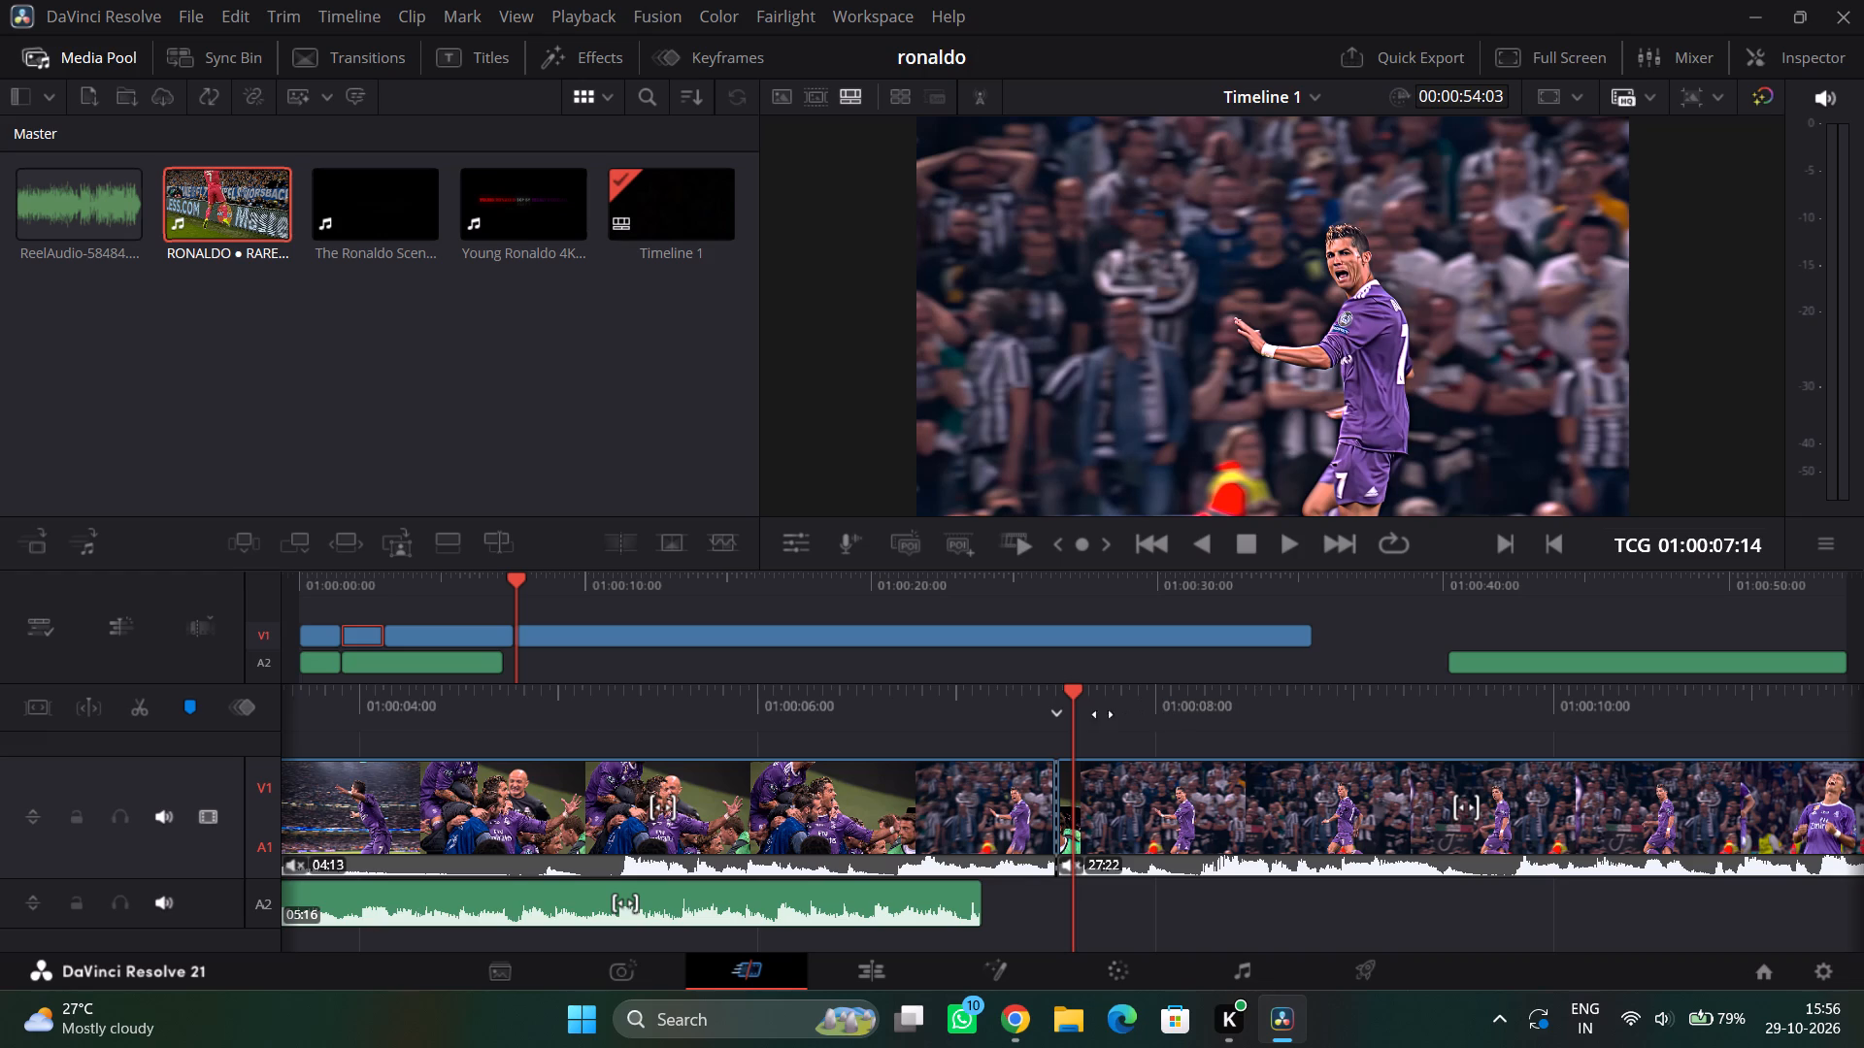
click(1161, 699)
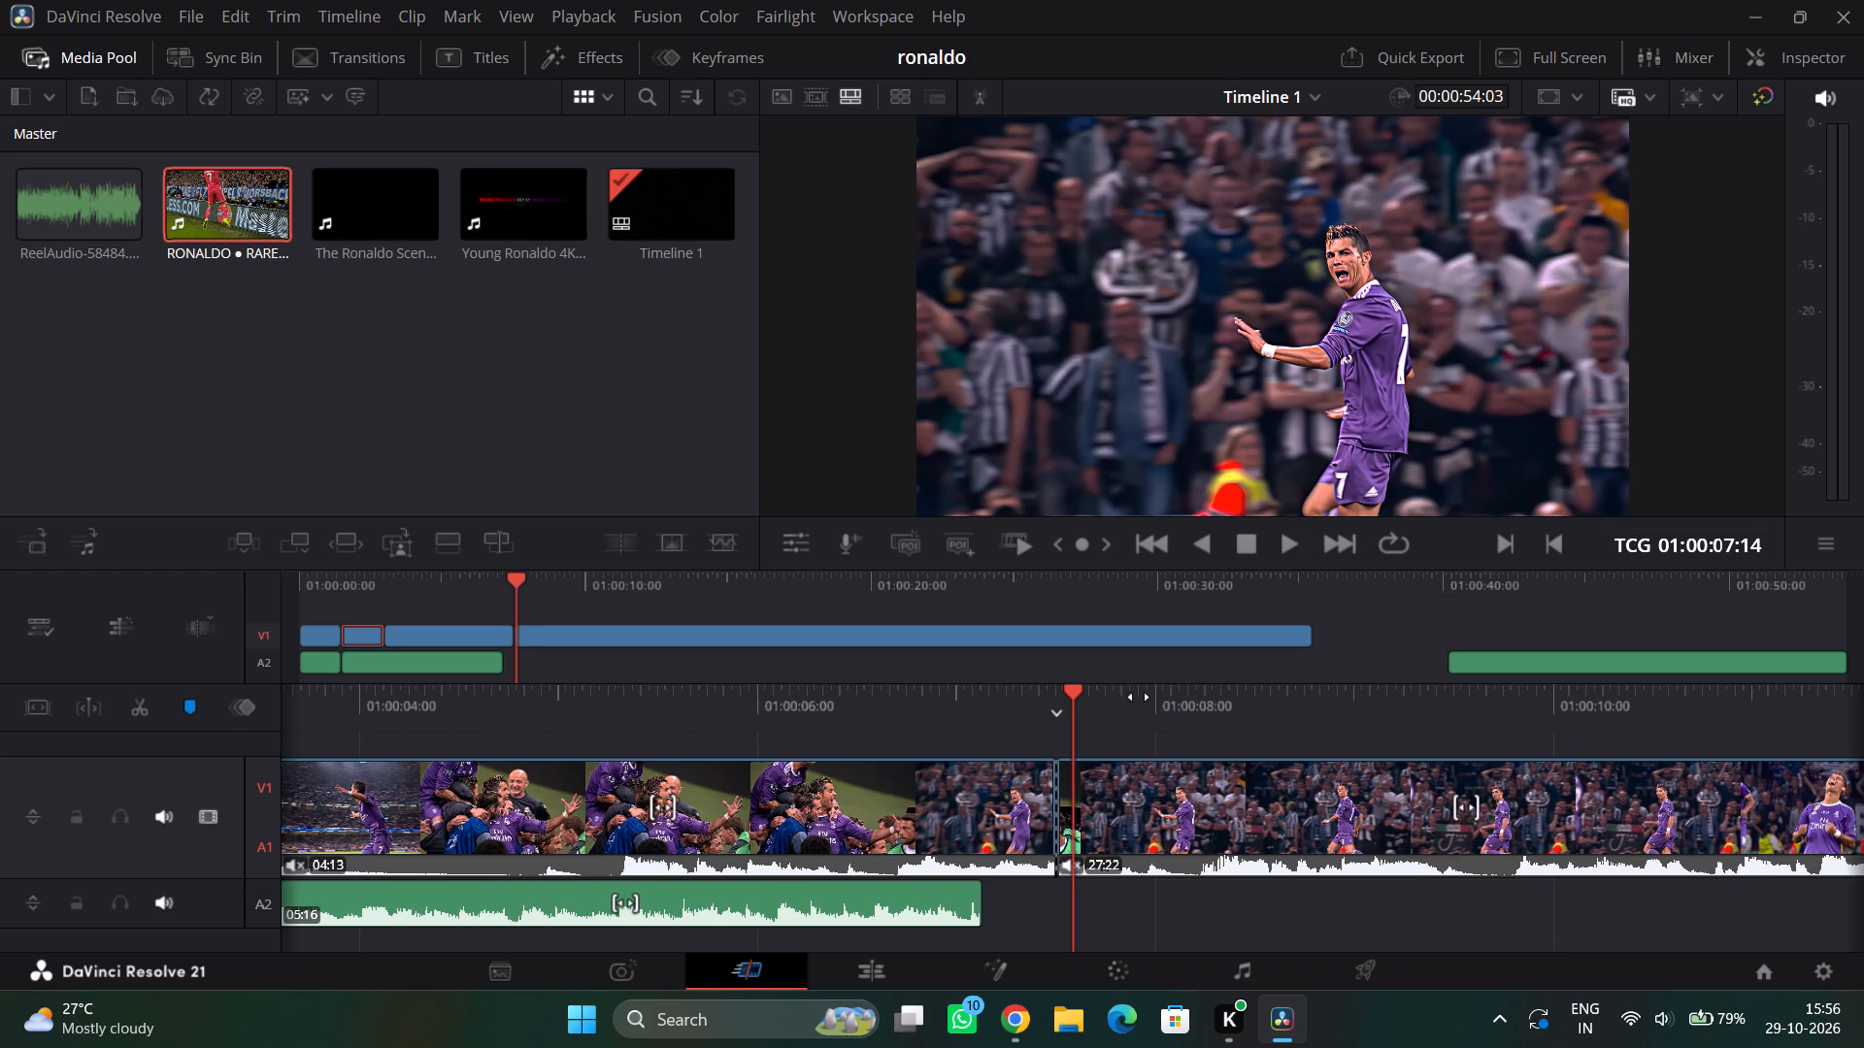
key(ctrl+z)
Split the V1 footage at 01:00:07:13 and delete the segment between 01:00:02:23 and that cut.
click(1162, 696)
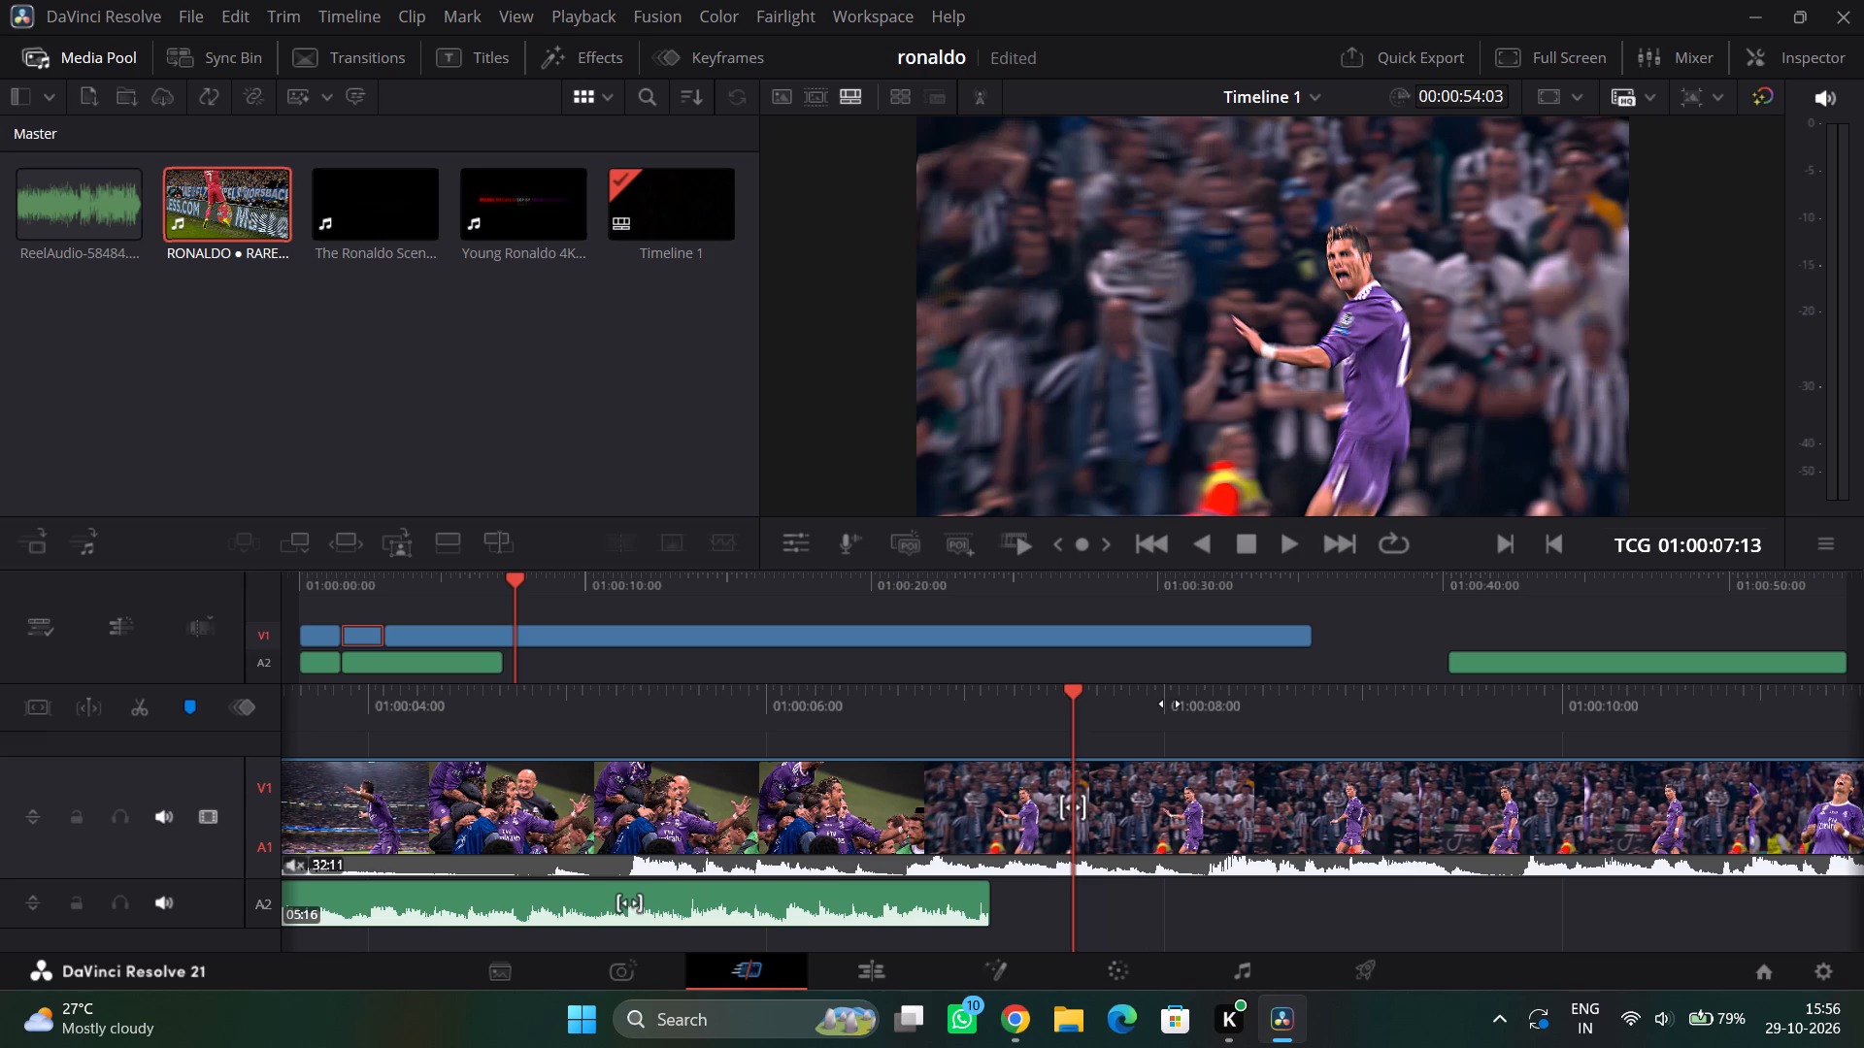
click(147, 707)
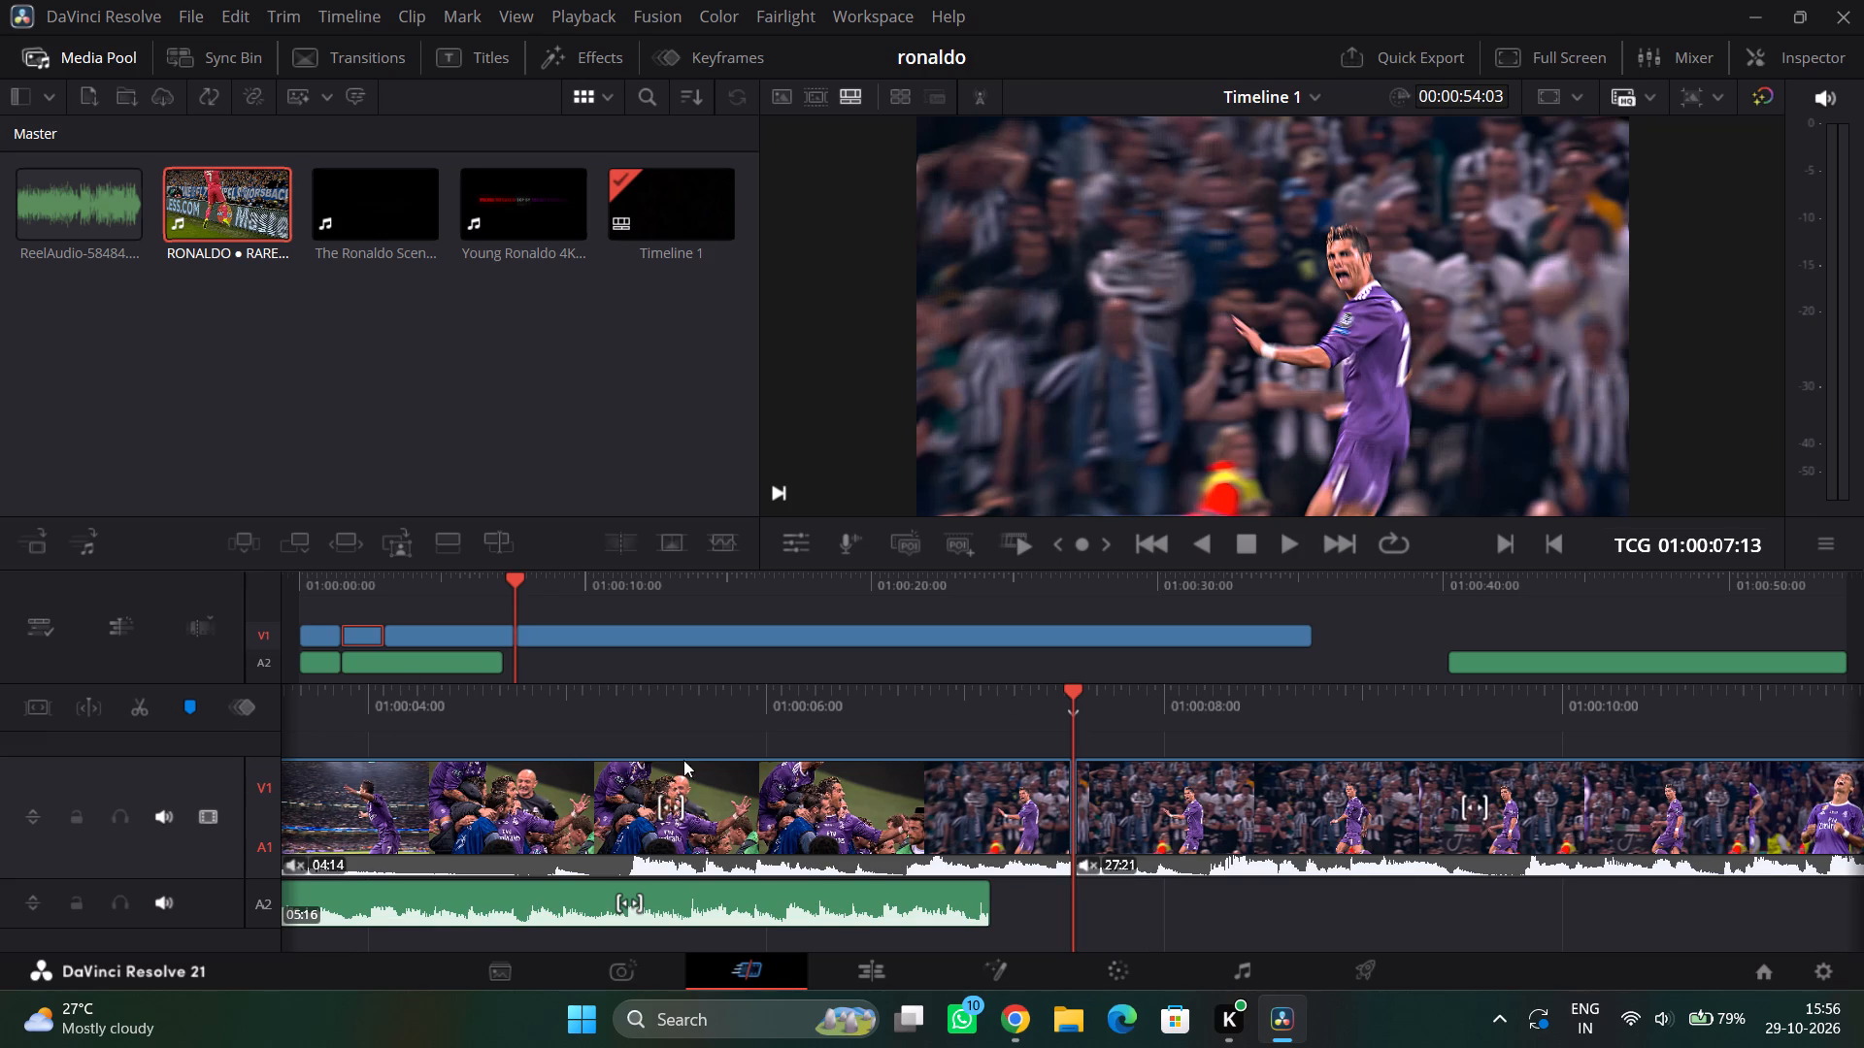
click(894, 758)
key(Delete)
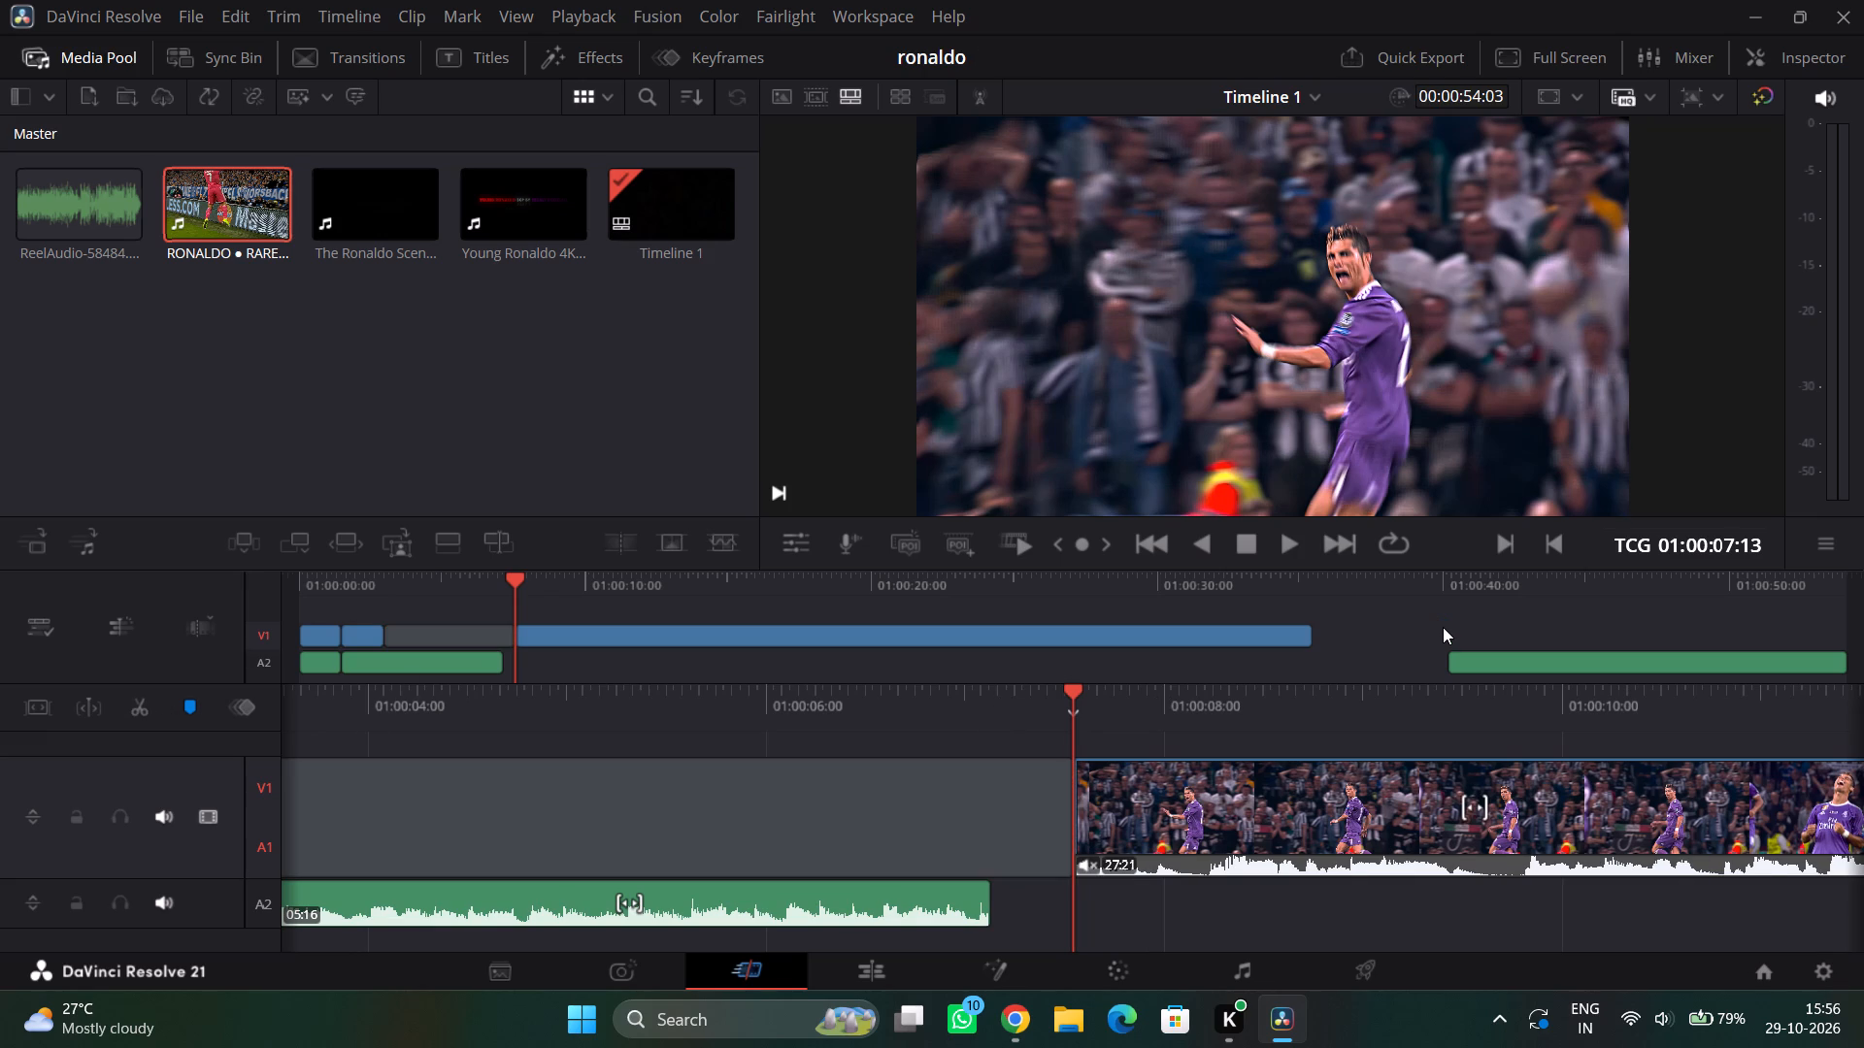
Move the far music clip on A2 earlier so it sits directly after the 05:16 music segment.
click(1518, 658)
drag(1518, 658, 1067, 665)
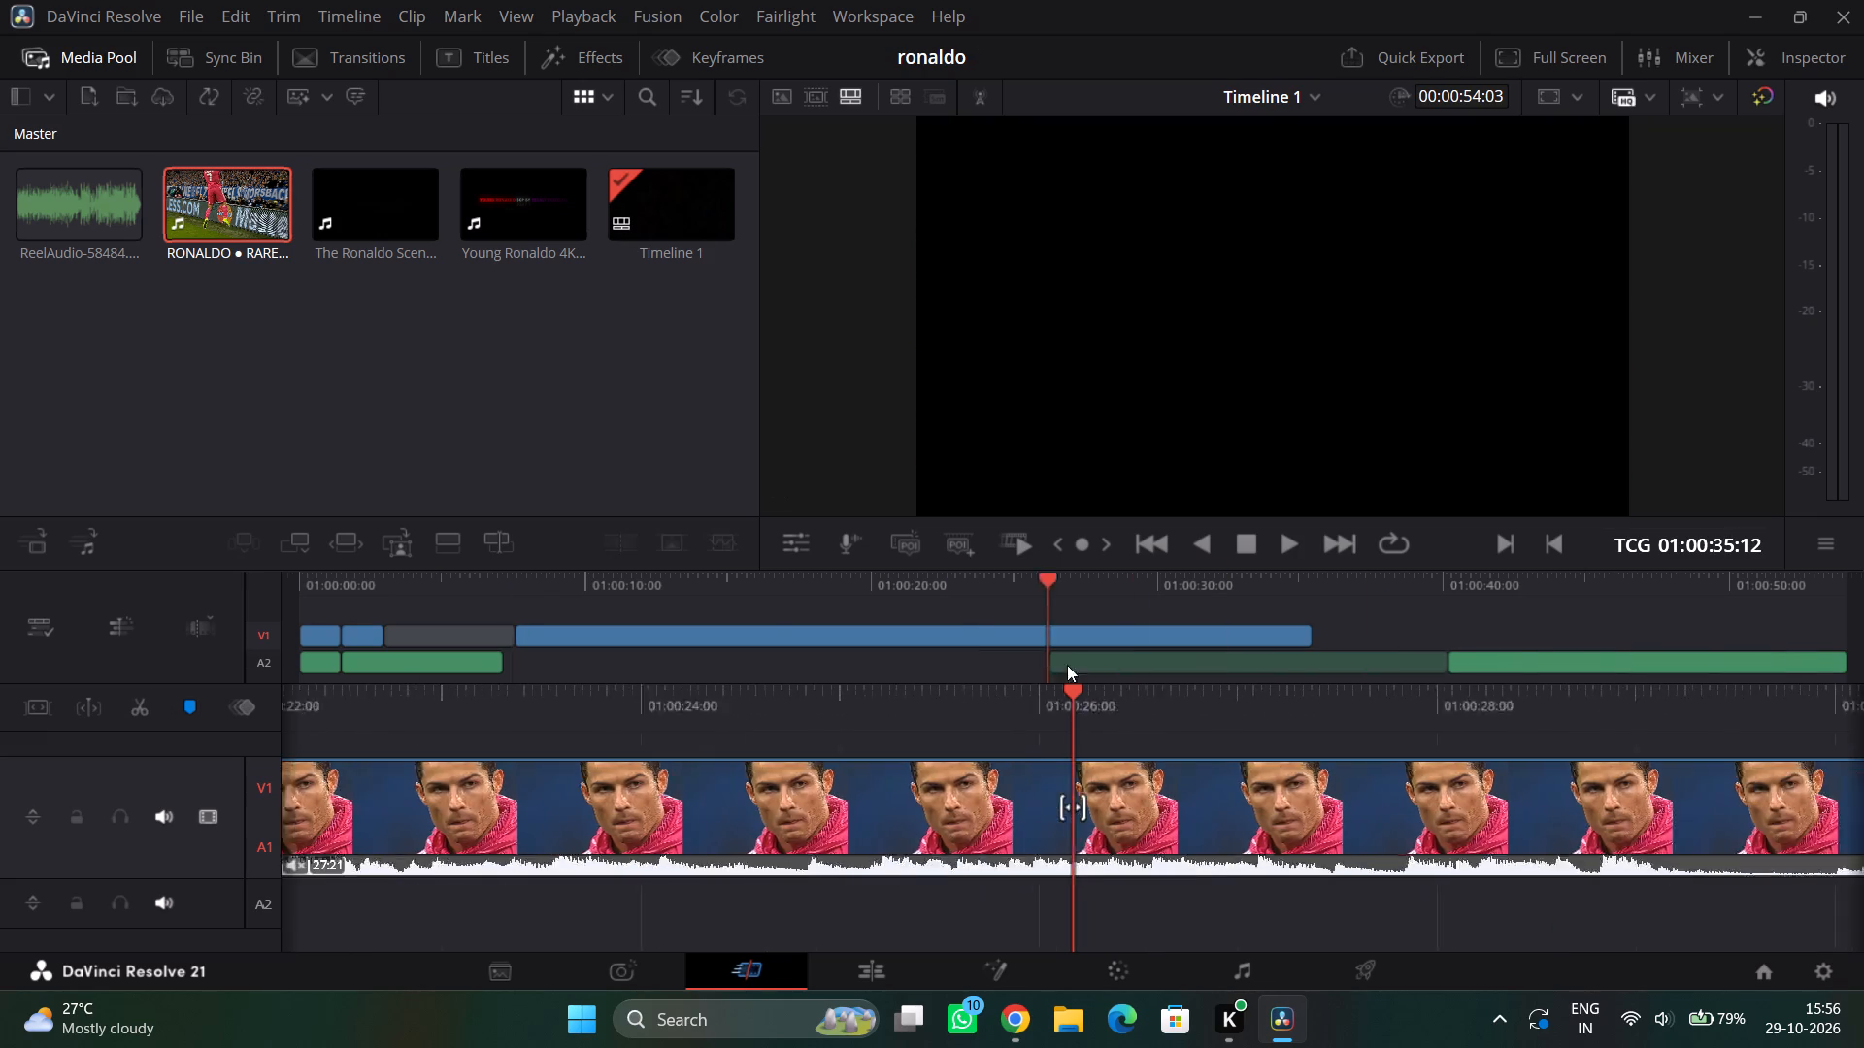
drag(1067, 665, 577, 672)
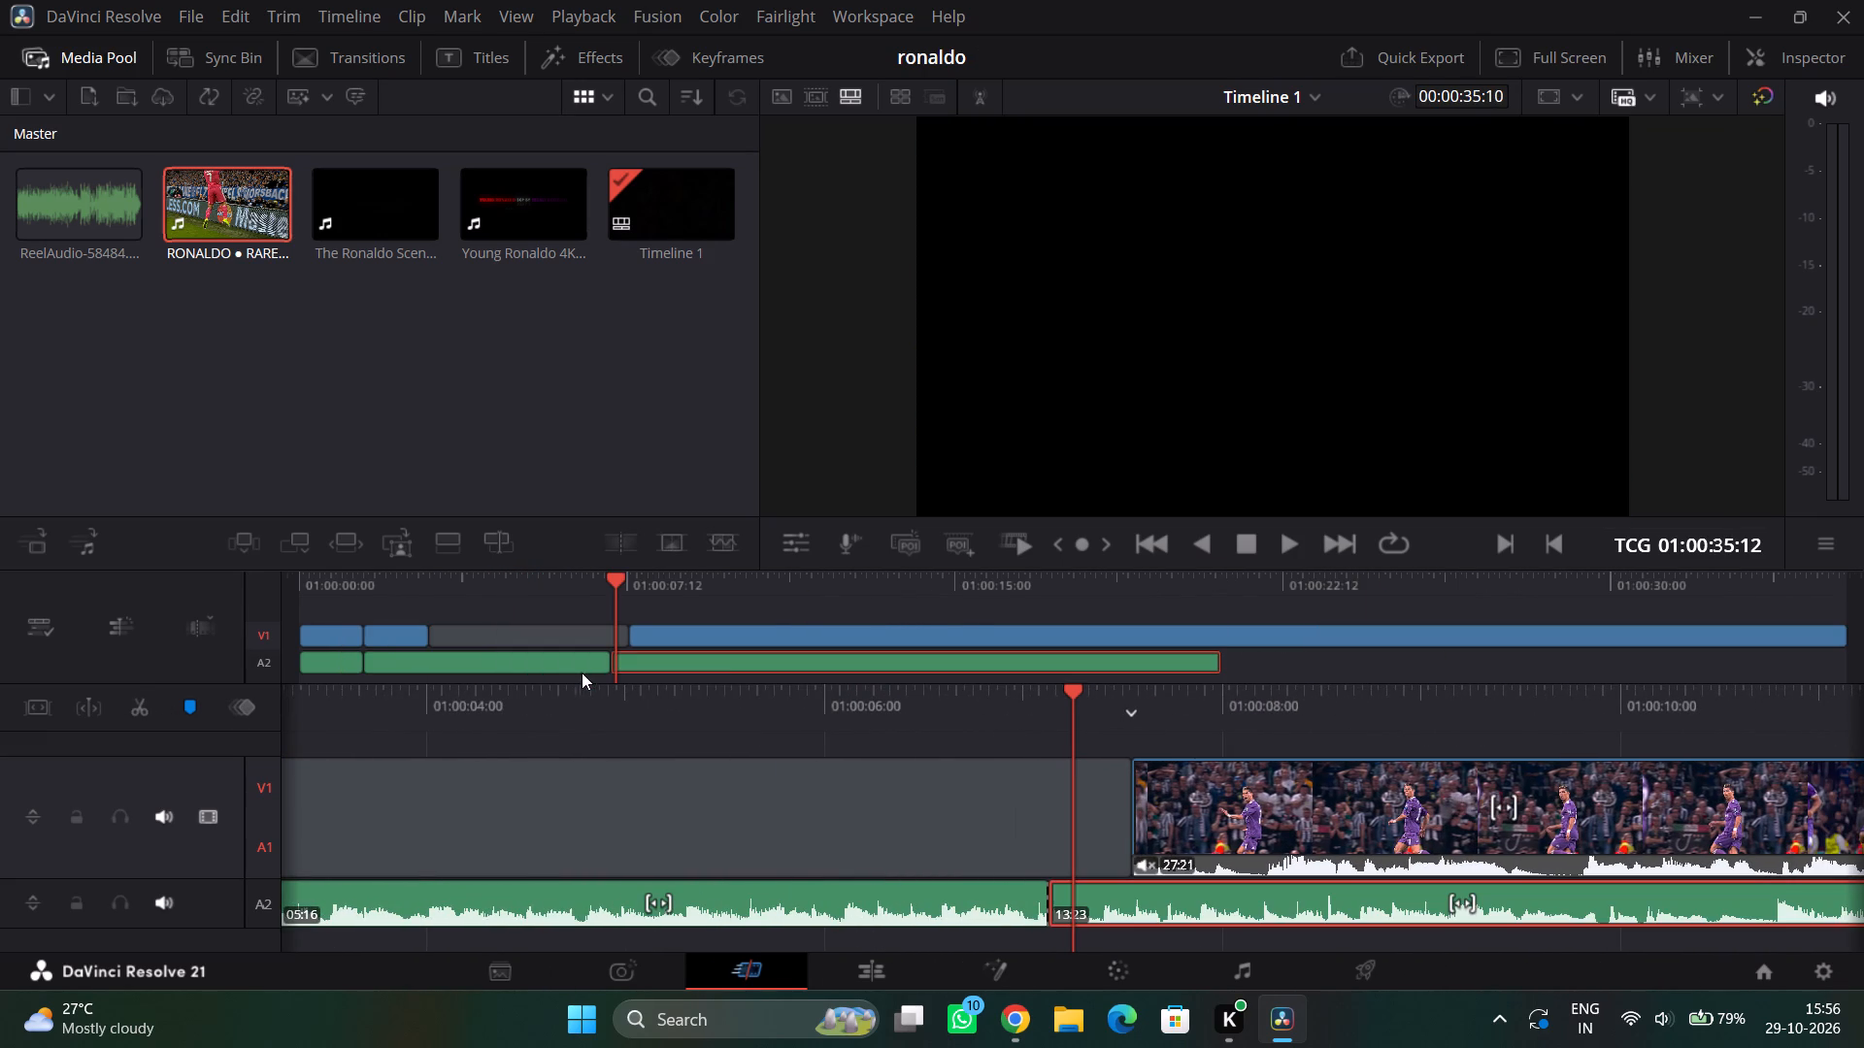
Move the remaining V1 footage earlier so it starts at 01:00:02:23, directly after the running-celebration clip.
drag(1205, 704, 1462, 704)
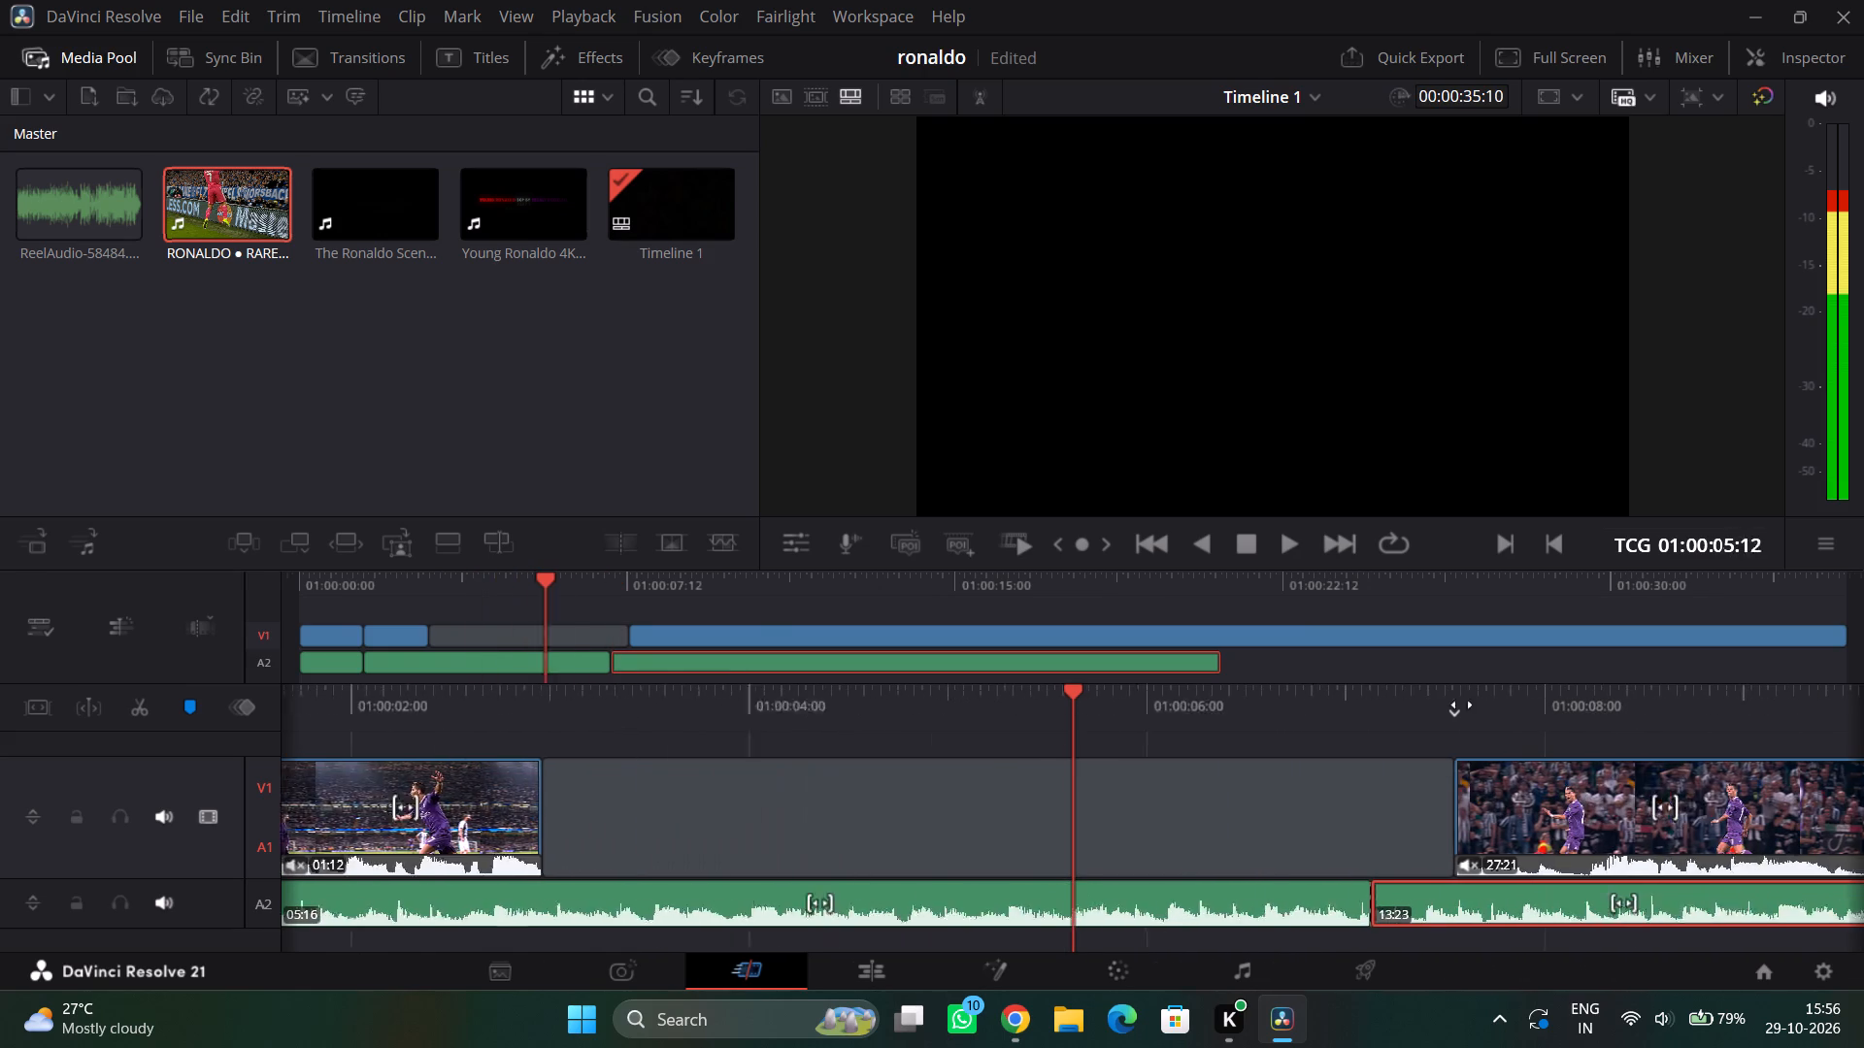
drag(1462, 704, 1399, 704)
drag(1512, 789, 858, 789)
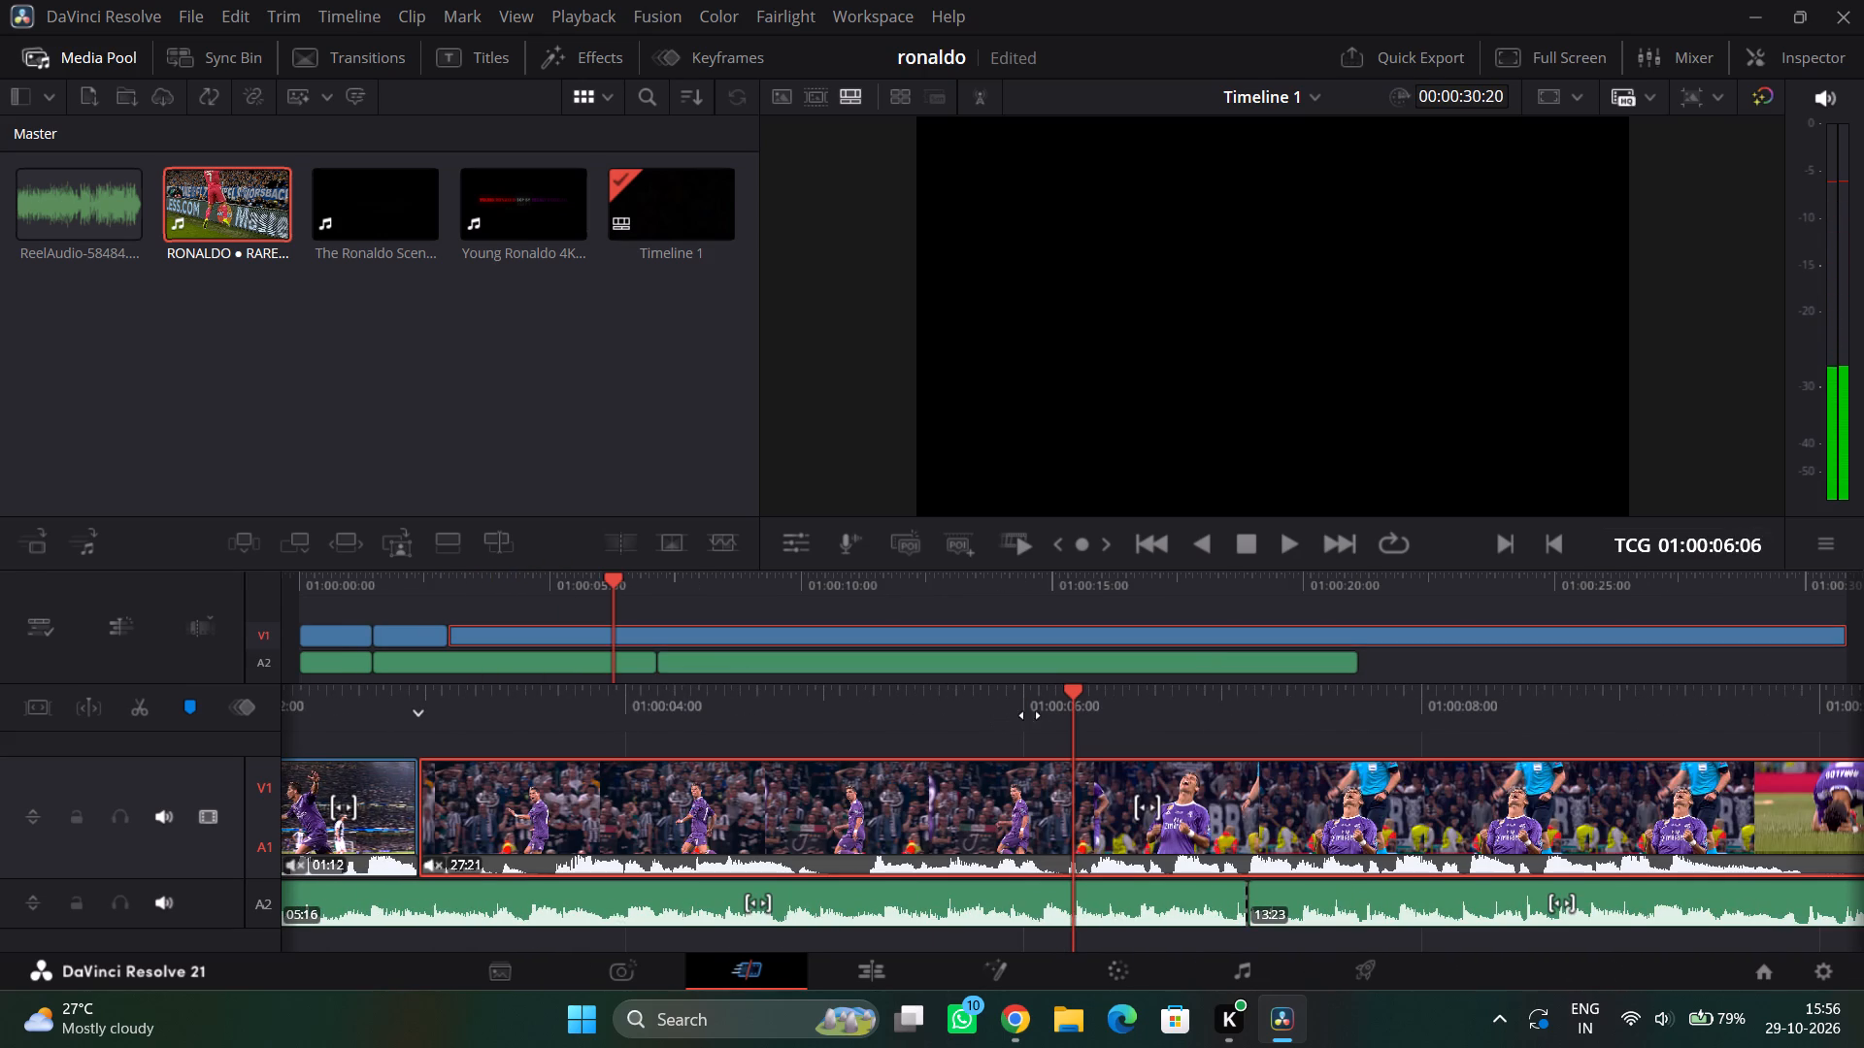
Check the new V1 cut against the music, and delete all three music clips from A2.
drag(1152, 709, 1505, 696)
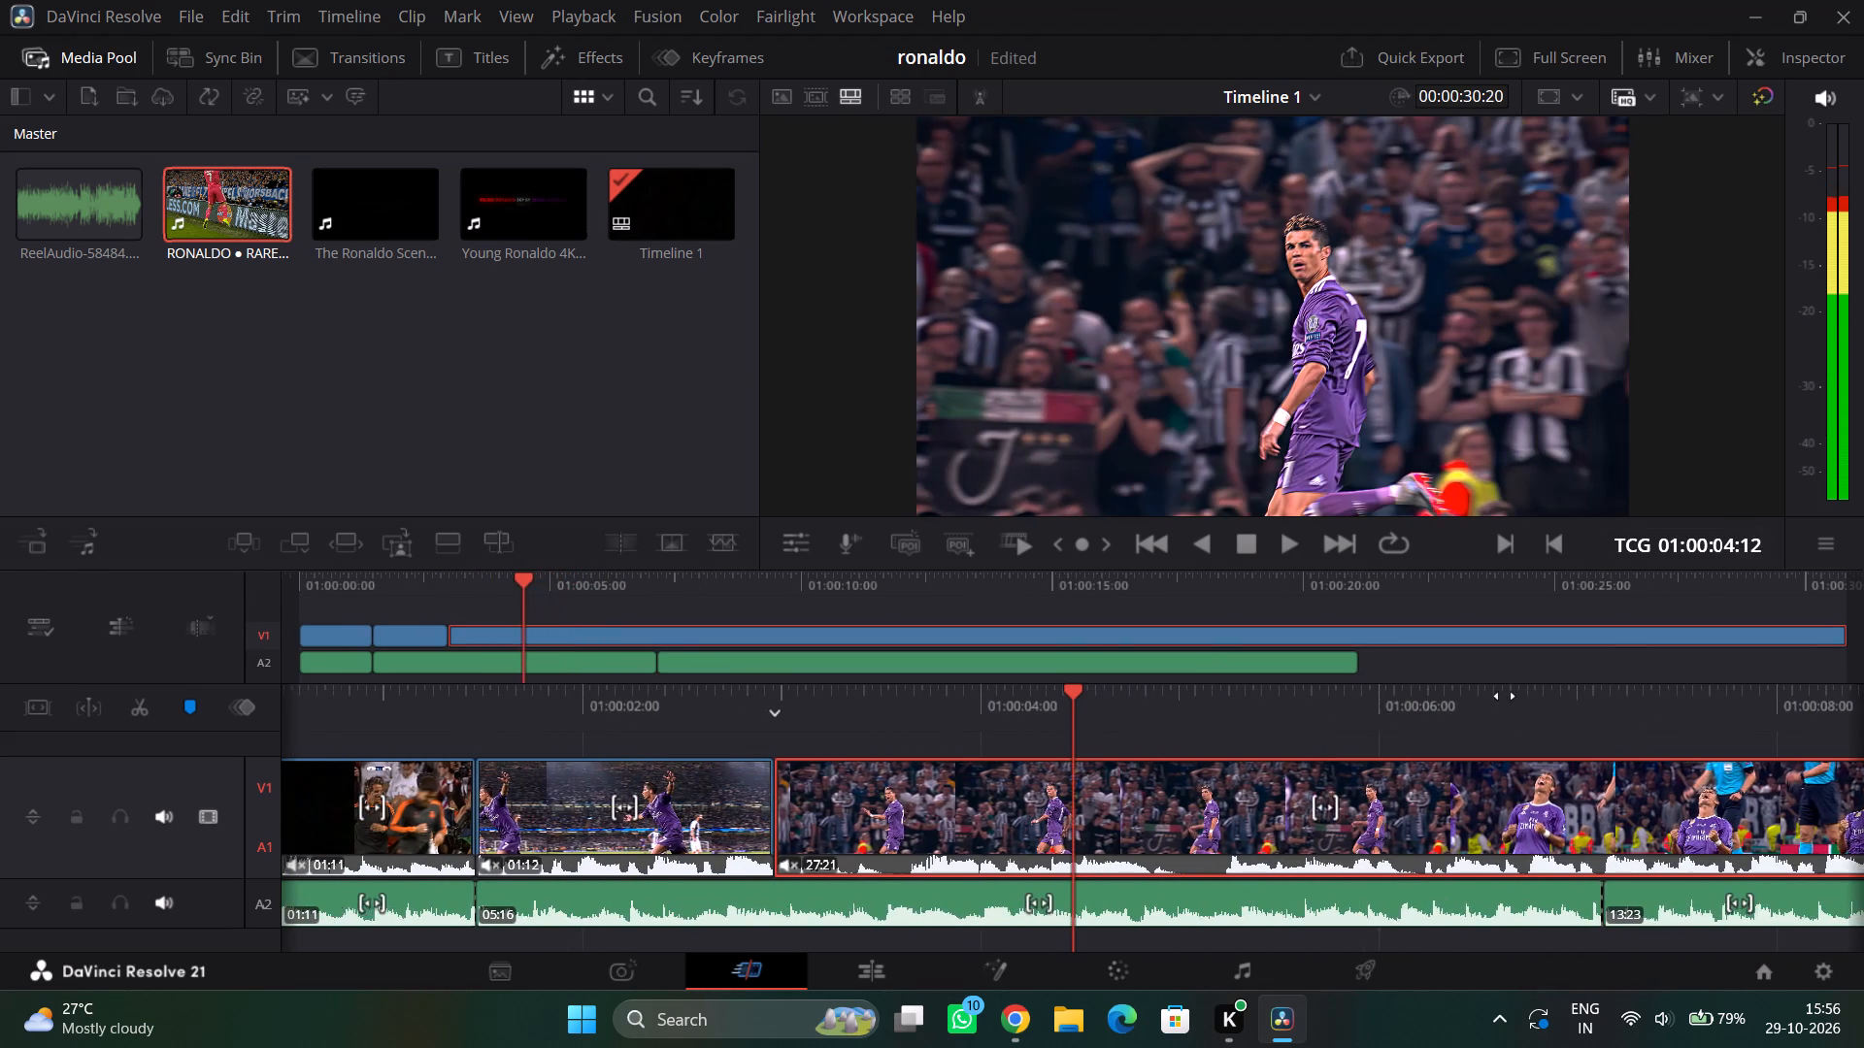
drag(1505, 696, 1531, 684)
drag(1171, 706, 1424, 697)
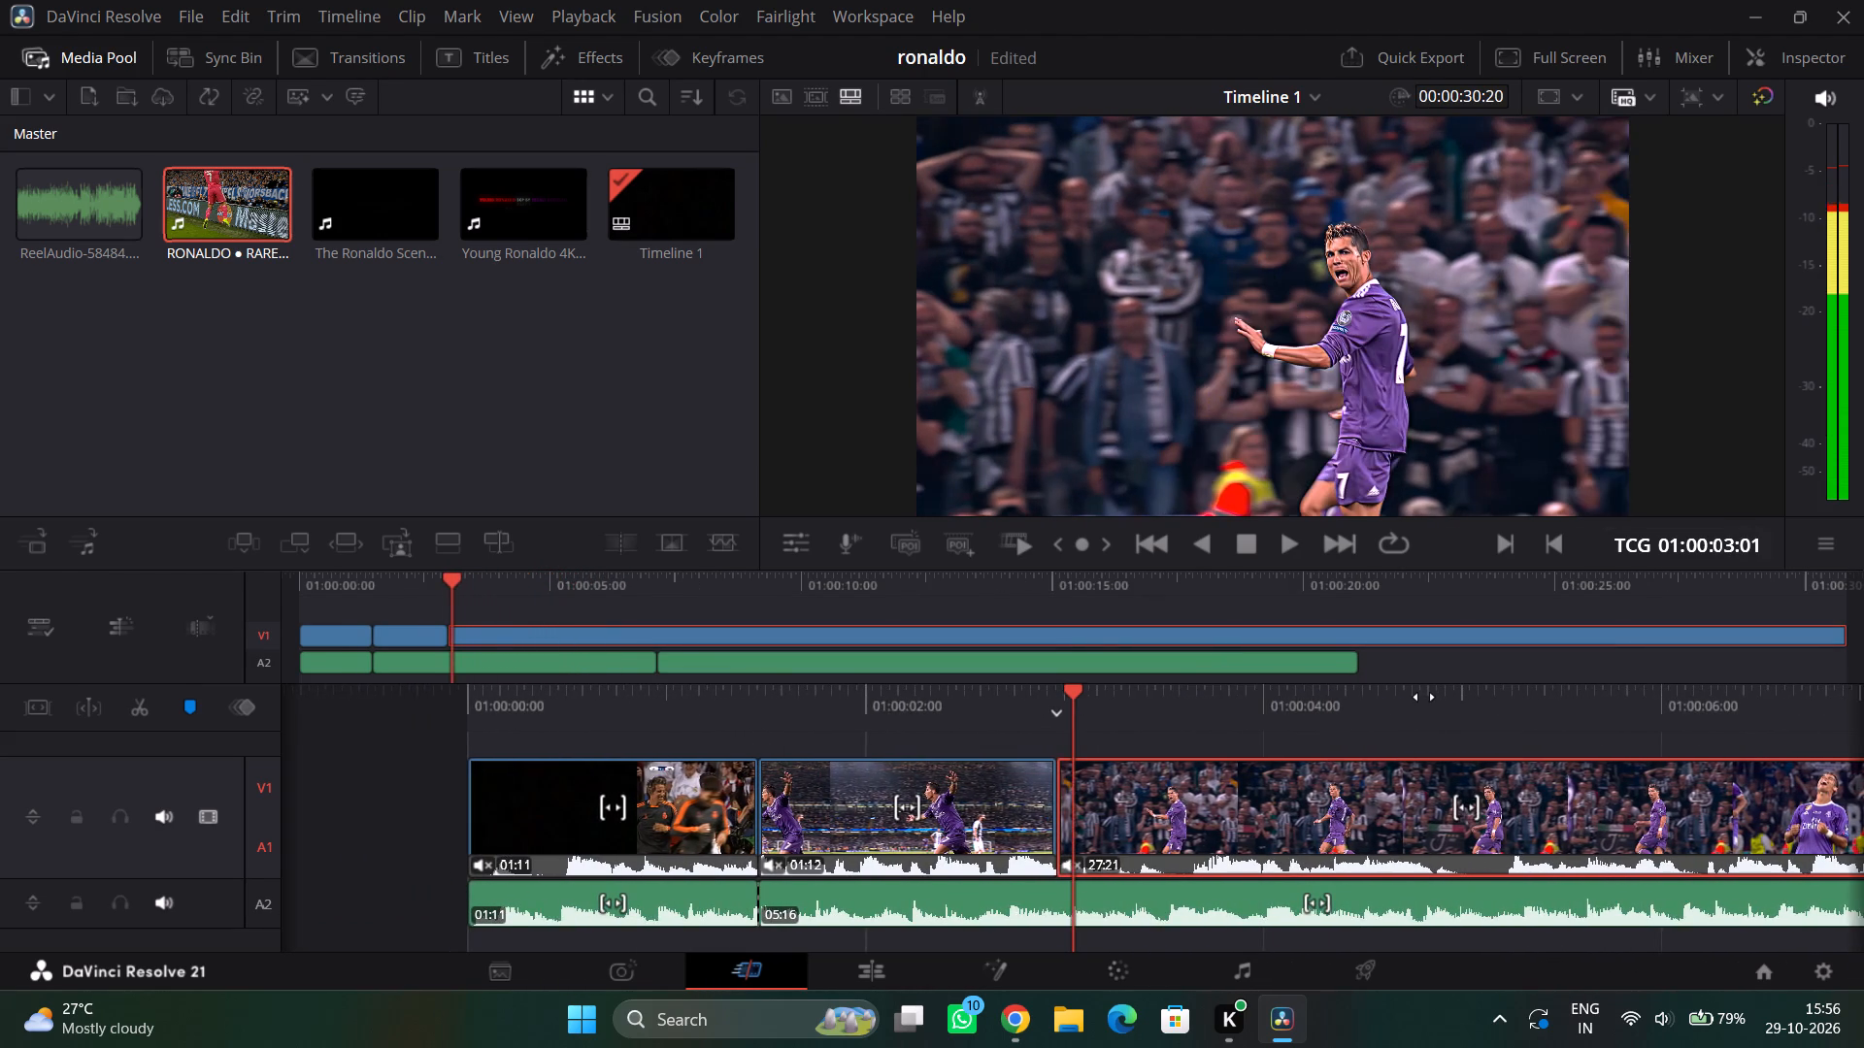
drag(1424, 697, 1352, 706)
click(965, 890)
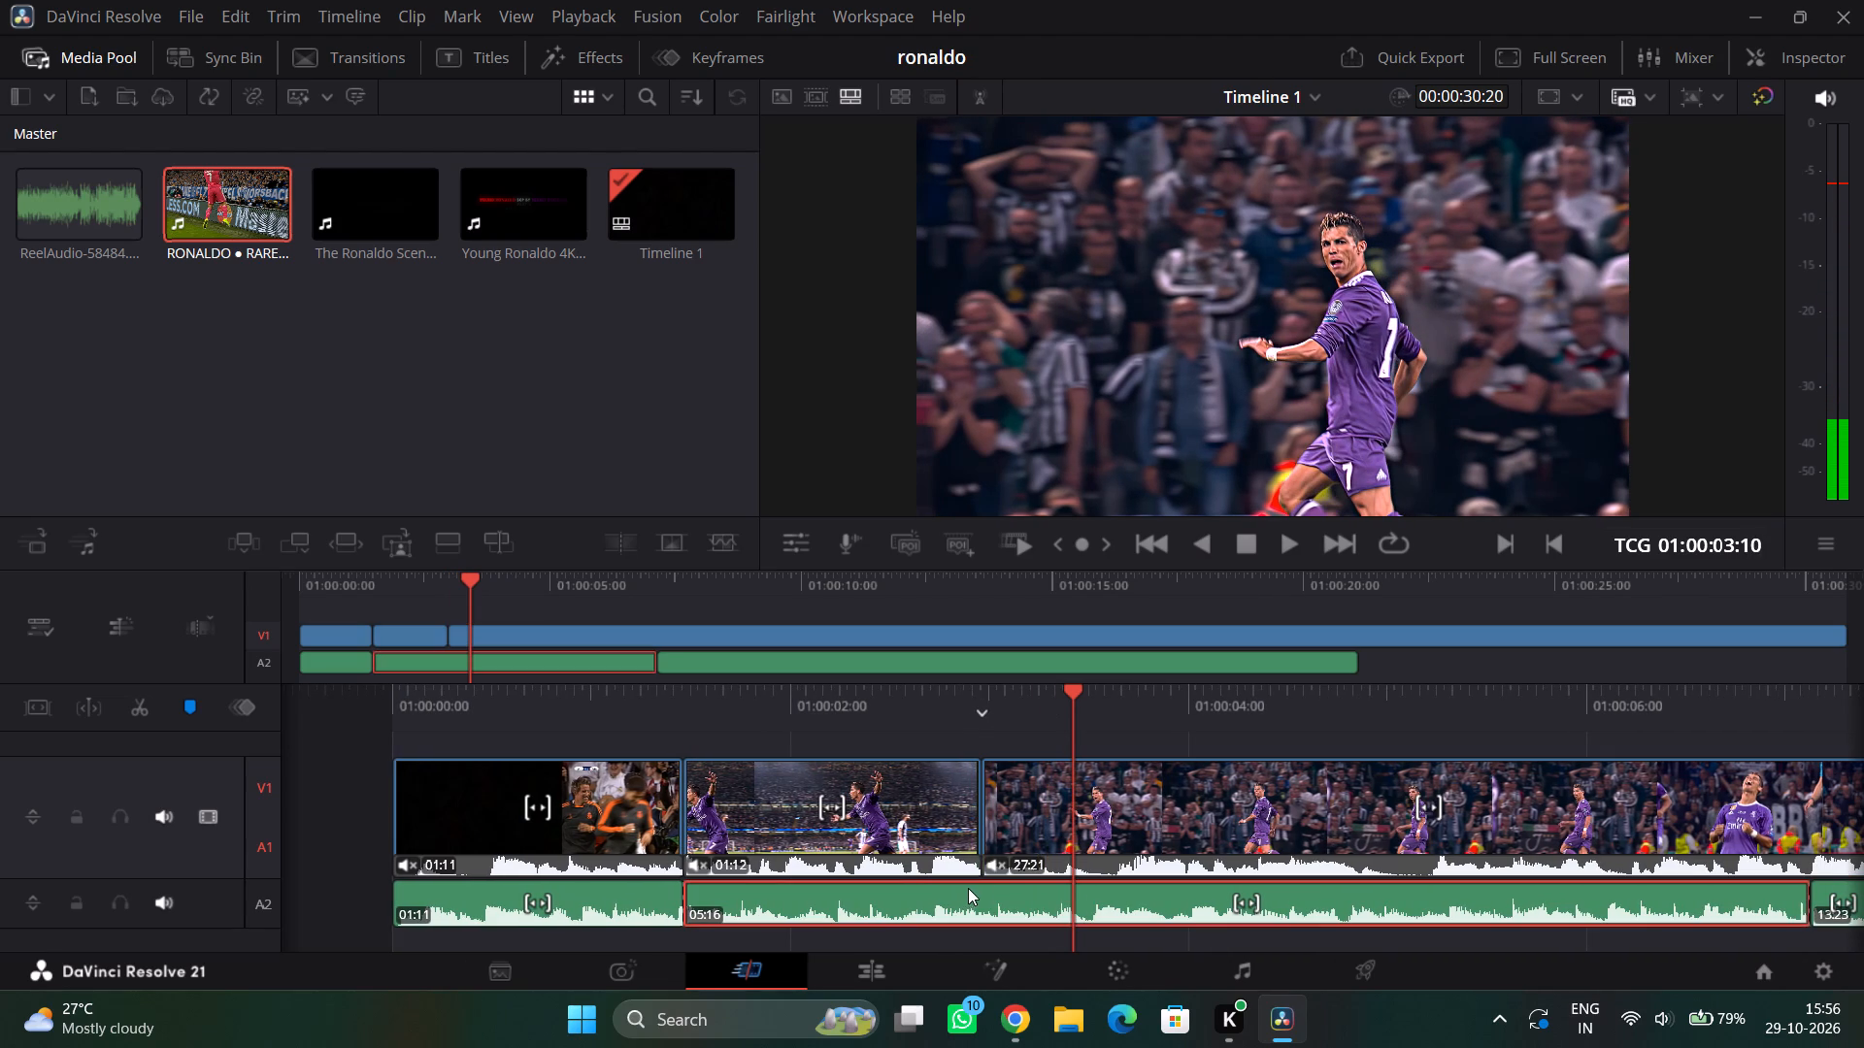
key(Delete)
click(1847, 910)
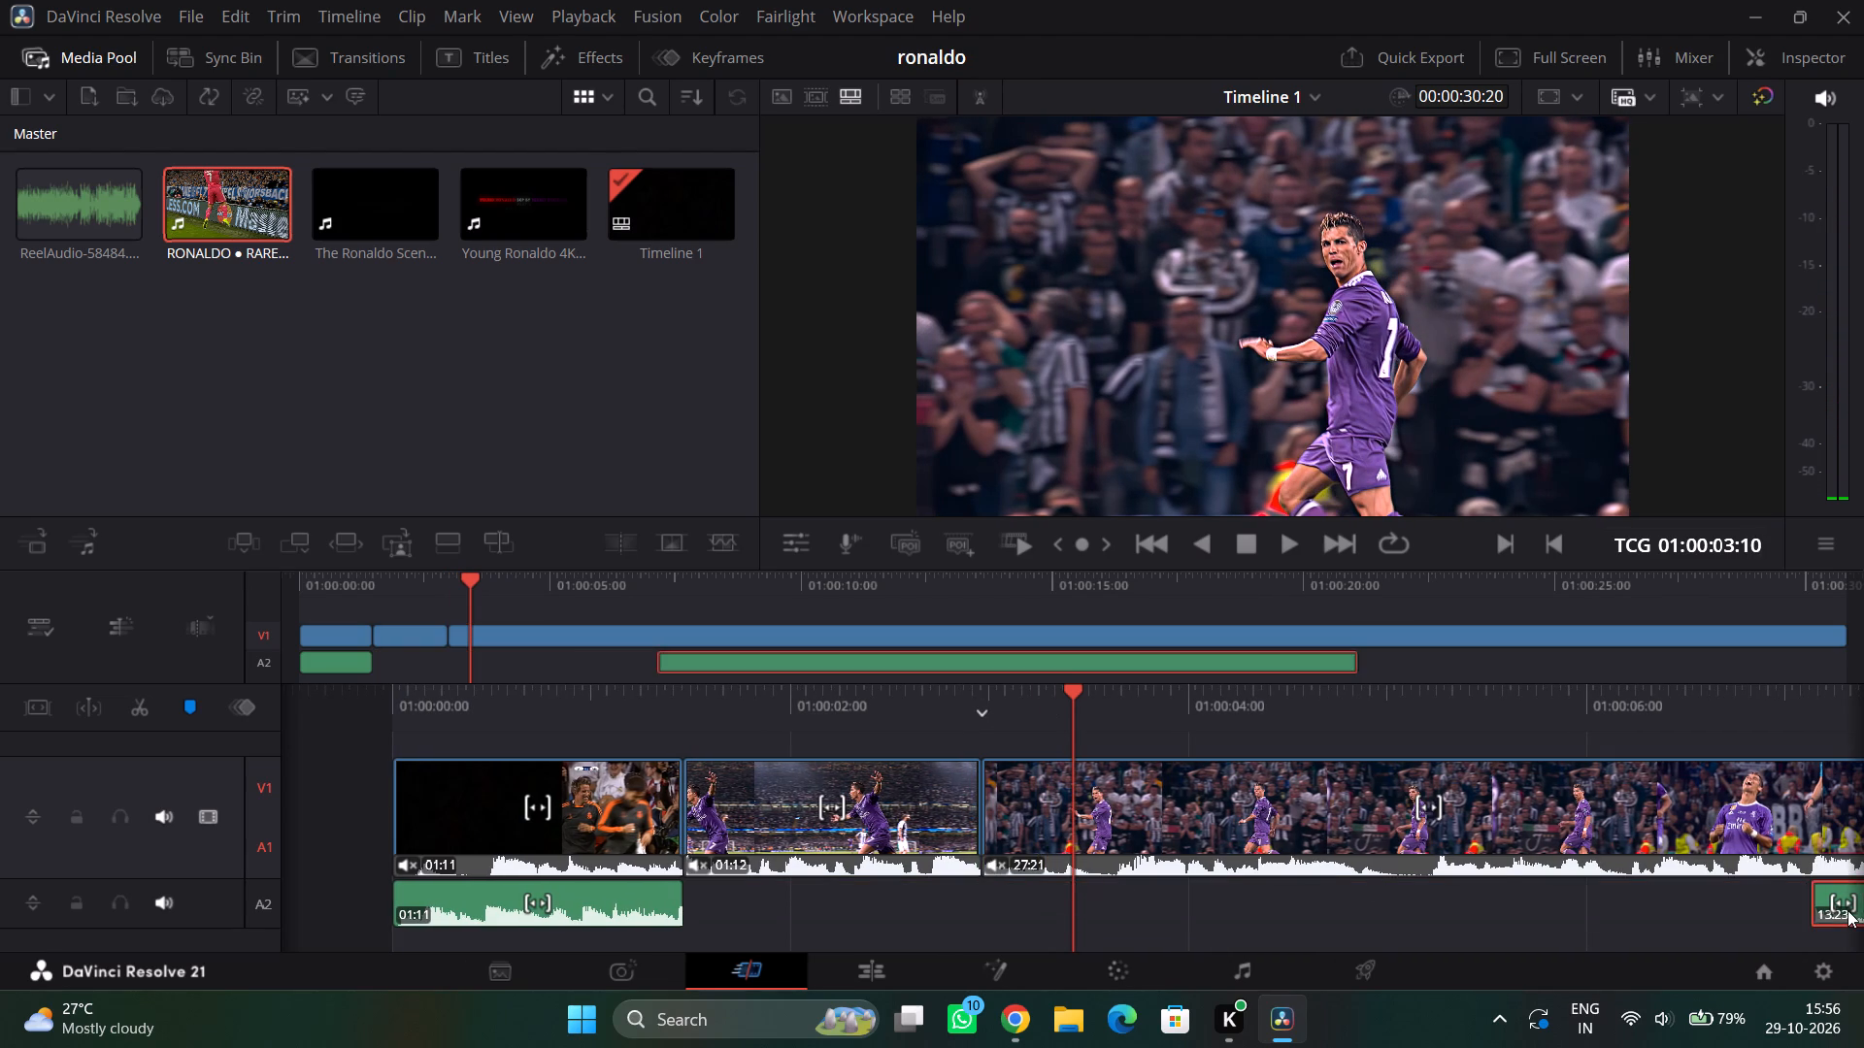
key(Delete)
click(629, 901)
key(Delete)
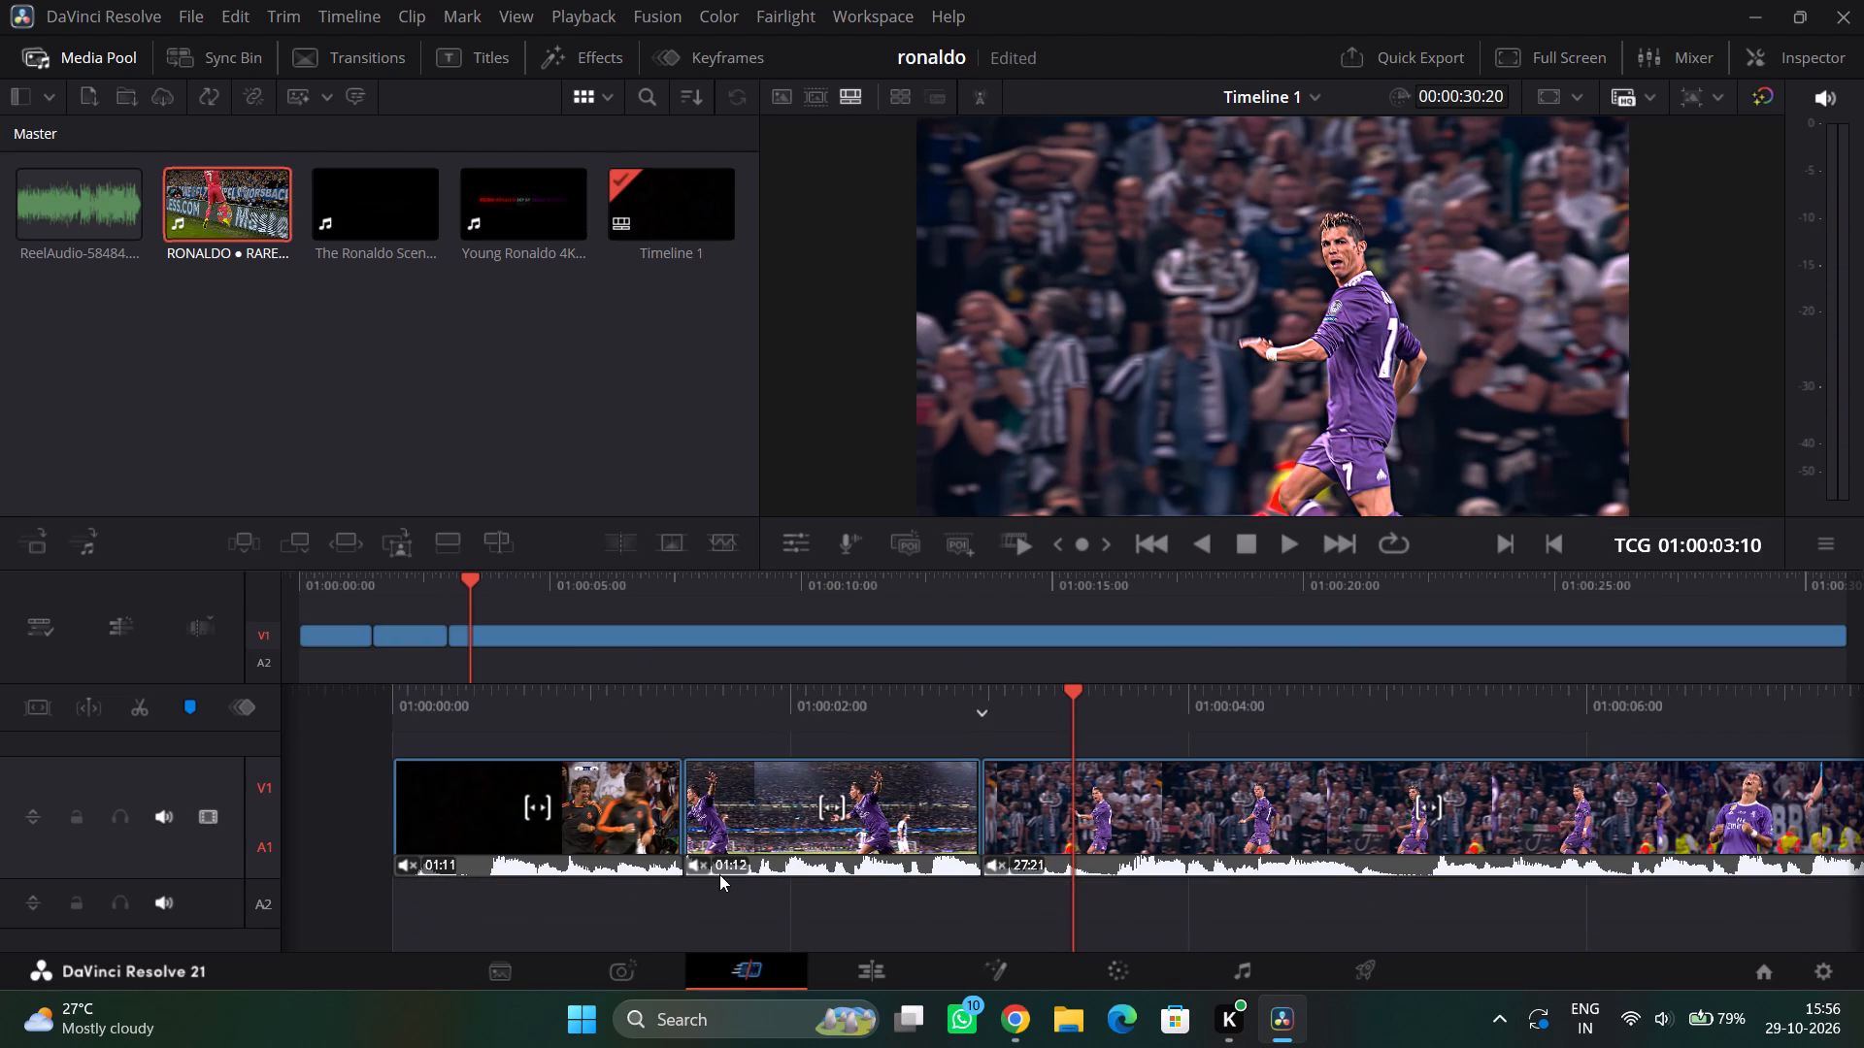
Review the V1 cut at 01:00:02:23 and the crowd-backed footage that follows it, up to about 01:00:05:21.
drag(1190, 702, 1160, 704)
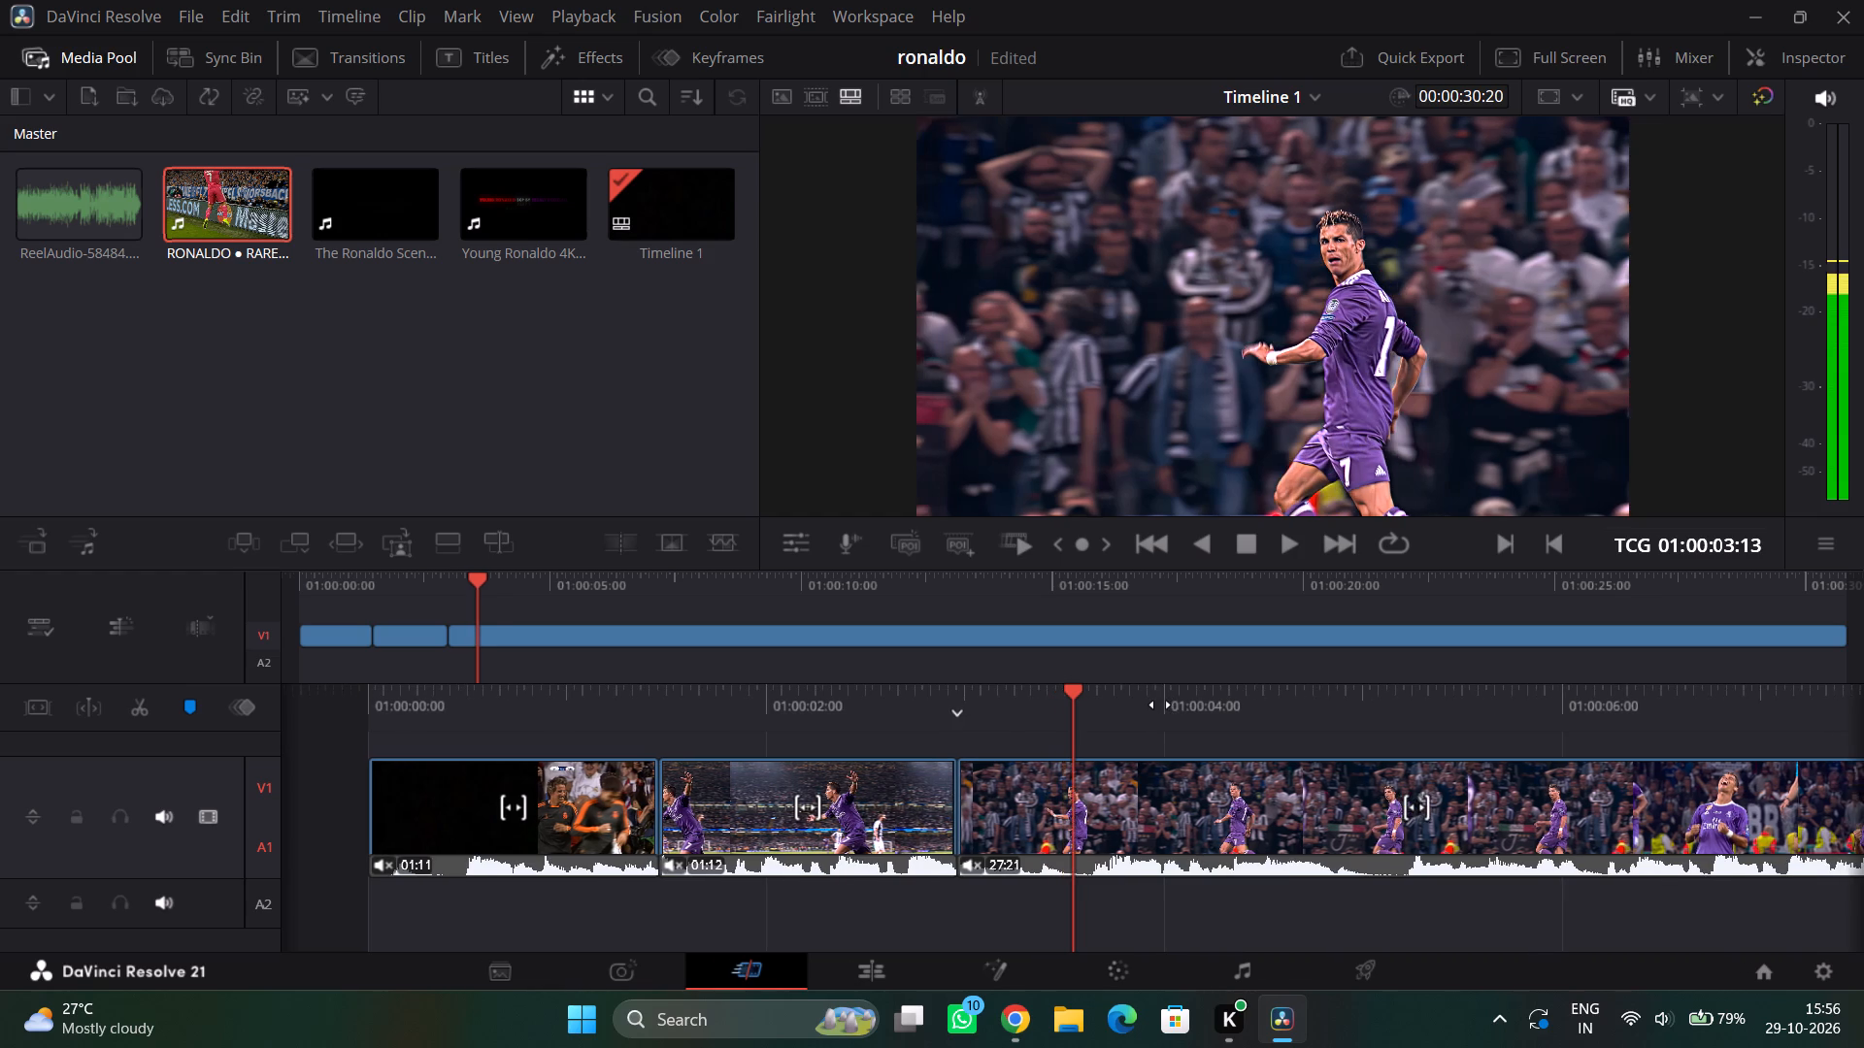
drag(1160, 704, 1529, 706)
drag(1333, 706, 1067, 713)
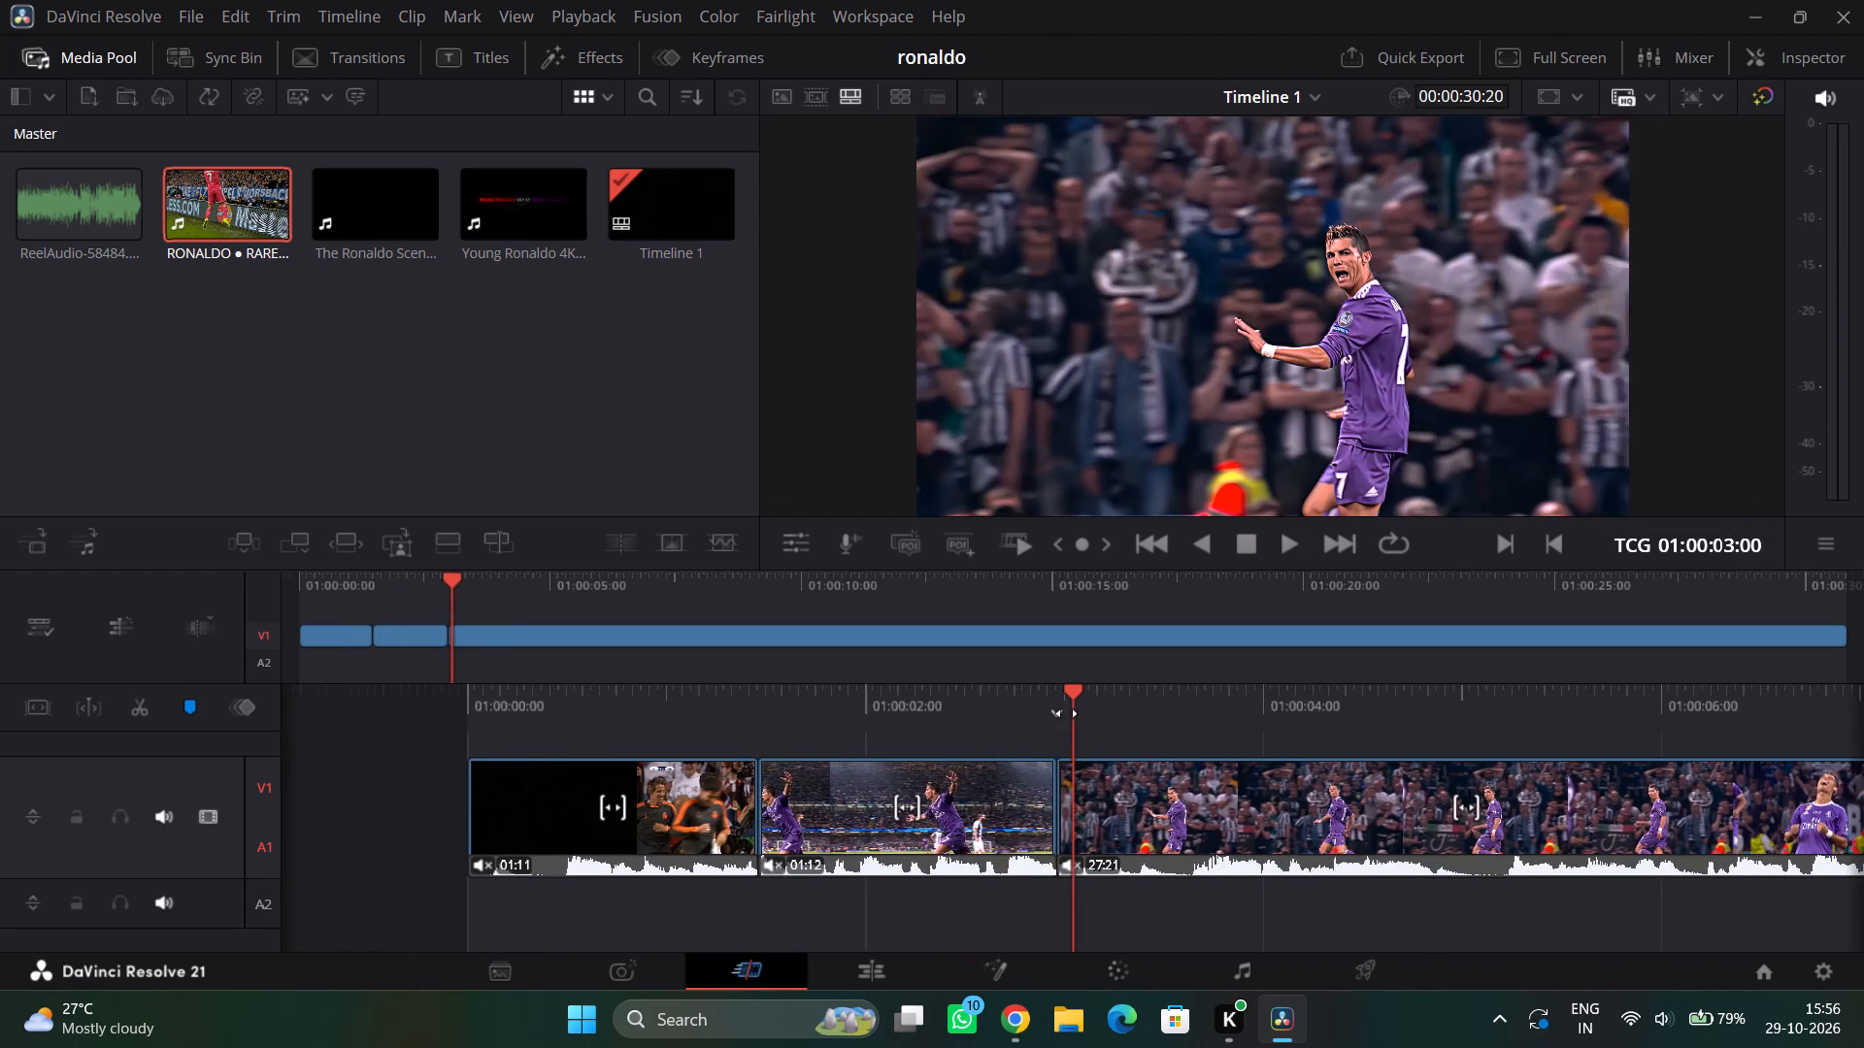
drag(1067, 713, 946, 719)
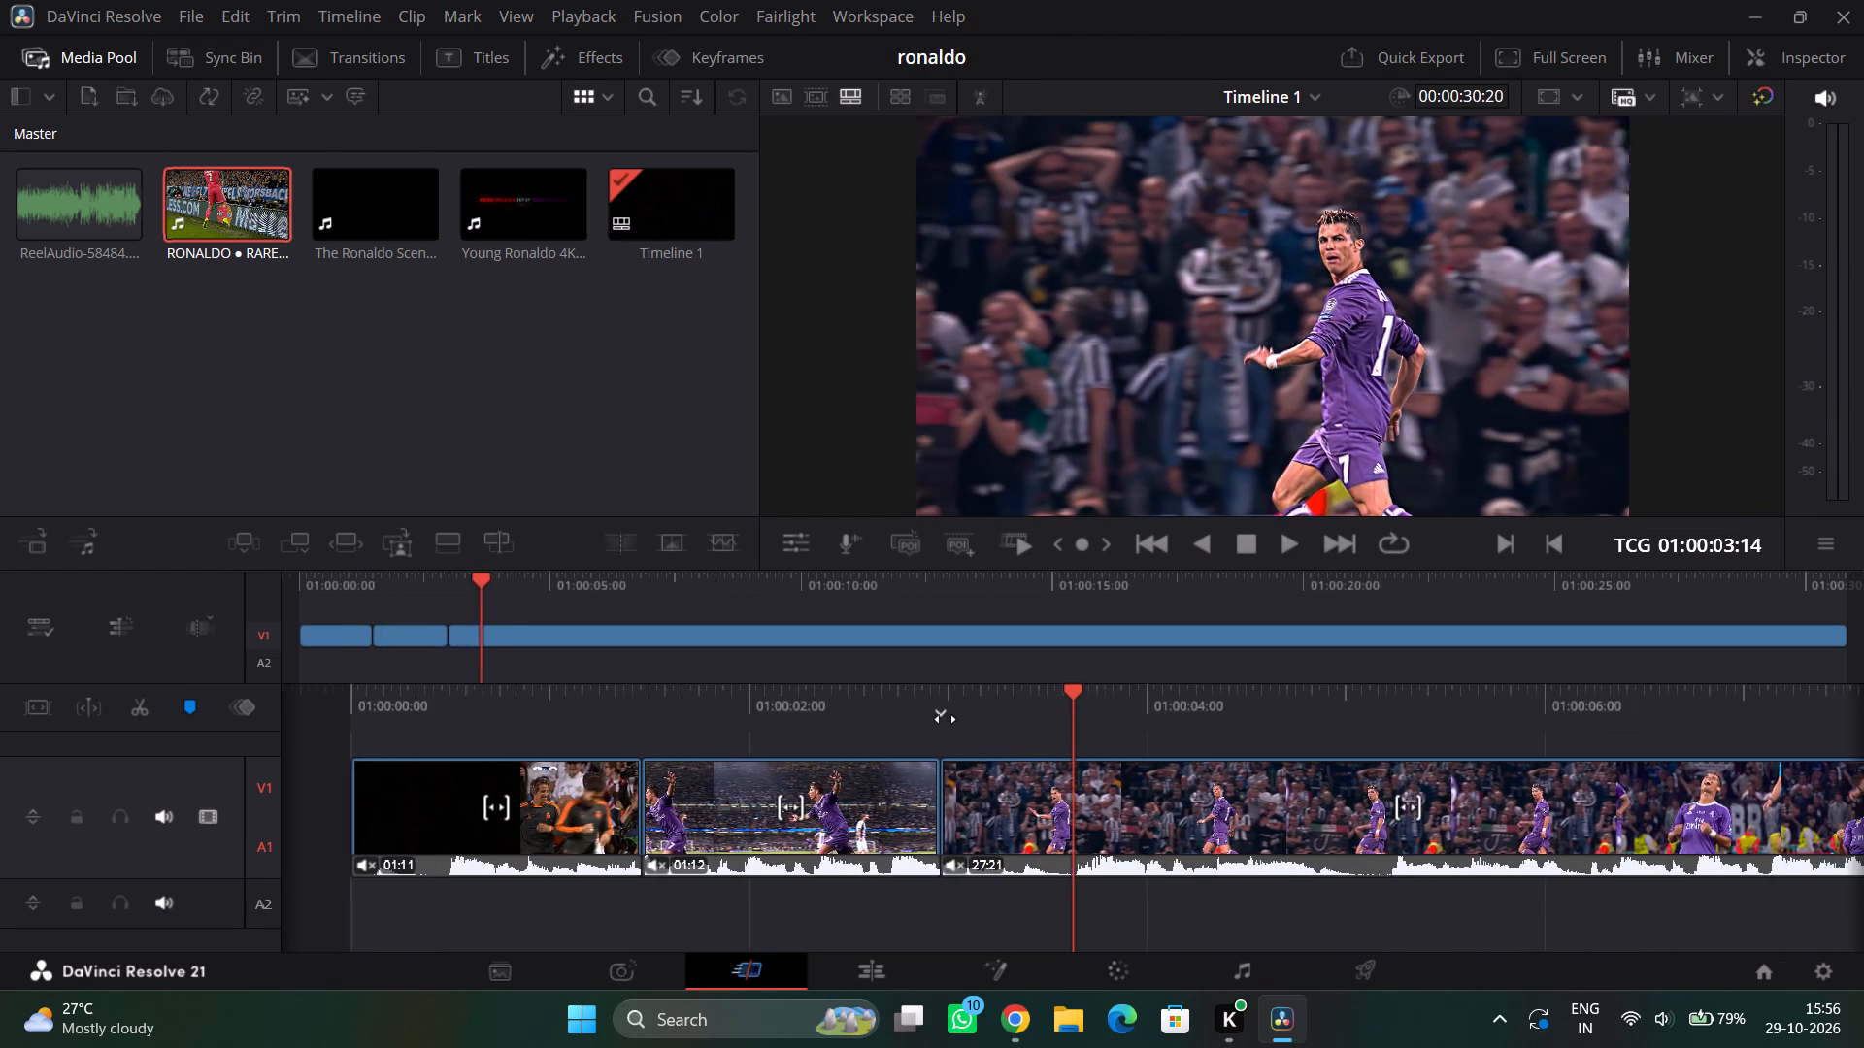
drag(946, 719, 839, 727)
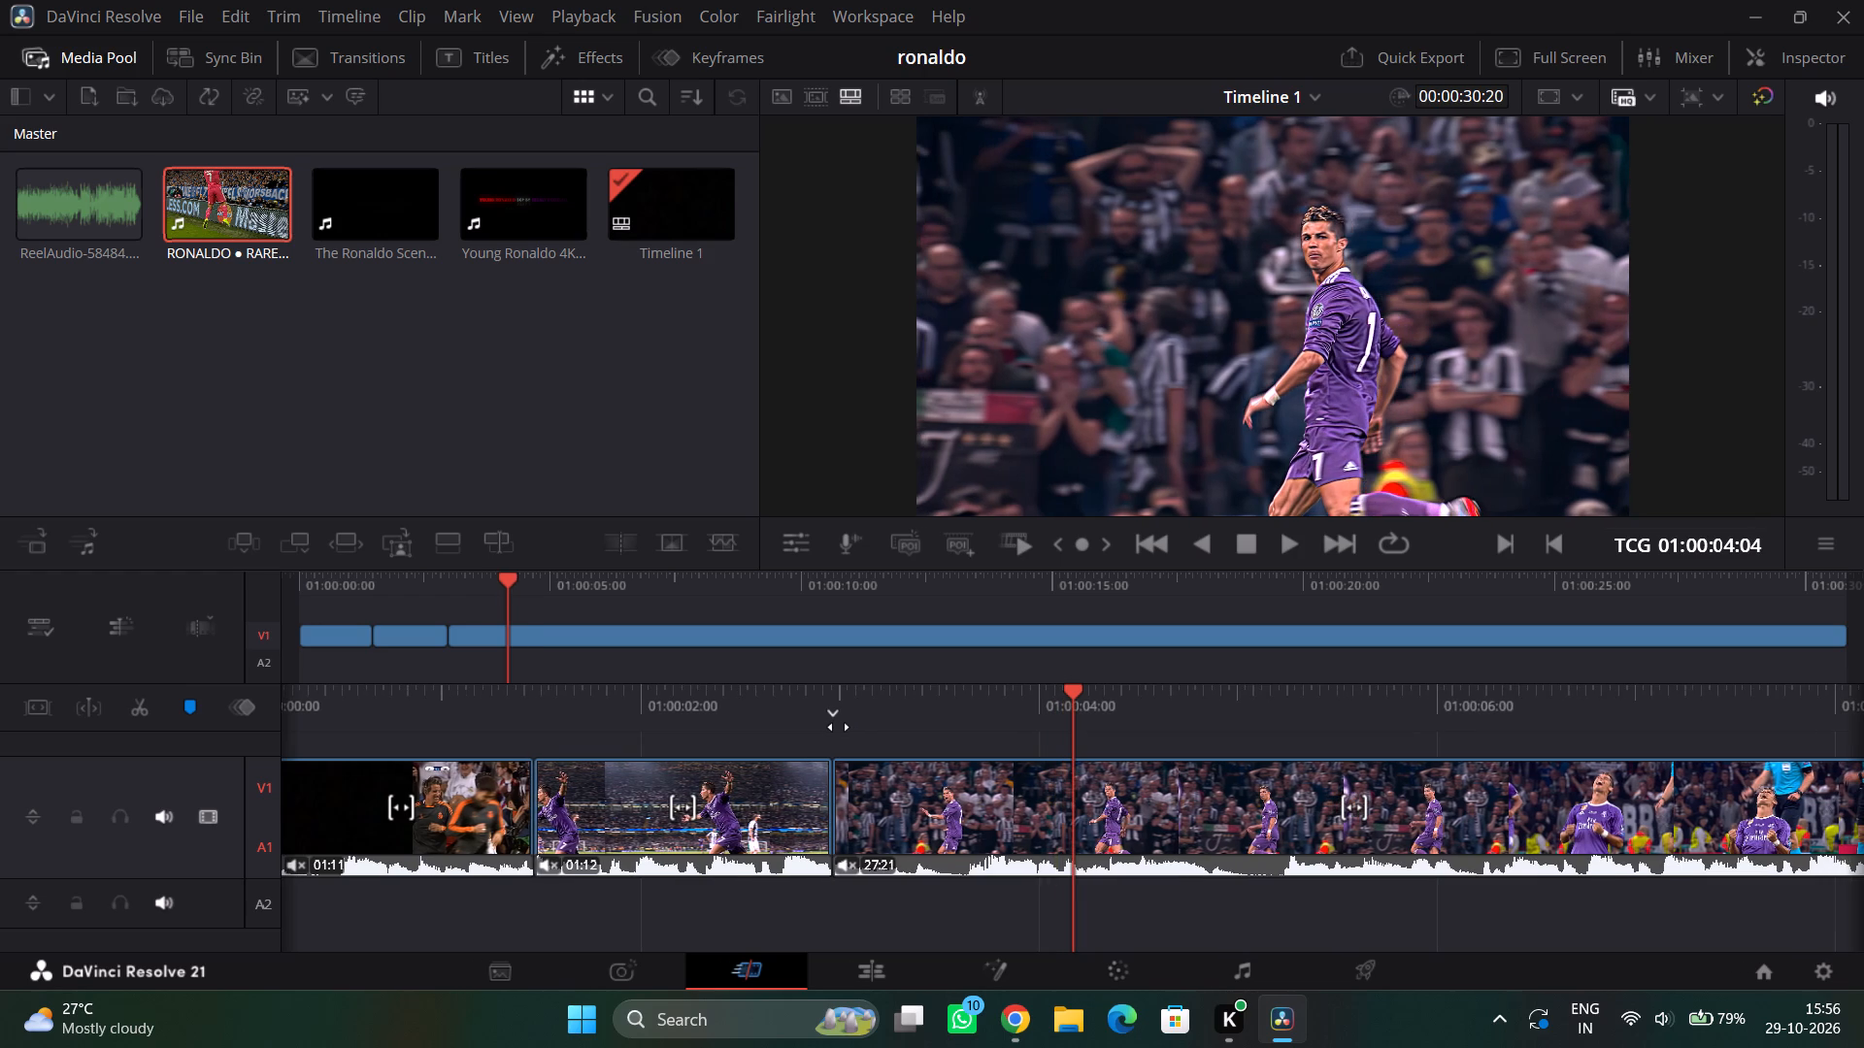
drag(839, 727, 1116, 723)
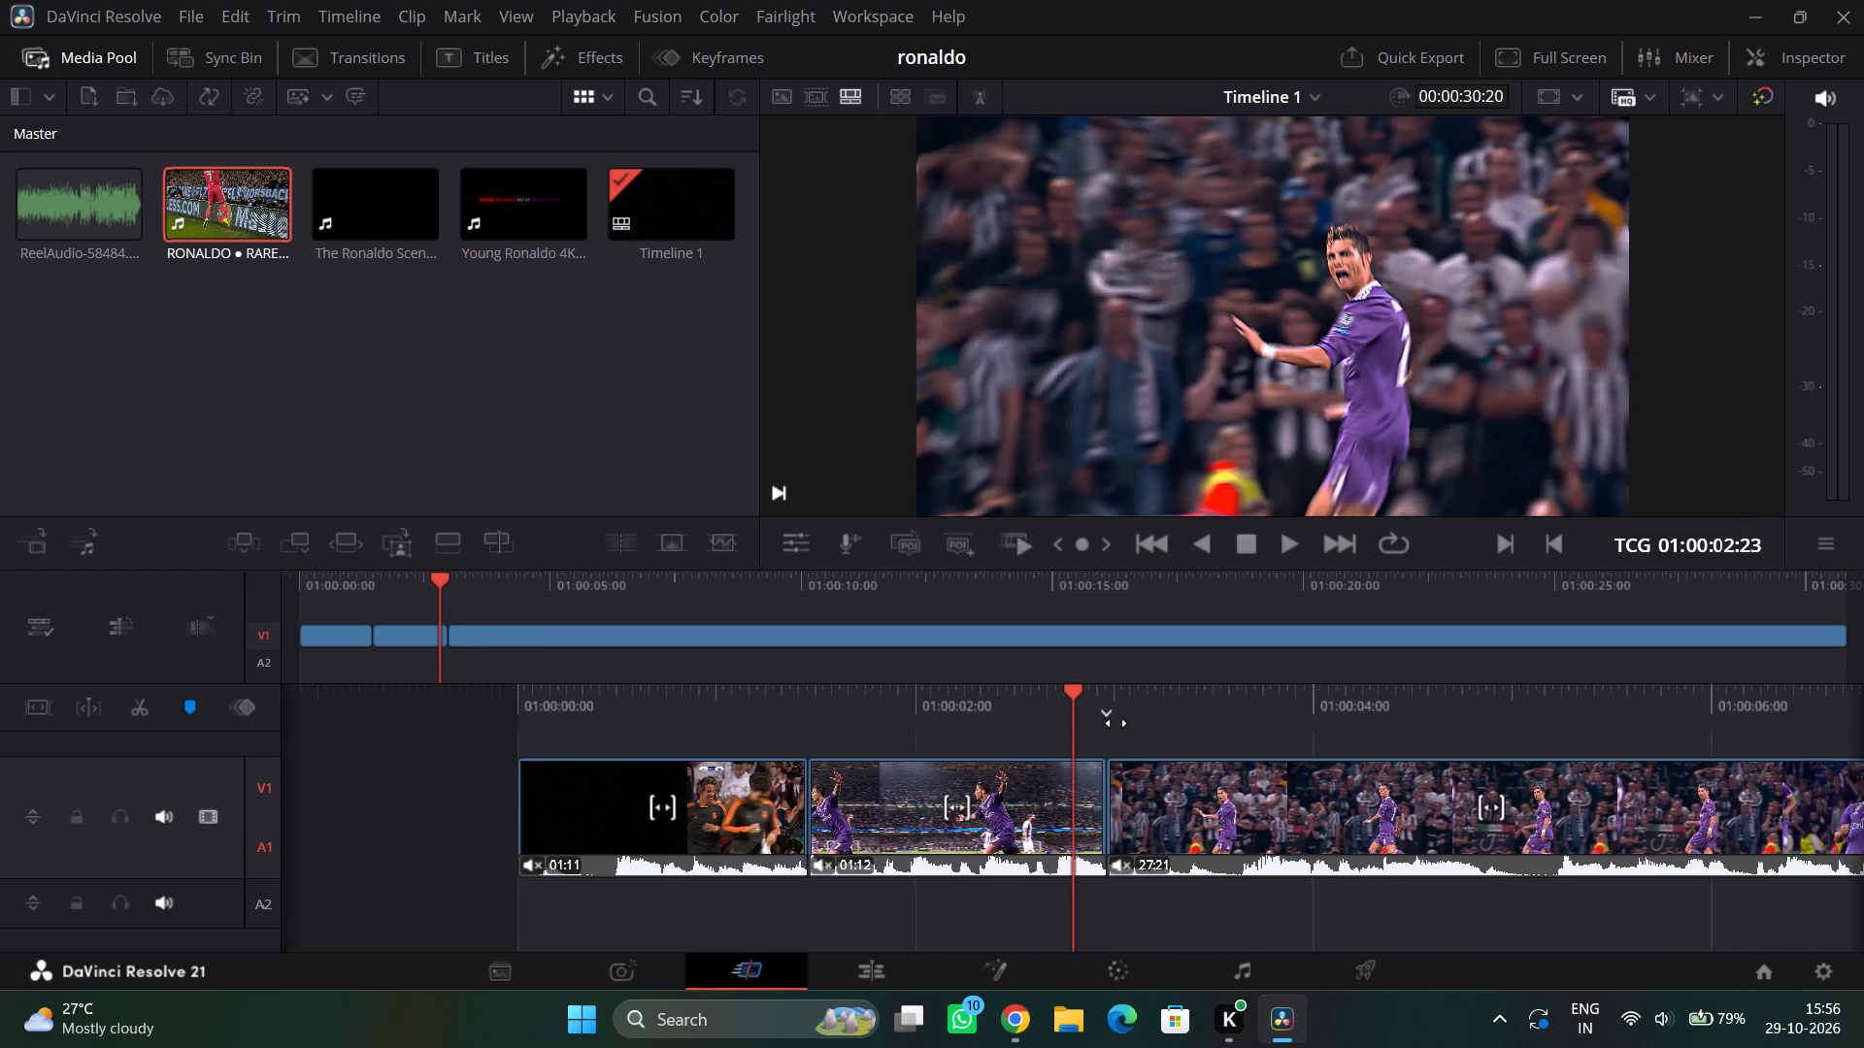
drag(1116, 723, 471, 774)
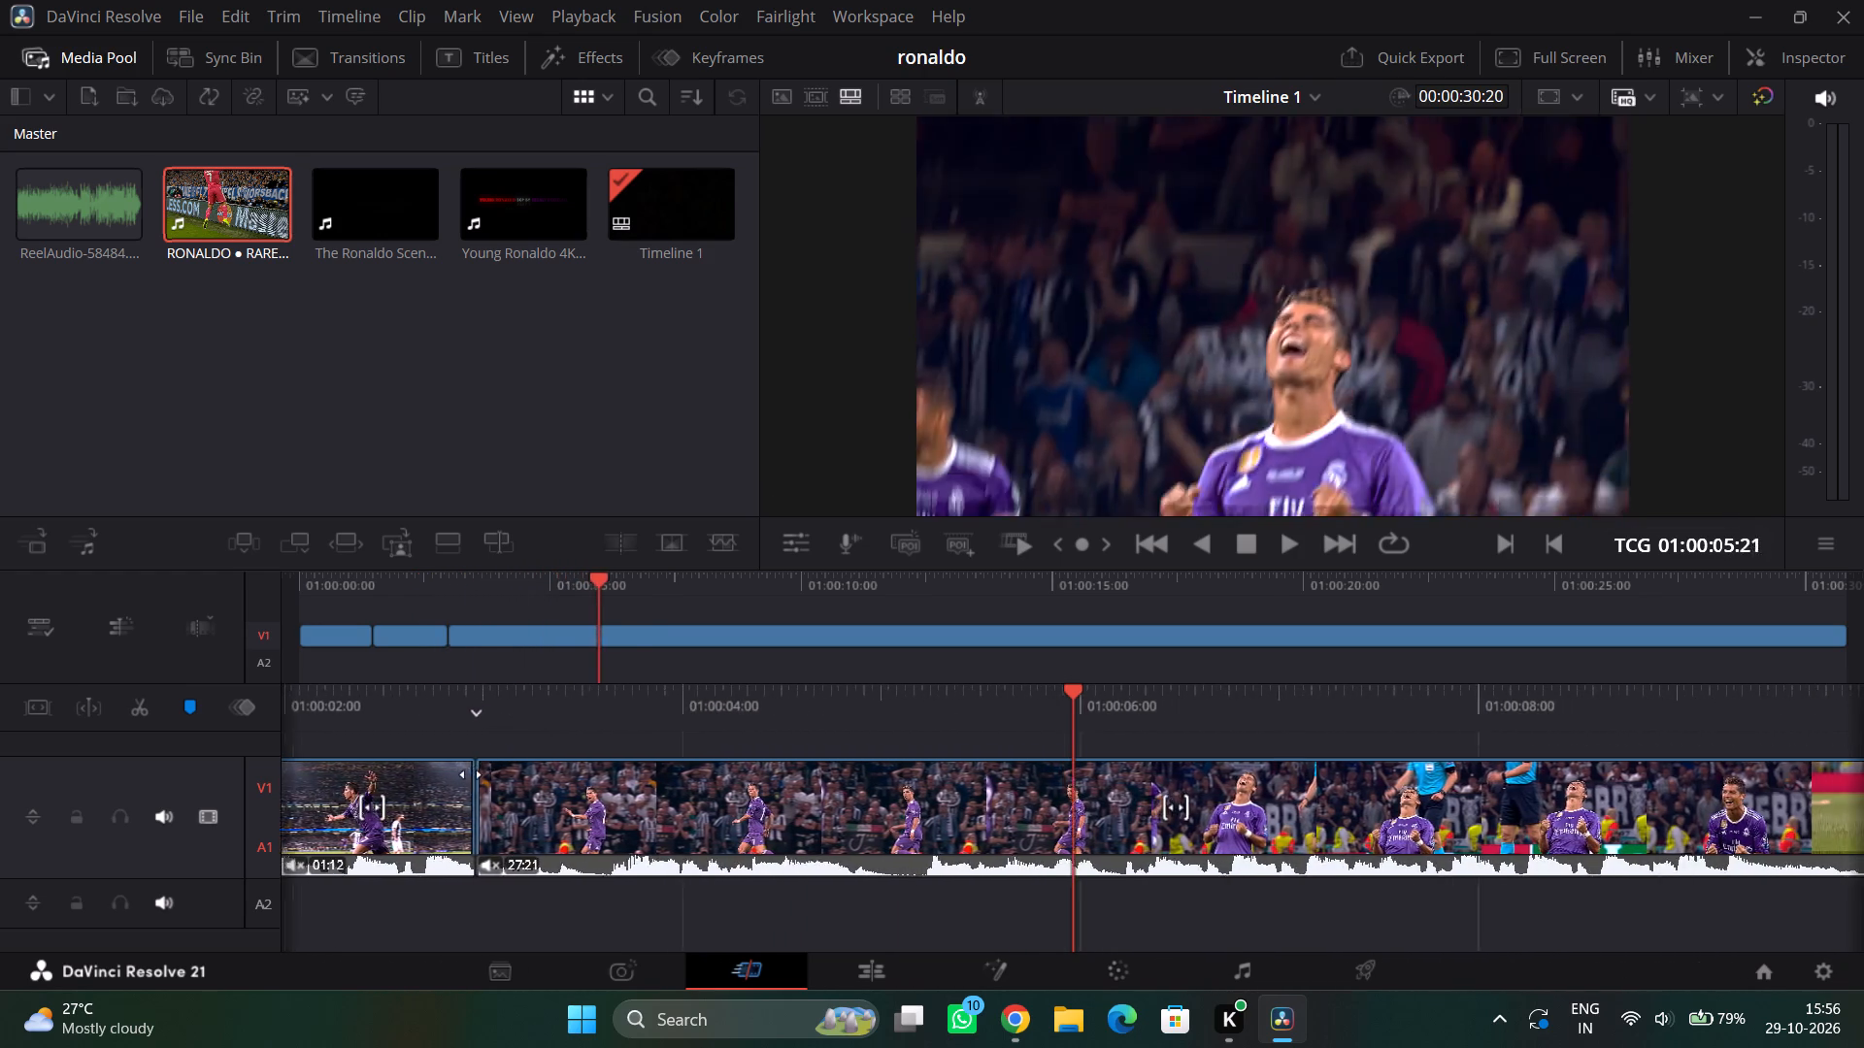
drag(471, 774, 569, 797)
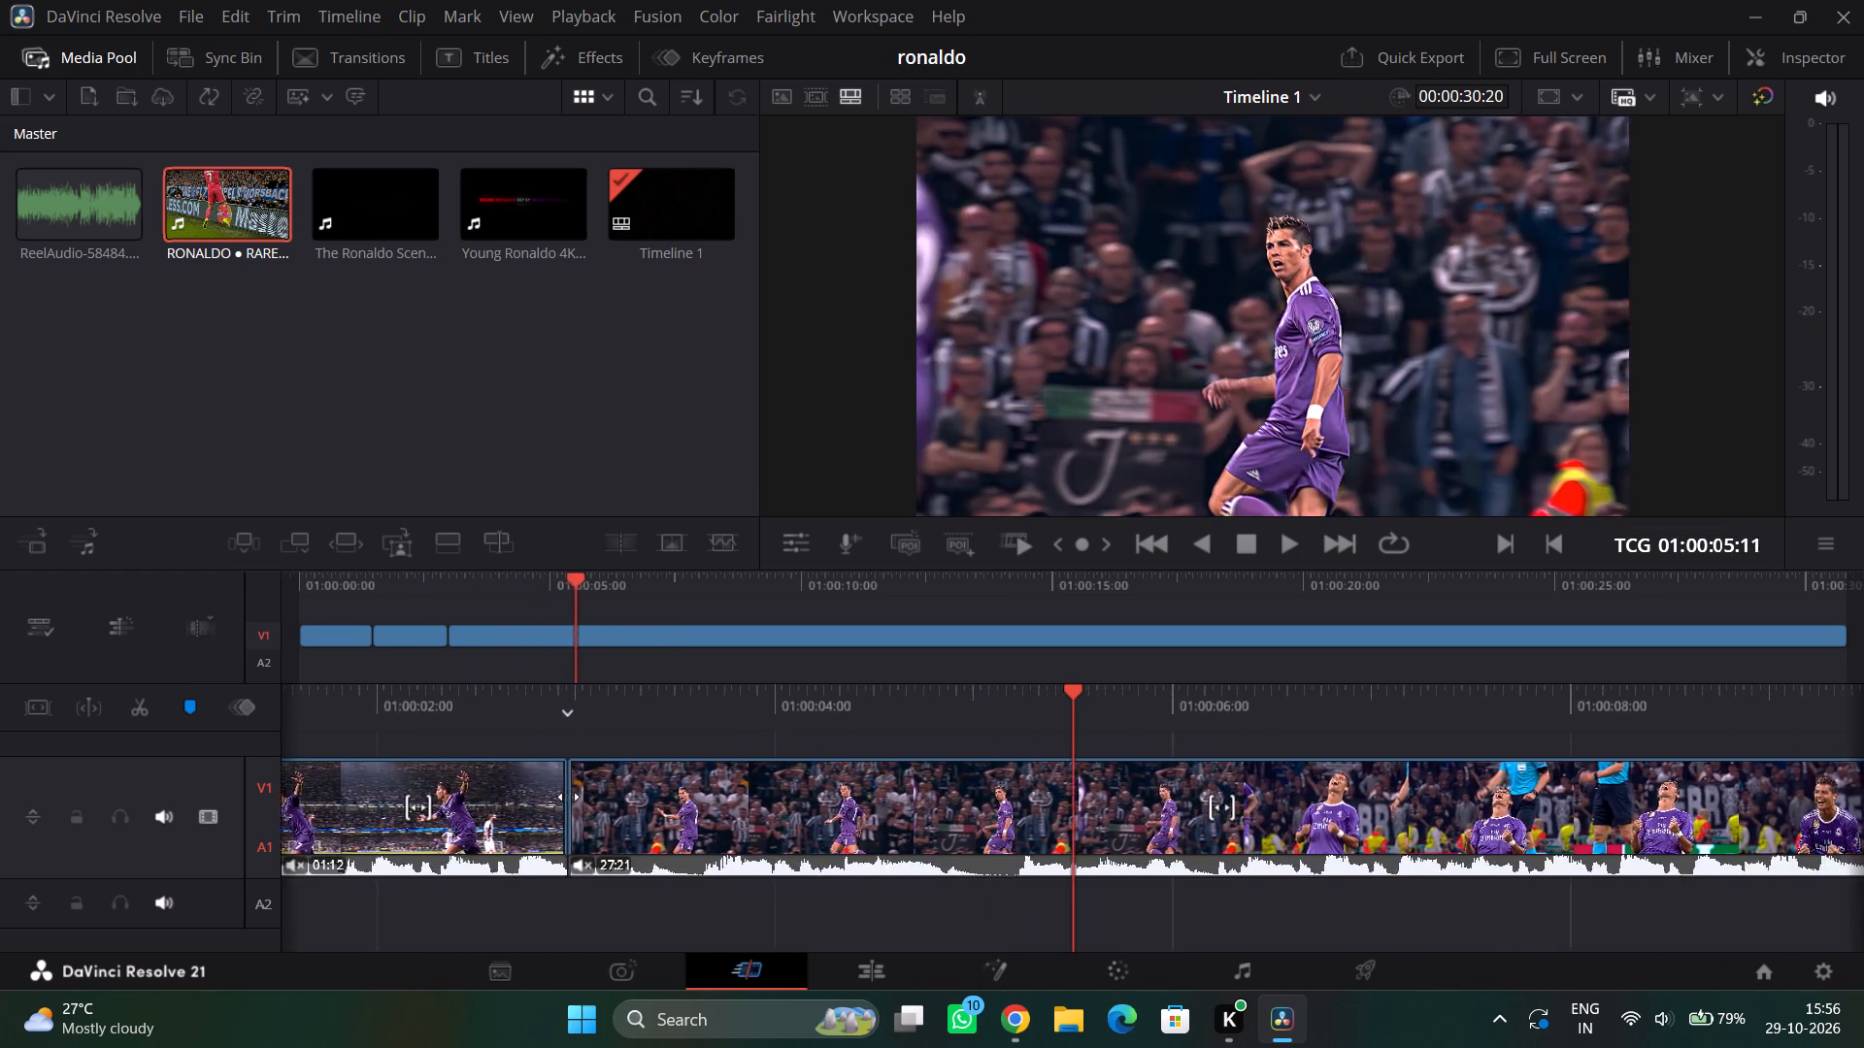
Split the V1 footage at 01:00:05:20, where the crowd-backed running shot changes to the head-back celebration close-up.
drag(569, 797, 314, 806)
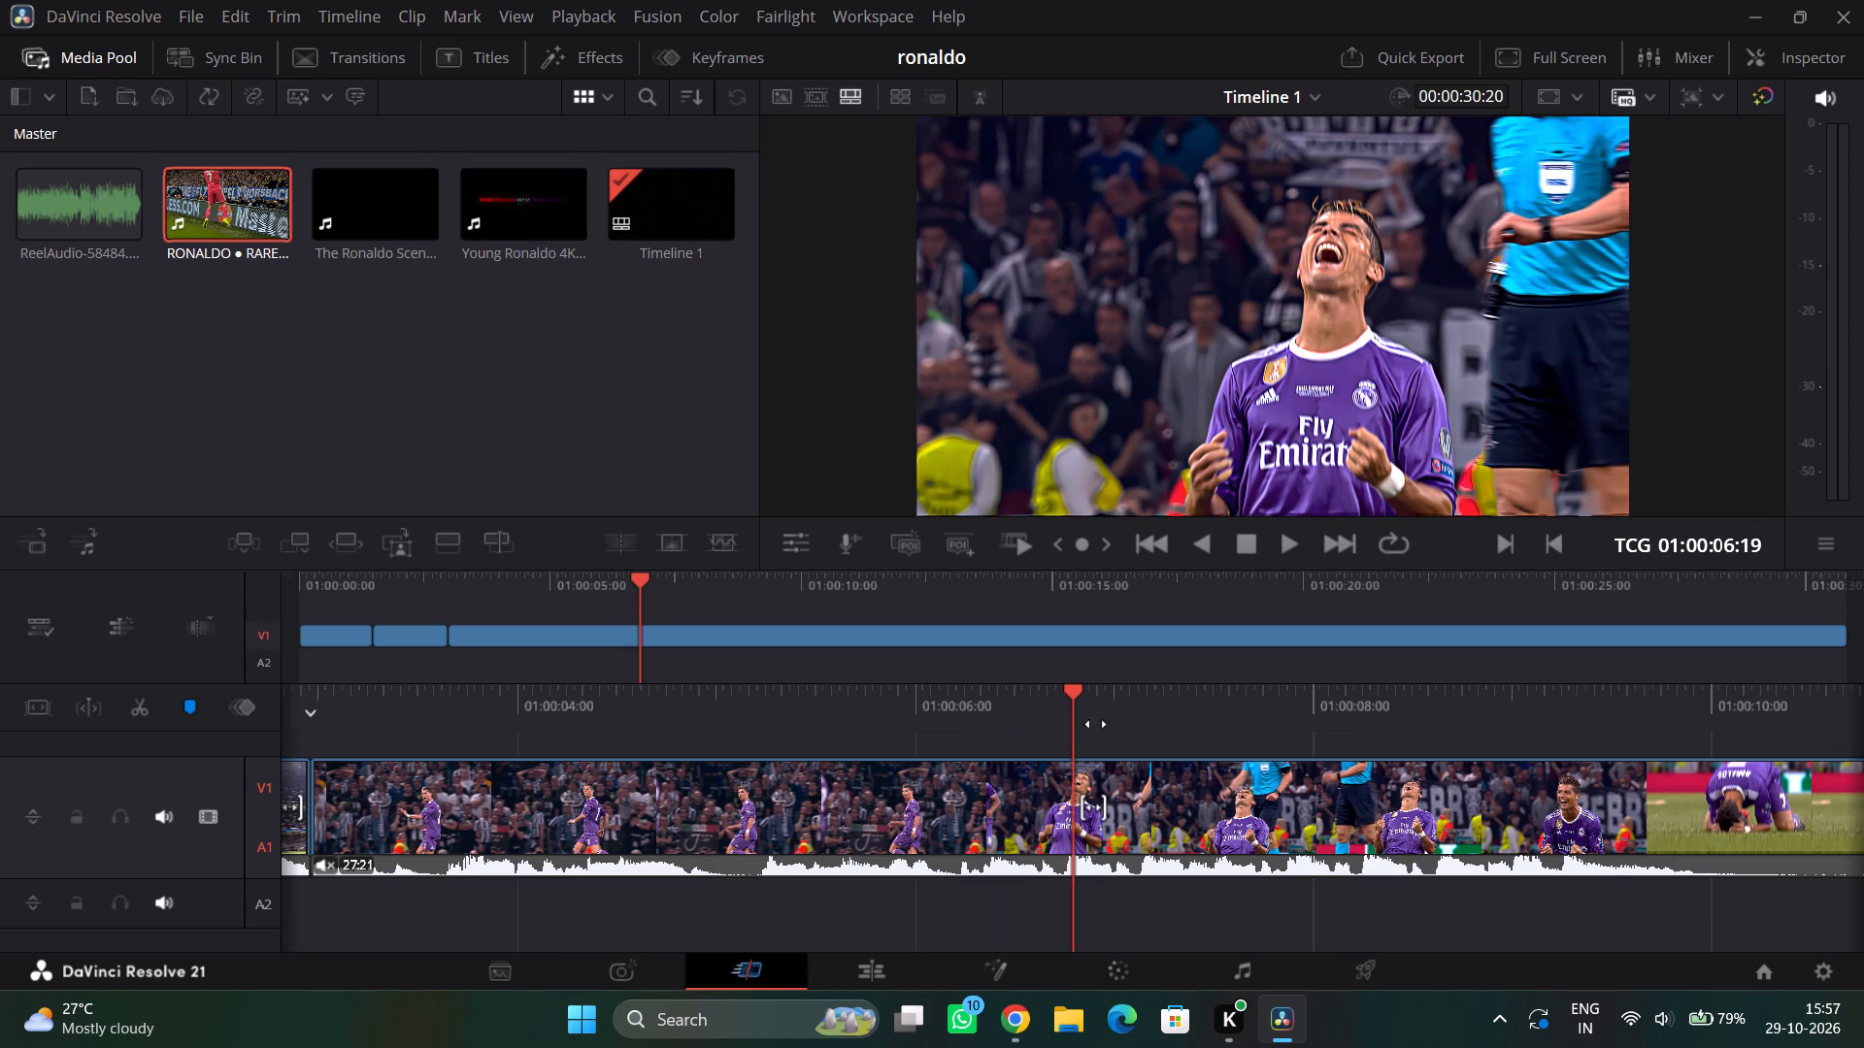
drag(1157, 729, 1201, 769)
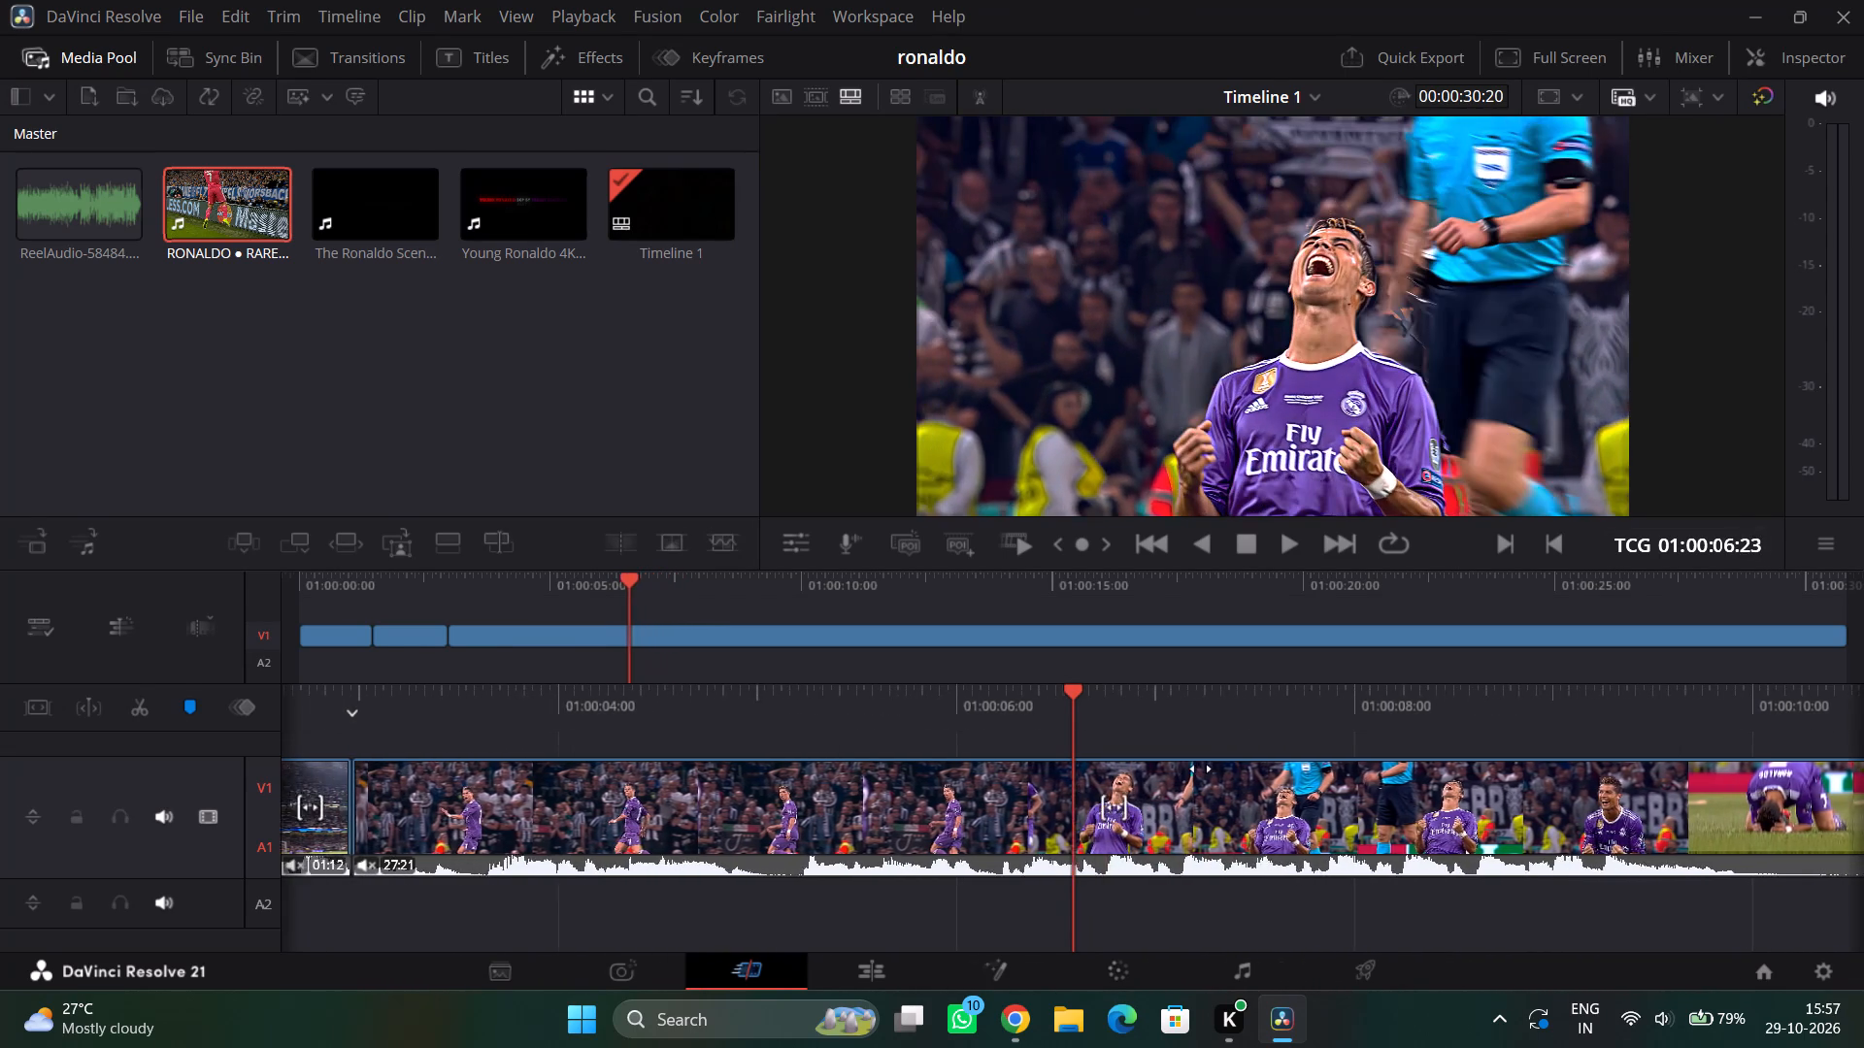
drag(1201, 769, 1353, 767)
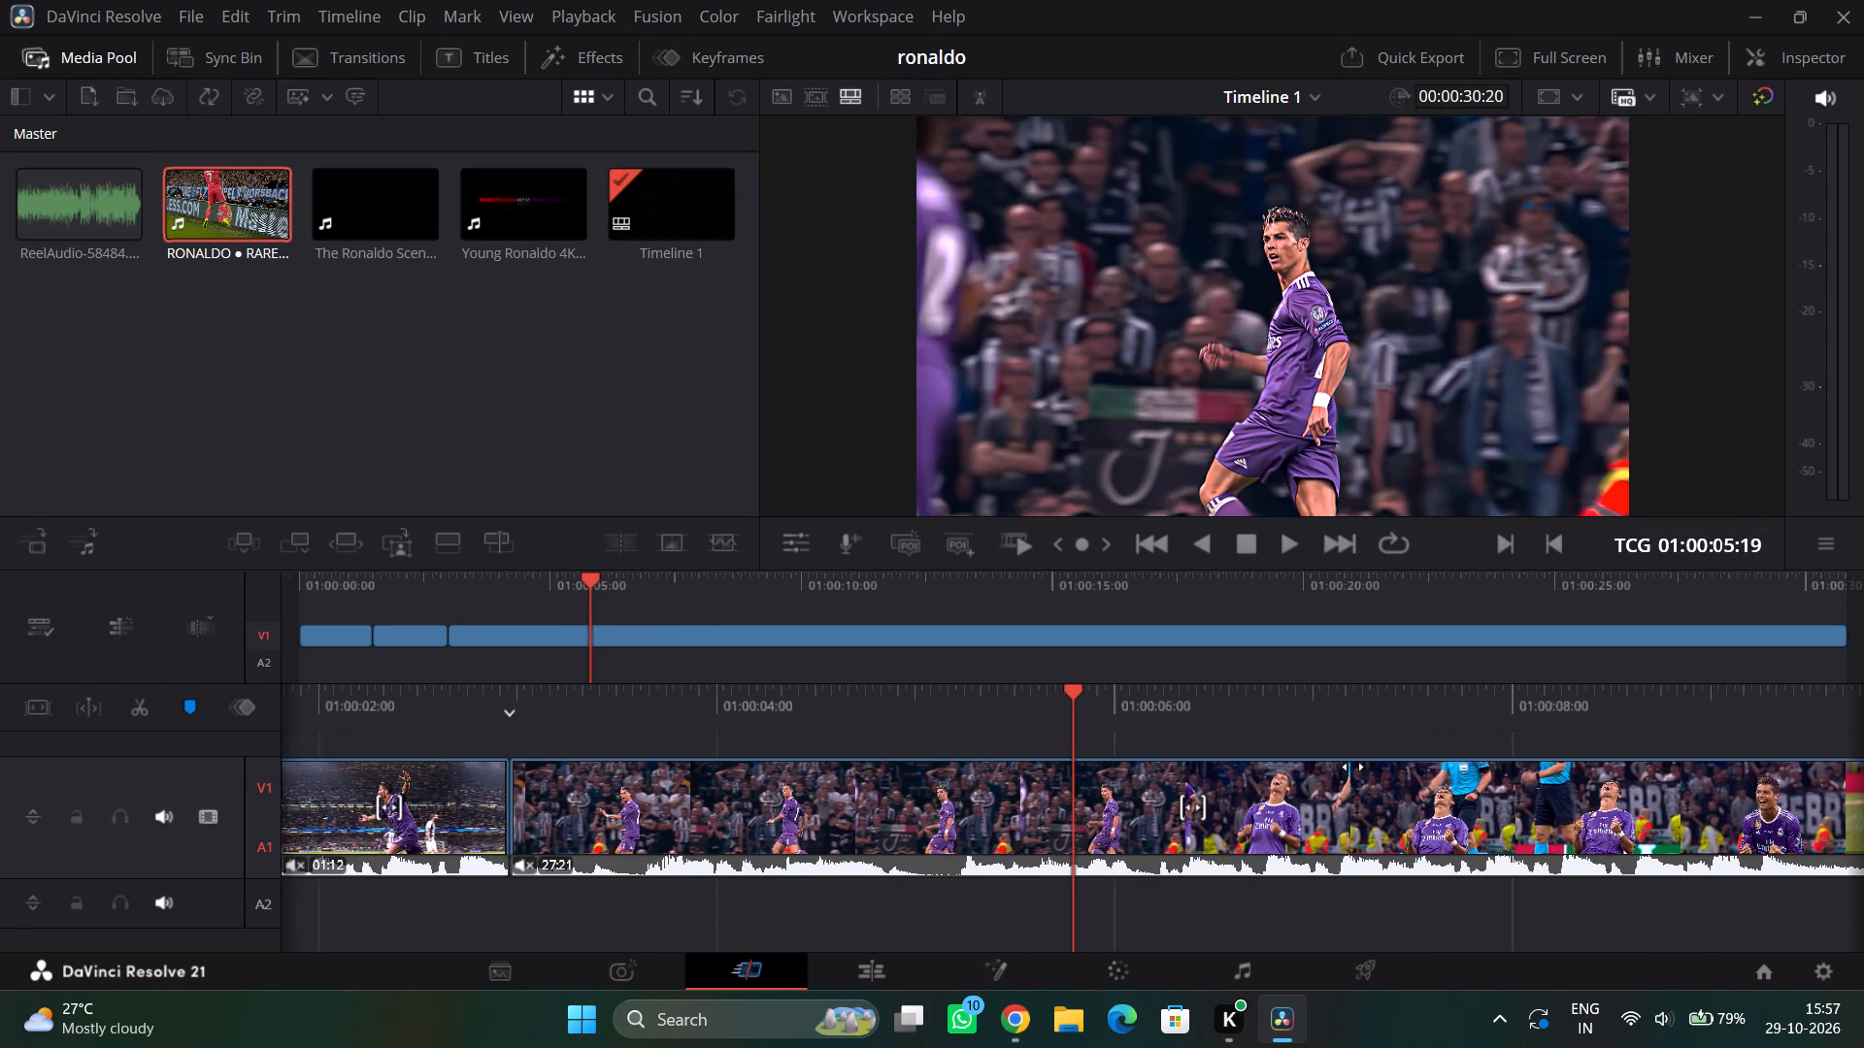
drag(1353, 767, 1340, 767)
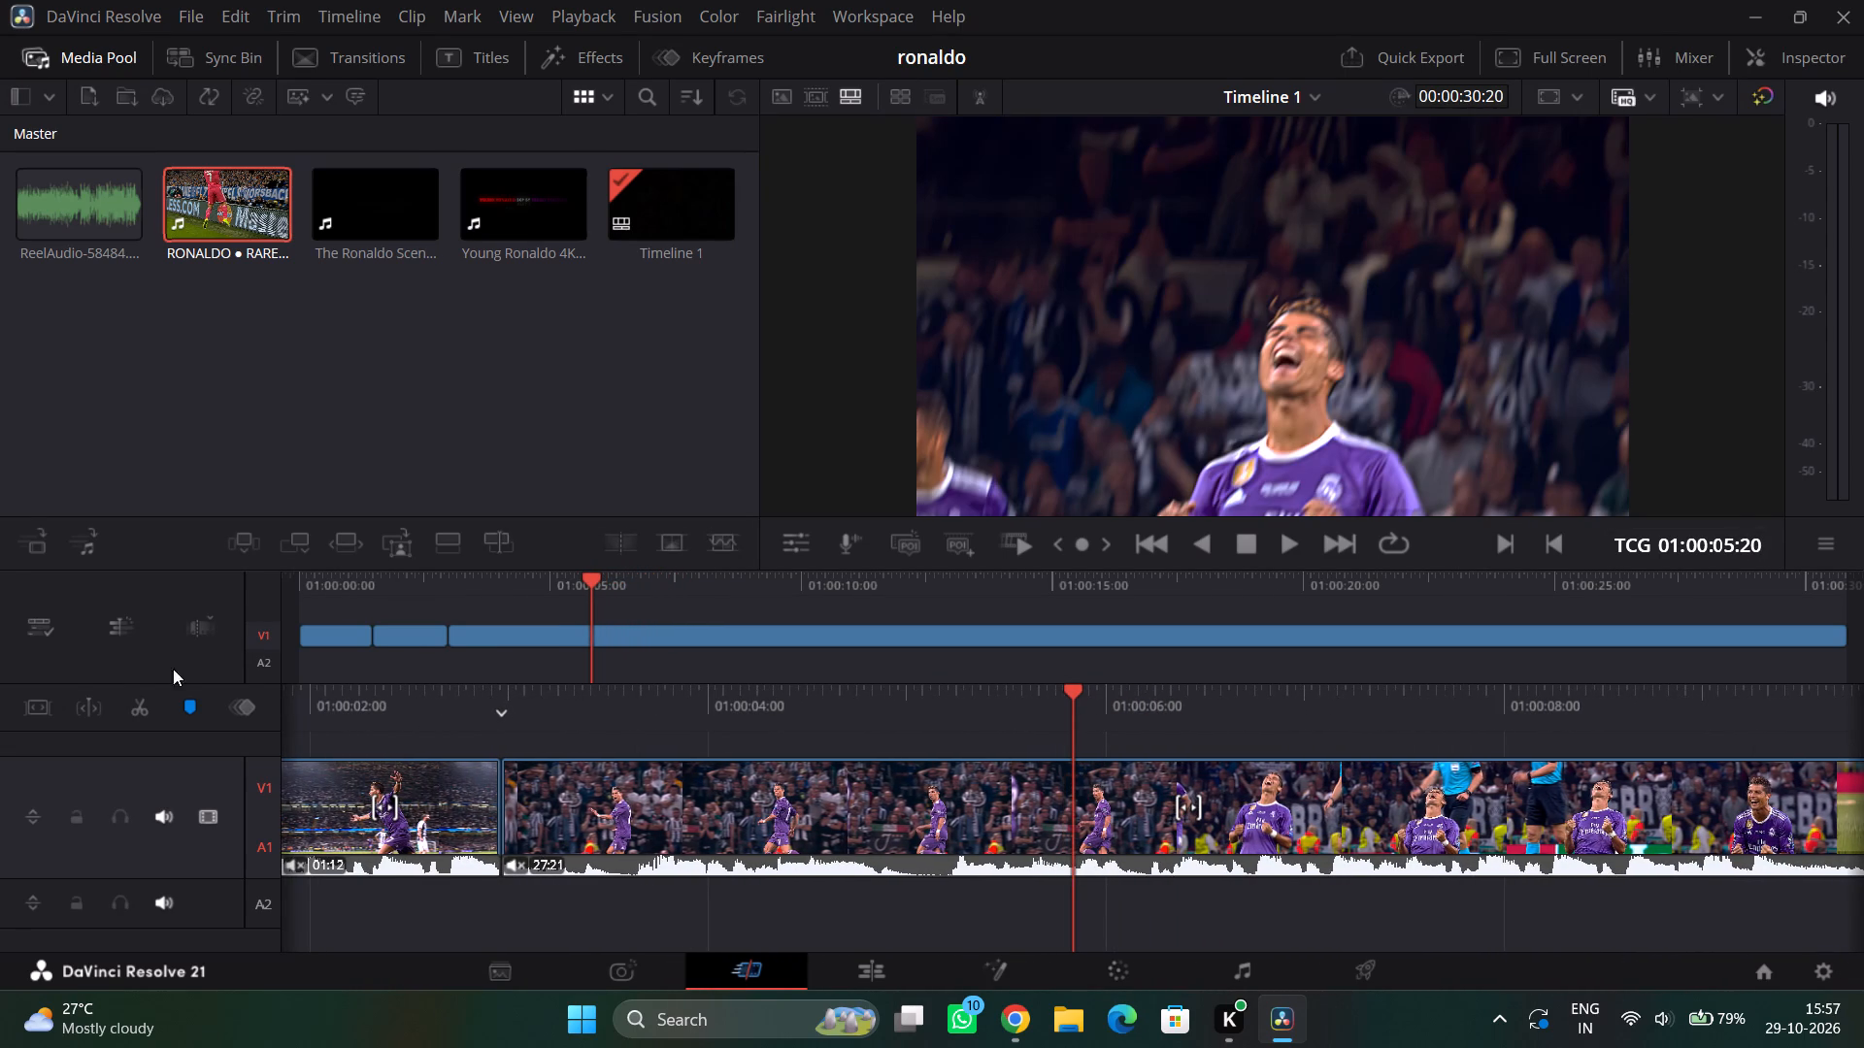
click(126, 716)
Delete the crowd-backed running segment before the cut and move the remaining V1 footage earlier so it starts at 01:00:02:23.
click(900, 761)
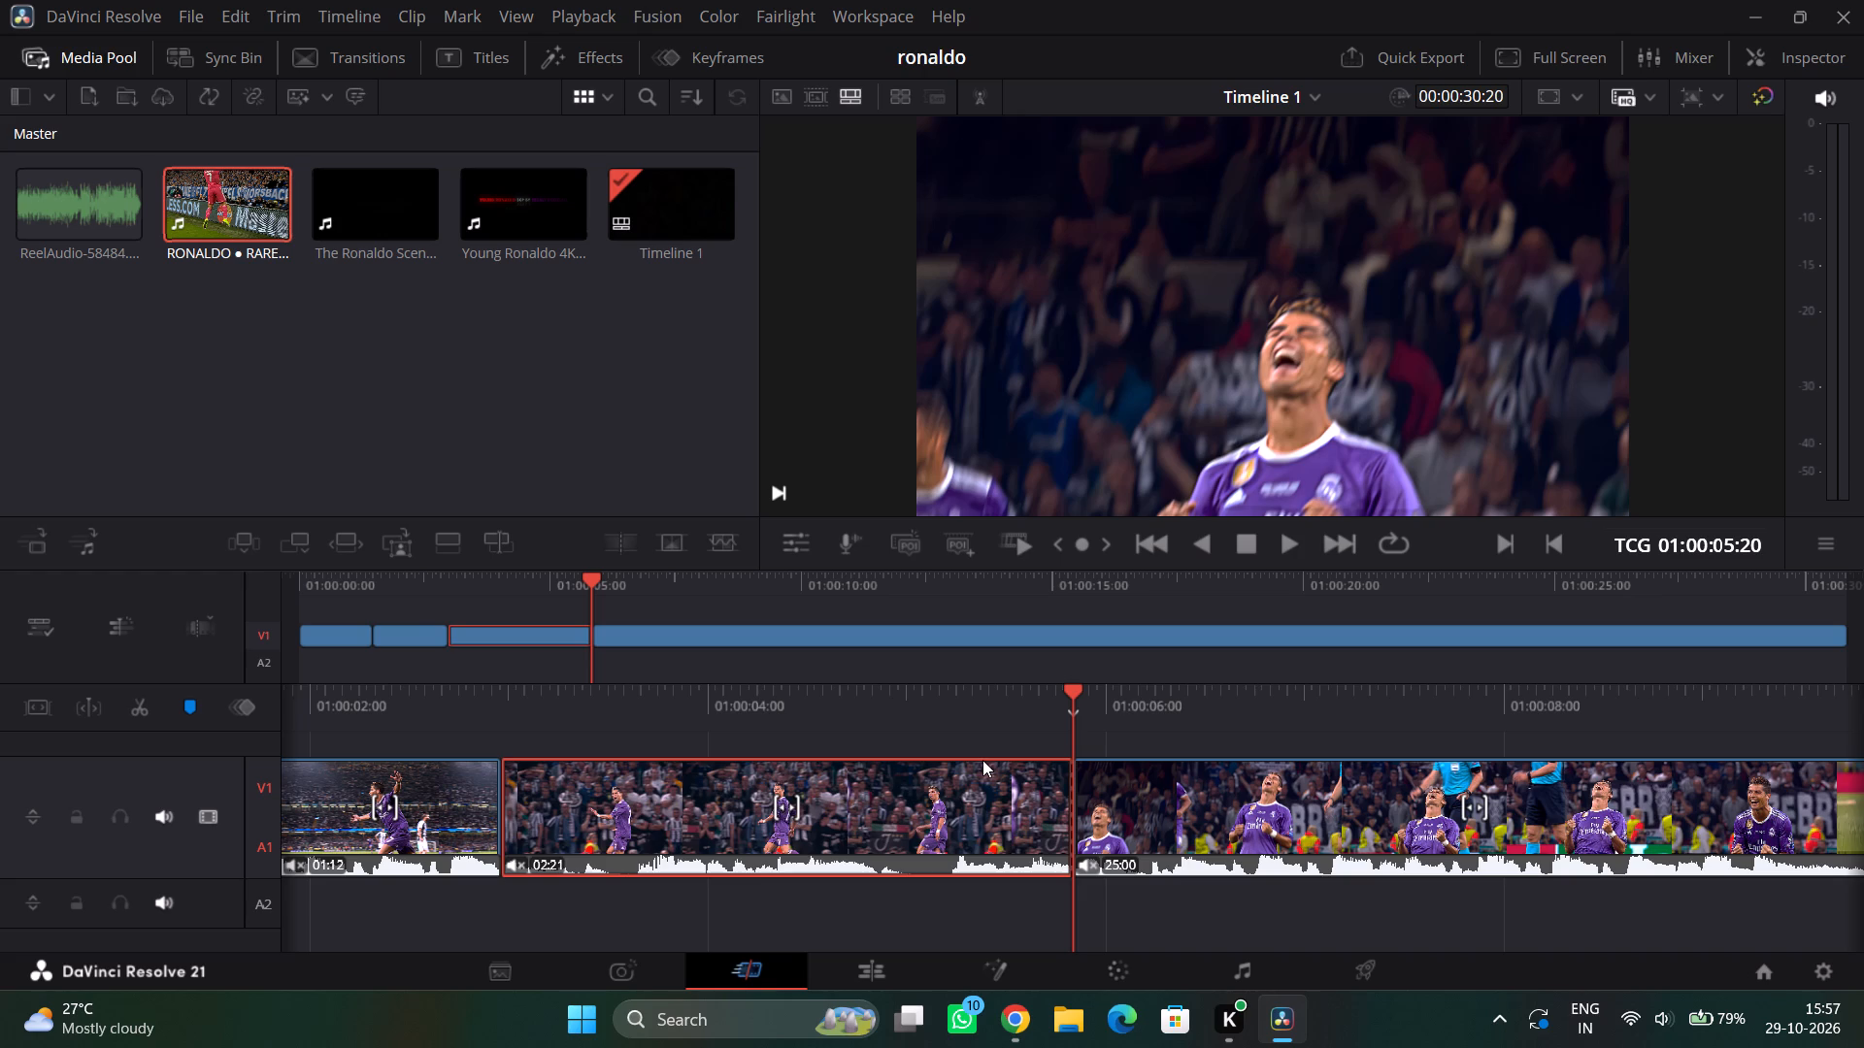
key(Delete)
drag(1190, 787, 600, 803)
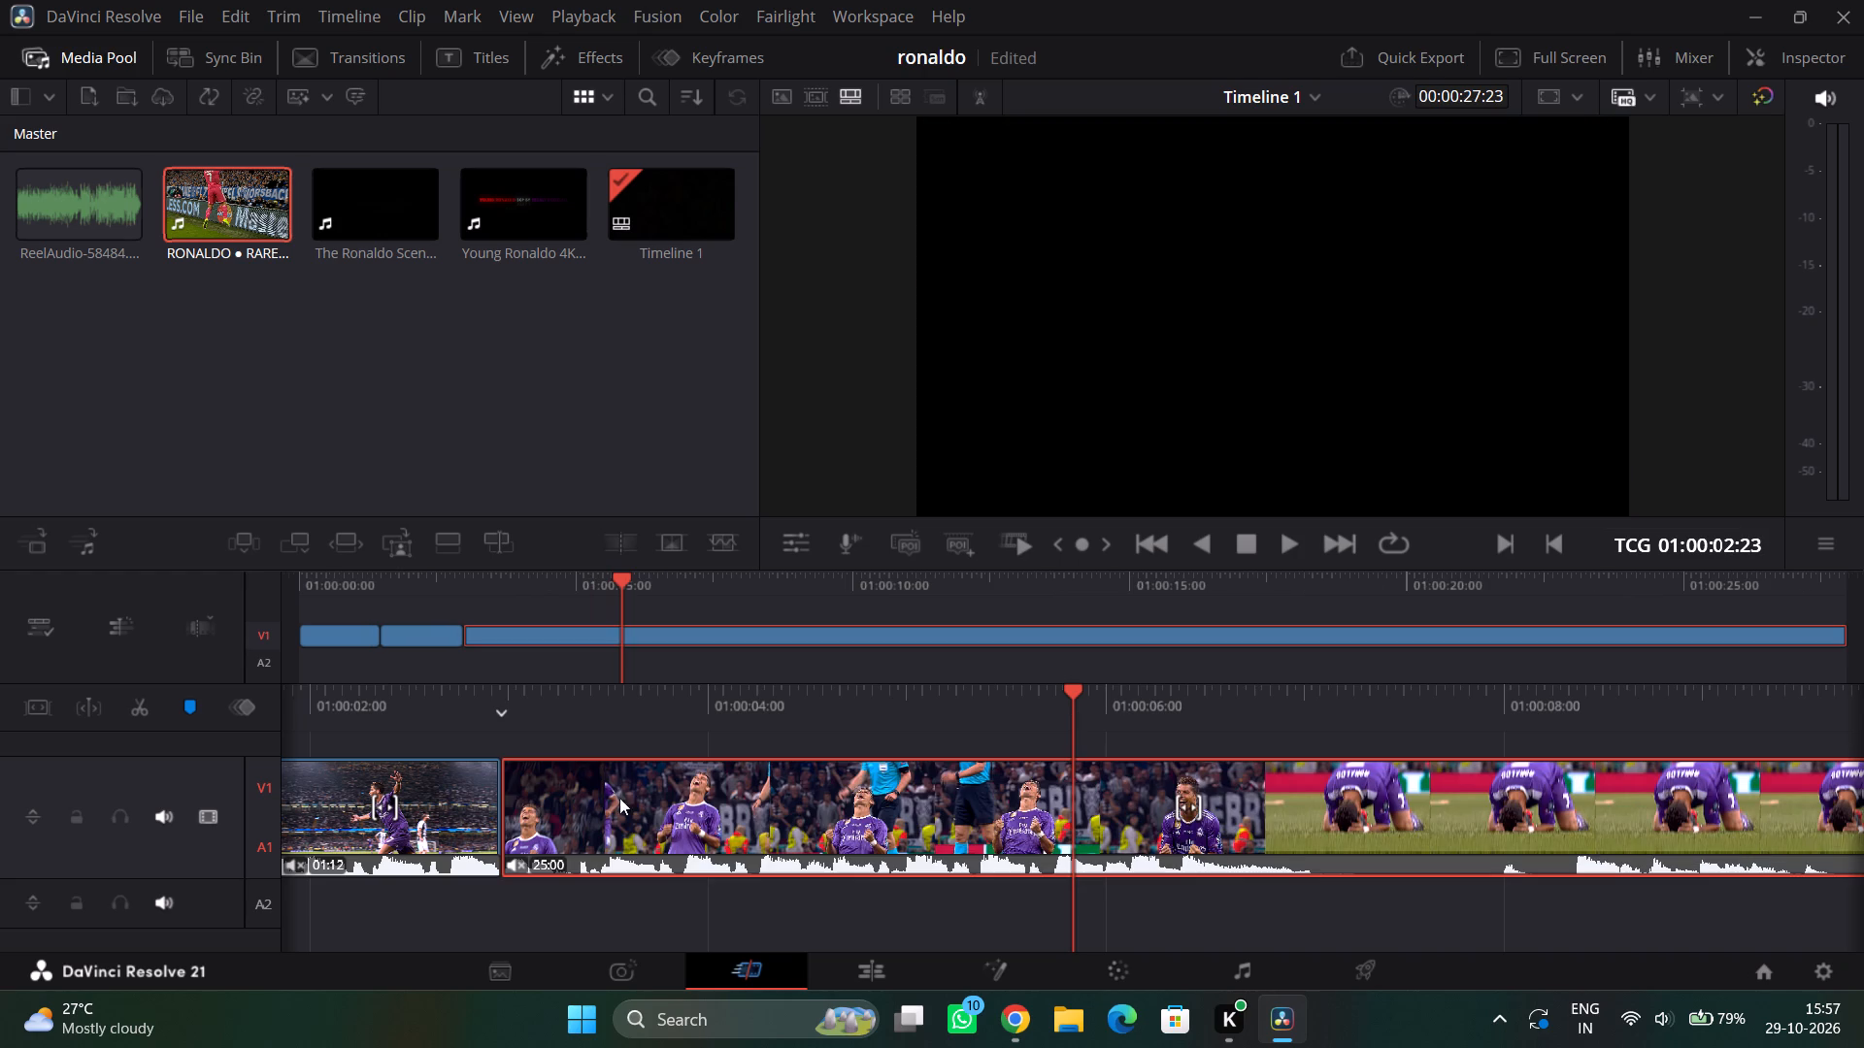
Review the V1 footage from the cut at 01:00:02:23 through the kneeling celebration and training shots, up to about 01:00:08:06.
drag(1155, 708, 1418, 719)
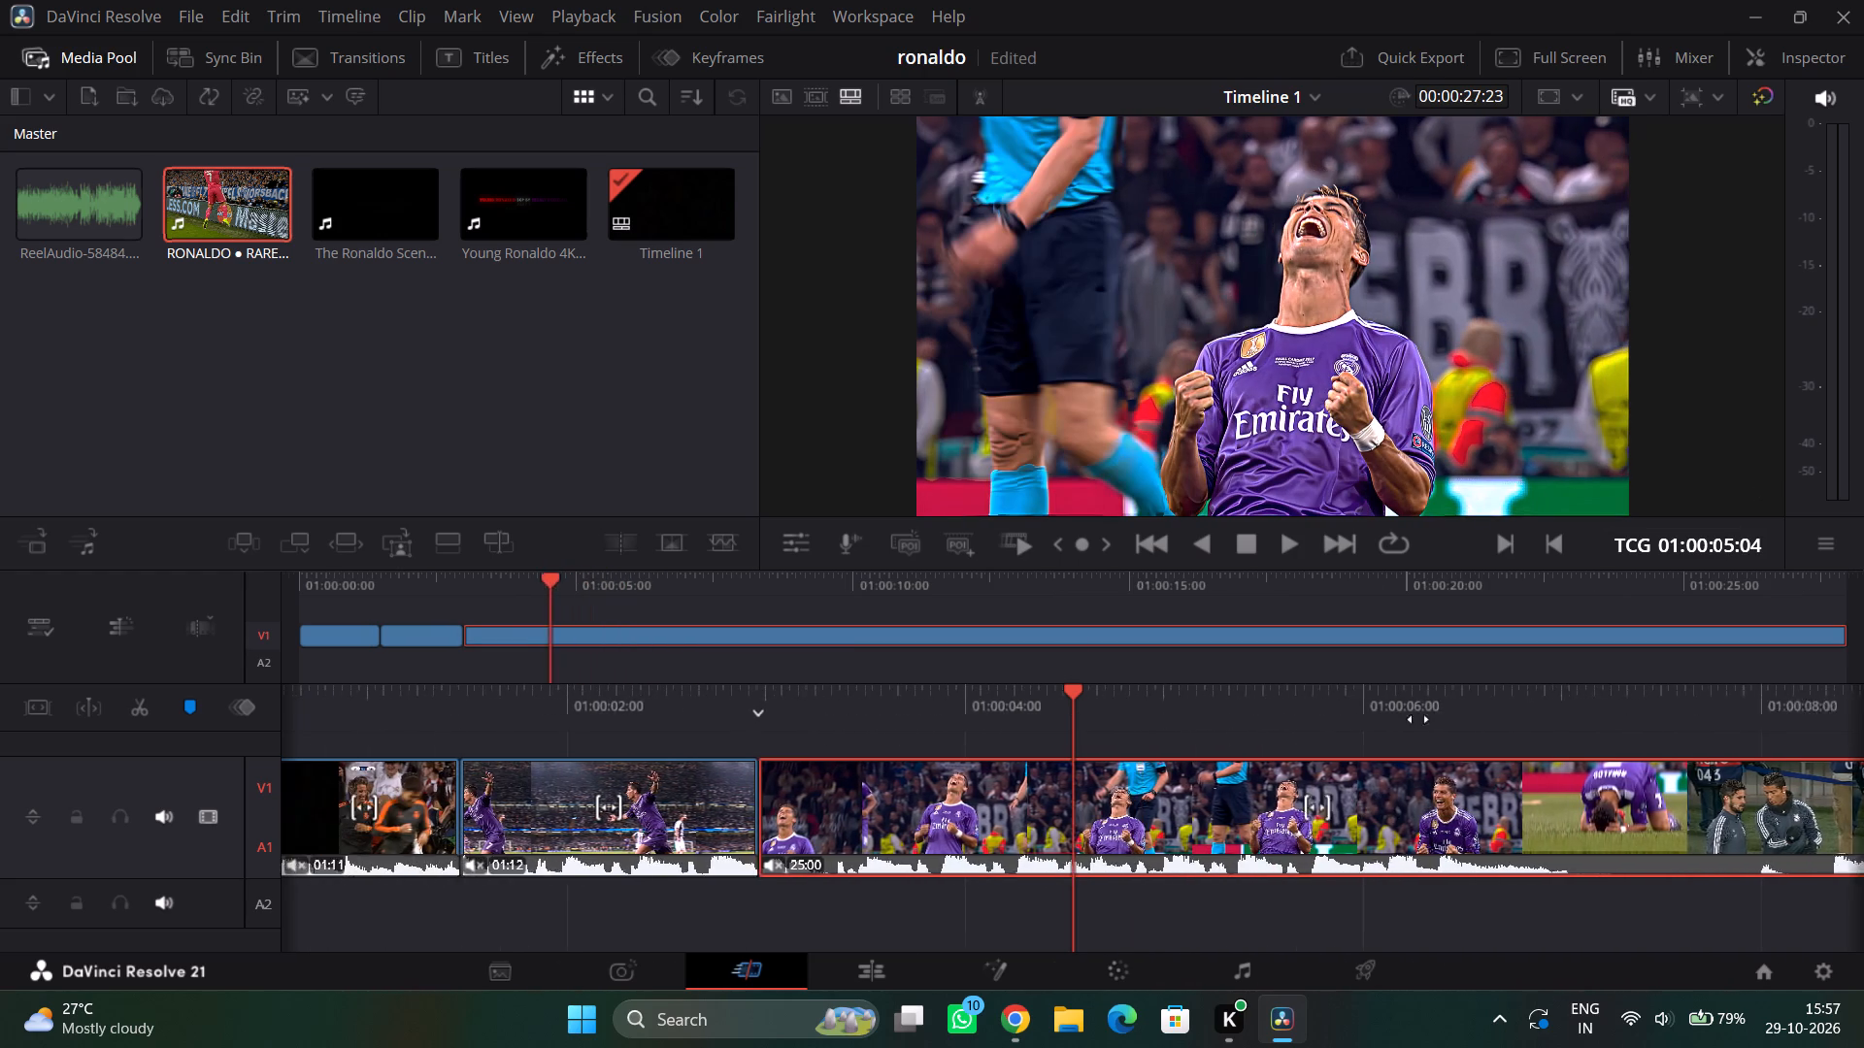
drag(1418, 719, 1619, 753)
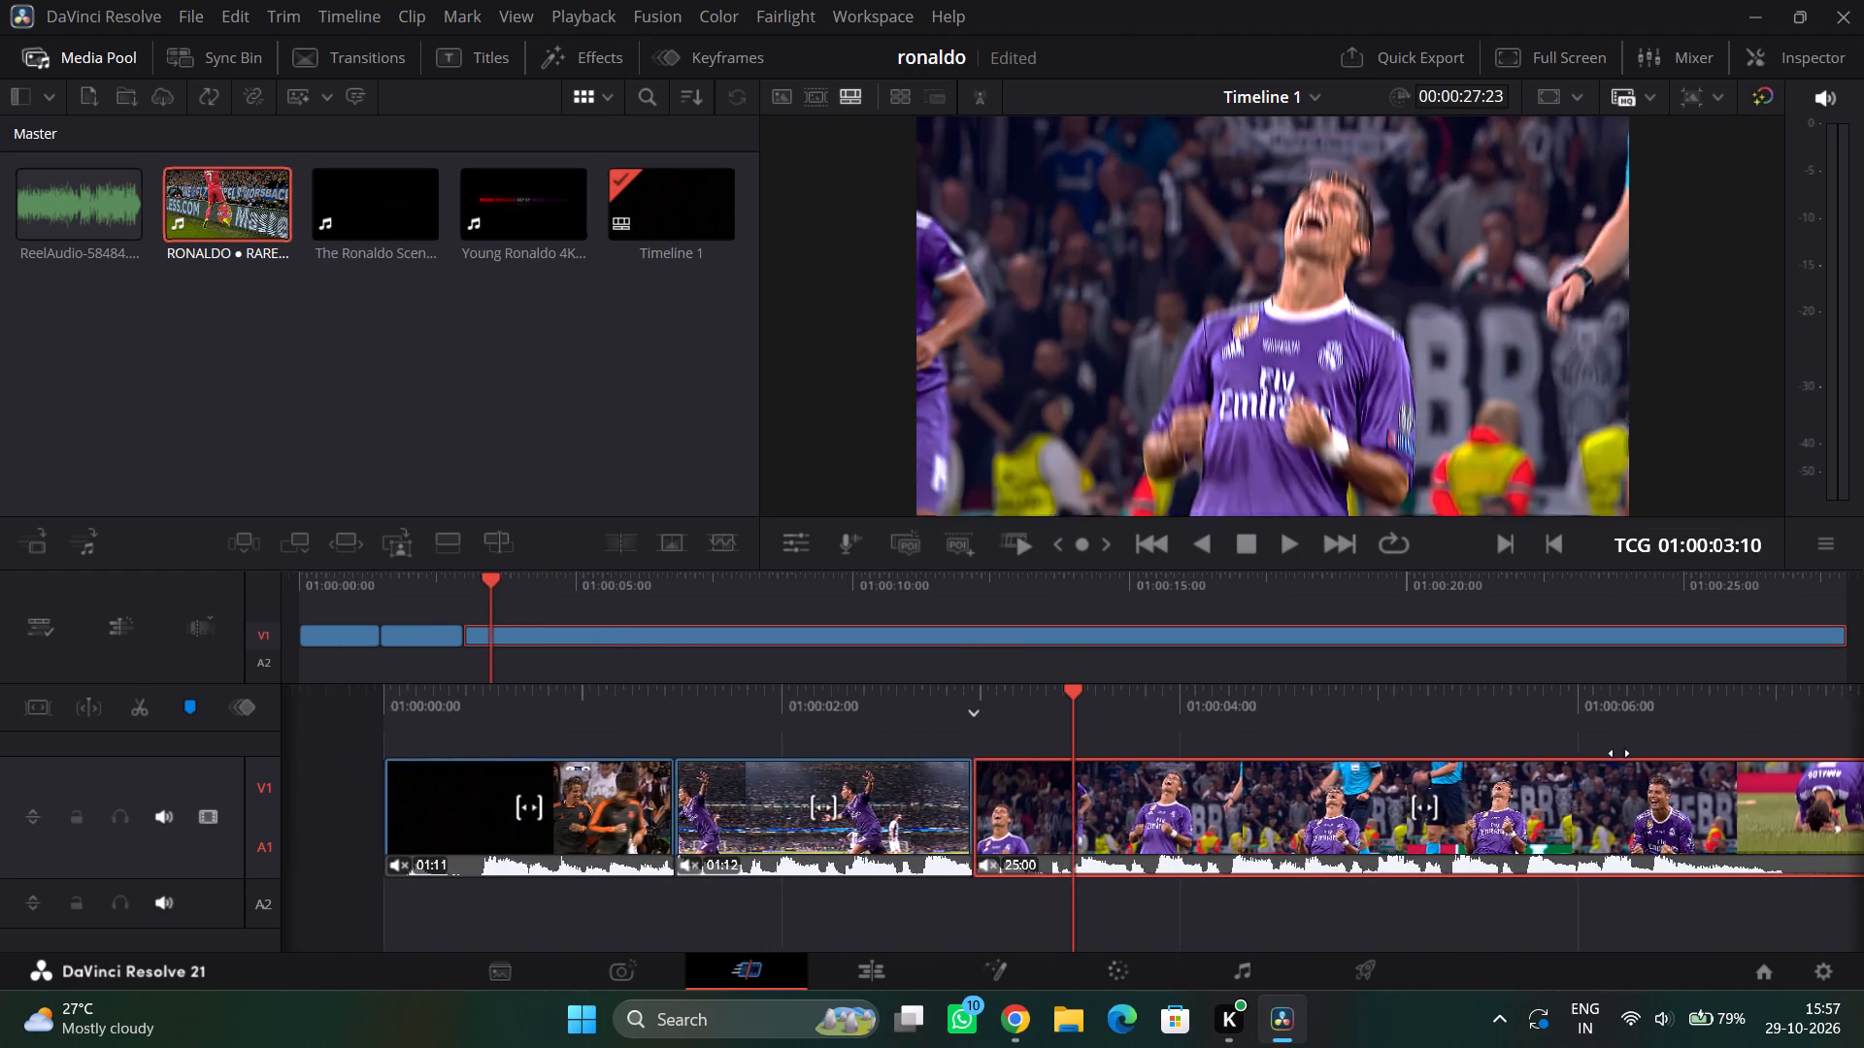
drag(1619, 753, 1522, 770)
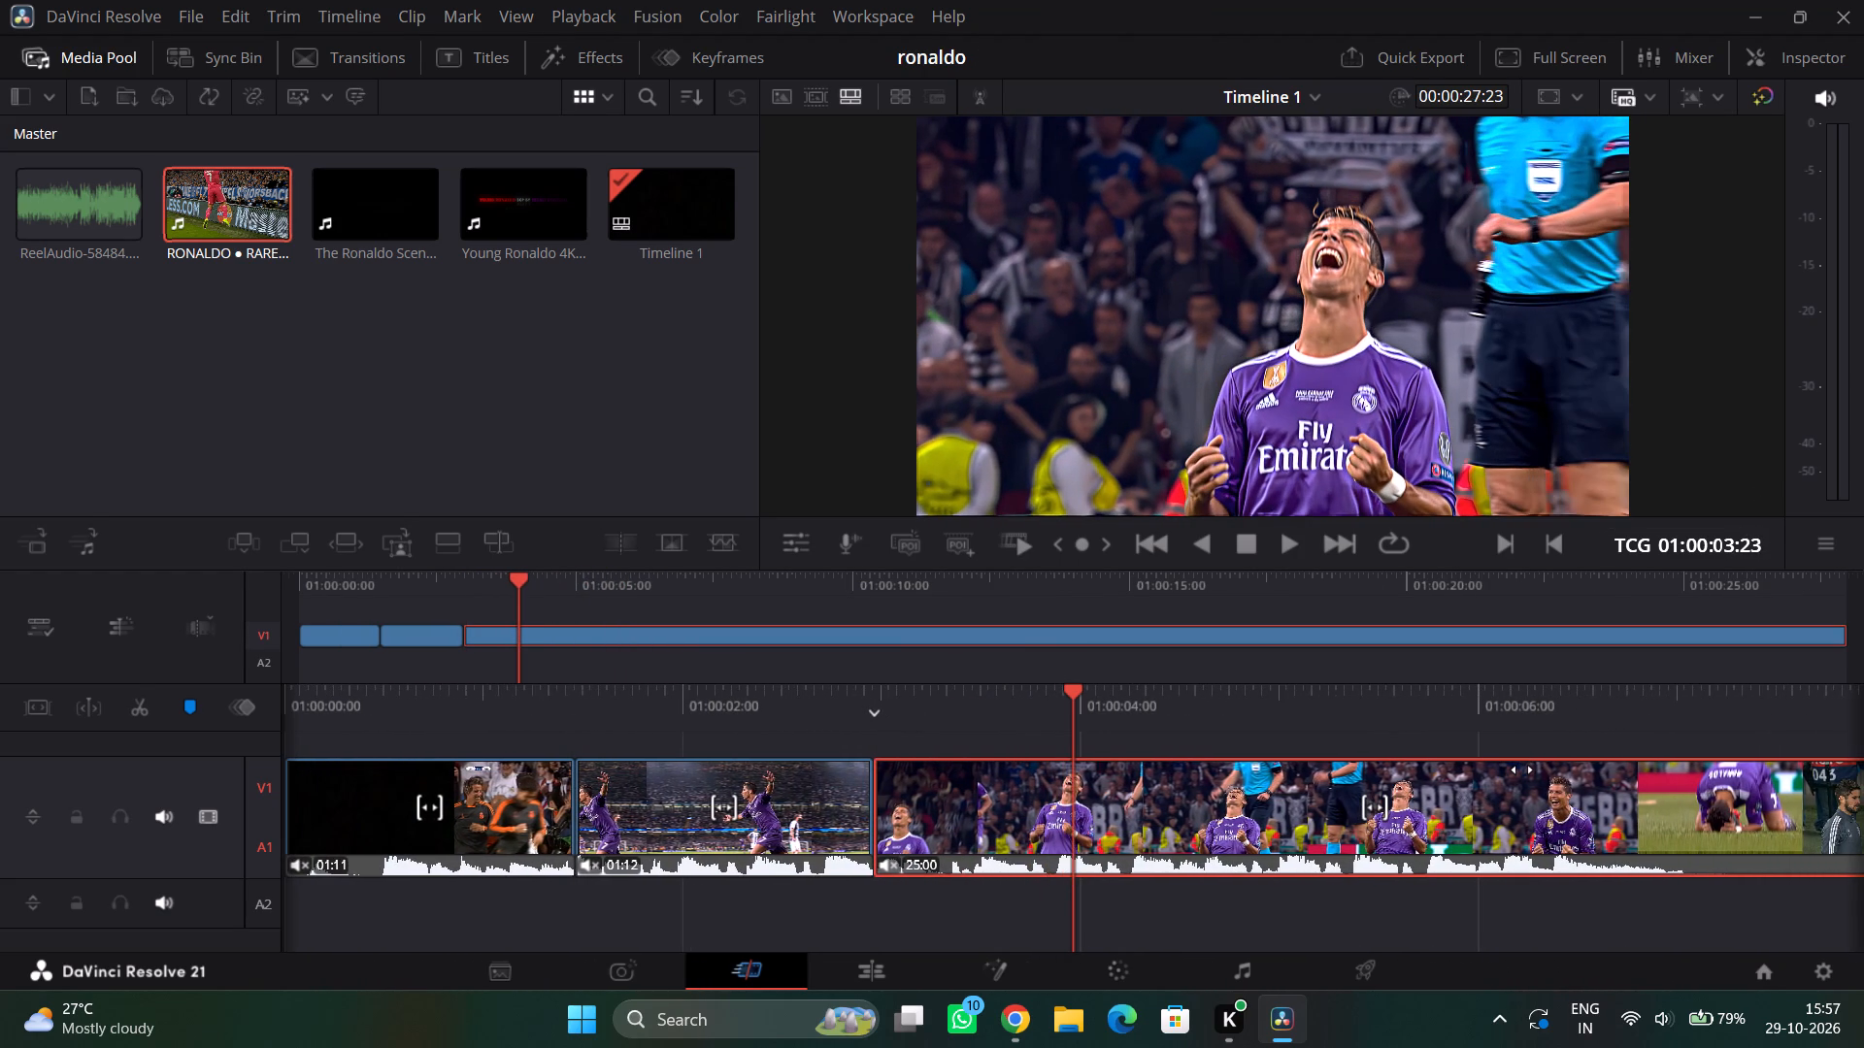
drag(1522, 770, 1513, 772)
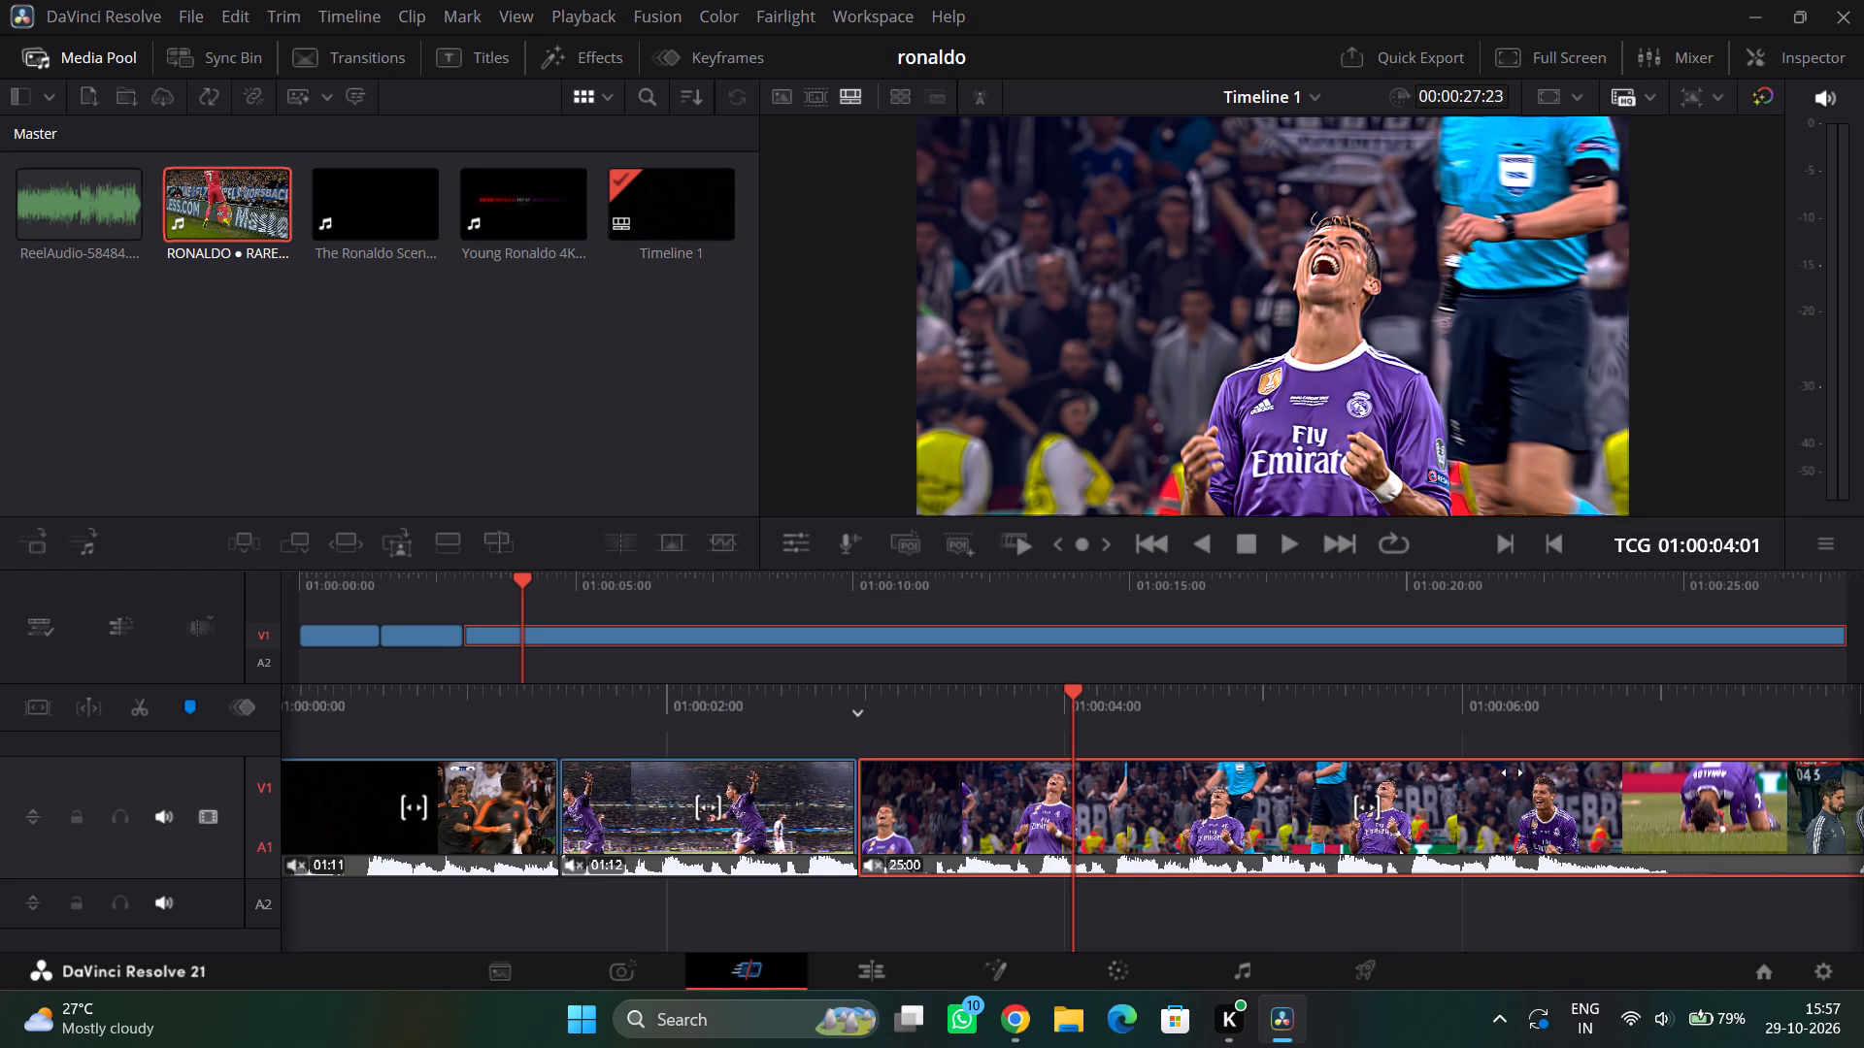
drag(1513, 772, 1227, 792)
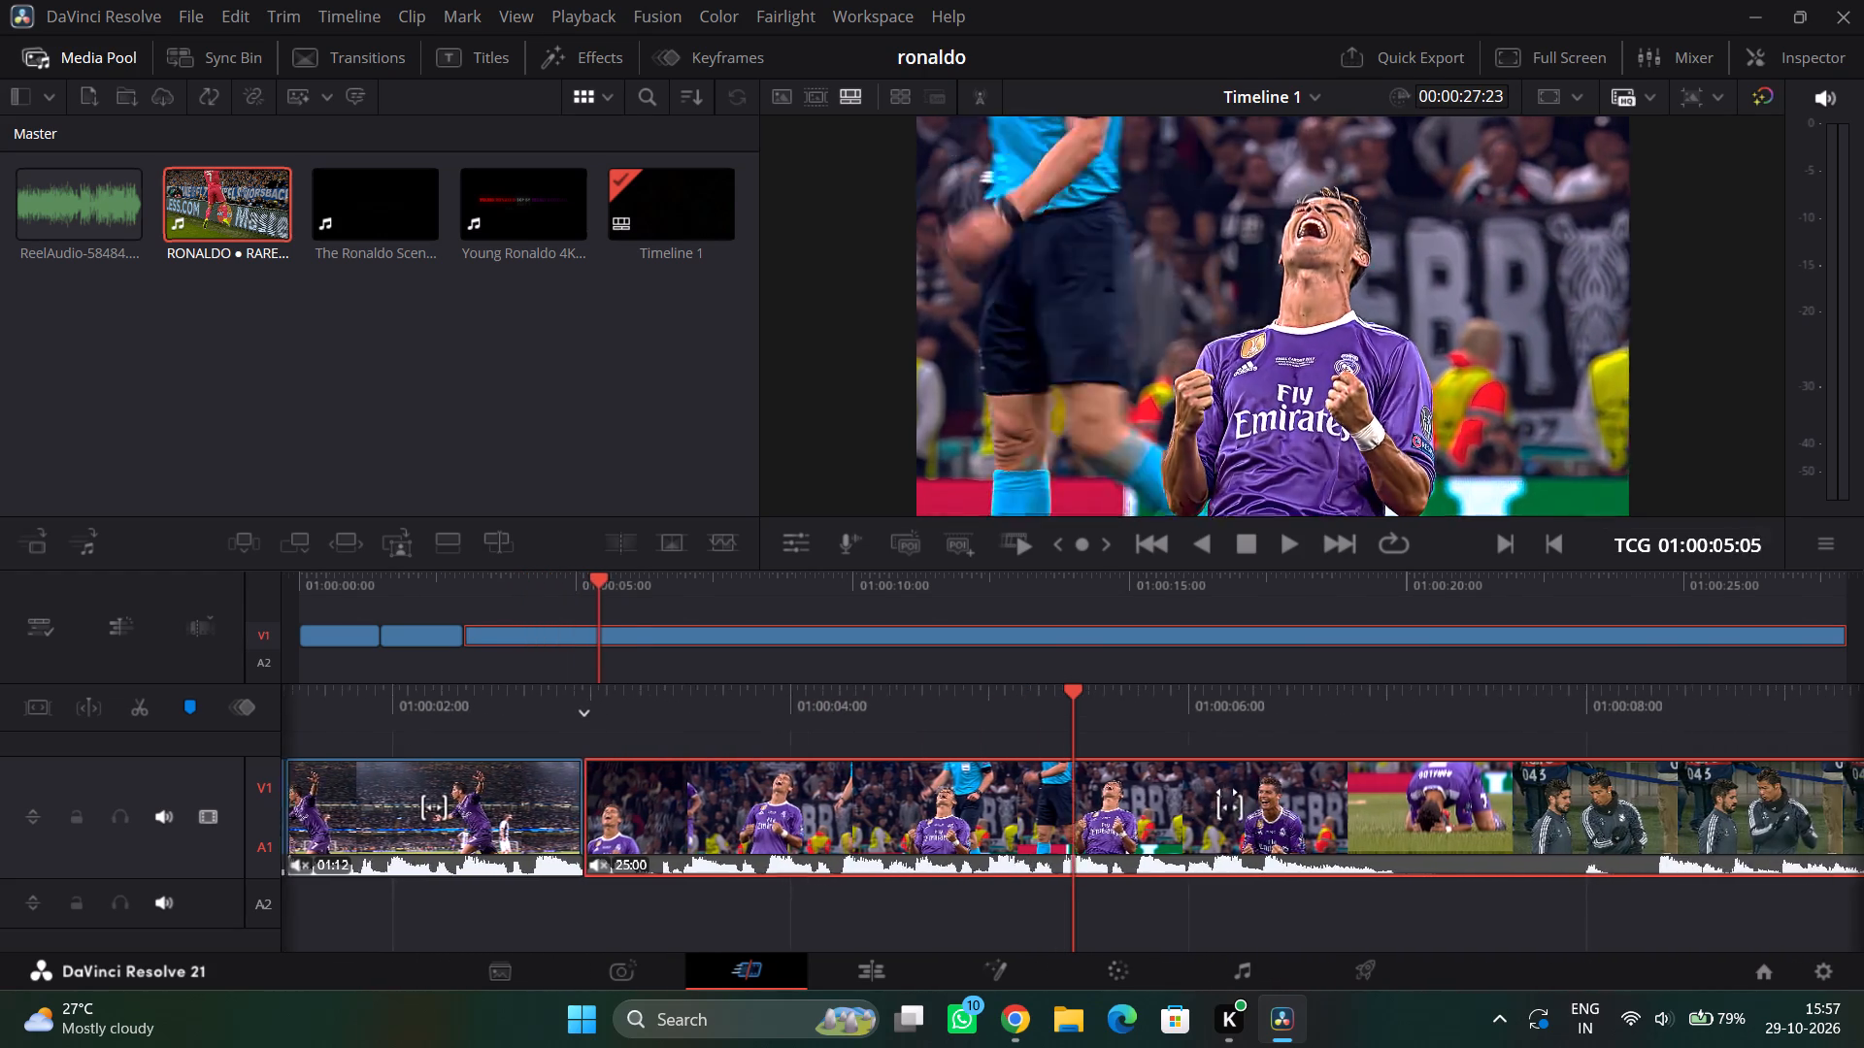
drag(1227, 792, 989, 814)
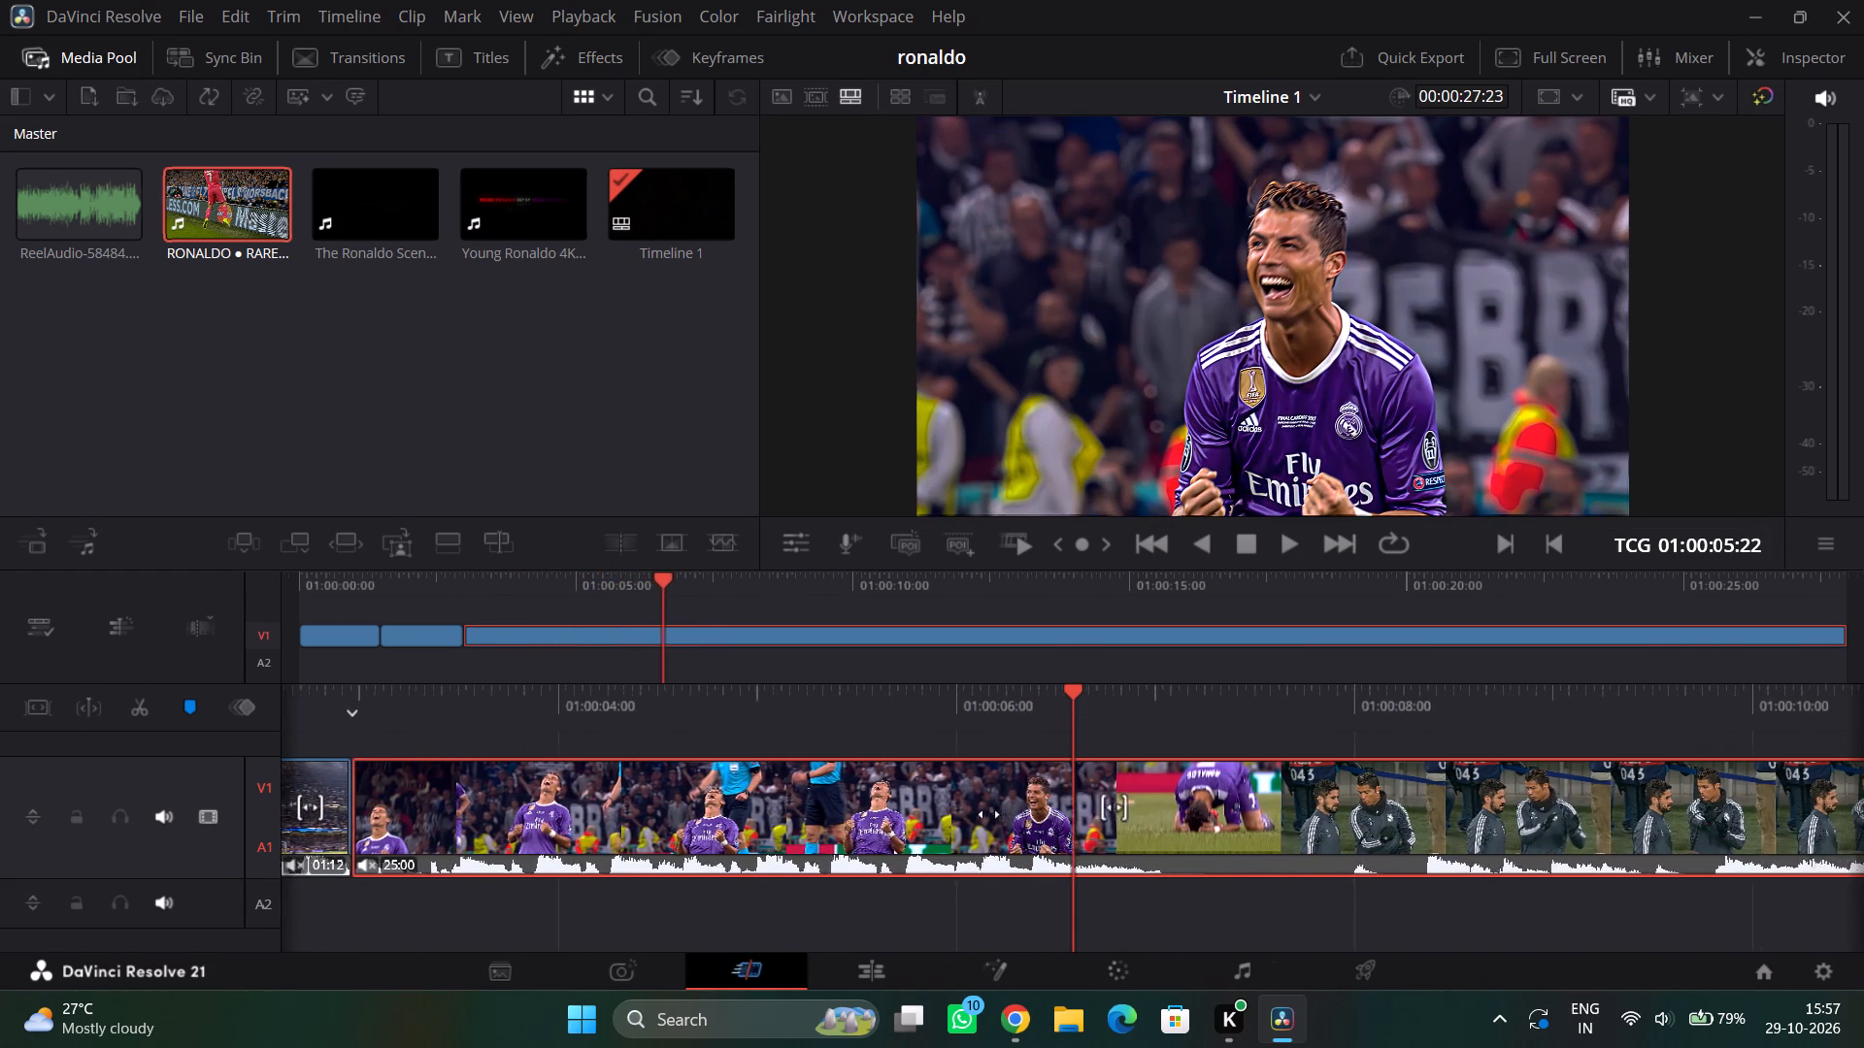
drag(989, 814, 917, 814)
drag(1137, 711, 1222, 711)
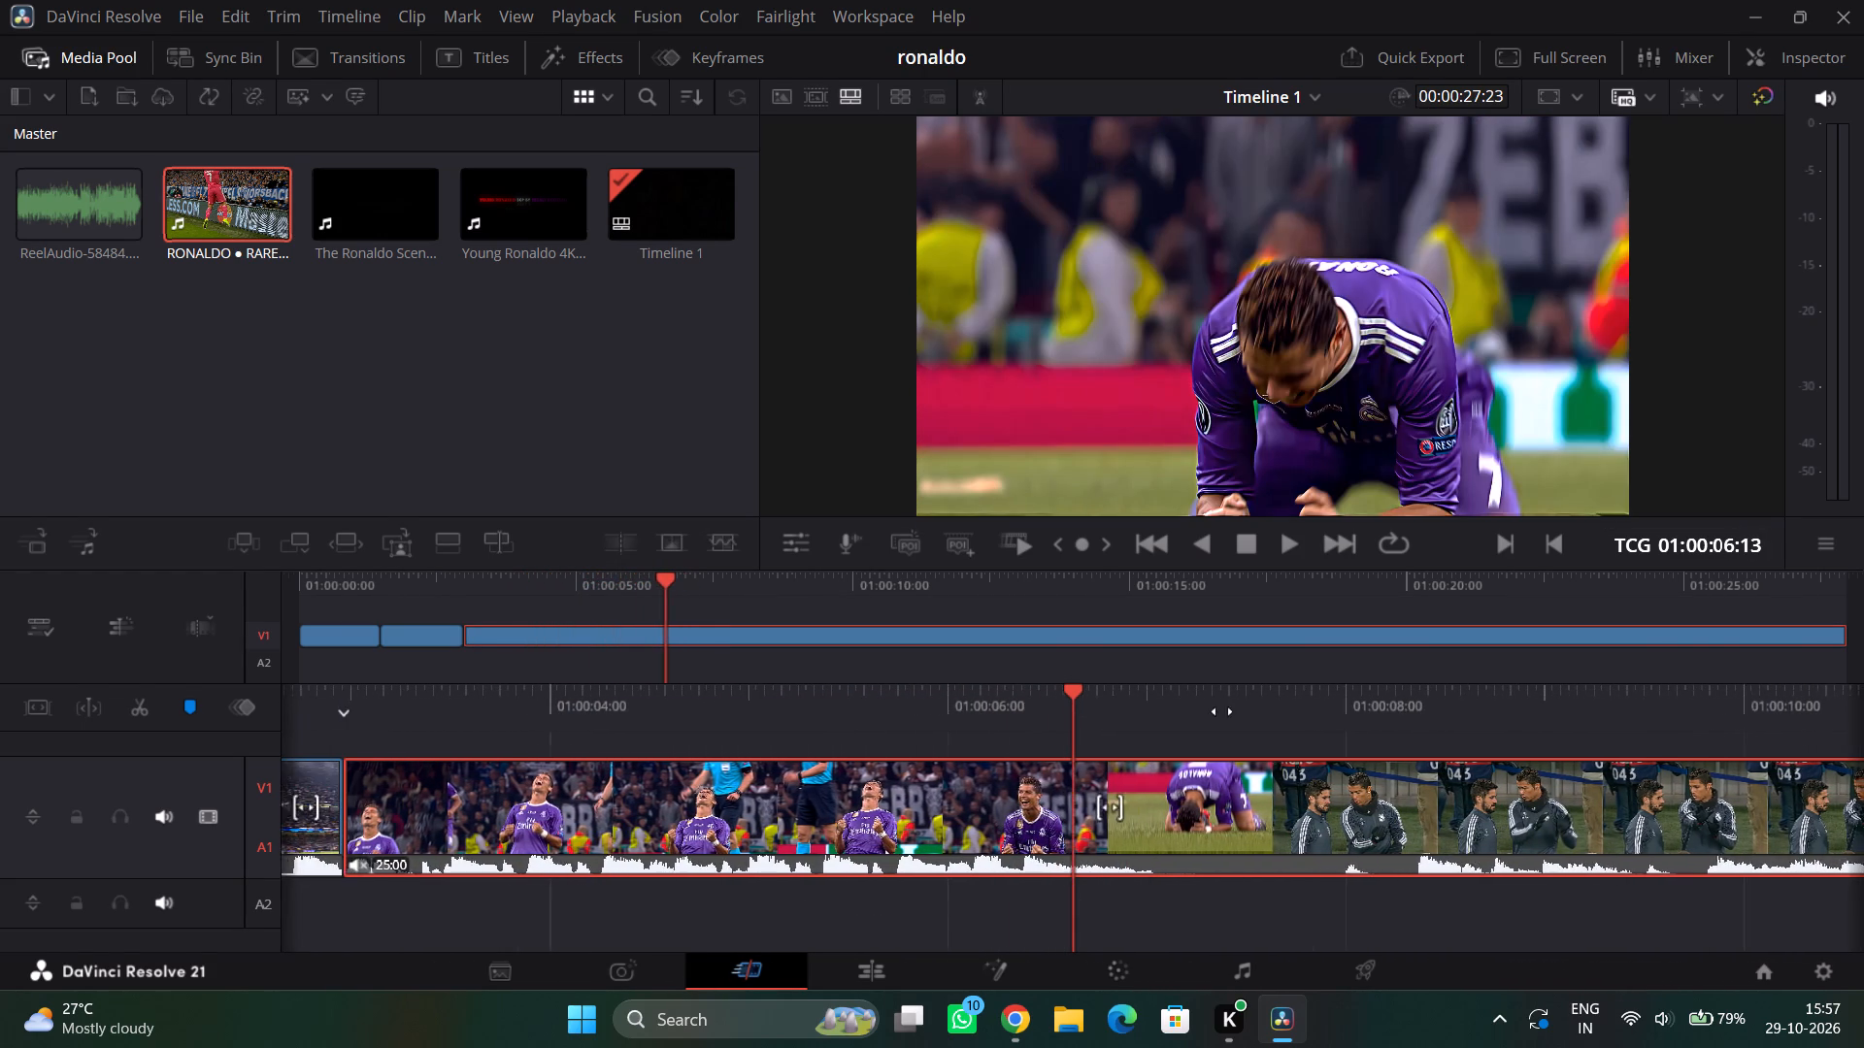
drag(1222, 711, 1389, 711)
click(1295, 554)
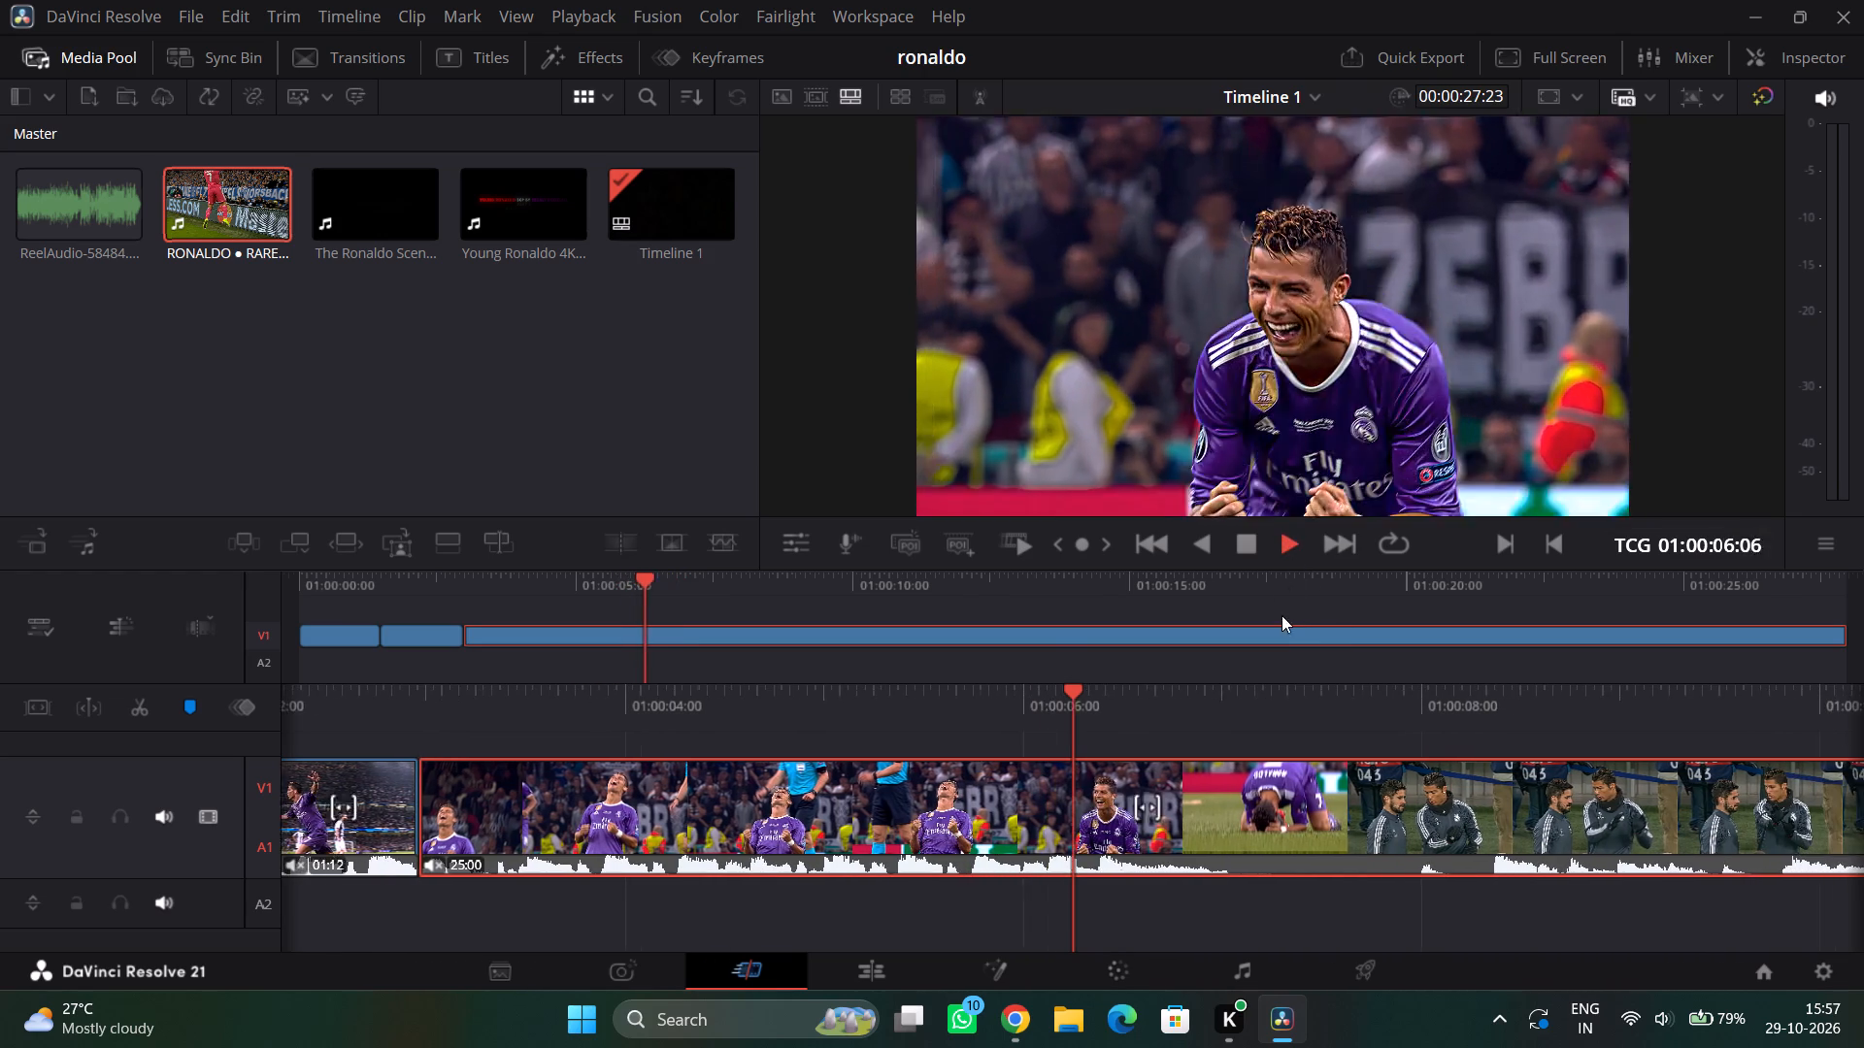
drag(1202, 732, 1434, 732)
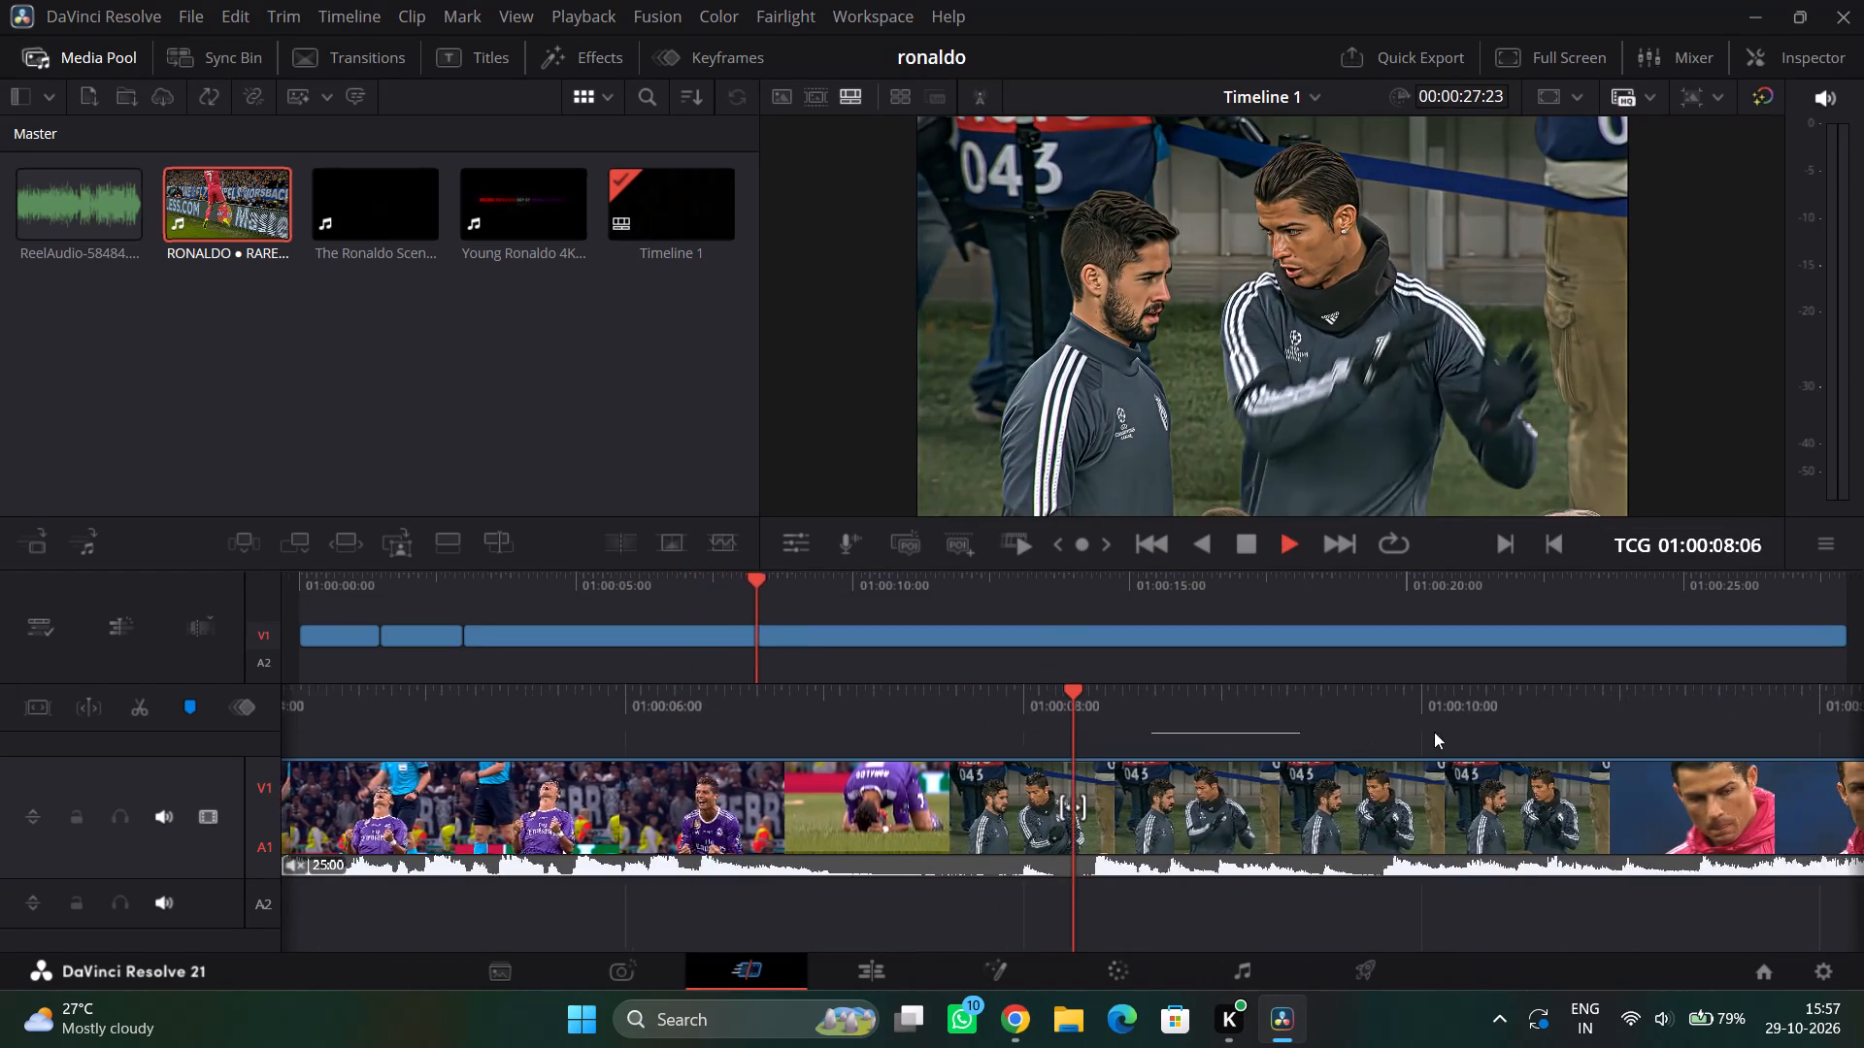
drag(1434, 732, 1503, 732)
drag(1234, 715, 1863, 704)
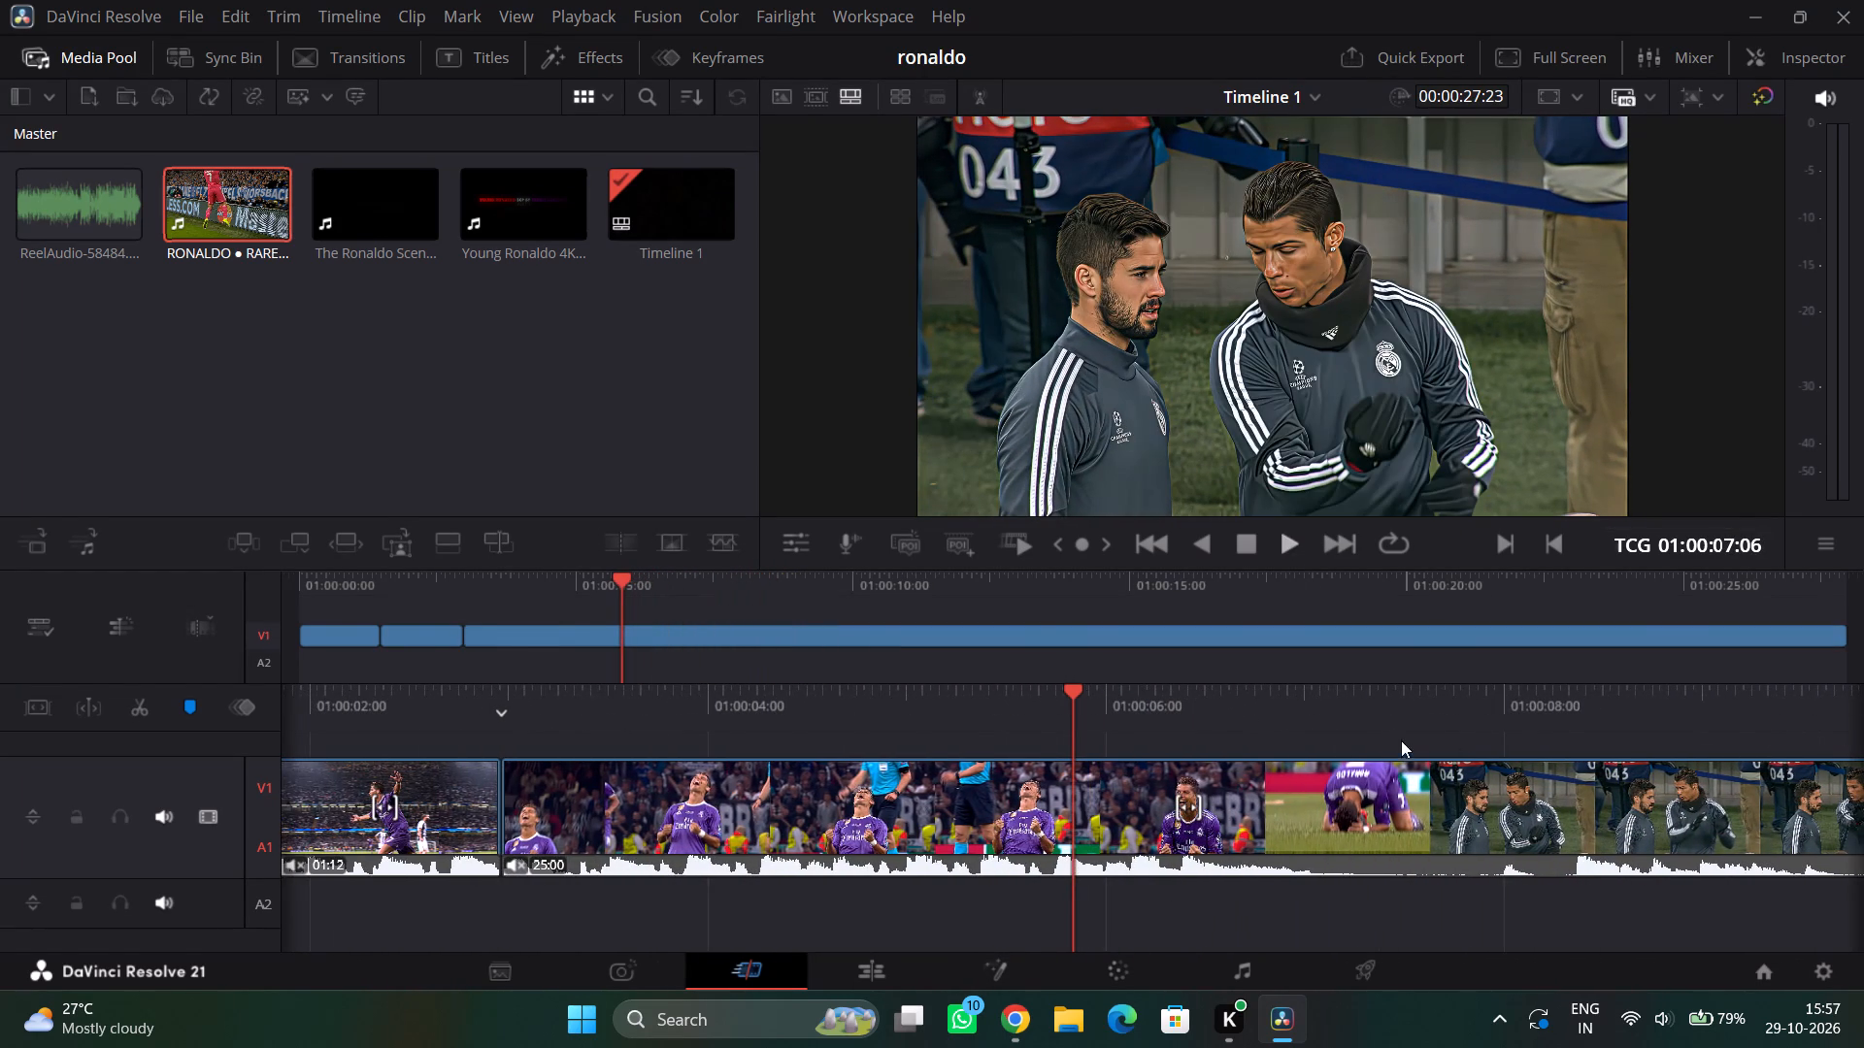
Split the V1 footage at 01:00:04:09, during the head-back celebration as the referee passes behind Ronaldo.
drag(1156, 707, 1716, 711)
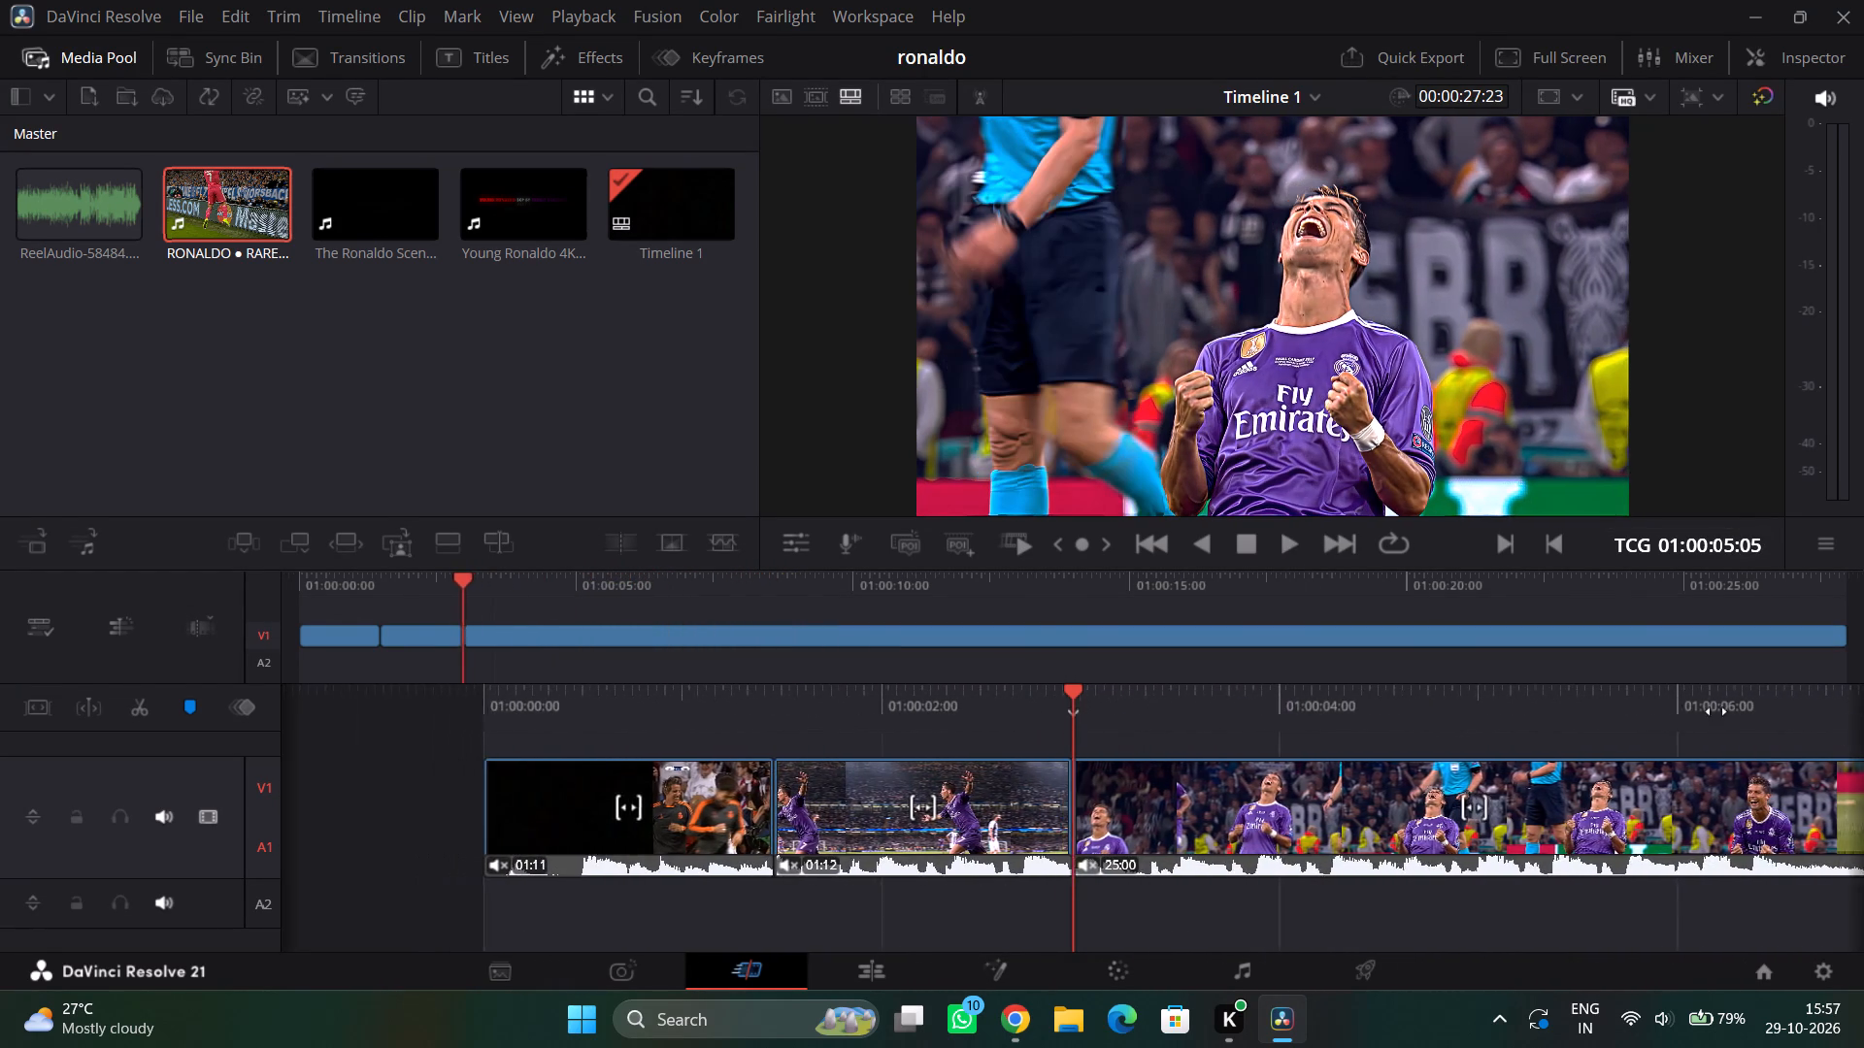
drag(1716, 711, 1554, 716)
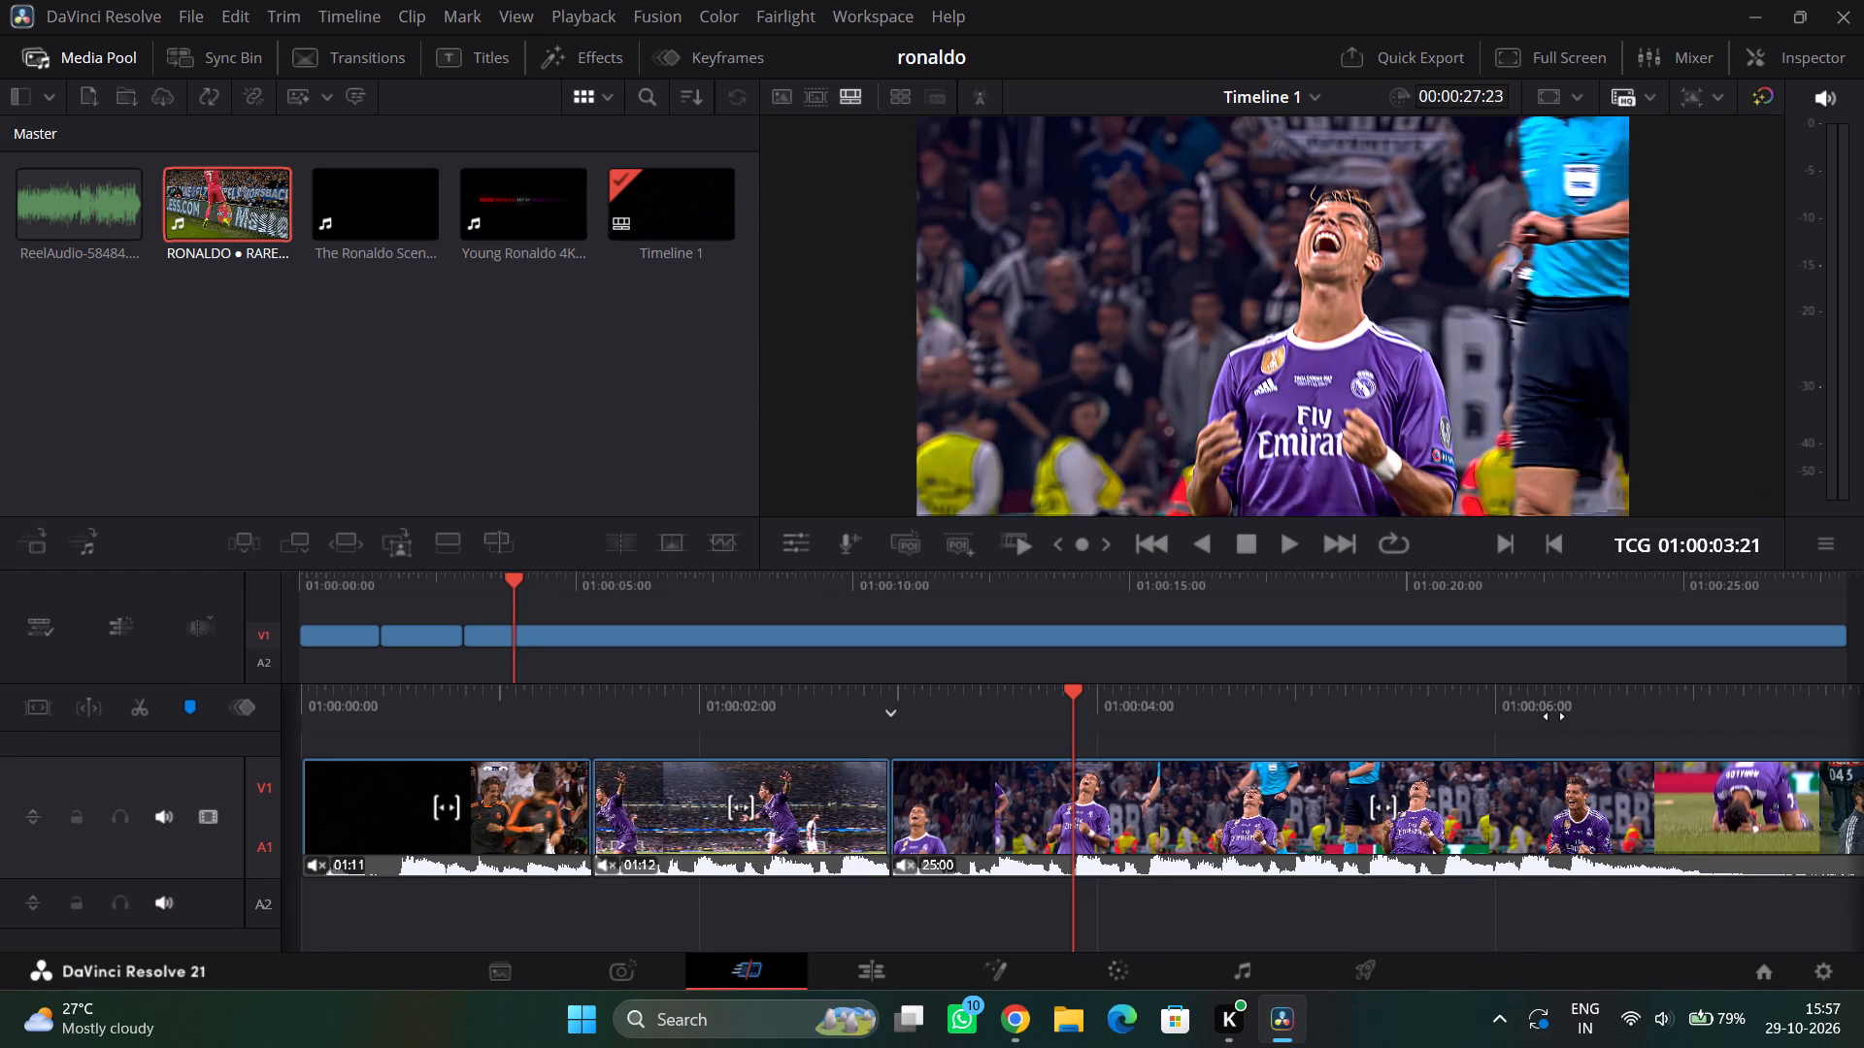
drag(1554, 716, 1560, 718)
drag(1245, 710, 1559, 697)
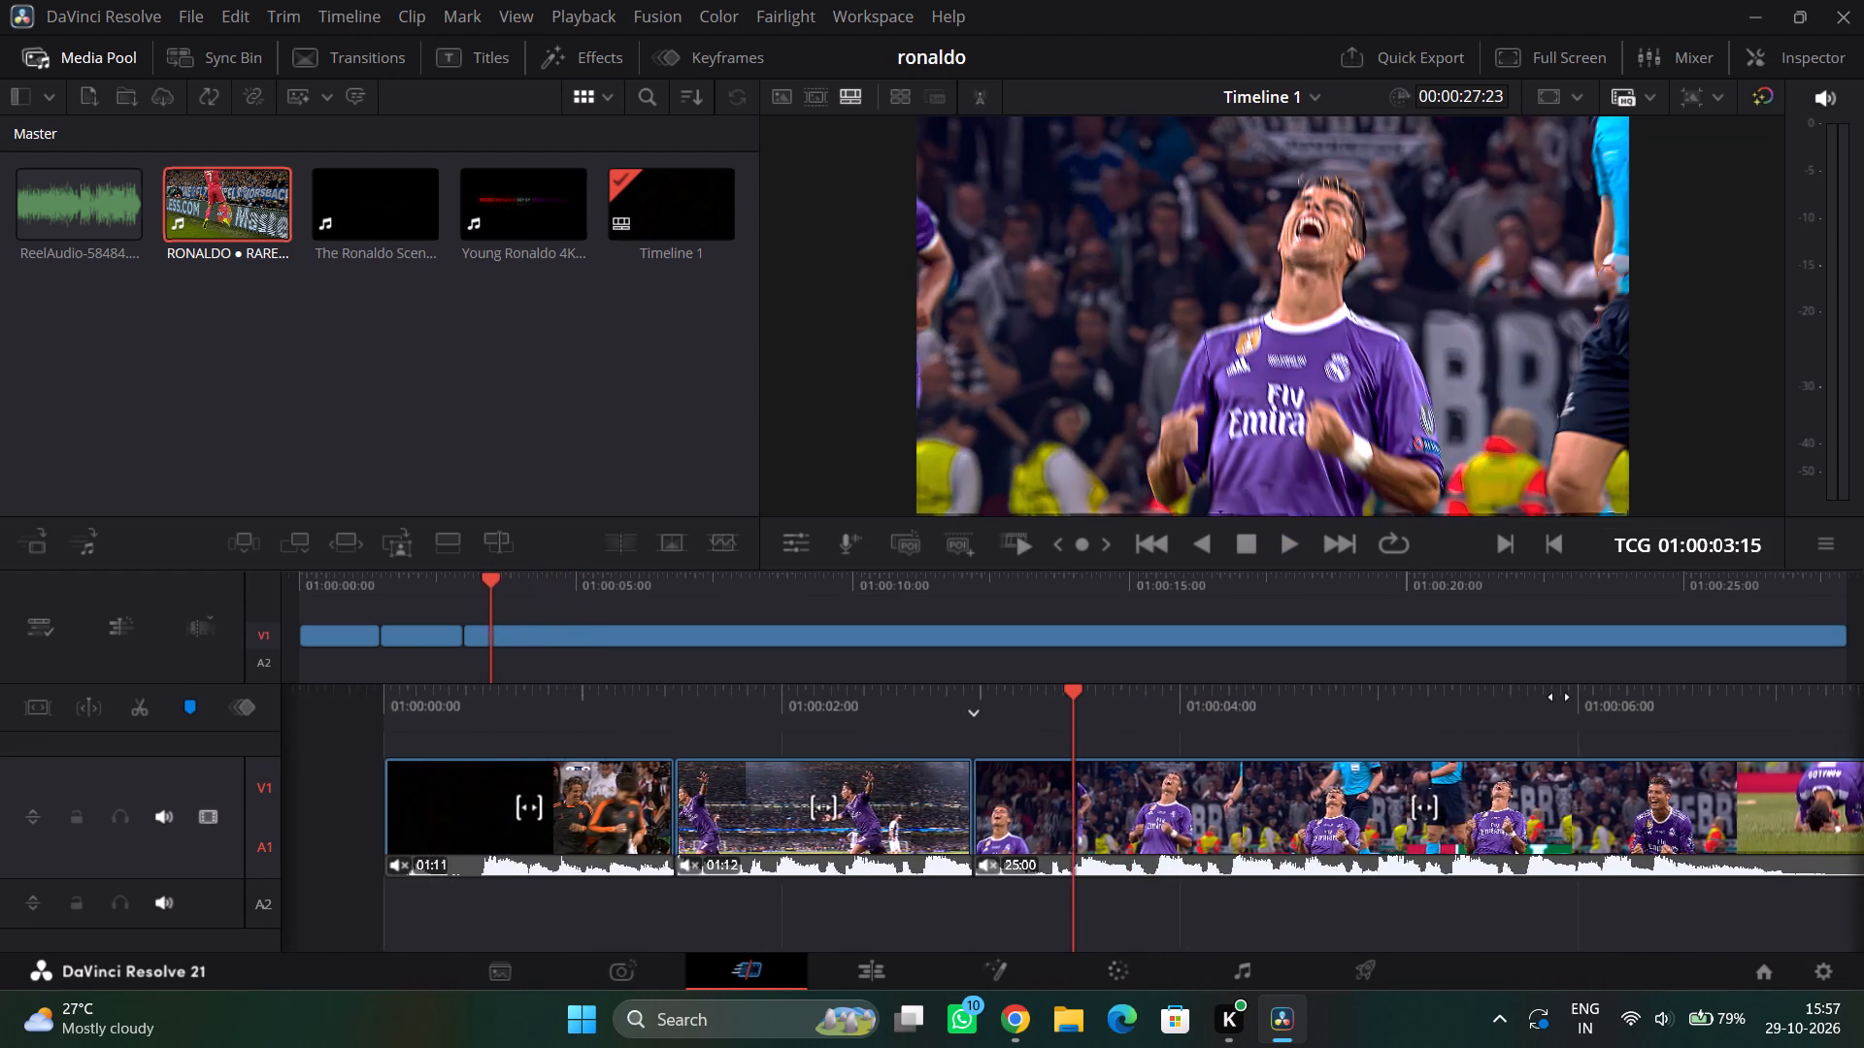
drag(1559, 697, 1546, 714)
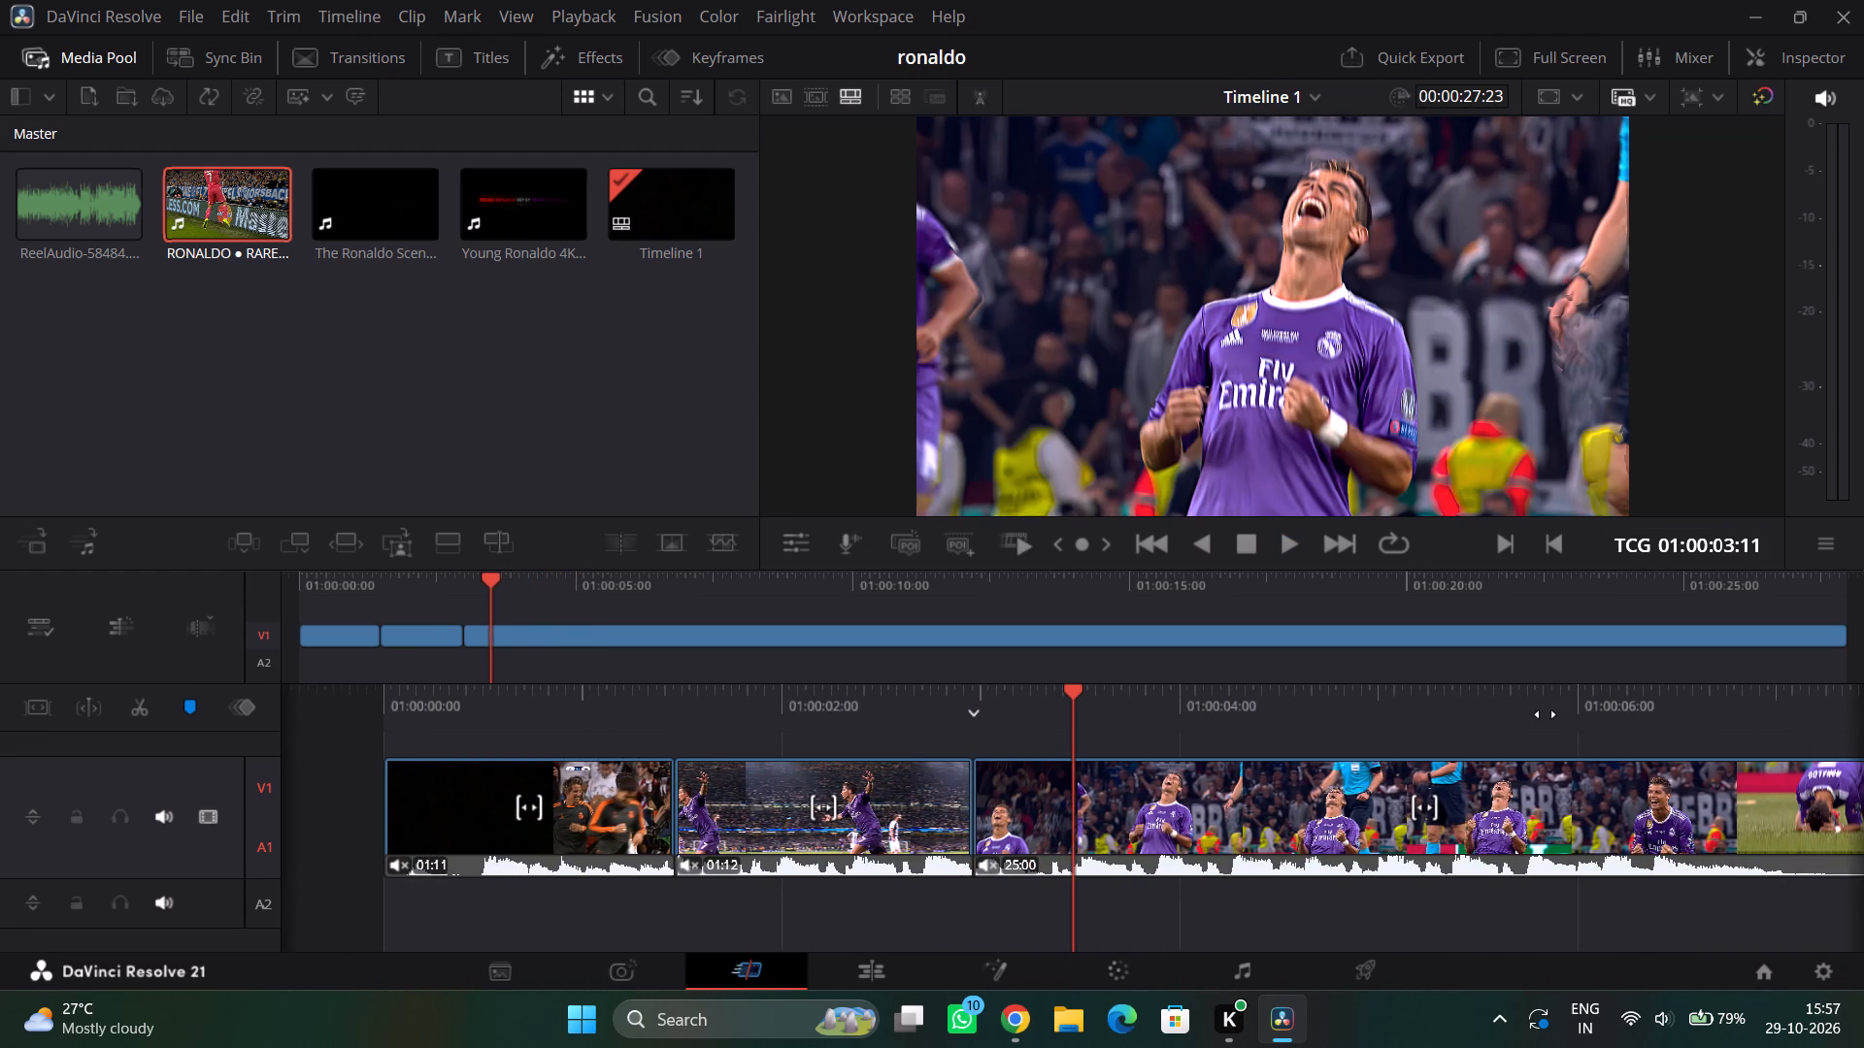
drag(1546, 714, 1404, 714)
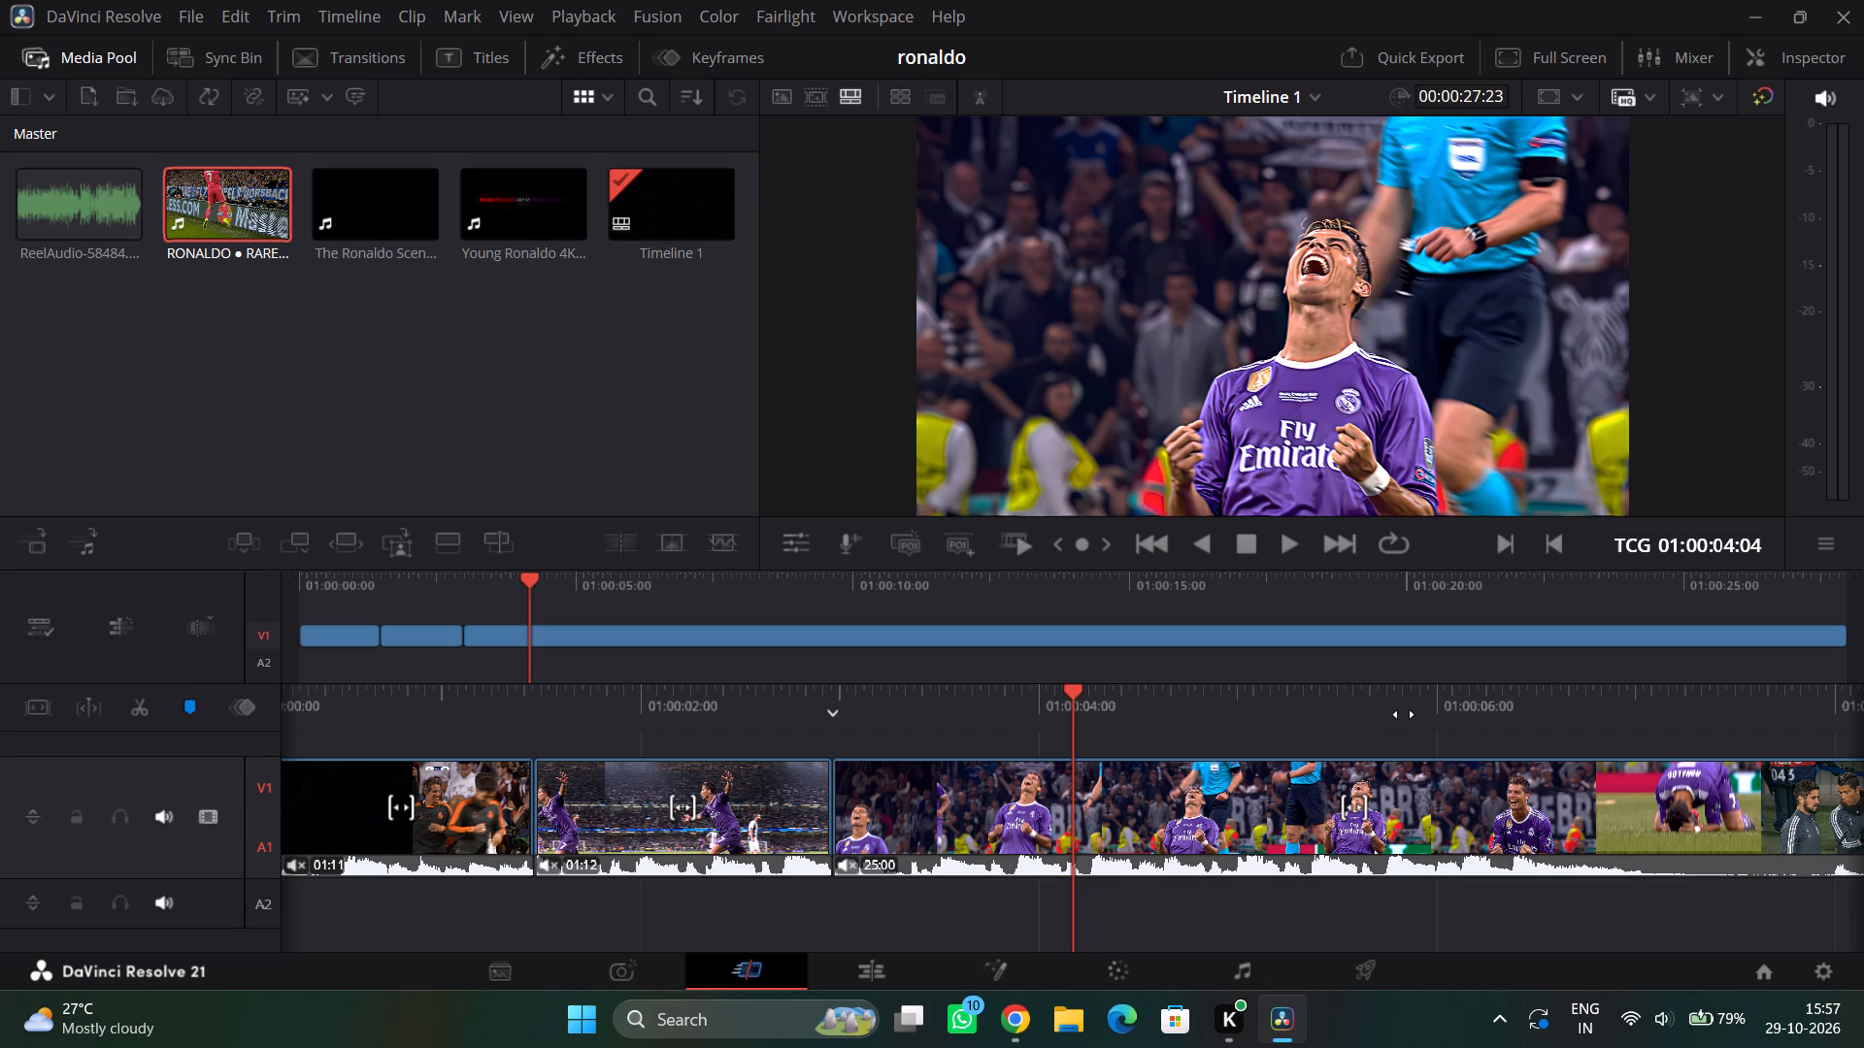
drag(1404, 714, 1460, 710)
drag(1195, 714, 1306, 713)
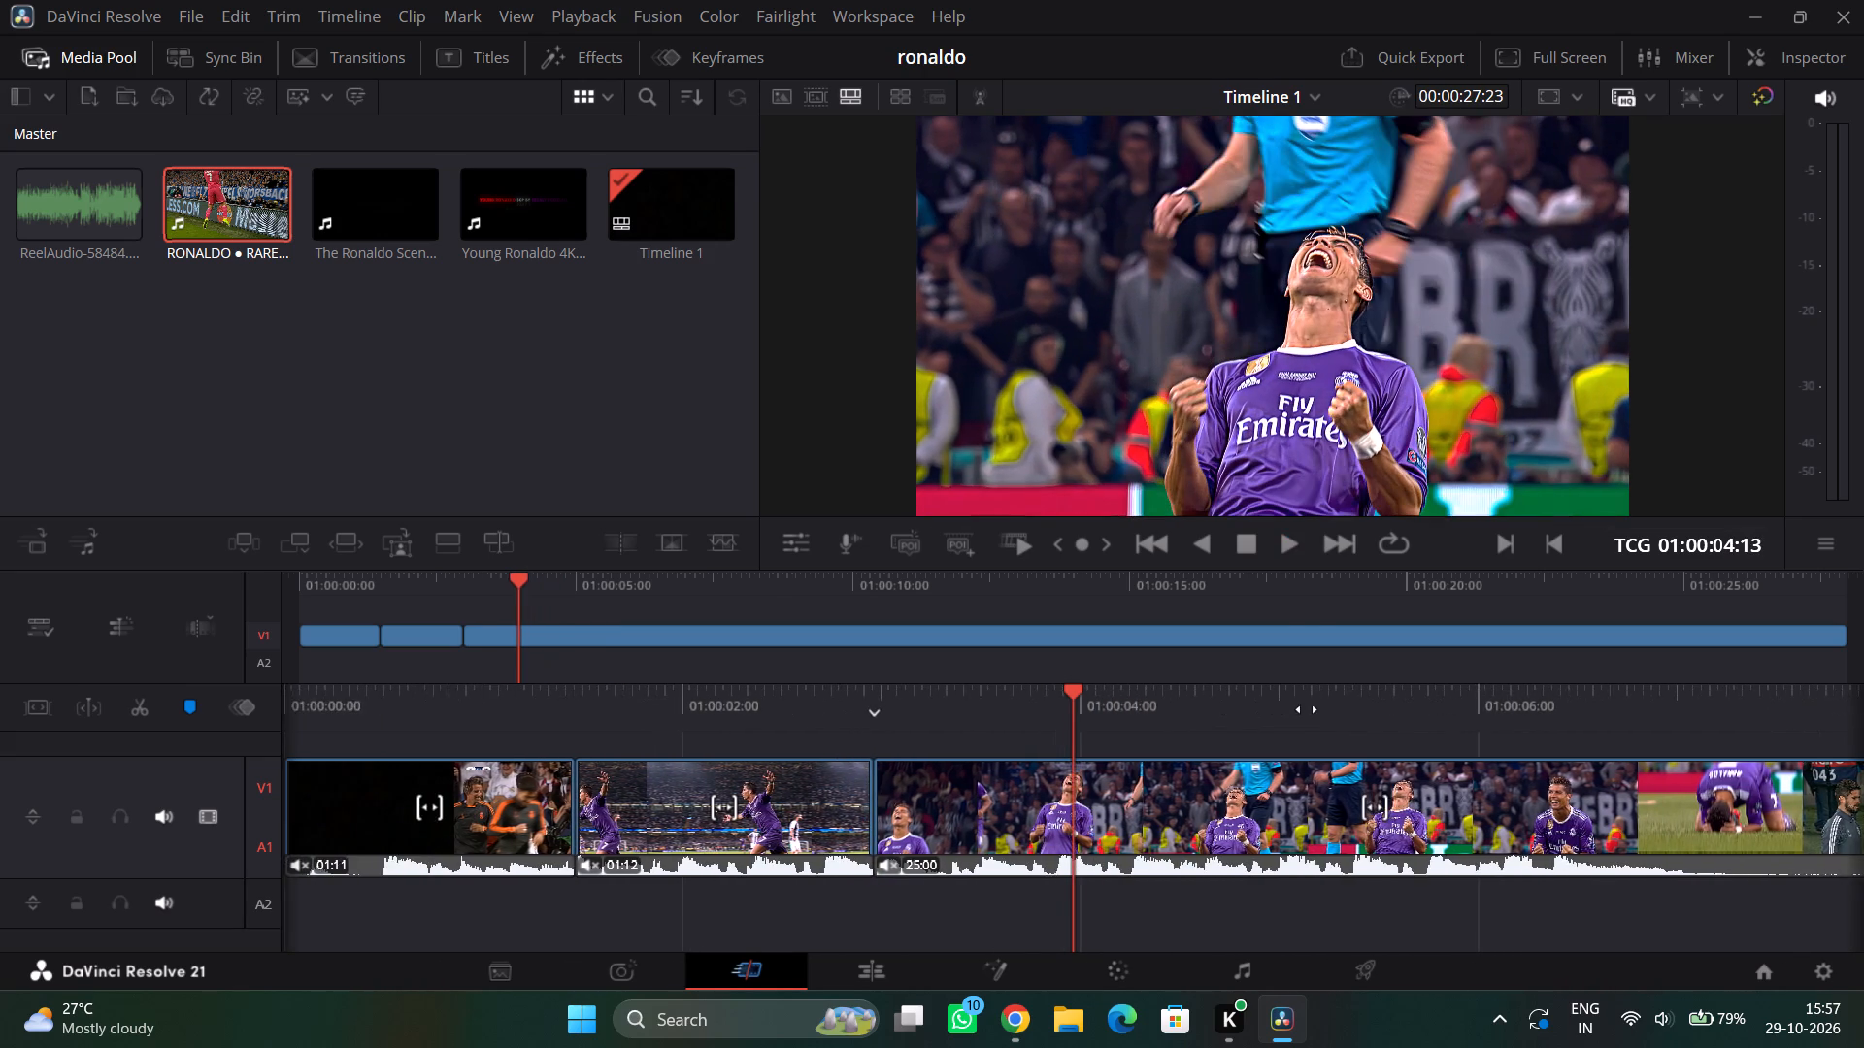
click(1248, 540)
click(138, 713)
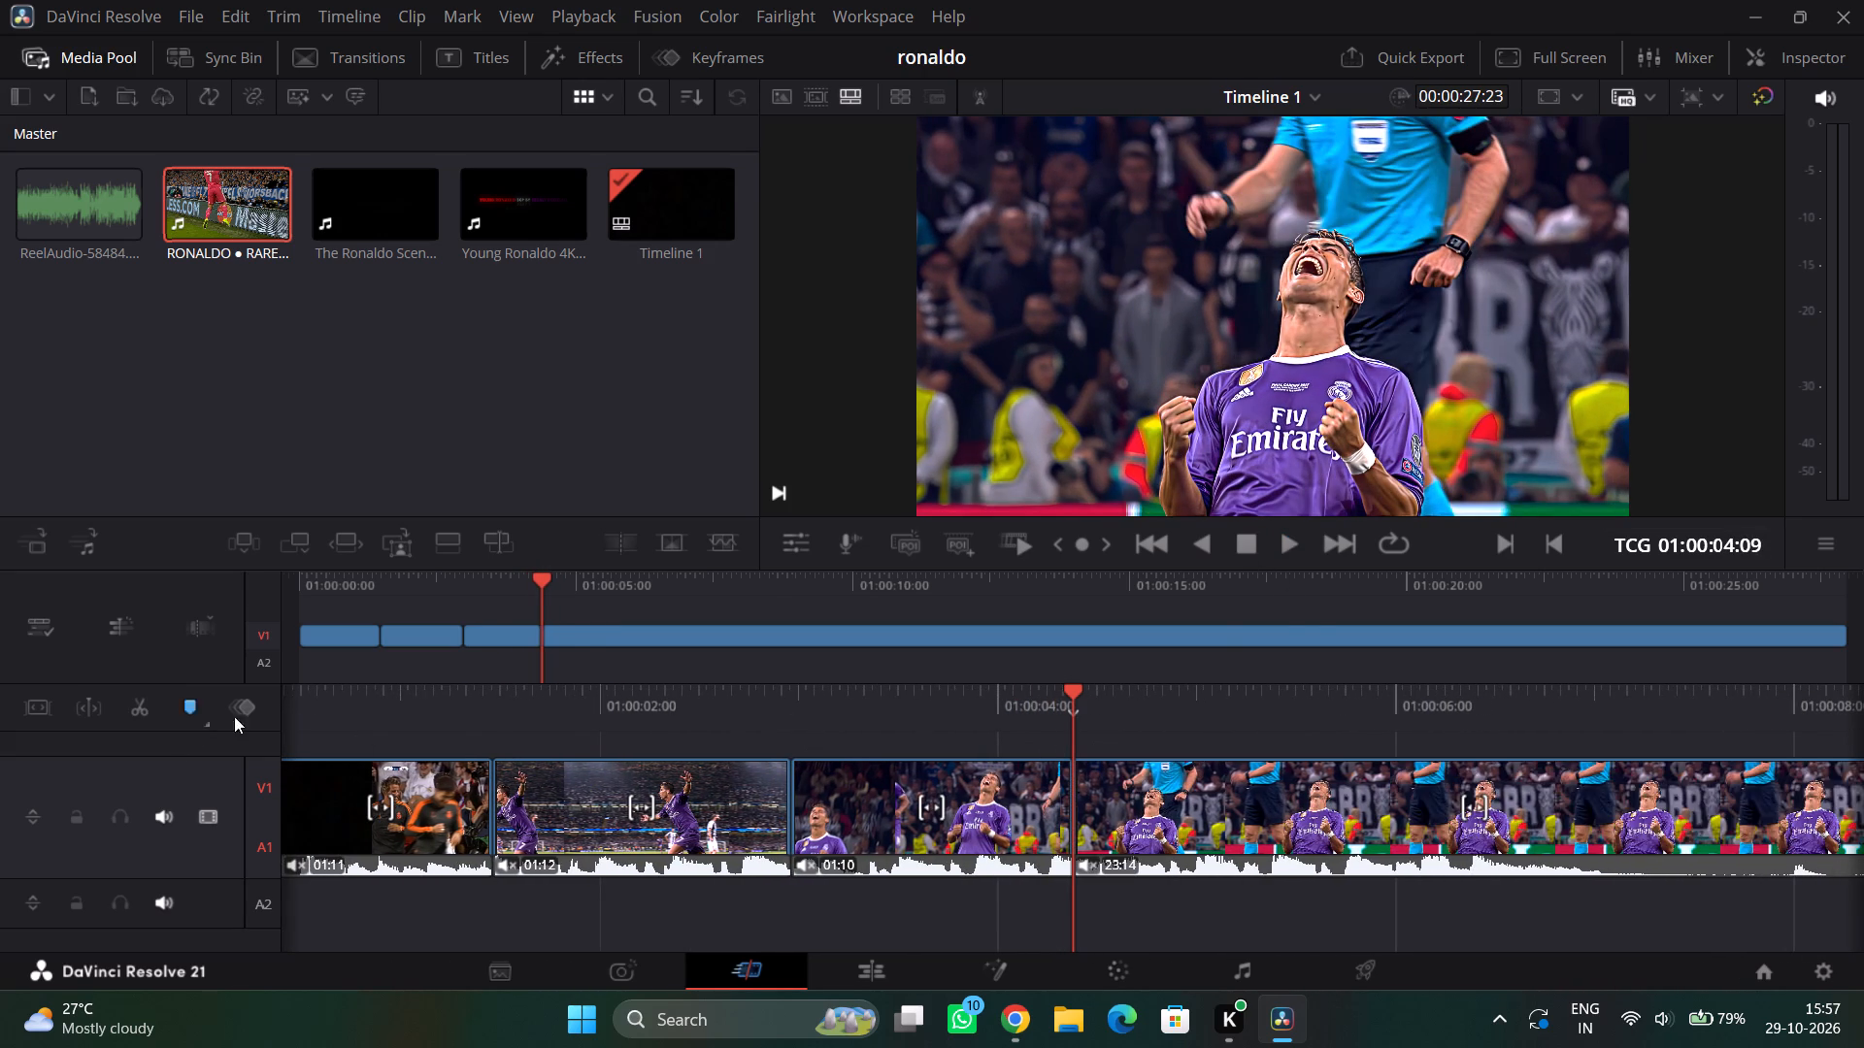
Delete the 01:10 celebration segment before the cut and move the remaining V1 footage earlier so it starts at 01:00:02:23.
click(917, 775)
key(Delete)
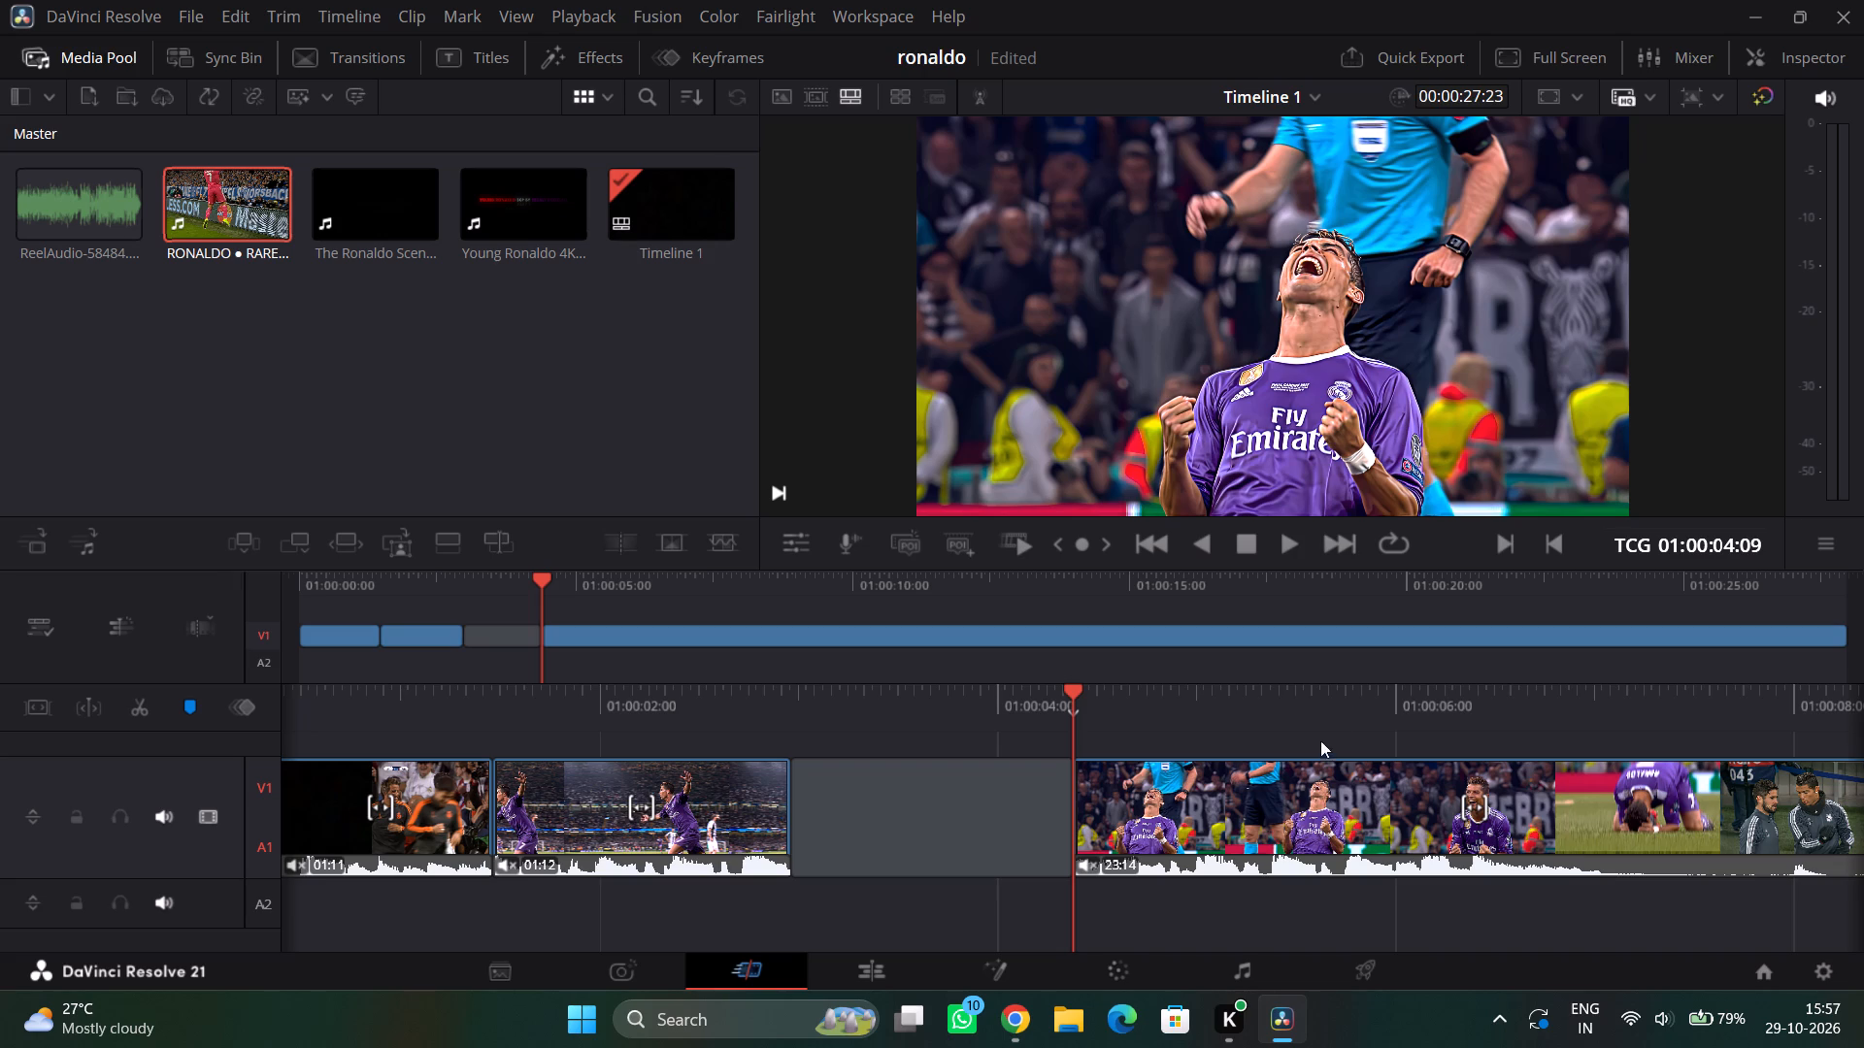
drag(1268, 781, 1022, 789)
Split the V1 celebration footage at 01:00:04:14, where the smiling fist-clench shot begins.
drag(1260, 699, 1228, 706)
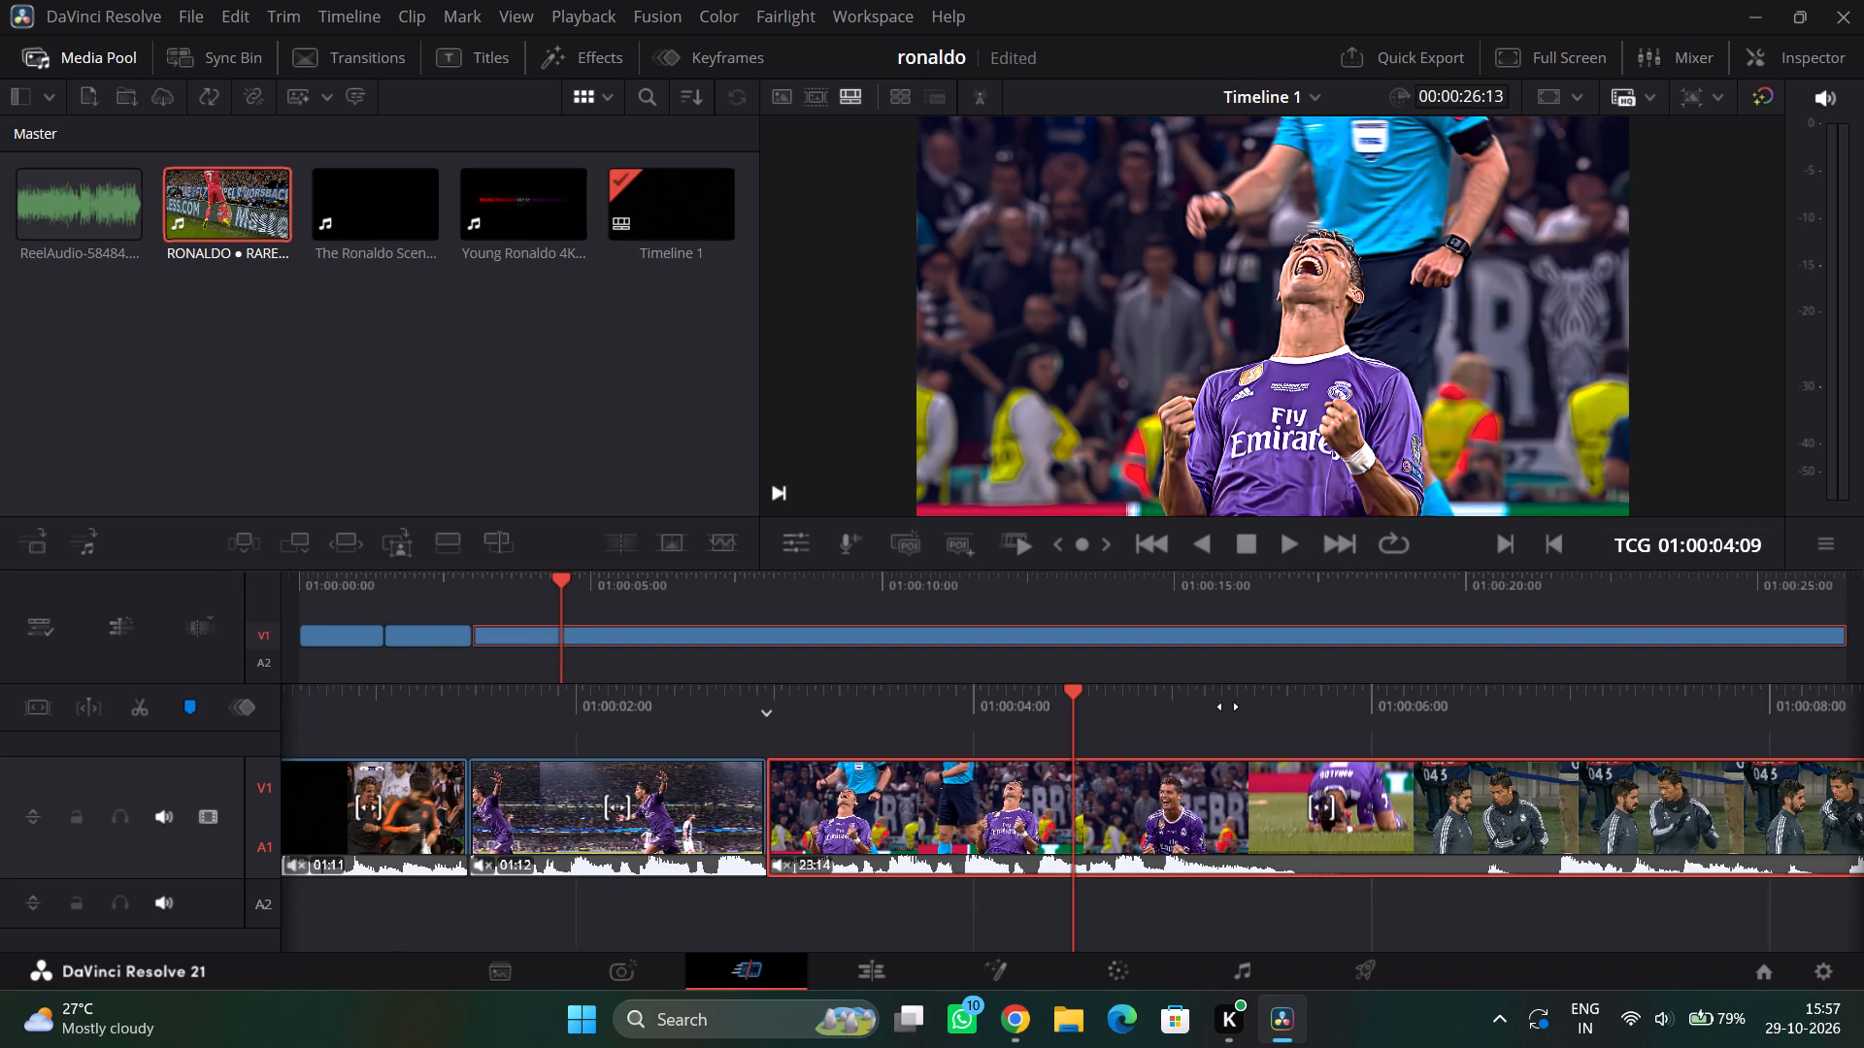
drag(1228, 706, 1214, 709)
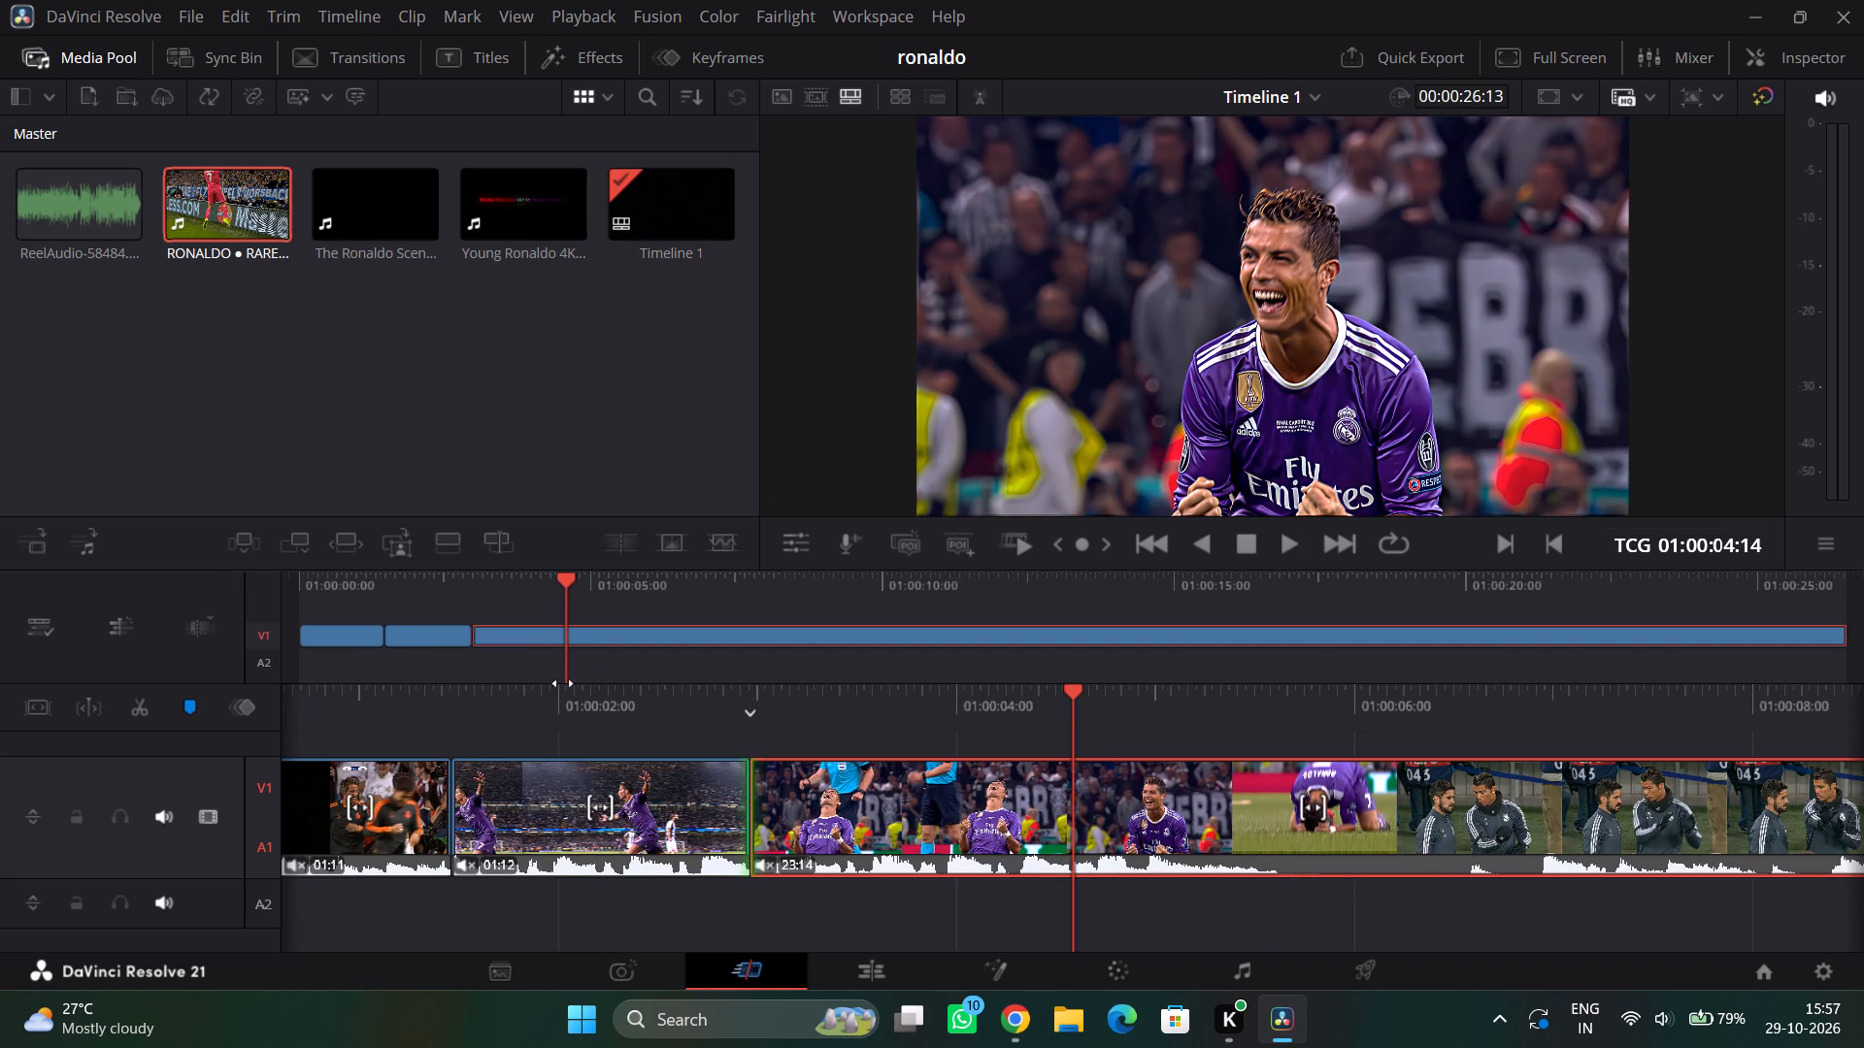
click(149, 713)
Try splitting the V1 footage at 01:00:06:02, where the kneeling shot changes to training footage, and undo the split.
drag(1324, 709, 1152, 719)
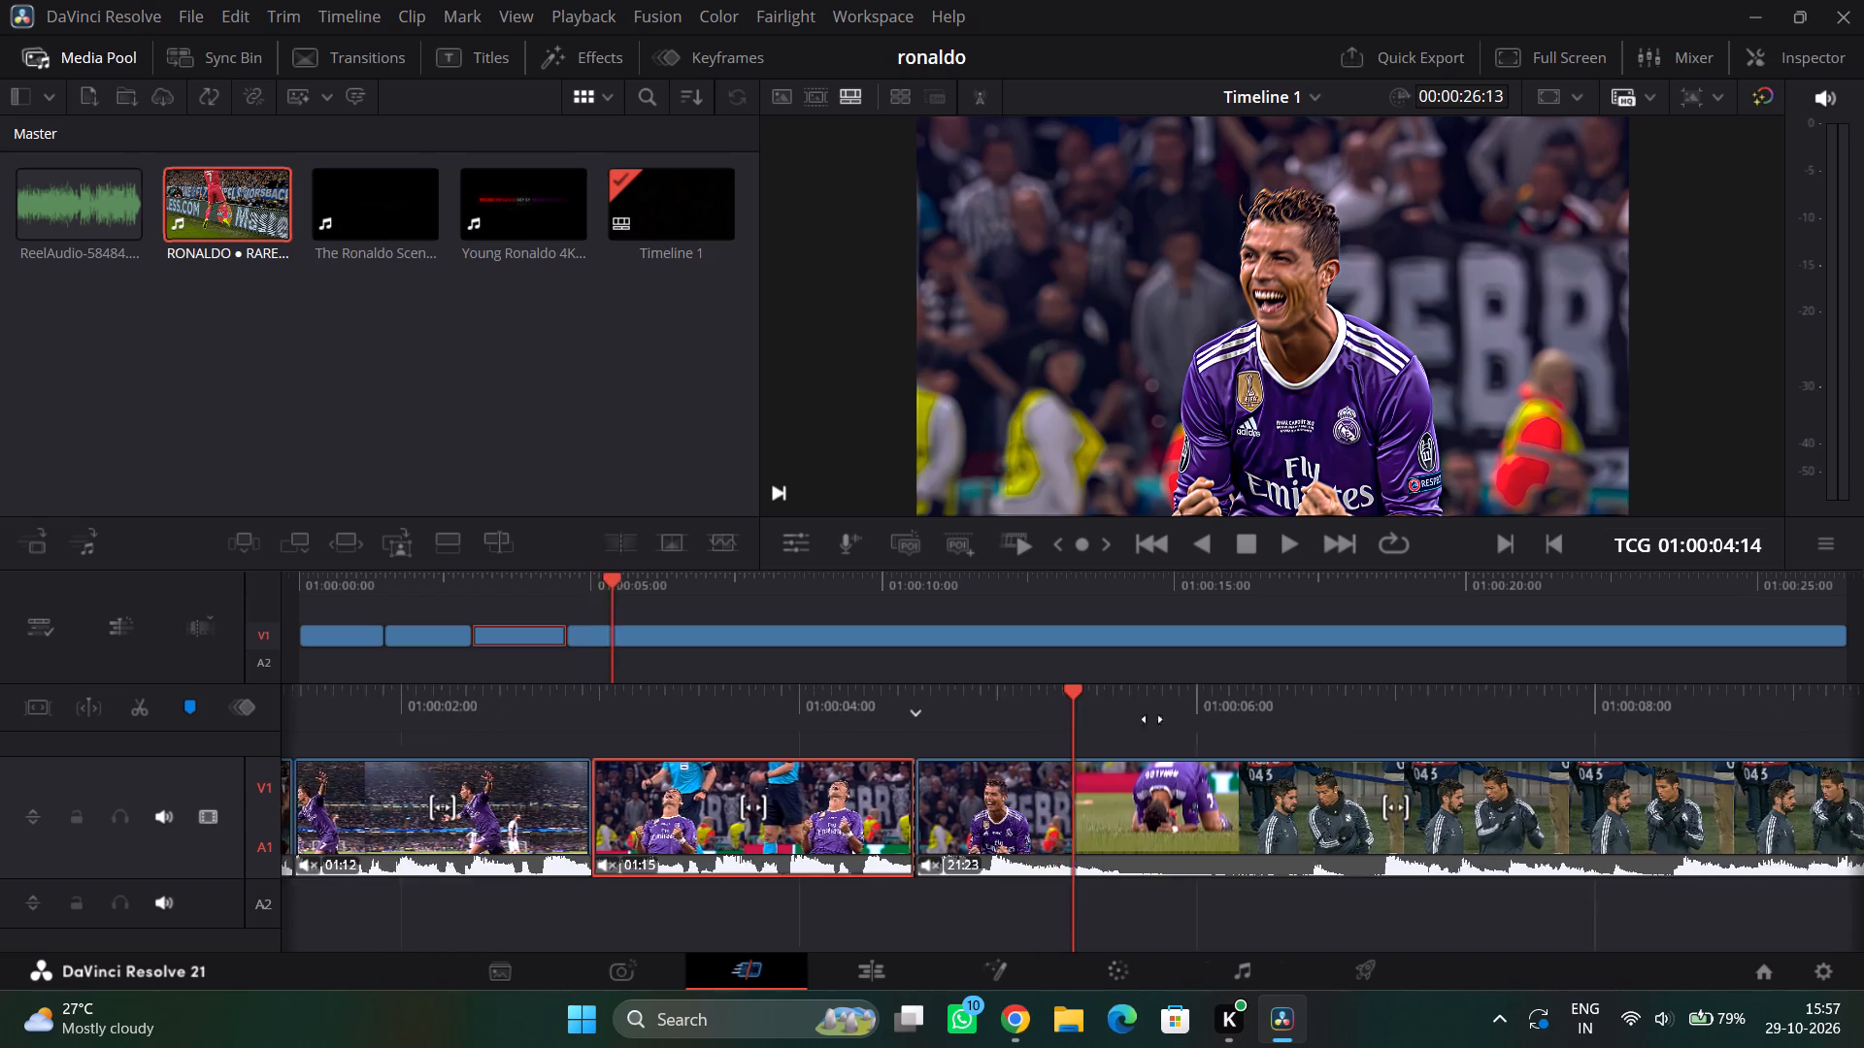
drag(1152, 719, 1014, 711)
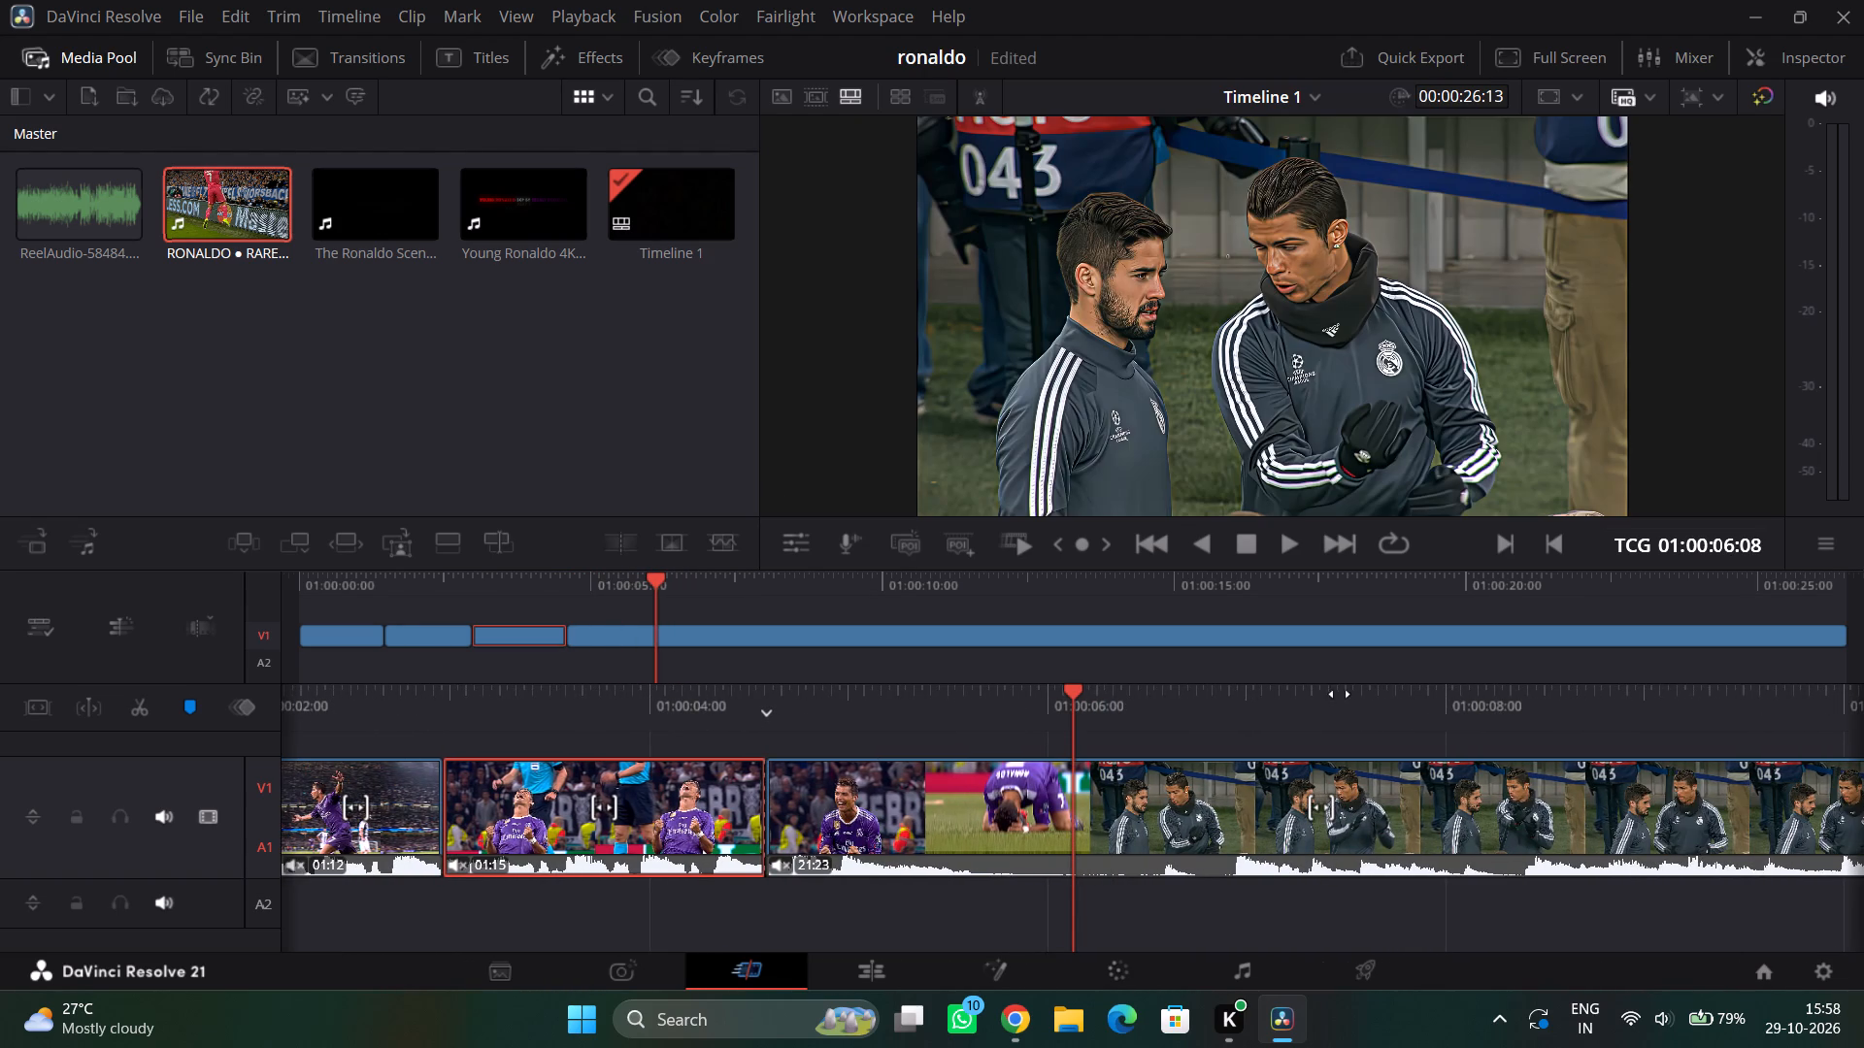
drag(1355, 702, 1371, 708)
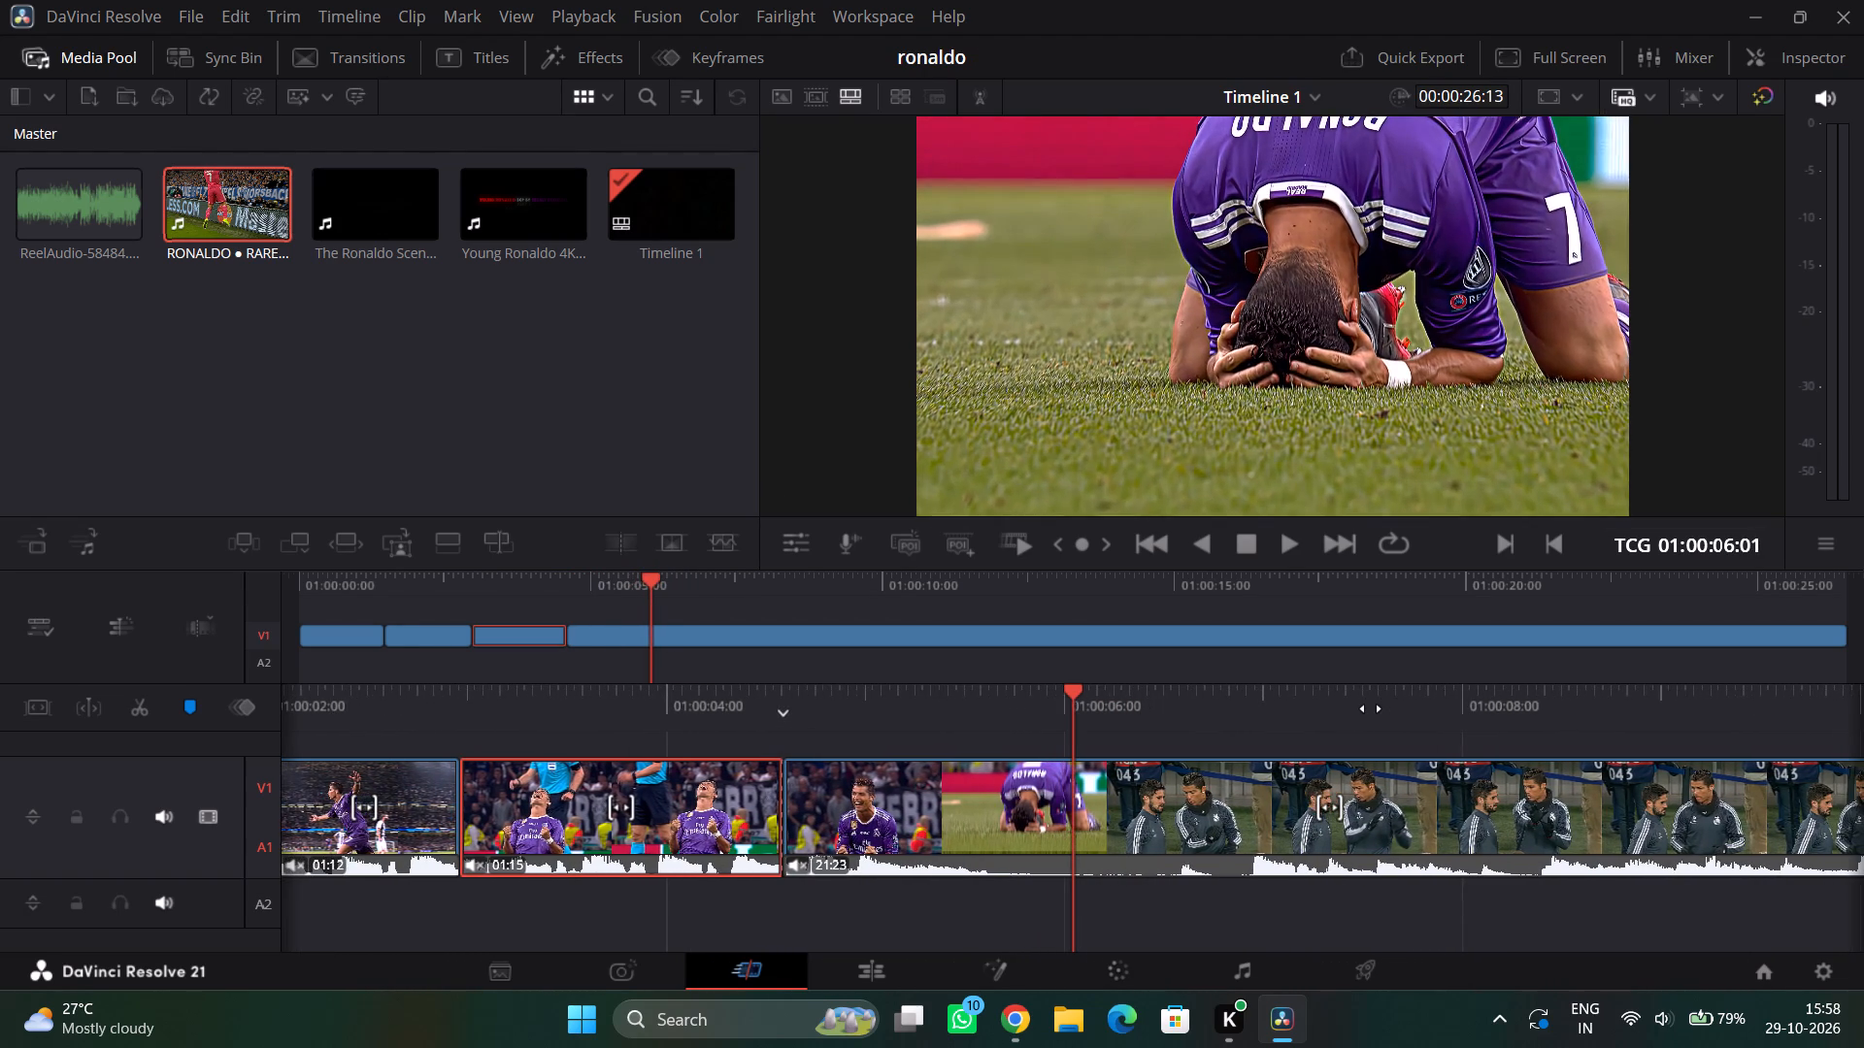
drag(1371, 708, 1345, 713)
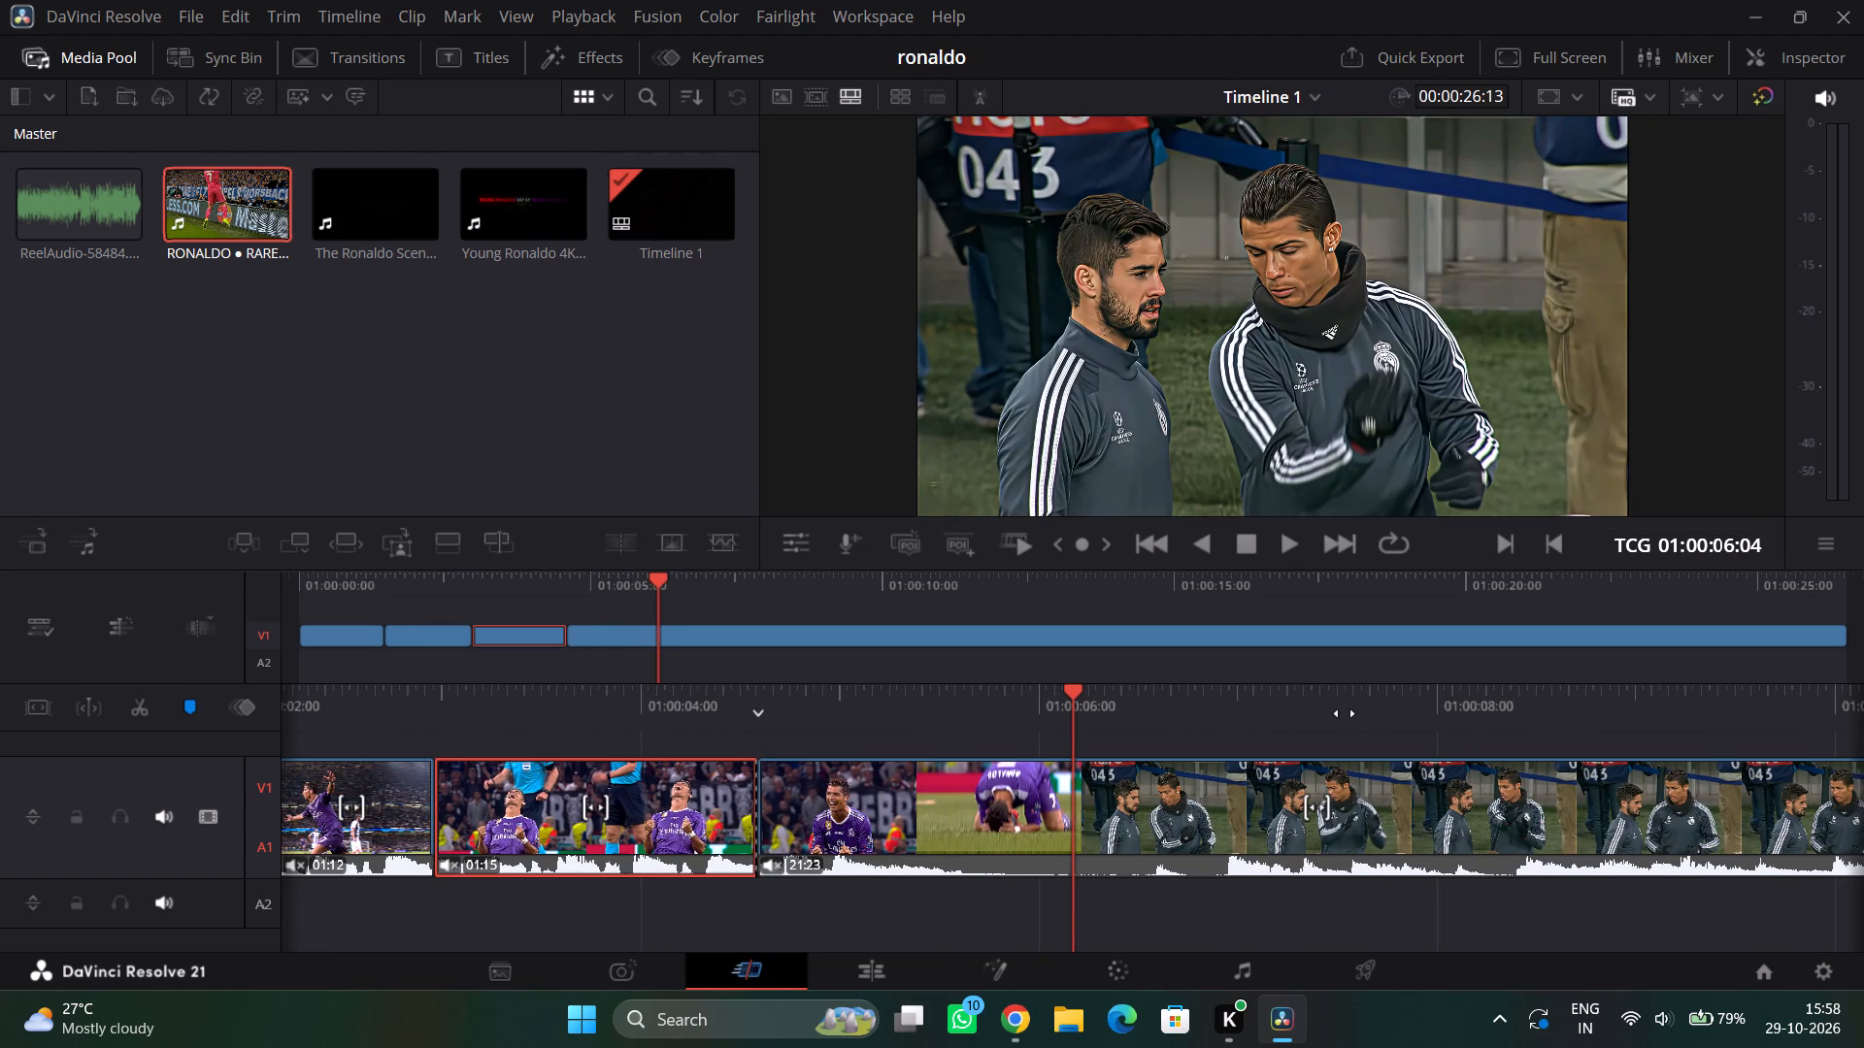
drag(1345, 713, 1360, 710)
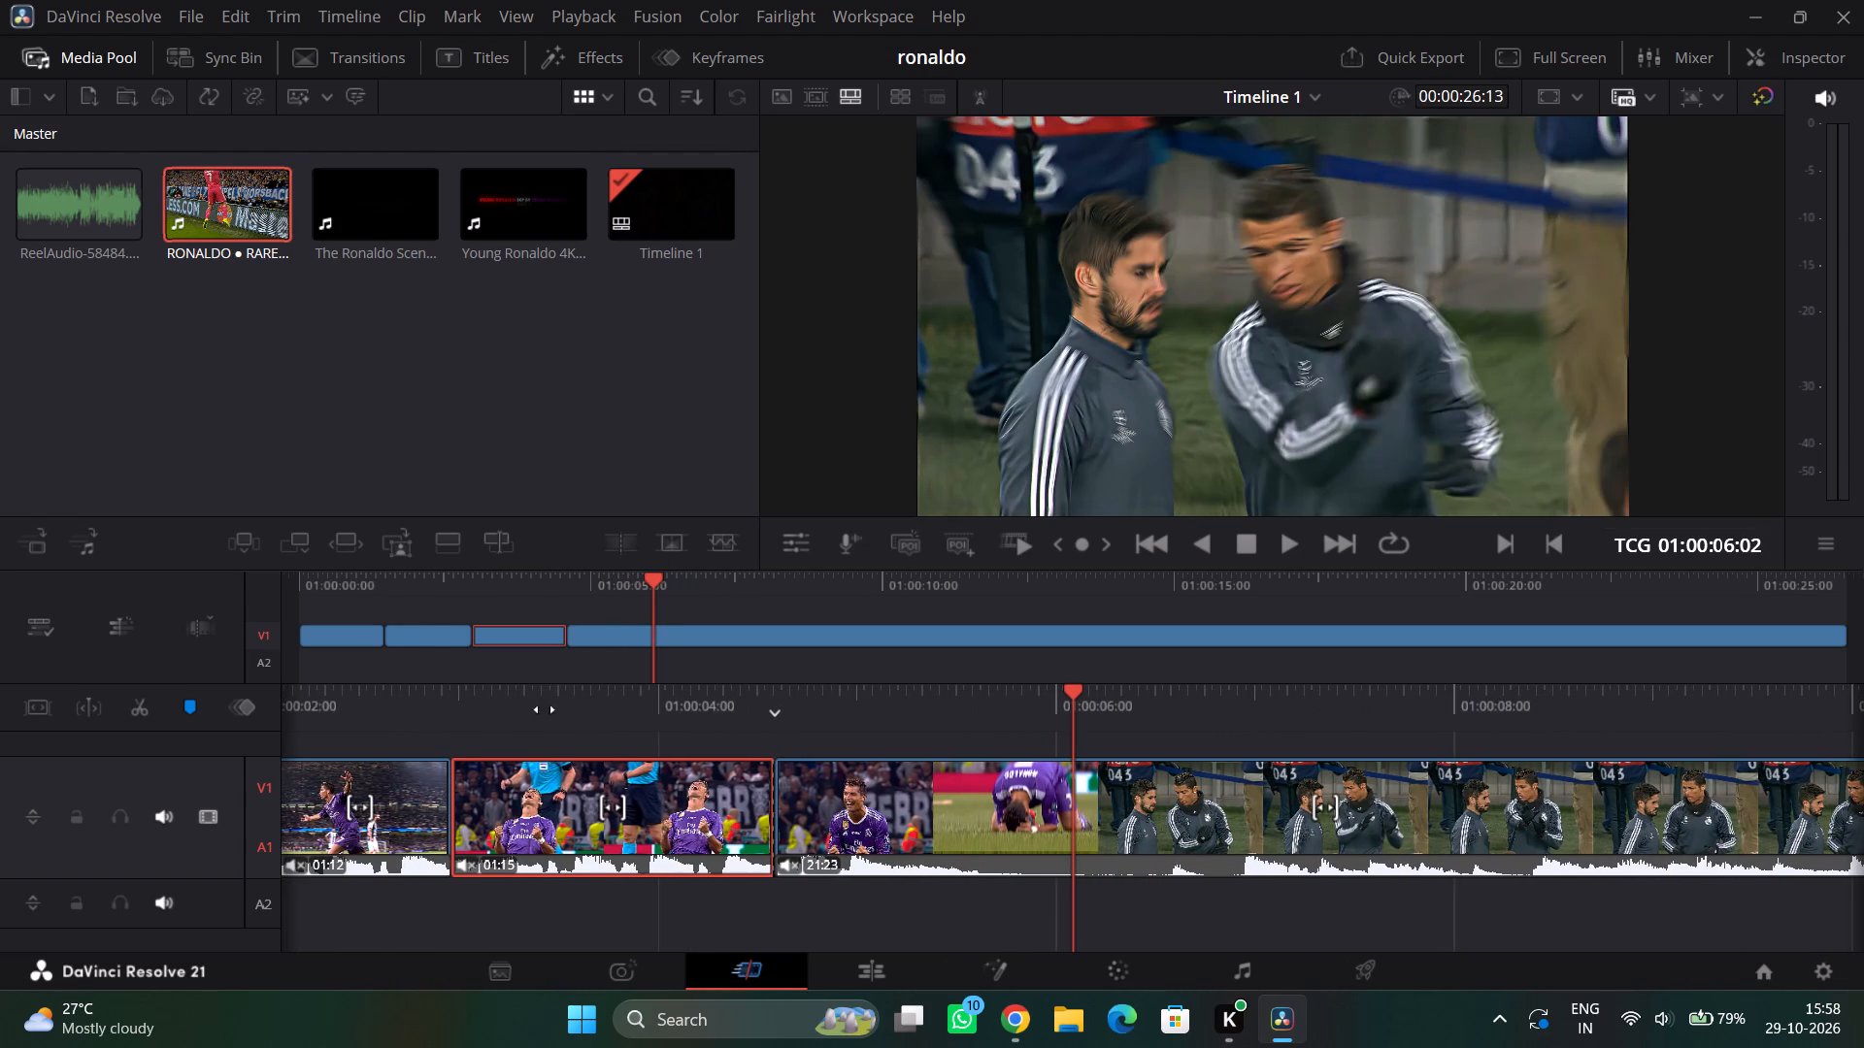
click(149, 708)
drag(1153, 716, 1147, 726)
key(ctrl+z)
Split the V1 footage at 01:00:06:03, on the first clean frame of the training shot.
drag(1154, 719, 1144, 726)
drag(1144, 726, 1141, 728)
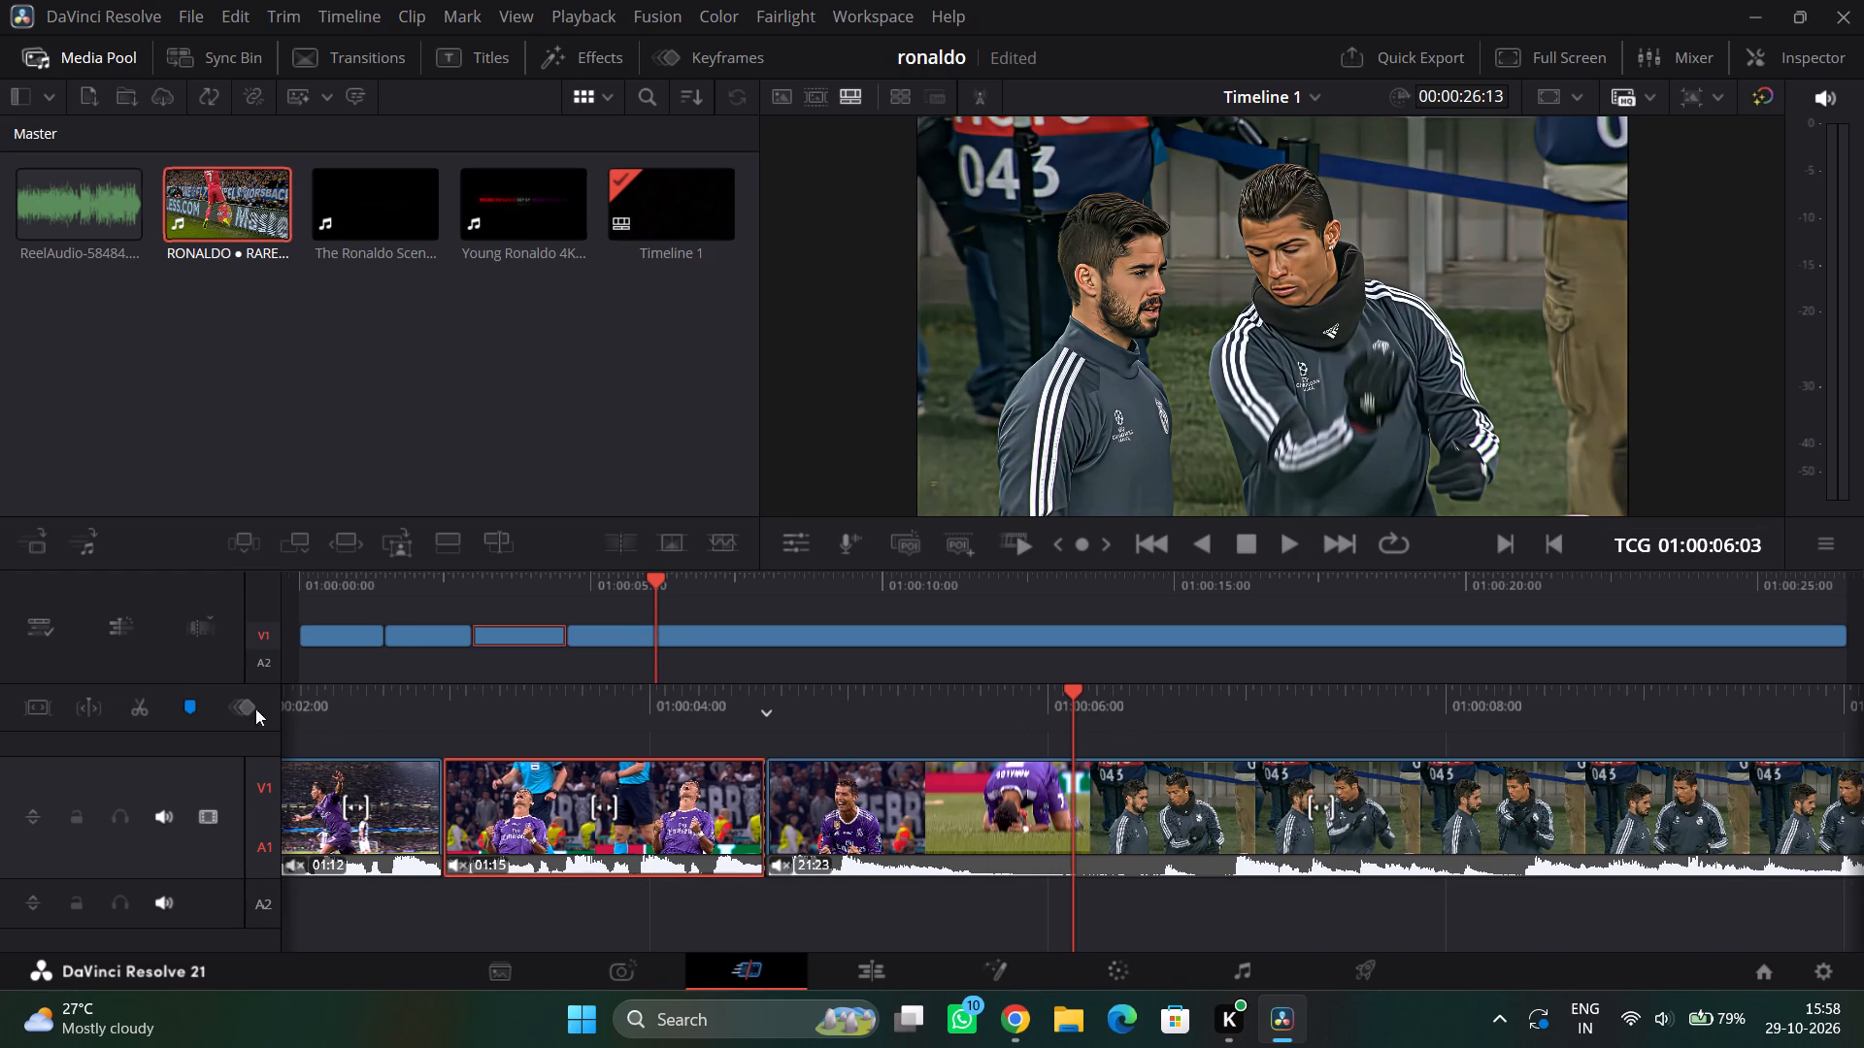
click(148, 704)
Delete the 01:13 smiling and kneeling segment from V1 and move the training footage earlier to close the gap.
click(934, 781)
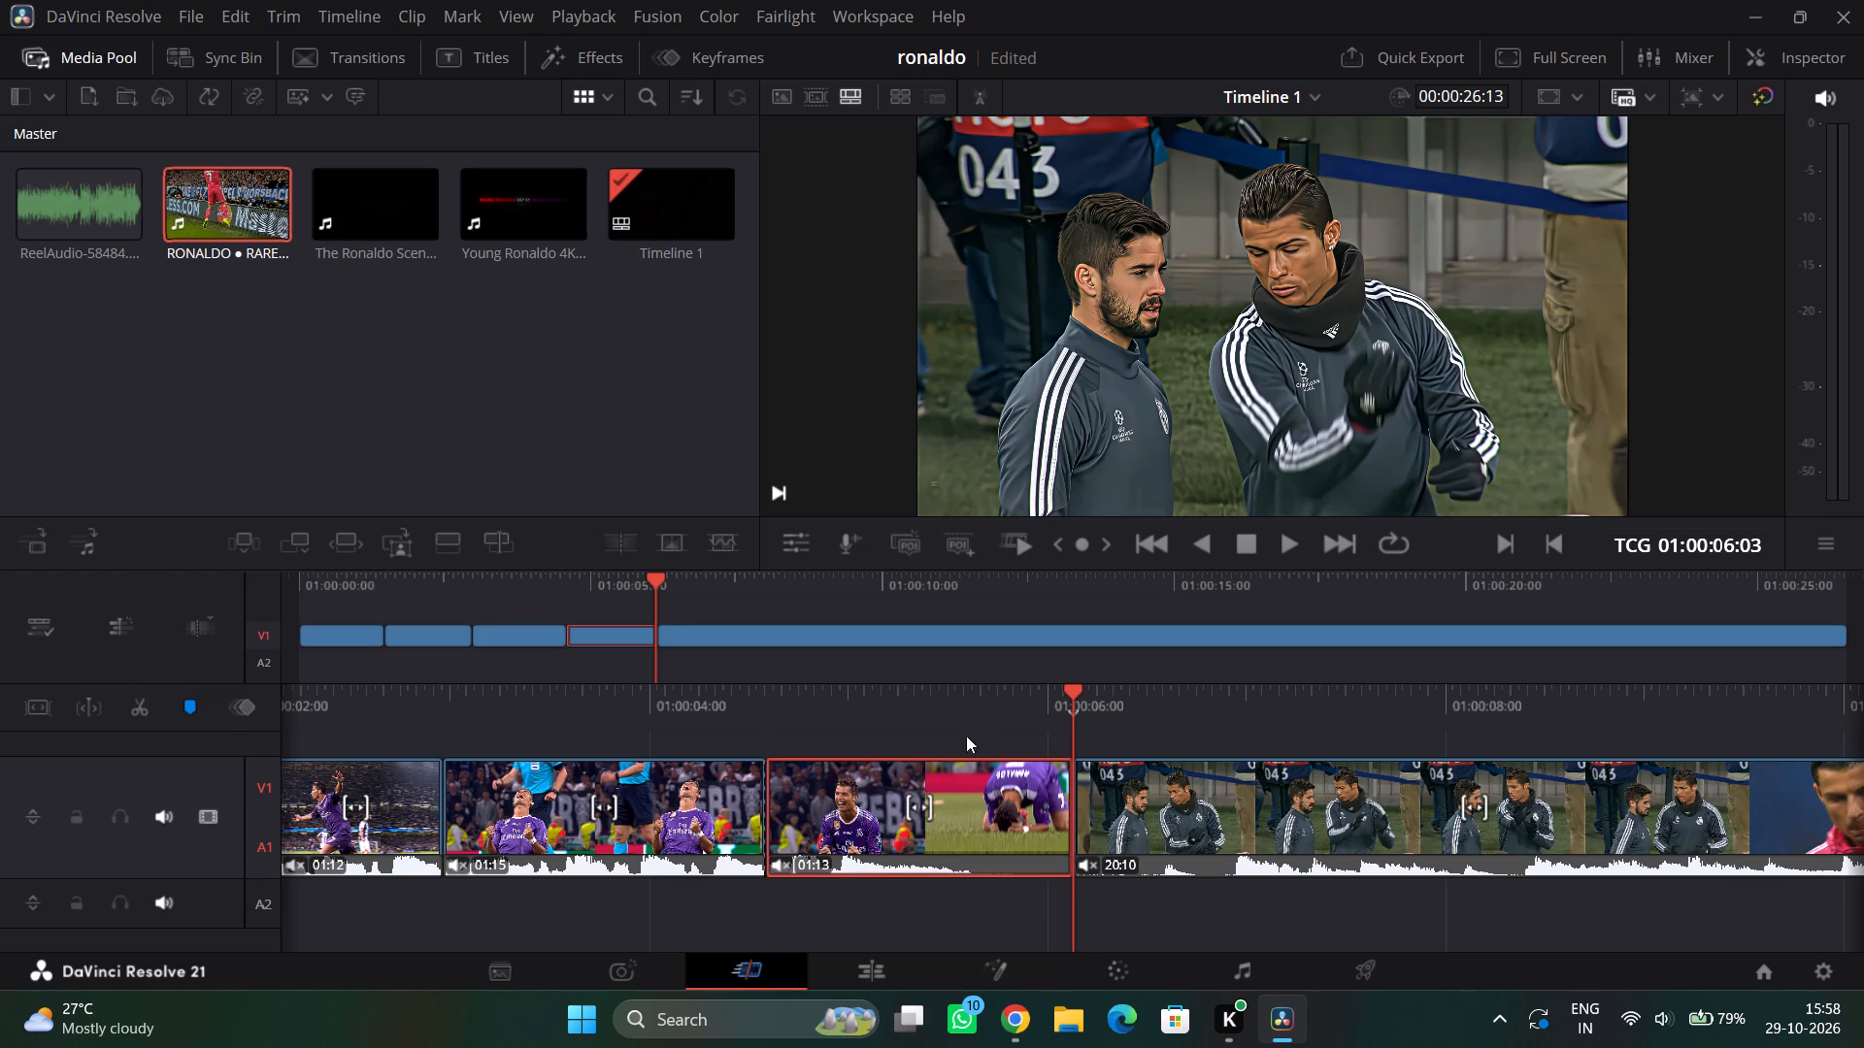
key(Delete)
drag(1202, 801, 942, 813)
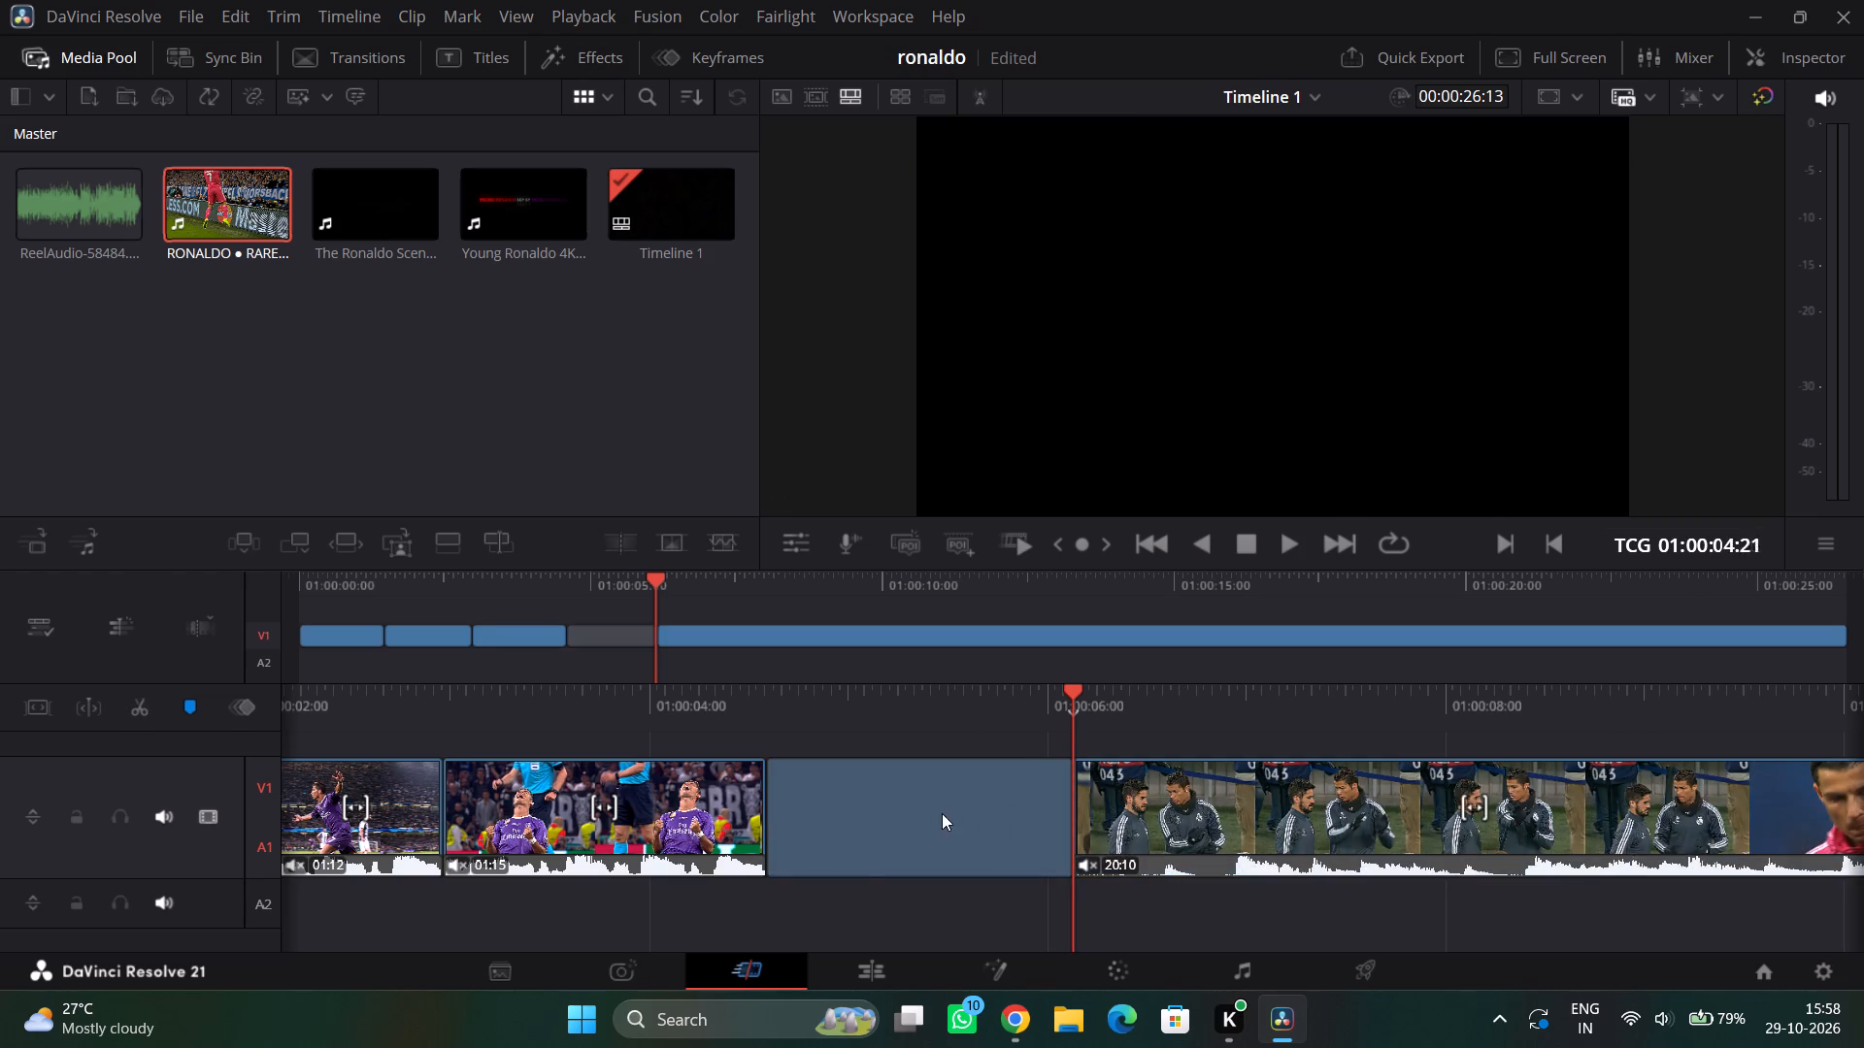
Move the training footage on V1 earlier so it meets the end of the 01:15 purple-kit clip.
drag(942, 813, 939, 813)
Split the V1 training footage at 01:00:07:17, shortly before the pink-jacket close-up begins.
drag(1239, 725, 1295, 721)
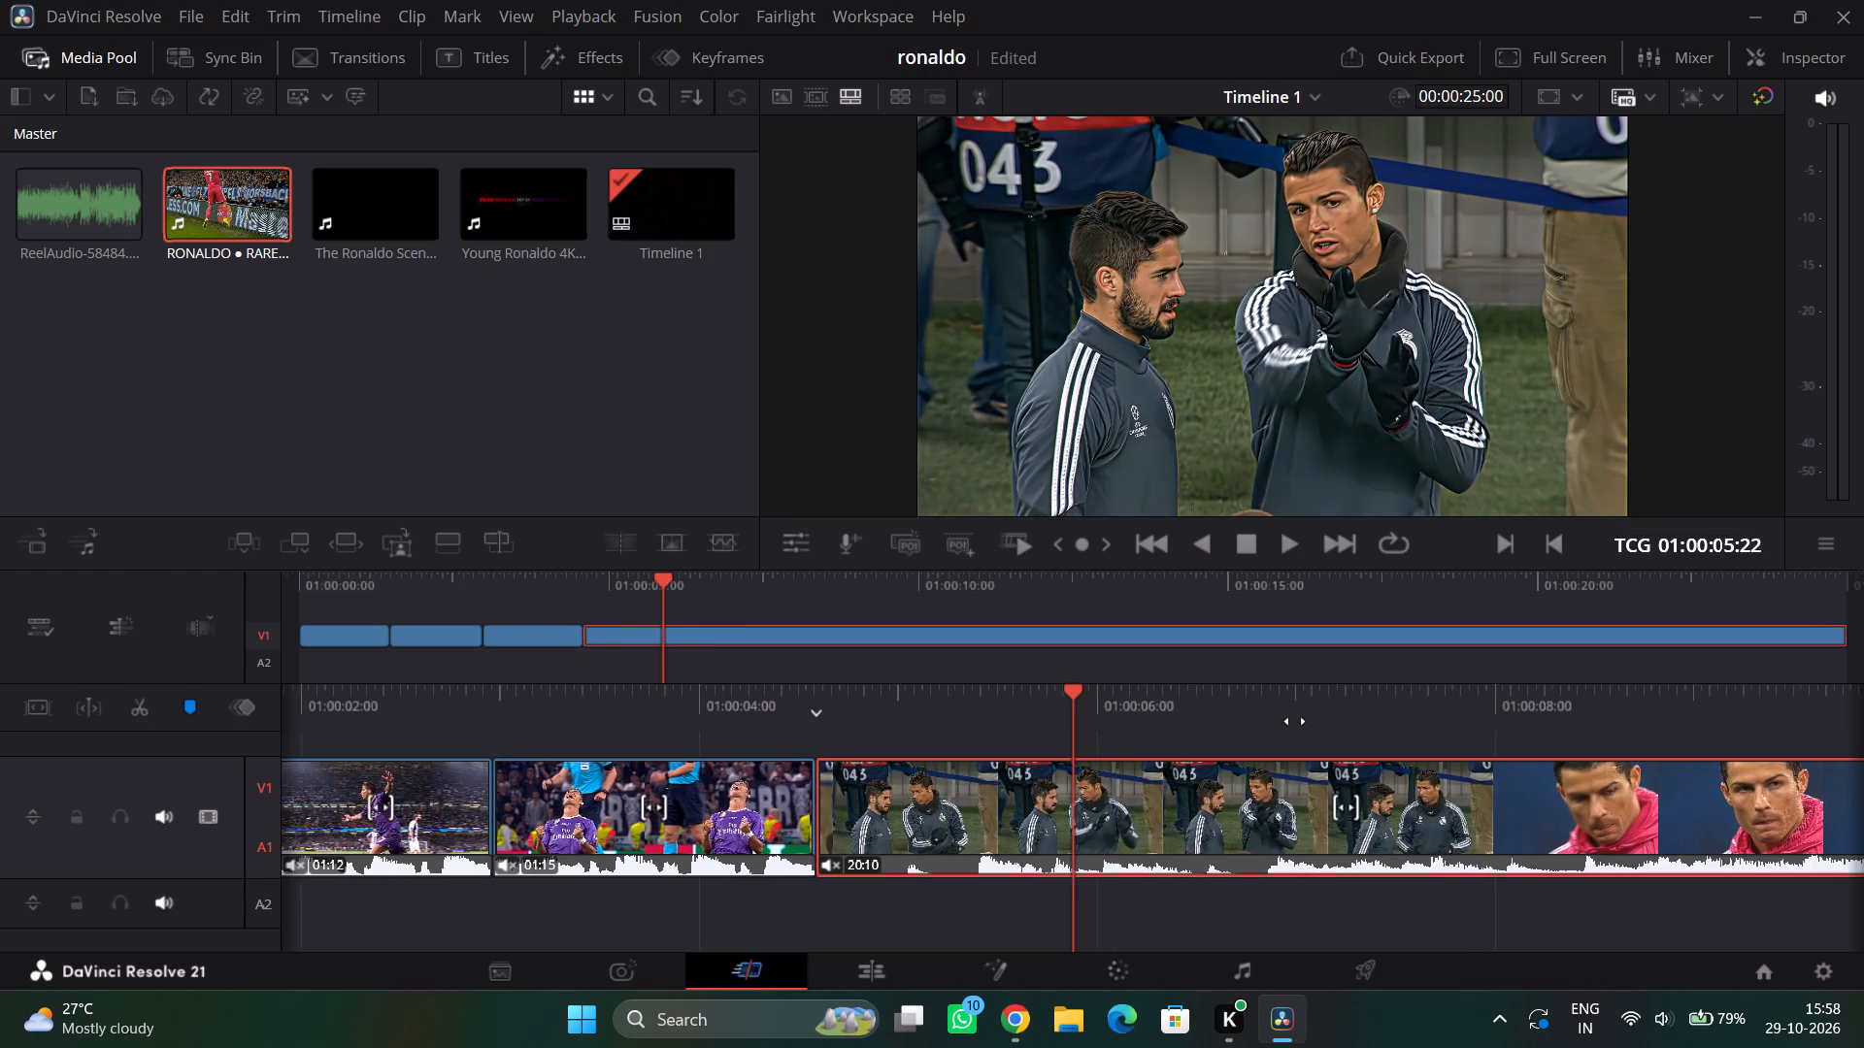
drag(1295, 721, 1323, 737)
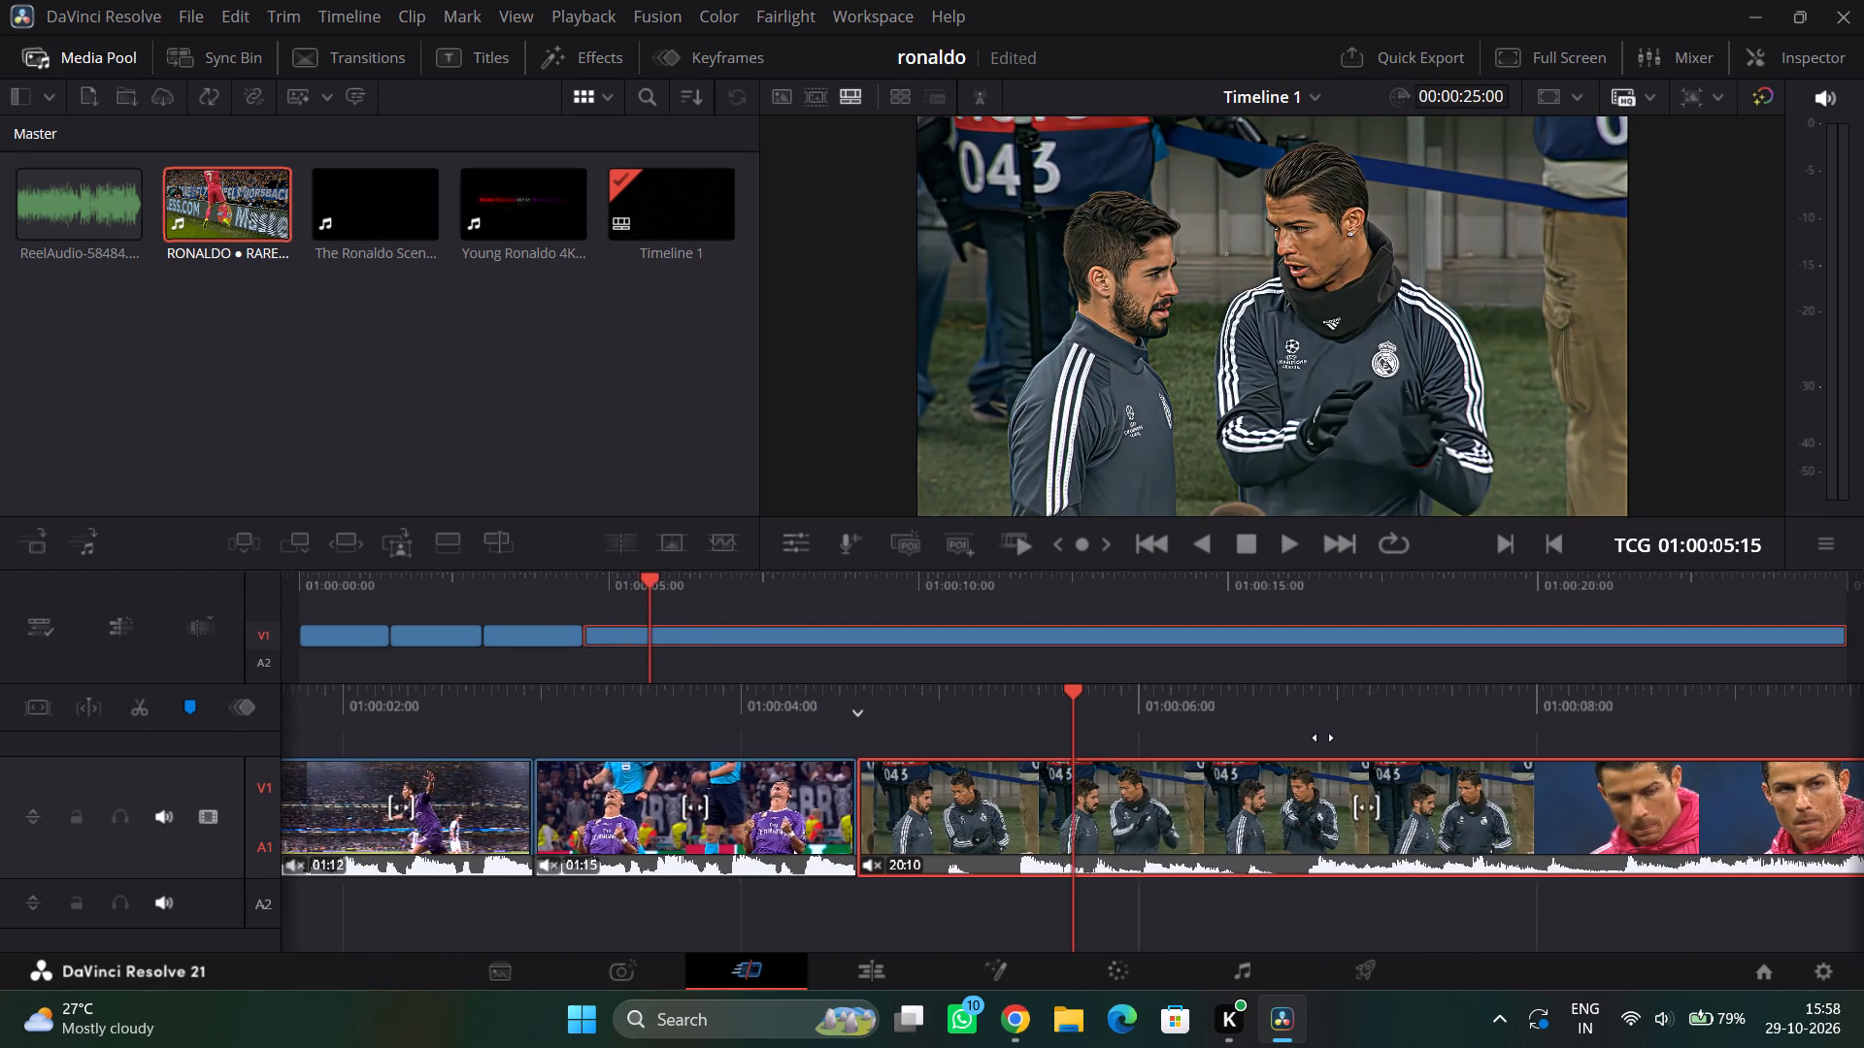
drag(1323, 737, 968, 748)
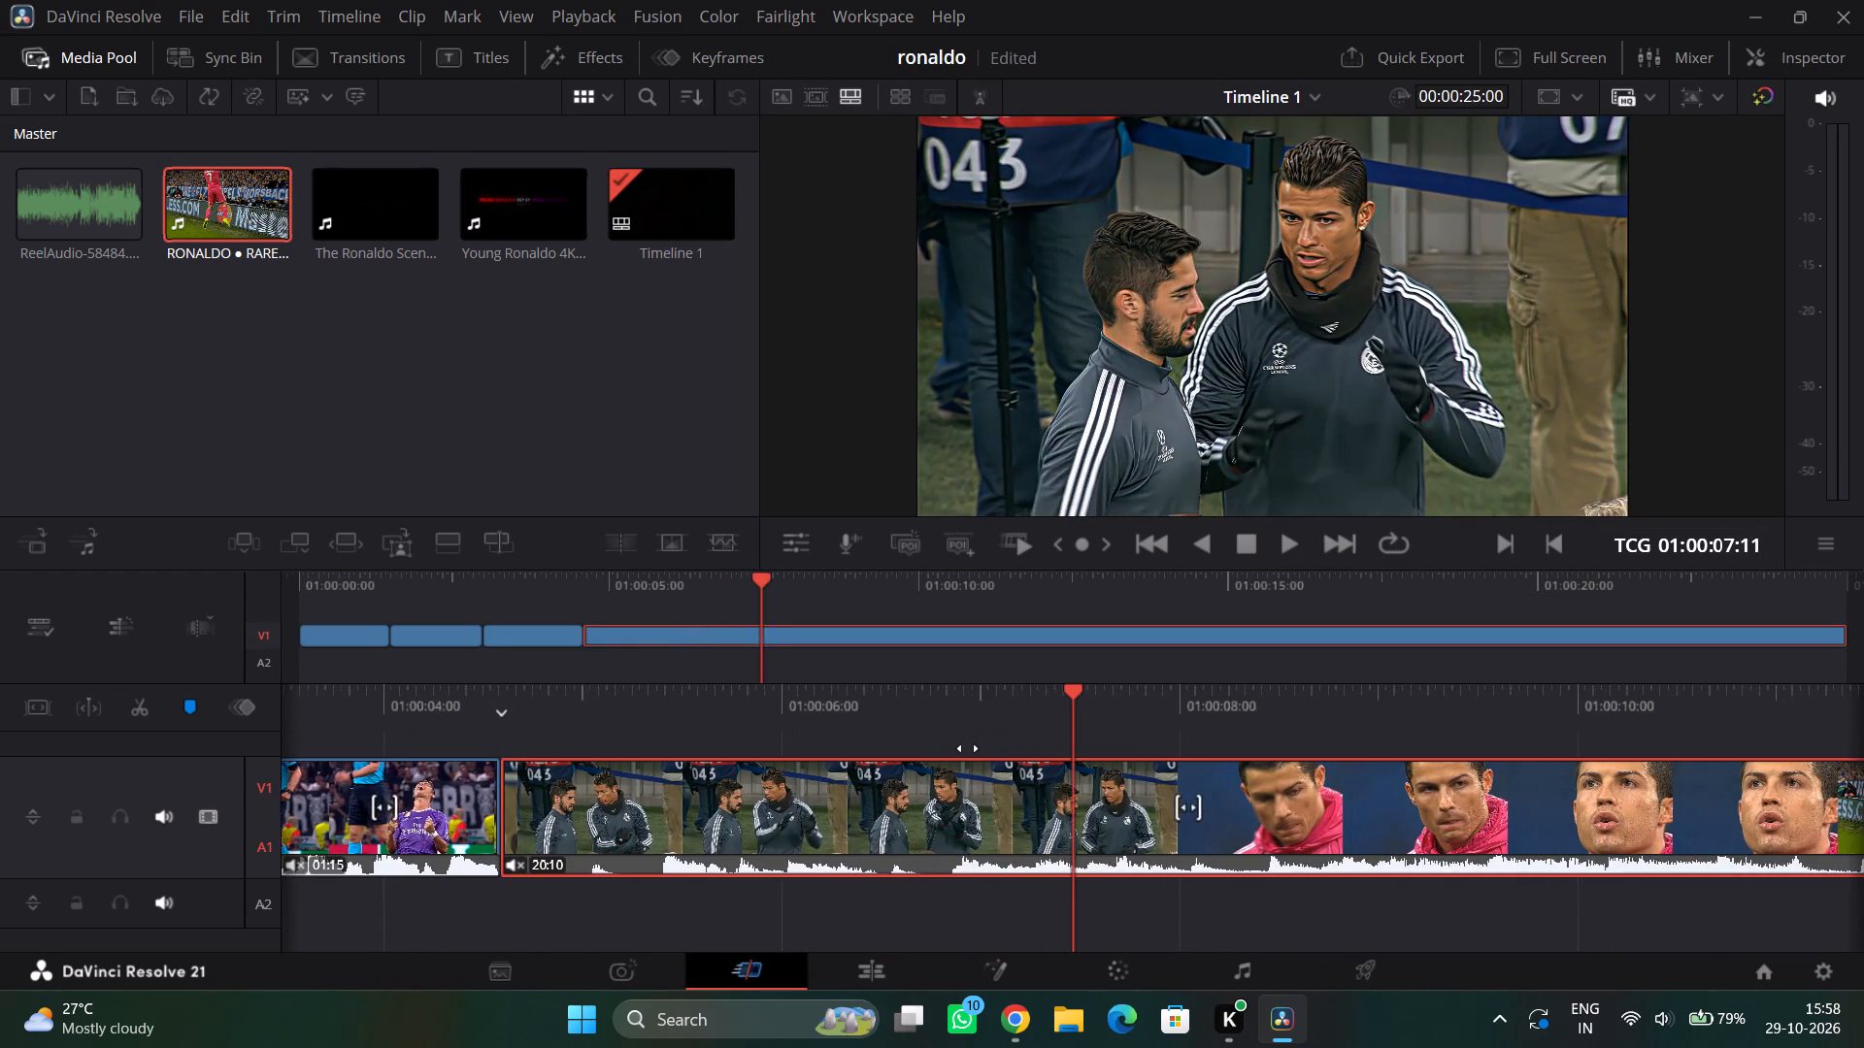
drag(968, 748, 770, 750)
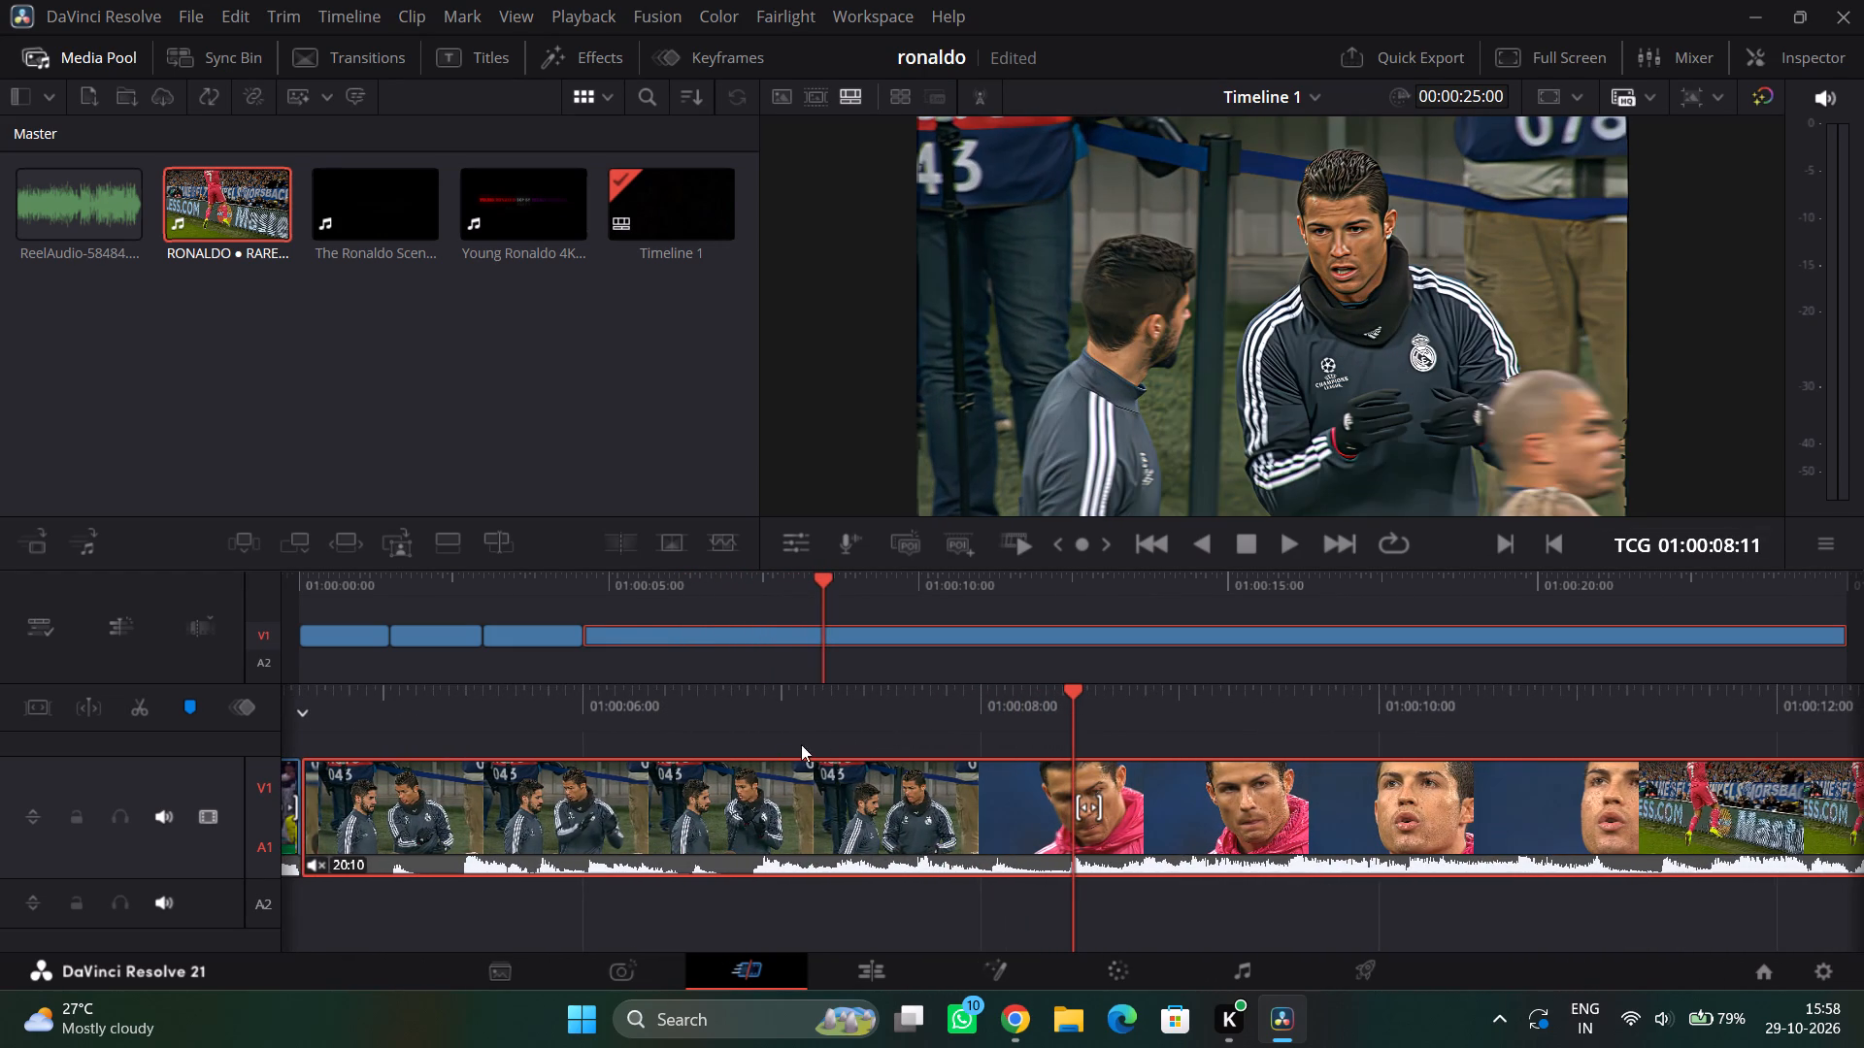
drag(1268, 710, 1244, 726)
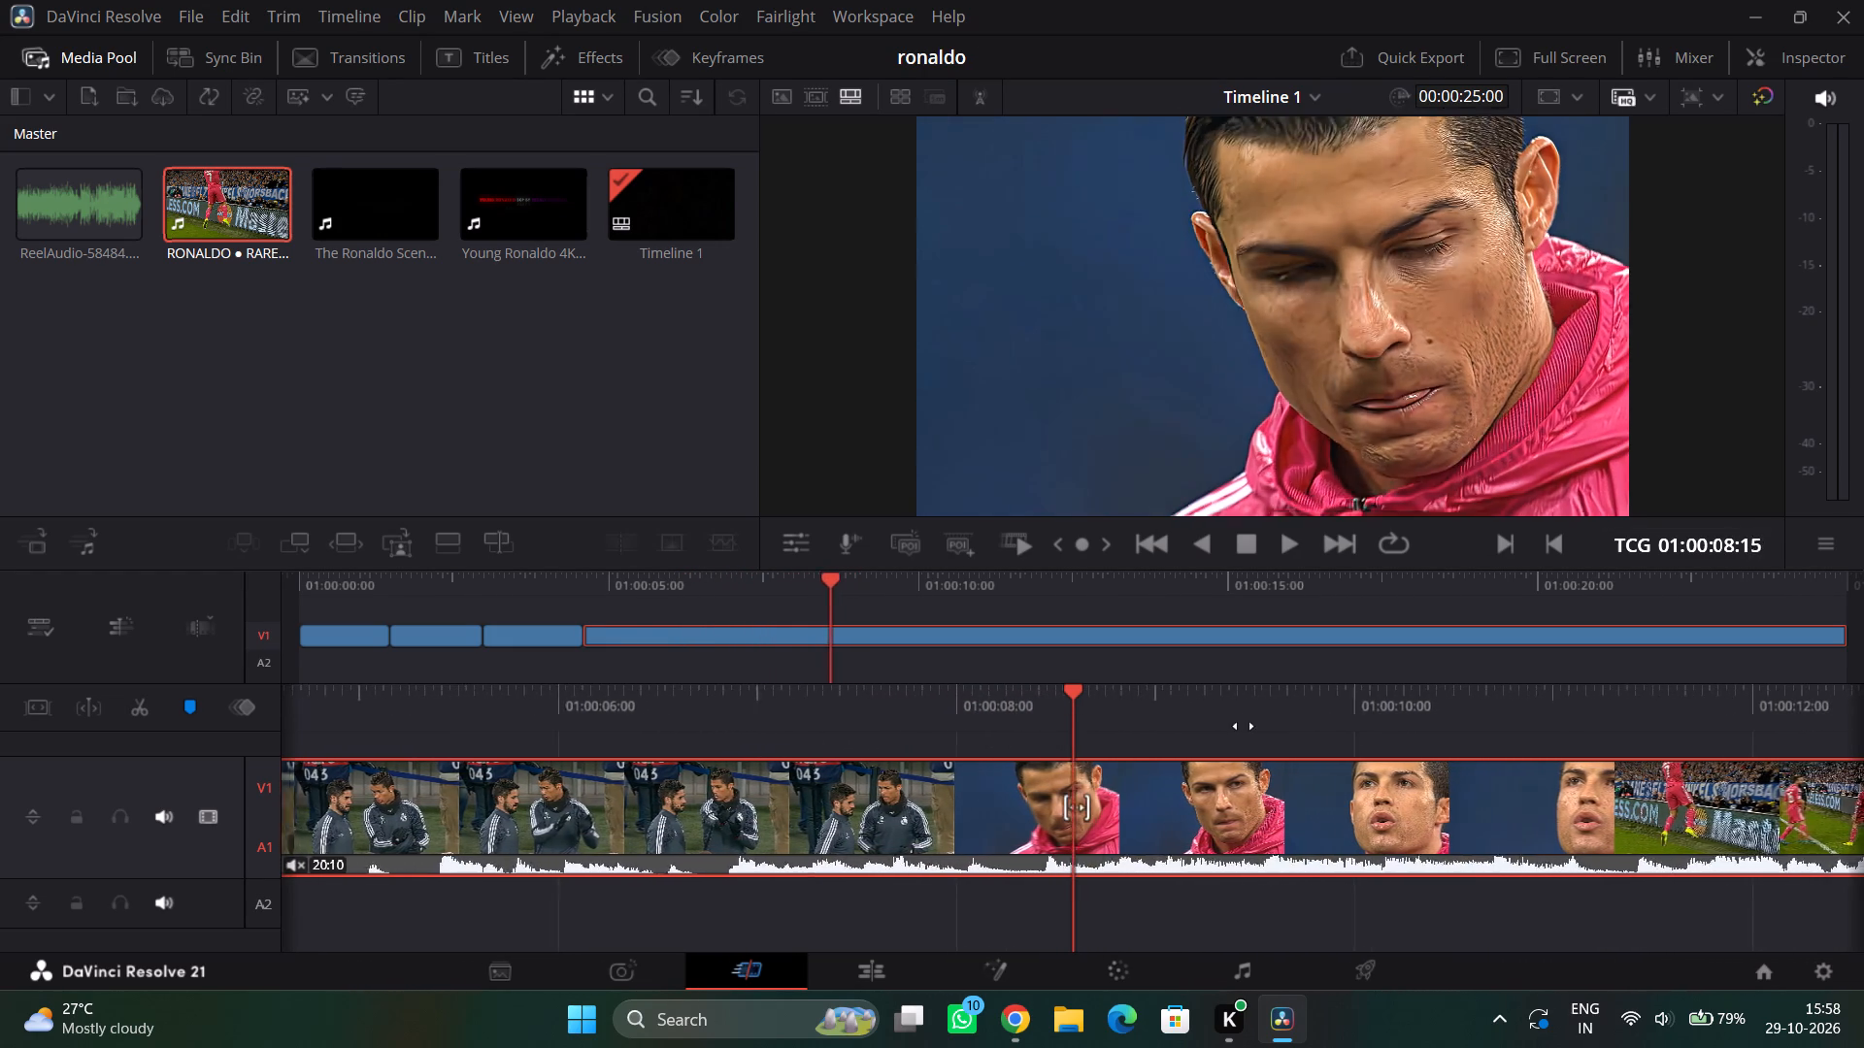
drag(1244, 726, 1481, 723)
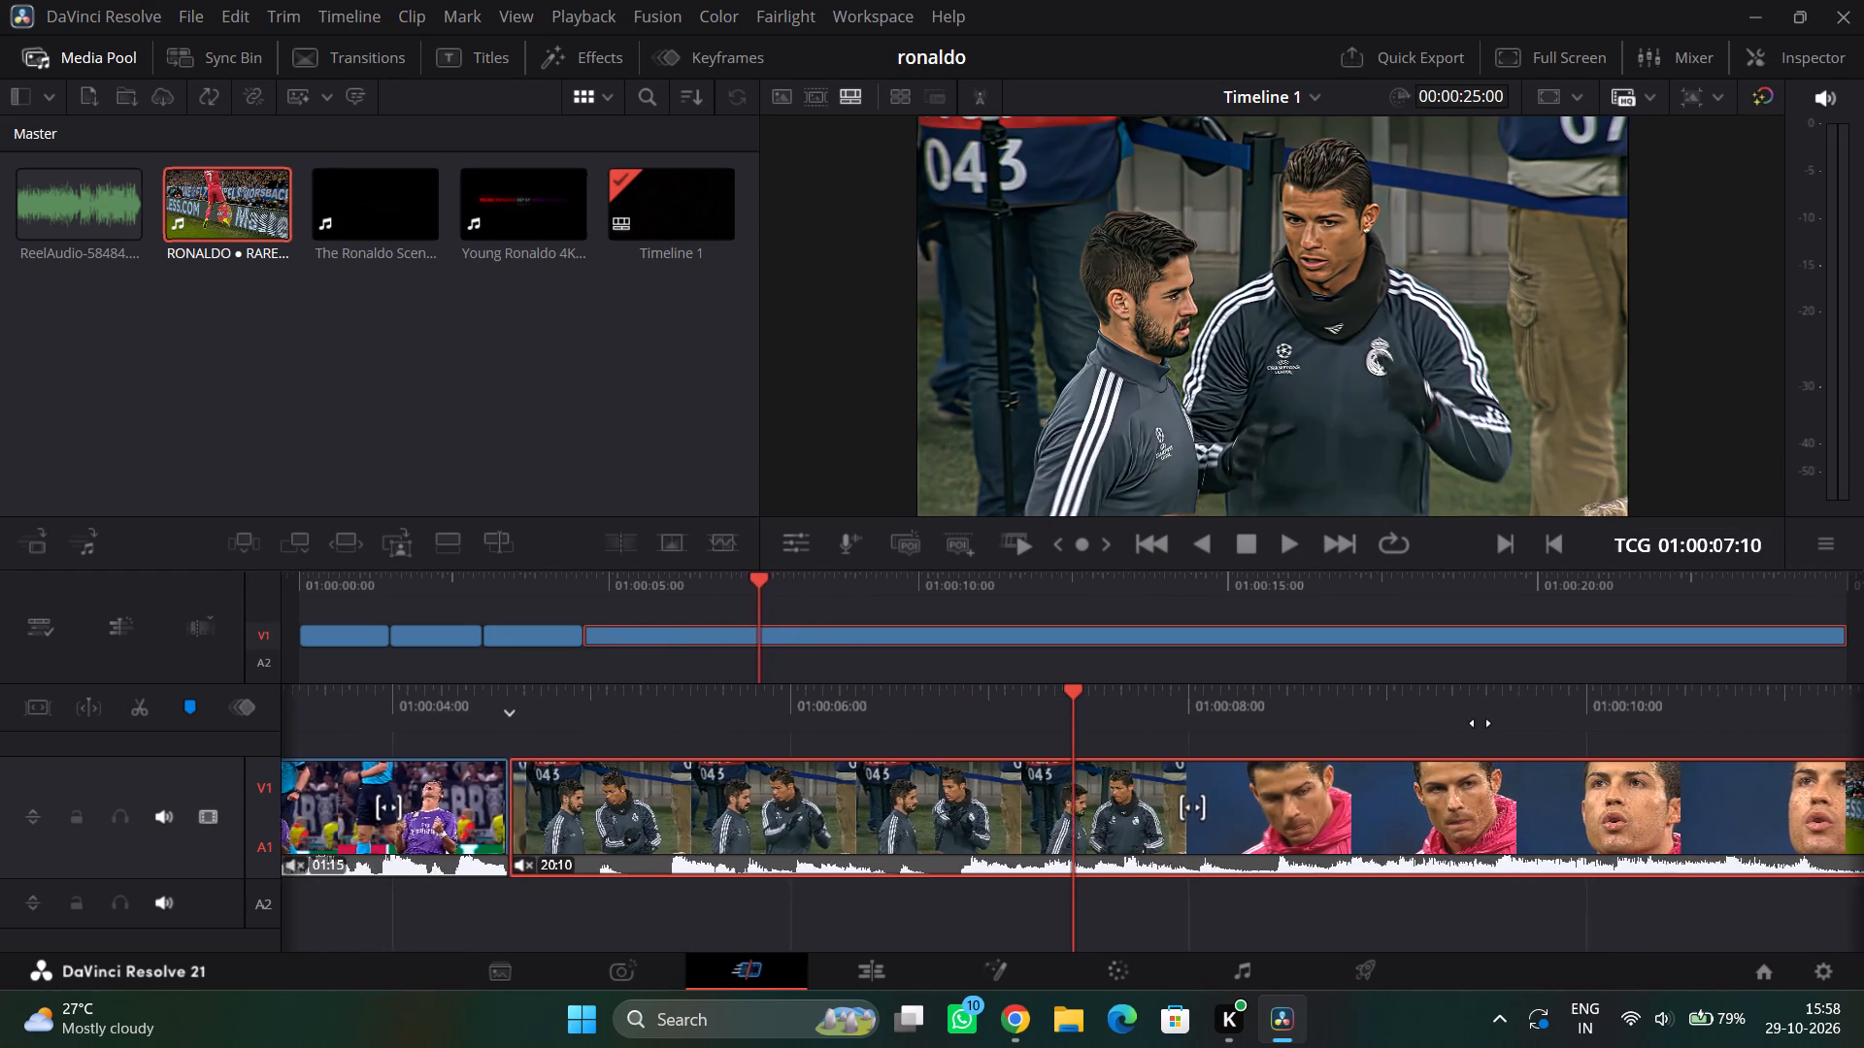
drag(1481, 723, 1415, 732)
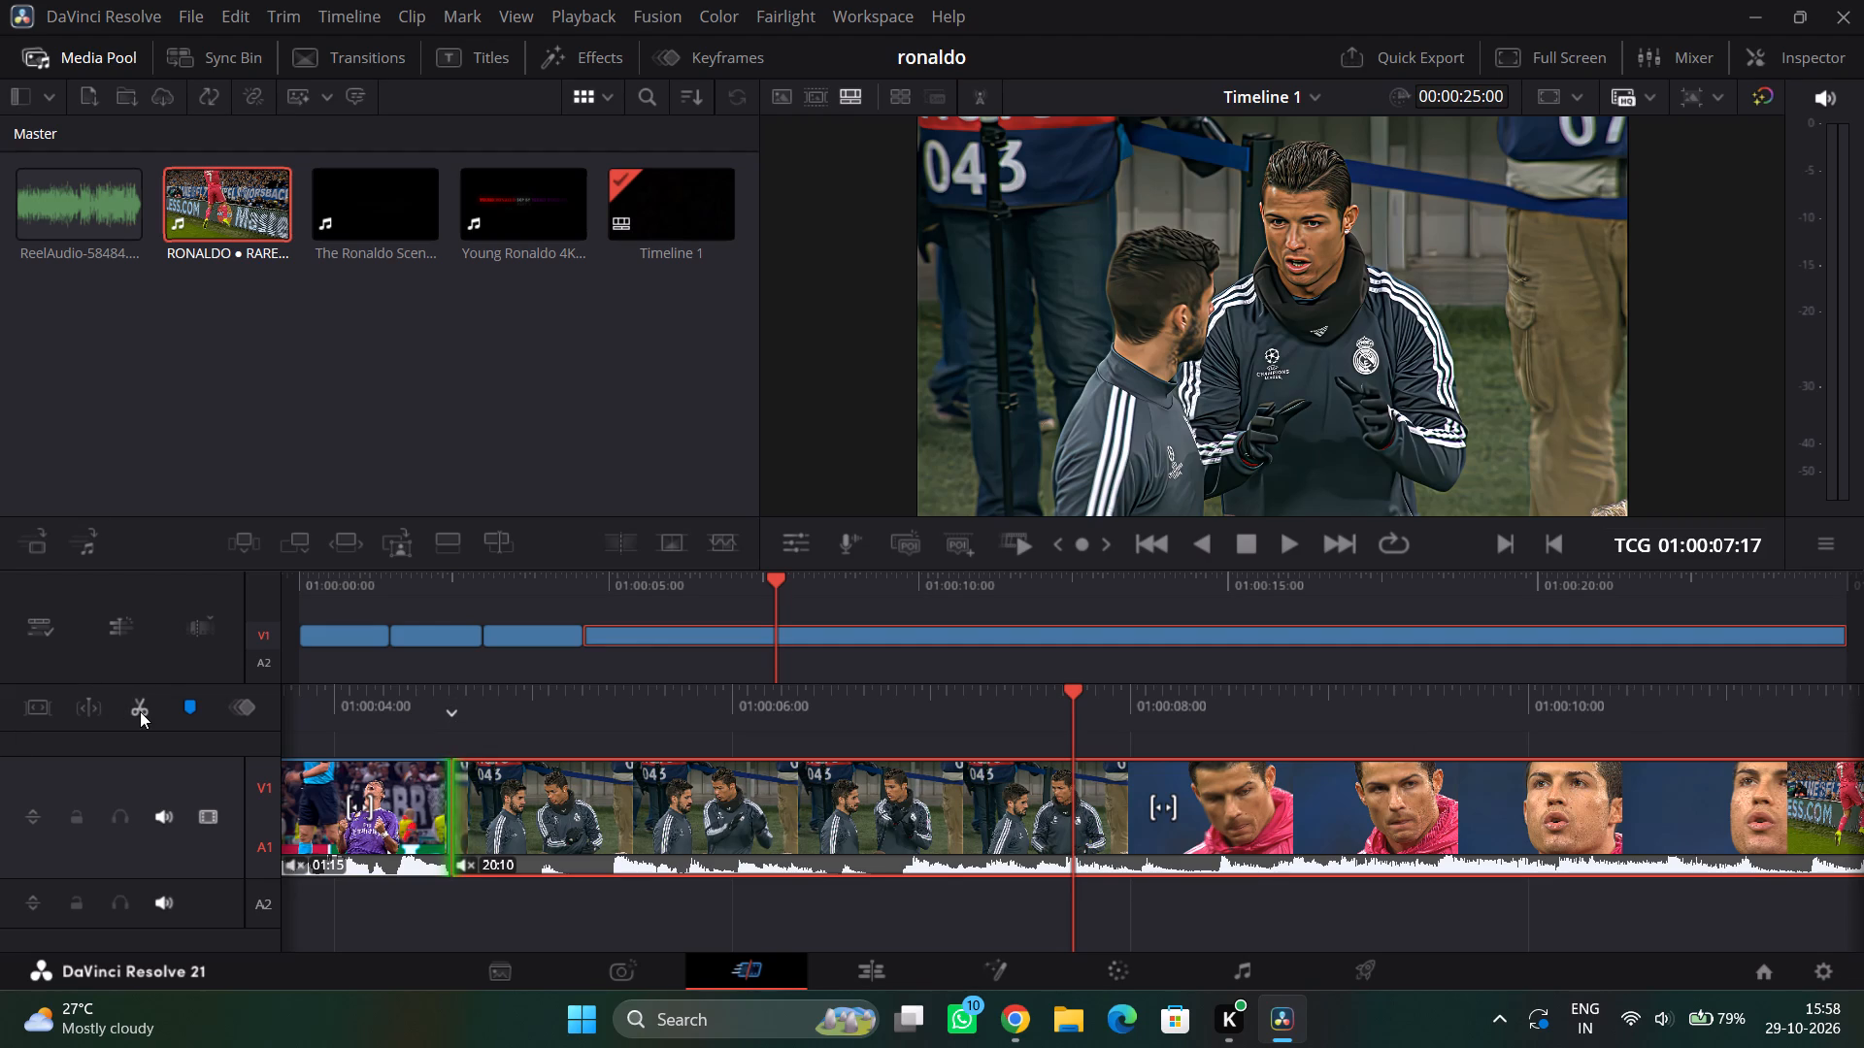
click(140, 711)
Split the 03:03 training clip on V1 at 01:00:05:10.
drag(700, 708, 835, 695)
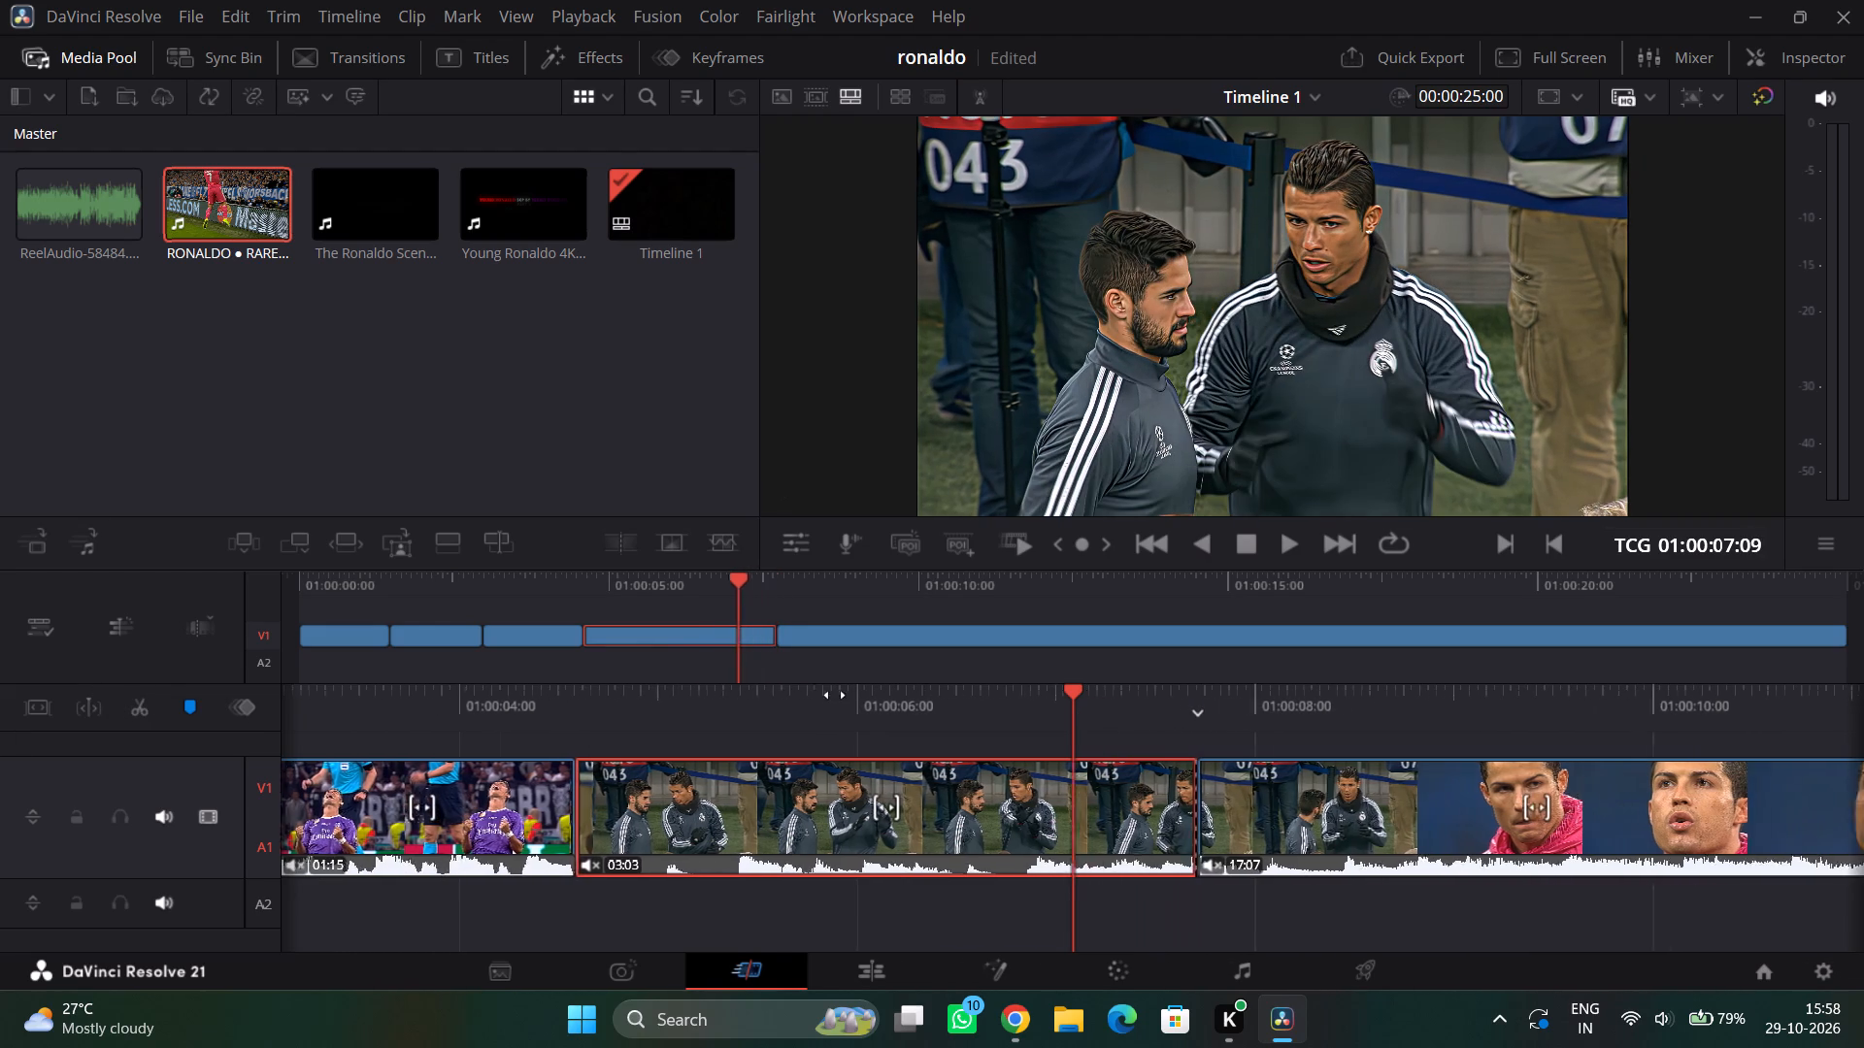
drag(835, 695, 955, 695)
drag(825, 727, 892, 716)
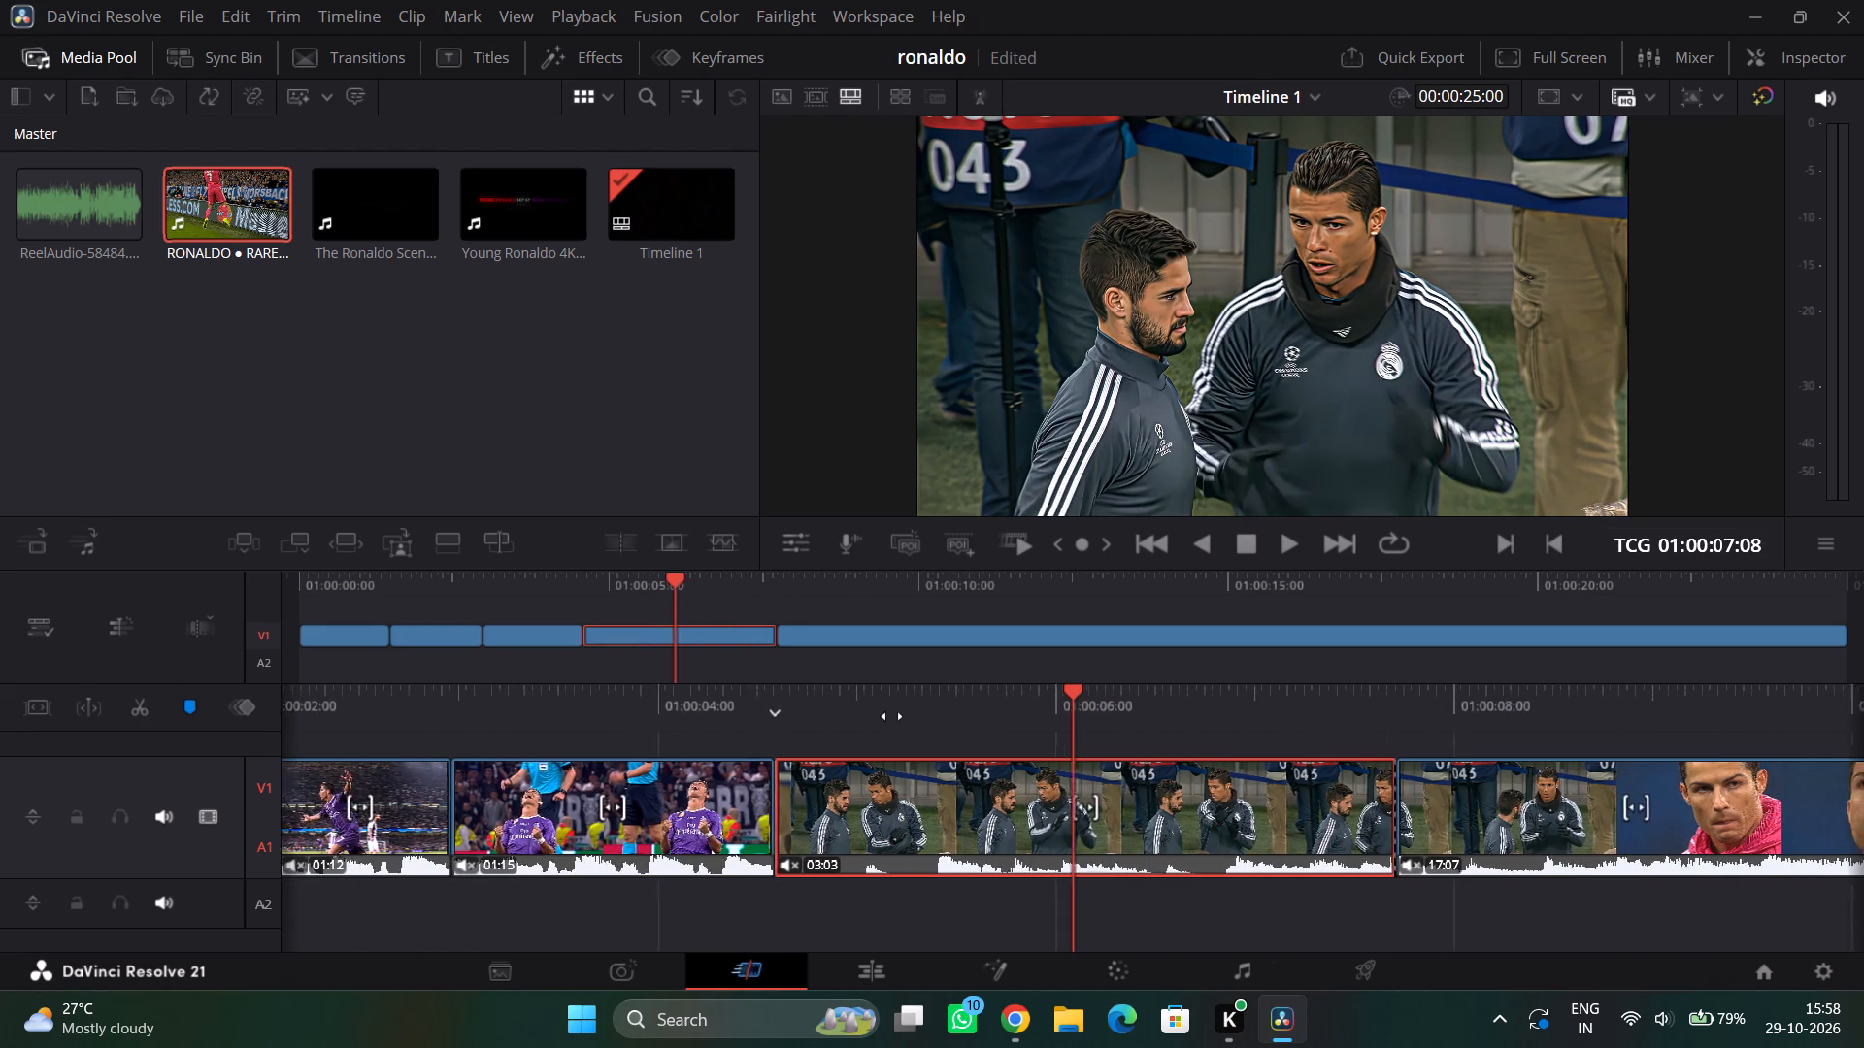
drag(892, 716, 1217, 710)
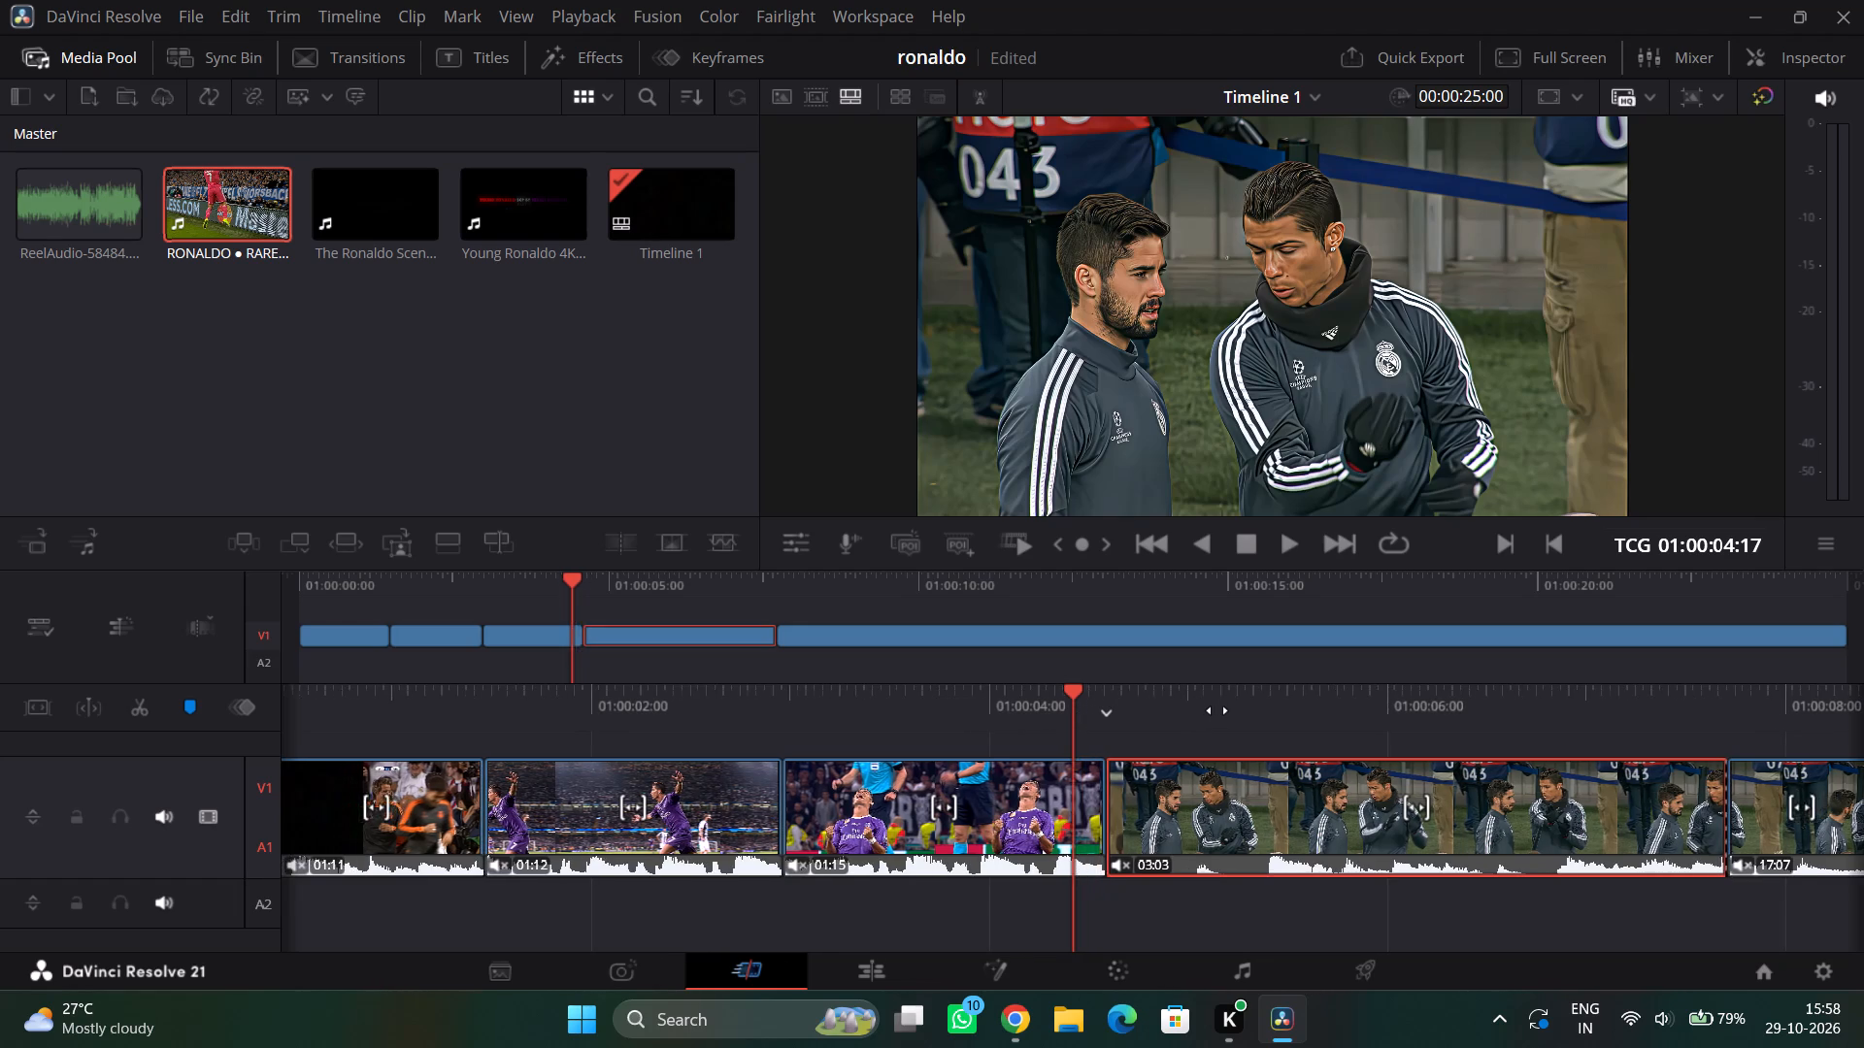
drag(1217, 710, 1056, 738)
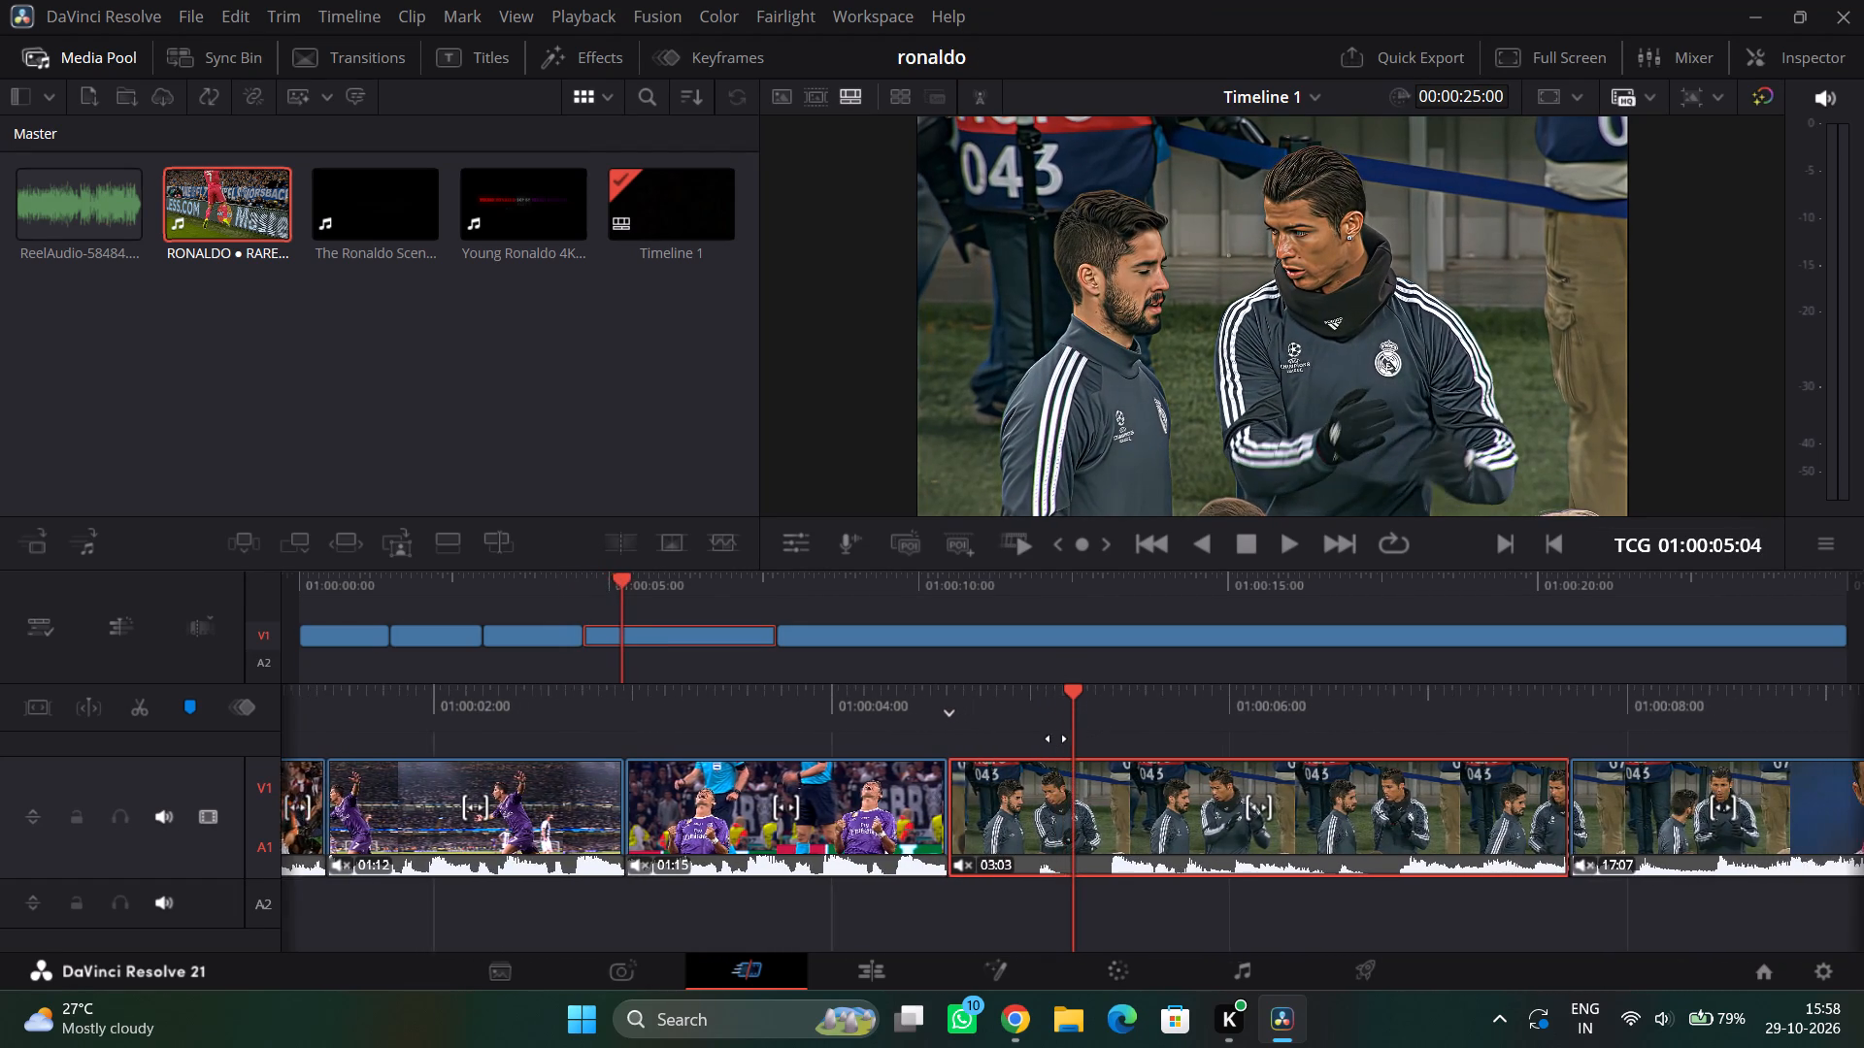
drag(1056, 738, 855, 760)
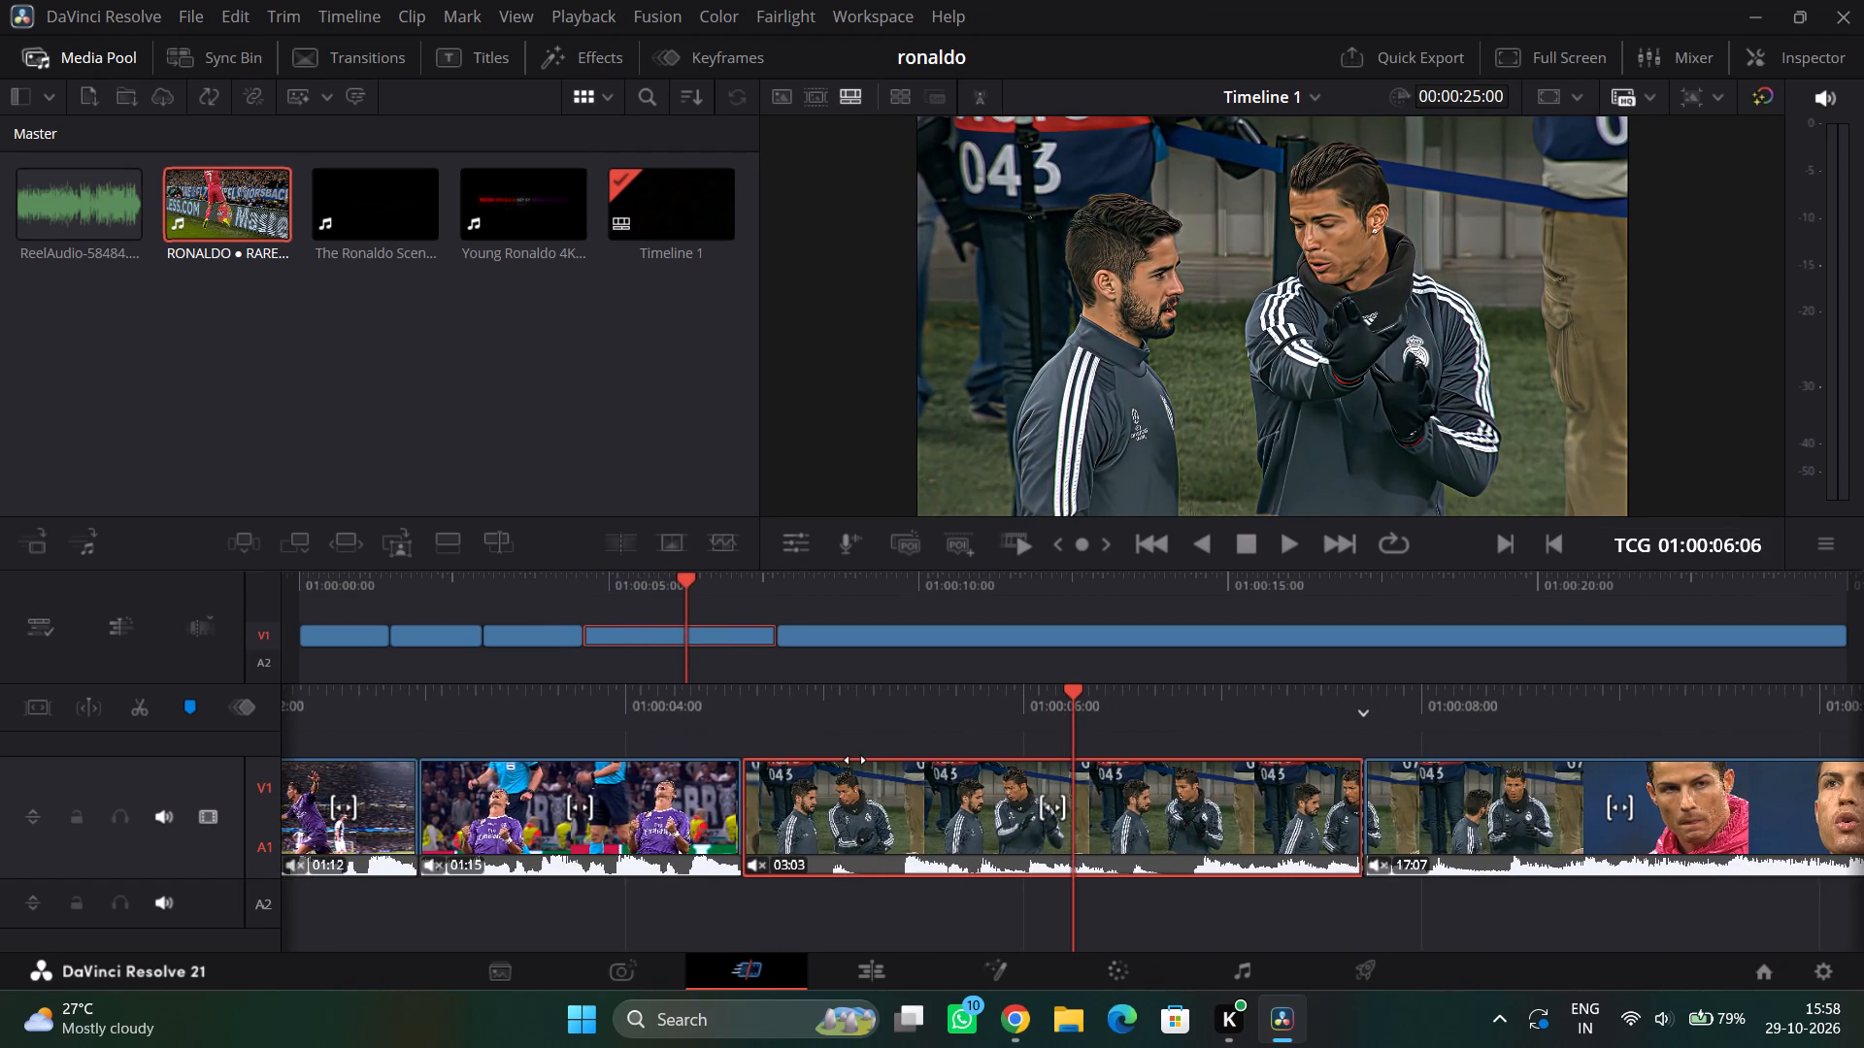
drag(855, 760, 1008, 738)
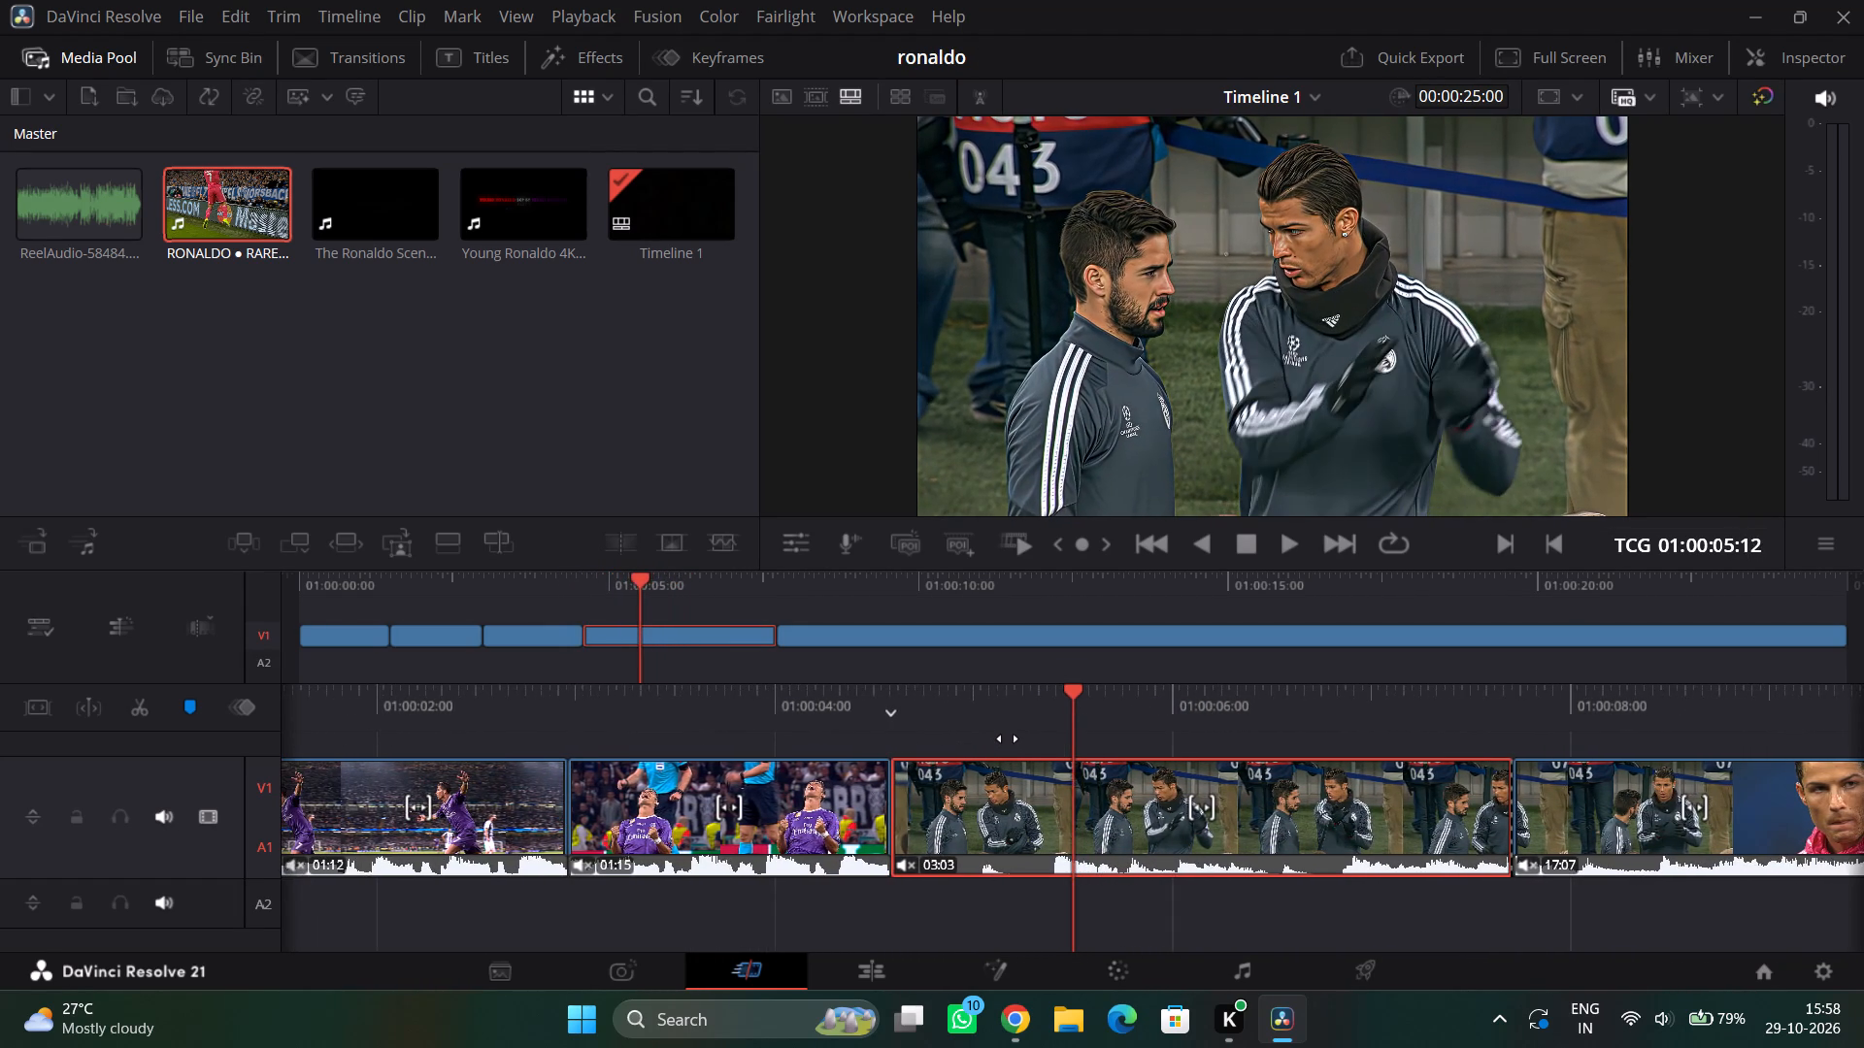
drag(1008, 738, 1020, 736)
click(147, 713)
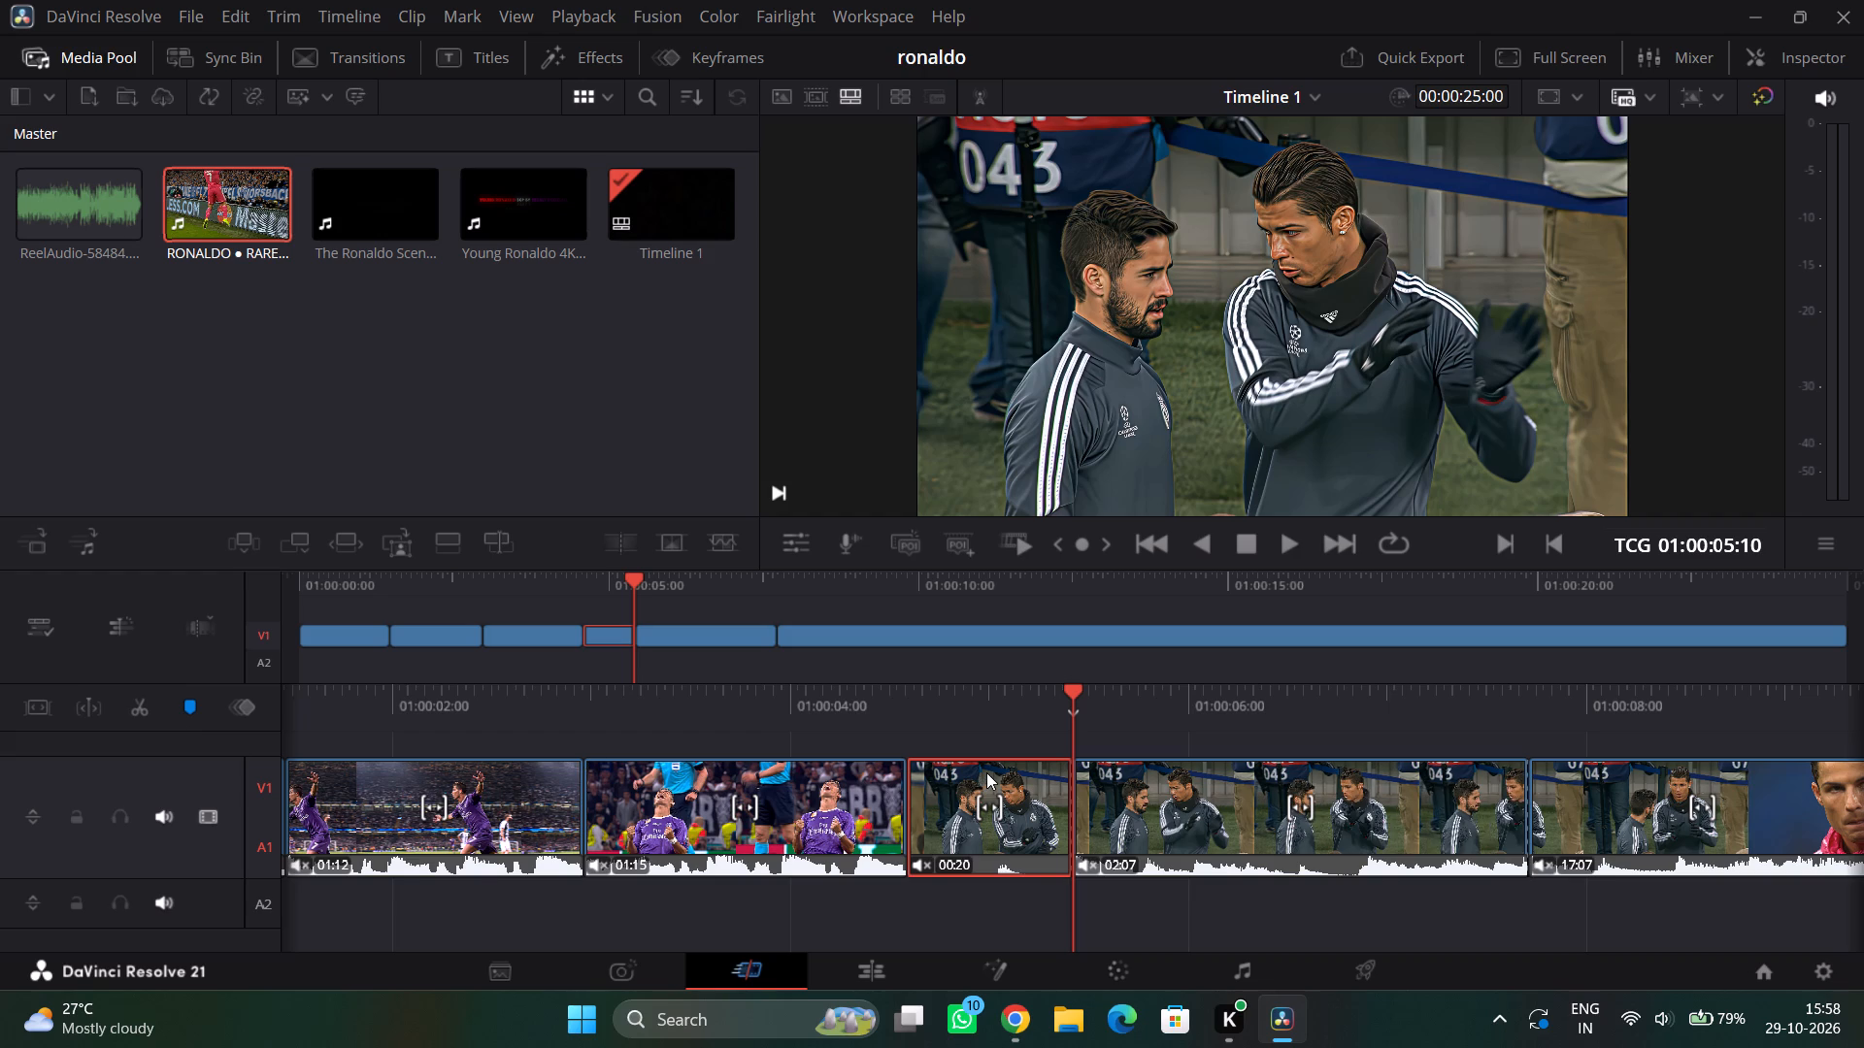
Delete the opening 00:20 training segment from V1 and move the 02:07 segment earlier, overlapping the purple-kit clip's end to leave it 01:13 long.
click(986, 772)
key(Delete)
drag(1200, 774, 1119, 777)
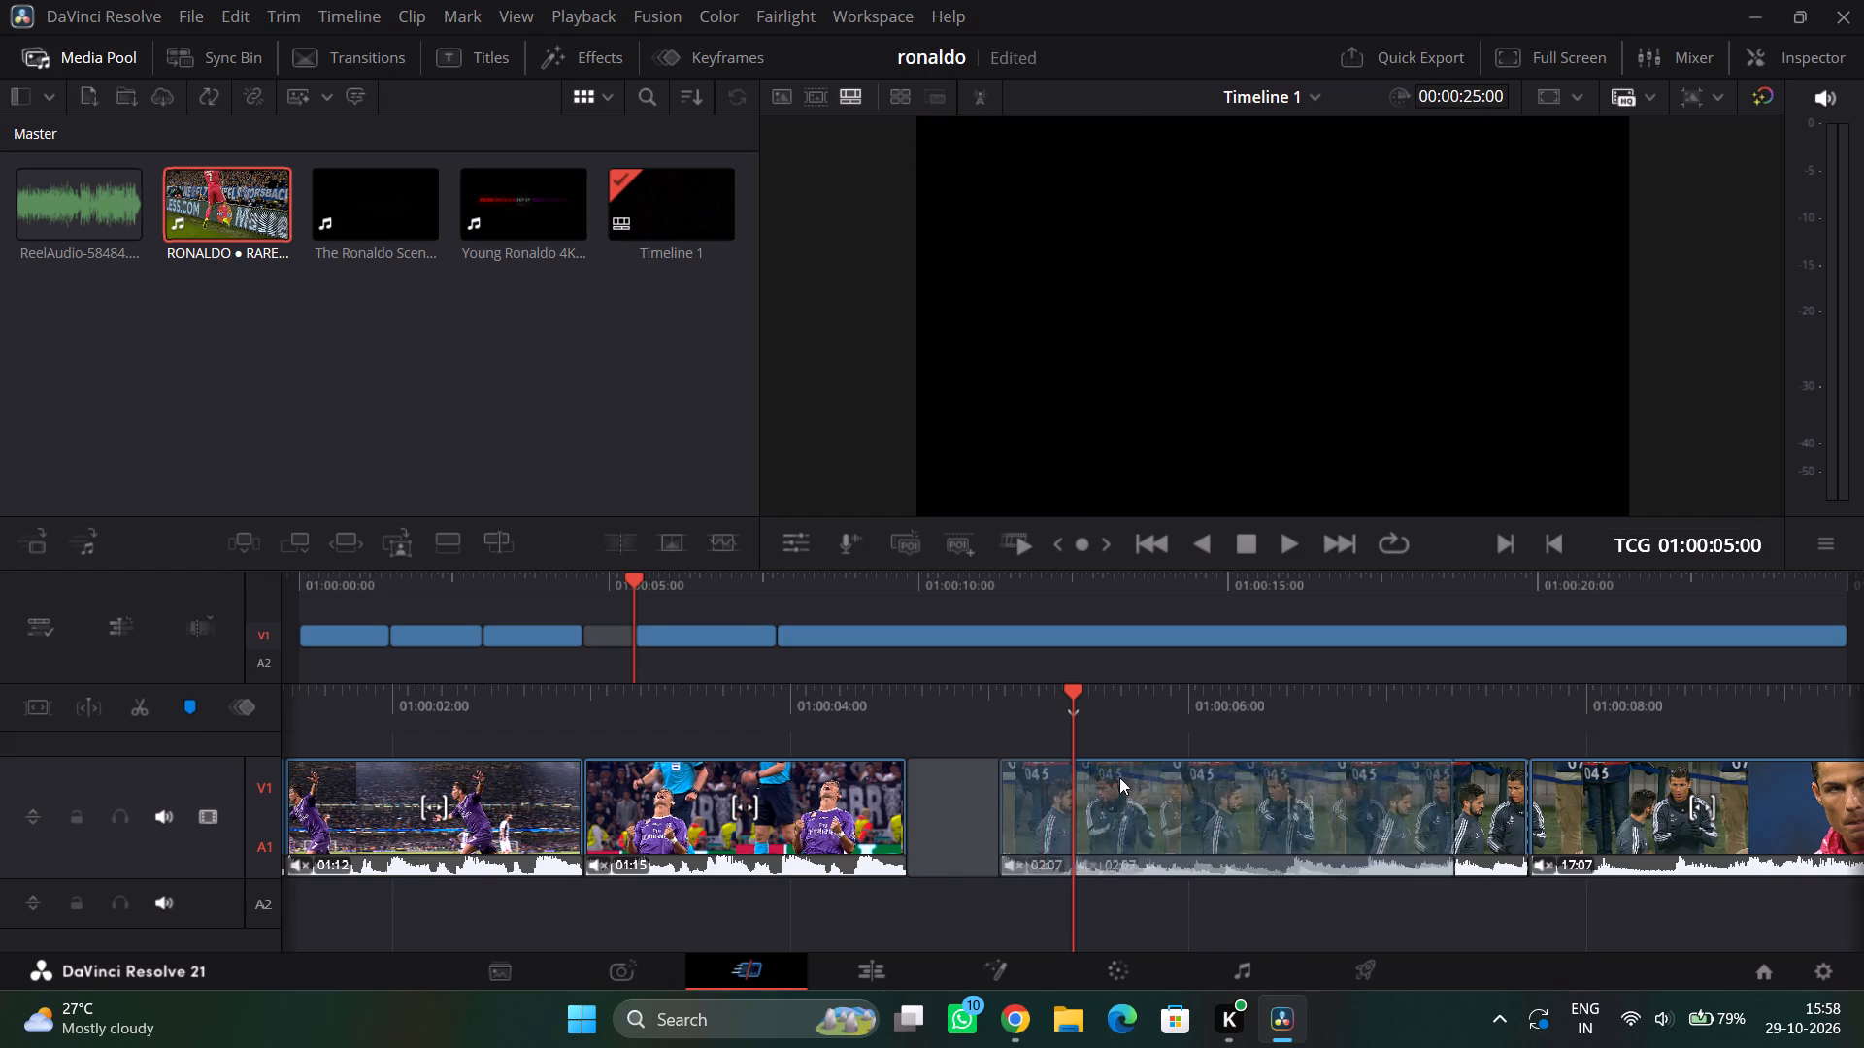
drag(1119, 777, 1073, 780)
drag(1248, 791, 1184, 793)
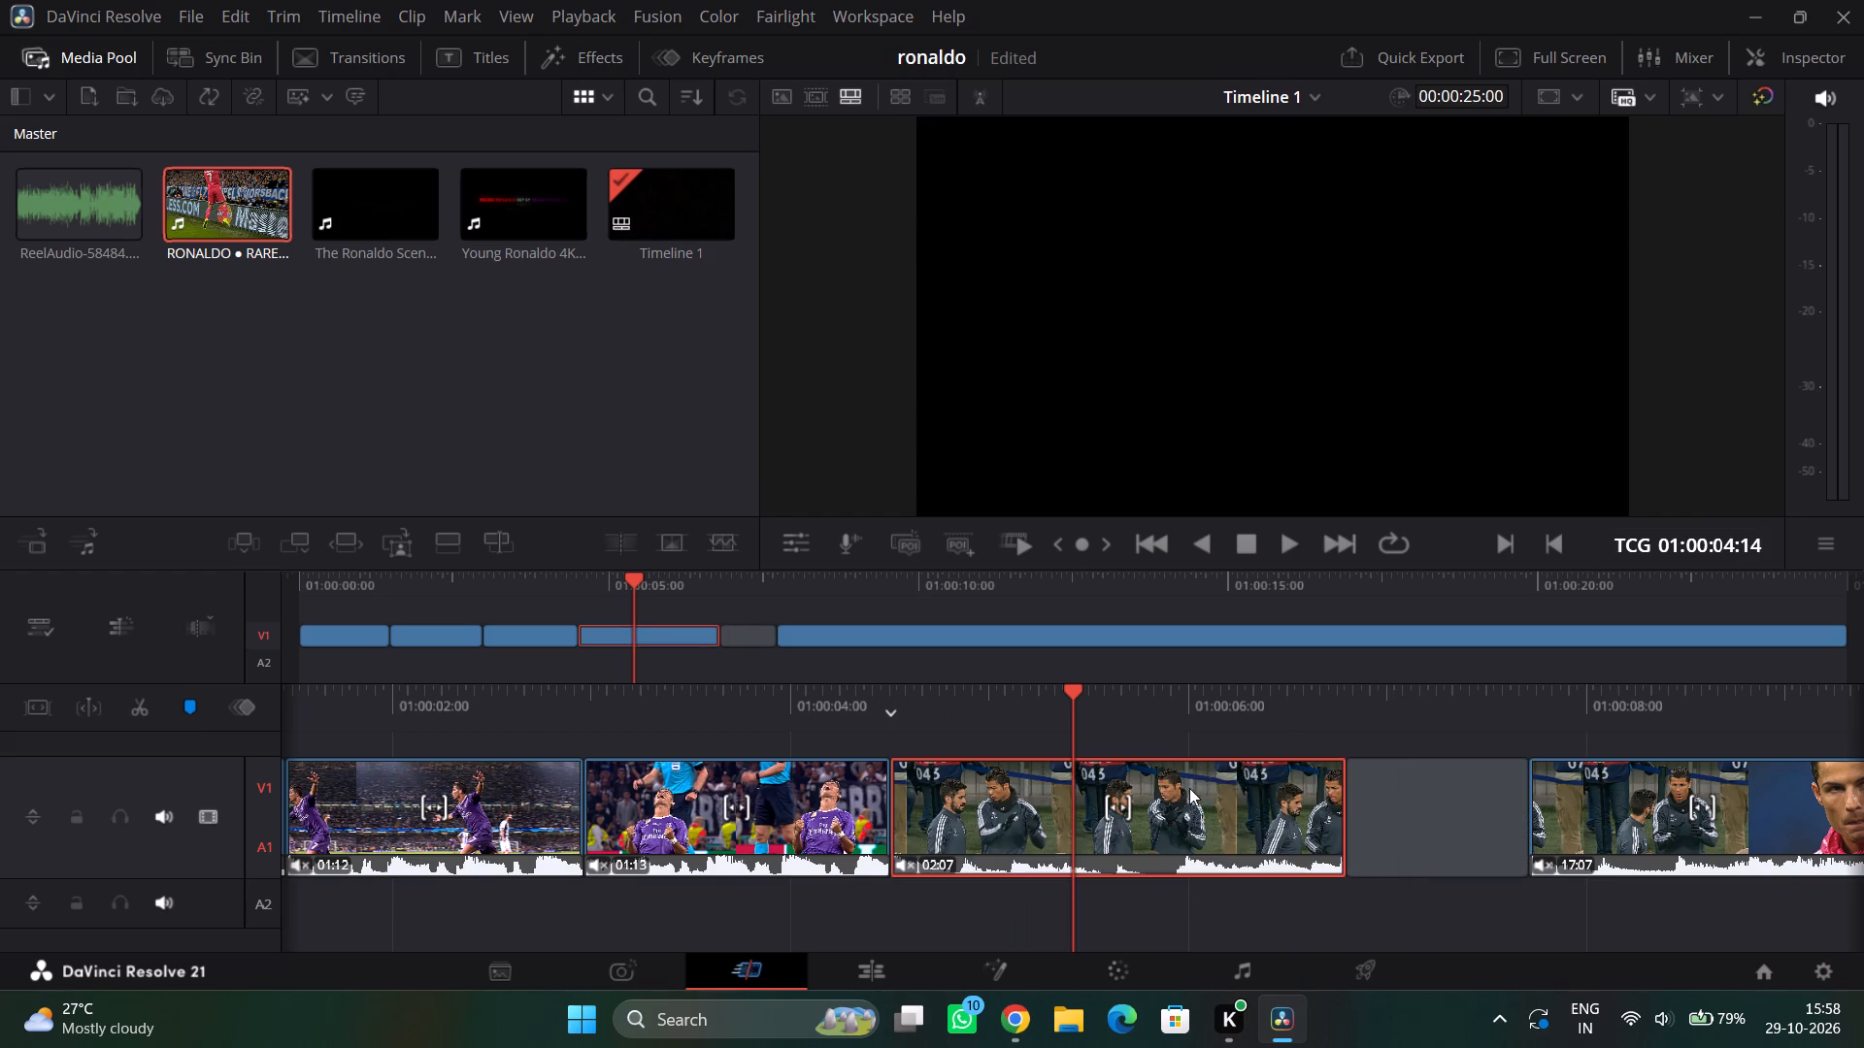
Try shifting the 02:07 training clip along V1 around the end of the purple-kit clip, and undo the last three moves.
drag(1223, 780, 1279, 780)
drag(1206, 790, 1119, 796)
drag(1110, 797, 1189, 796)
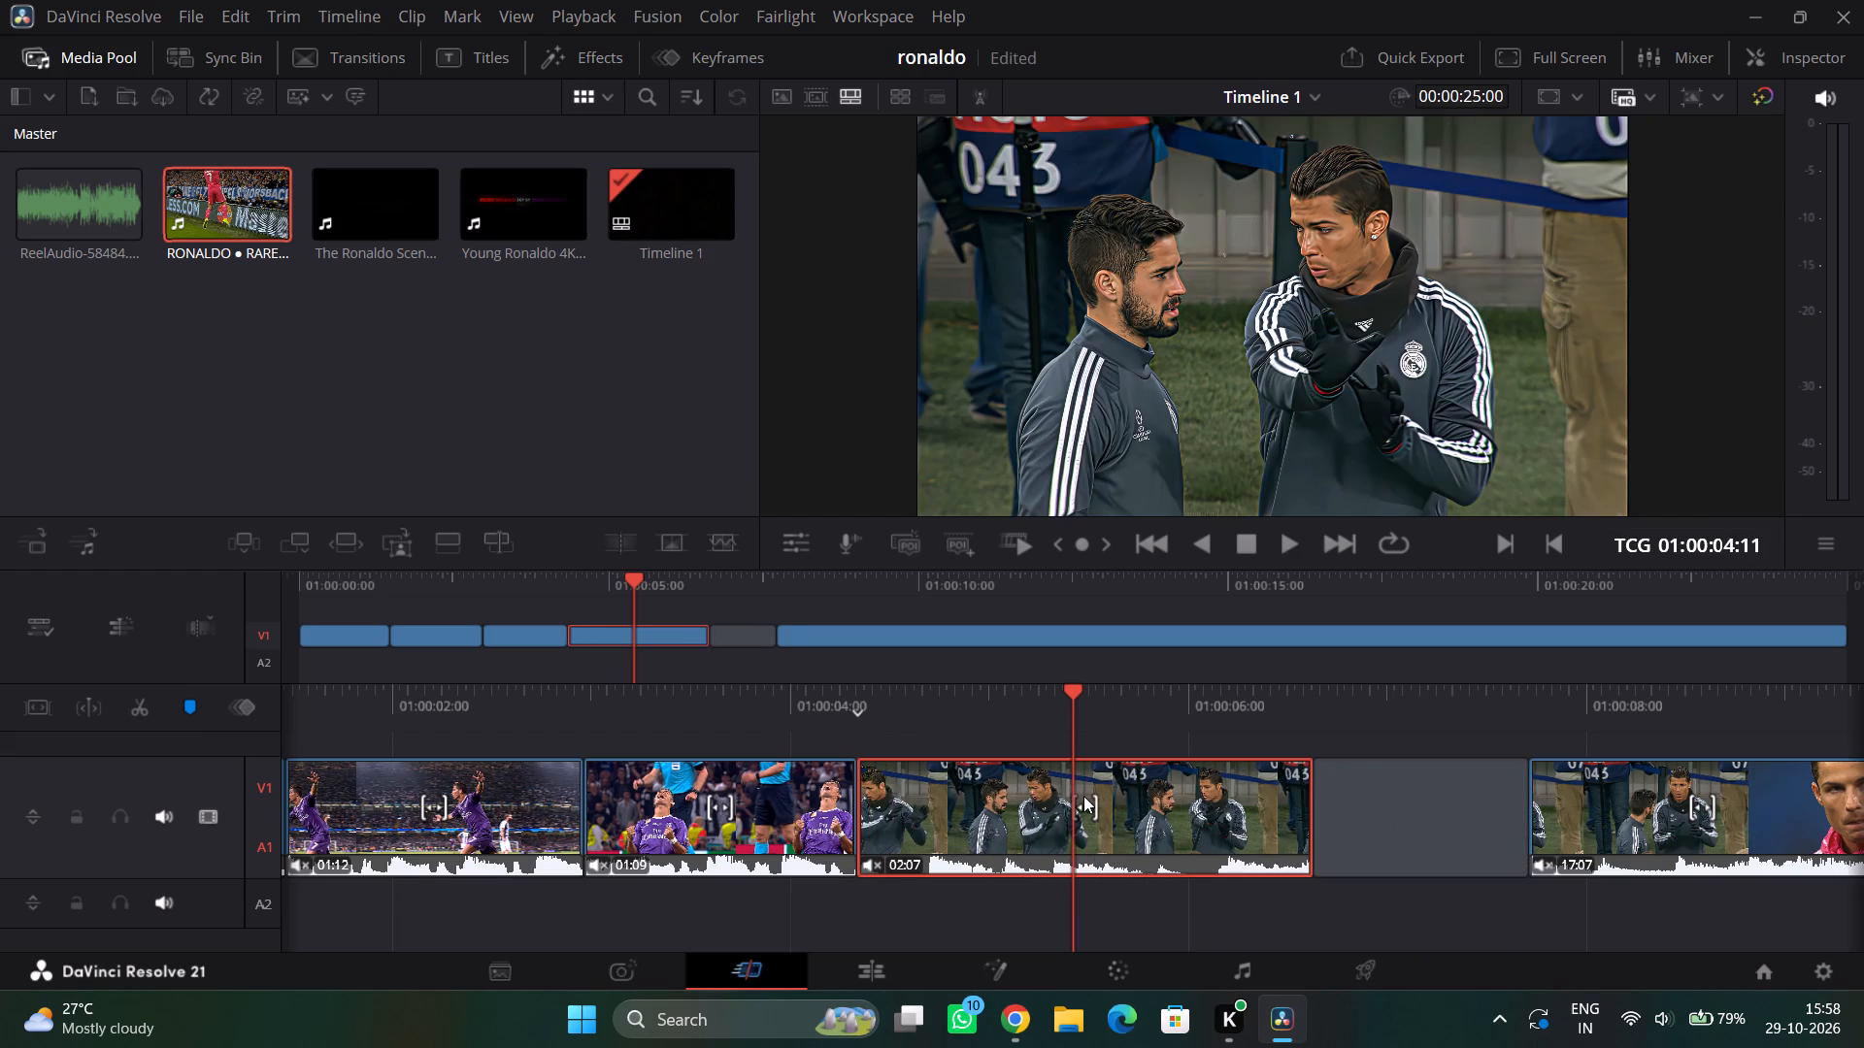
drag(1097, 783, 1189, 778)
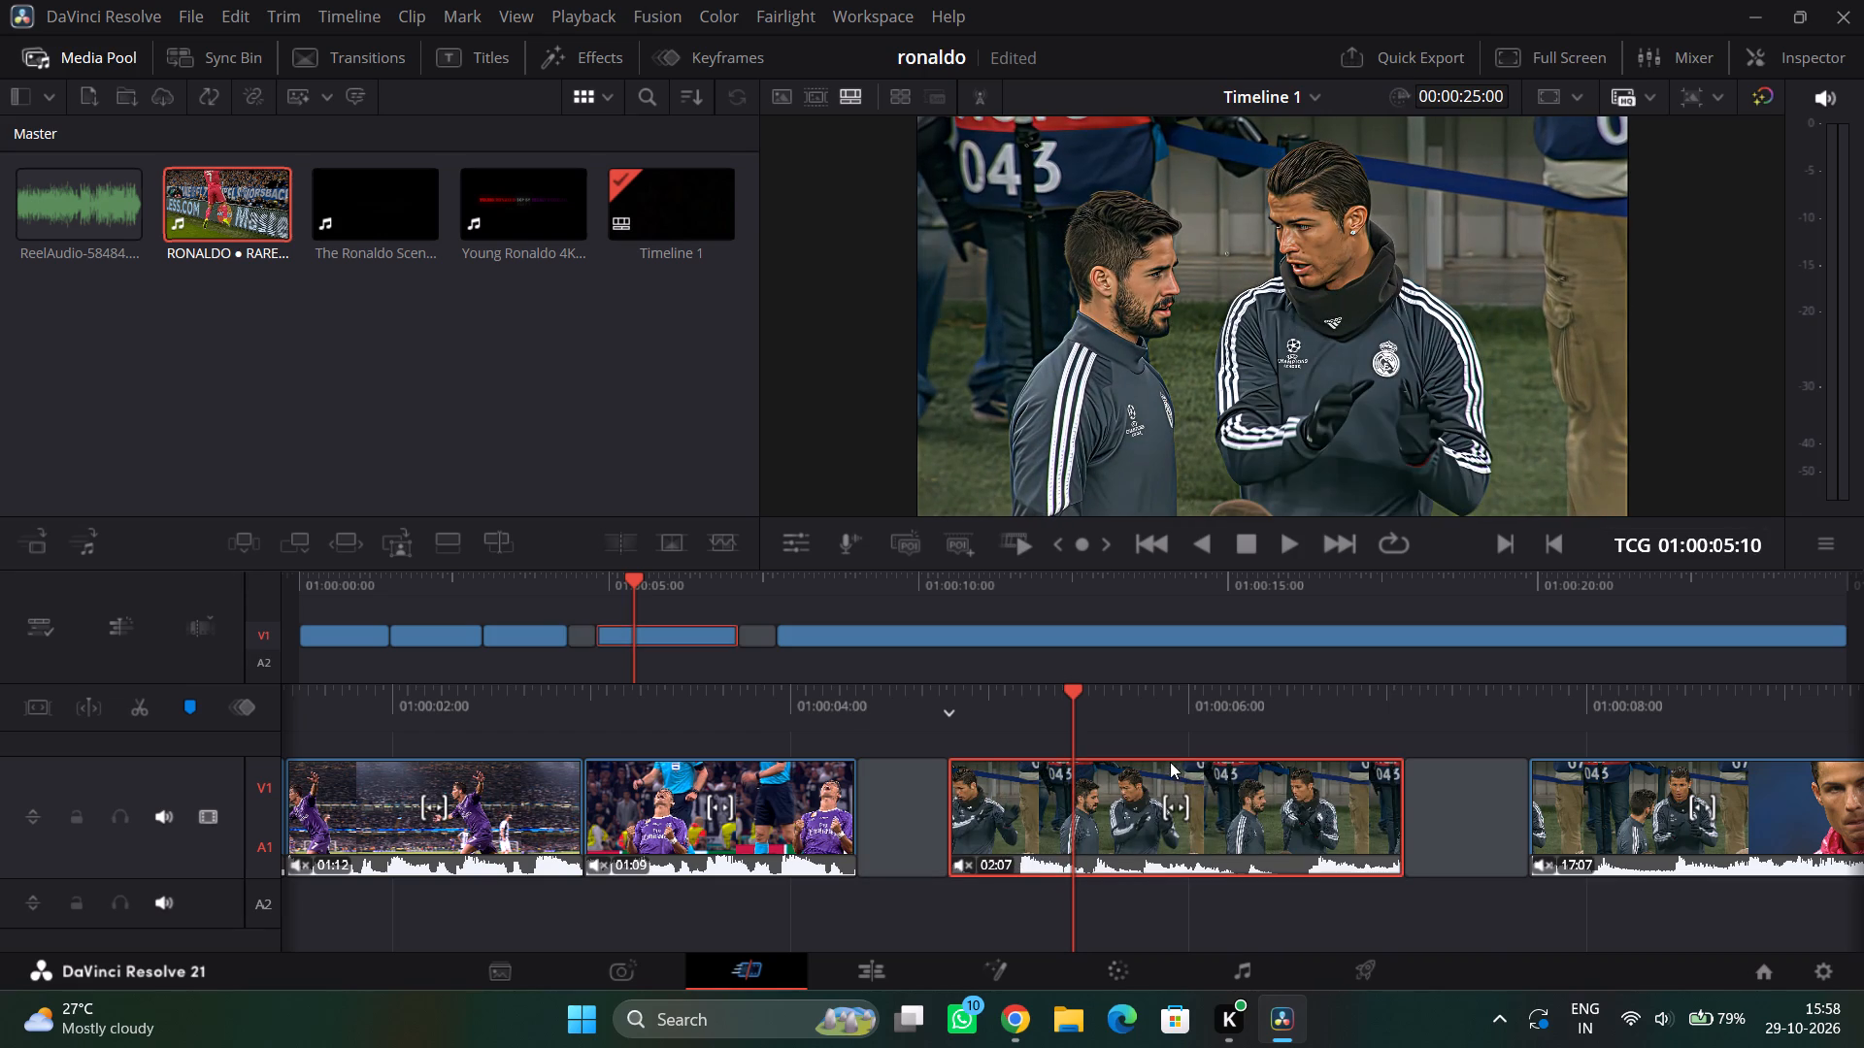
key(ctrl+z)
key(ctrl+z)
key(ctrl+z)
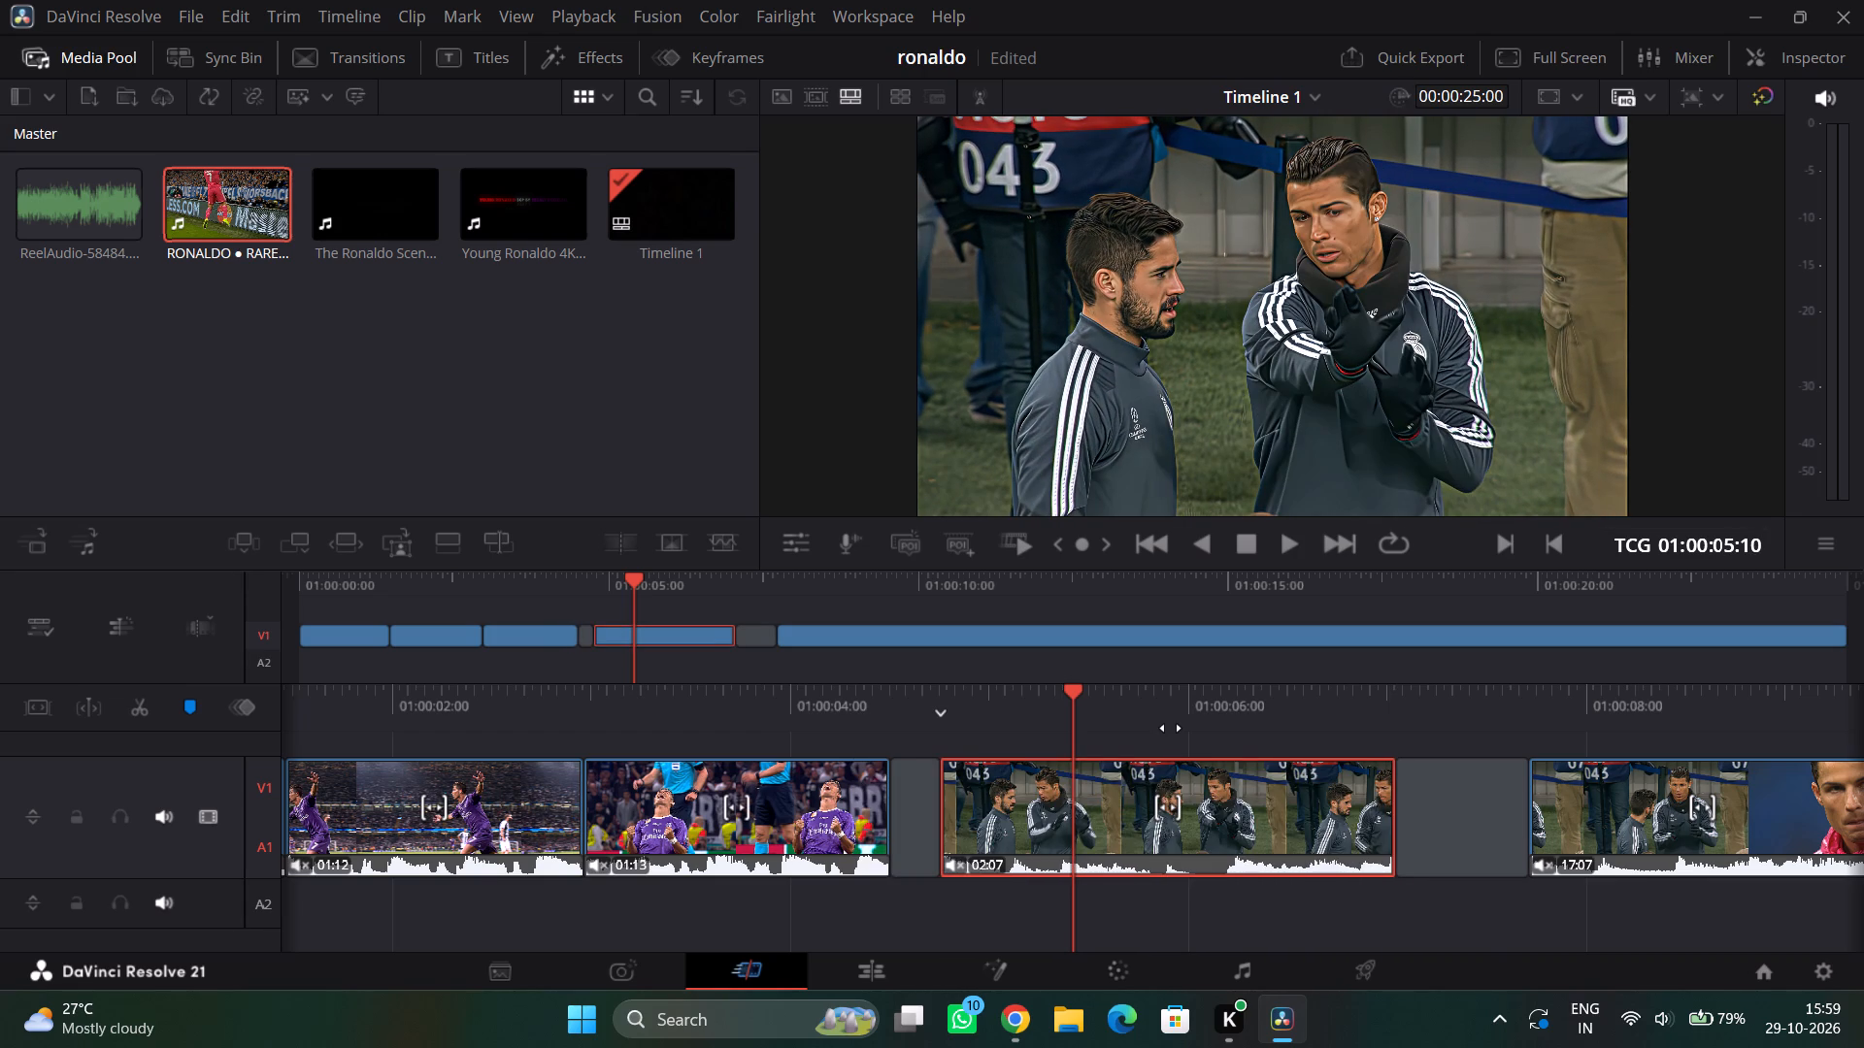
Move the 02:07 training clip earlier on V1 so it starts right where the 01:13 purple-kit clip ends.
drag(1306, 788, 1215, 796)
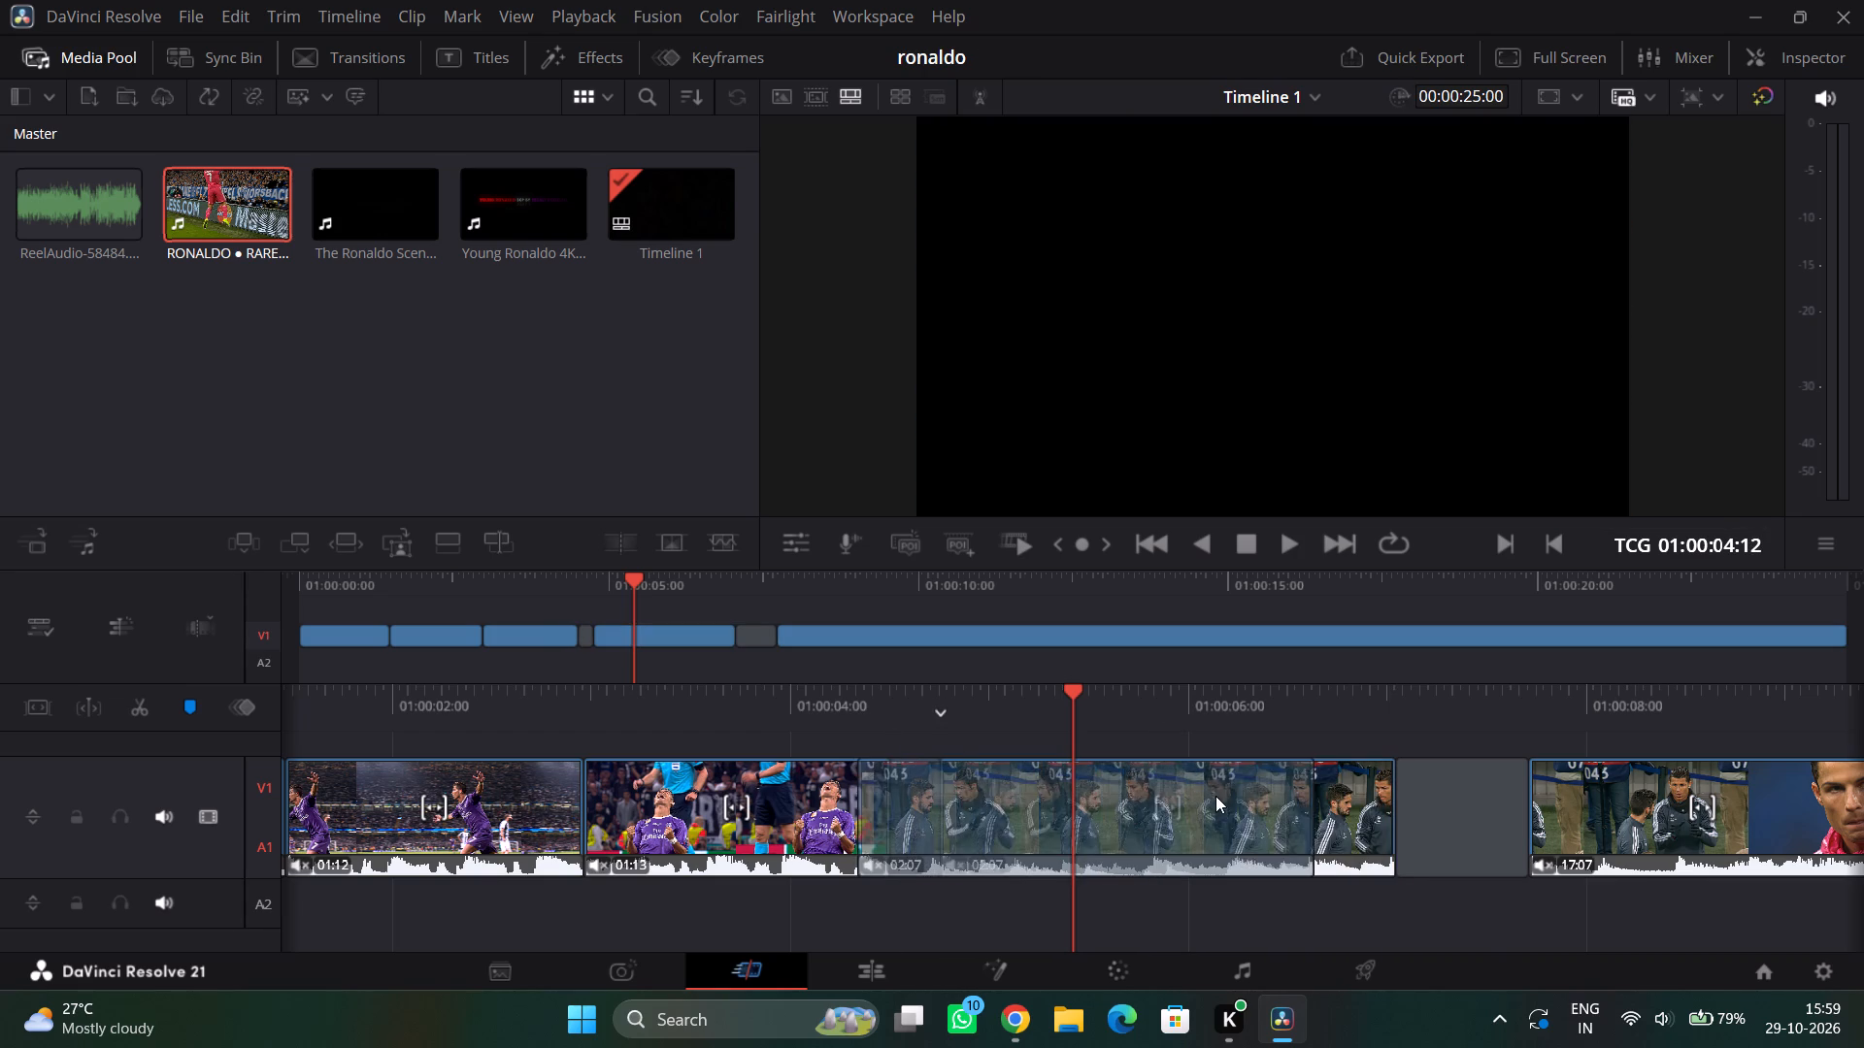
drag(1215, 796, 1257, 788)
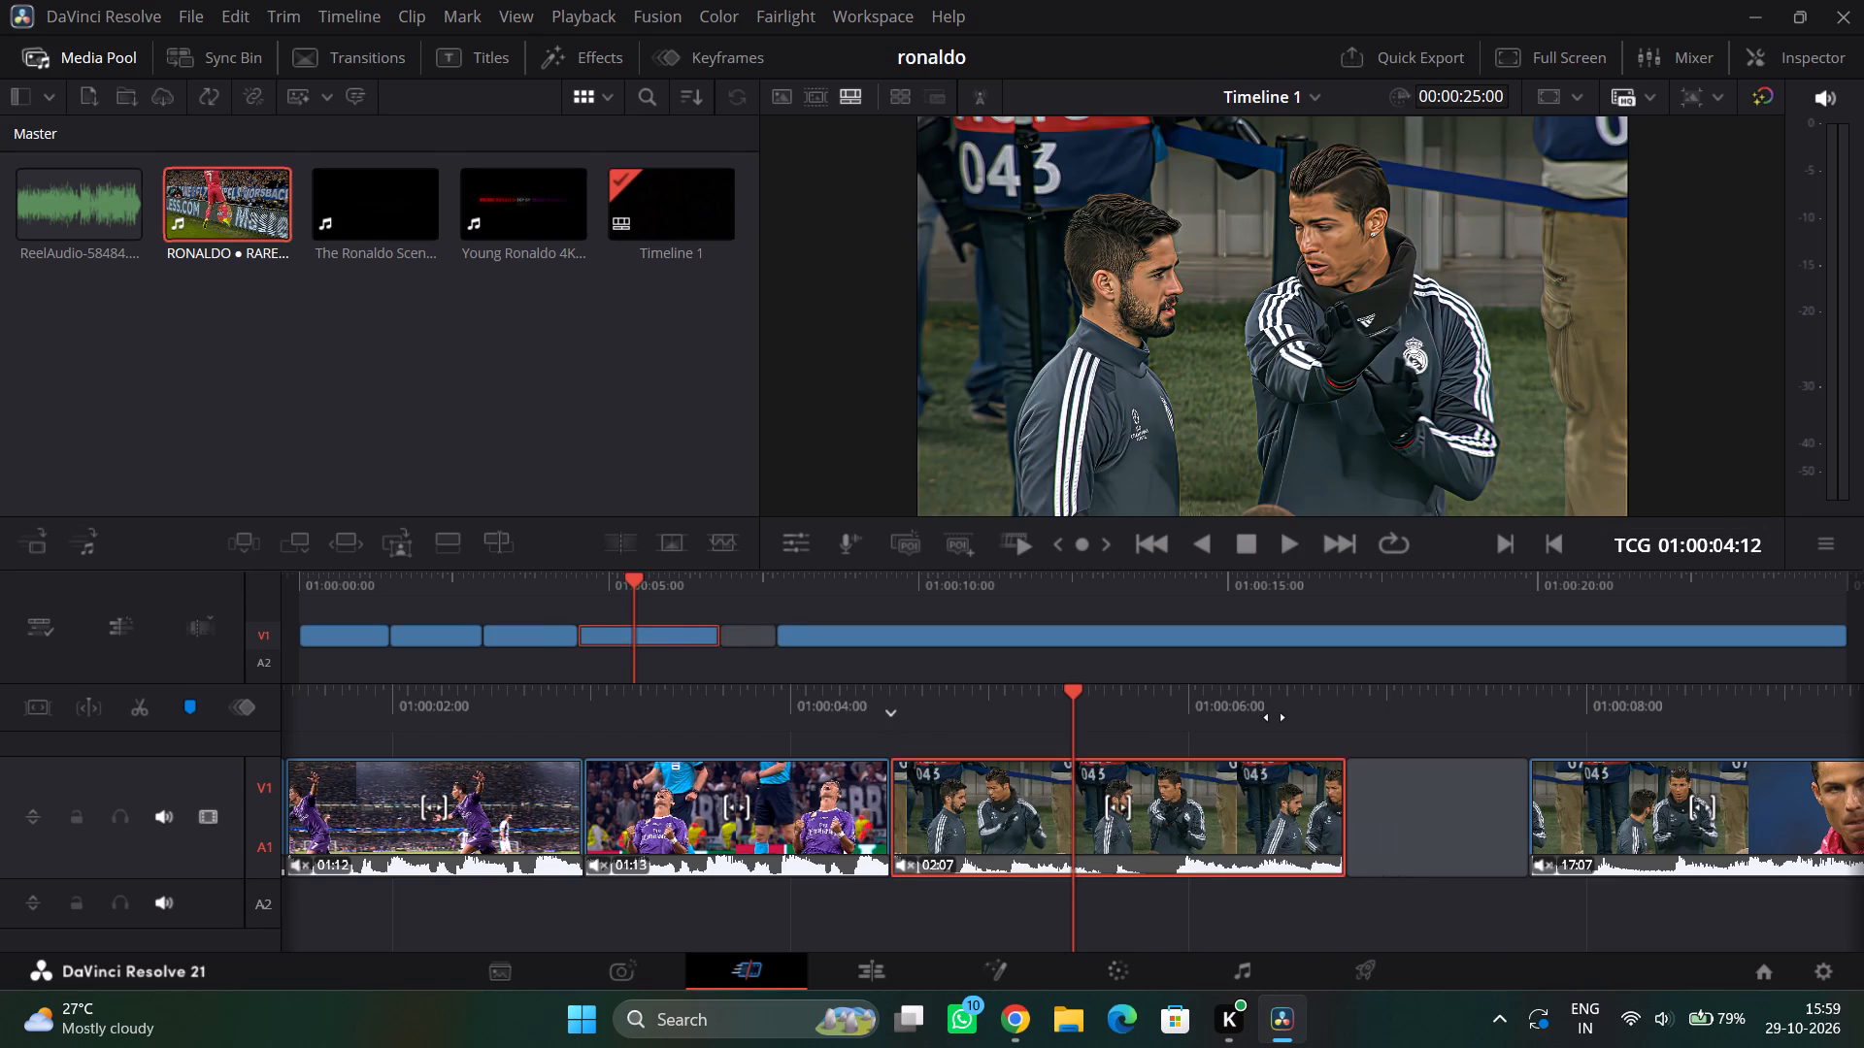
Trim the end of the 02:07 training clip on V1 to shorten it to 01:16.
drag(1275, 717, 1194, 736)
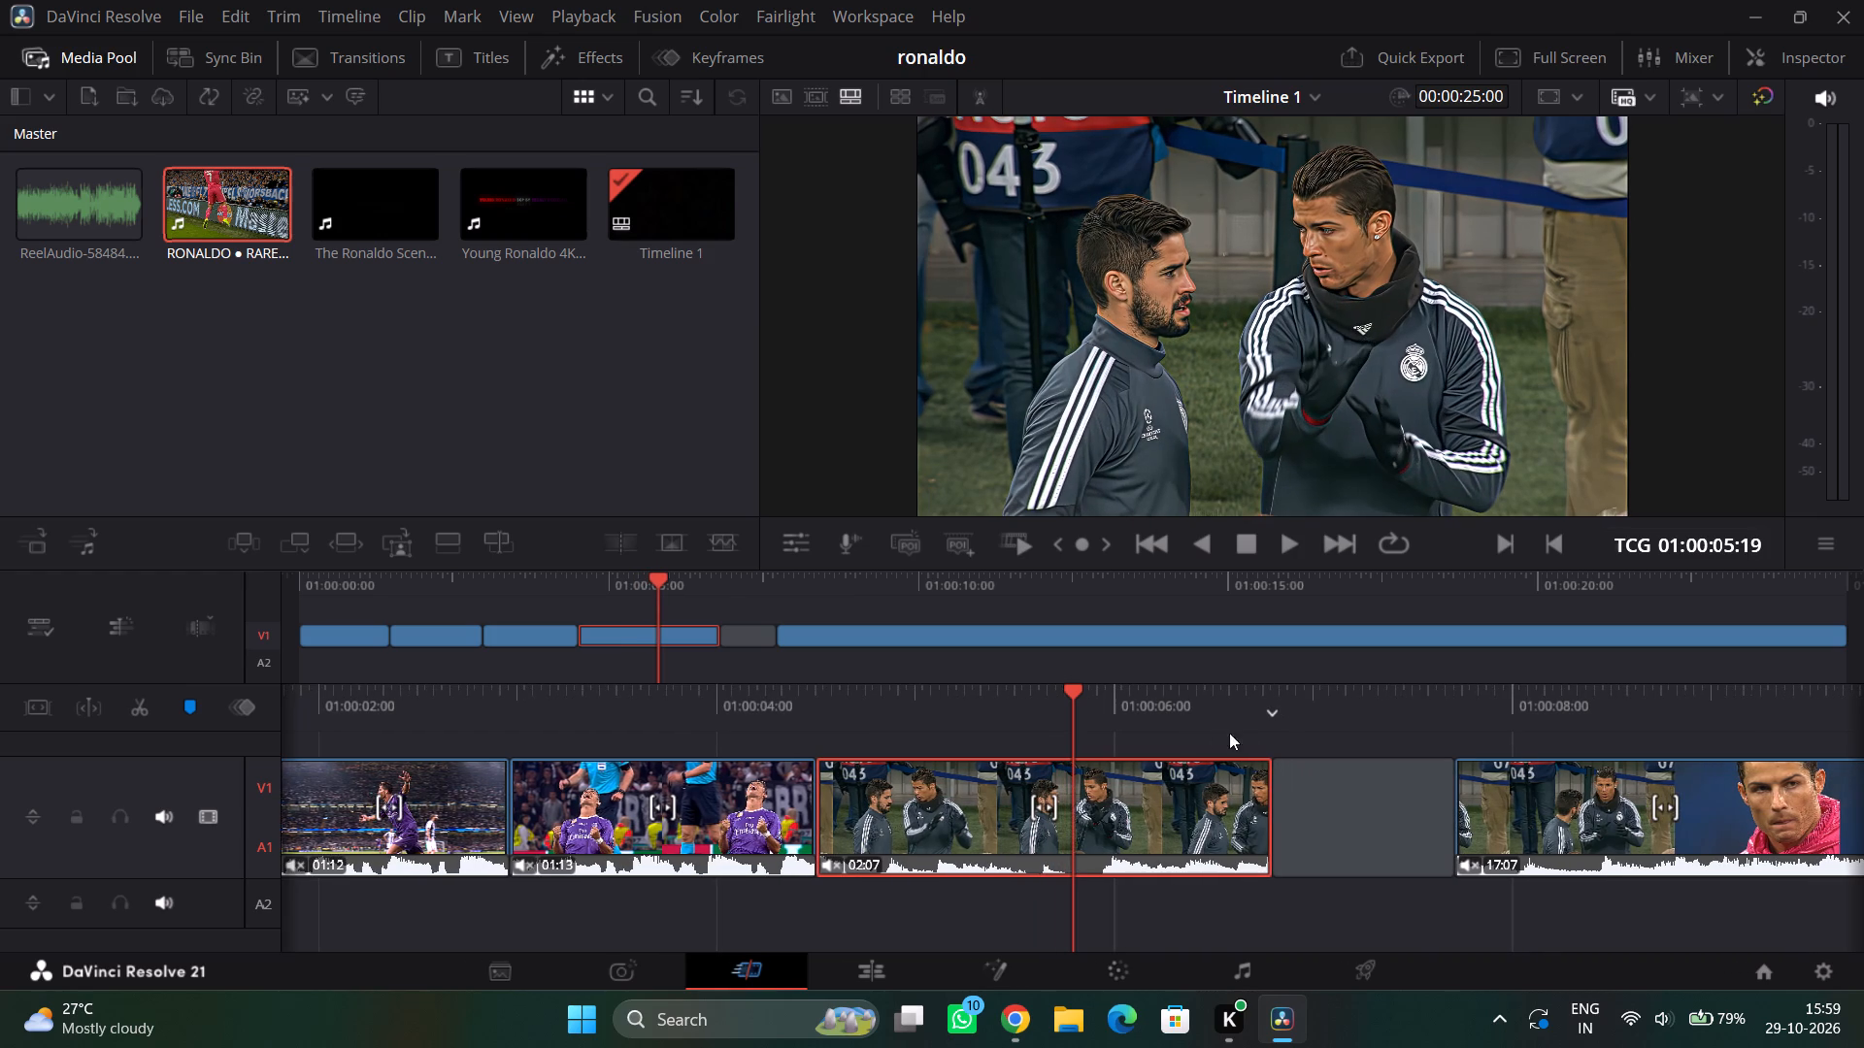
drag(1234, 734, 1206, 736)
drag(1252, 723, 1083, 734)
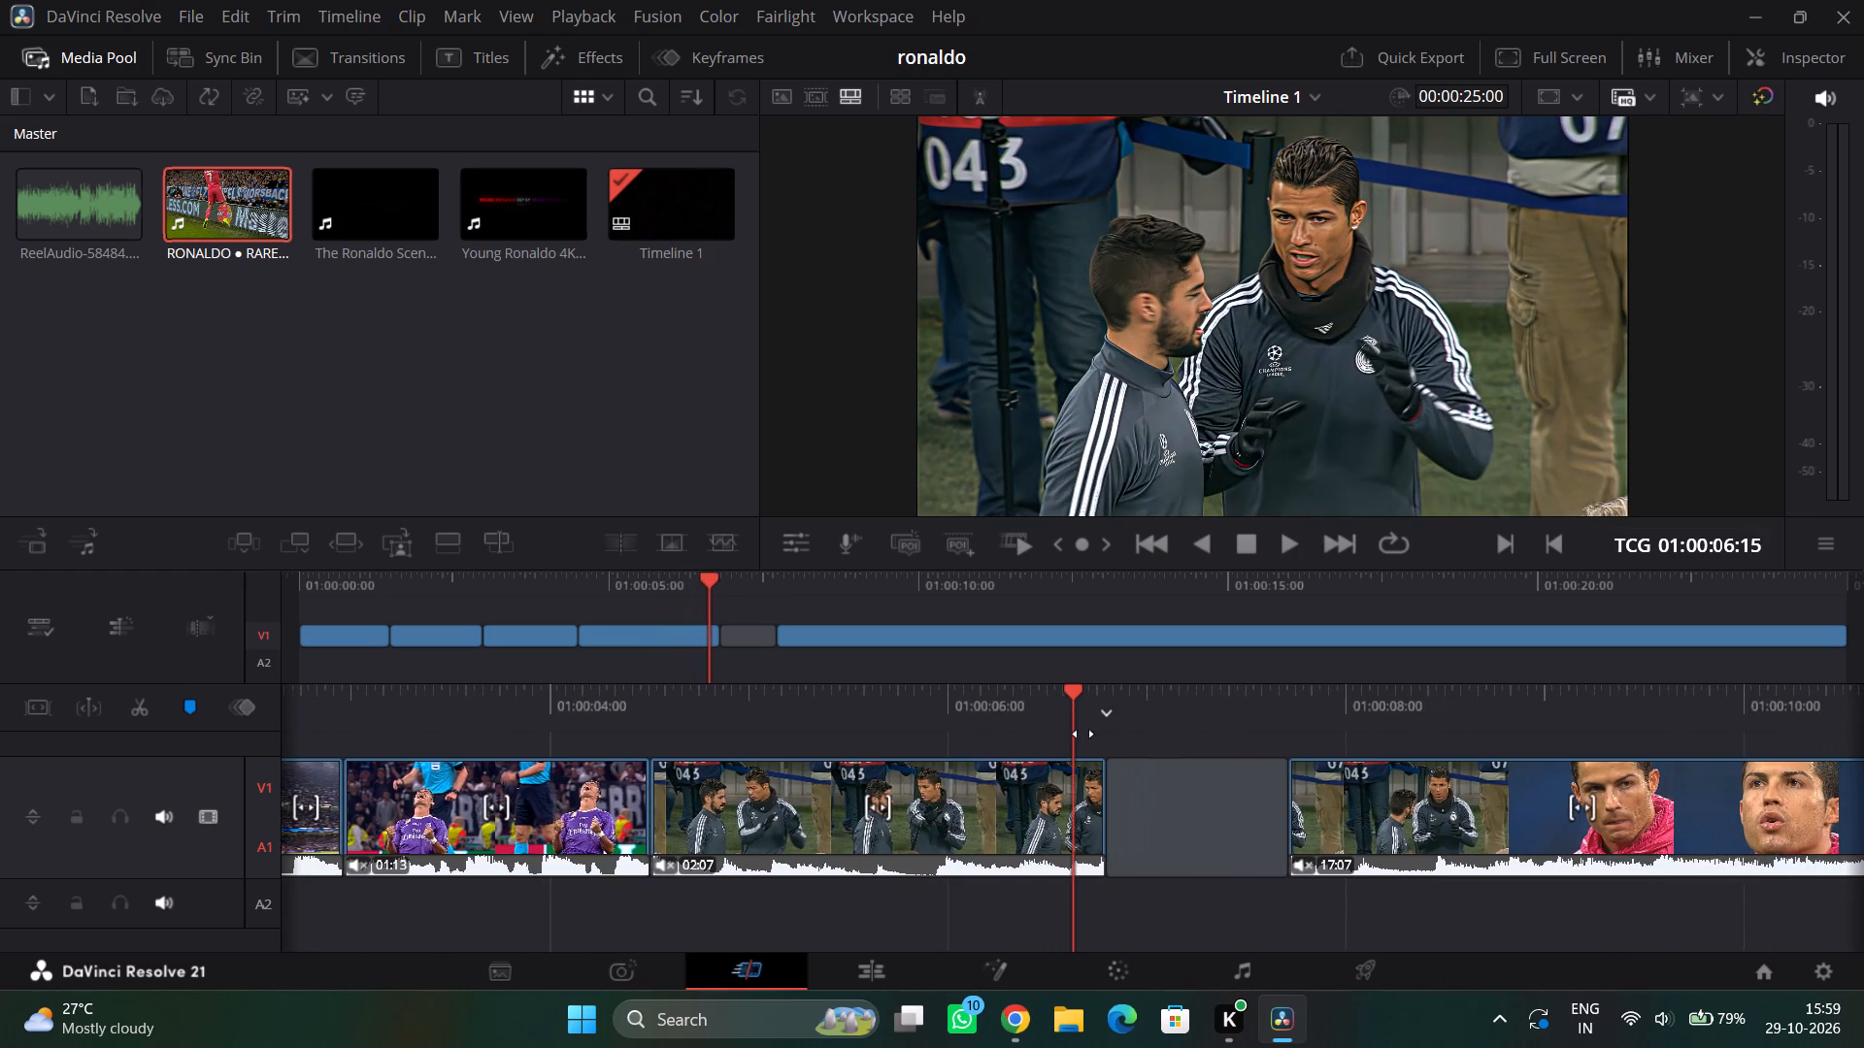
drag(1083, 734, 1366, 741)
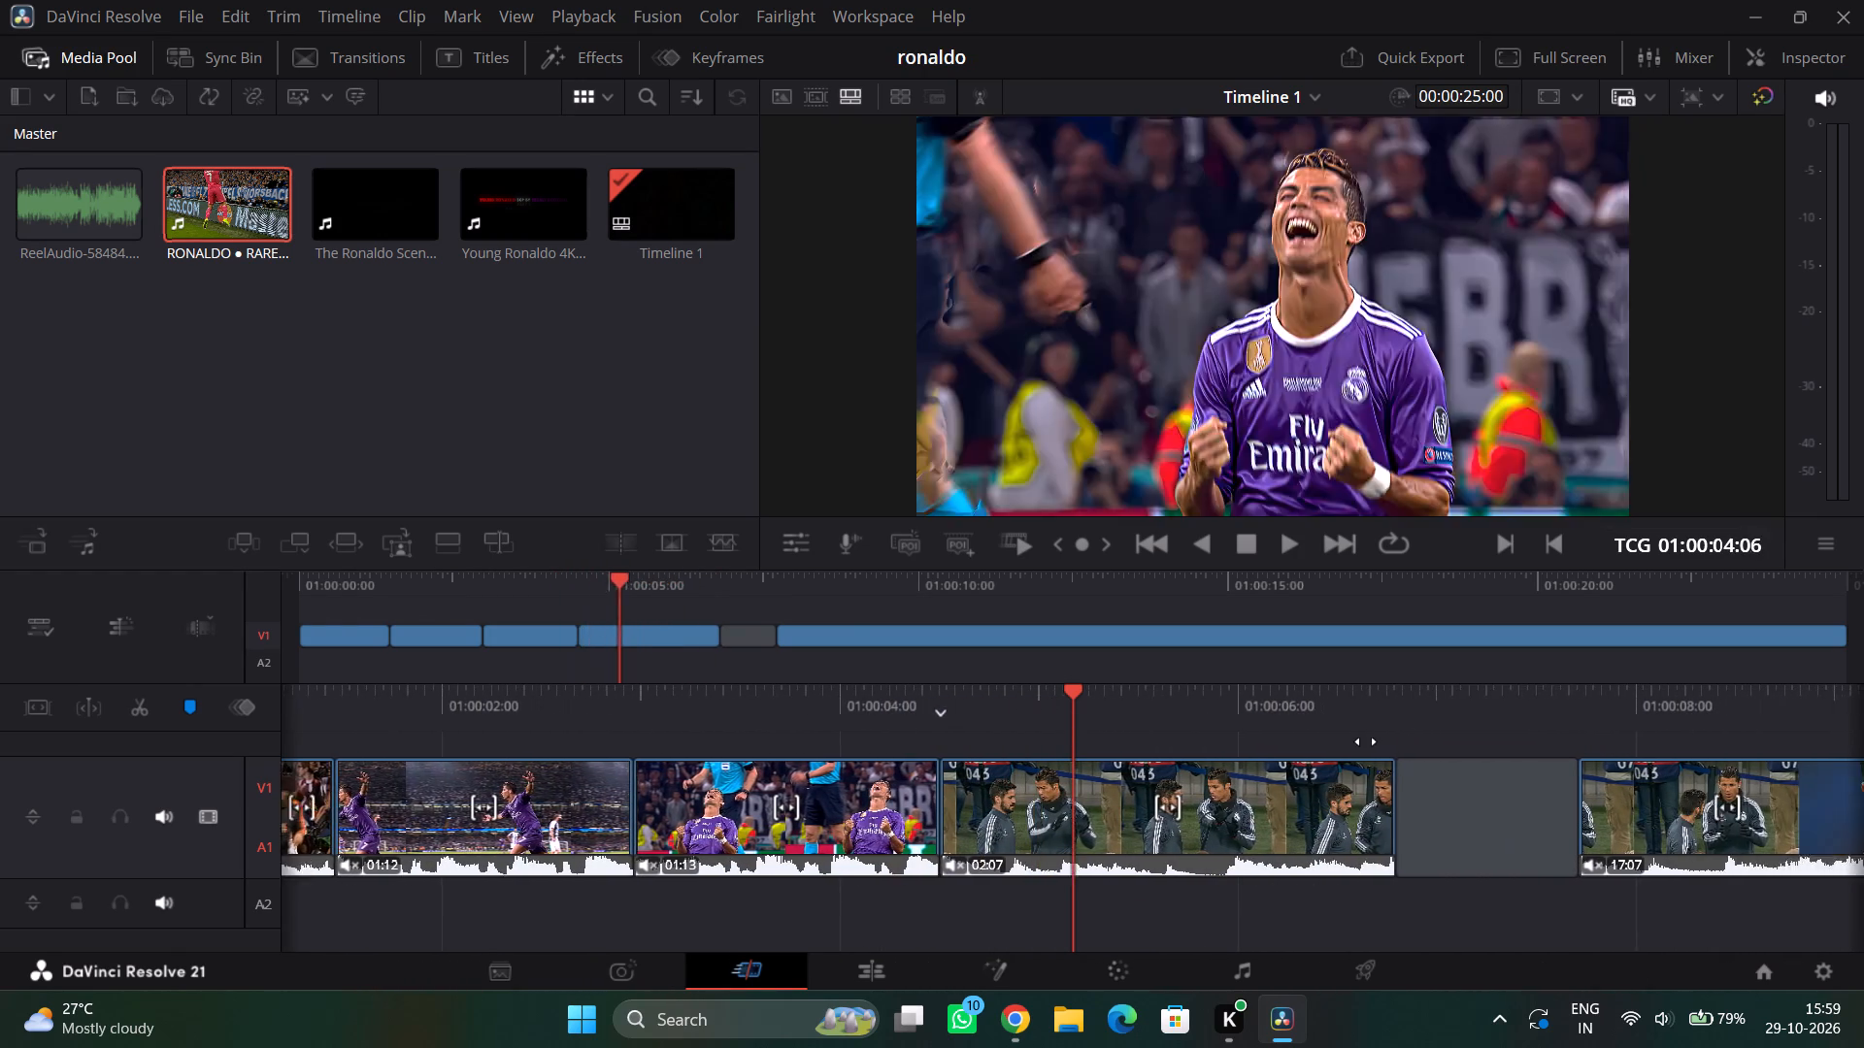
drag(1366, 741, 1284, 743)
drag(1303, 784, 1195, 785)
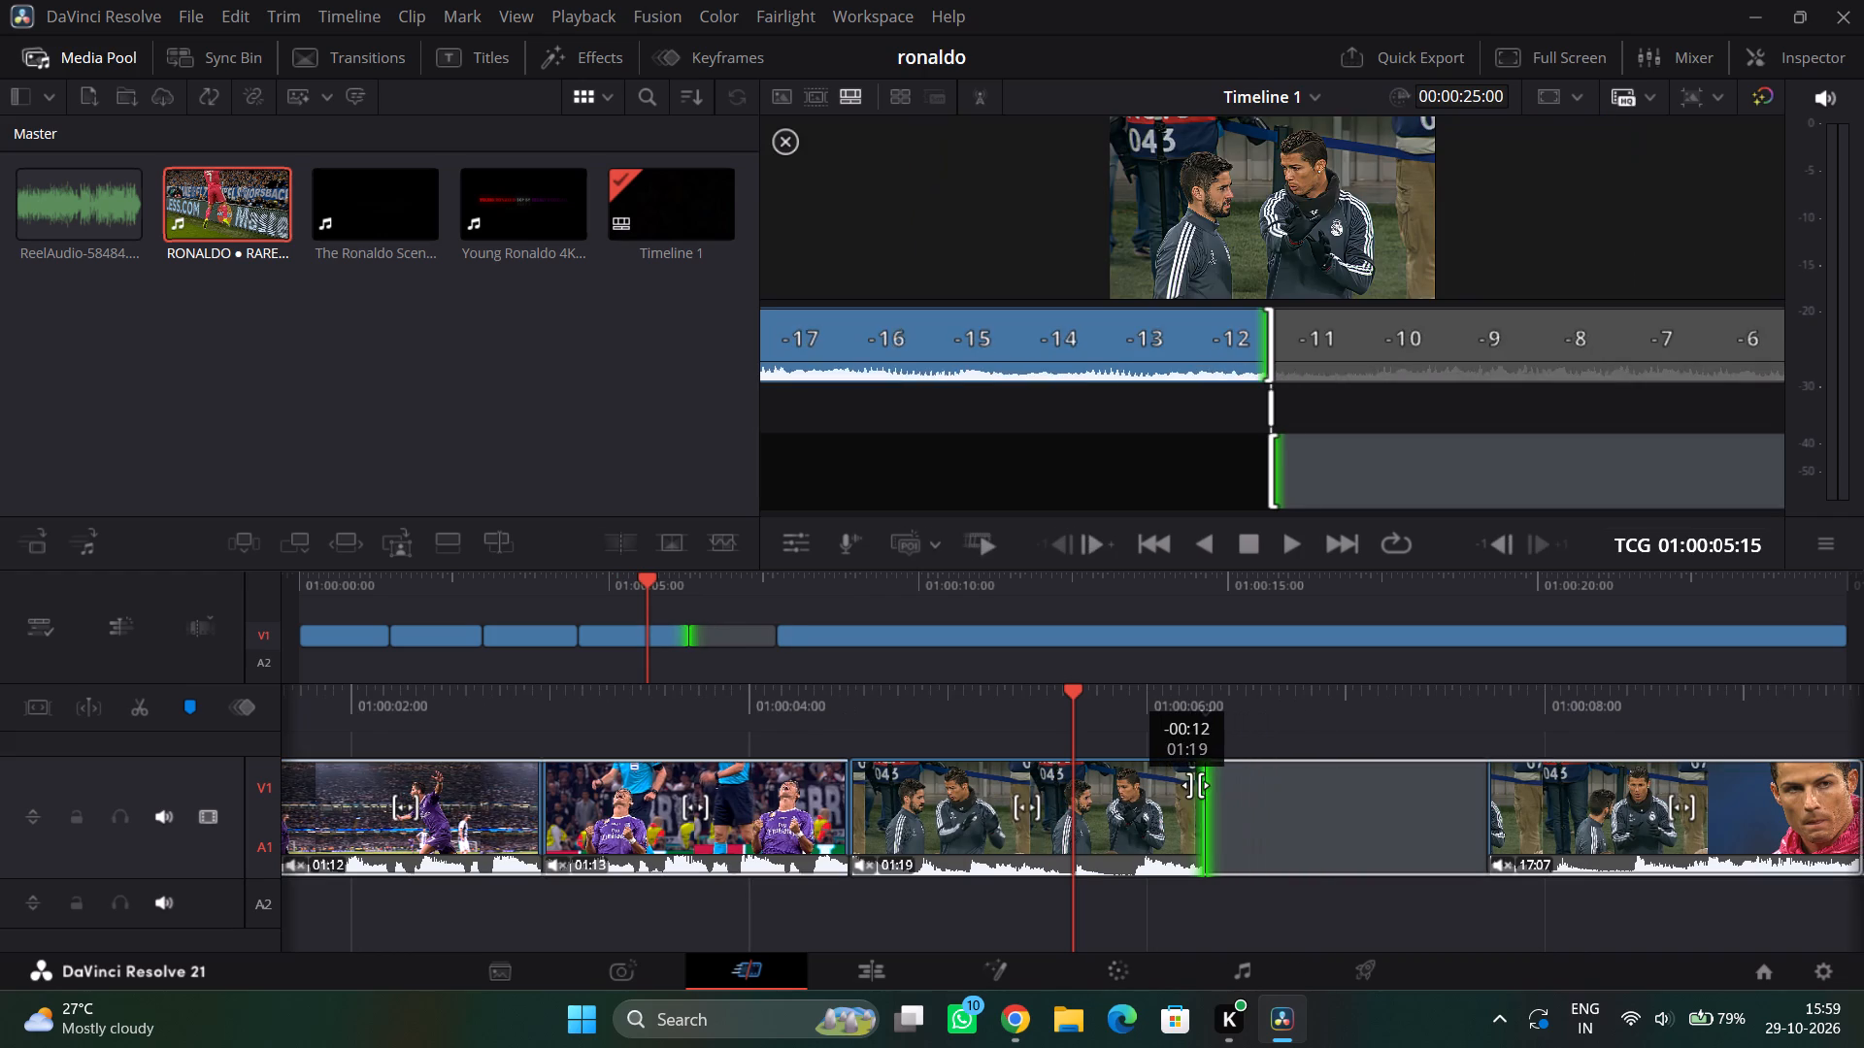
drag(1195, 785, 1171, 787)
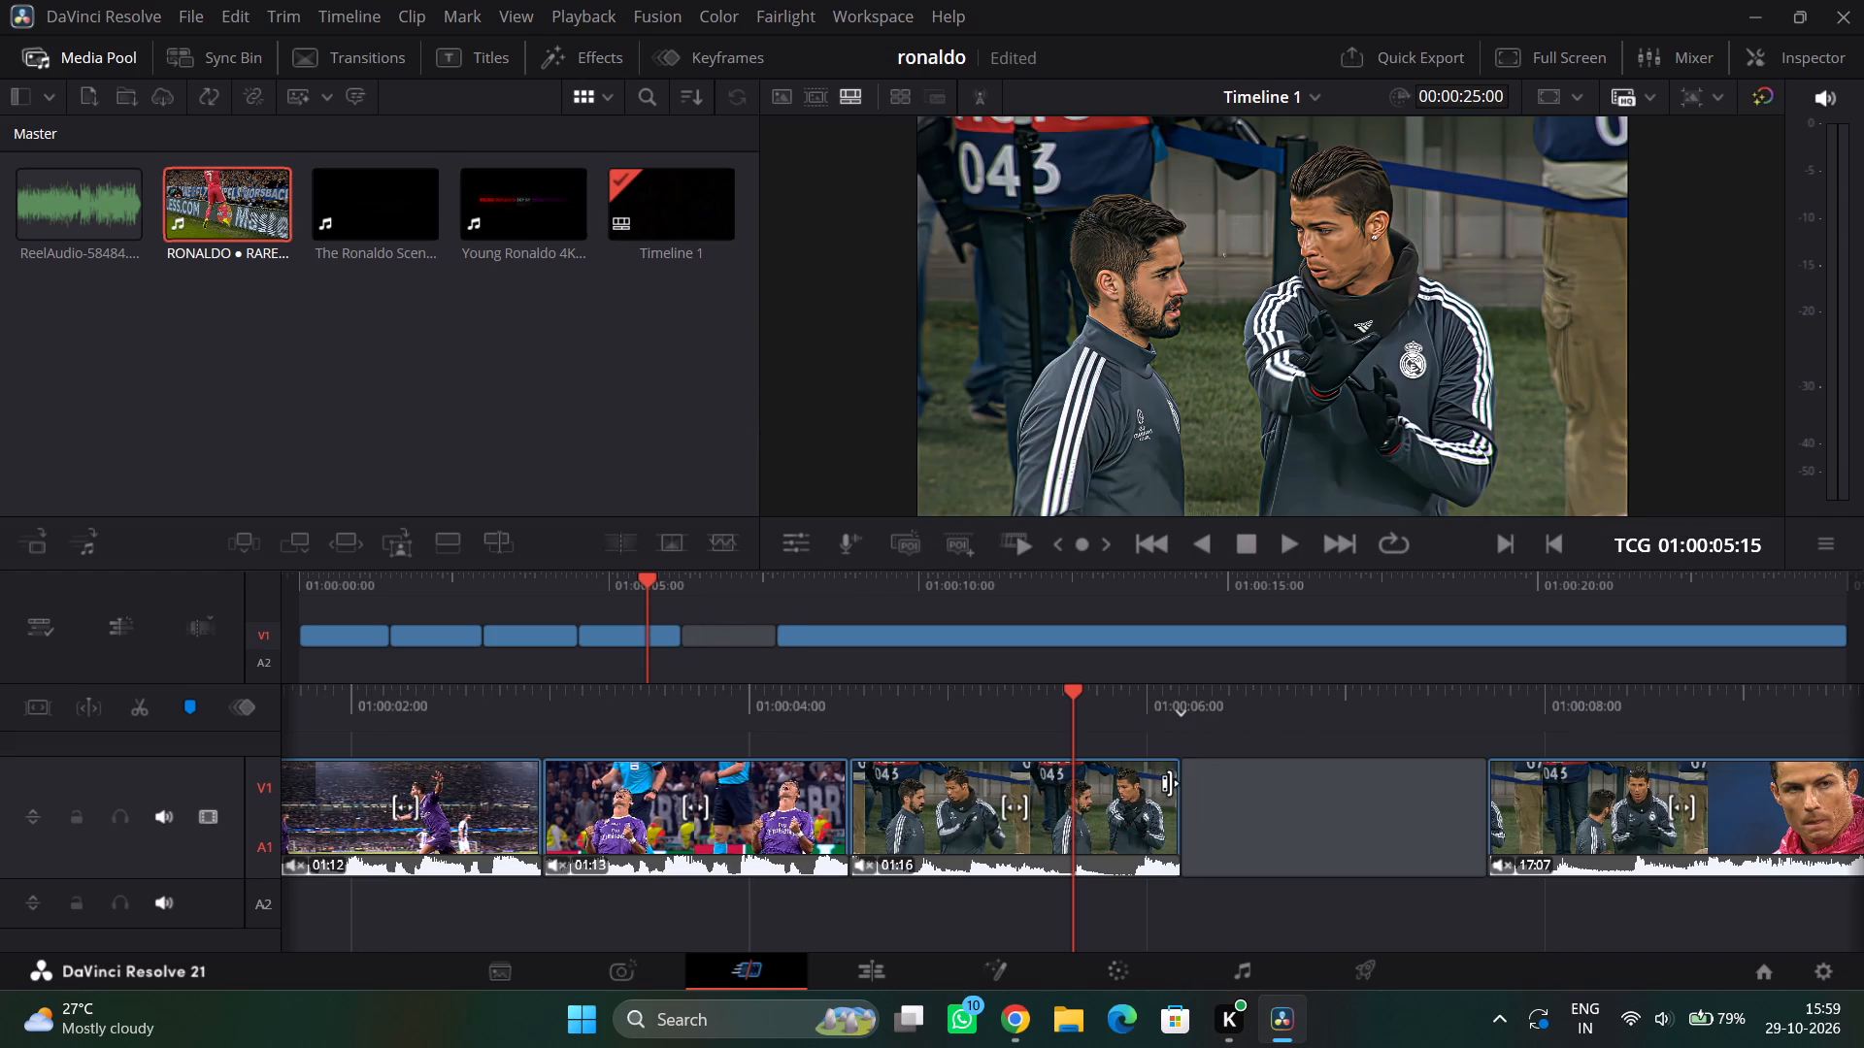
Move the 17:07 footage earlier on V1 to close the gap after the 01:16 training clip.
drag(1165, 711, 1316, 711)
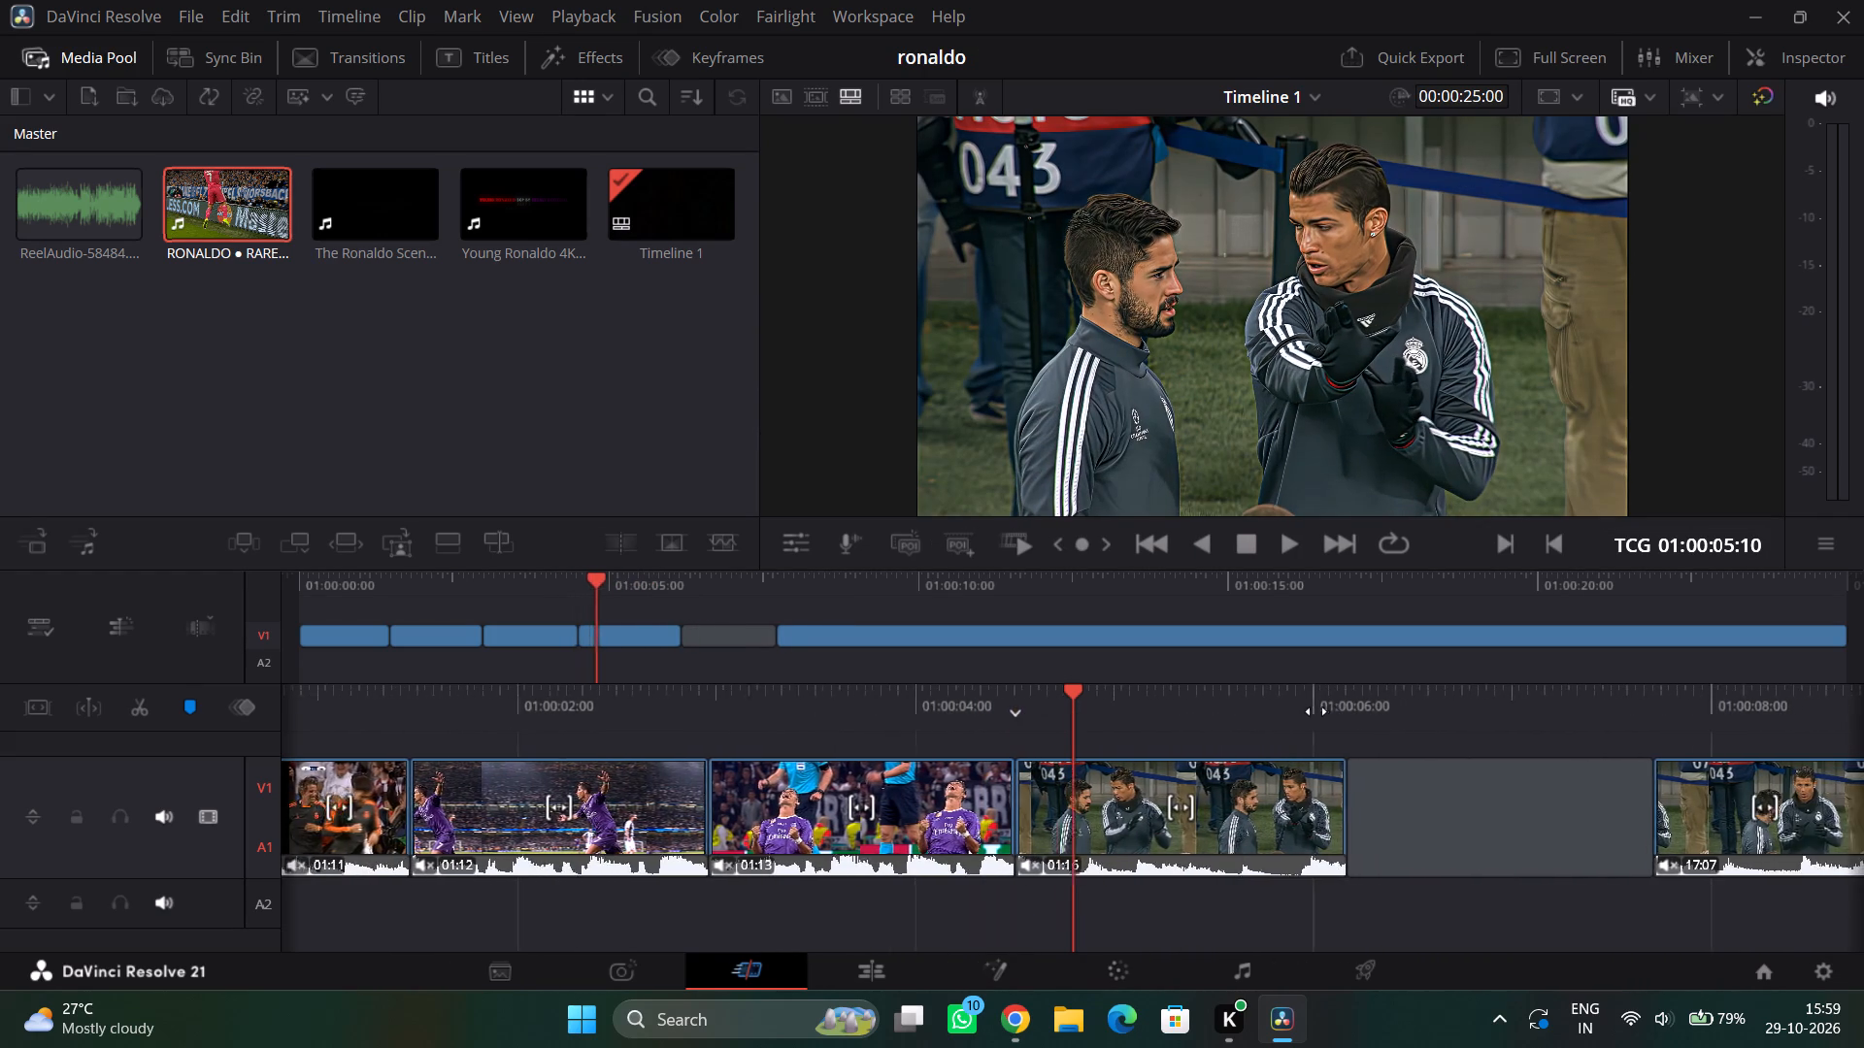
drag(1316, 711, 1144, 718)
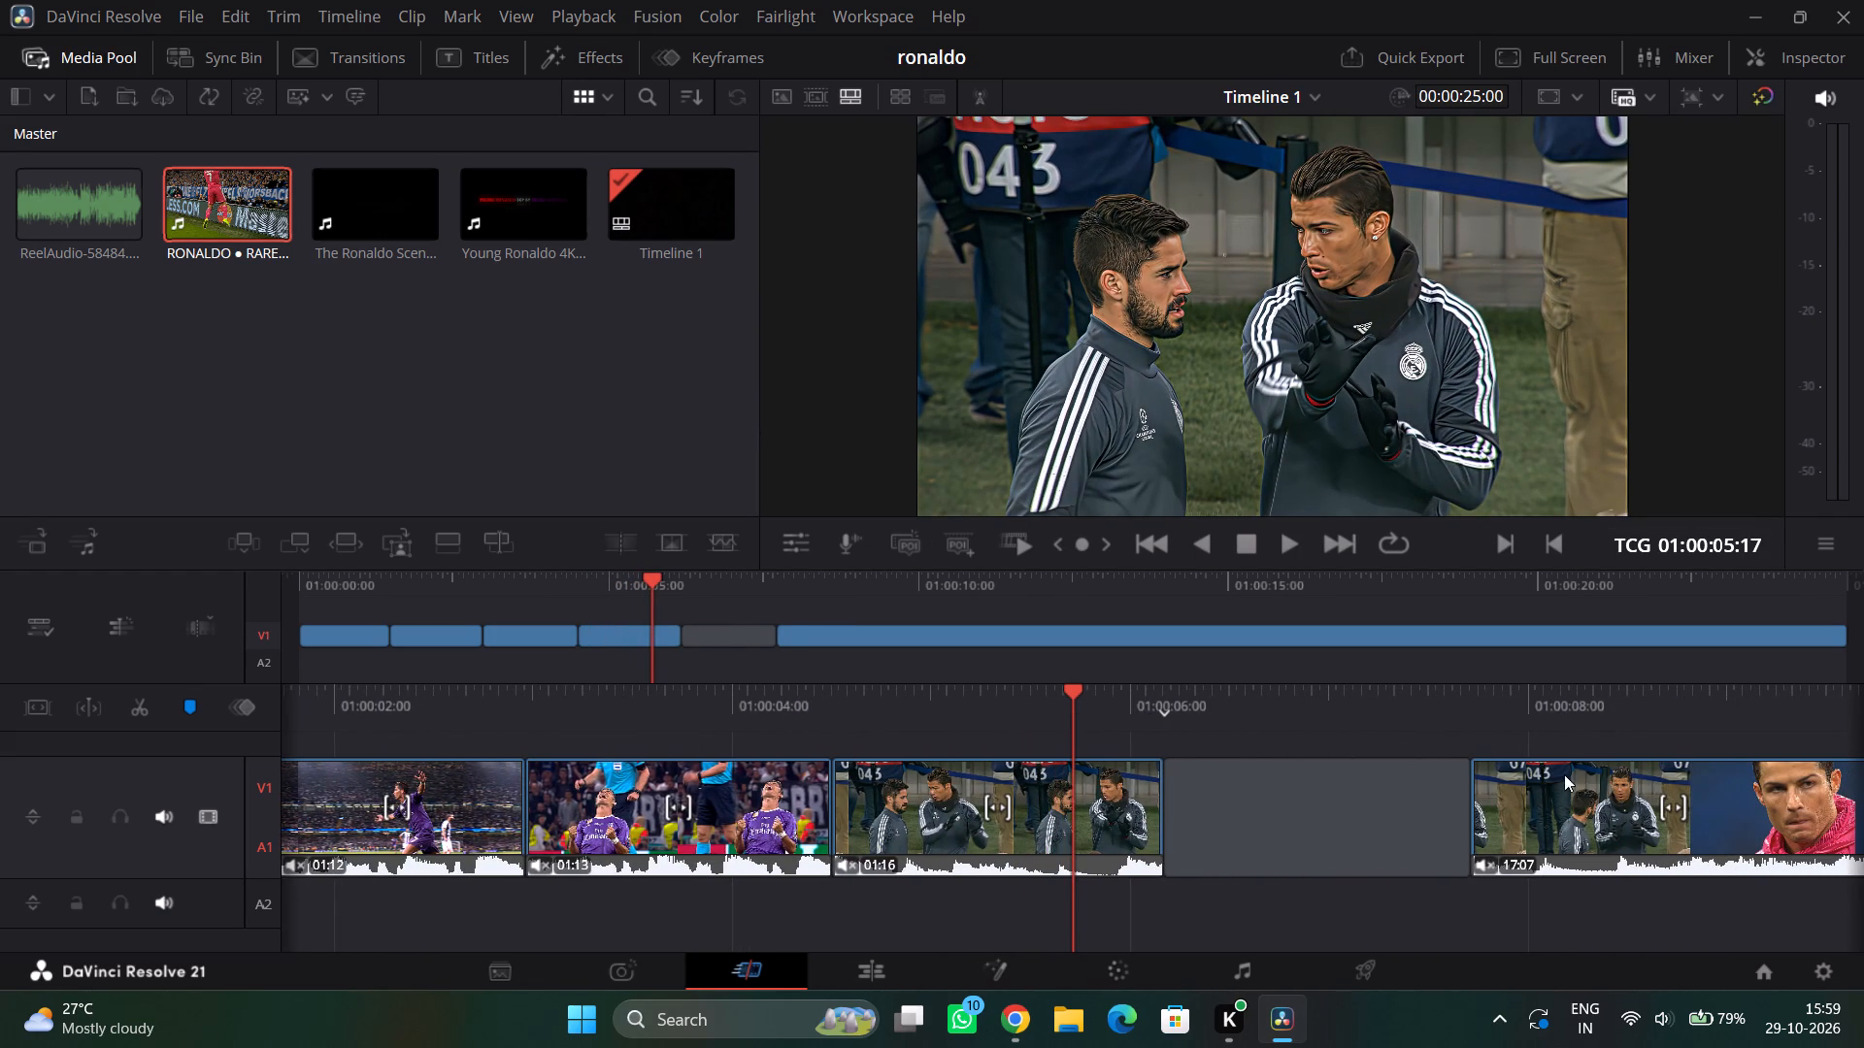
drag(1644, 763, 1248, 768)
Split the 17:07 footage on V1 at 01:00:09:05, where the pink-kit run by the Heineken board begins, and delete the part before it.
drag(1506, 680, 1371, 694)
drag(1442, 708, 1253, 719)
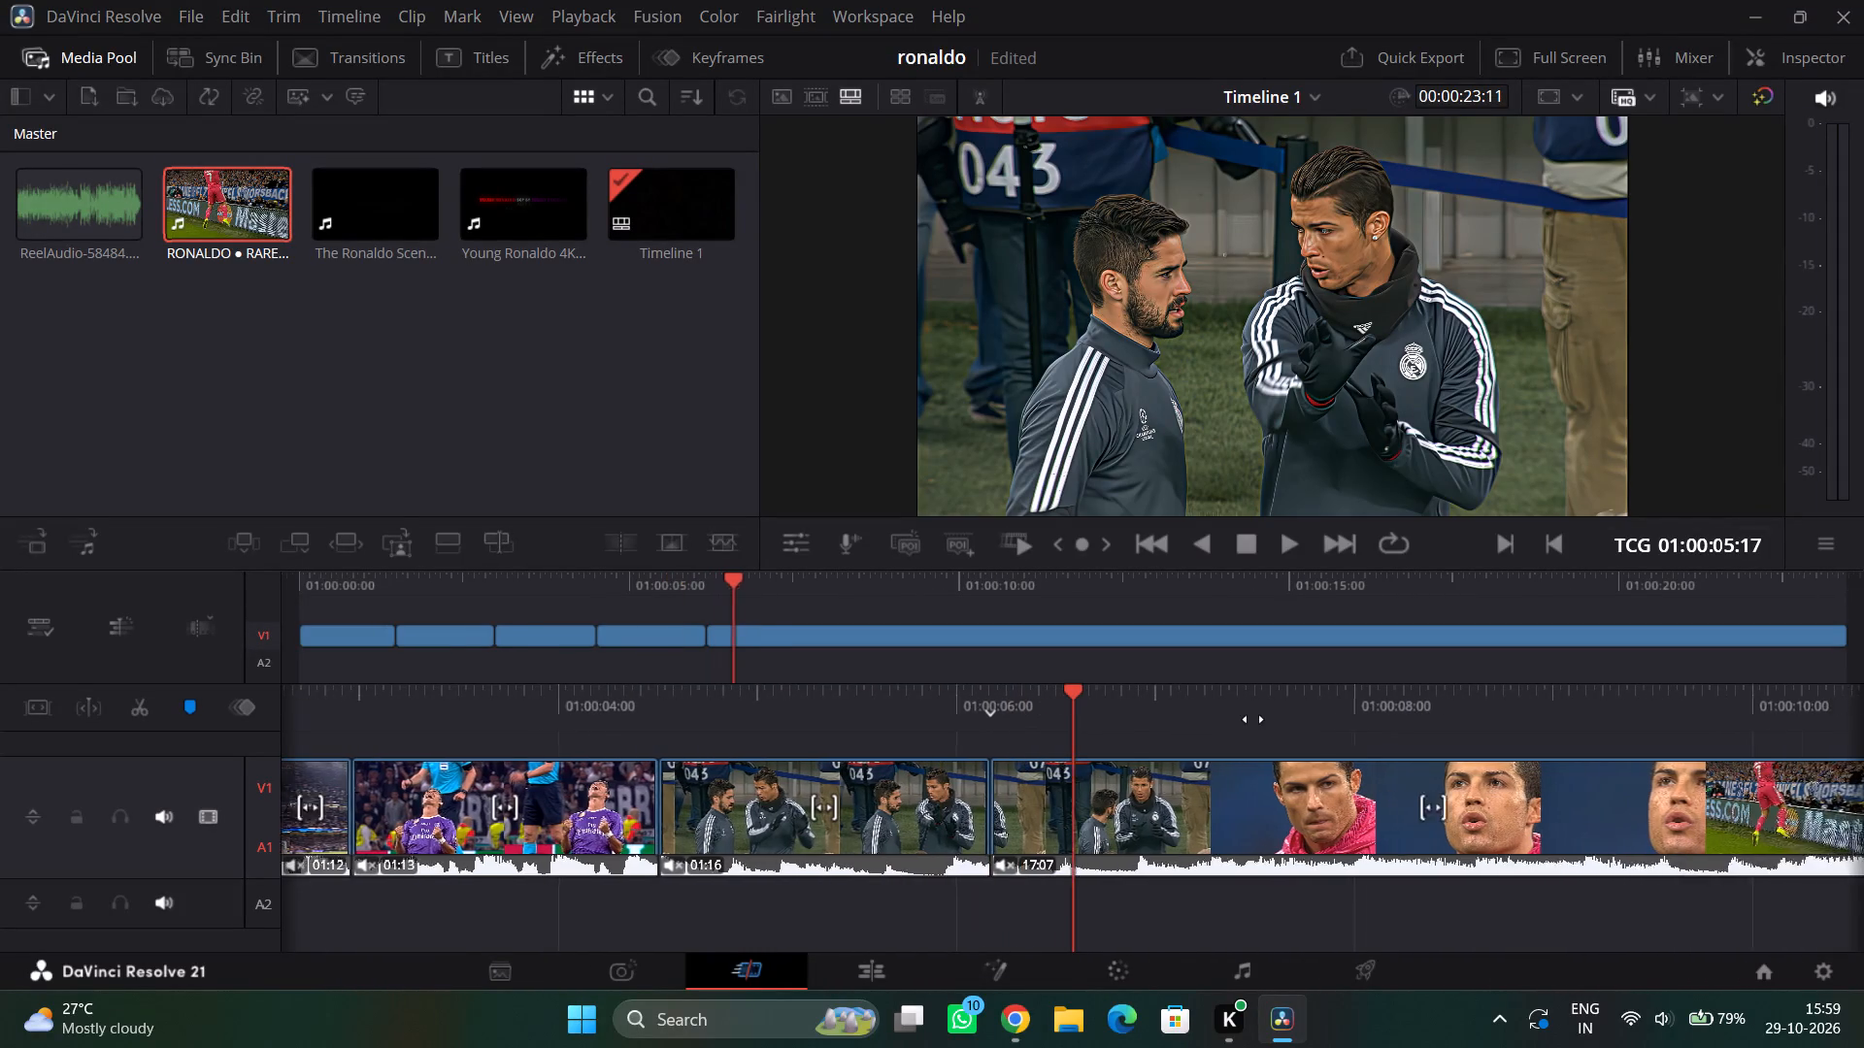
drag(1253, 719, 1097, 731)
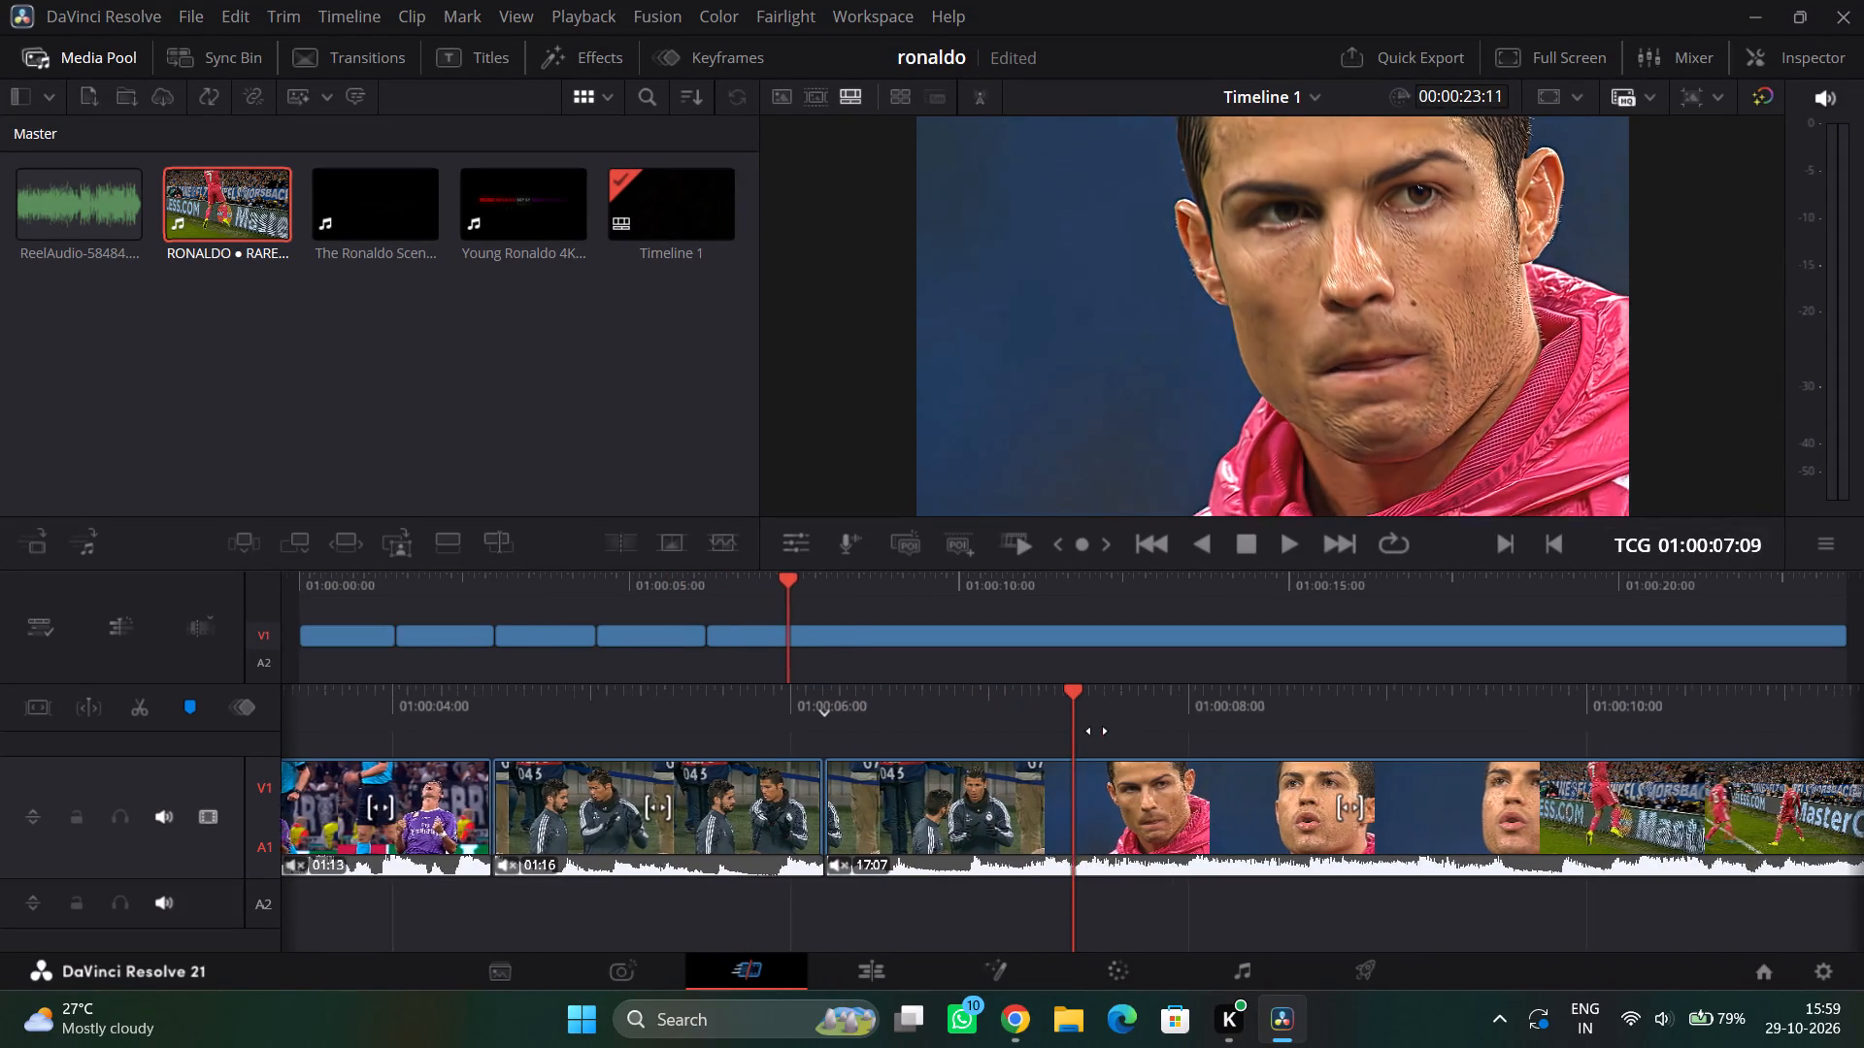
drag(1097, 731, 594, 745)
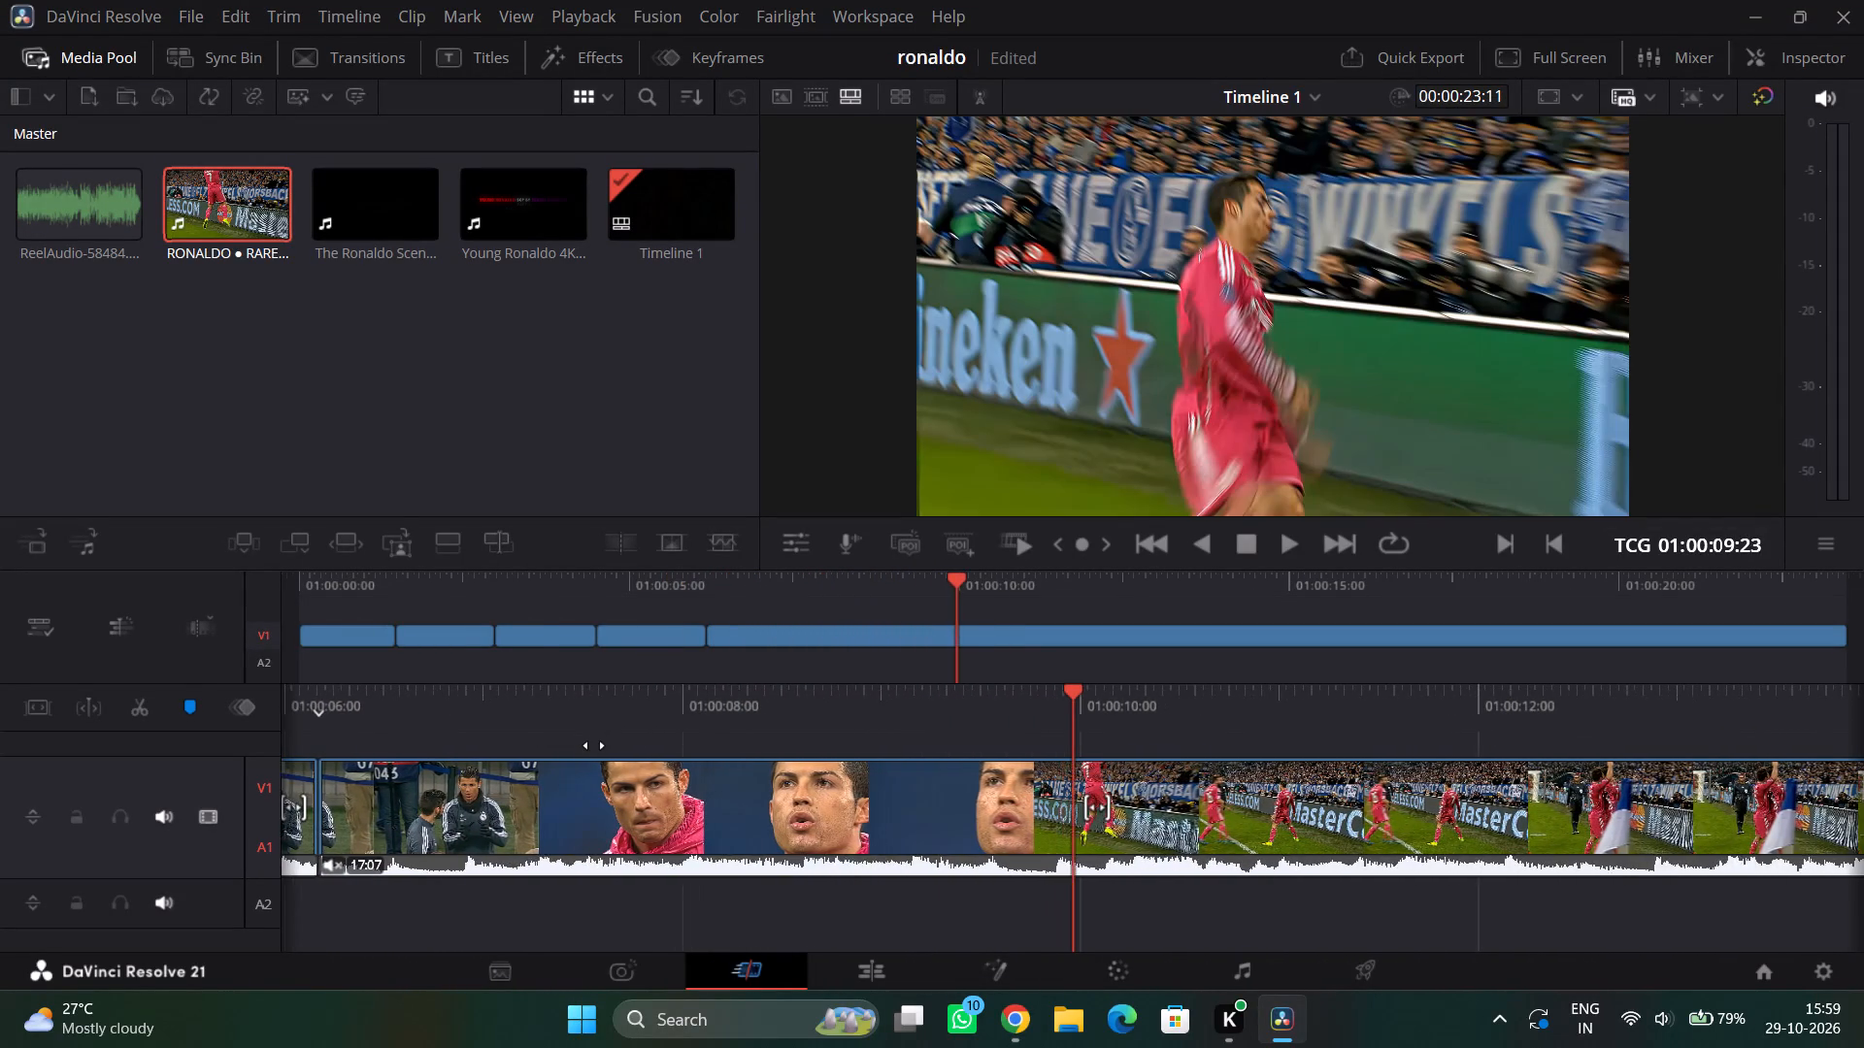
drag(594, 745, 506, 753)
drag(1328, 702, 1248, 708)
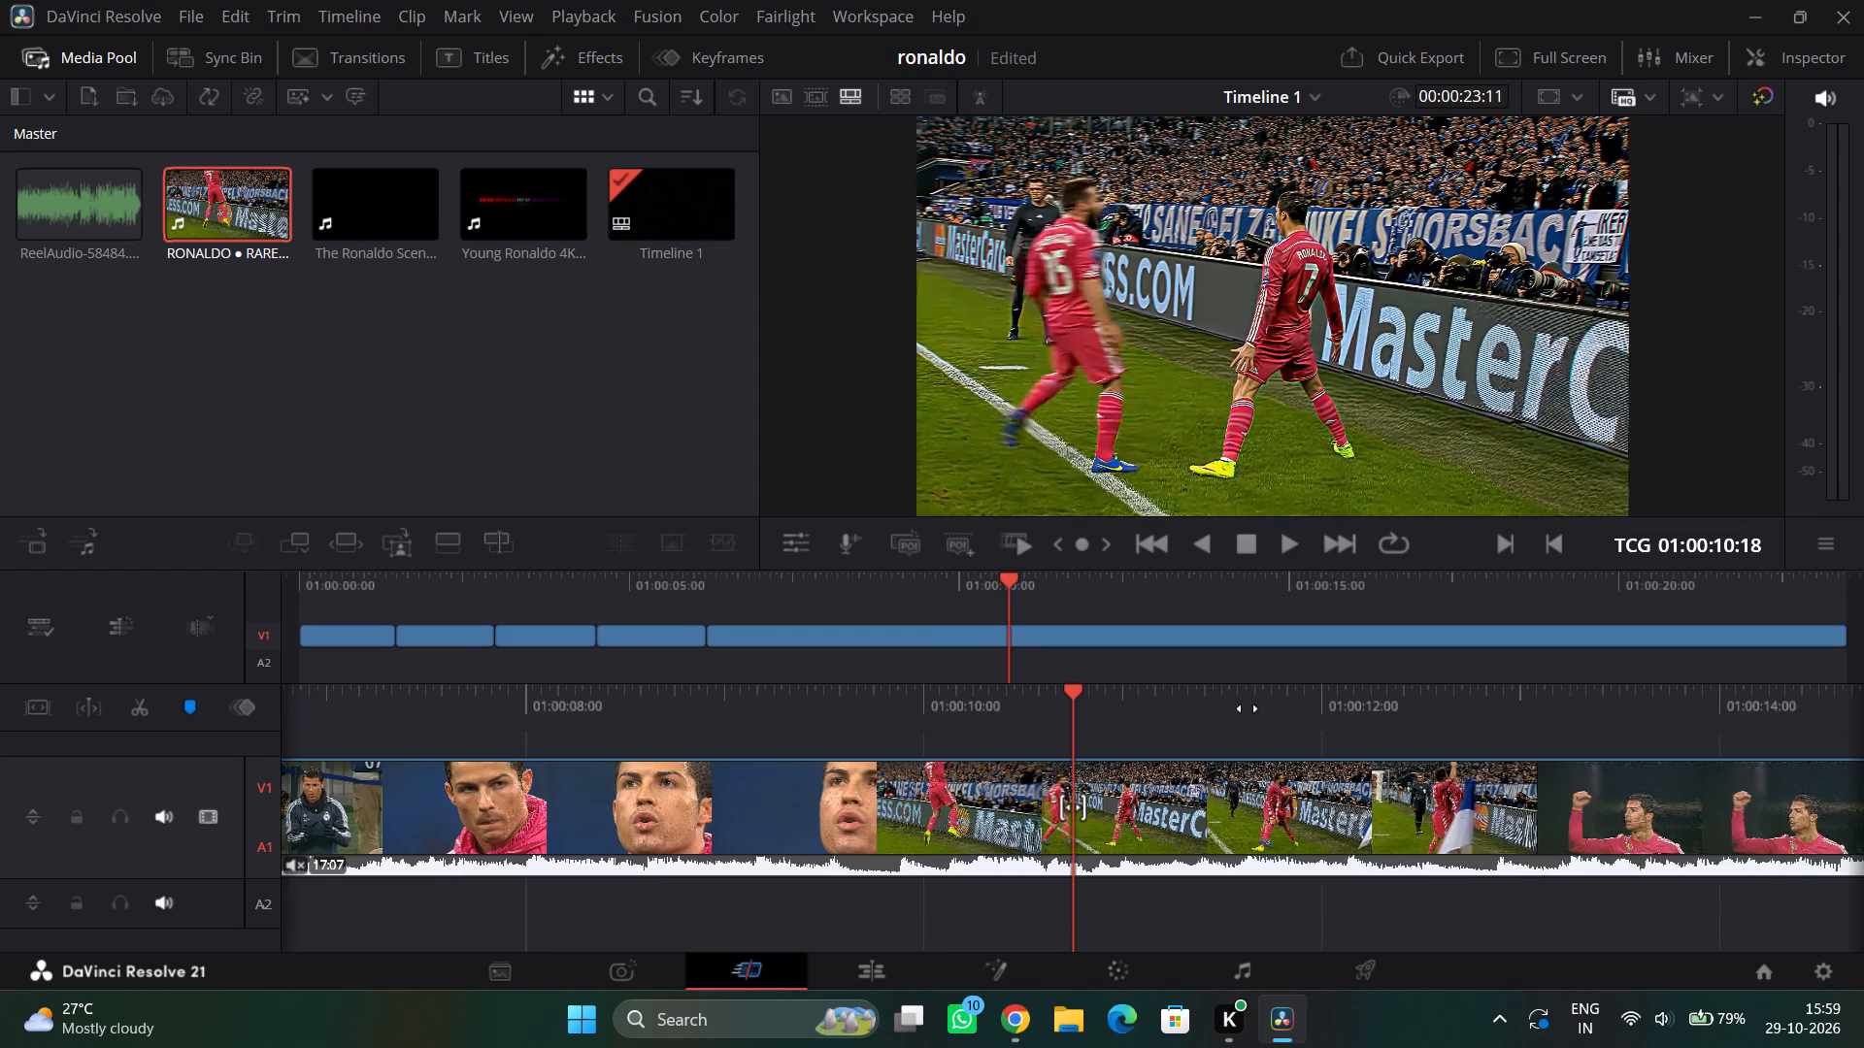
drag(1248, 708, 1010, 694)
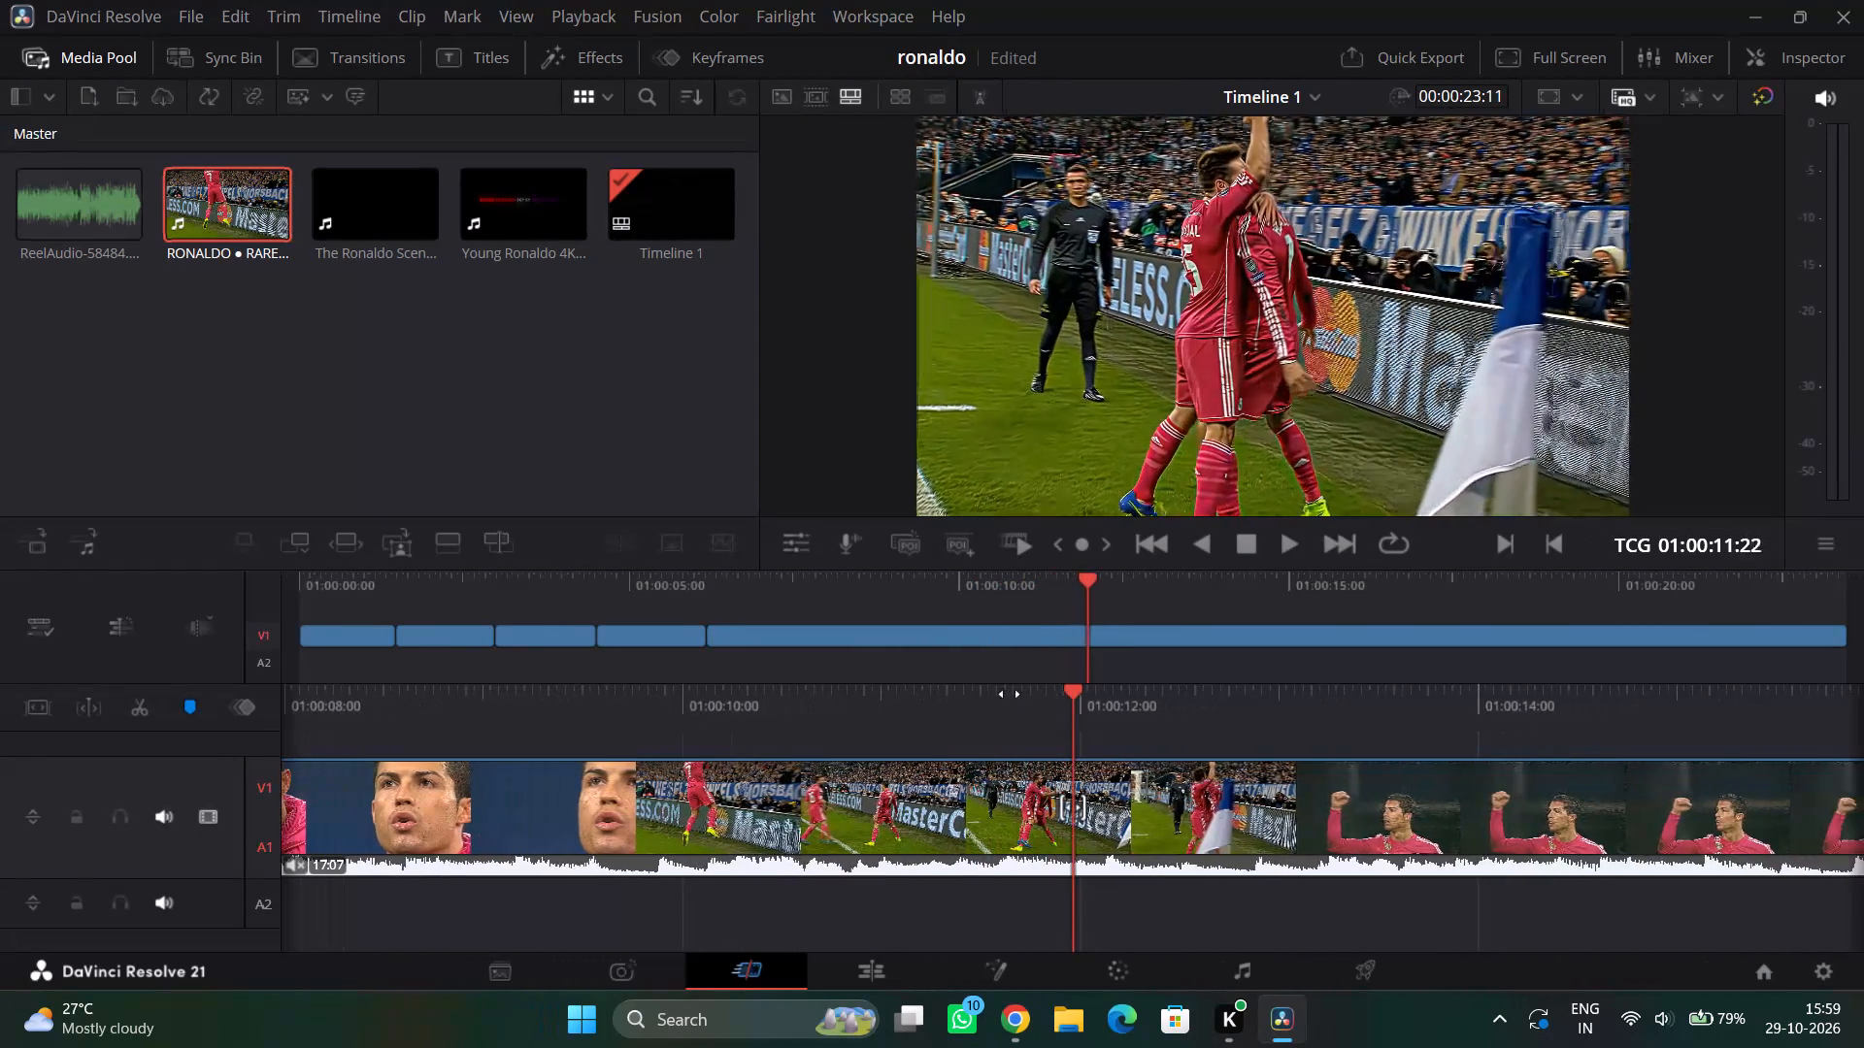
drag(1010, 694, 1173, 695)
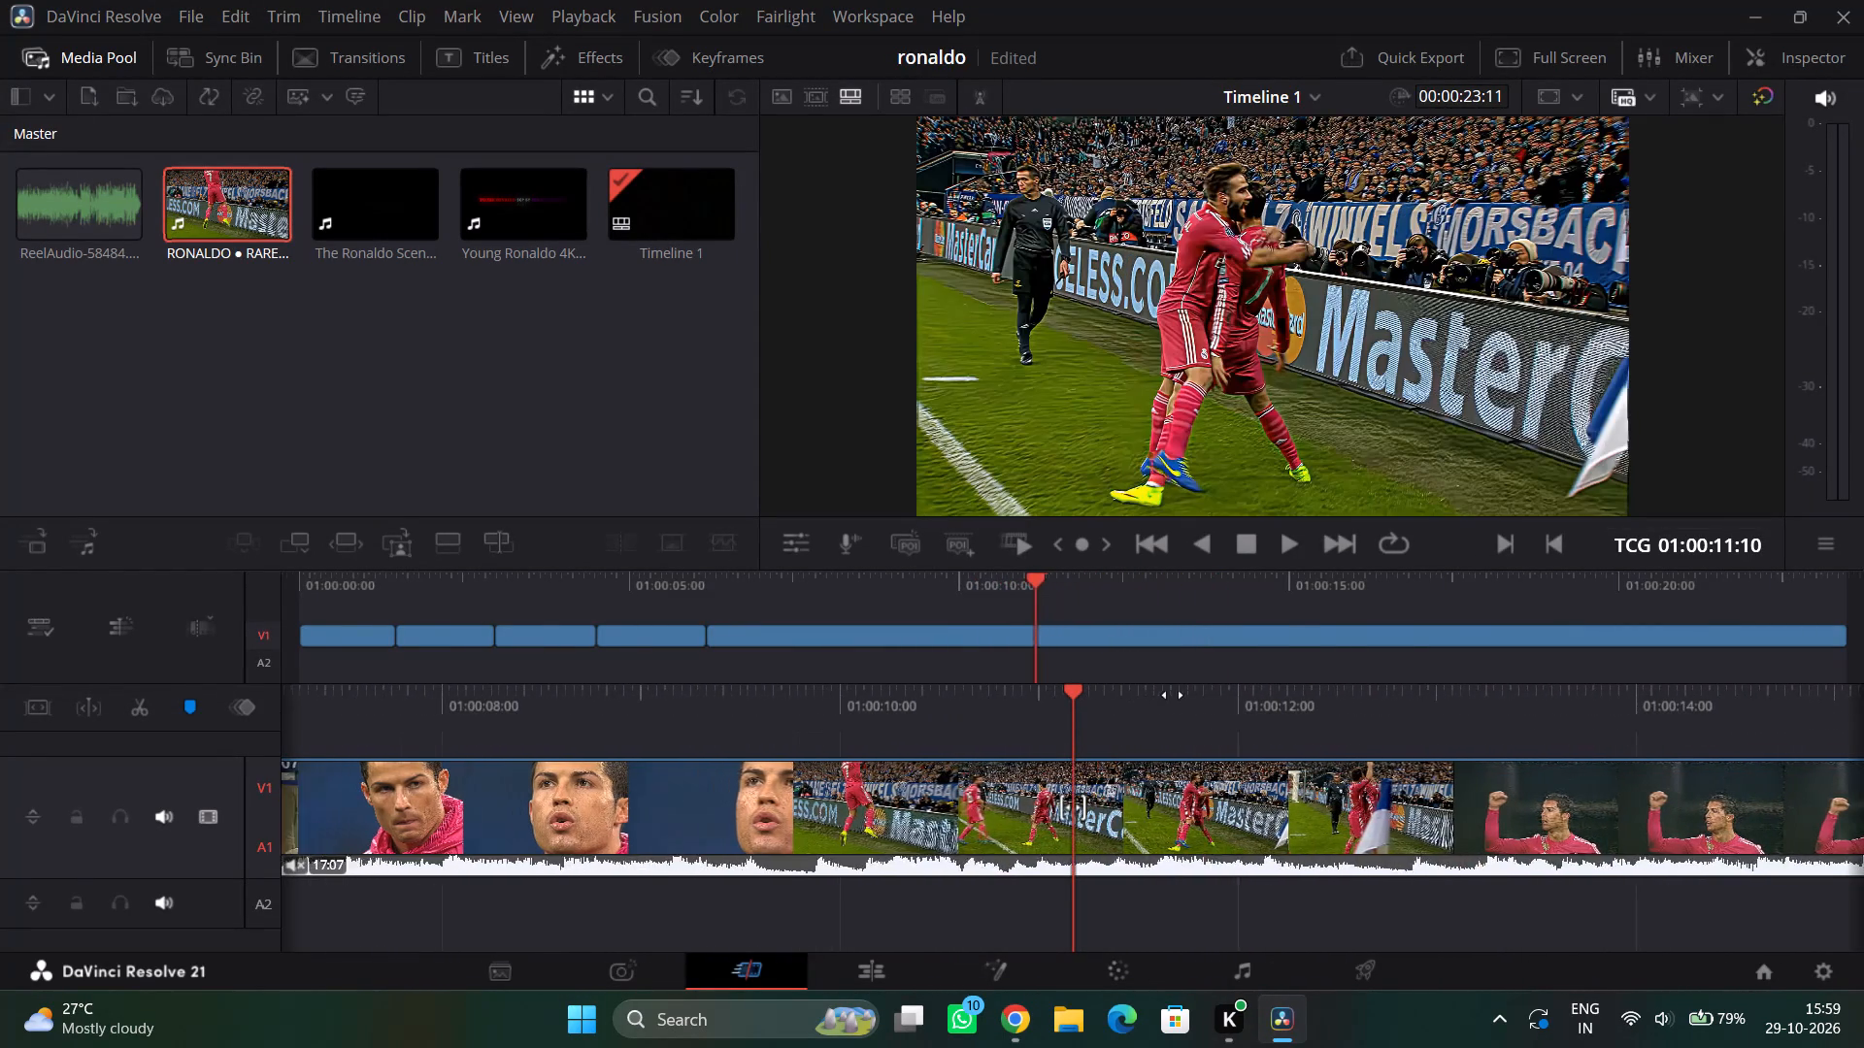
drag(1173, 695, 1355, 677)
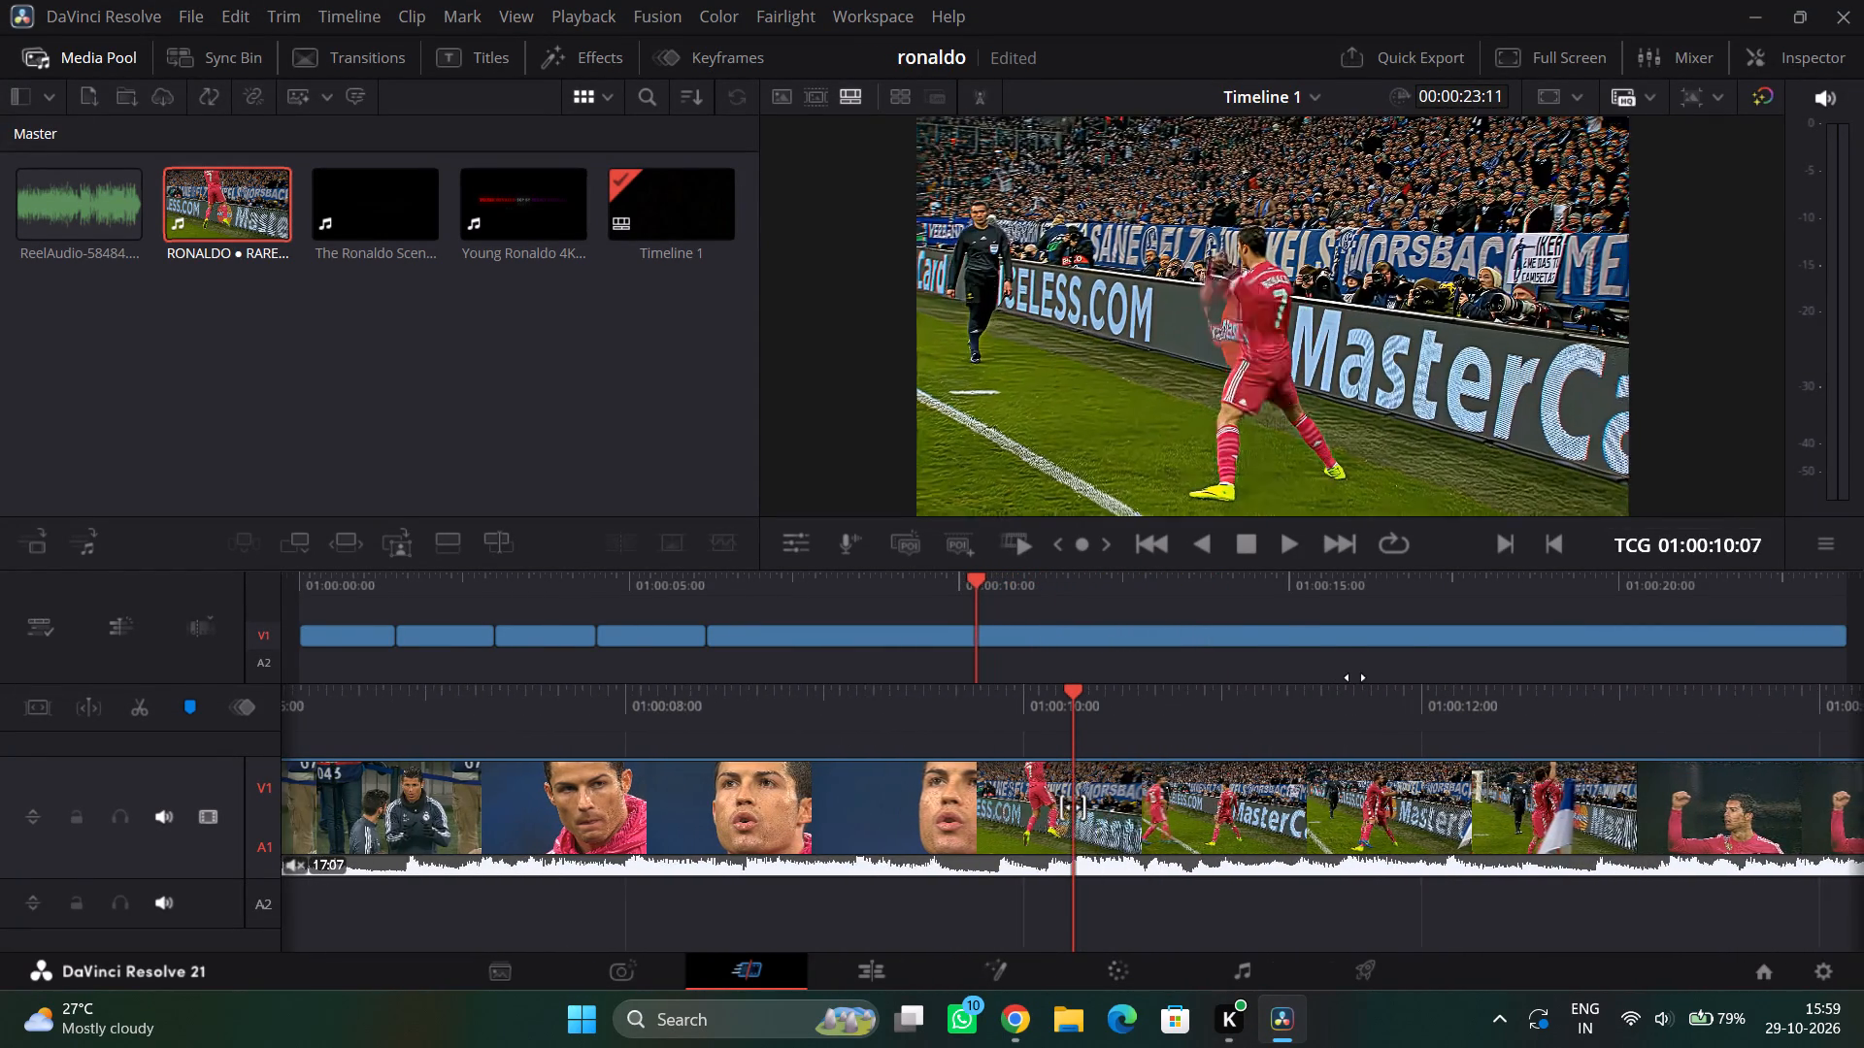
drag(1355, 677, 1603, 656)
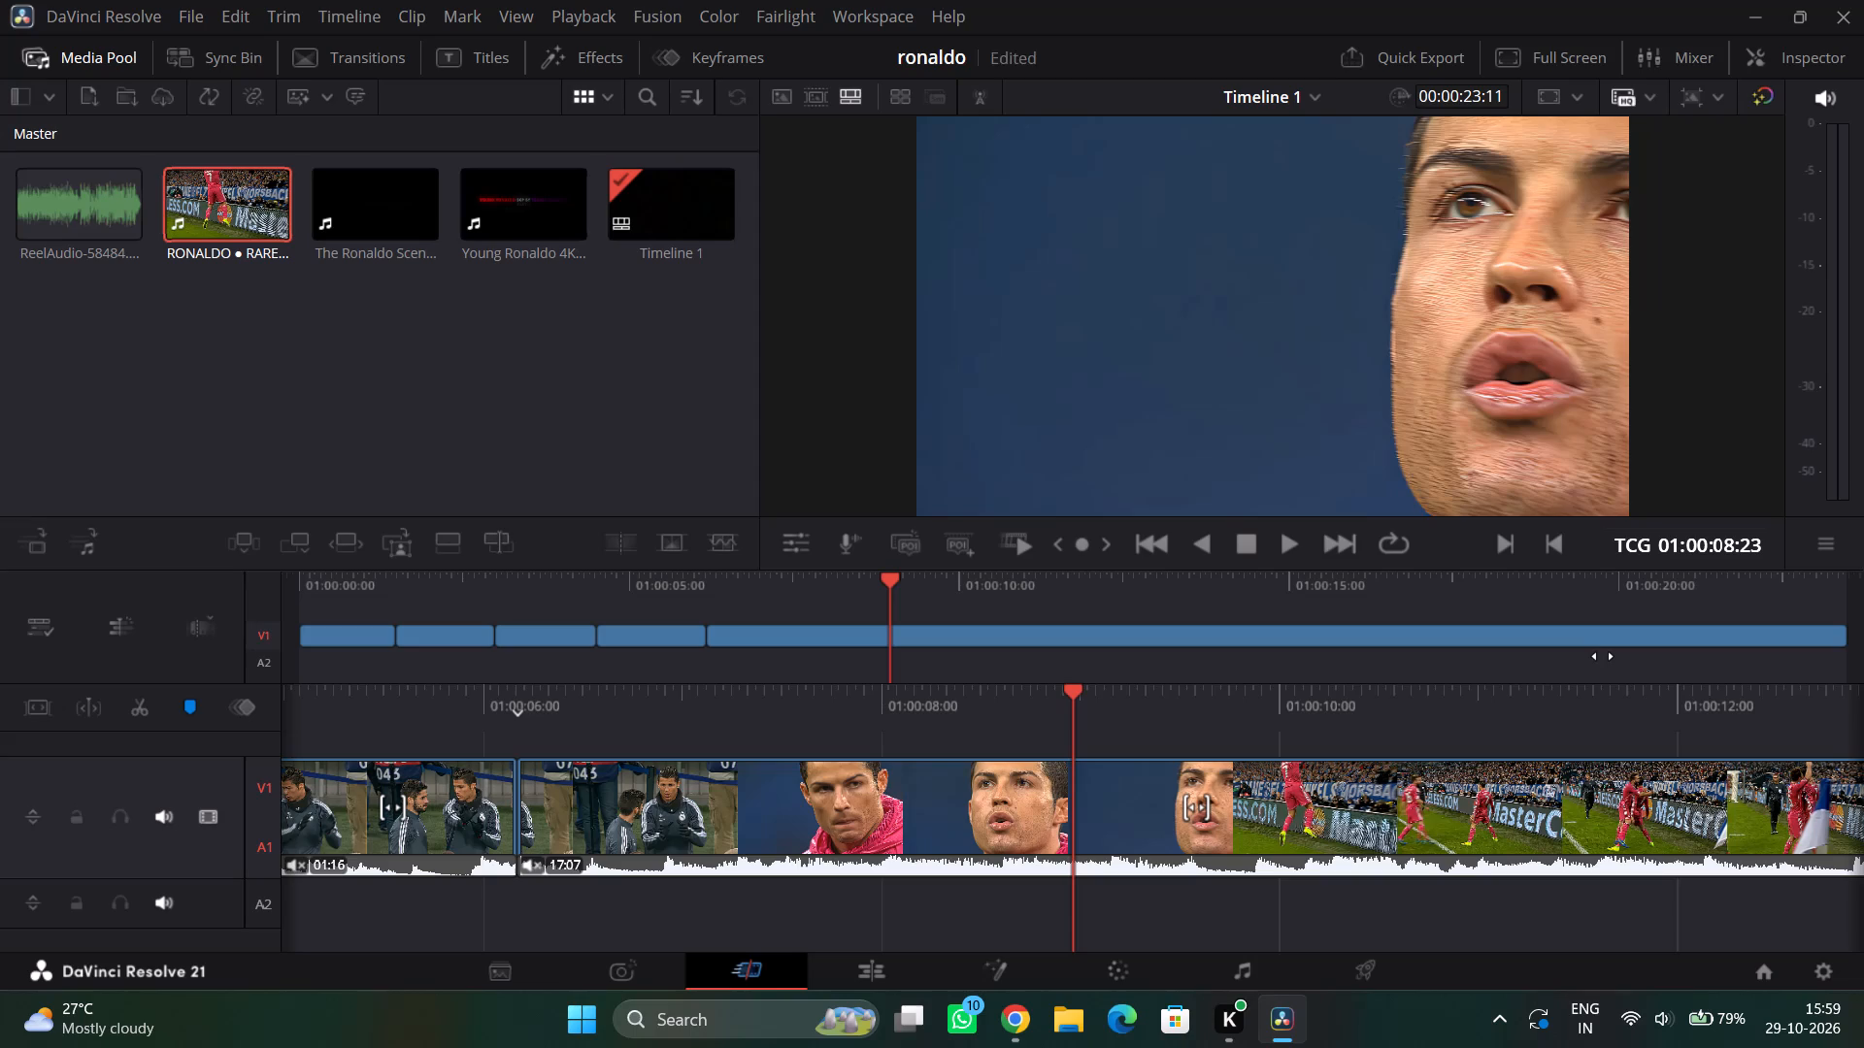
drag(1603, 656, 1581, 668)
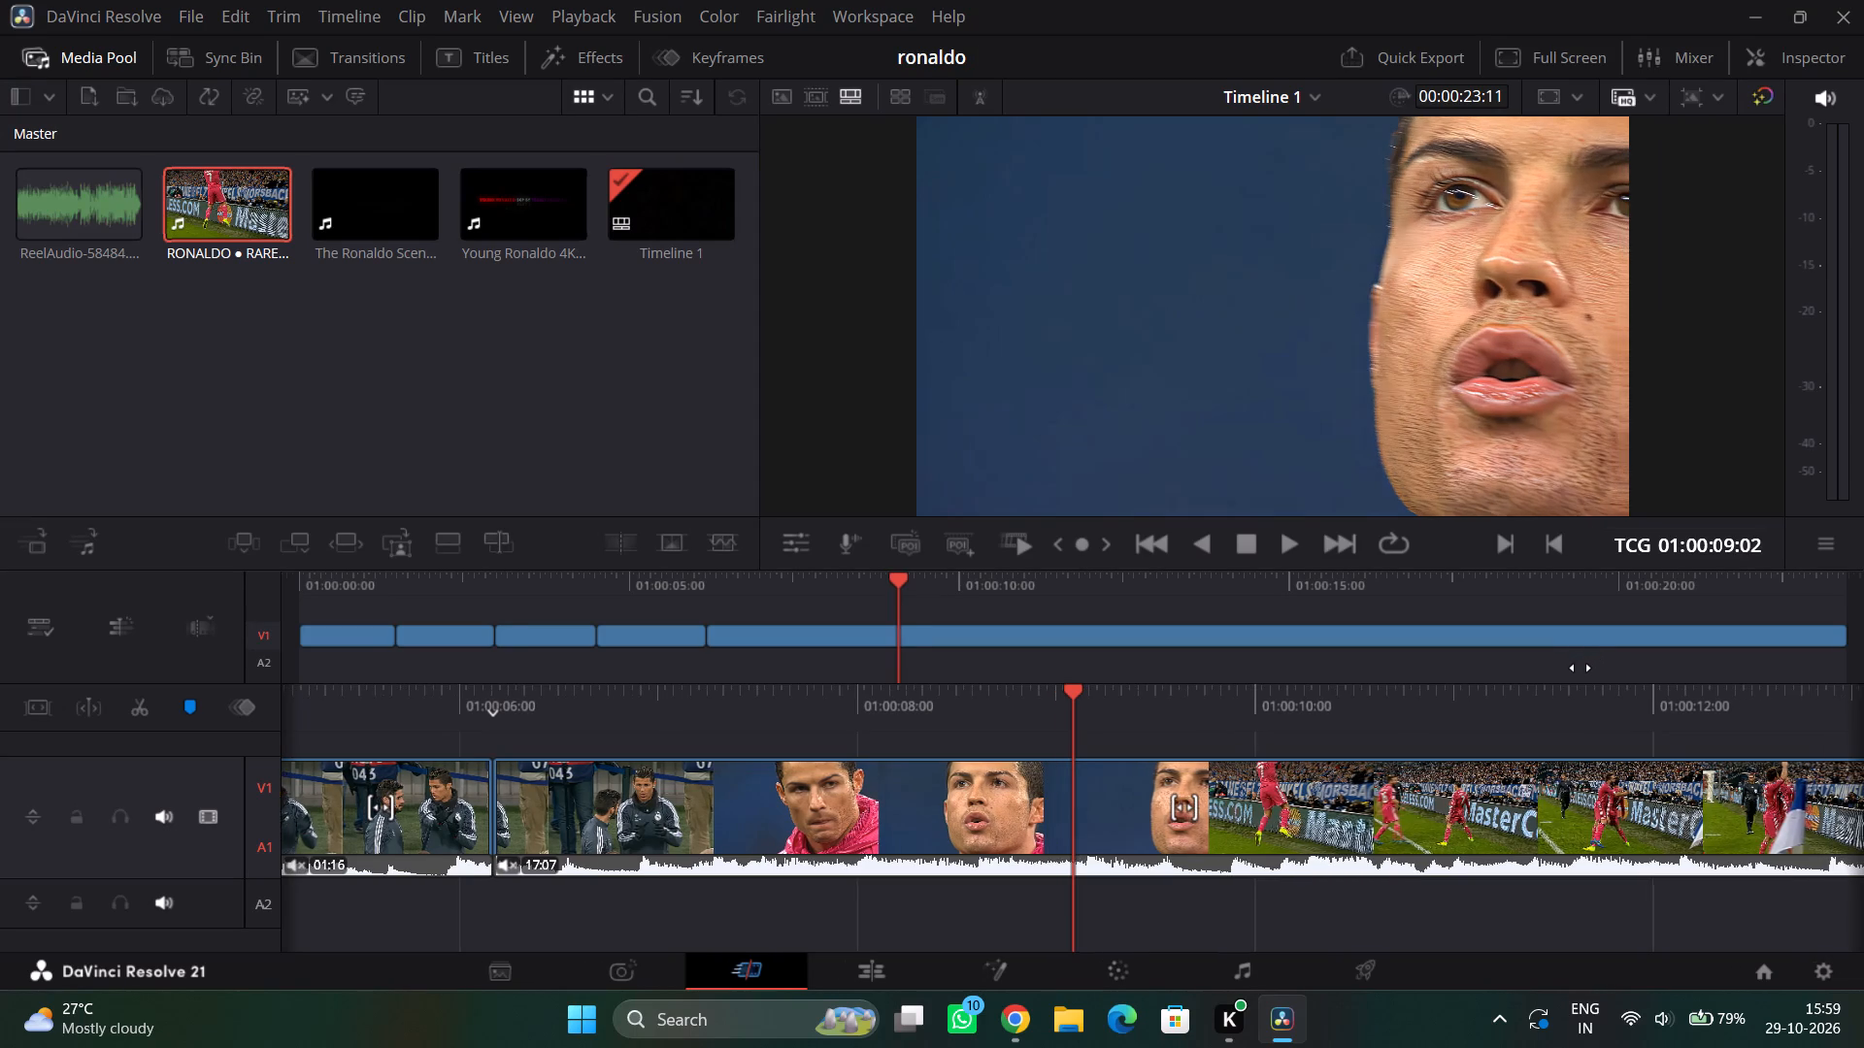
drag(1581, 668, 1558, 679)
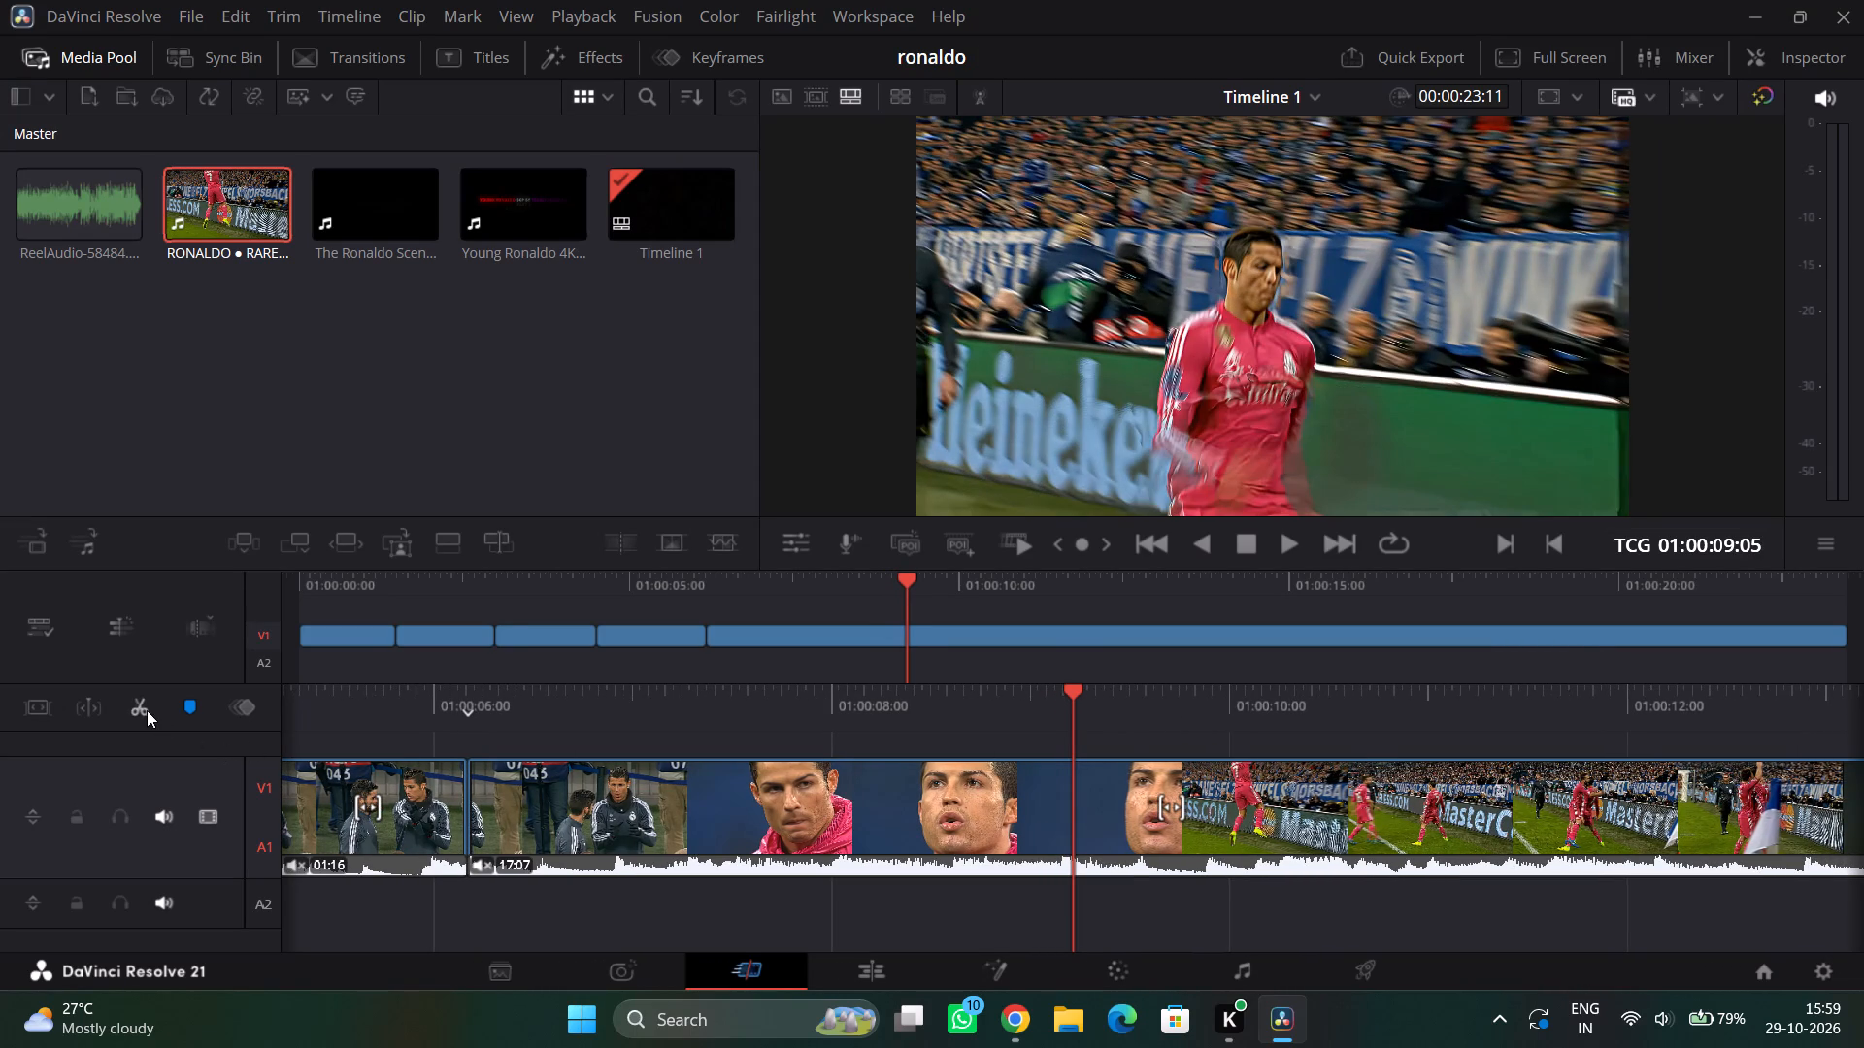
click(147, 710)
click(1006, 782)
key(Delete)
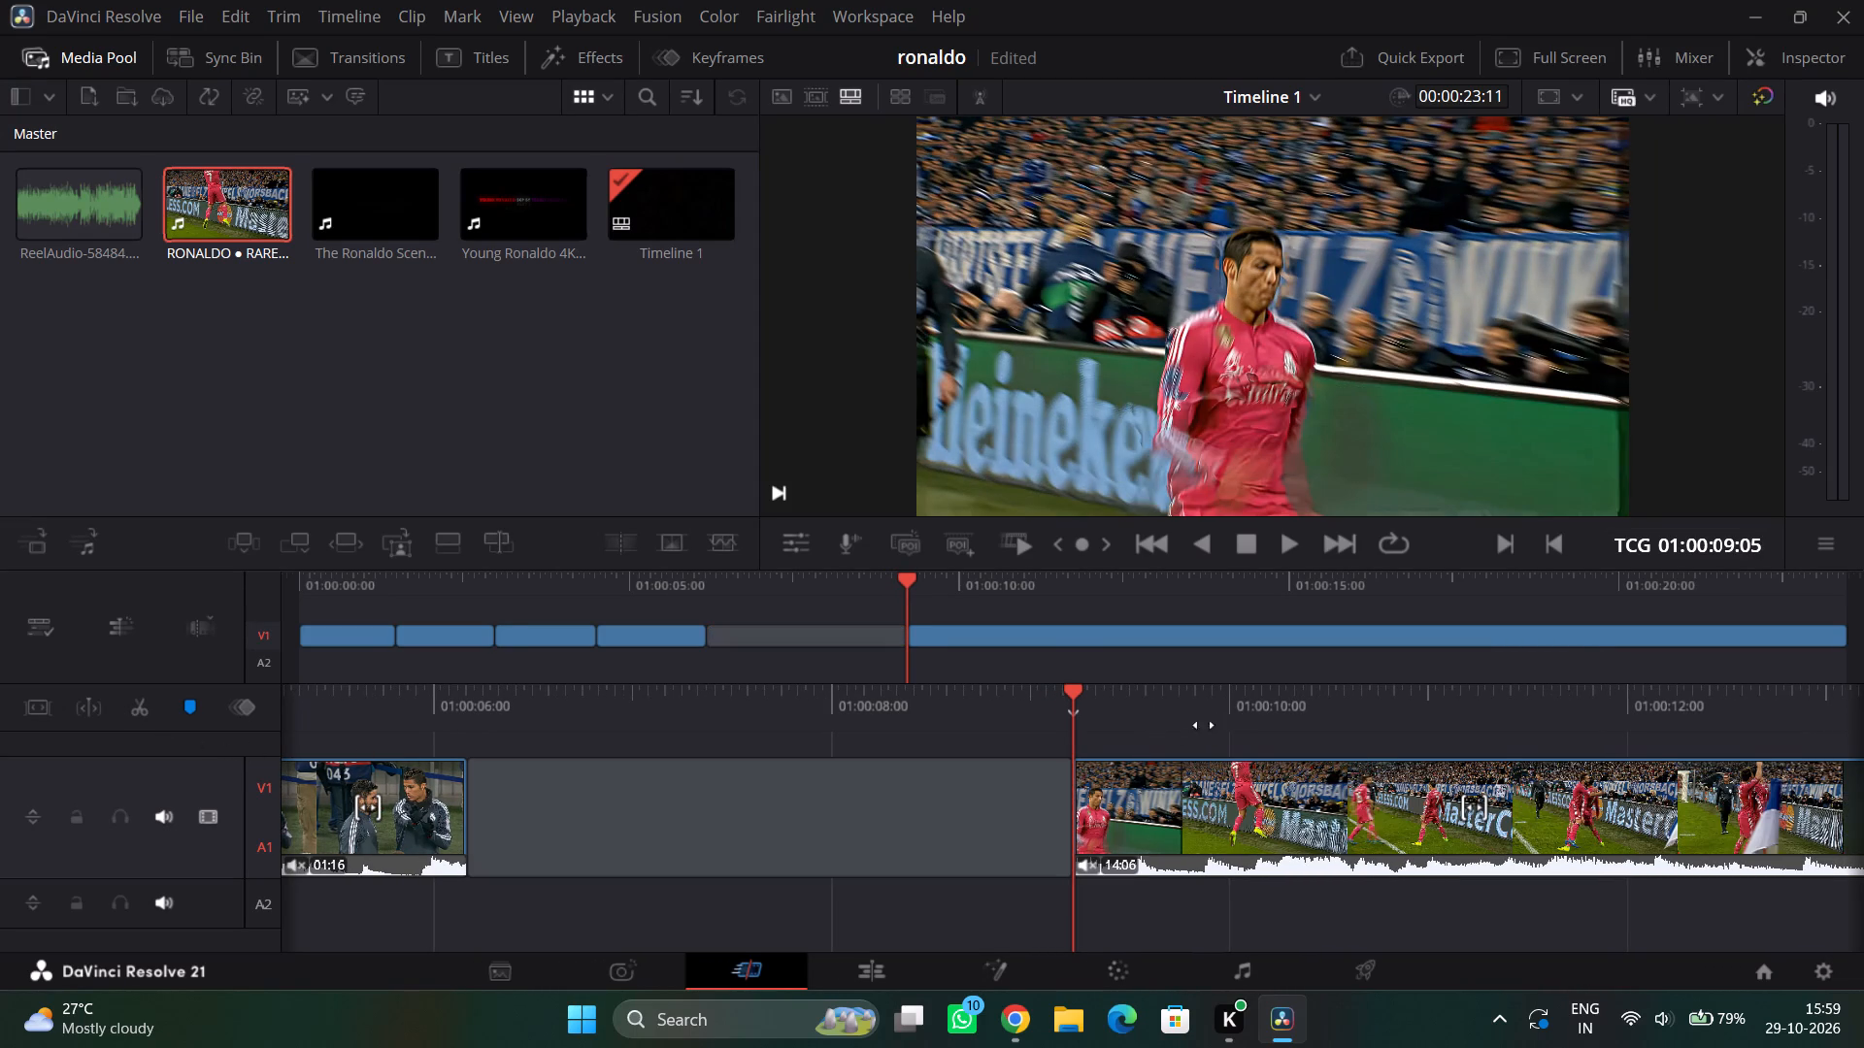
Move the remaining 14:06 pink-kit footage earlier on V1 so it starts right where the 01:16 training clip ends.
drag(1246, 791, 675, 796)
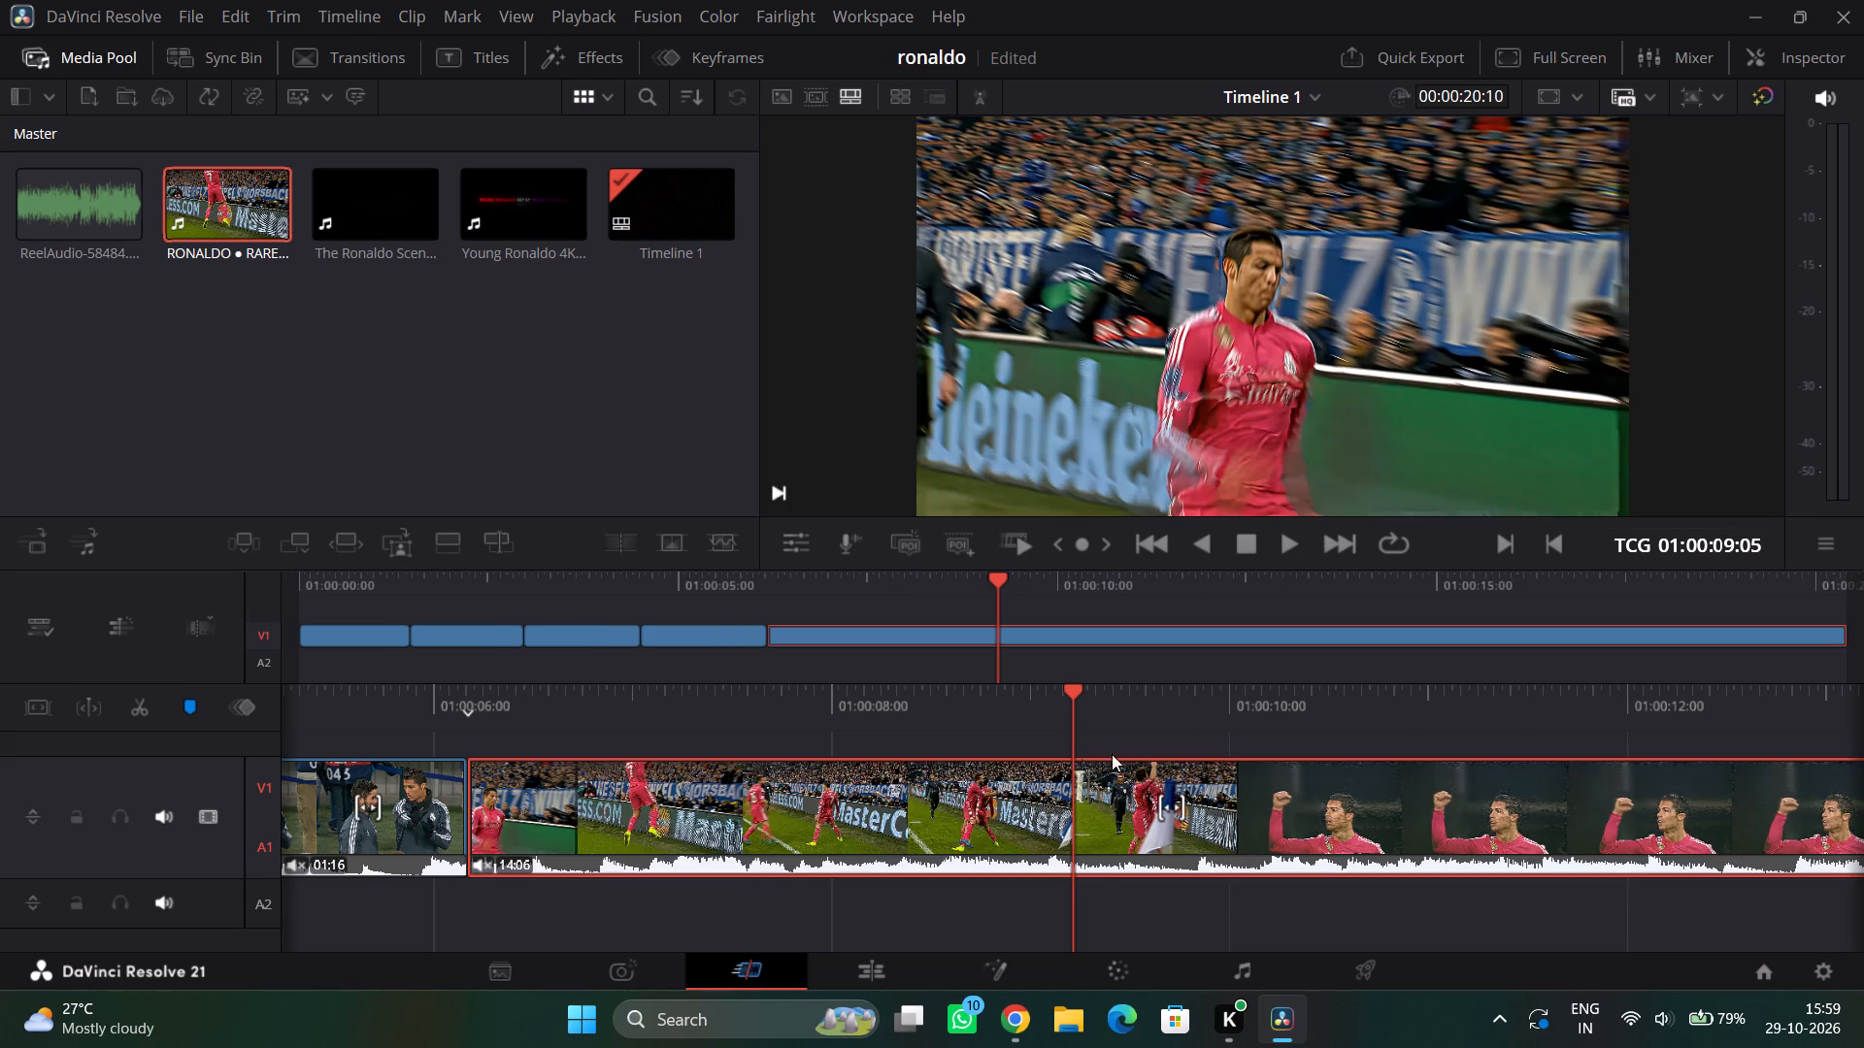
Play the 14:06 footage from its start and split it at 01:00:08:01 to make a 01:21 corner-celebration clip.
drag(1206, 721, 1791, 692)
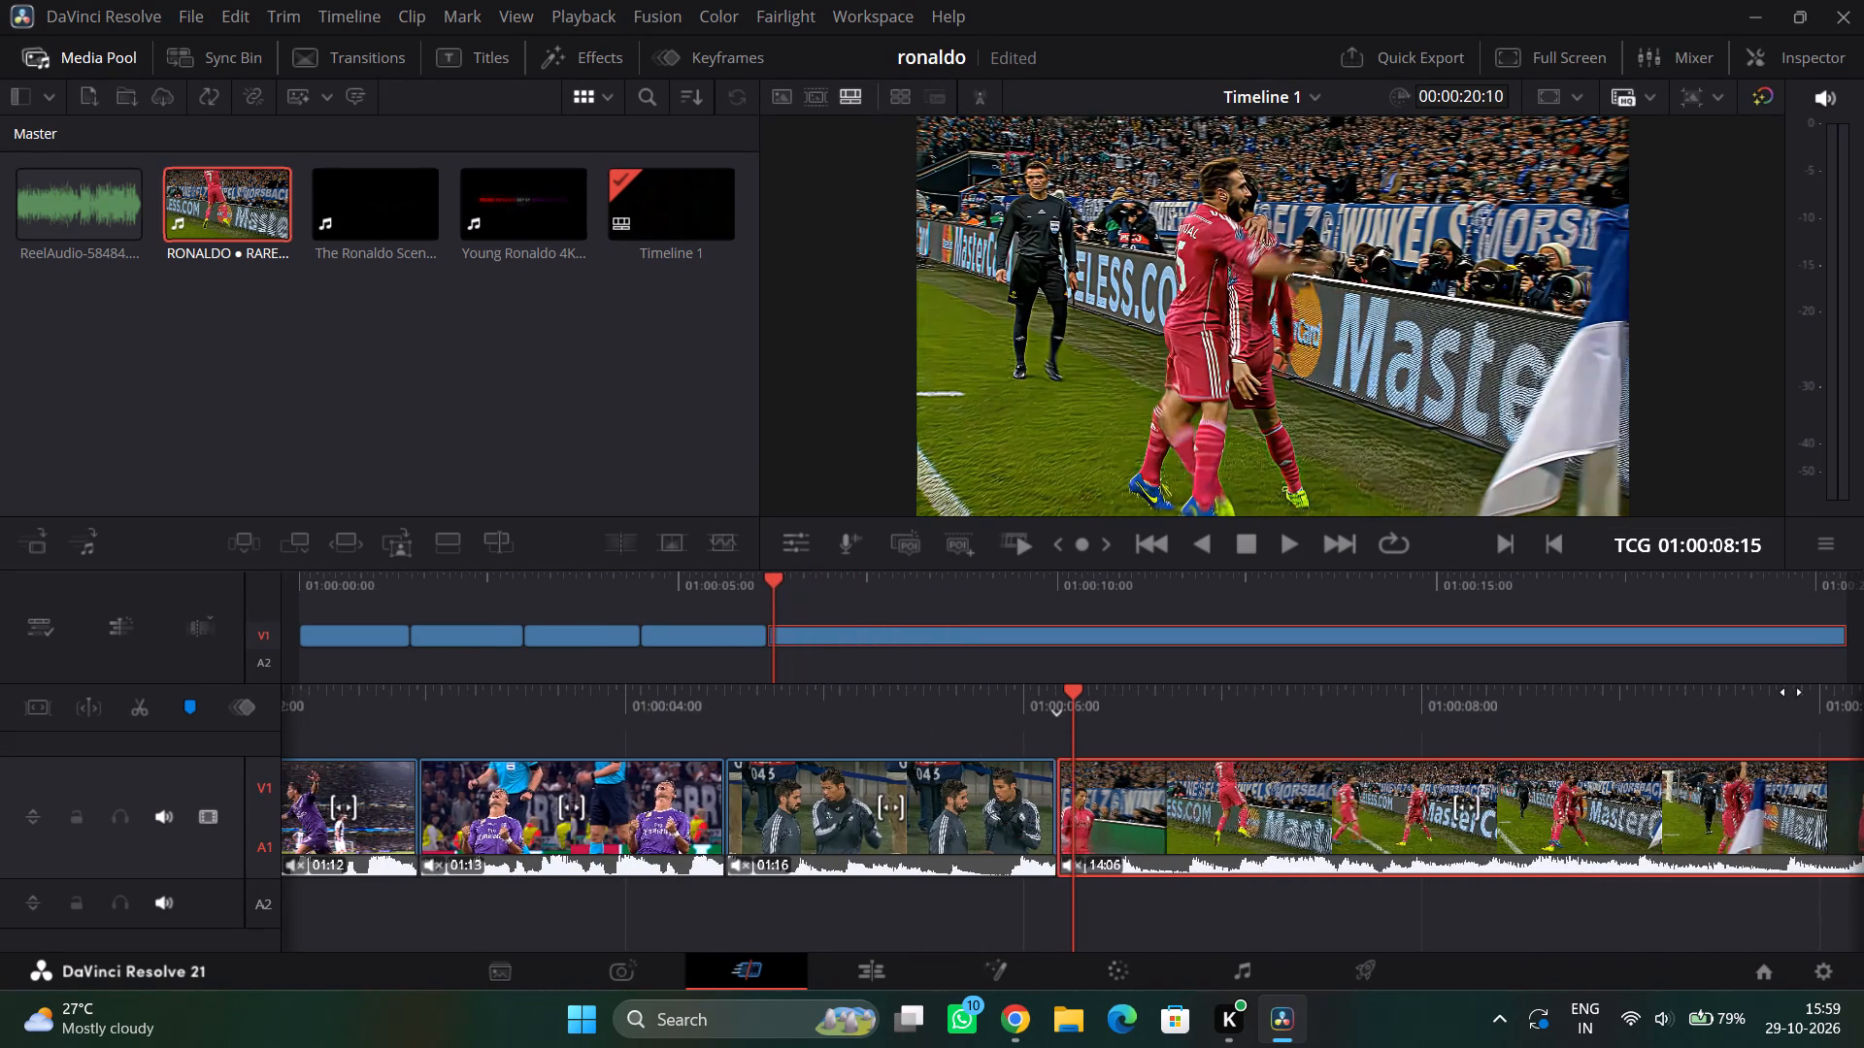
drag(1791, 692, 1806, 689)
click(1286, 550)
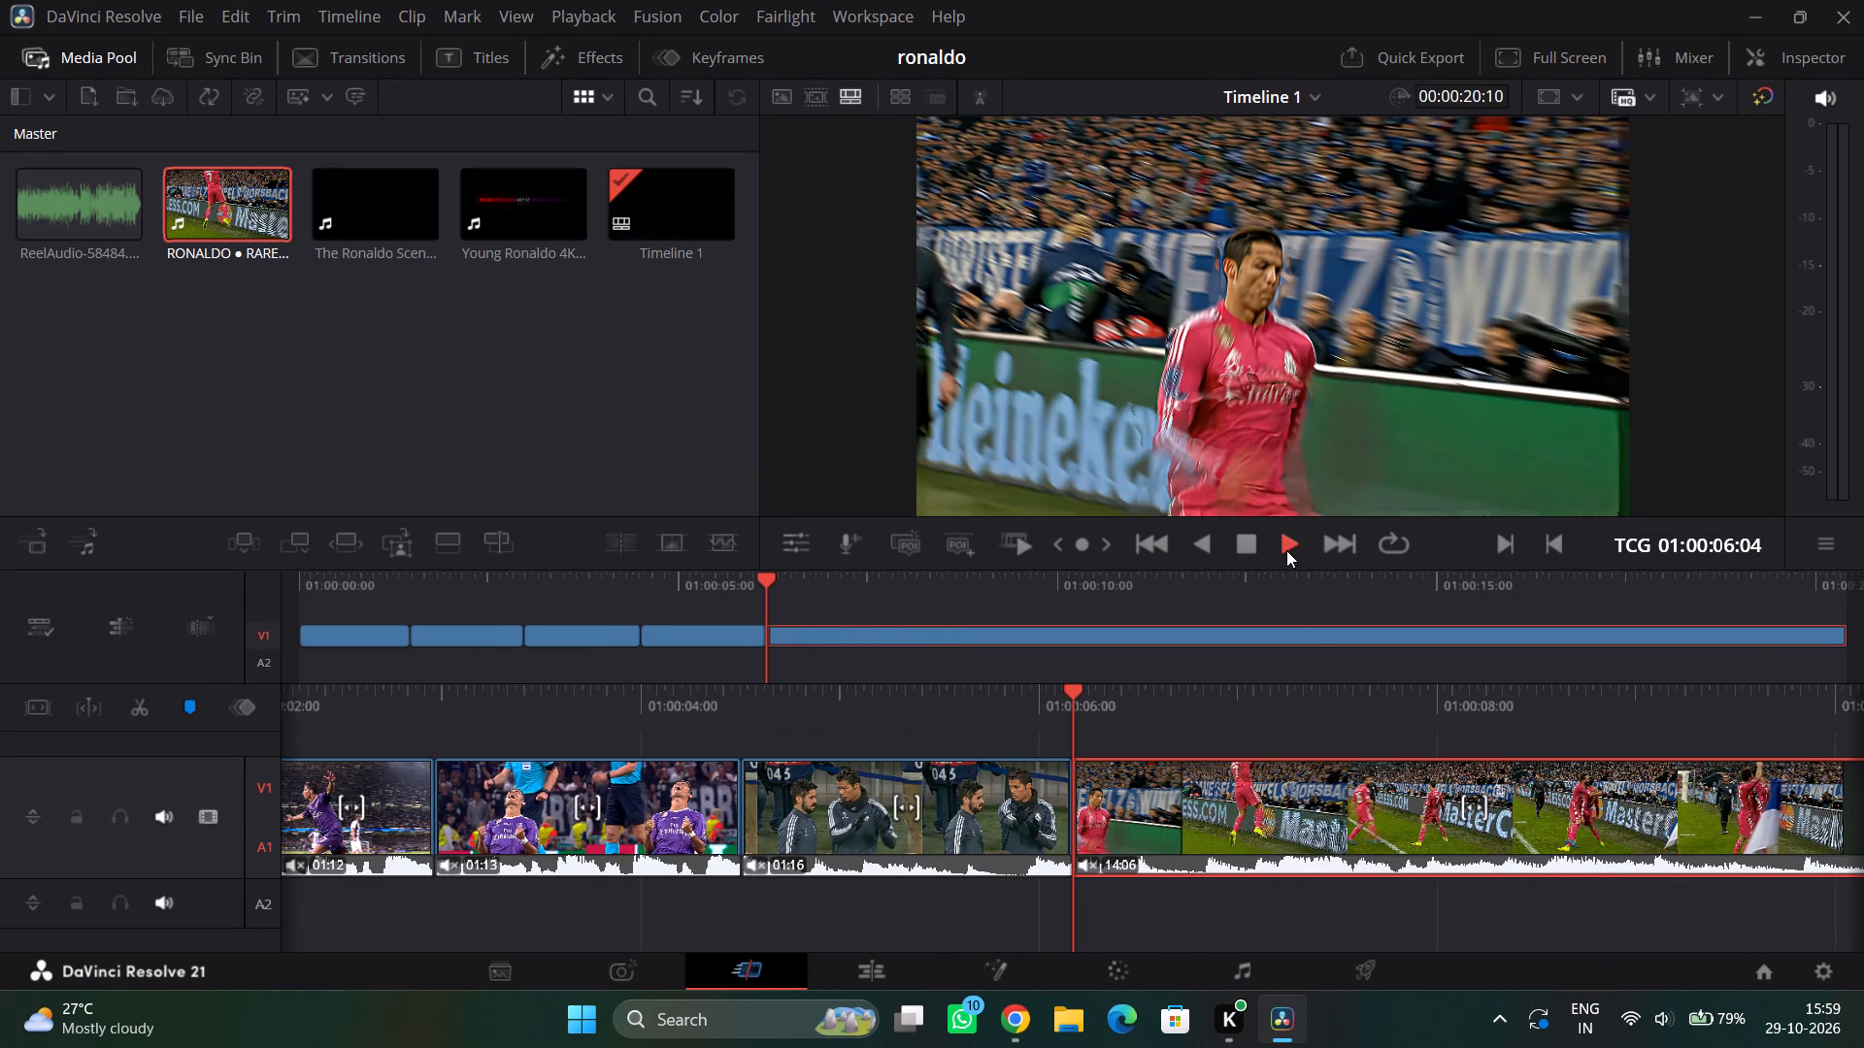
click(1249, 539)
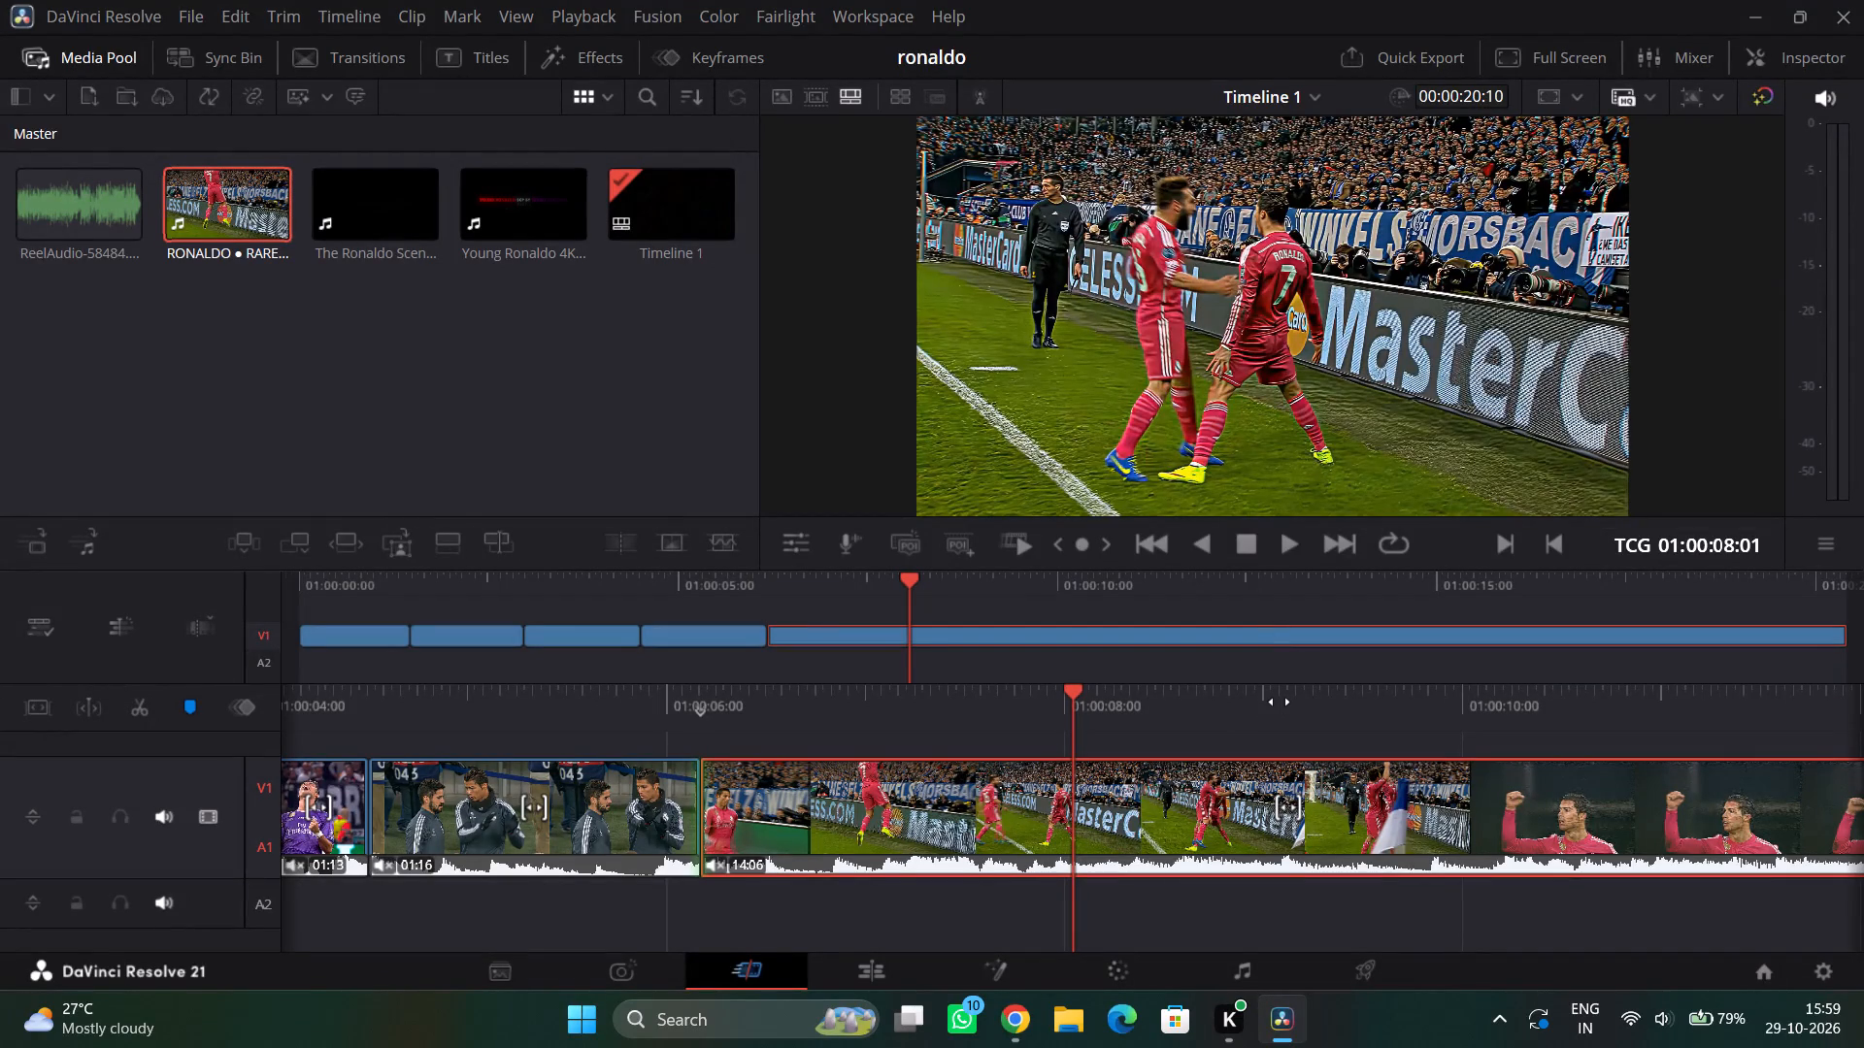
click(150, 715)
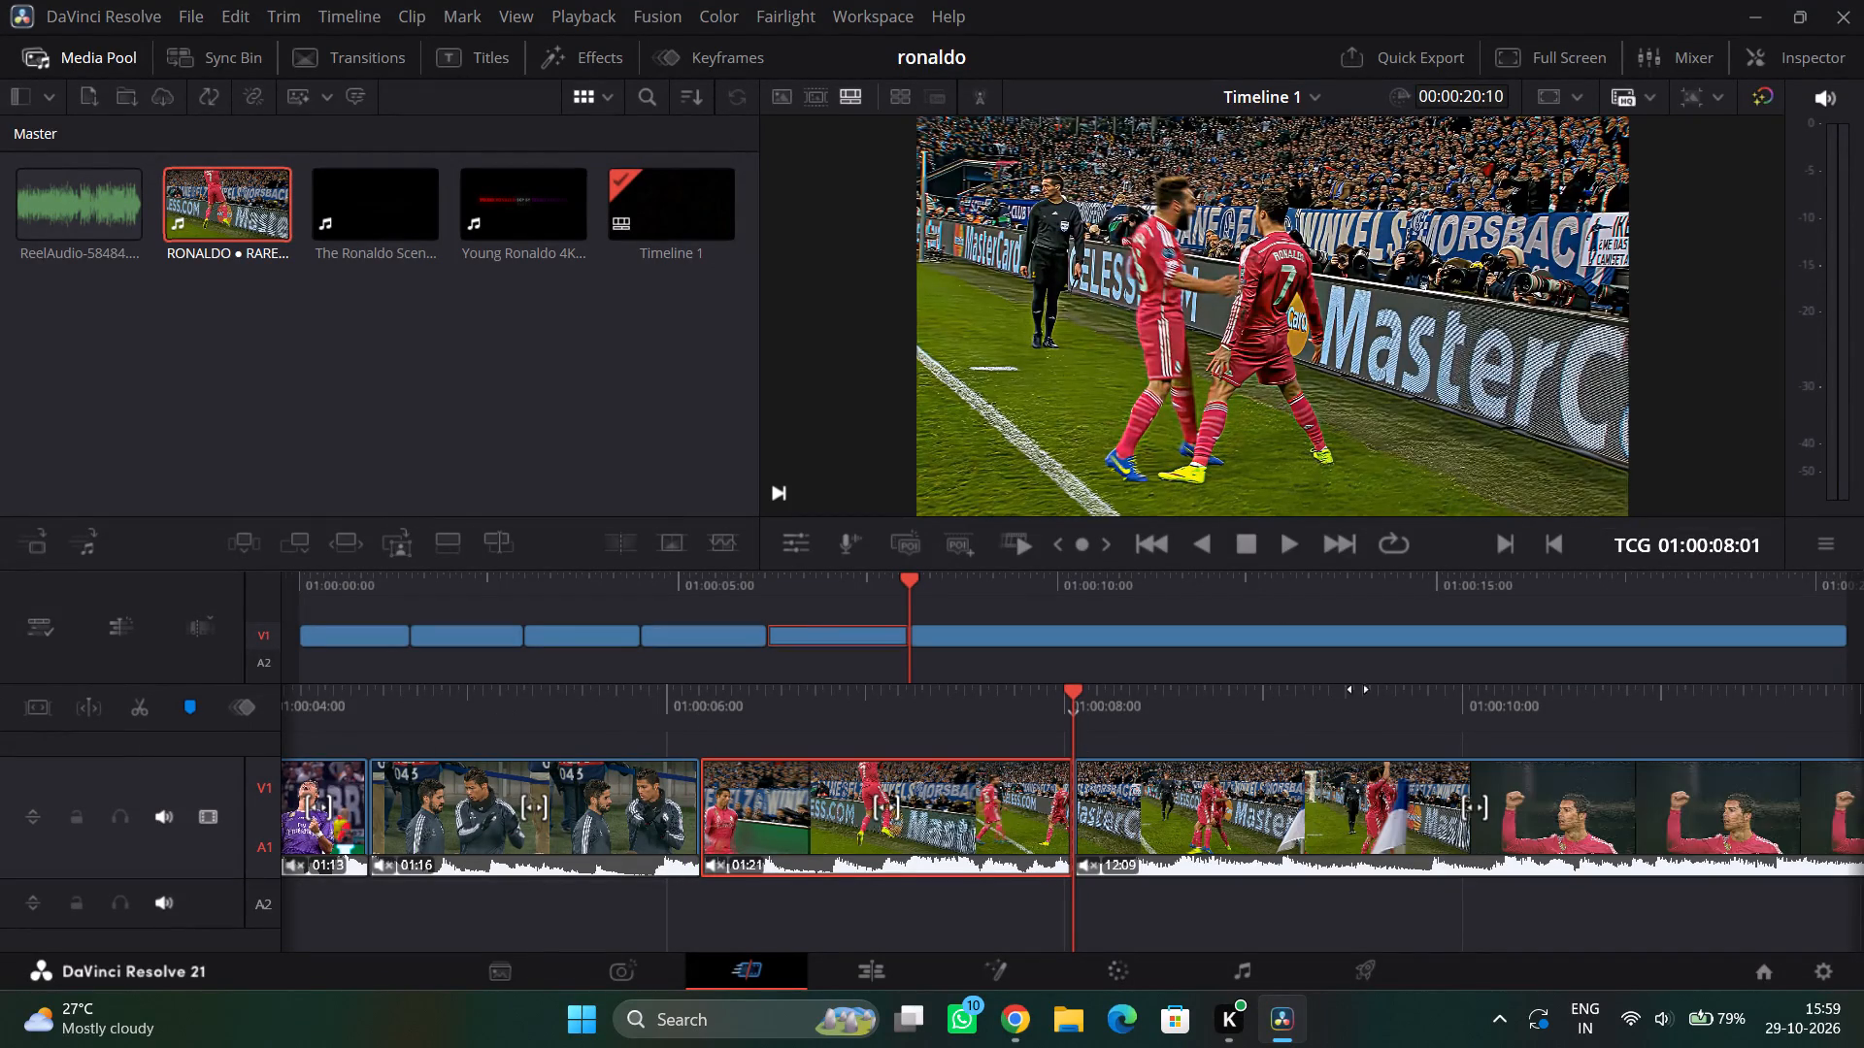
Review the 12:09 footage, split it at 01:00:13:03 where the run past the blue banner begins, and delete the part before it.
drag(1387, 685, 822, 717)
drag(1452, 704, 1292, 711)
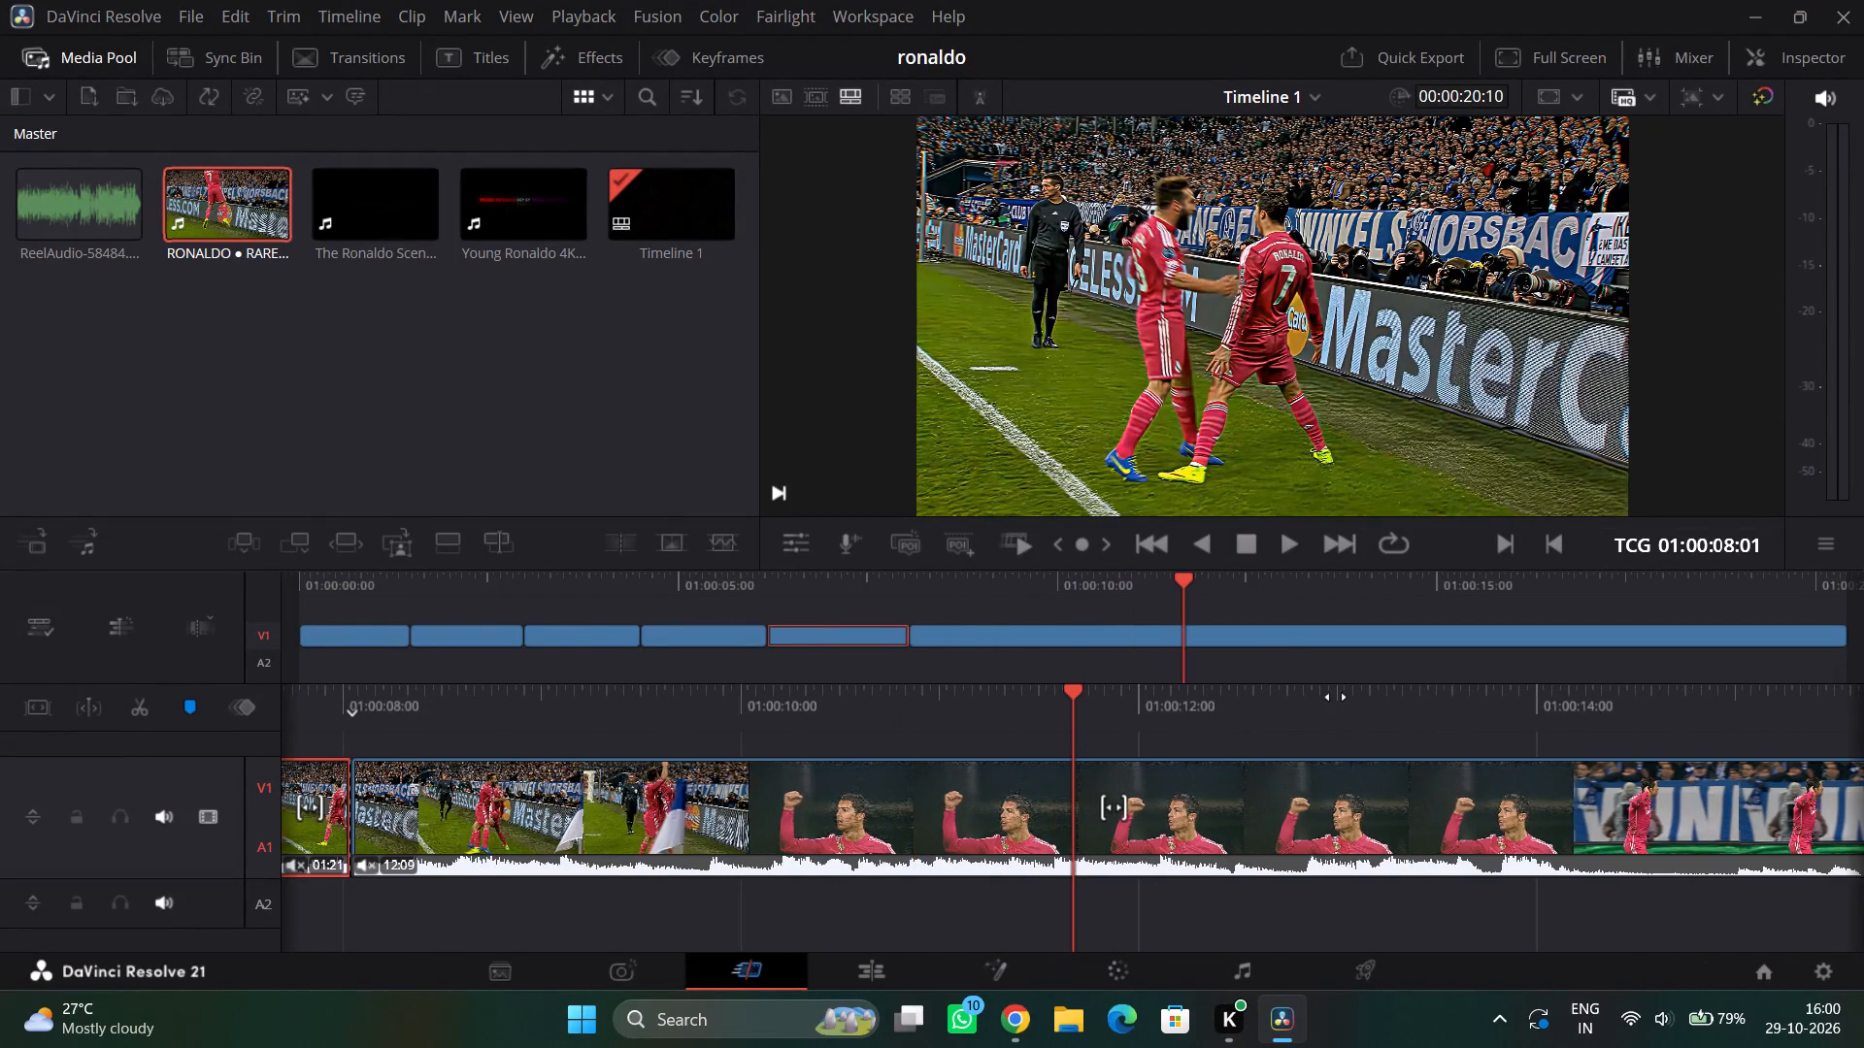
click(1298, 556)
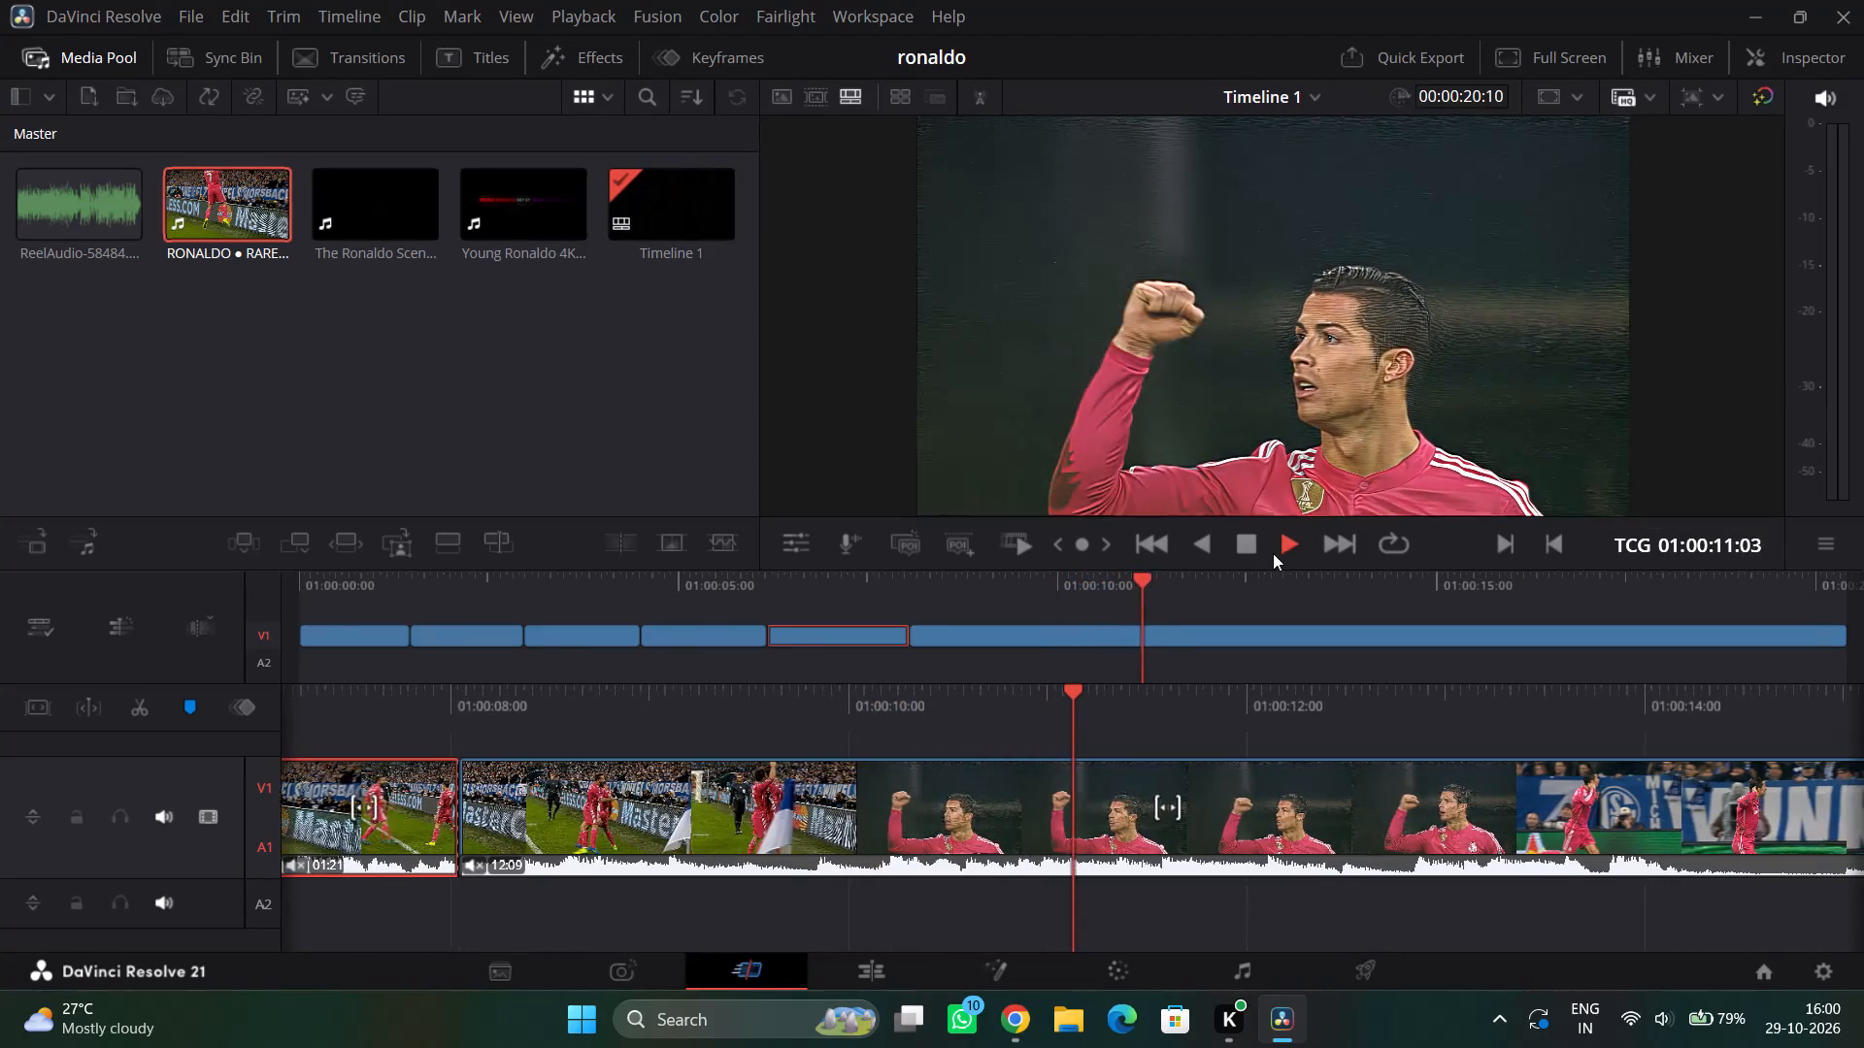
drag(1214, 704, 1849, 692)
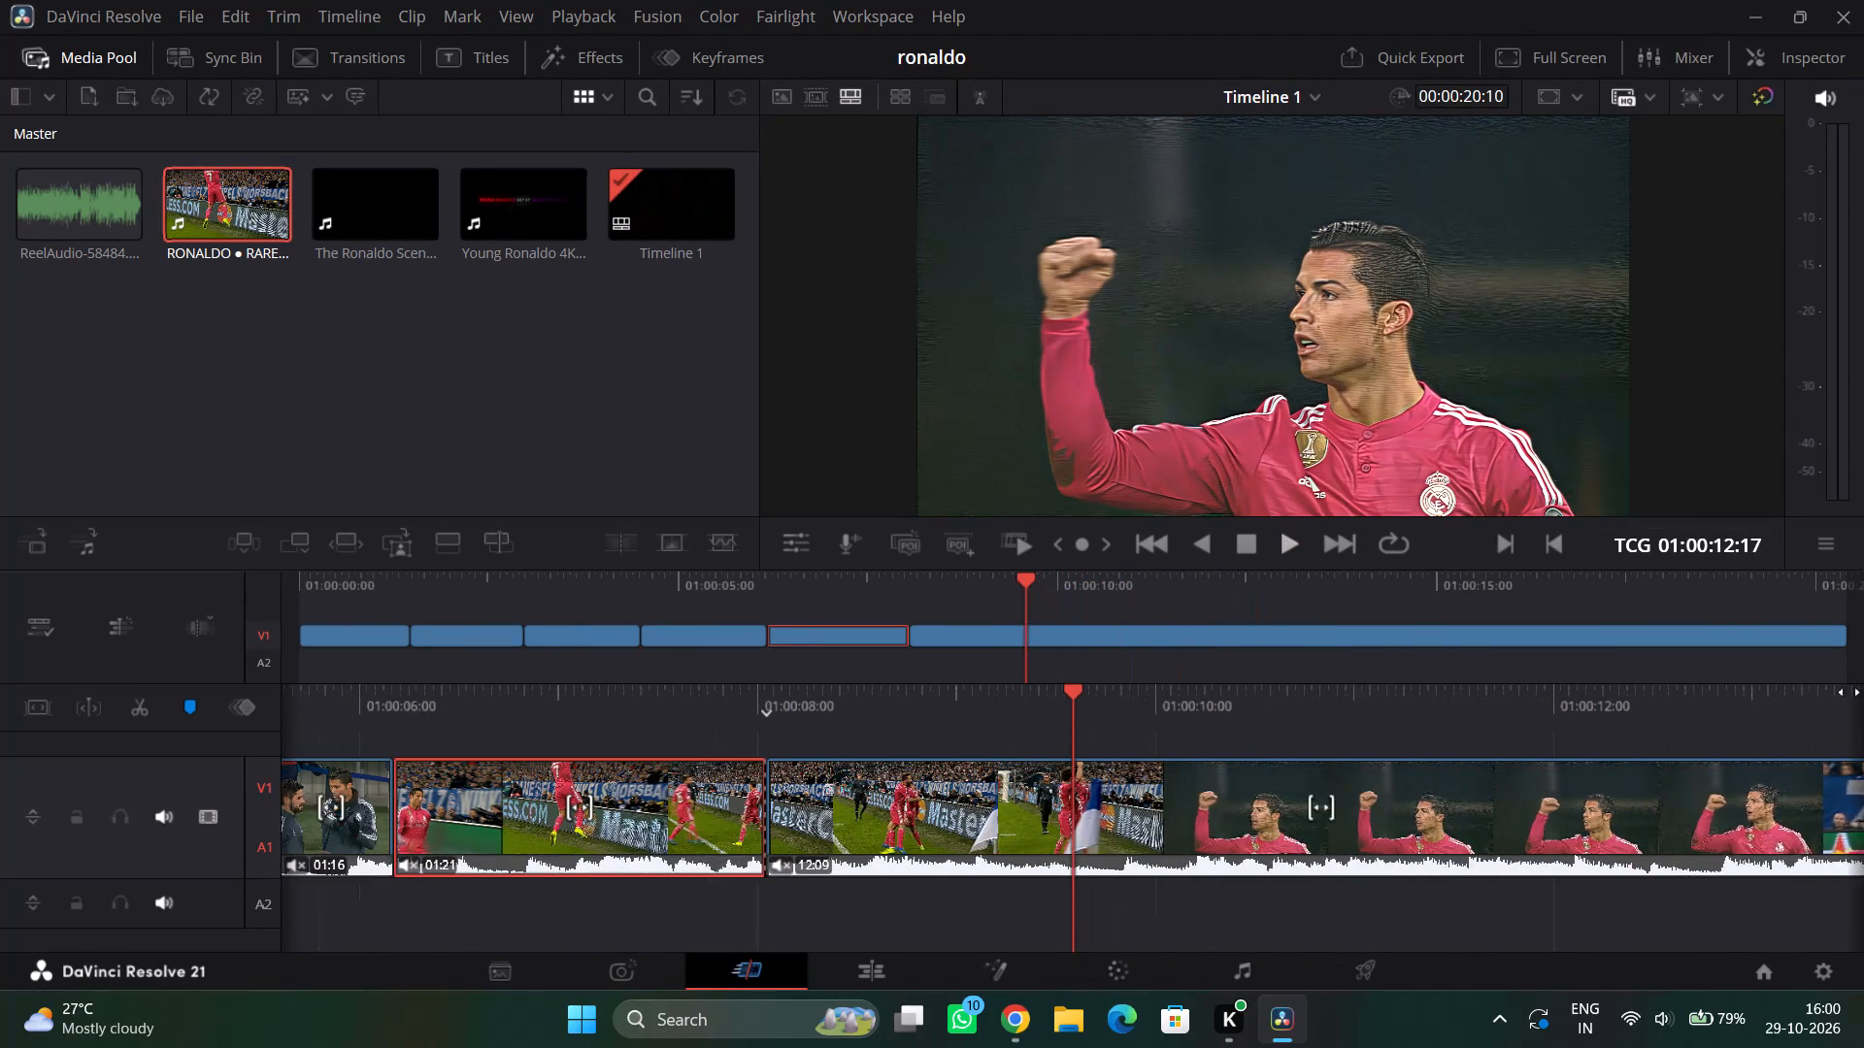
drag(1849, 692, 1618, 713)
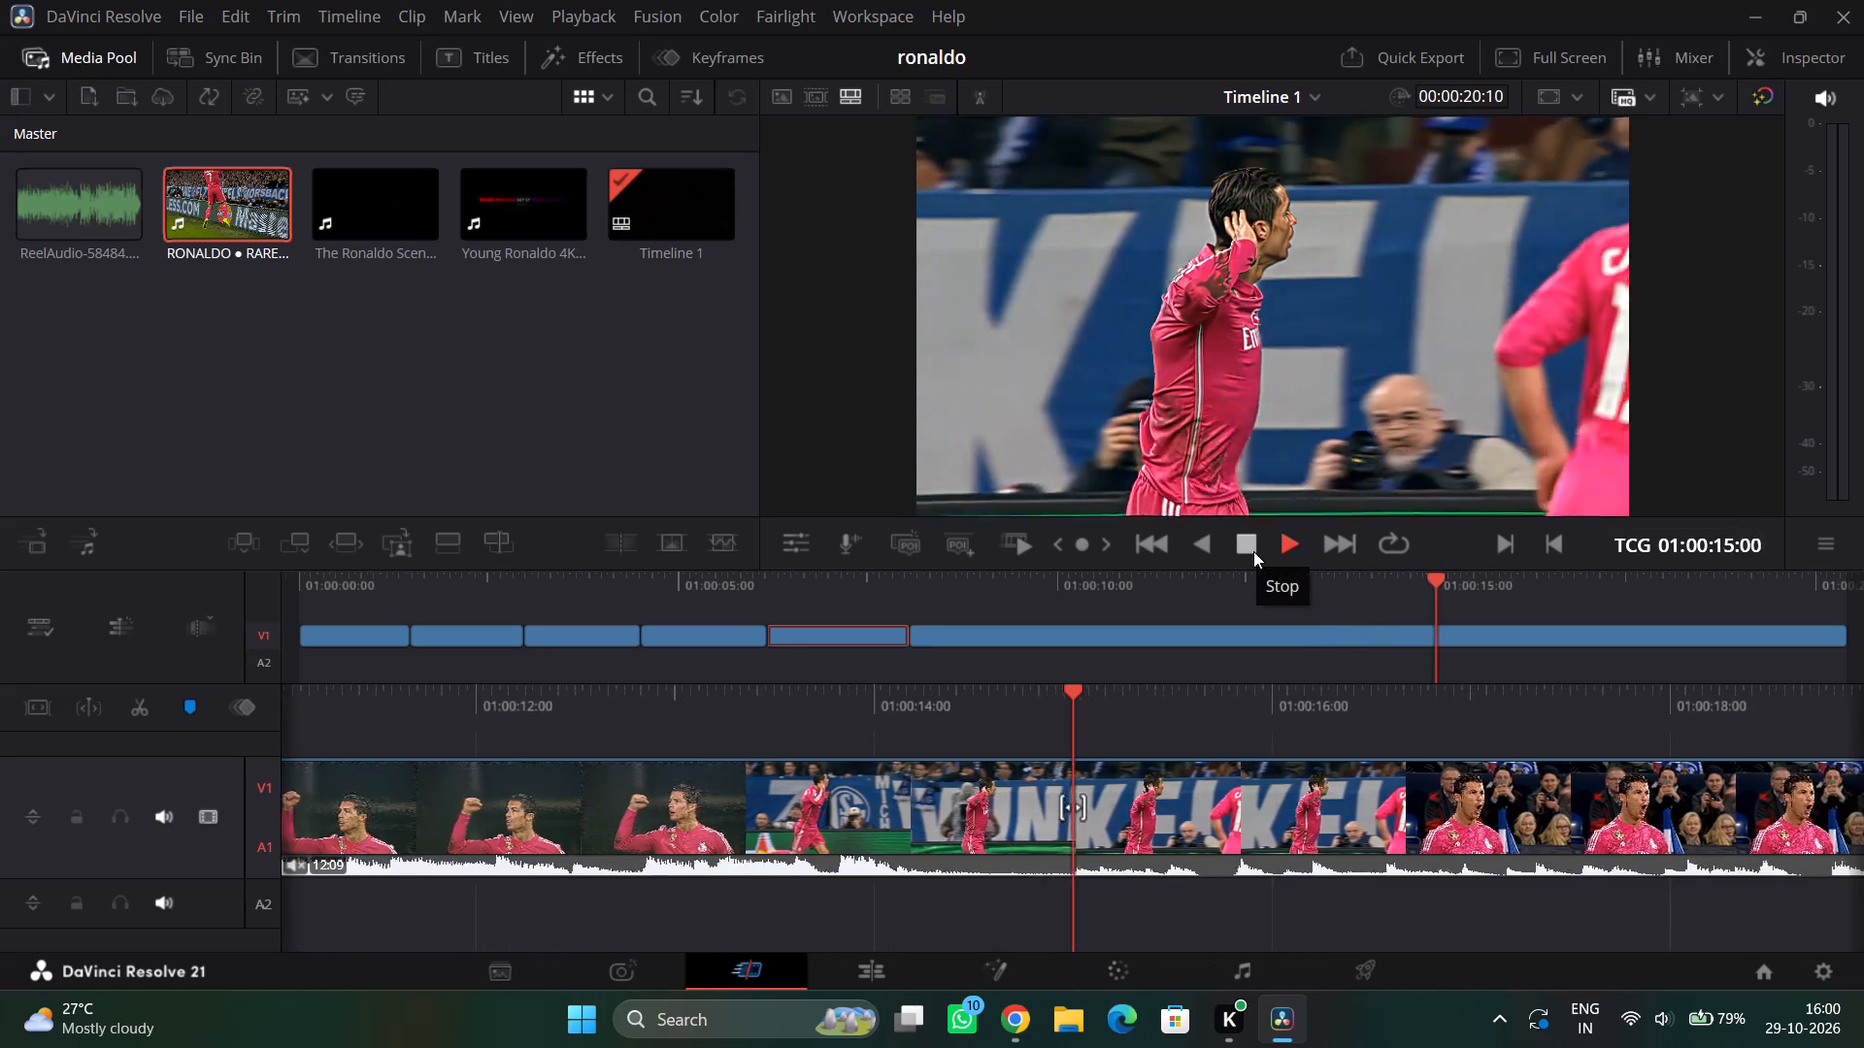
click(1253, 551)
drag(1268, 739, 1374, 719)
drag(1315, 713, 1314, 711)
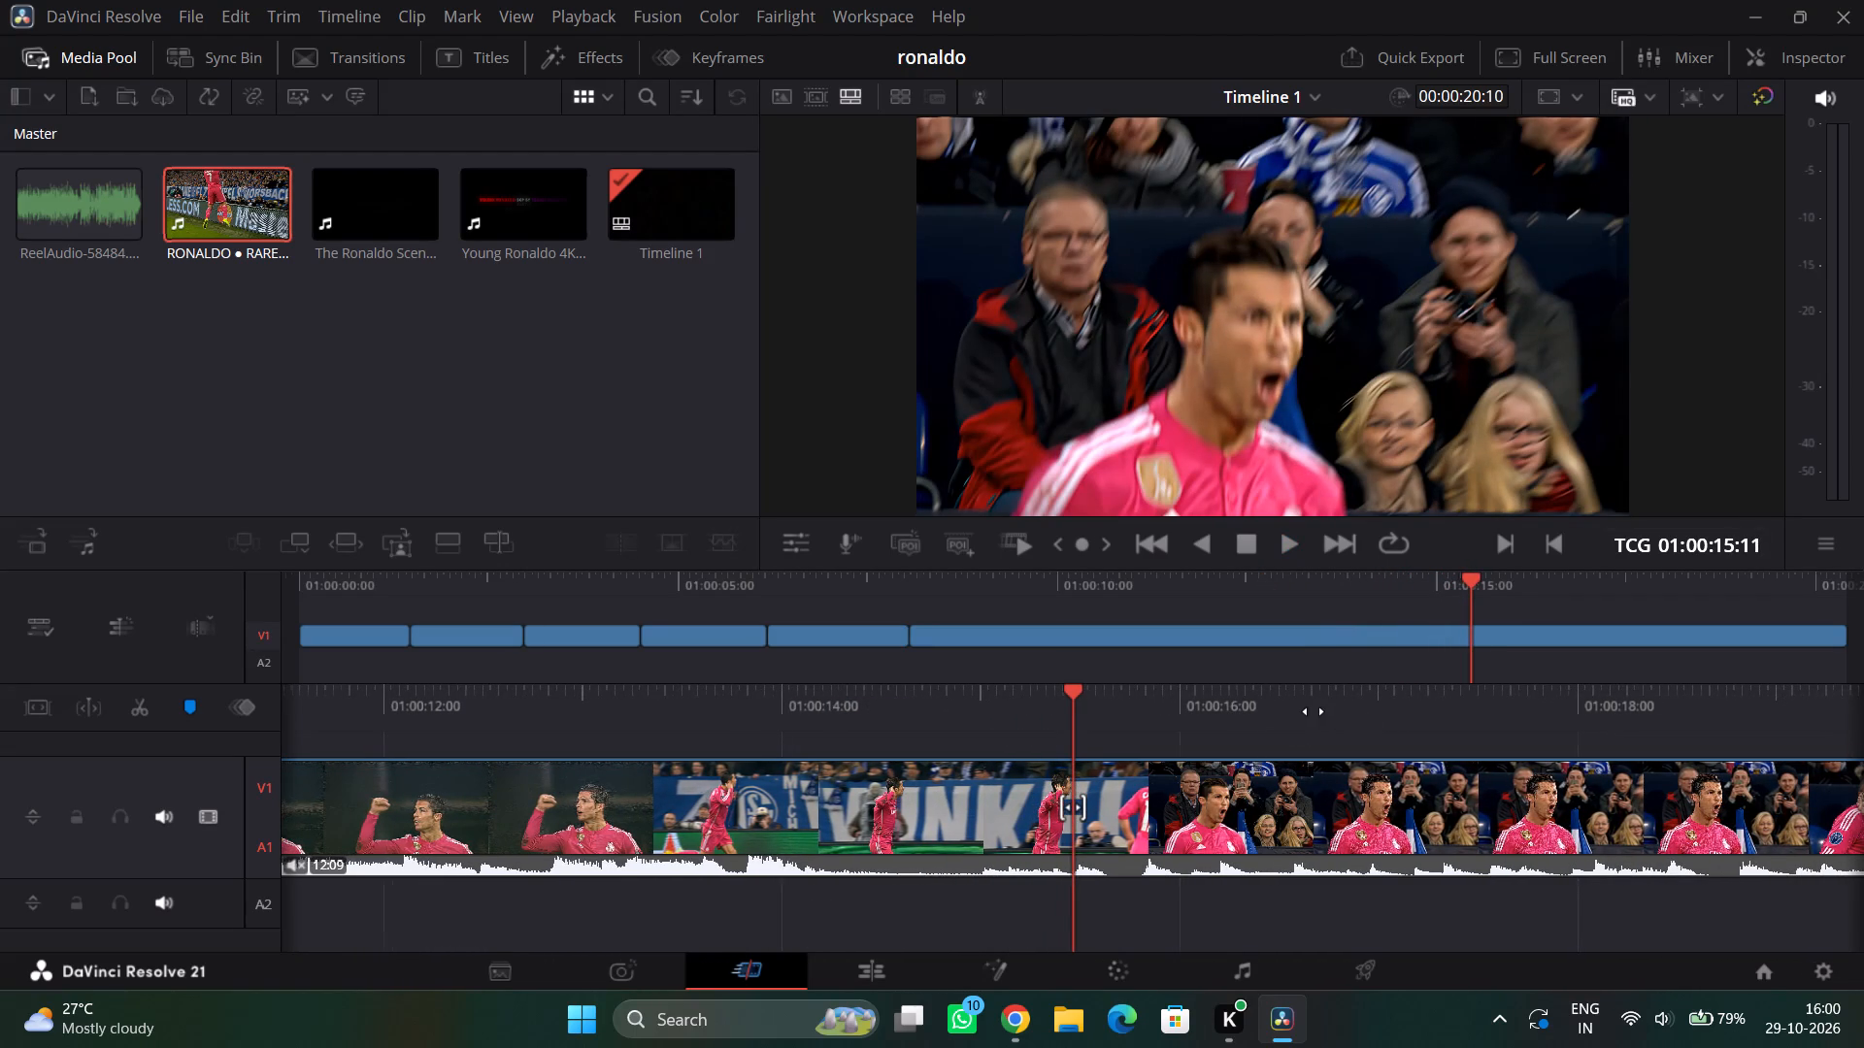
drag(1314, 711, 1710, 705)
drag(1408, 708, 1411, 708)
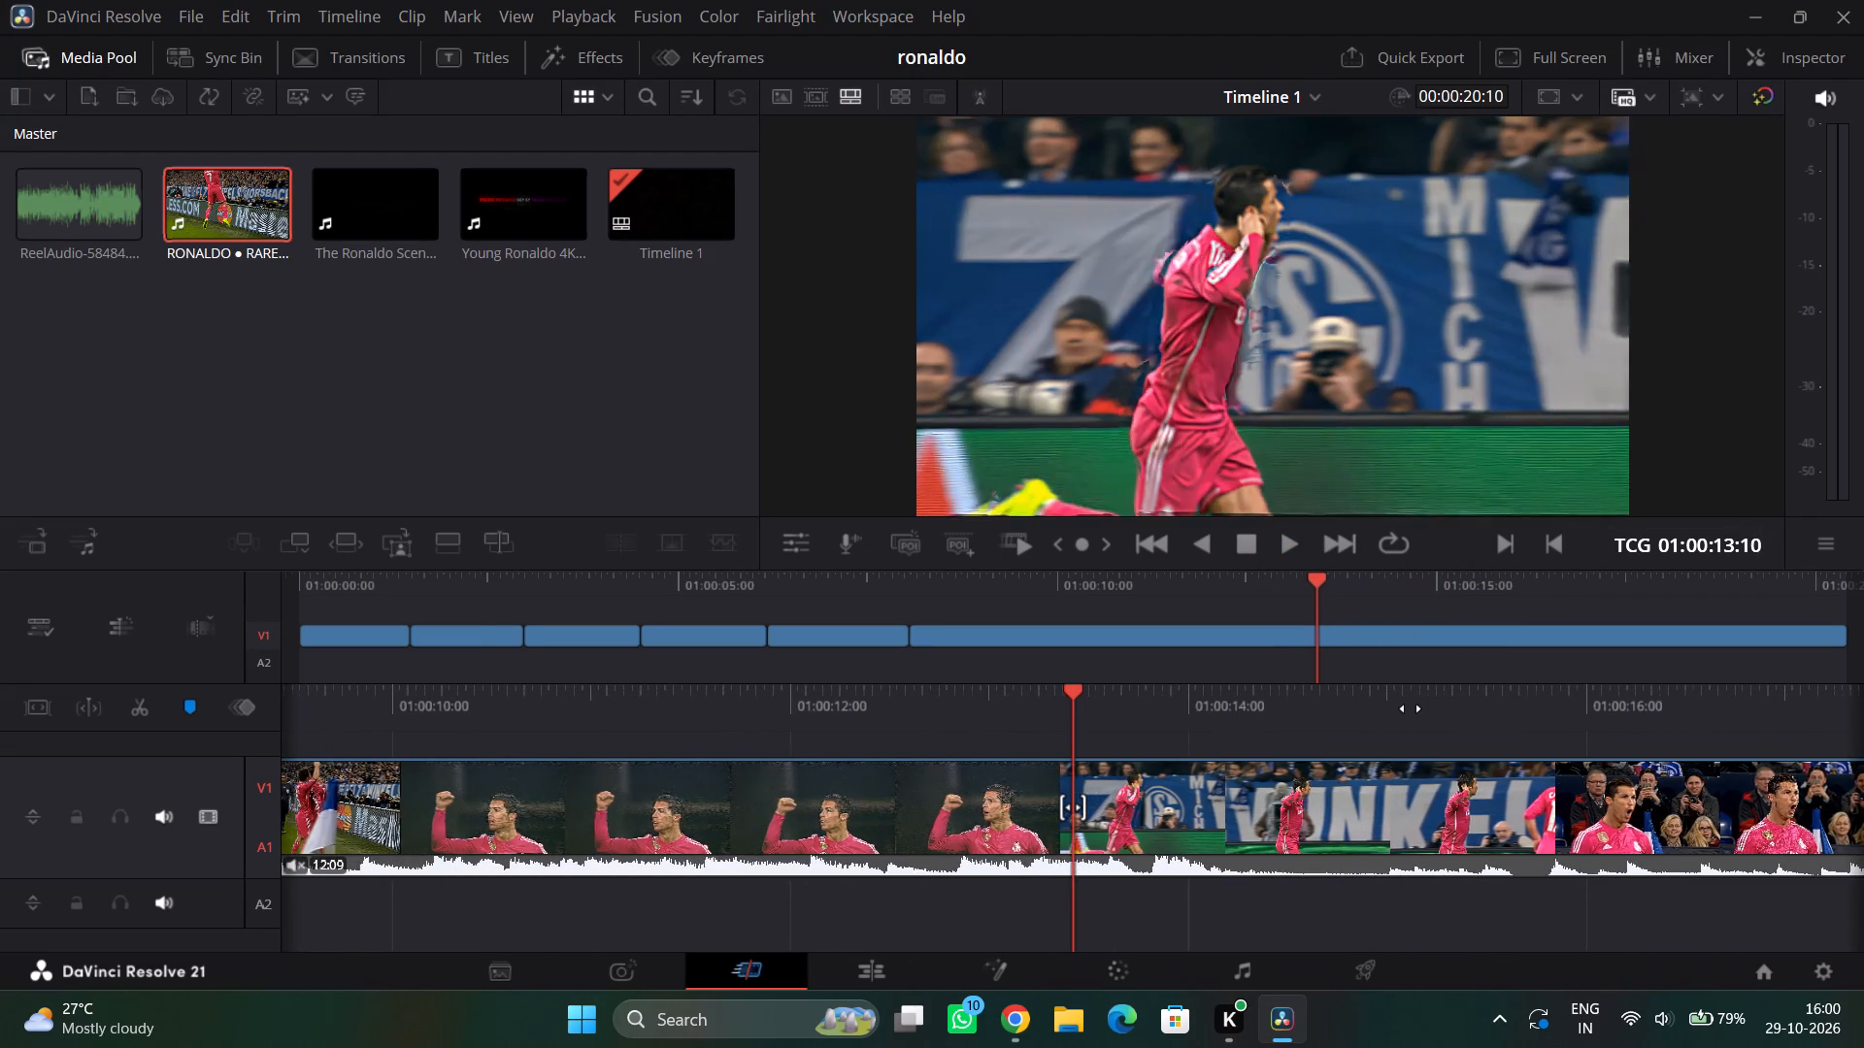
drag(1411, 708, 1472, 708)
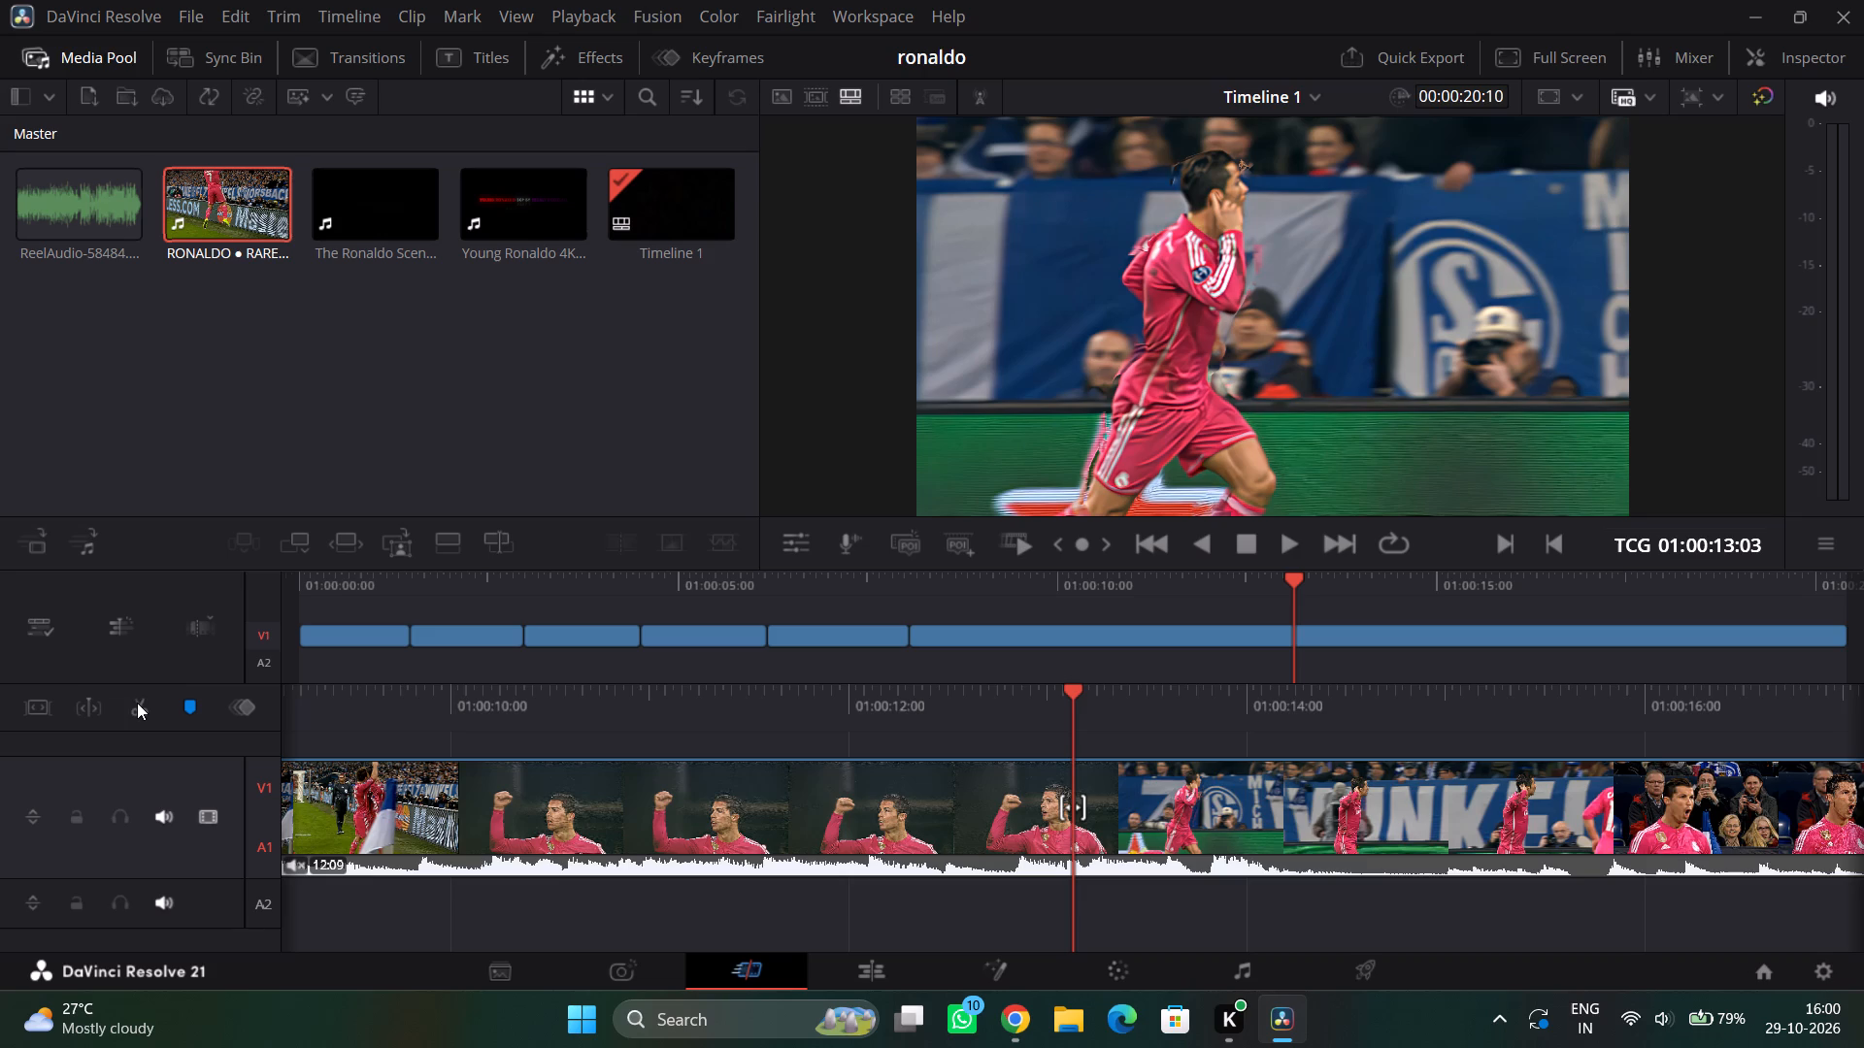
click(137, 703)
click(738, 824)
key(Delete)
Move the remaining 07:07 footage earlier on V1 to close the gap after the 01:21 corner-celebration clip.
drag(1296, 836, 579, 840)
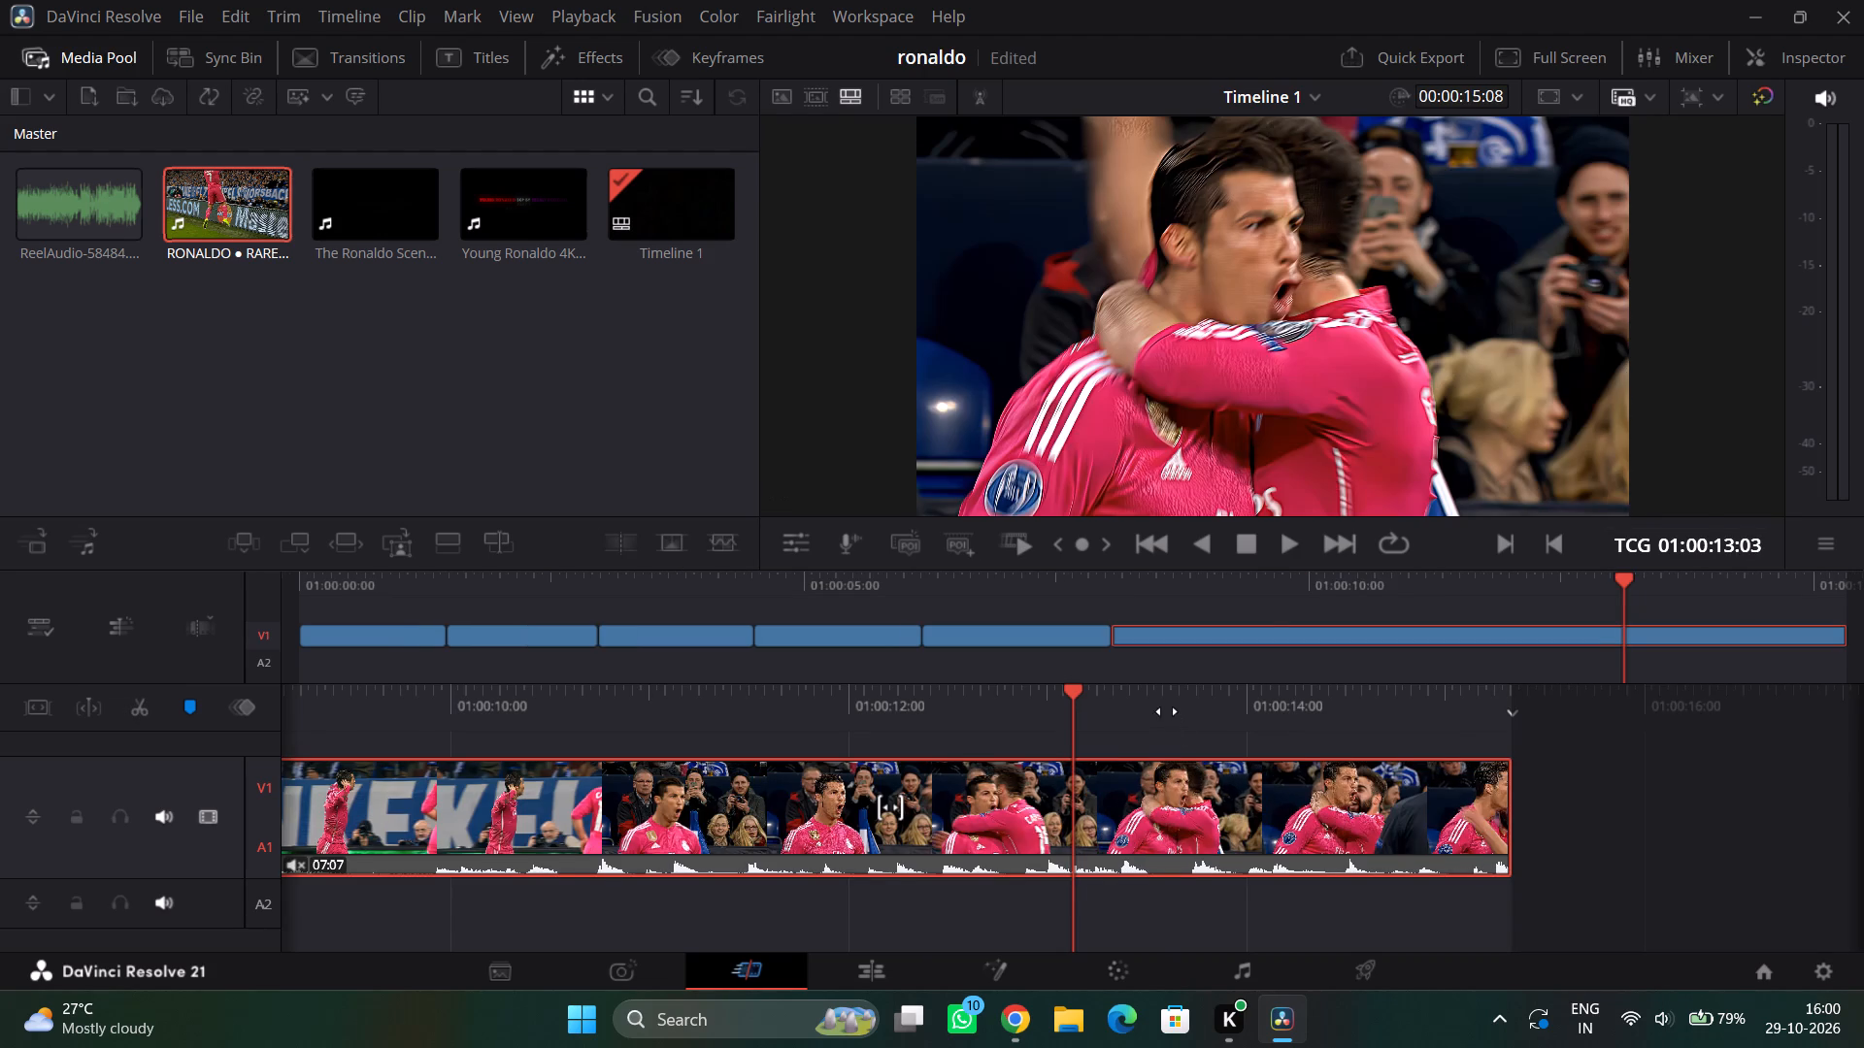
Split the 07:07 footage at 01:00:09:22 to make a 01:21 clip of the run past the blue banner.
drag(1167, 711, 1863, 709)
drag(1416, 692, 1353, 708)
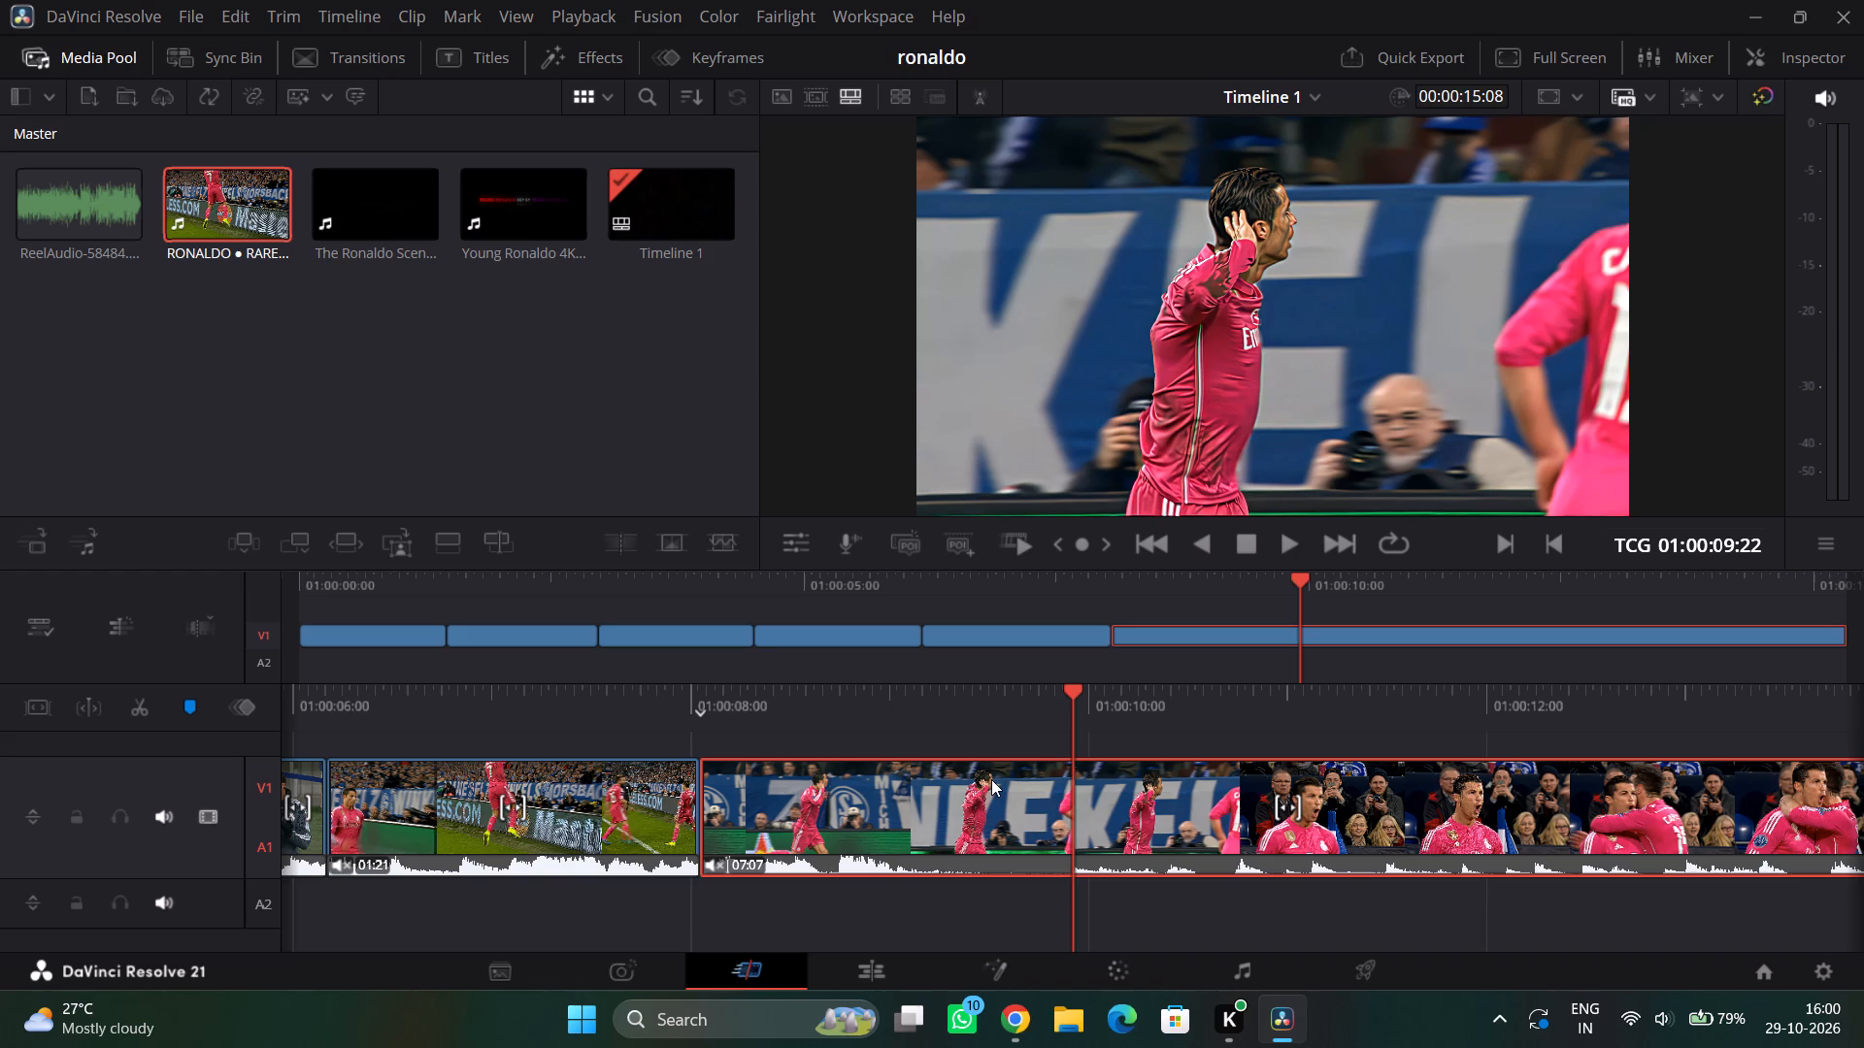
click(132, 710)
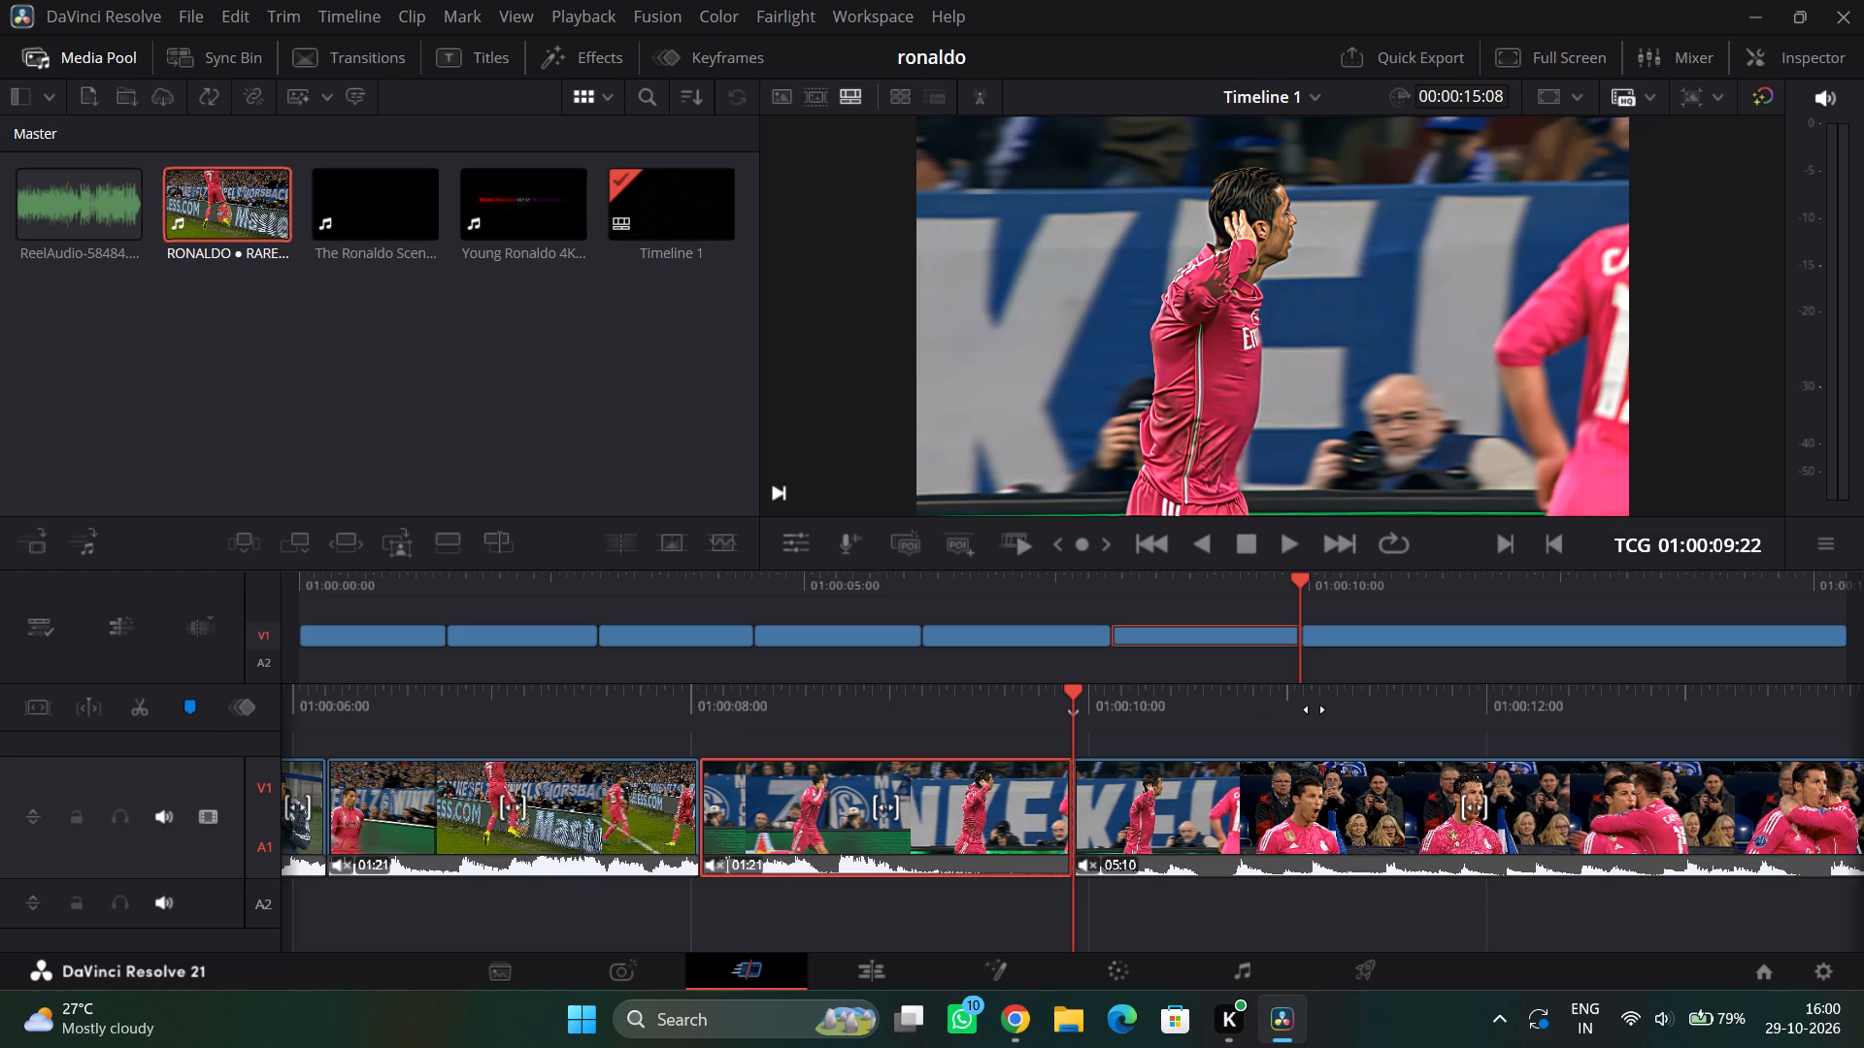
Check the leftover 05:10 hugging-celebration footage at the end of V1 and delete it.
drag(1315, 709, 1147, 729)
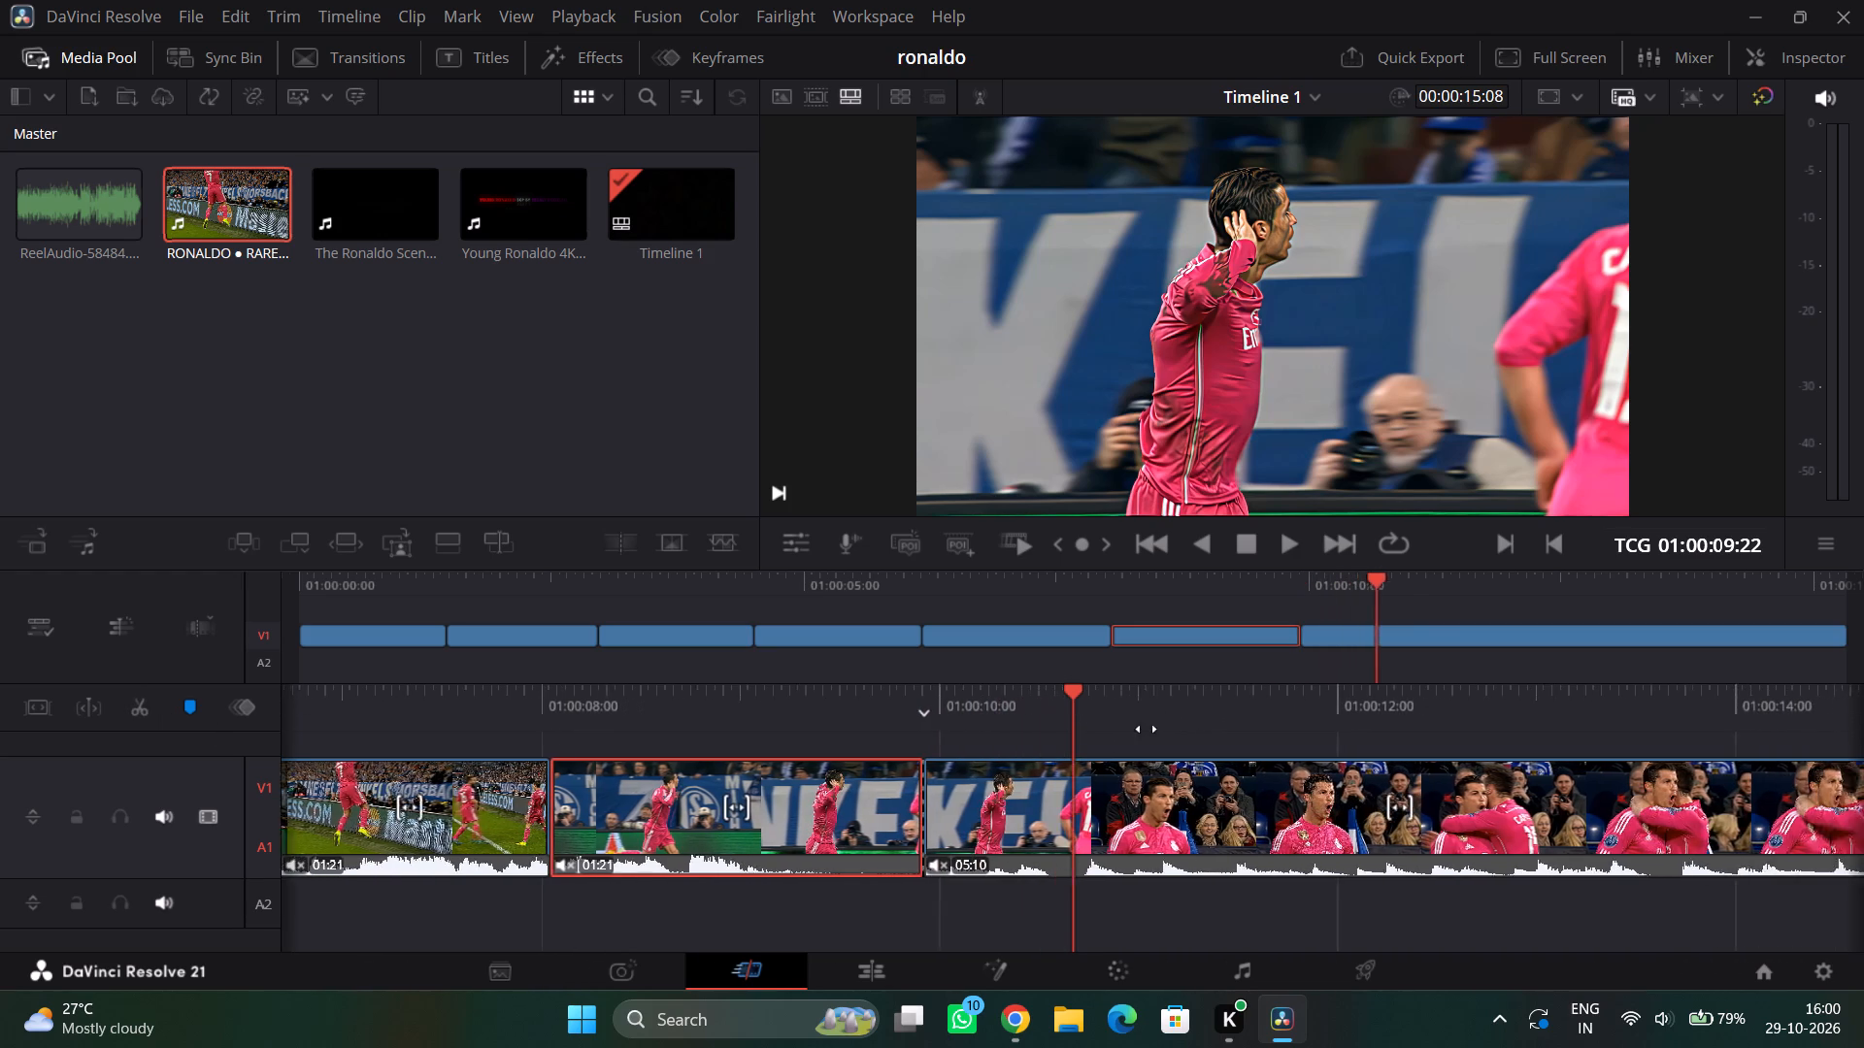
drag(1147, 729, 835, 758)
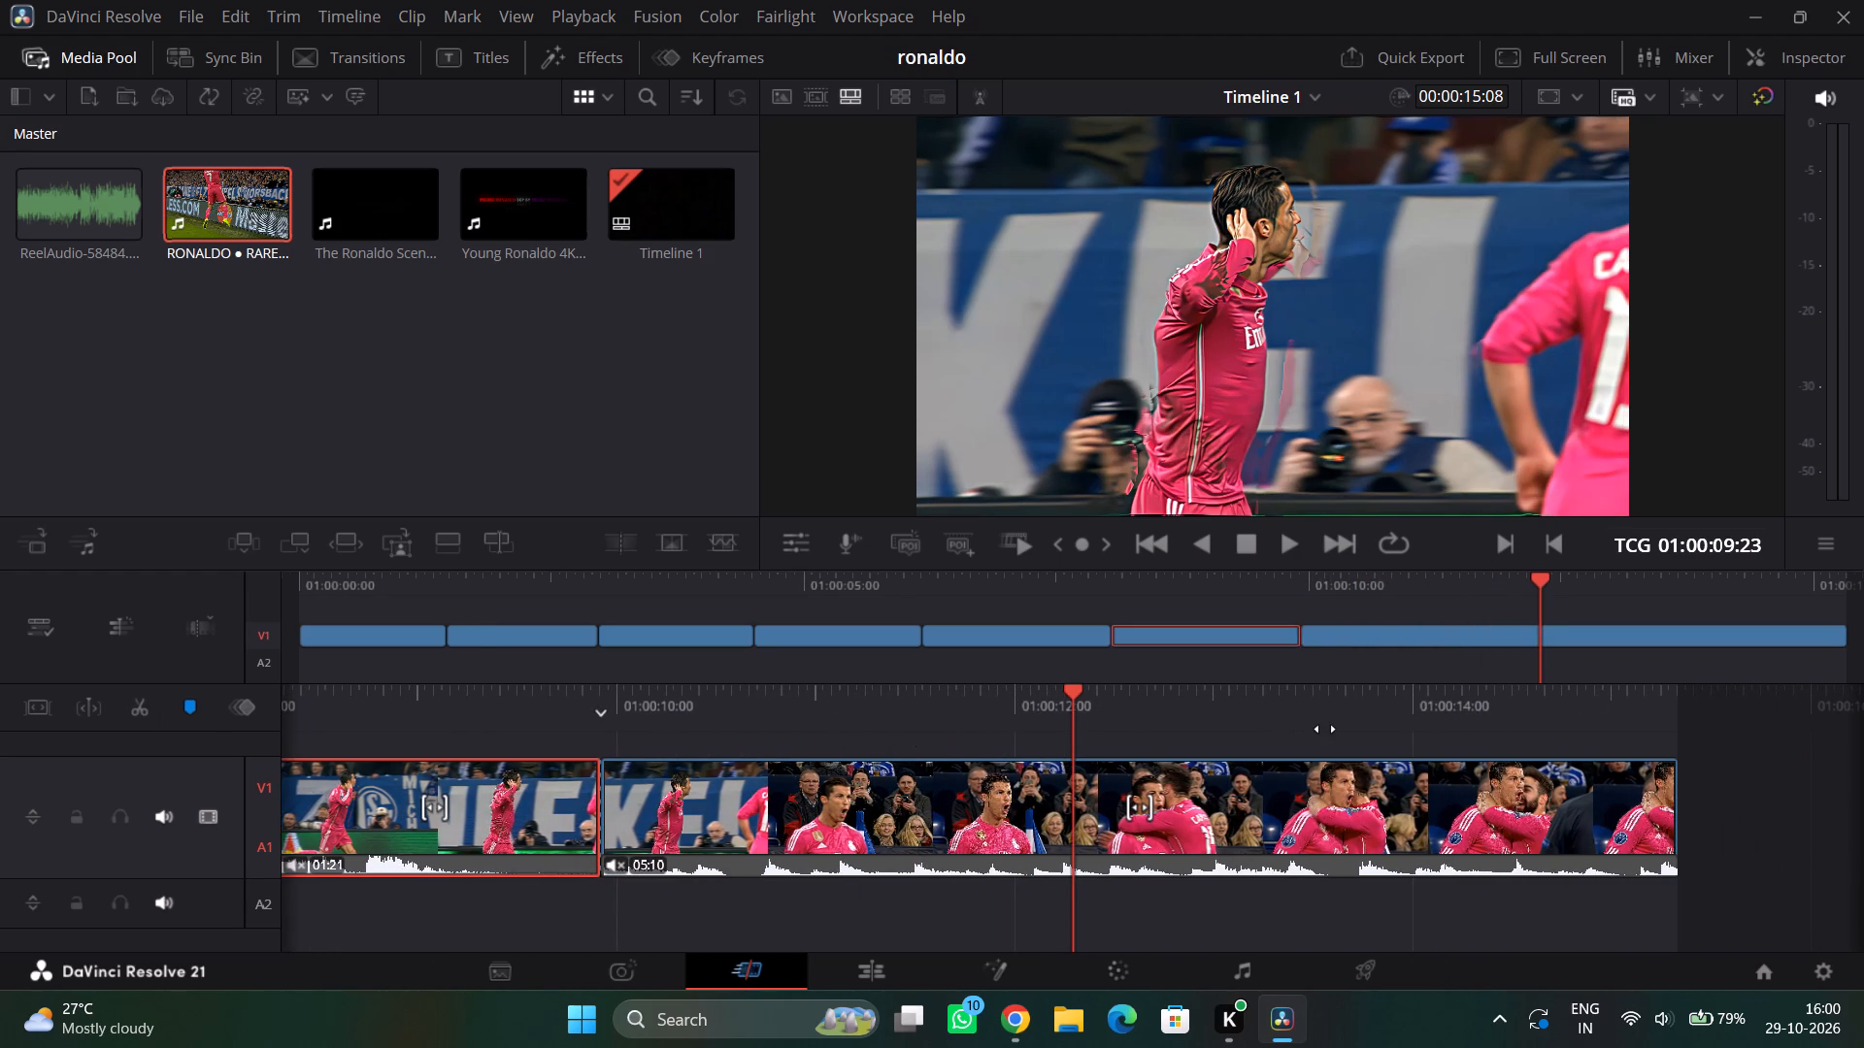
drag(1325, 729, 1218, 737)
drag(1429, 710, 1261, 731)
click(1225, 833)
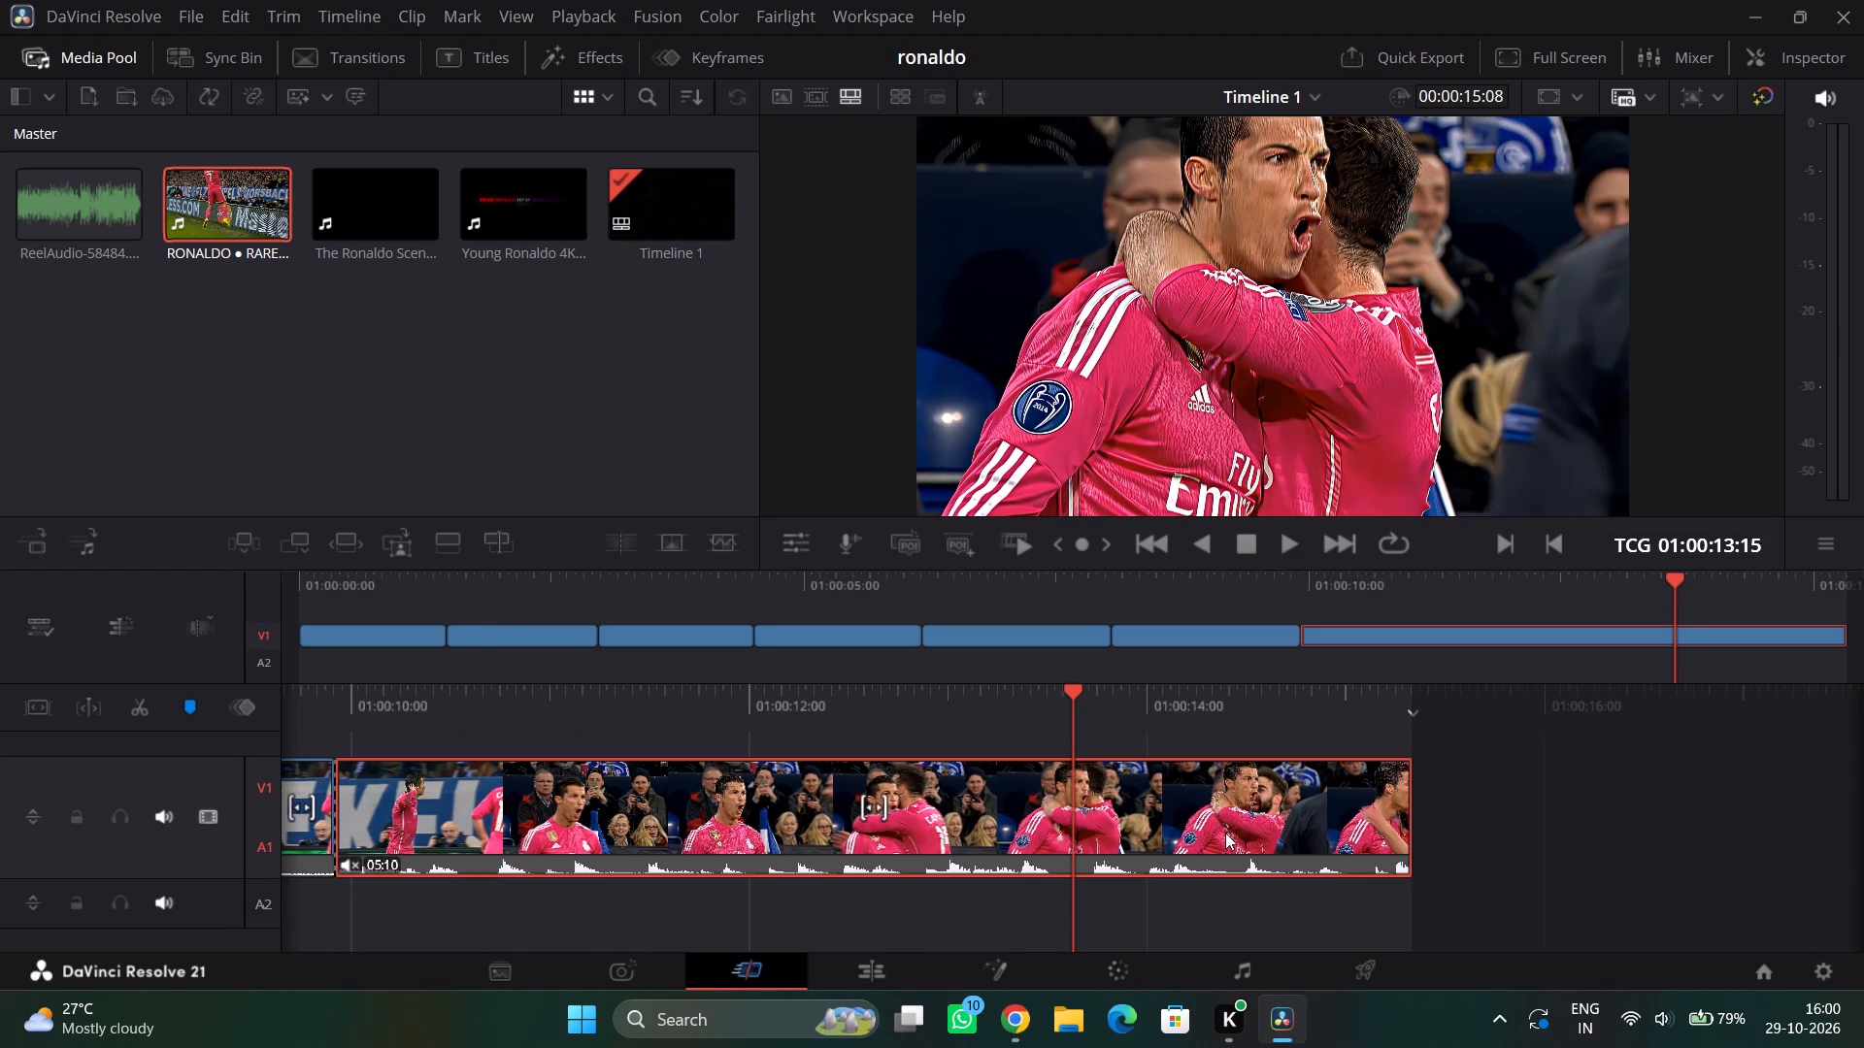
key(Delete)
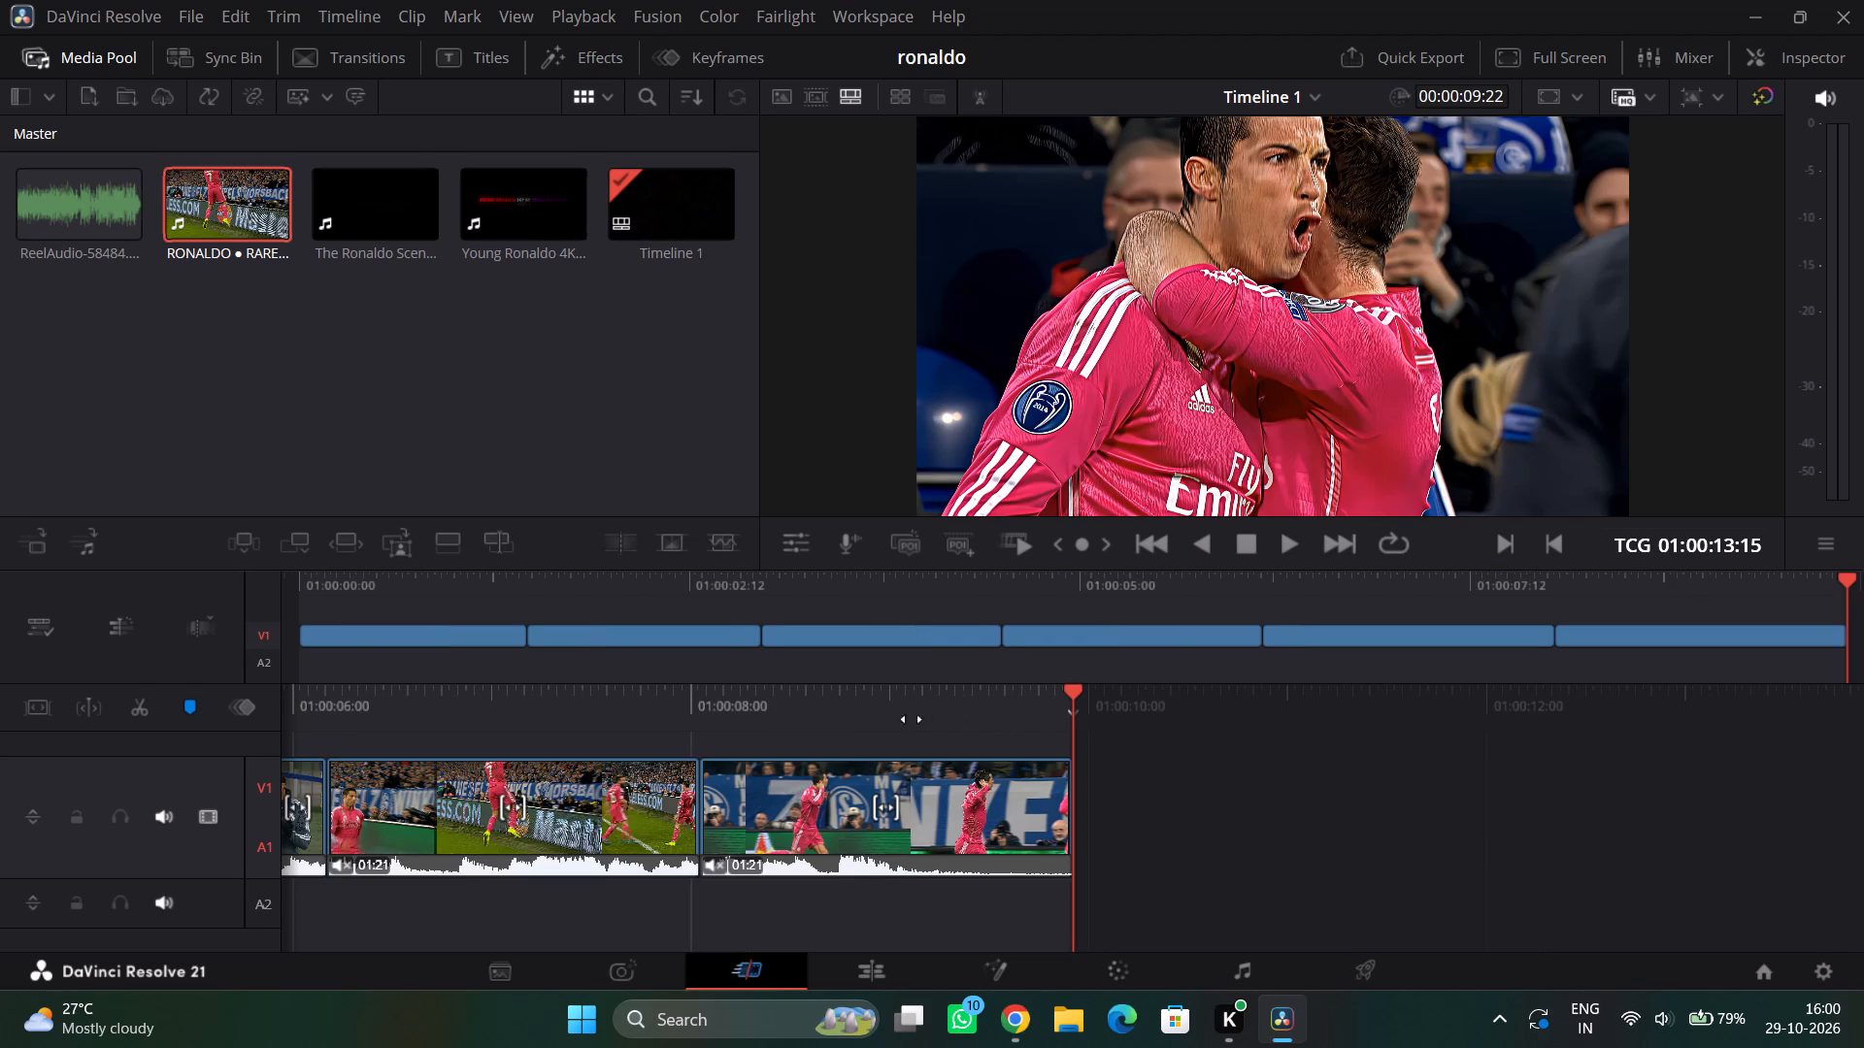
Play the assembled edit from 01:00:00:00 to its end, and replay its closing clips to check the cuts.
drag(871, 714, 1863, 713)
drag(800, 711, 1667, 708)
drag(1089, 705, 1289, 705)
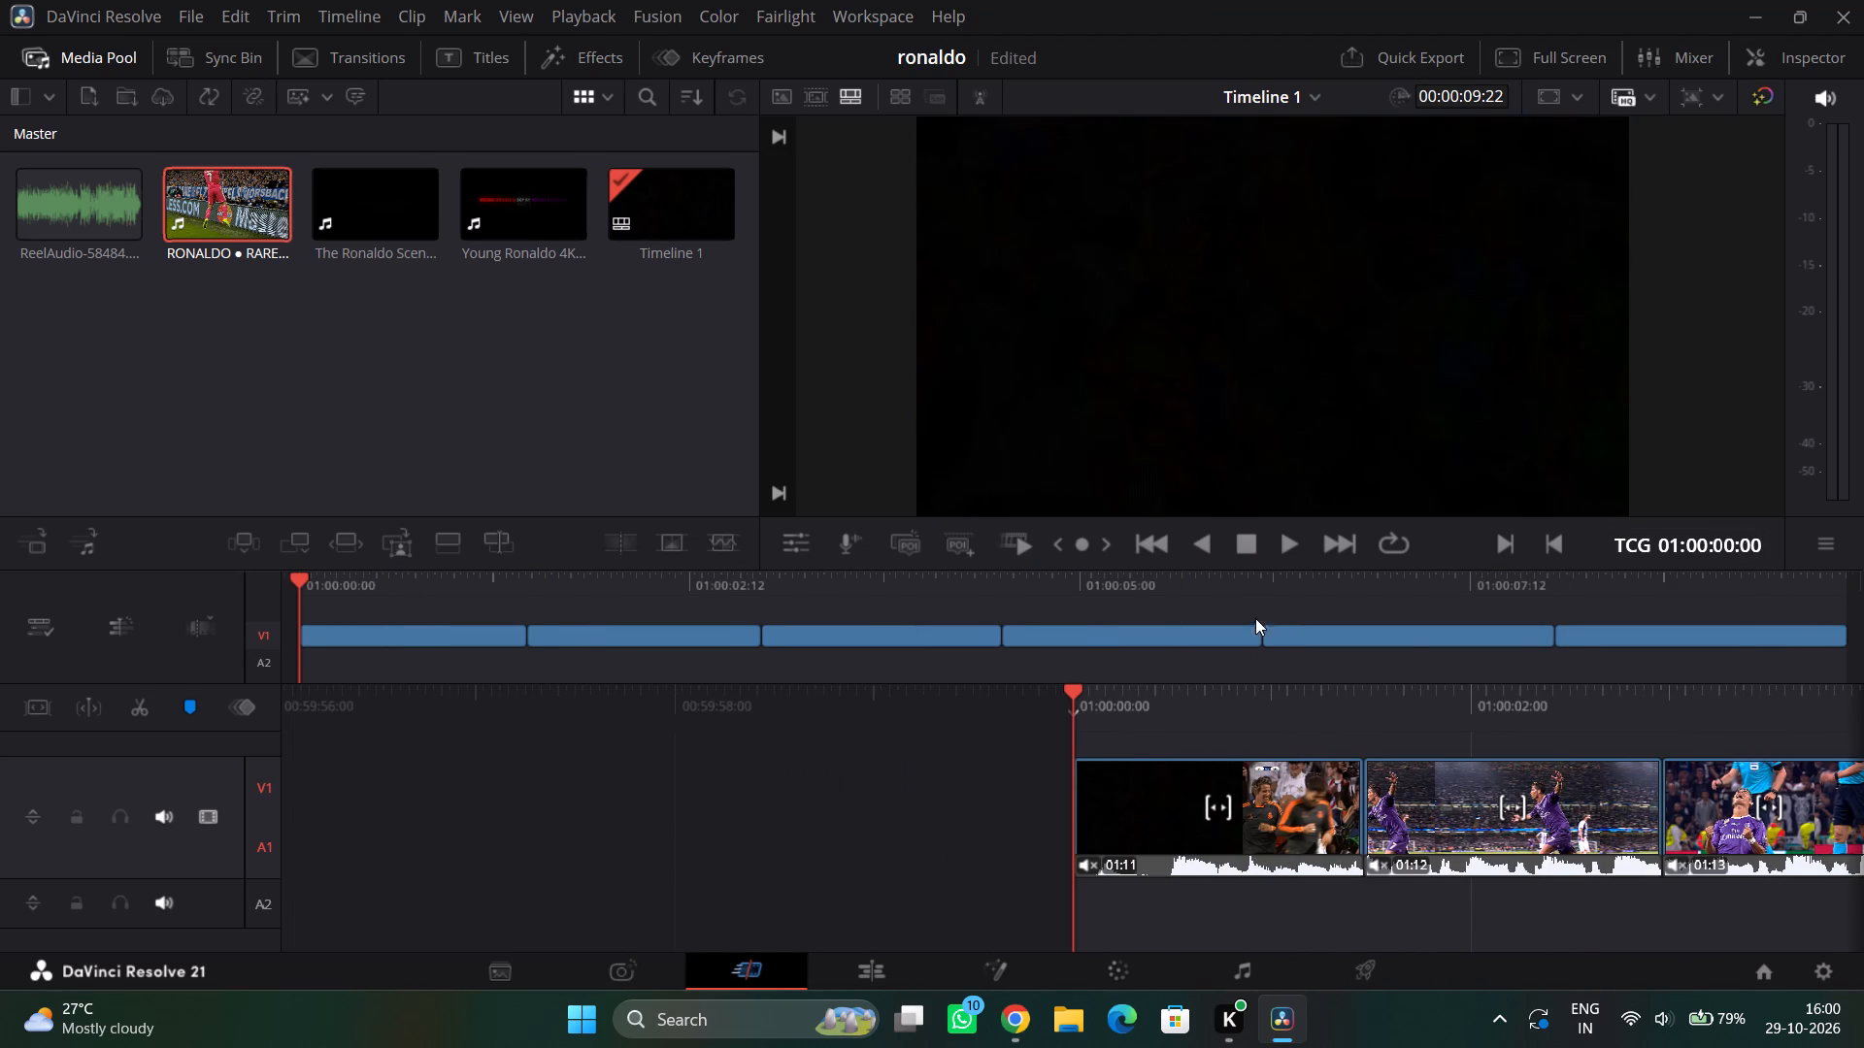
click(1285, 540)
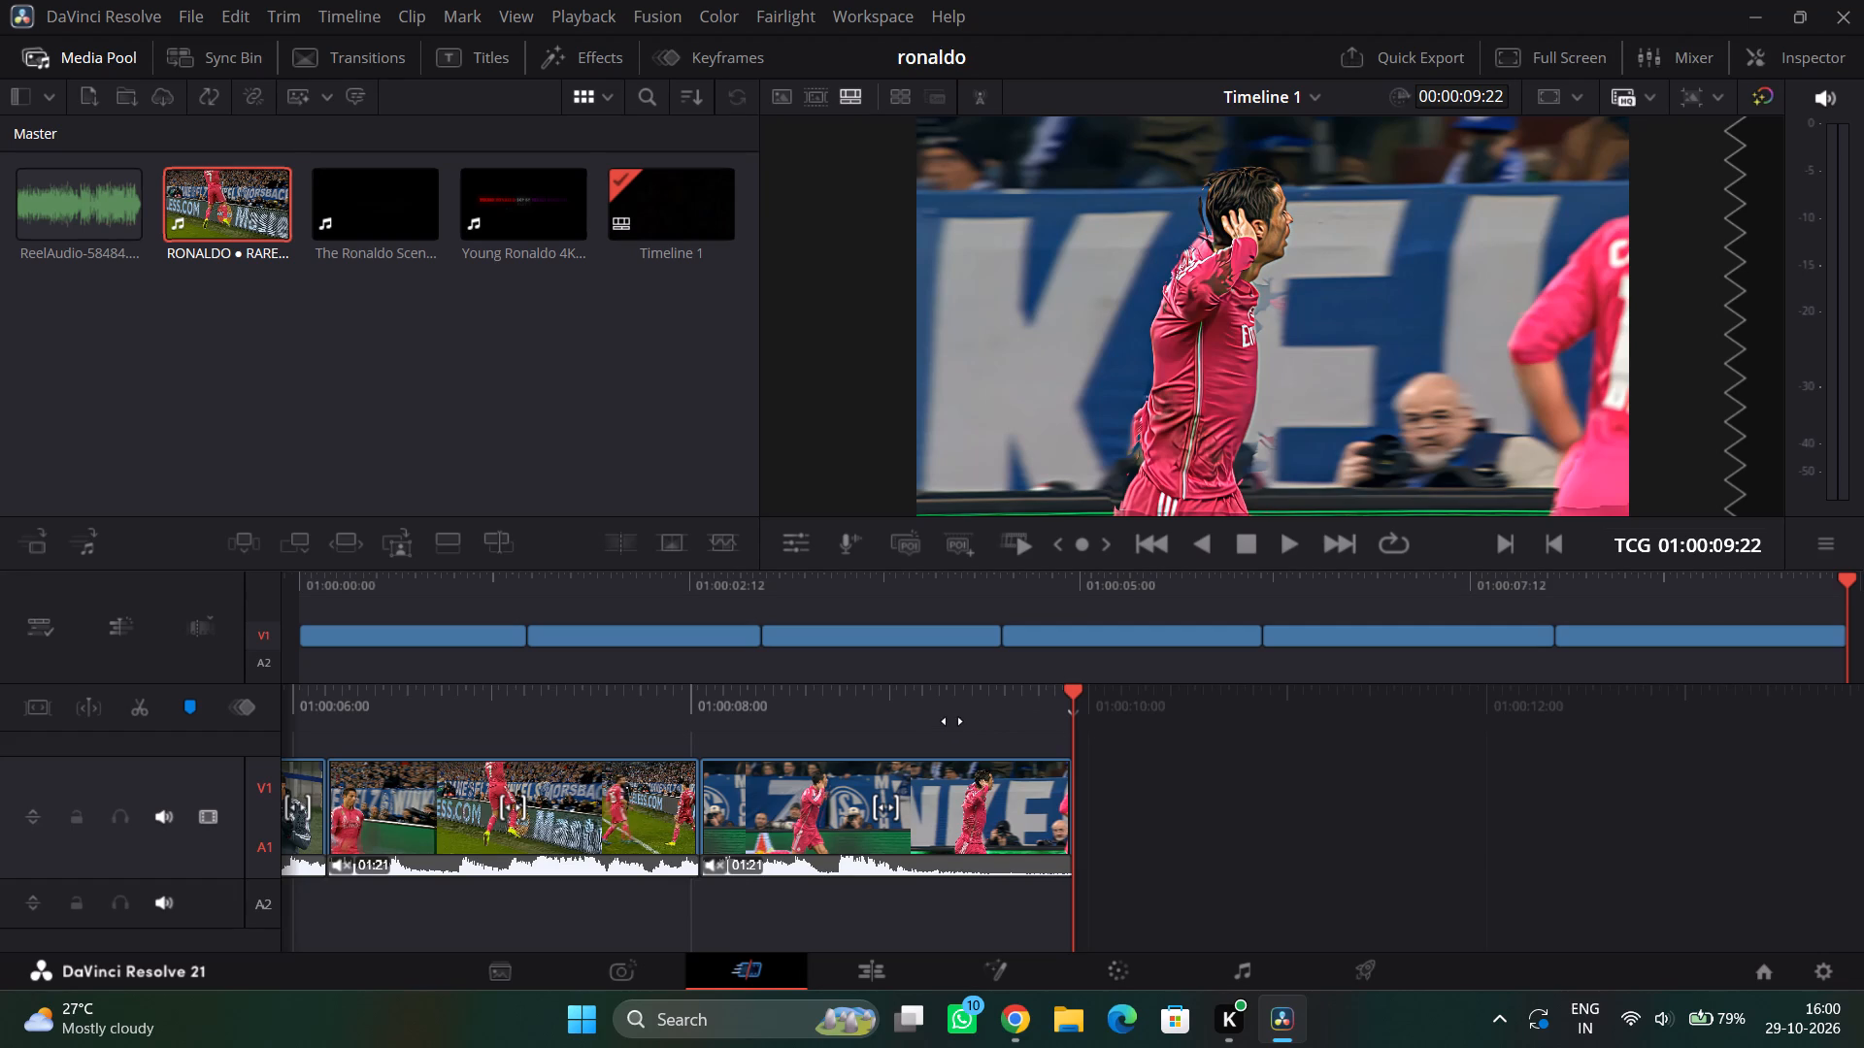
drag(952, 716, 1253, 696)
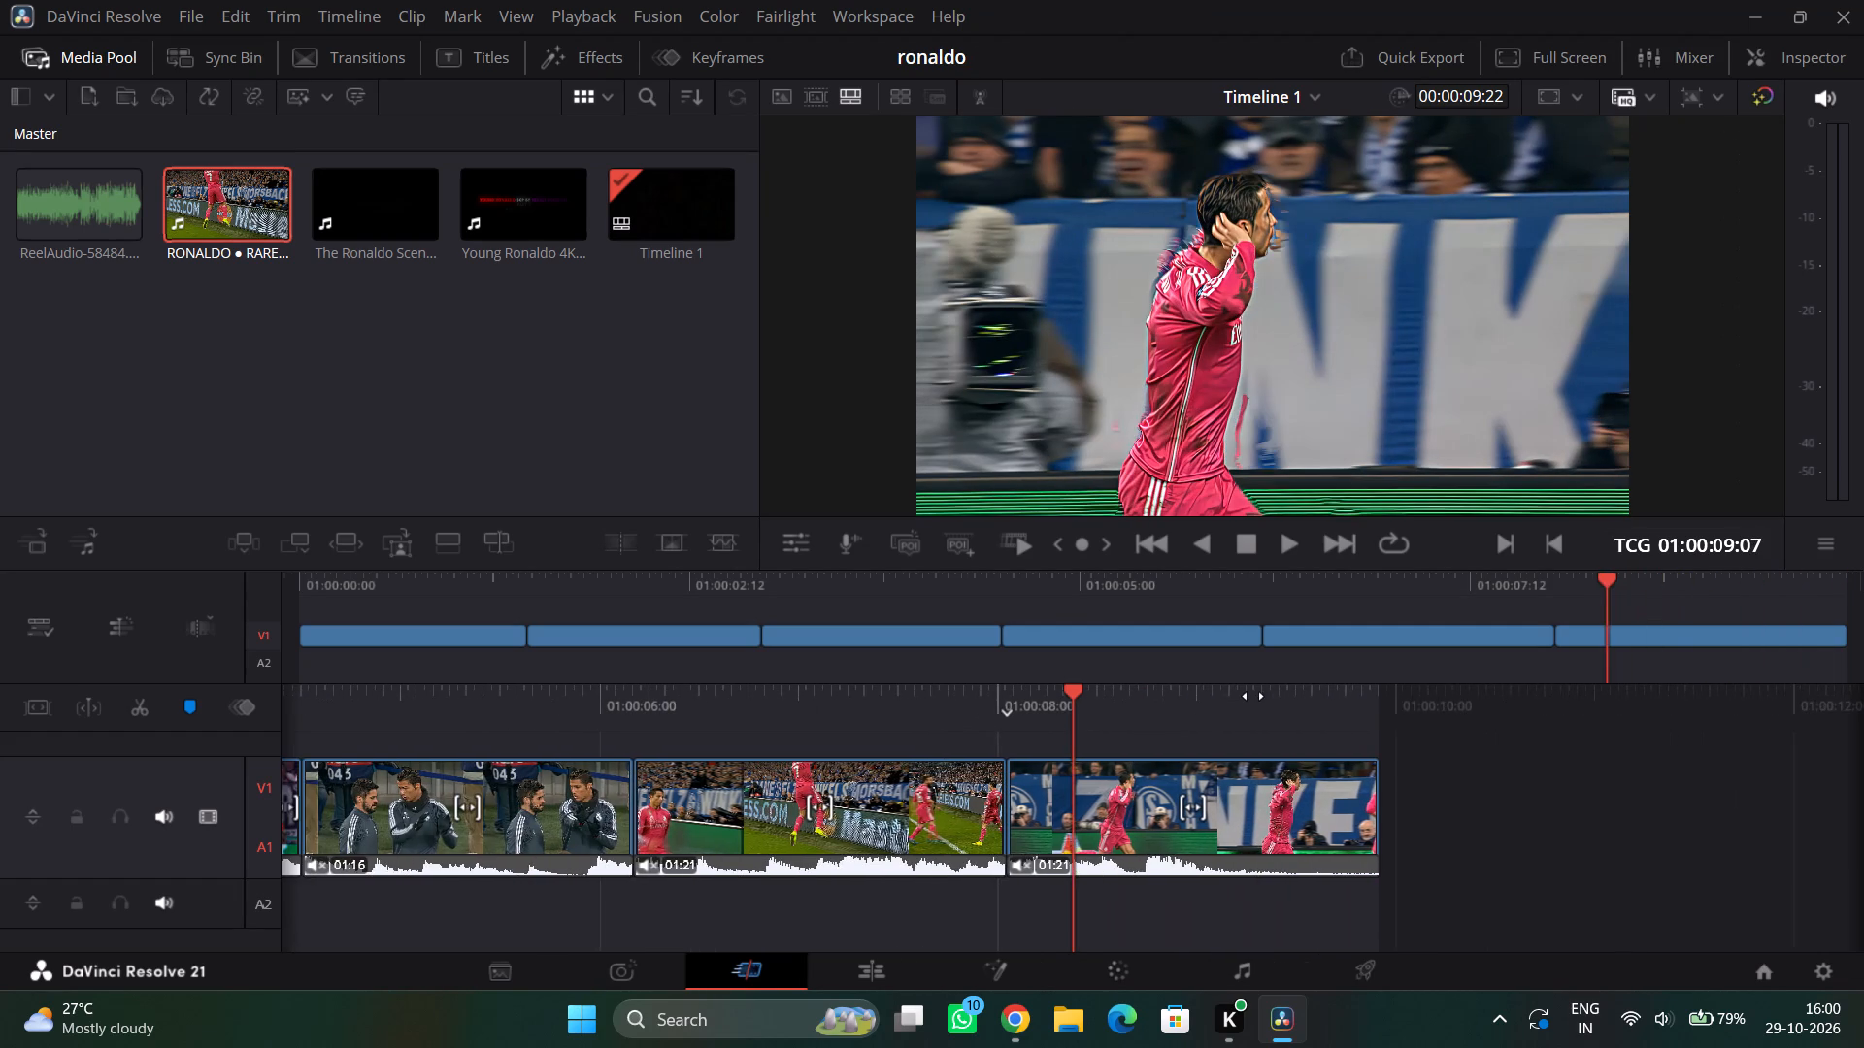
drag(1253, 696, 1373, 684)
click(1298, 546)
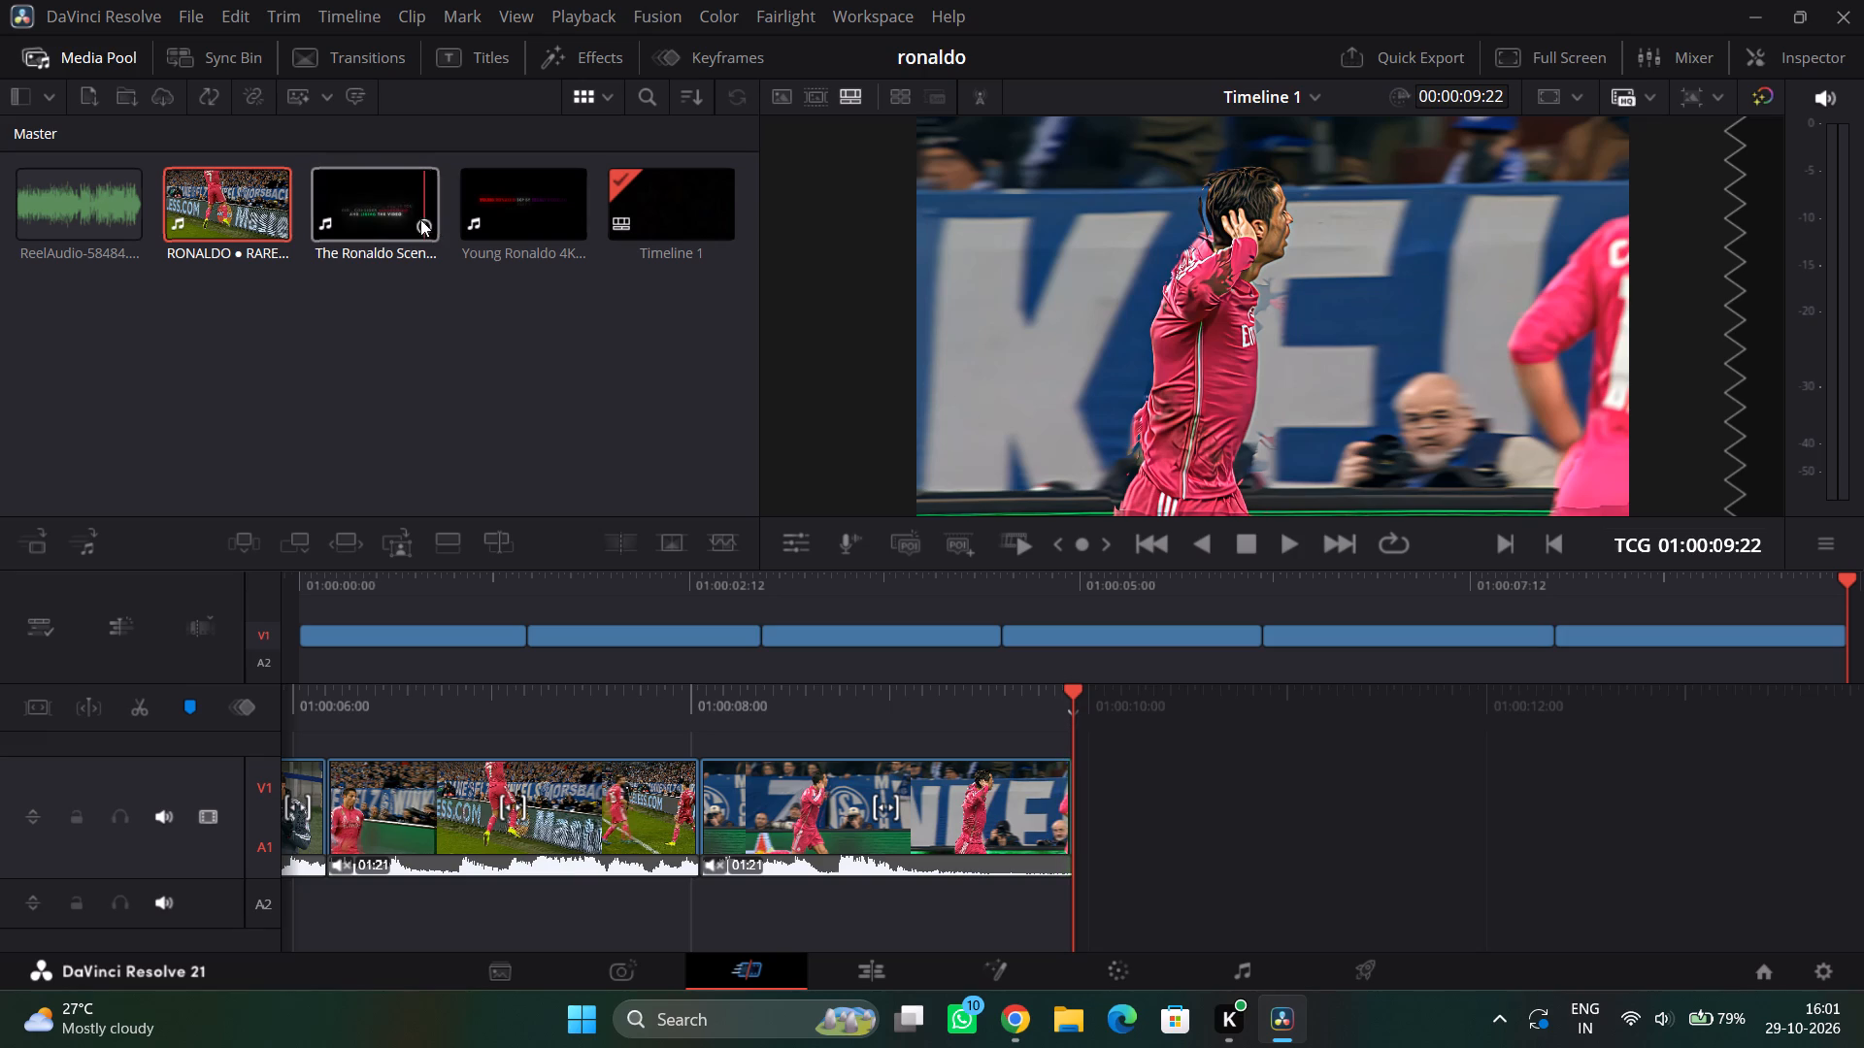
Add The Ronaldo Scen... footage from the media pool to the end of V1 at 01:00:09:22.
drag(391, 207, 1026, 609)
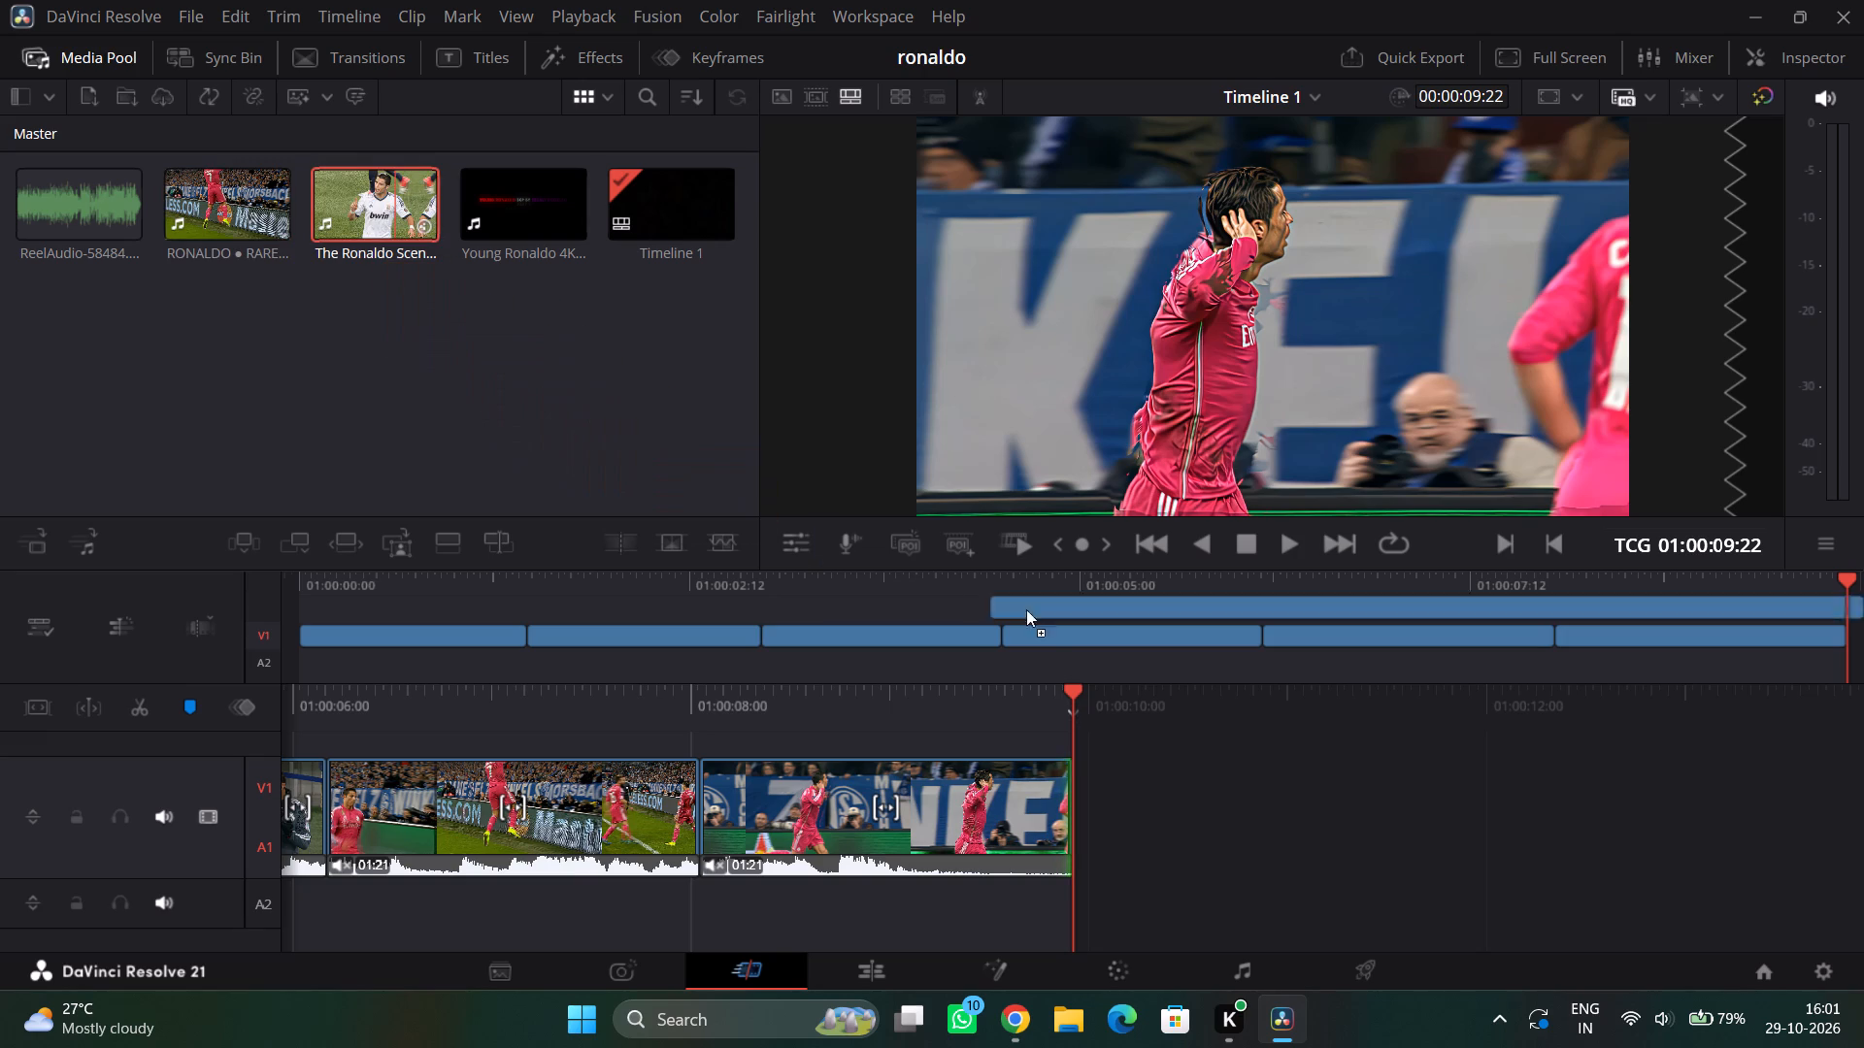
drag(1026, 609, 1074, 761)
Go back to the beginning of the edit and play its opening clips to review them.
drag(819, 704, 1226, 704)
drag(770, 708, 1205, 708)
drag(753, 713, 1188, 713)
drag(834, 718, 1152, 713)
drag(1190, 713, 1323, 722)
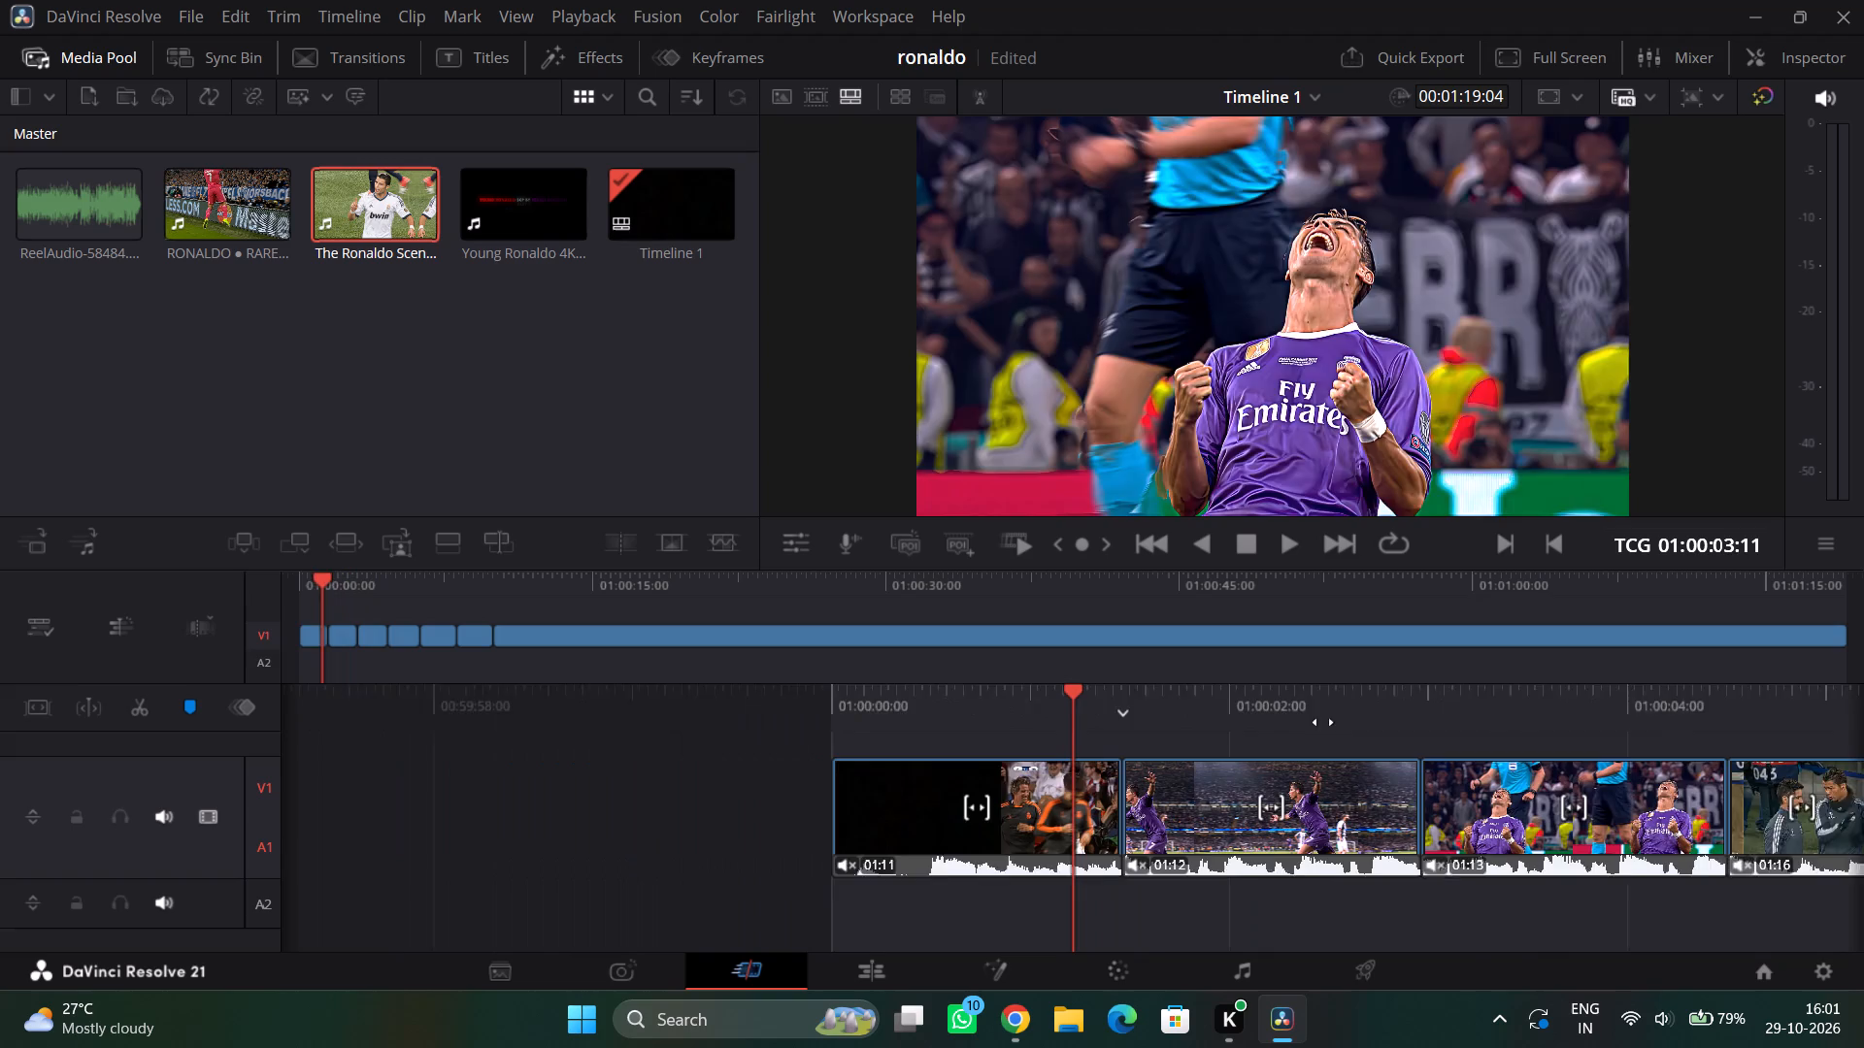
drag(1323, 722, 1600, 723)
click(1289, 540)
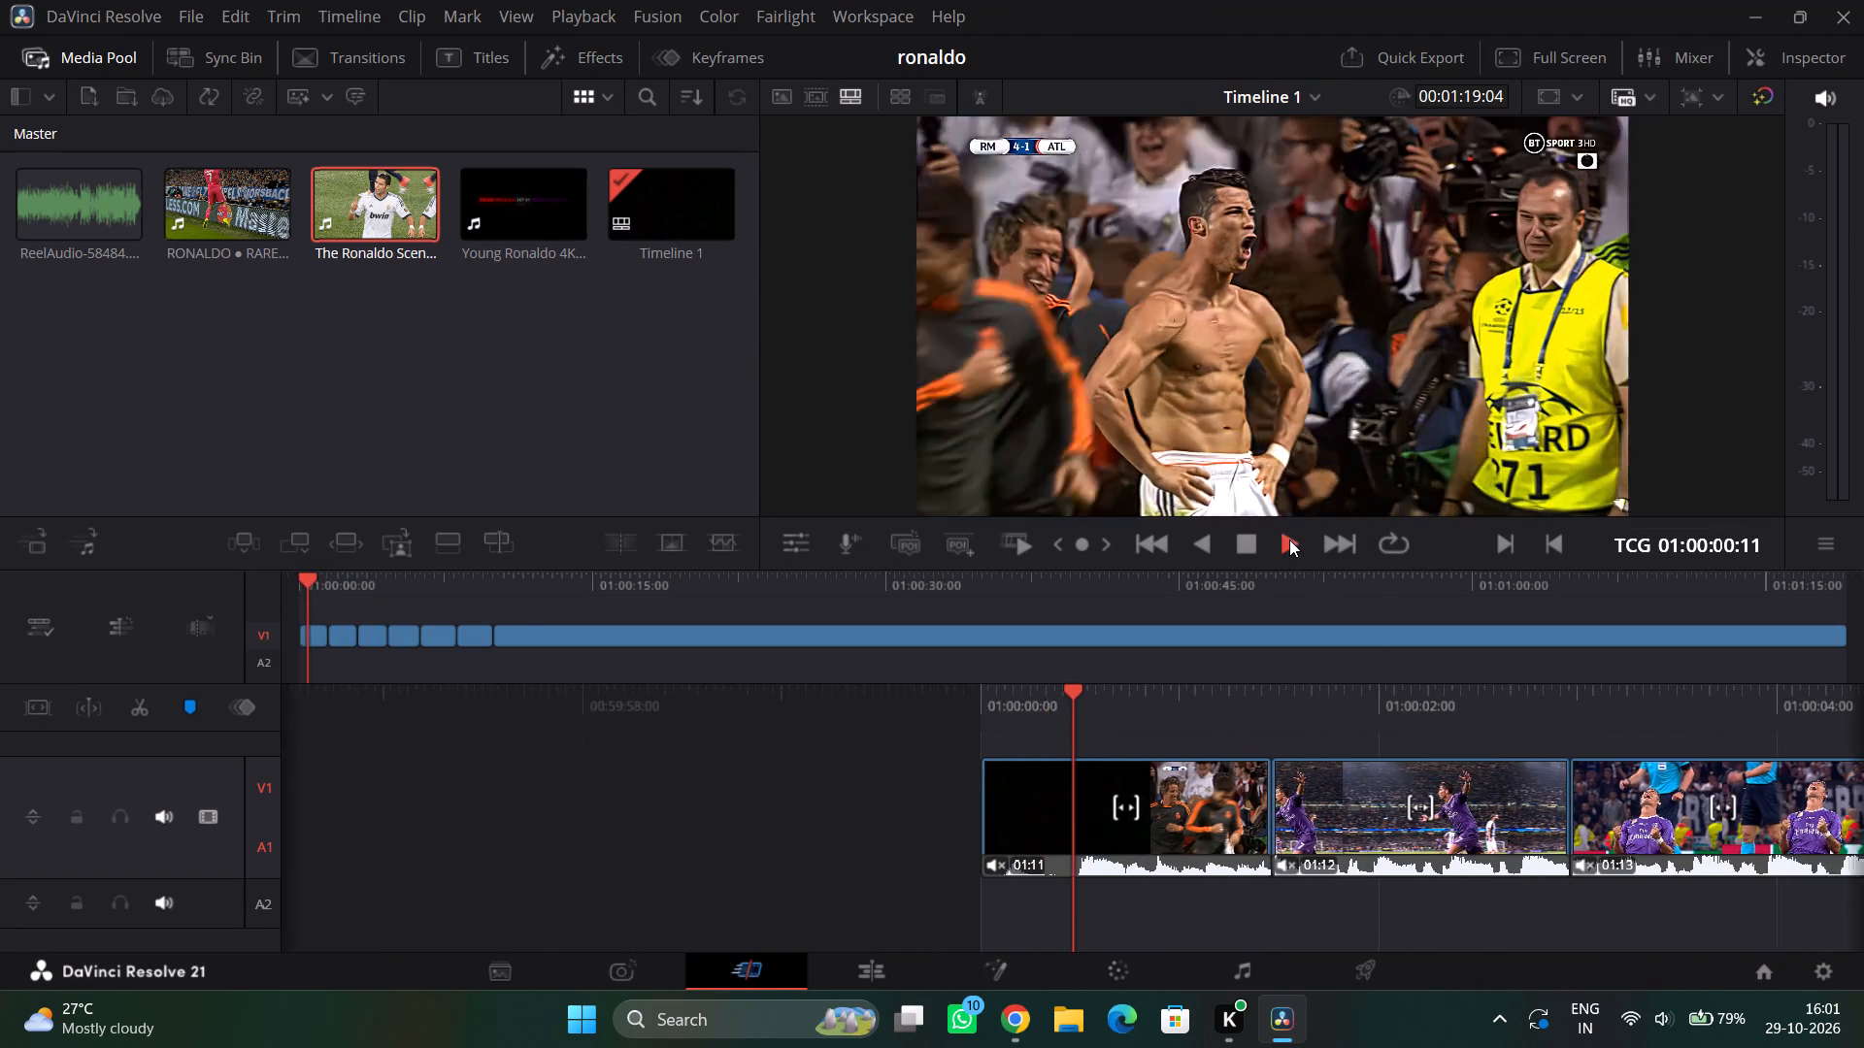
click(1257, 553)
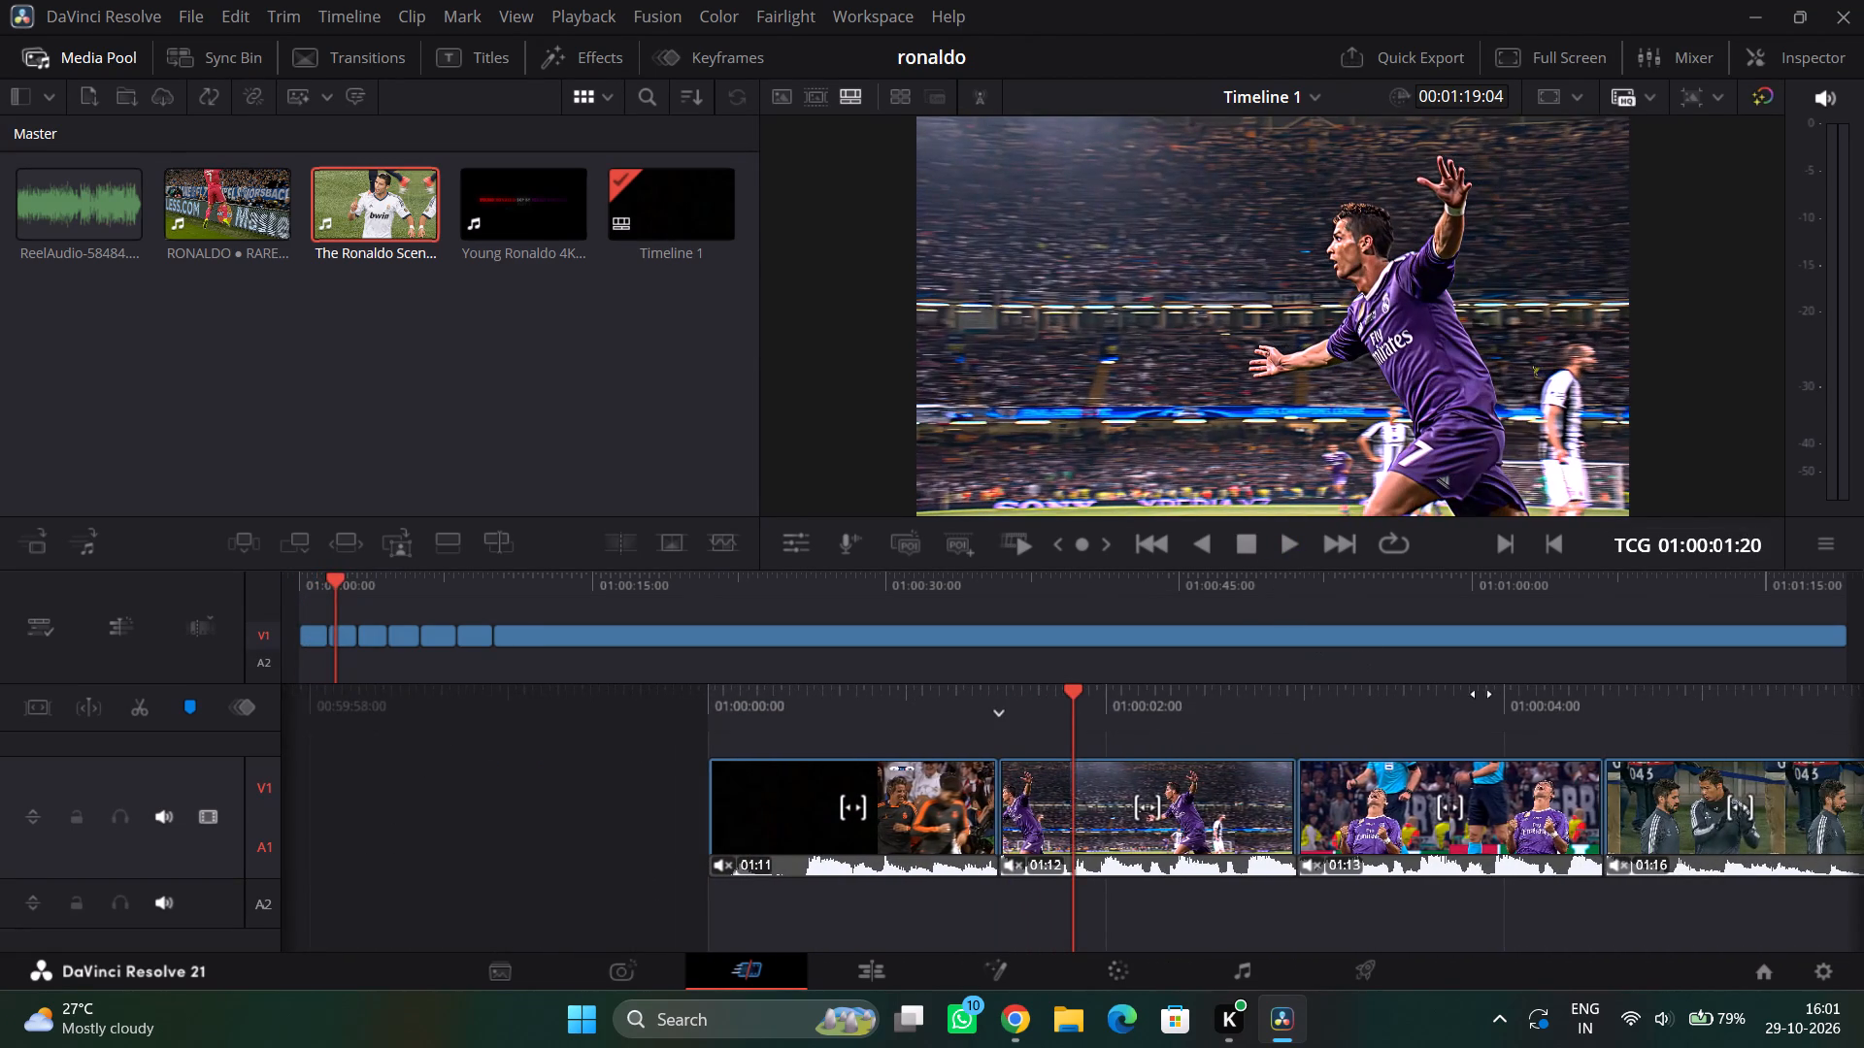
Mute the newly added 01:09:06 scene-pack footage at the end of V1.
drag(1491, 695, 839, 728)
drag(1484, 705, 782, 721)
drag(1575, 721, 1318, 719)
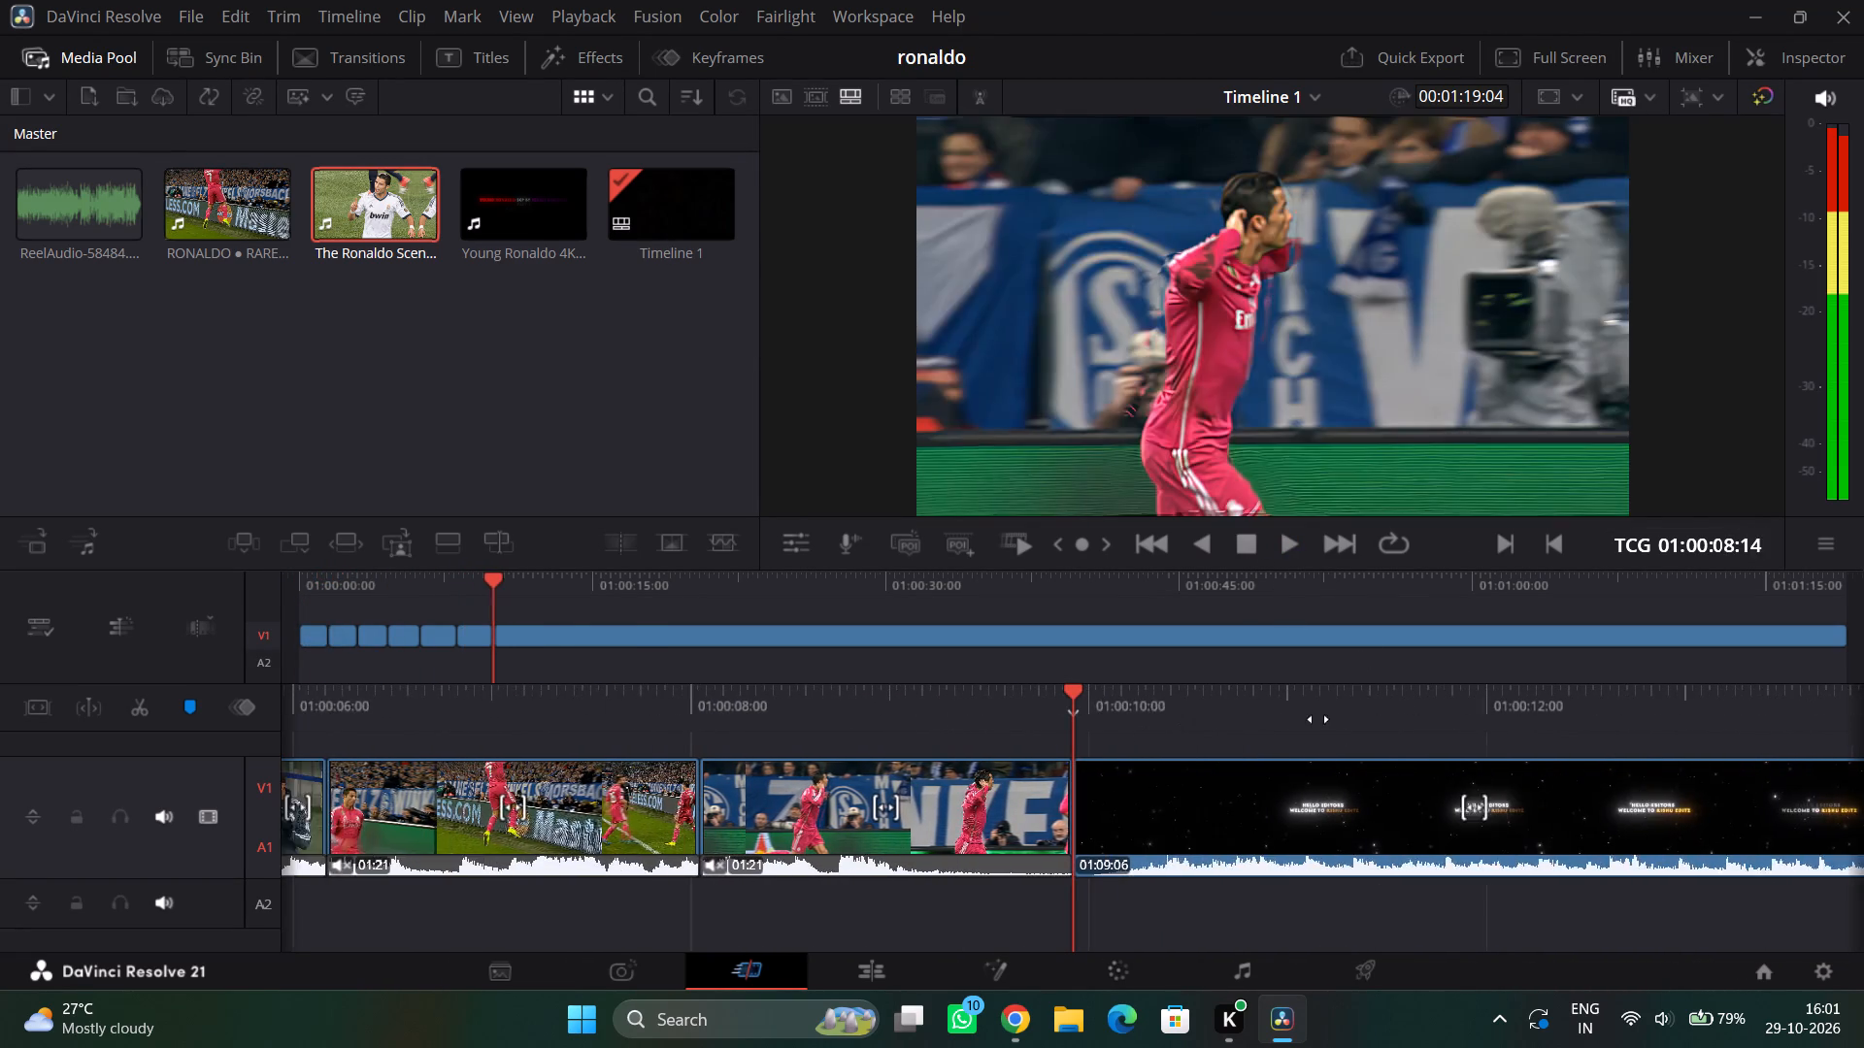
drag(1318, 719, 715, 766)
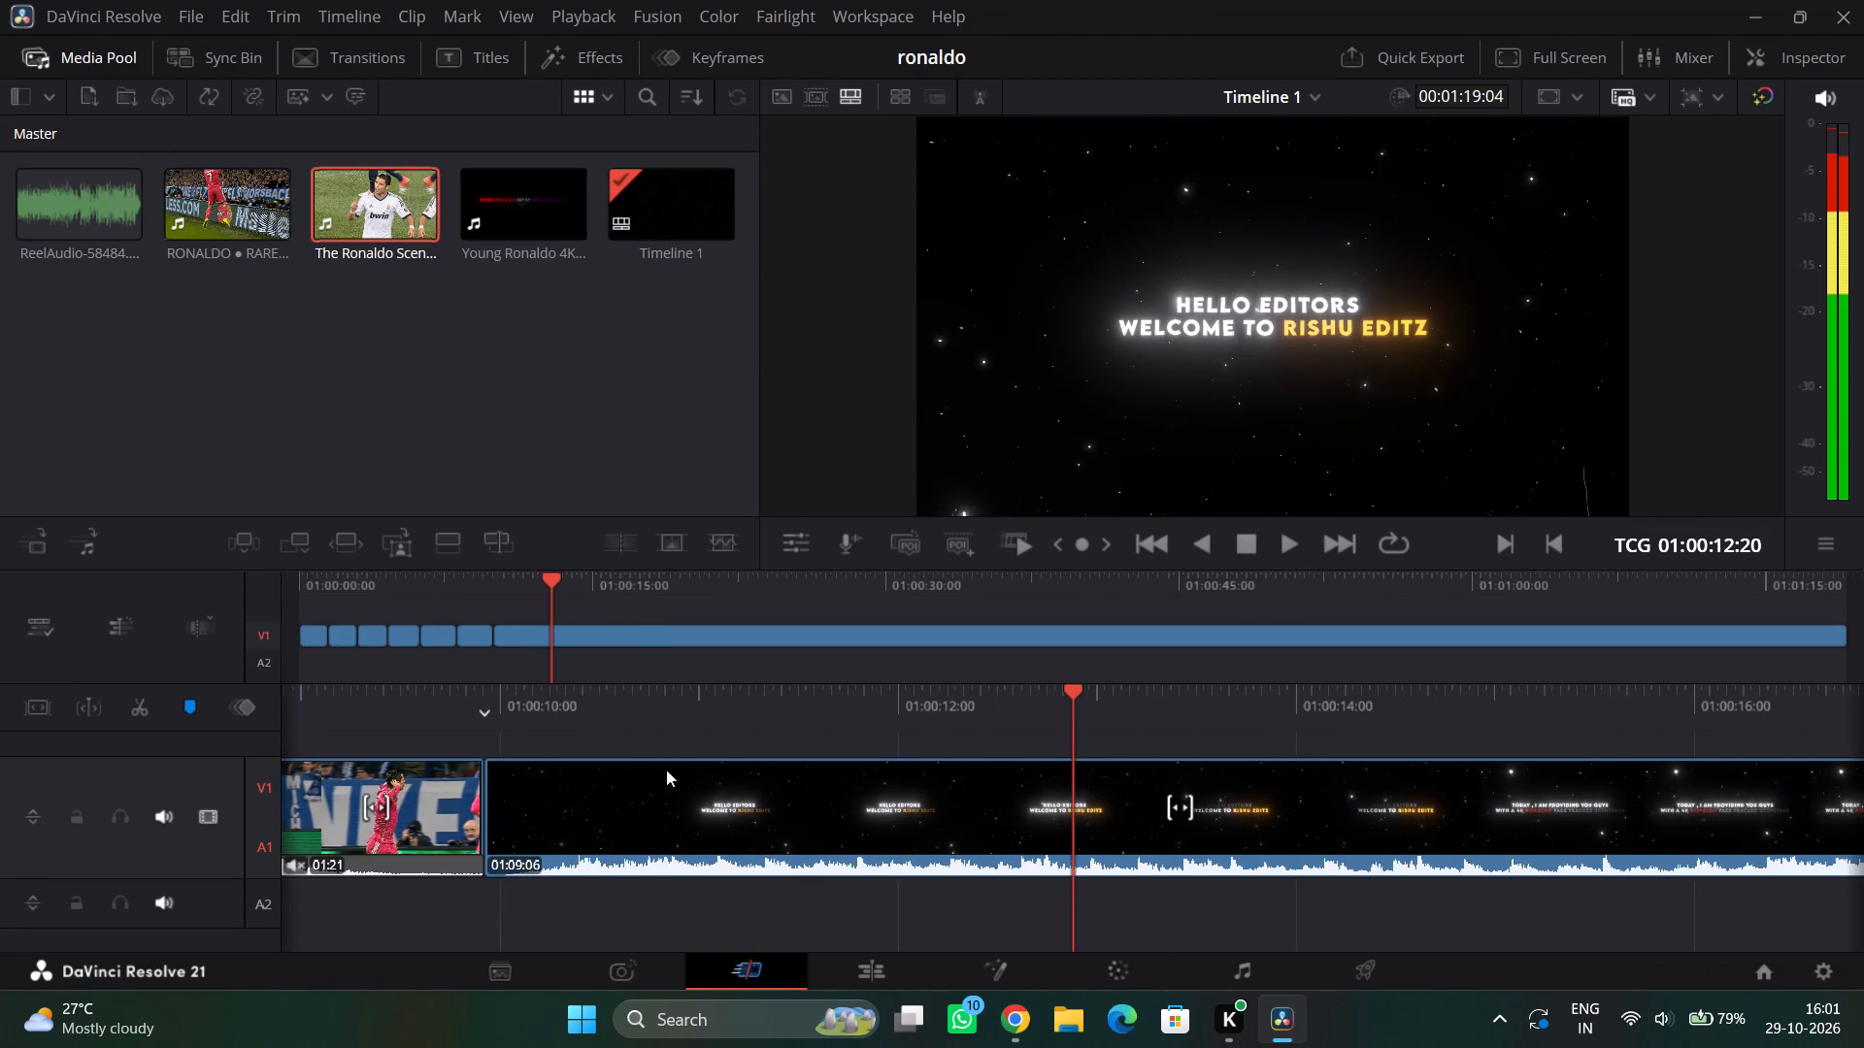
right_click(721, 821)
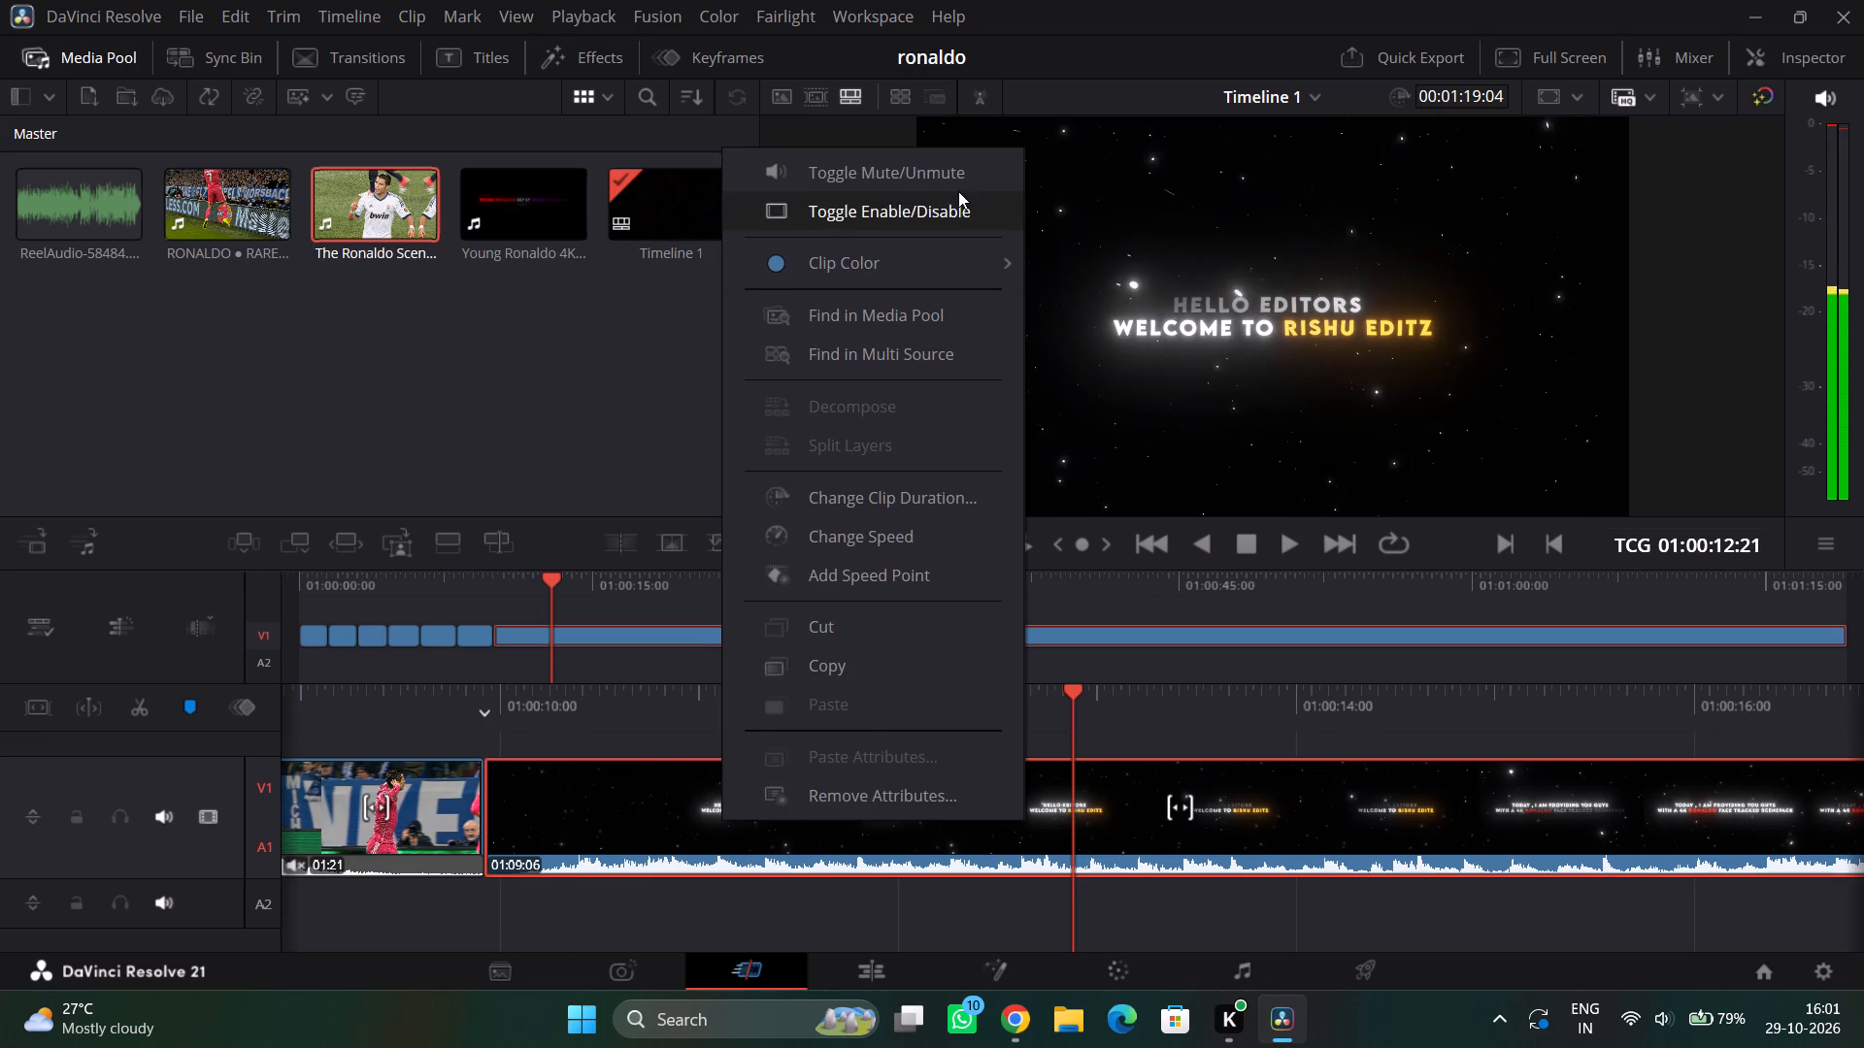
click(963, 178)
Look through the muted footage from its intro titles onward for a celebration shot to use.
drag(1253, 709, 1011, 718)
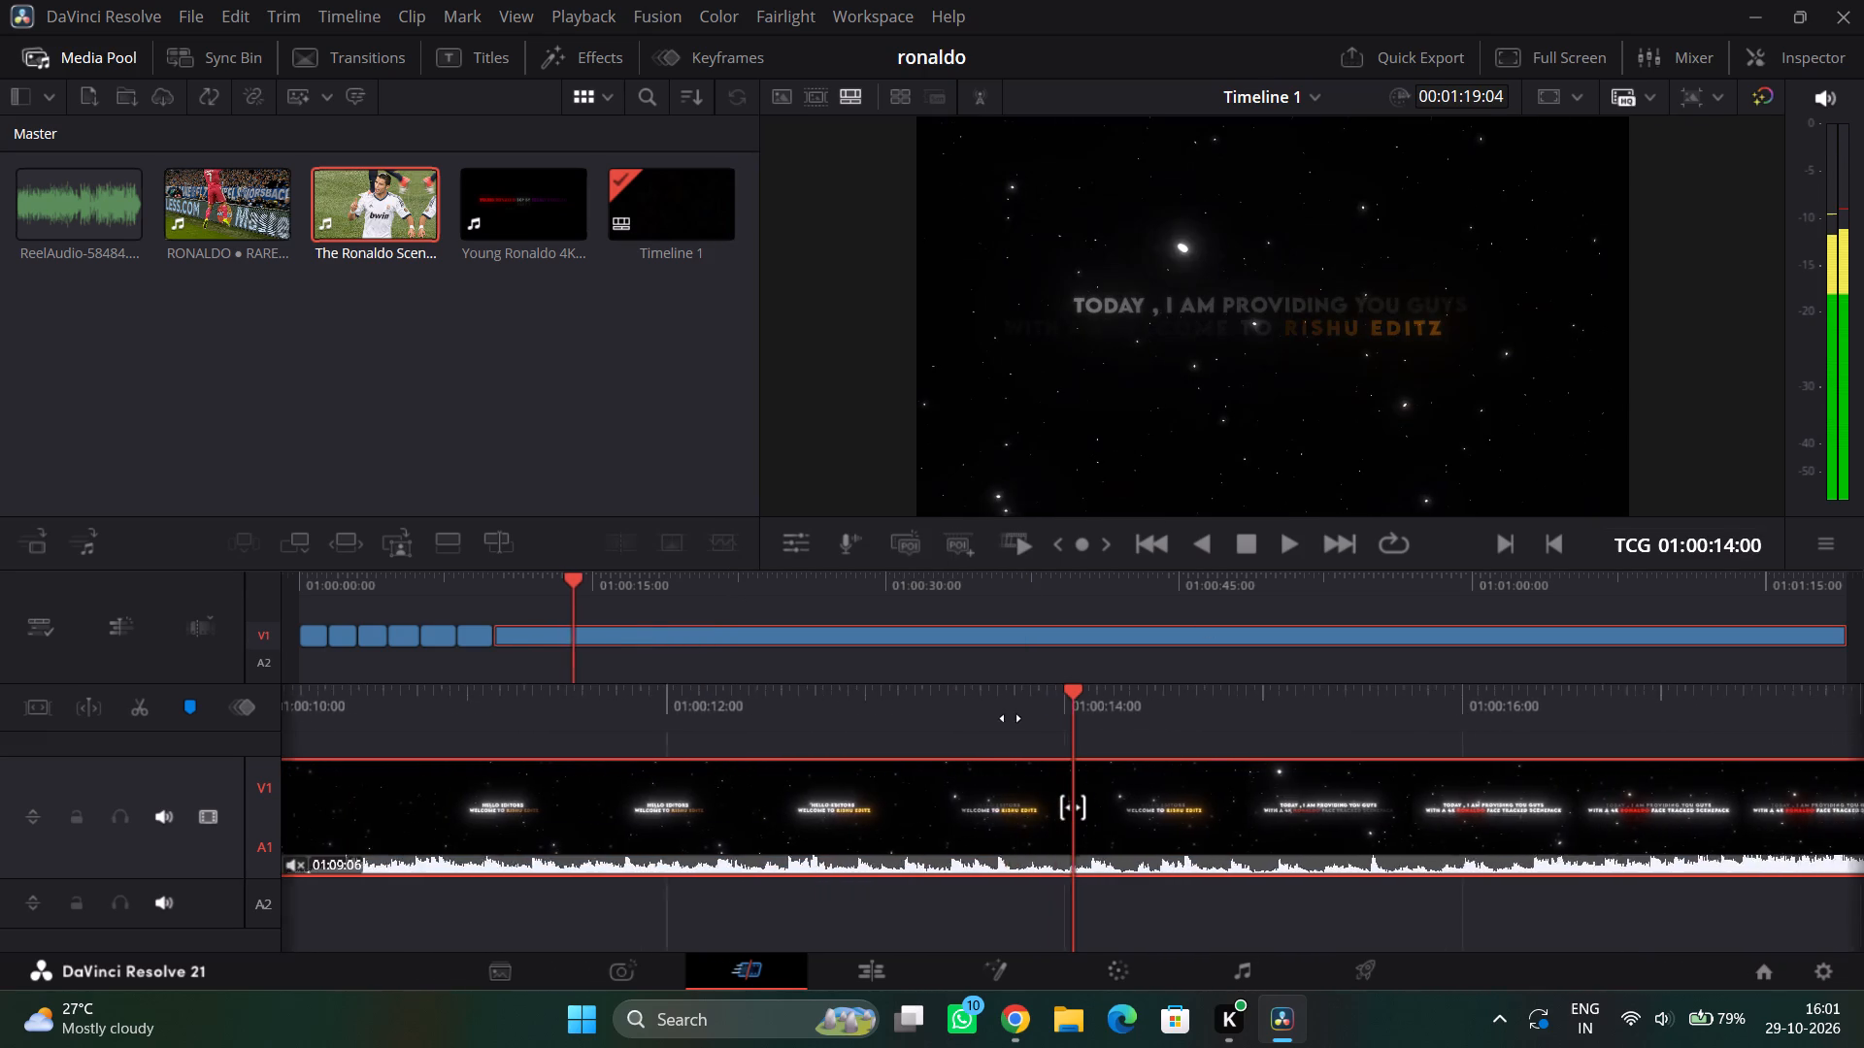
drag(1011, 718, 766, 743)
drag(1624, 694, 1039, 727)
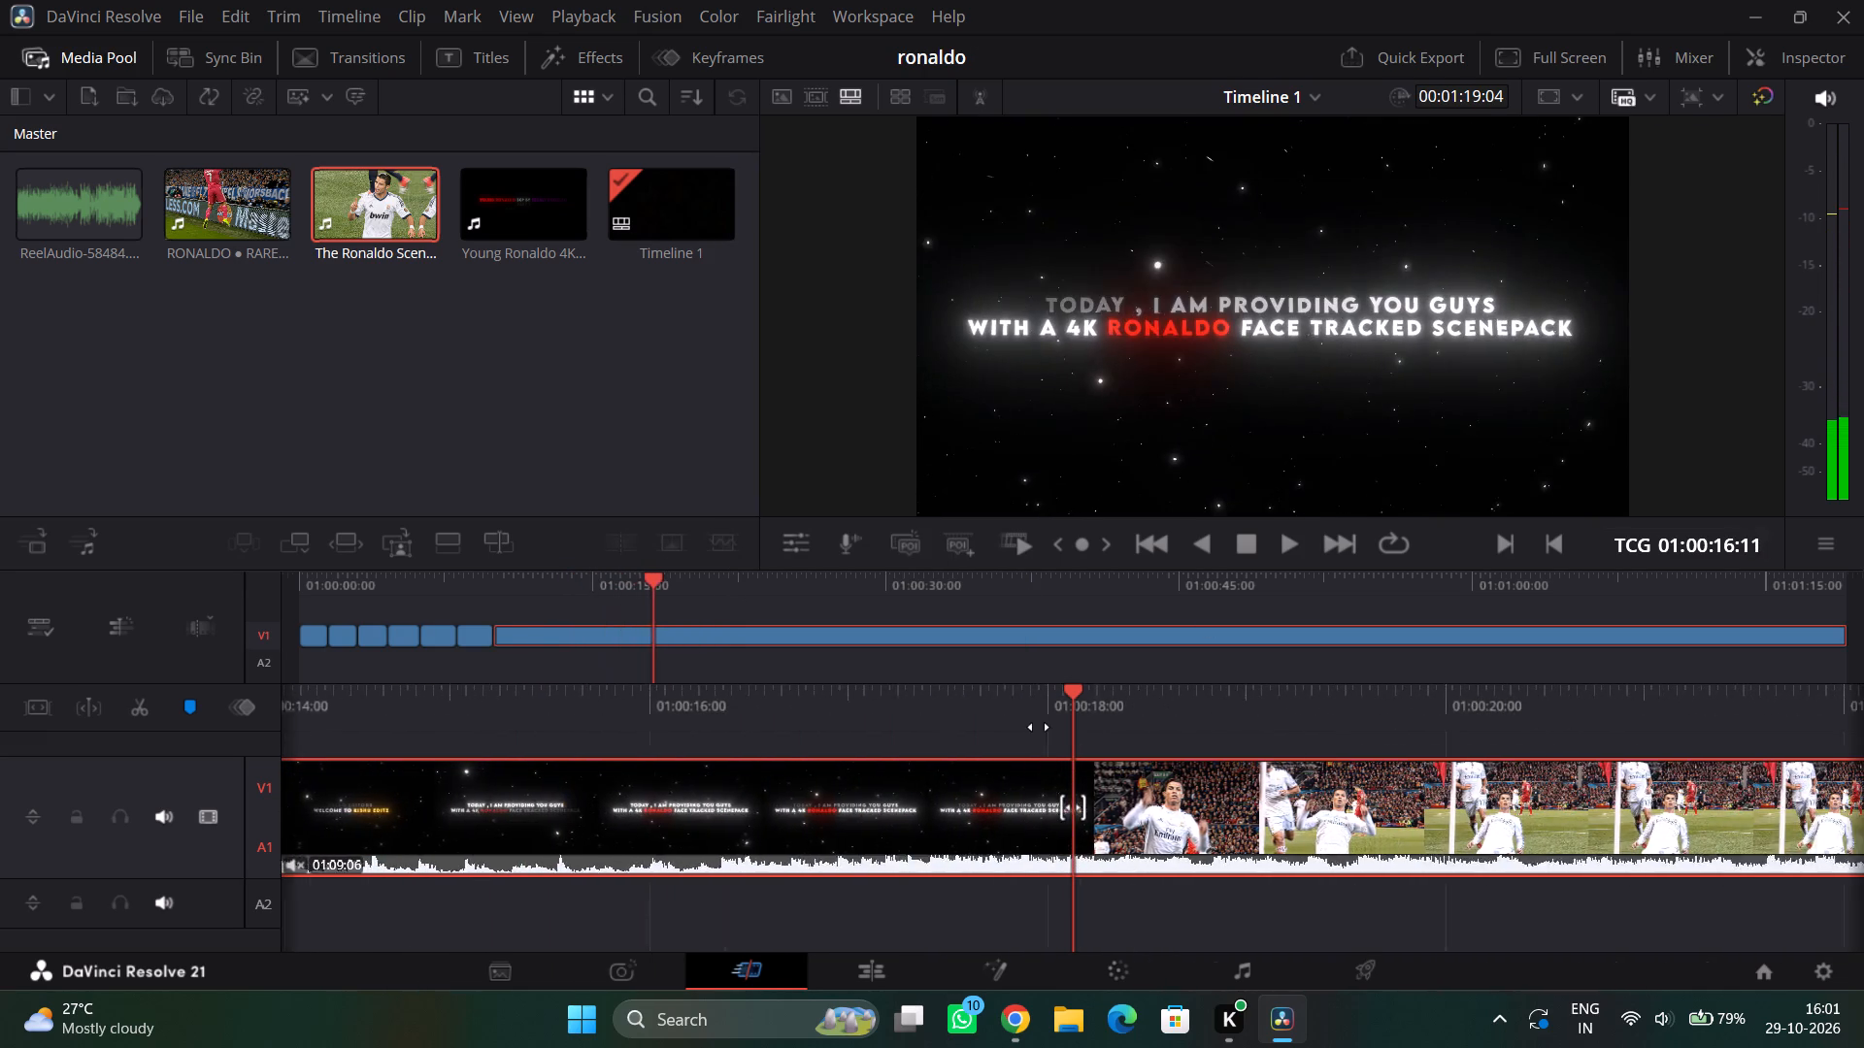
drag(1039, 727, 762, 737)
drag(1585, 705, 1409, 714)
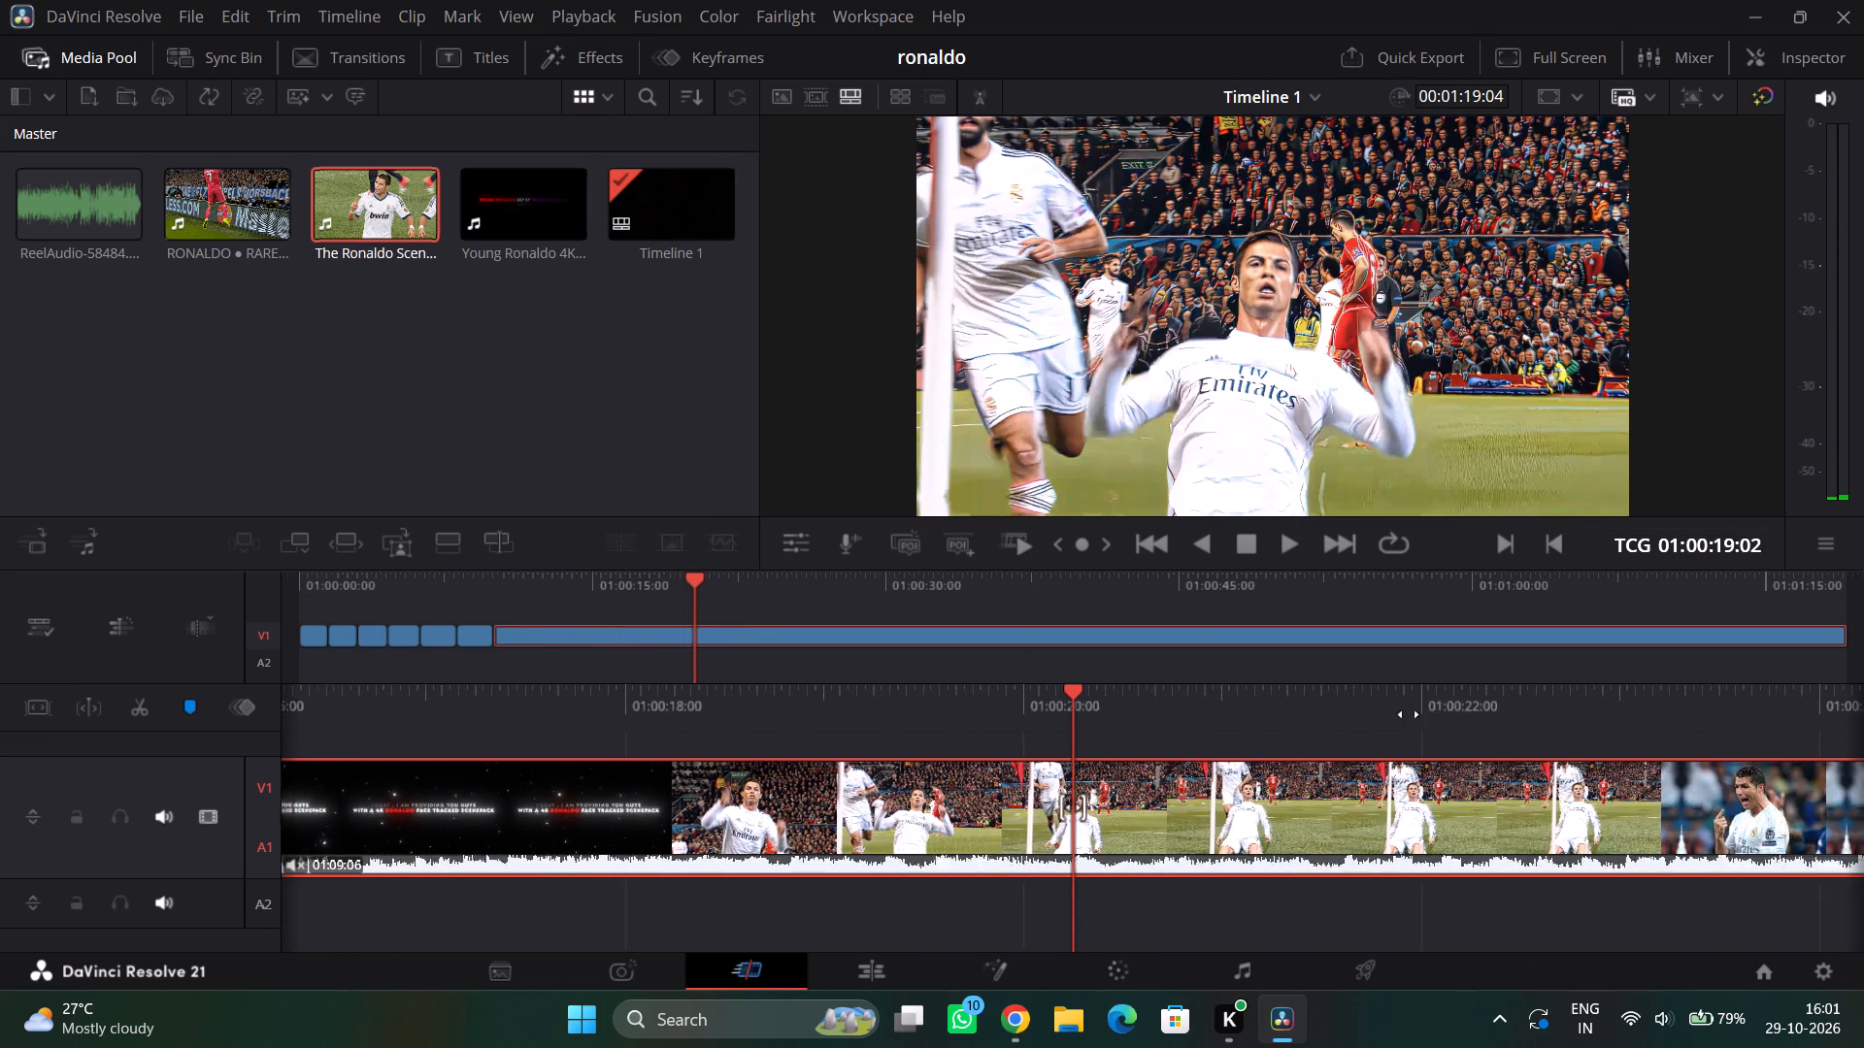
drag(1409, 714, 1255, 714)
drag(1726, 709, 1281, 712)
drag(1619, 686, 1255, 702)
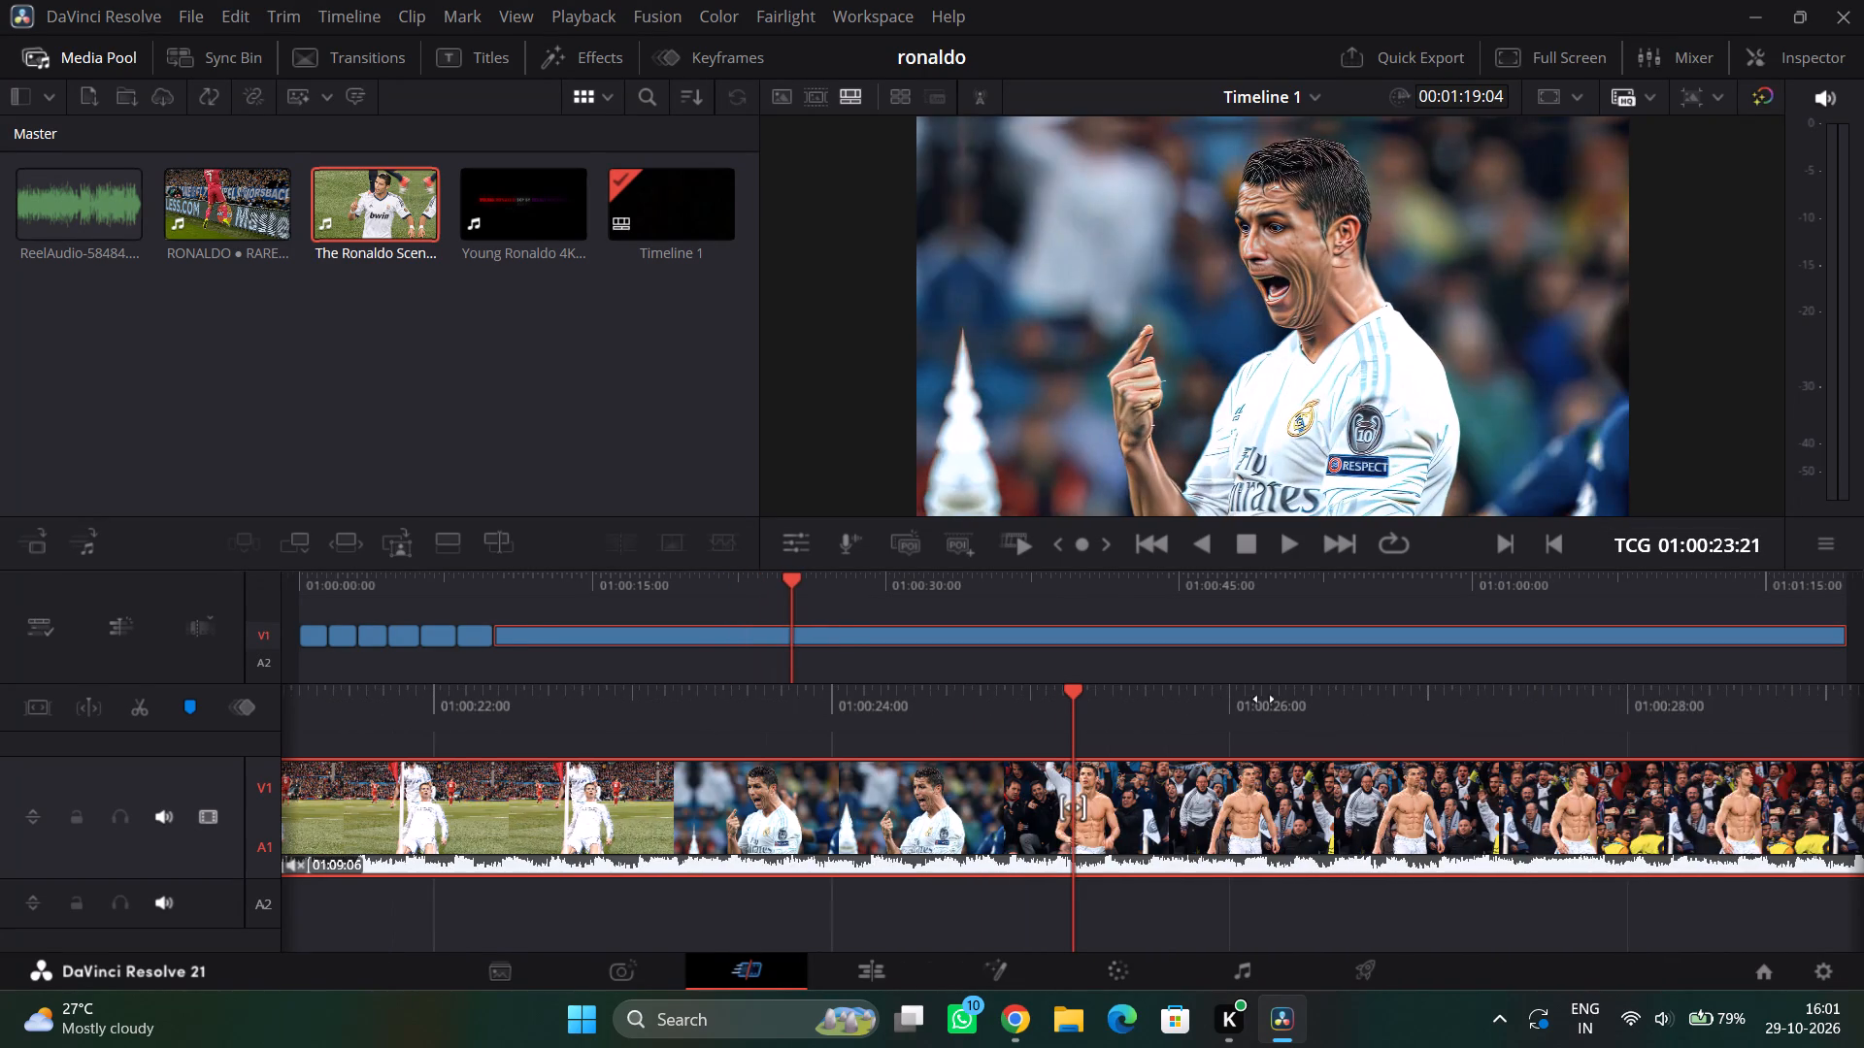
drag(1496, 692, 1504, 696)
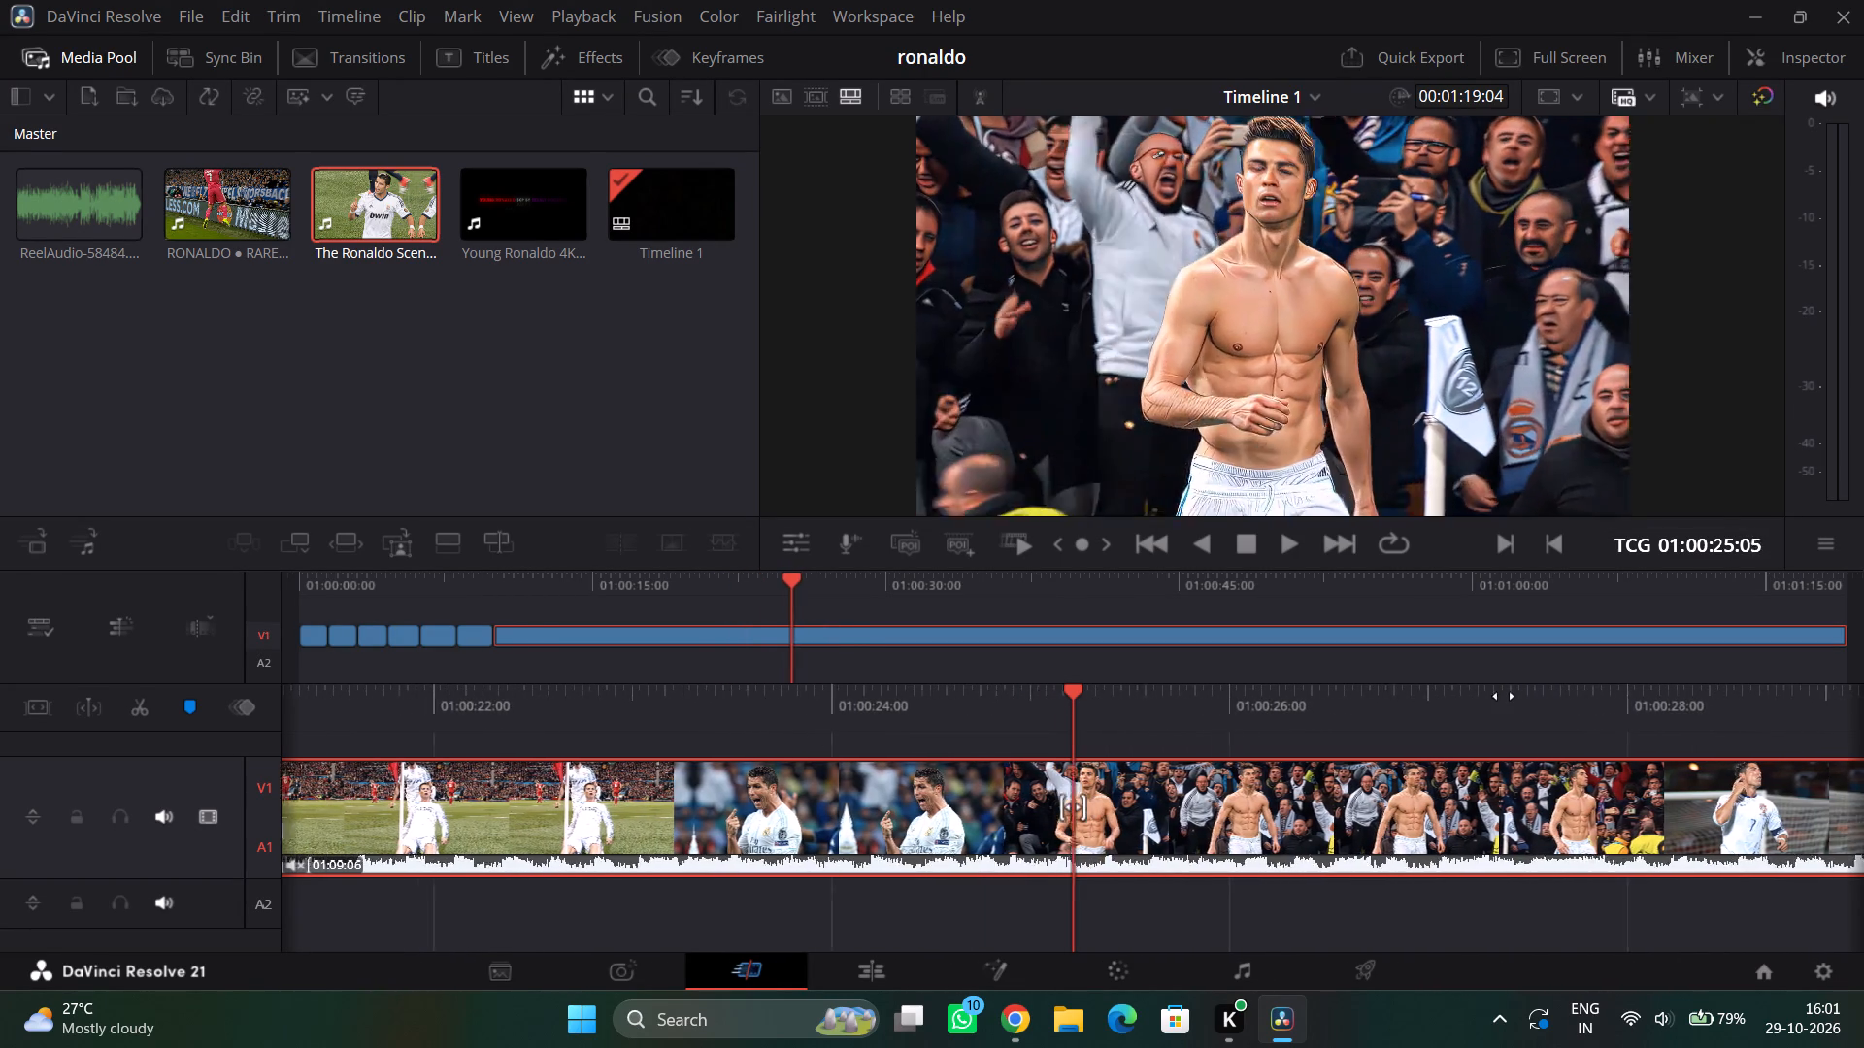
drag(1504, 696, 1136, 697)
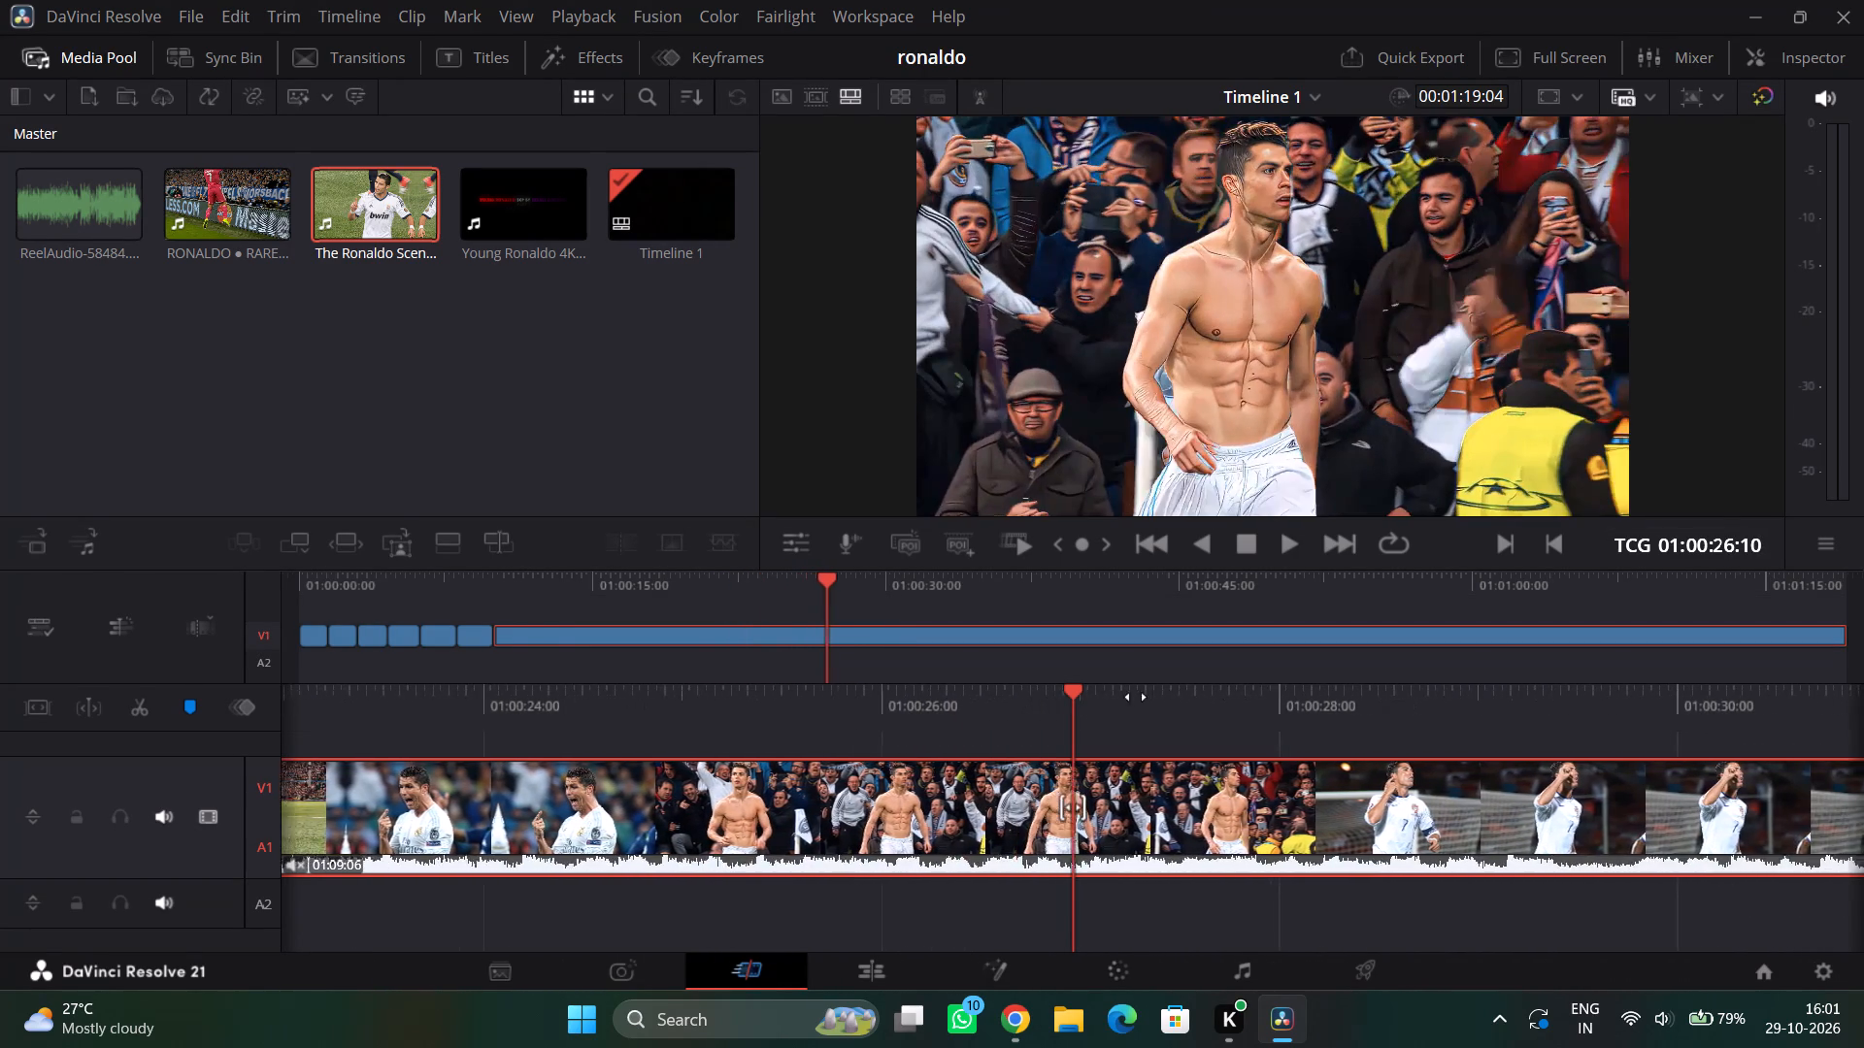
drag(1136, 697, 655, 716)
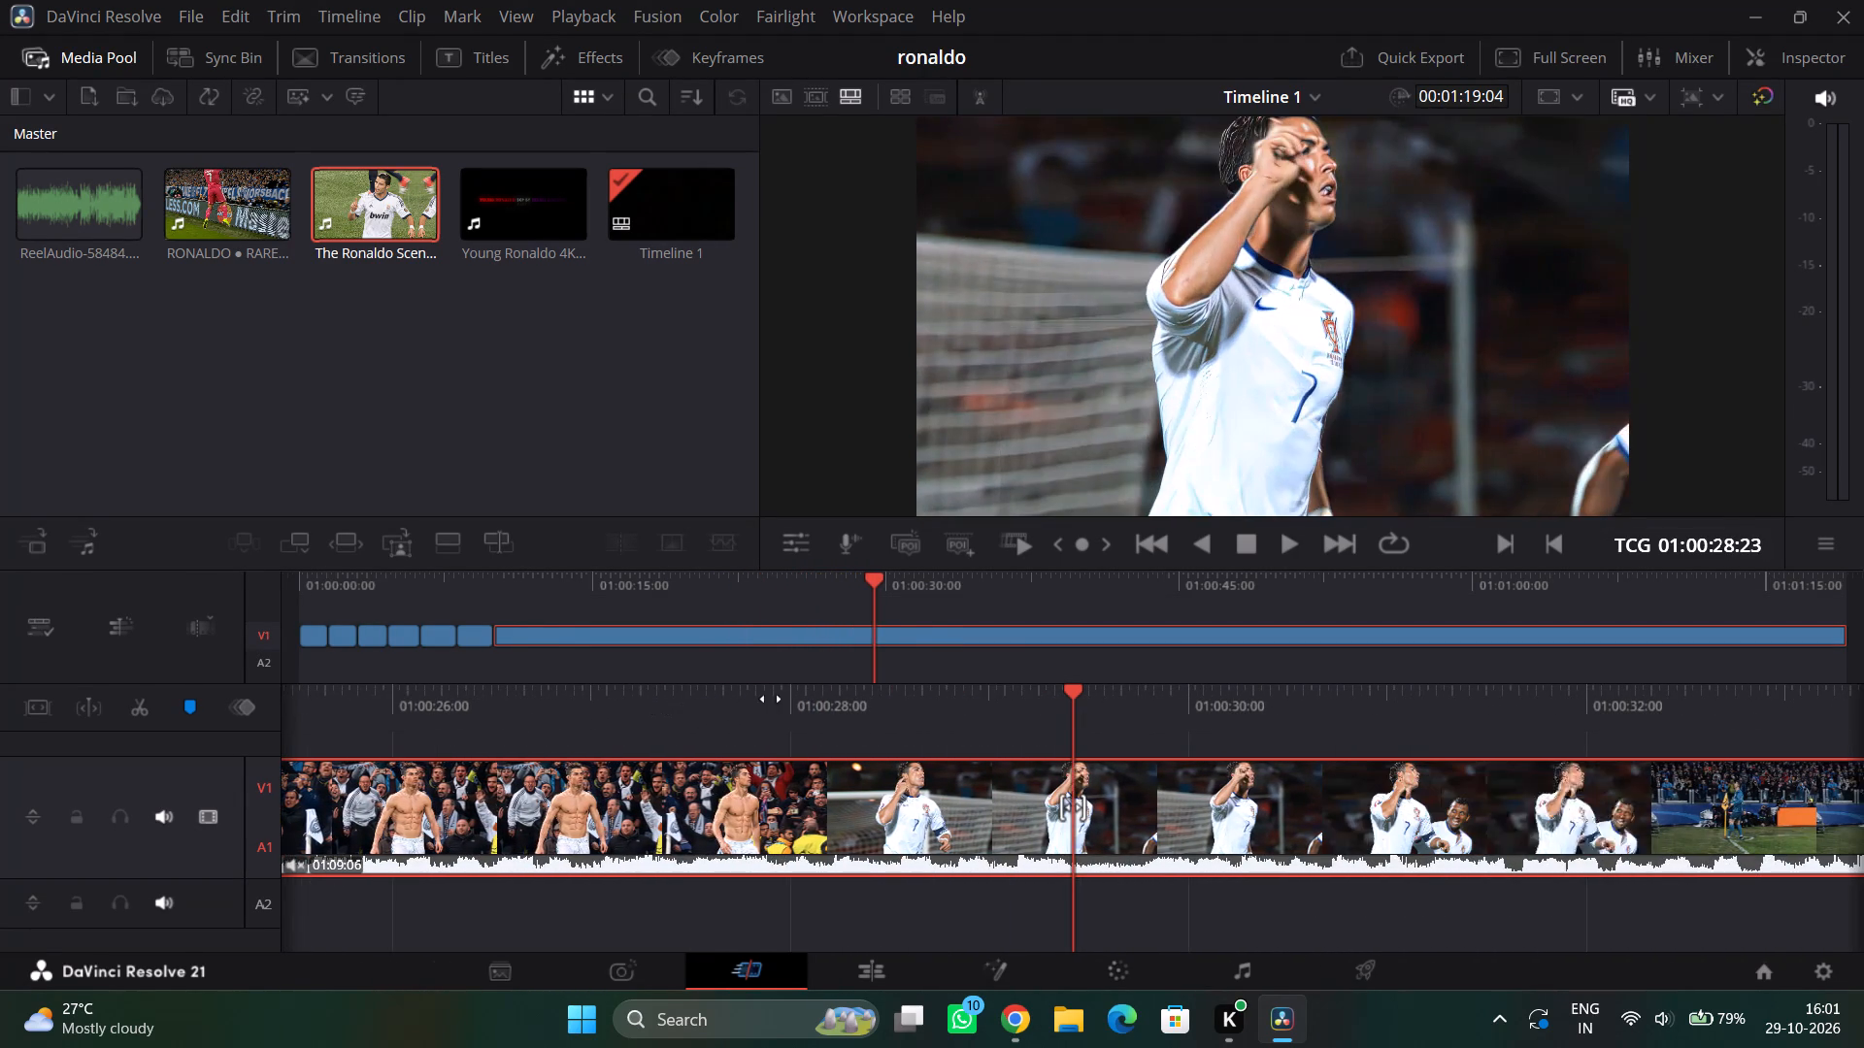
drag(1622, 683, 1058, 699)
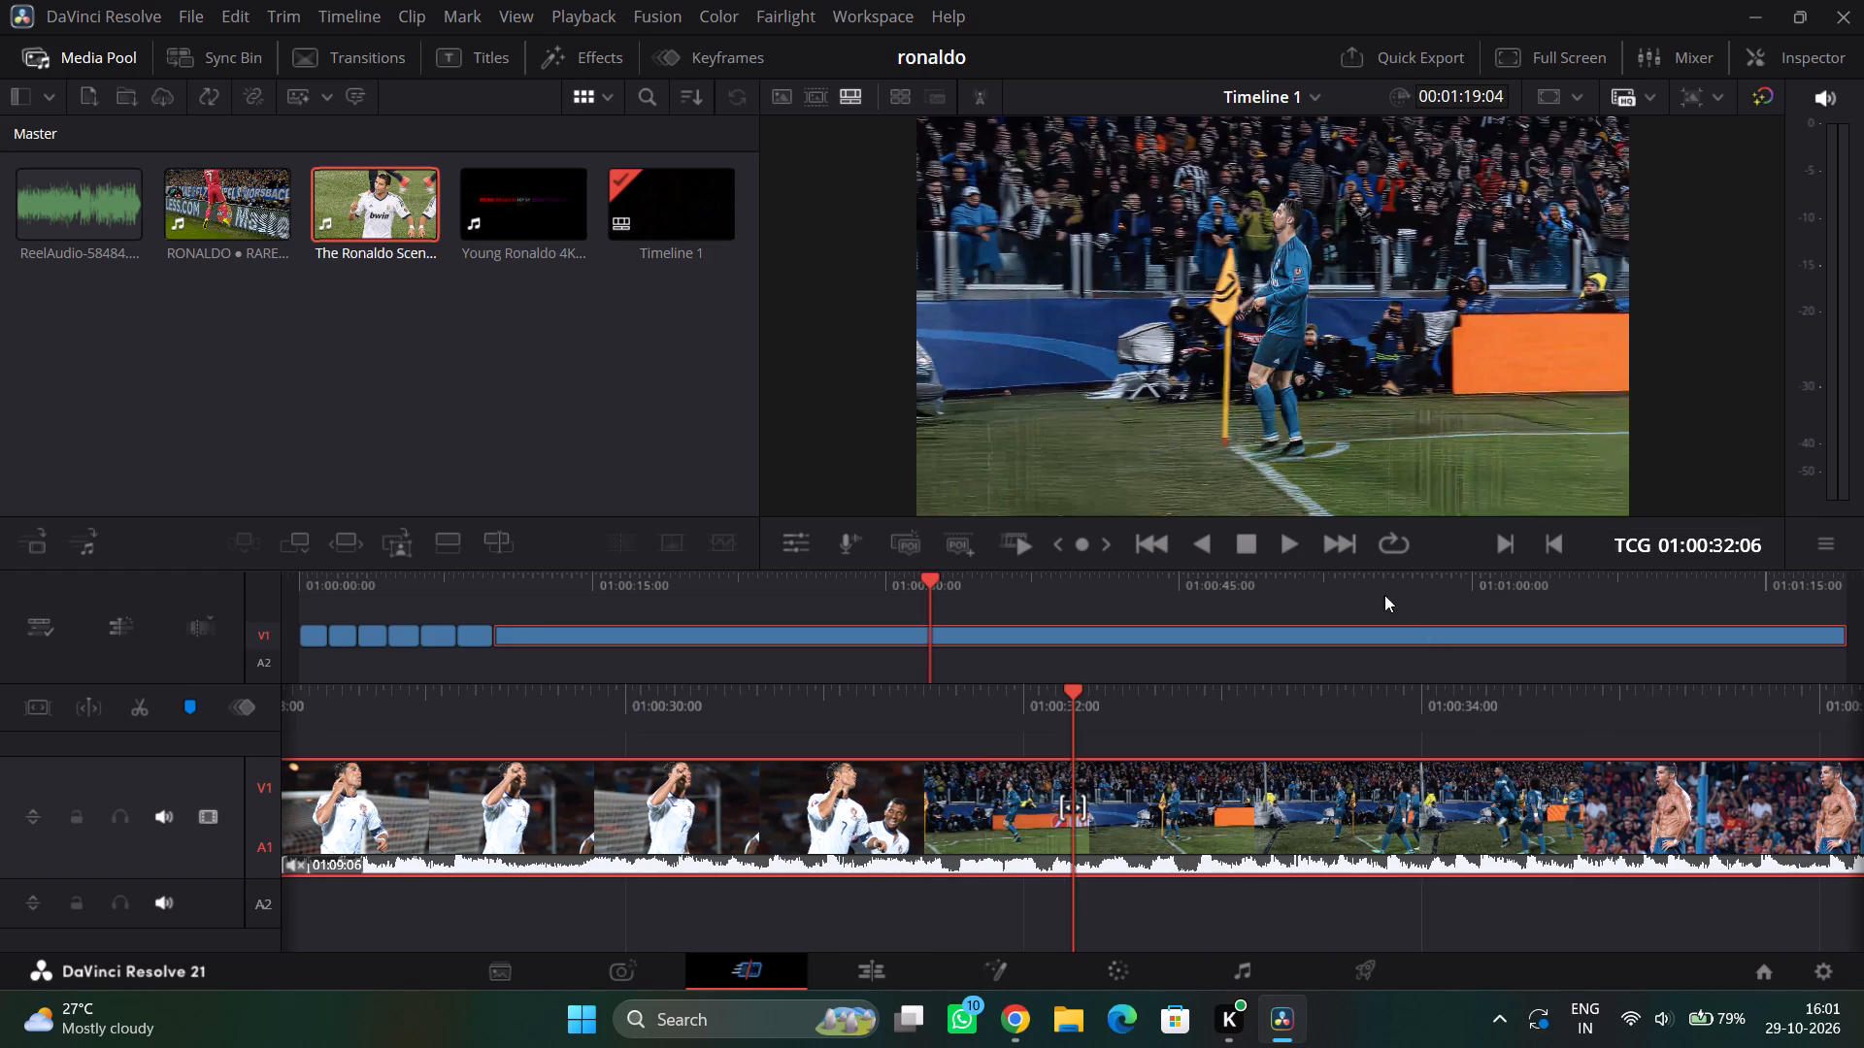
click(1293, 539)
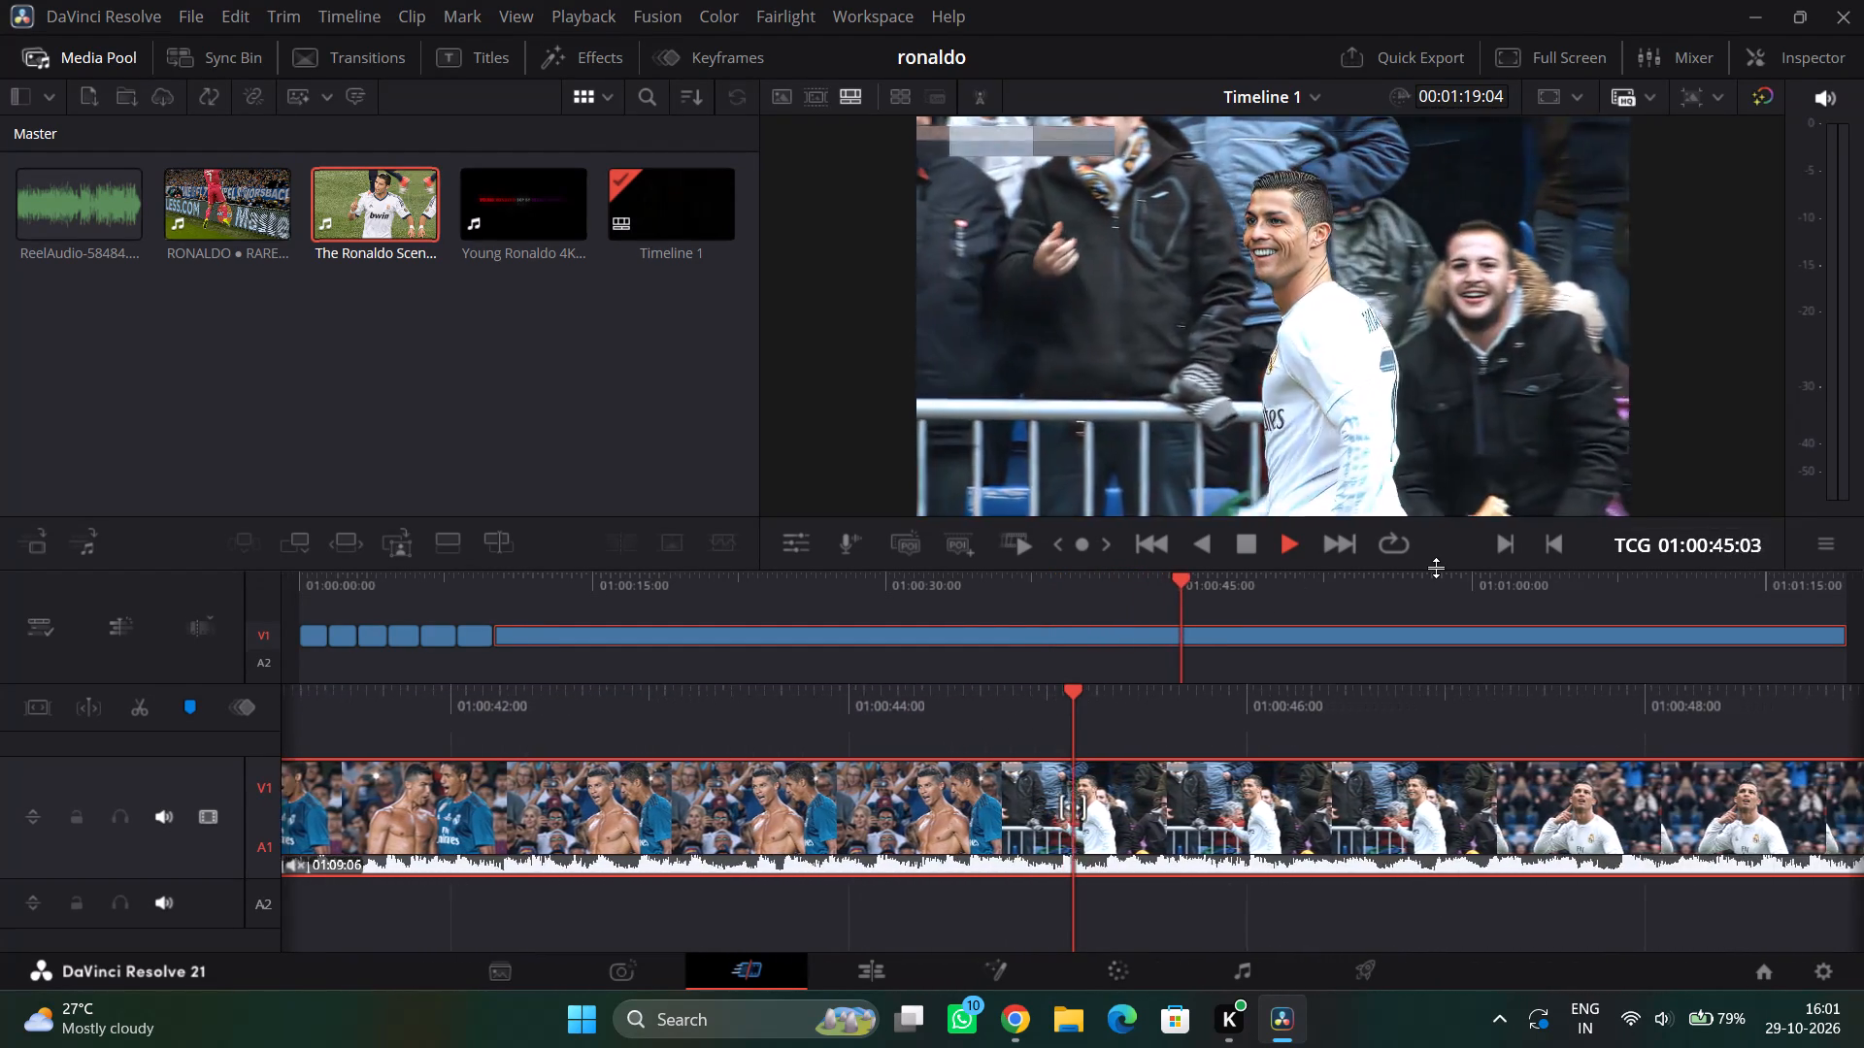
Split the footage at 01:00:43:23, where the white-shirt celebration beside the crowd barrier starts, and delete the part before it.
drag(1251, 718, 1363, 709)
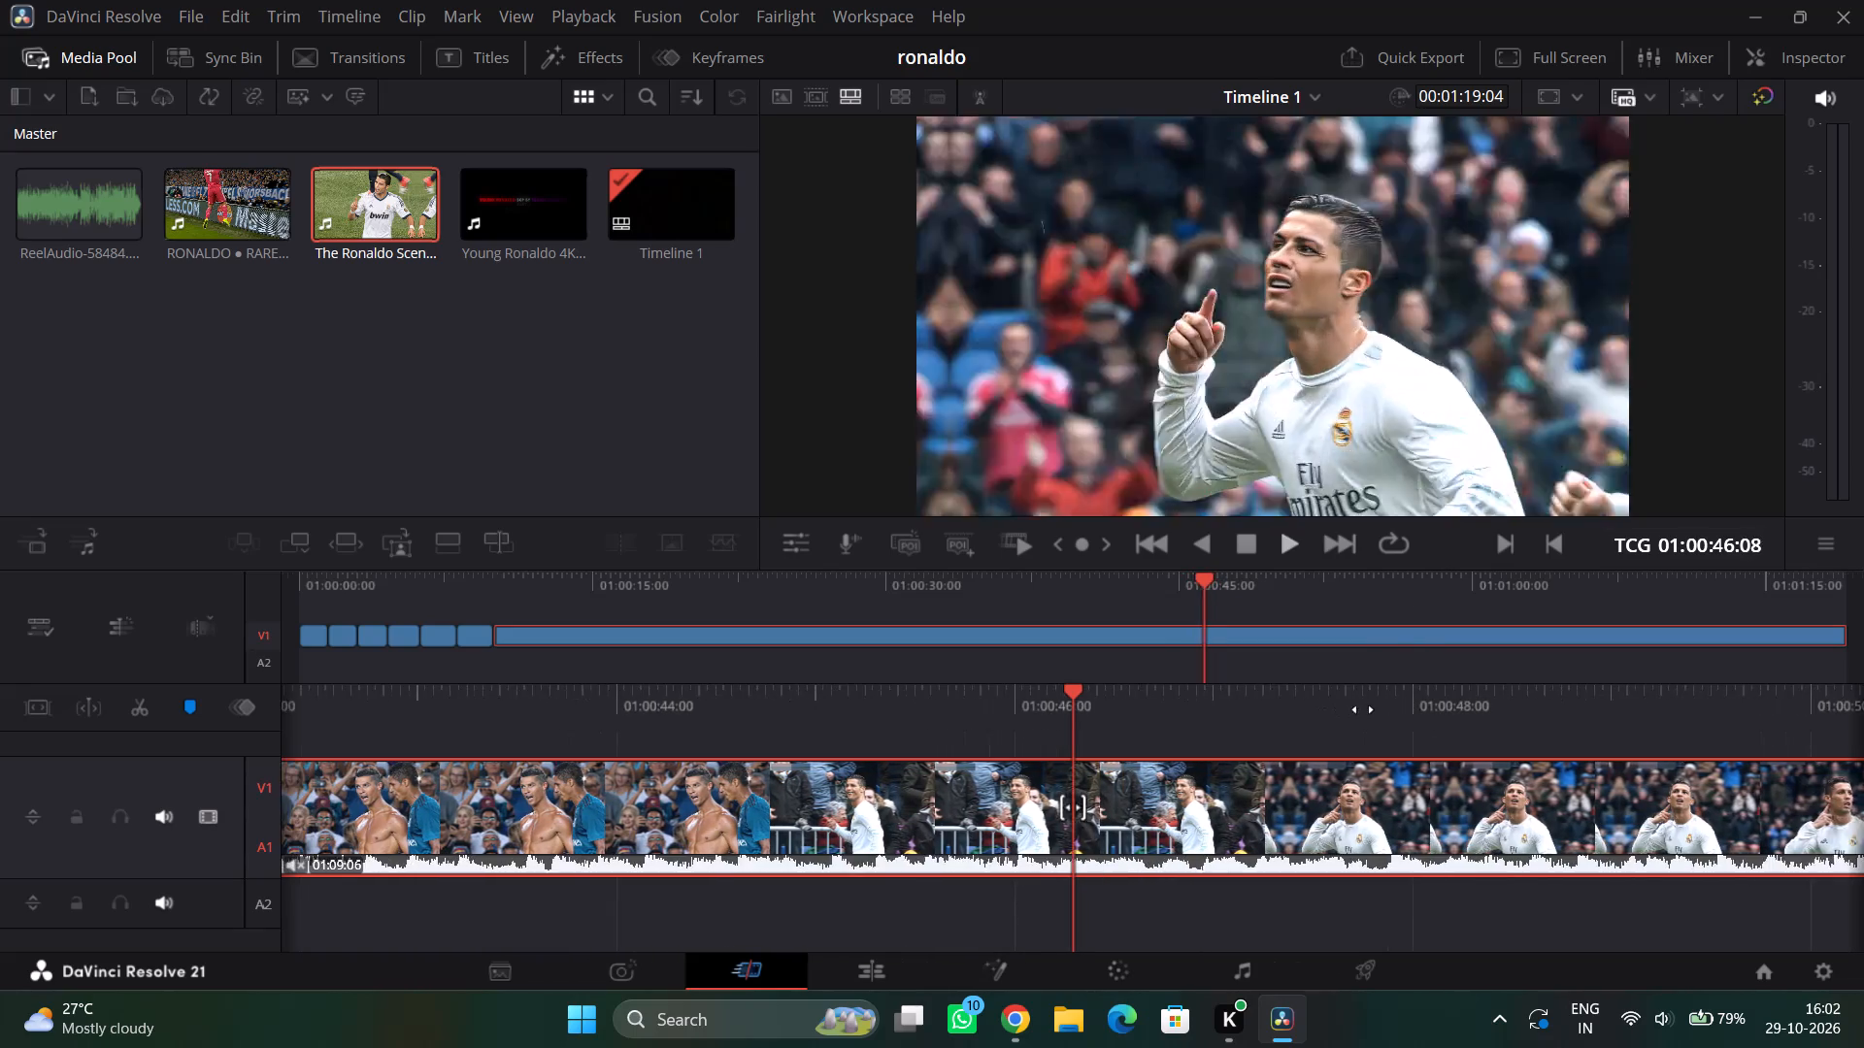
drag(1363, 709, 1863, 695)
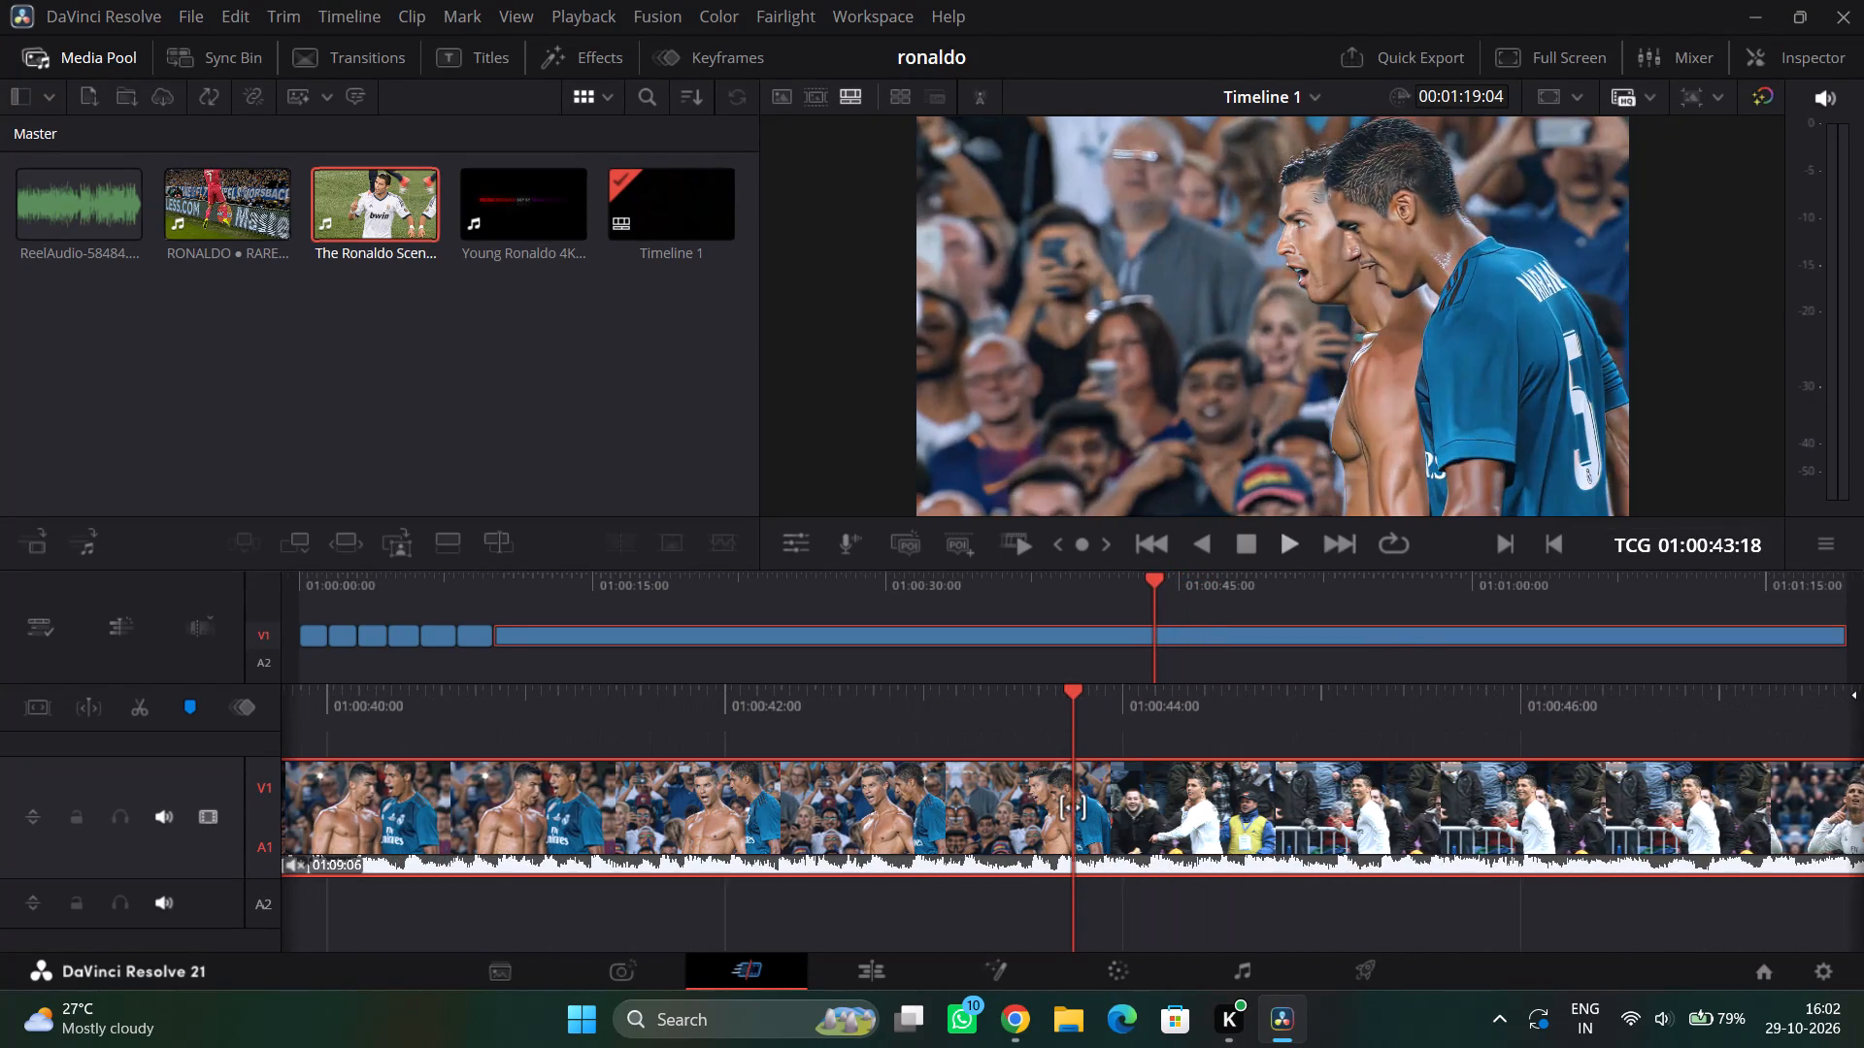
drag(1863, 695, 1748, 719)
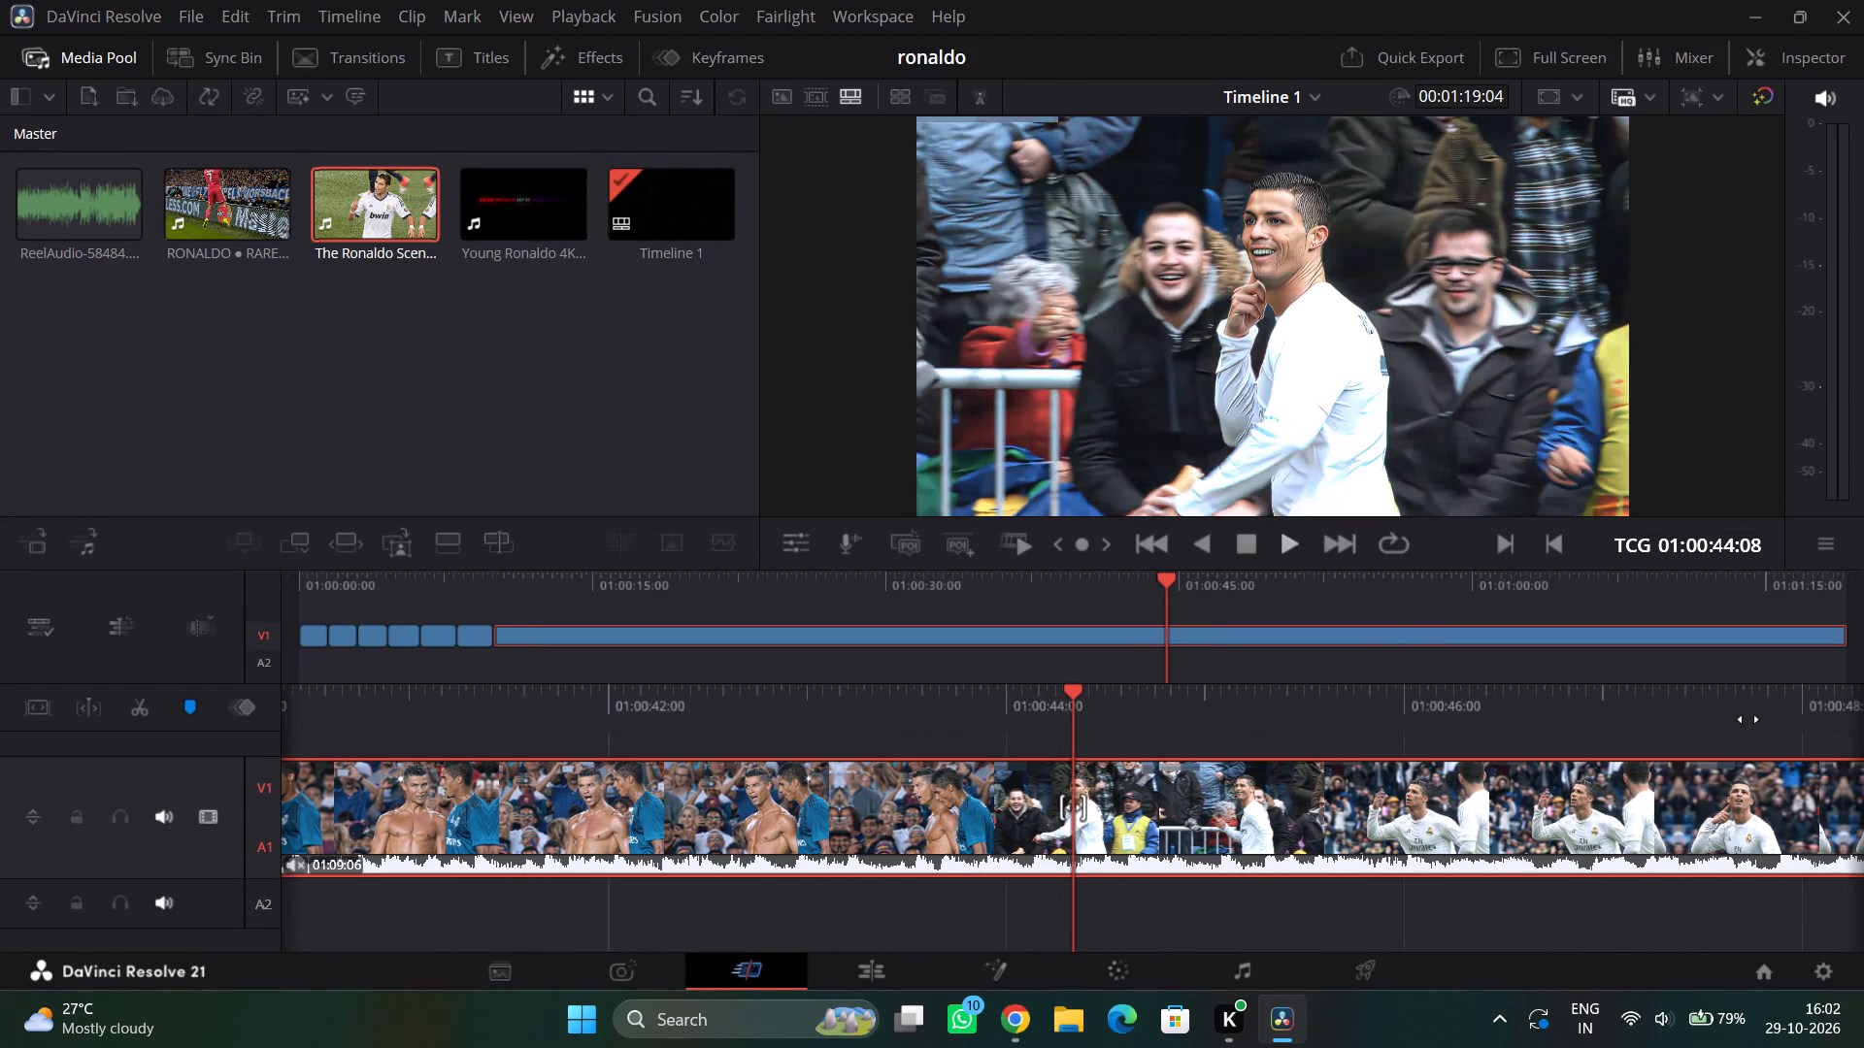
drag(1748, 719, 1811, 714)
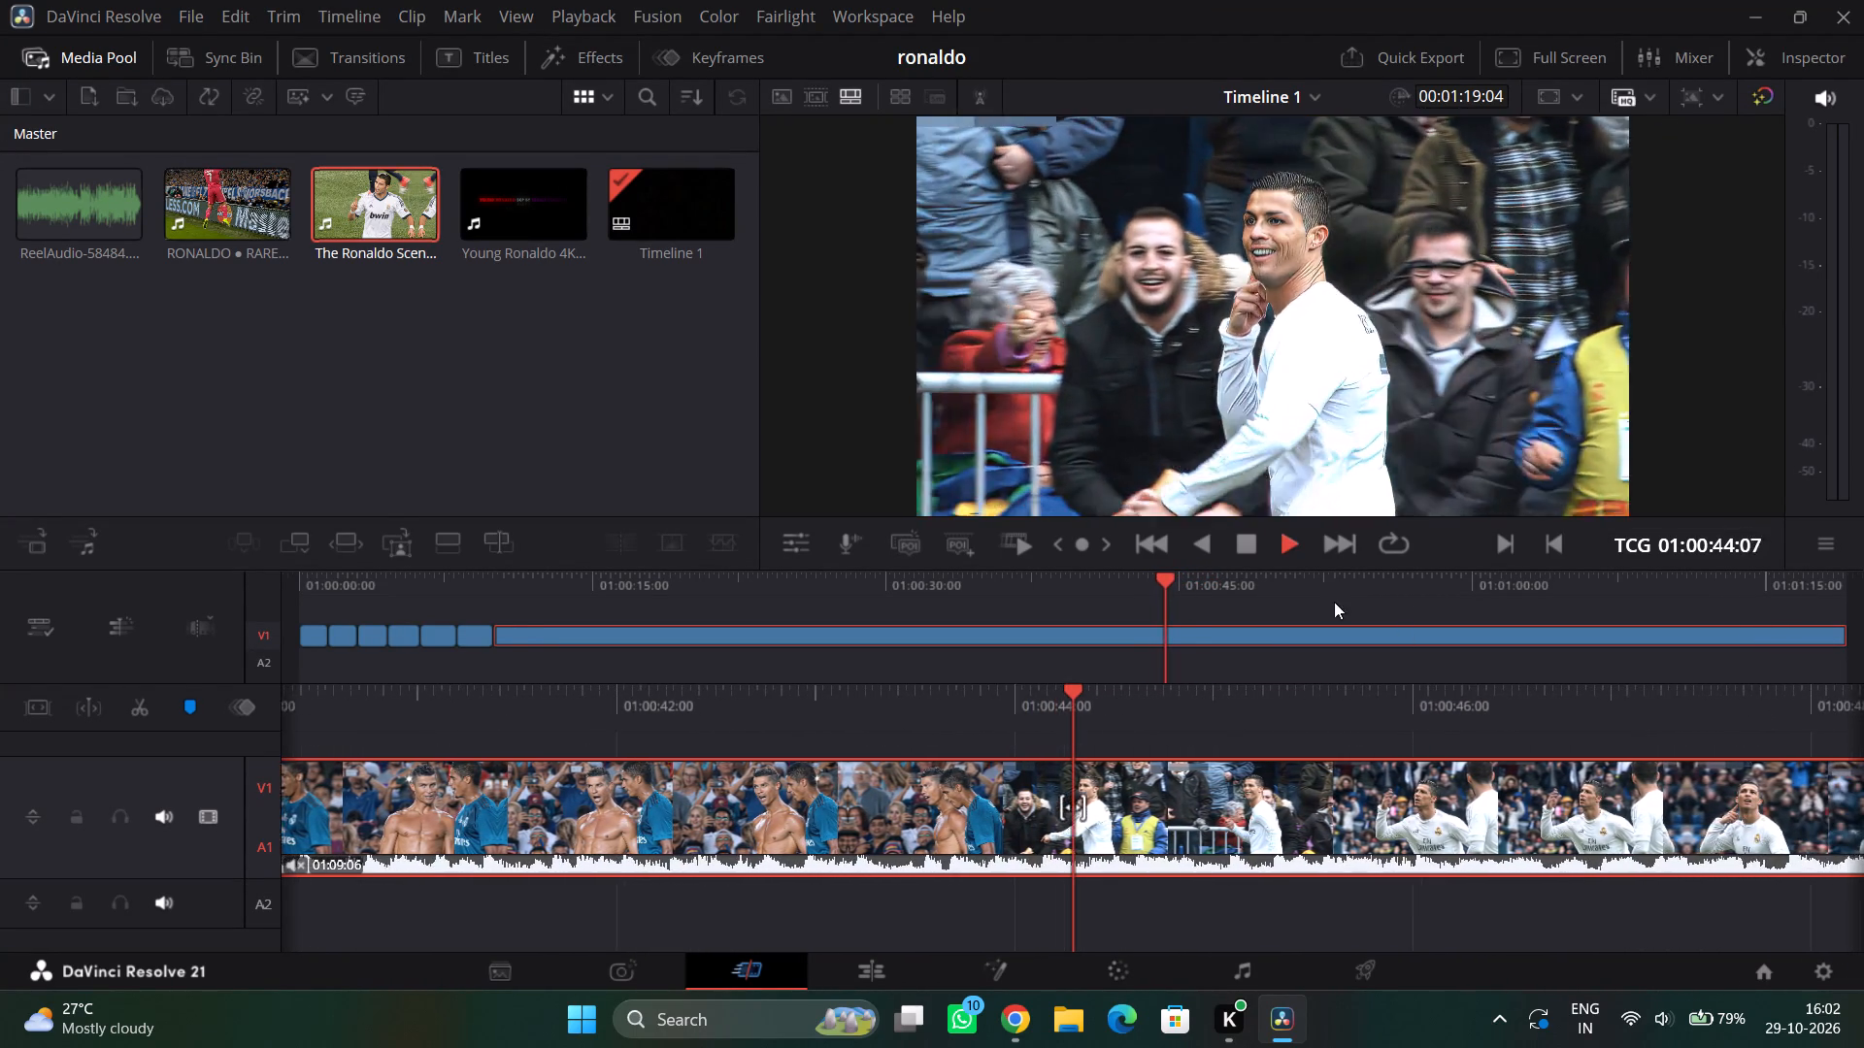
click(1246, 545)
drag(1206, 717, 1396, 716)
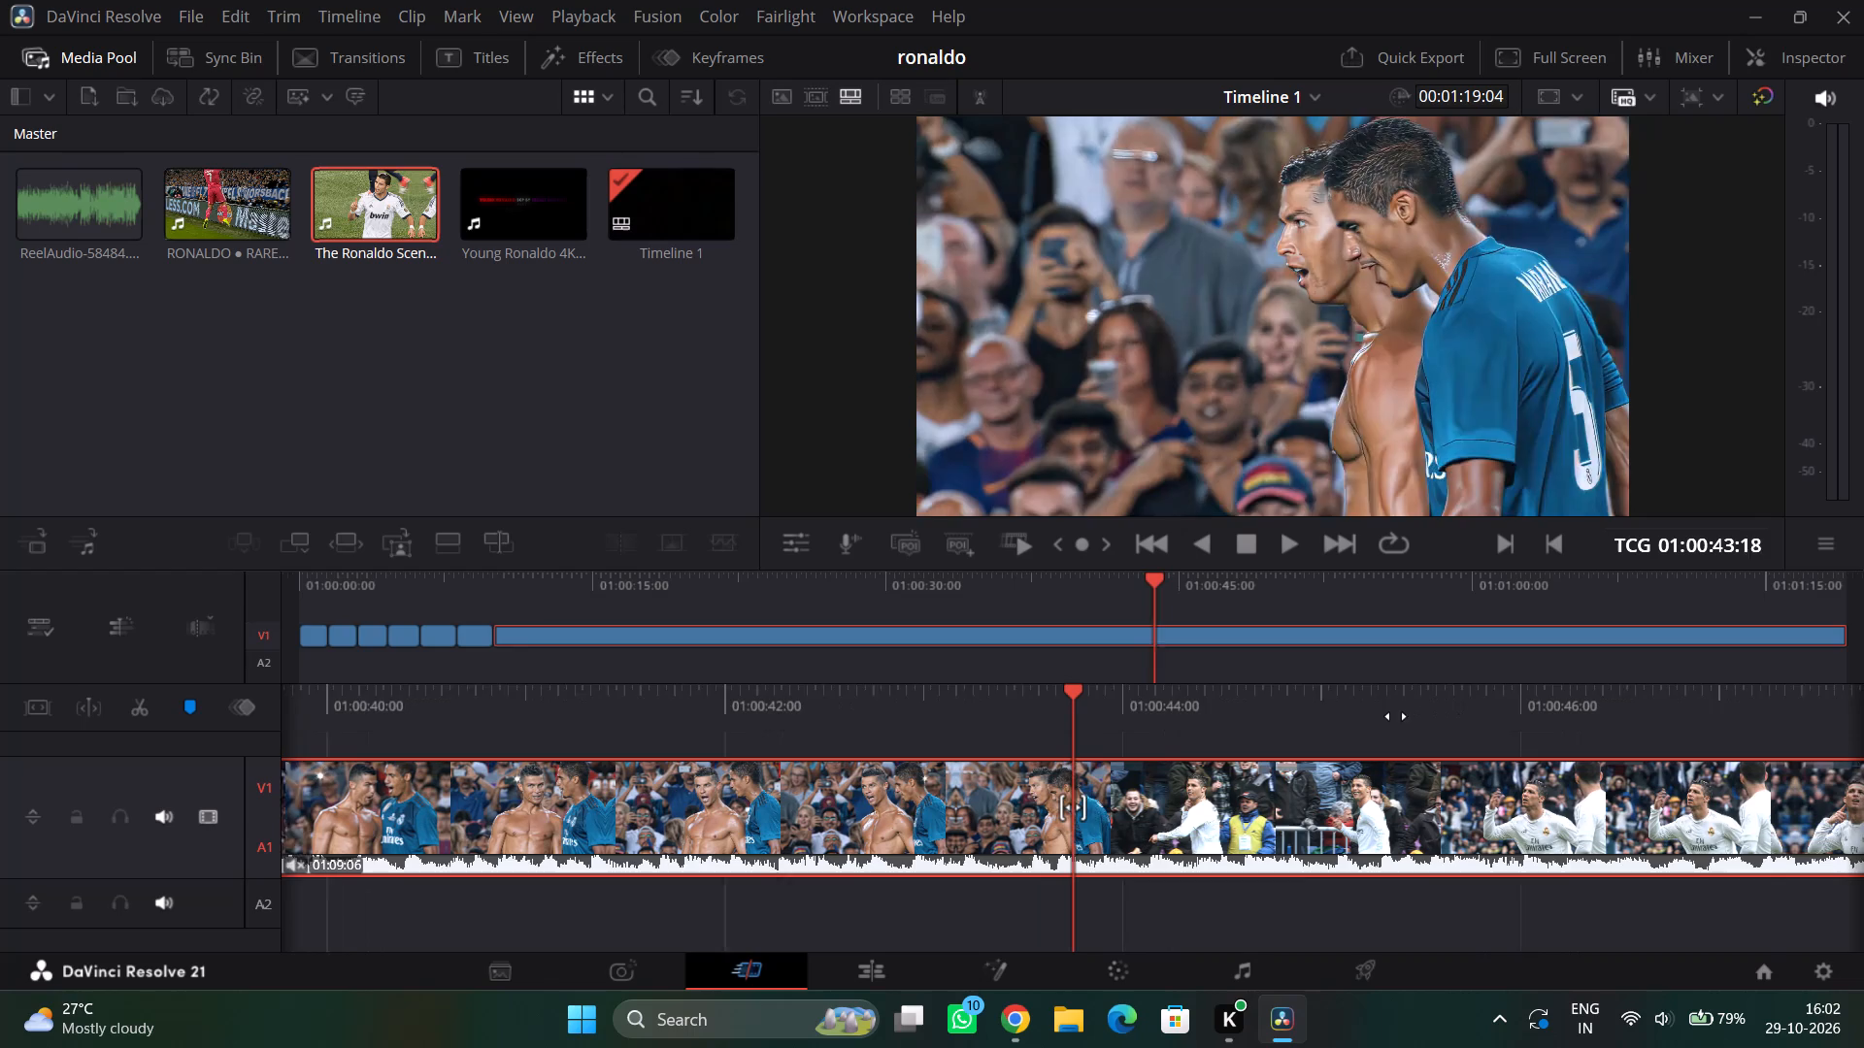
drag(1396, 716, 1362, 716)
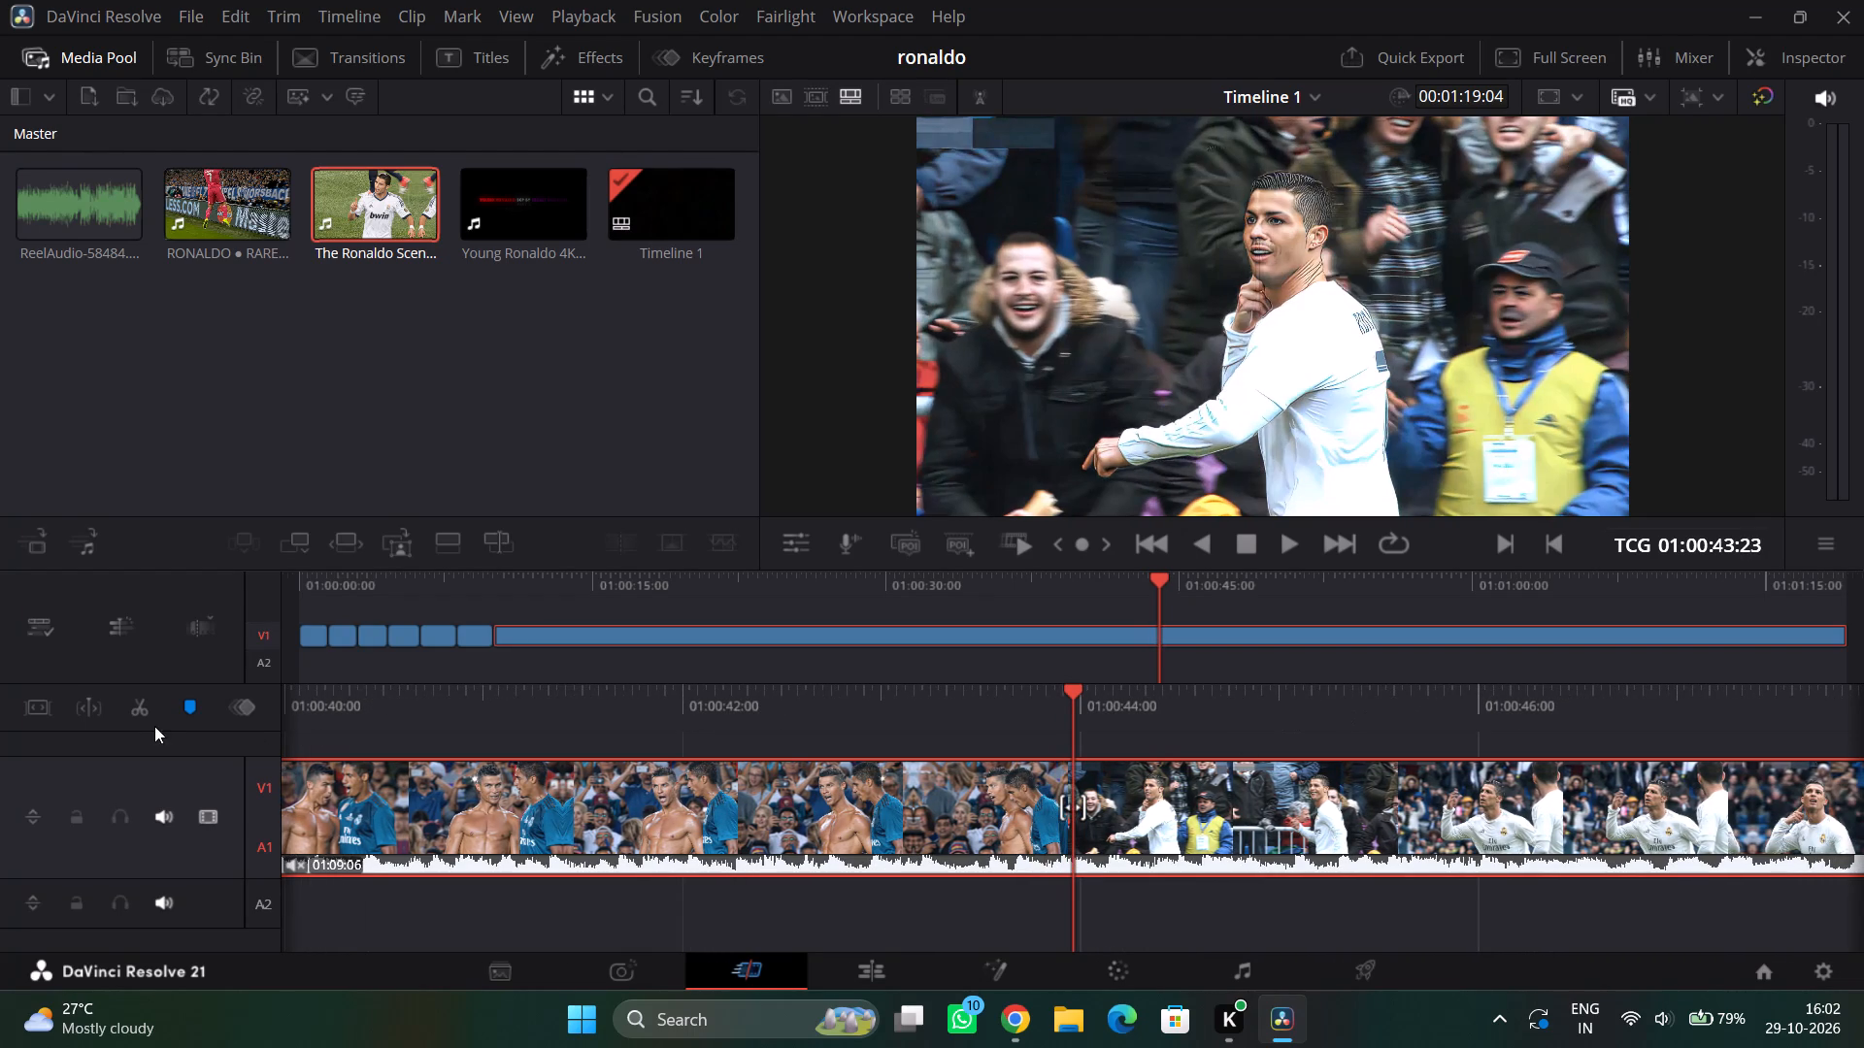
click(142, 709)
click(762, 783)
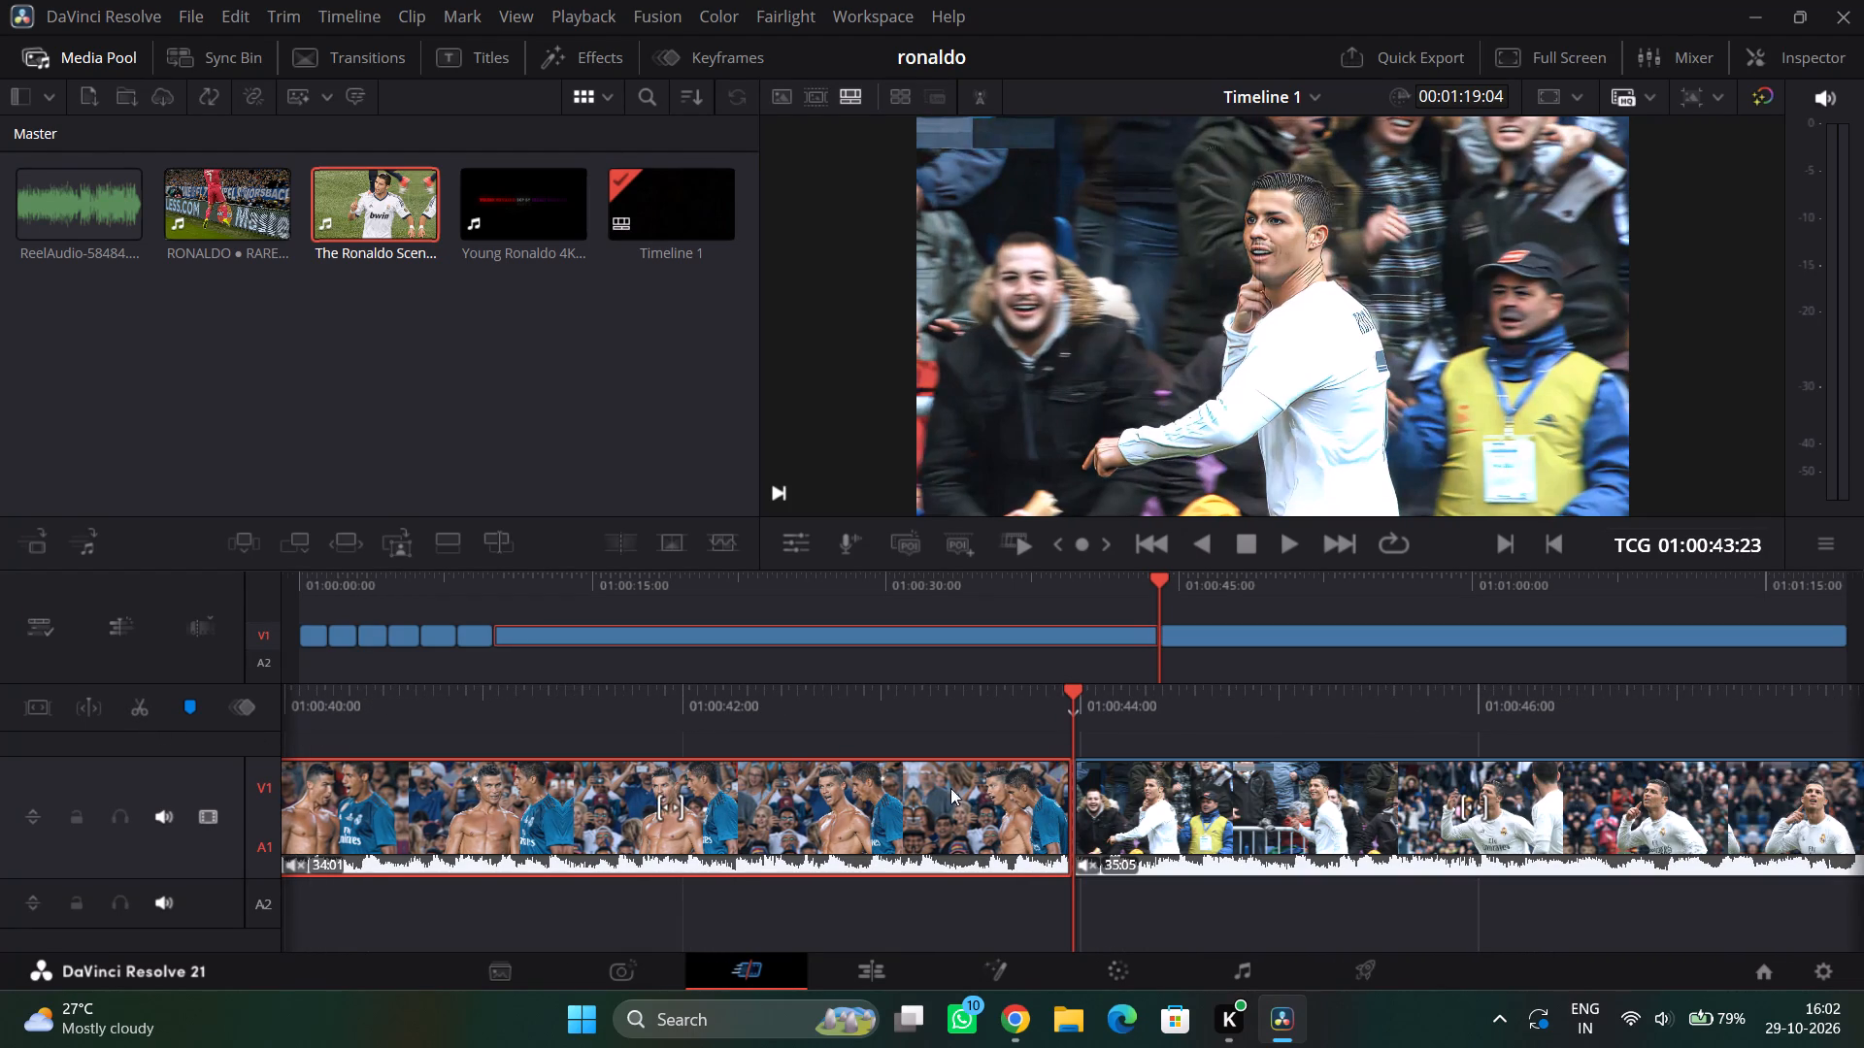
key(Delete)
Split the remaining footage at 01:00:45:10 to make a 01:11 clip of the white-shirt celebration beside the crowd barrier.
drag(1327, 719, 1258, 731)
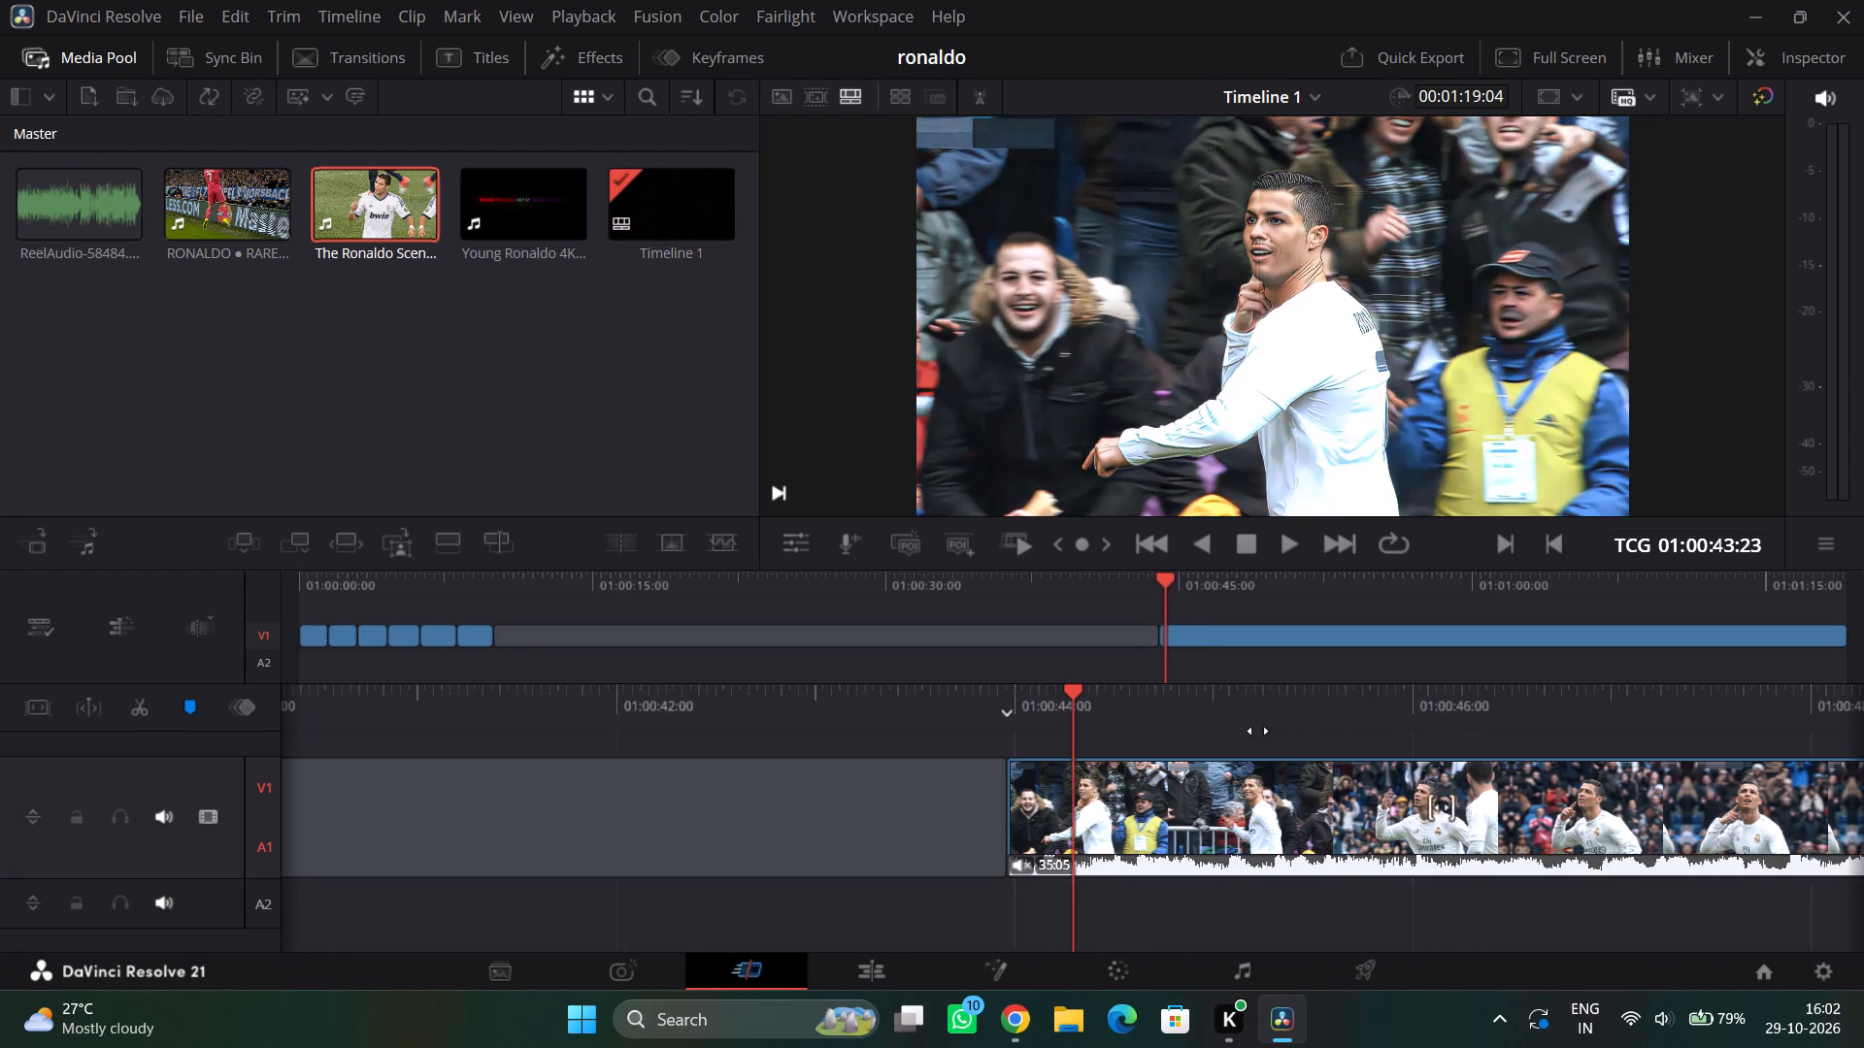
drag(1258, 731, 1306, 725)
drag(1369, 705, 1263, 714)
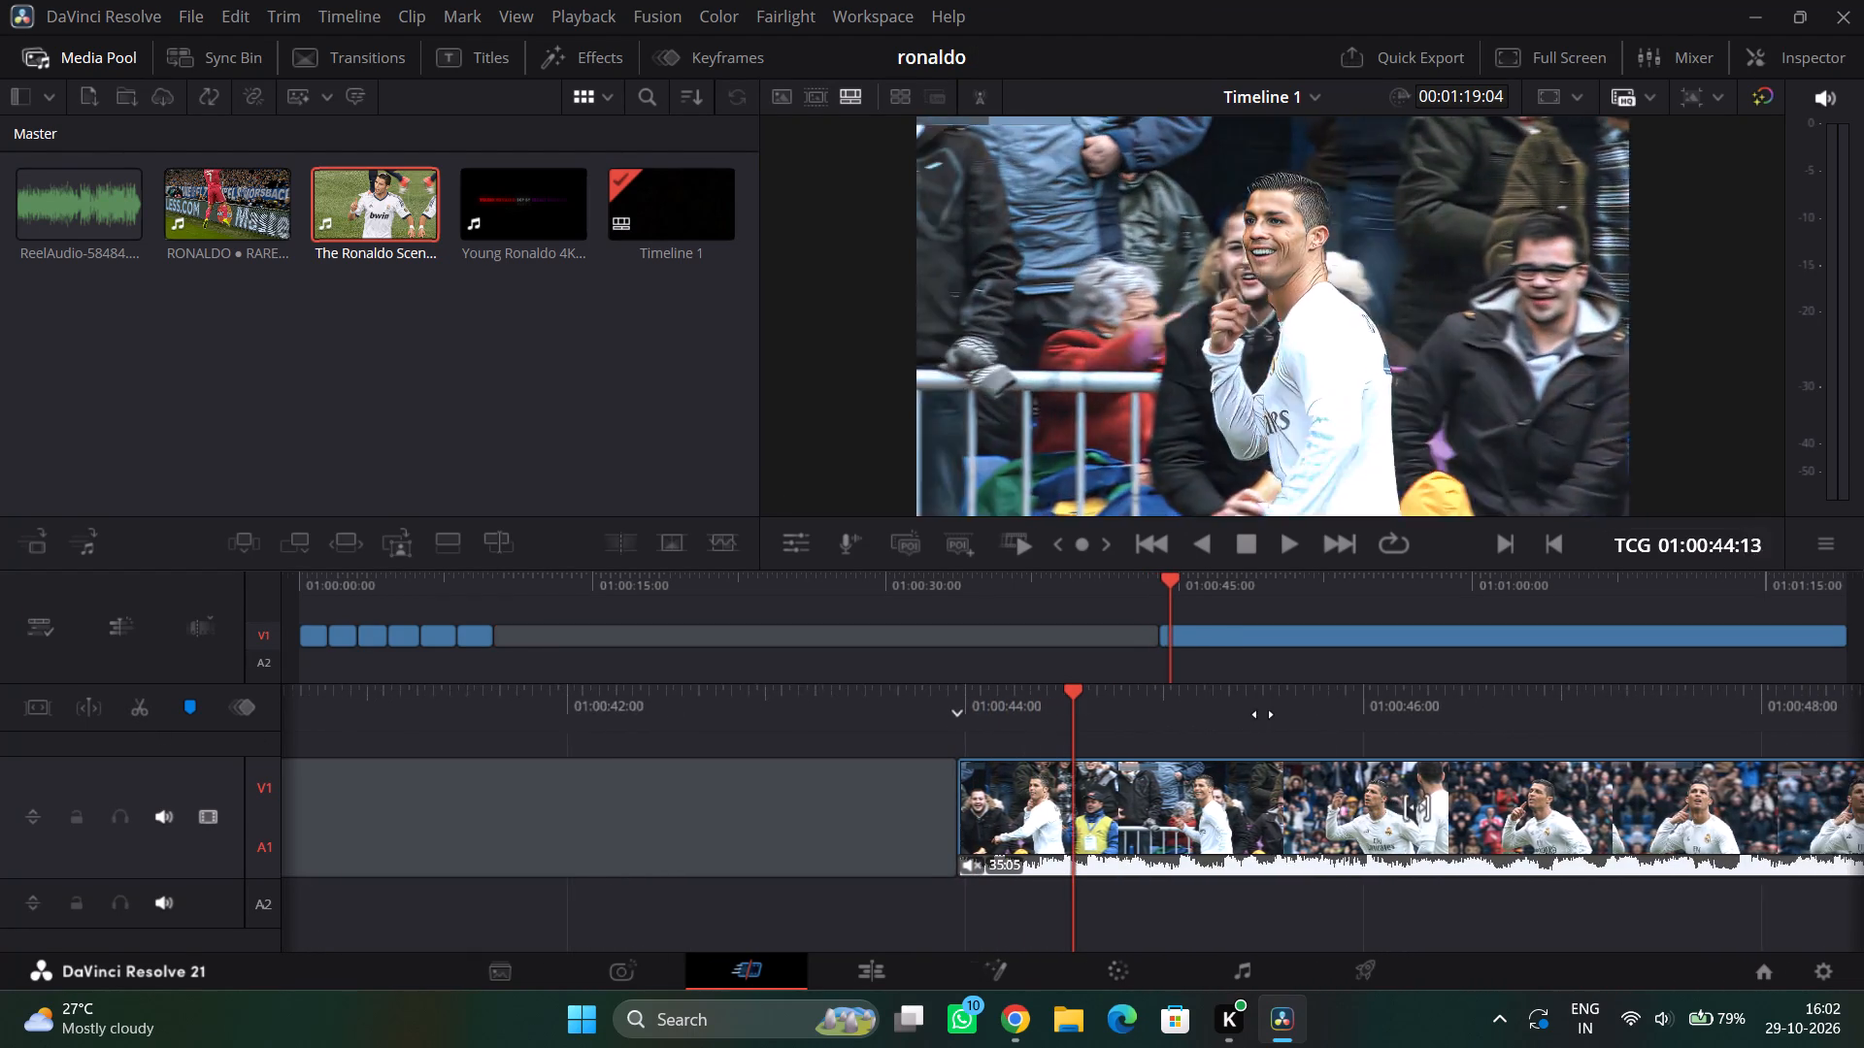
drag(1263, 714, 1051, 722)
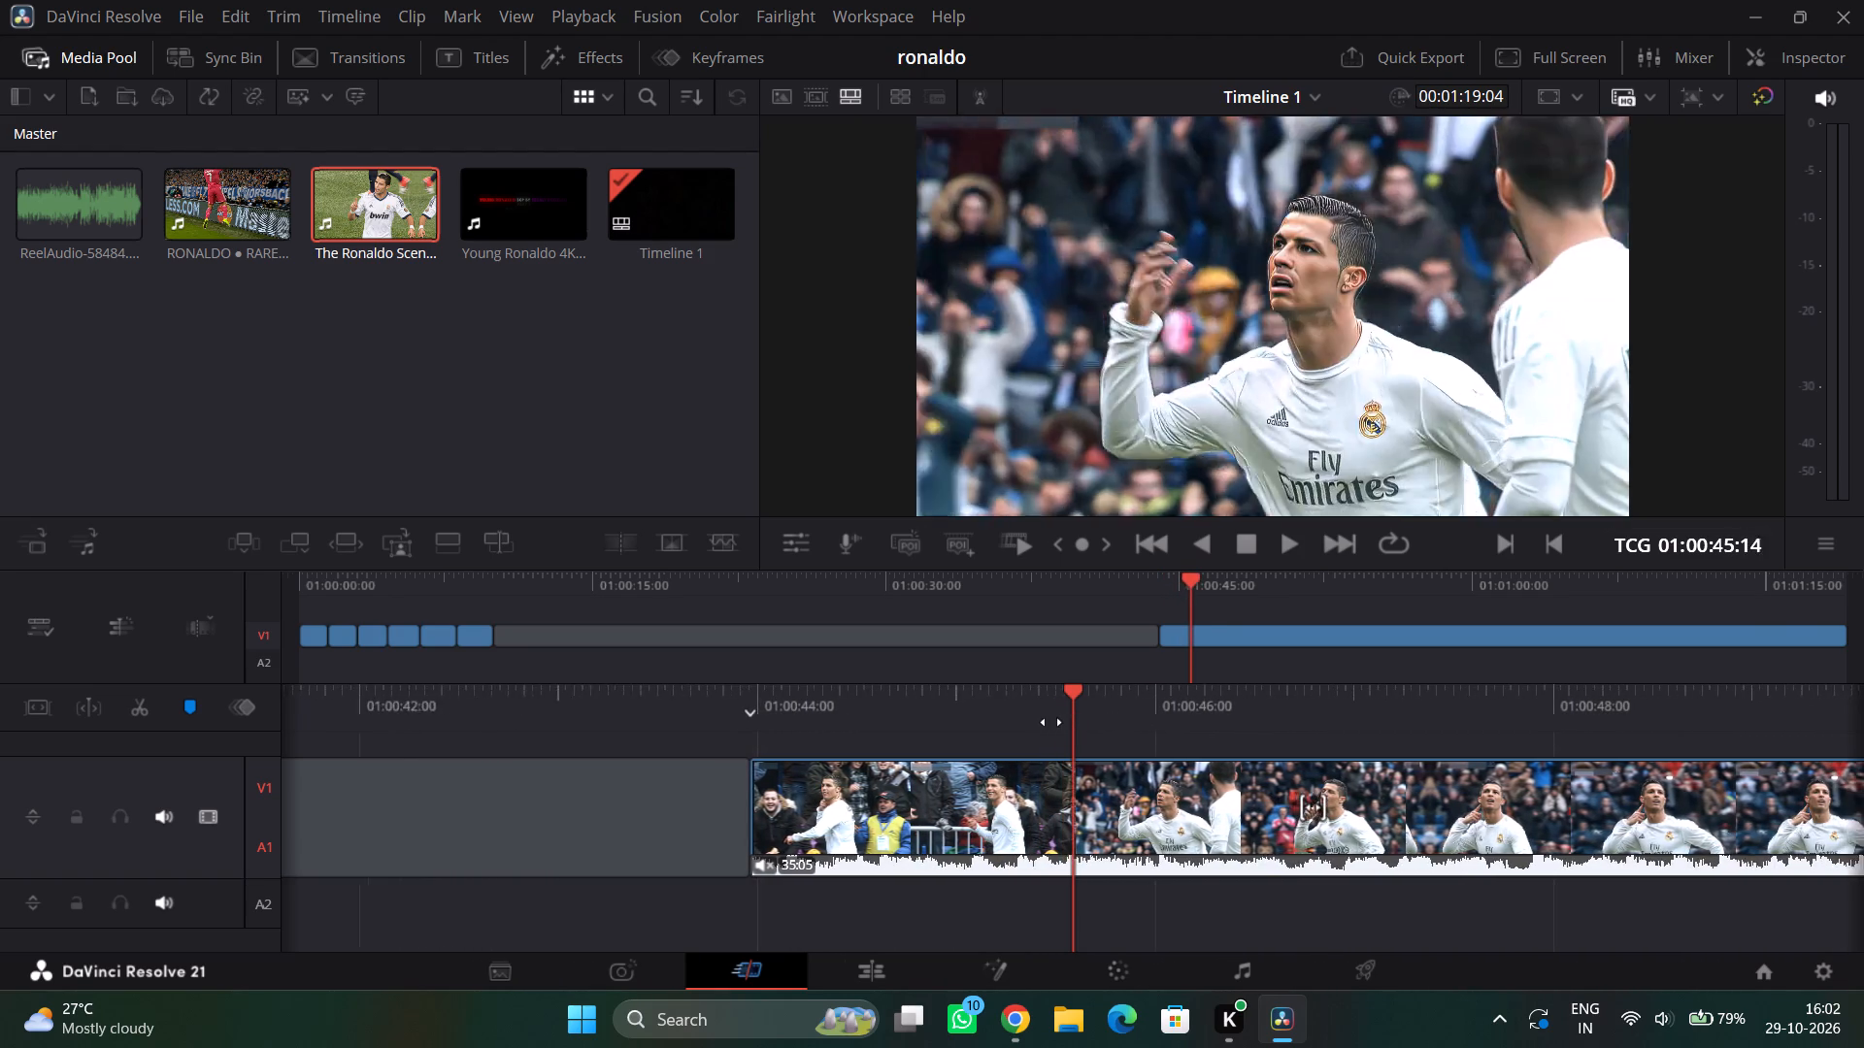
drag(1051, 722, 1077, 721)
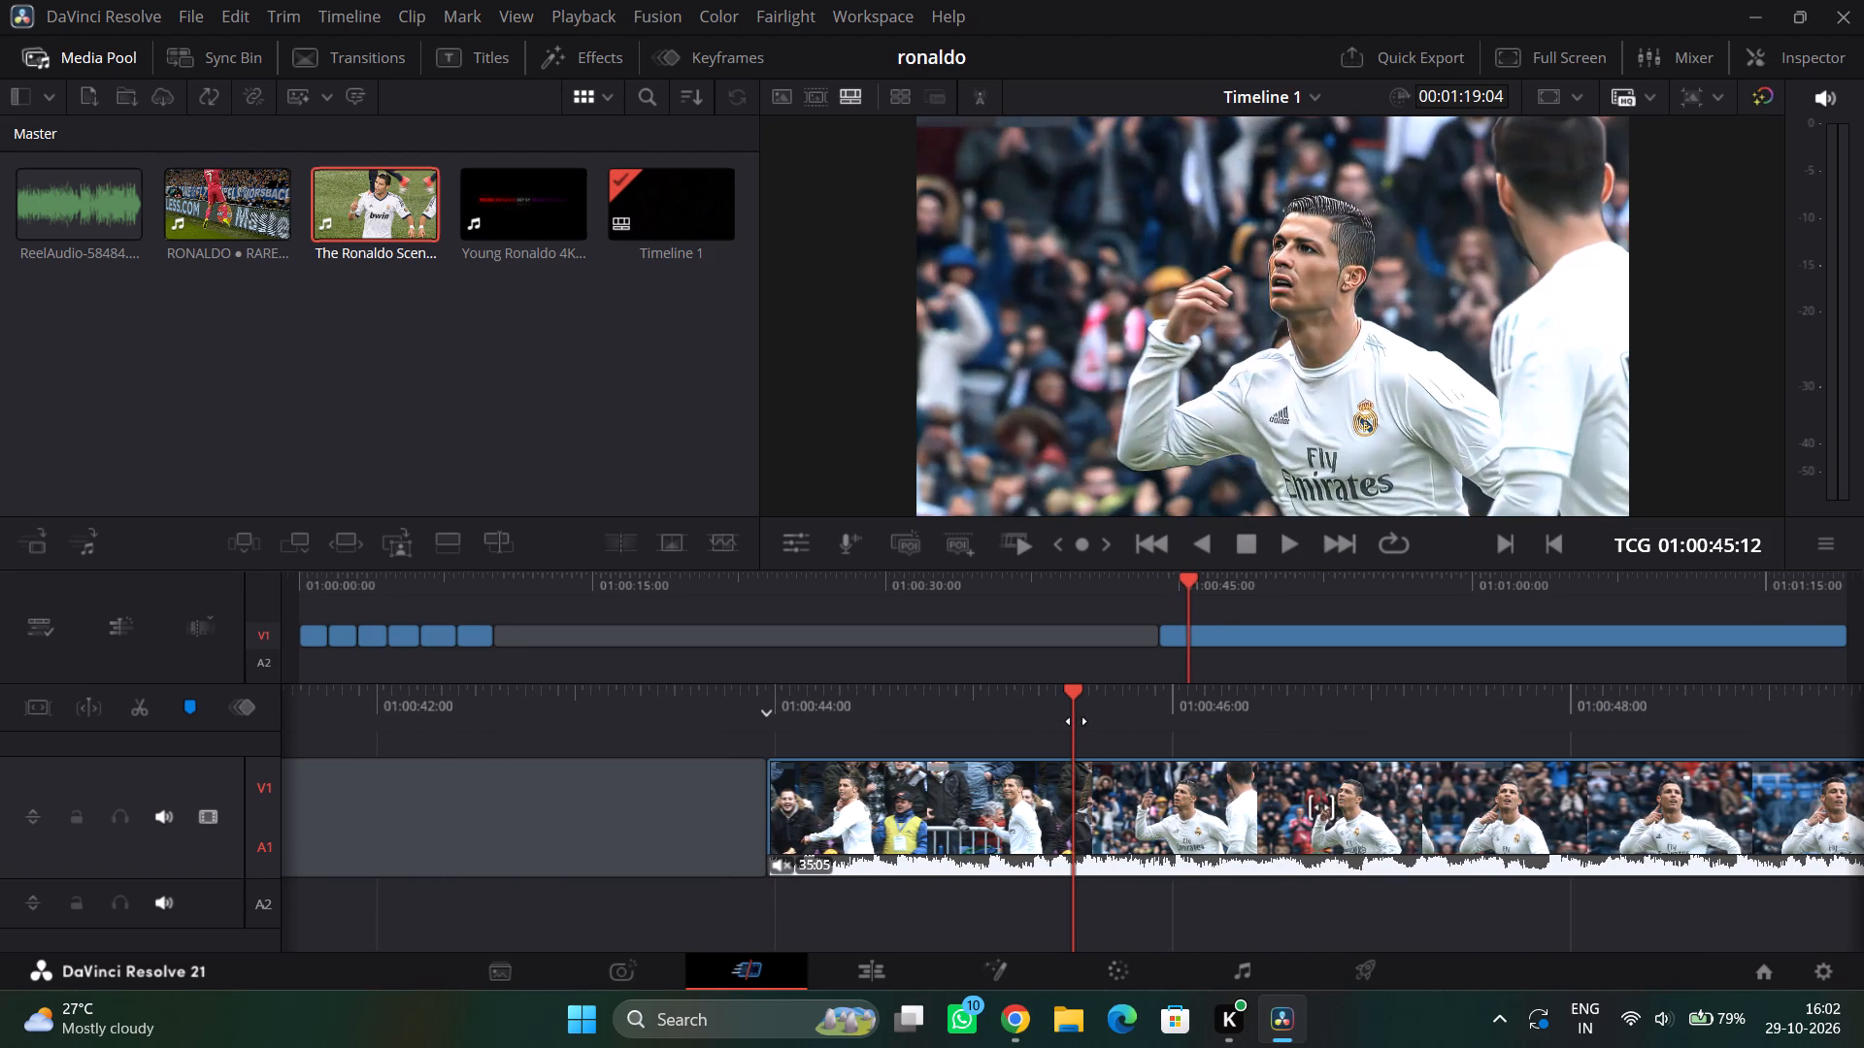
drag(1077, 721, 1092, 719)
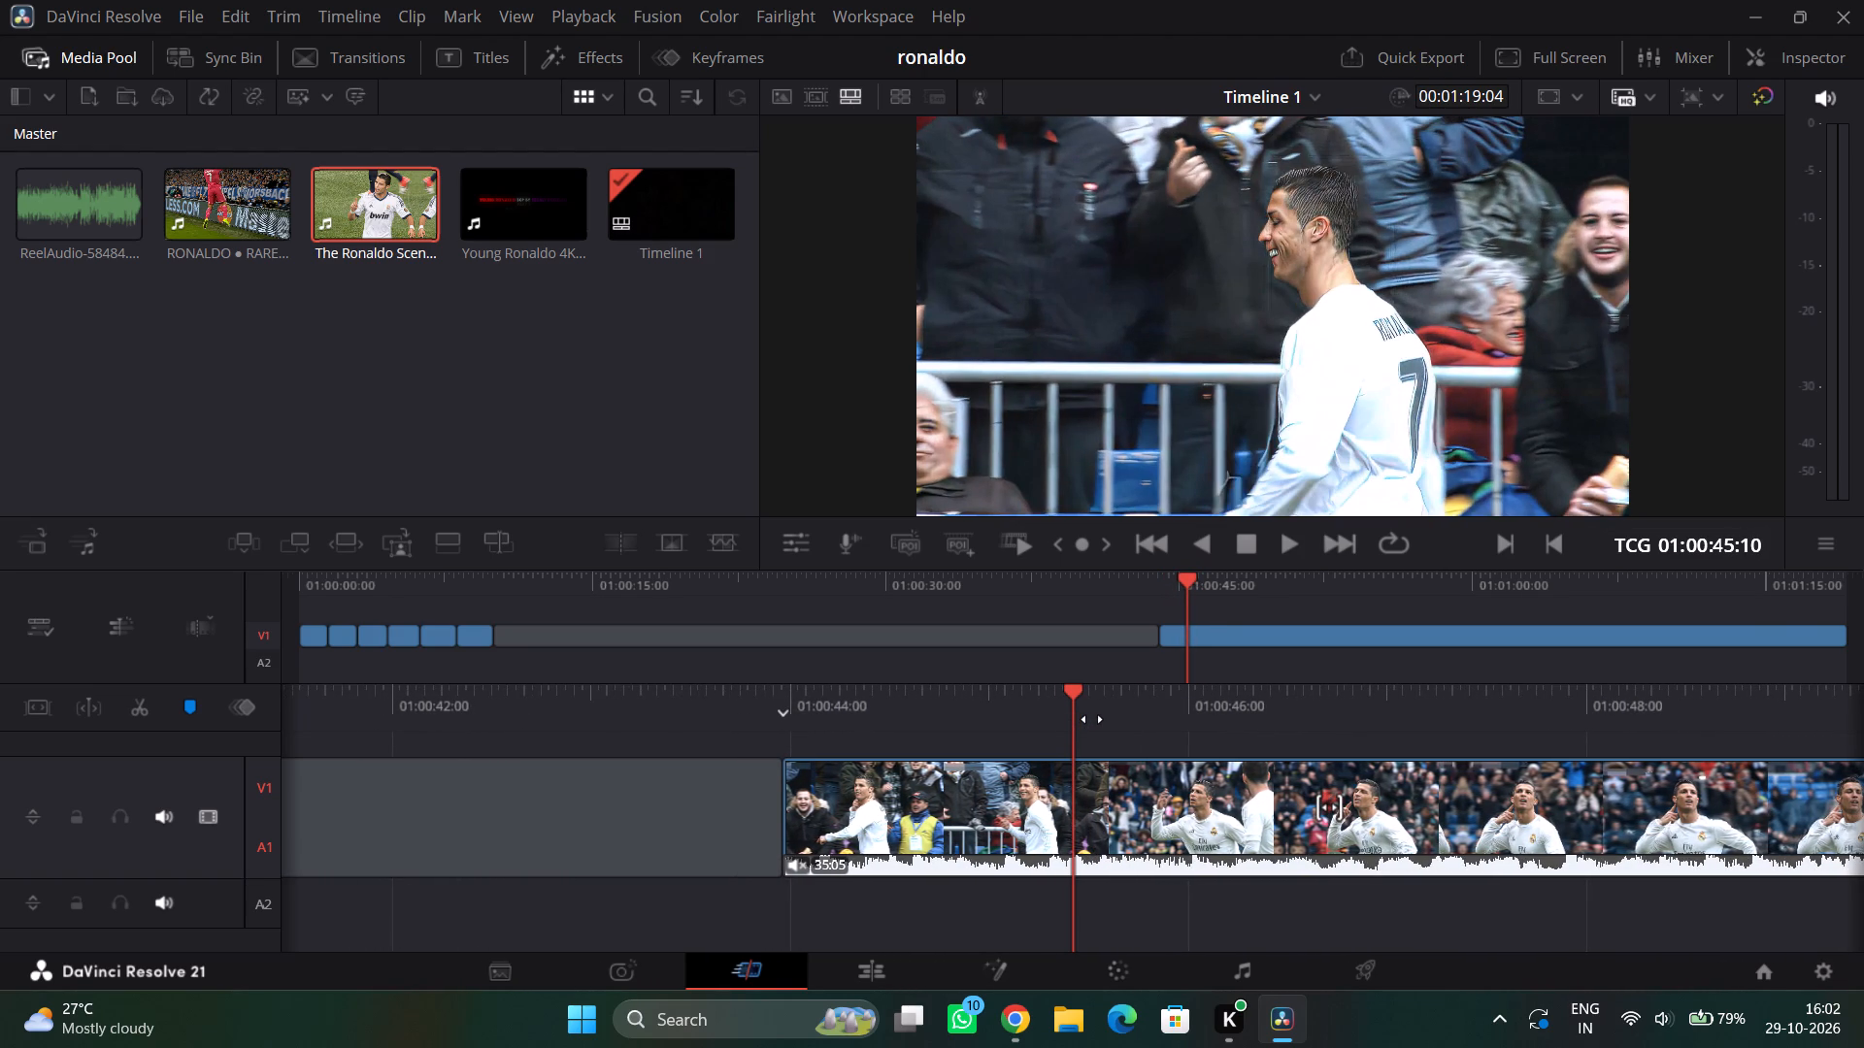
click(149, 716)
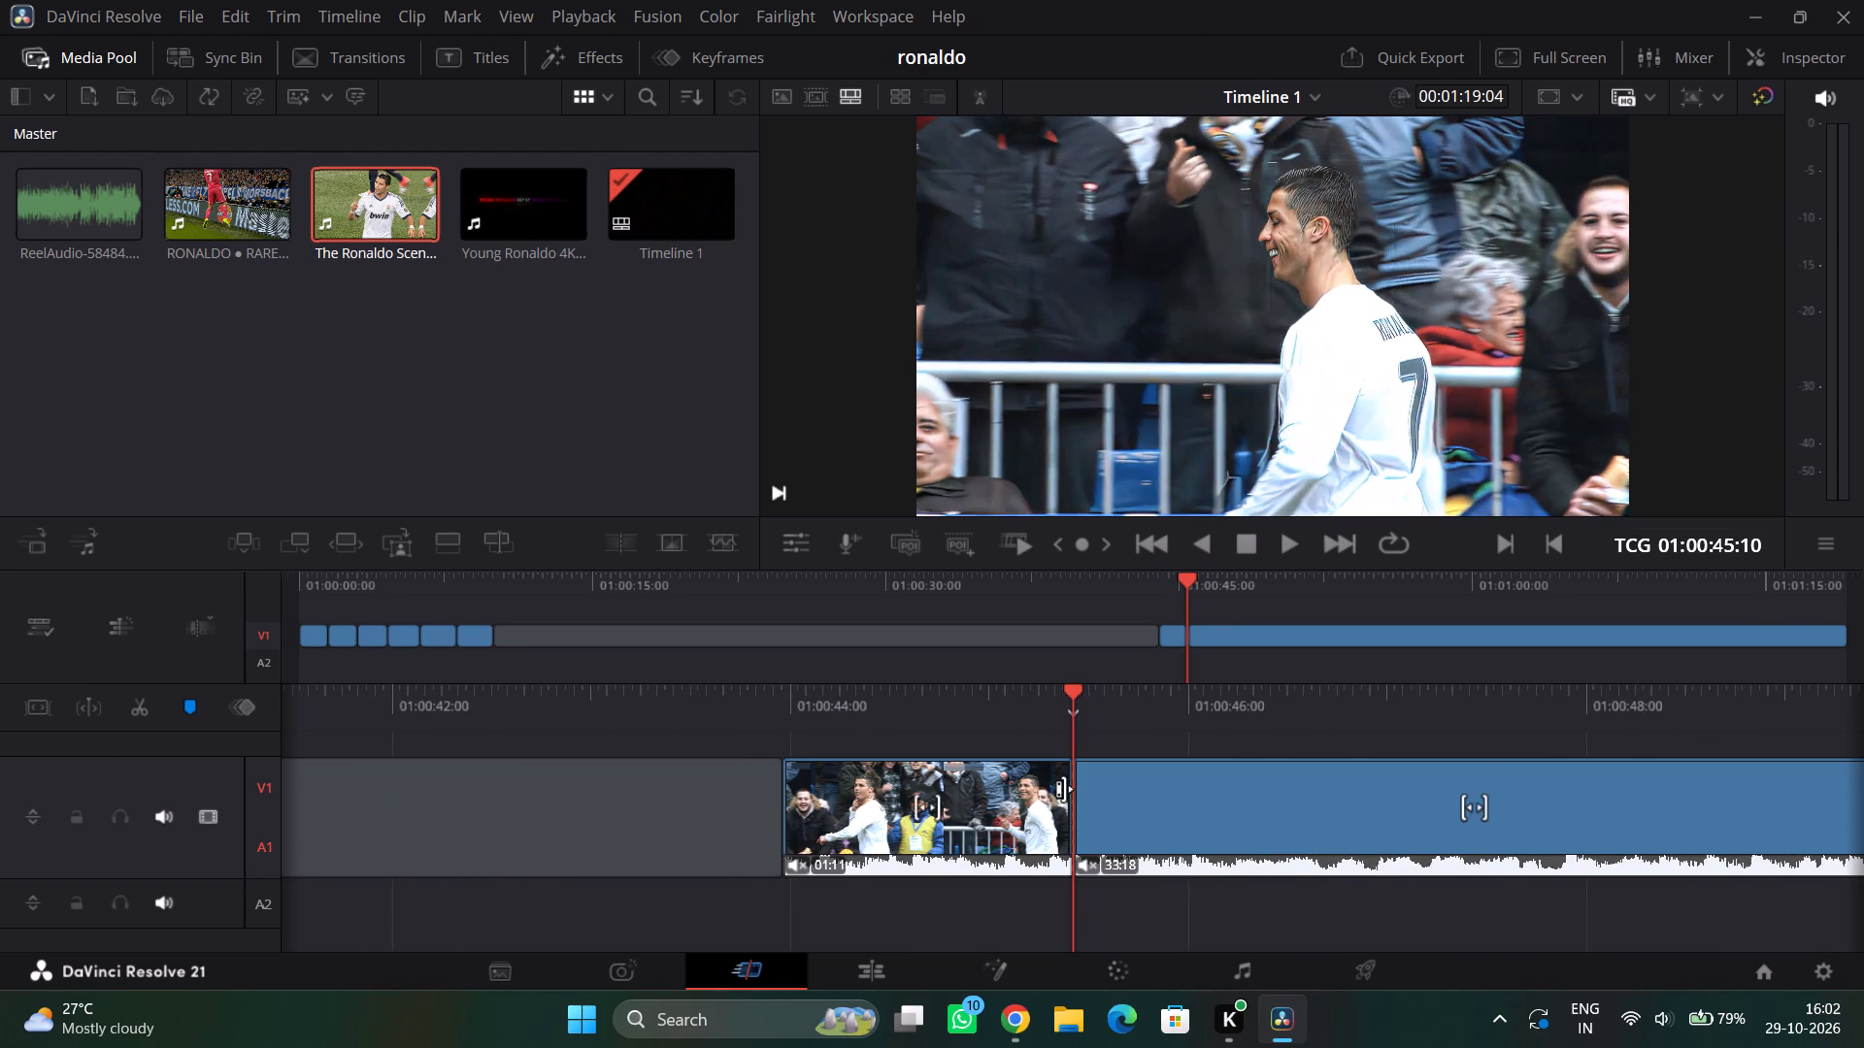
Look through the remaining muted footage after the barrier celebration clip for another celebration shot to use.
drag(1376, 708, 813, 737)
drag(1392, 725, 1285, 723)
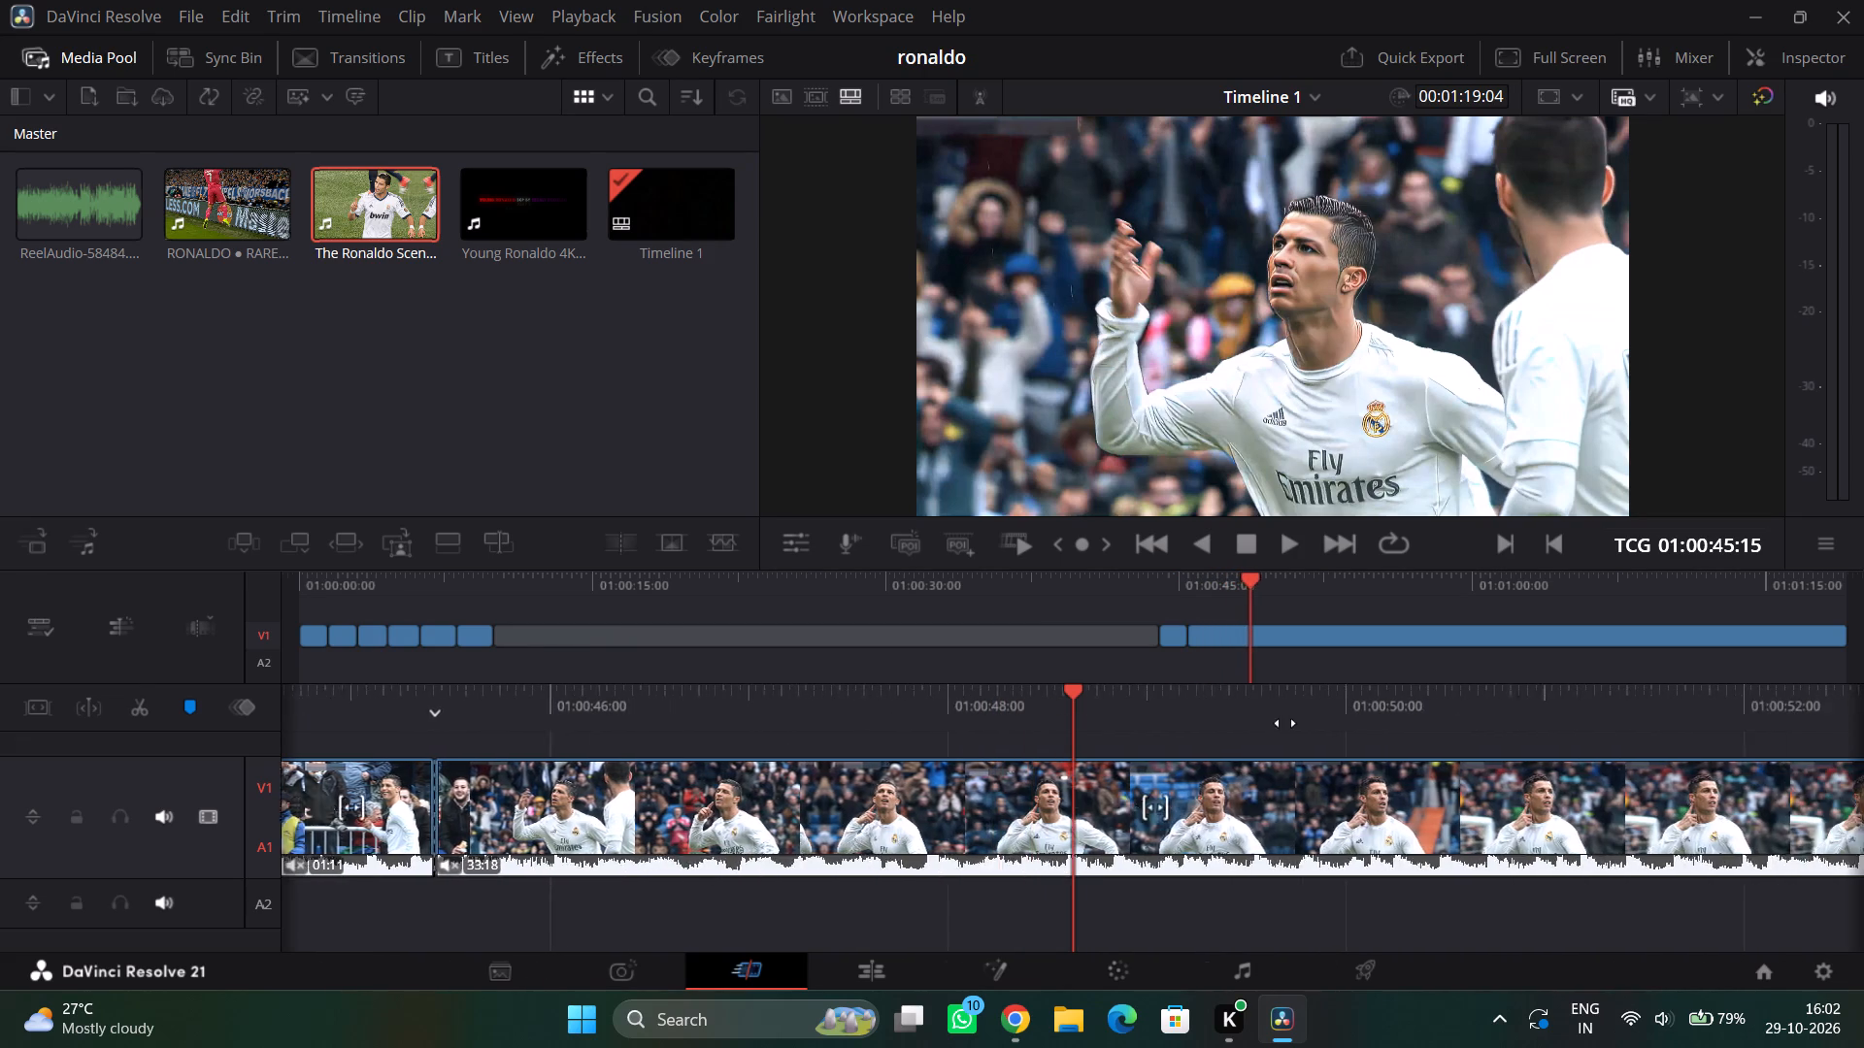
drag(1285, 723, 857, 741)
drag(1424, 695, 1015, 721)
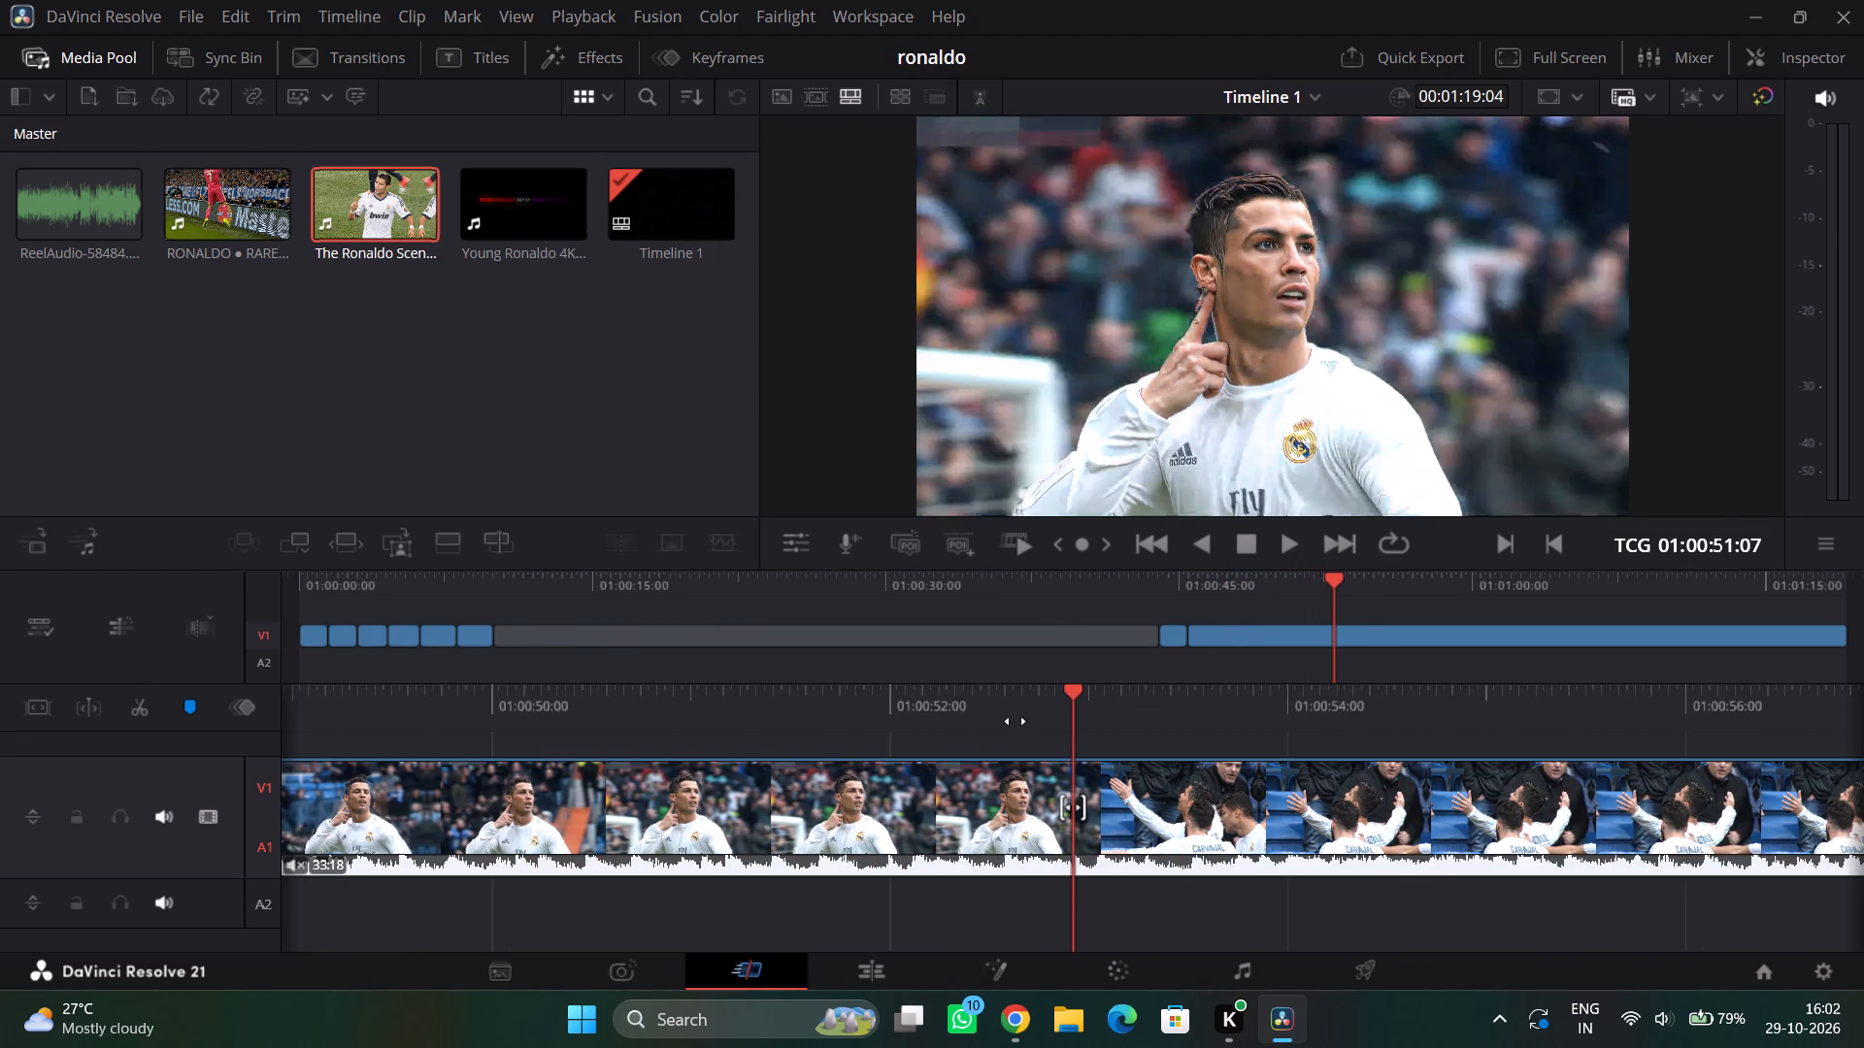
drag(1557, 699, 1107, 702)
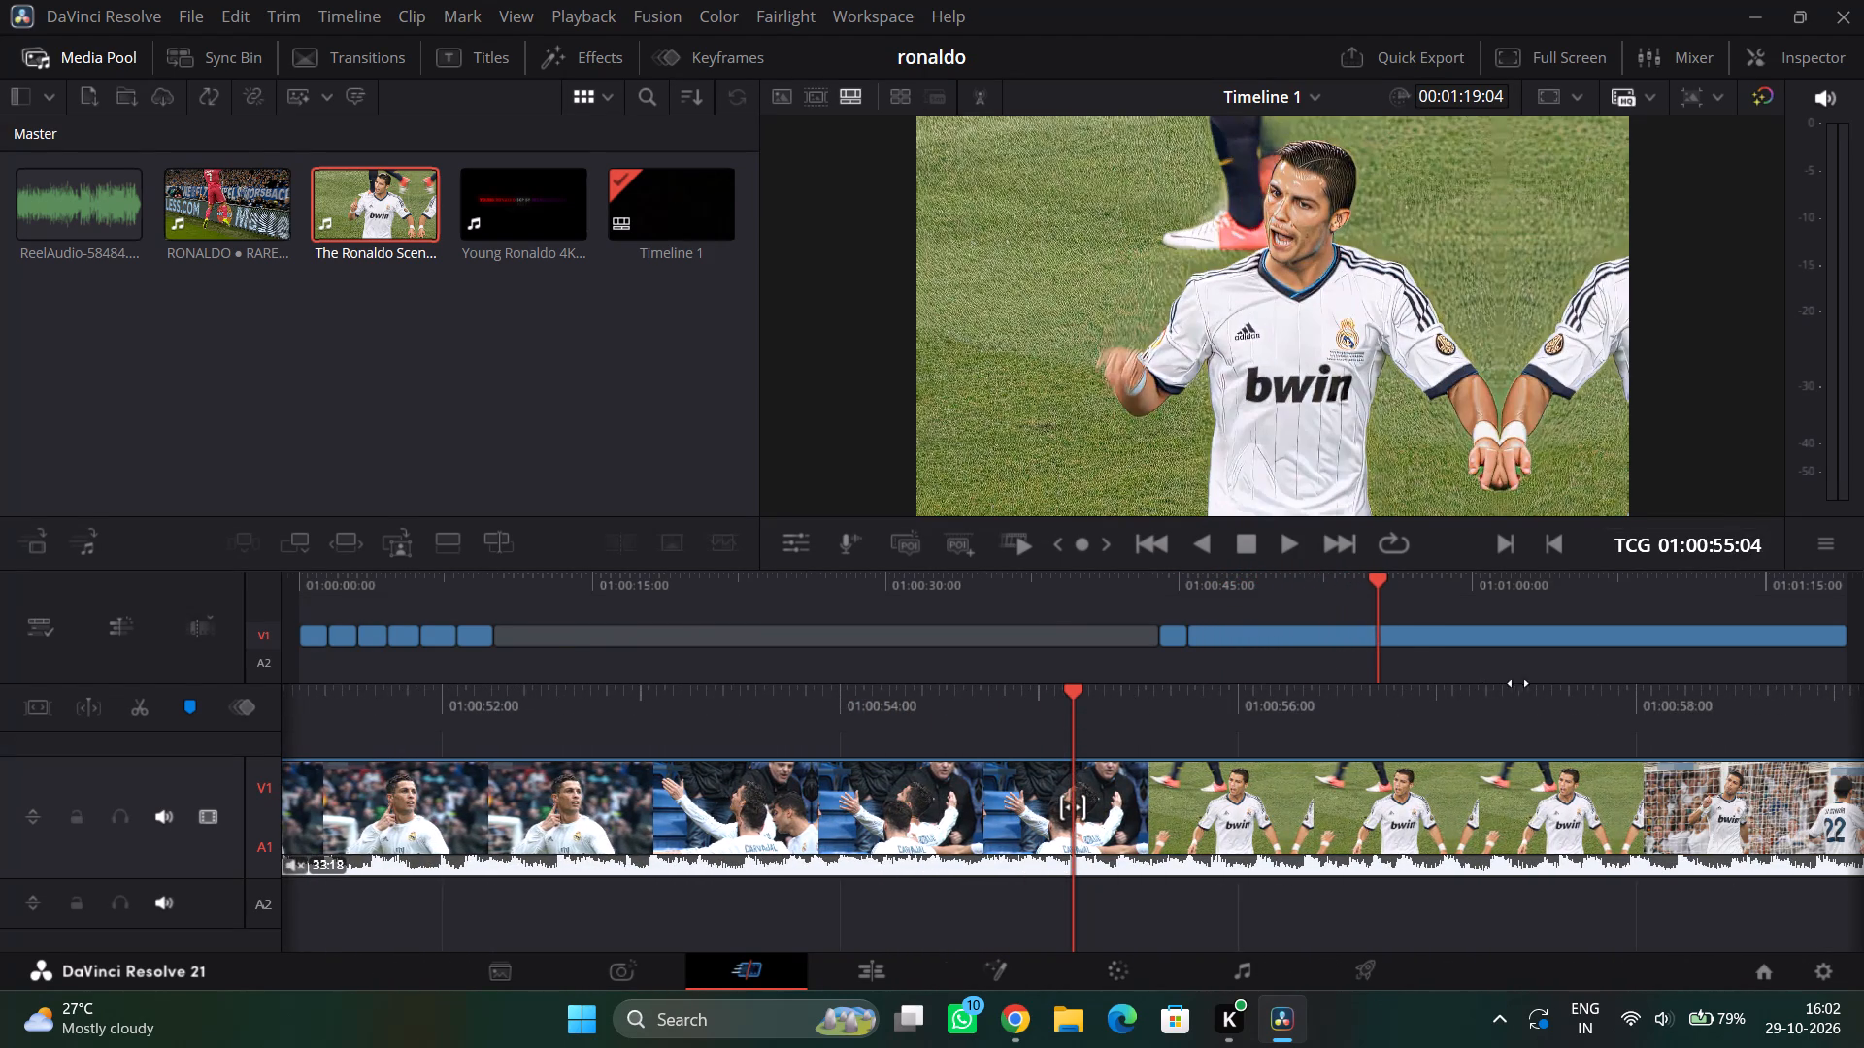
drag(1529, 690, 1109, 690)
drag(1489, 682, 1156, 689)
drag(1549, 687, 1167, 704)
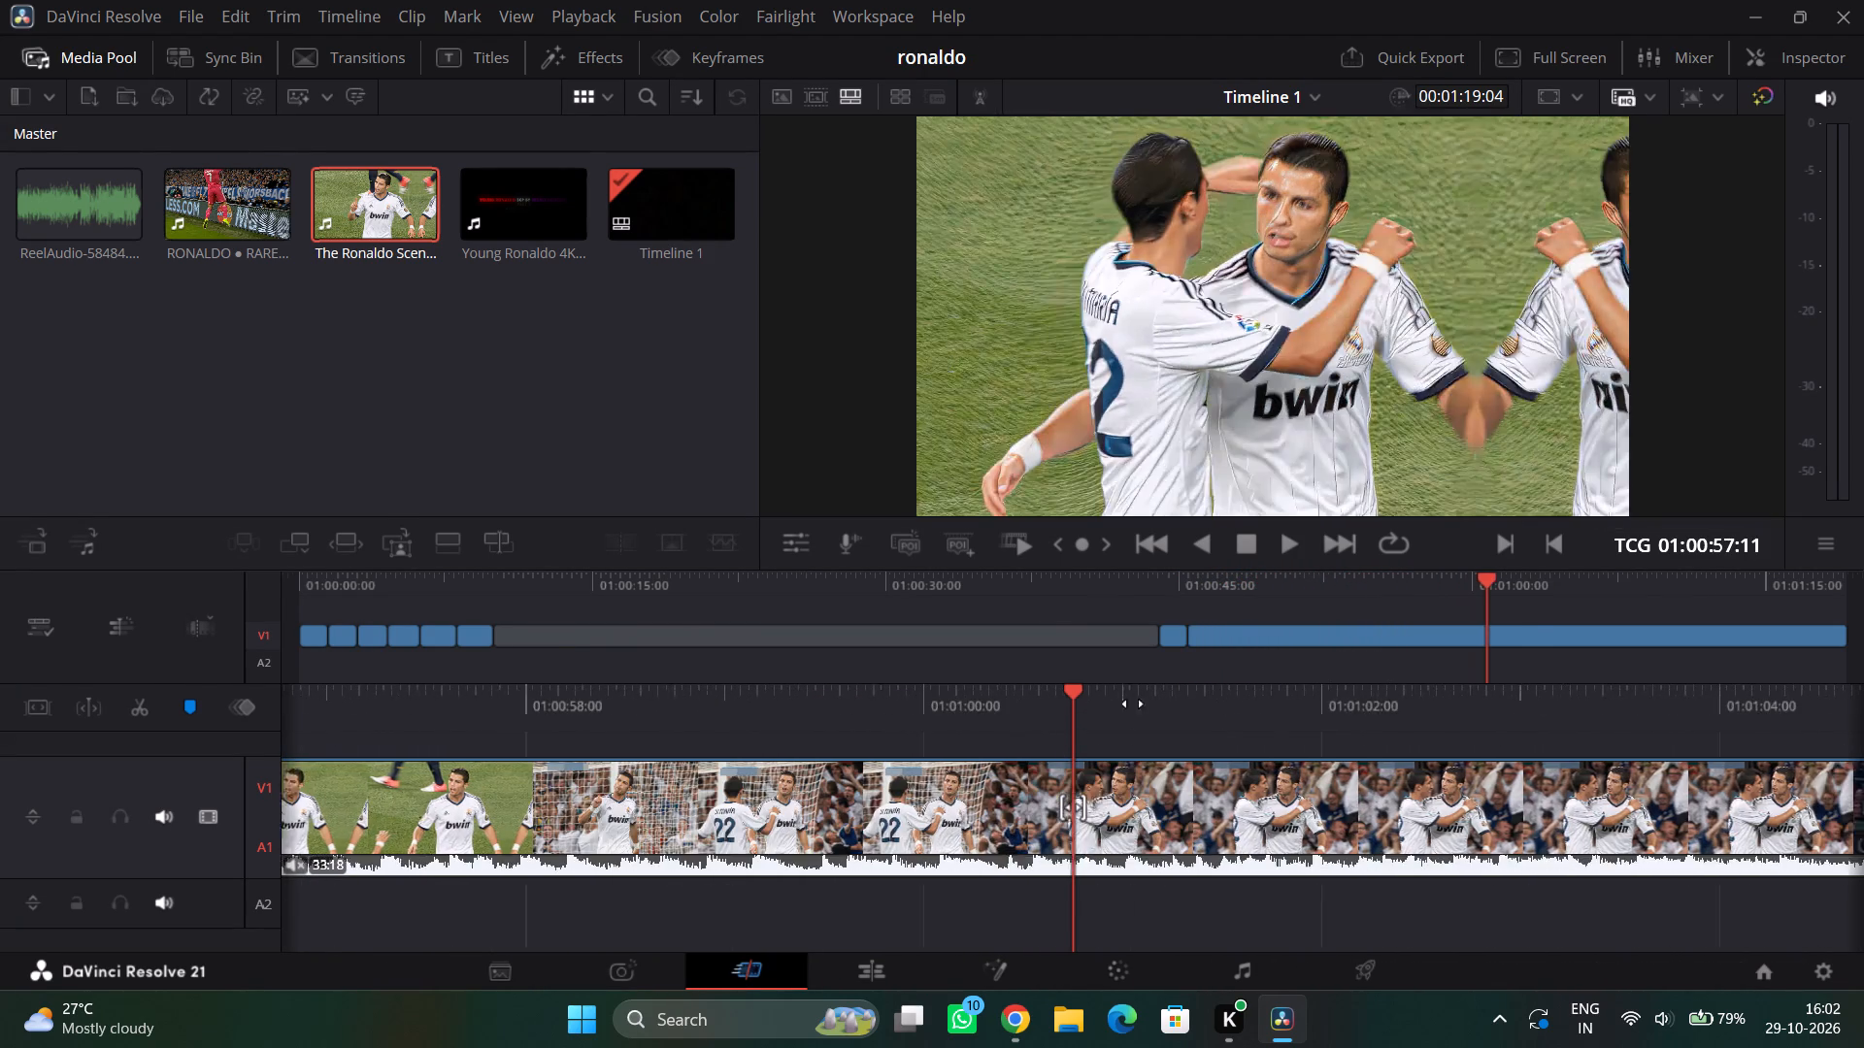
drag(1585, 686, 1015, 698)
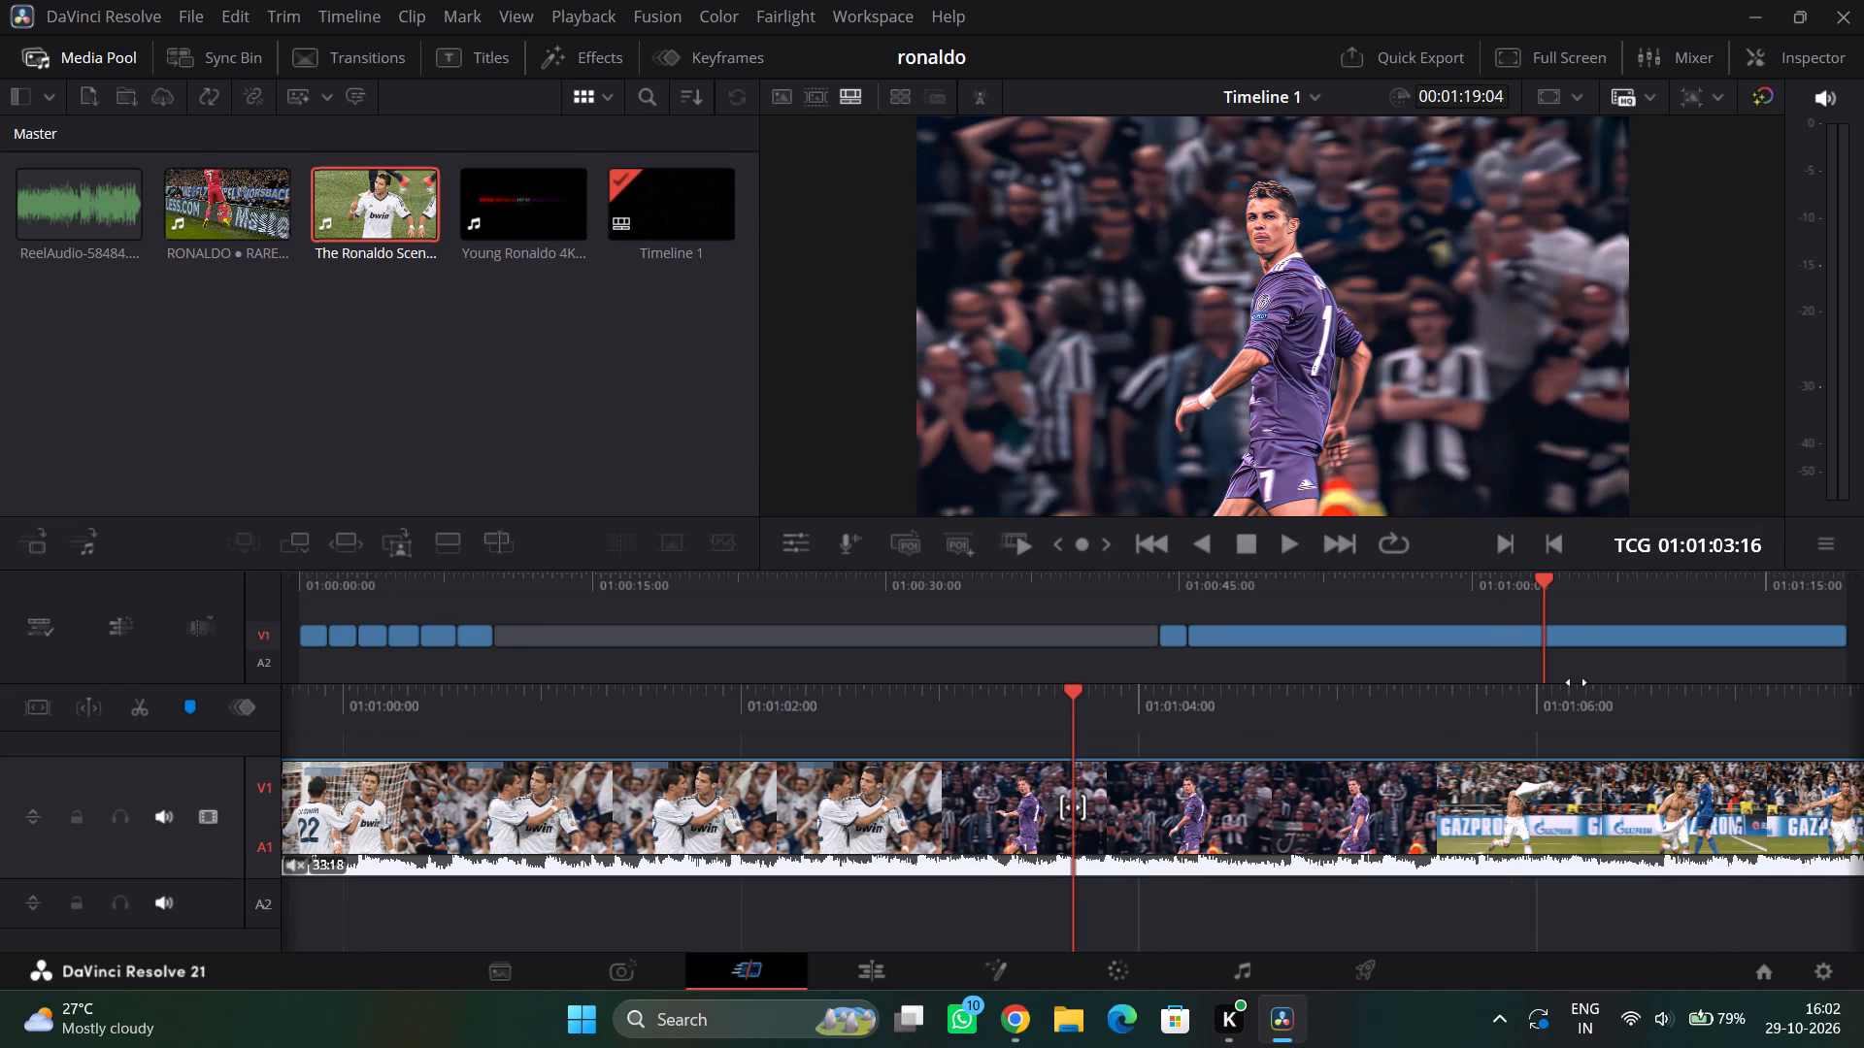
drag(1584, 684, 991, 719)
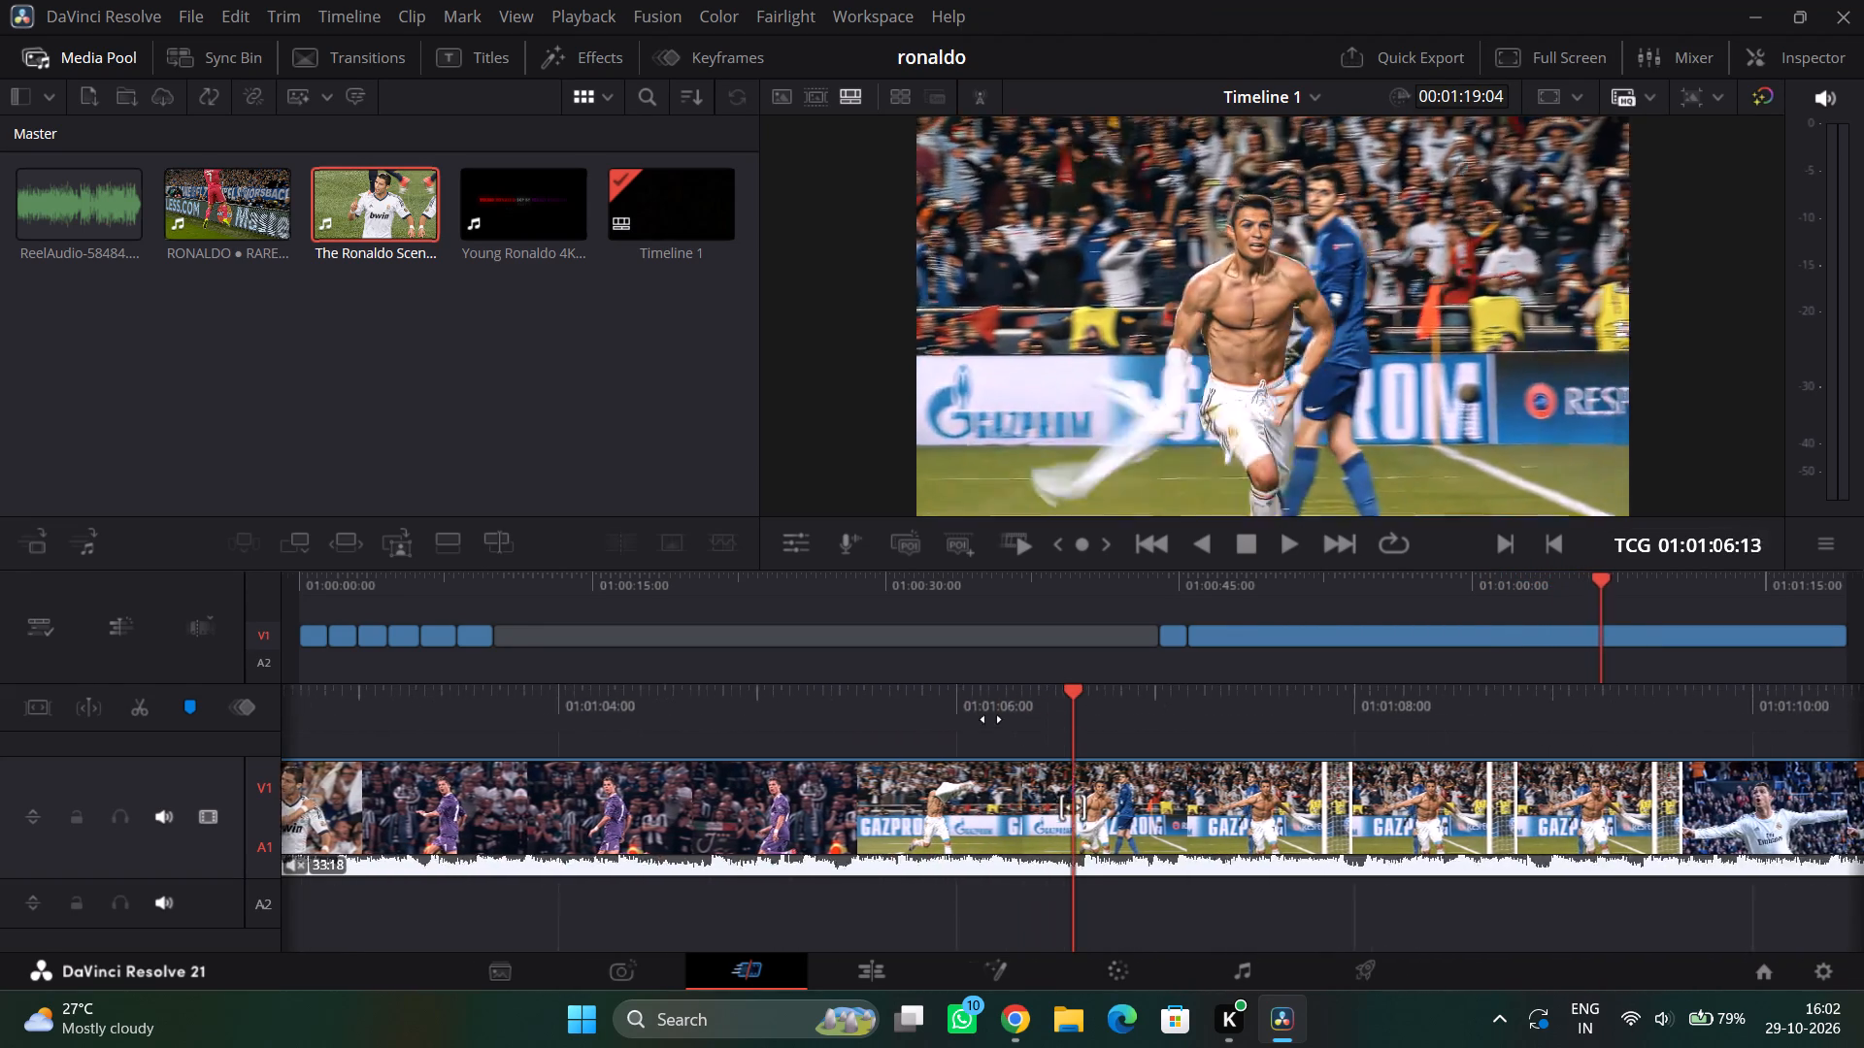
Split the footage at 01:01:05:09, where the shirt-removal celebration by the Gazprom boards starts, and delete the part before it.
drag(991, 719, 935, 724)
drag(1099, 711, 1277, 711)
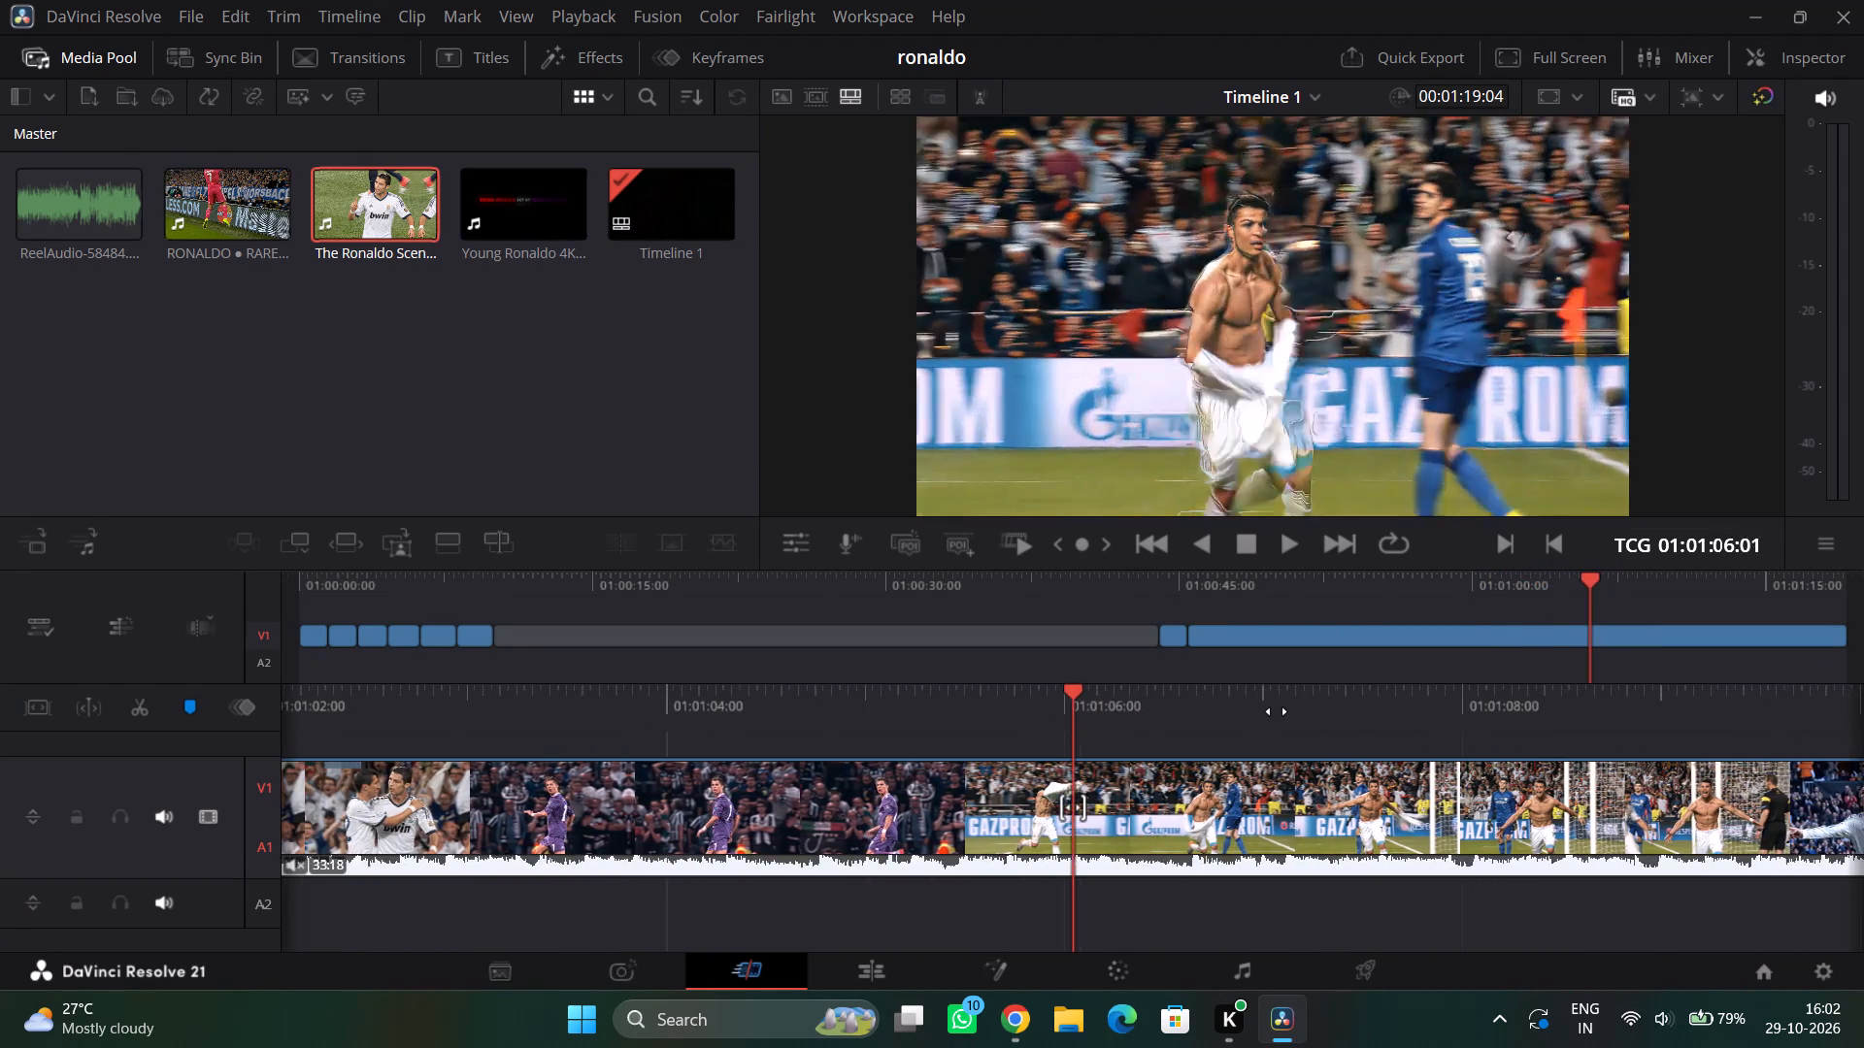
drag(1277, 711, 1431, 712)
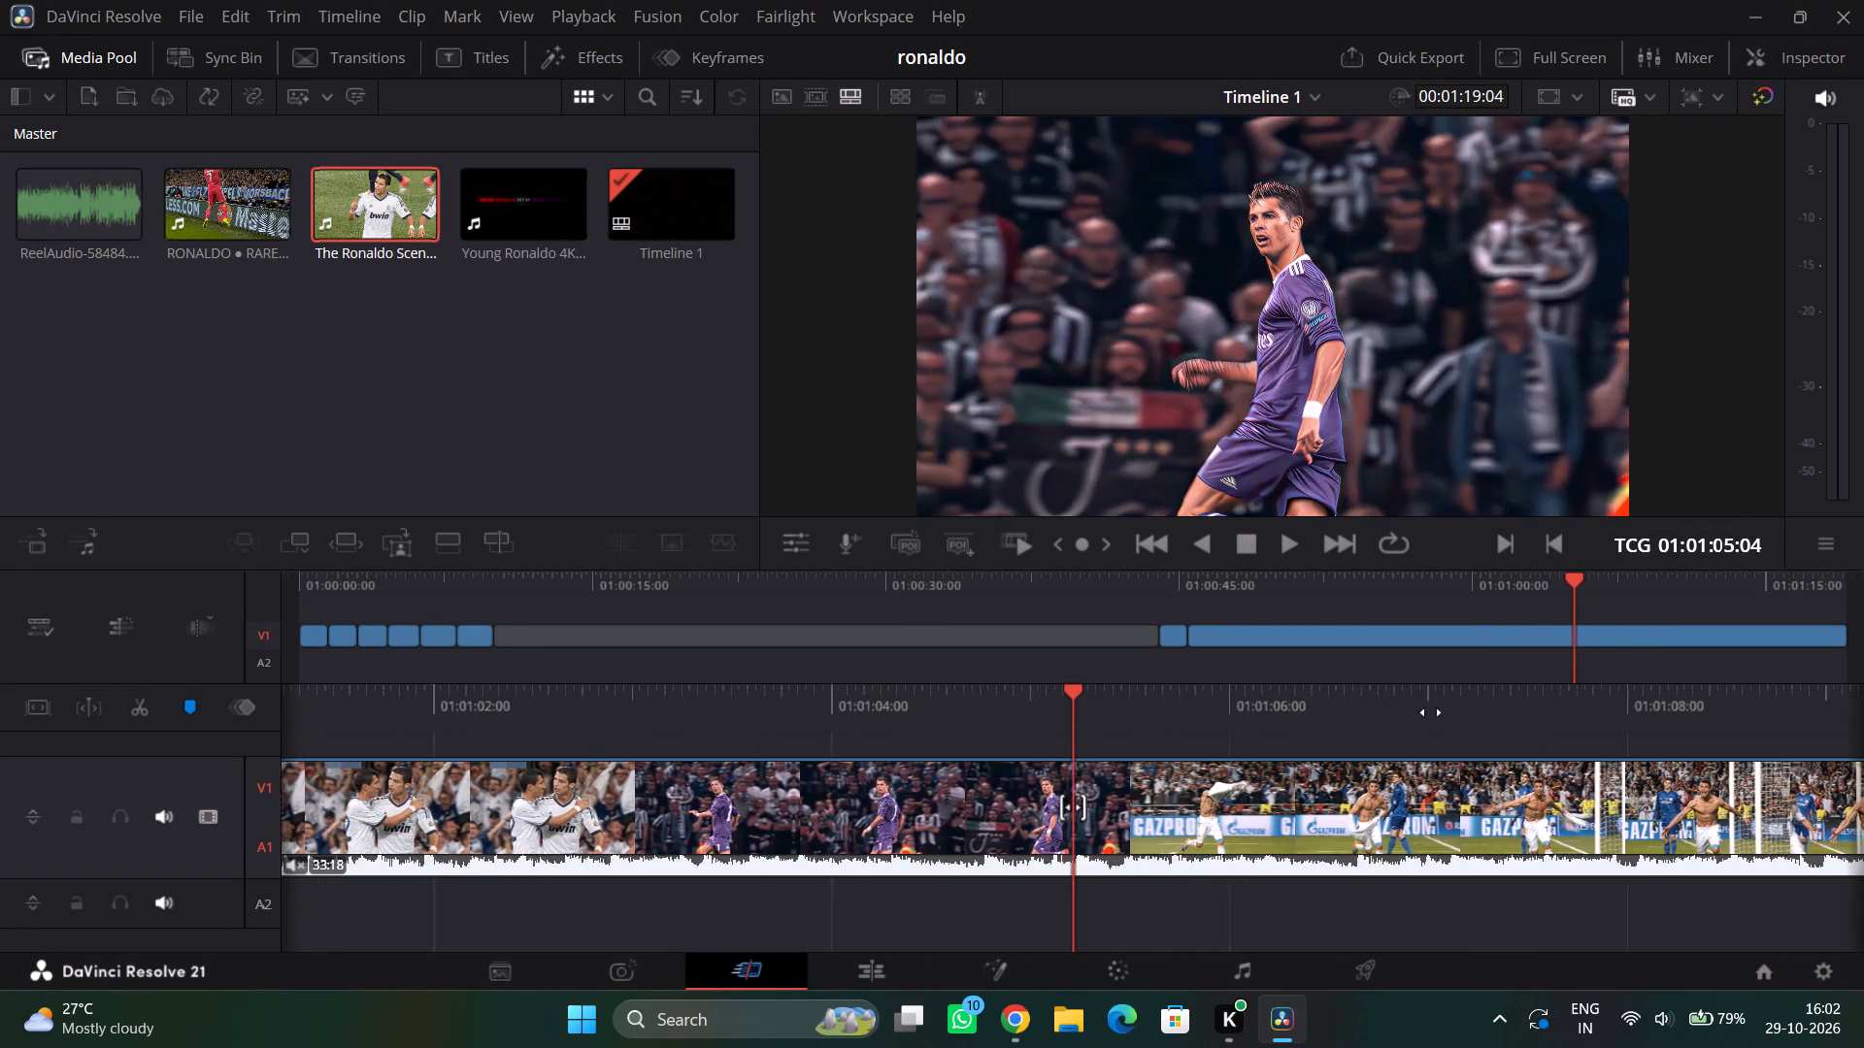
drag(1431, 712, 1398, 716)
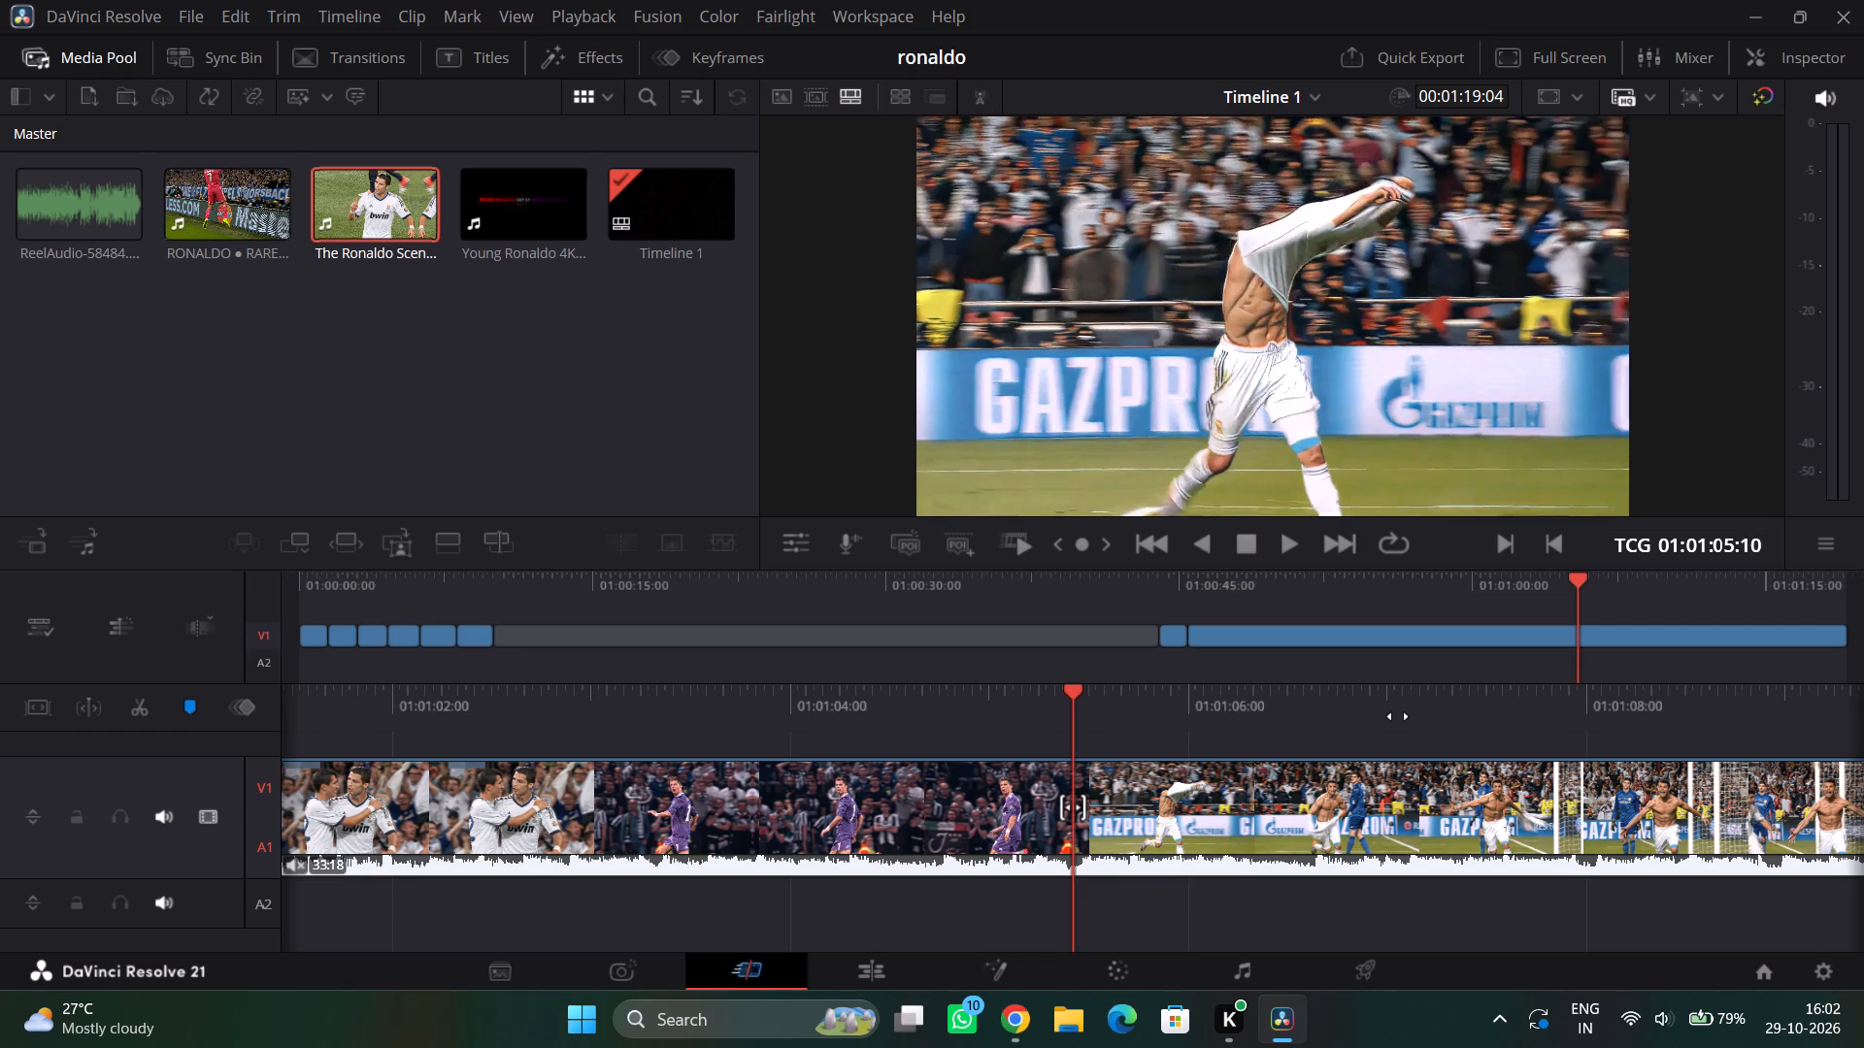
drag(1398, 716, 1399, 716)
click(134, 714)
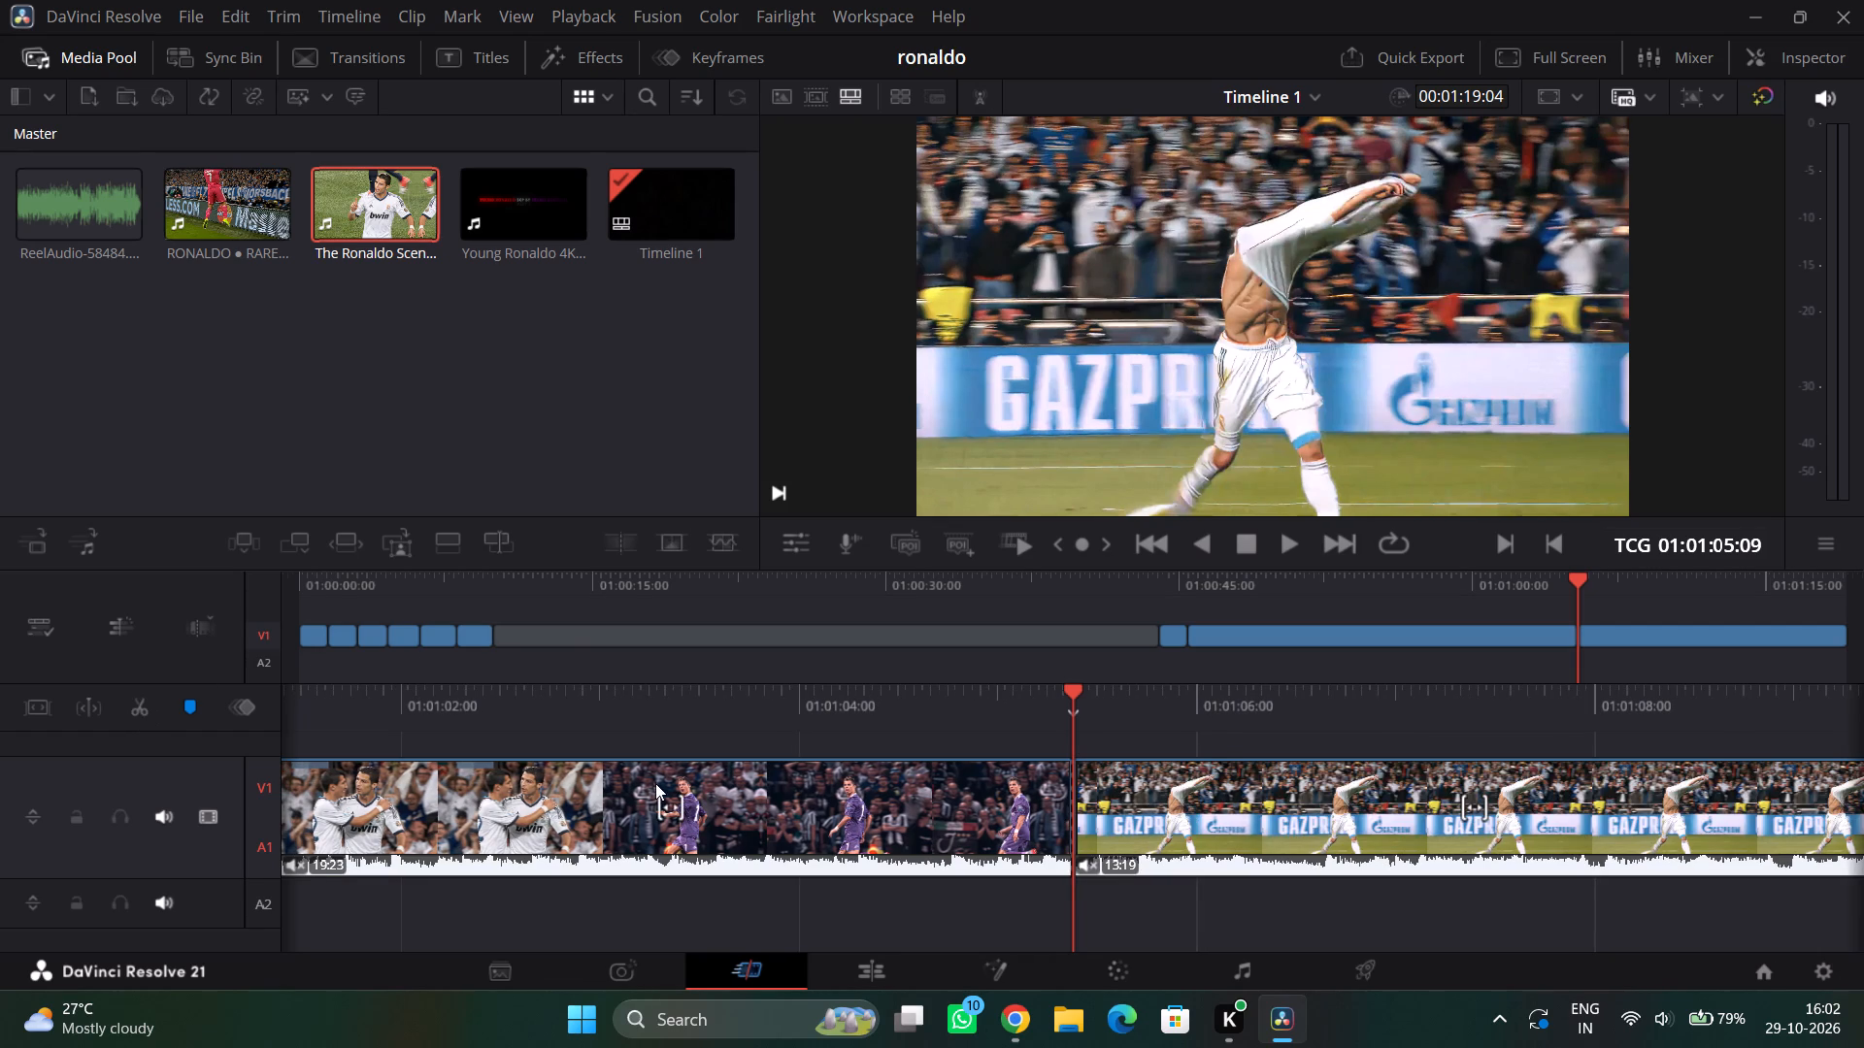
click(655, 783)
key(Delete)
Move the shirt-removal footage back against the end of the 01:11 barrier celebration clip, closing the gap on V1.
drag(1213, 796, 889, 796)
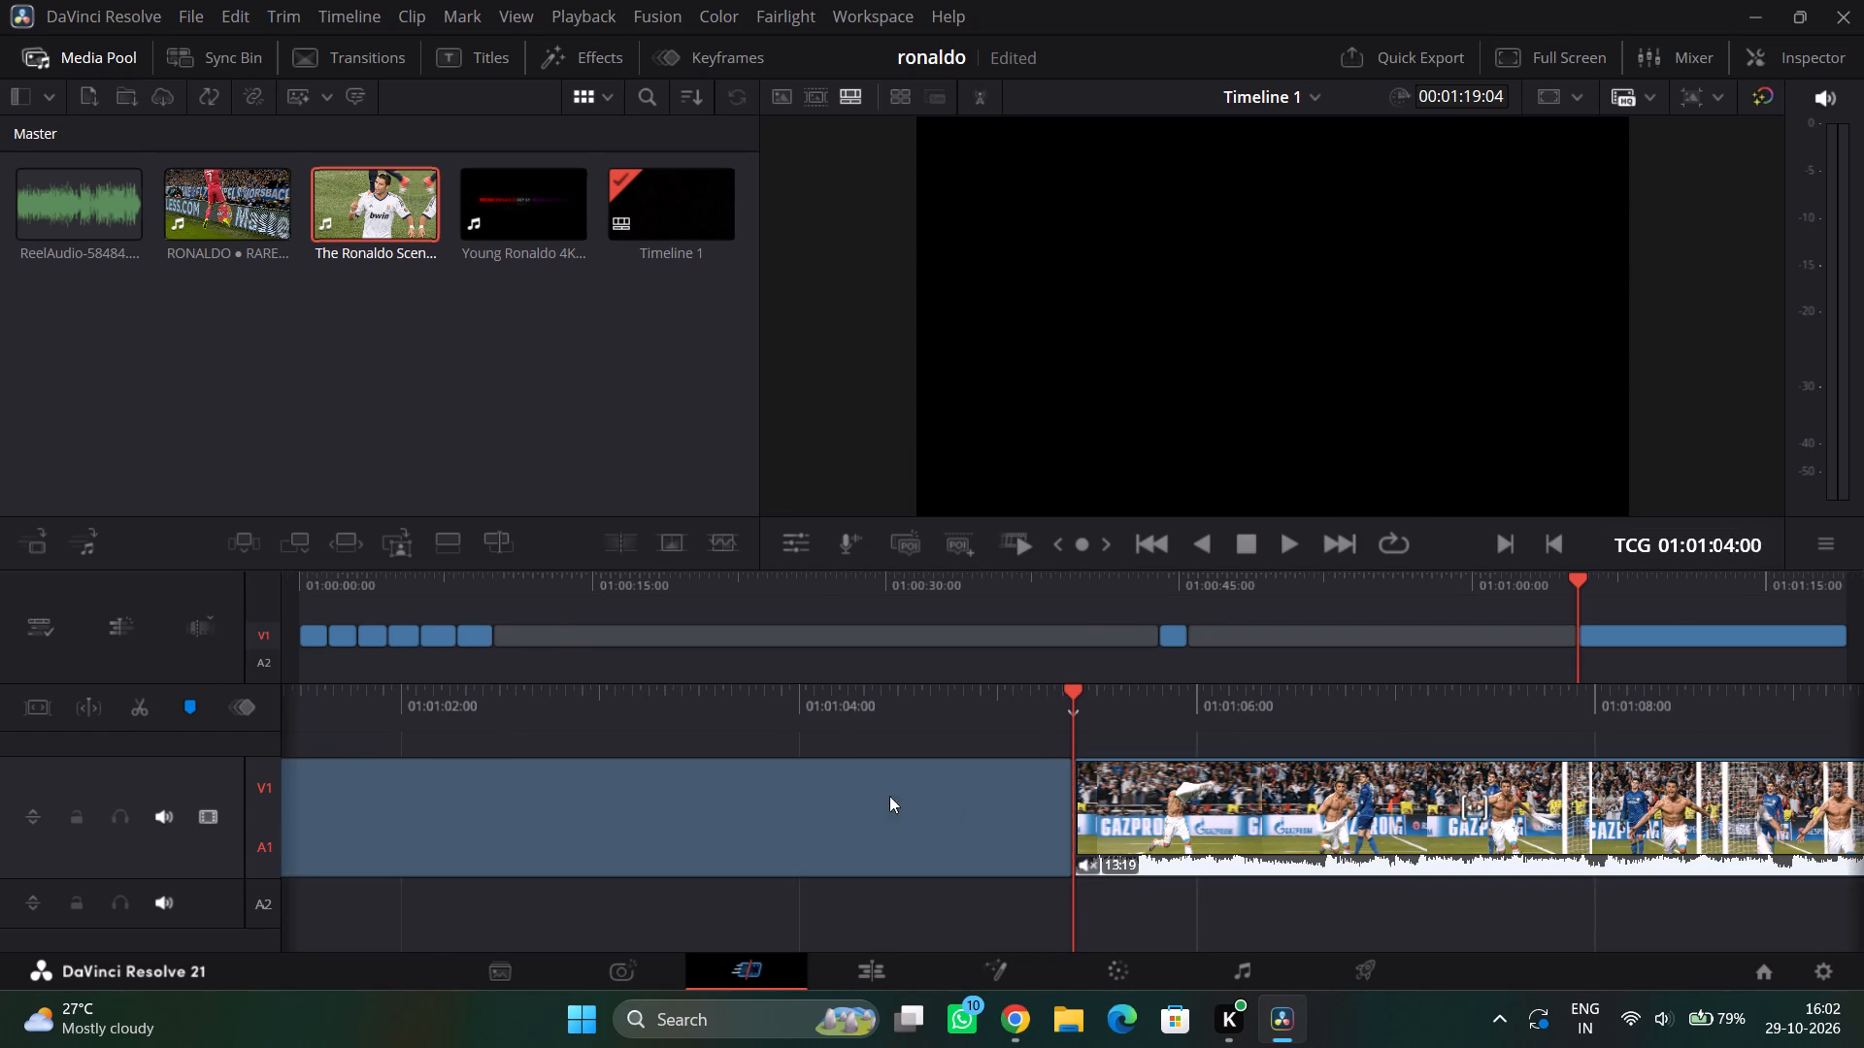
drag(889, 796, 703, 800)
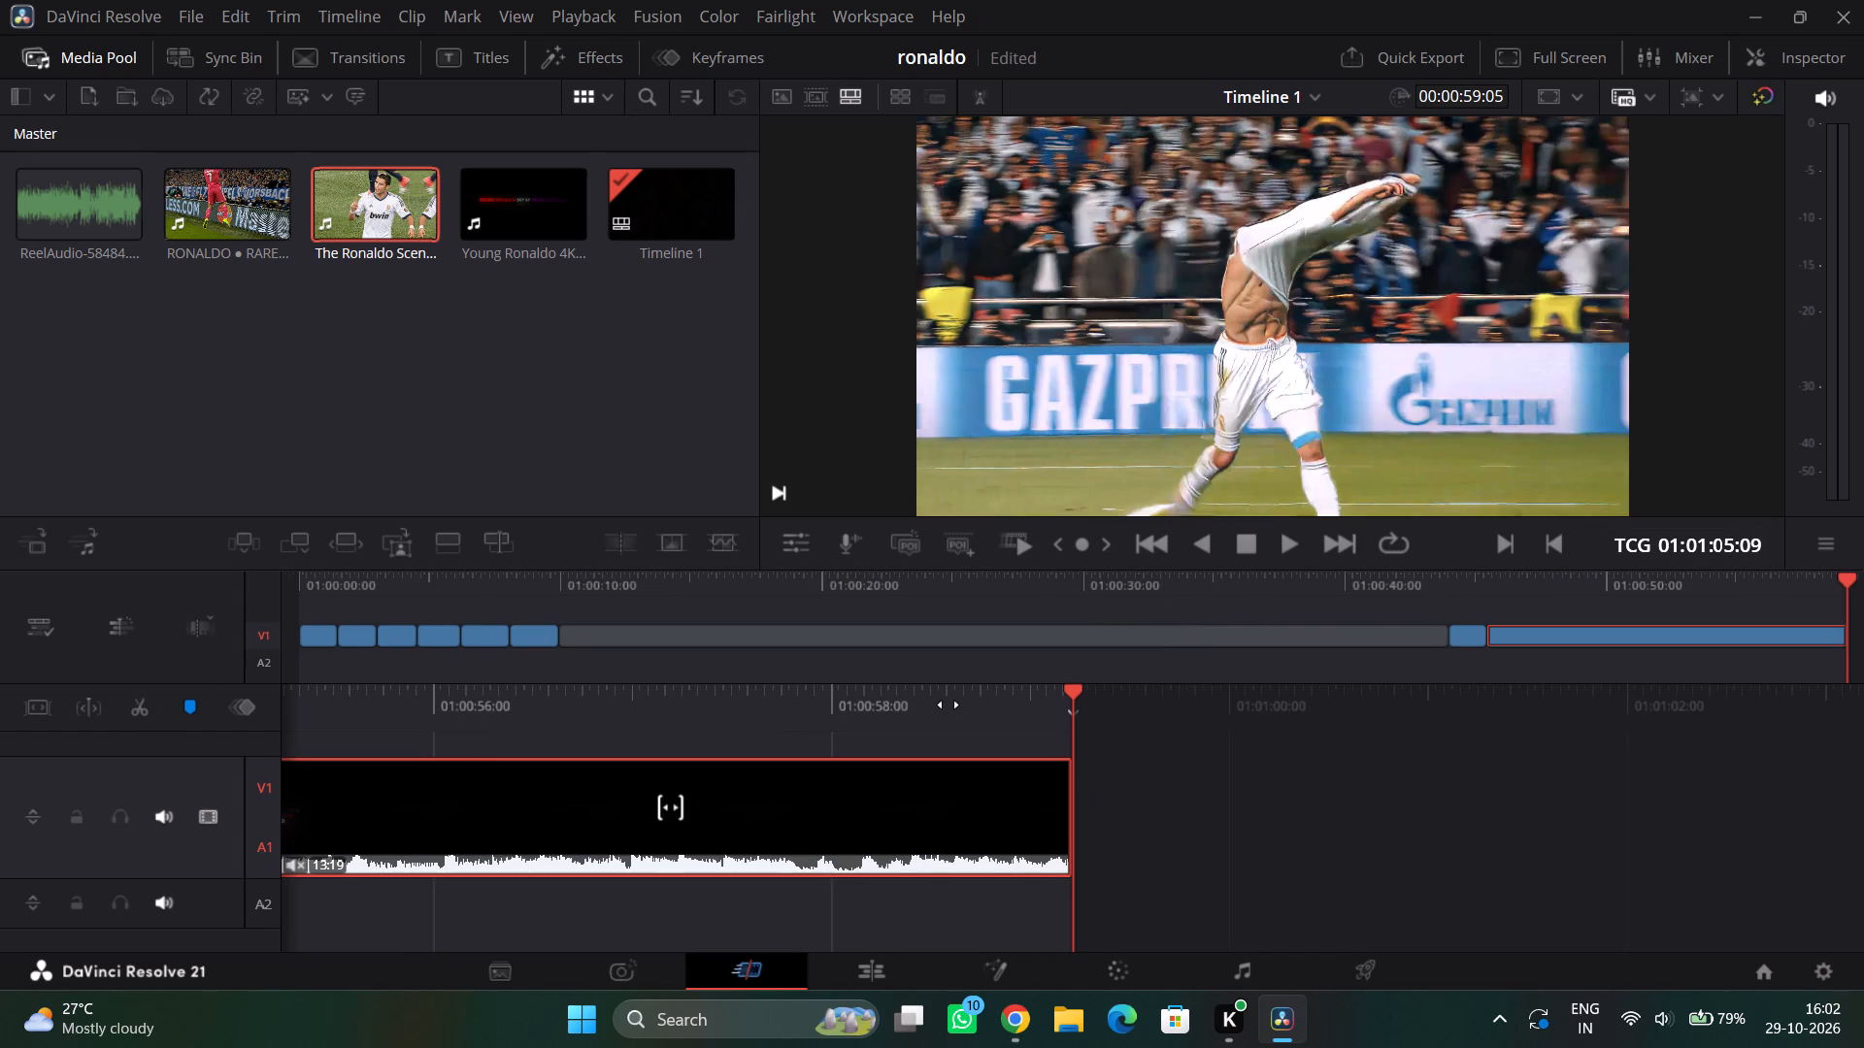
Split the shirt-removal footage at 01:00:50:22, before the closing titles, and delete the part after it to leave a 05:12 clip.
drag(949, 706, 1704, 707)
drag(916, 723, 1405, 716)
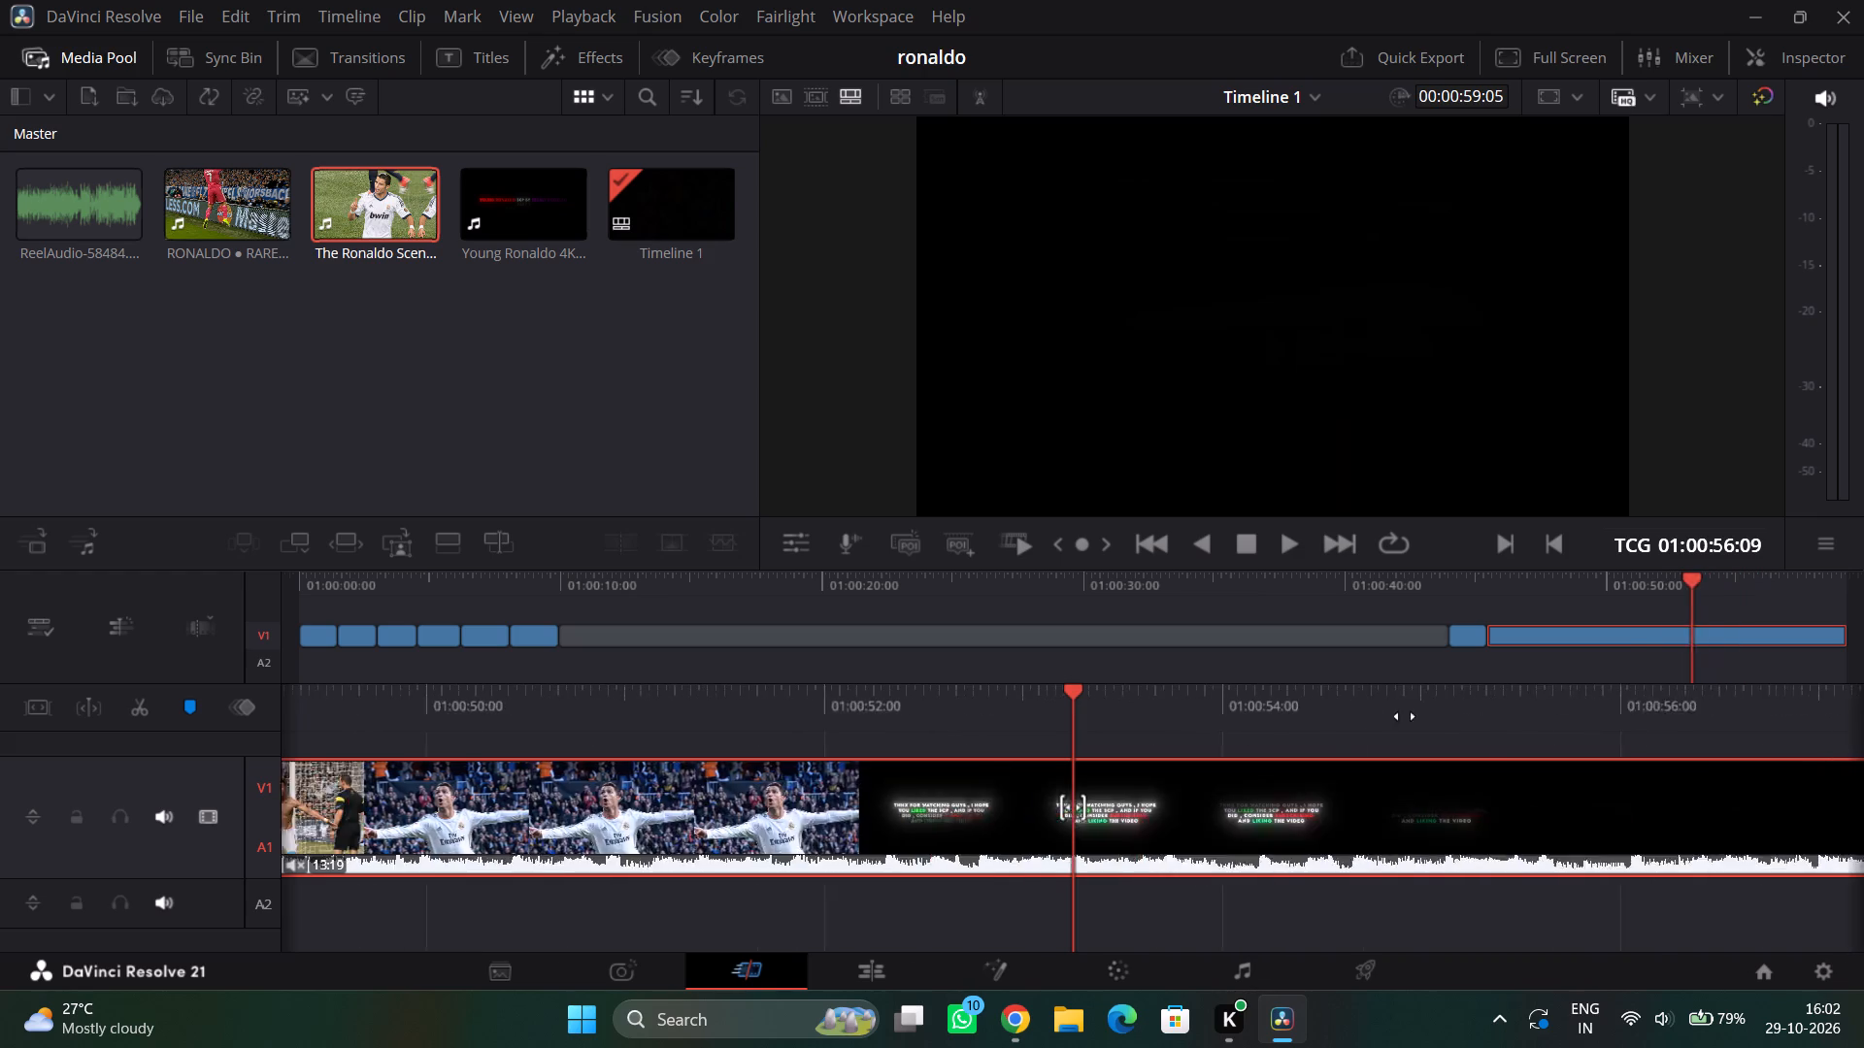
drag(1405, 716, 1554, 701)
drag(889, 705, 1497, 667)
drag(940, 686, 521, 717)
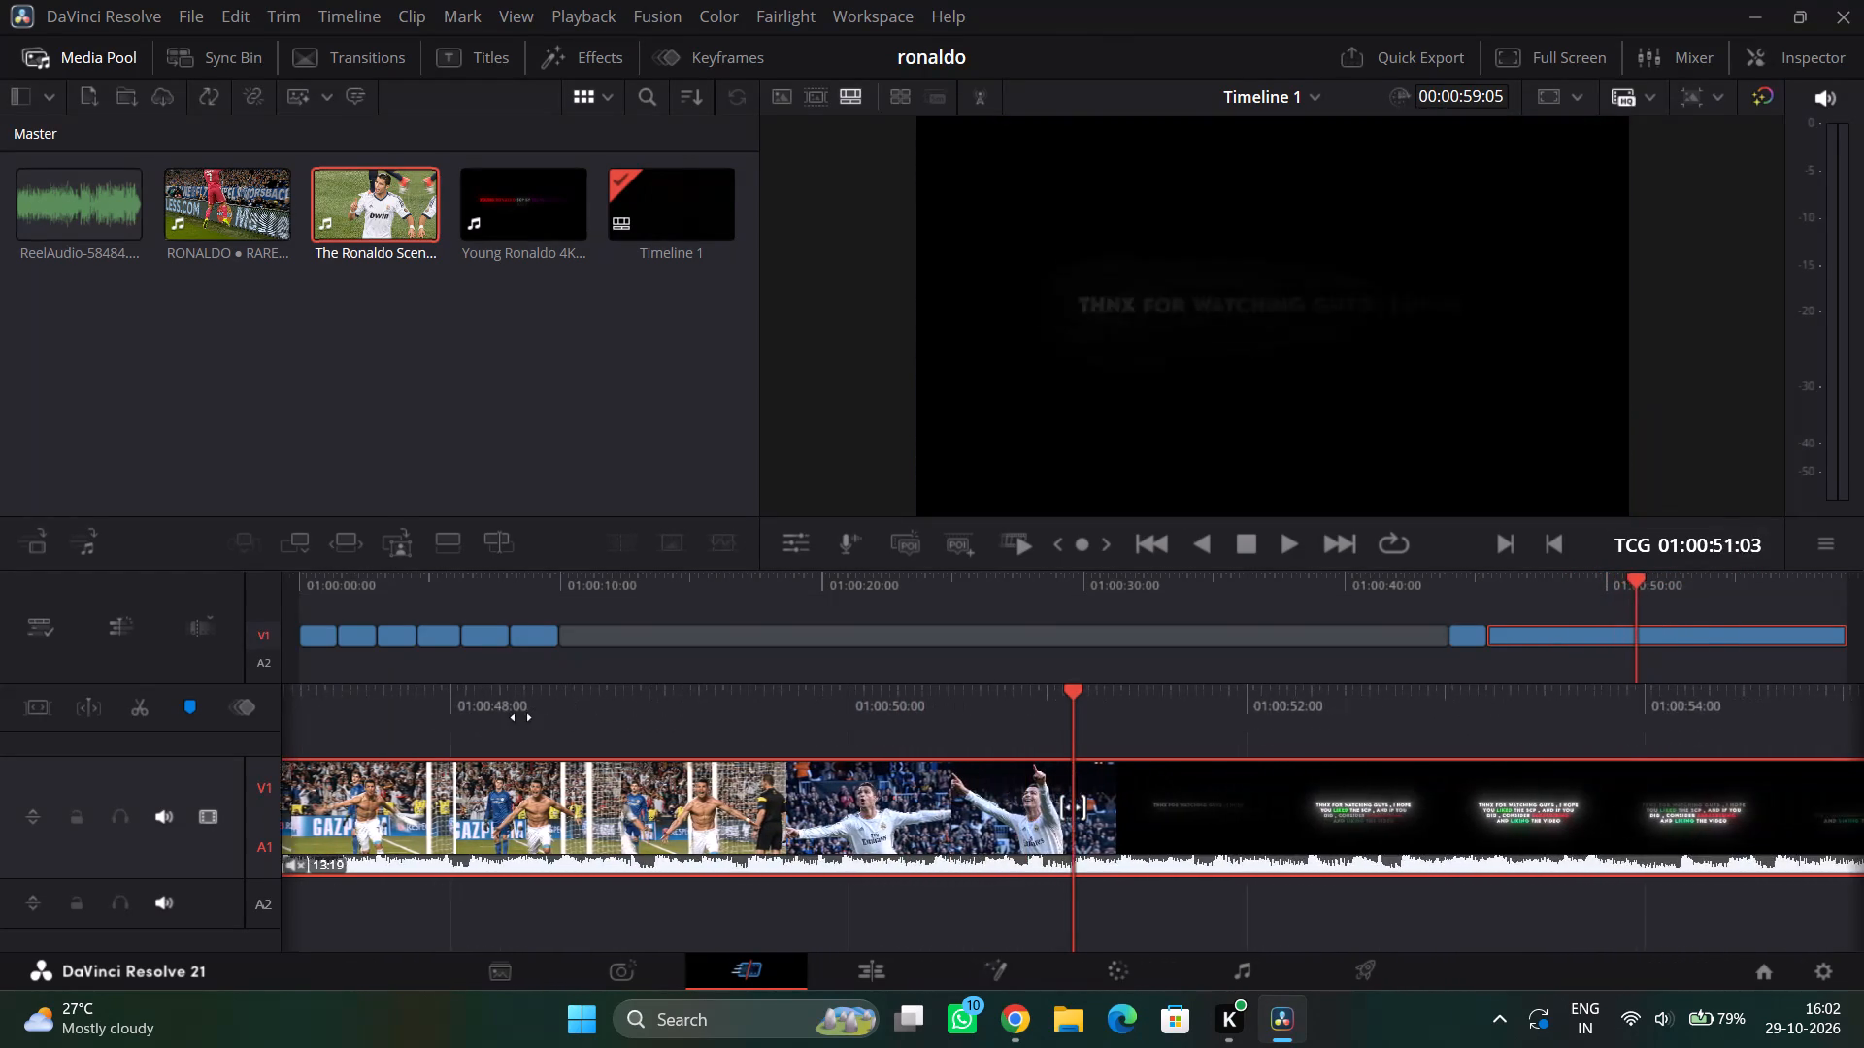
drag(521, 717, 1035, 674)
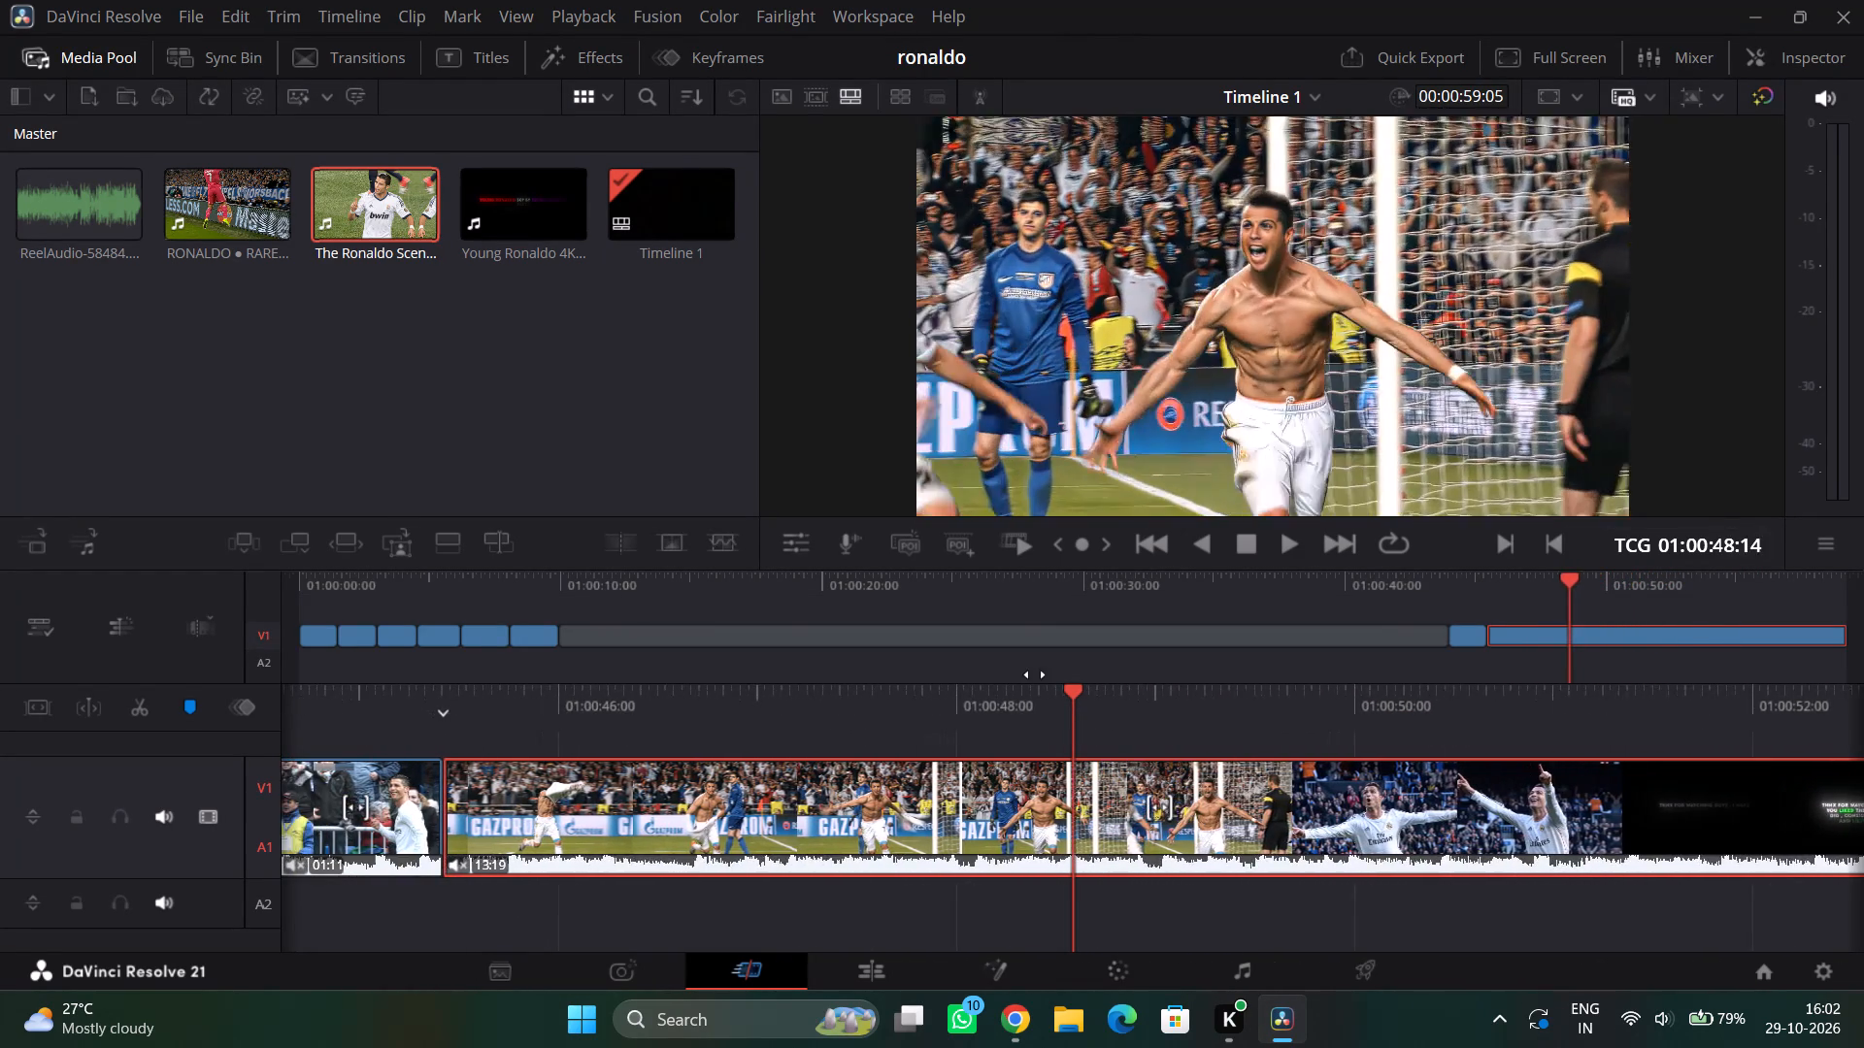
drag(1035, 674, 1498, 682)
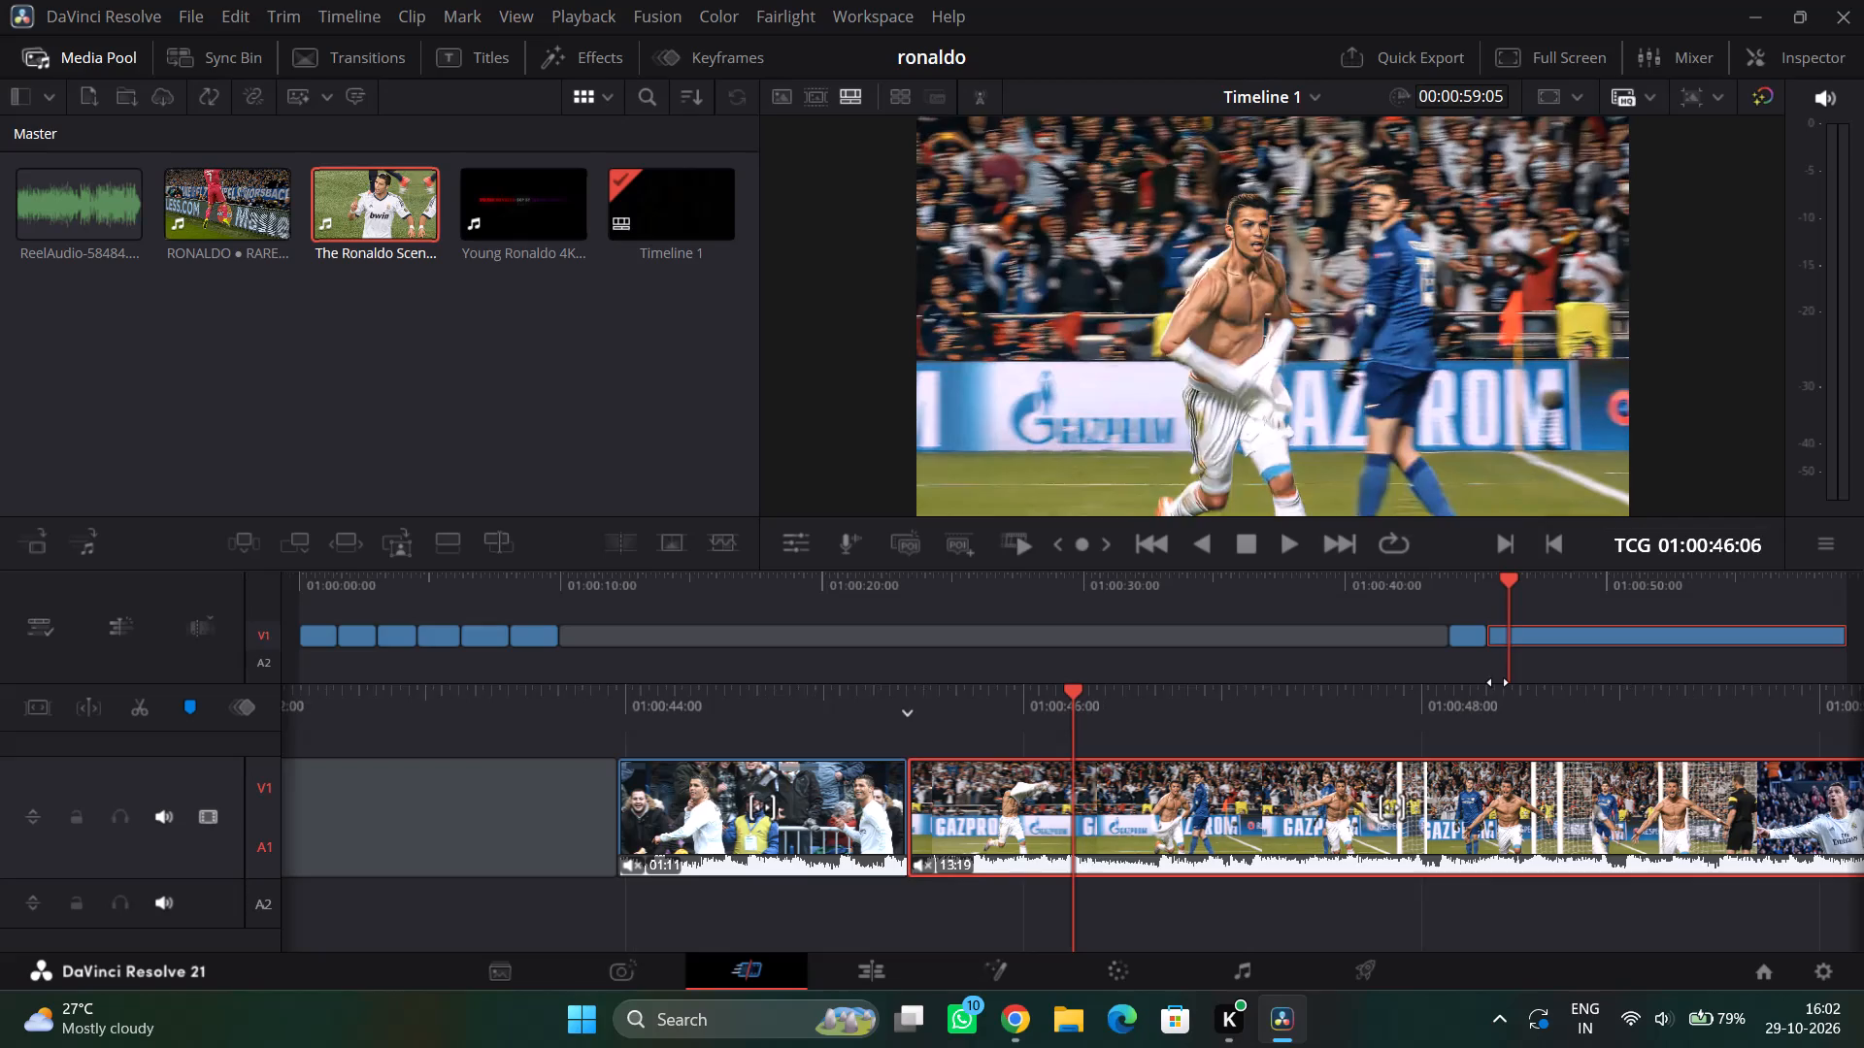
drag(1498, 682, 1232, 698)
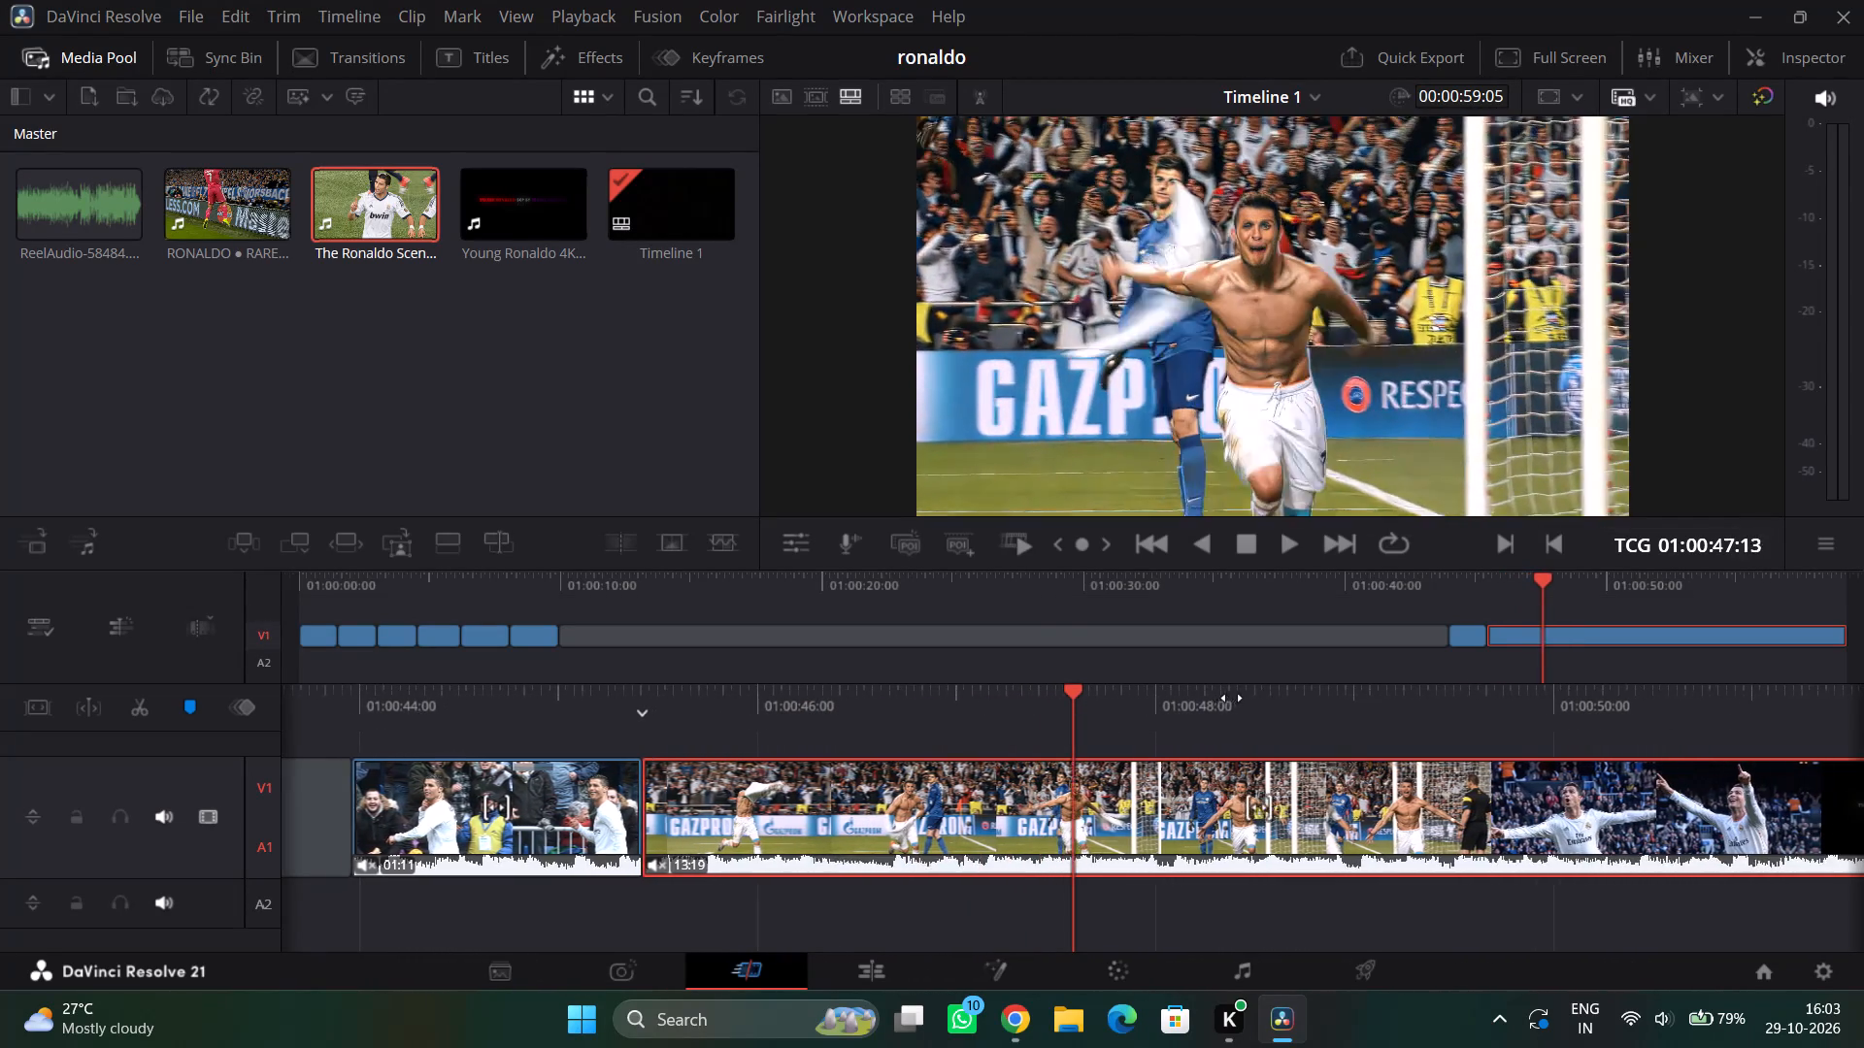
drag(1232, 698, 1027, 713)
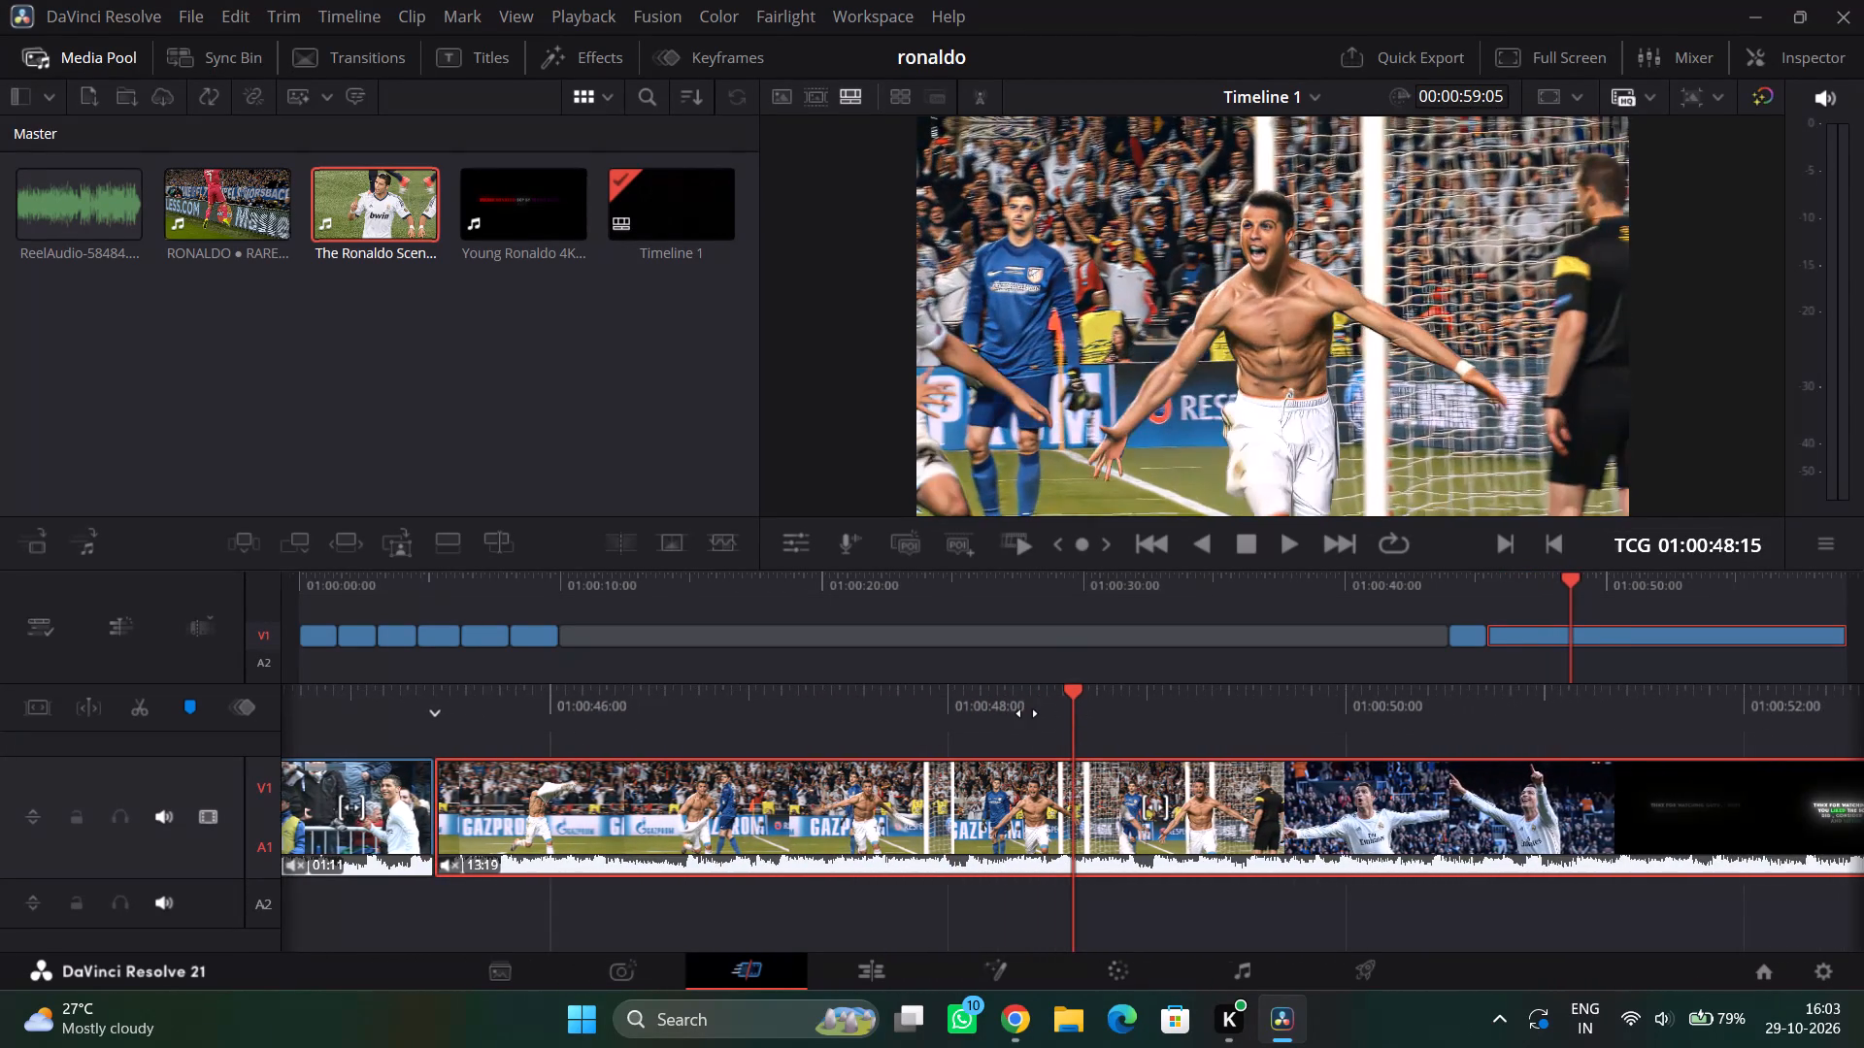
drag(1027, 713, 978, 714)
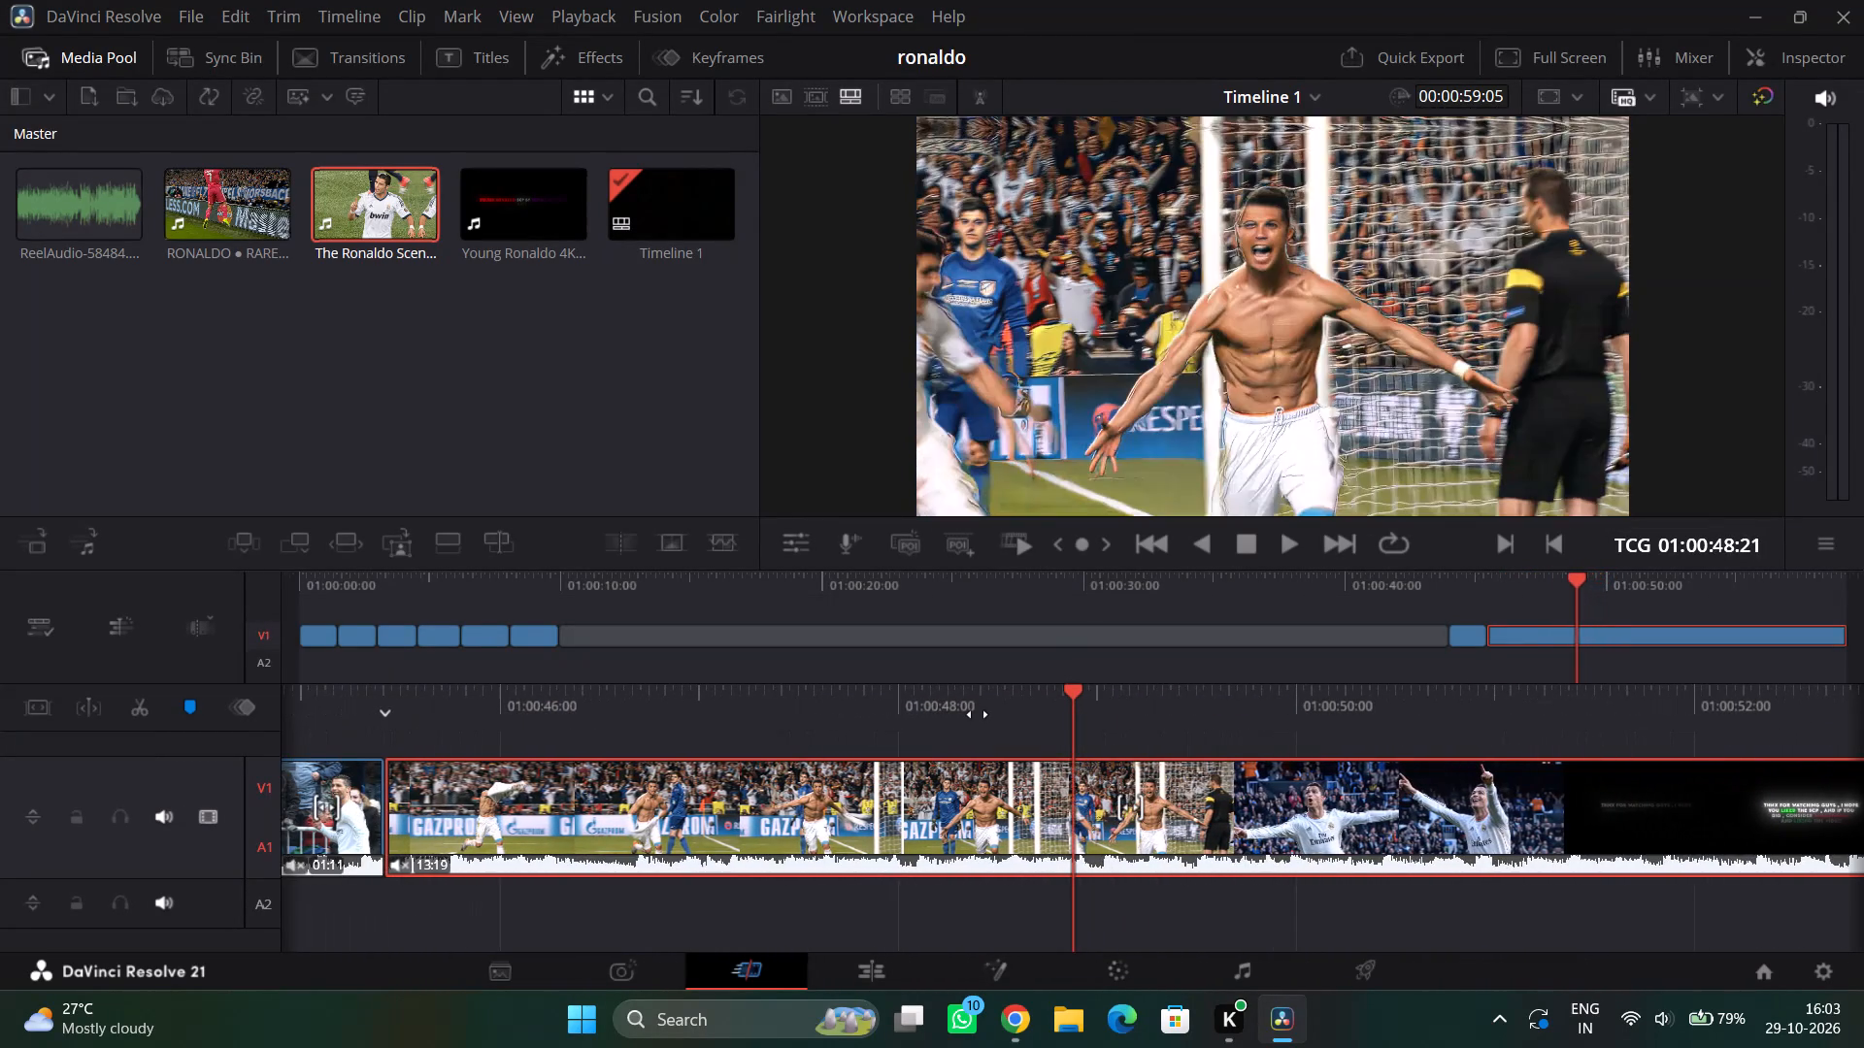
drag(978, 714, 936, 713)
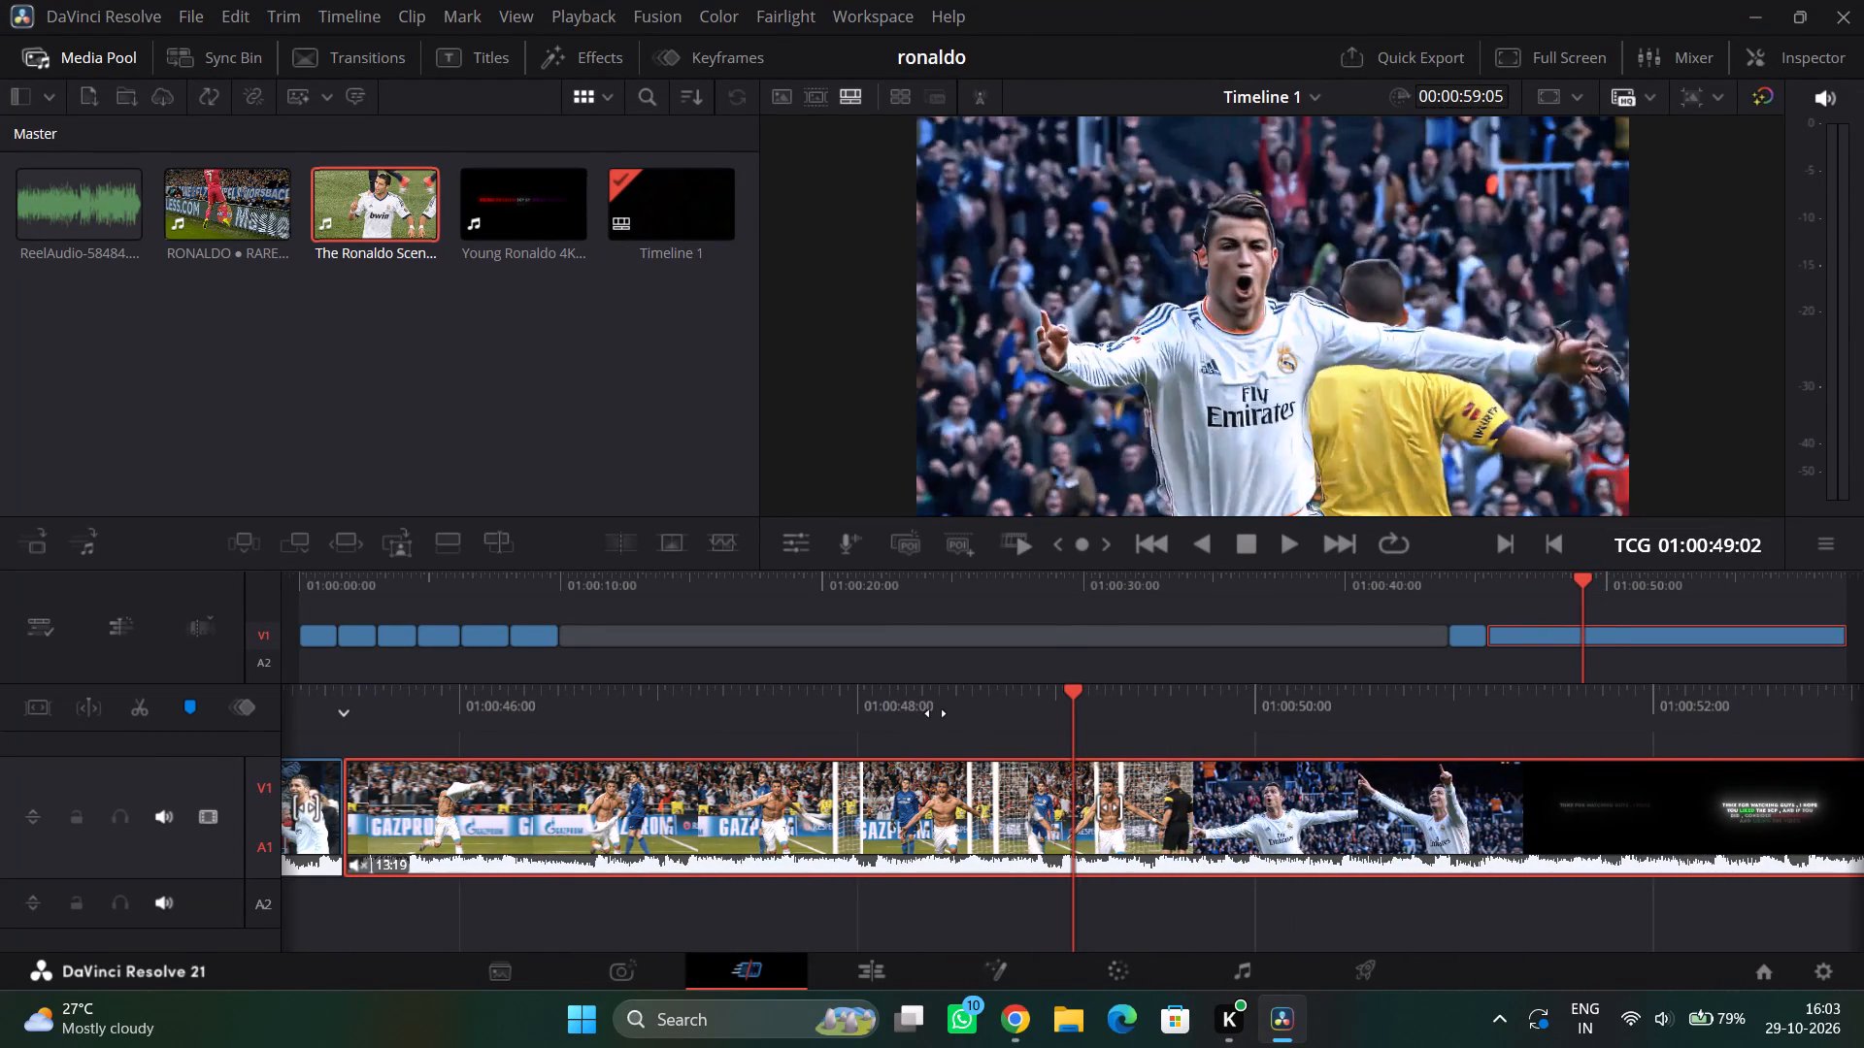
drag(936, 713, 1035, 702)
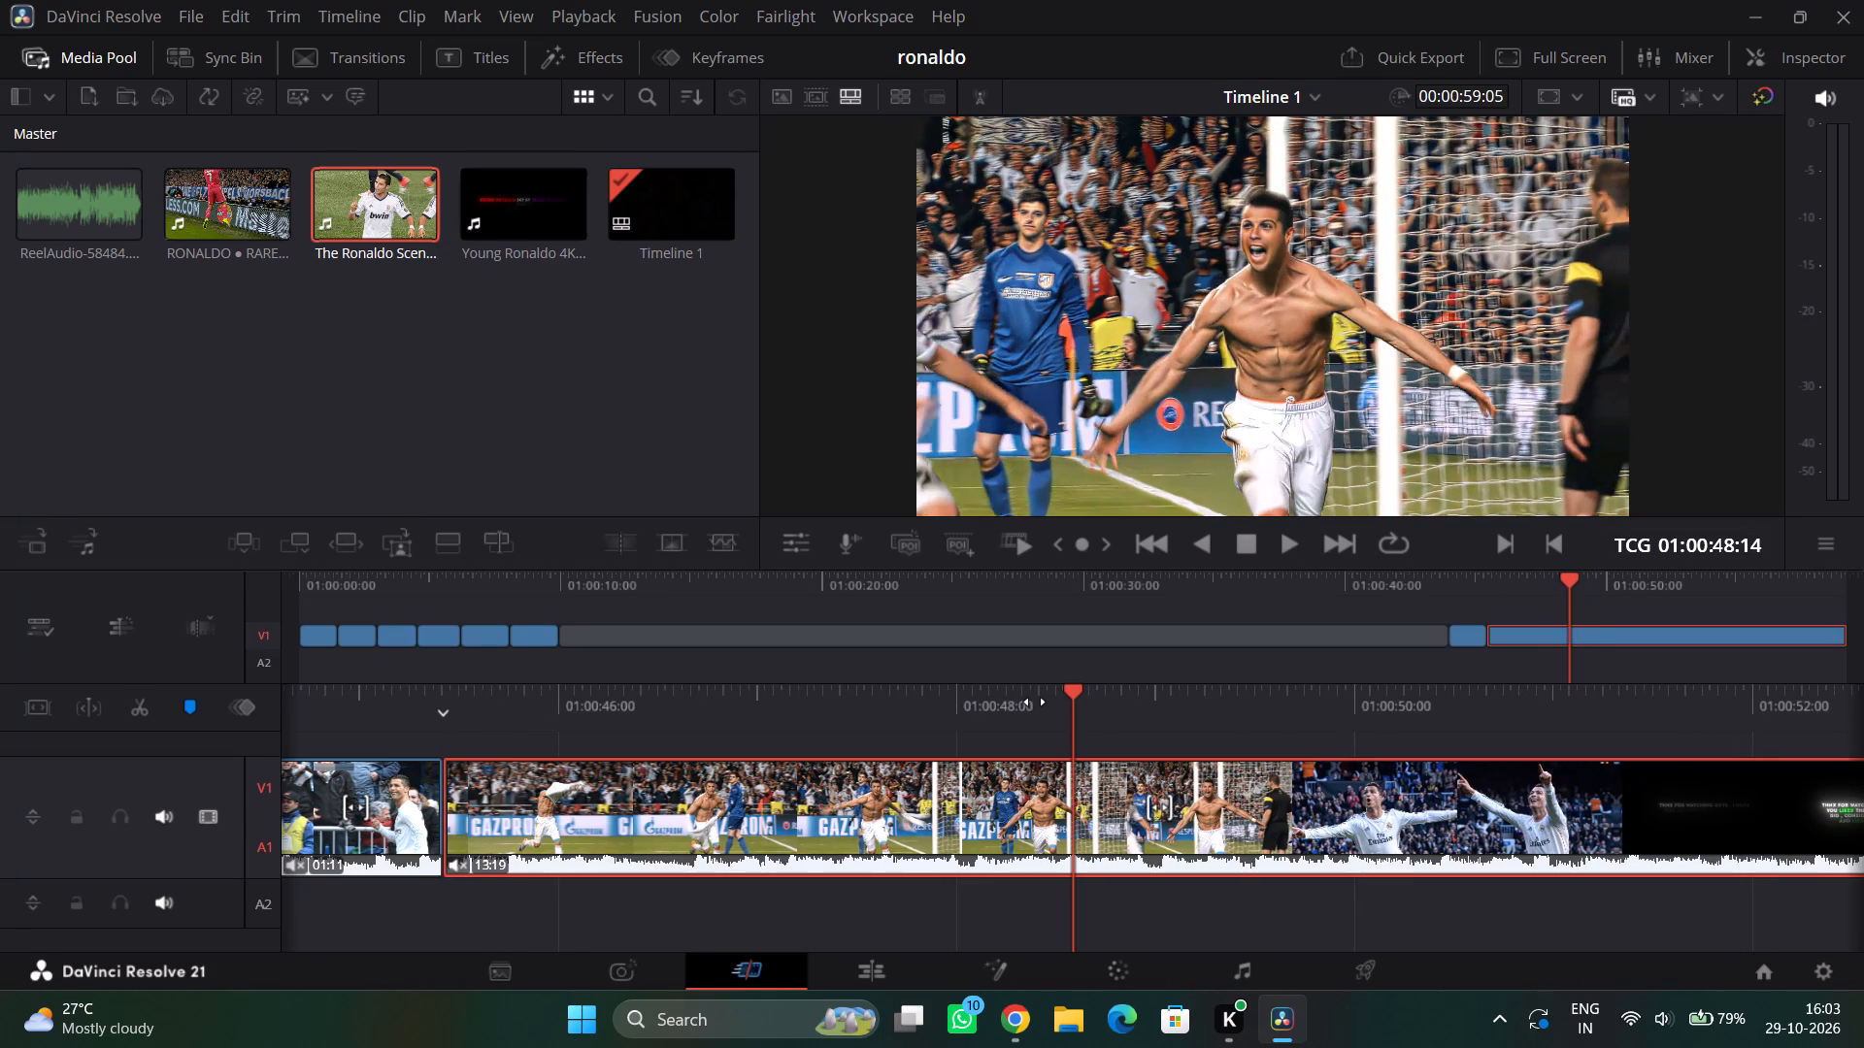
drag(1035, 702, 560, 720)
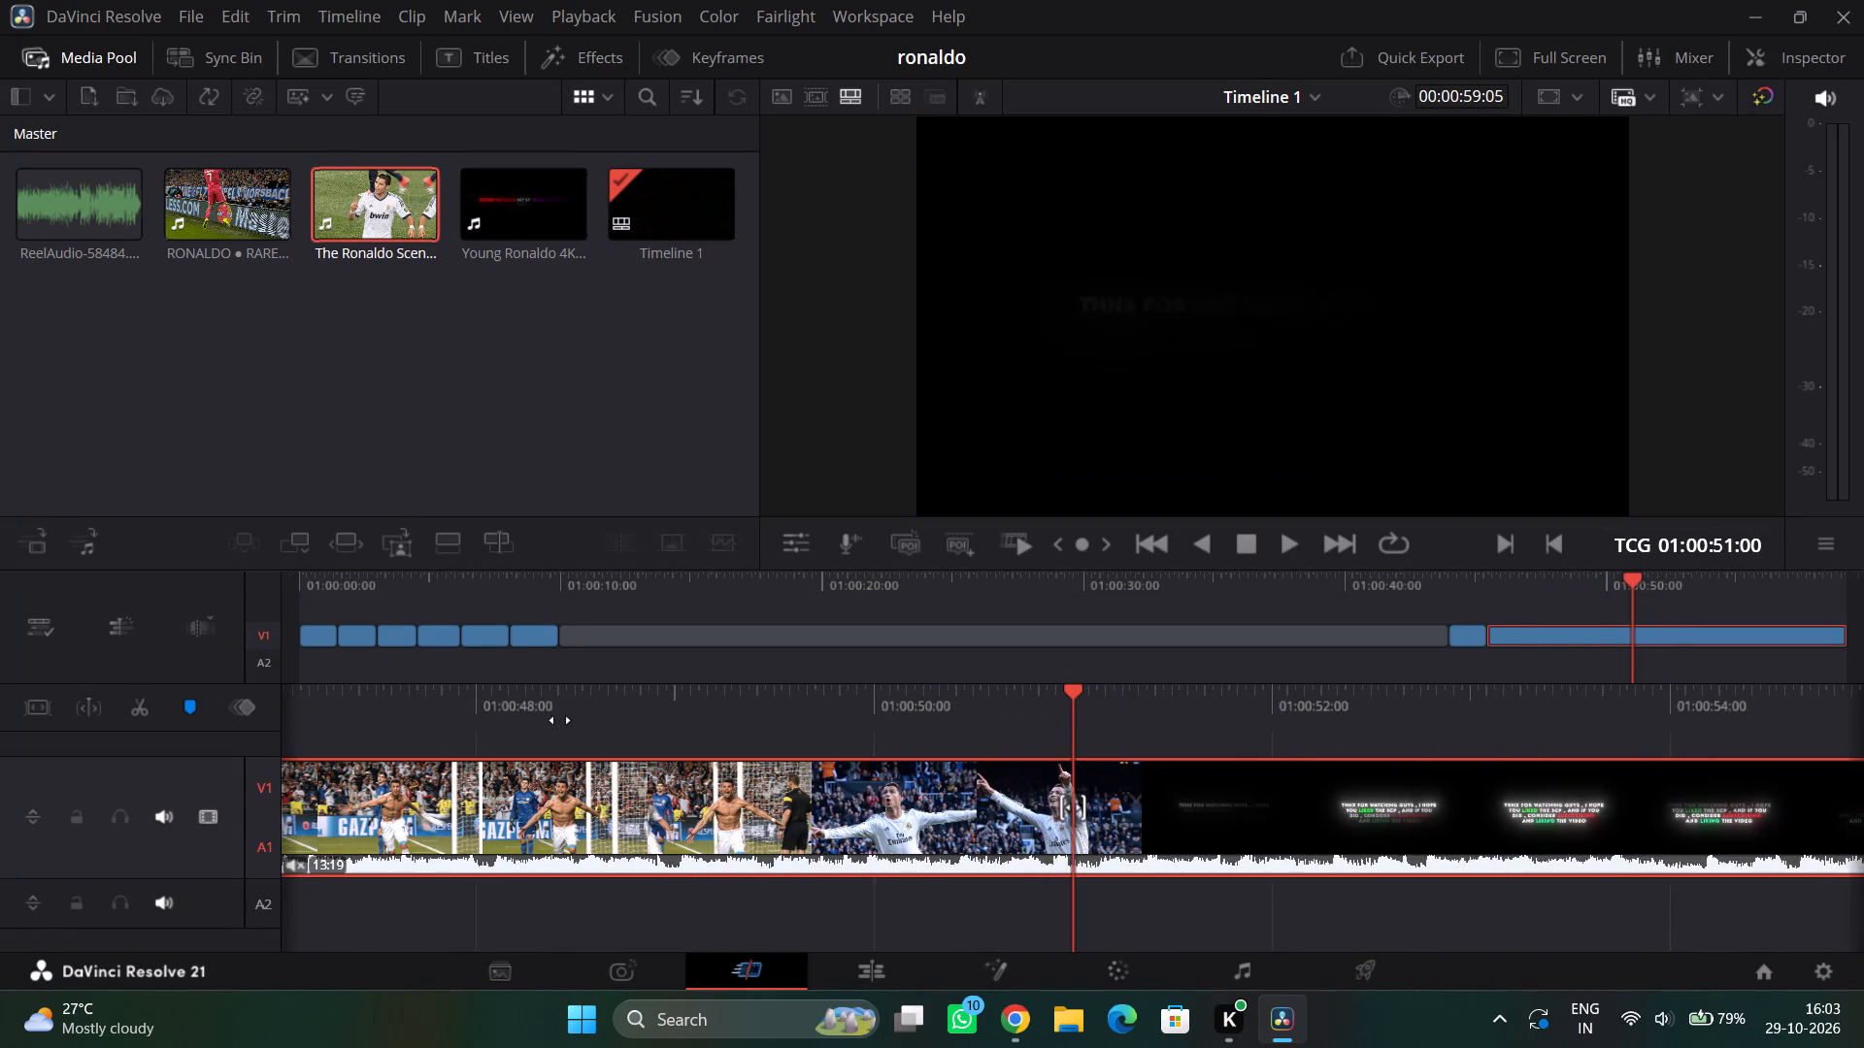
drag(560, 720, 574, 719)
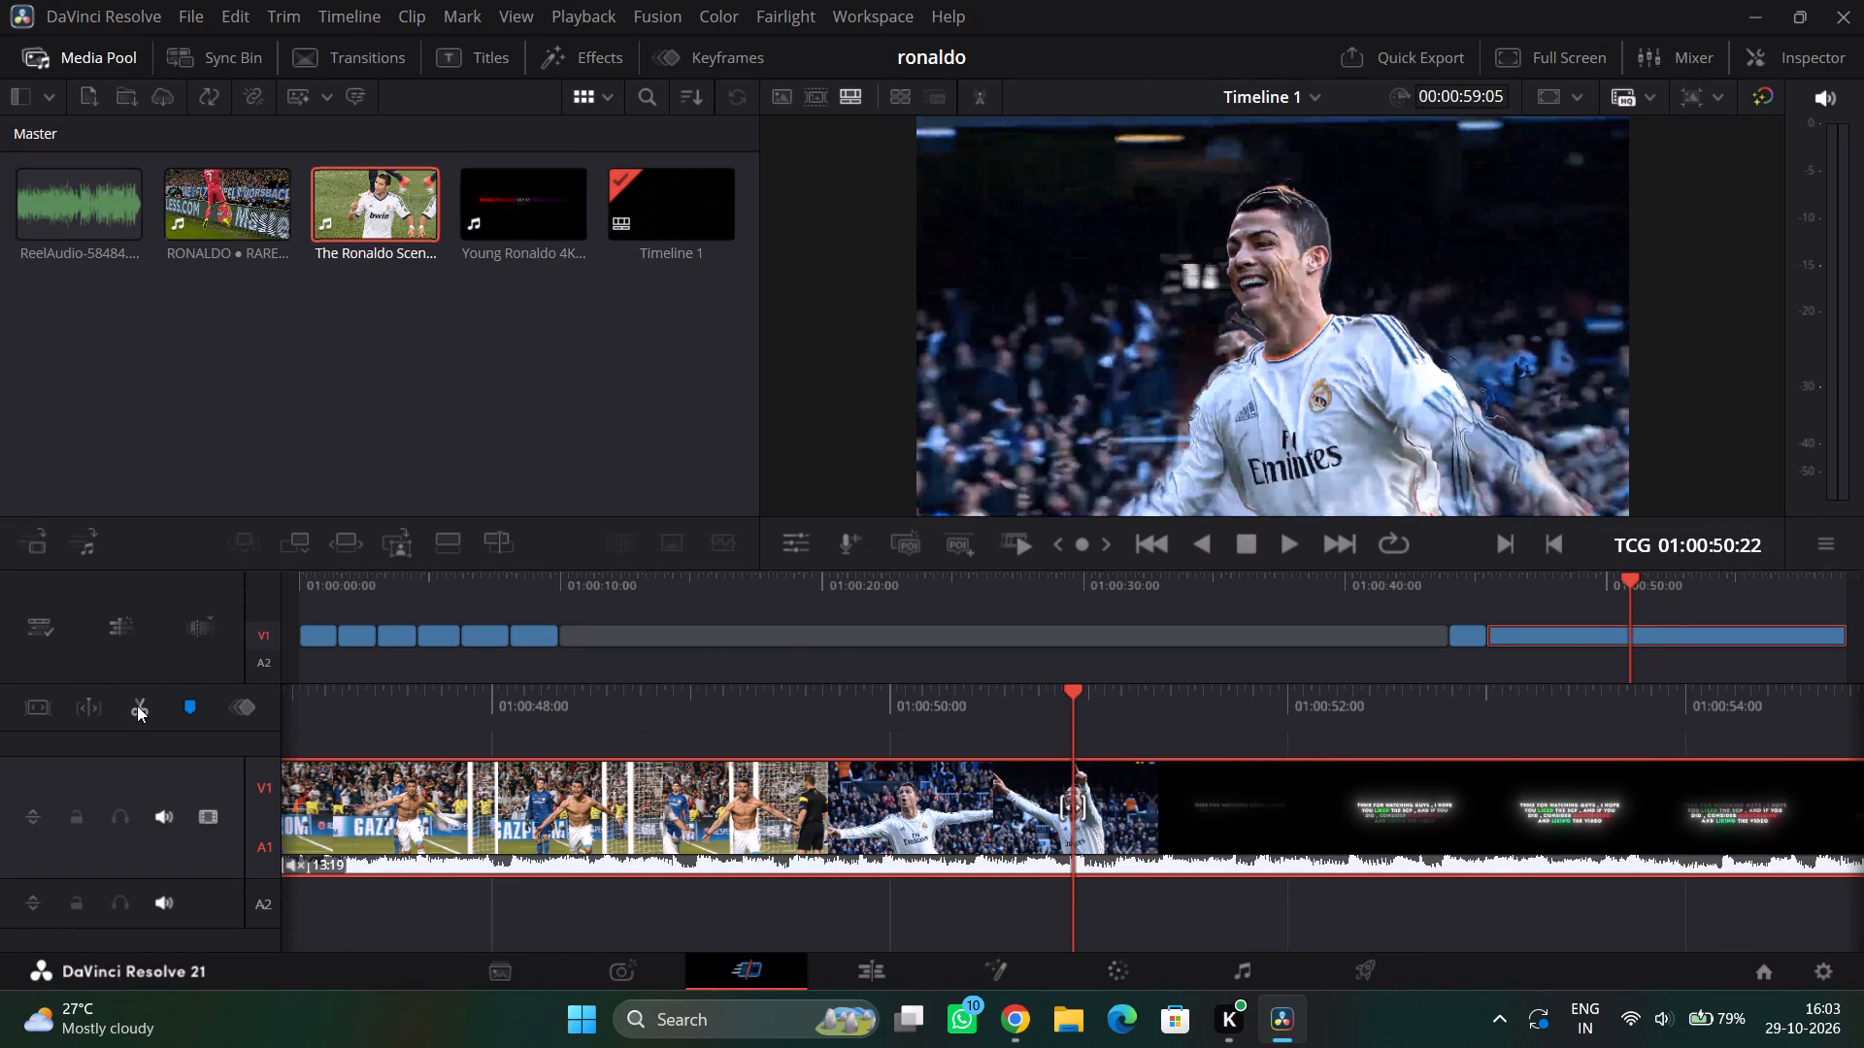
click(137, 705)
click(1184, 807)
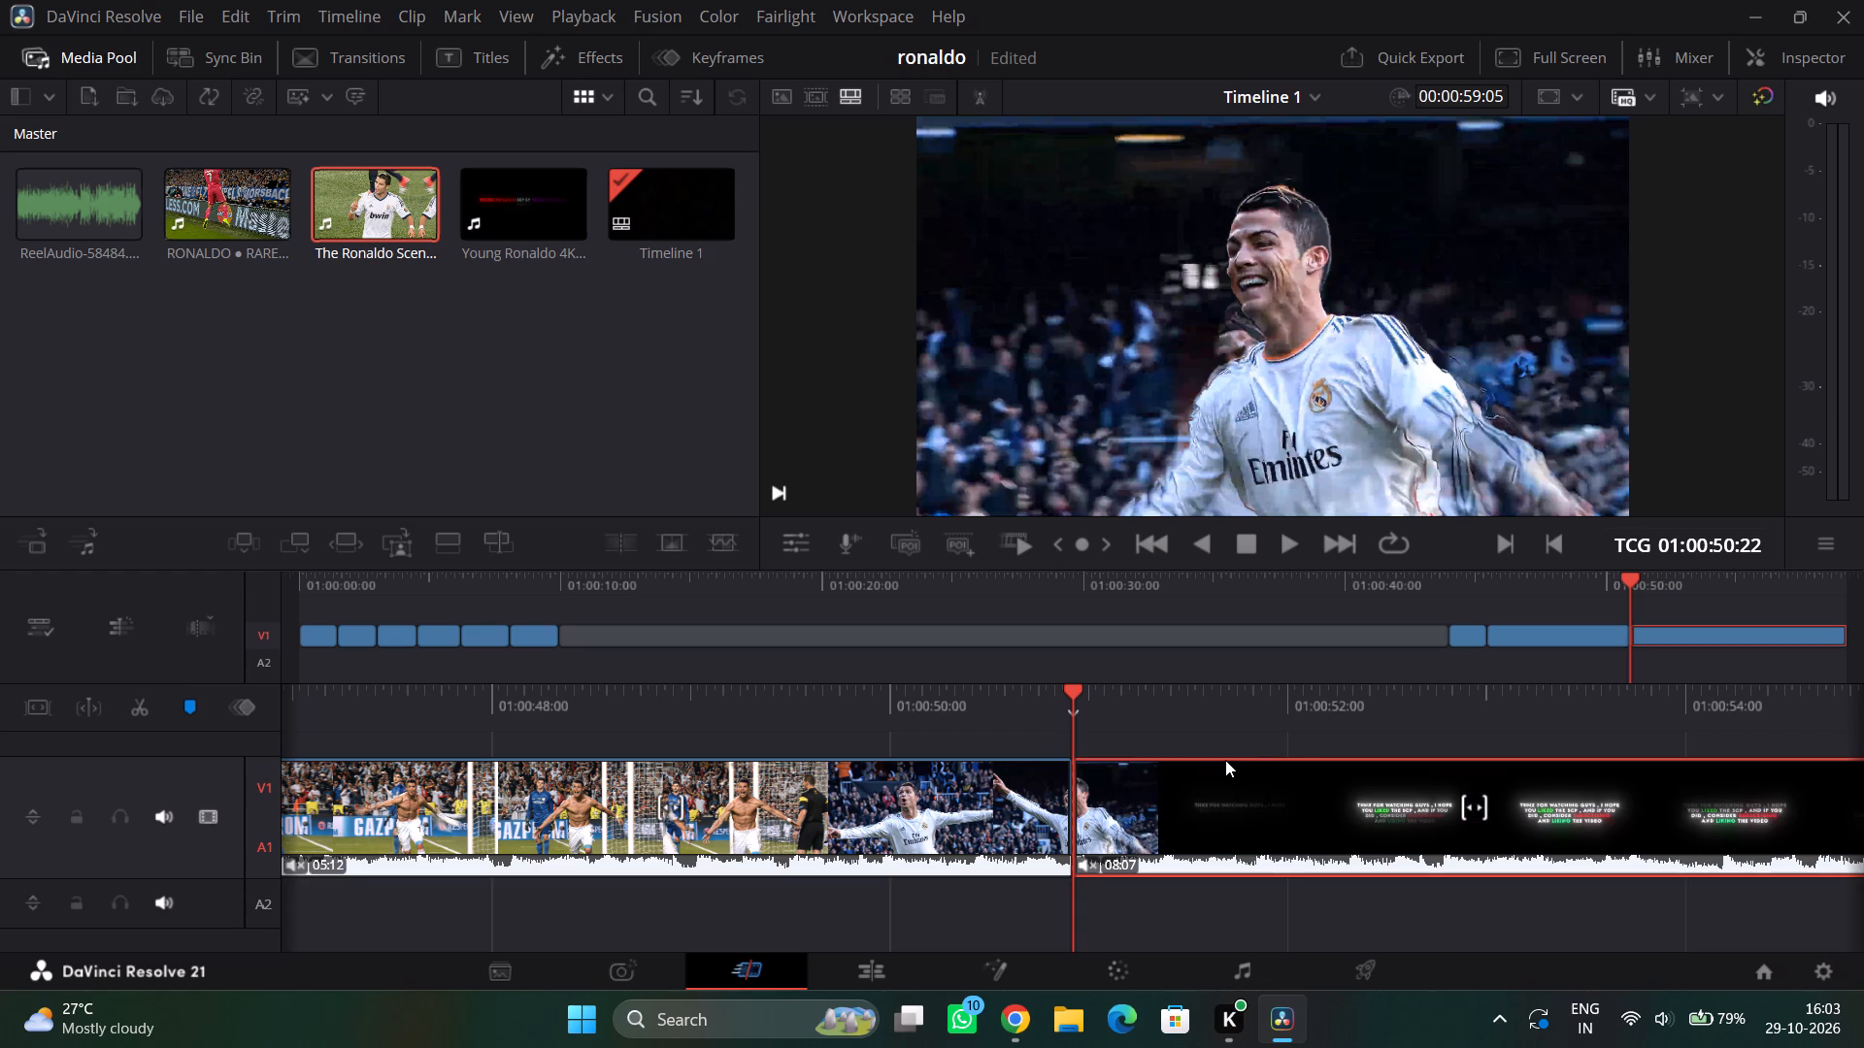
key(Delete)
Move the barrier celebration clip and the 05:12 clip back against the earlier V1 clips, closing the long gap between them.
drag(730, 705, 1174, 704)
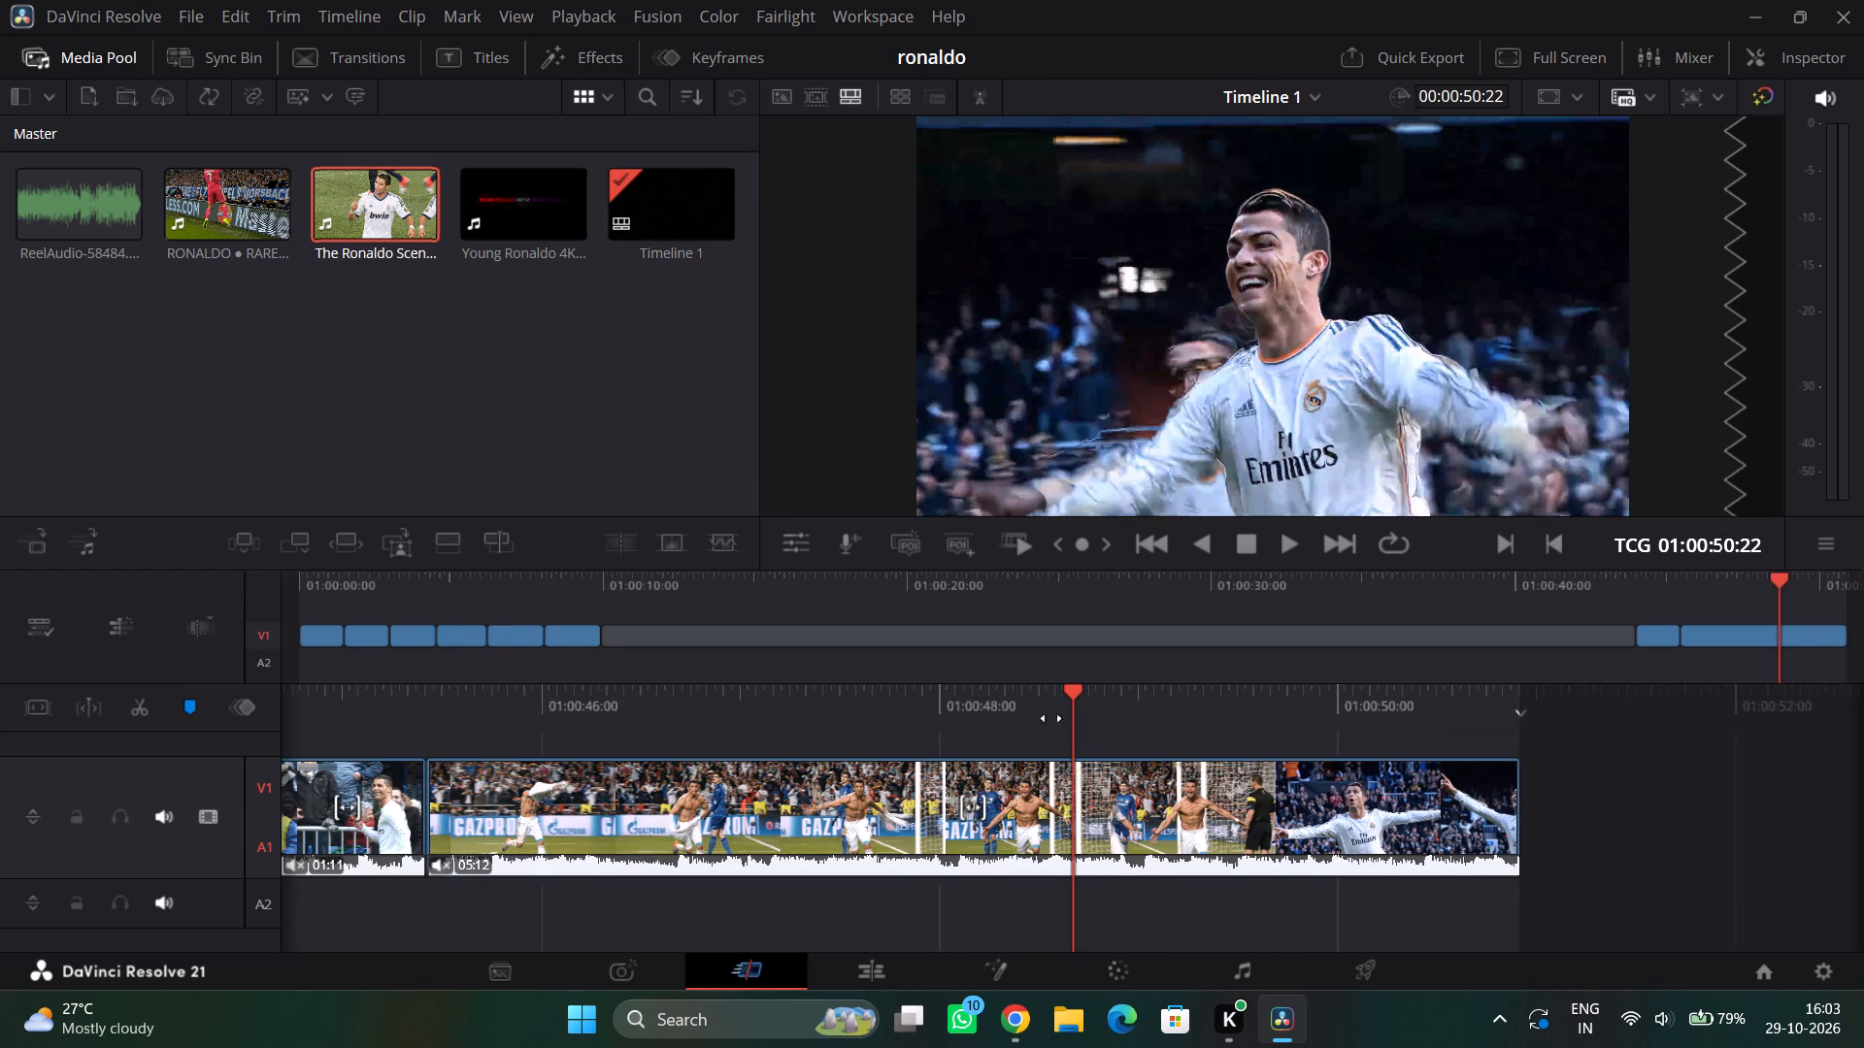
drag(752, 718, 1484, 699)
drag(976, 787, 542, 787)
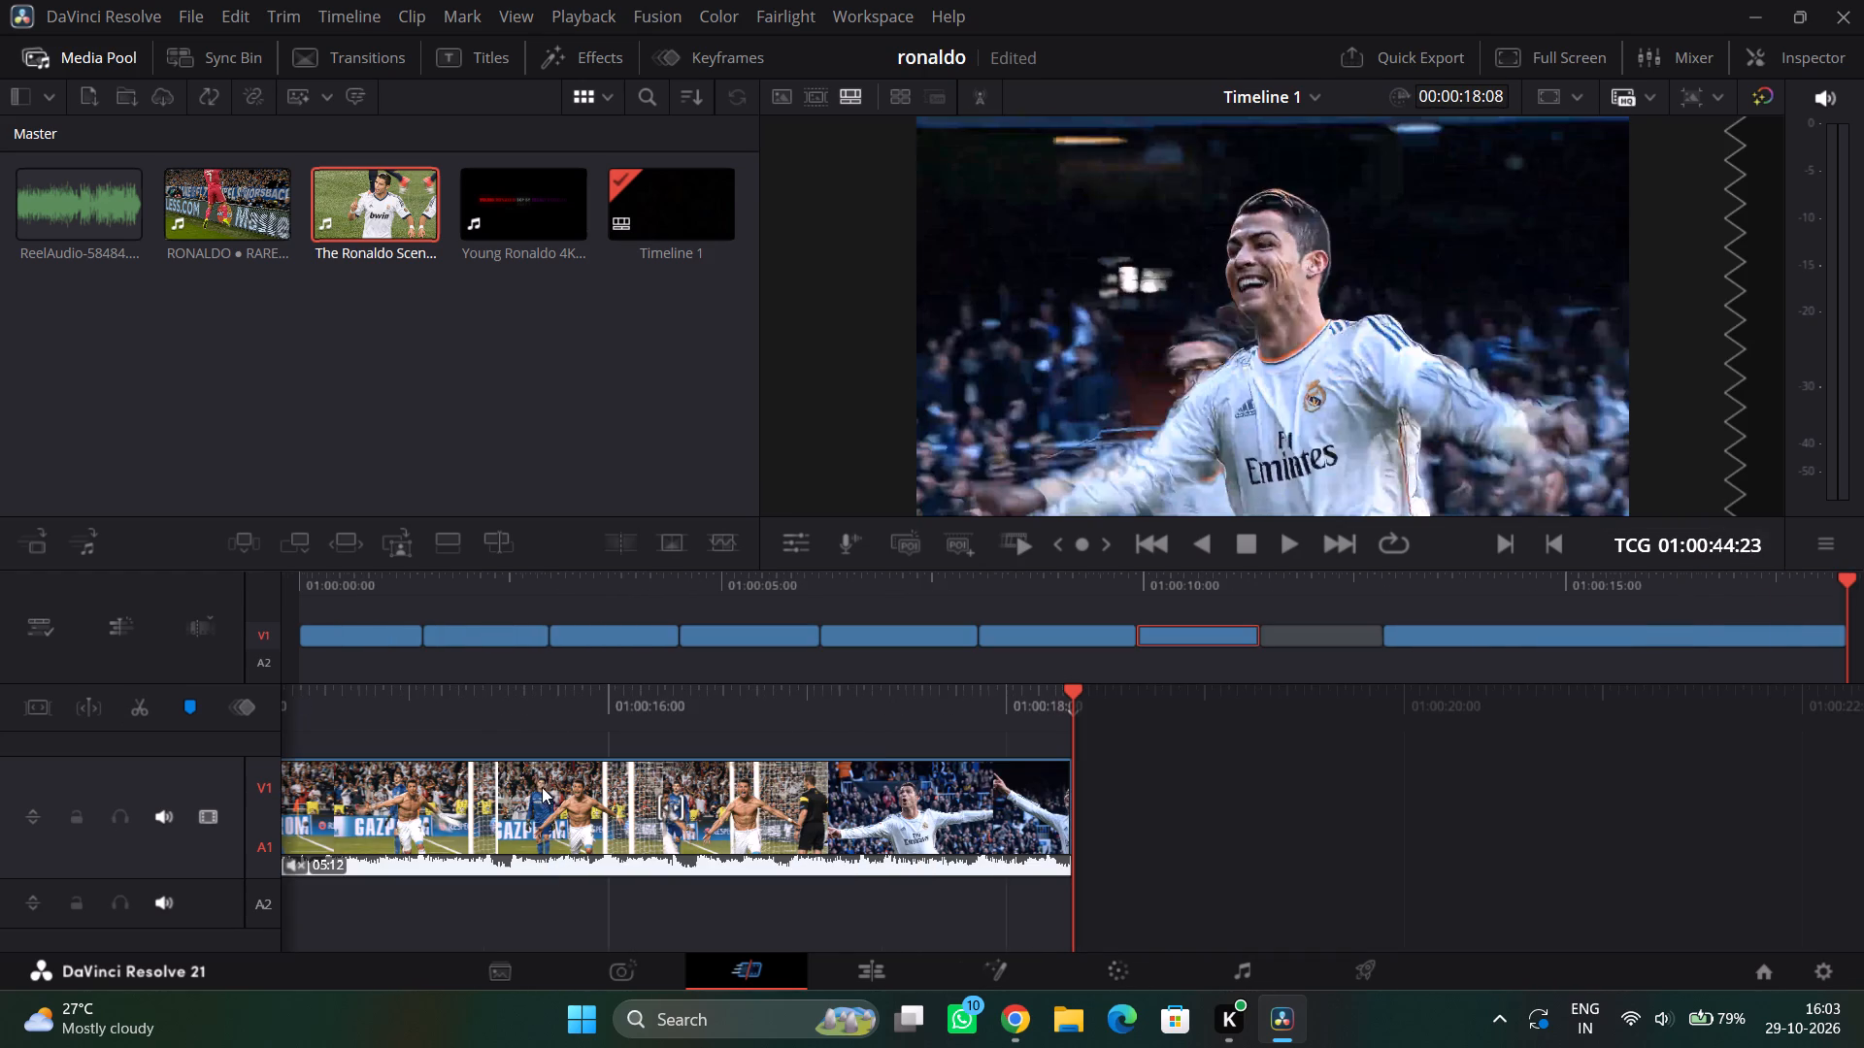
drag(915, 729, 1473, 723)
drag(1021, 800, 775, 801)
drag(815, 795, 747, 797)
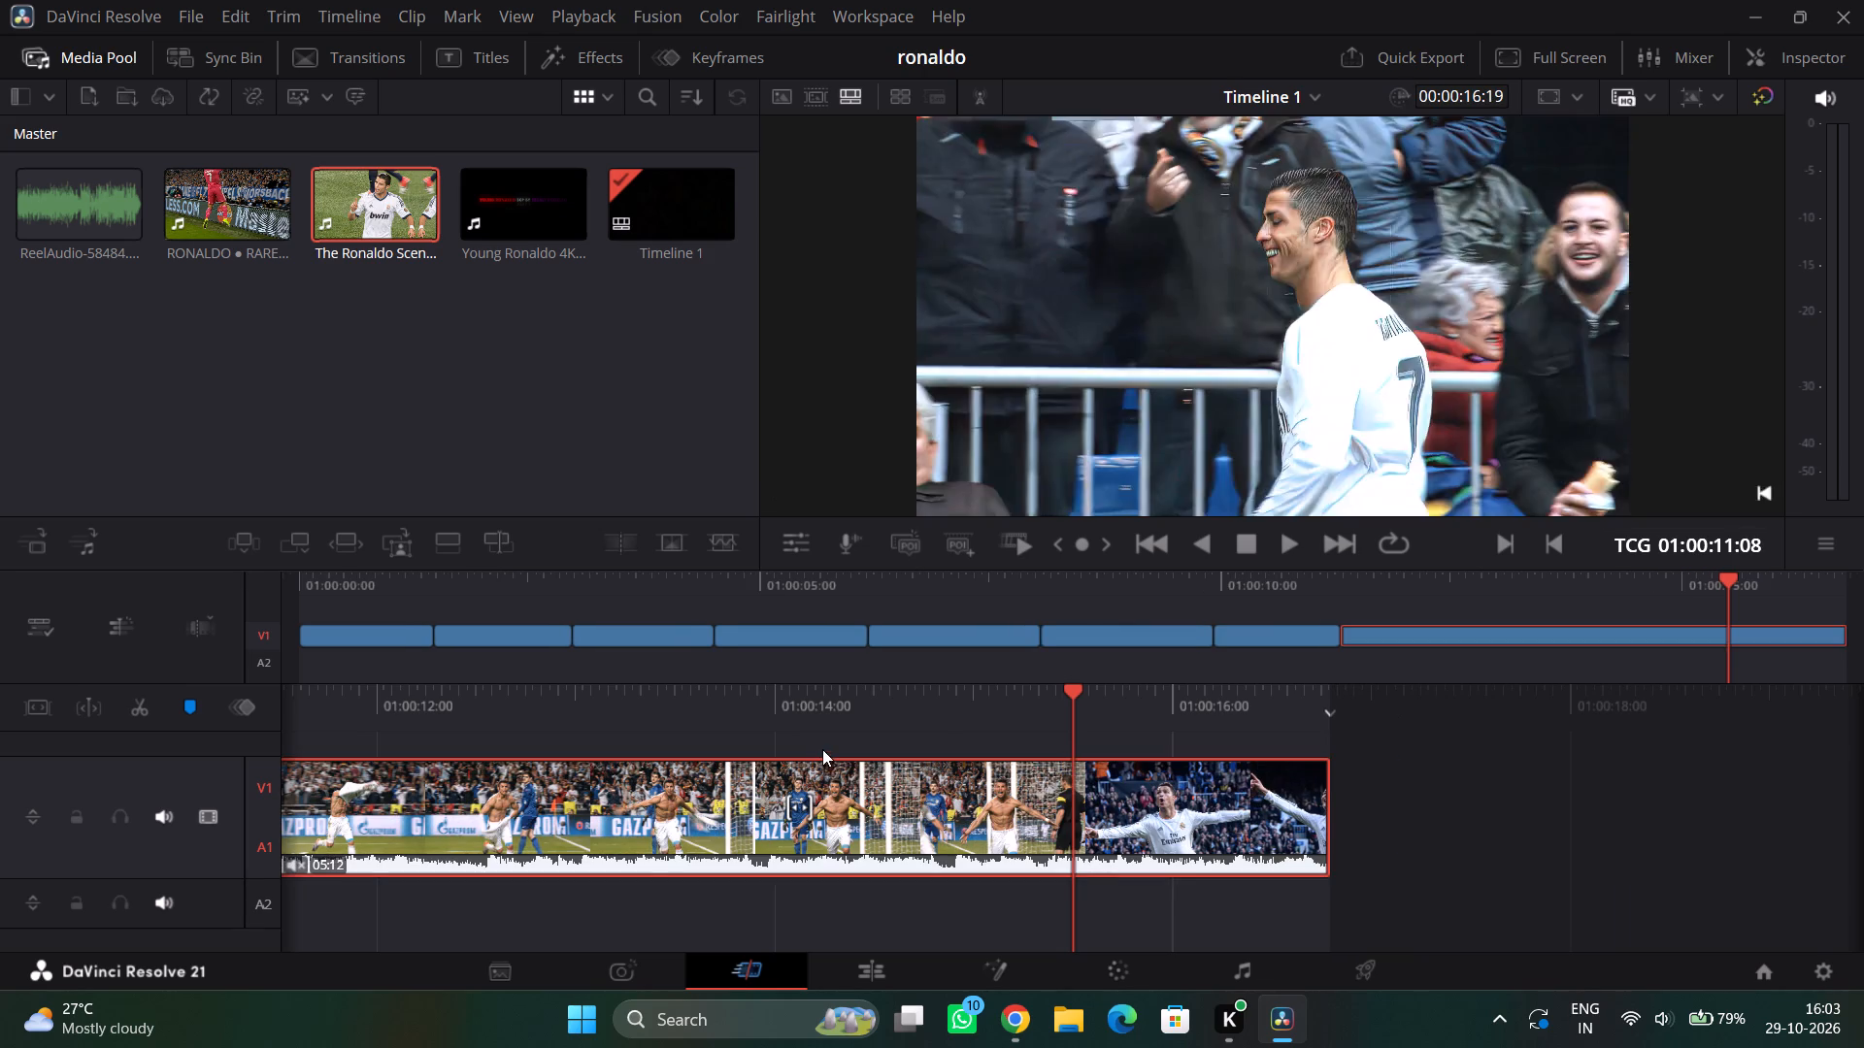
Place the ReelAudio music on track A2, starting at 01:00:00:00 beneath the first clip.
drag(836, 742, 1368, 736)
drag(868, 736, 1465, 730)
drag(841, 728, 1477, 724)
drag(939, 721, 1534, 721)
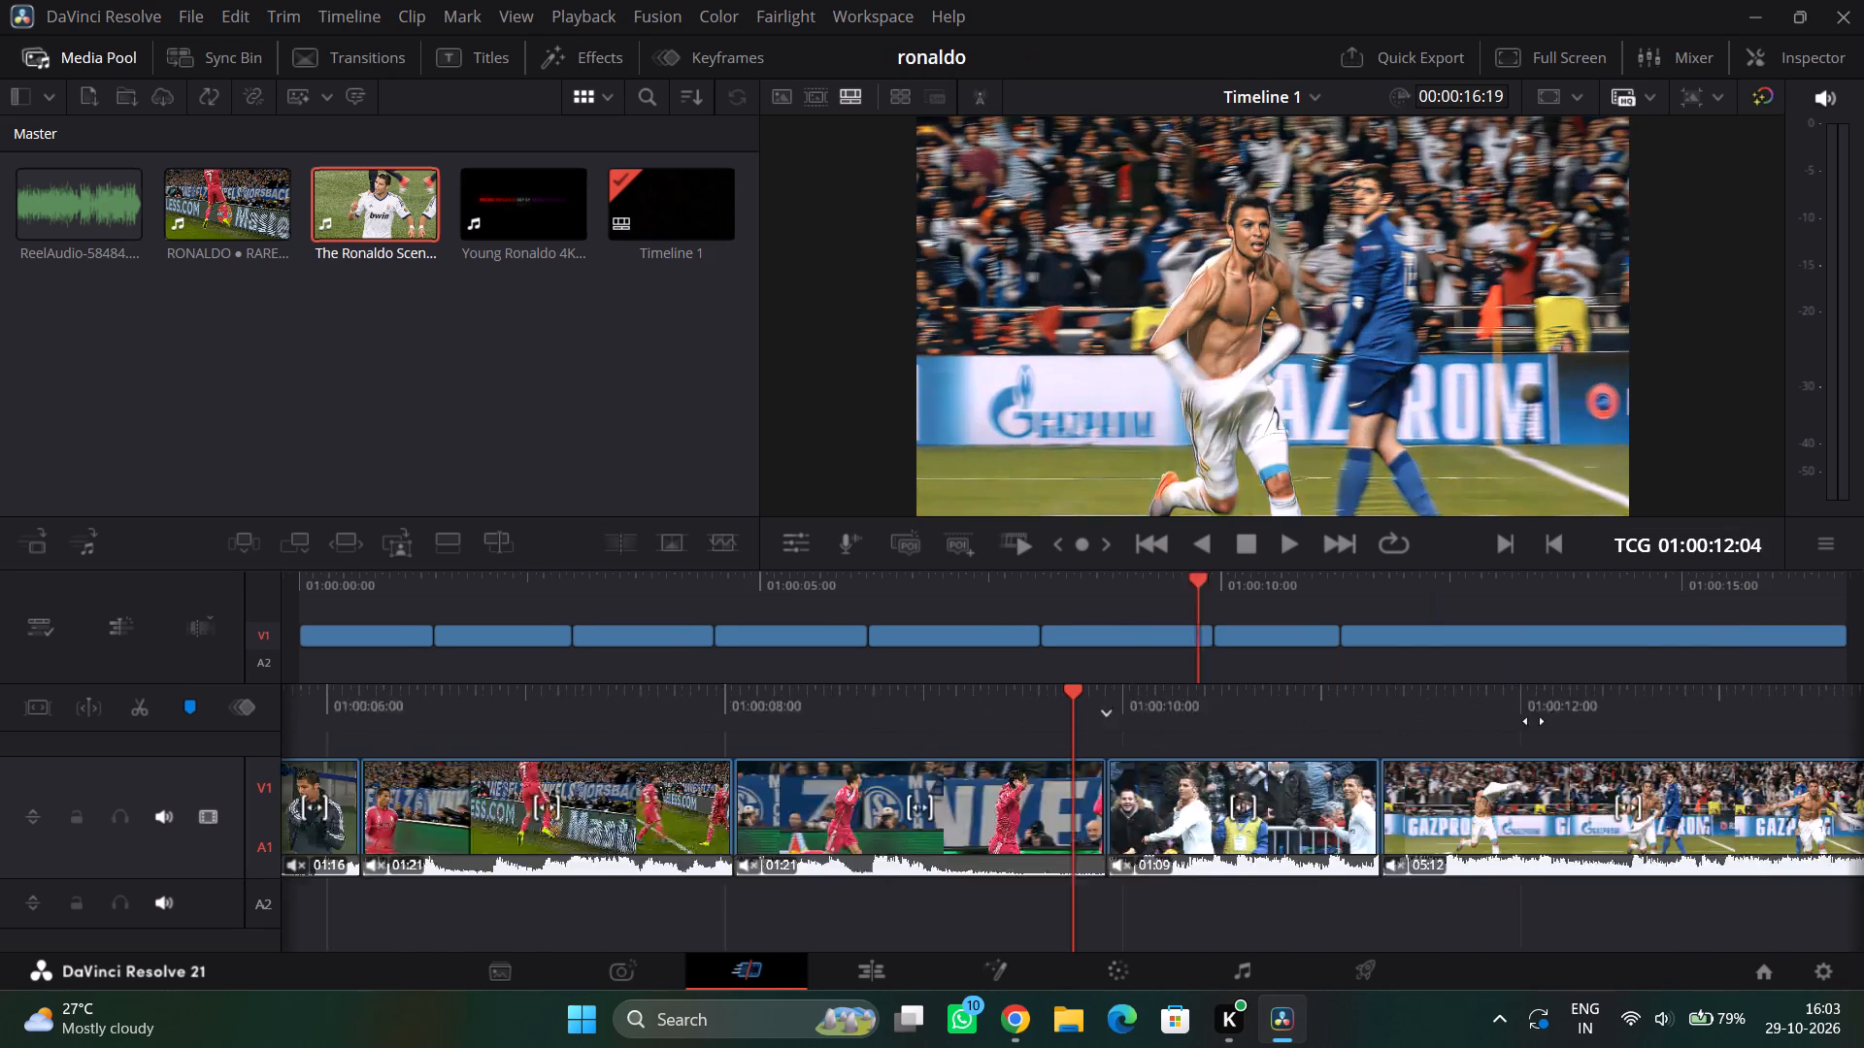
drag(1534, 721, 1586, 715)
drag(827, 716, 1650, 719)
drag(837, 719, 1749, 692)
drag(65, 206, 1028, 895)
click(1028, 895)
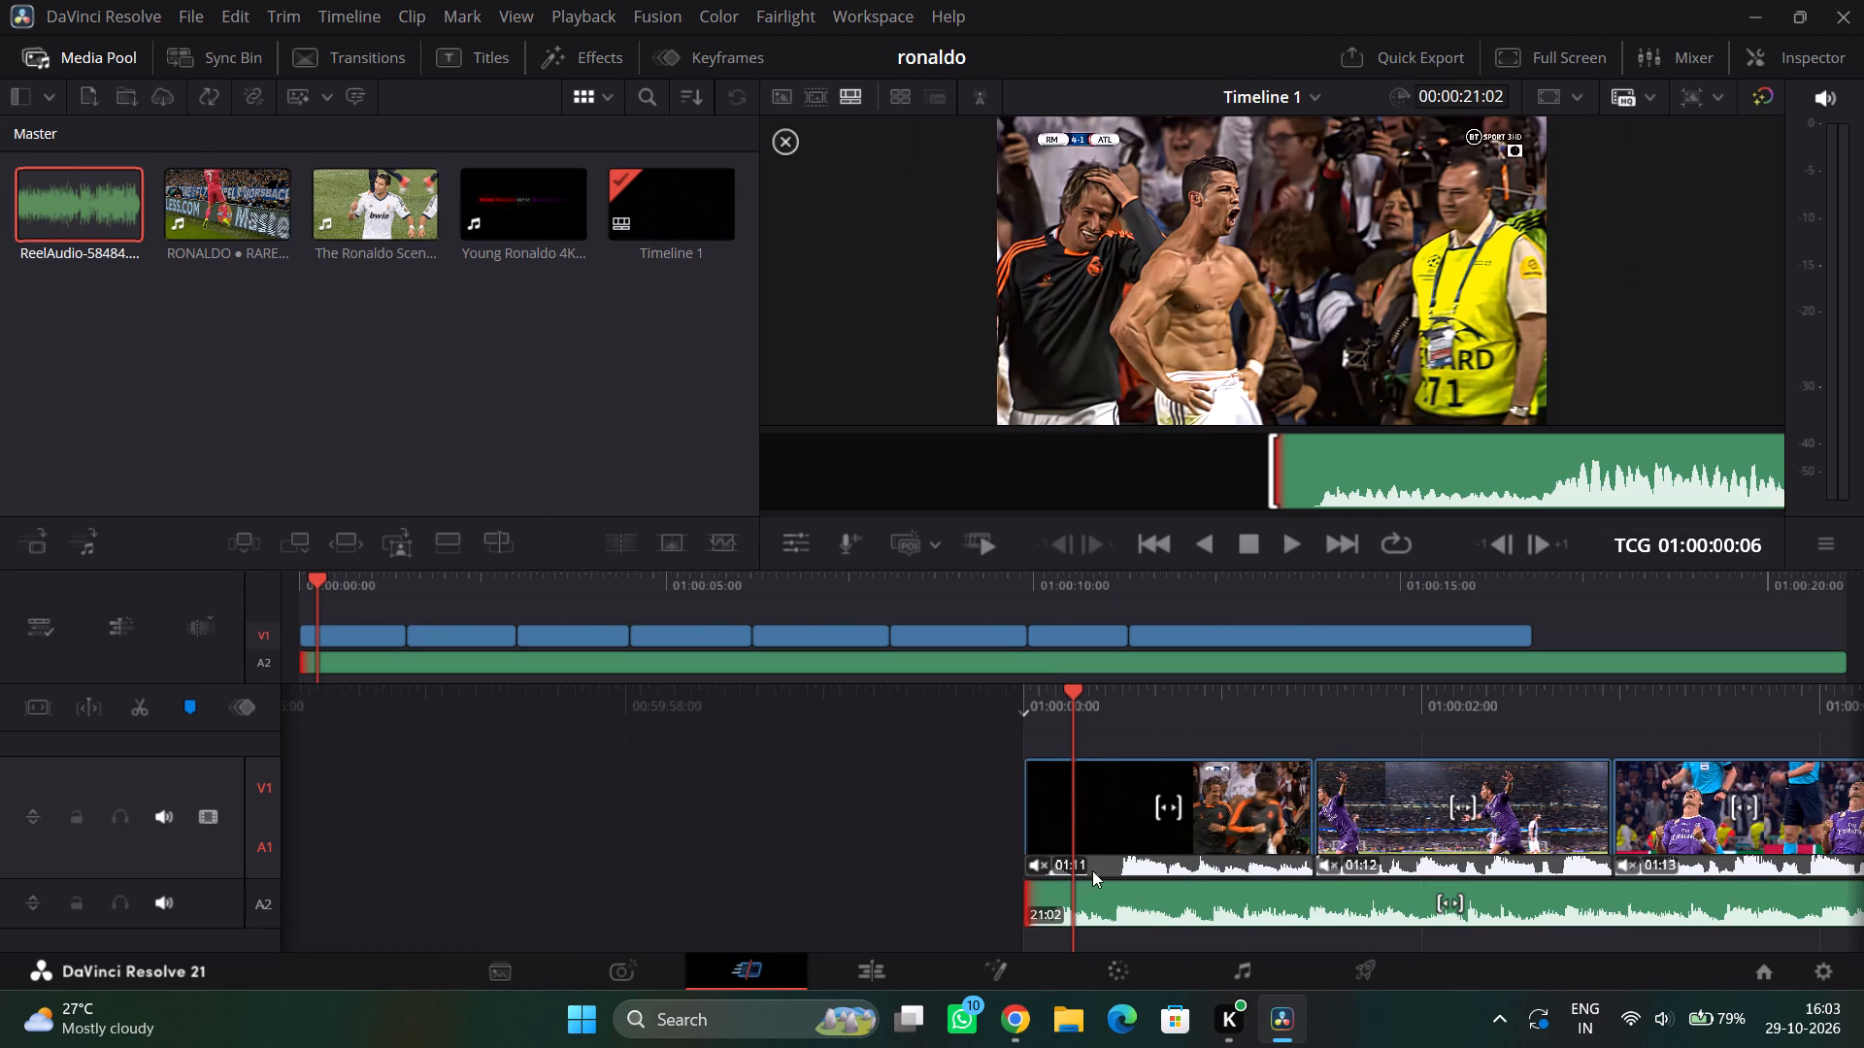
click(1156, 721)
click(1176, 738)
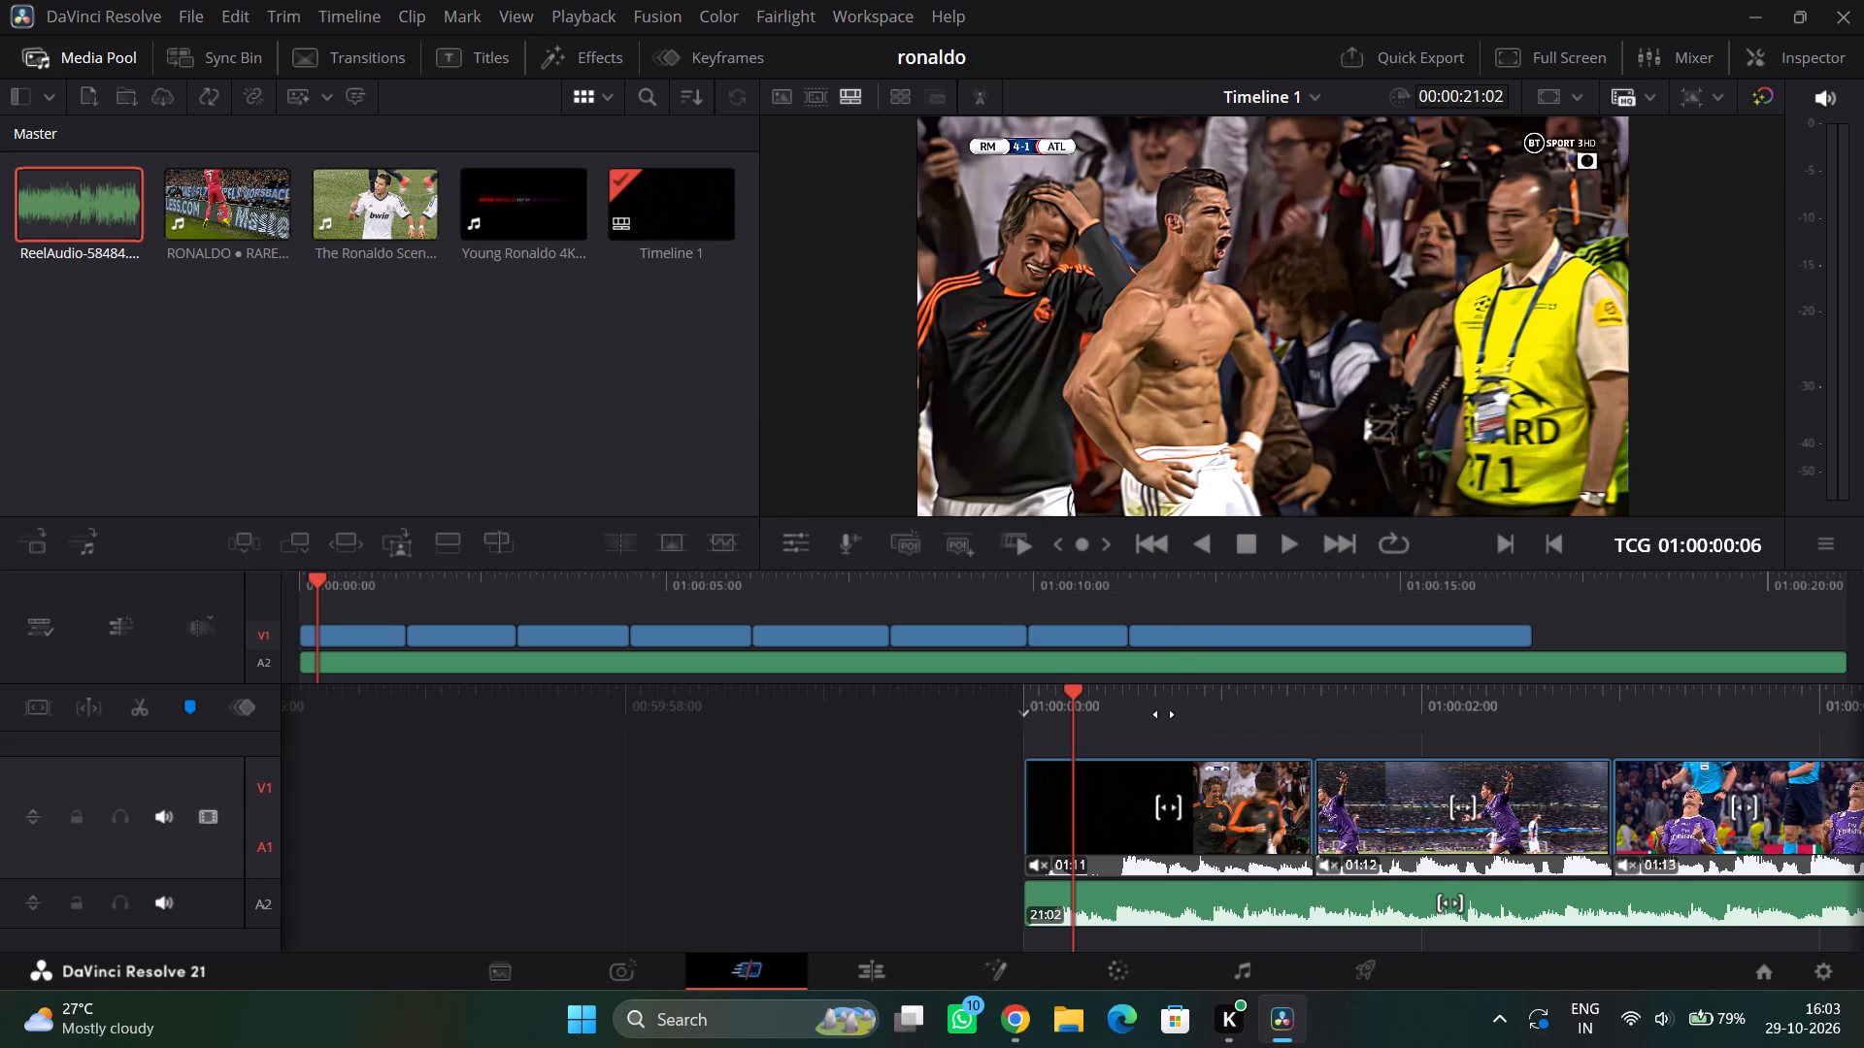
Play back the edit with the A2 music and check how the opening cuts fit the beat.
drag(1158, 716, 1296, 710)
click(1286, 539)
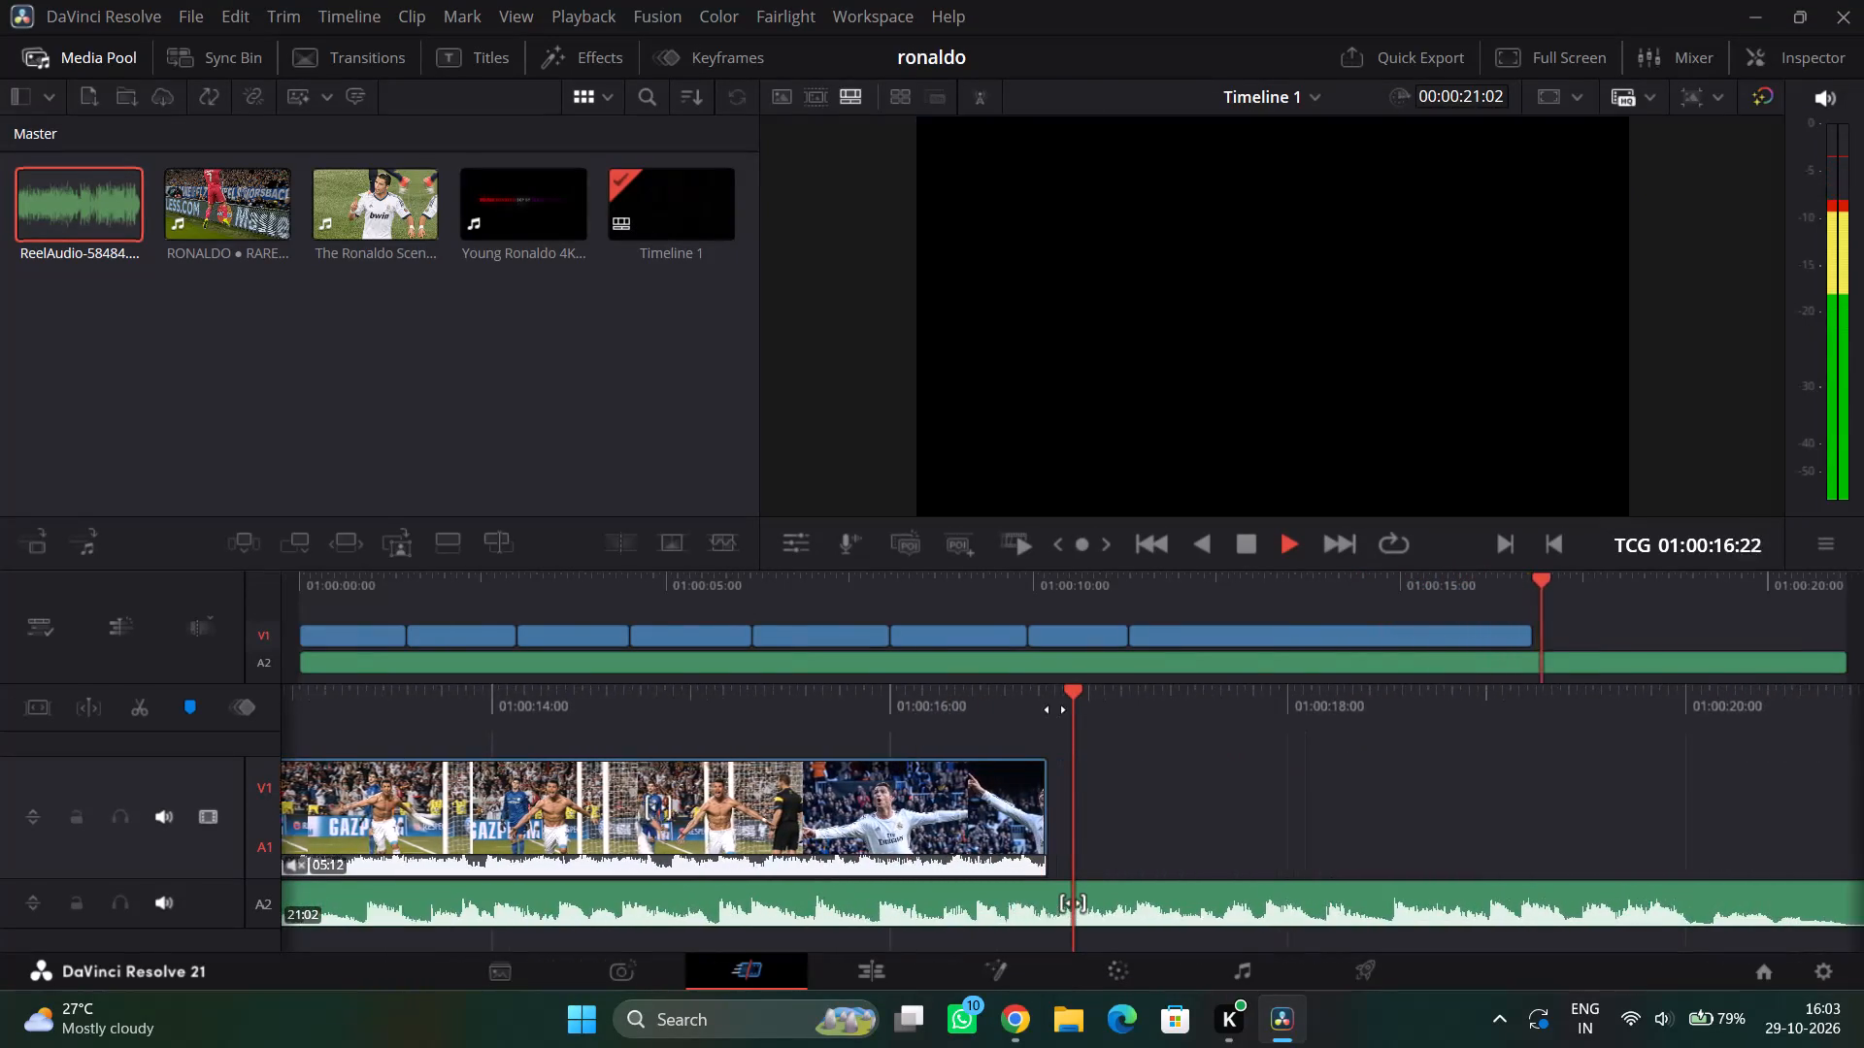
drag(671, 713, 1477, 721)
drag(723, 722, 1460, 718)
drag(756, 718, 1201, 718)
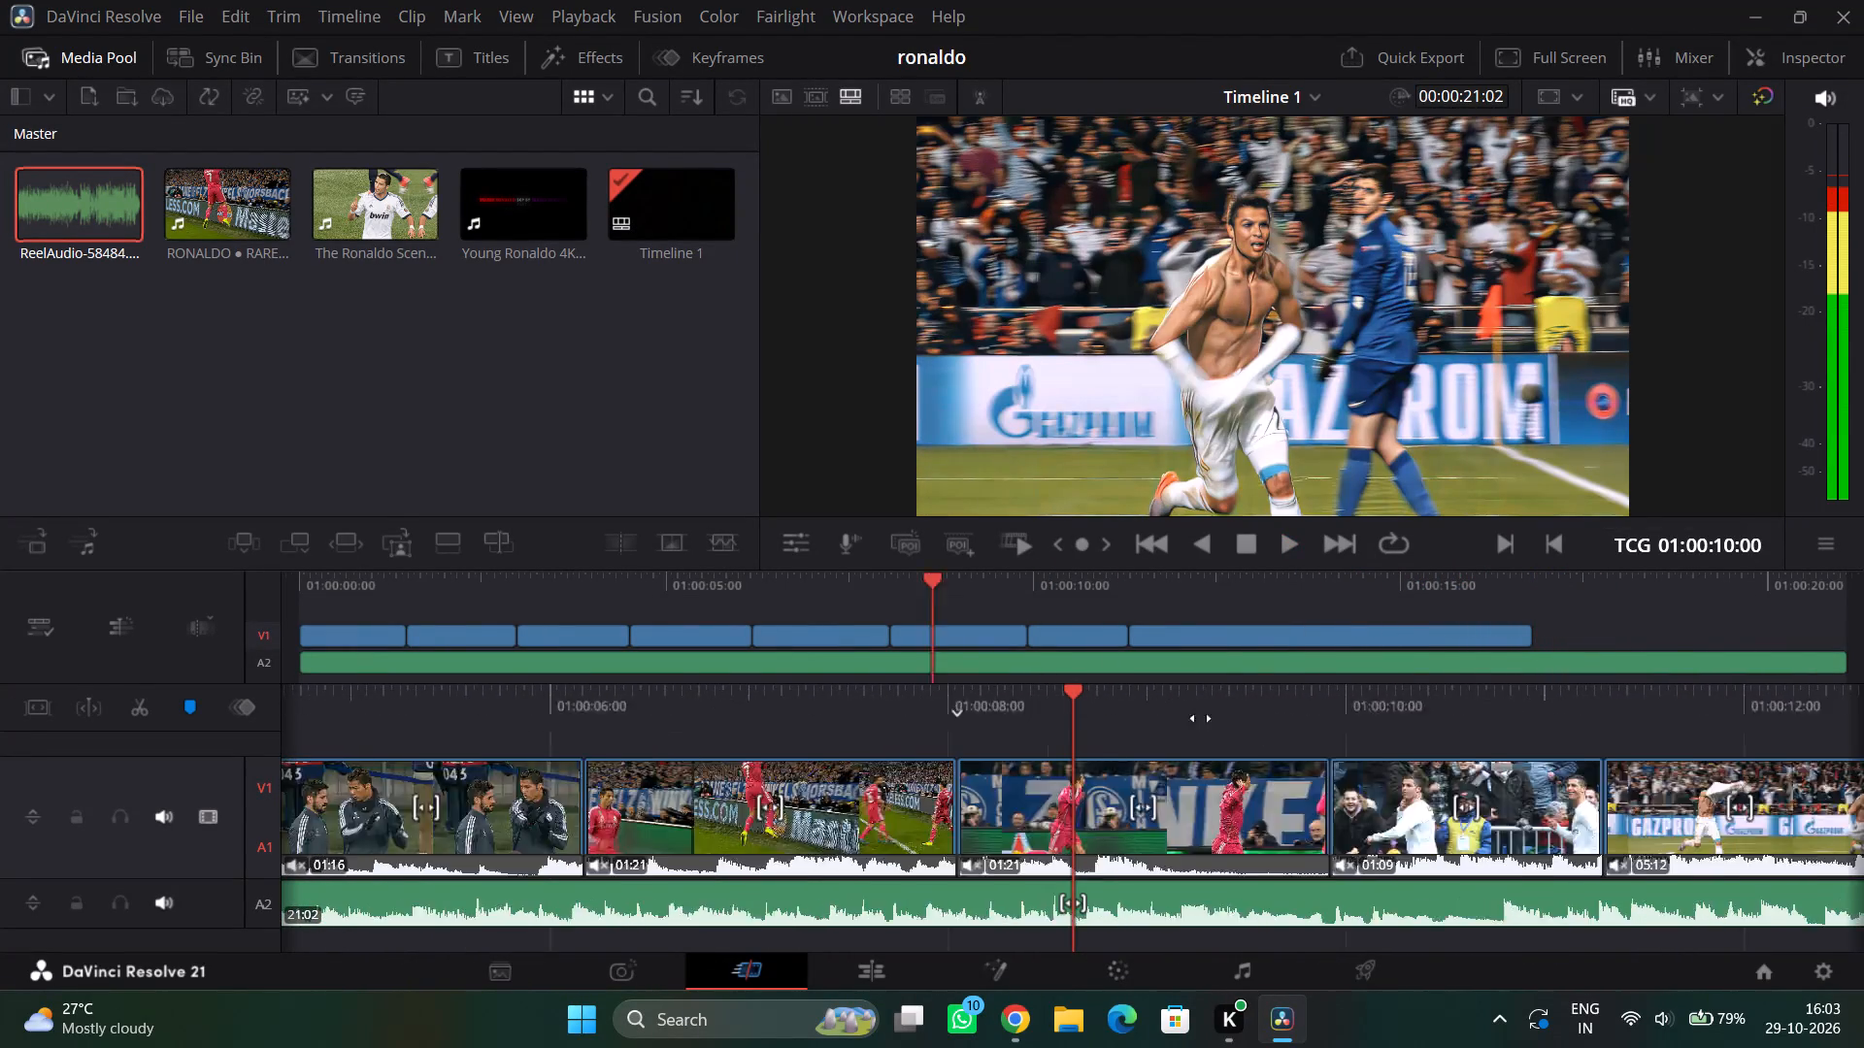
drag(1201, 718, 1604, 718)
drag(742, 716, 1475, 716)
drag(884, 717, 1405, 714)
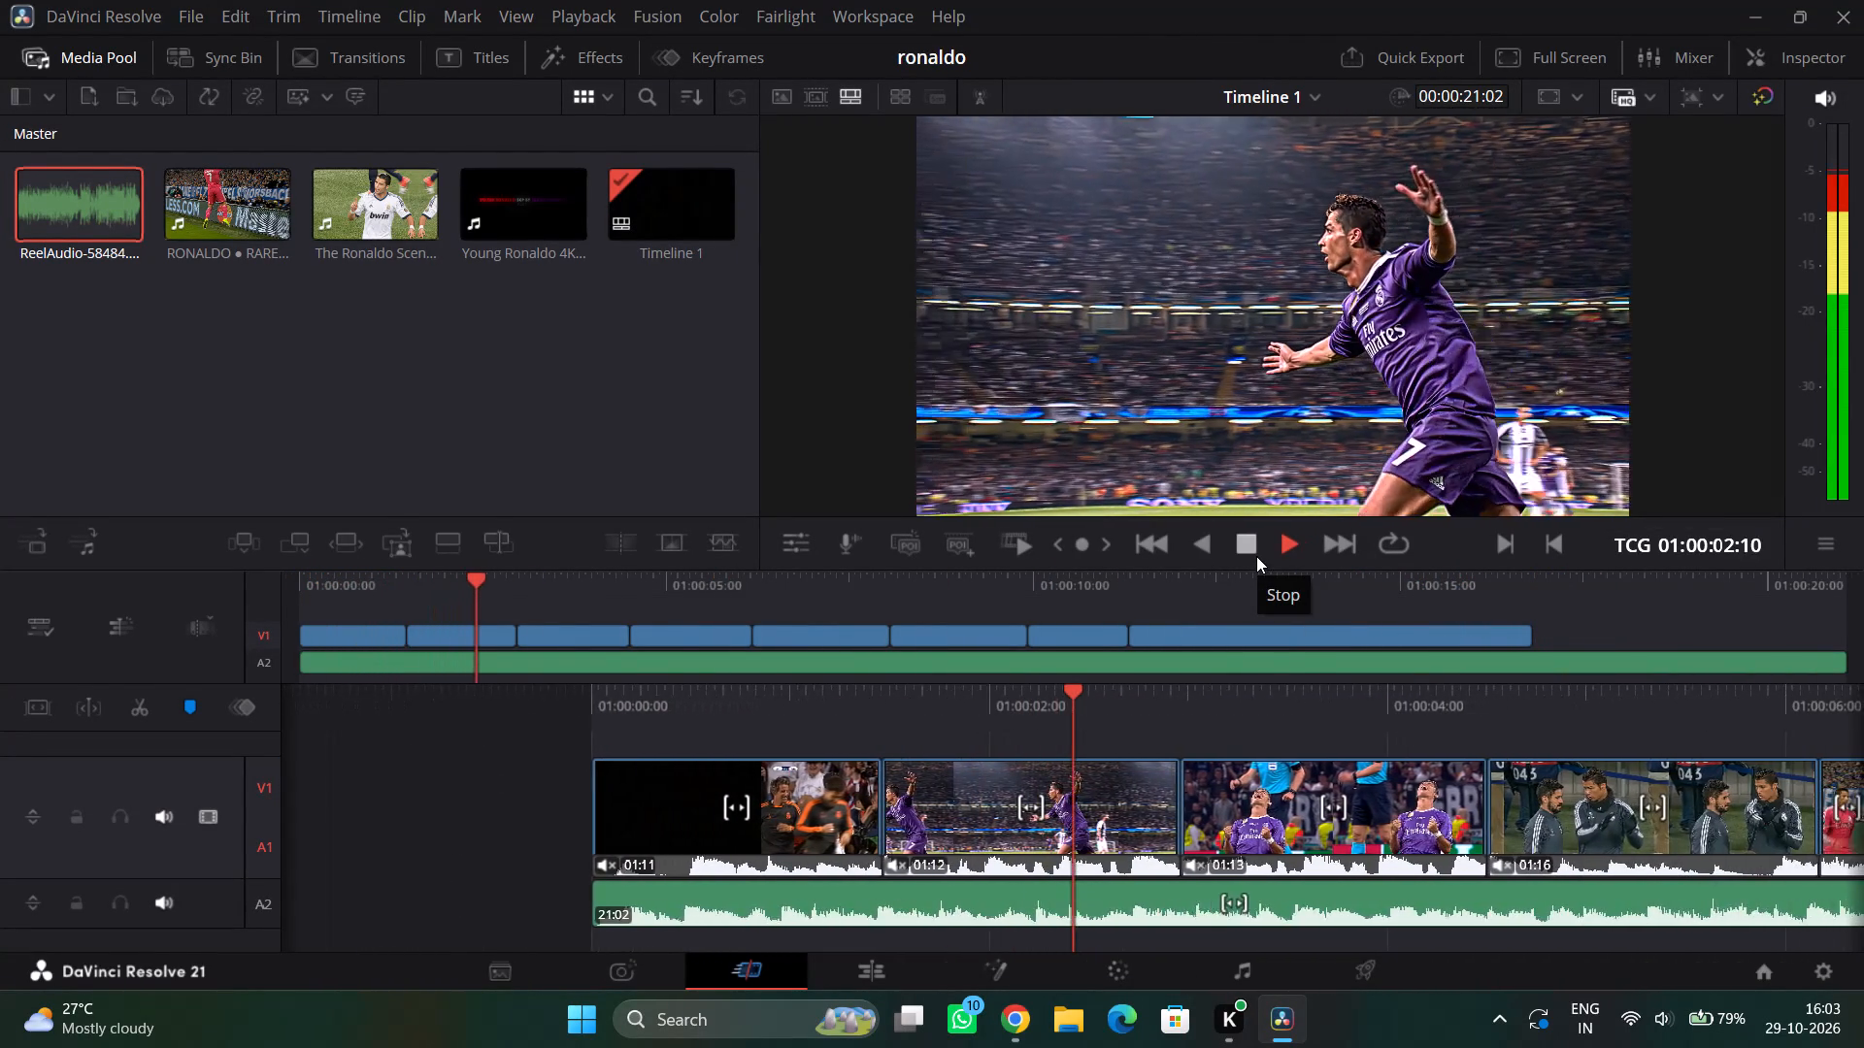
click(1247, 546)
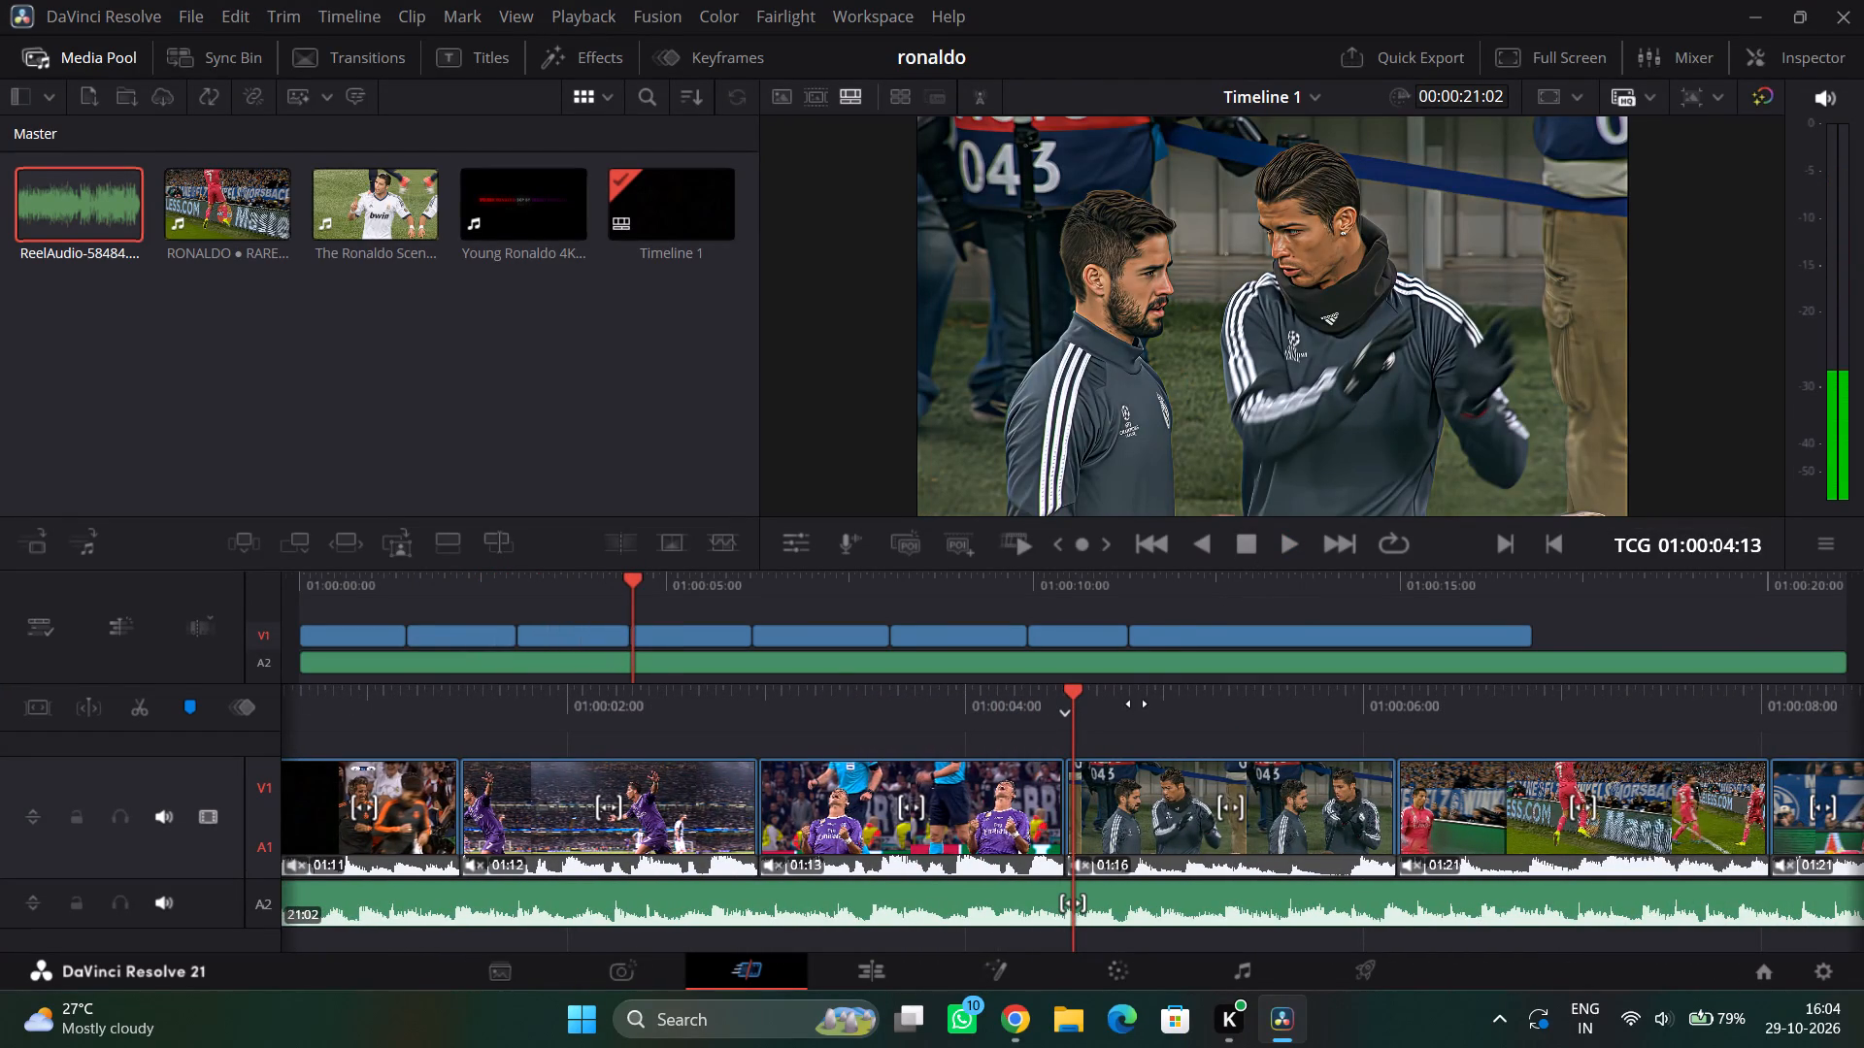
drag(1142, 694, 1325, 682)
click(1248, 551)
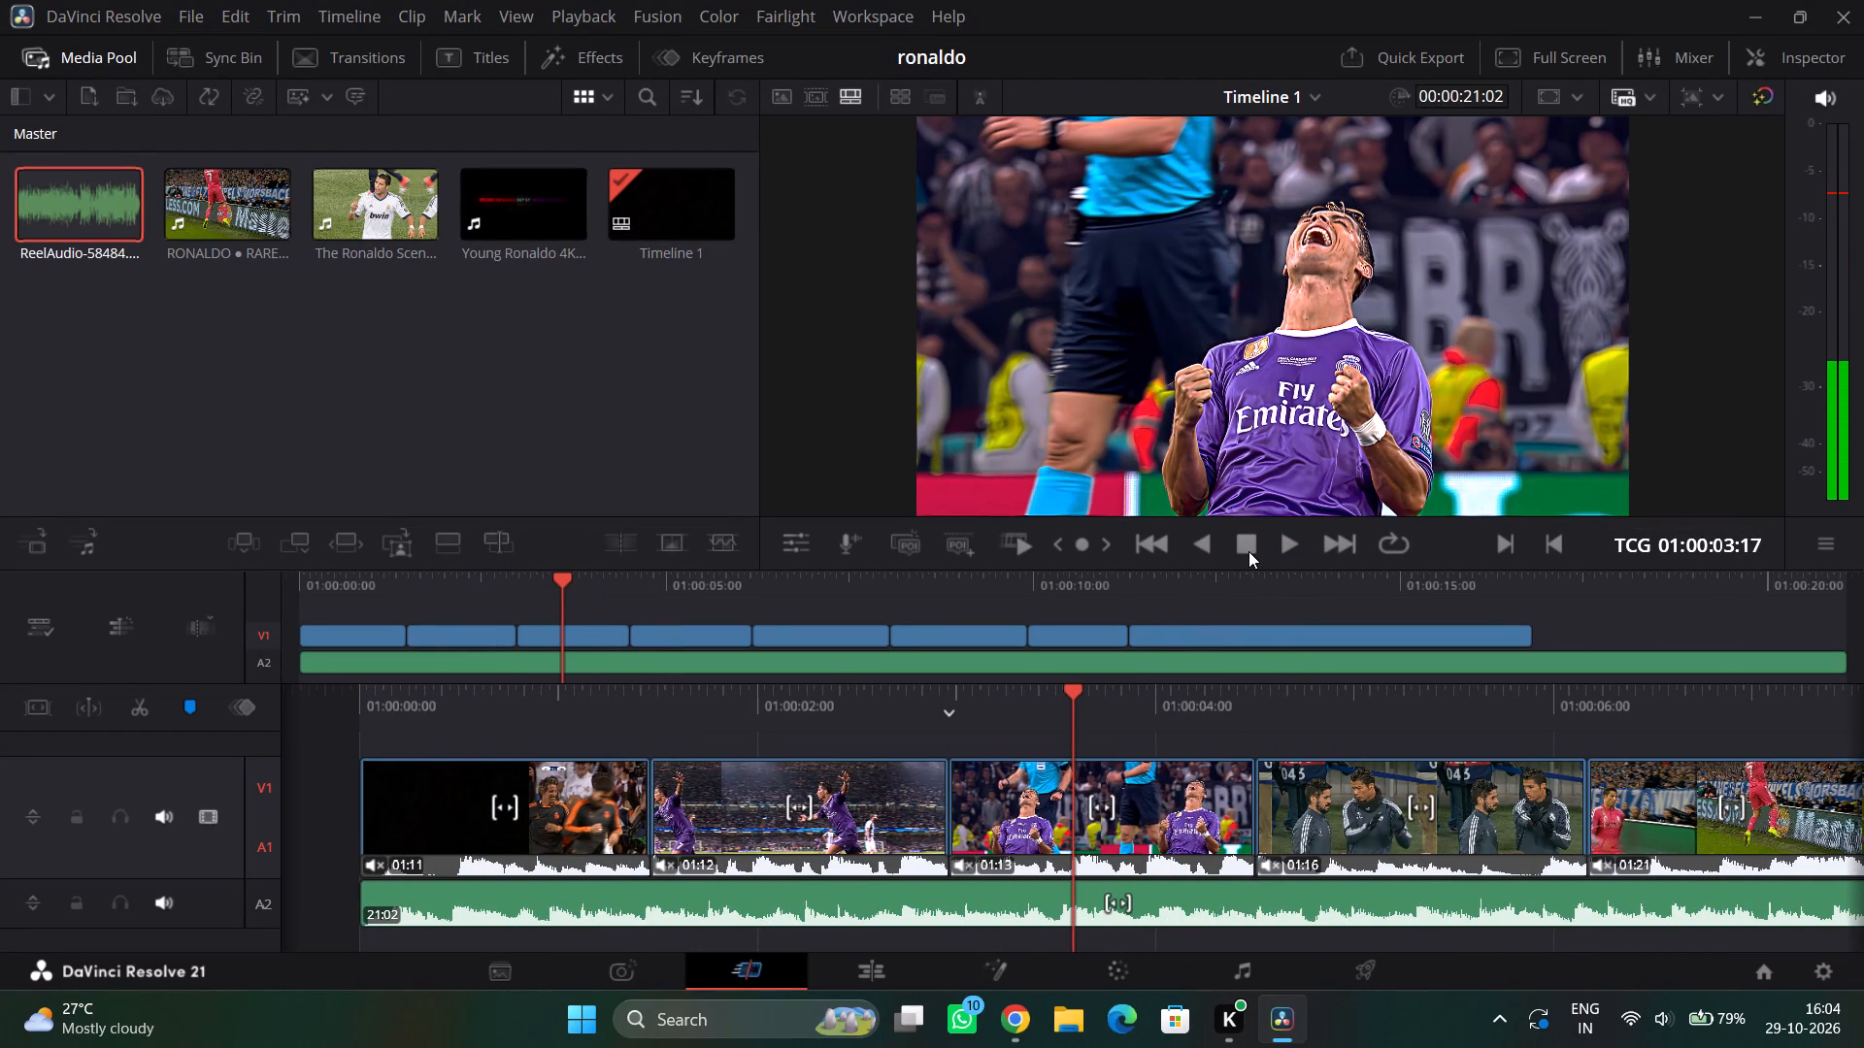
Play the music to the beat near 01:00:05:22 and trim the end of the training warm-up clip there, leaving 01:10.
click(1283, 541)
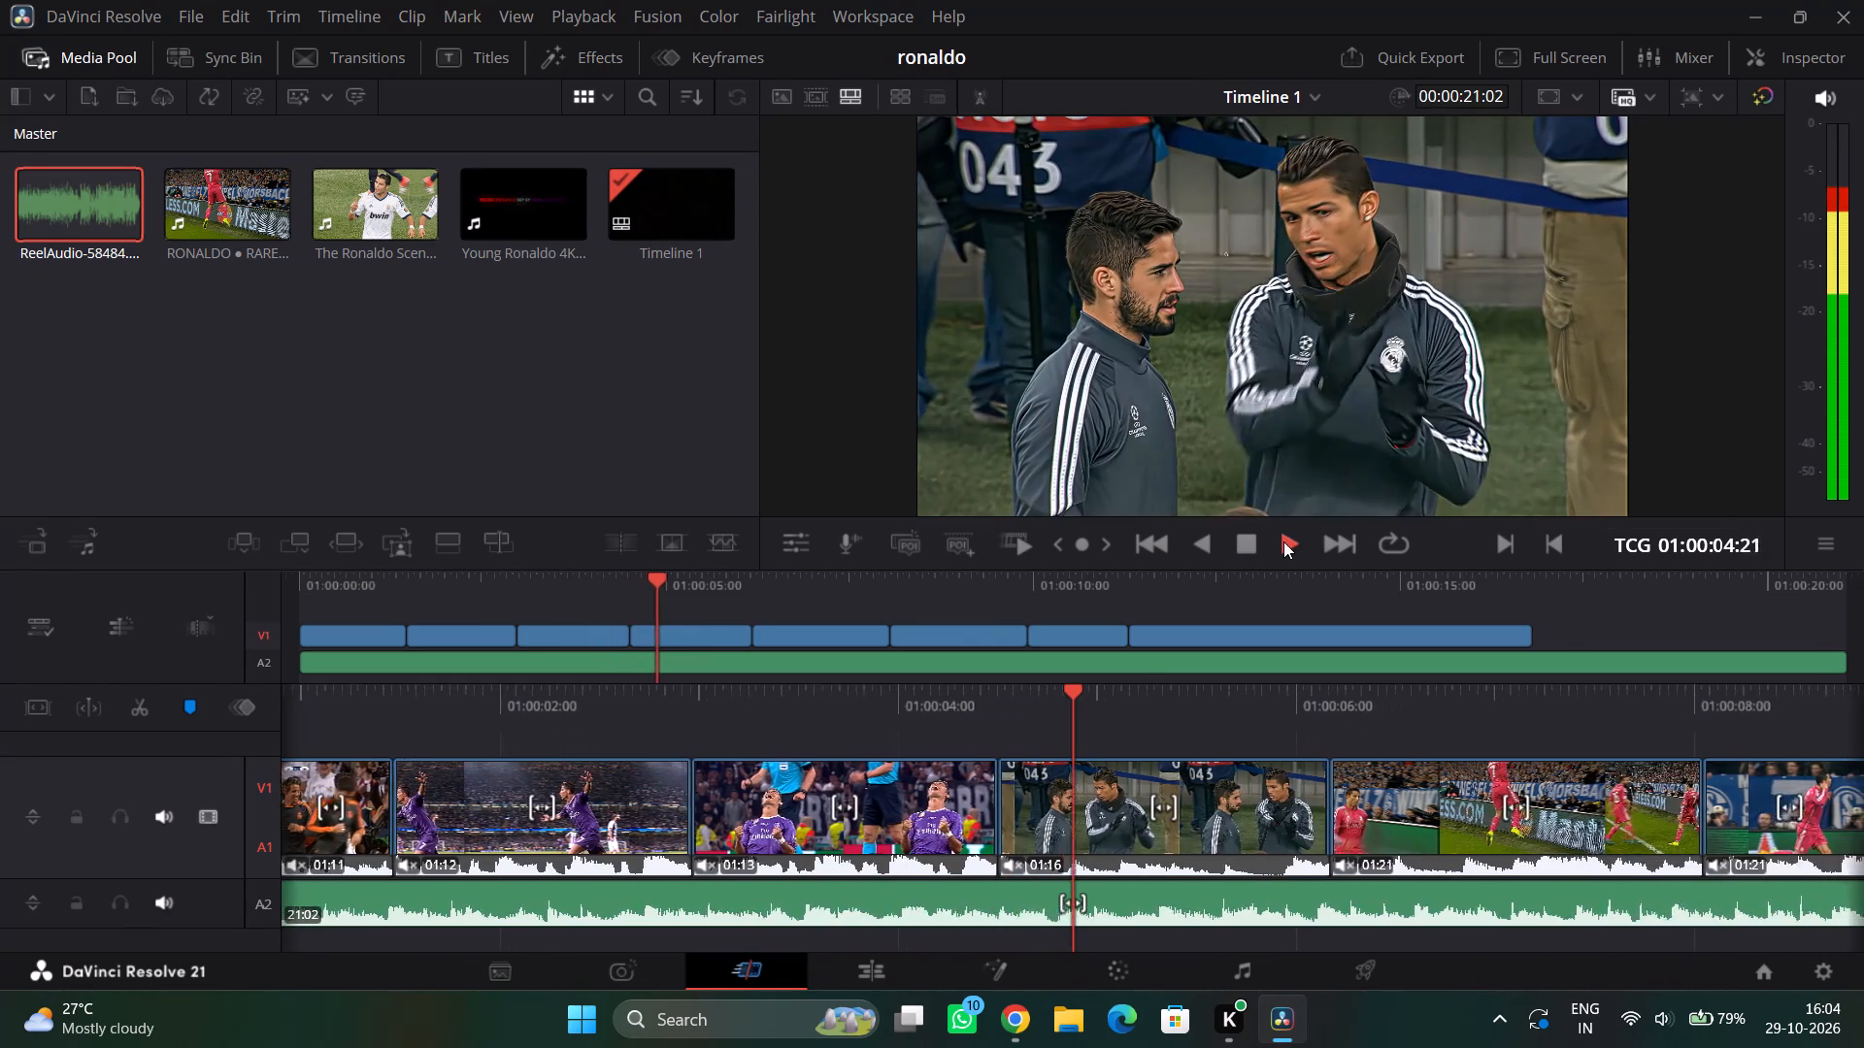
drag(1176, 711, 1247, 711)
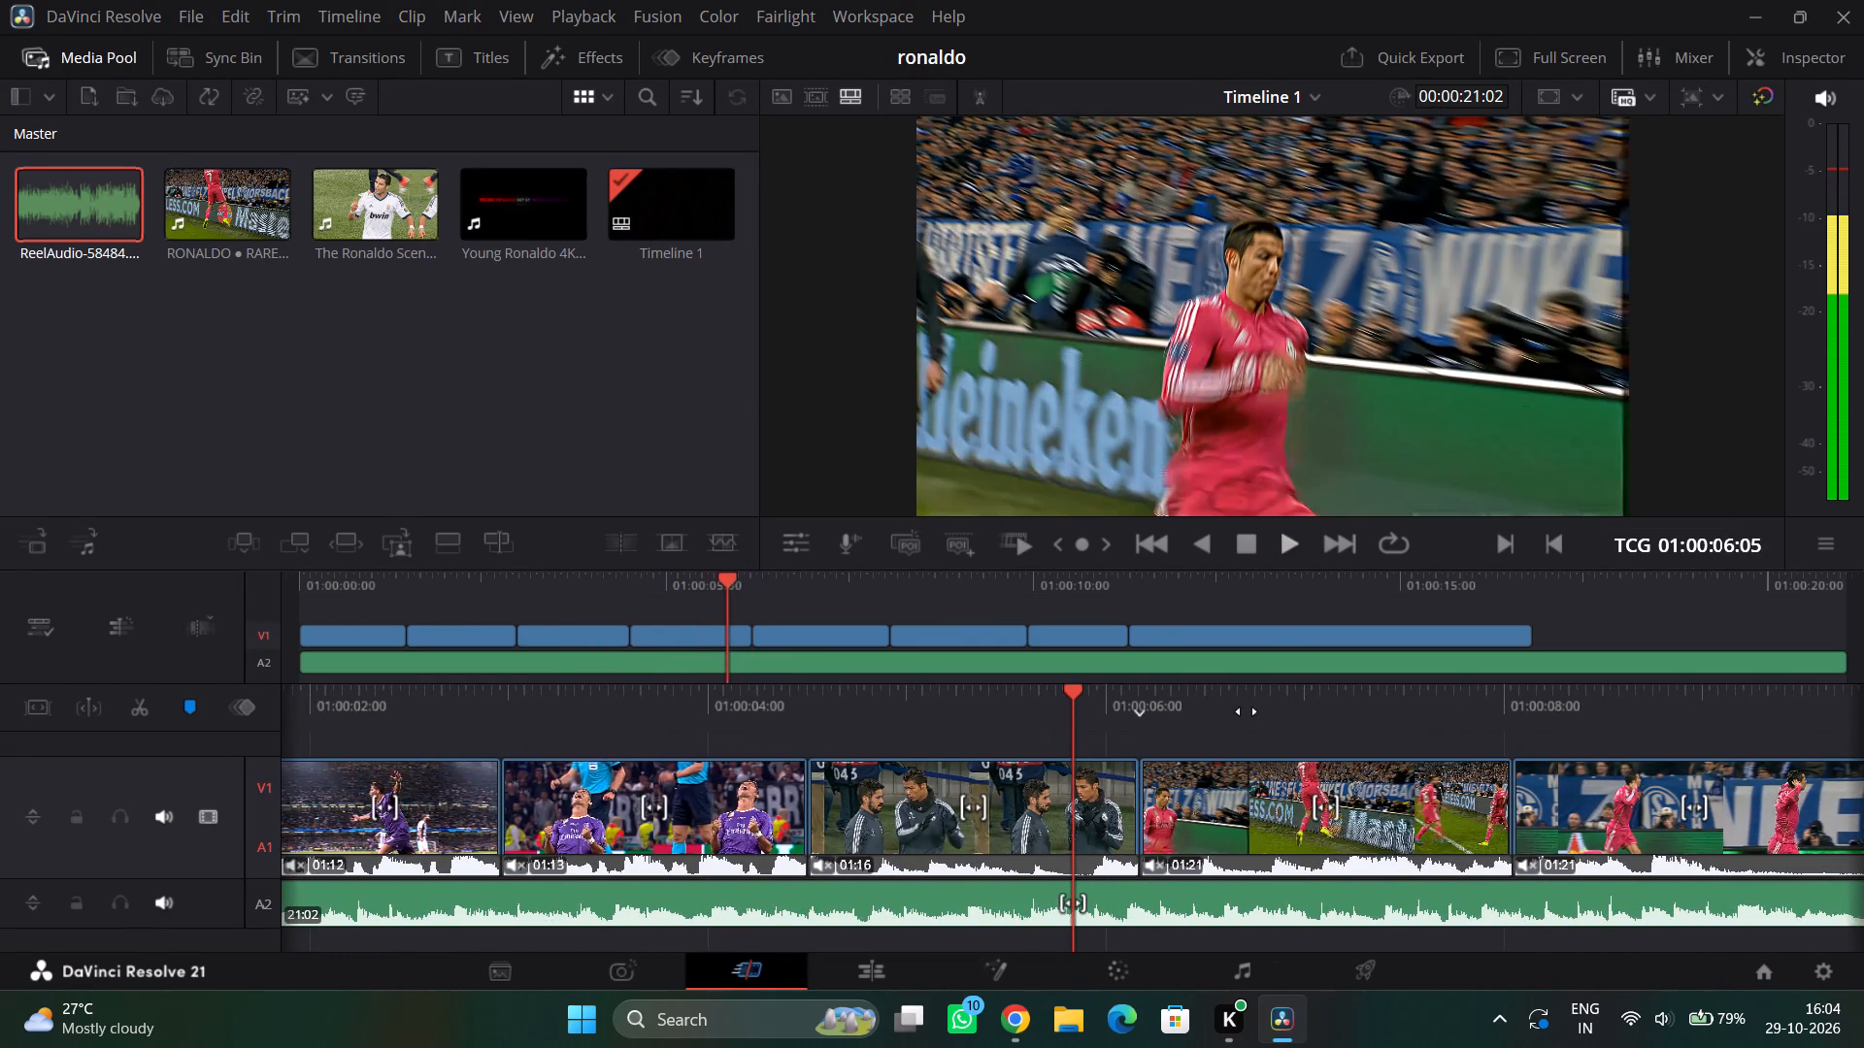
drag(1247, 711, 1264, 704)
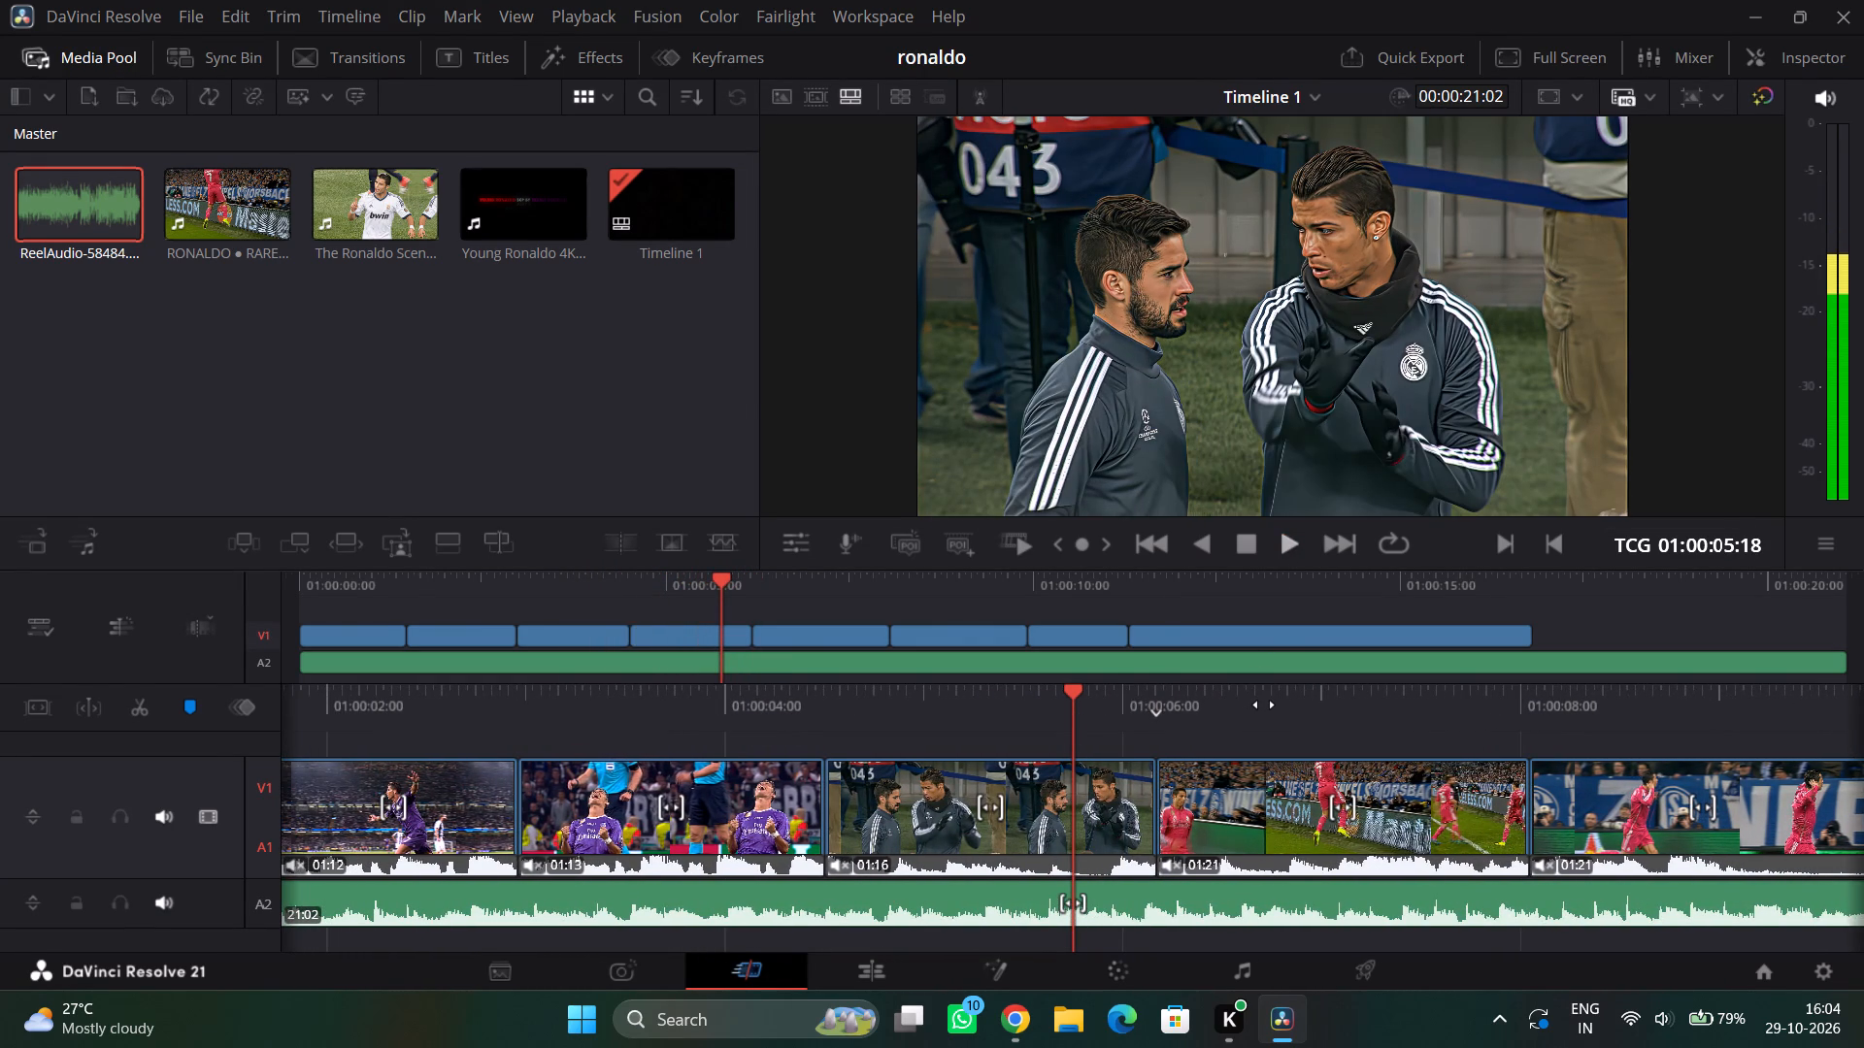
drag(1264, 704, 1267, 704)
drag(1152, 694, 1384, 694)
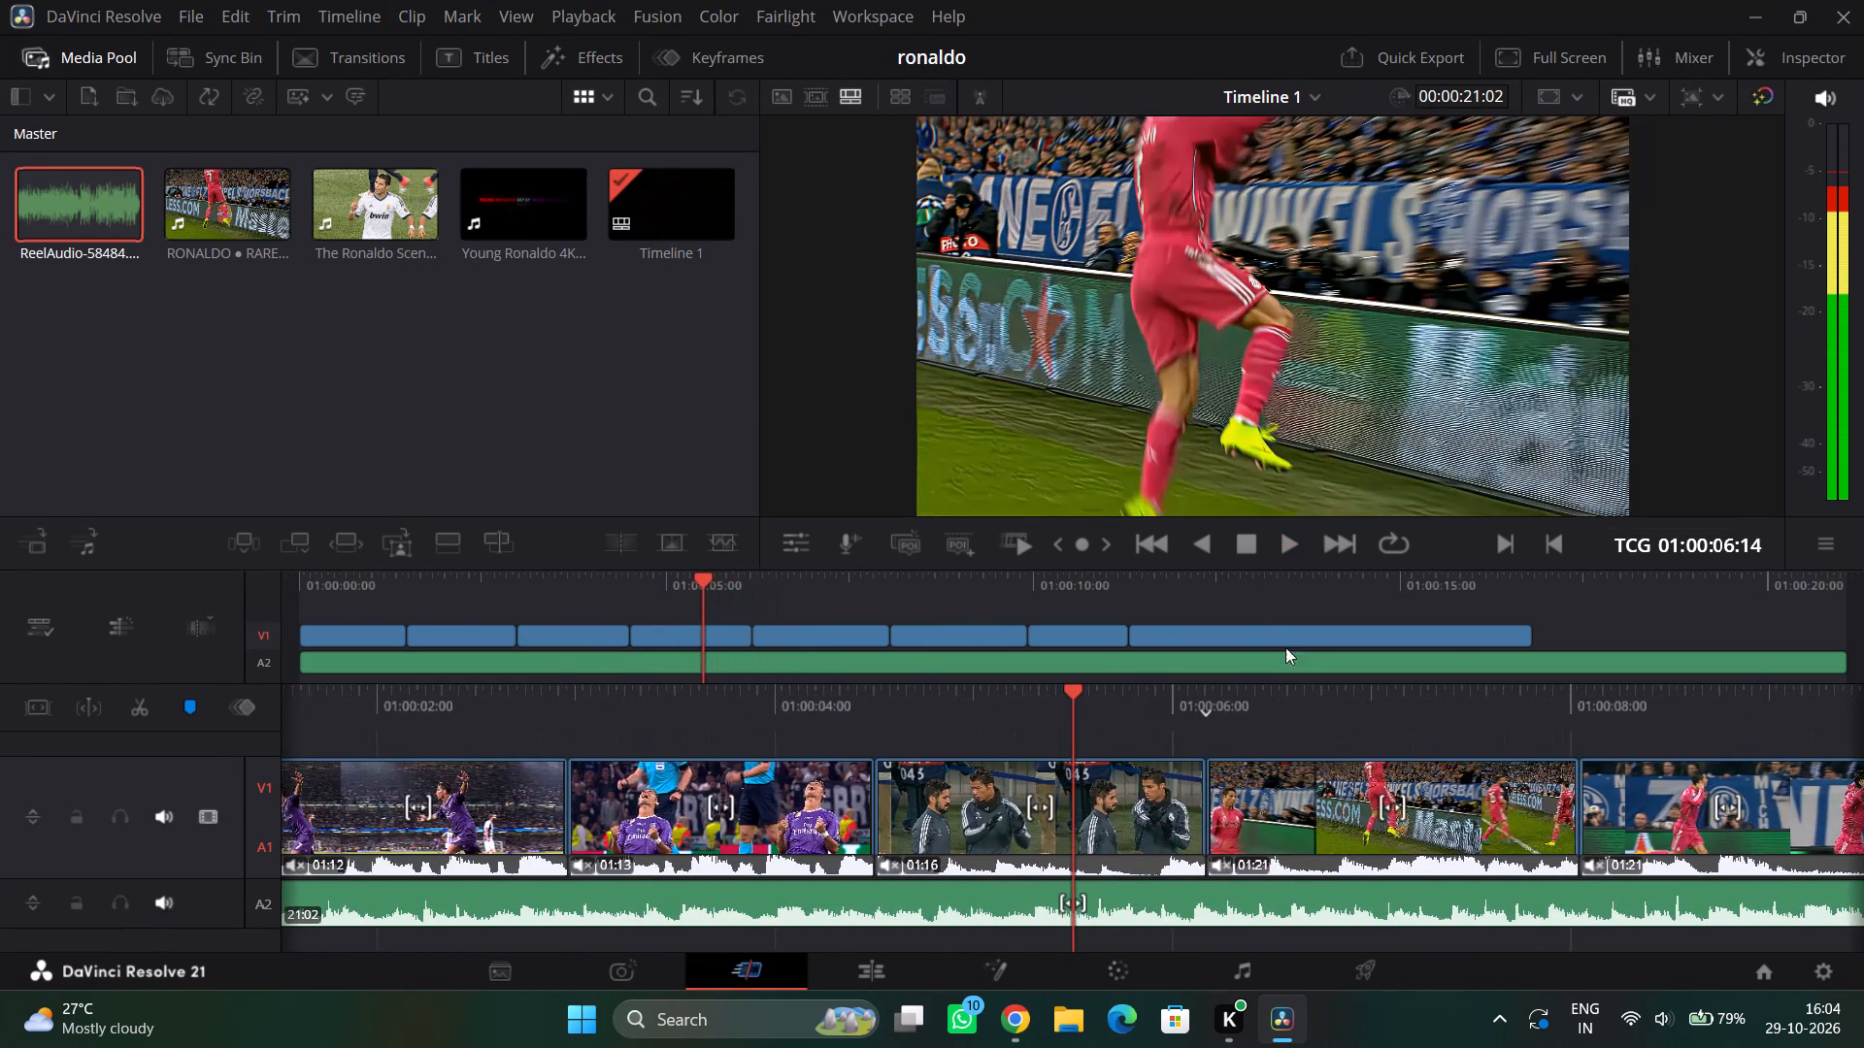
click(1251, 544)
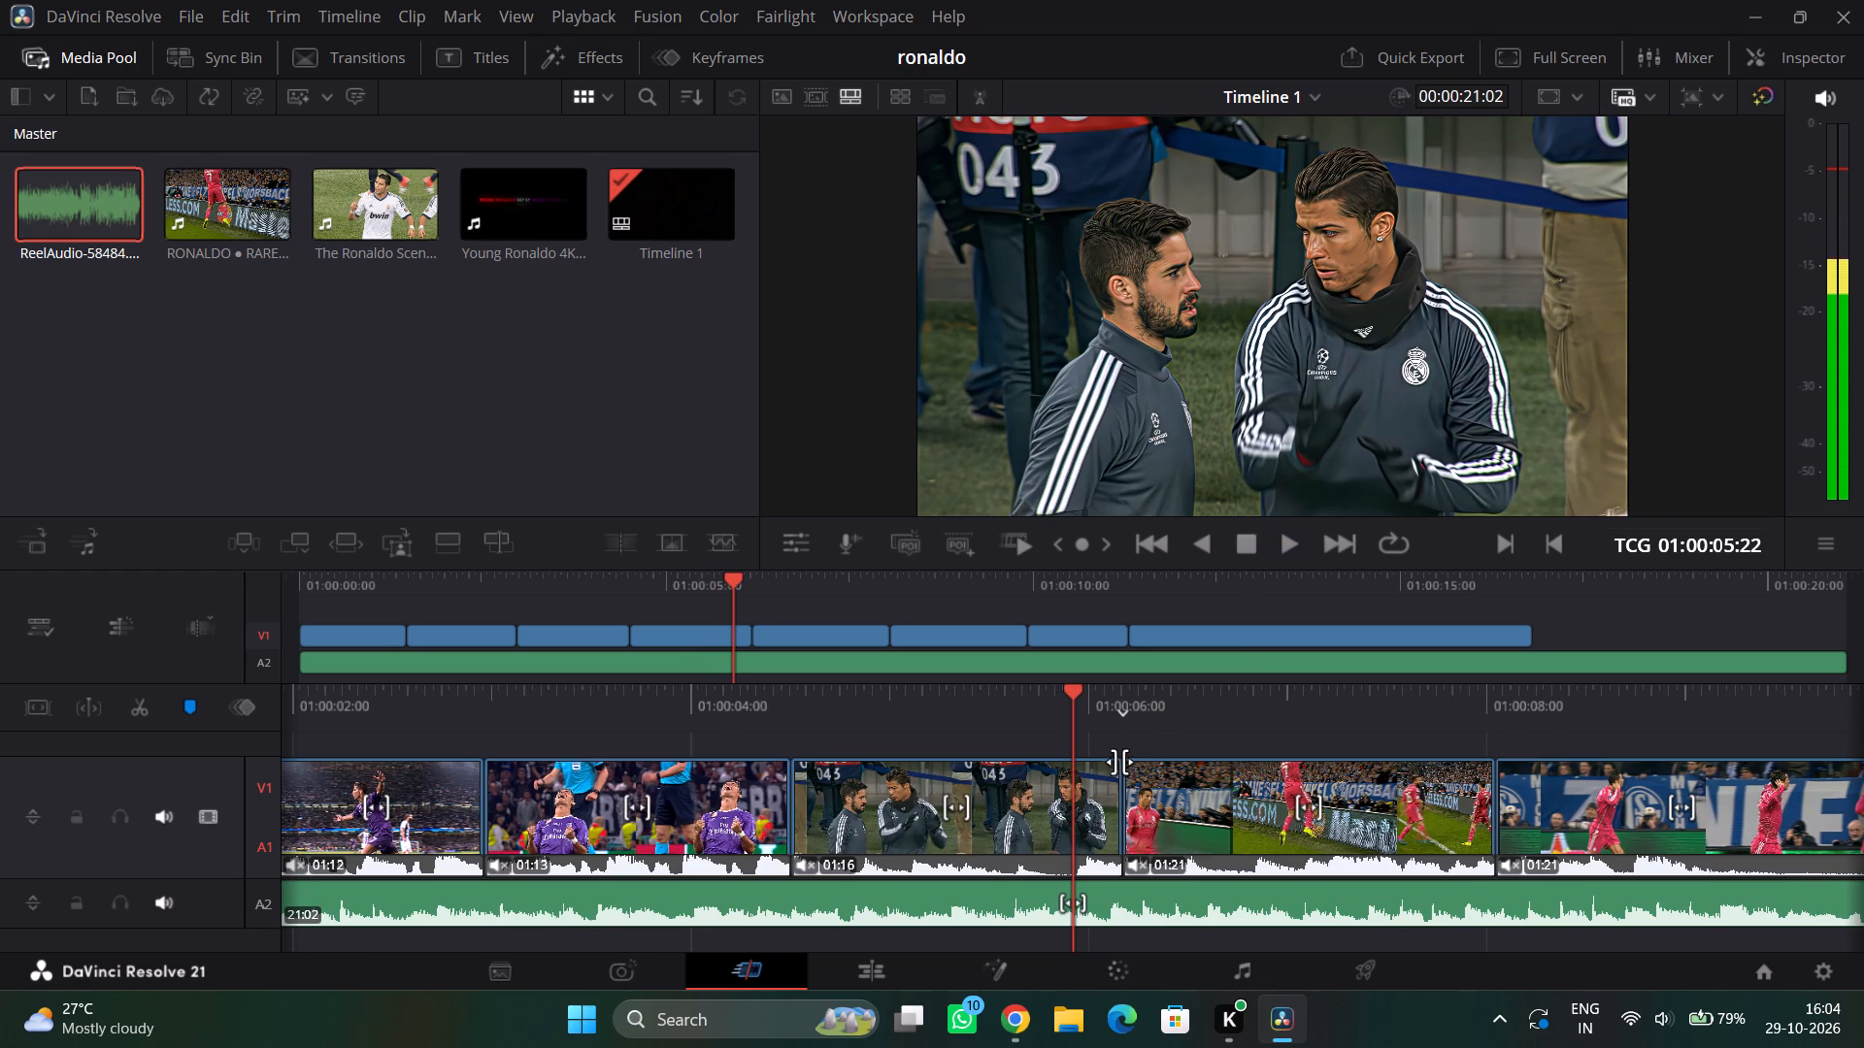
drag(1115, 770, 1072, 775)
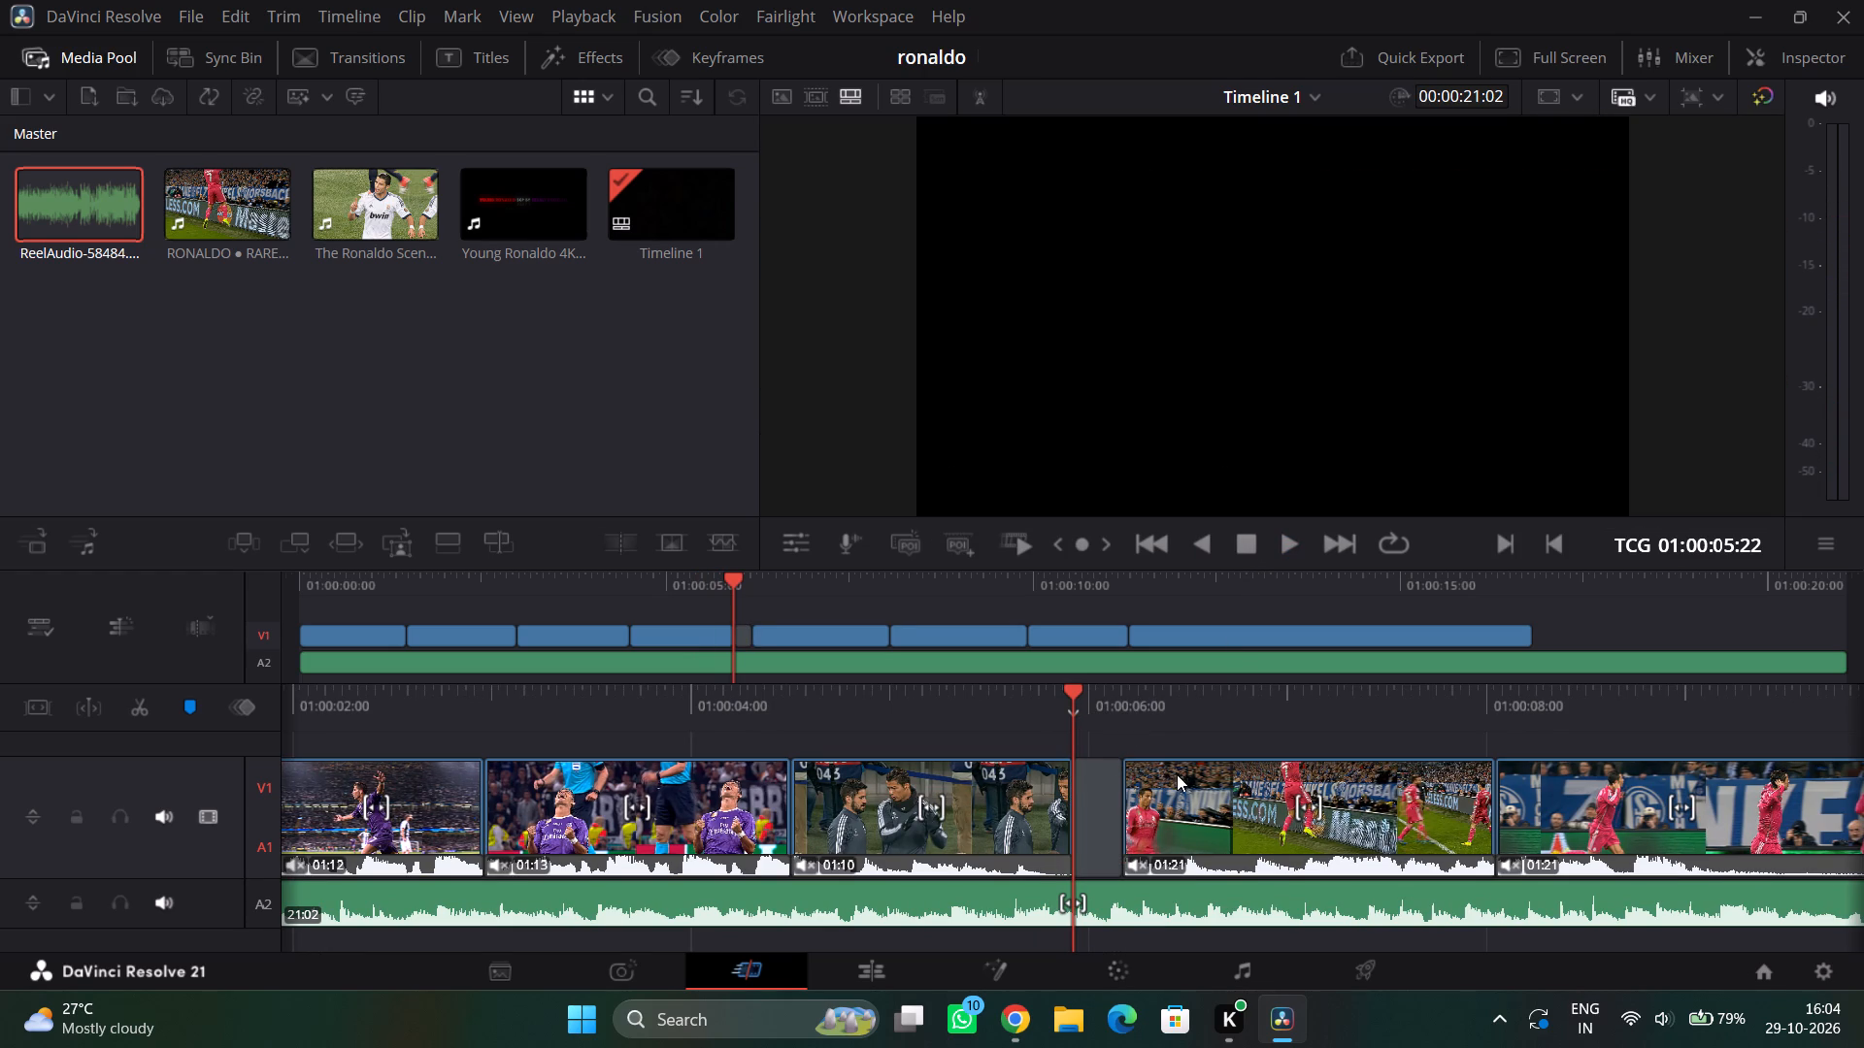
Move the four V1 clips after the training warm-up clip back in turn, closing the gap left by the trim.
drag(1204, 777, 1153, 780)
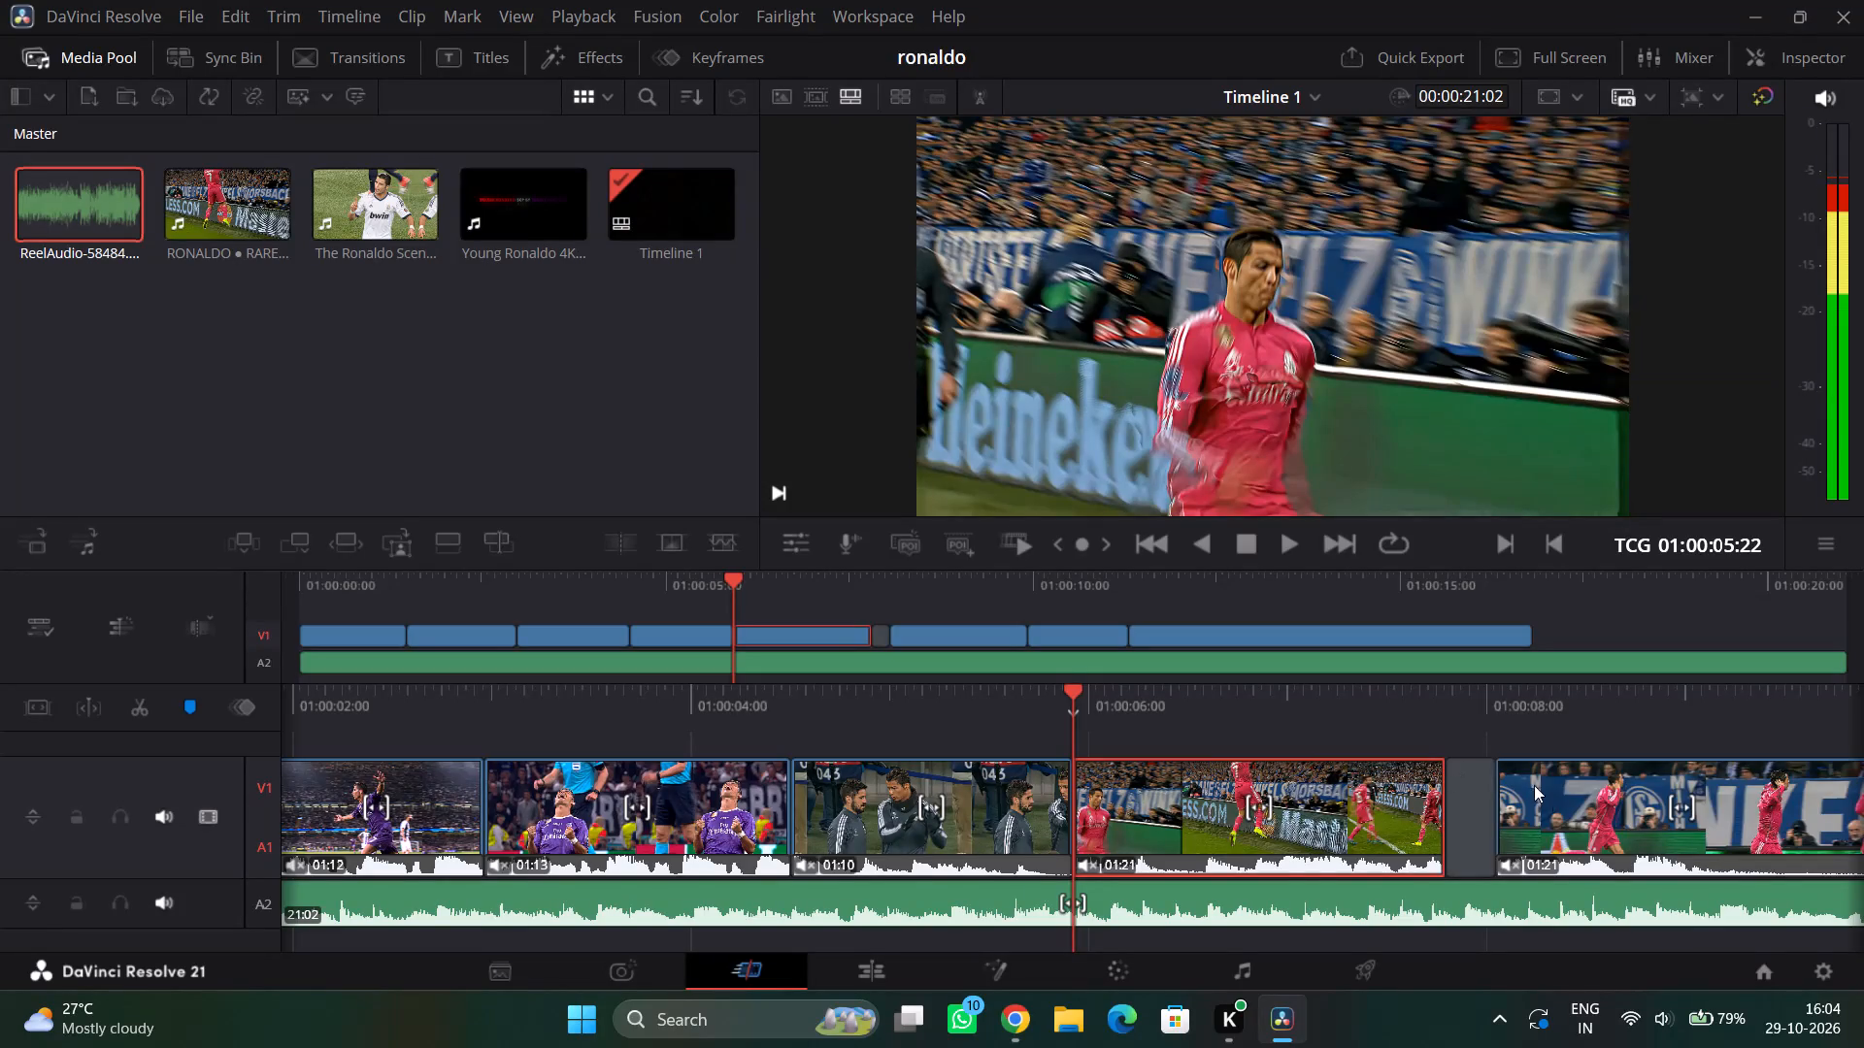
drag(1564, 796, 1511, 800)
drag(1597, 714, 1382, 727)
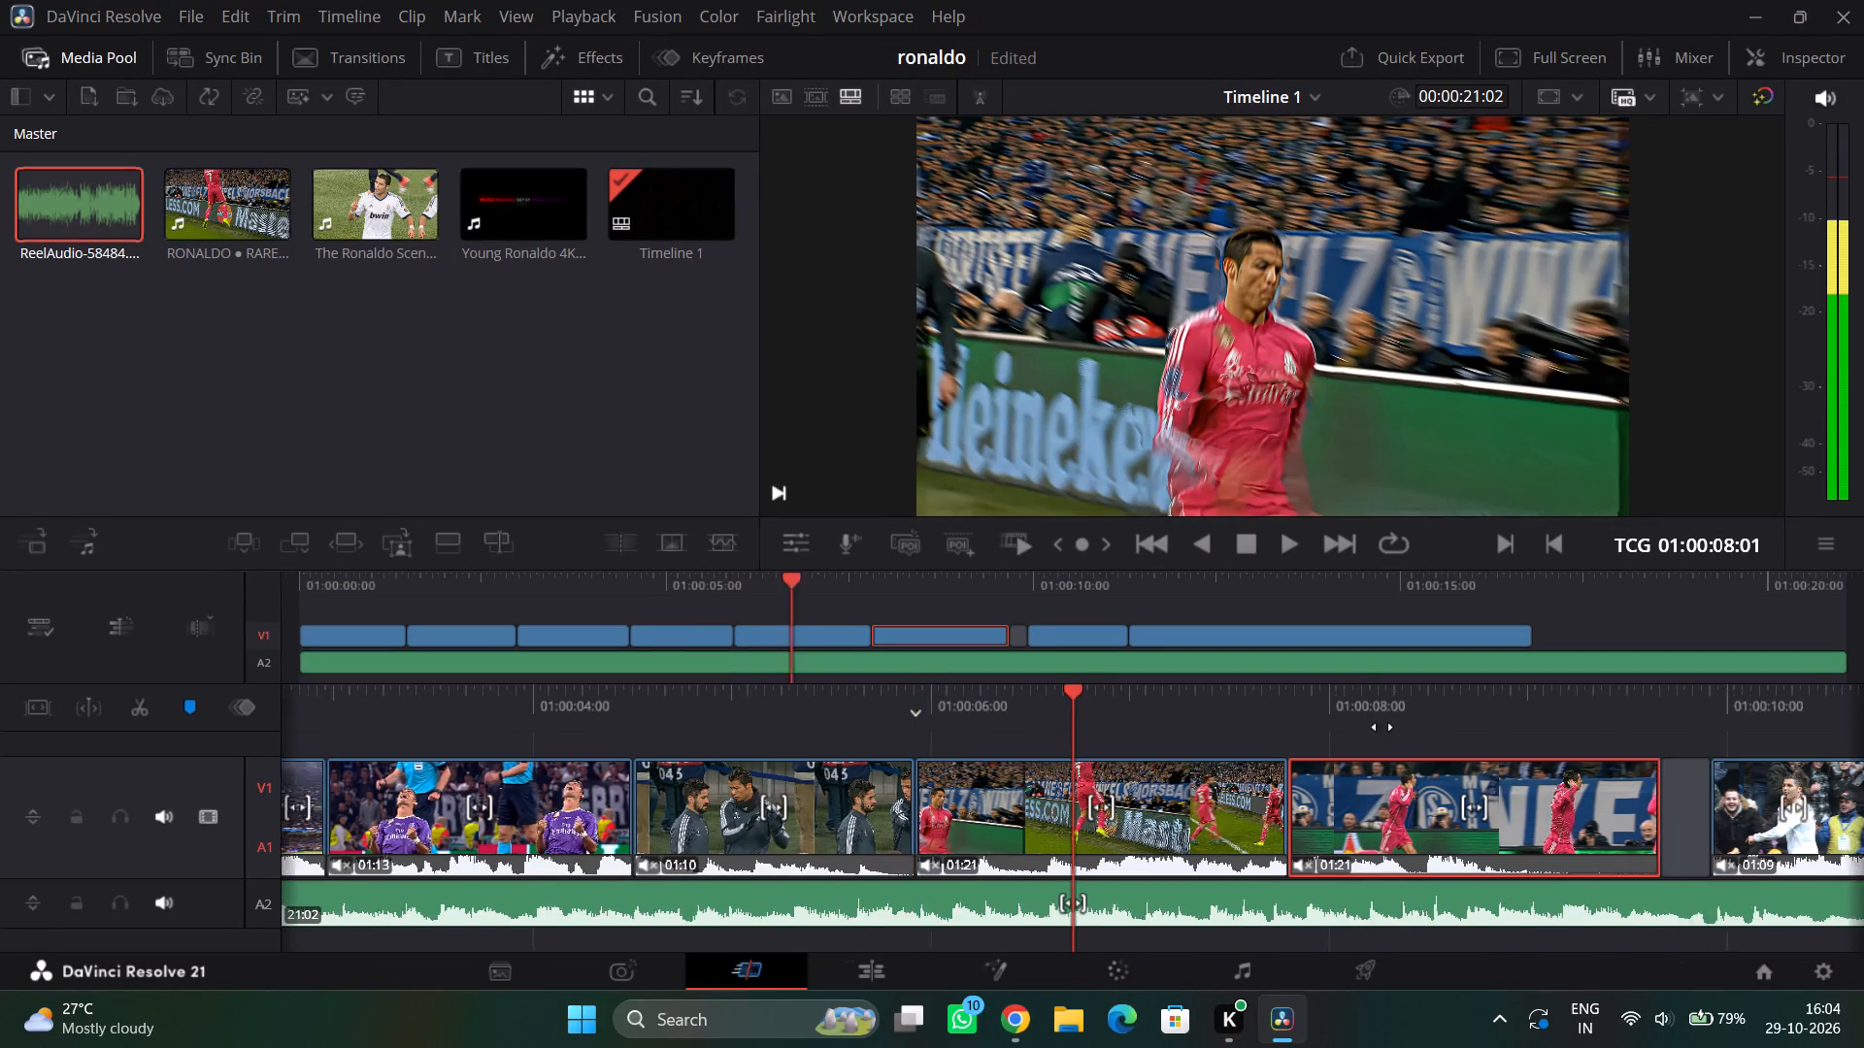
drag(1382, 727, 1015, 727)
drag(1365, 782, 1315, 785)
drag(1647, 783, 1634, 787)
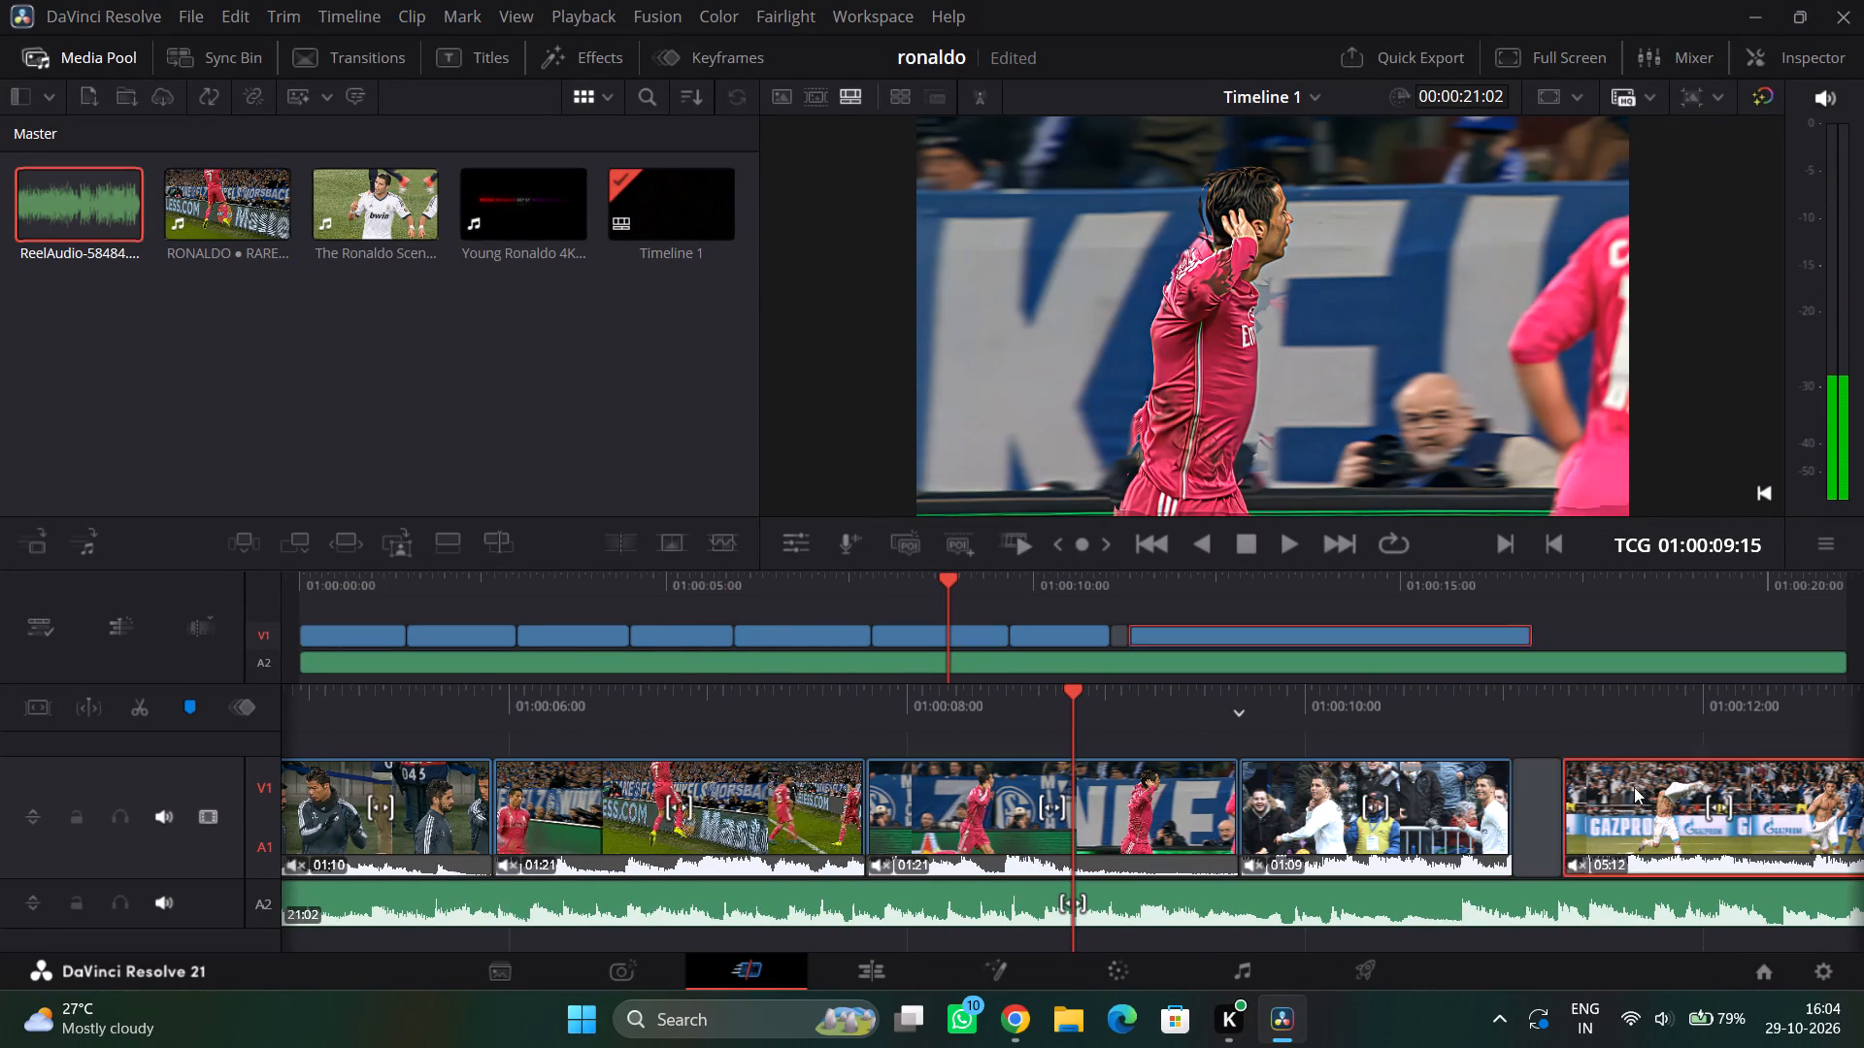
drag(1634, 787, 1604, 790)
Play back the edit from the beginning and check how the cuts fit the A2 music.
drag(1256, 699, 1671, 704)
drag(1220, 734, 1696, 734)
drag(1153, 701, 1665, 701)
drag(1222, 711, 1744, 711)
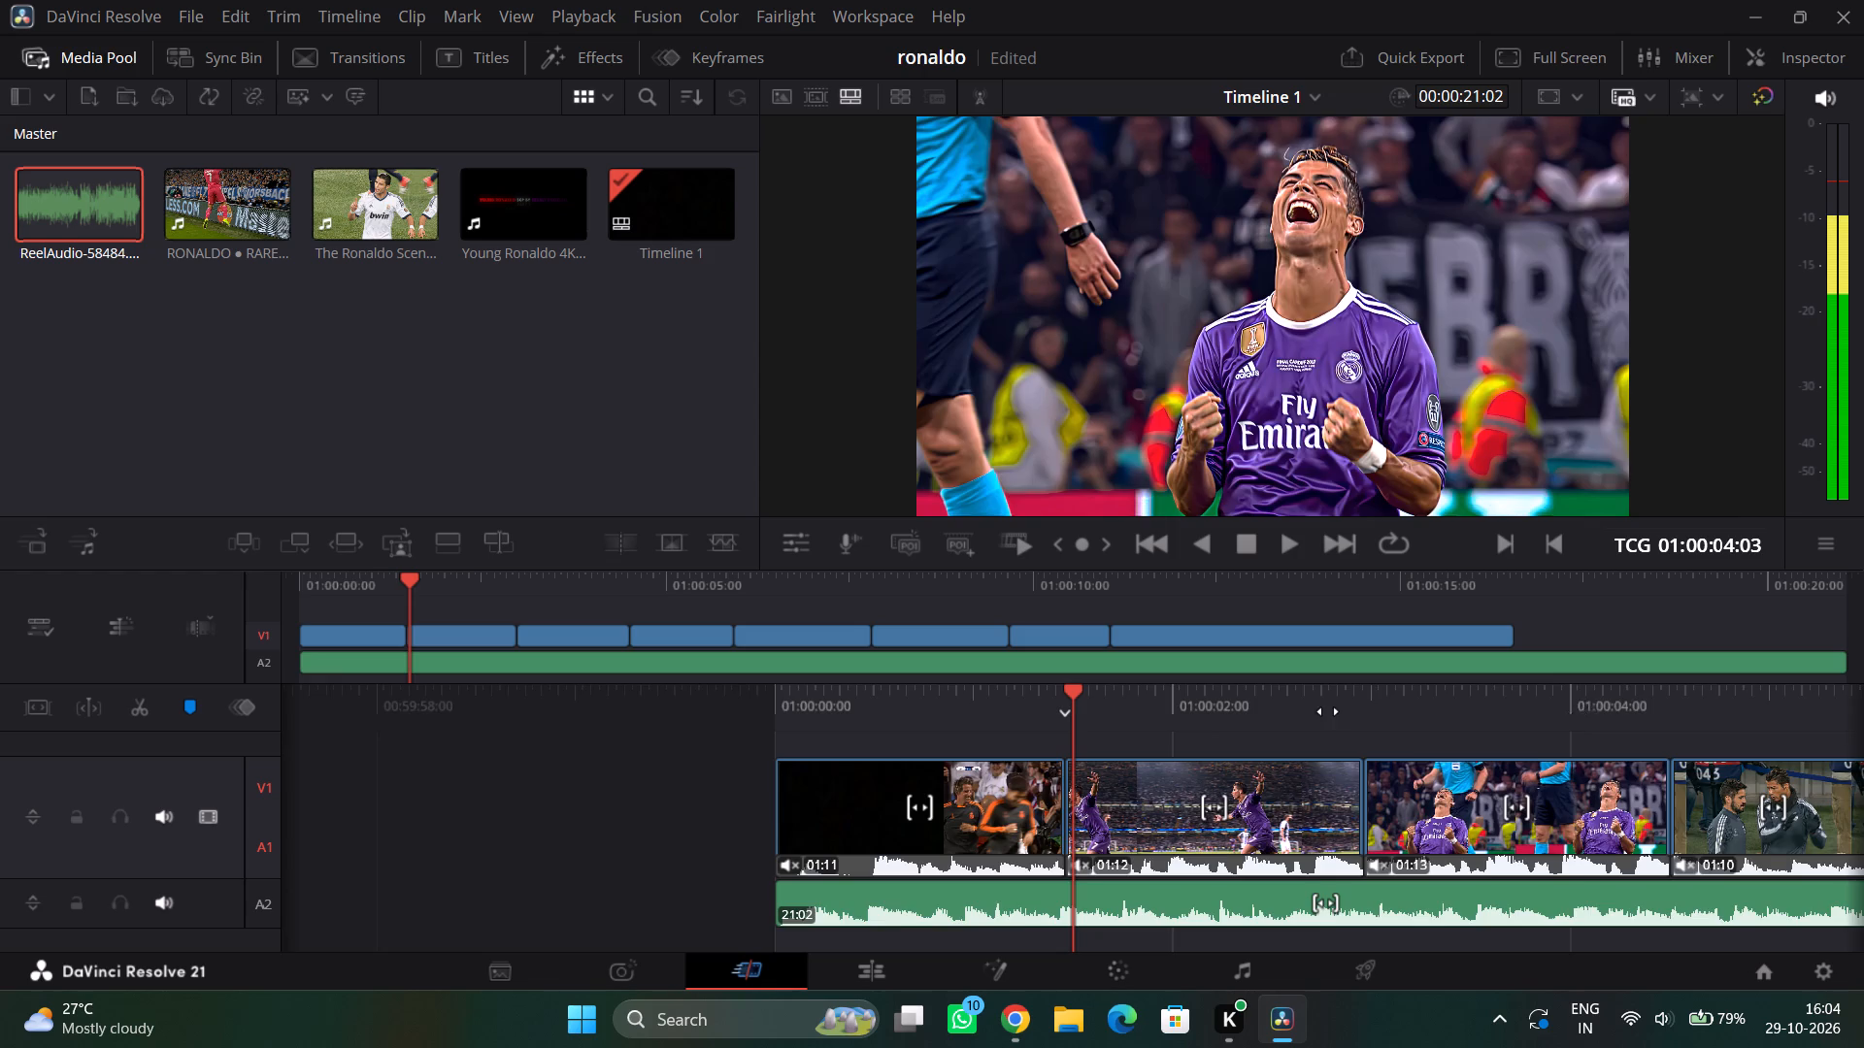
drag(1328, 711, 1689, 699)
click(1285, 548)
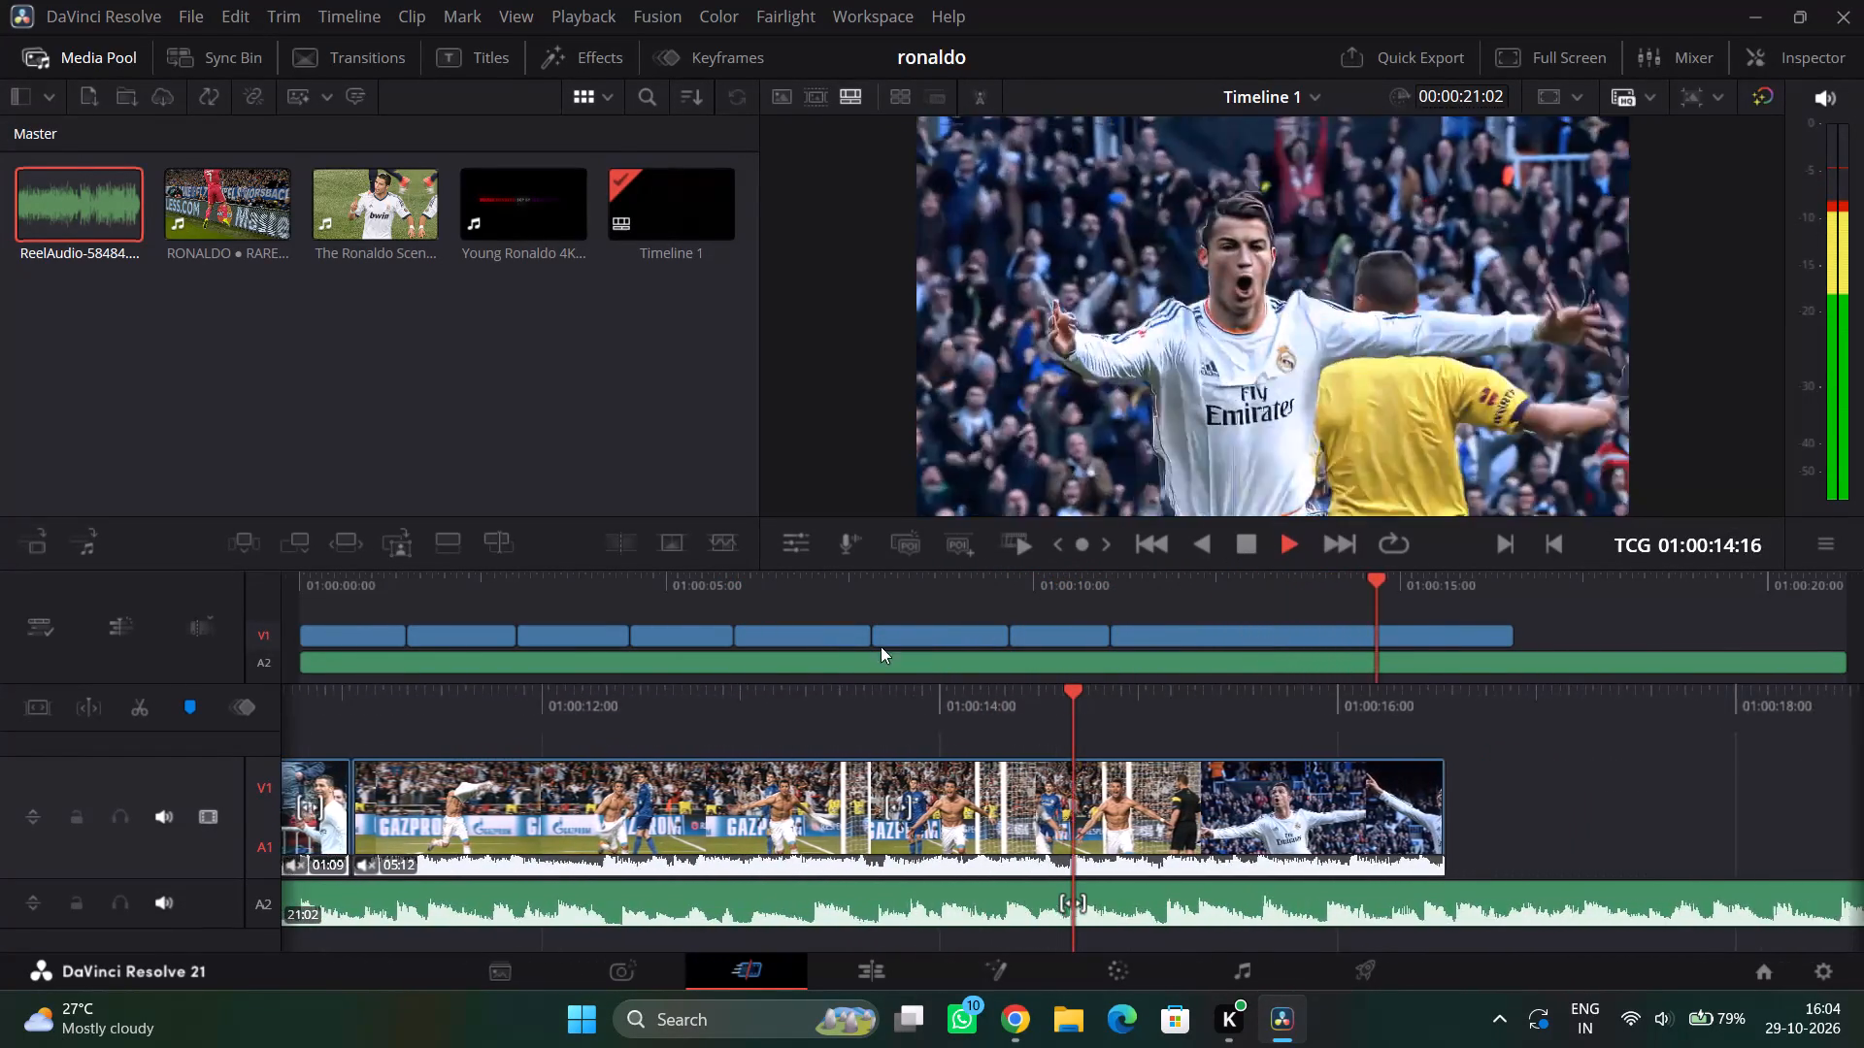
drag(661, 704, 1348, 704)
drag(821, 708, 1306, 708)
drag(711, 708, 748, 708)
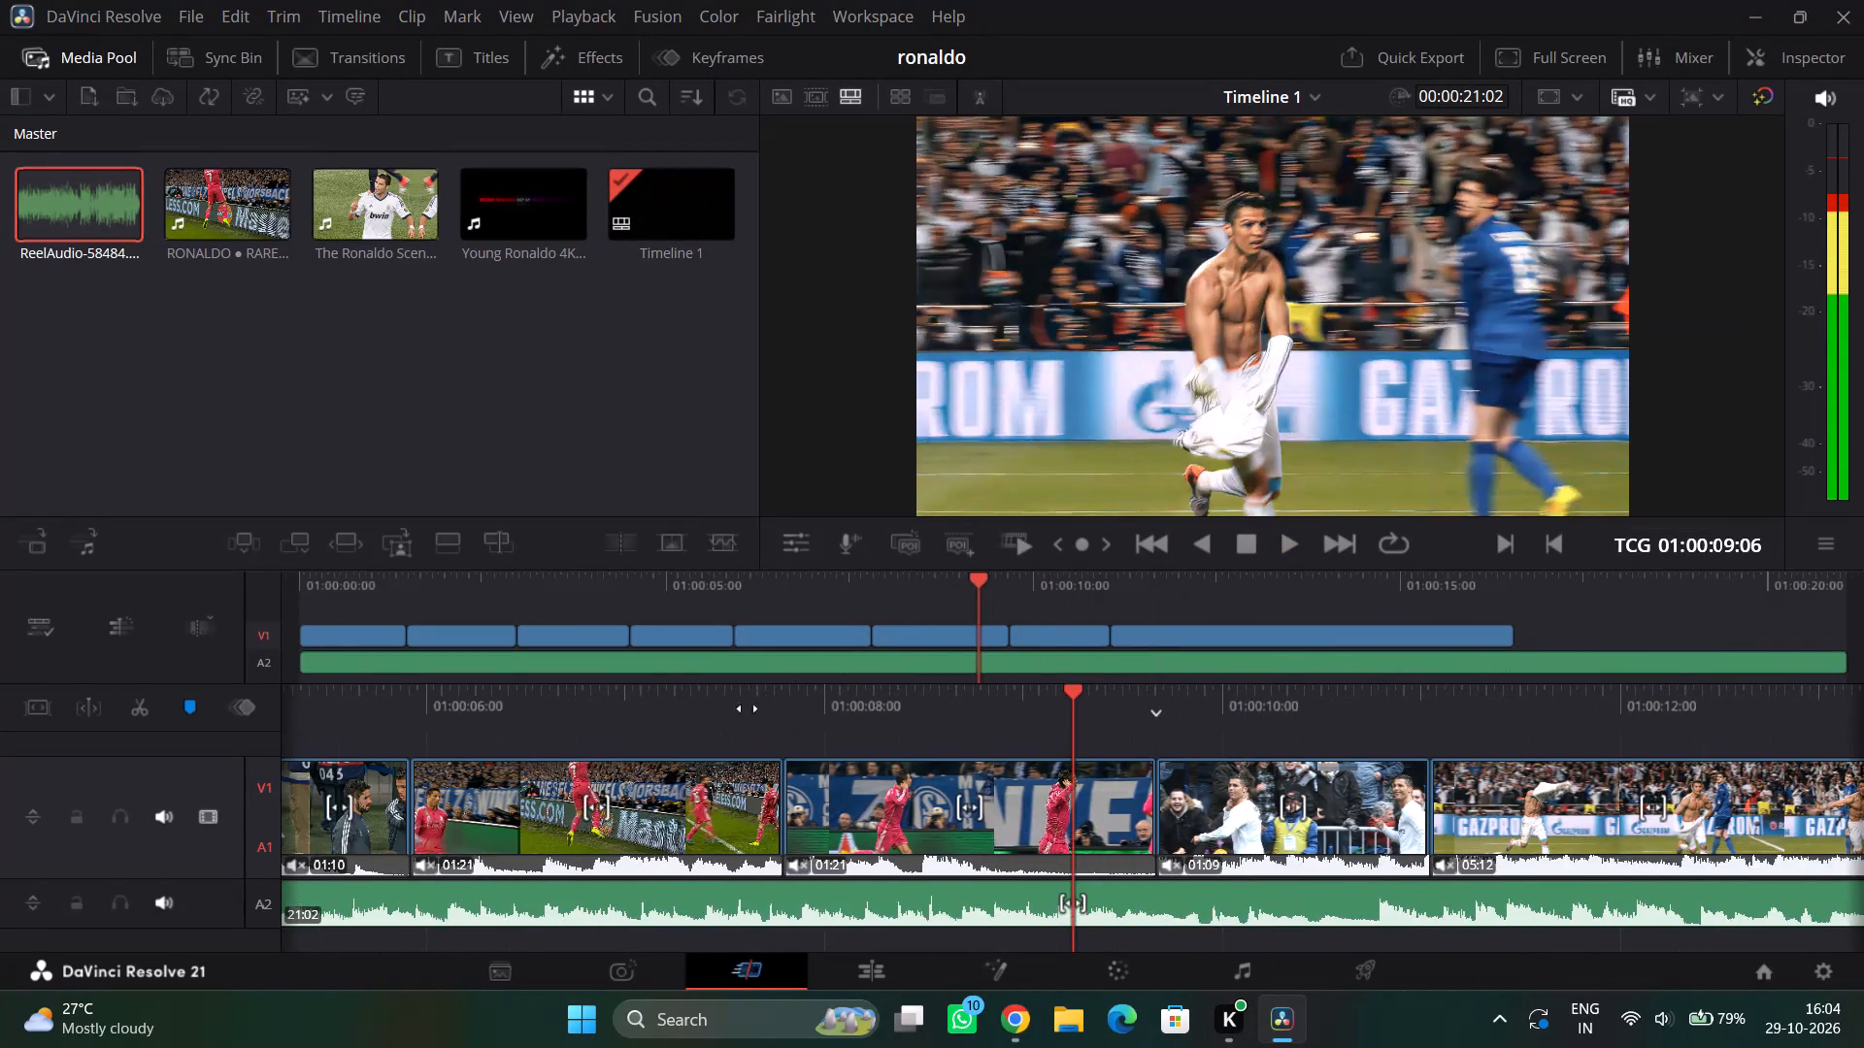
drag(748, 708, 1374, 705)
drag(835, 704, 1155, 704)
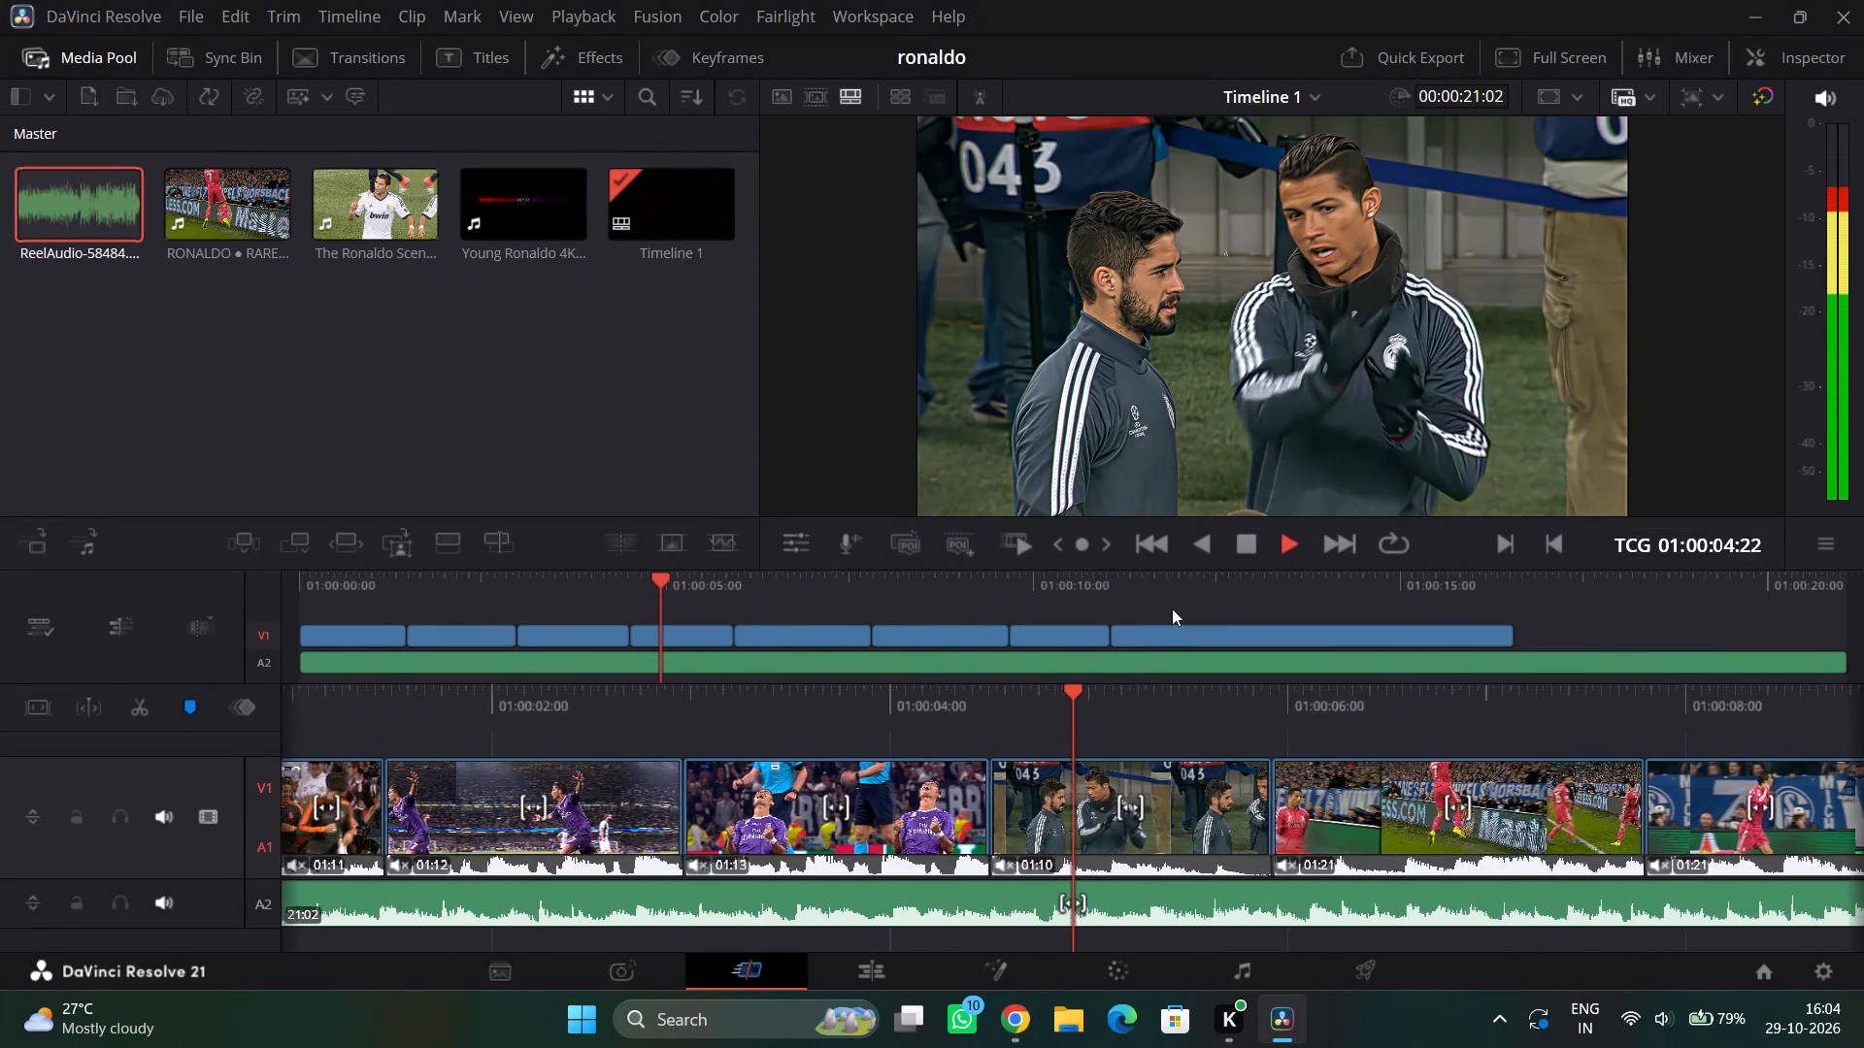
Find the beat near 01:00:05:17 and trim the end of the training warm-up clip to it, leaving 01:05.
drag(1114, 736, 1191, 719)
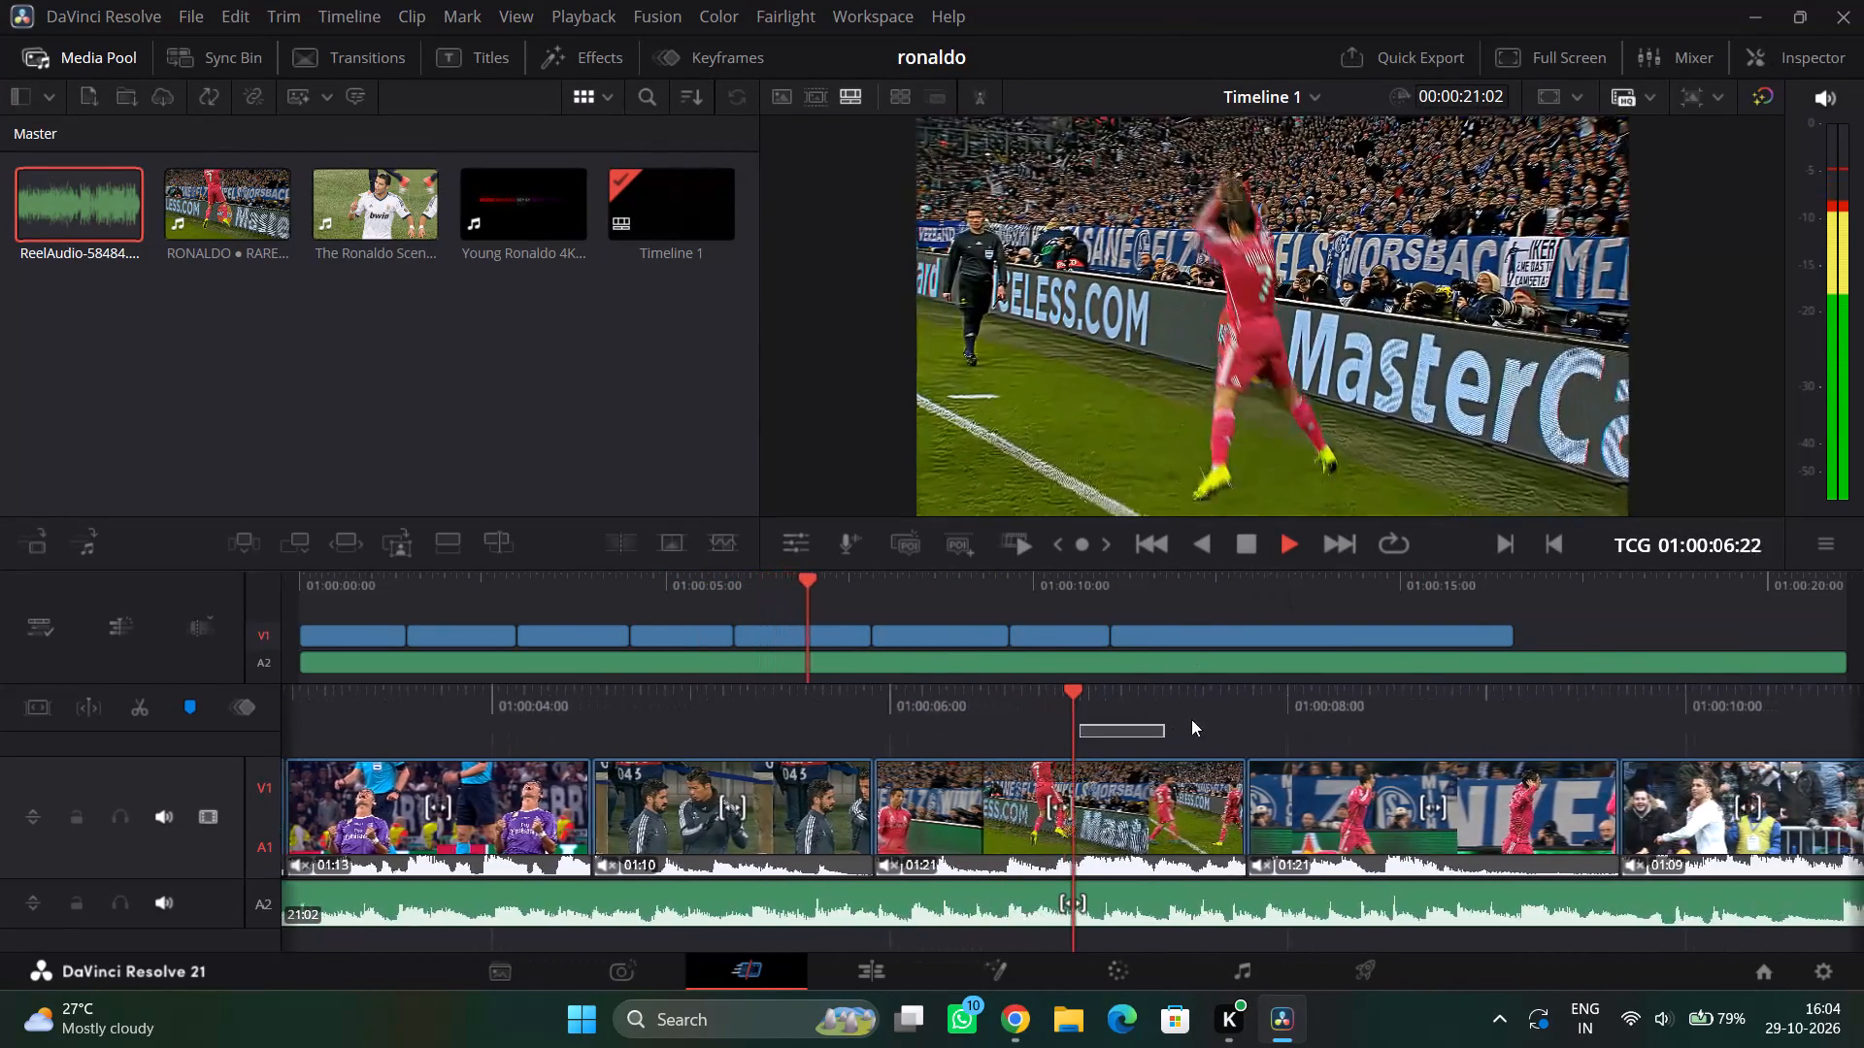
drag(1191, 719, 1201, 718)
drag(1140, 716, 1497, 709)
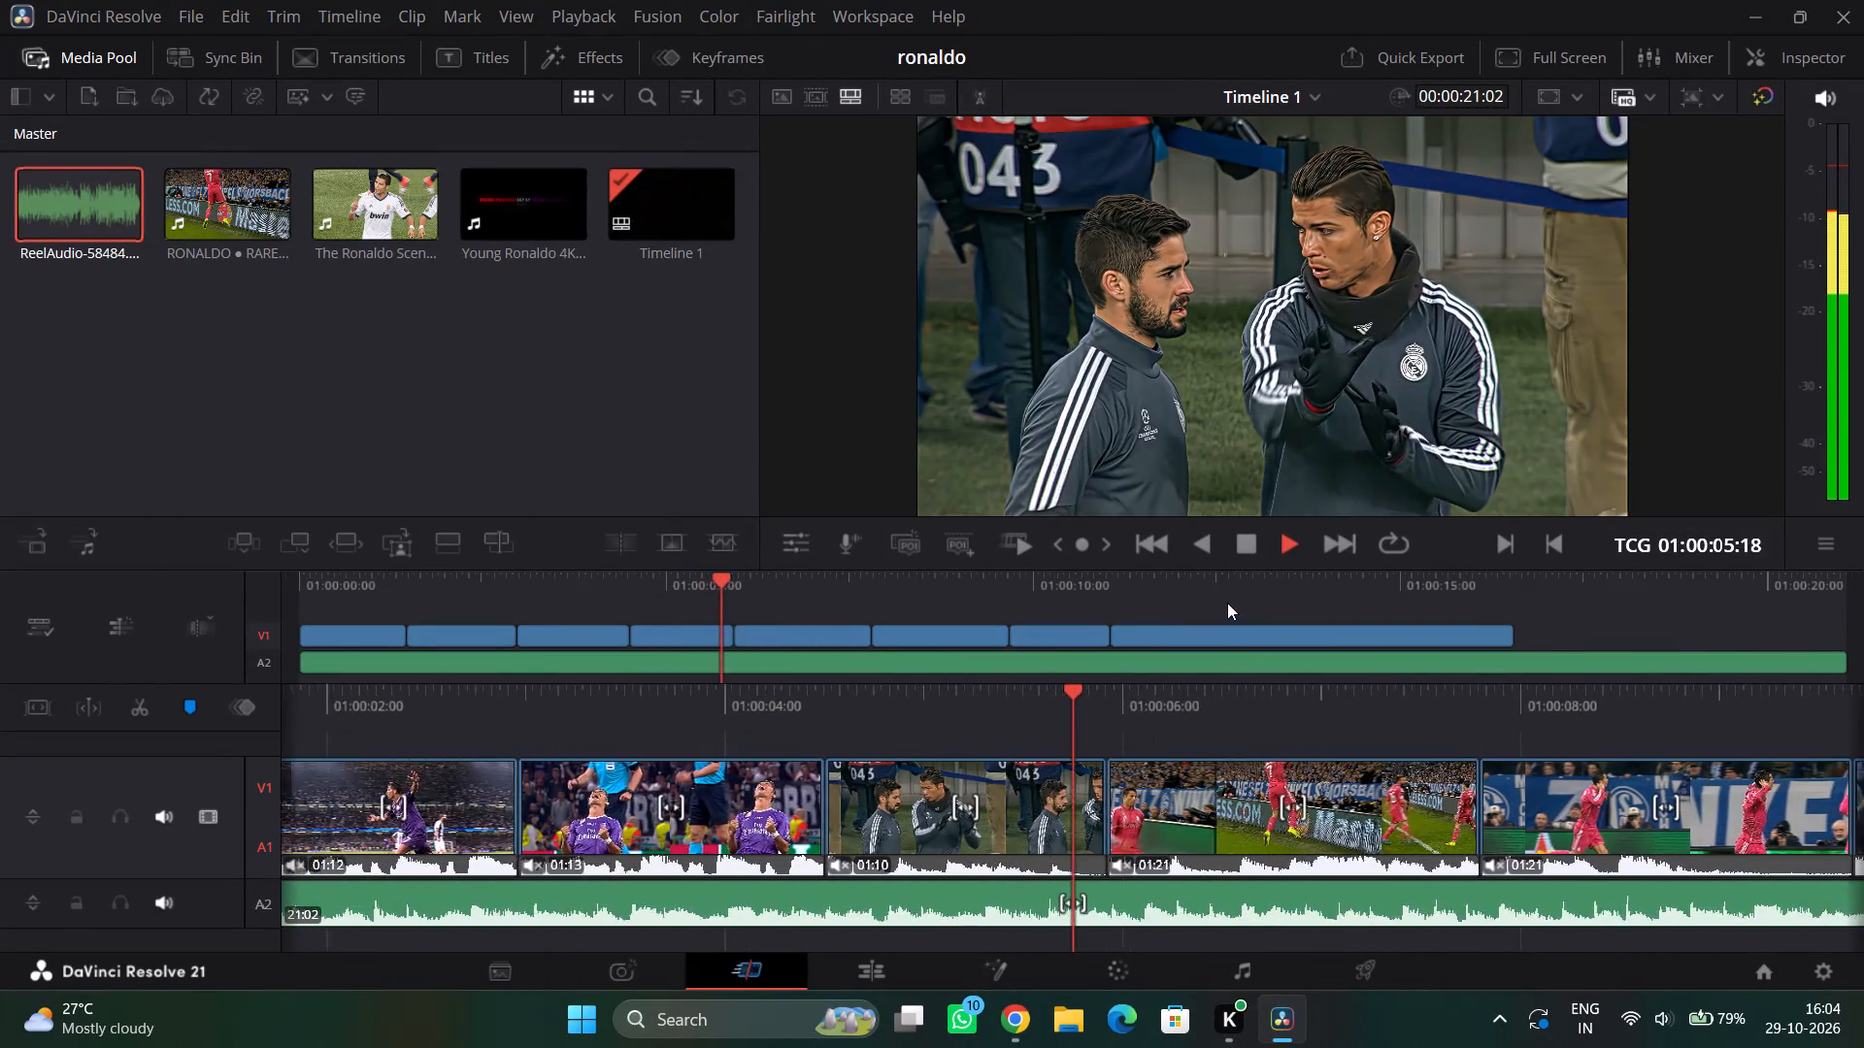
drag(1157, 710, 1388, 706)
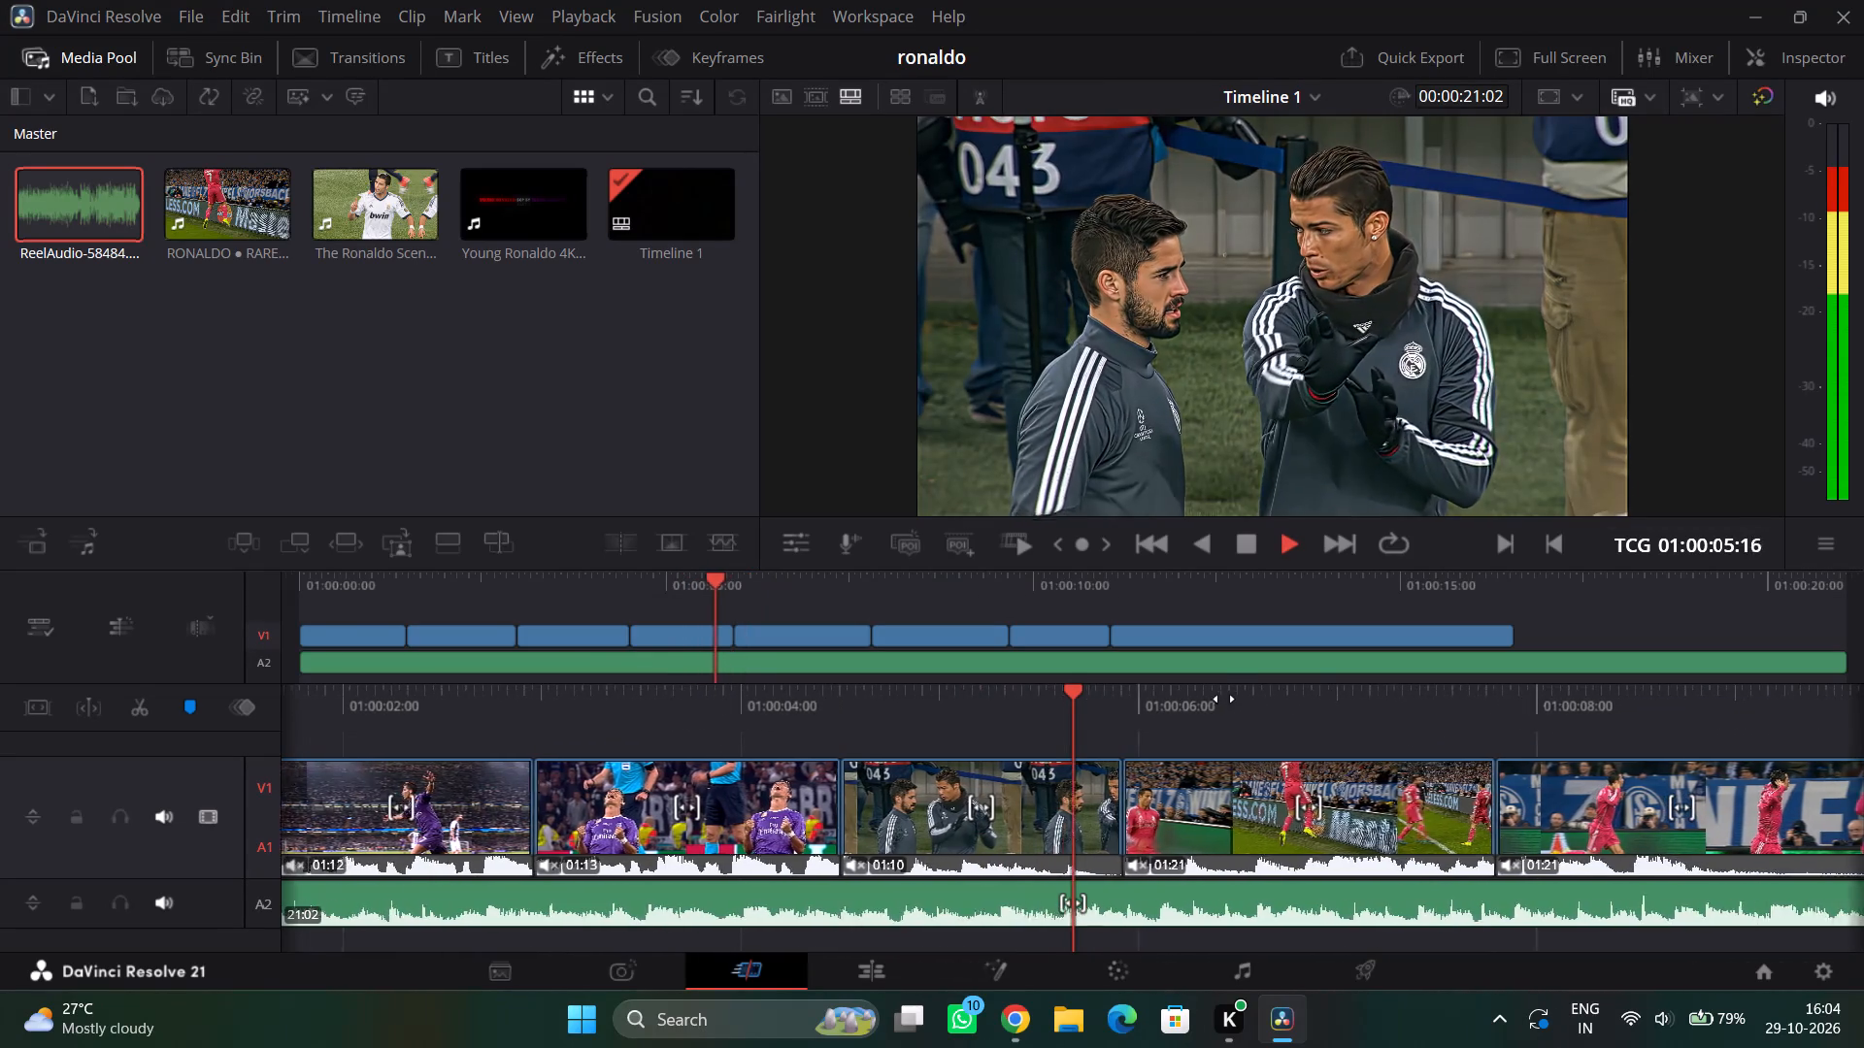
drag(1182, 706, 1248, 706)
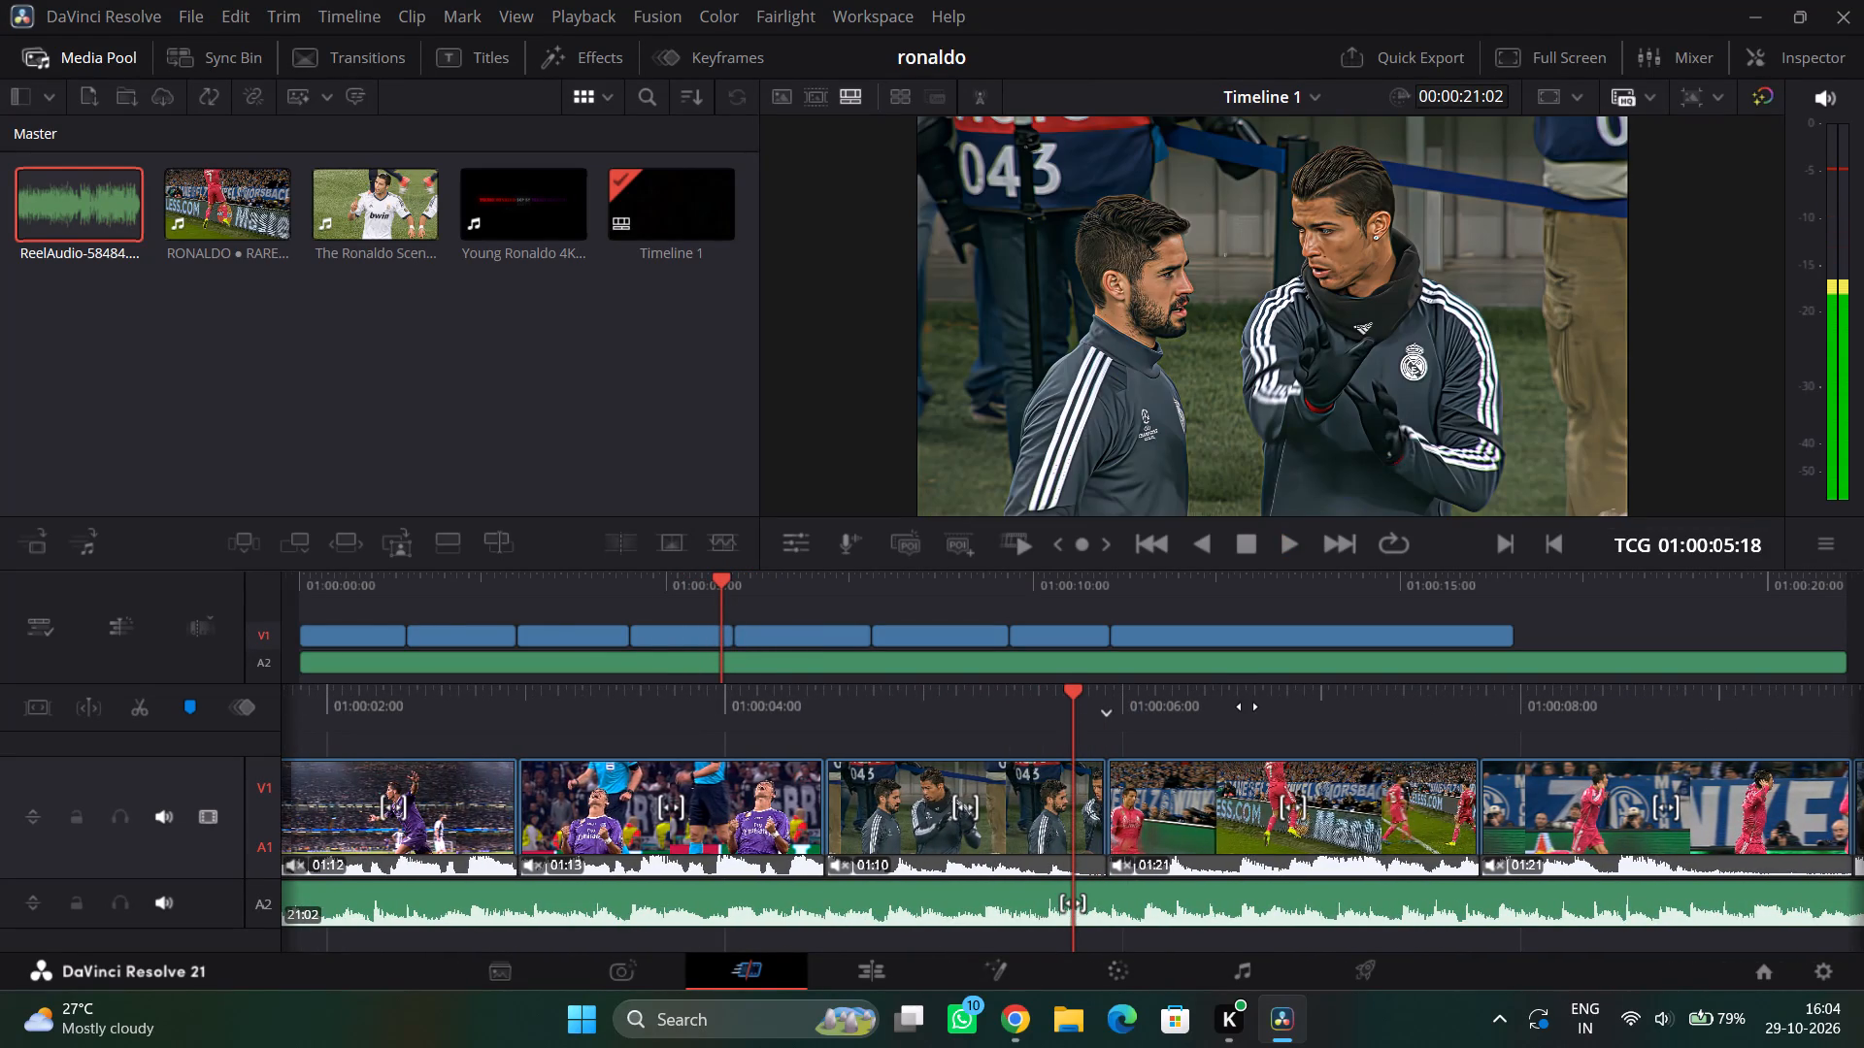
drag(1248, 706, 1279, 706)
click(1240, 554)
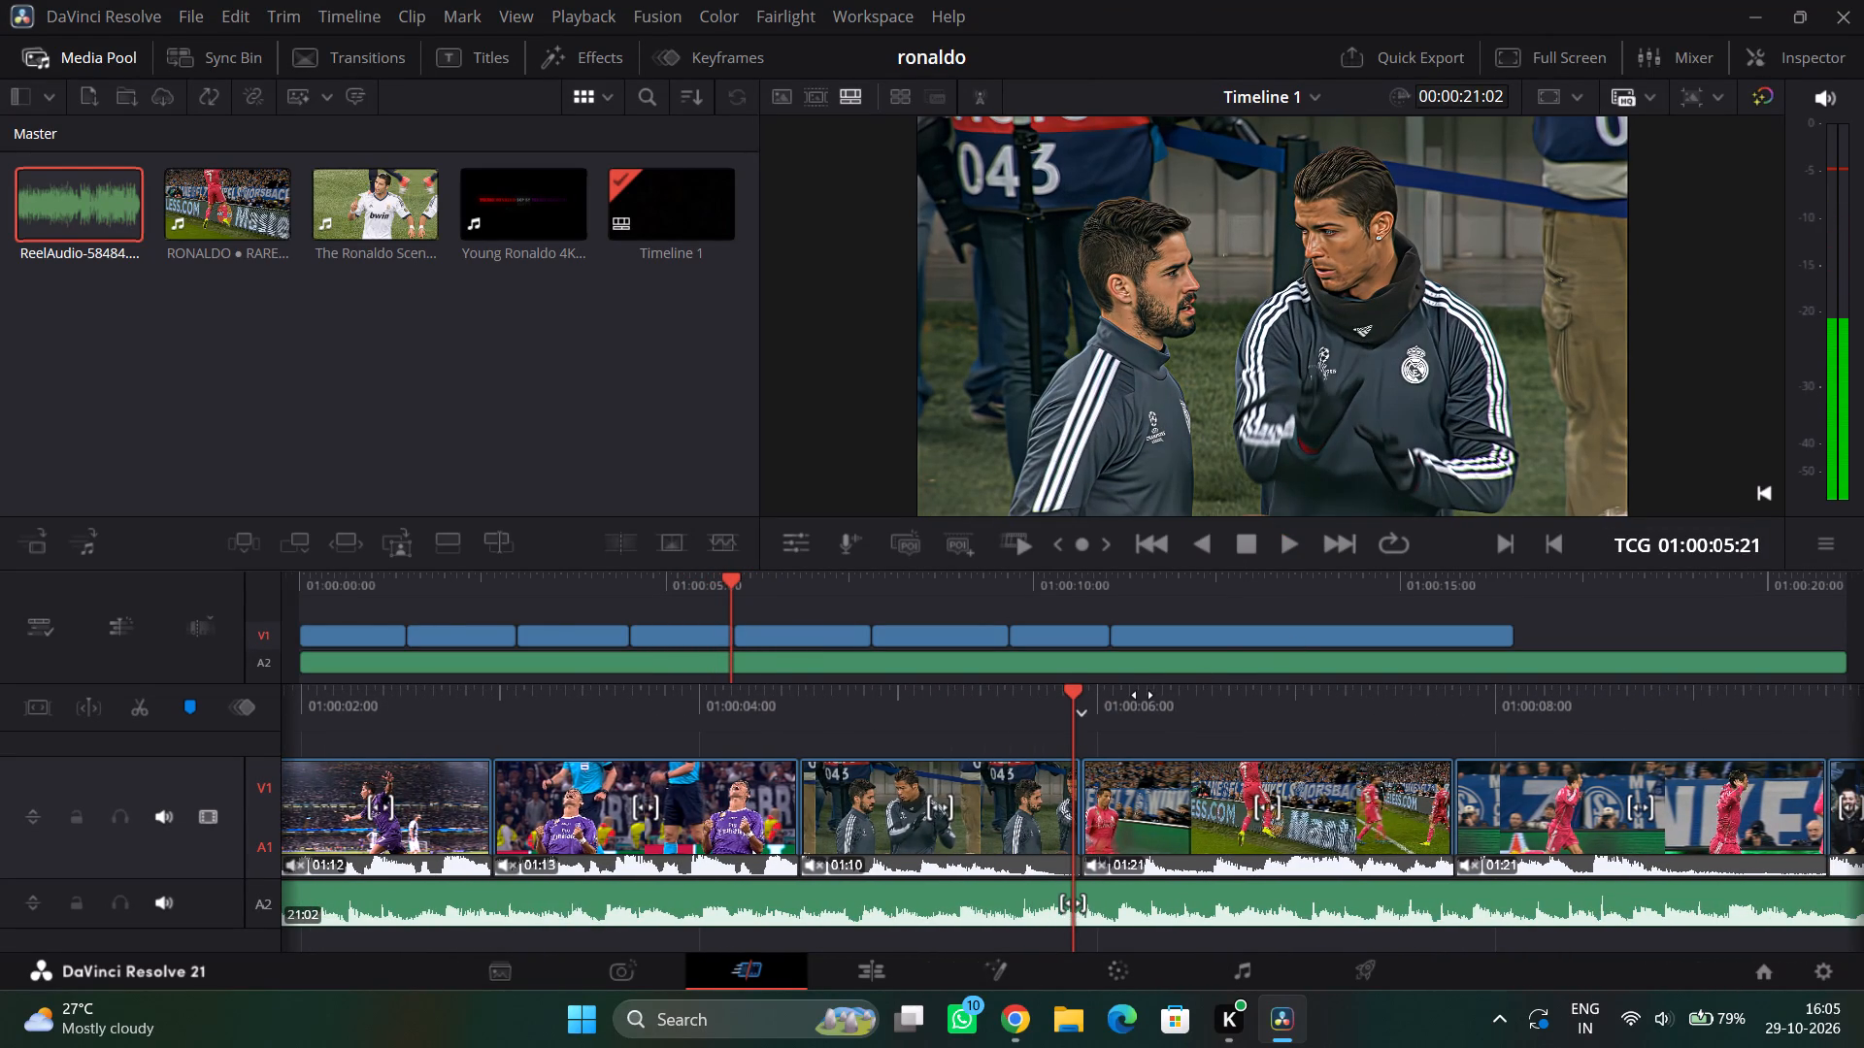
drag(1143, 695, 1251, 685)
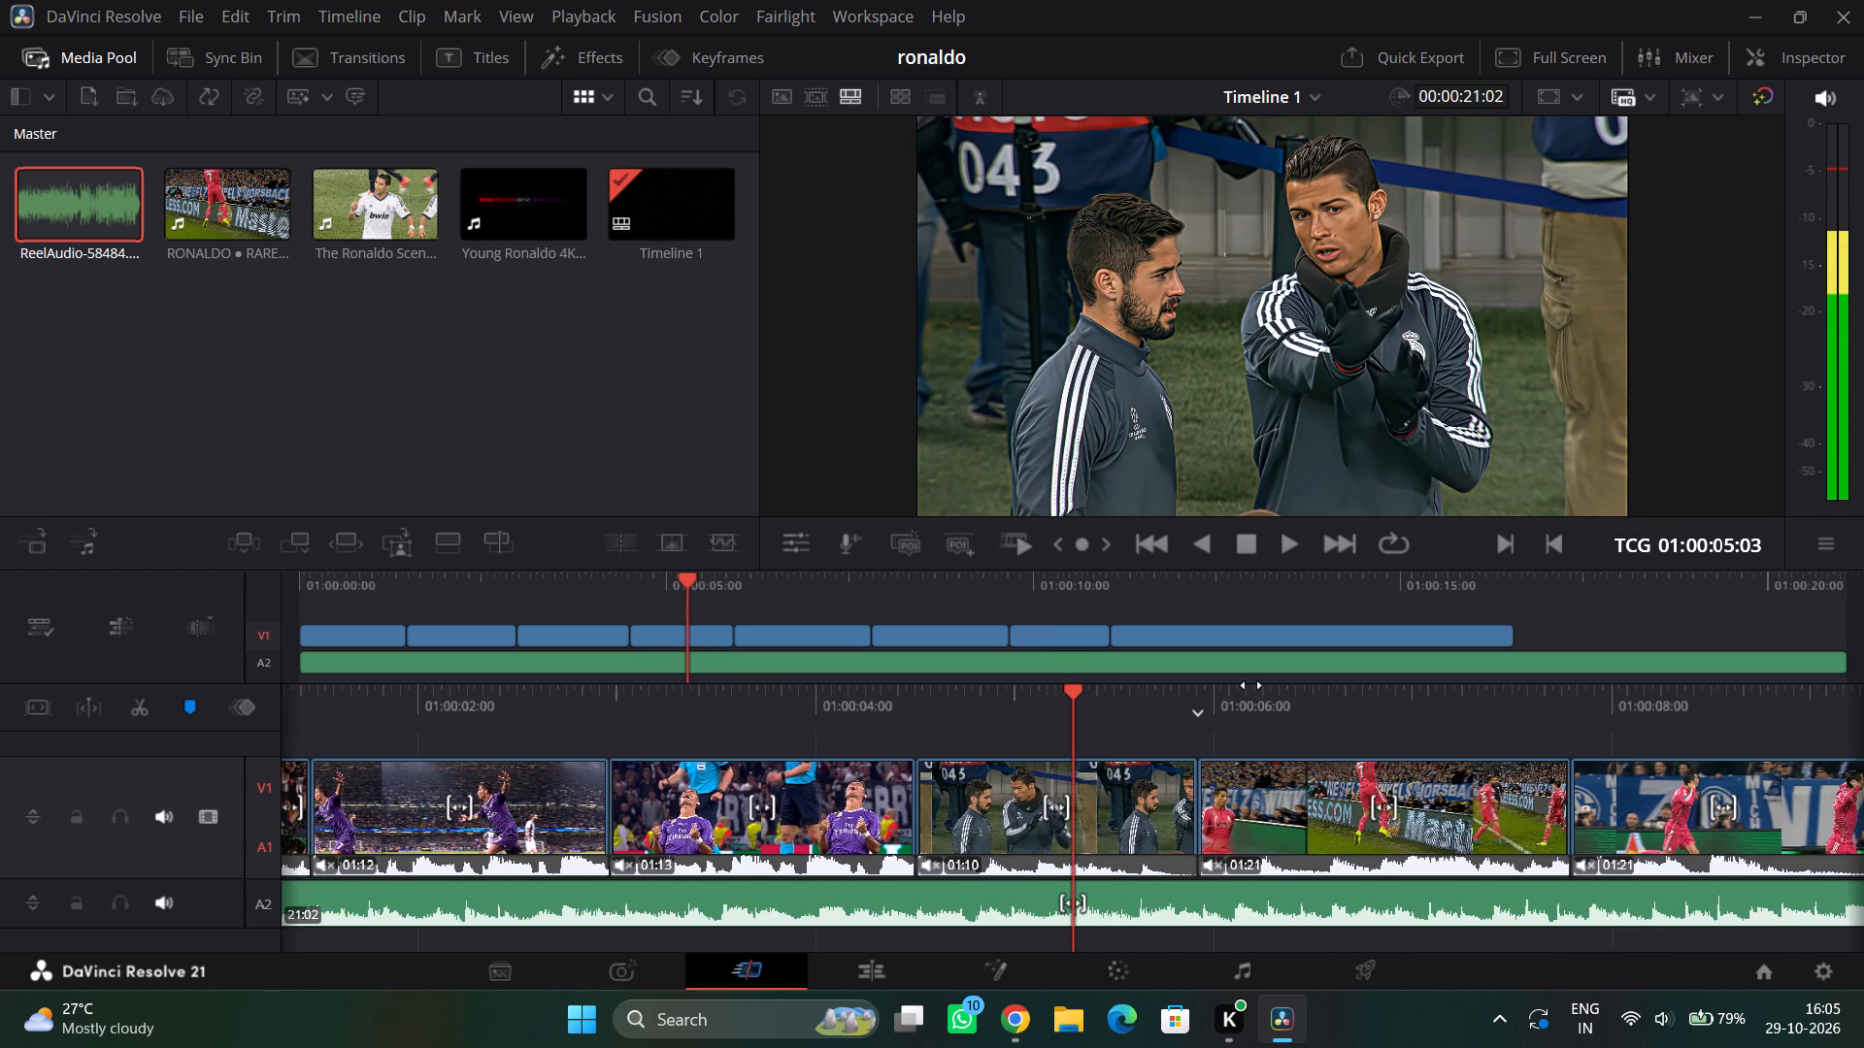
drag(1251, 685, 1187, 687)
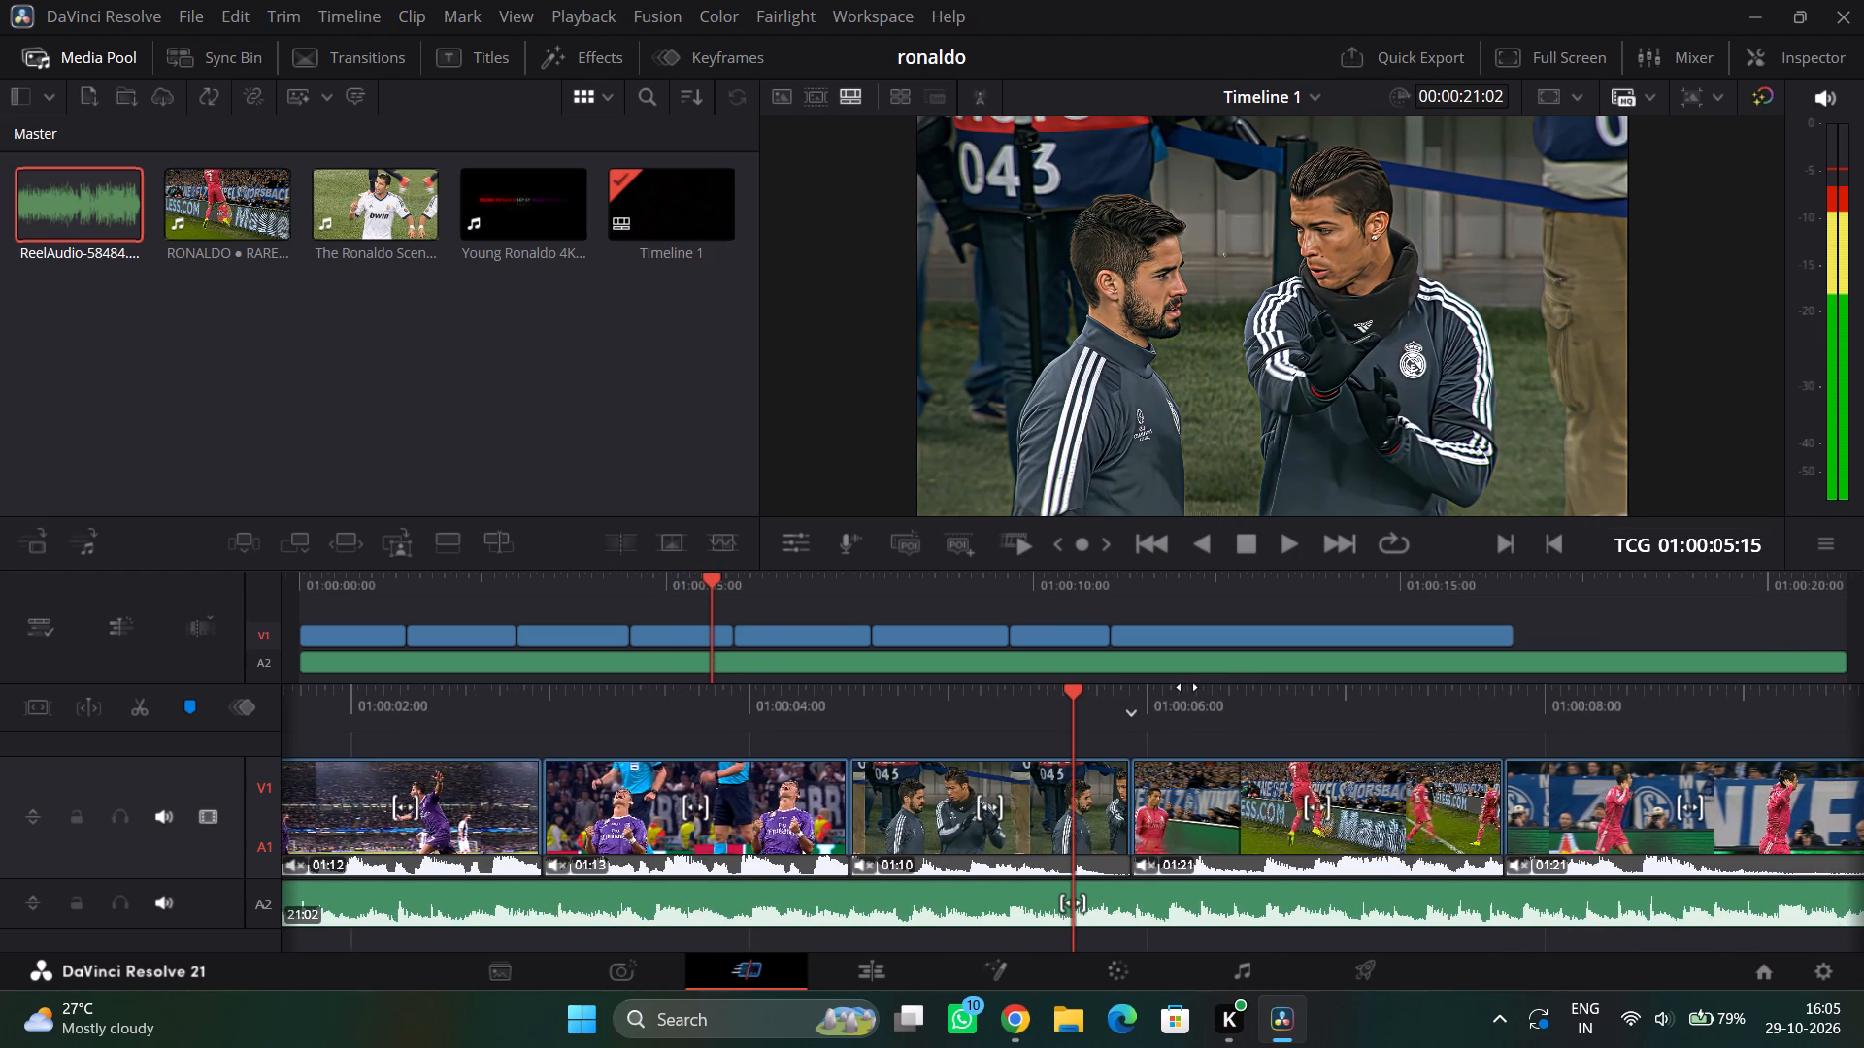
drag(1187, 687, 1174, 689)
drag(1109, 766, 1067, 777)
Move the pink-kit jump celebration clip back against the end of the training warm-up clip on V1.
drag(1220, 791, 1178, 791)
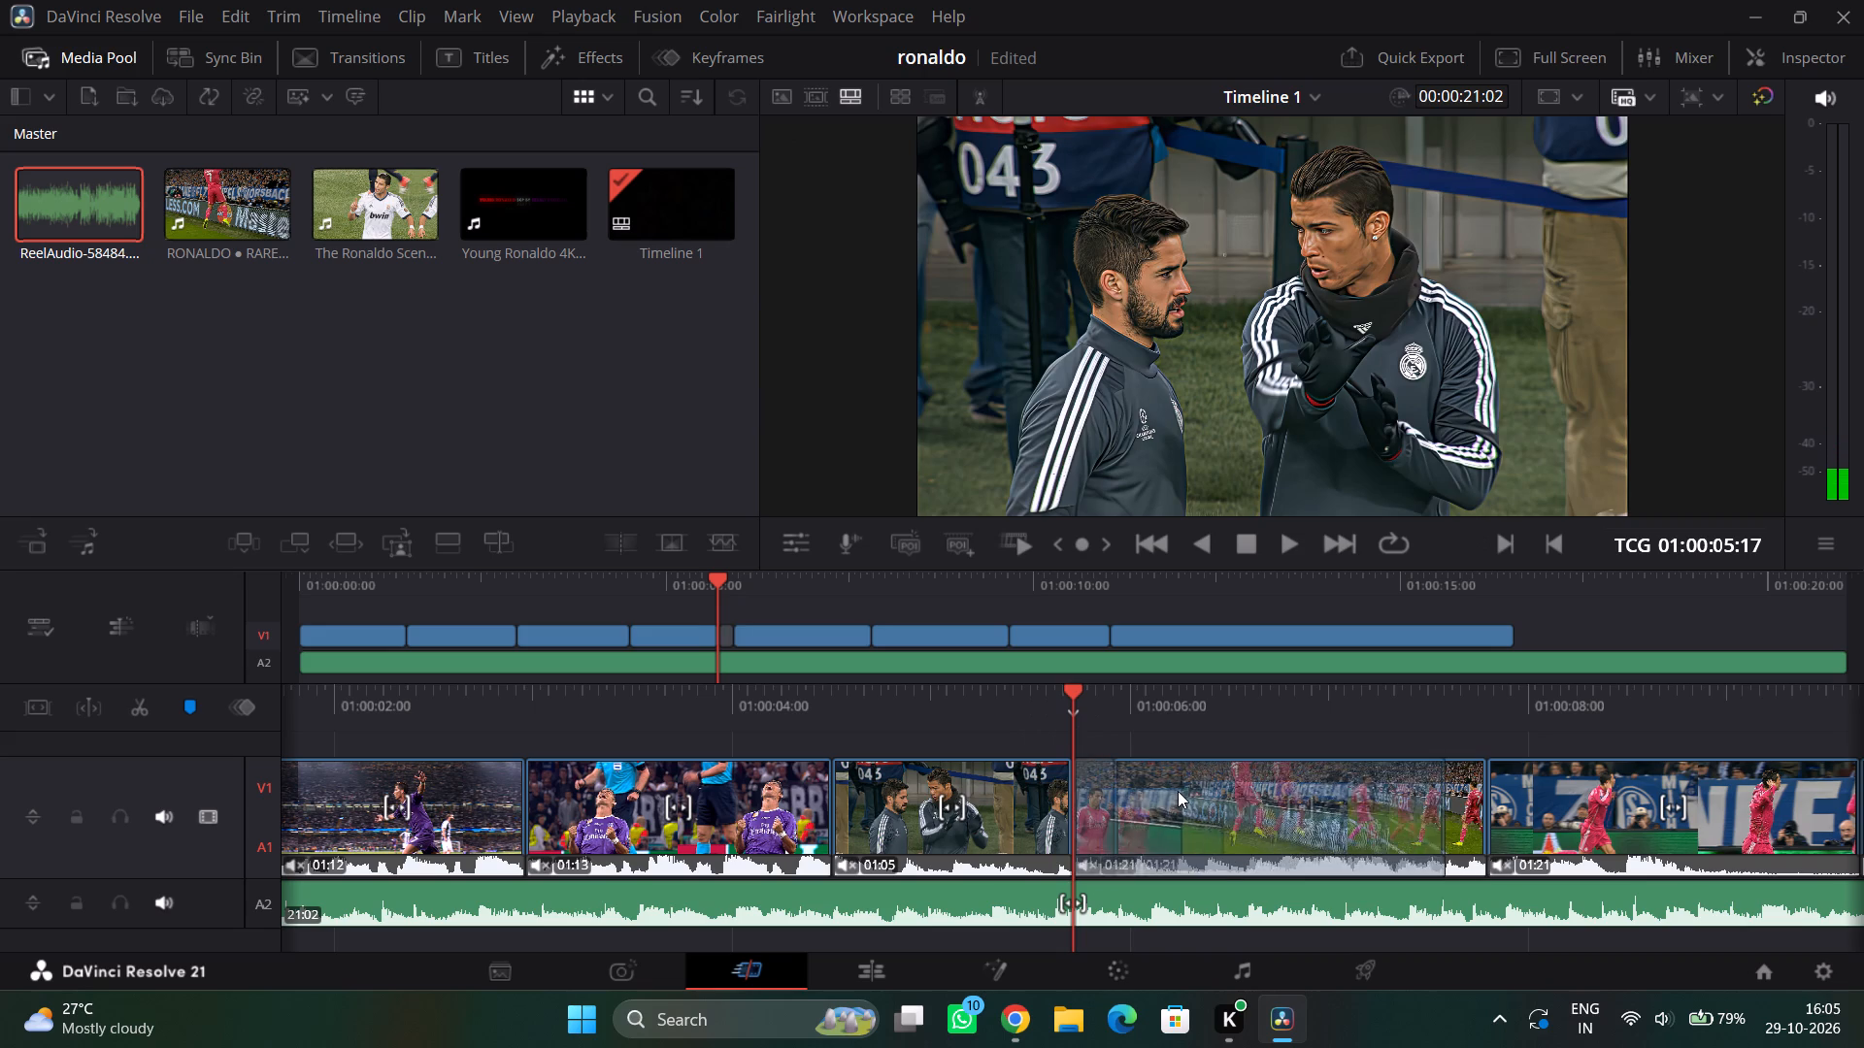
drag(1178, 791, 1172, 791)
Find the beat near 01:00:07:02 and trim the end of the pink-kit jump celebration clip to it, leaving 01:09.
drag(1162, 716, 1347, 715)
click(1266, 544)
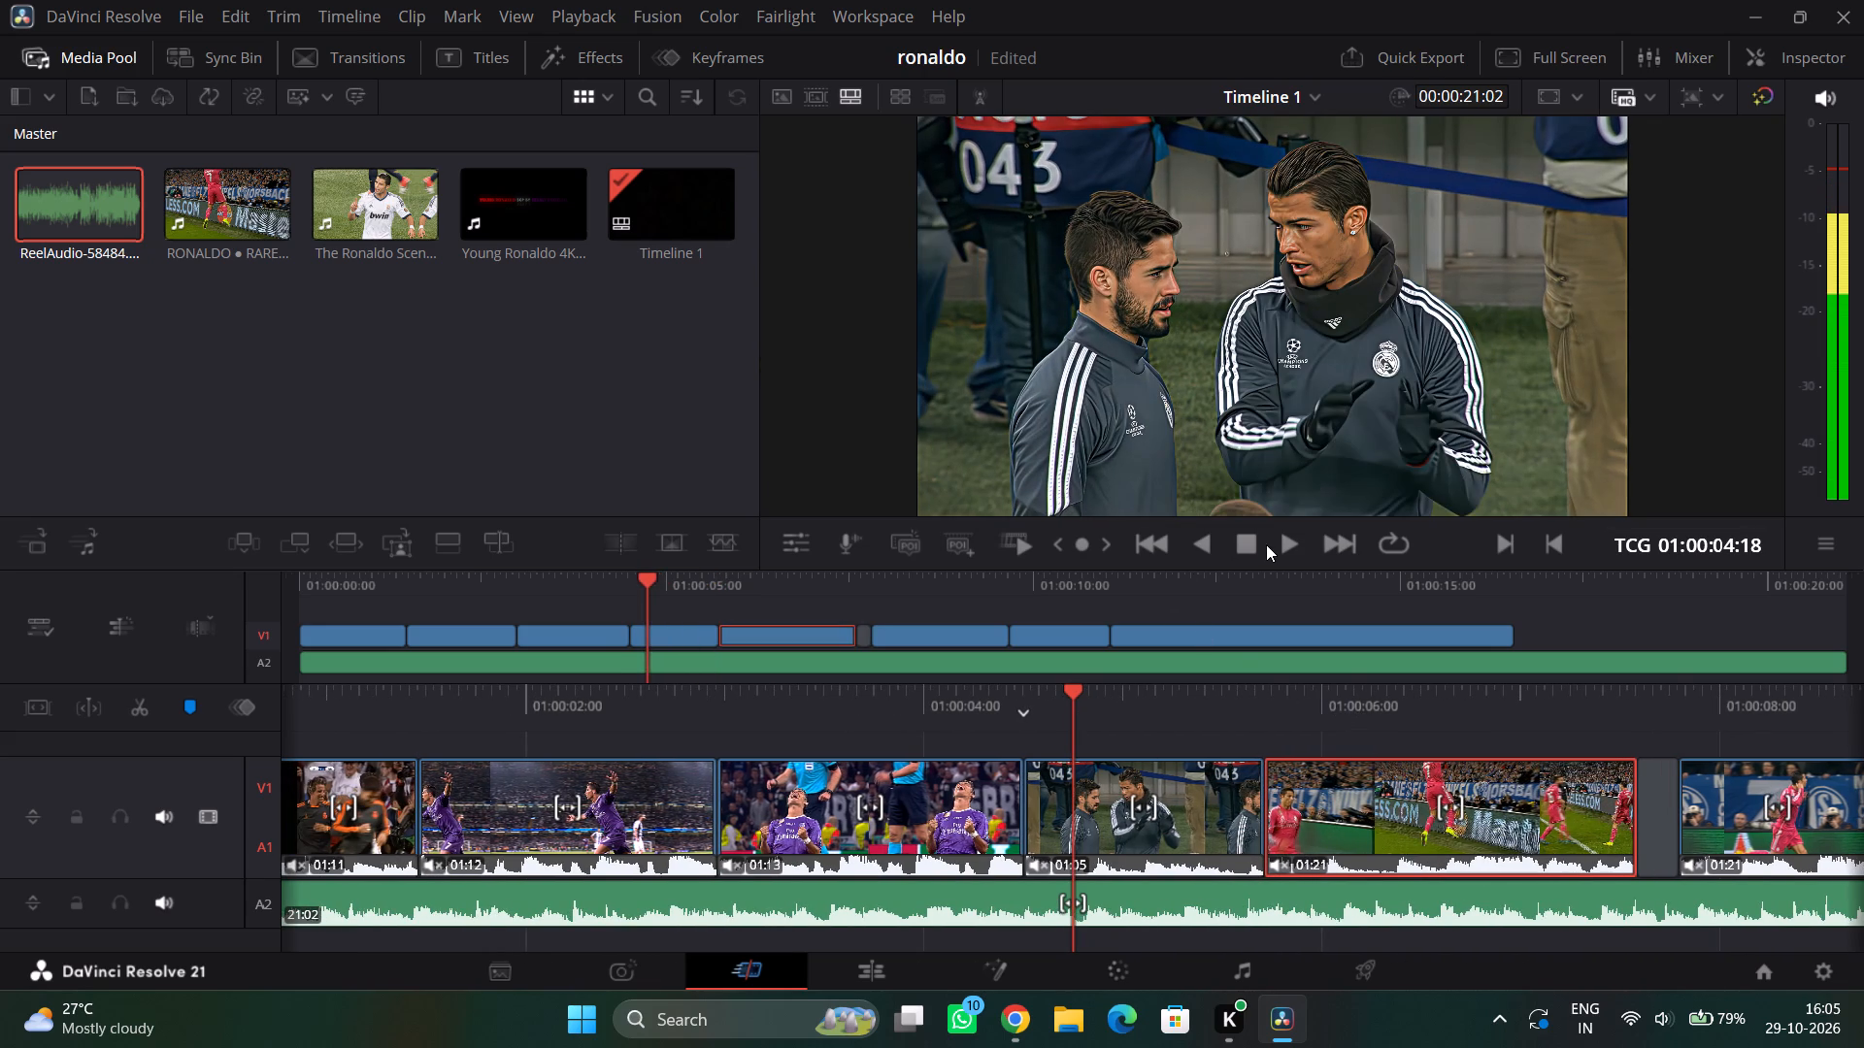
click(1282, 544)
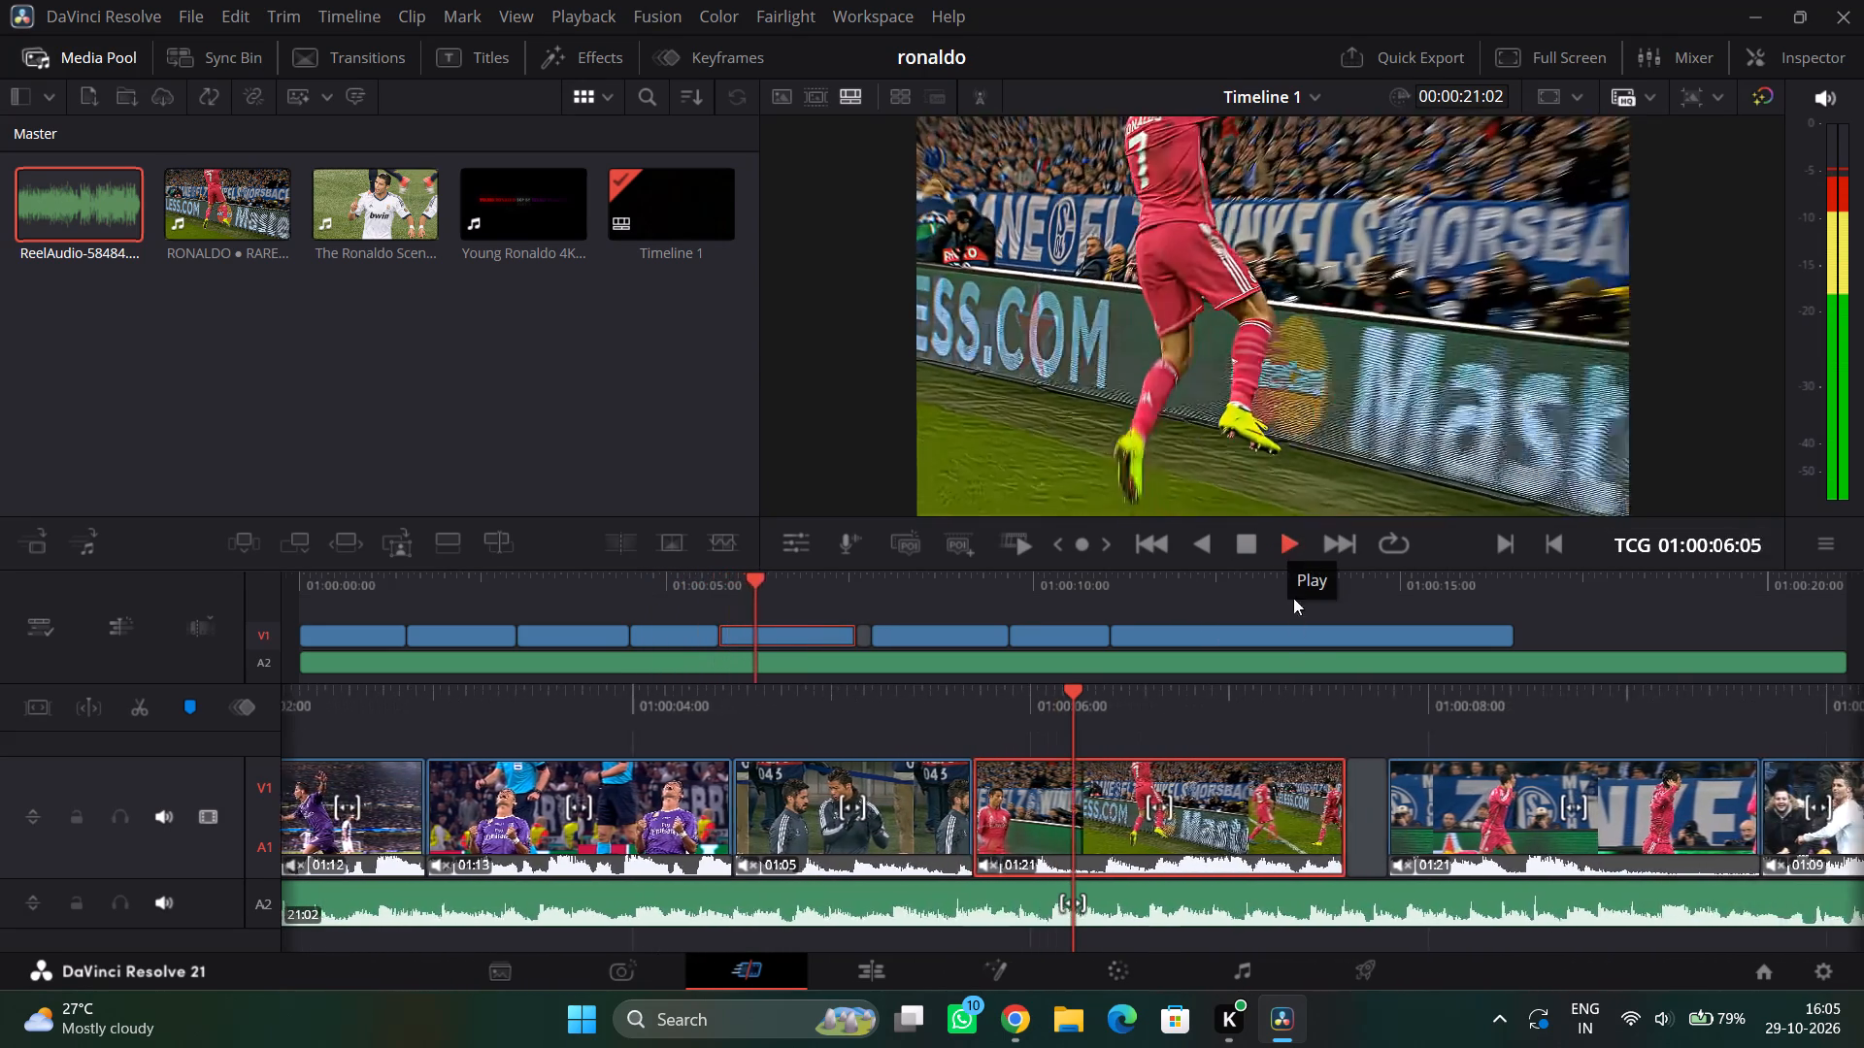
drag(1164, 715, 1182, 710)
drag(1182, 710, 1206, 710)
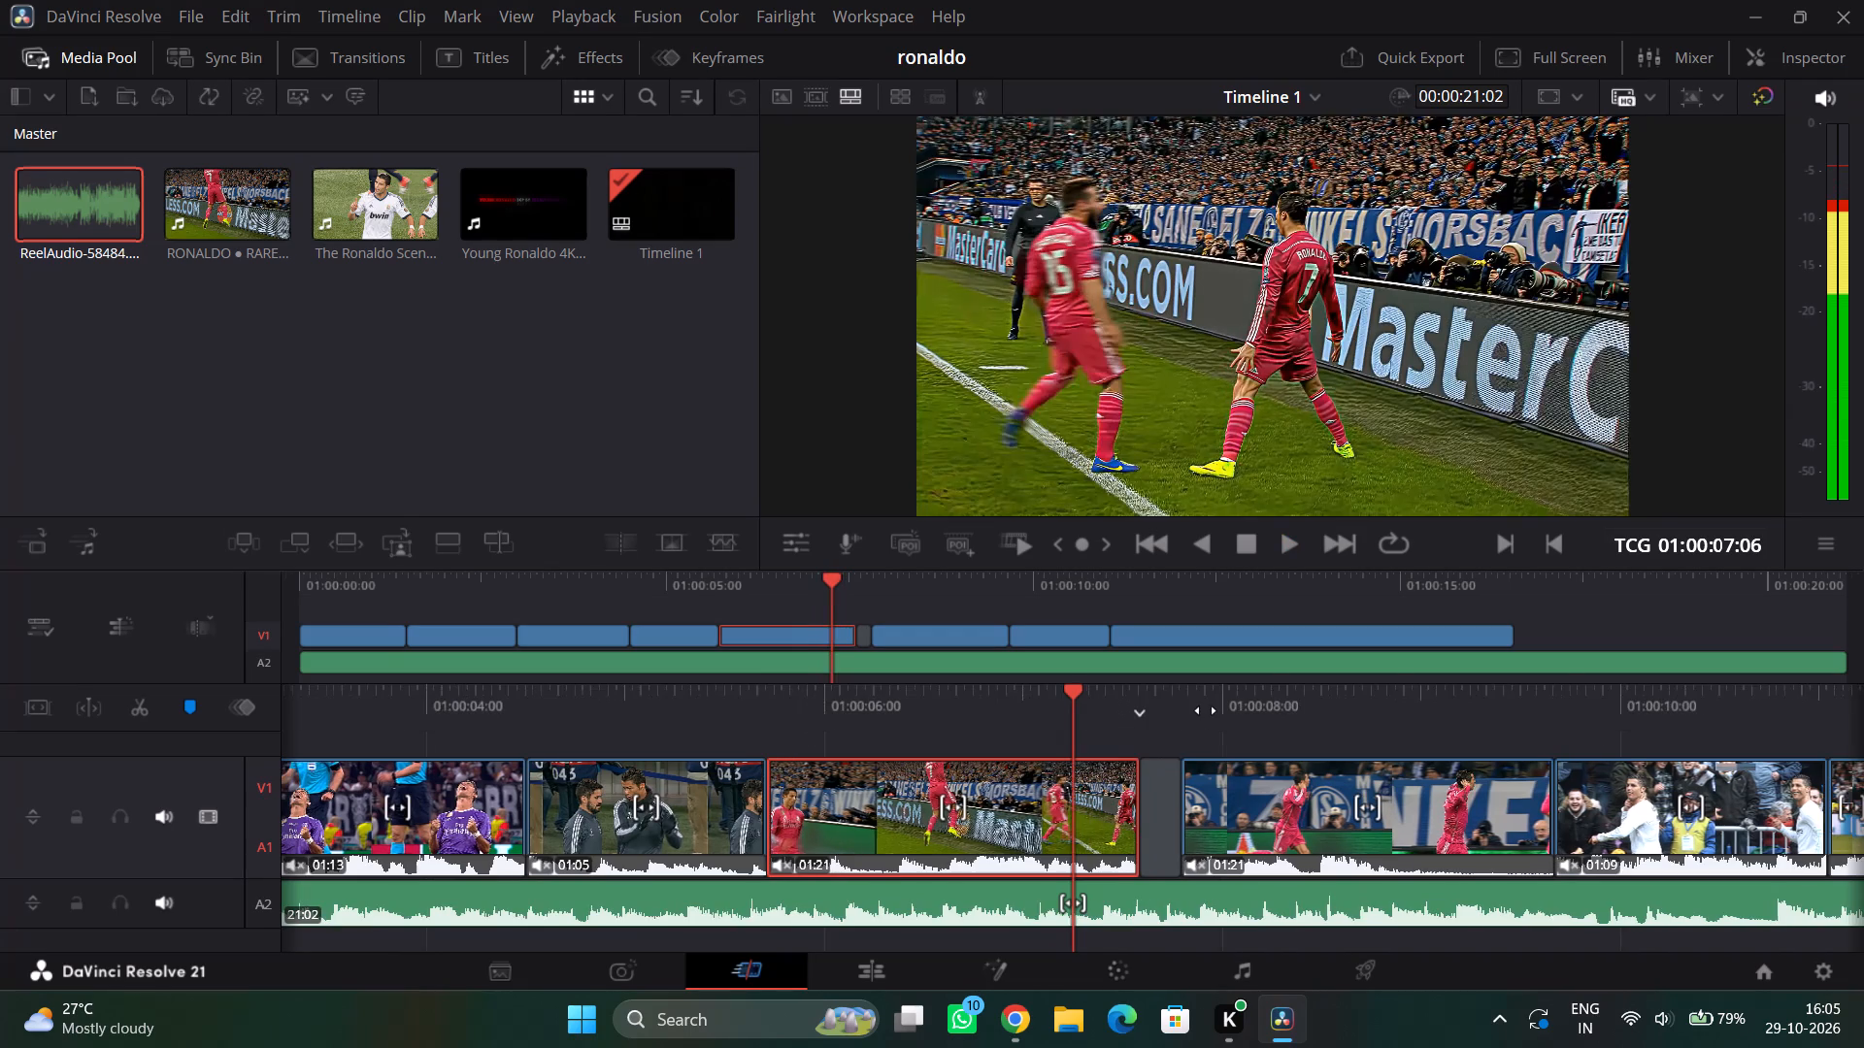
drag(1206, 710, 1432, 689)
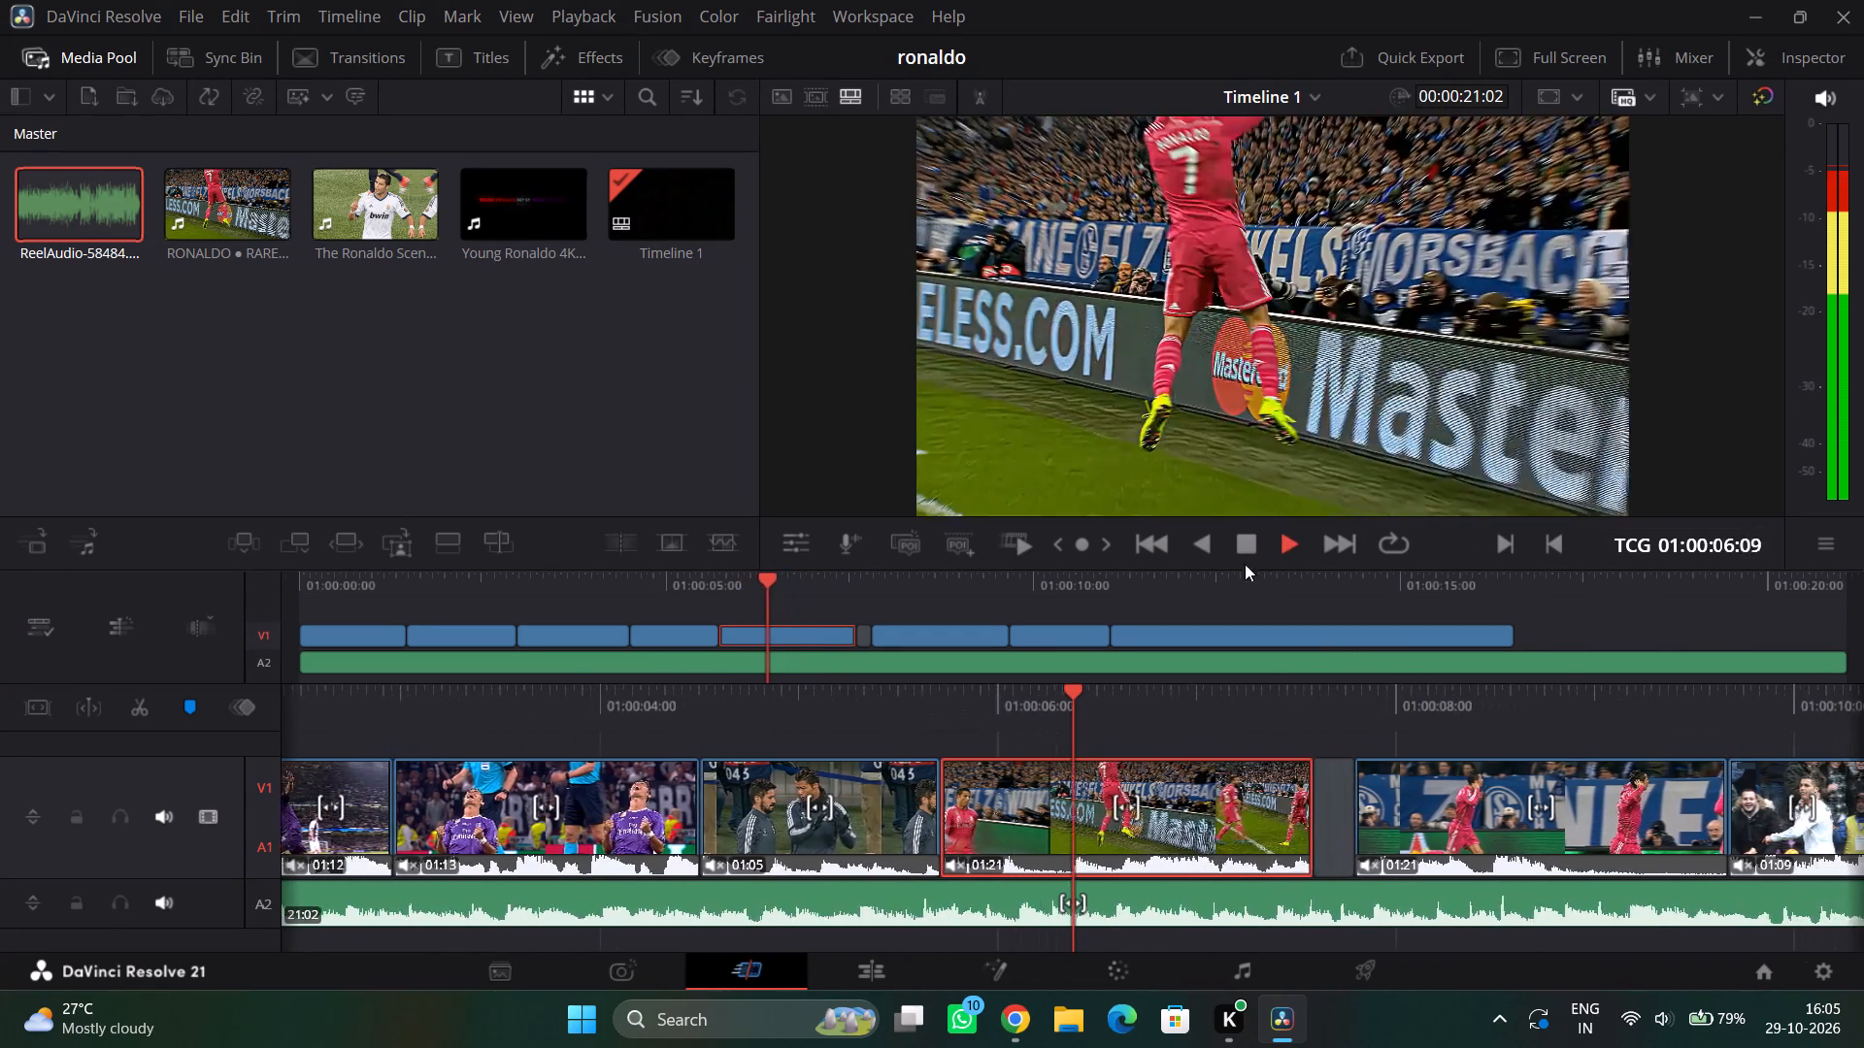
click(1245, 545)
drag(1169, 708, 1194, 708)
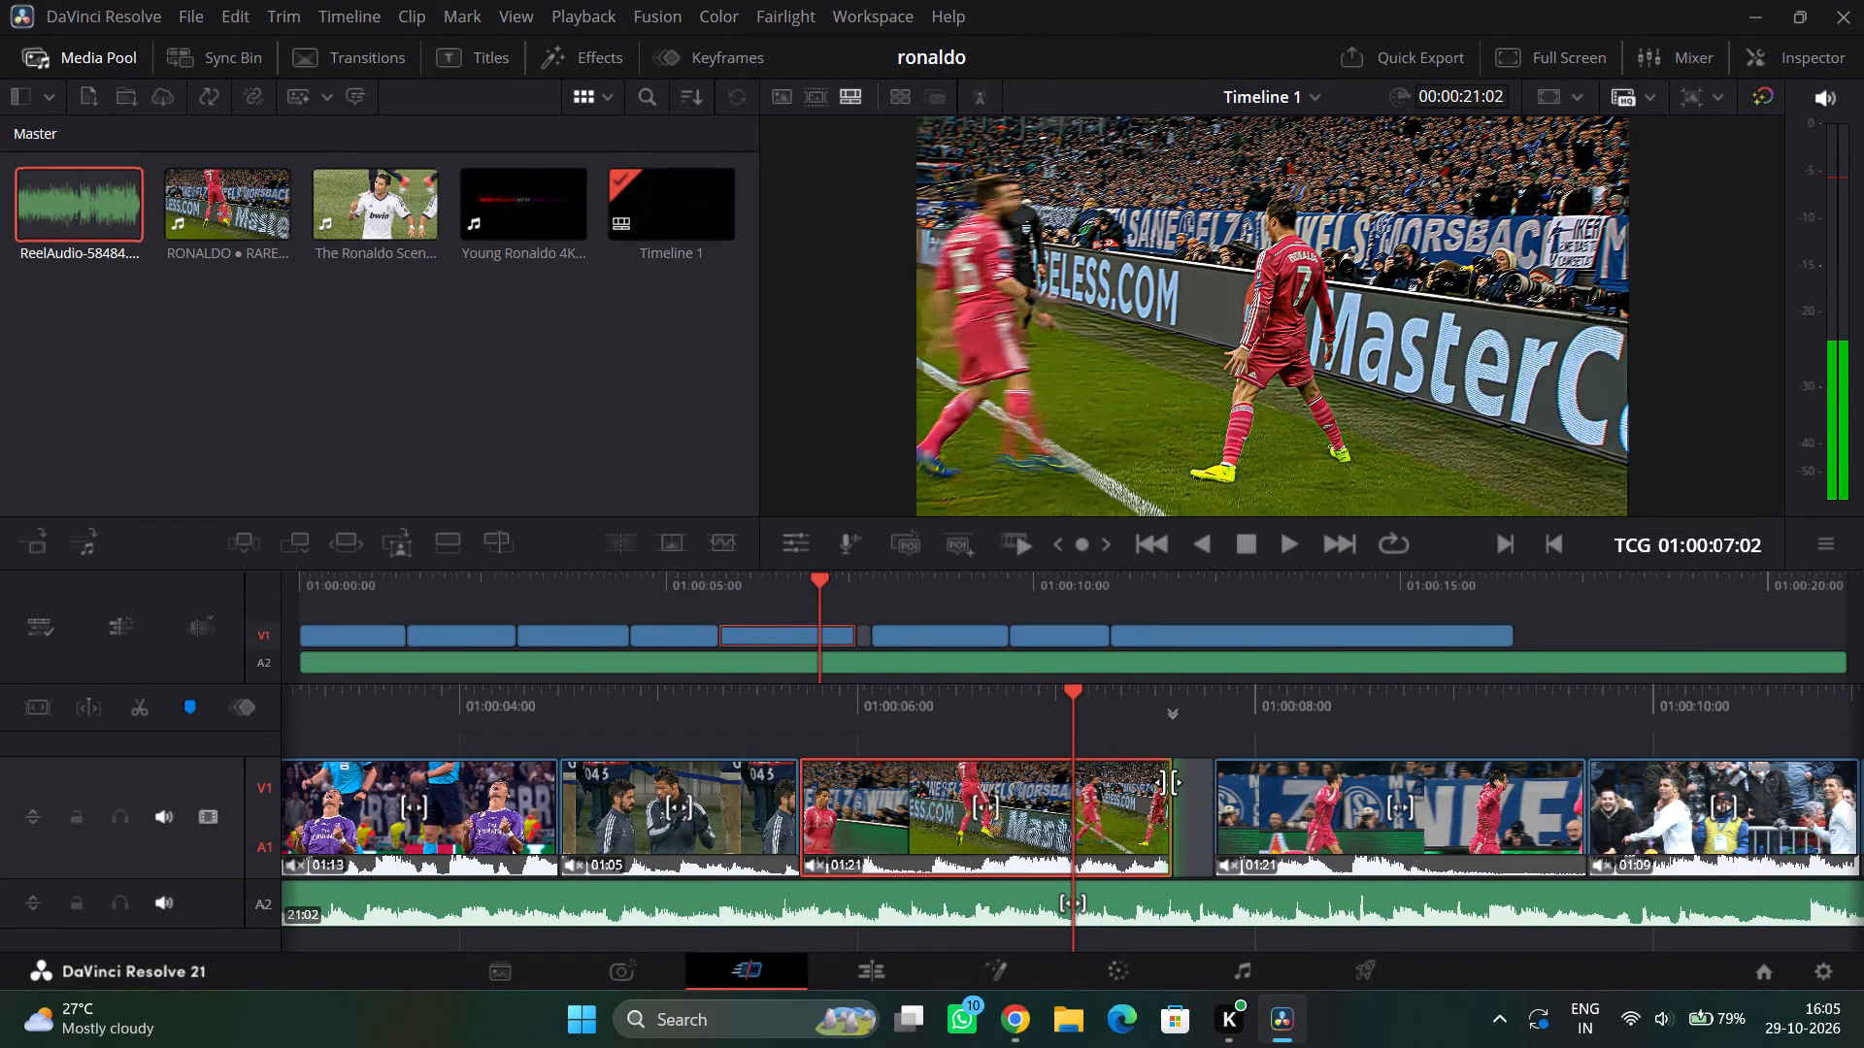
drag(1168, 782, 1077, 794)
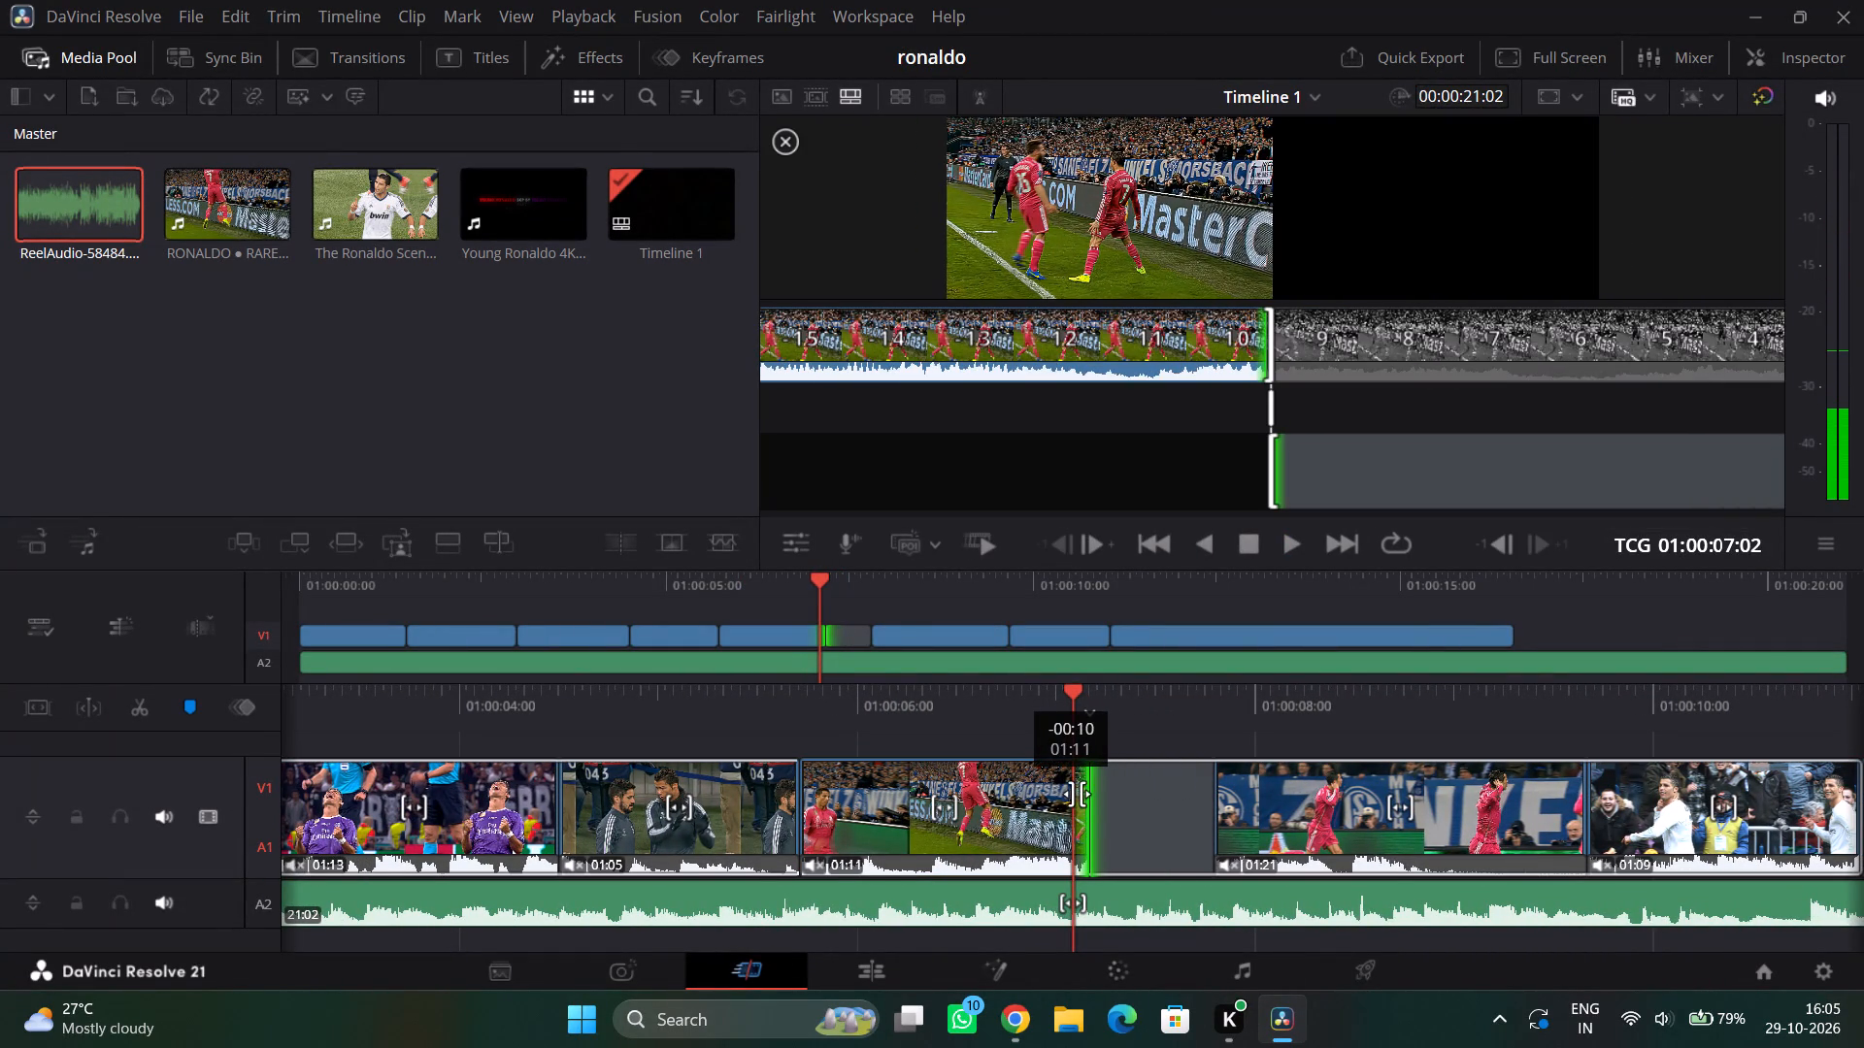
drag(1077, 794, 1072, 795)
Move the 01:21 pink-kit running clip back against the end of the jump celebration clip on V1.
drag(1353, 782, 1274, 795)
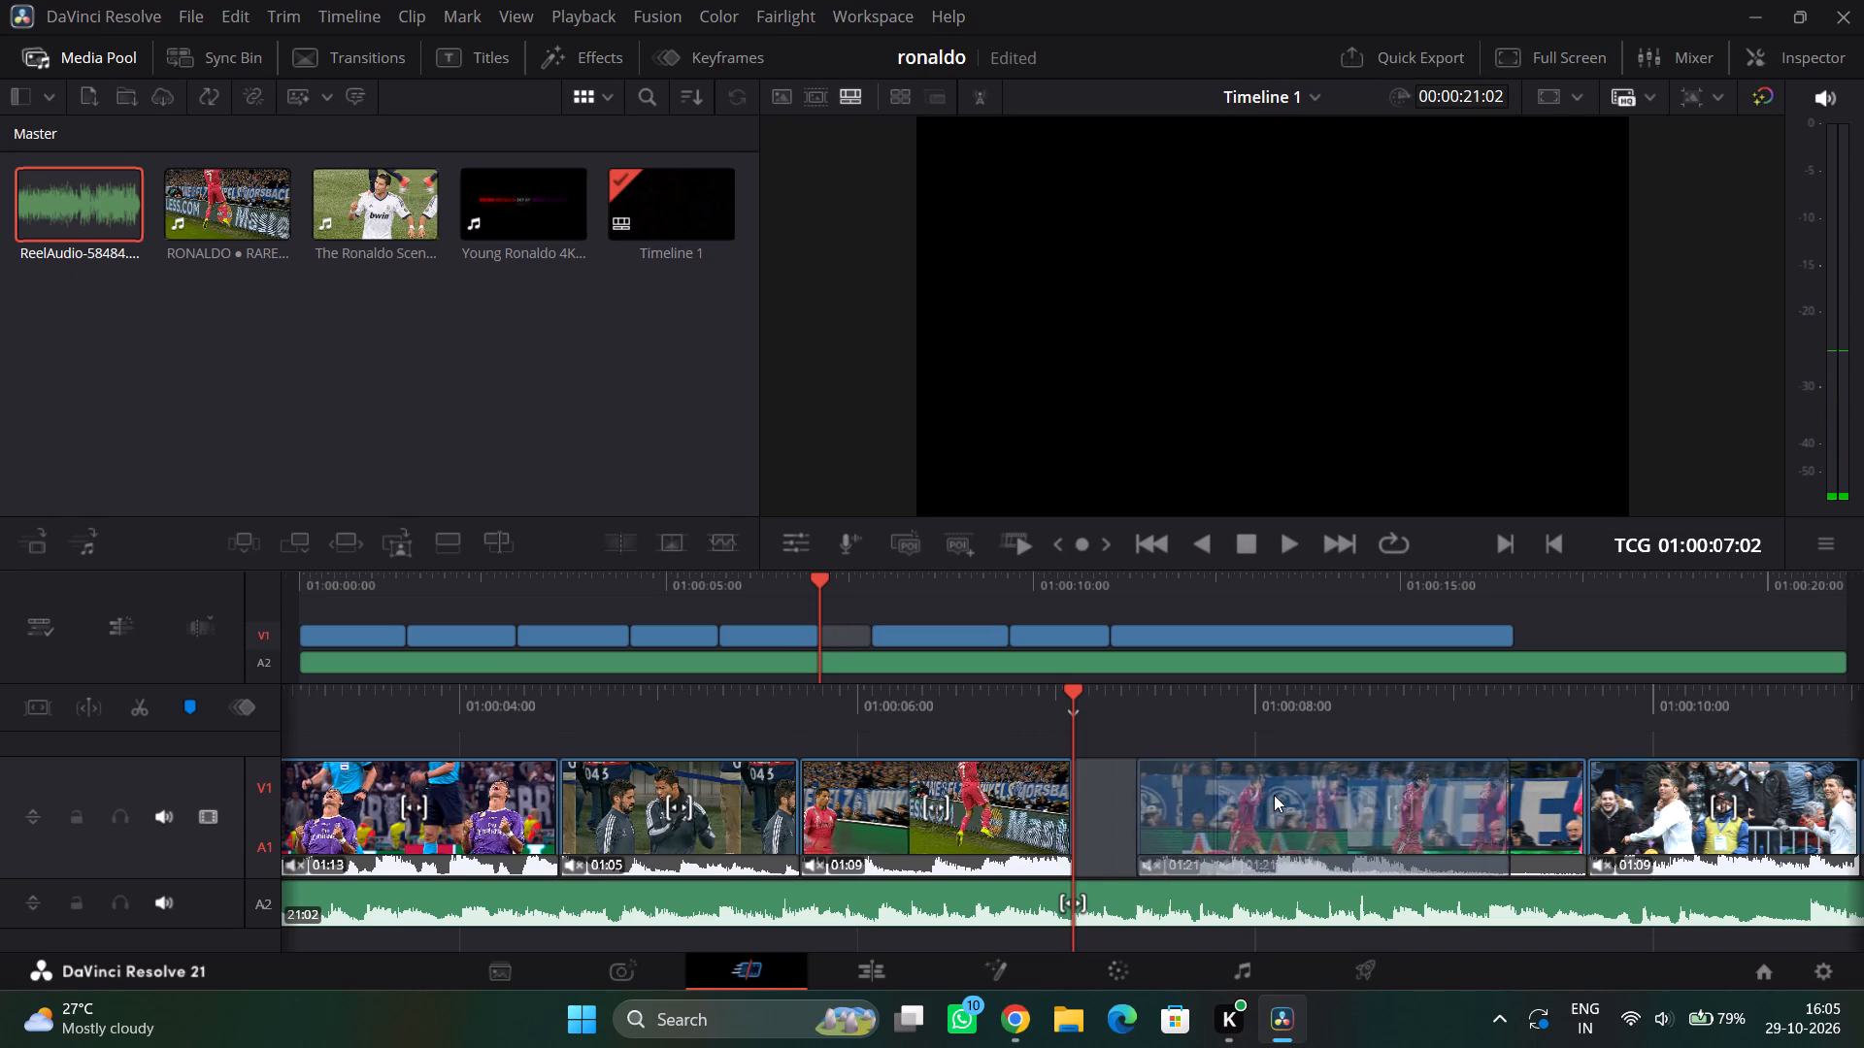
drag(1274, 795, 1195, 792)
Play back the revised cuts and look for the beat within the 01:21 pink-kit running clip, around 01:00:08:06.
drag(1153, 697, 1536, 697)
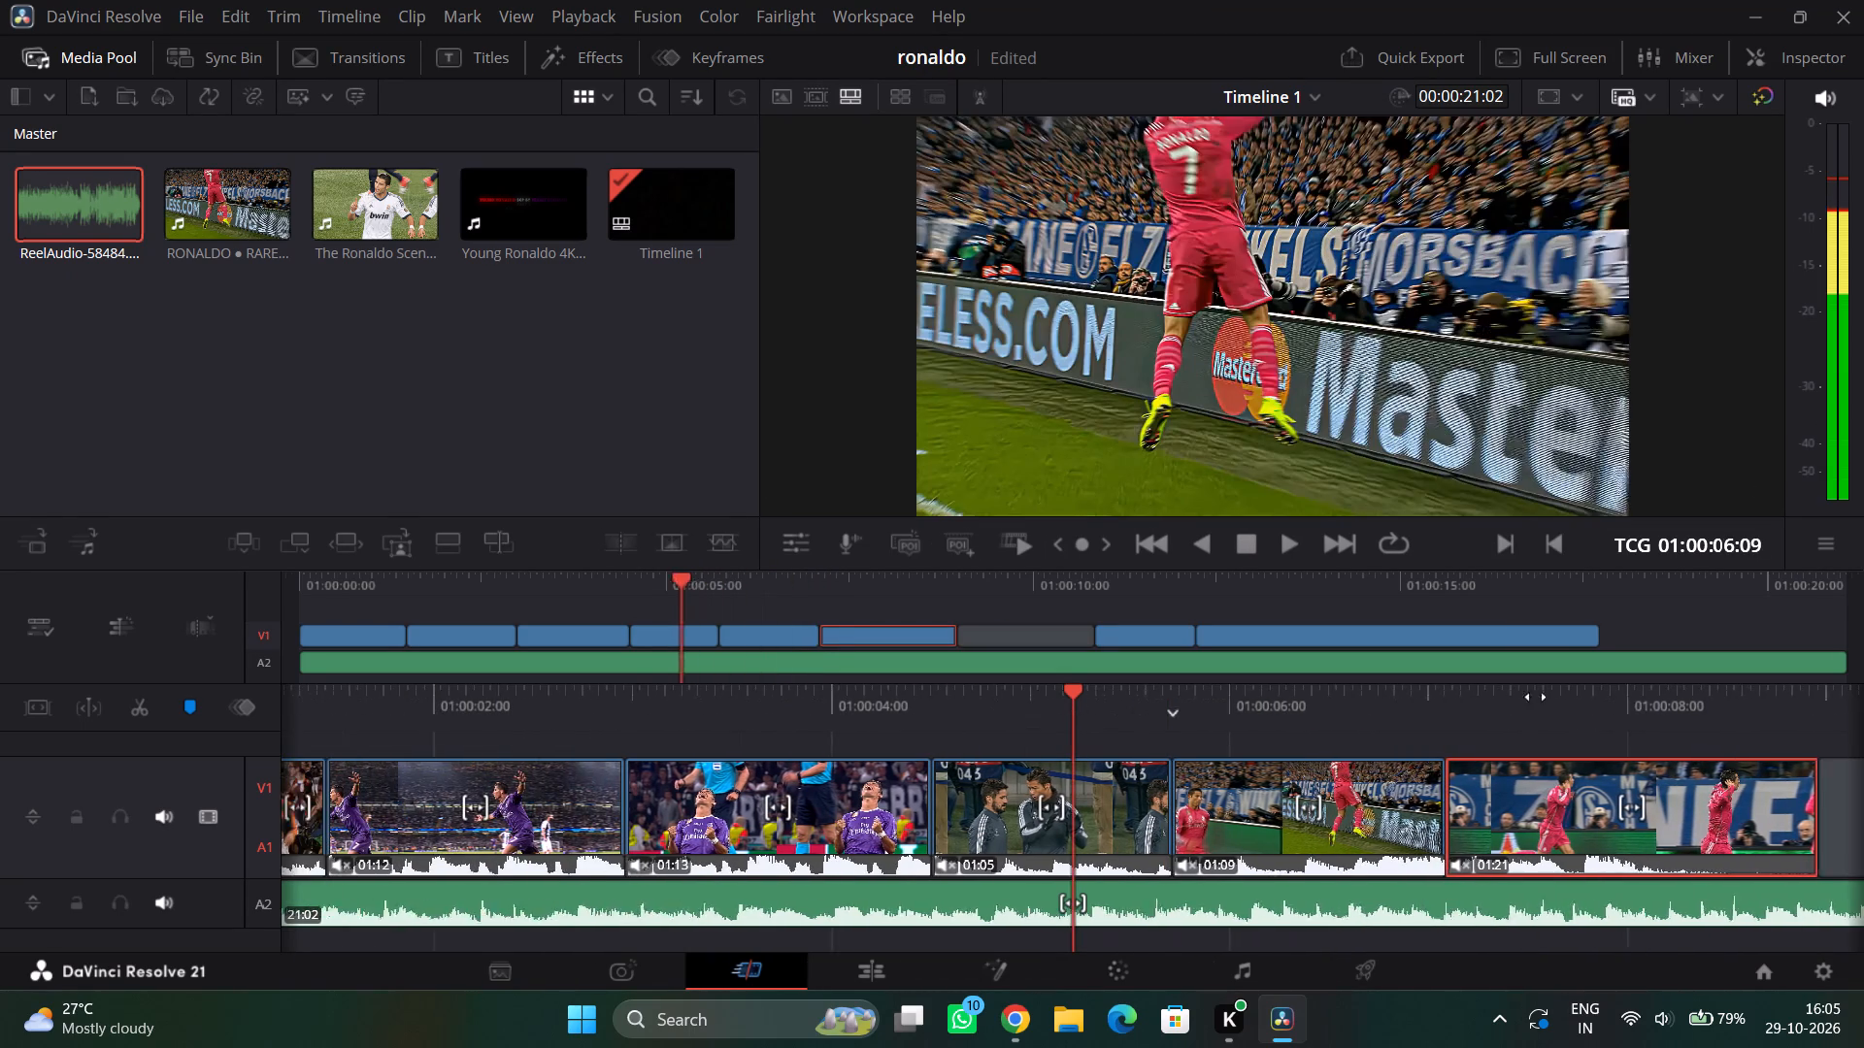
drag(1536, 697, 1630, 695)
click(1293, 543)
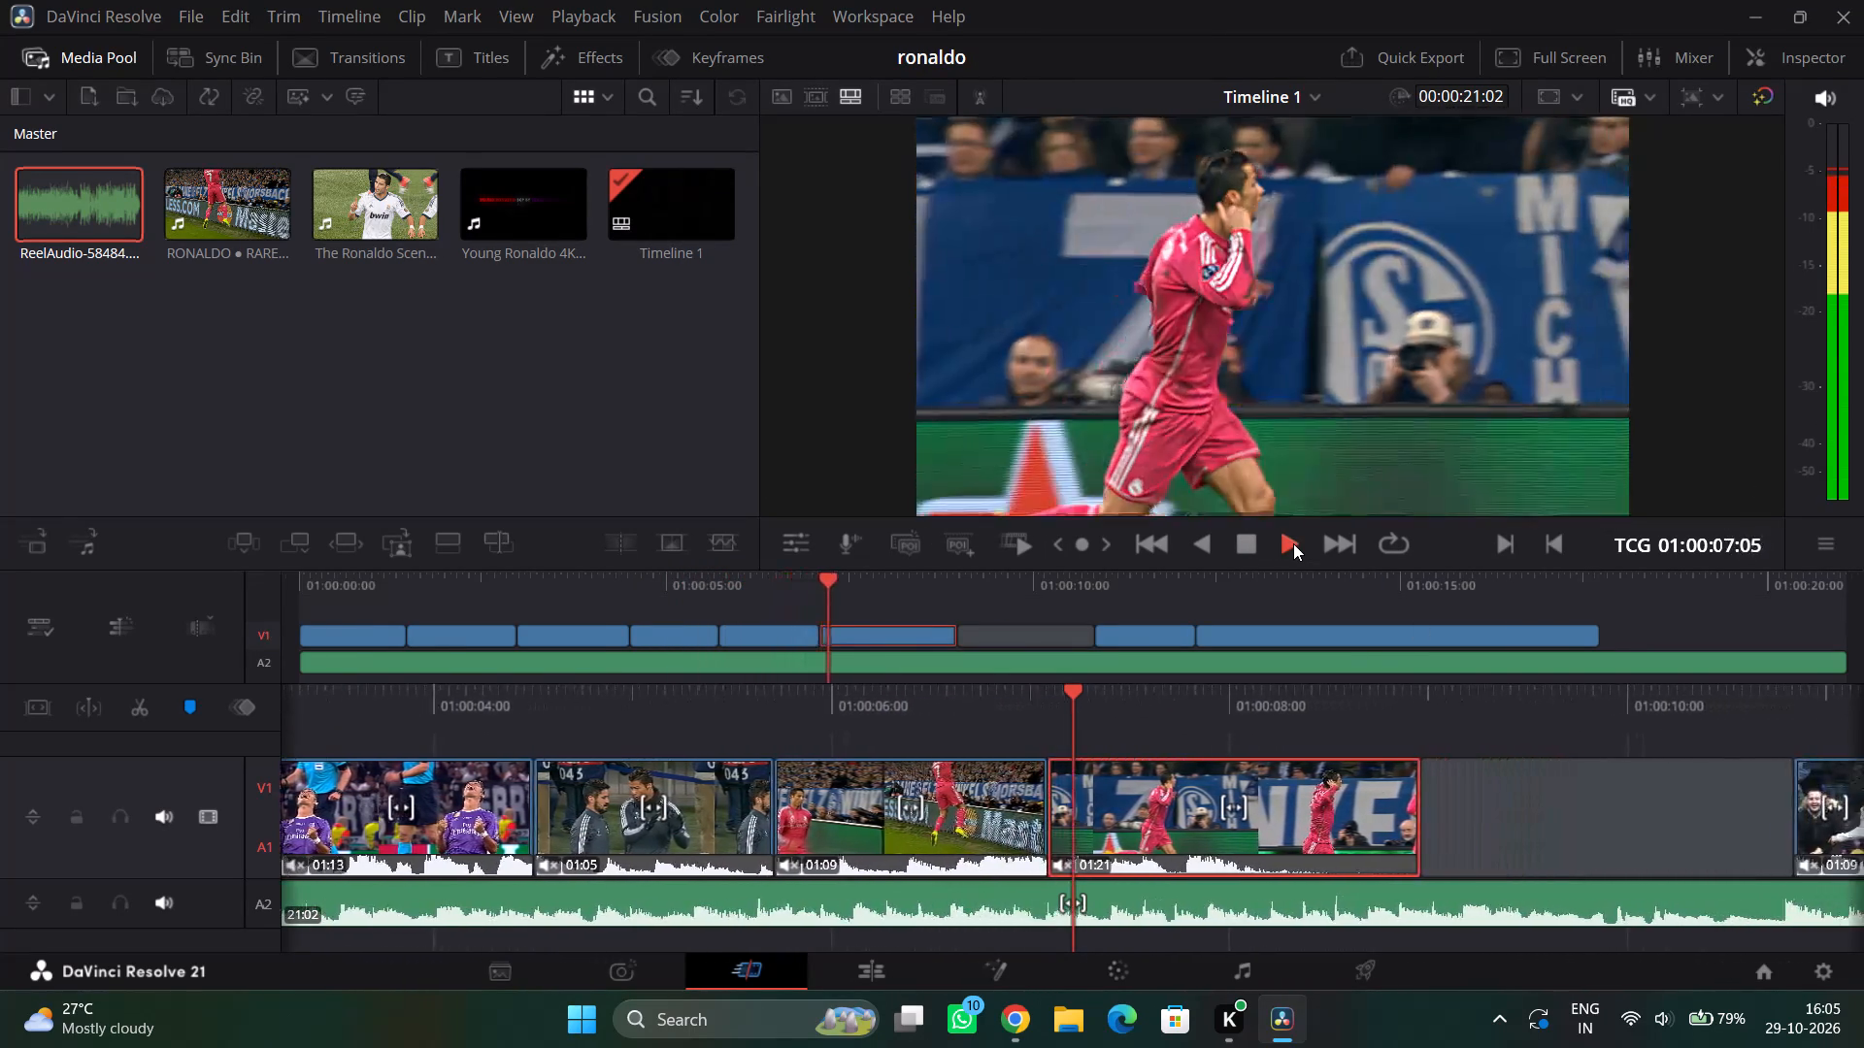
drag(1201, 708, 1213, 706)
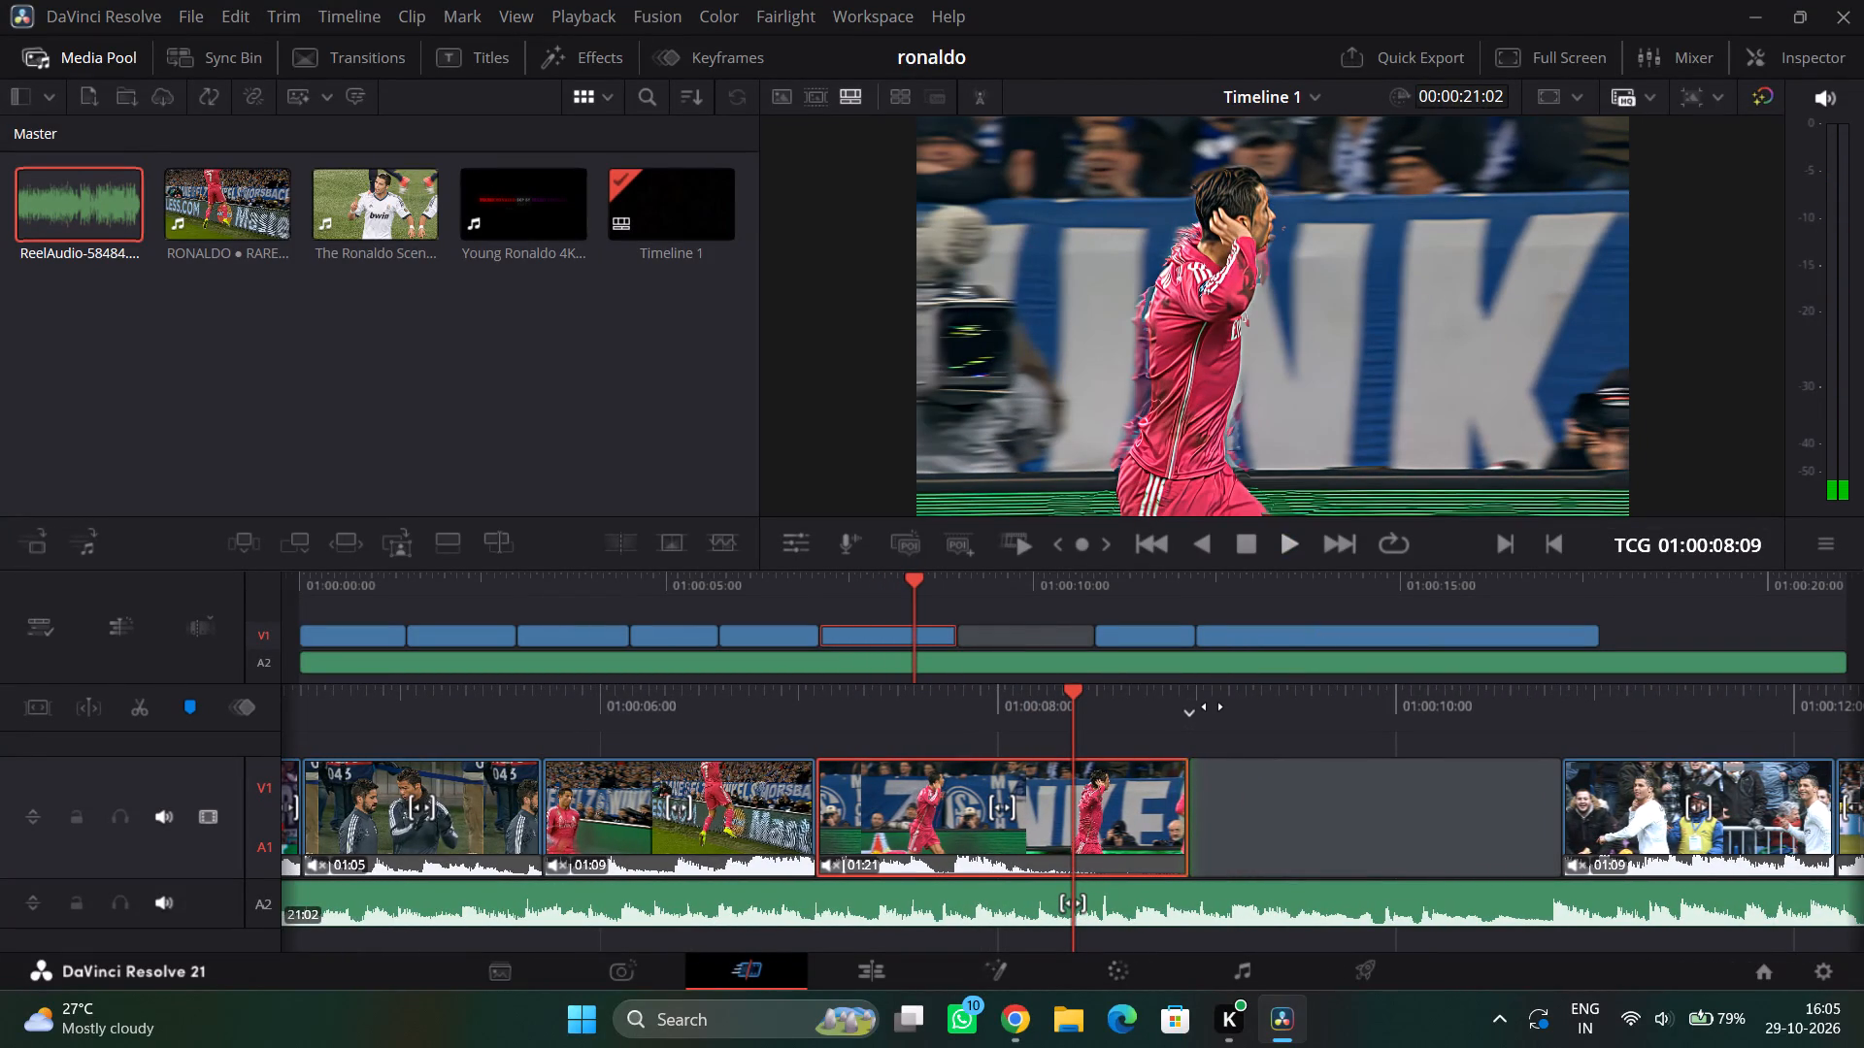
drag(1213, 706, 1239, 689)
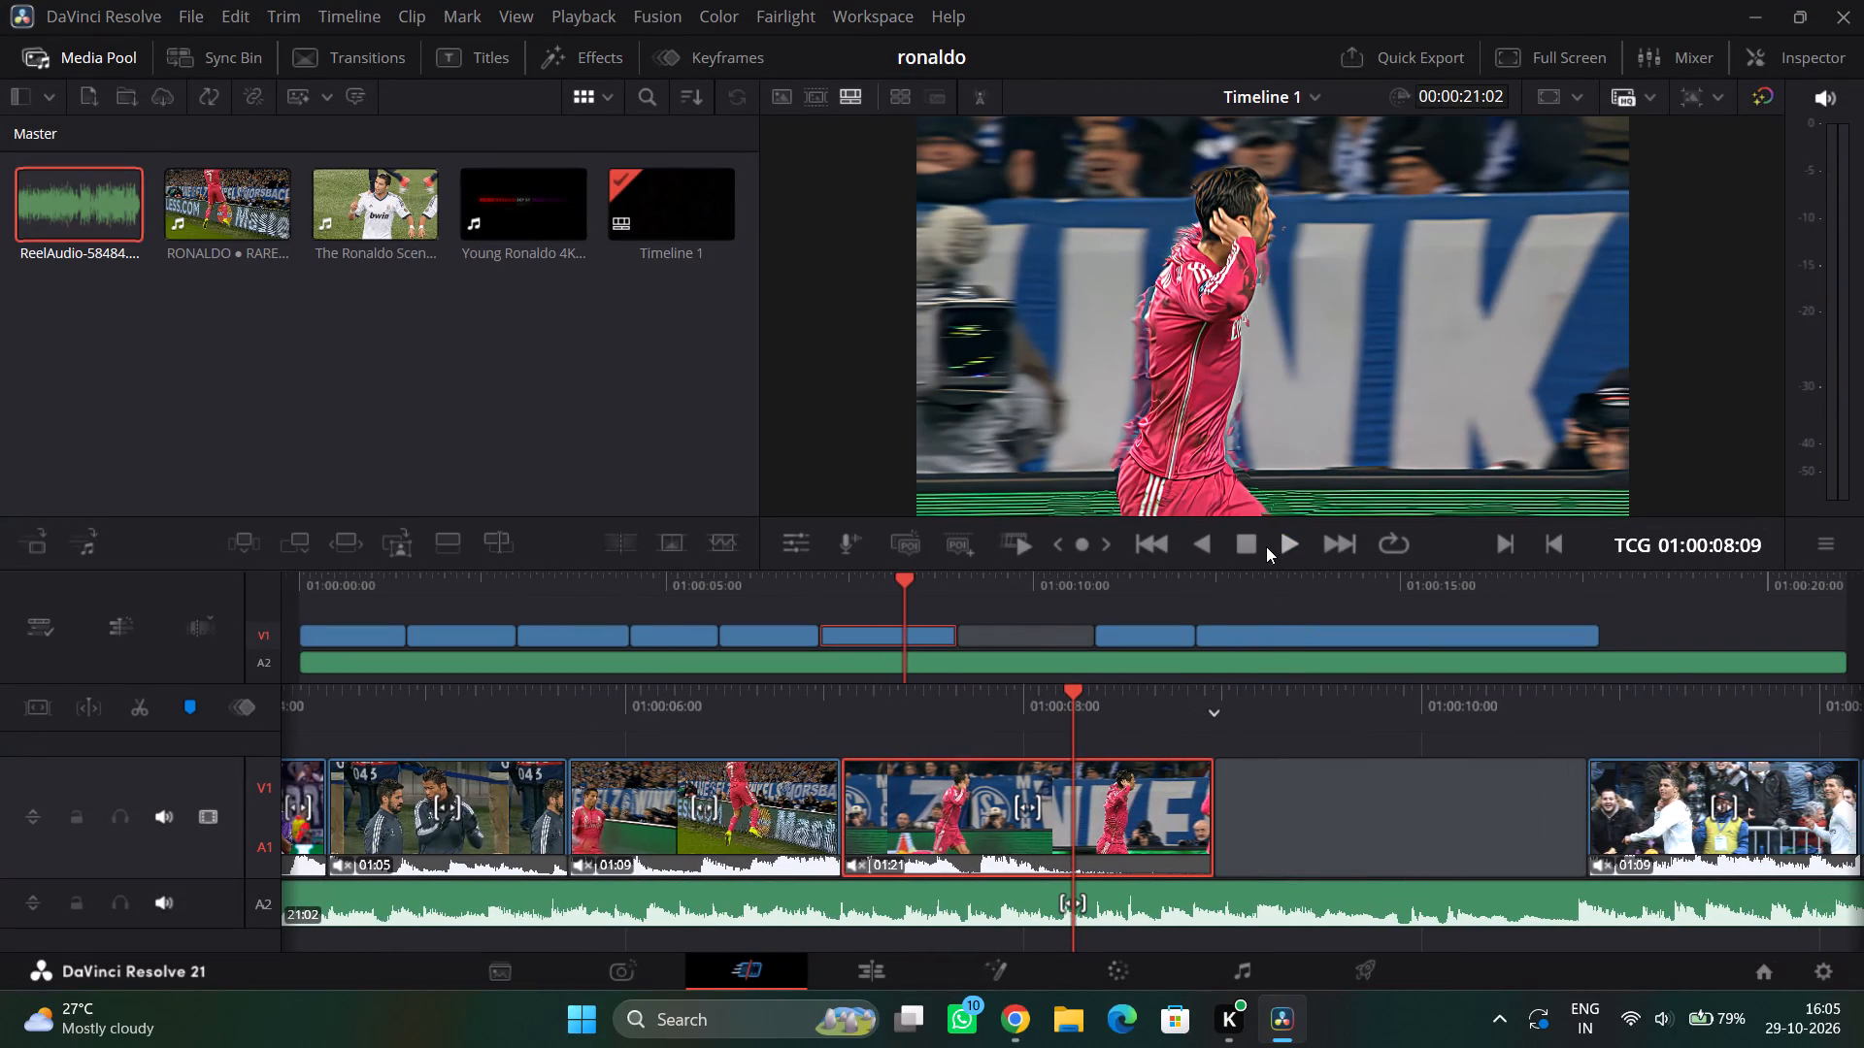
click(1259, 545)
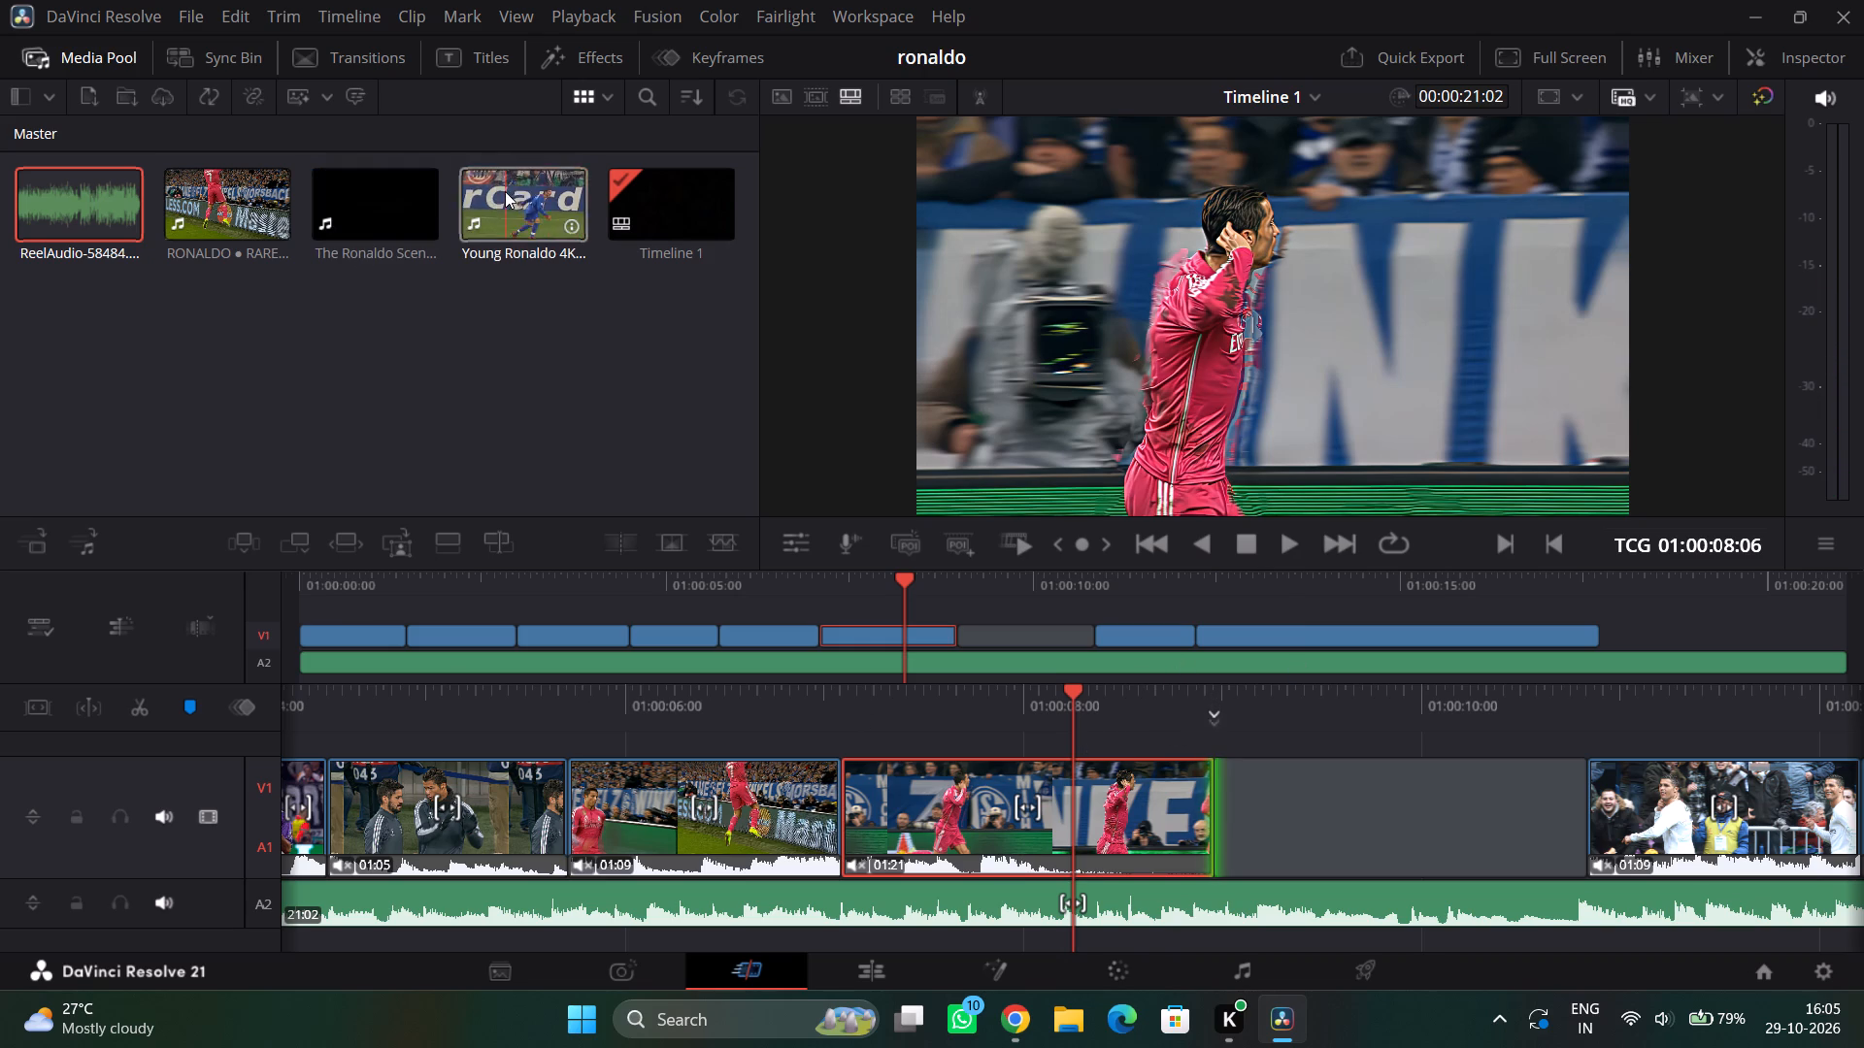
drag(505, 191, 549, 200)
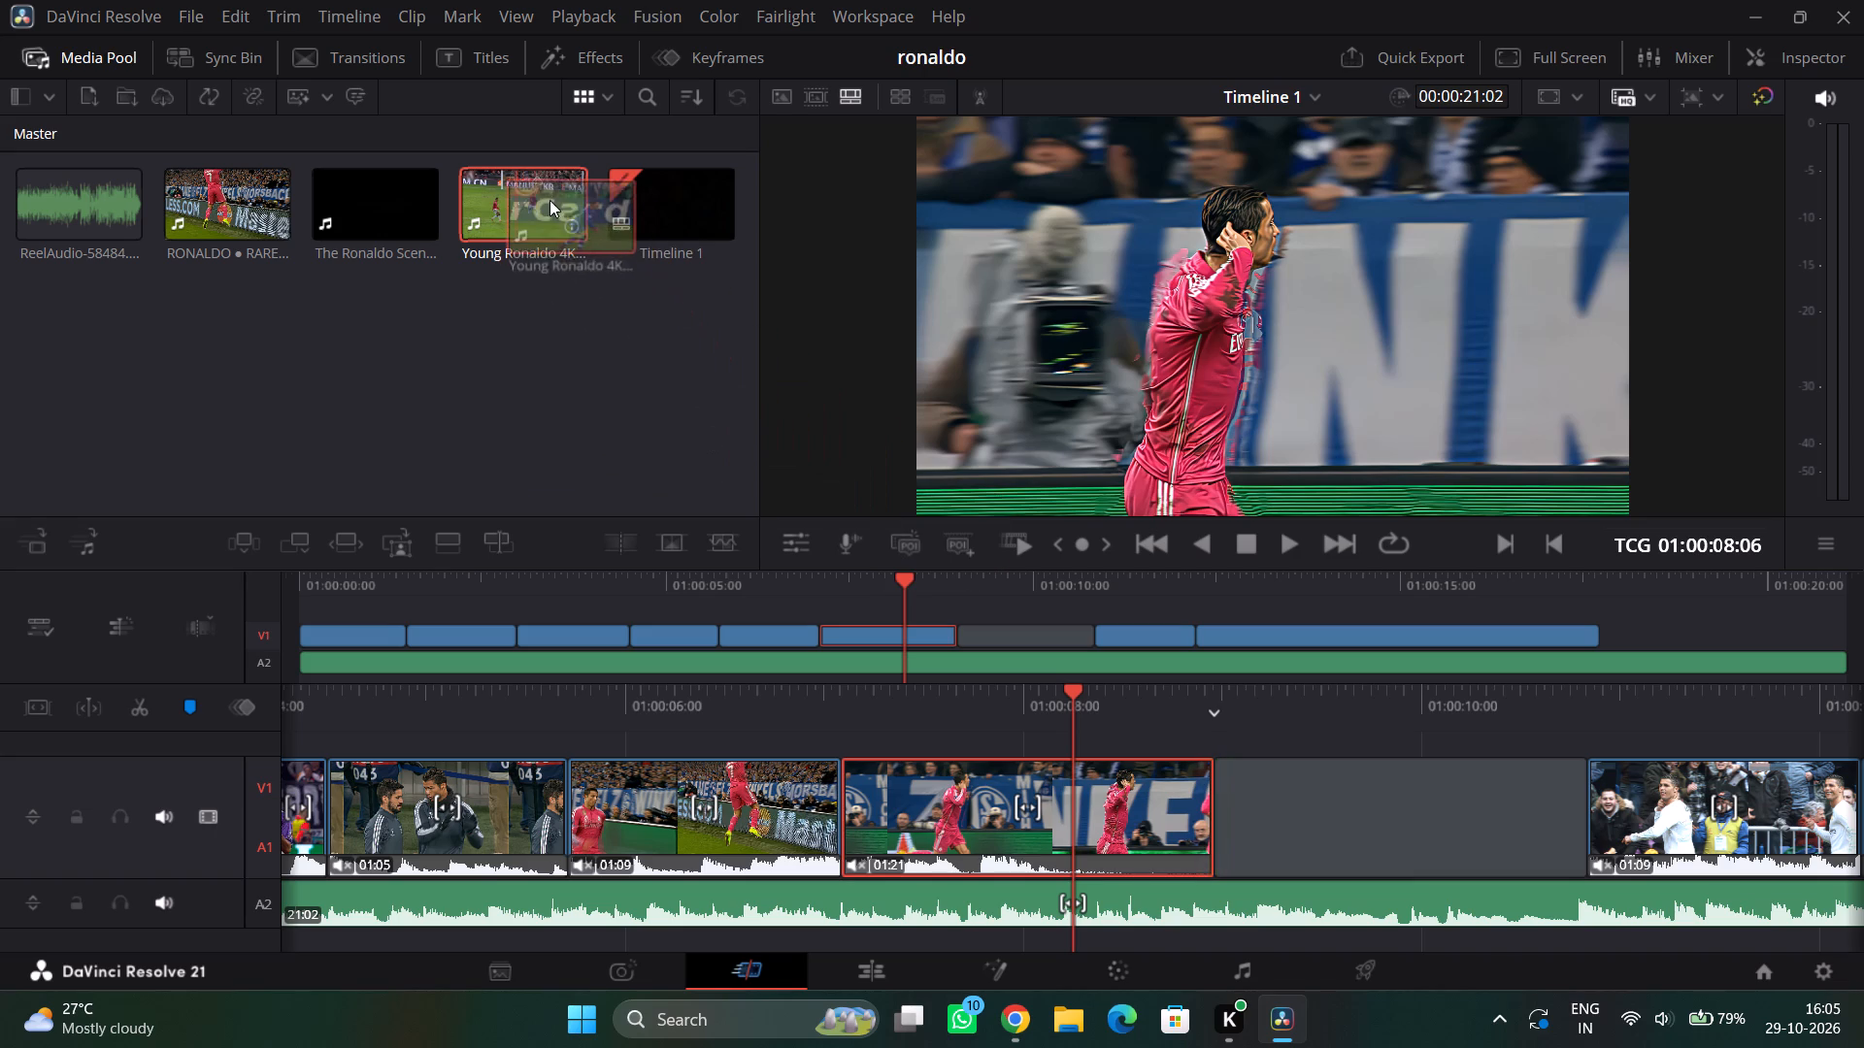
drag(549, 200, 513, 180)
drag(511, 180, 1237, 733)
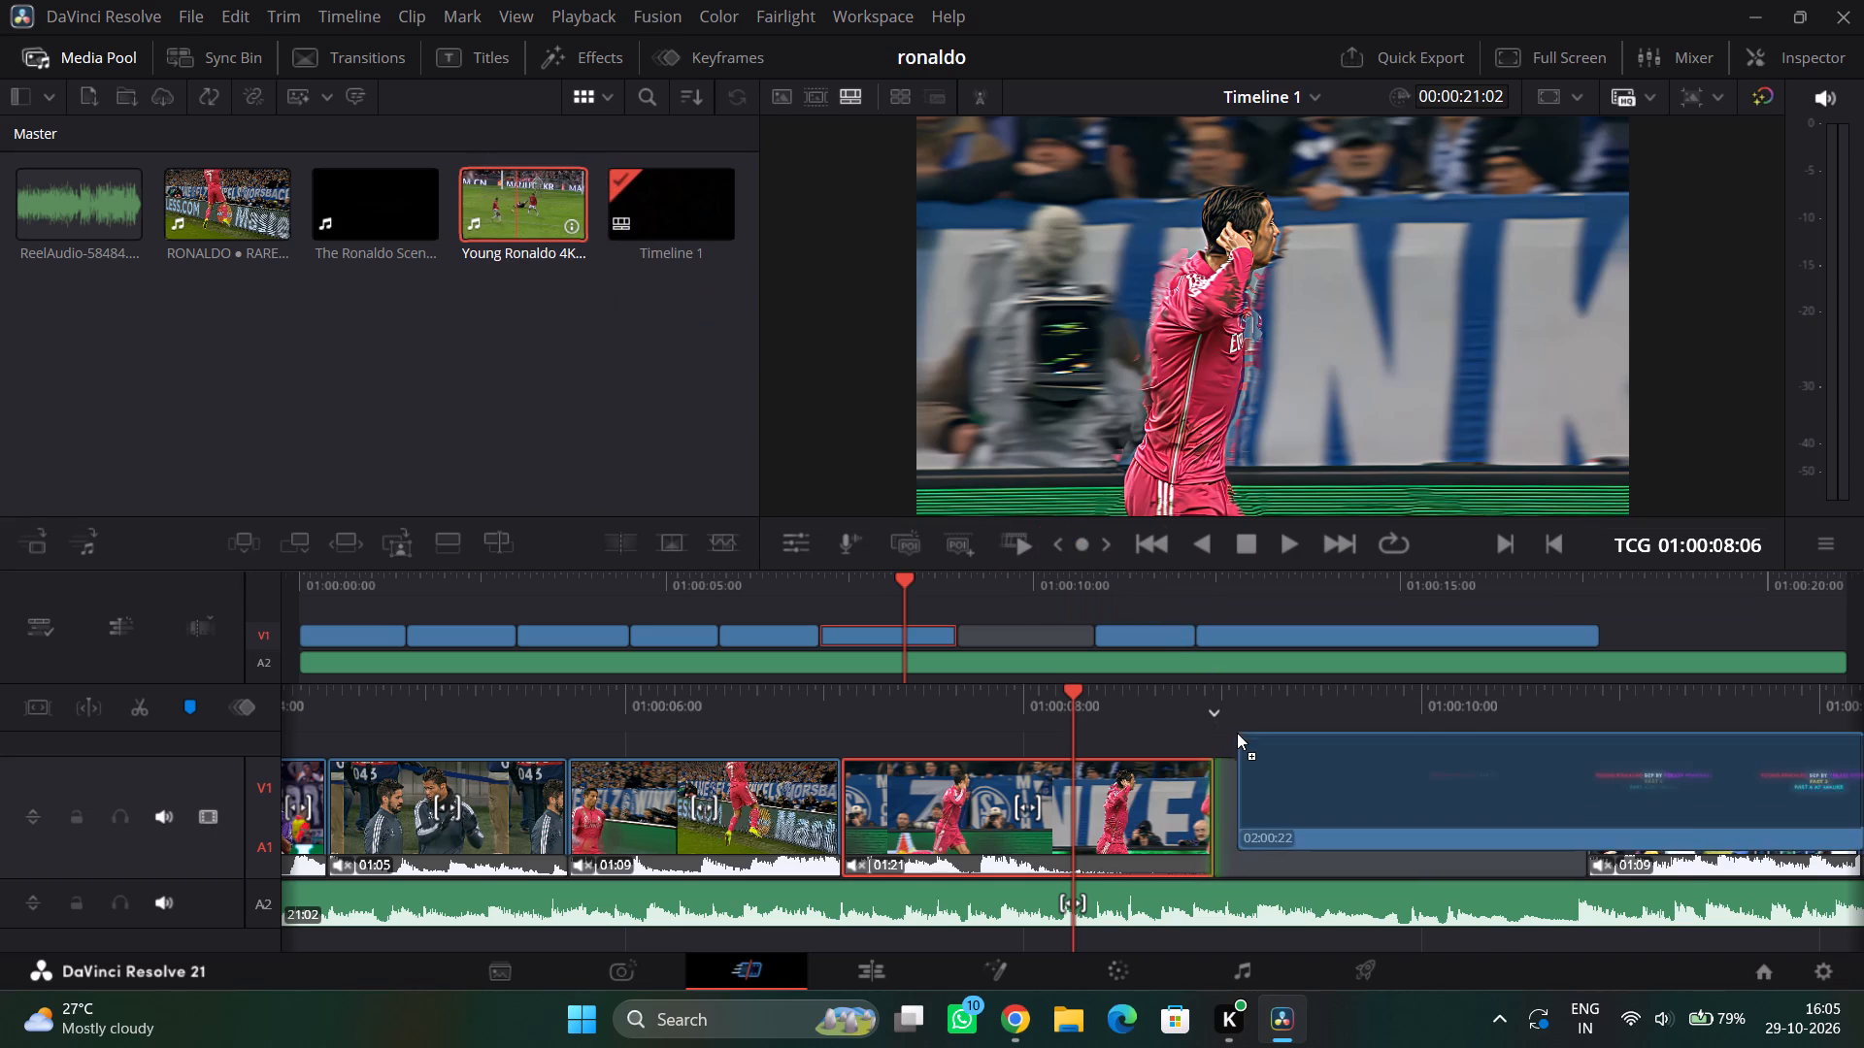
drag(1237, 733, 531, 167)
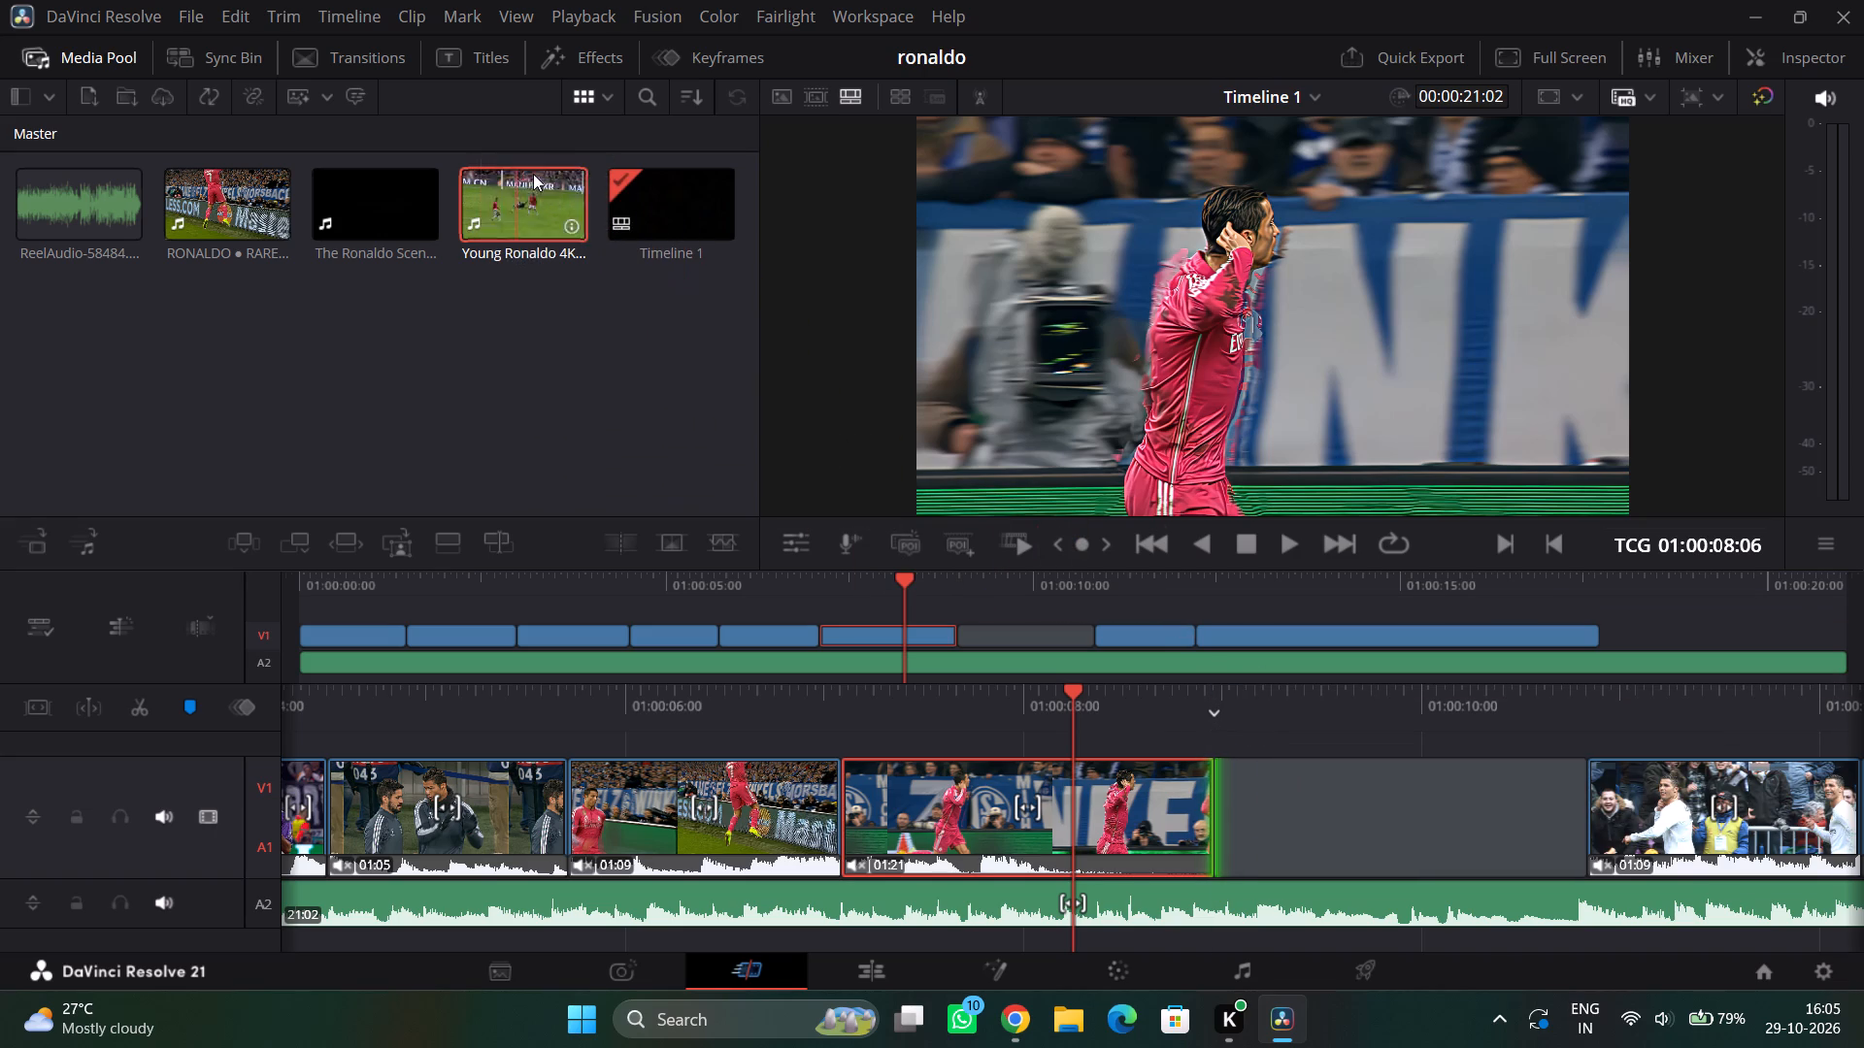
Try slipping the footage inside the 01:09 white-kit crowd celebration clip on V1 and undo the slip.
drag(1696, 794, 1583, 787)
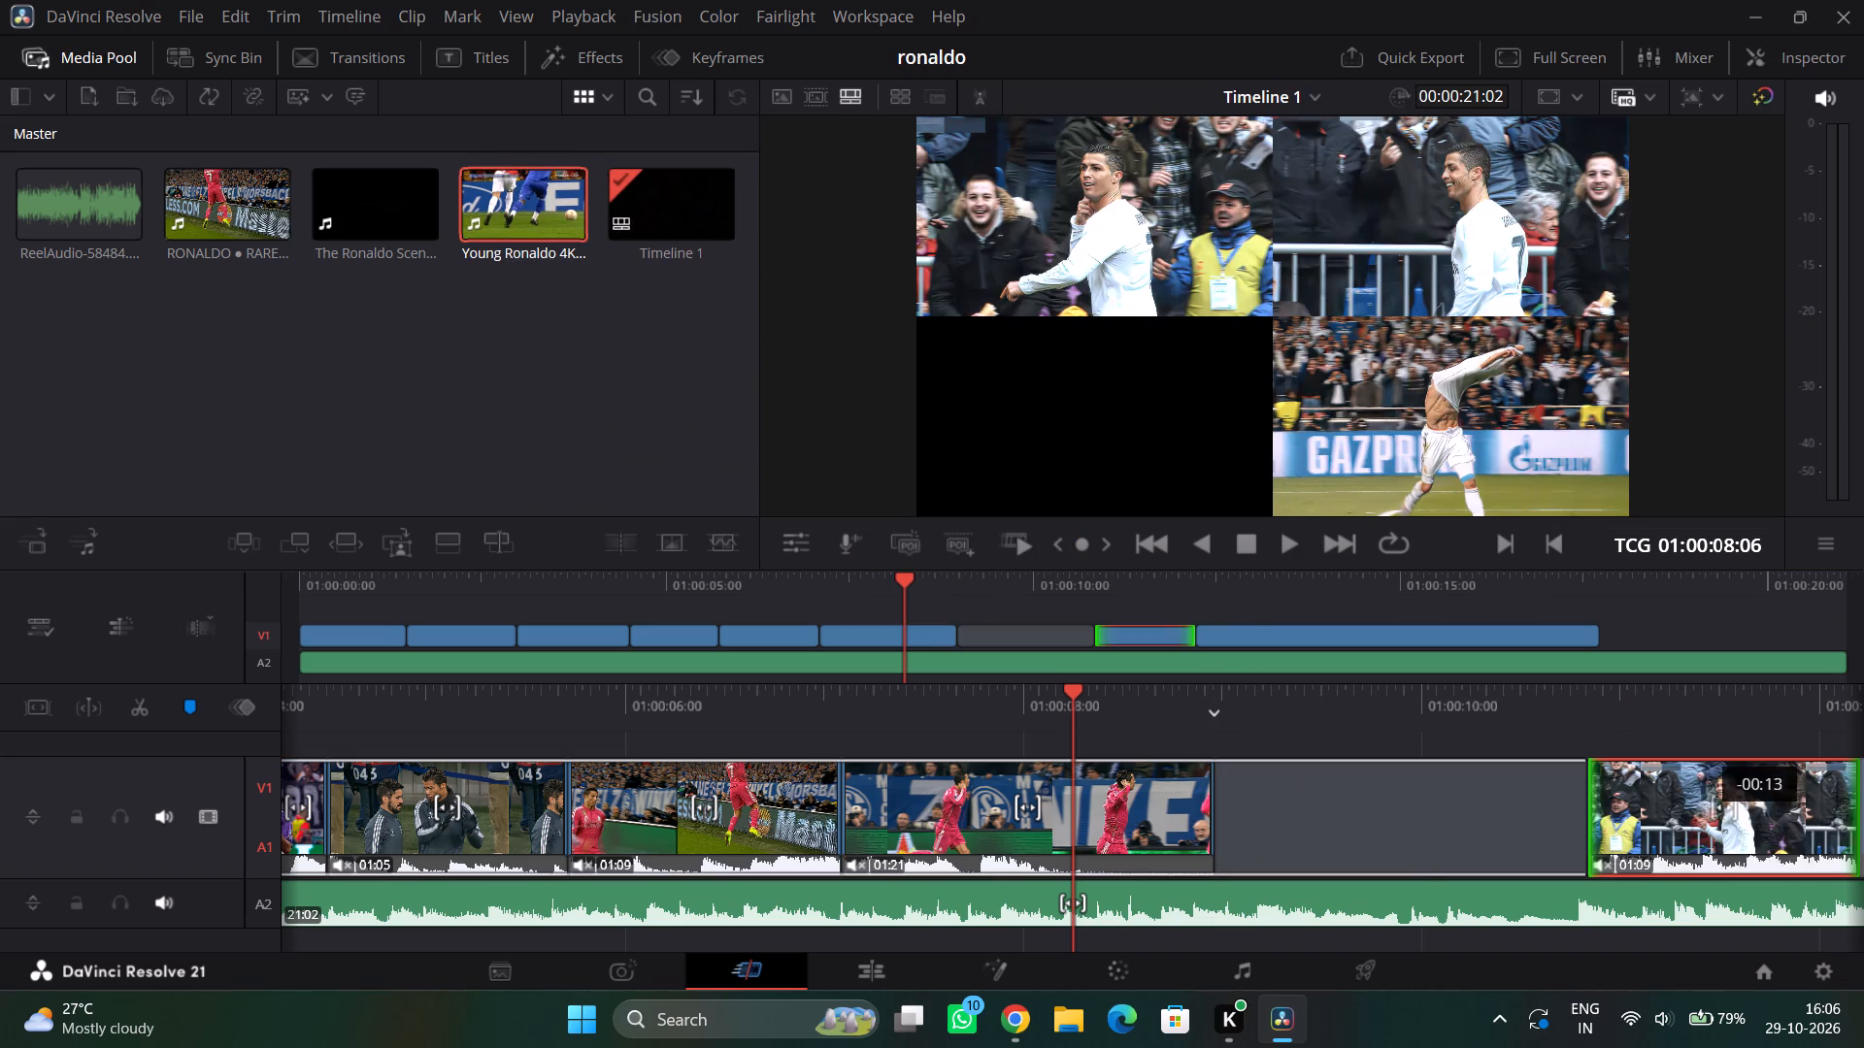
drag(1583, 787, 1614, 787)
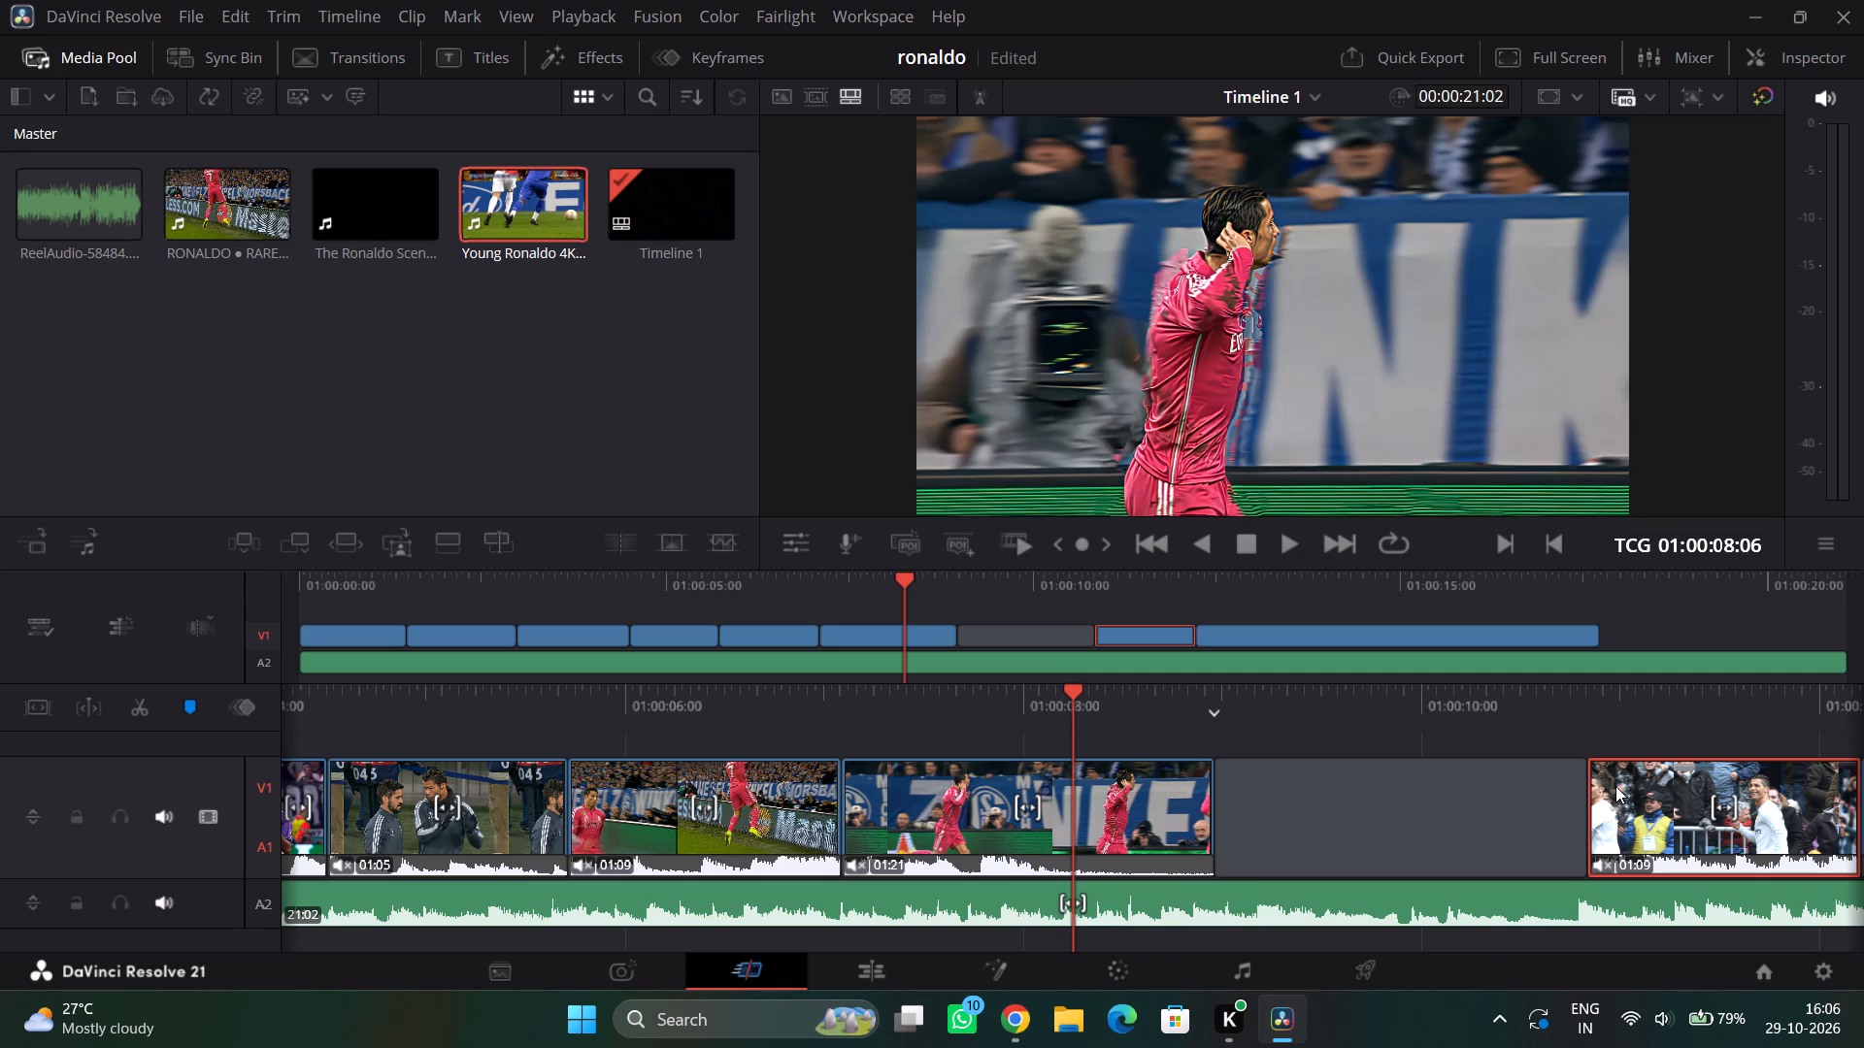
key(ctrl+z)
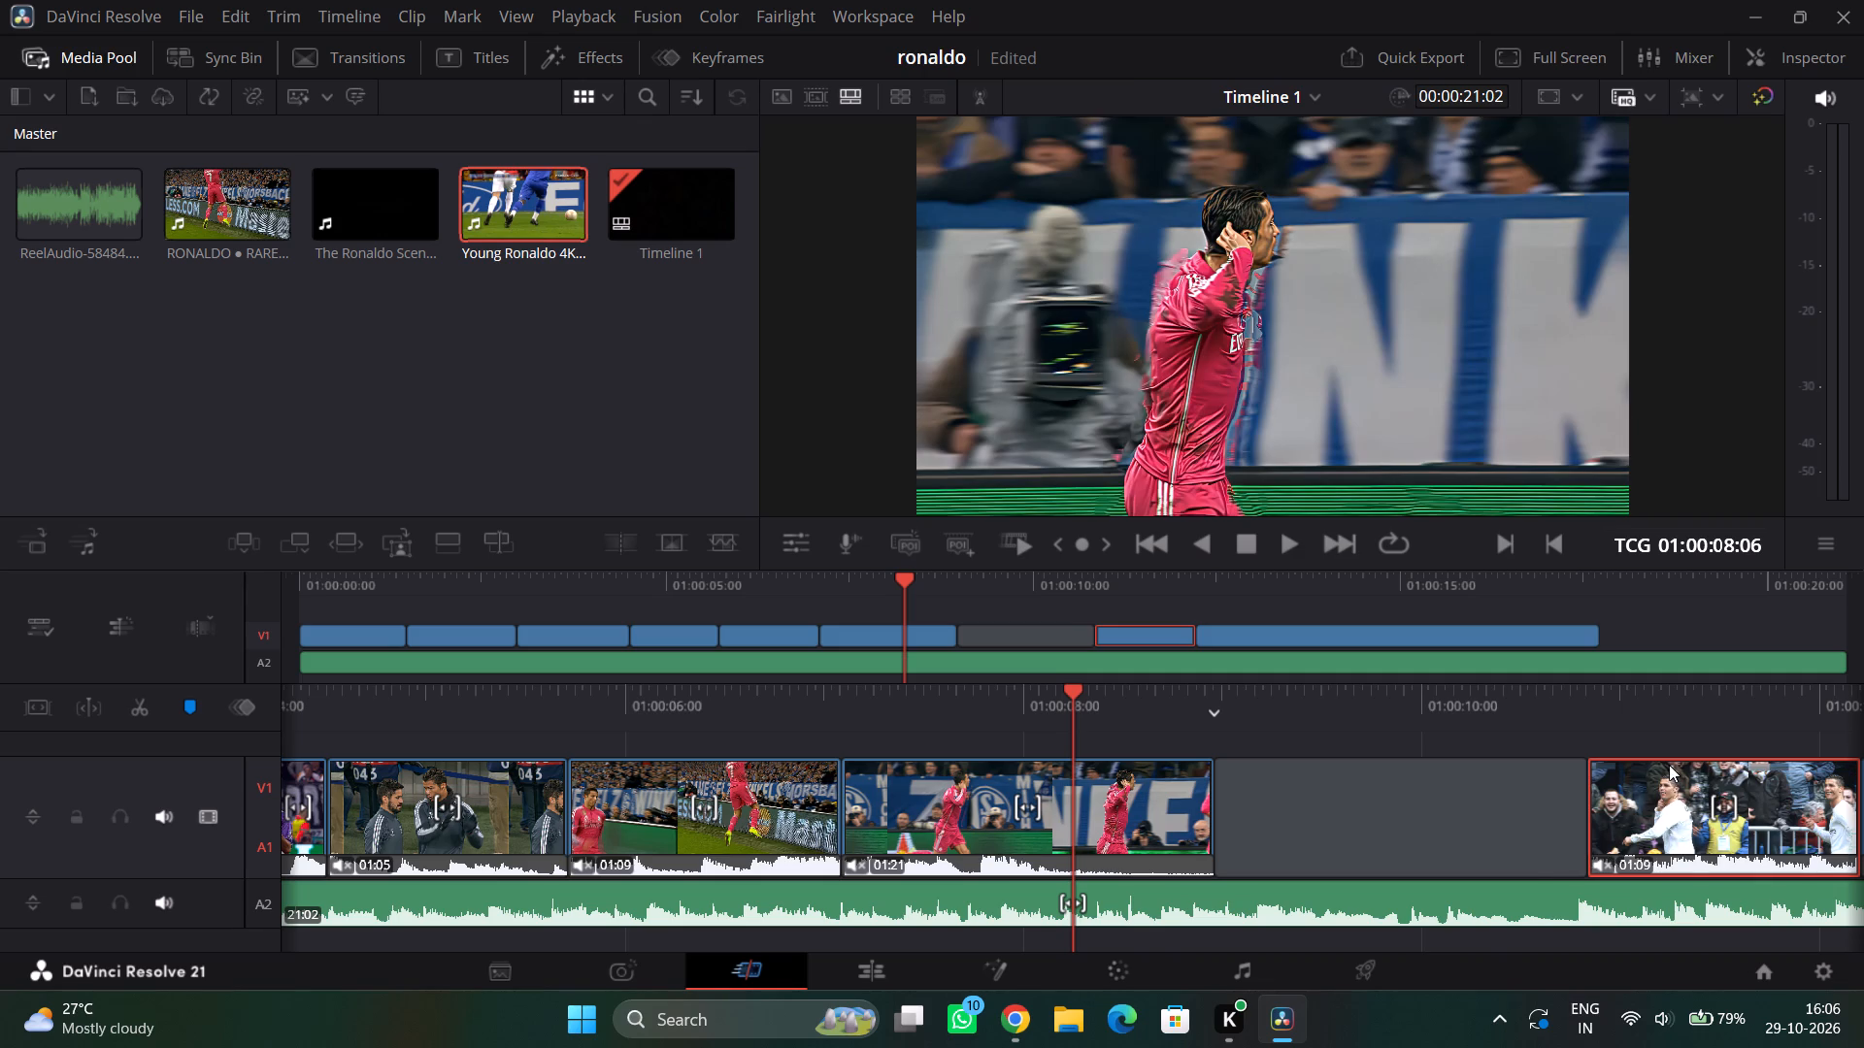
Close the V1 gaps by moving the 01:09 white-kit crowd clip and the 05:12 shirtless celebration clip back against their preceding clips.
drag(1669, 765, 1318, 772)
drag(1526, 726, 1385, 733)
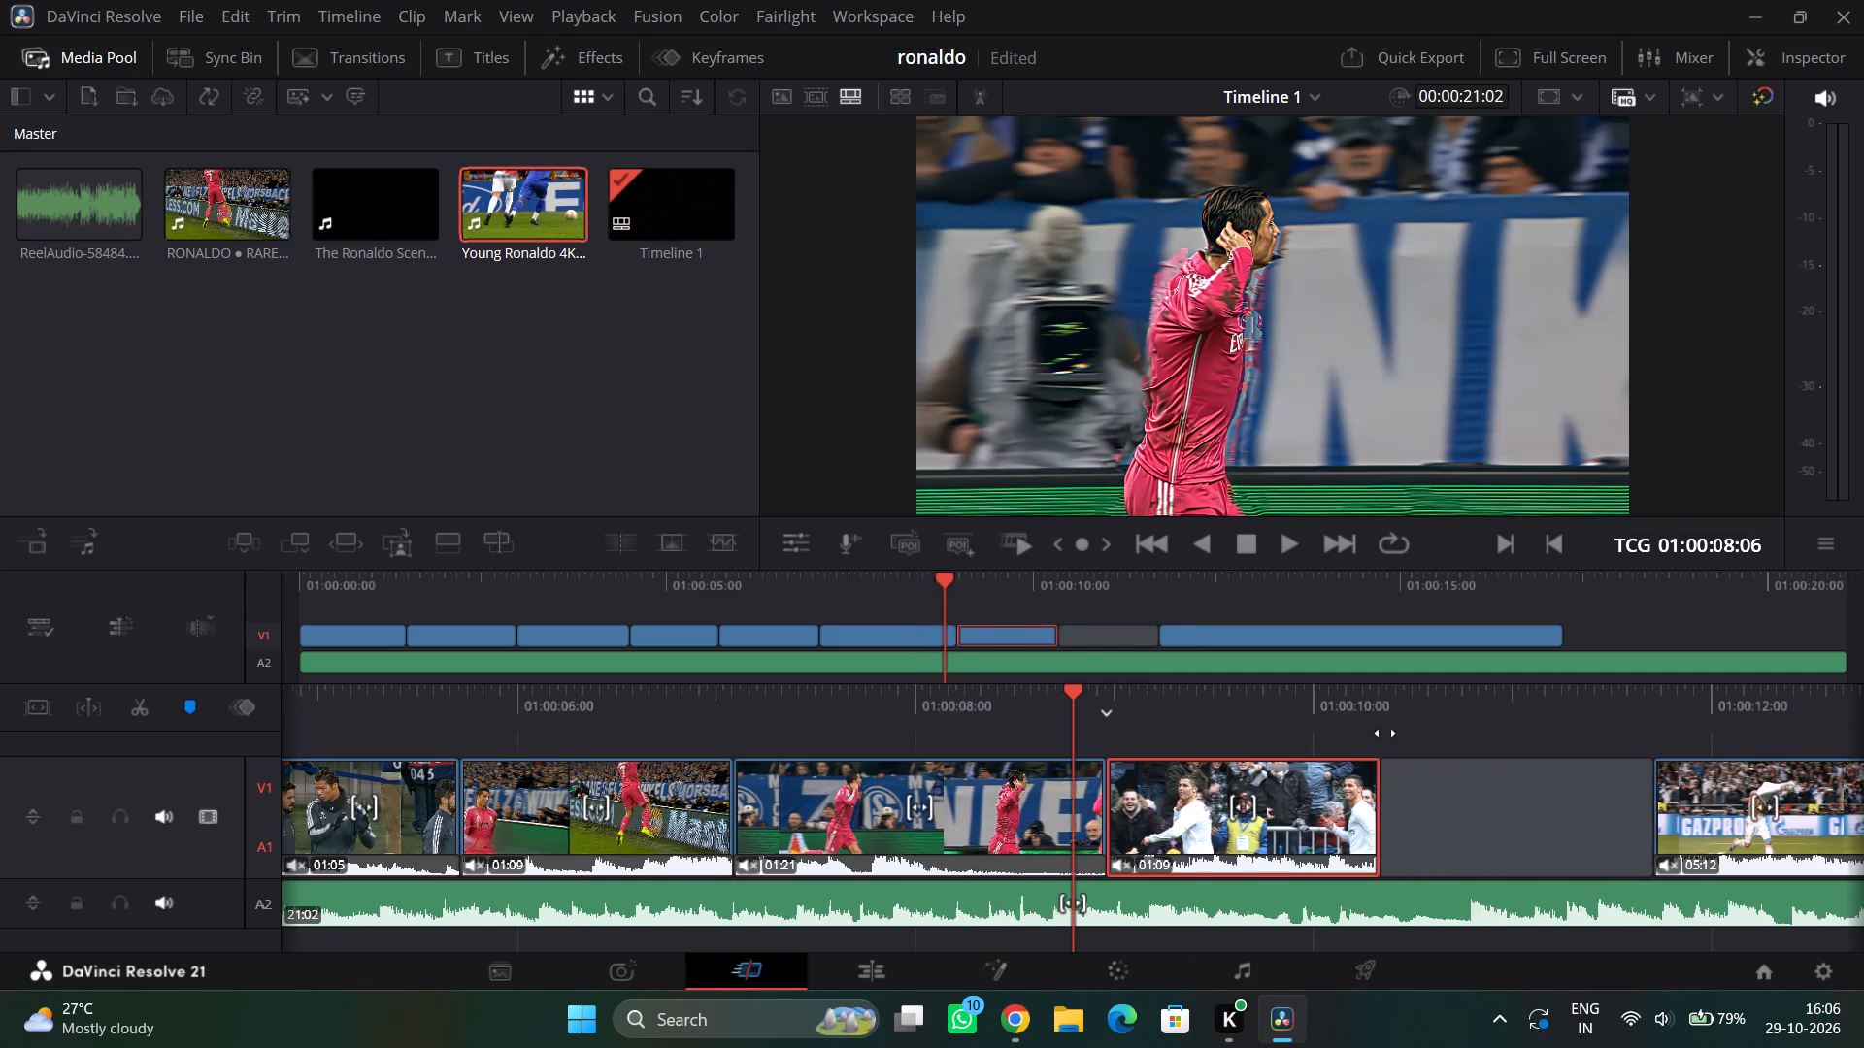
drag(1385, 733, 1338, 733)
drag(1622, 763, 1380, 774)
Add the Young Ronaldo 4K footage to V1 directly after the end of the 05:12 shirtless celebration clip.
drag(1481, 705, 761, 707)
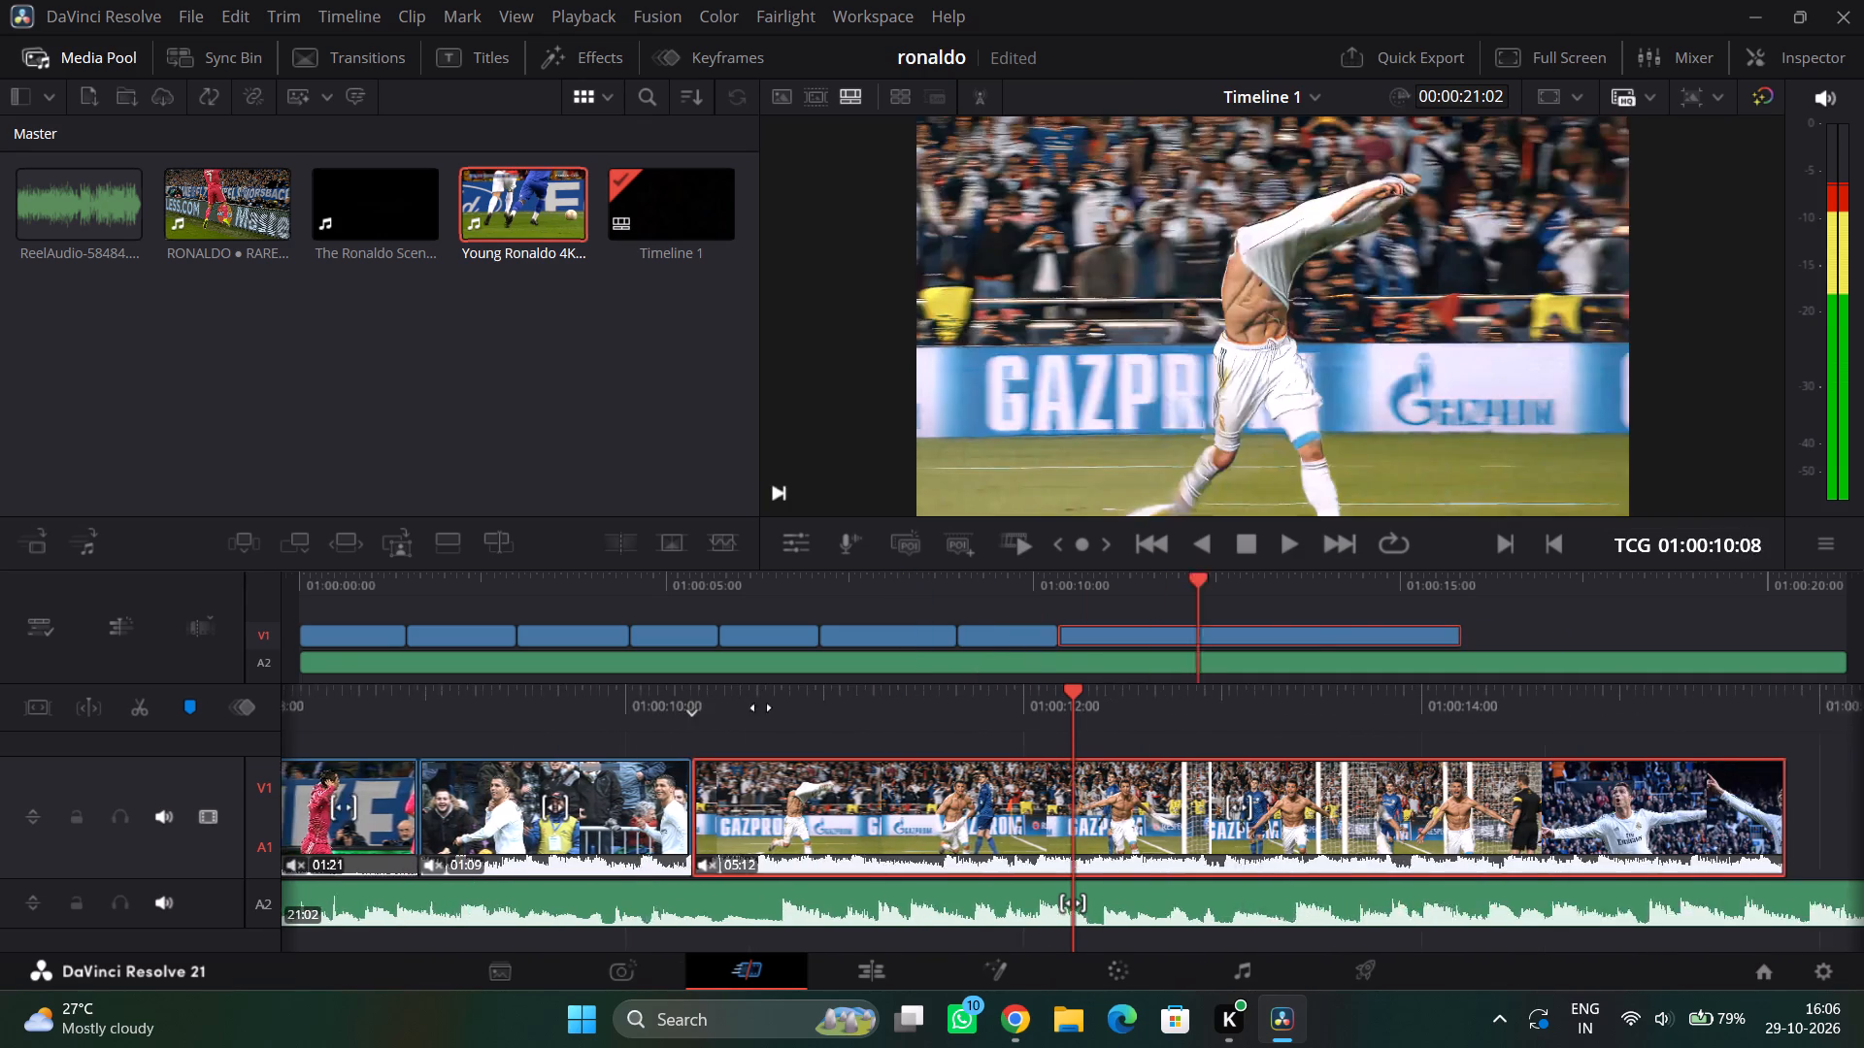
drag(761, 707, 681, 707)
drag(1456, 687, 807, 693)
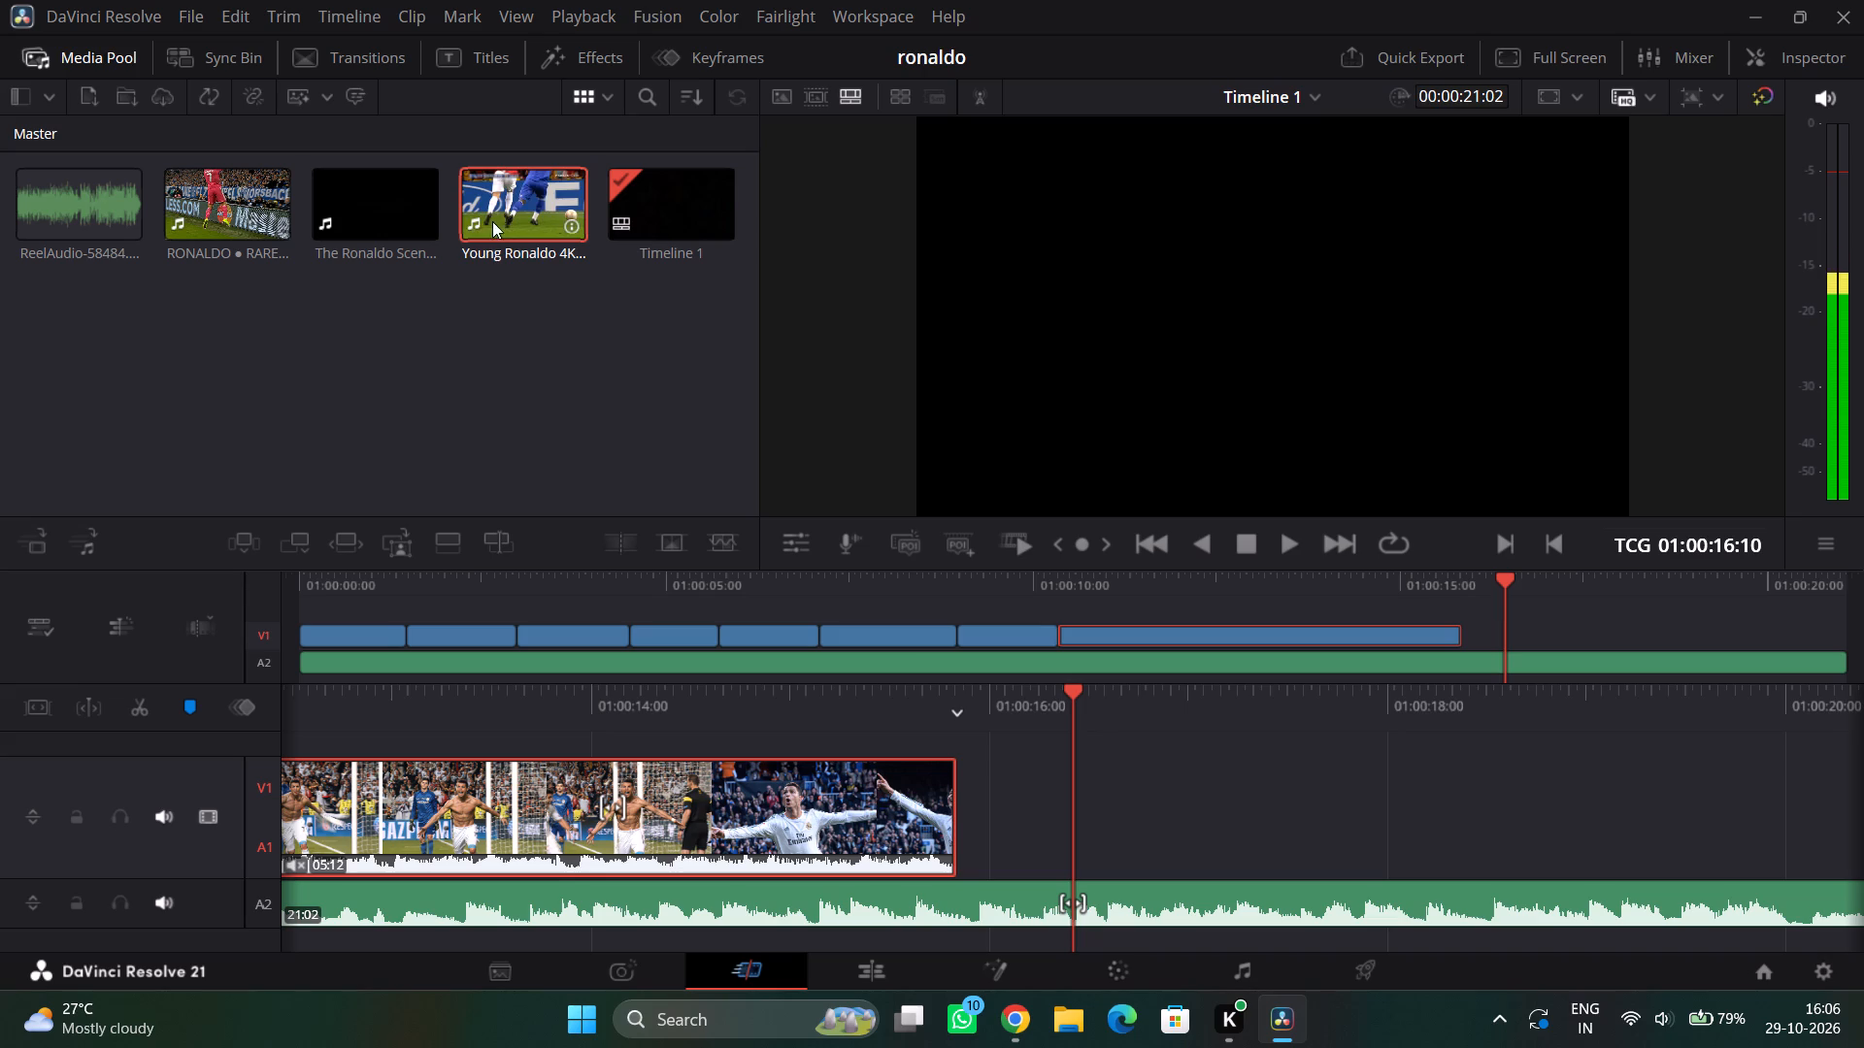
drag(492, 221, 963, 791)
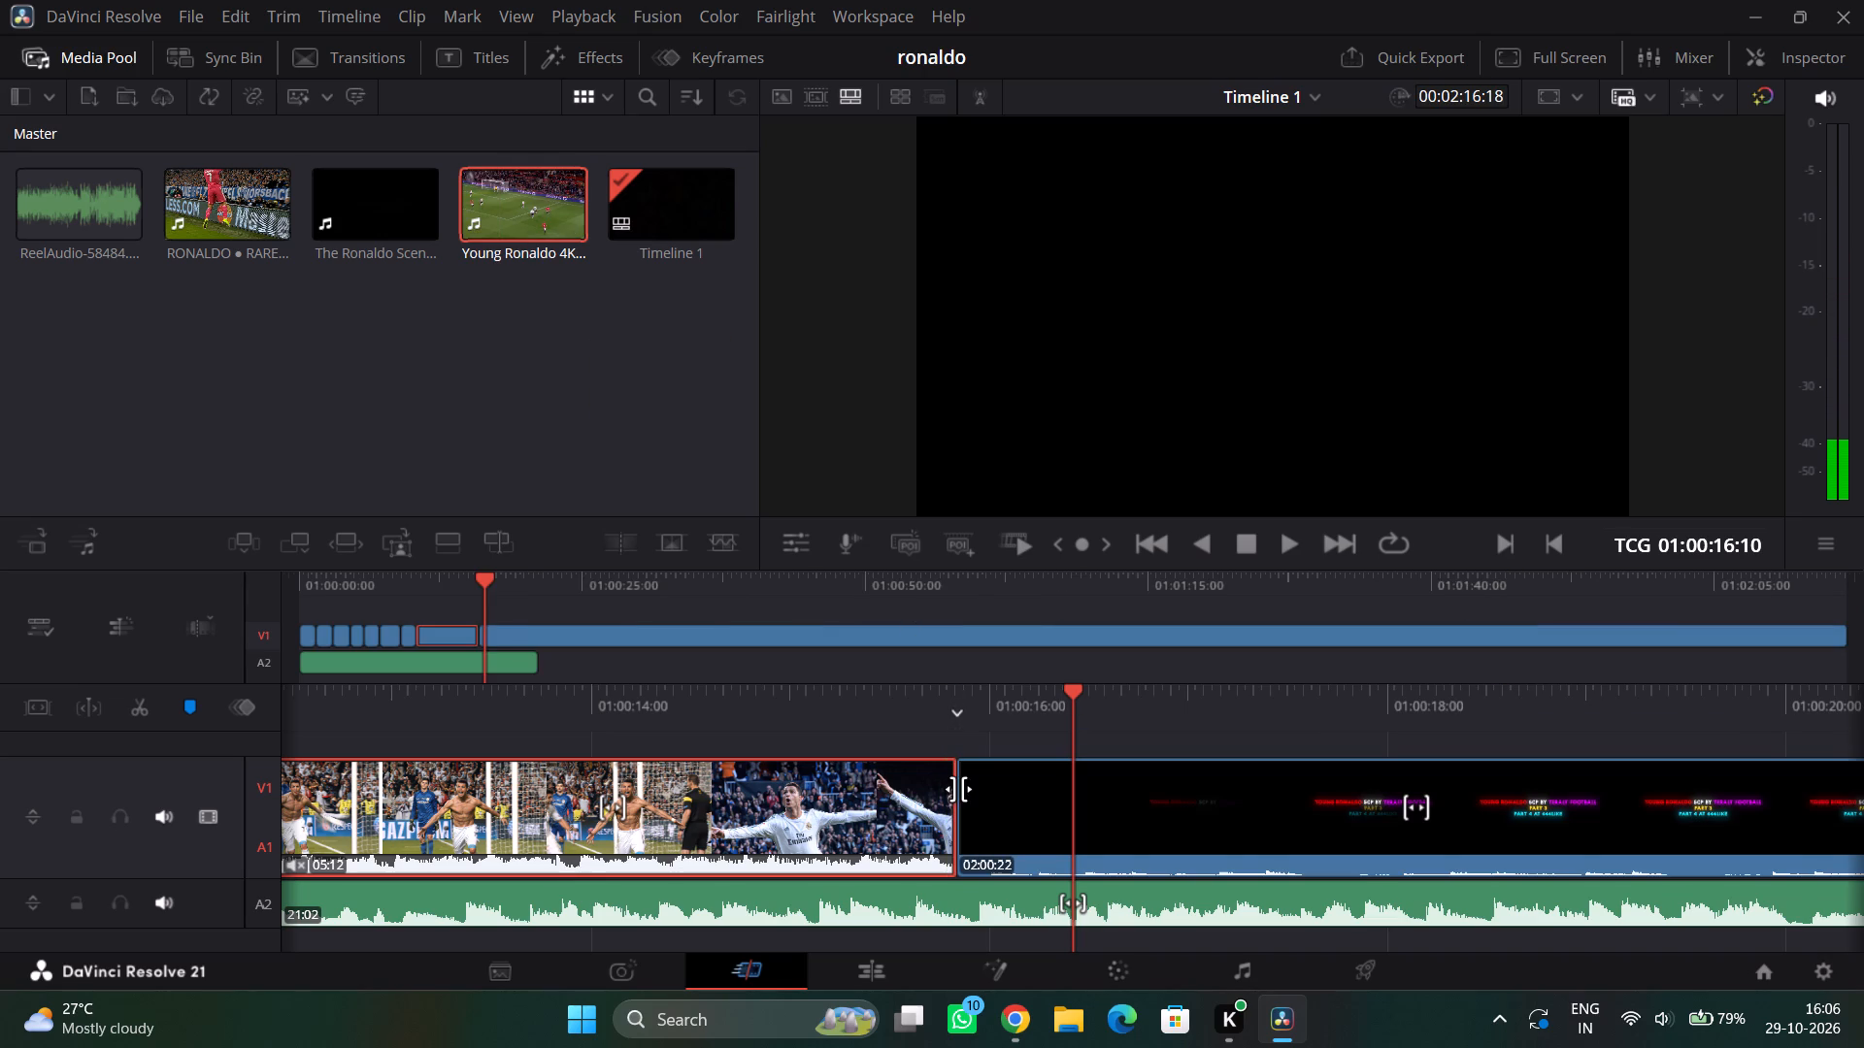
Preview the opening of the added Young Ronaldo 4K clip past its title card and mute the clip's audio.
drag(1271, 709, 754, 706)
drag(1360, 713, 1276, 711)
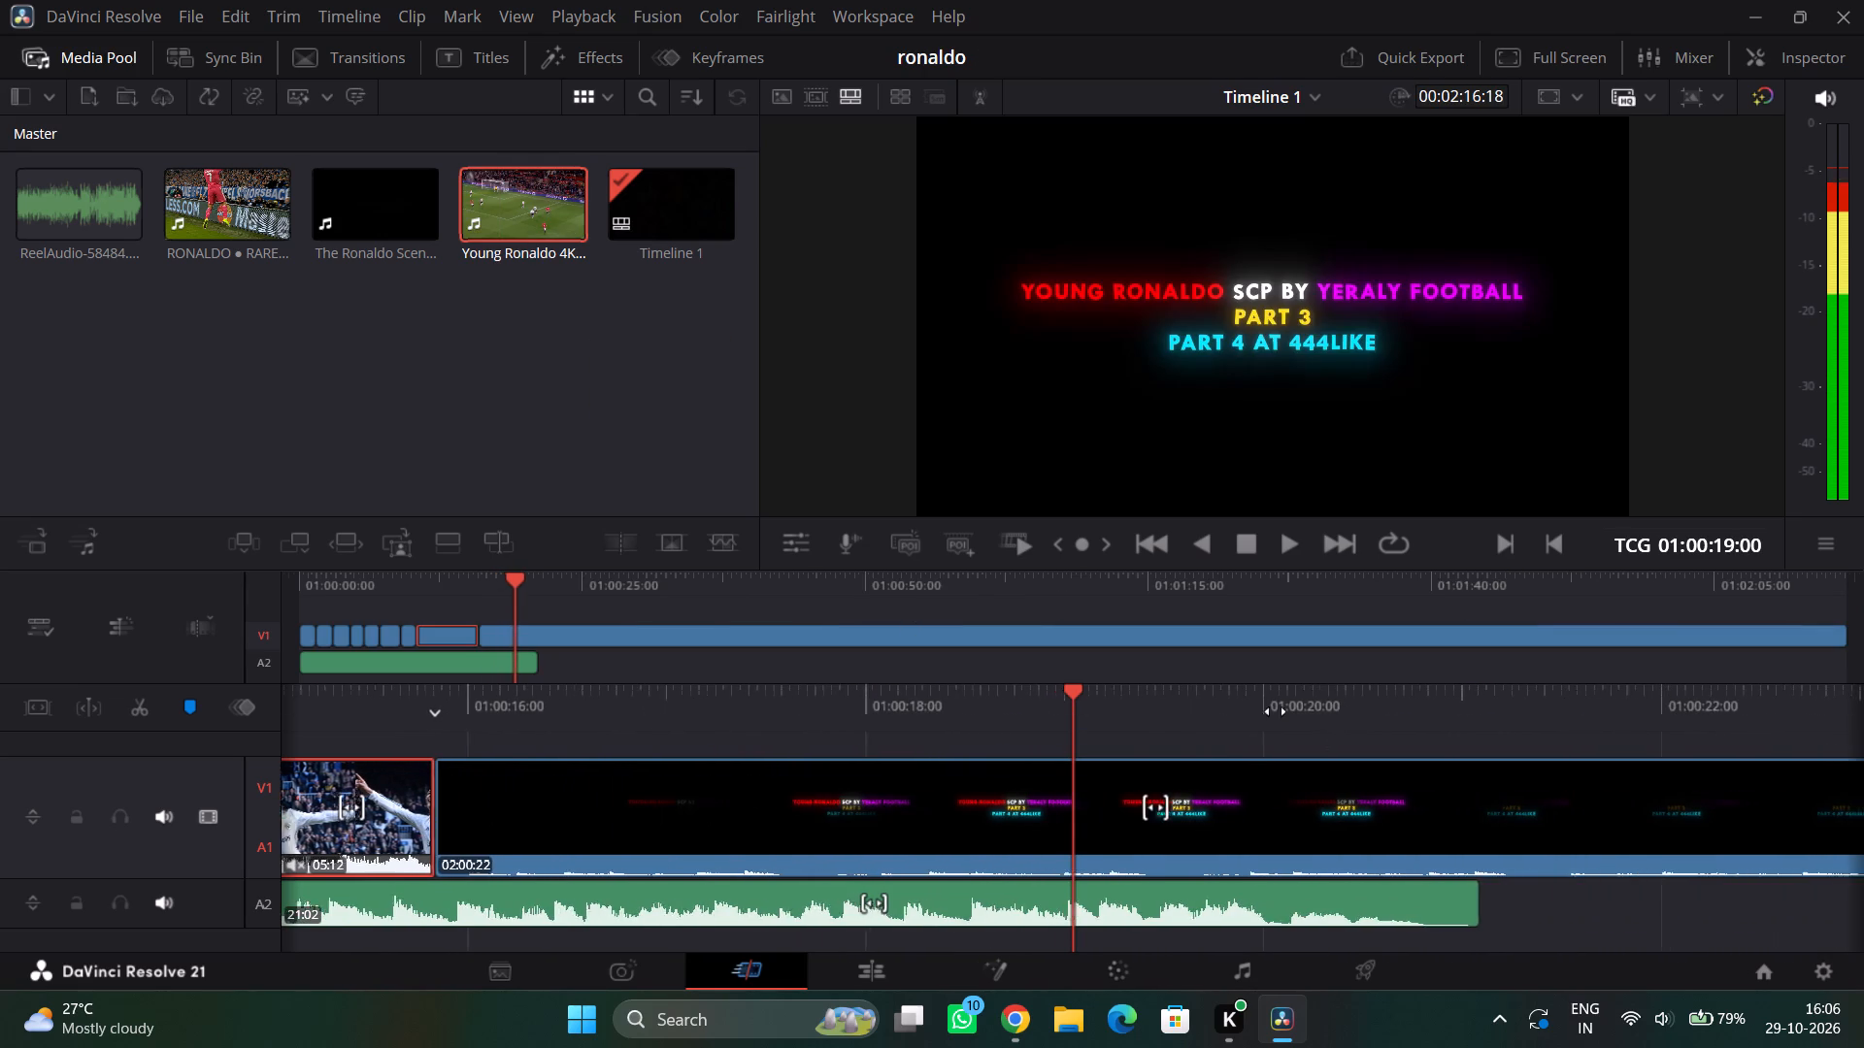
drag(1276, 711, 910, 709)
click(1280, 548)
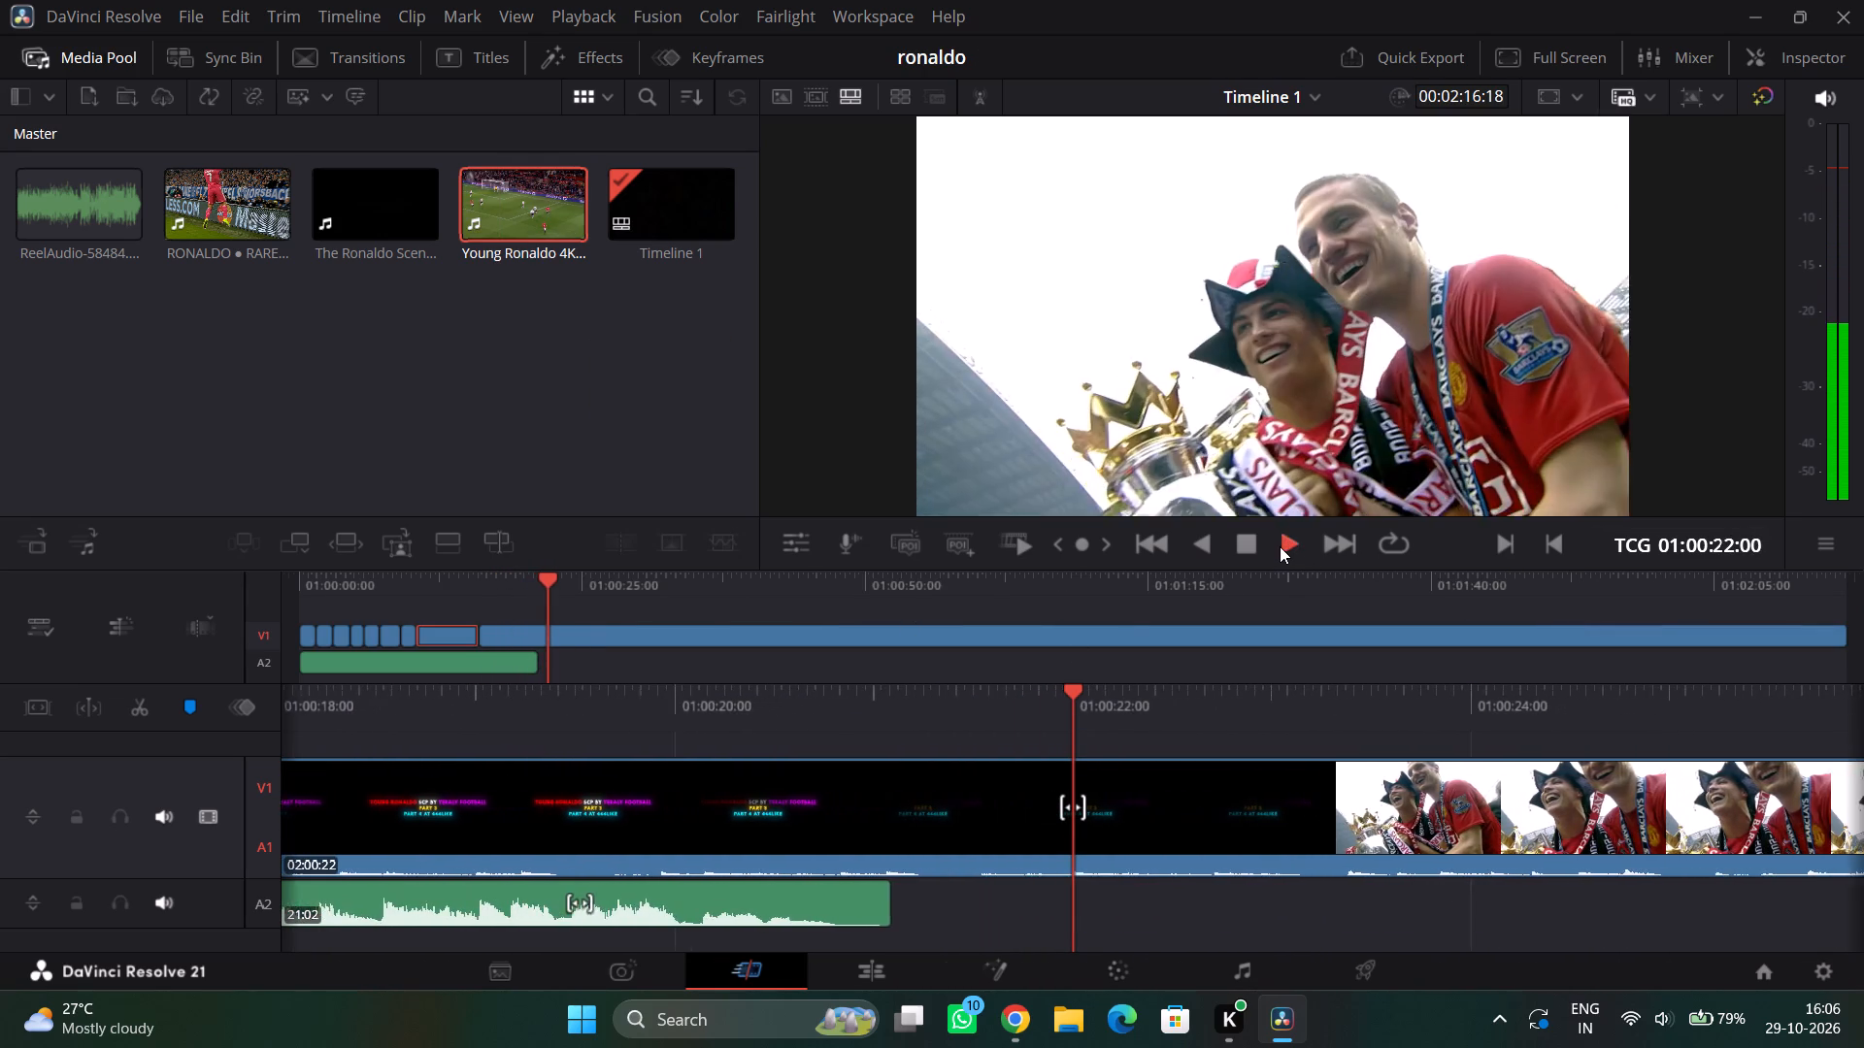
click(1285, 545)
click(1245, 542)
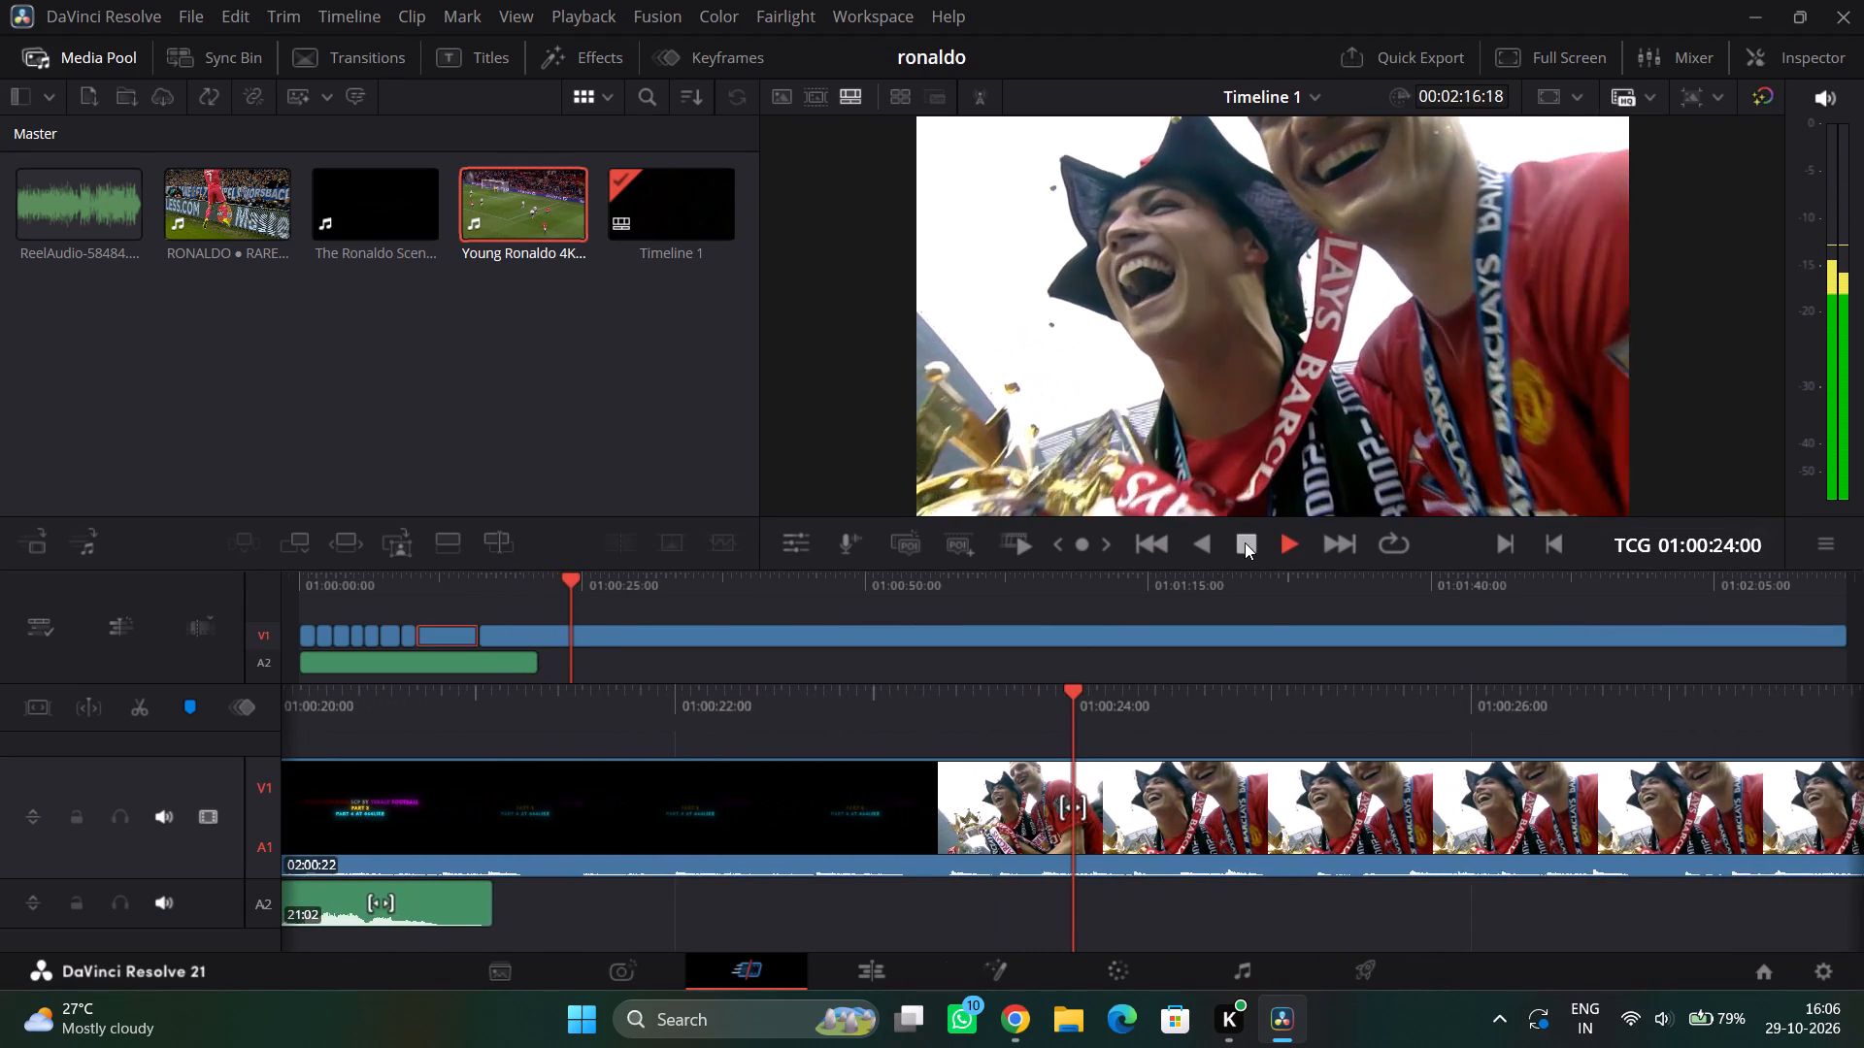
right_click(1289, 787)
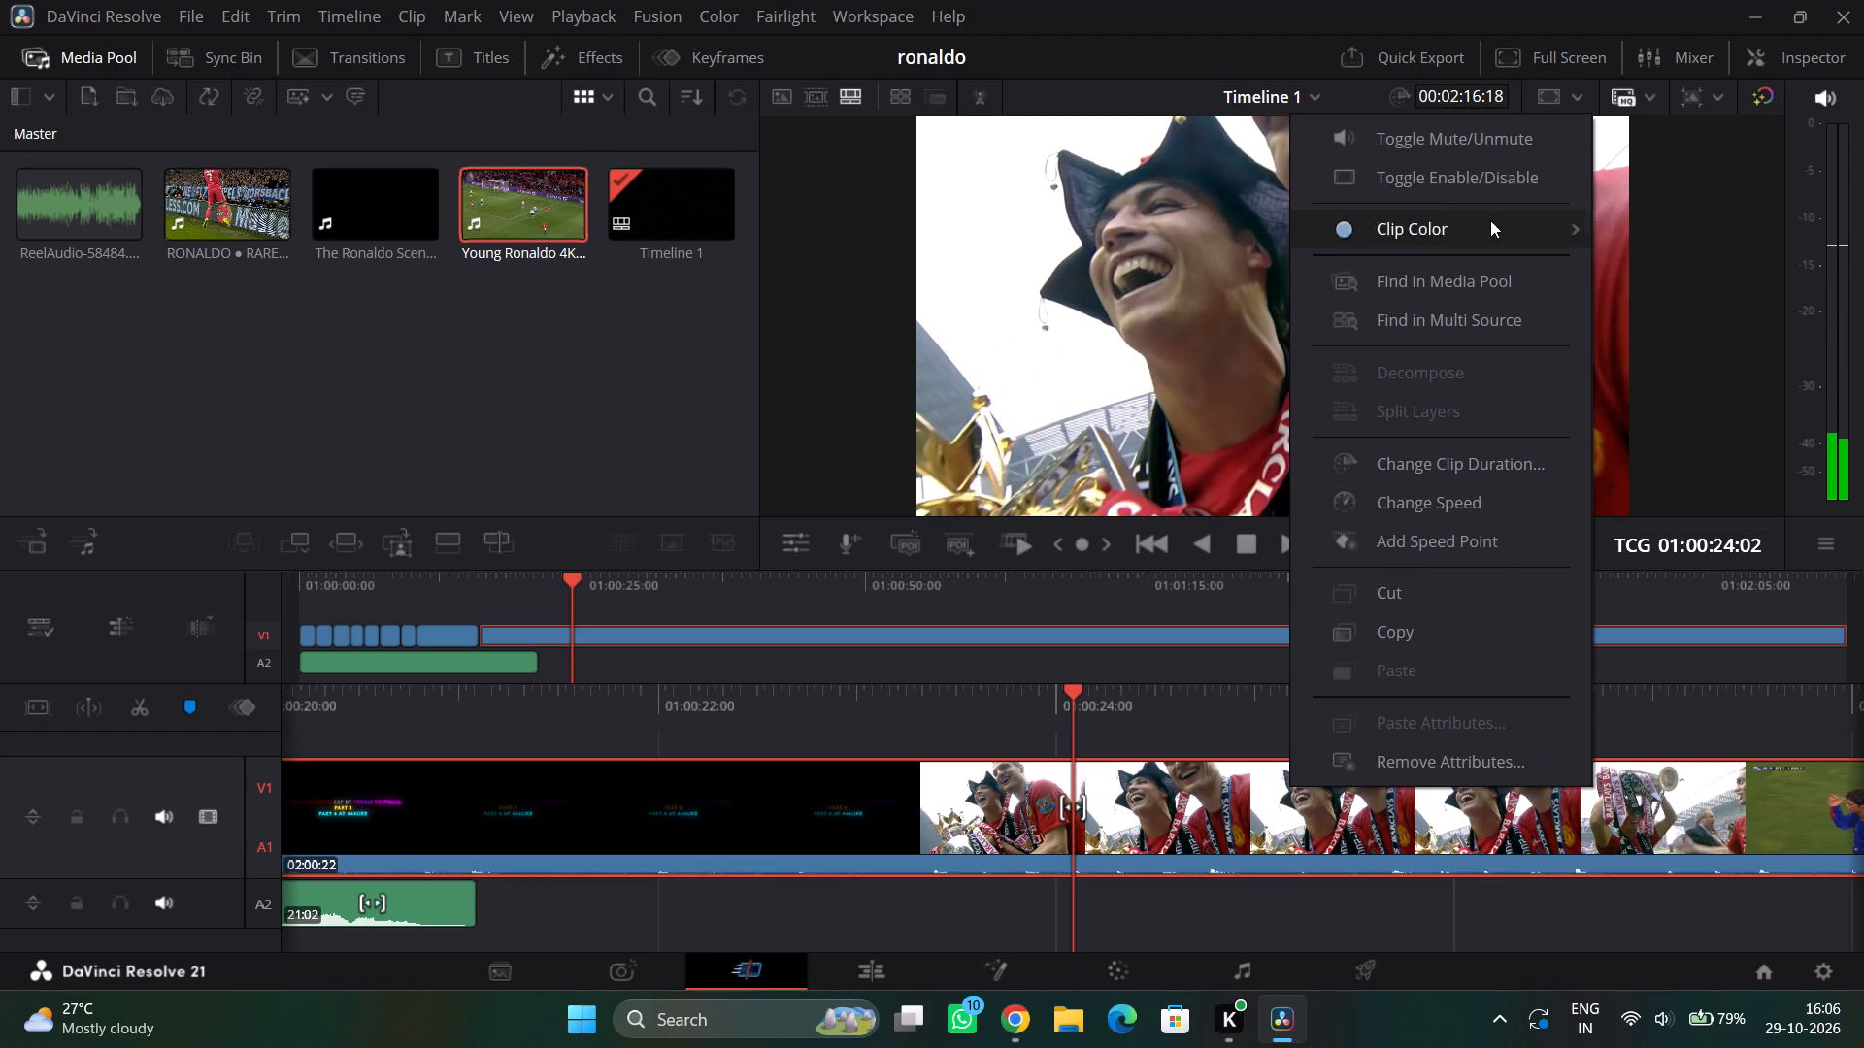
click(1501, 141)
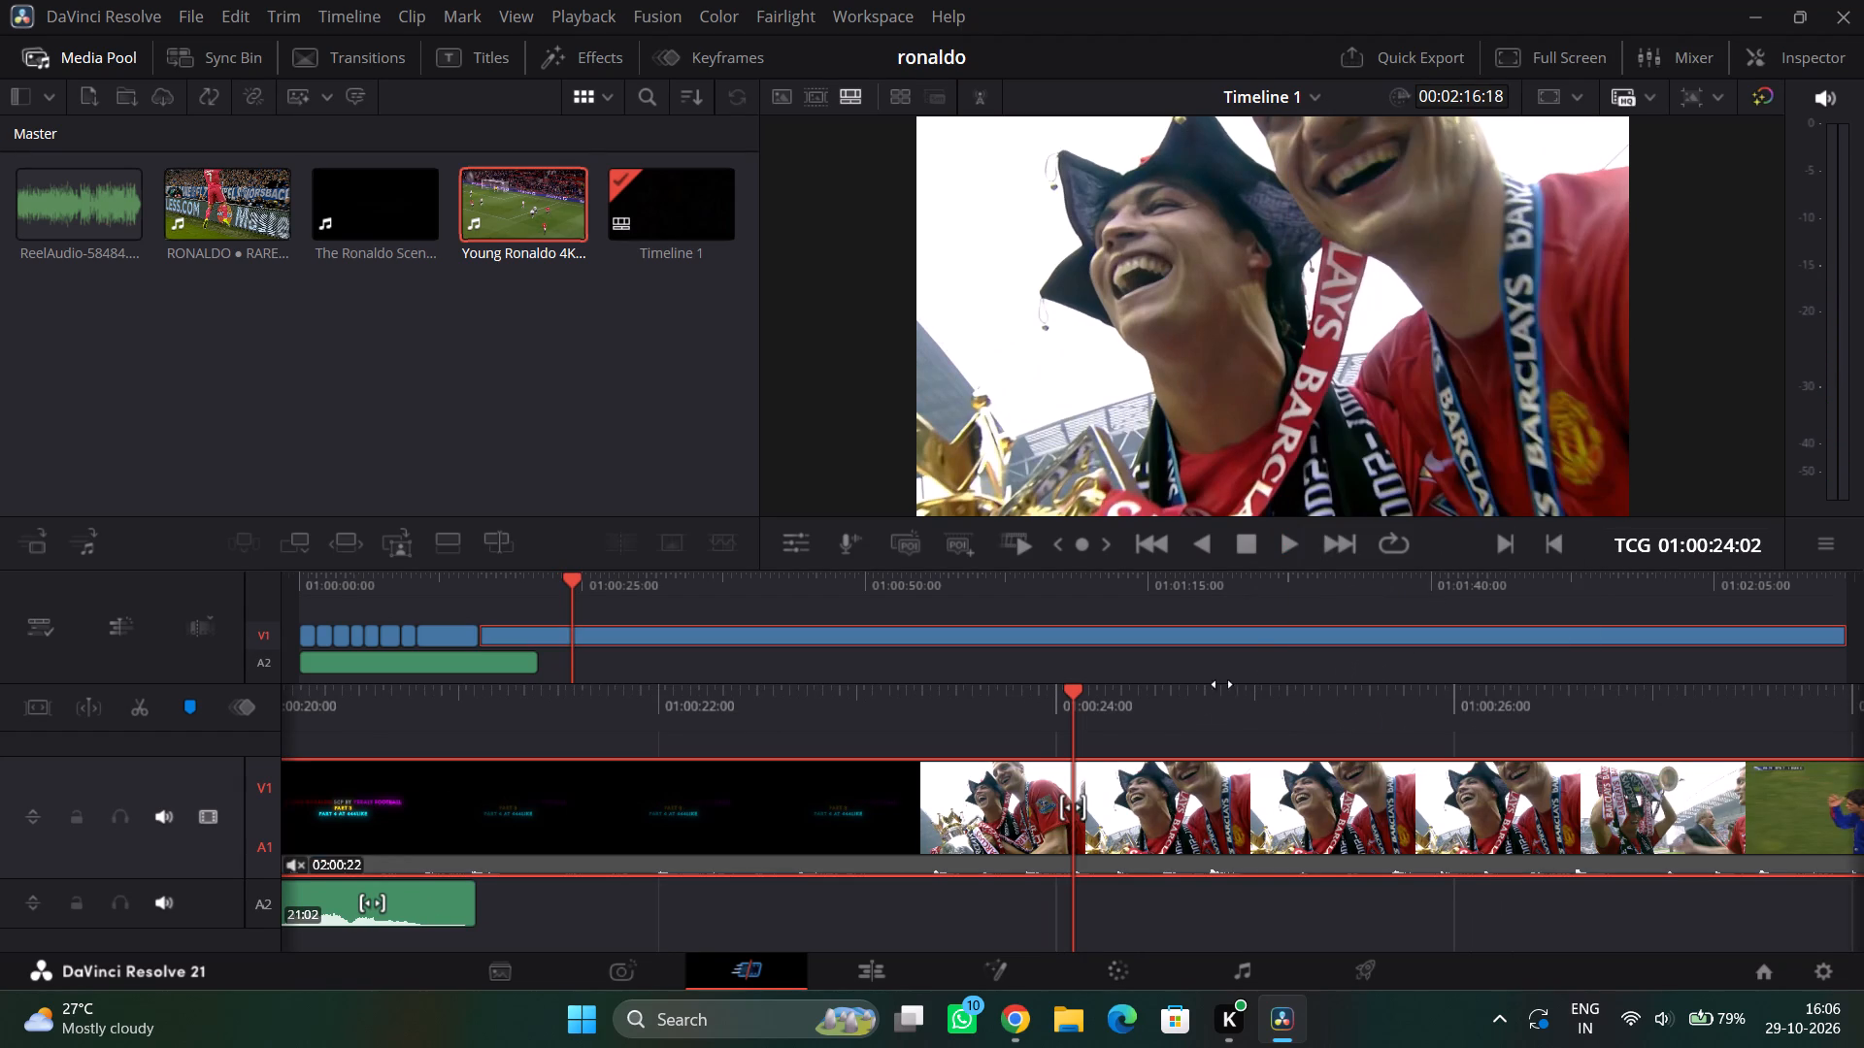
Split the Young Ronaldo 4K clip at 01:00:25:04, where he raises the trophy, and delete the 09:08 portion before it.
drag(1224, 714, 1306, 711)
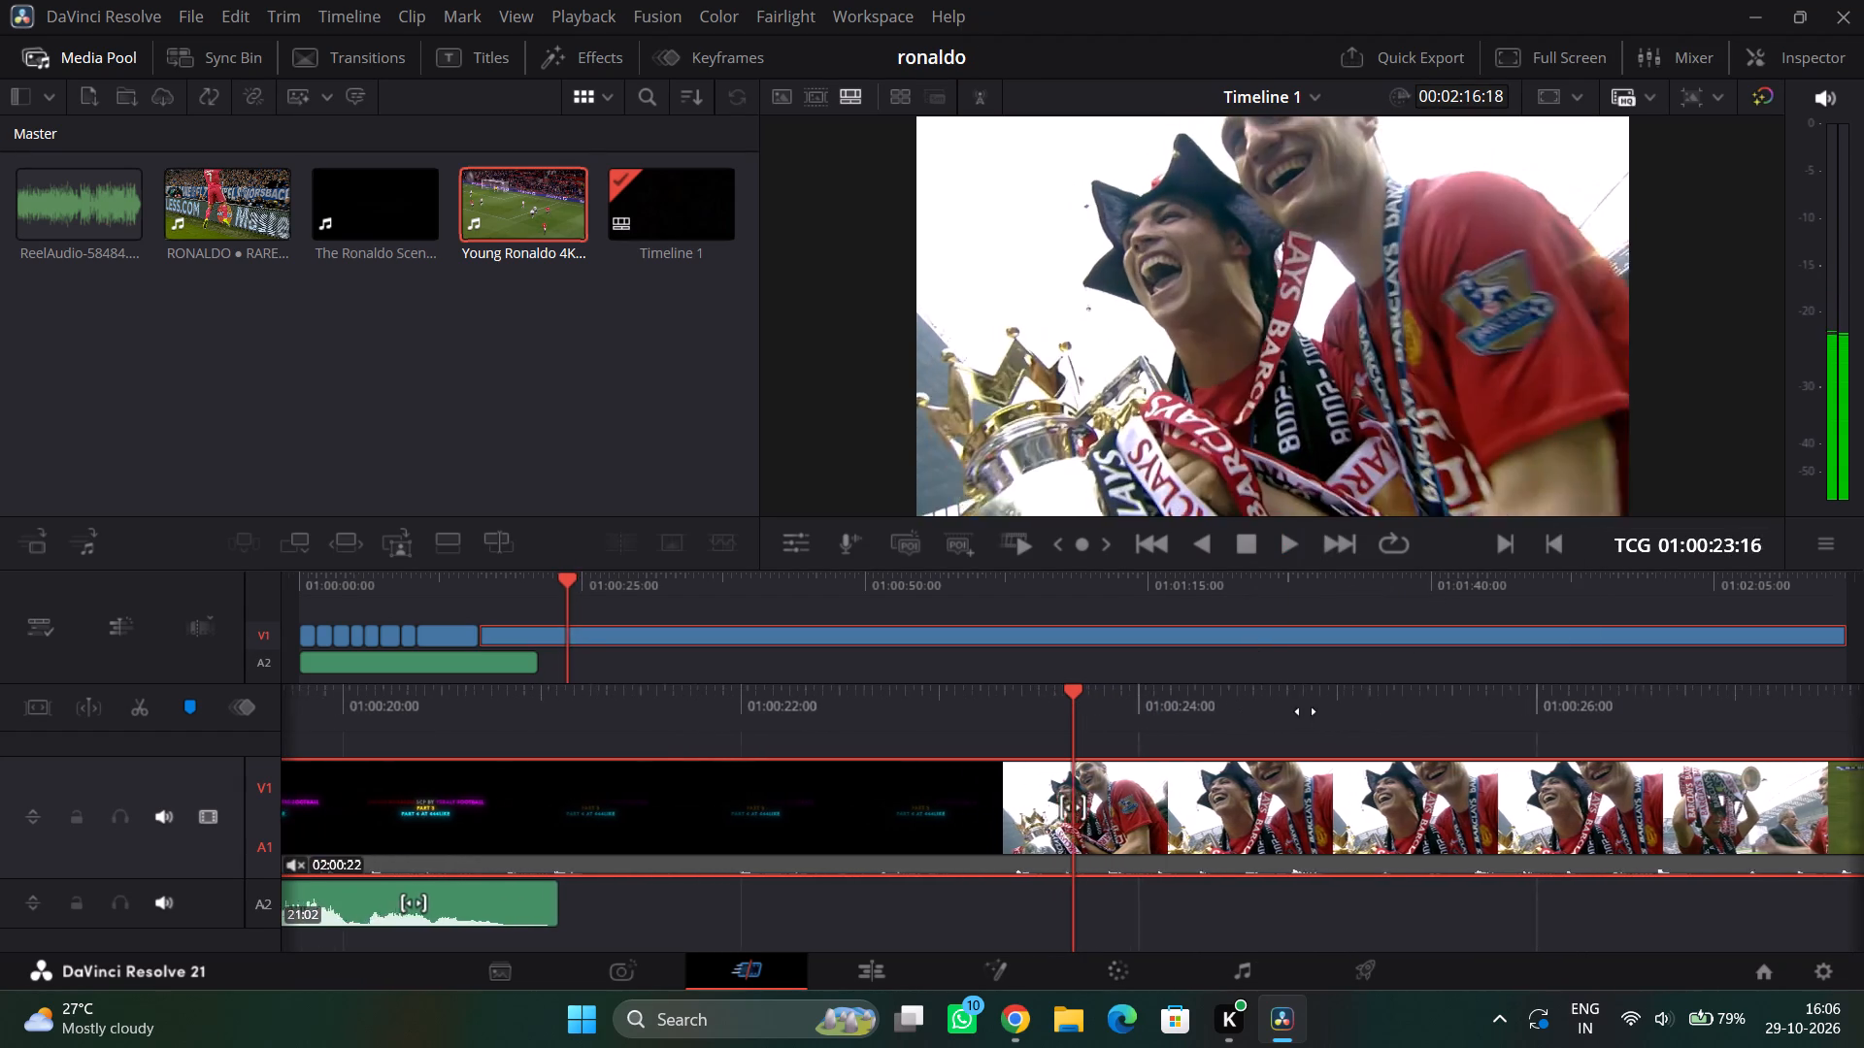
drag(1306, 711, 1414, 704)
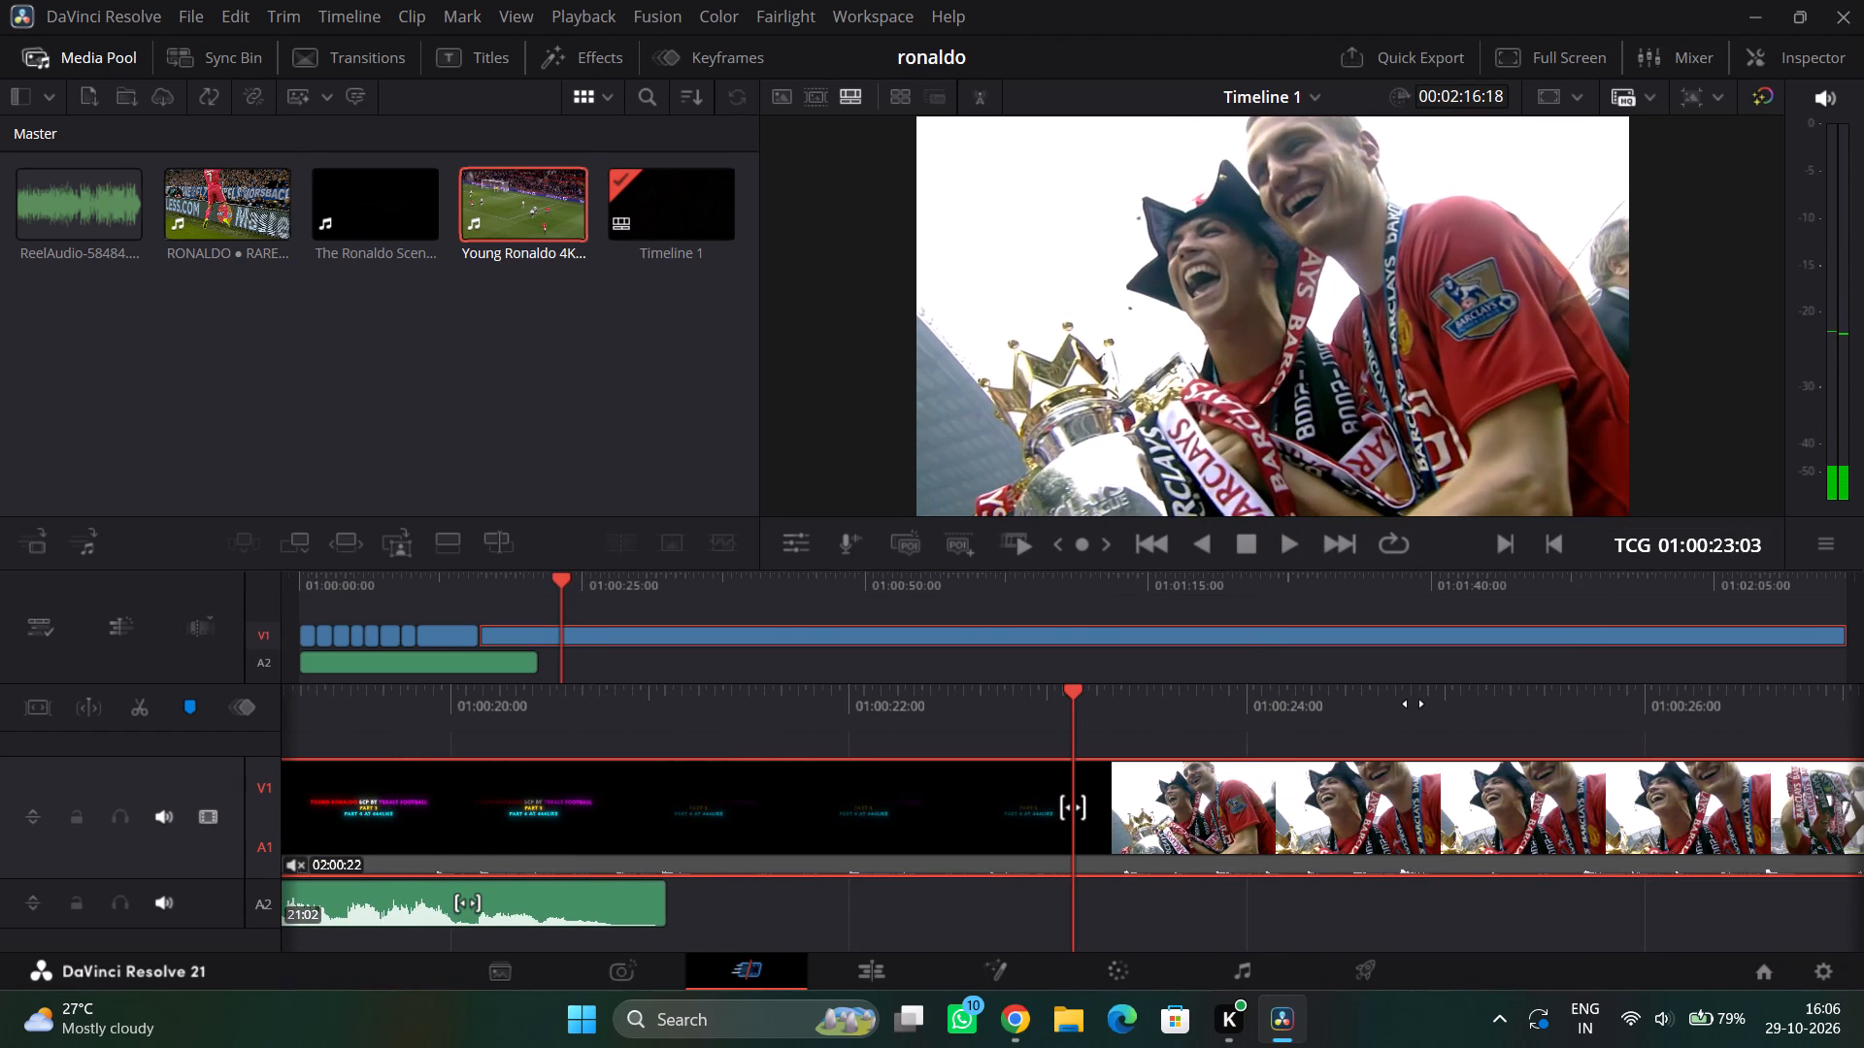
drag(1414, 704, 1633, 703)
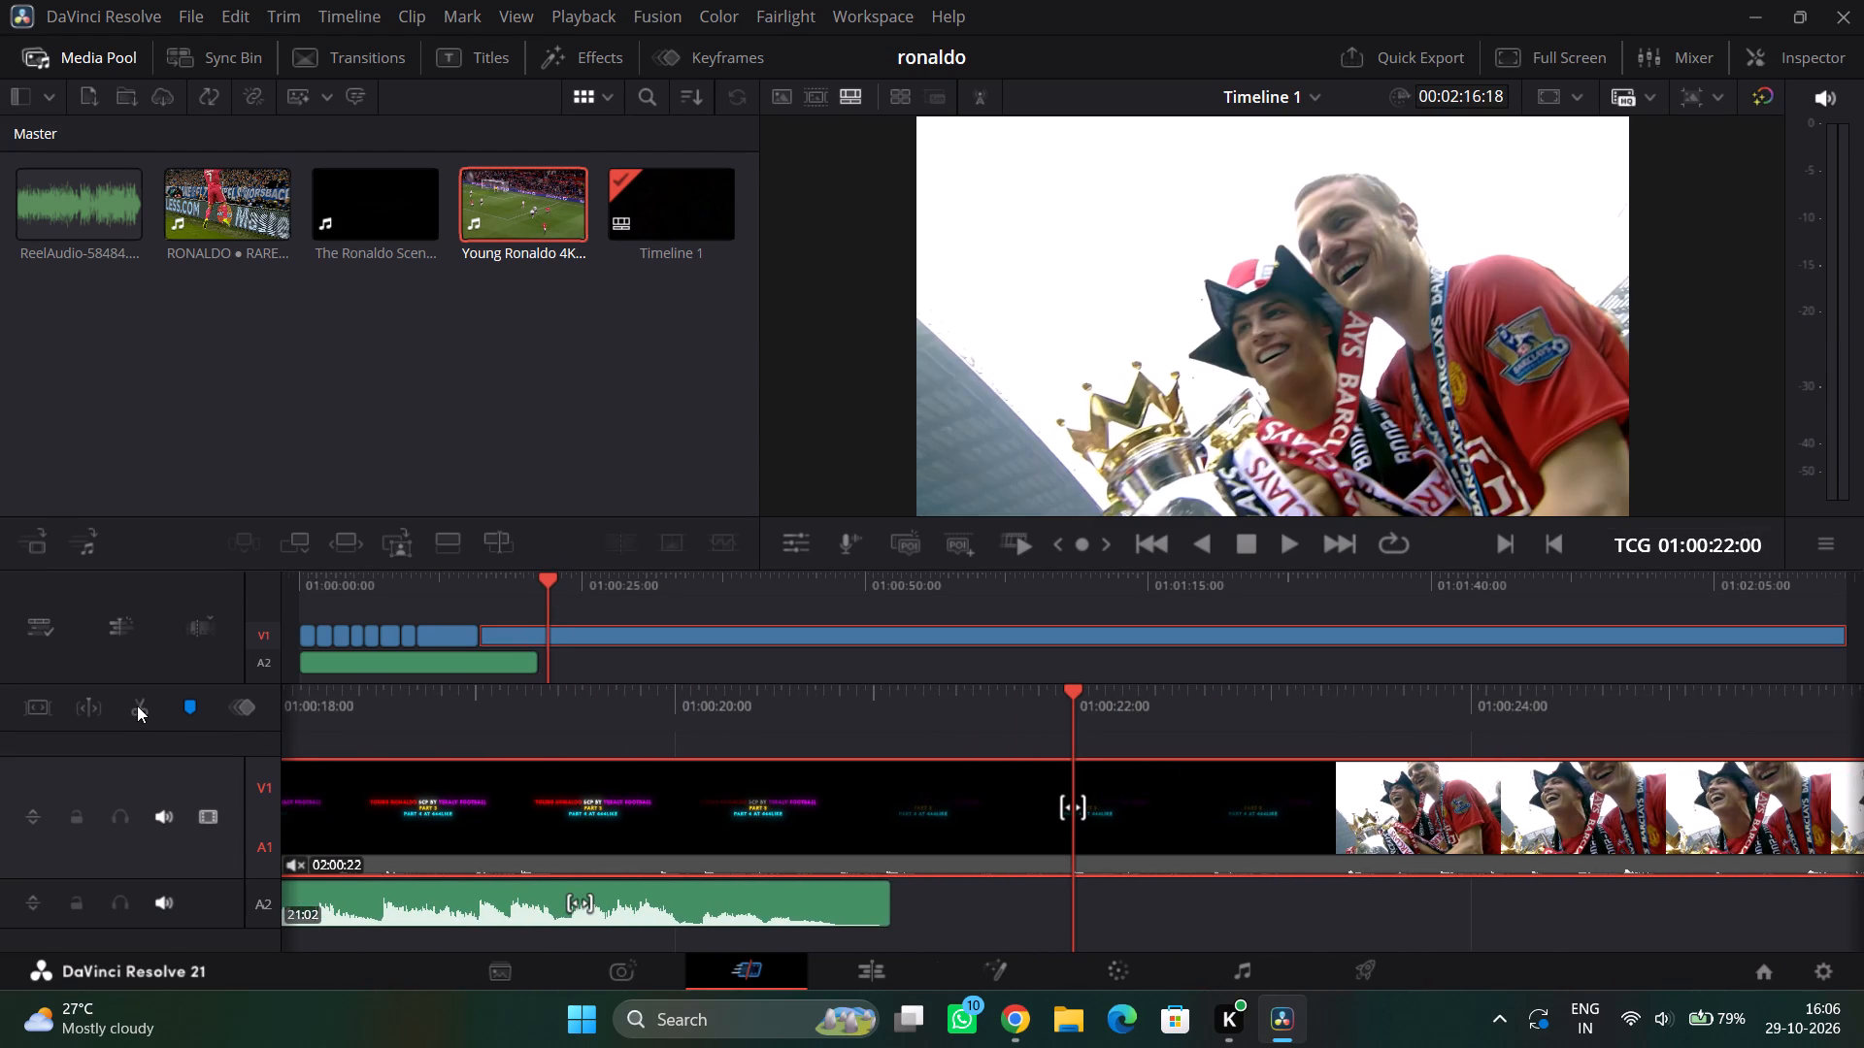
drag(1305, 708, 1206, 718)
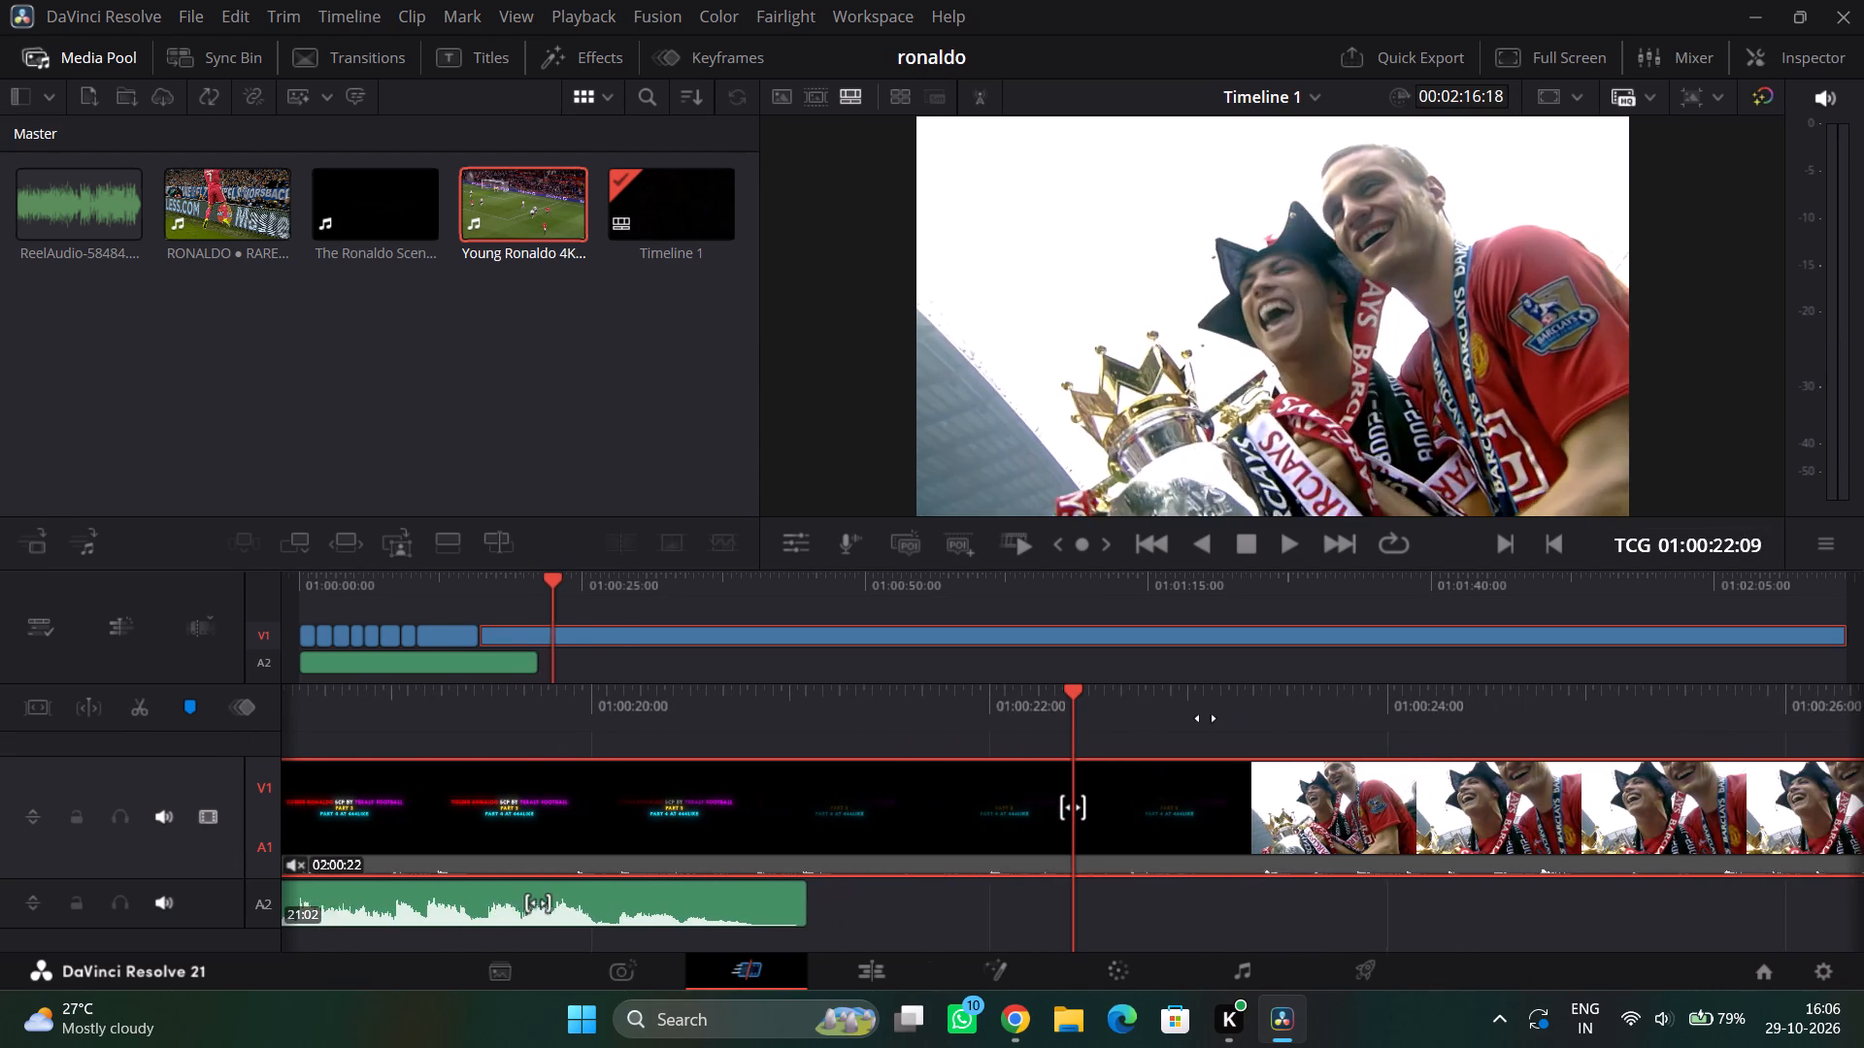
drag(1206, 718, 645, 718)
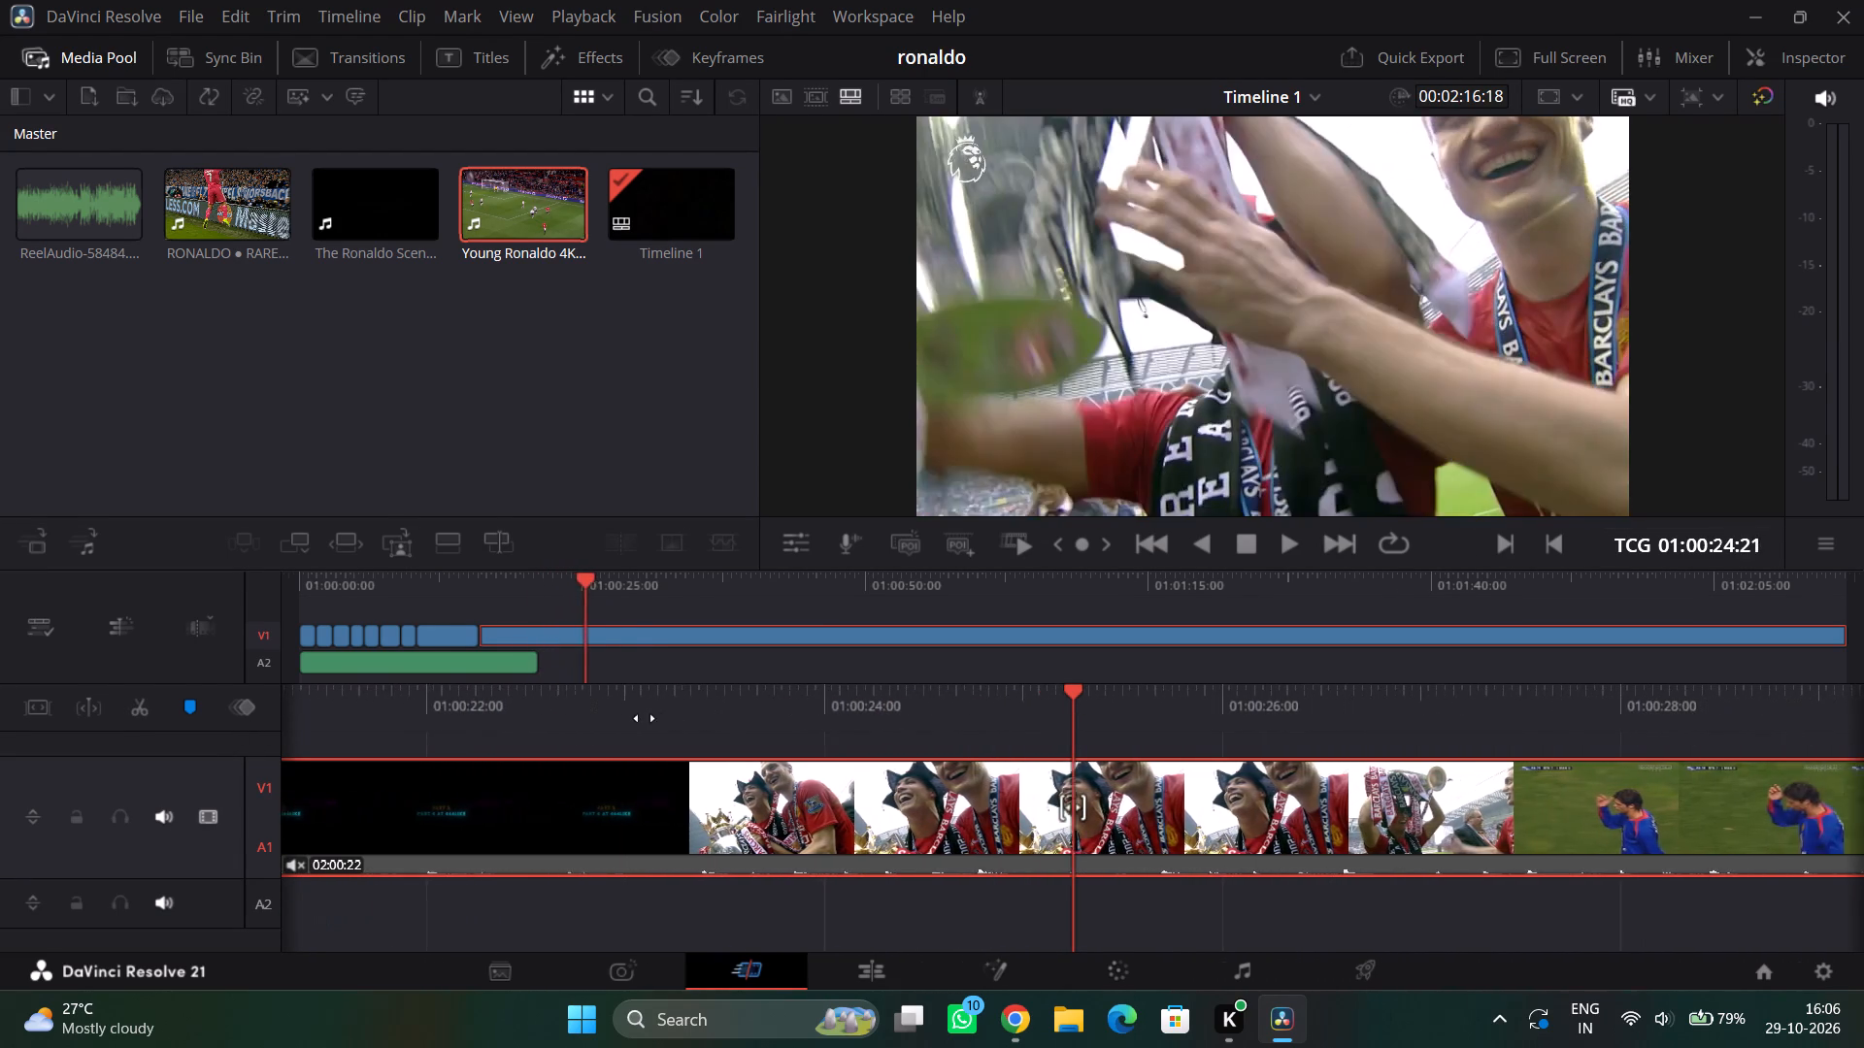
drag(645, 718, 334, 721)
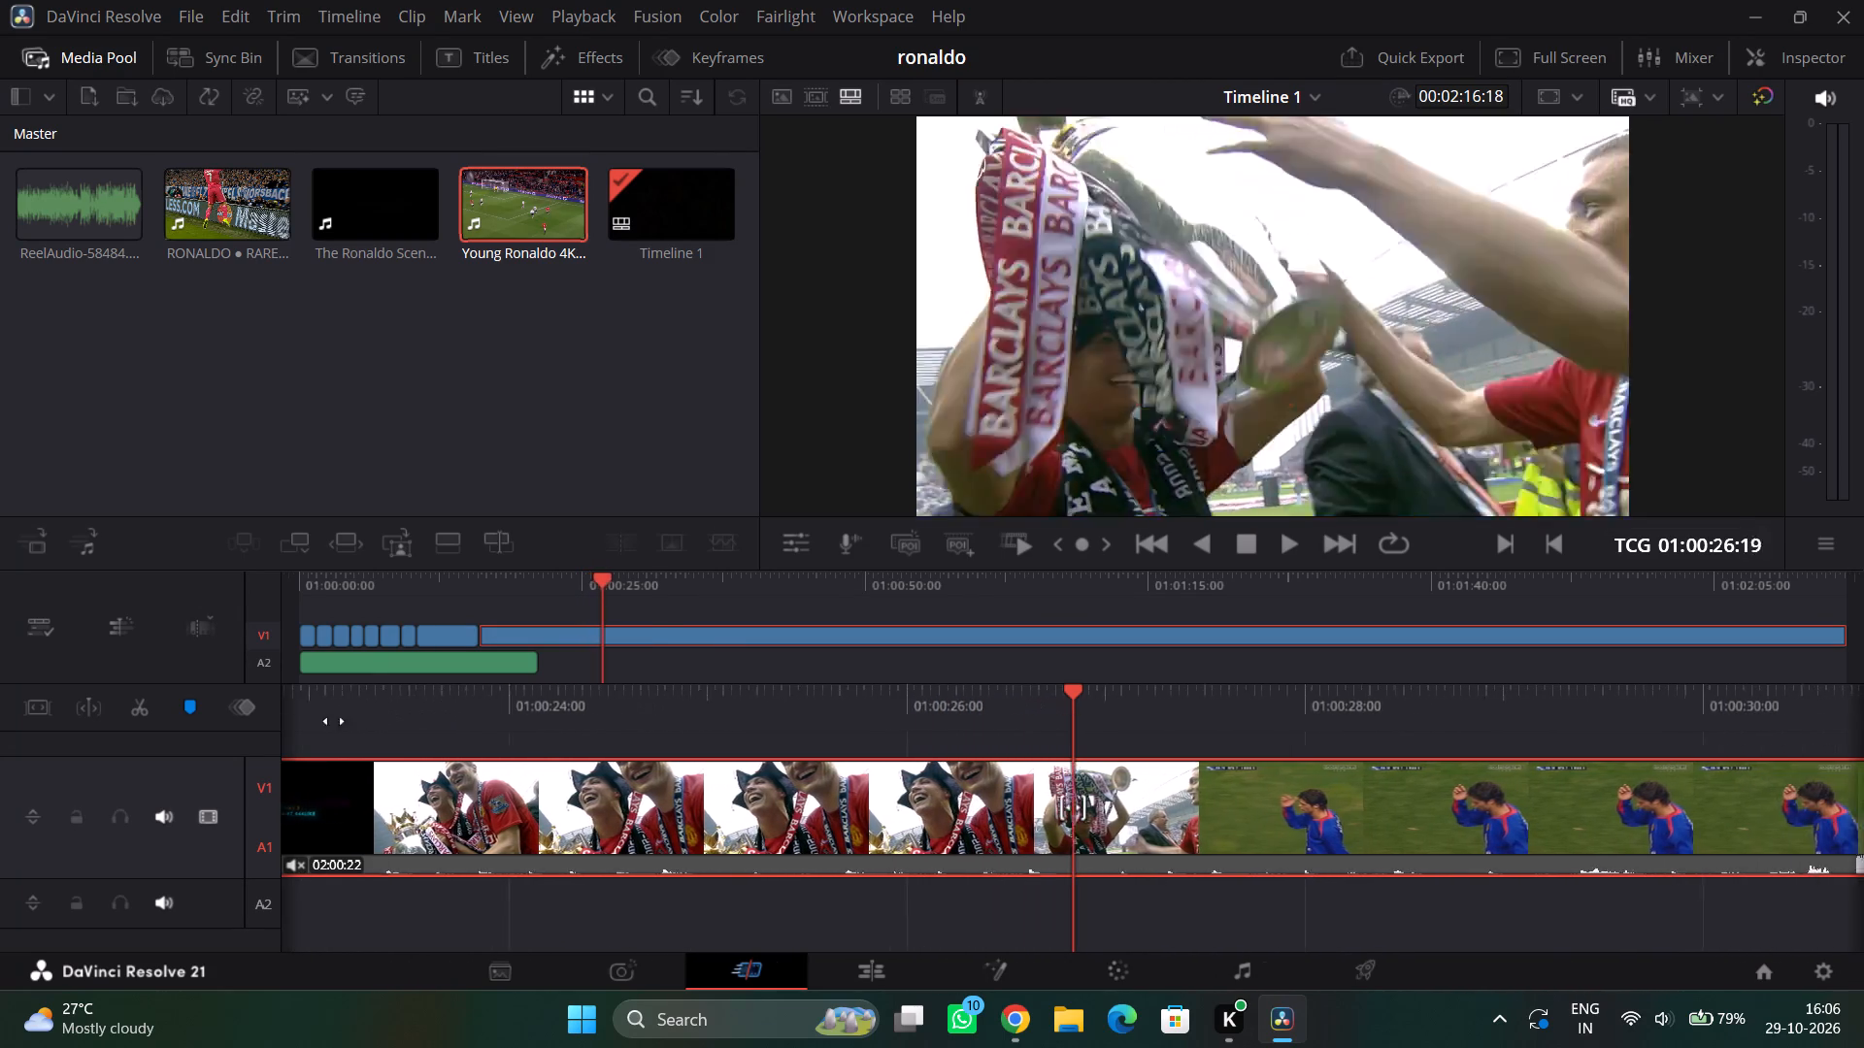
drag(334, 721, 728, 716)
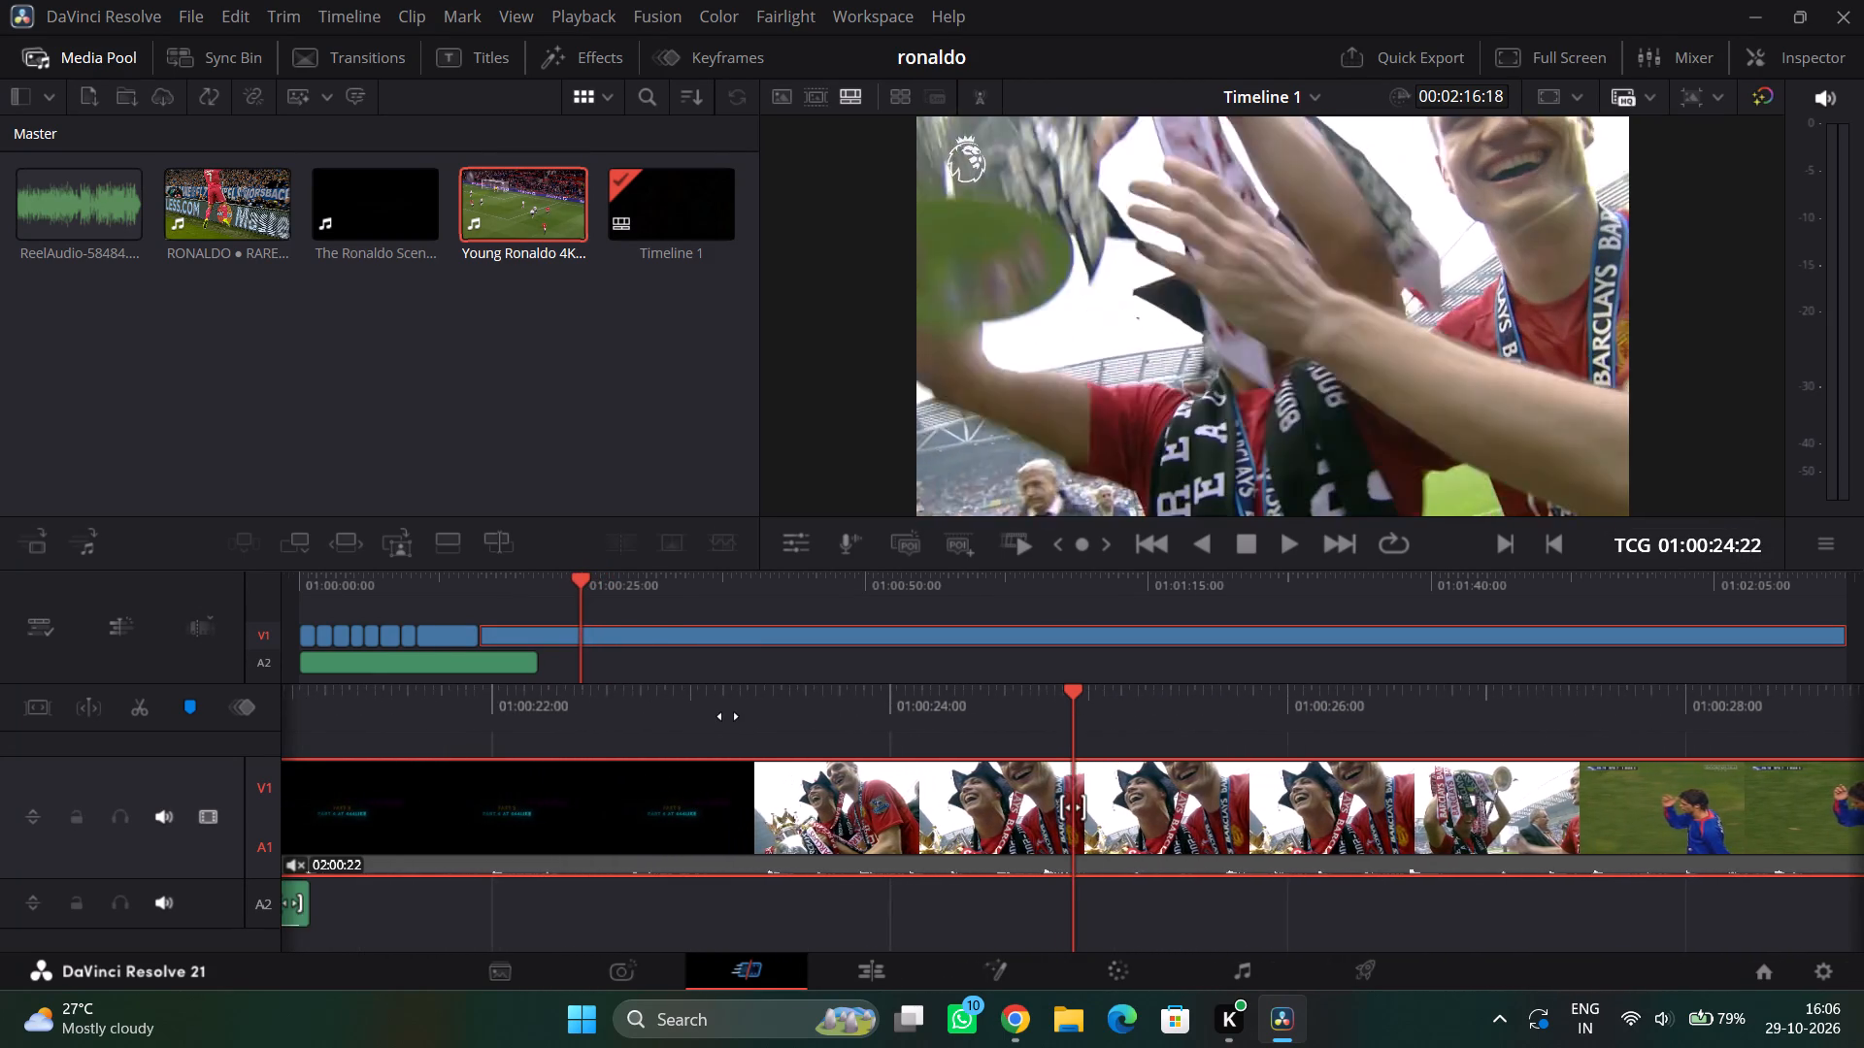
drag(728, 716, 672, 717)
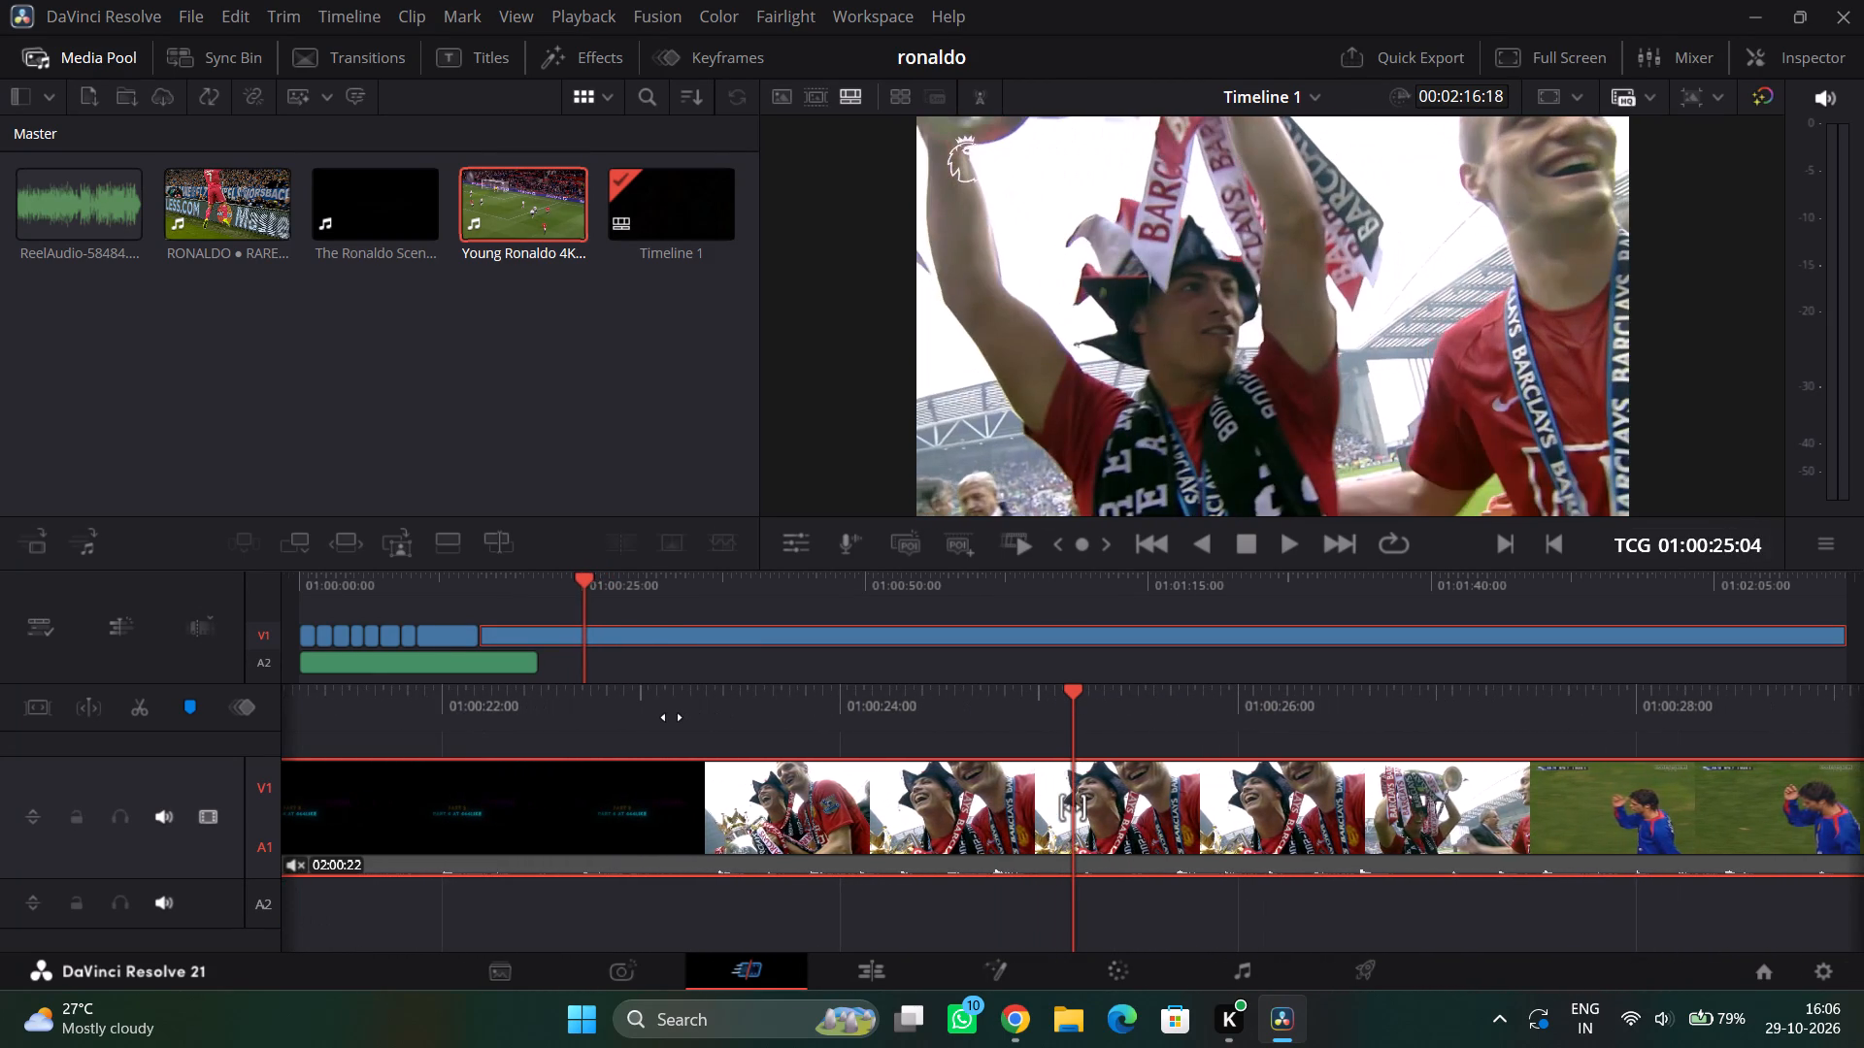
drag(672, 717, 676, 716)
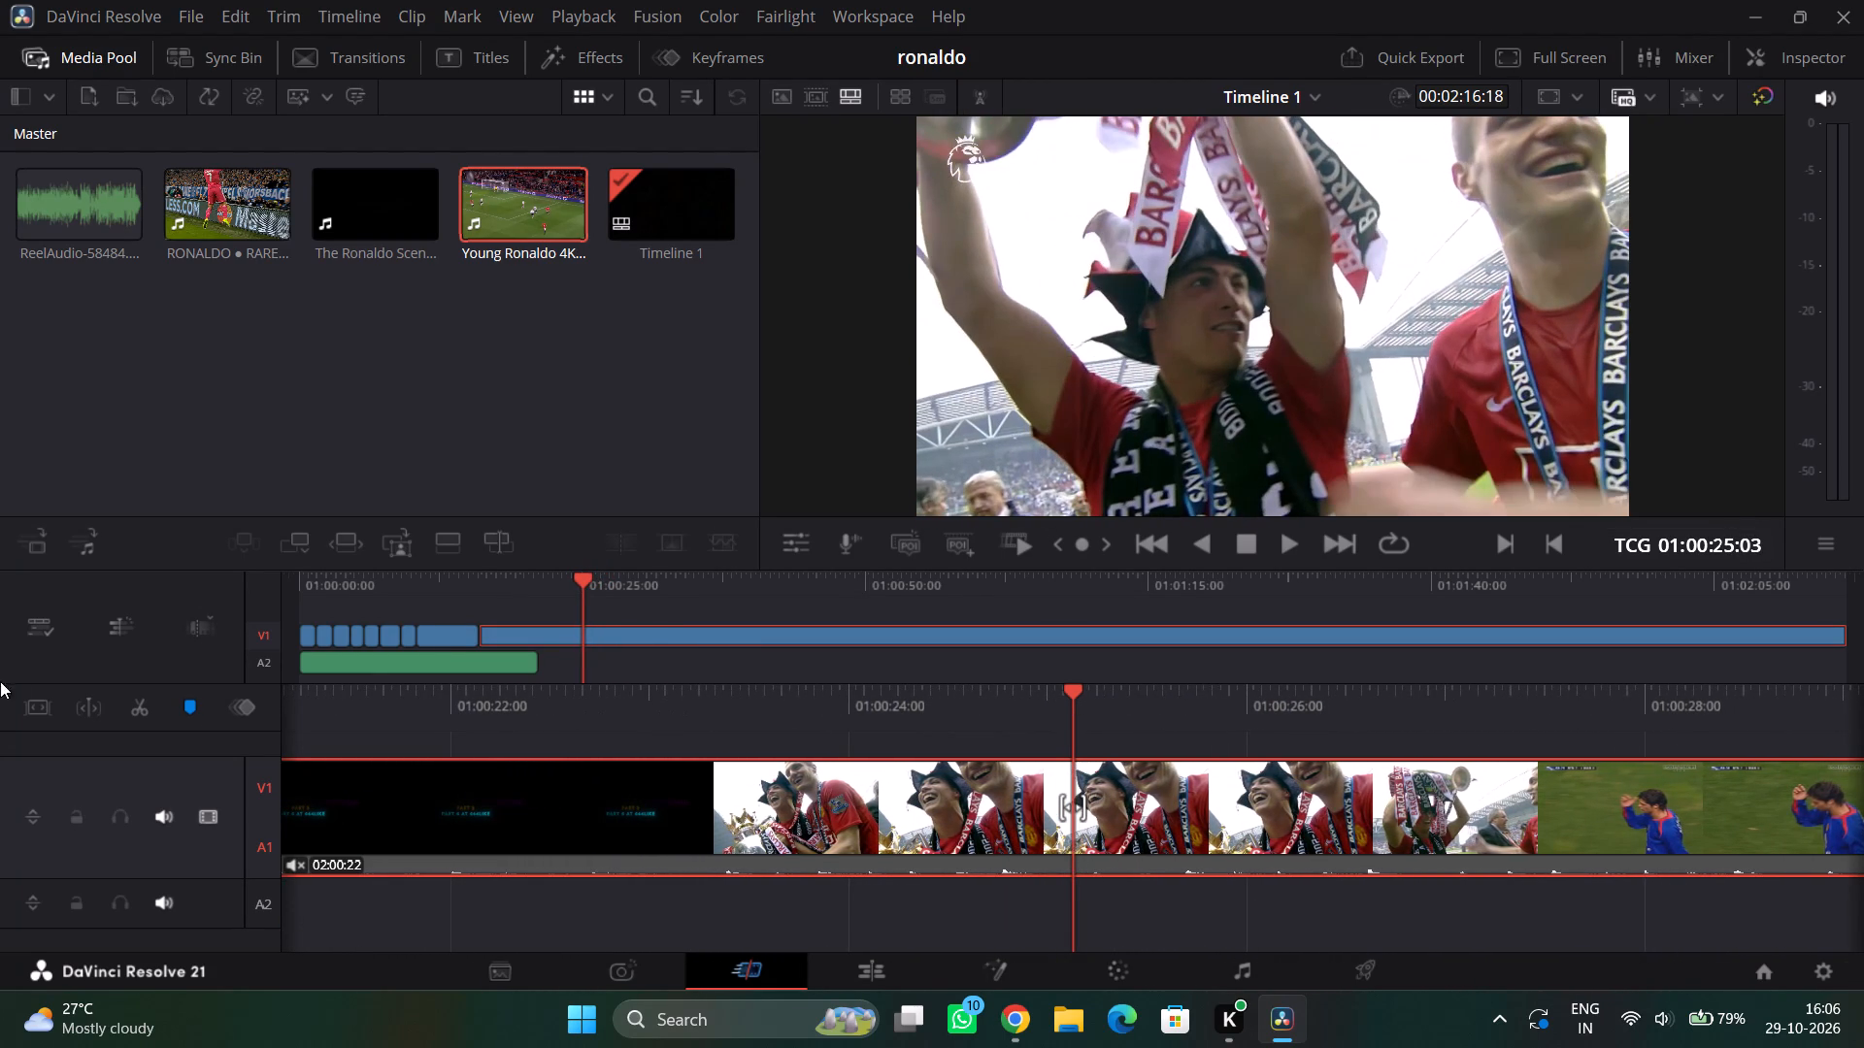
drag(976, 721, 991, 723)
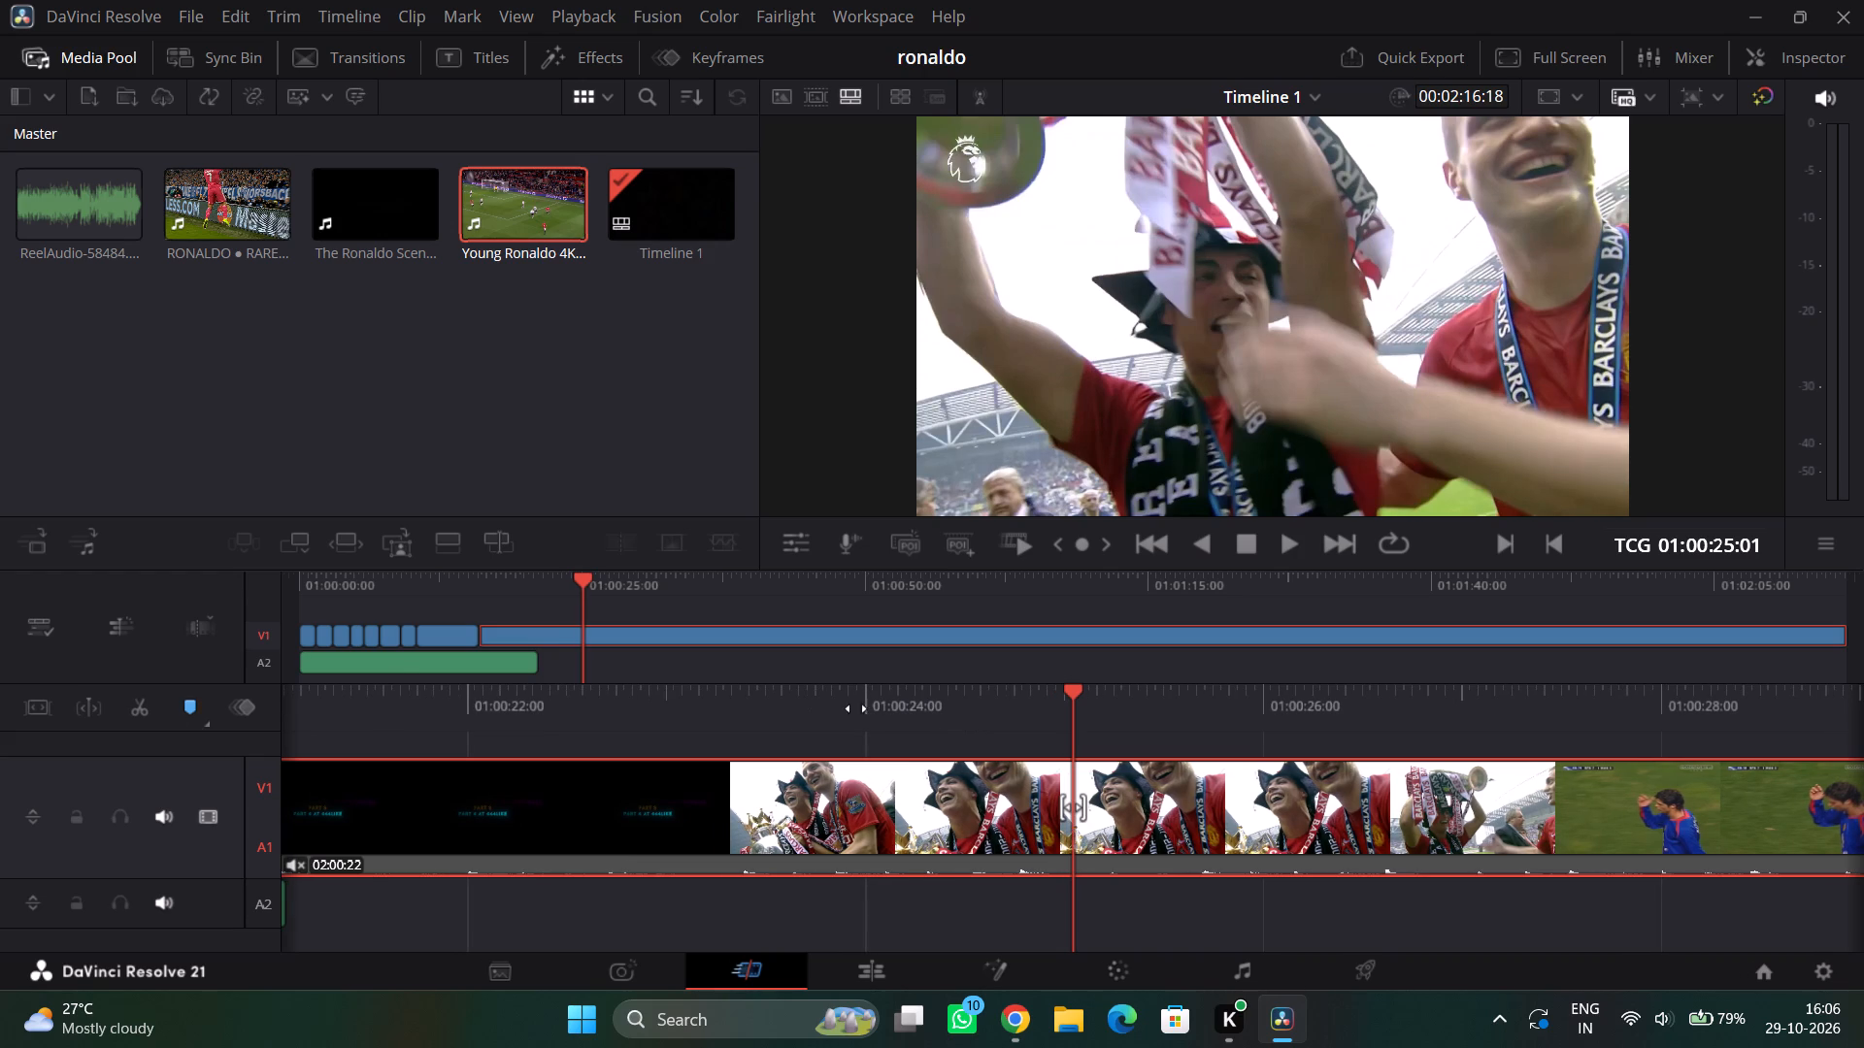
drag(891, 704, 873, 707)
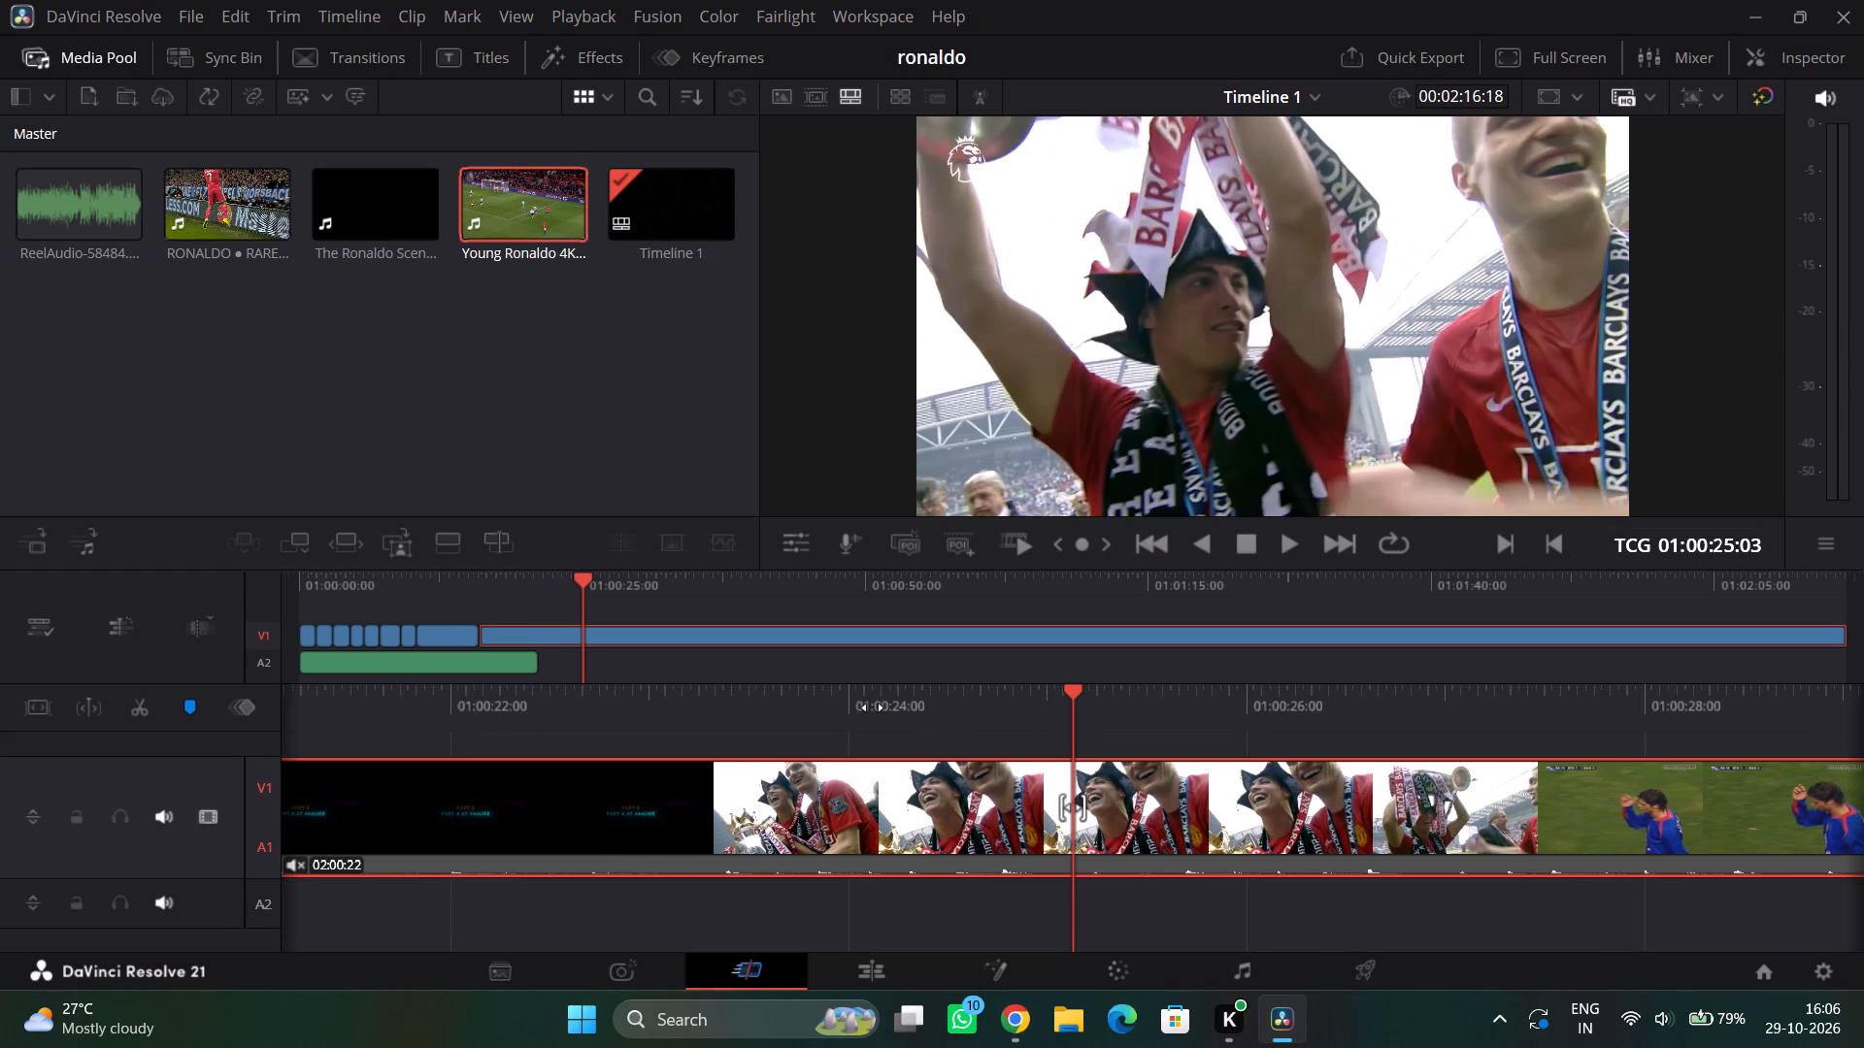
drag(873, 707, 863, 714)
click(146, 710)
click(806, 826)
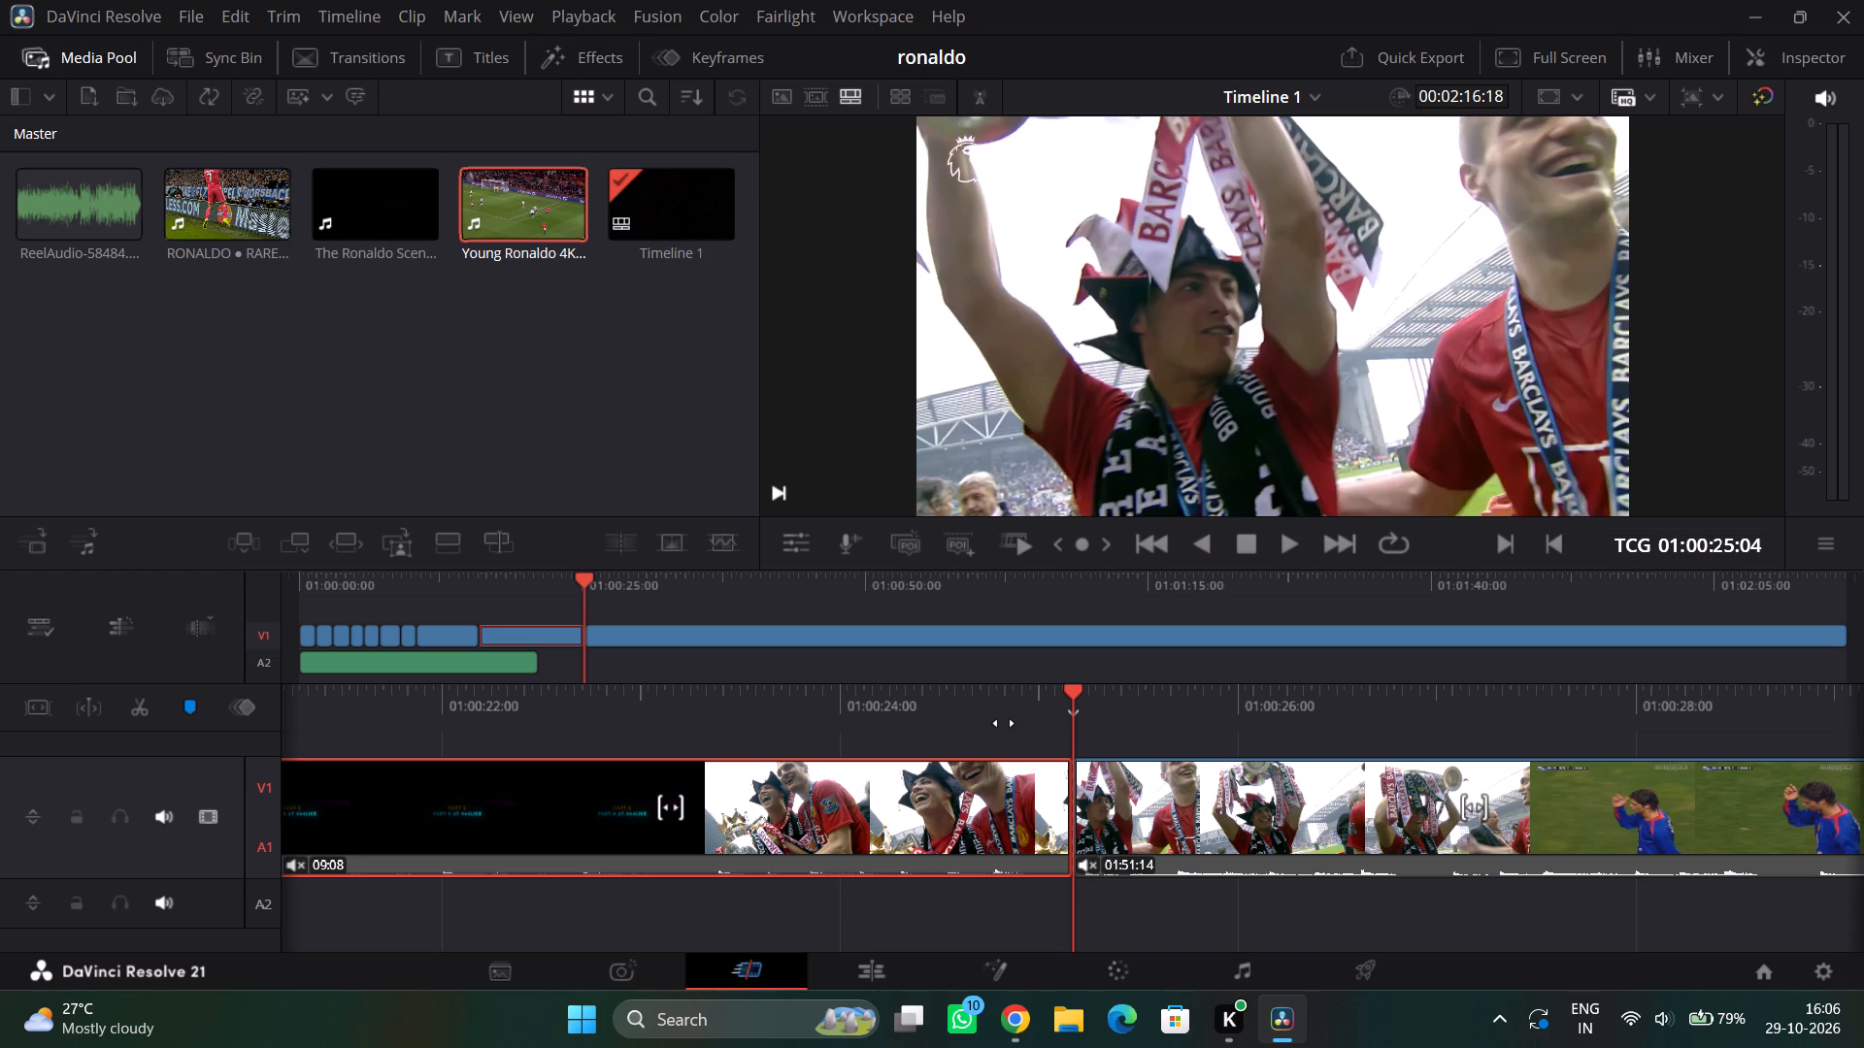
key(Delete)
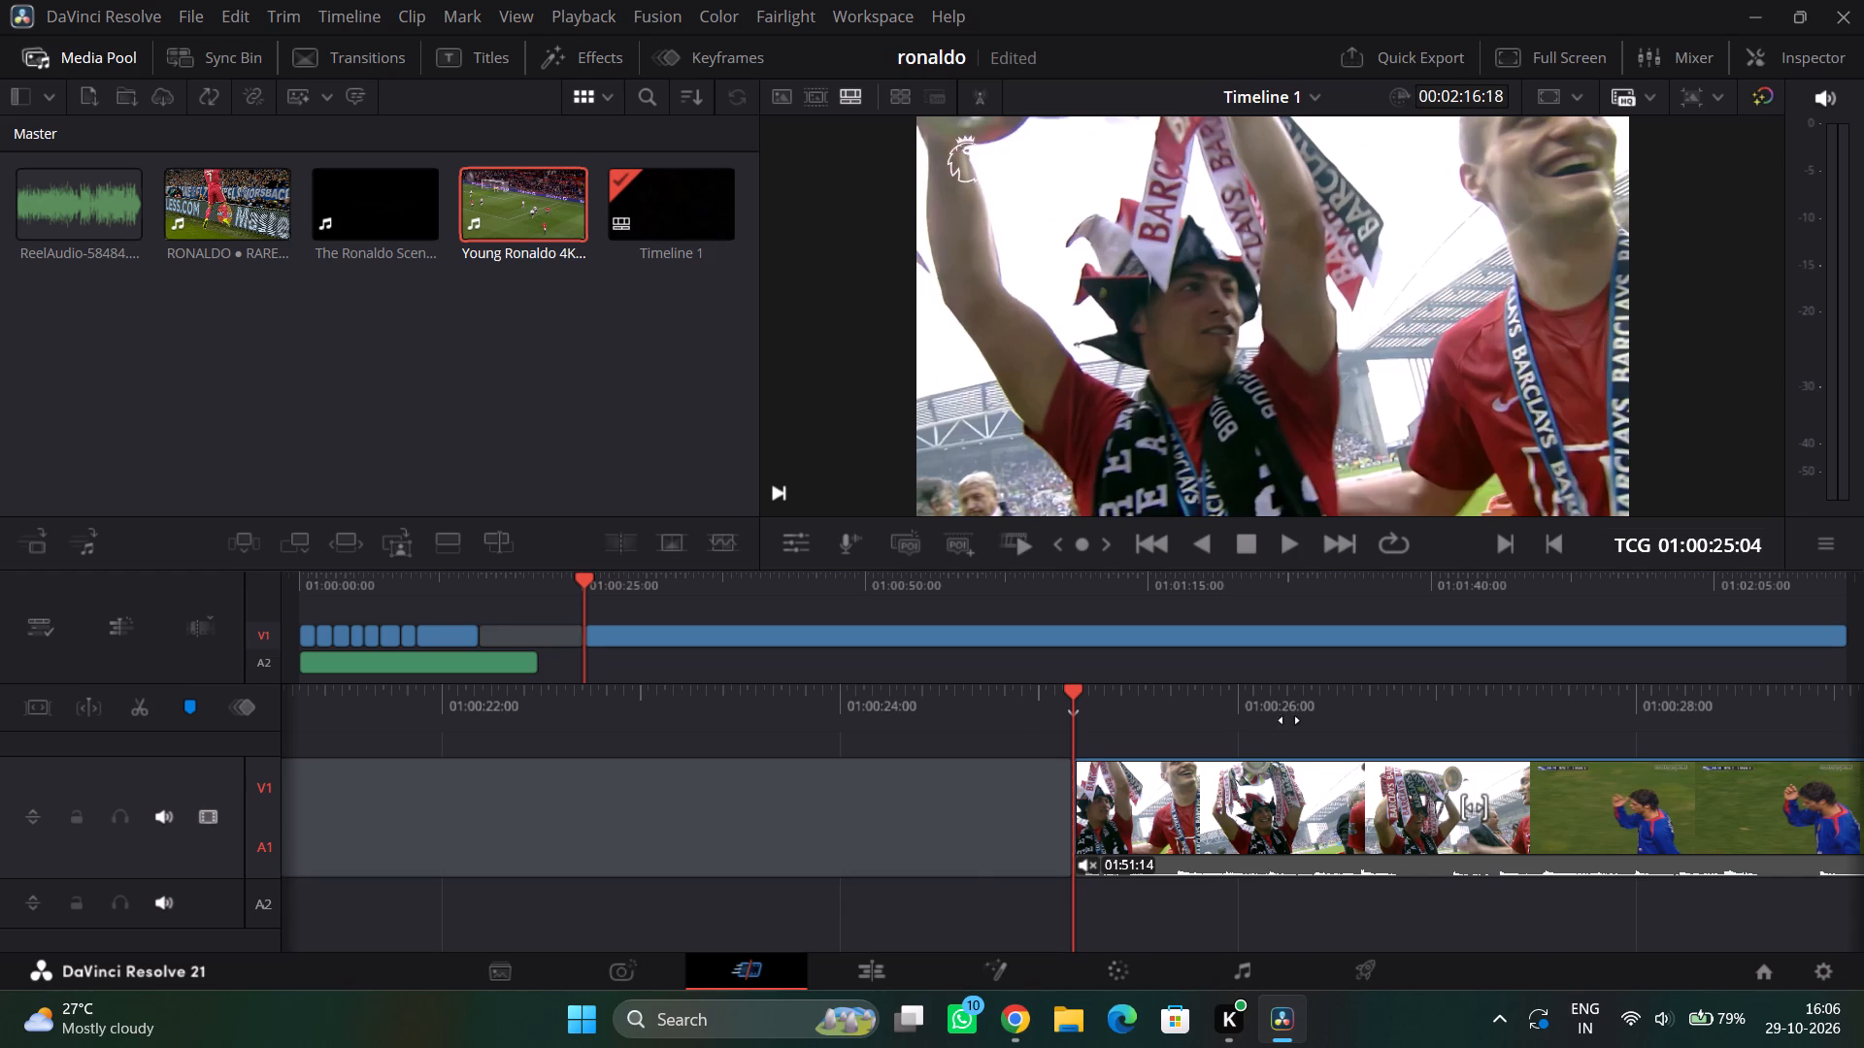
Split the remaining Young Ronaldo footage at 01:00:26:13 to make a 01:09 trophy-lift clip.
drag(1289, 720, 1005, 724)
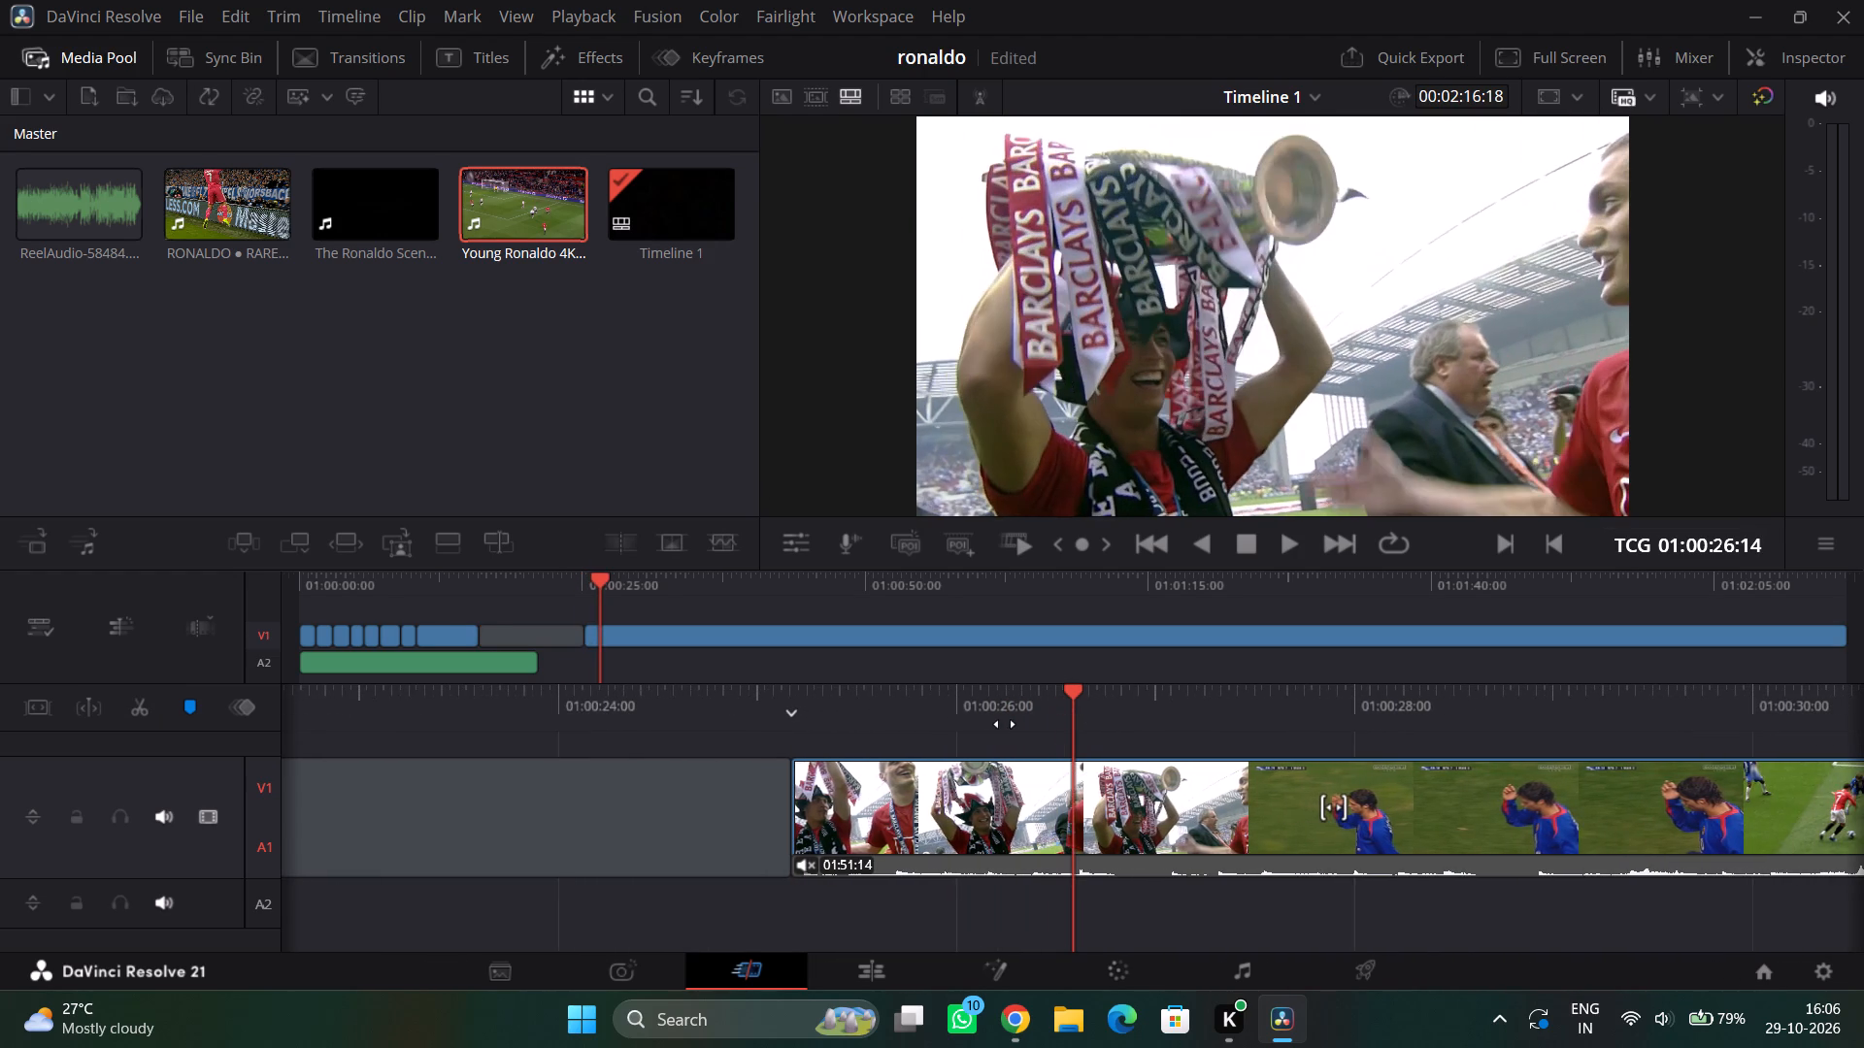
drag(1005, 724, 995, 718)
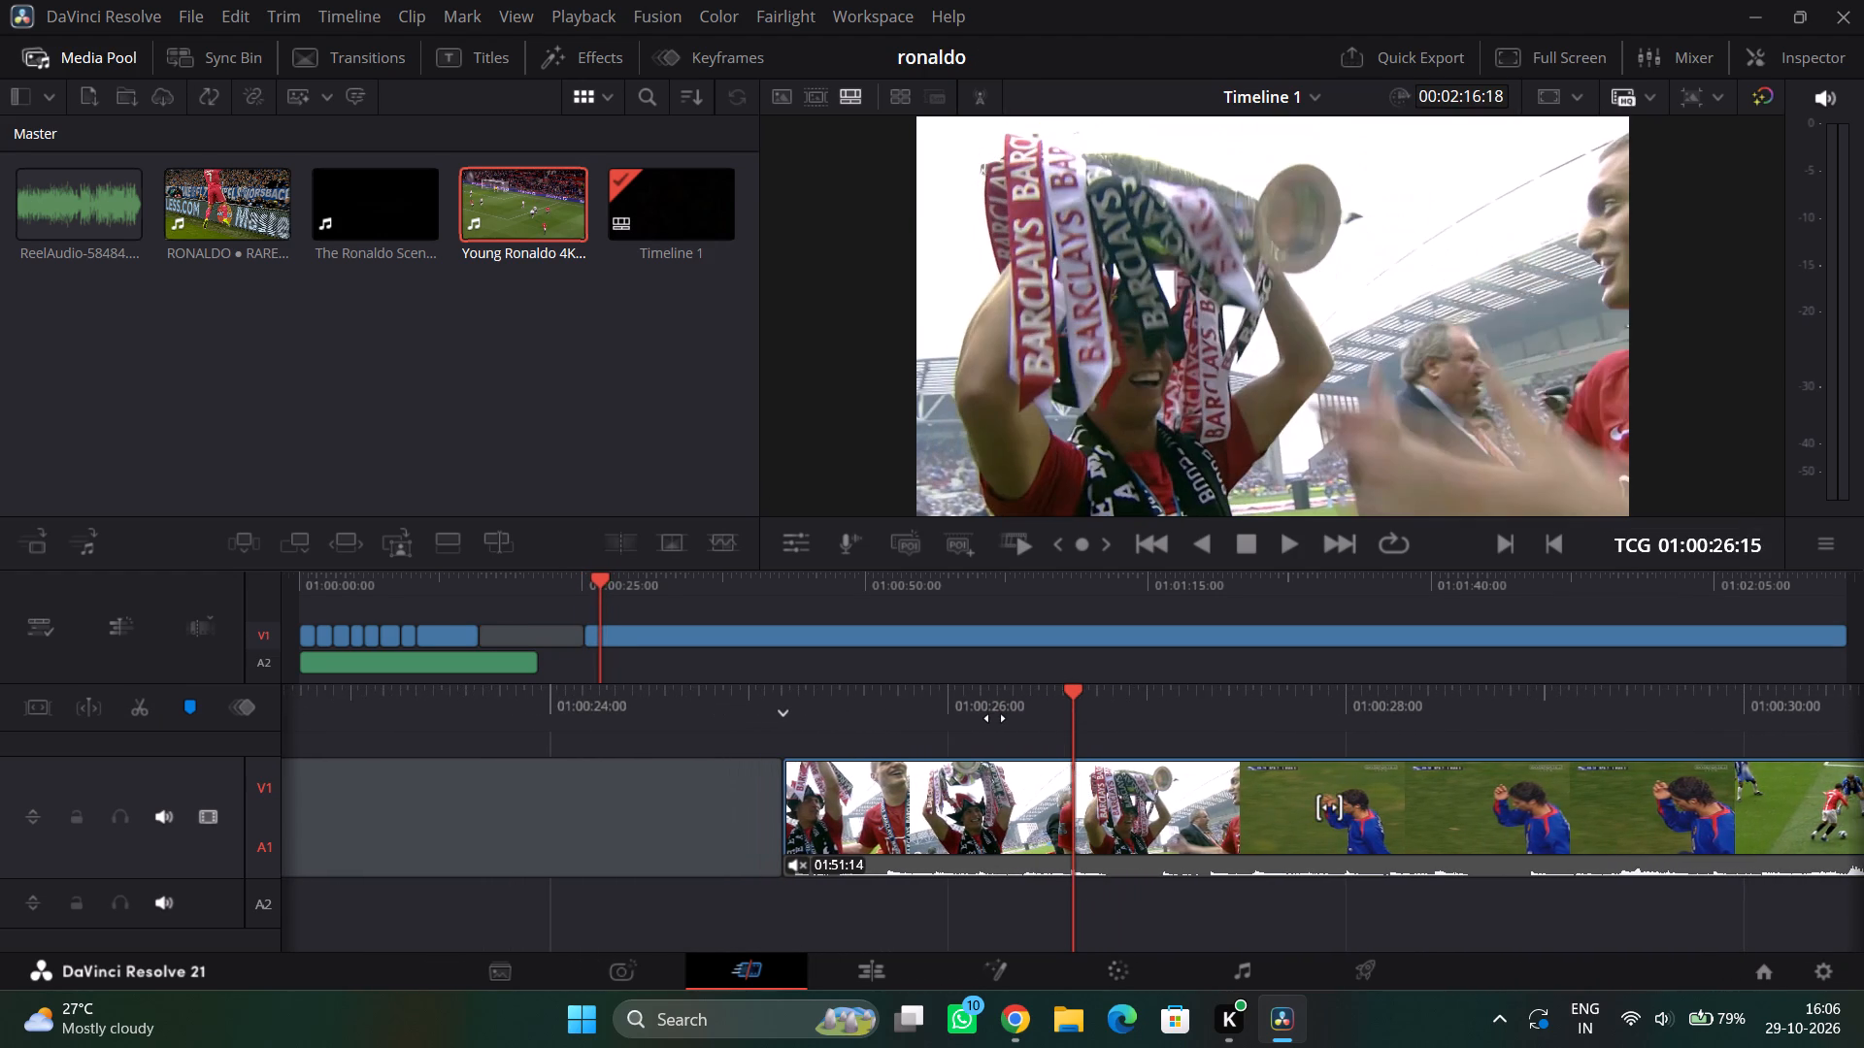
drag(995, 718, 1007, 715)
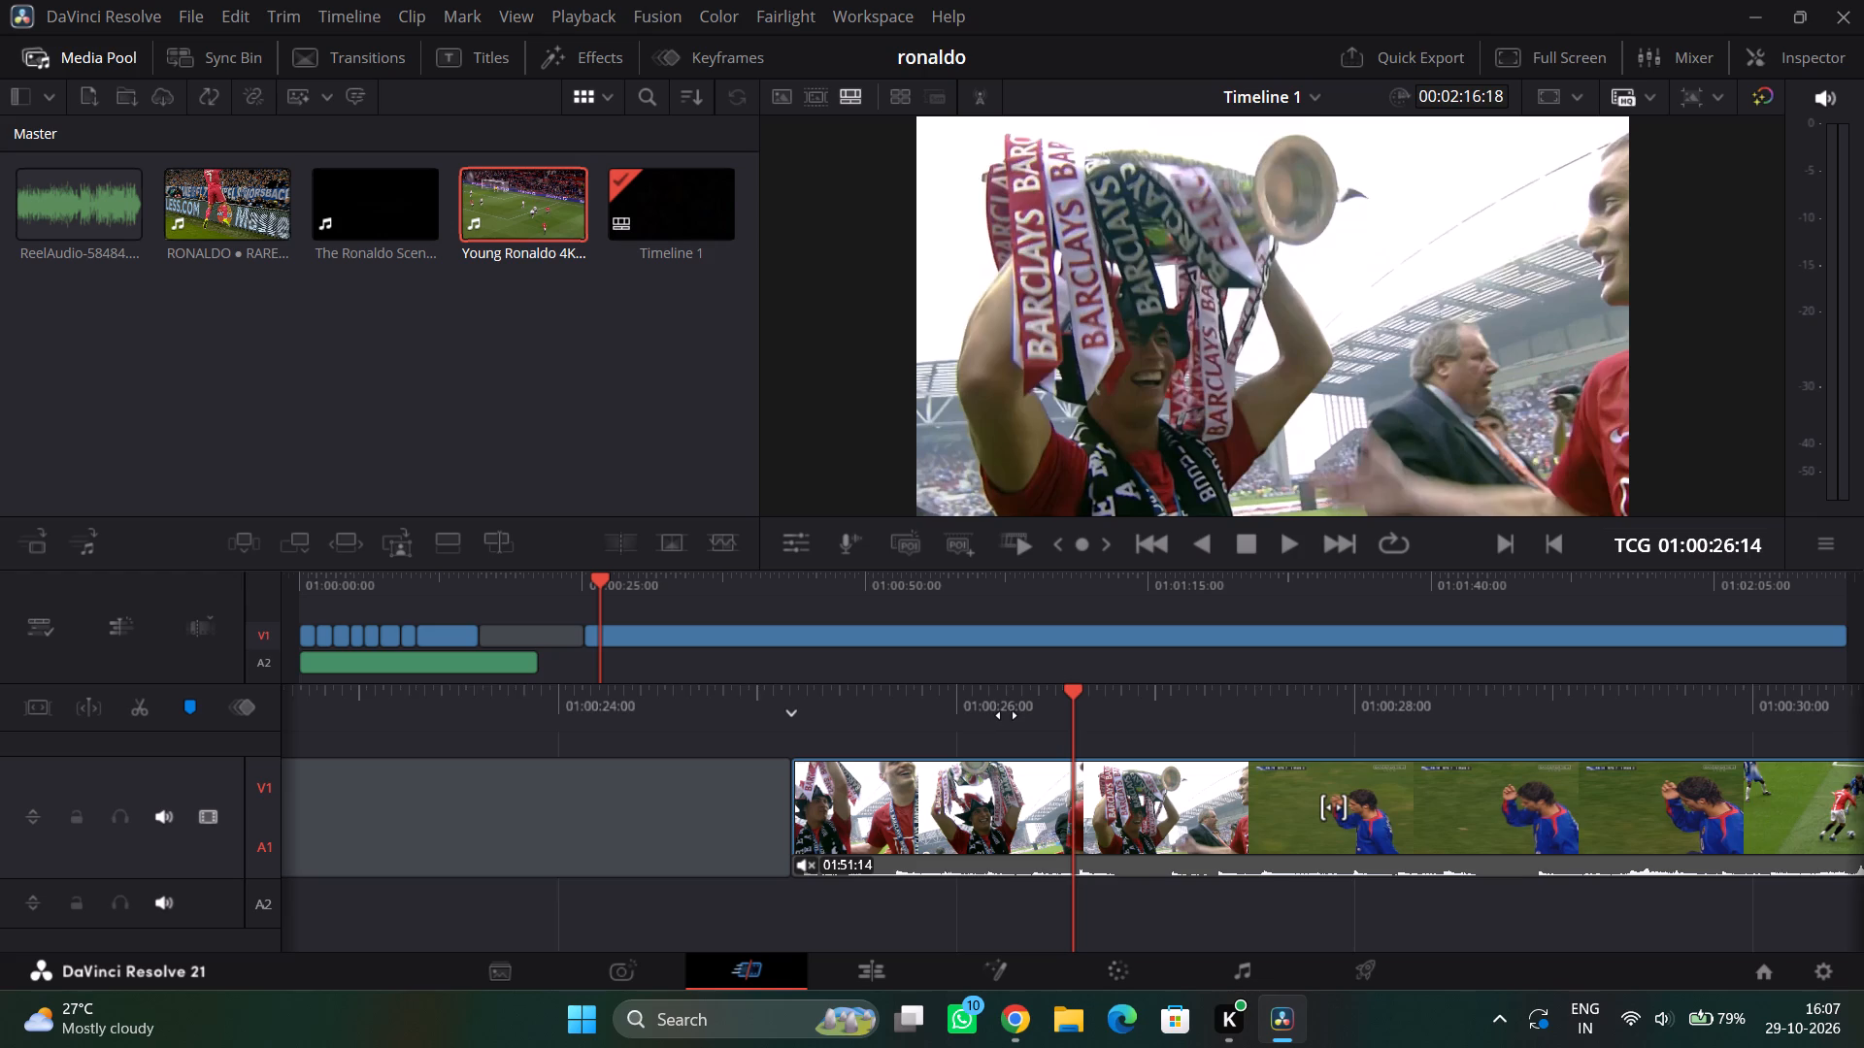
drag(1007, 715, 1010, 715)
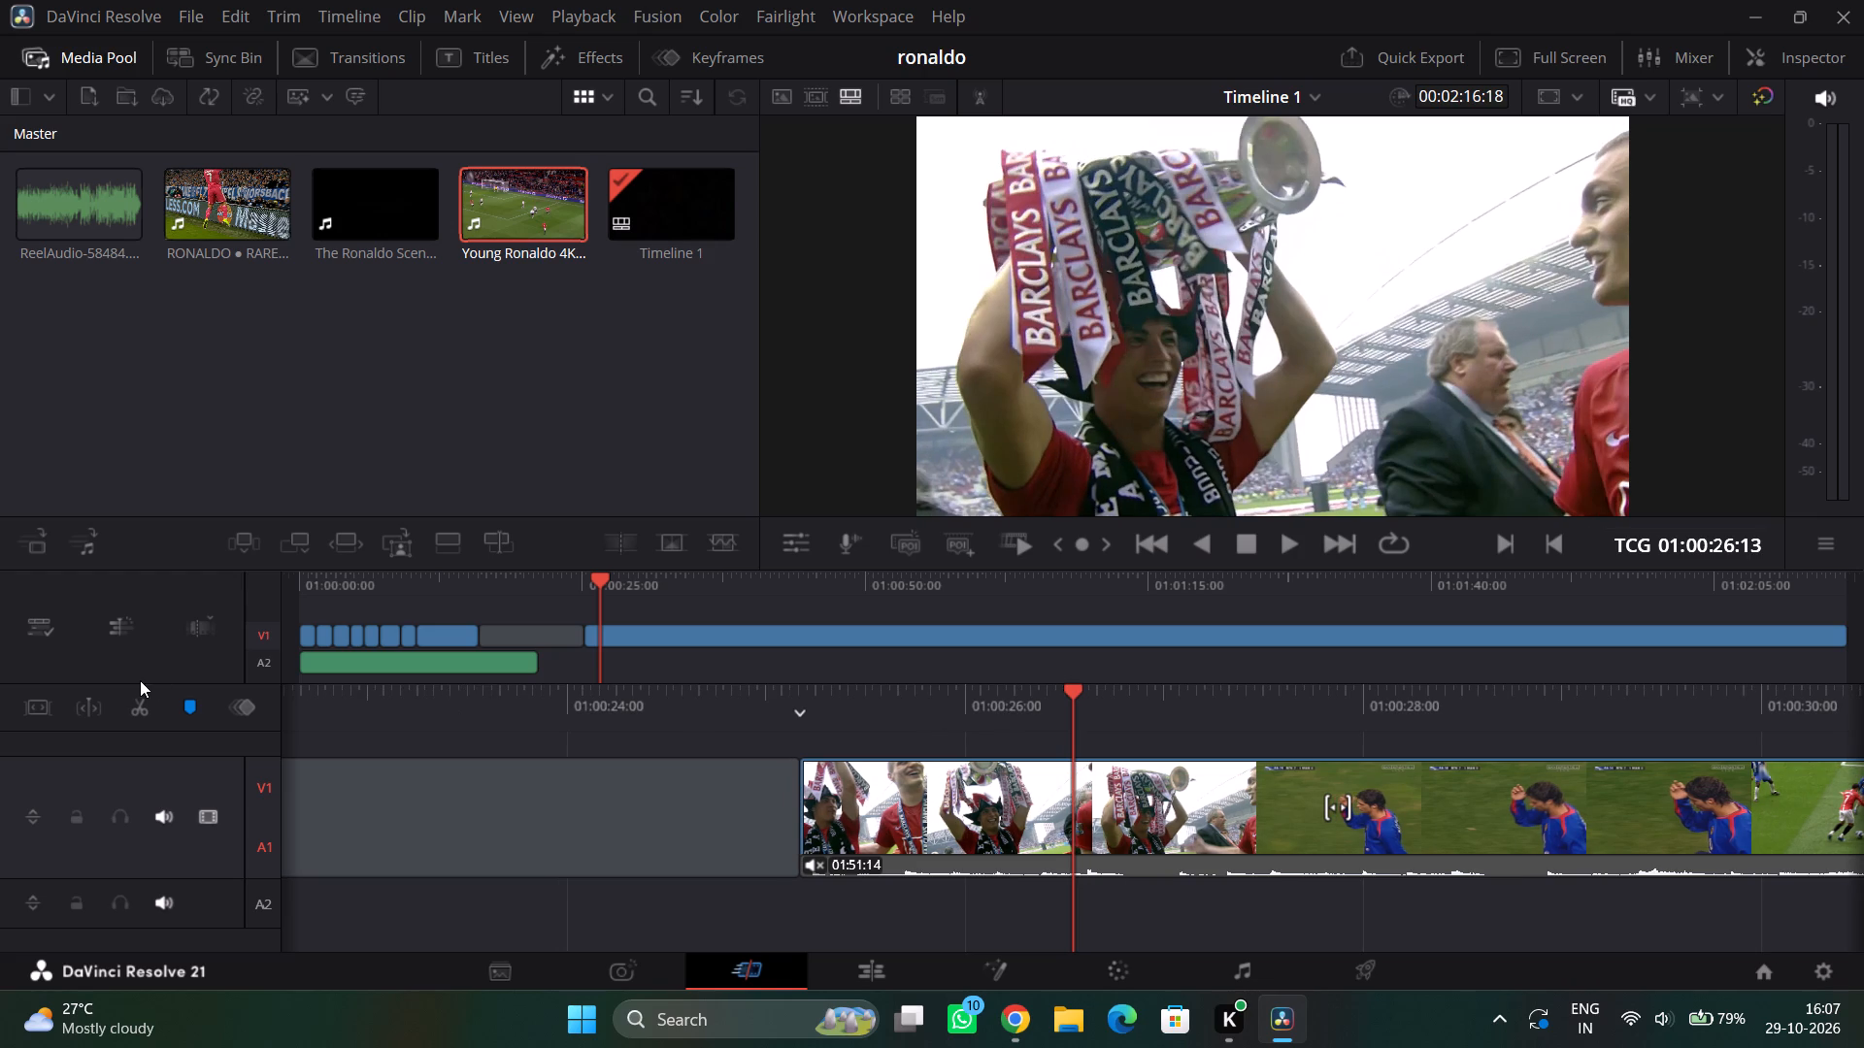
click(140, 713)
Split the remaining Young Ronaldo footage at 01:00:47:18, where he dribbles toward the touchline camera, and delete the 21:05 portion before it.
drag(1376, 709, 1174, 704)
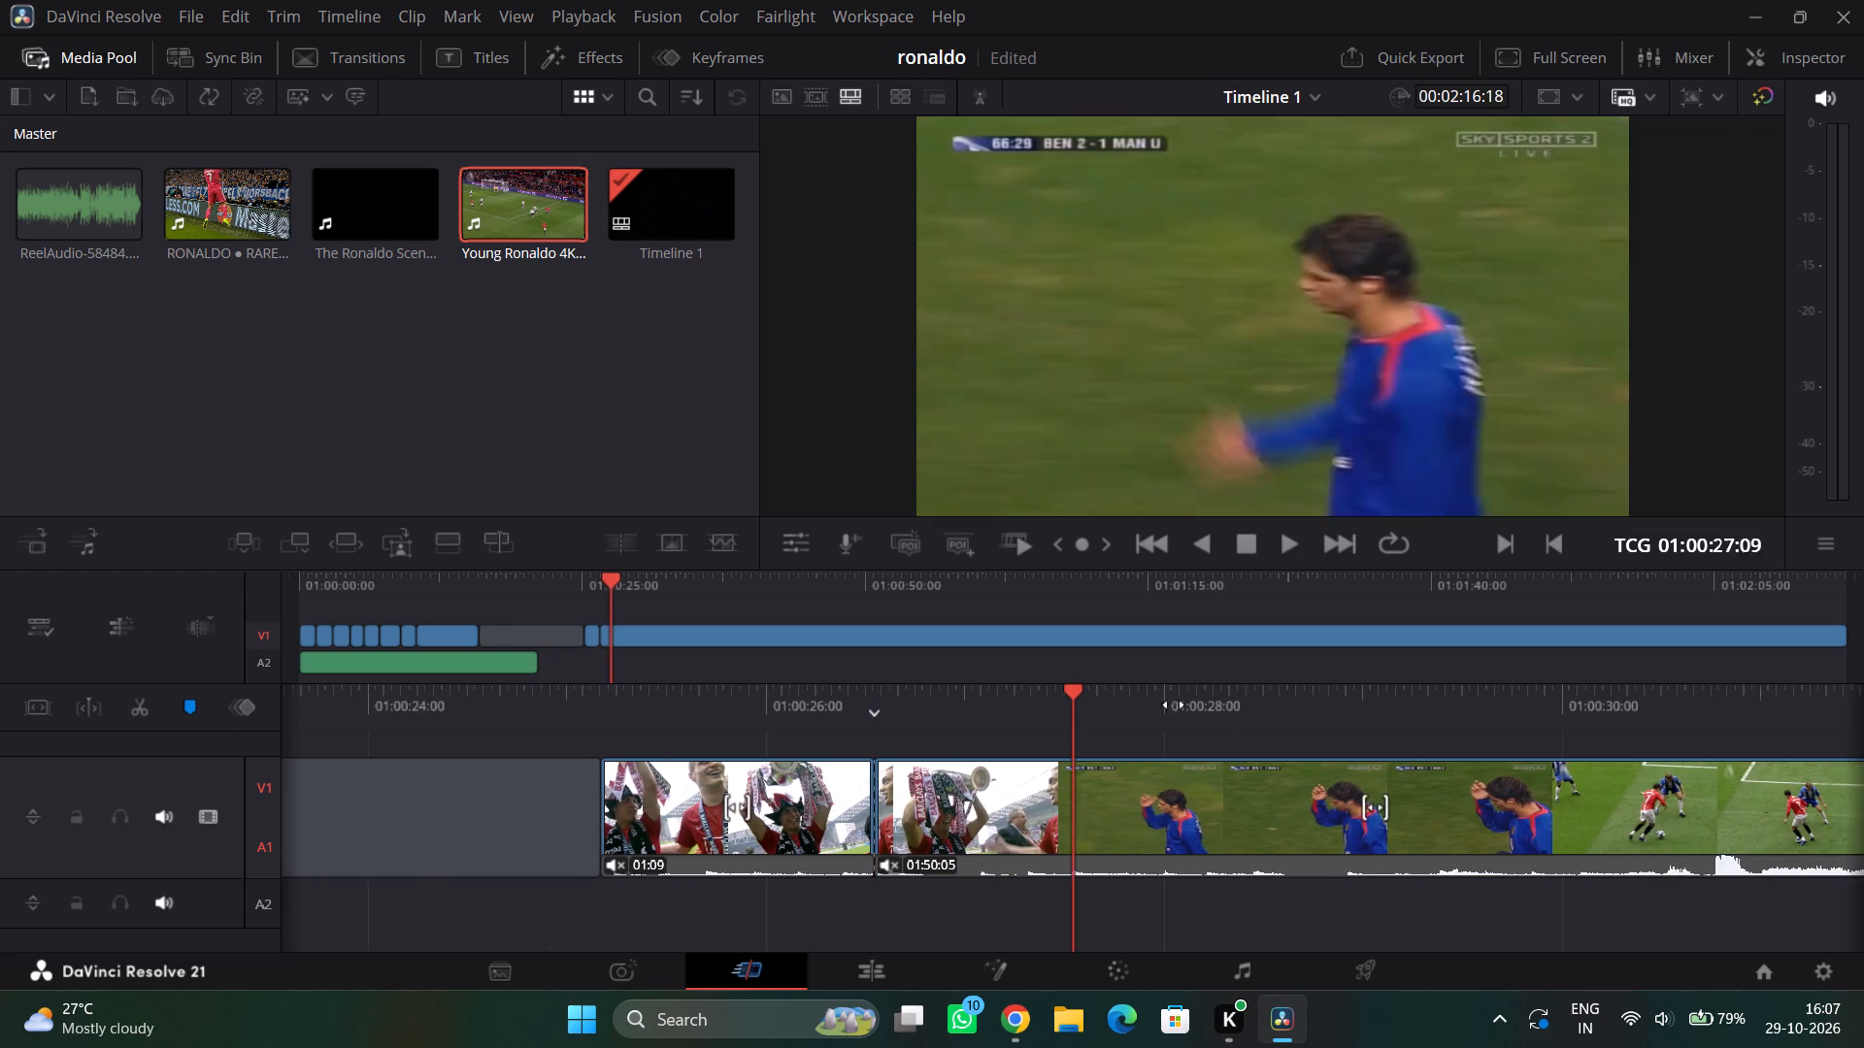
drag(1174, 704, 622, 704)
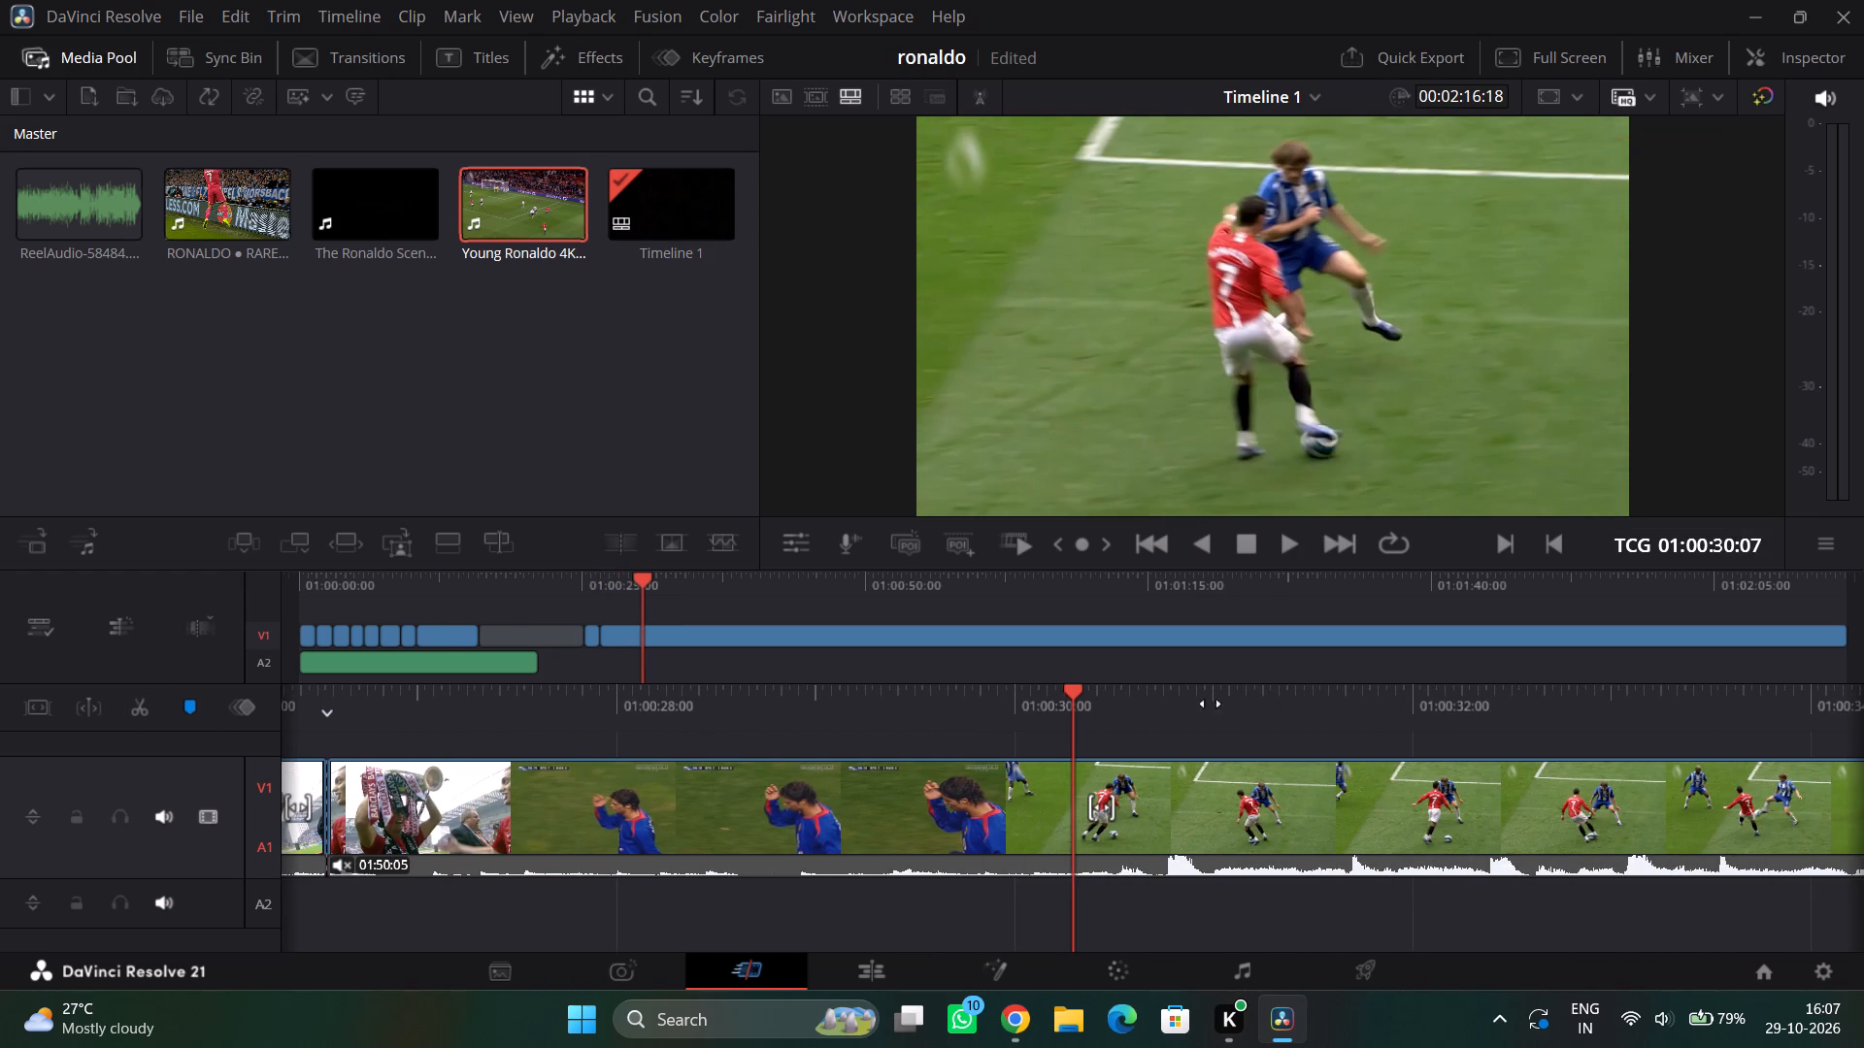
drag(1176, 700, 1272, 703)
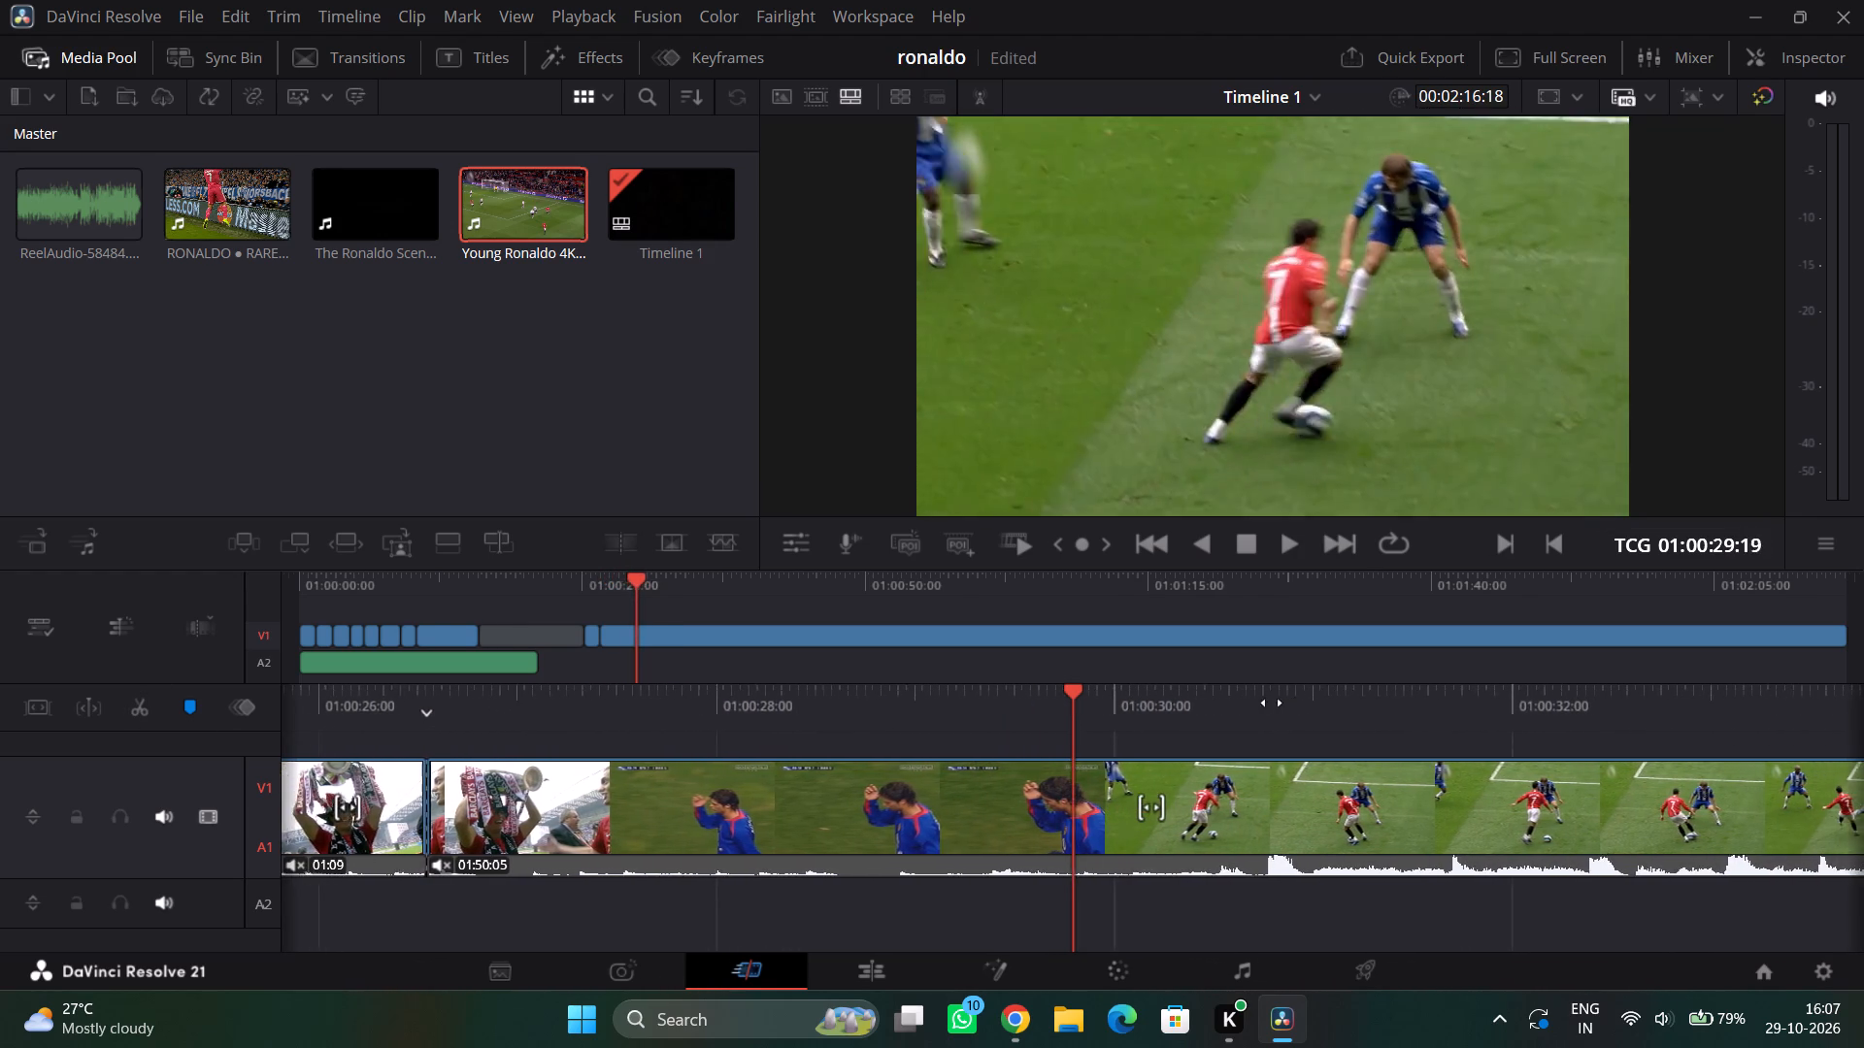
drag(1272, 703, 878, 703)
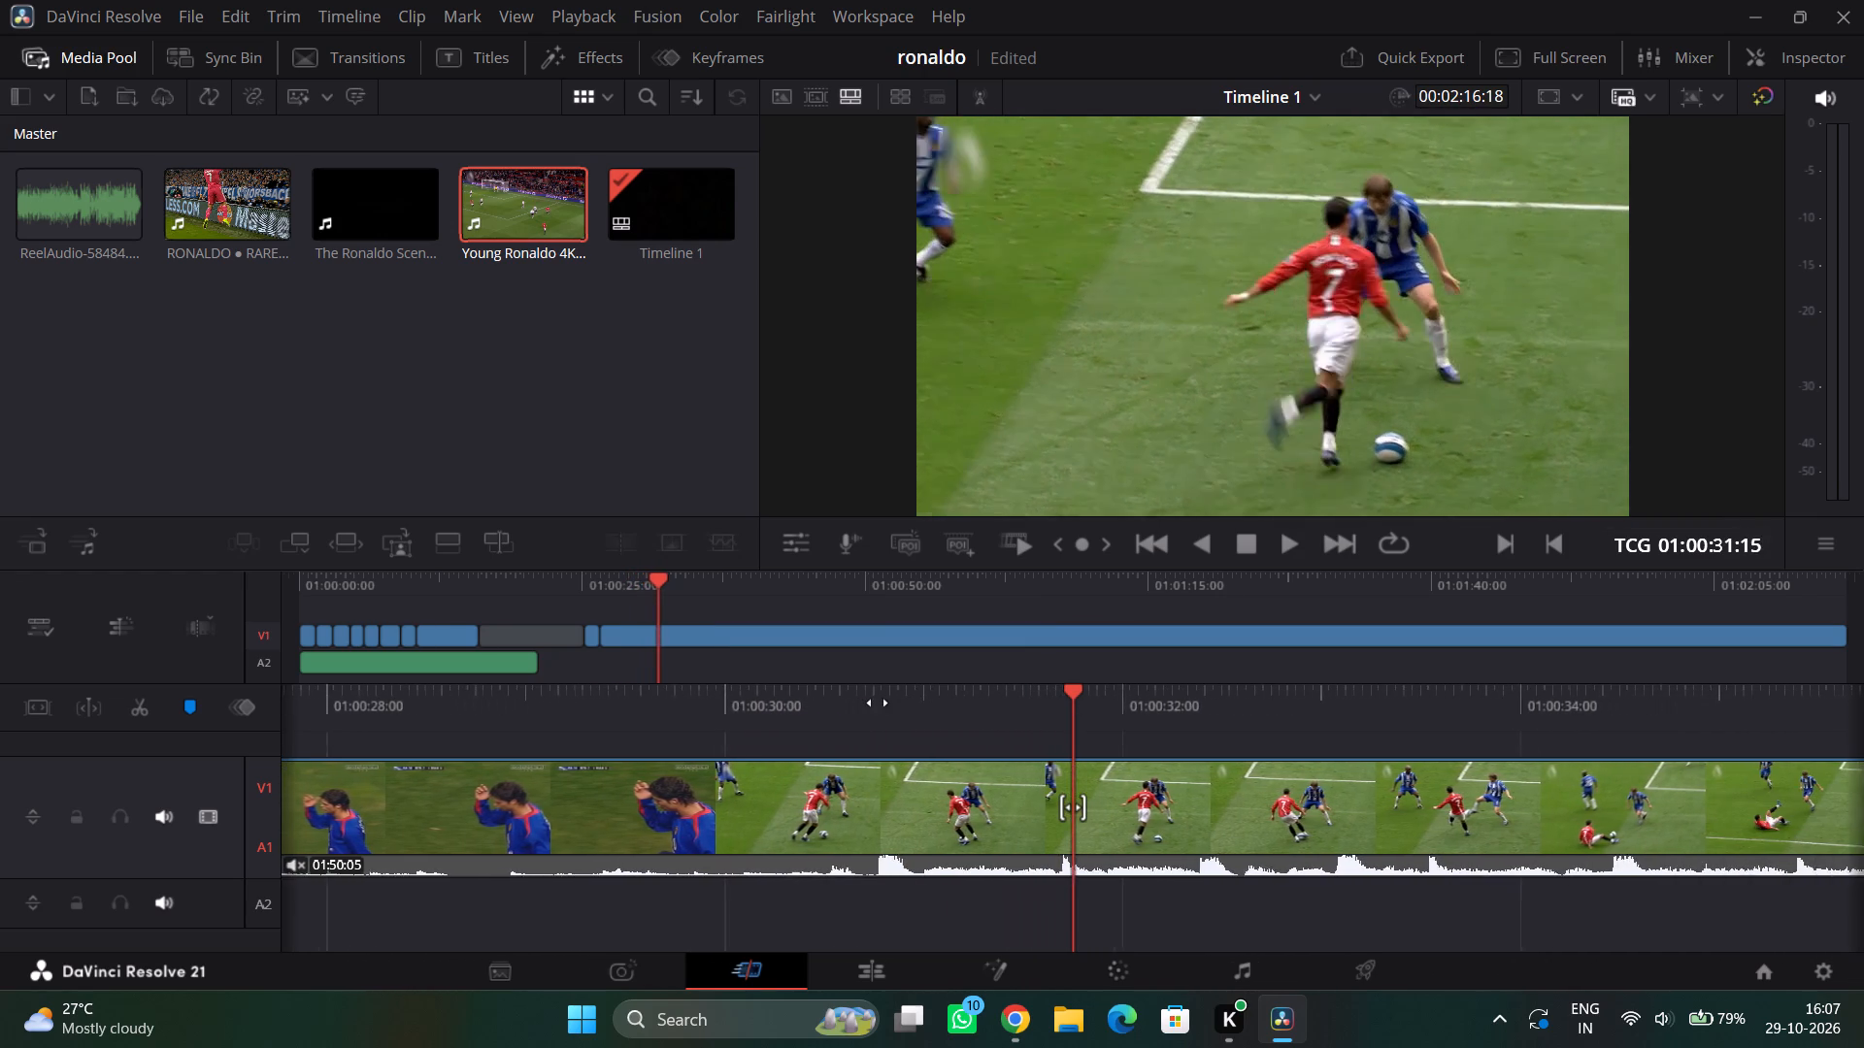
drag(878, 703, 853, 708)
drag(1329, 701, 832, 701)
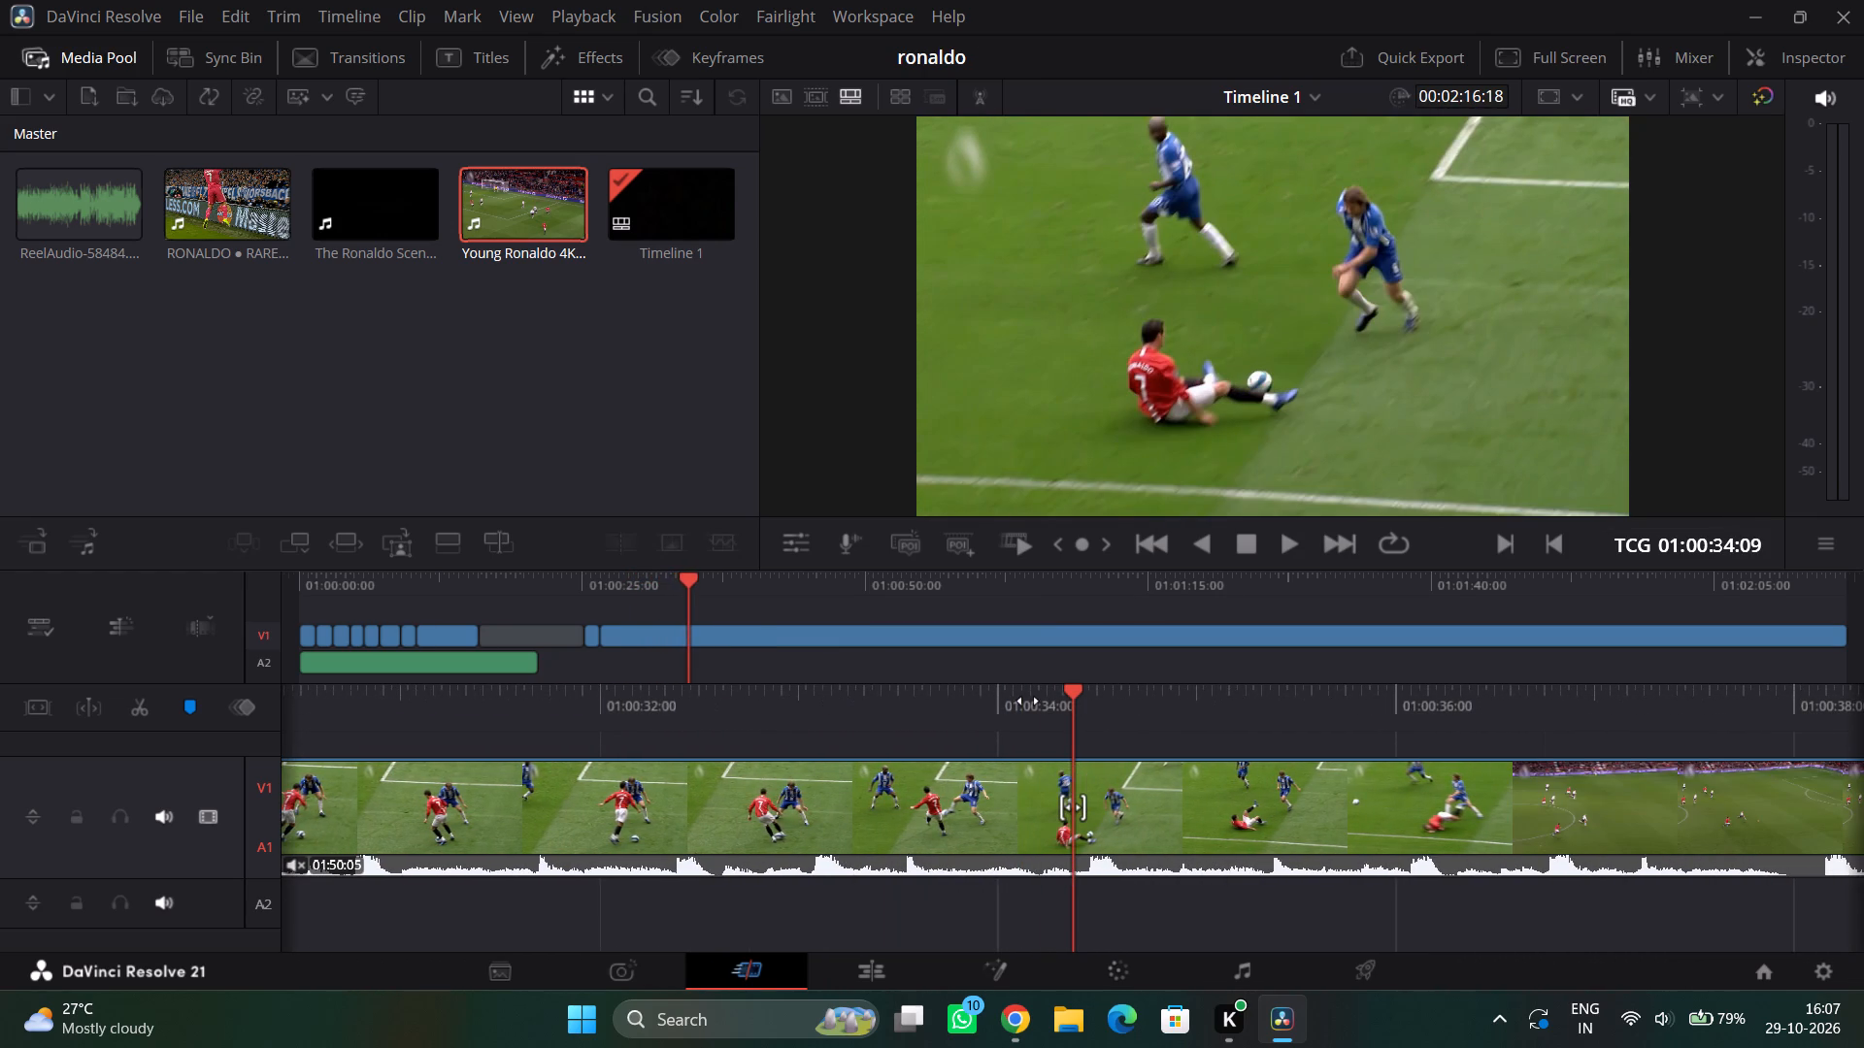
drag(1440, 707, 1157, 713)
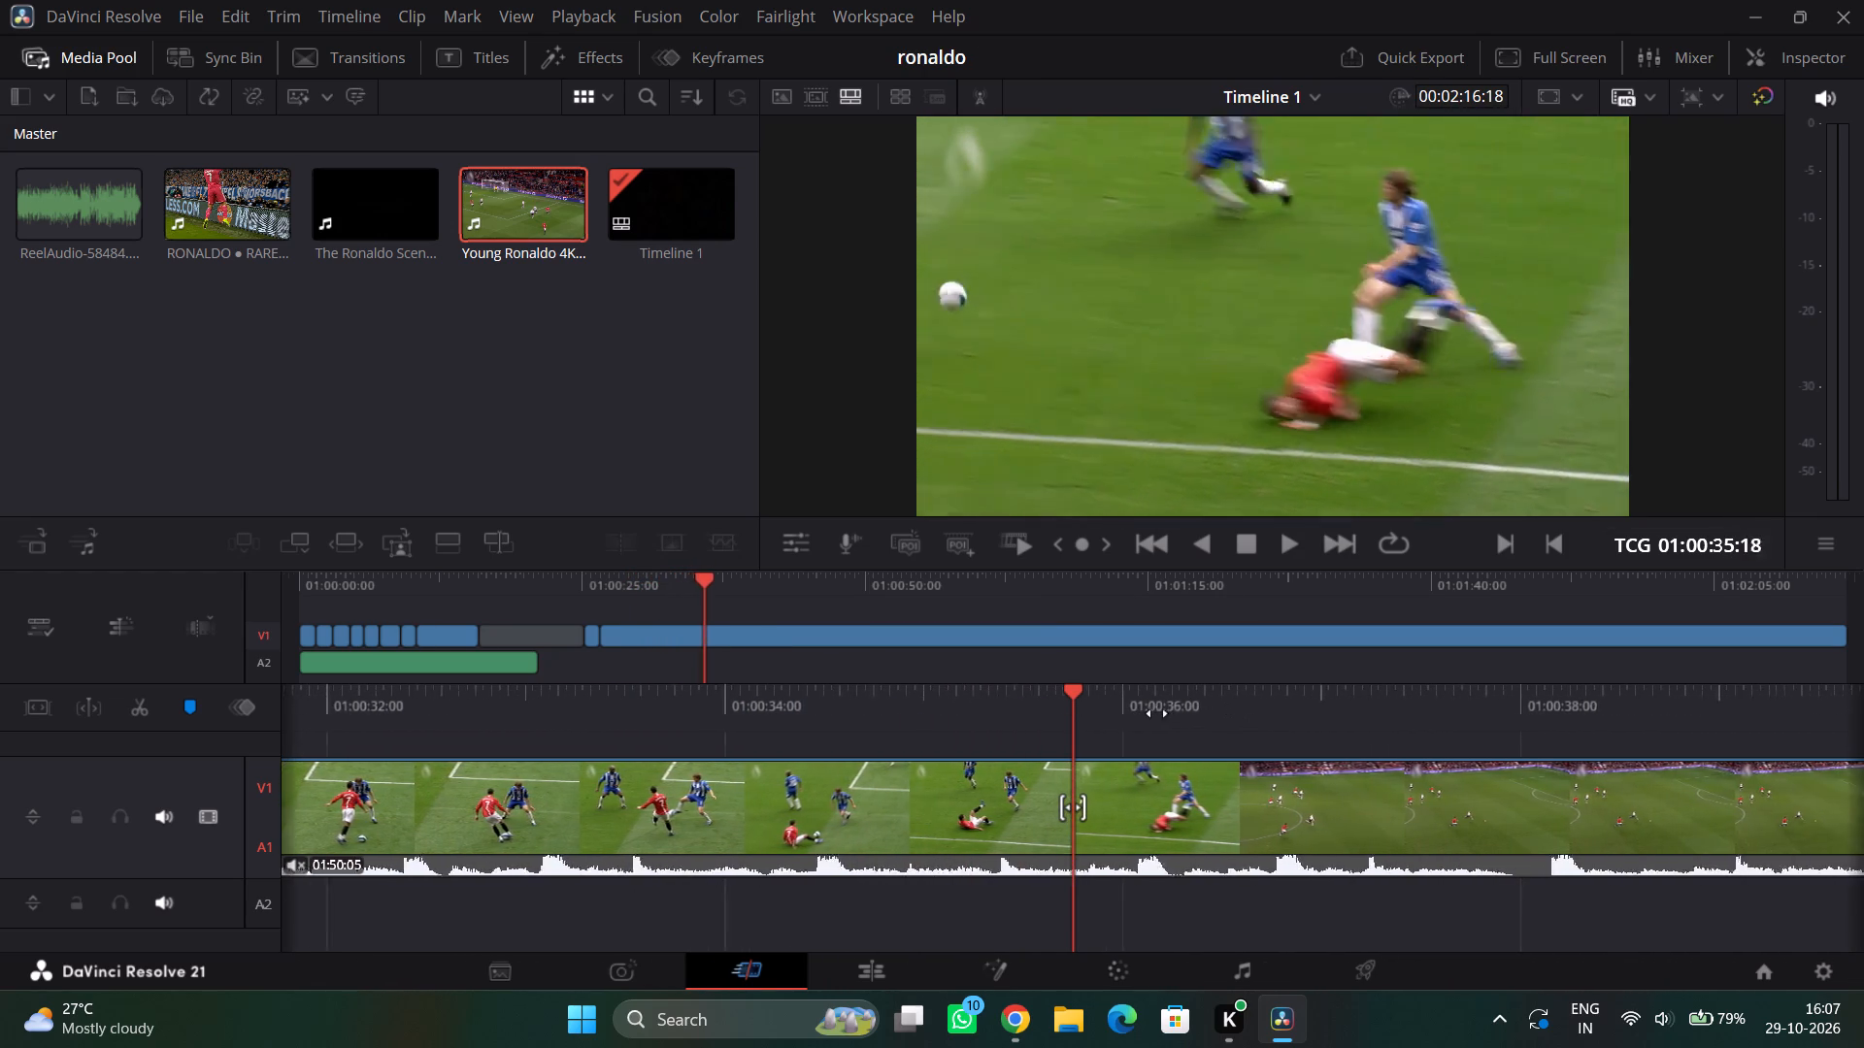
drag(1157, 713, 618, 716)
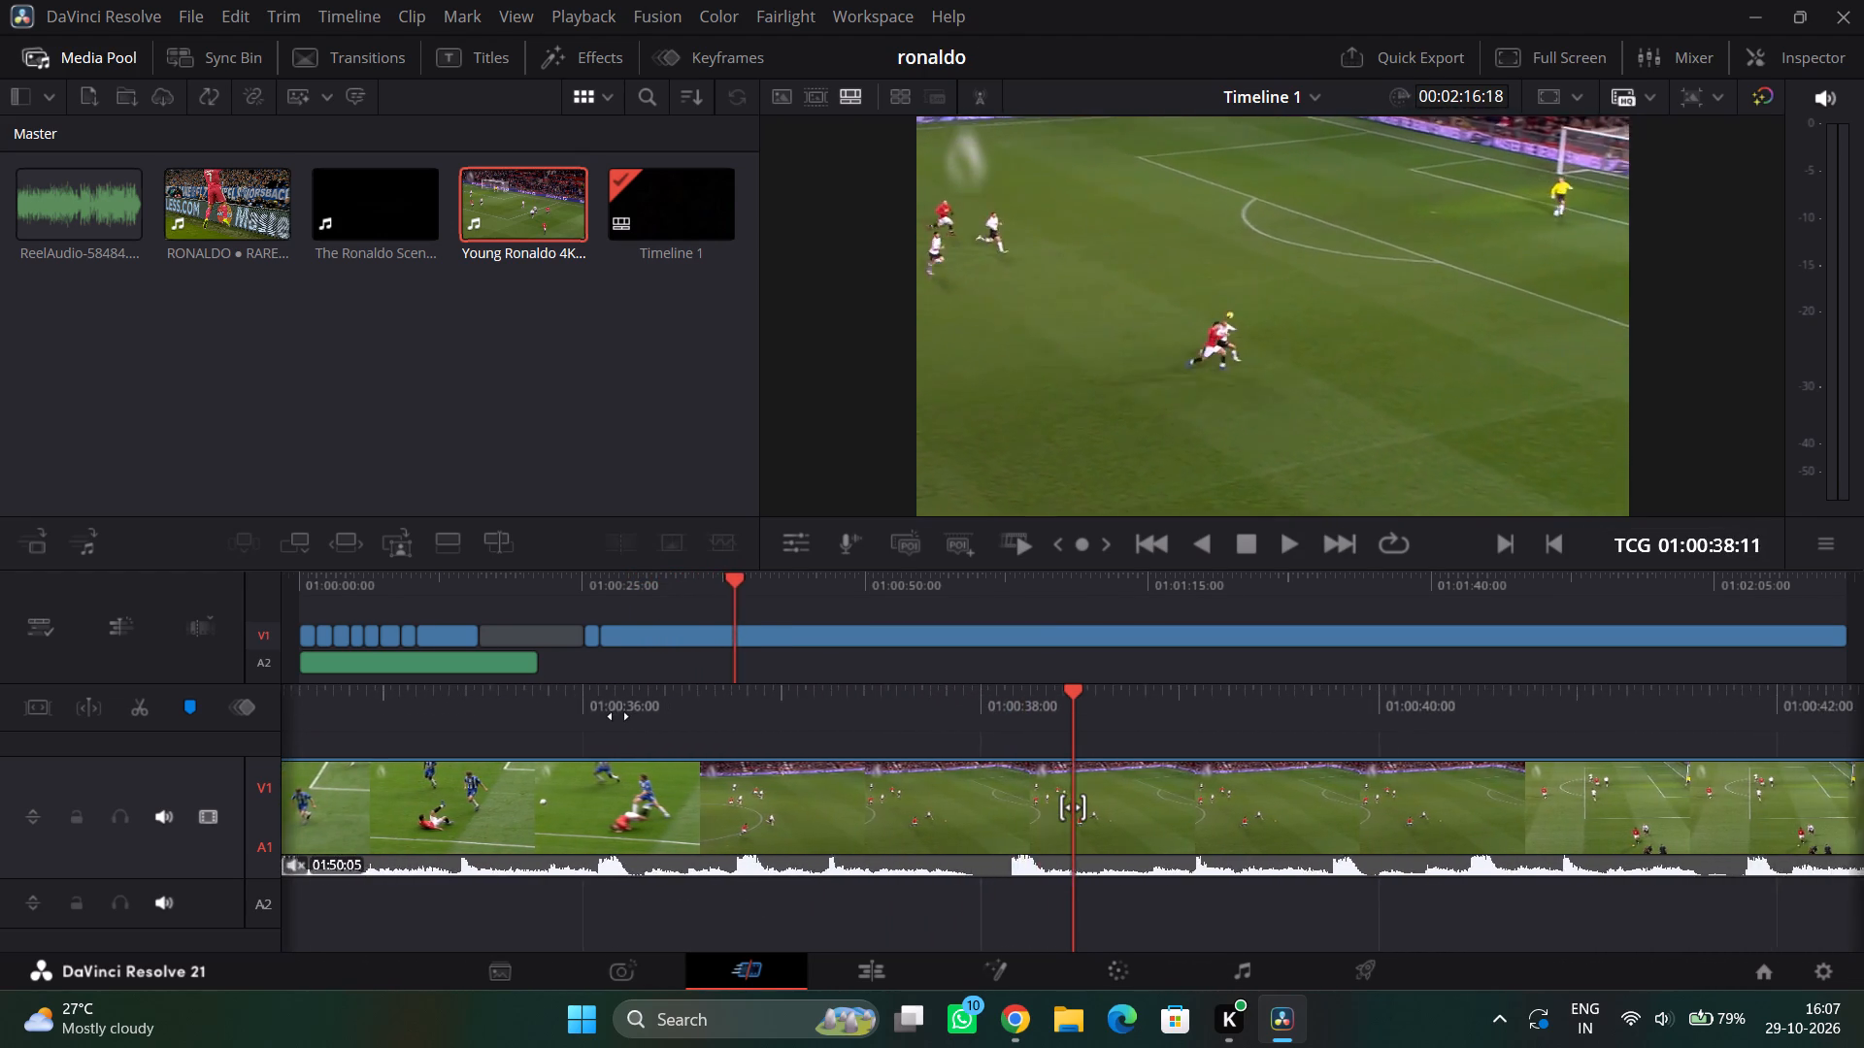
drag(618, 716, 395, 718)
drag(1399, 708, 1040, 708)
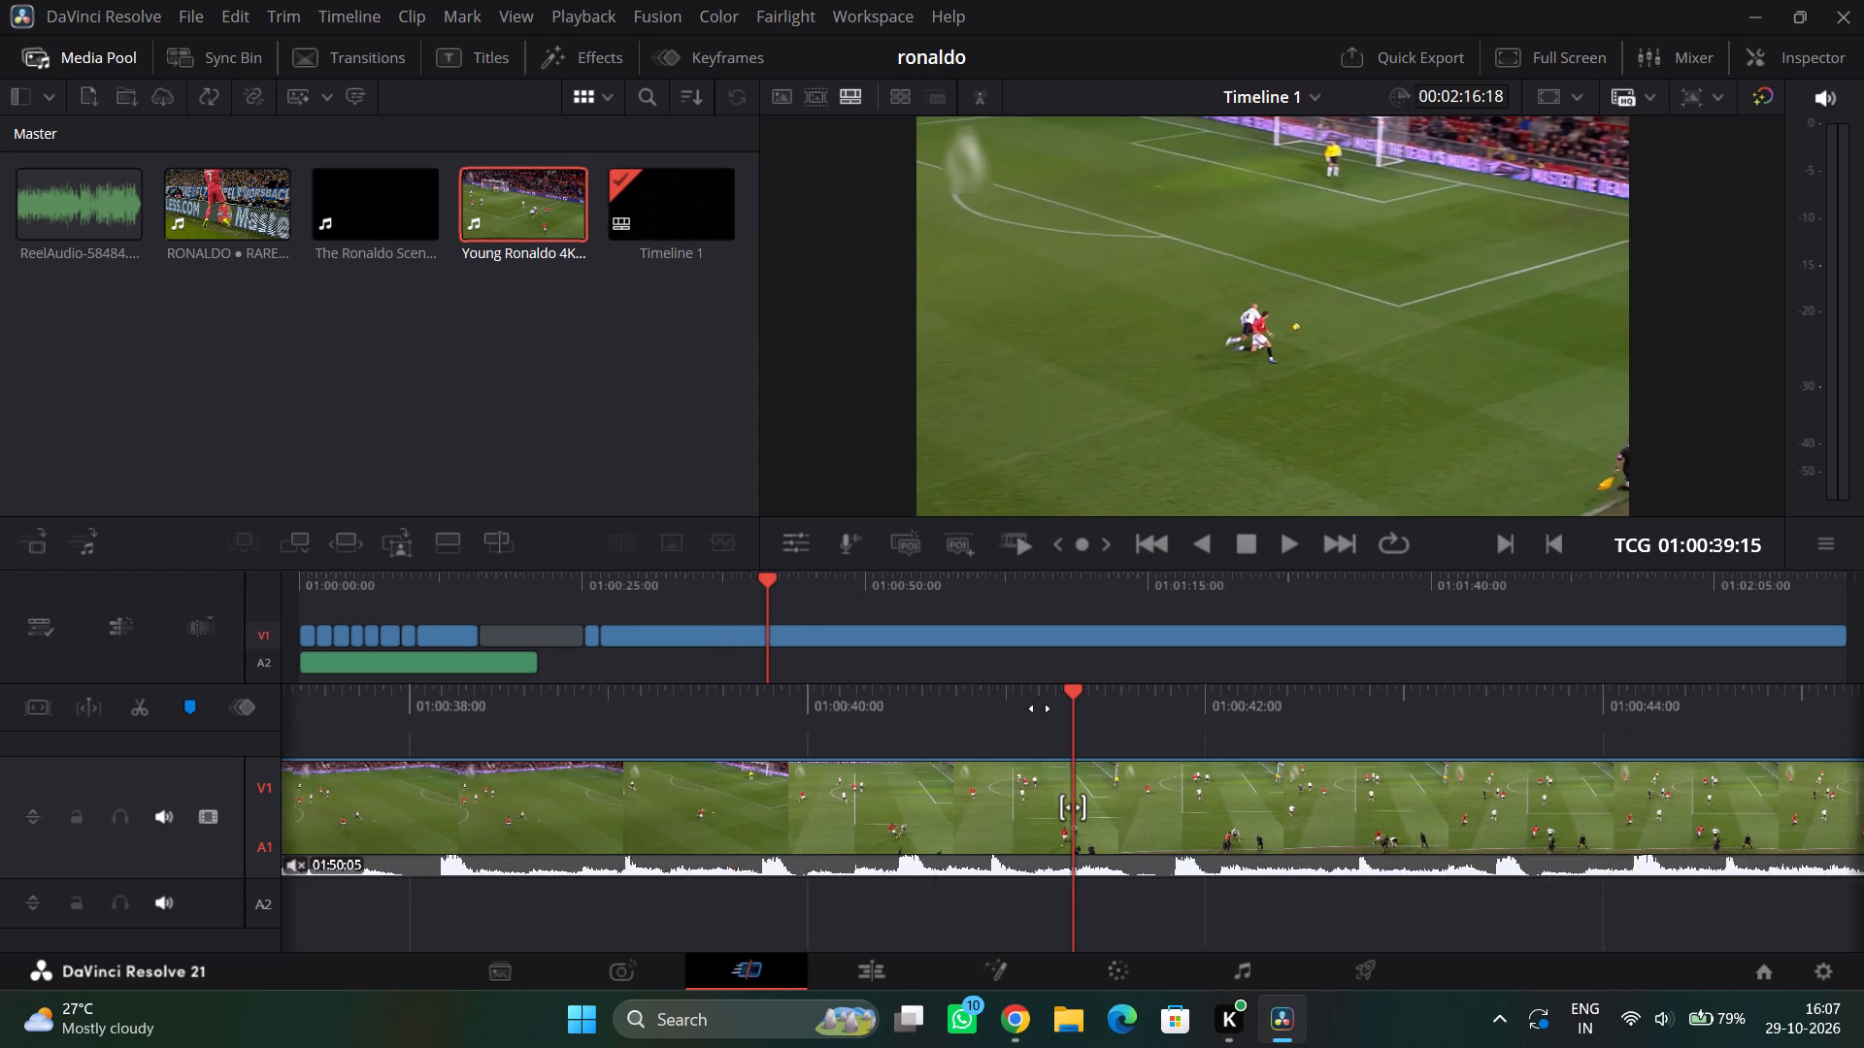
drag(1040, 708, 920, 708)
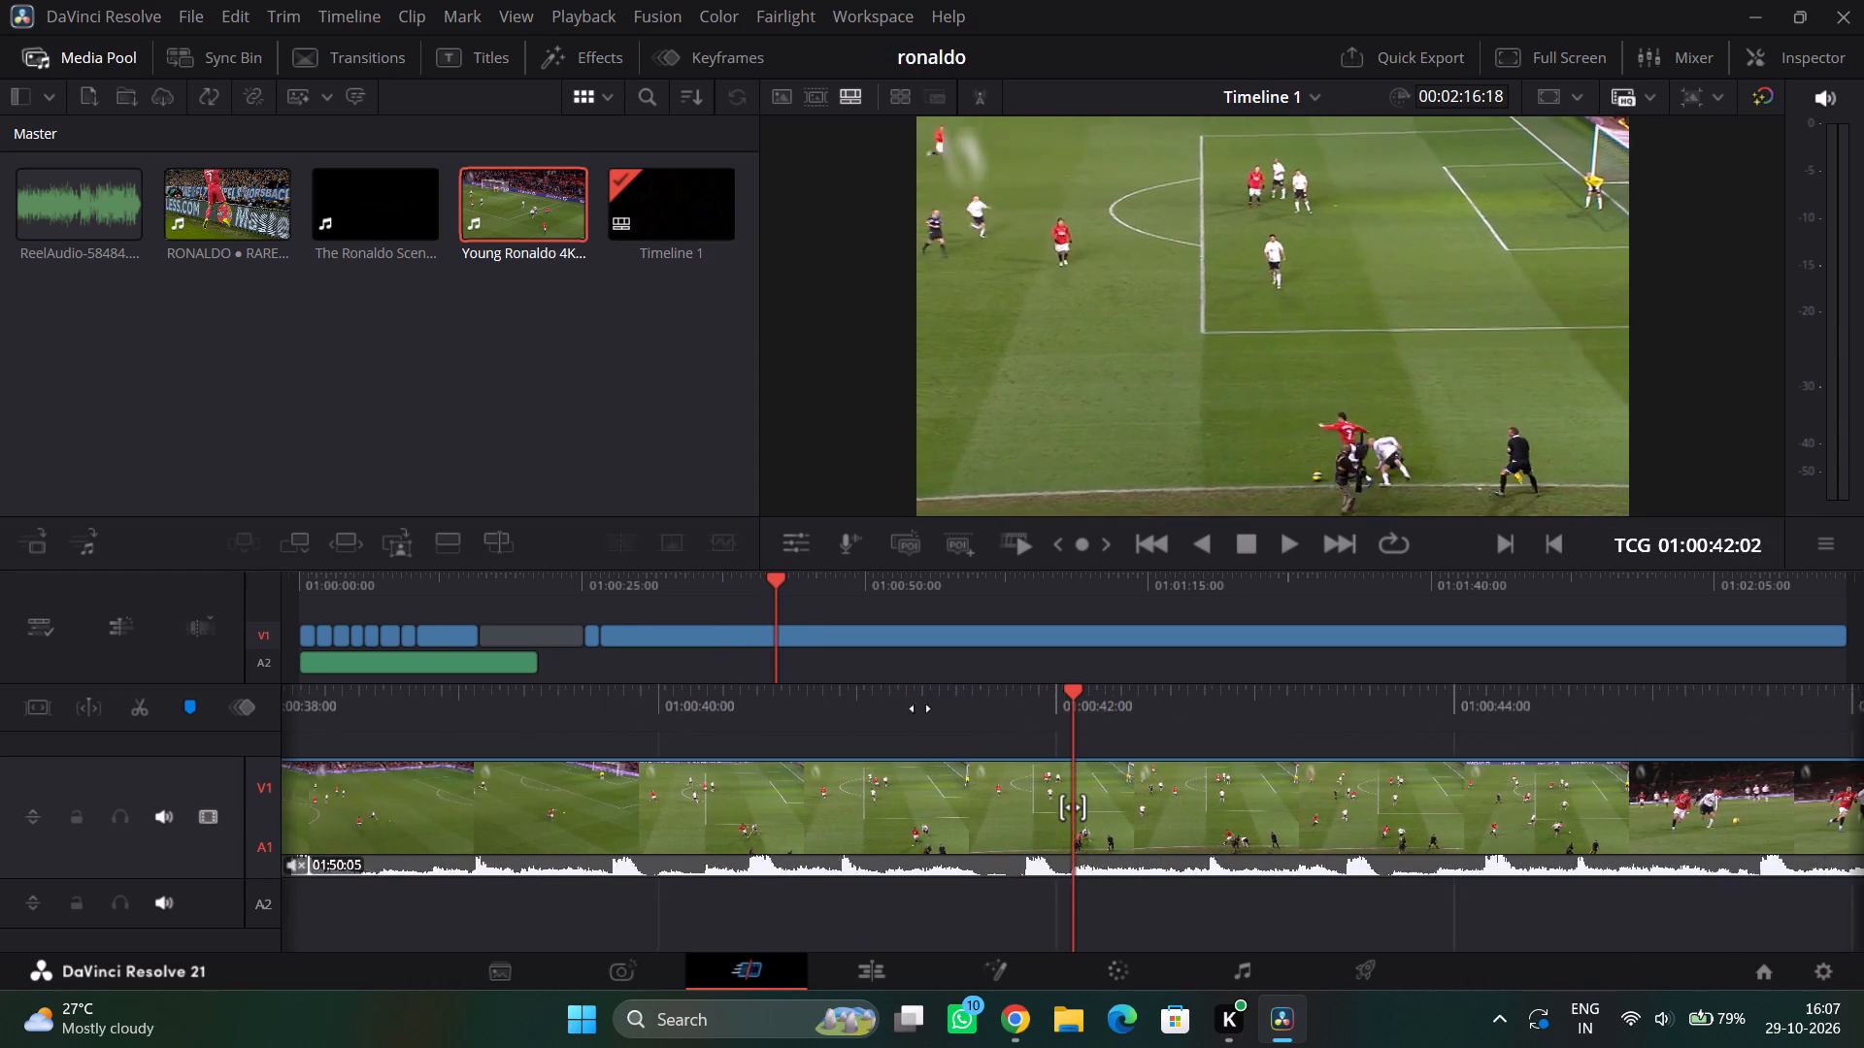
drag(920, 708, 1518, 706)
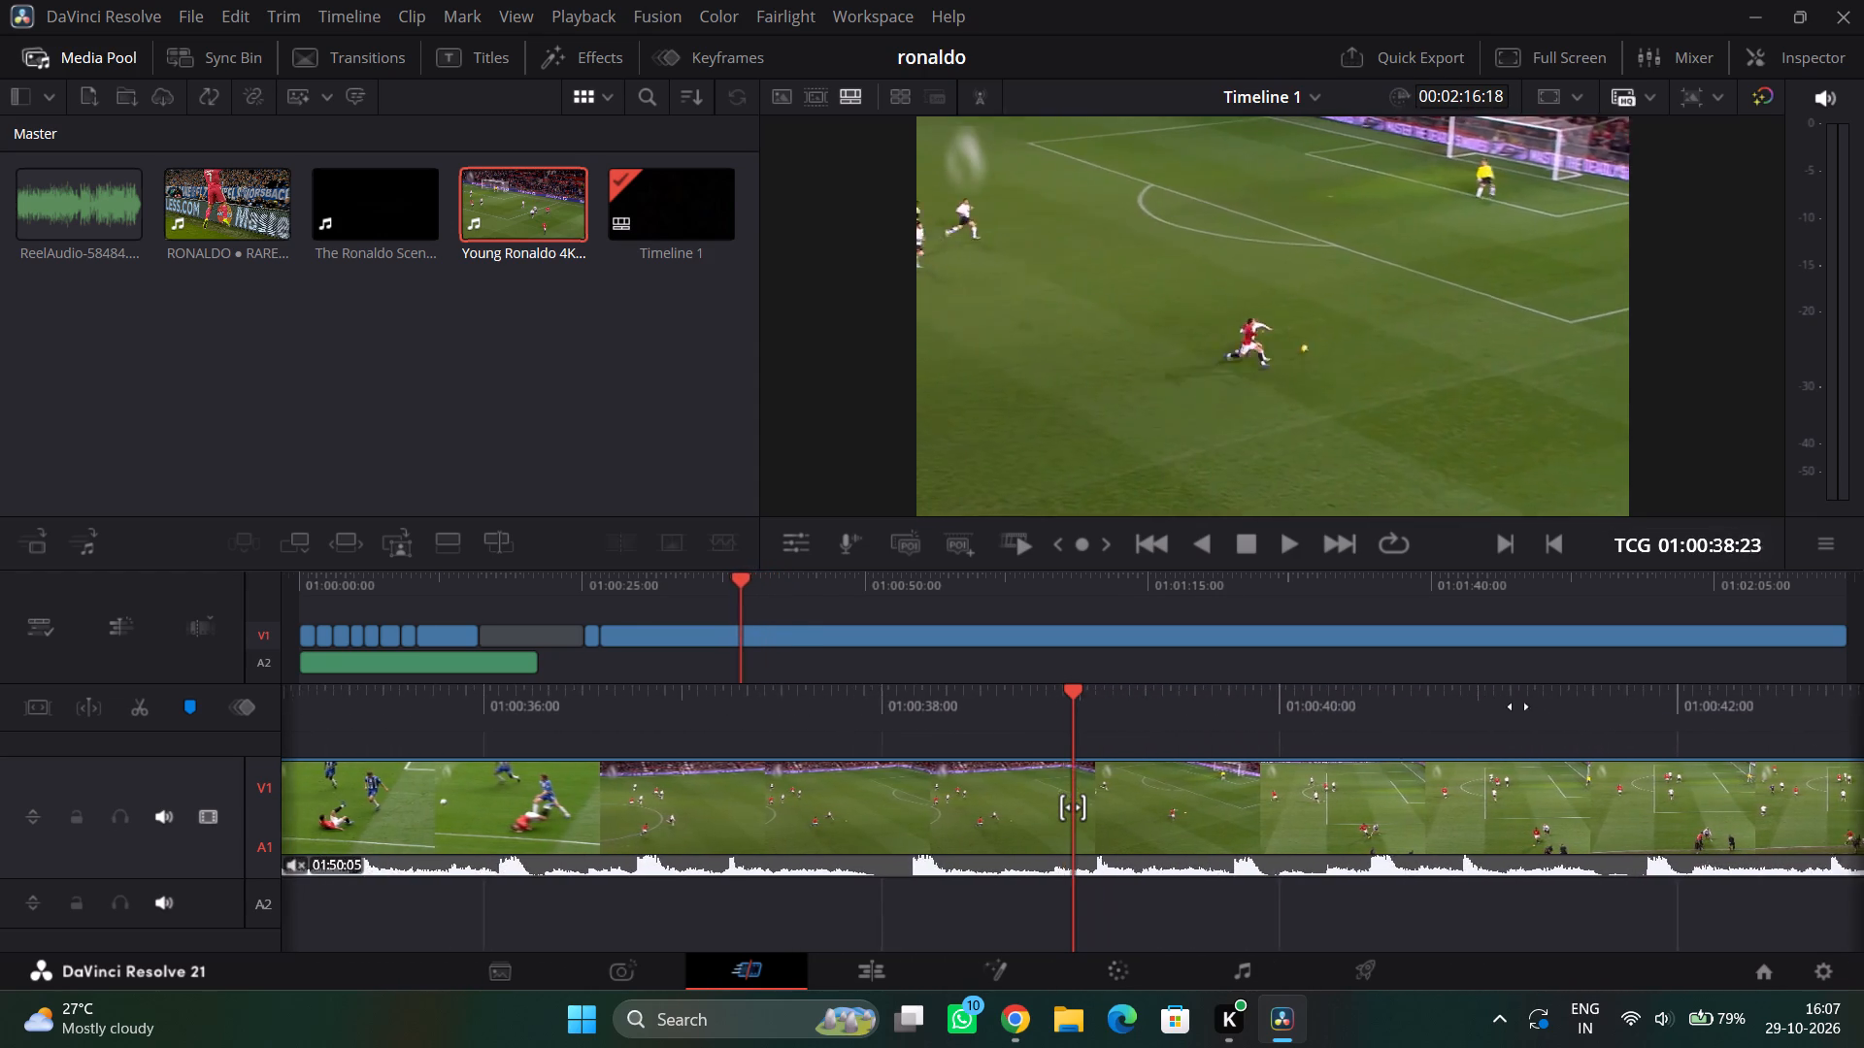
drag(1518, 706, 1272, 706)
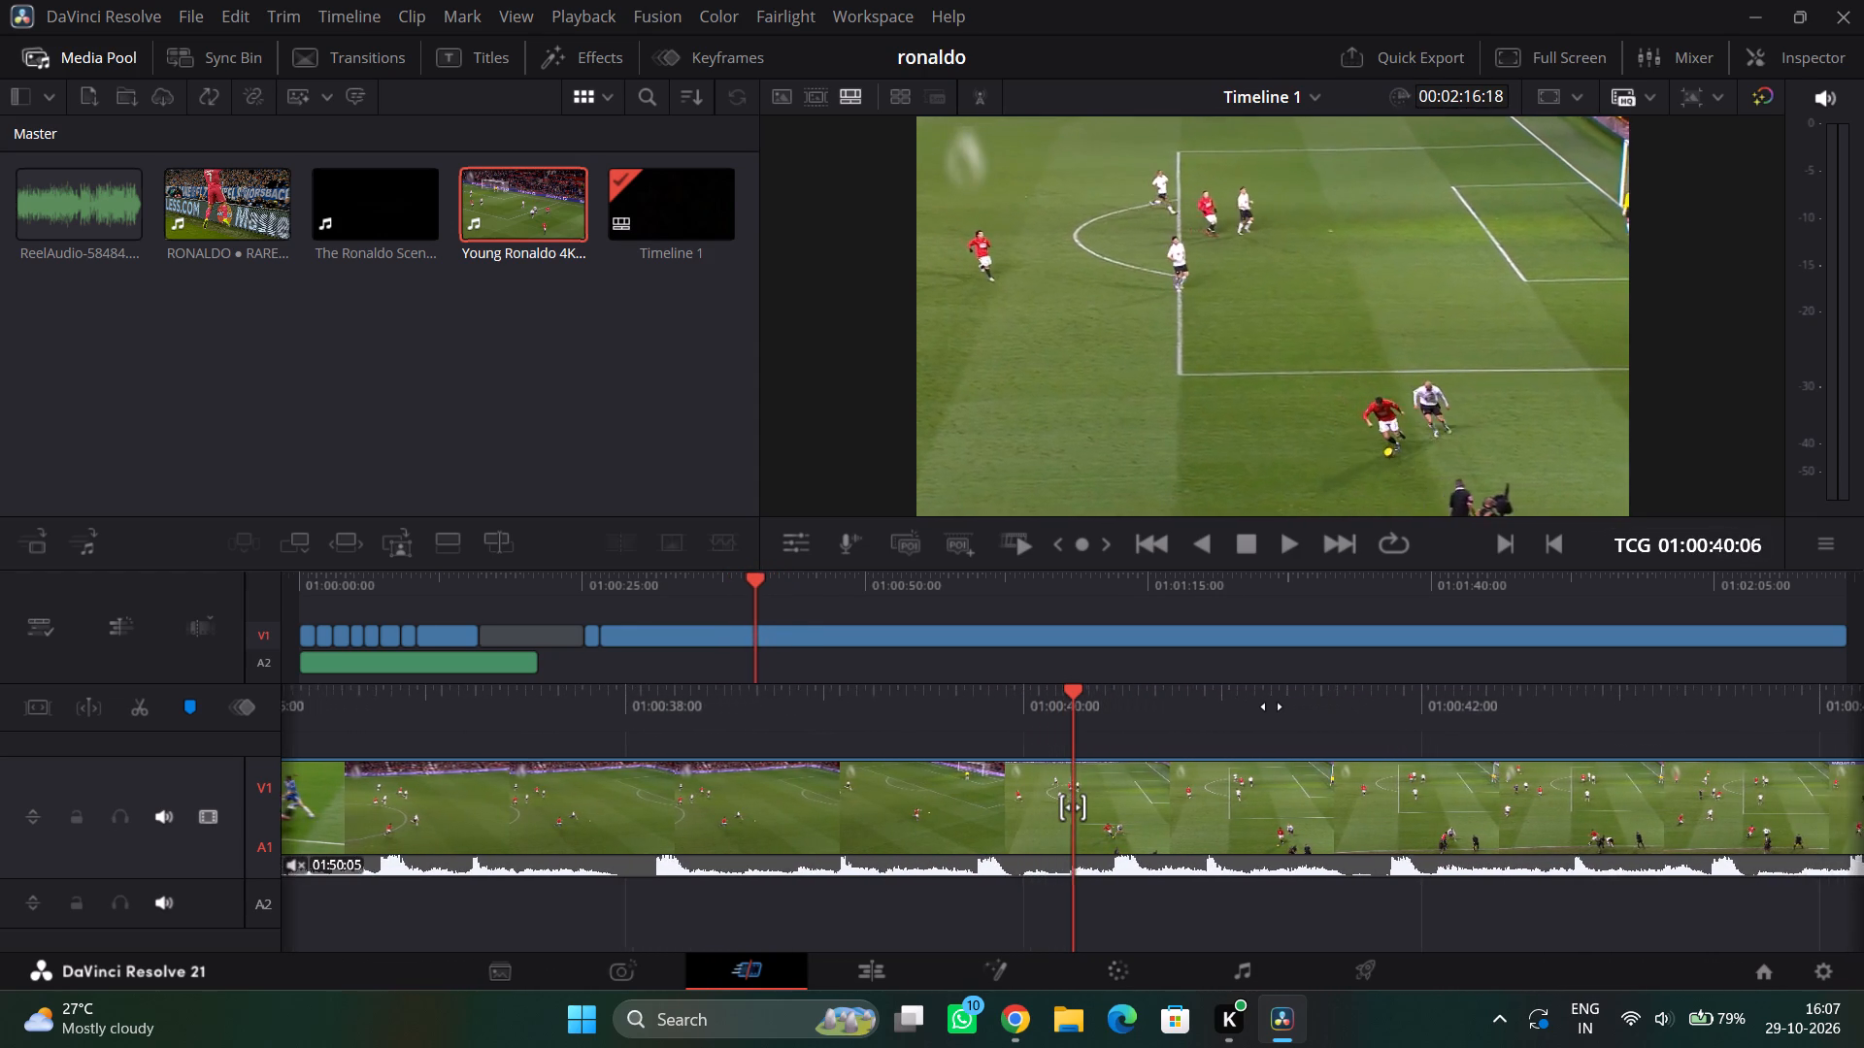
drag(1272, 706, 937, 706)
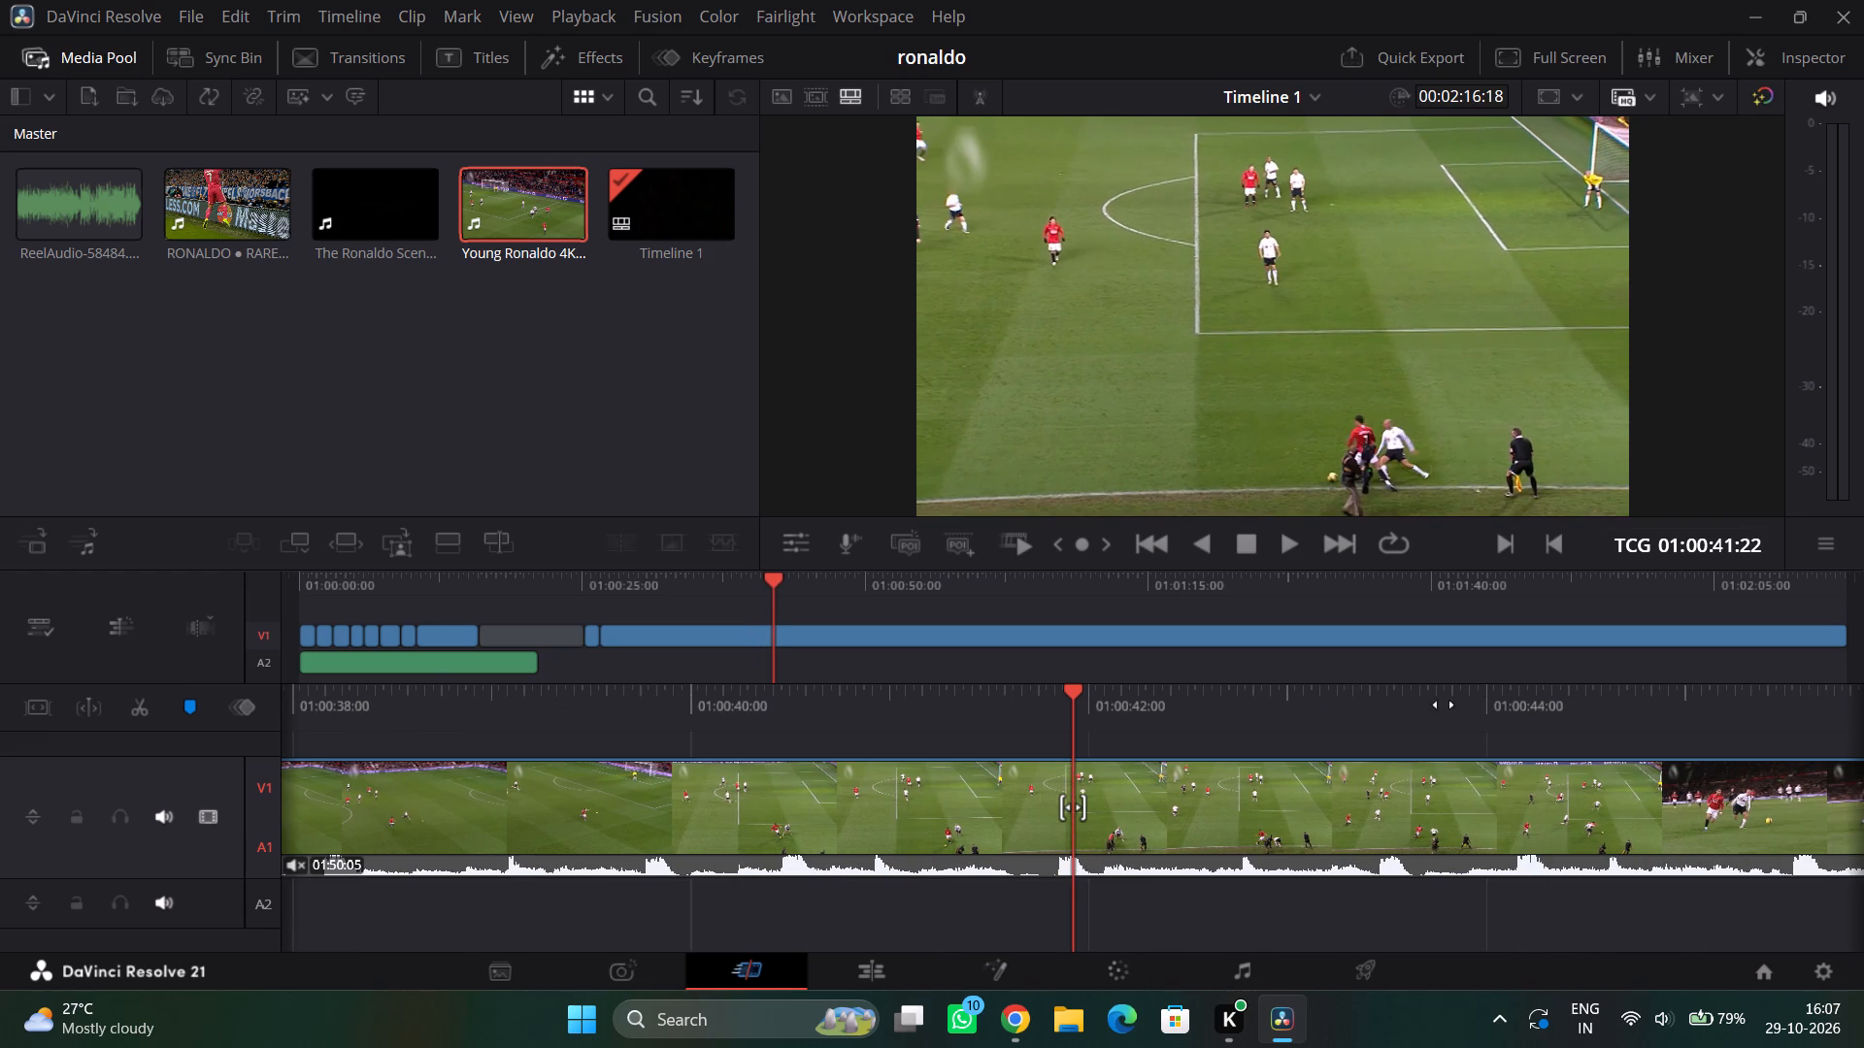
drag(1418, 709, 1031, 713)
drag(1398, 704, 1165, 706)
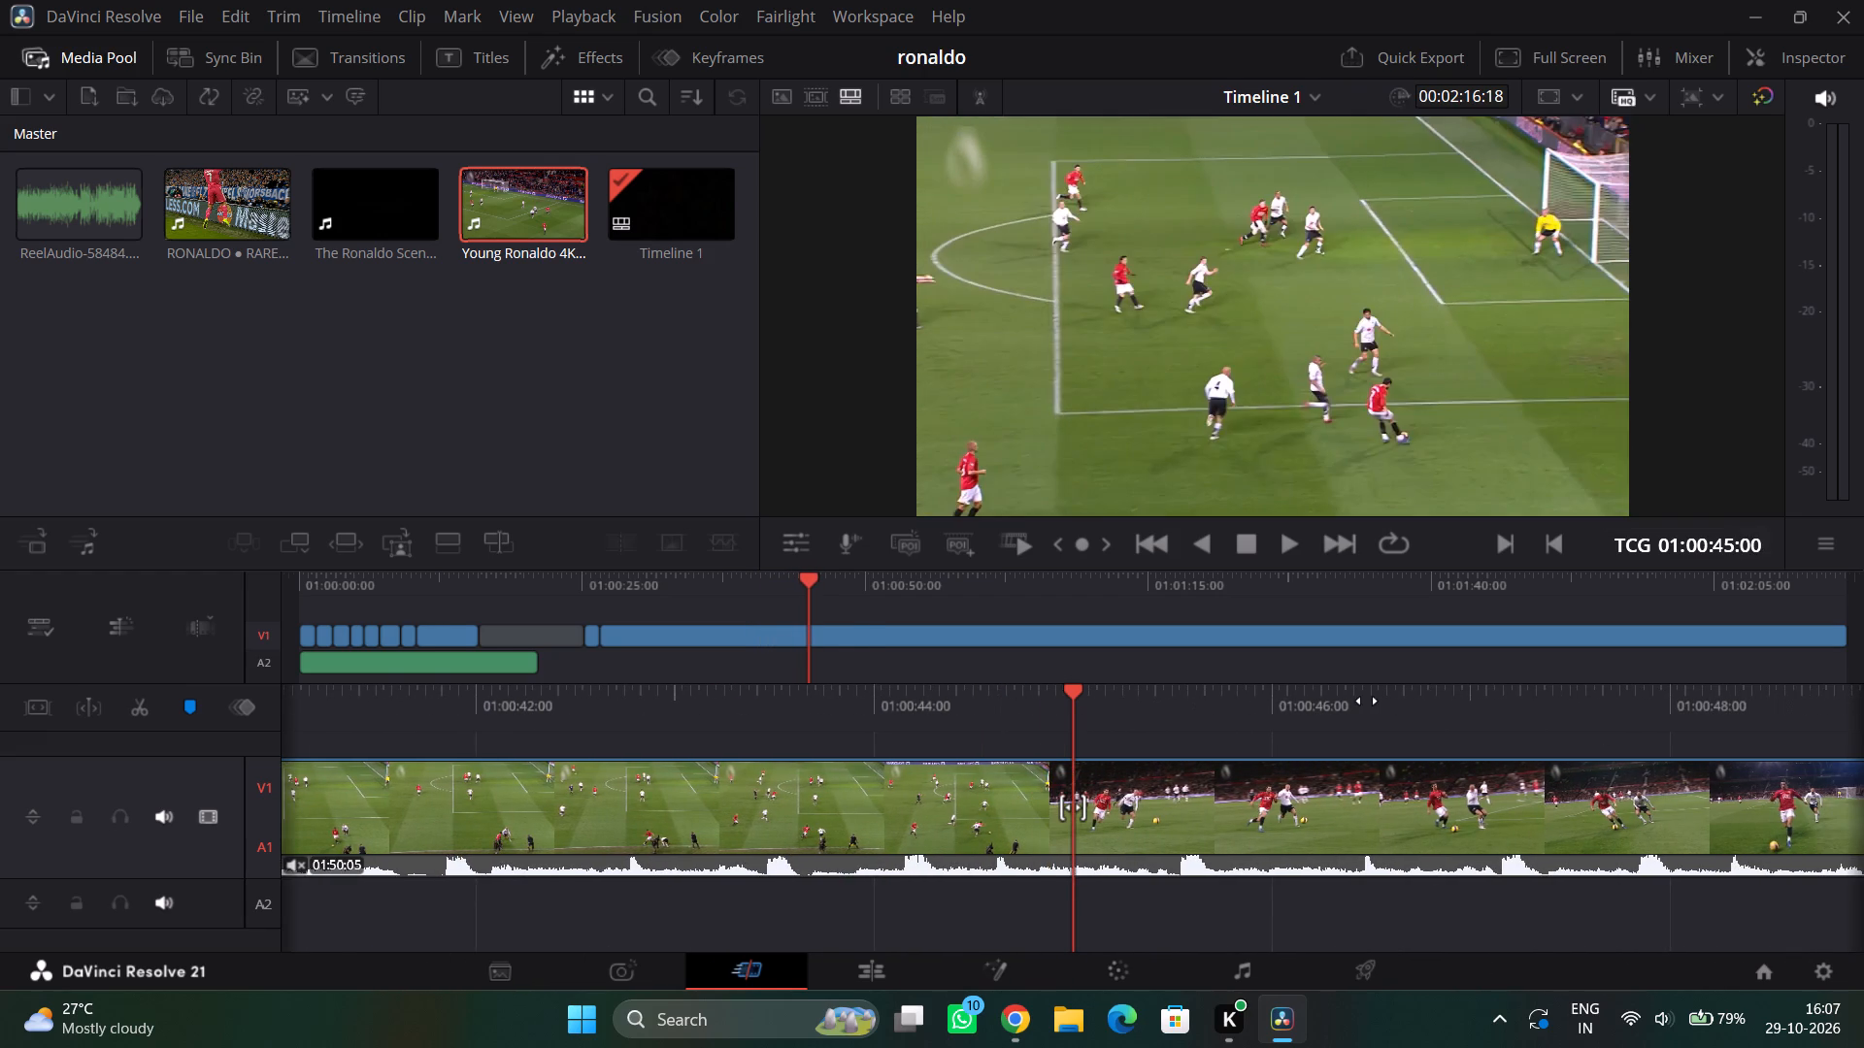
drag(1367, 701, 1102, 709)
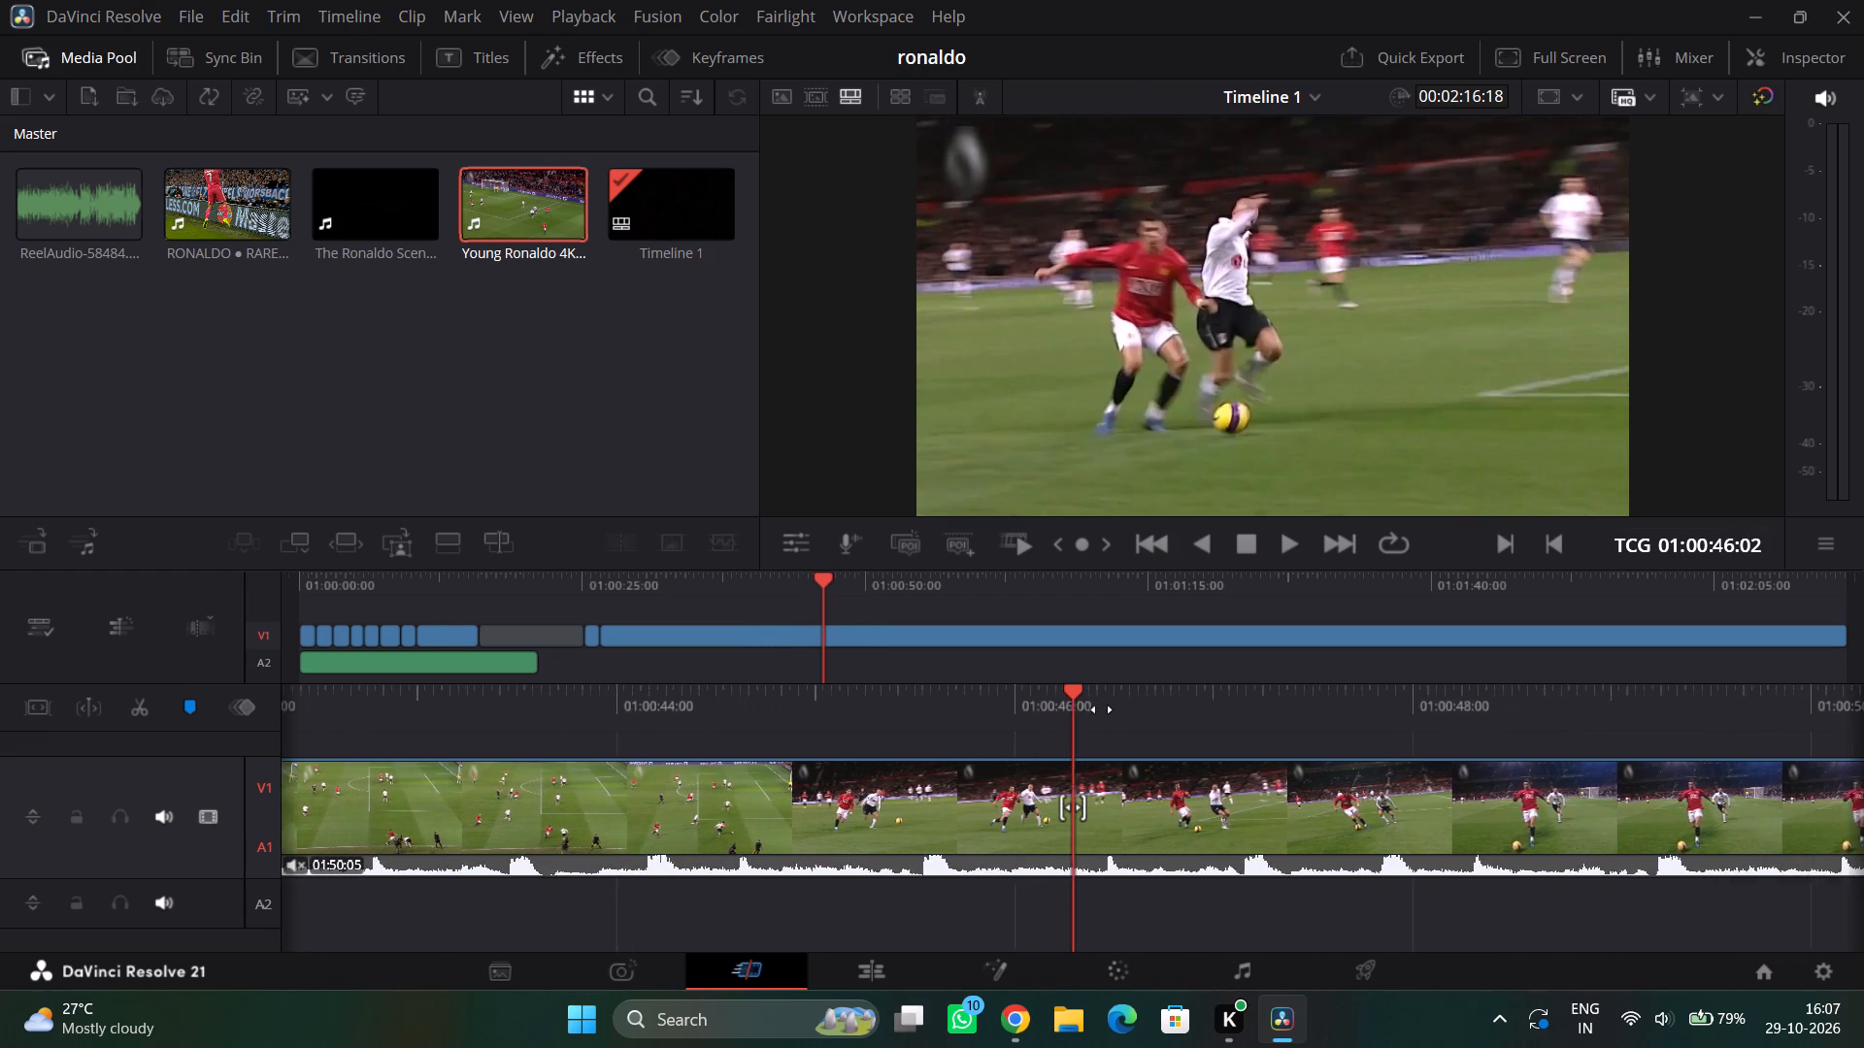
drag(1102, 709, 999, 709)
drag(1376, 697, 1186, 704)
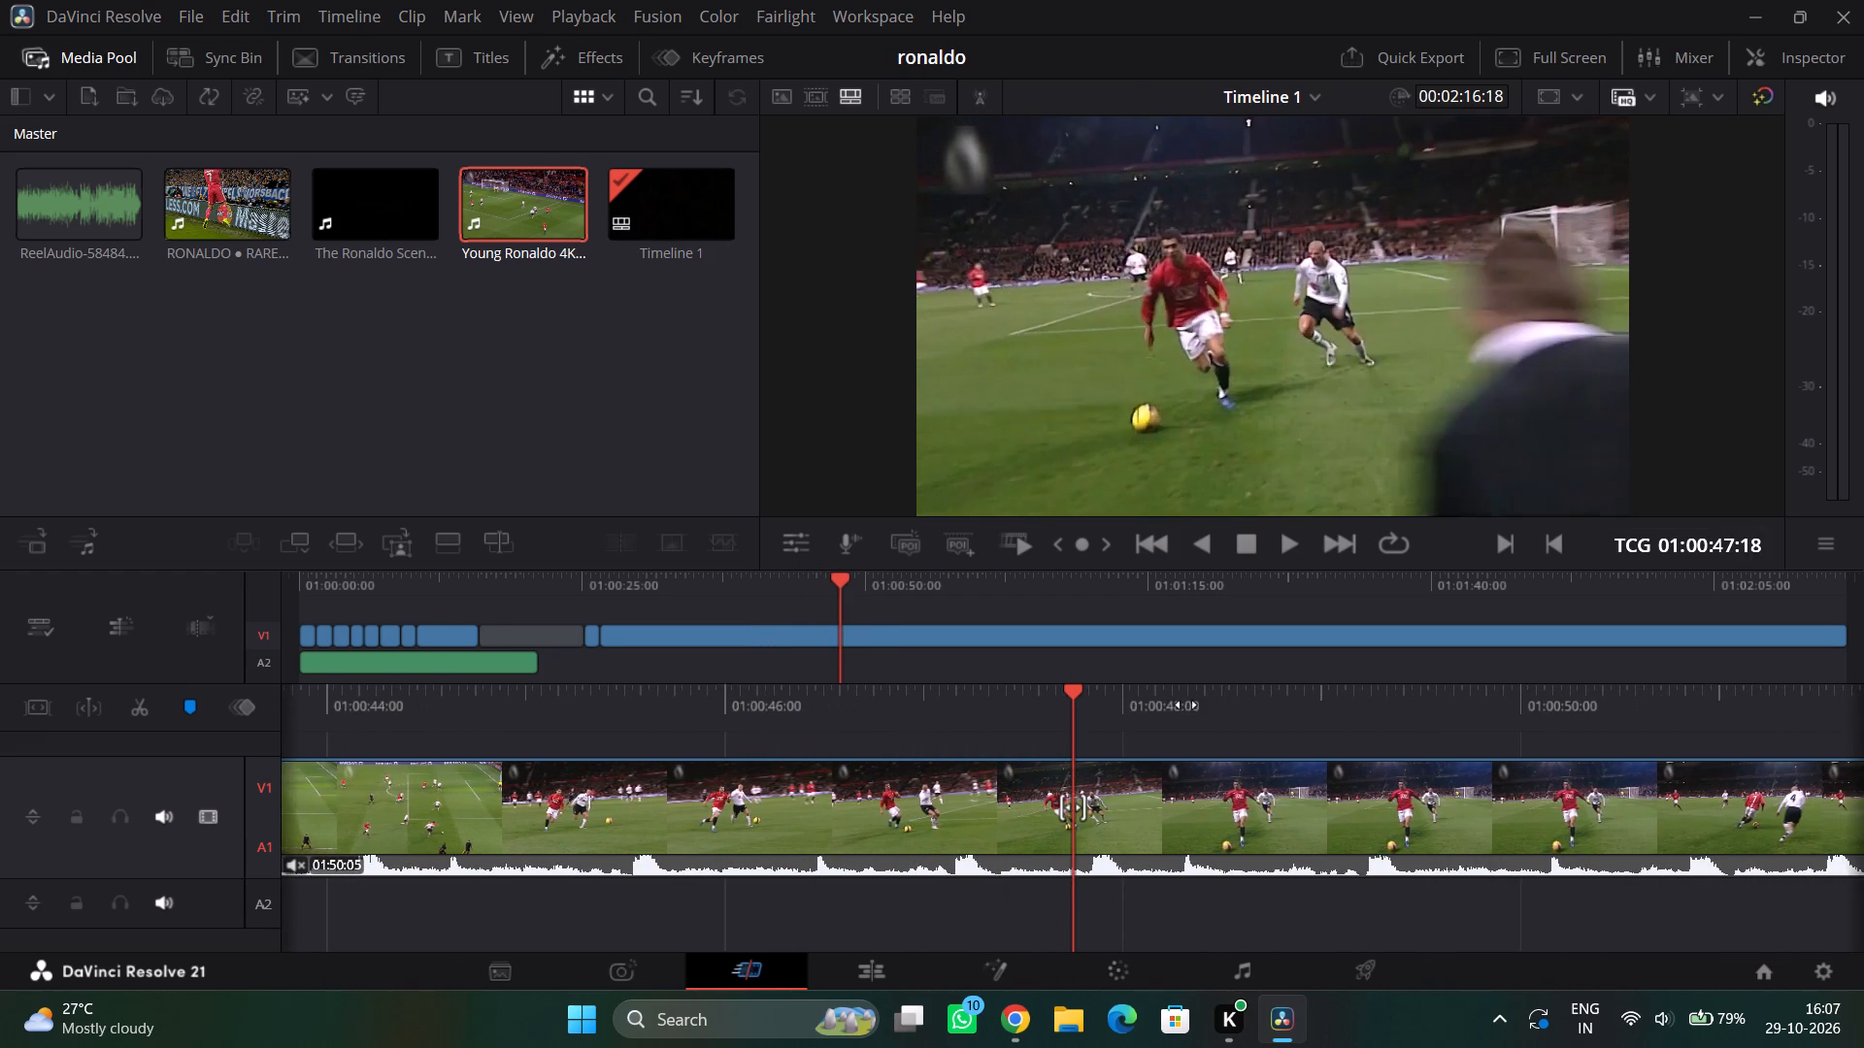
drag(1186, 704, 1001, 706)
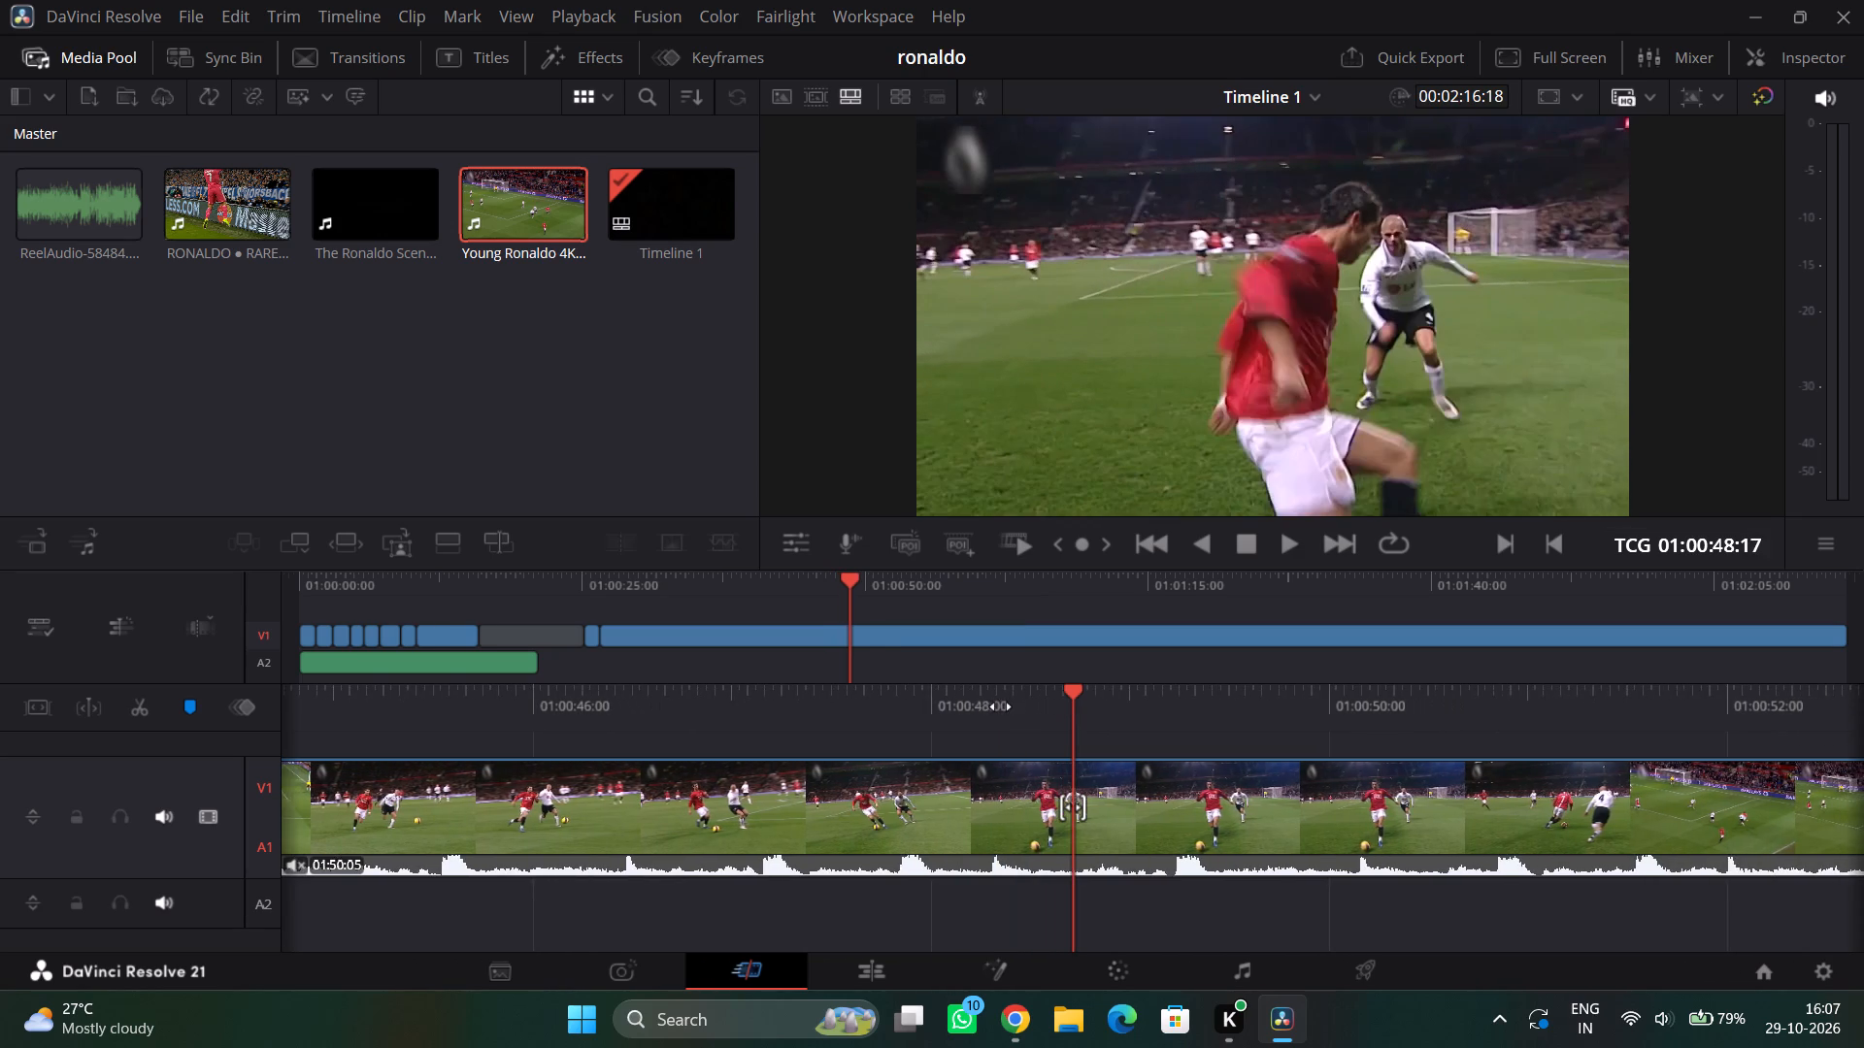
drag(1001, 706, 1187, 705)
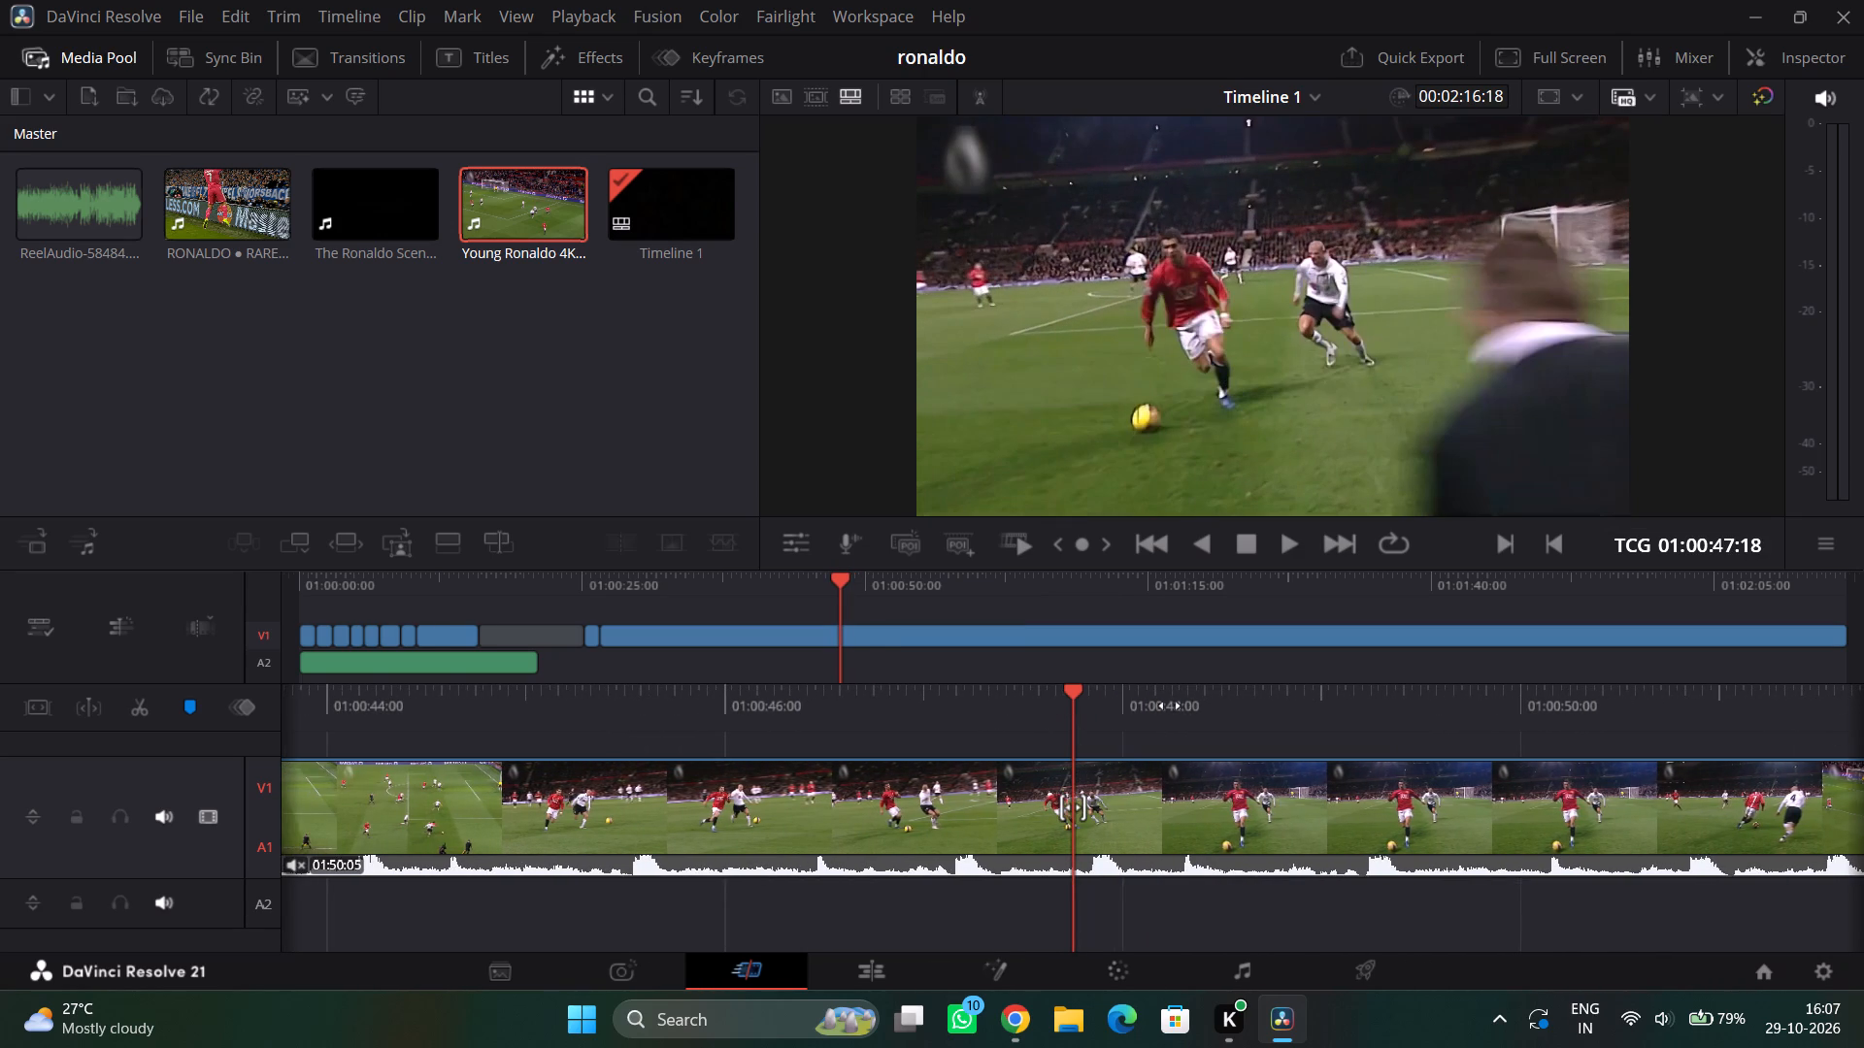
click(150, 704)
click(766, 831)
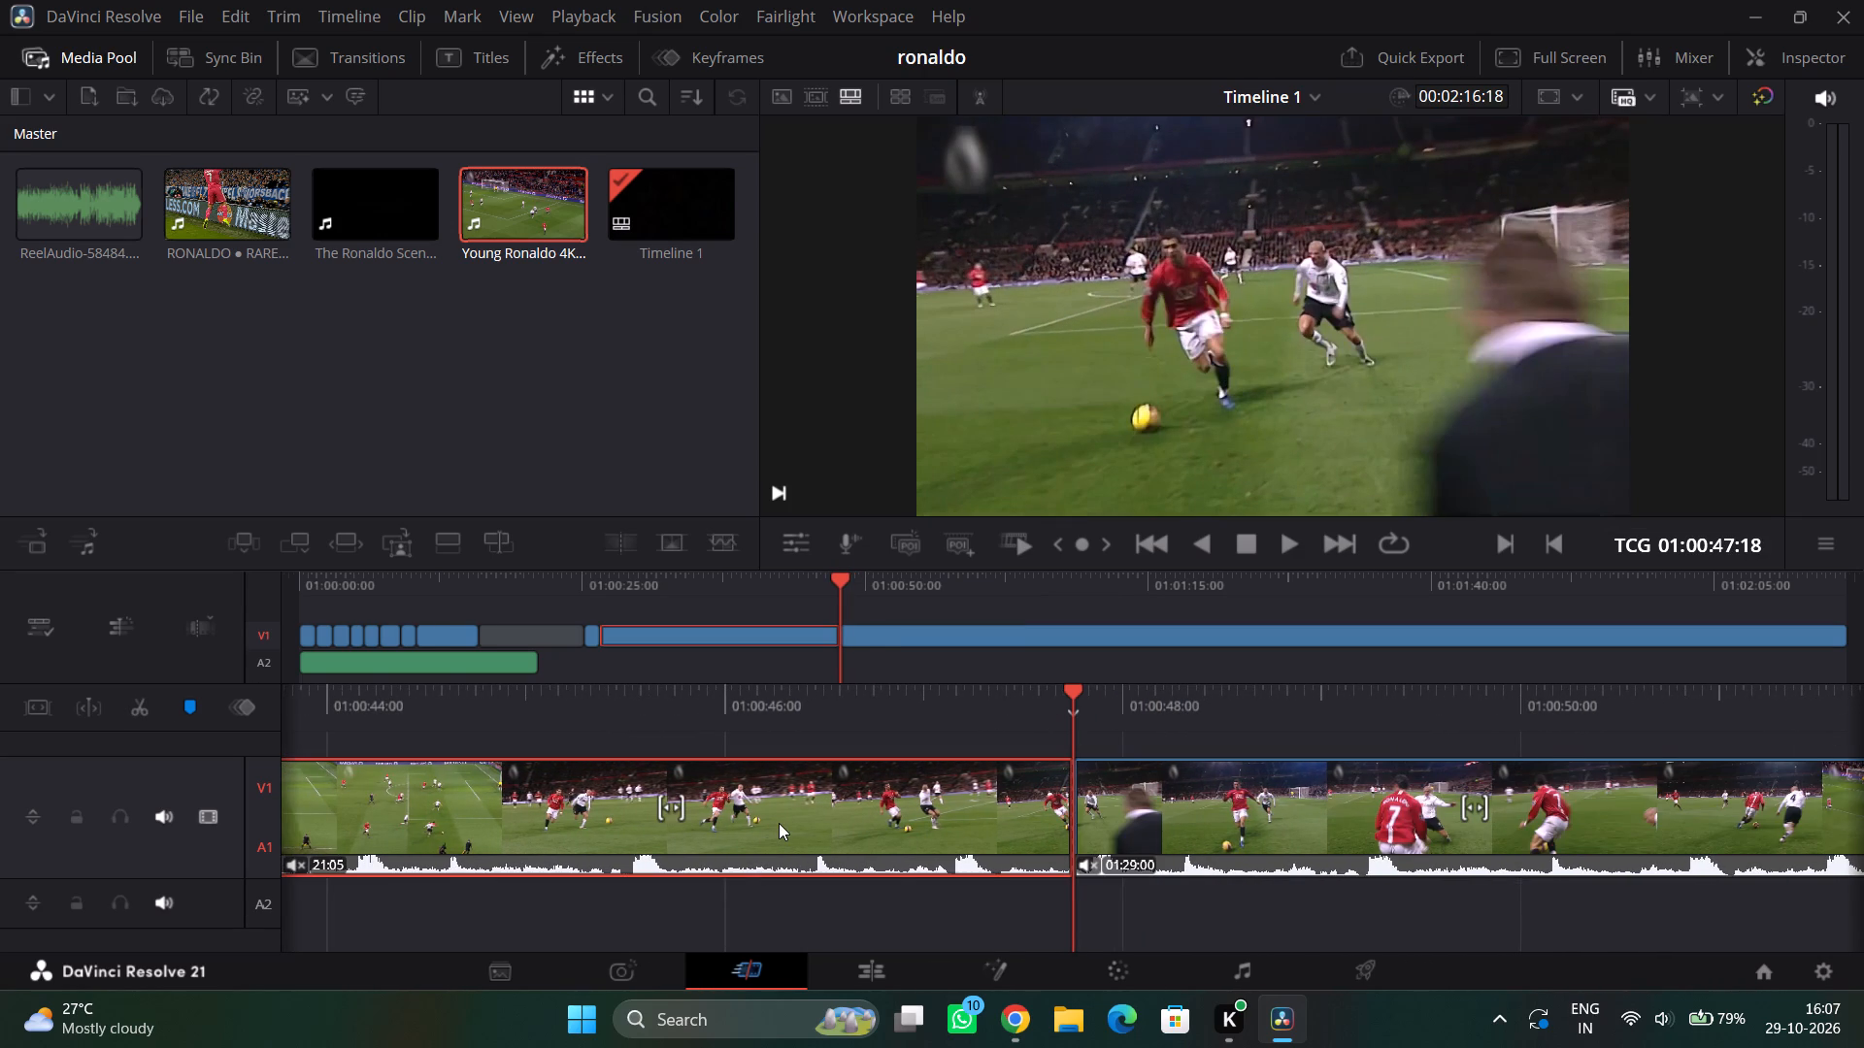
key(Delete)
Split the Young Ronaldo footage at 01:00:49:15, just after he beats the defender, to make a 01:21 dribbling clip.
click(1182, 684)
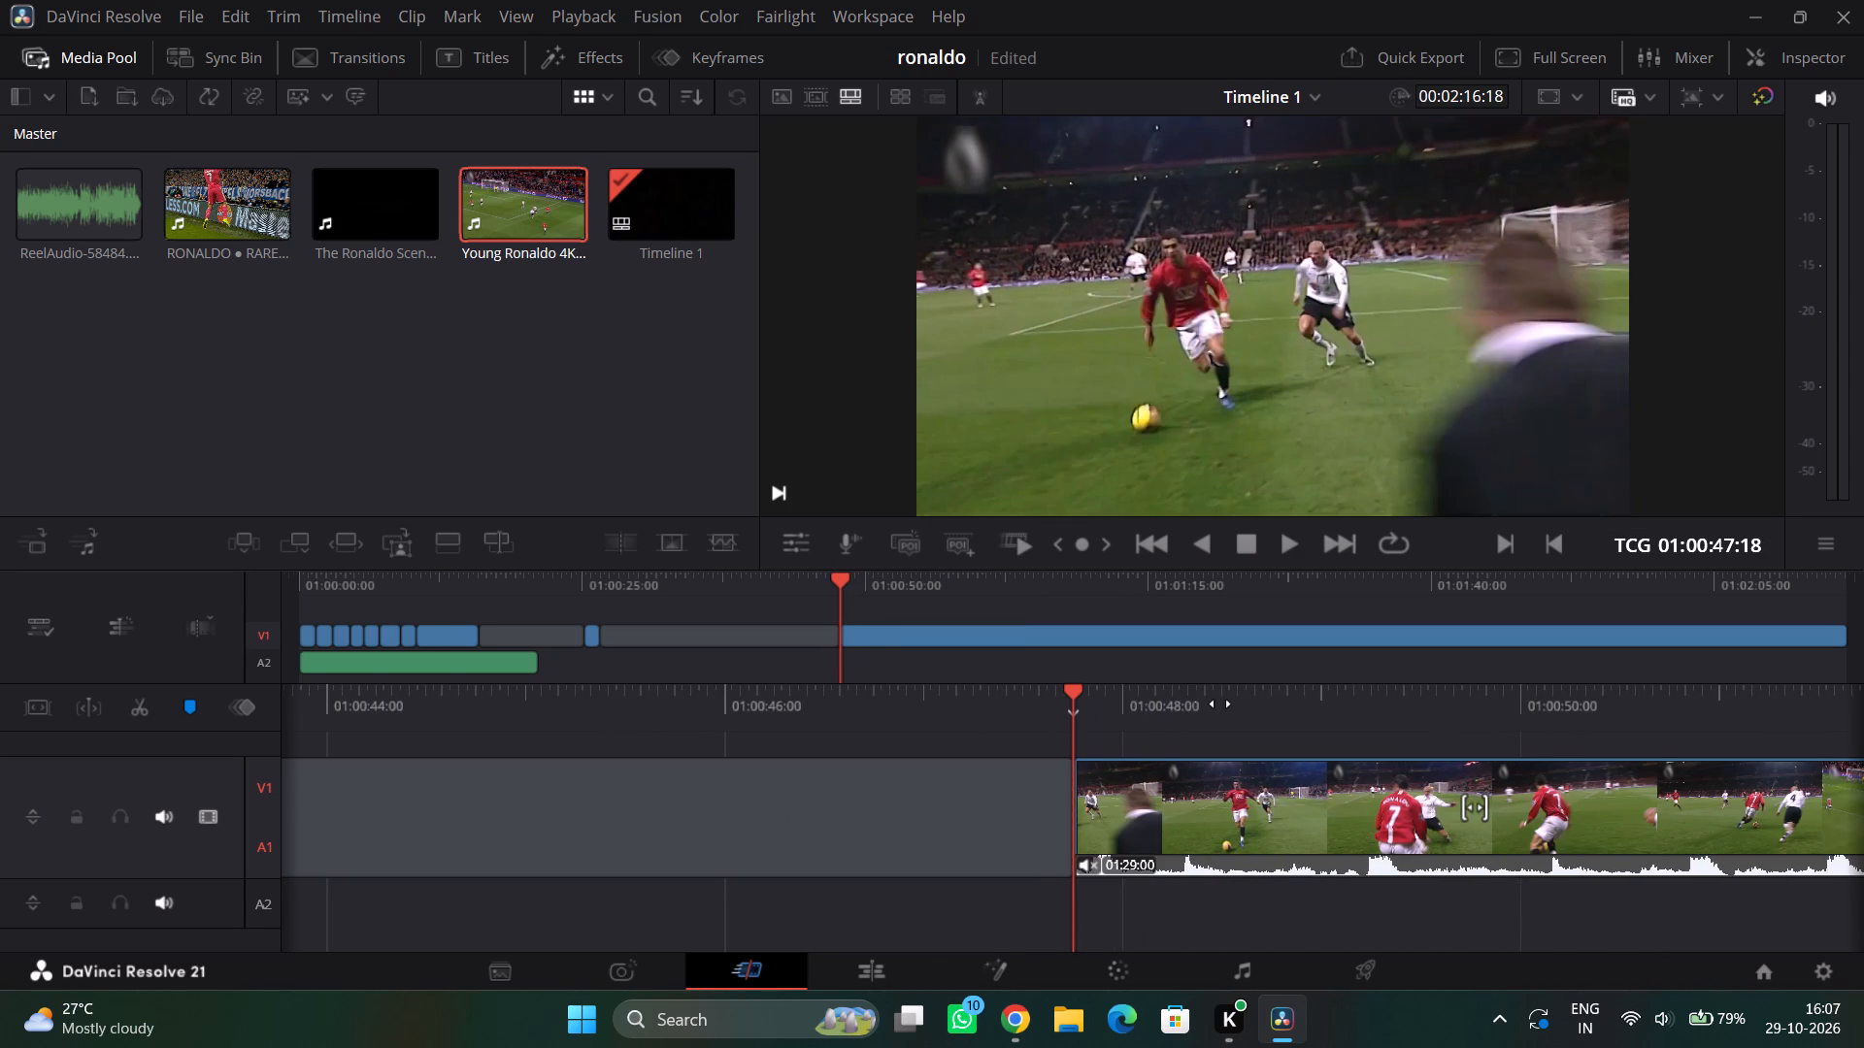
drag(1223, 706, 917, 716)
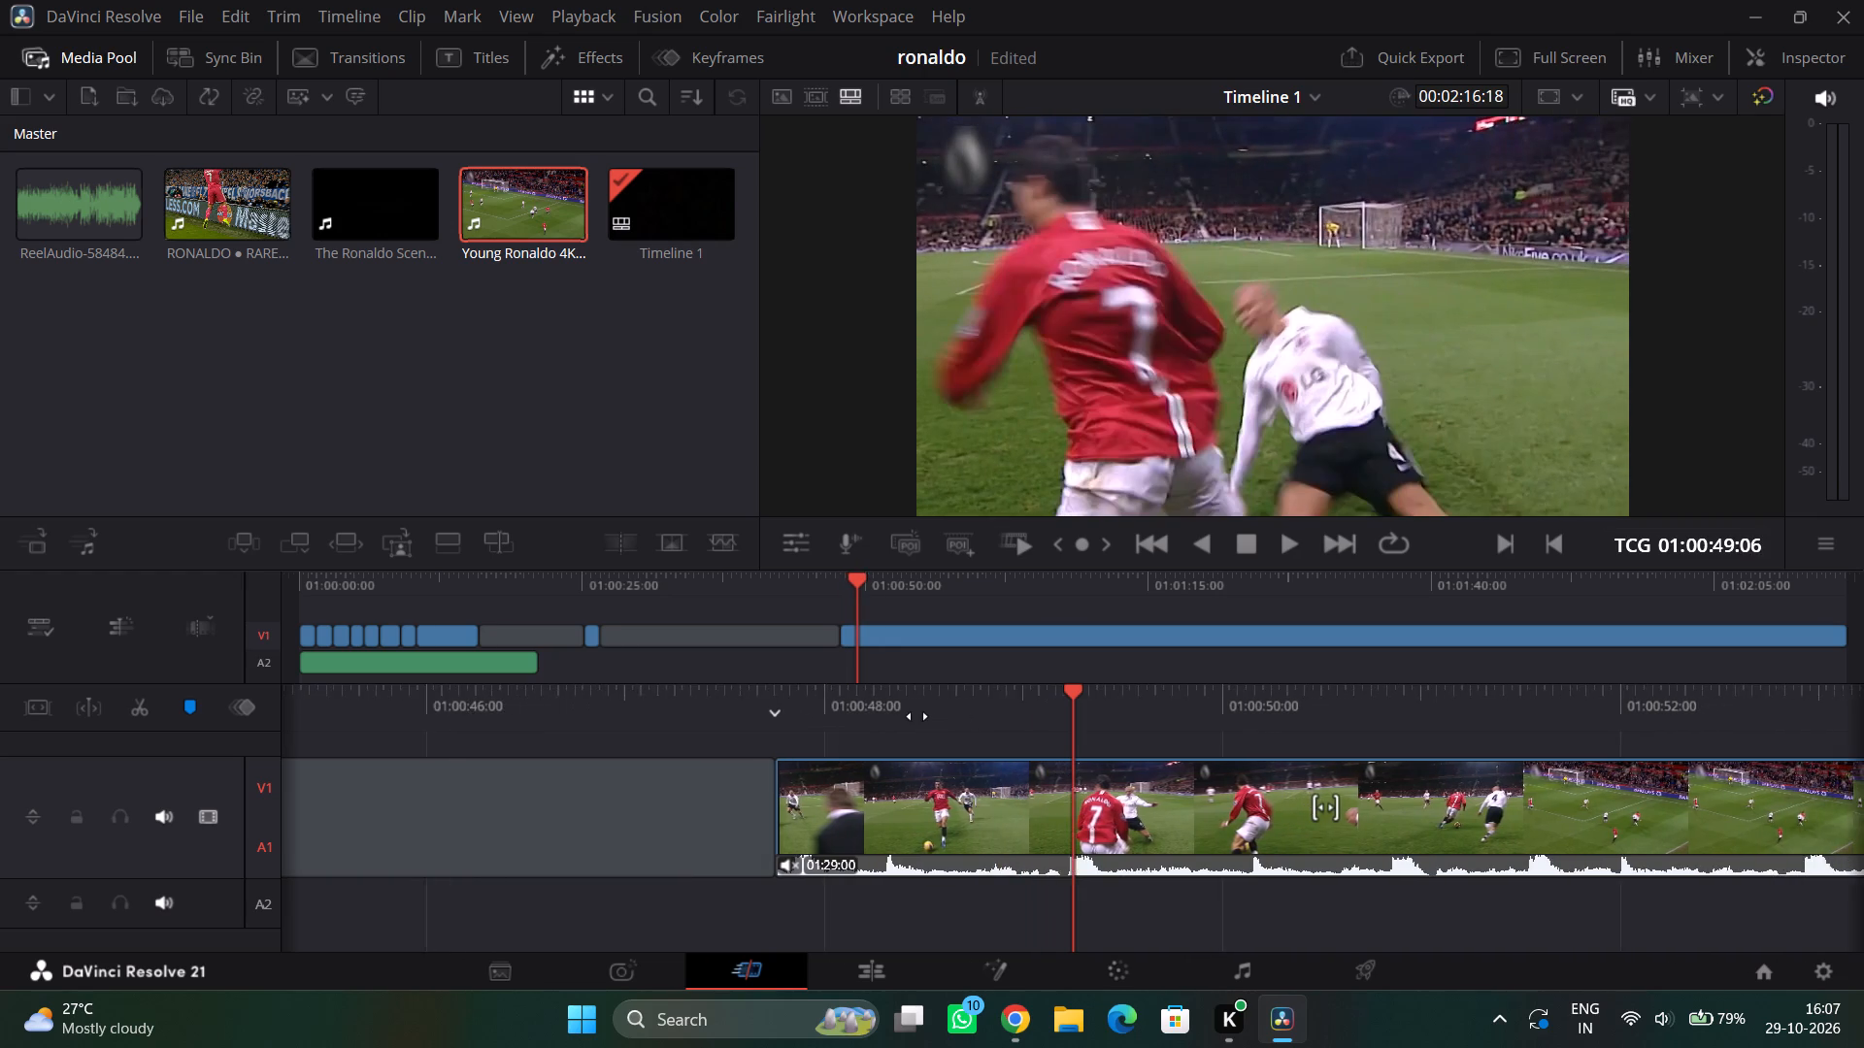
drag(917, 716, 849, 716)
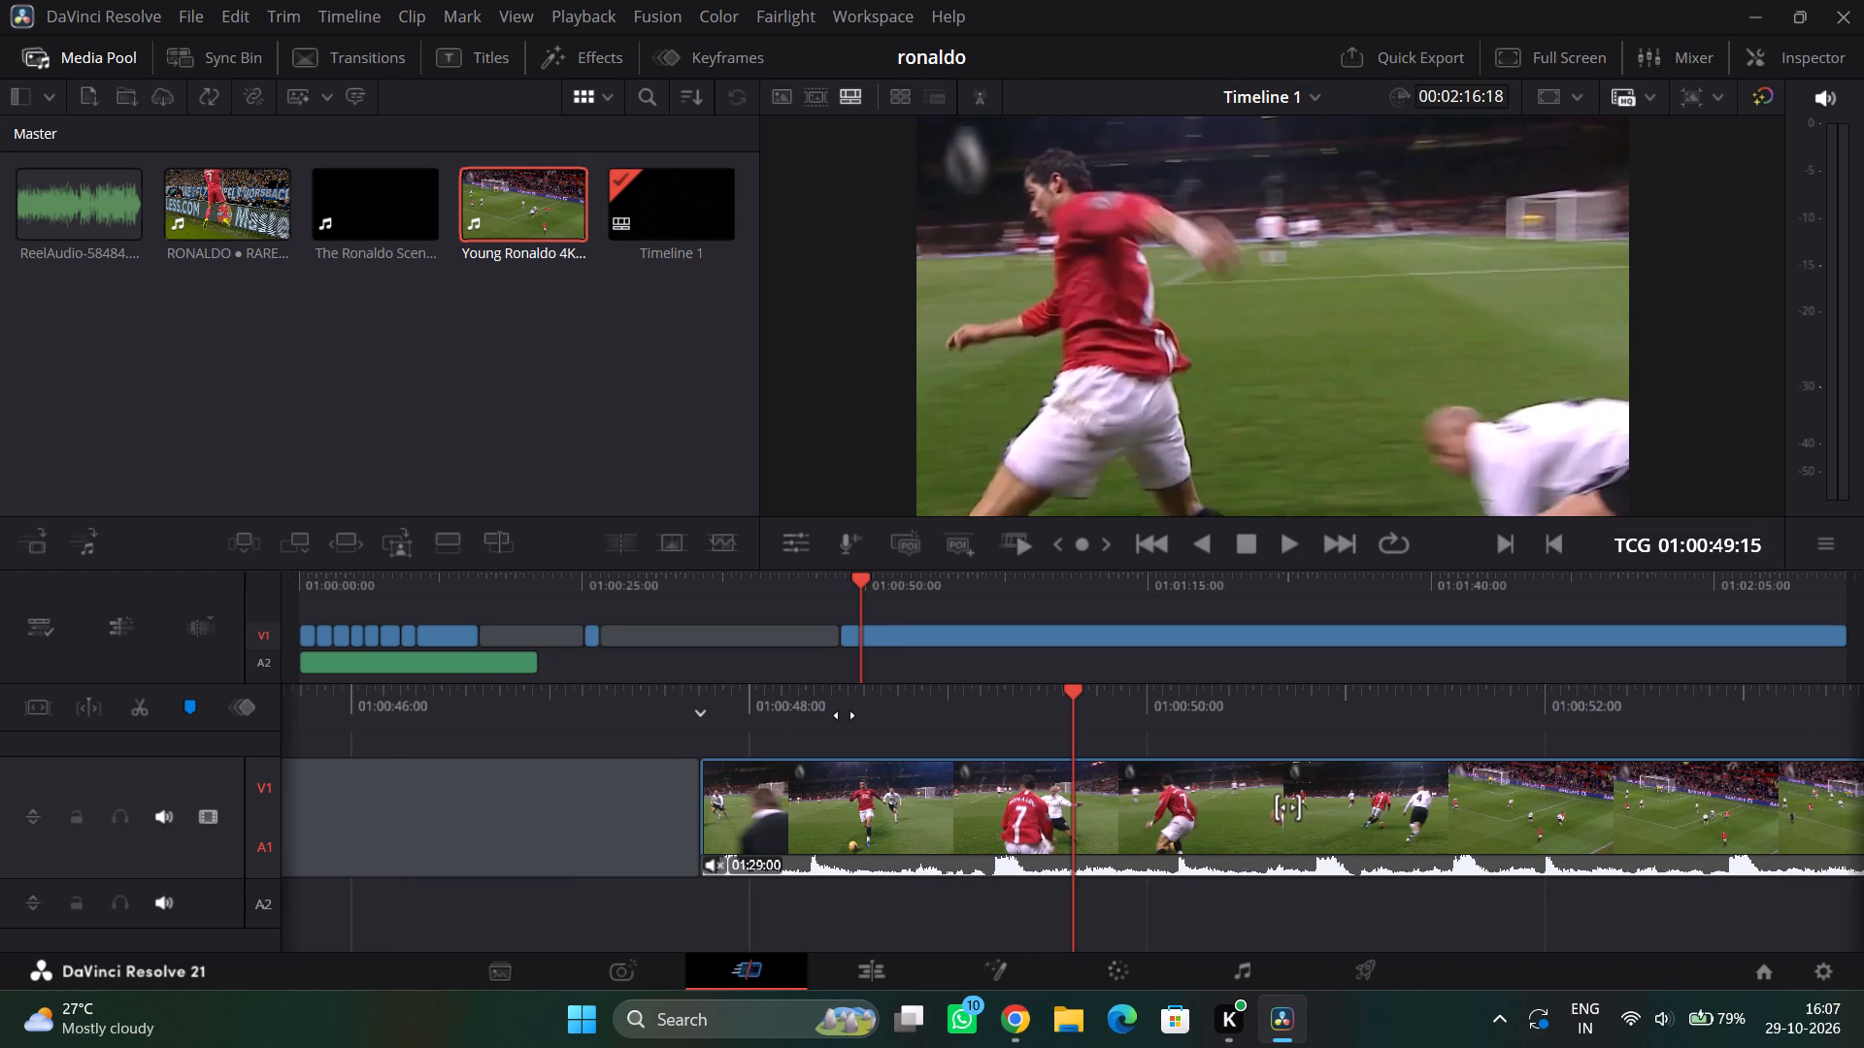
click(138, 711)
Split the remaining footage at 01:01:00:11, during the Portugal number 17 close-up, and delete the 10:20 portion before it.
drag(1274, 704, 1191, 714)
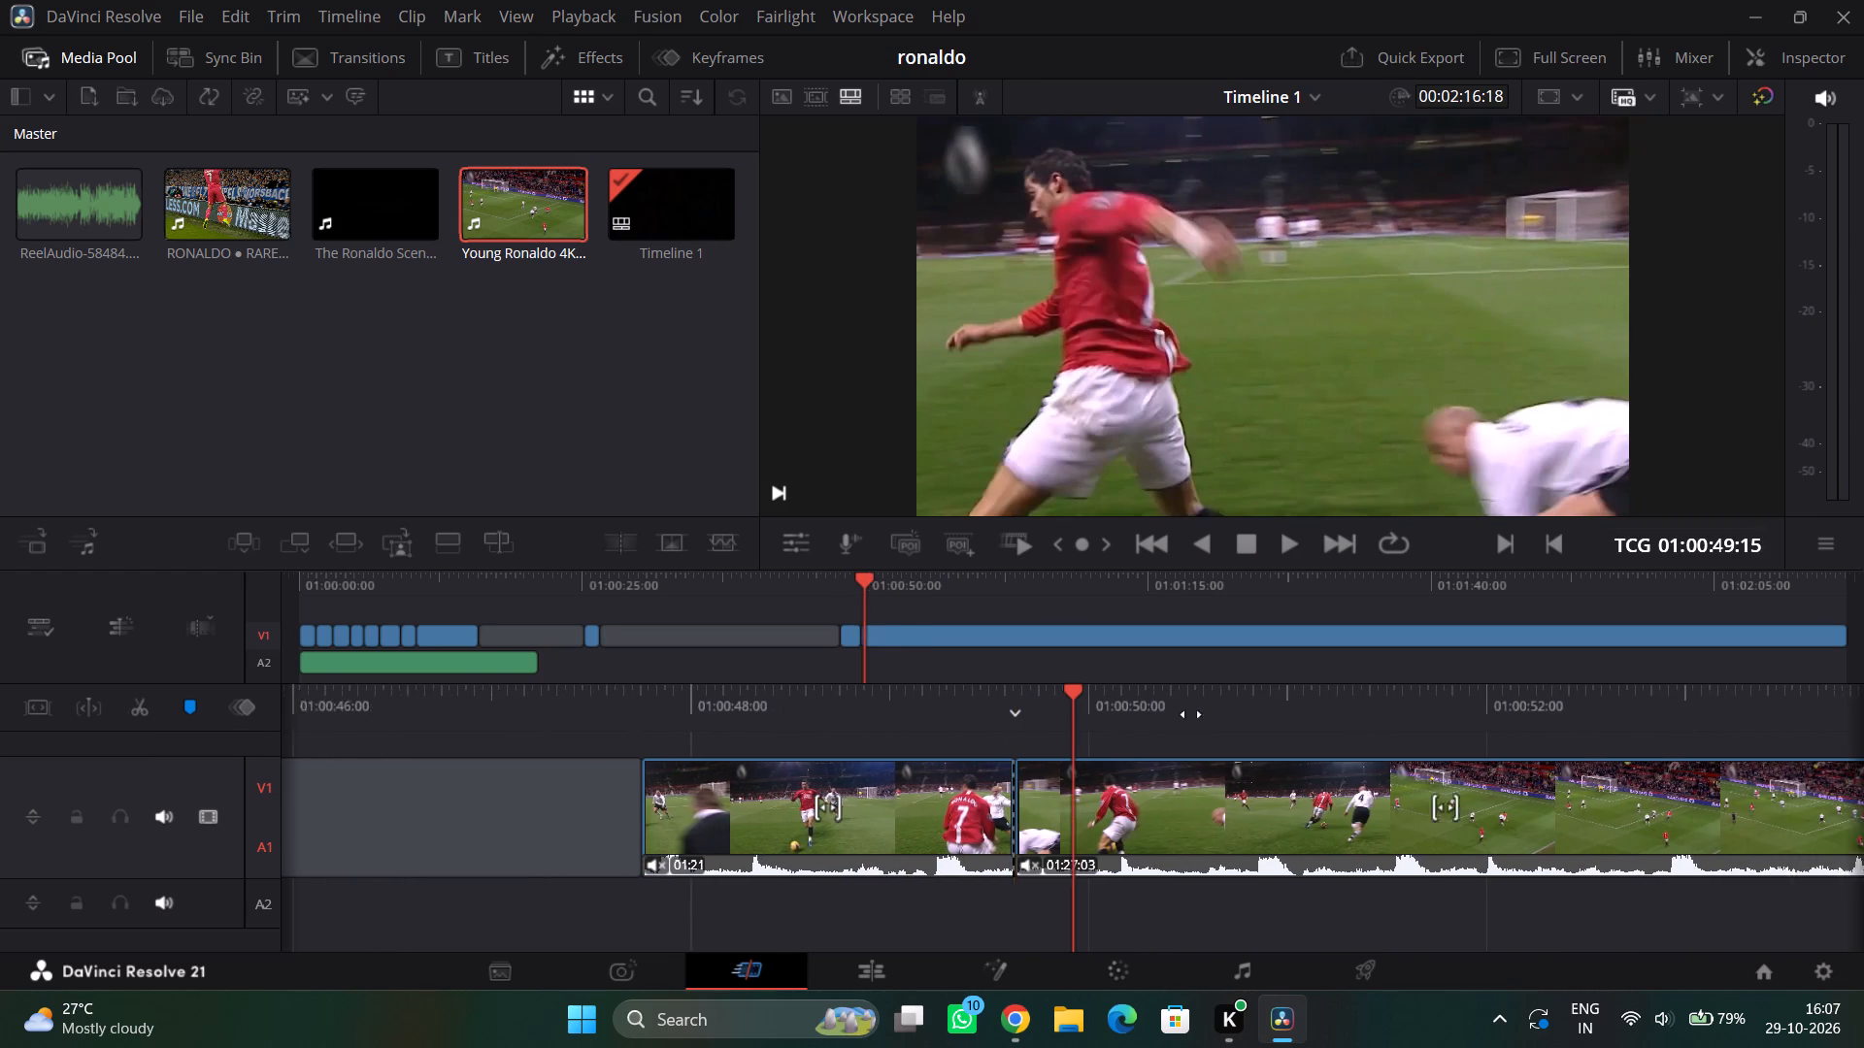
drag(1191, 714, 949, 713)
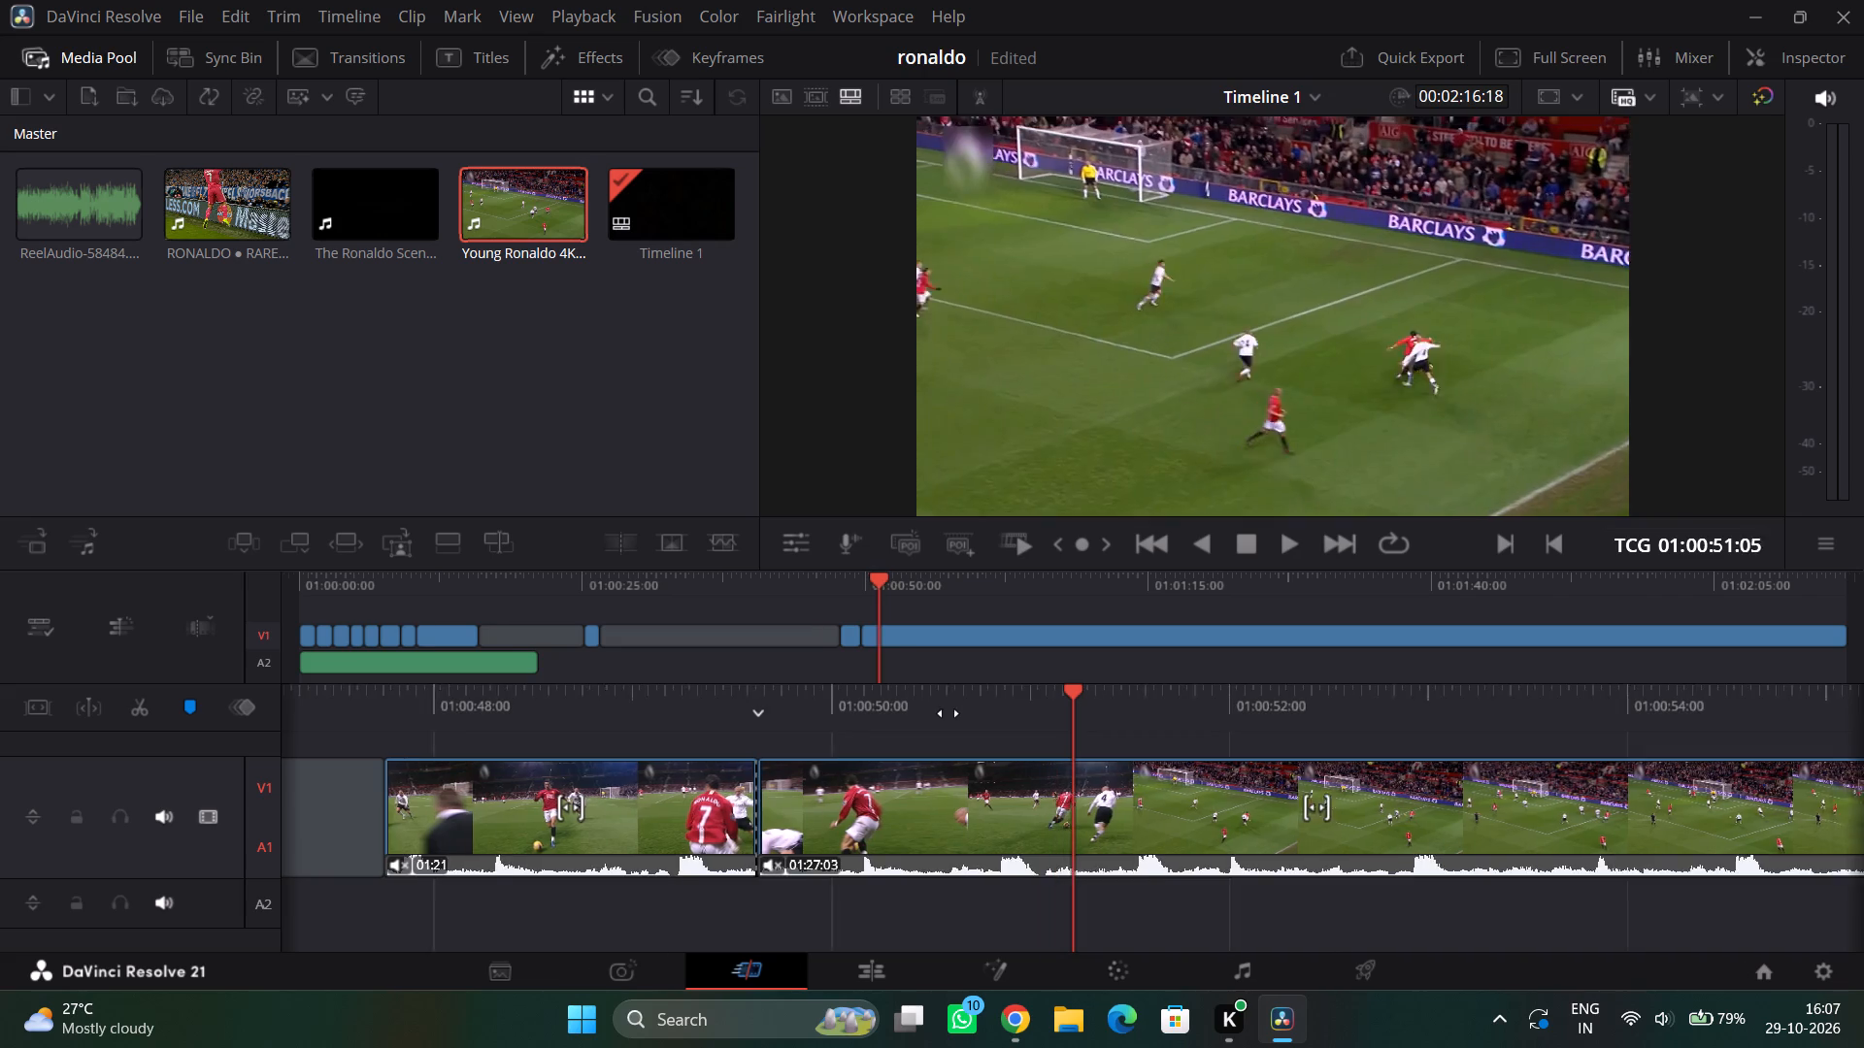
drag(949, 713, 632, 708)
drag(1242, 705, 934, 716)
drag(1444, 714, 1350, 716)
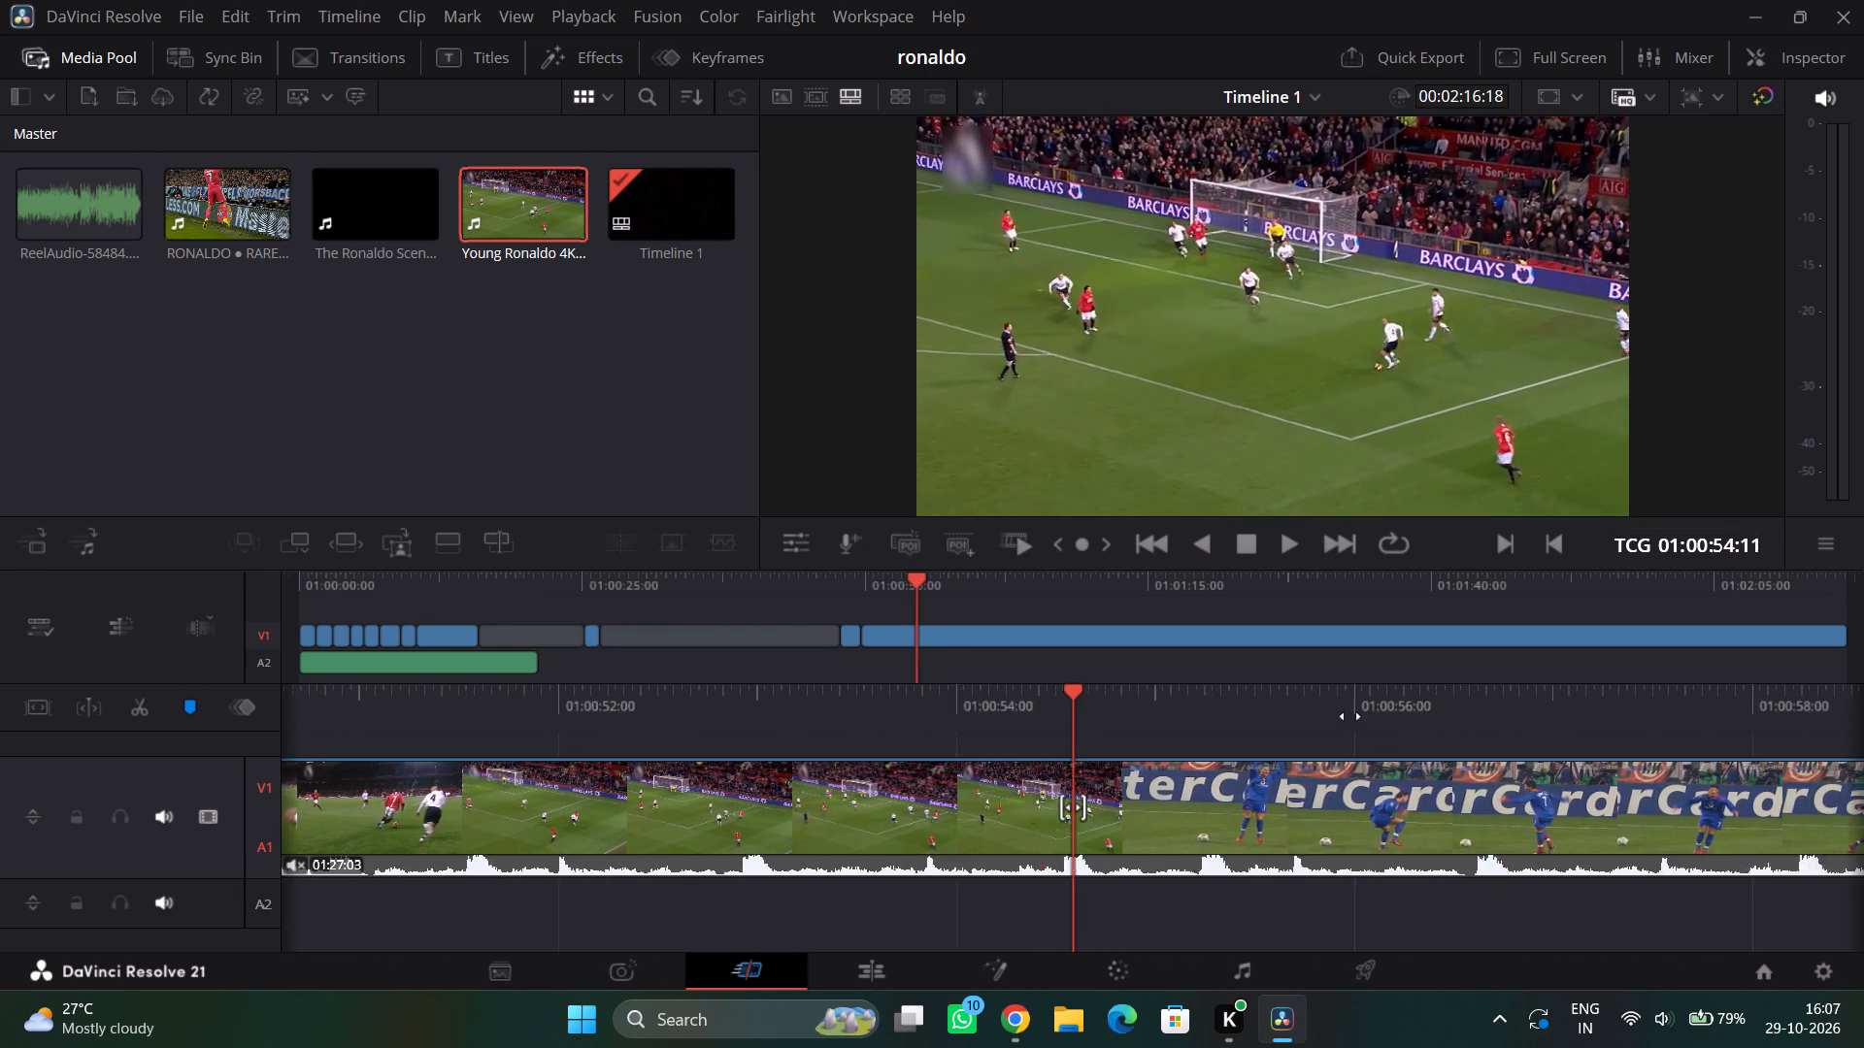
drag(1350, 716, 918, 715)
drag(1429, 691, 1363, 704)
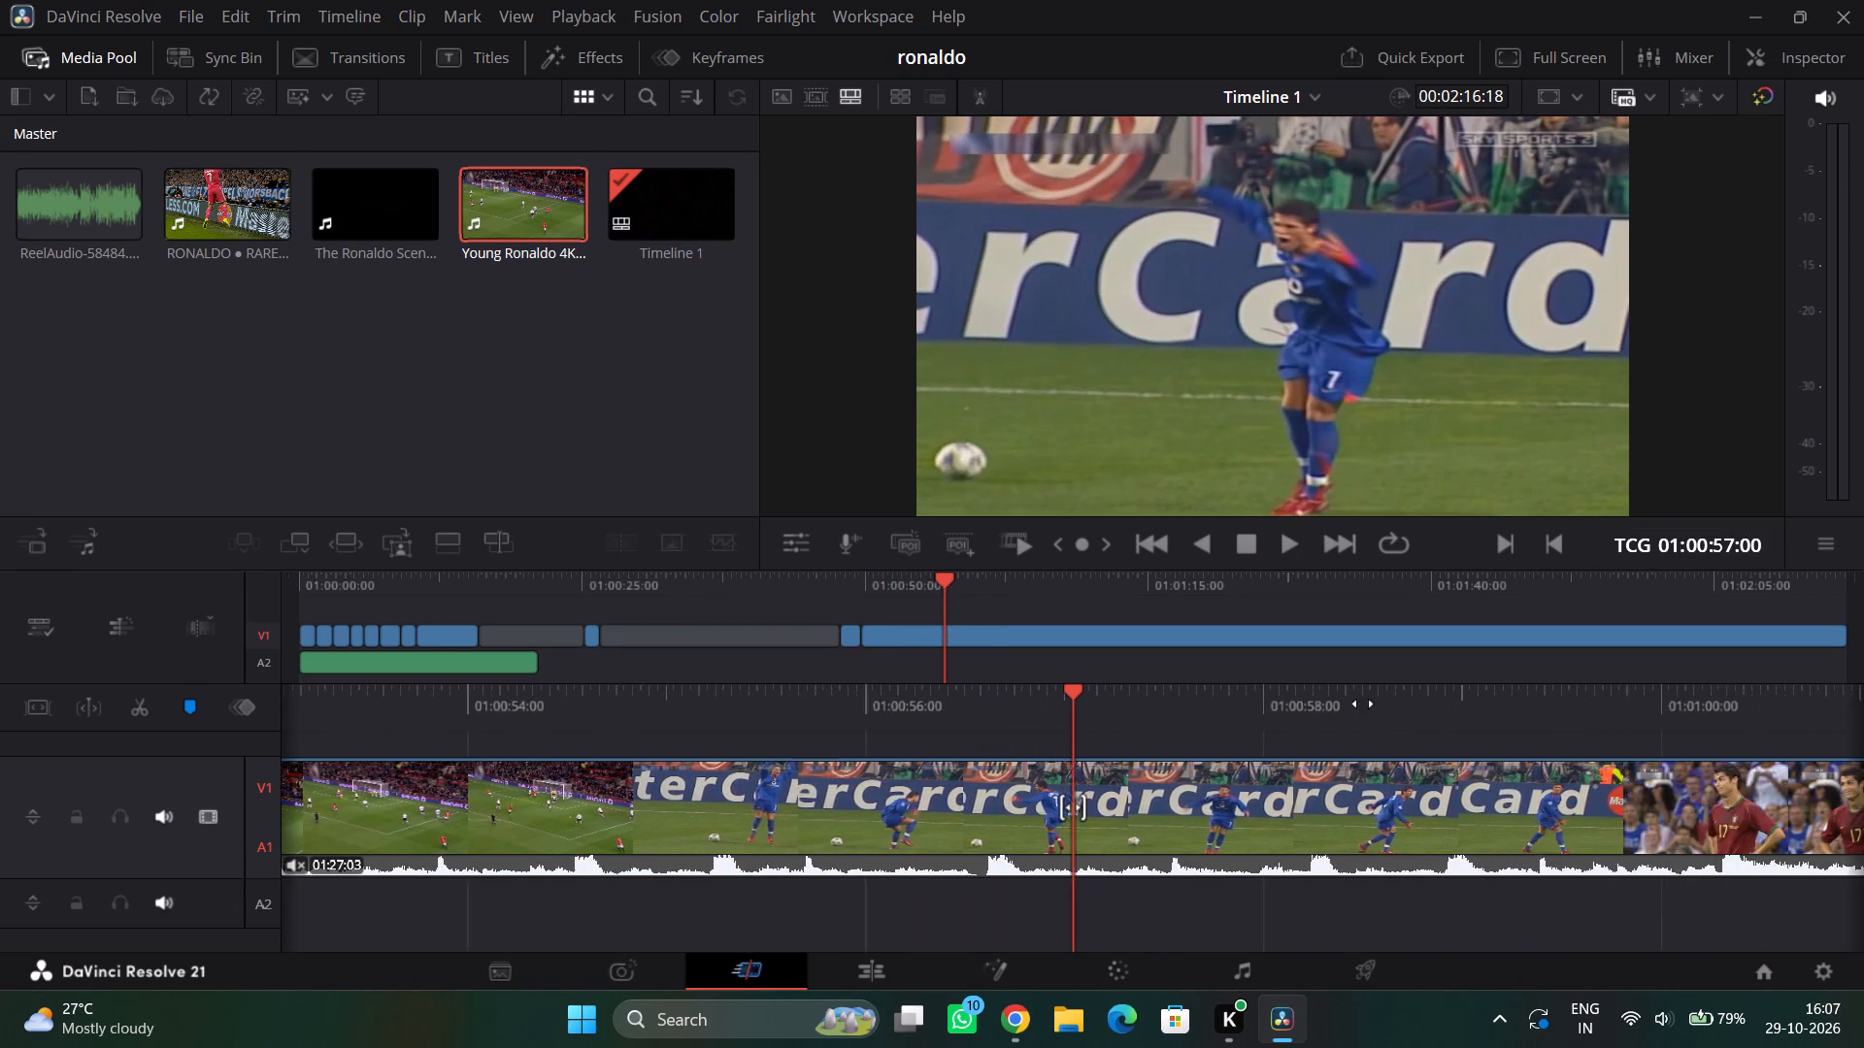
drag(1363, 704, 1083, 704)
drag(1437, 706, 1123, 716)
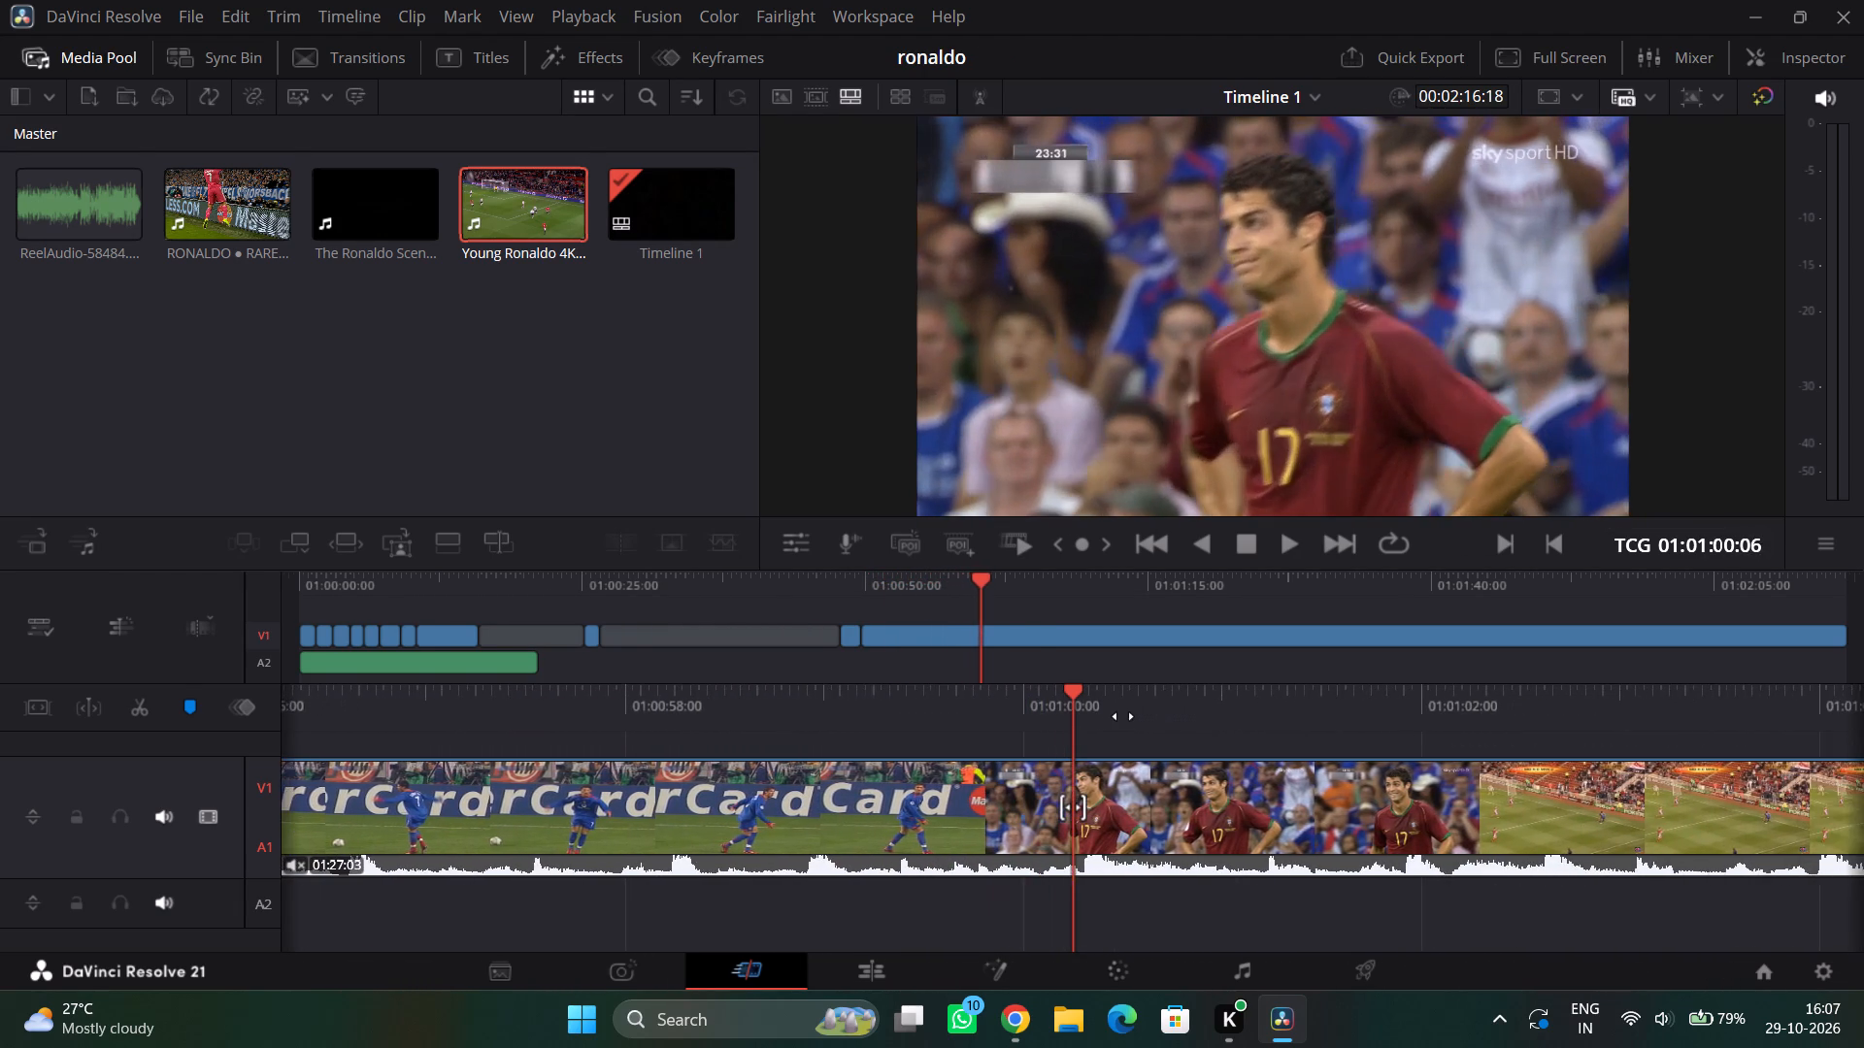
drag(1123, 716, 827, 718)
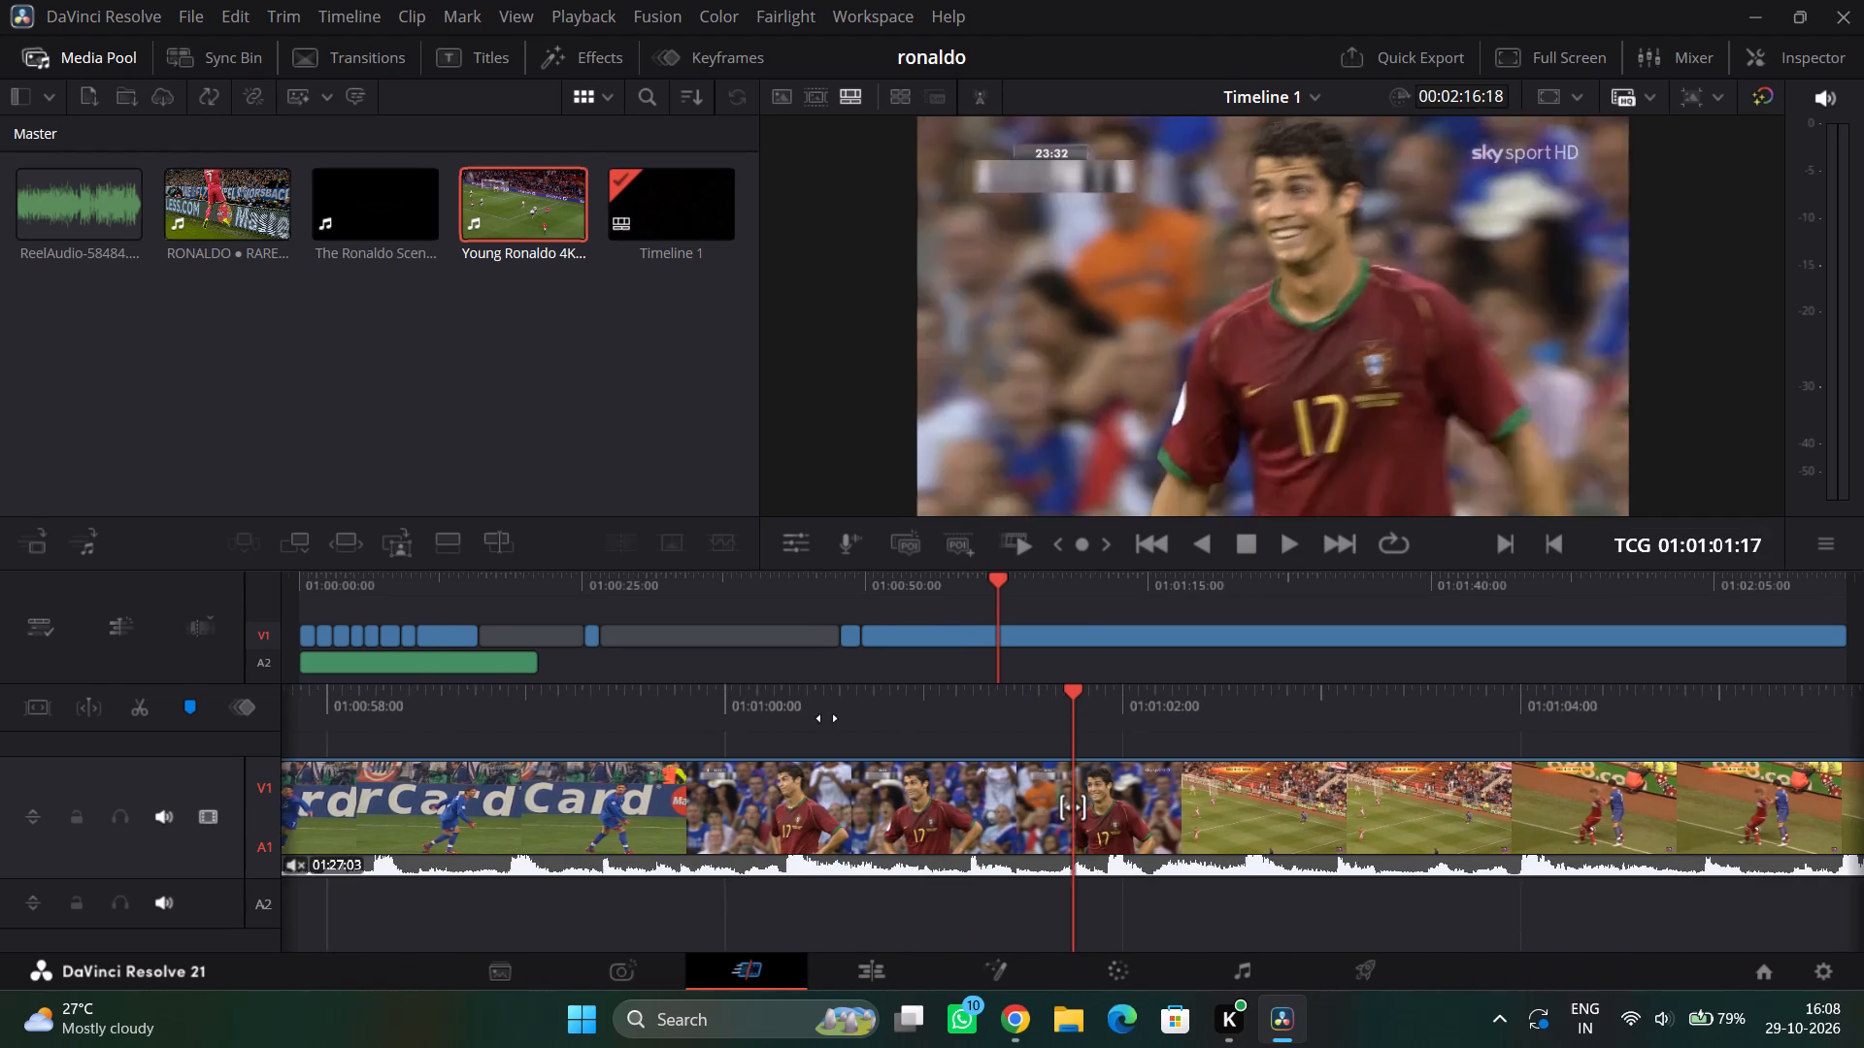
drag(827, 718, 747, 721)
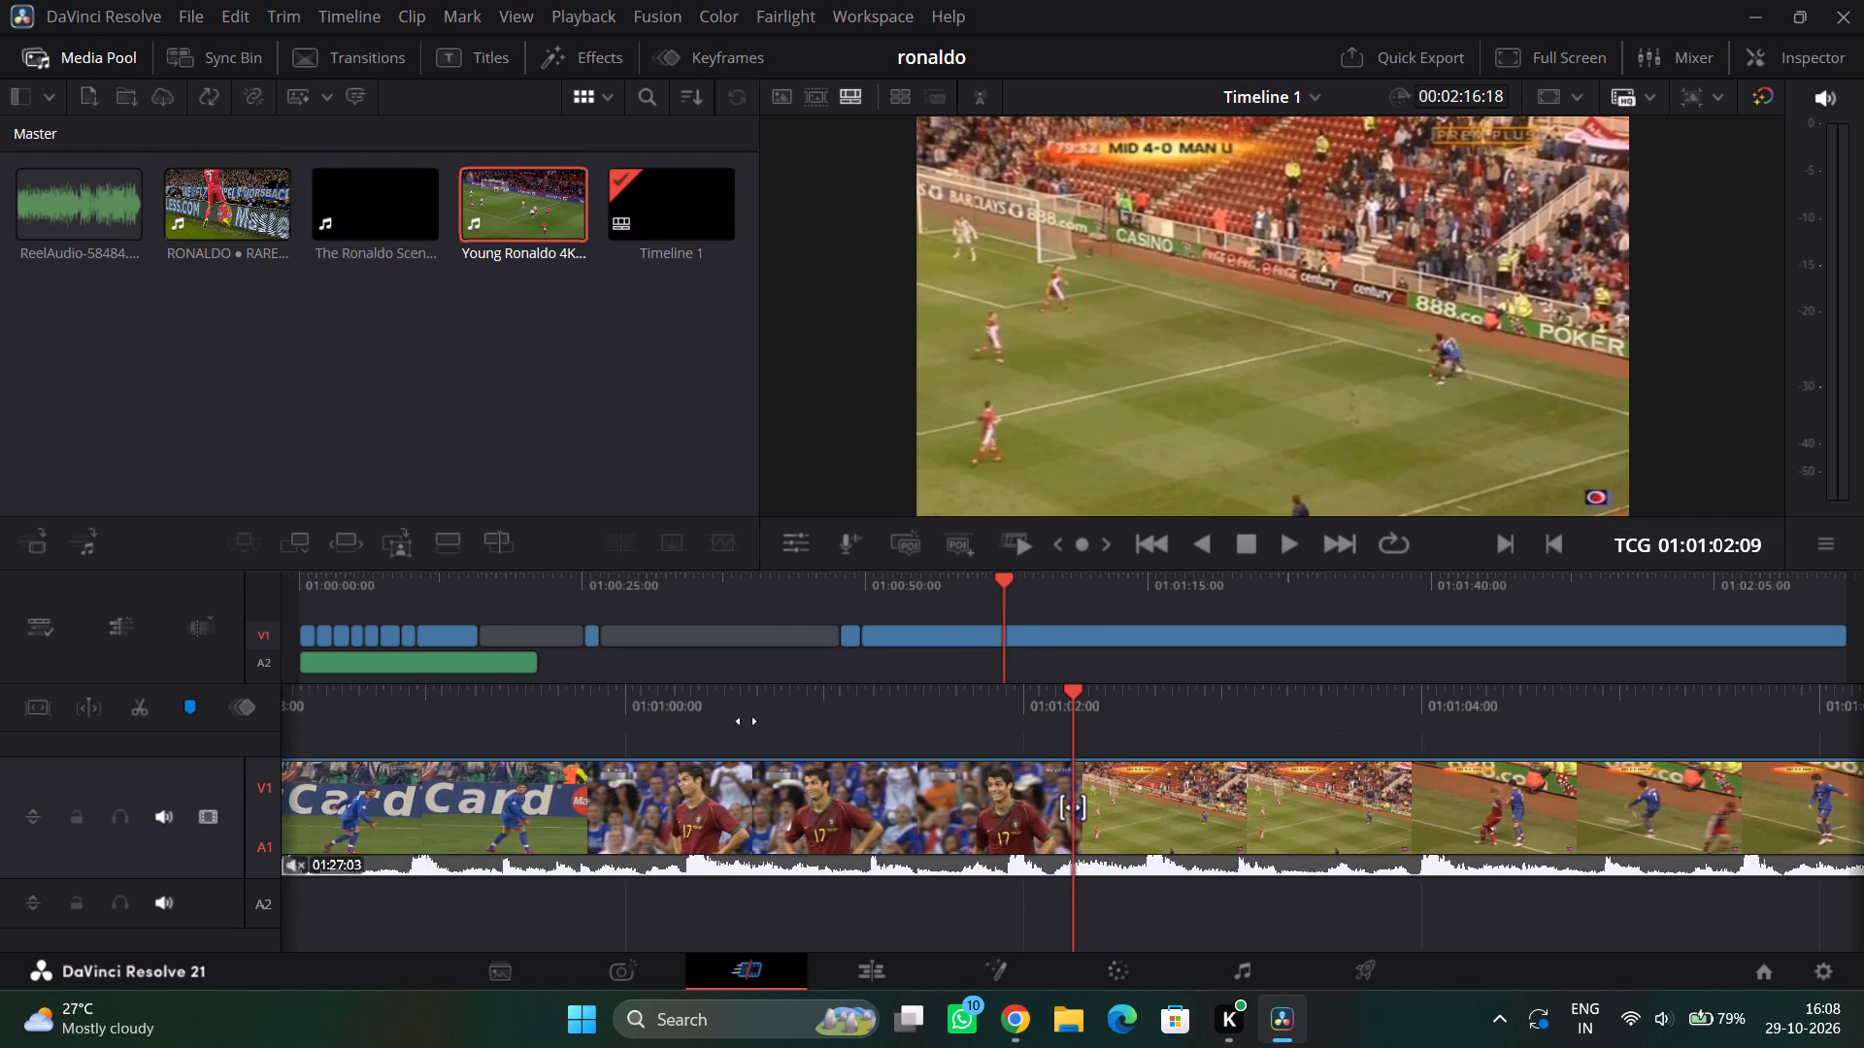
drag(747, 721, 1179, 721)
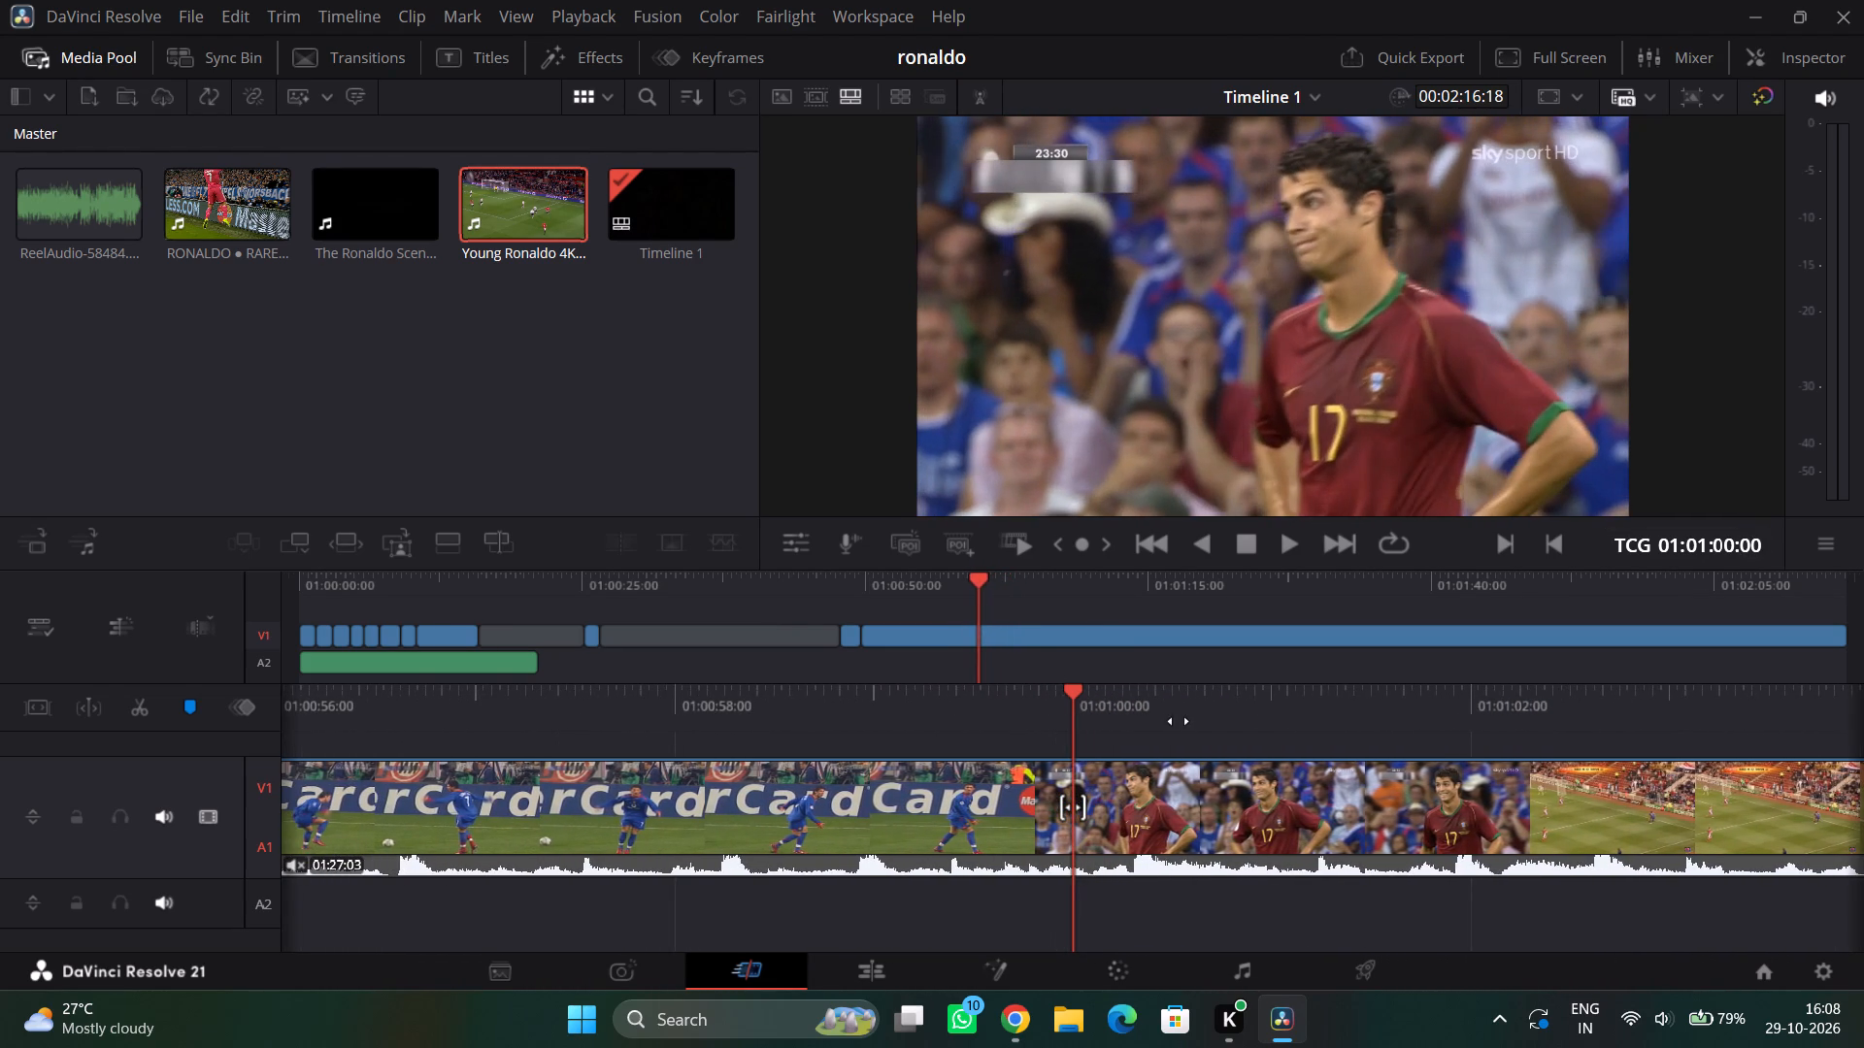
drag(1179, 721, 1088, 722)
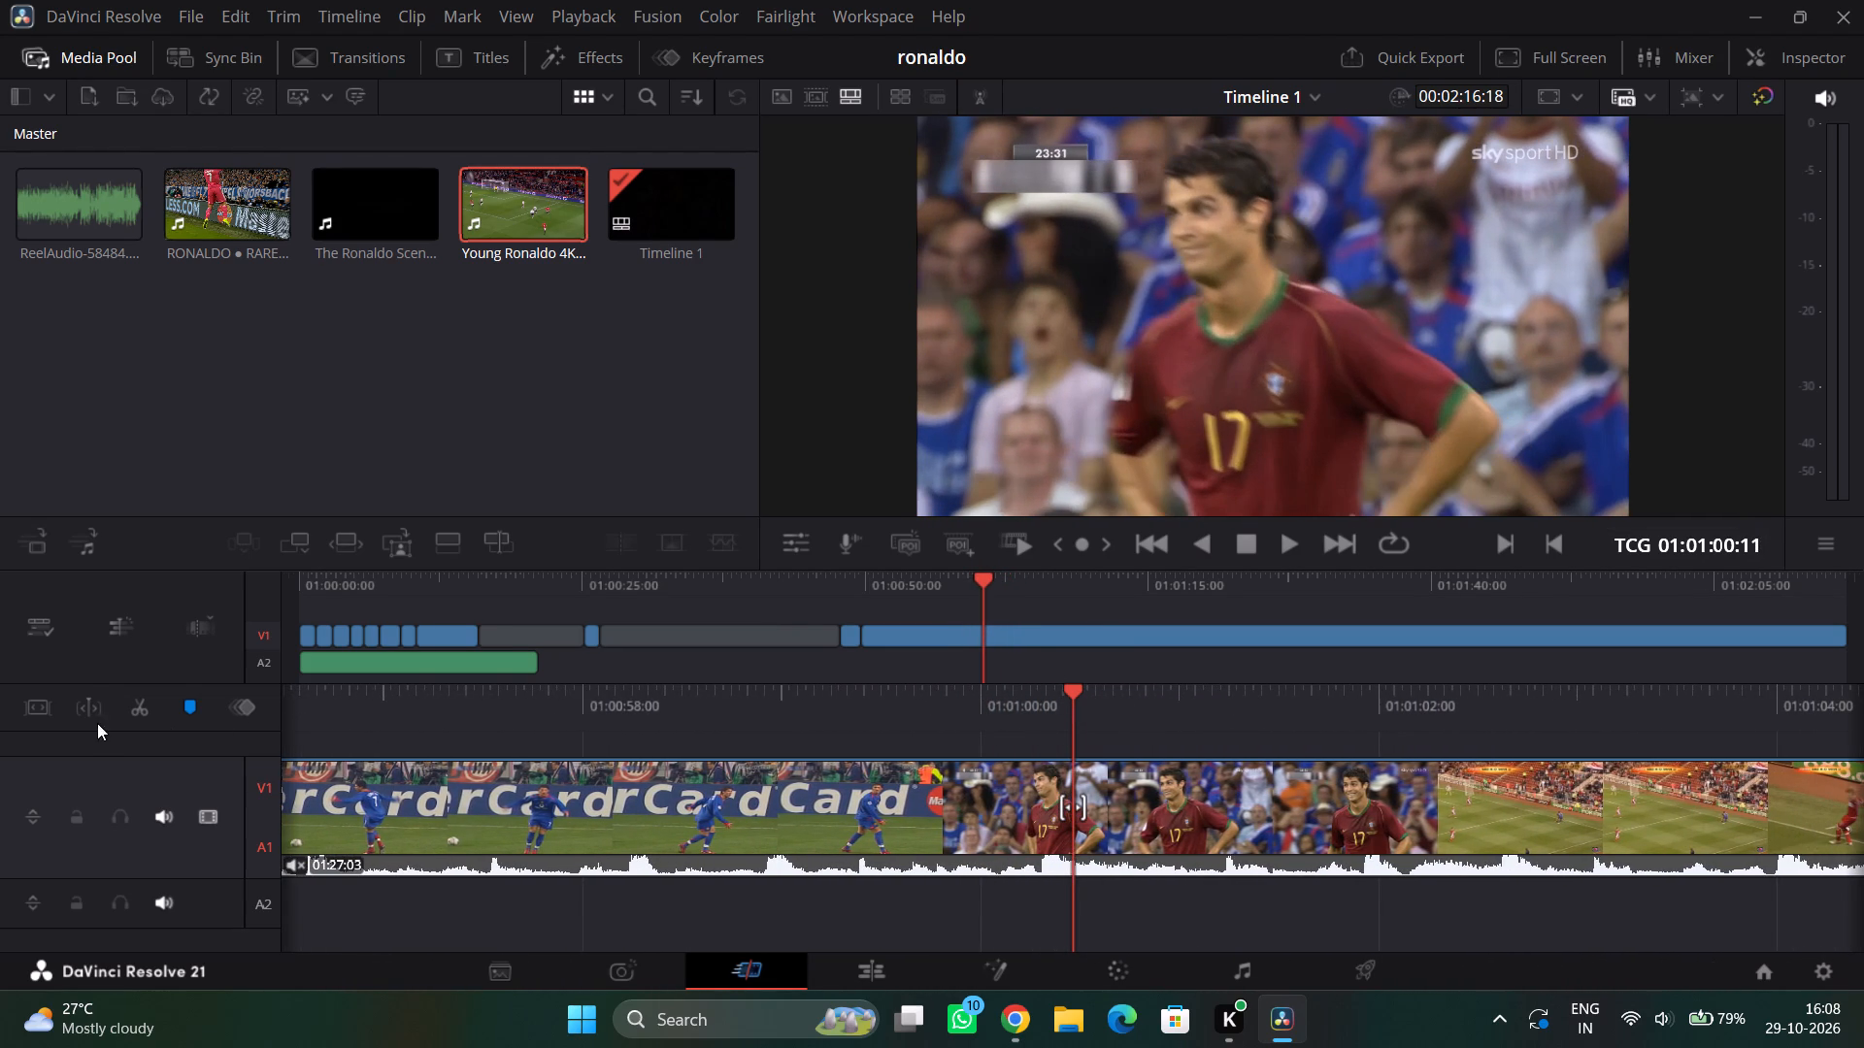
click(138, 715)
click(801, 762)
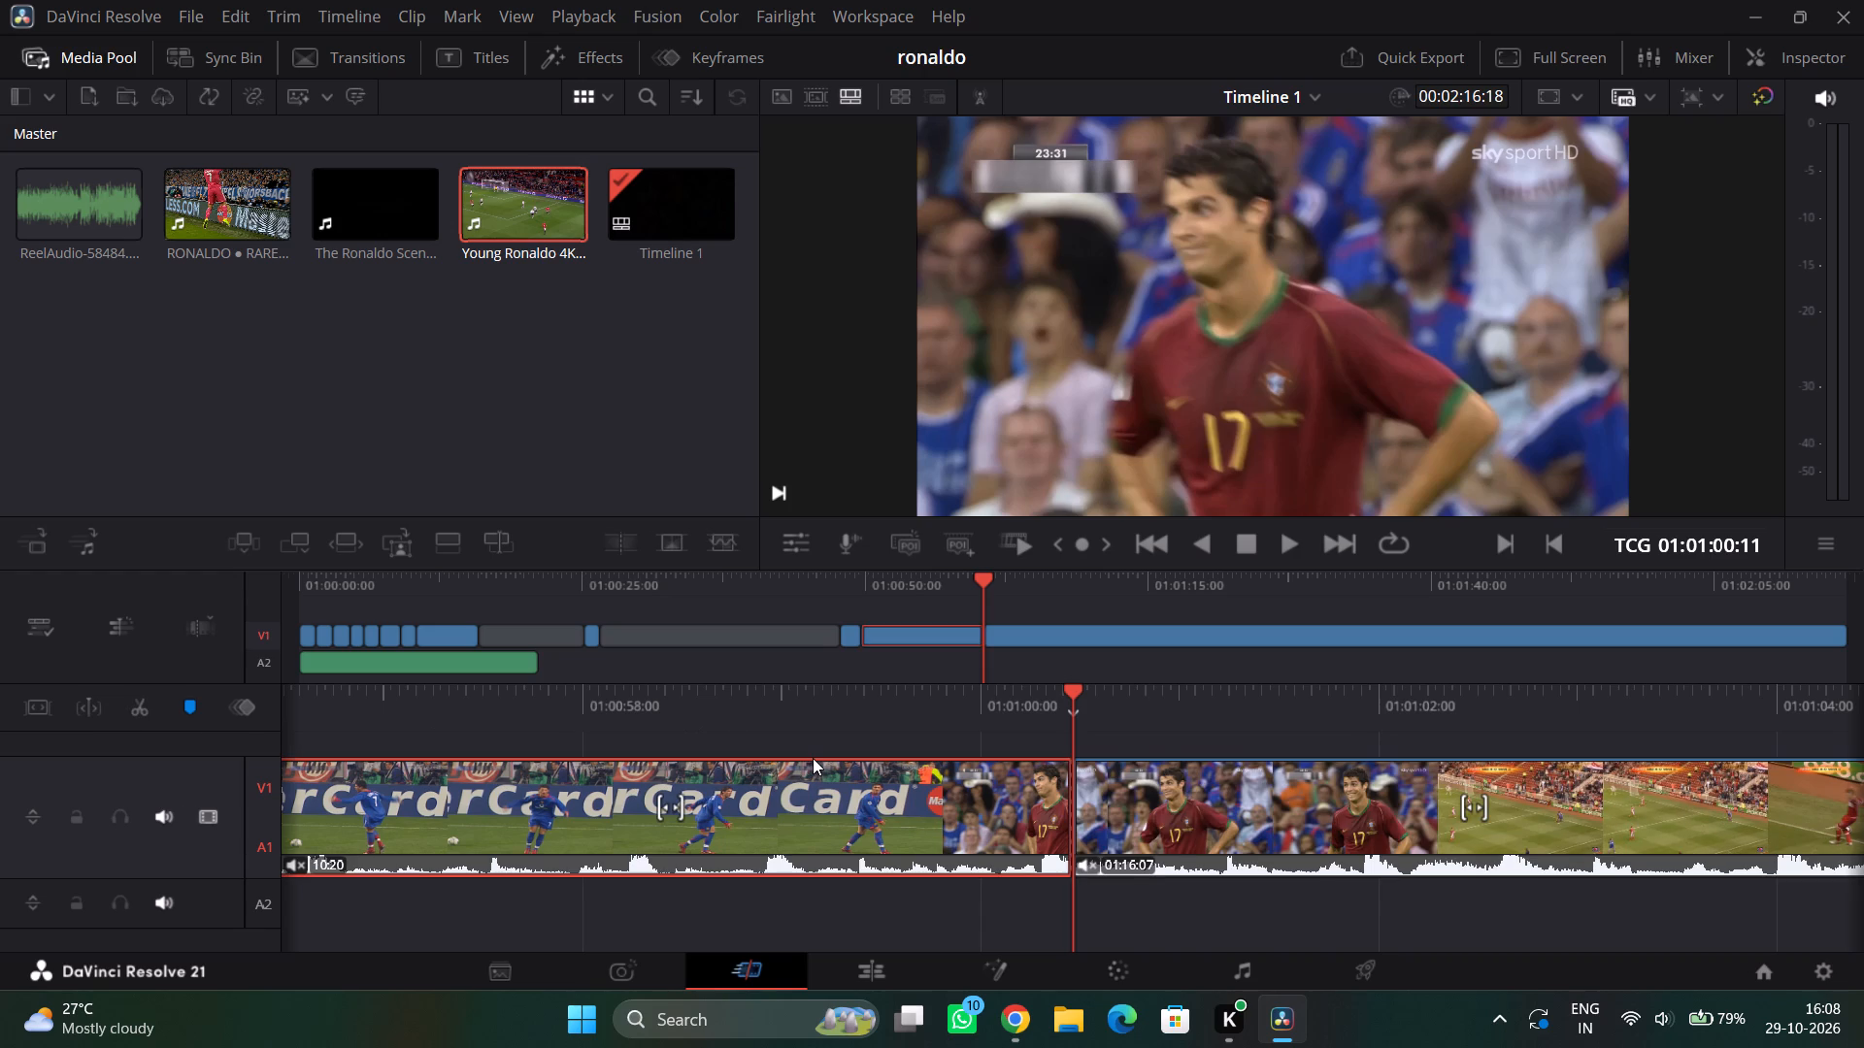
key(Delete)
Split the footage at 01:01:01:23, before the shot changes to the Middlesbrough match, to make a 01:12 Portugal smile clip.
drag(1262, 721, 1123, 732)
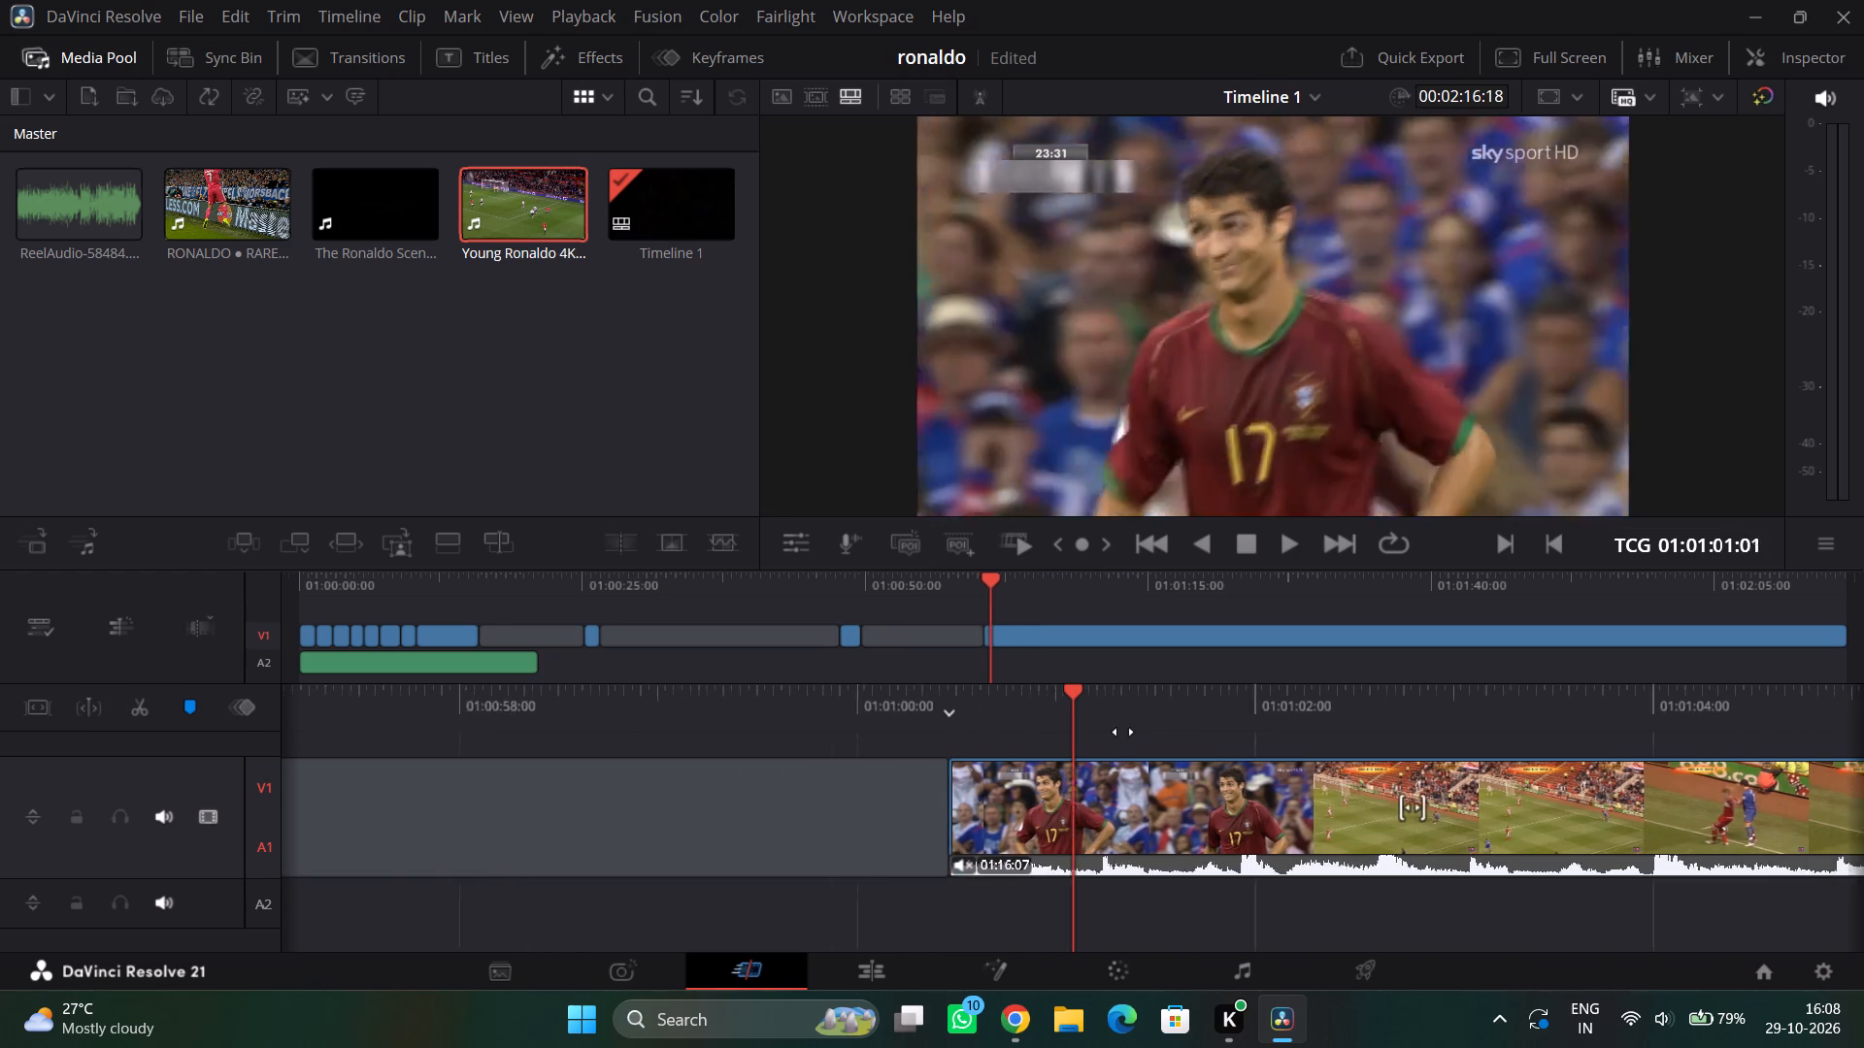
drag(1123, 732, 915, 751)
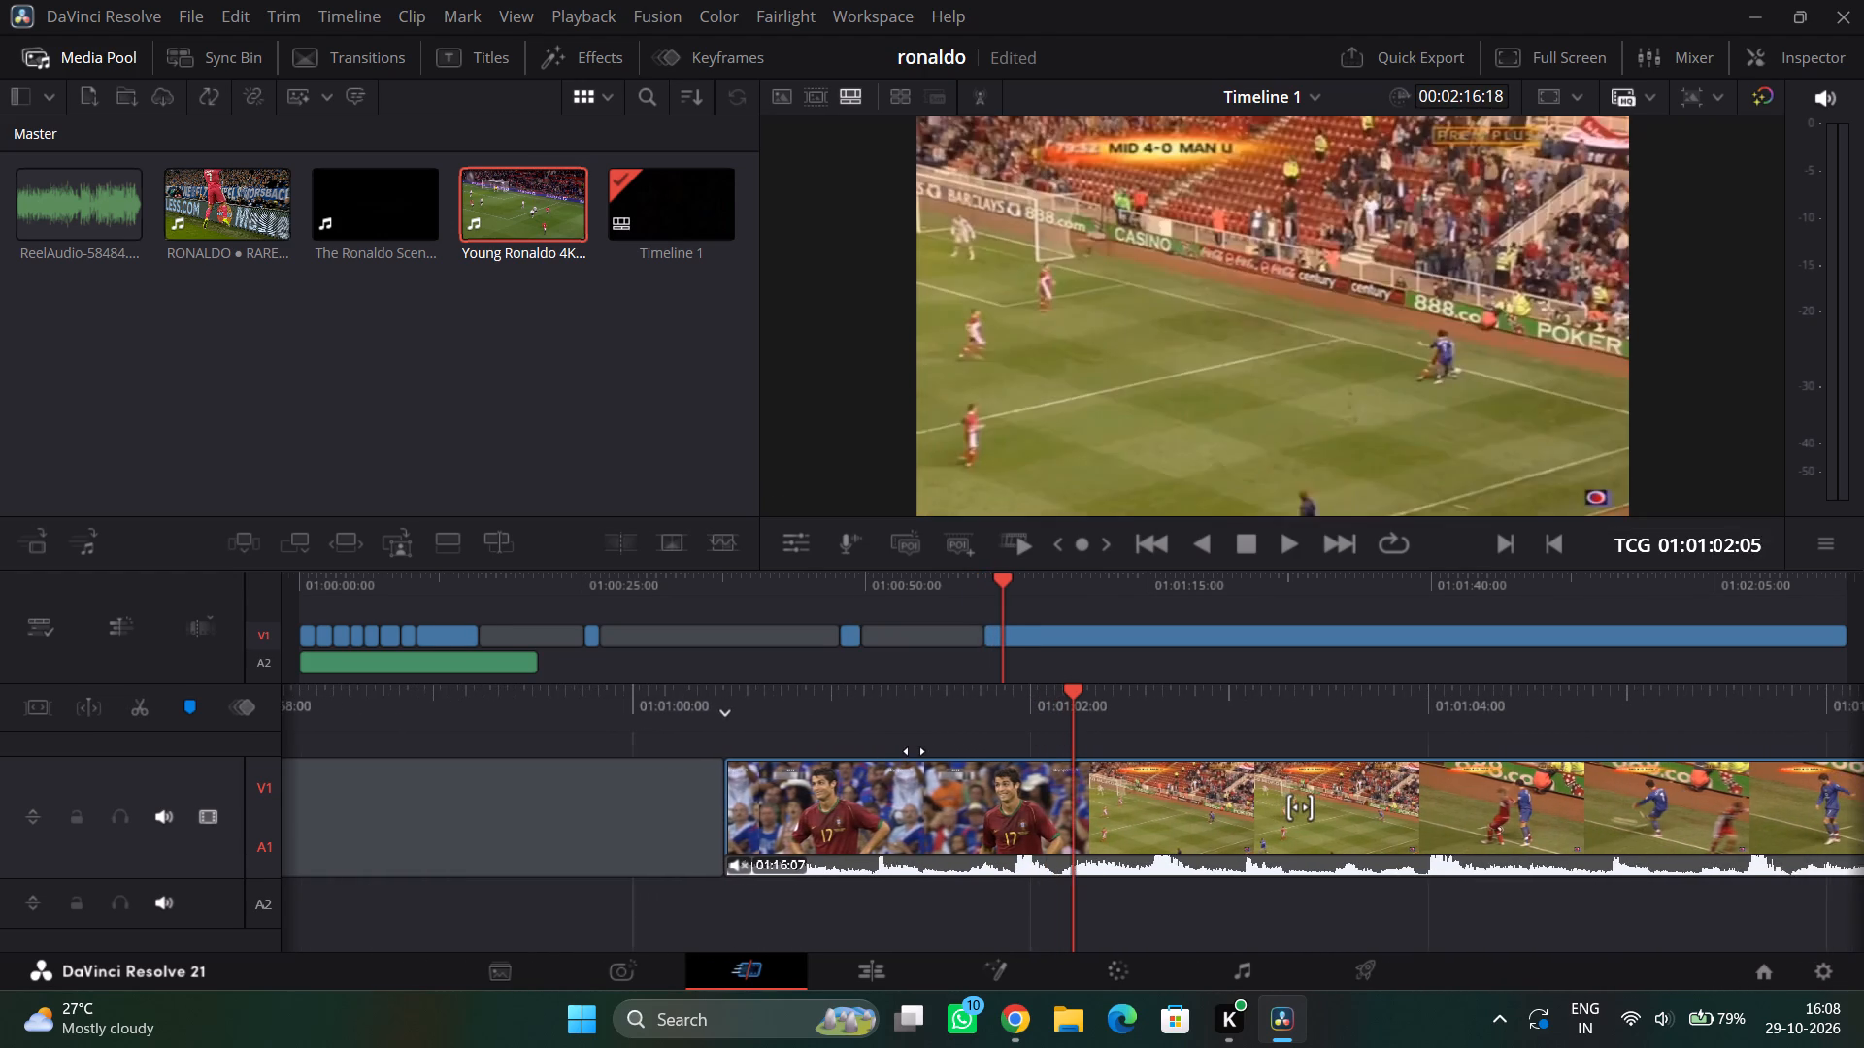
drag(915, 751, 958, 748)
click(148, 715)
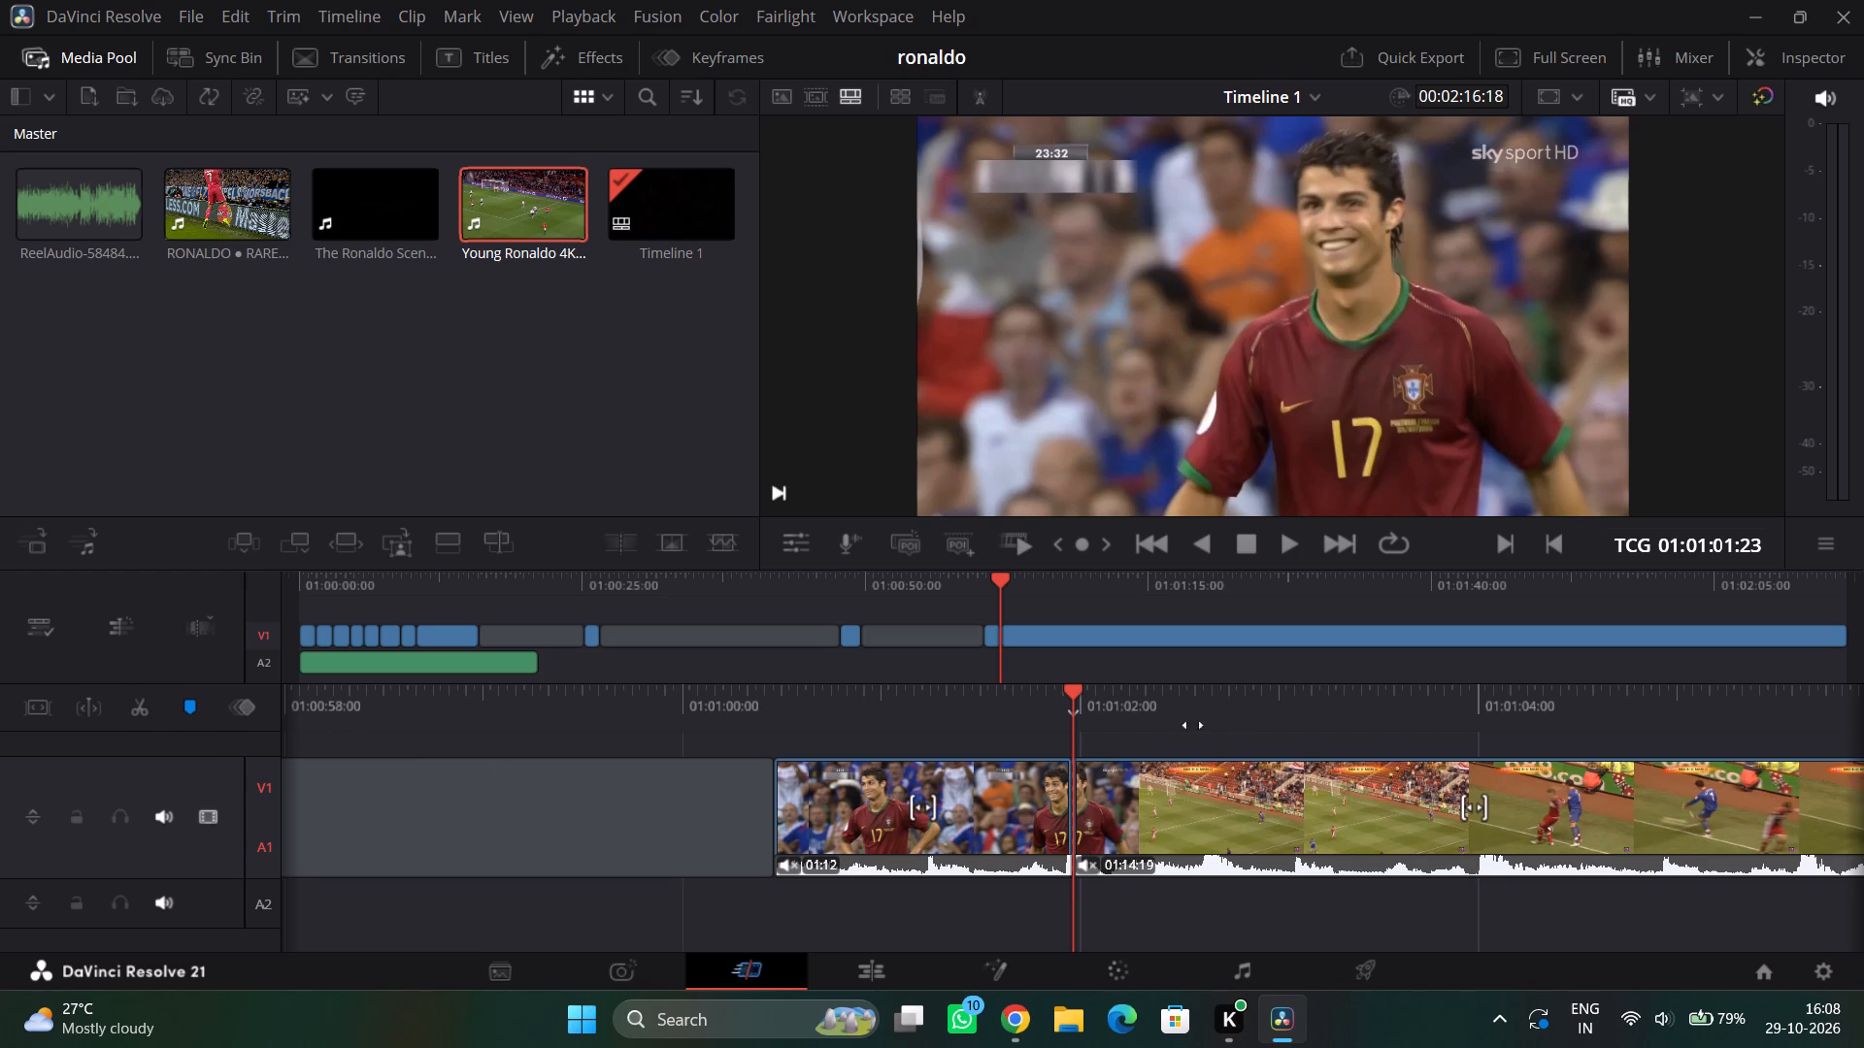
Scan the uncut Young Ronaldo footage from 01:01:01:23 to about 01:01:50:00 for the next moment worth keeping.
drag(1257, 705, 874, 713)
drag(1403, 728, 881, 737)
drag(1551, 719, 1097, 719)
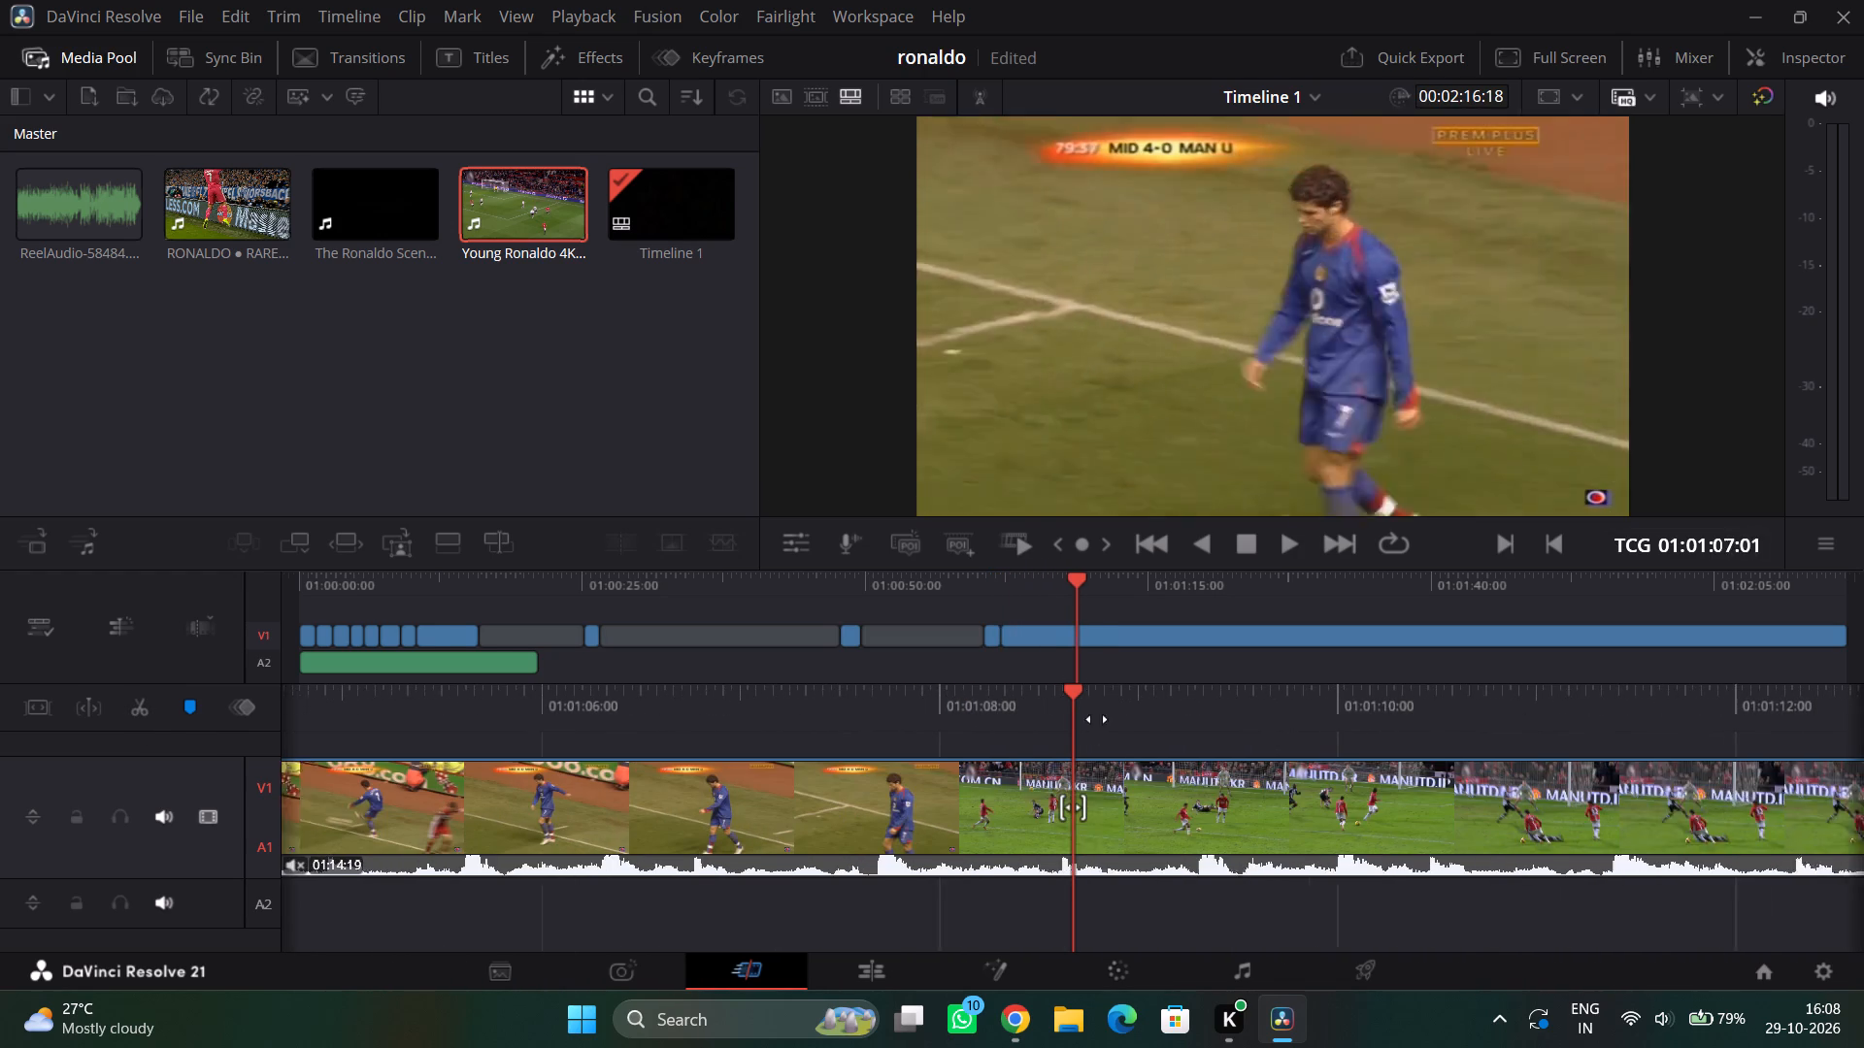
drag(1097, 719, 1089, 719)
drag(1359, 687, 996, 697)
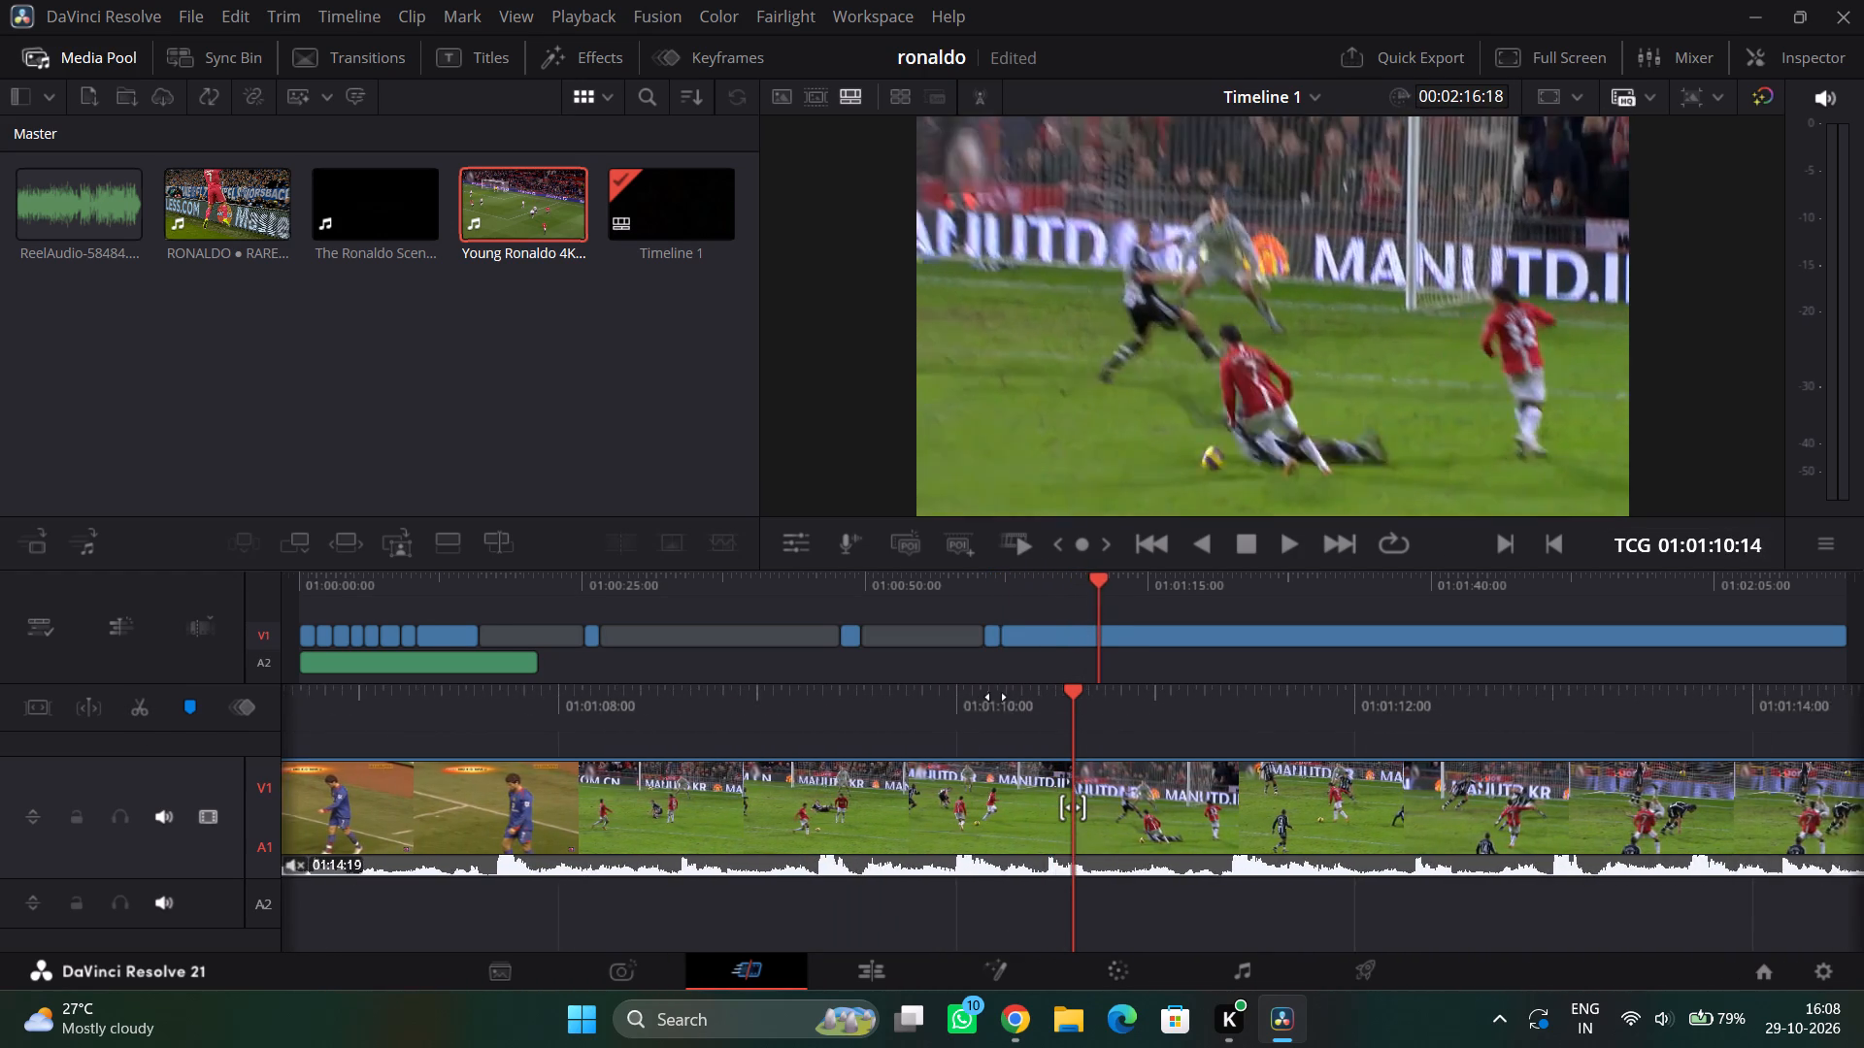
drag(996, 697, 526, 697)
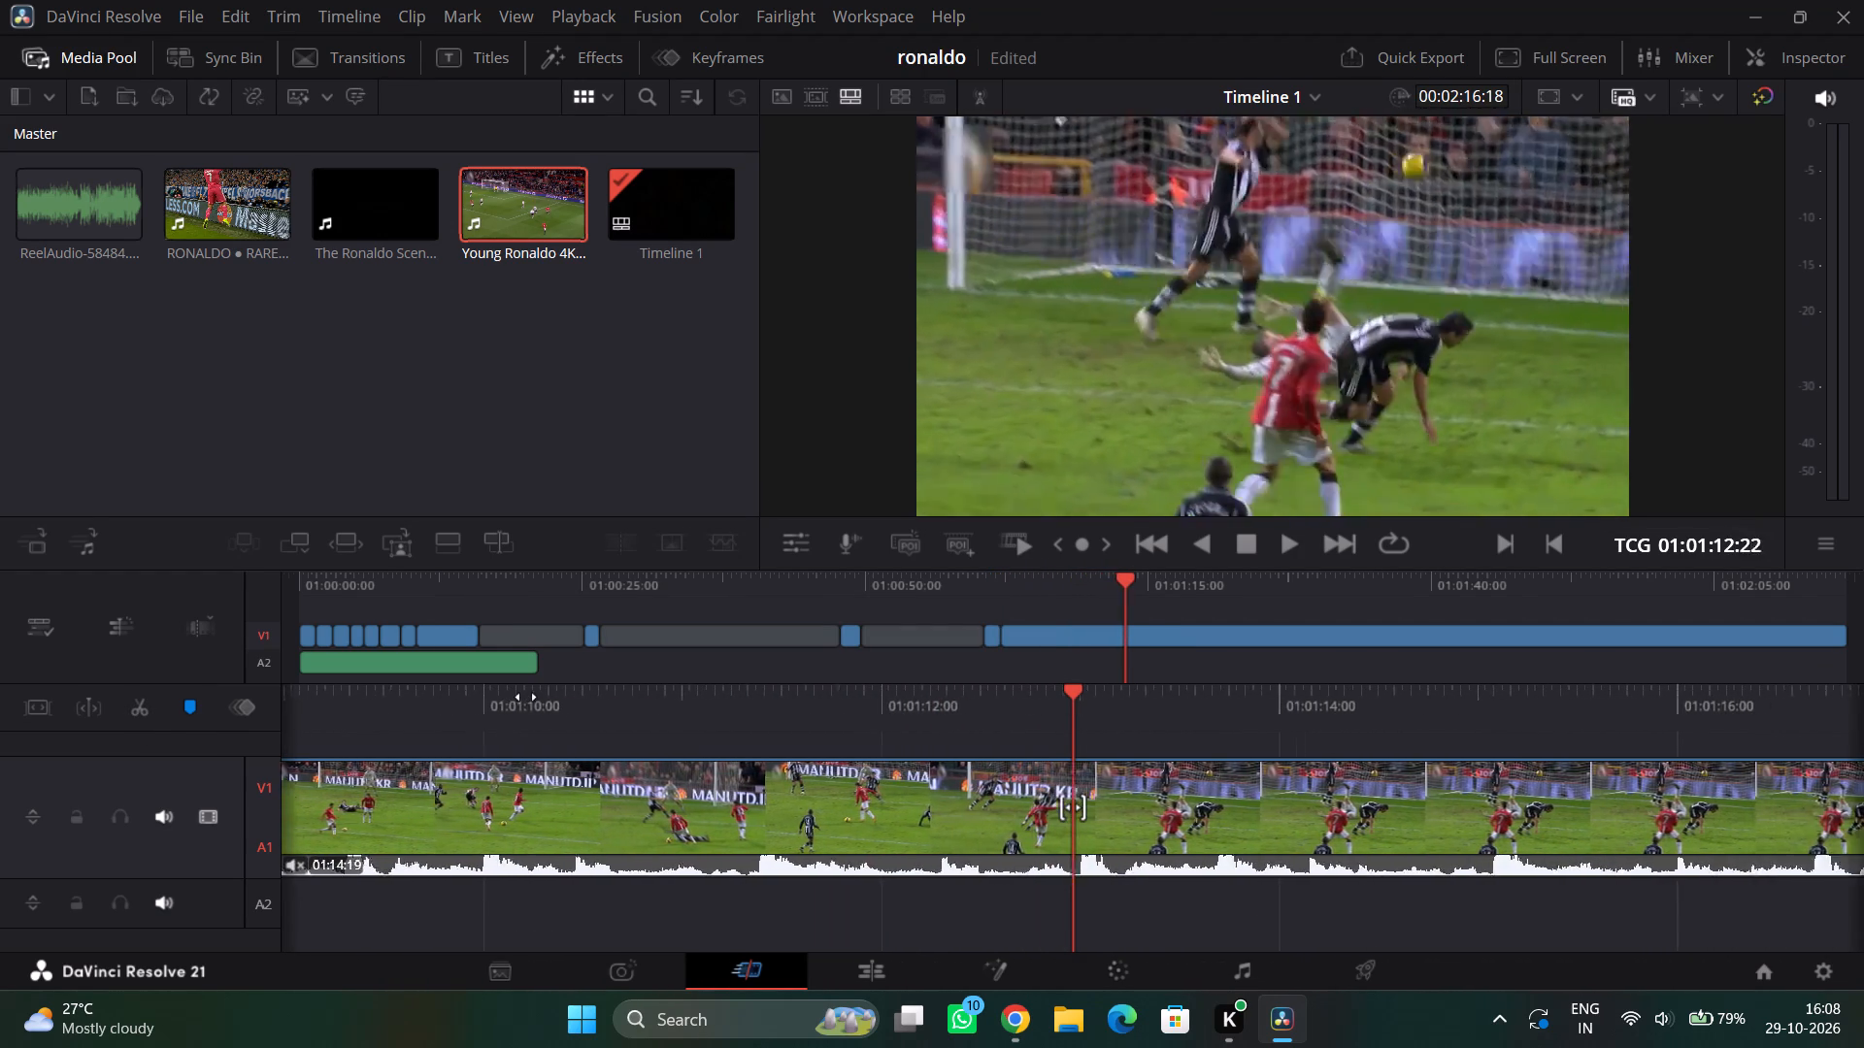
drag(526, 697, 327, 704)
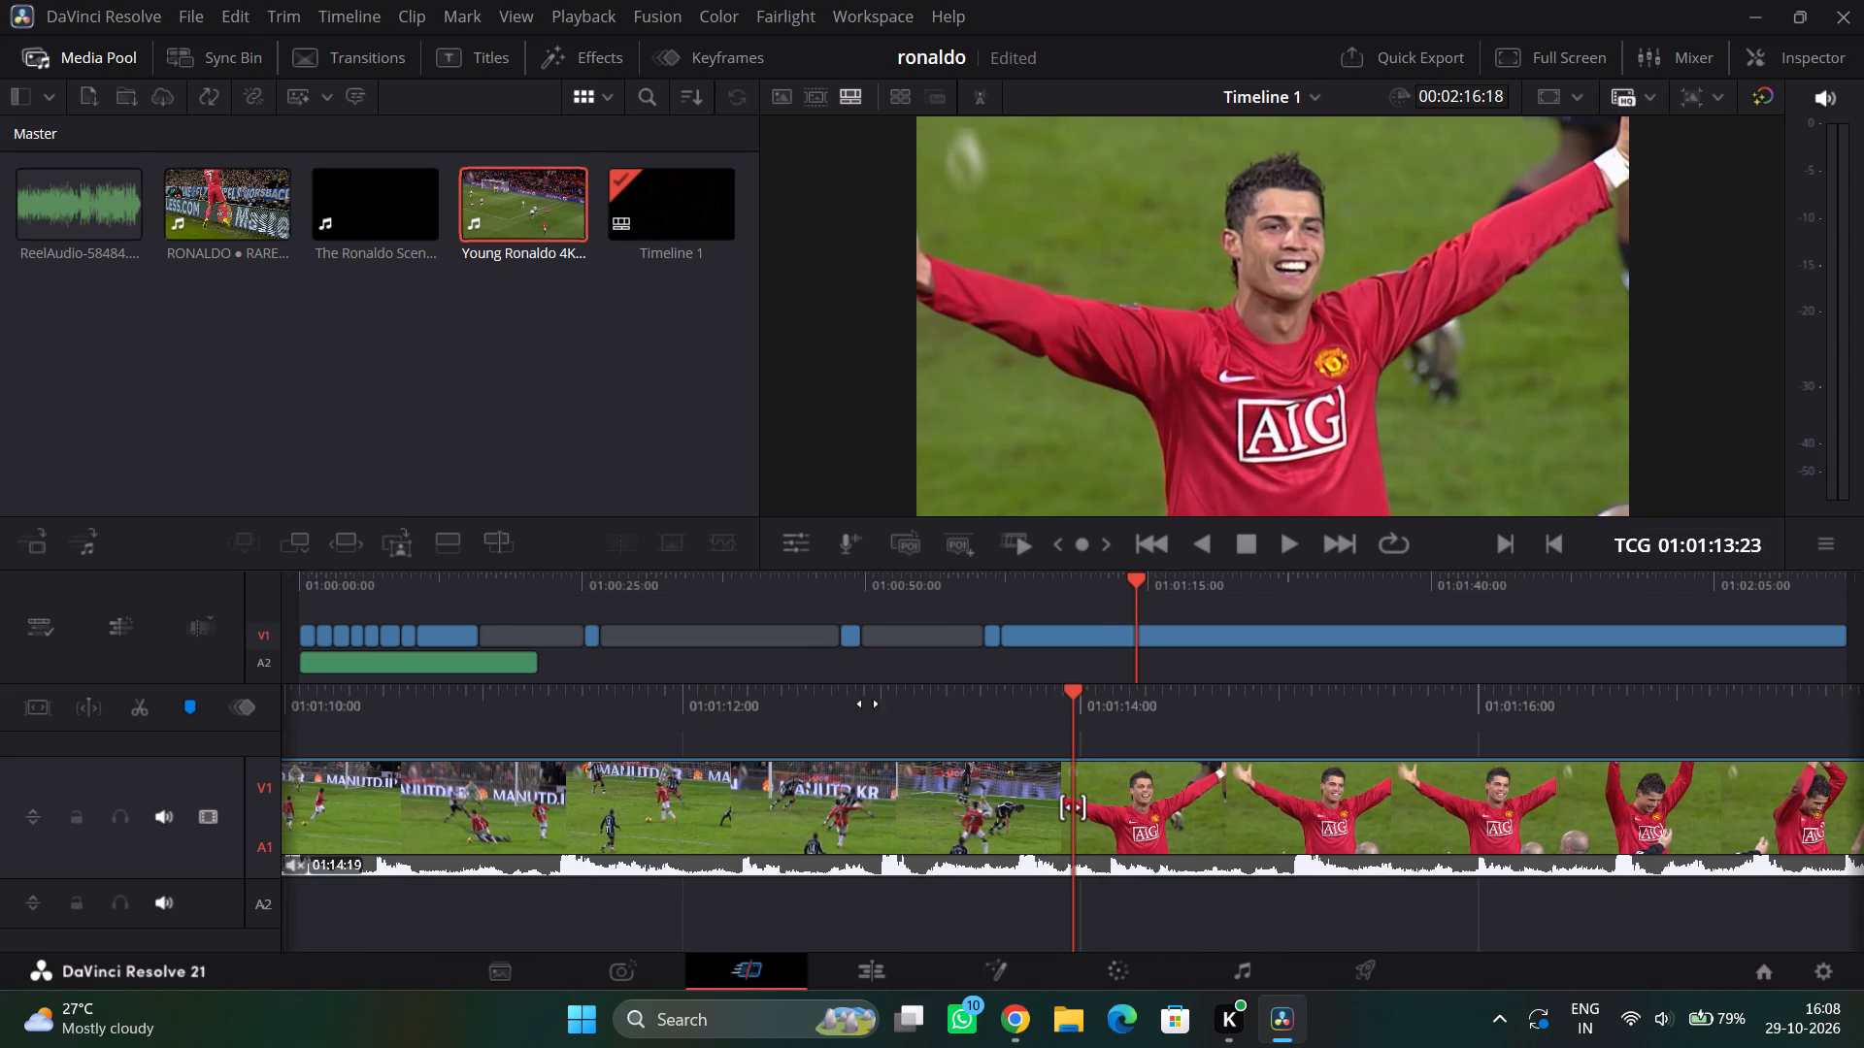
drag(1453, 713, 961, 724)
drag(1527, 701, 1089, 712)
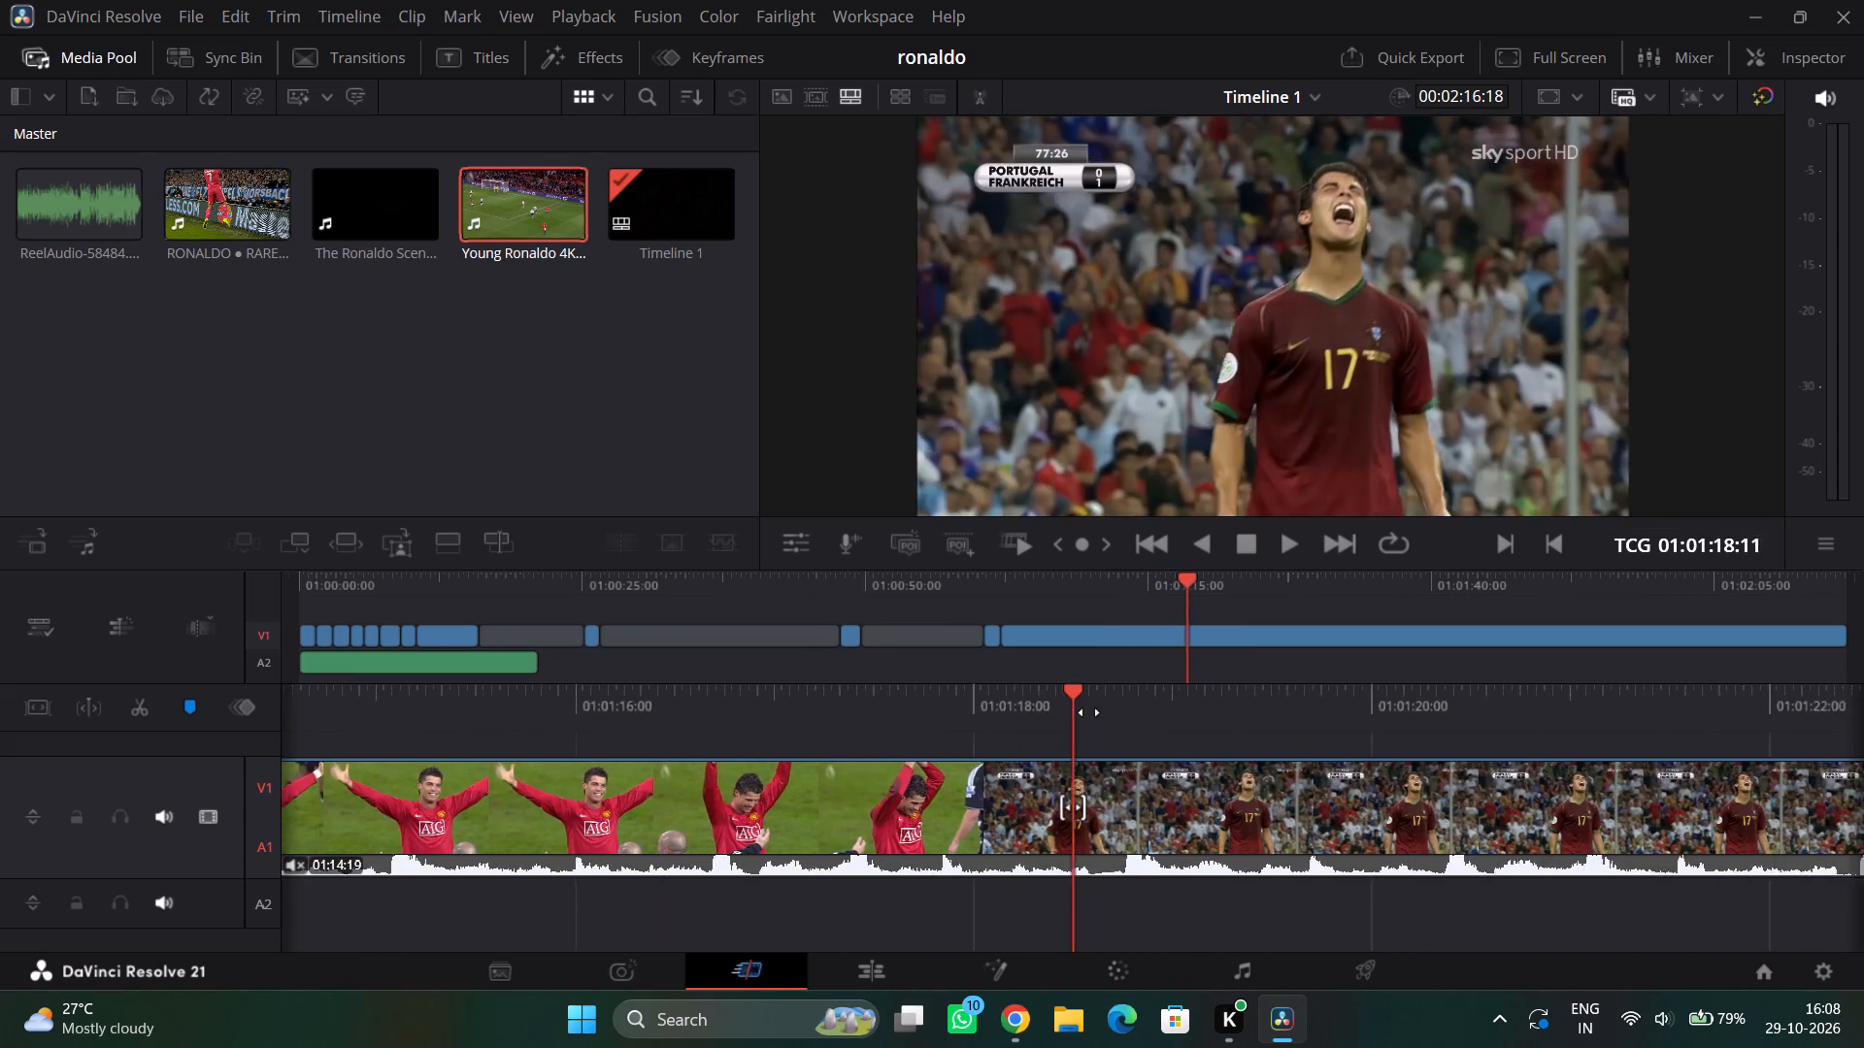
drag(1089, 712, 761, 712)
drag(1489, 705, 1142, 721)
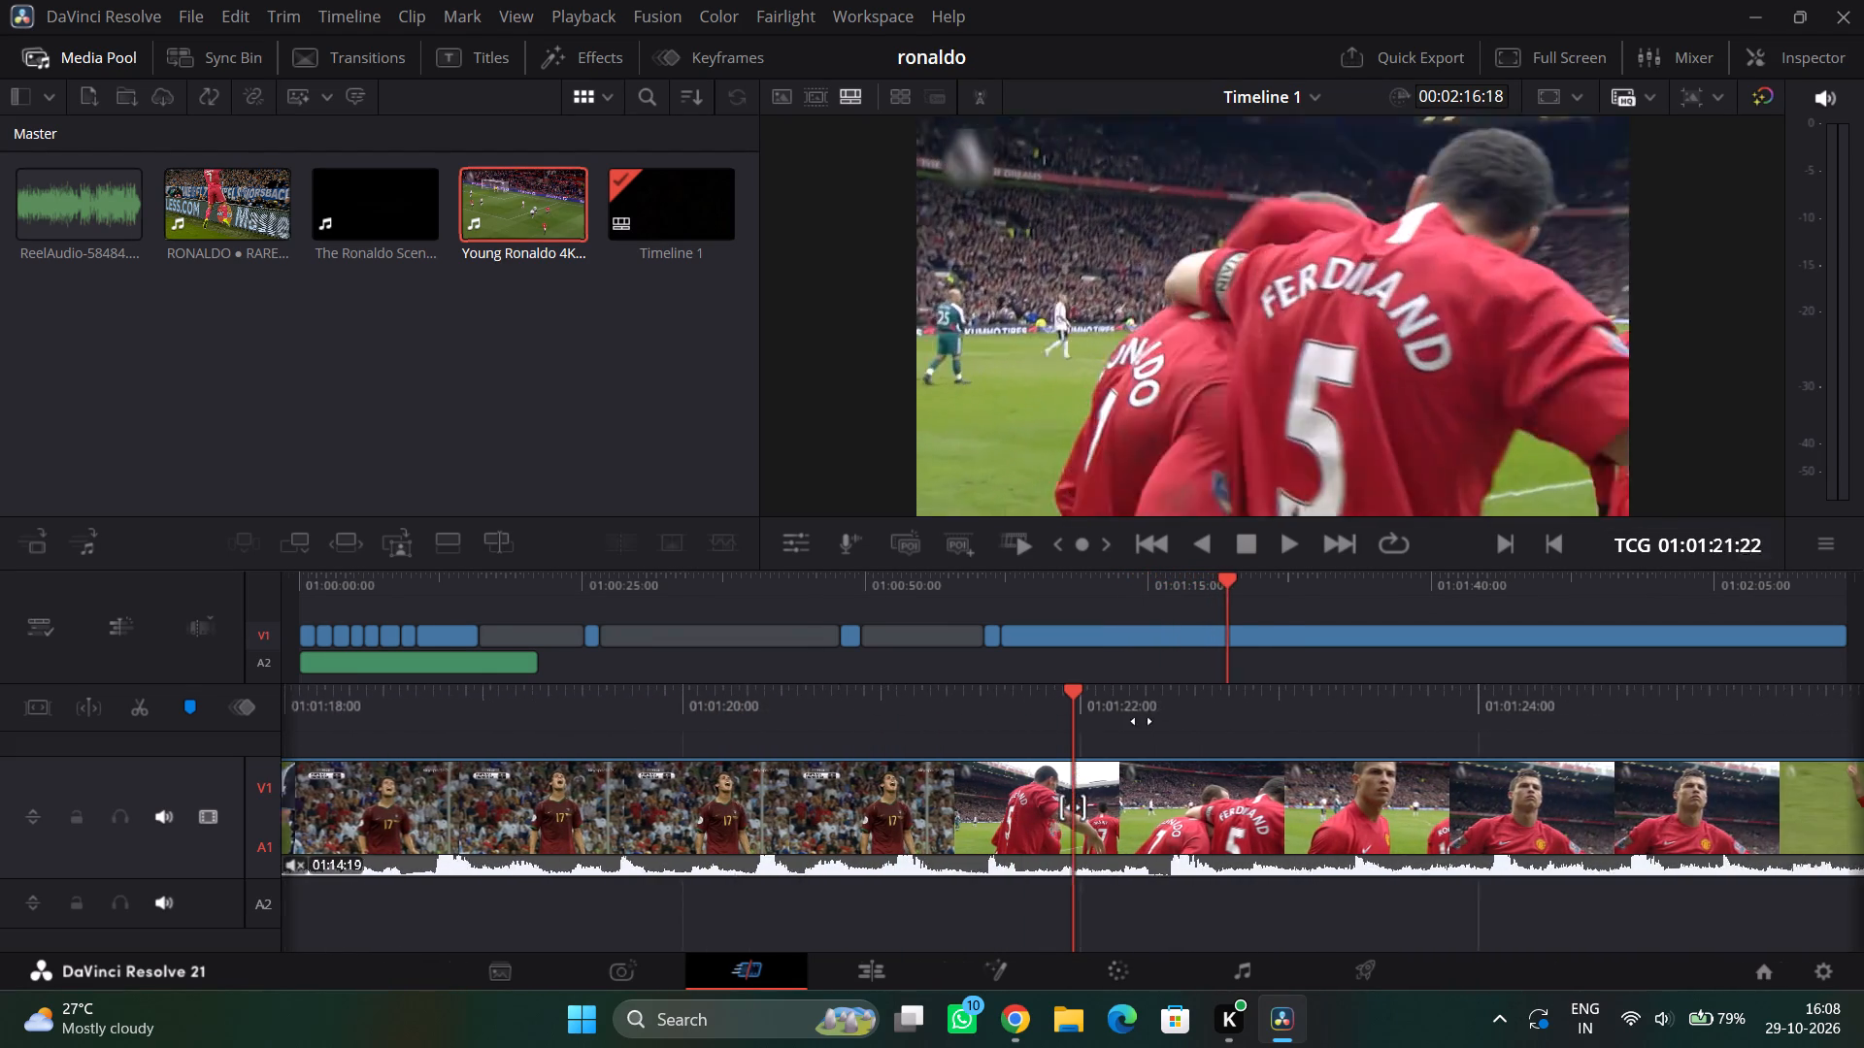
drag(1142, 721, 1015, 721)
drag(1517, 700, 1063, 727)
drag(1381, 723, 1205, 723)
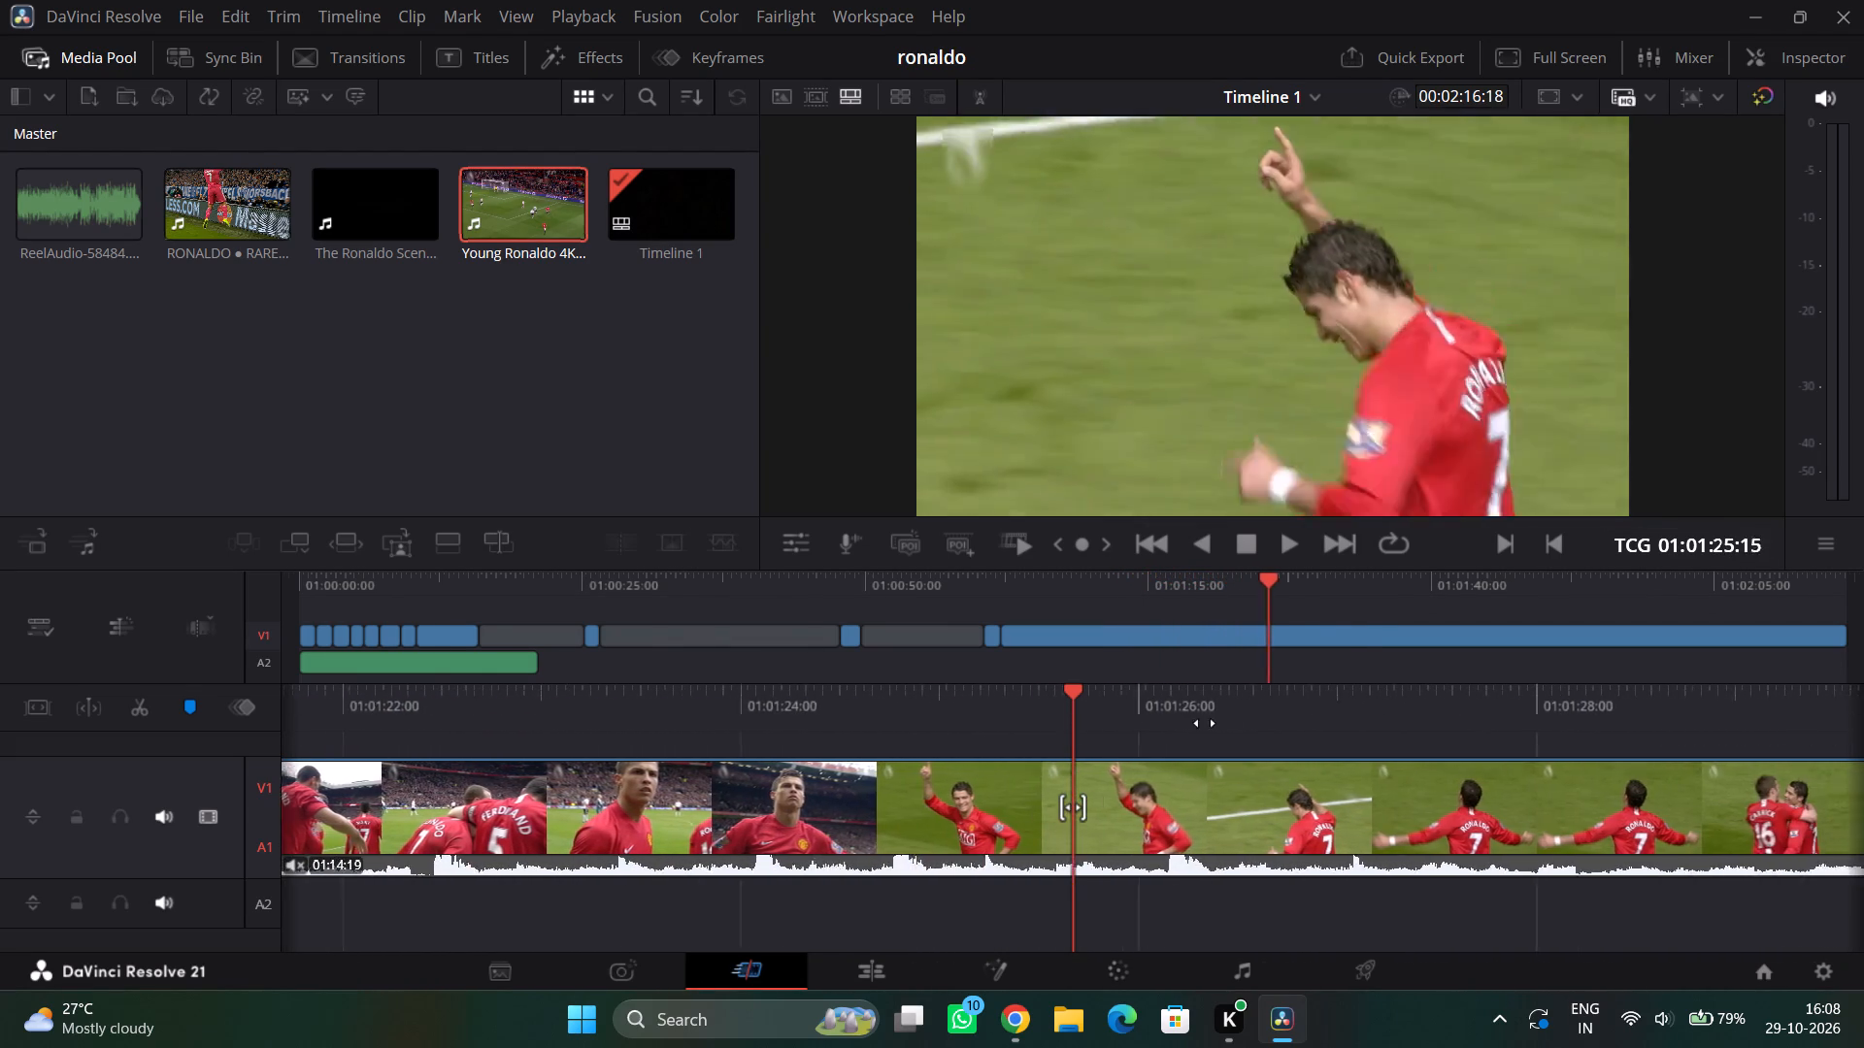
drag(1205, 723, 744, 723)
drag(1621, 685, 1045, 708)
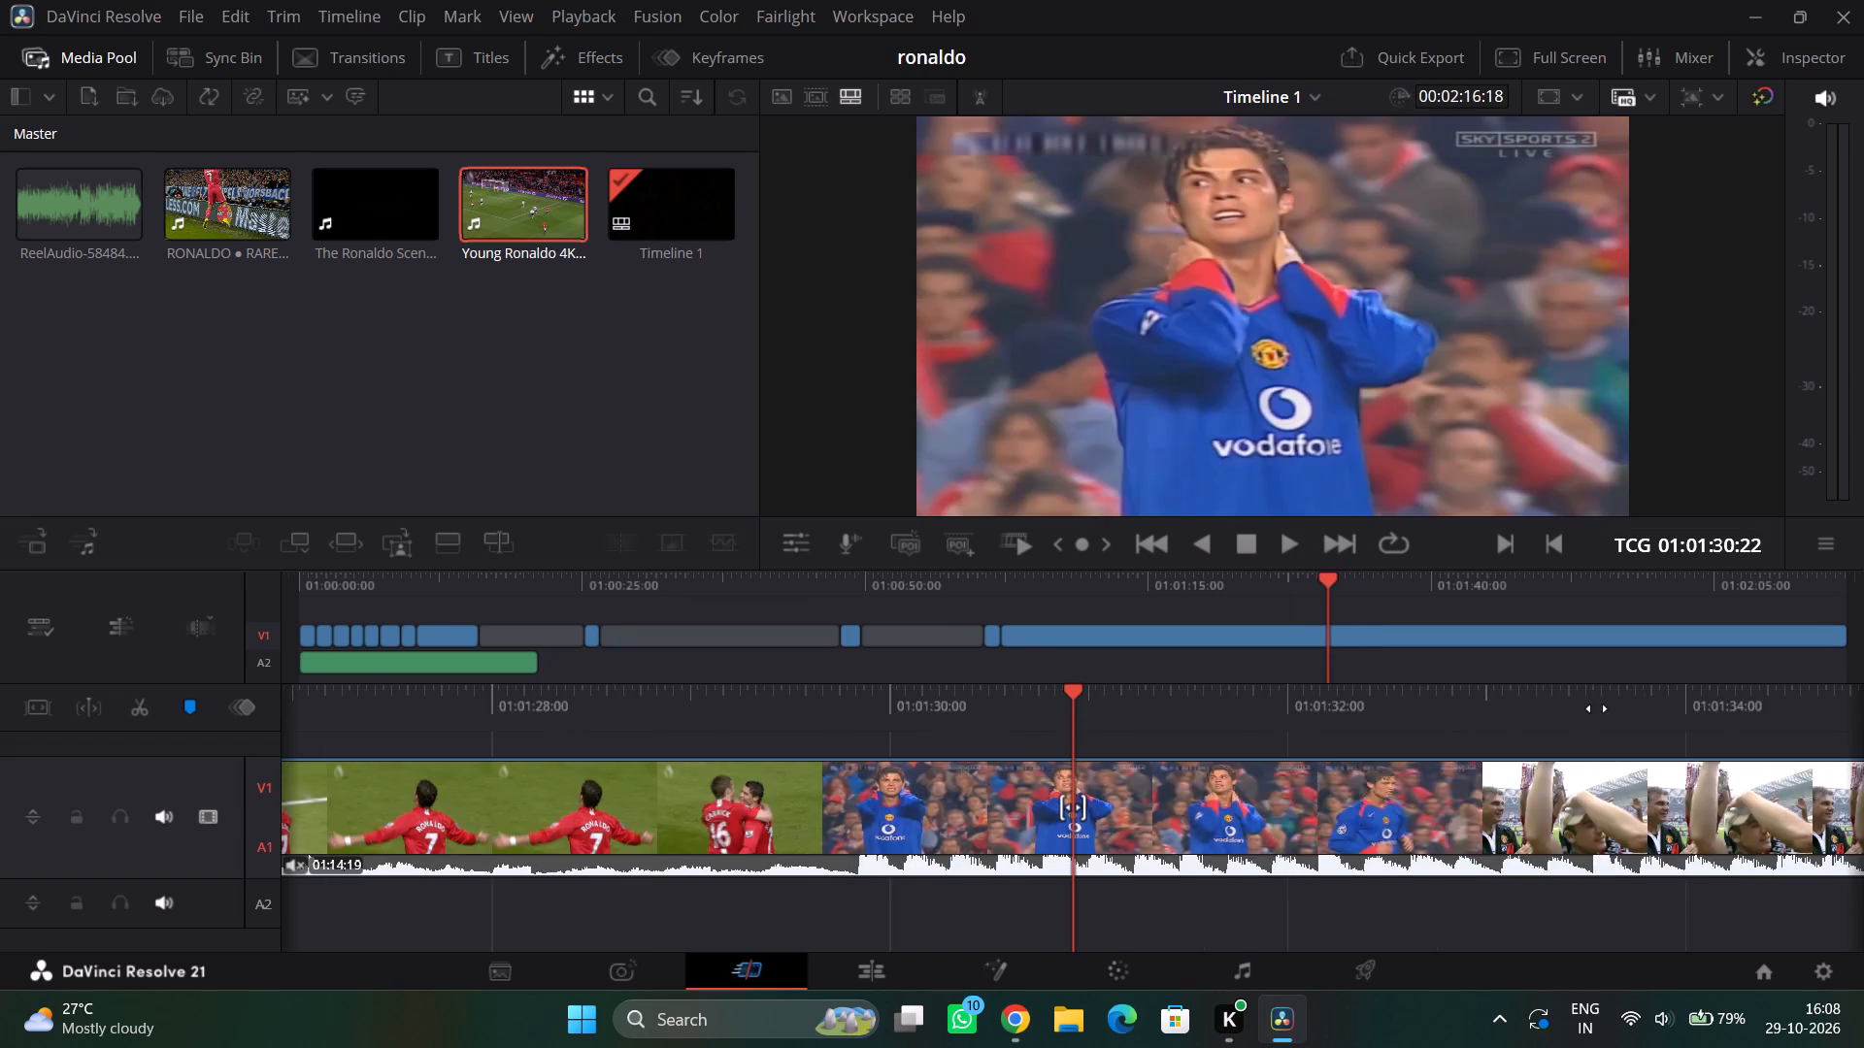
drag(1587, 712, 1162, 722)
drag(1612, 684, 1151, 704)
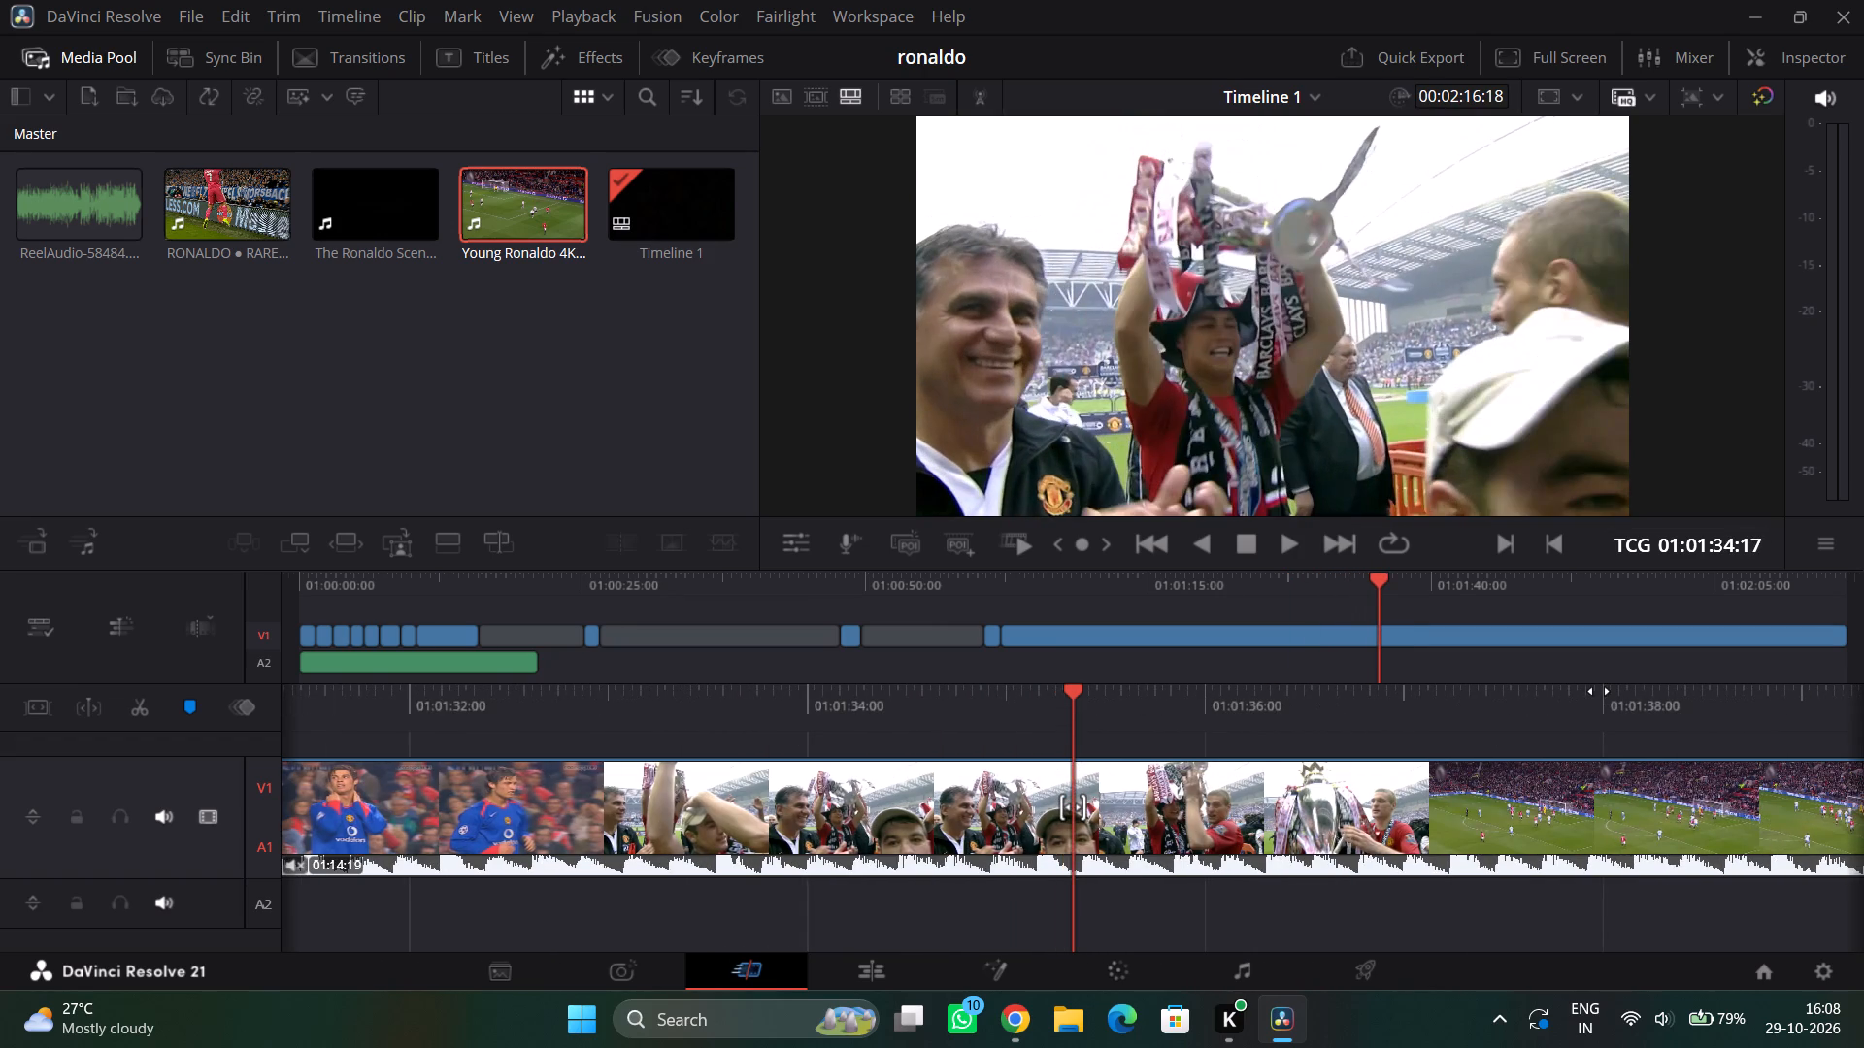
drag(1666, 719, 1313, 719)
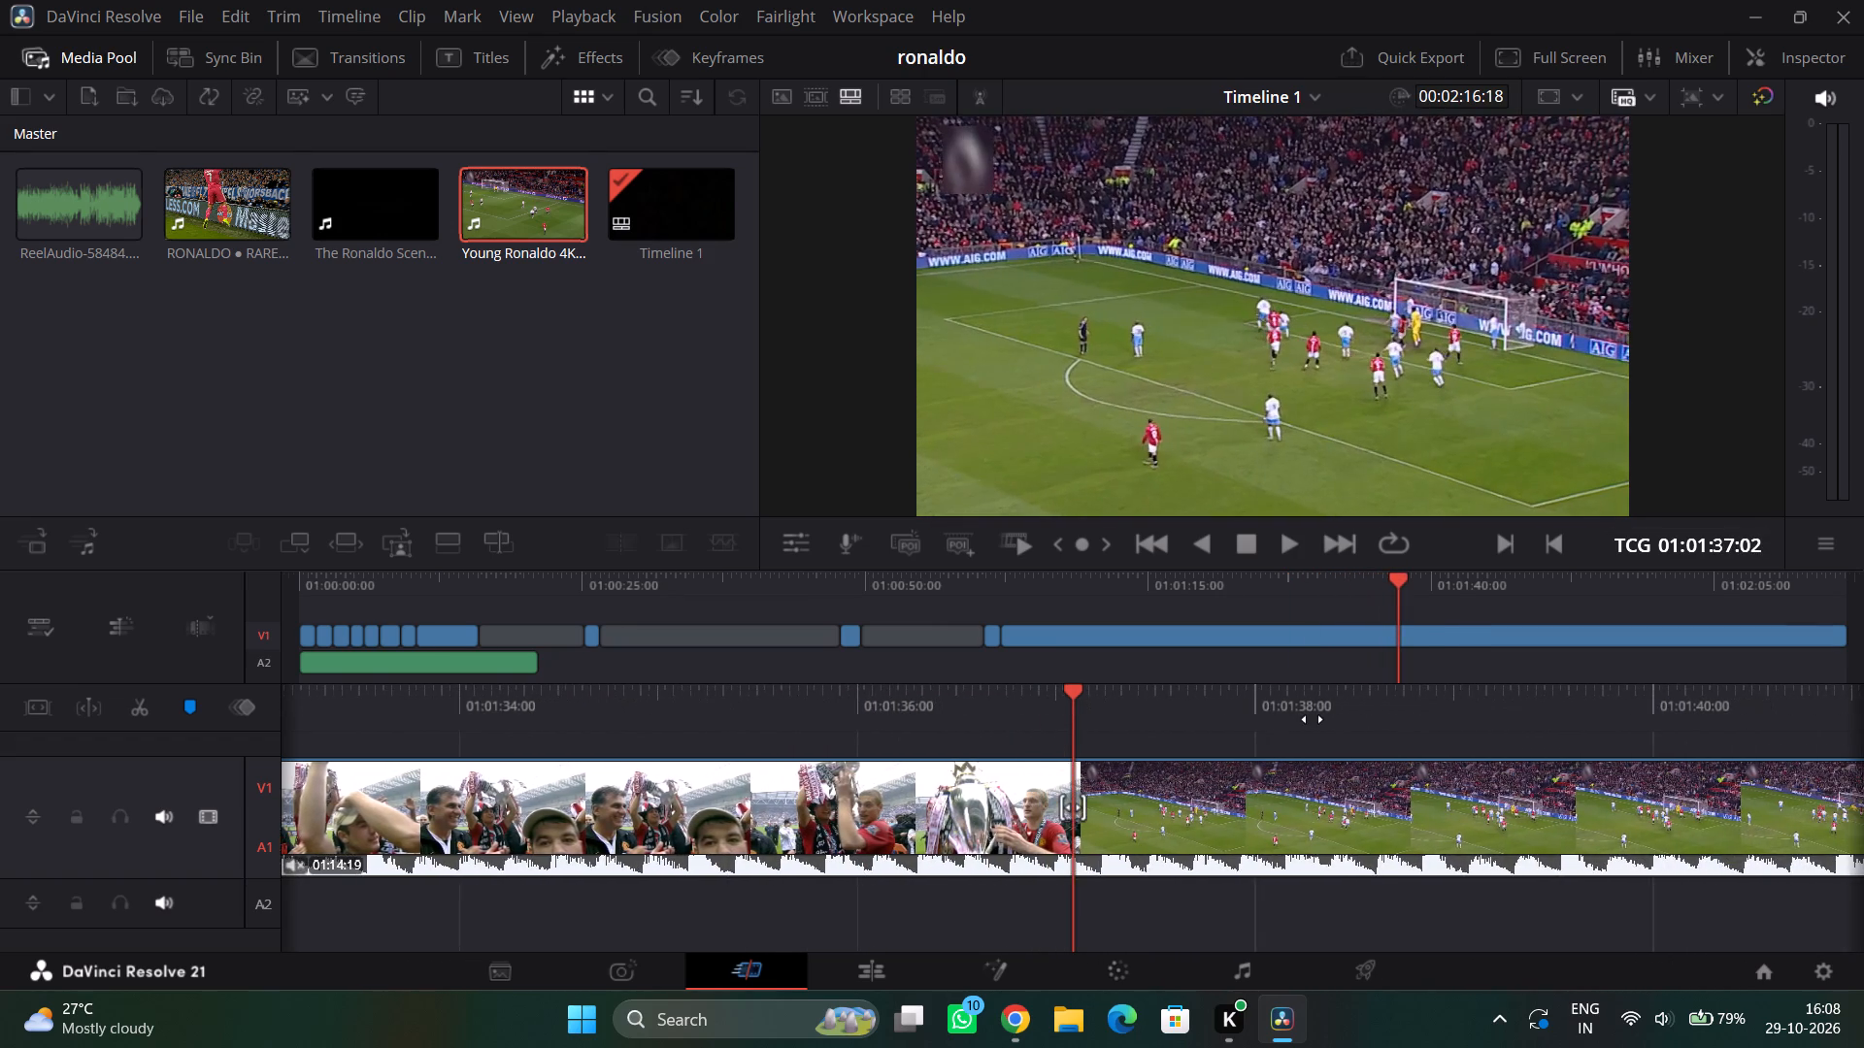
drag(1313, 719, 830, 741)
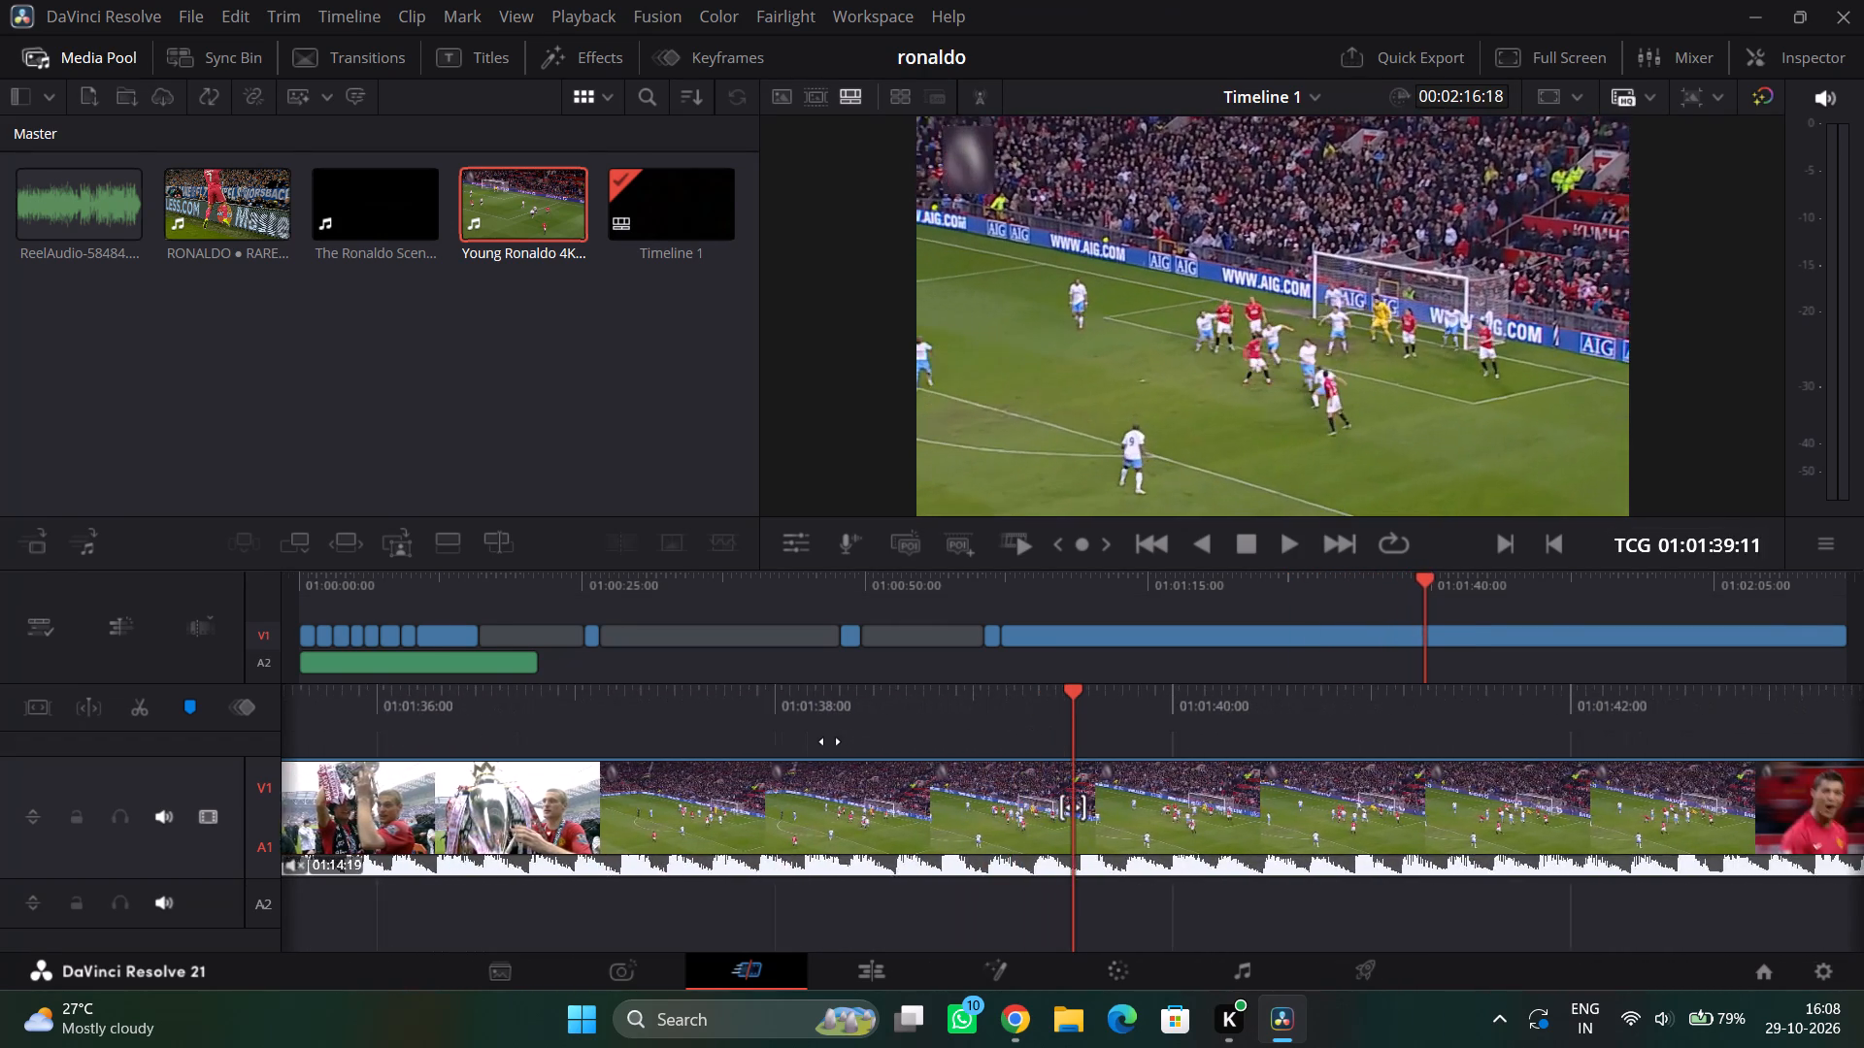
drag(830, 741, 575, 772)
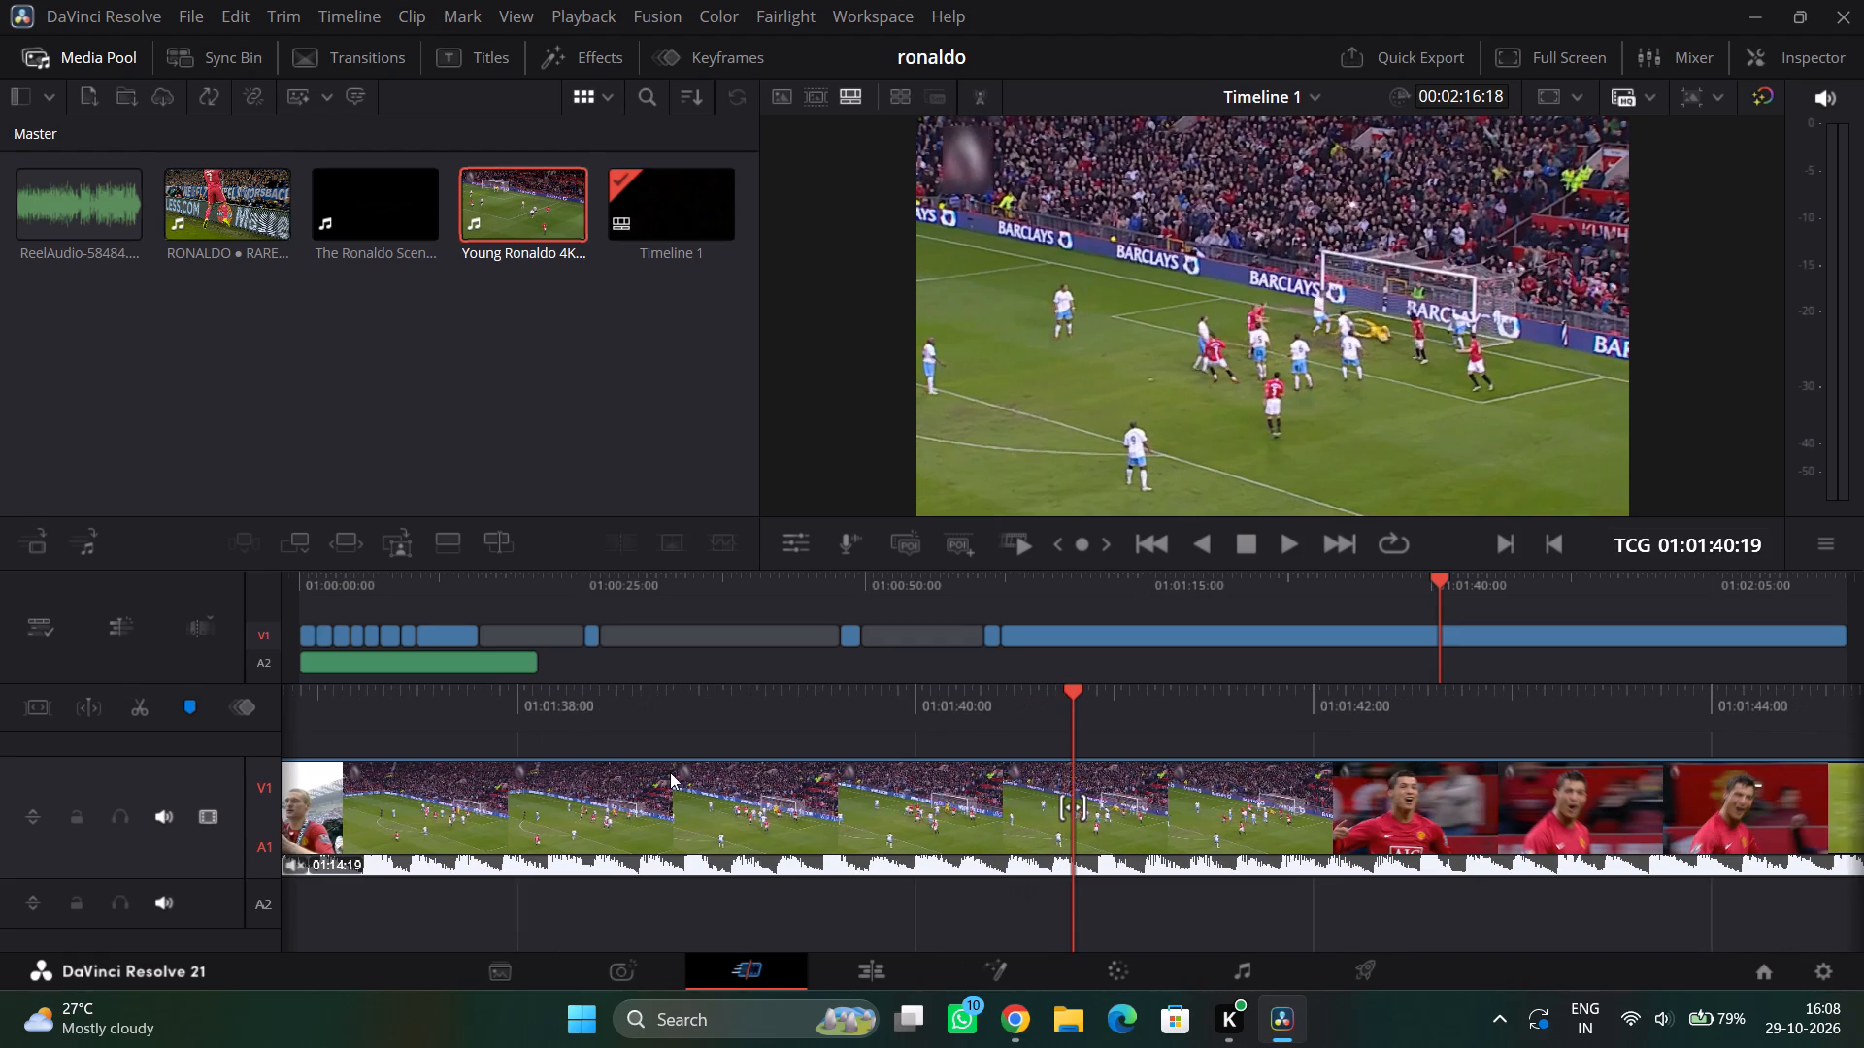
drag(1552, 699, 1131, 709)
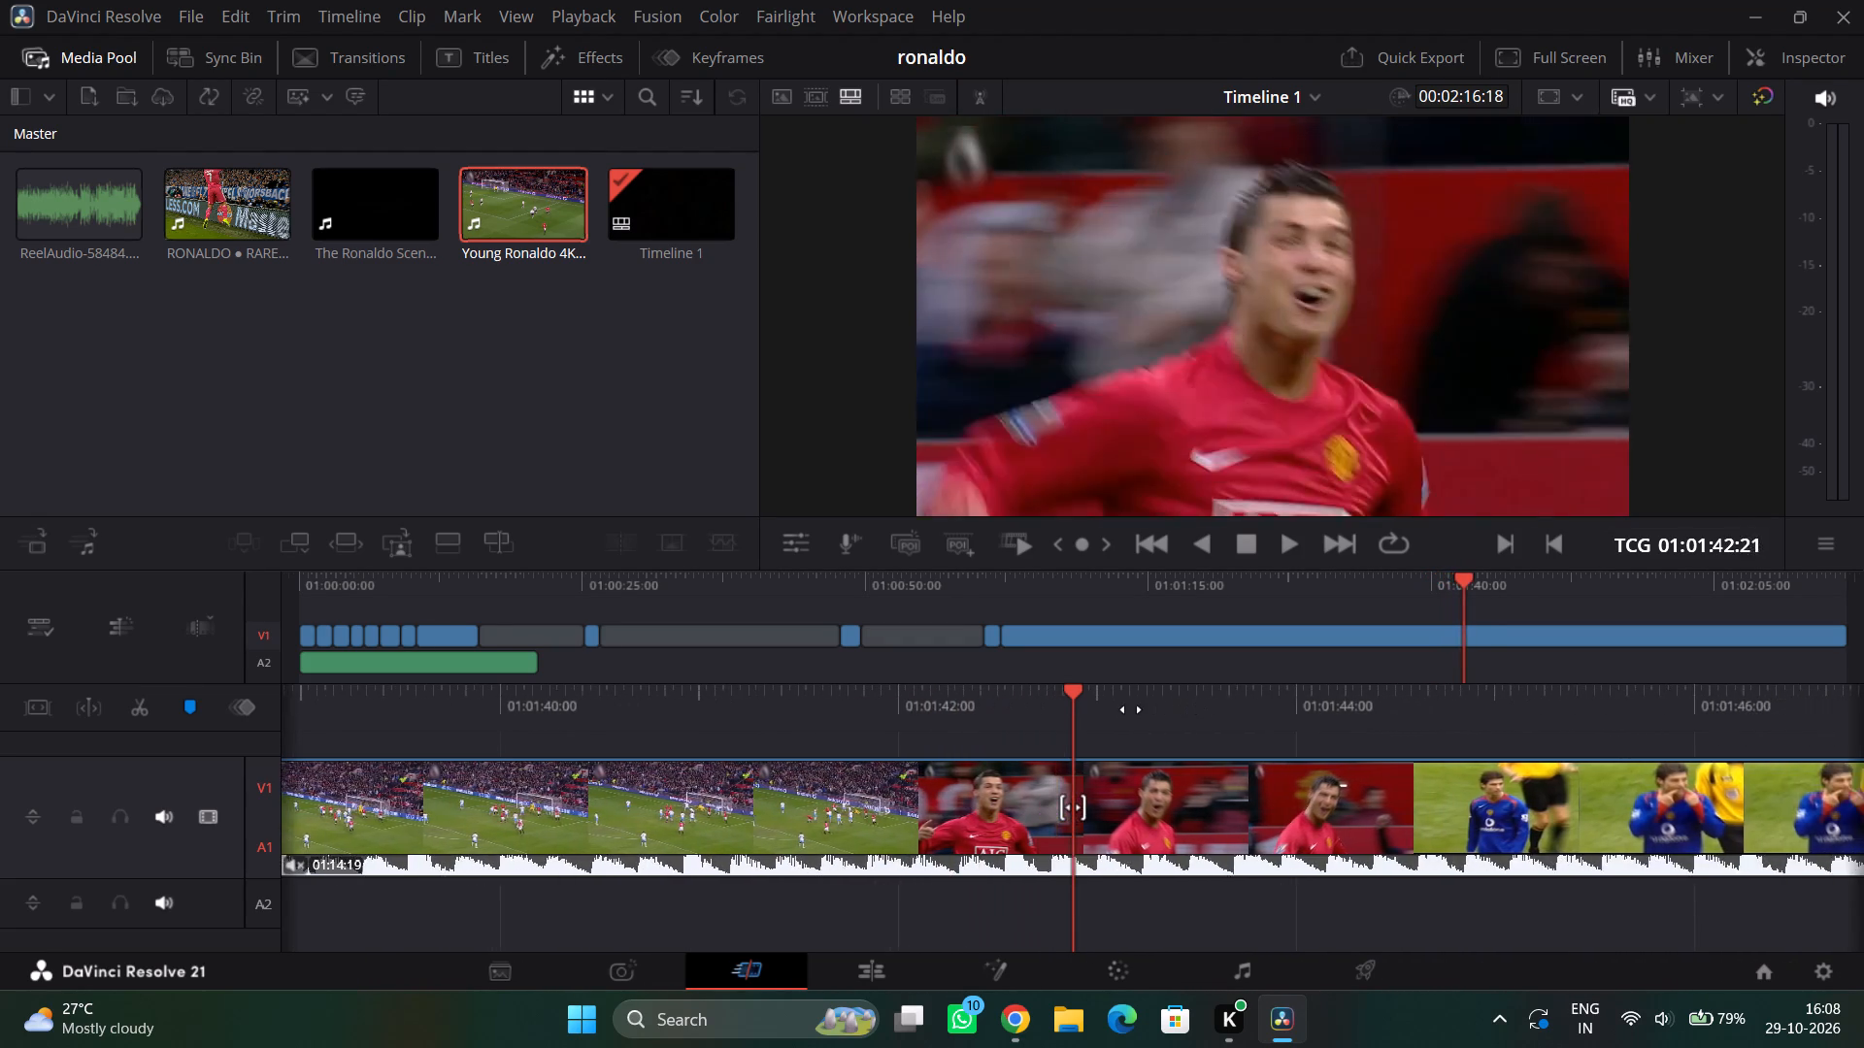
drag(1131, 709, 792, 714)
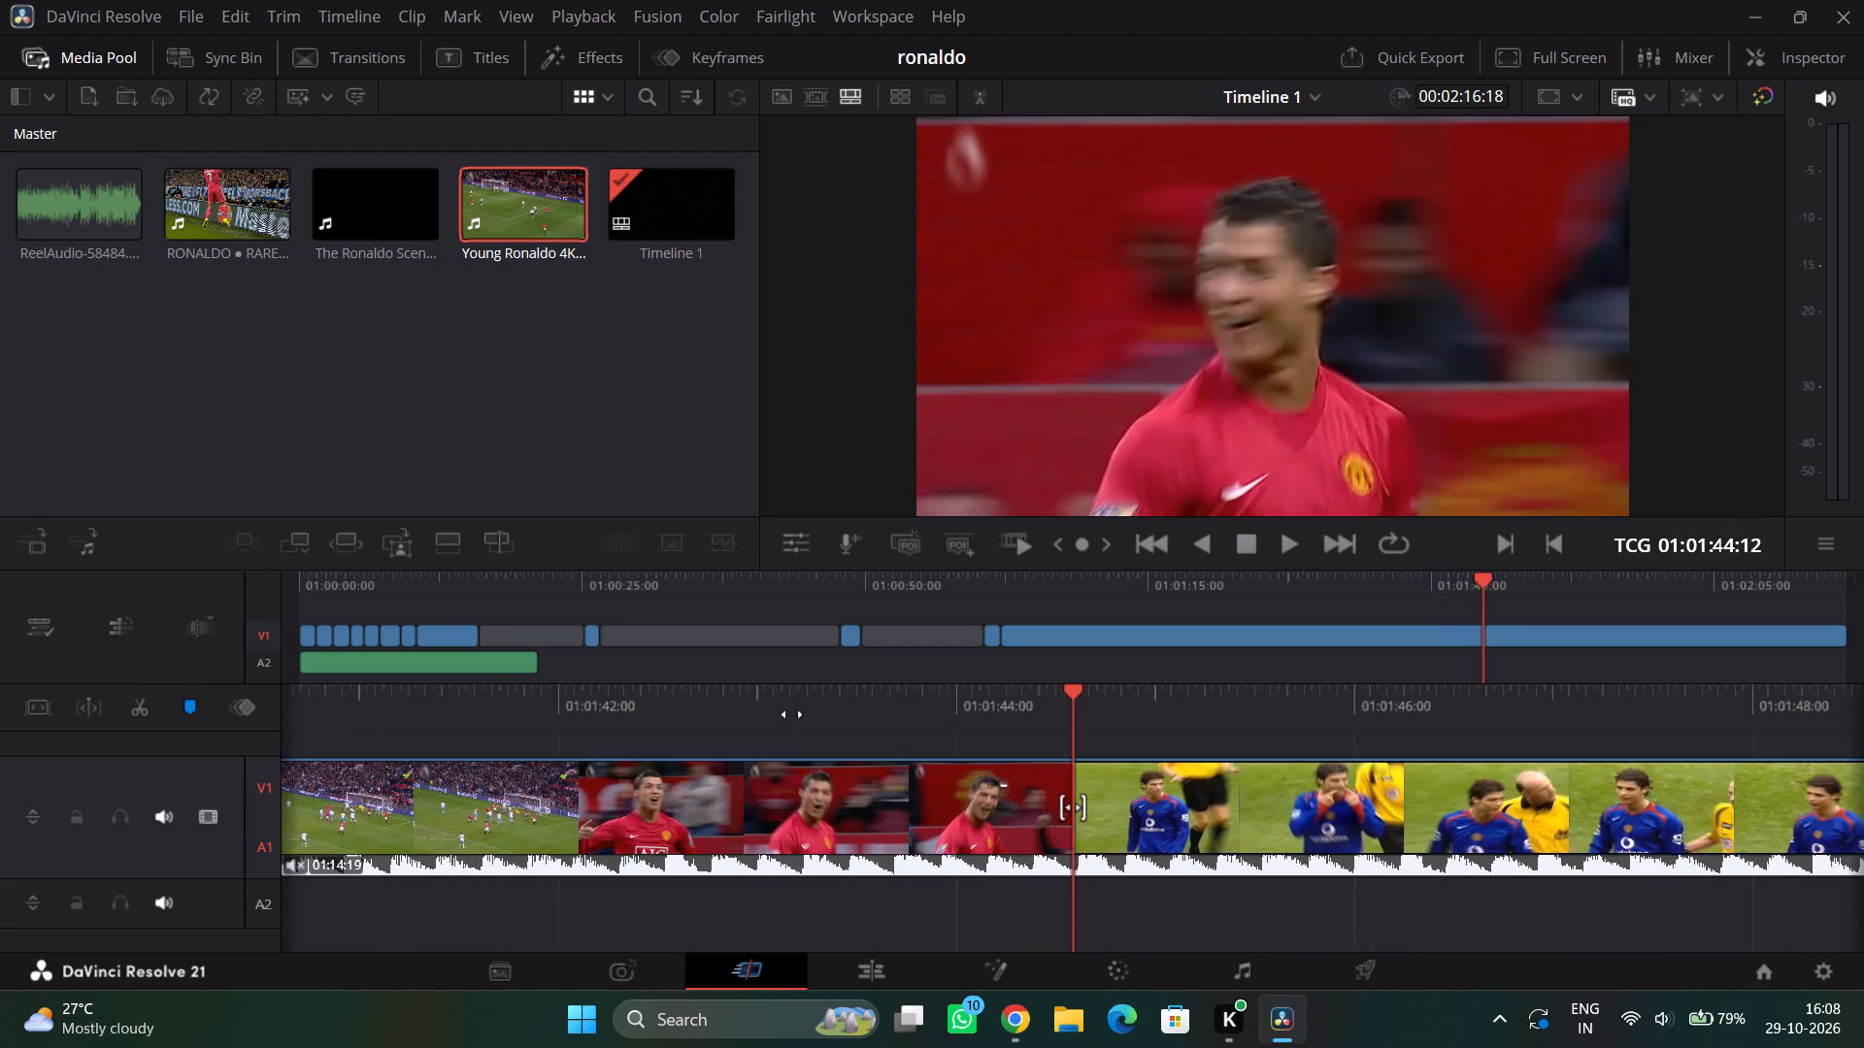
drag(792, 714, 520, 718)
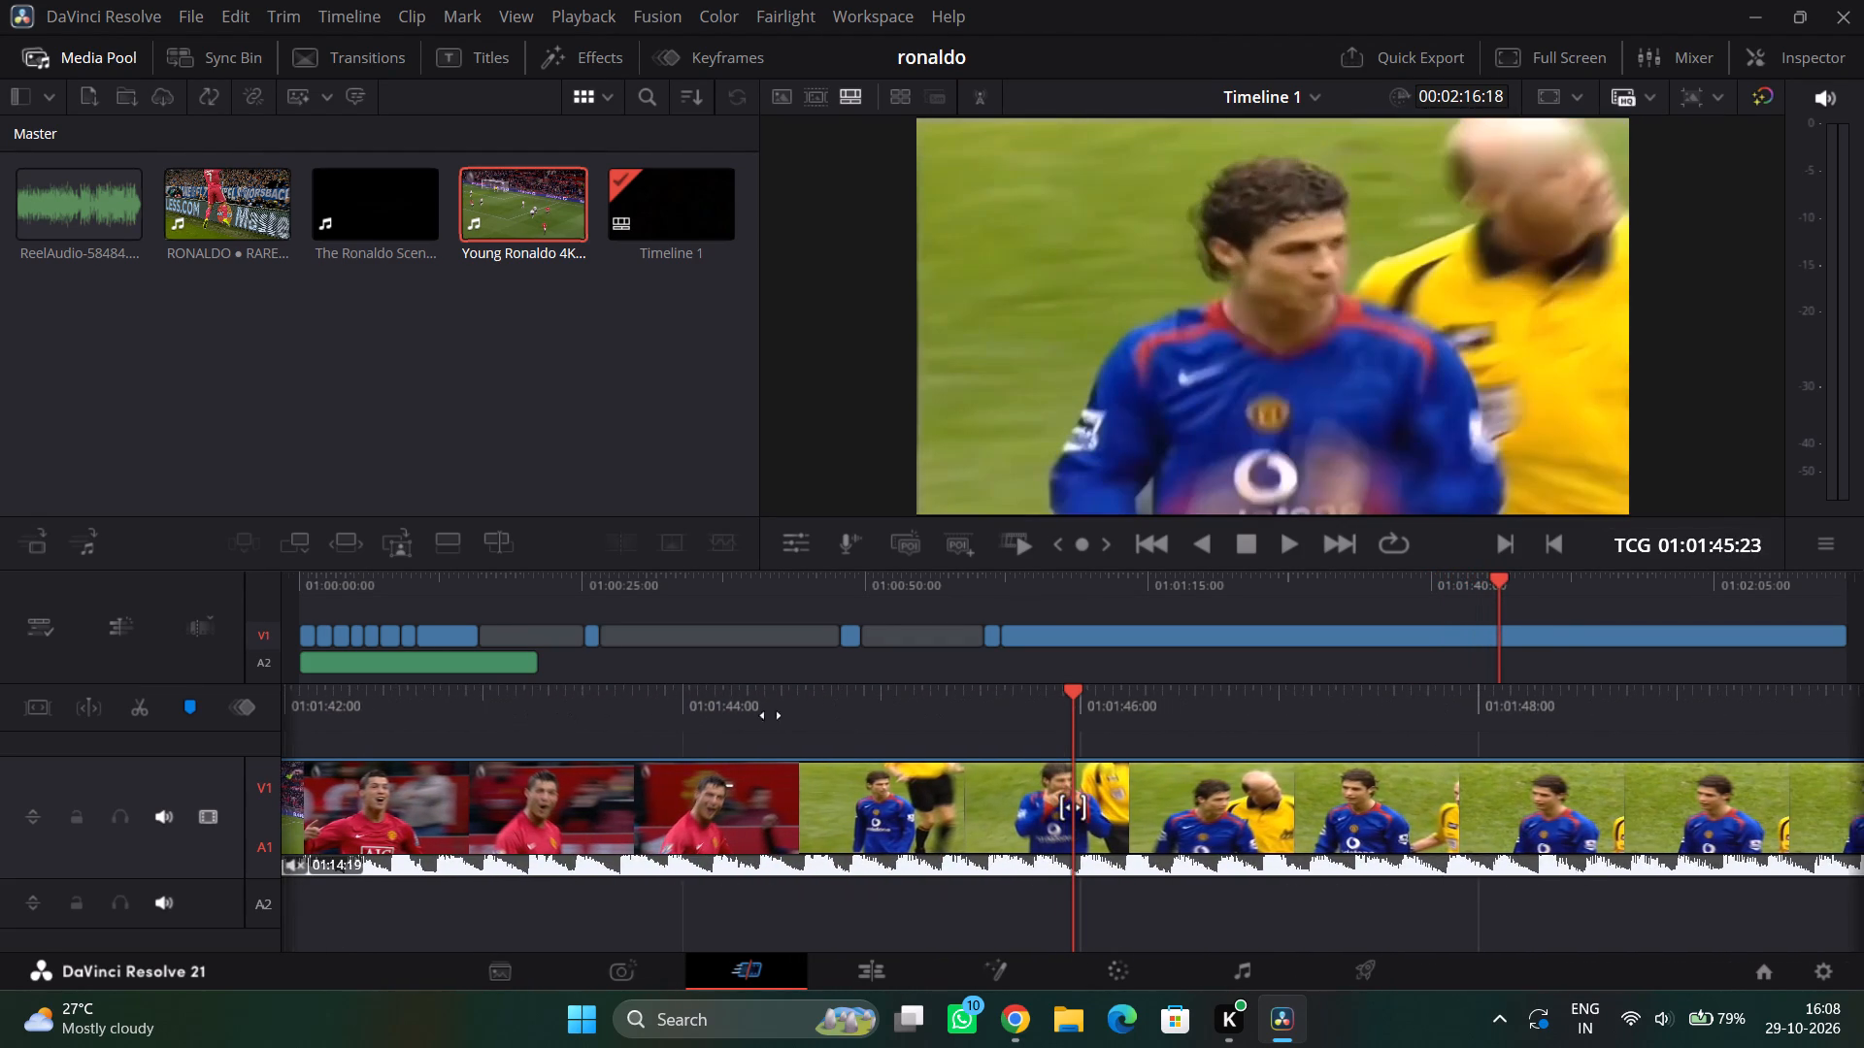
drag(1431, 707, 1210, 742)
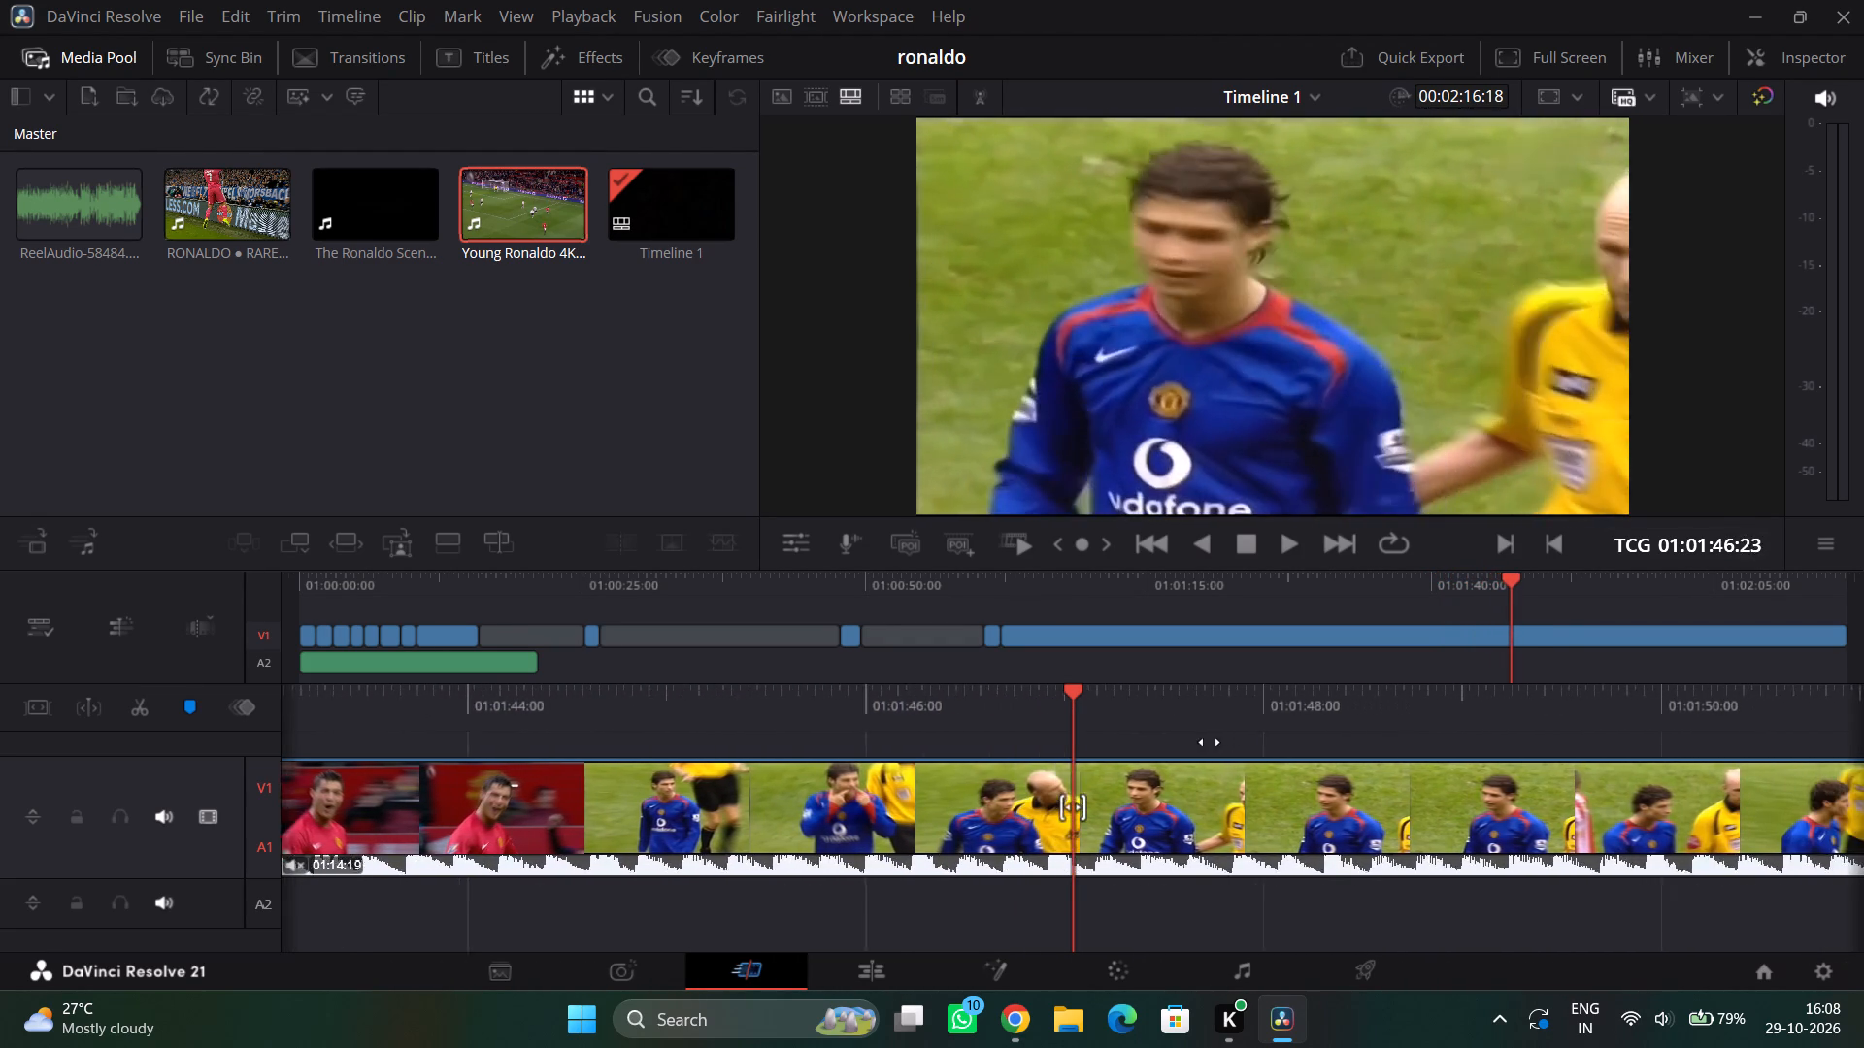
drag(1210, 742, 811, 742)
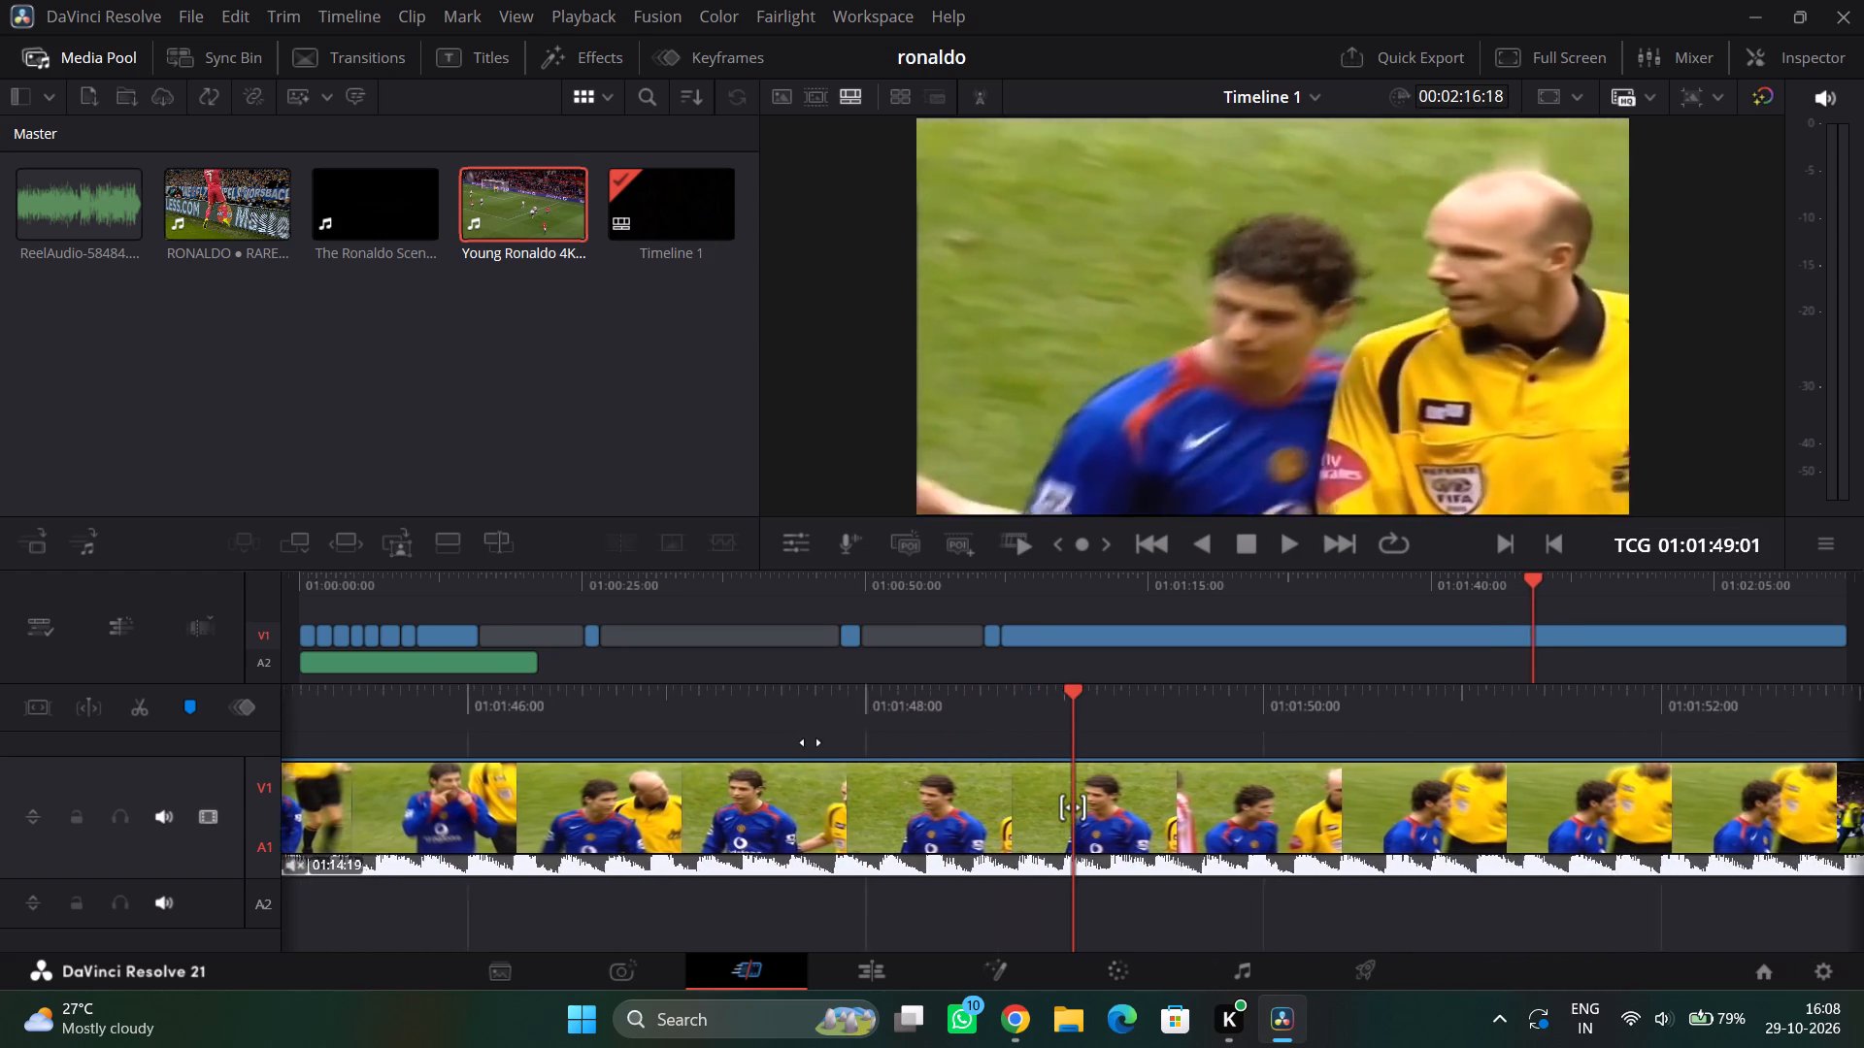
drag(811, 742, 657, 742)
drag(1451, 671, 1301, 699)
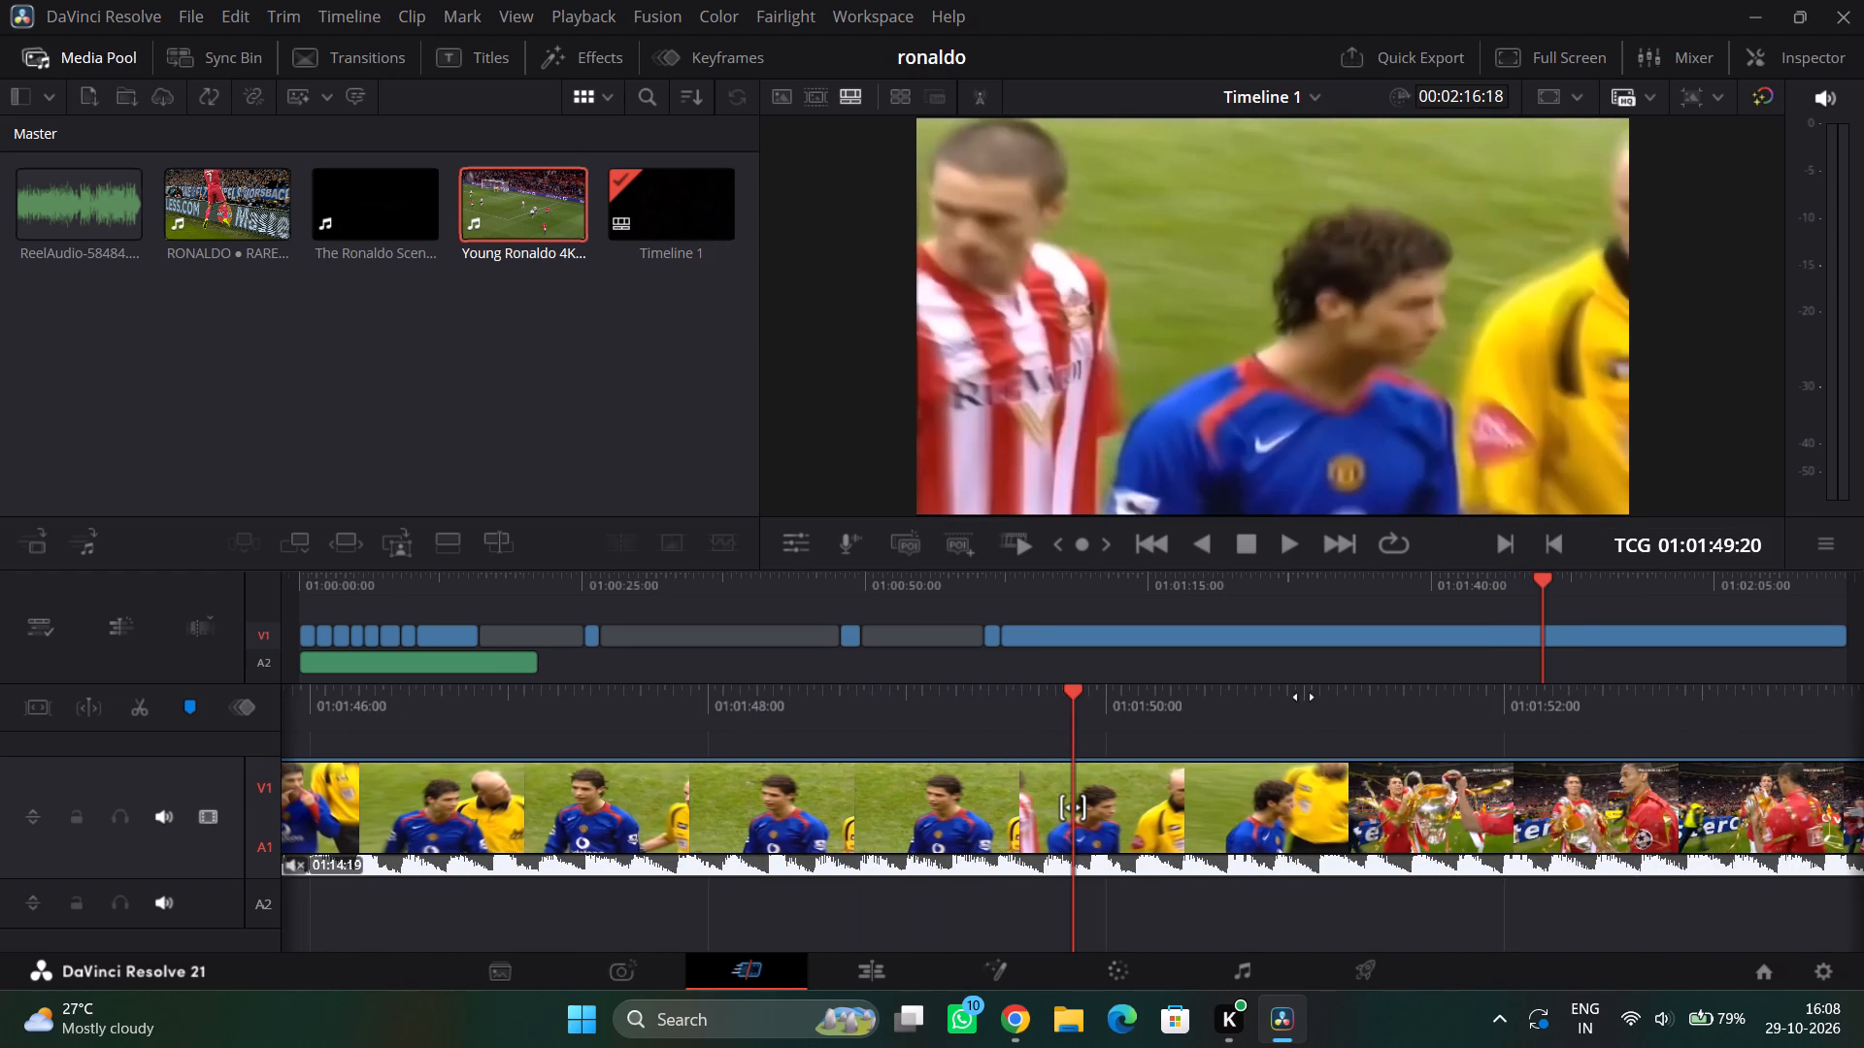
Split the Young Ronaldo footage at 01:01:45:02, where he walks by the referee in the blue kit, and delete the 43:03 portion before it.
drag(1440, 695, 1818, 708)
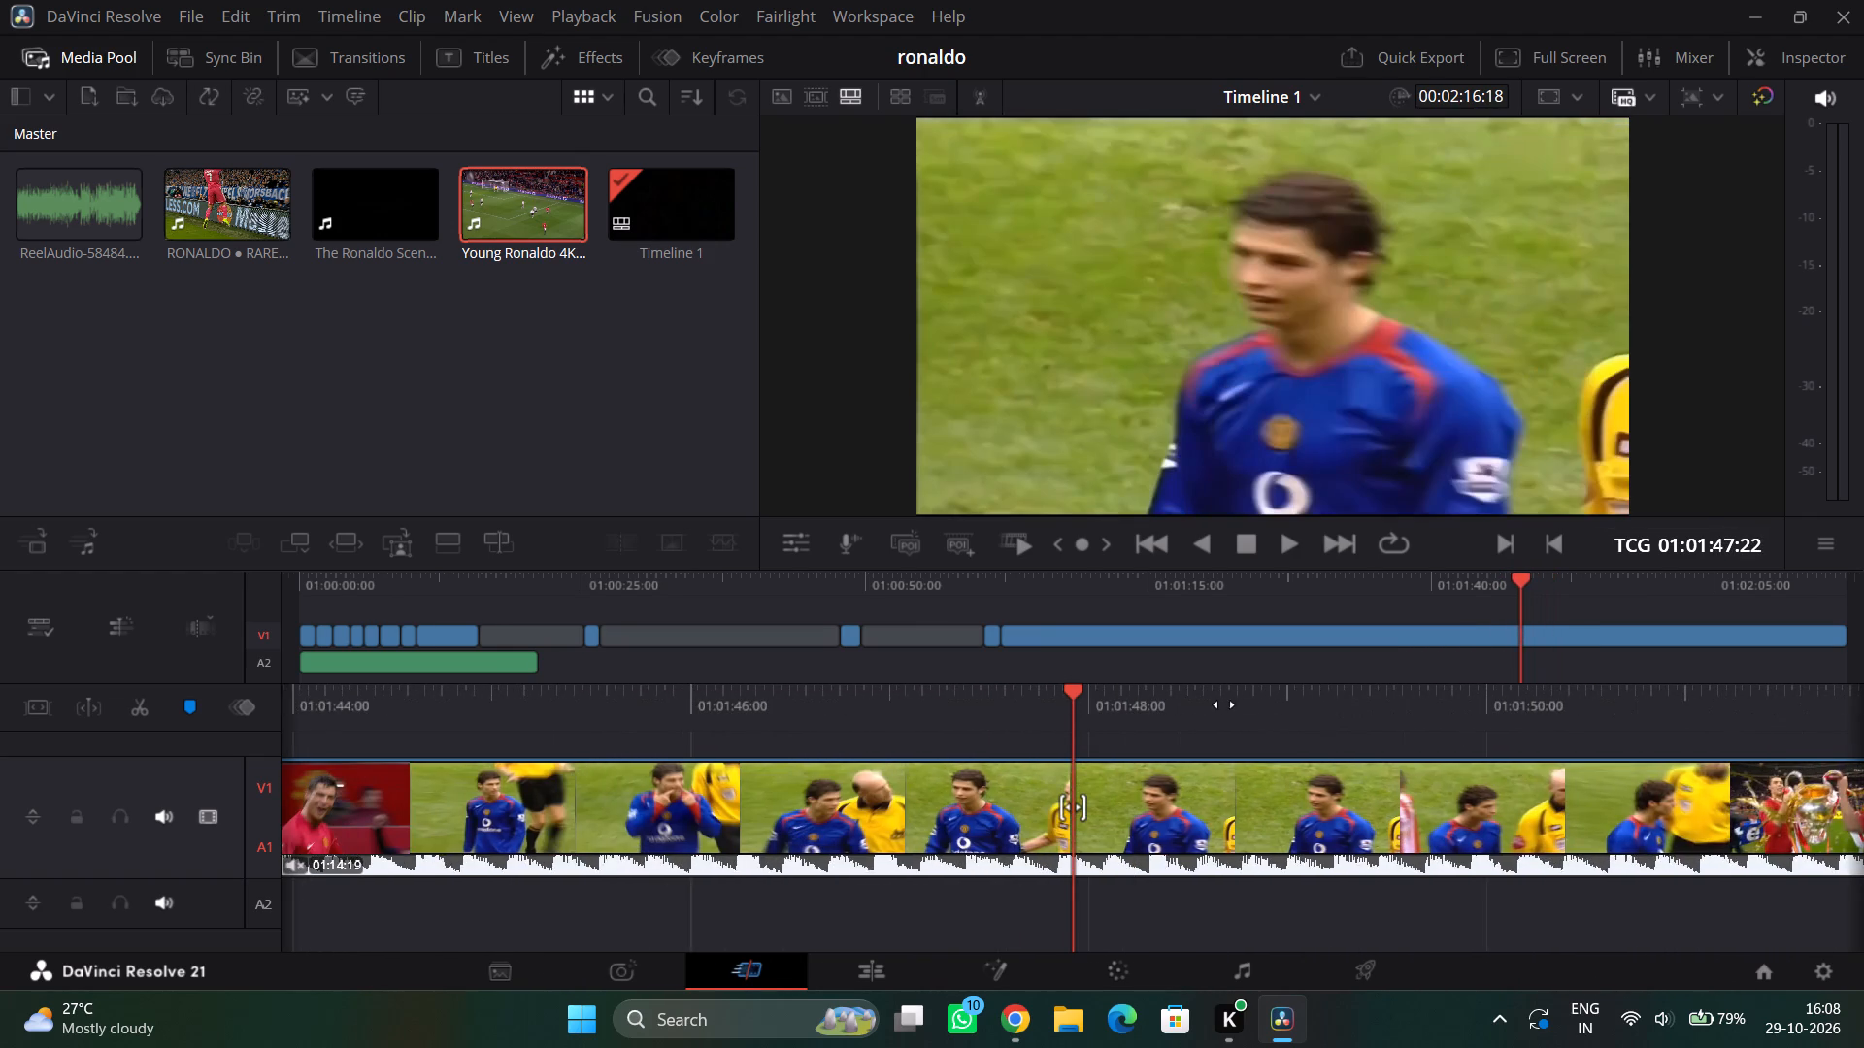
drag(1224, 704, 1788, 704)
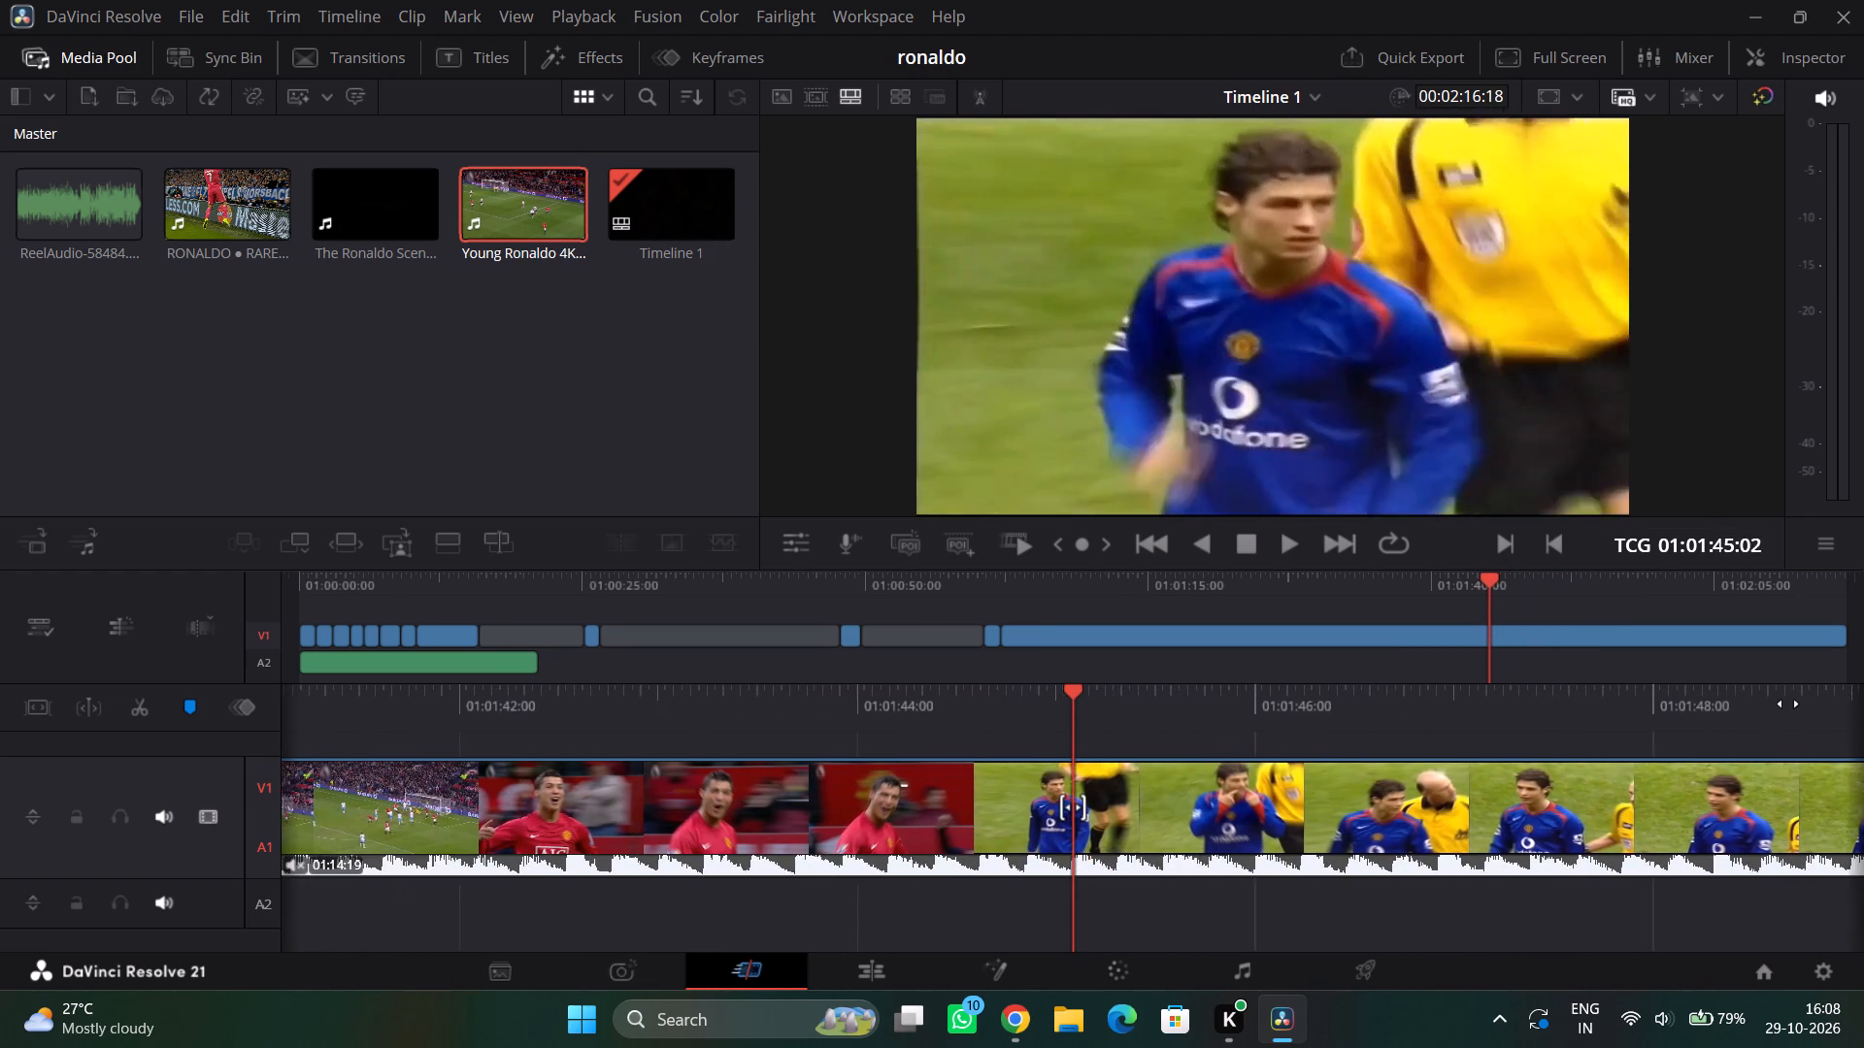
drag(1788, 704, 1787, 704)
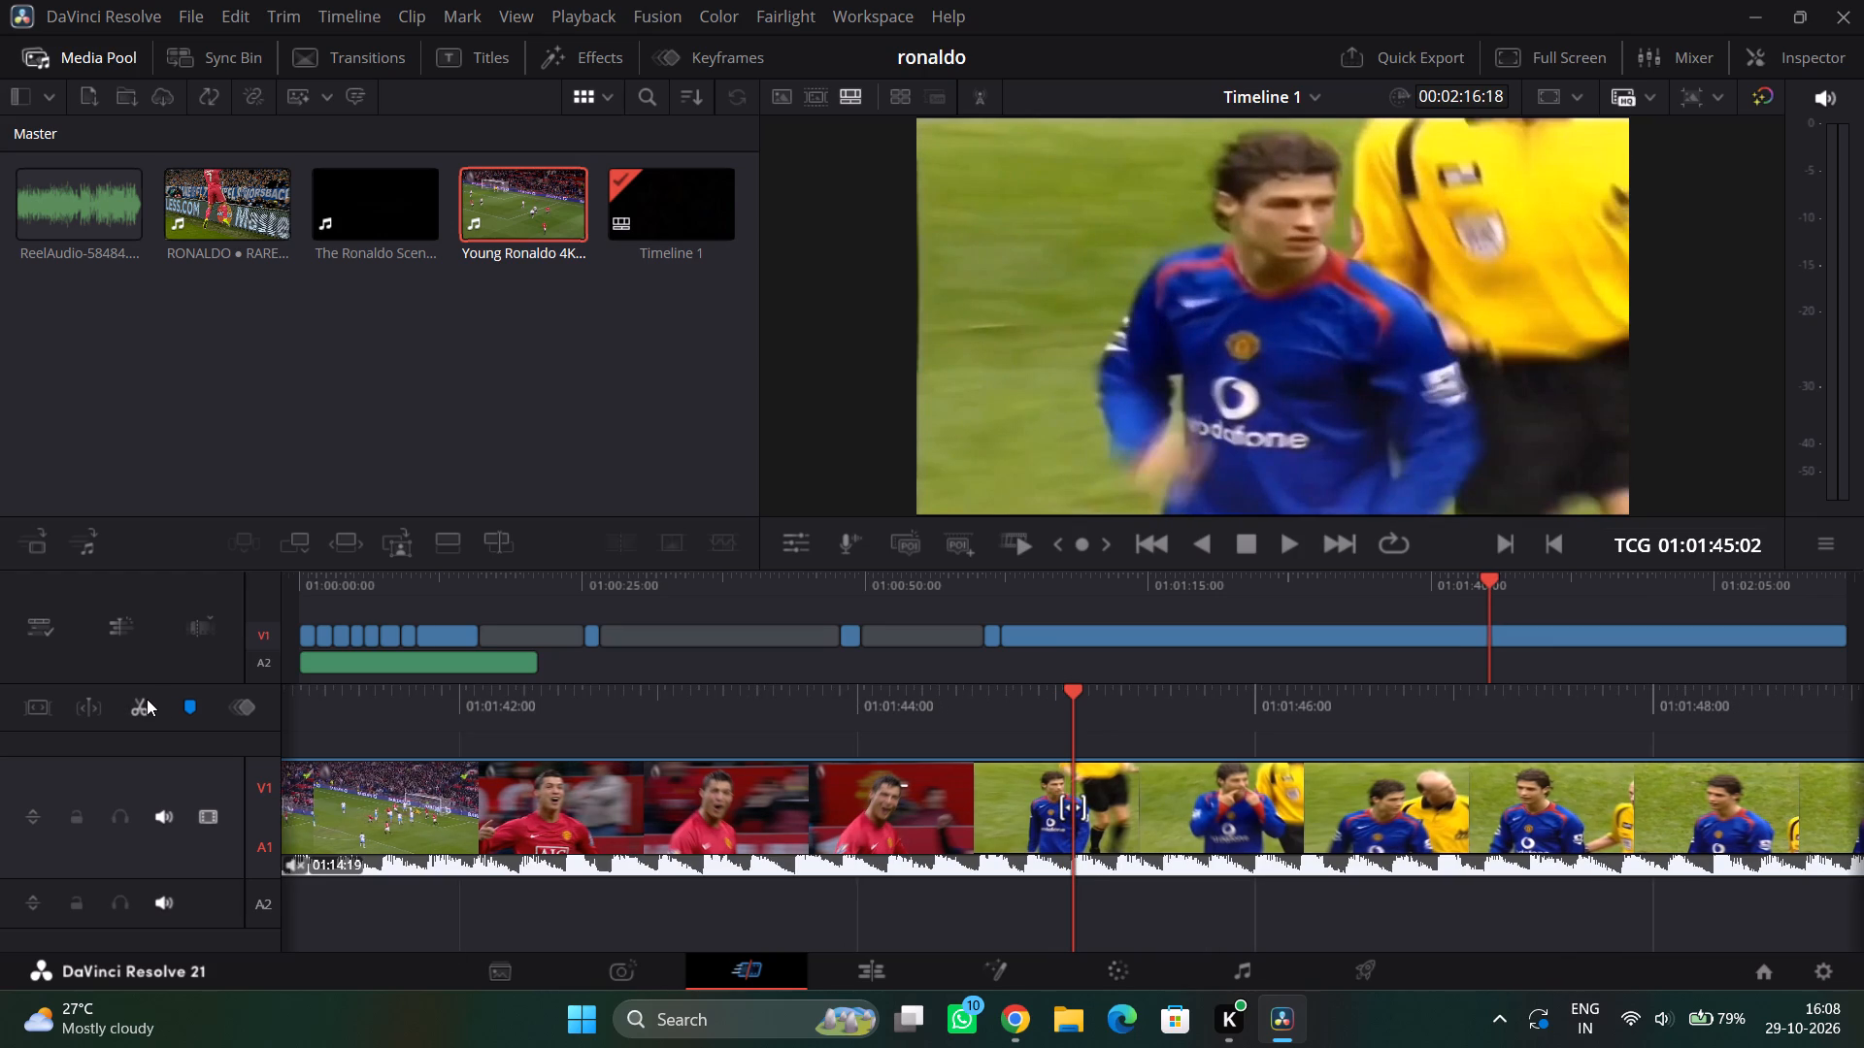
click(147, 699)
click(987, 794)
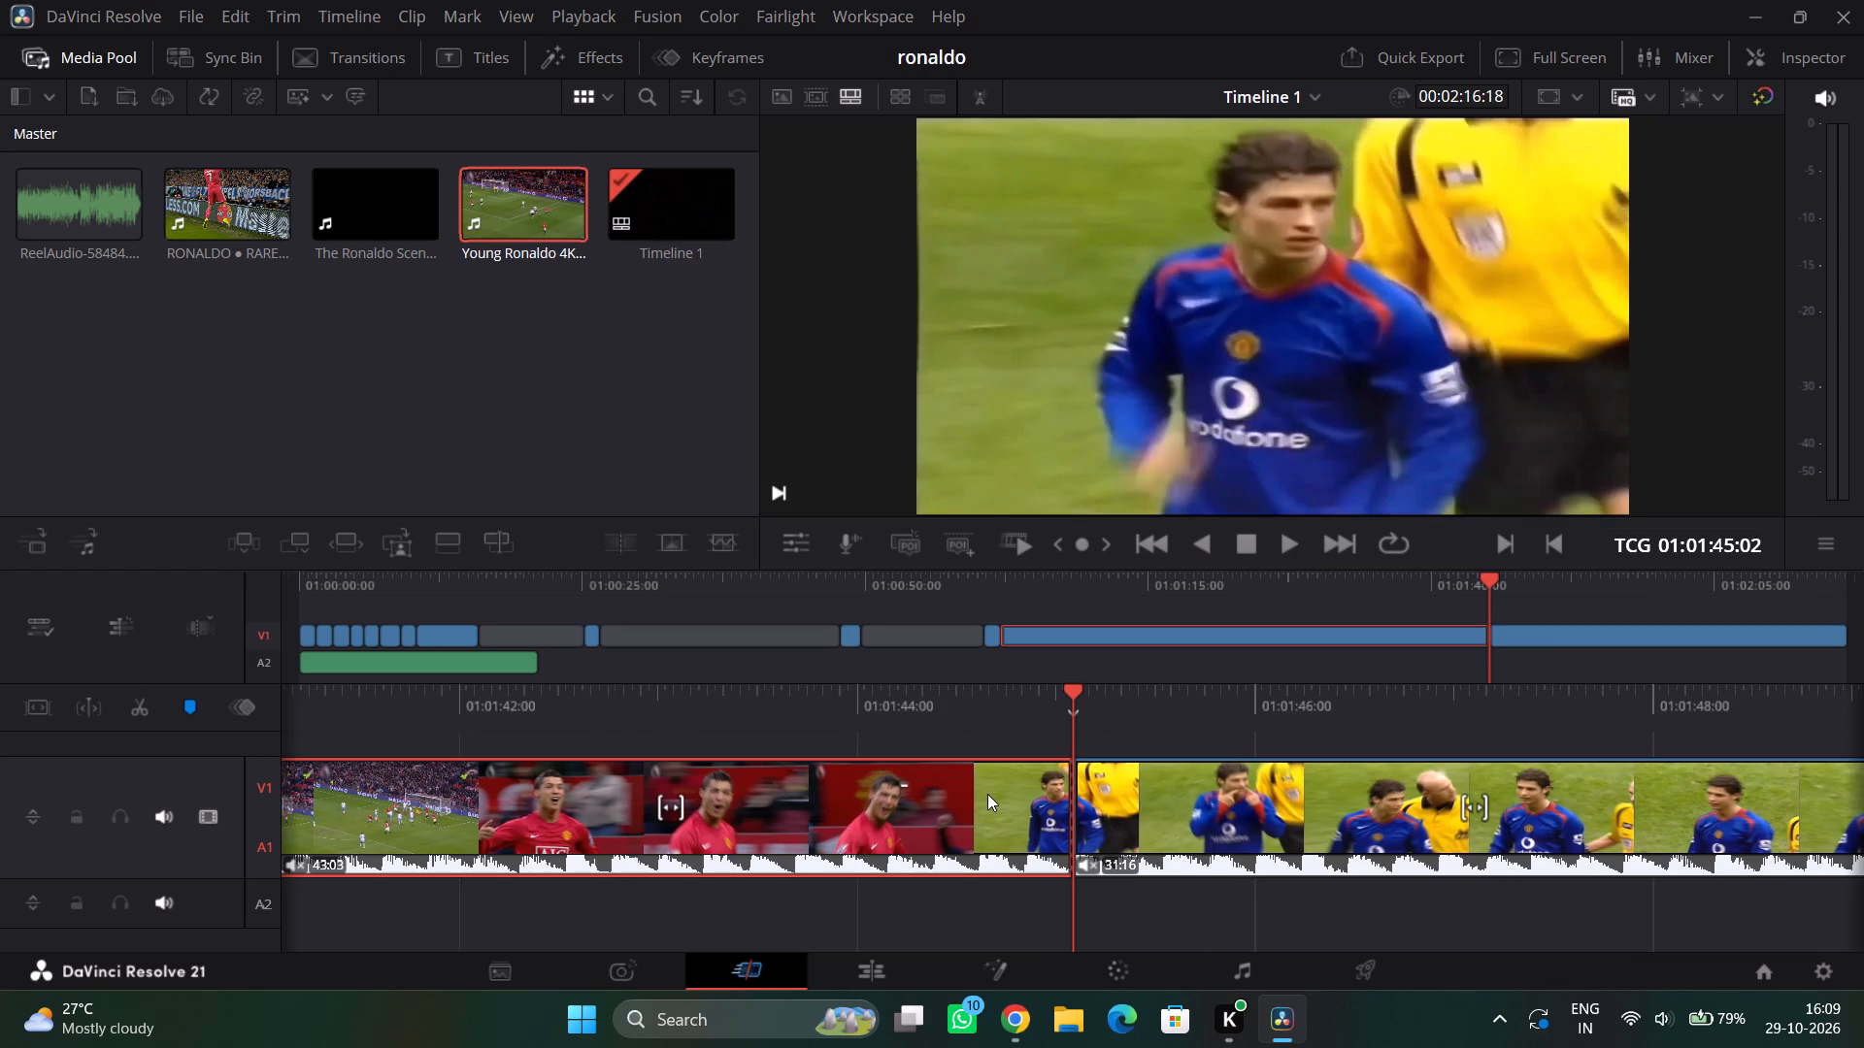
key(Delete)
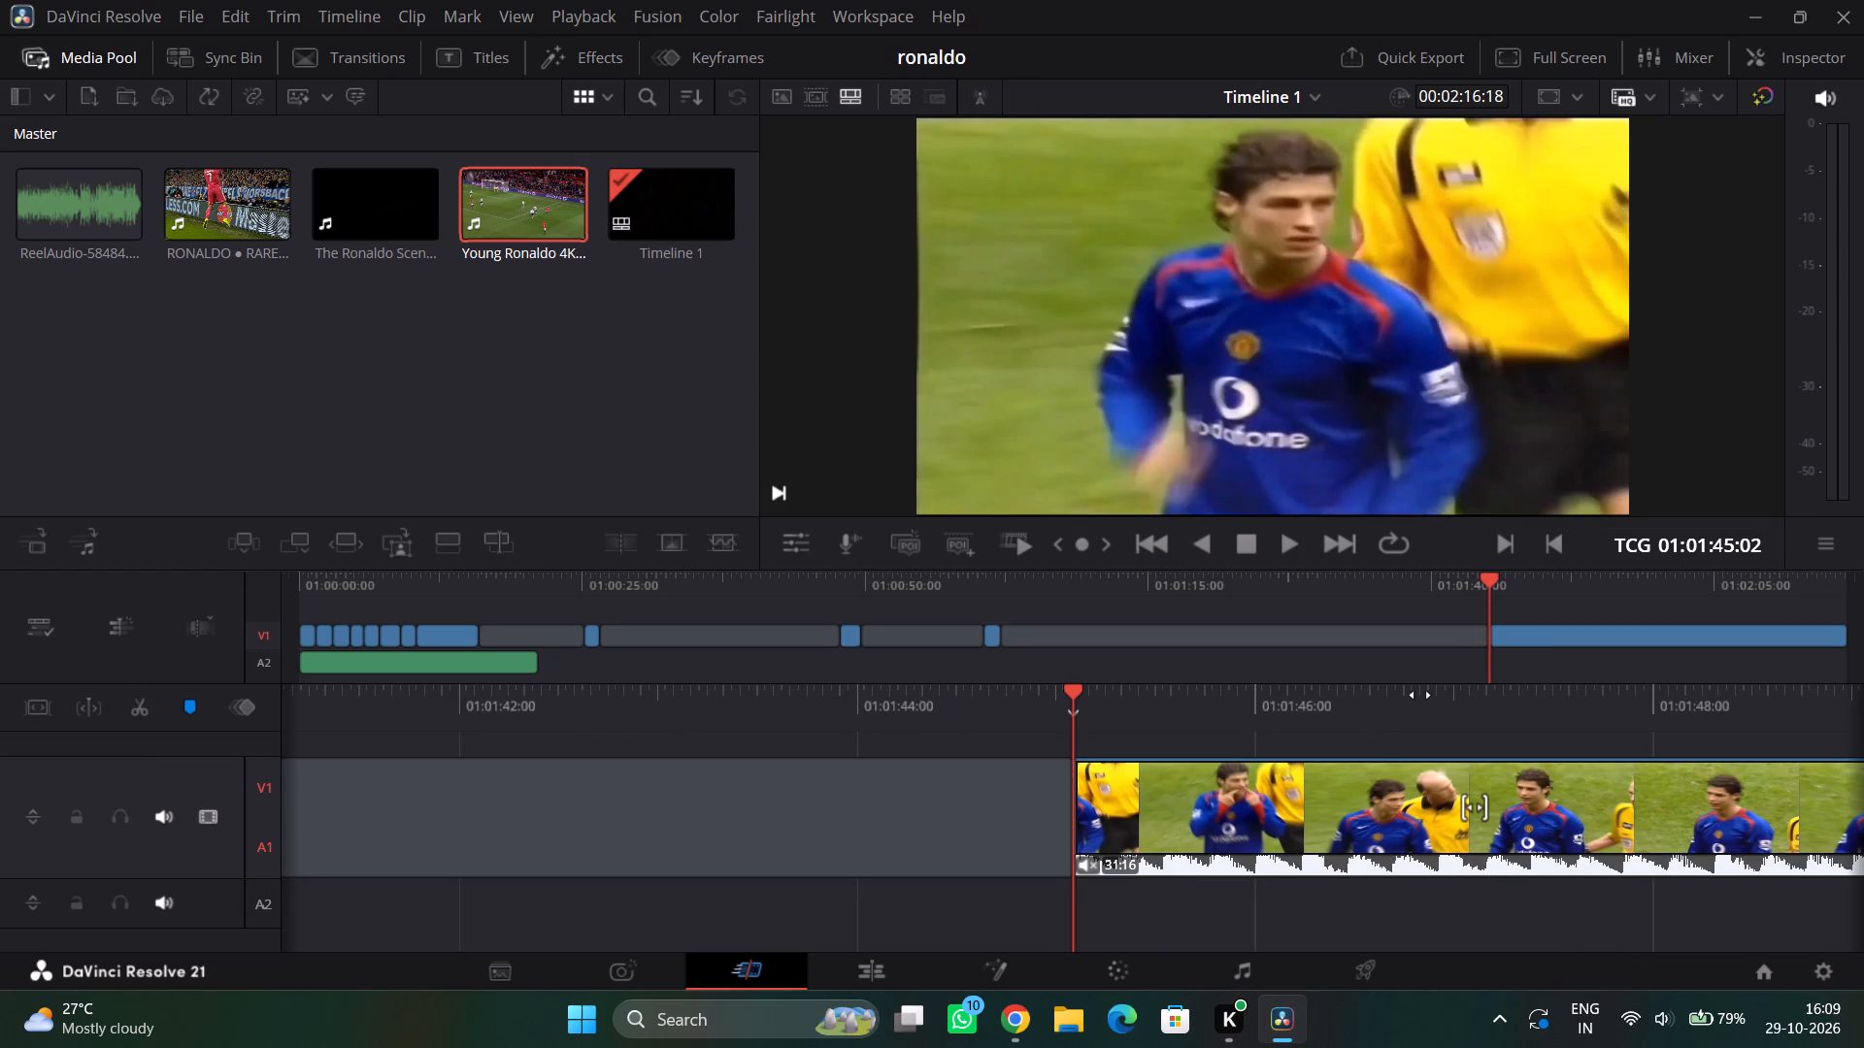
Split the footage at 01:01:46:01, just after his hand gesture beside the referee, to make a 00:23 clip.
drag(1420, 695, 1271, 721)
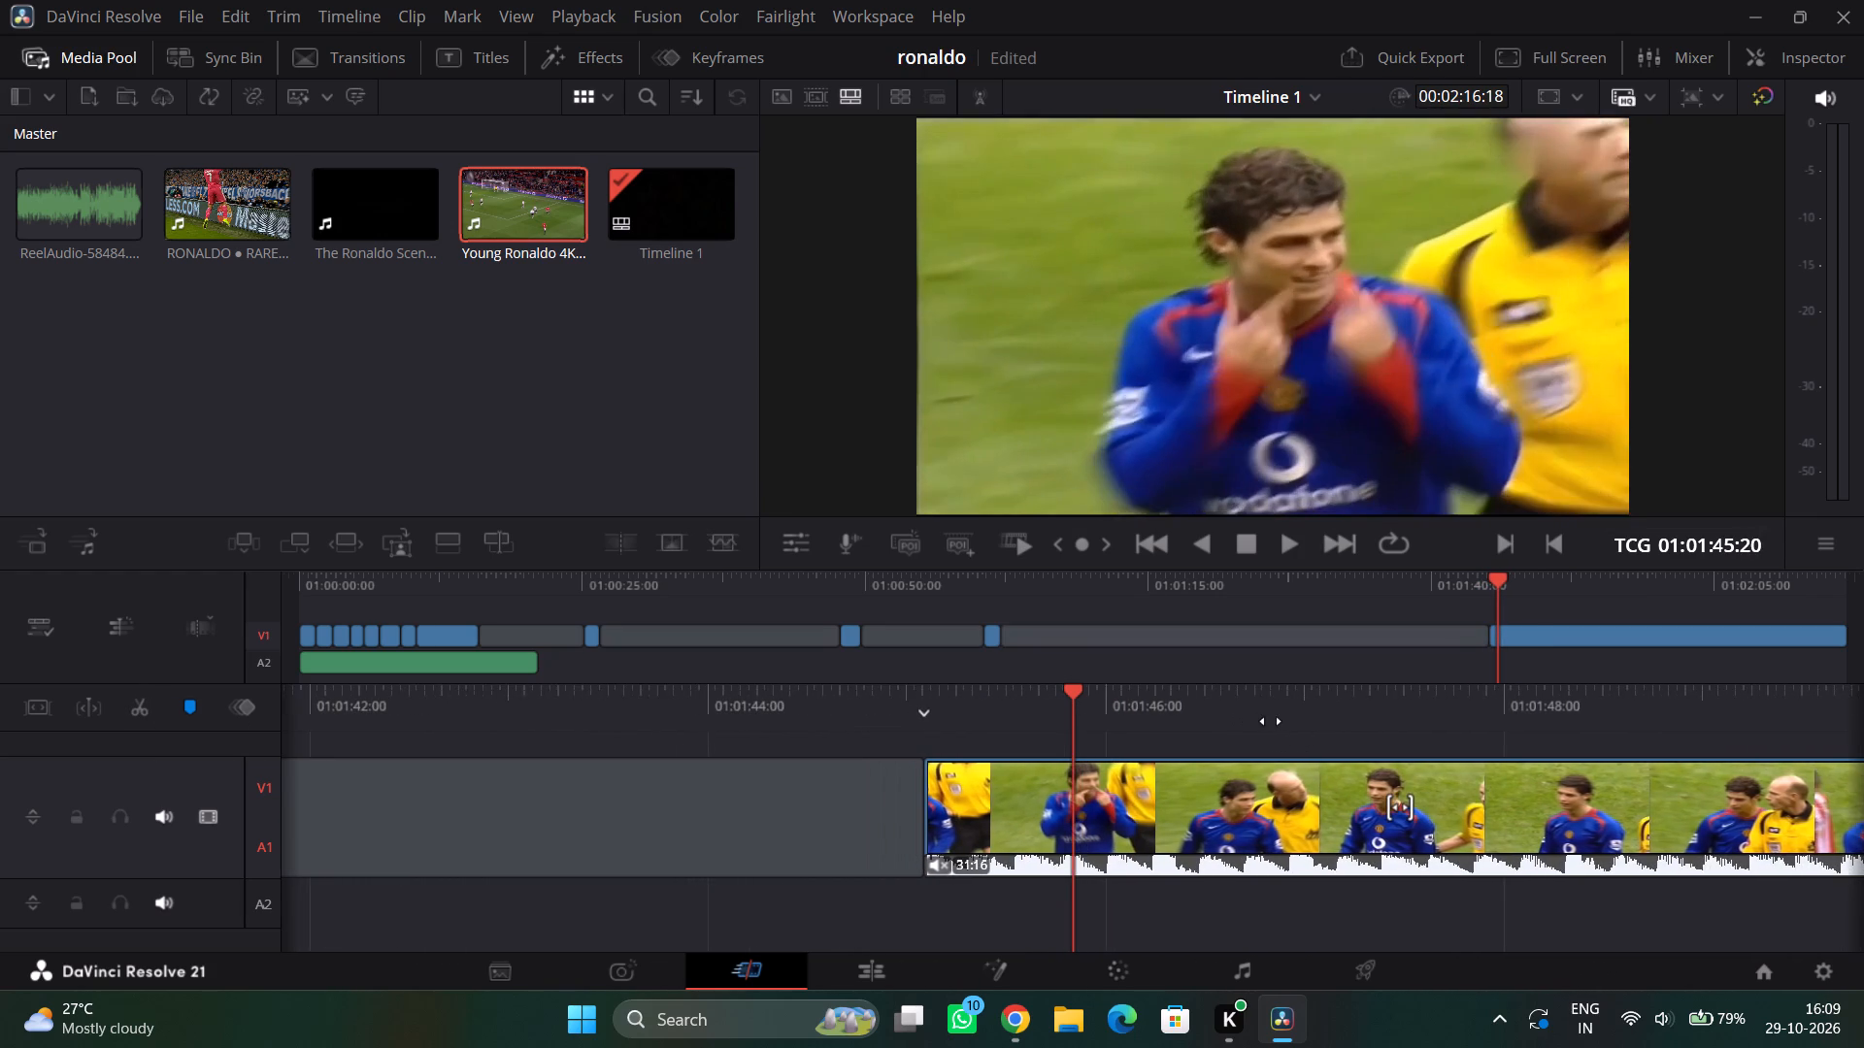
drag(1271, 721, 1225, 723)
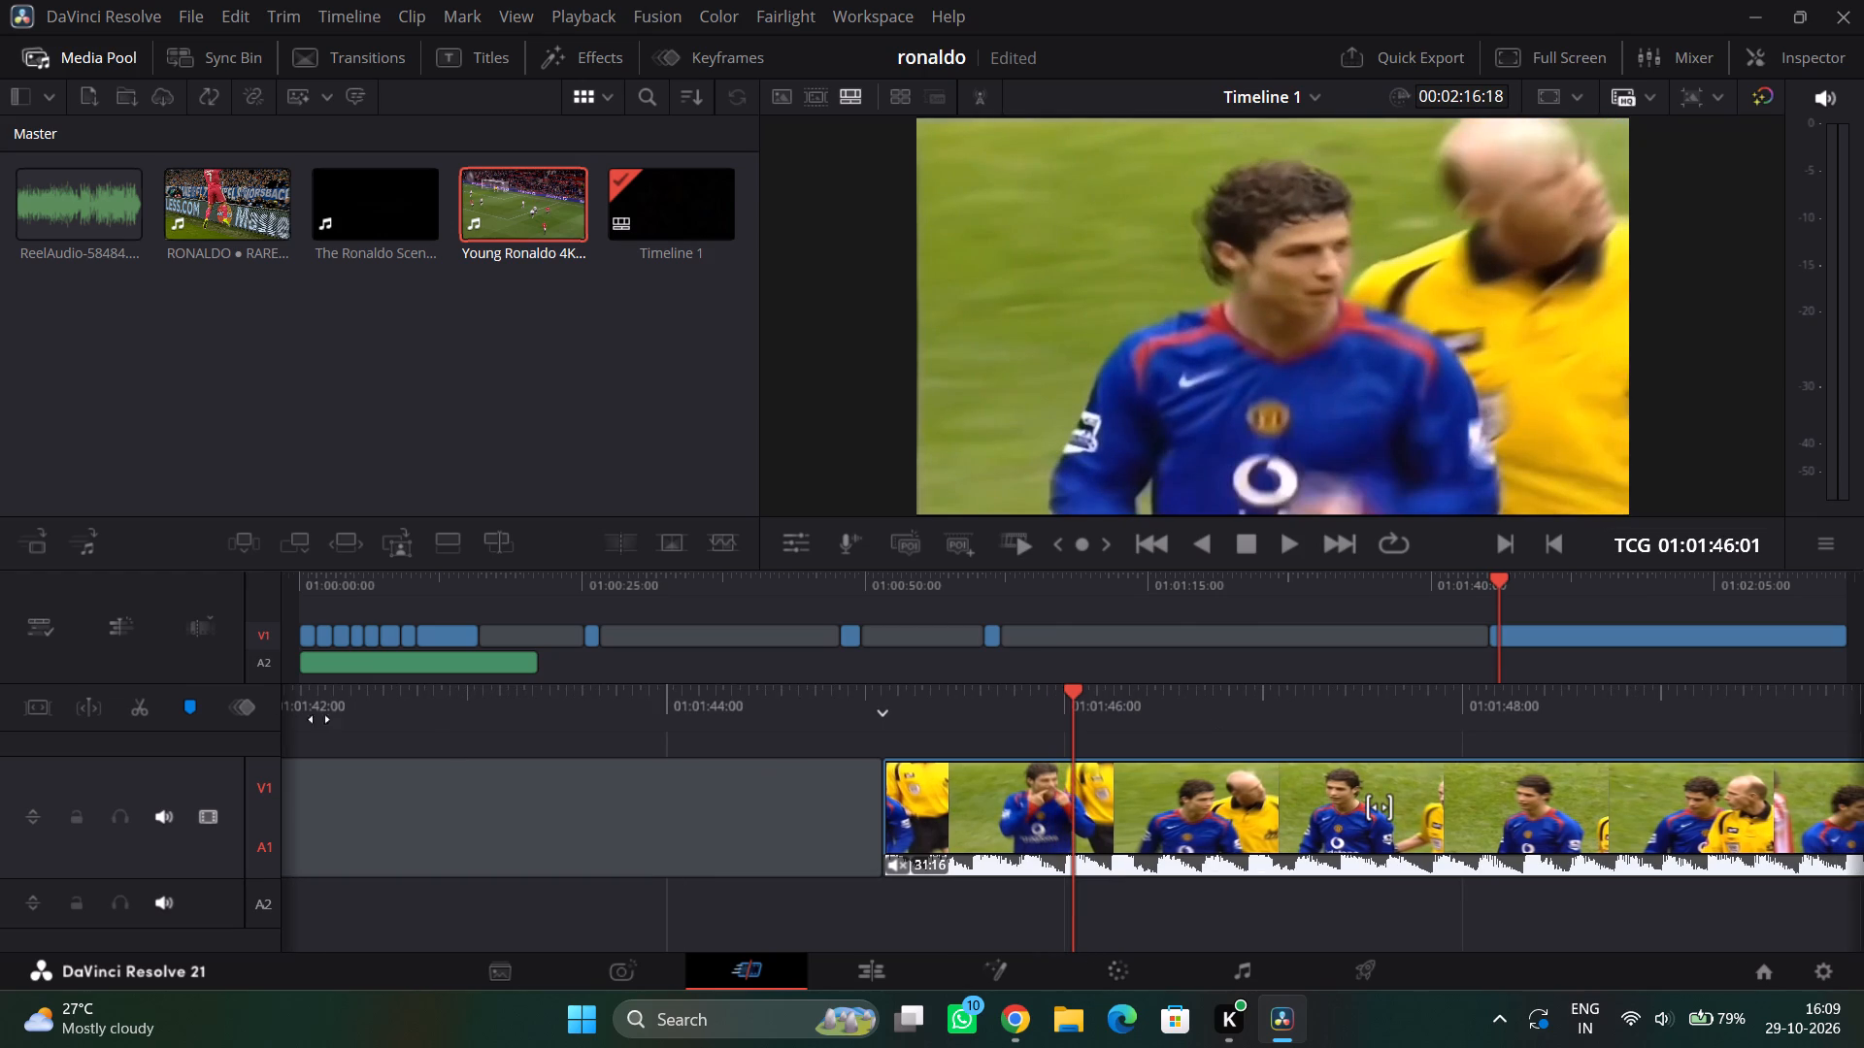
click(145, 708)
Split the remaining Young Ronaldo footage at 01:01:54:02, where he smiles while holding the trophy with a teammate.
drag(1309, 697, 1258, 709)
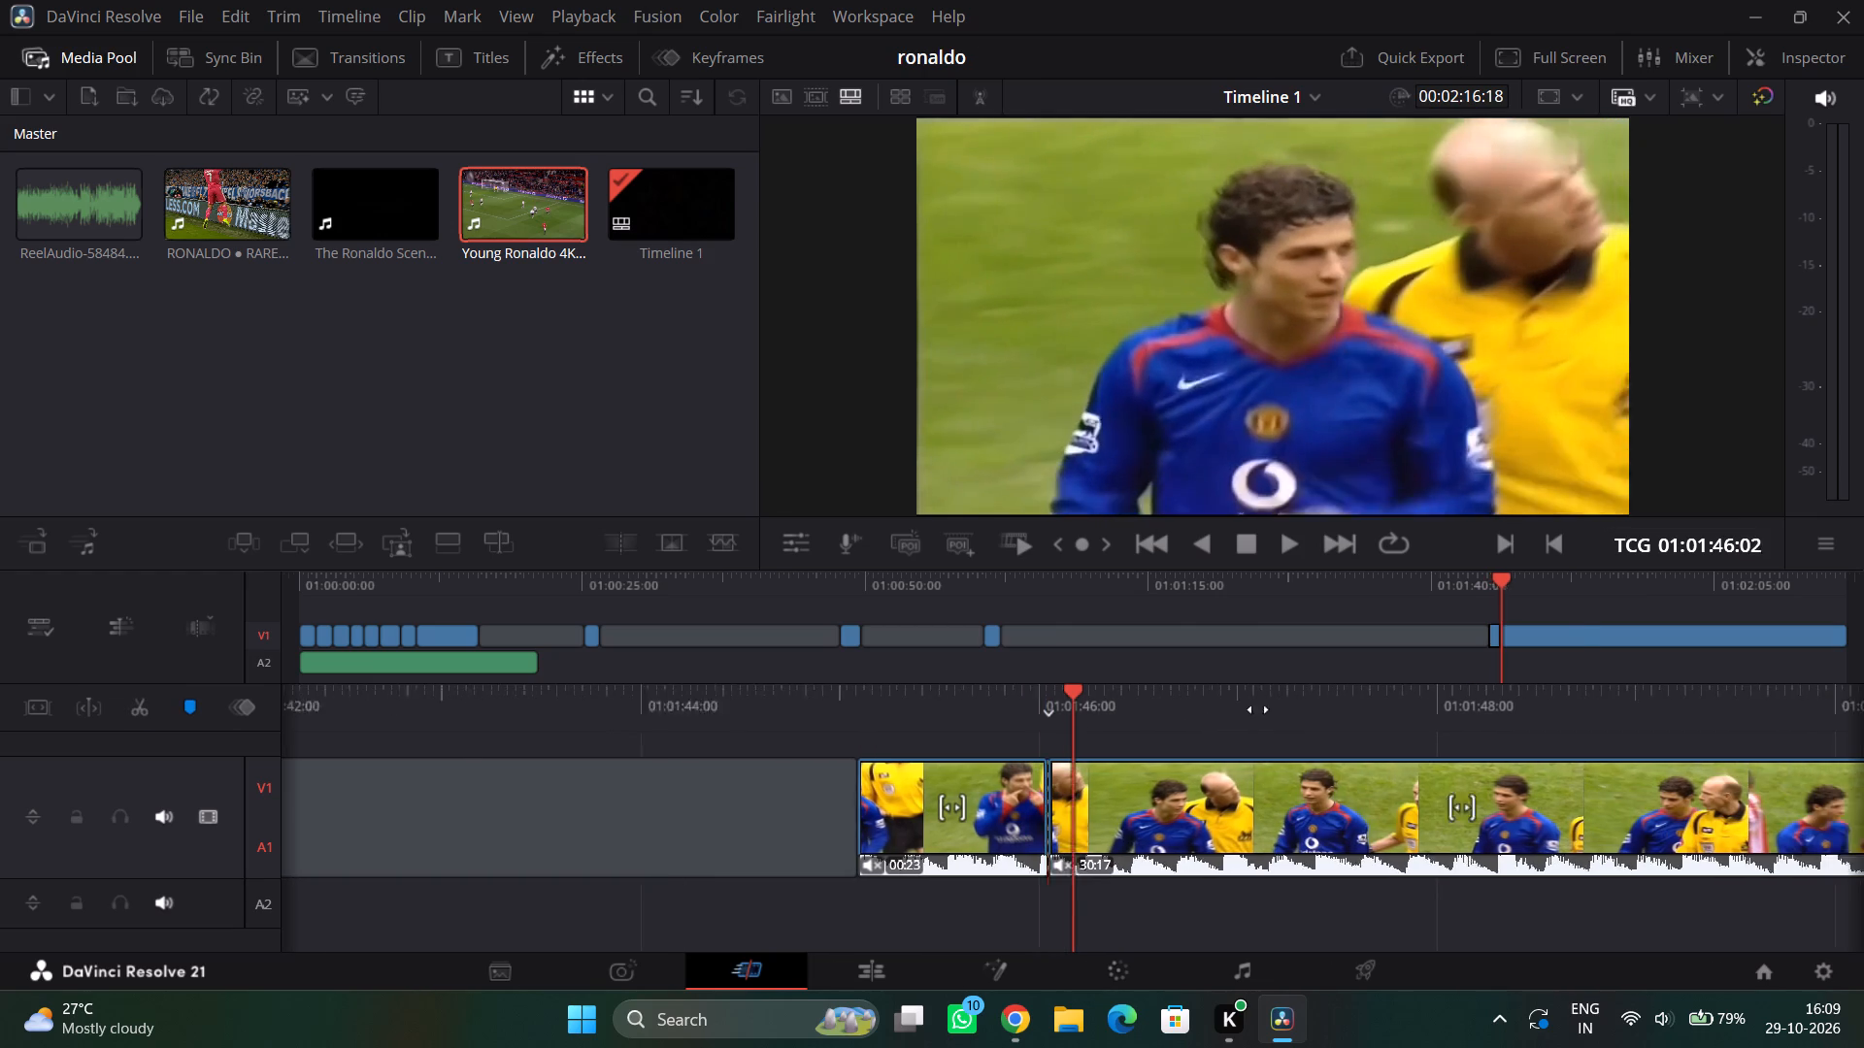
drag(1258, 709, 869, 716)
drag(1345, 710, 761, 711)
drag(1356, 704, 1136, 714)
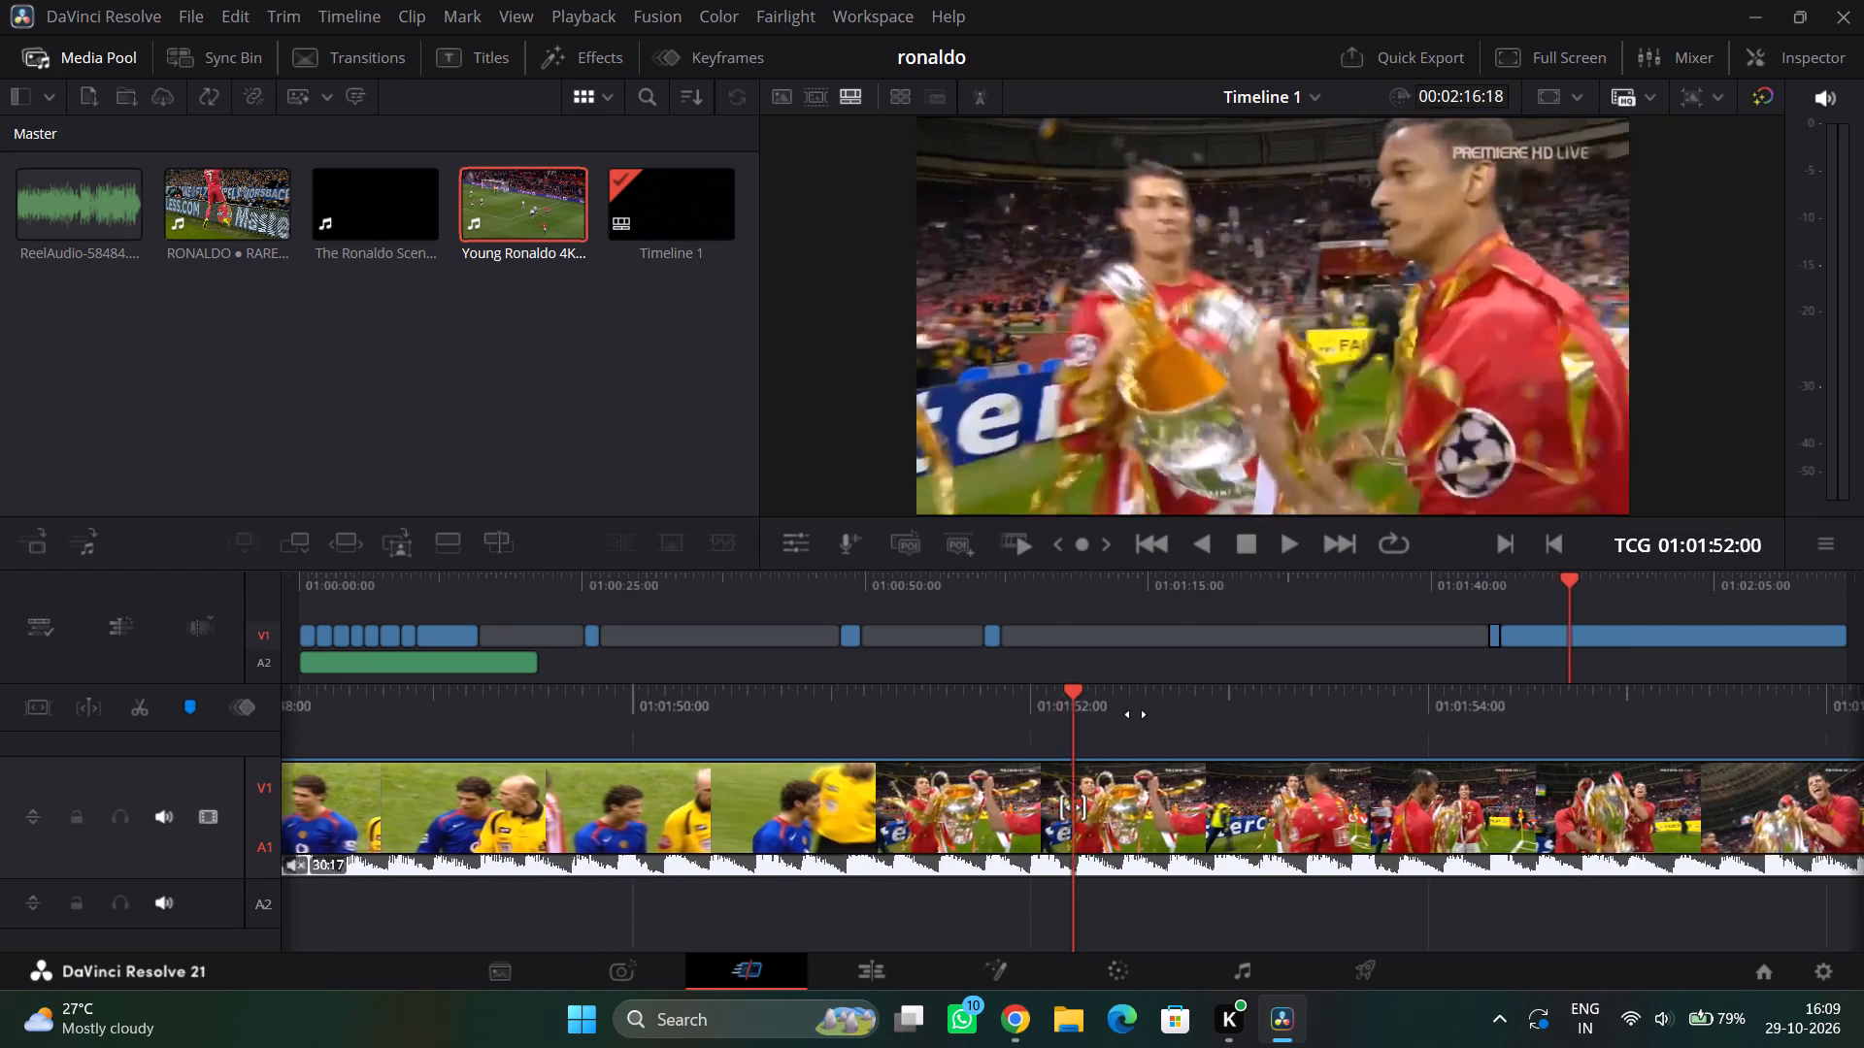
drag(1136, 714, 859, 711)
drag(1396, 709, 1103, 718)
drag(1390, 718, 1209, 718)
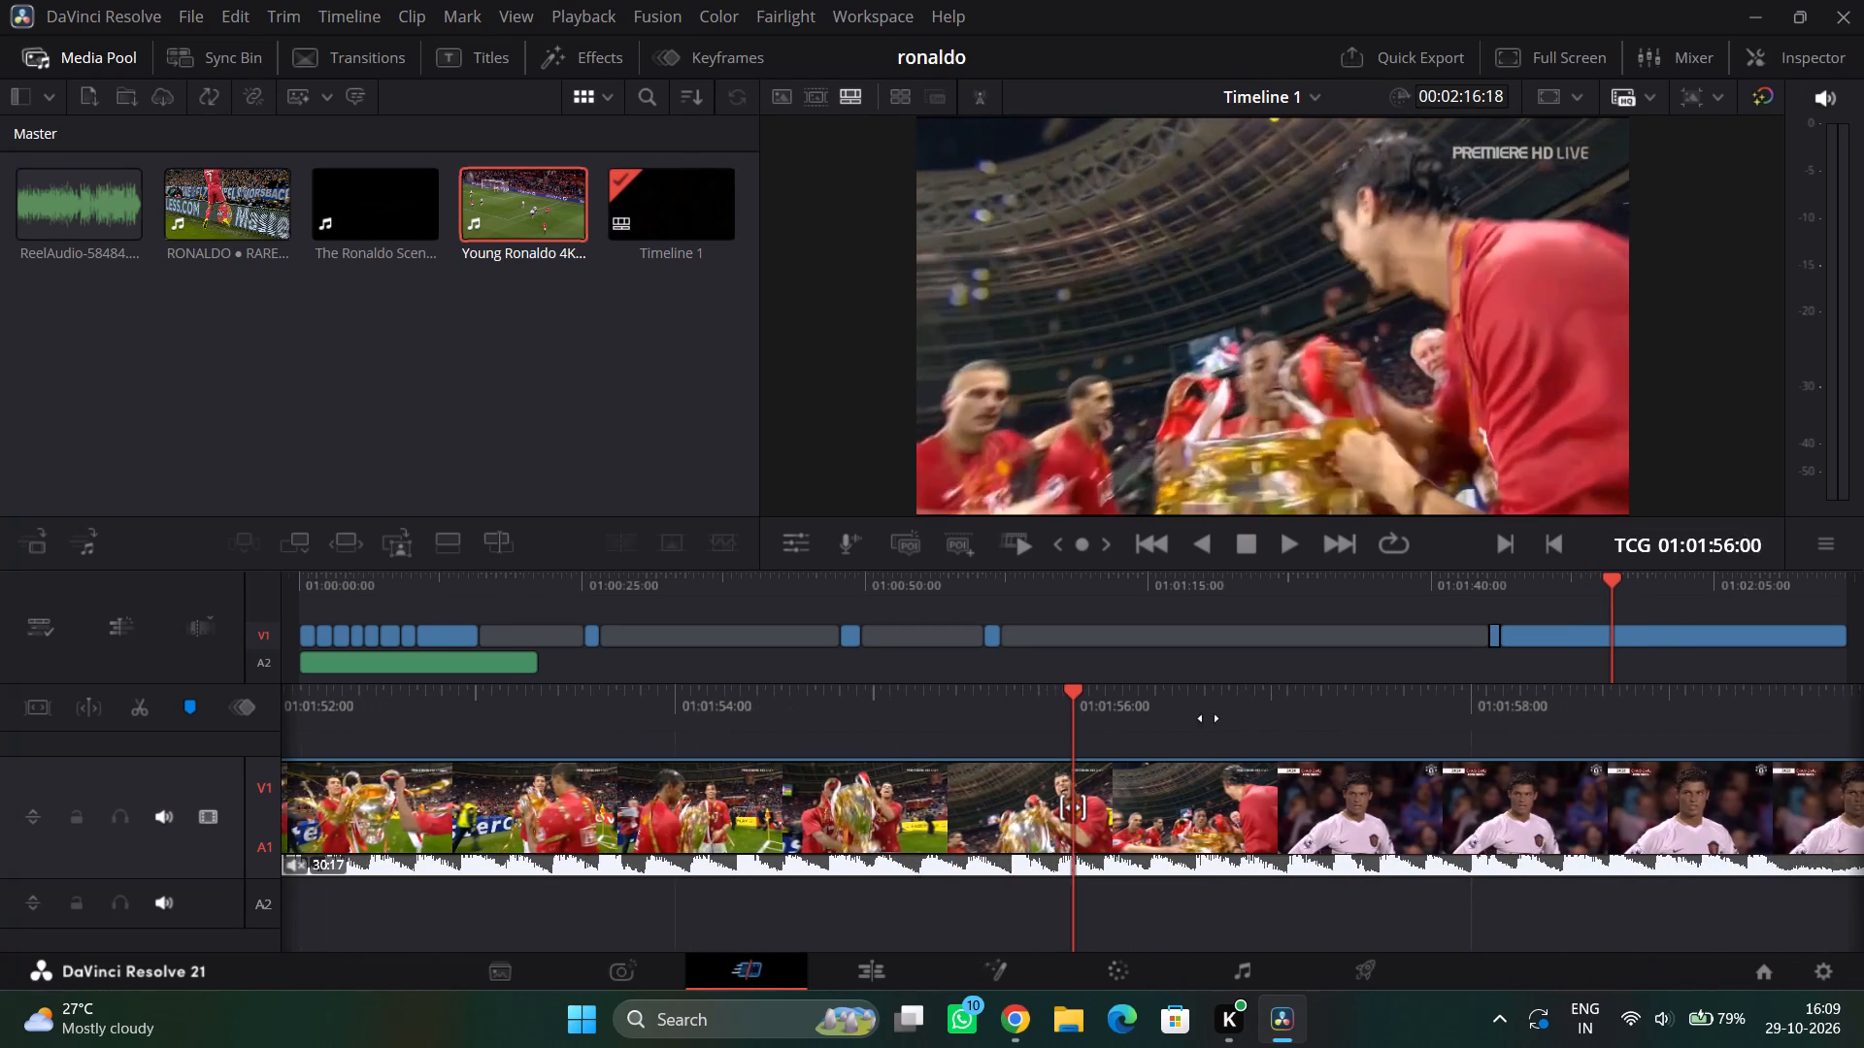
drag(1209, 718, 1616, 720)
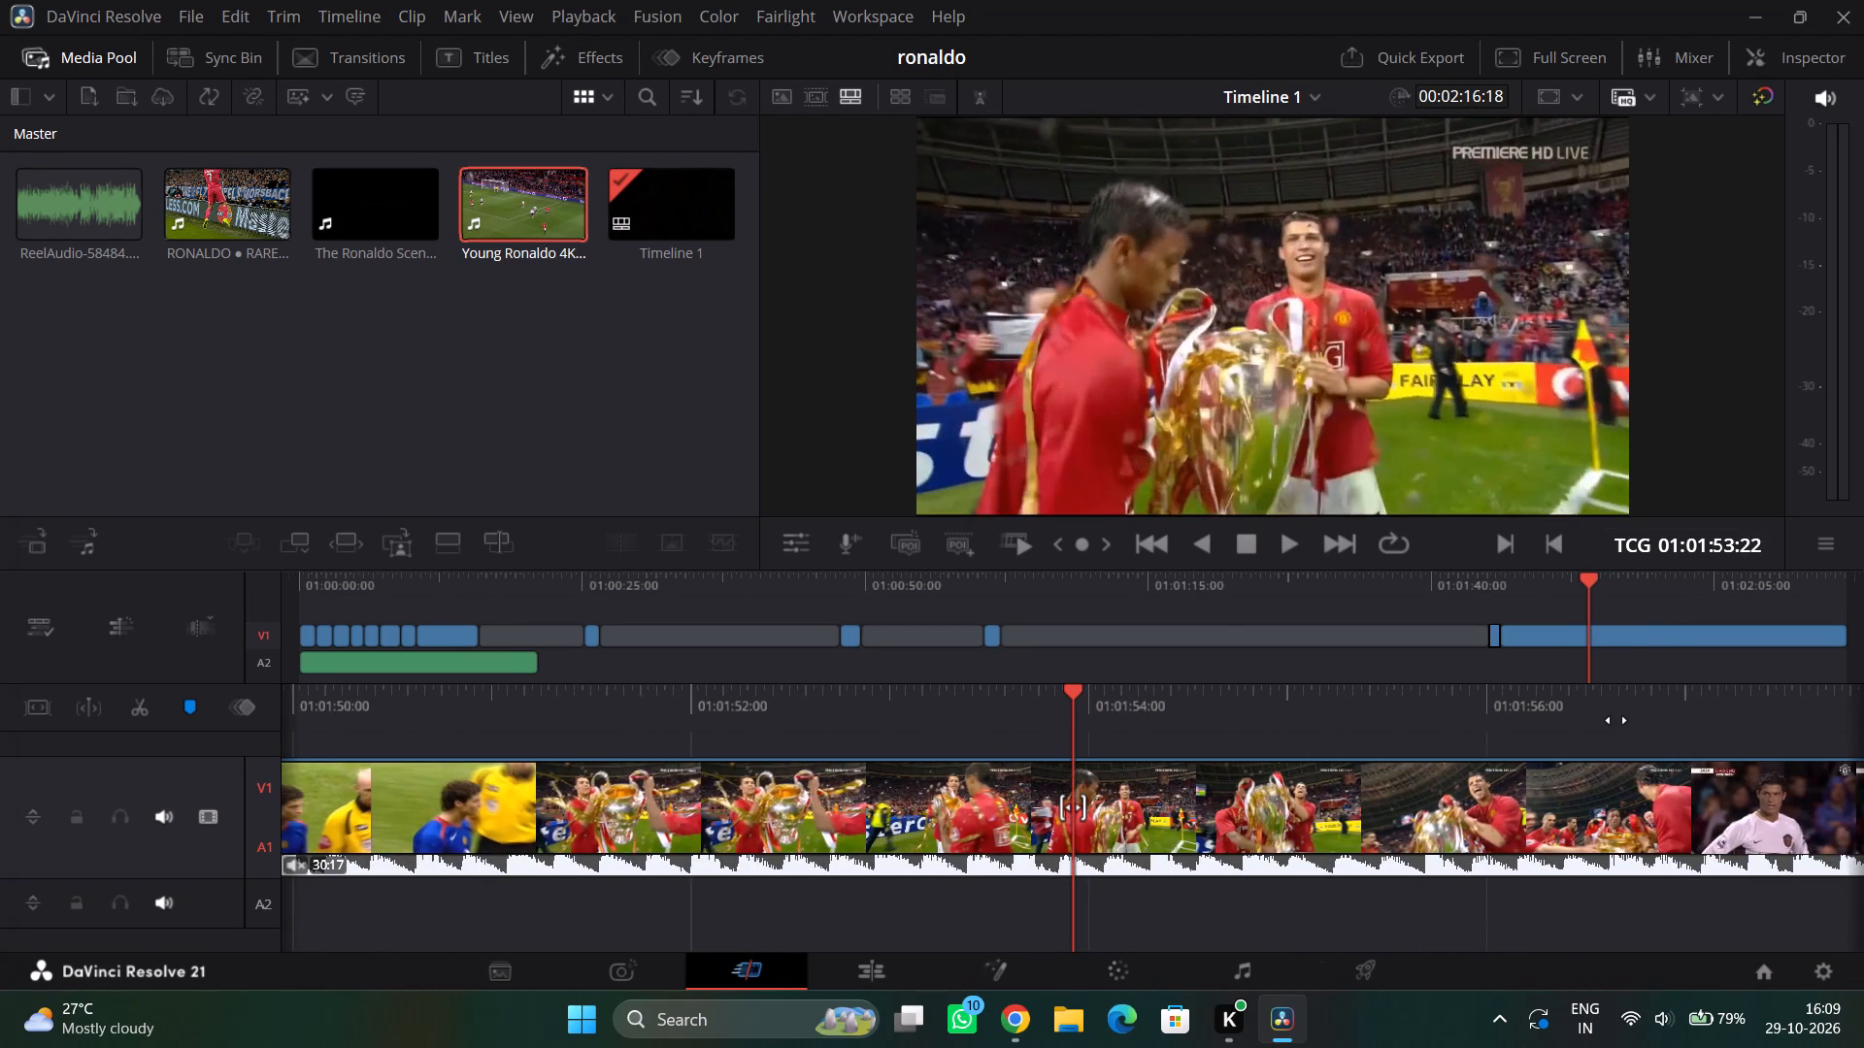
drag(1616, 720, 1552, 720)
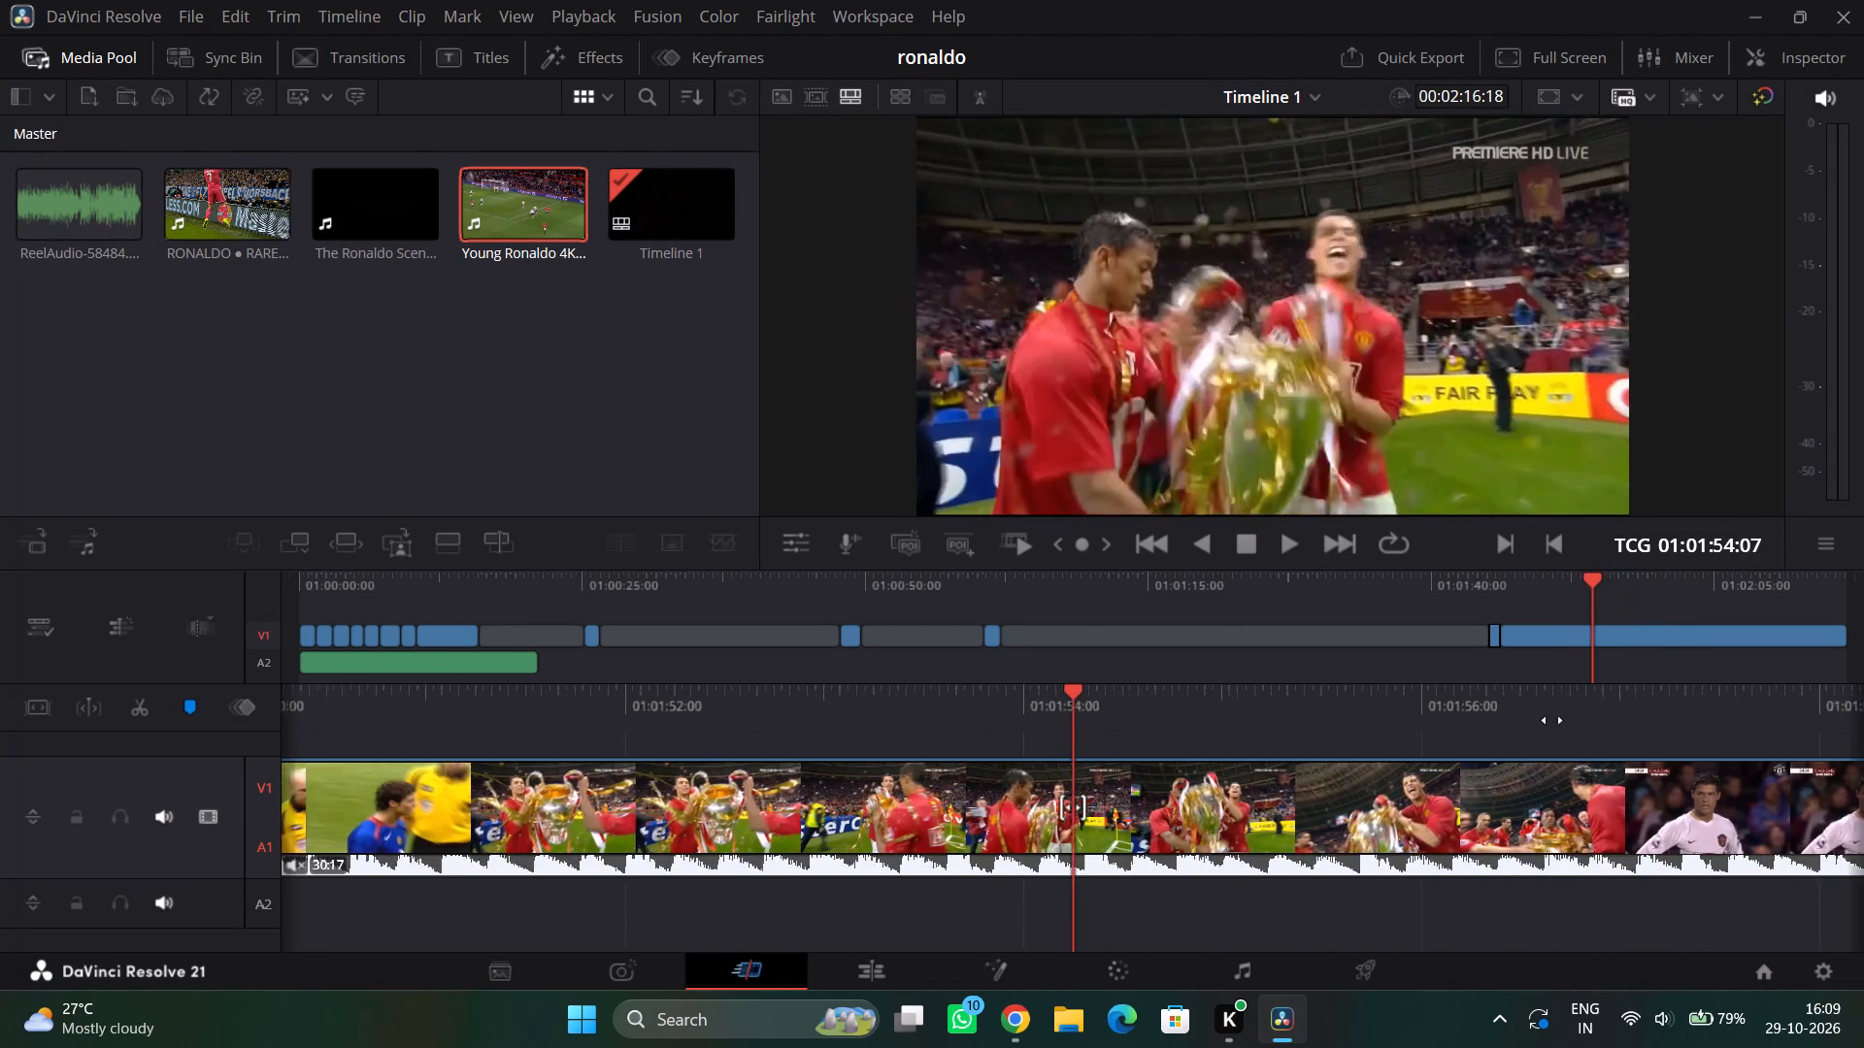
drag(1552, 720, 1586, 720)
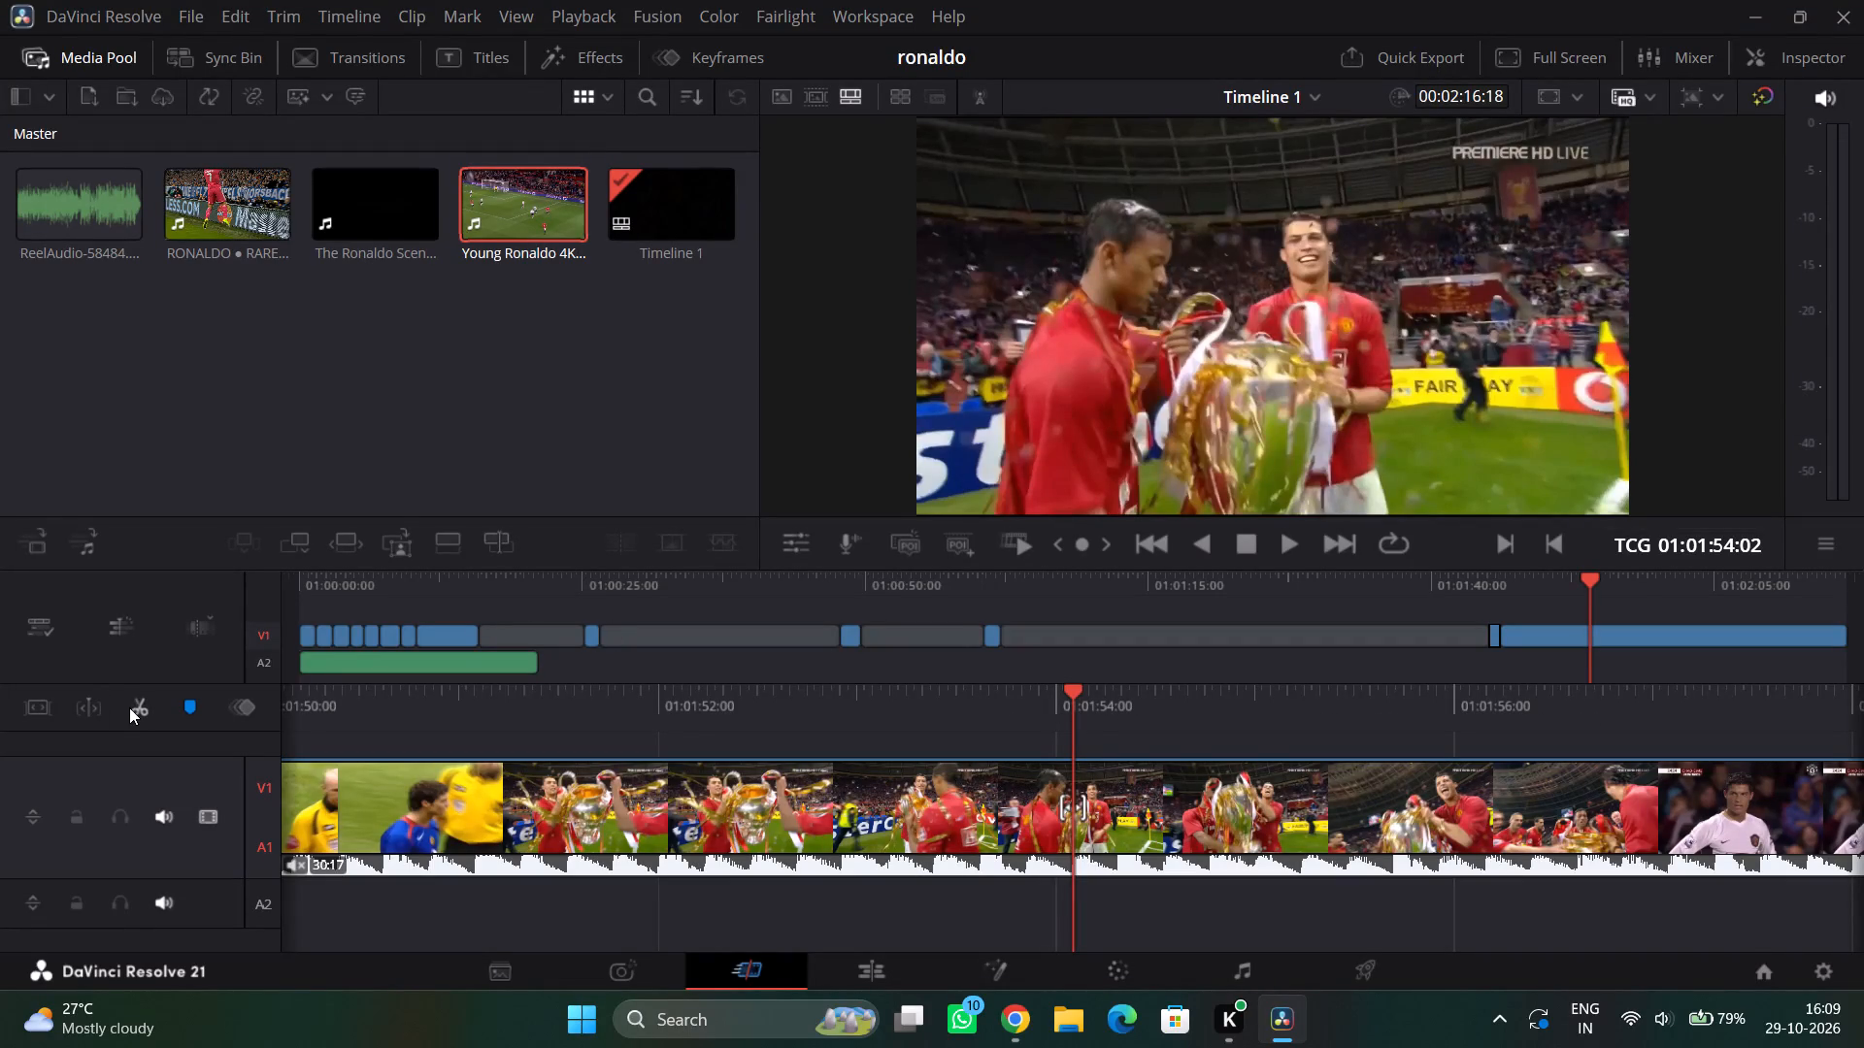
click(133, 707)
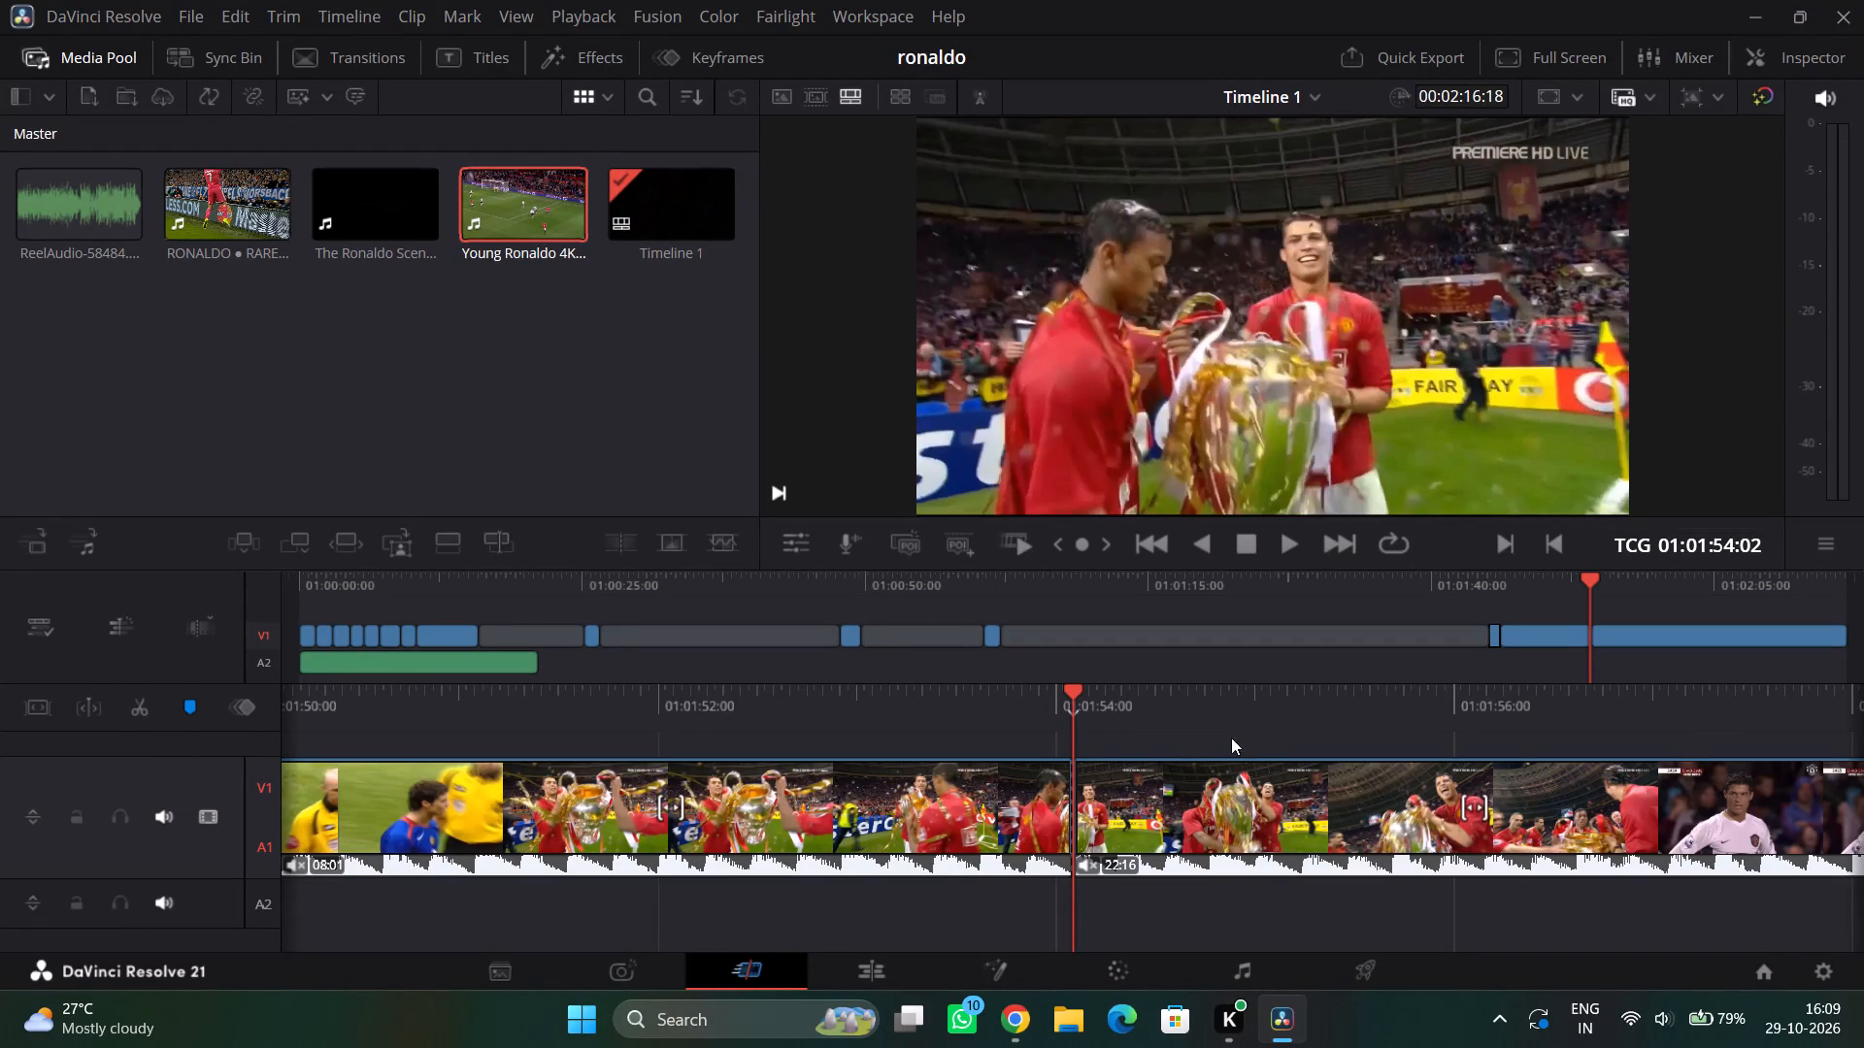
Split the footage at 01:01:55:19, as he shouts while holding the trophy, to make a 01:17 trophy celebration clip.
drag(1270, 718, 926, 742)
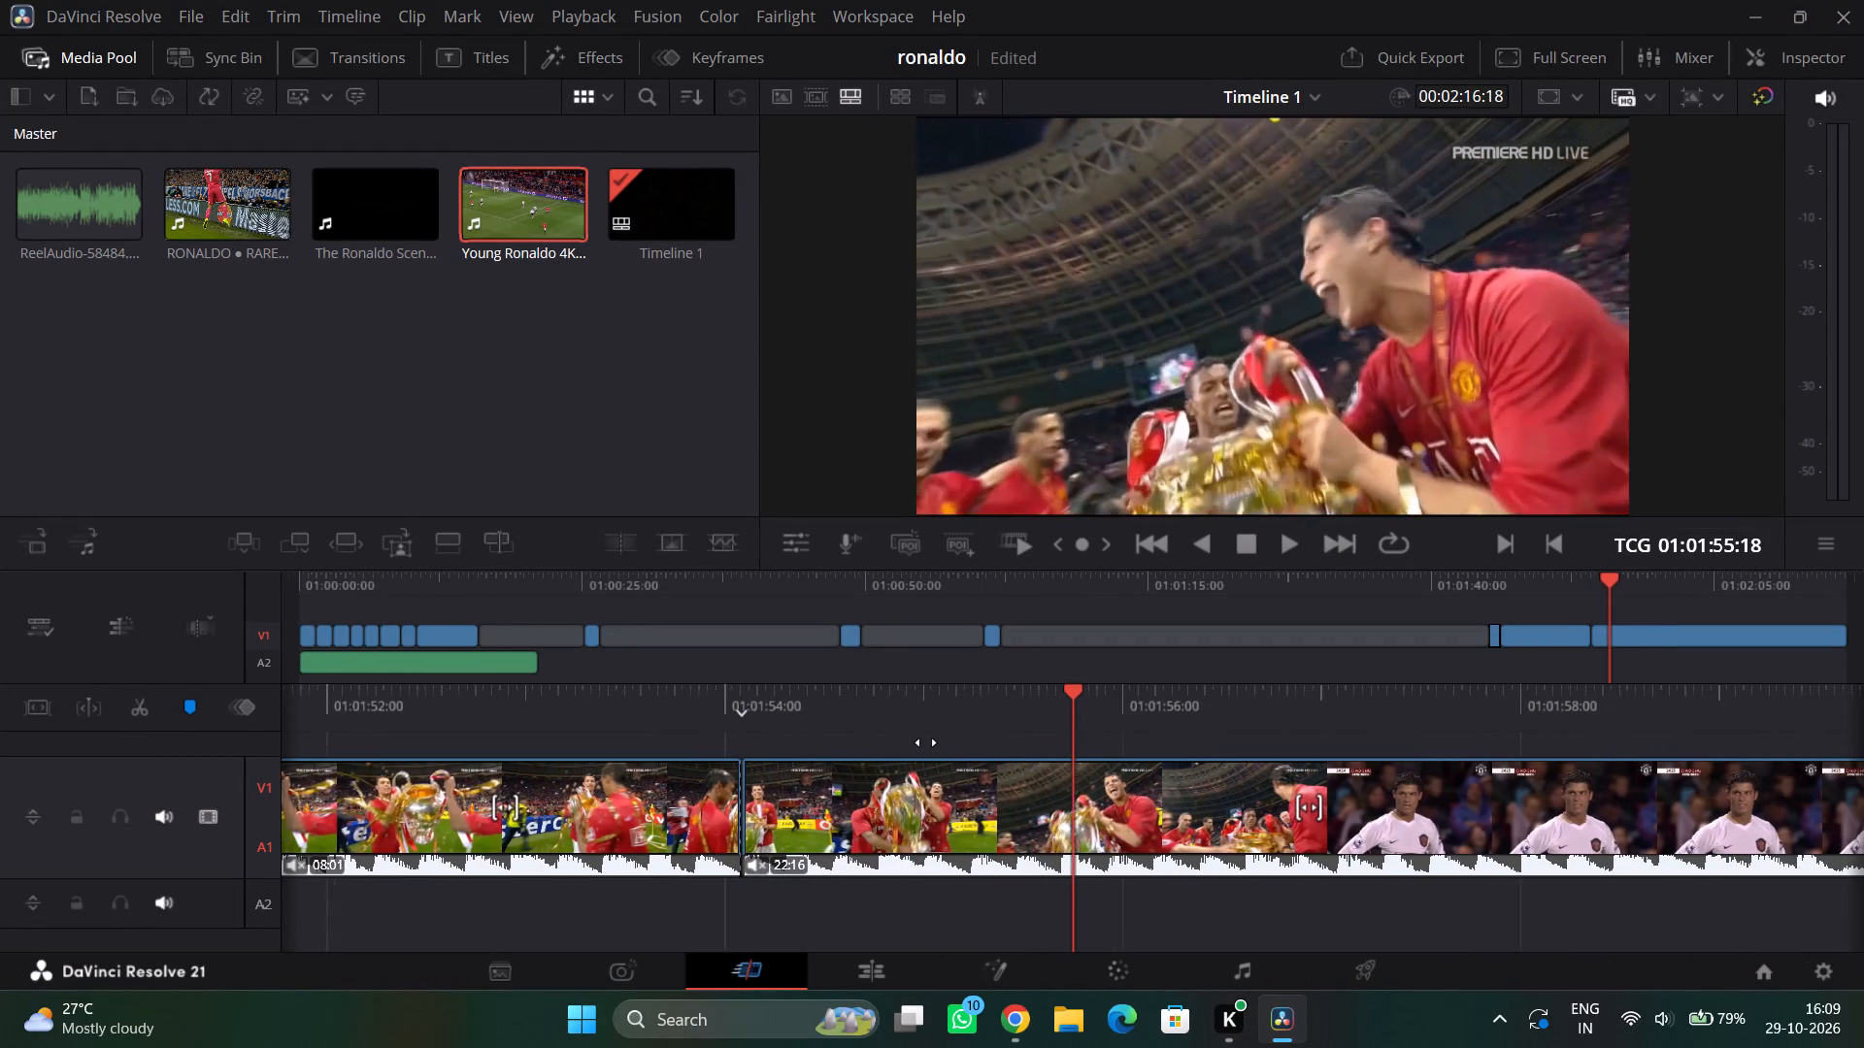
drag(926, 742, 923, 742)
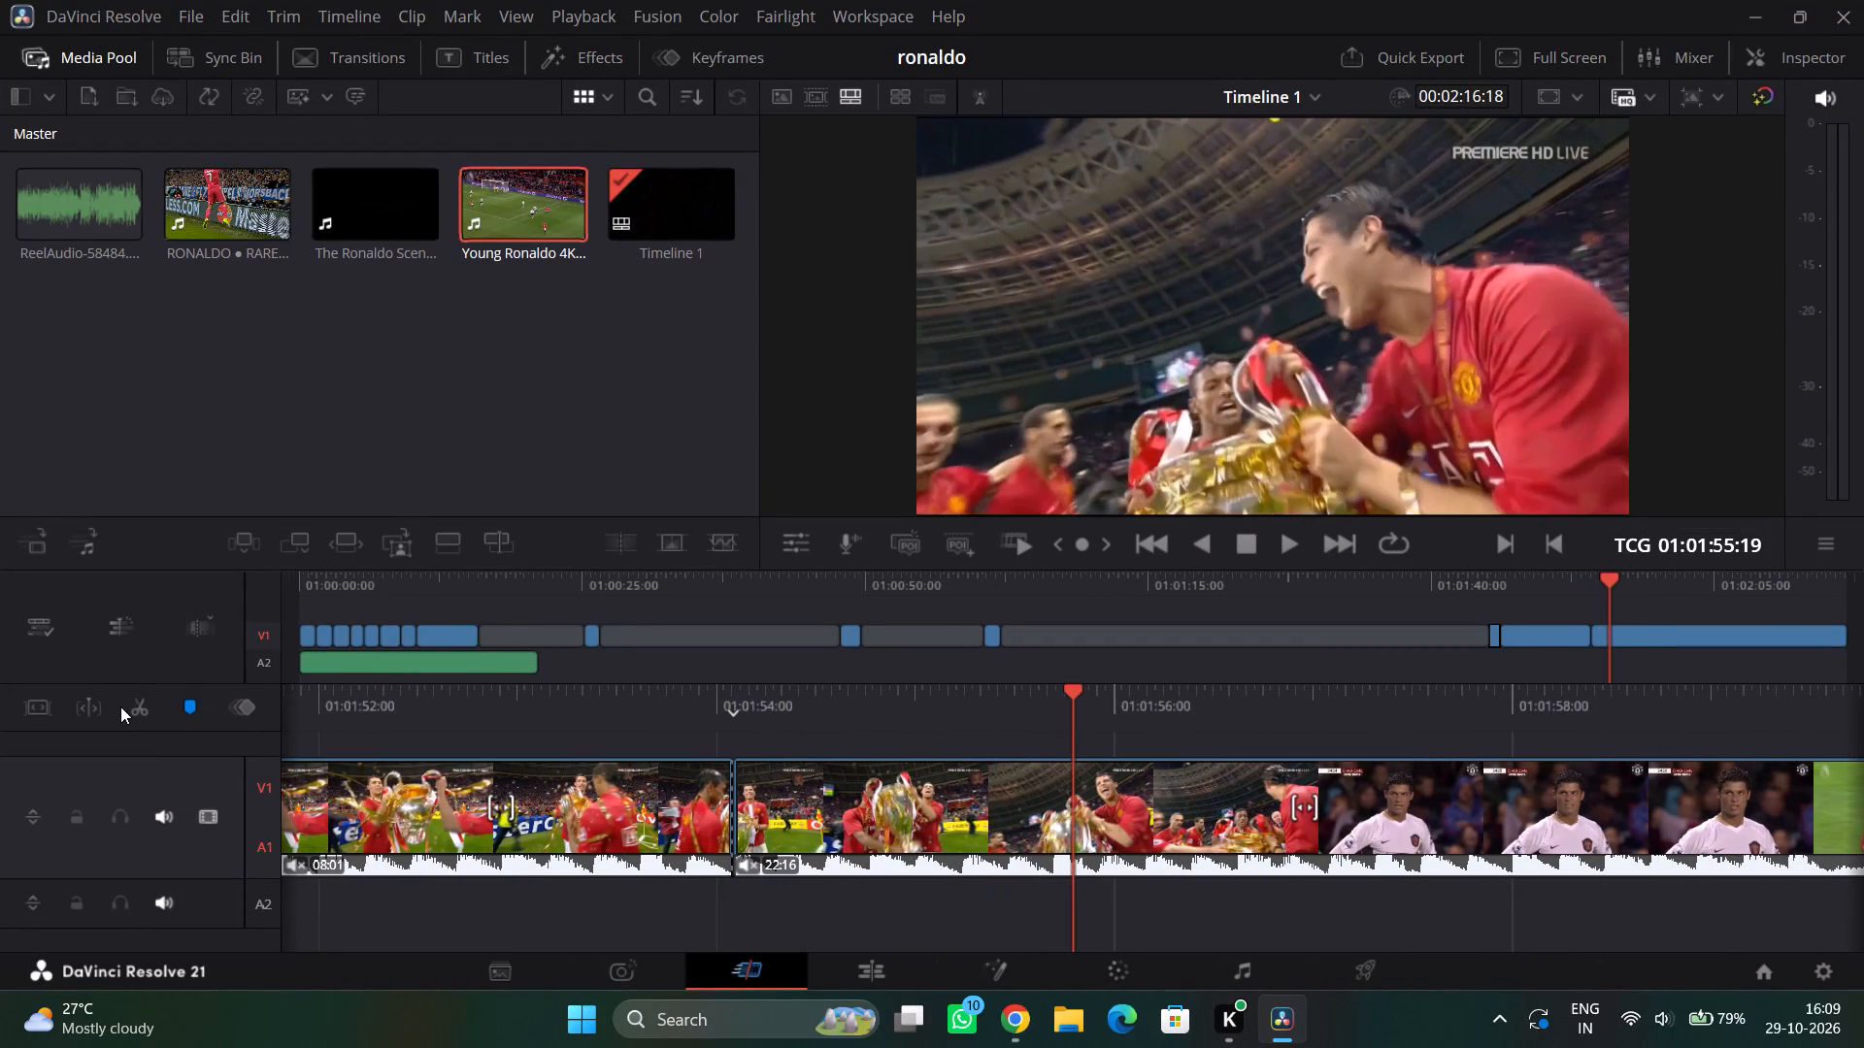
click(136, 708)
Delete the unwanted 08:01 portion between the 00:23 referee clip and the trophy celebration clip.
click(528, 806)
key(Delete)
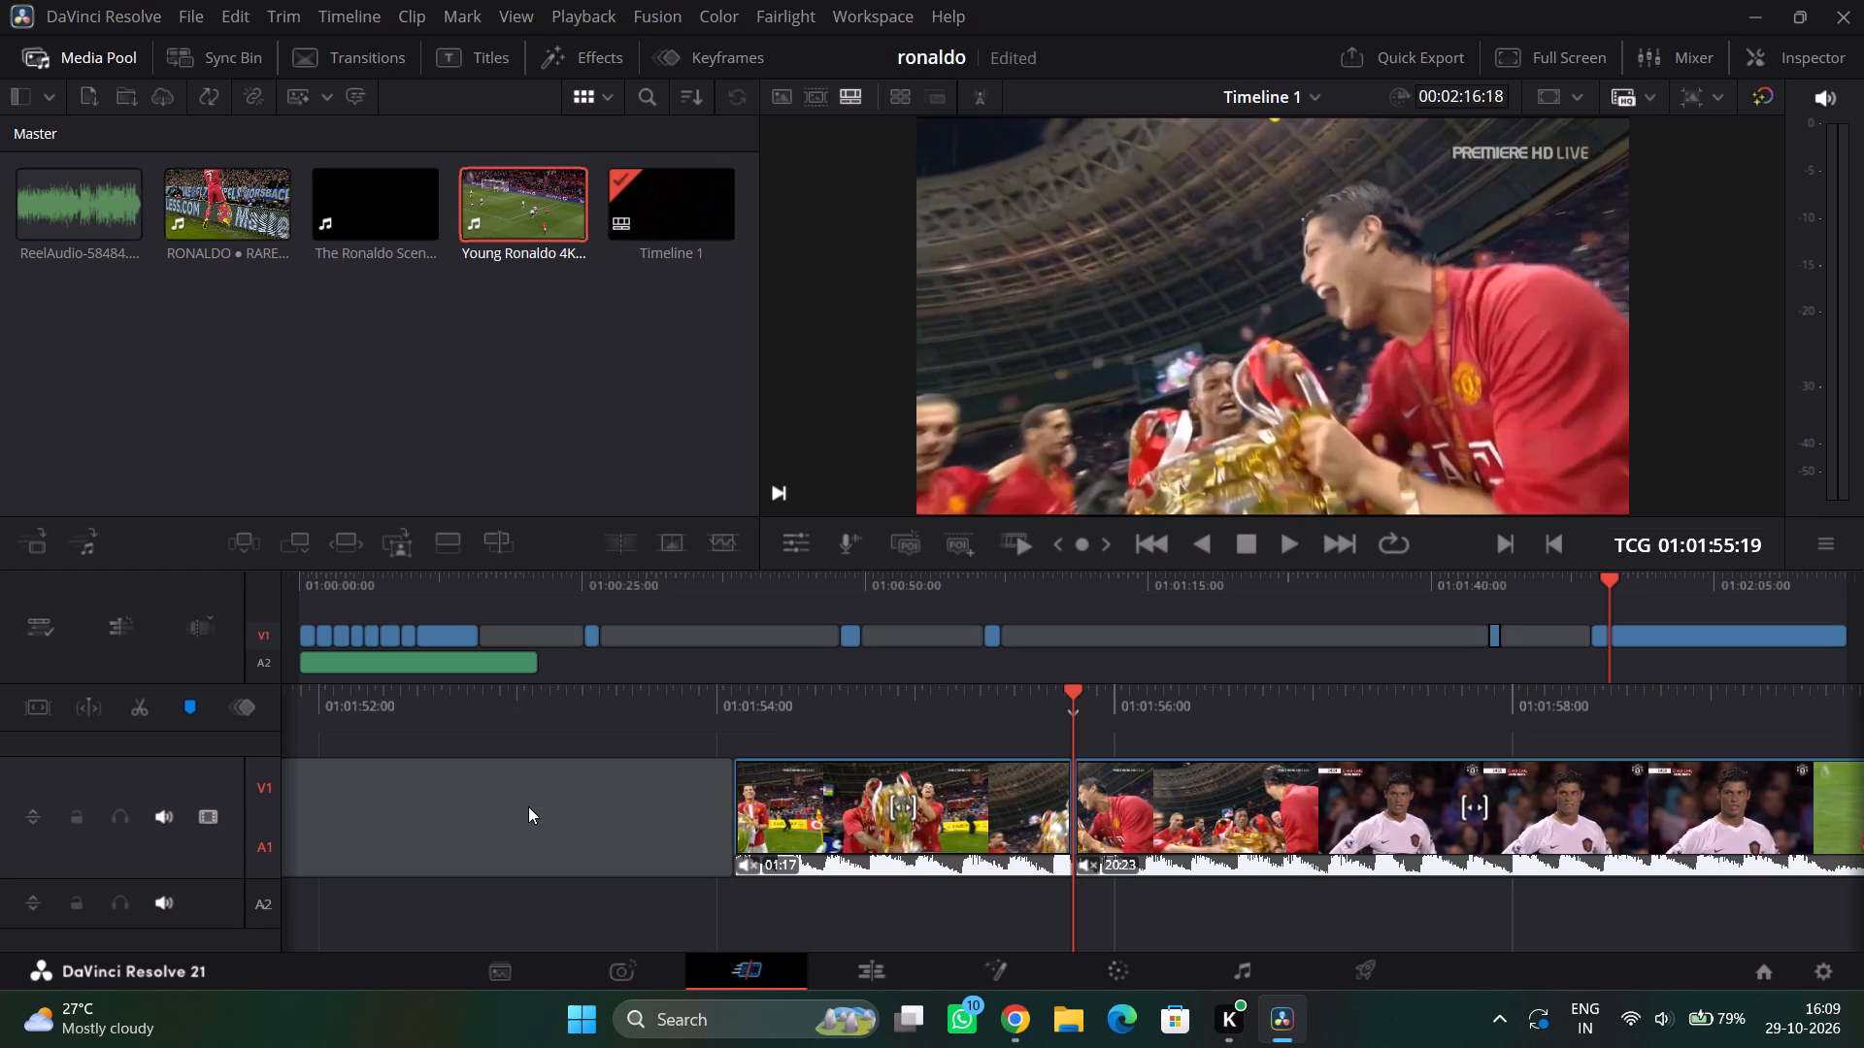
Split the Young Ronaldo footage at 01:02:10:06, where he faces the number 5 defender in front of the Vodafone boards.
drag(1345, 718, 1123, 728)
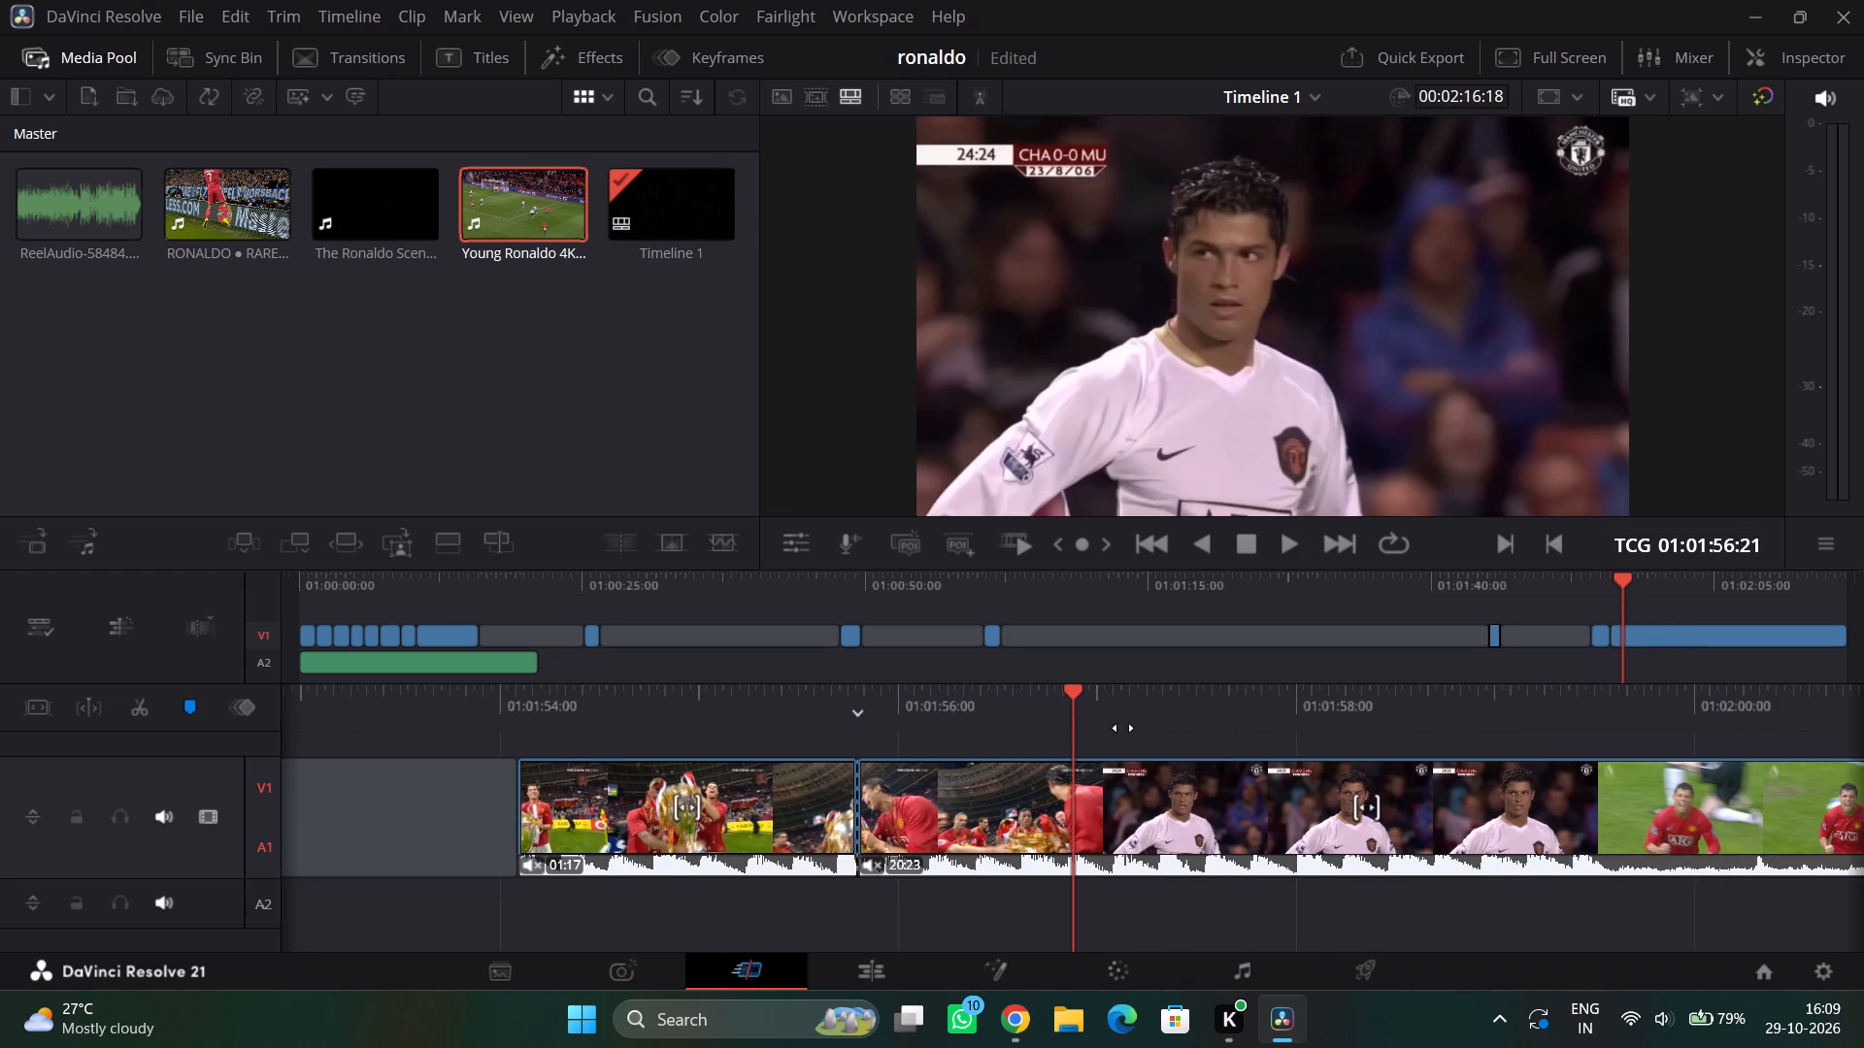
drag(1123, 728, 858, 738)
drag(1458, 716, 1423, 716)
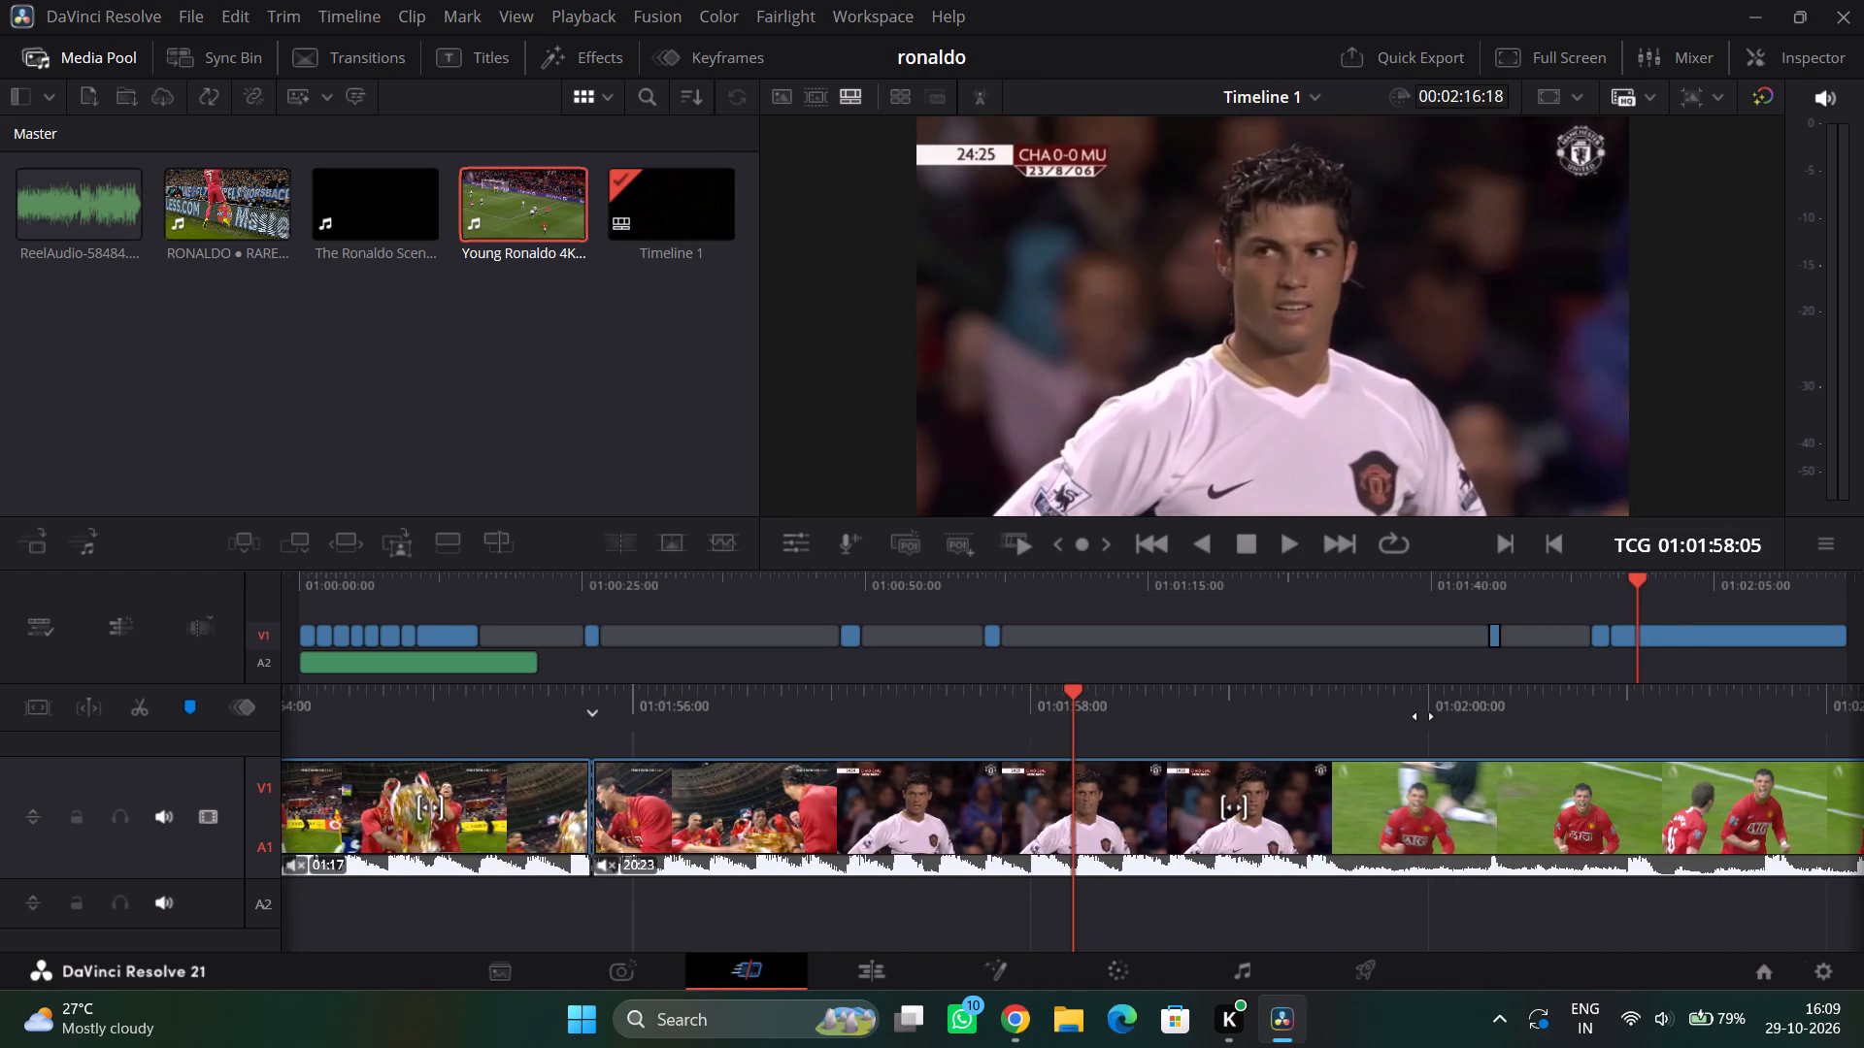
drag(1423, 716, 845, 726)
drag(1454, 702, 958, 722)
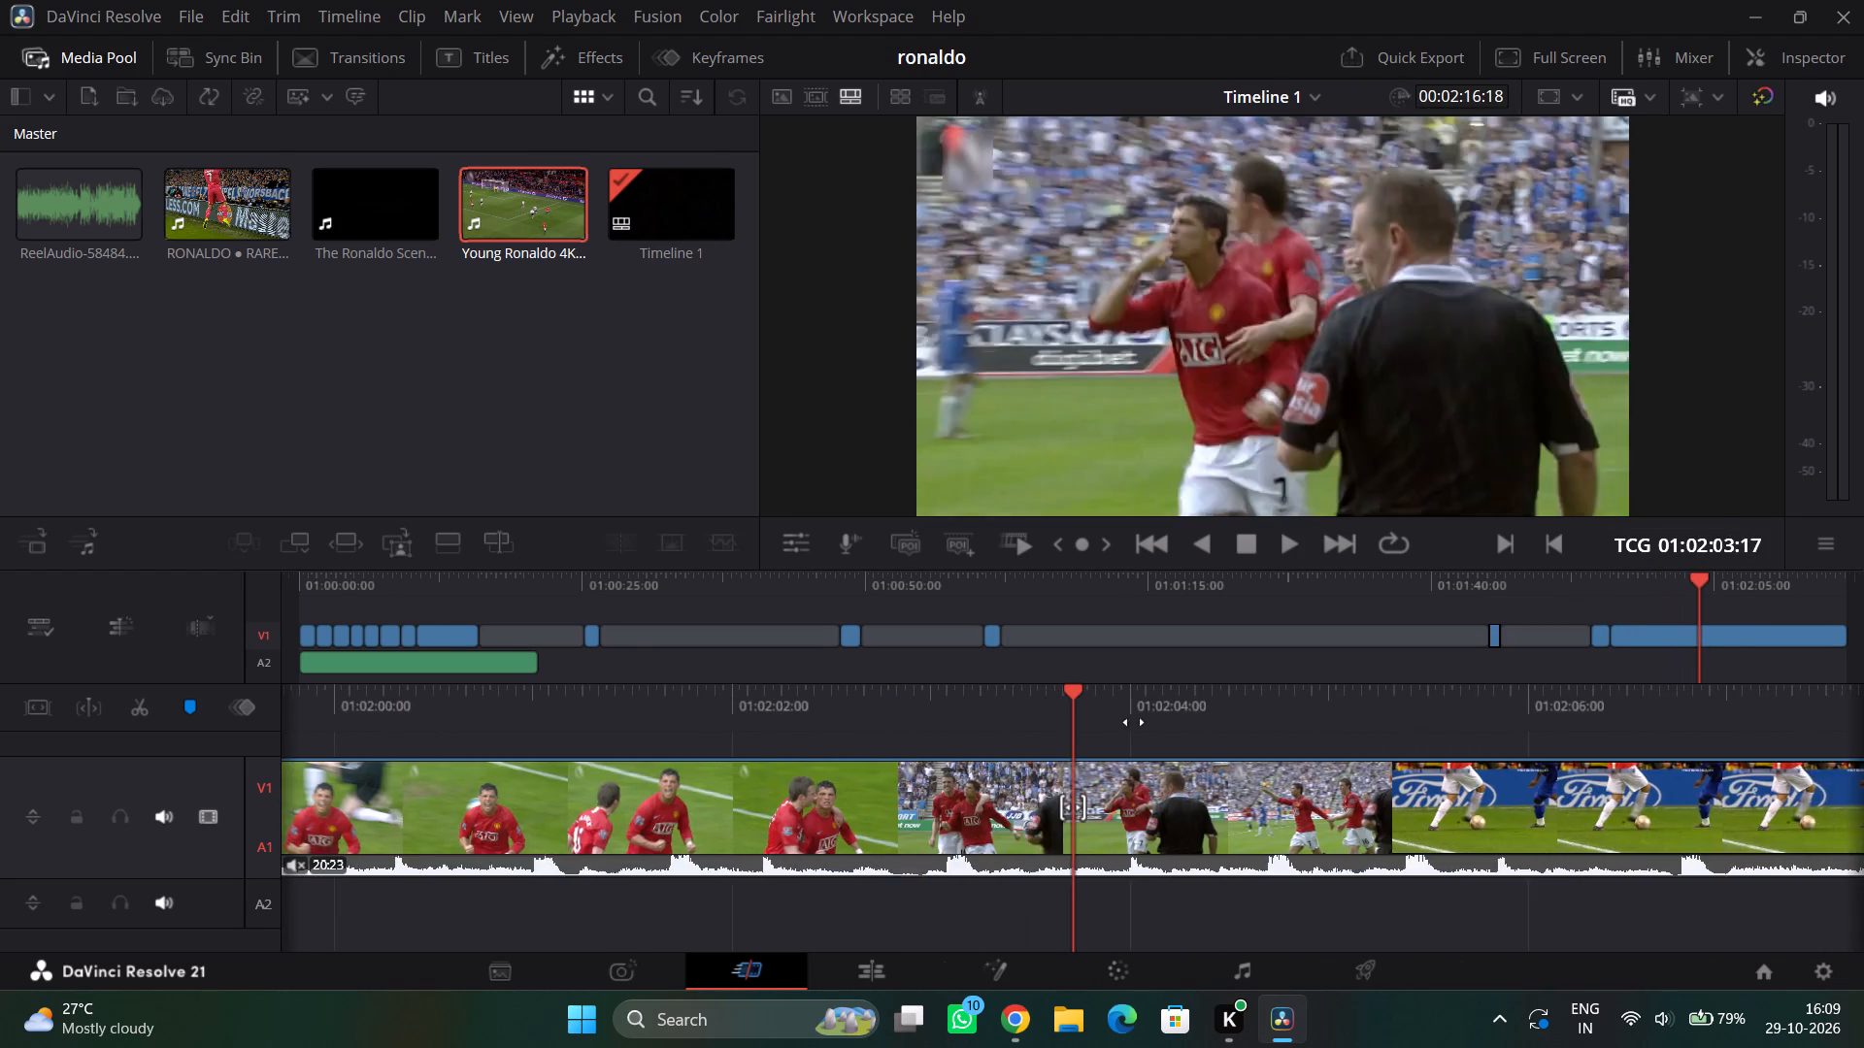
drag(1557, 722, 1063, 738)
drag(1336, 710, 958, 719)
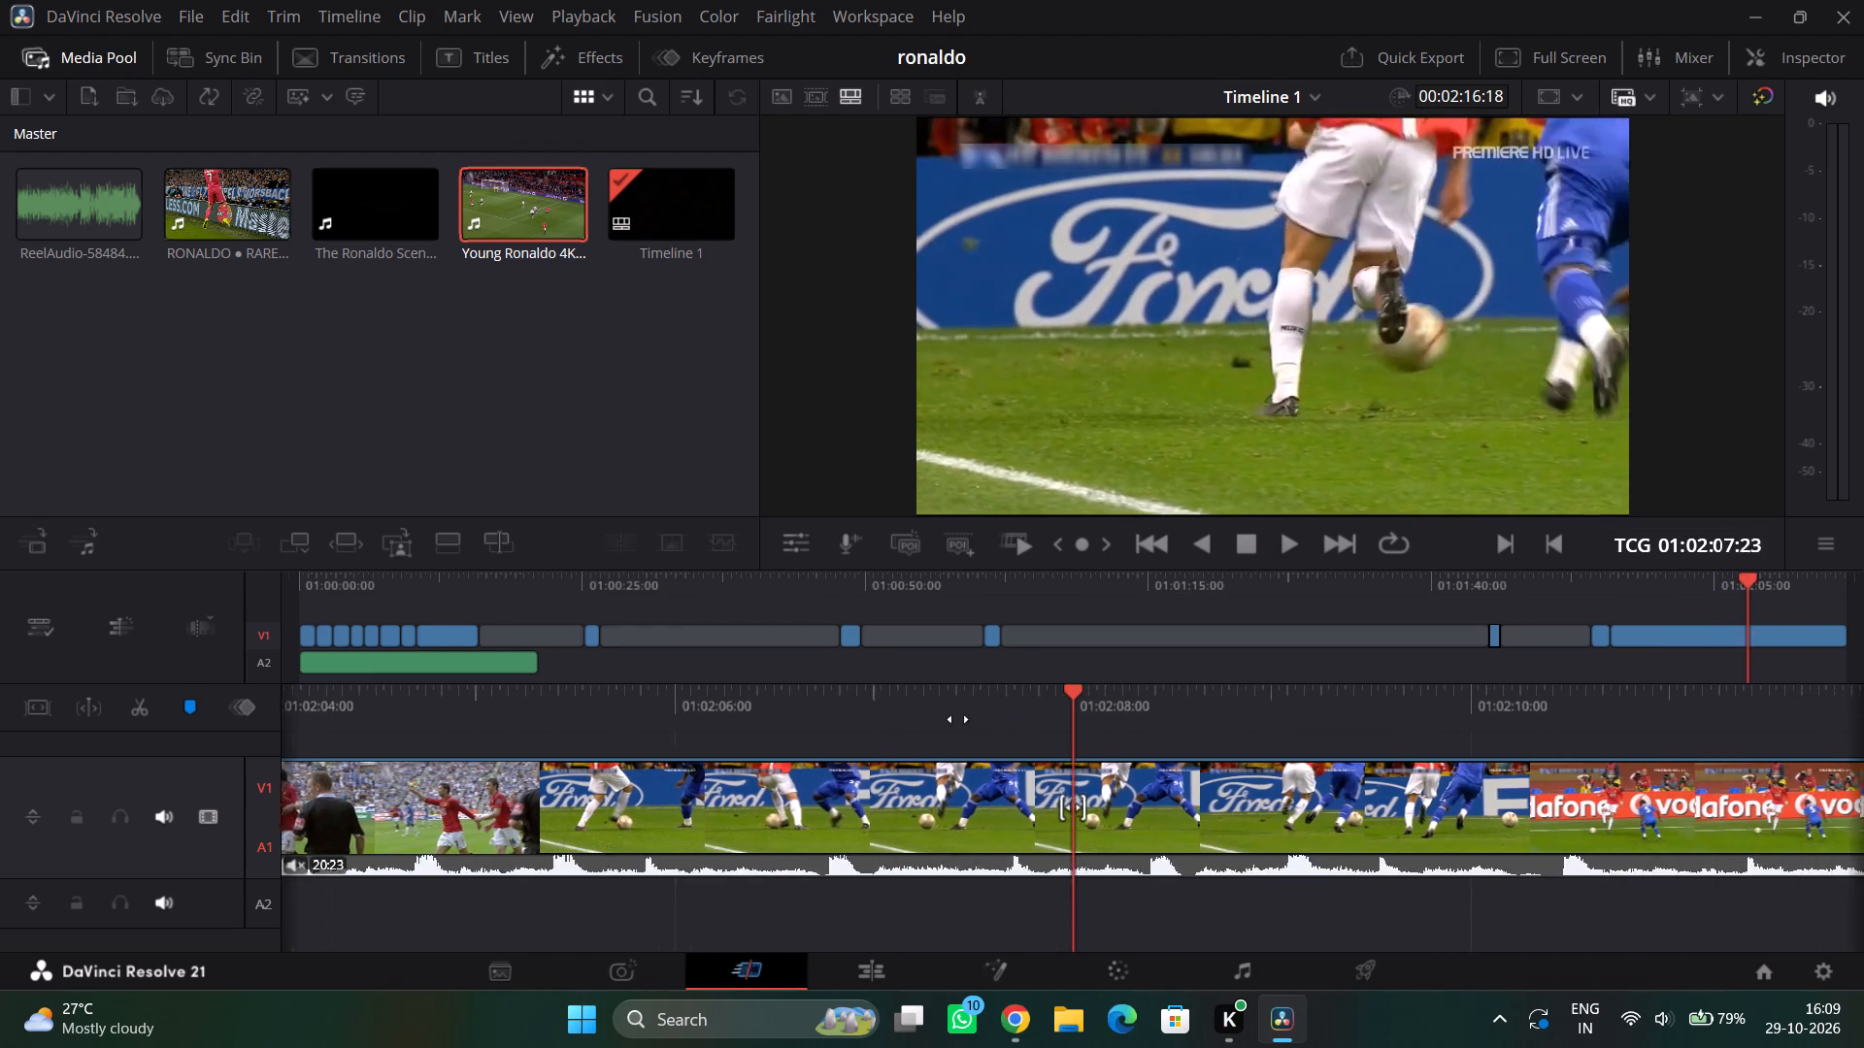
drag(958, 719, 417, 728)
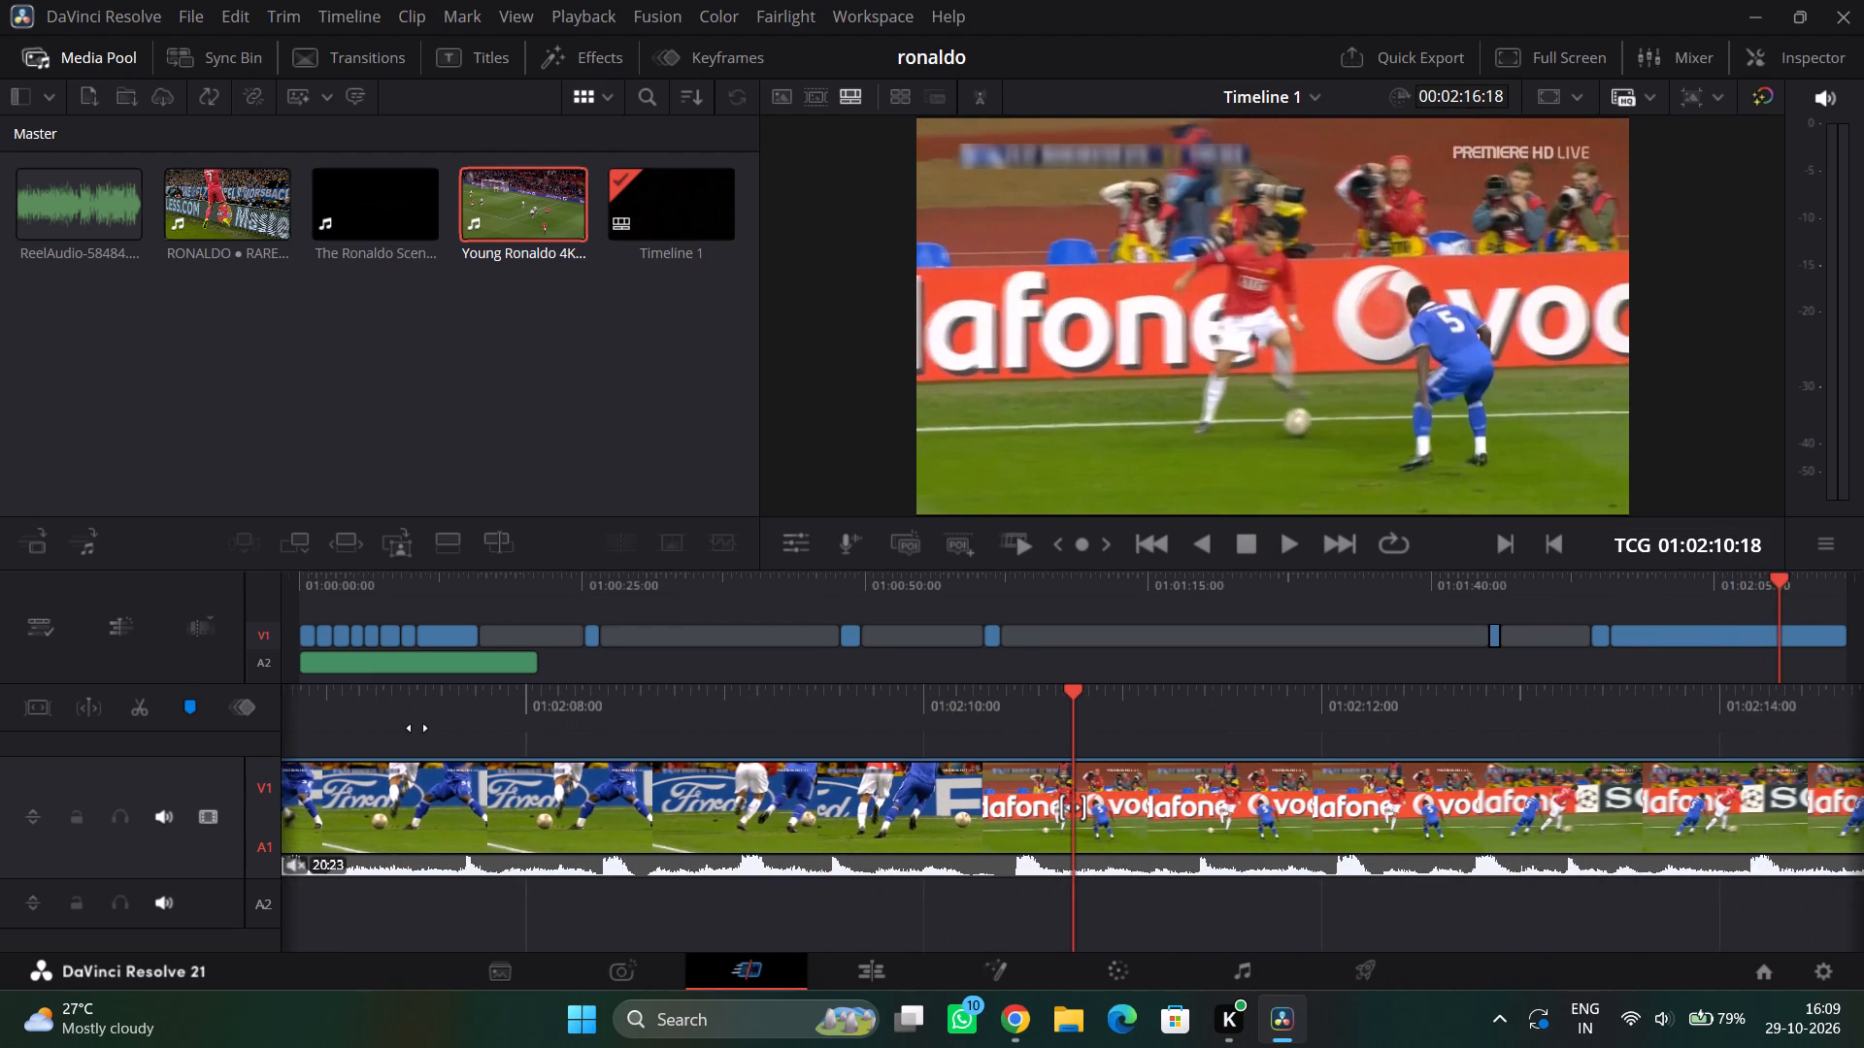
drag(417, 728, 83, 770)
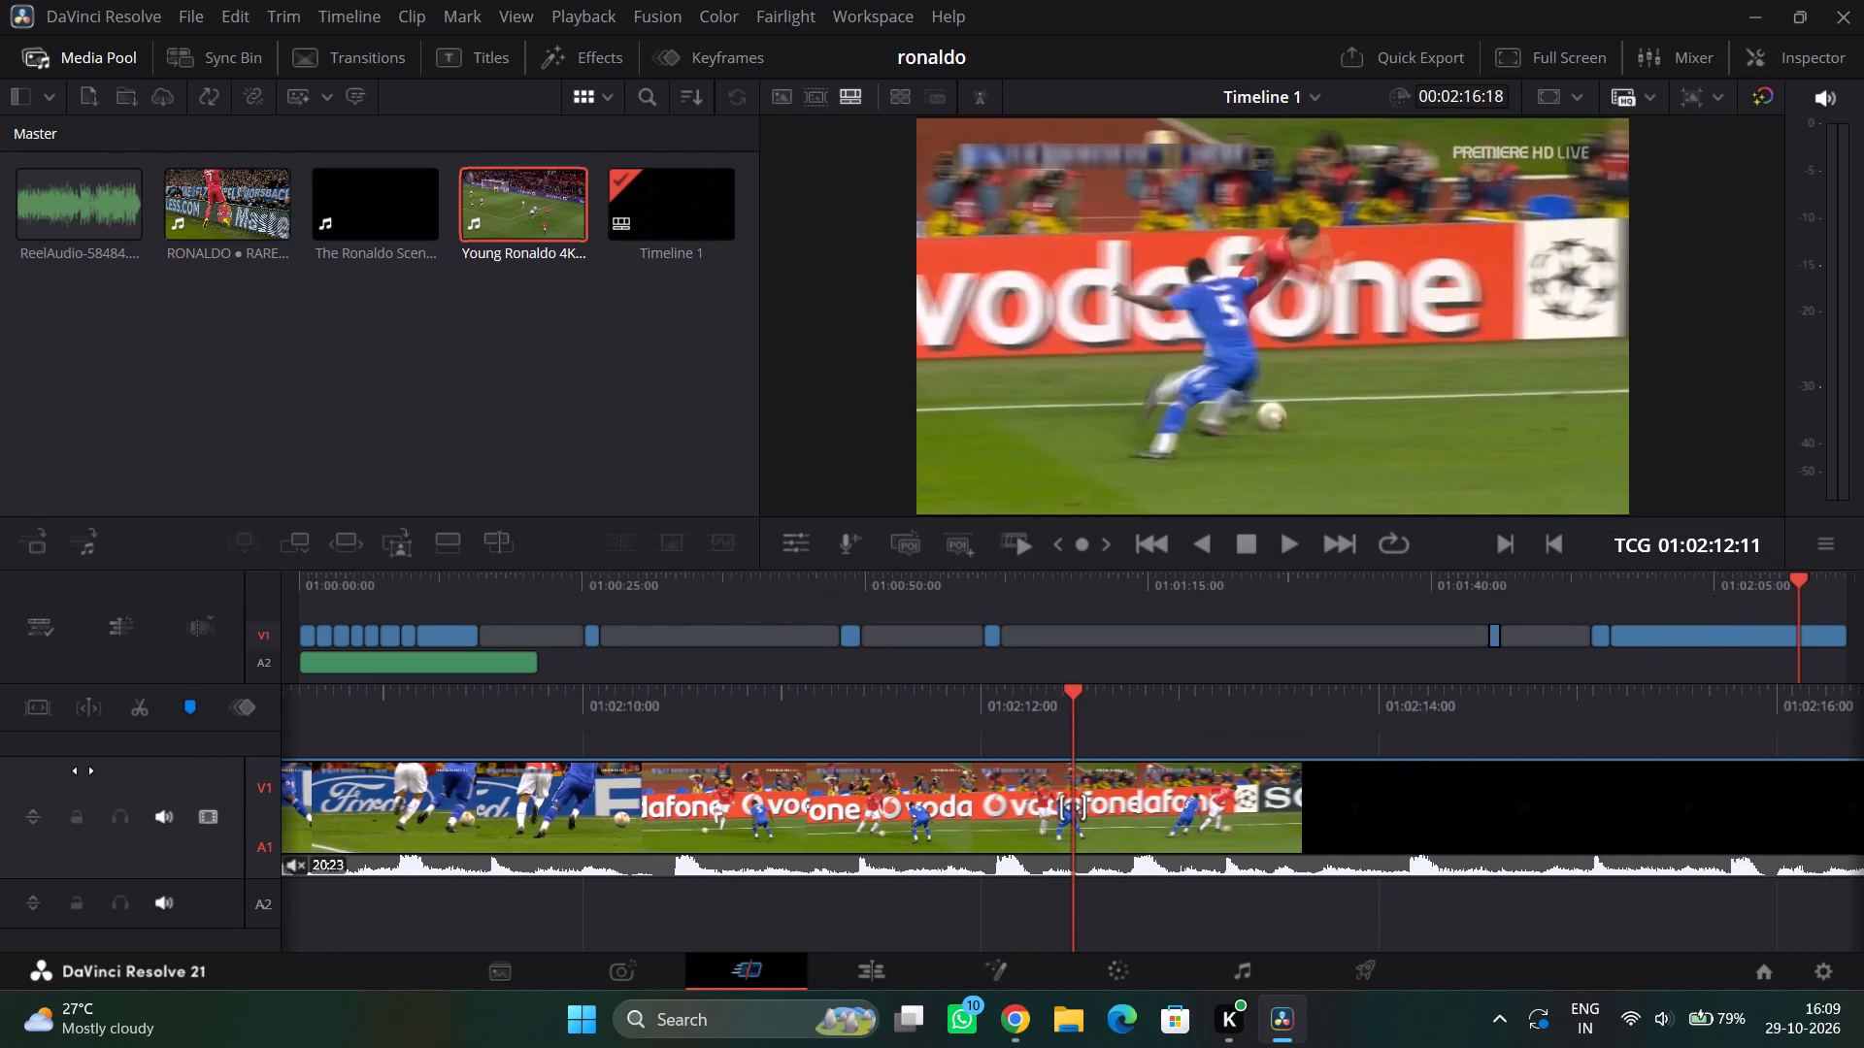
drag(83, 770, 475, 770)
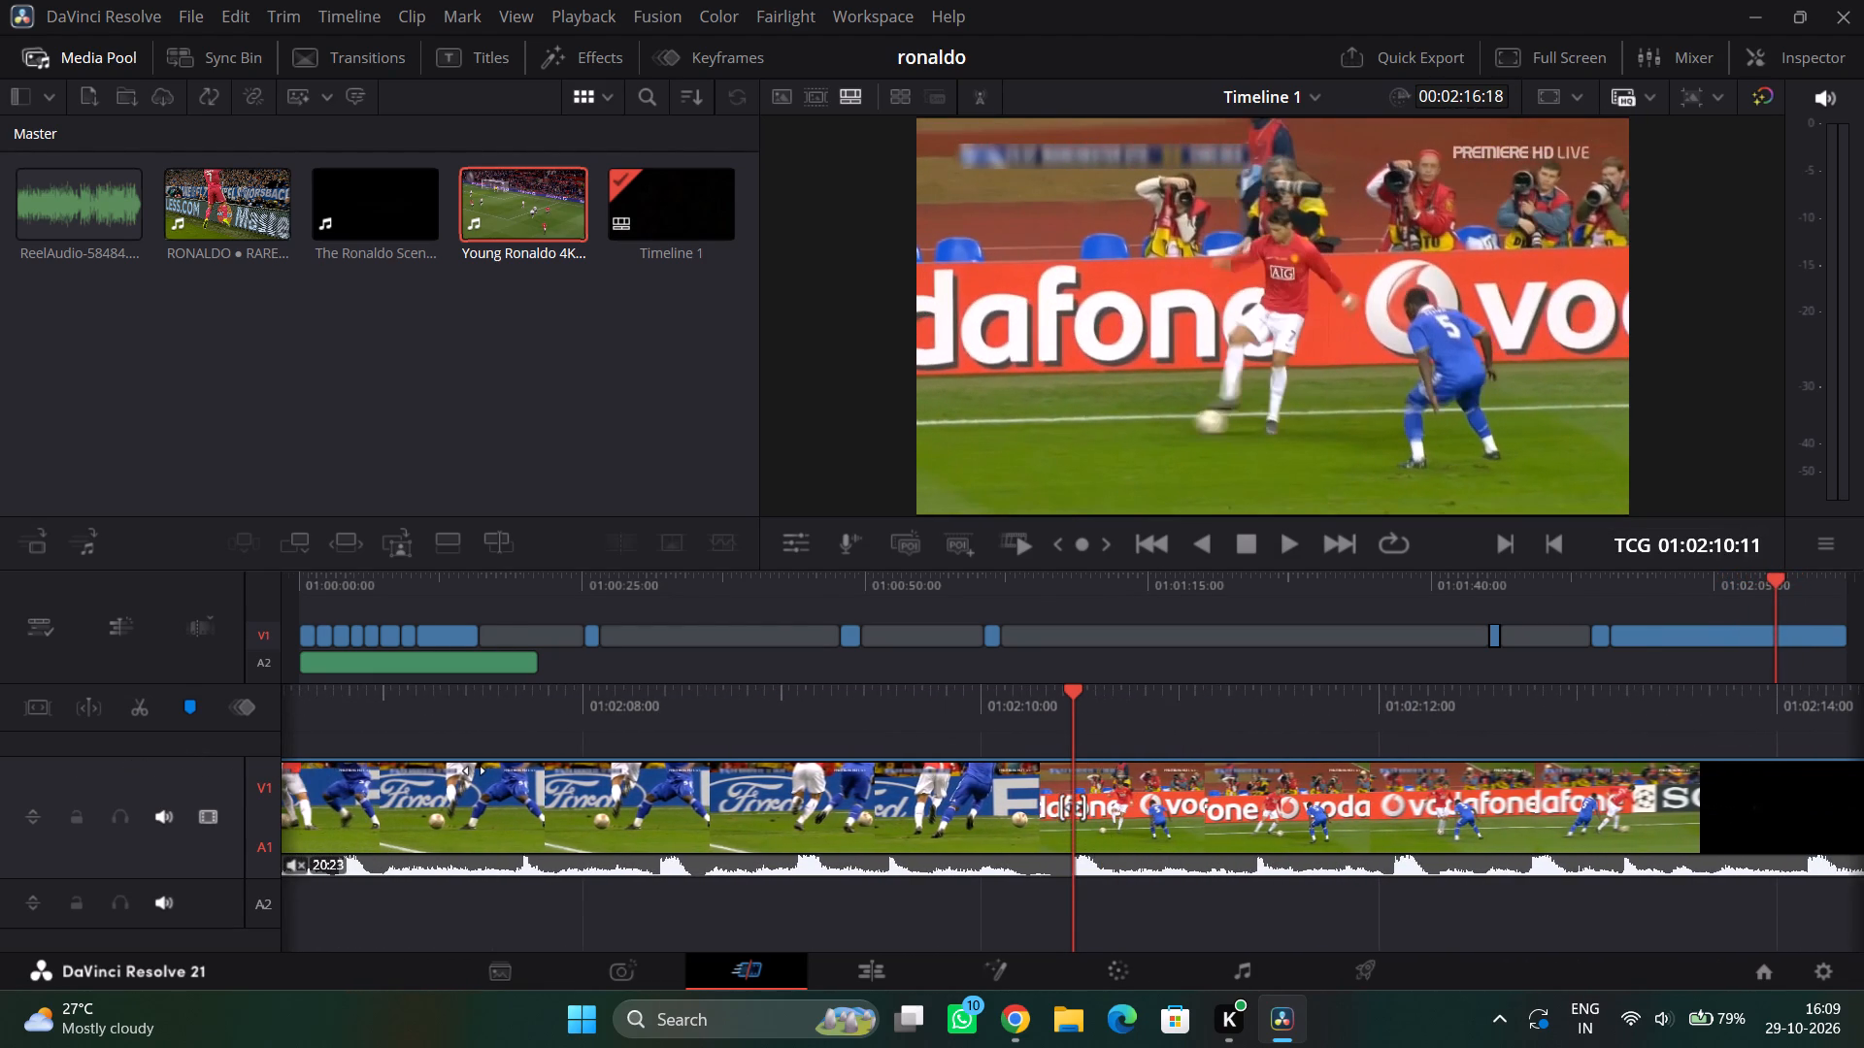
drag(475, 770, 520, 771)
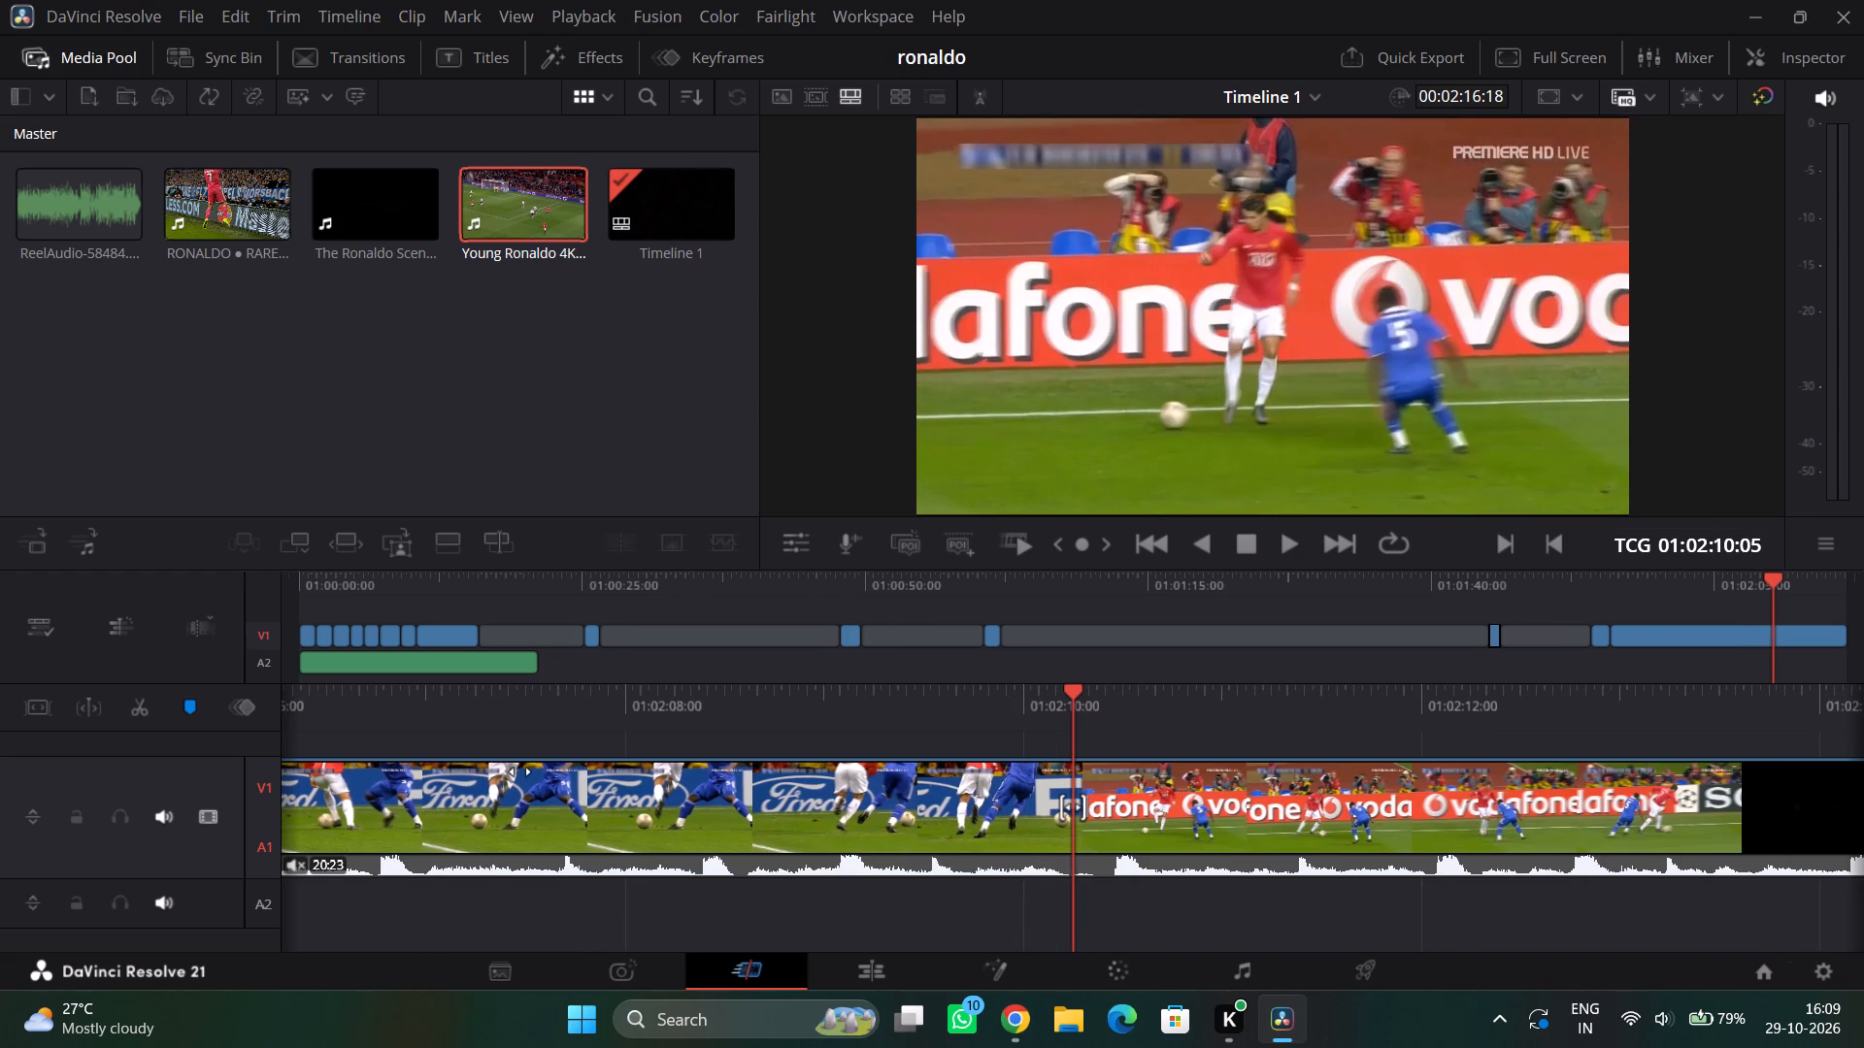
drag(520, 771, 519, 771)
click(144, 710)
Delete the unwanted 14:11 portion between the trophy celebration clip and the Vodafone-board dribble.
click(560, 786)
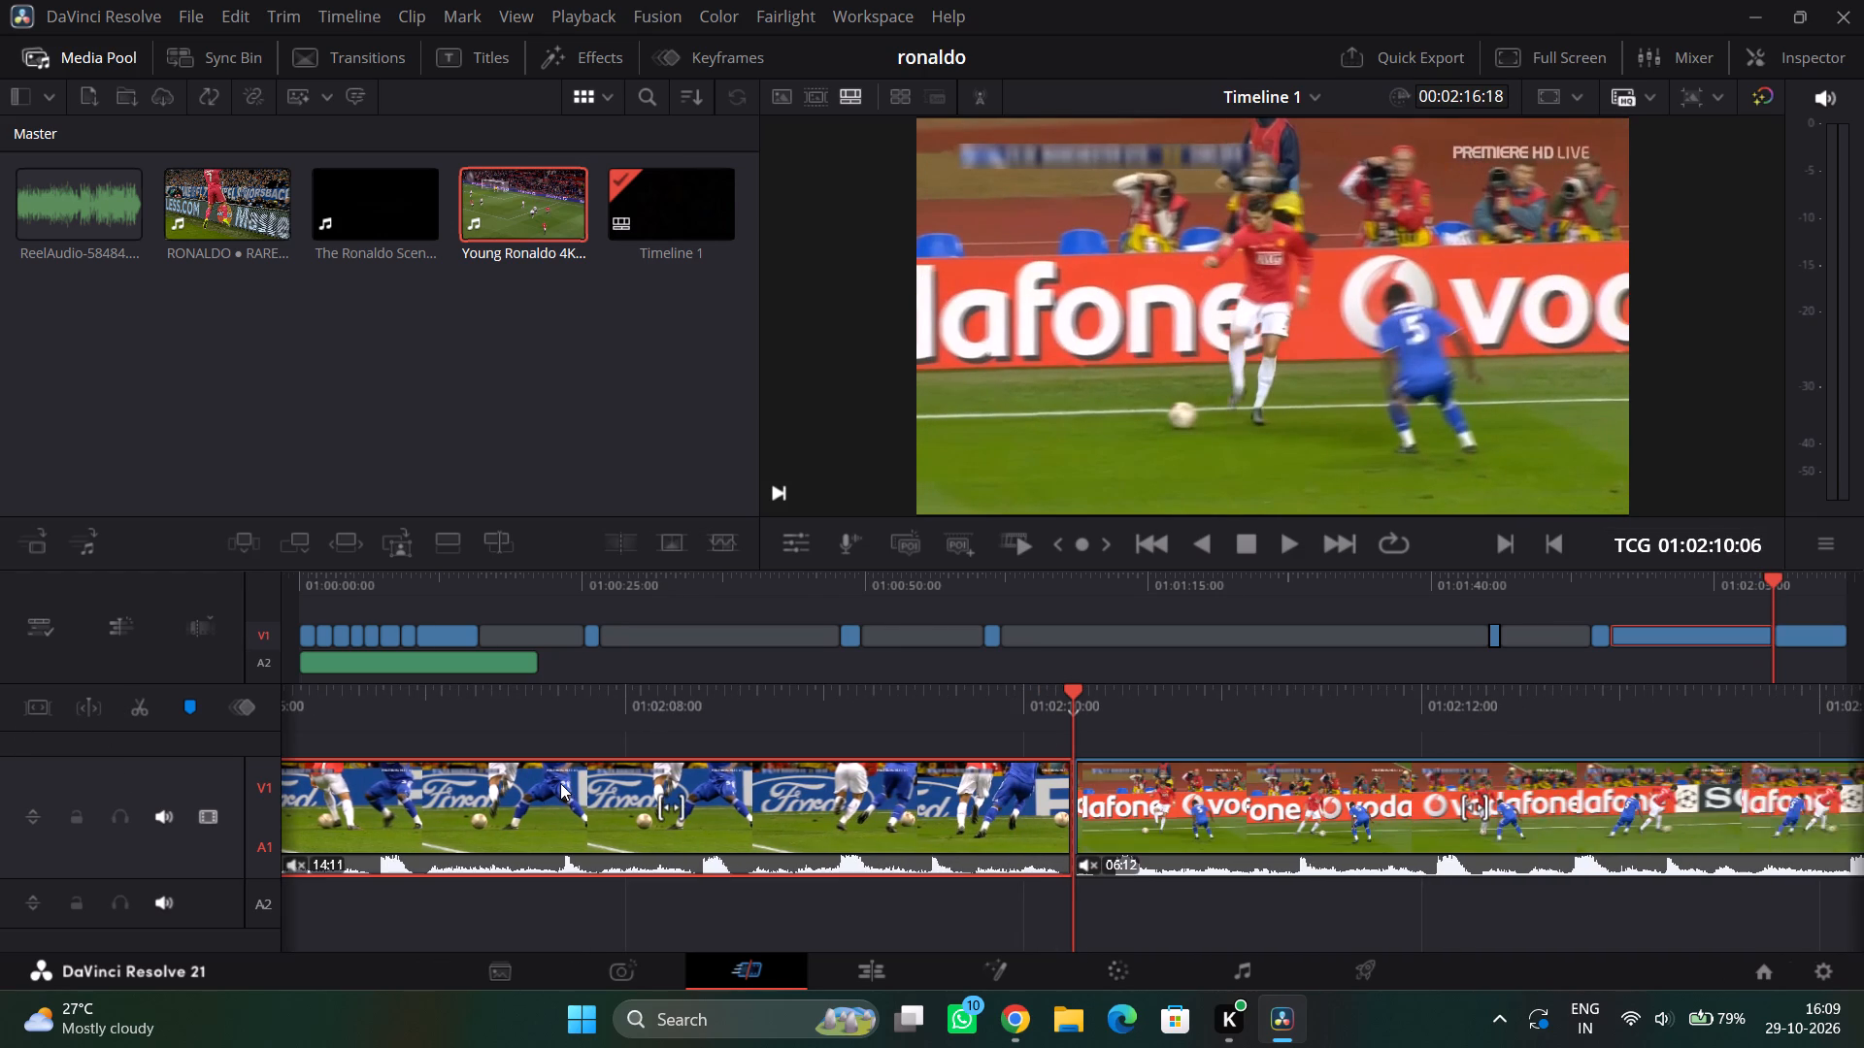
key(Delete)
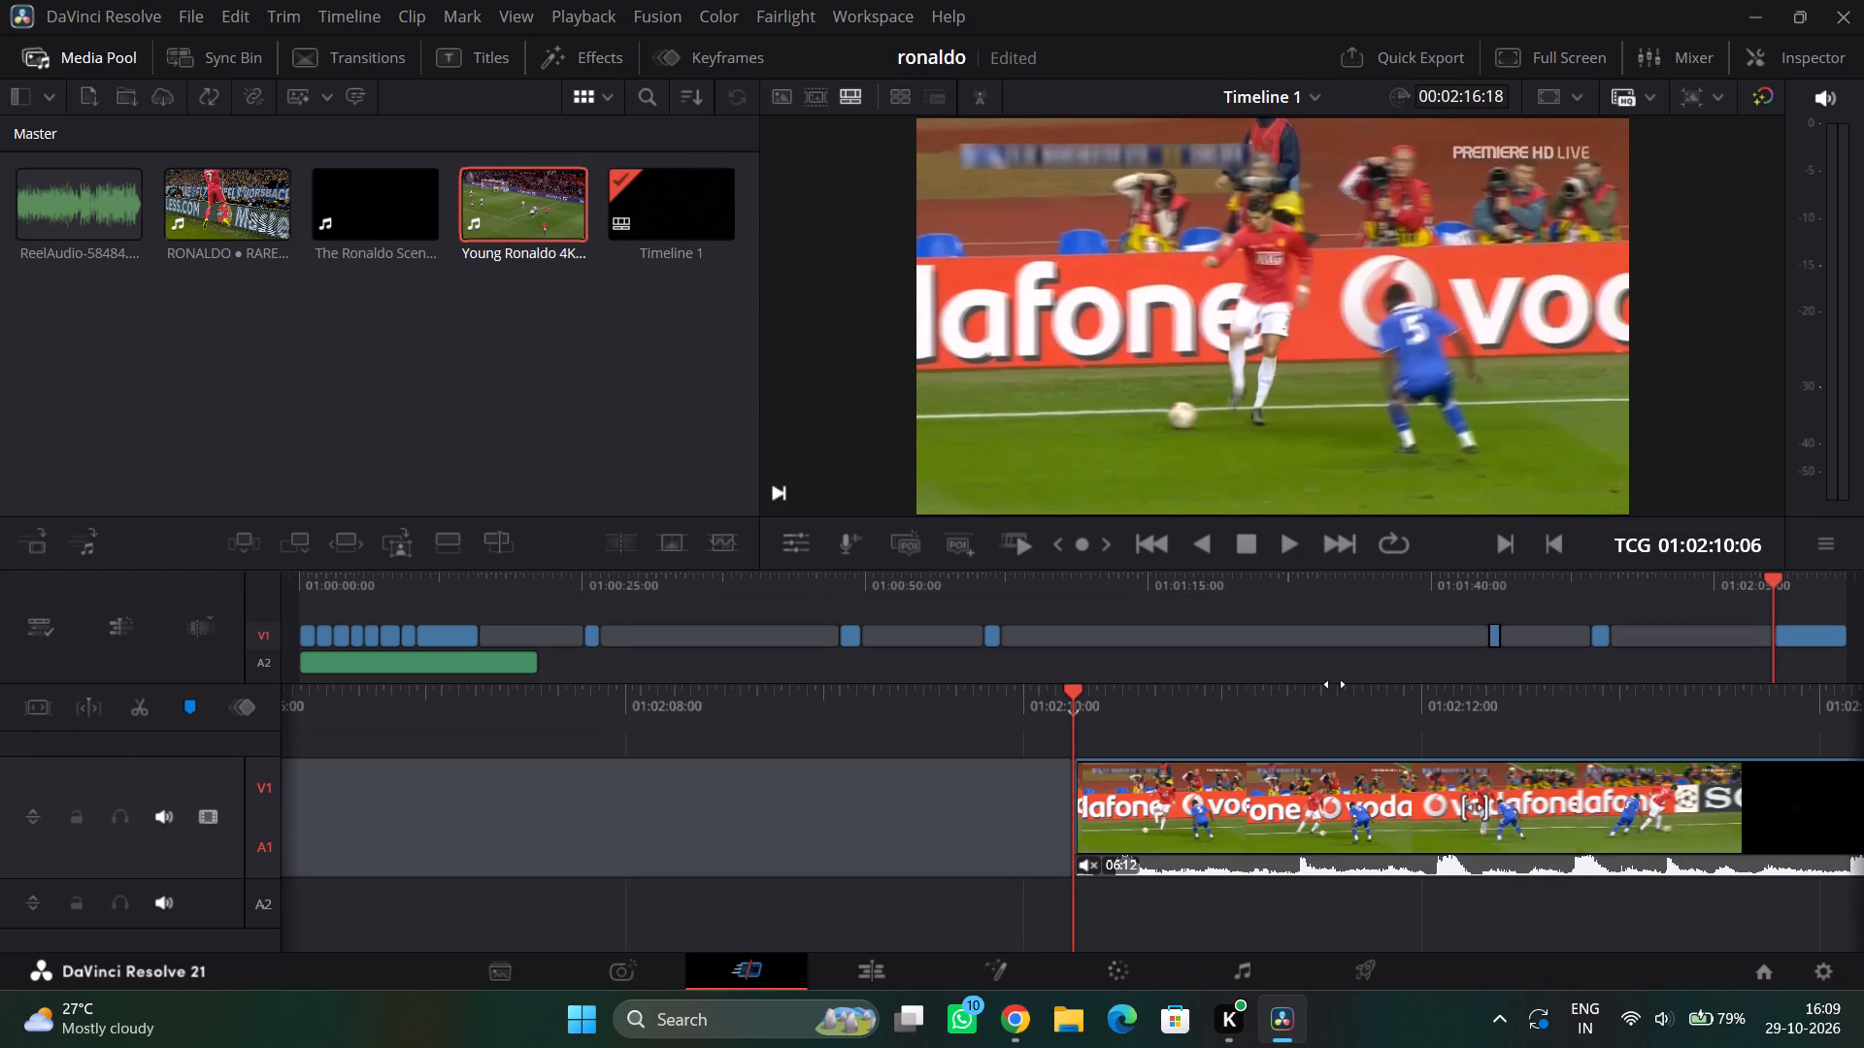
Split the footage at 01:02:12:22, as he runs past the number 5 defender, to make a 02:16 dribble clip.
drag(1311, 699, 1044, 726)
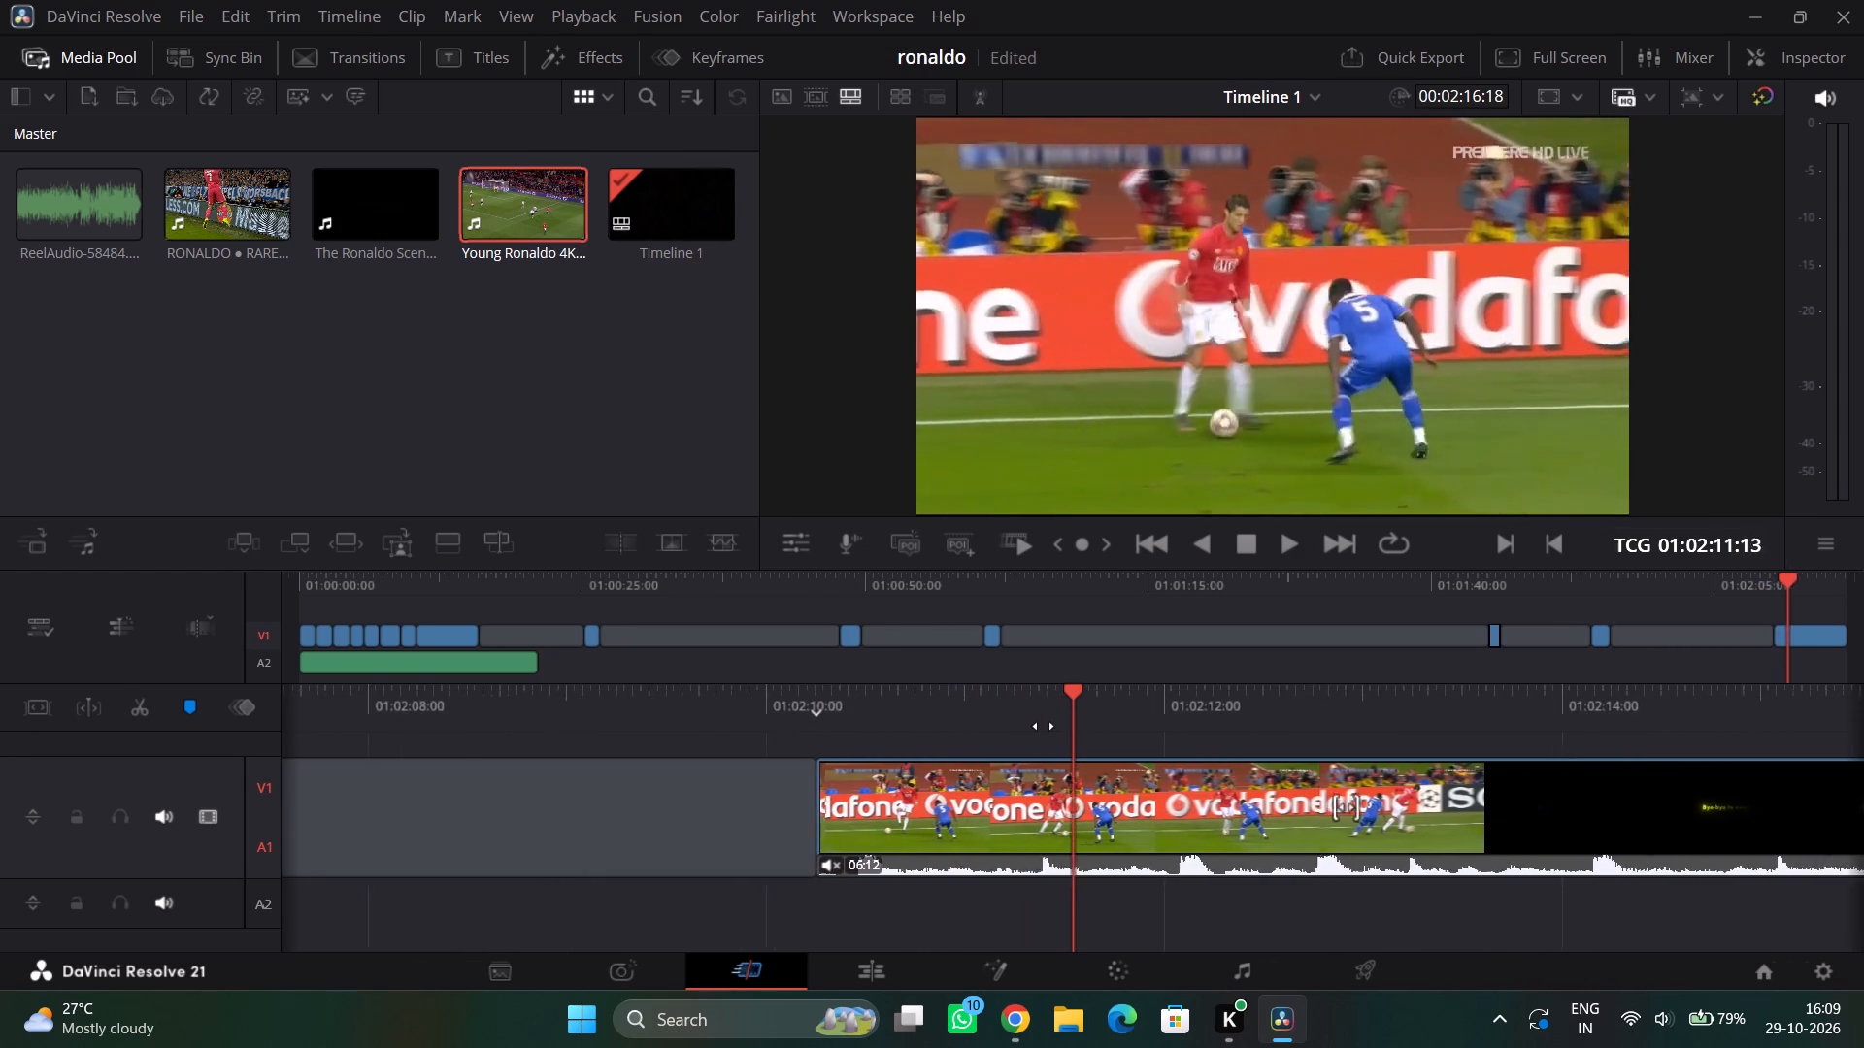
drag(1044, 726, 734, 732)
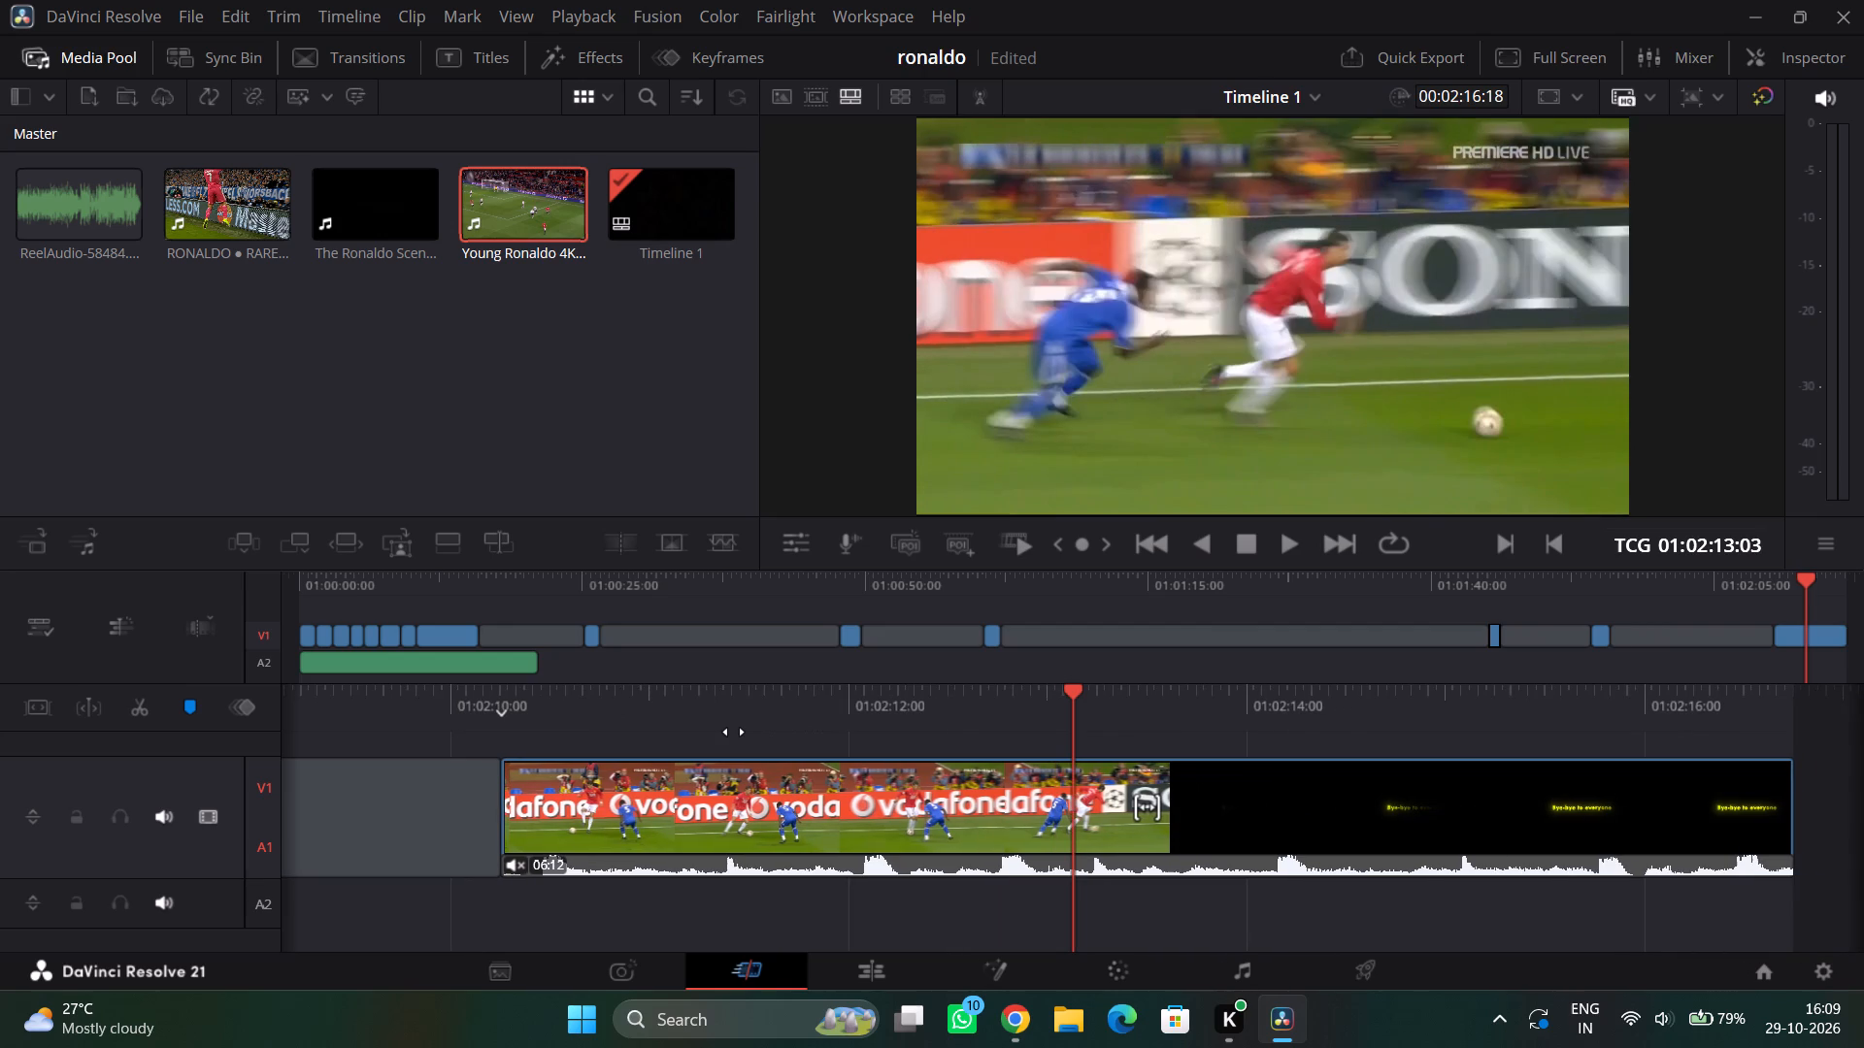
drag(734, 732, 771, 733)
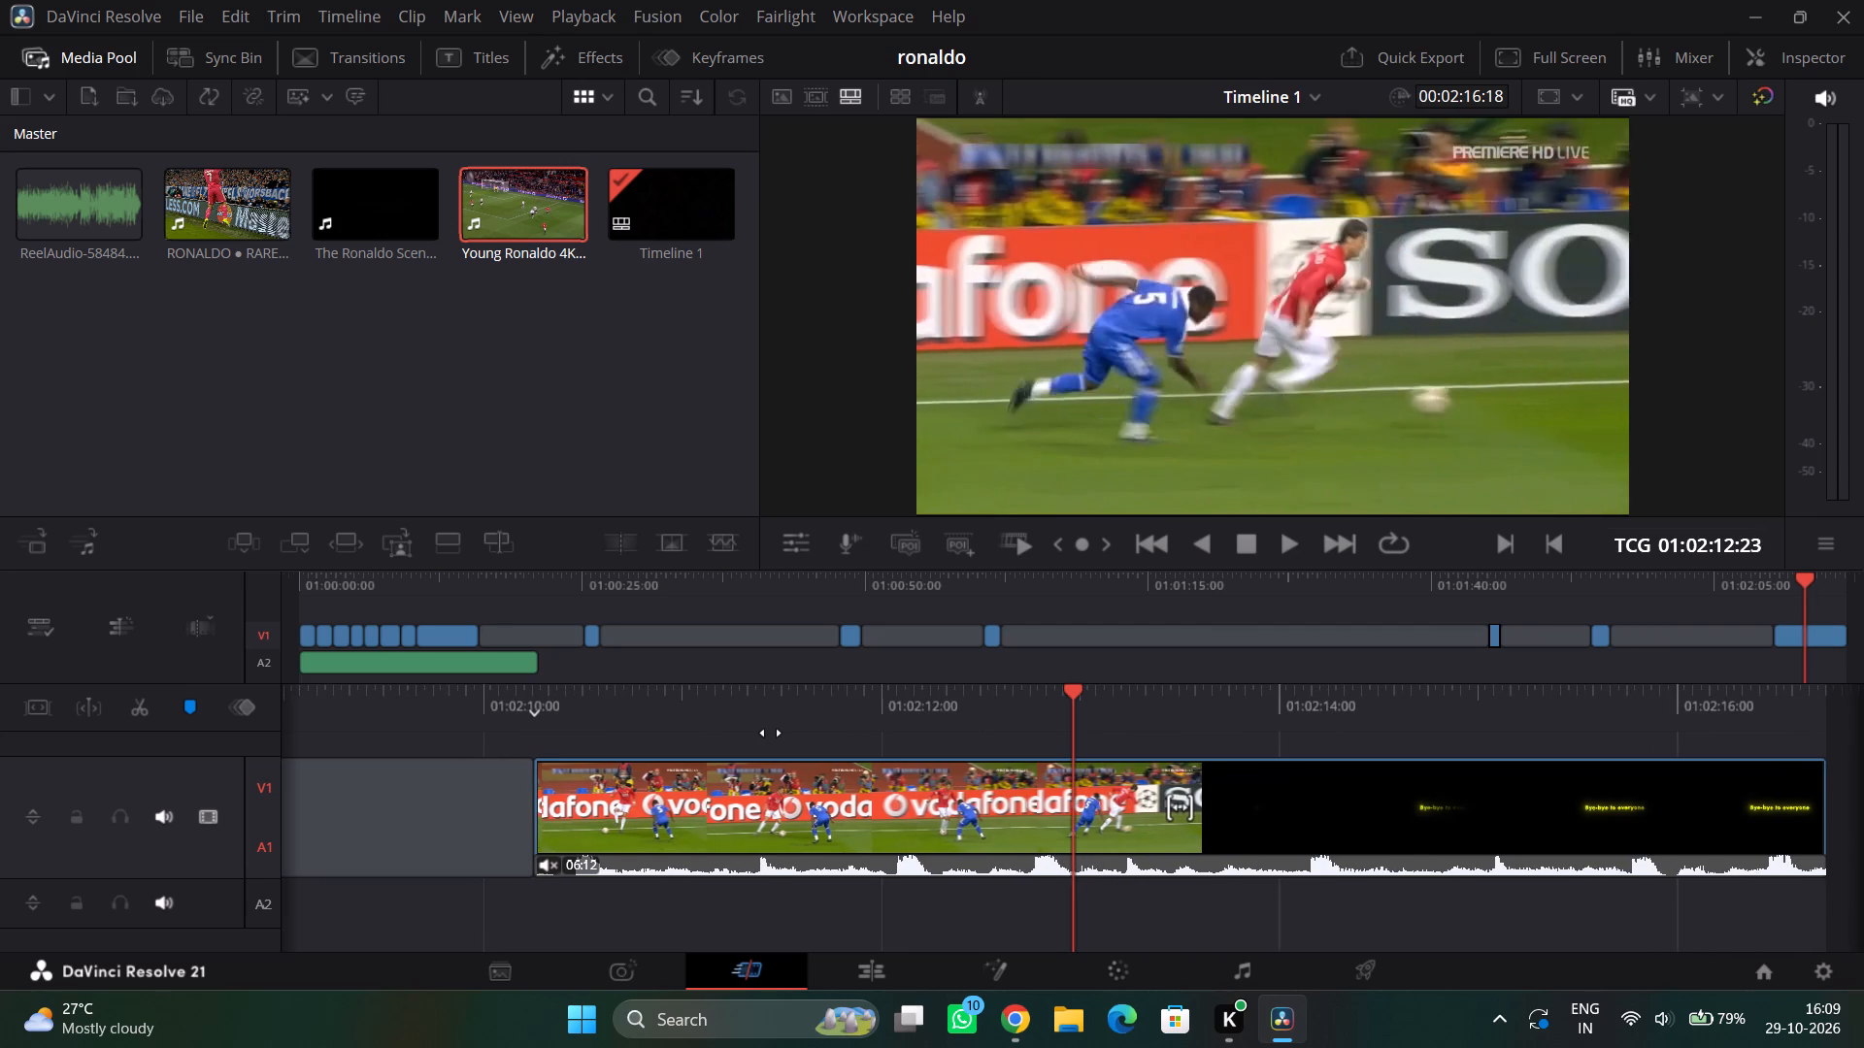
drag(771, 733, 780, 733)
click(146, 705)
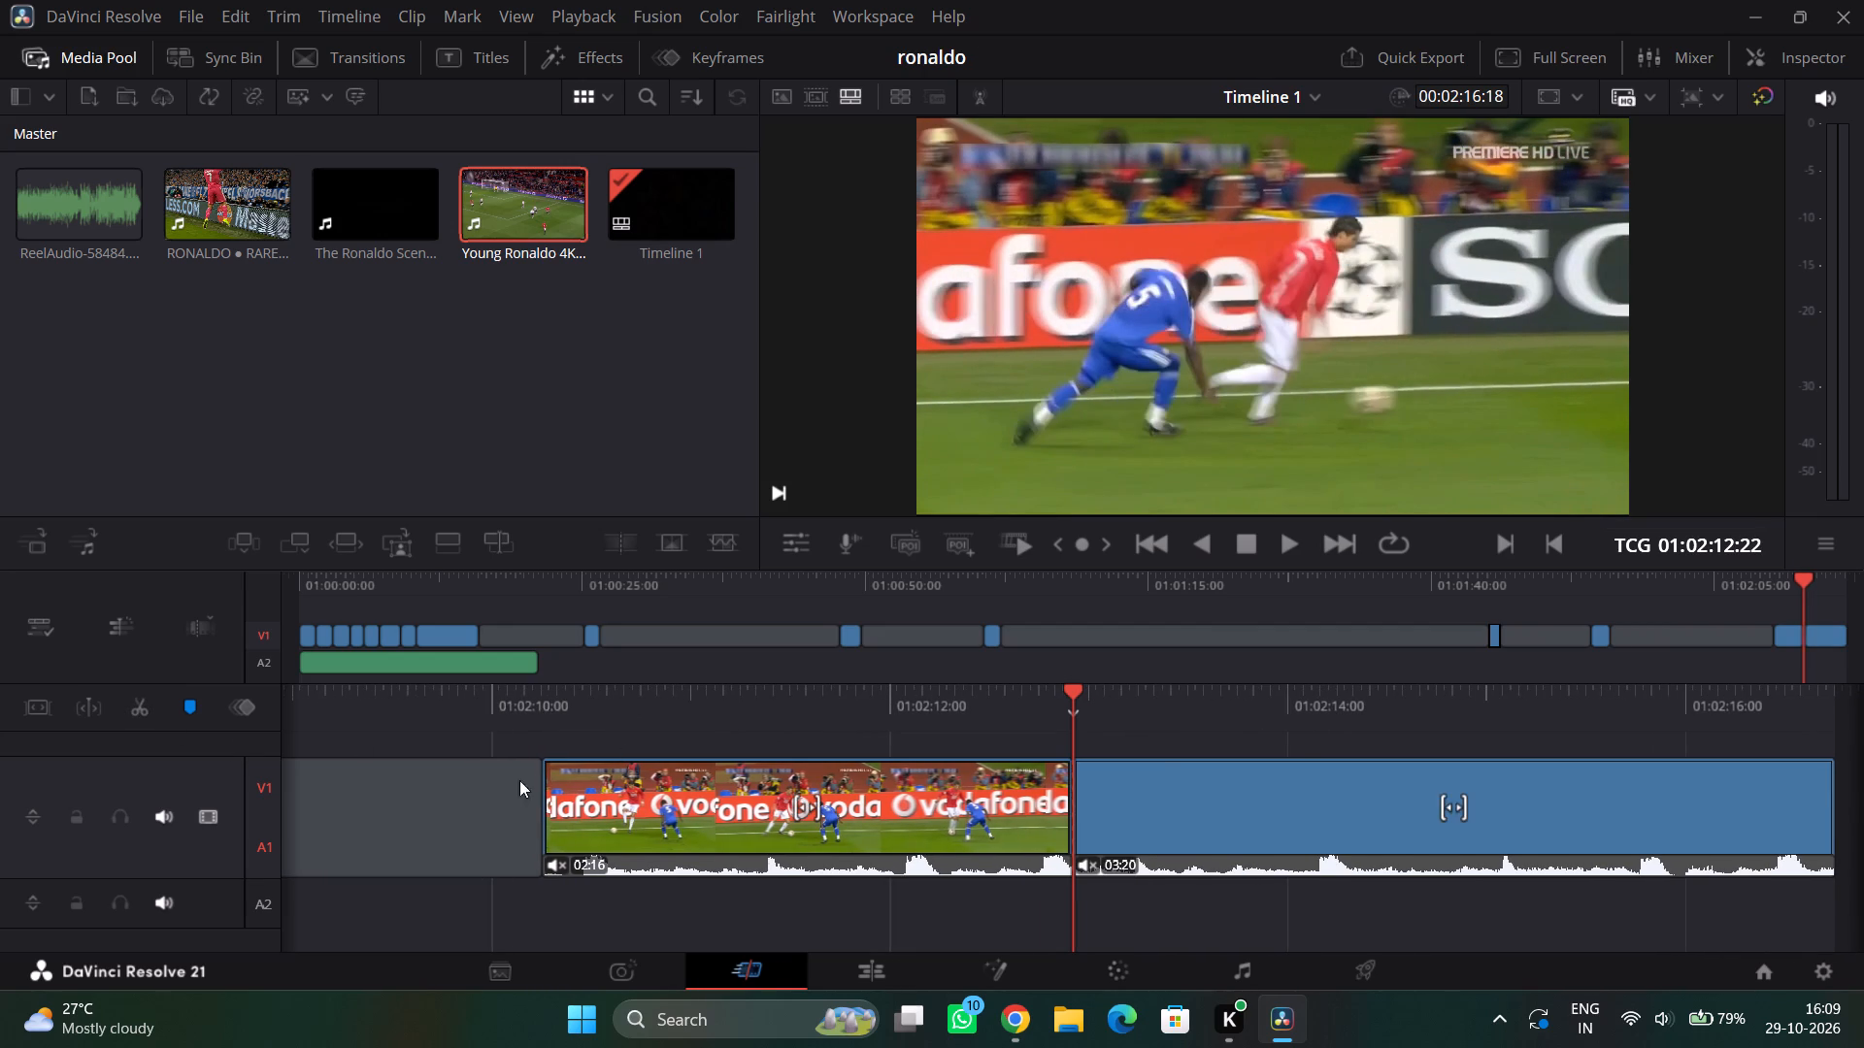
Delete the remaining 03:20 portion containing the black "Bye-bye to everyone" ending.
drag(1405, 730, 1167, 737)
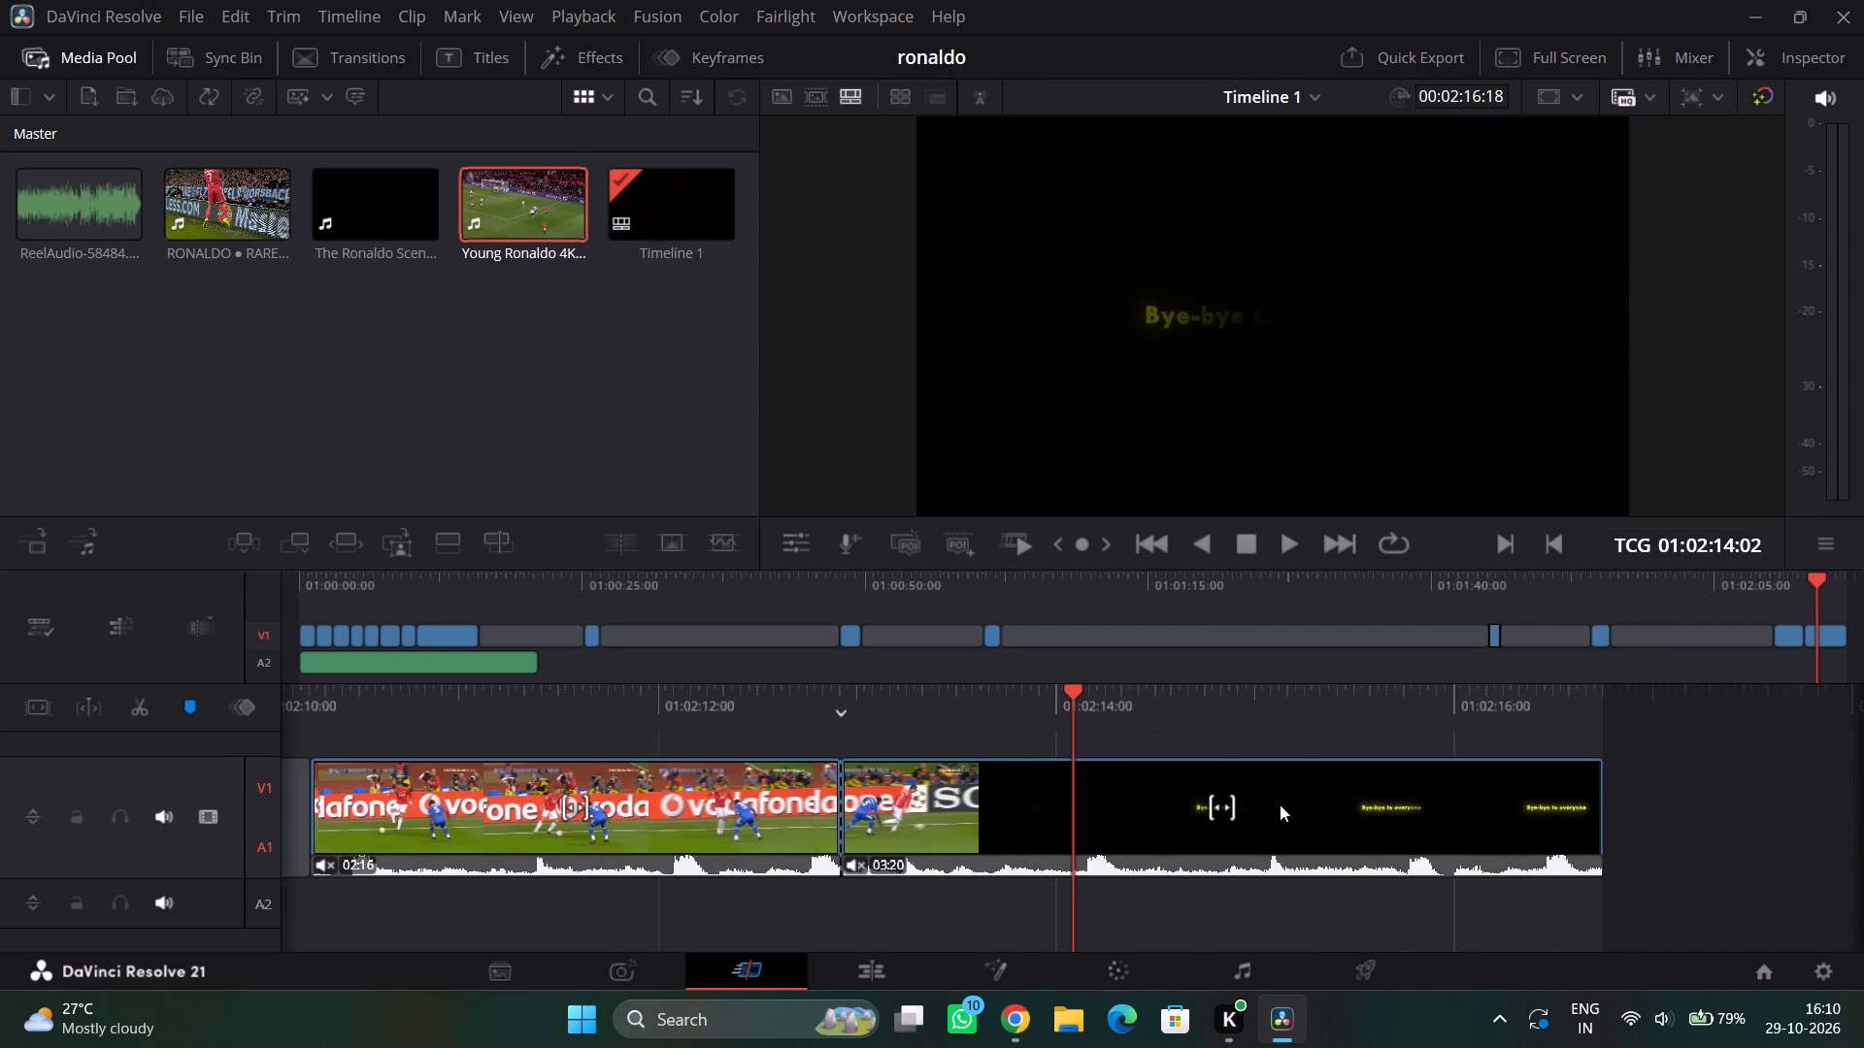
click(1347, 796)
key(Delete)
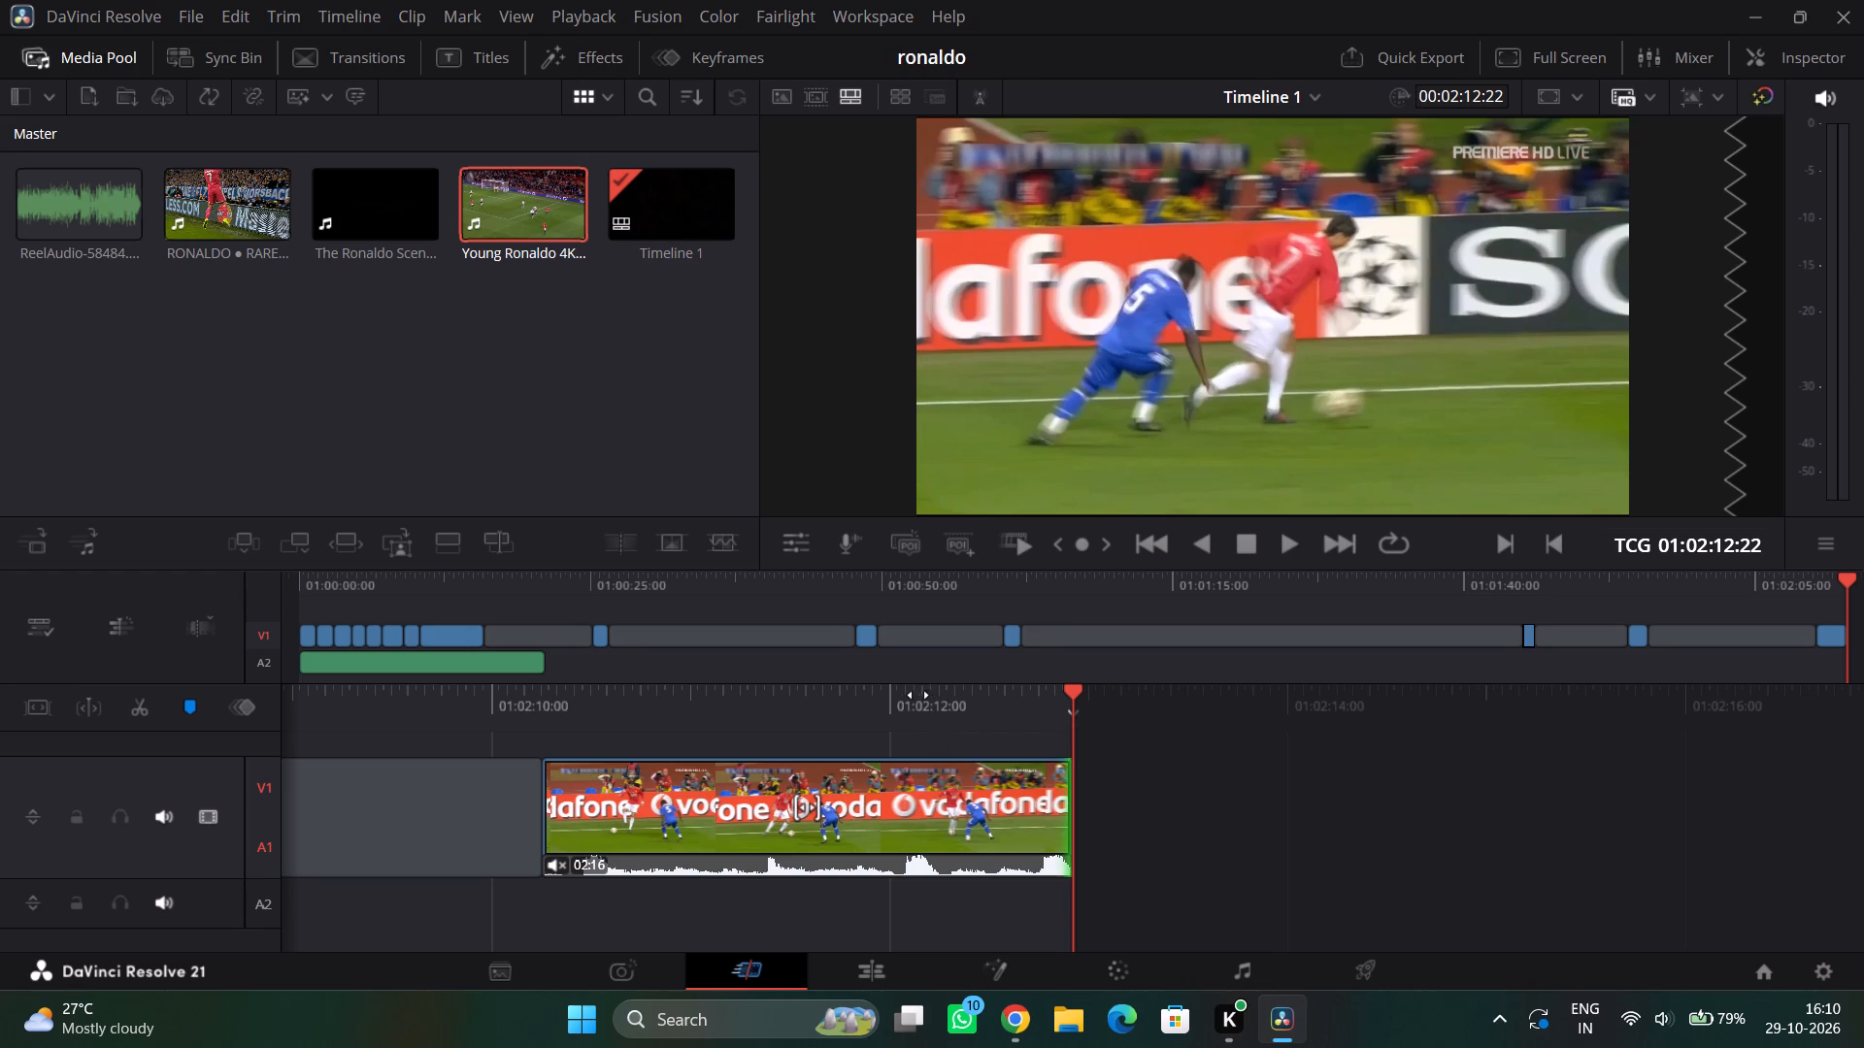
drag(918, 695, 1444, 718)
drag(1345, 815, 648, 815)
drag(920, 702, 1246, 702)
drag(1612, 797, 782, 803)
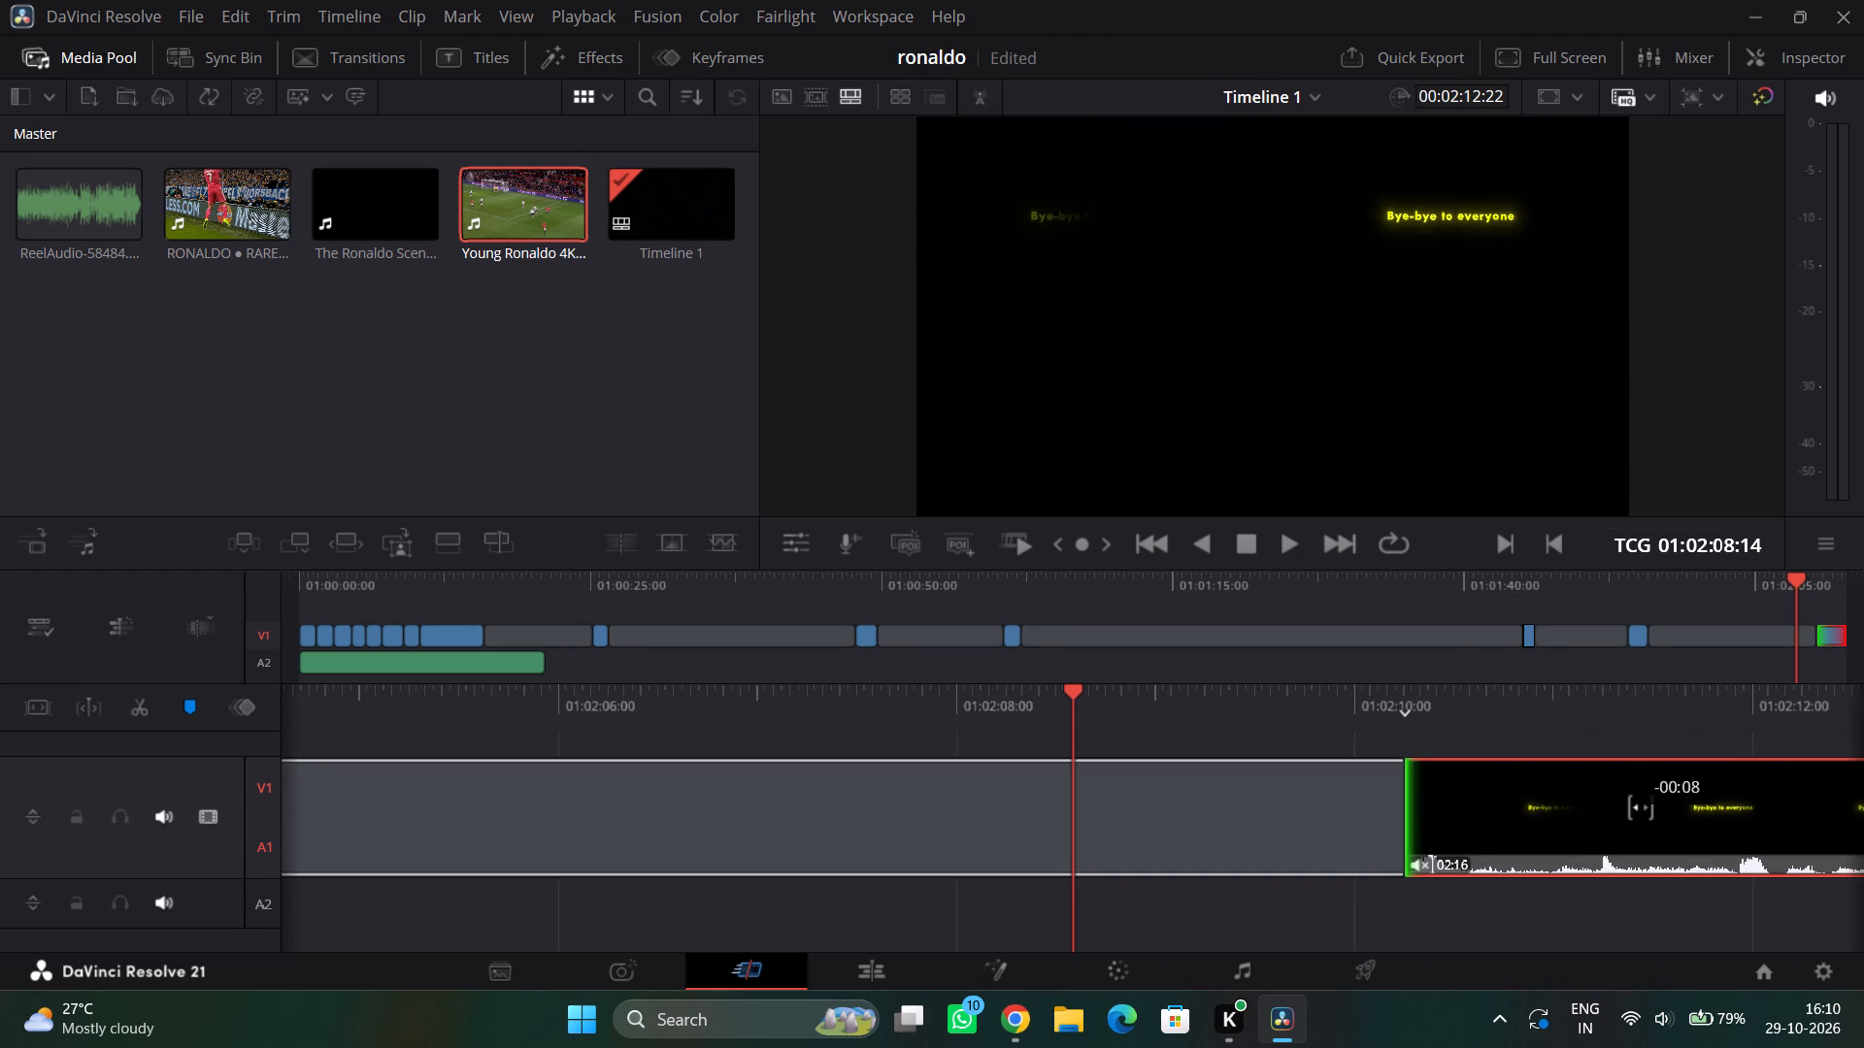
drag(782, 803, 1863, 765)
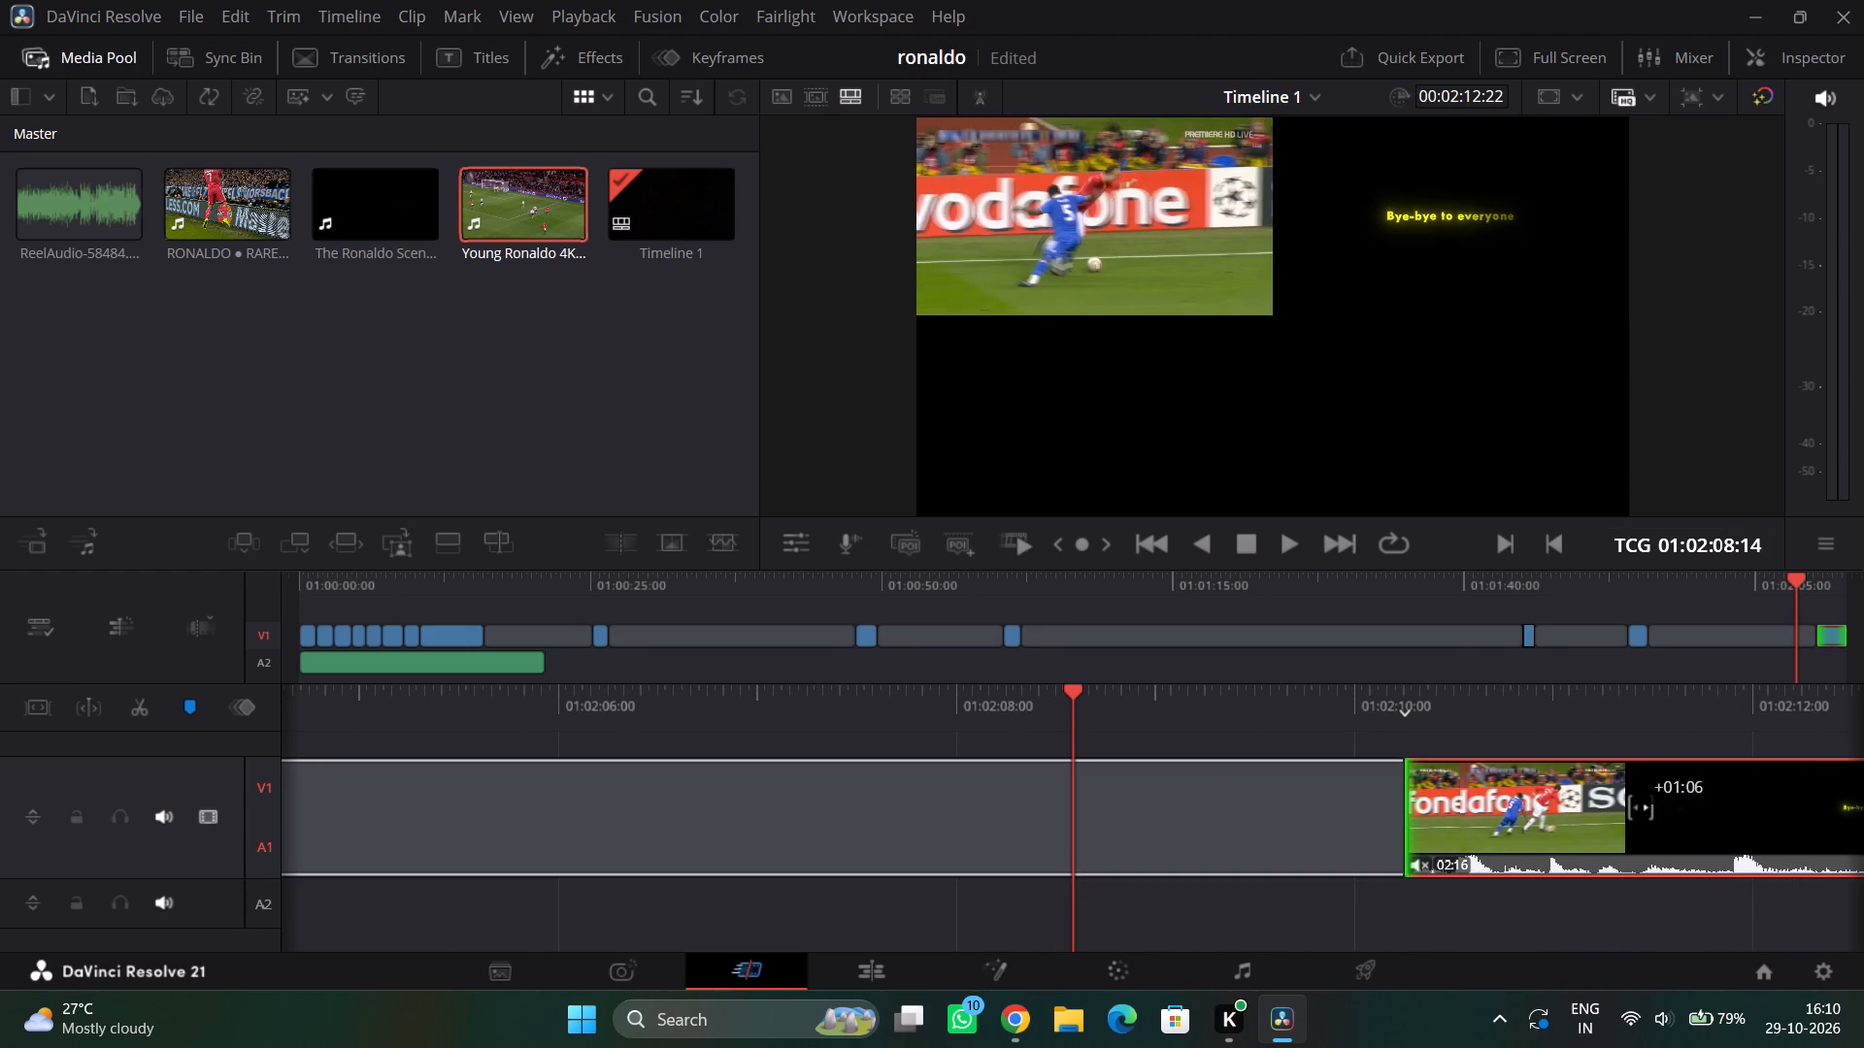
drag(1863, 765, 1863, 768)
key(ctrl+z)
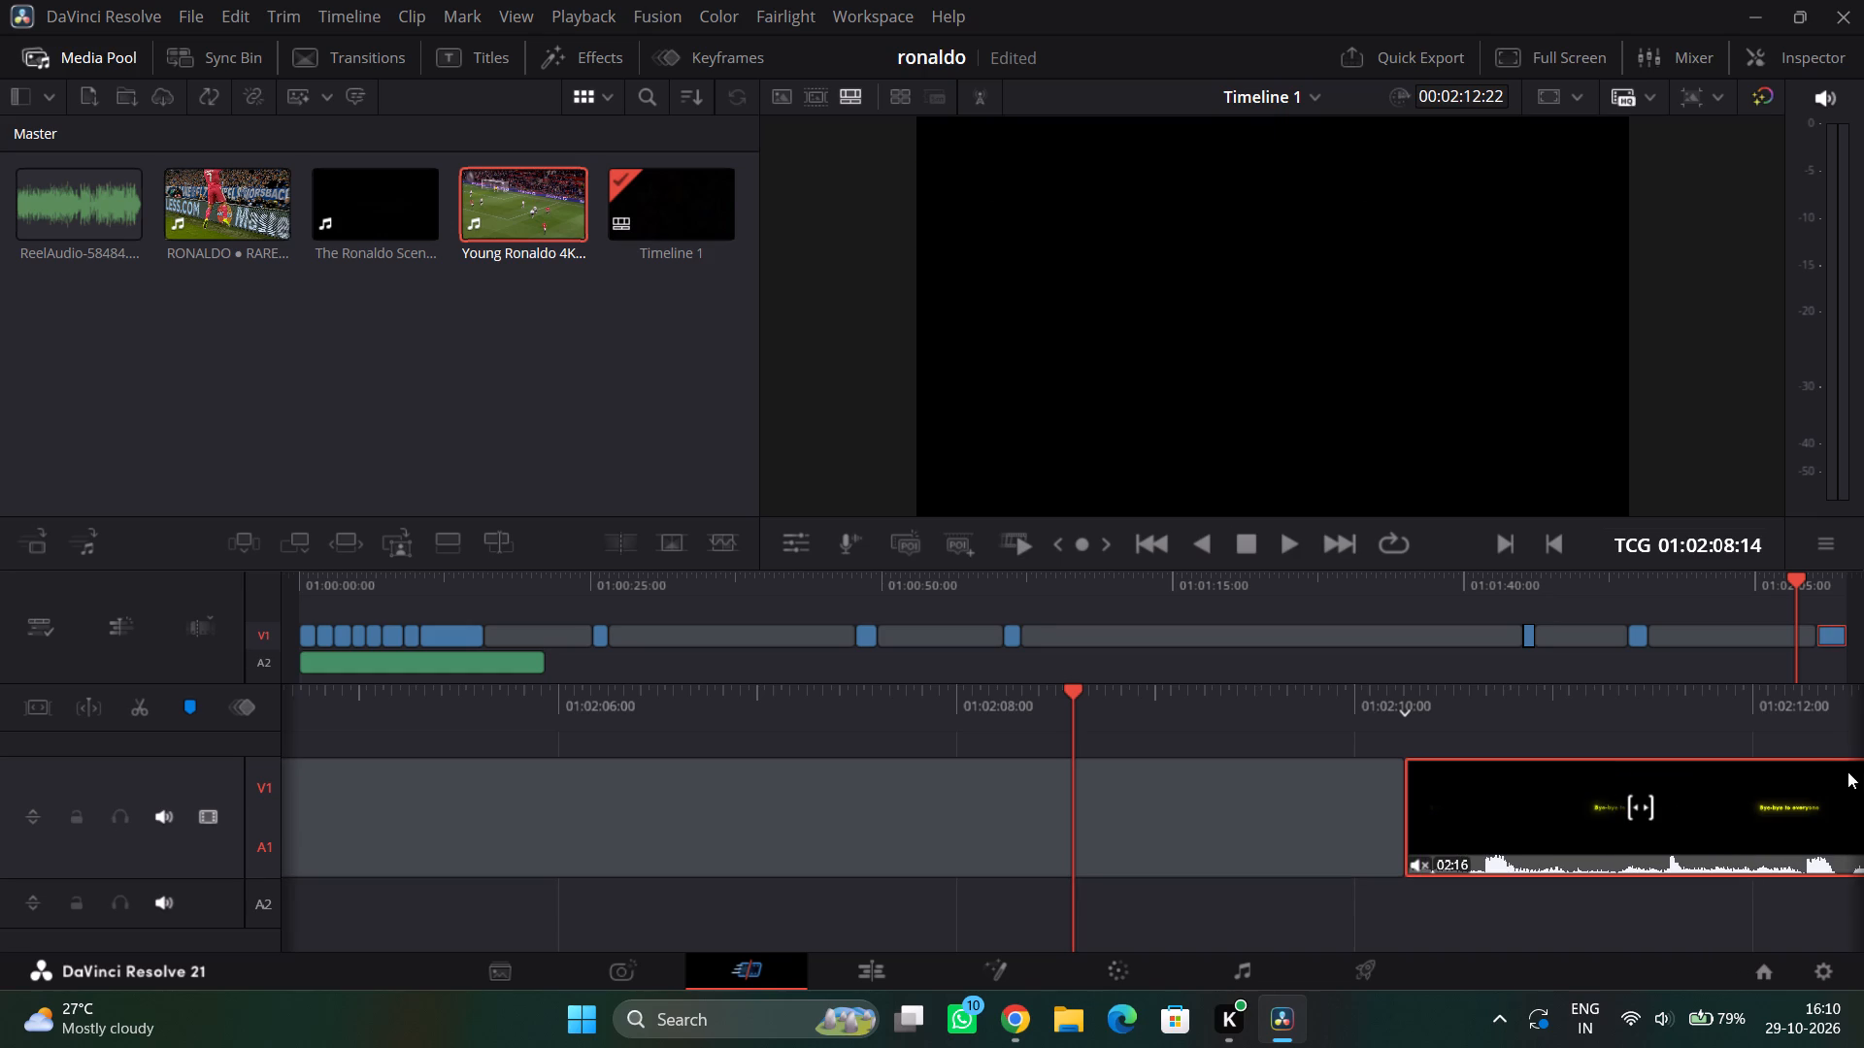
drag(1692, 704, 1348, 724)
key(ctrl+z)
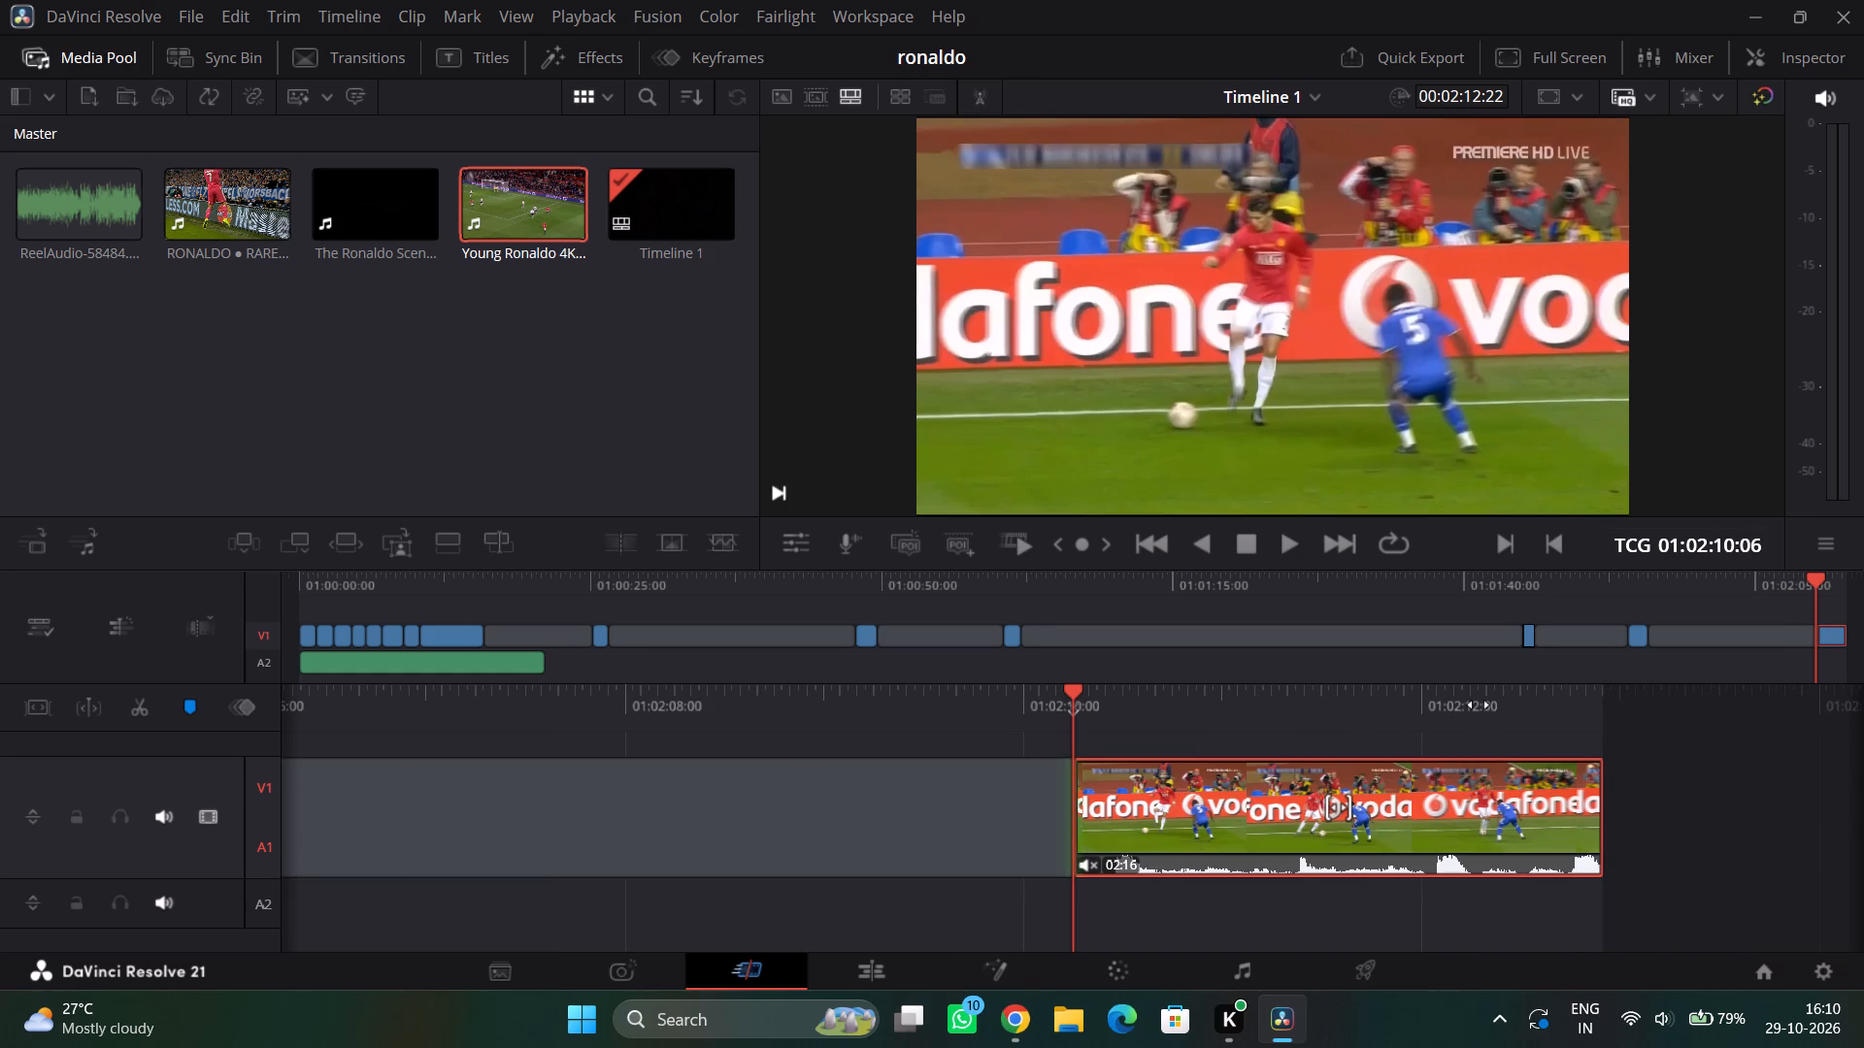
Move the 02:16 dribble clip on V1 directly against the end of the 01:17 trophy celebration clip.
drag(1479, 704, 1577, 708)
drag(1524, 767, 1452, 757)
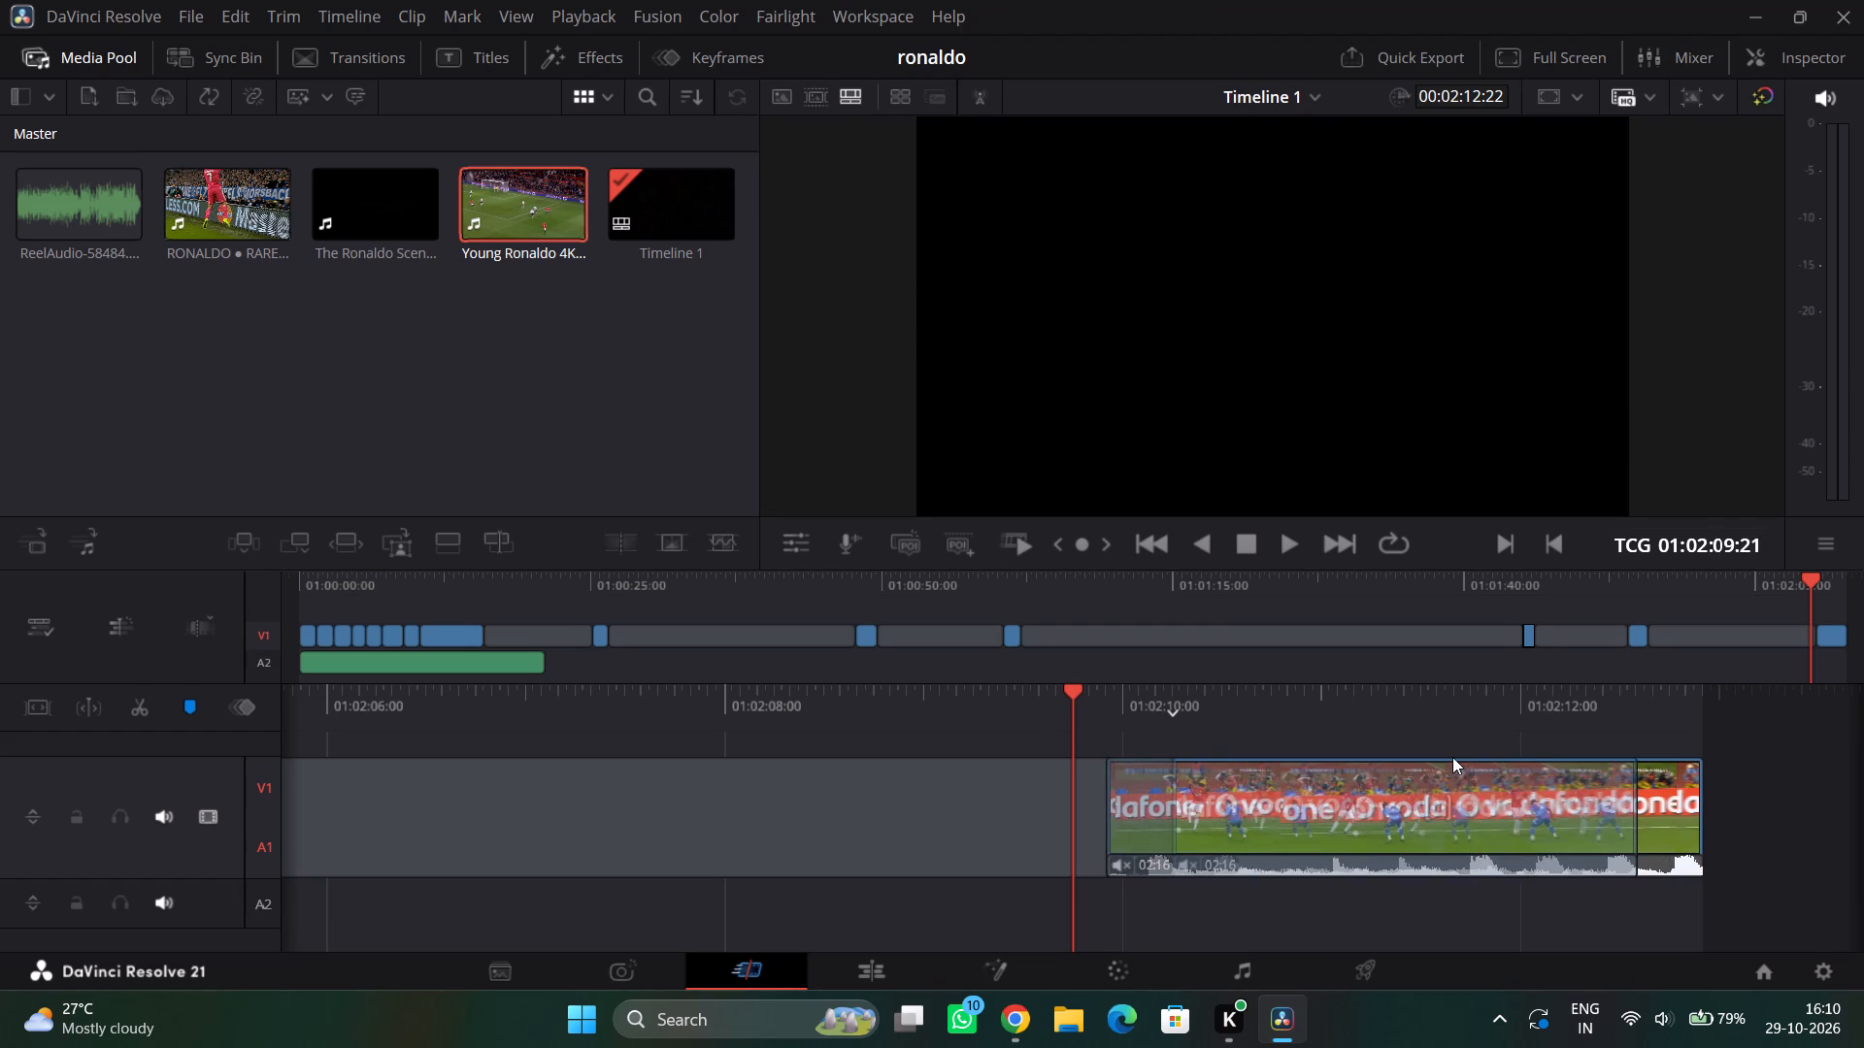
drag(1452, 757, 763, 757)
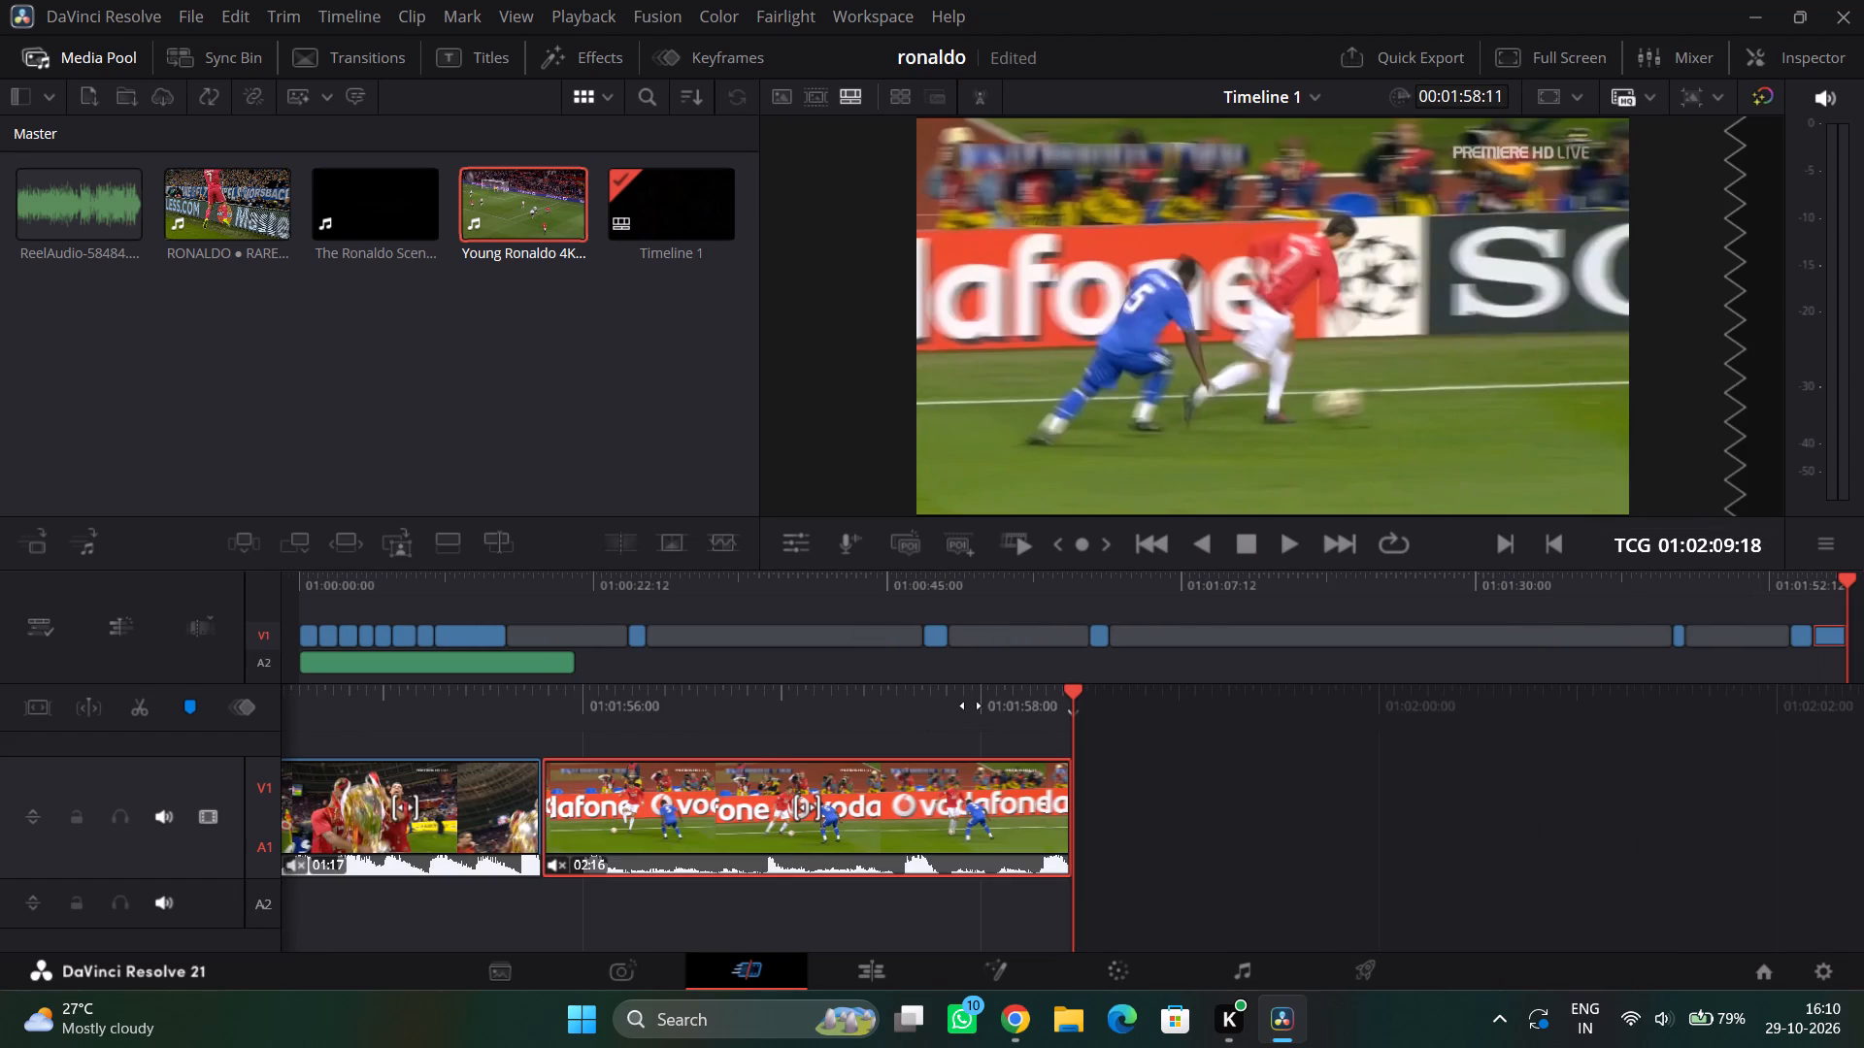
Move the 01:09 trophy clip with the red-shirted players back on V1 to close the gap after the opening run of clips.
drag(940, 706, 1768, 700)
drag(1002, 721, 1797, 721)
drag(834, 729, 1659, 728)
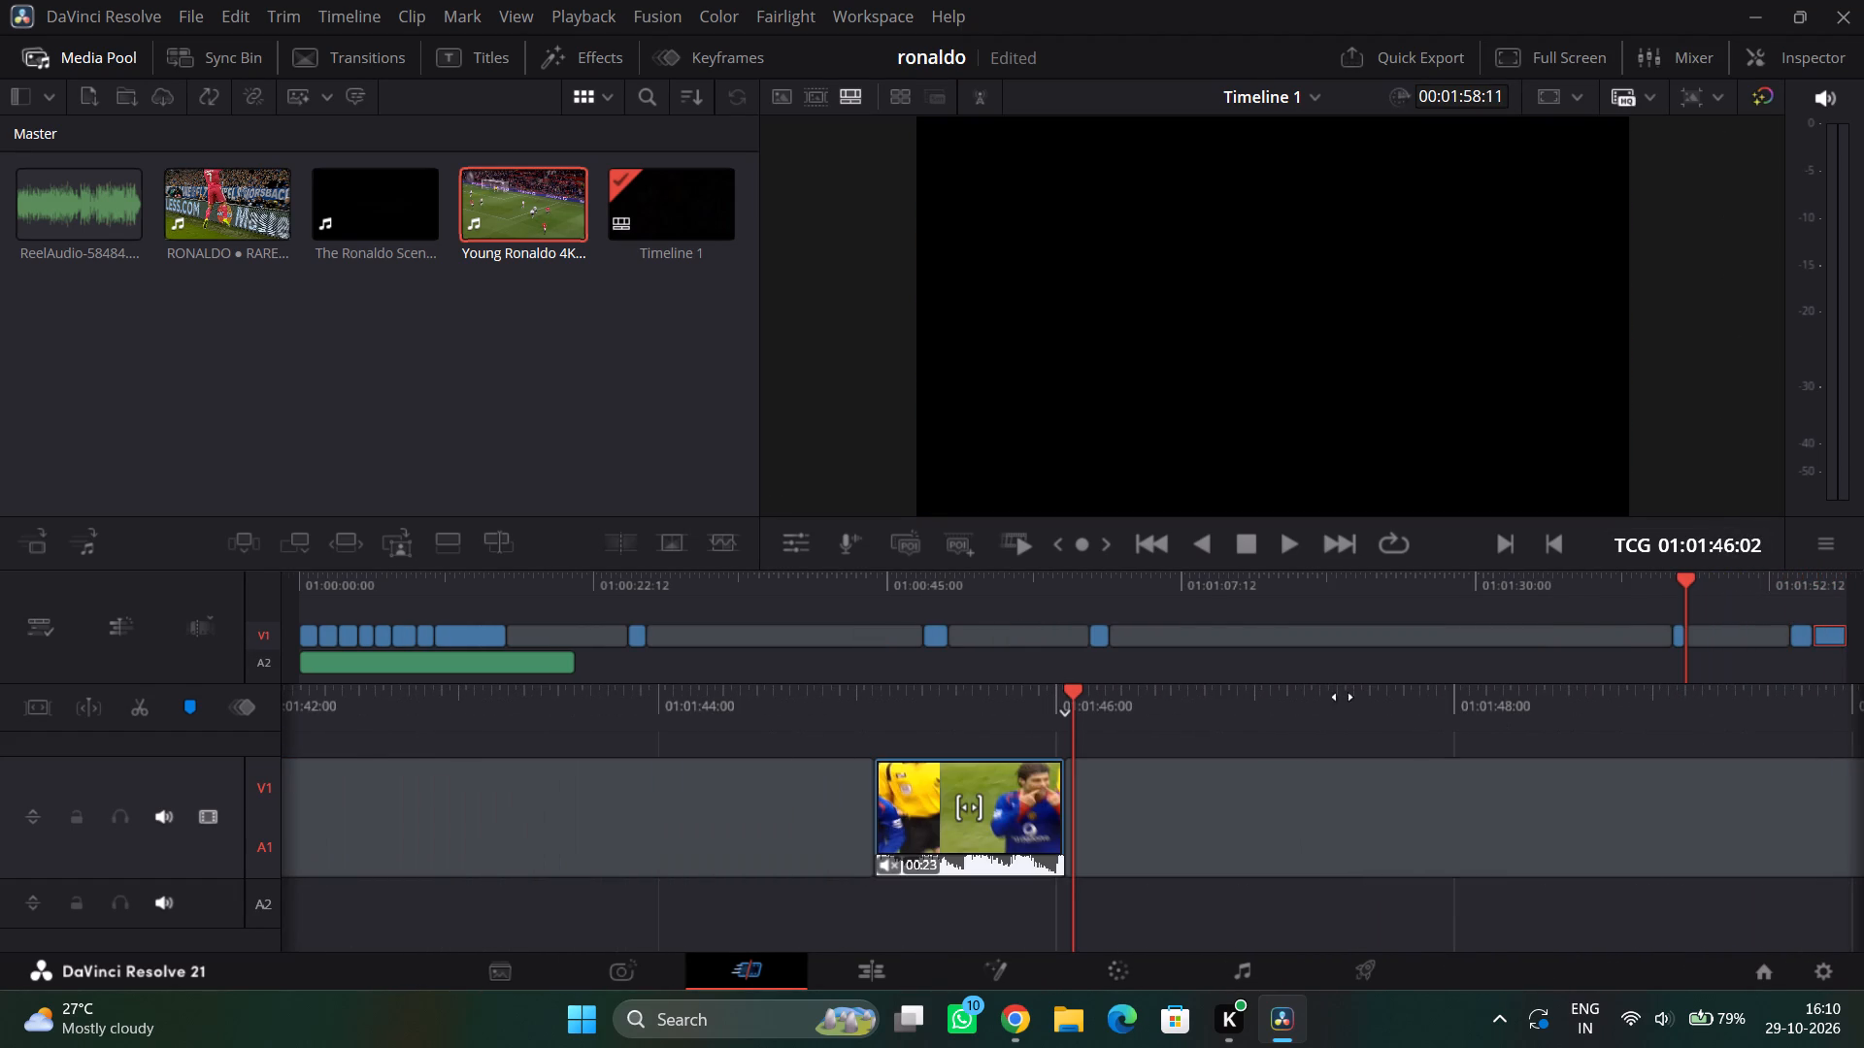
click(598, 608)
click(646, 619)
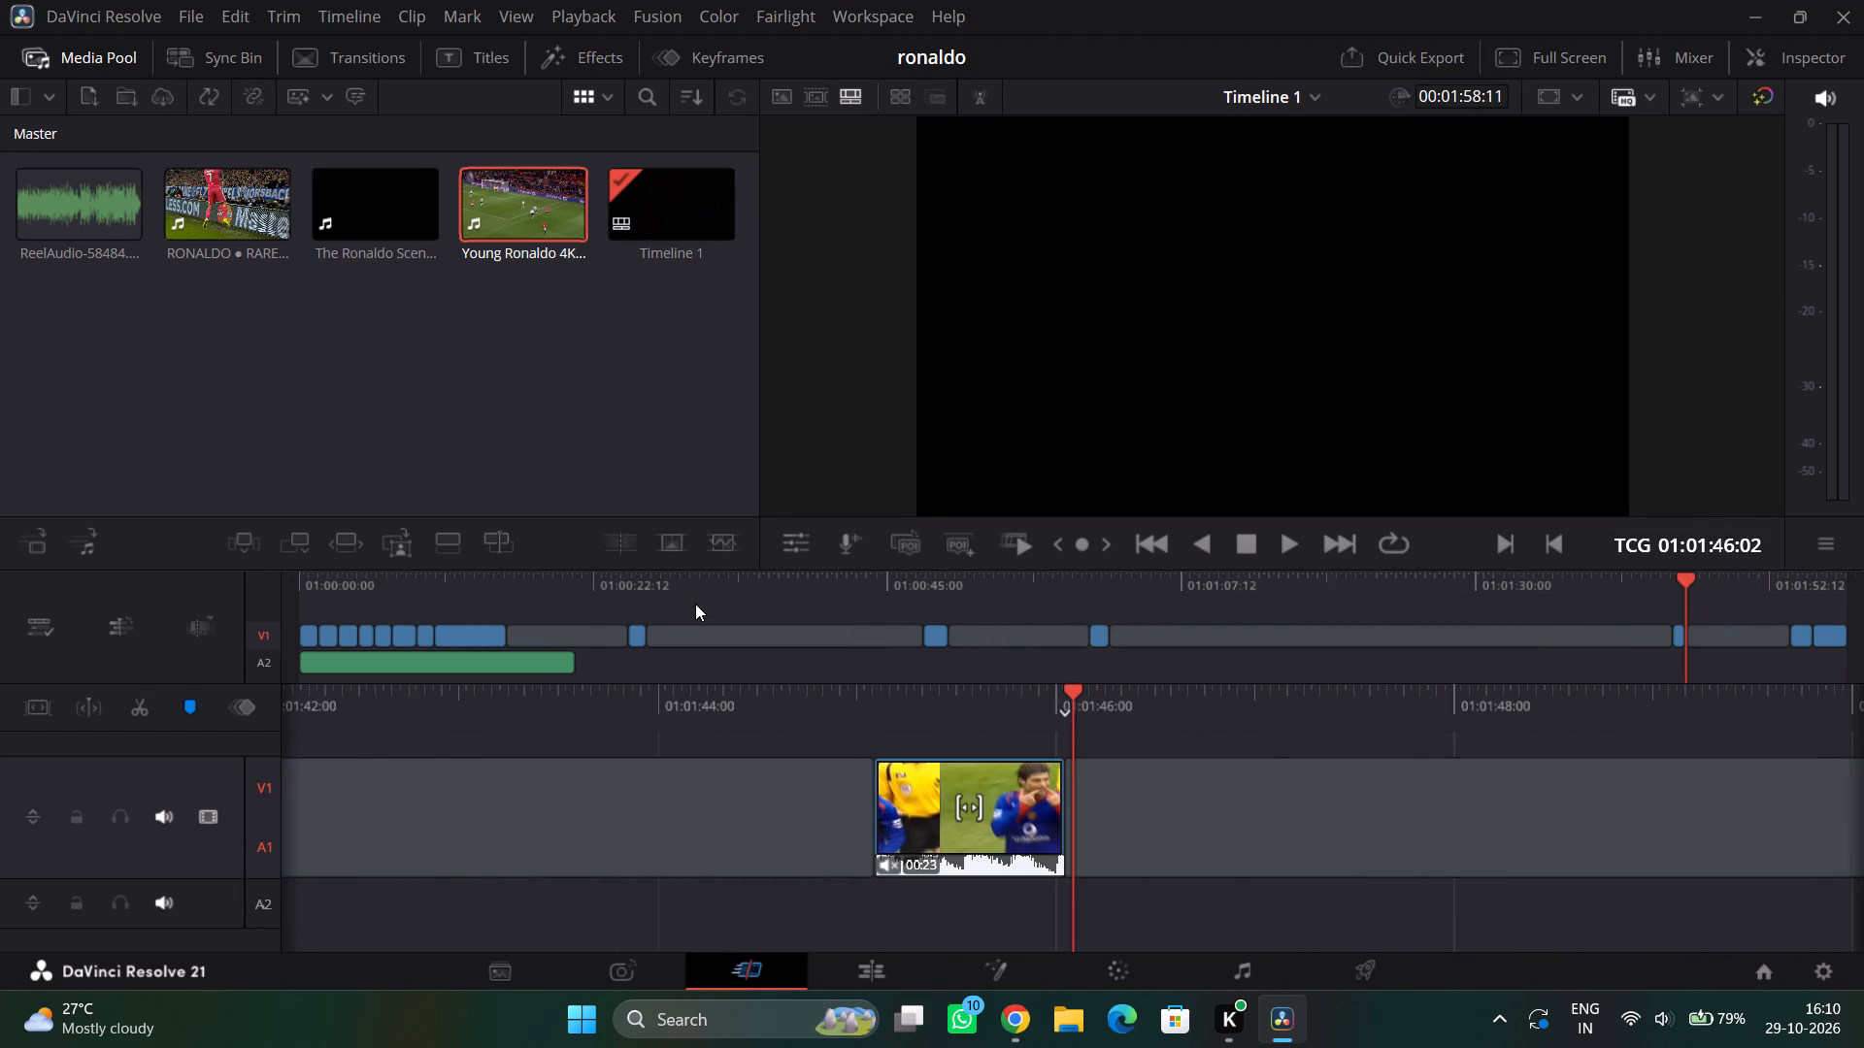
click(695, 604)
click(704, 593)
click(642, 603)
drag(755, 755, 974, 743)
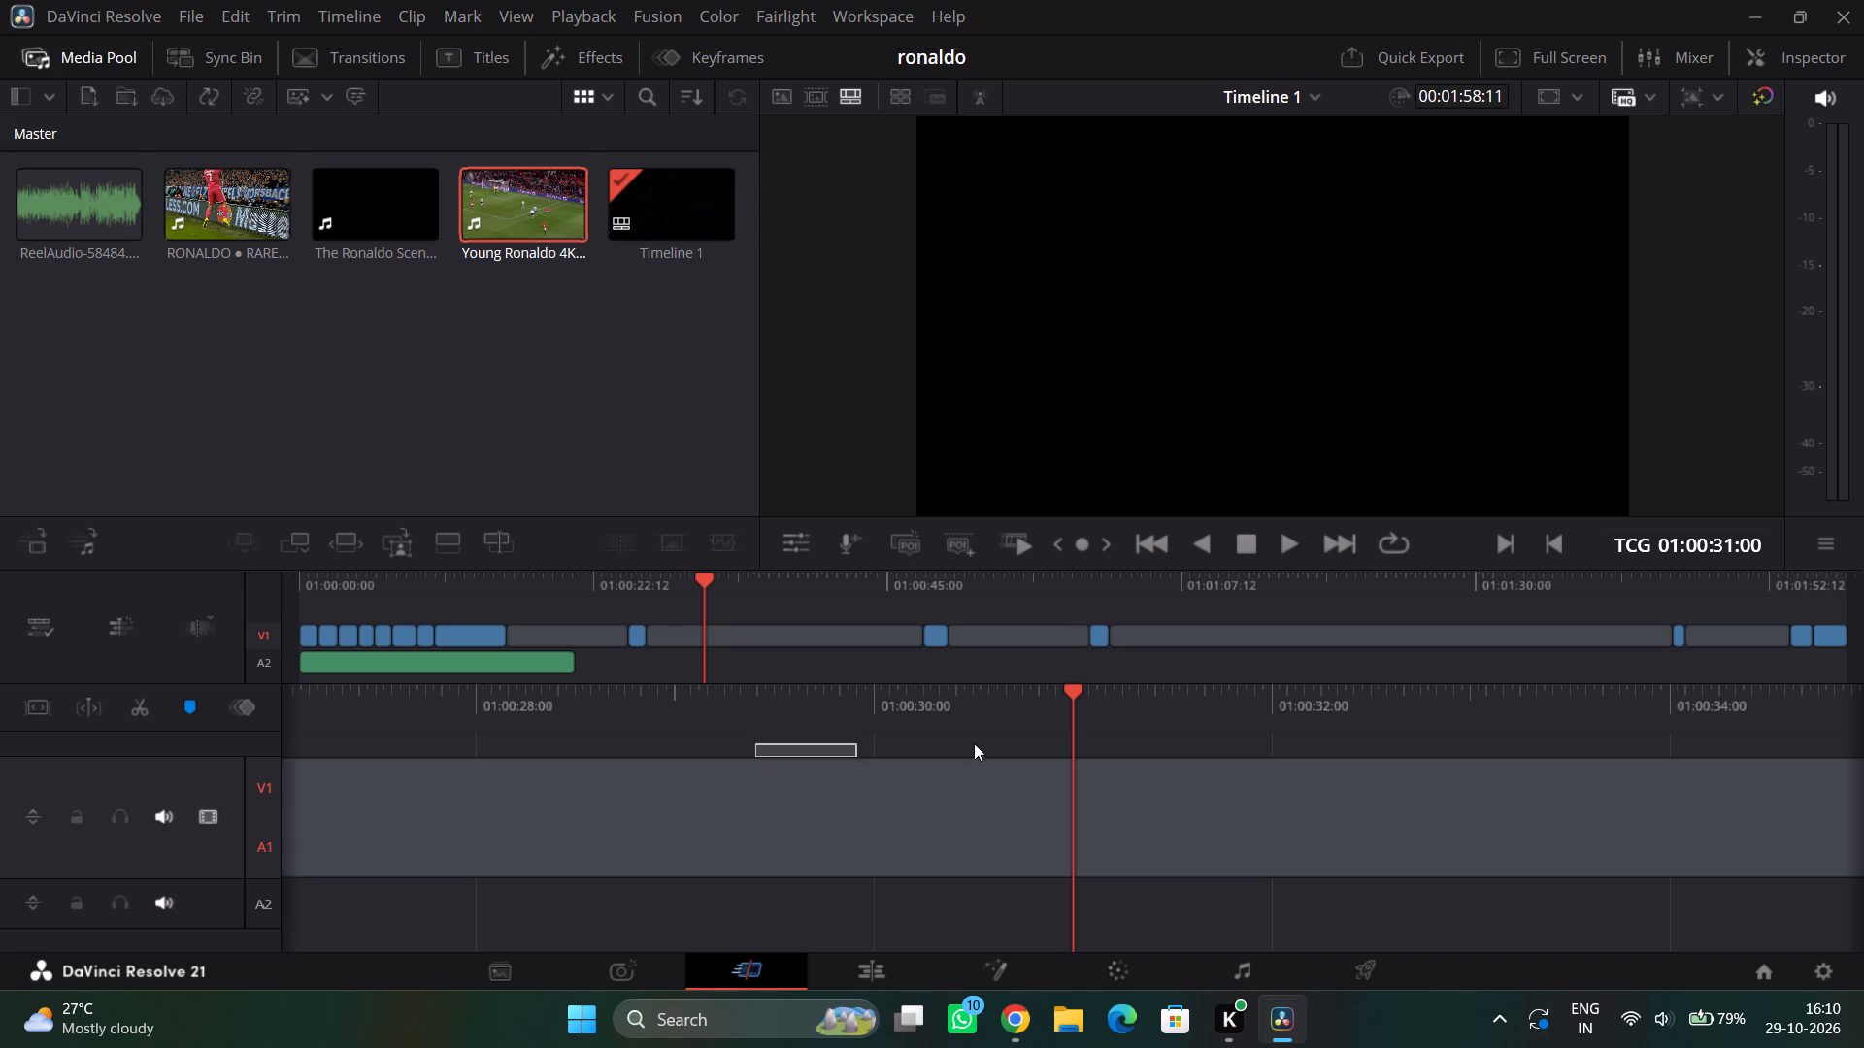
drag(974, 743, 1349, 740)
drag(790, 735, 1435, 735)
drag(734, 702, 1443, 690)
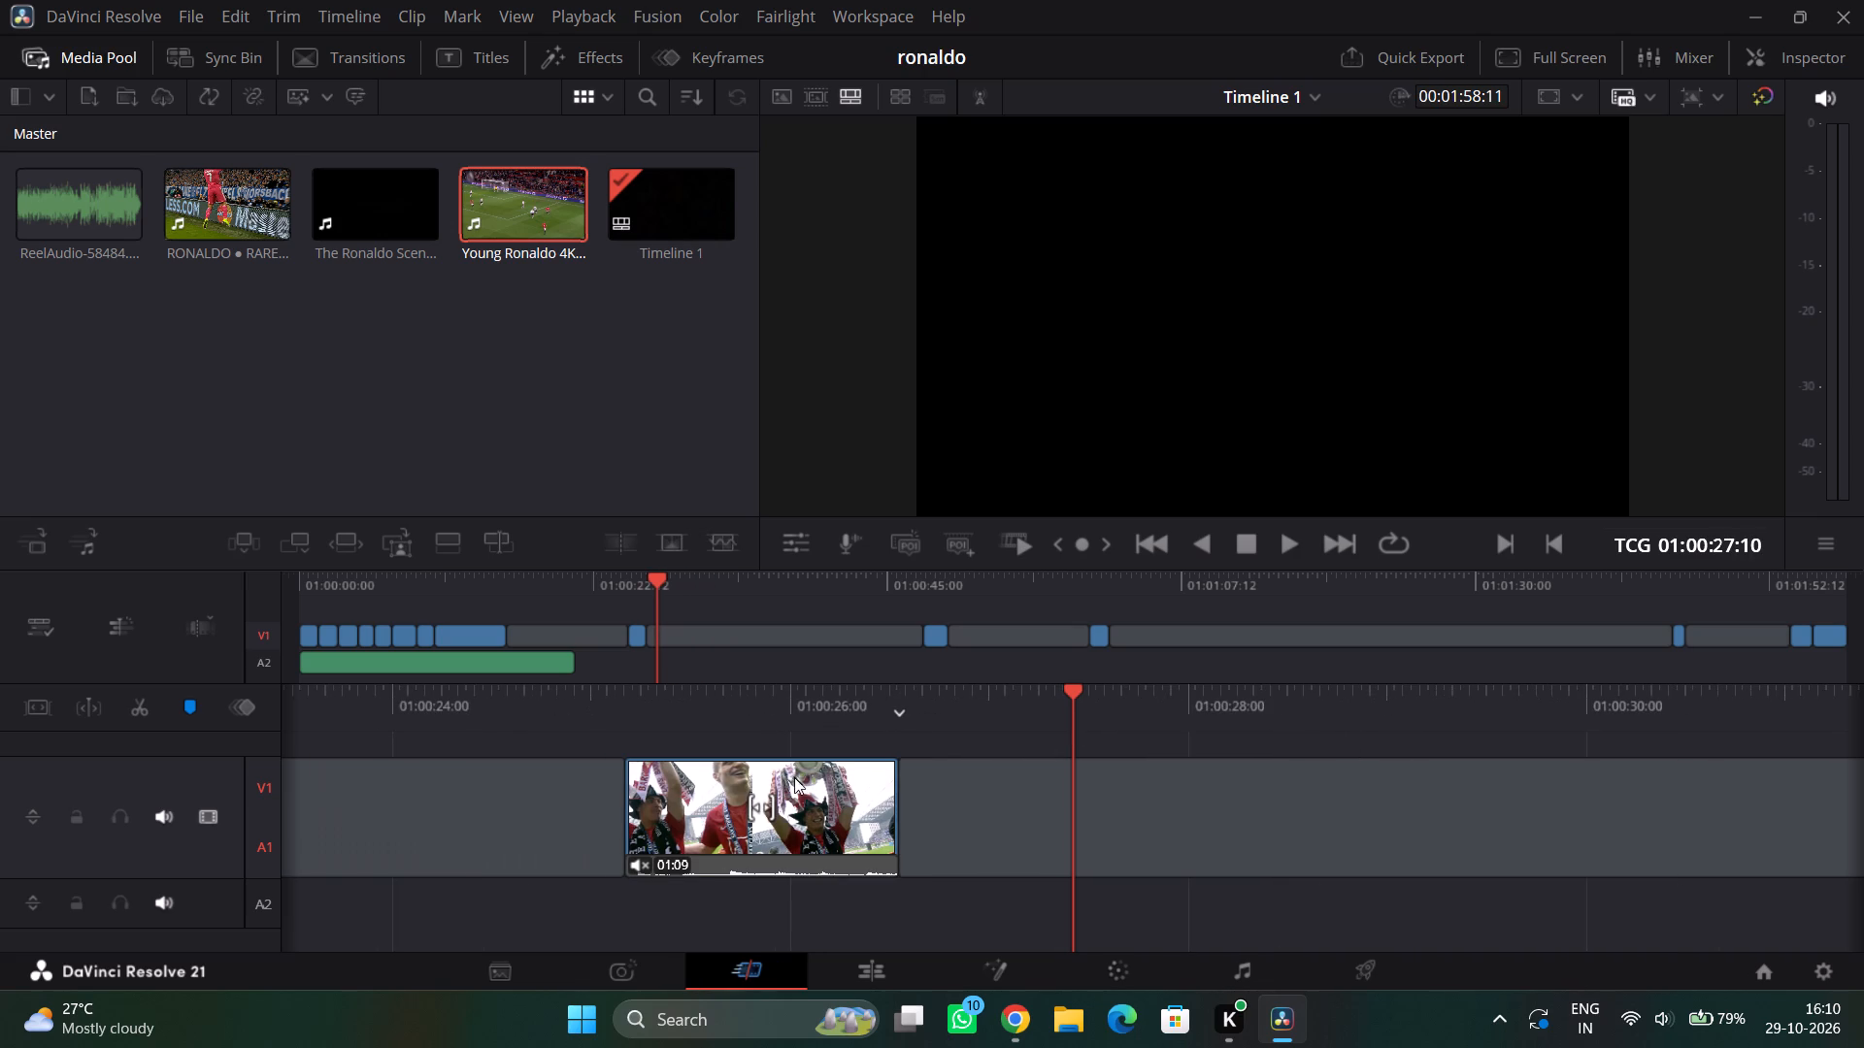
drag(772, 706, 1591, 706)
drag(1623, 789, 1399, 797)
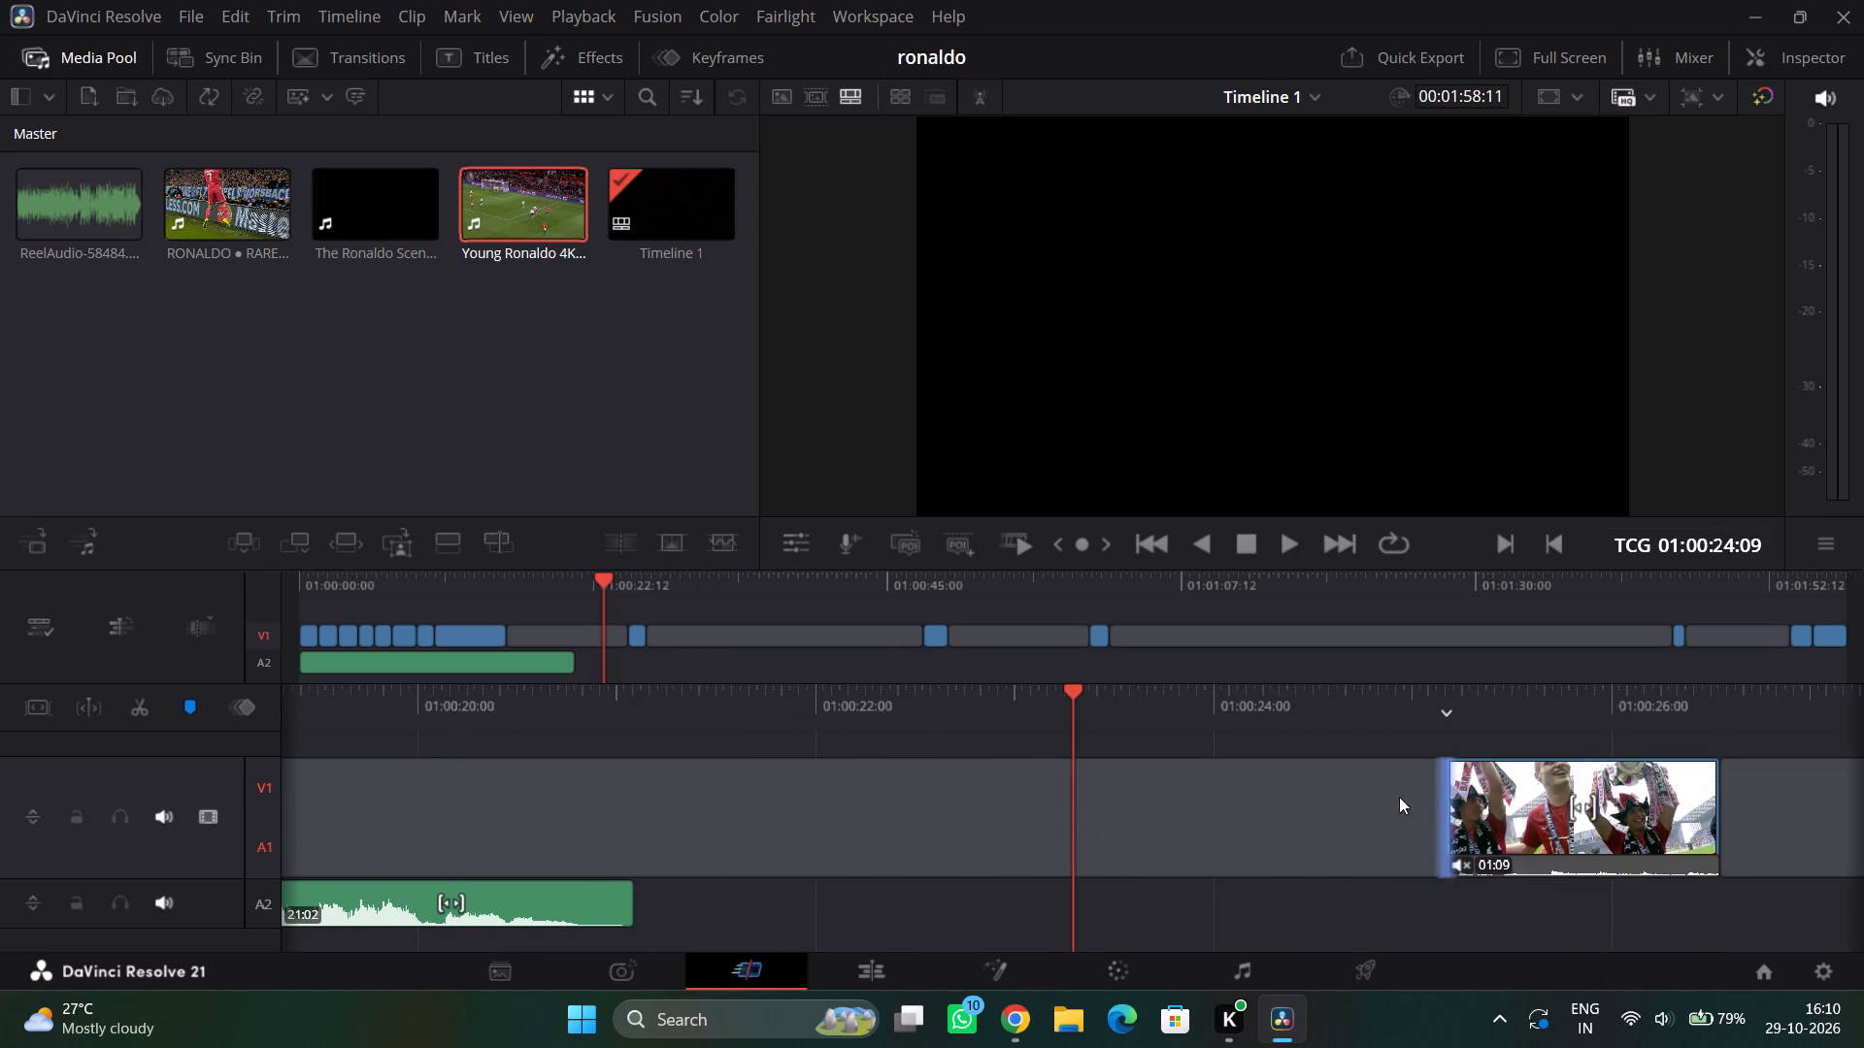
drag(1399, 797, 1147, 797)
Move the 01:21 clip of the red number 7 shirt back on V1 to directly follow the 01:09 trophy clip.
drag(1281, 726, 74, 728)
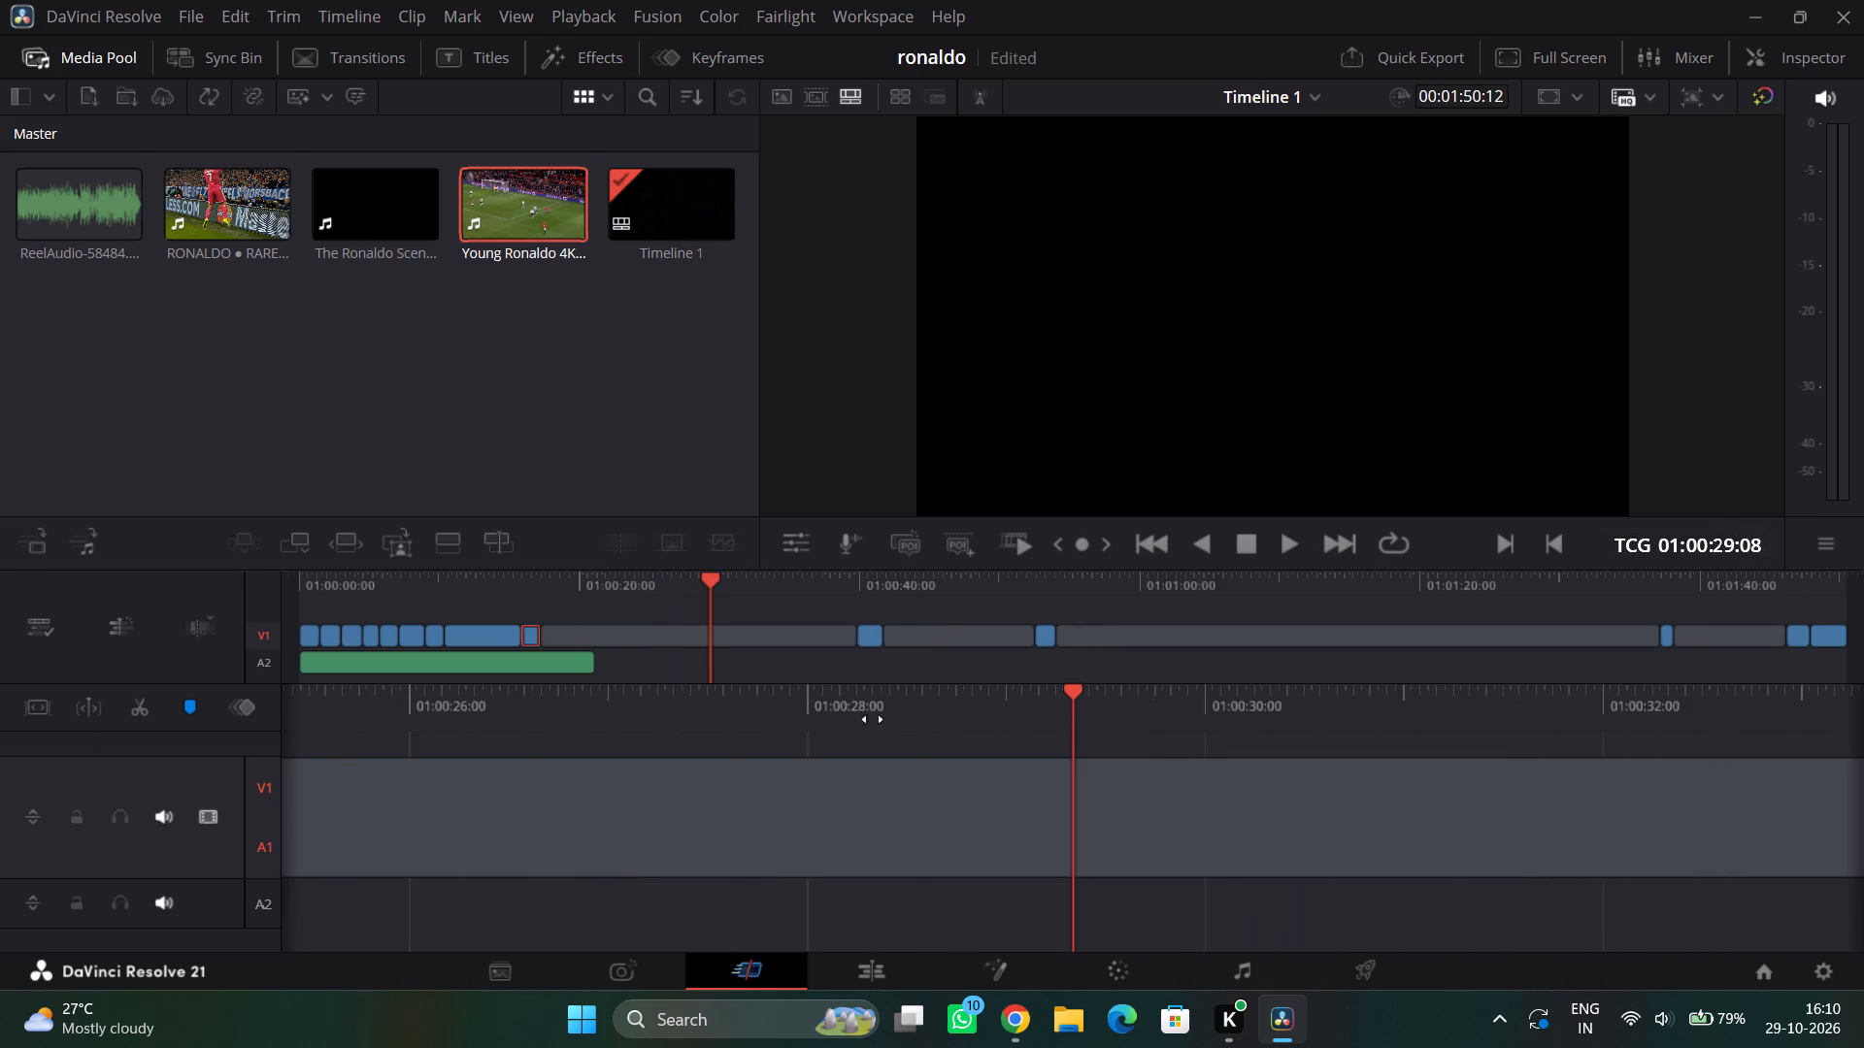
drag(1457, 719, 181, 721)
drag(1545, 713, 524, 738)
drag(1181, 802, 1026, 805)
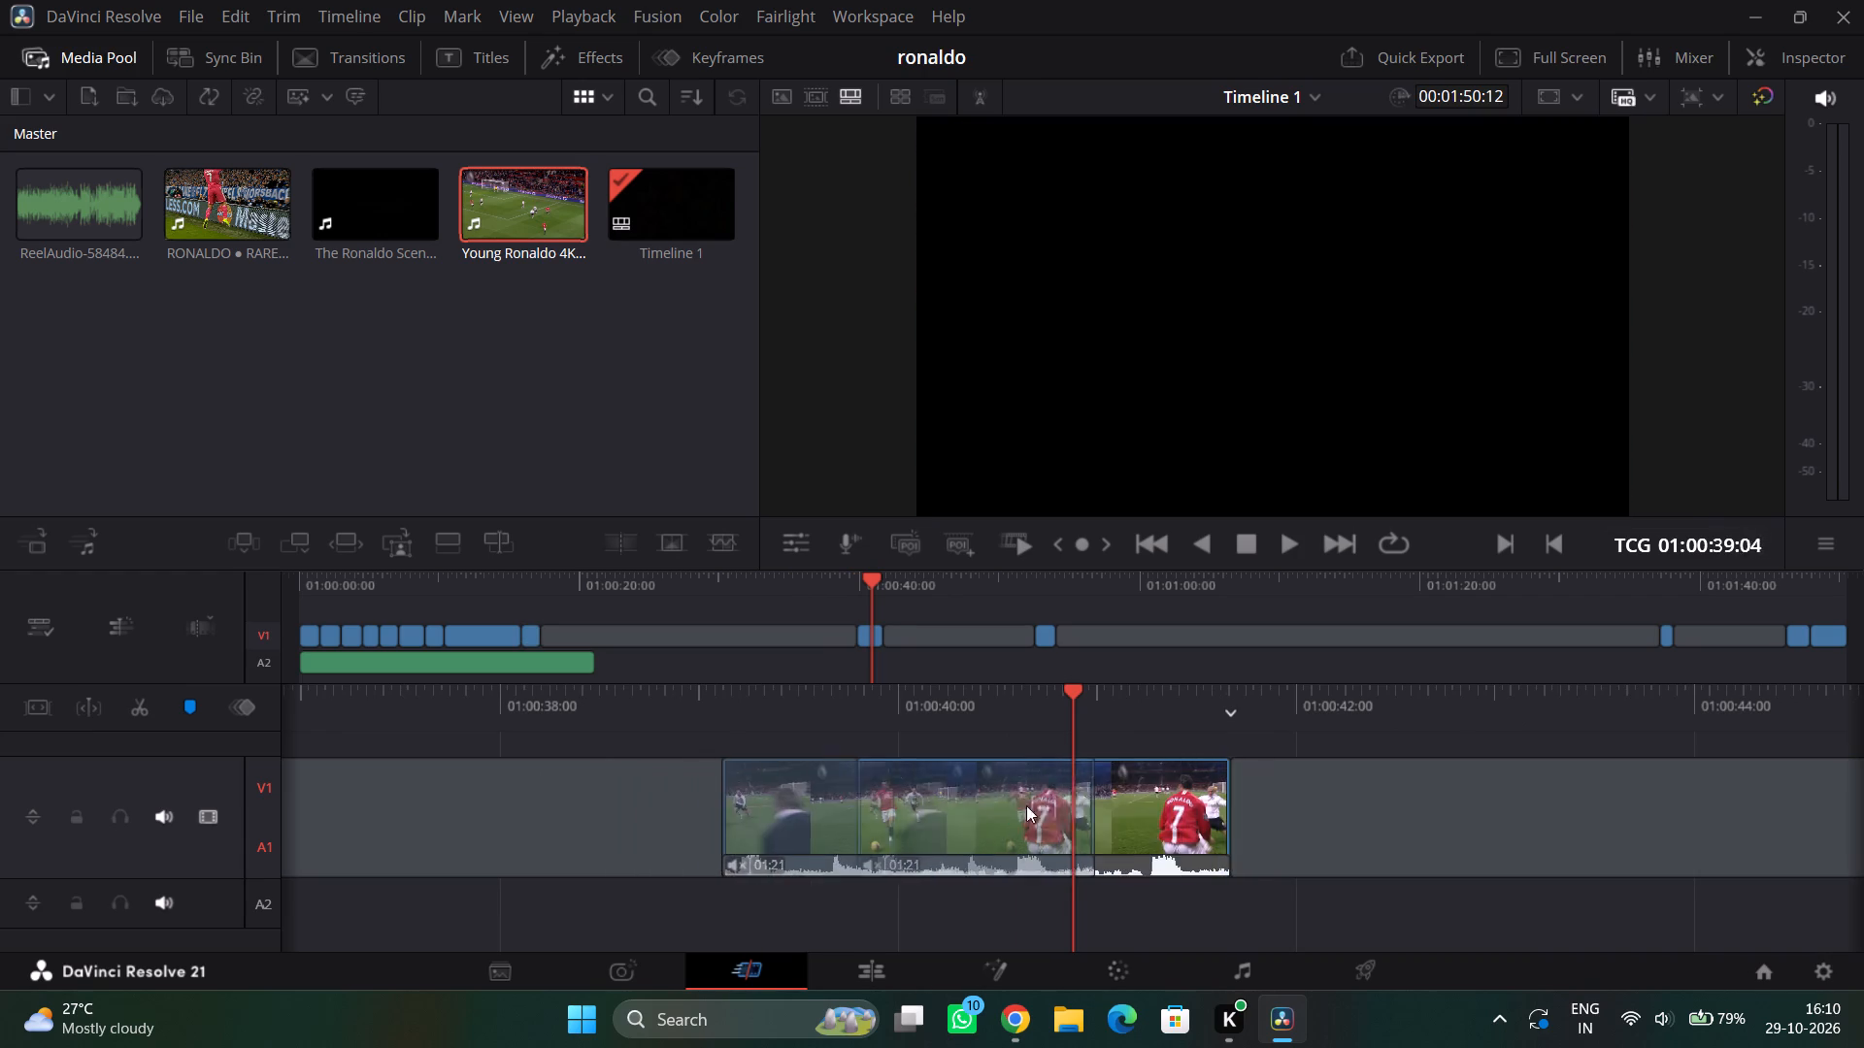
drag(1026, 805, 1013, 805)
drag(933, 708, 1464, 706)
drag(1468, 792, 1287, 797)
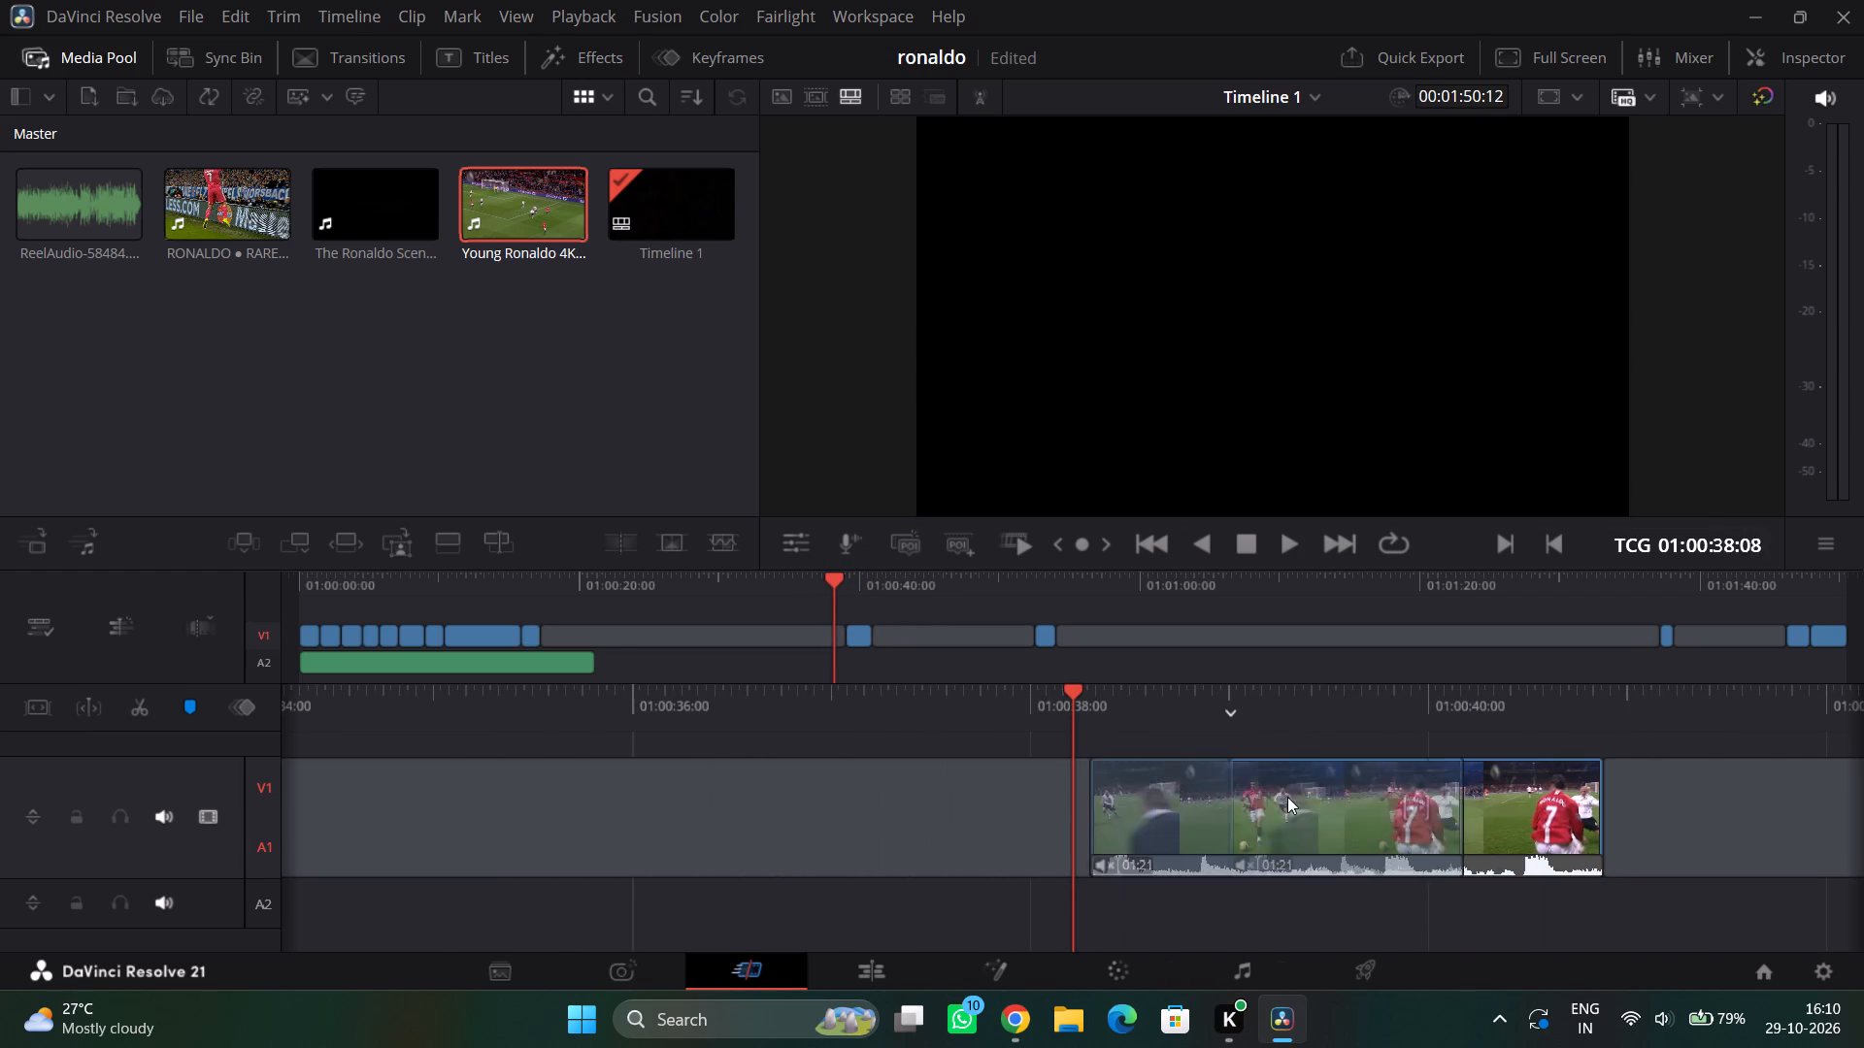
drag(1287, 797, 1051, 797)
Move the 01:12 clip of Ronaldo in the number 17 Portugal shirt back on V1 to directly follow the 01:21 clip.
drag(1200, 717, 1491, 711)
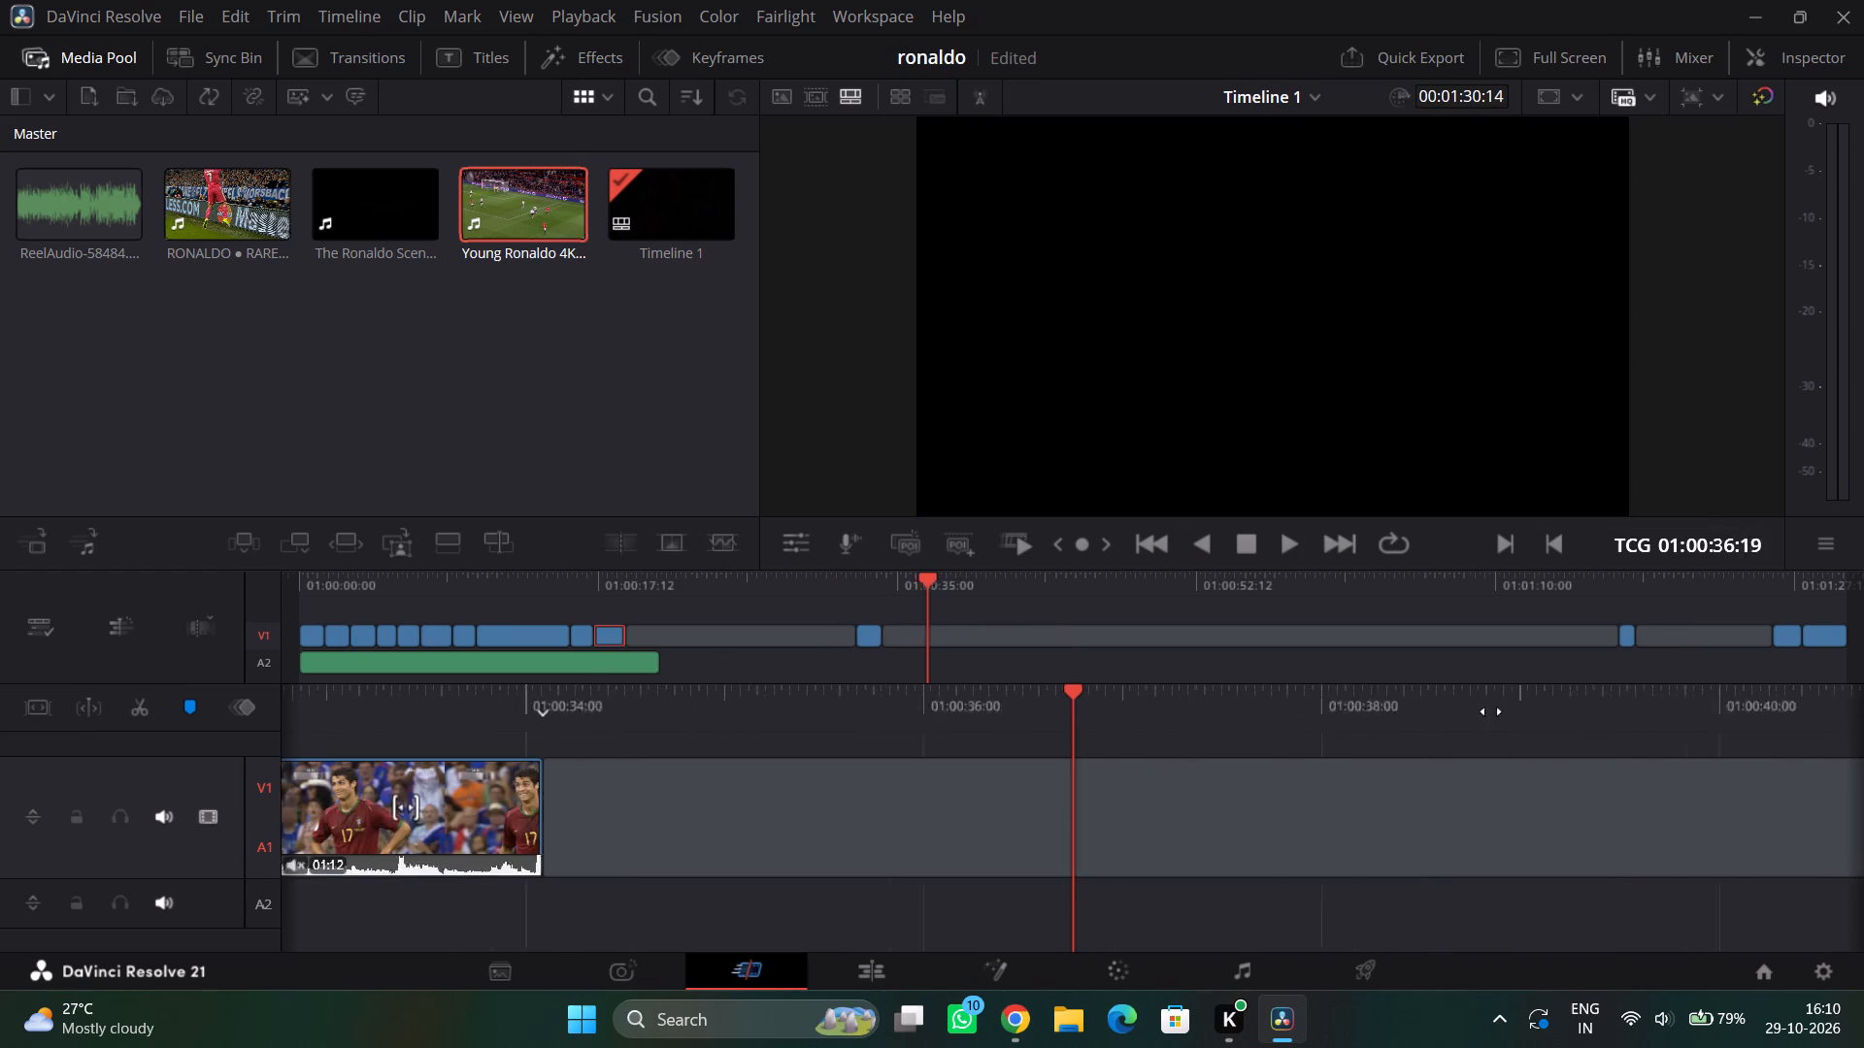
drag(1491, 711, 1863, 695)
drag(1222, 719, 1740, 719)
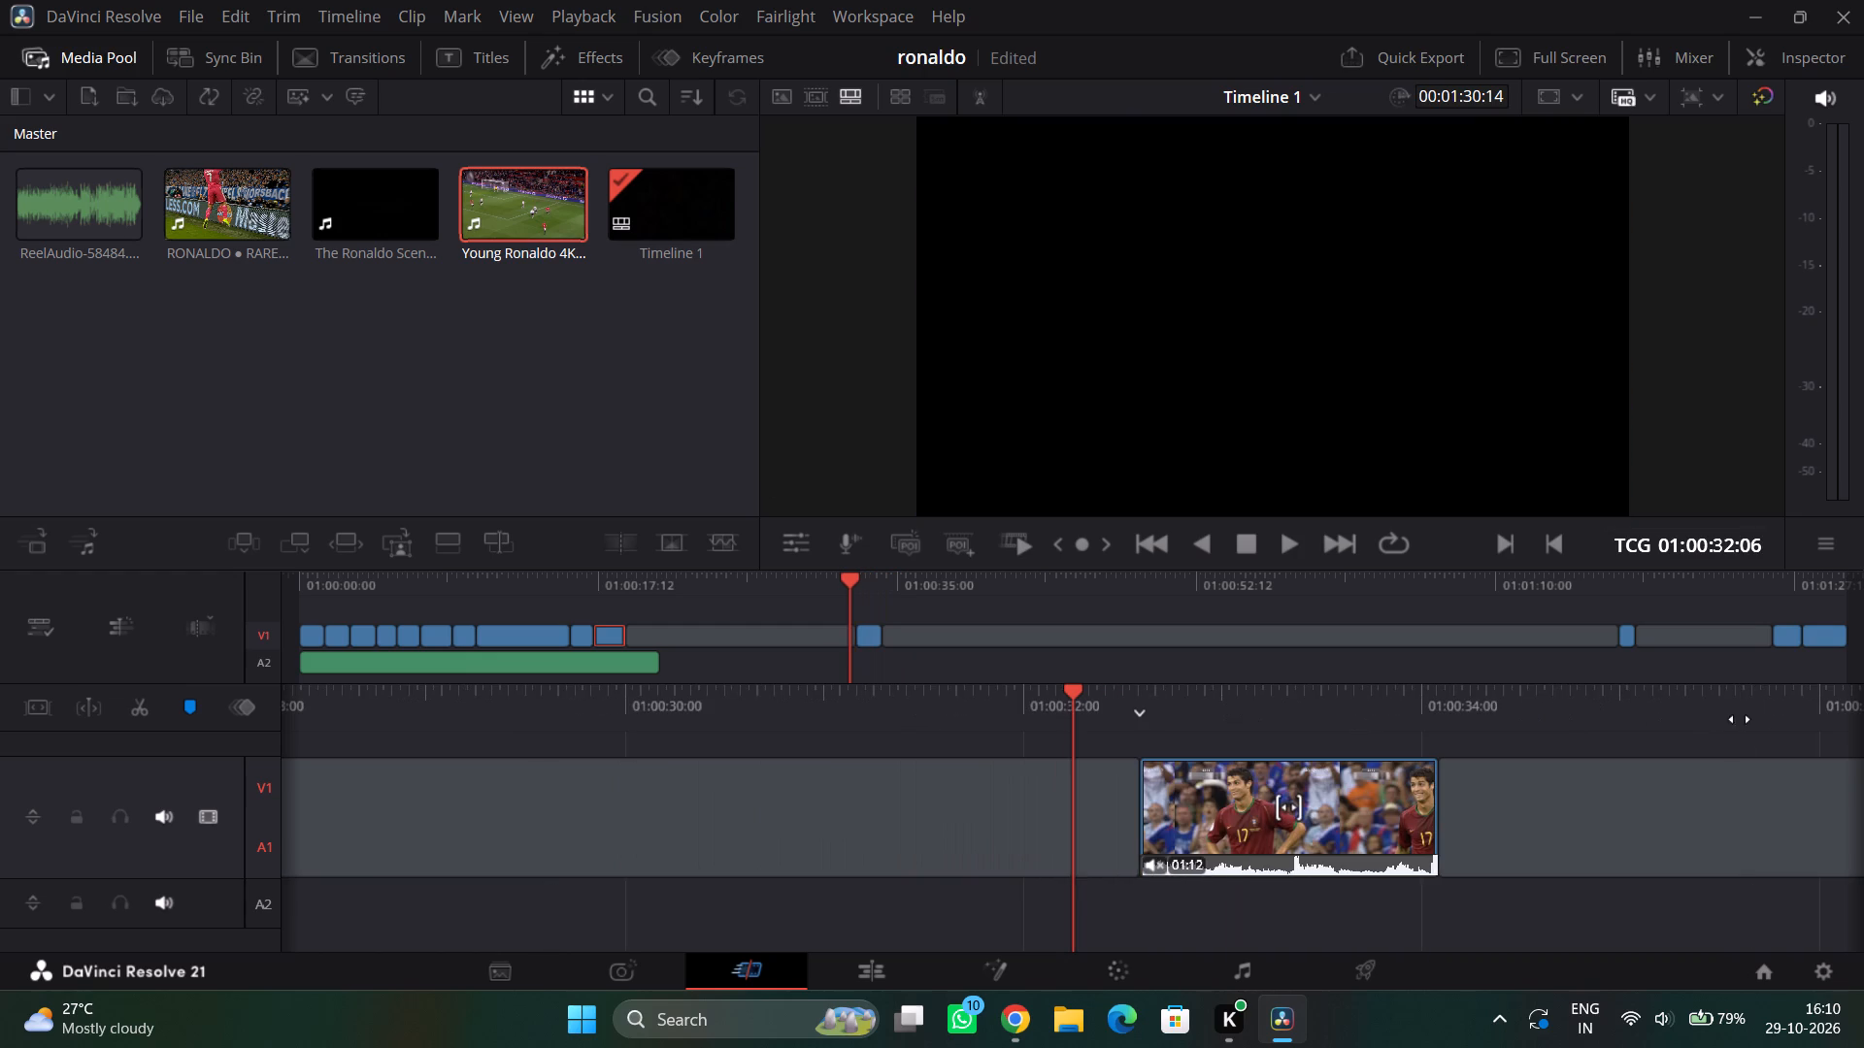
drag(1740, 719, 1739, 719)
drag(1335, 835, 1033, 817)
Move the 00:23 referee clip back on V1 to directly follow the 01:12 Portugal clip.
drag(1172, 716, 707, 733)
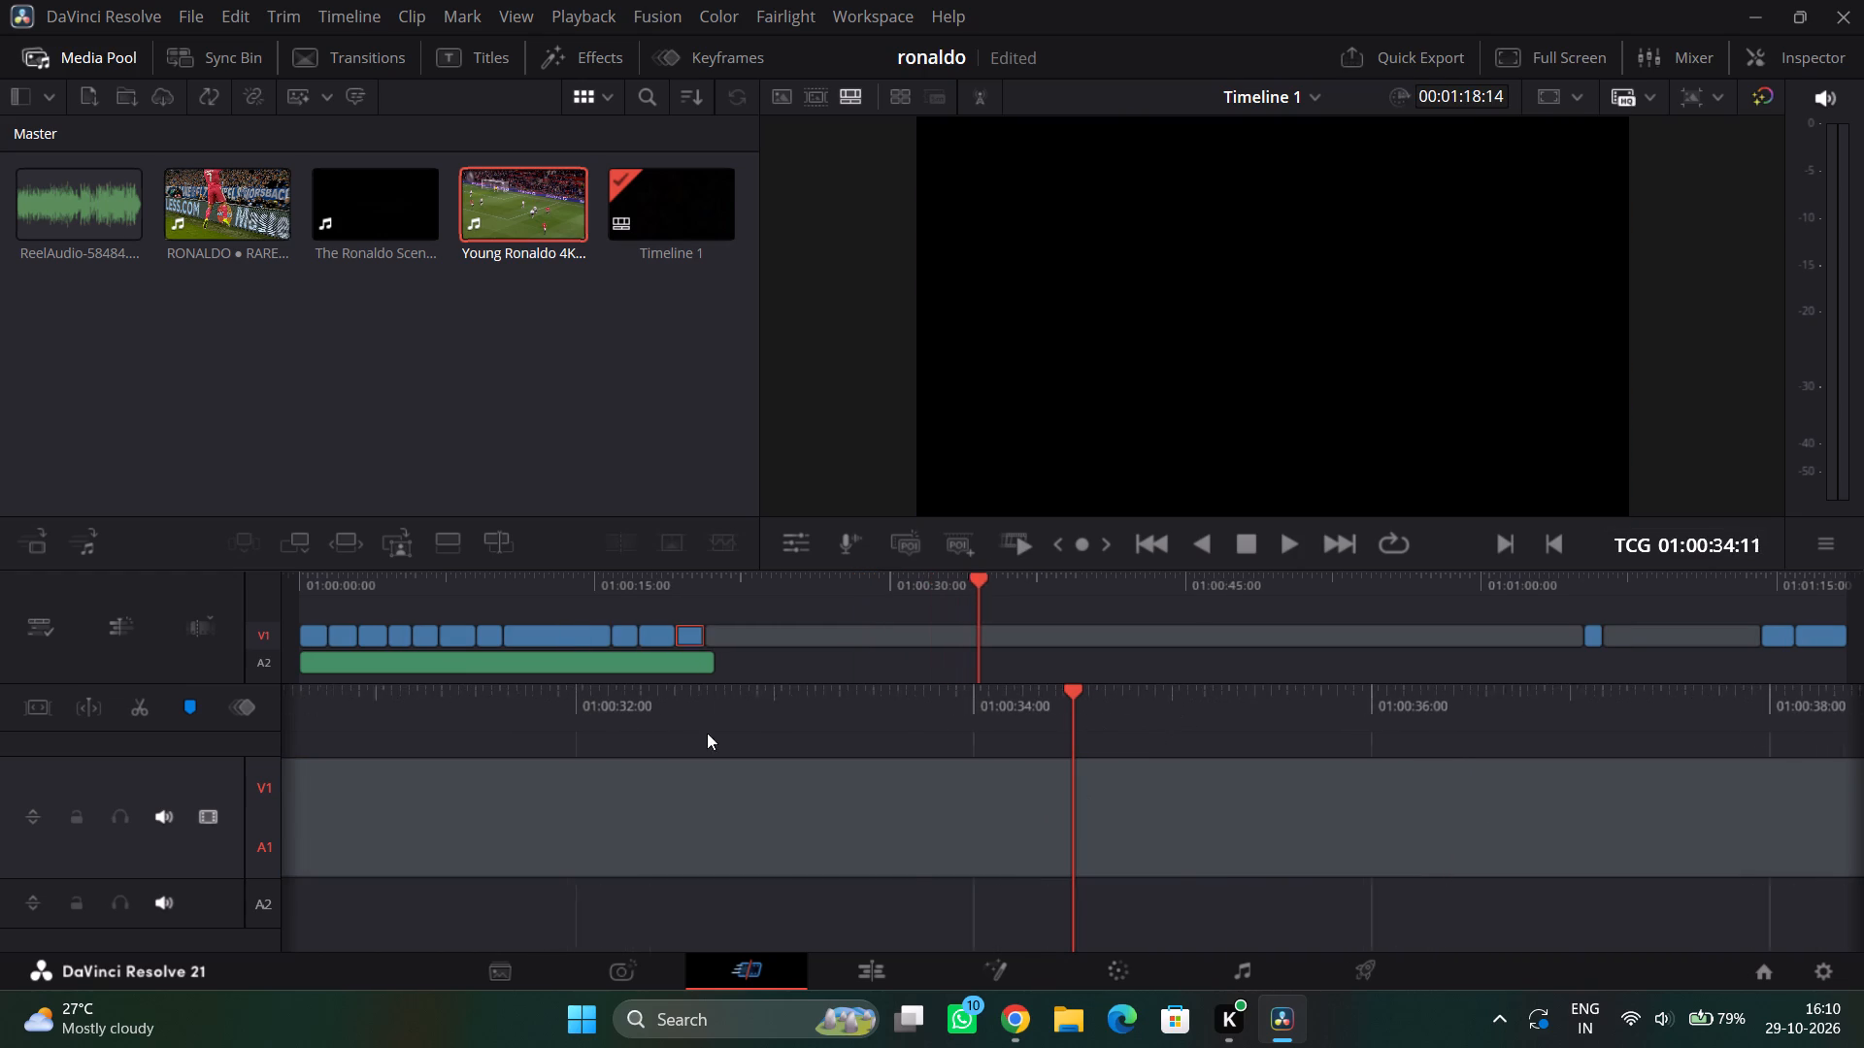
drag(707, 733, 713, 733)
click(1585, 588)
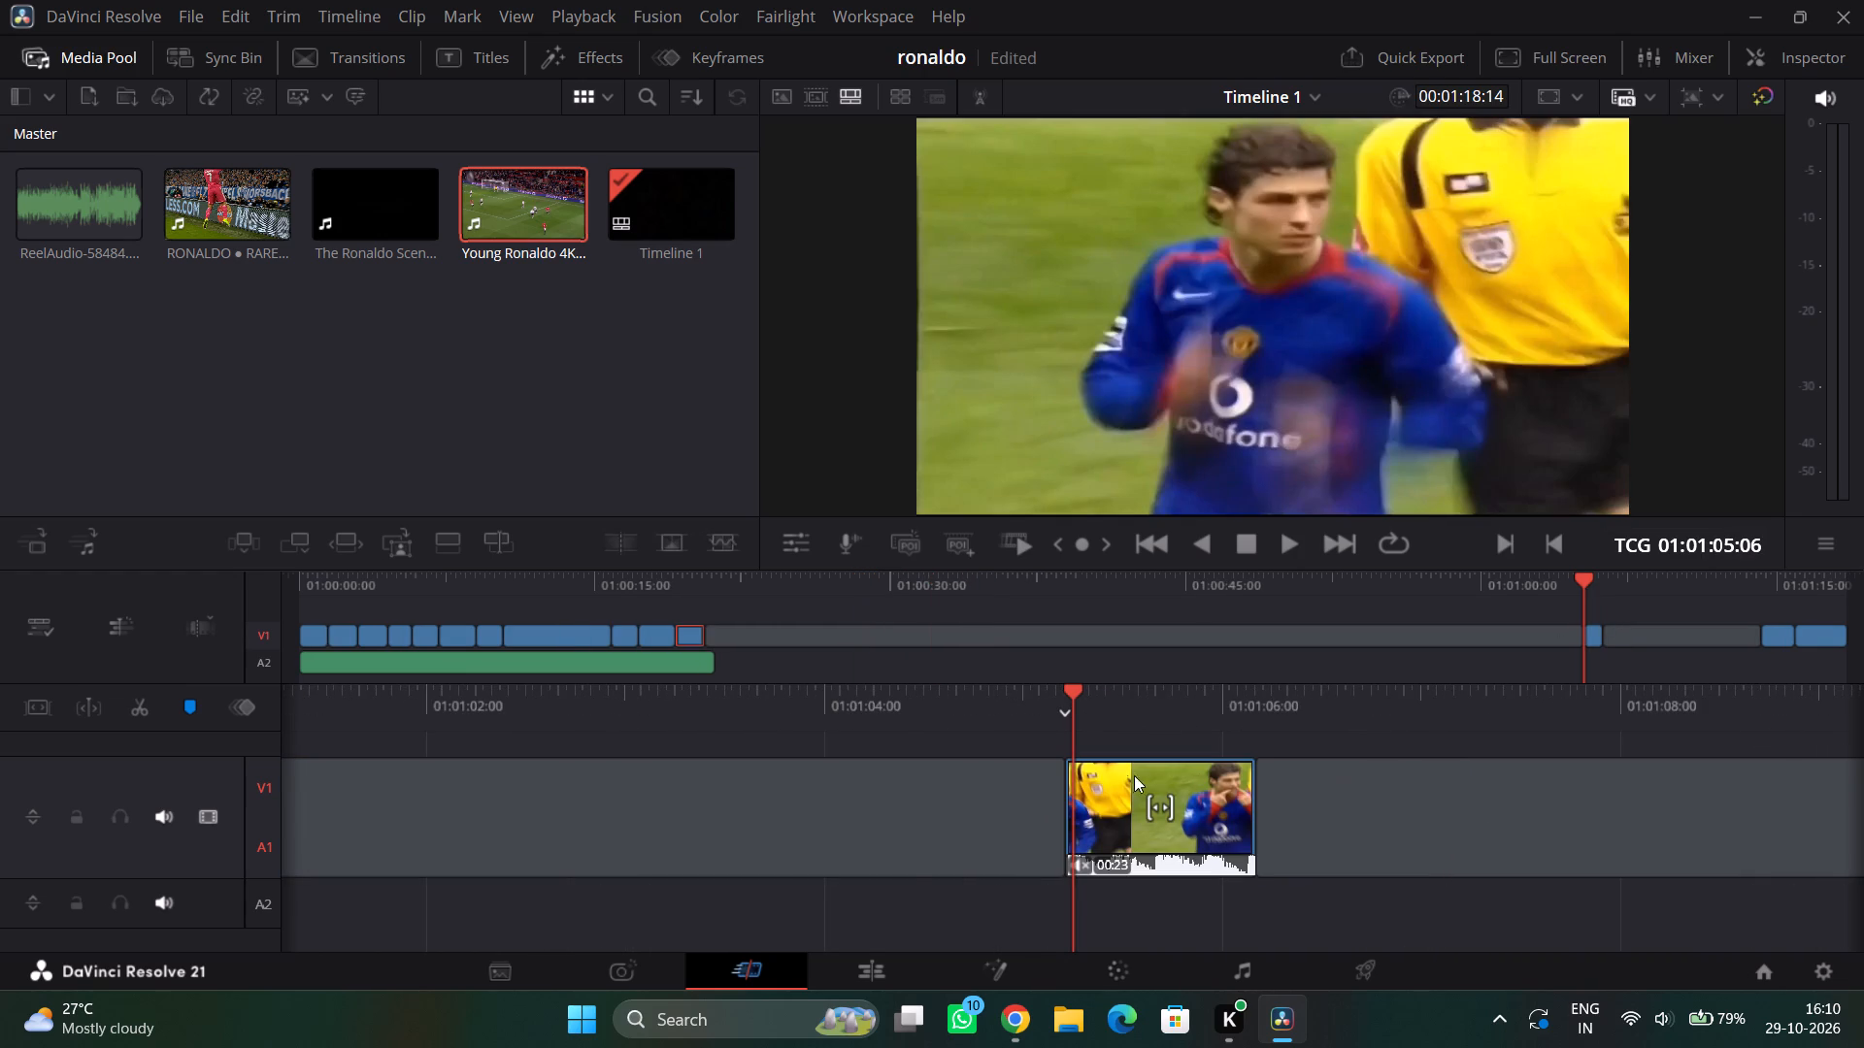
drag(1177, 776, 1006, 786)
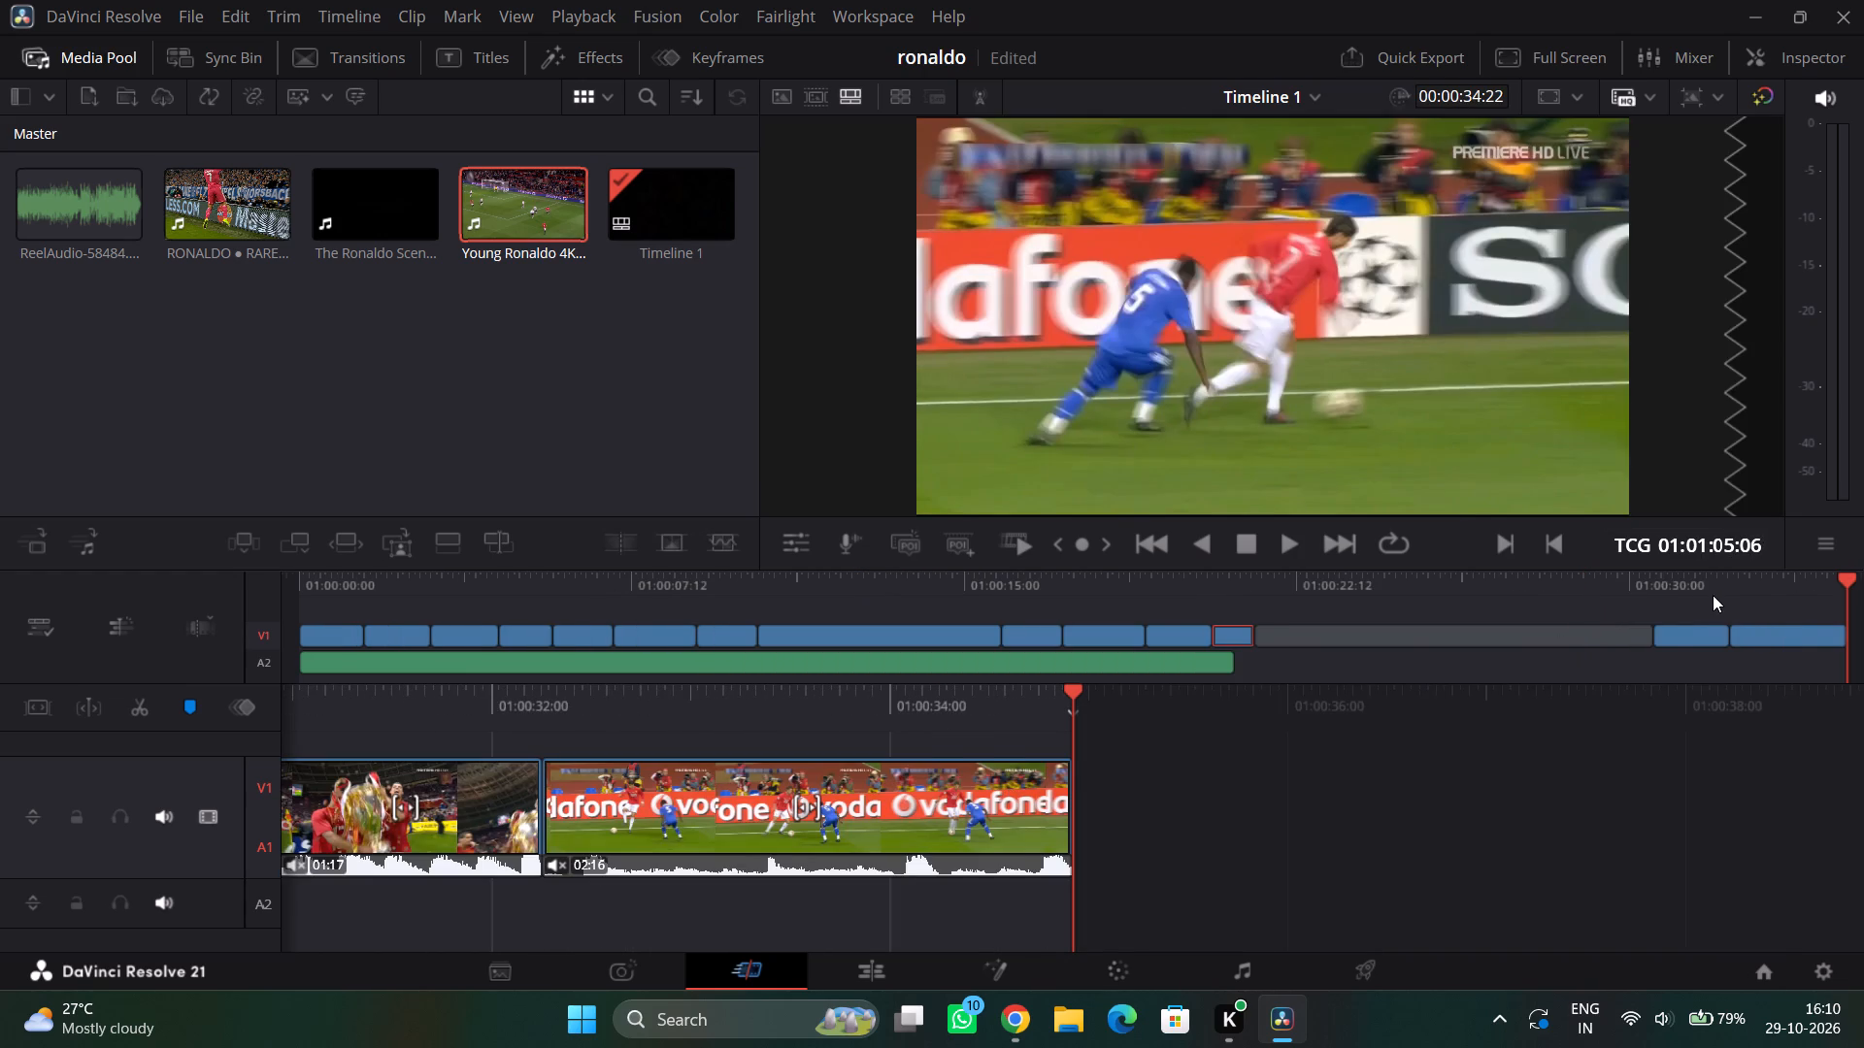
Move the 01:17 trophy celebration clip back on V1 to directly follow the 00:23 referee clip.
click(1689, 594)
drag(1163, 809, 897, 811)
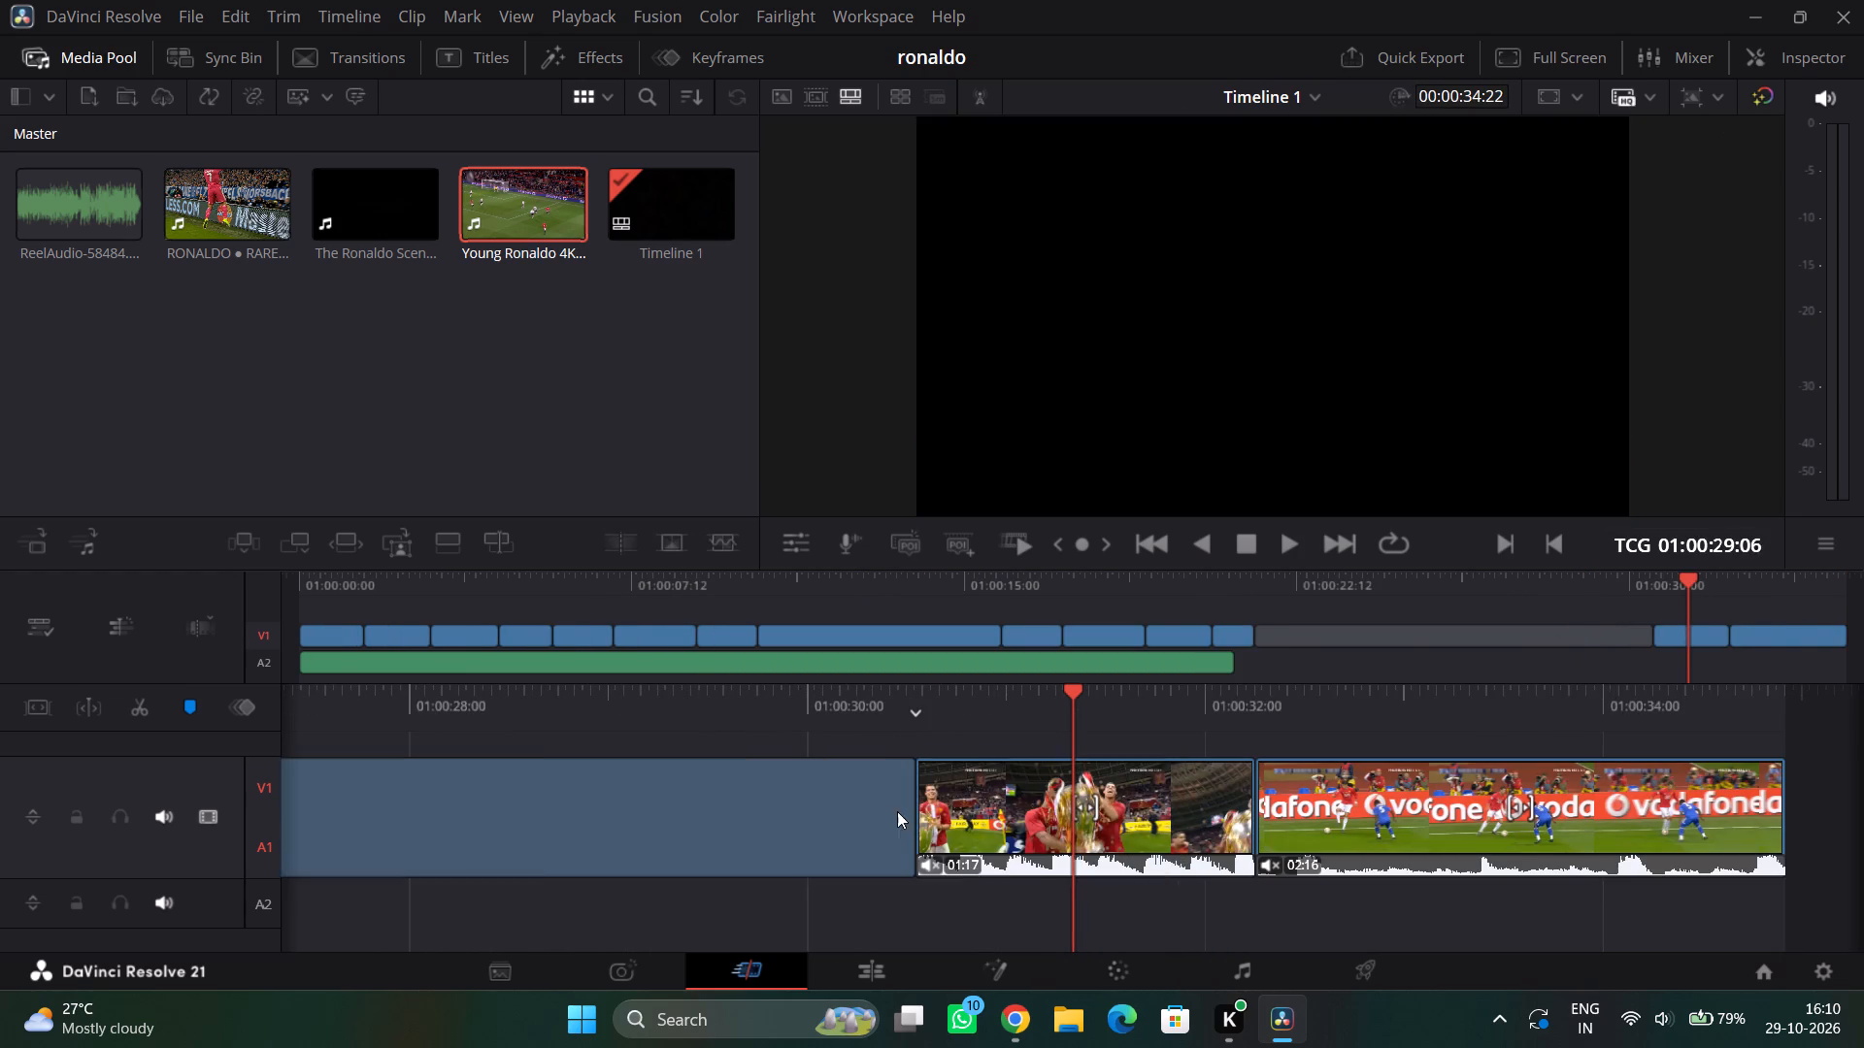
drag(897, 811, 859, 811)
Move the 02:16 clip with the Vodafone boards back on V1 to directly follow the 01:17 trophy clip.
drag(986, 801, 436, 803)
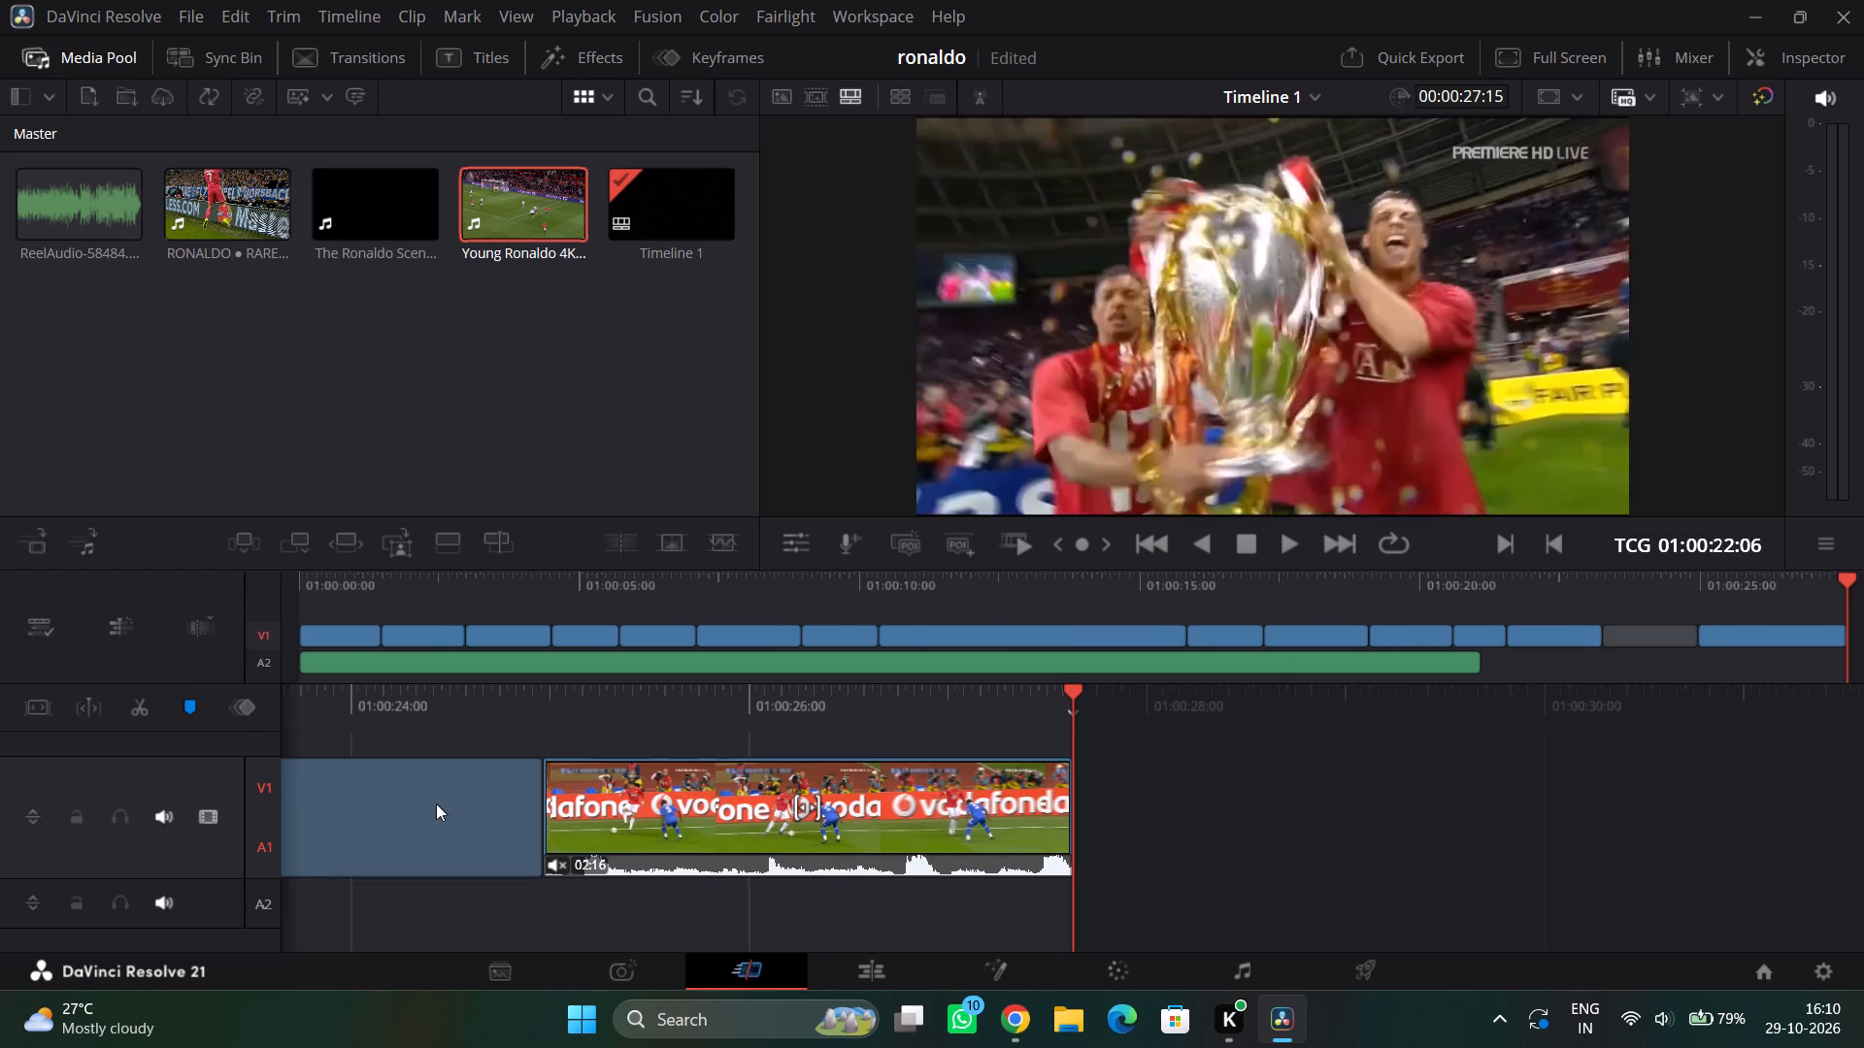
drag(436, 803, 430, 803)
Play the joined sequence from the start of the timeline to check the cuts against the music.
drag(658, 713, 1281, 718)
drag(834, 706, 1565, 674)
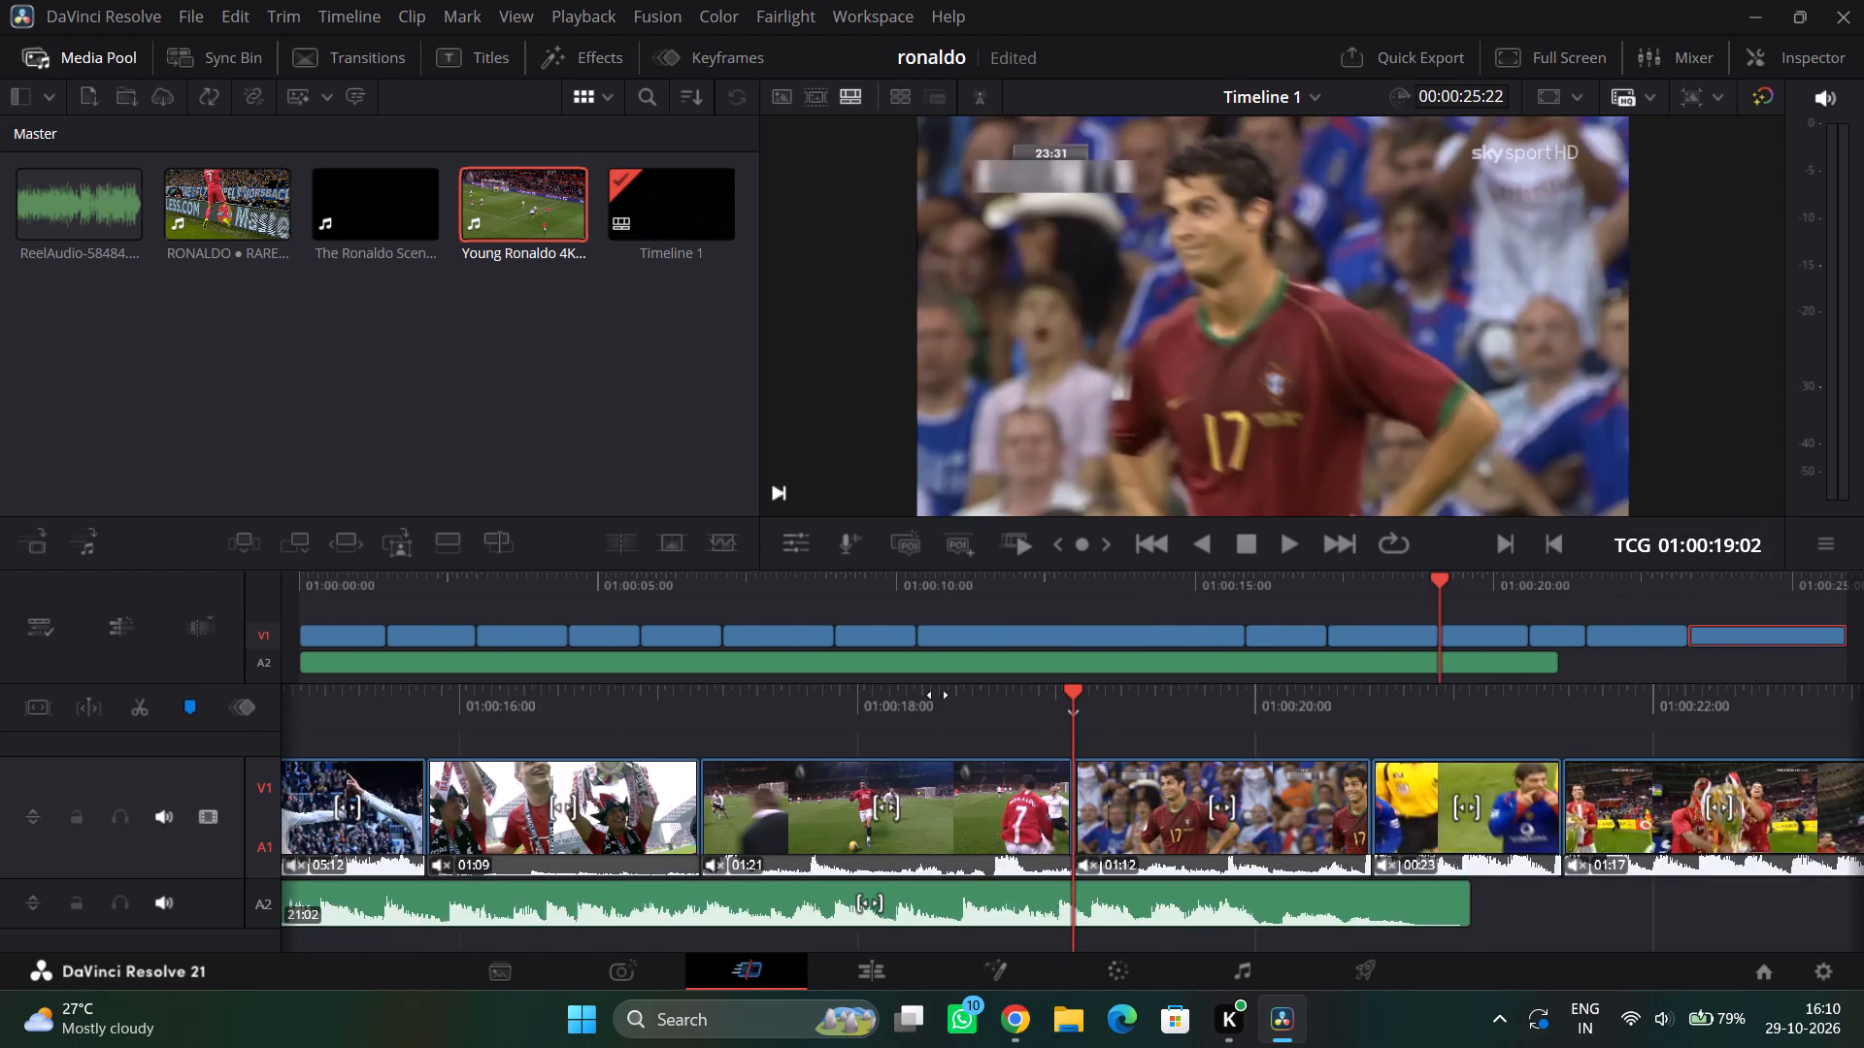
drag(894, 700, 1701, 701)
drag(717, 728, 1617, 725)
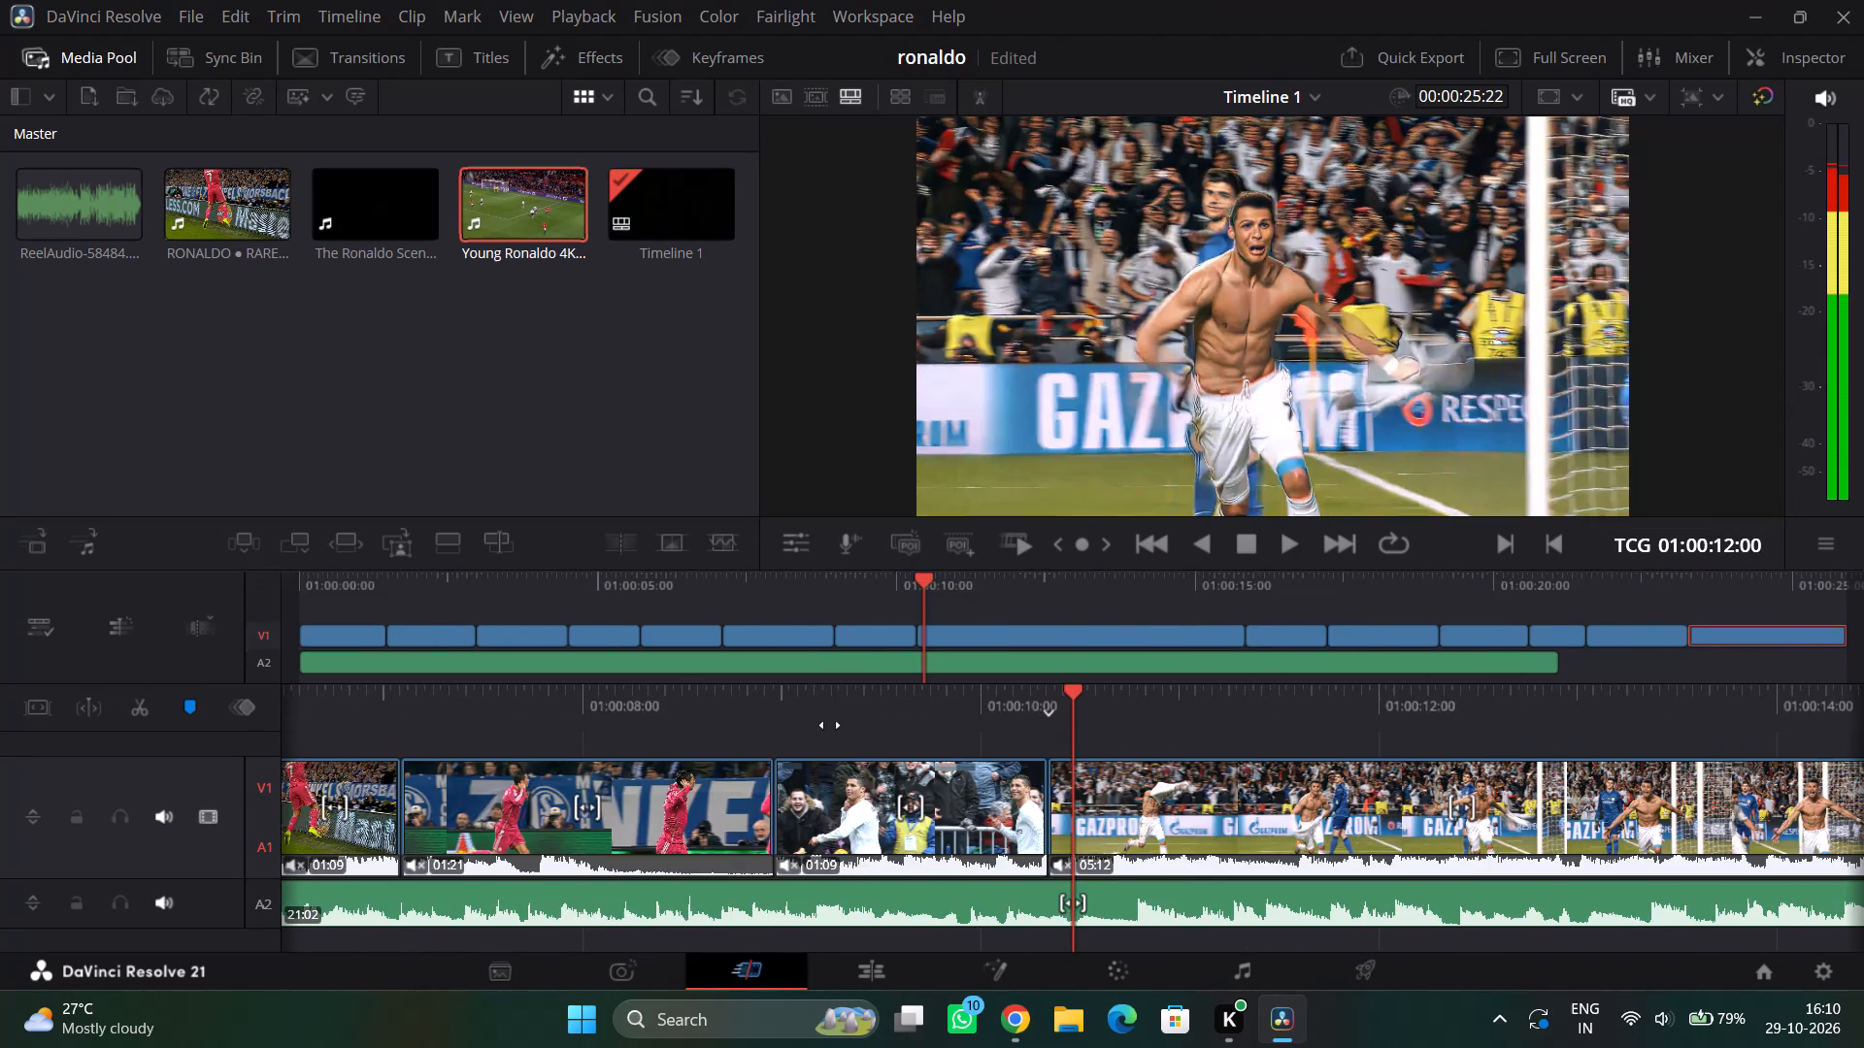
drag(793, 725, 1601, 716)
drag(856, 715, 1703, 711)
drag(1009, 714, 1585, 710)
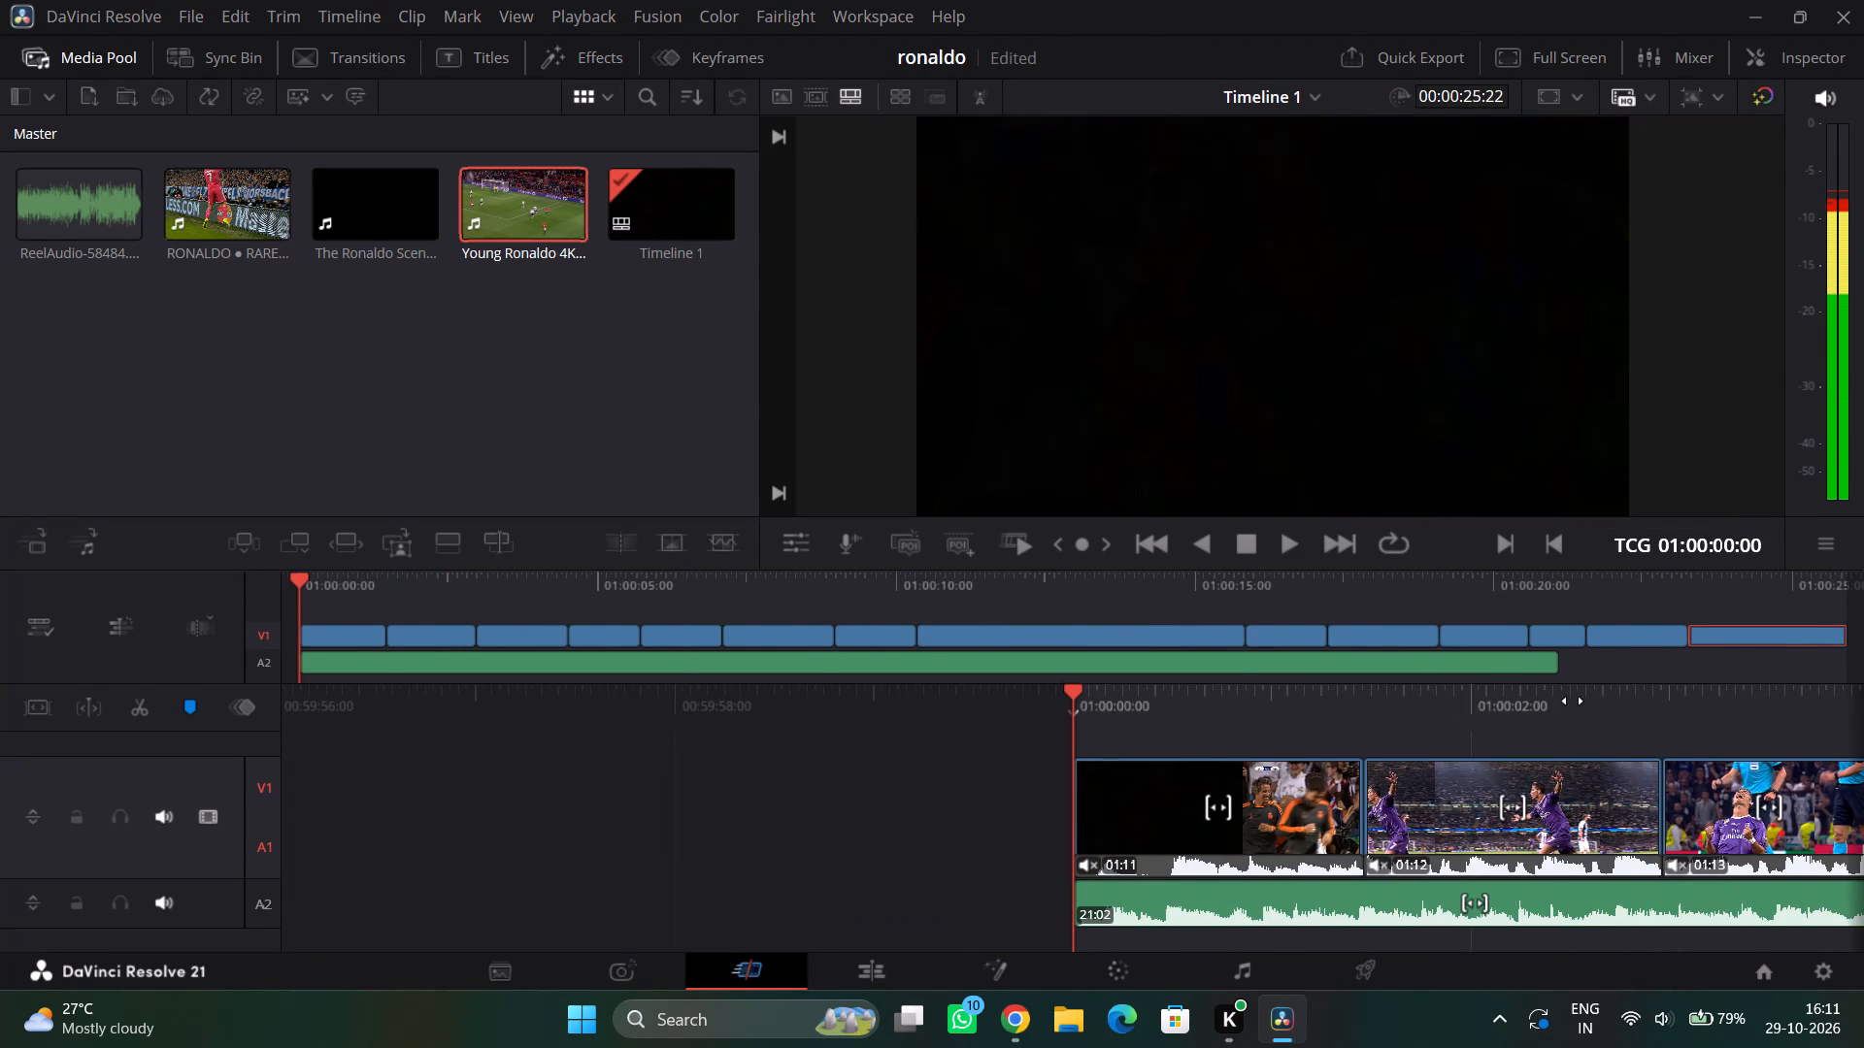
click(1275, 540)
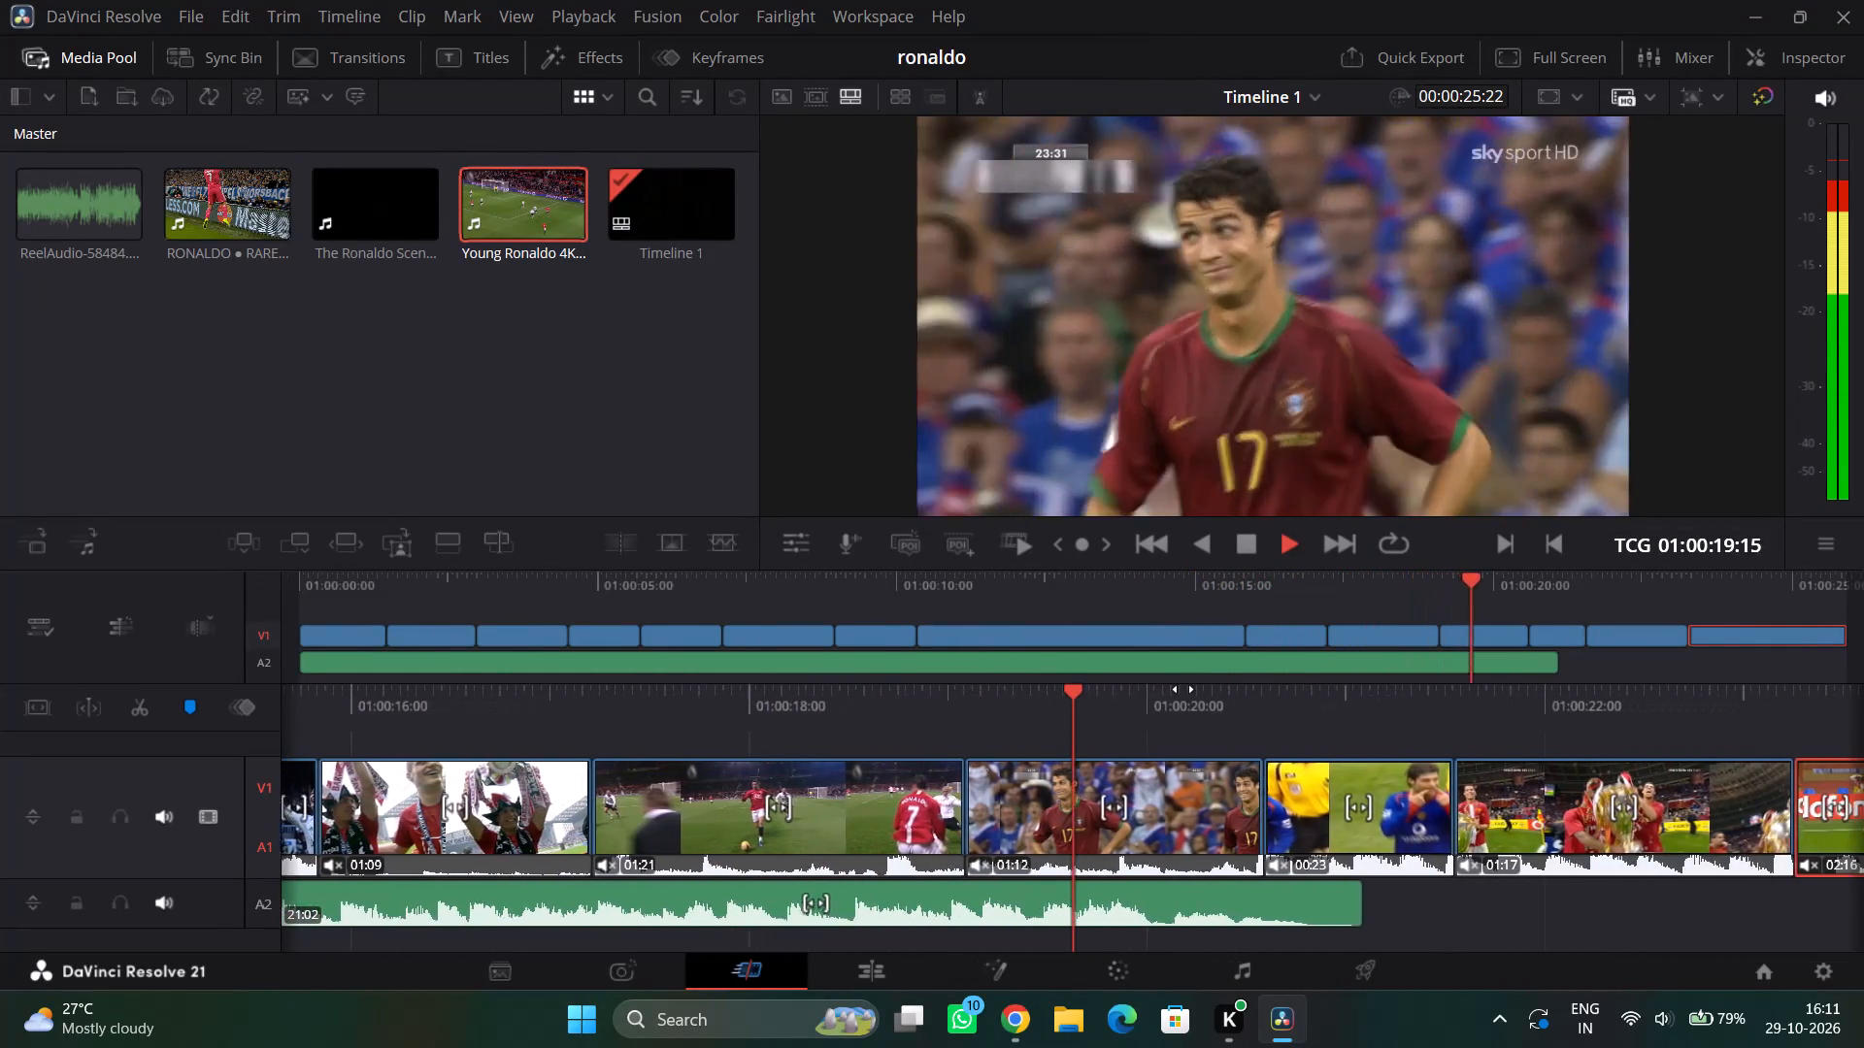
Return to the start and replay the opening clips, examining the cut between the 01:13 purple-shirt clip and the 01:05 training clip.
drag(1154, 710, 1792, 702)
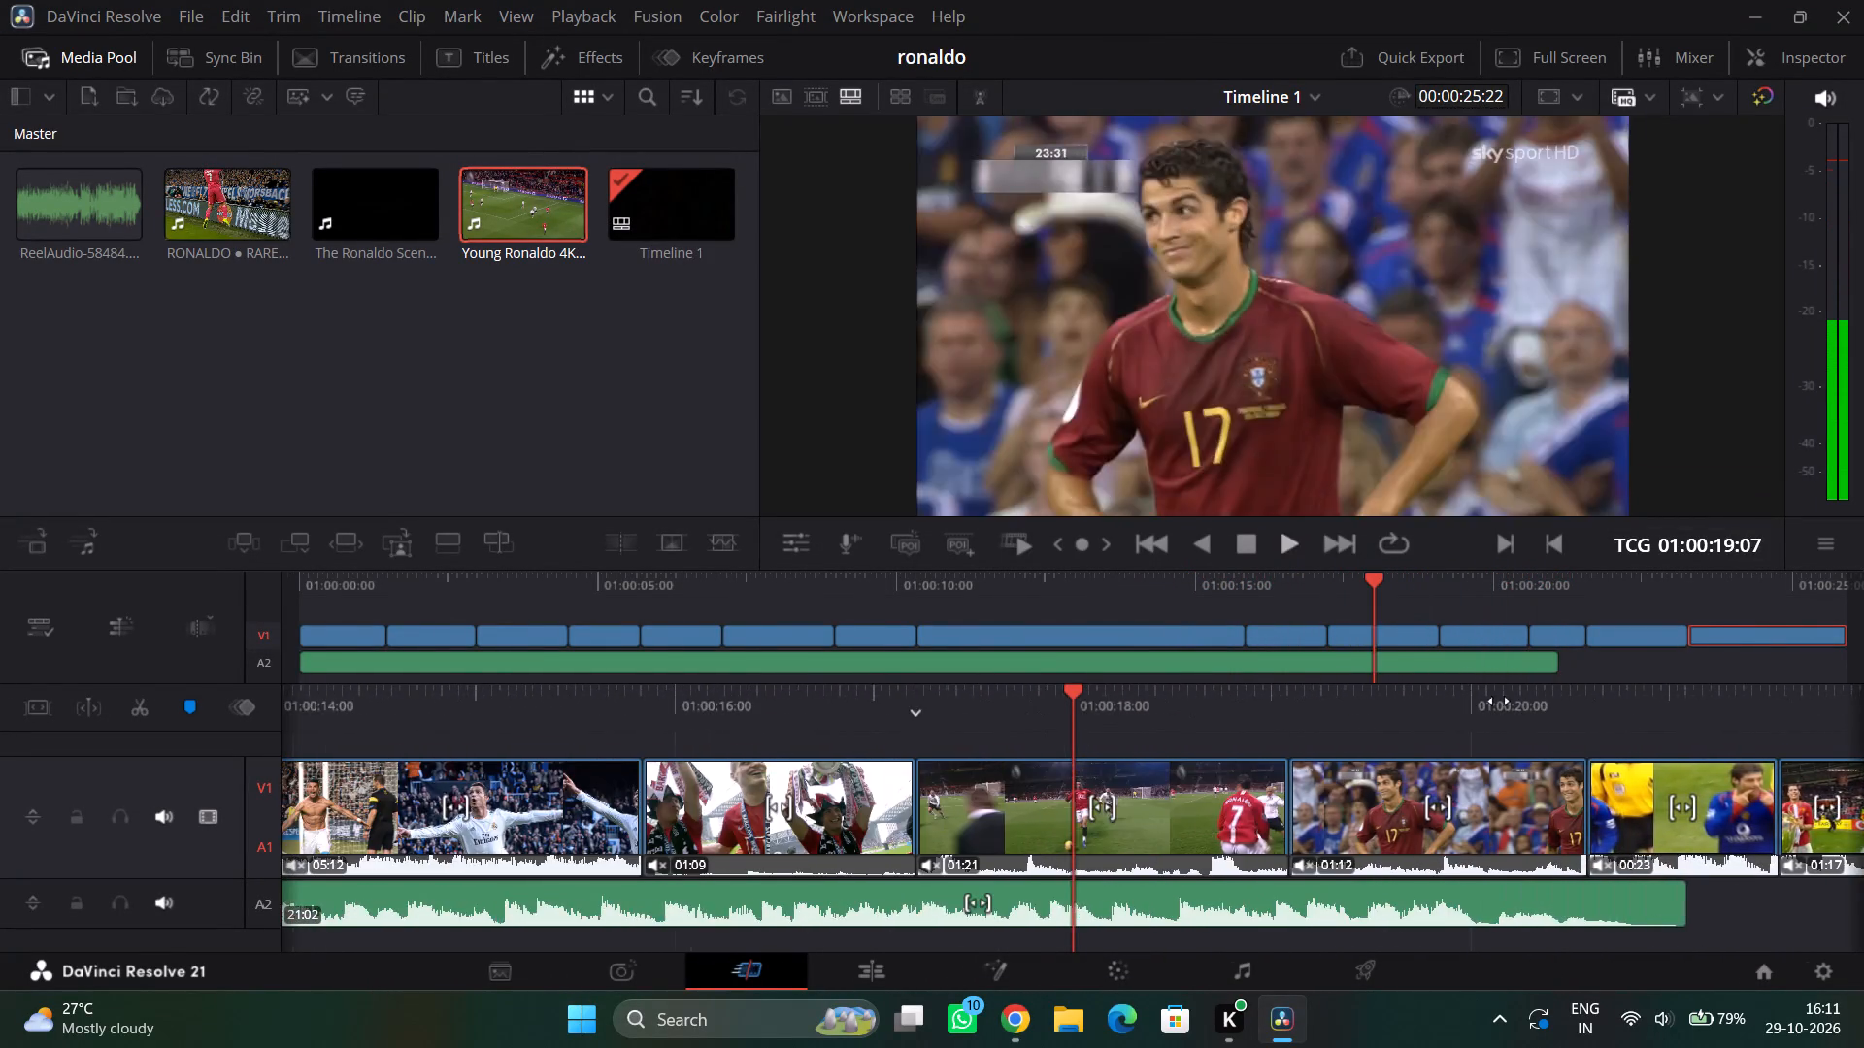
drag(1169, 704, 1748, 712)
drag(1153, 713, 1627, 713)
drag(1166, 713, 1663, 705)
drag(1163, 707, 1794, 713)
drag(1121, 717, 1712, 709)
drag(1173, 709, 1749, 696)
drag(1154, 712, 1648, 712)
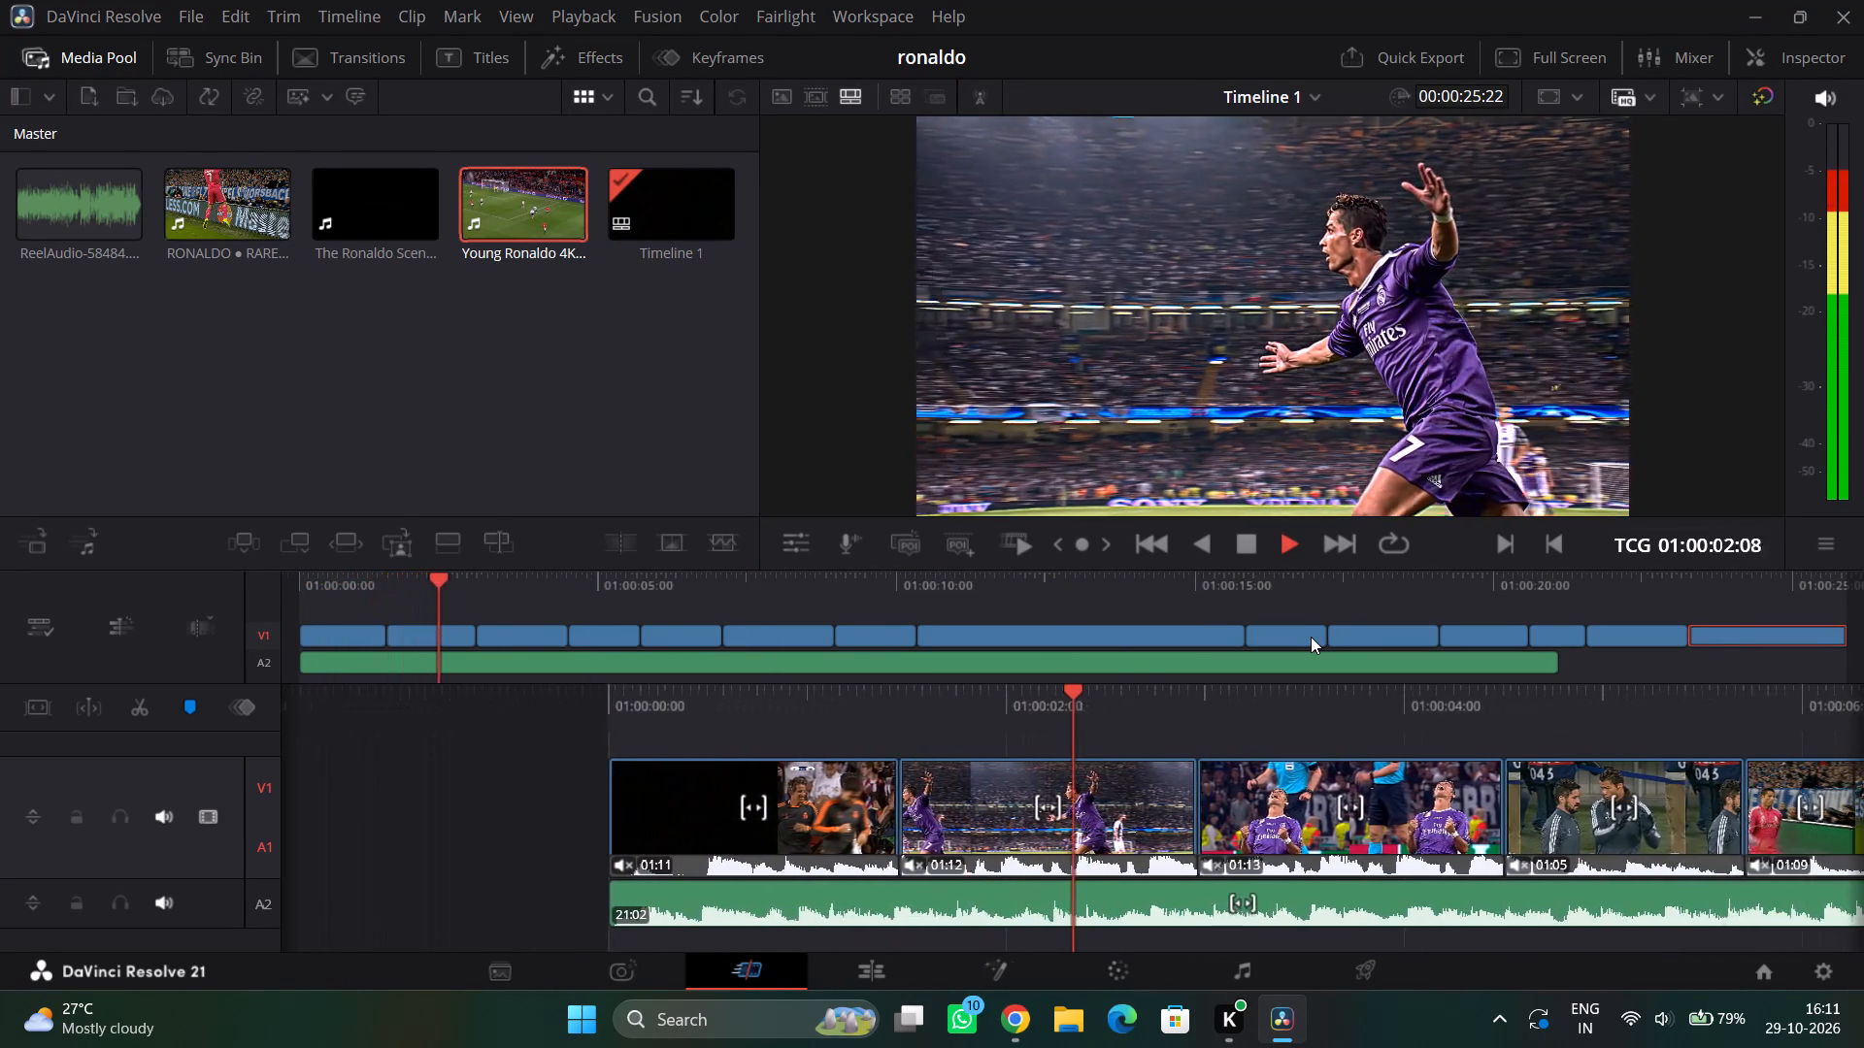
drag(1191, 713, 1229, 709)
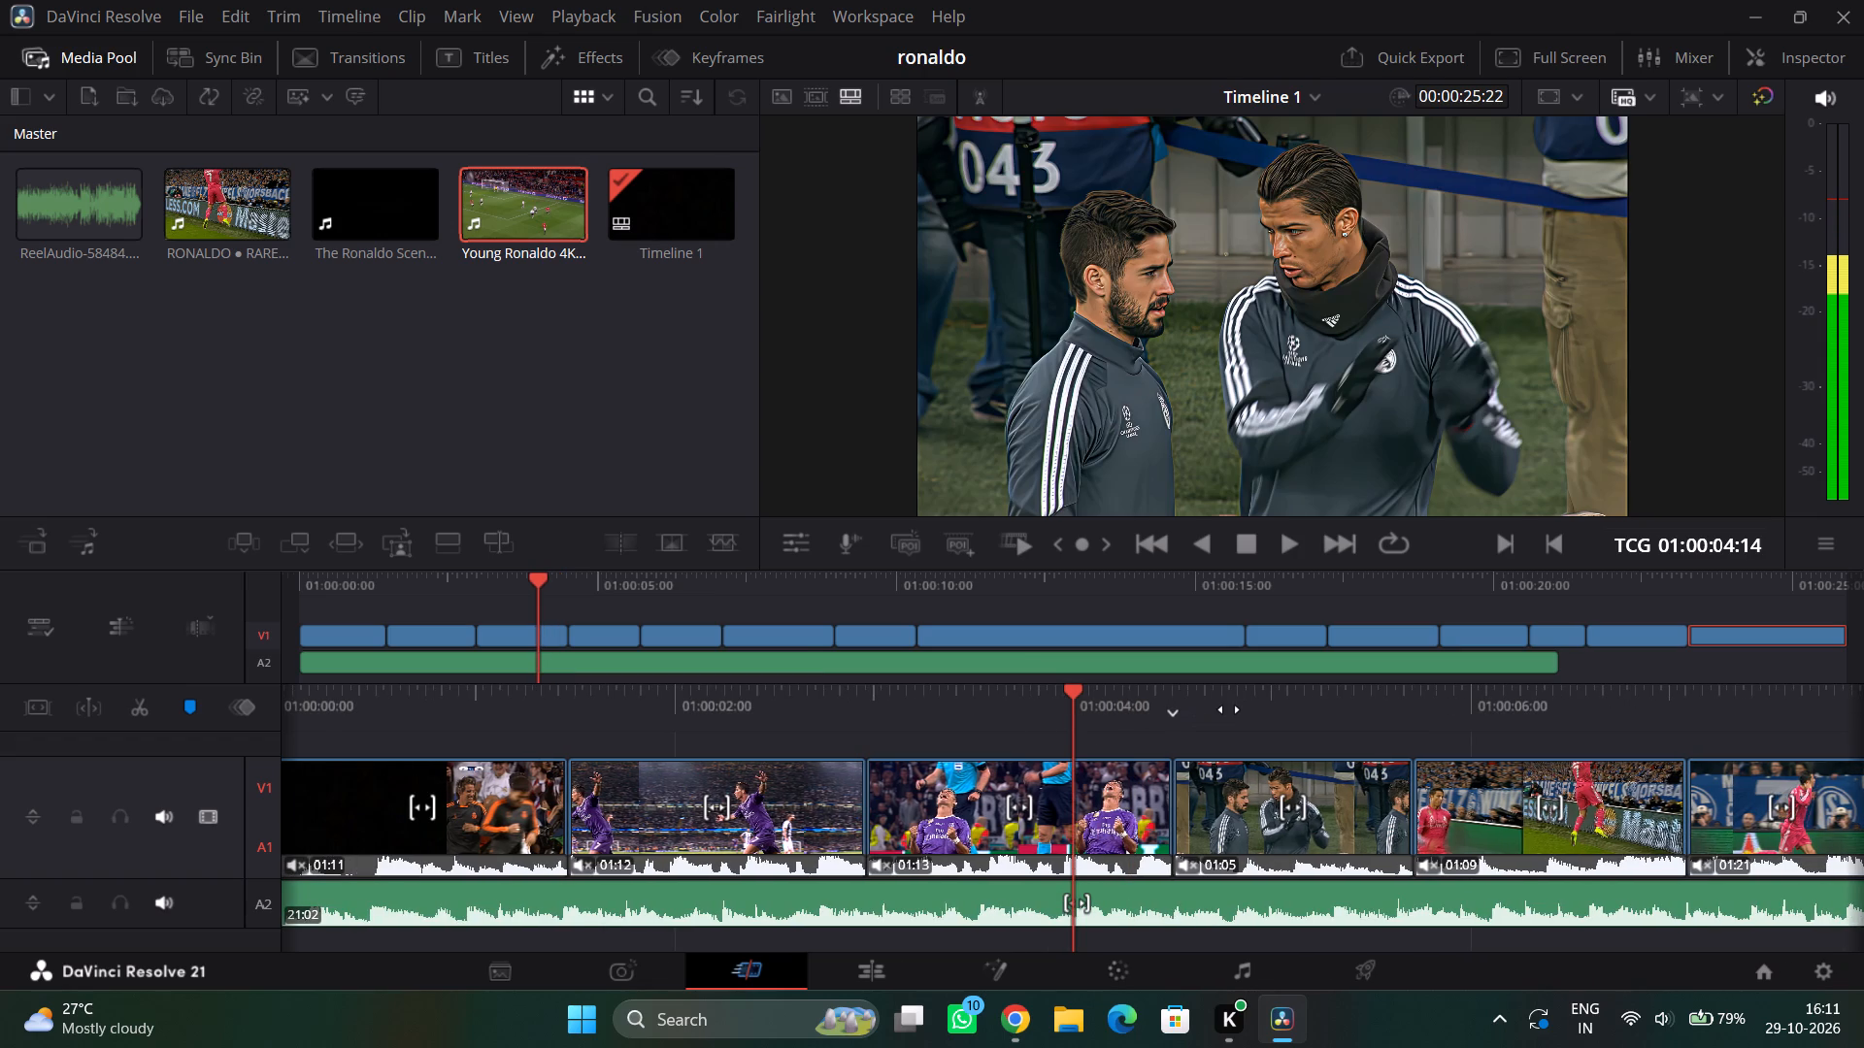
drag(1229, 709, 1231, 708)
click(1239, 550)
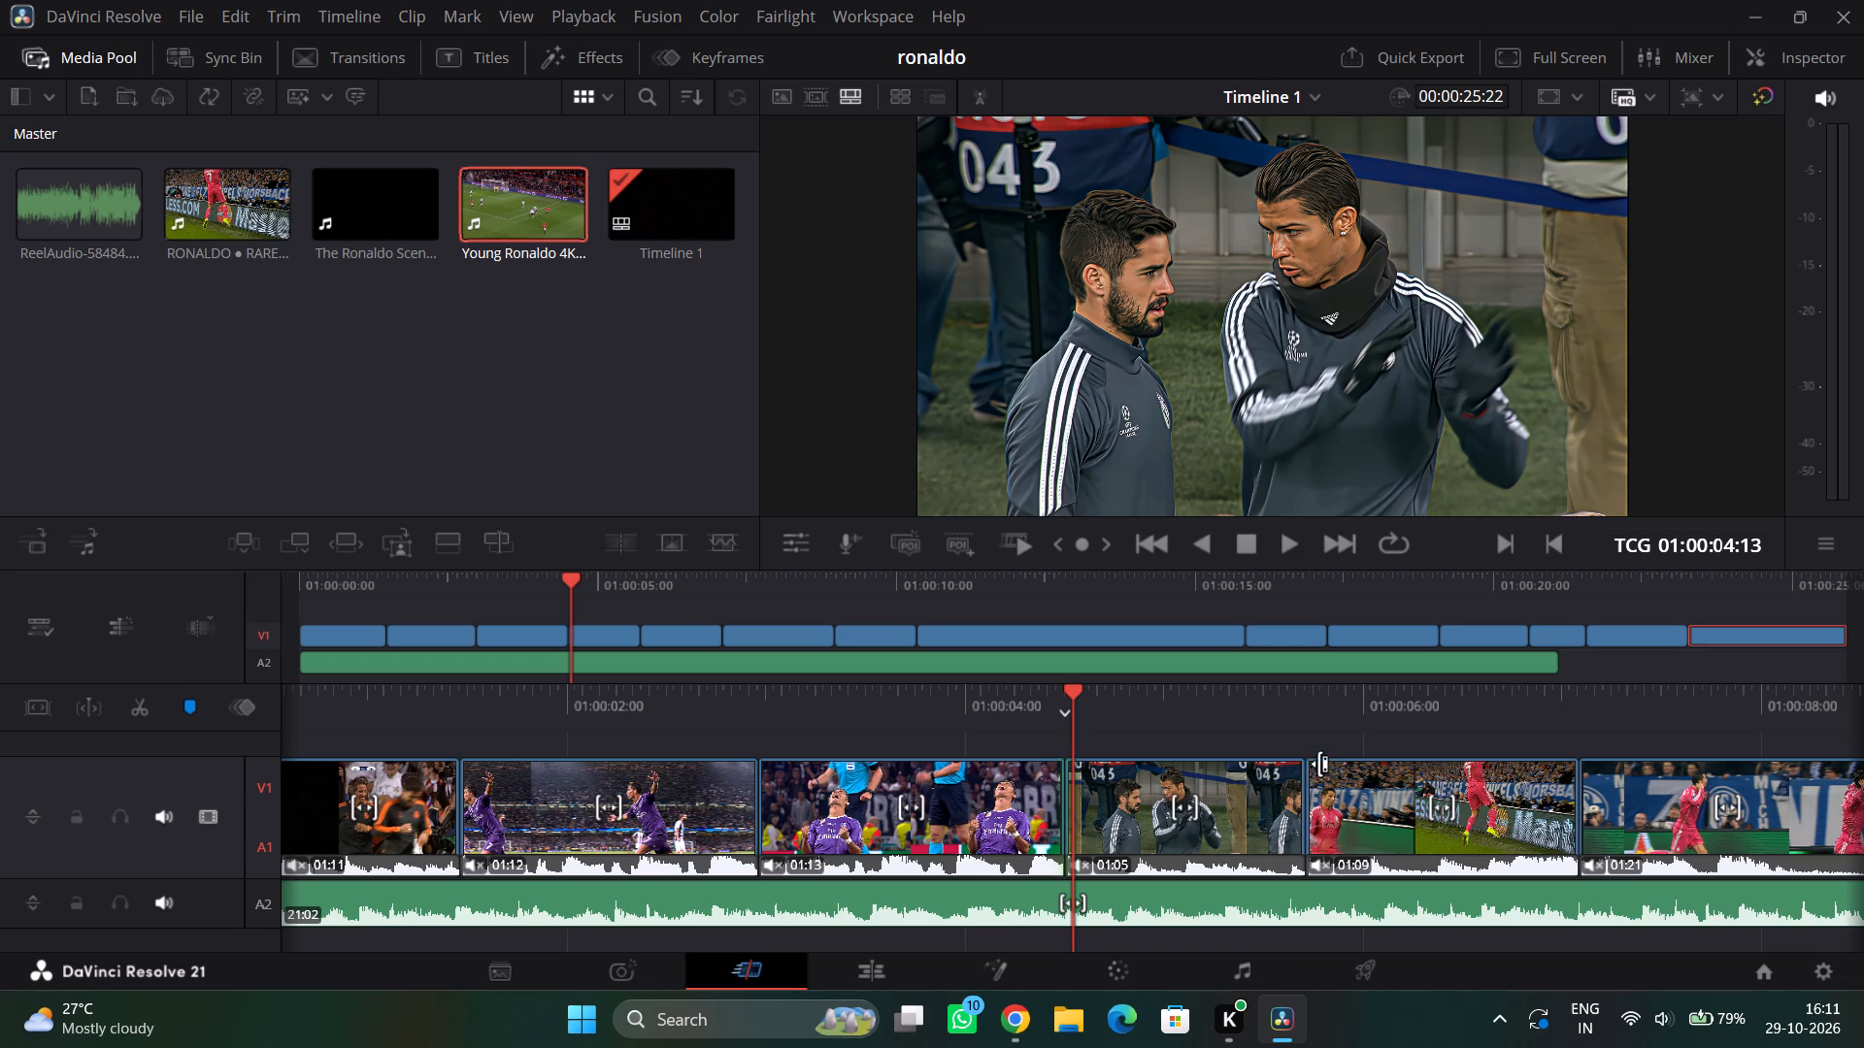
Scrub forward from the 01:05 training clip through the sequence to the 00:23 referee clip to examine the clip order.
drag(1420, 704, 1200, 708)
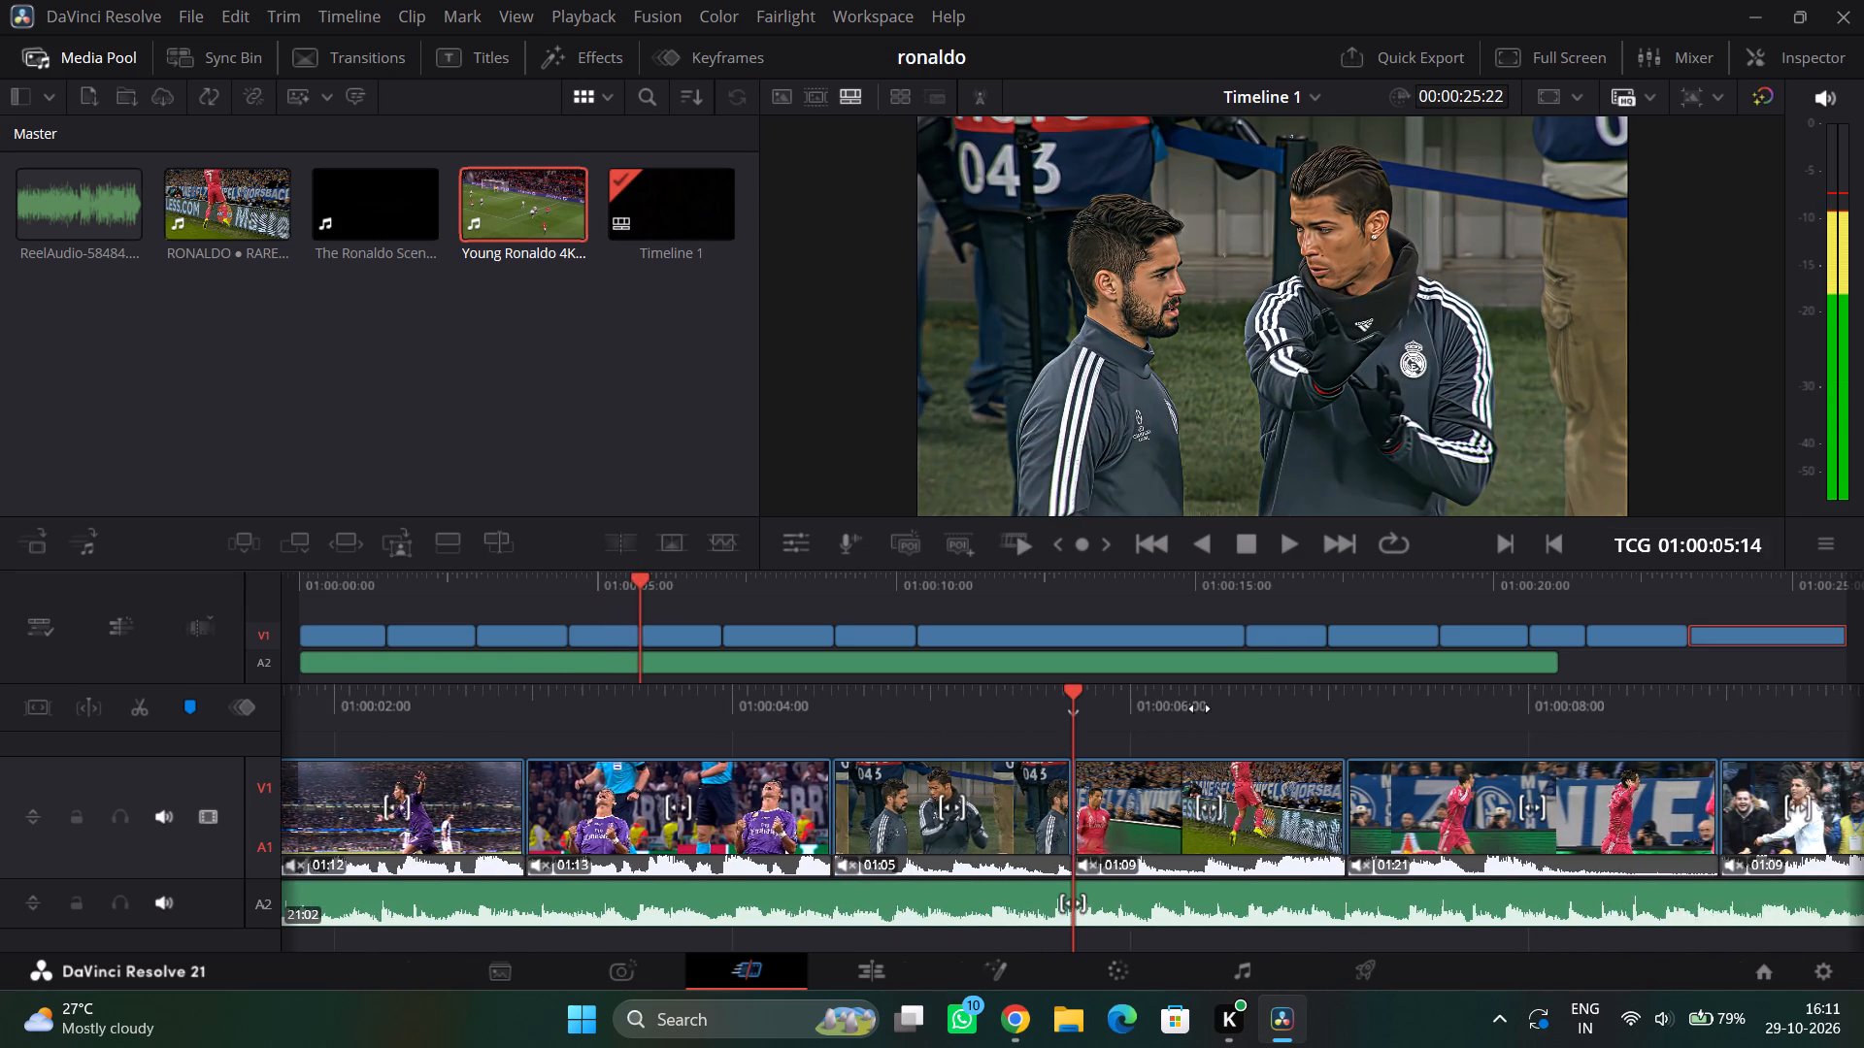
drag(1200, 708, 595, 731)
drag(1543, 710, 878, 718)
drag(1661, 707, 1467, 724)
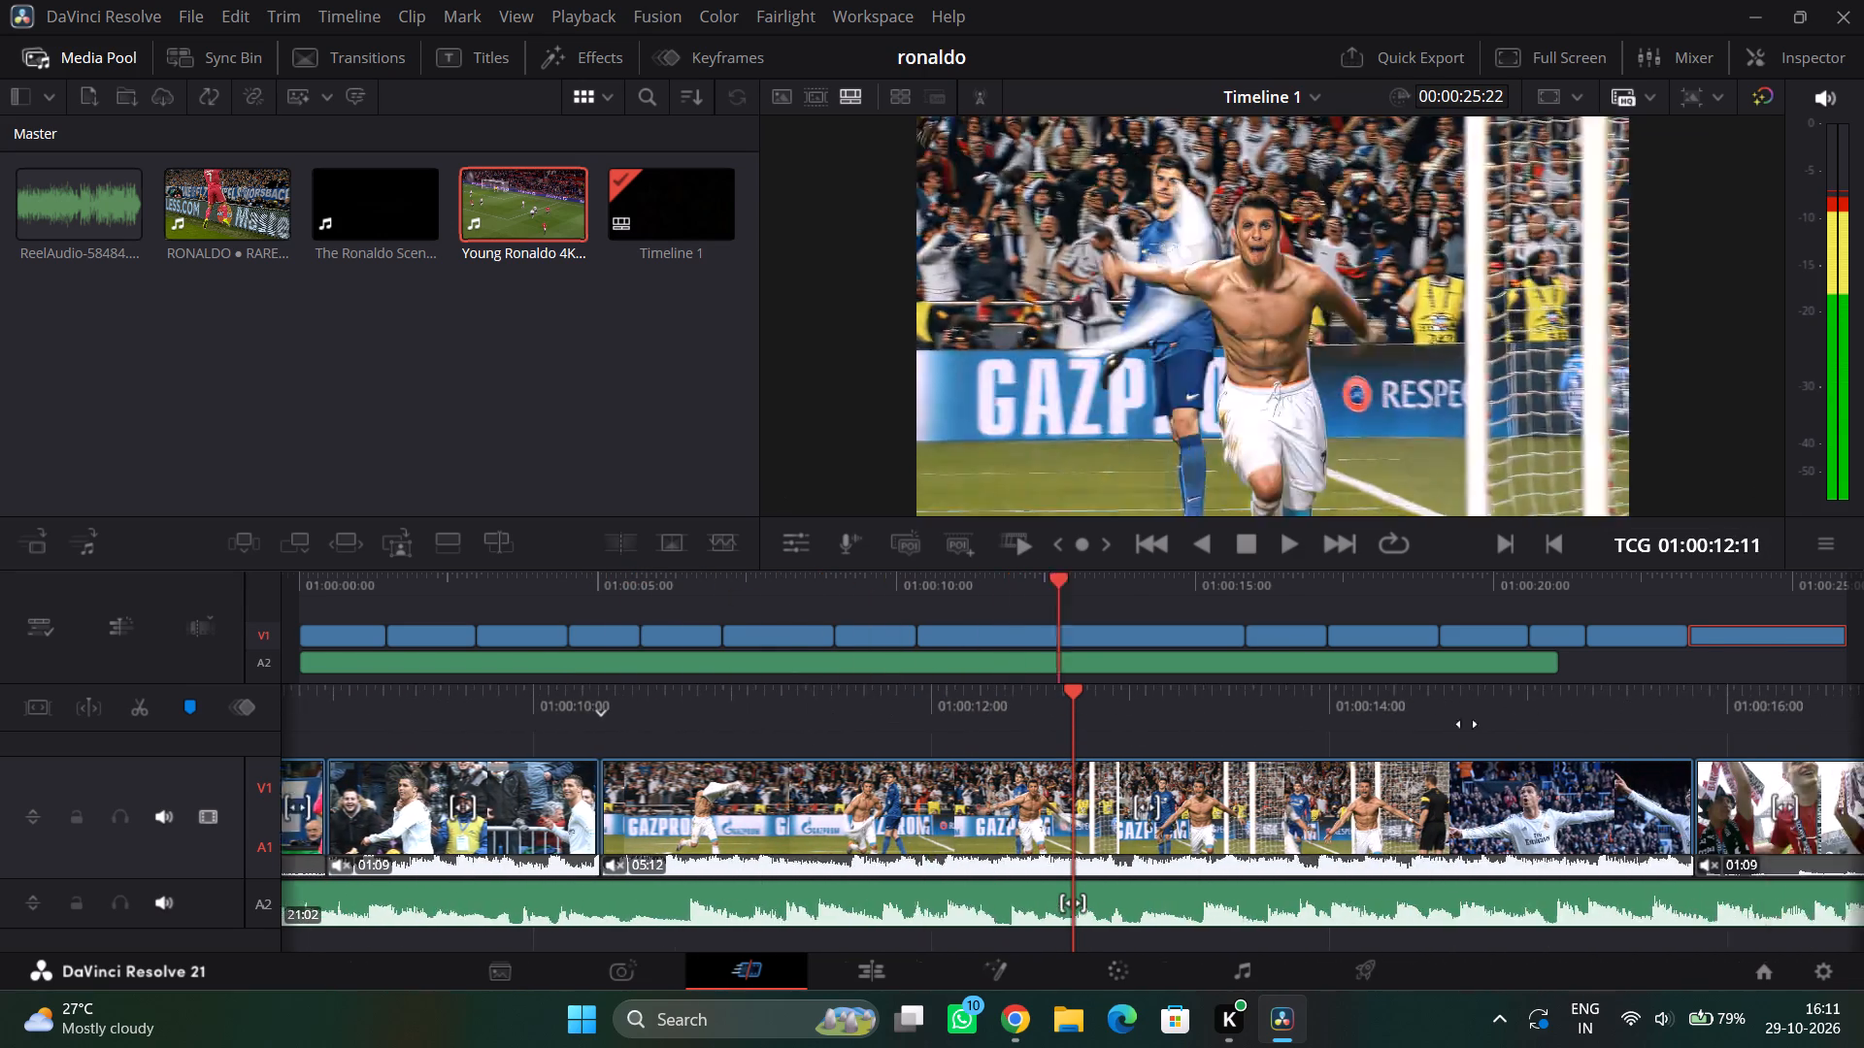
drag(1467, 724, 979, 731)
drag(1614, 681, 1539, 692)
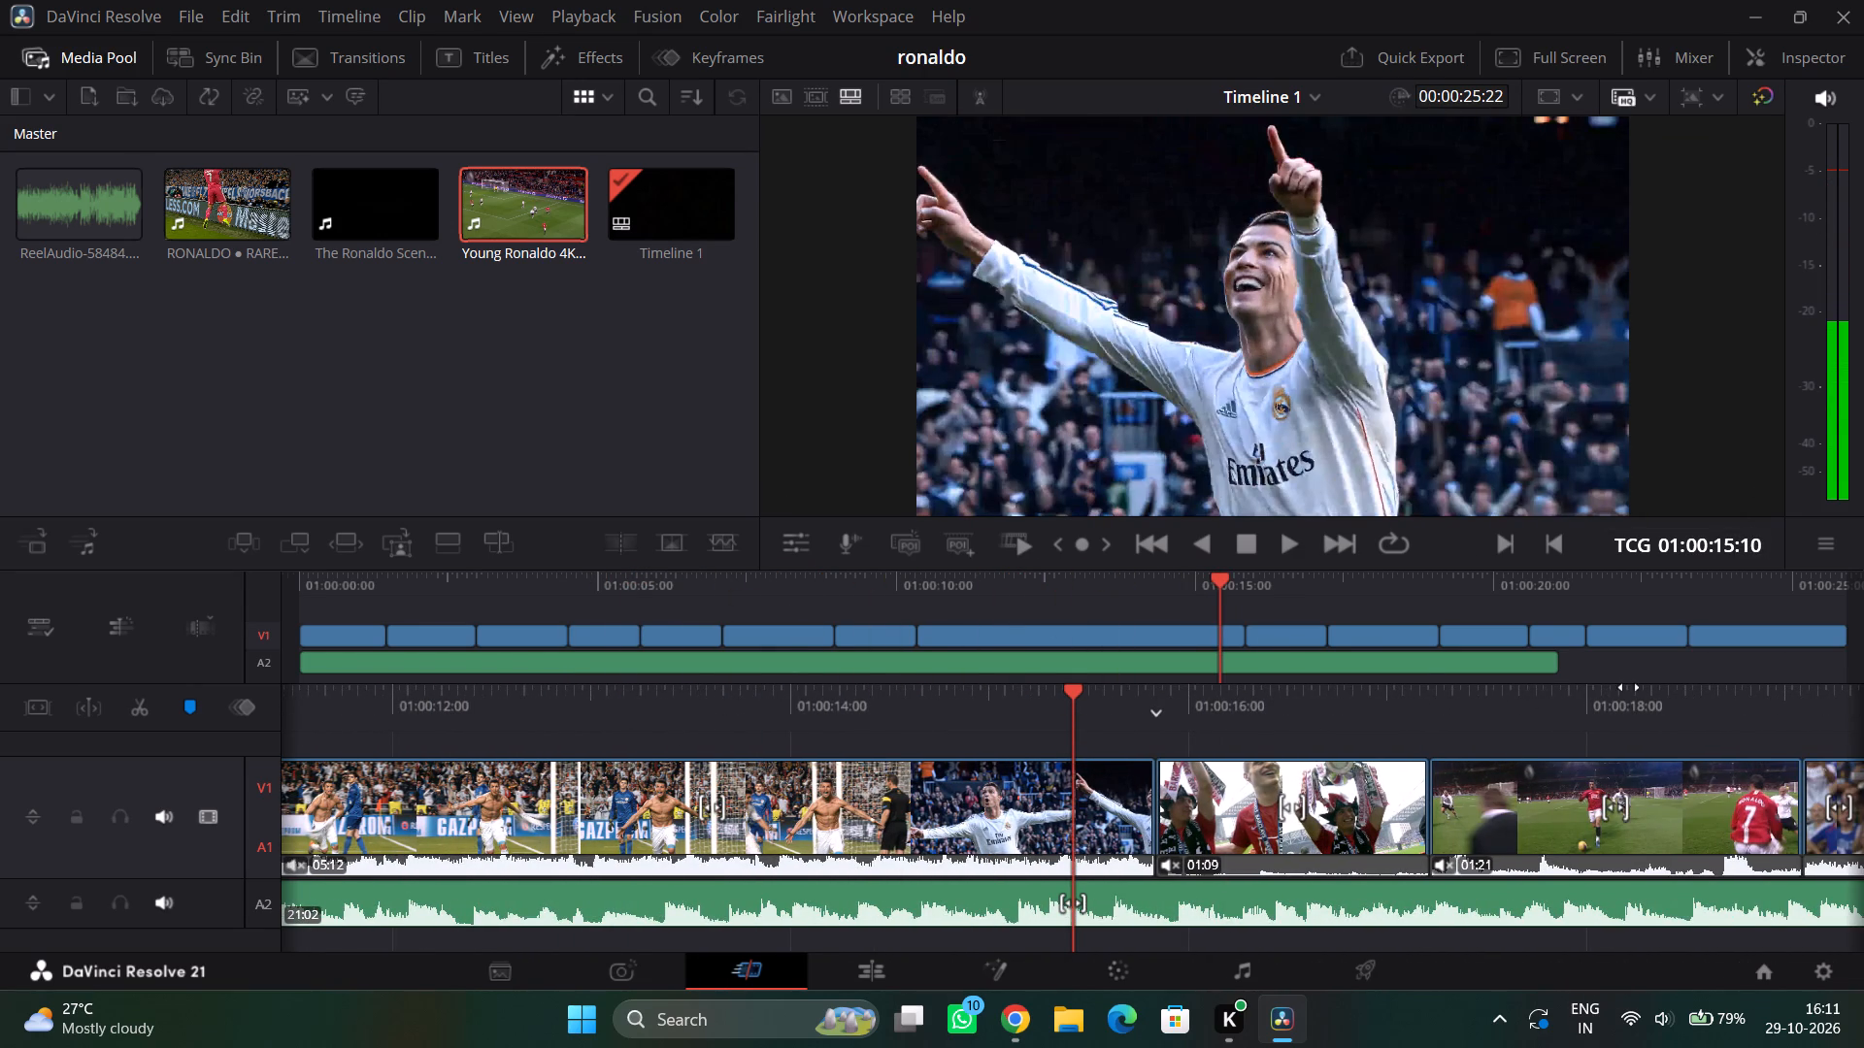
drag(1625, 702, 1088, 733)
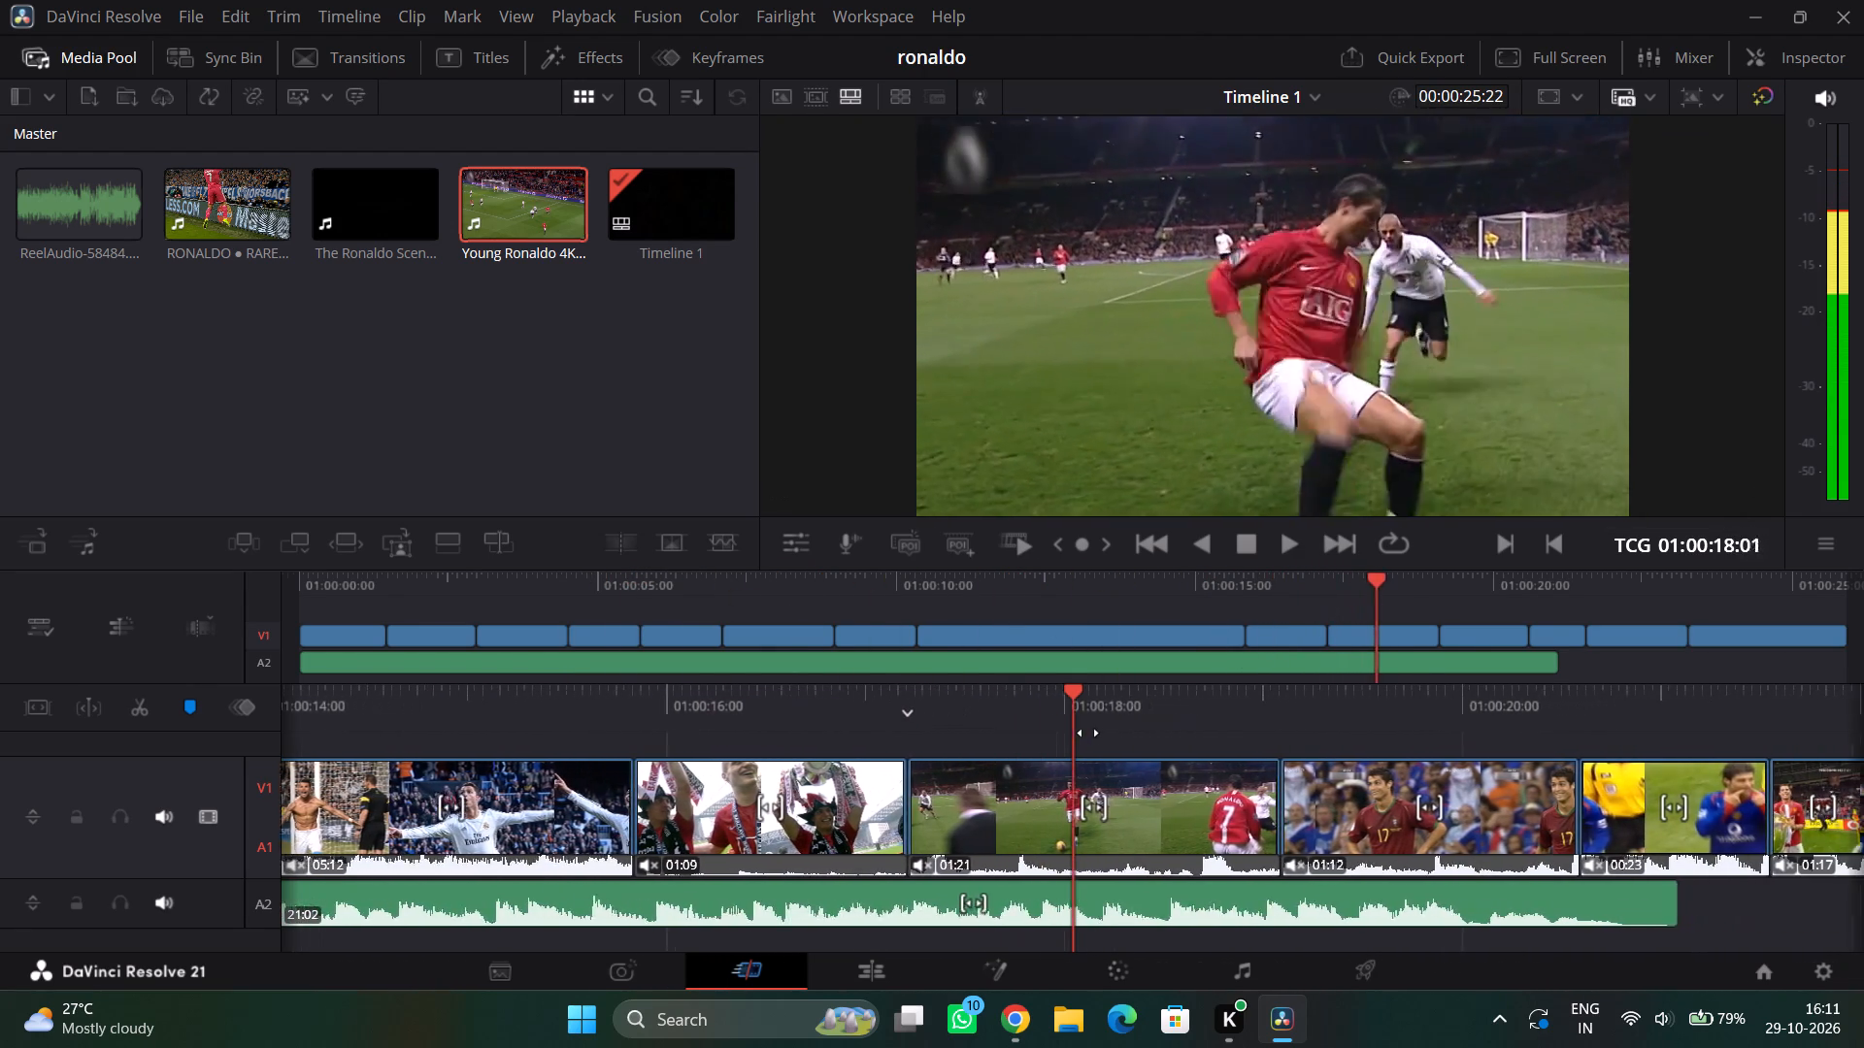
drag(1088, 733, 900, 745)
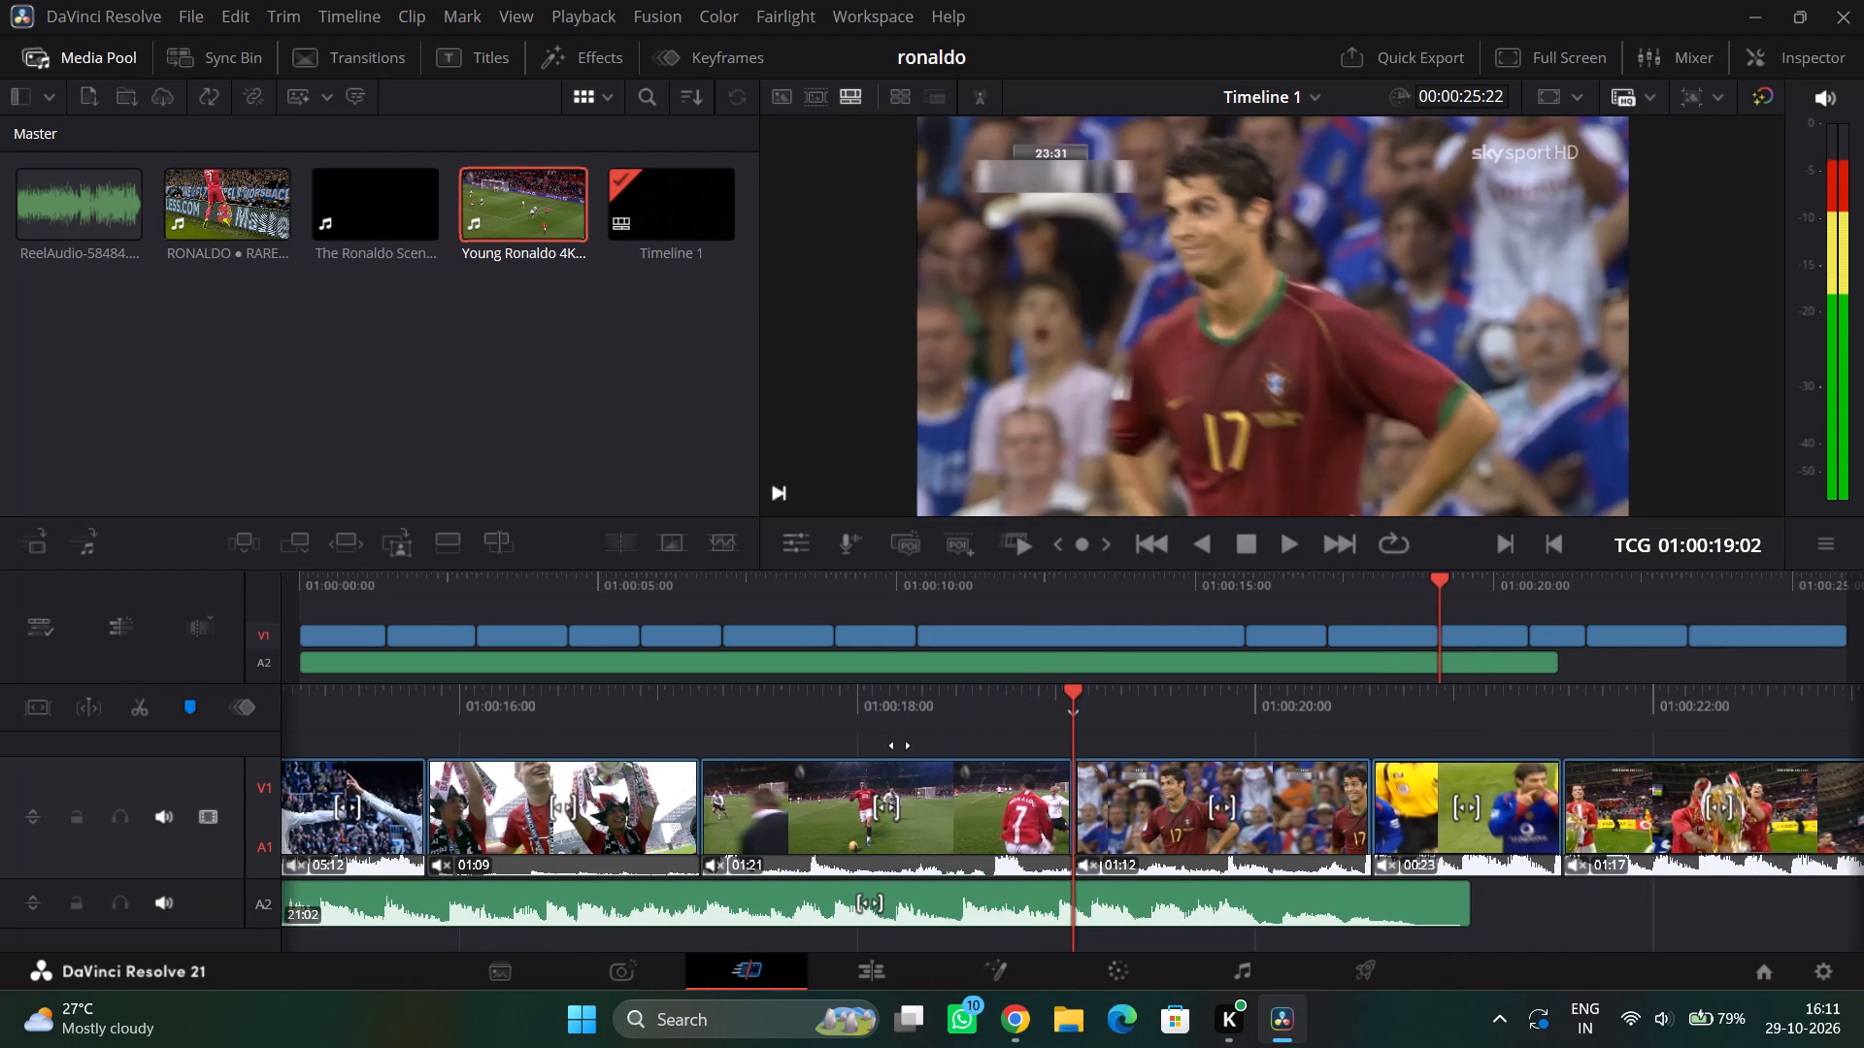
drag(900, 745, 432, 779)
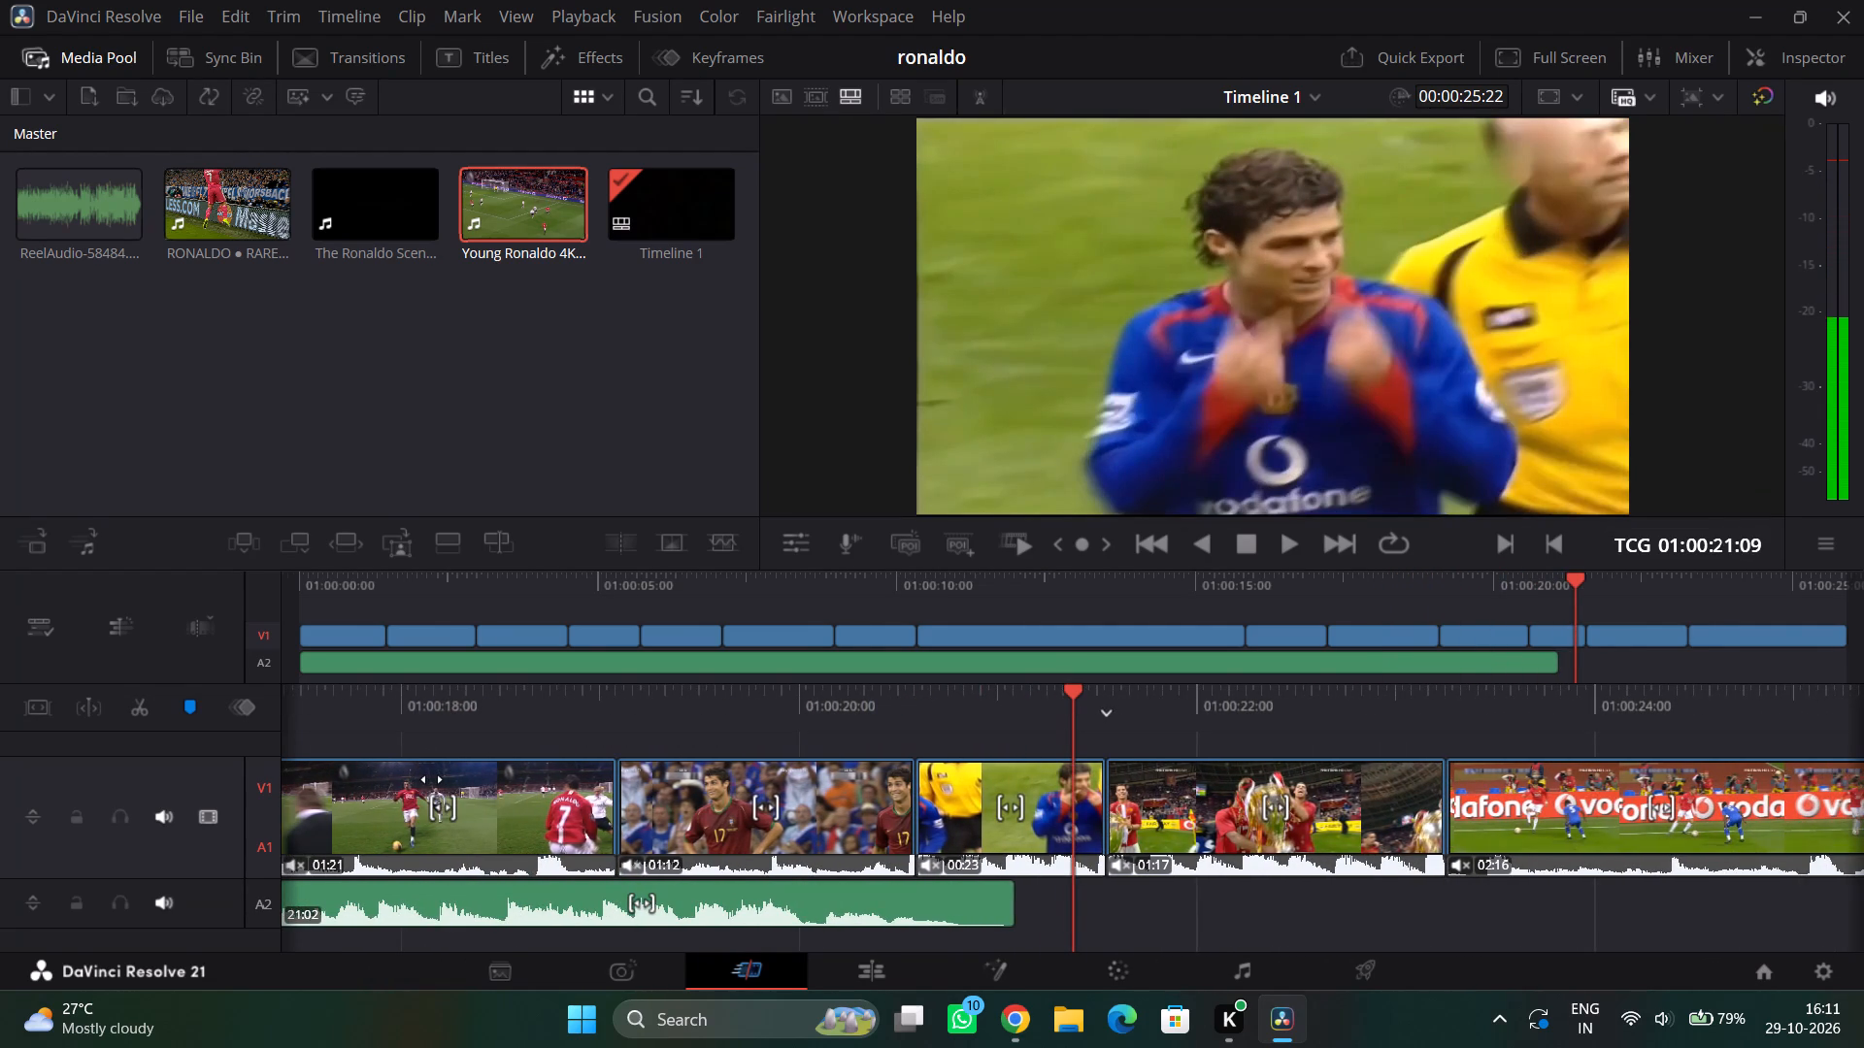
Move the 01:21 clip of the red number 7 shirt along V1 to replace the 01:12 Portugal clip.
drag(432, 779, 1037, 779)
drag(1157, 779, 1251, 779)
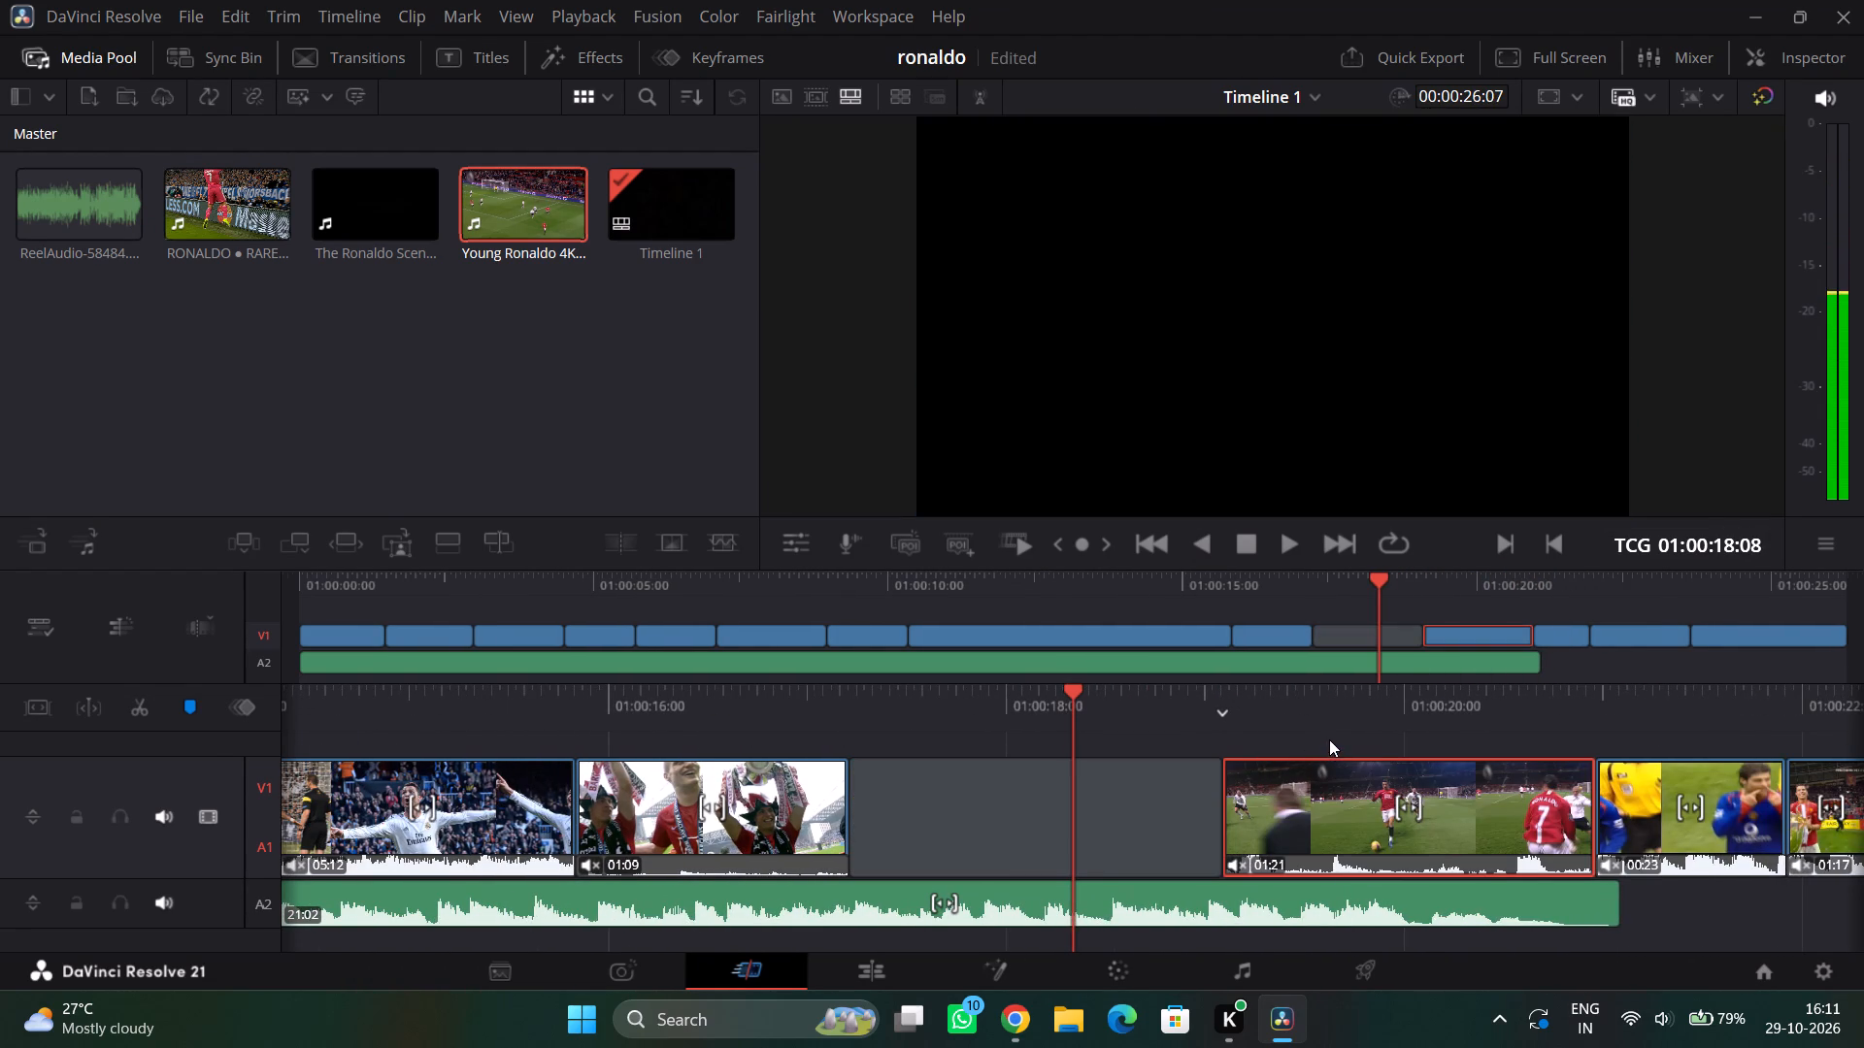
Move the 01:21 red number 7 shirt clip near the start of V1, inserting it between the 01:13 purple-shirt clip and the 01:05 training clip.
drag(1400, 782, 804, 716)
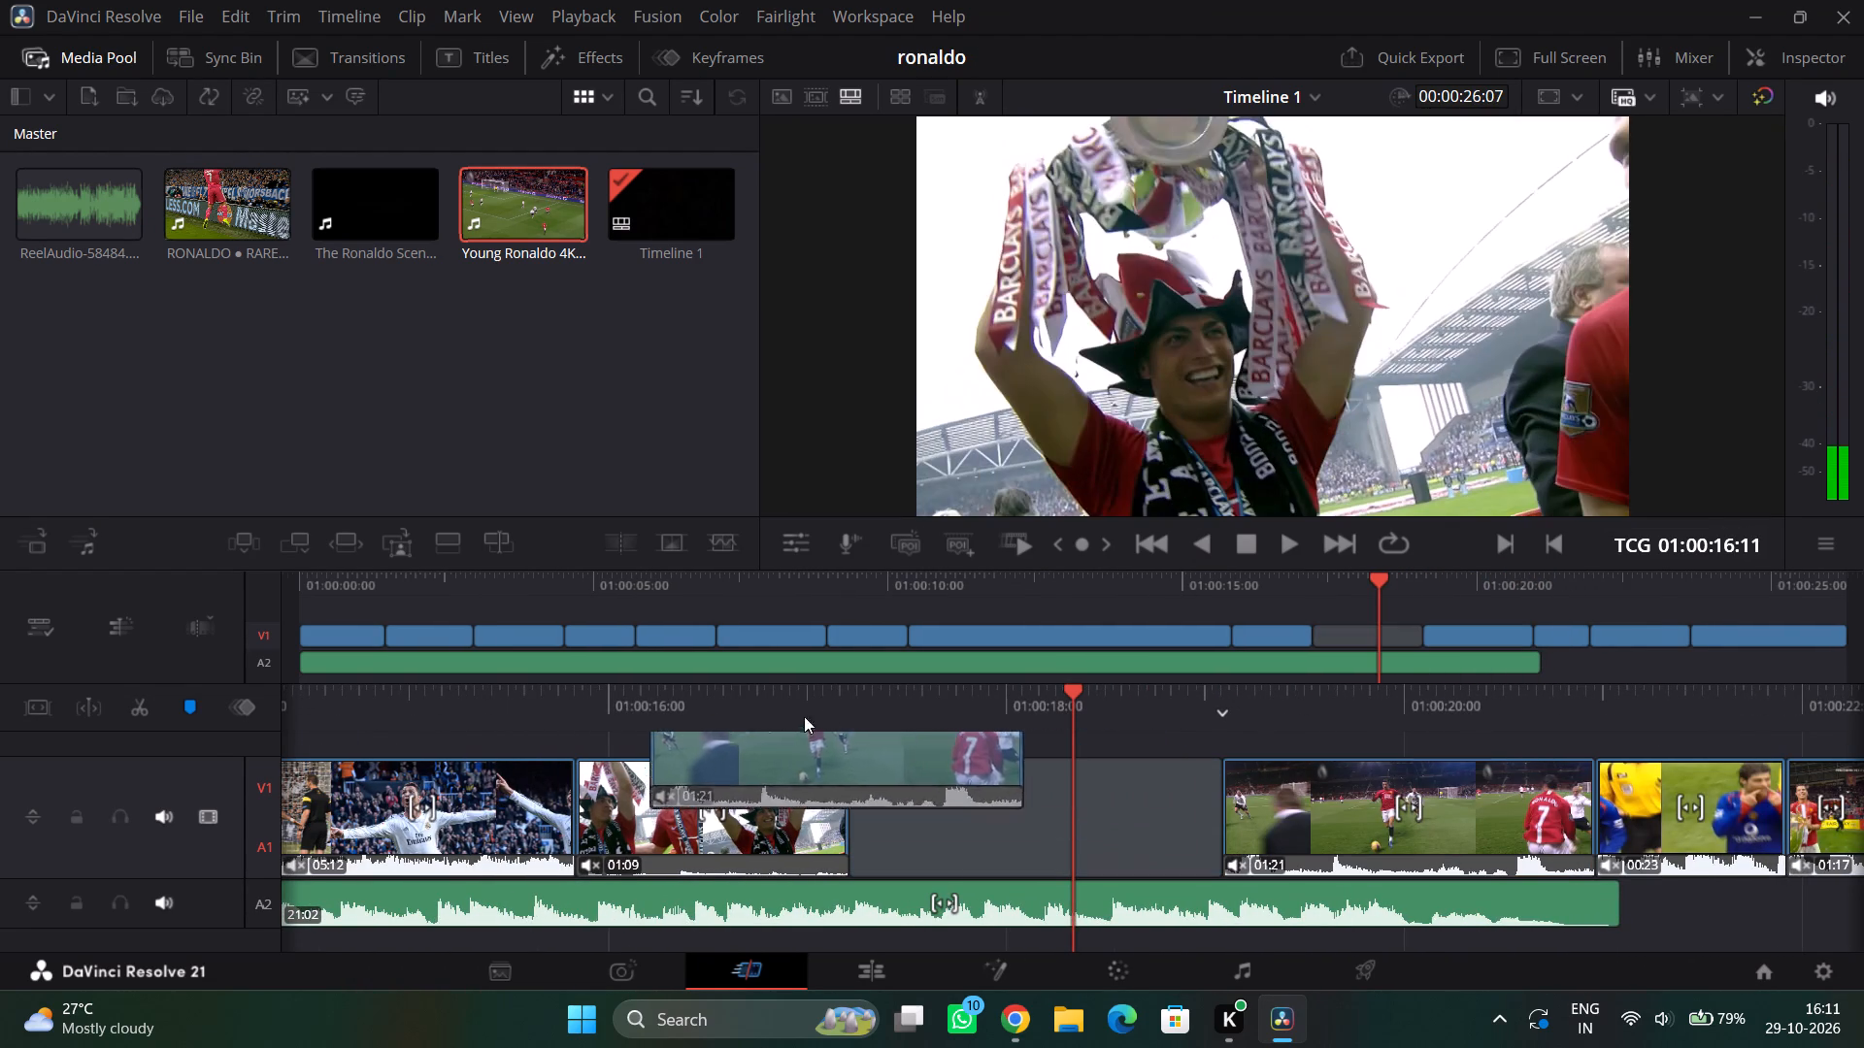
drag(804, 716, 728, 772)
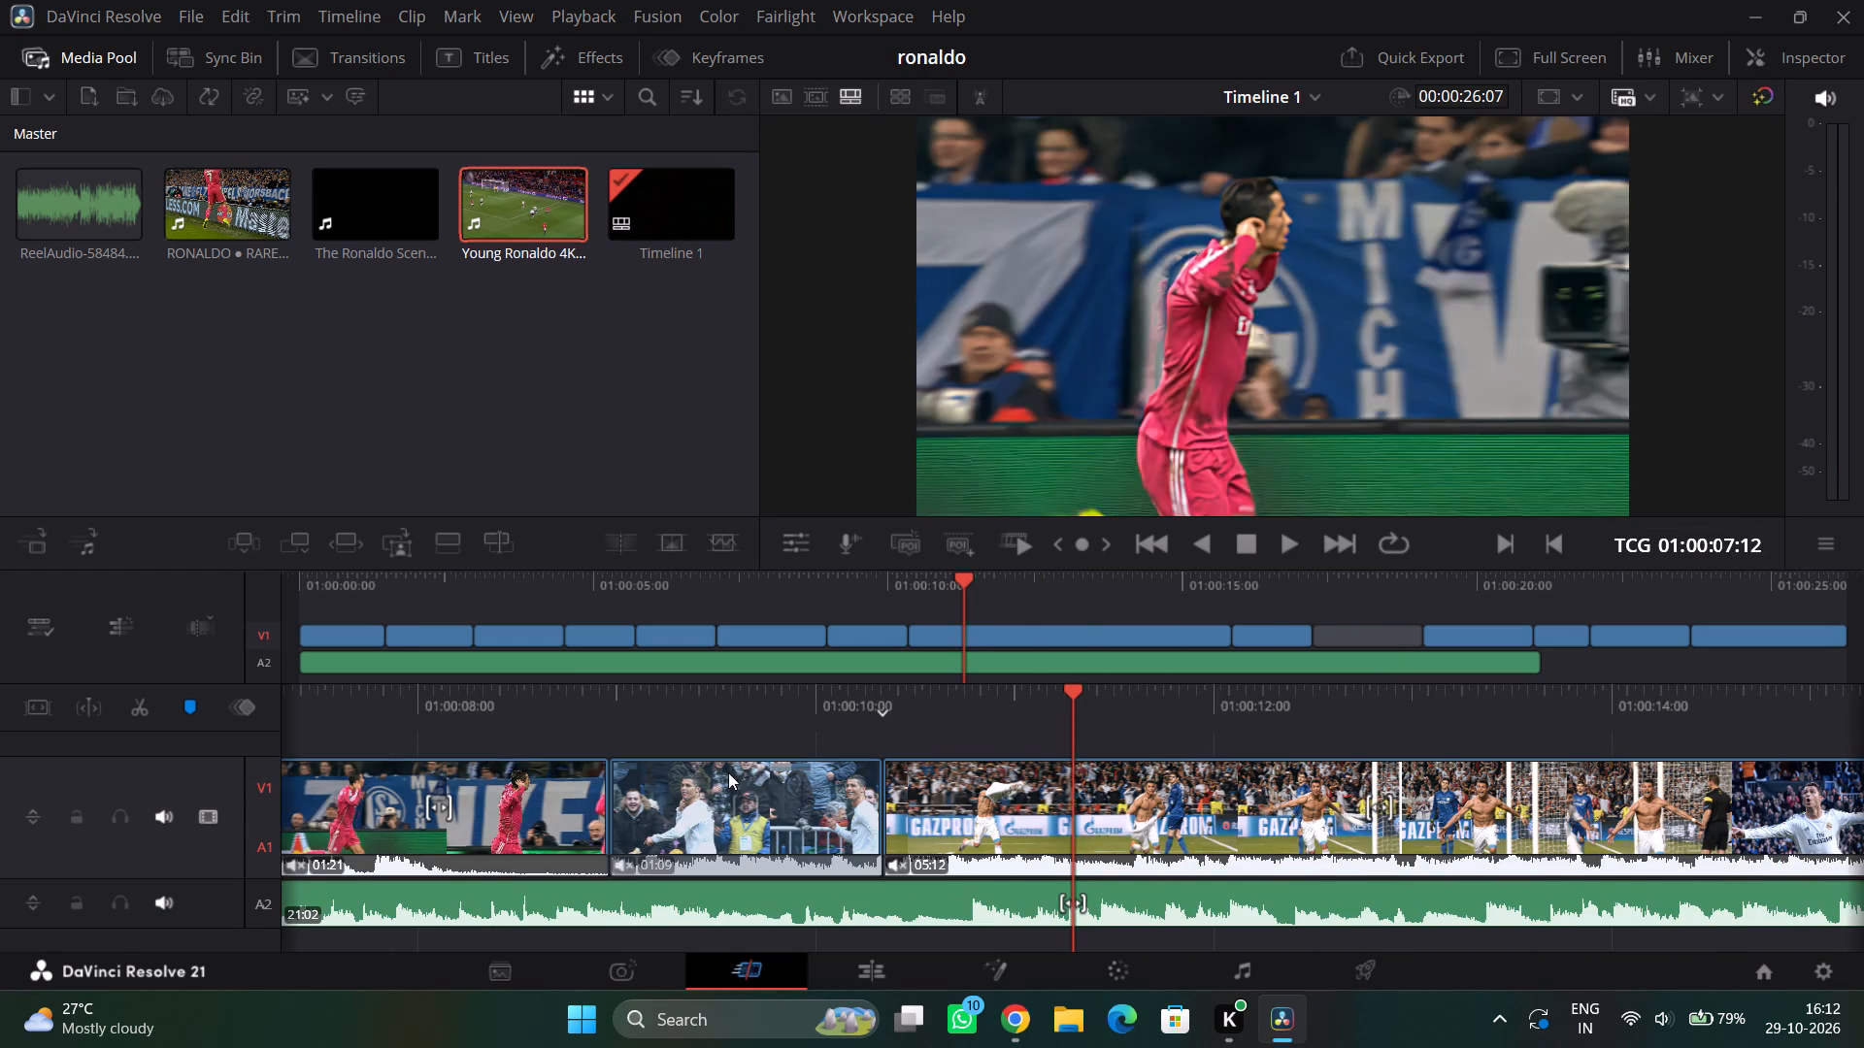
drag(728, 772, 901, 807)
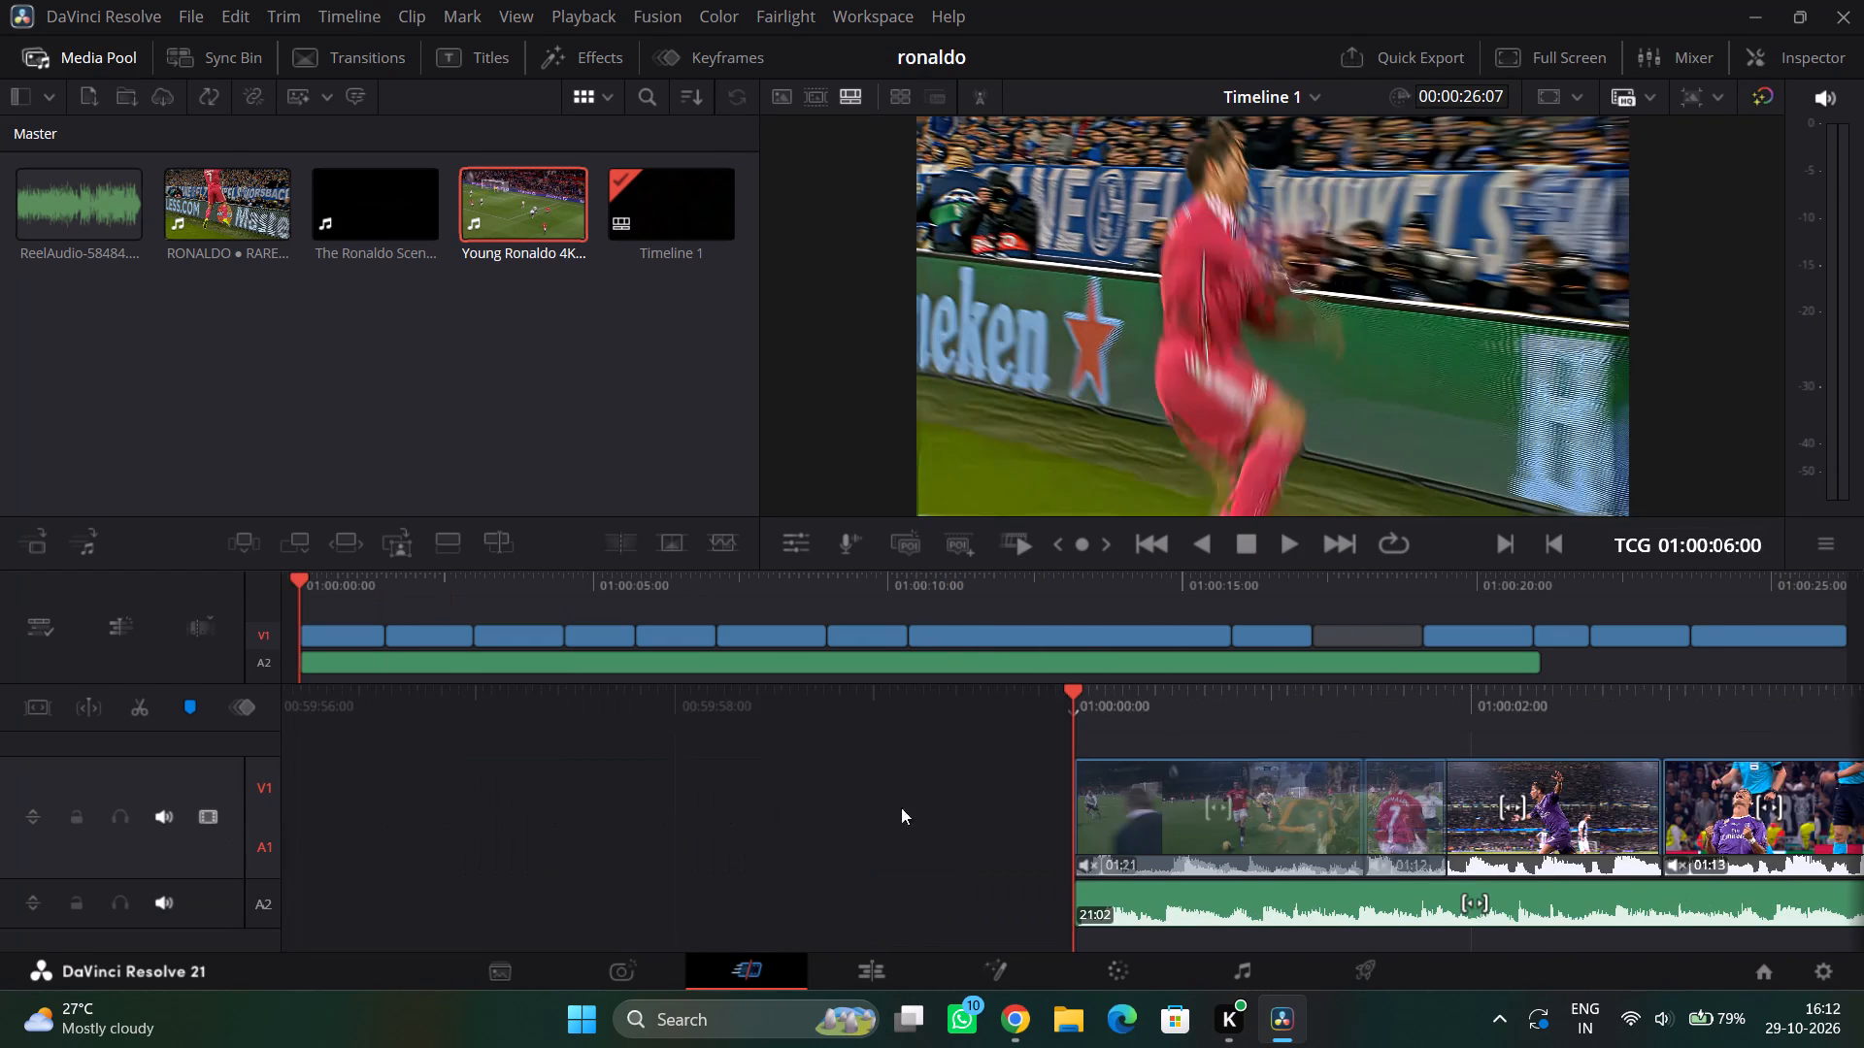
drag(901, 807, 1654, 773)
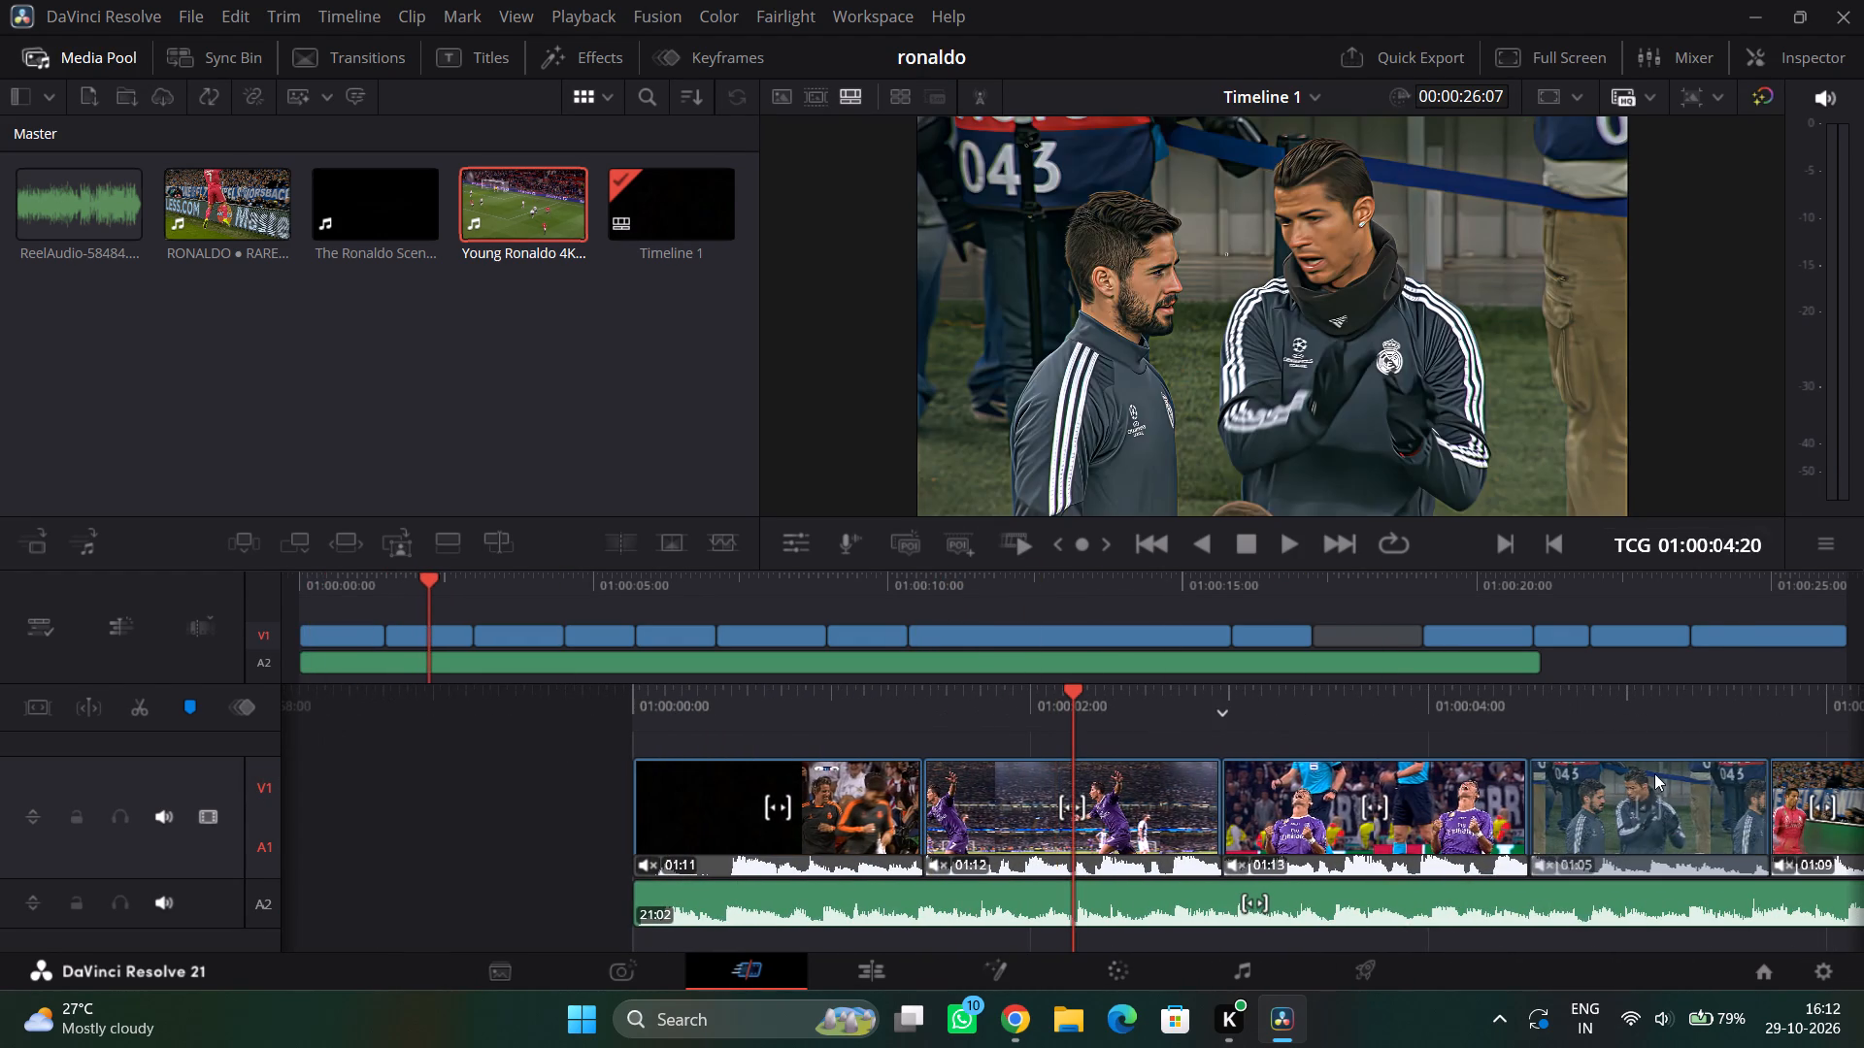
drag(1654, 773, 1530, 772)
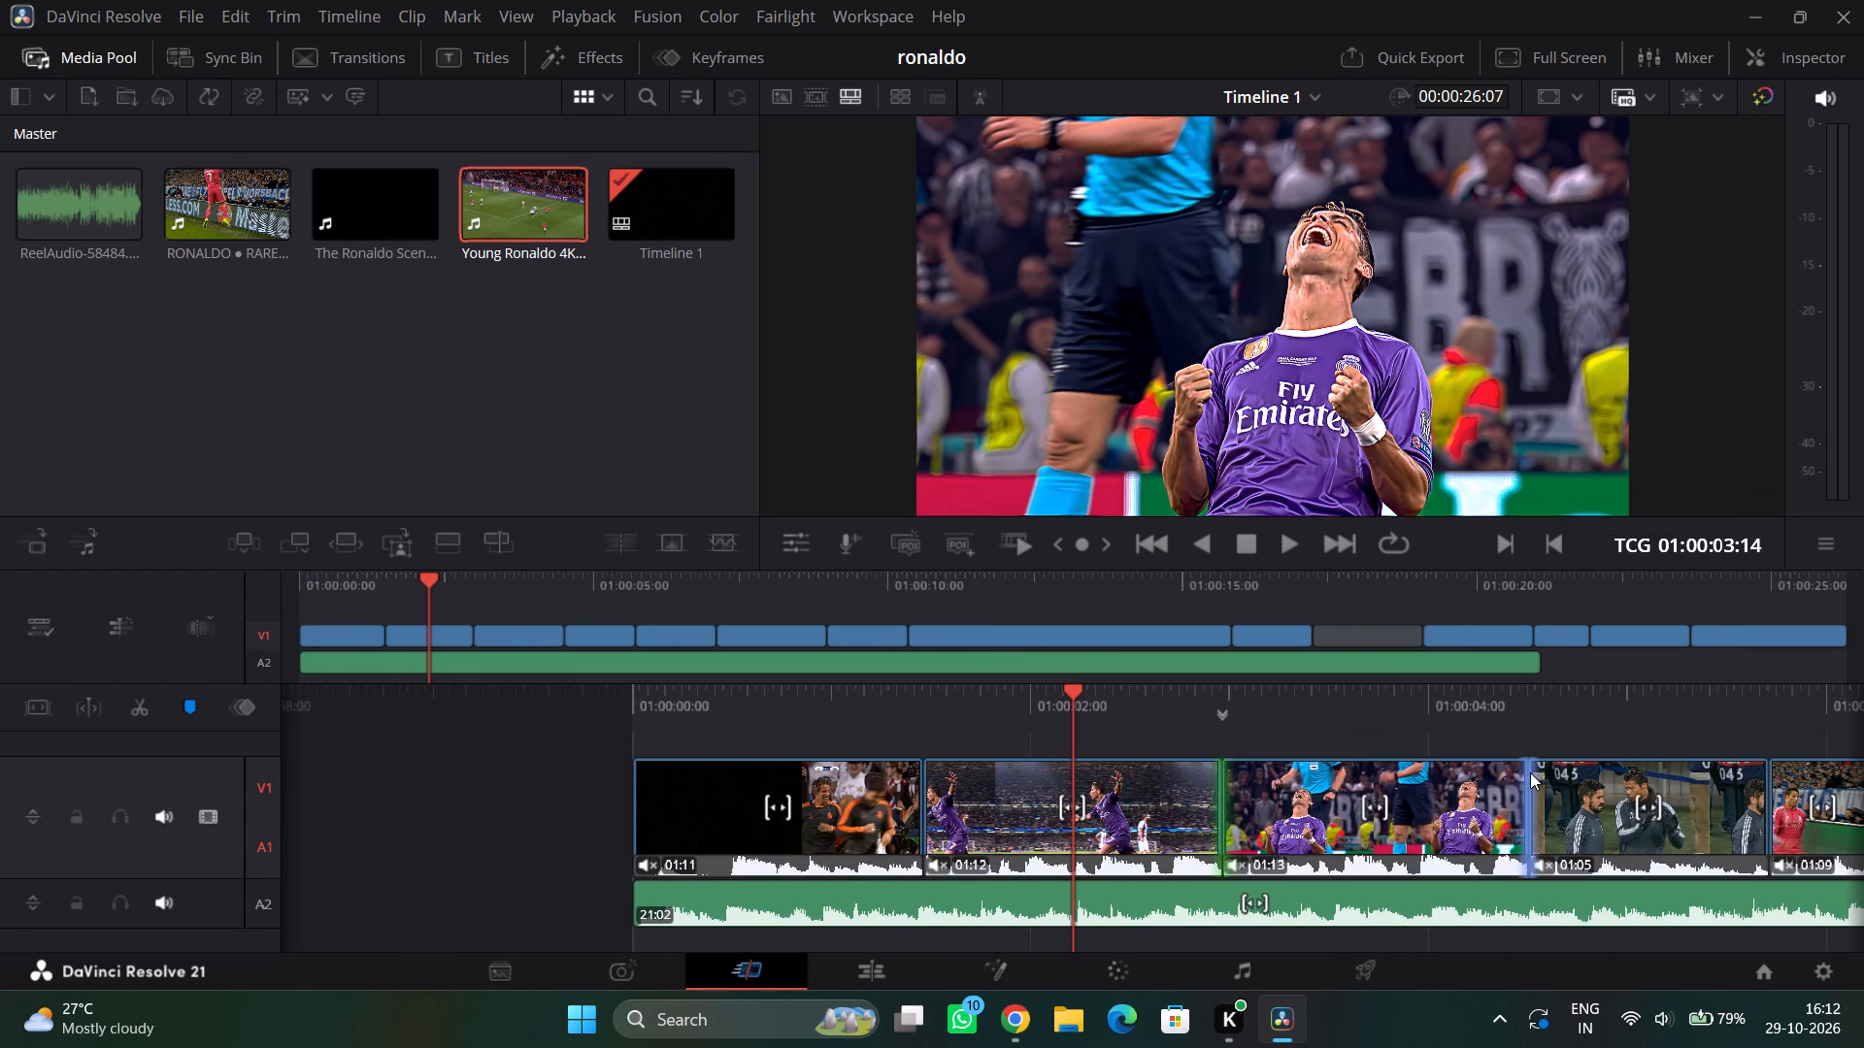
drag(1530, 772, 1517, 779)
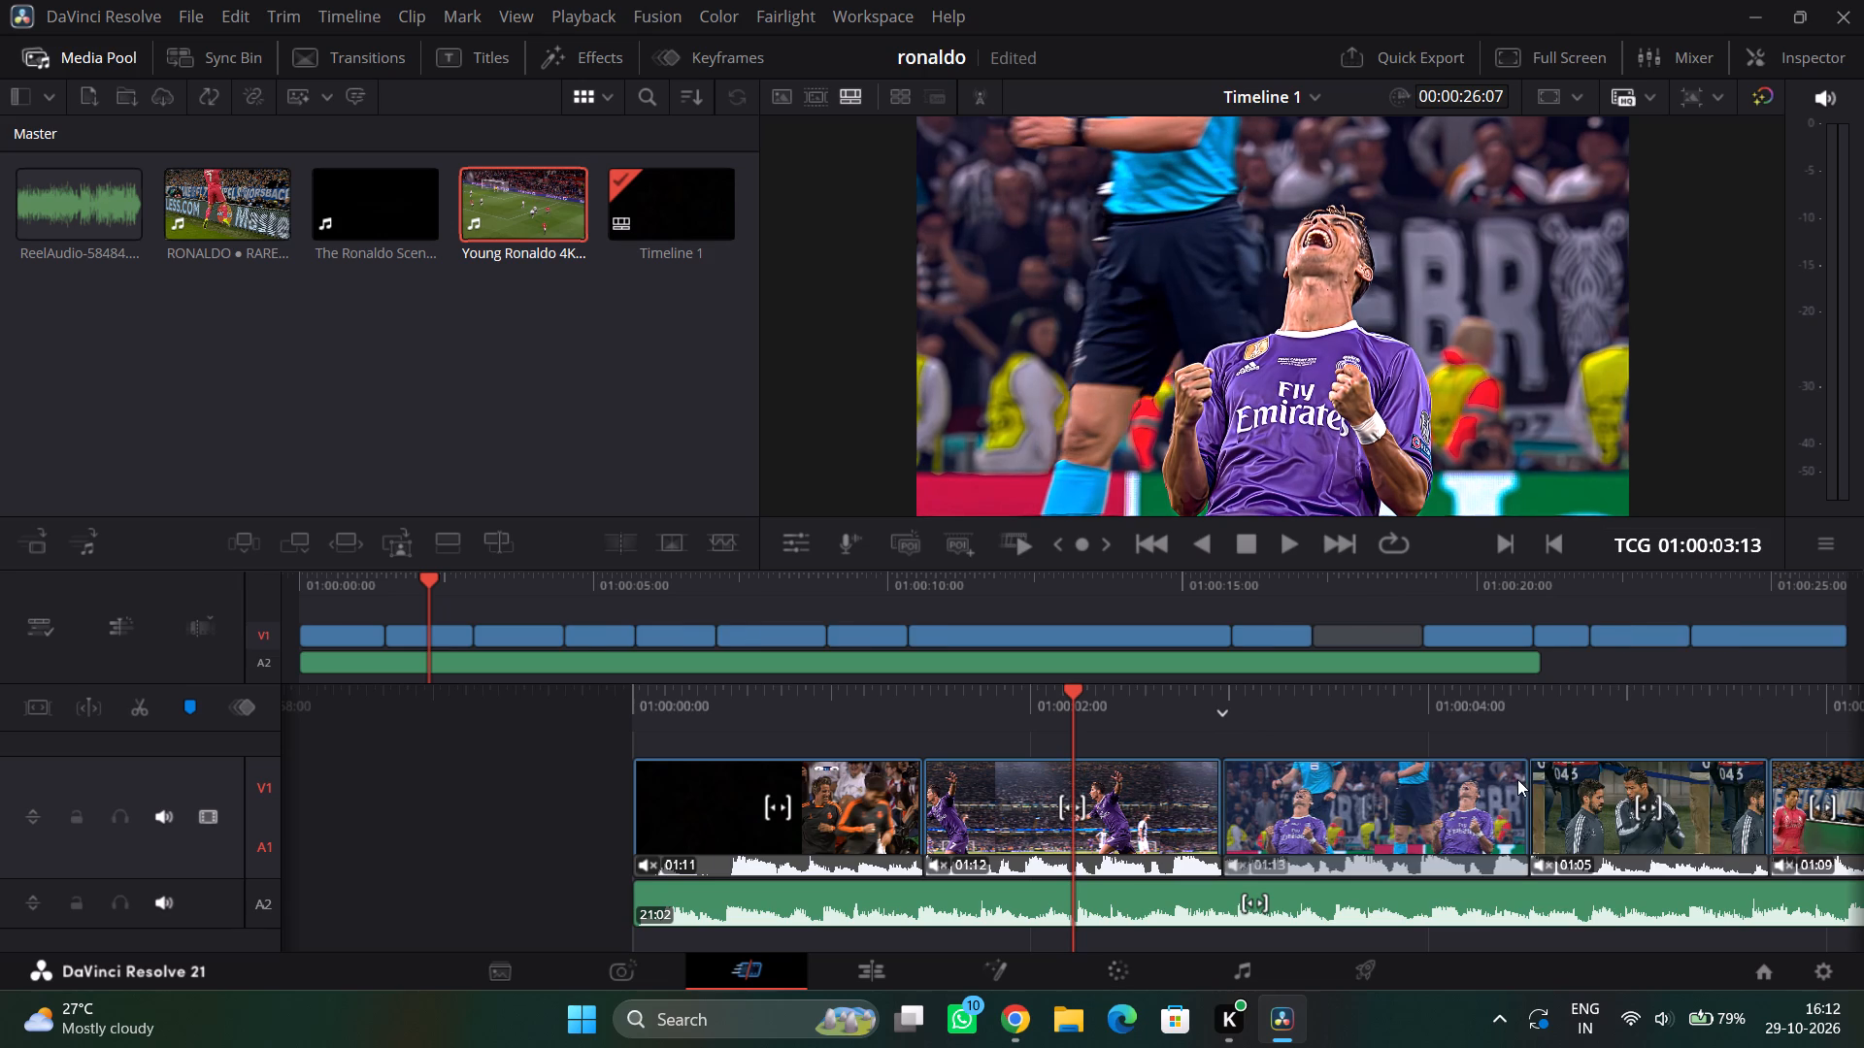
drag(1517, 779, 1531, 768)
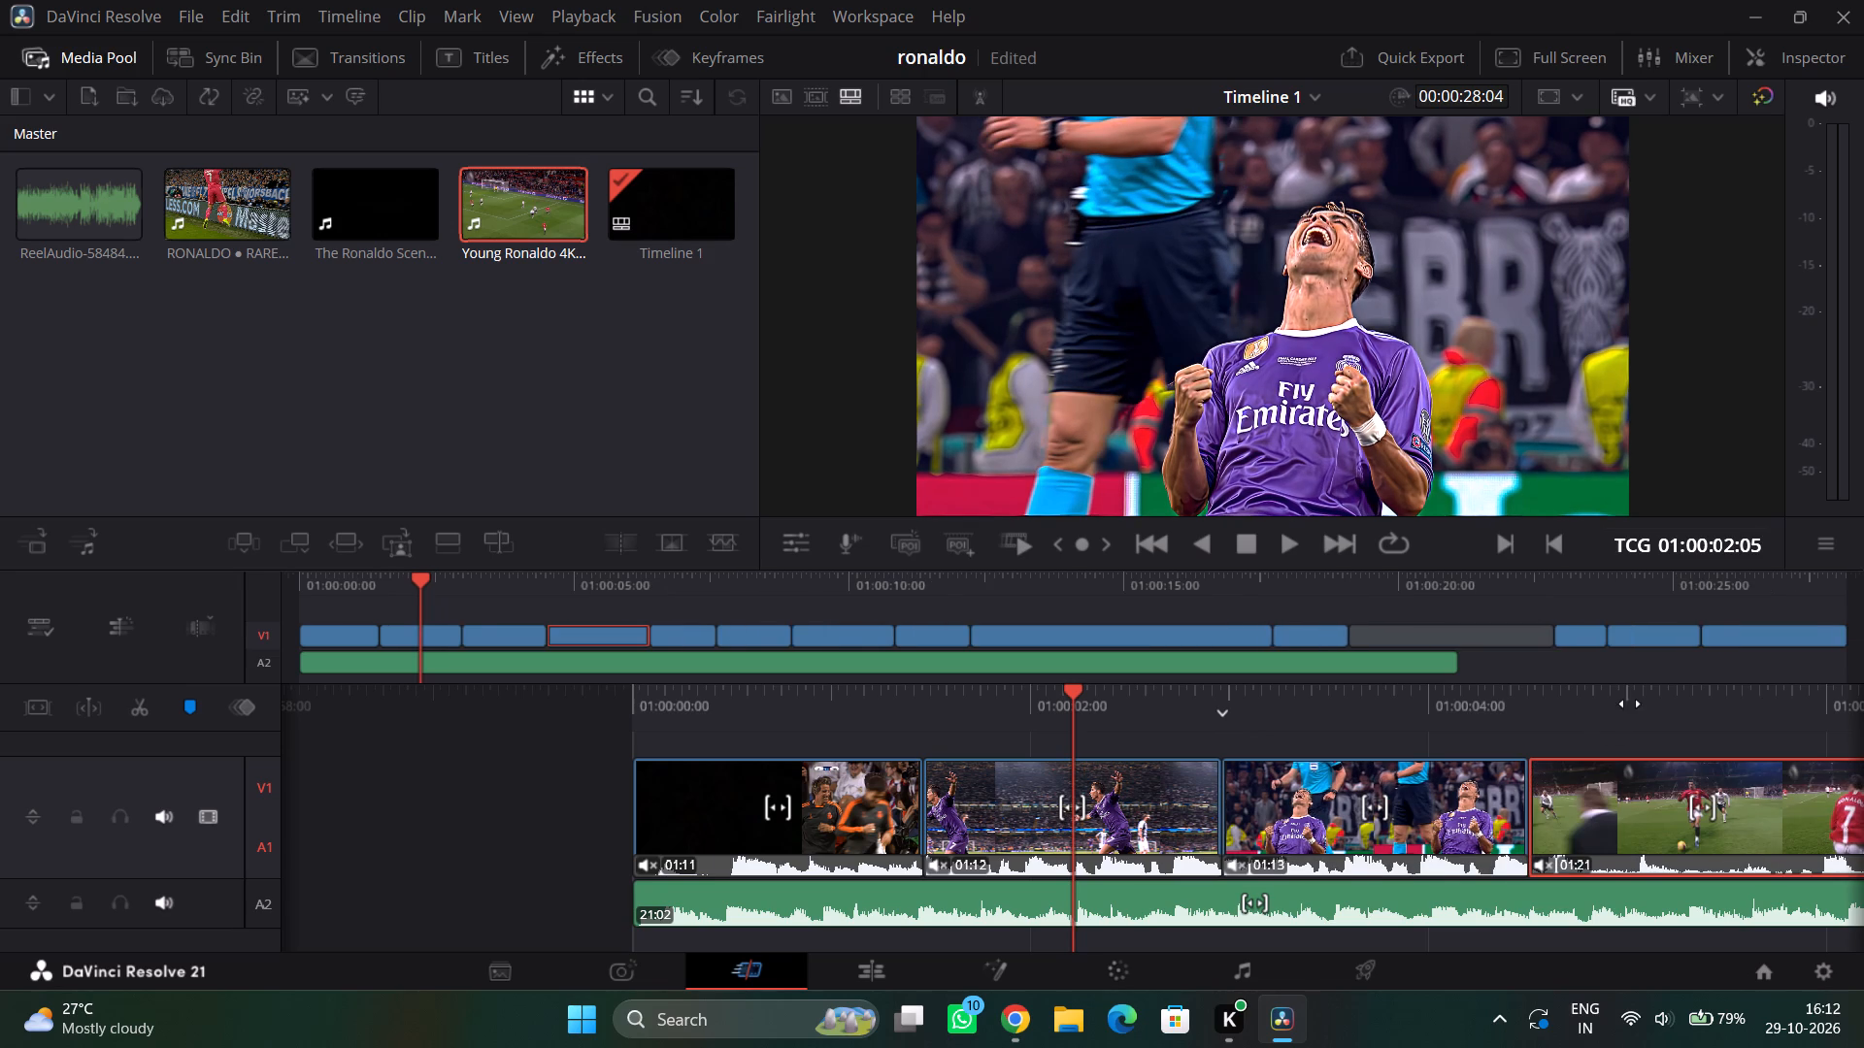
Play and scrub the sequence from the repositioned 01:21 clip to the timeline's end to review the new order.
drag(1630, 704, 1285, 716)
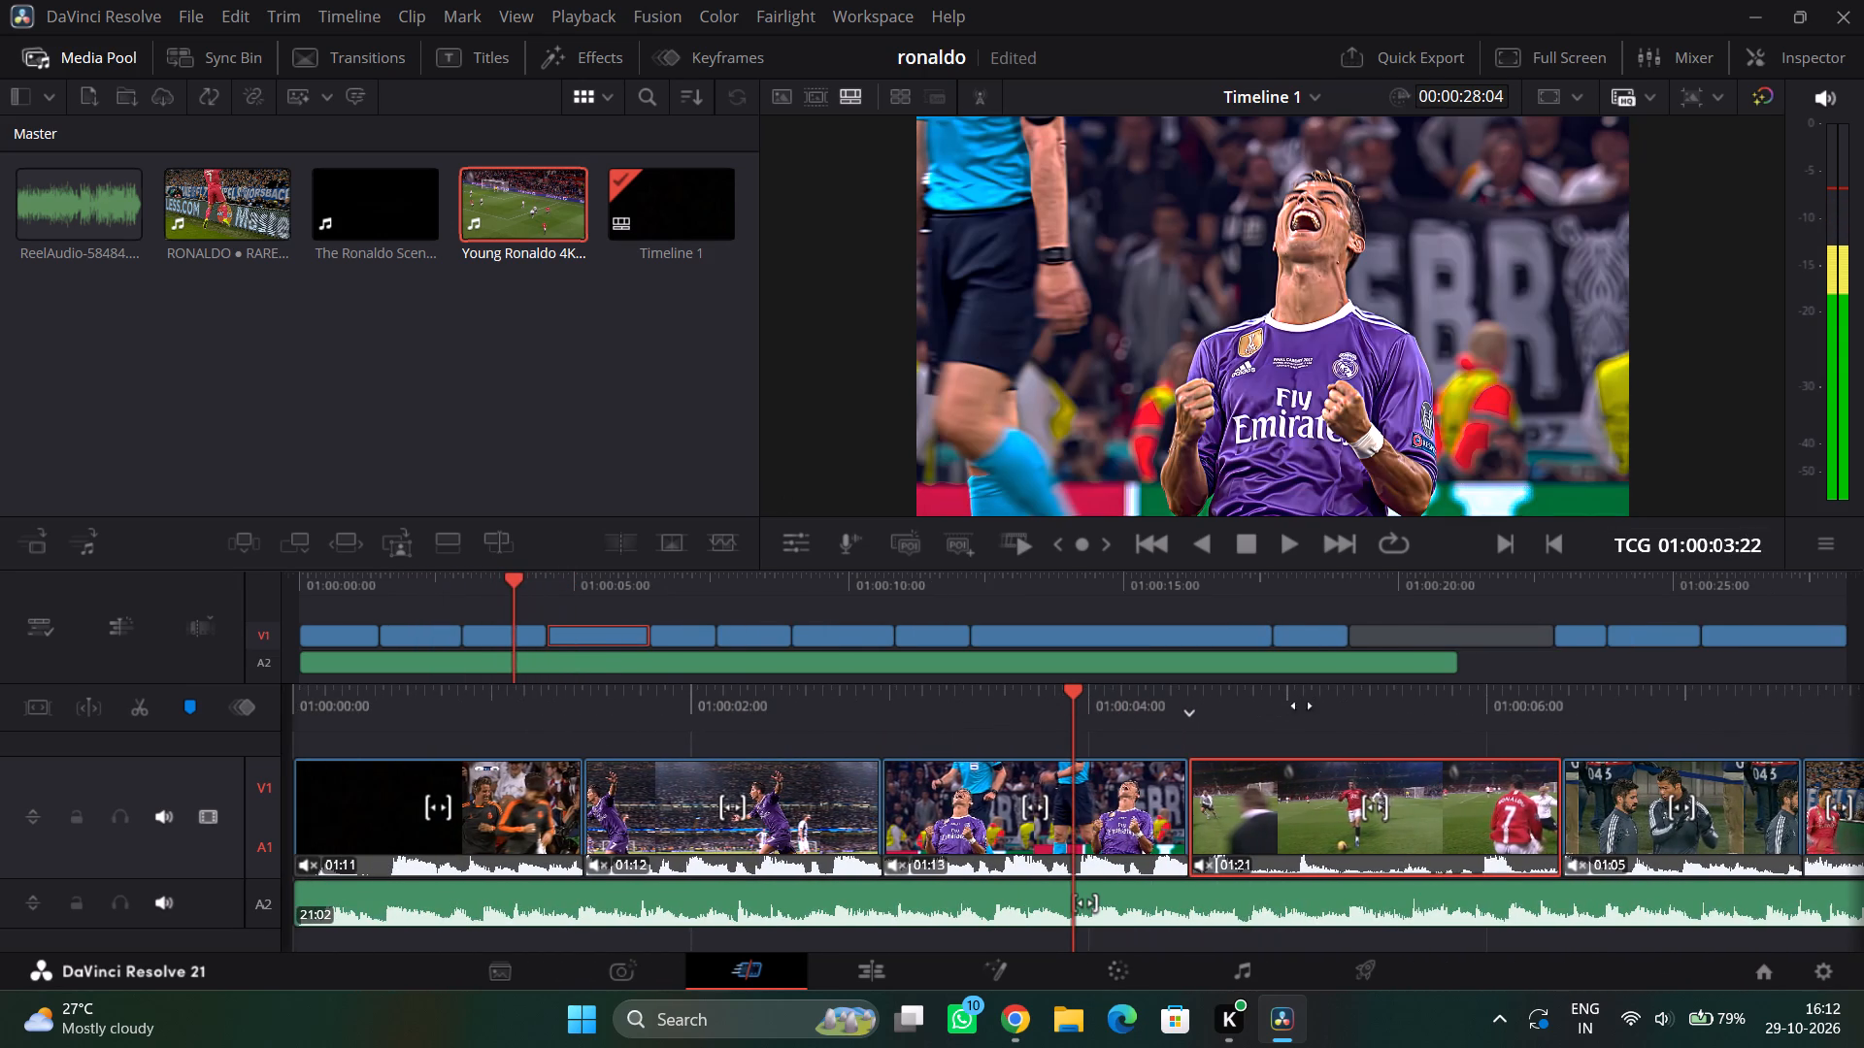
click(1282, 549)
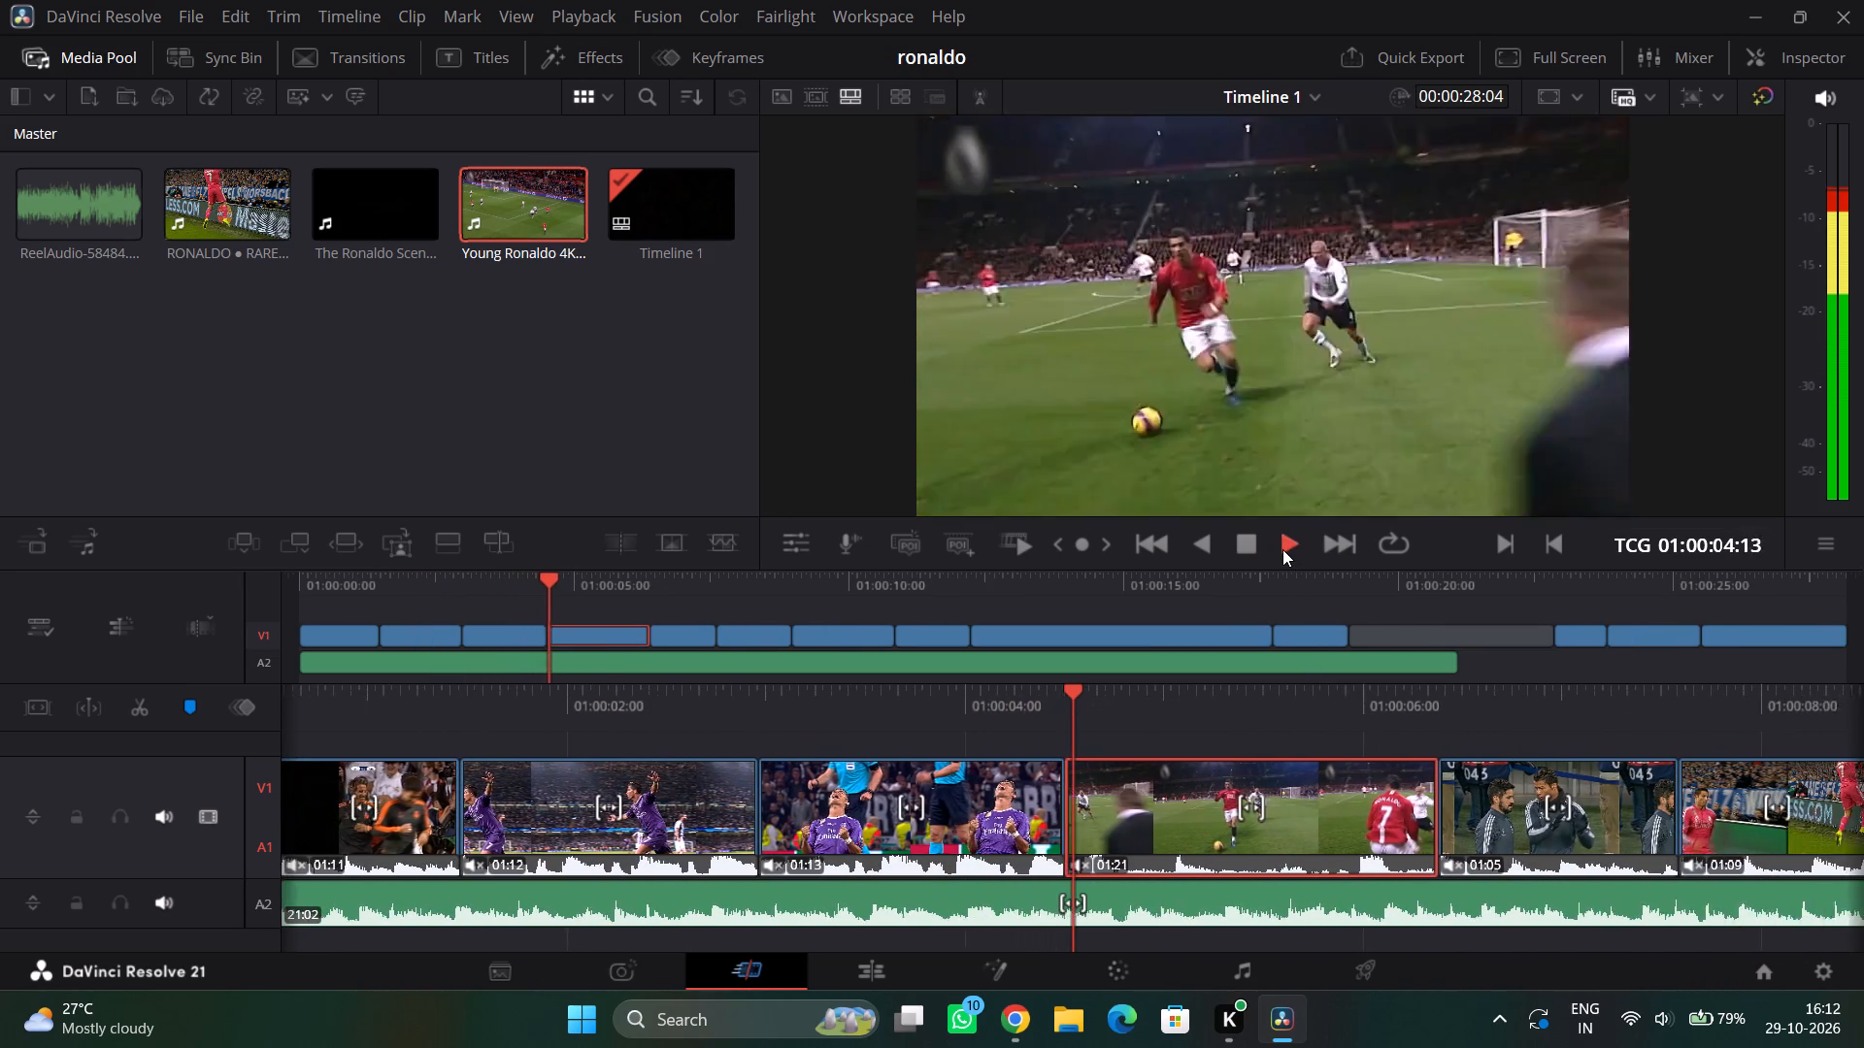
drag(1237, 718, 1333, 718)
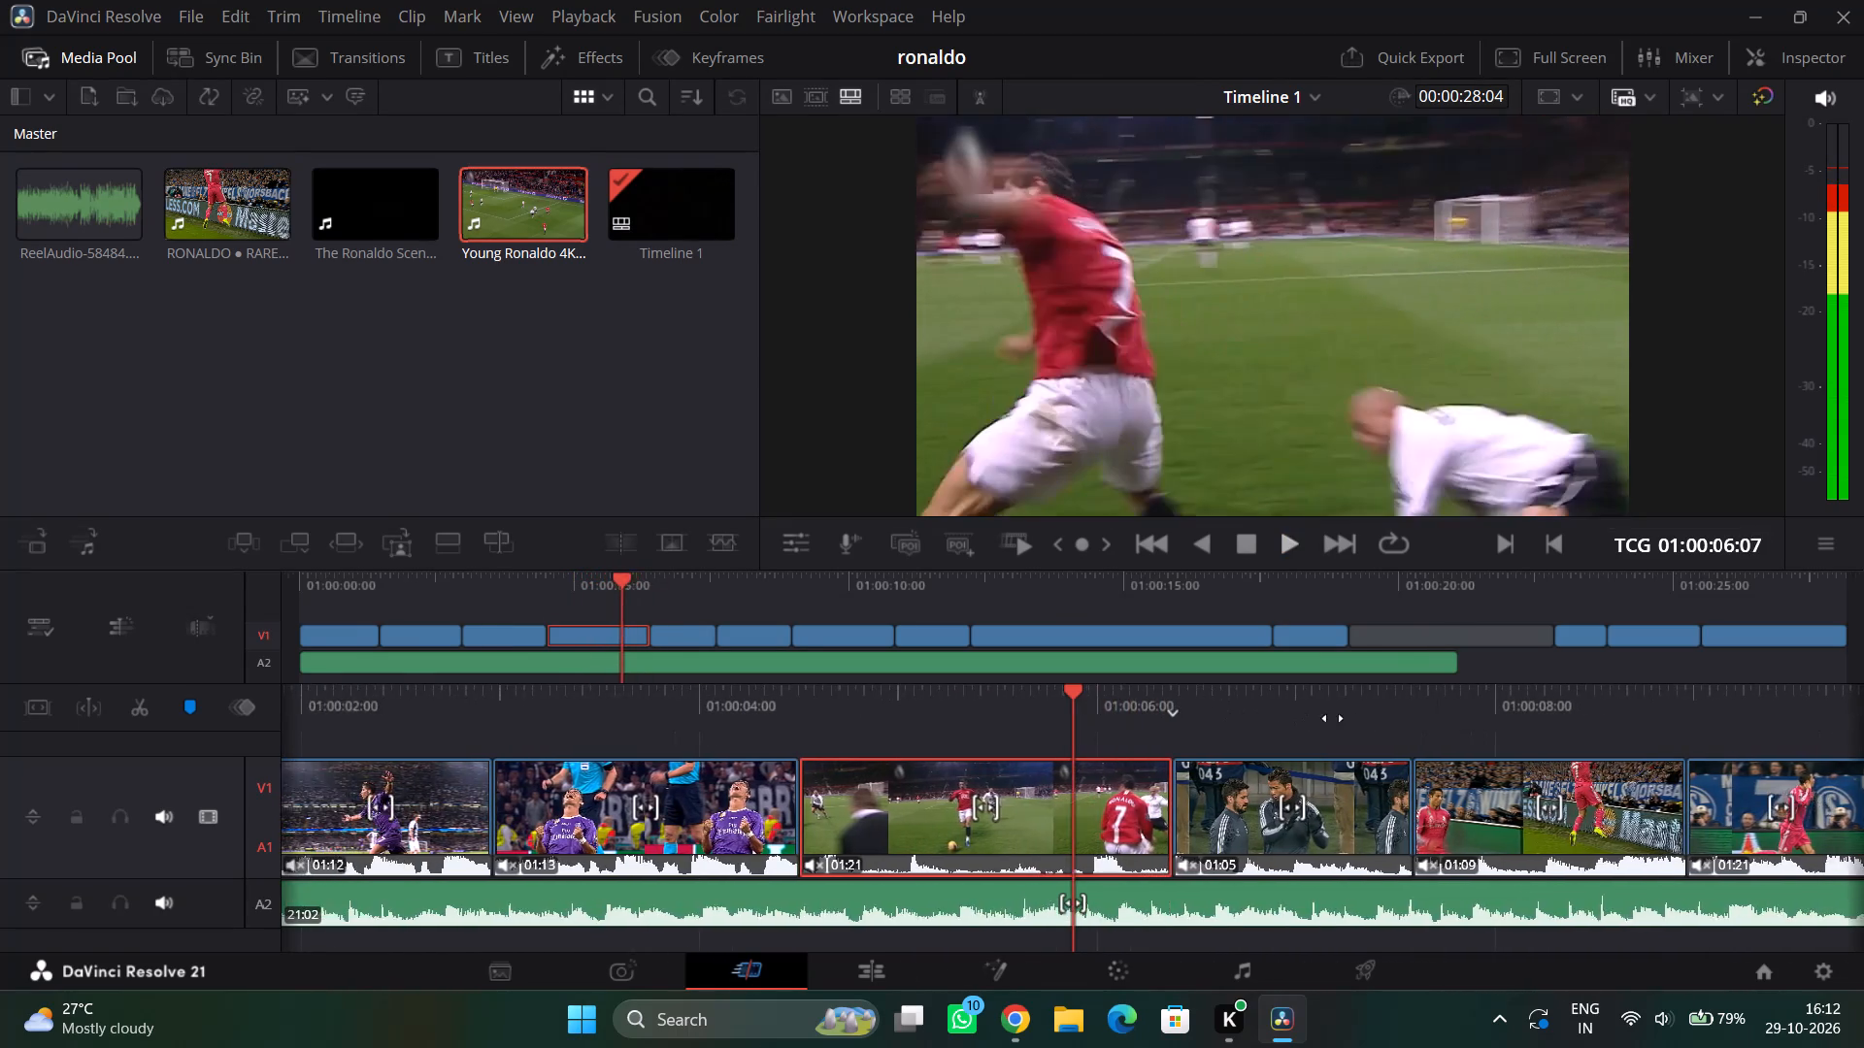
drag(1333, 718, 1760, 697)
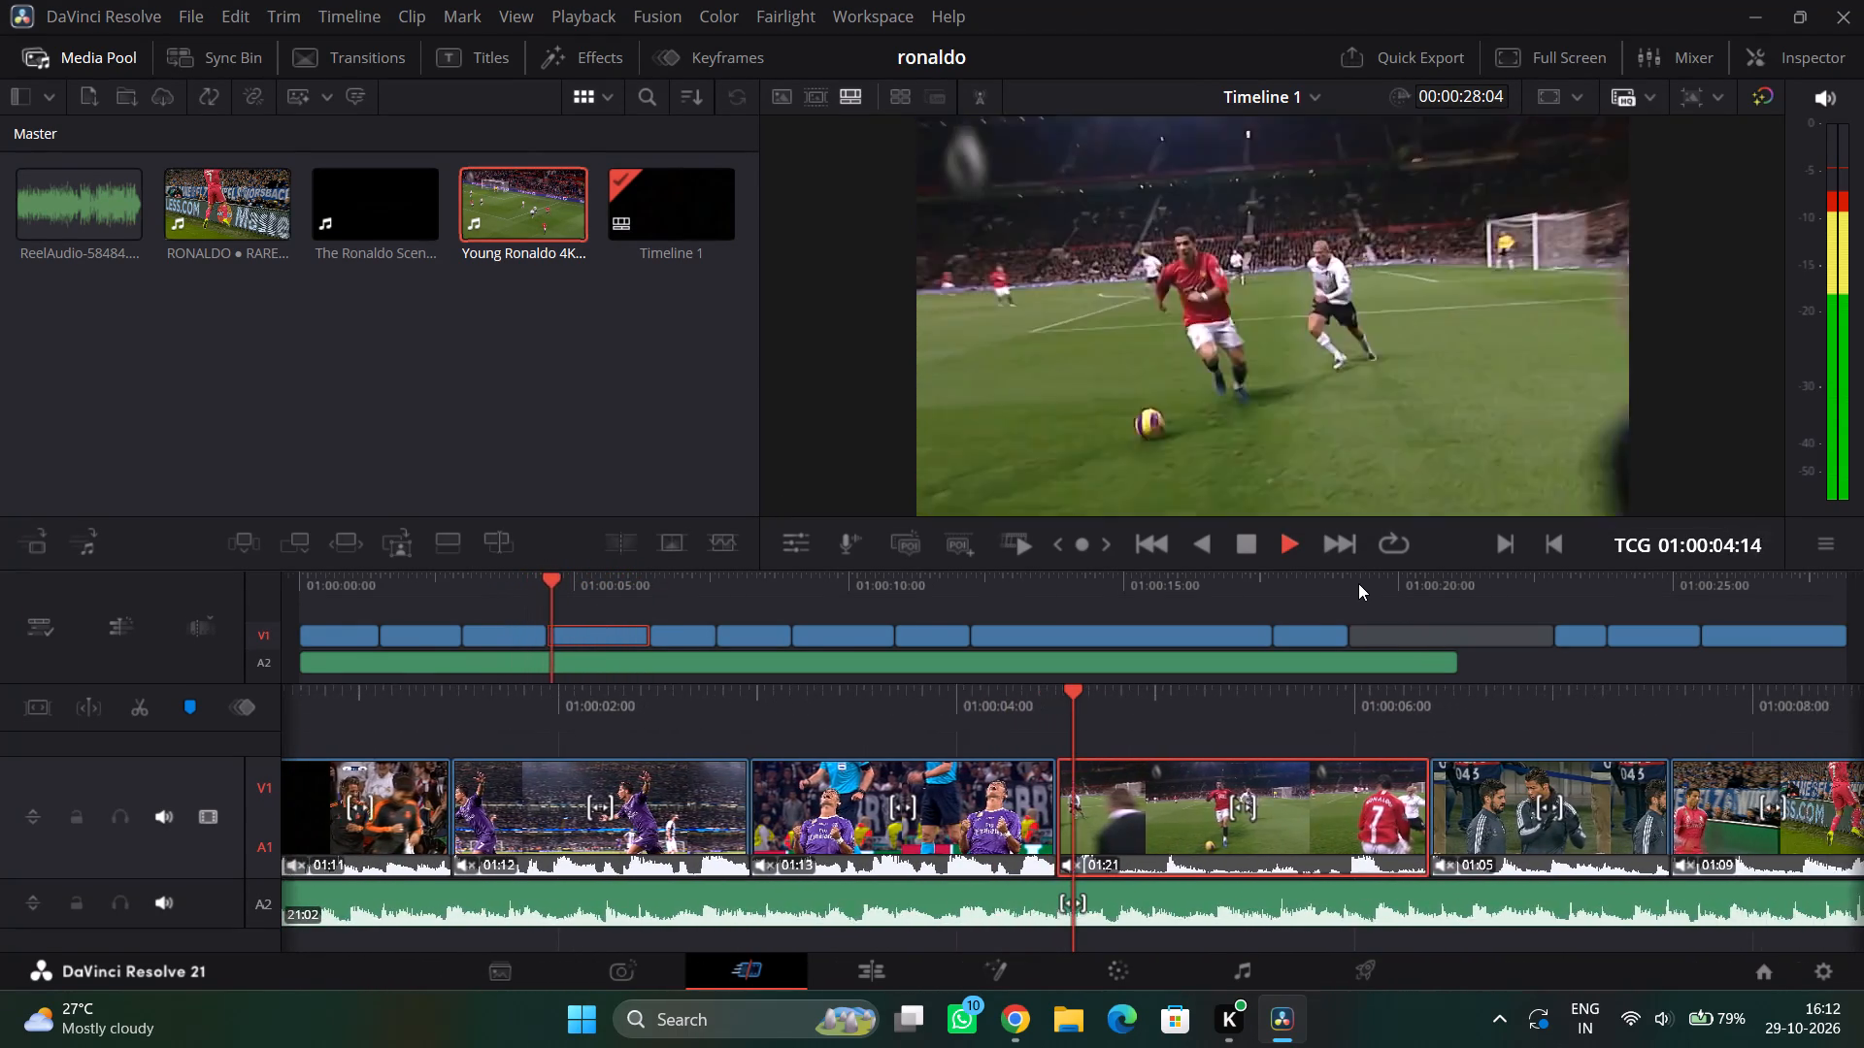
drag(1244, 704, 1268, 704)
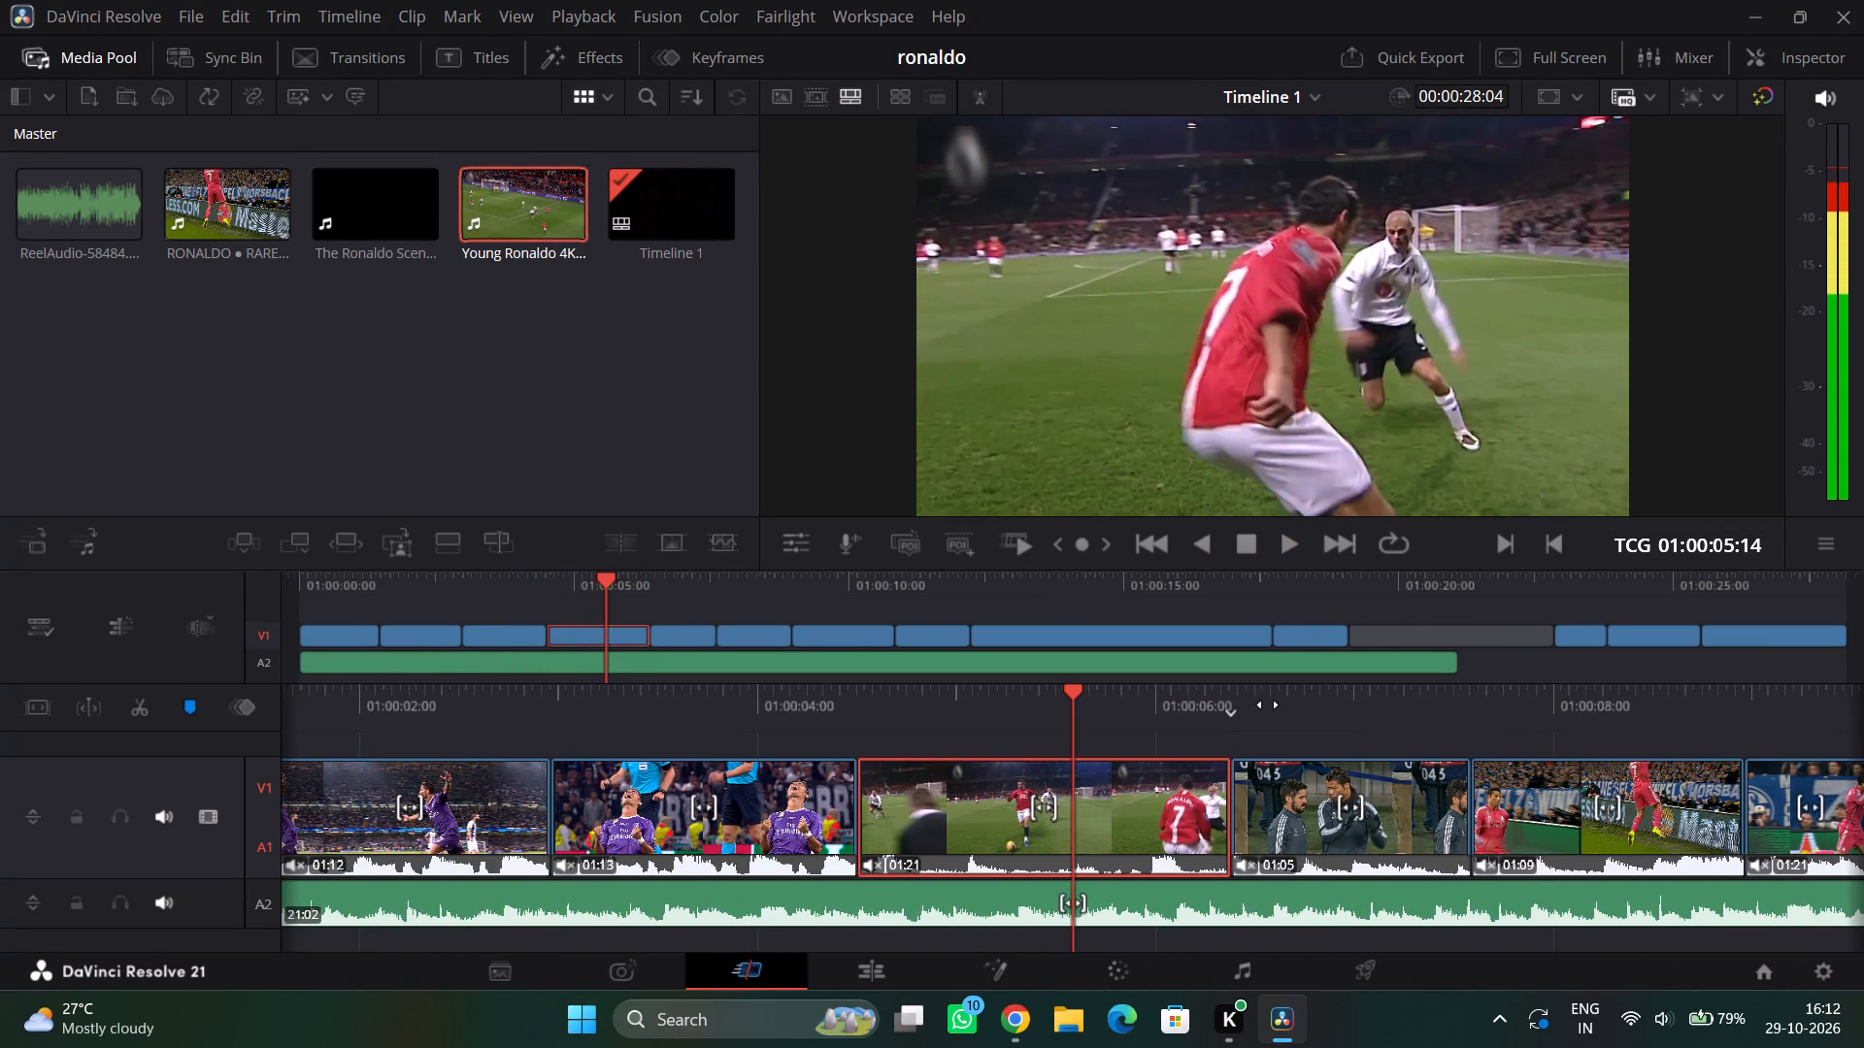
drag(1268, 704, 1120, 728)
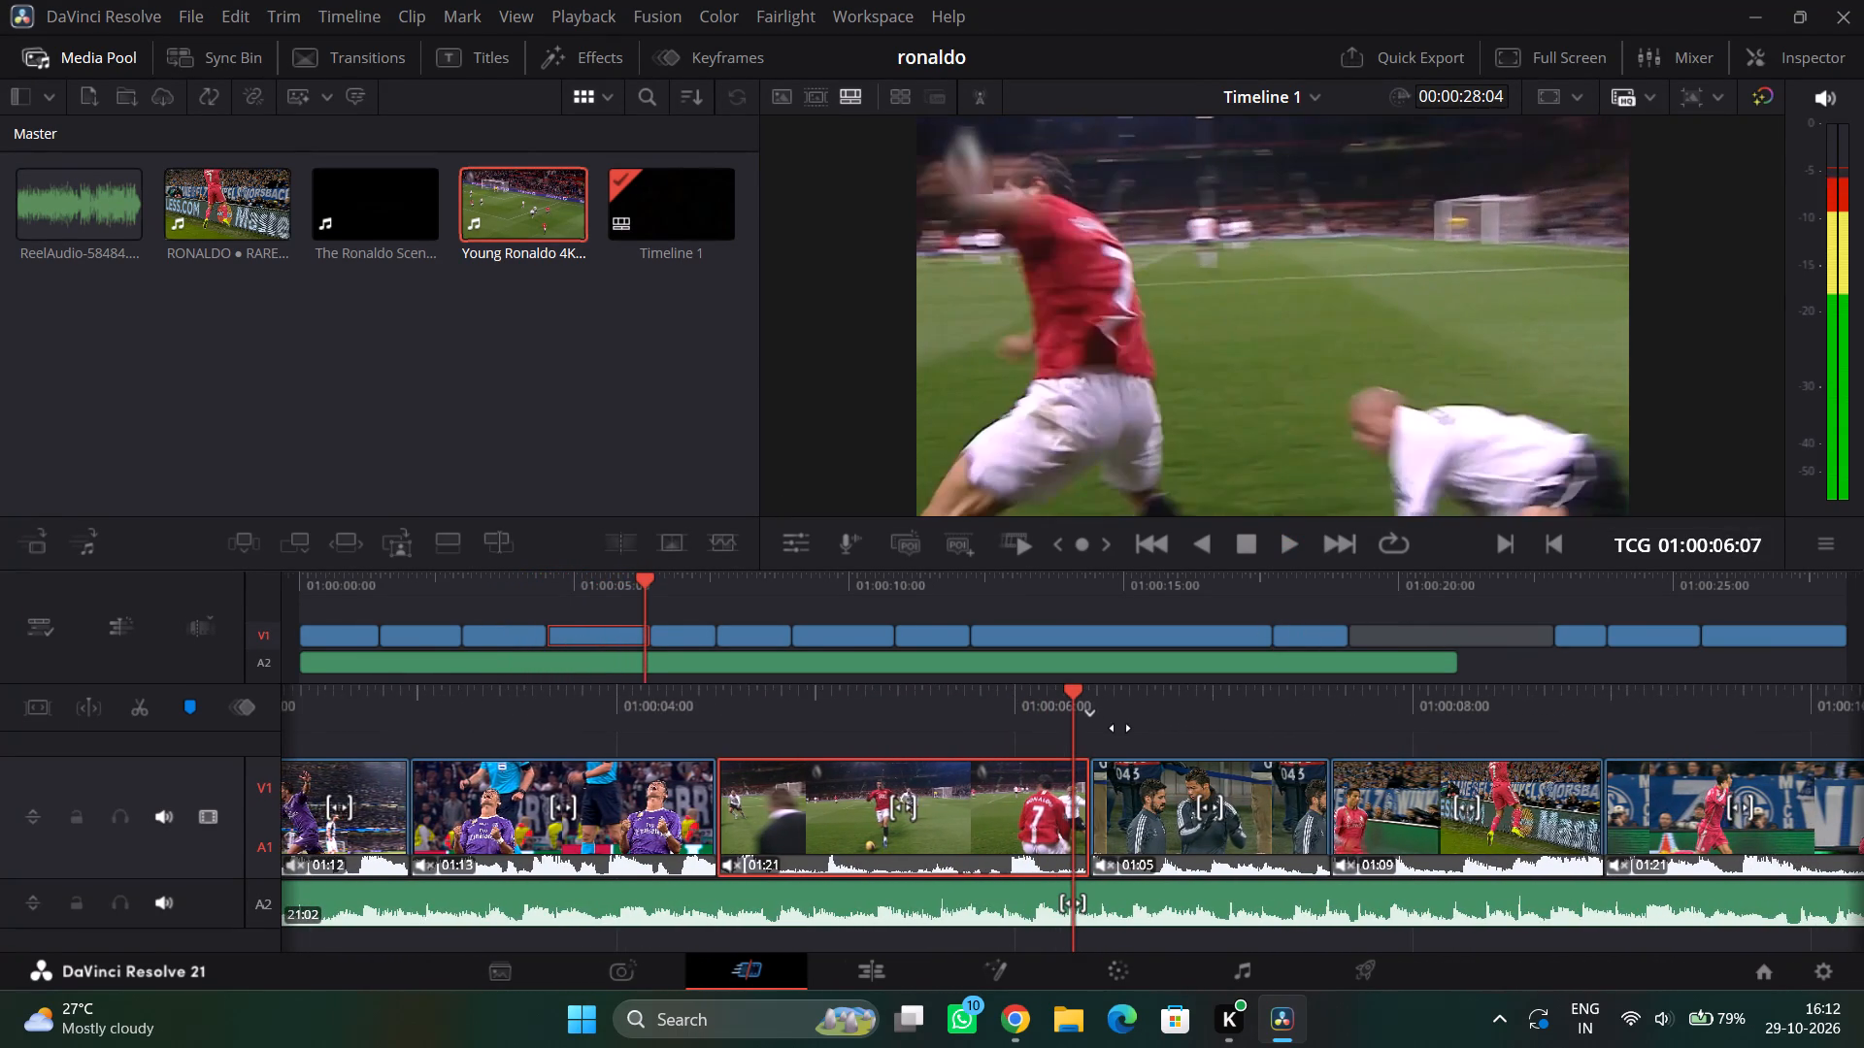
drag(1120, 728, 1115, 729)
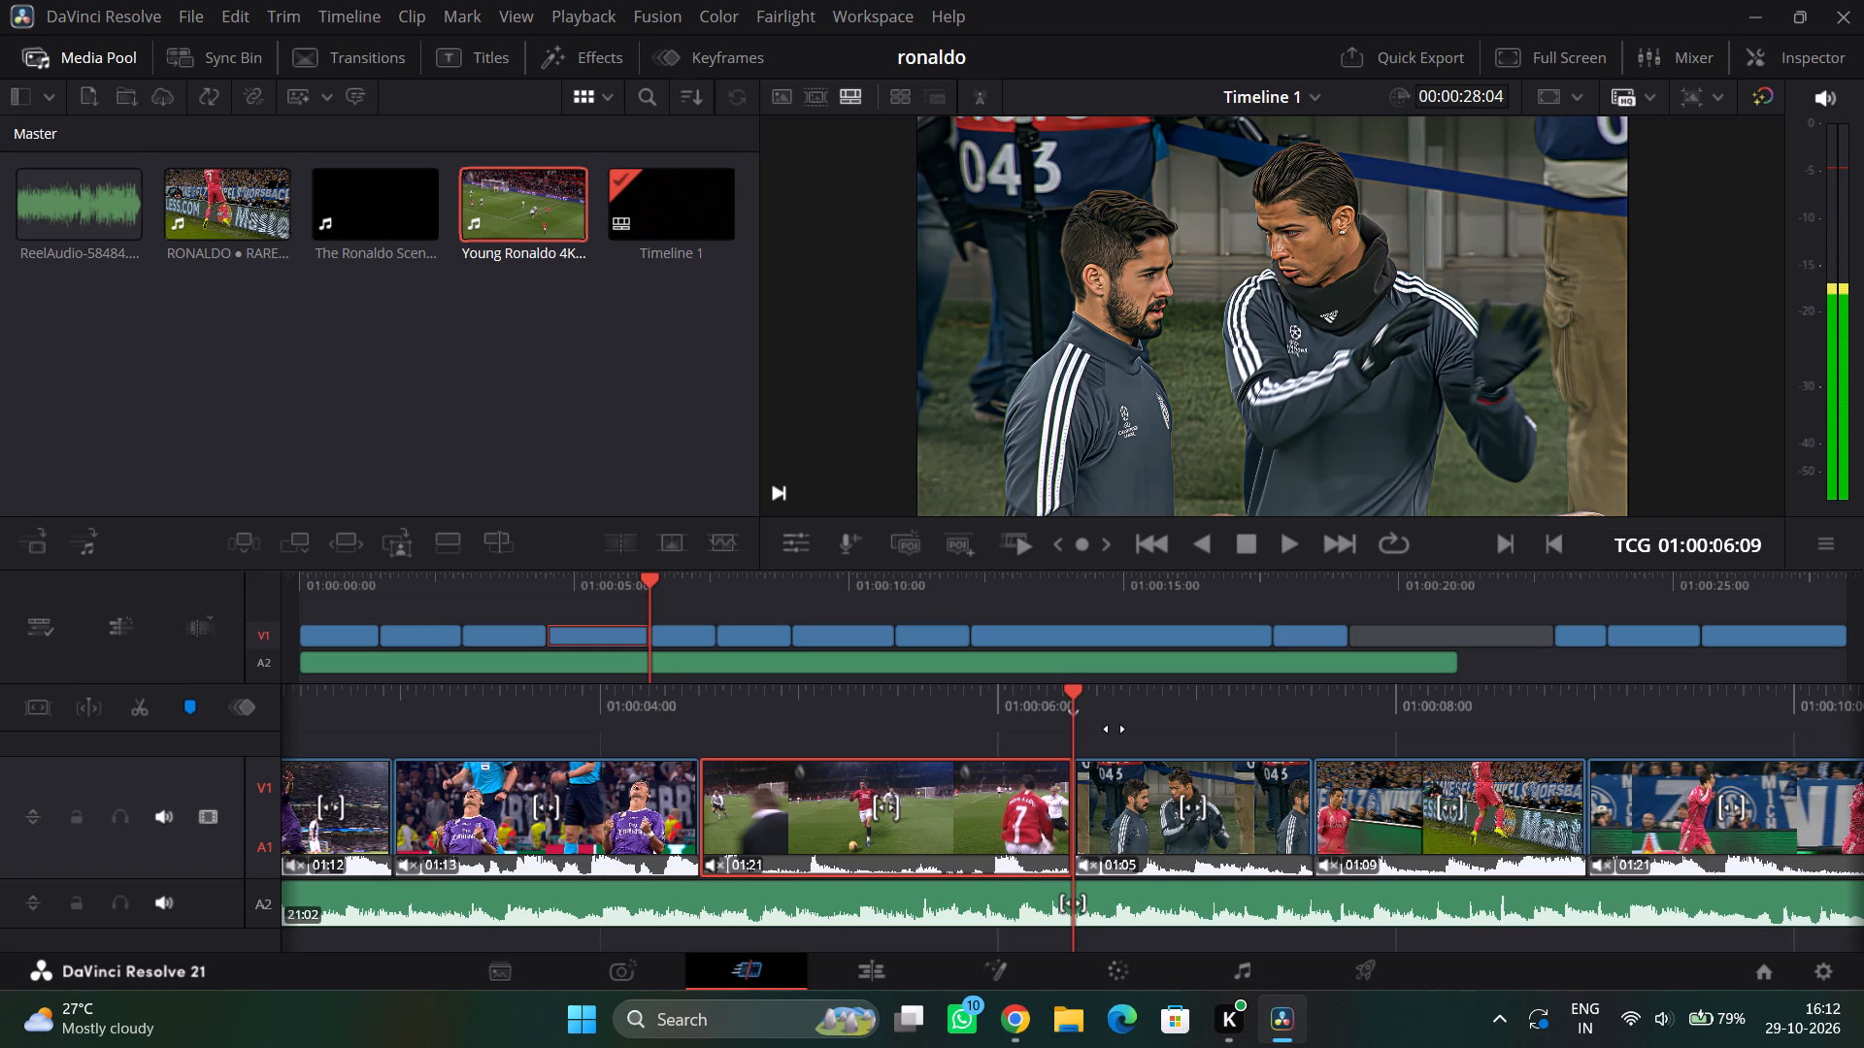
drag(1115, 729, 1107, 740)
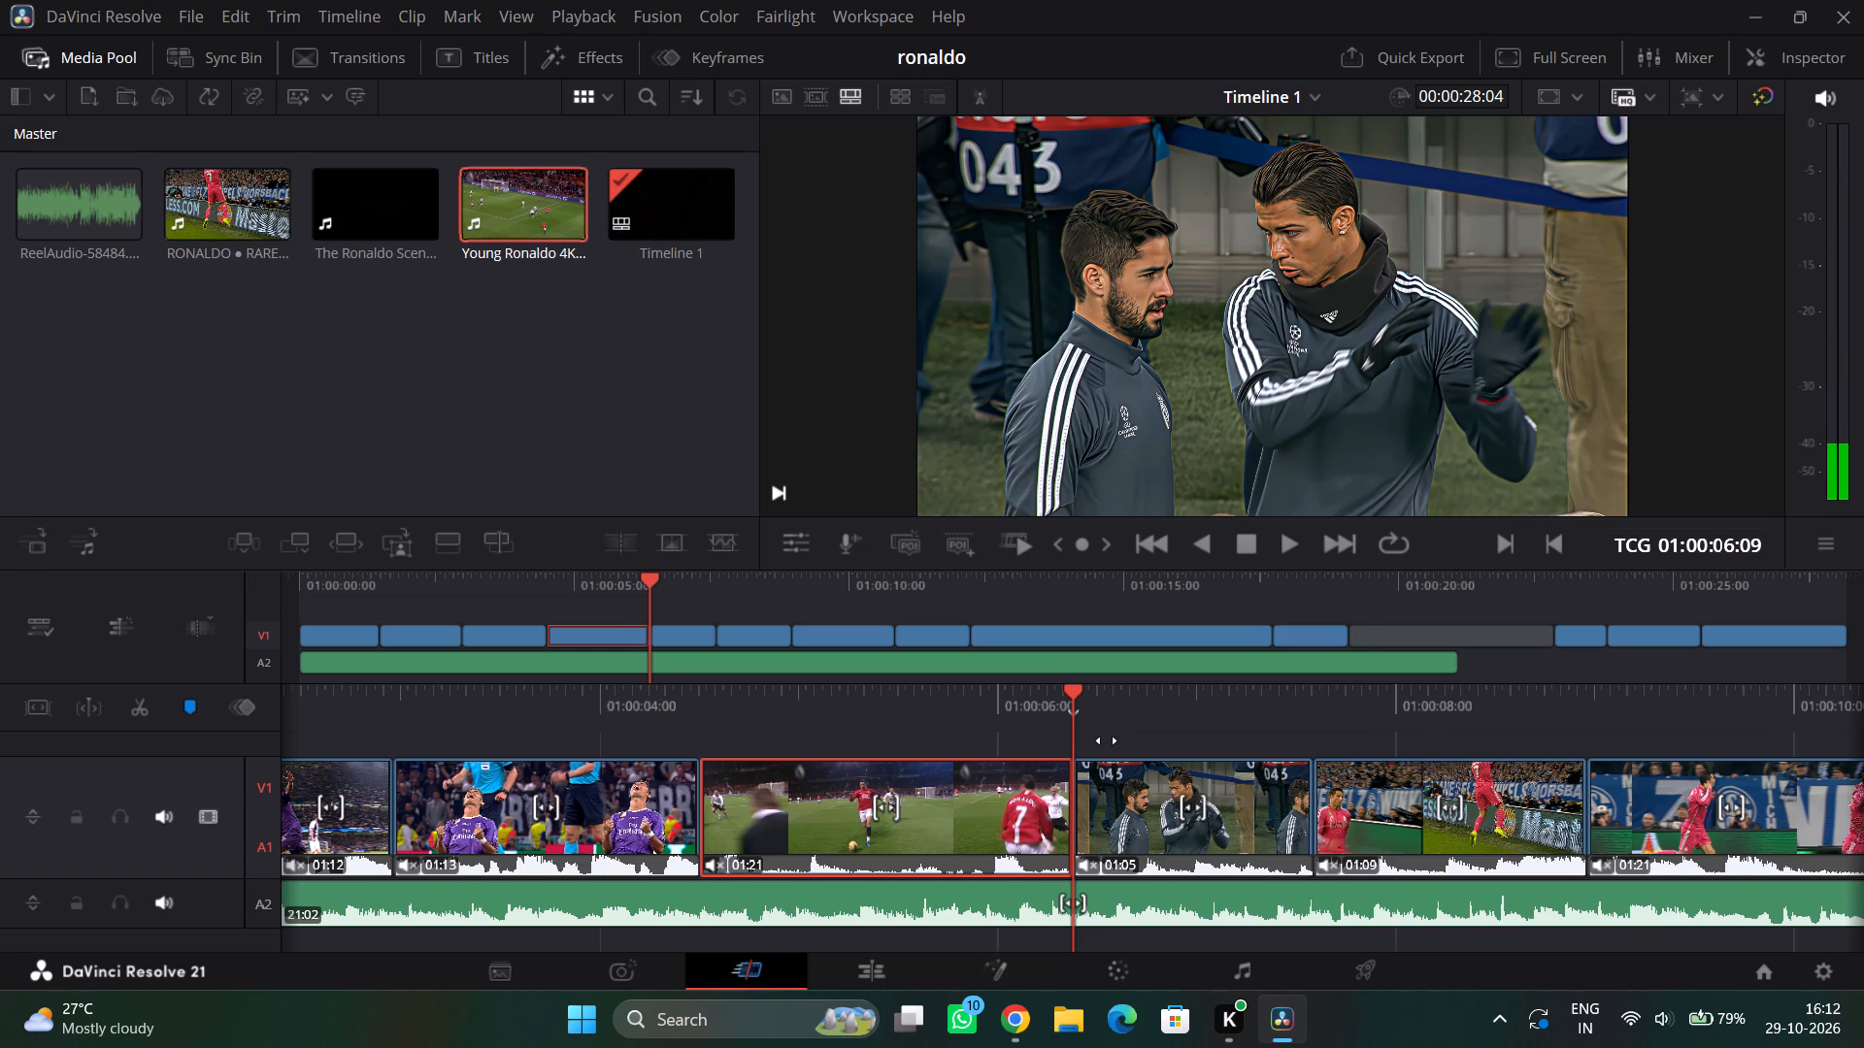
drag(1107, 740, 1090, 748)
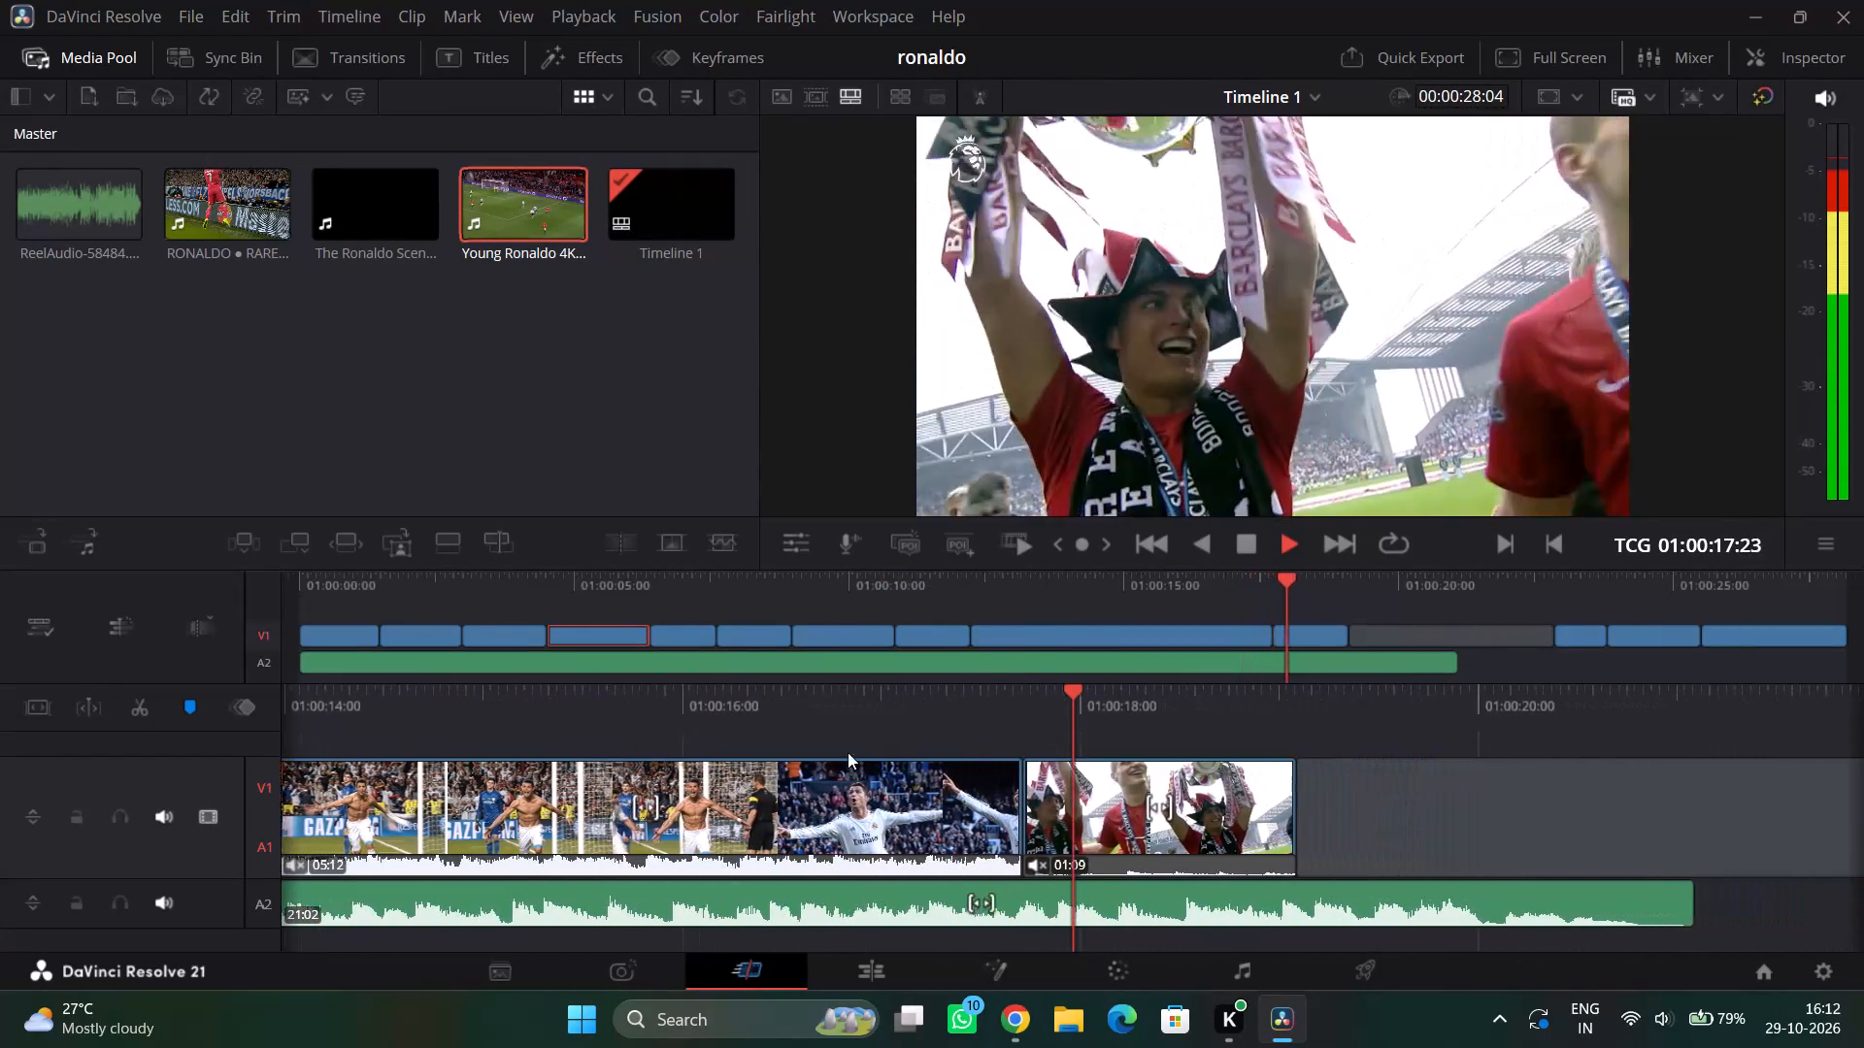
drag(820, 723, 1611, 685)
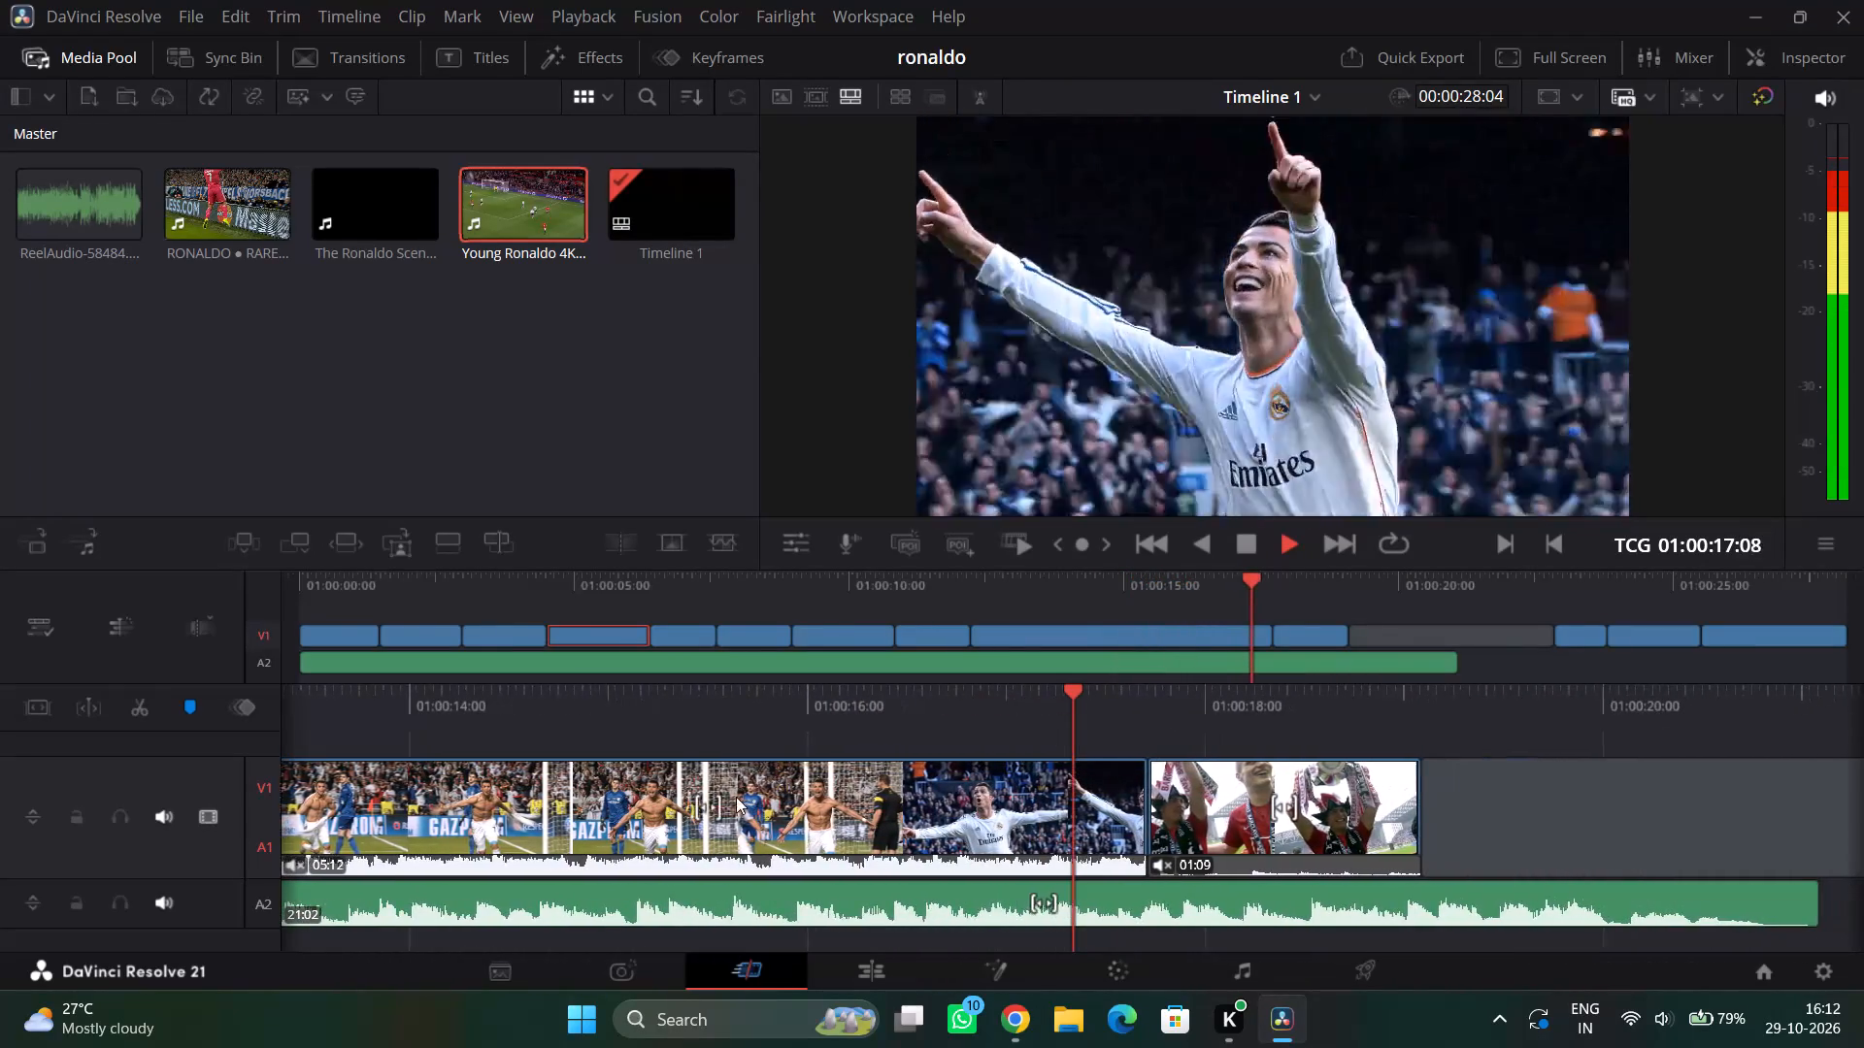
drag(574, 671, 1420, 604)
drag(748, 737, 1261, 737)
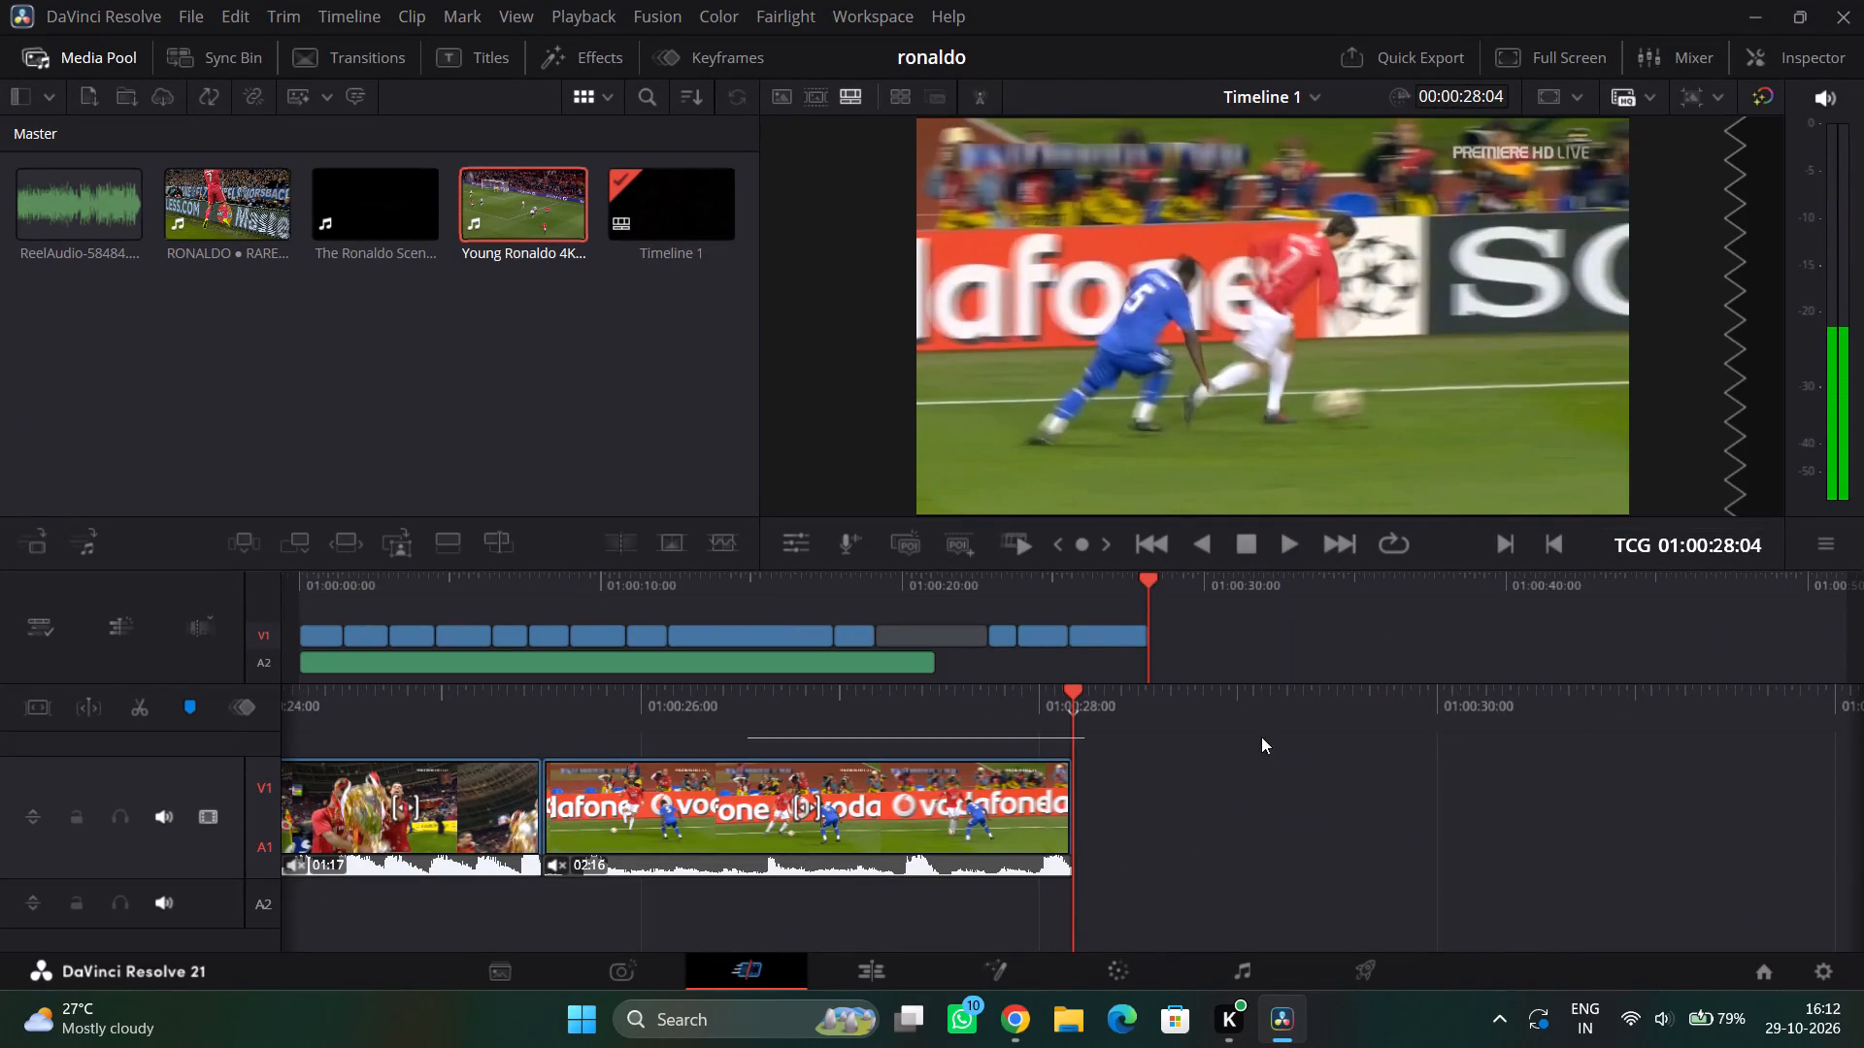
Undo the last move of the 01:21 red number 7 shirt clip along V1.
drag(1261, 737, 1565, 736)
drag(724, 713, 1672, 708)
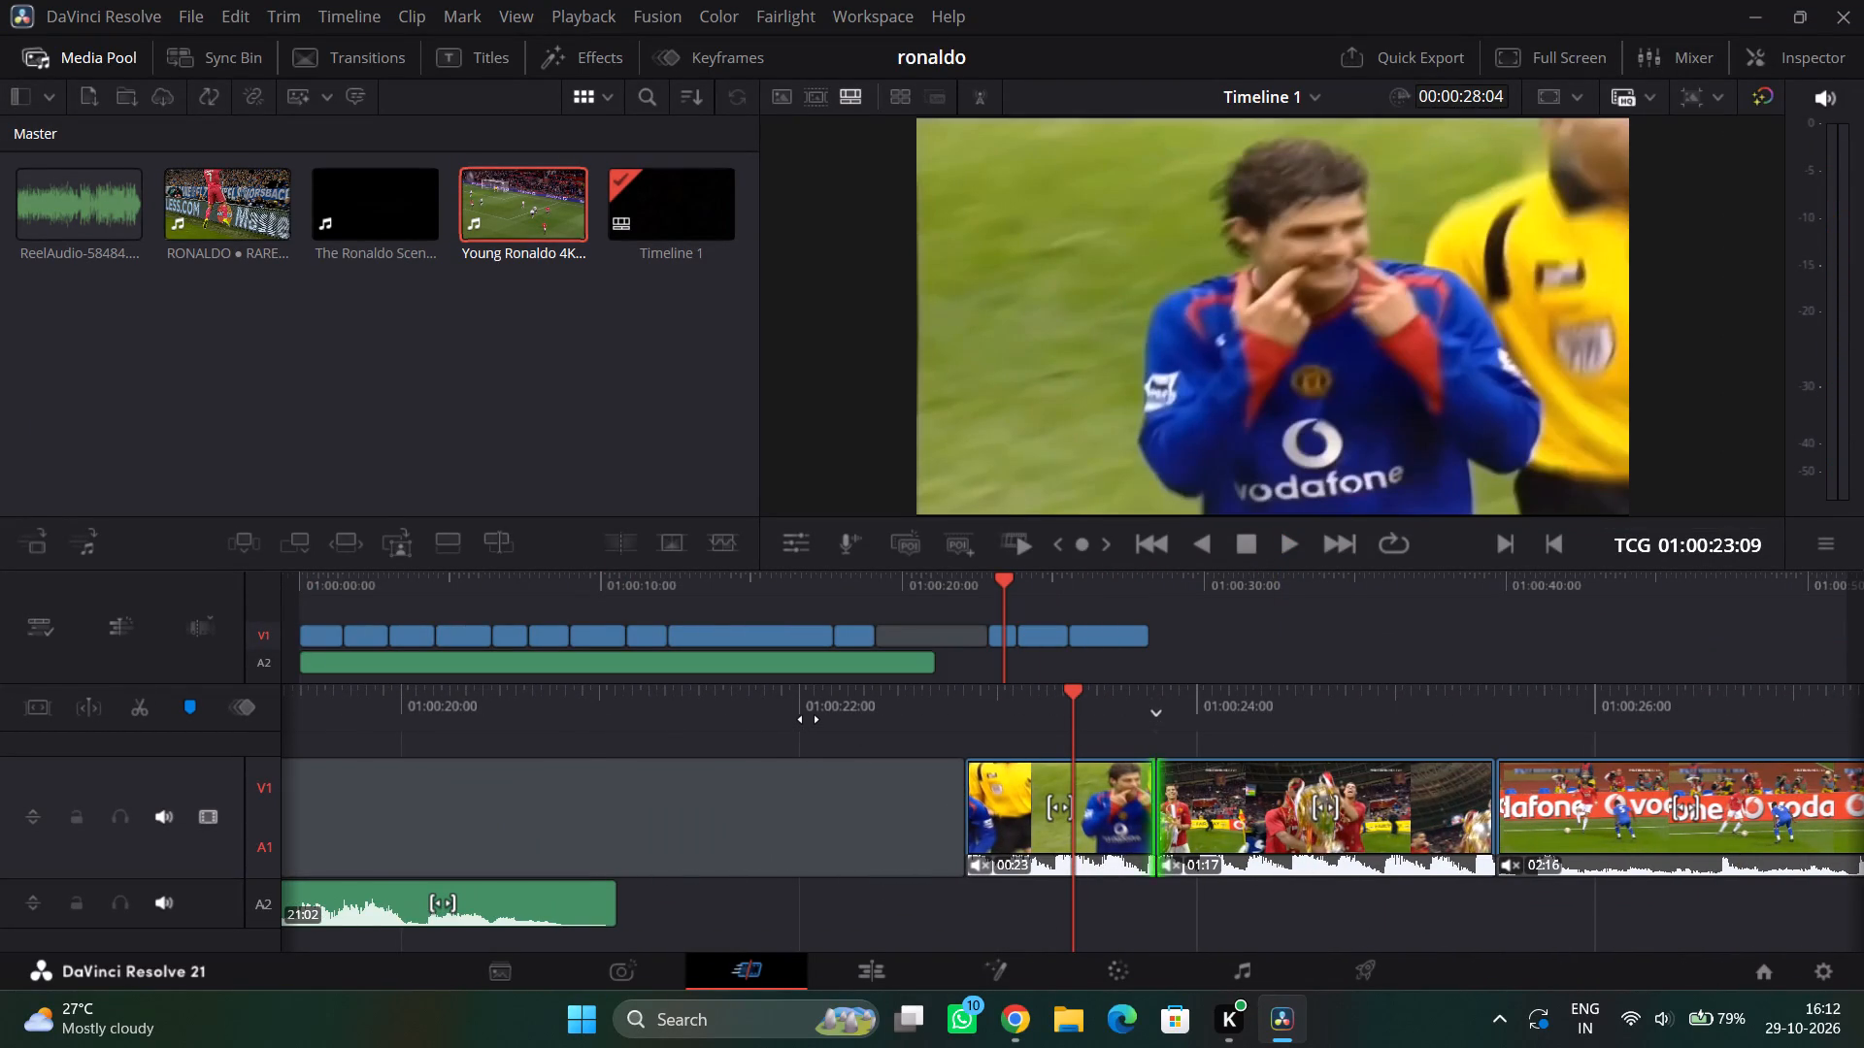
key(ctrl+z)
Scrub back to the opening clips and forward again to the V1 gap to examine where the 01:21 clip could fit.
drag(603, 725, 962, 723)
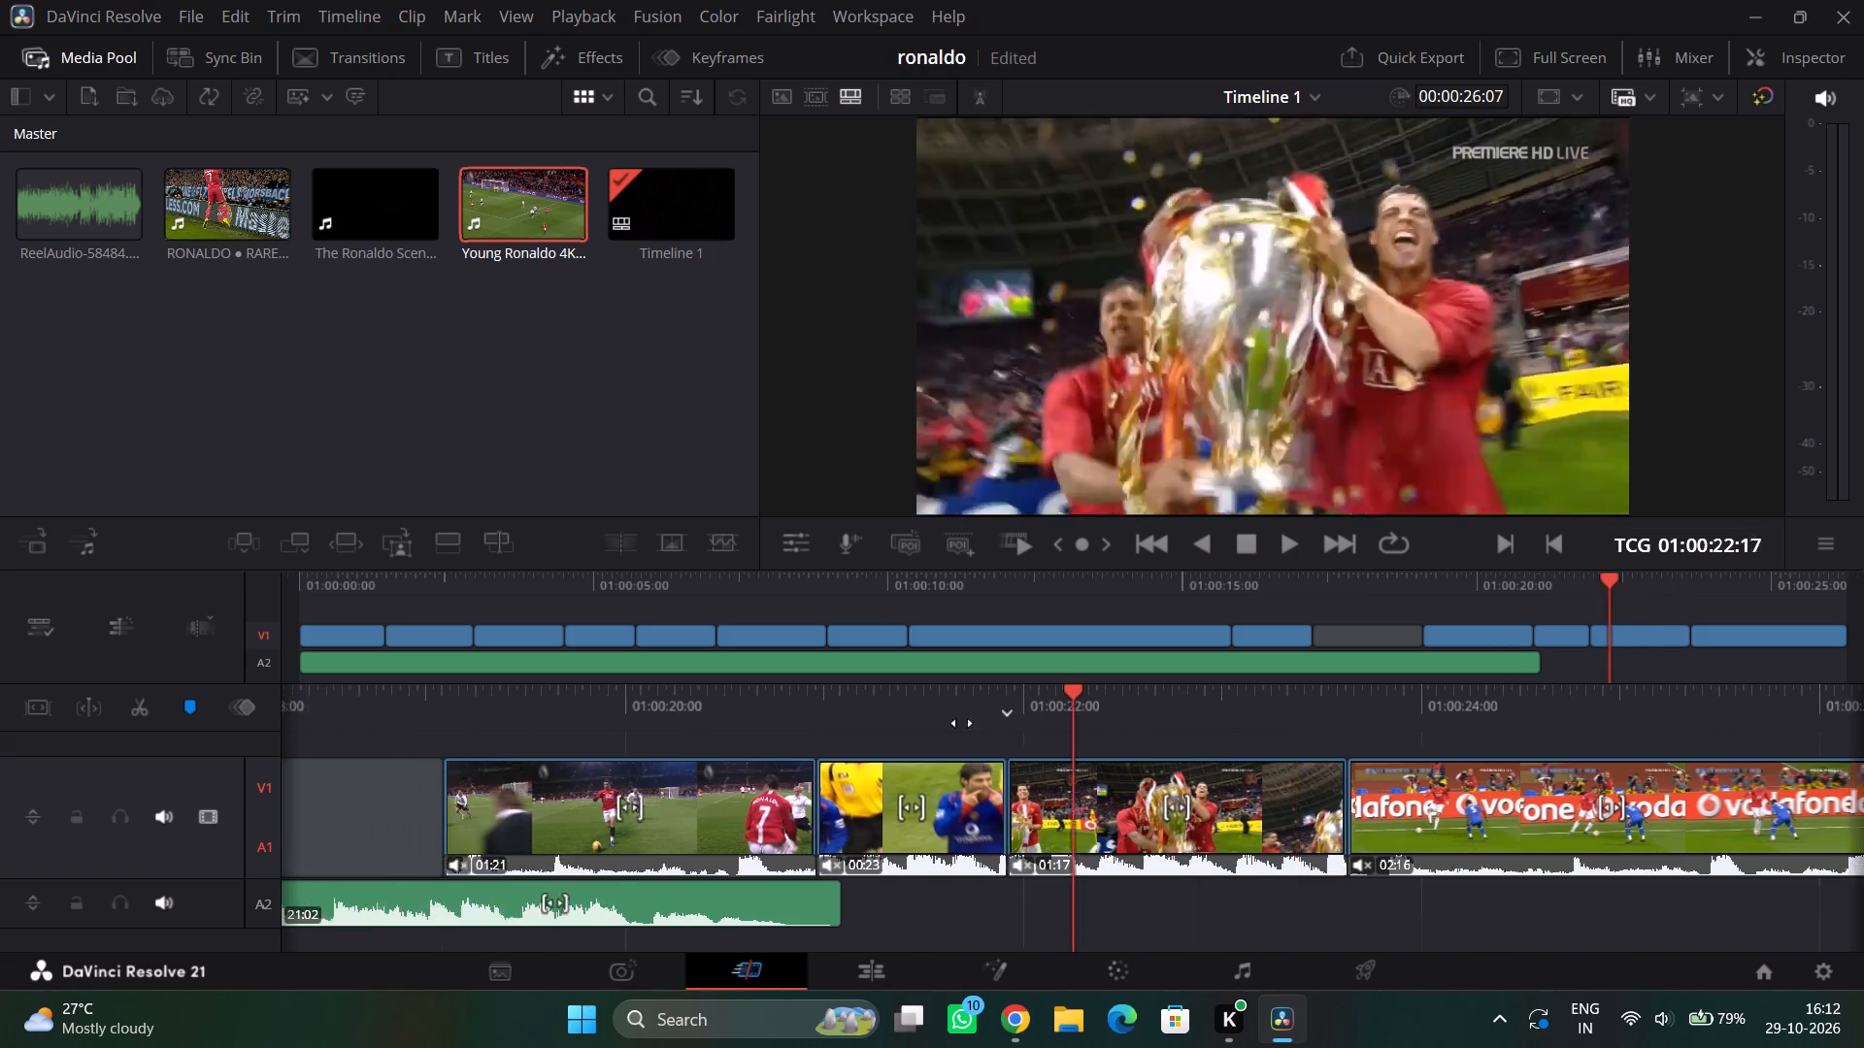
drag(962, 723, 1216, 723)
drag(750, 728, 1235, 728)
drag(994, 737, 1253, 733)
drag(810, 710, 1292, 719)
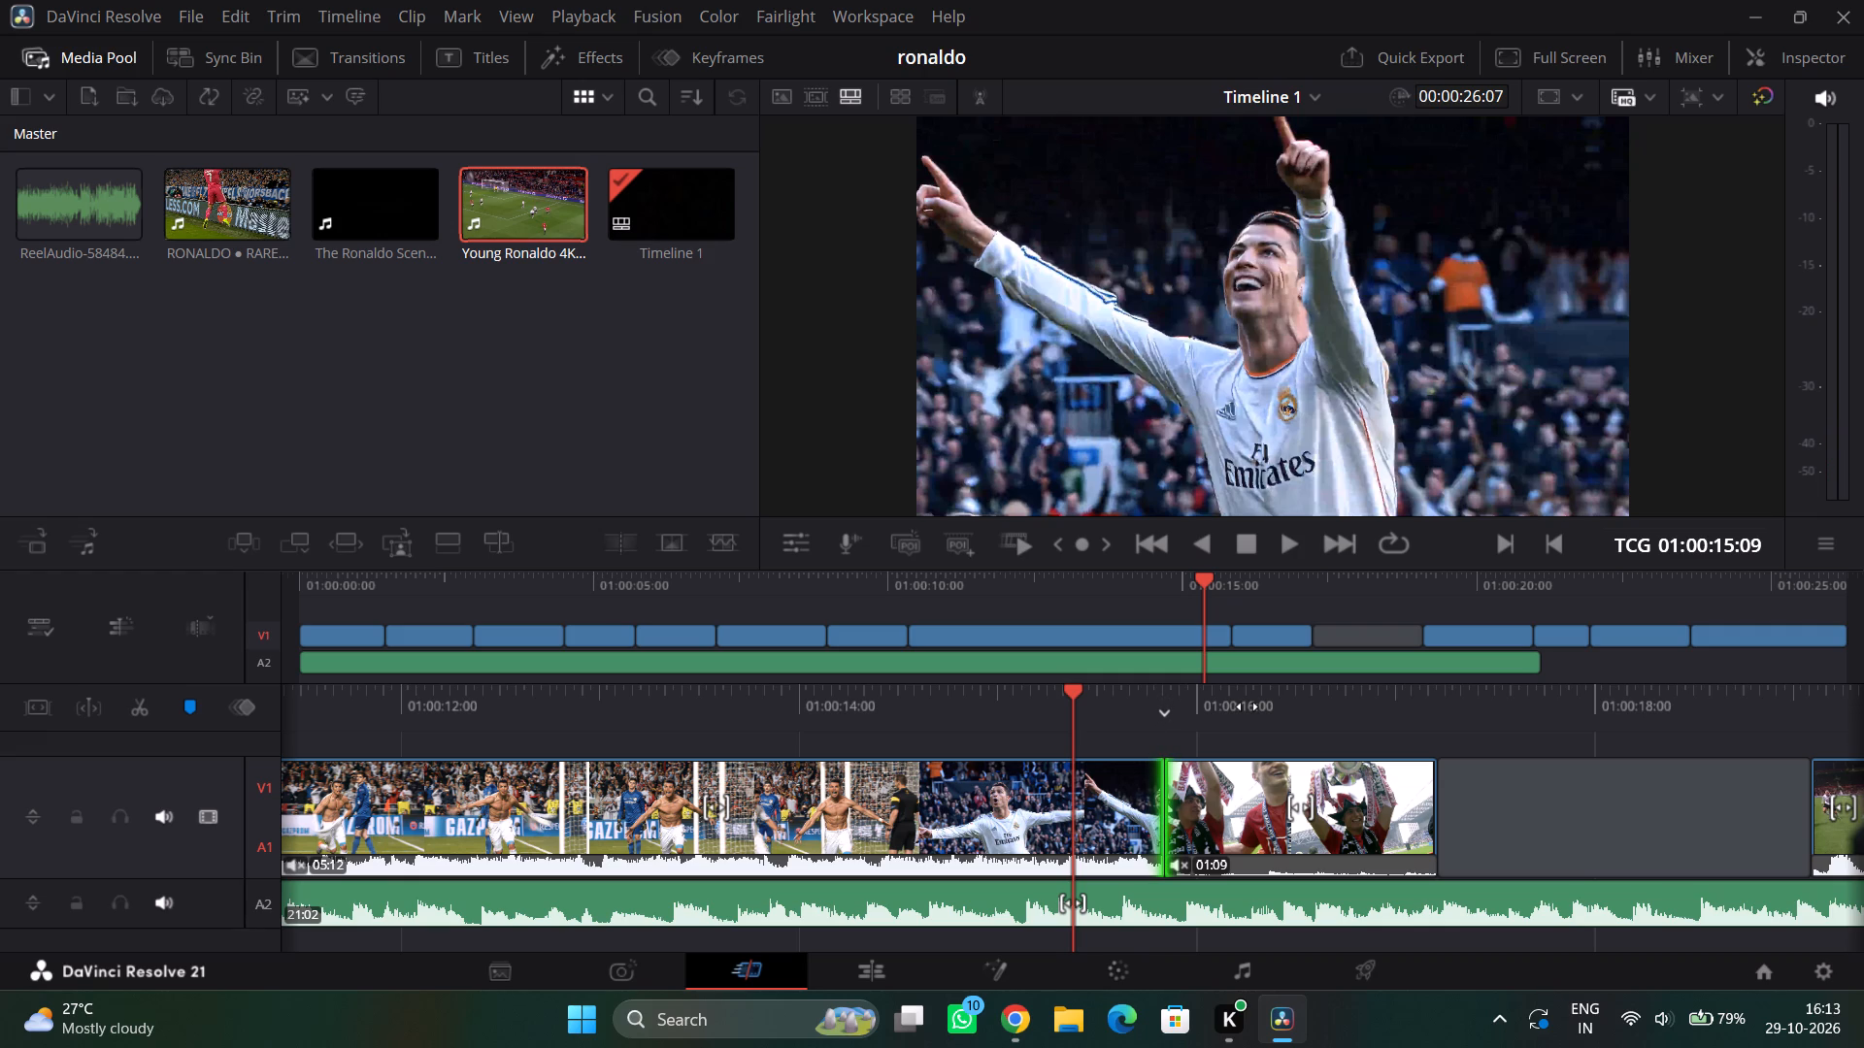
drag(1115, 719, 1127, 718)
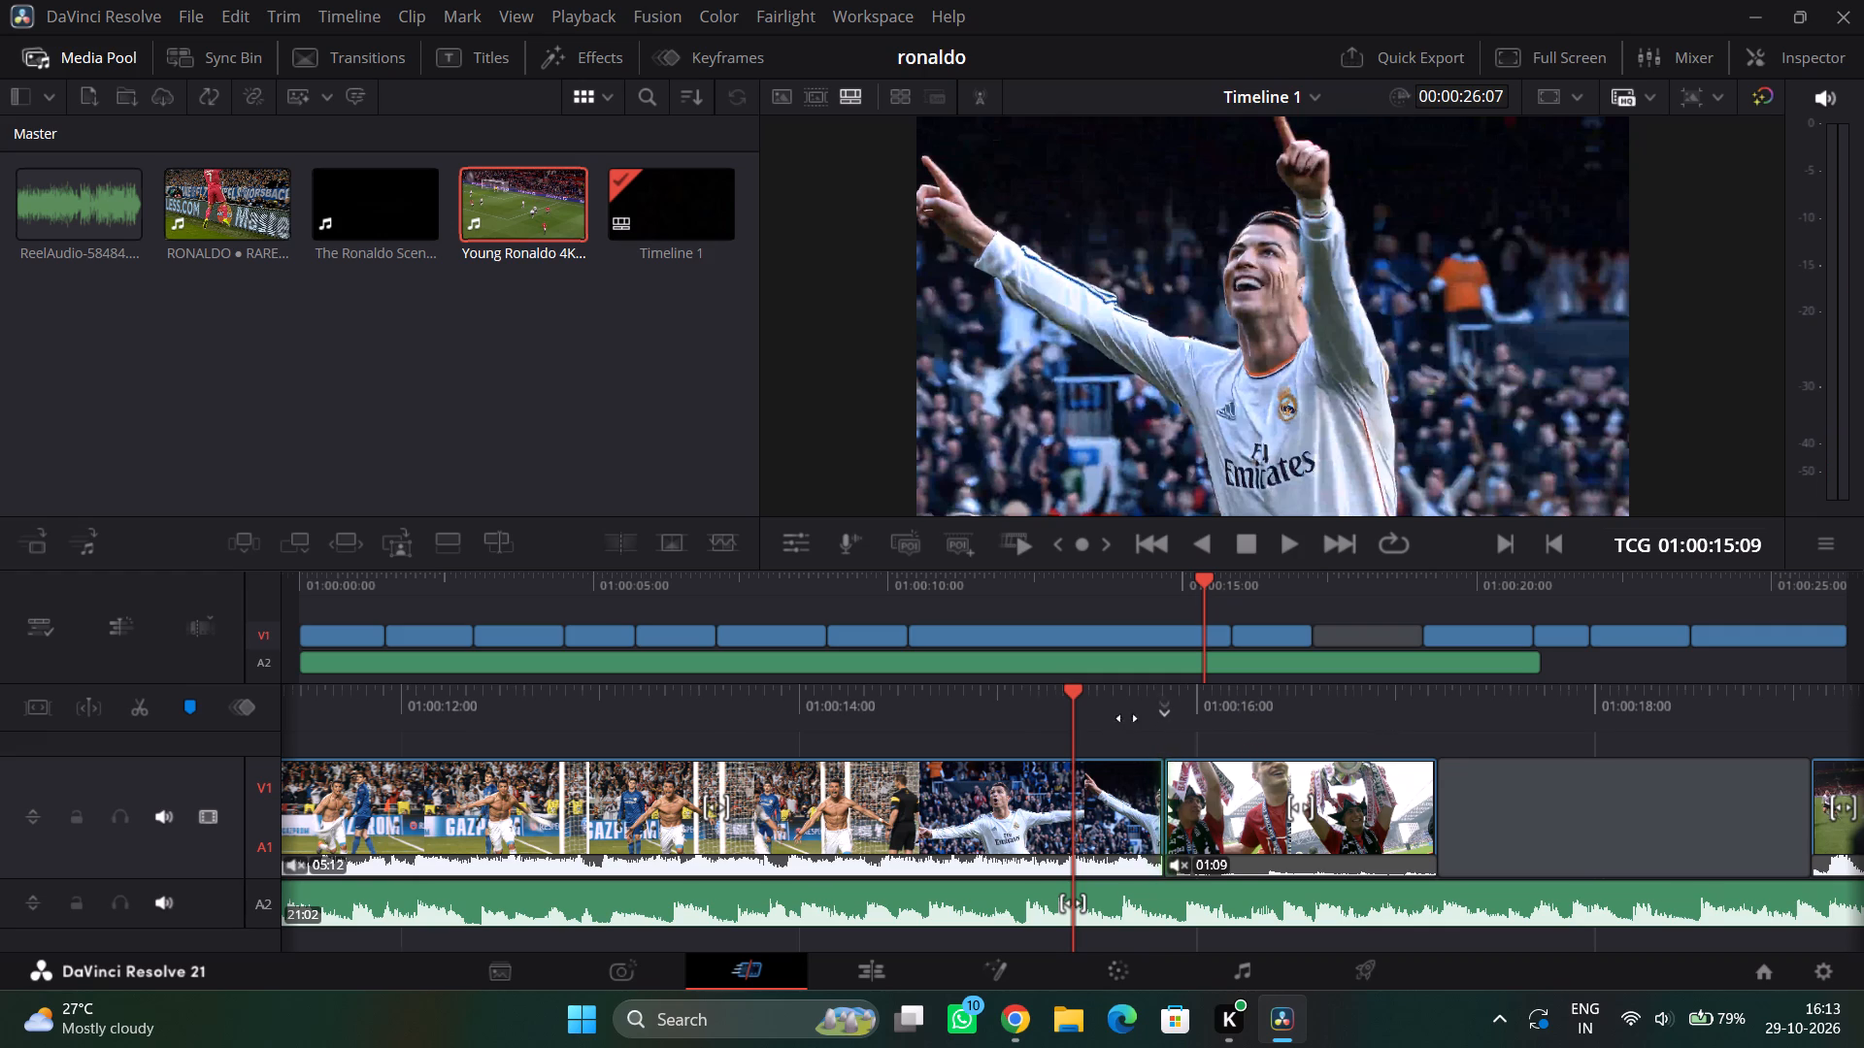
drag(1127, 718, 1610, 702)
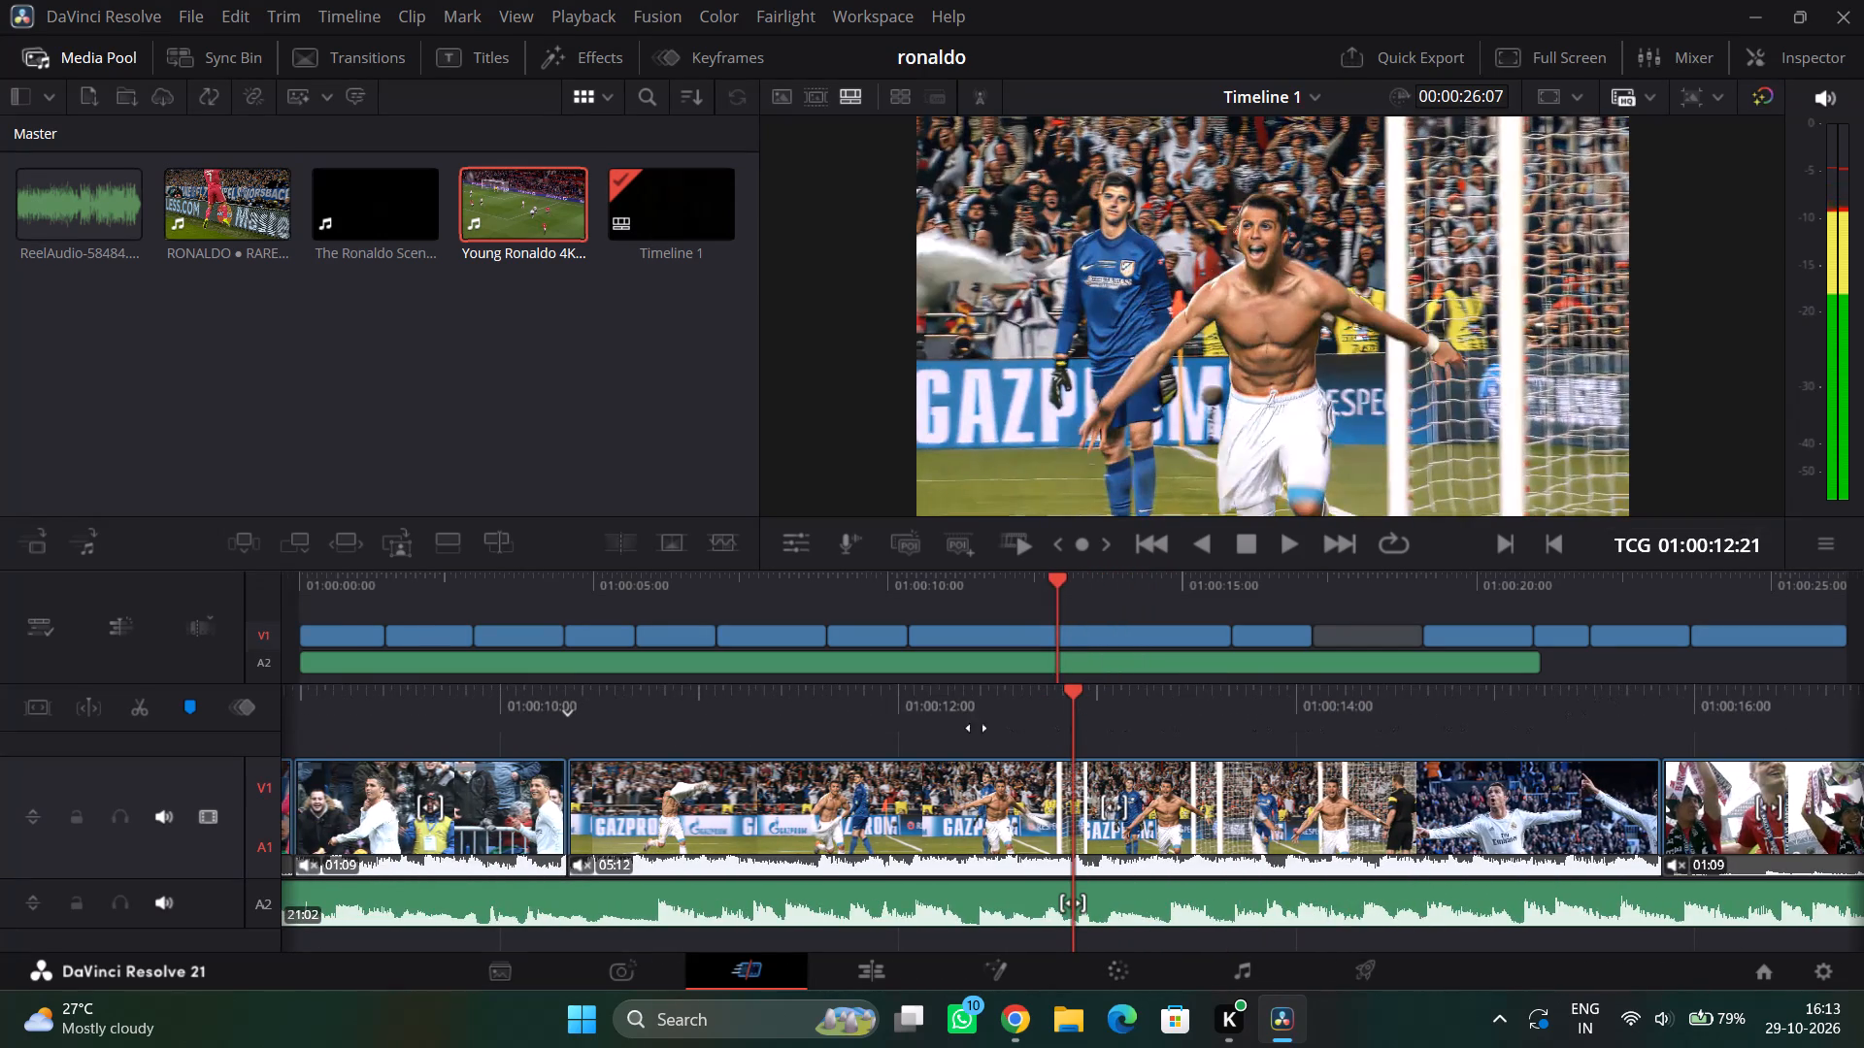
drag(892, 719, 1511, 696)
drag(907, 716, 1441, 704)
drag(912, 706, 950, 705)
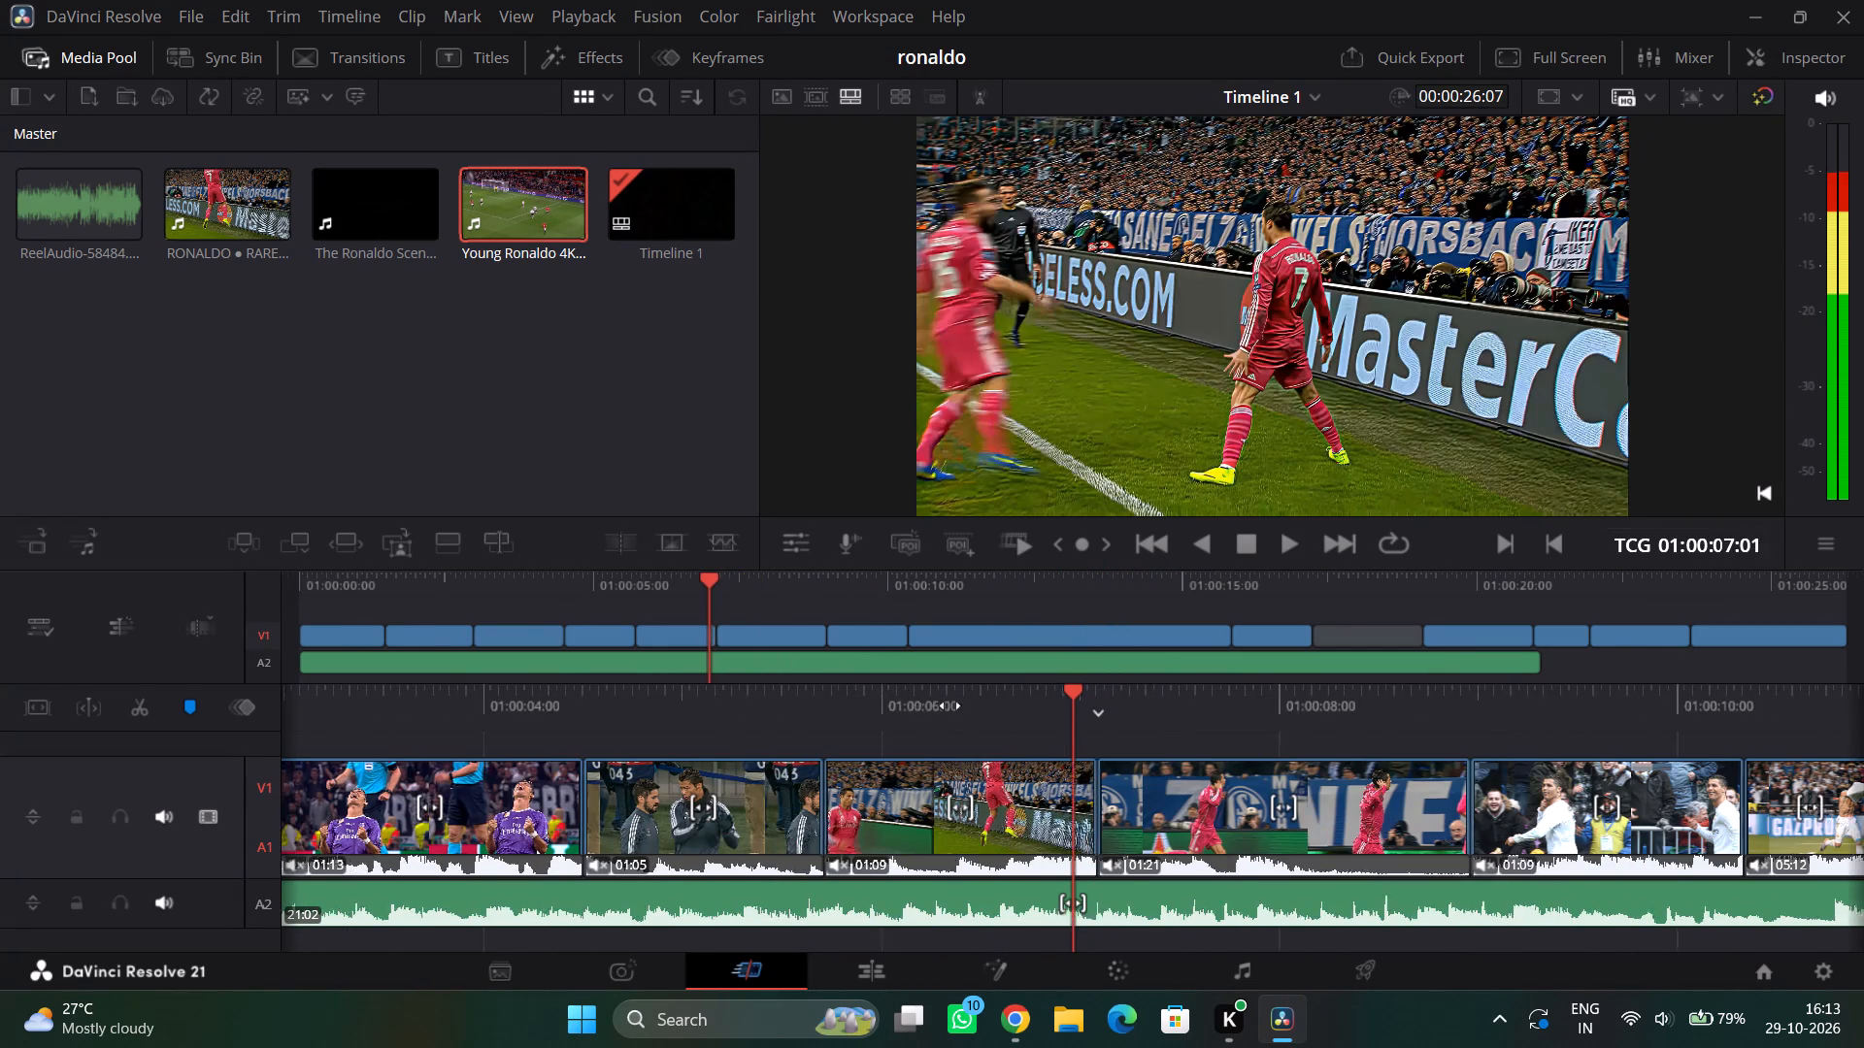
drag(950, 705, 1689, 706)
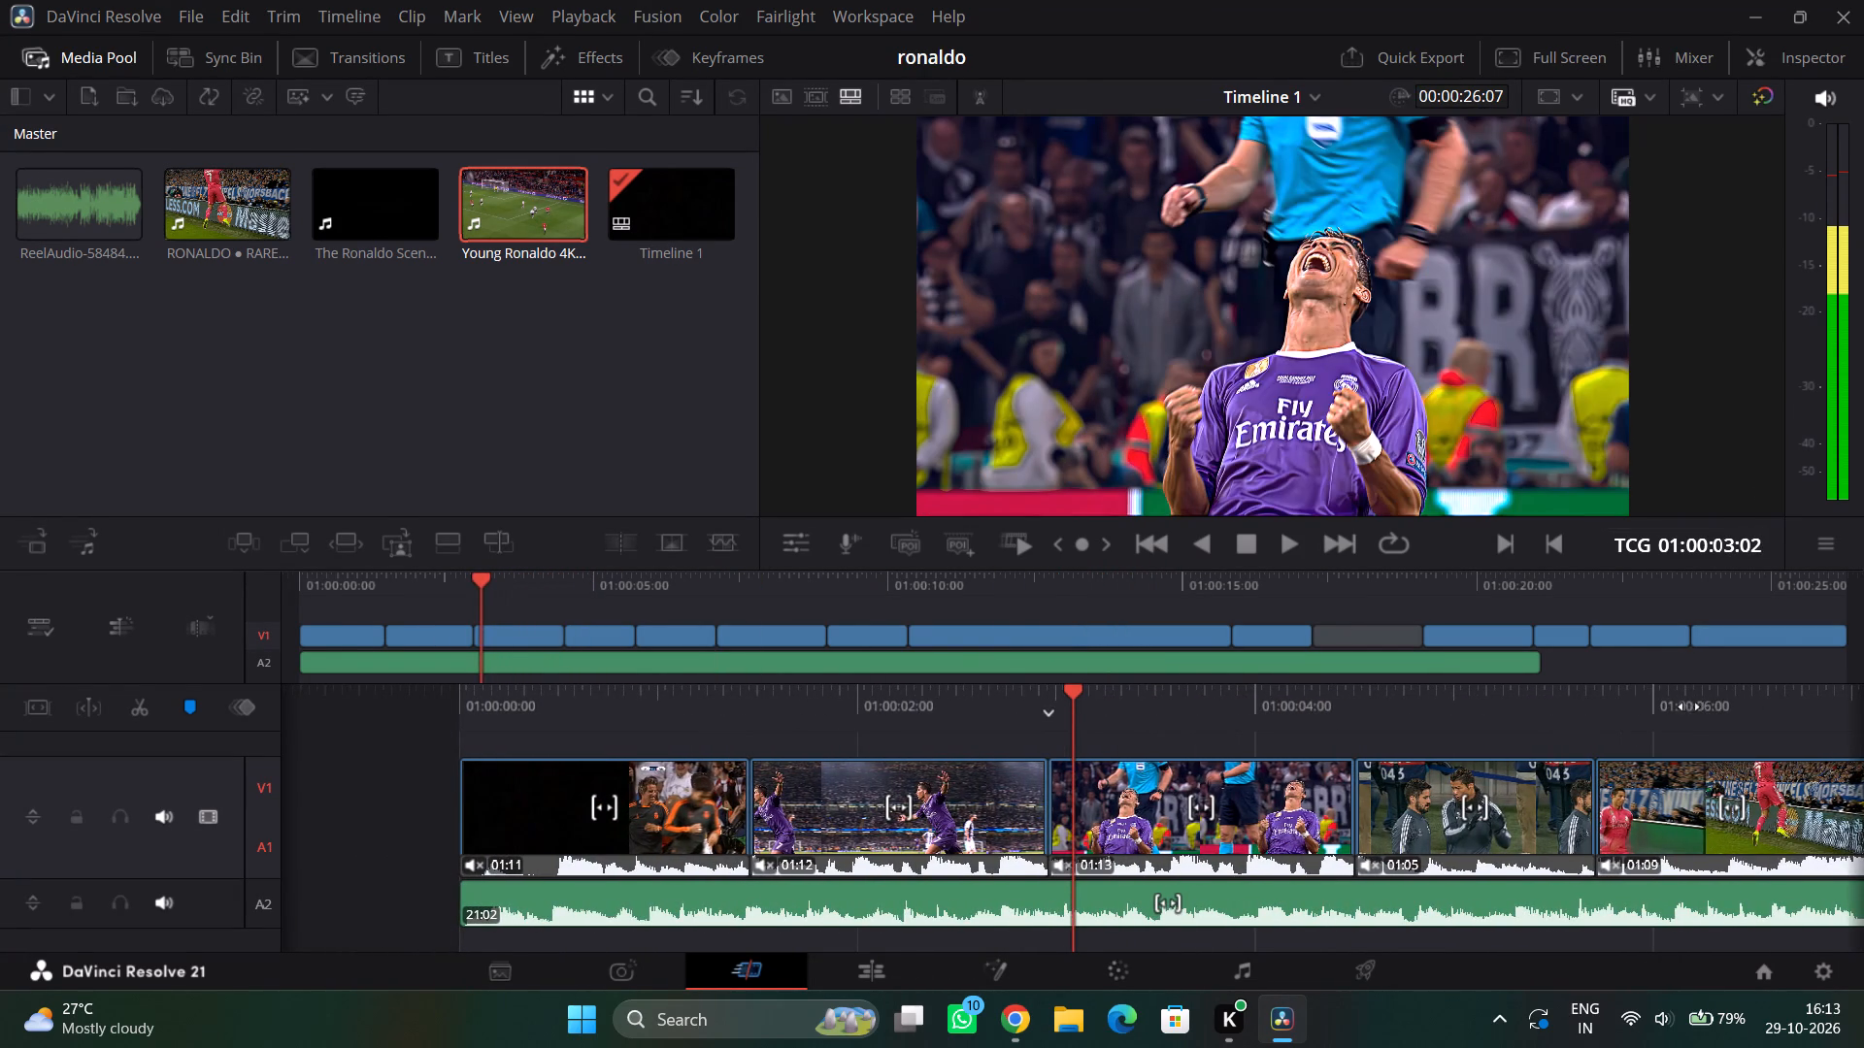
drag(1689, 706, 1276, 706)
drag(1546, 717, 1053, 721)
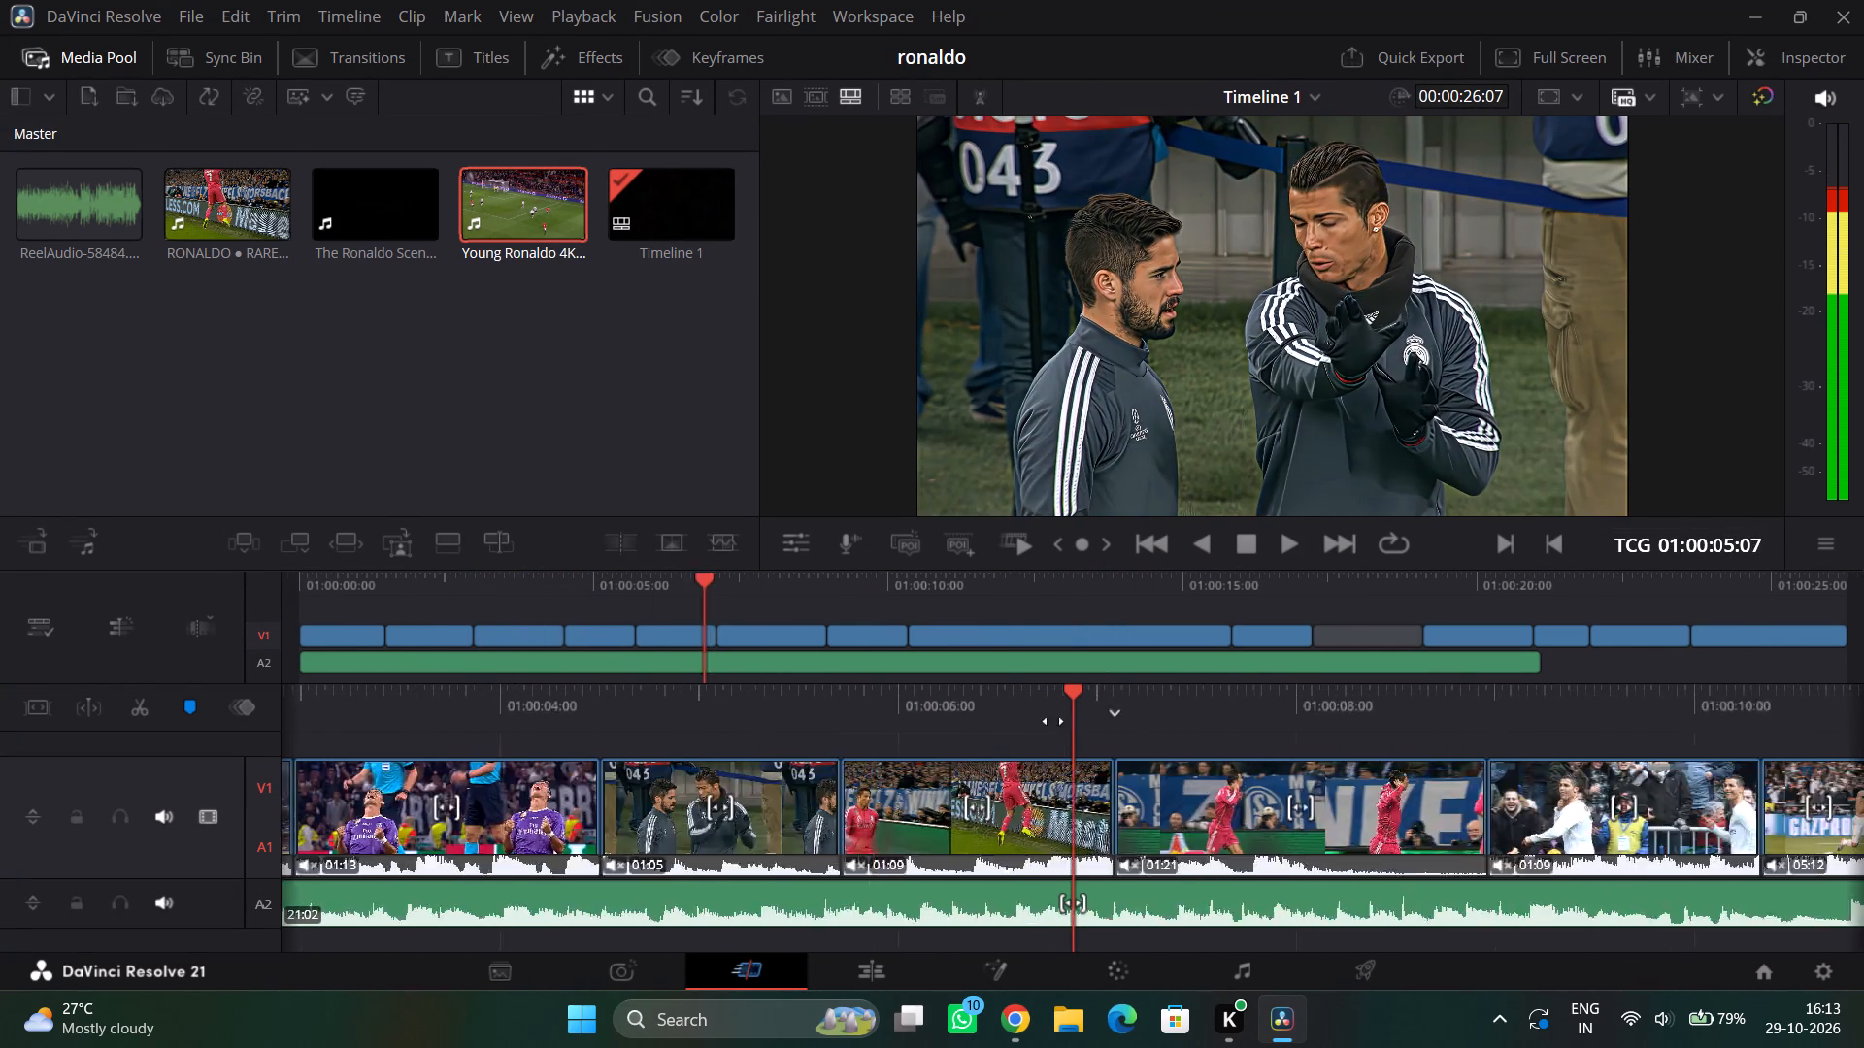
drag(1053, 721, 595, 721)
drag(1634, 719, 679, 732)
drag(1622, 716, 778, 718)
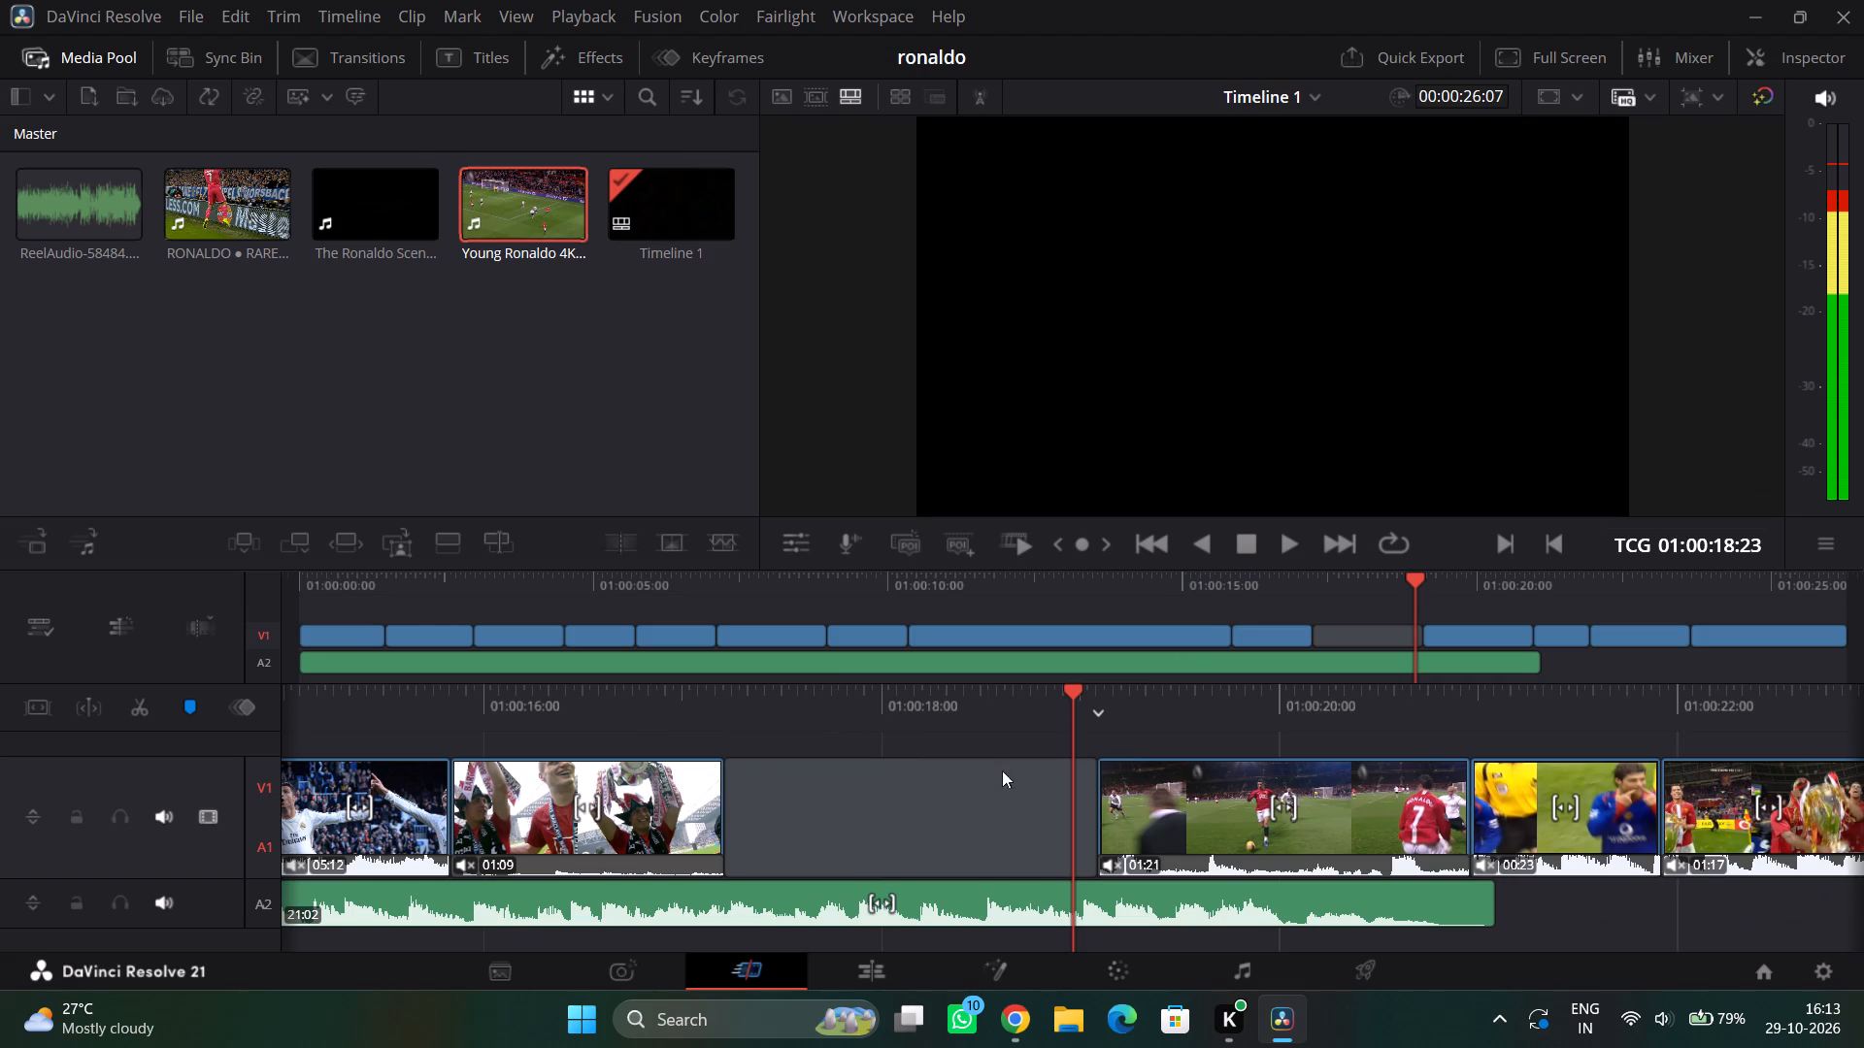
Move the 01:21 red number 7 shirt clip from after the V1 gap to between the 01:13 purple-shirt clip and the 01:05 training clip.
drag(1164, 769, 547, 775)
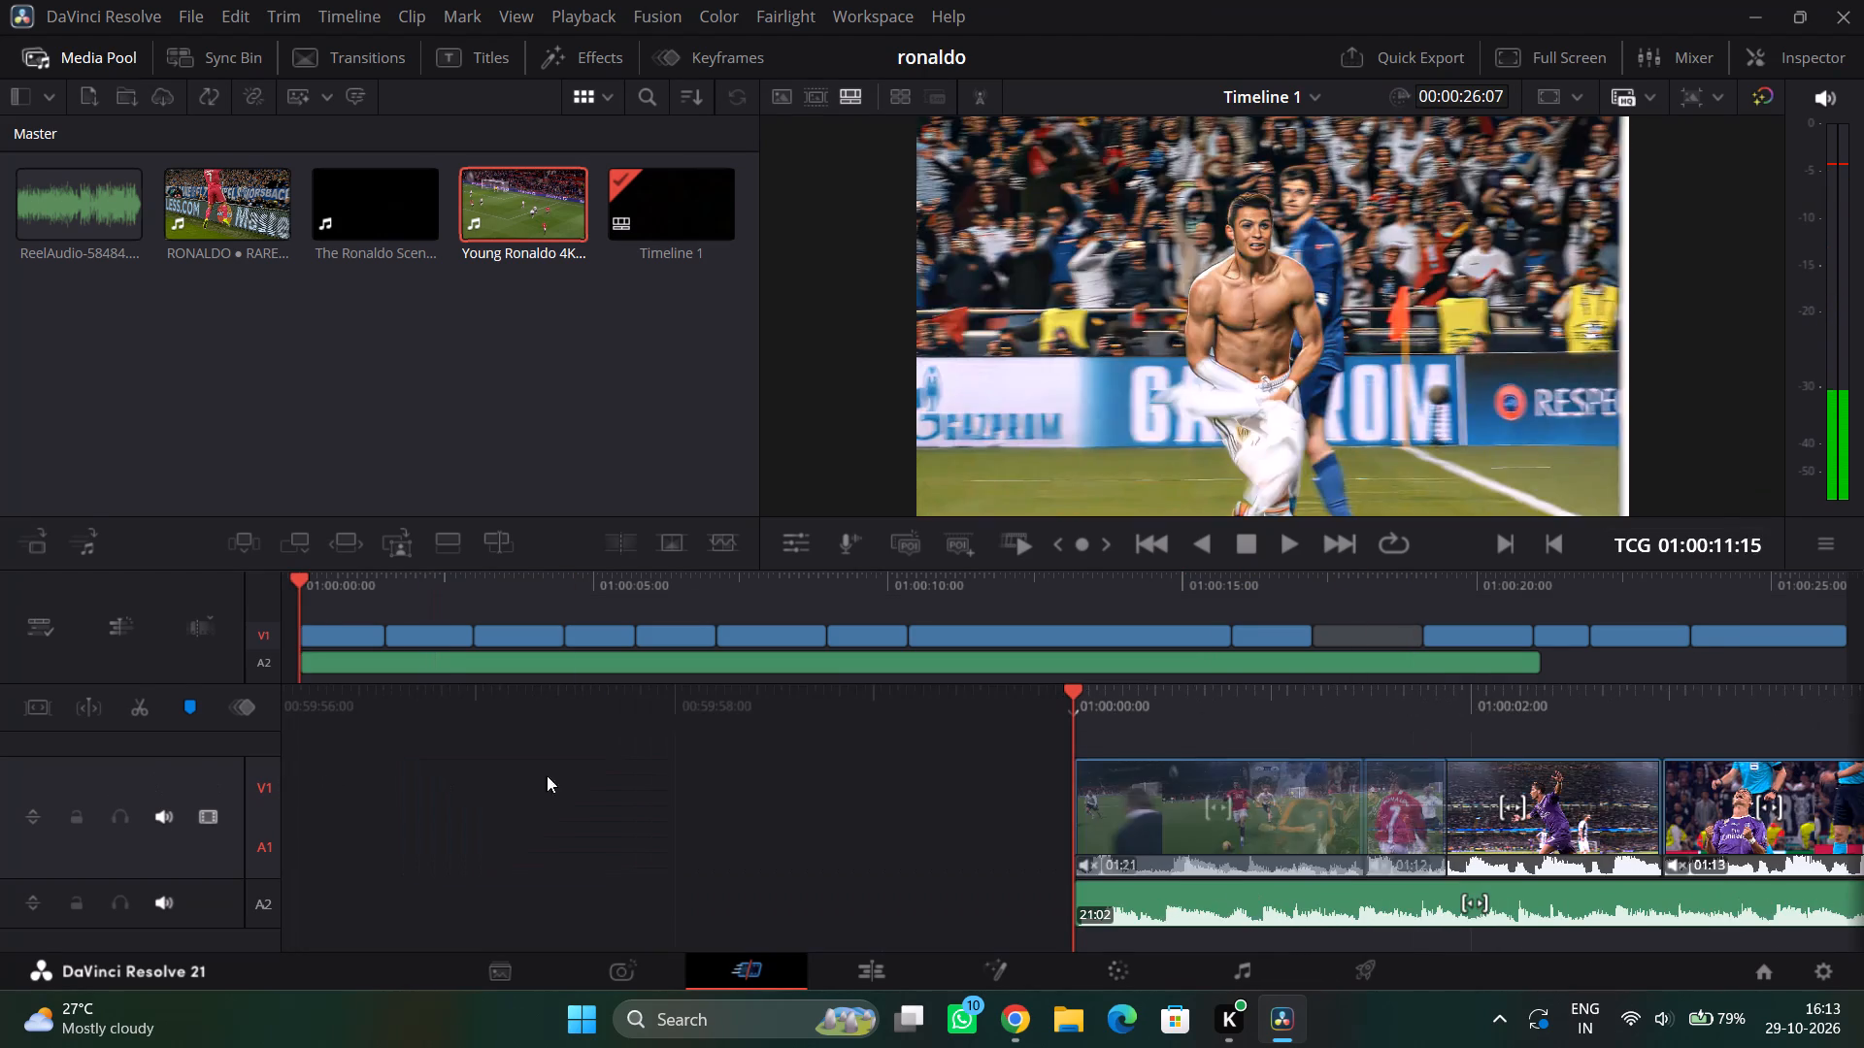
drag(547, 775, 1843, 841)
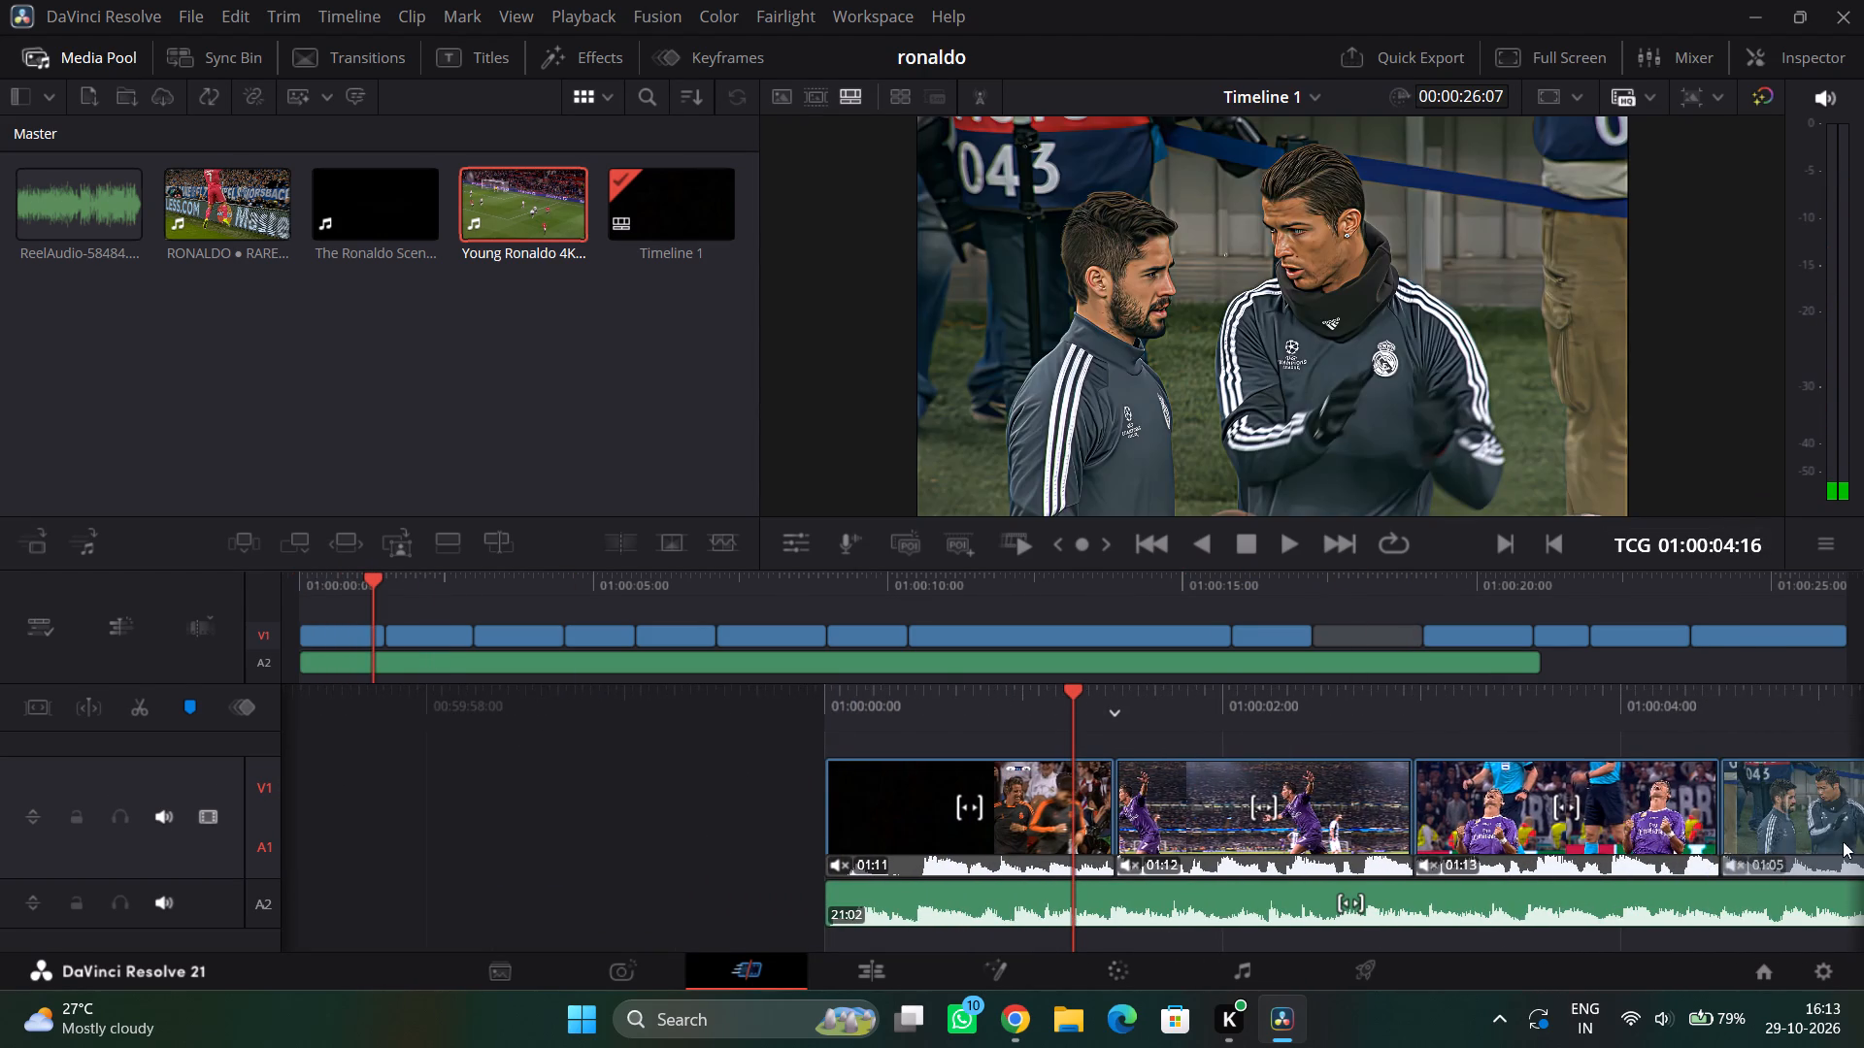
drag(1843, 841, 1714, 805)
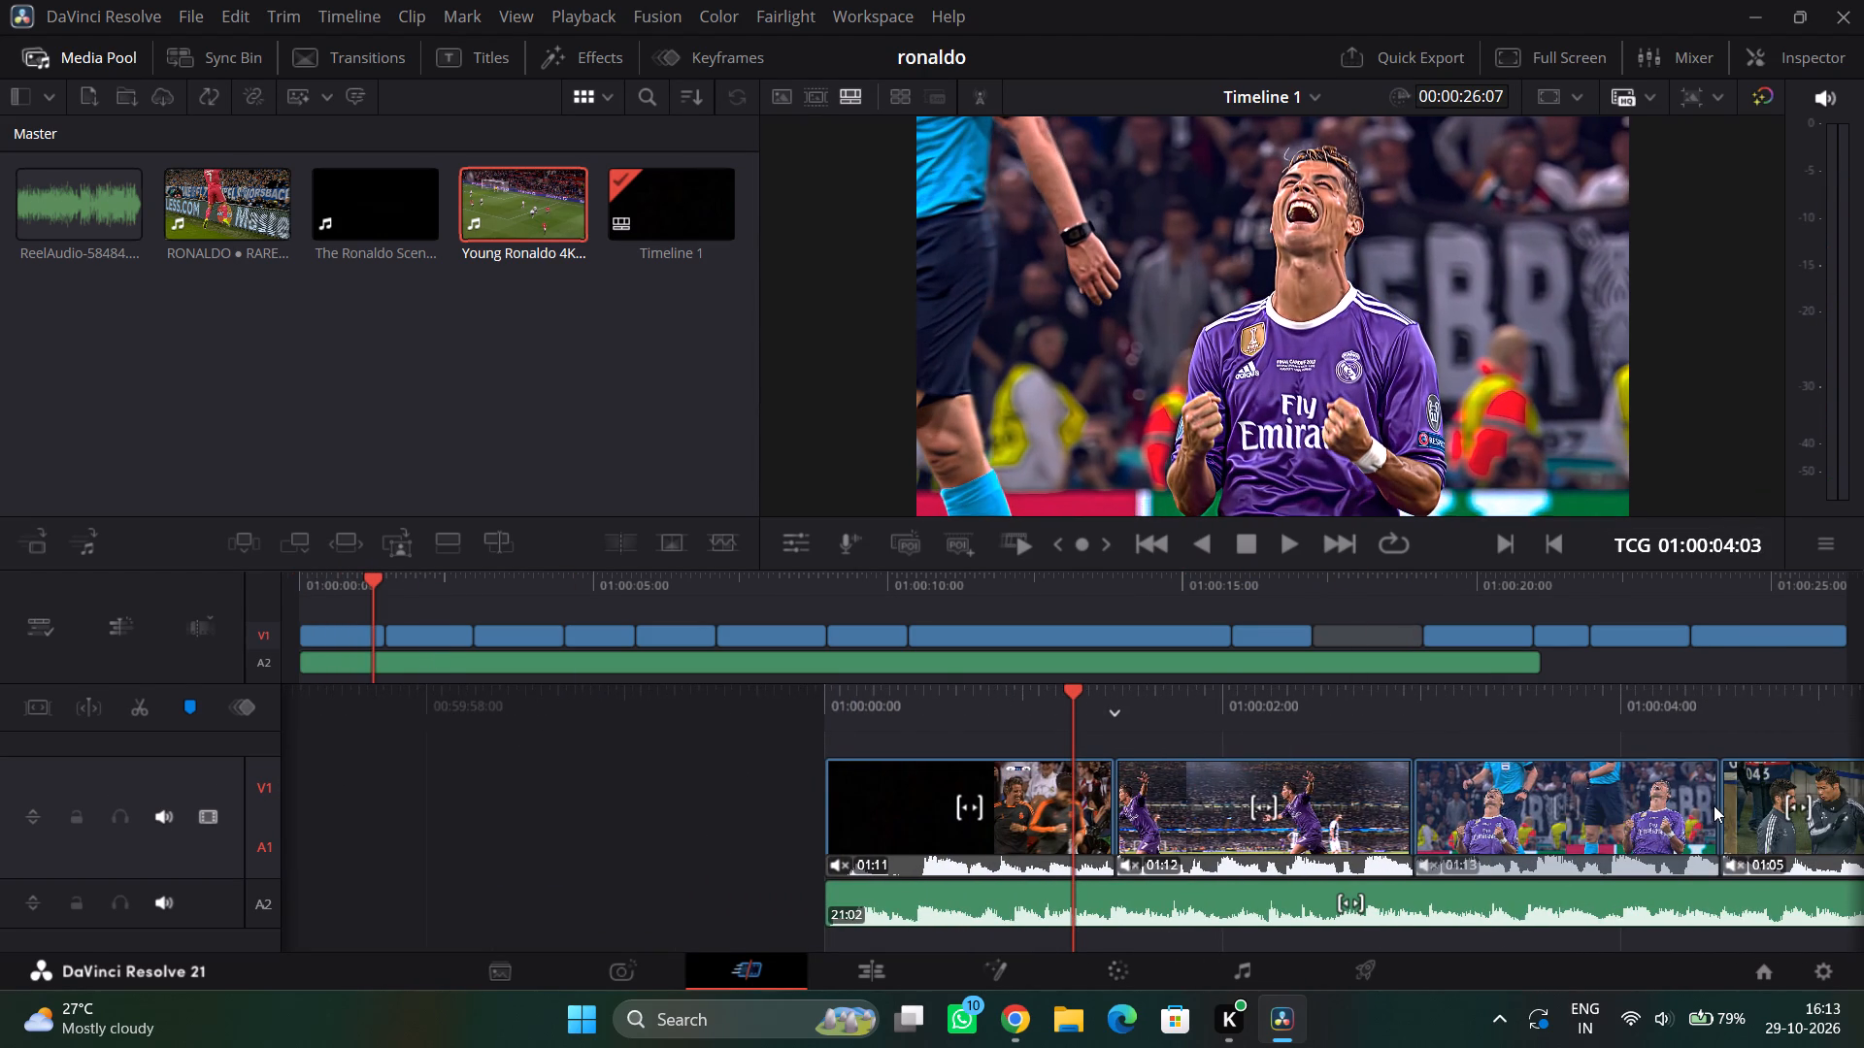
drag(1714, 805, 1722, 801)
Play and scrub through the repositioned 01:21 clip to examine its cut-in and the number 7 turn against the music.
drag(1722, 705, 1627, 712)
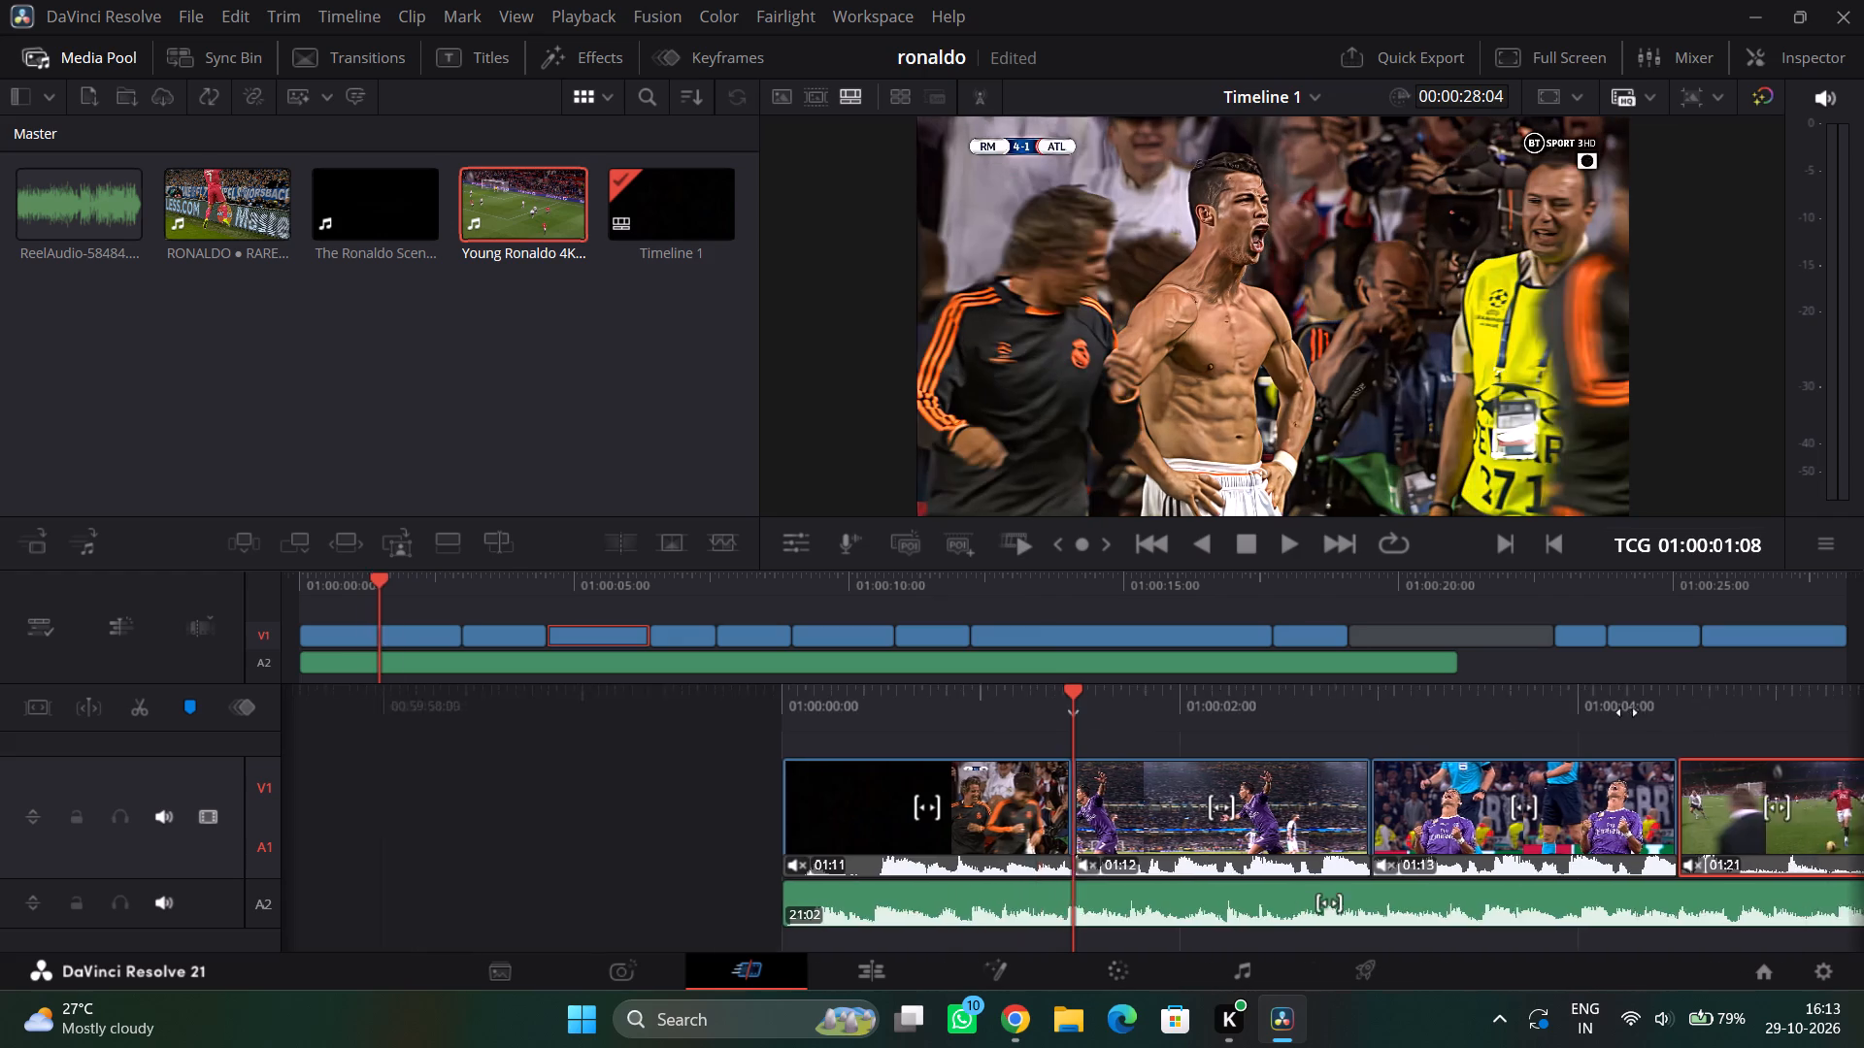
drag(1627, 712, 1132, 709)
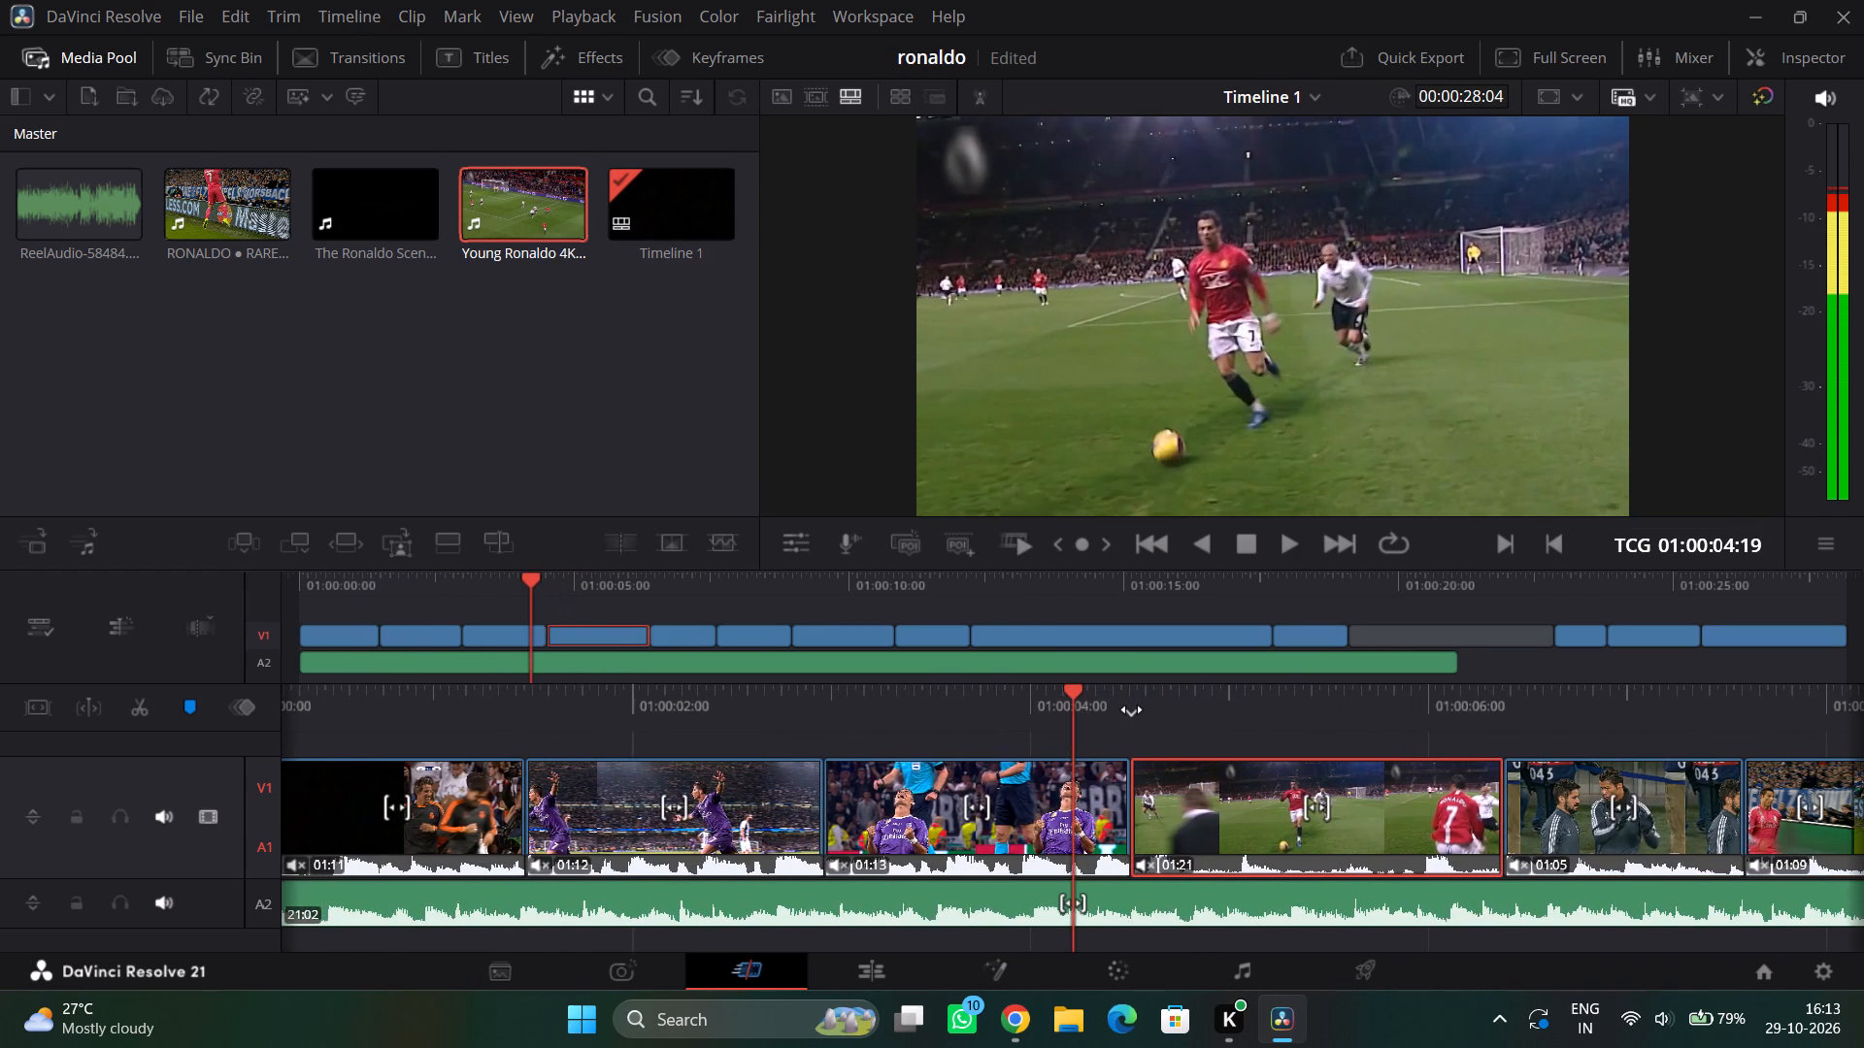
drag(1132, 709, 1132, 705)
click(1290, 551)
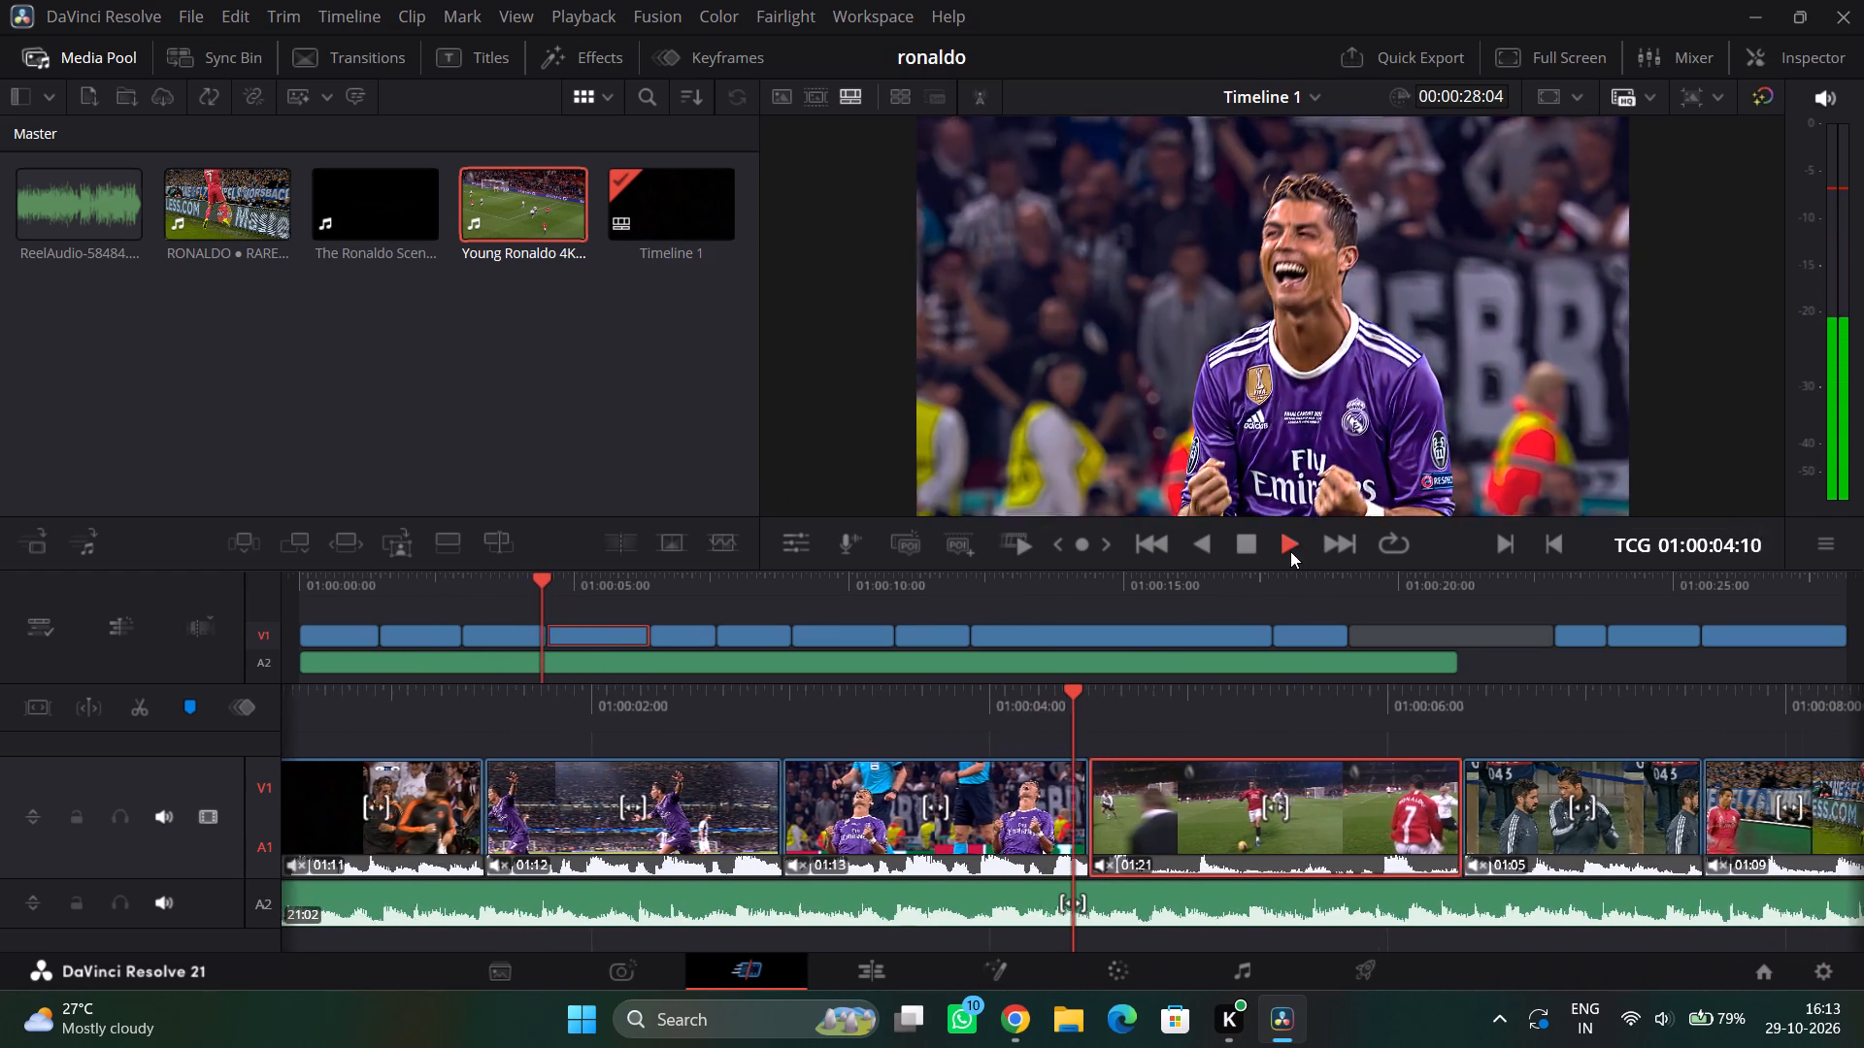
drag(1250, 706, 1235, 704)
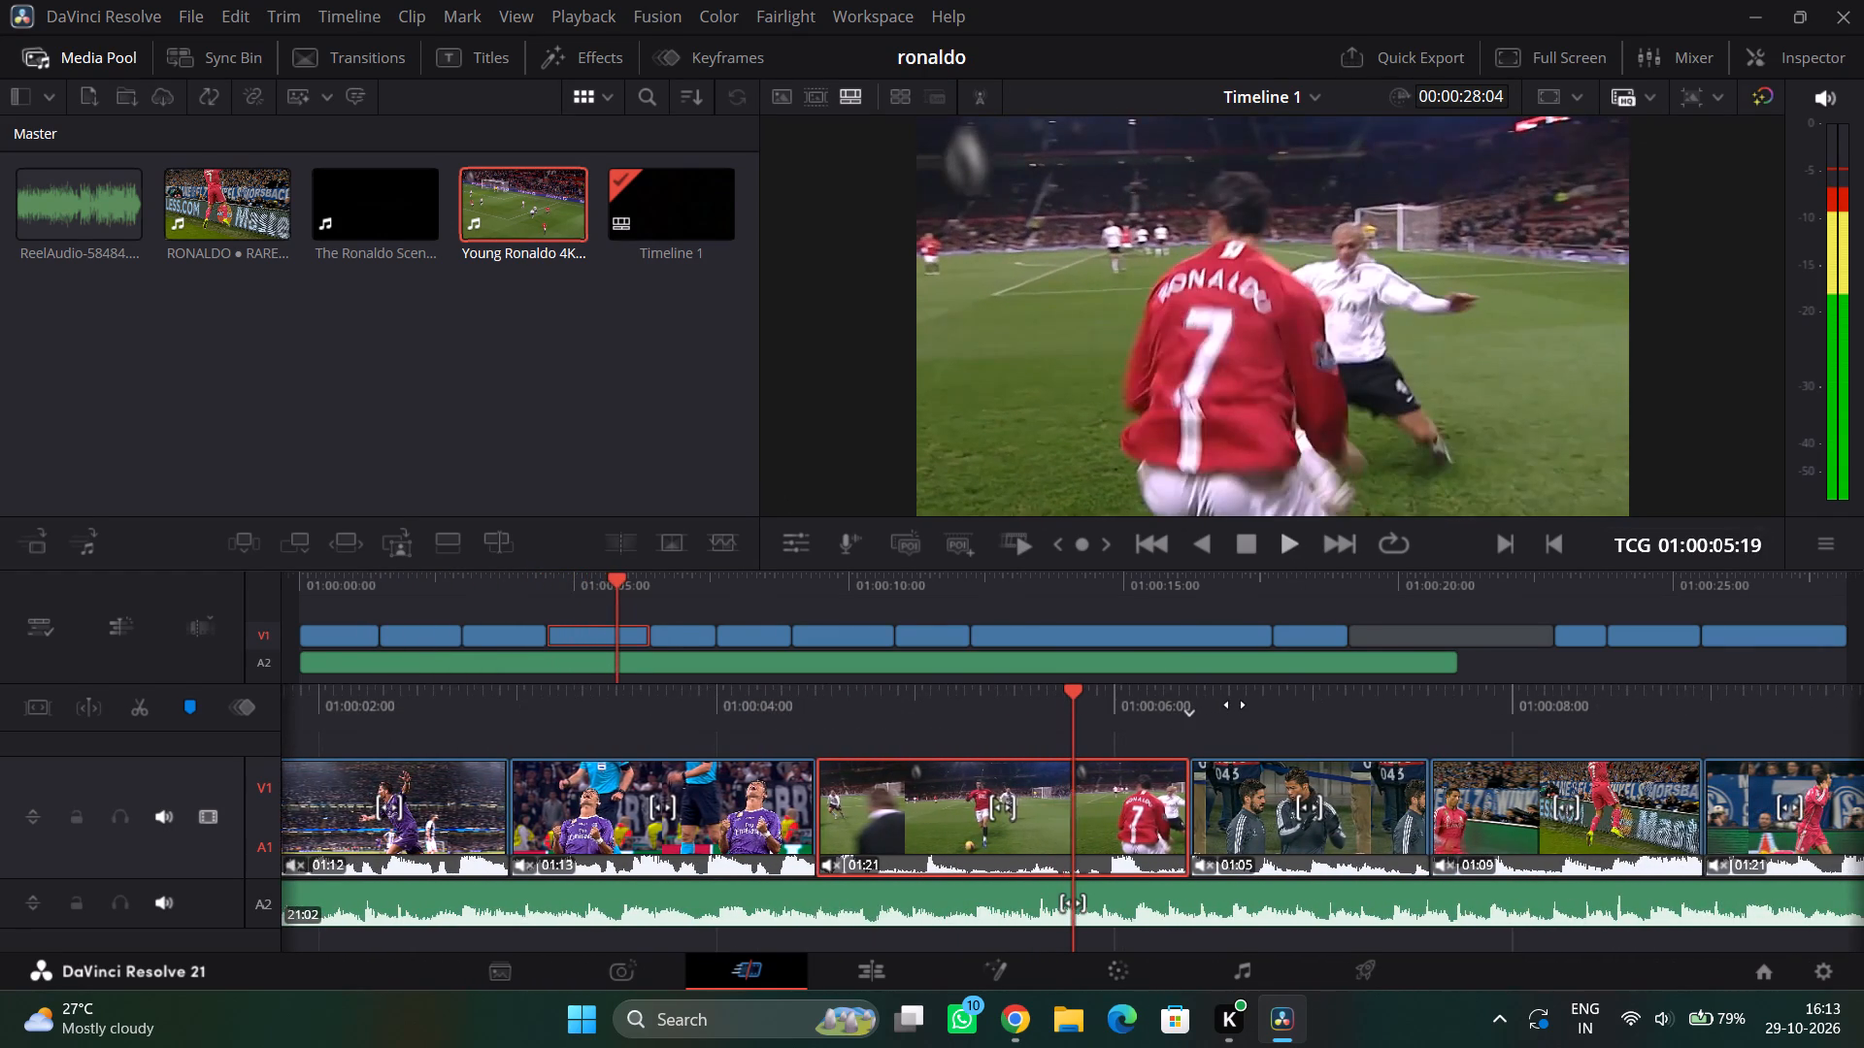
drag(1235, 704, 1286, 711)
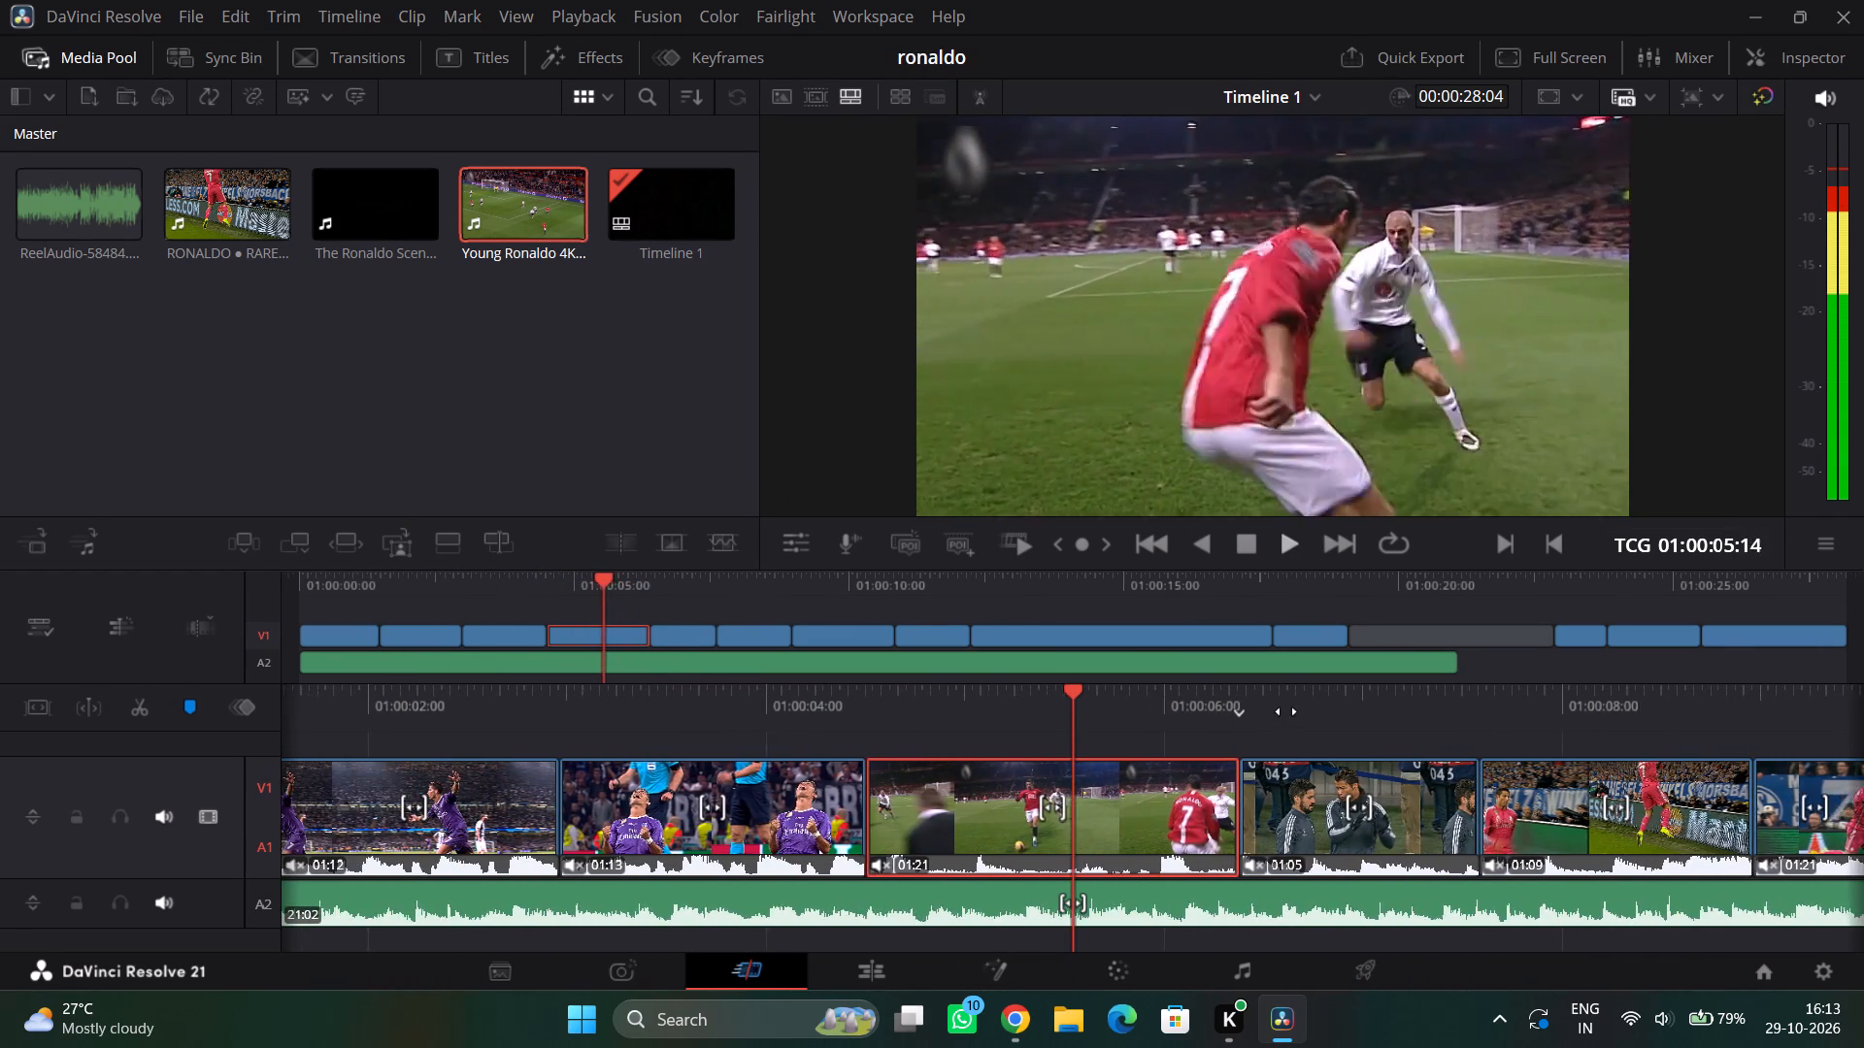
drag(1286, 711, 1440, 710)
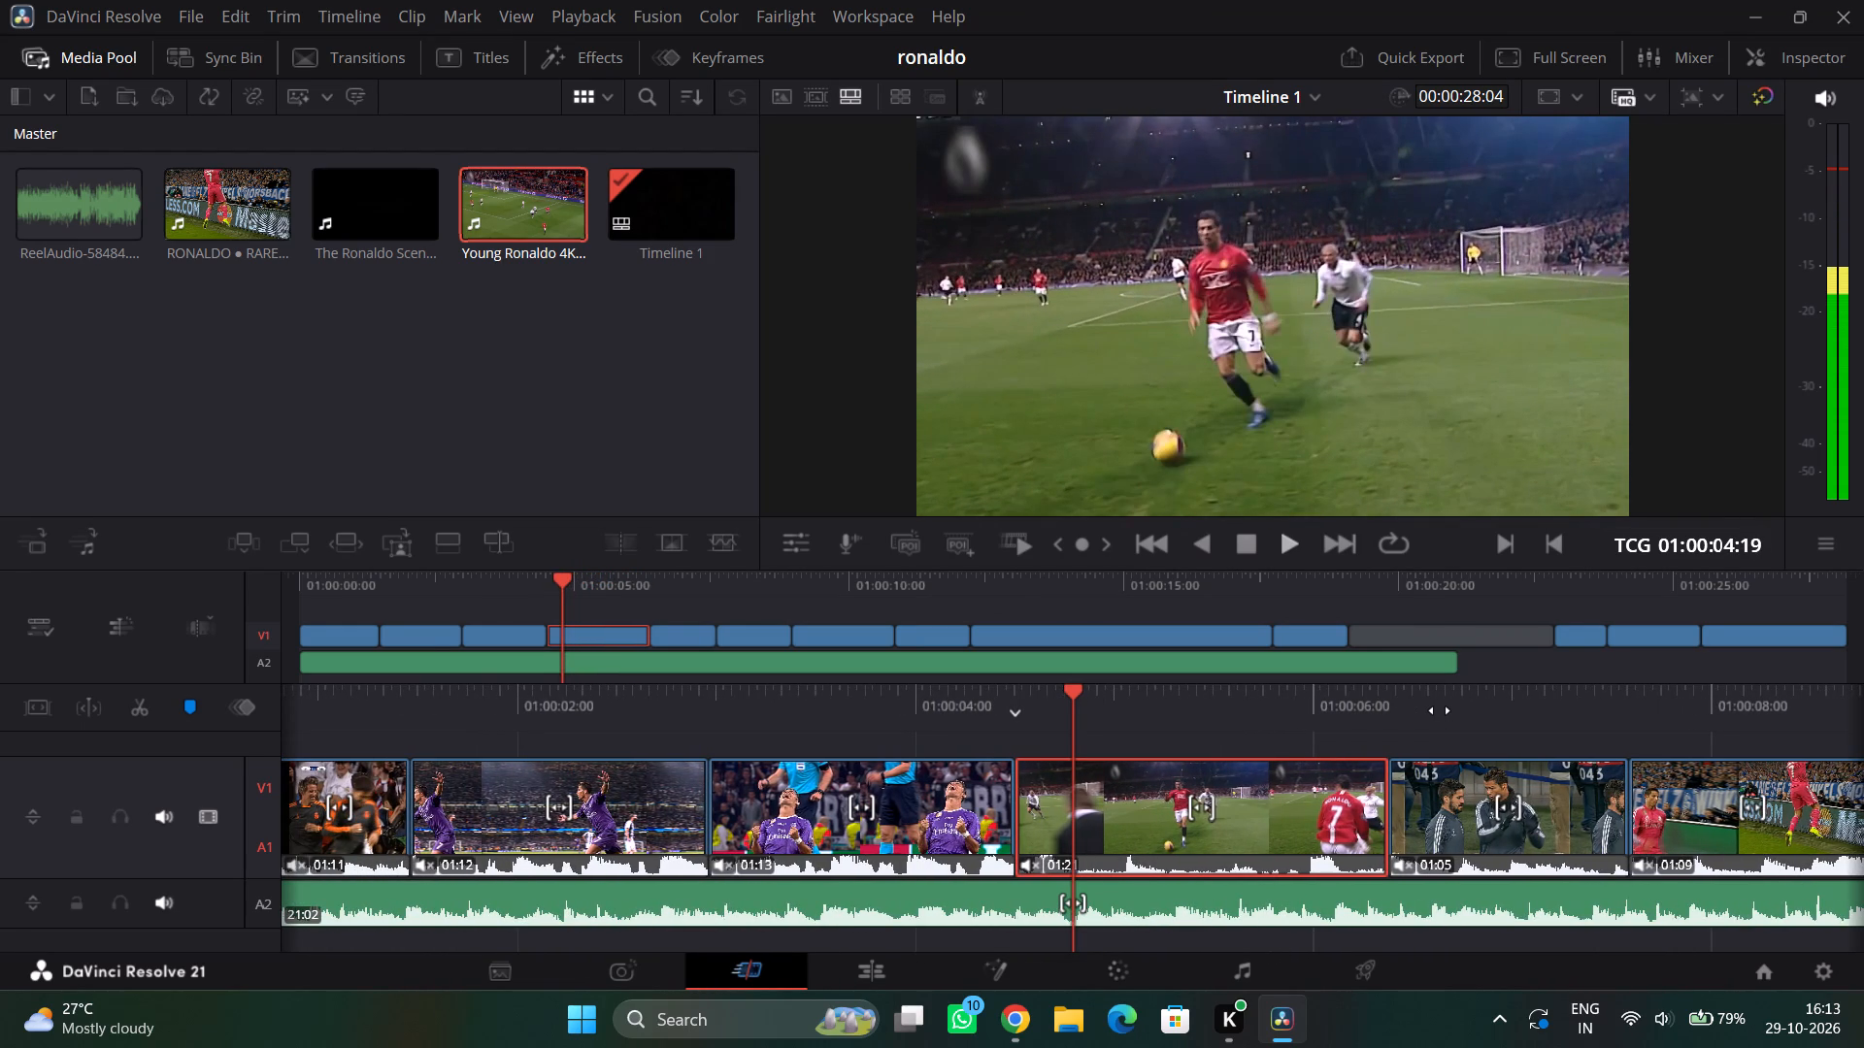
drag(1440, 710, 1432, 714)
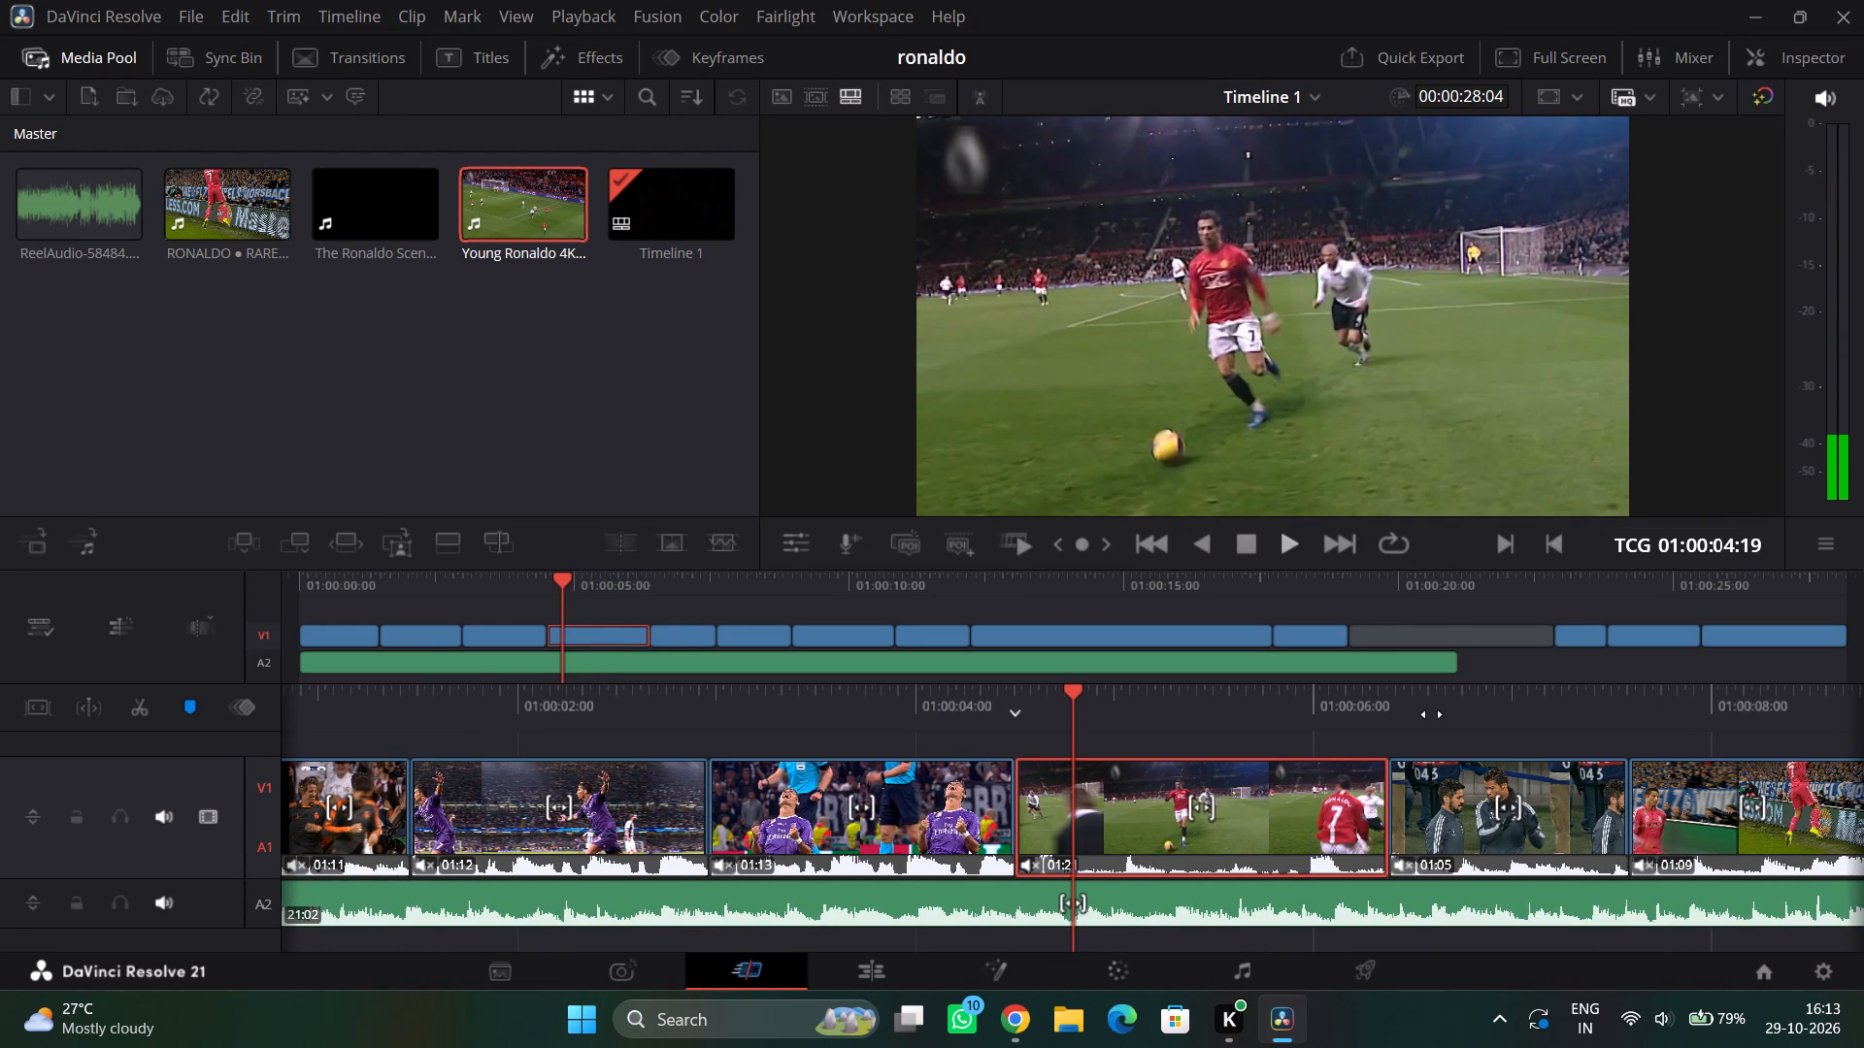
drag(1432, 714, 1308, 746)
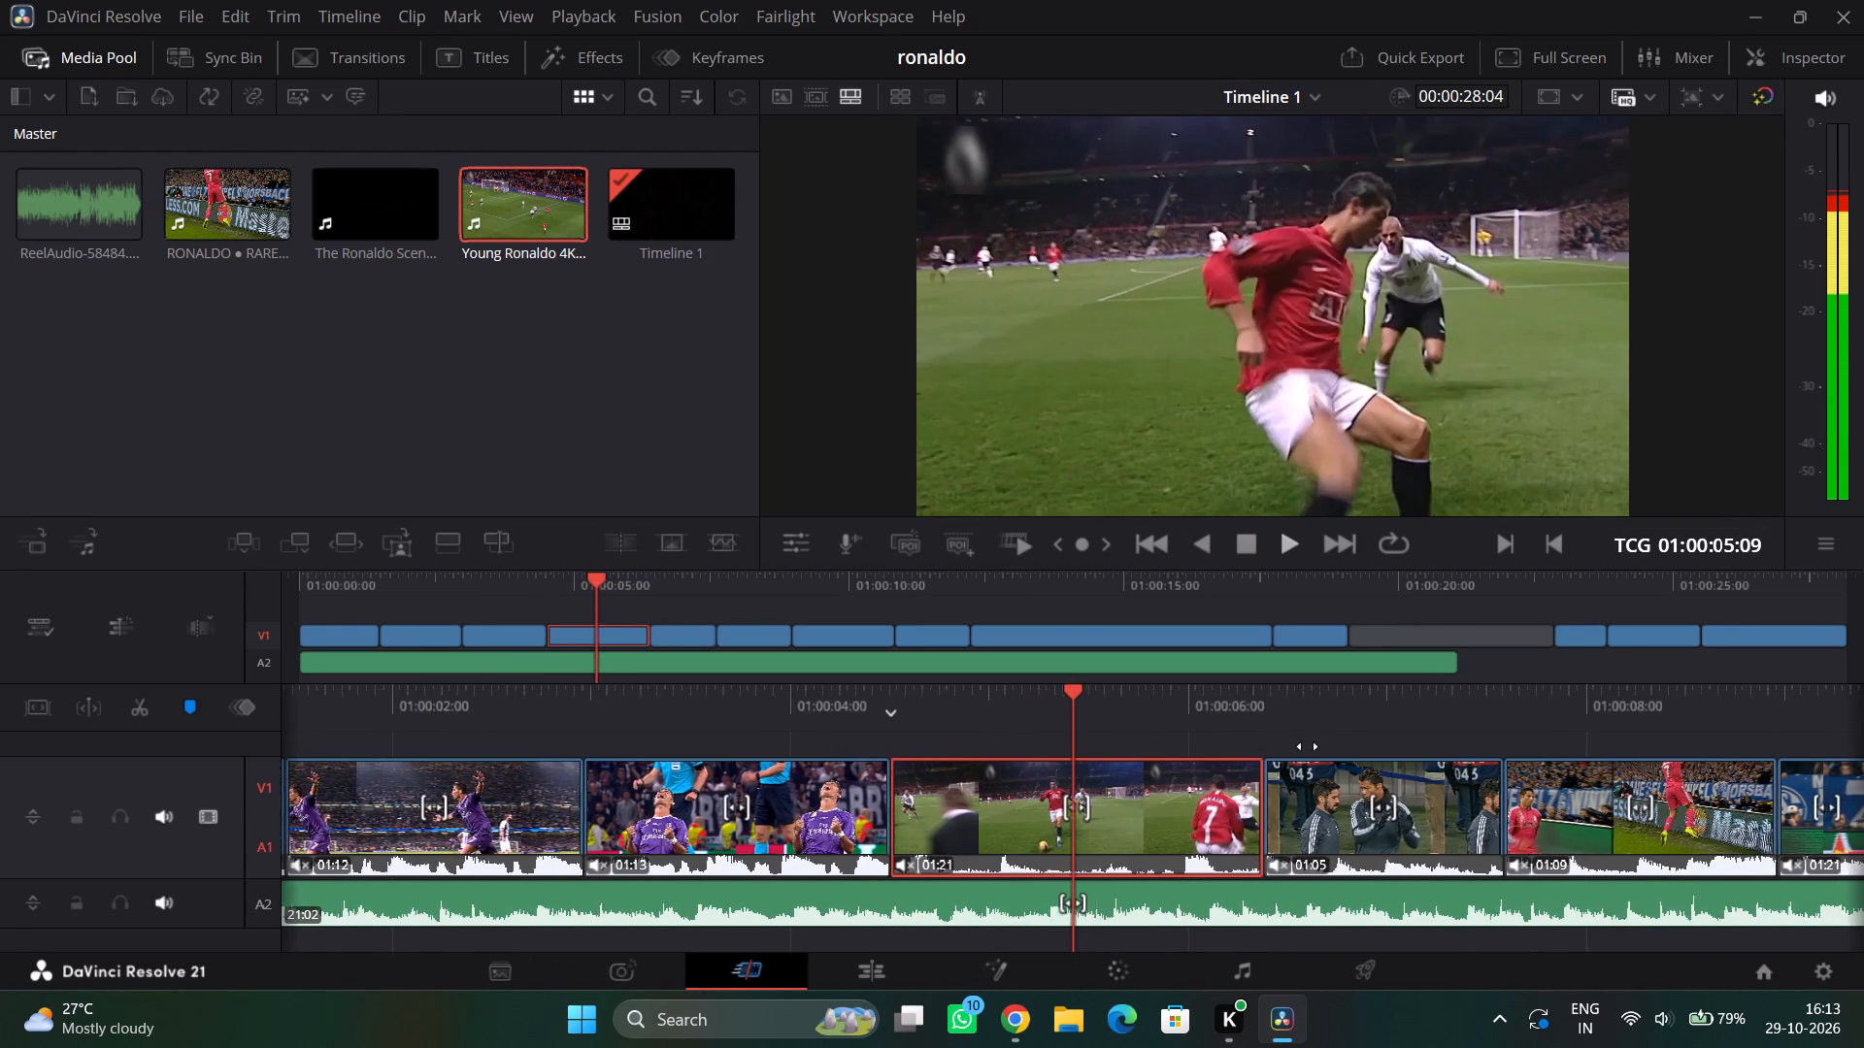
drag(1308, 746, 1238, 767)
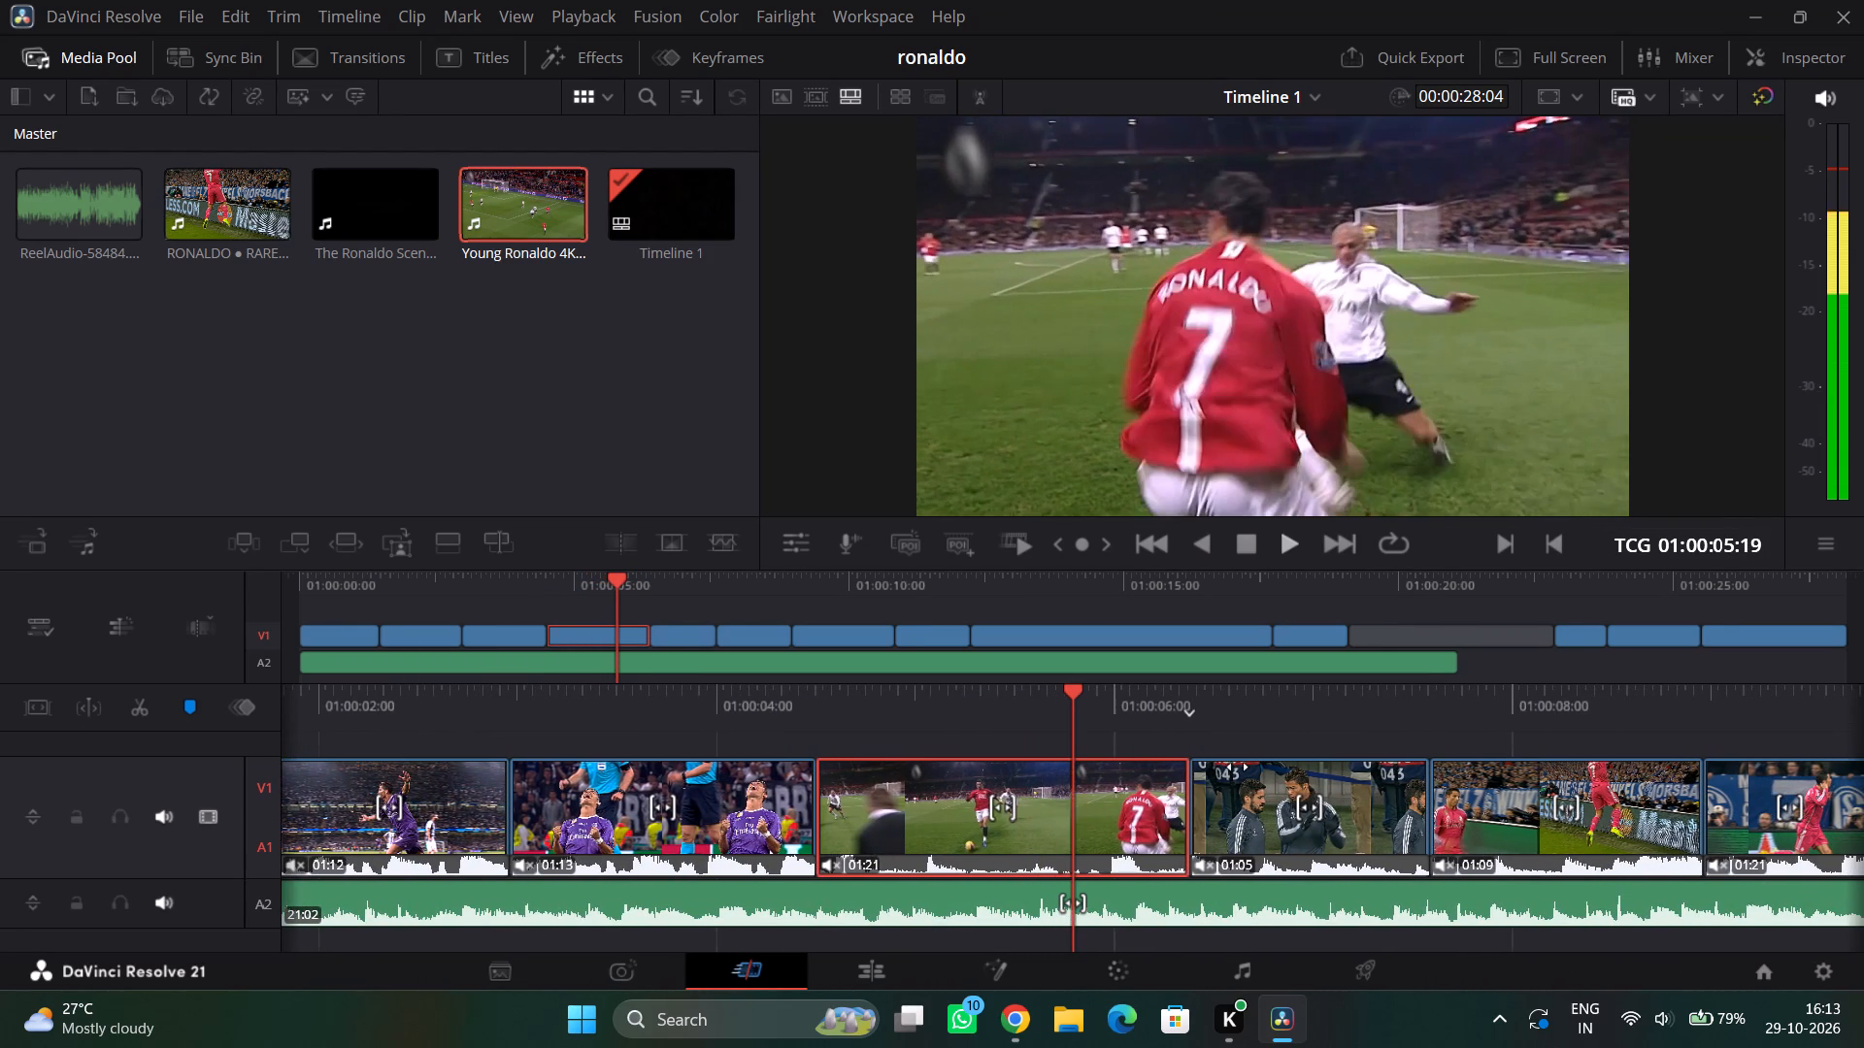
drag(1238, 767, 1228, 770)
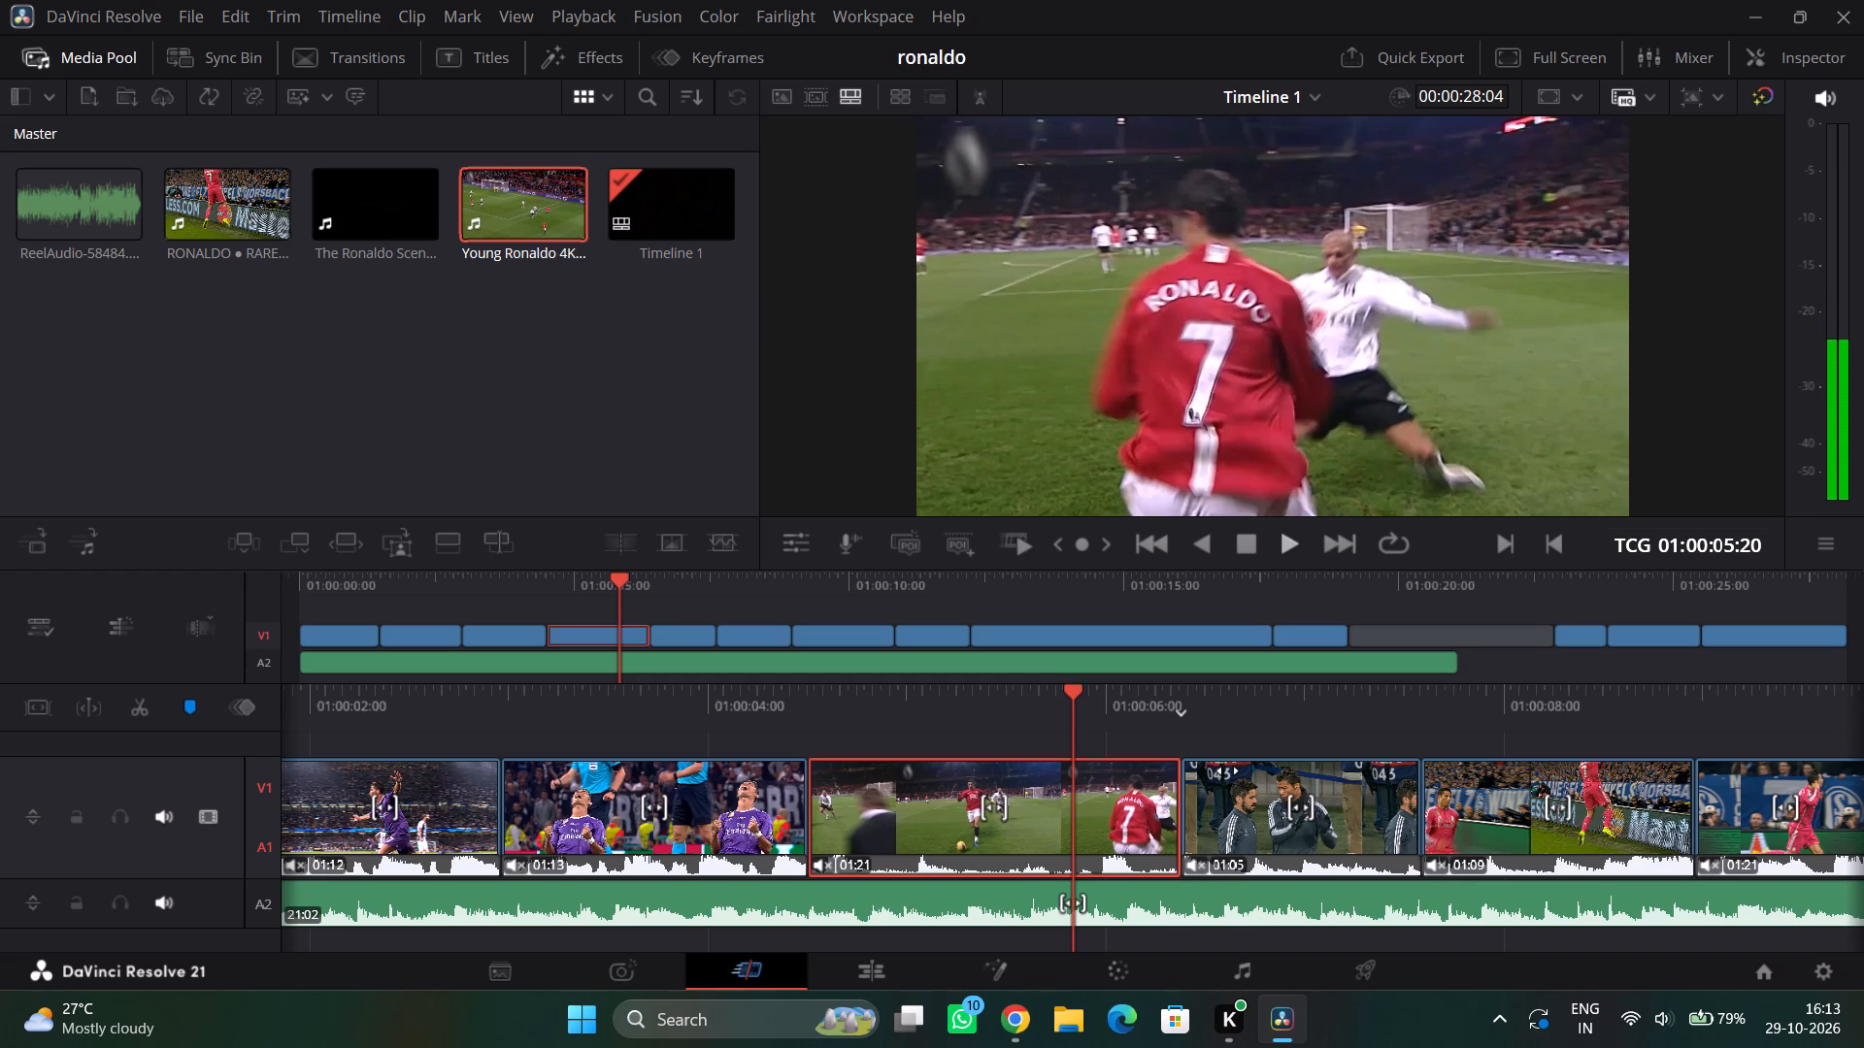
drag(1228, 770, 1268, 764)
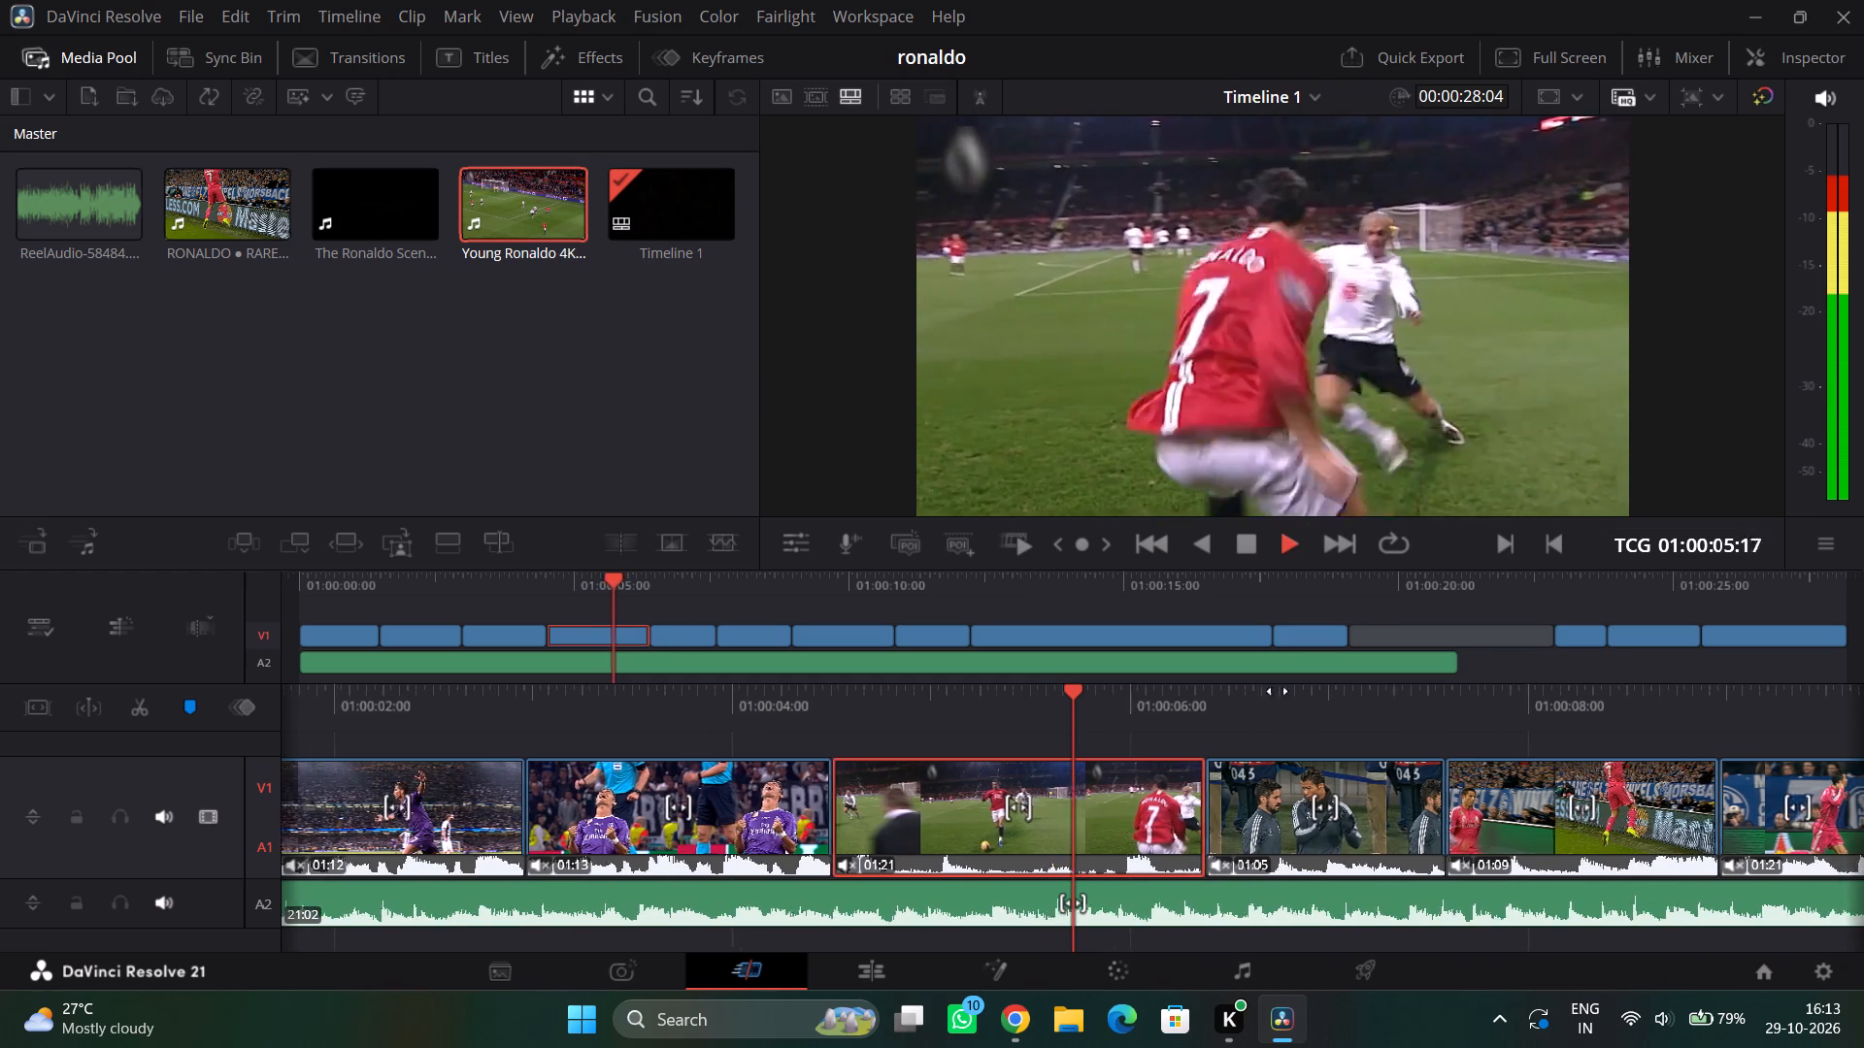
click(1243, 544)
drag(1152, 706, 1288, 713)
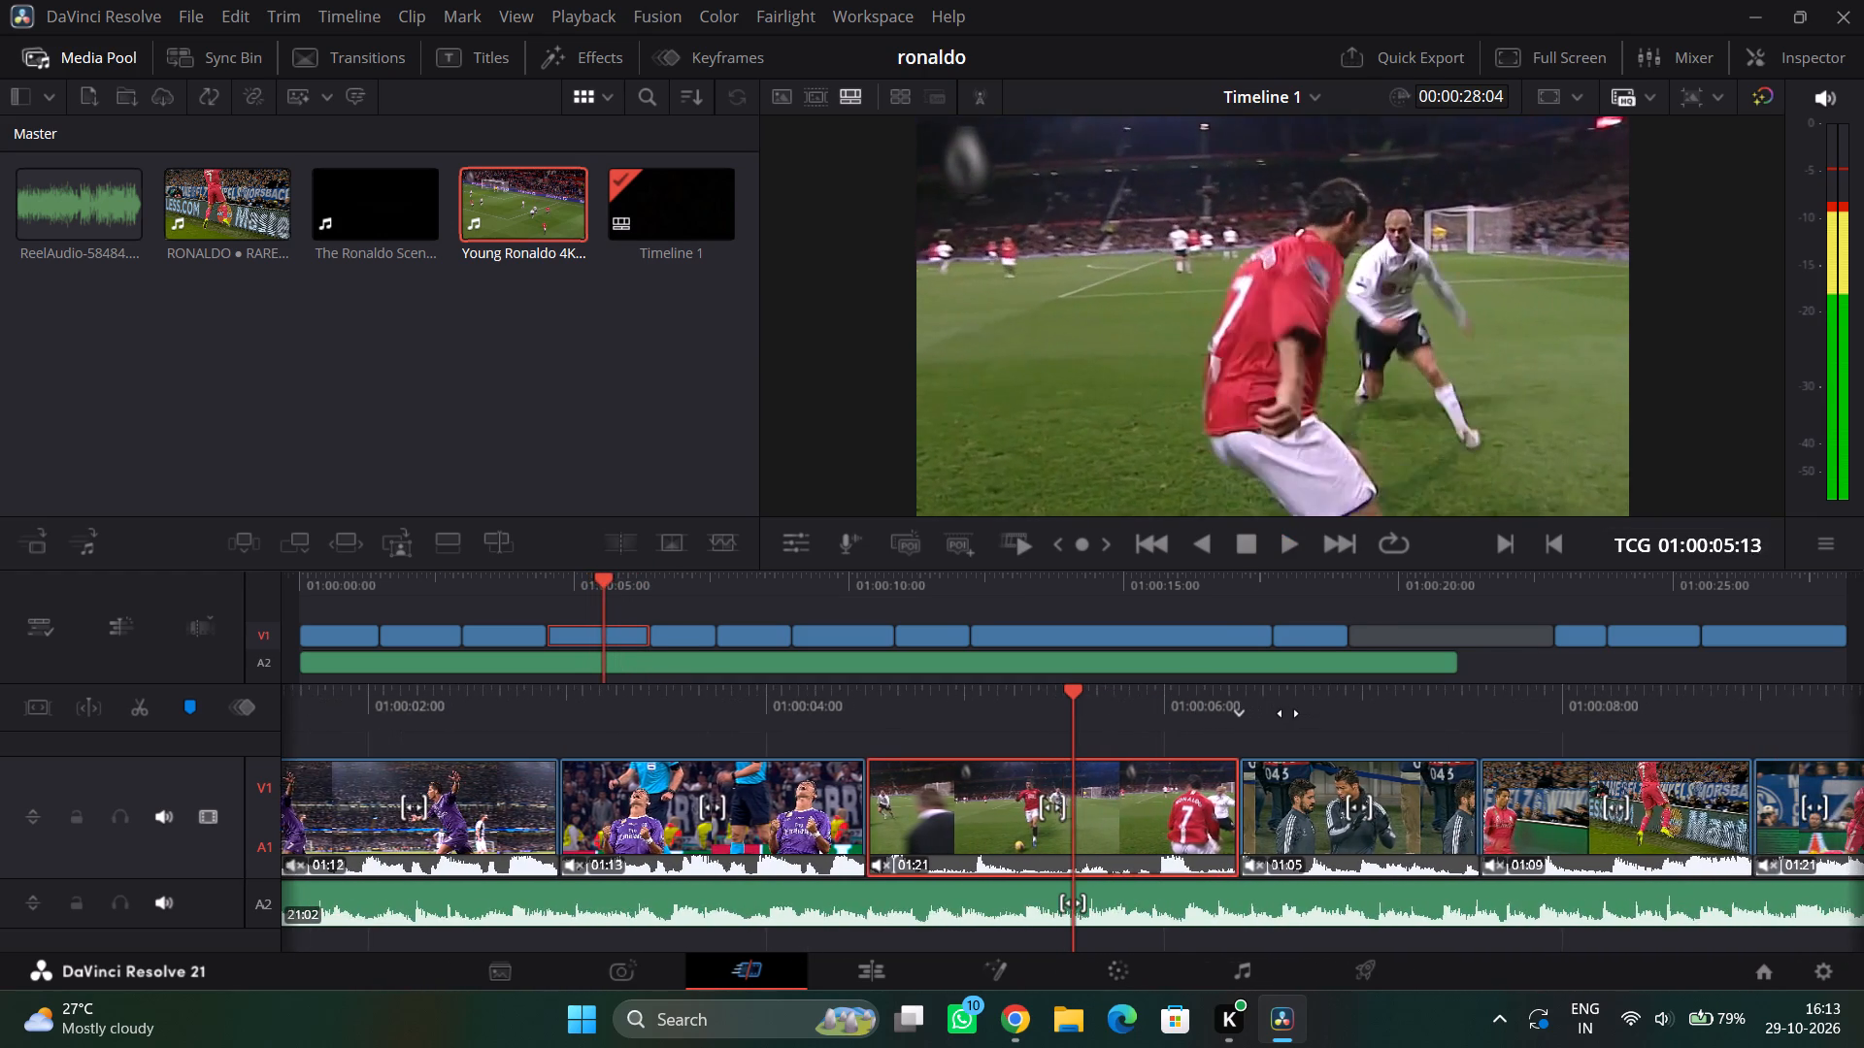
drag(1288, 713, 1214, 726)
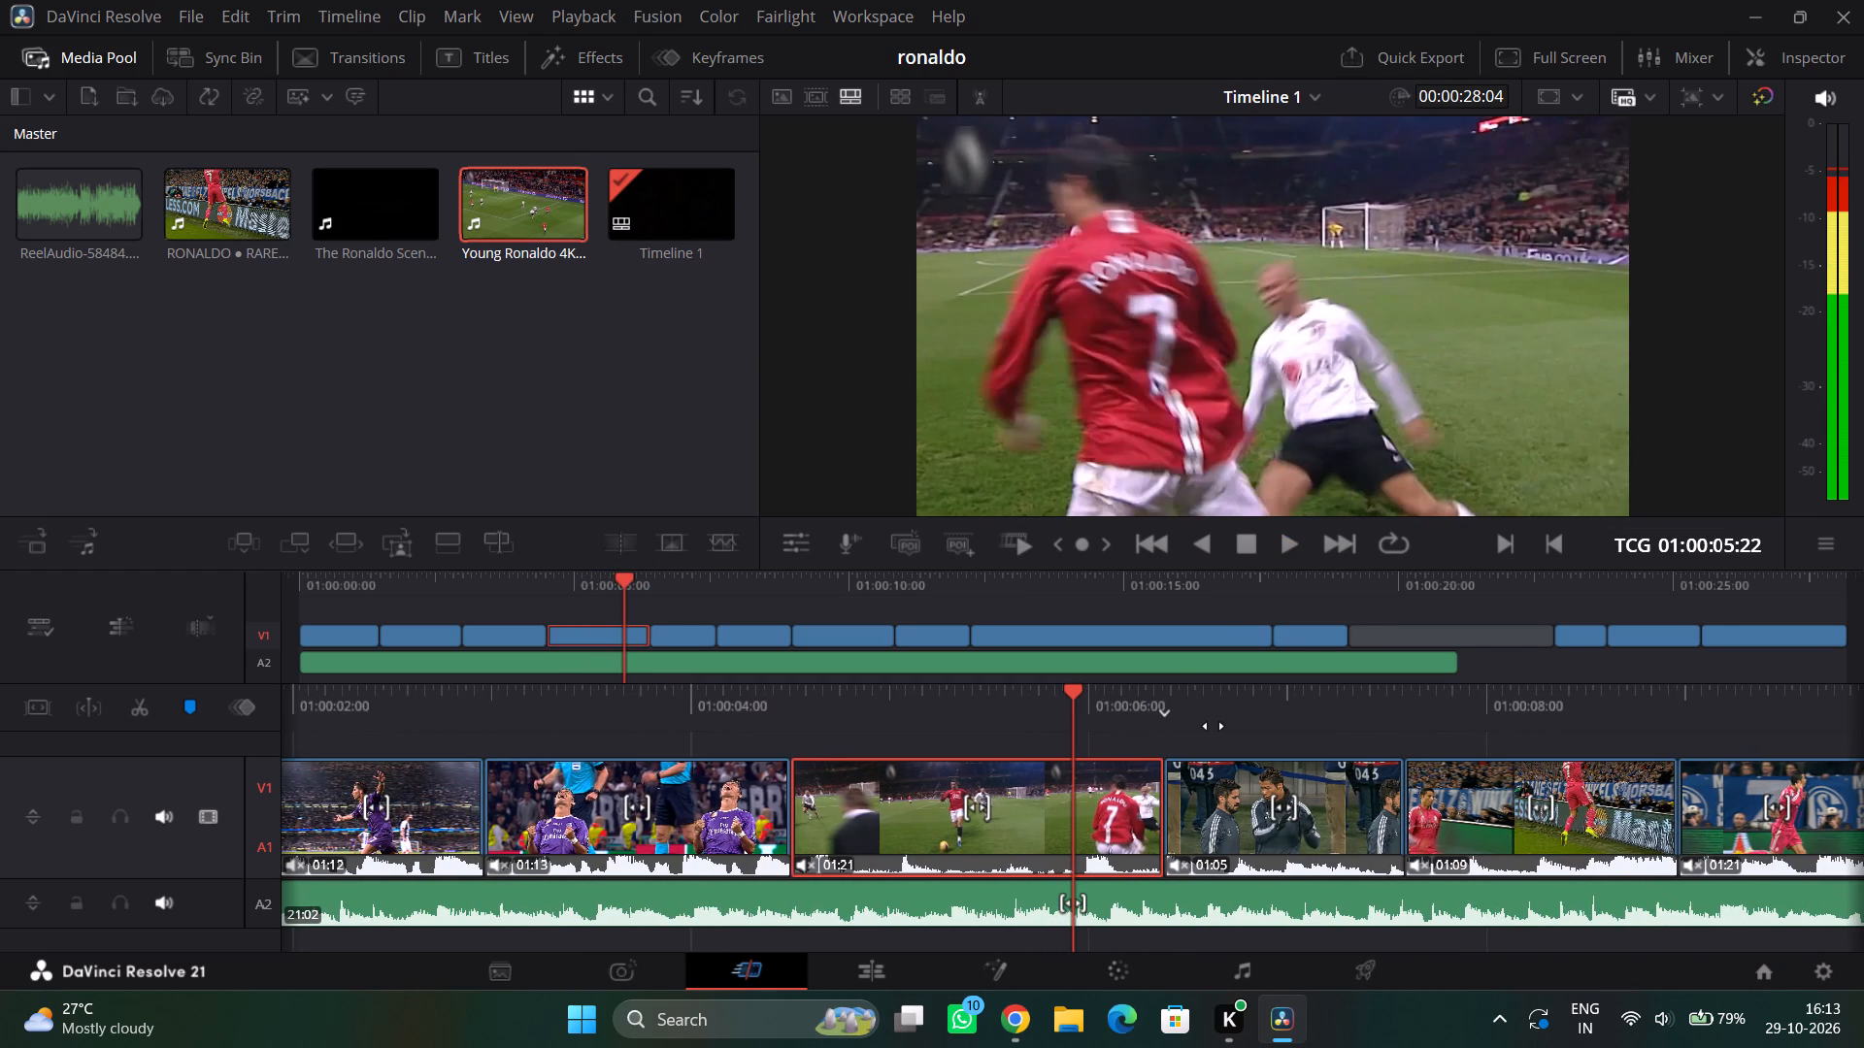
drag(1214, 726, 1243, 720)
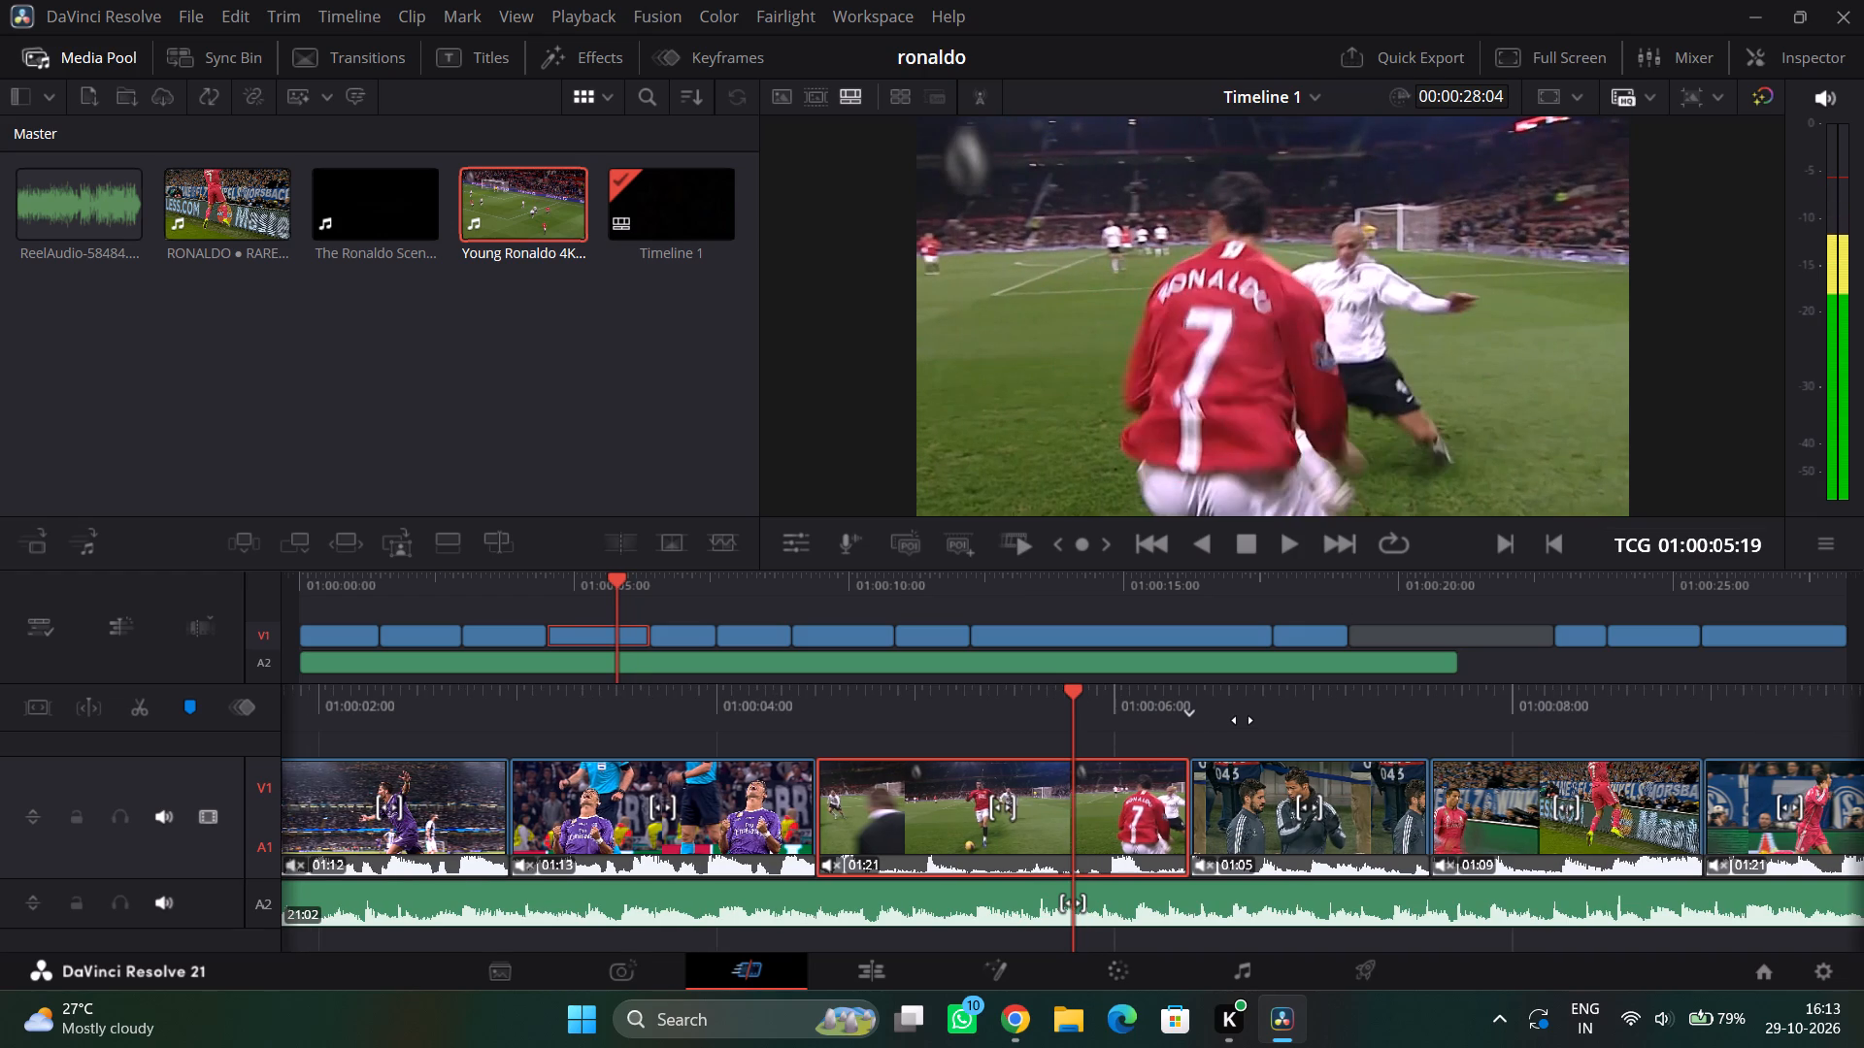
Mark a point of interest (POI) in the 01:21 red number 7 shirt clip at 01:00:05:21.
drag(1243, 720, 1224, 728)
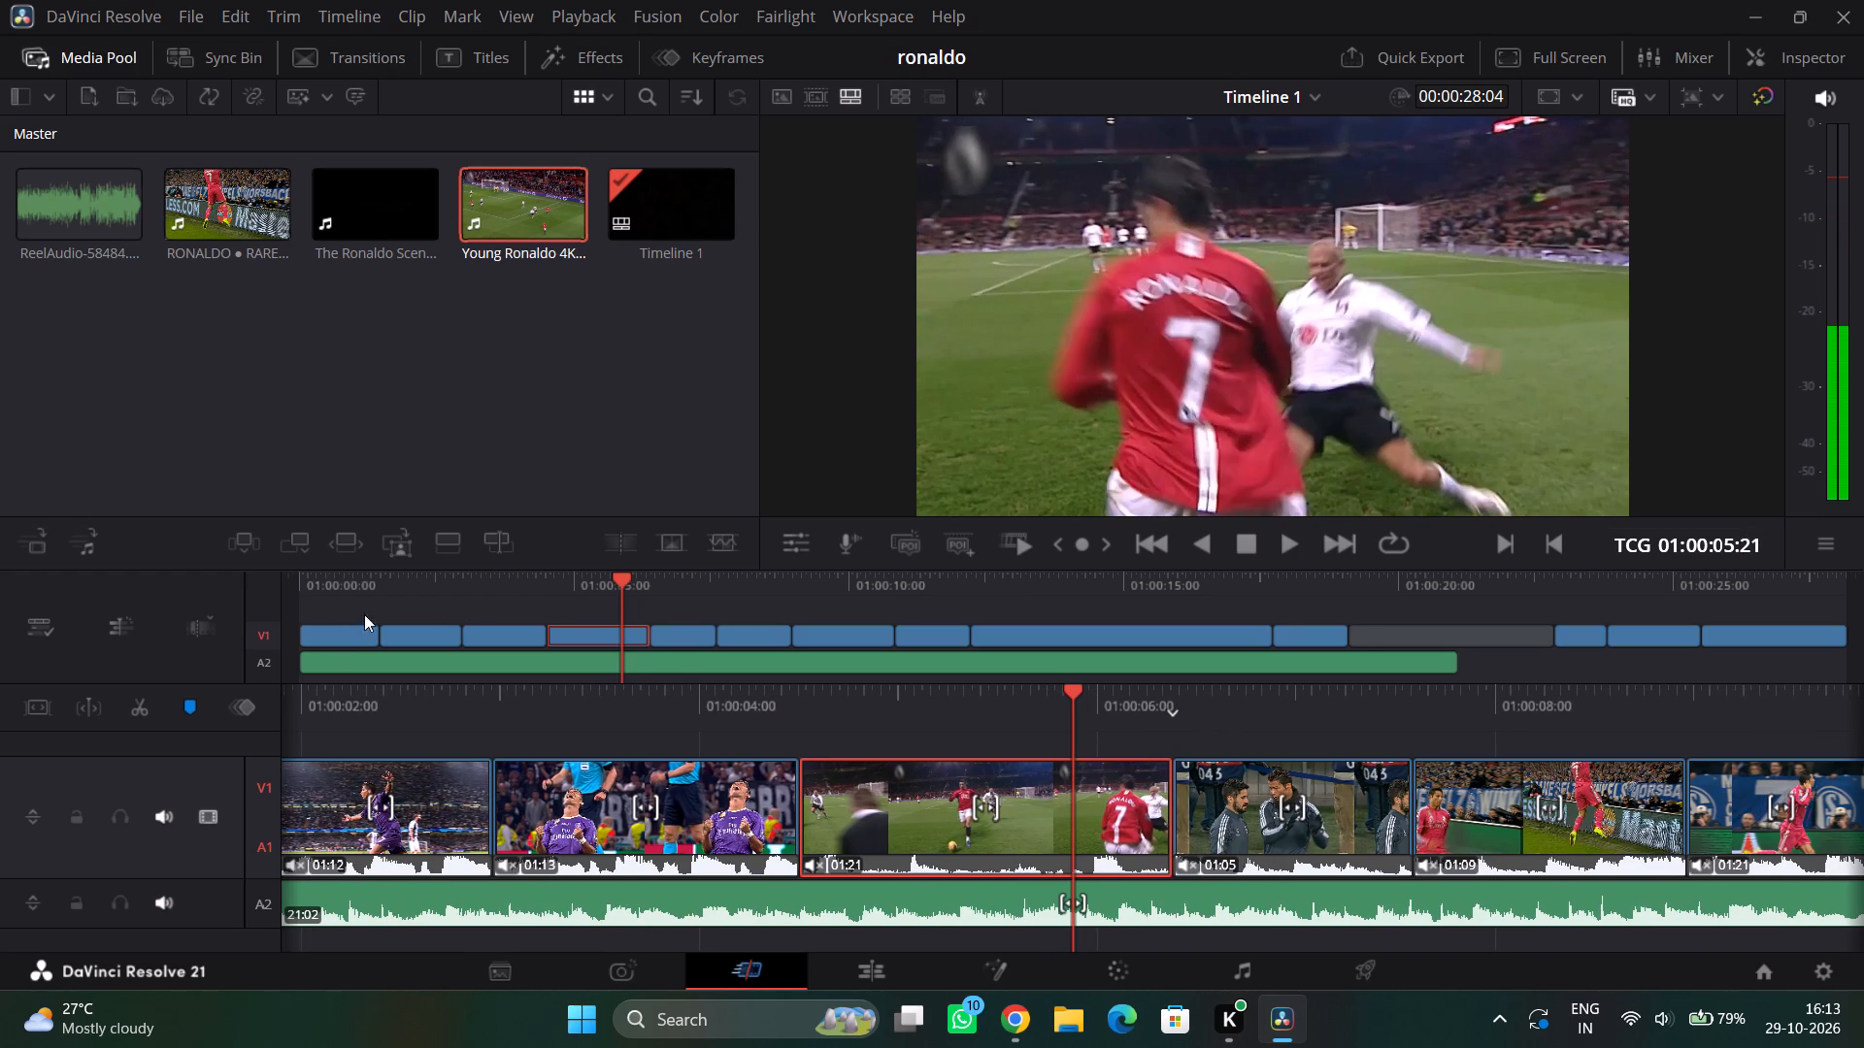
click(969, 555)
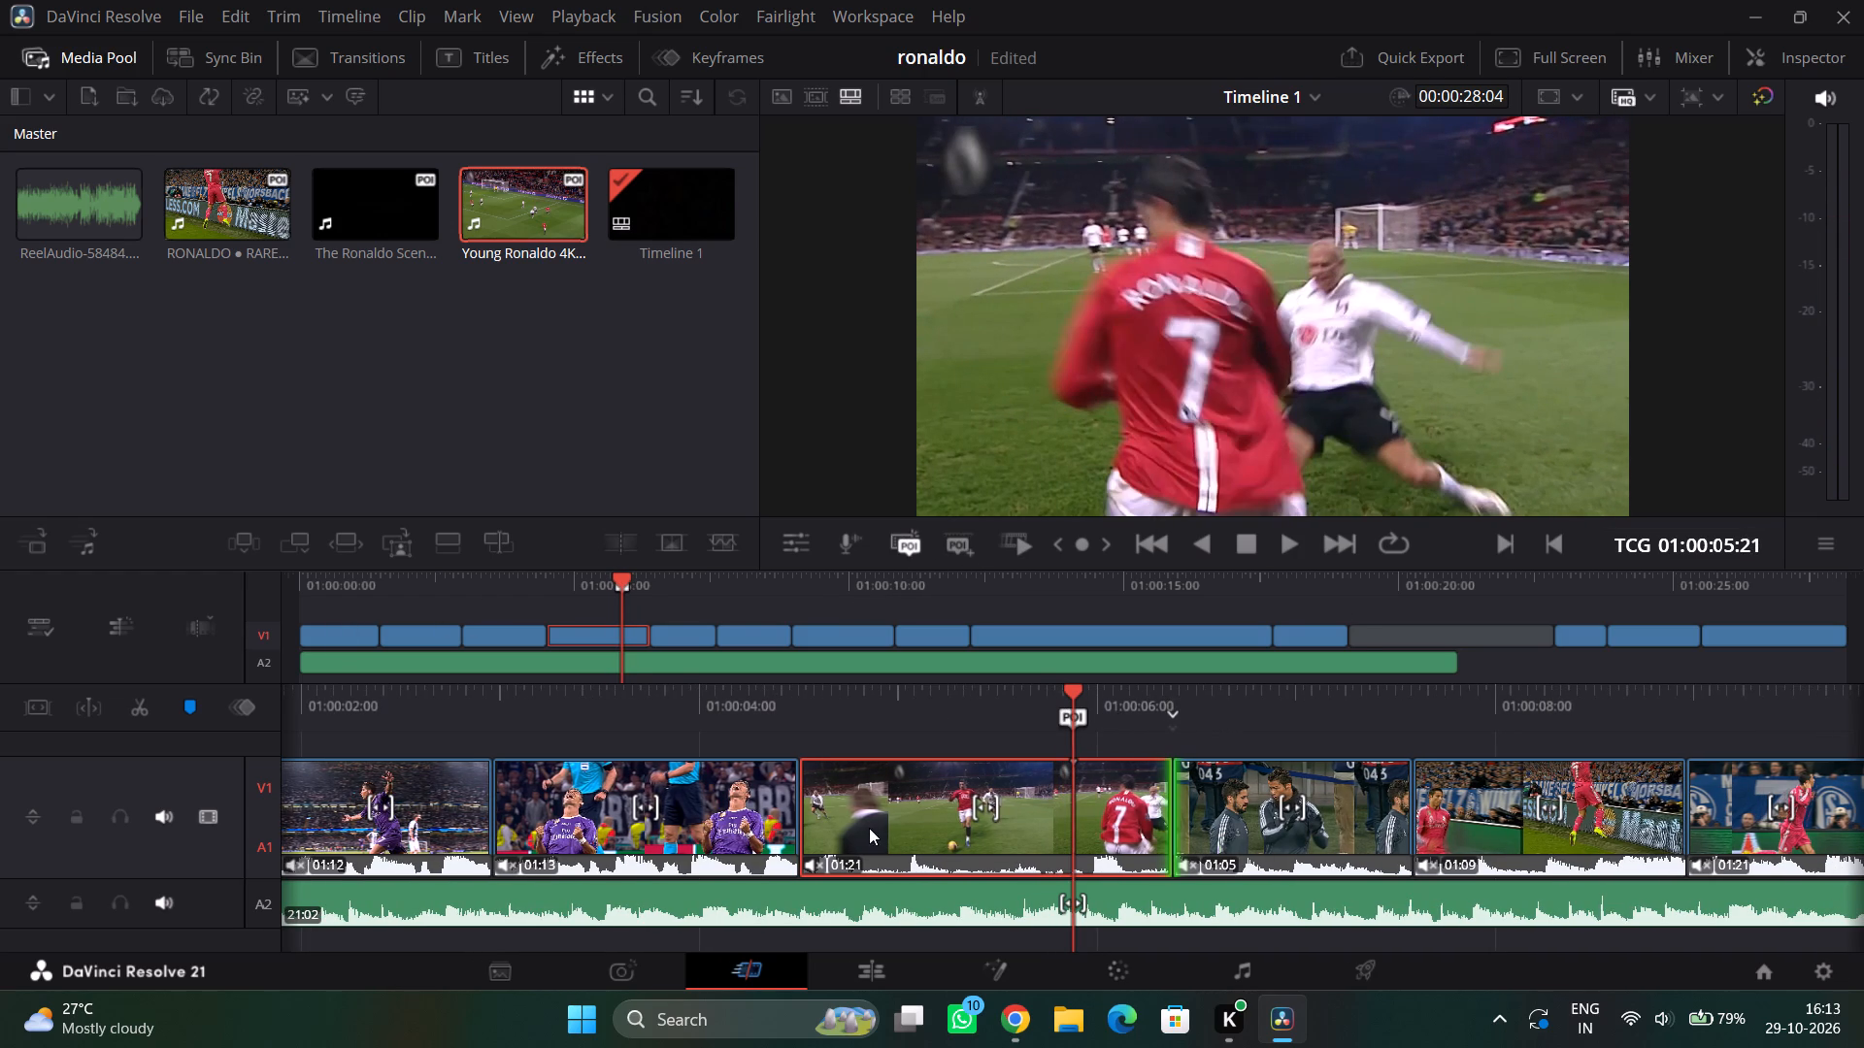
Trim the start of the red number 7 shirt clip to a 01:14 duration and shift it back against the 01:13 purple-shirt clip.
drag(806, 806, 870, 815)
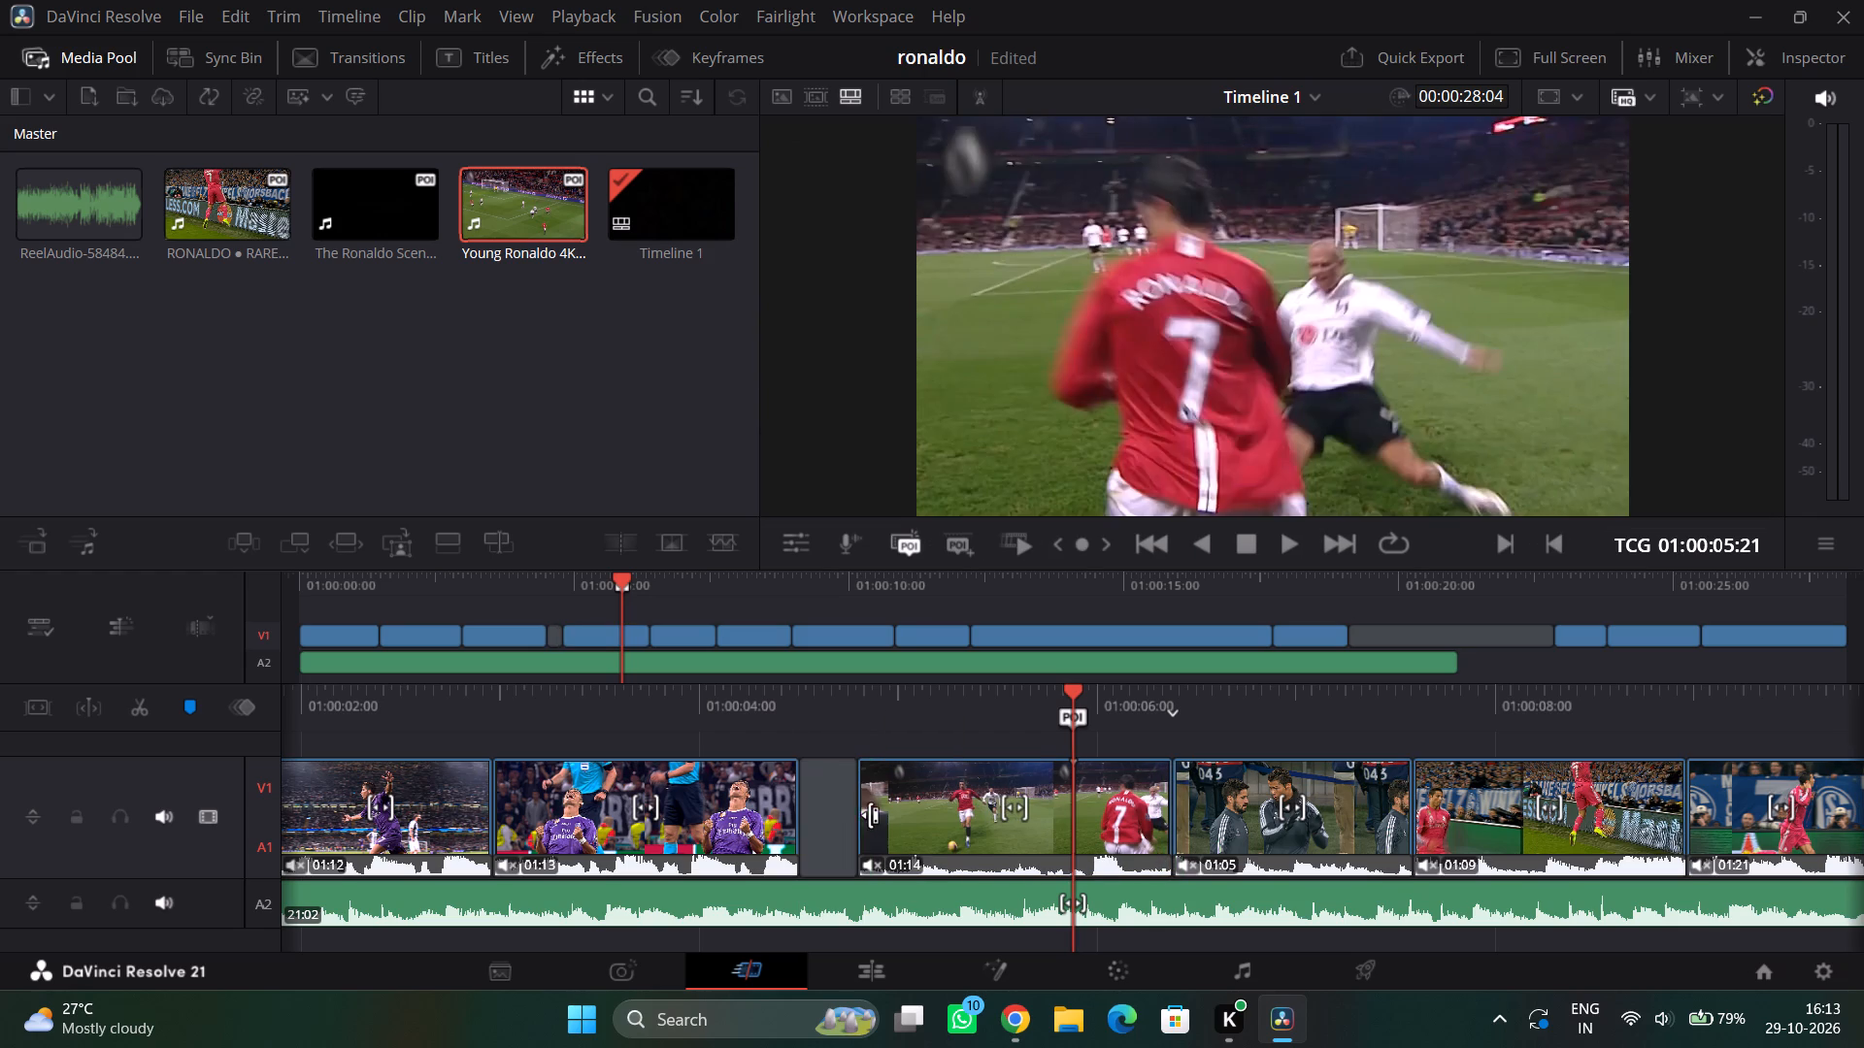
drag(1105, 778, 1058, 782)
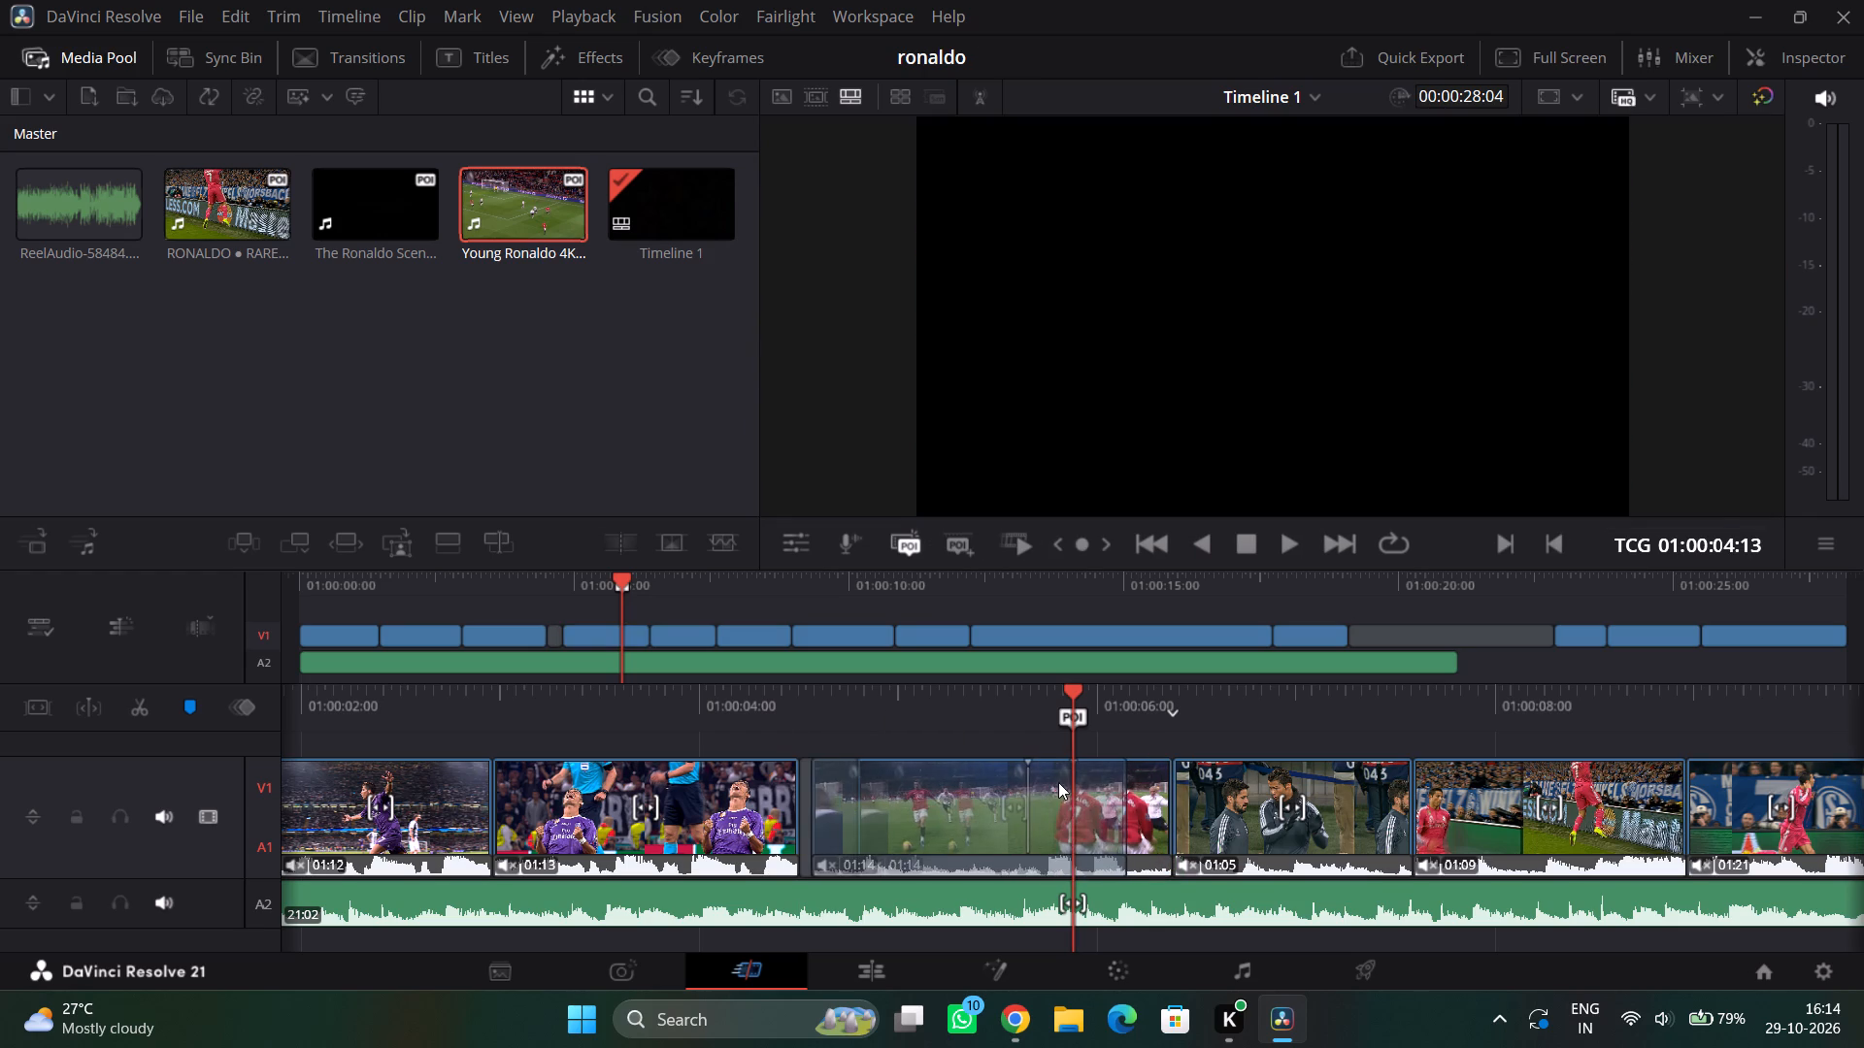
drag(1058, 782, 1039, 782)
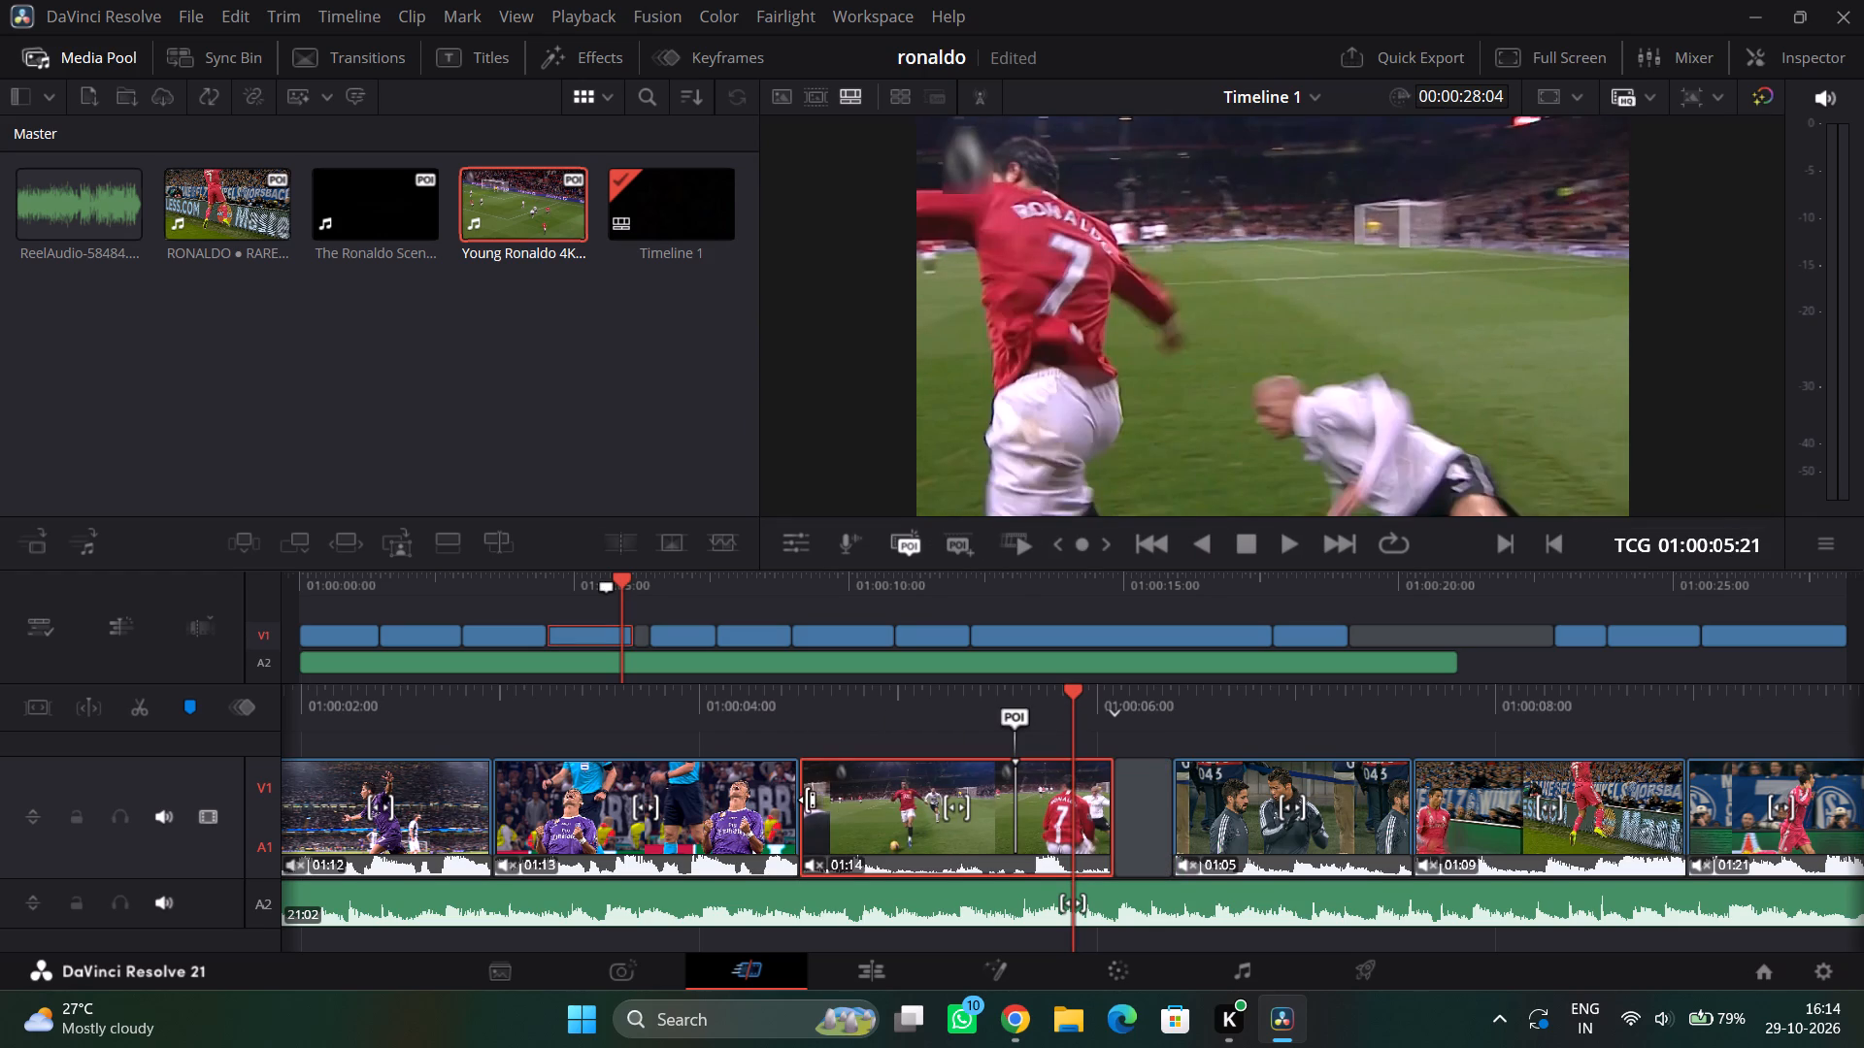
Trim the start of the red number 7 shirt clip further to 01:09 and close the gap after the 01:13 purple-shirt clip.
drag(807, 800, 850, 803)
drag(976, 776, 964, 781)
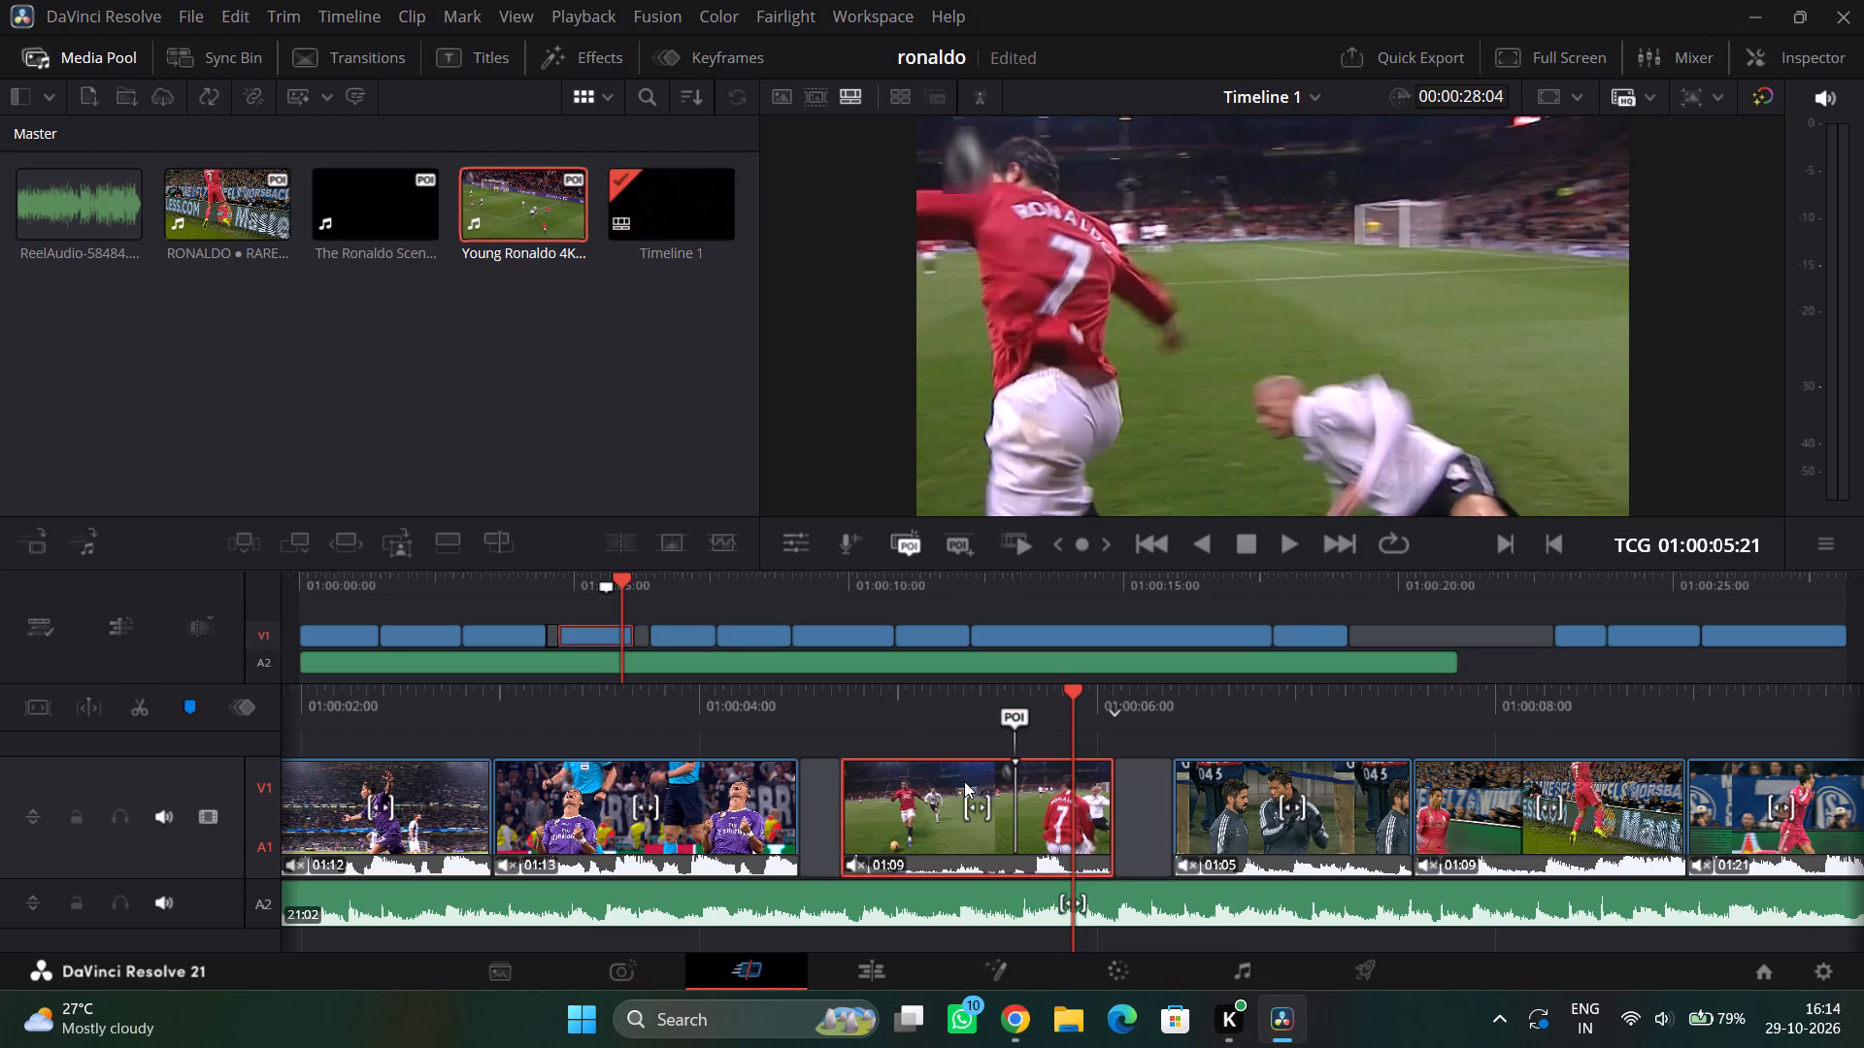
drag(964, 781, 943, 785)
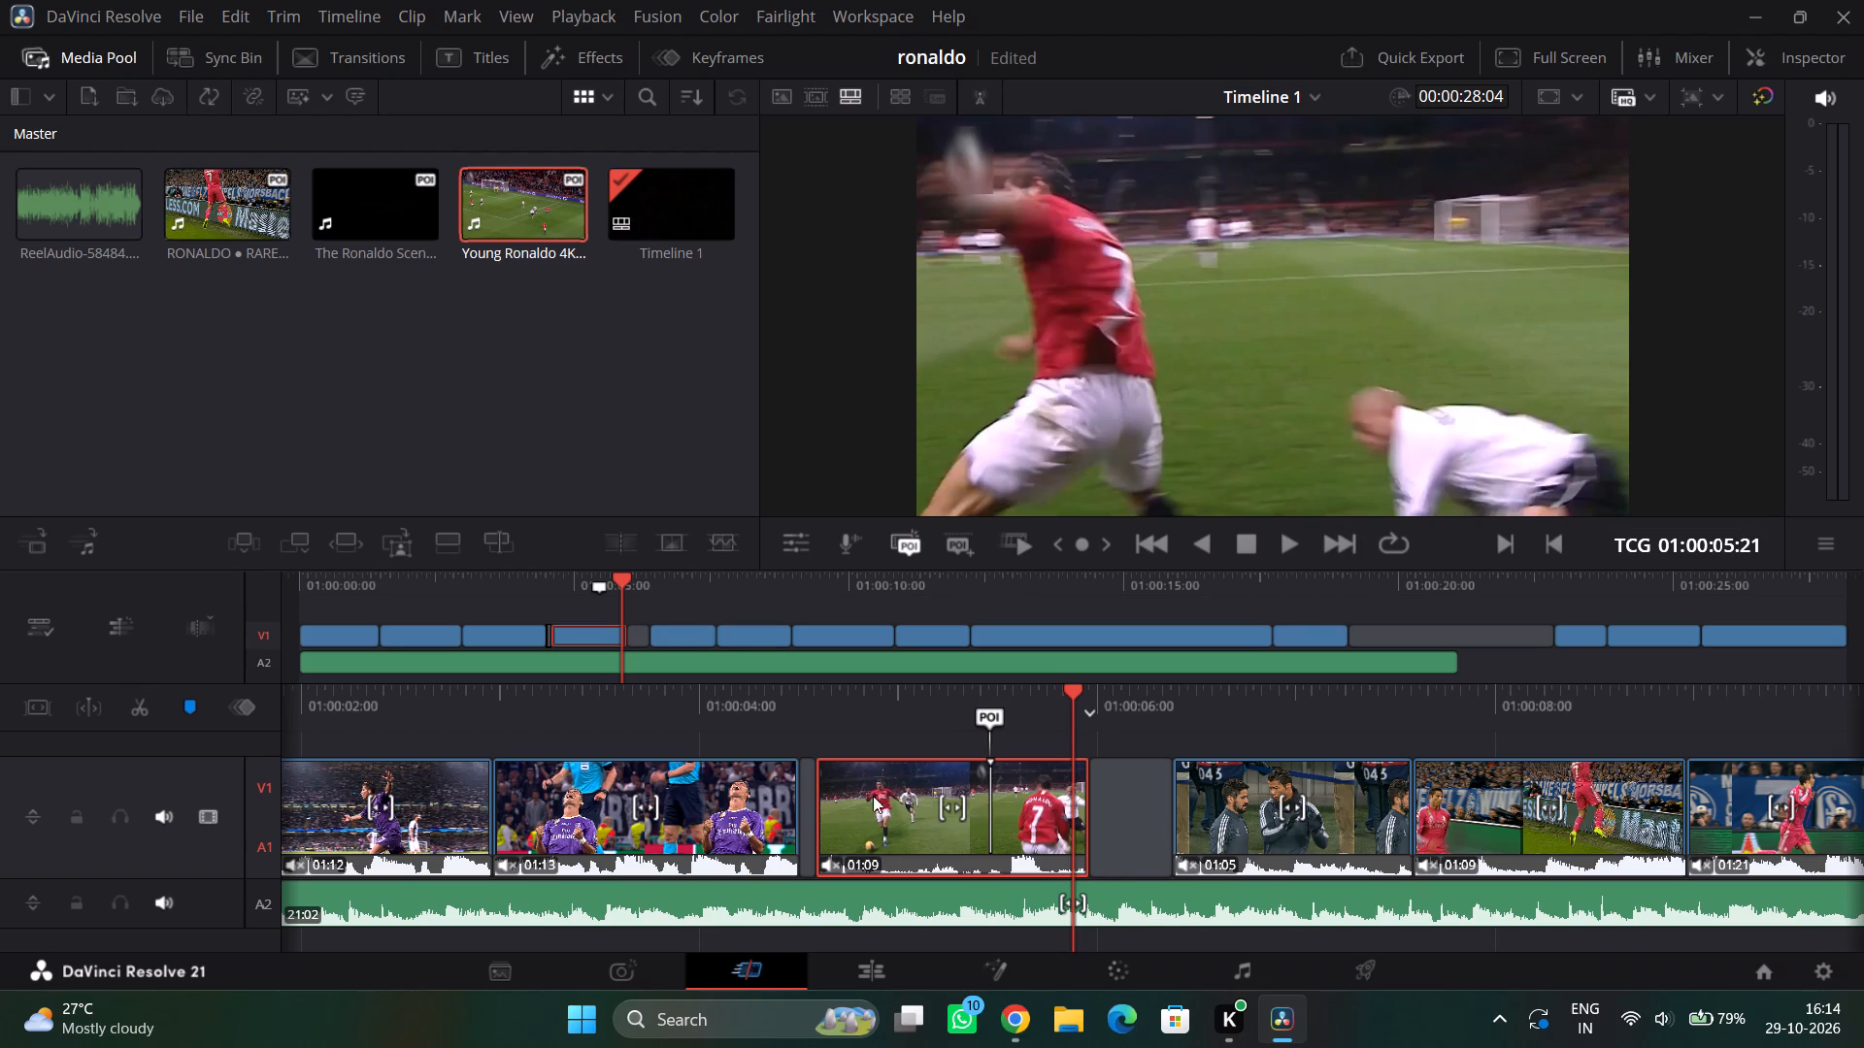
drag(896, 794, 876, 797)
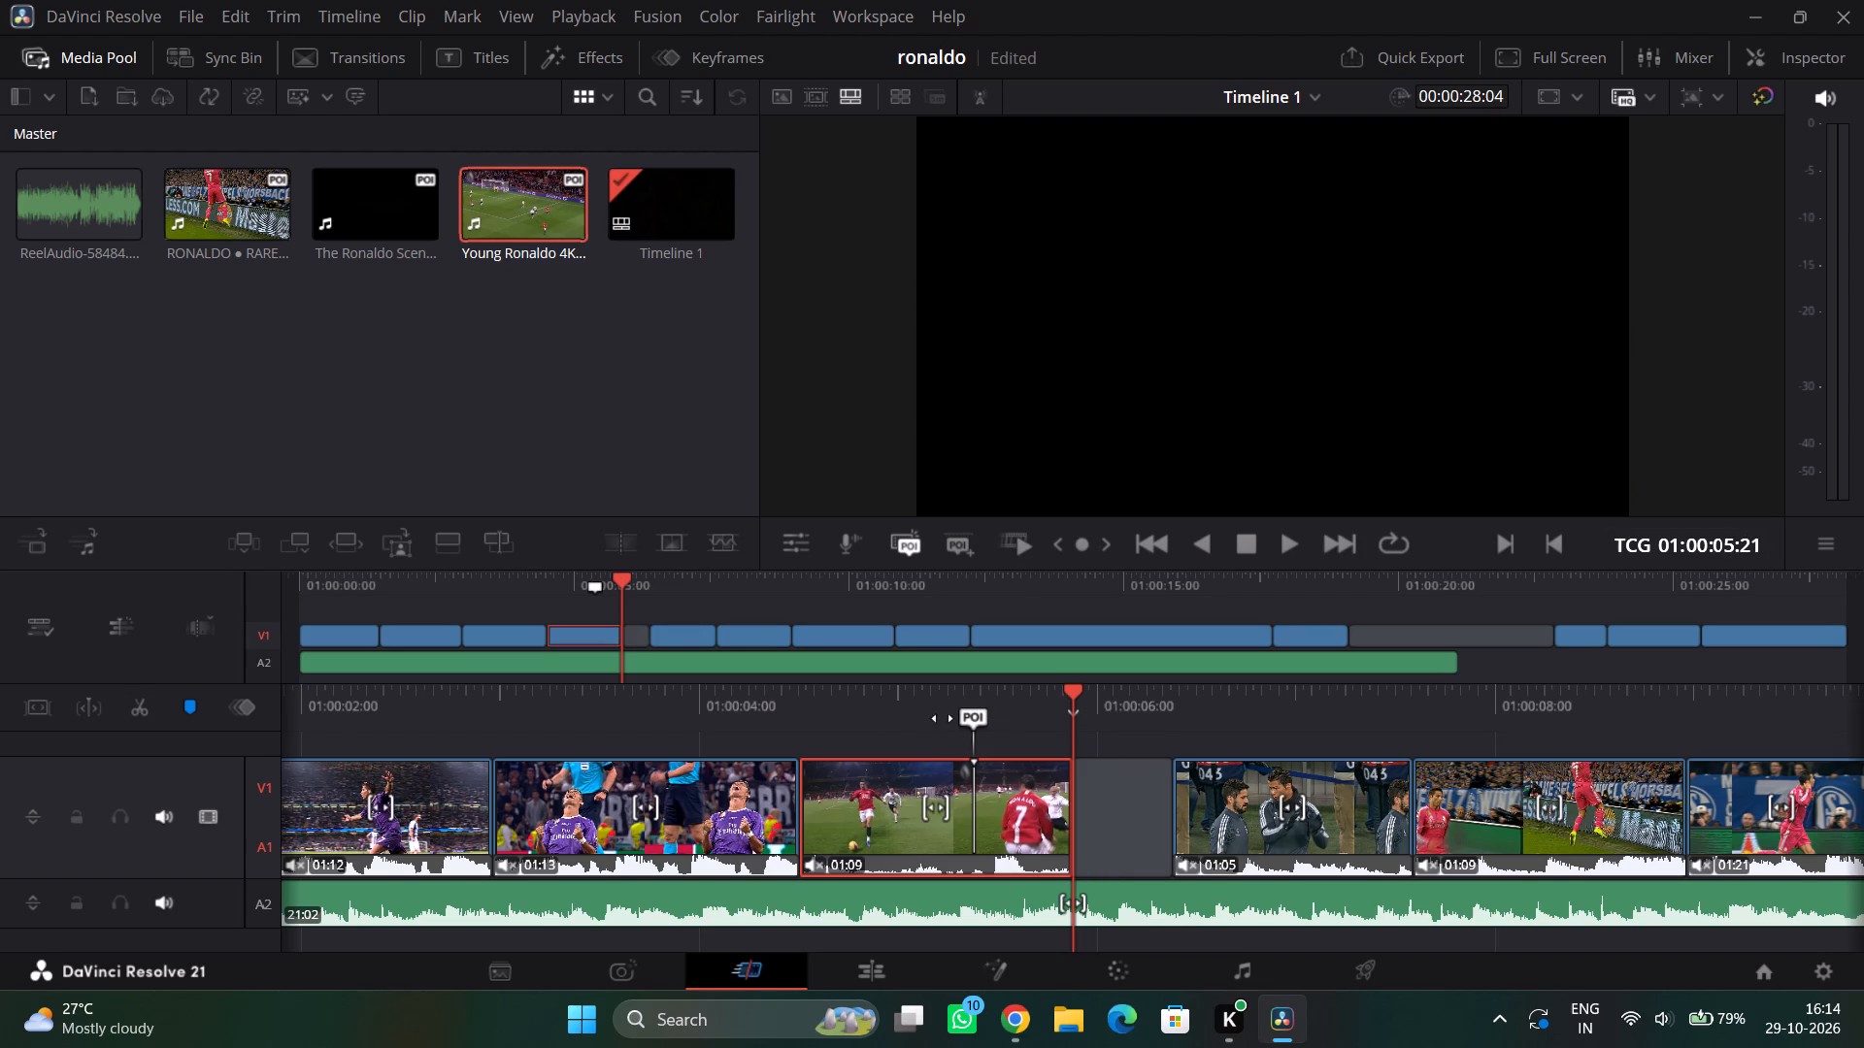
drag(930, 718, 1203, 746)
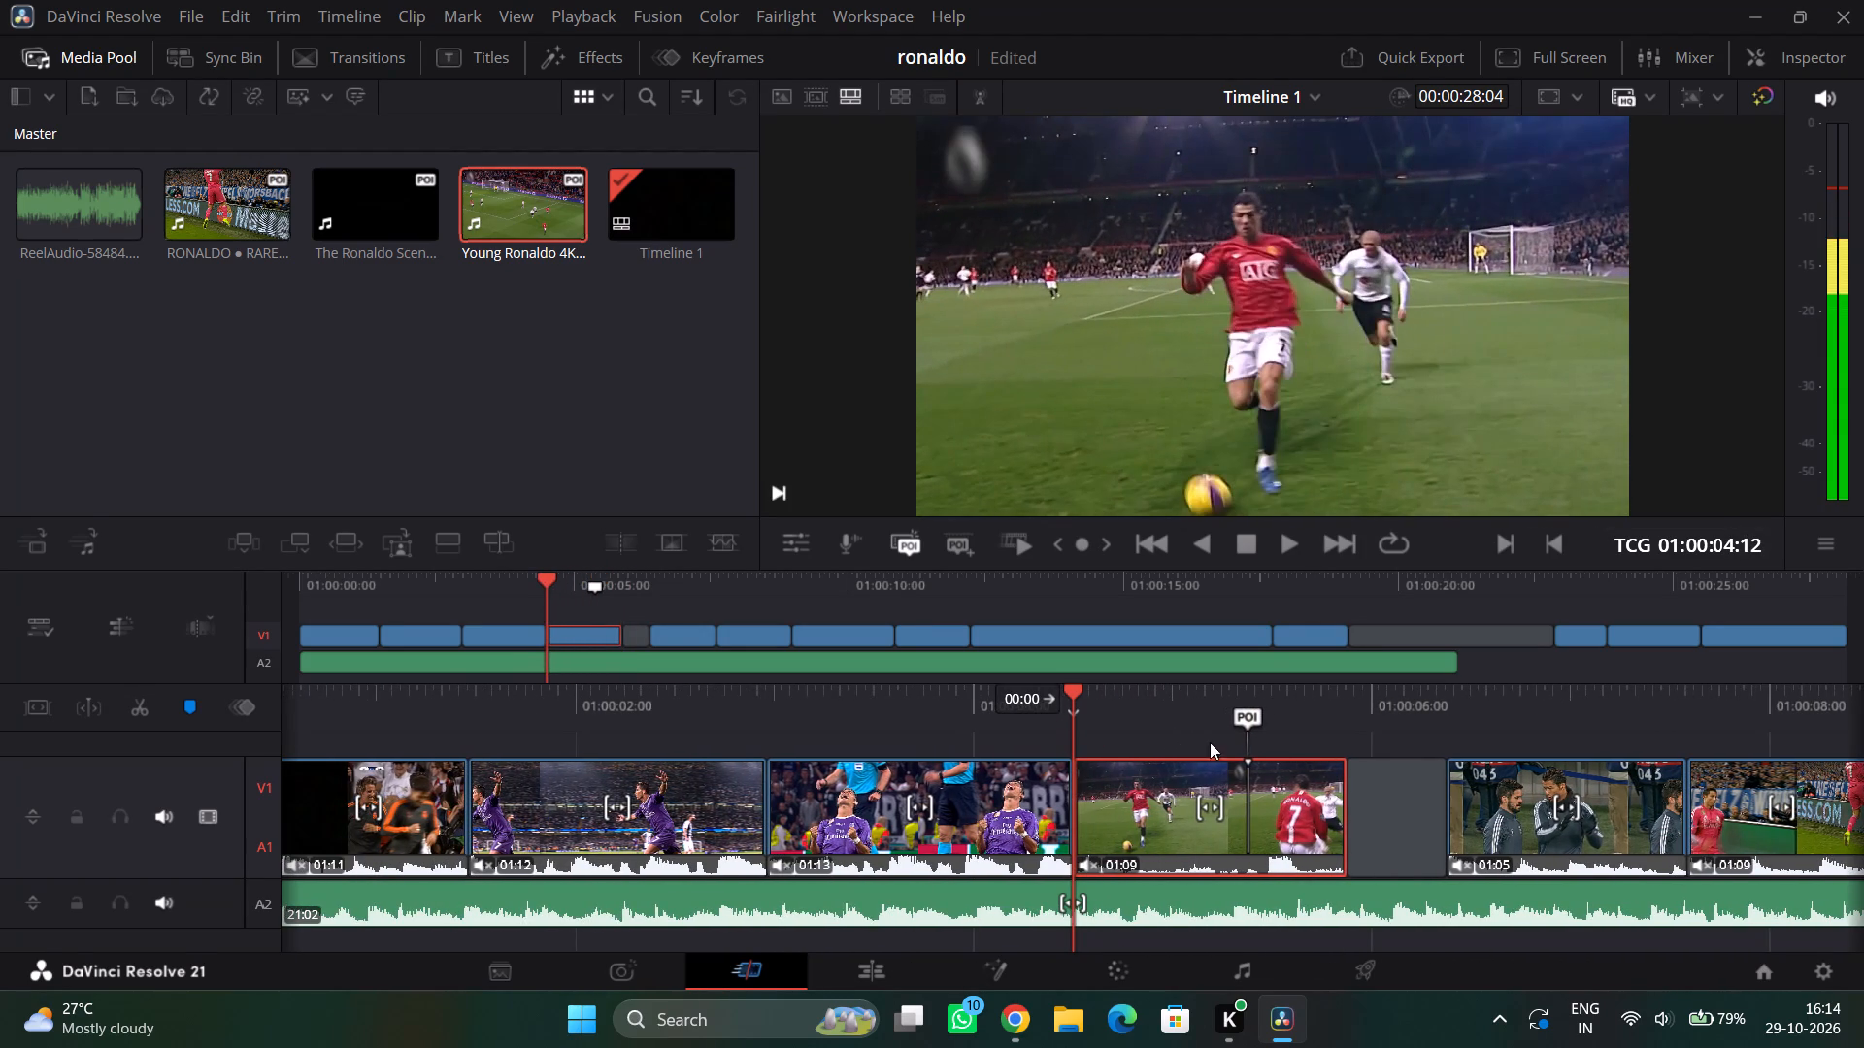
Play back the trimmed red number 7 shirt clip, then undo its trims and shifts back to the 01:21 version.
click(1281, 554)
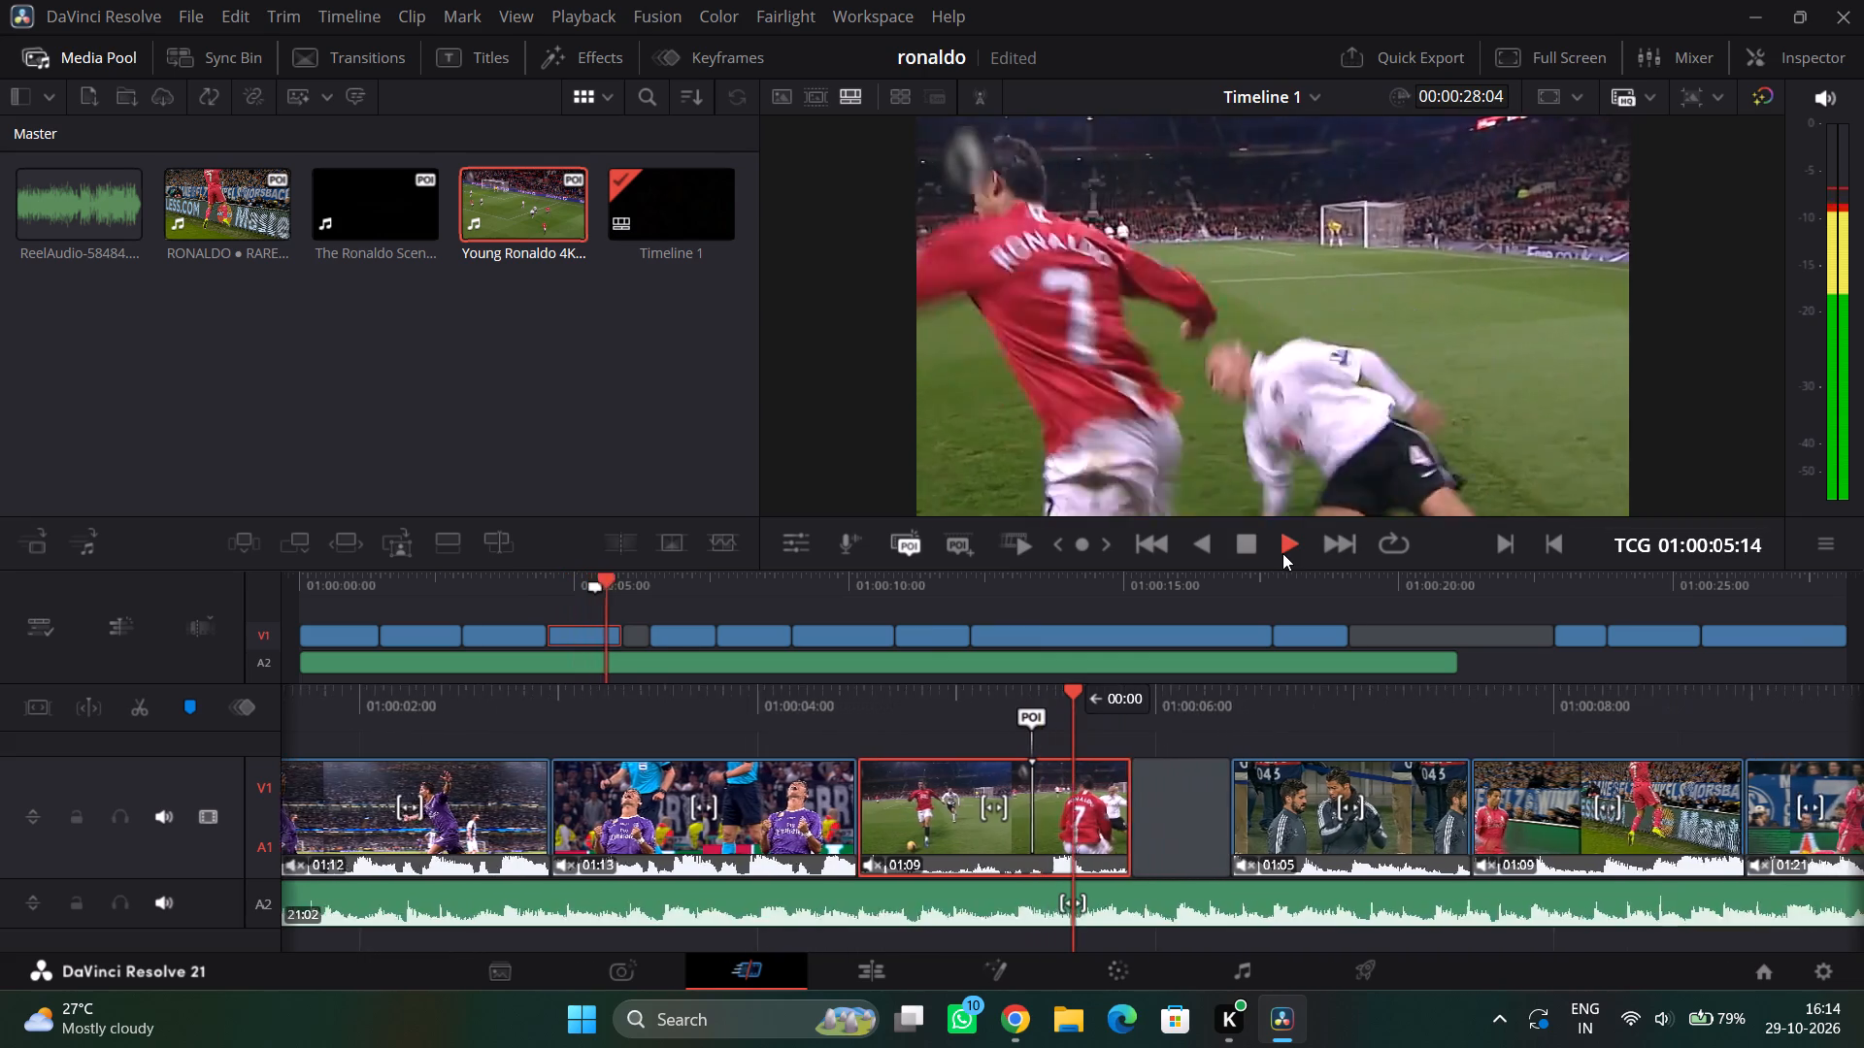
drag(1146, 748, 1207, 733)
drag(1128, 691, 1534, 695)
key(ctrl+z)
key(ctrl+z)
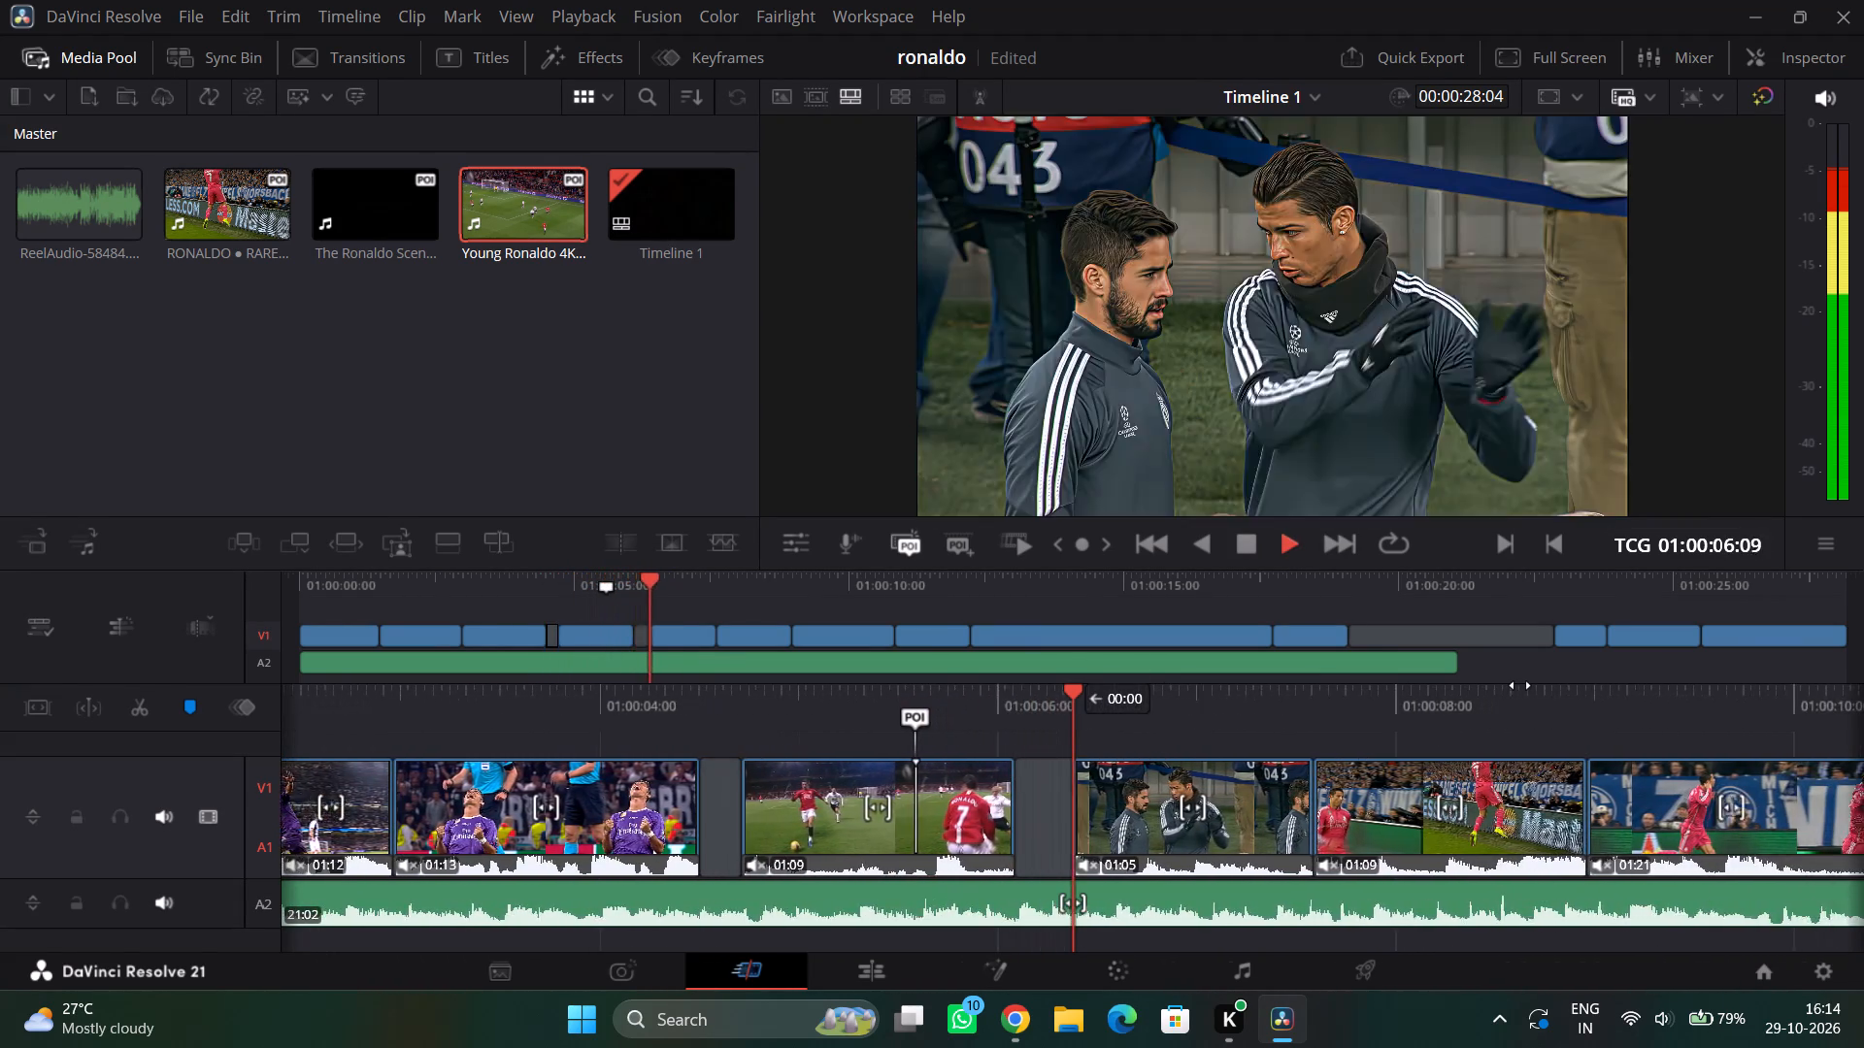
key(ctrl+z)
key(ctrl+z)
key(ctrl+z)
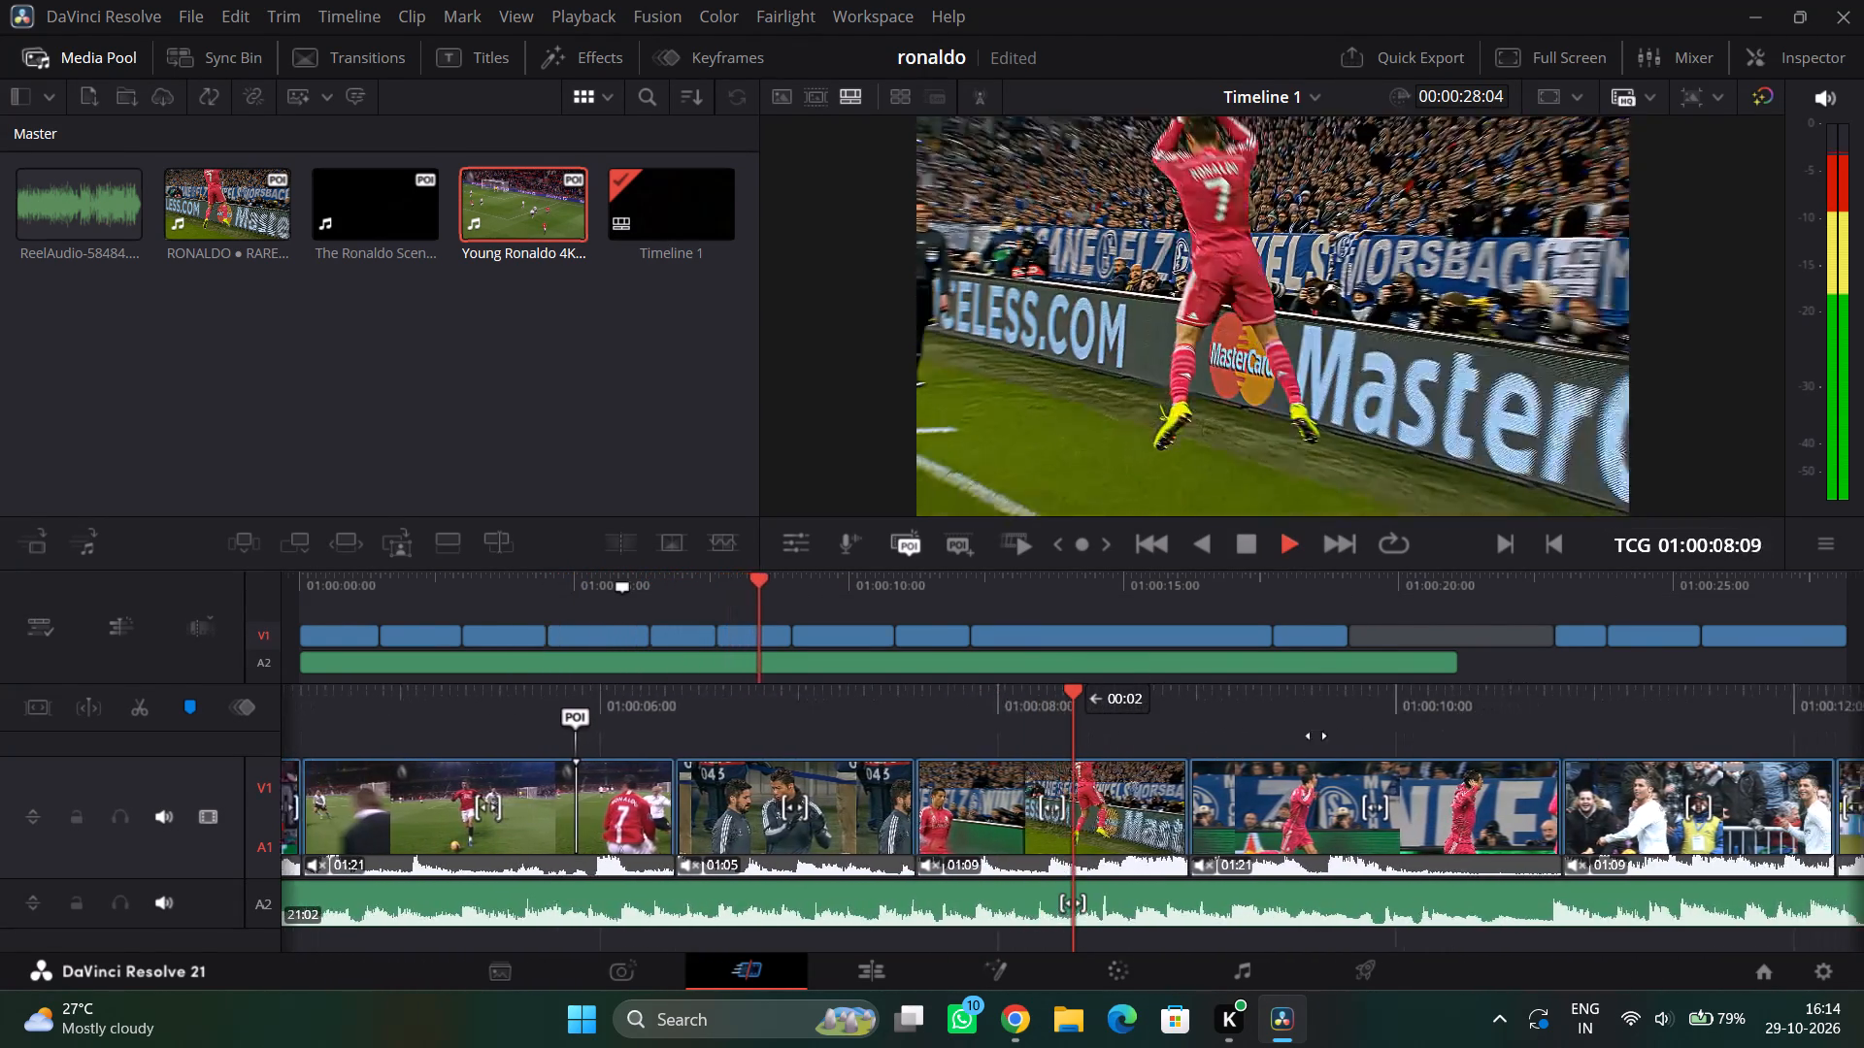
drag(782, 728, 1373, 713)
drag(1064, 726, 1428, 720)
click(1239, 549)
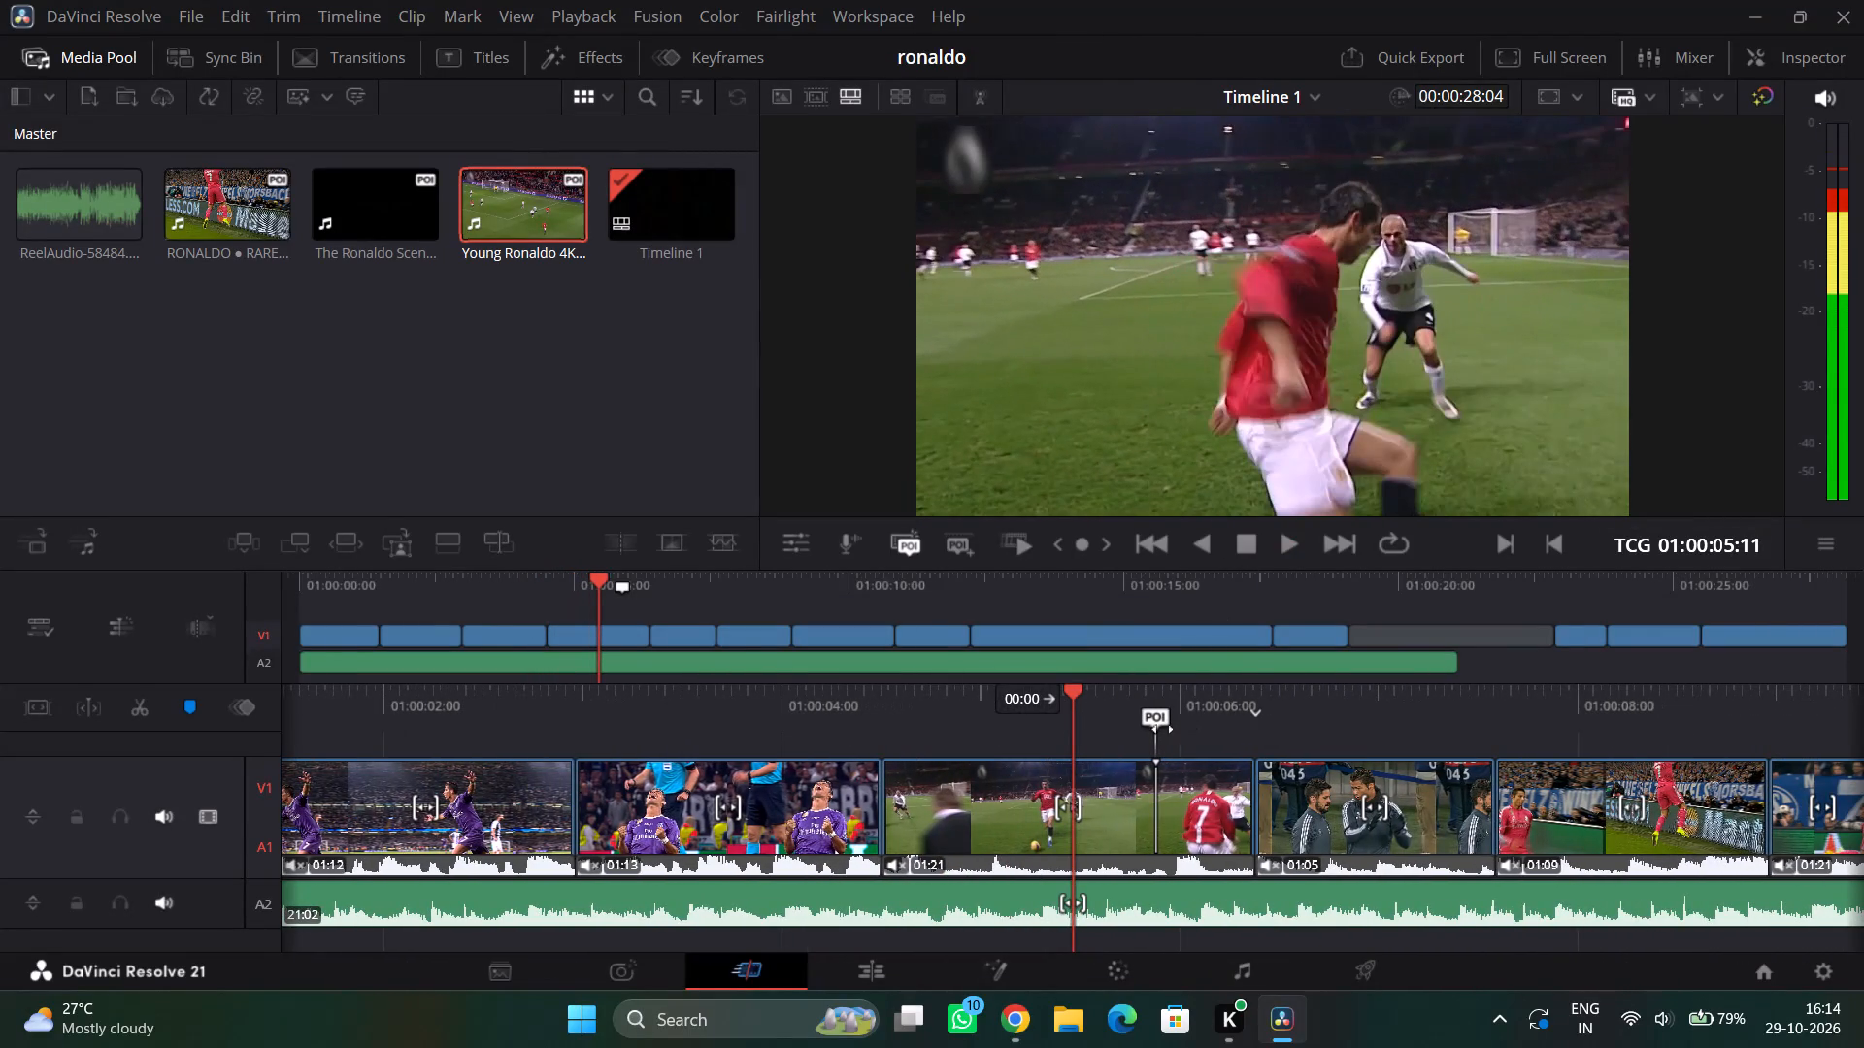
Clear the point of interest in the 01:21 red number 7 shirt clip and remove the marker left in its place.
click(1037, 701)
click(1155, 719)
right_click(1163, 722)
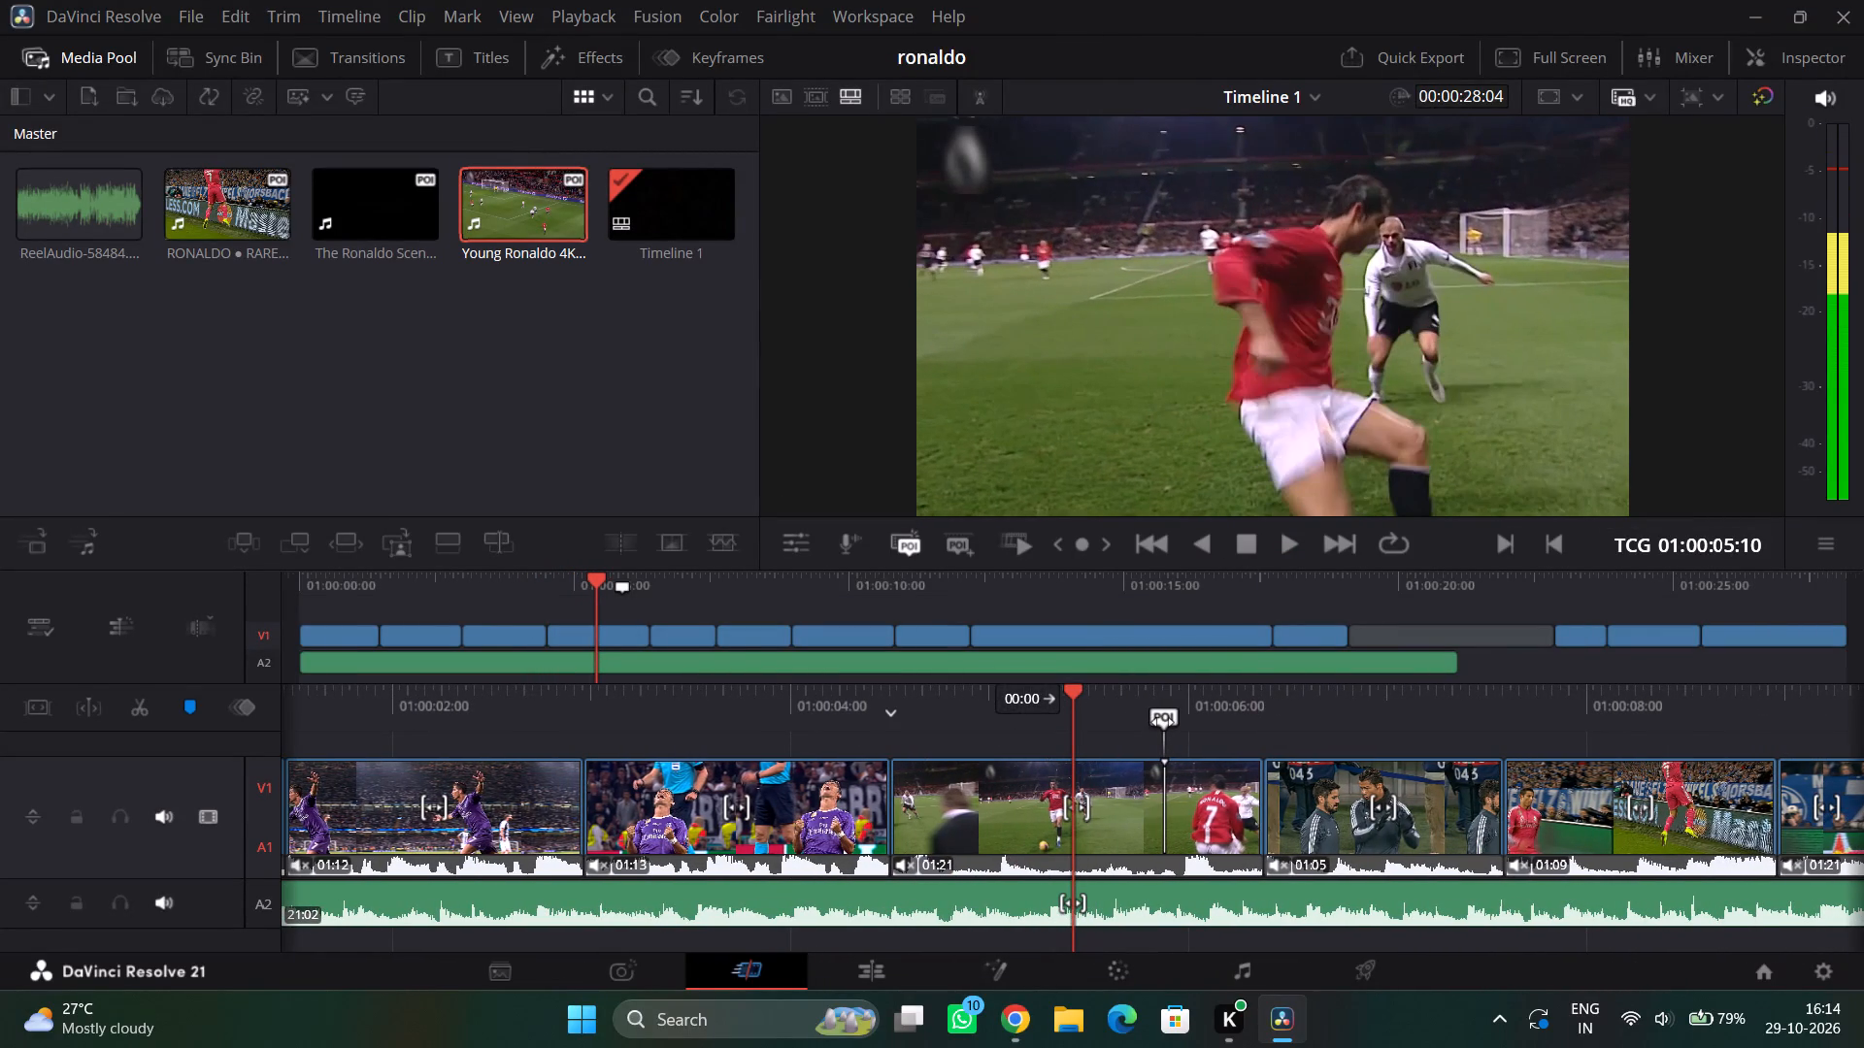
click(915, 545)
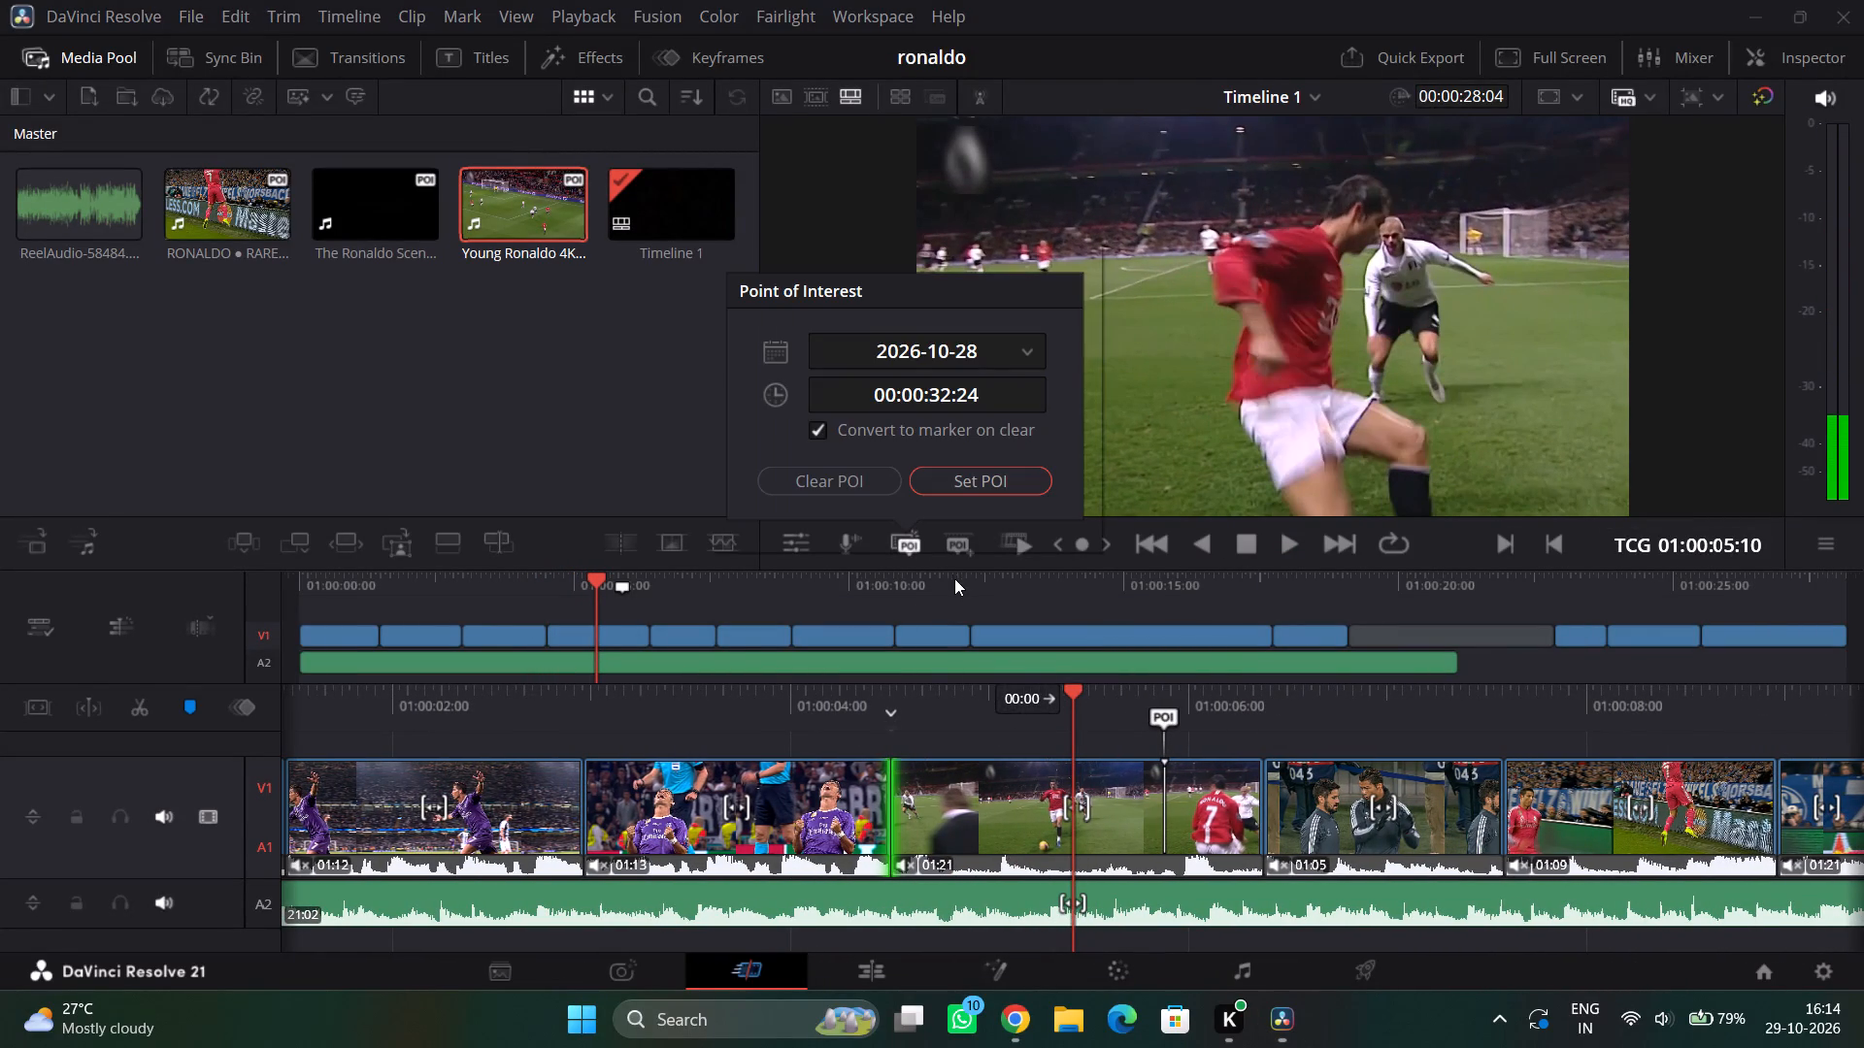
click(865, 485)
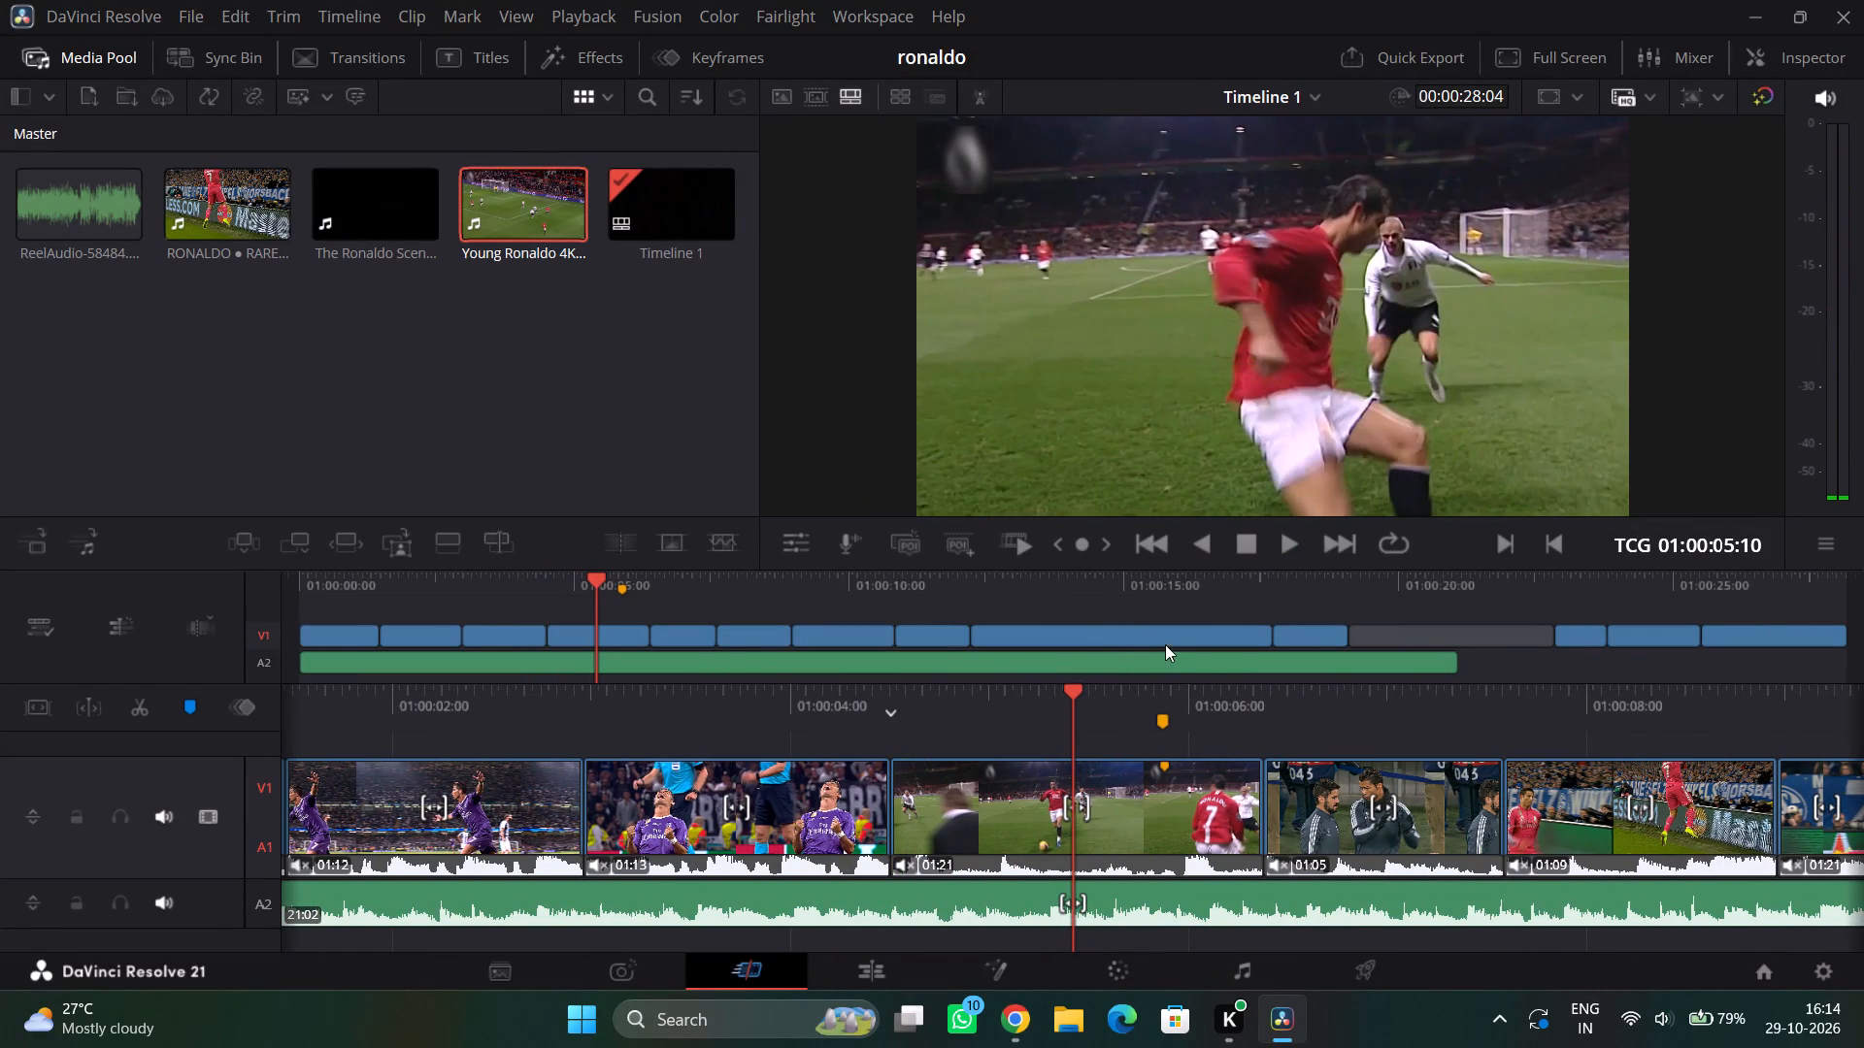
click(1170, 719)
drag(1167, 722, 1182, 721)
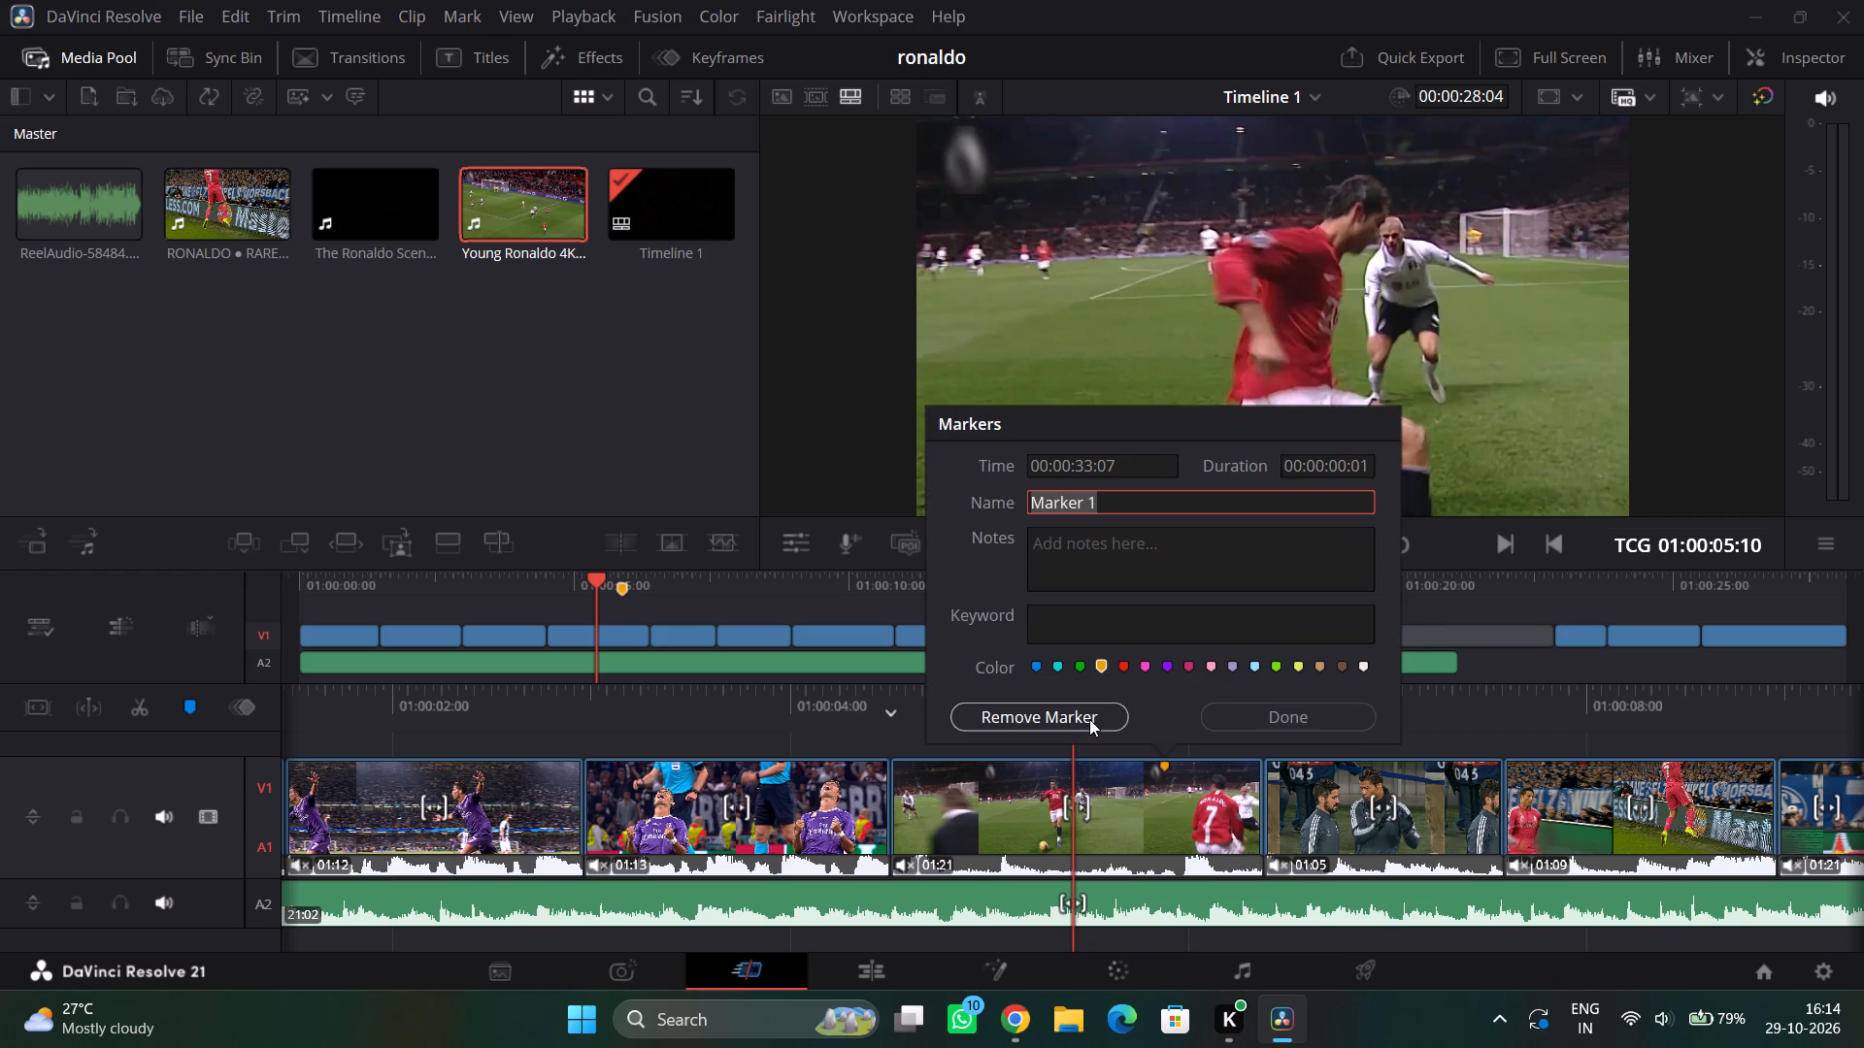
click(1089, 719)
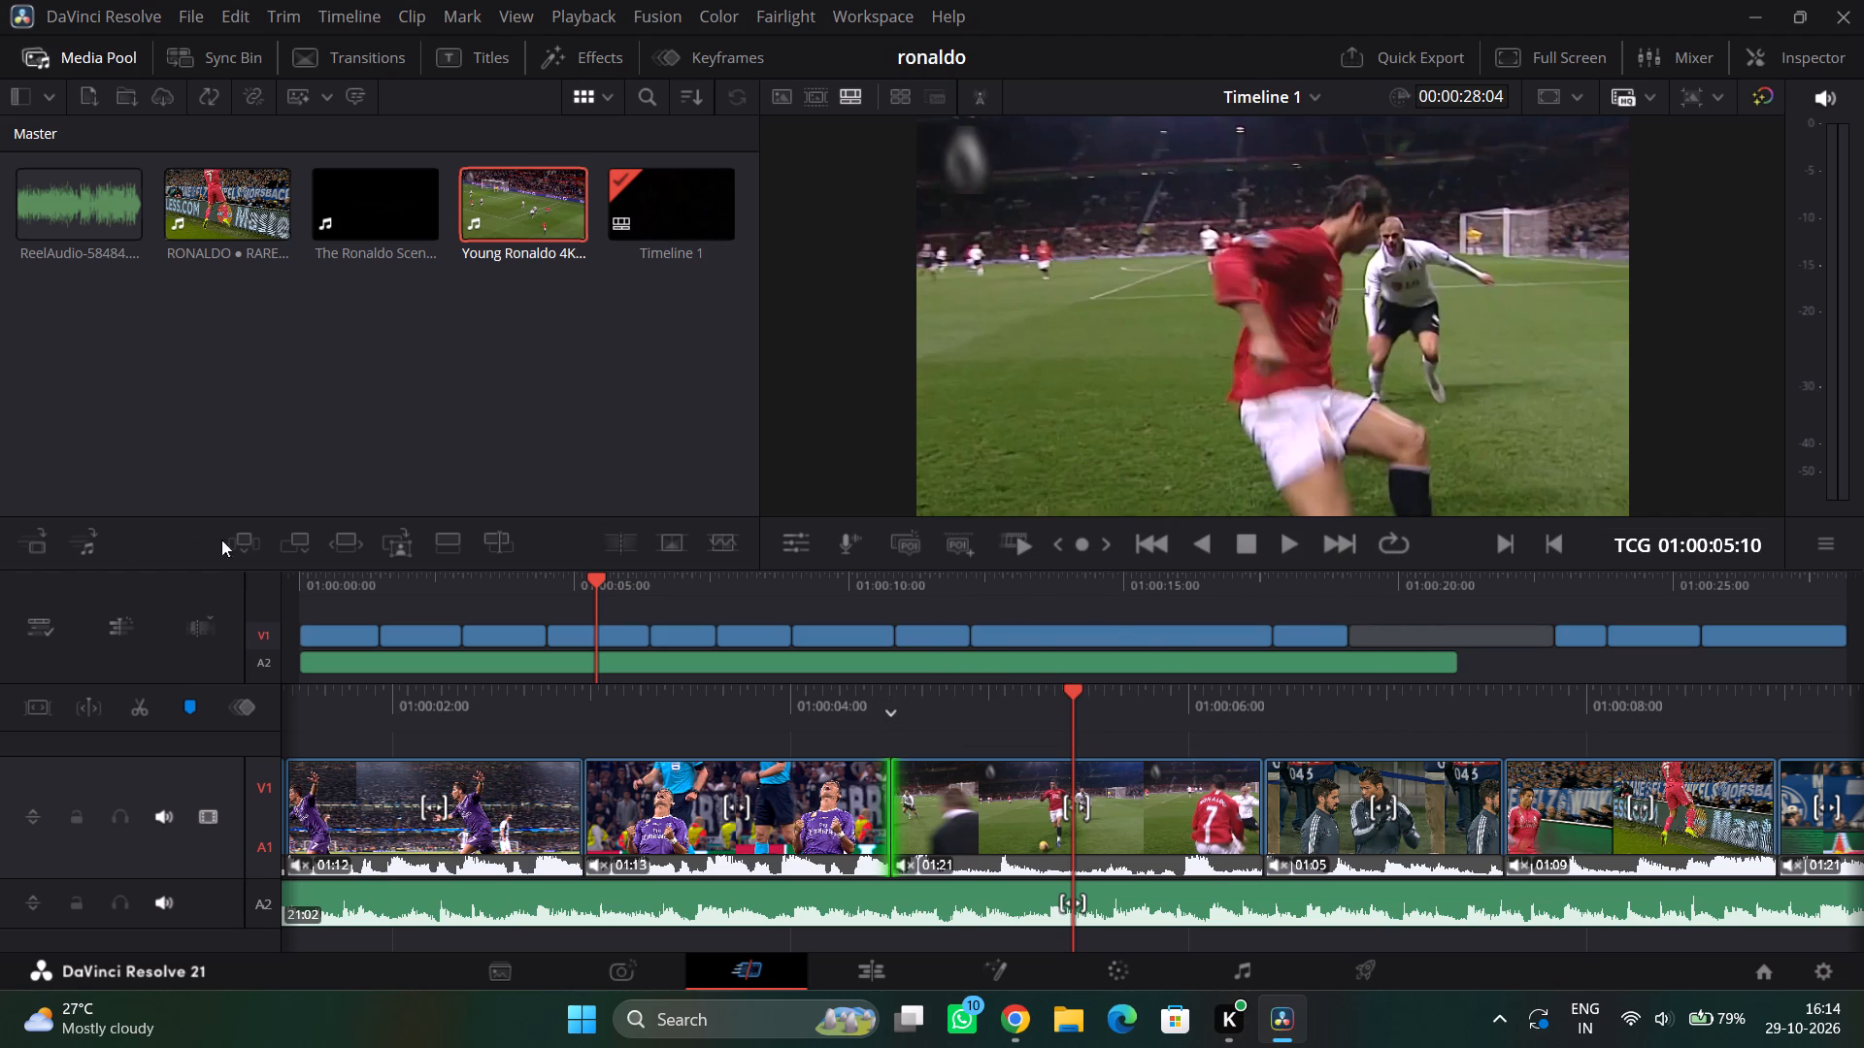
Split the 01:21 red number 7 shirt clip at 01:00:04:22 and delete its 00:10 opening piece.
drag(1240, 709, 1182, 723)
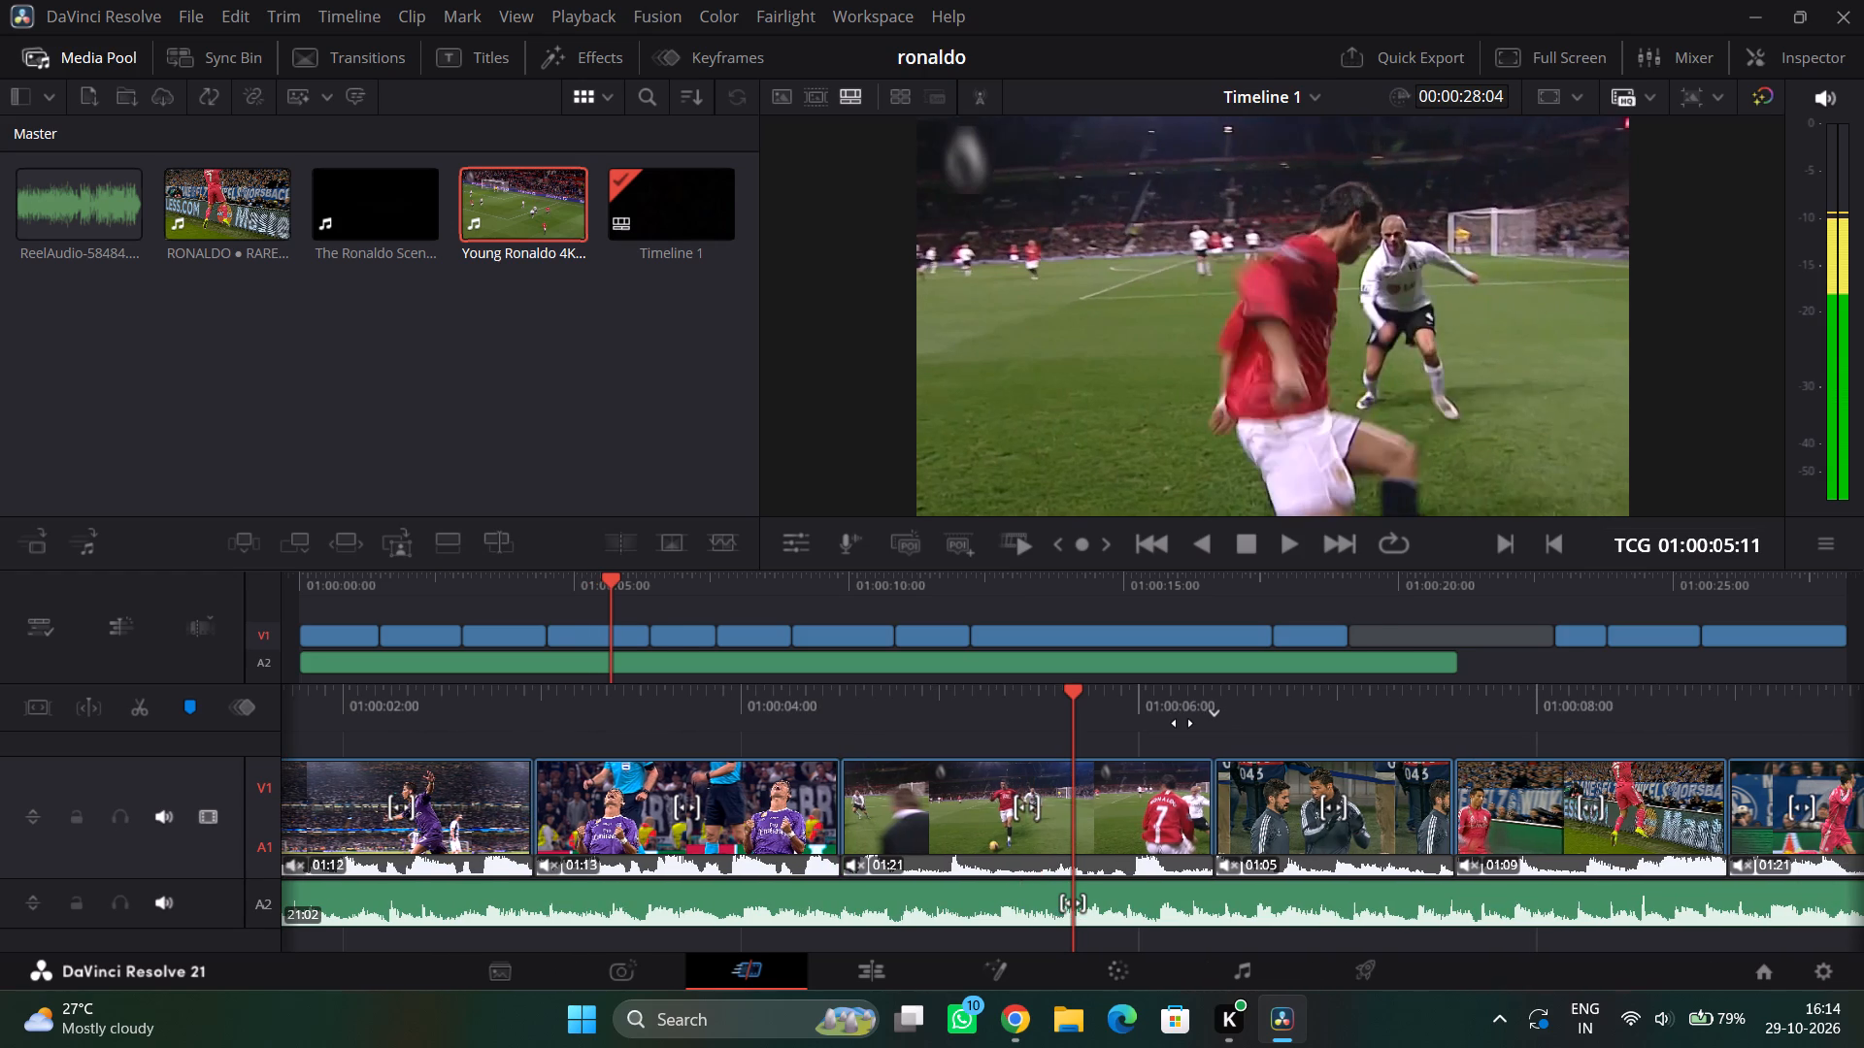
drag(1182, 723, 1158, 733)
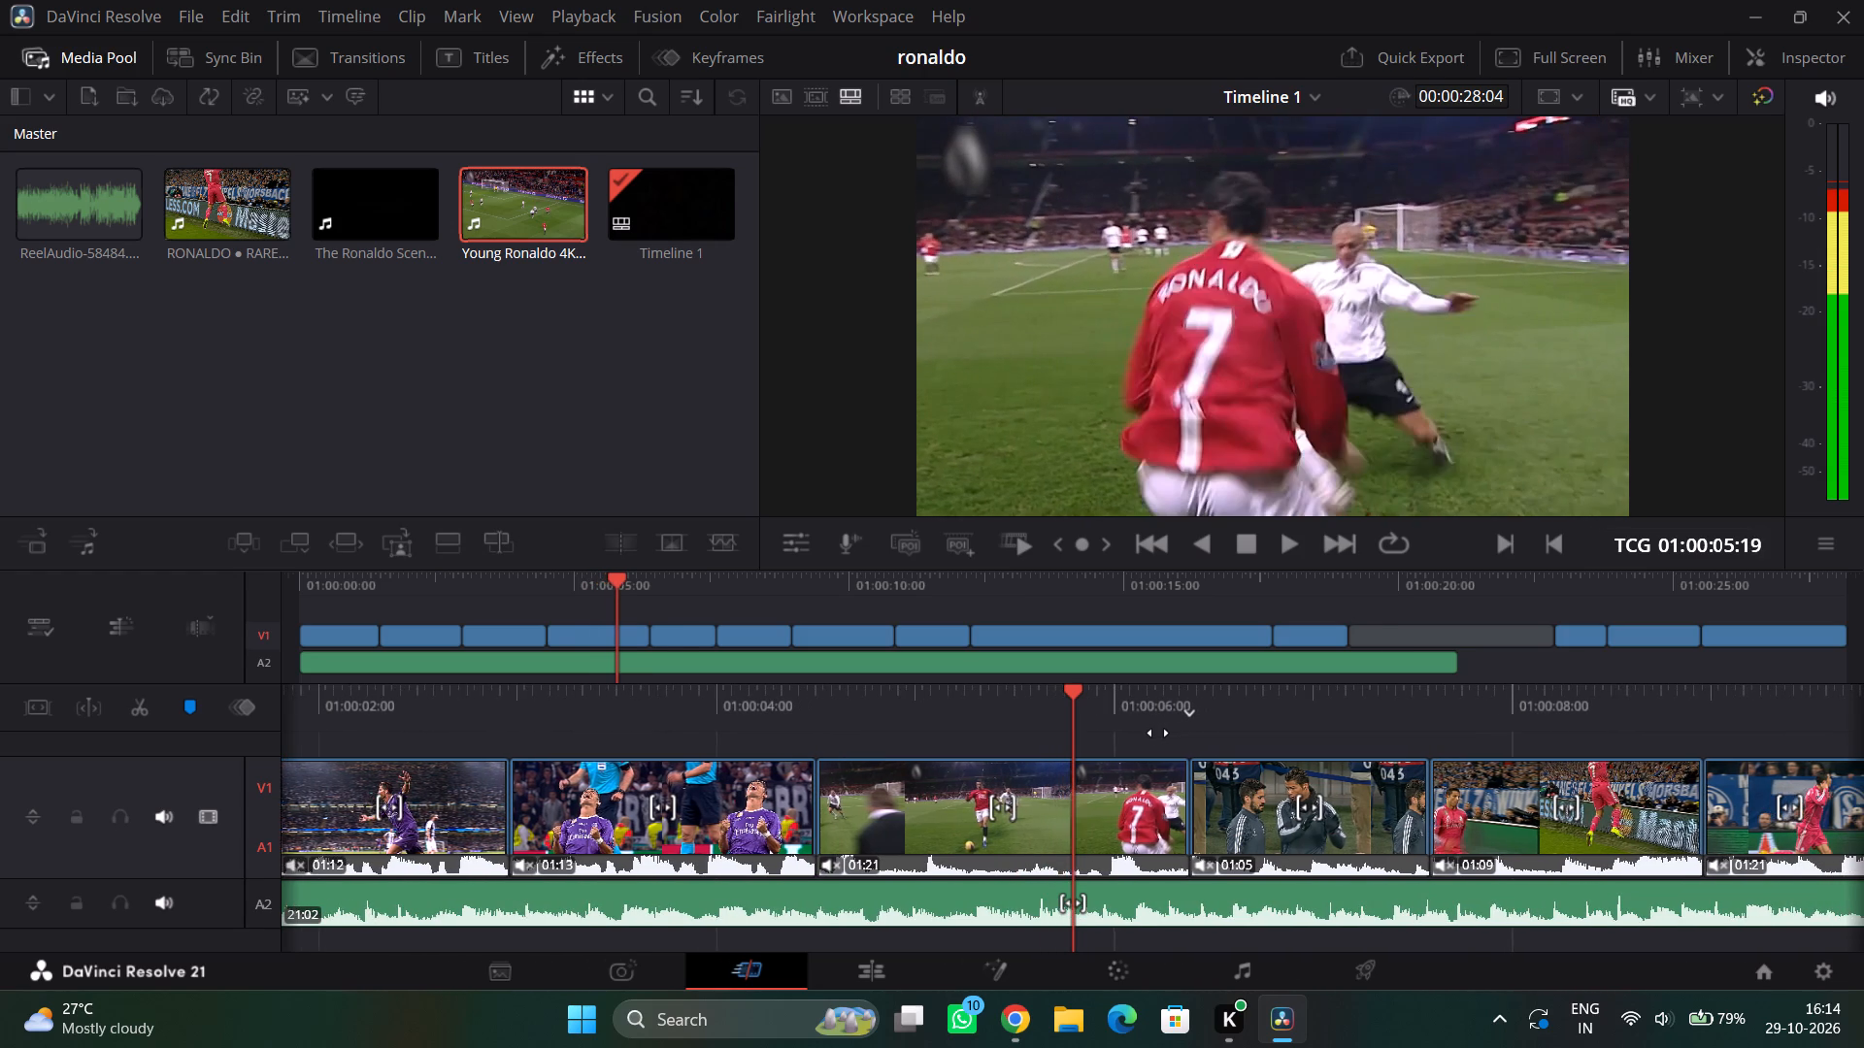
drag(1158, 733, 1159, 735)
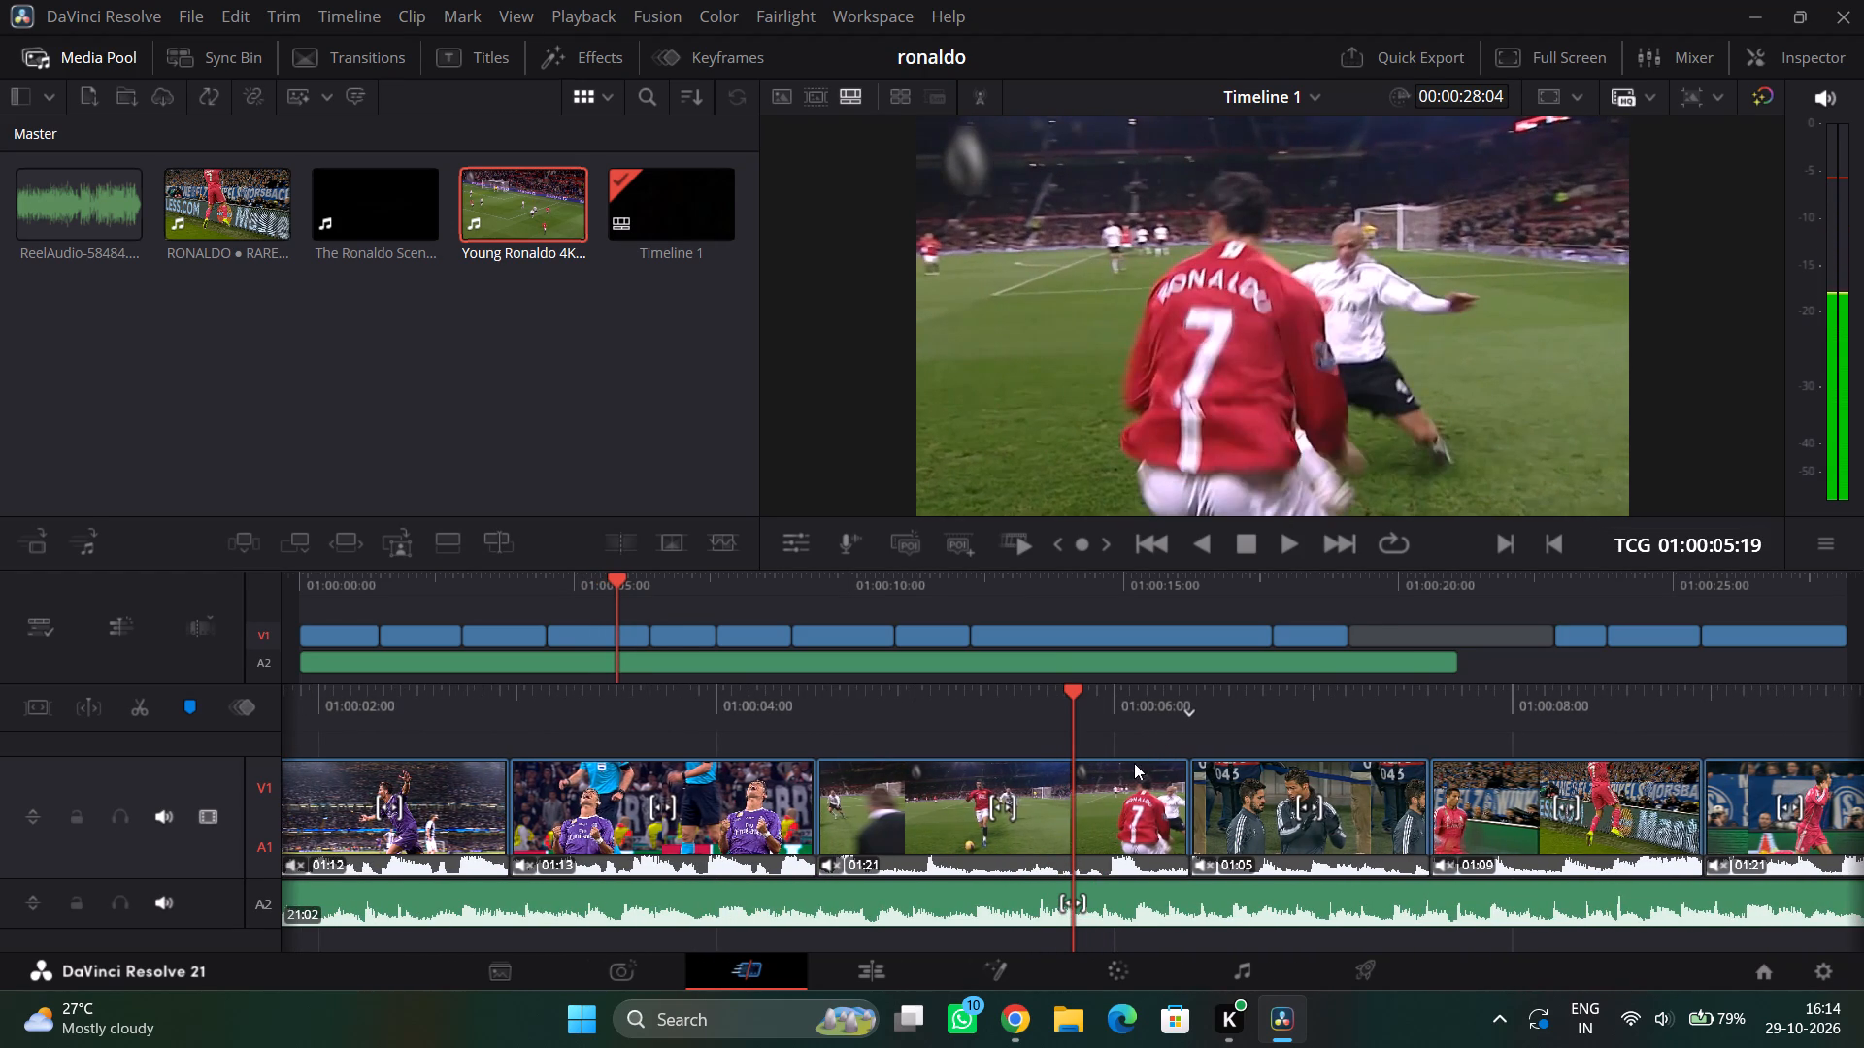
click(903, 781)
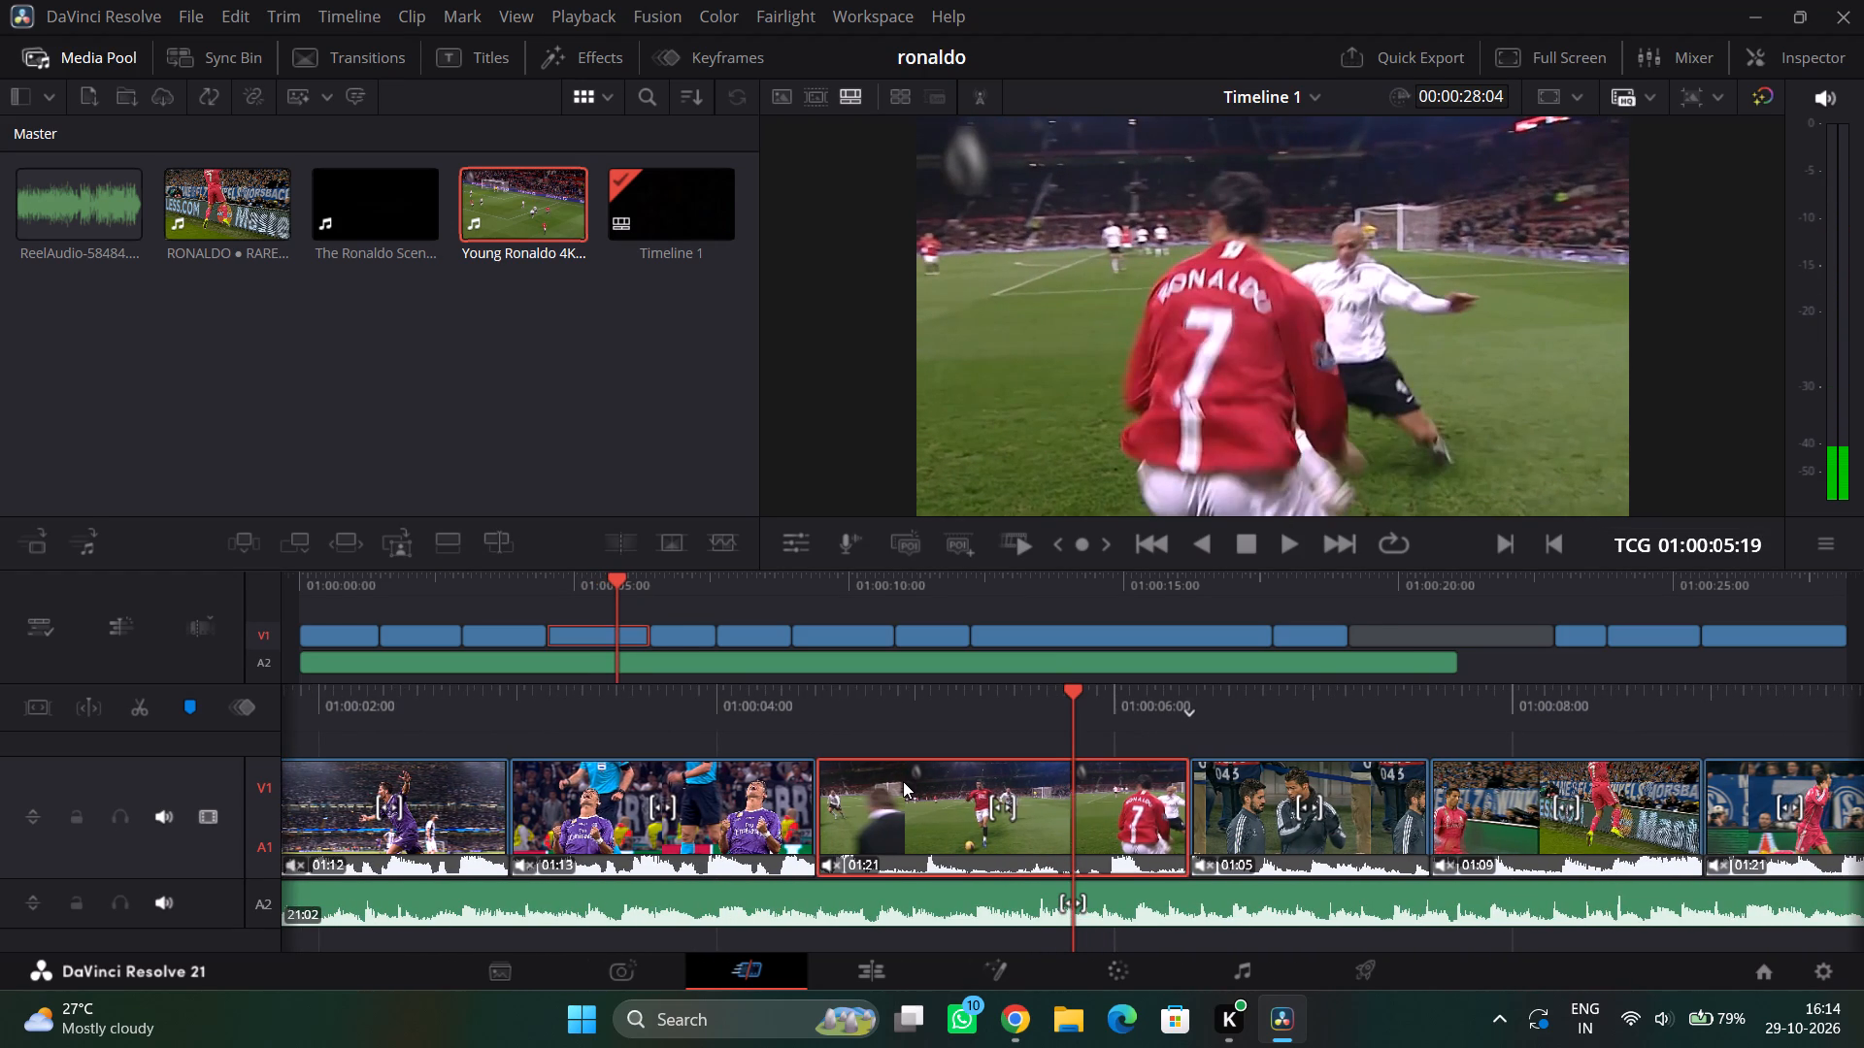
drag(961, 723, 1125, 723)
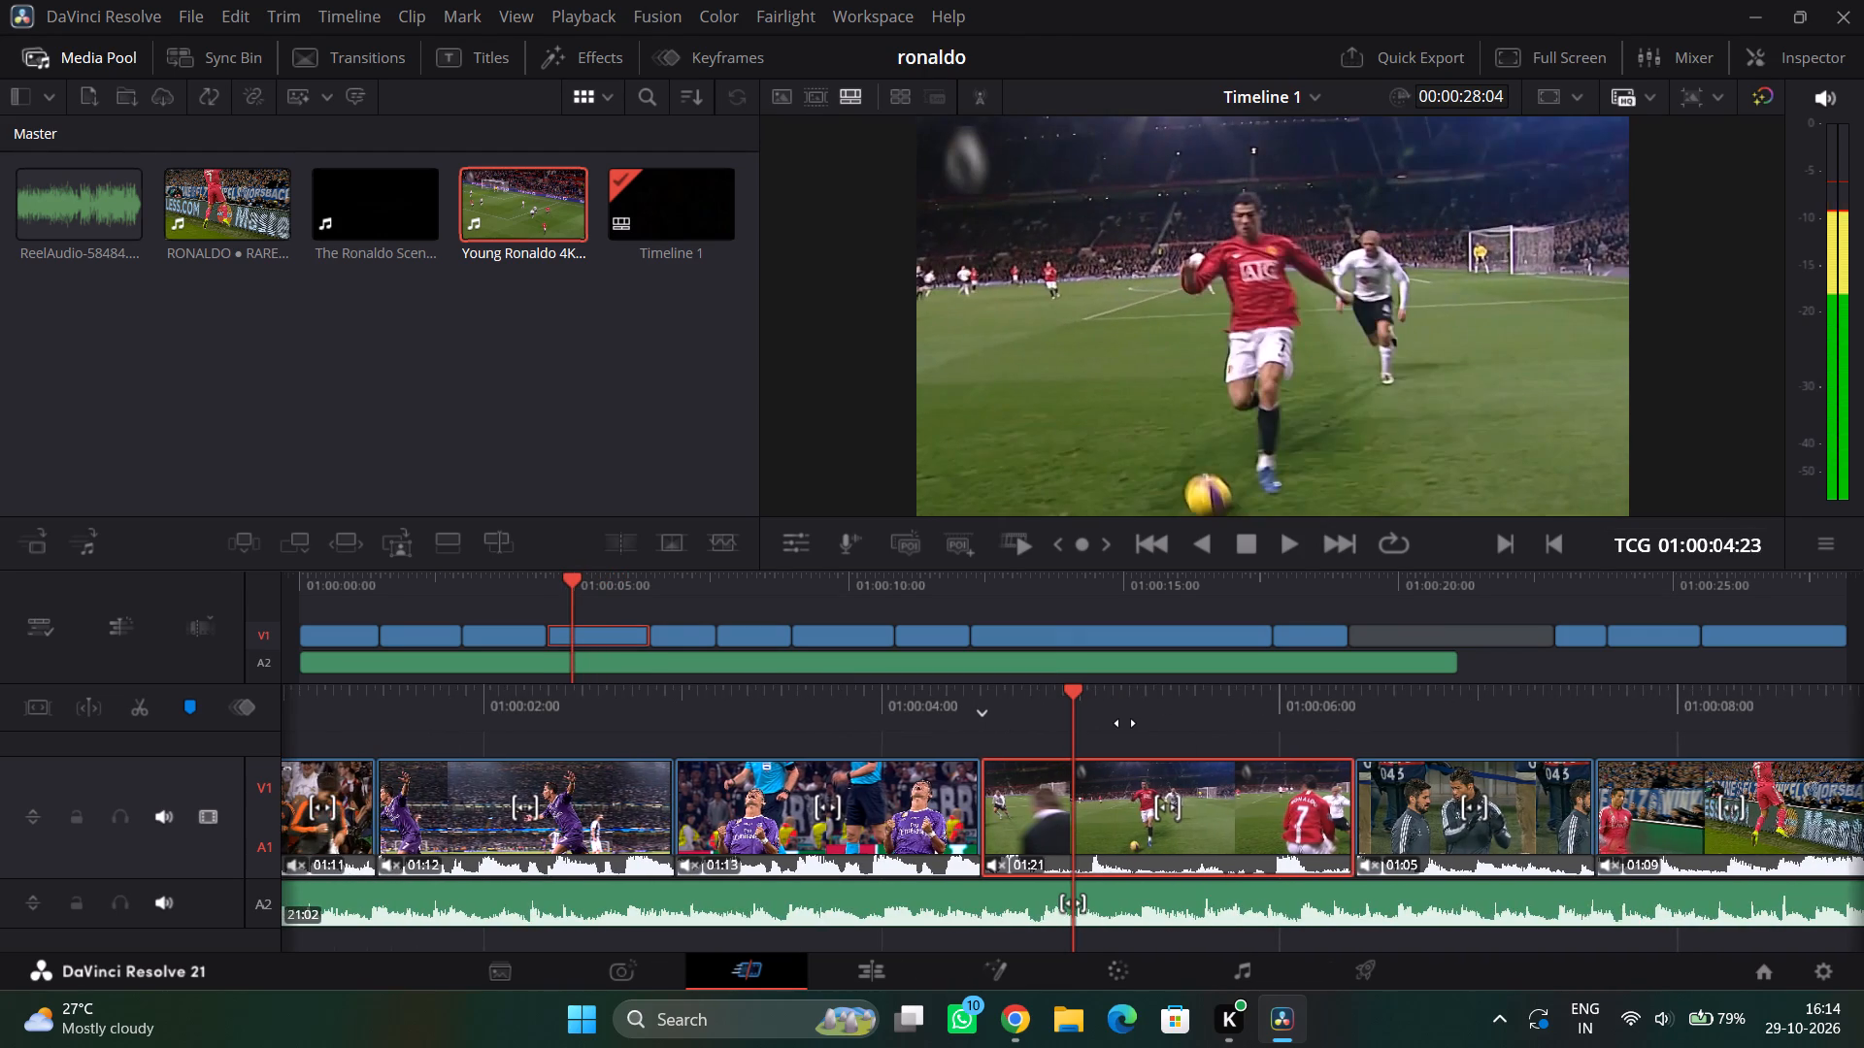
drag(1125, 723, 1134, 723)
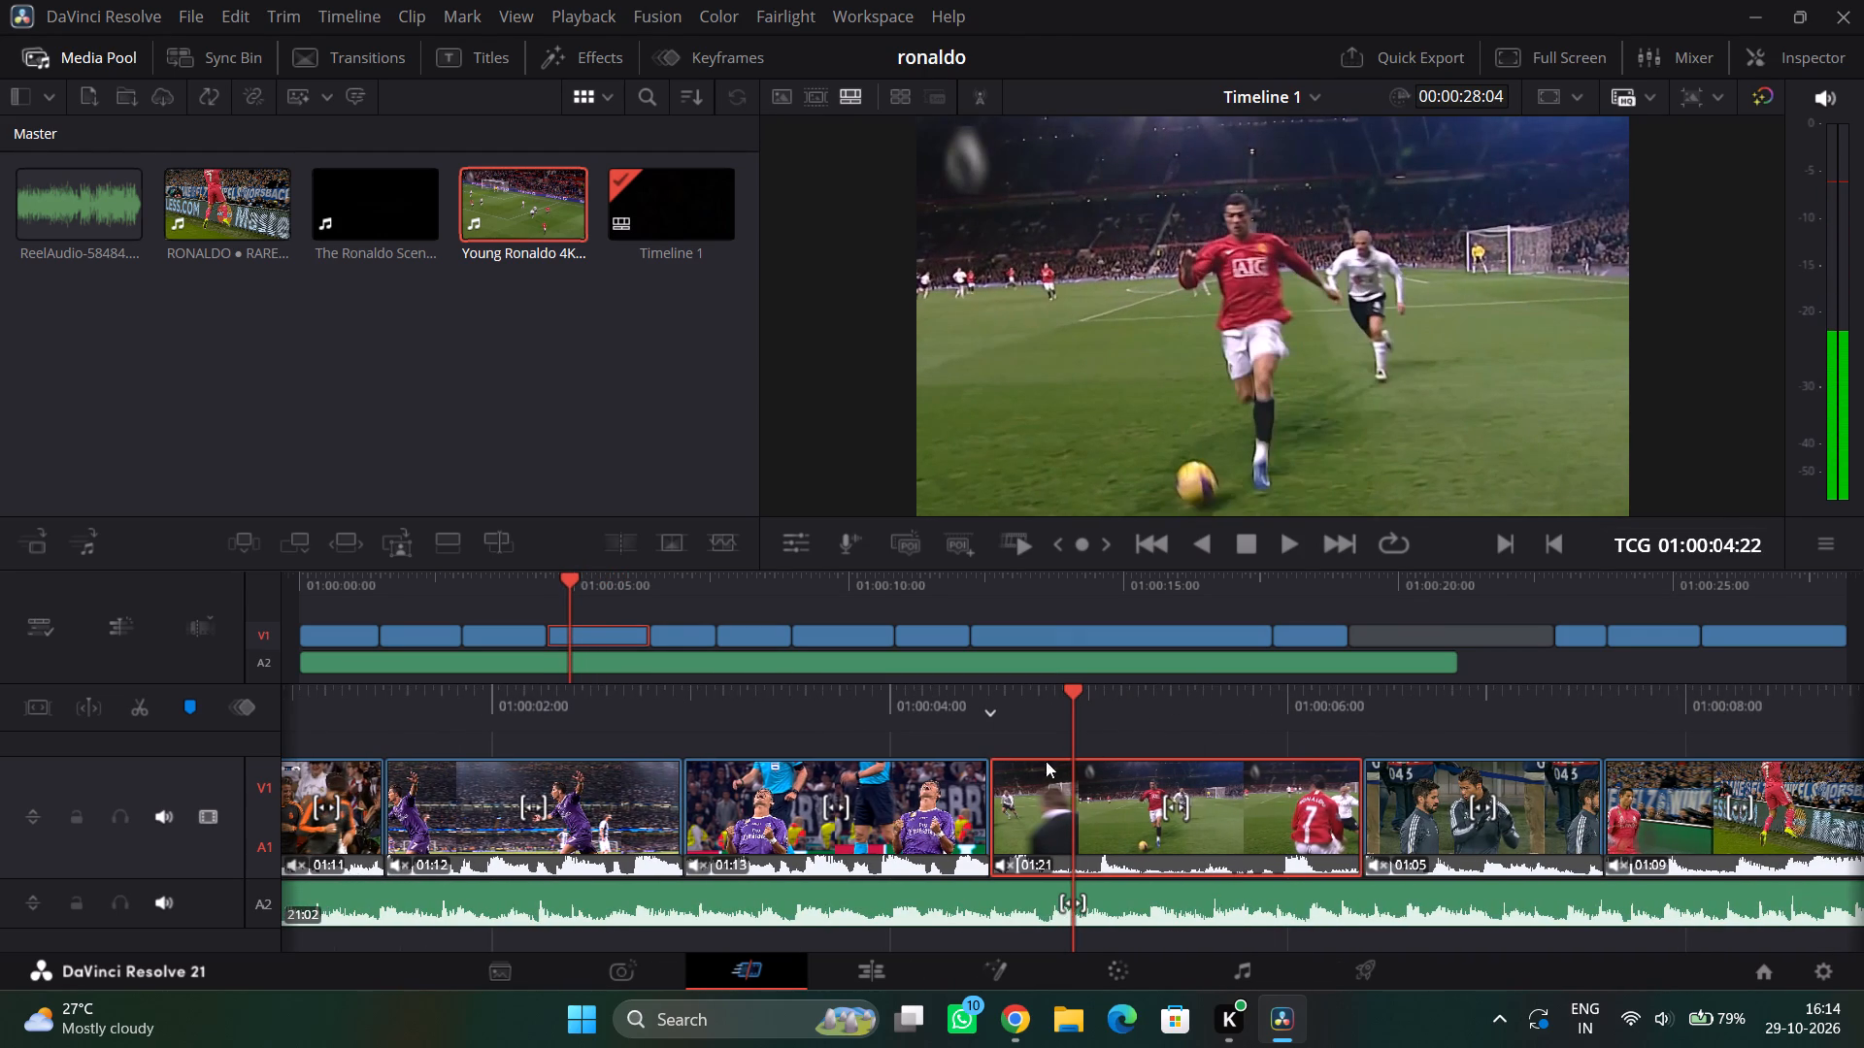
click(146, 704)
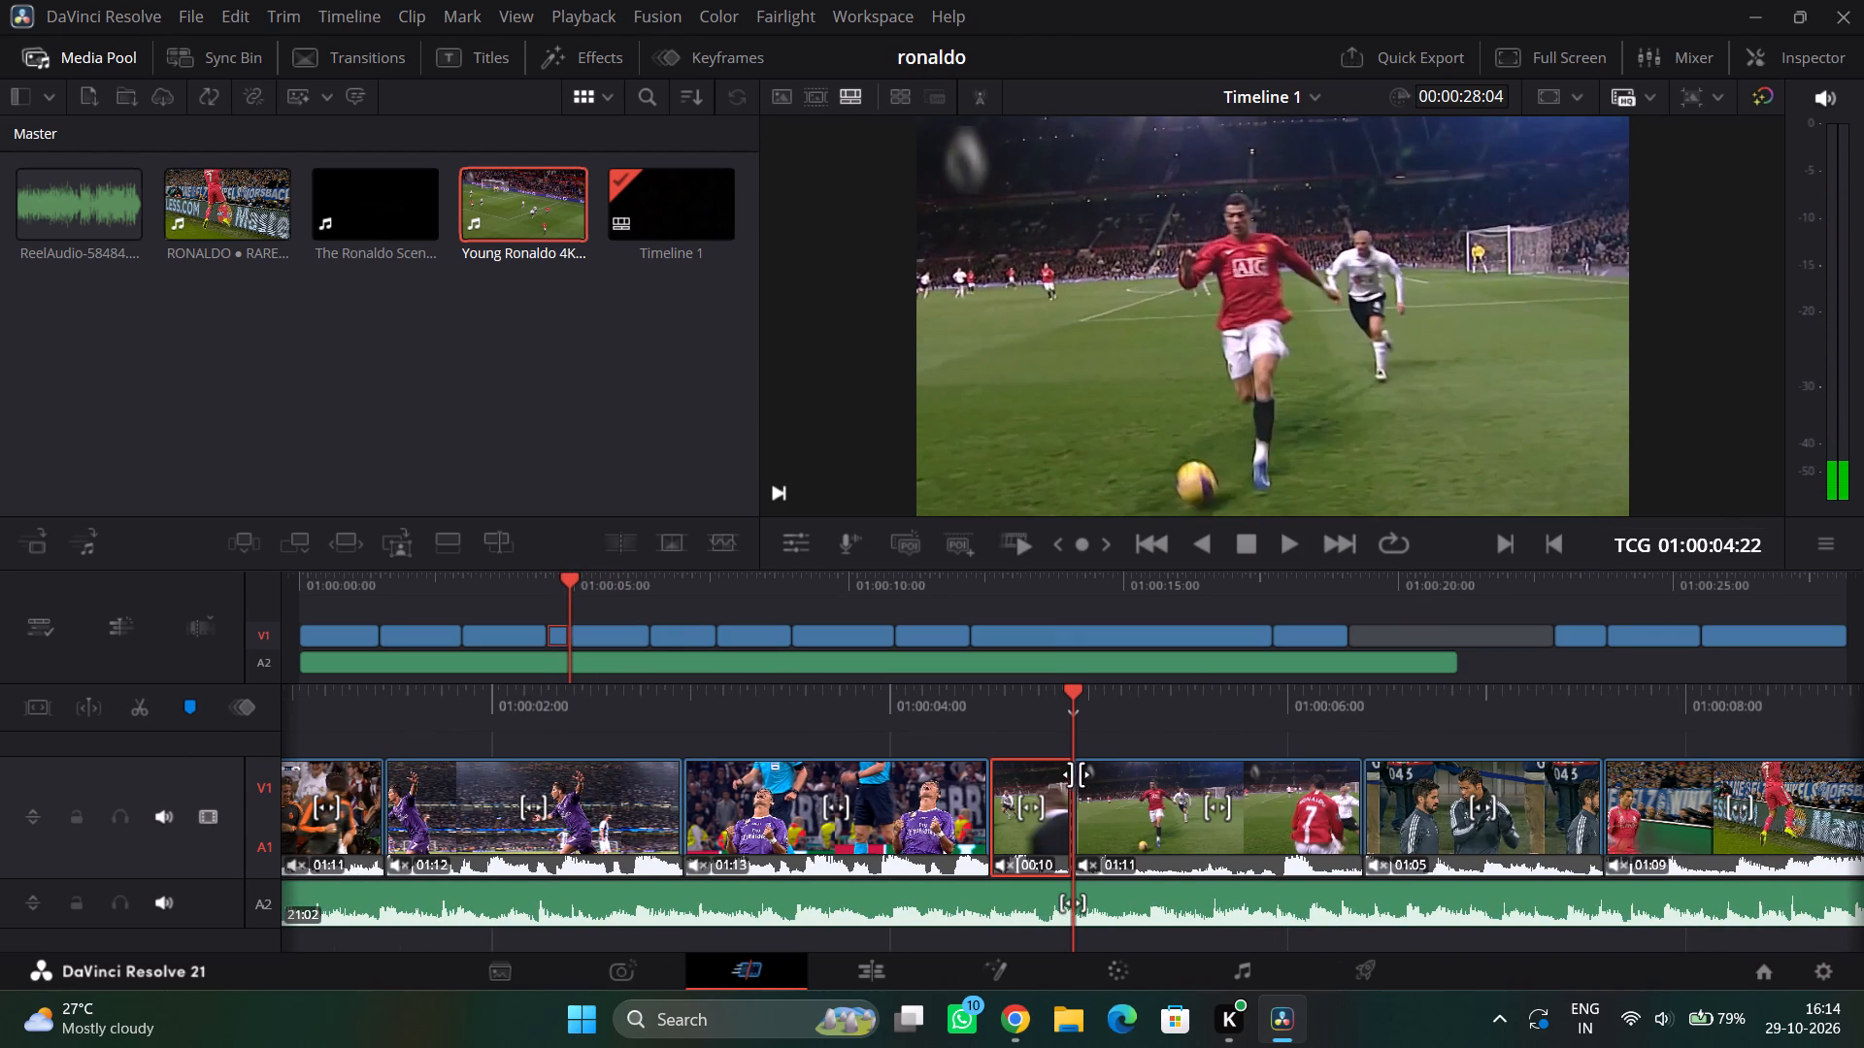
key(Delete)
Move the remaining 01:11 red-shirt clip back against the 01:13 purple-shirt clip and scrub through to its end.
scroll(1078, 773, up, 1)
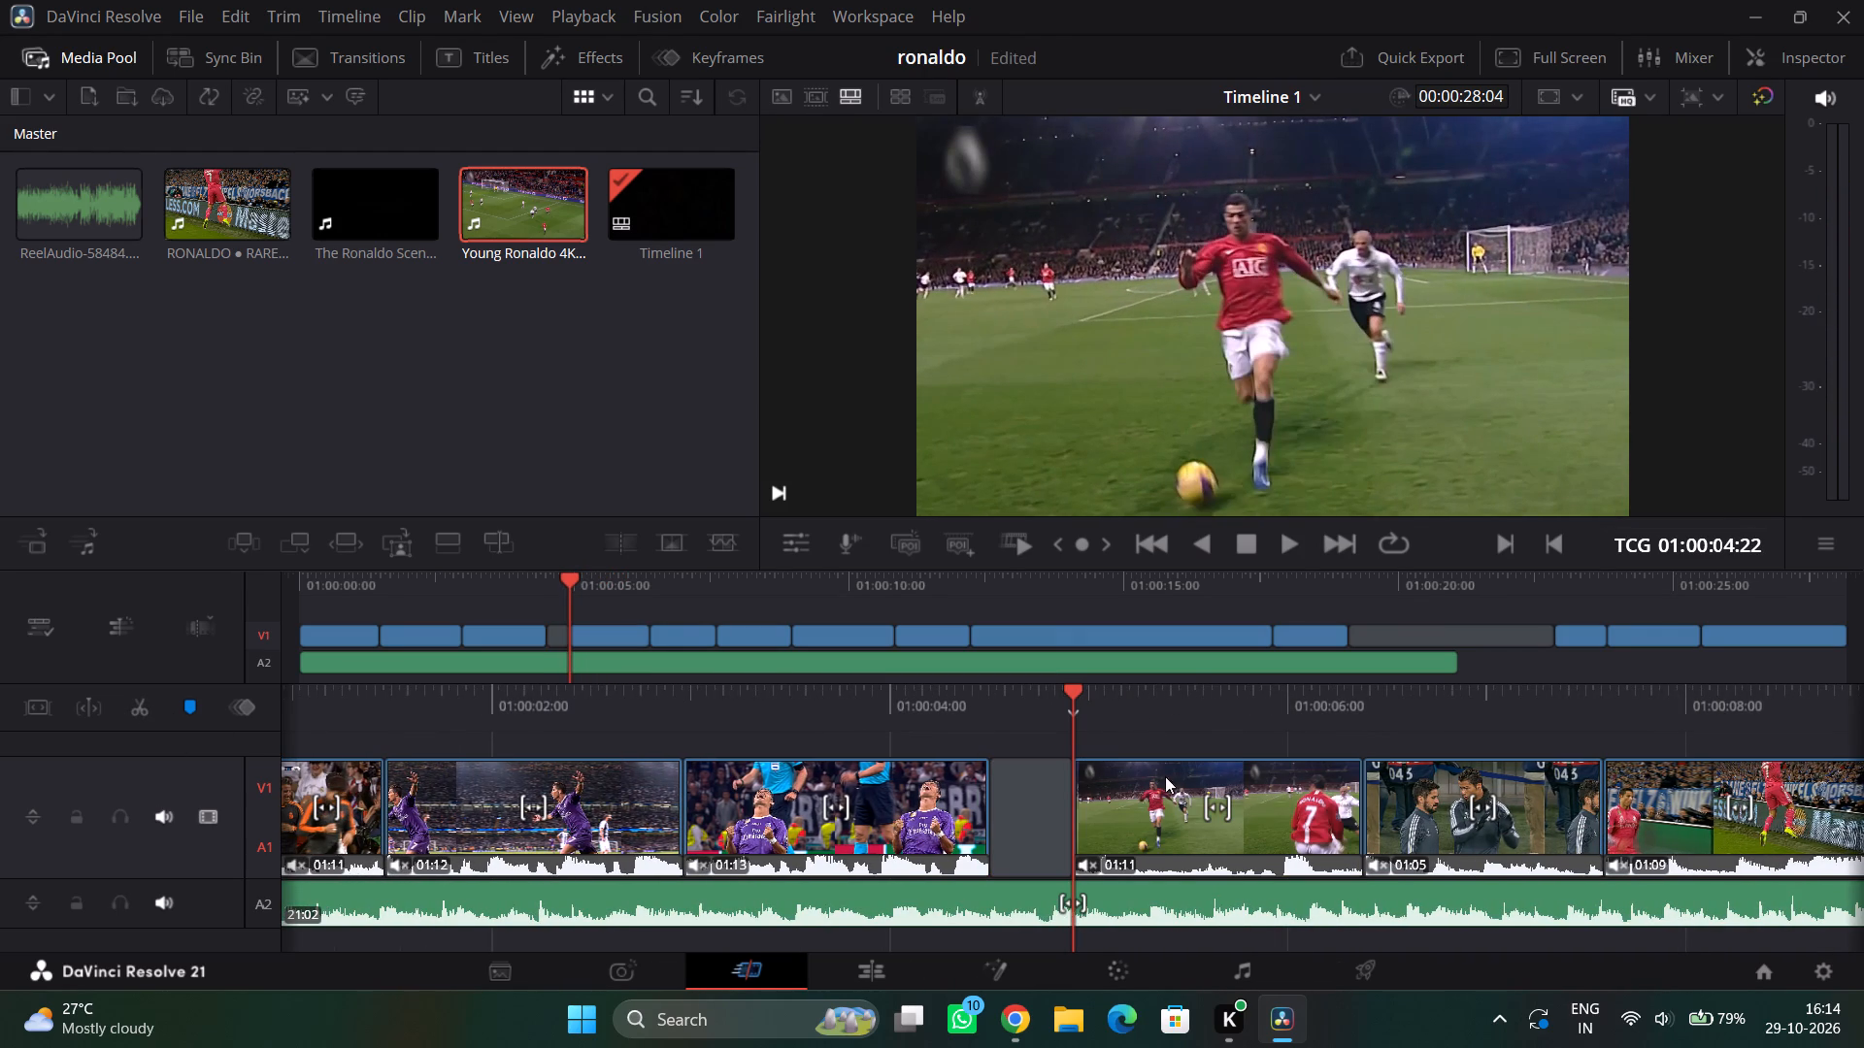
drag(1244, 759, 1158, 766)
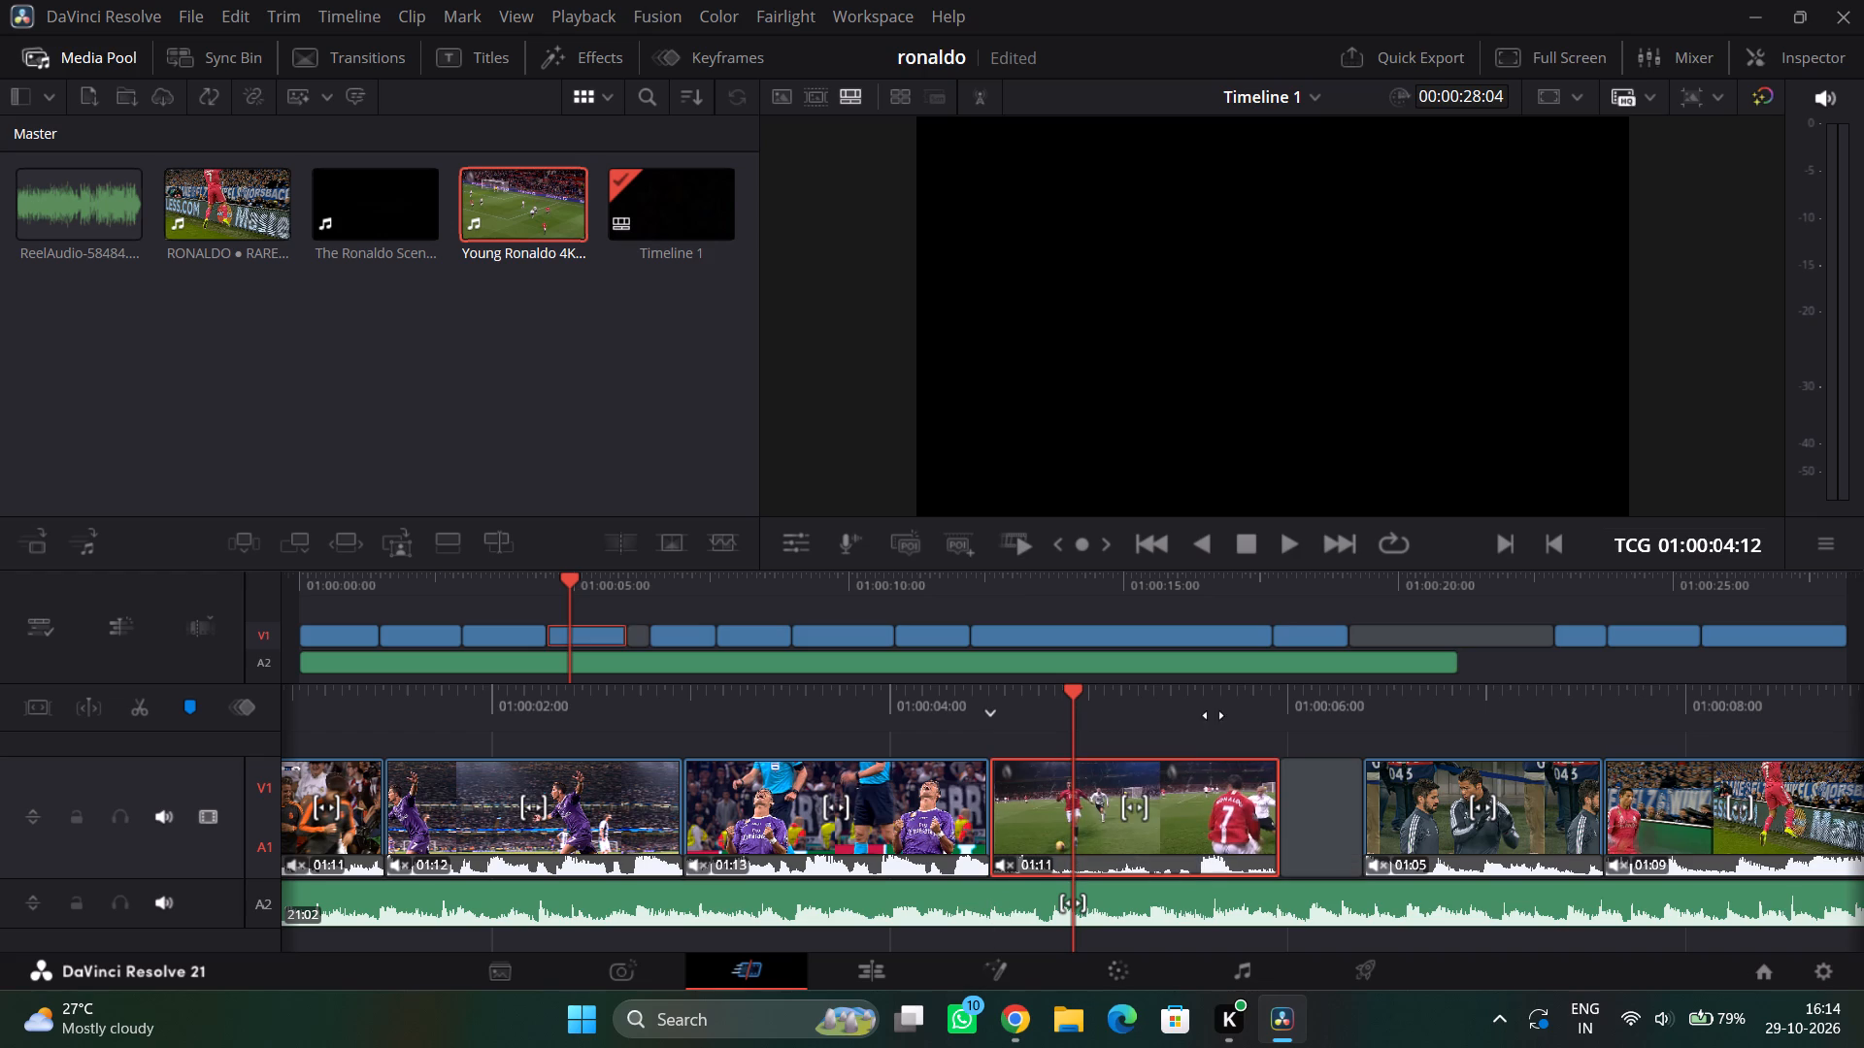
drag(1229, 702, 1127, 714)
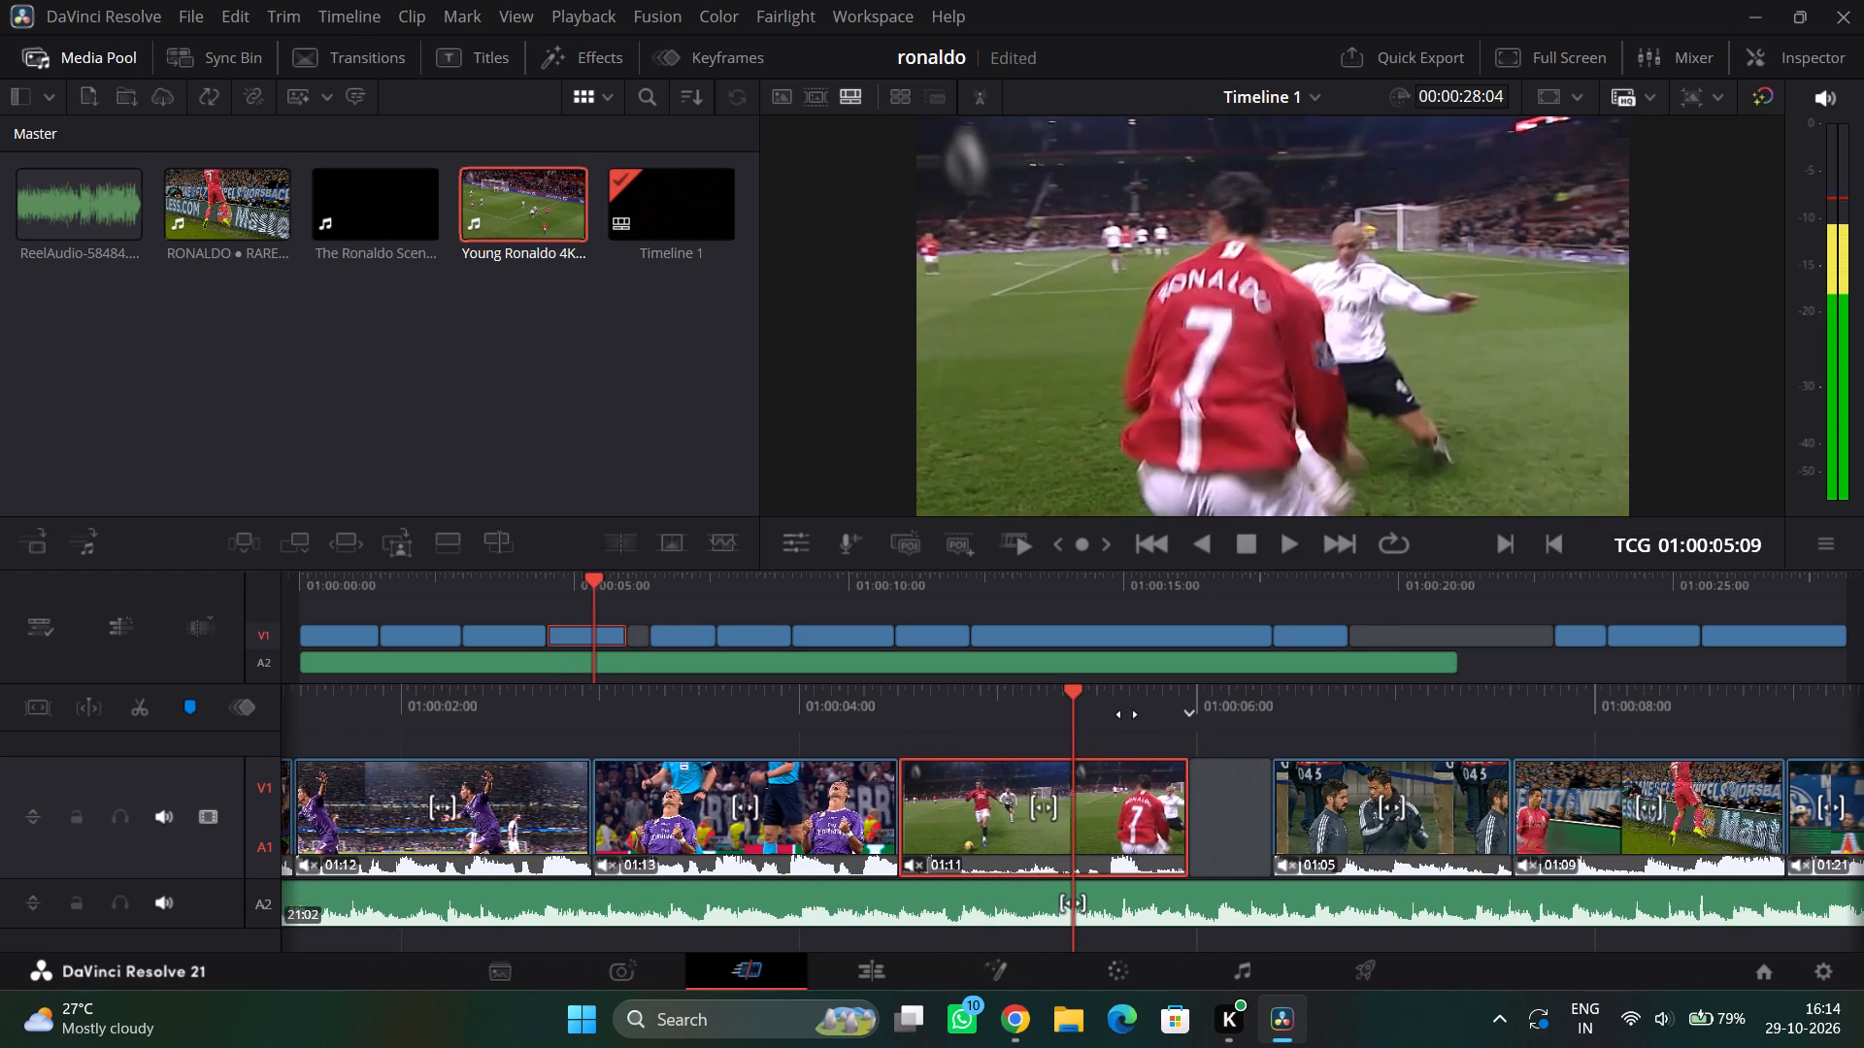
drag(1127, 714, 1026, 723)
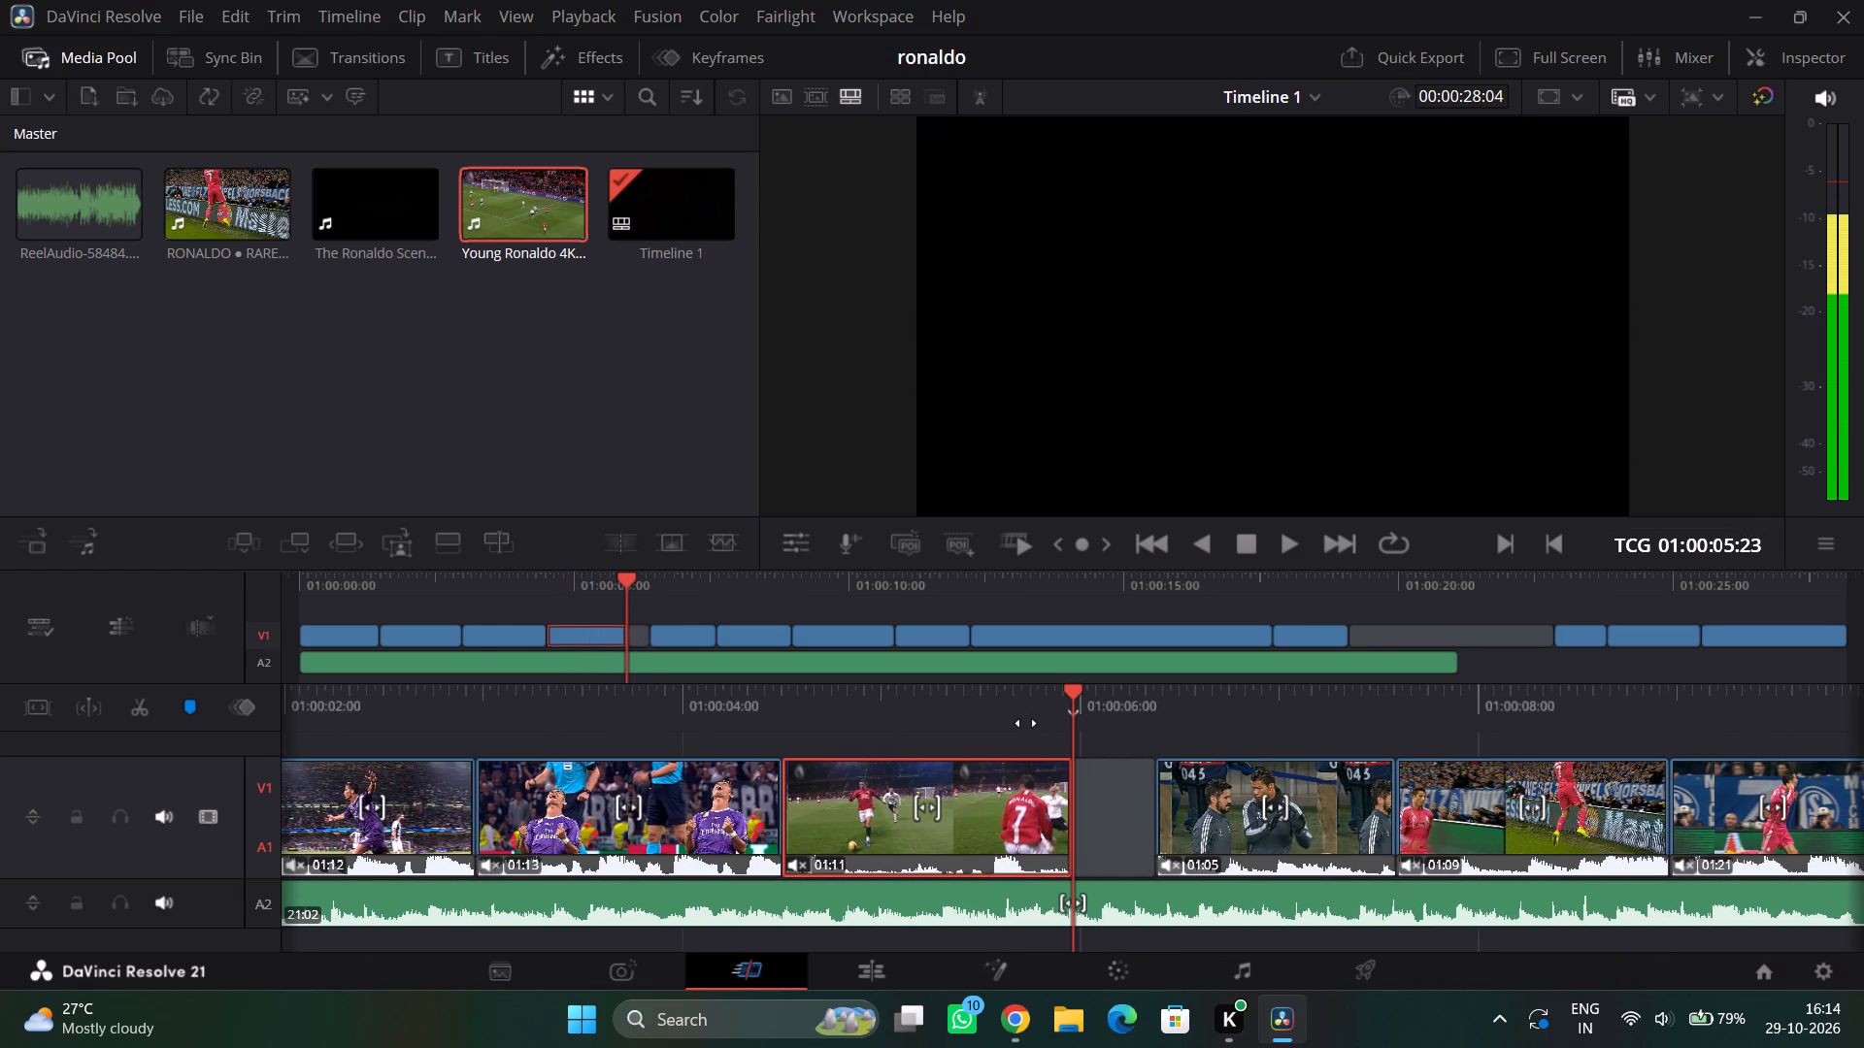
drag(1026, 723, 1043, 724)
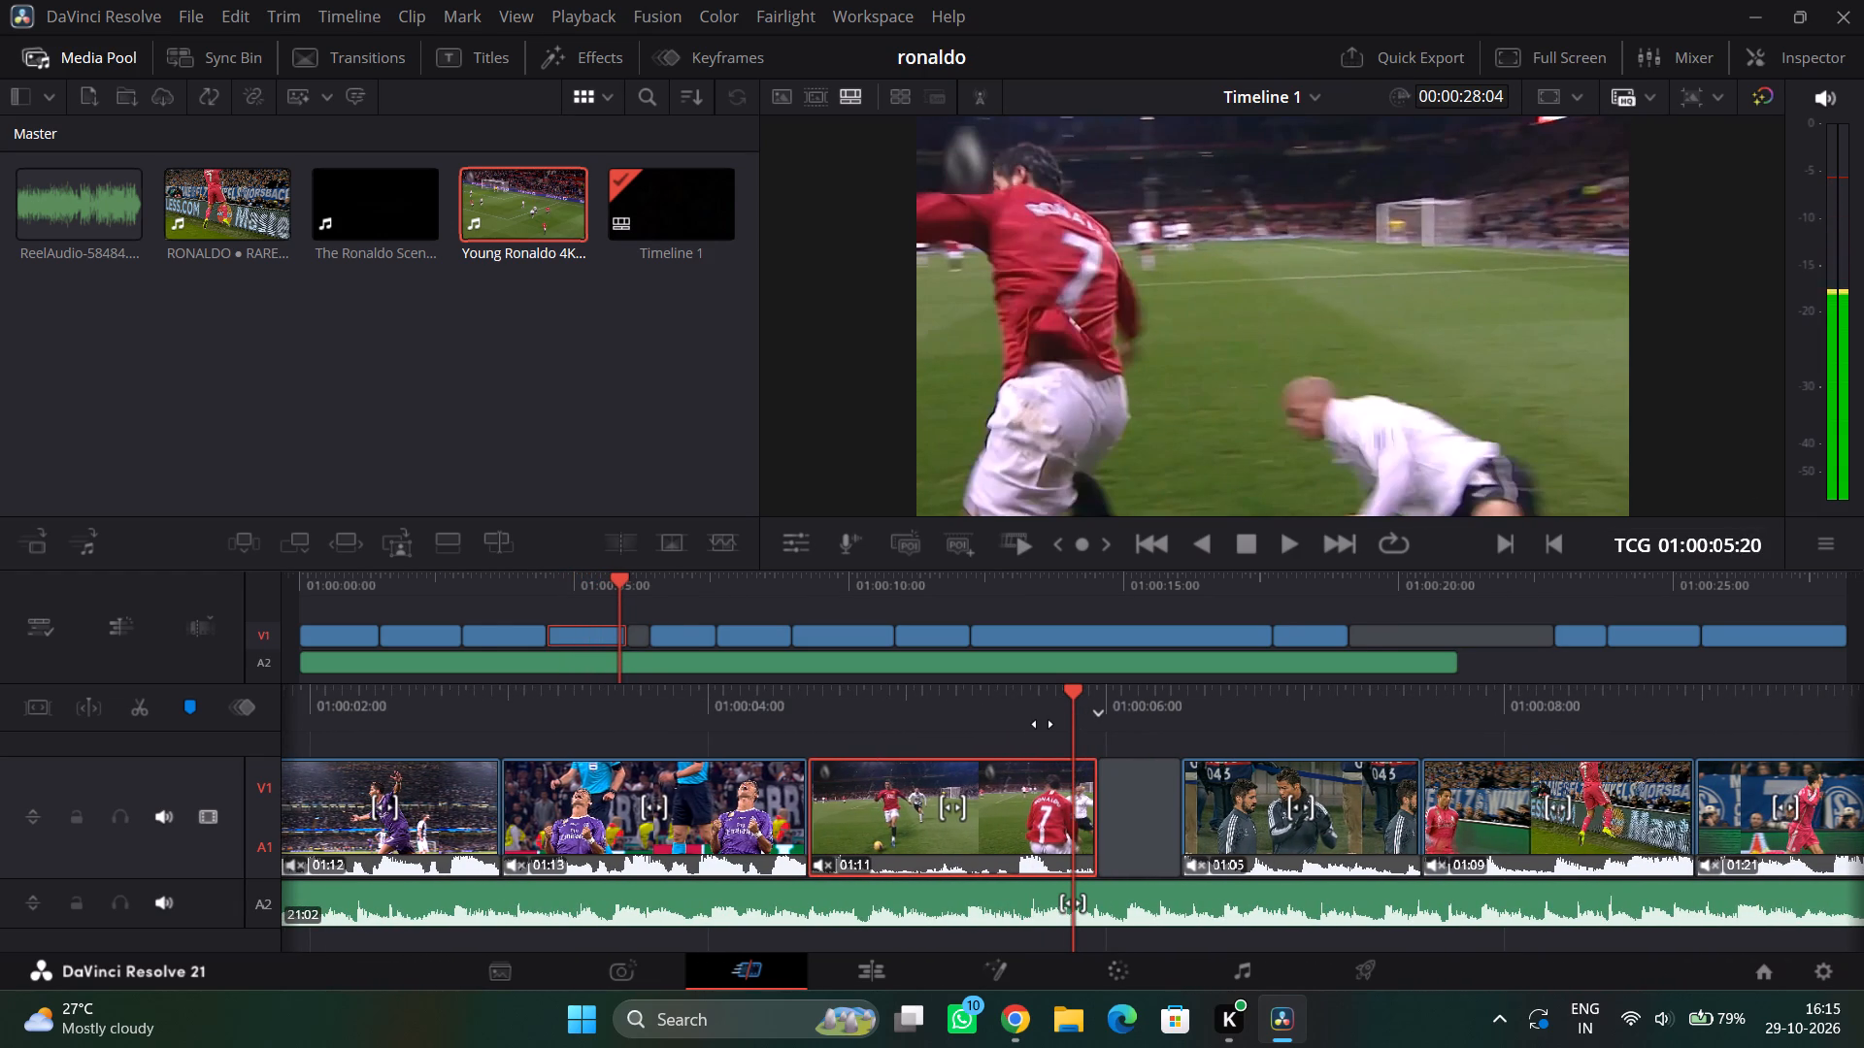
drag(1043, 724, 1039, 731)
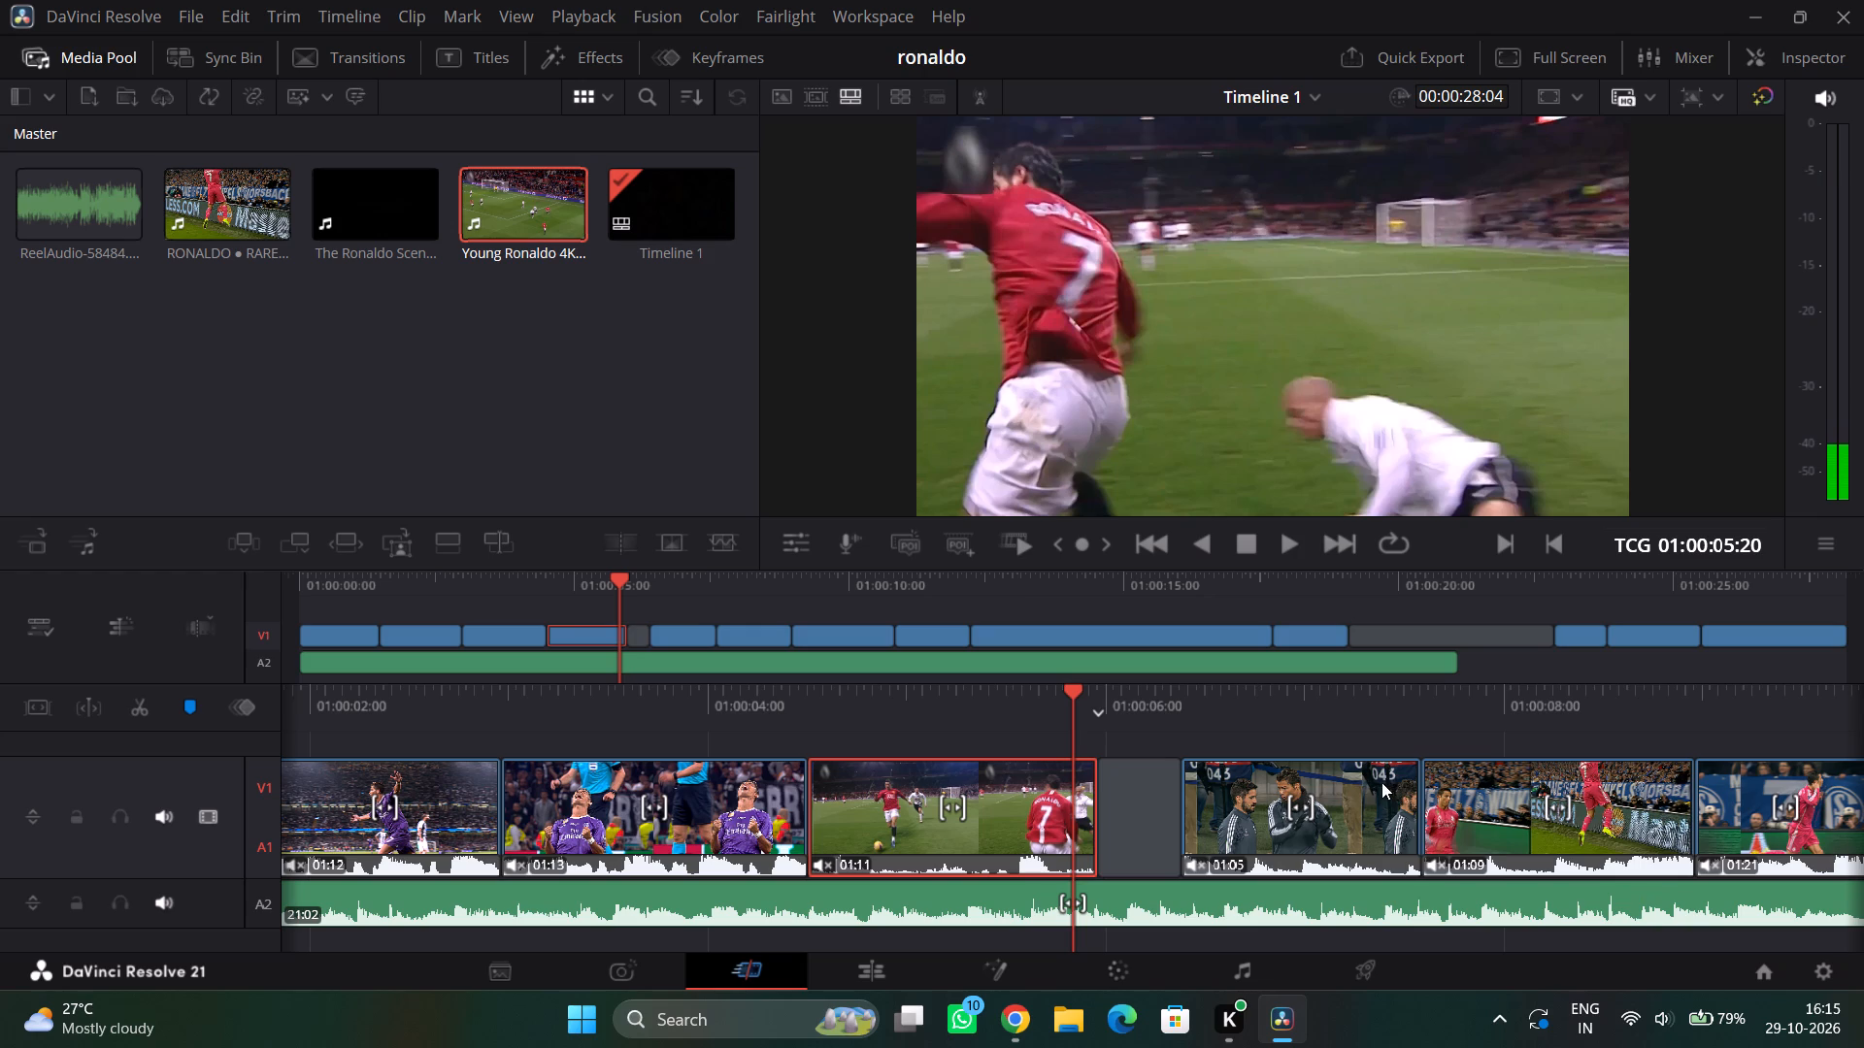
Delete the 01:05 grey tracksuit clip, move the 01:09 pink-shirt clip against the 01:11 red-shirt clip, and play the new cut.
click(1355, 778)
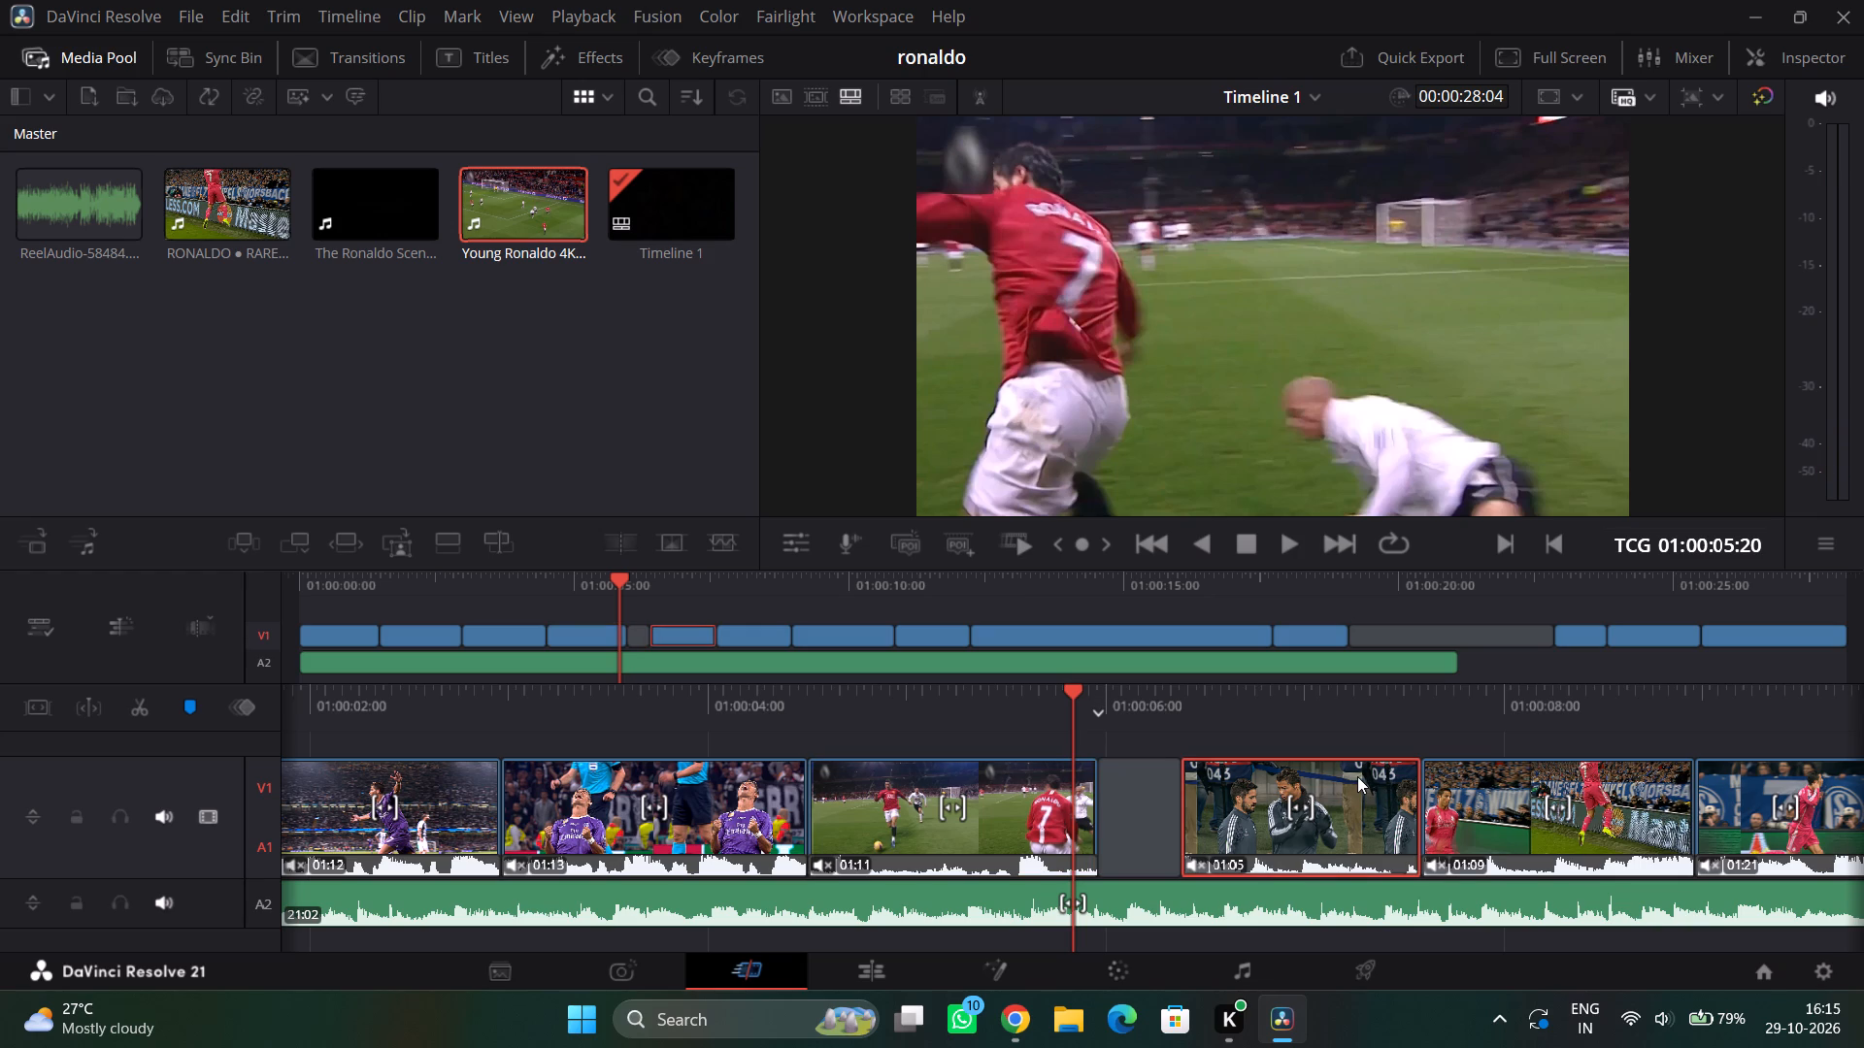
key(Delete)
drag(1481, 782, 1182, 785)
drag(1147, 711, 1128, 729)
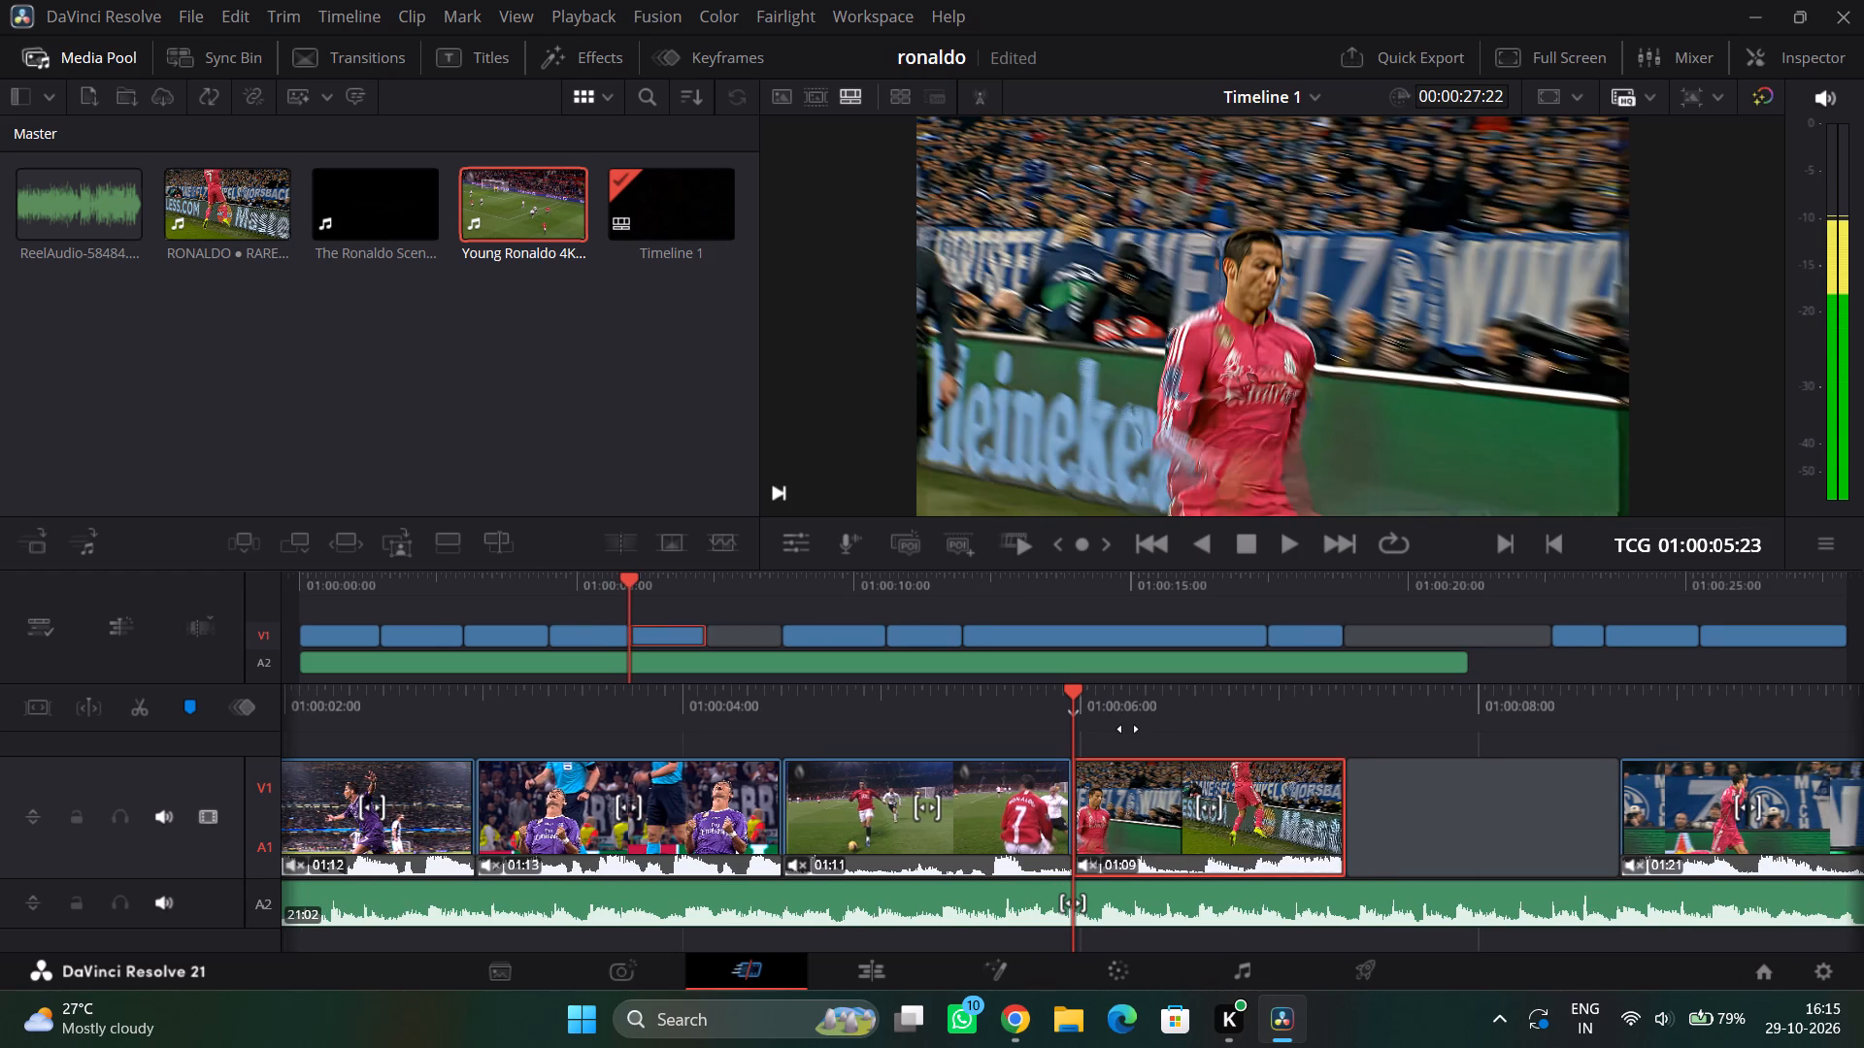
drag(1128, 729, 1198, 726)
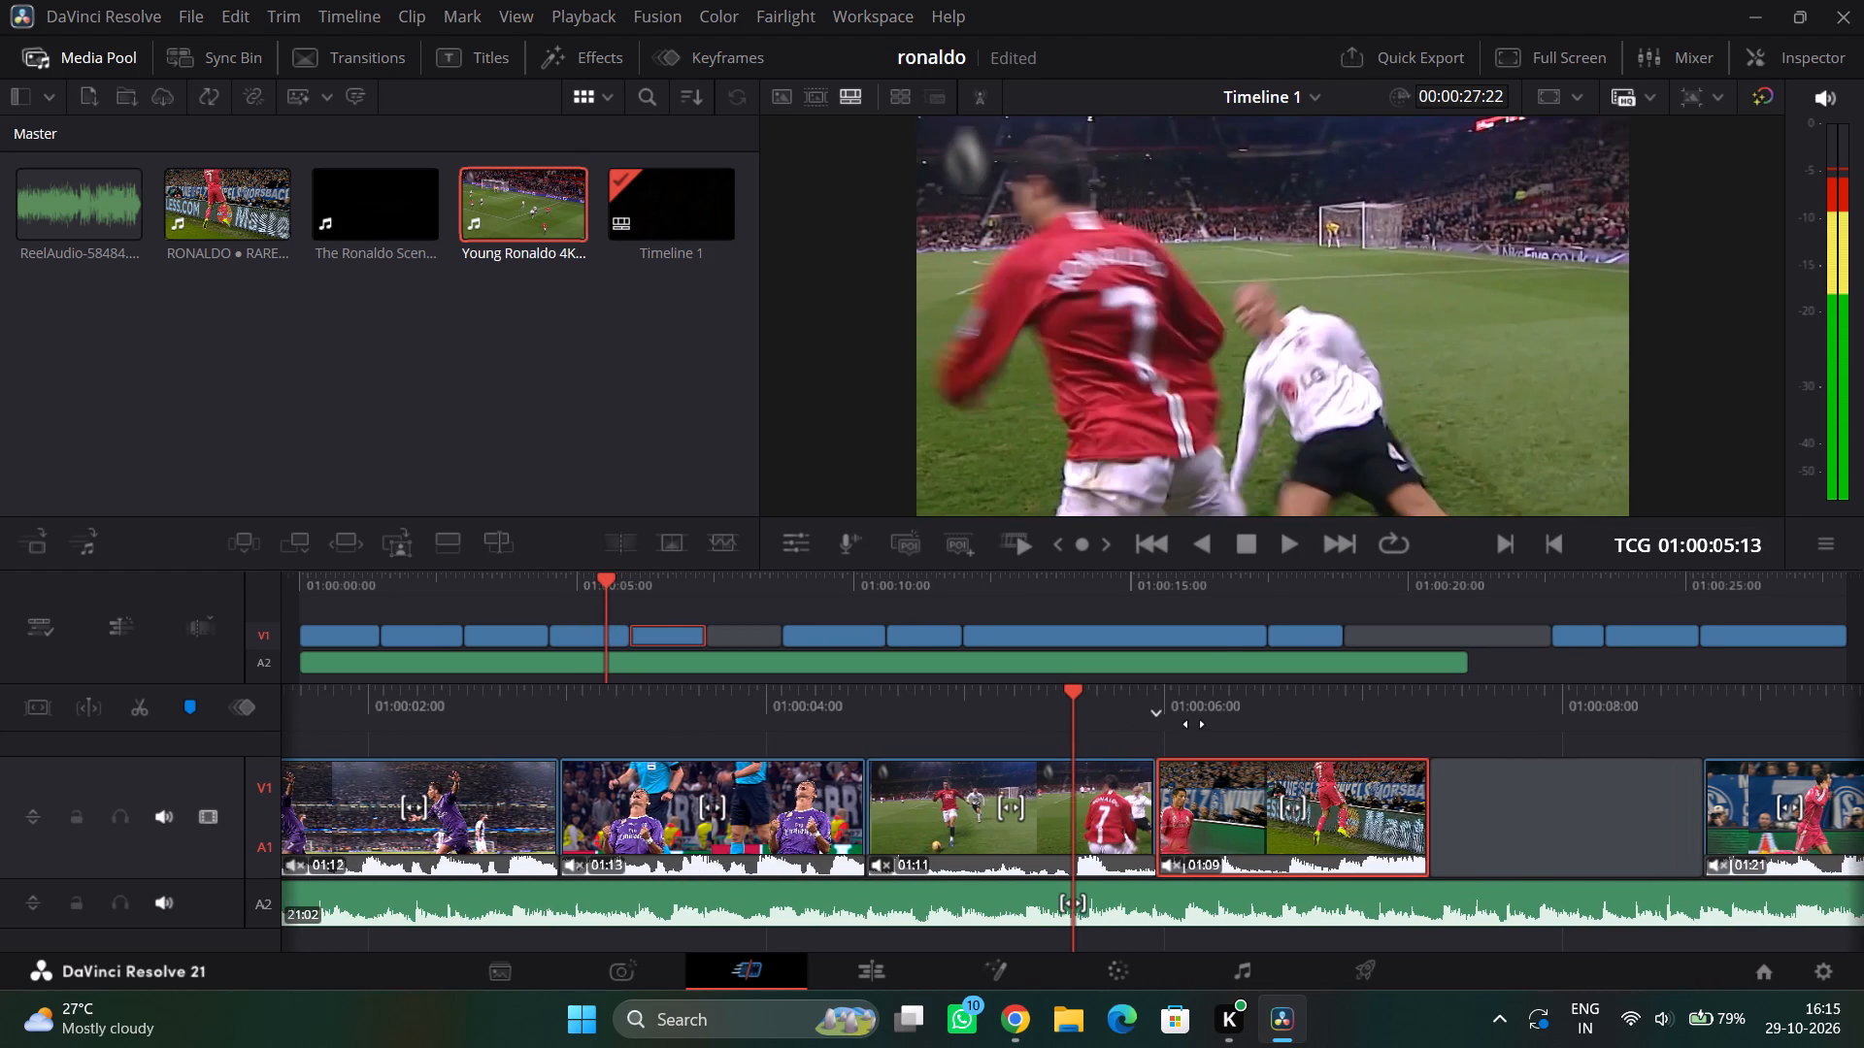
click(1280, 549)
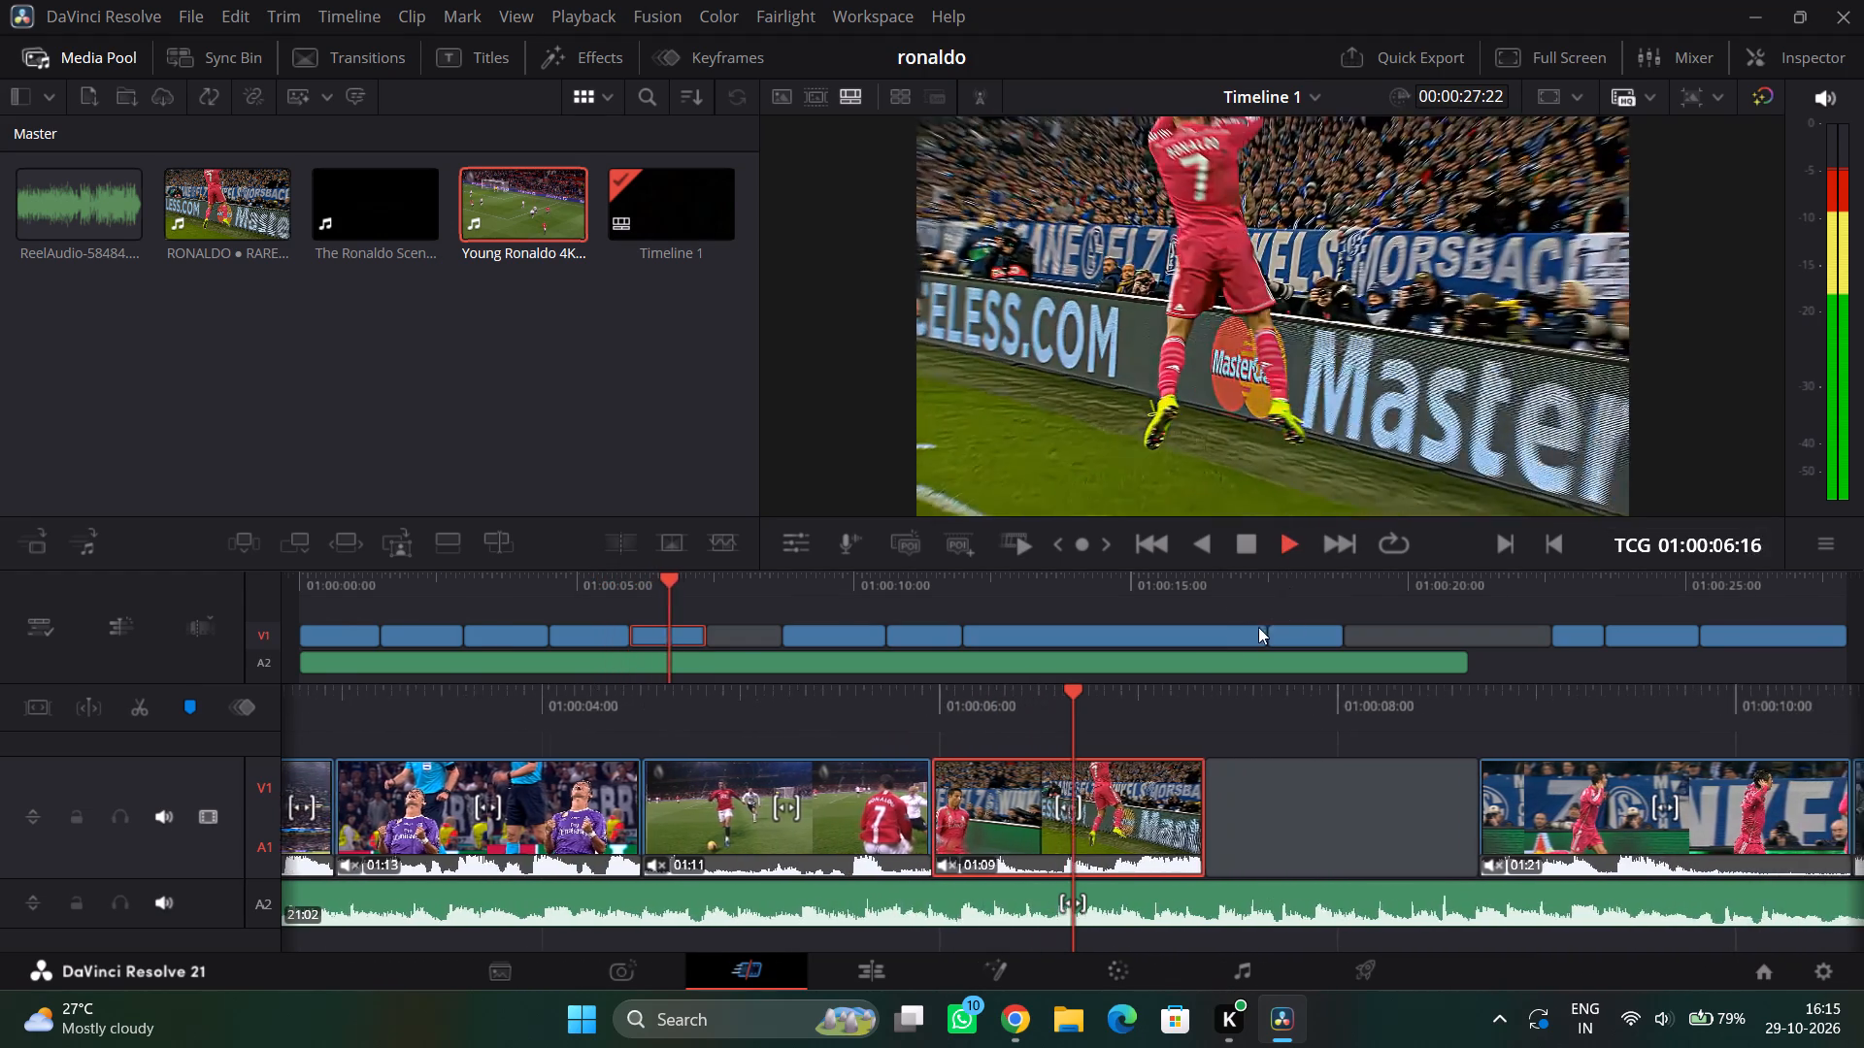
drag(1170, 697, 1511, 703)
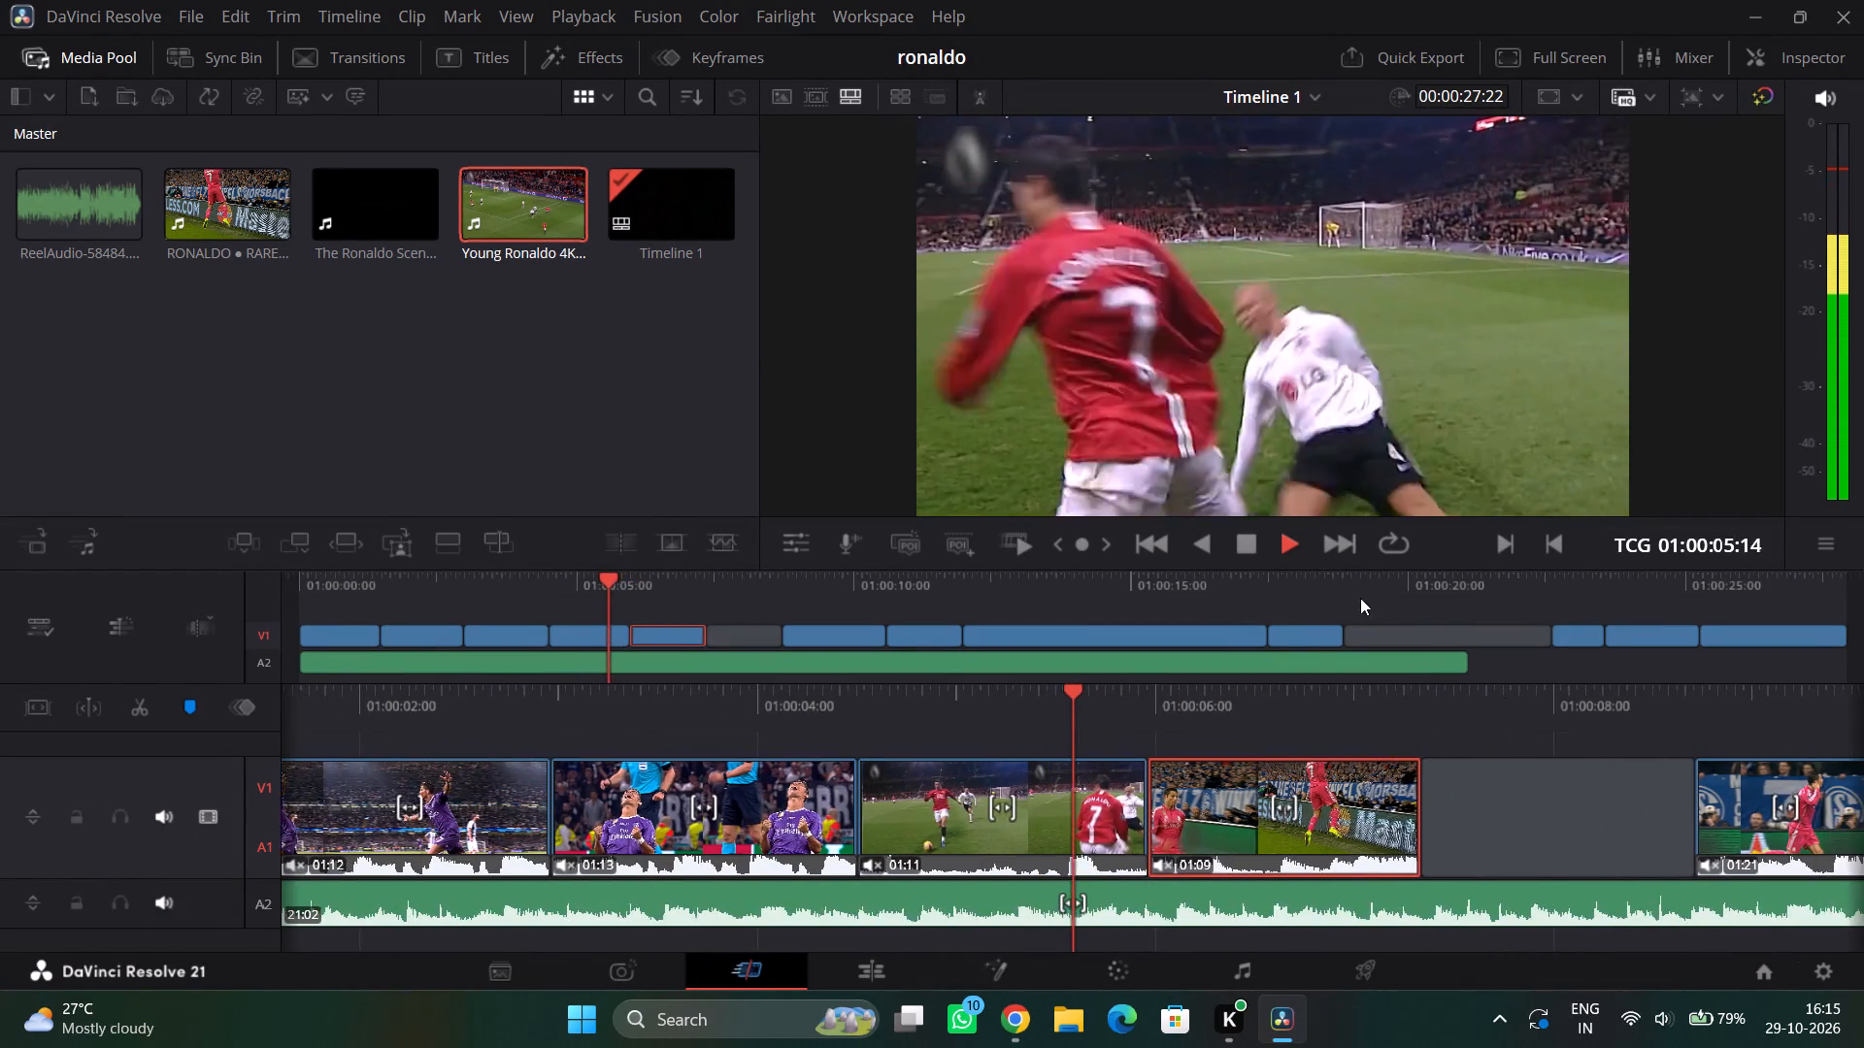
click(1248, 549)
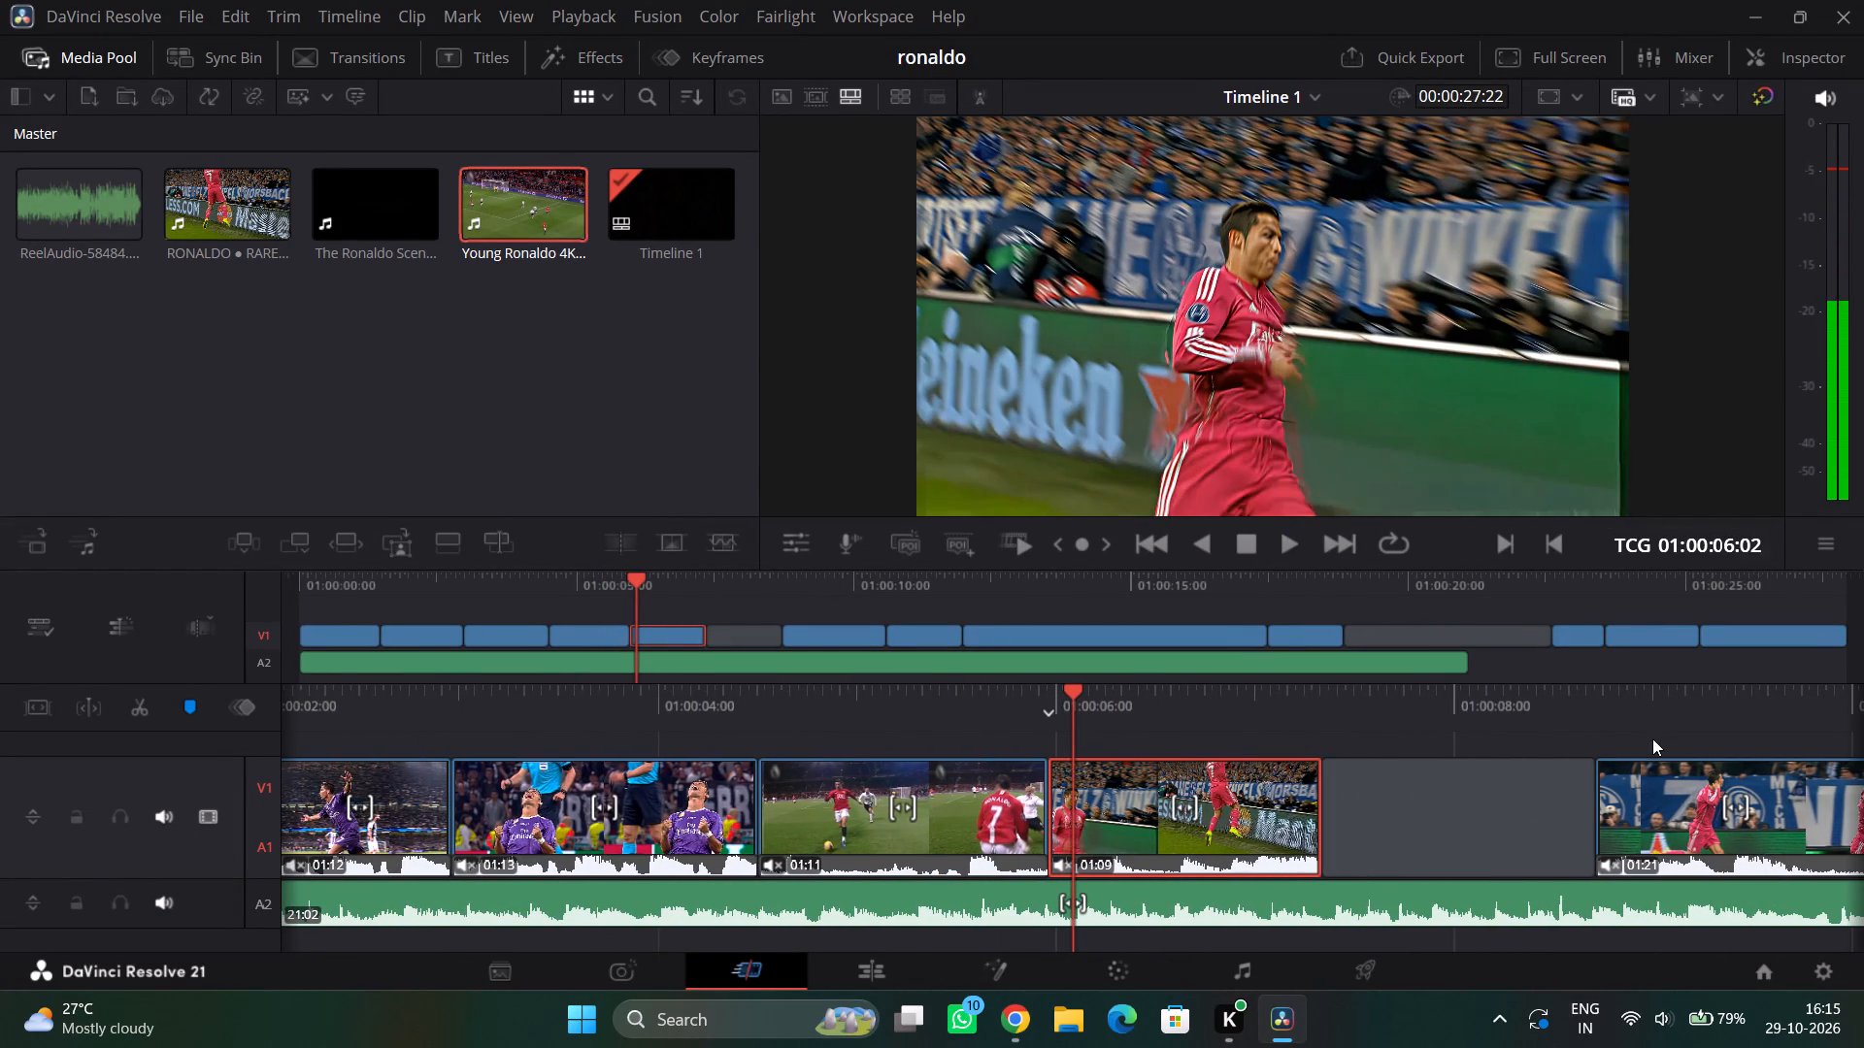
Scrub through the remaining V1 clips, from the 01:09 pink-shirt clip to the 05:12 celebration clip, to examine what could follow the new cut.
drag(1493, 713, 1218, 742)
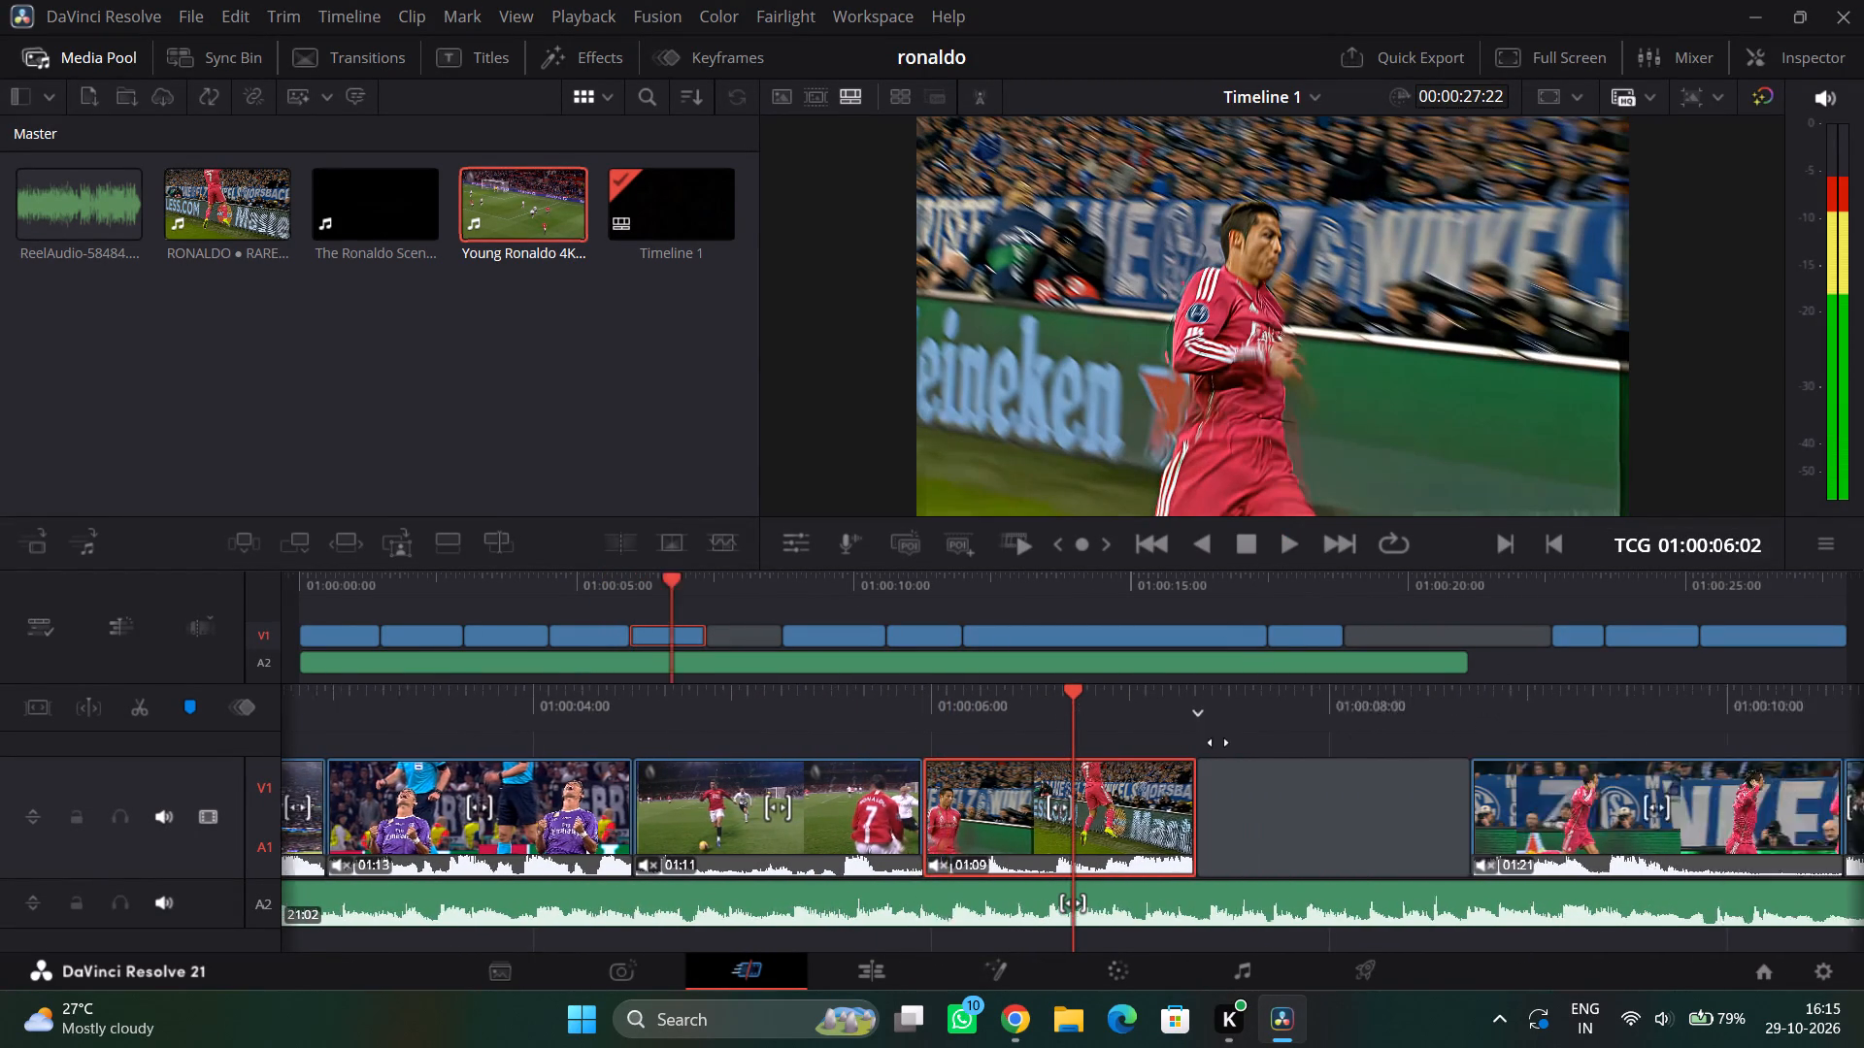
drag(1218, 742, 1068, 752)
drag(1654, 704, 1197, 704)
drag(1714, 694, 1121, 697)
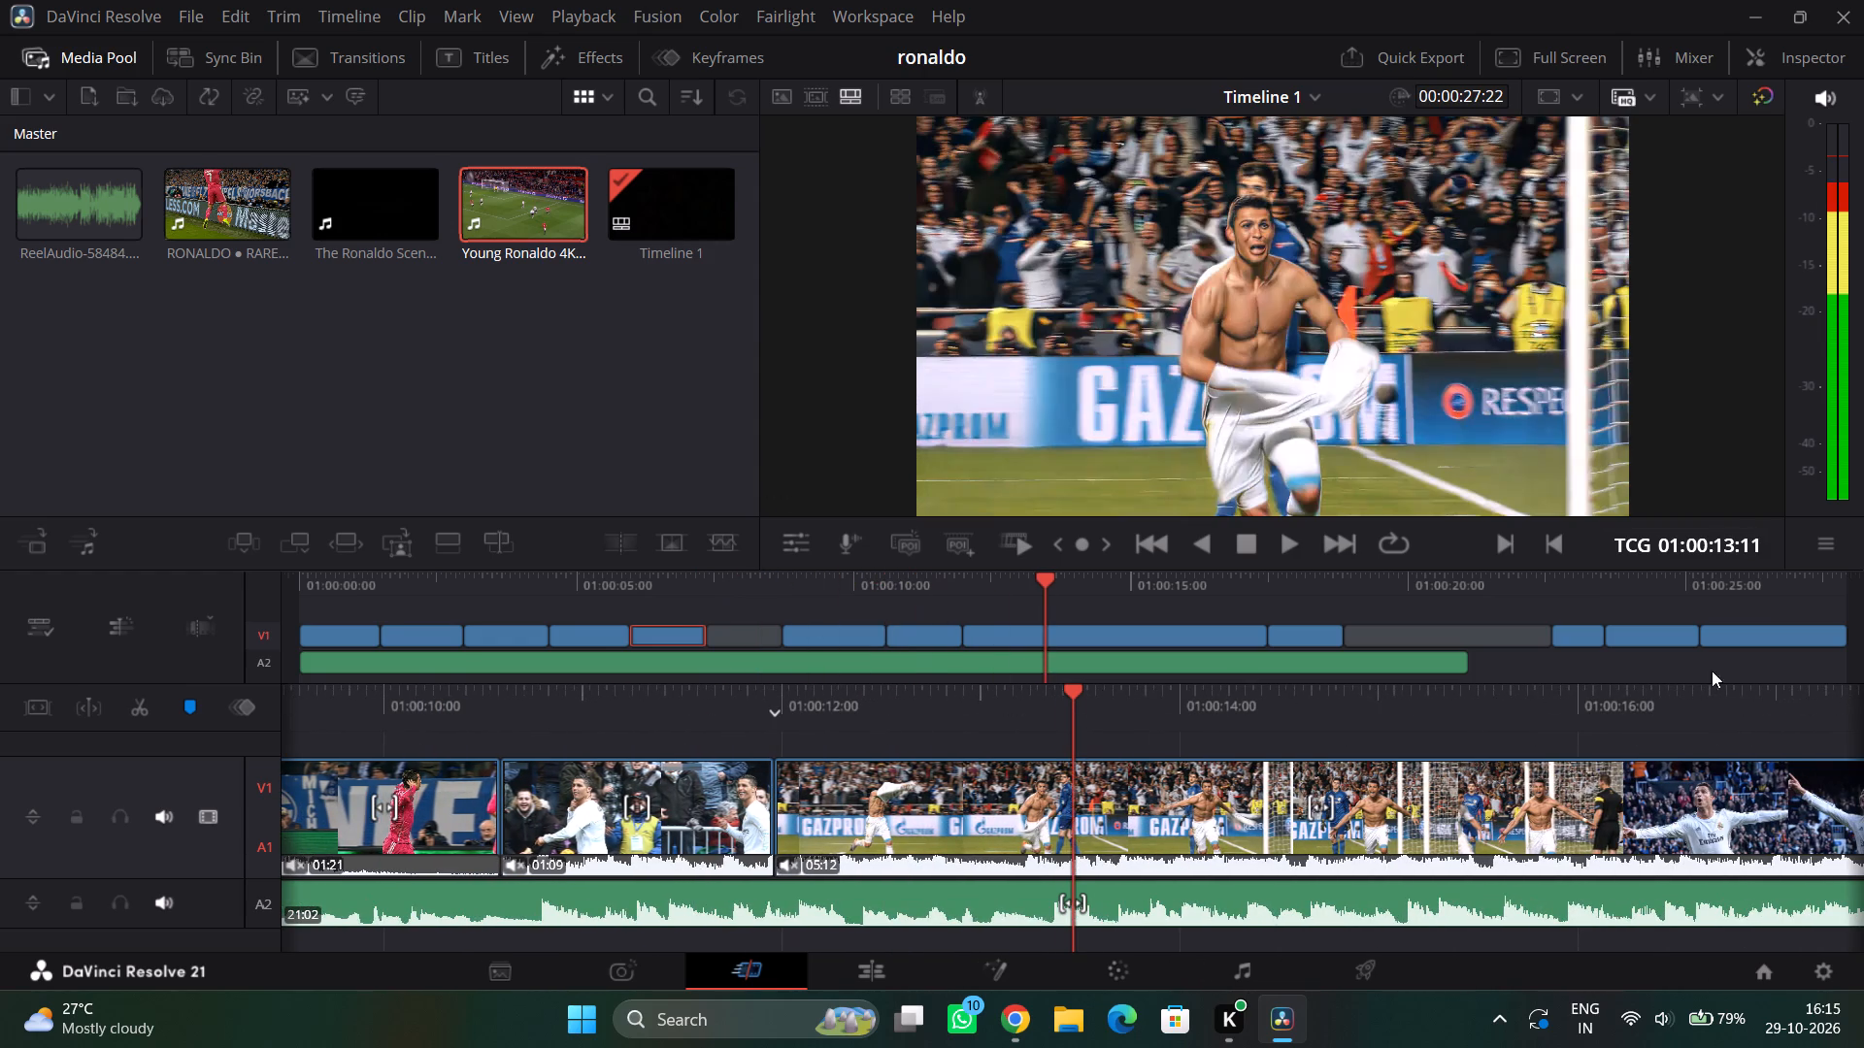
drag(1751, 662, 1249, 677)
drag(1727, 711, 1128, 717)
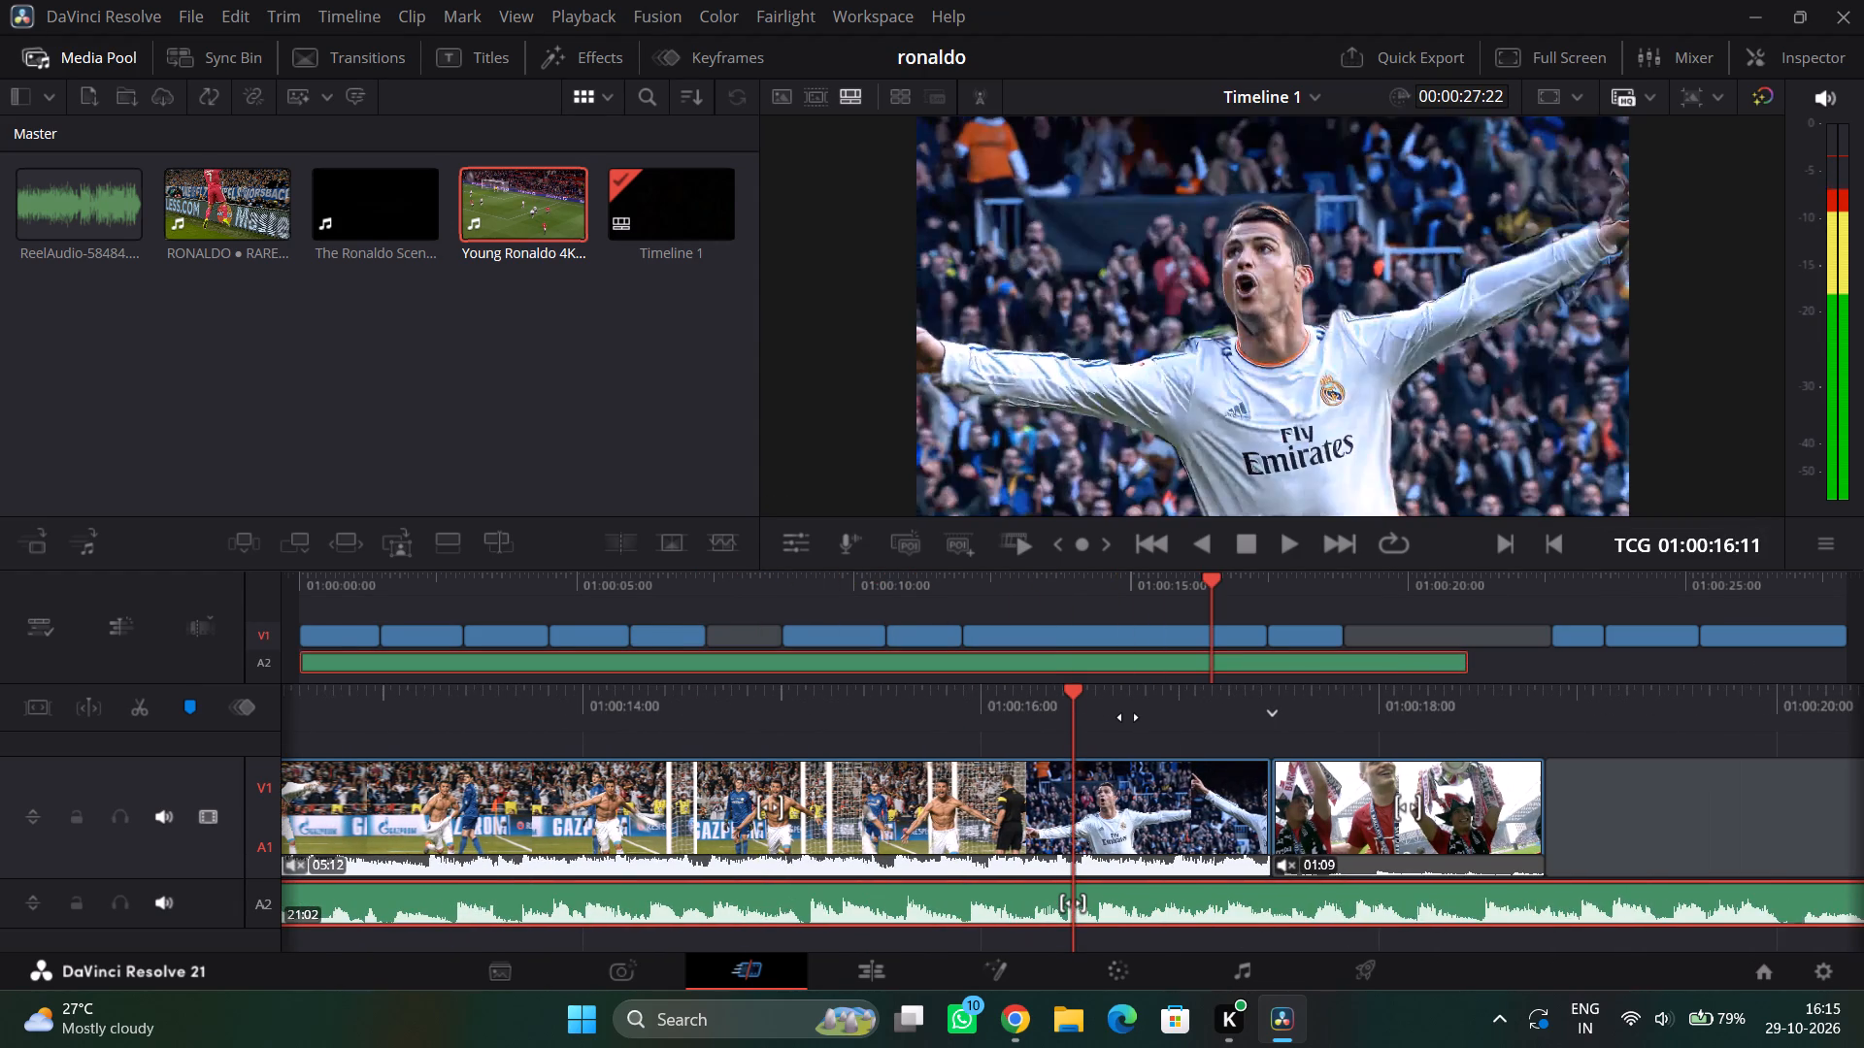
drag(1128, 717, 1396, 718)
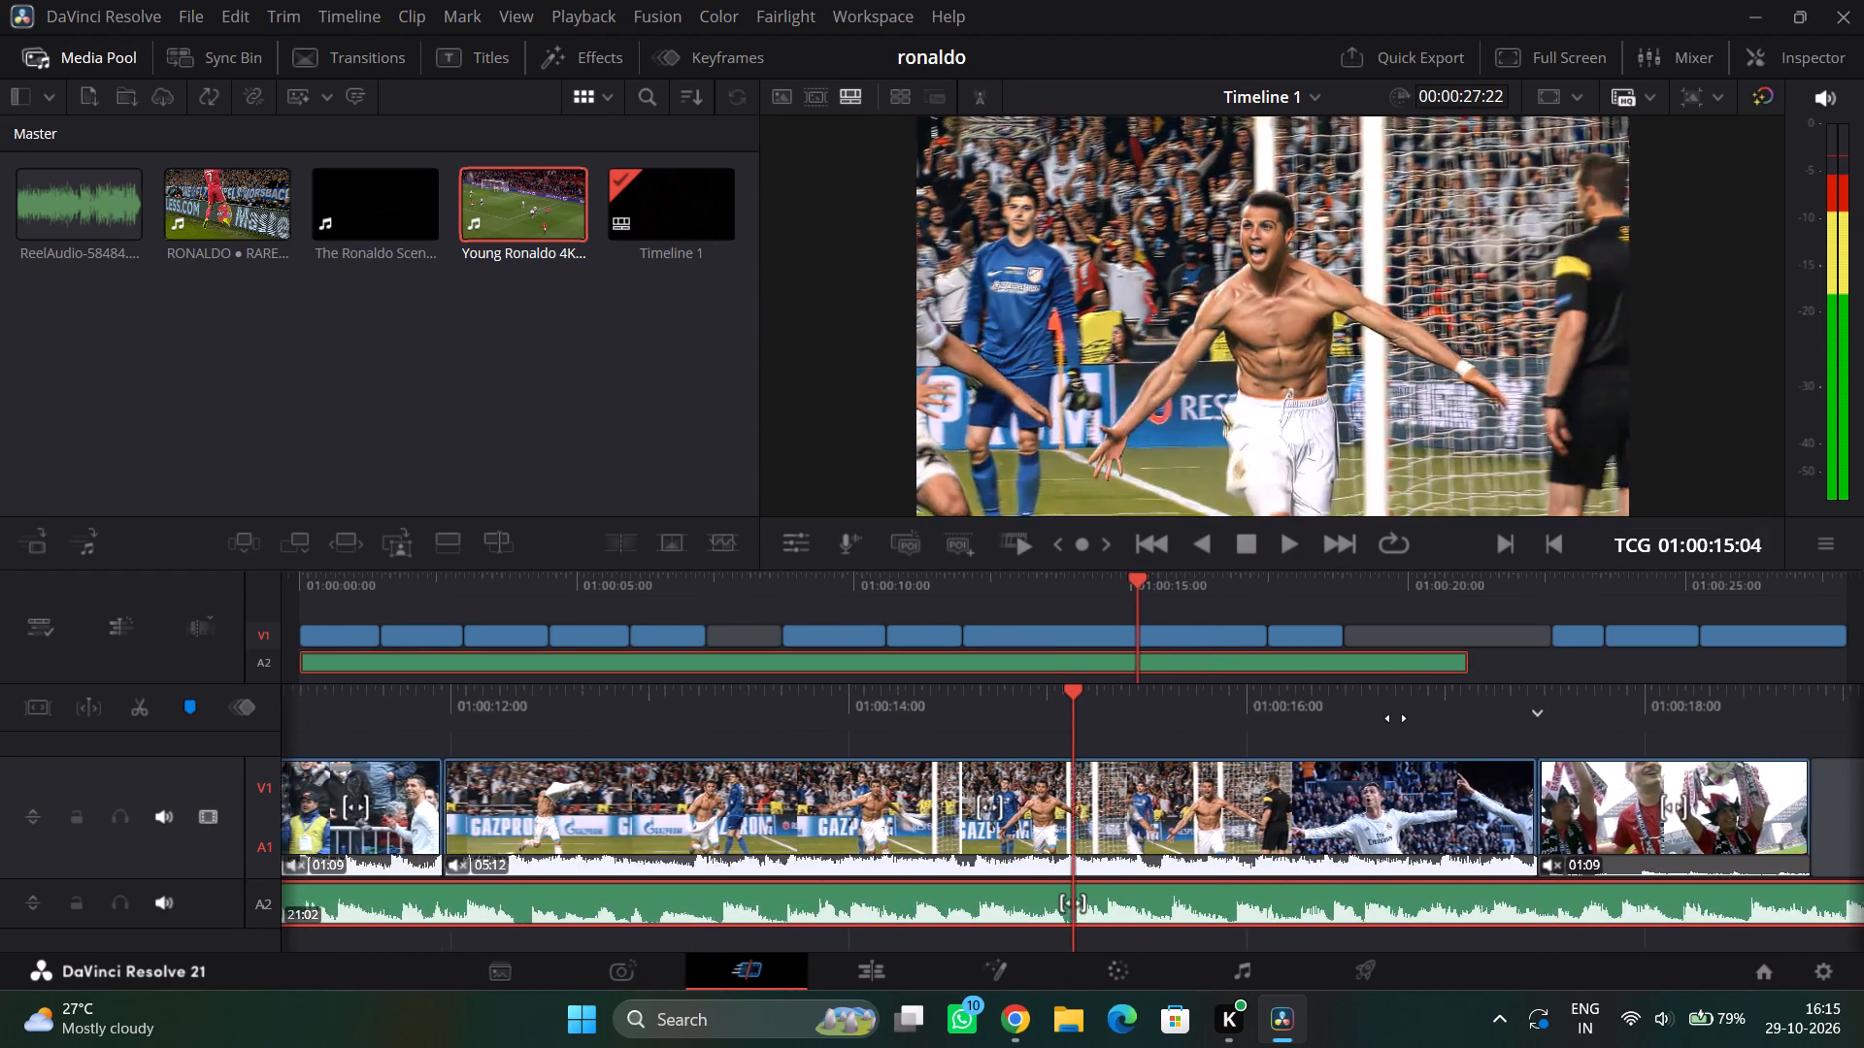
drag(1396, 718, 1747, 718)
drag(834, 722, 1276, 721)
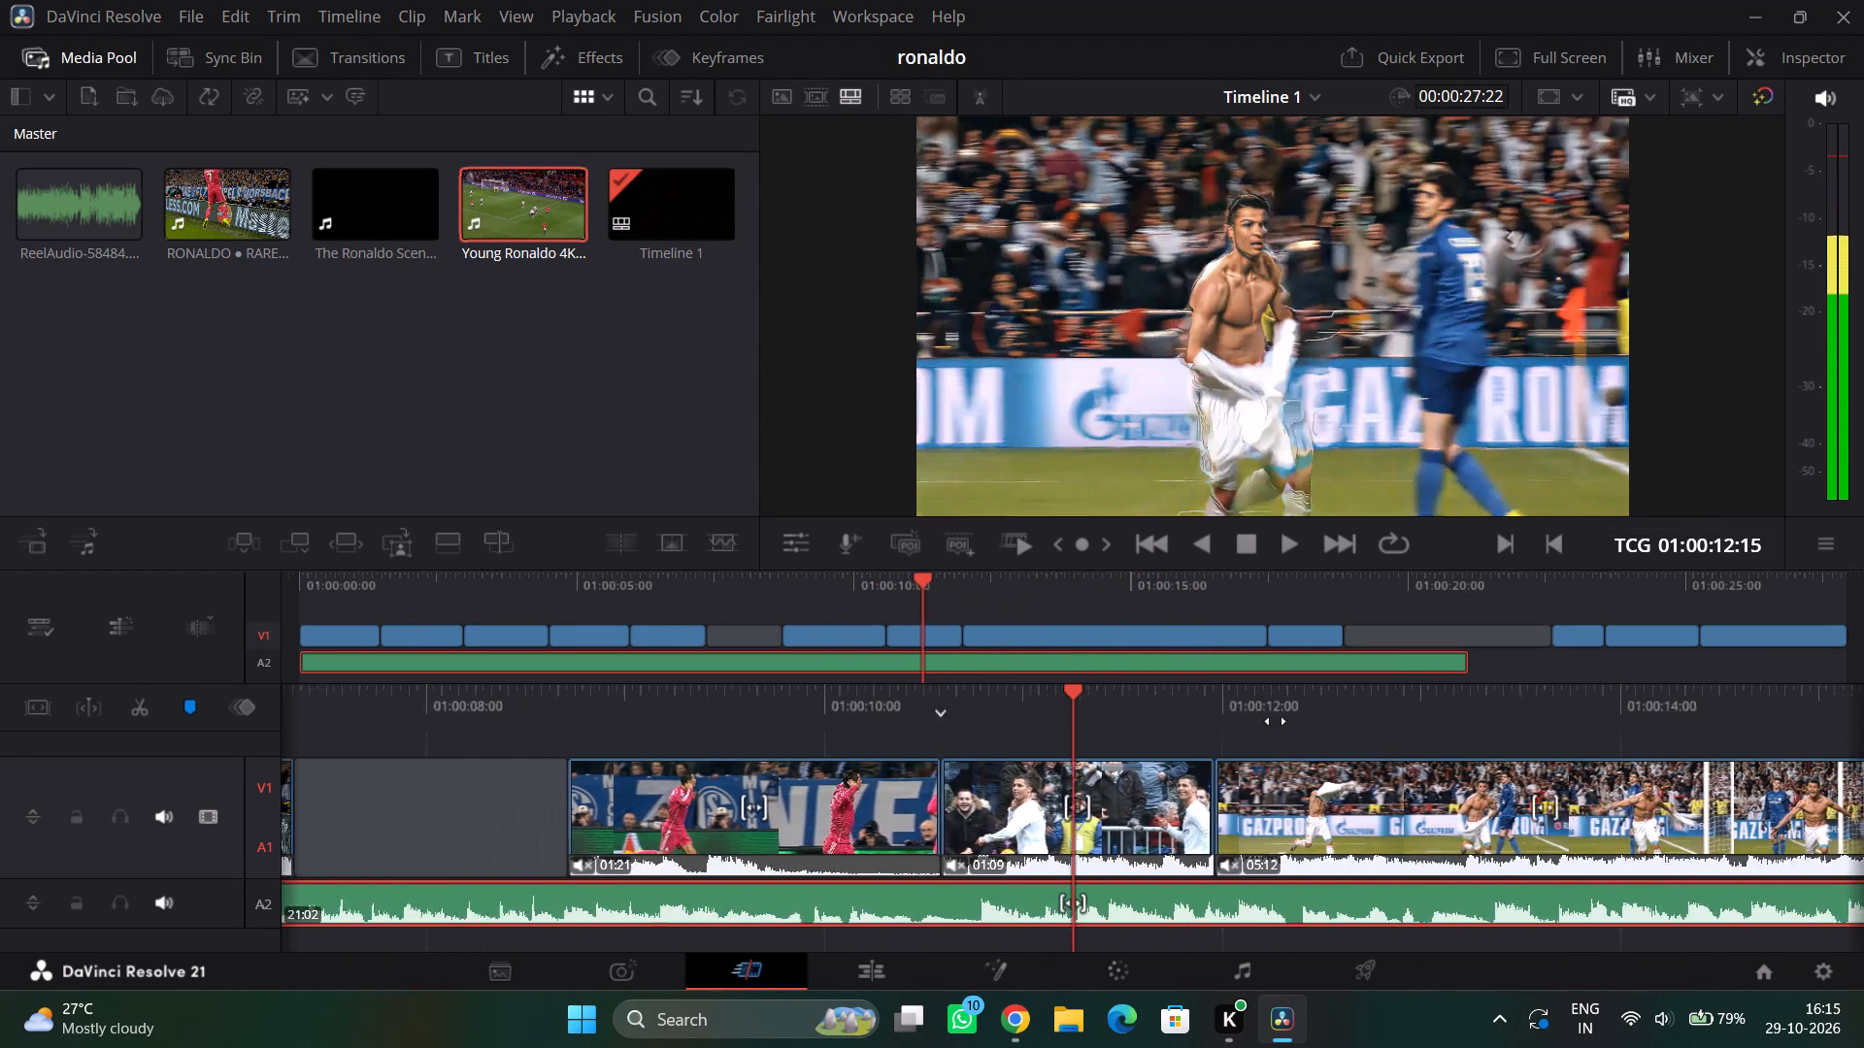
drag(1276, 721, 1600, 721)
drag(981, 709, 1382, 709)
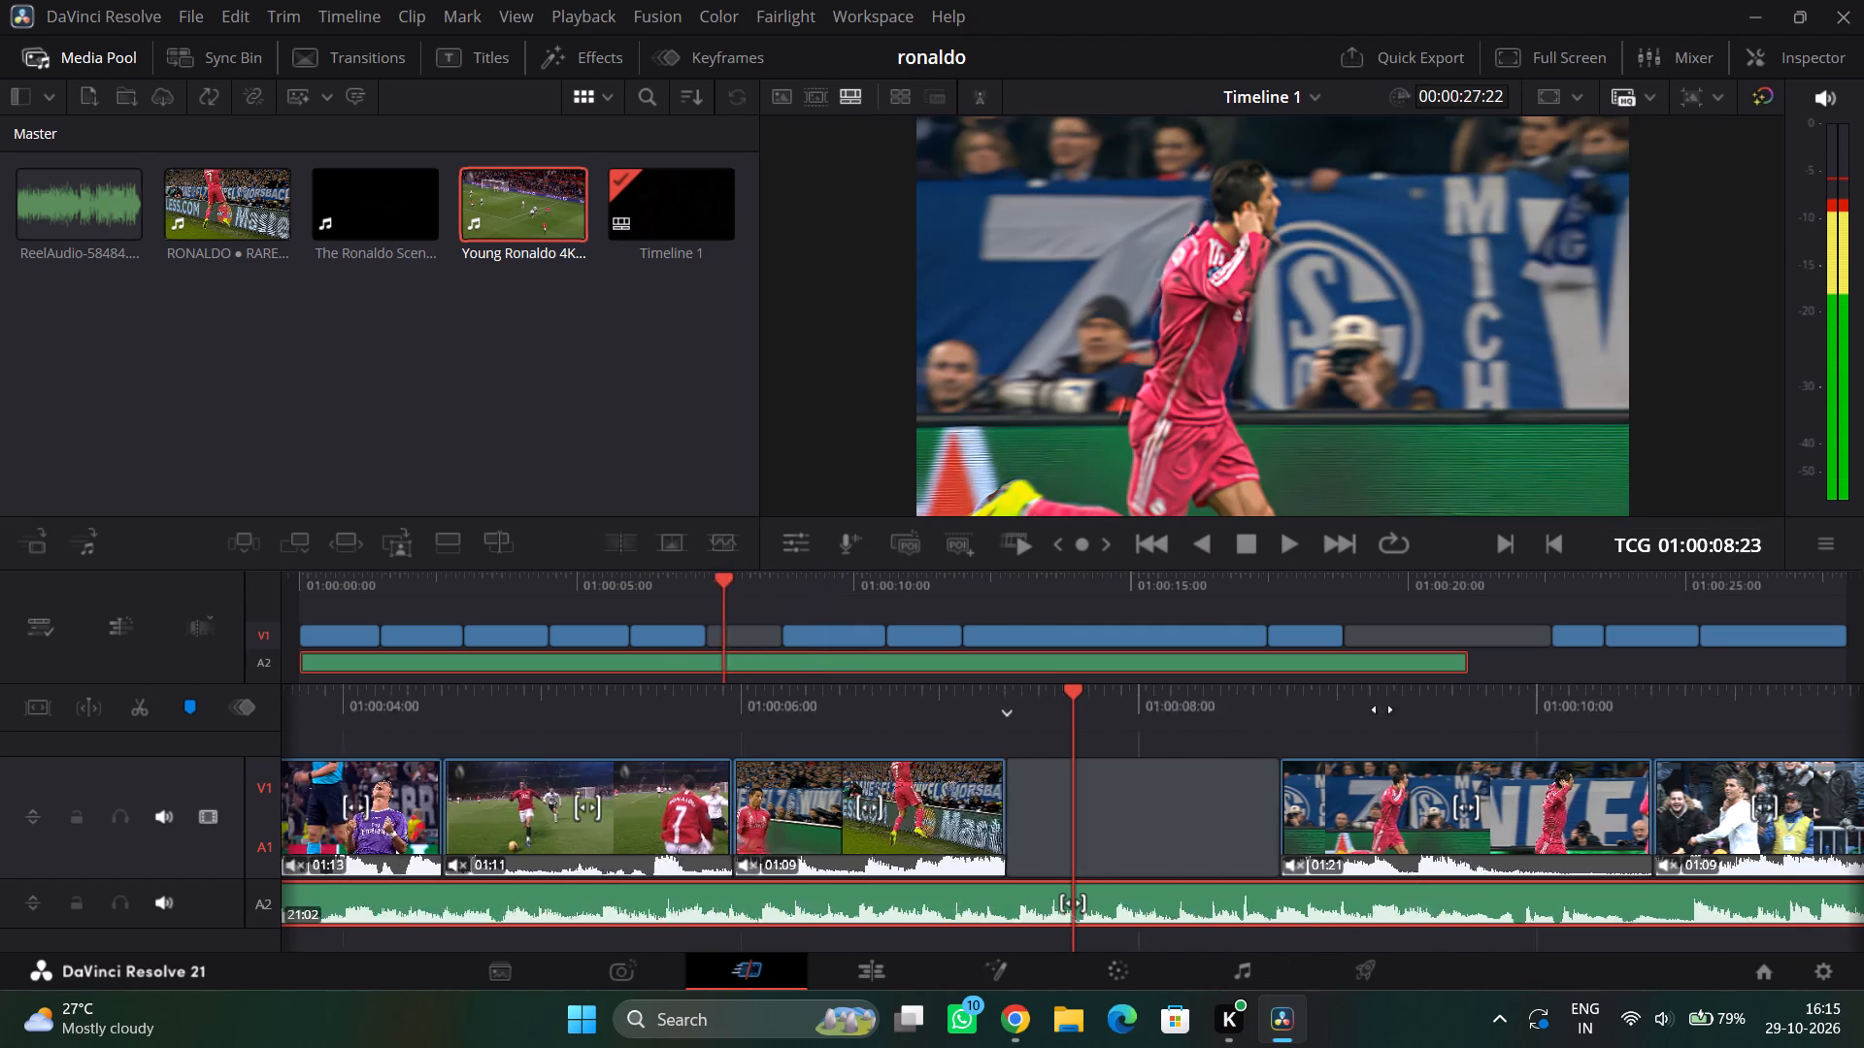
drag(1382, 709, 1712, 709)
drag(1445, 723, 836, 728)
drag(1585, 728, 1490, 736)
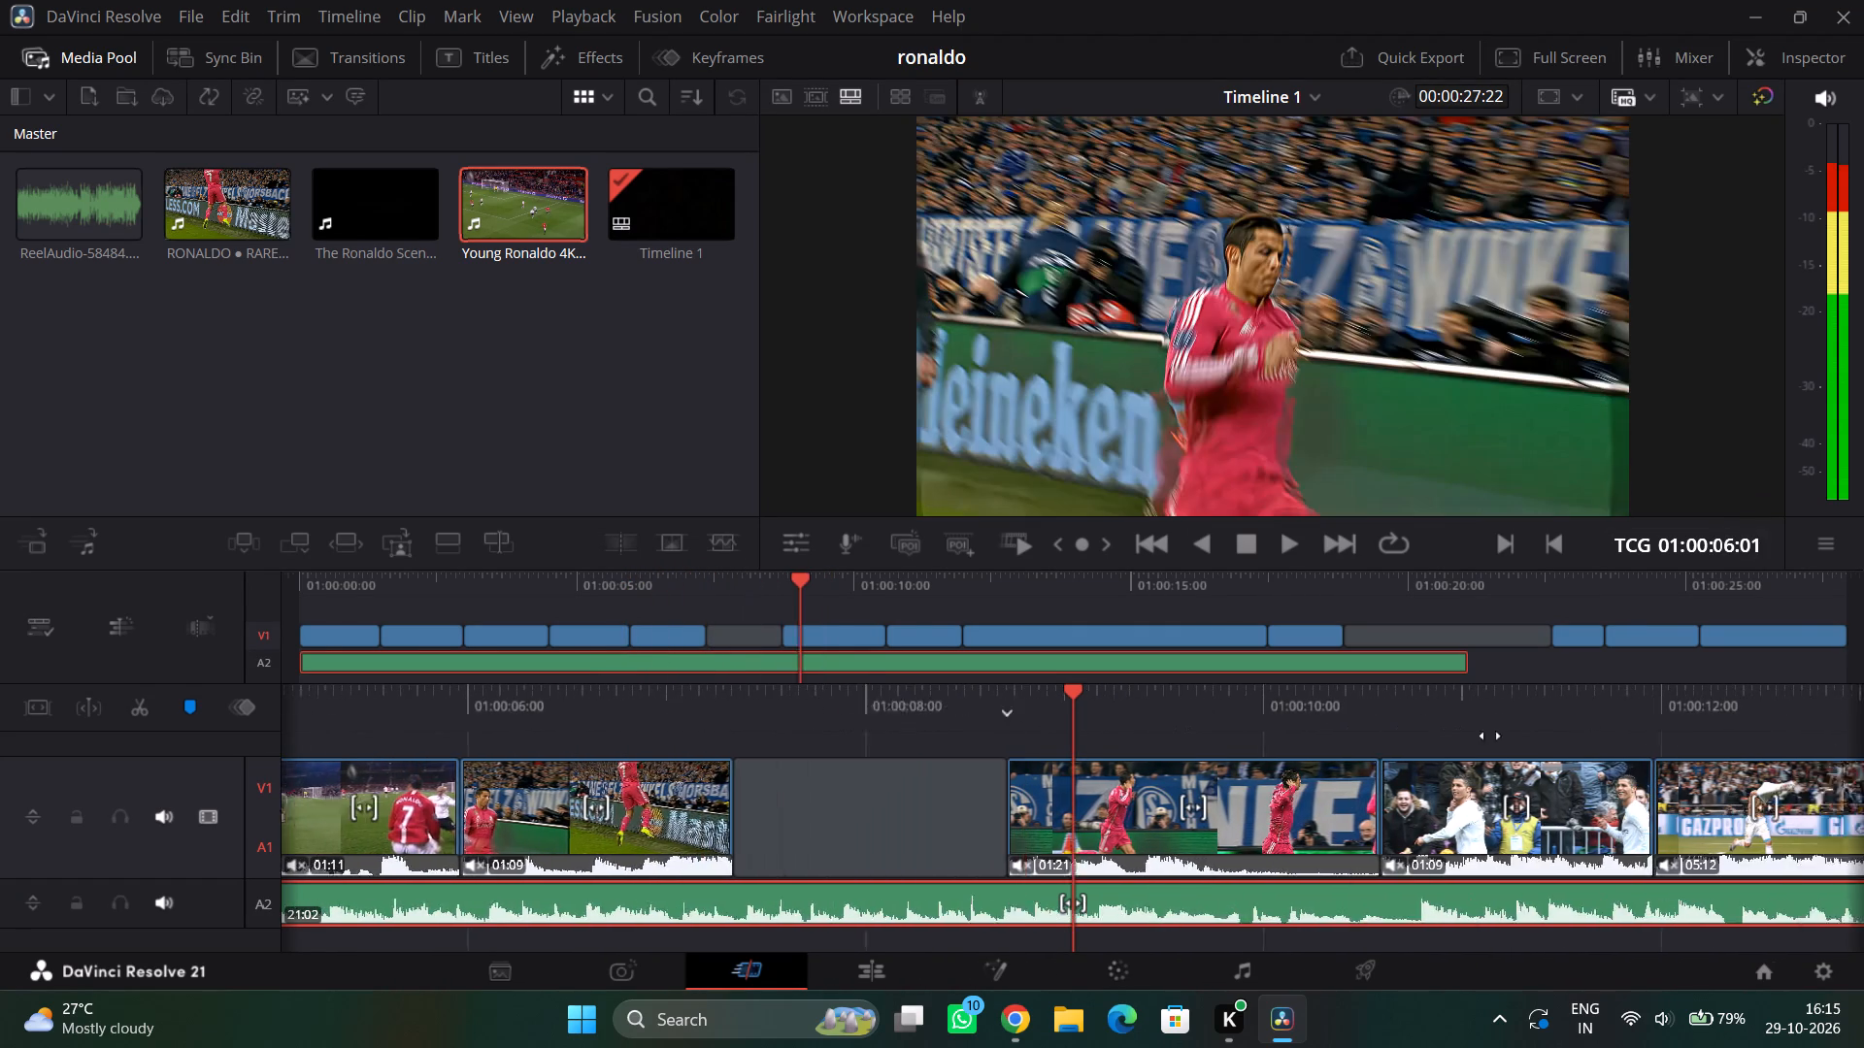
Move the 00:23 blue-shirt clip from the end of V1 to between the 01:11 red-shirt and 01:09 pink-shirt clips.
drag(1490, 736, 1016, 736)
drag(1695, 684, 966, 711)
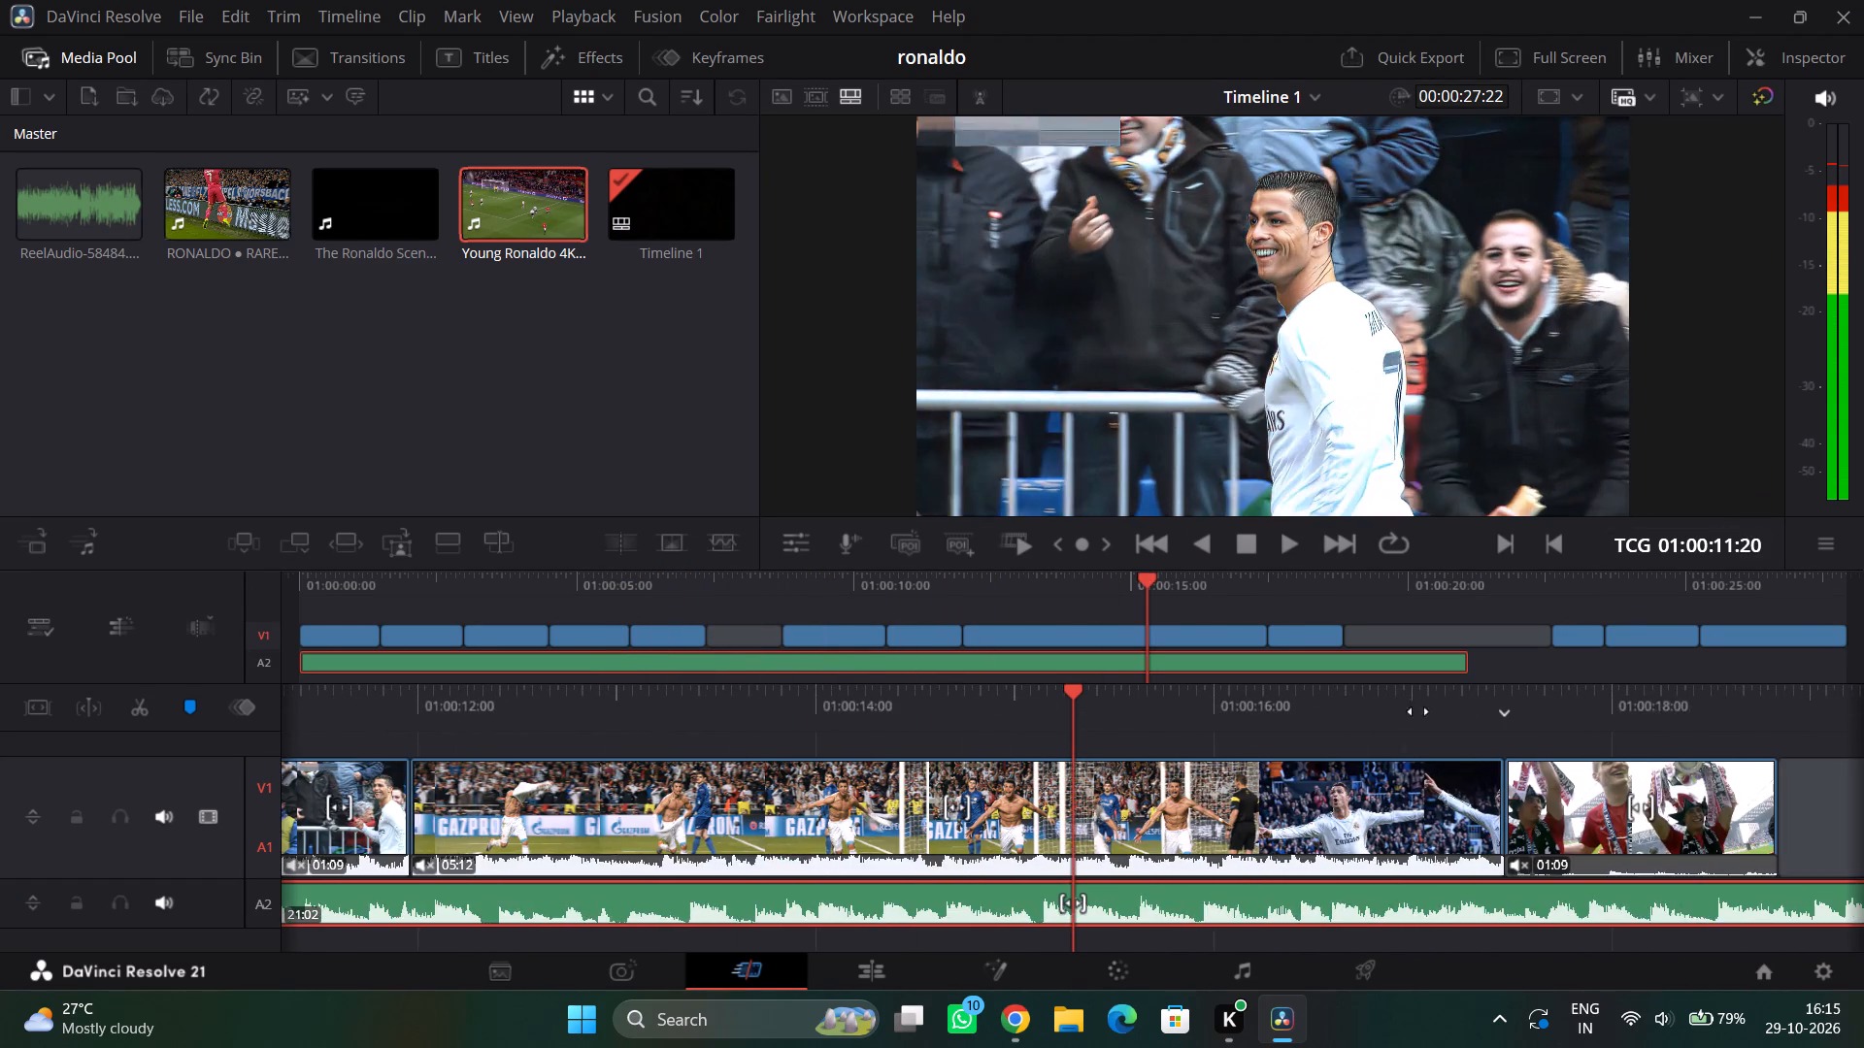
drag(1755, 711, 991, 714)
drag(1721, 702, 1115, 711)
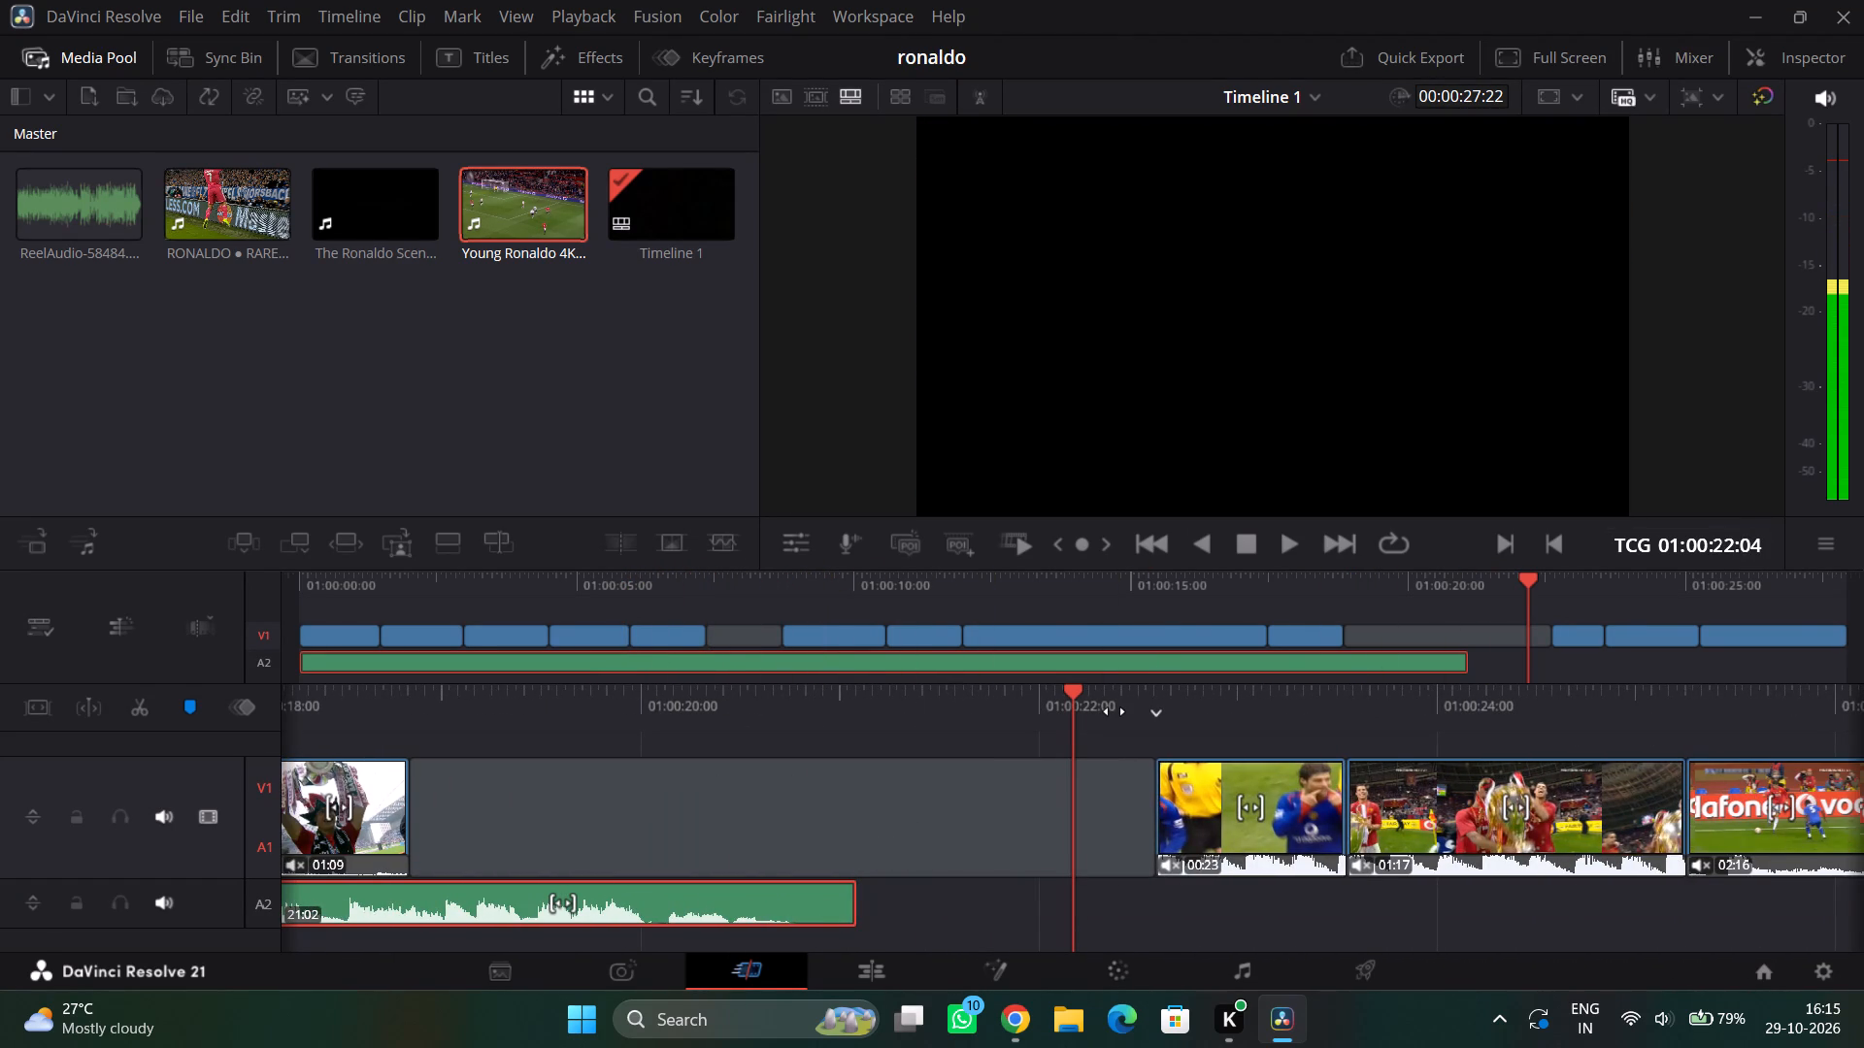
drag(1115, 711, 1148, 711)
drag(1233, 772, 1049, 772)
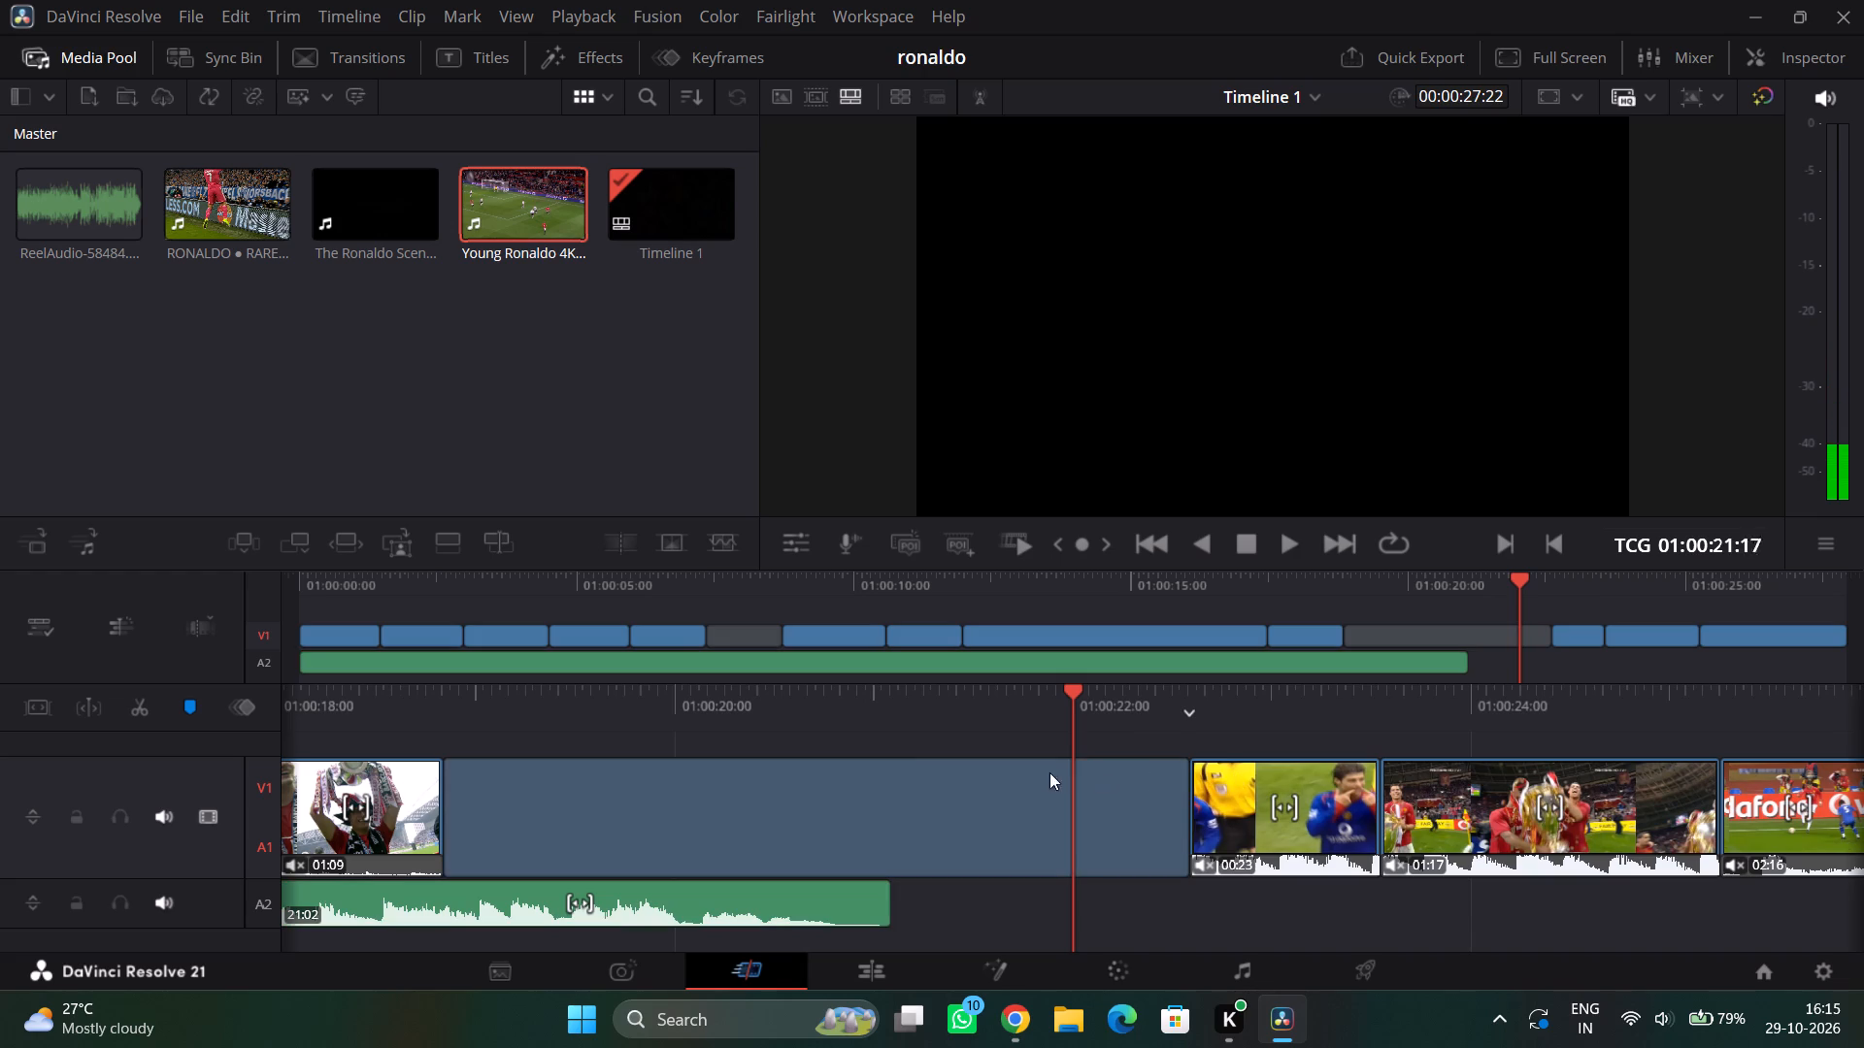
drag(1049, 772, 1032, 772)
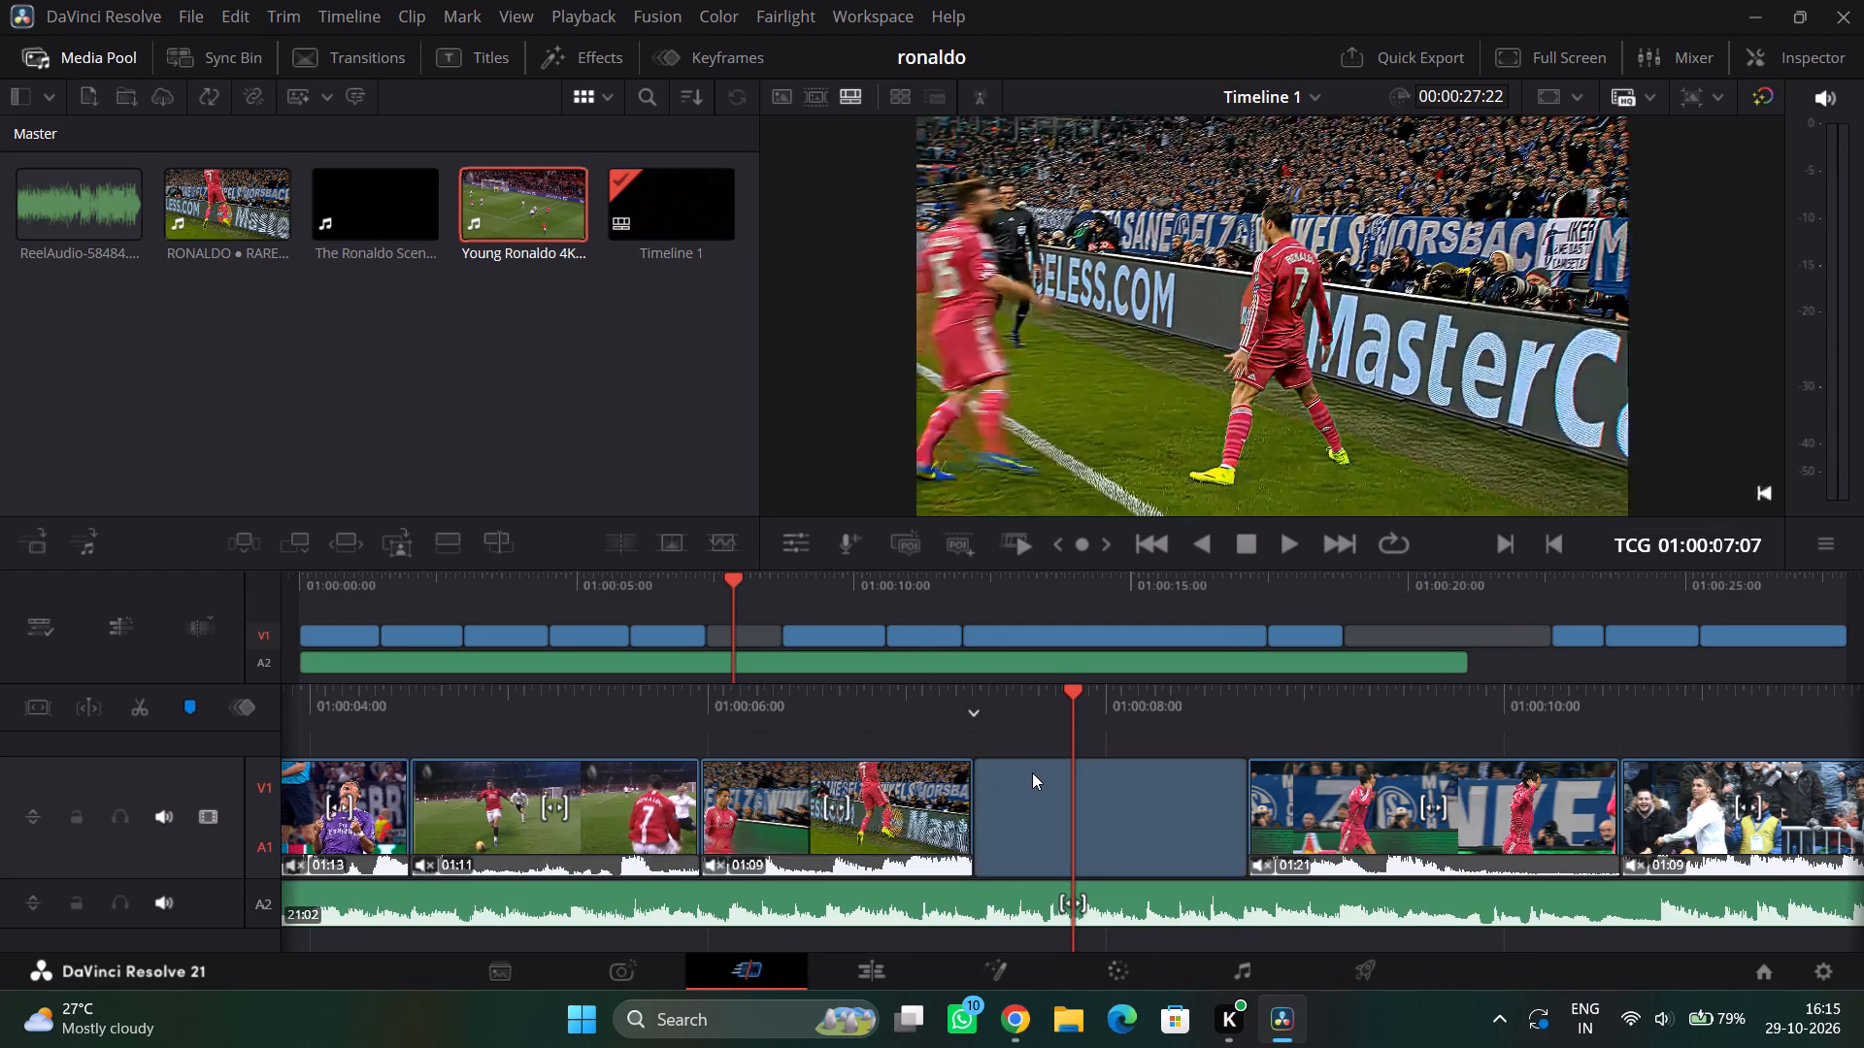
drag(1032, 772, 709, 792)
Scrub through the reordered V1 clips from the 01:11 red-shirt clip to the 01:21 pink-shirt clip to check the new sequence.
drag(864, 714, 1346, 711)
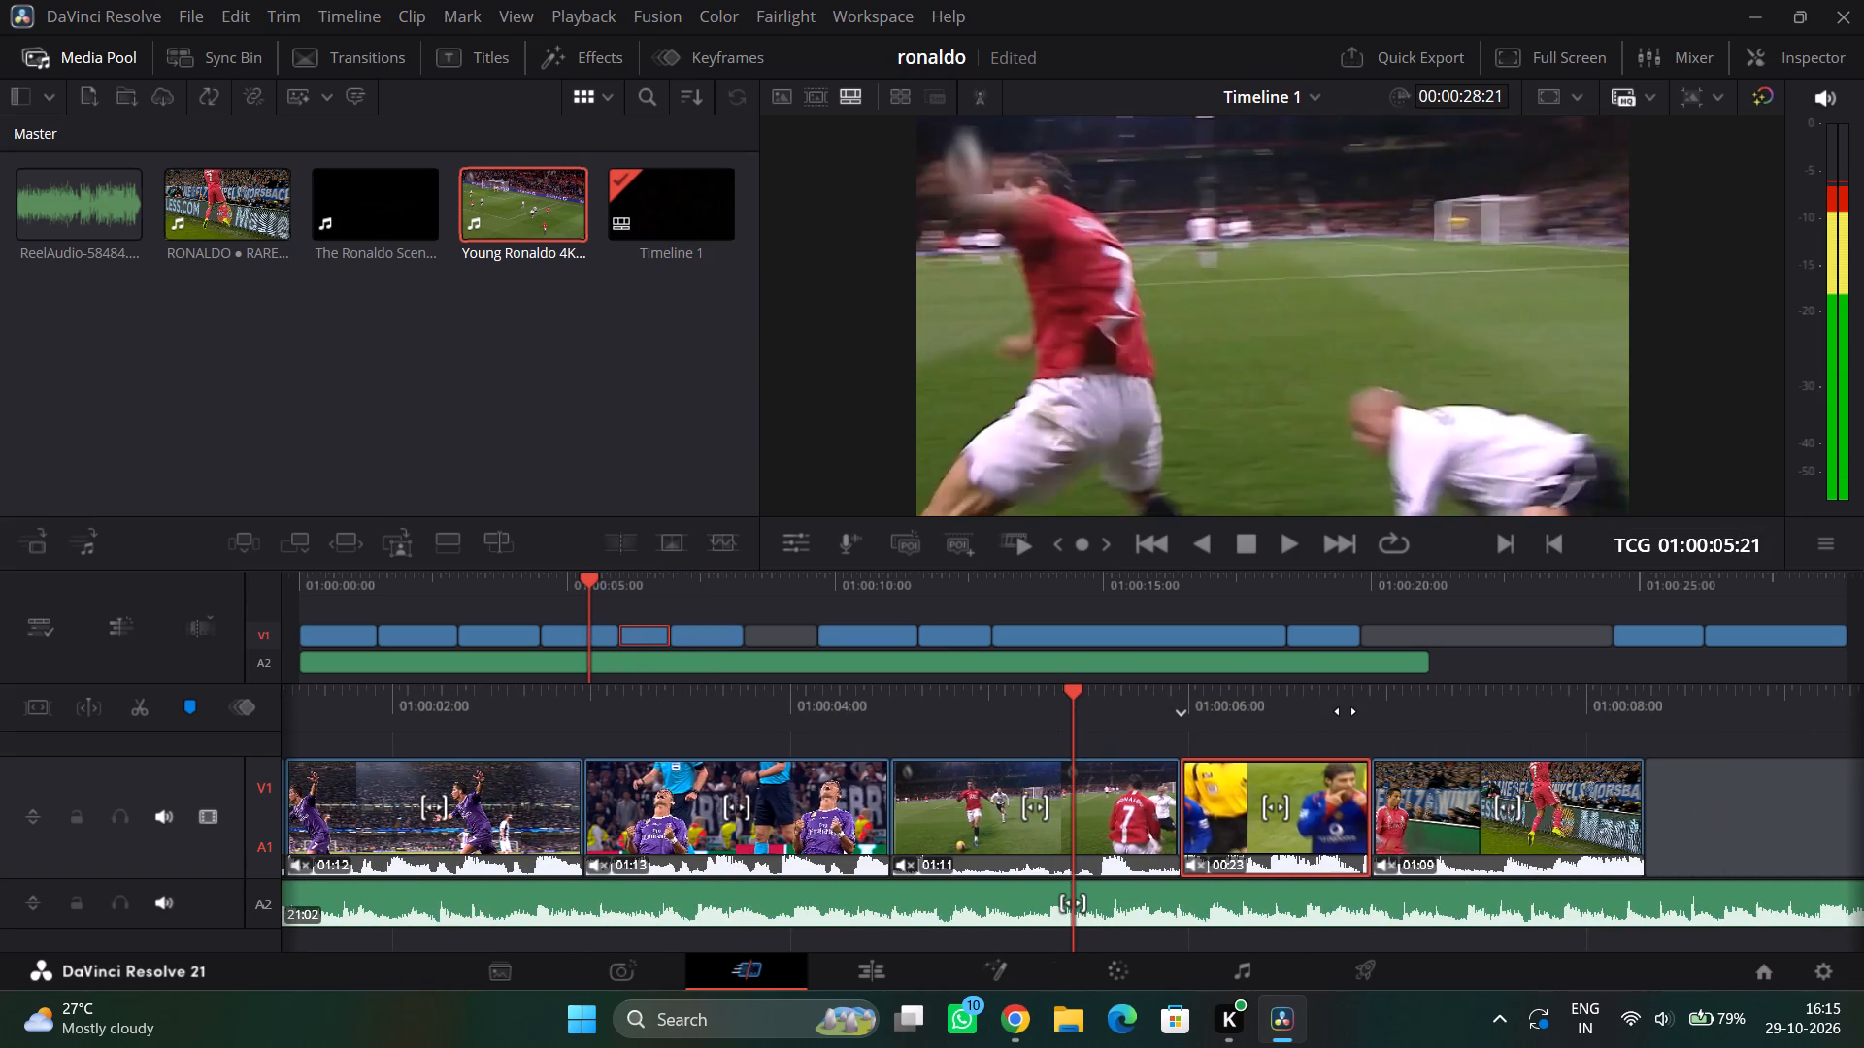
drag(1346, 711, 1236, 729)
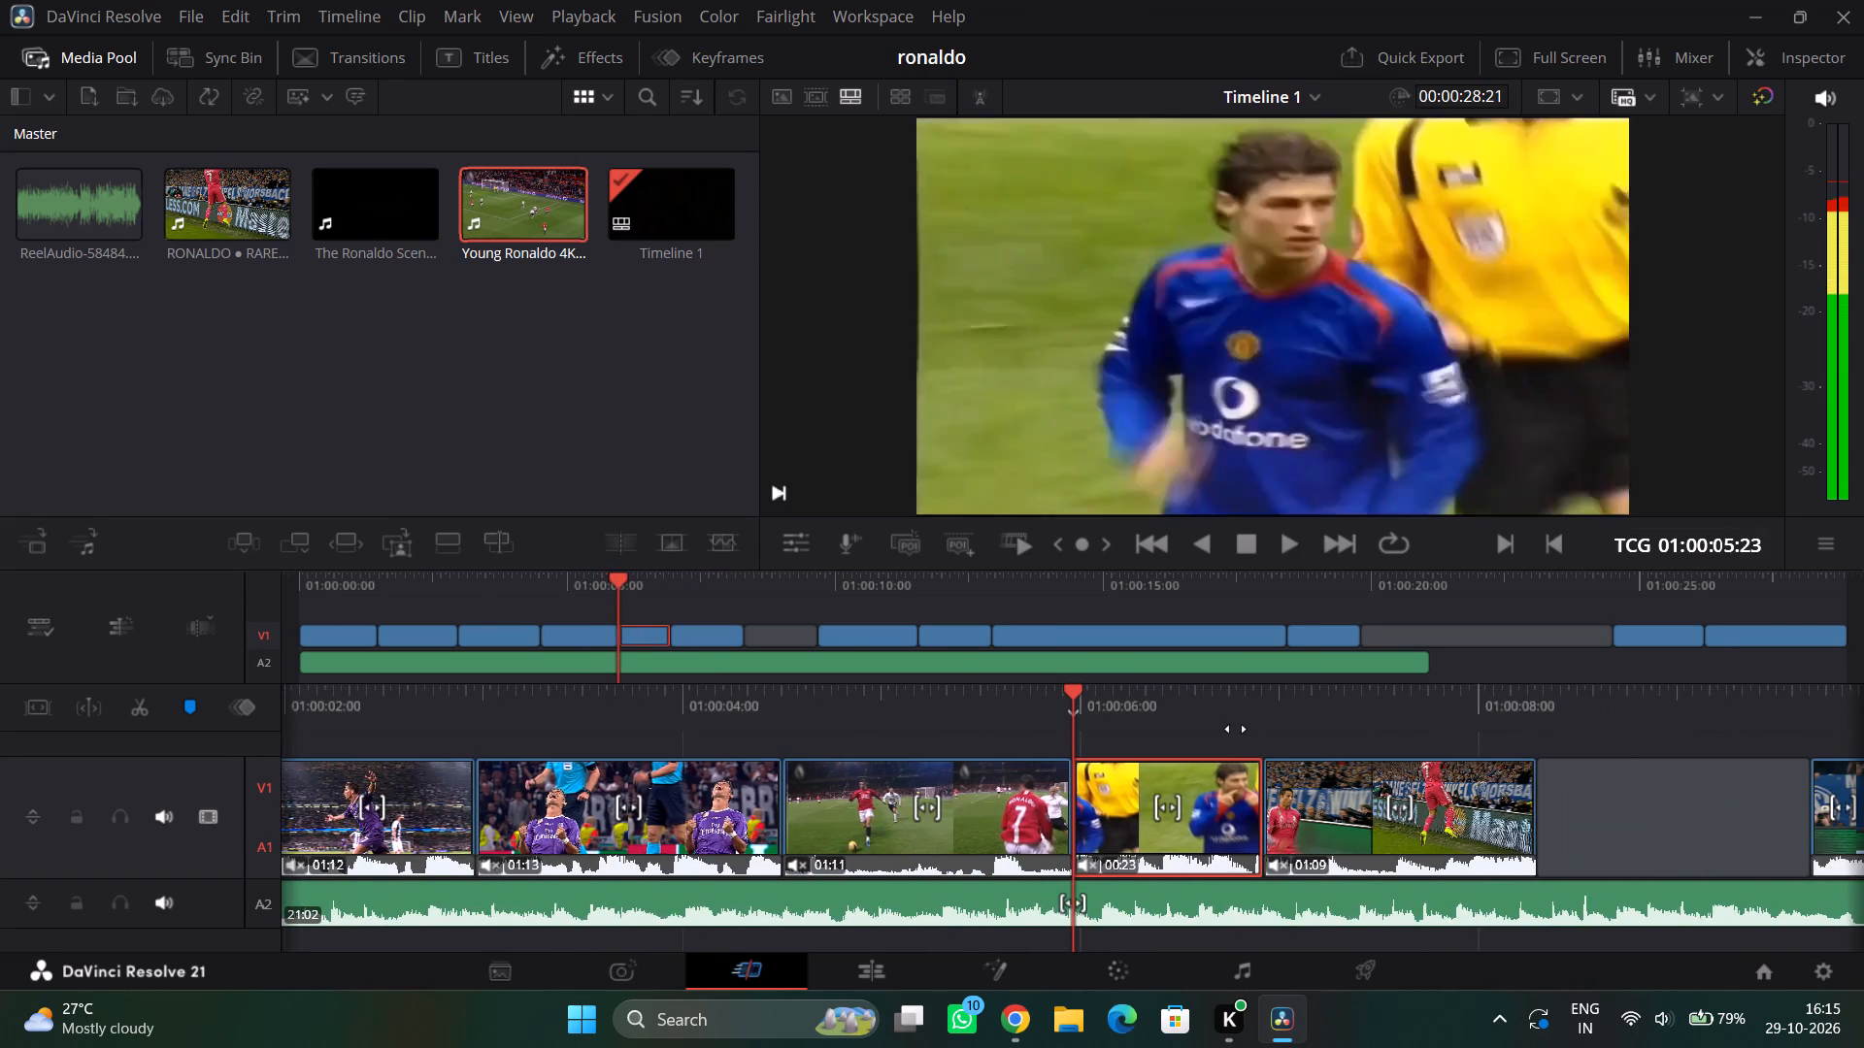
drag(1236, 729, 1148, 745)
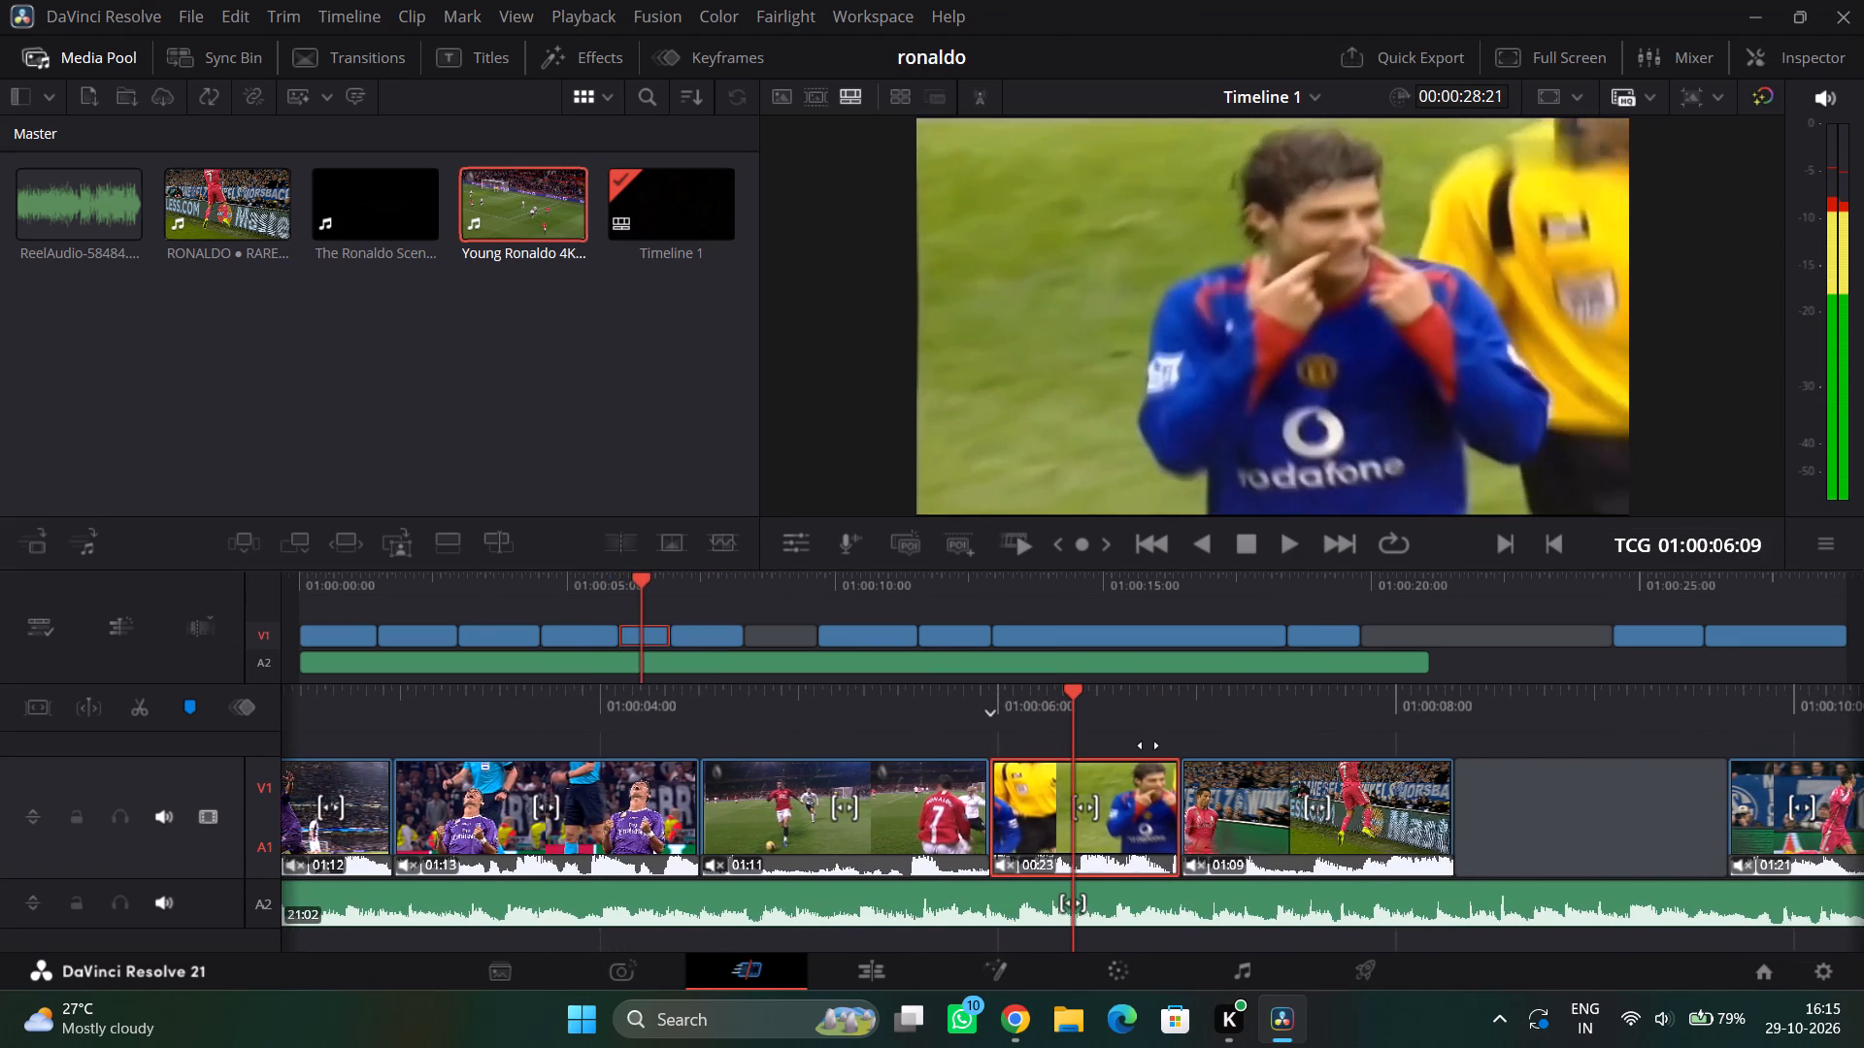
drag(1148, 745, 1035, 752)
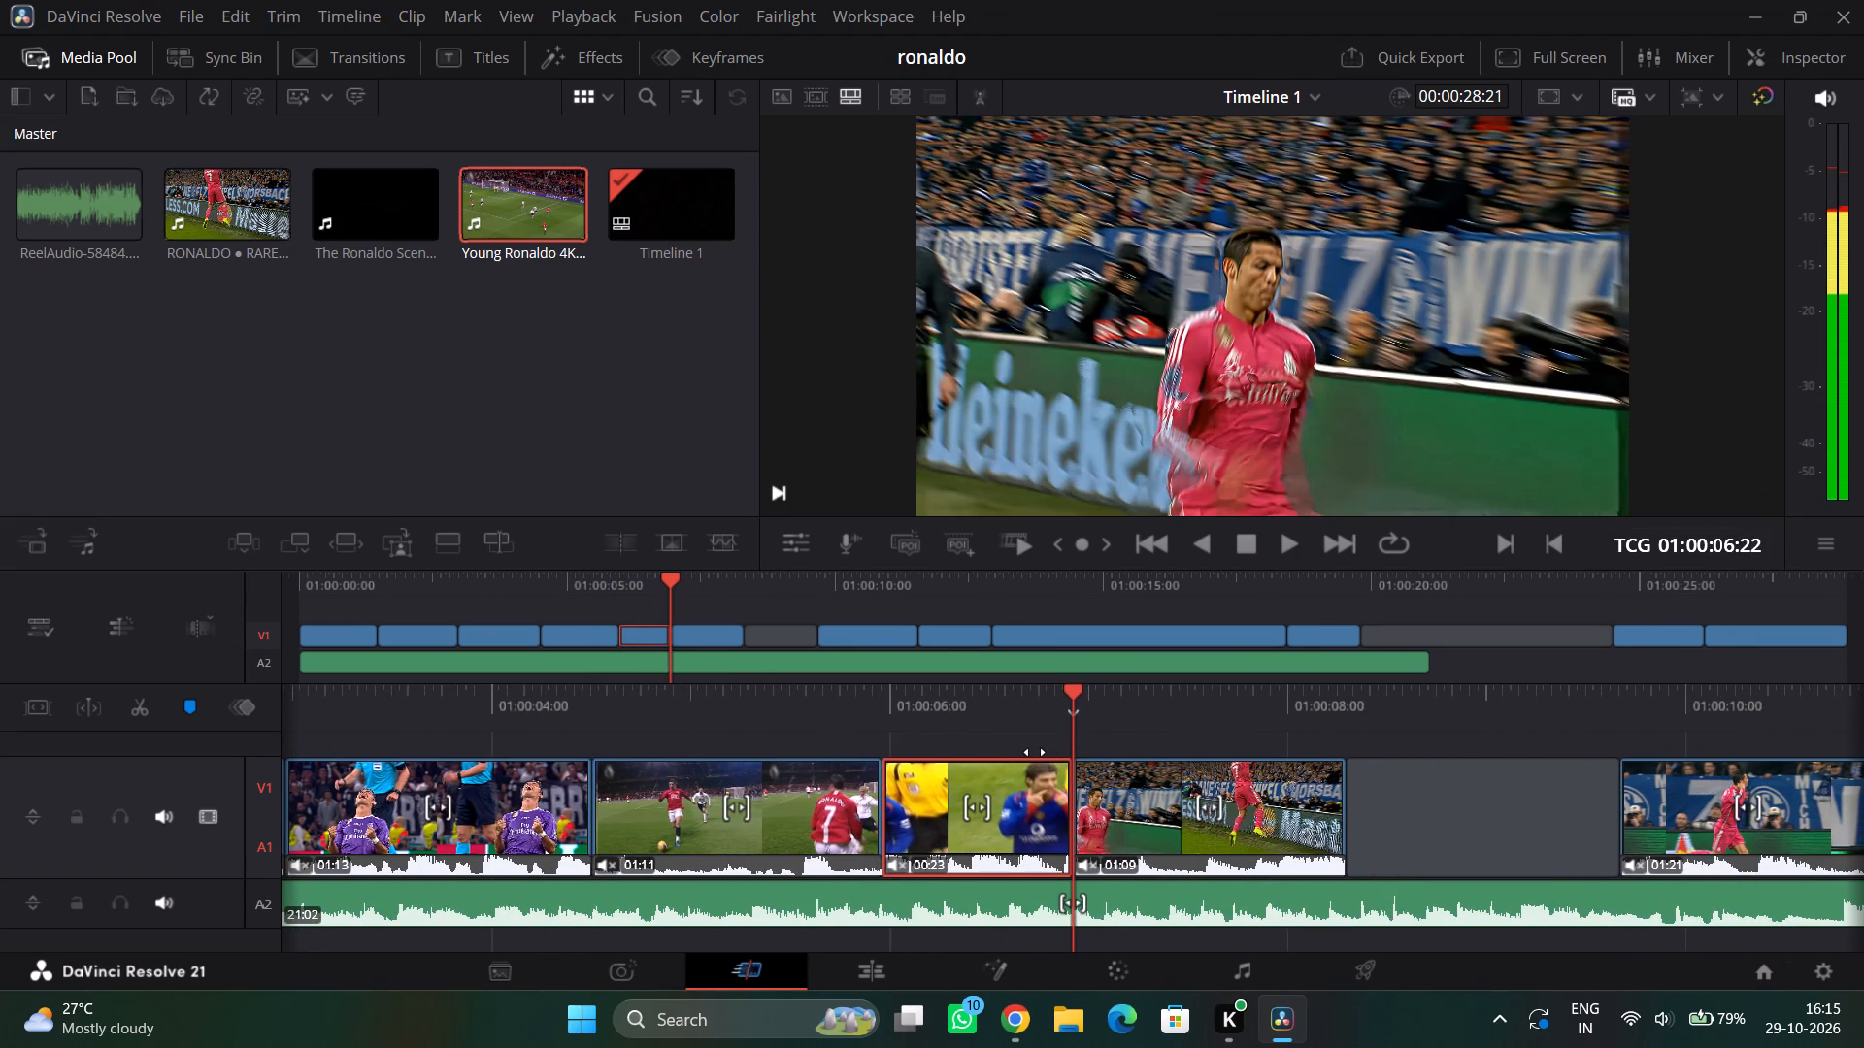
drag(1035, 752, 809, 758)
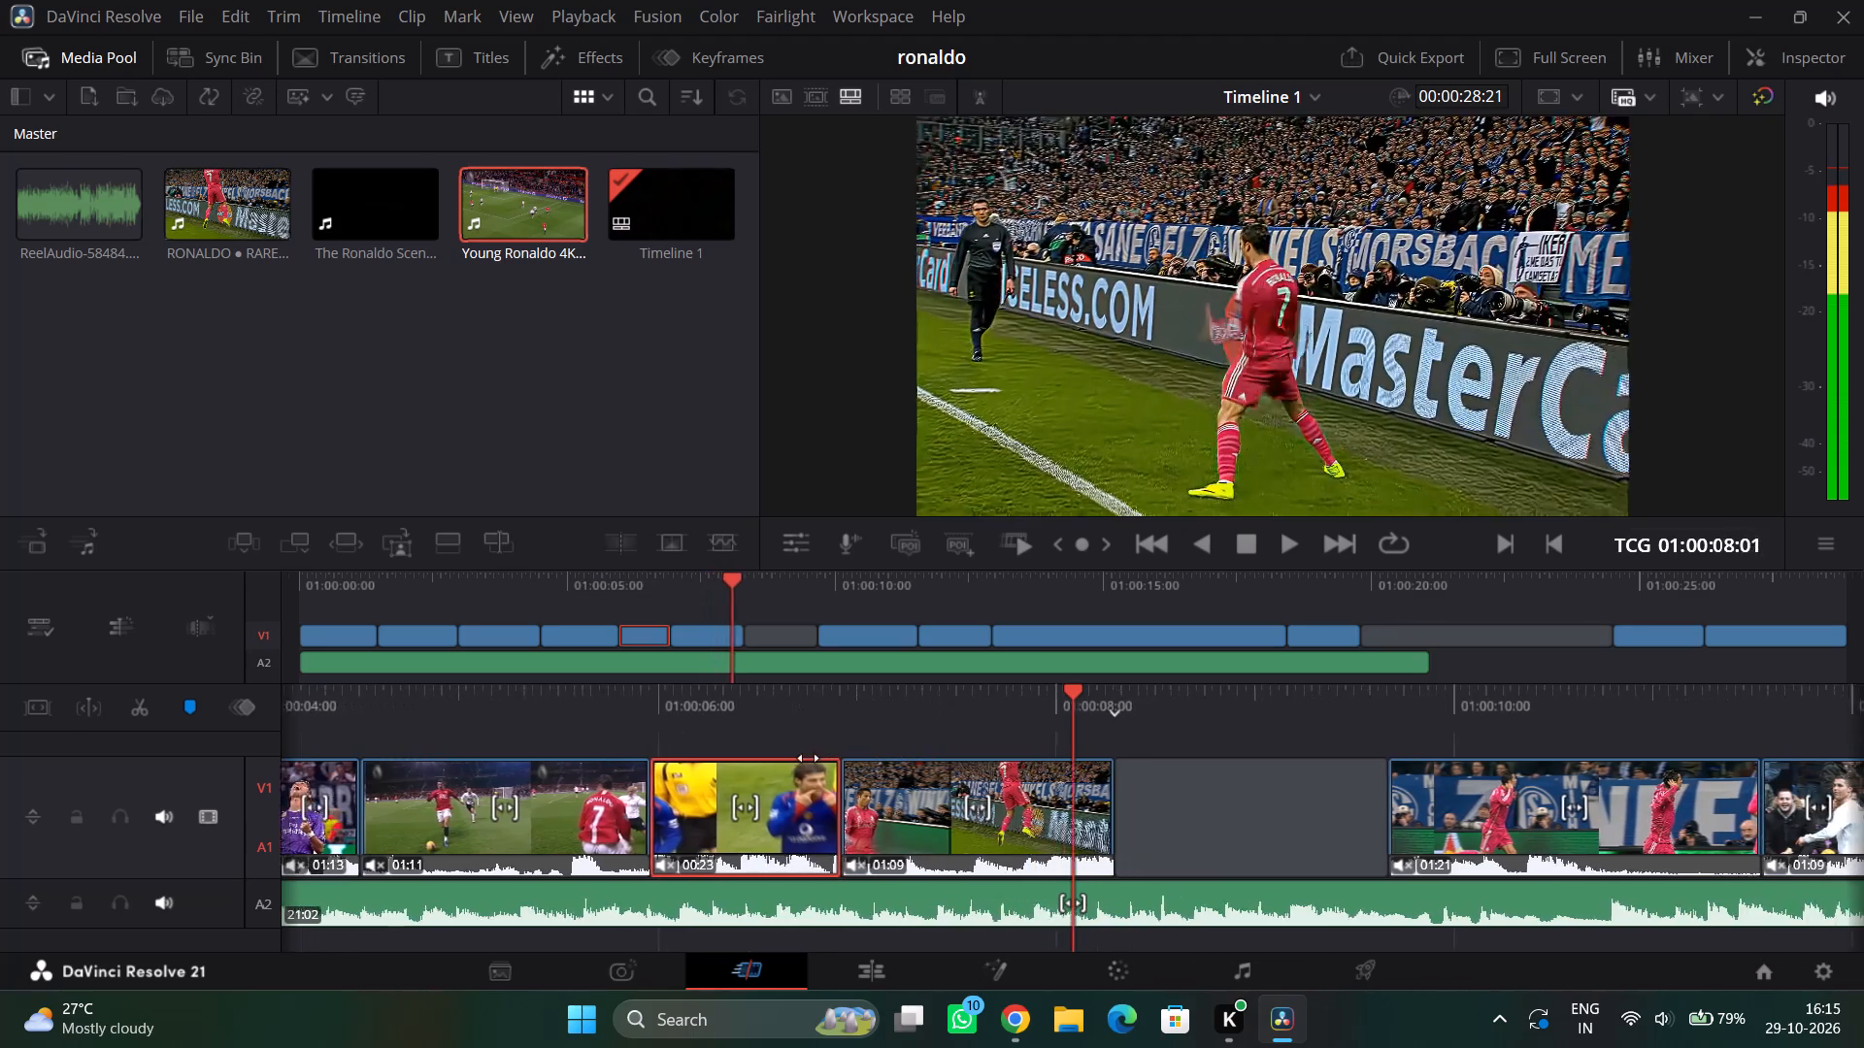
drag(809, 758, 739, 762)
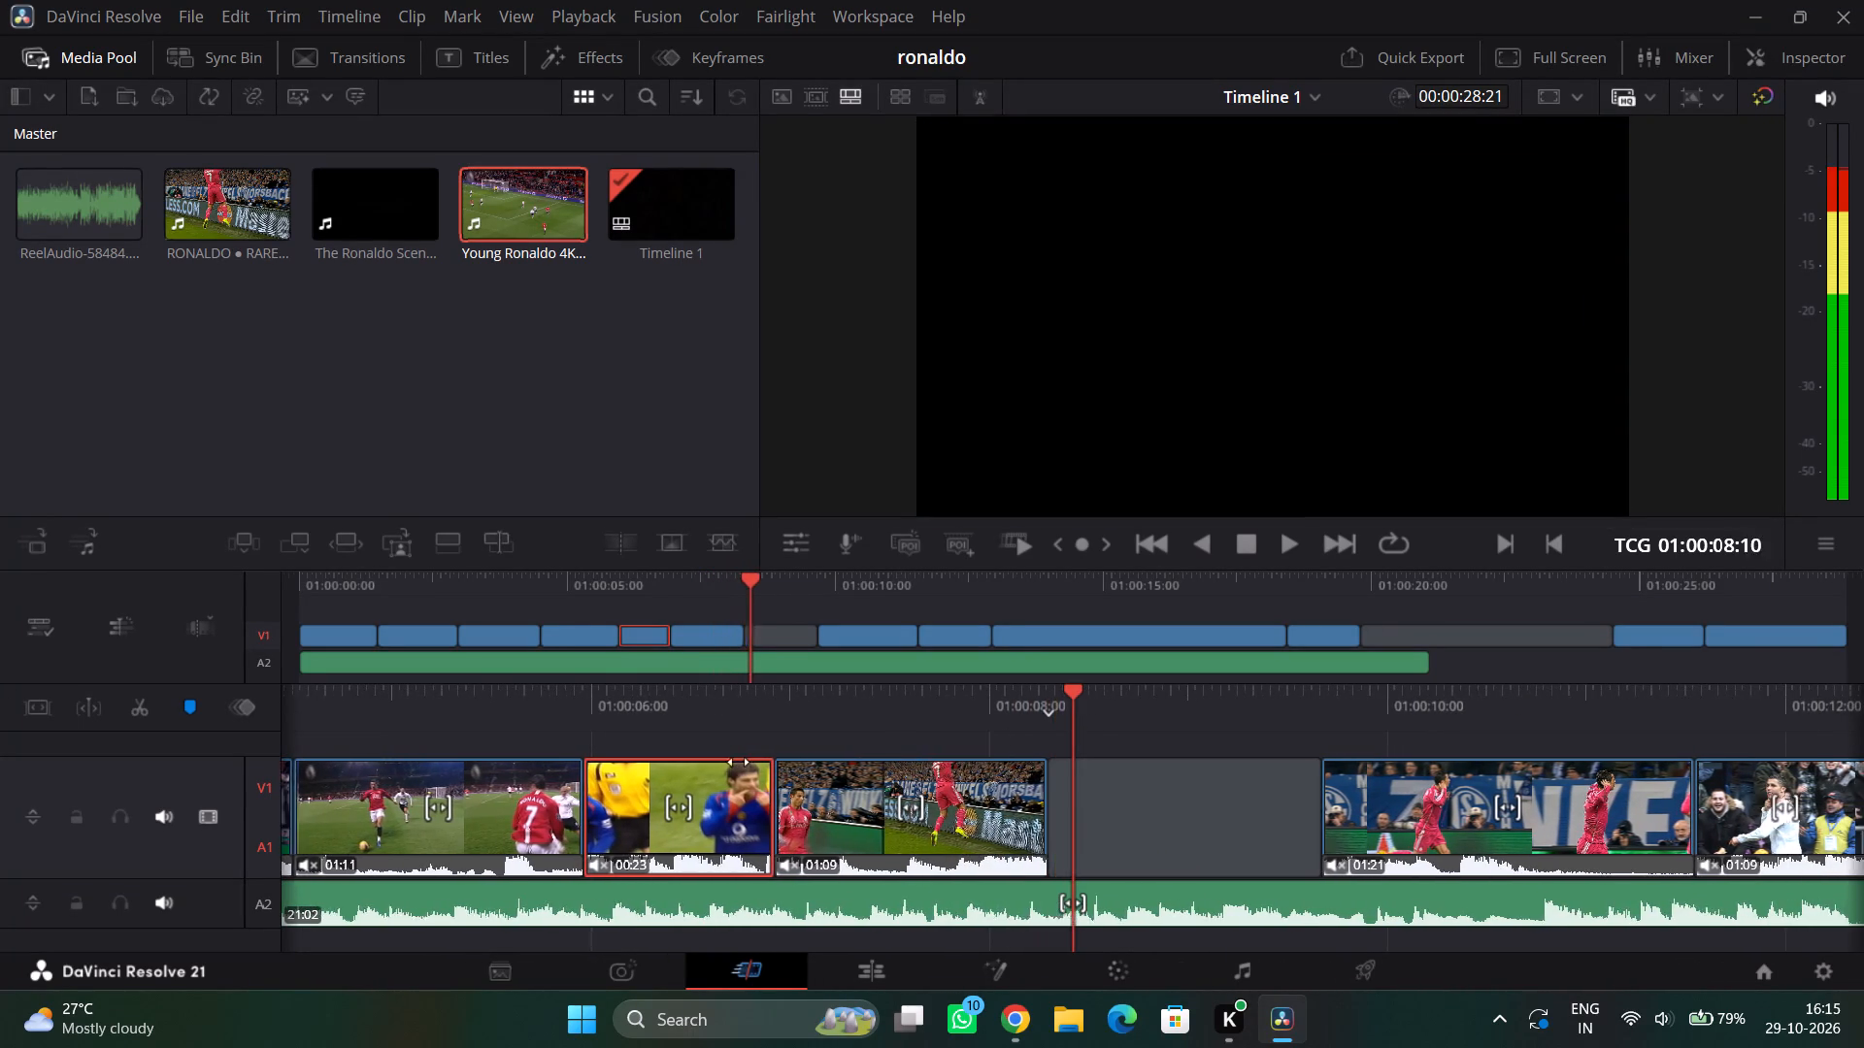
drag(739, 762, 534, 789)
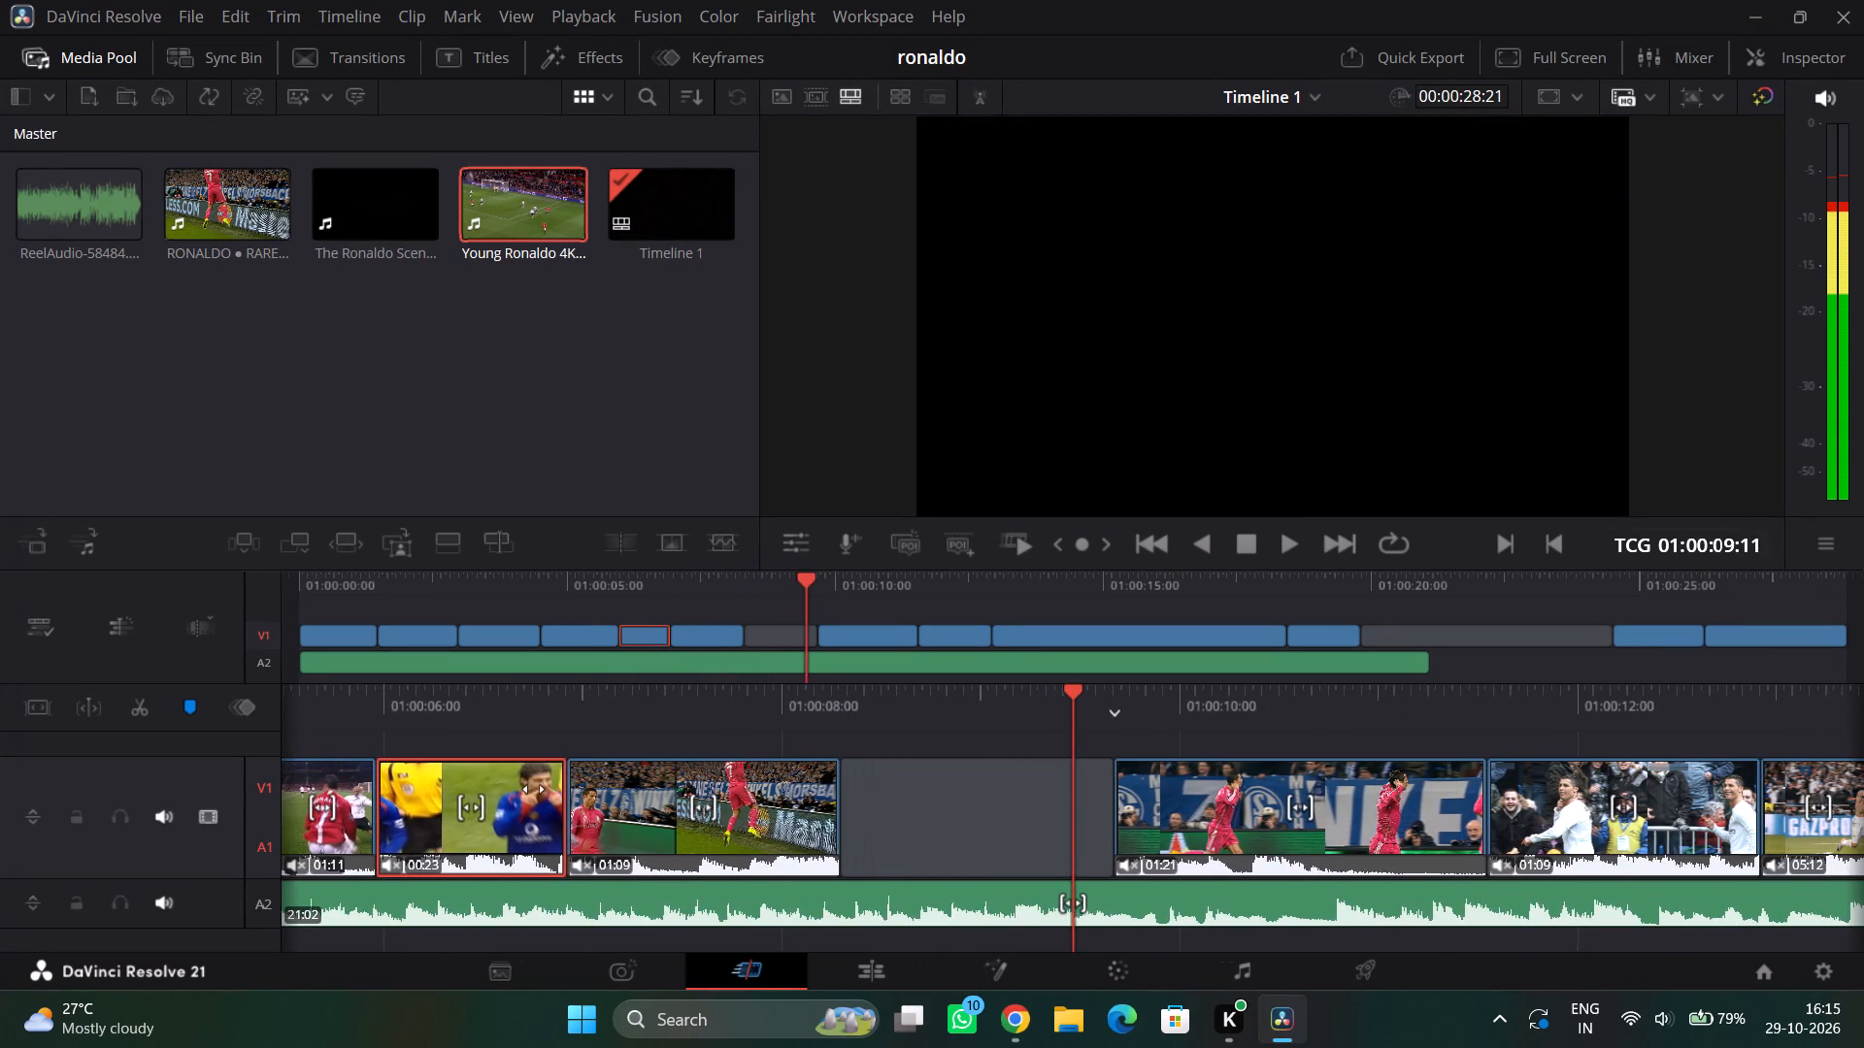
drag(534, 789, 400, 799)
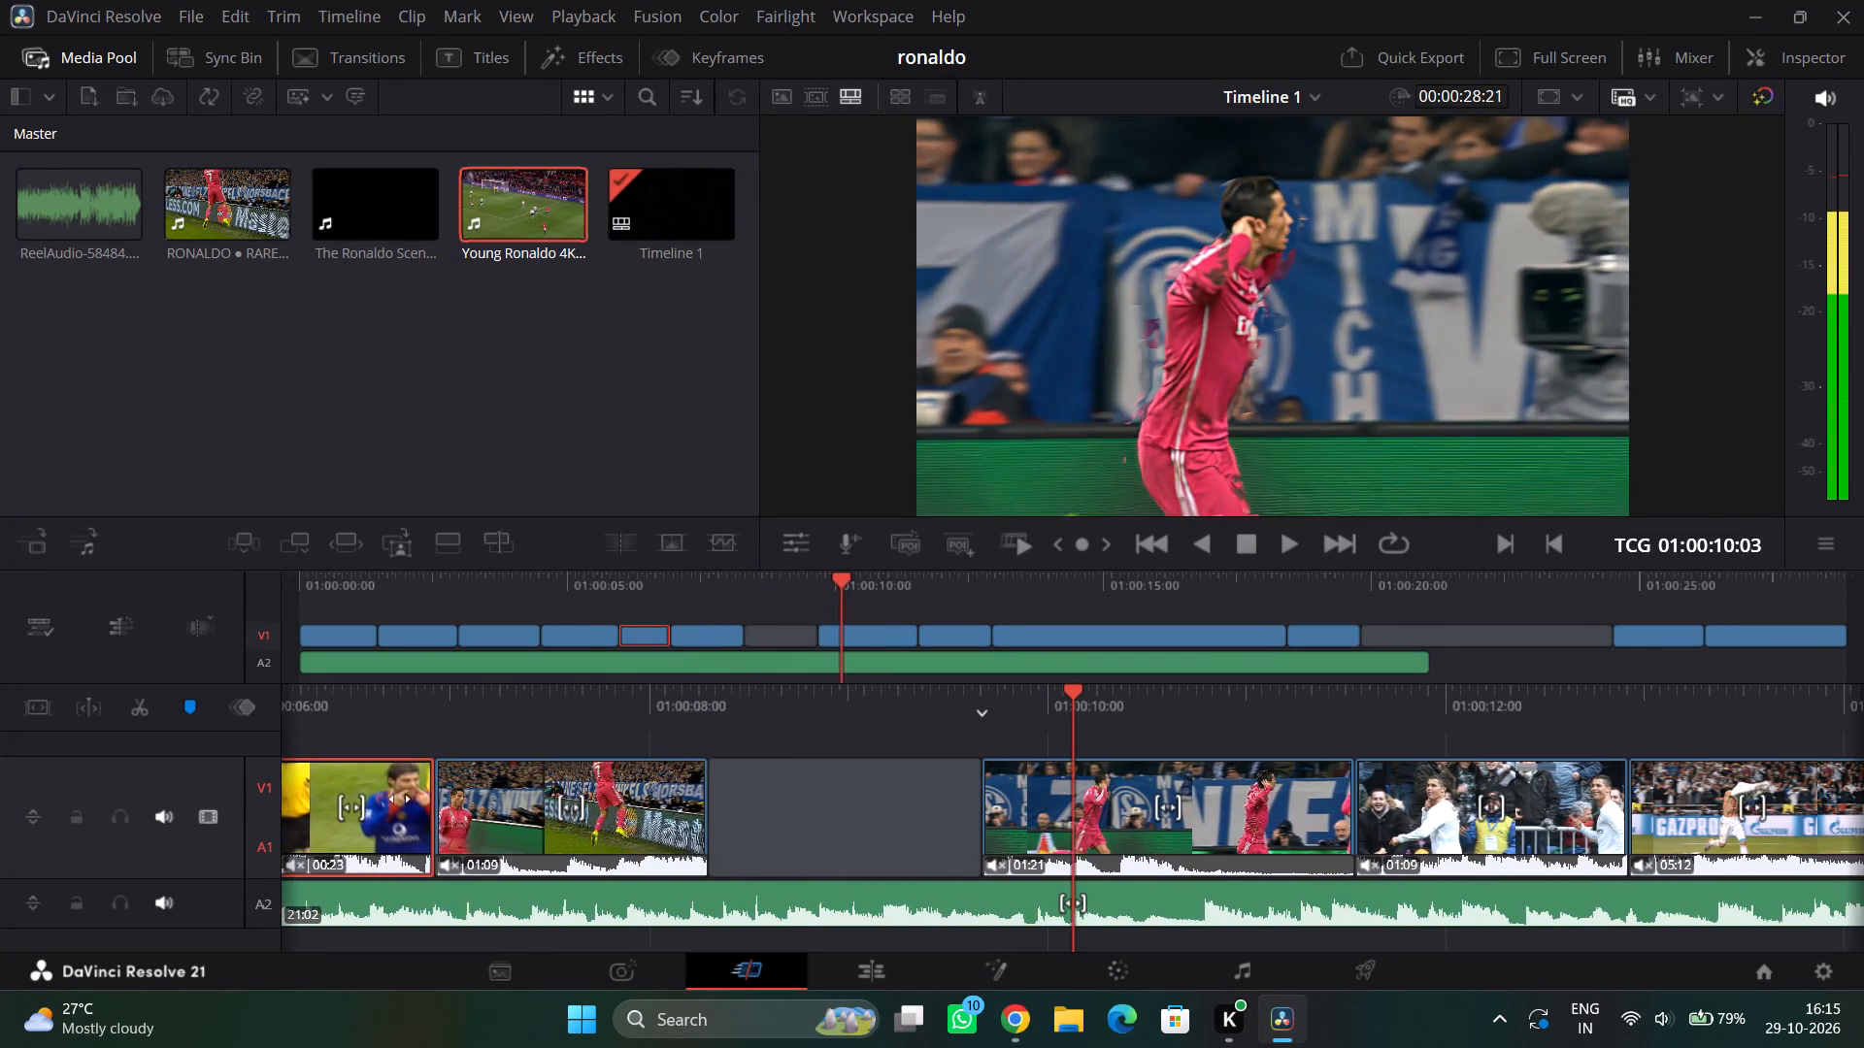
drag(400, 799, 323, 805)
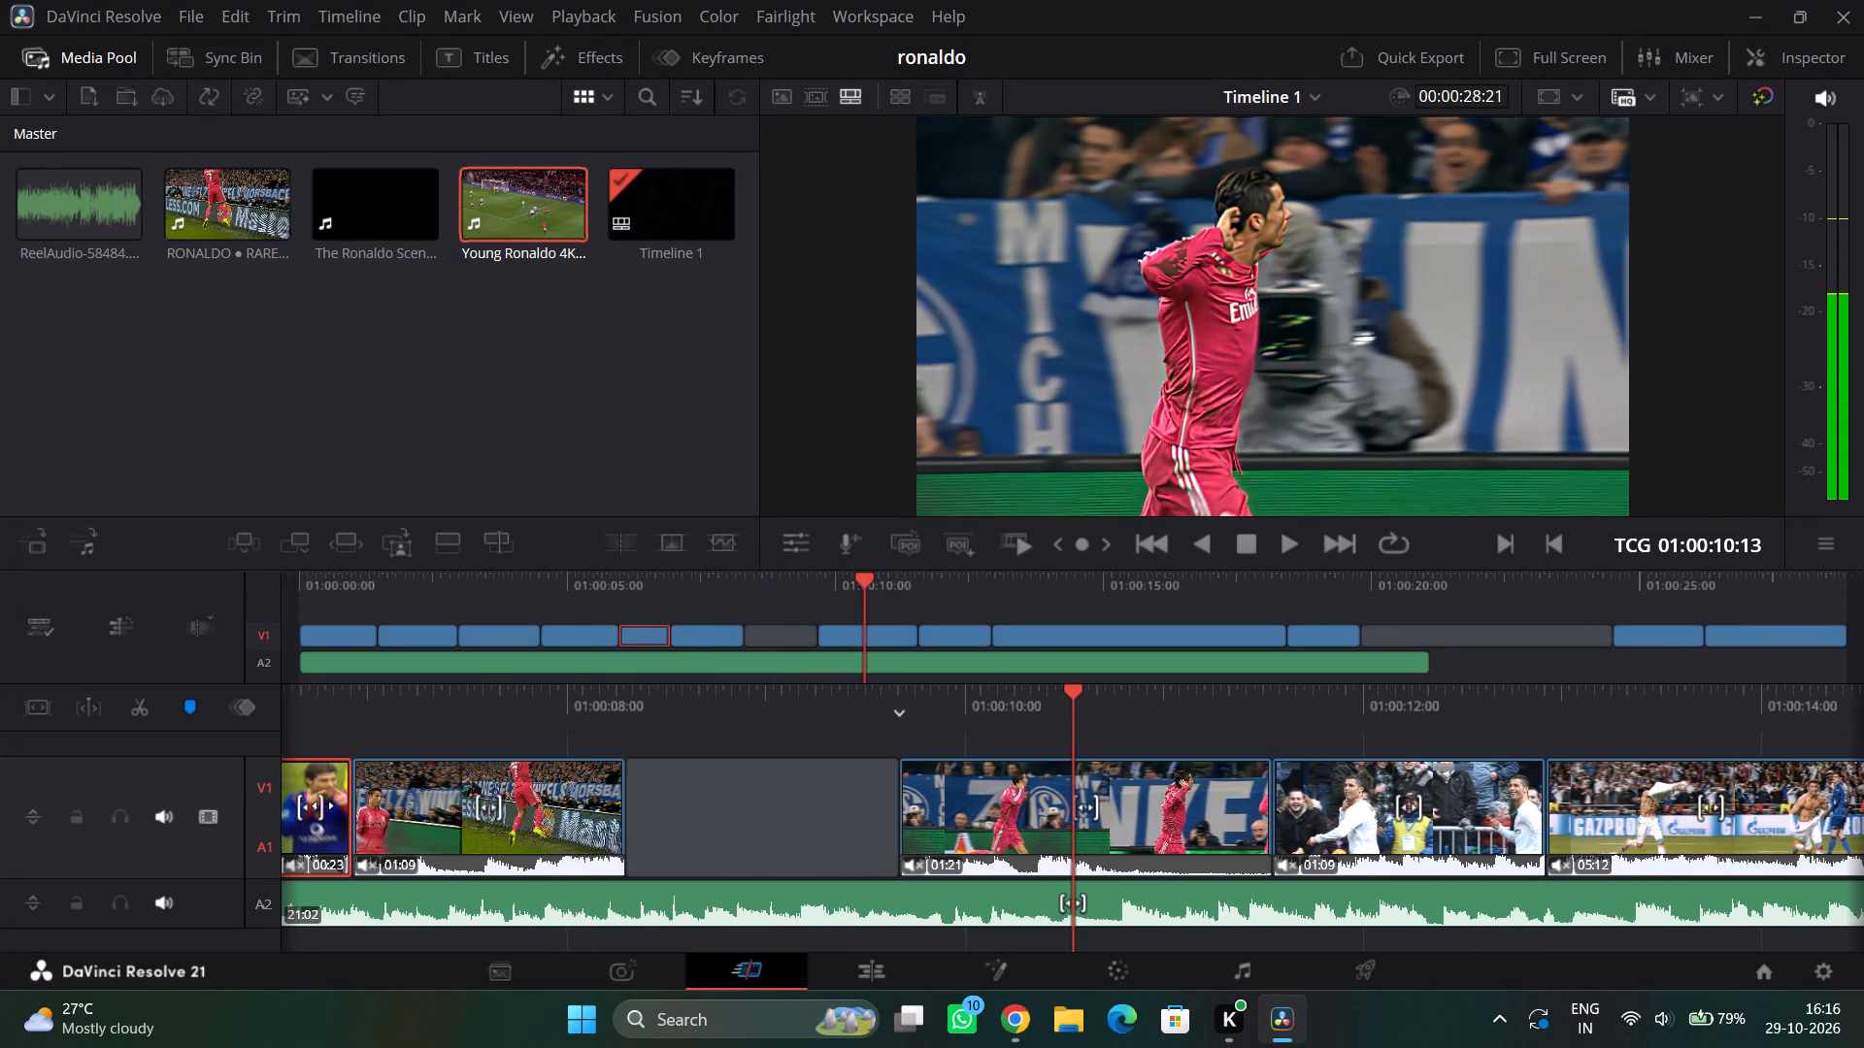
drag(323, 805, 552, 765)
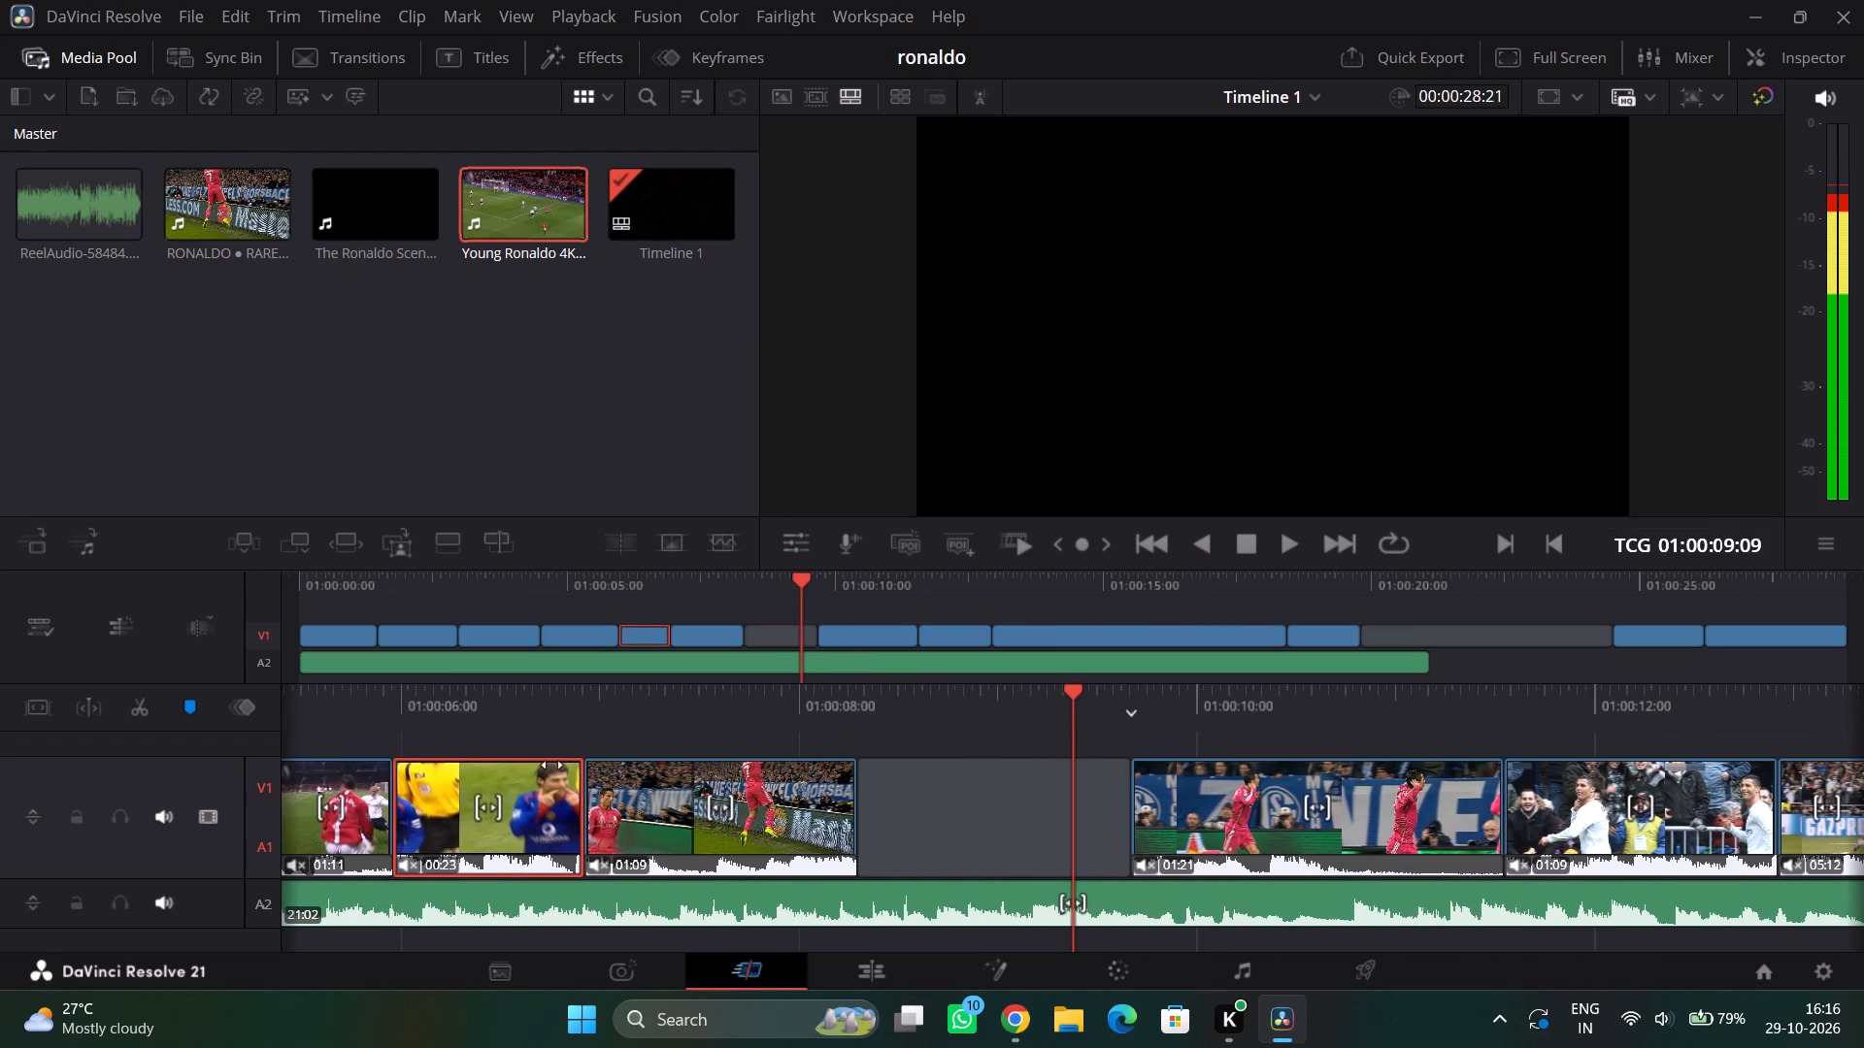
drag(552, 765, 865, 716)
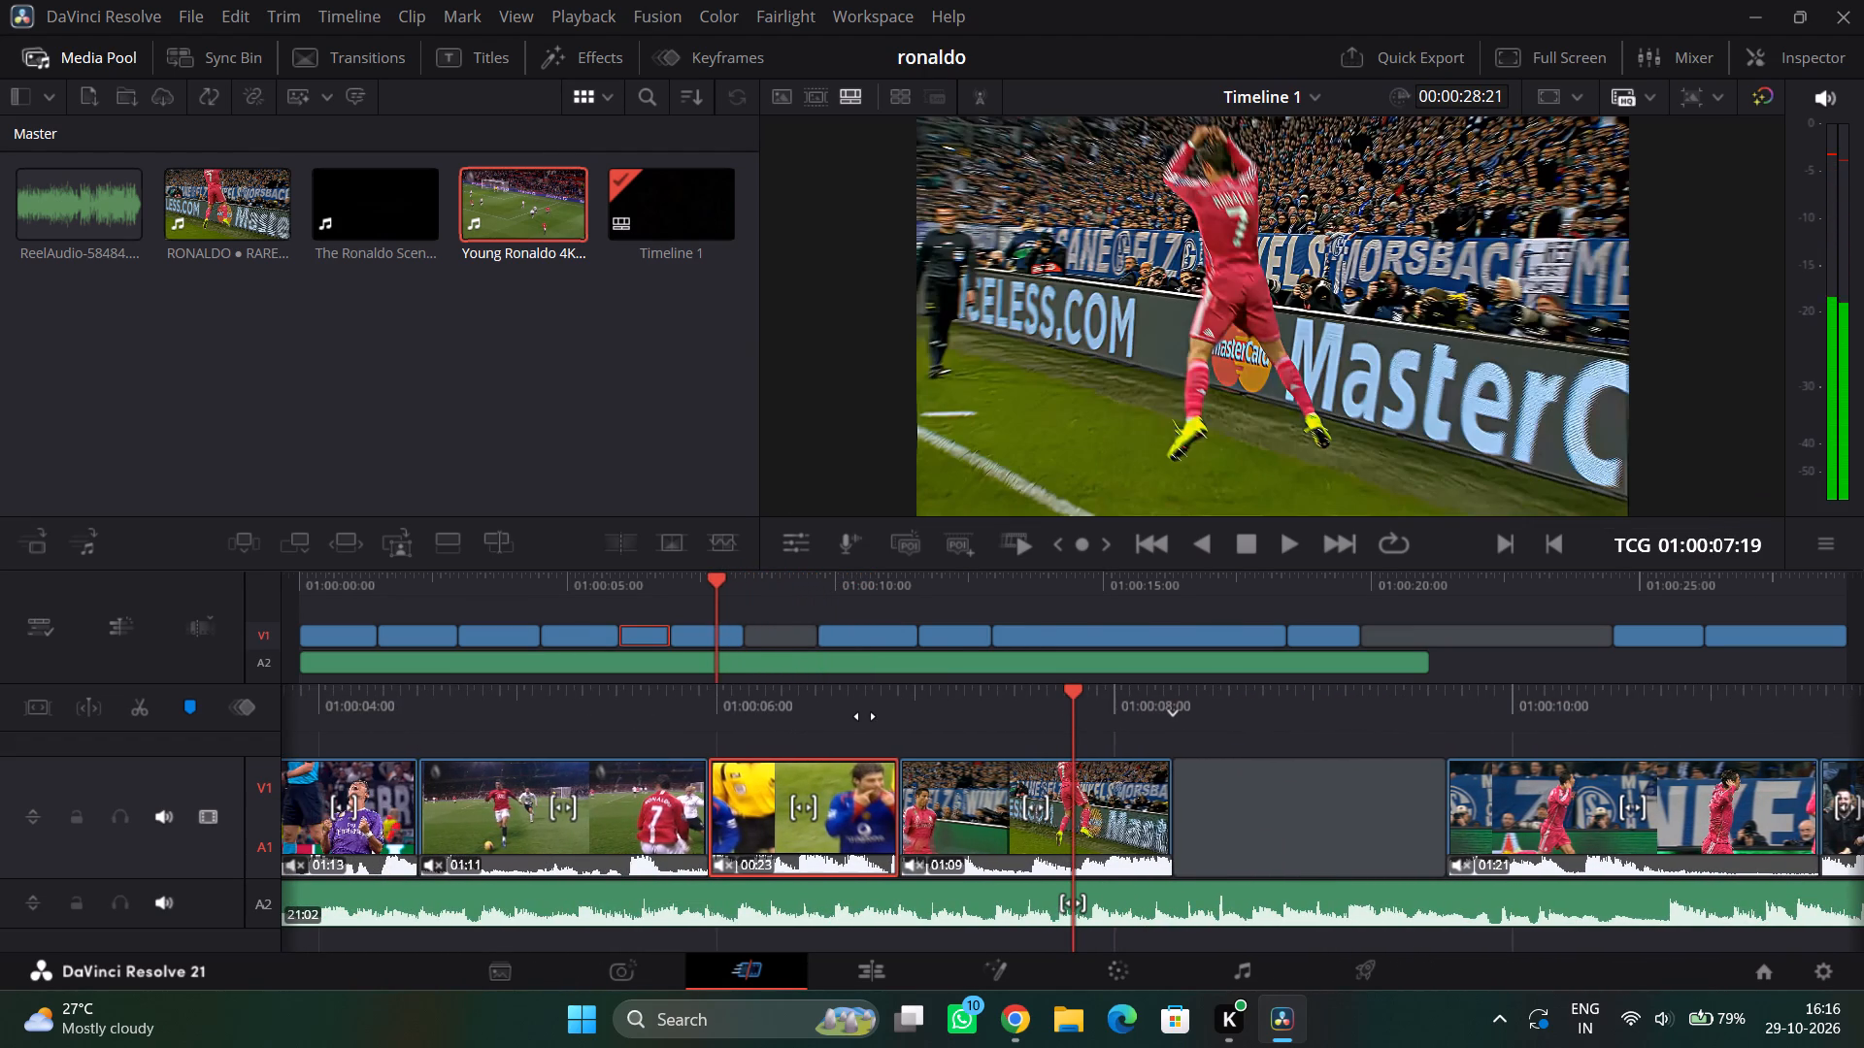
drag(865, 716, 778, 757)
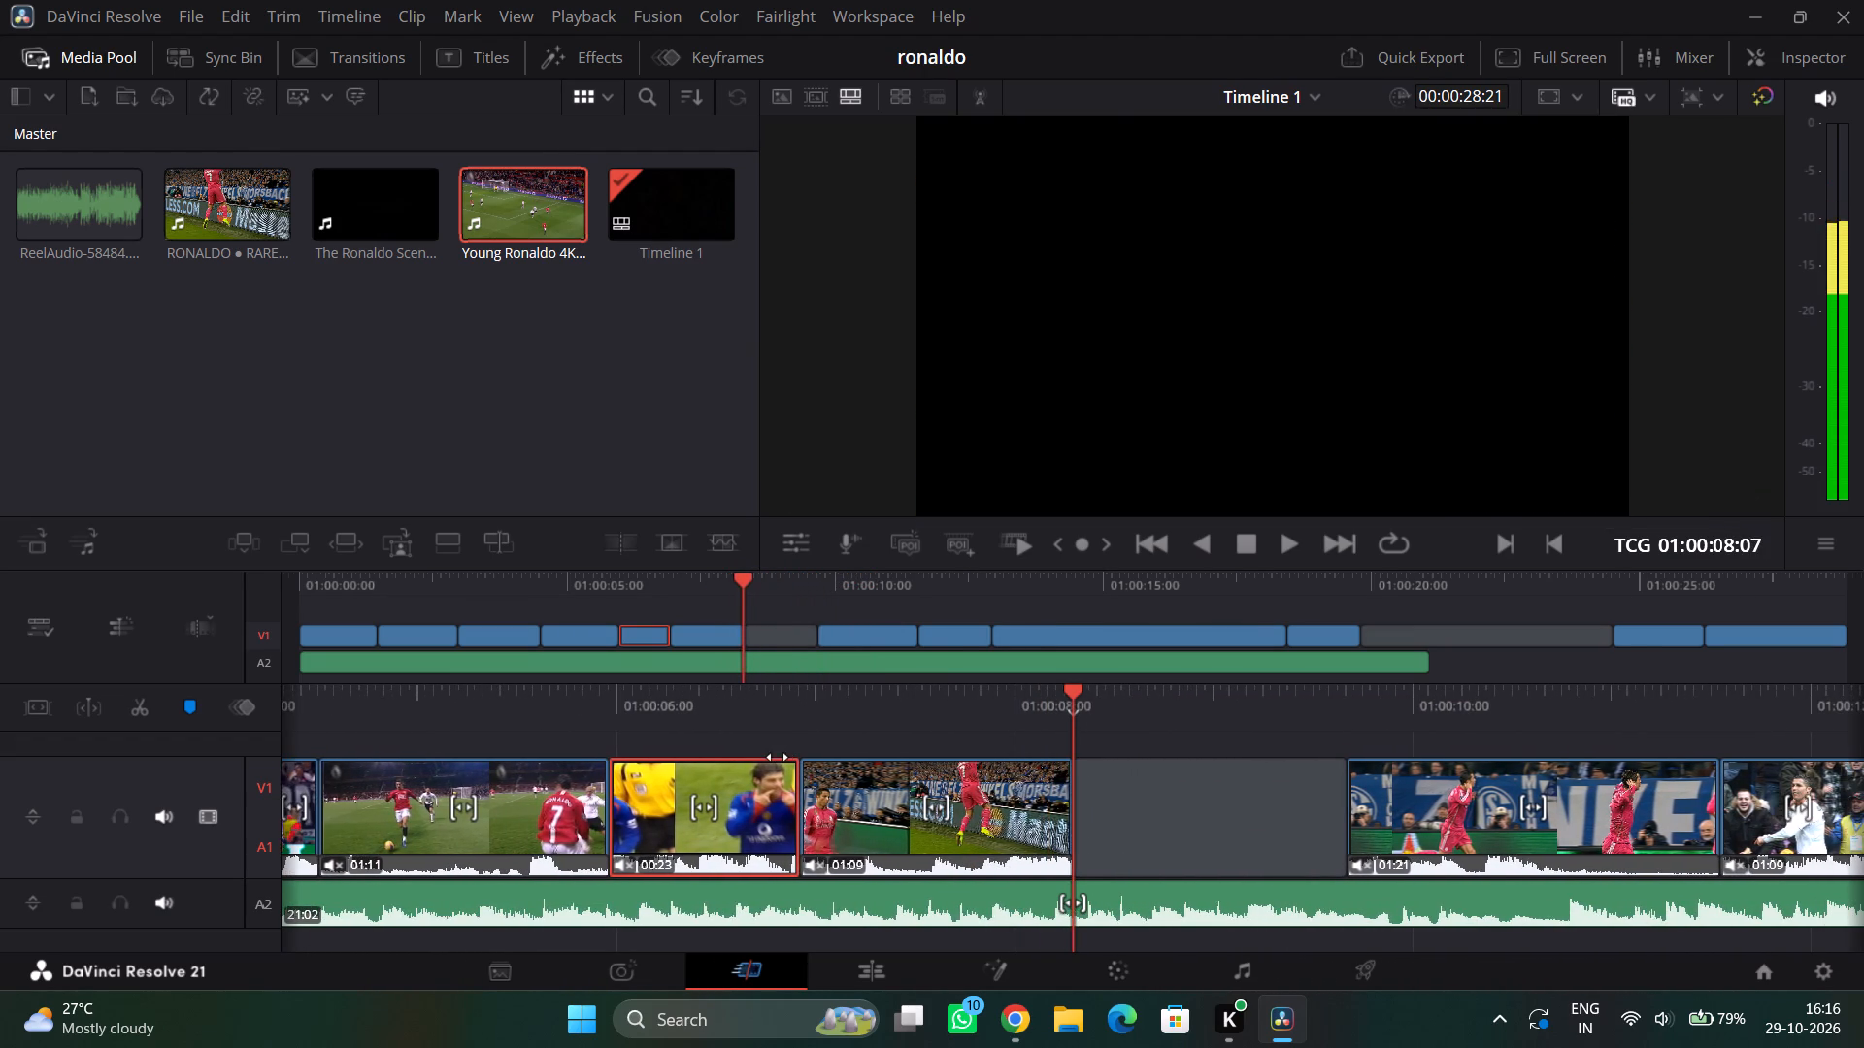
Play the edit from its beginning, and replay it from the end of the 01:13 purple-shirt clip to review the cuts.
drag(778, 757, 1438, 647)
drag(719, 698, 1494, 697)
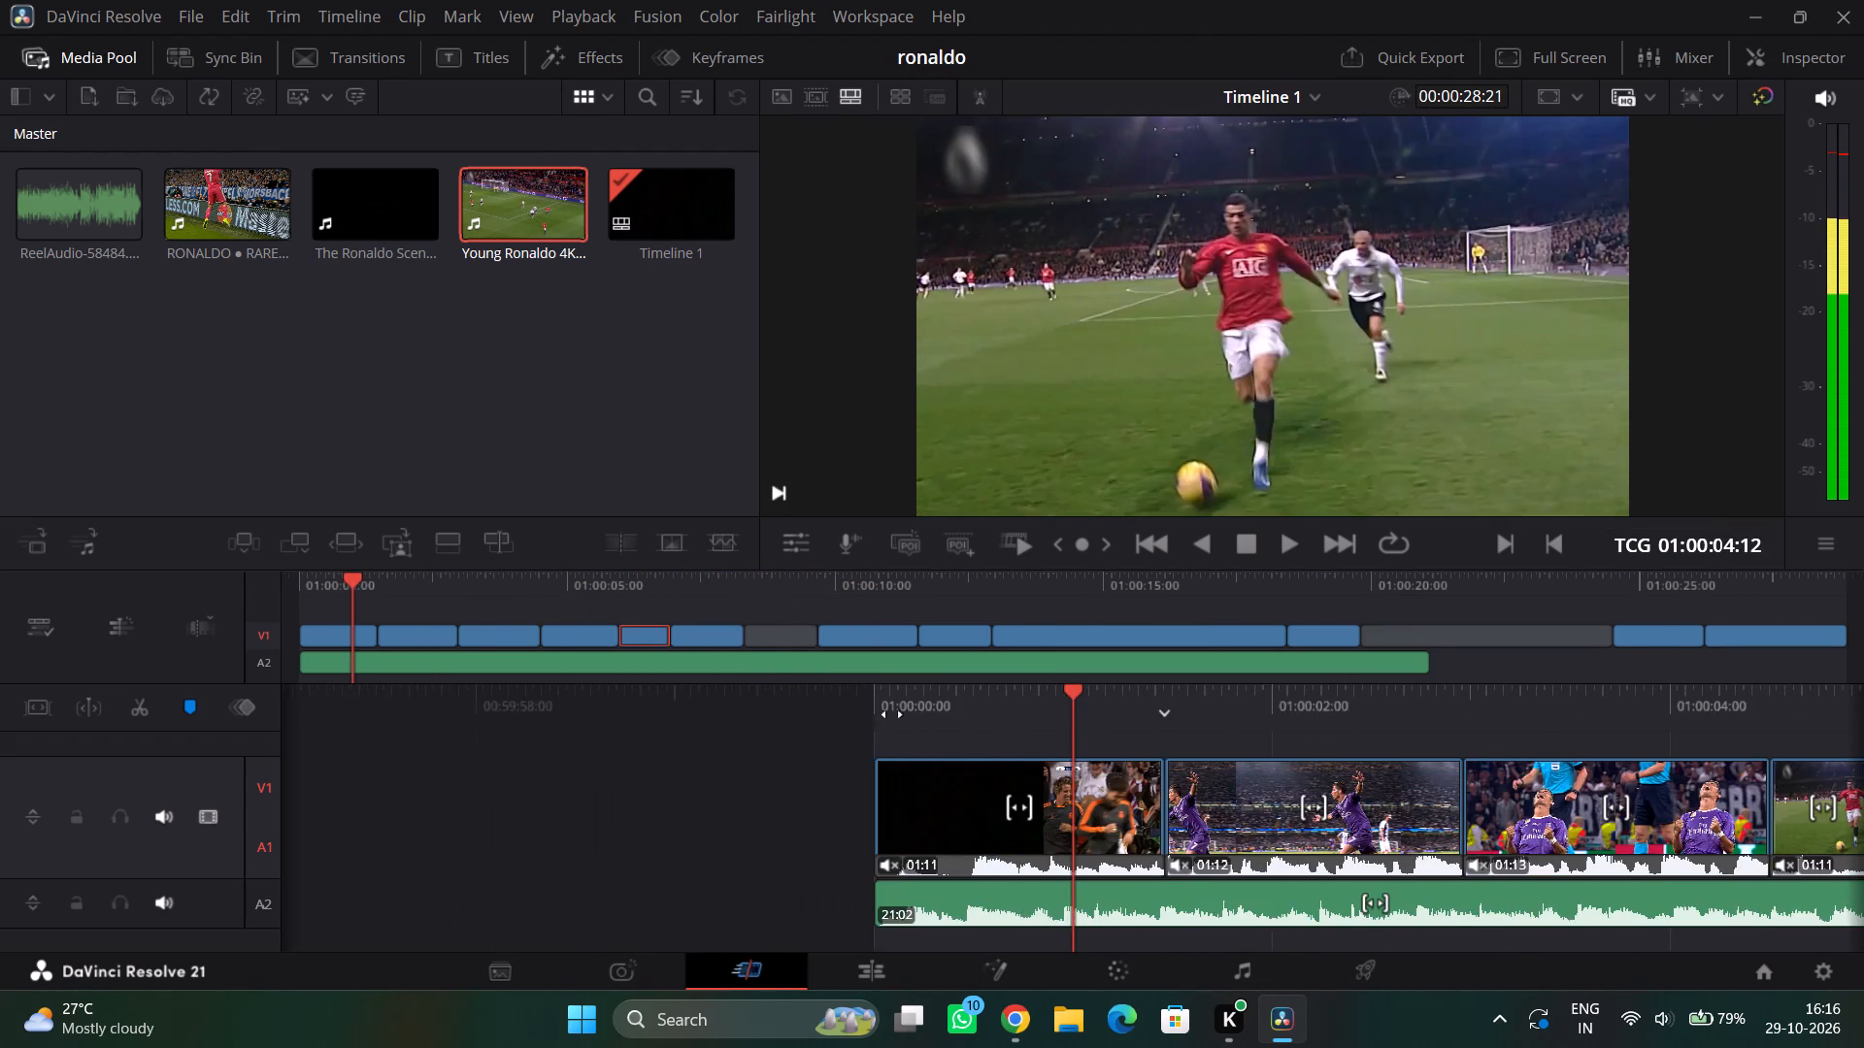
drag(902, 713, 1306, 713)
click(1291, 534)
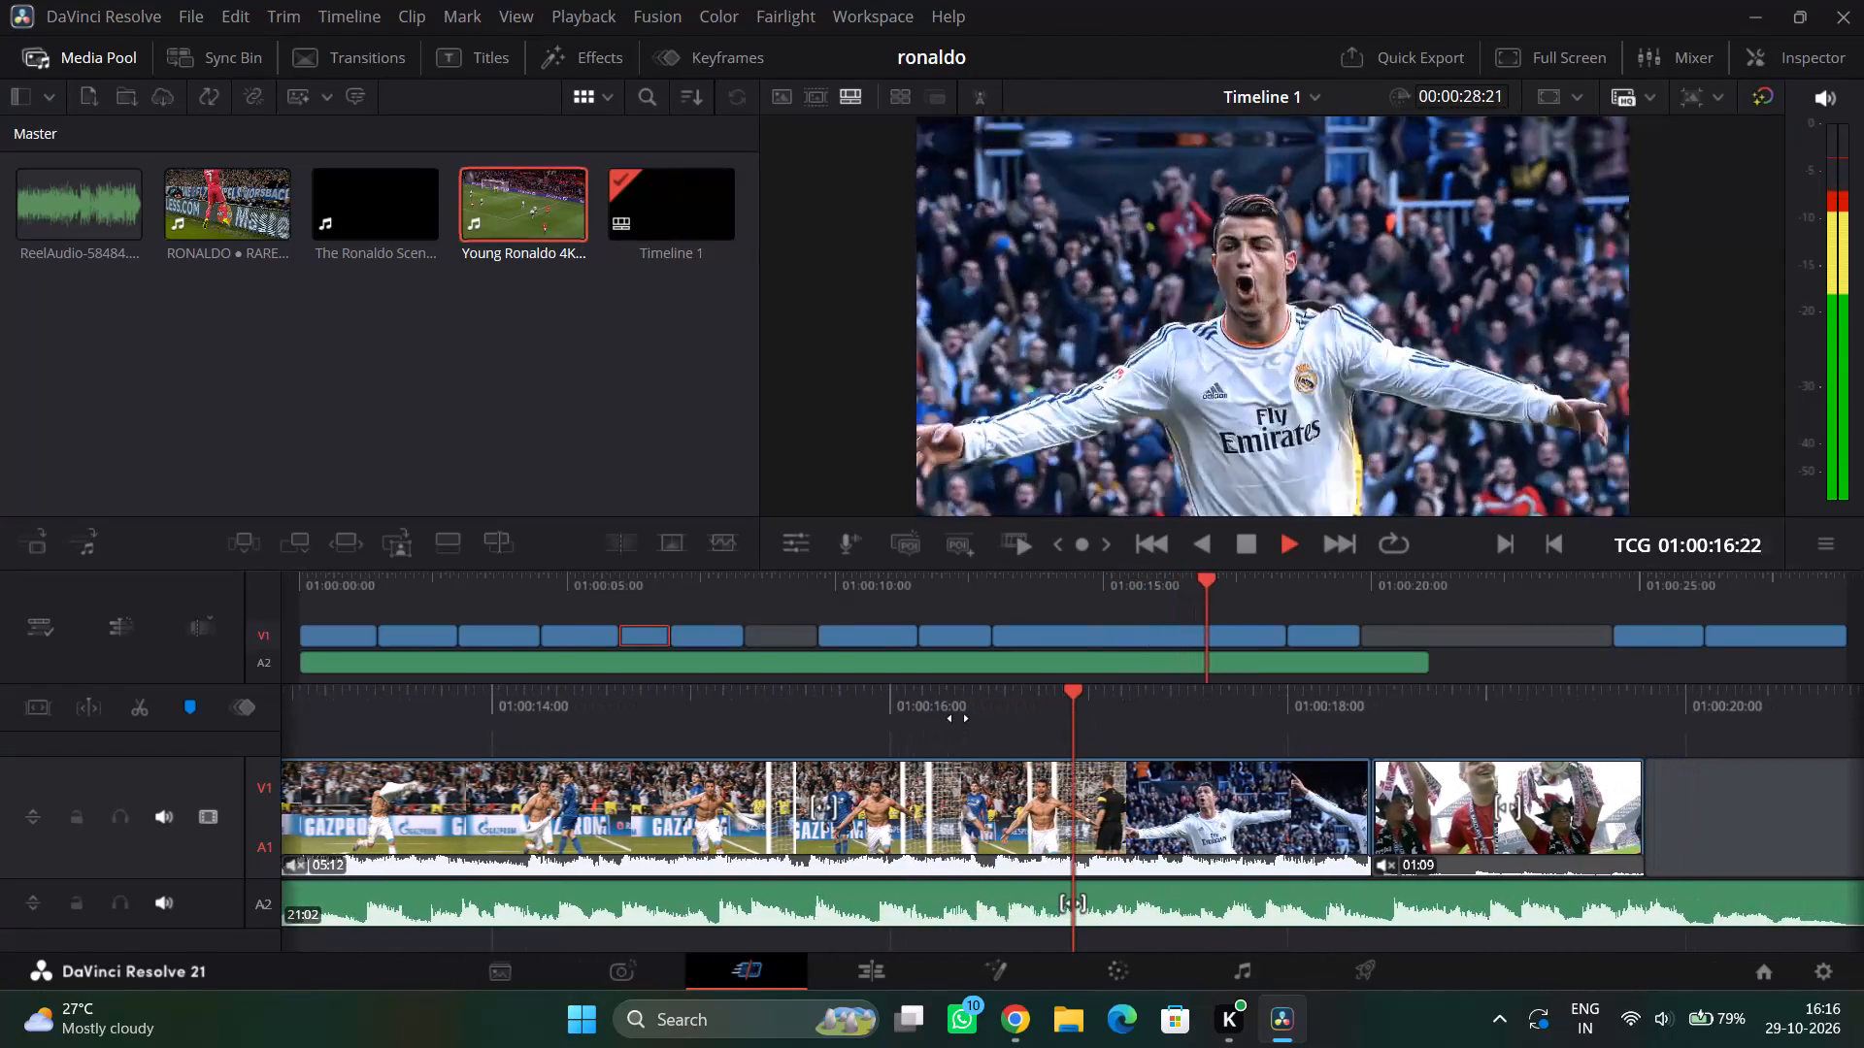
drag(872, 724, 1607, 691)
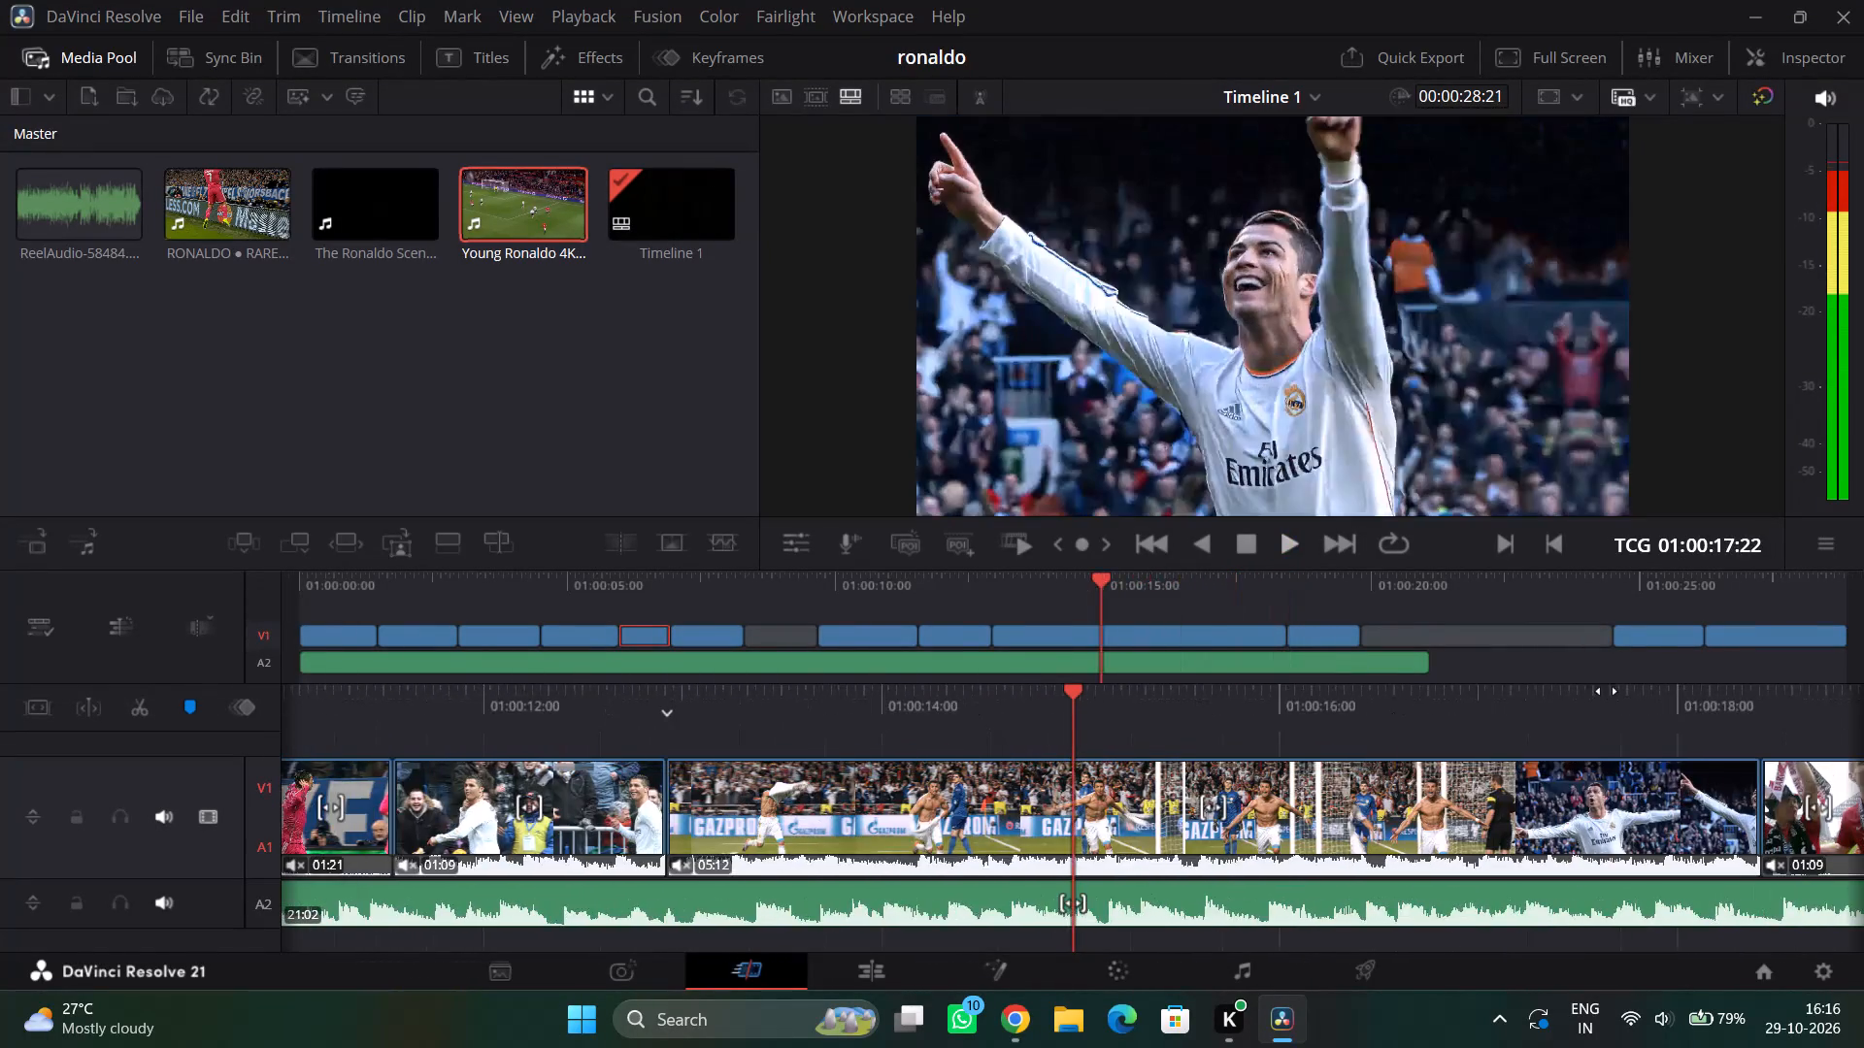
drag(1607, 691, 1608, 691)
drag(1006, 704, 1659, 690)
drag(884, 697, 1523, 684)
drag(889, 699, 1464, 692)
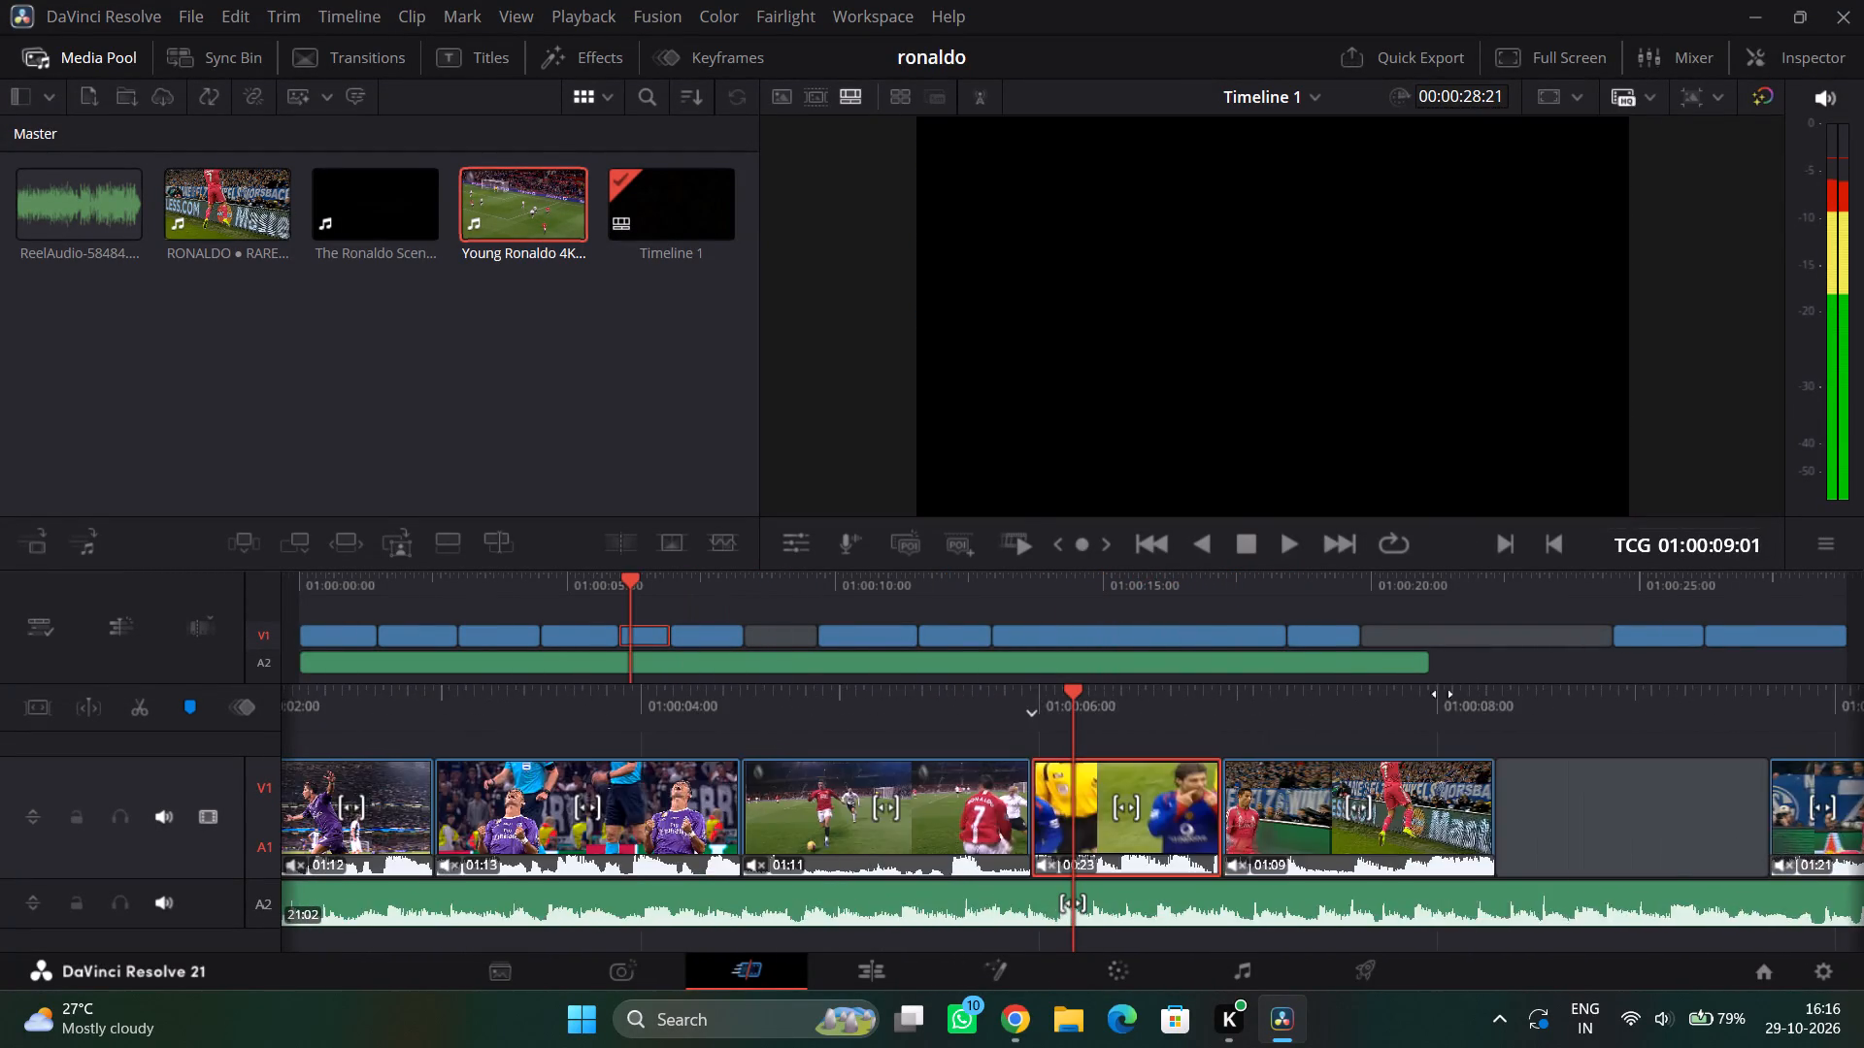
drag(971, 699, 1454, 657)
click(1253, 544)
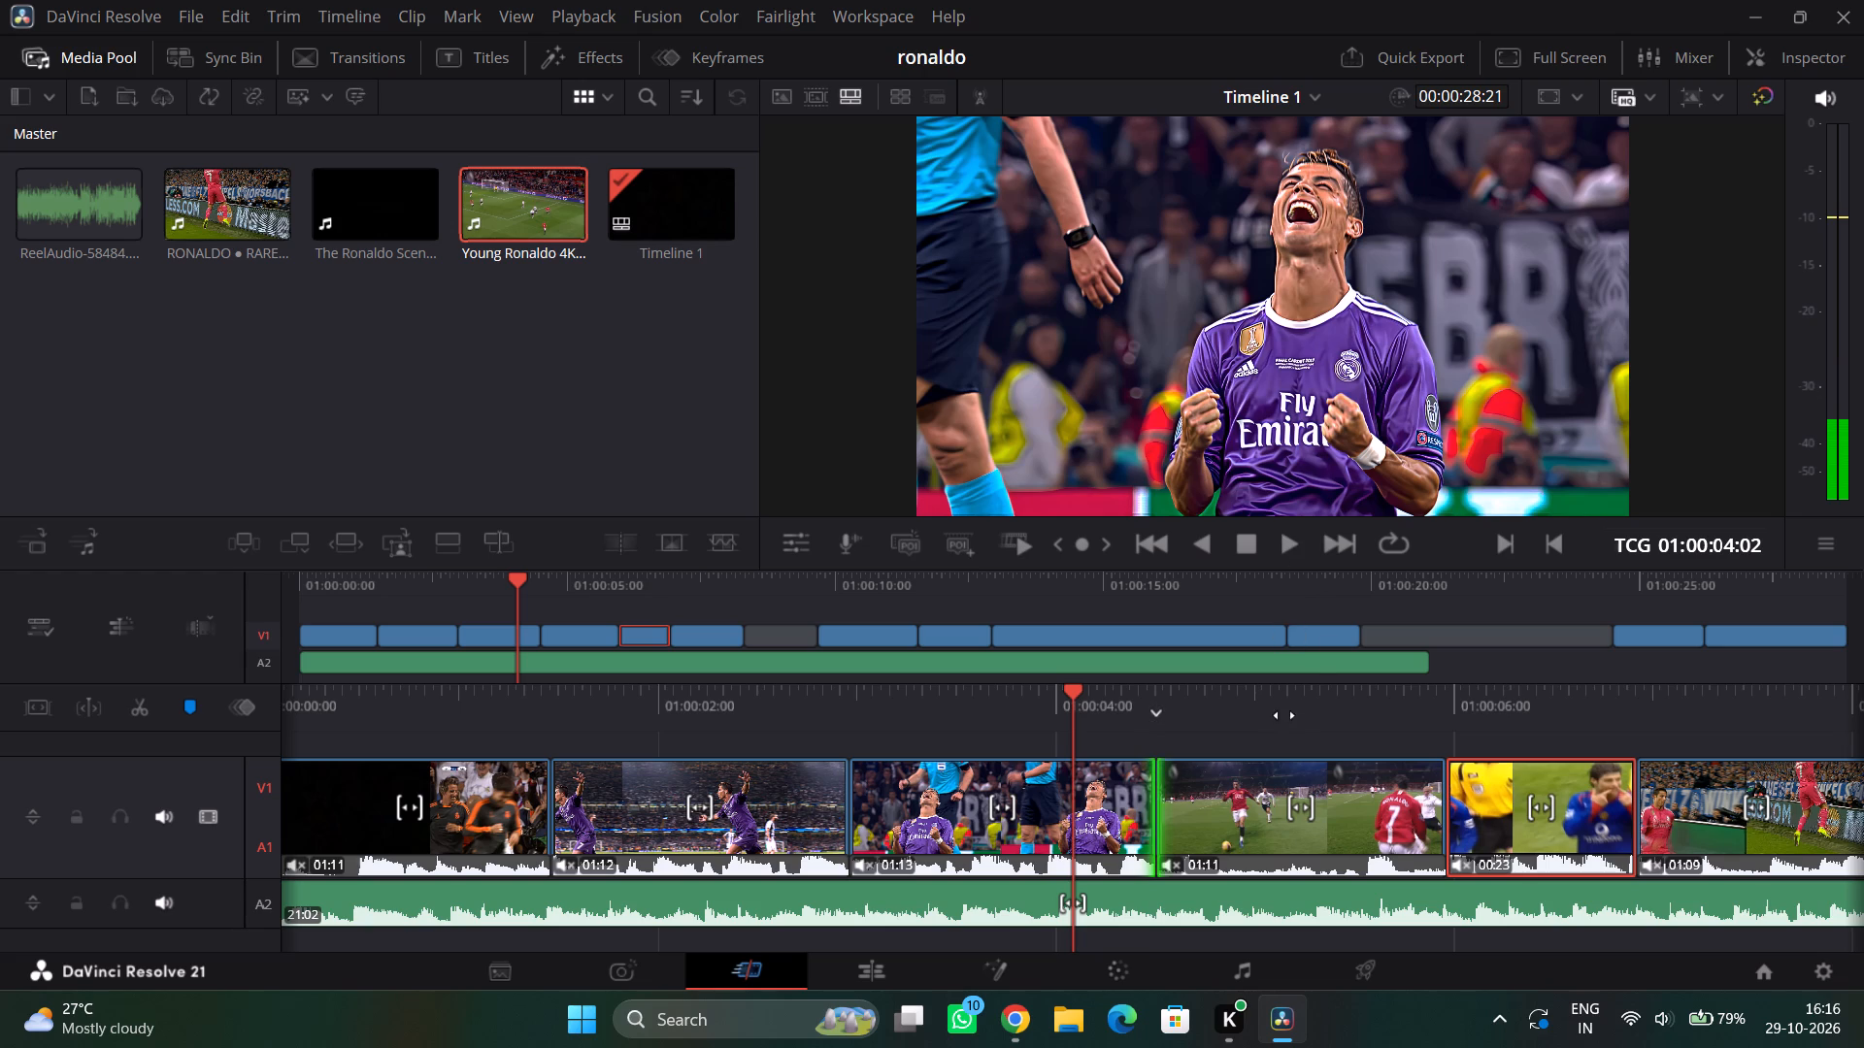
click(1289, 535)
click(1244, 542)
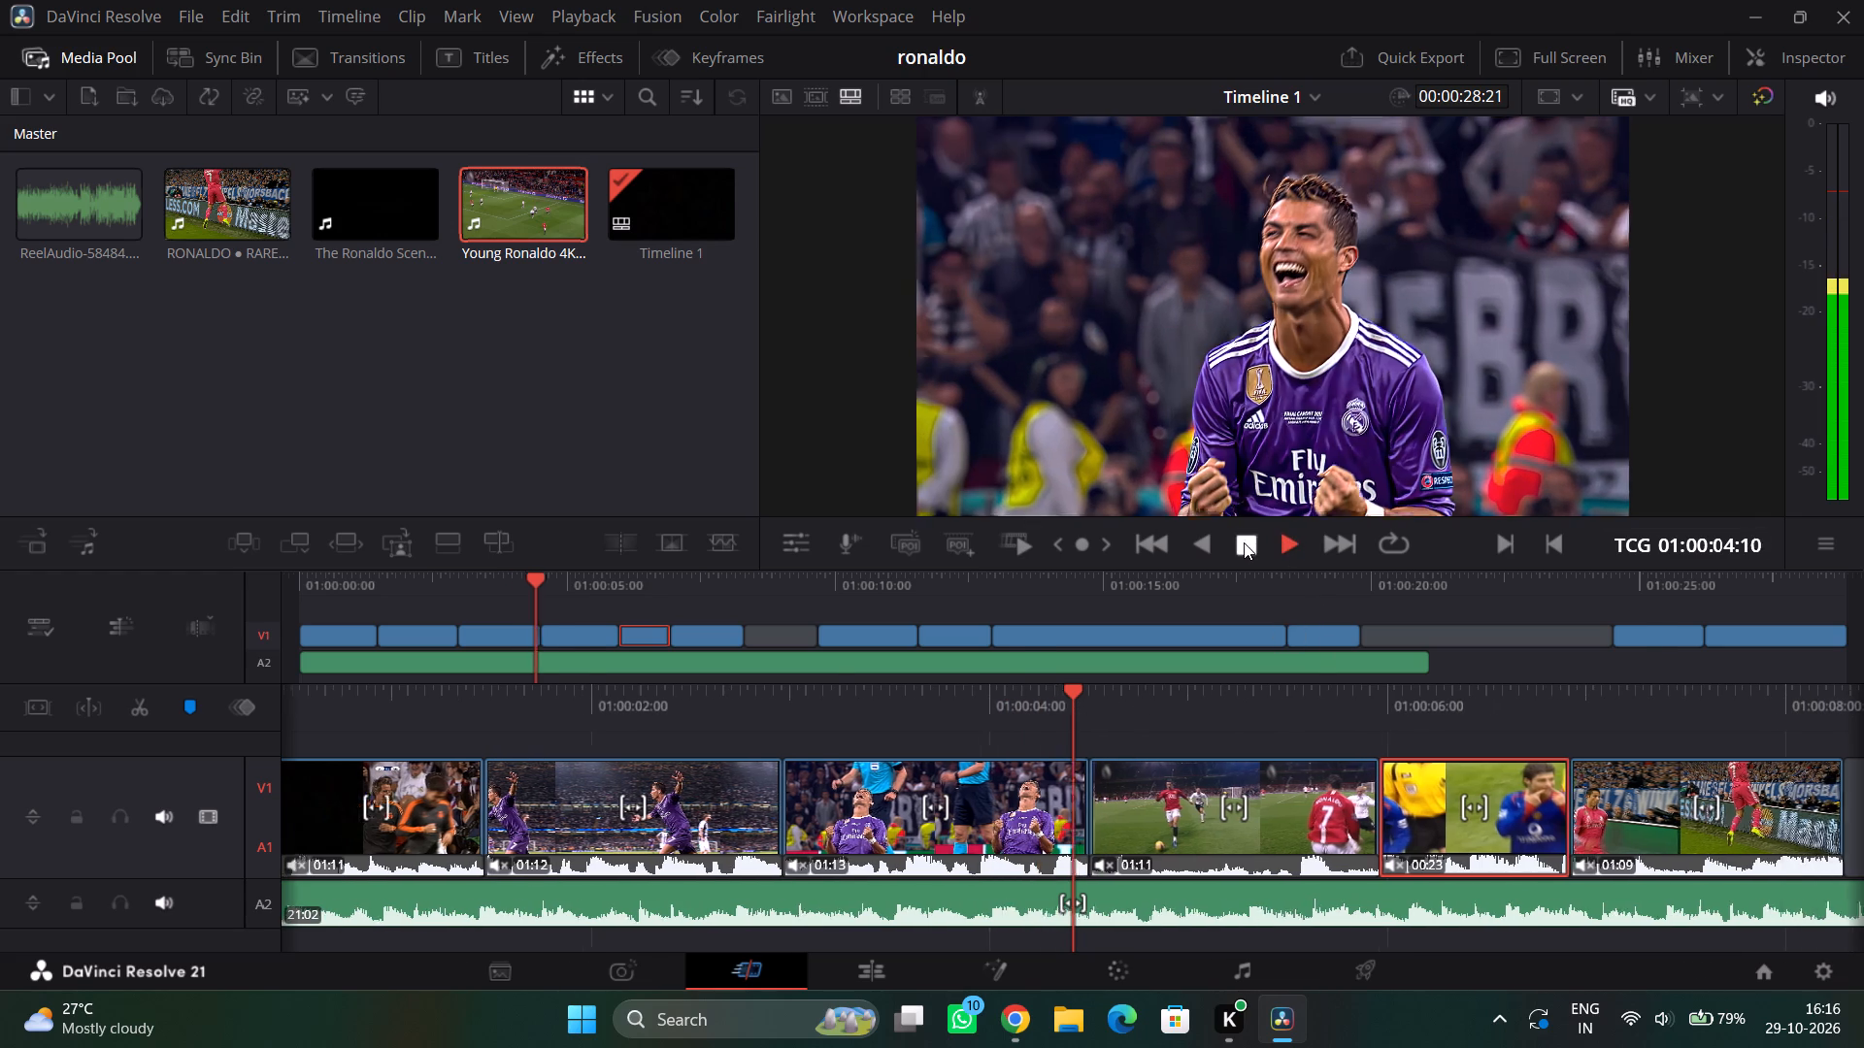
click(1244, 542)
click(1280, 543)
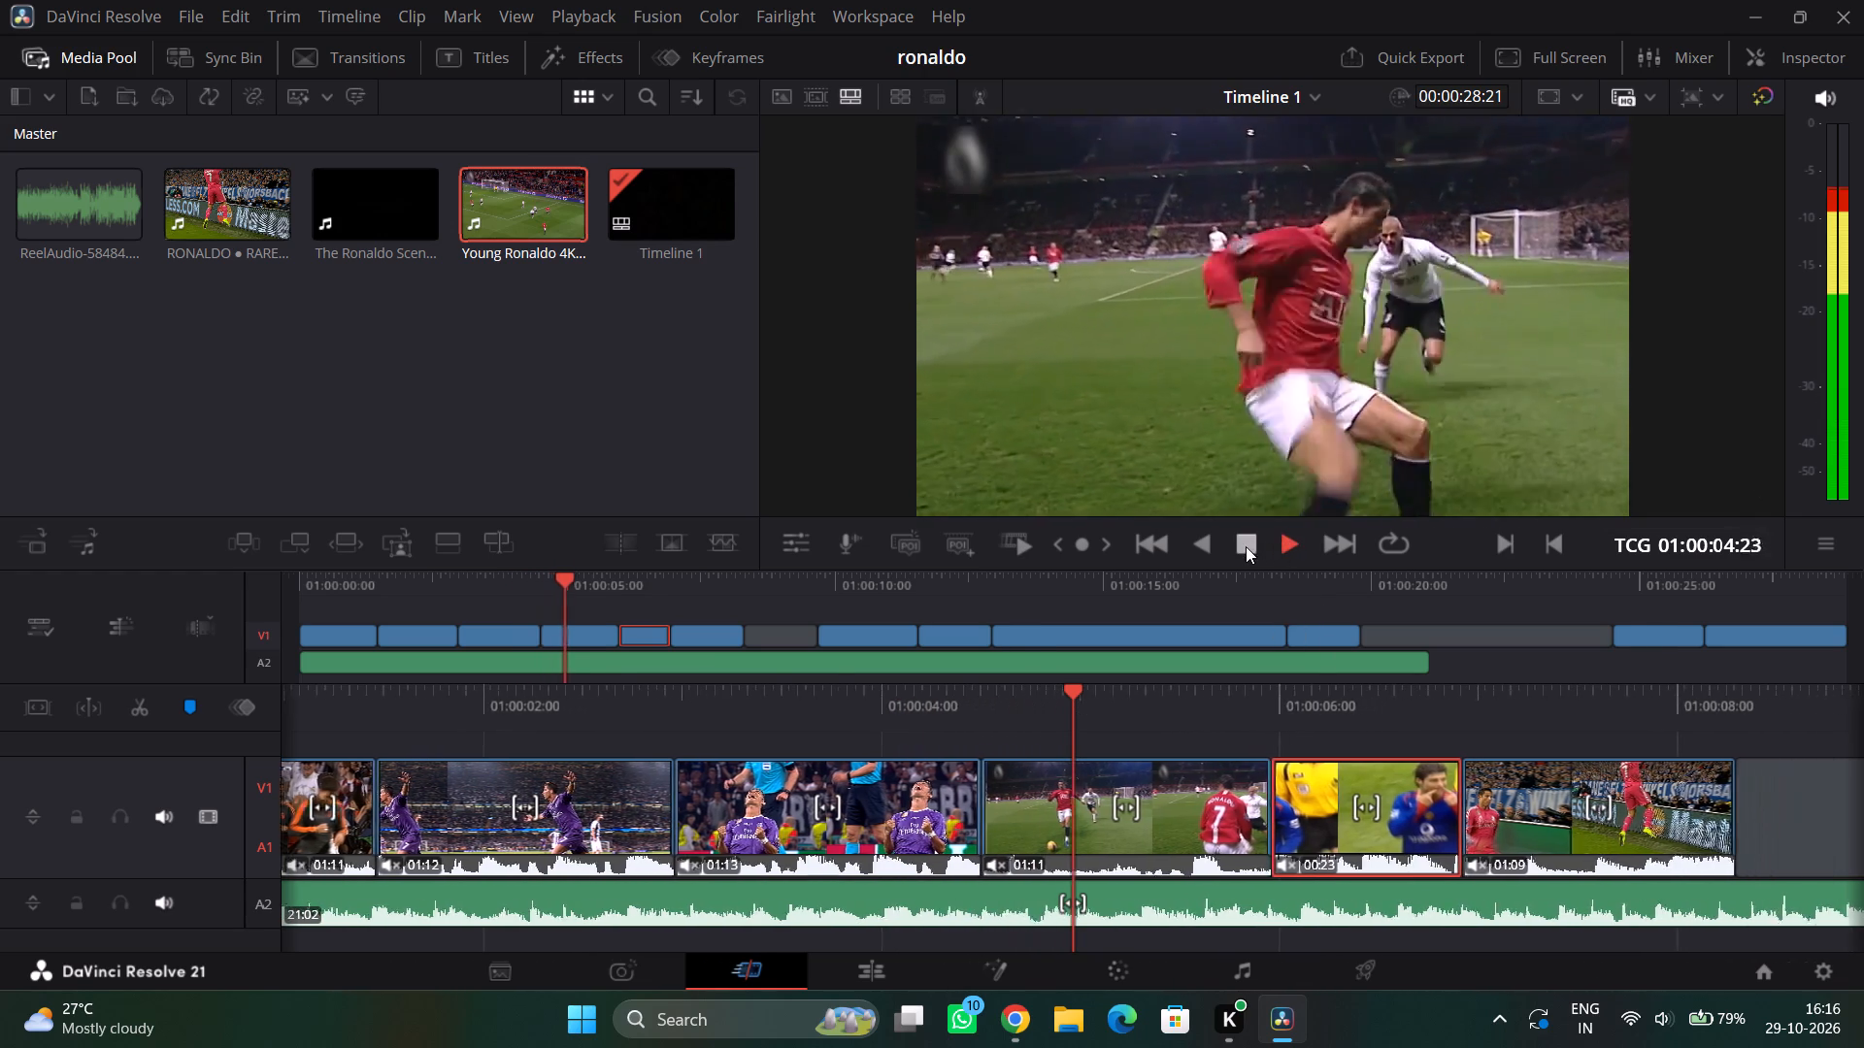
Continue playing the edit from the 01:11 red-shirt clip into the 01:09 pink-shirt clip to check the cuts.
click(1246, 546)
click(1286, 546)
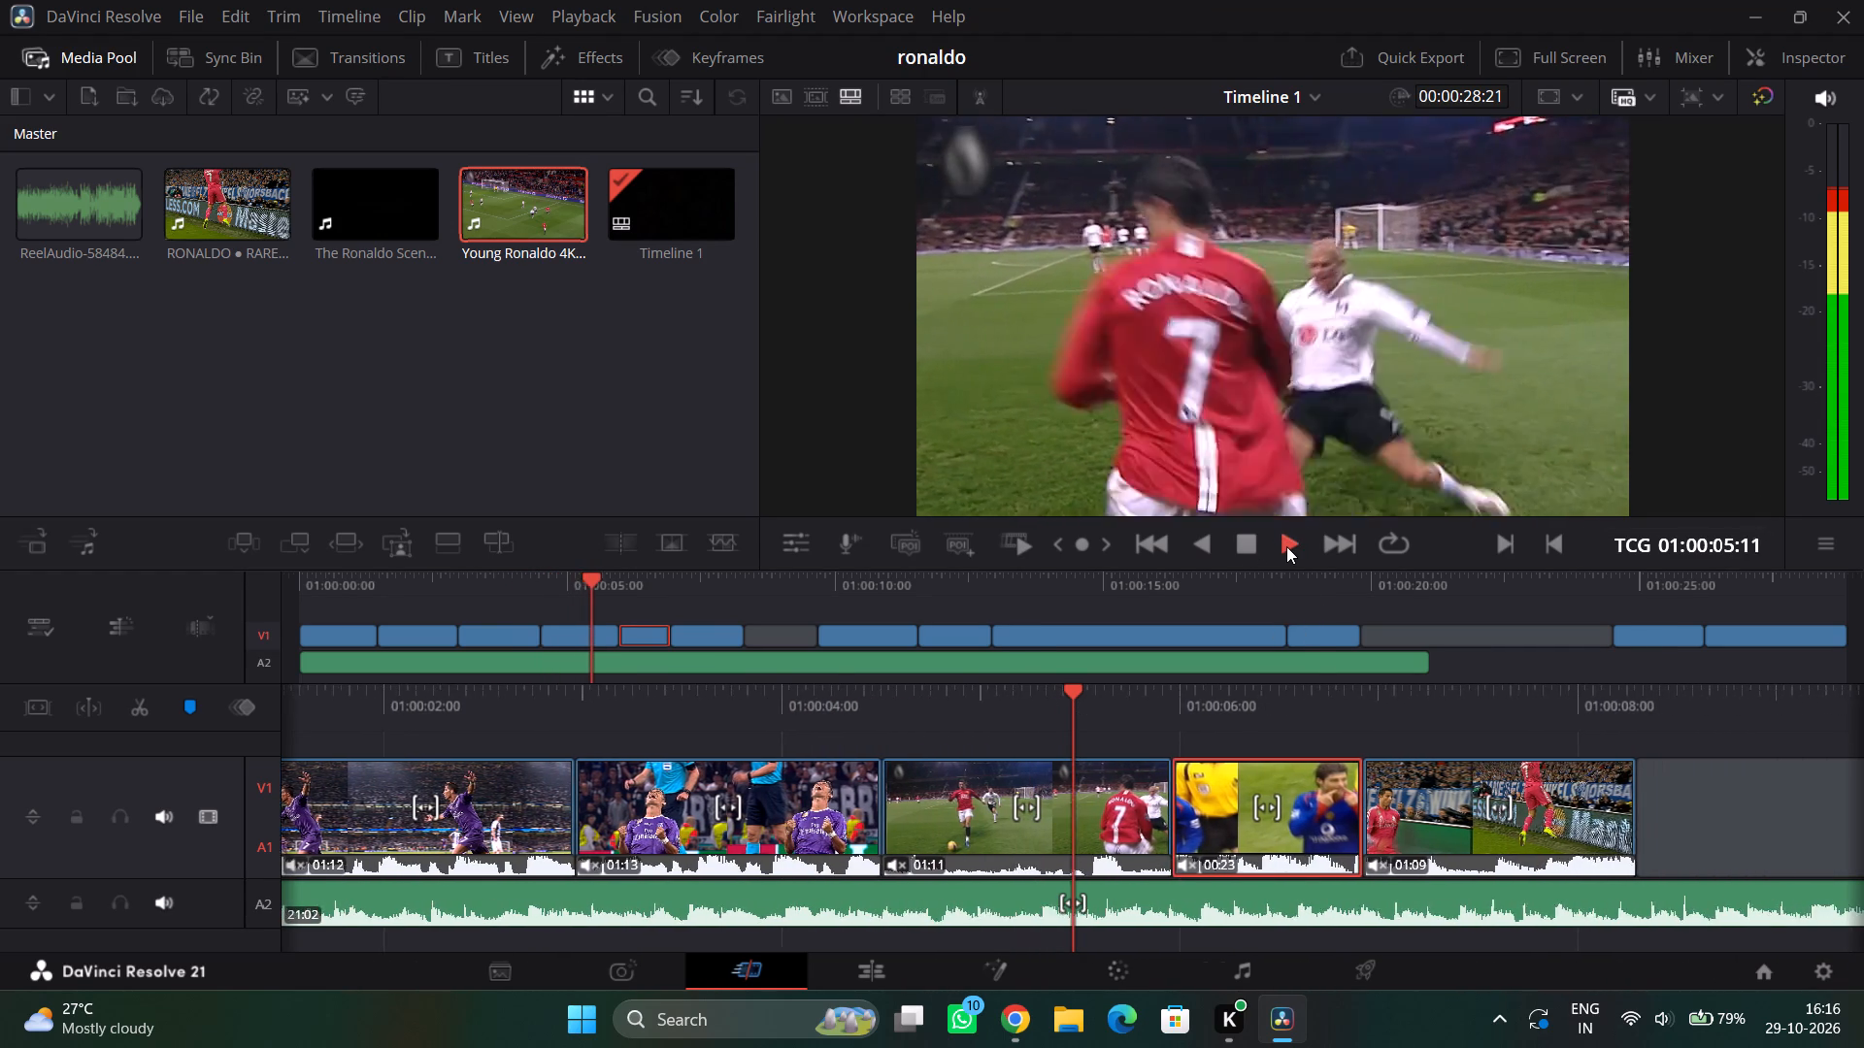
click(1253, 548)
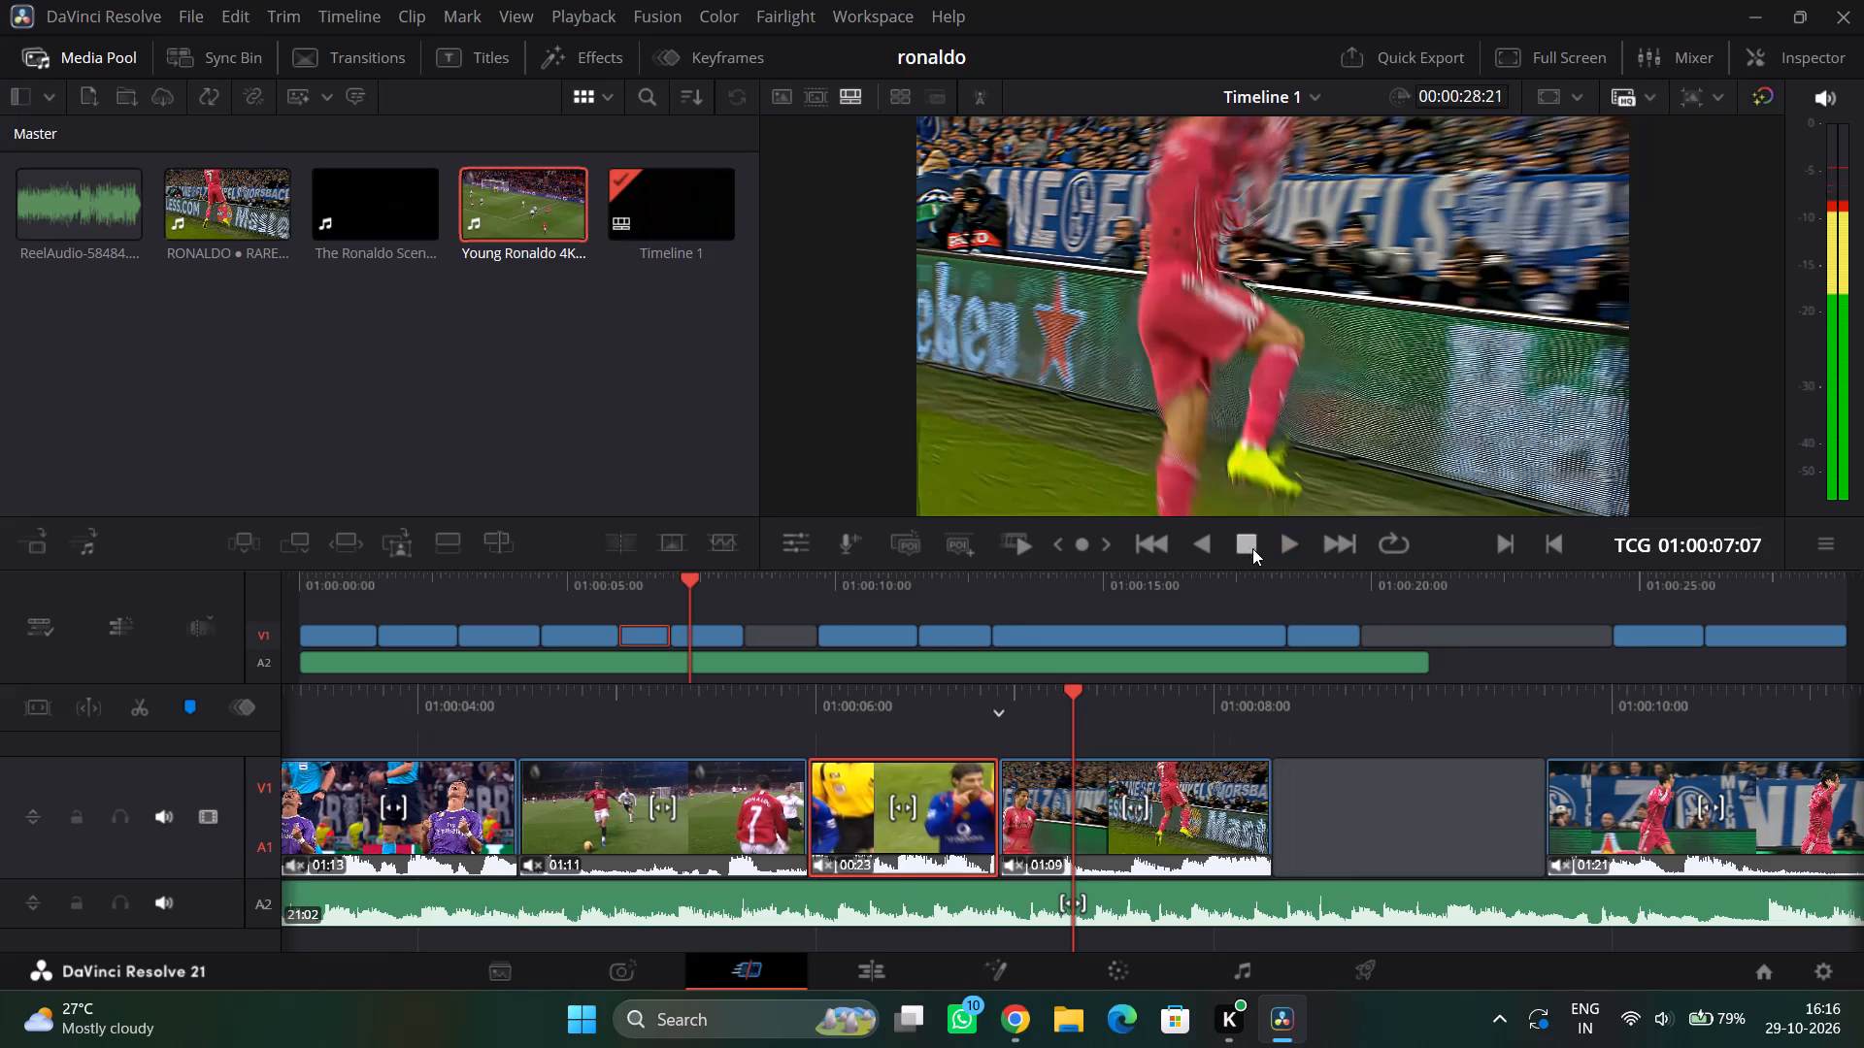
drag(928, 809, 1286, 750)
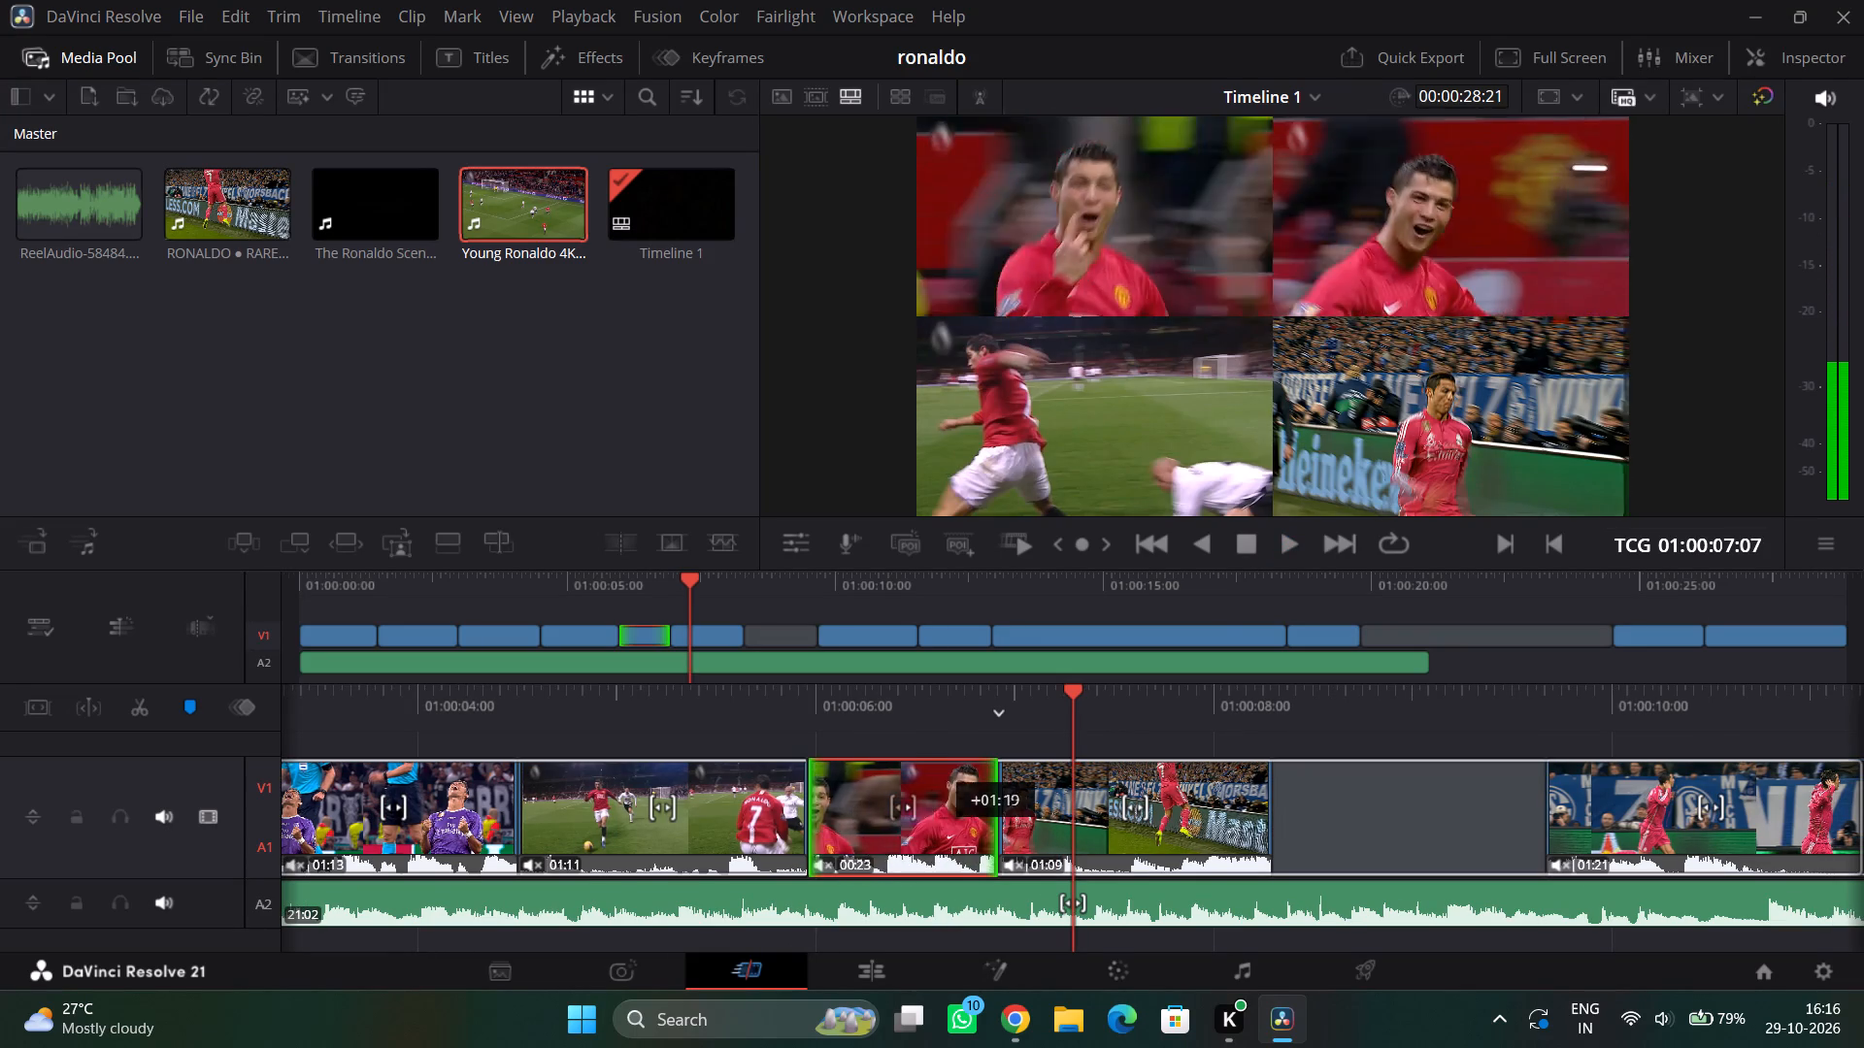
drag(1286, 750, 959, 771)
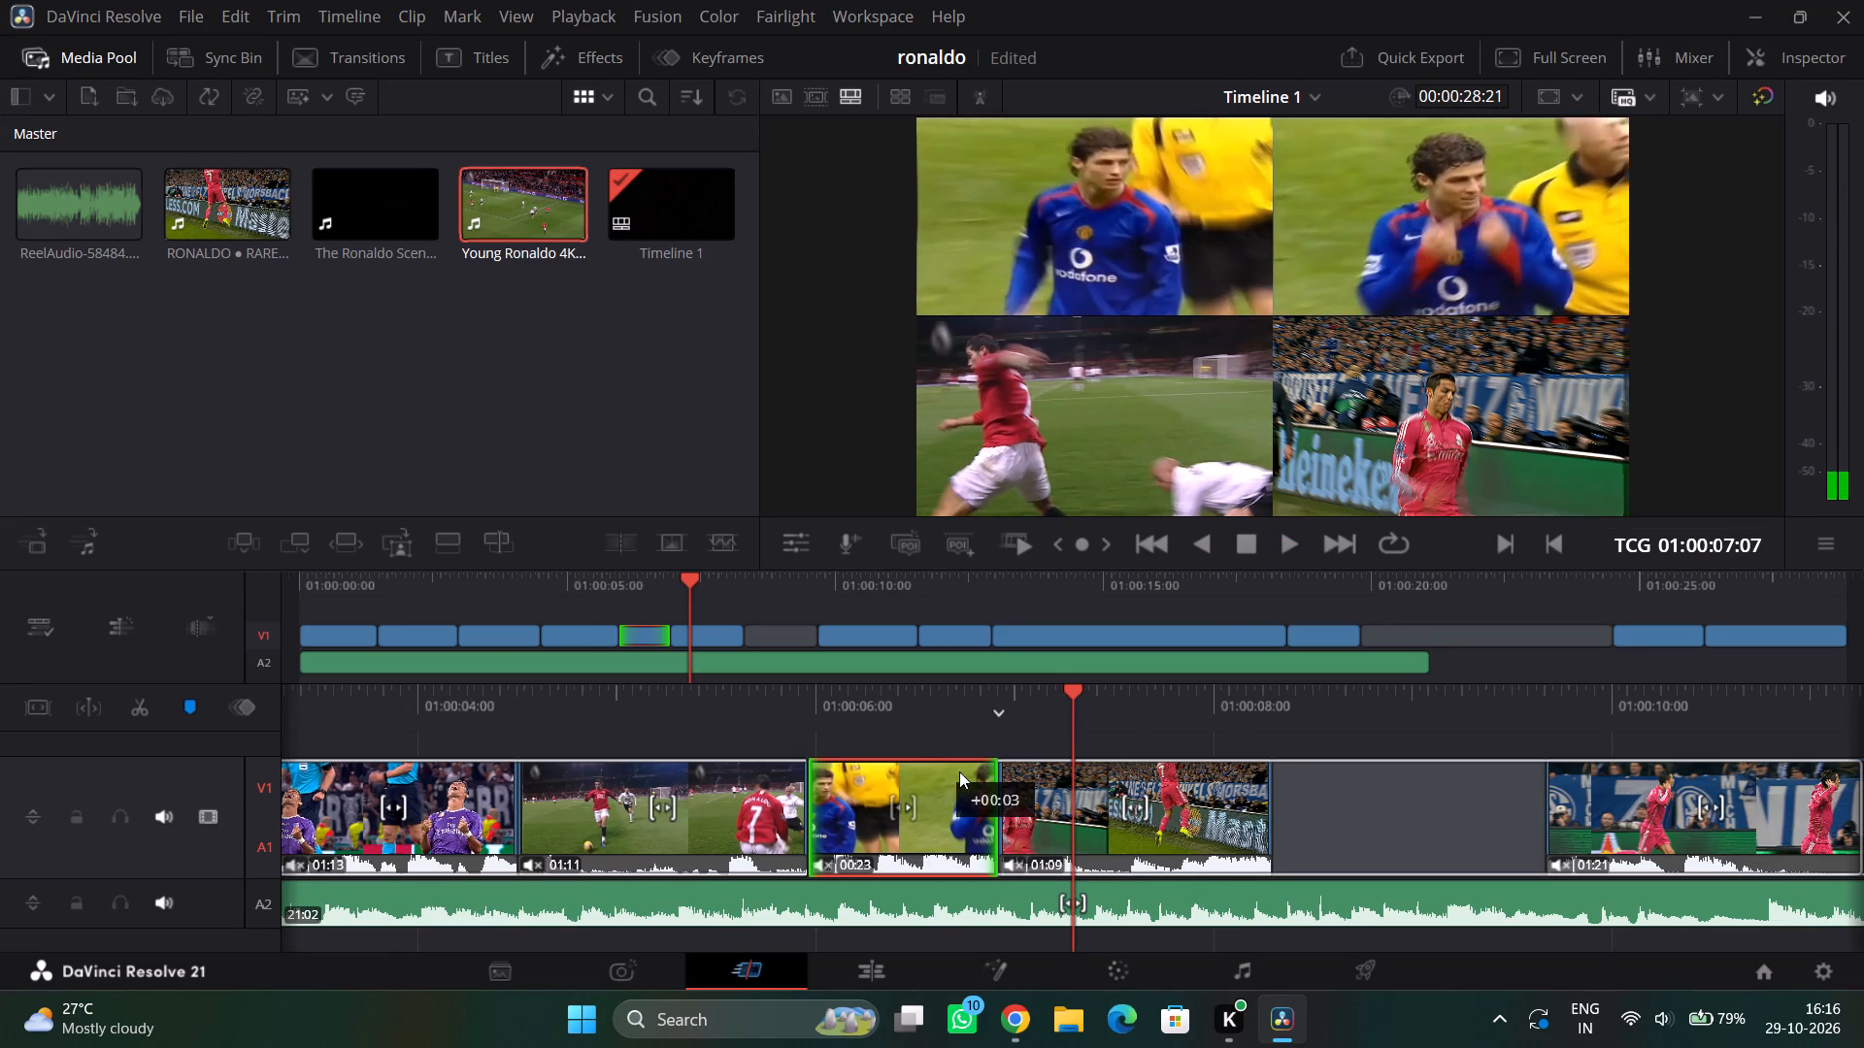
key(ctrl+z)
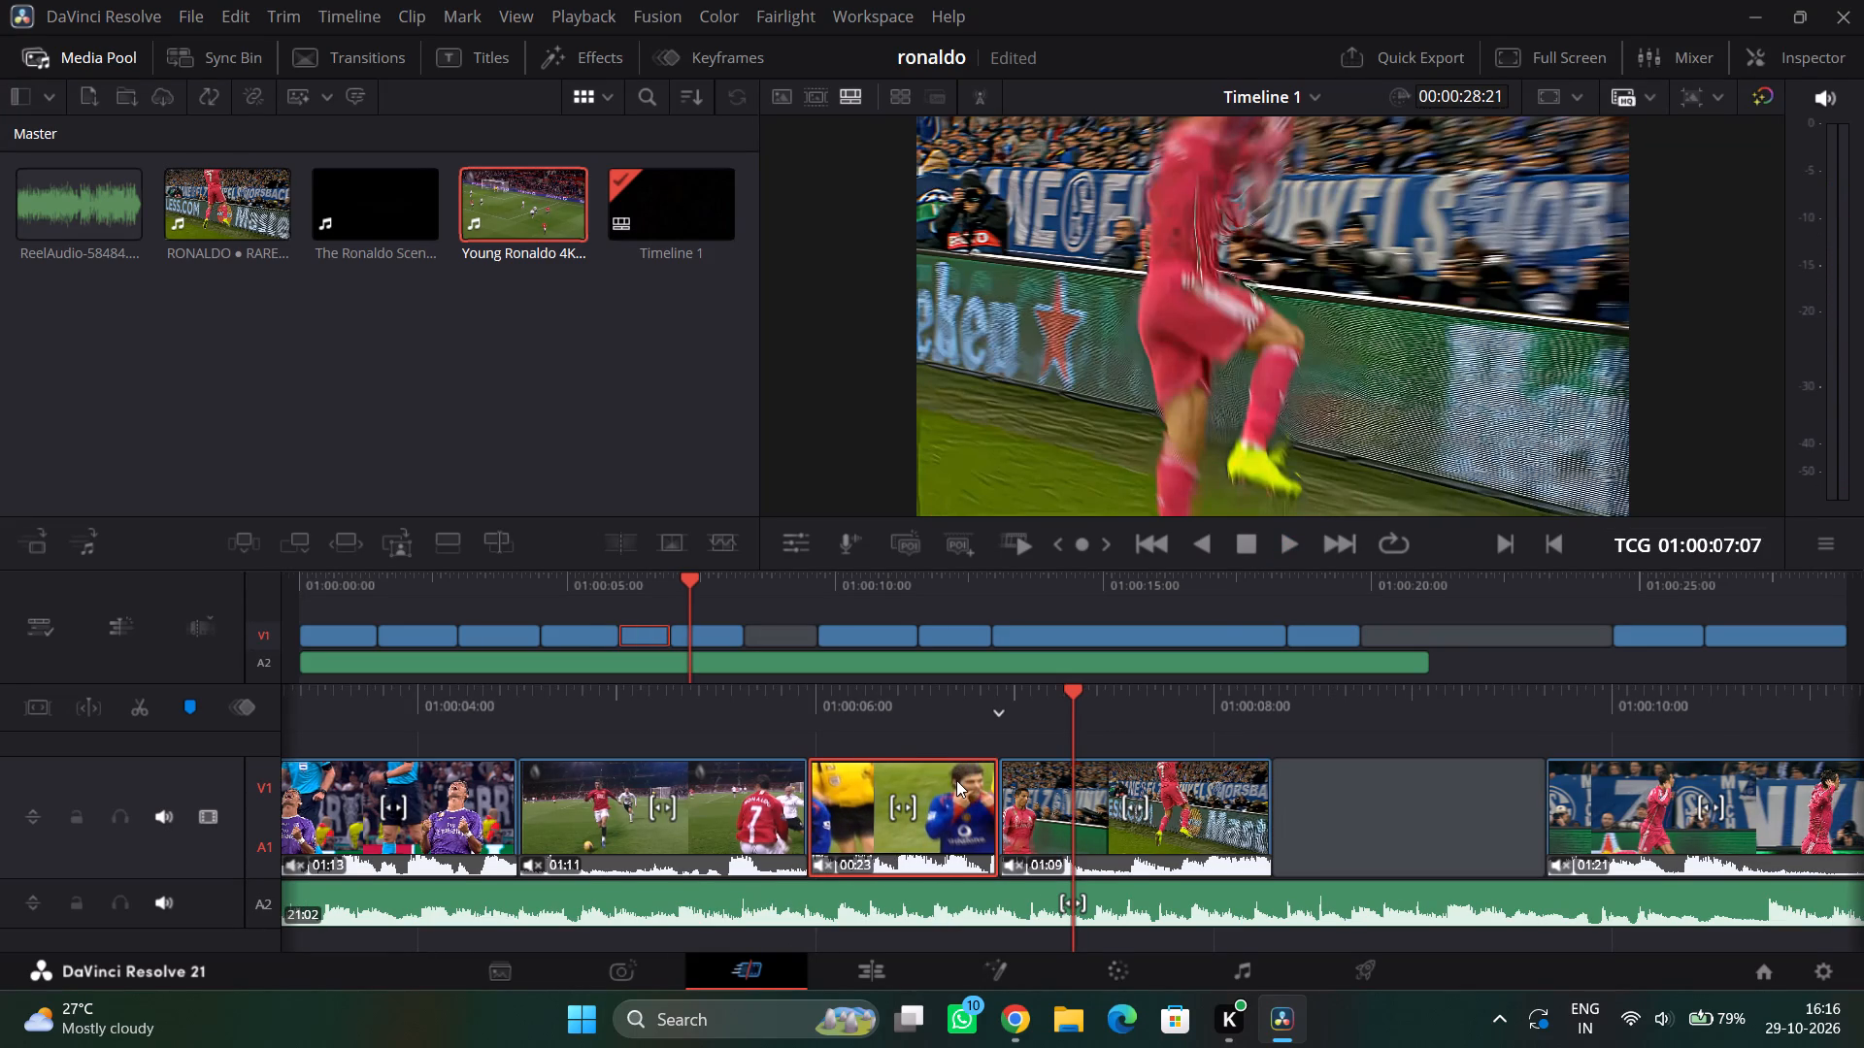
Move the 00:23 blue-shirt clip on V1 into the gap between the 01:09 and 01:21 pink-shirt clips.
drag(960, 774, 1448, 757)
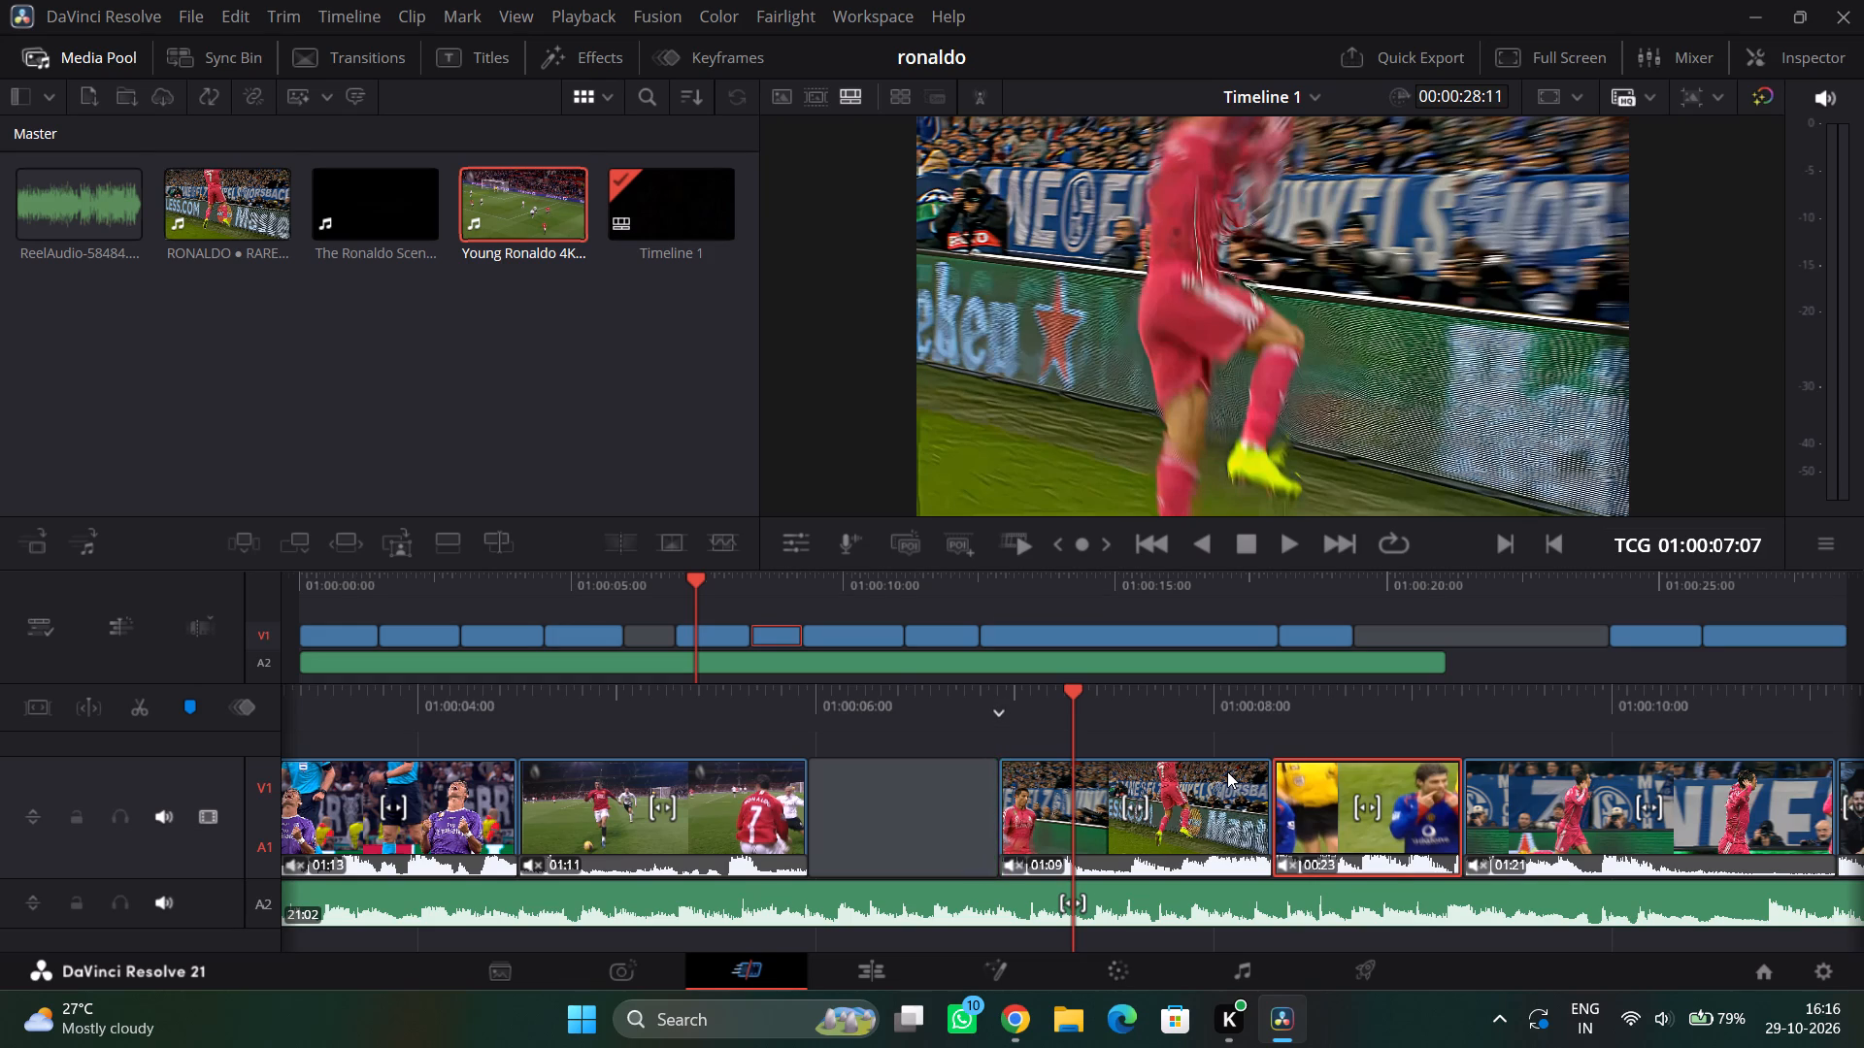
Switch to Google Chrome and open YouTube in a new tab.
click(1029, 1024)
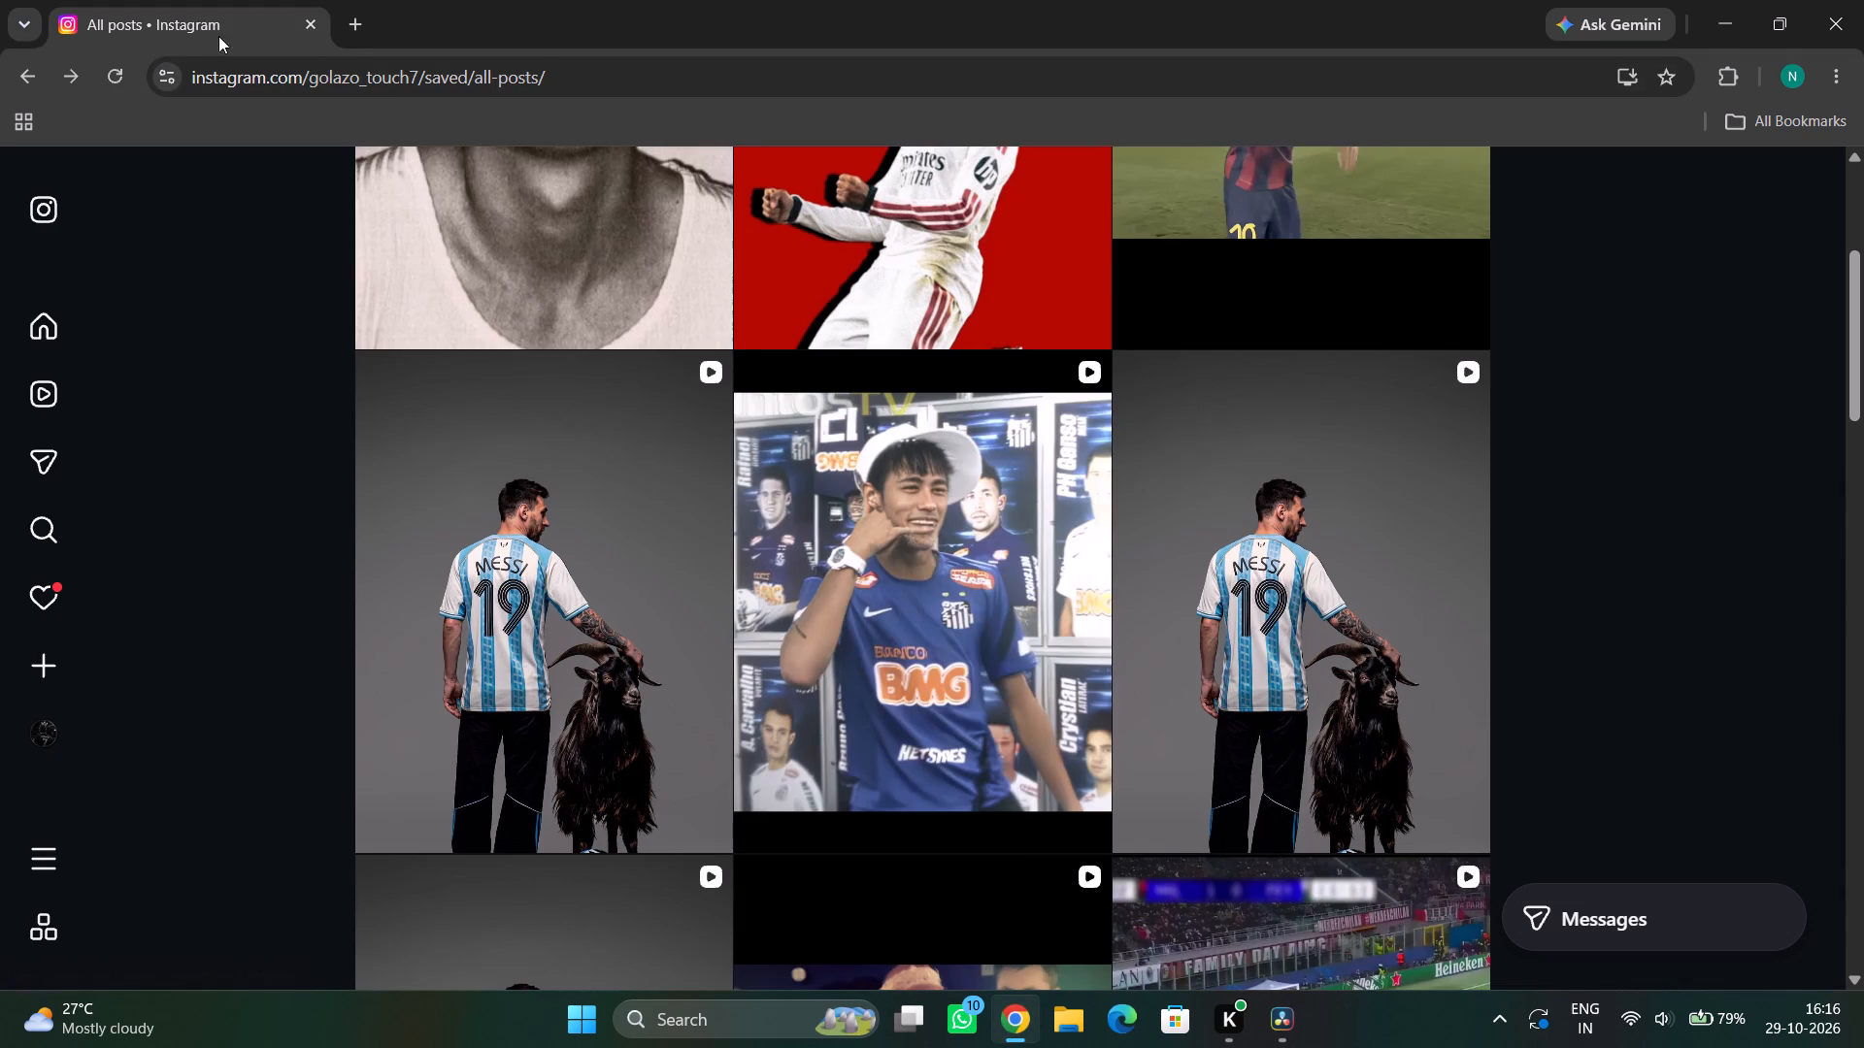
click(351, 23)
click(352, 733)
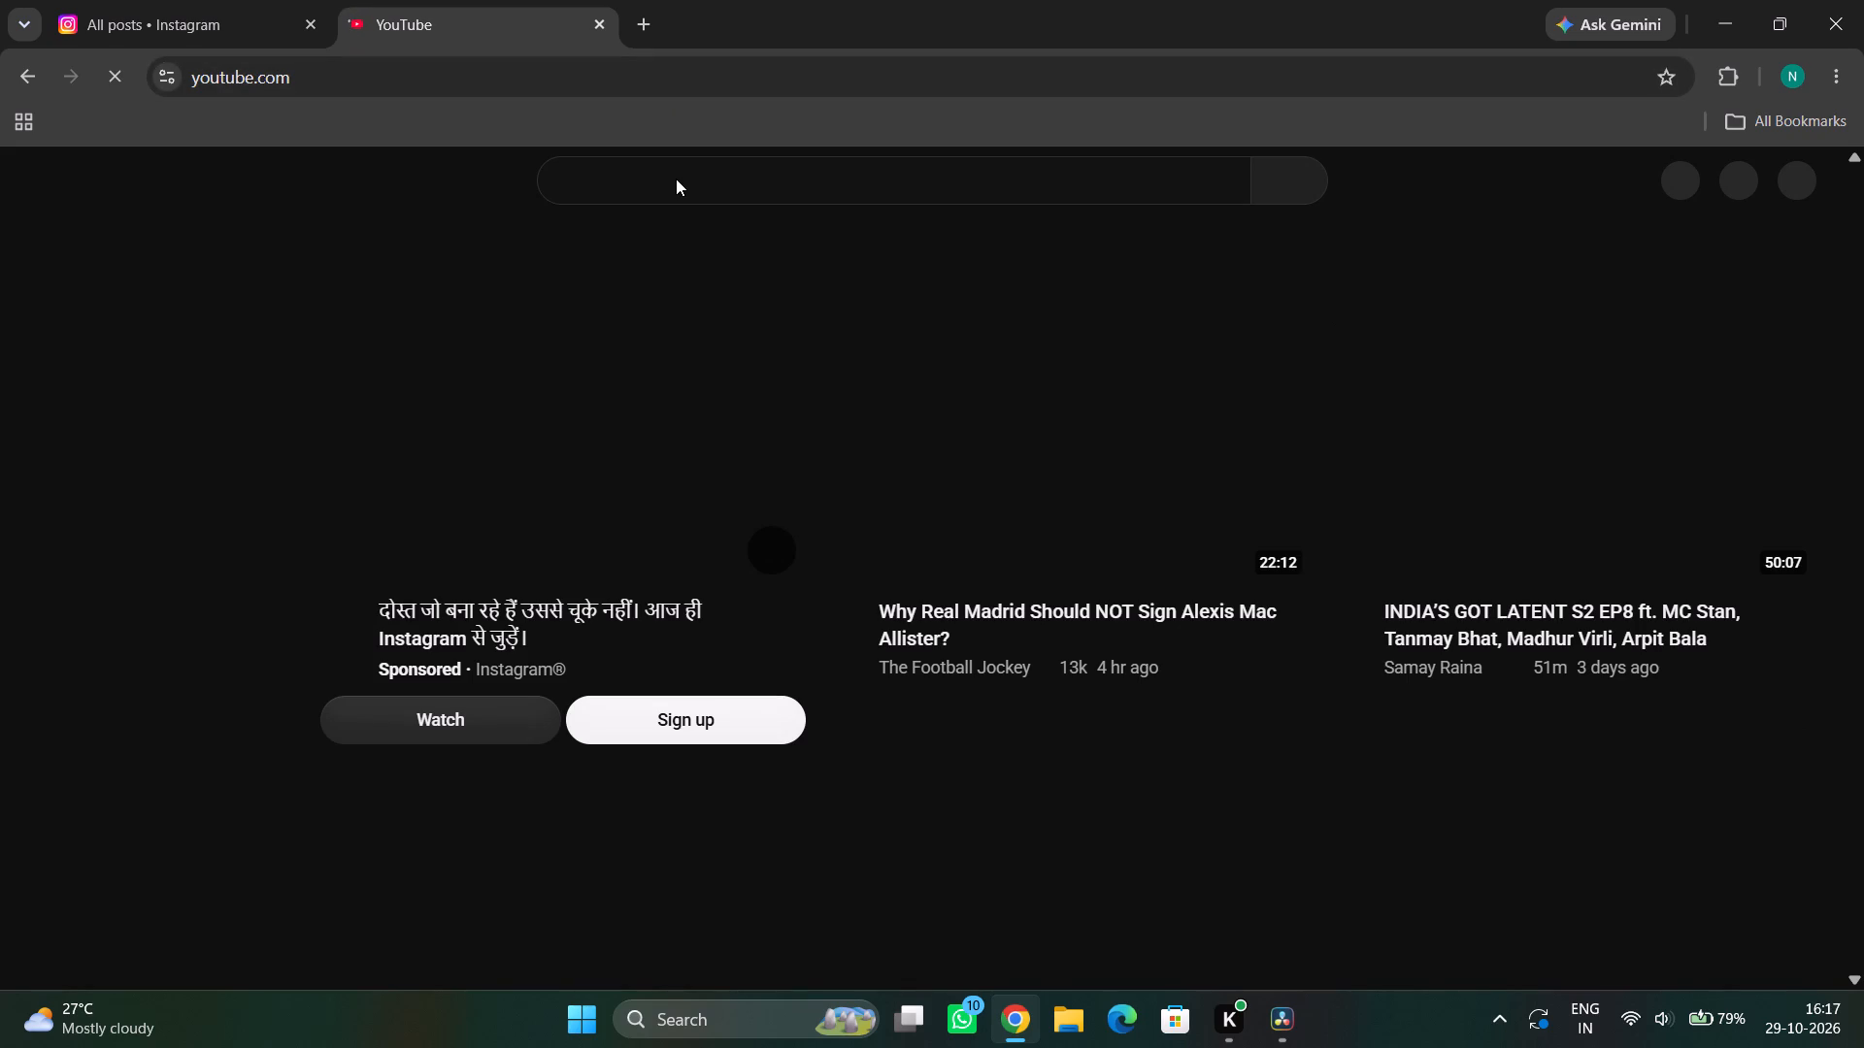
Search YouTube for "ronaldo dribbling clips for edits 4k".
click(676, 179)
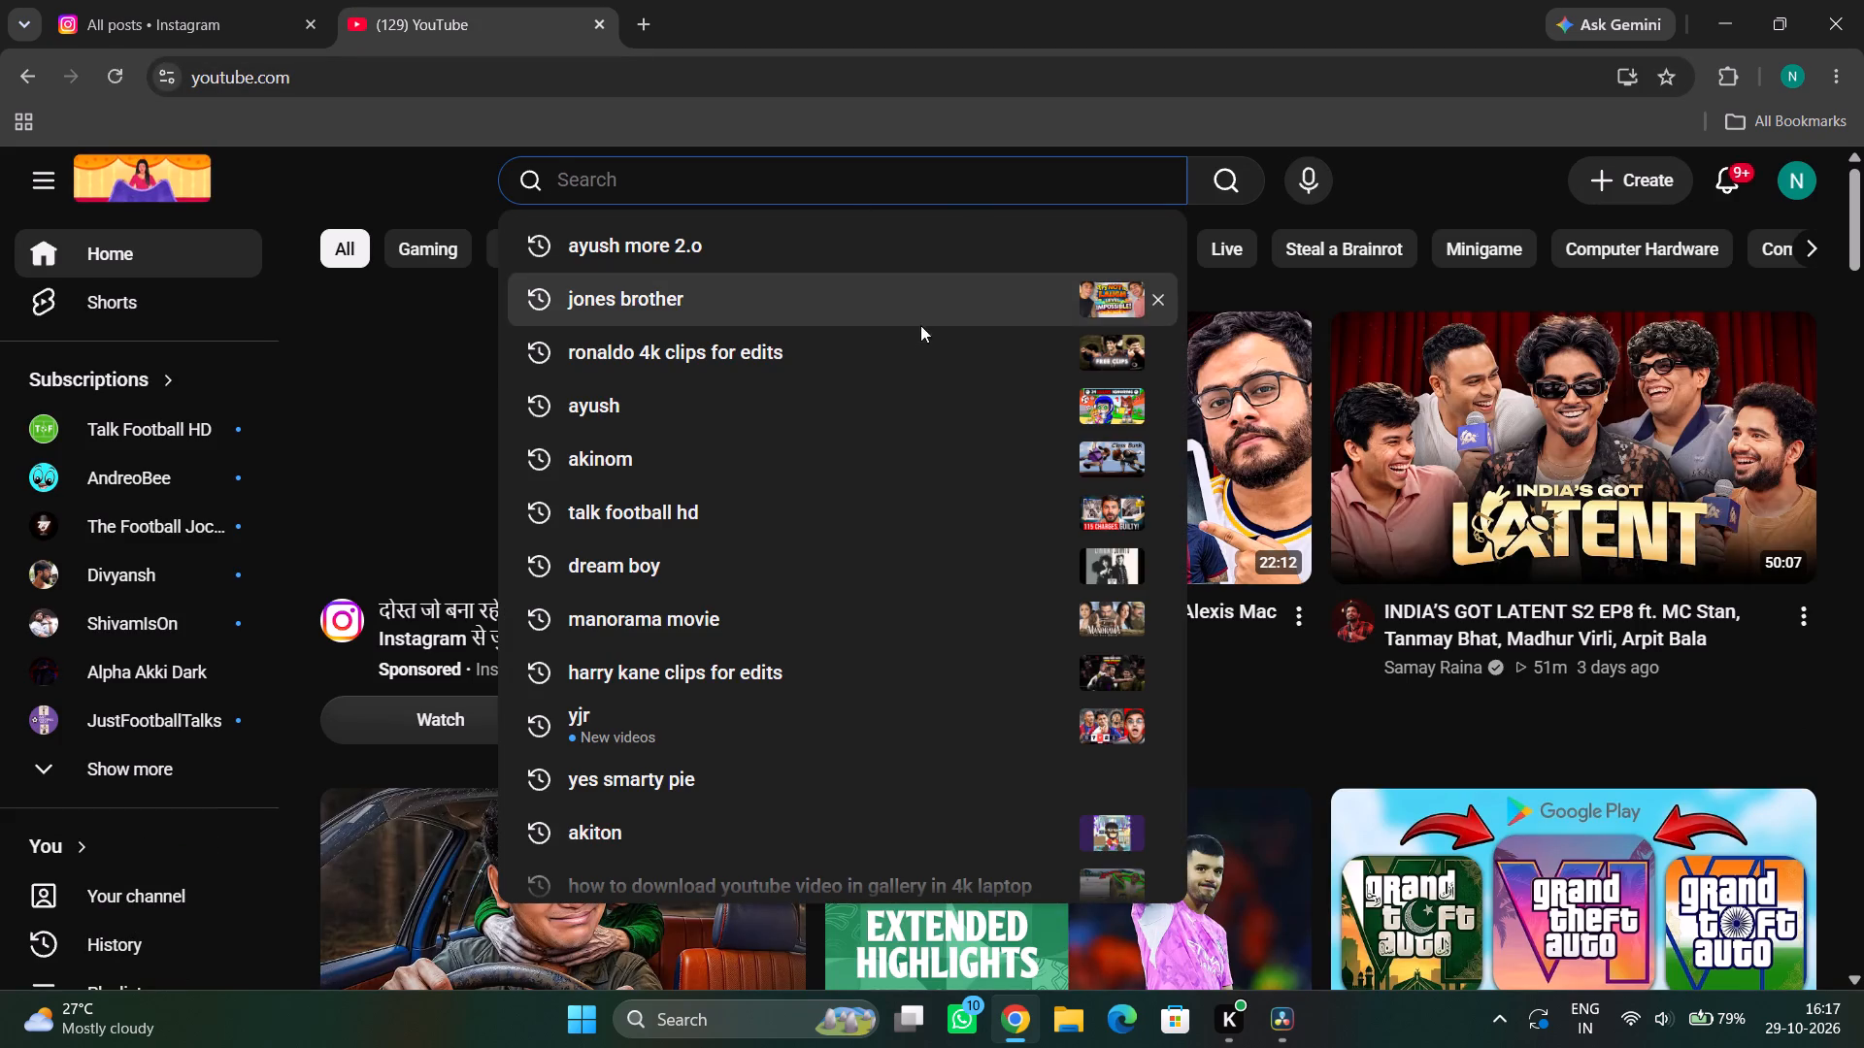
click(842, 359)
click(629, 176)
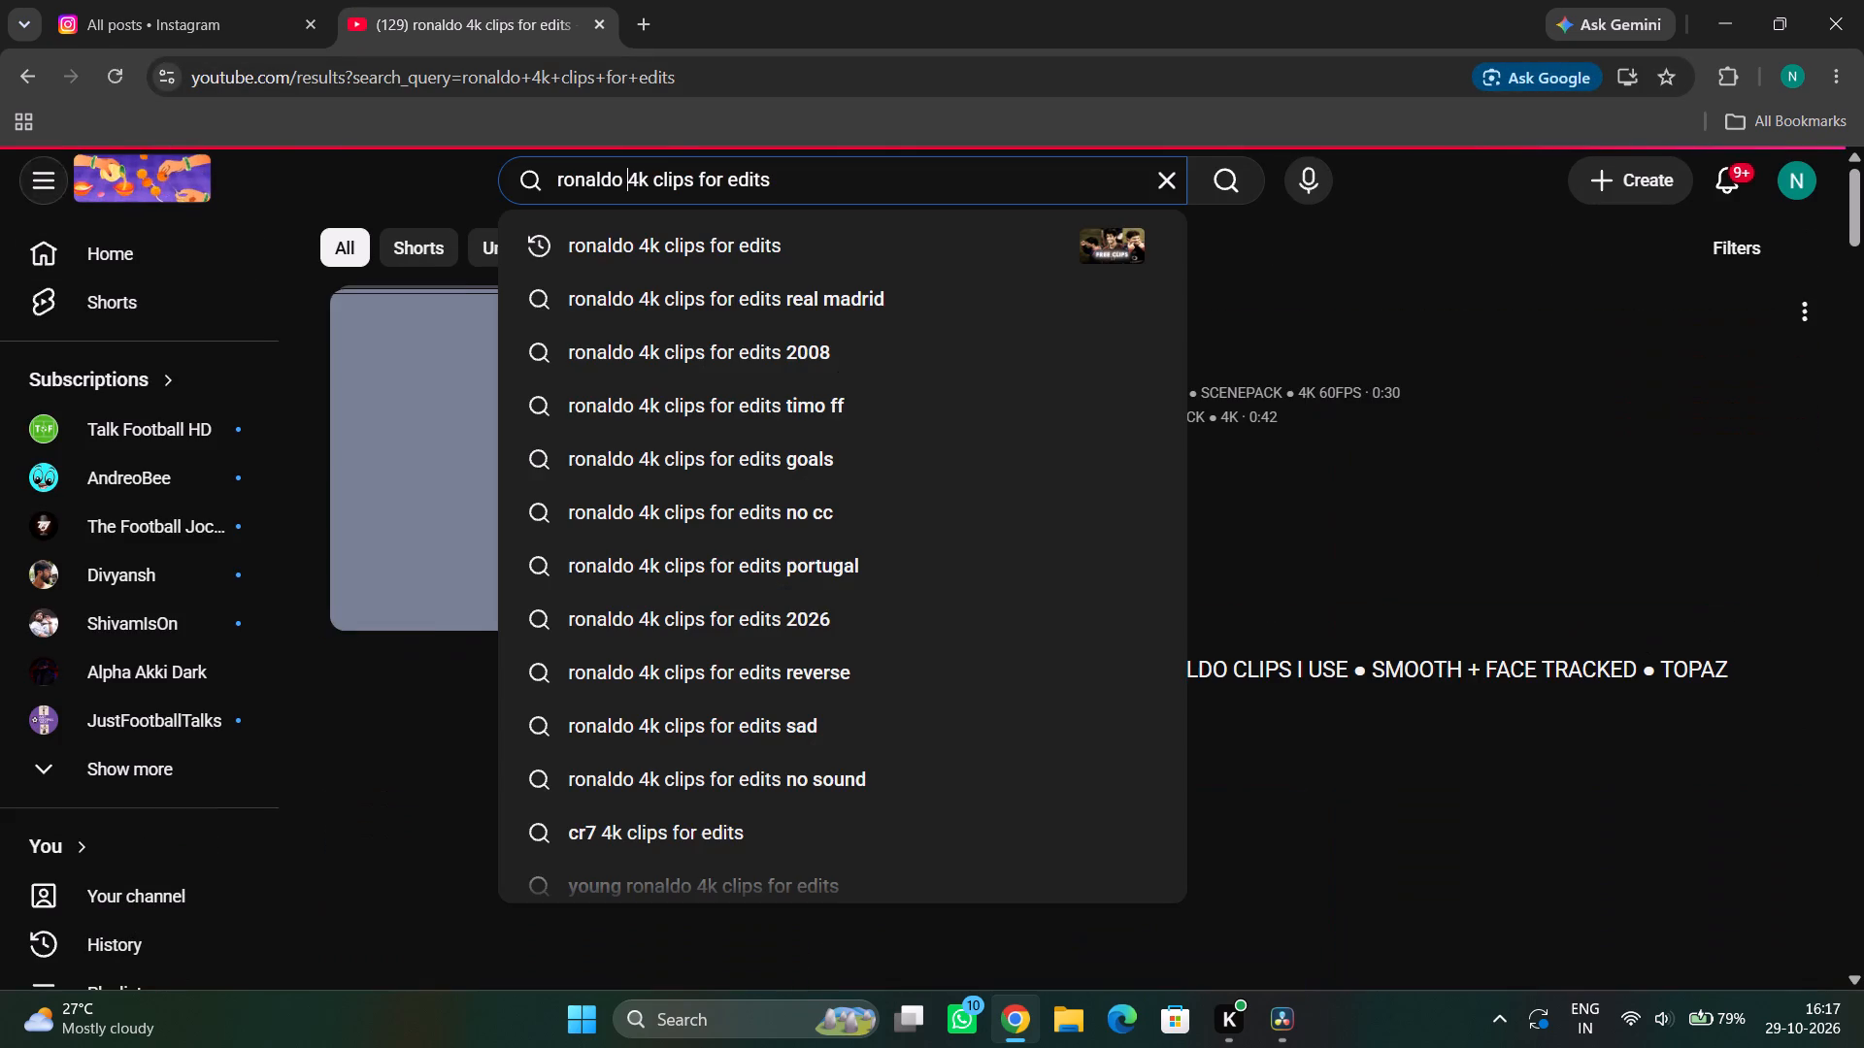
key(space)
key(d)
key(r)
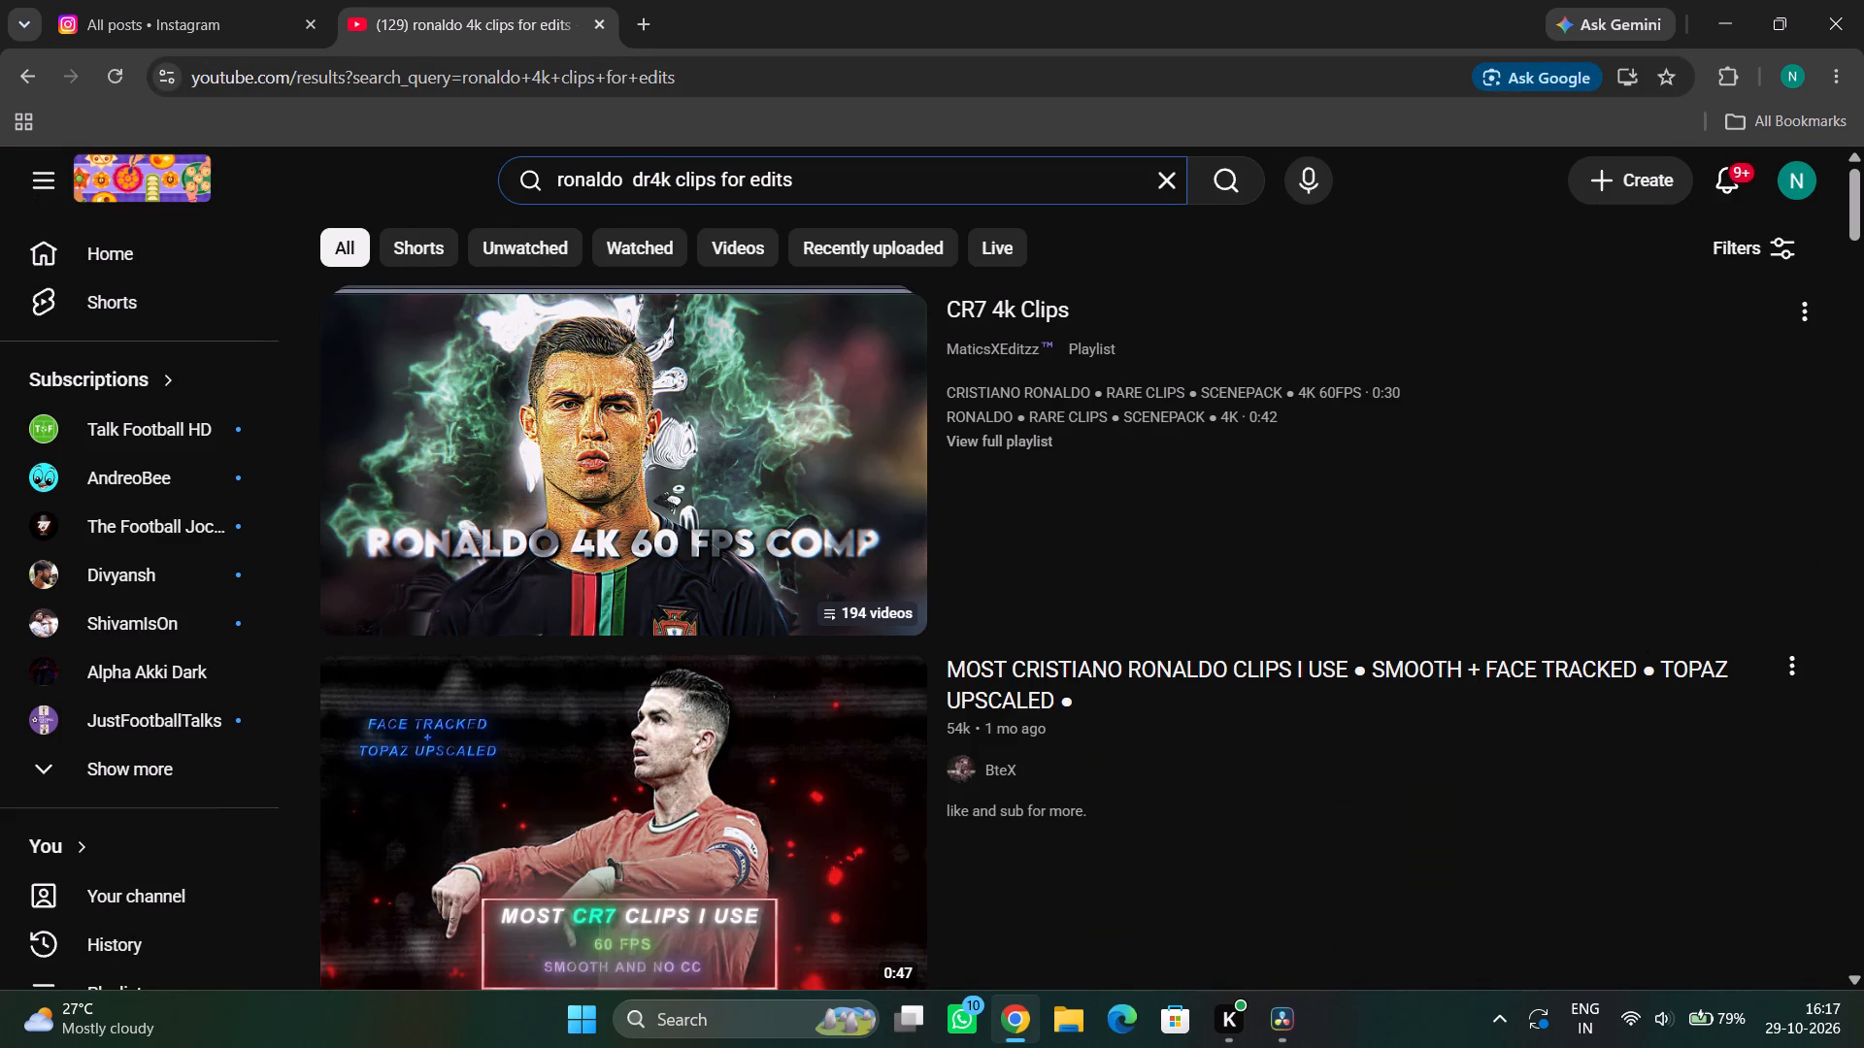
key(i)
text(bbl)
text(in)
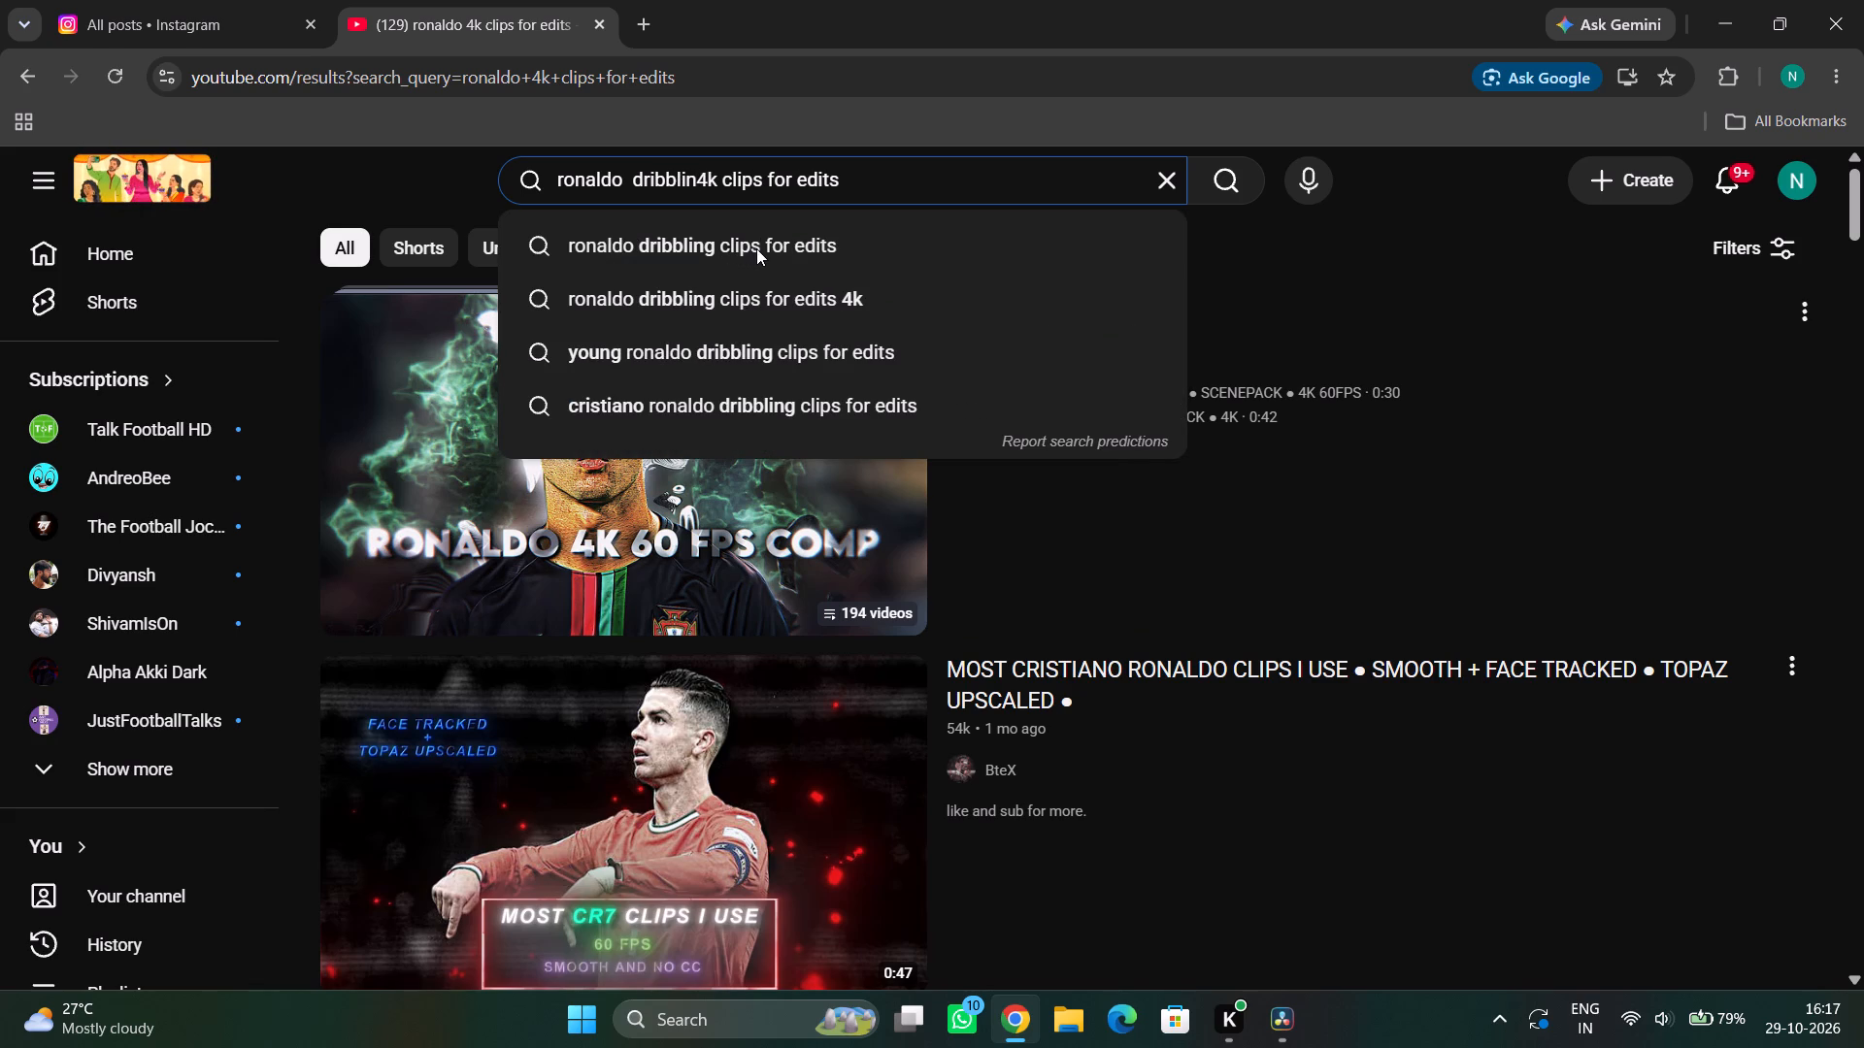
click(806, 291)
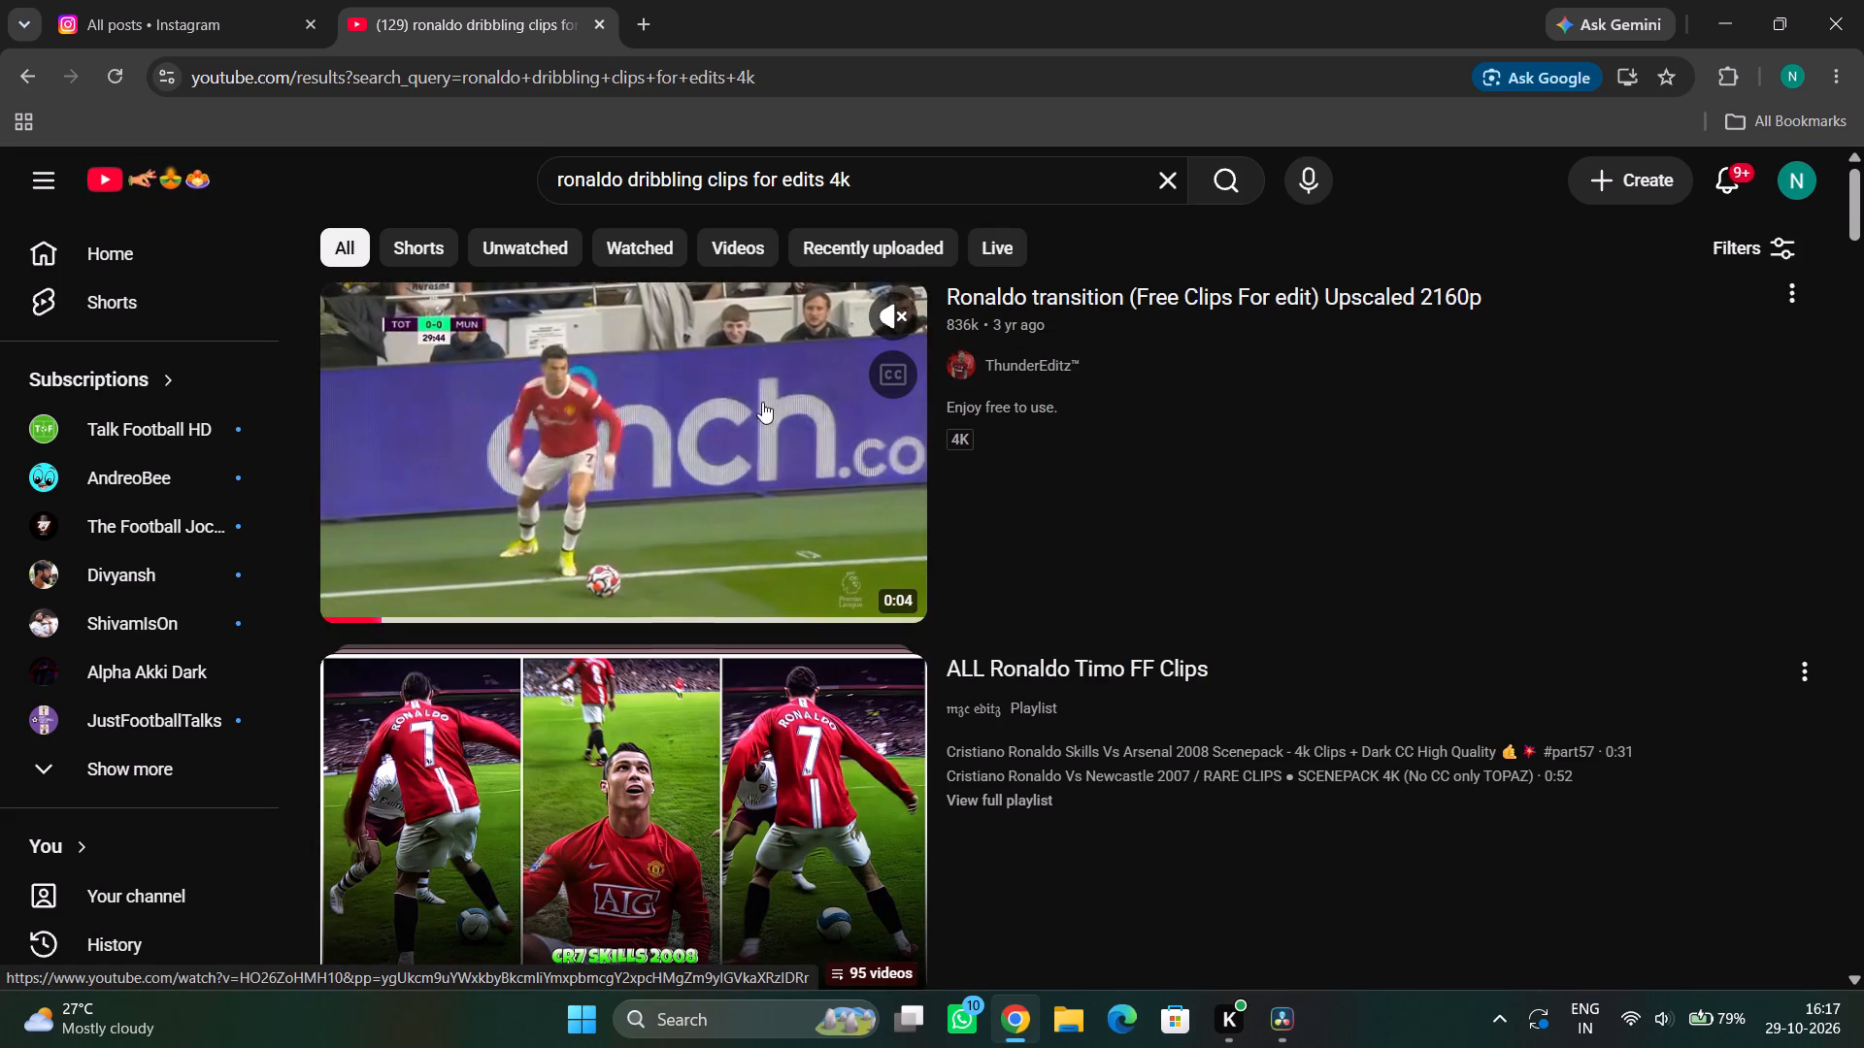
In Chrome, open the ALL Ronaldo Timo FF Clips playlist, preview its Arsenal 2008 scenepack video and copy that video's share link.
scroll(758, 412, down, 5)
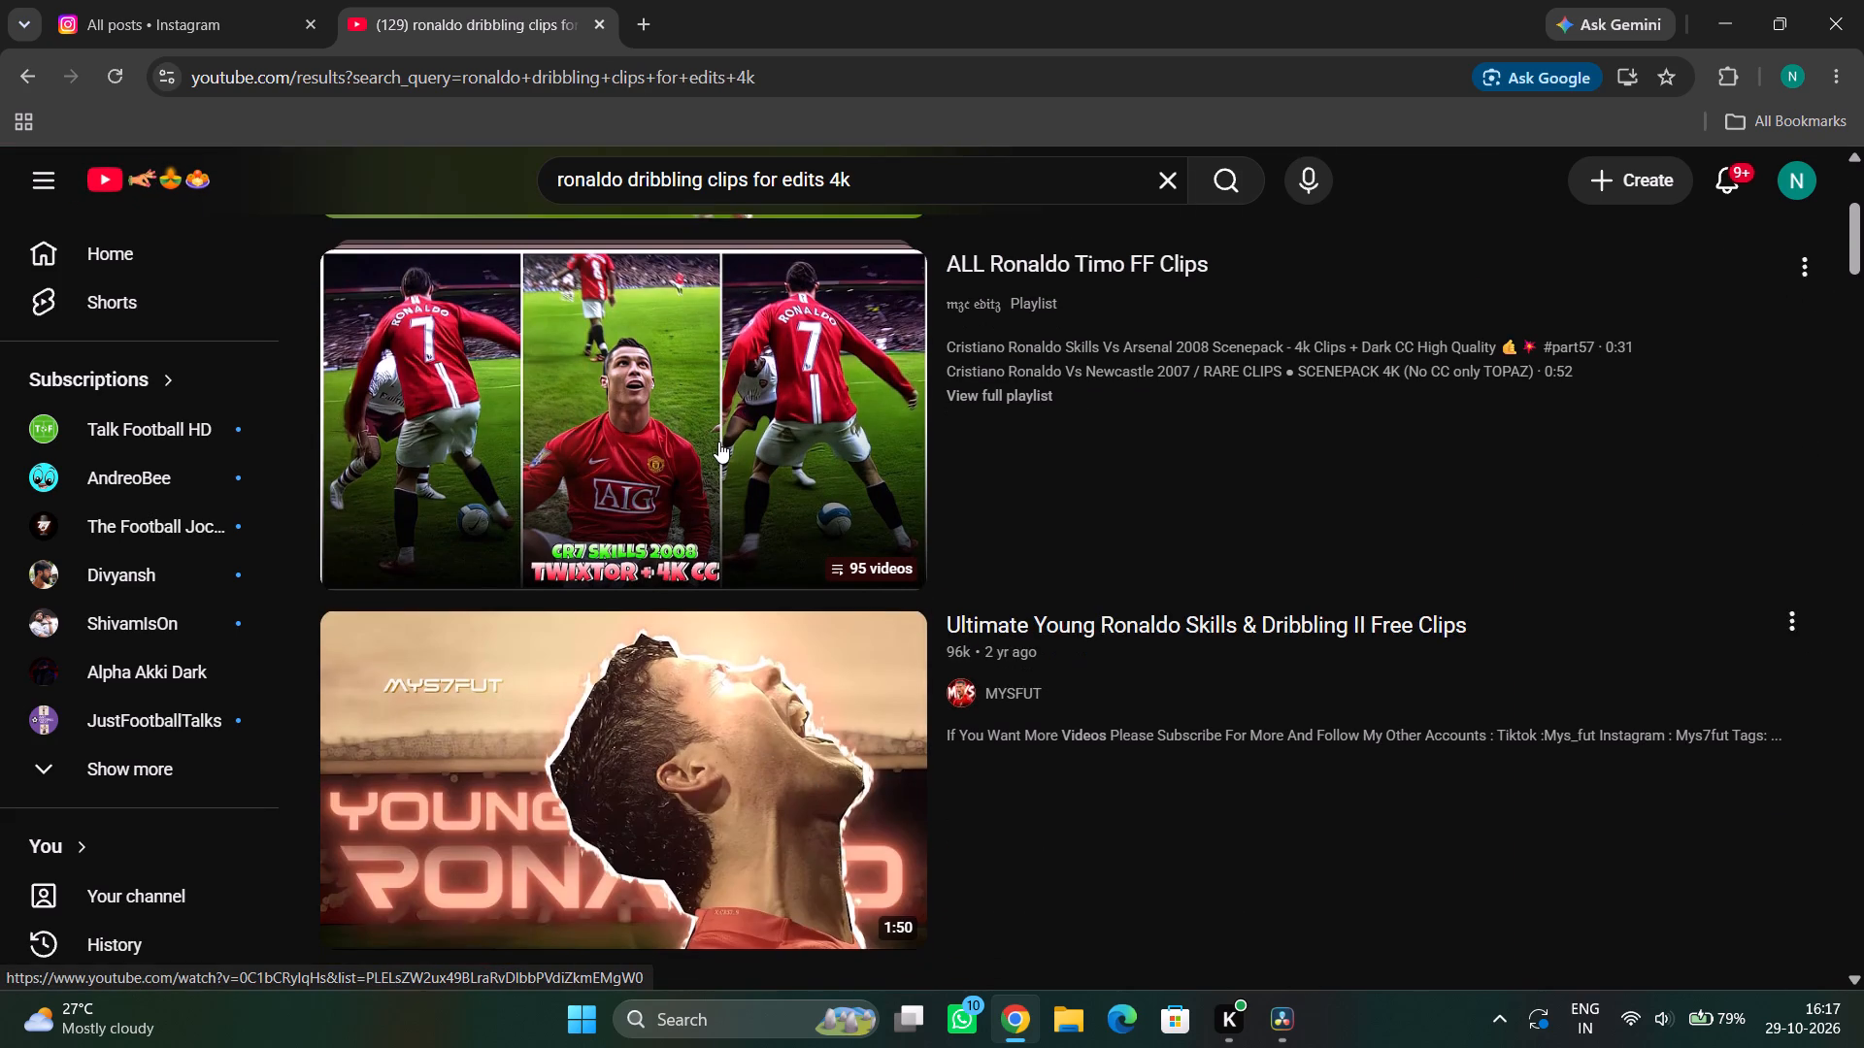
click(736, 425)
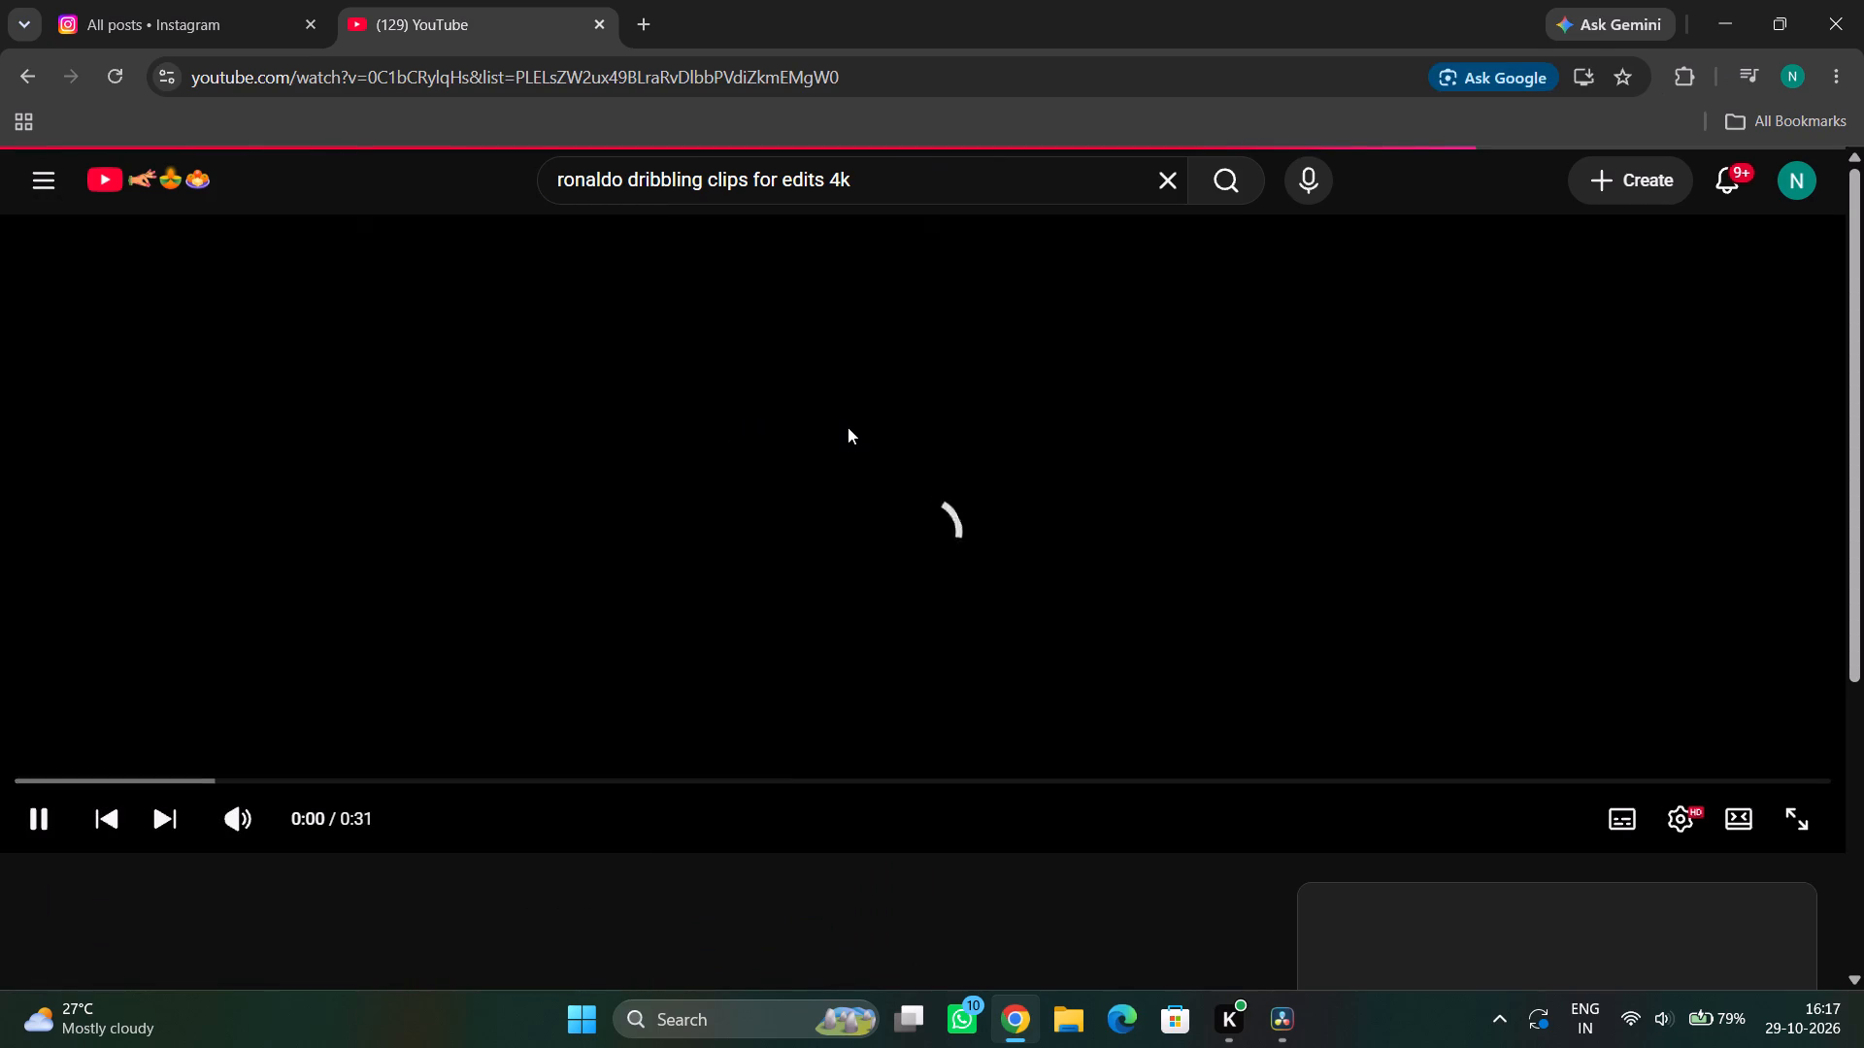
drag(256, 774, 273, 774)
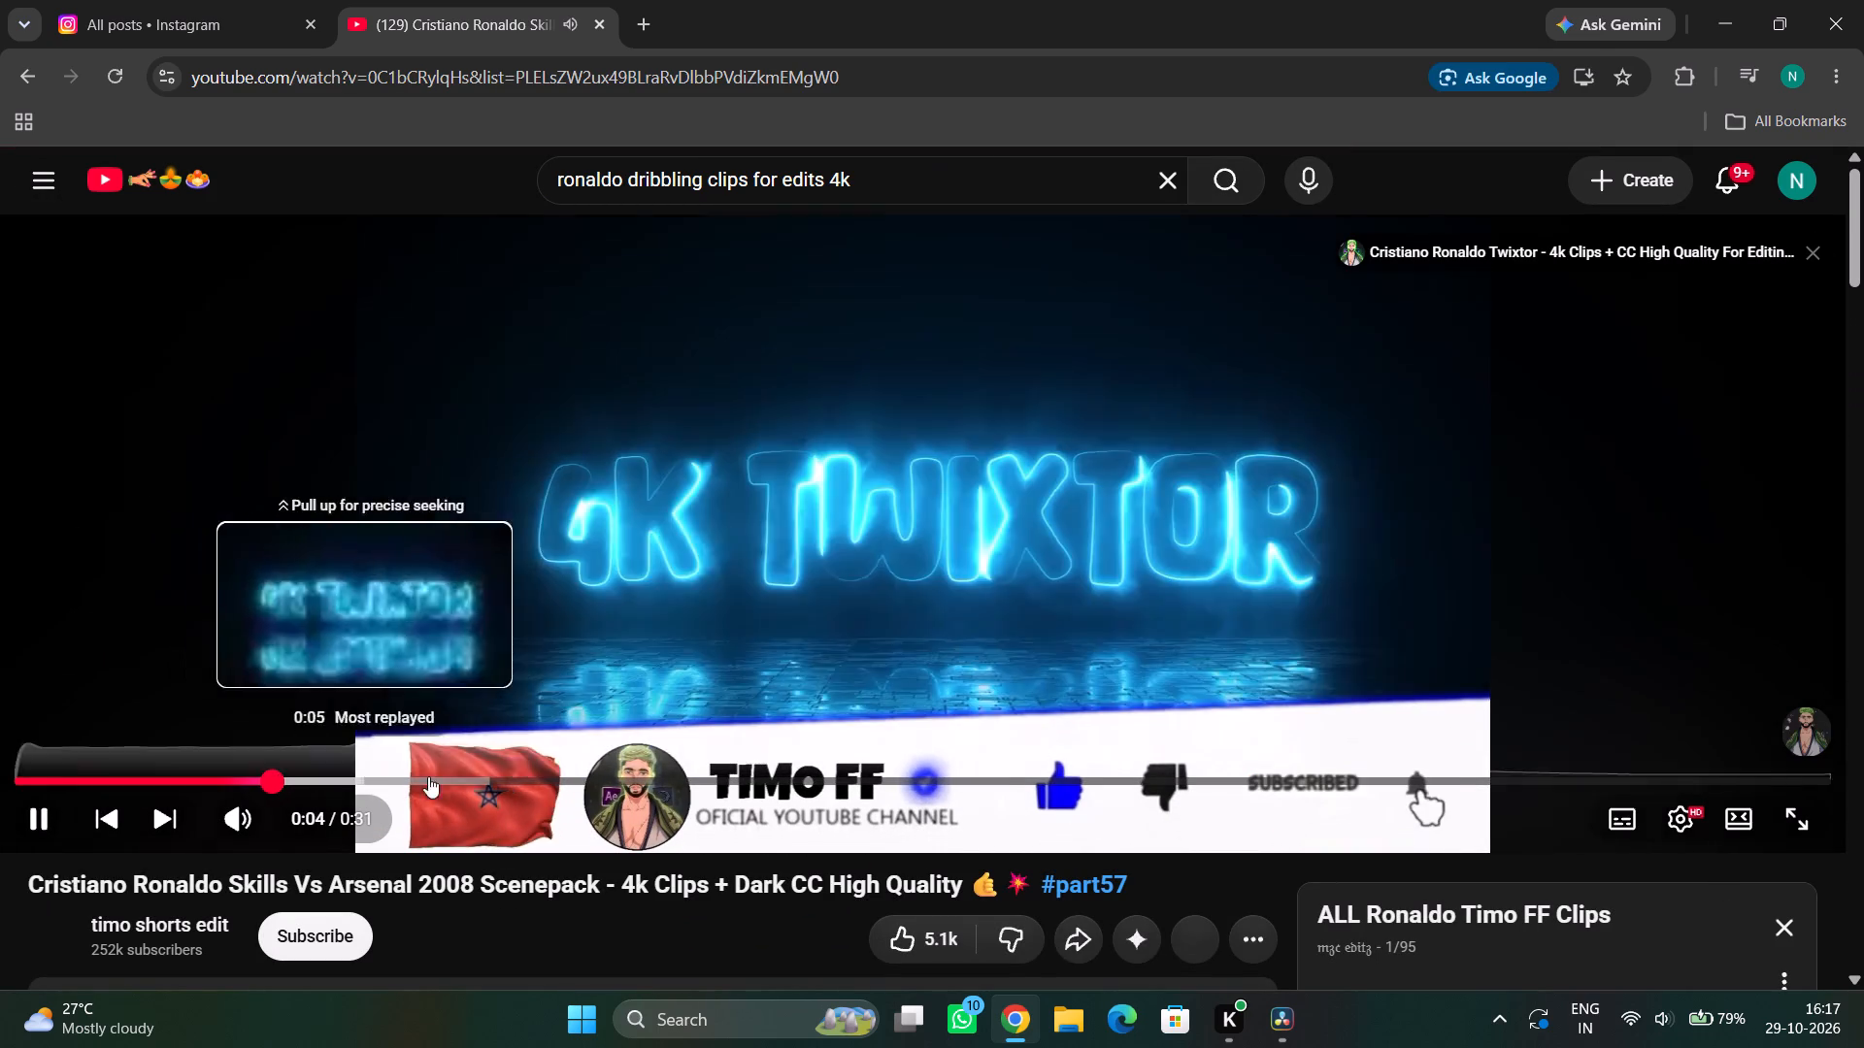
click(564, 777)
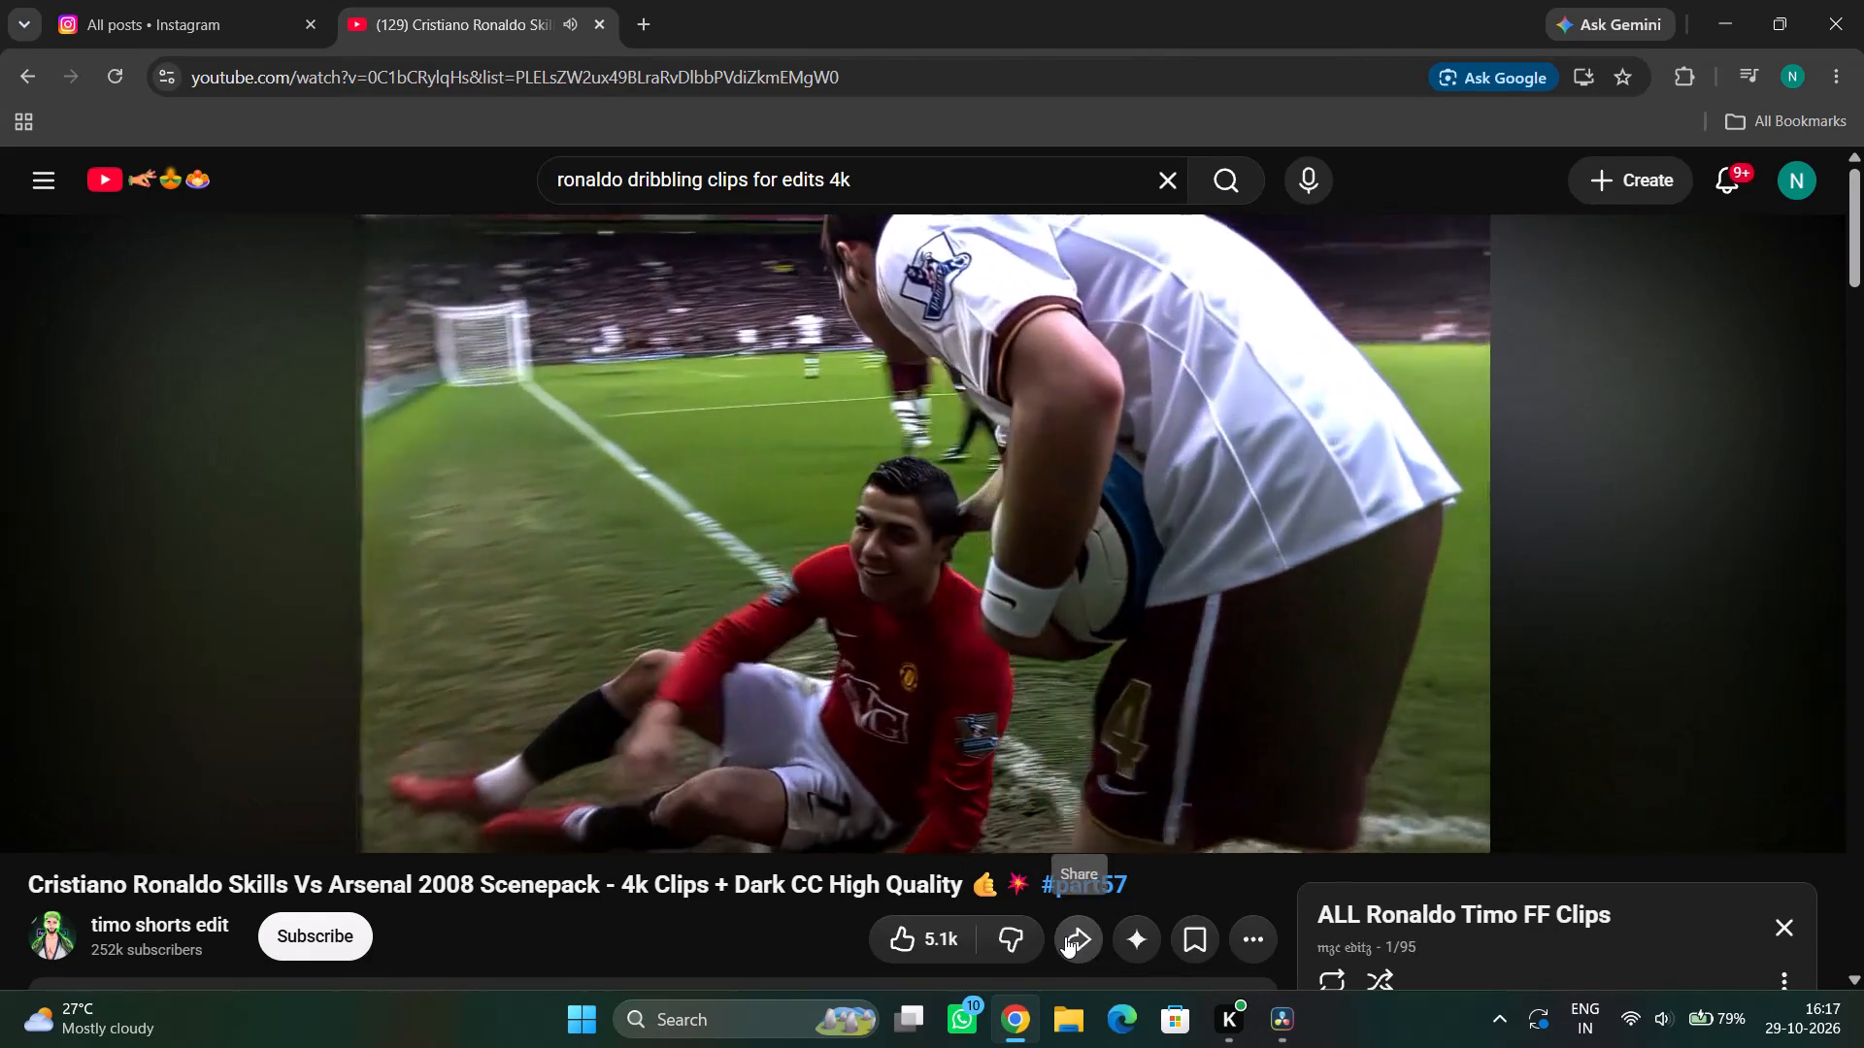
click(1065, 936)
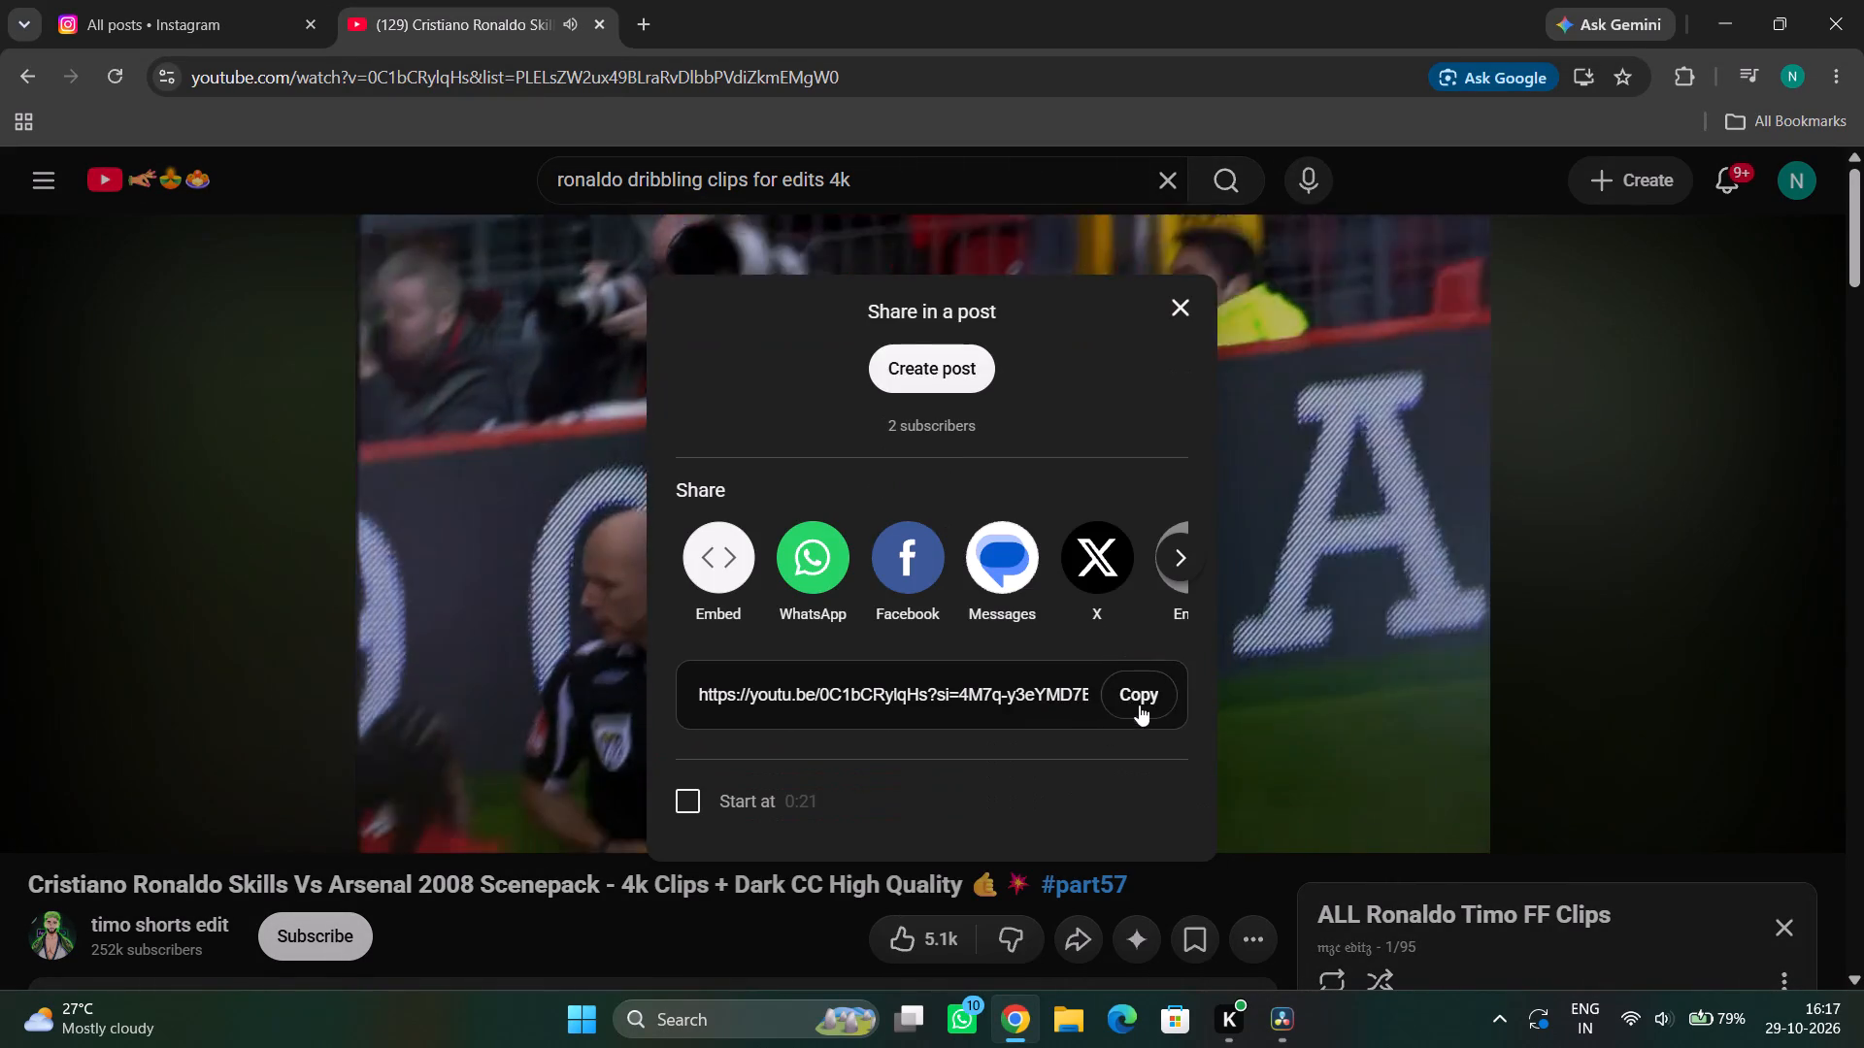
click(1141, 701)
click(1180, 302)
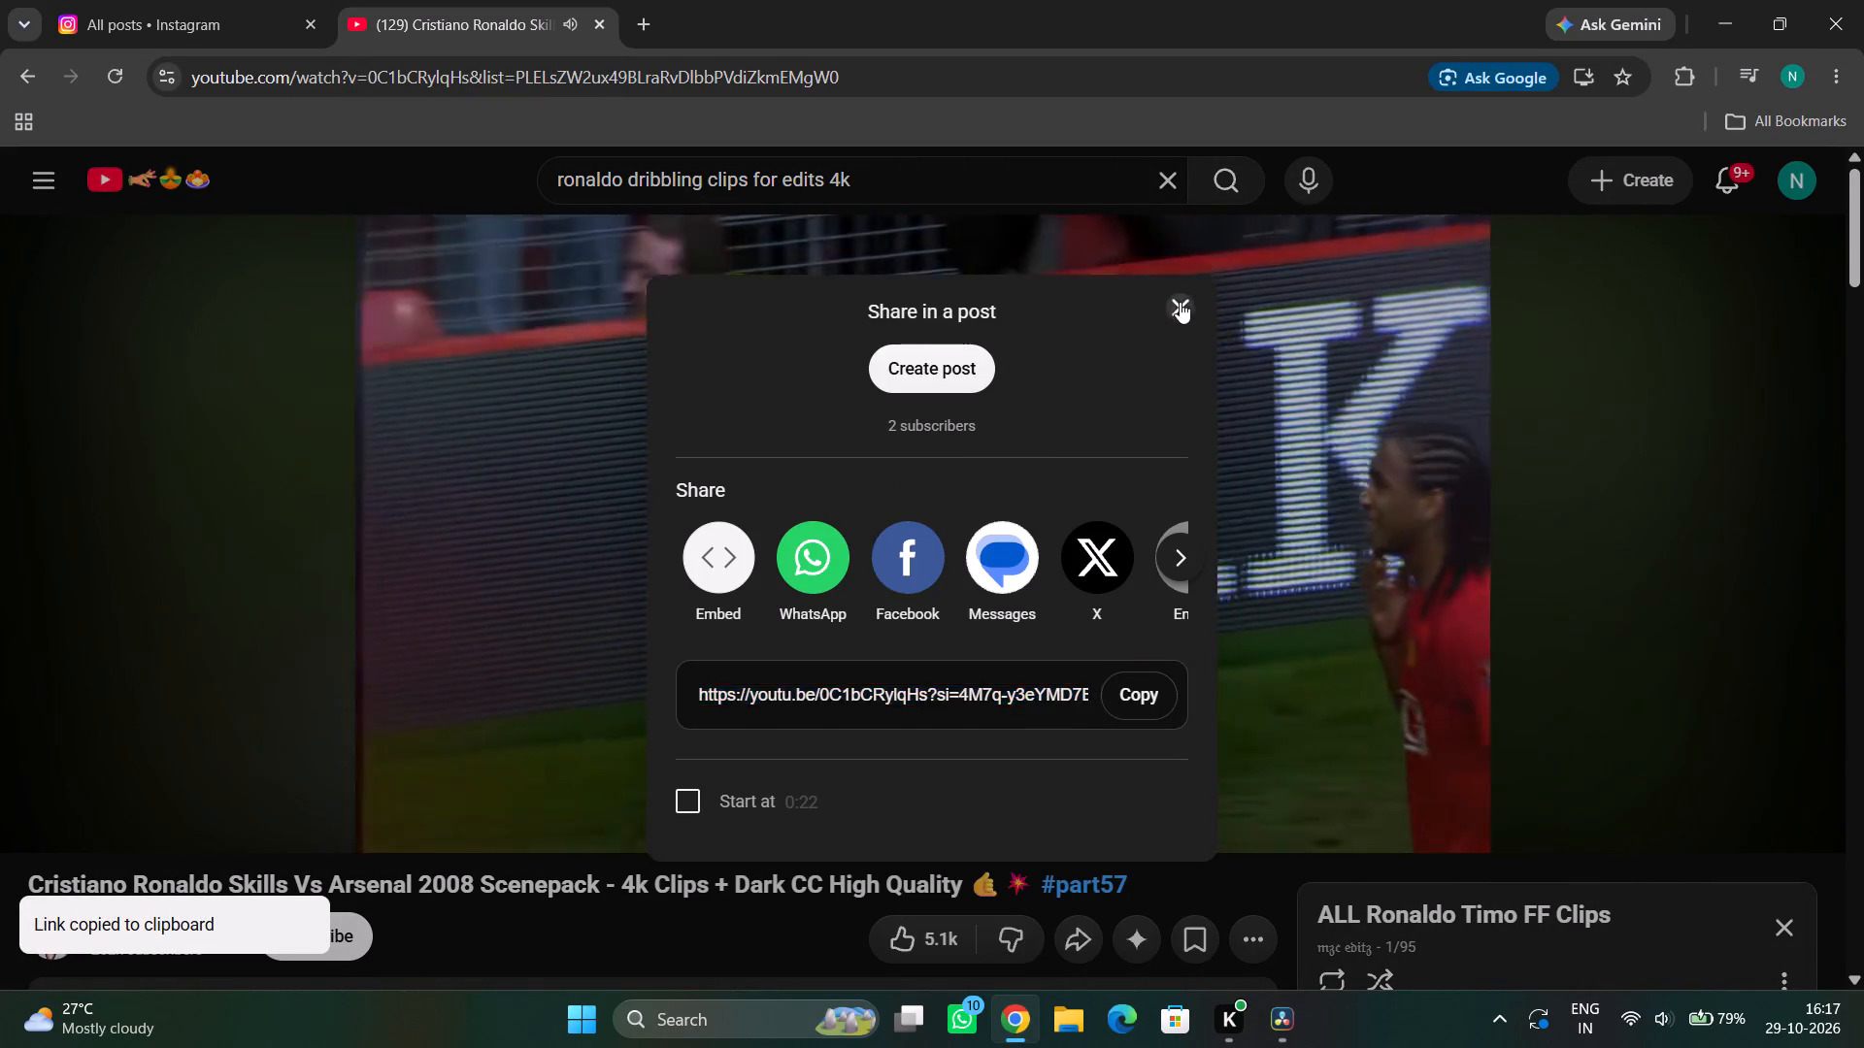
Search Google for youtube video download in a new tab and open the VidsSave Free YouTube Video Downloader result.
click(652, 26)
click(683, 71)
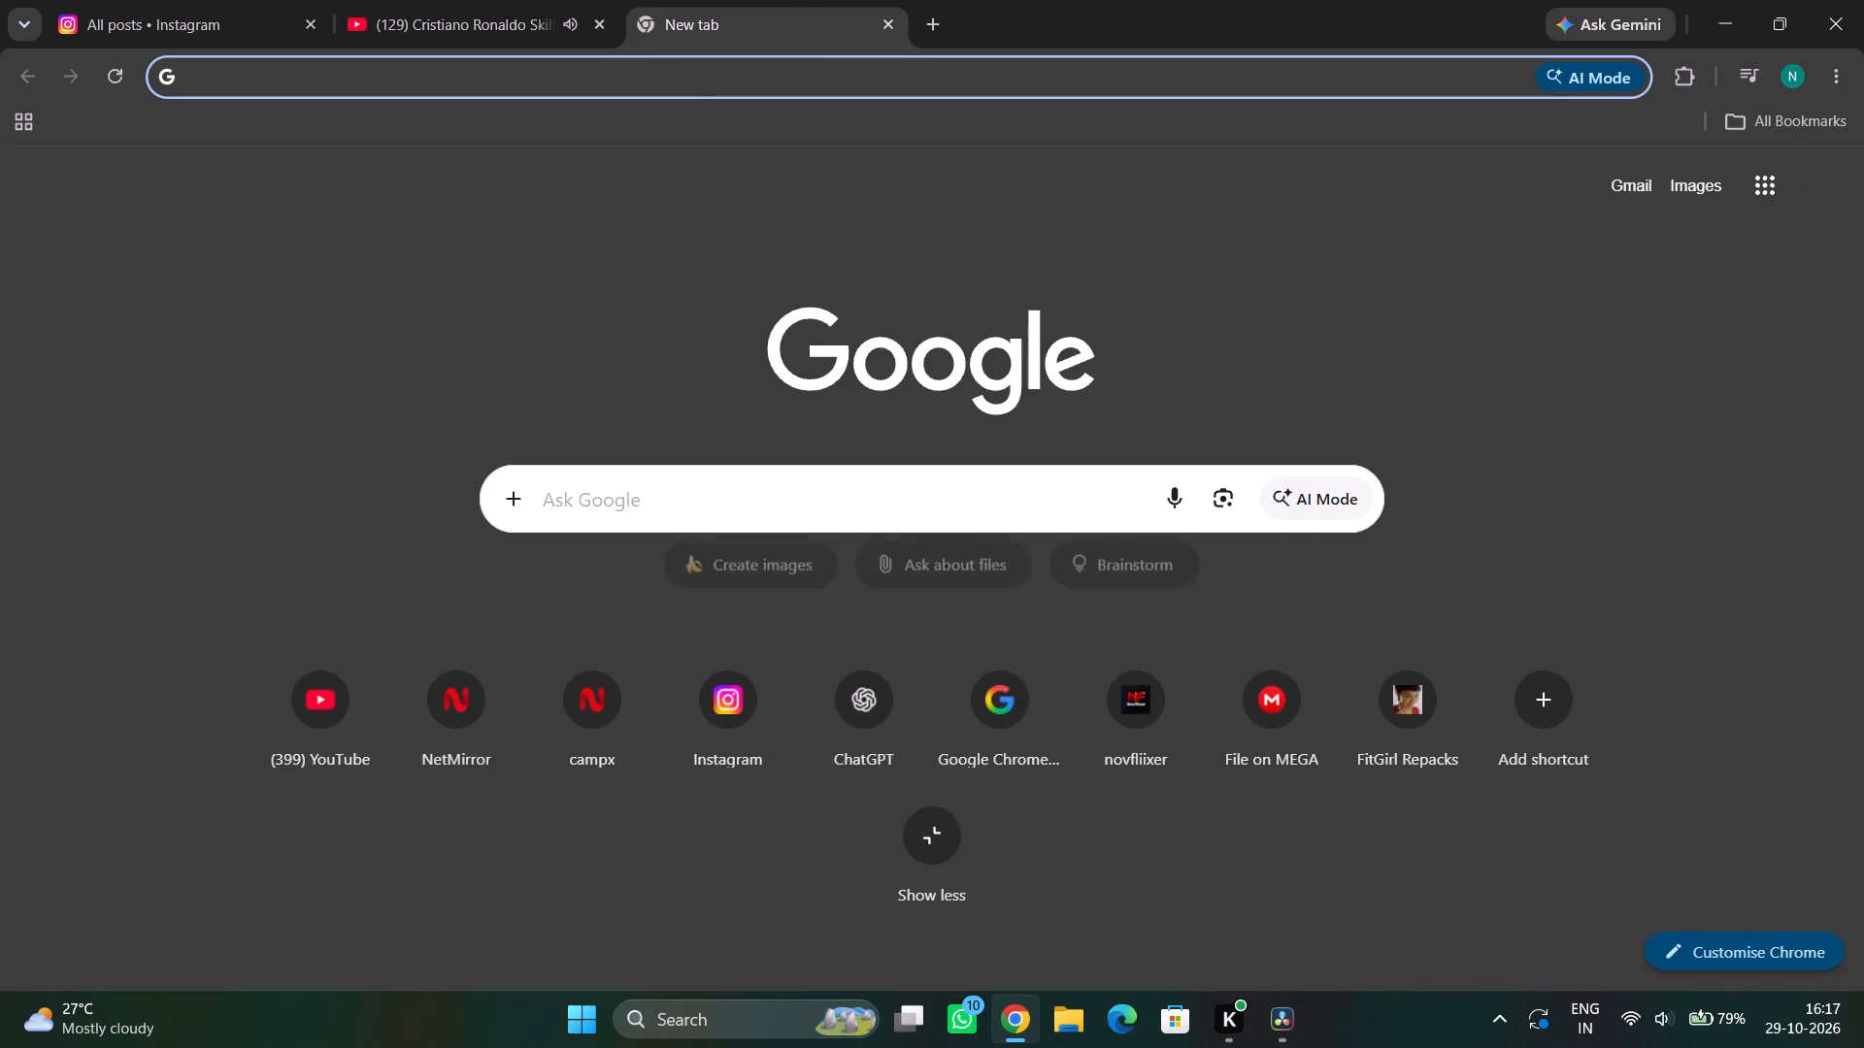
click(493, 183)
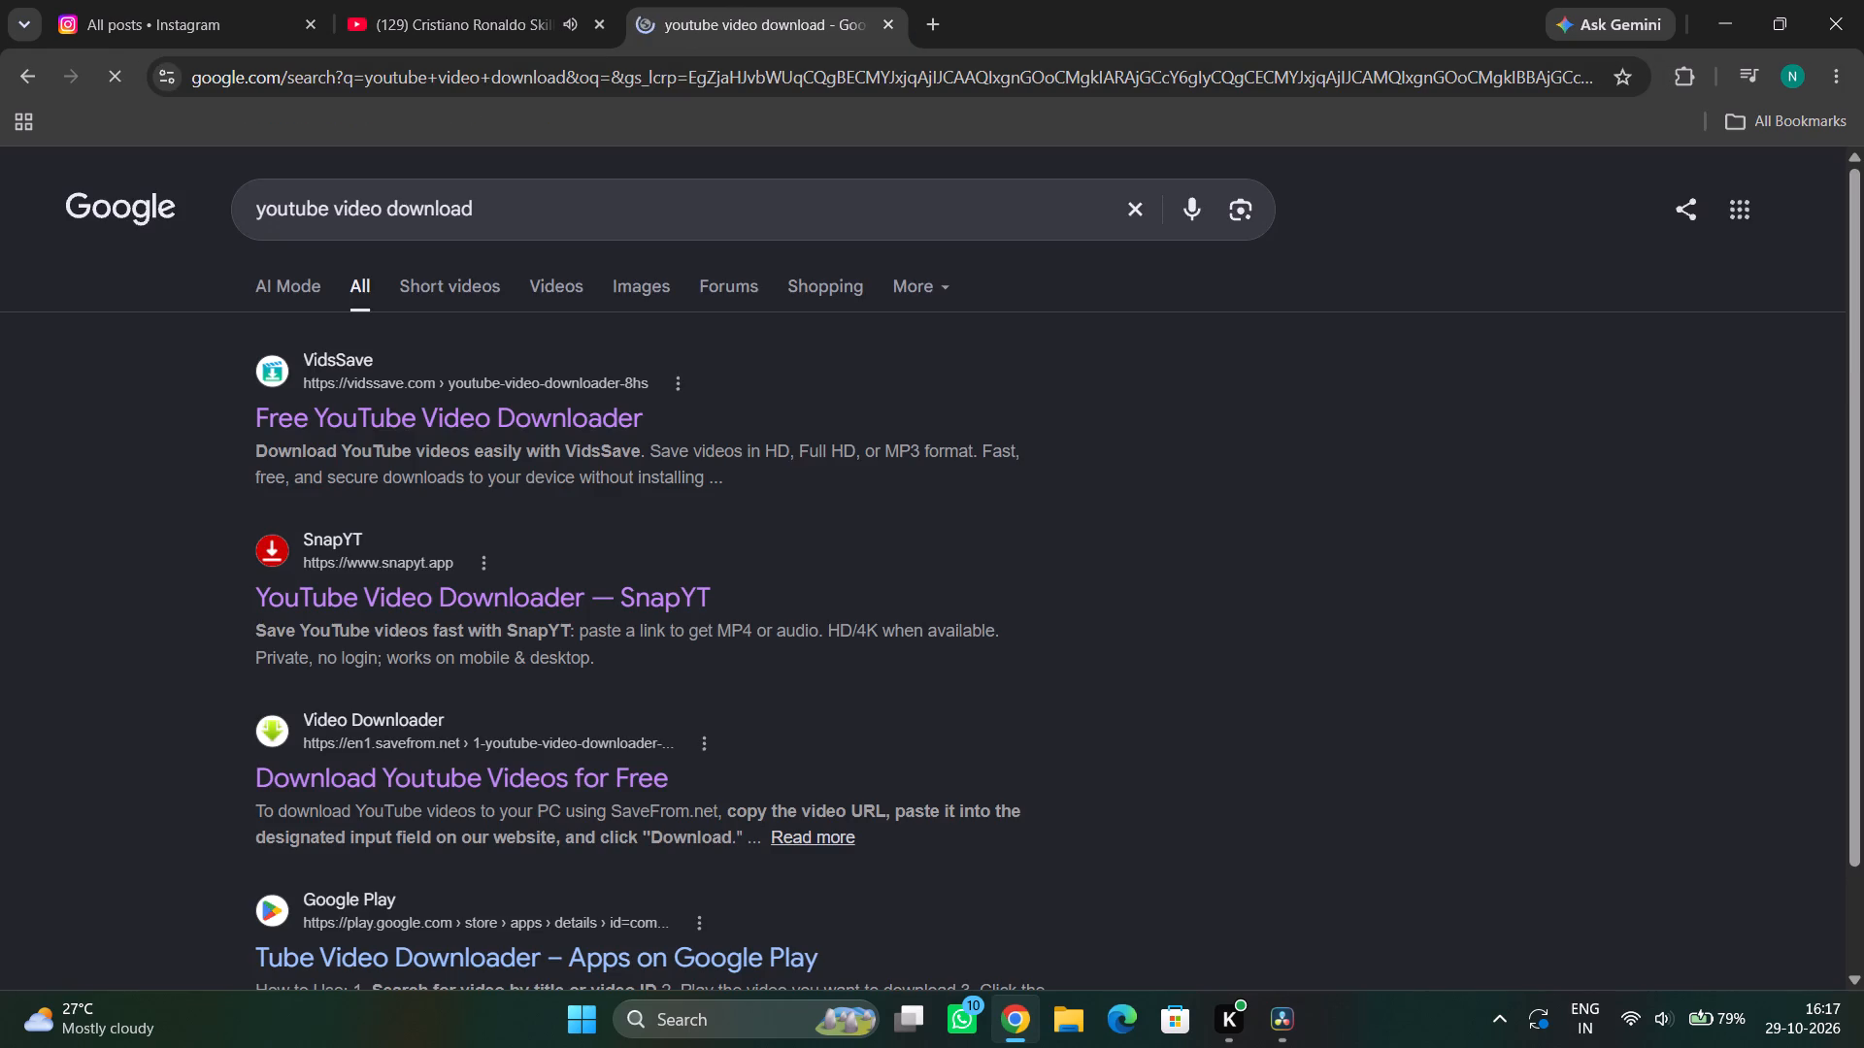
click(437, 420)
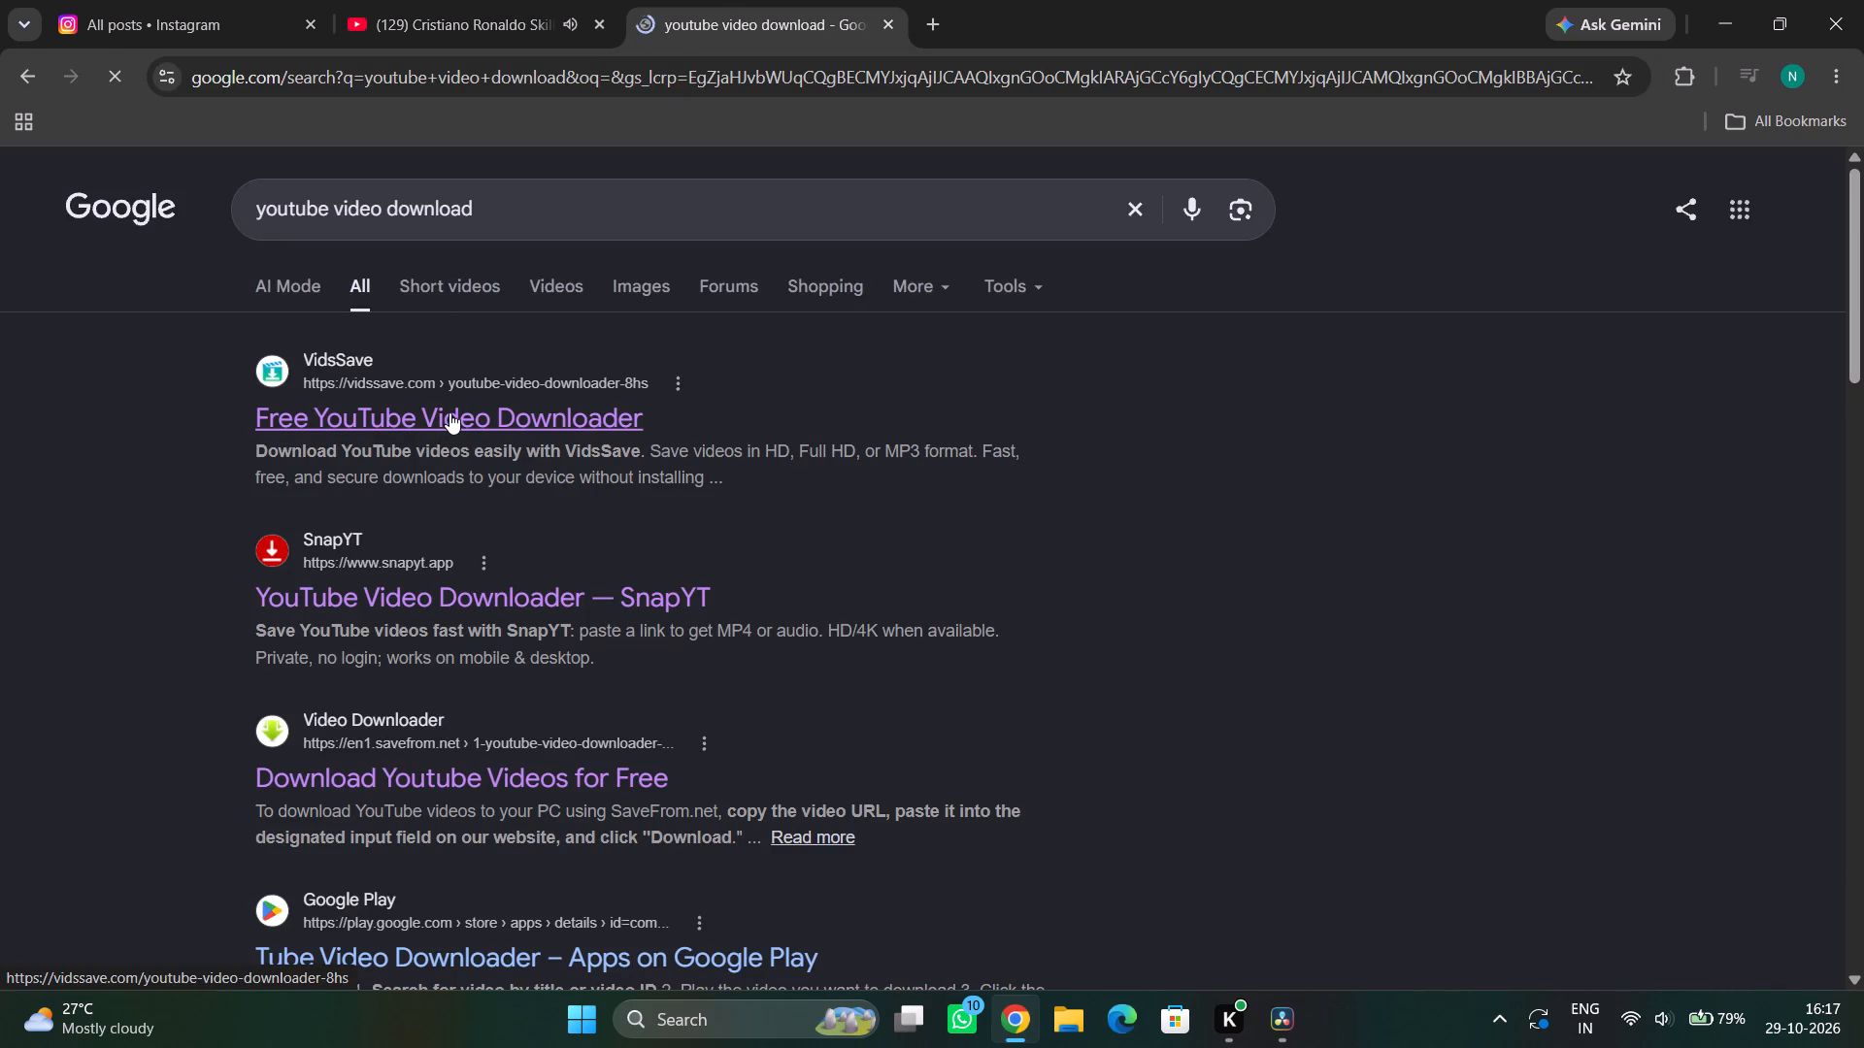
Return to the YouTube video page and look through the ALL Ronaldo Timo FF Clips playlist for other usable scenepacks.
click(441, 0)
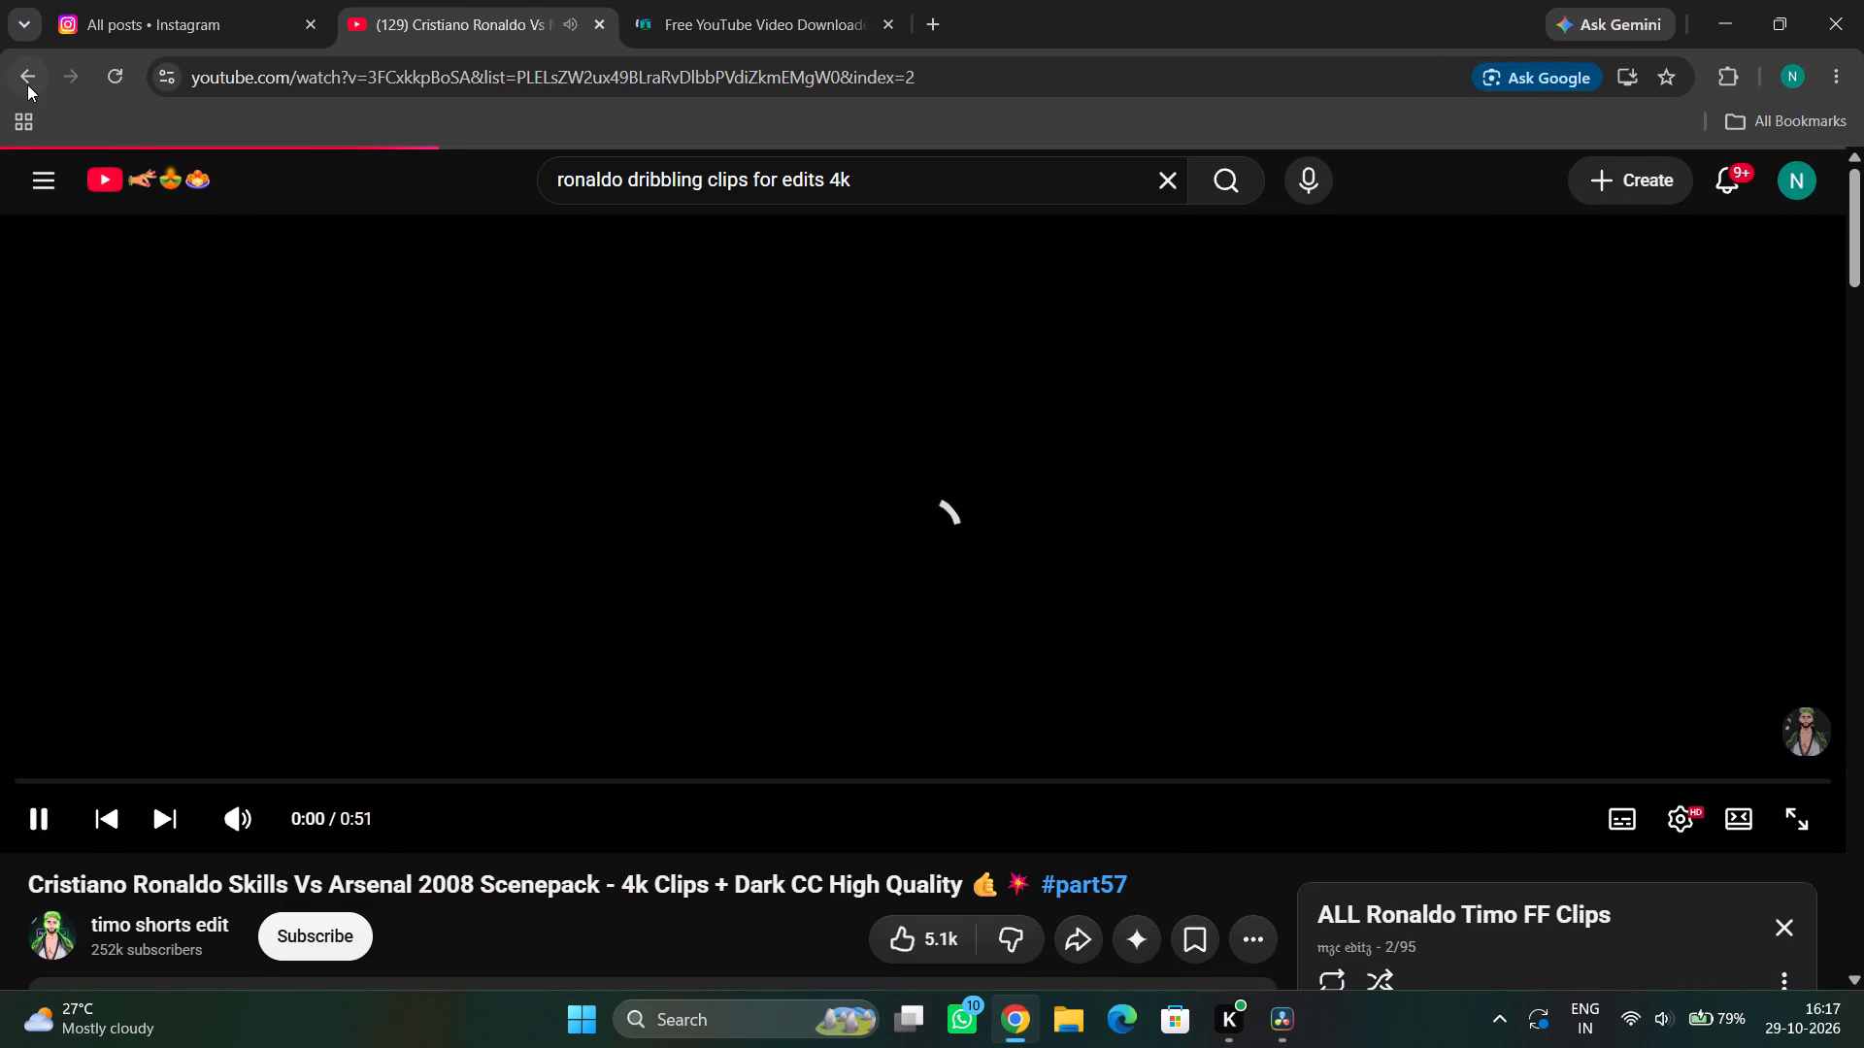
scroll(914, 463, down, 6)
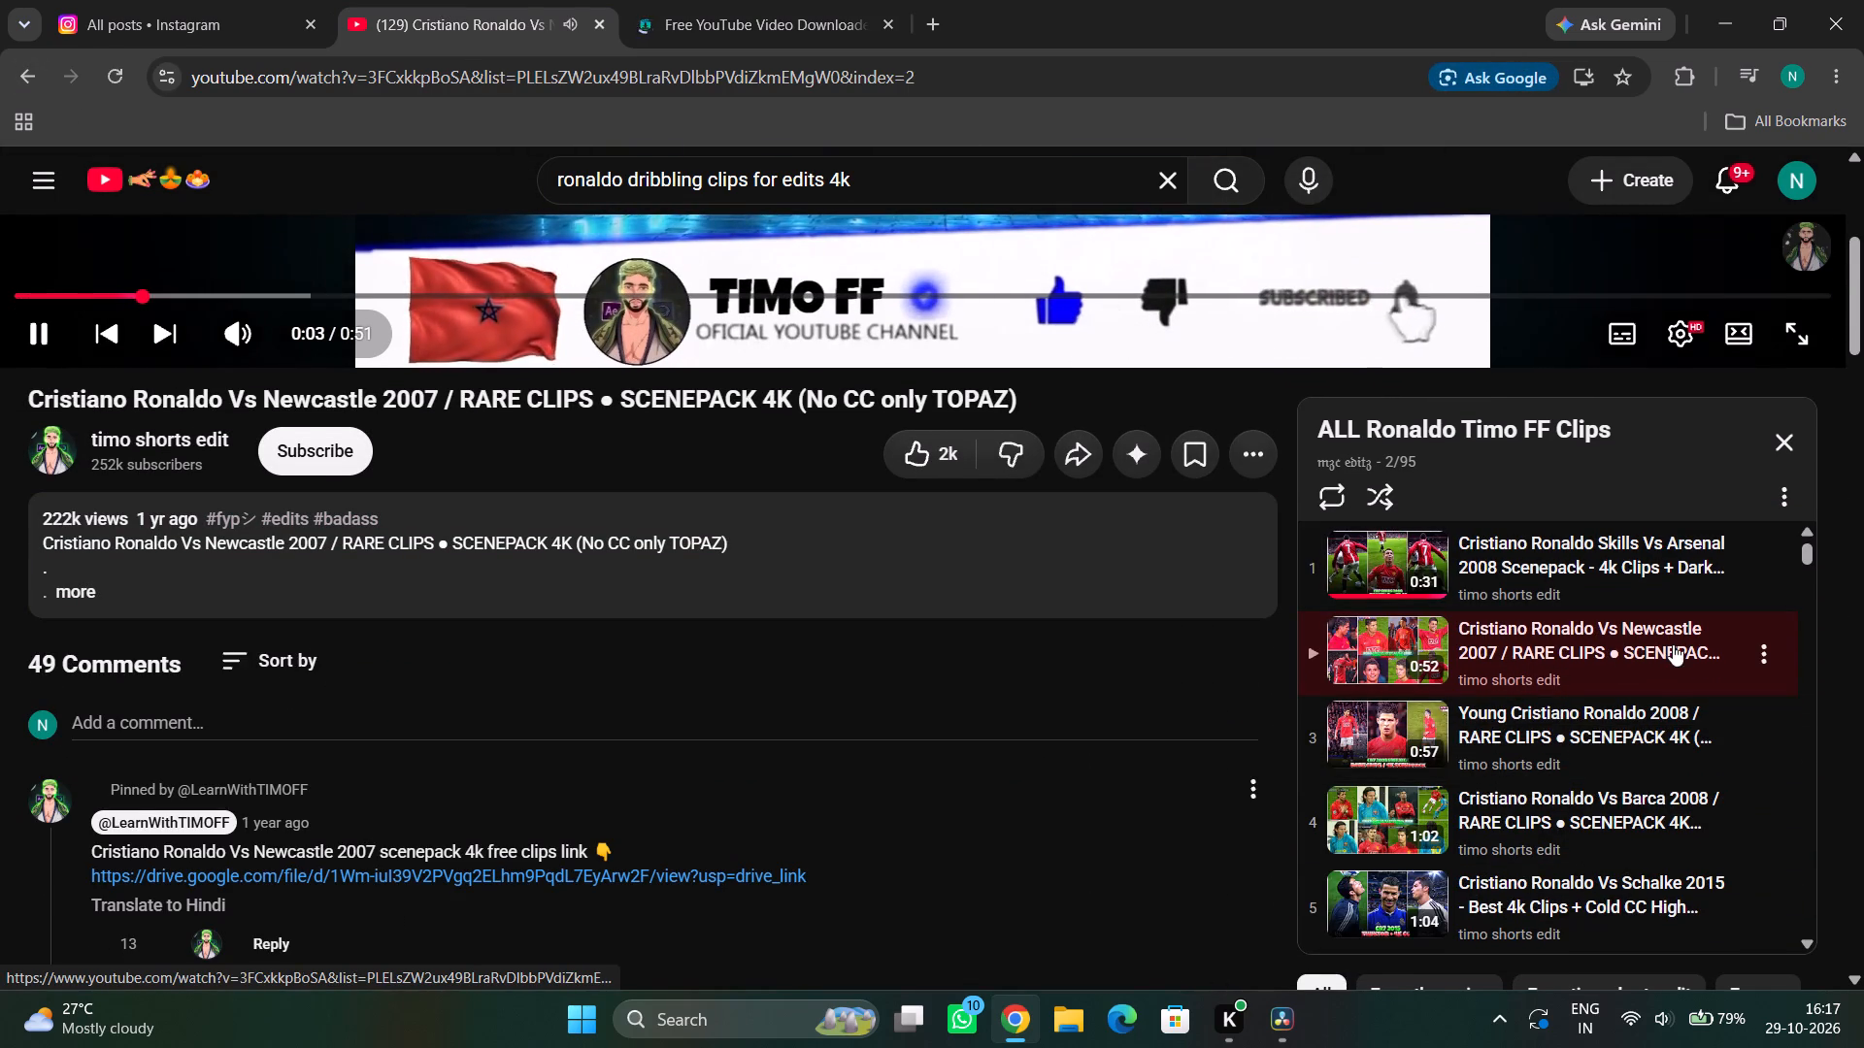
scroll(1657, 750, down, 2)
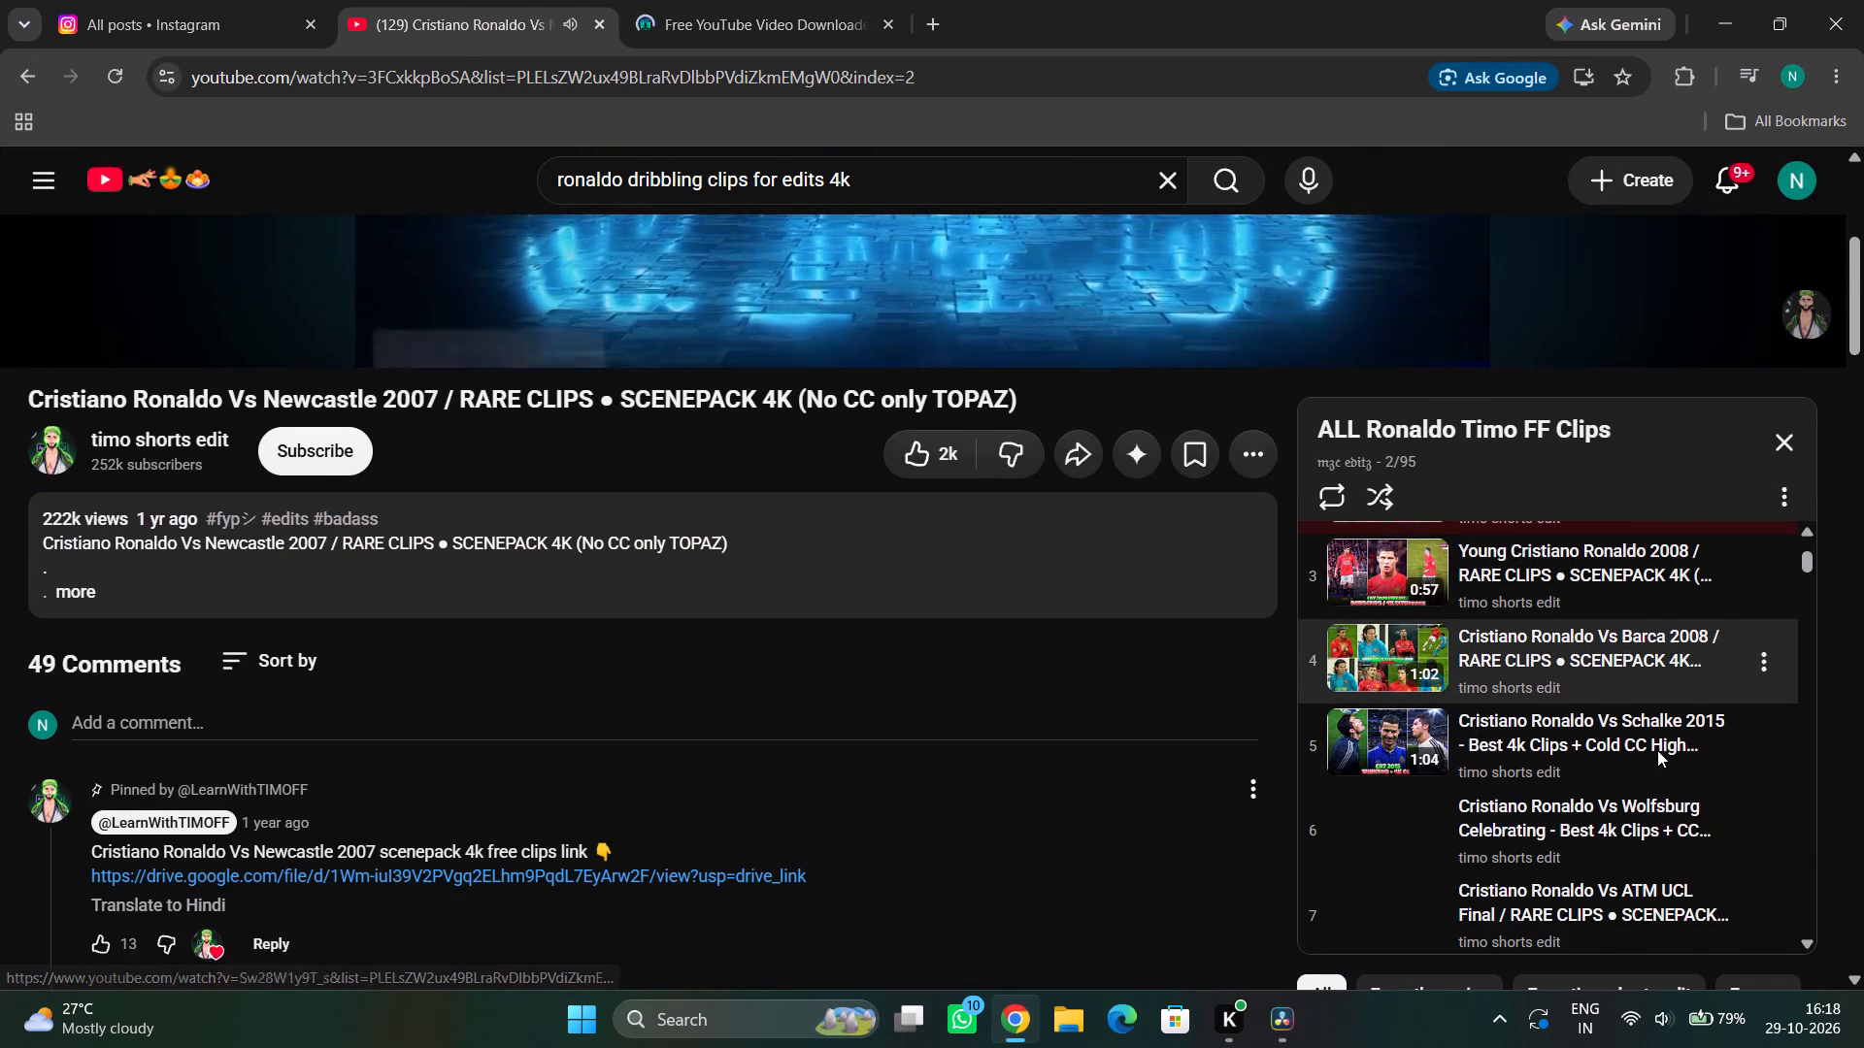
scroll(1668, 733, down, 1)
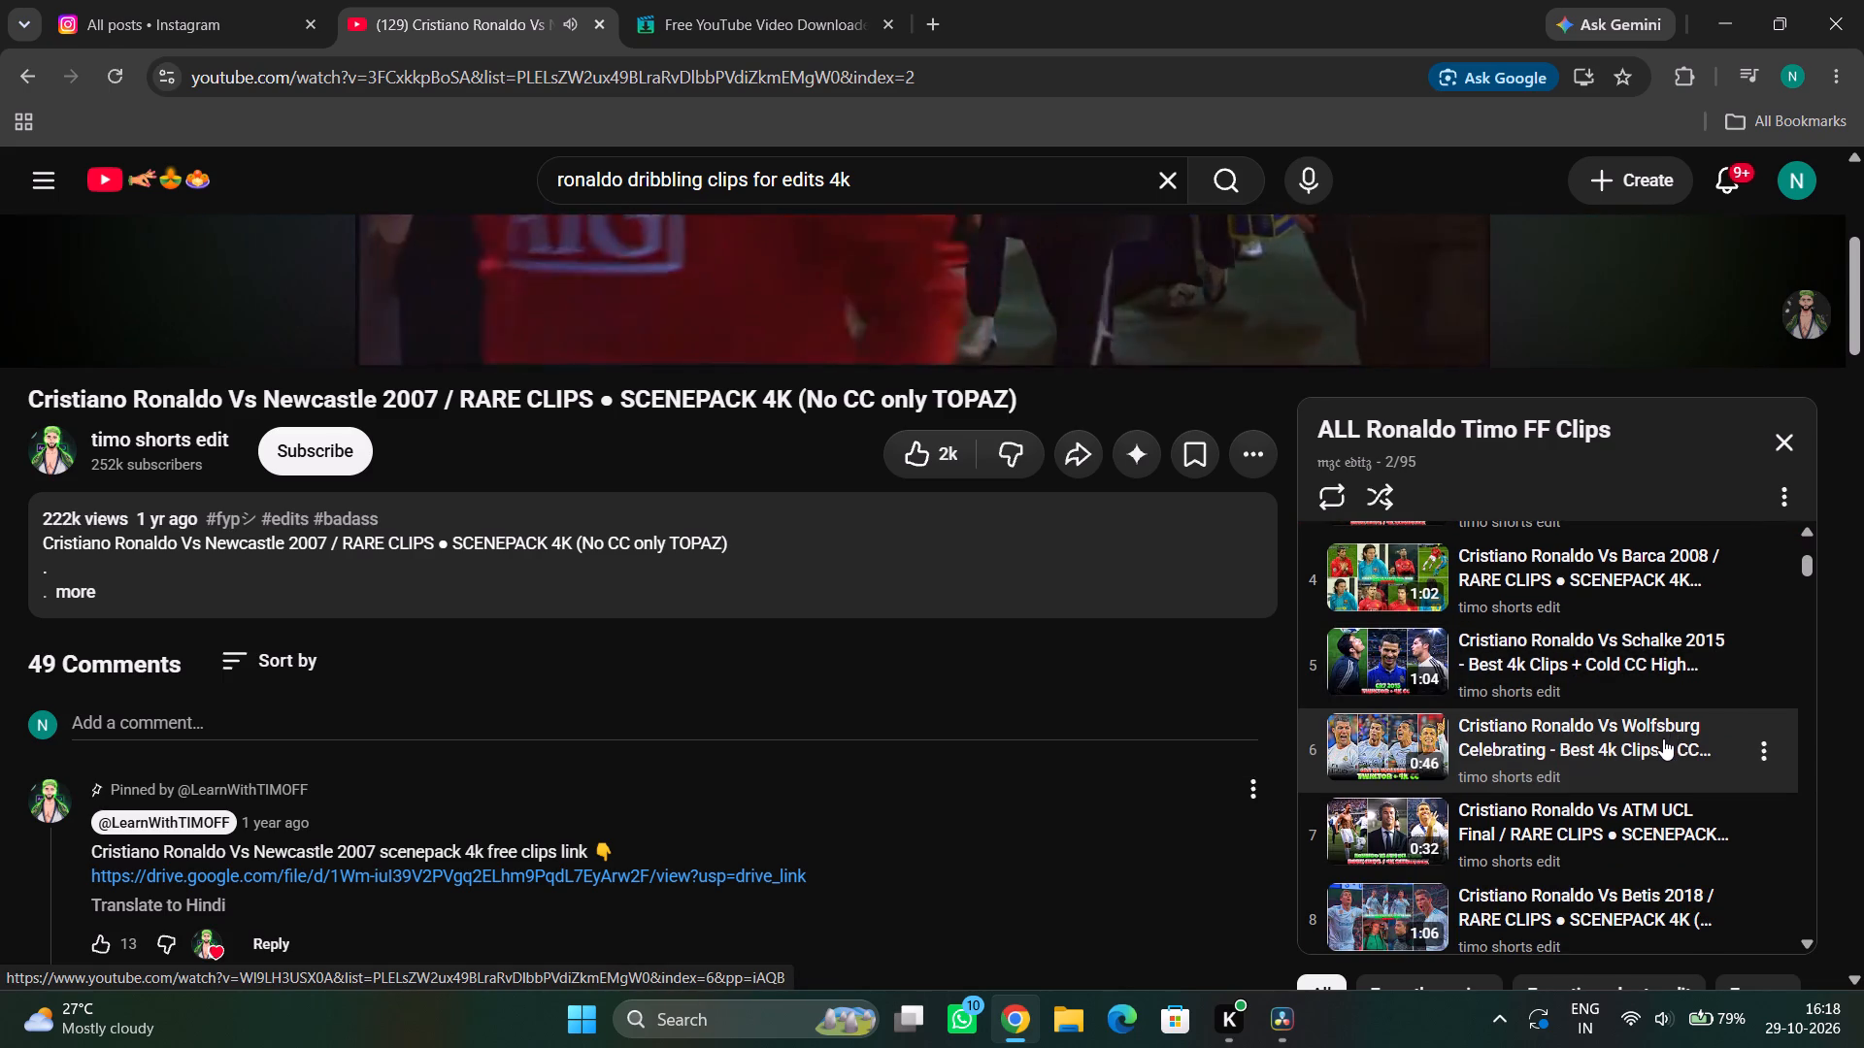
scroll(1663, 738, down, 4)
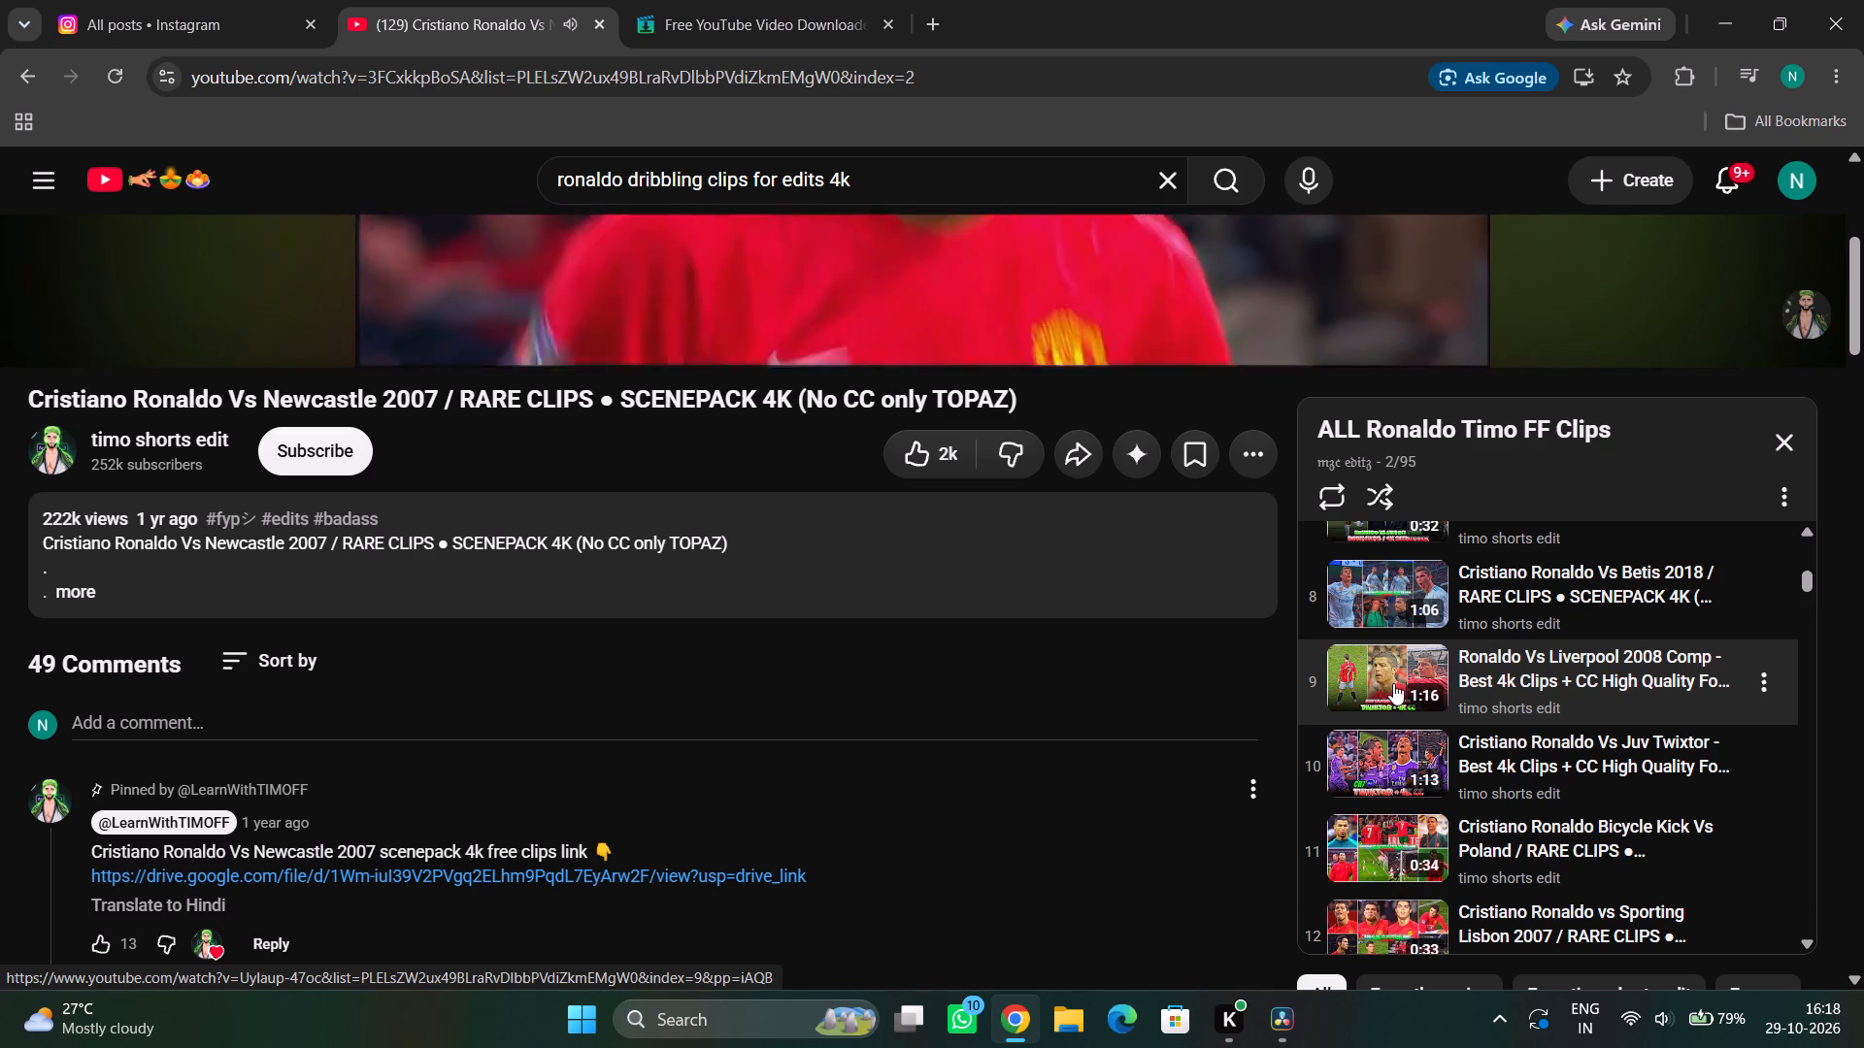
scroll(1393, 683, down, 3)
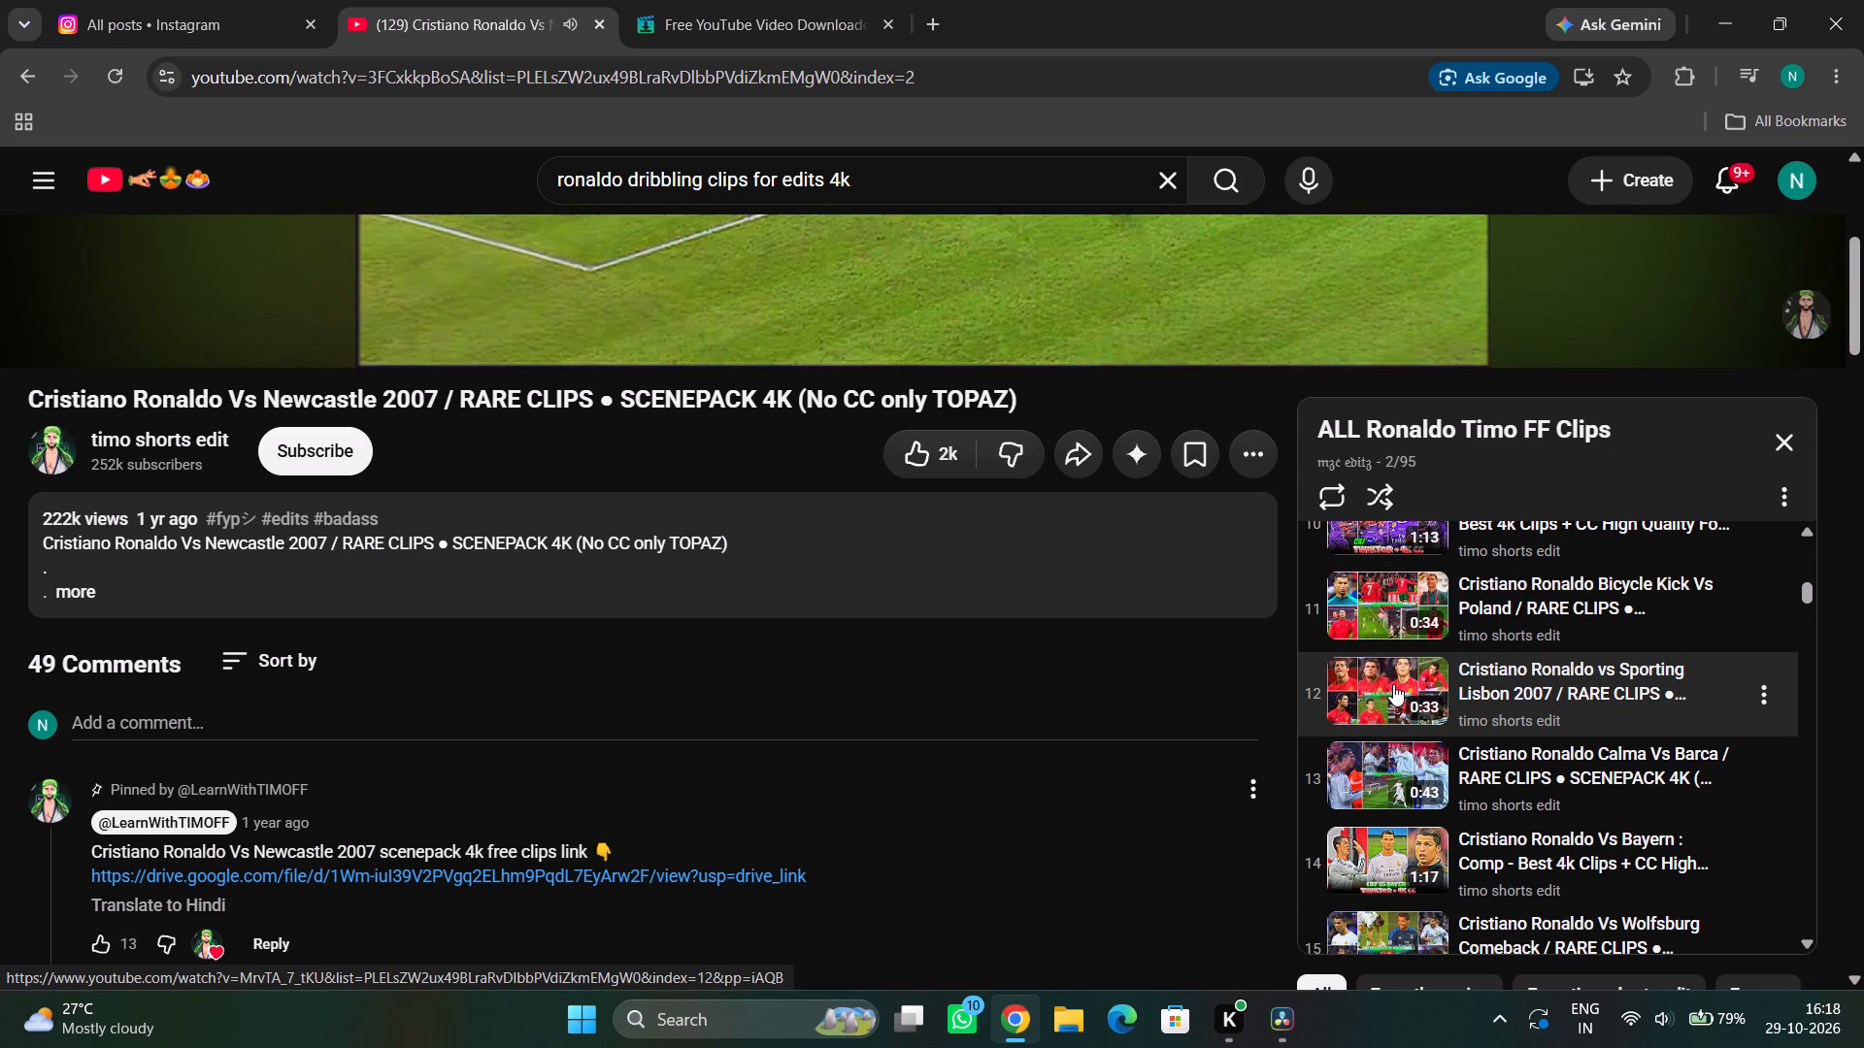
scroll(1393, 684, down, 2)
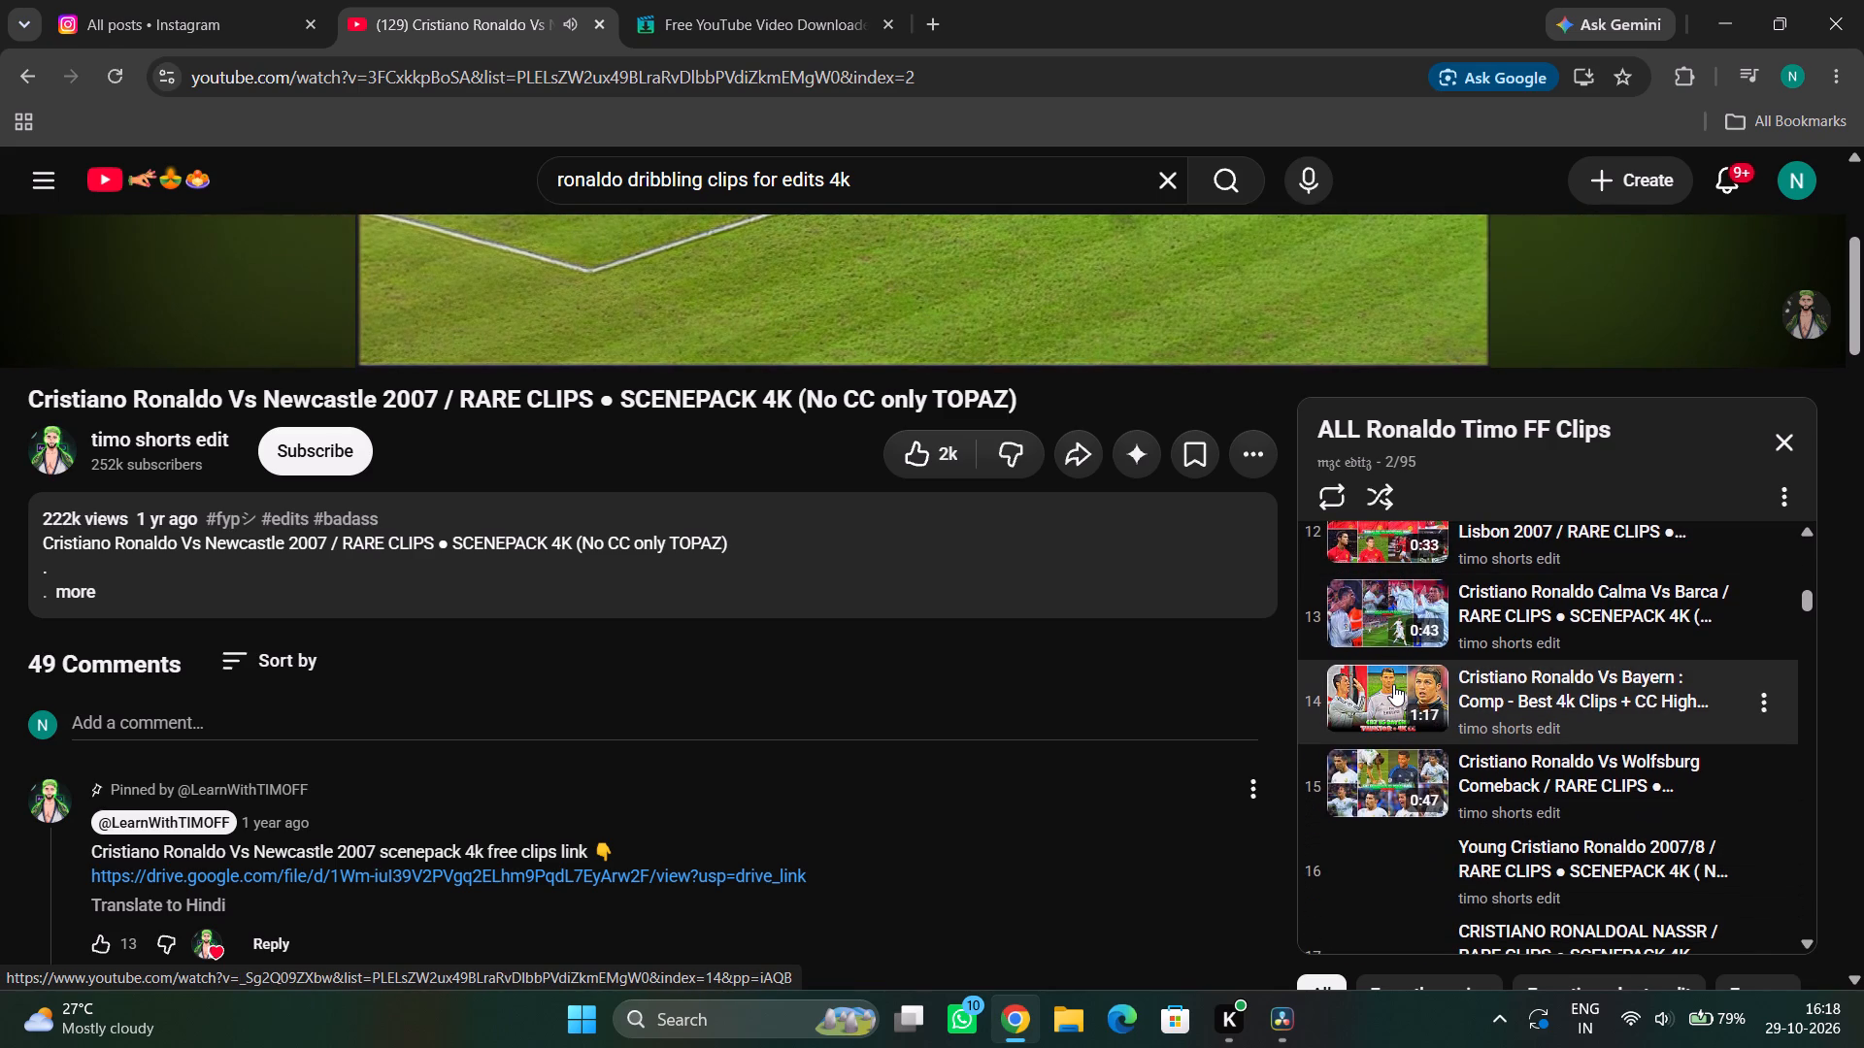
scroll(1393, 684, down, 3)
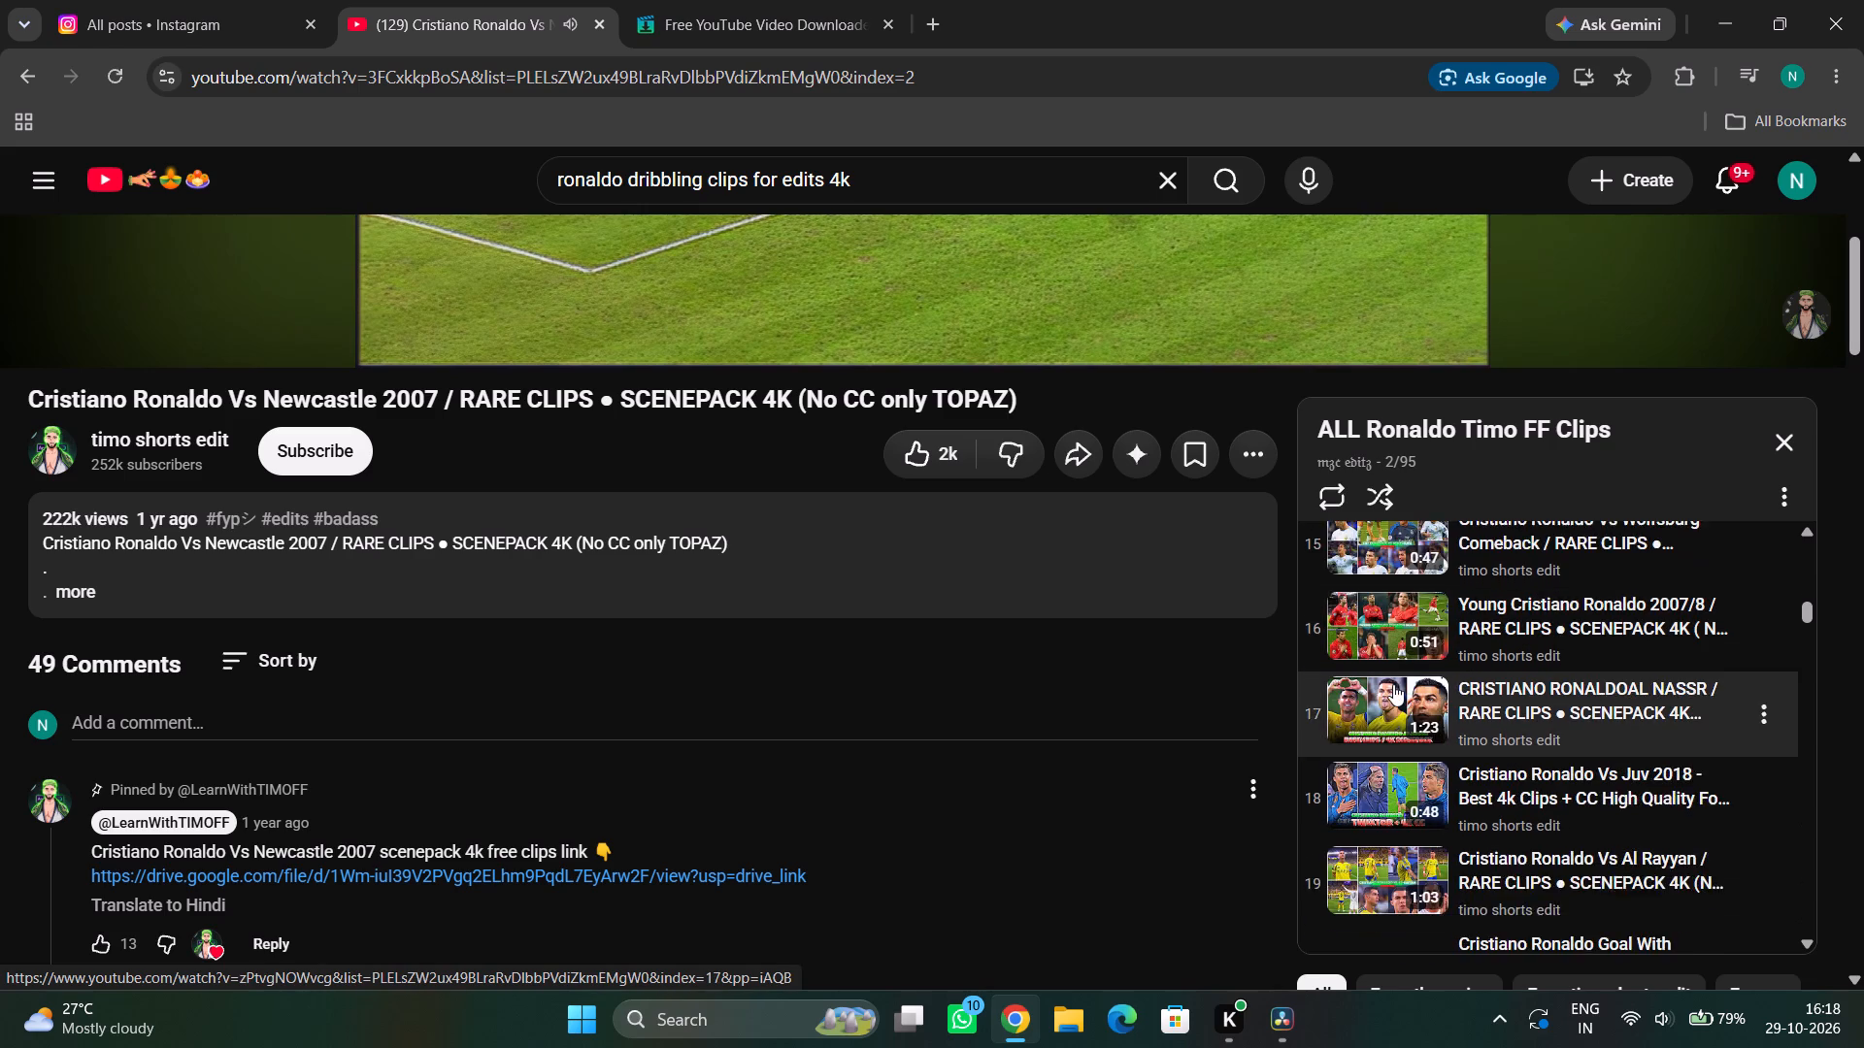
scroll(1393, 684, down, 4)
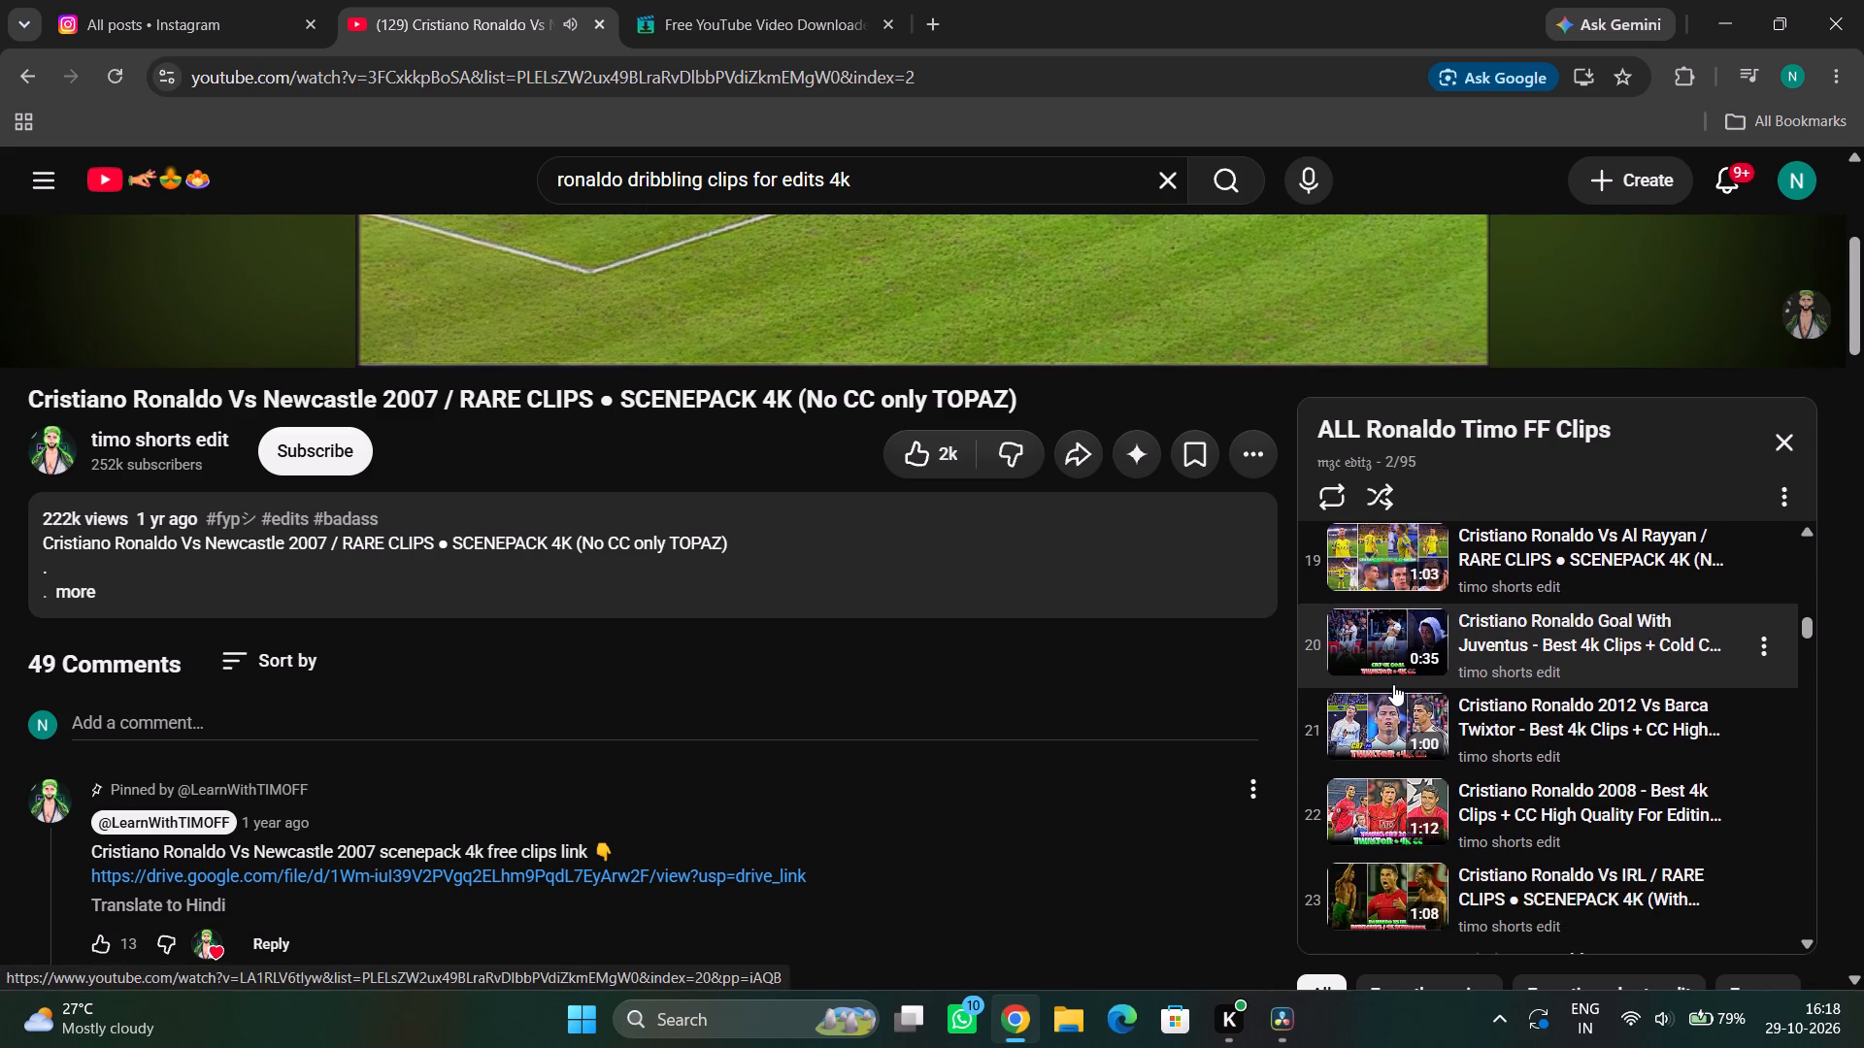
scroll(1393, 684, down, 3)
scroll(1393, 684, up, 3)
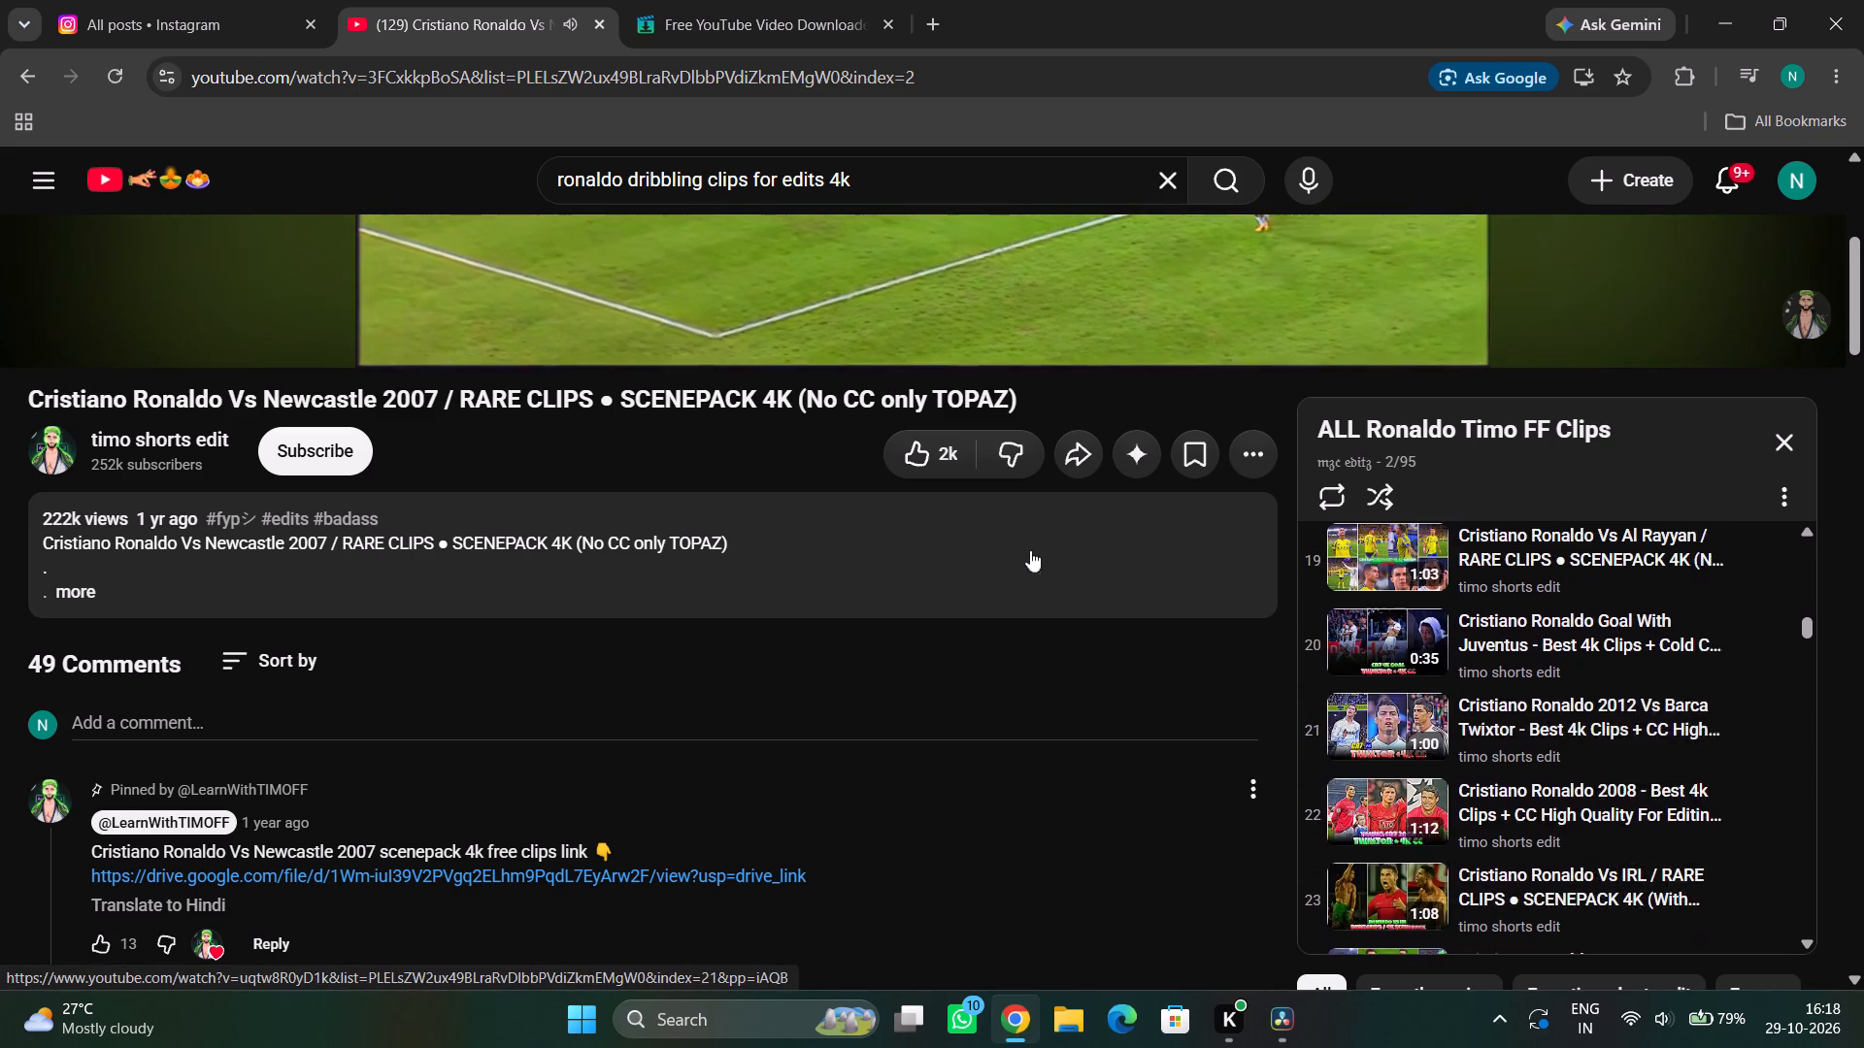
scroll(937, 492, up, 5)
Go back to the YouTube results for ronaldo dribbling clips for edits 4k and browse further down for free clips.
click(40, 89)
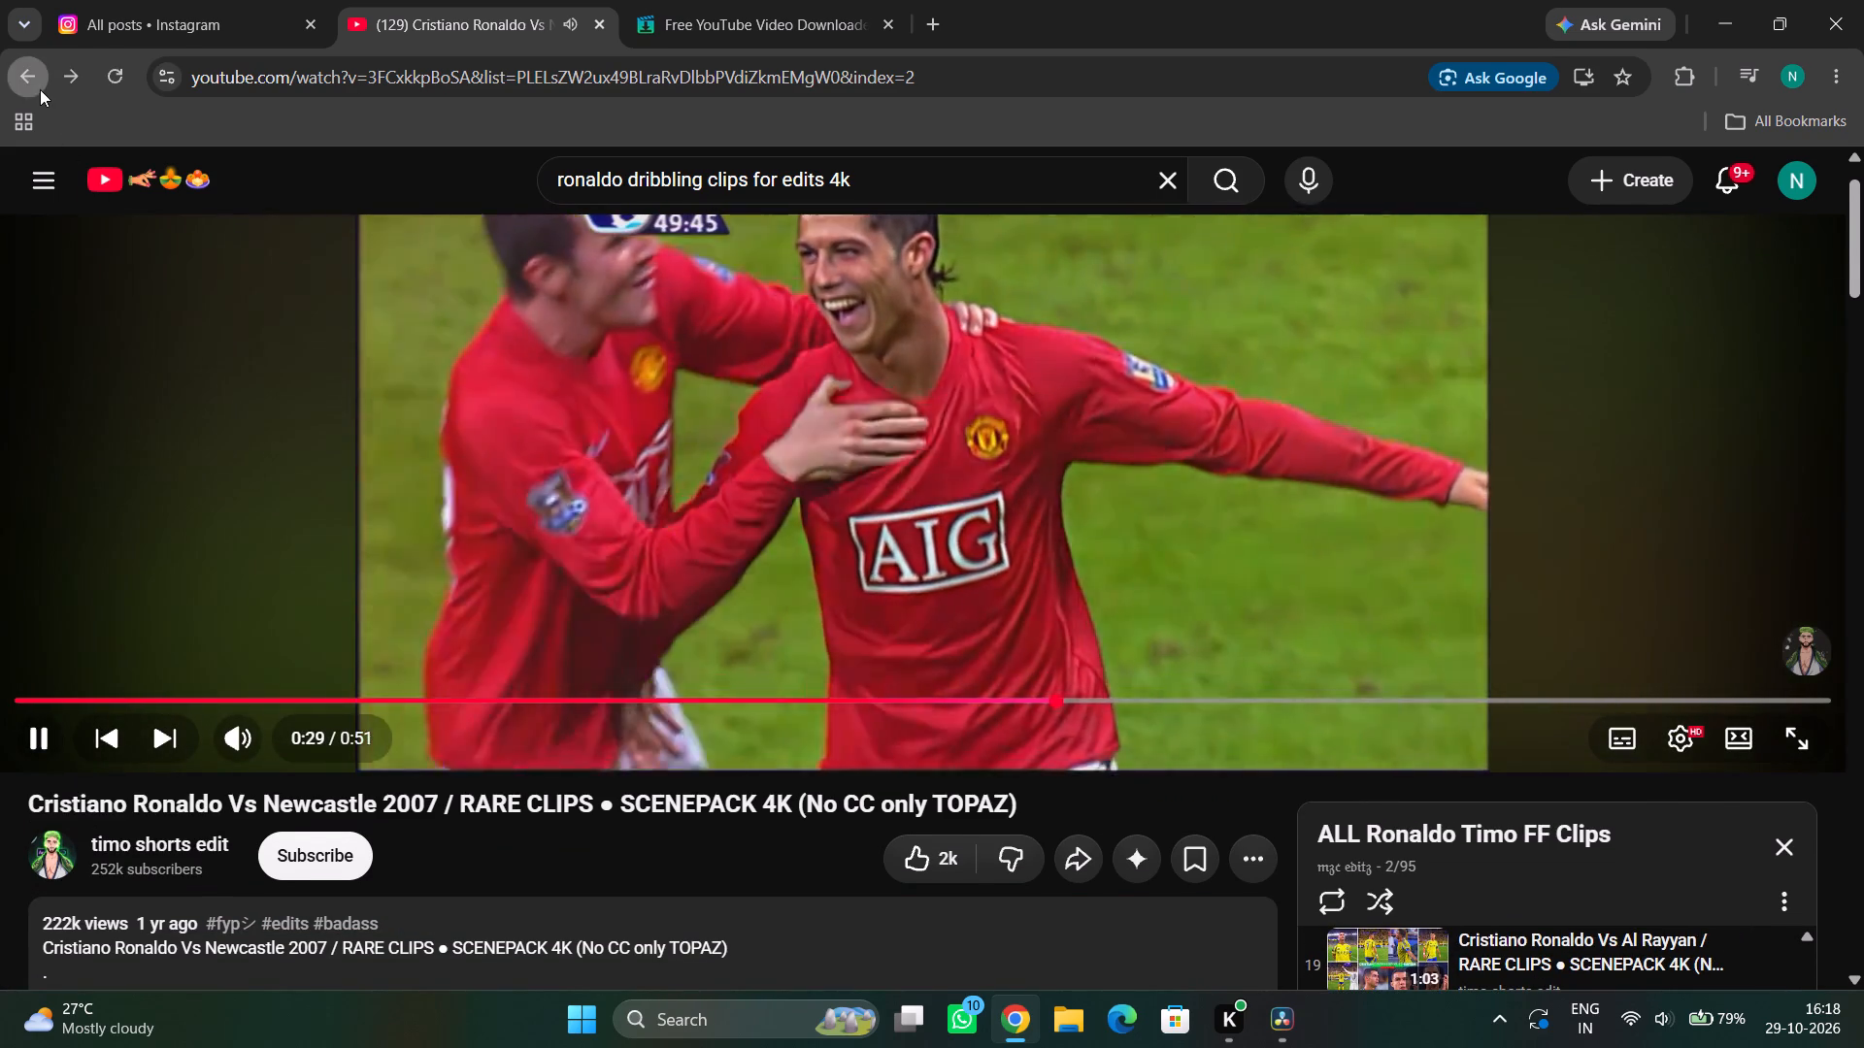
click(31, 76)
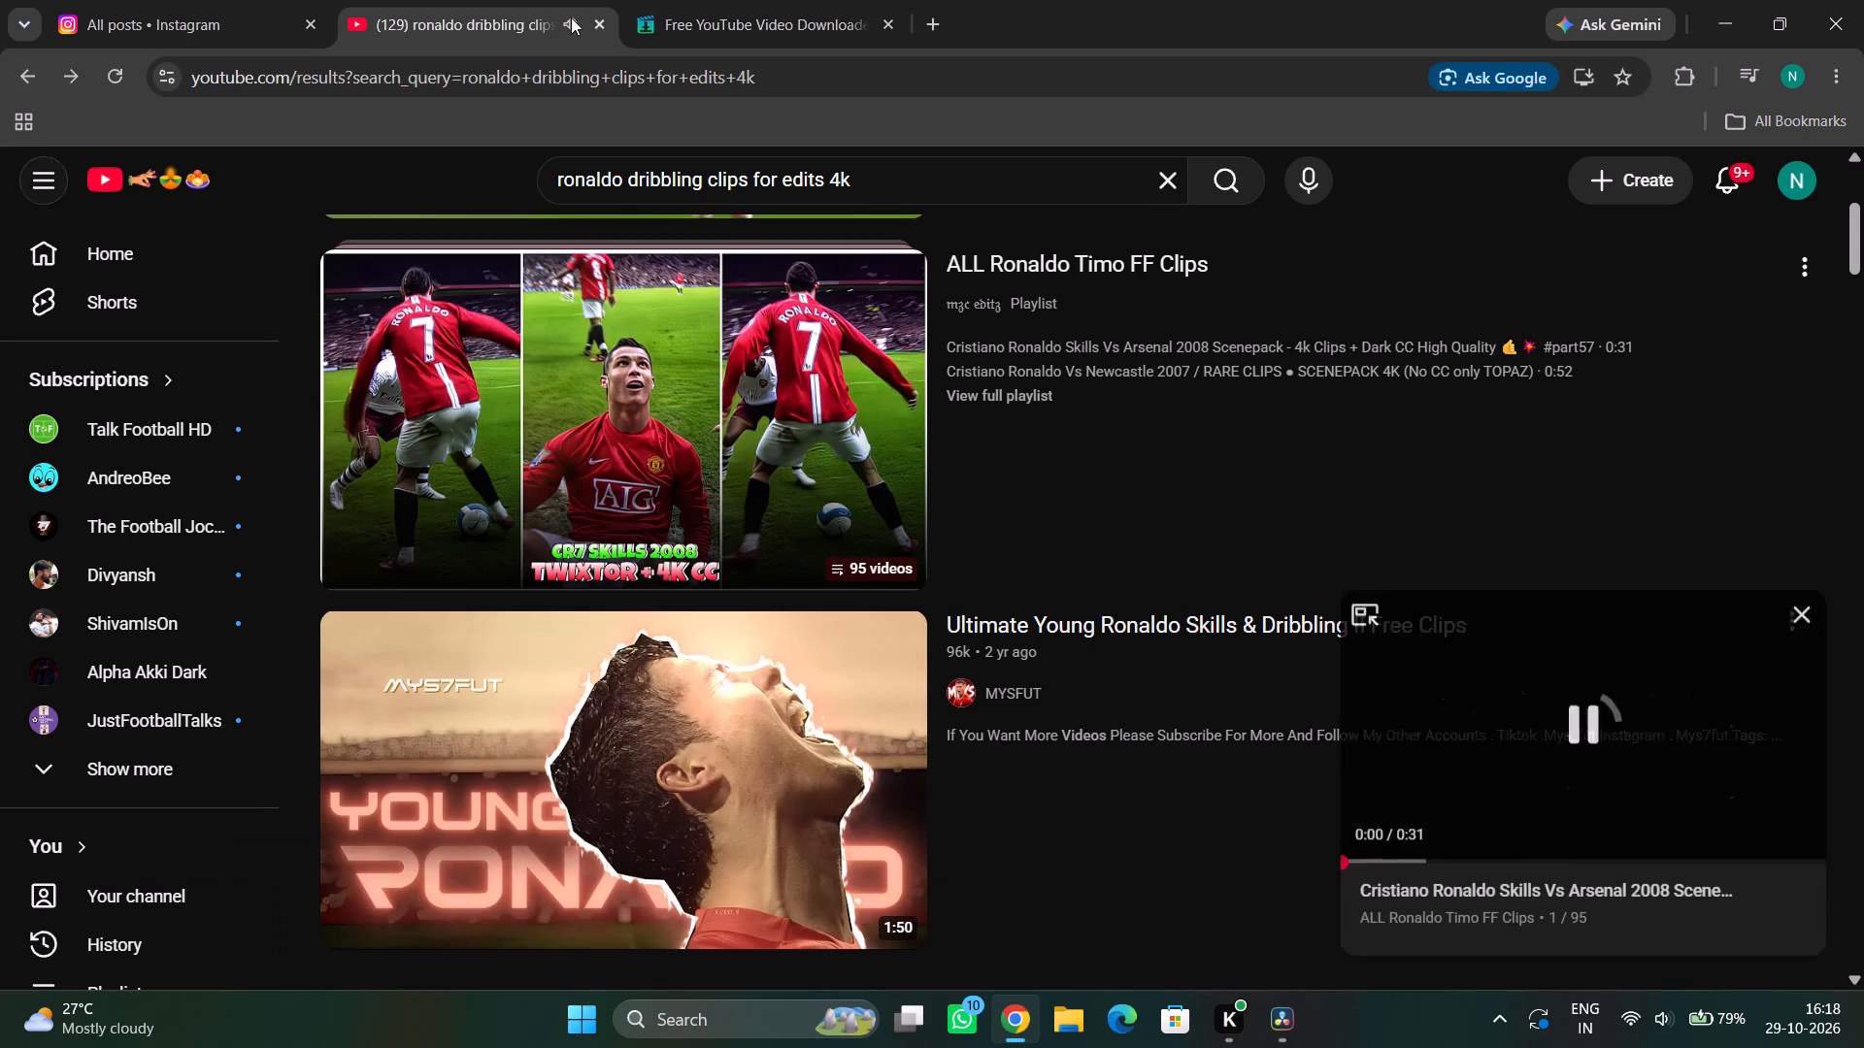
scroll(695, 336, down, 10)
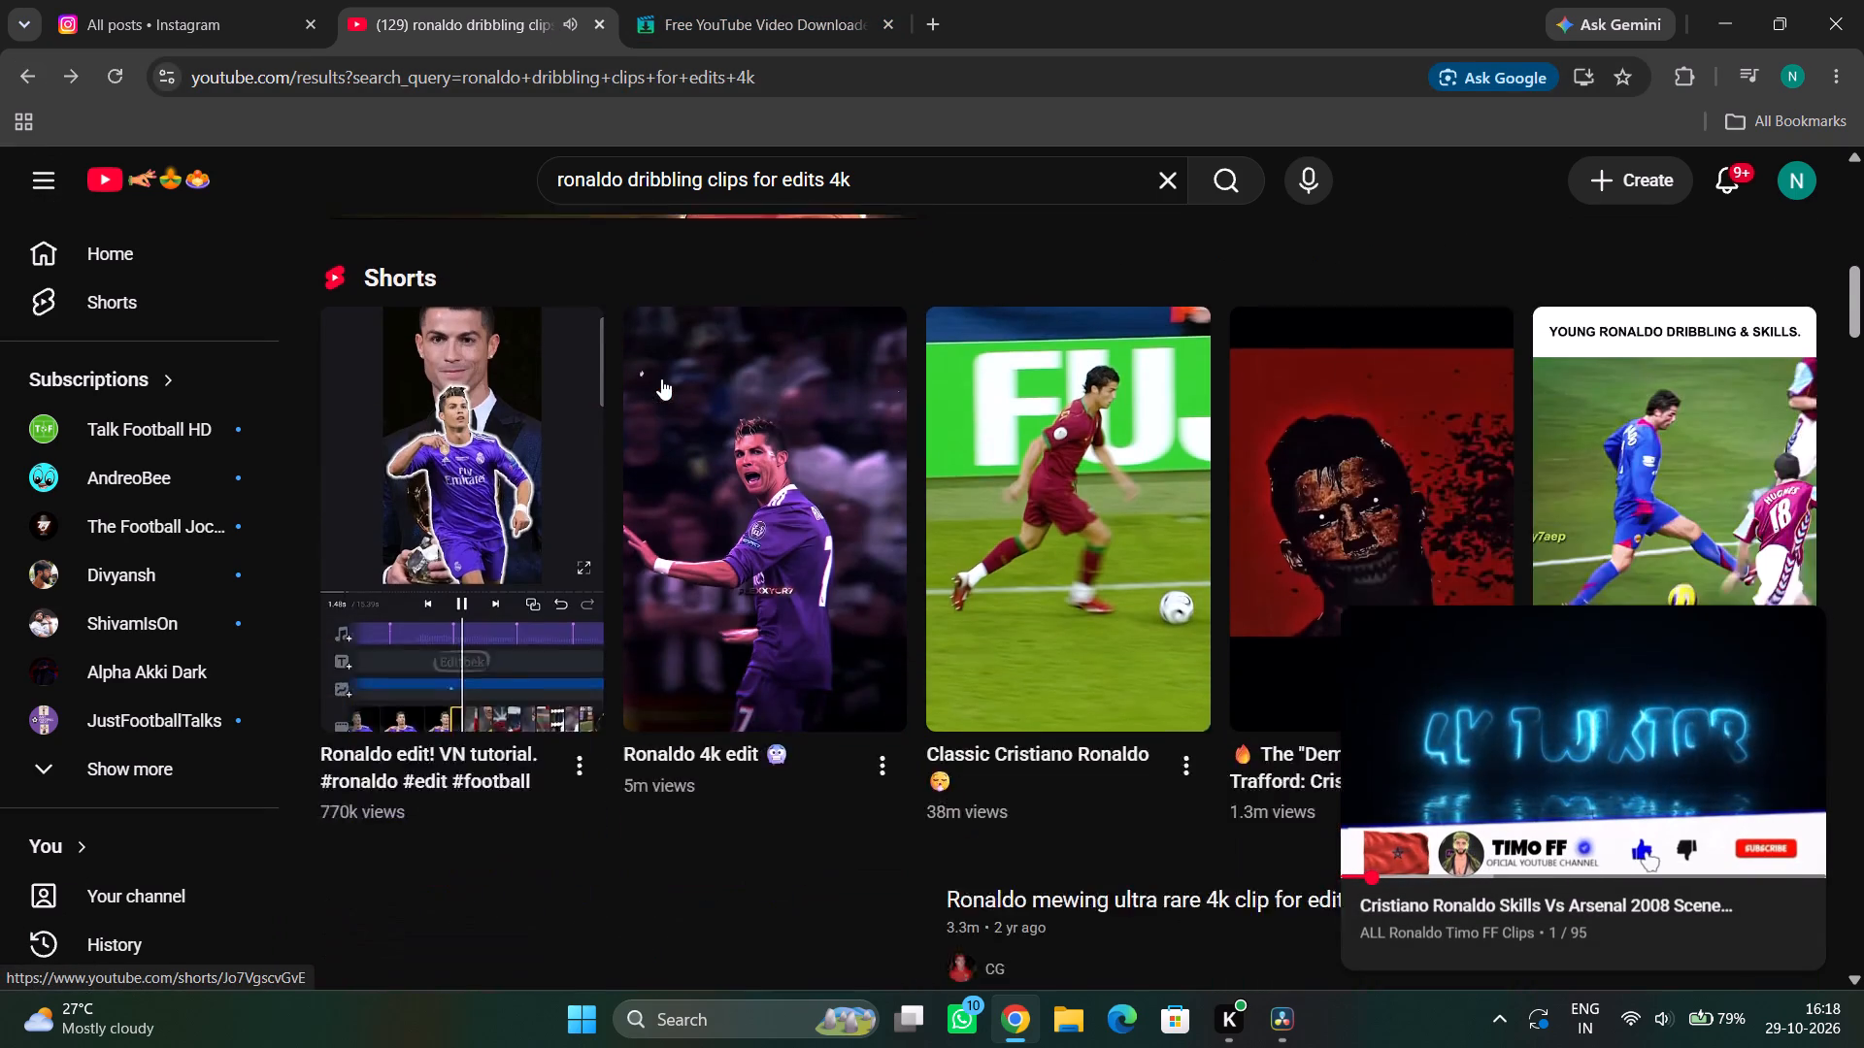
scroll(613, 384, down, 6)
scroll(682, 496, down, 3)
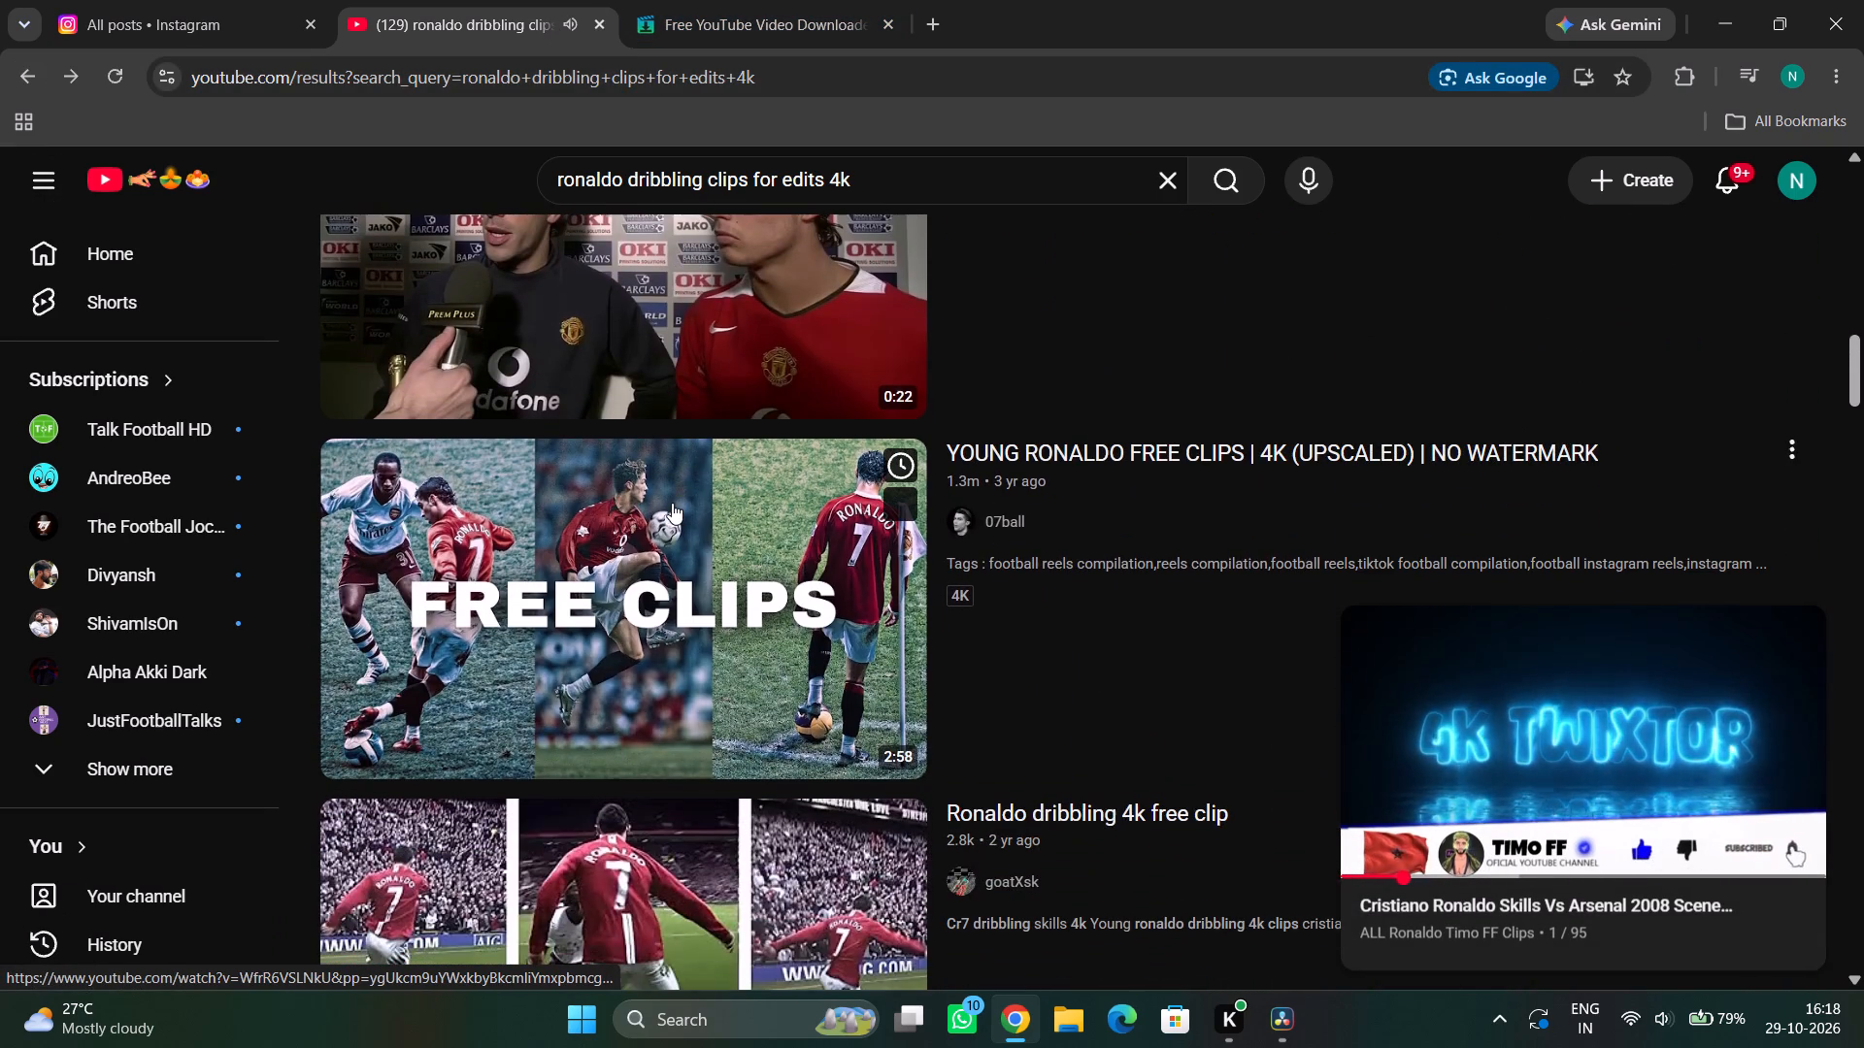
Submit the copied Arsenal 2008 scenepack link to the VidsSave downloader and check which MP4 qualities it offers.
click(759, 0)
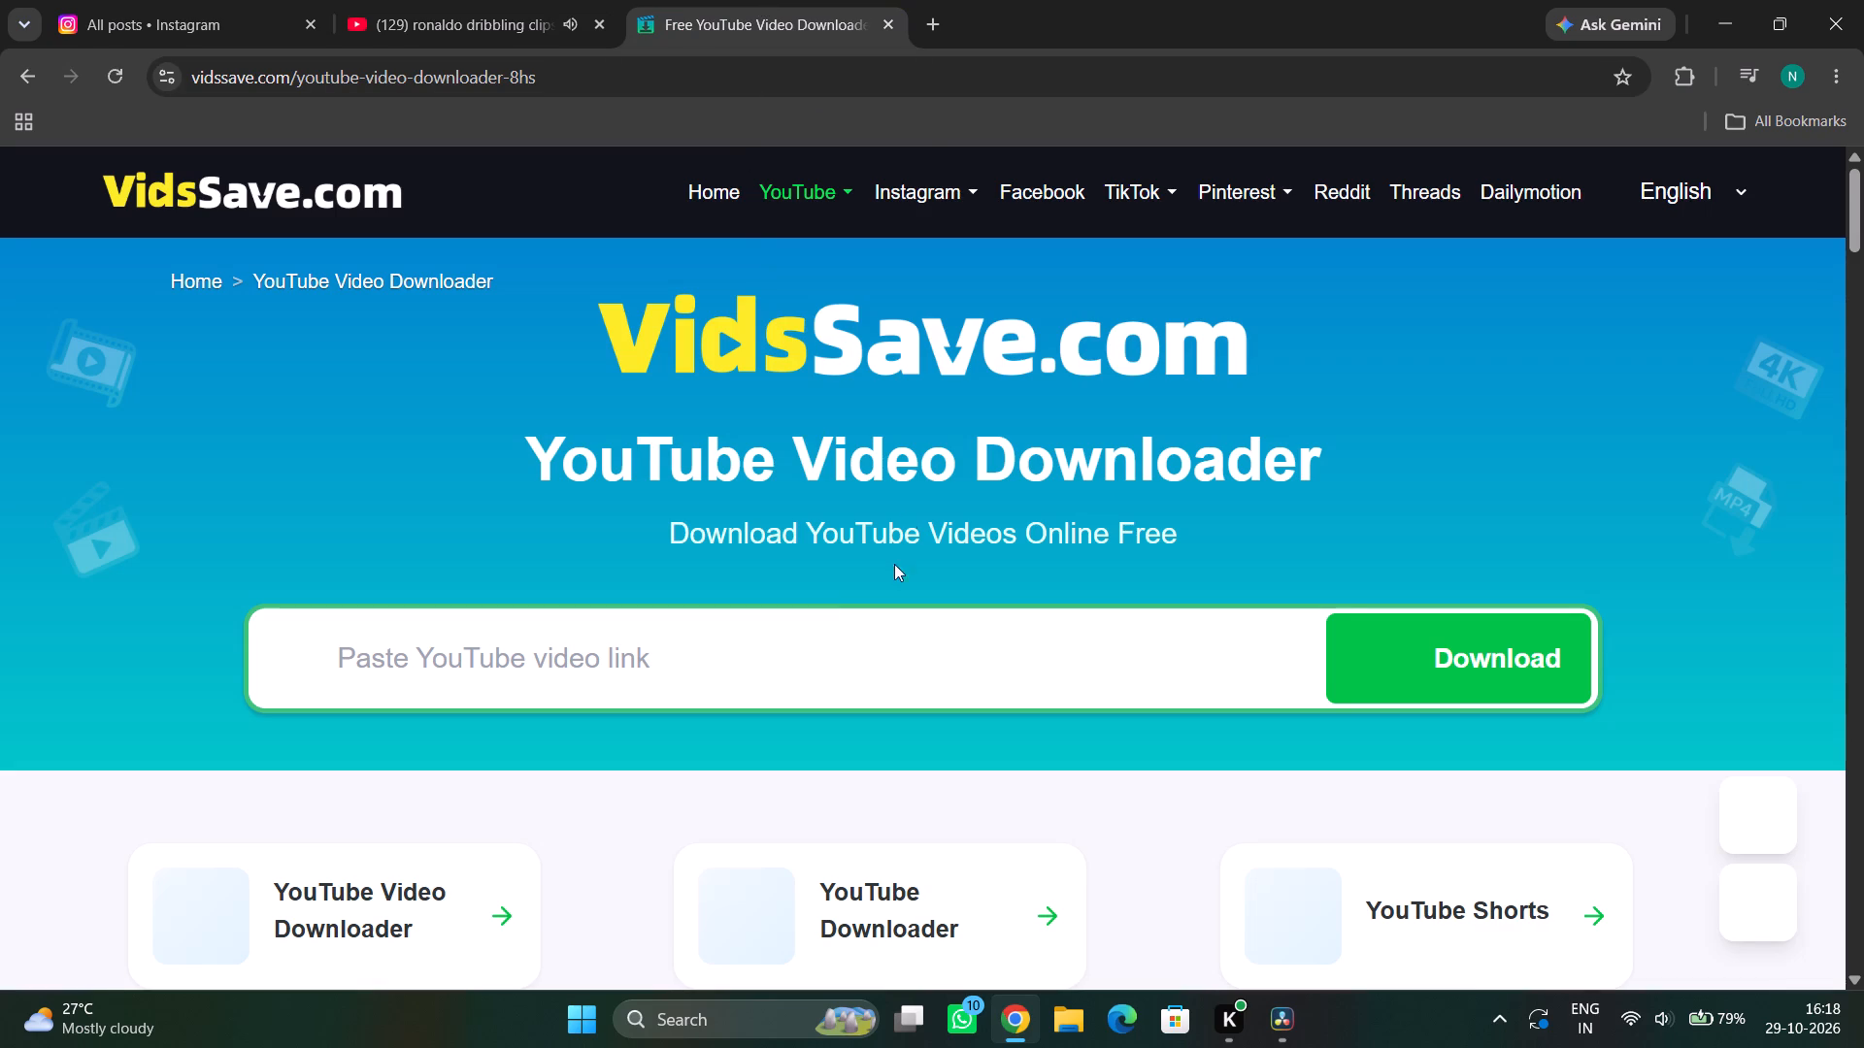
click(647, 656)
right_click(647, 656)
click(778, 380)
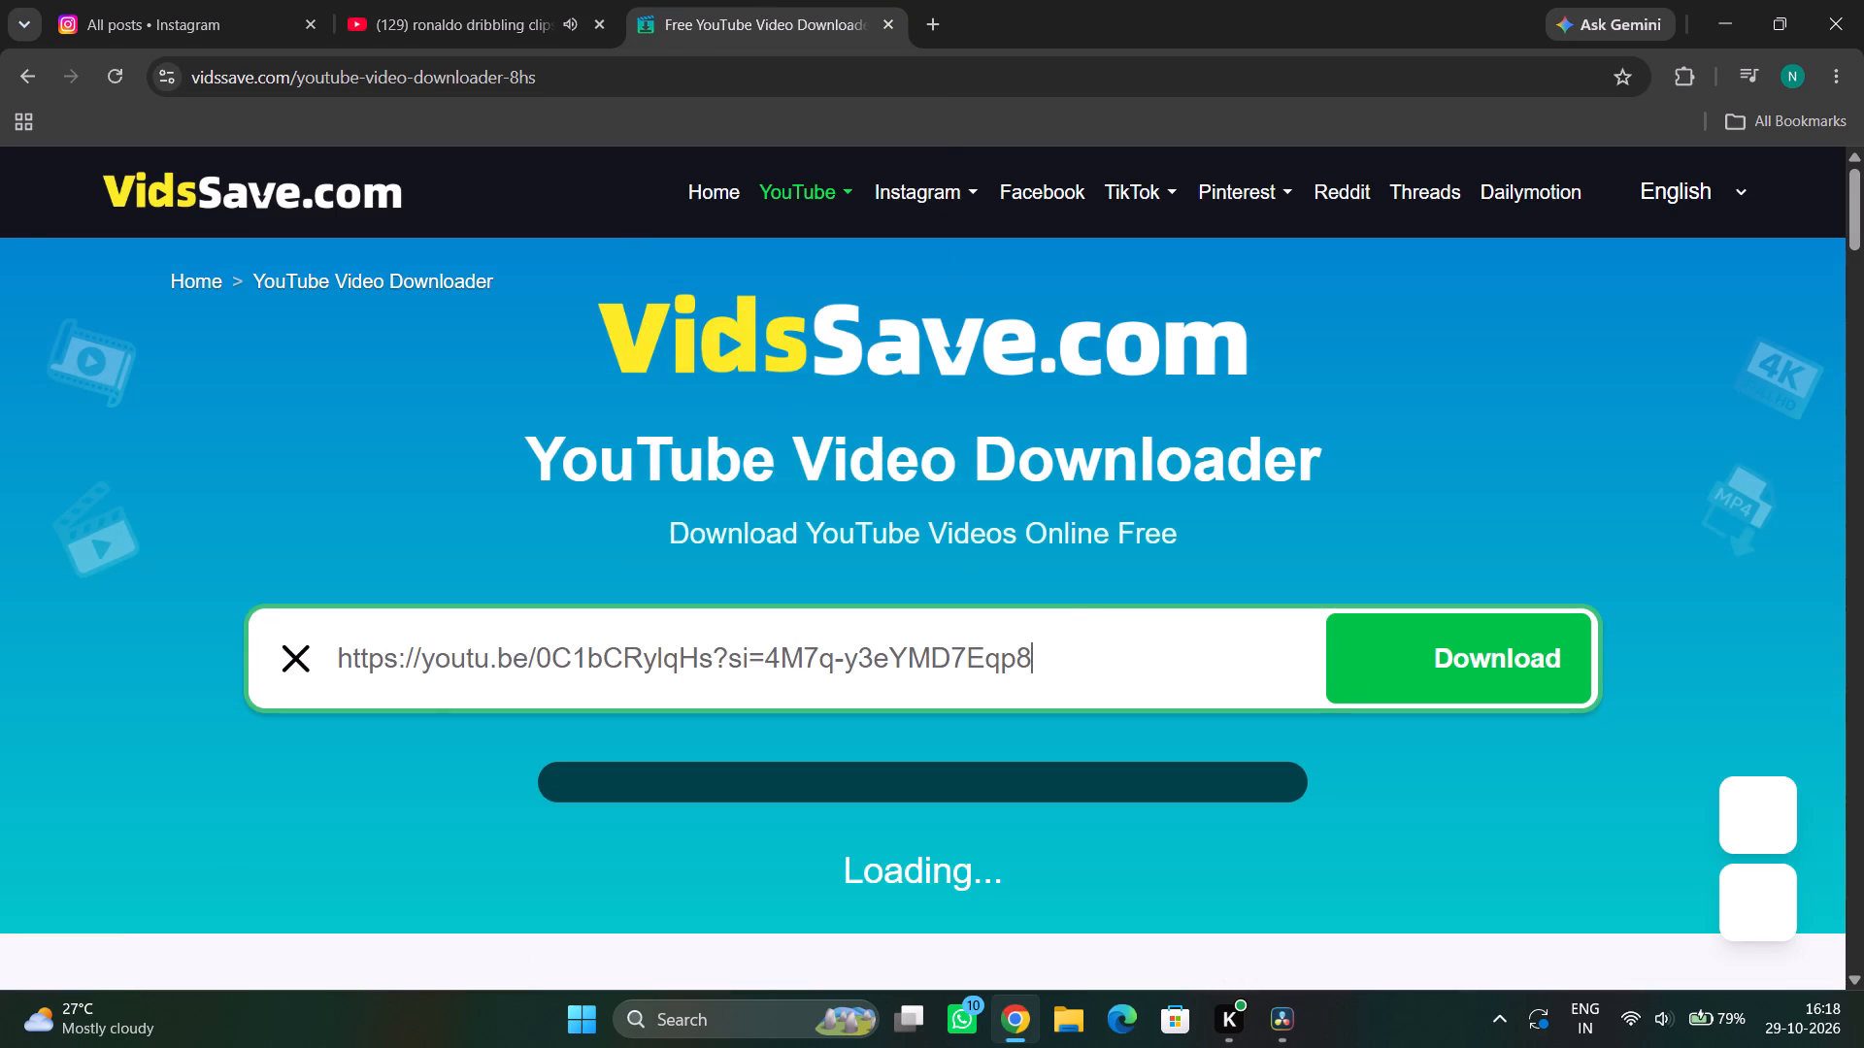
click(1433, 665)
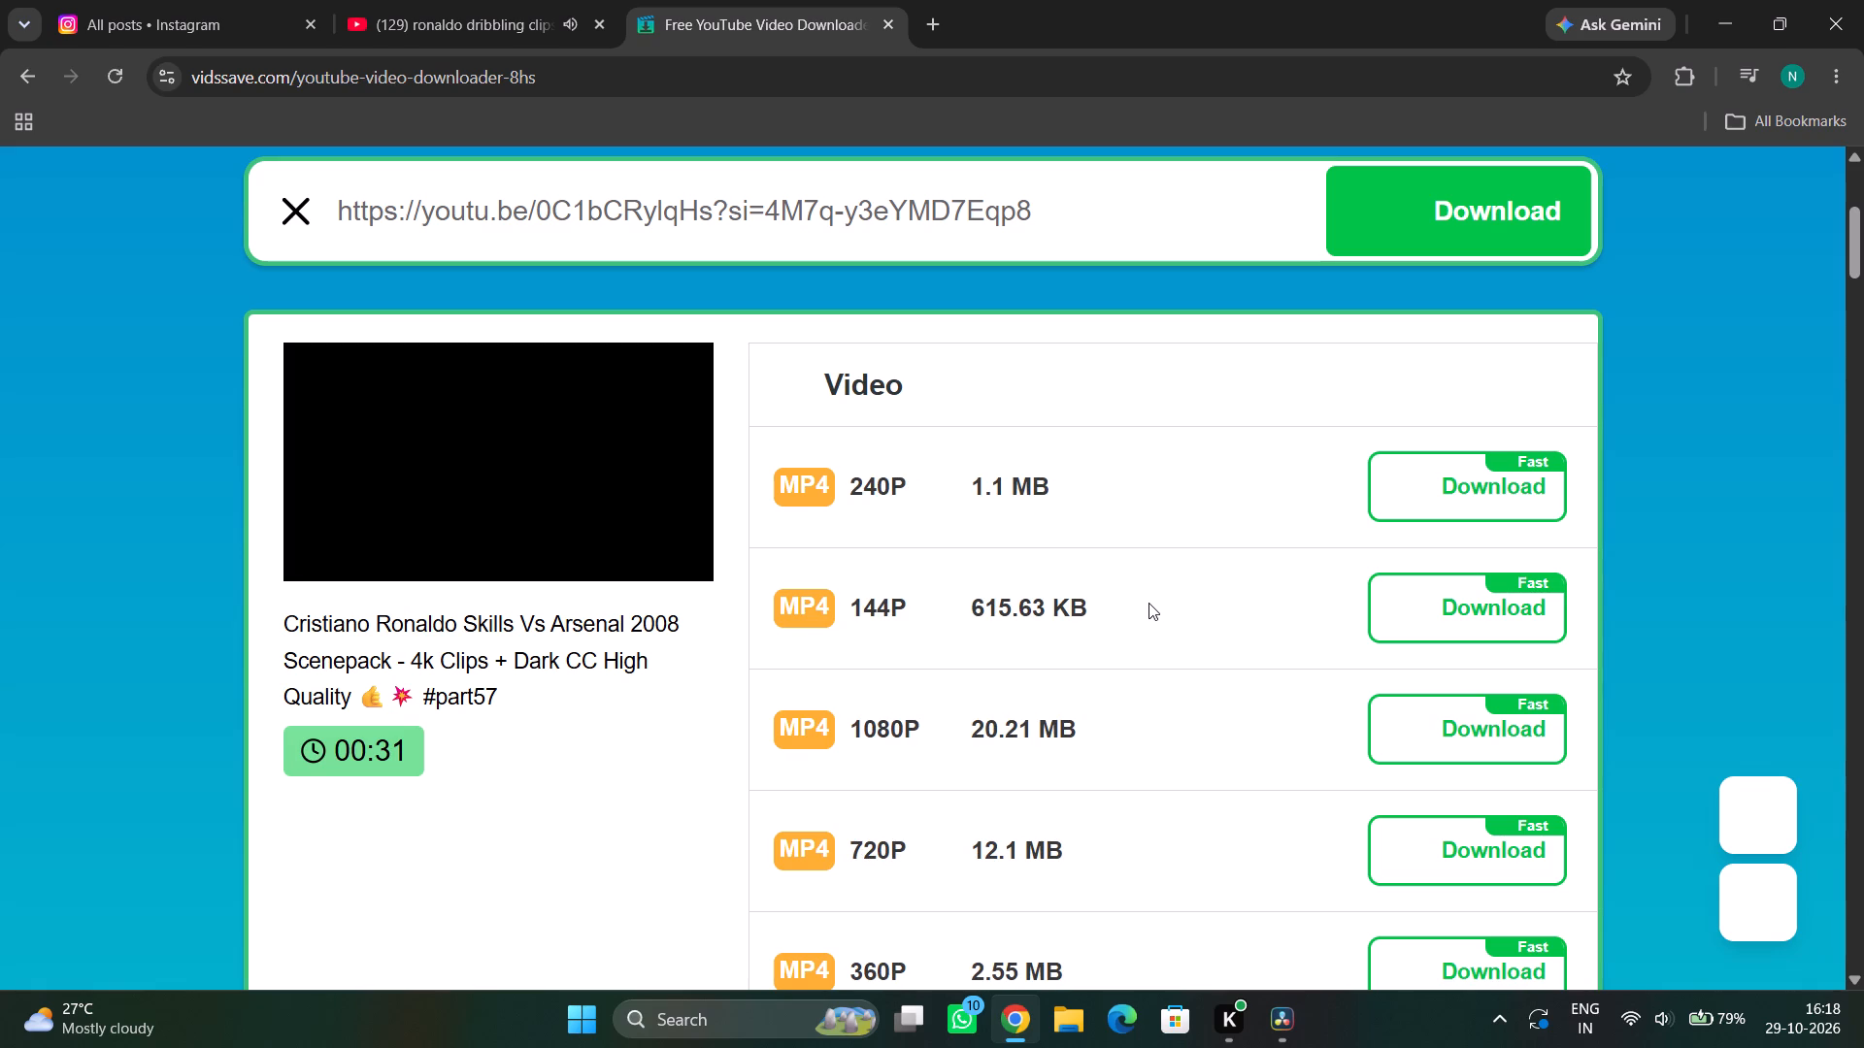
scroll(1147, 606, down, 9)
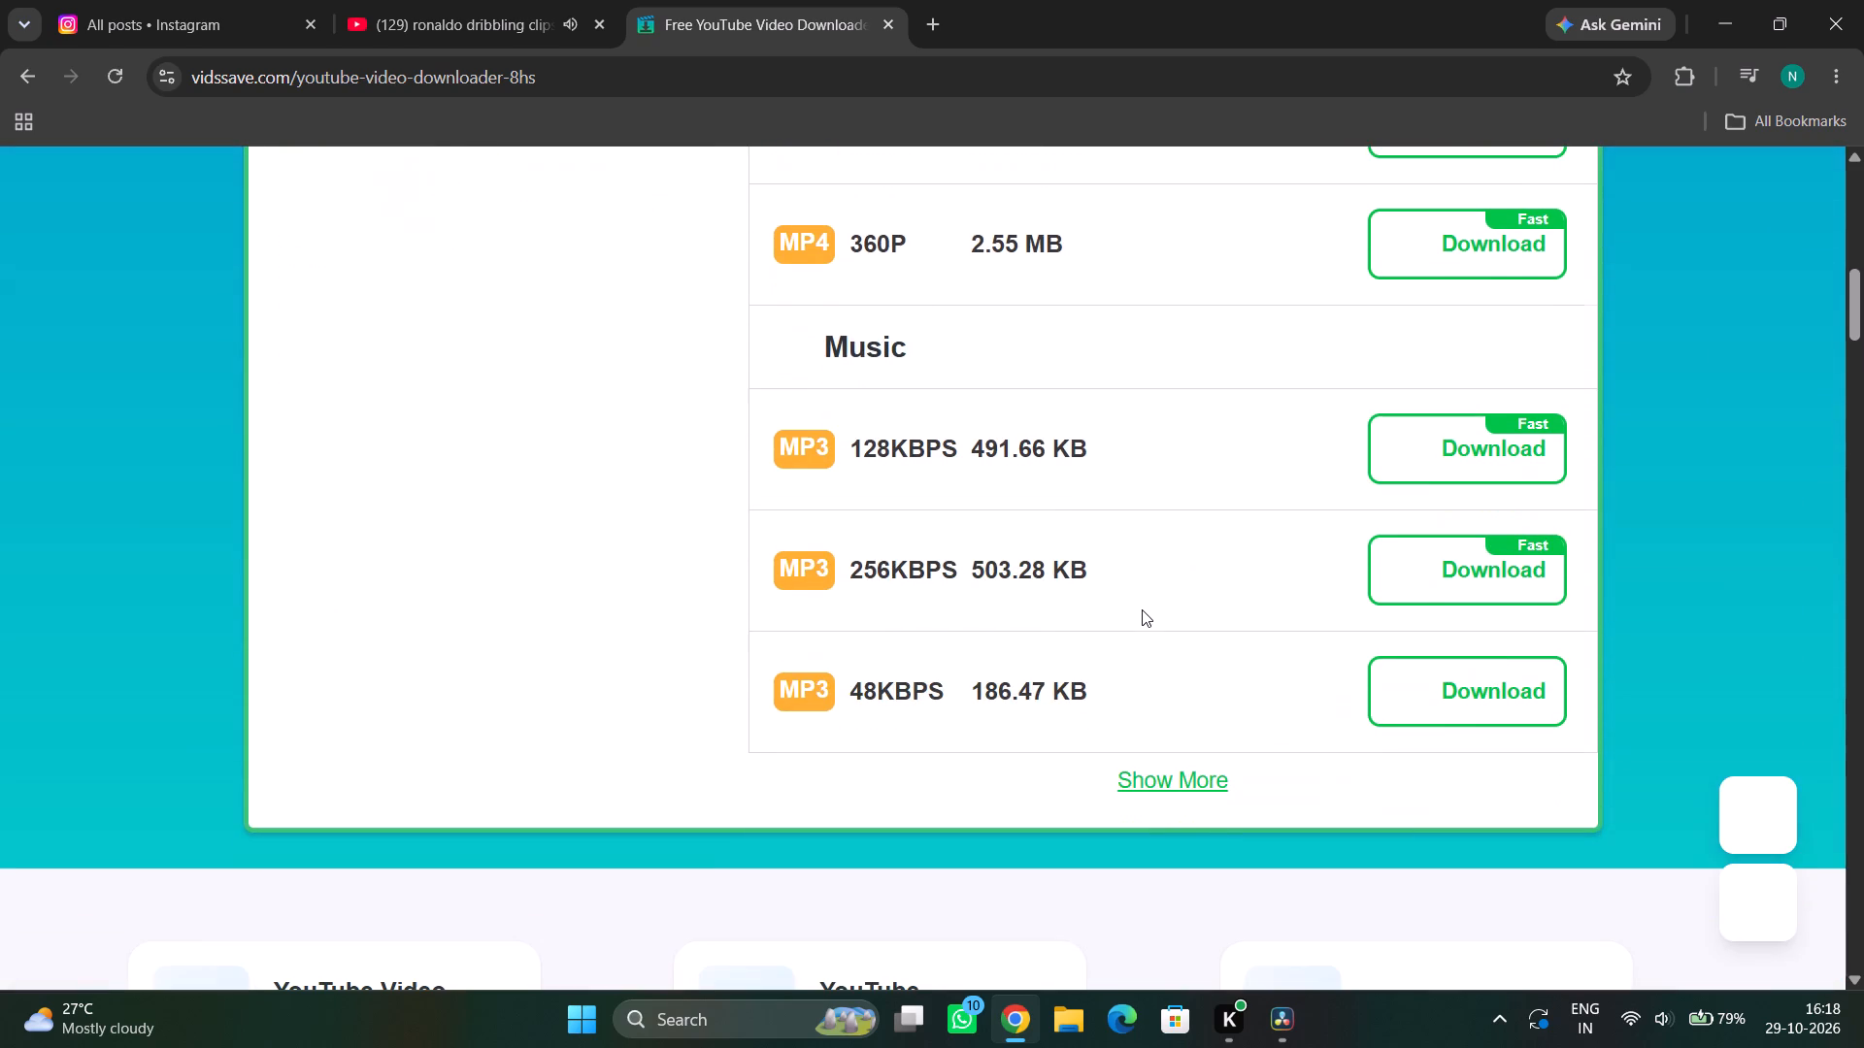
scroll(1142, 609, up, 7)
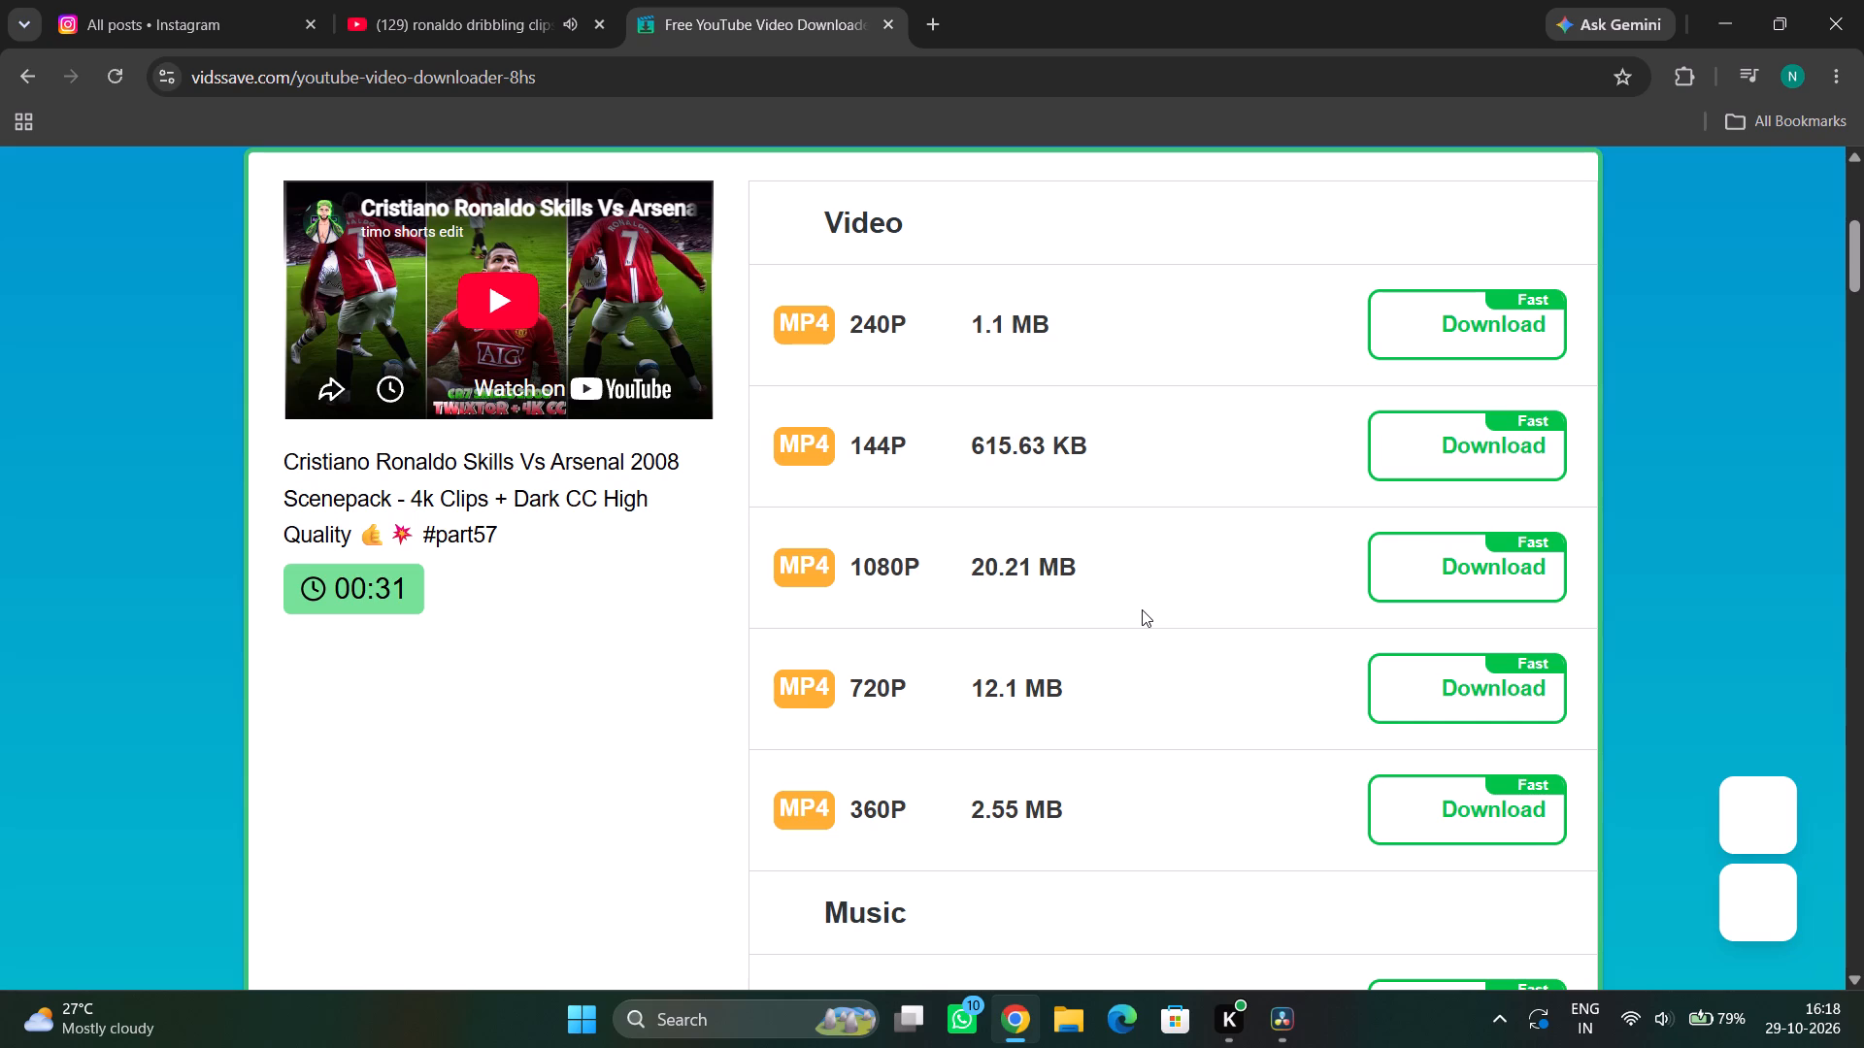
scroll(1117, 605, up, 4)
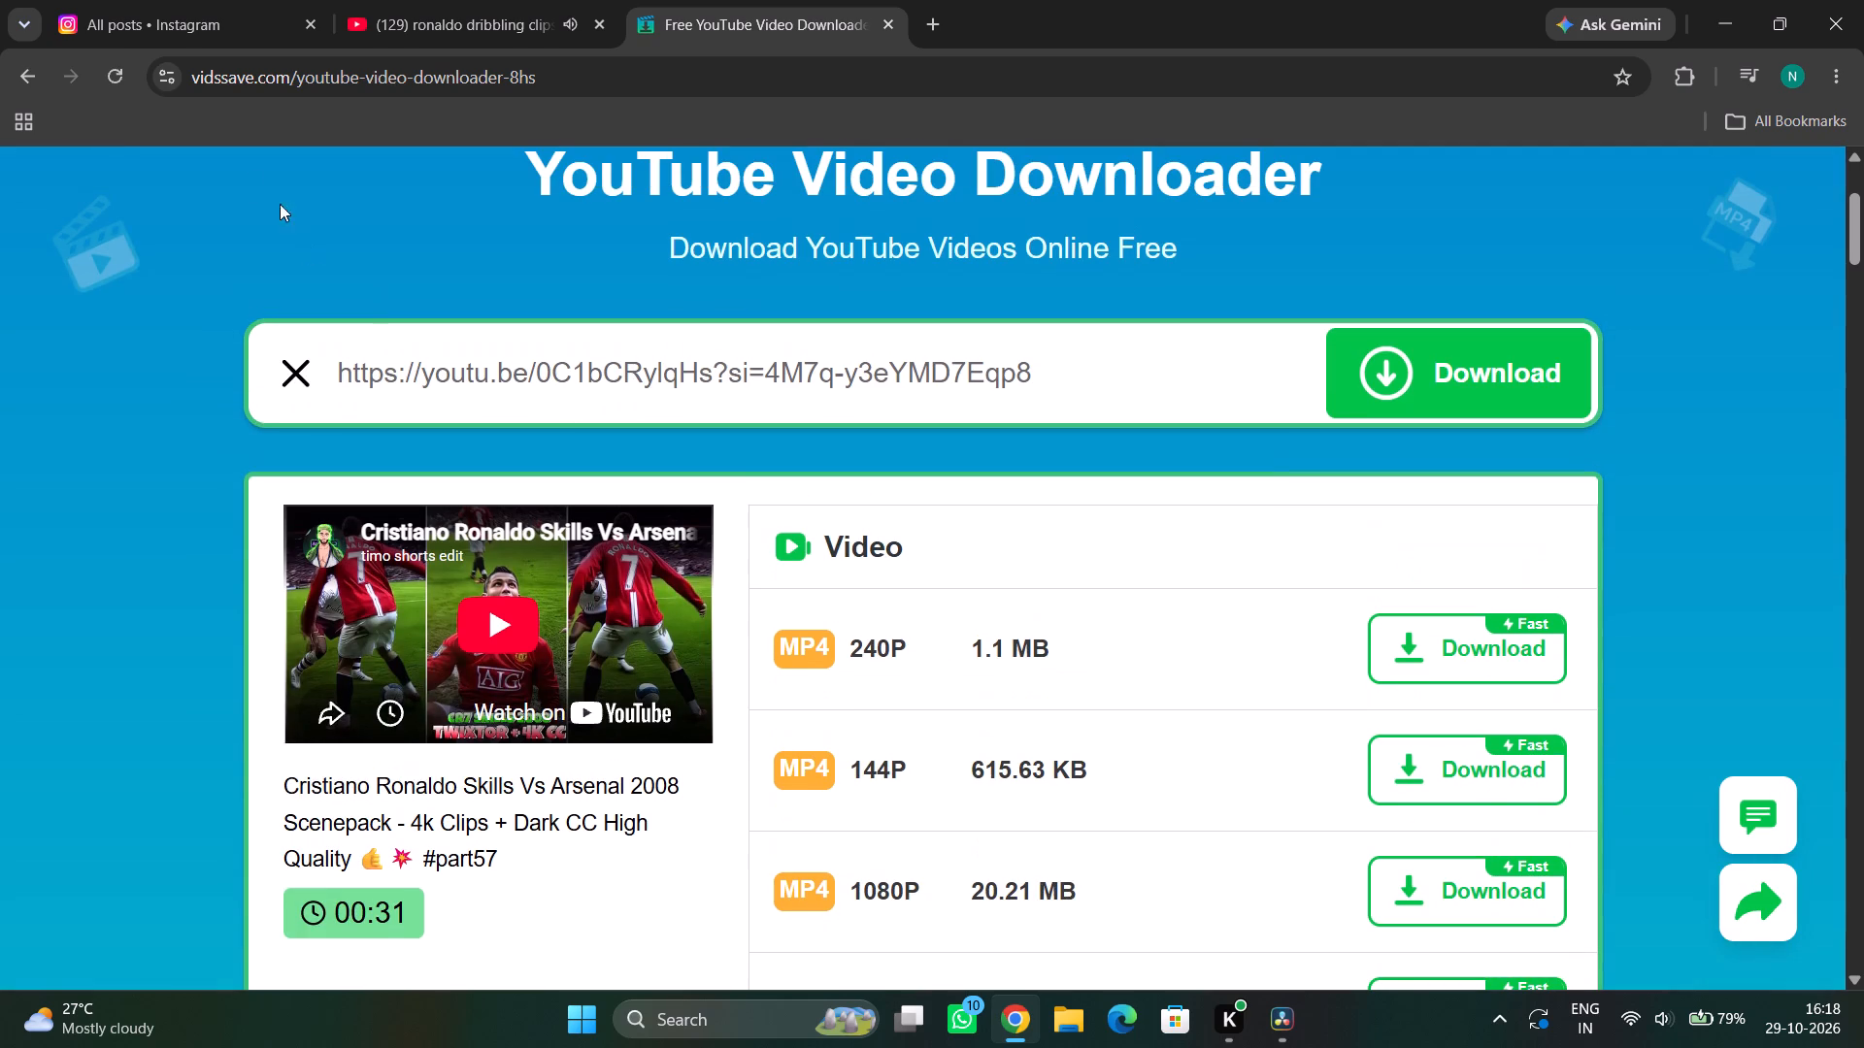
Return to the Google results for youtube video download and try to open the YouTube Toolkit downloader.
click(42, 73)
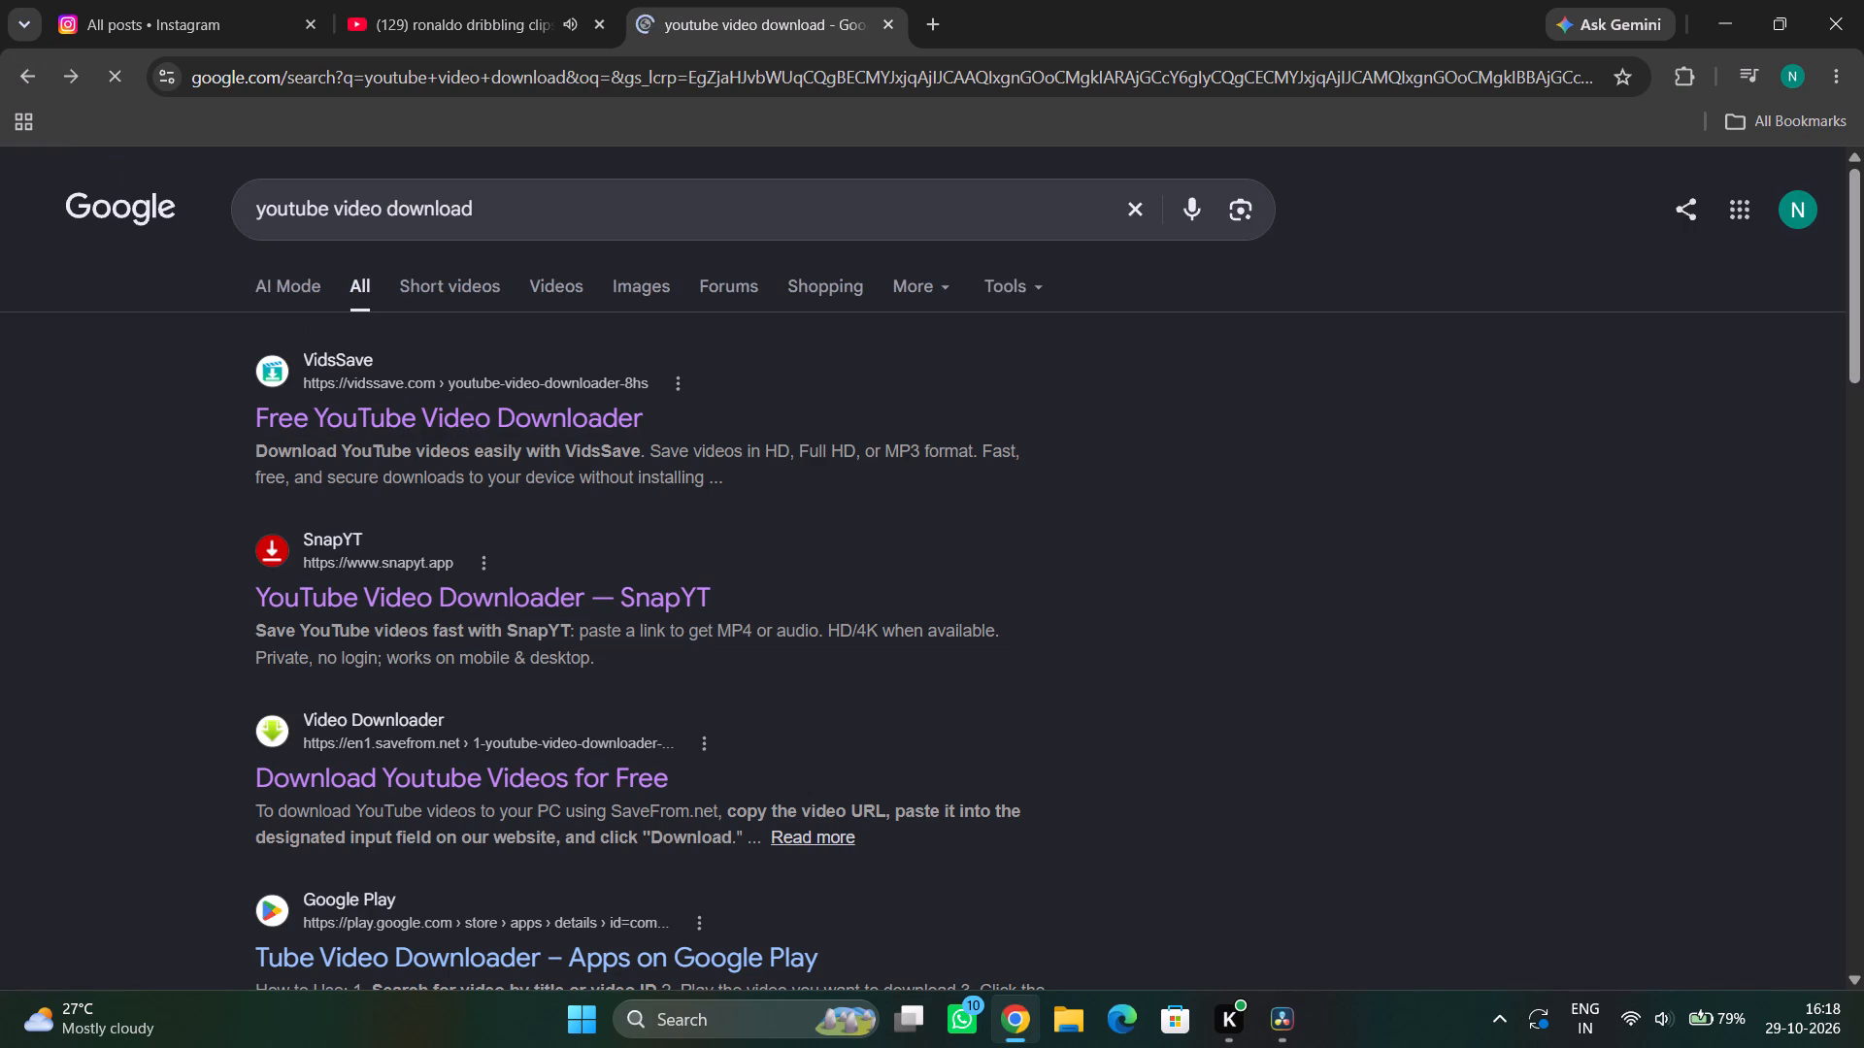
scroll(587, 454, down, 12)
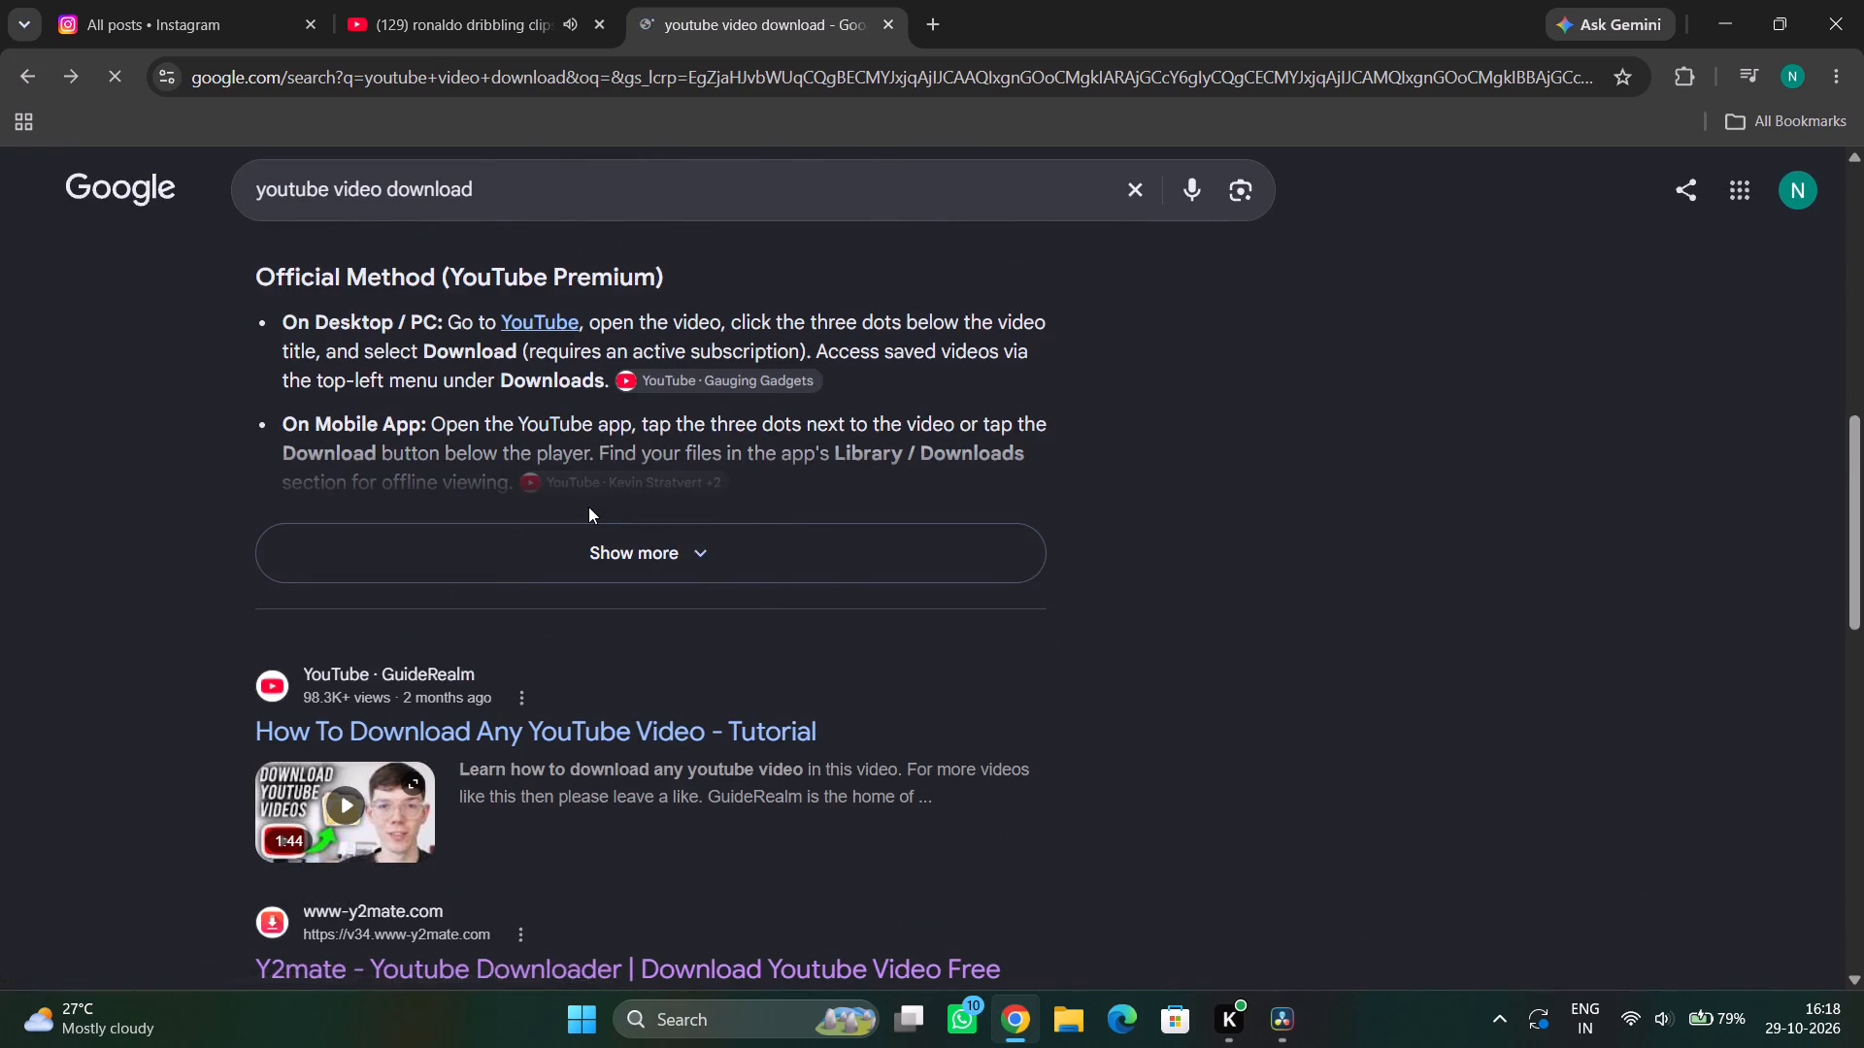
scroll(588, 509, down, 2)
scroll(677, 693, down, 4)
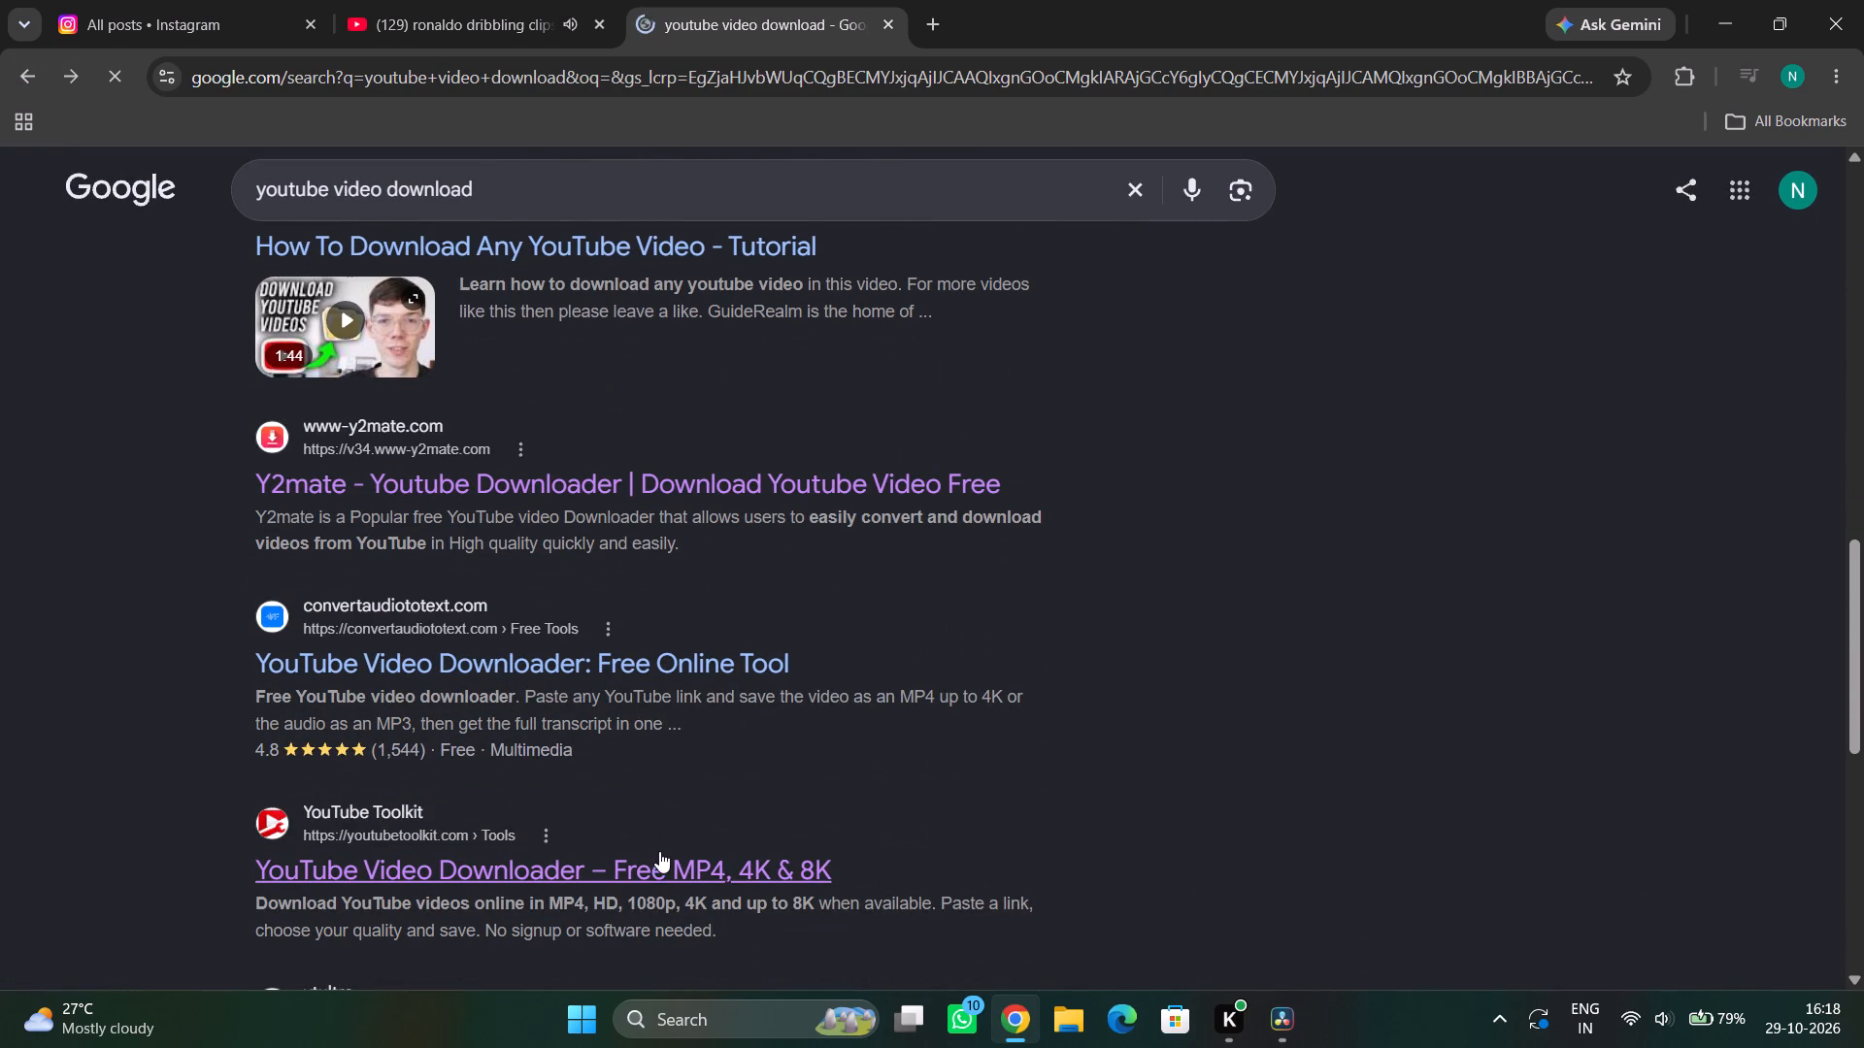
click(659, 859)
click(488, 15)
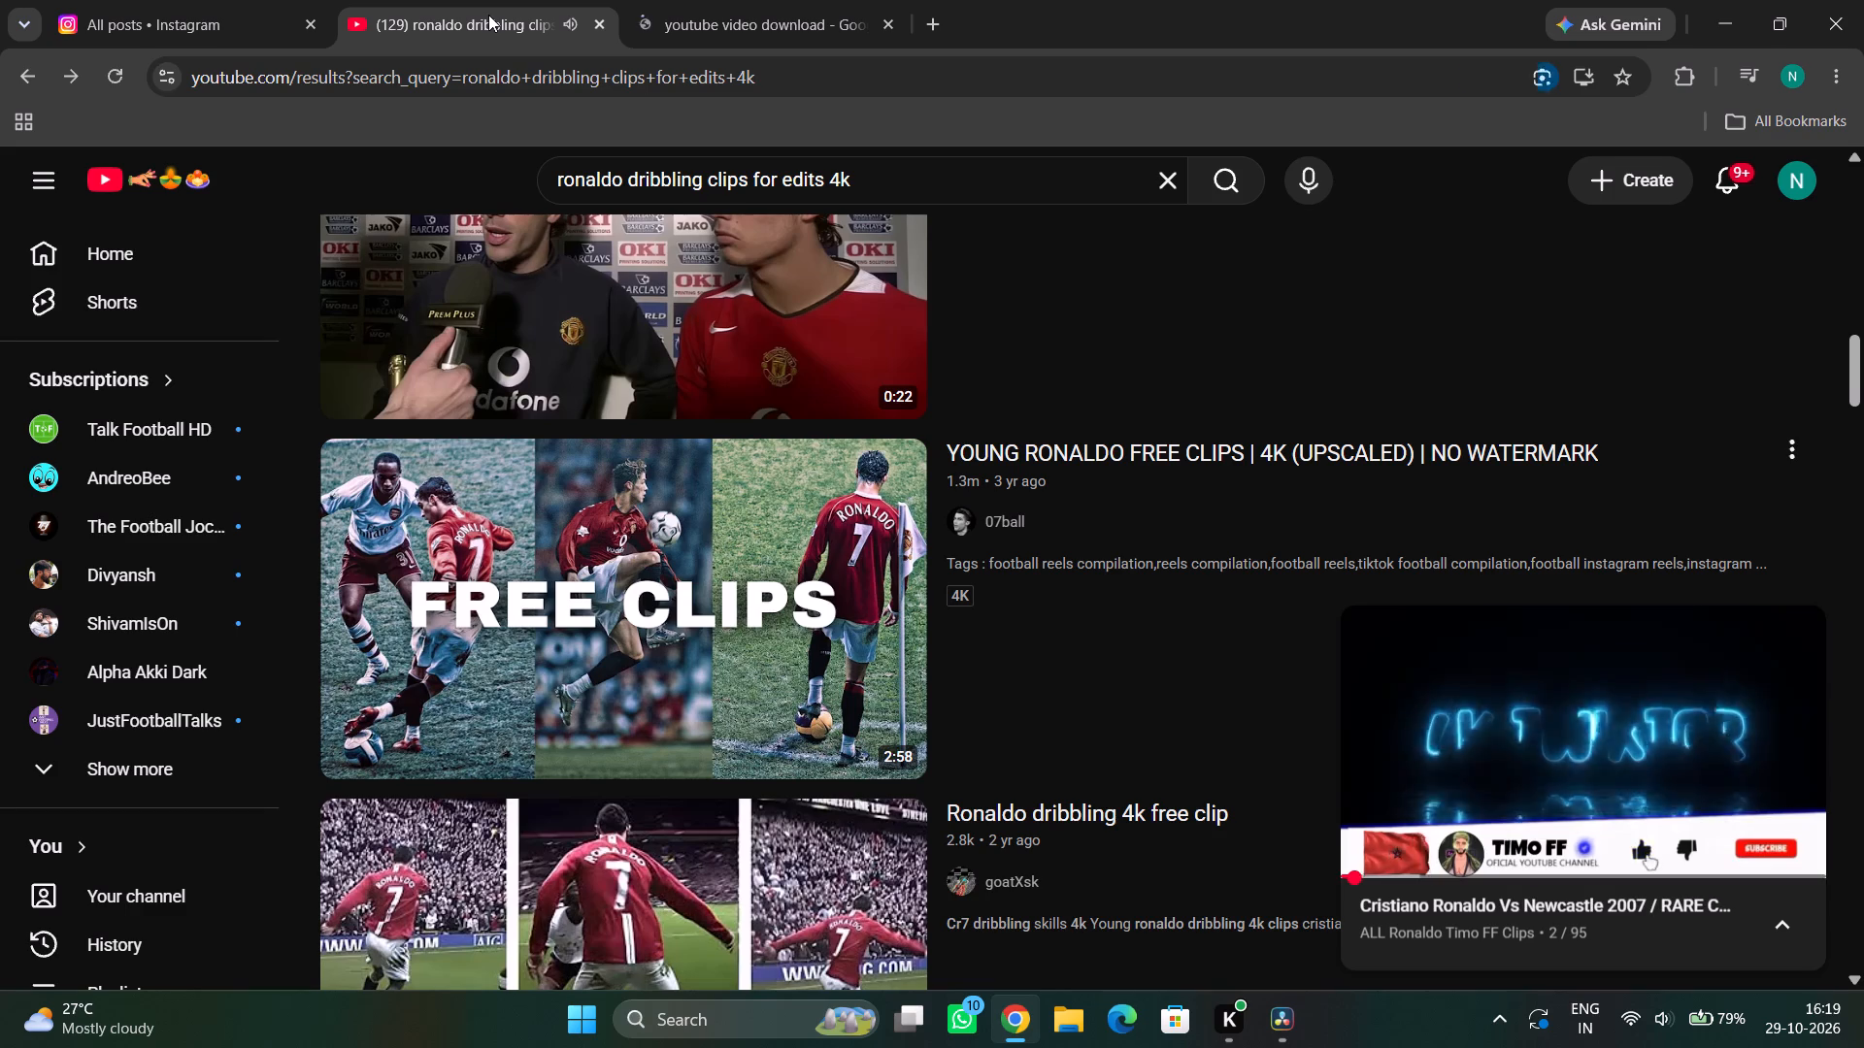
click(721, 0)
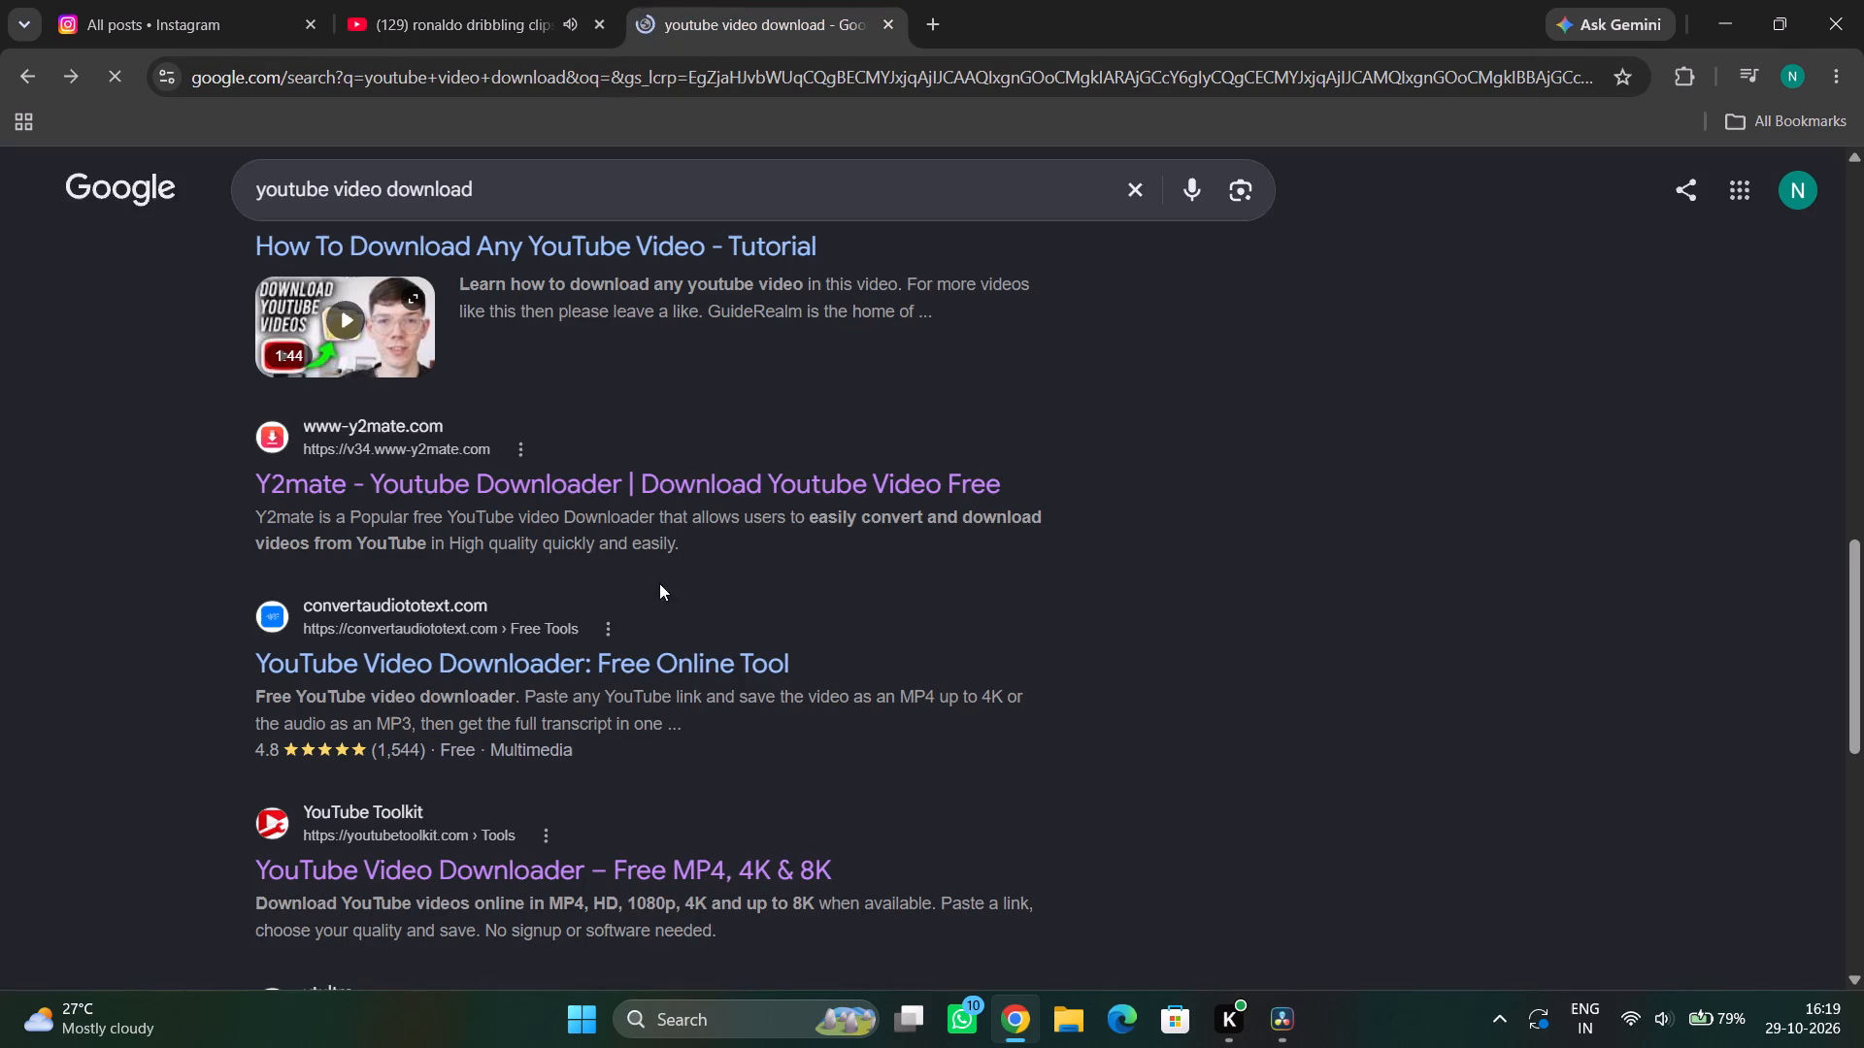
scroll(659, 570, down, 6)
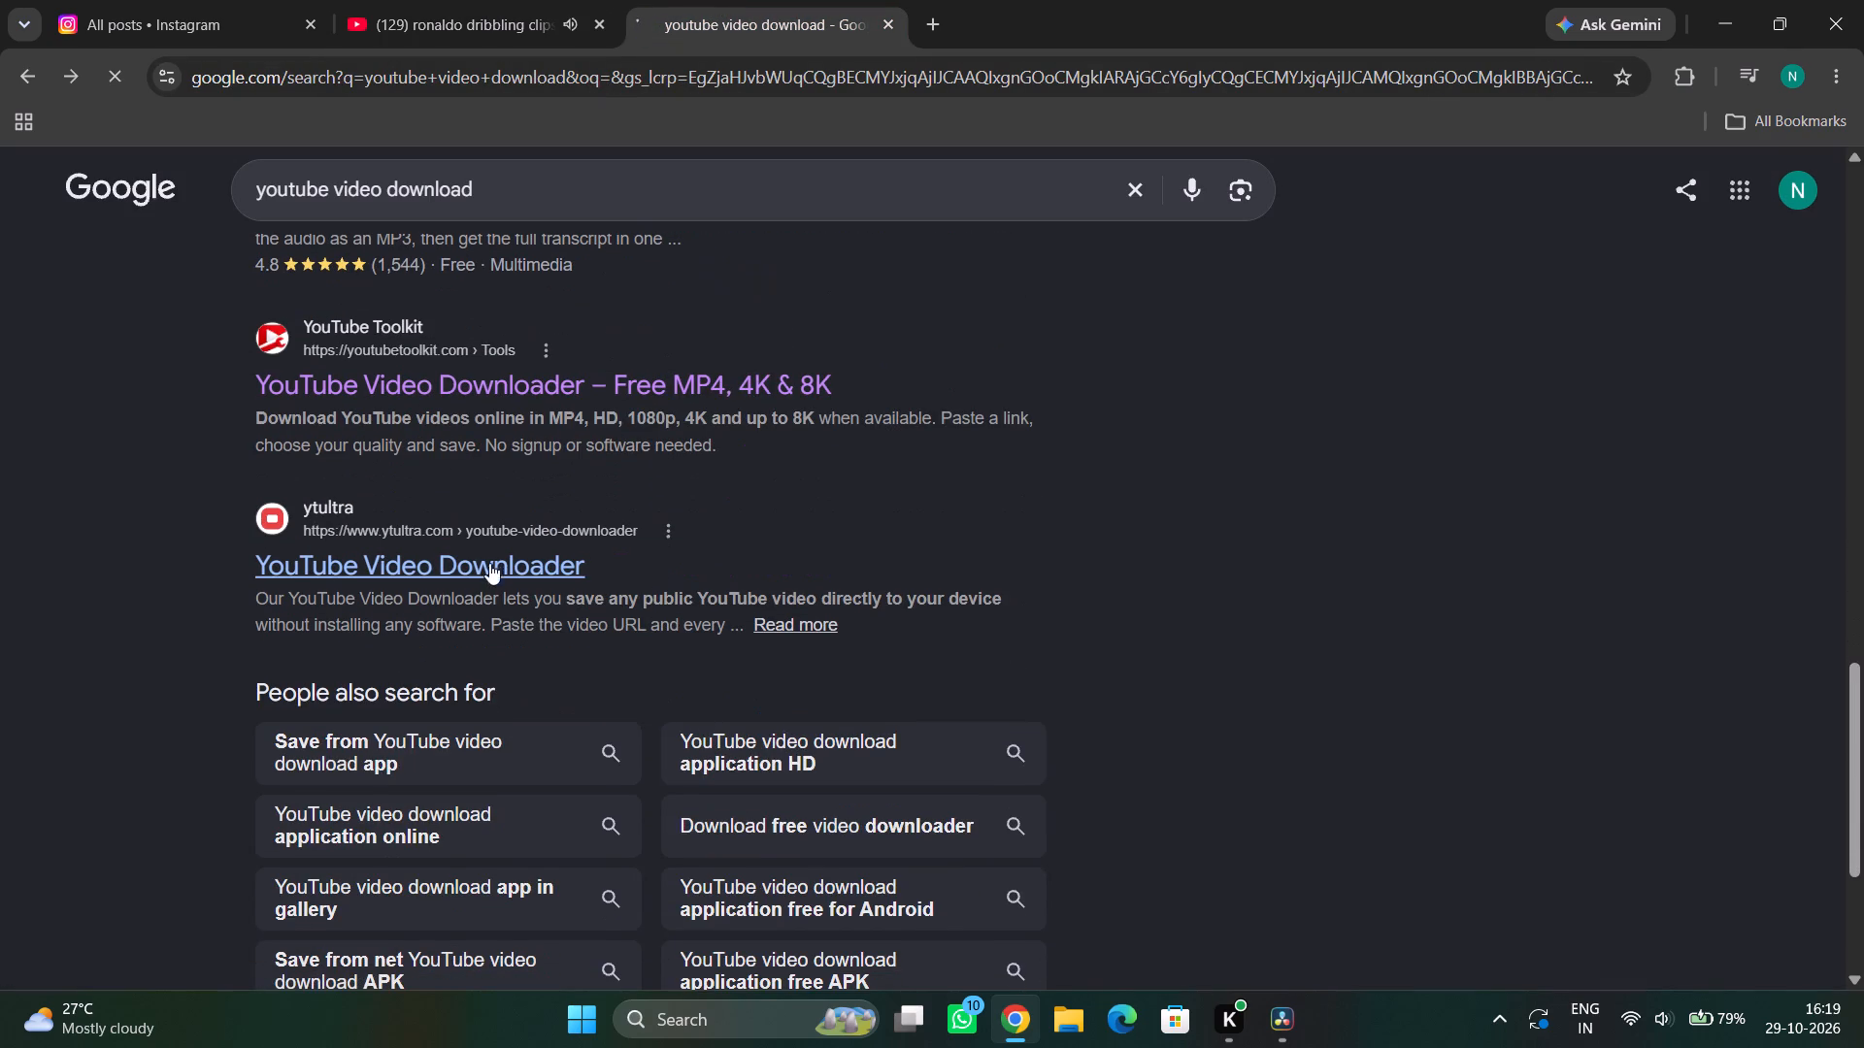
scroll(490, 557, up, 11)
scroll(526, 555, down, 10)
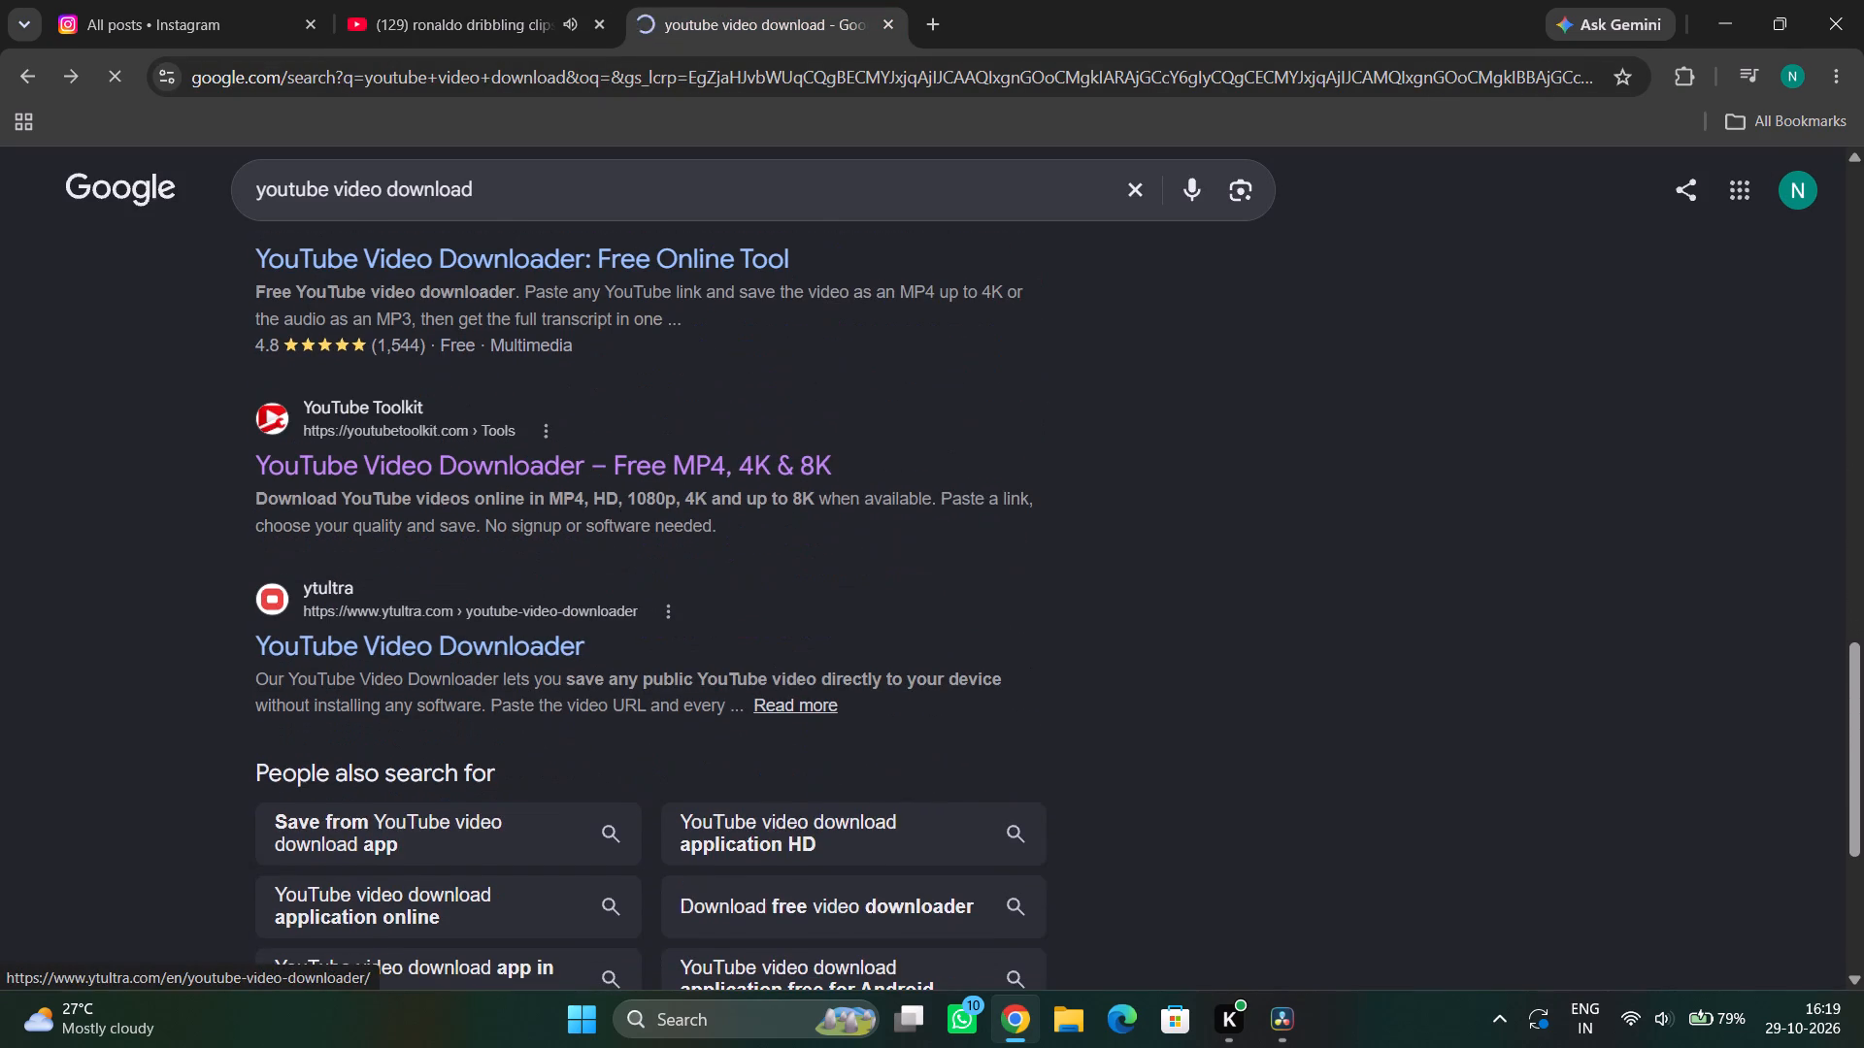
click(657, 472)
Open the savefrom.net result, Download Youtube Videos for Free, from the Google results.
scroll(657, 472, down, 7)
scroll(654, 477, up, 6)
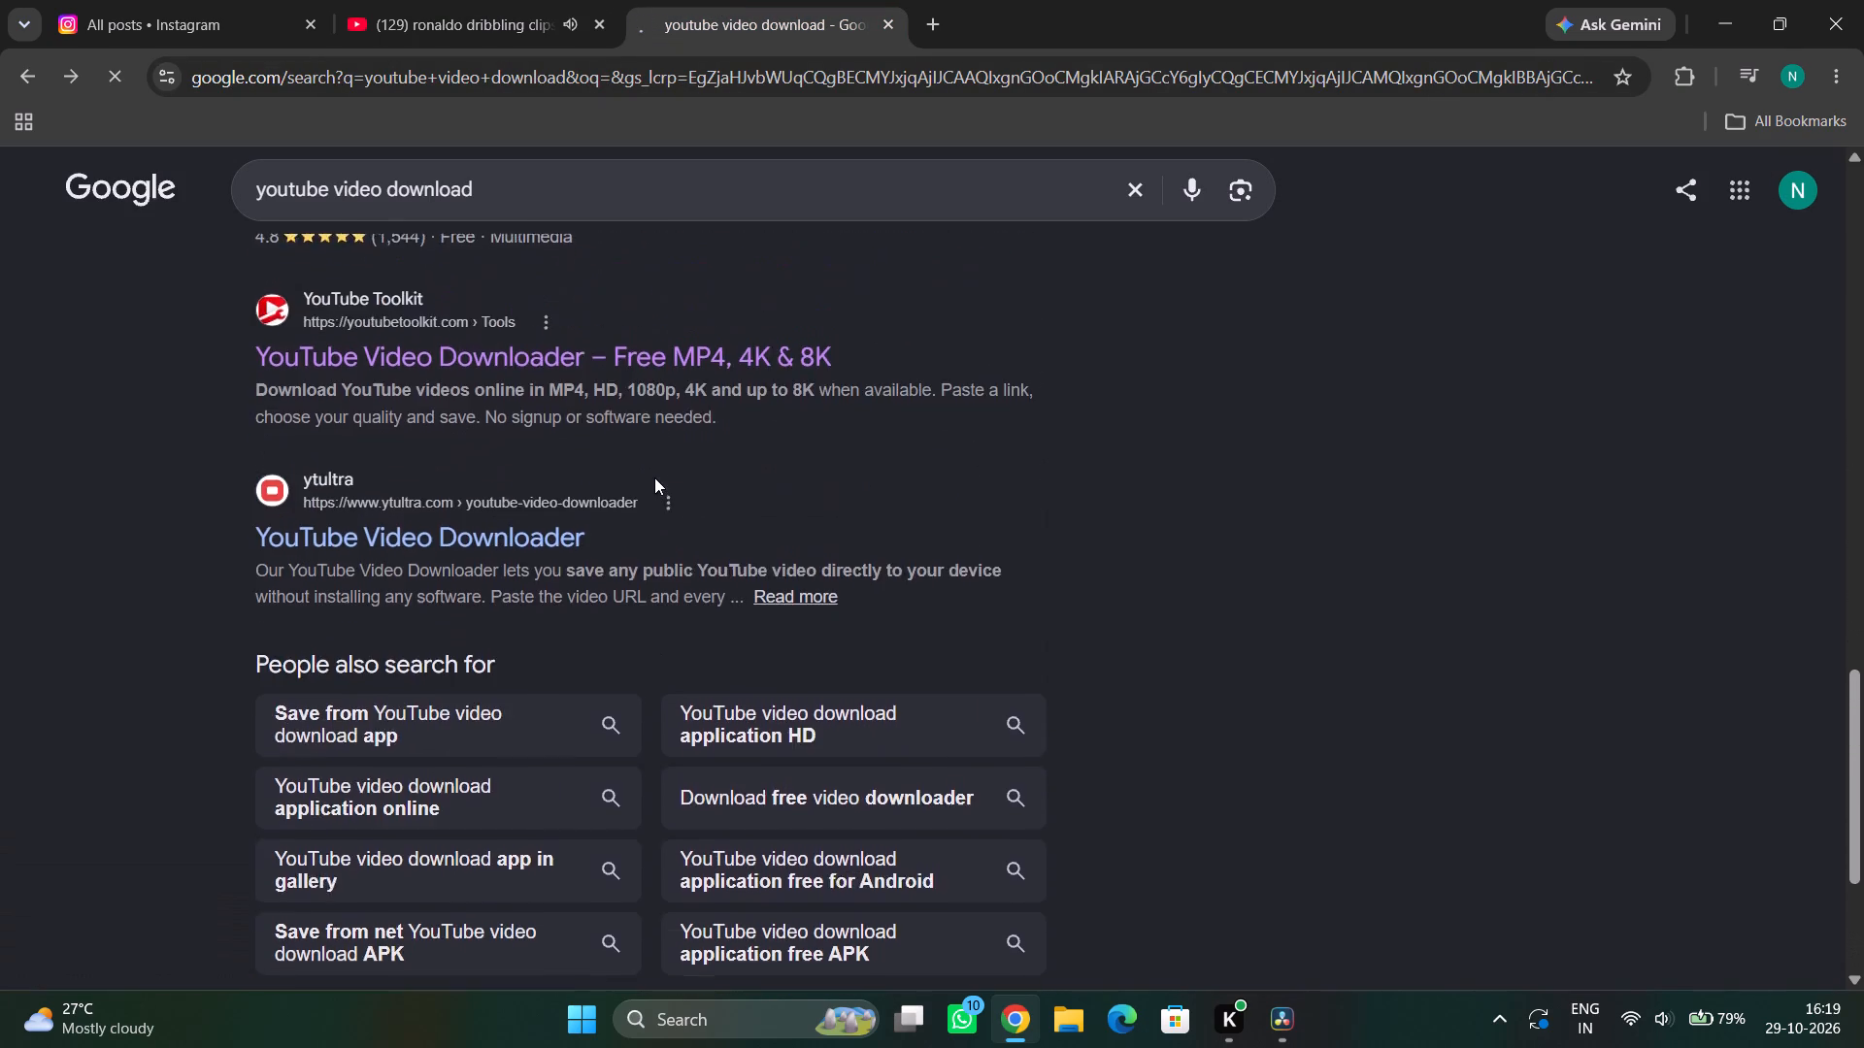
scroll(654, 477, up, 20)
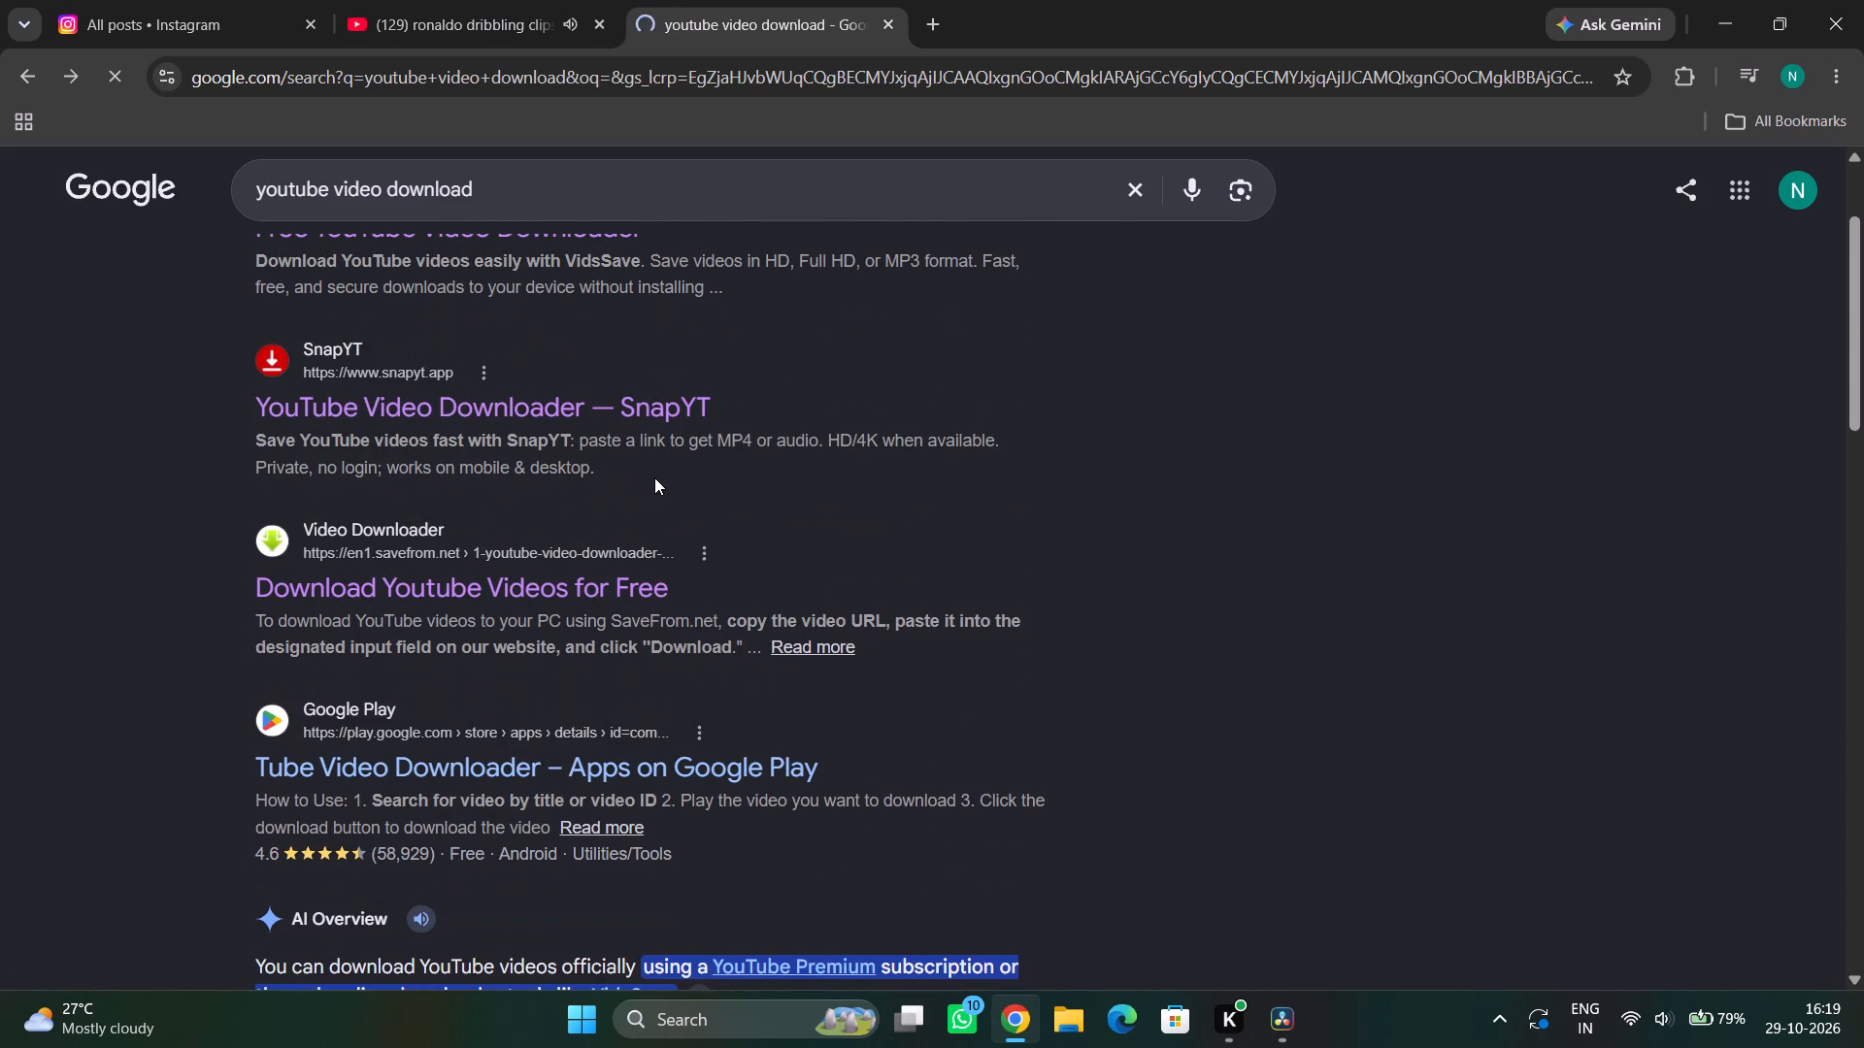
click(582, 585)
scroll(595, 574, up, 2)
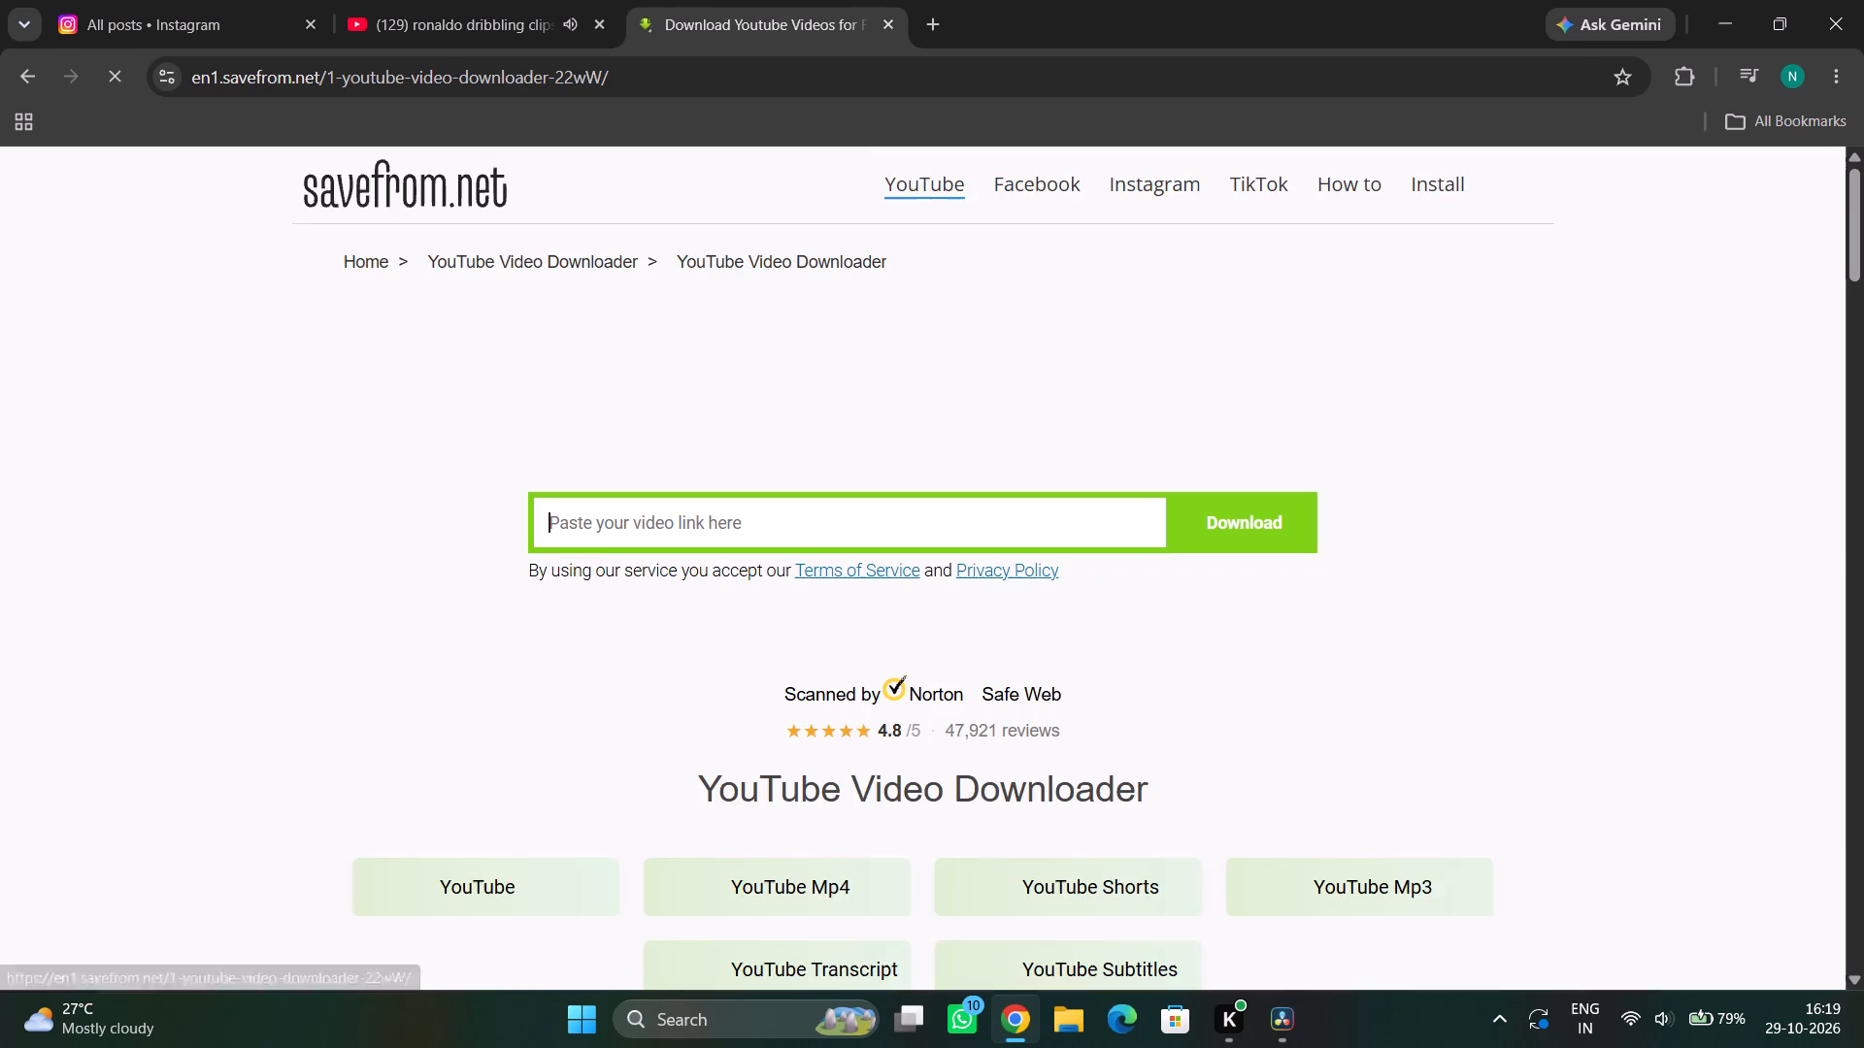
Submit the copied Arsenal 2008 scenepack link to the savefrom.net downloader and dismiss the helper extension offer.
right_click(667, 533)
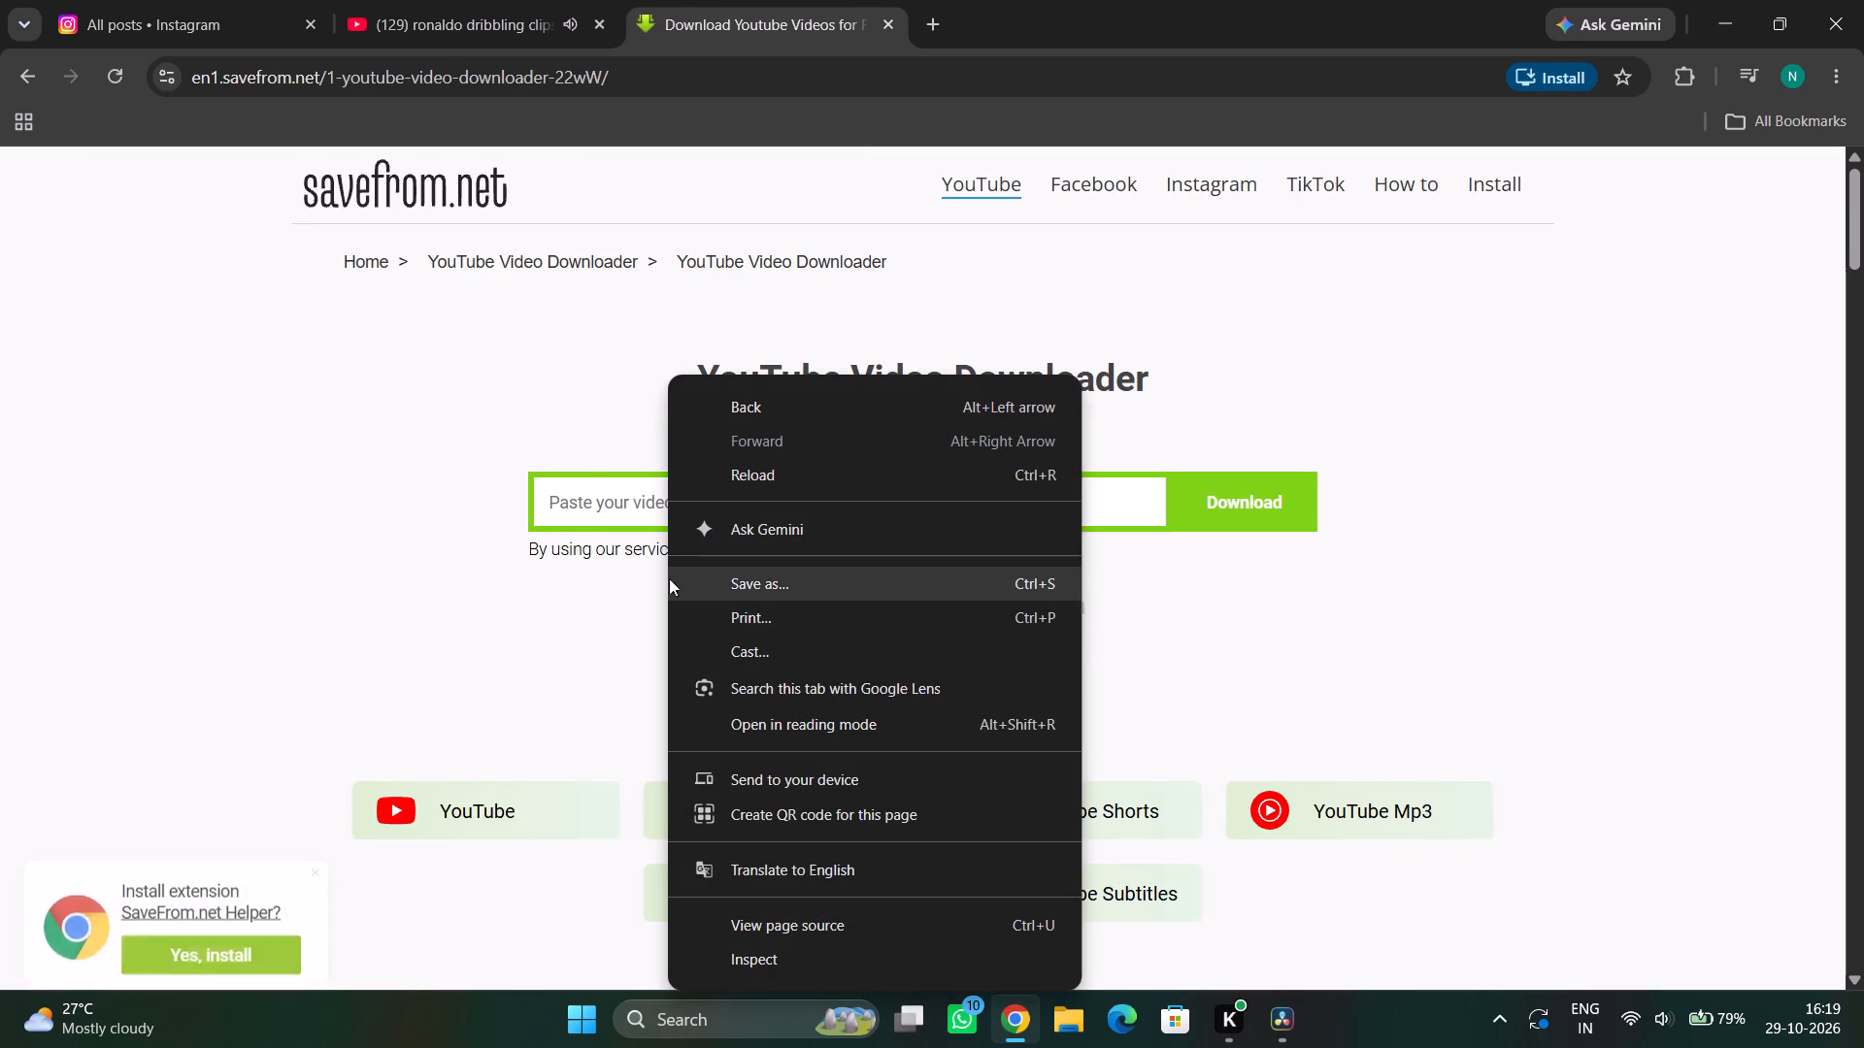
click(588, 480)
right_click(629, 499)
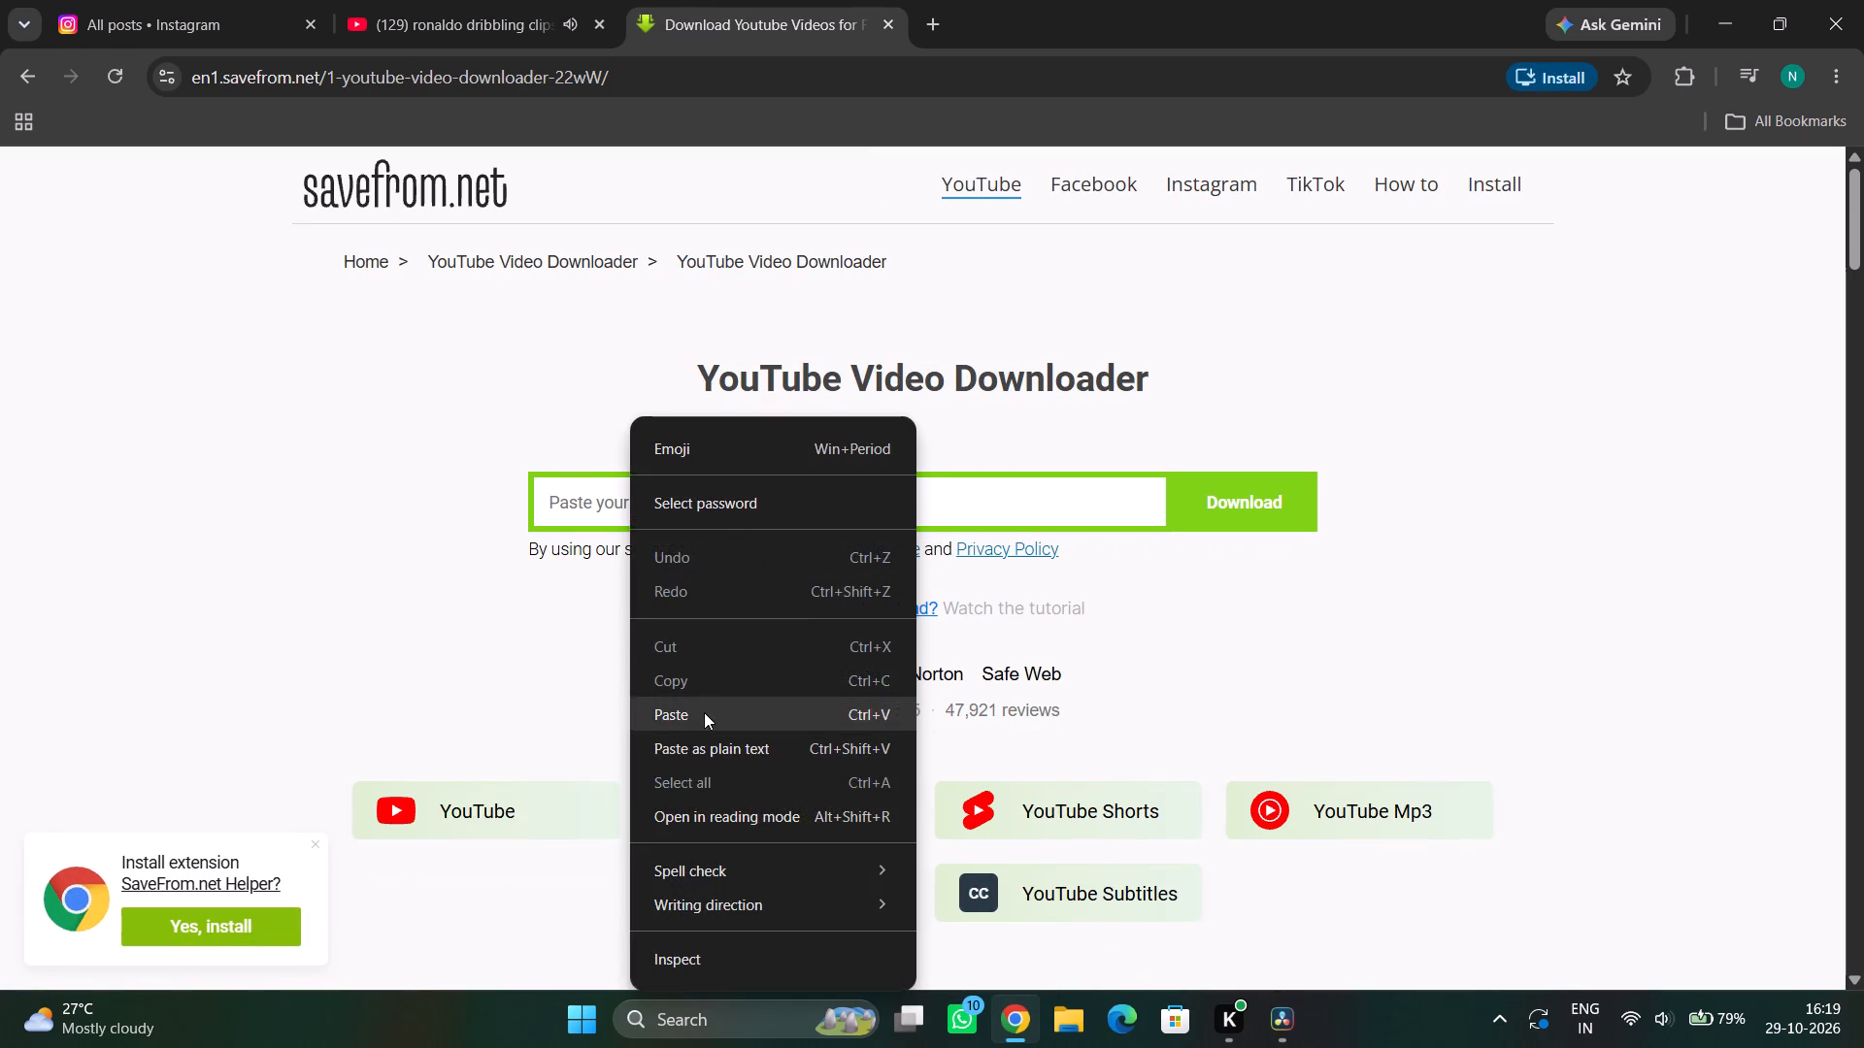
click(704, 712)
click(1186, 508)
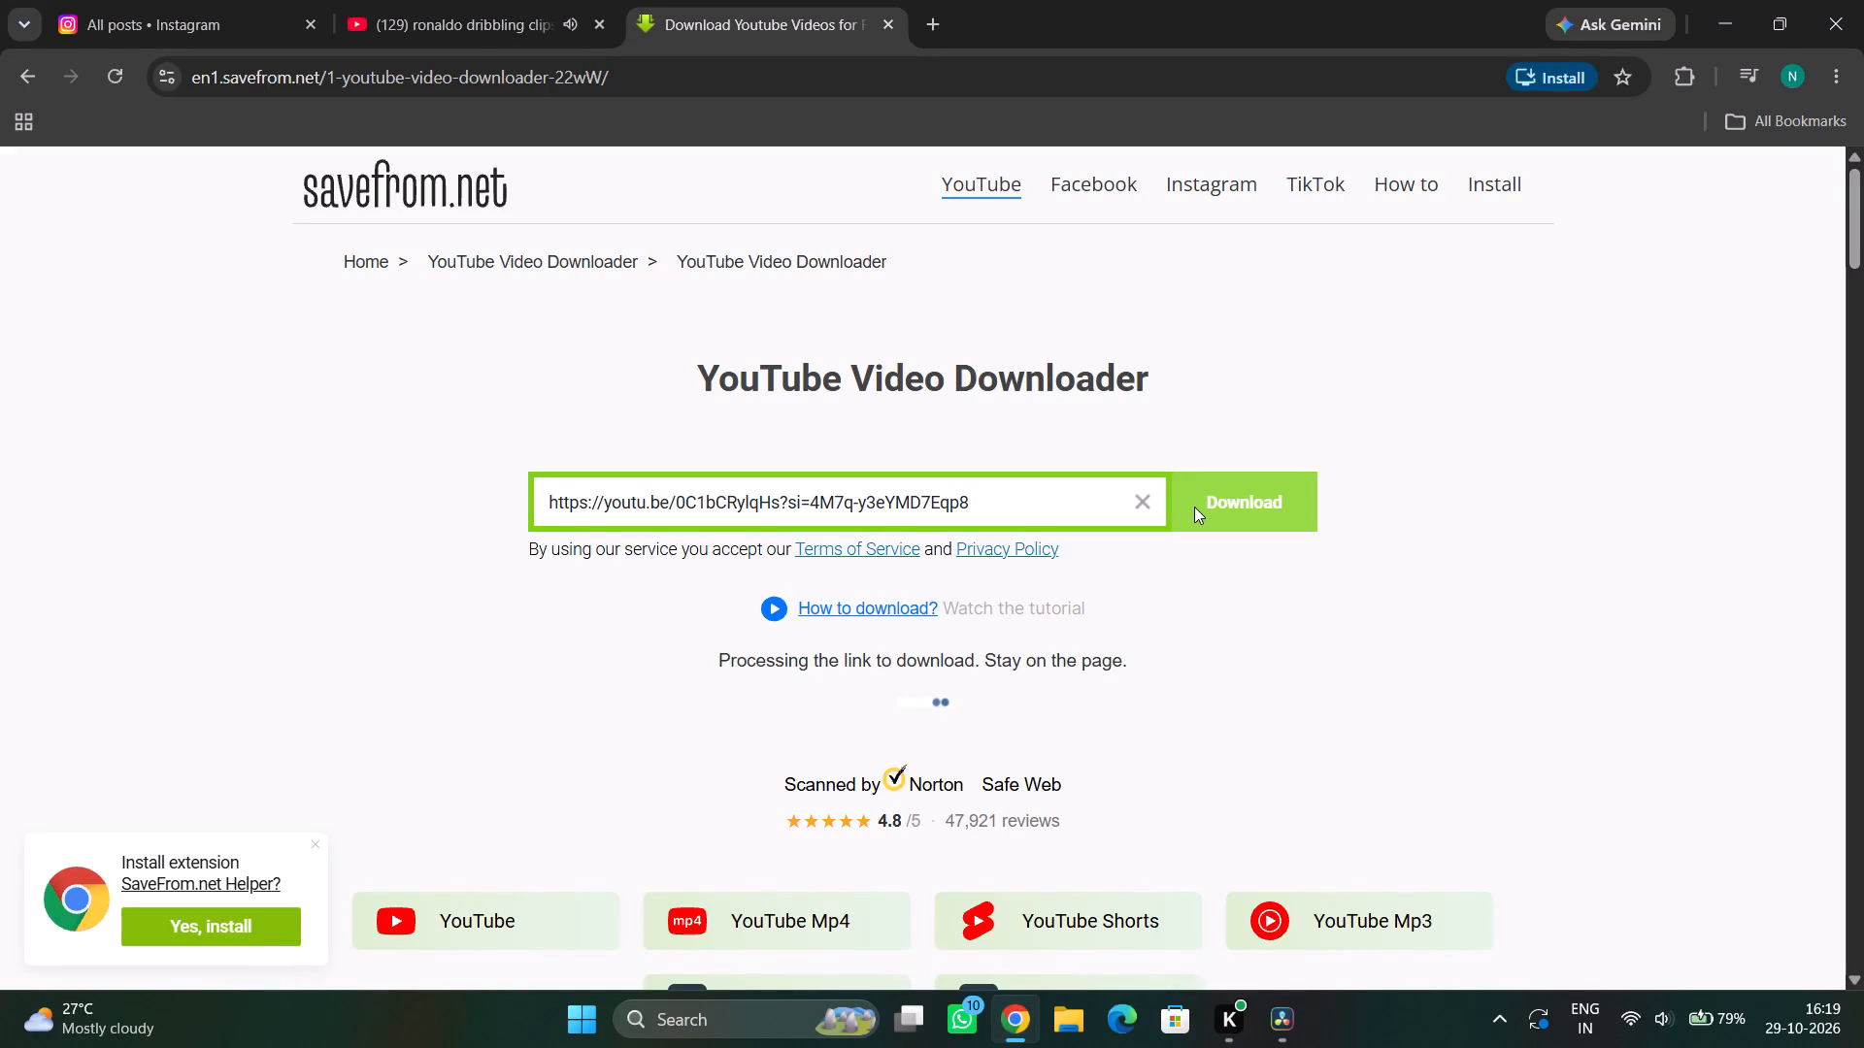
click(312, 844)
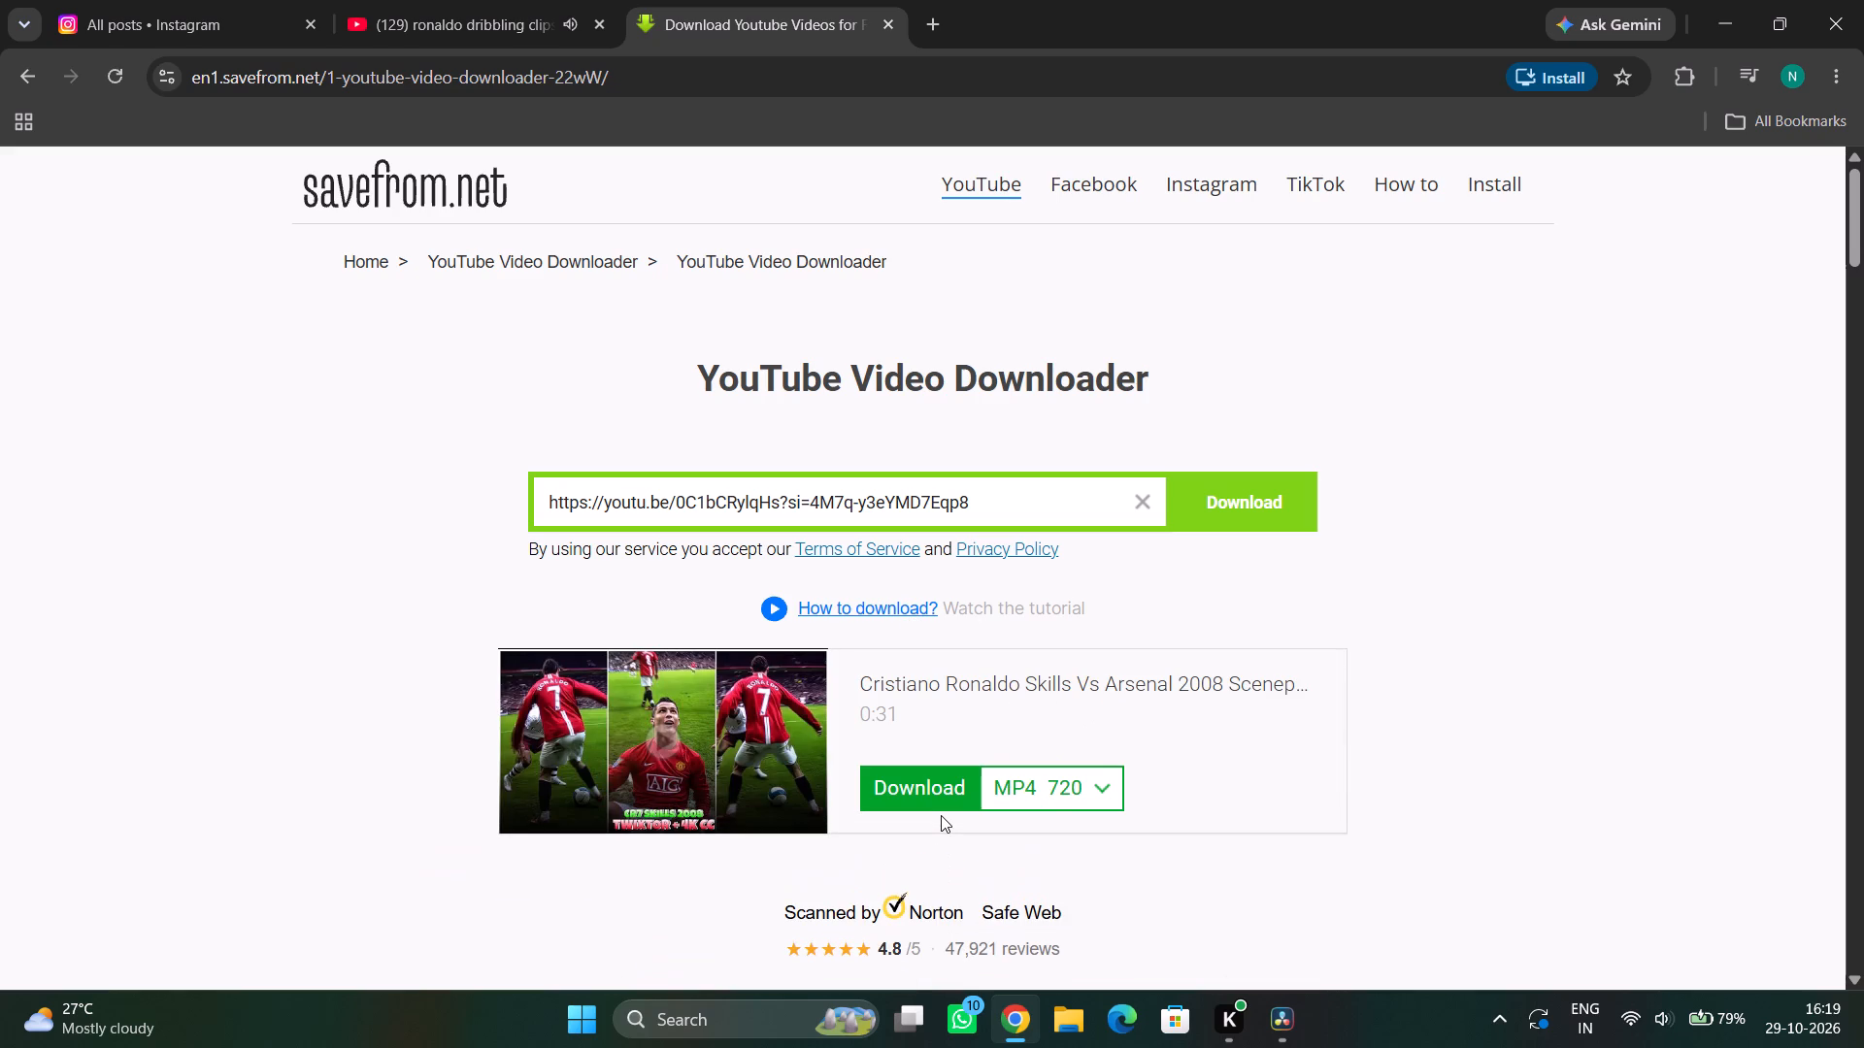
Examine the full list of MP4, audio and WEBM qualities savefrom.net offers for the Arsenal 2008 scenepack.
click(1053, 809)
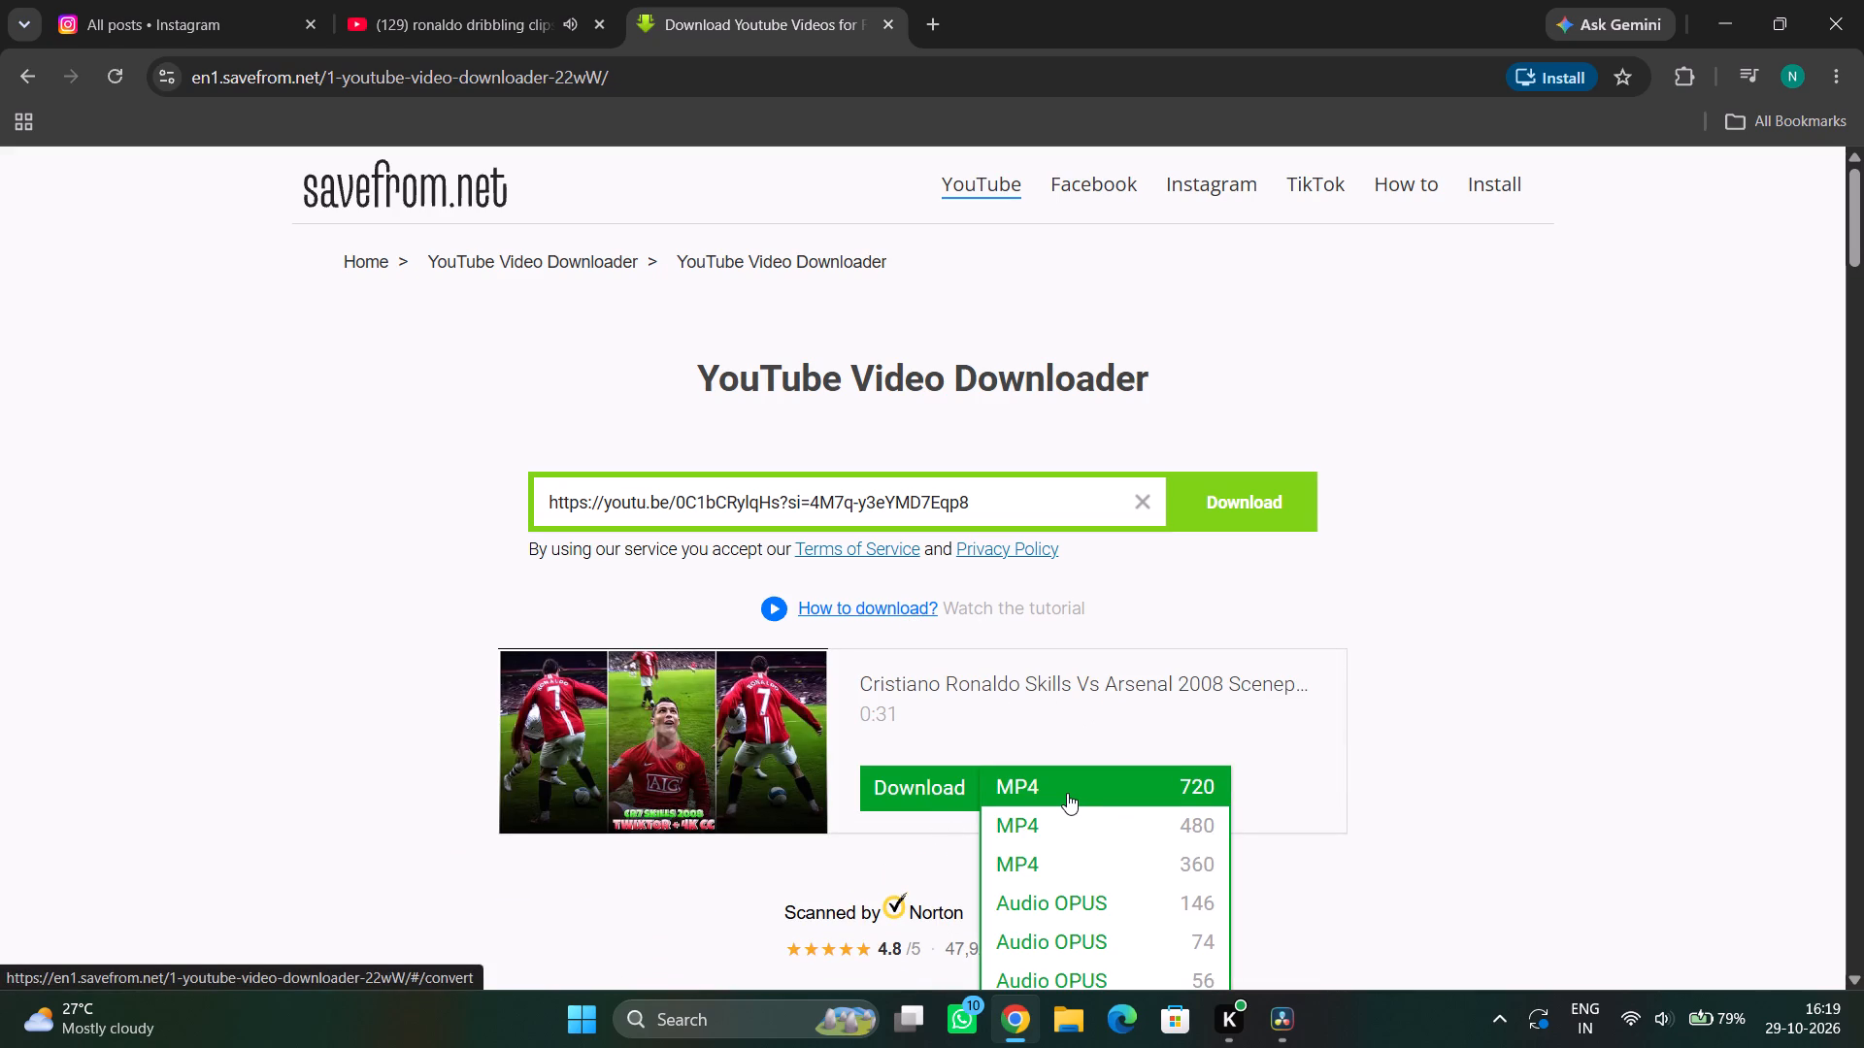
scroll(1067, 791, down, 4)
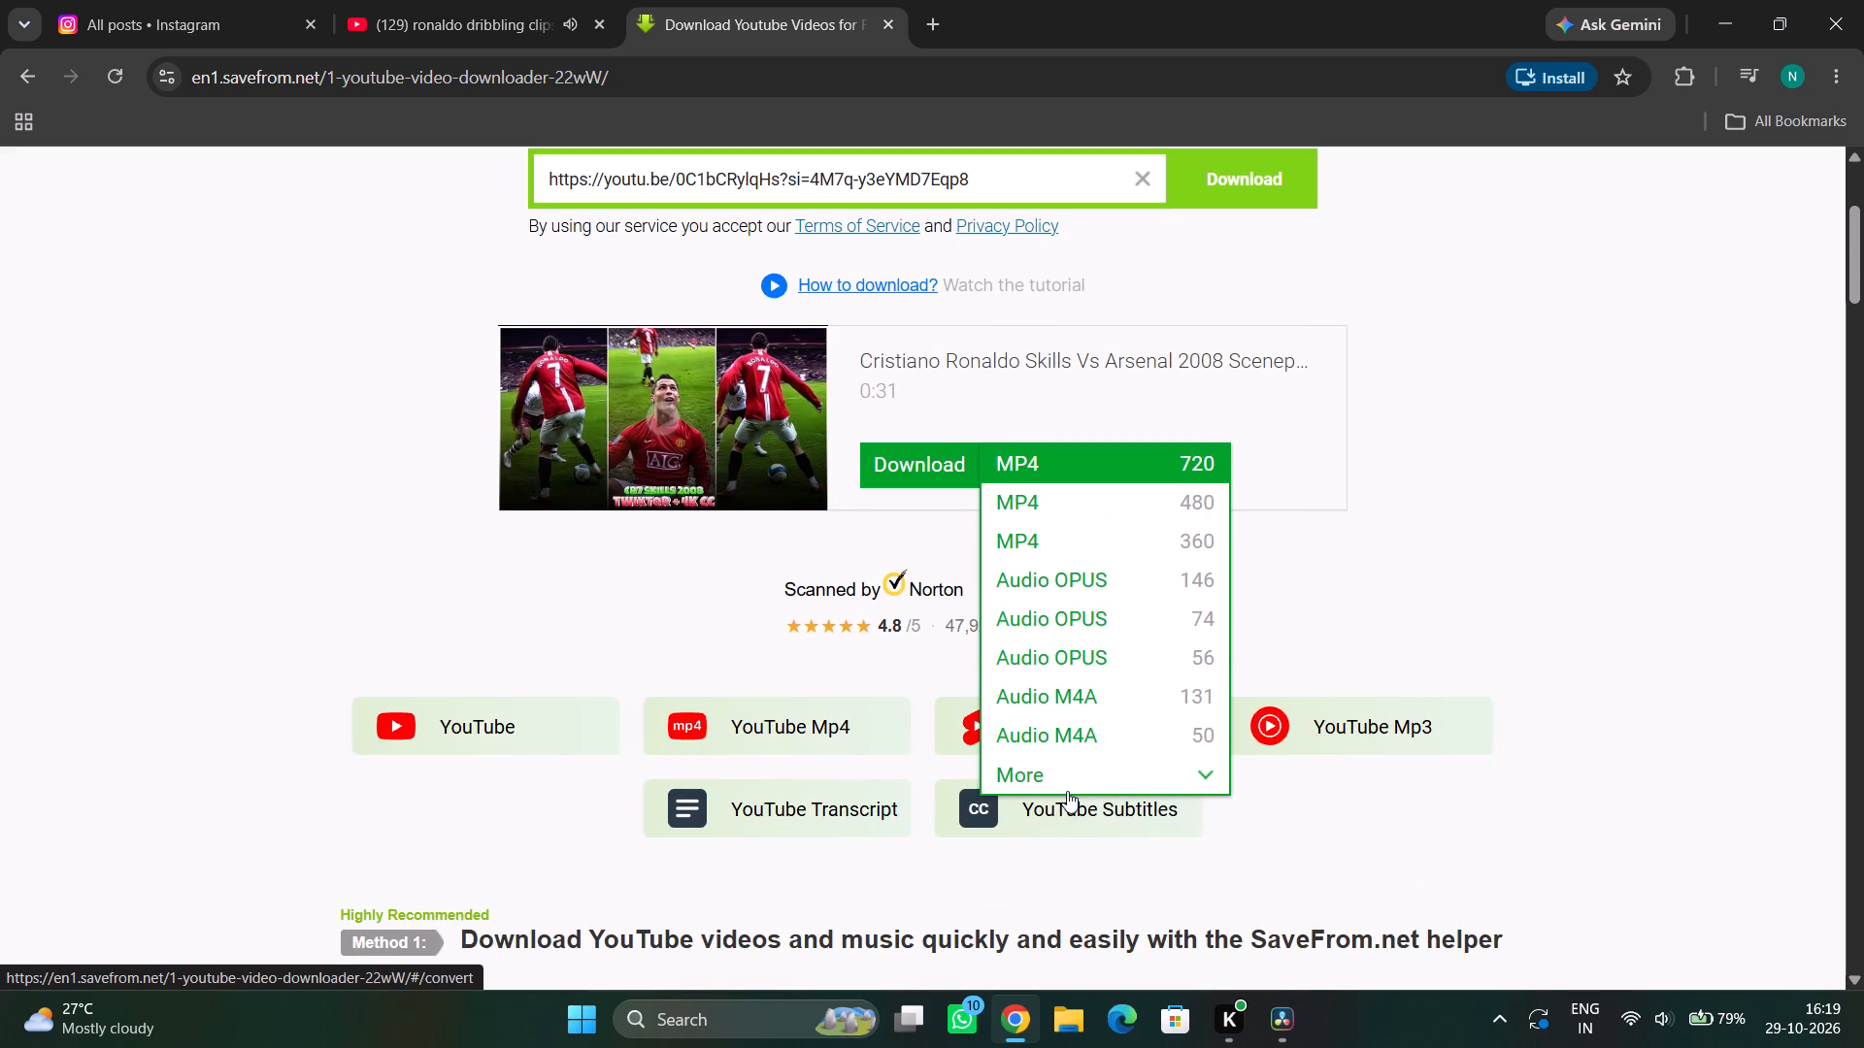
click(1068, 788)
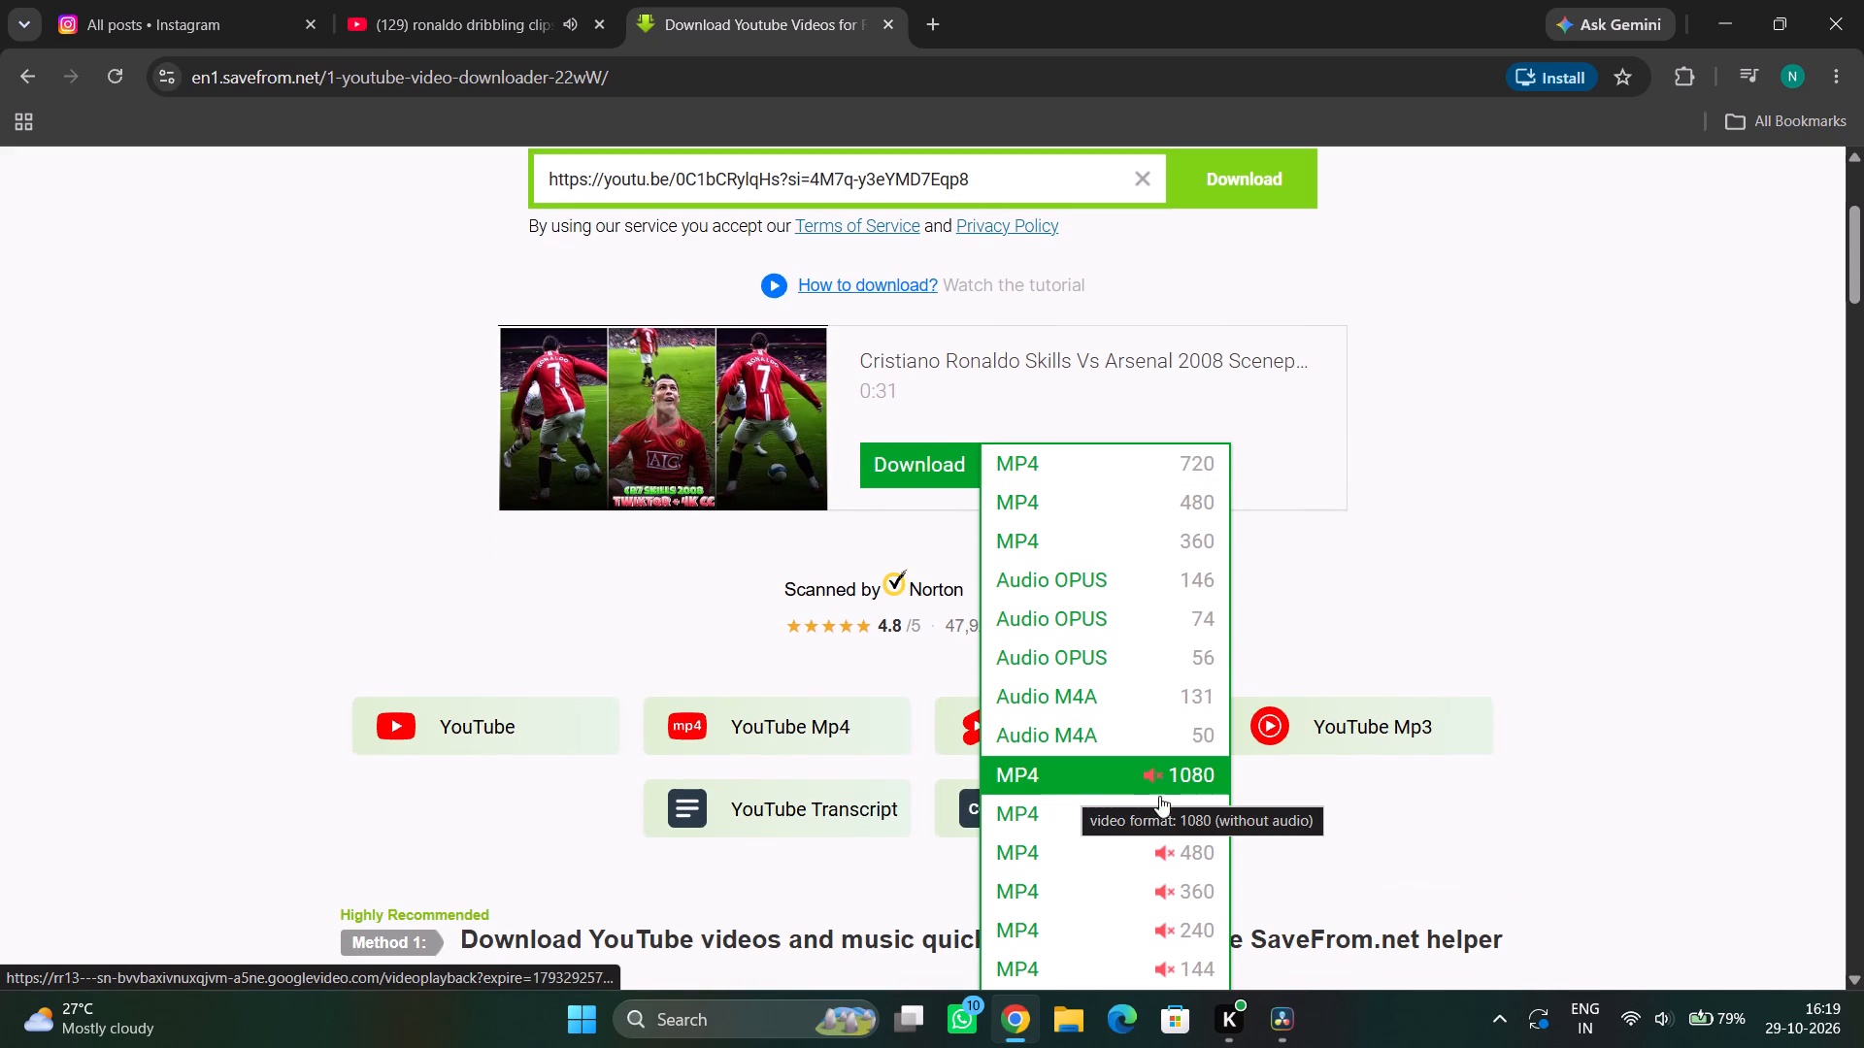
scroll(1143, 798, down, 2)
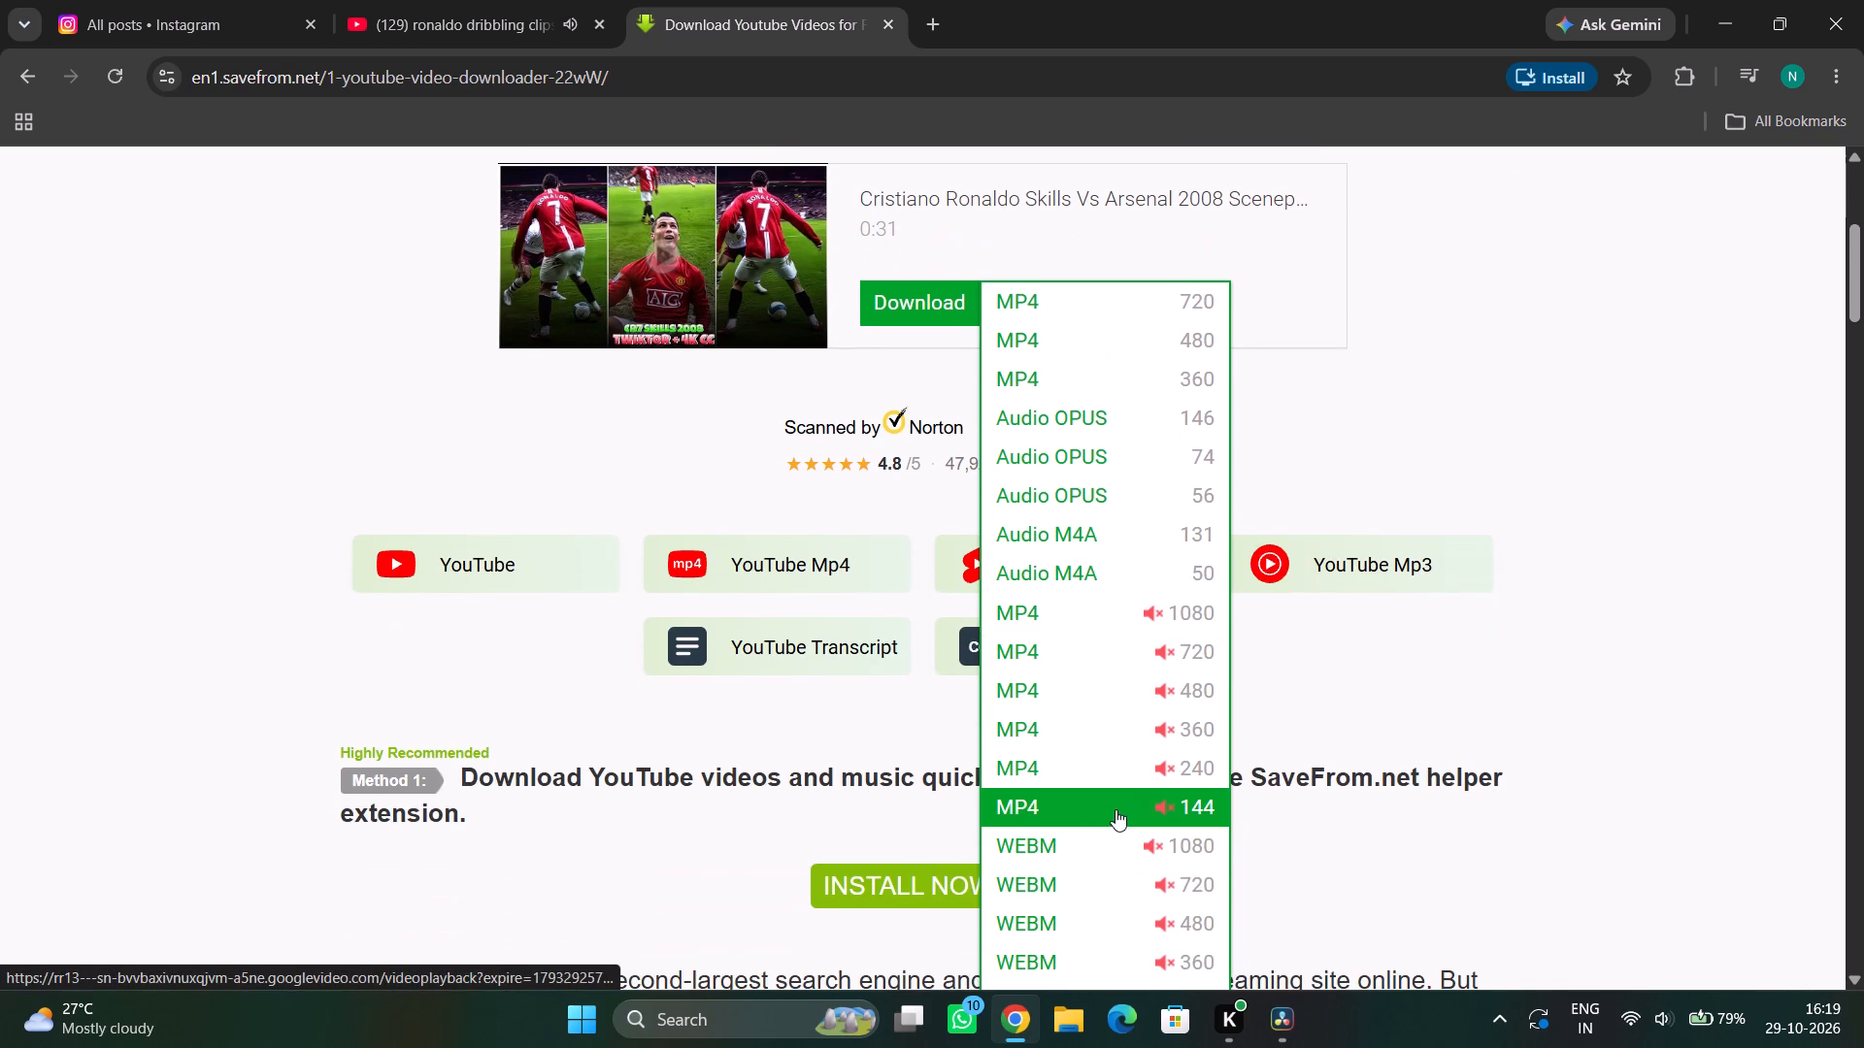
scroll(1123, 743, down, 5)
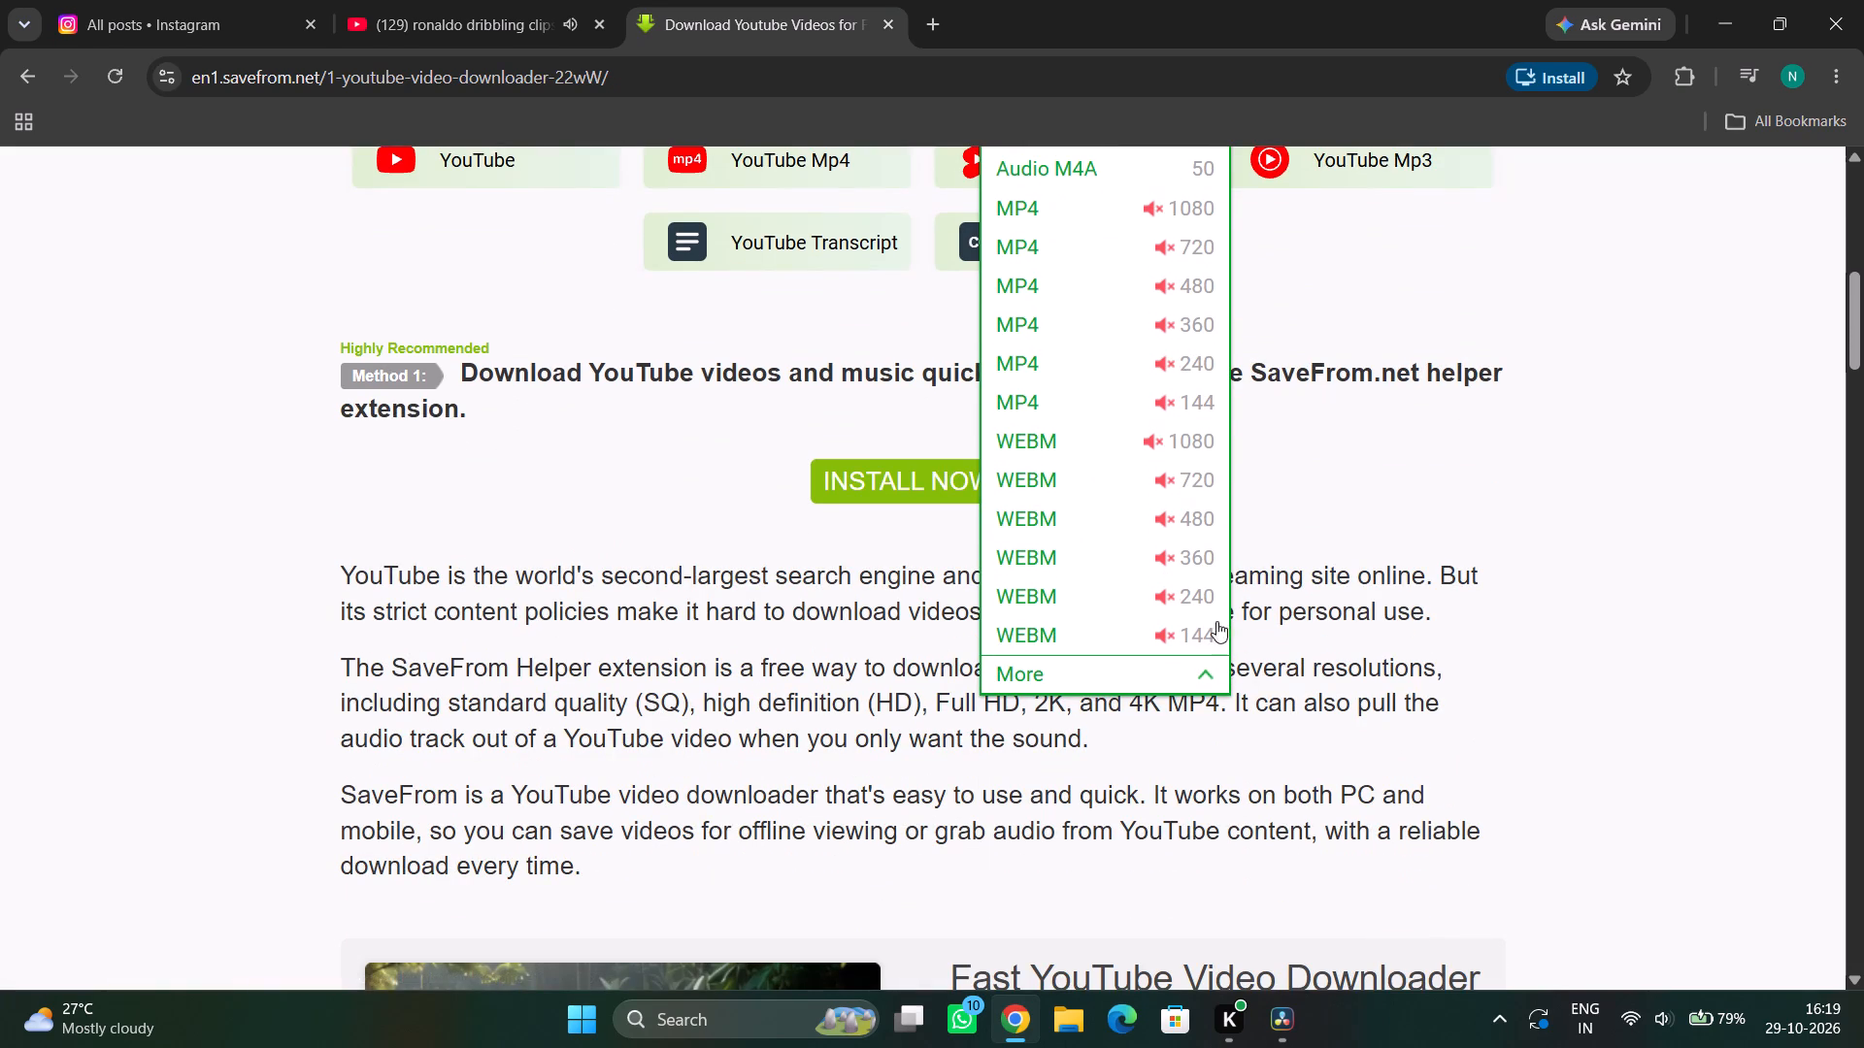
click(1410, 514)
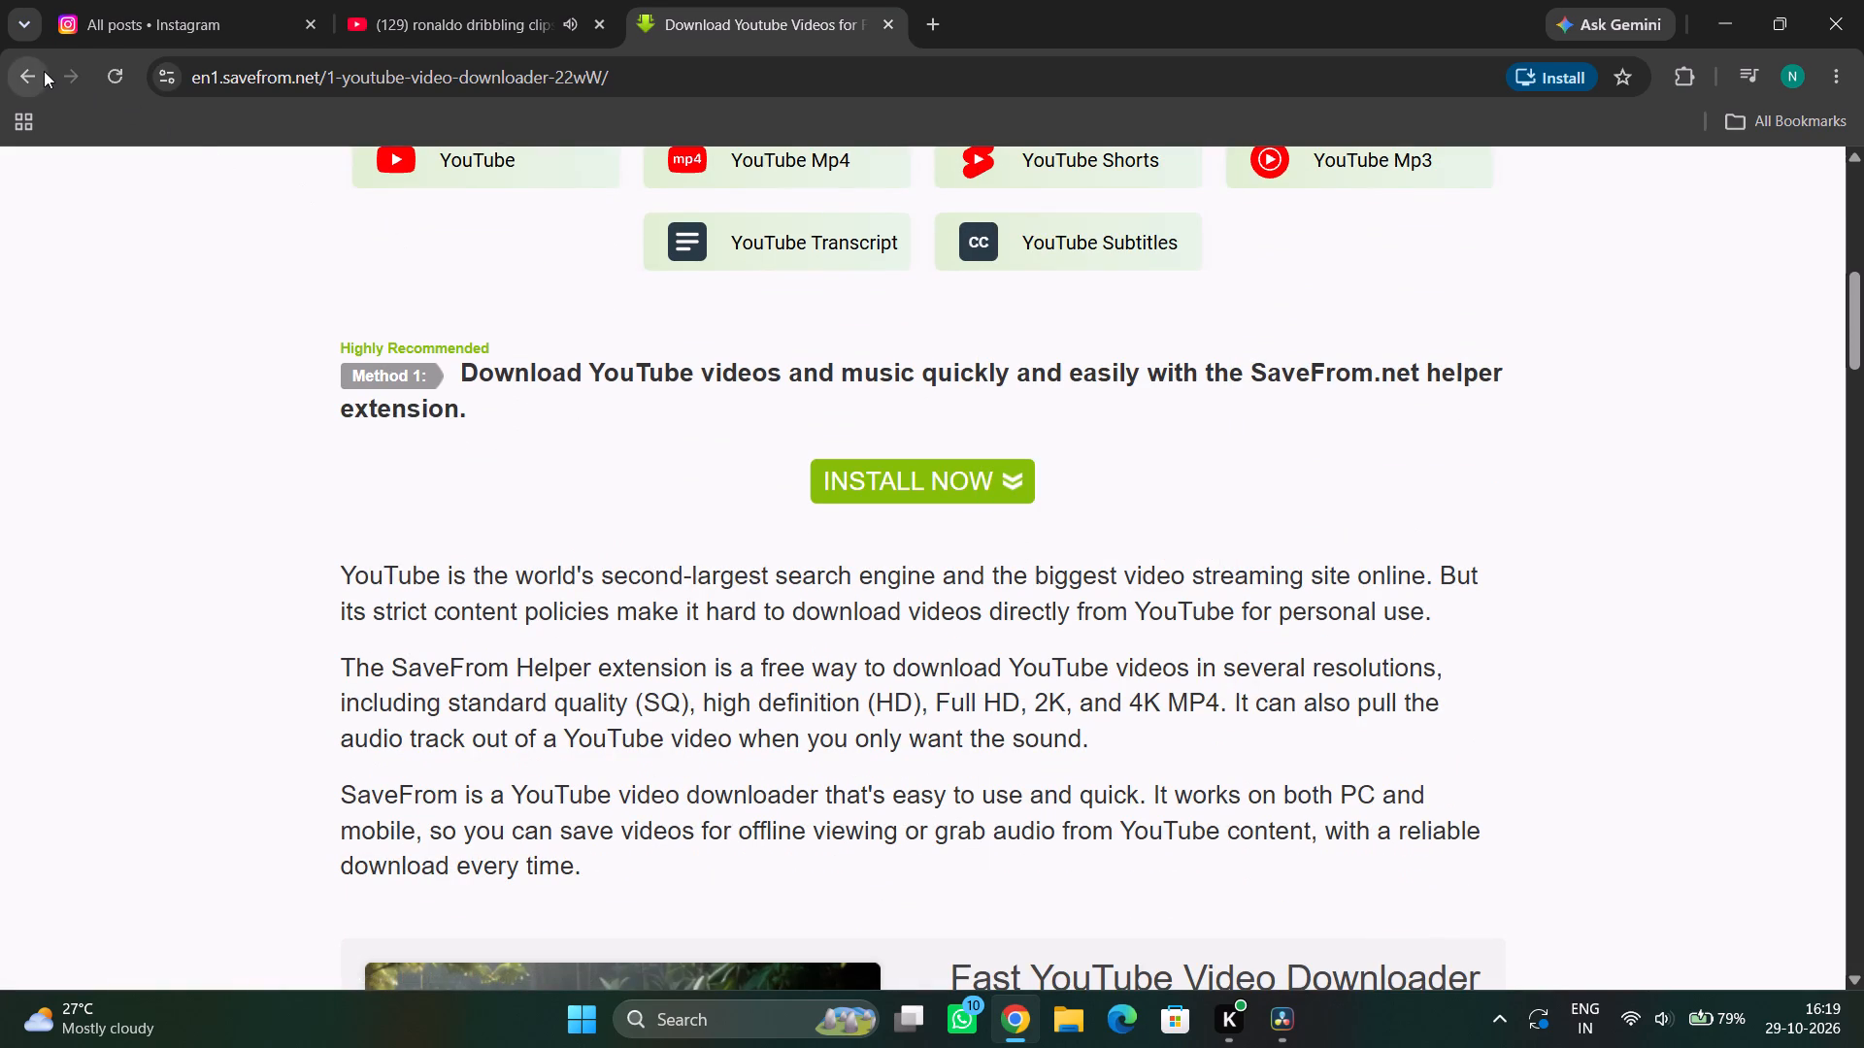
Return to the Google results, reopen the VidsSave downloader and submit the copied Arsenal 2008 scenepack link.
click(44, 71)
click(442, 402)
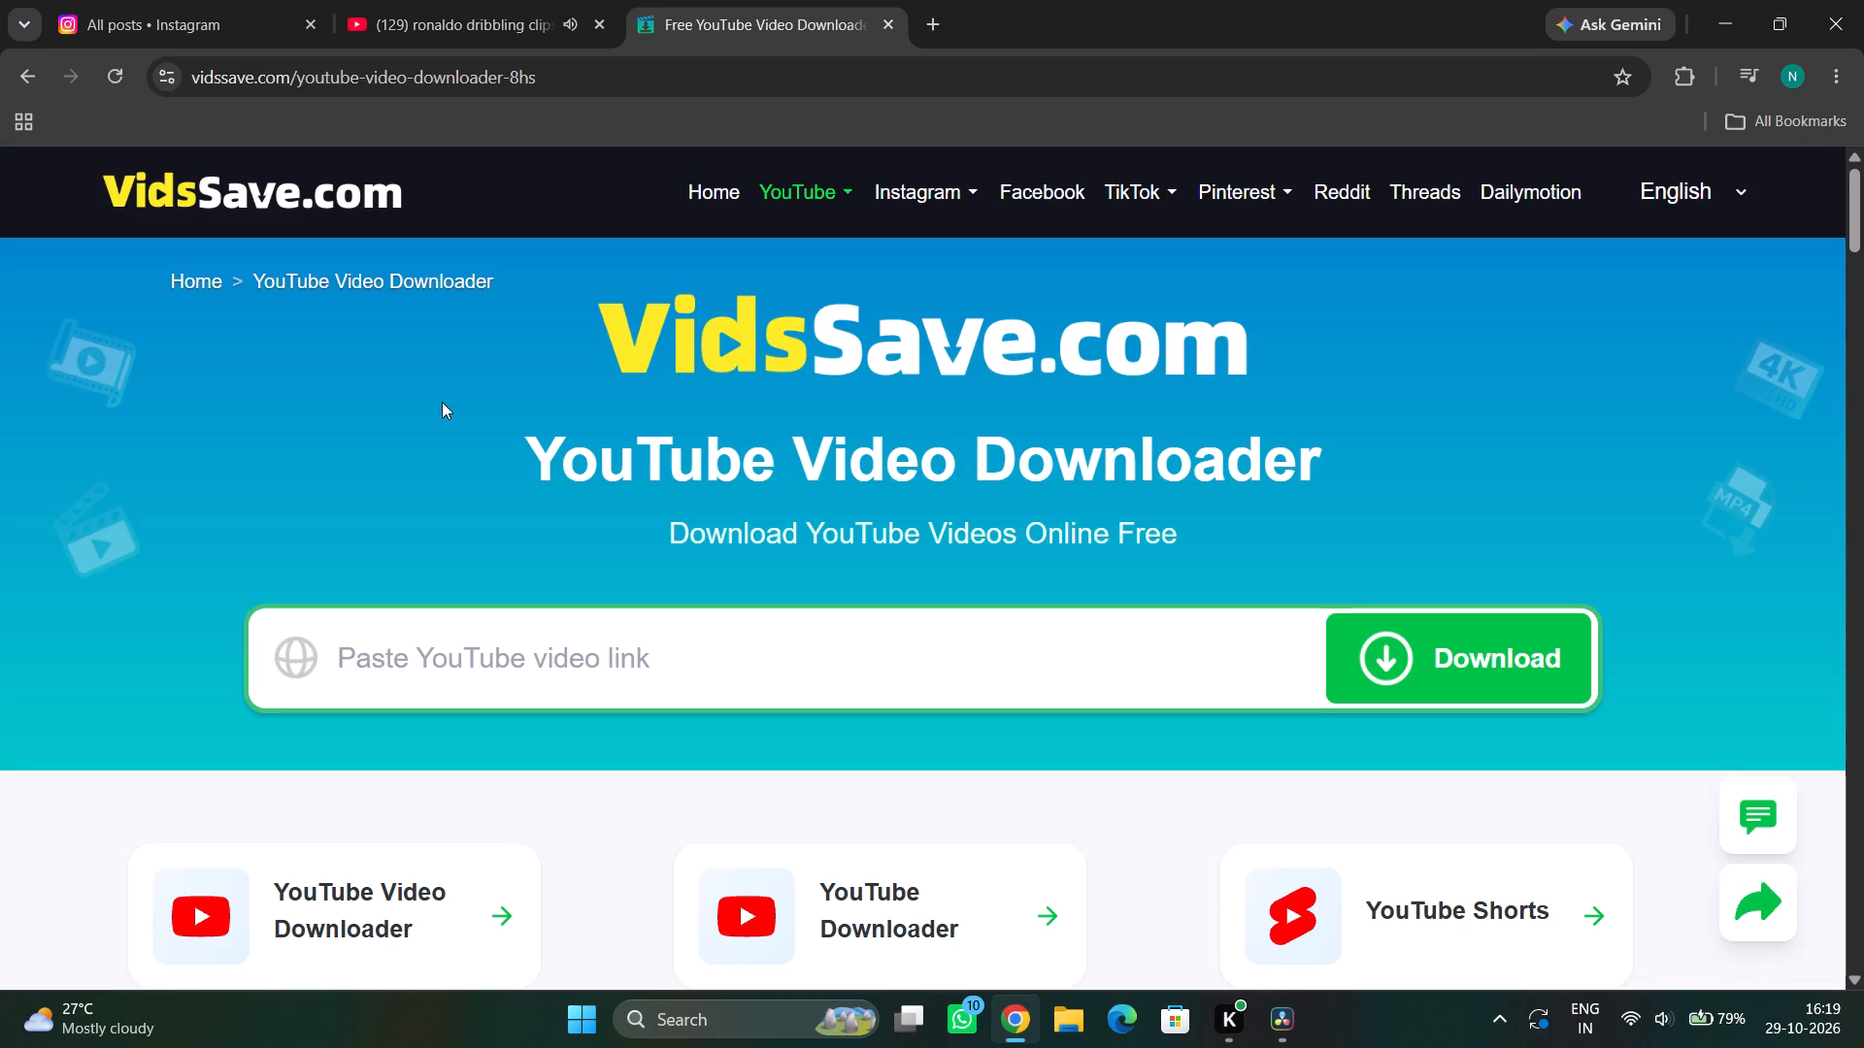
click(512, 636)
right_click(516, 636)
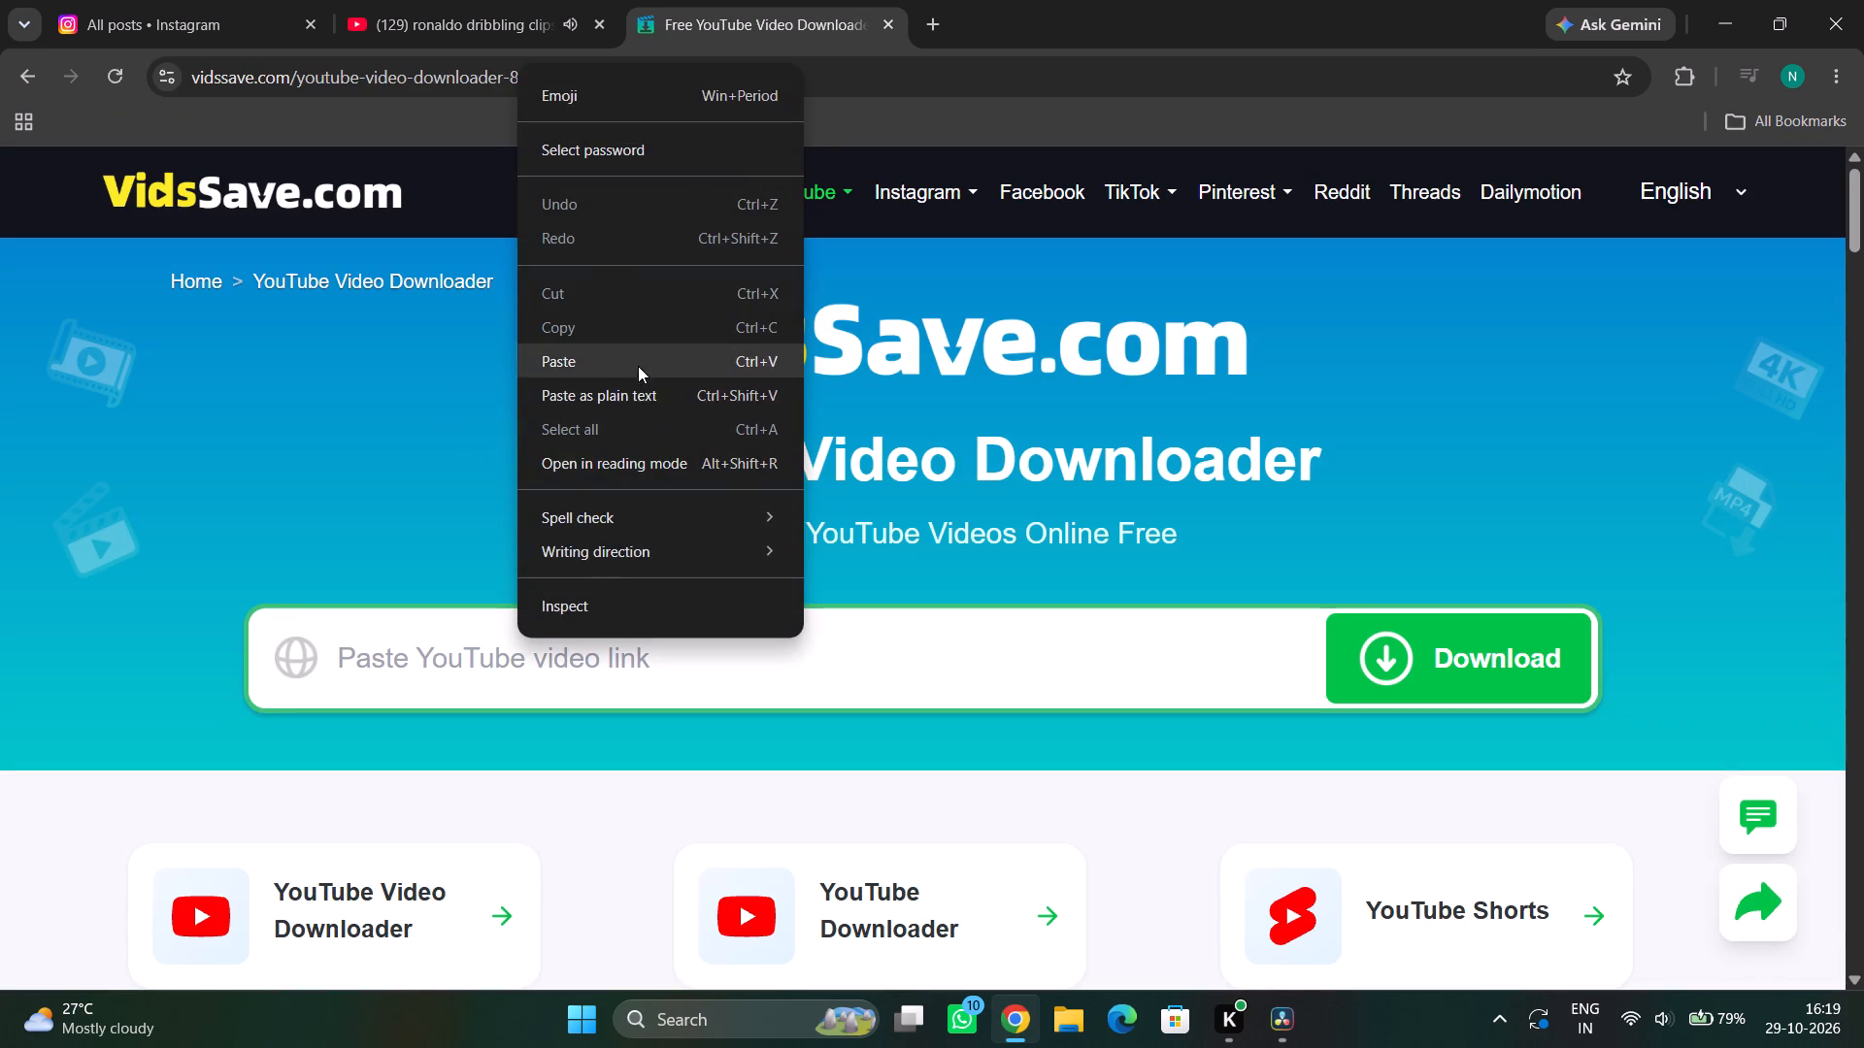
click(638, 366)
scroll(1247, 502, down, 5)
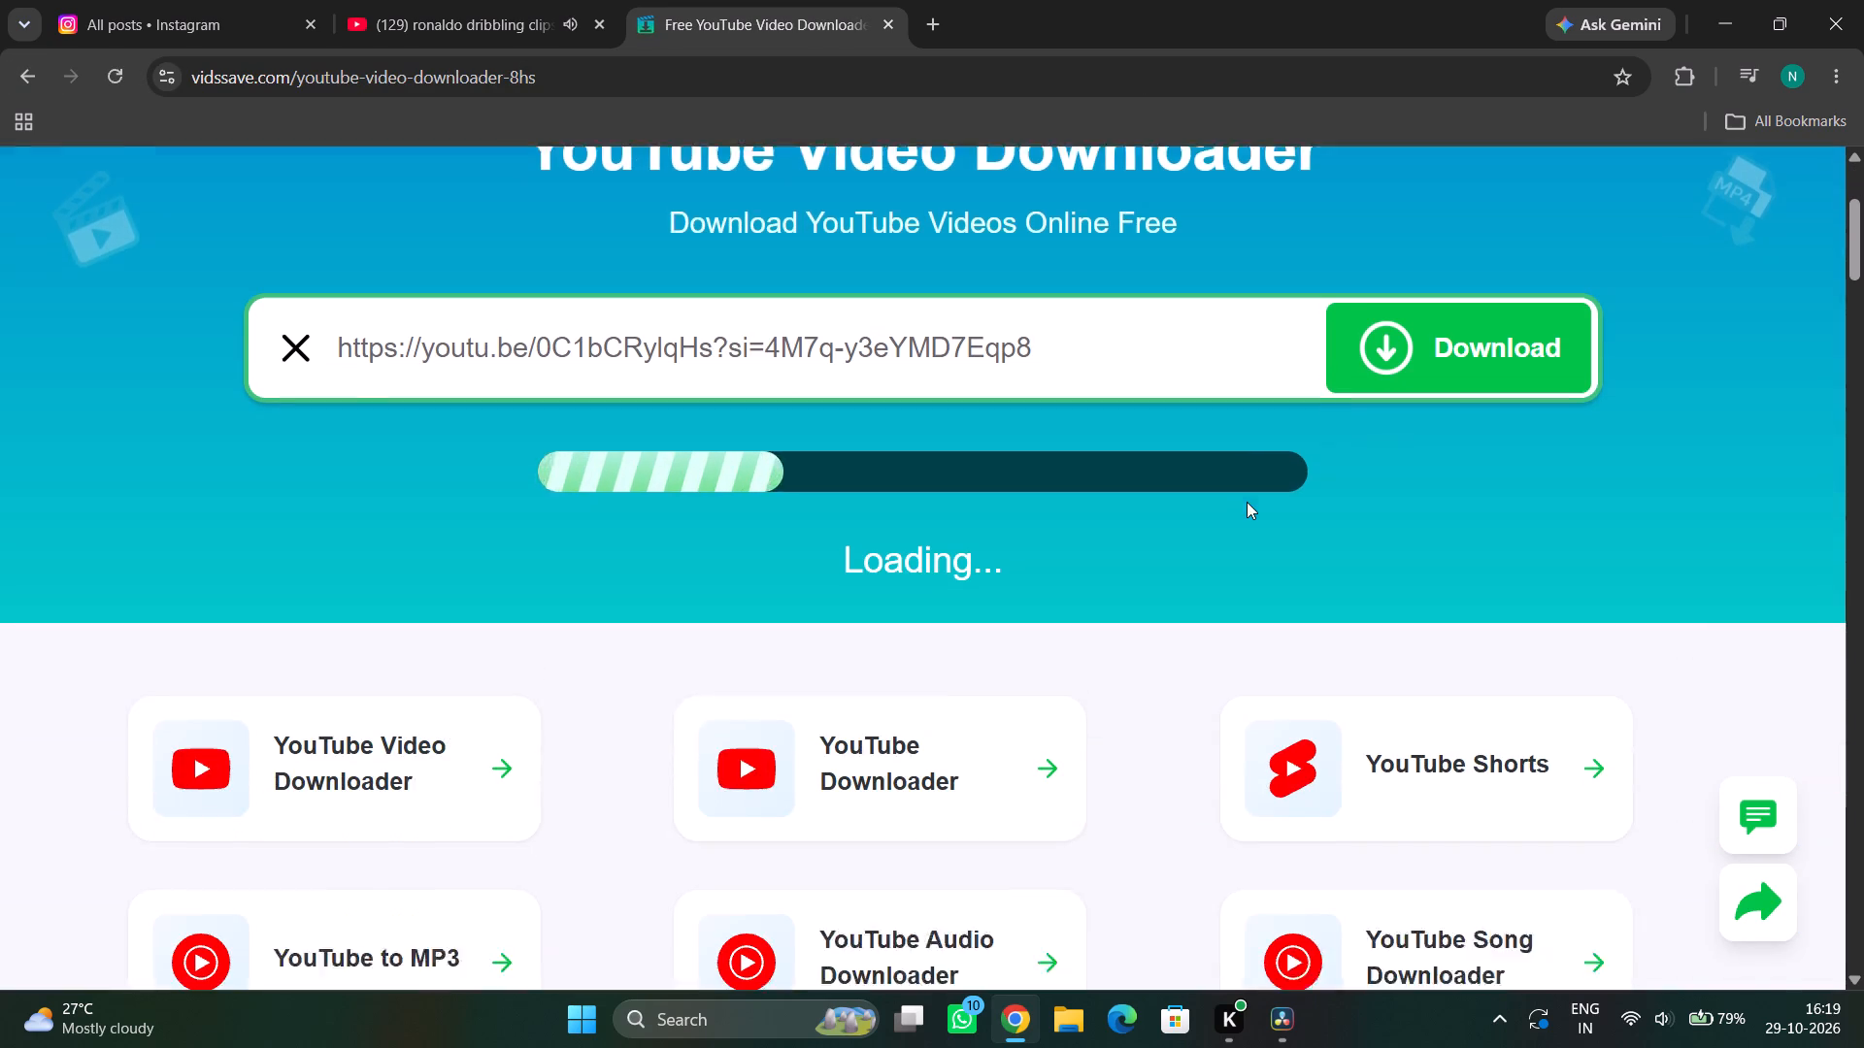
Go back to the Google results, open the YouTube Toolkit downloader and submit the copied Arsenal 2008 scenepack link.
click(40, 79)
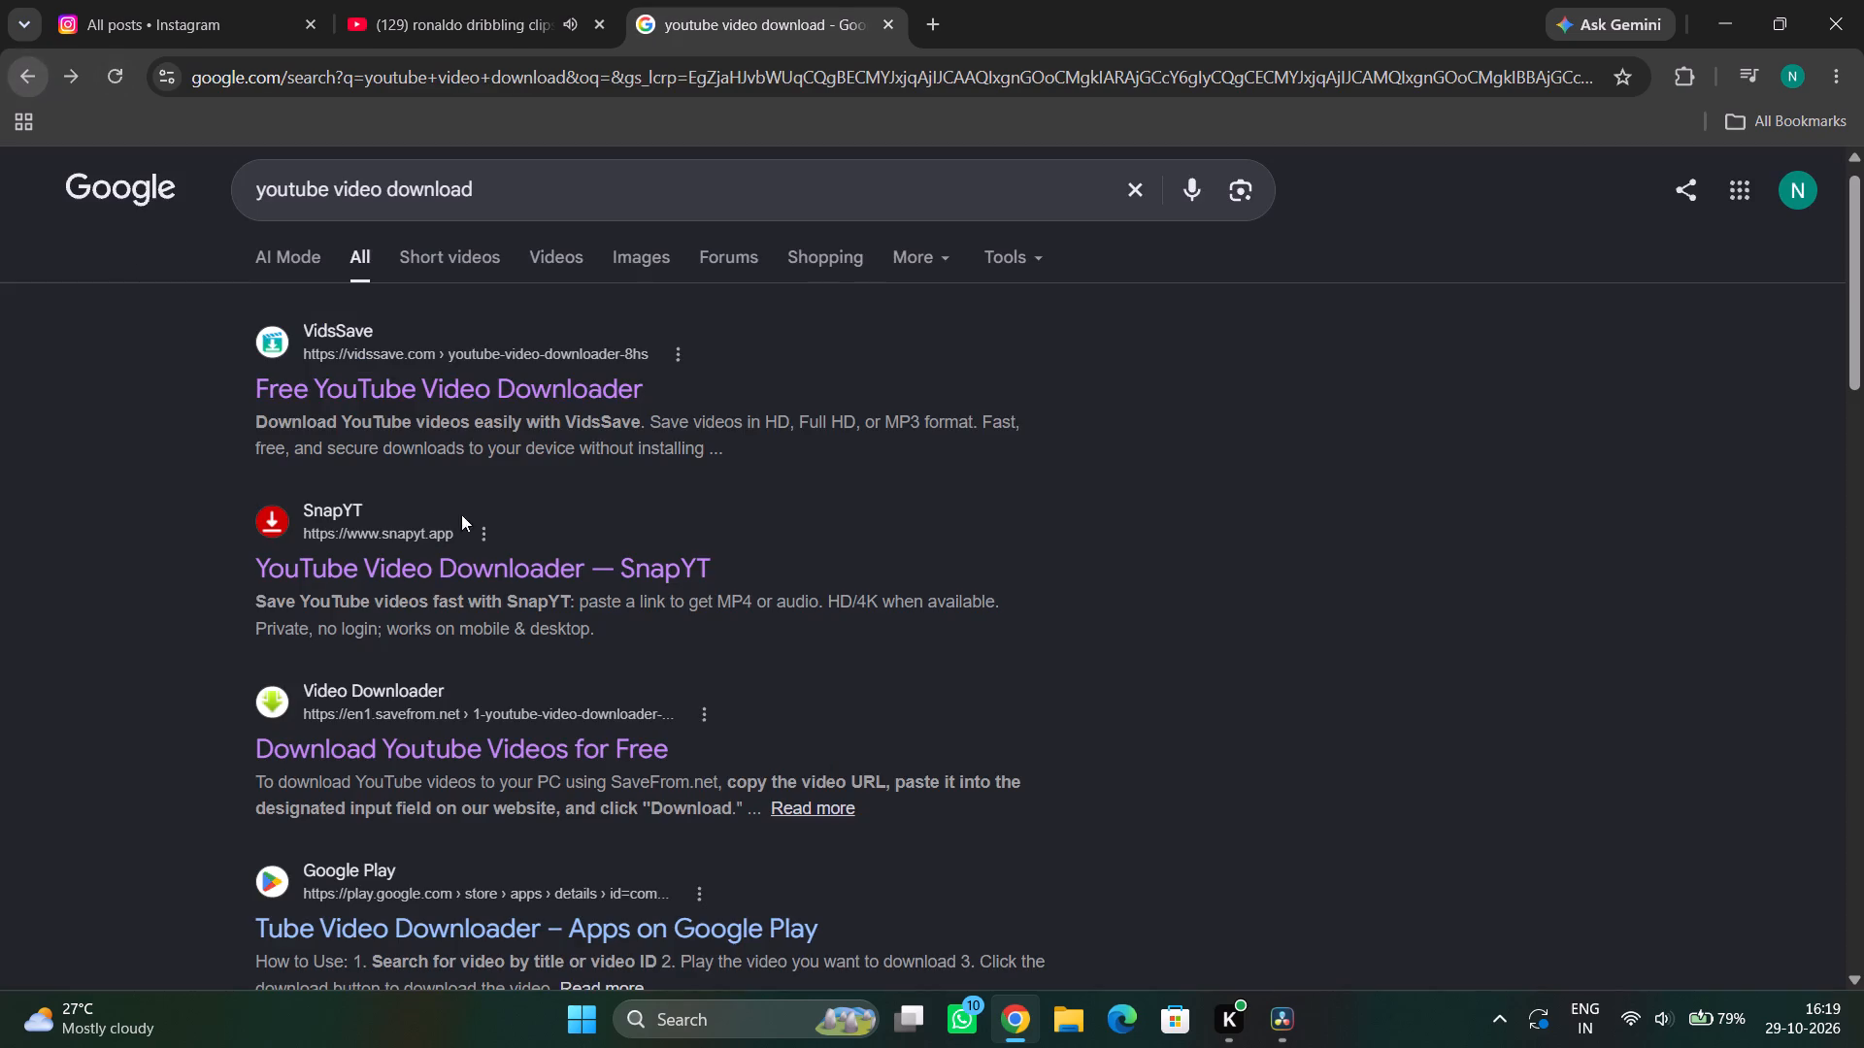
scroll(485, 534, down, 13)
scroll(528, 631, down, 2)
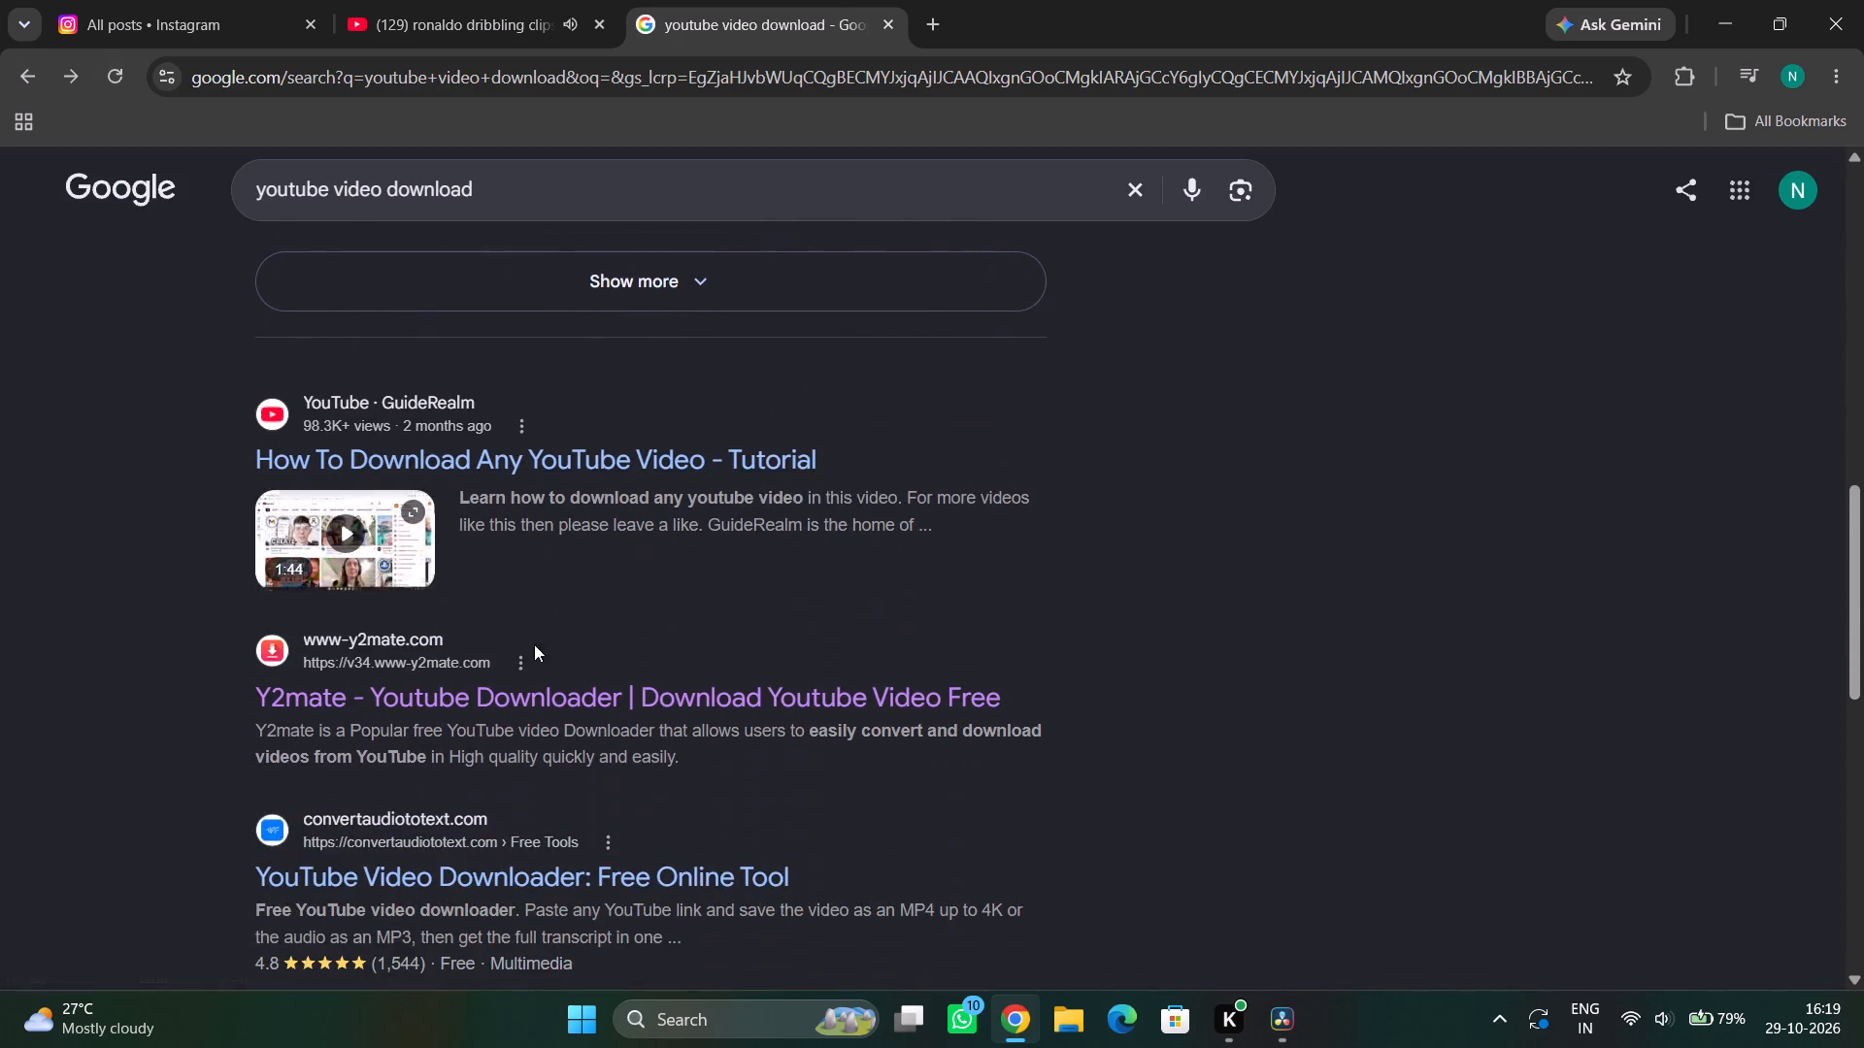
scroll(553, 699, down, 3)
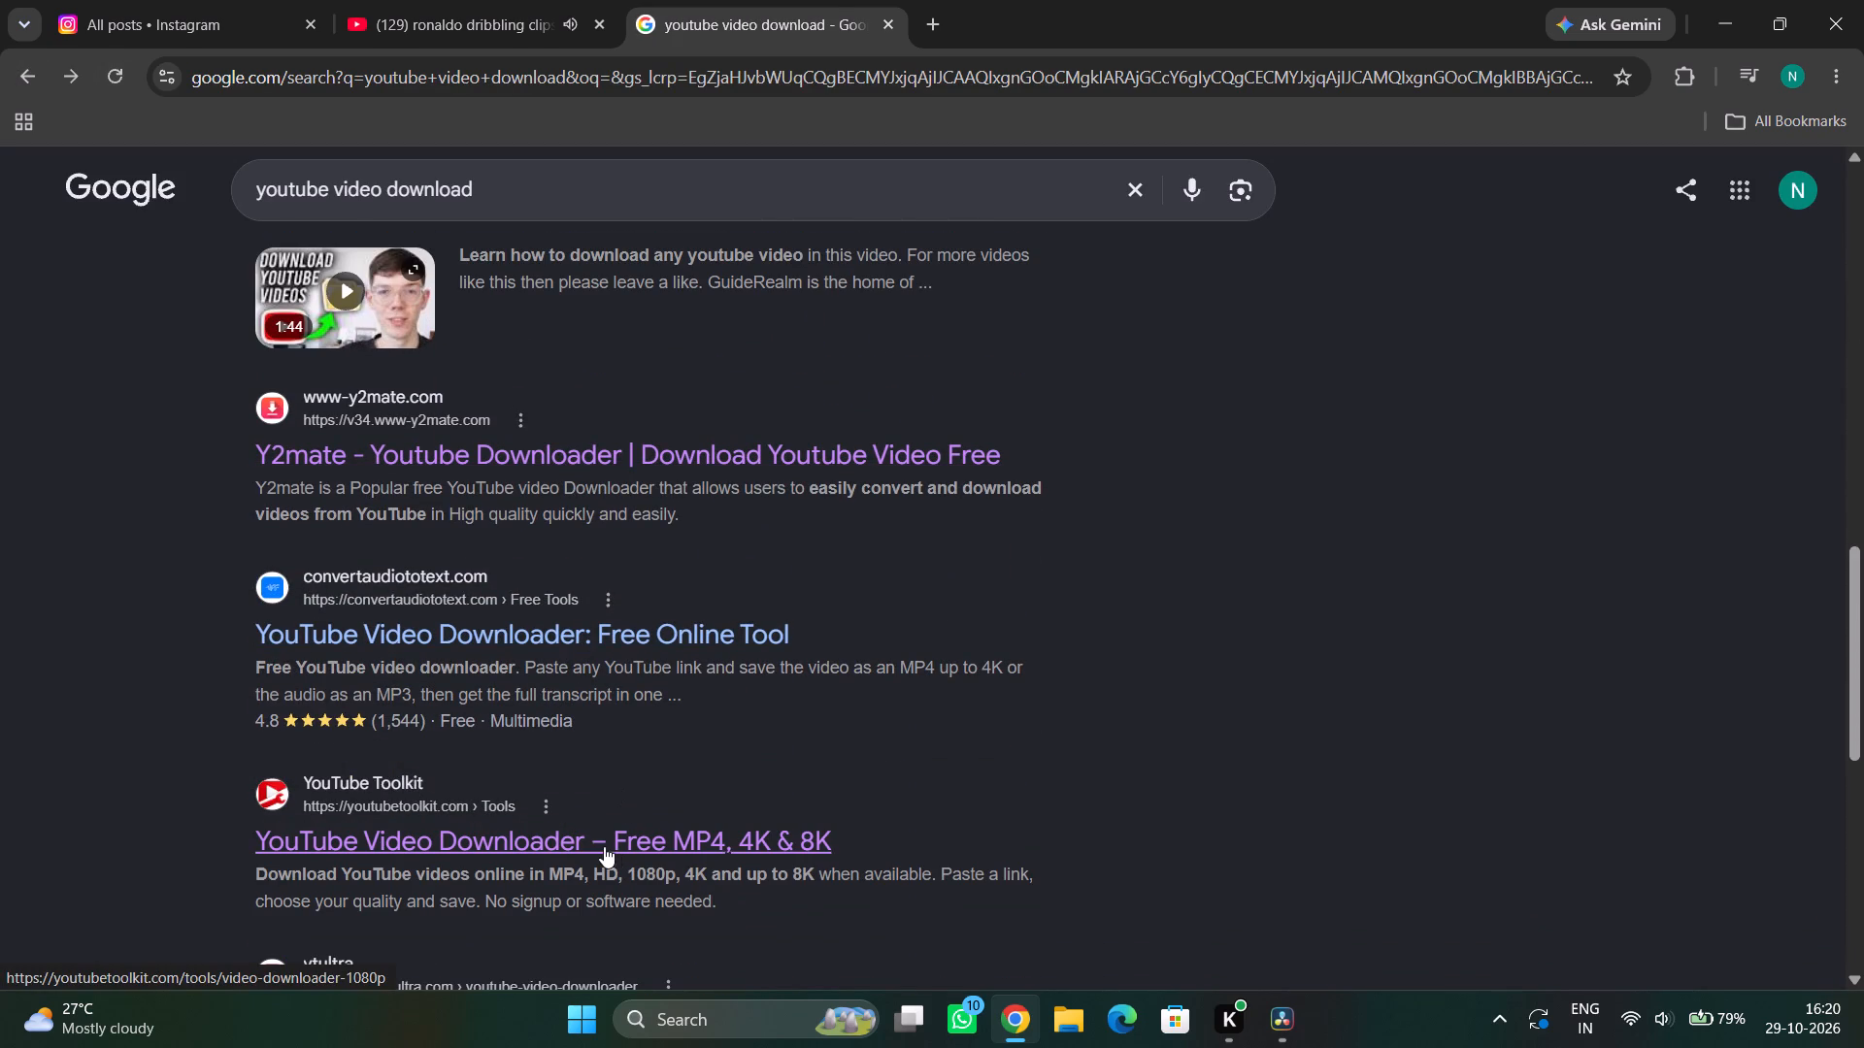
click(604, 846)
scroll(623, 708, down, 6)
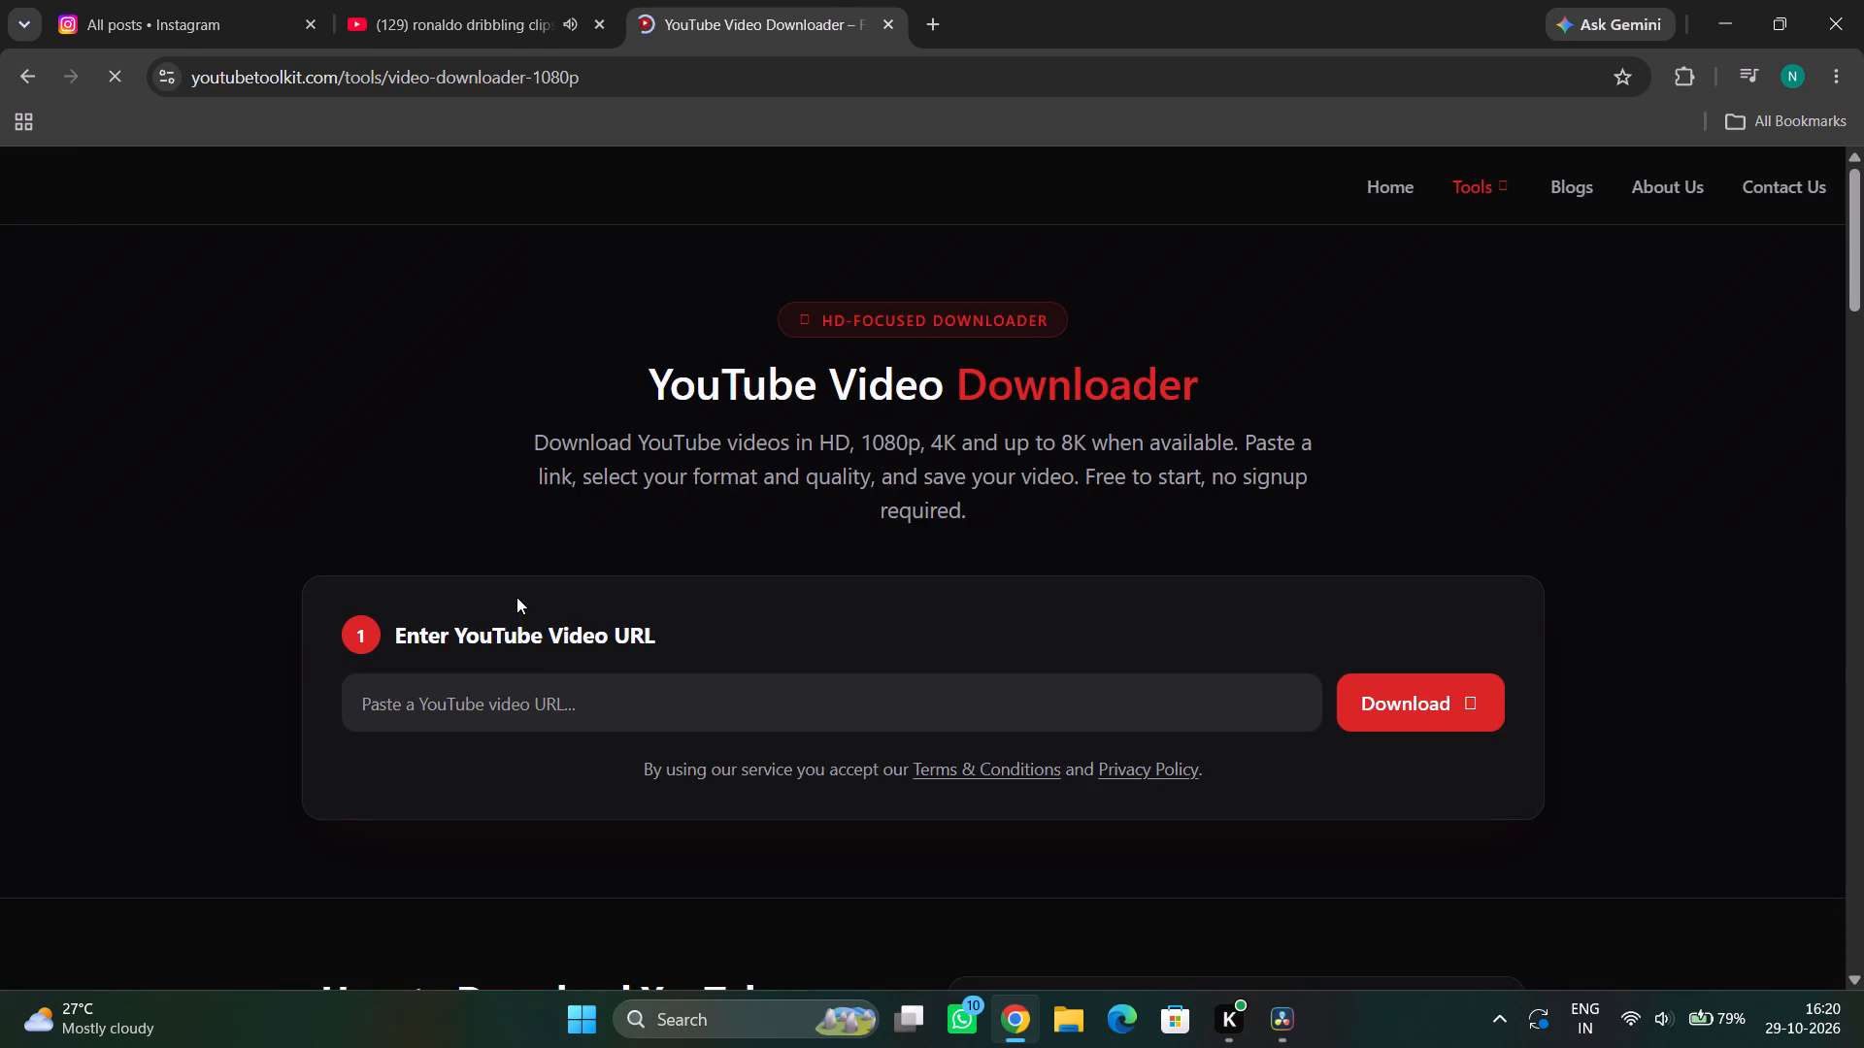
click(550, 693)
right_click(550, 693)
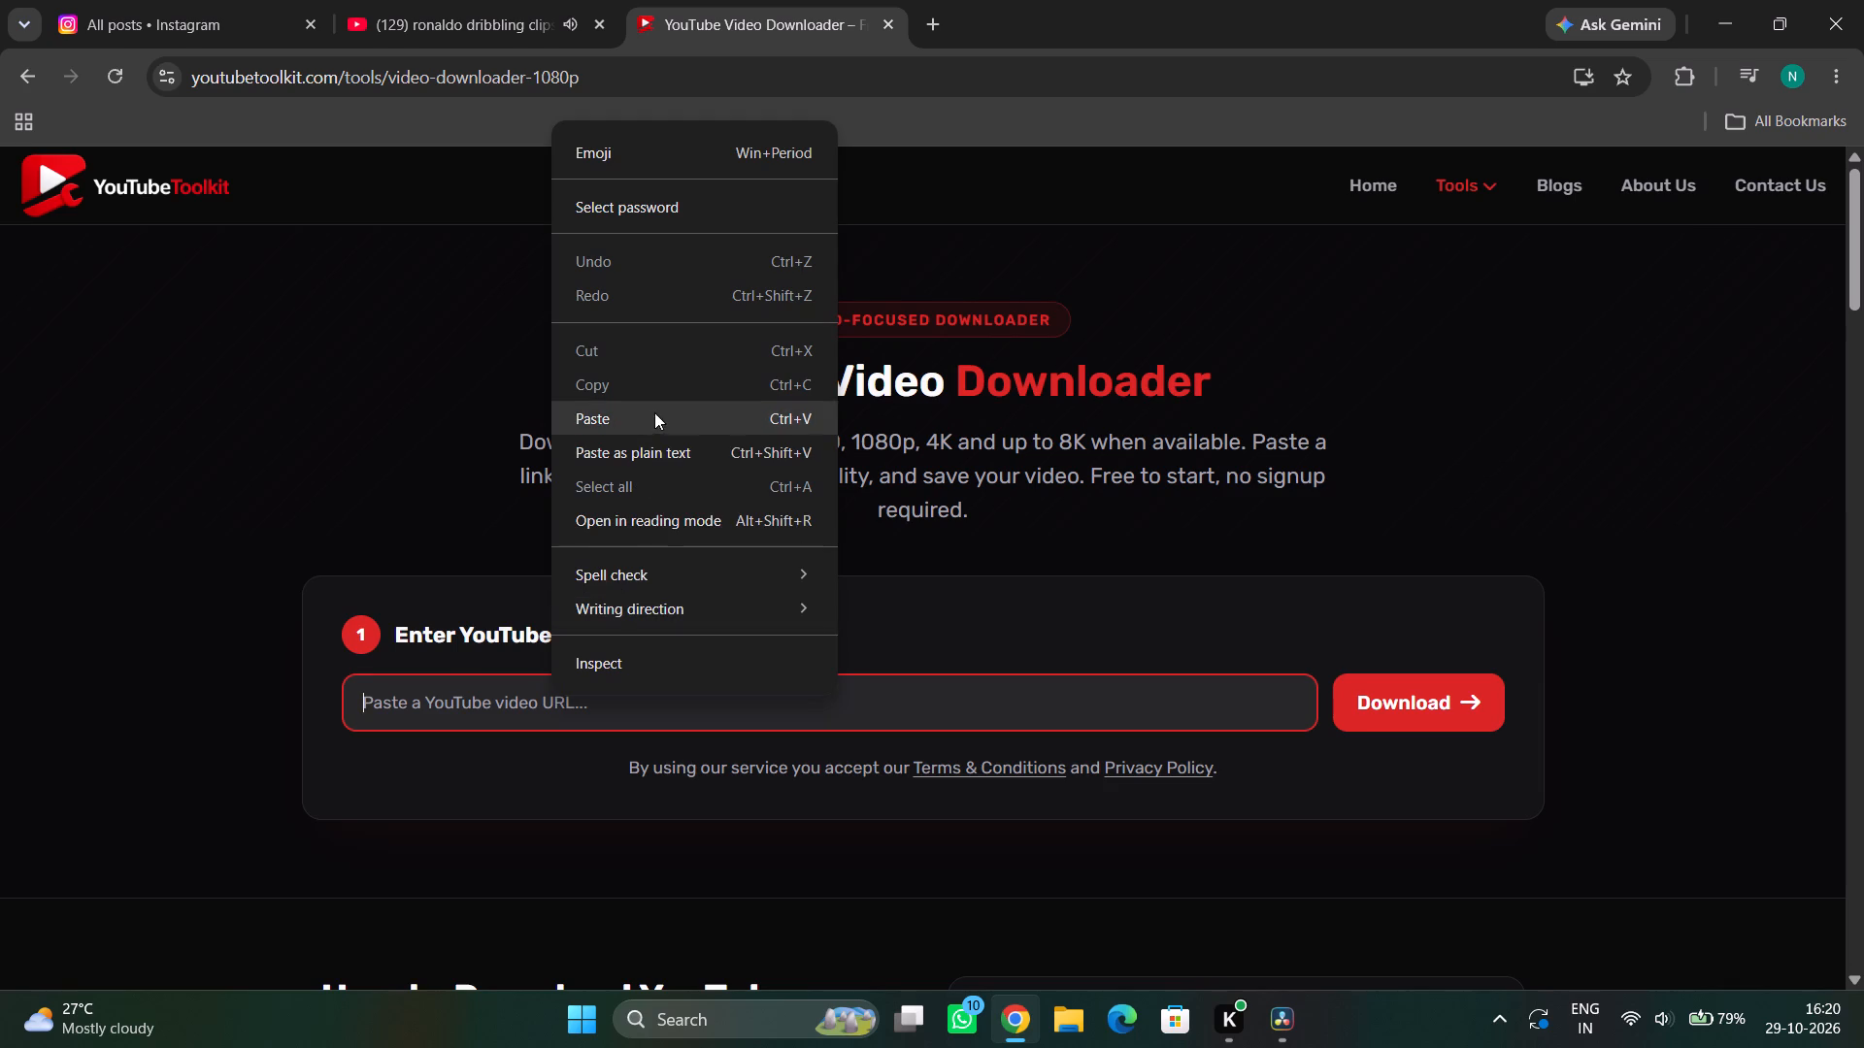
click(654, 412)
click(1358, 702)
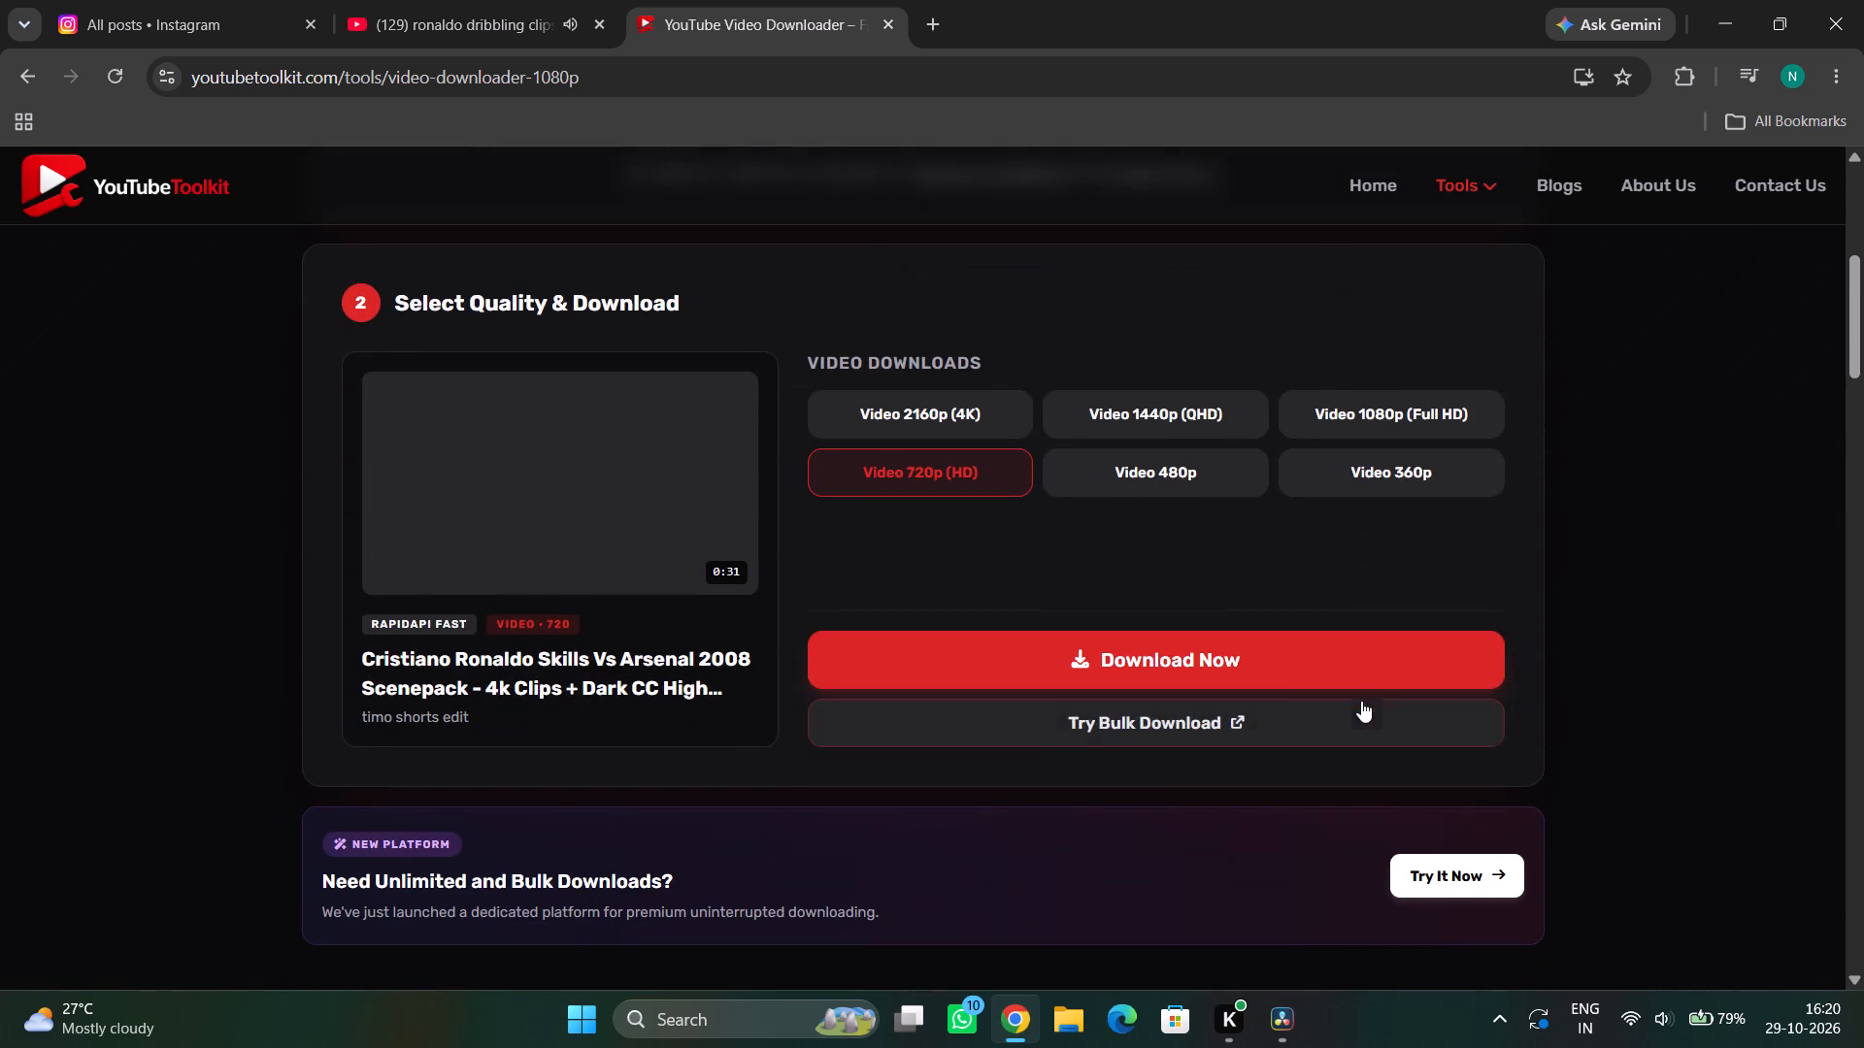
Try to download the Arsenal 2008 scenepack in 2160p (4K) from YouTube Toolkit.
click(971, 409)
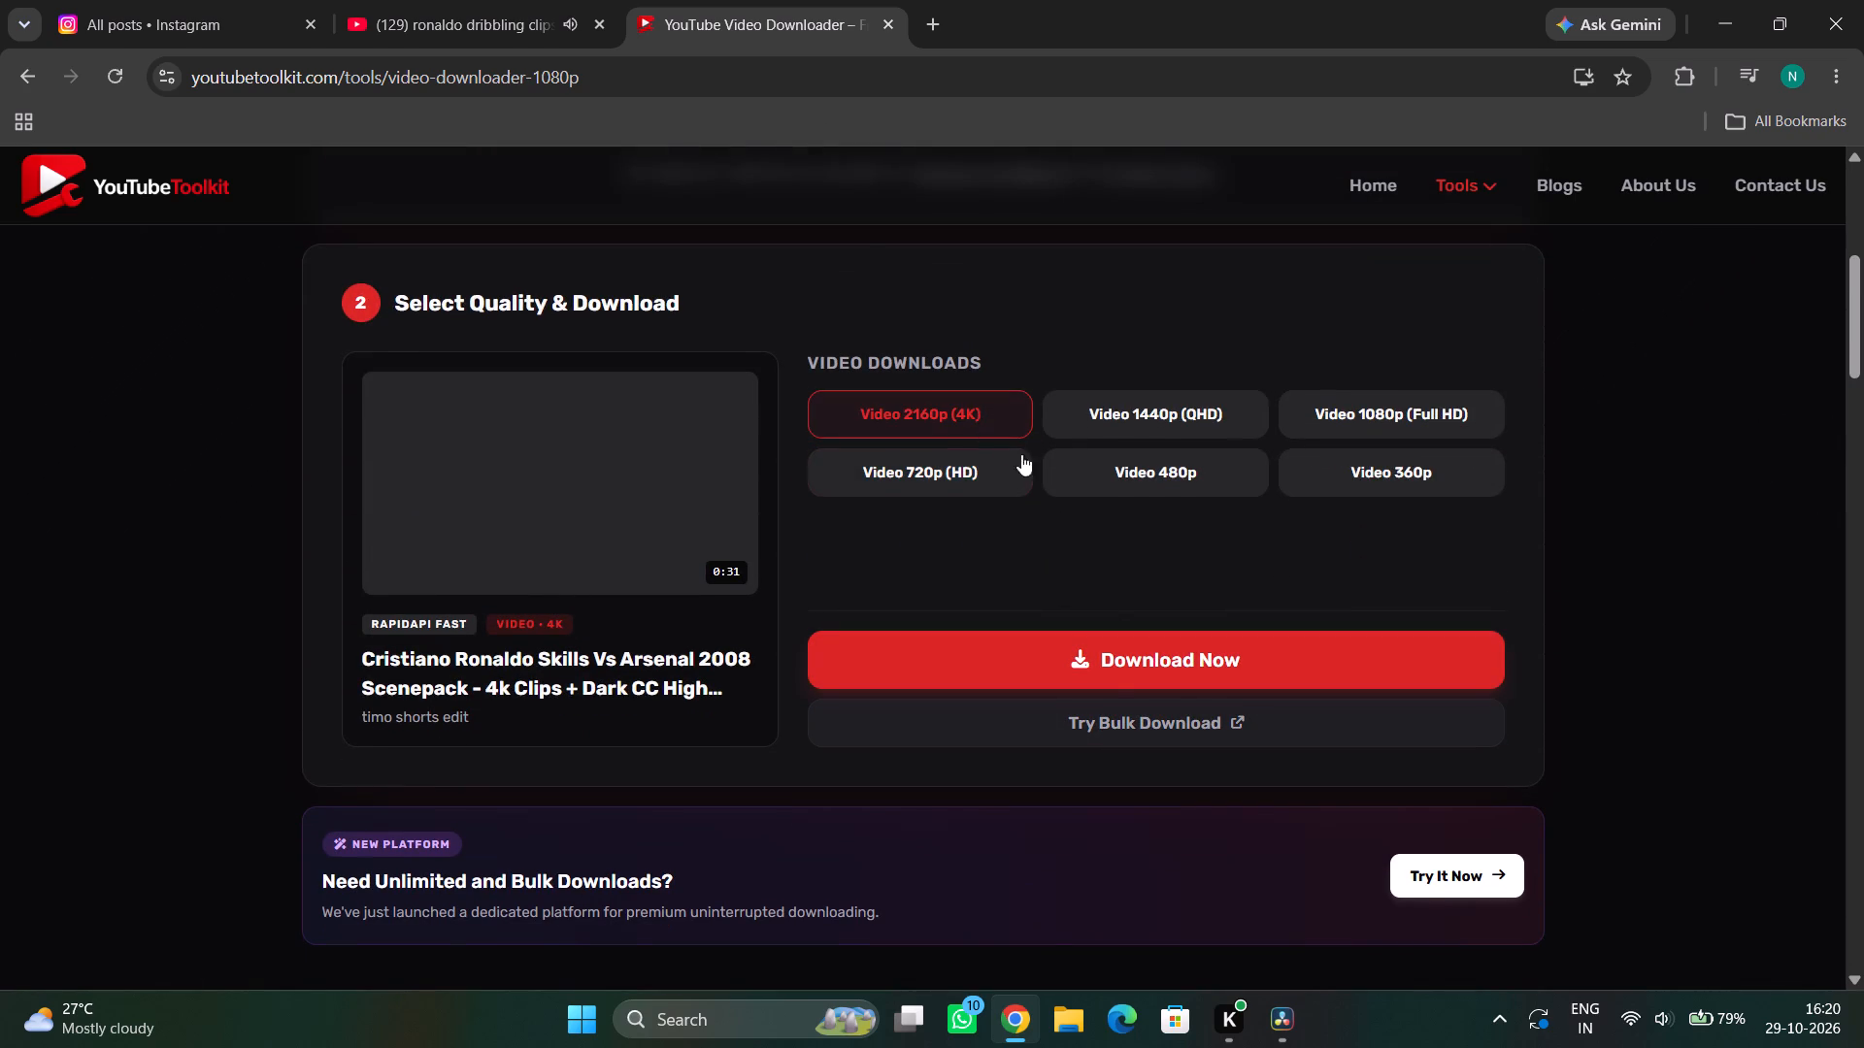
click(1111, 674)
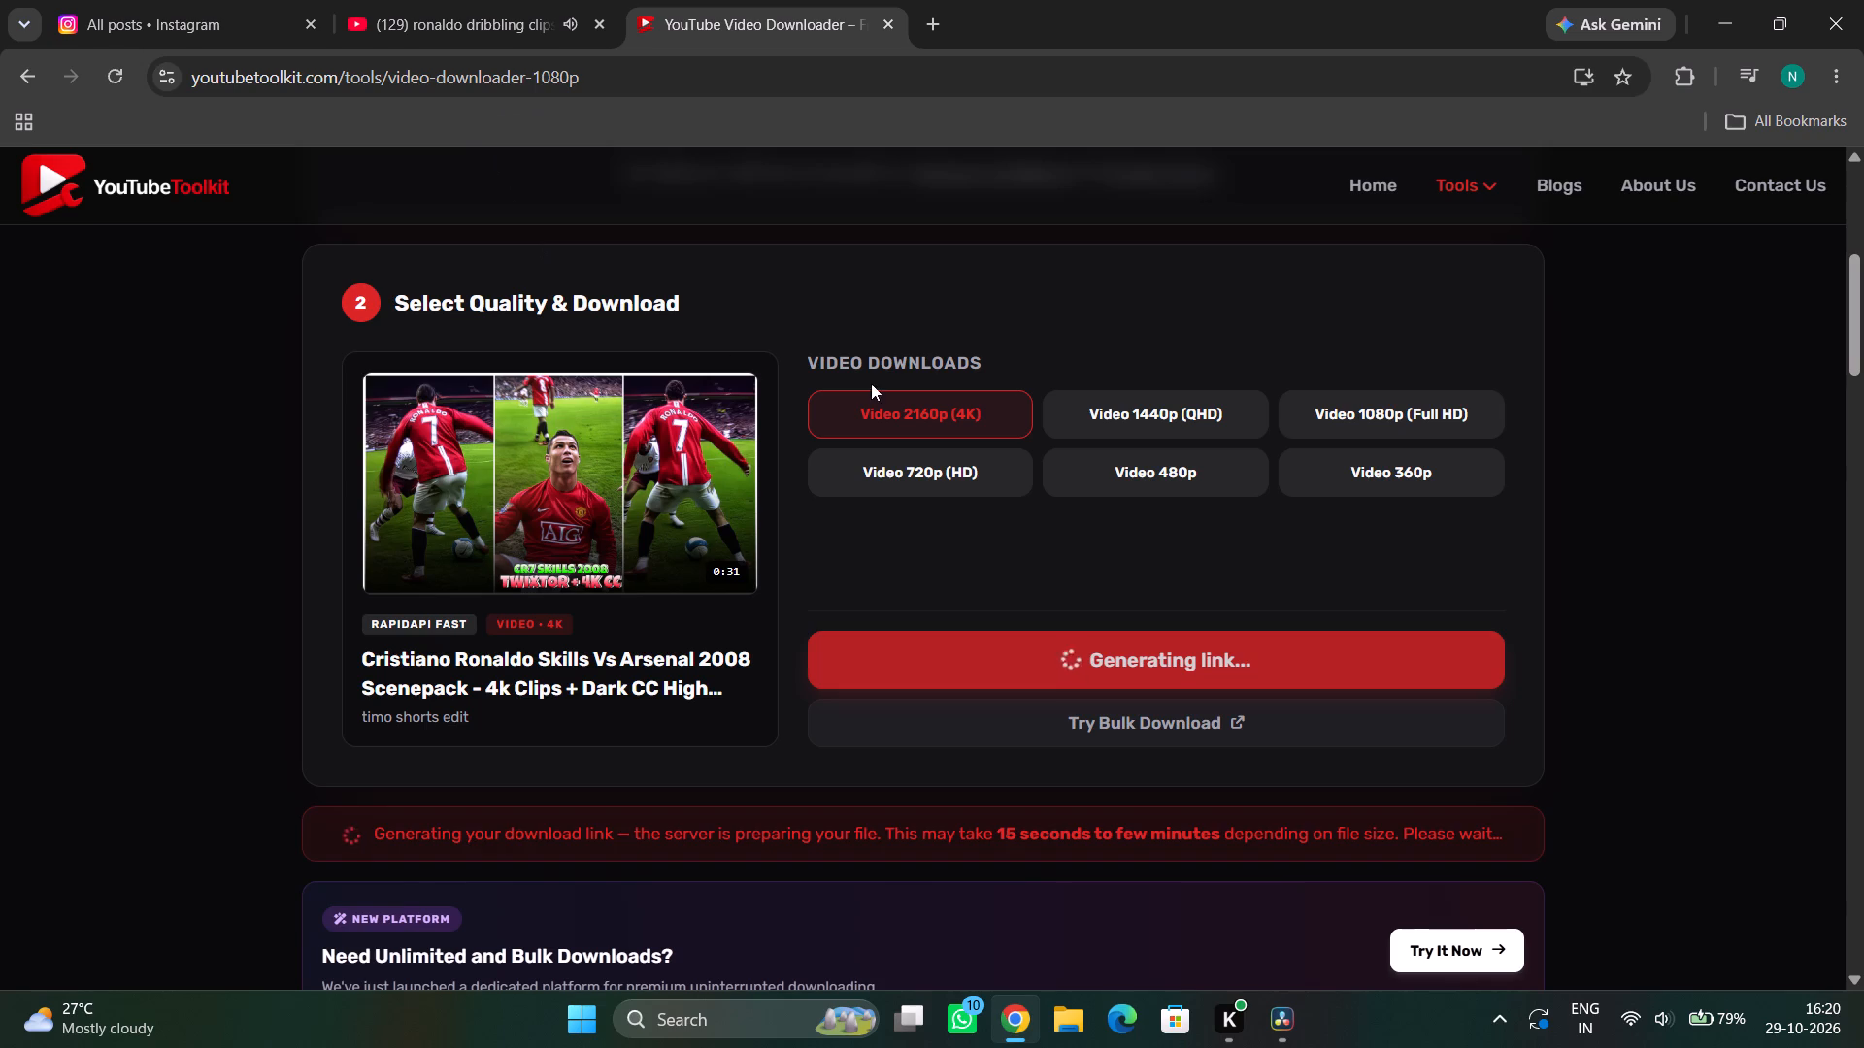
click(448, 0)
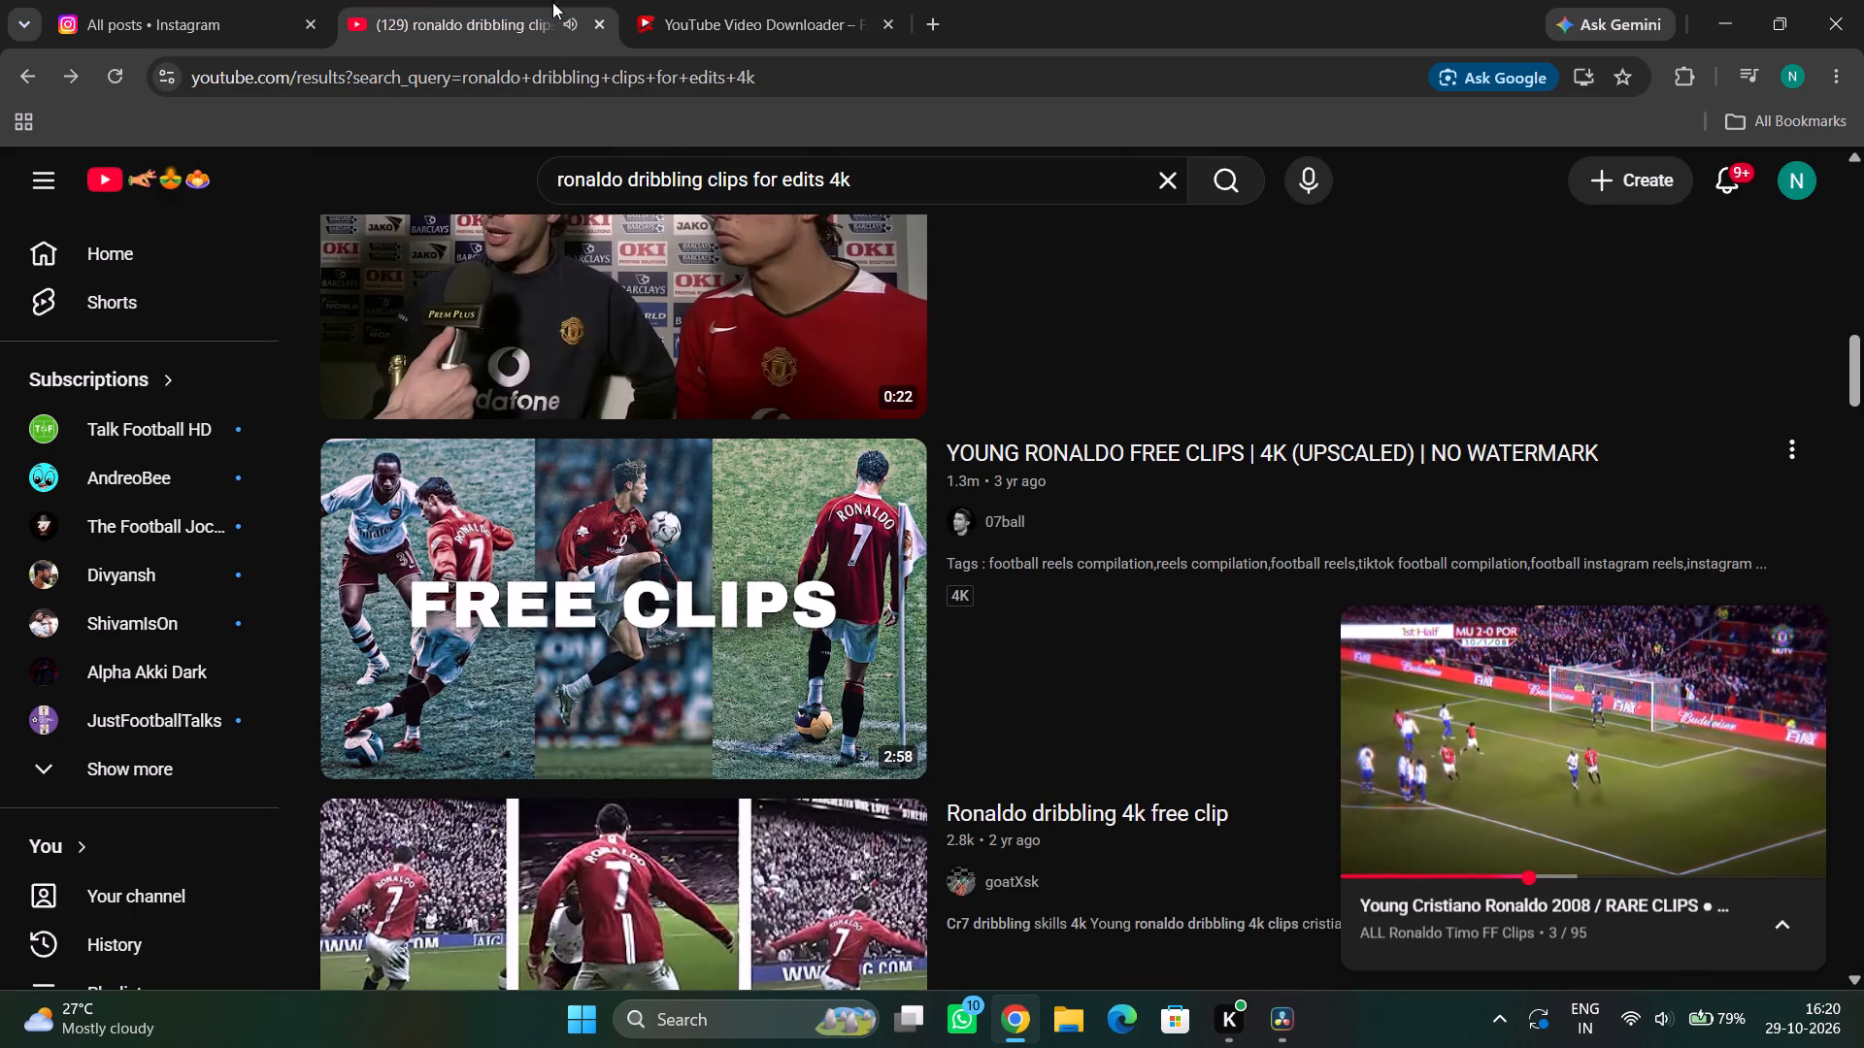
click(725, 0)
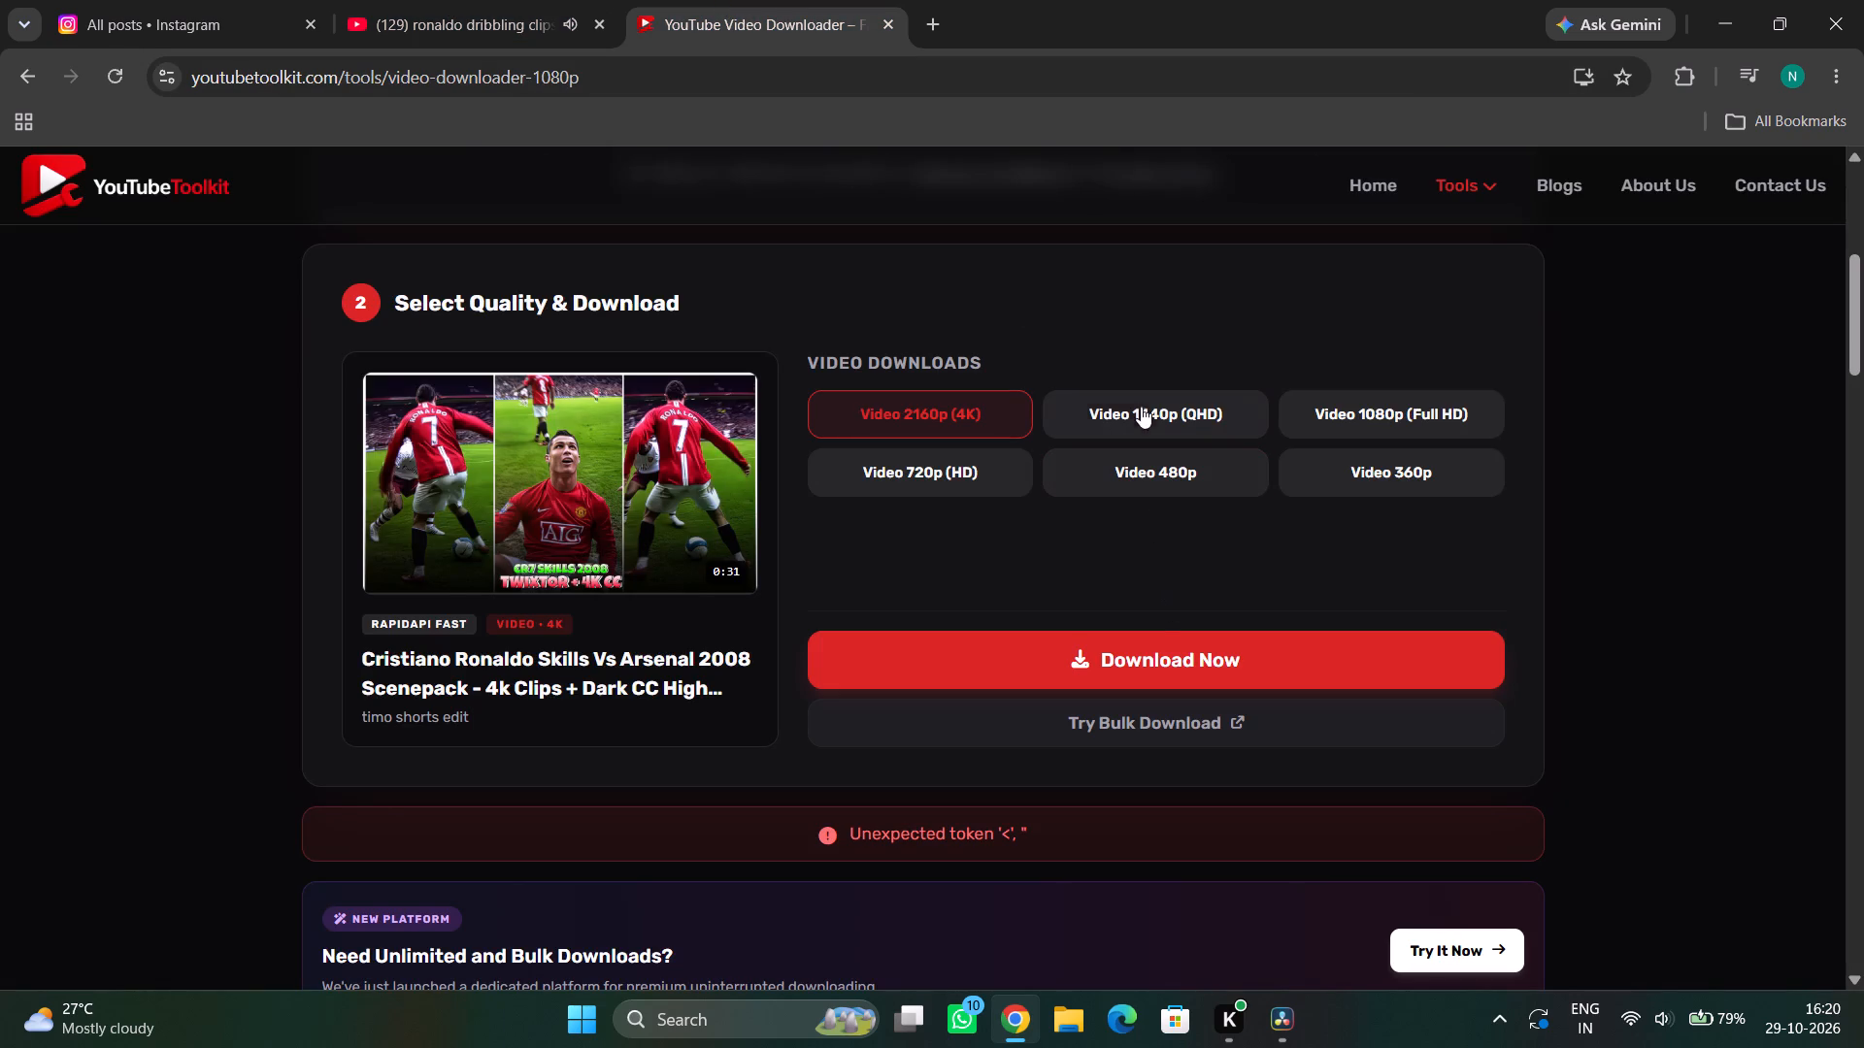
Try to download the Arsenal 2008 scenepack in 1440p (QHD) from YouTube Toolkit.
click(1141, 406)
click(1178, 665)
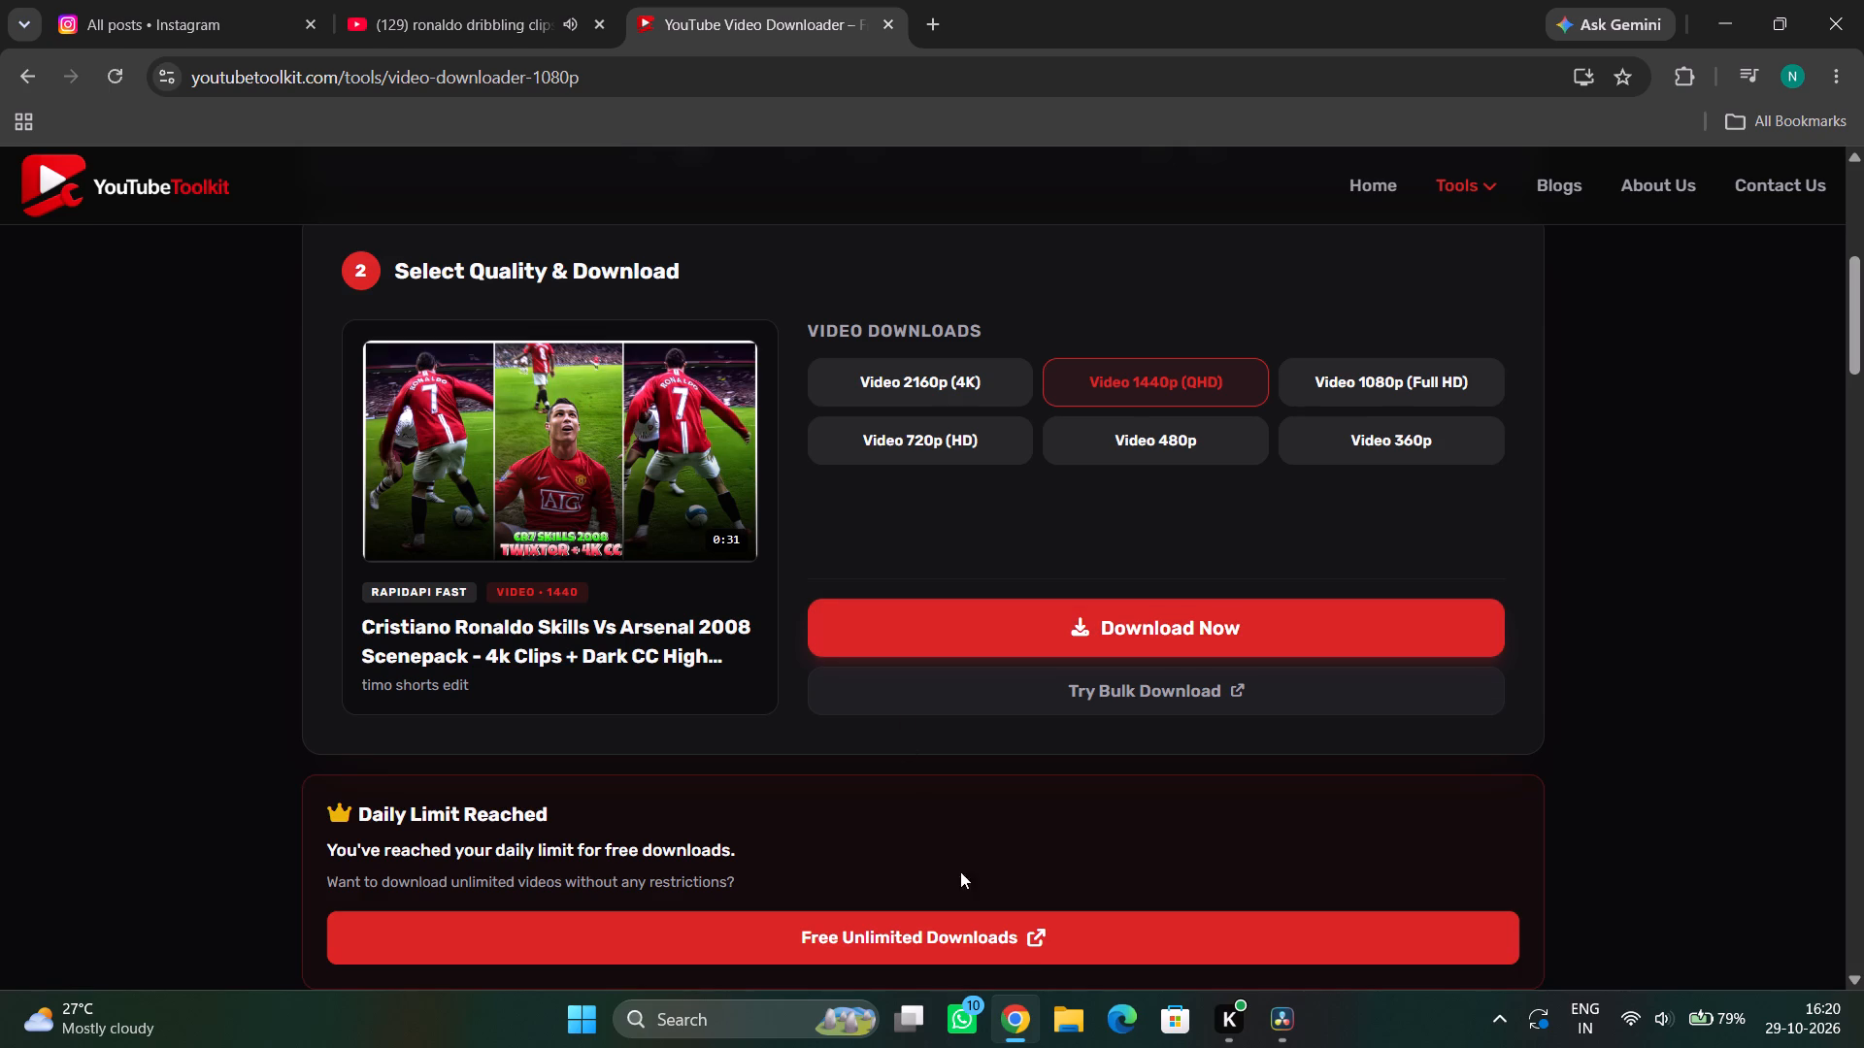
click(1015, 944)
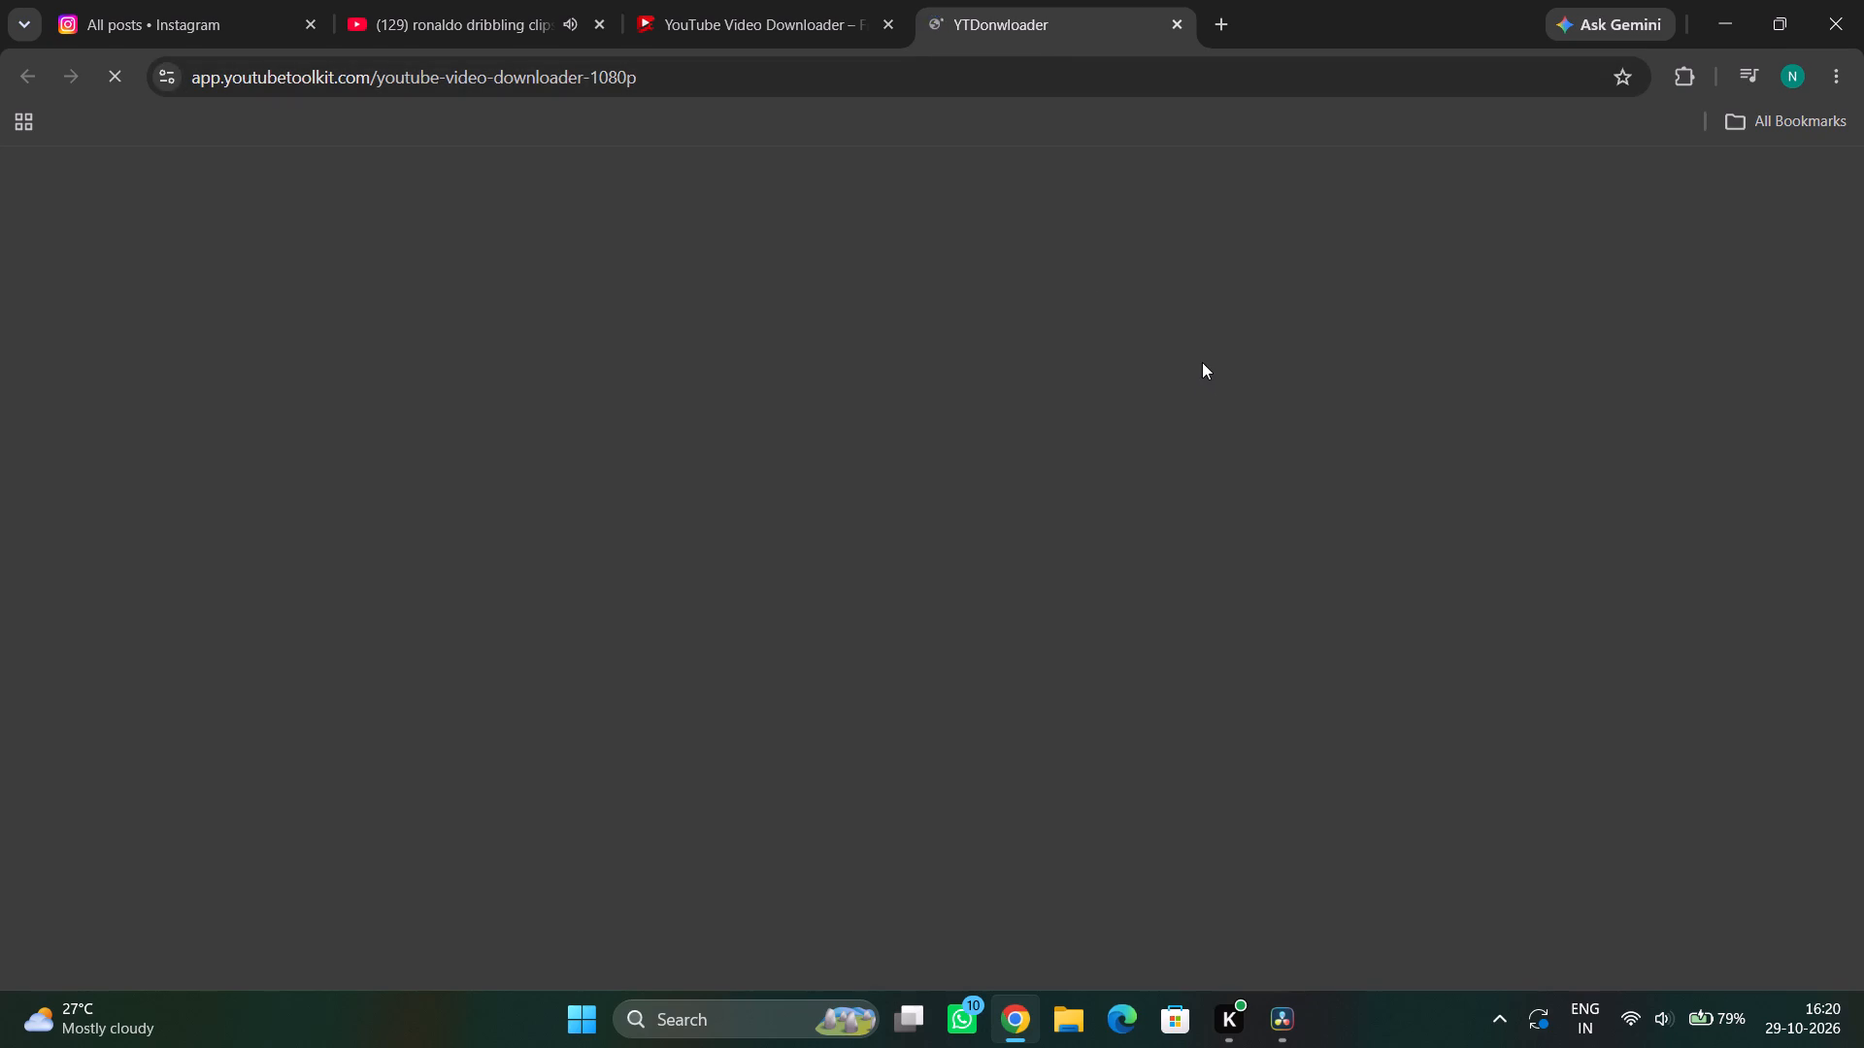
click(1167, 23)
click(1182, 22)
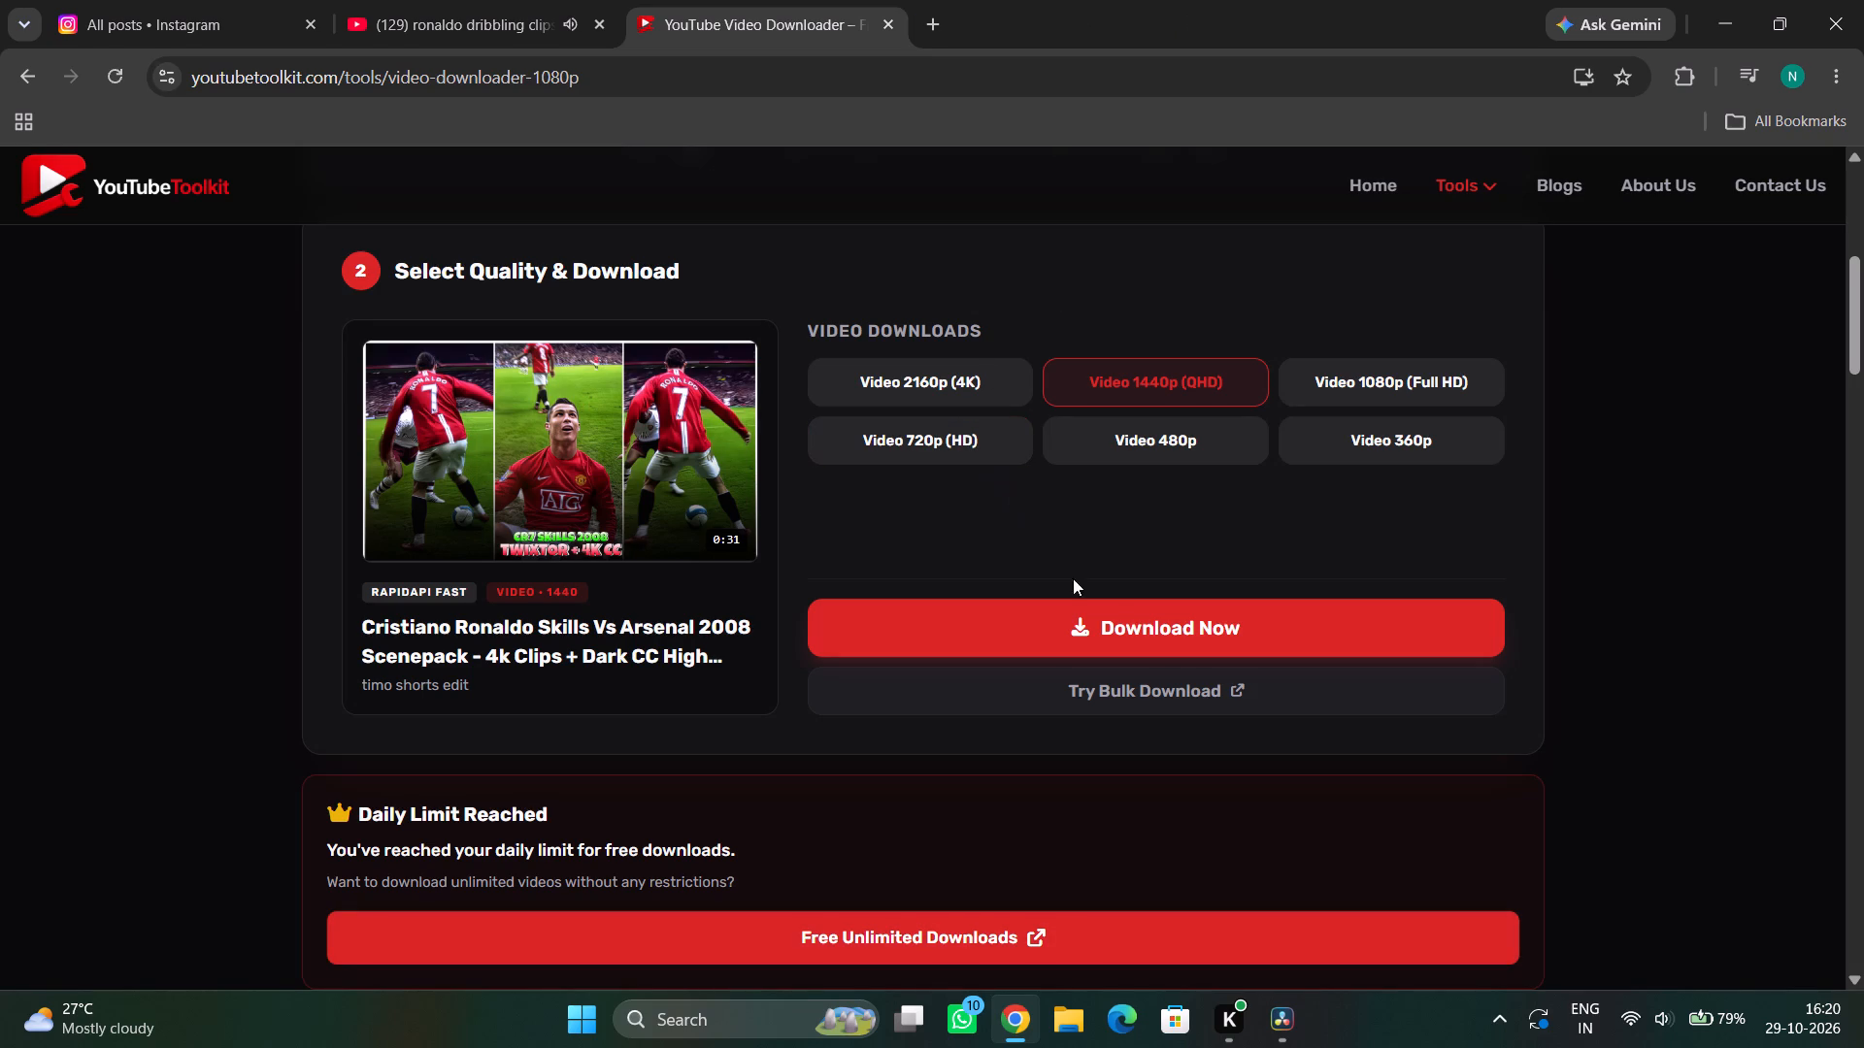
Open YouTube Toolkit's bulk video downloader and paste the copied Arsenal 2008 scenepack link as a video URL.
scroll(1180, 655, down, 6)
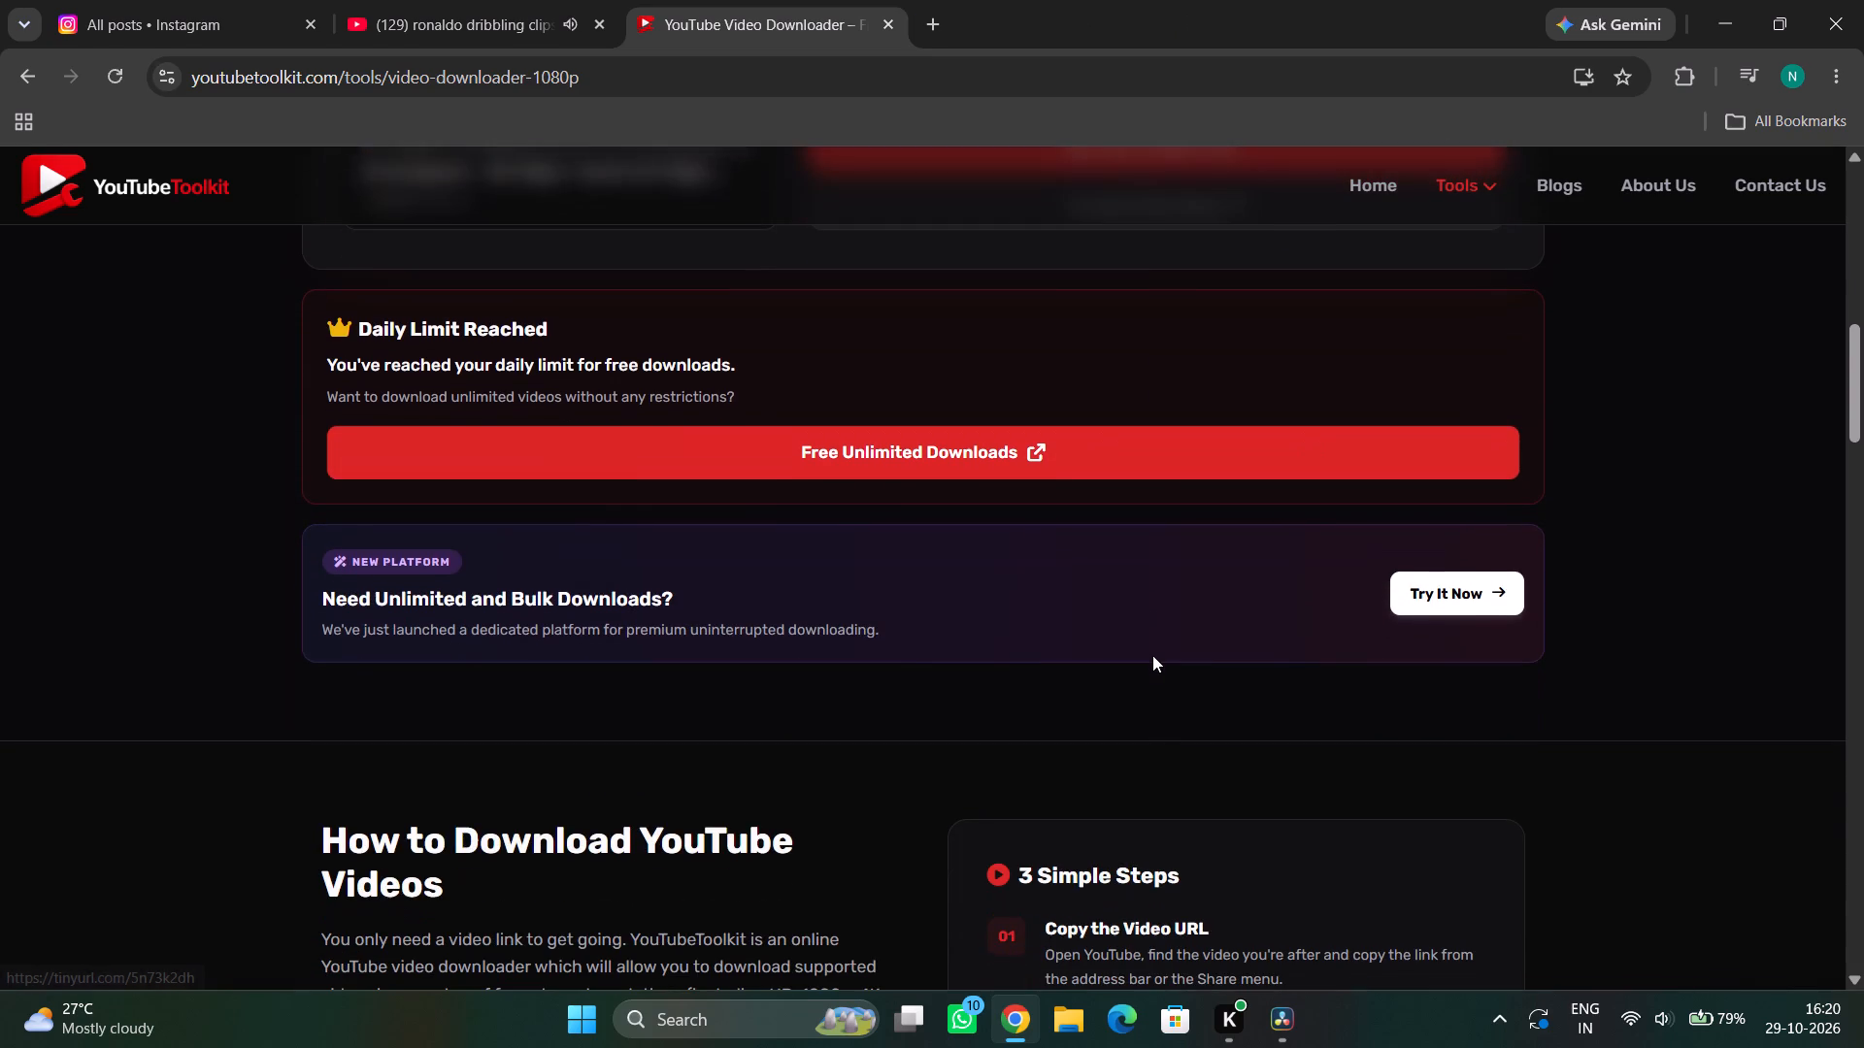
scroll(1150, 645, up, 6)
click(1167, 692)
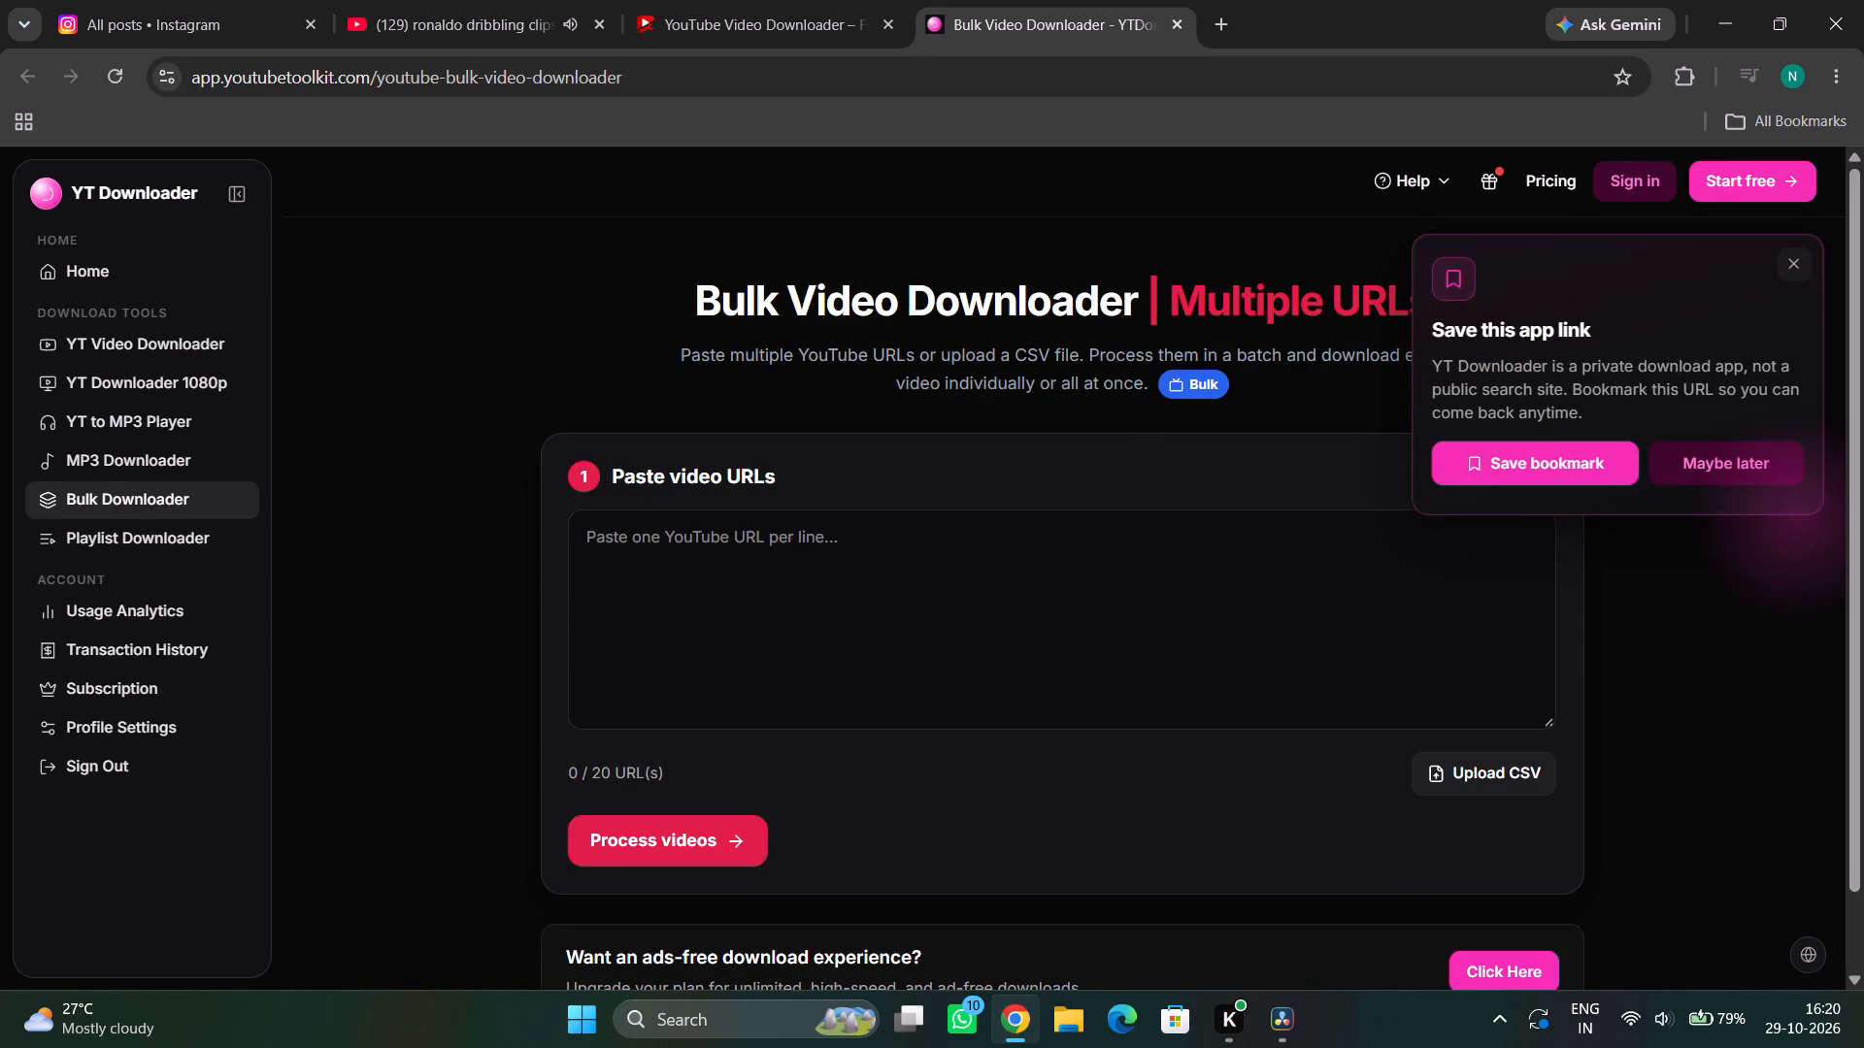
right_click(816, 553)
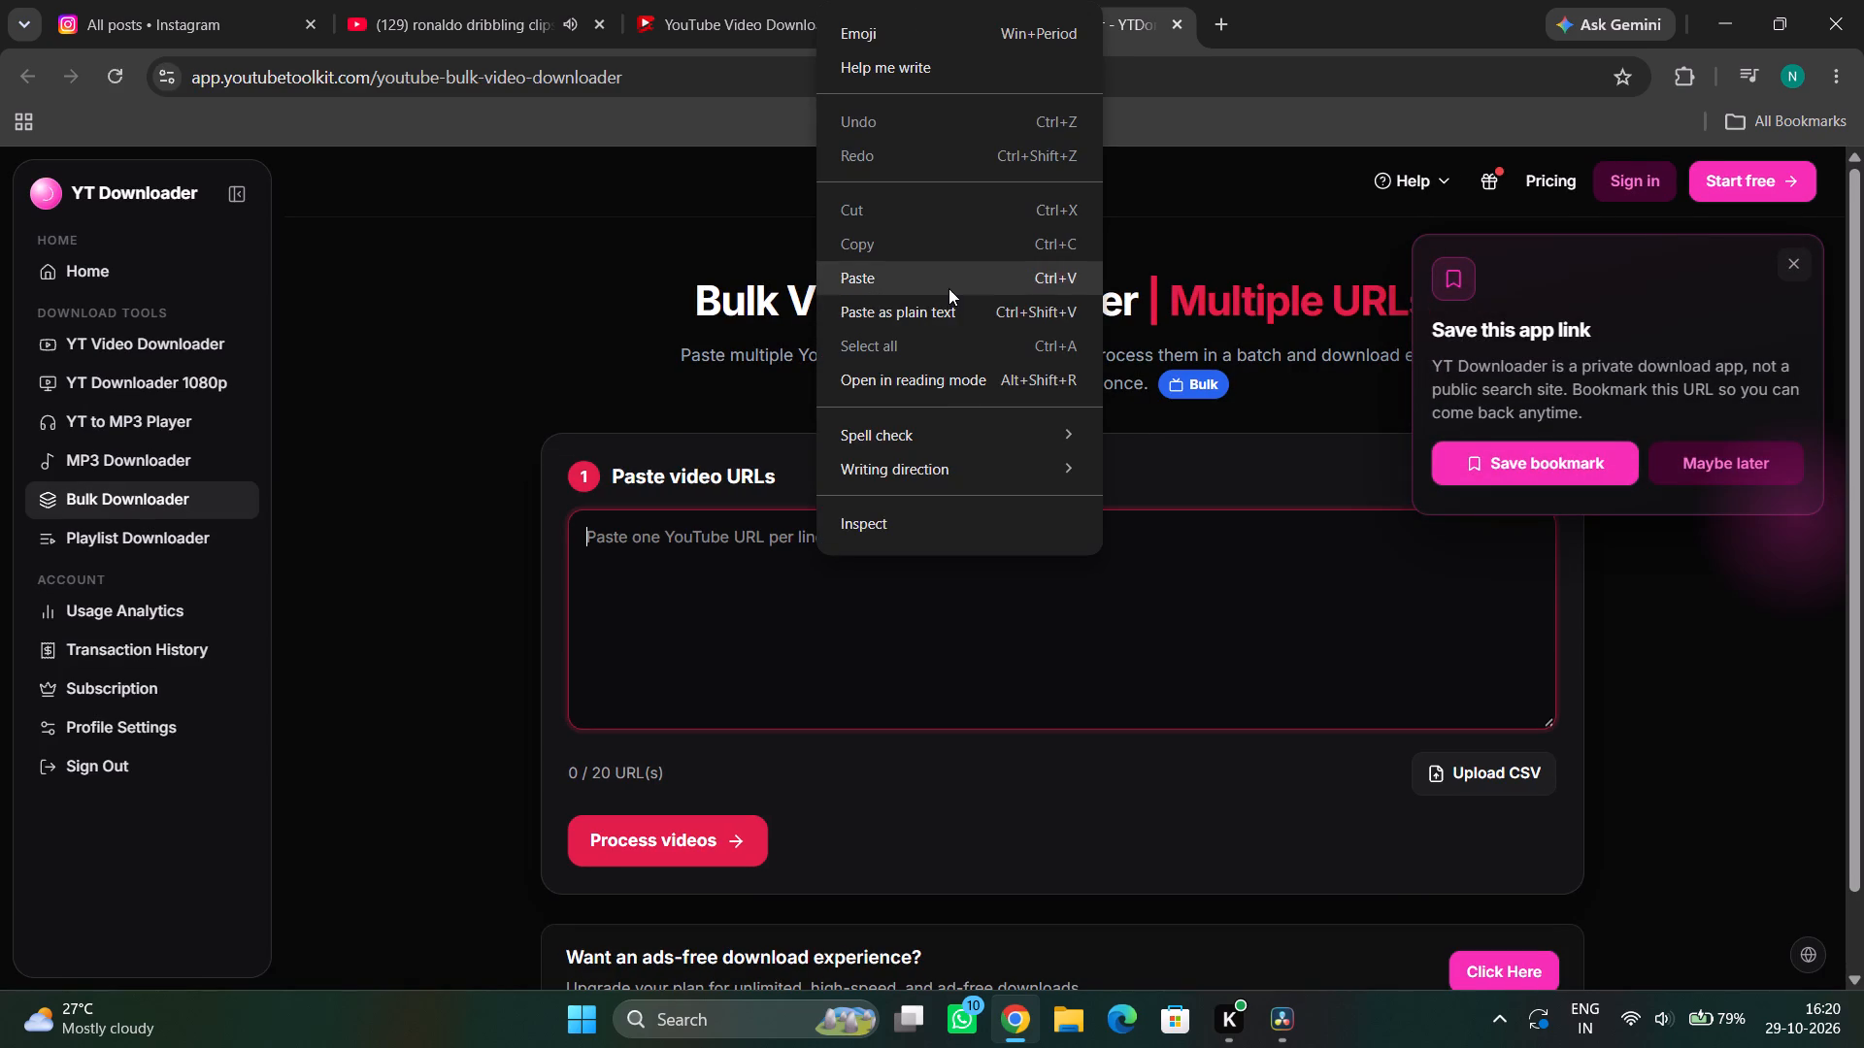
click(949, 286)
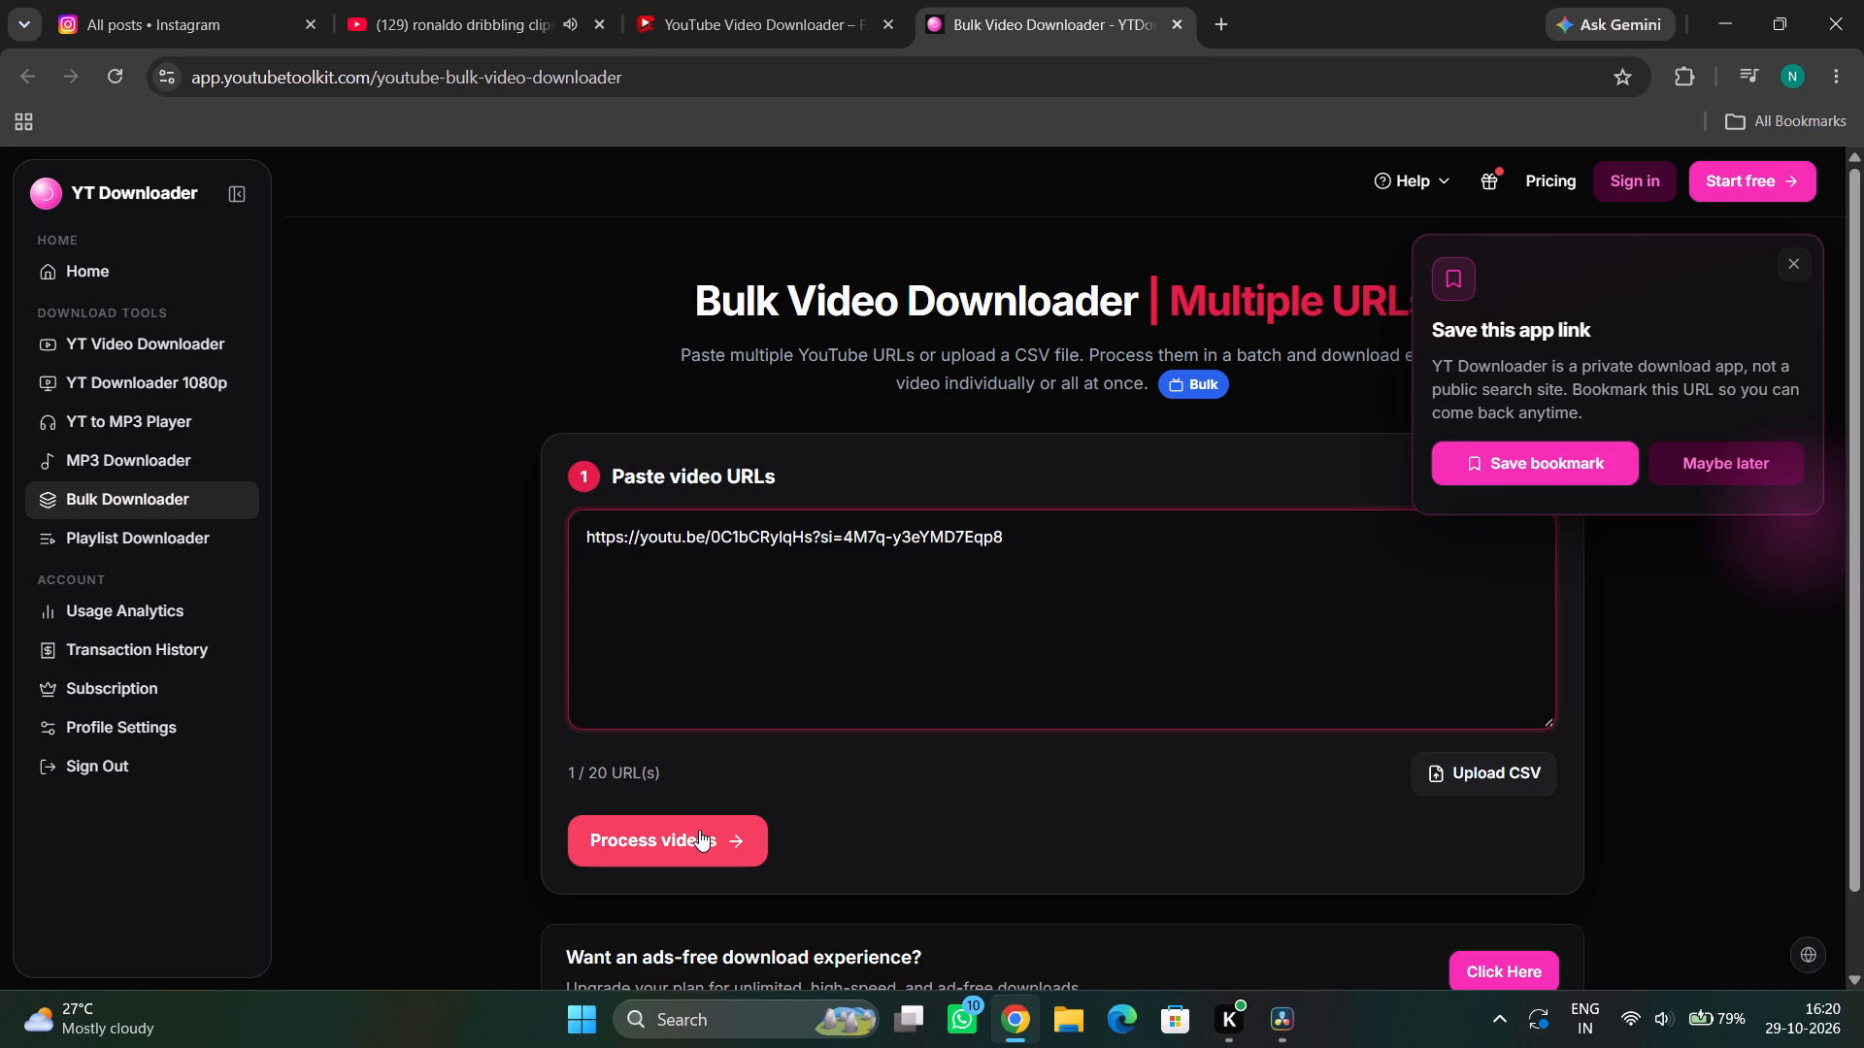
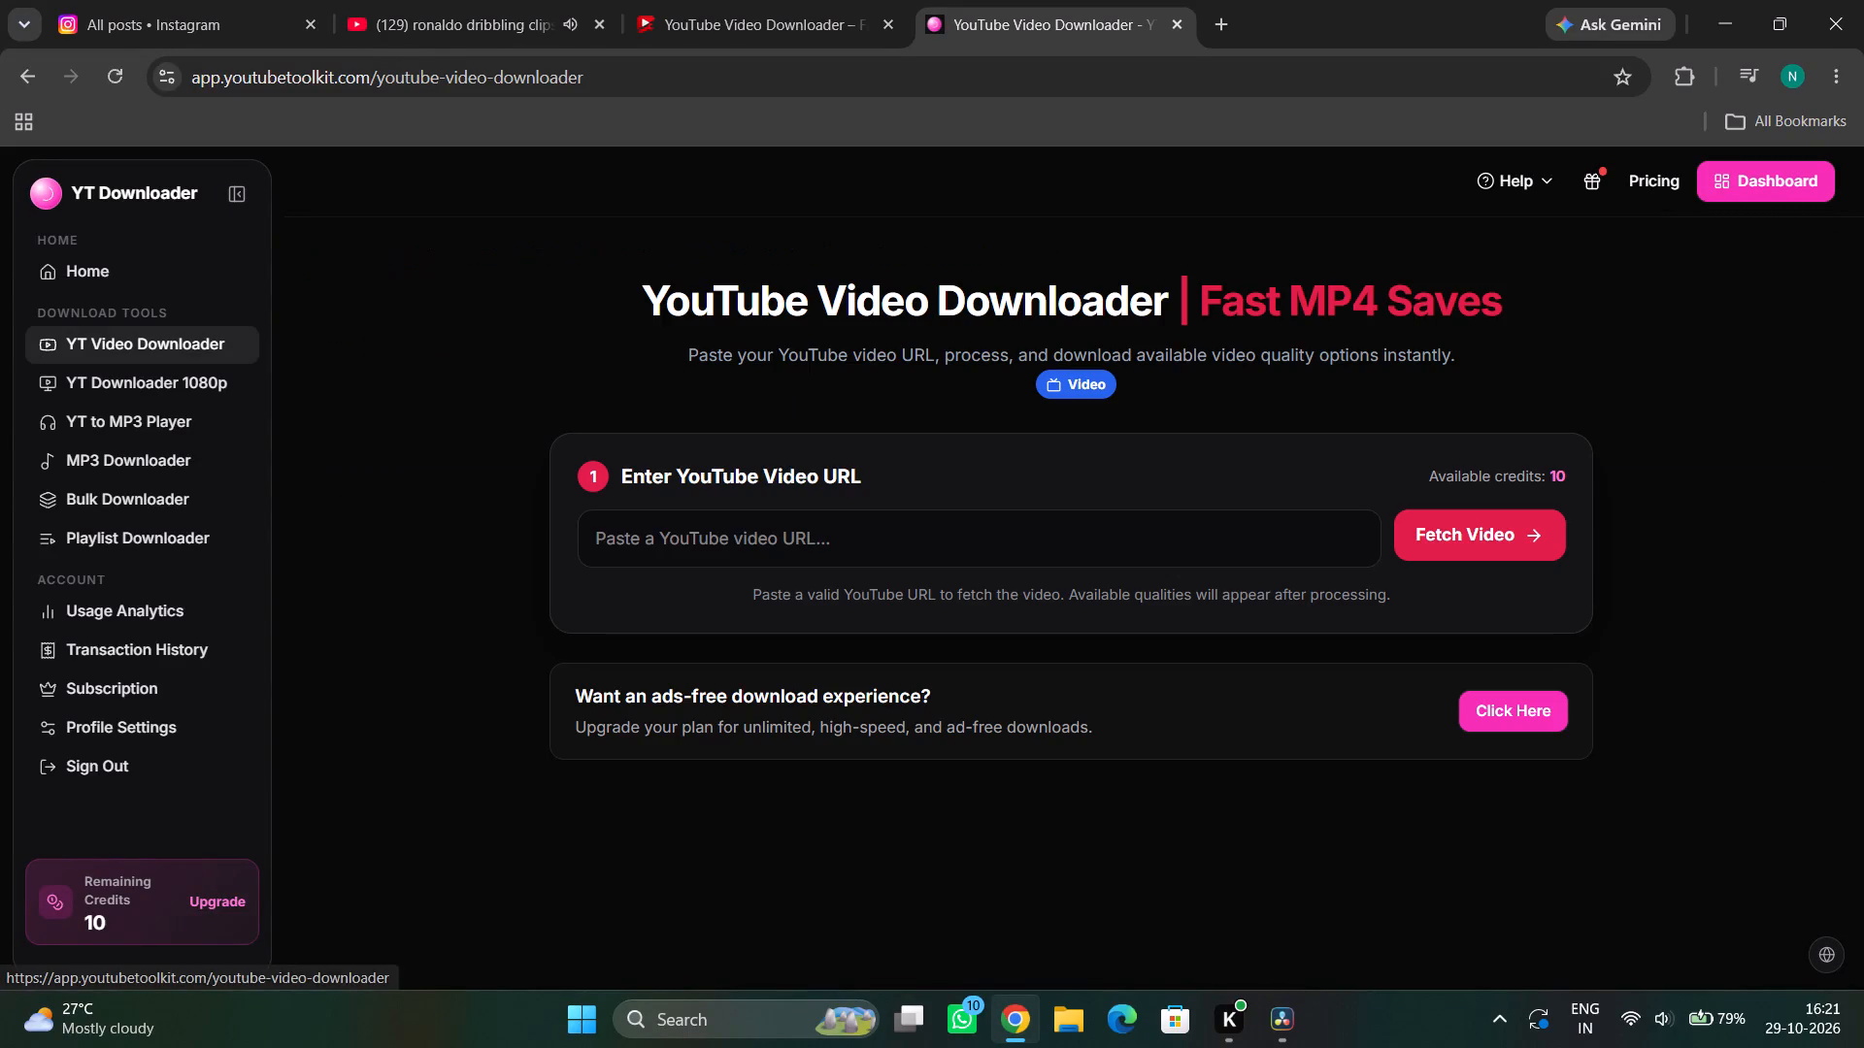
Fetch the copied Arsenal 2008 scenepack link in the YT Video Downloader and generate its download in 2160p 4K Ultra HD.
right_click(1088, 558)
click(1157, 720)
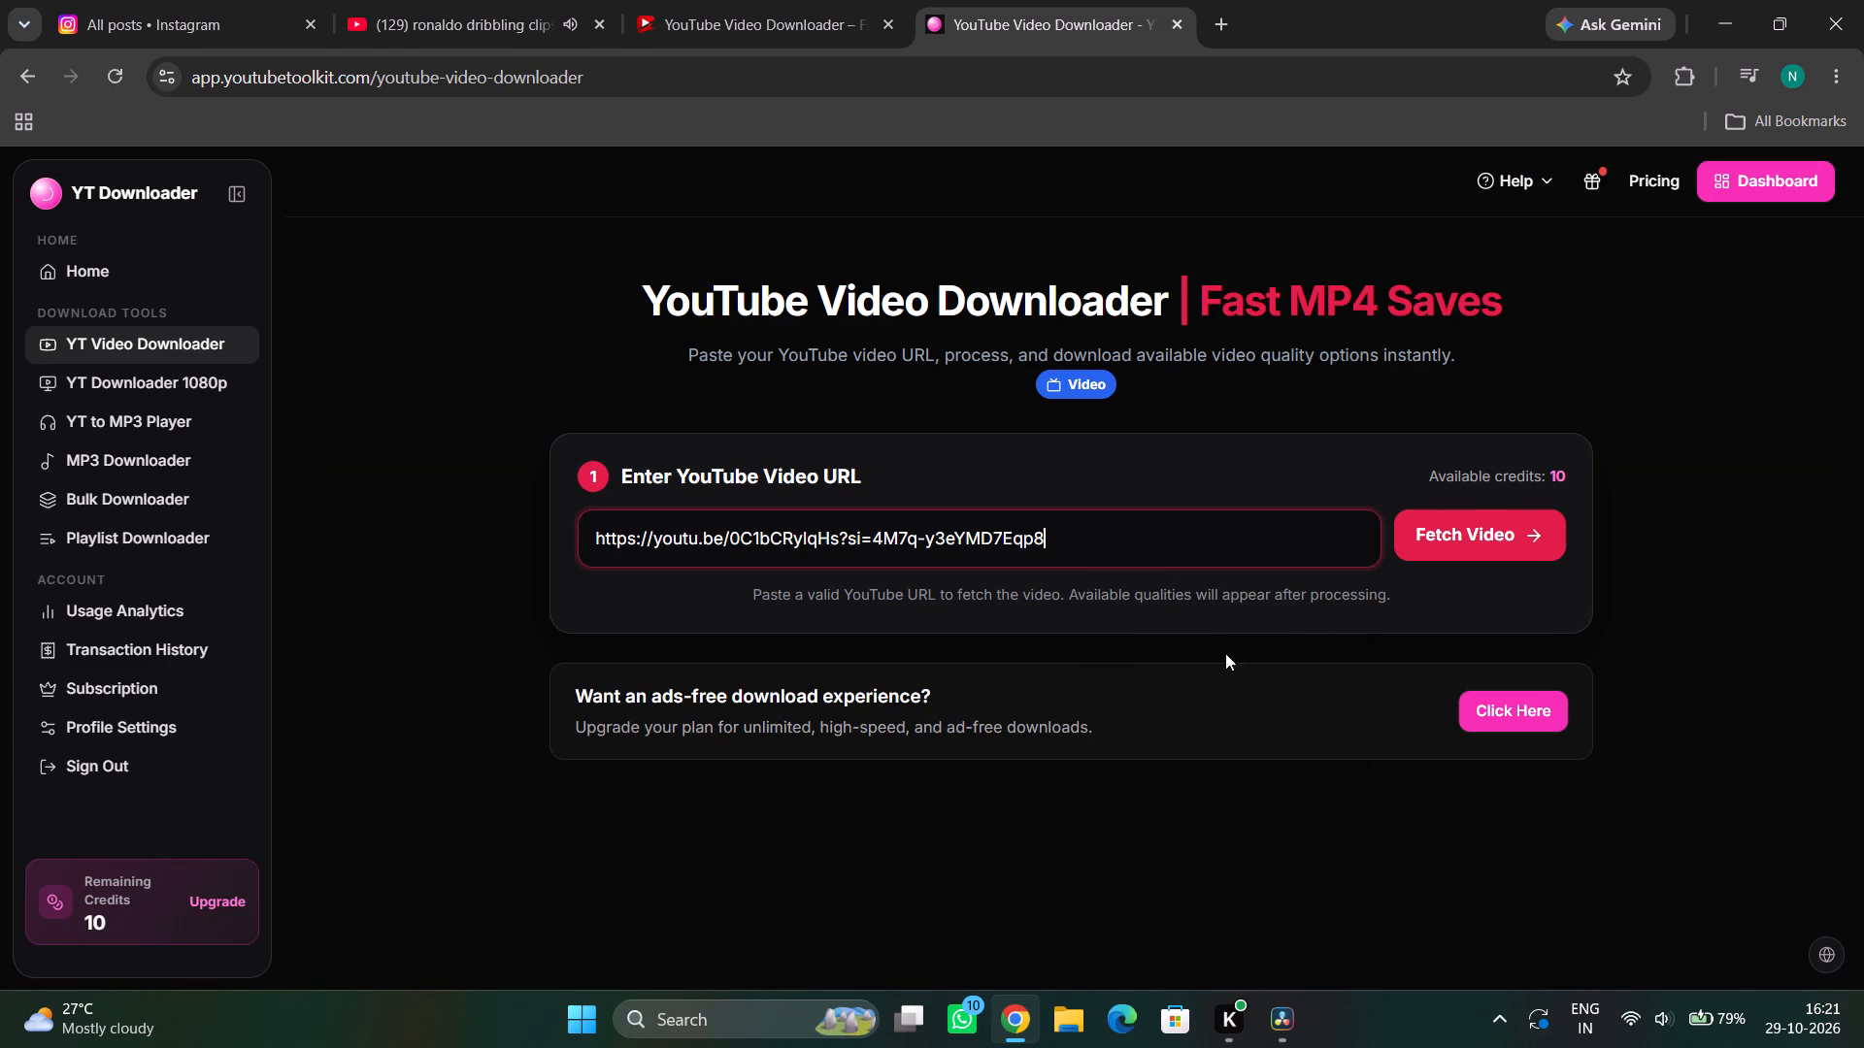
click(1446, 536)
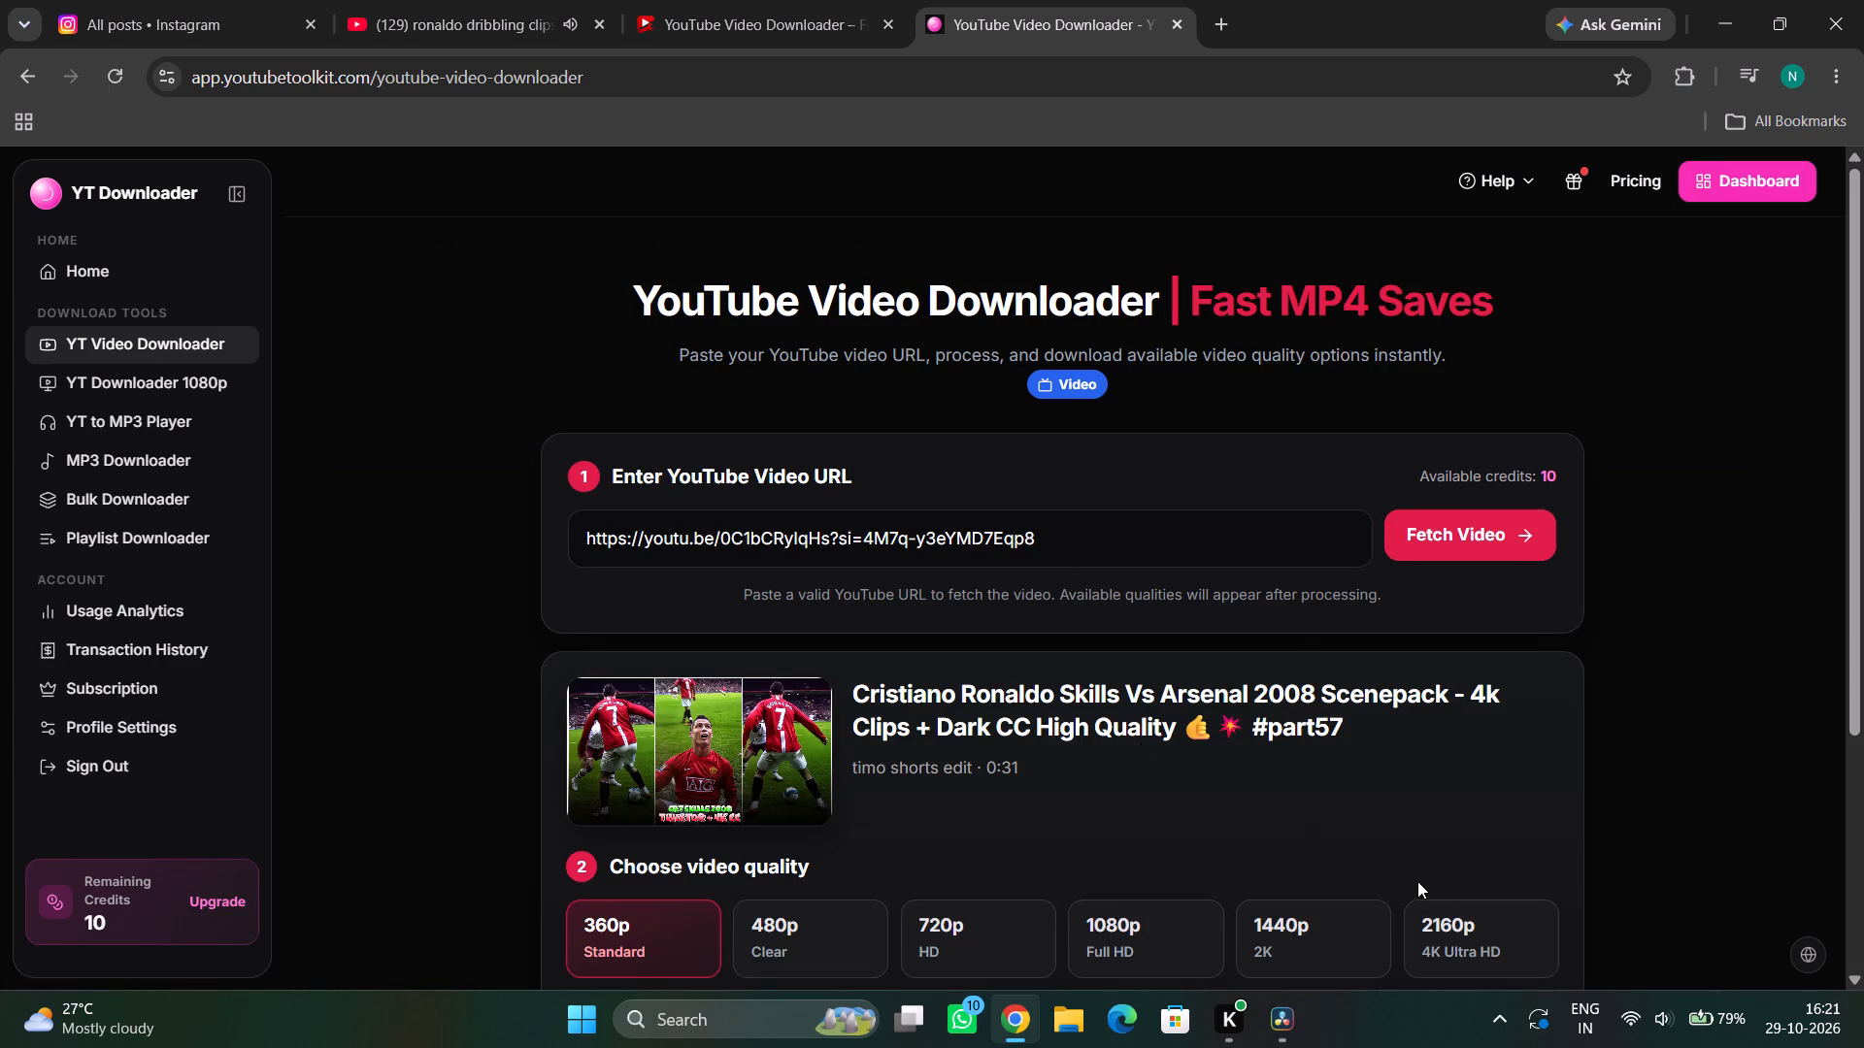
click(1480, 915)
scroll(1390, 764, down, 6)
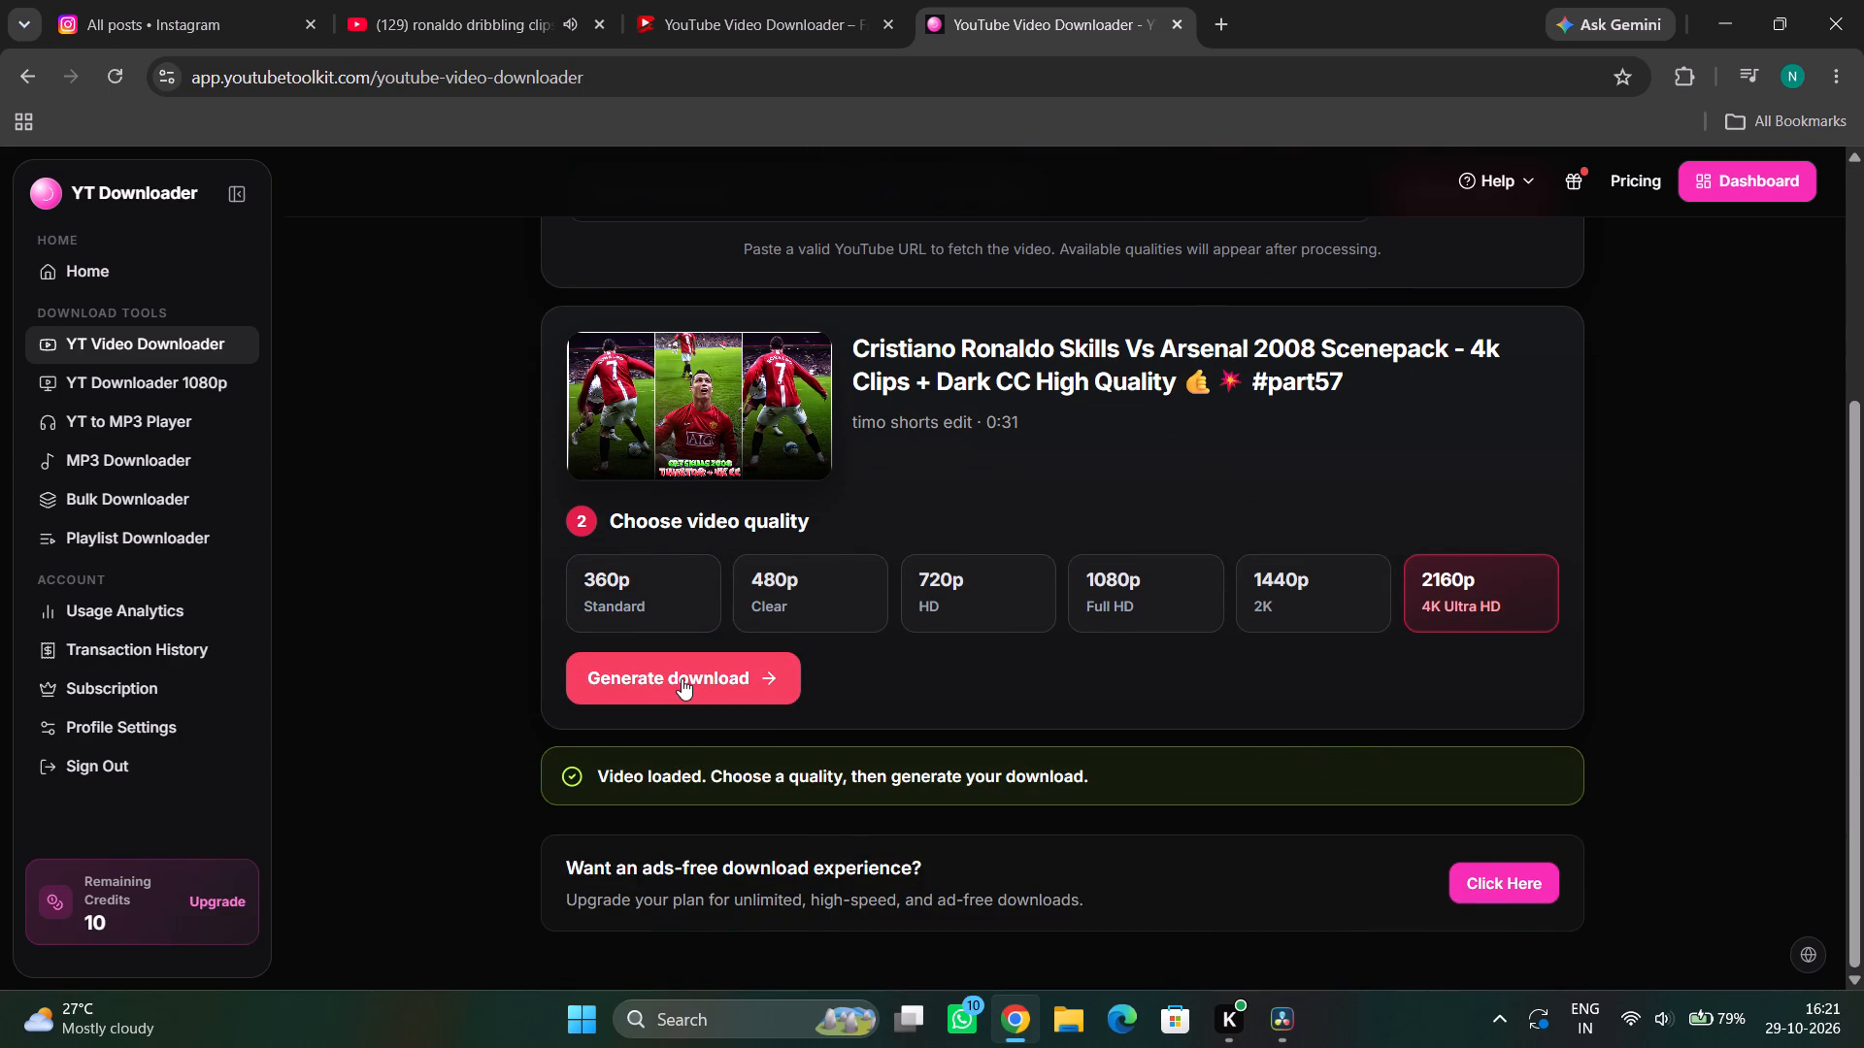
click(682, 678)
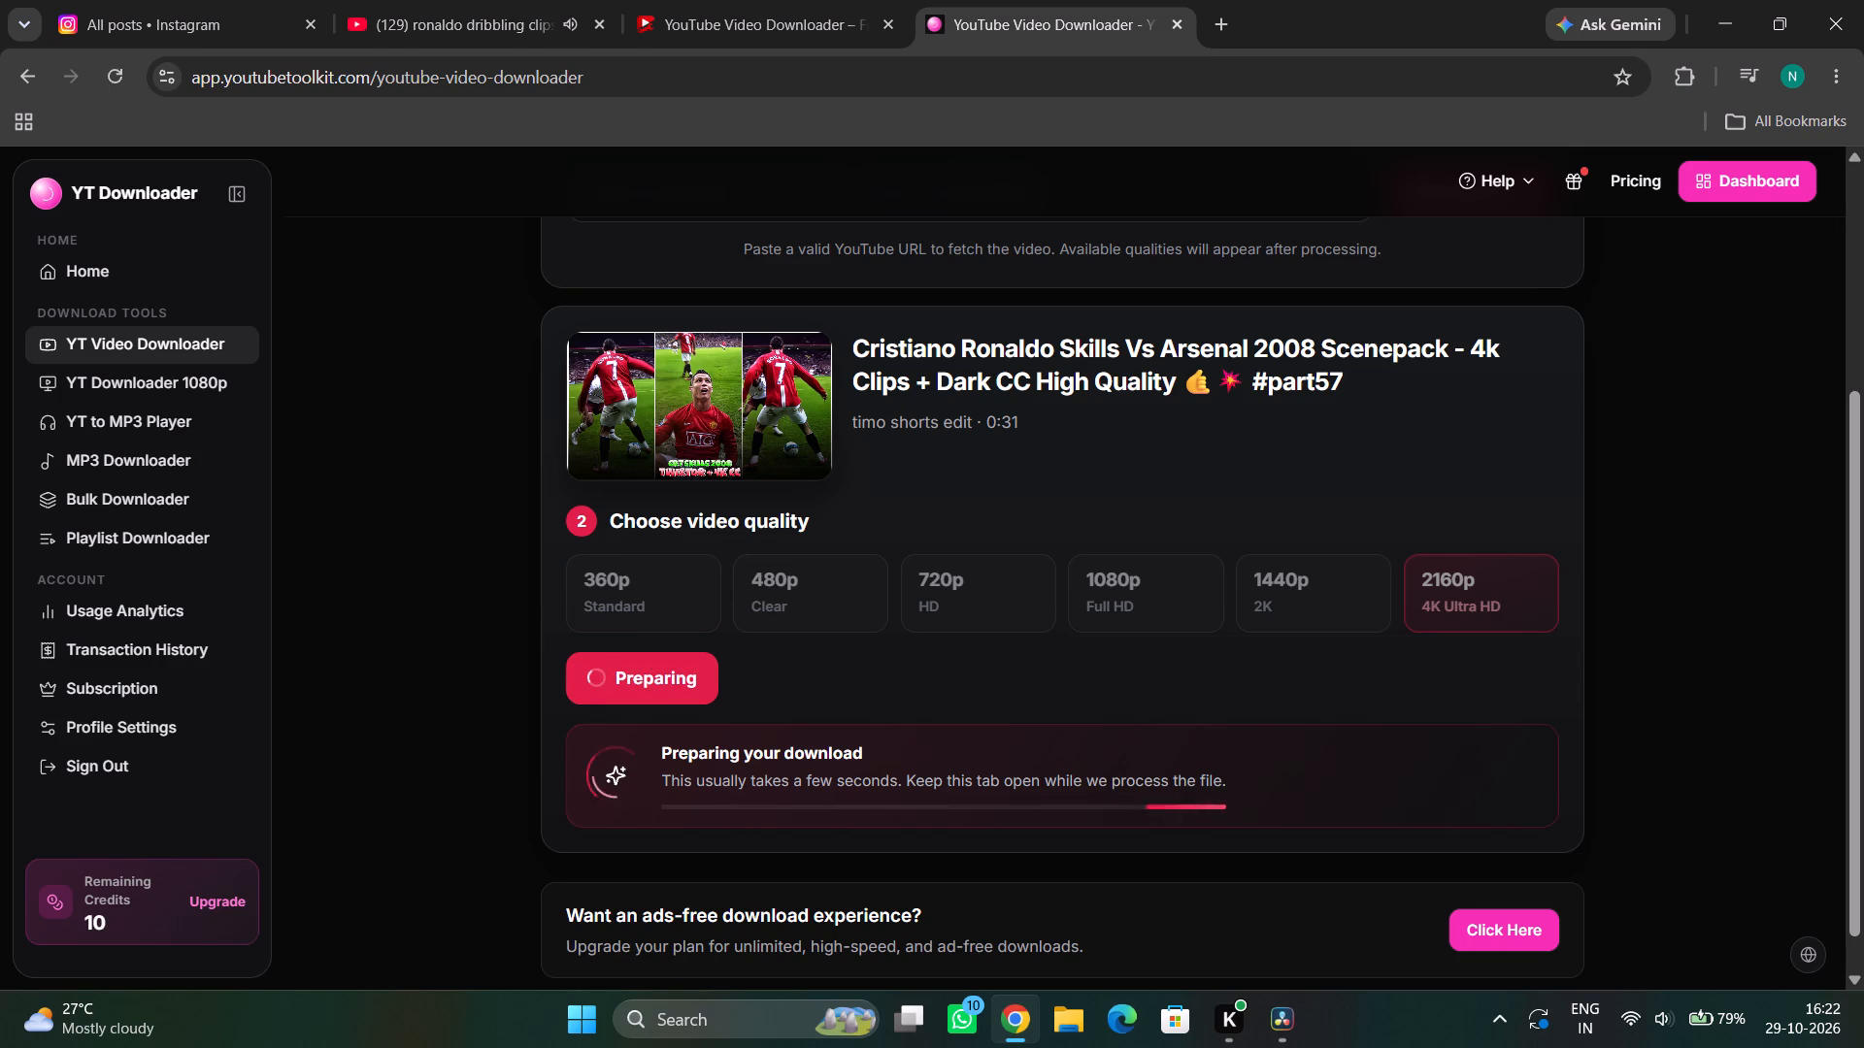
Close the YouTube mini player and look through the "ronaldo dribbling clips for edits 4k" results for more footage.
click(570, 13)
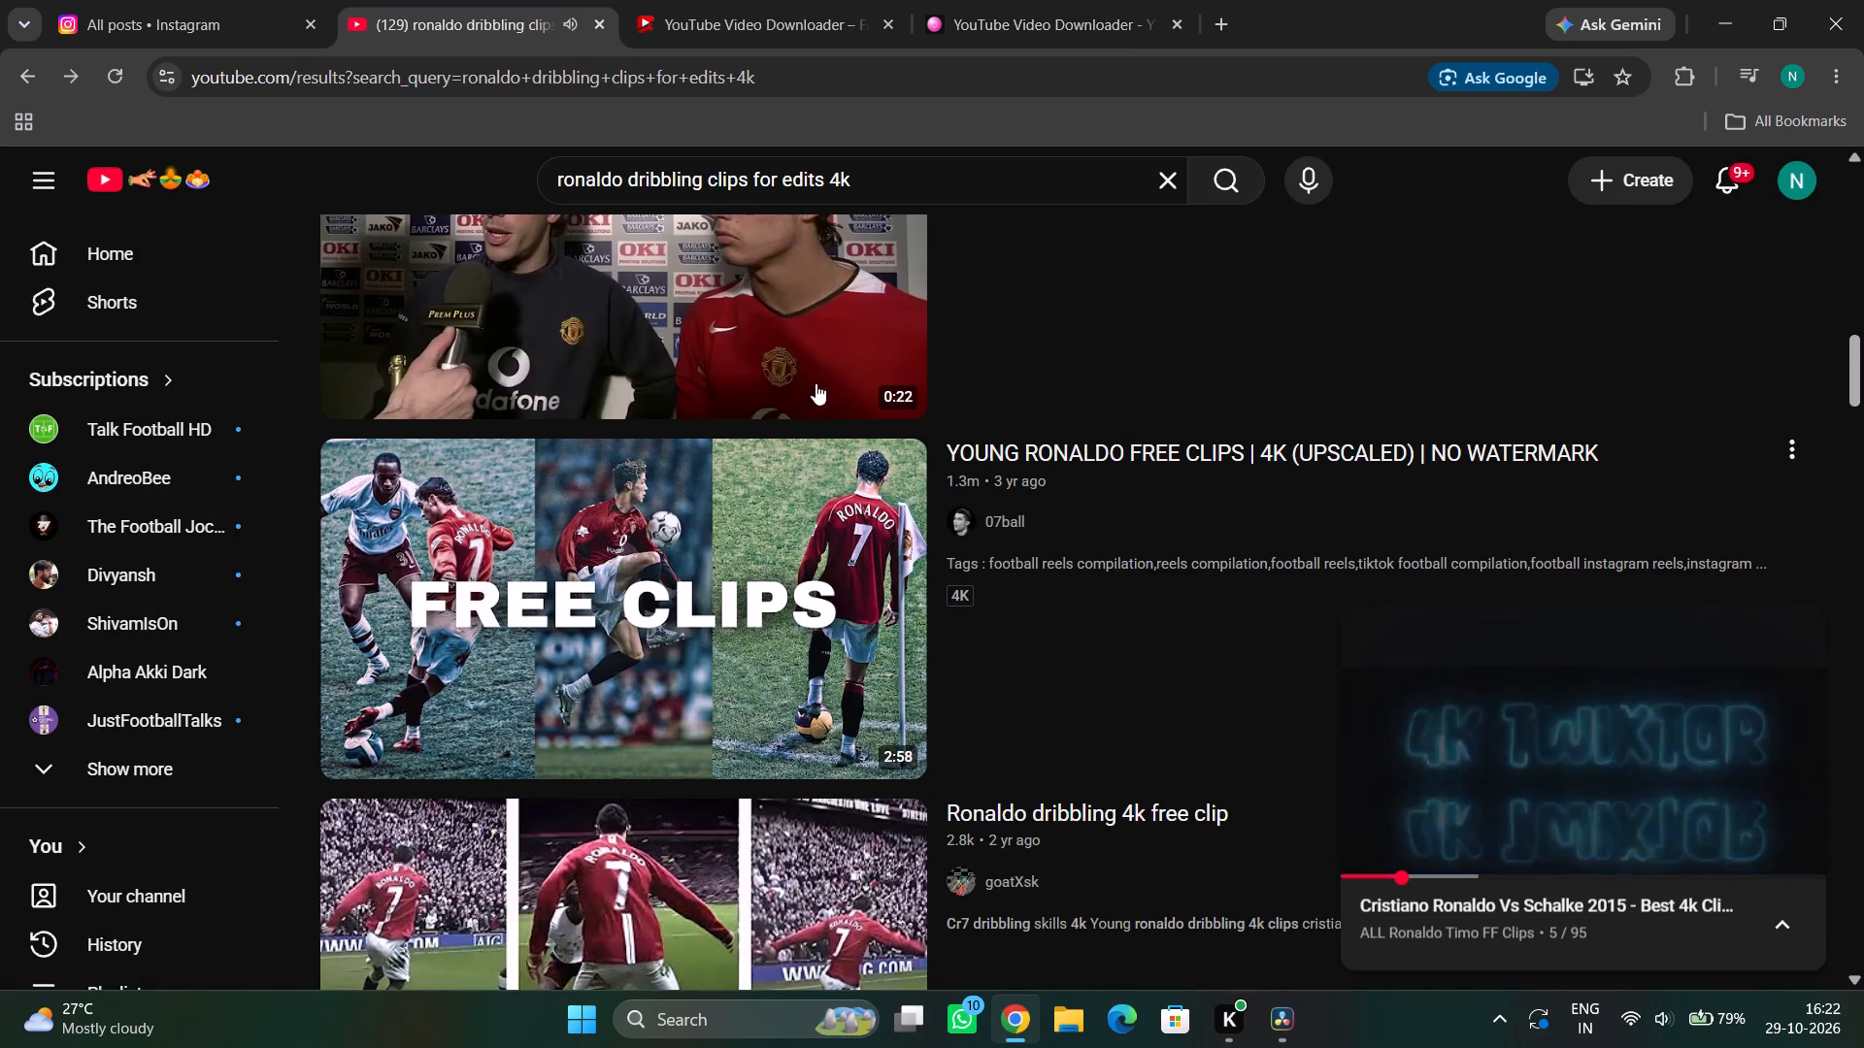
scroll(824, 488, up, 3)
scroll(824, 488, down, 20)
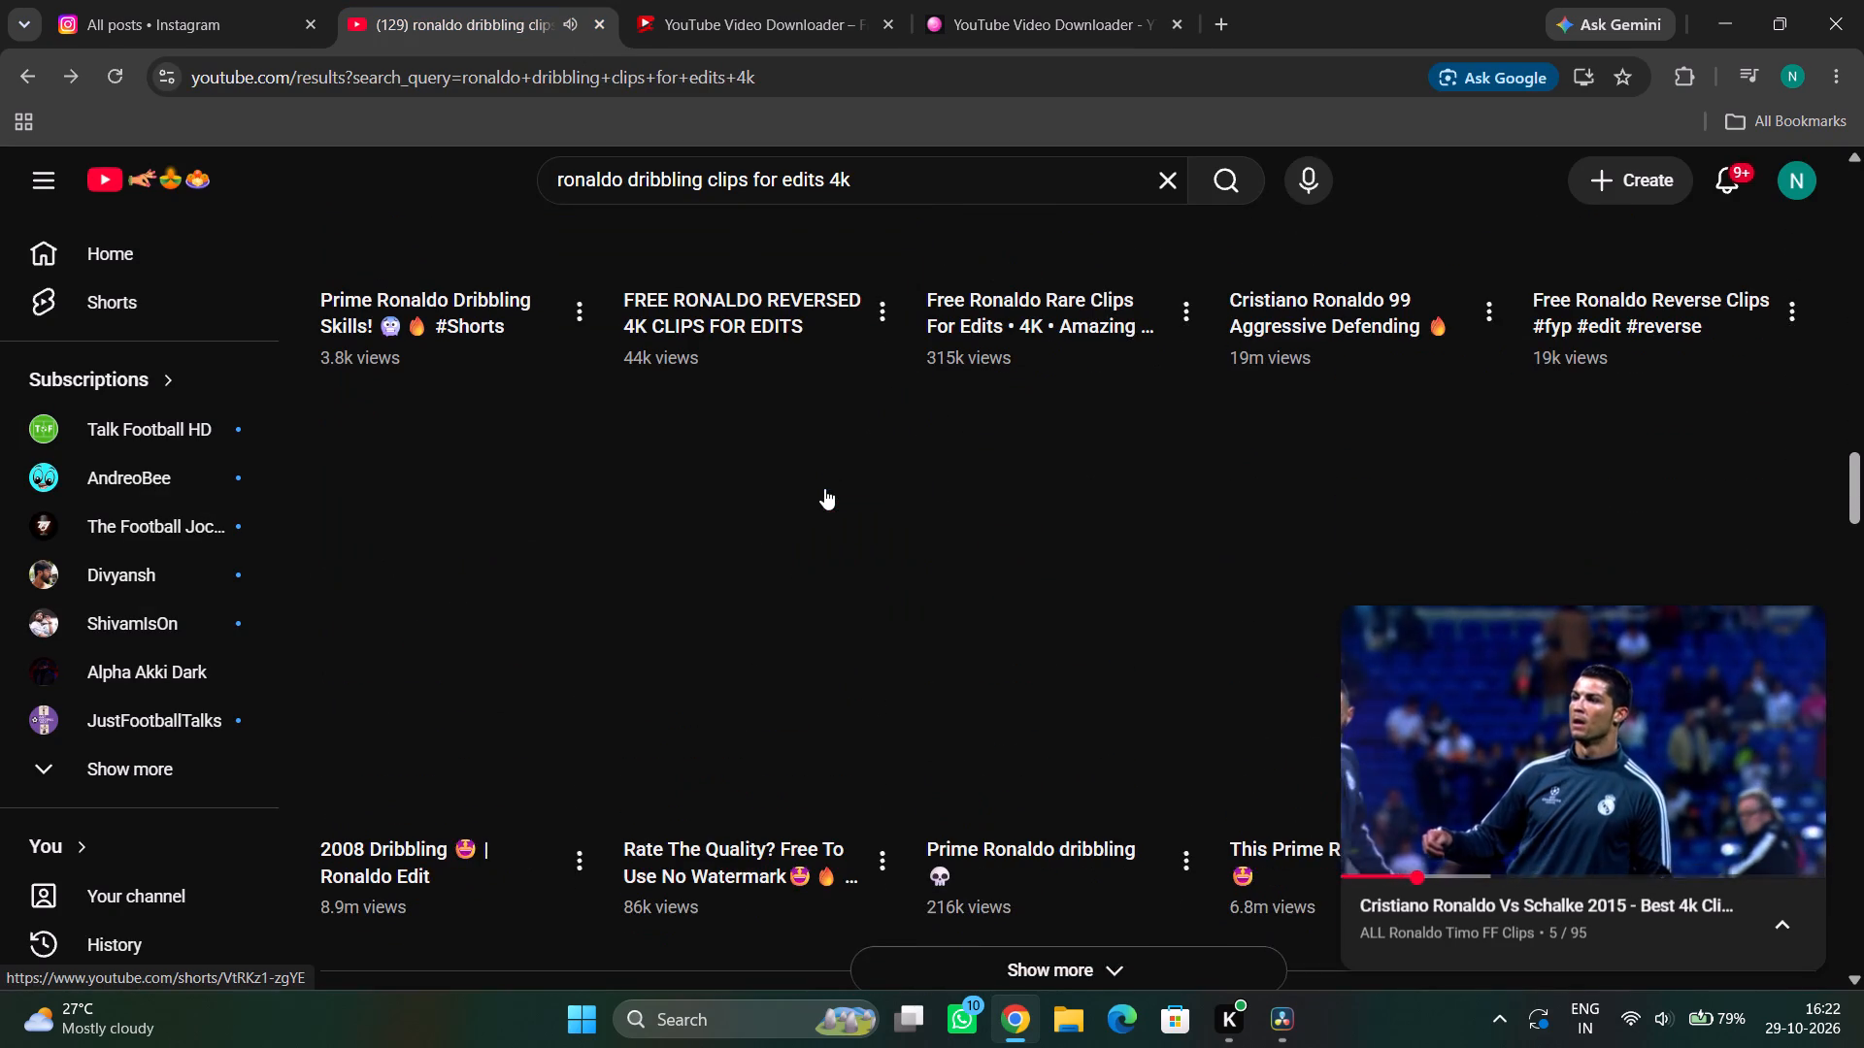
scroll(824, 488, down, 6)
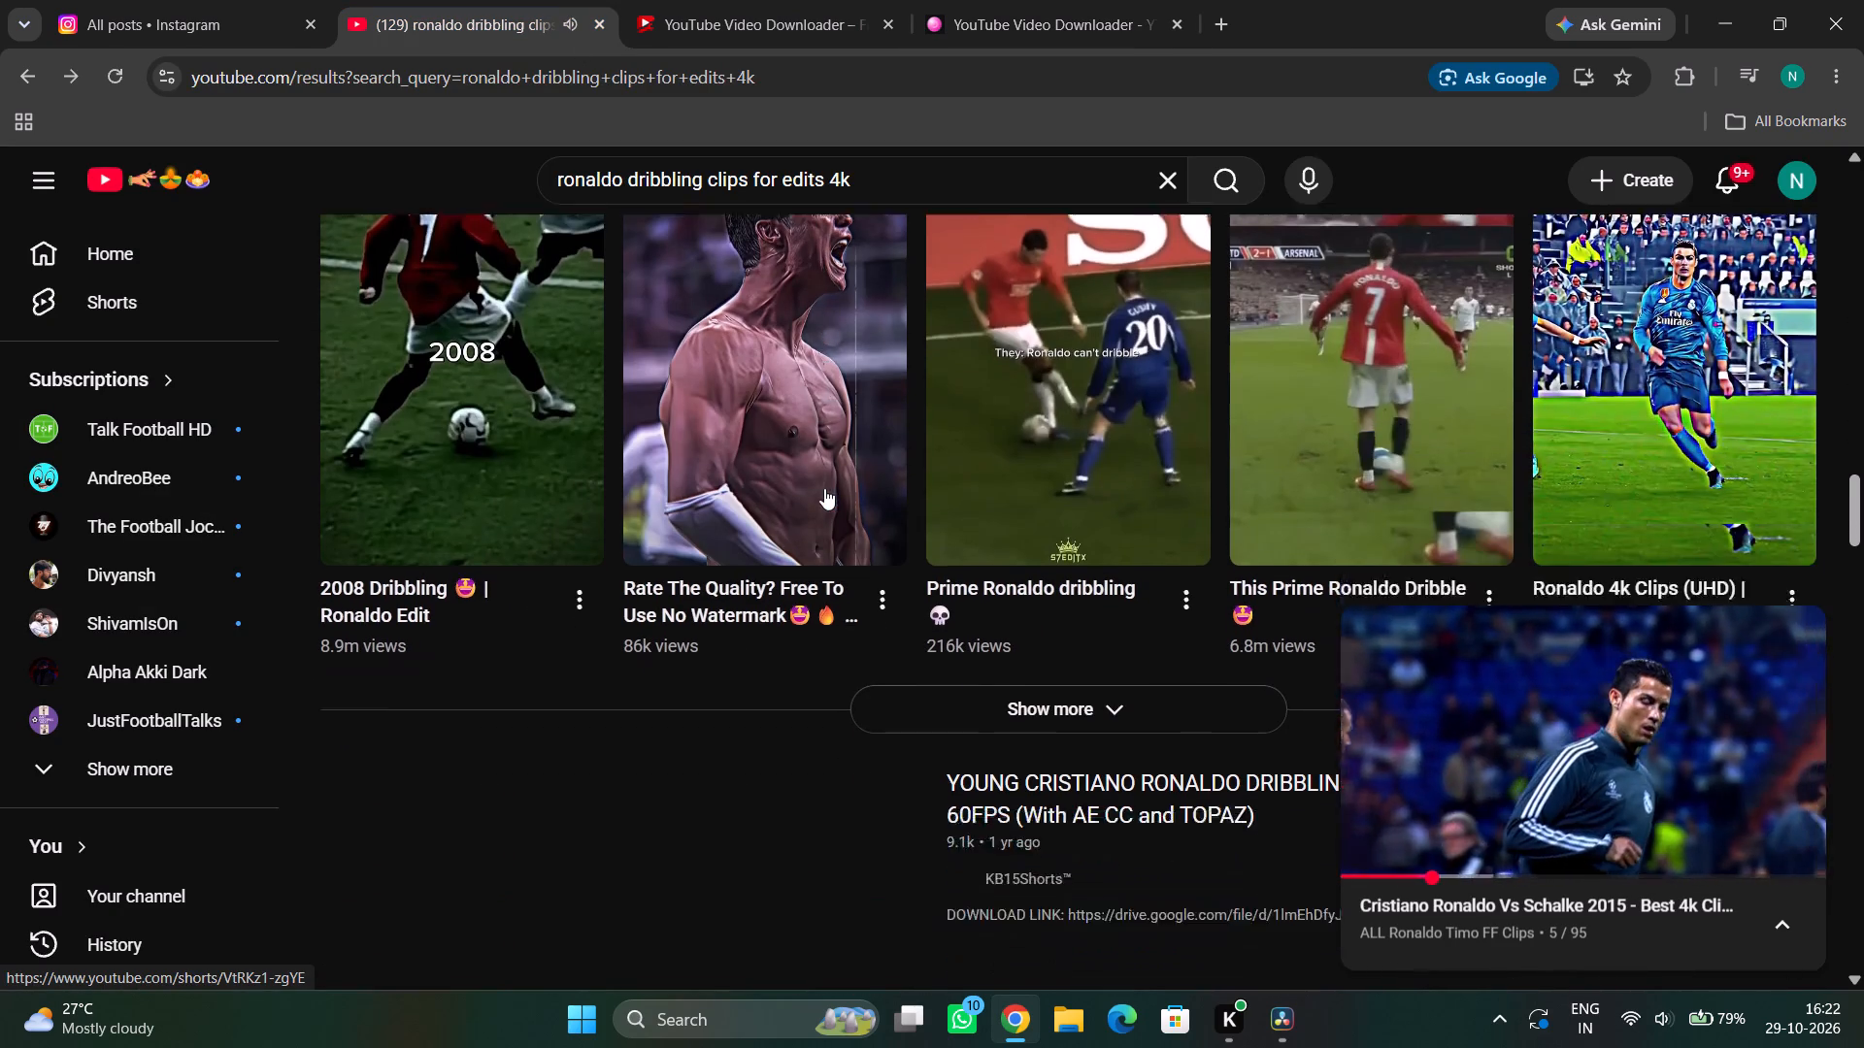
scroll(824, 488, down, 5)
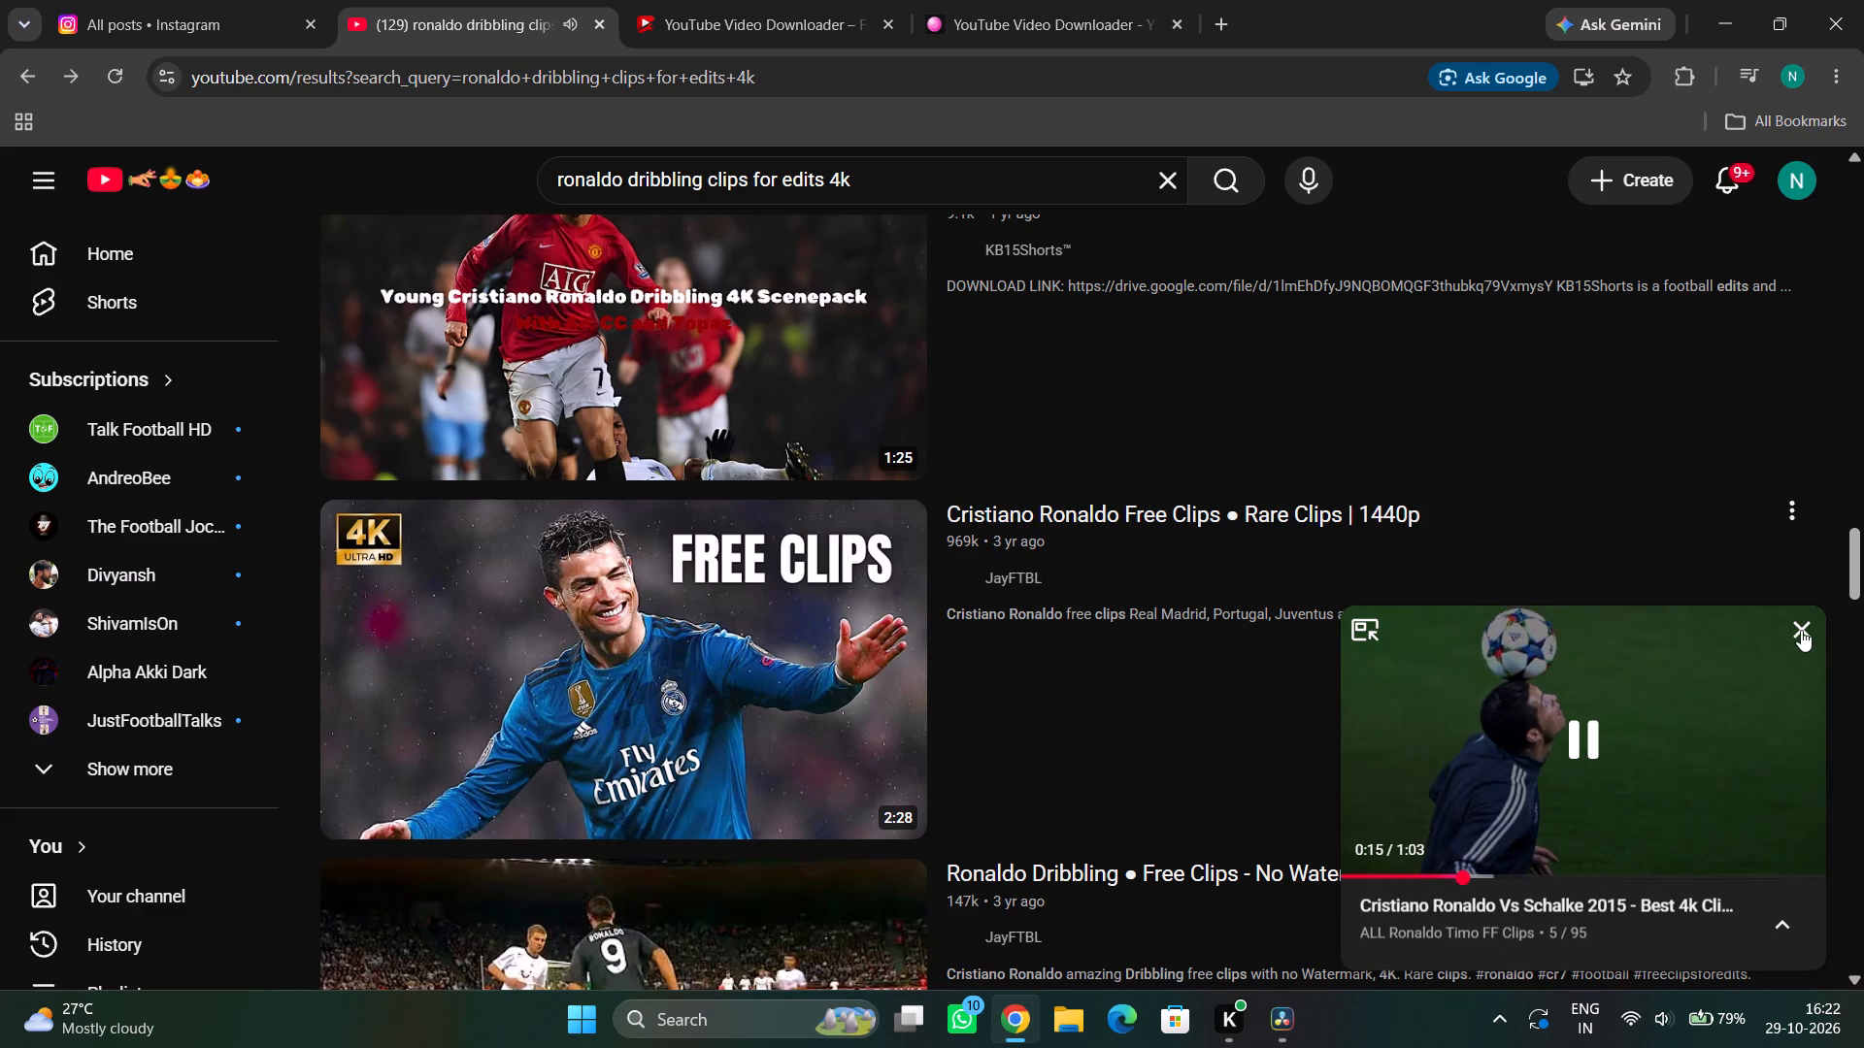
click(1801, 630)
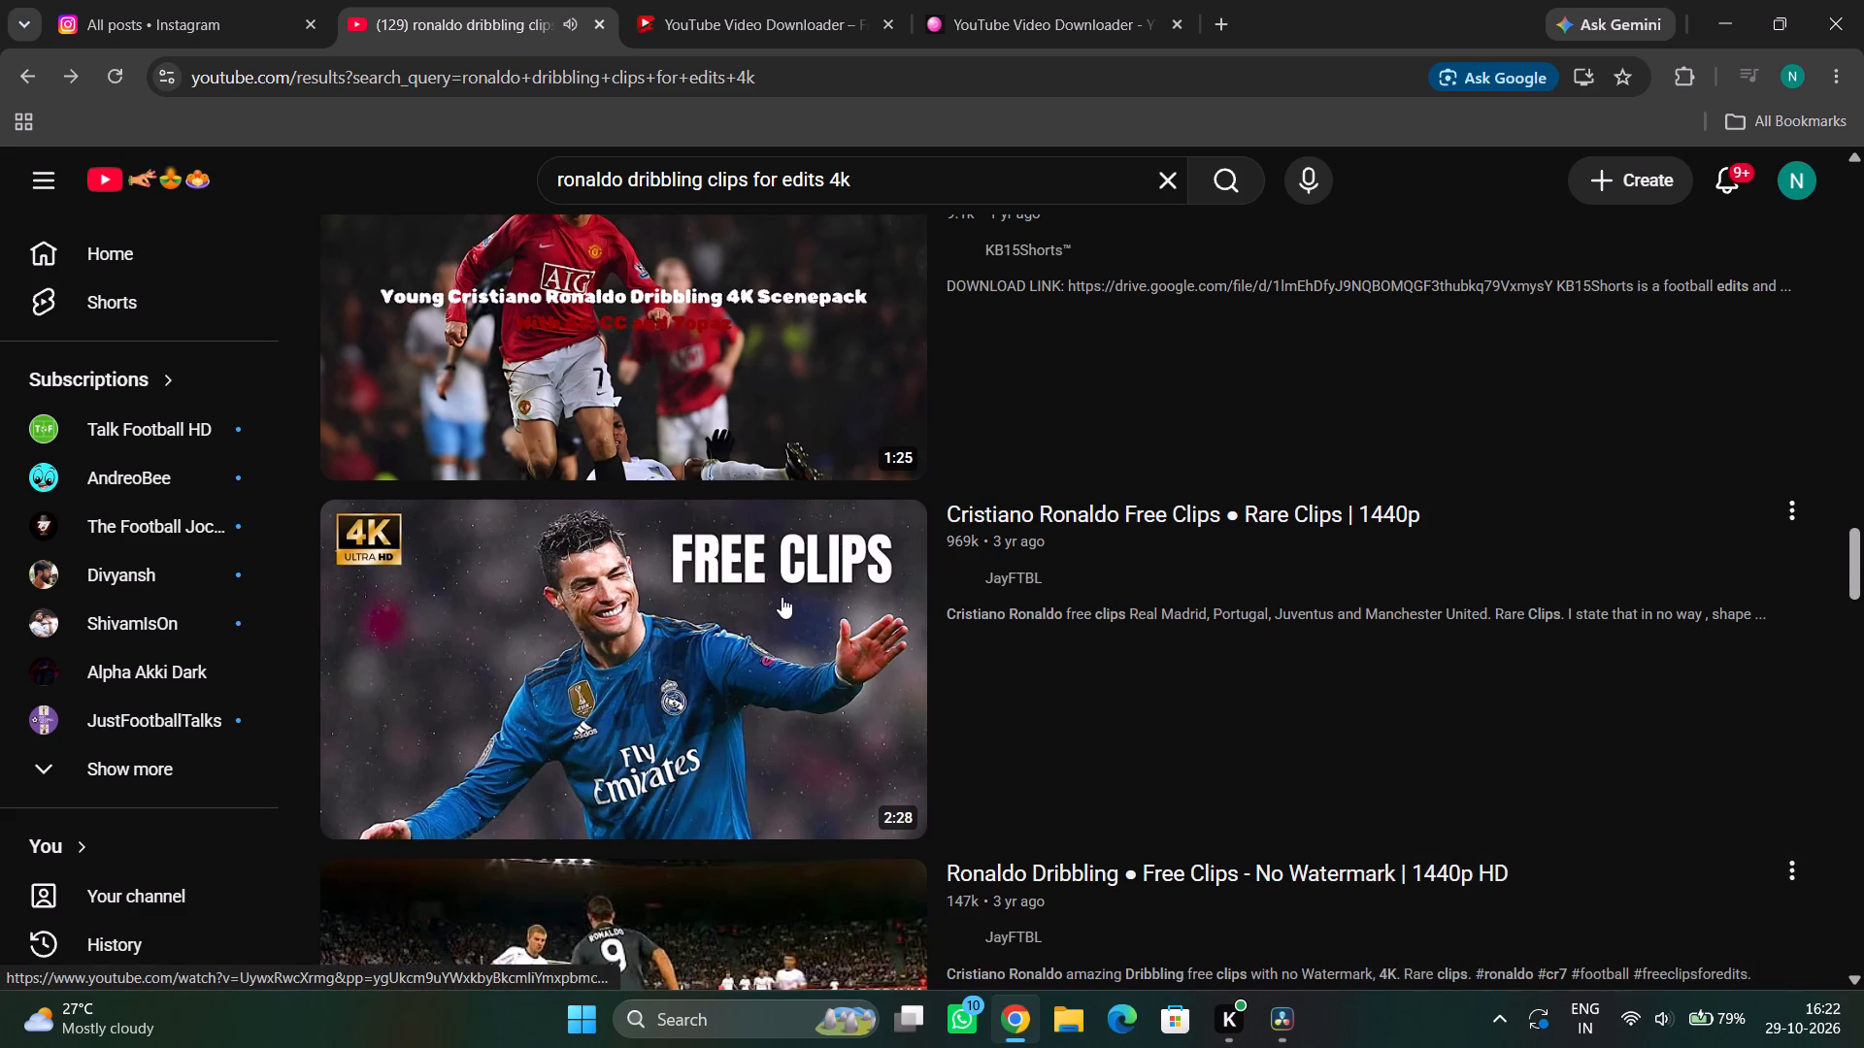
scroll(781, 597, down, 2)
scroll(711, 479, down, 1)
Preview several parts of the YouTube video "Cristiano Ronaldo Free Clips ● Rare Clips | 1440p" and return to the search results.
click(711, 442)
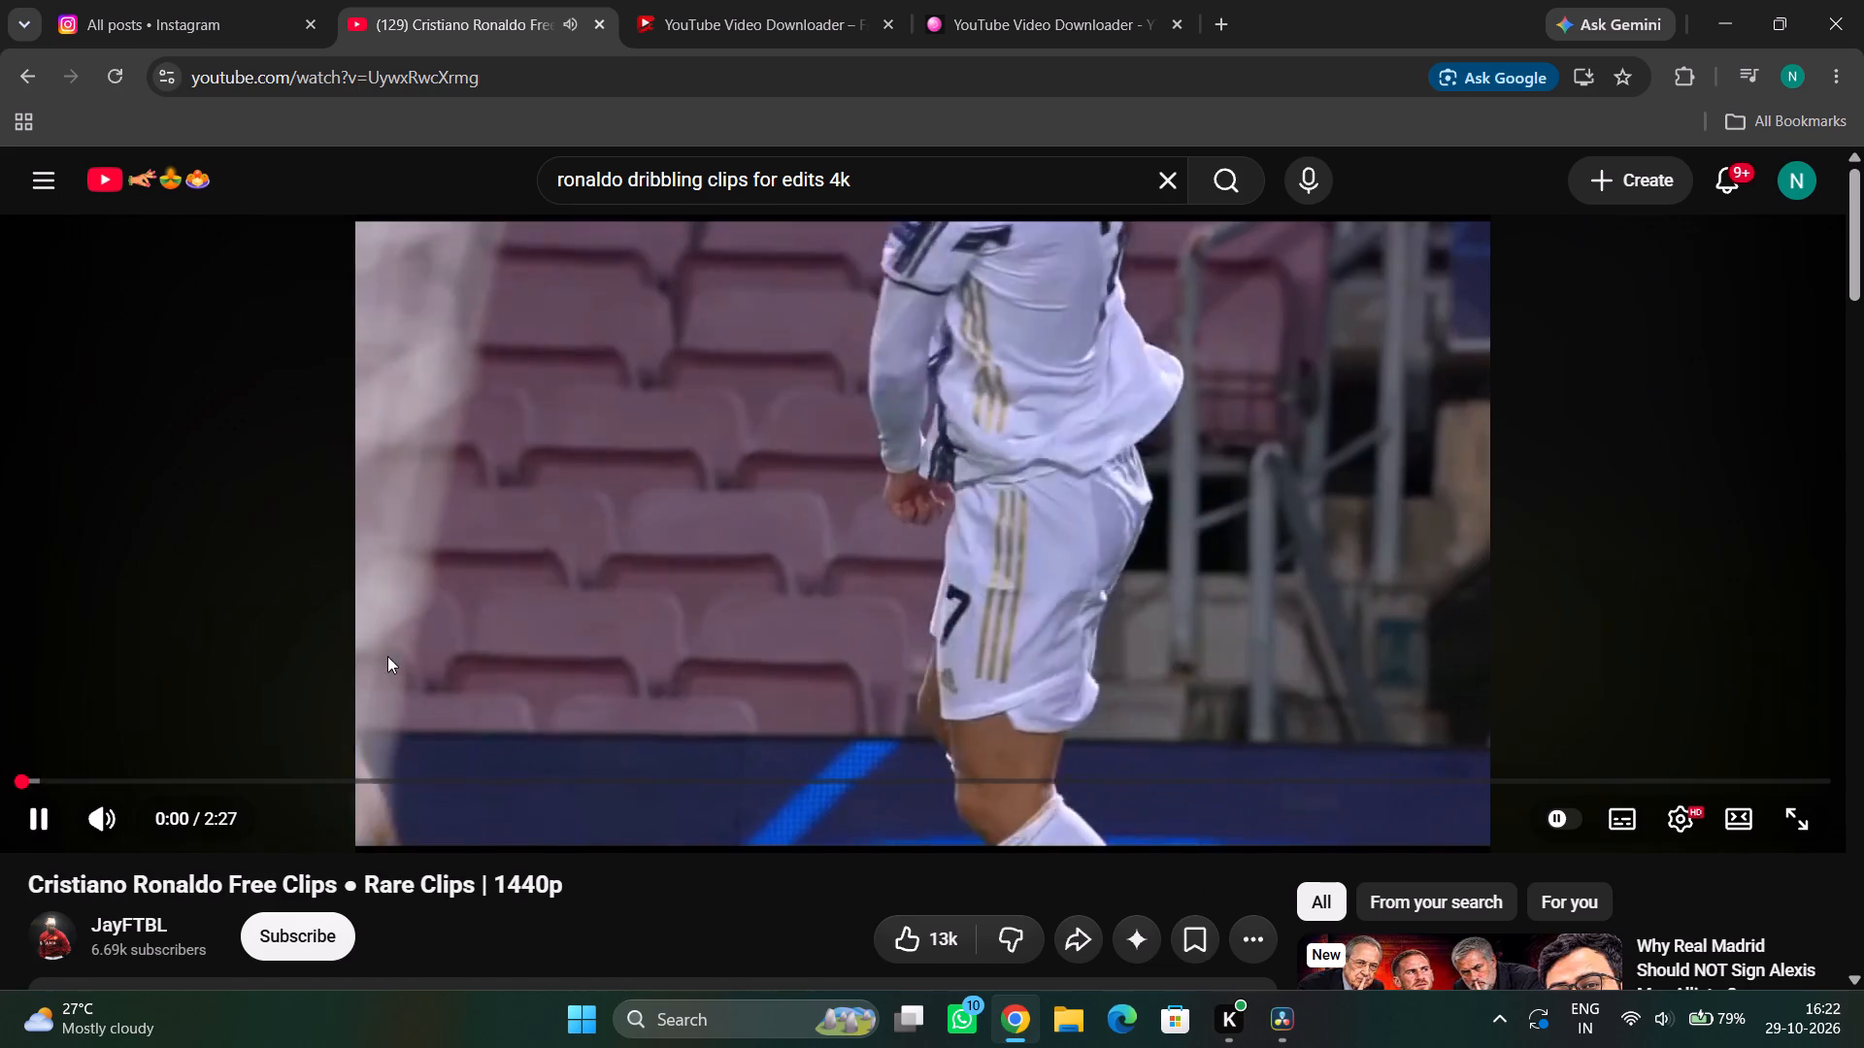
click(316, 769)
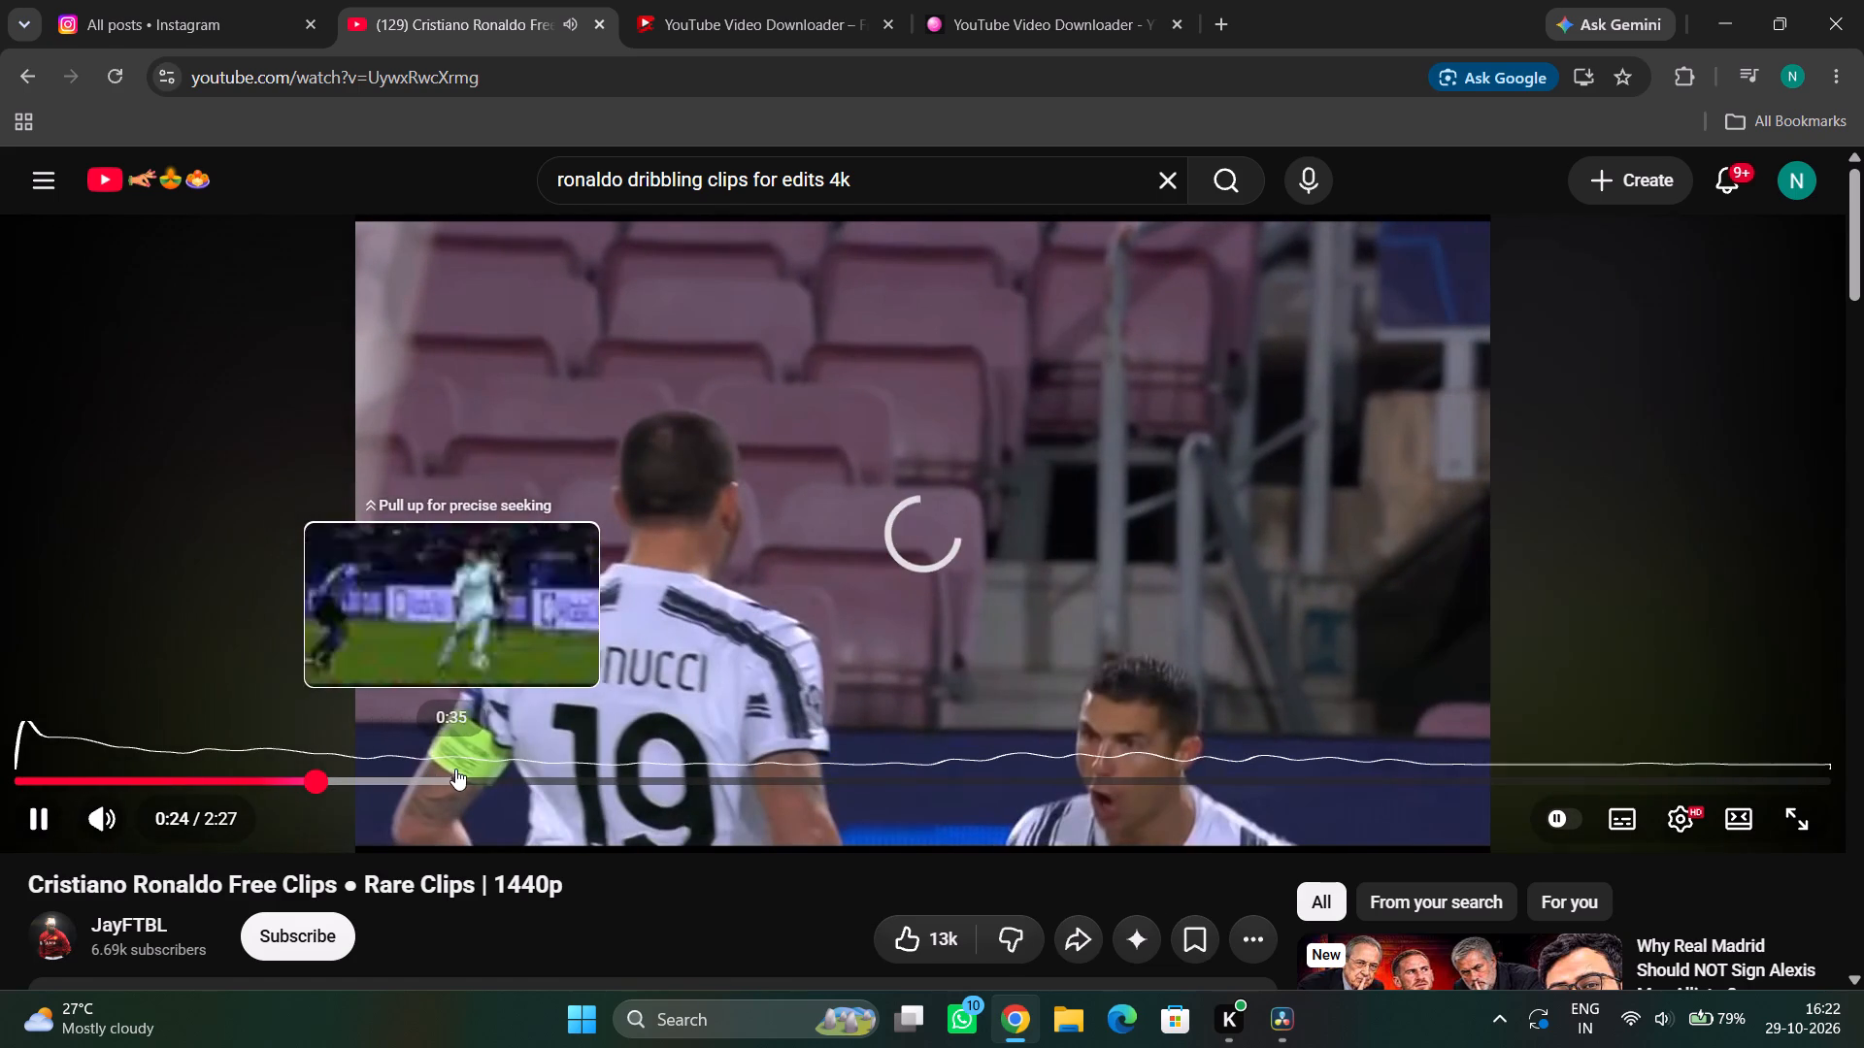
click(433, 782)
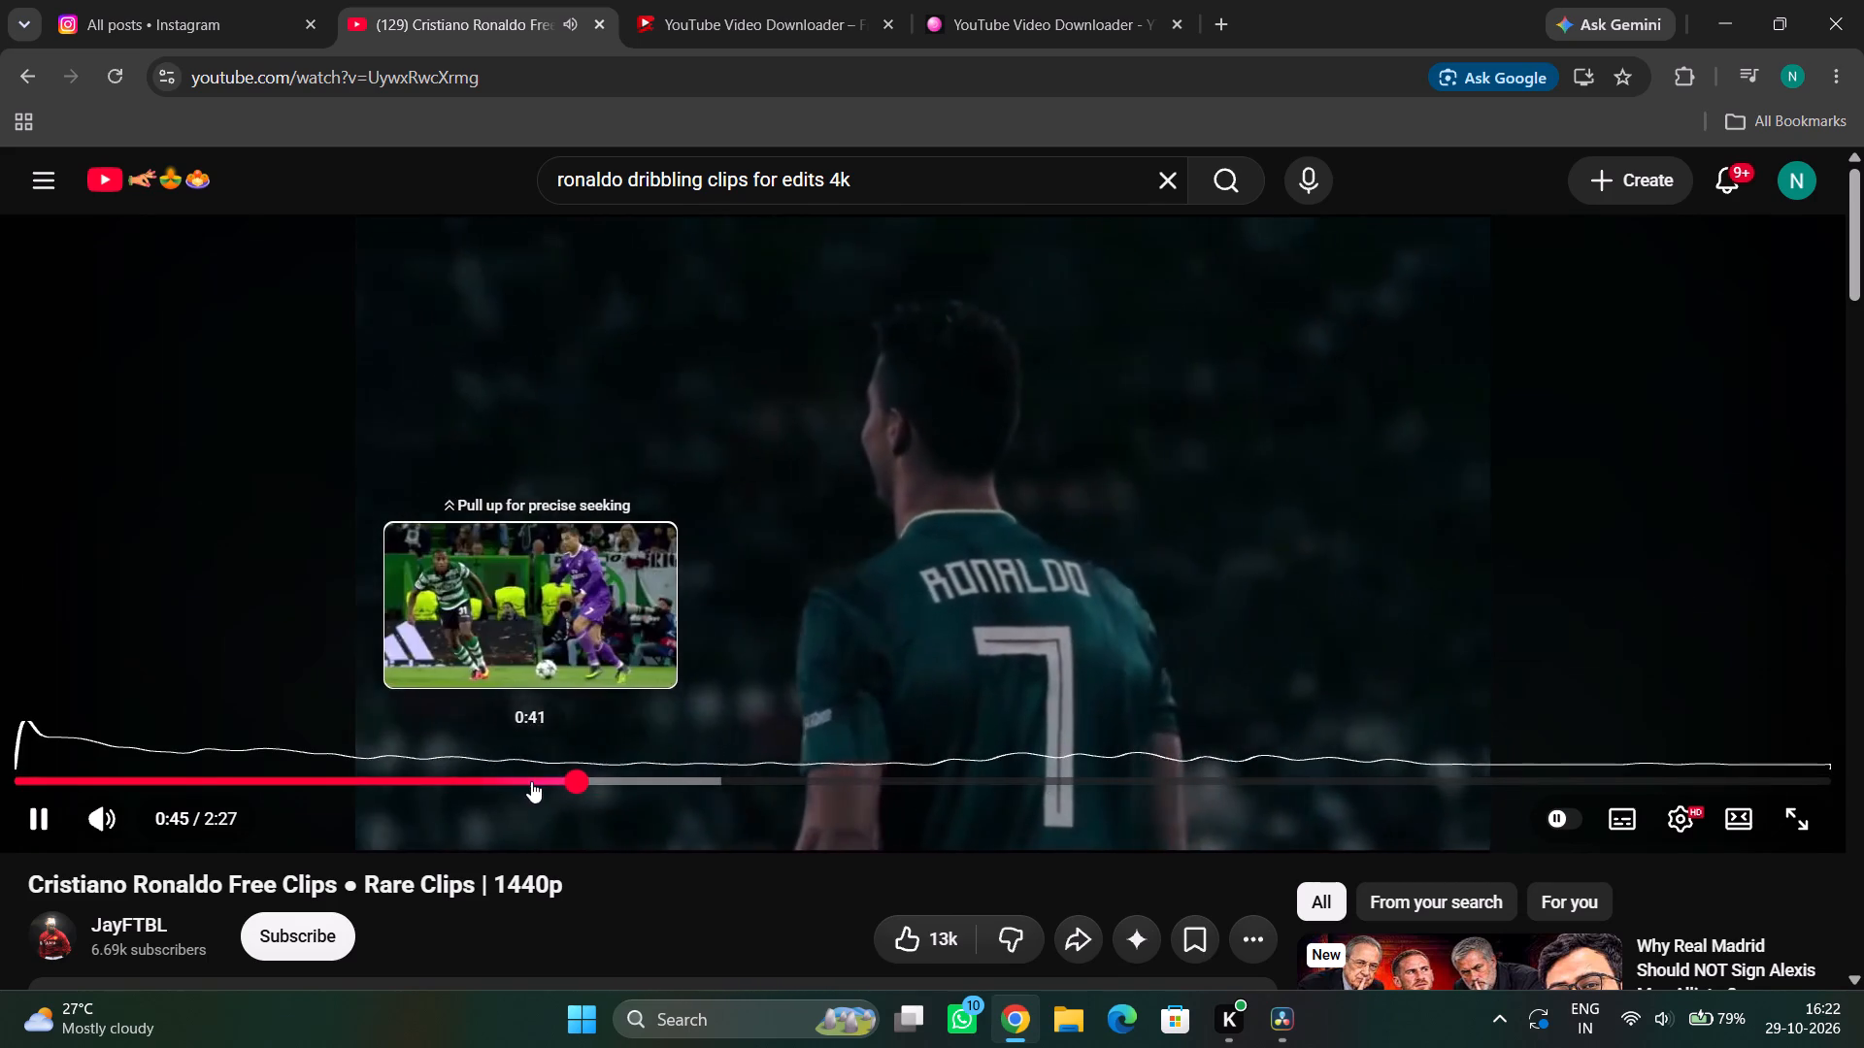
click(531, 781)
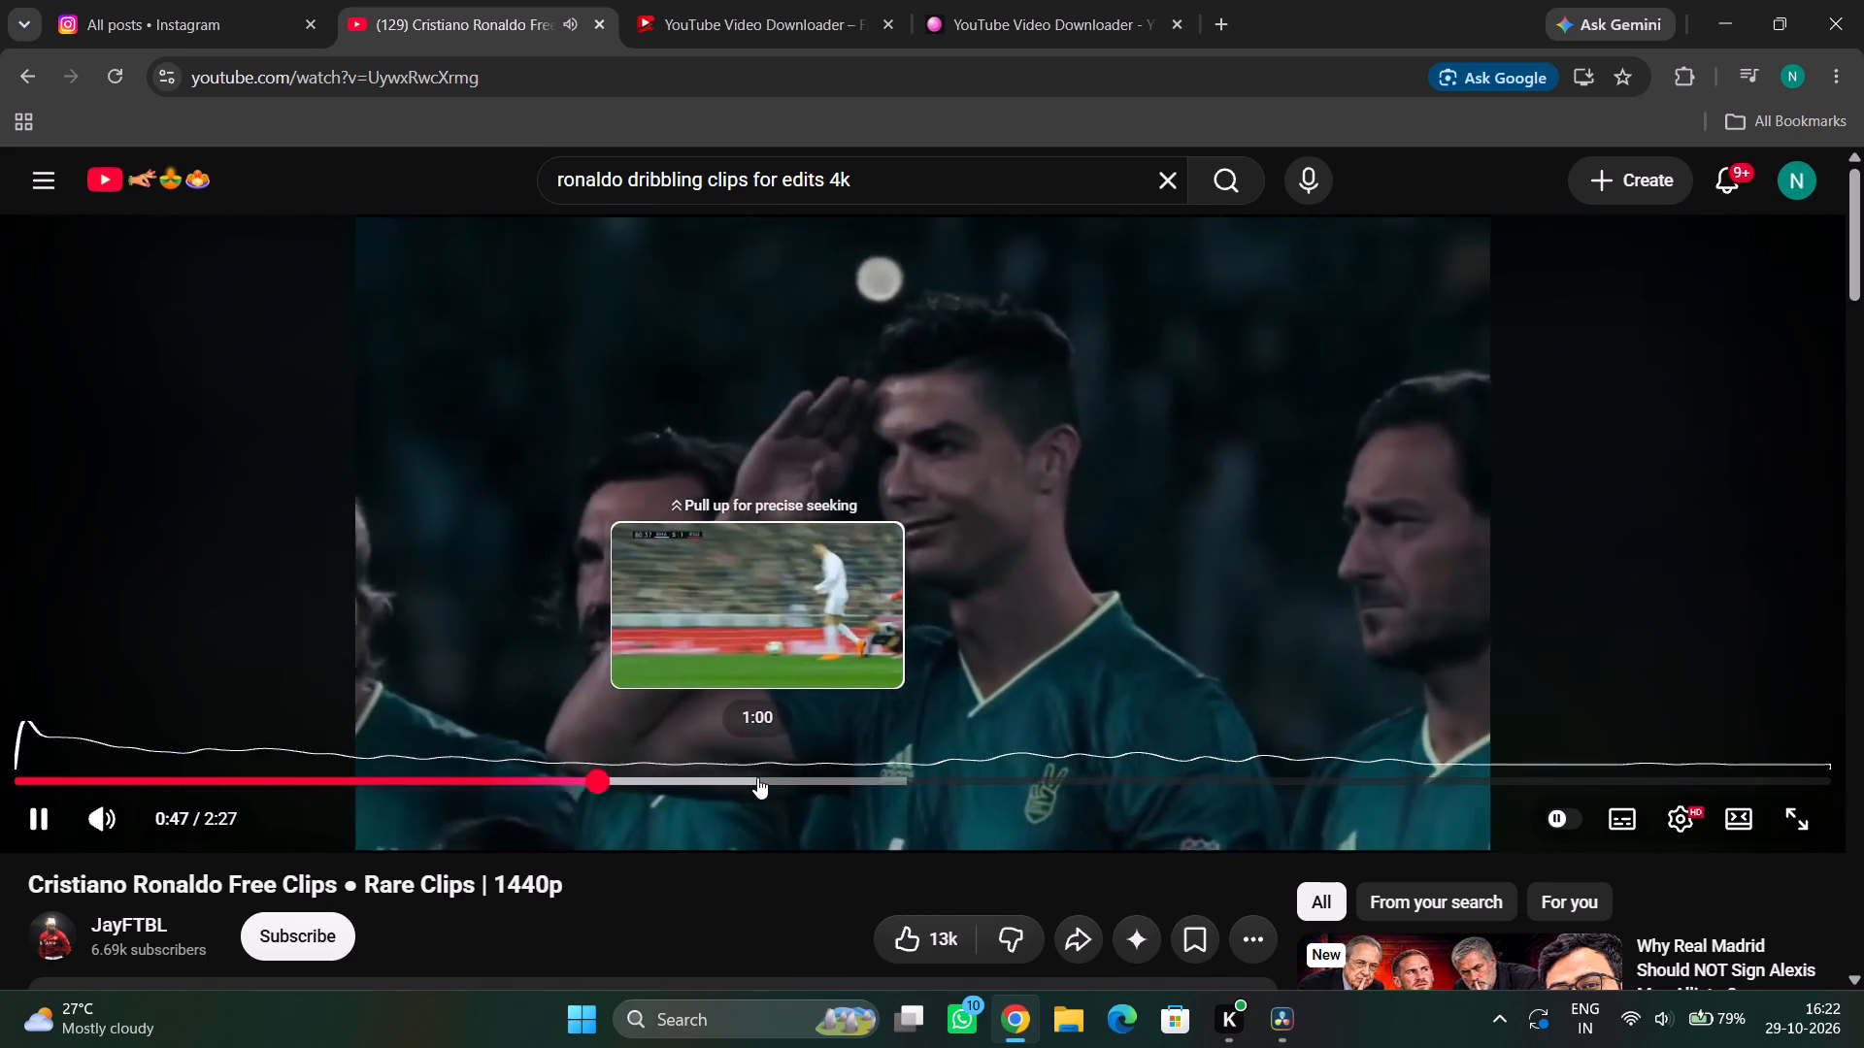
click(757, 777)
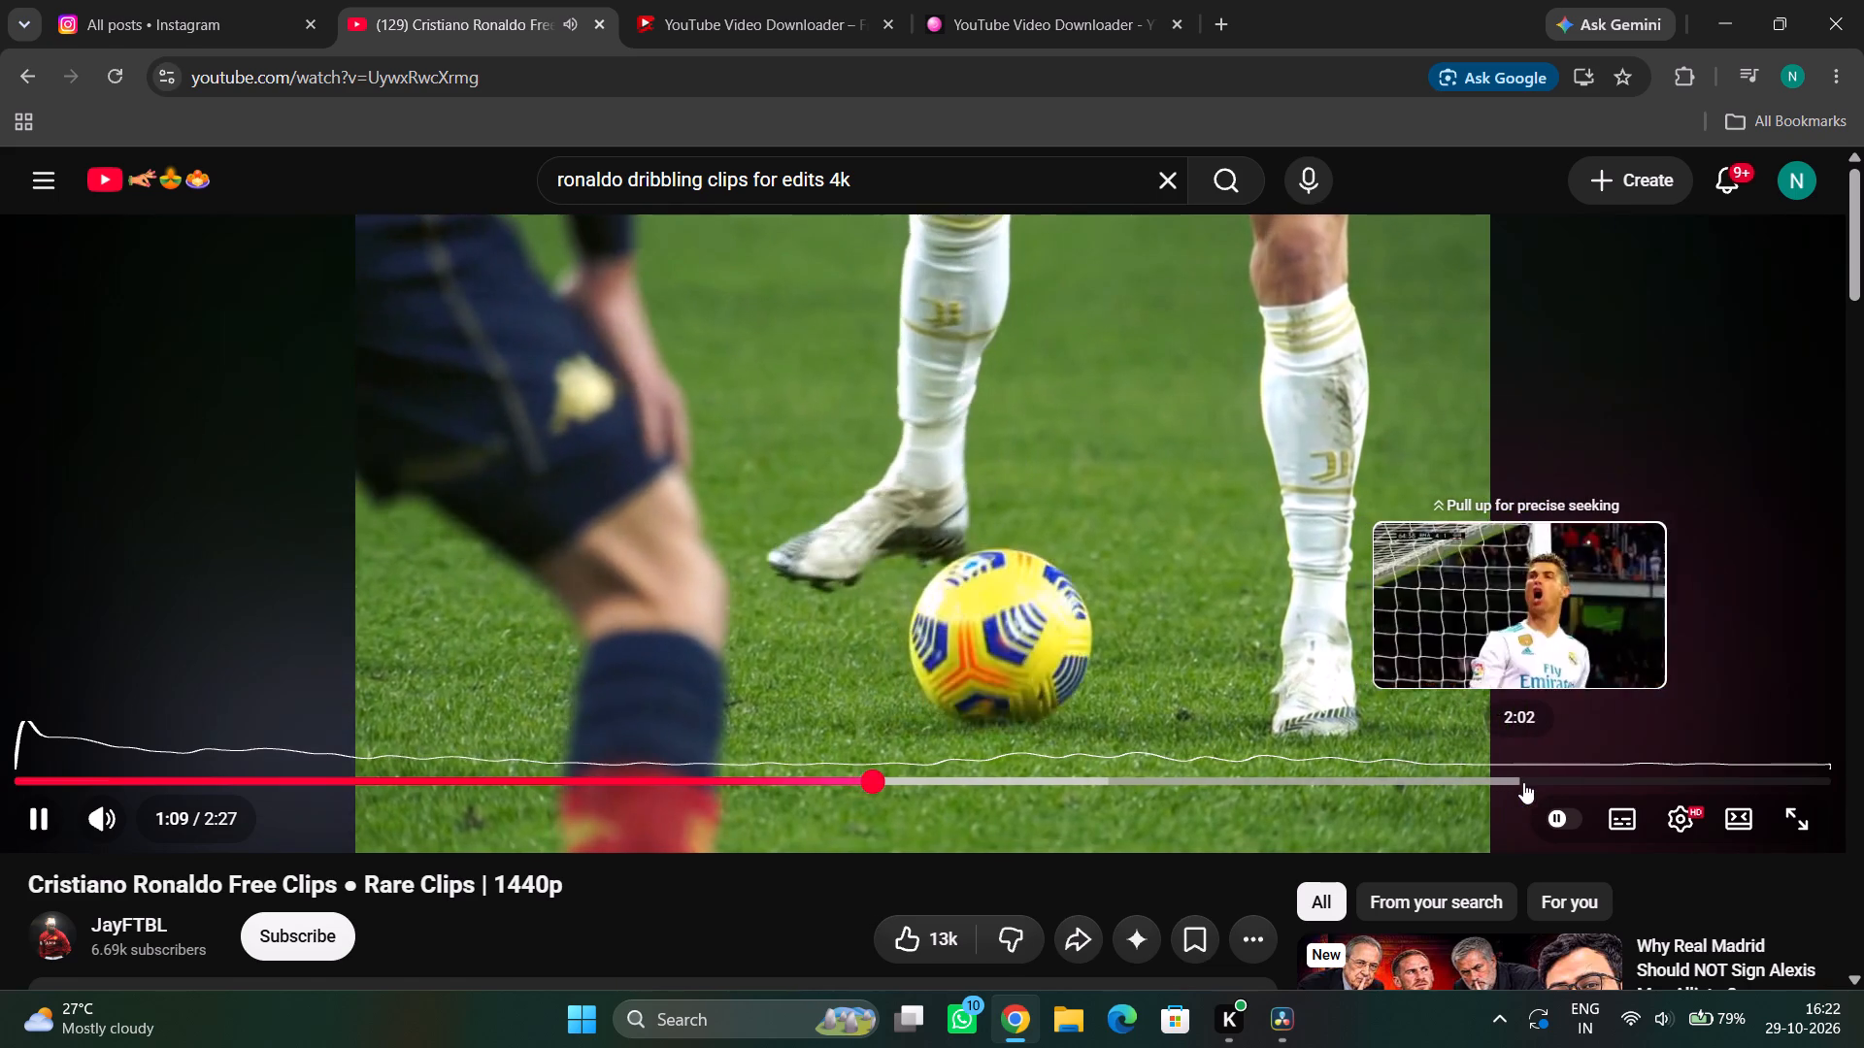
click(1629, 767)
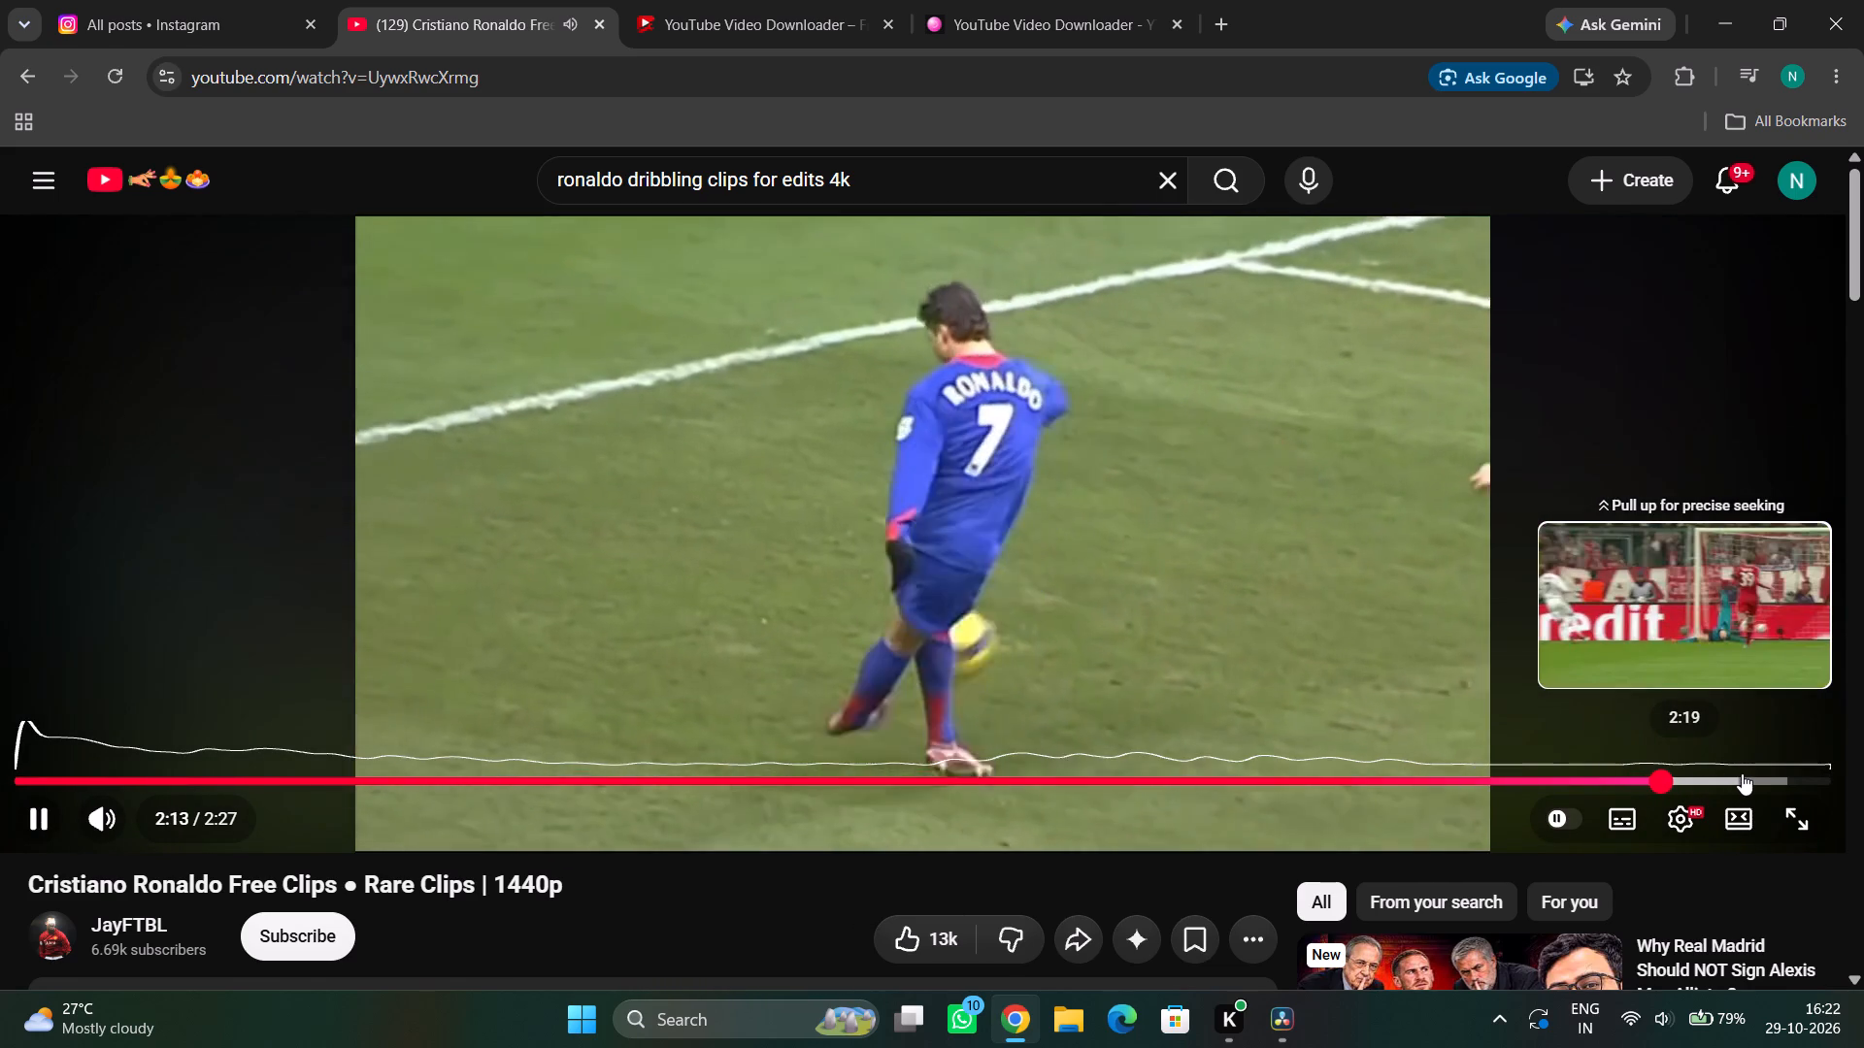
scroll(1306, 662, down, 5)
scroll(597, 551, up, 6)
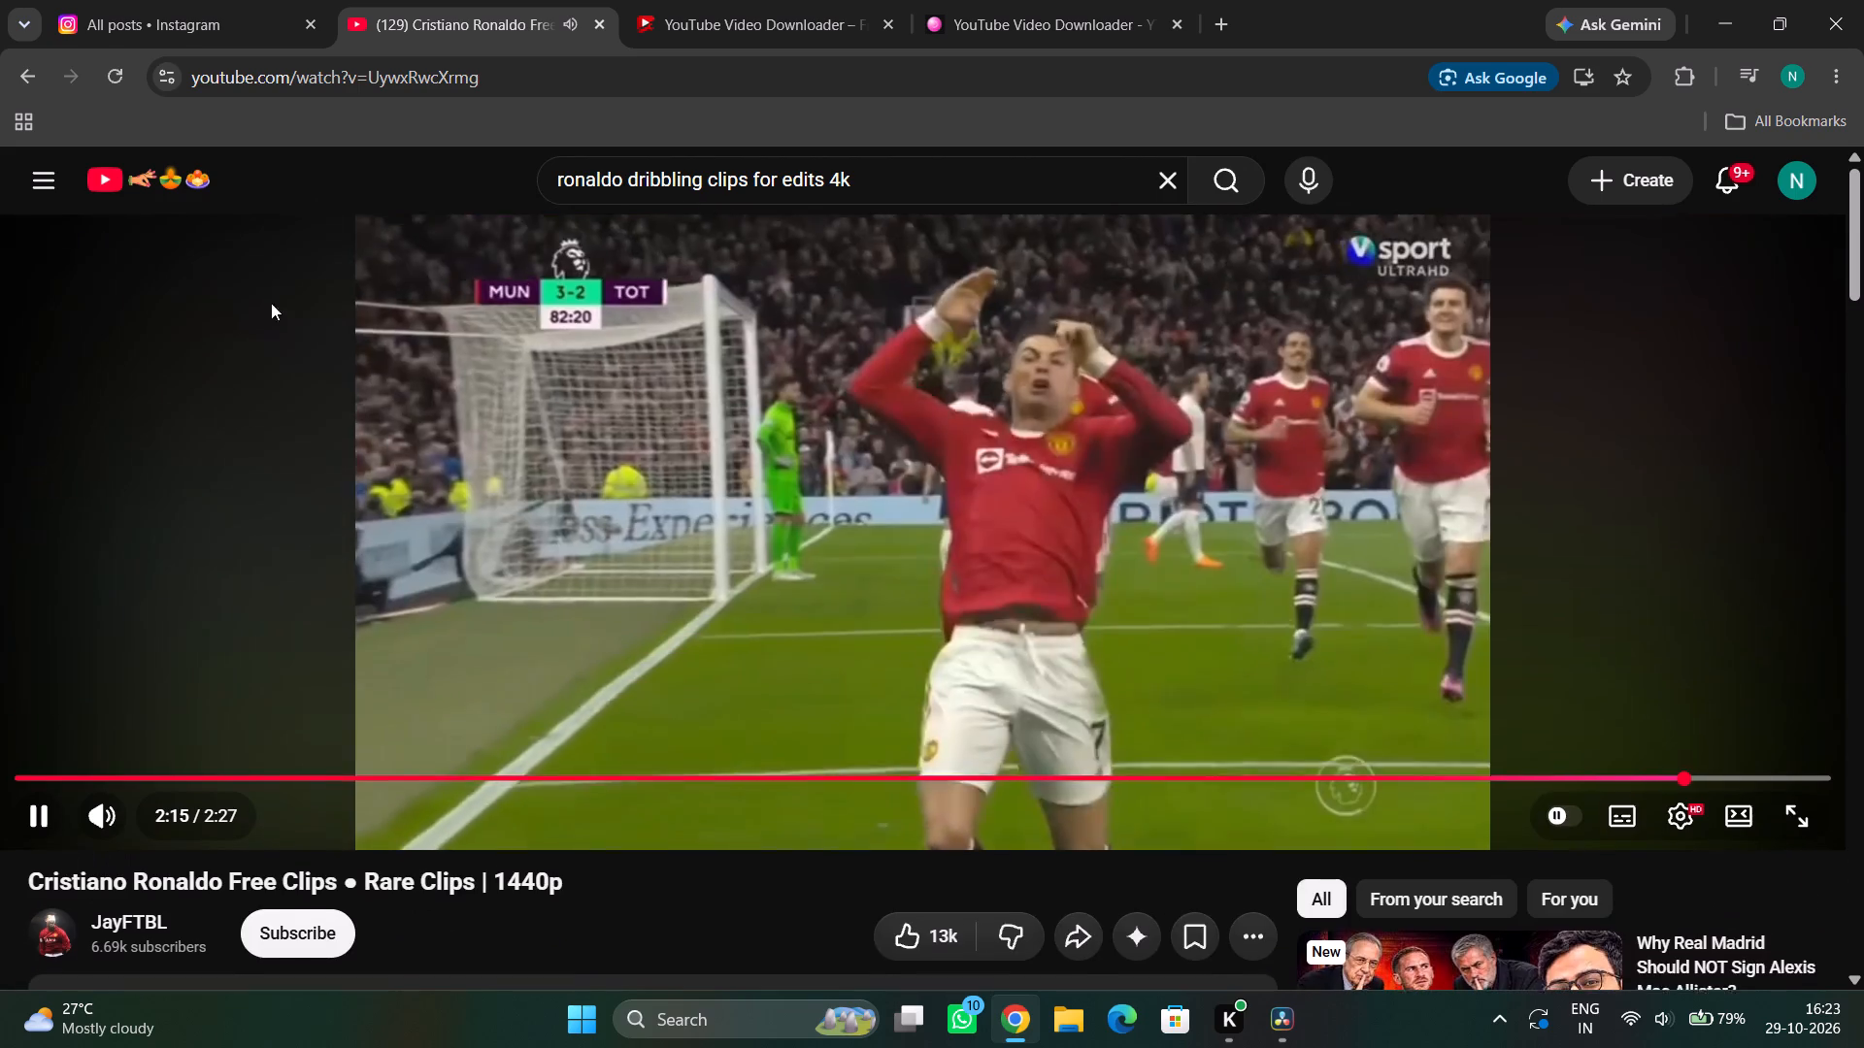
click(28, 63)
Download the generated 2160p file of the Arsenal 2008 scenepack from YouTube Toolkit.
click(994, 0)
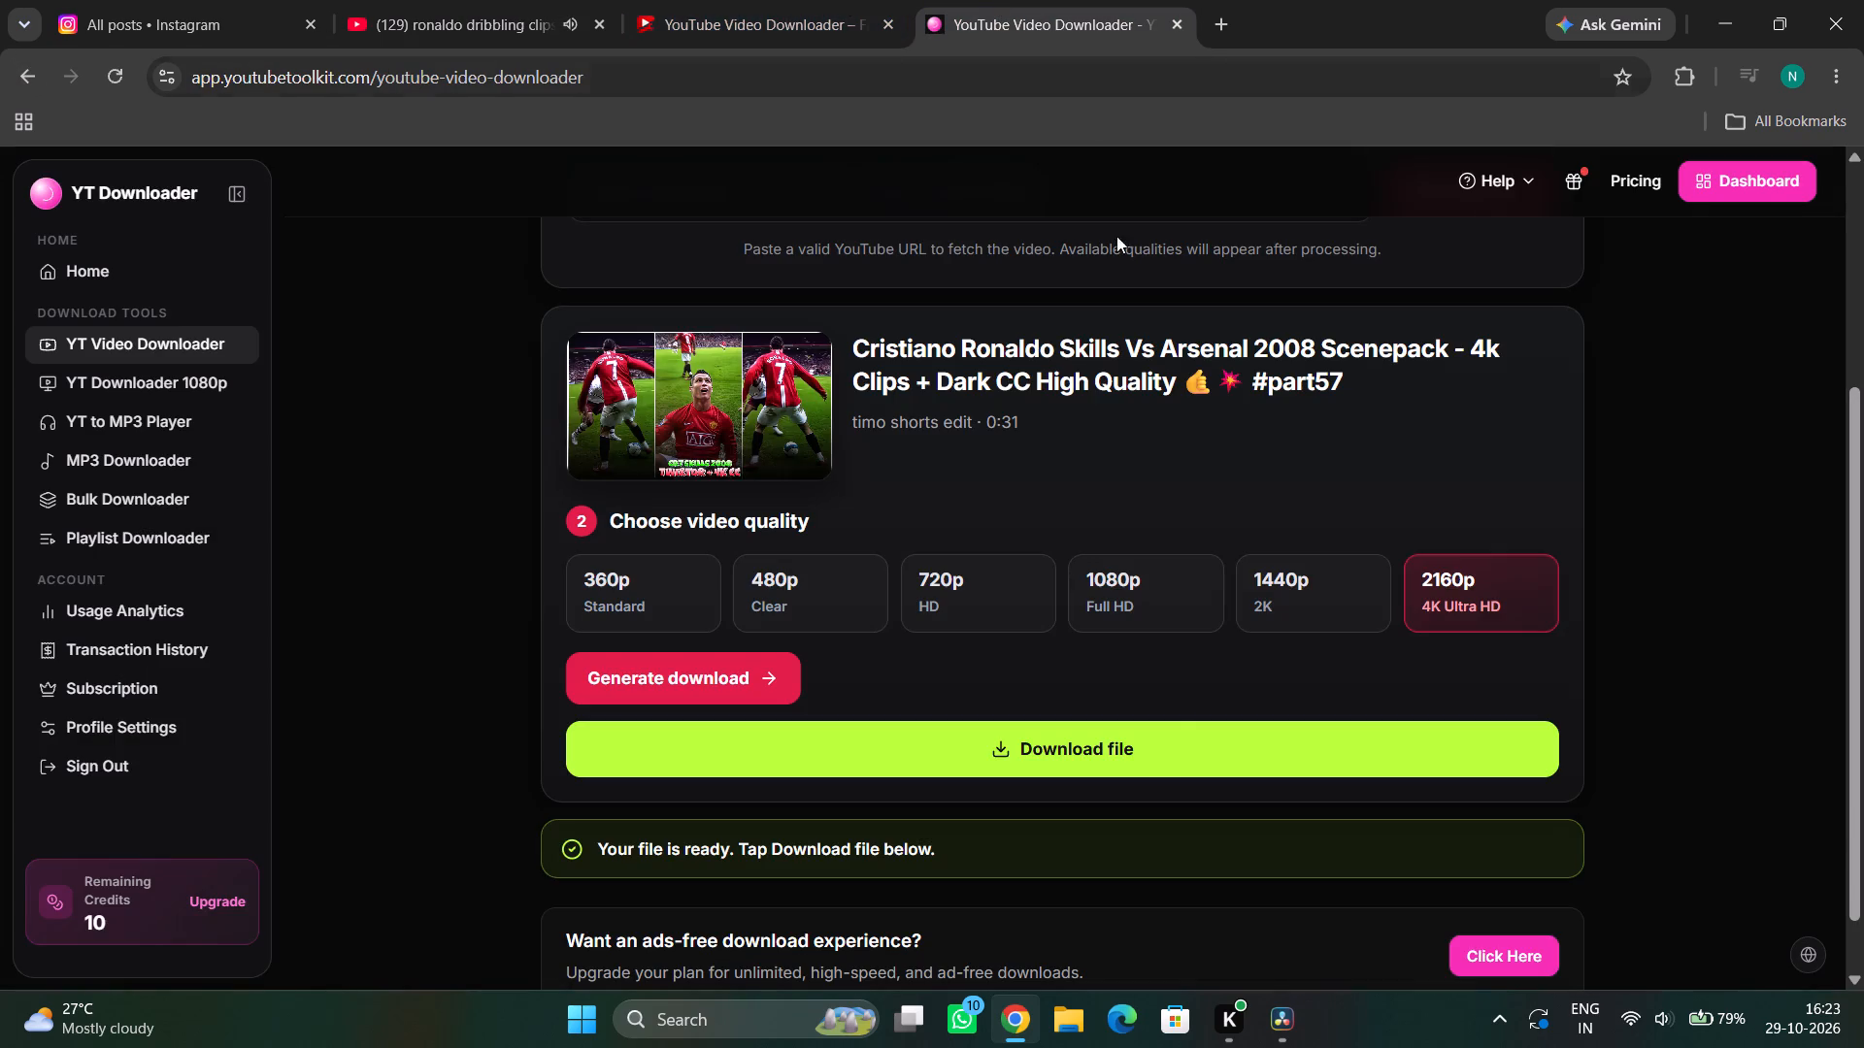
click(1141, 765)
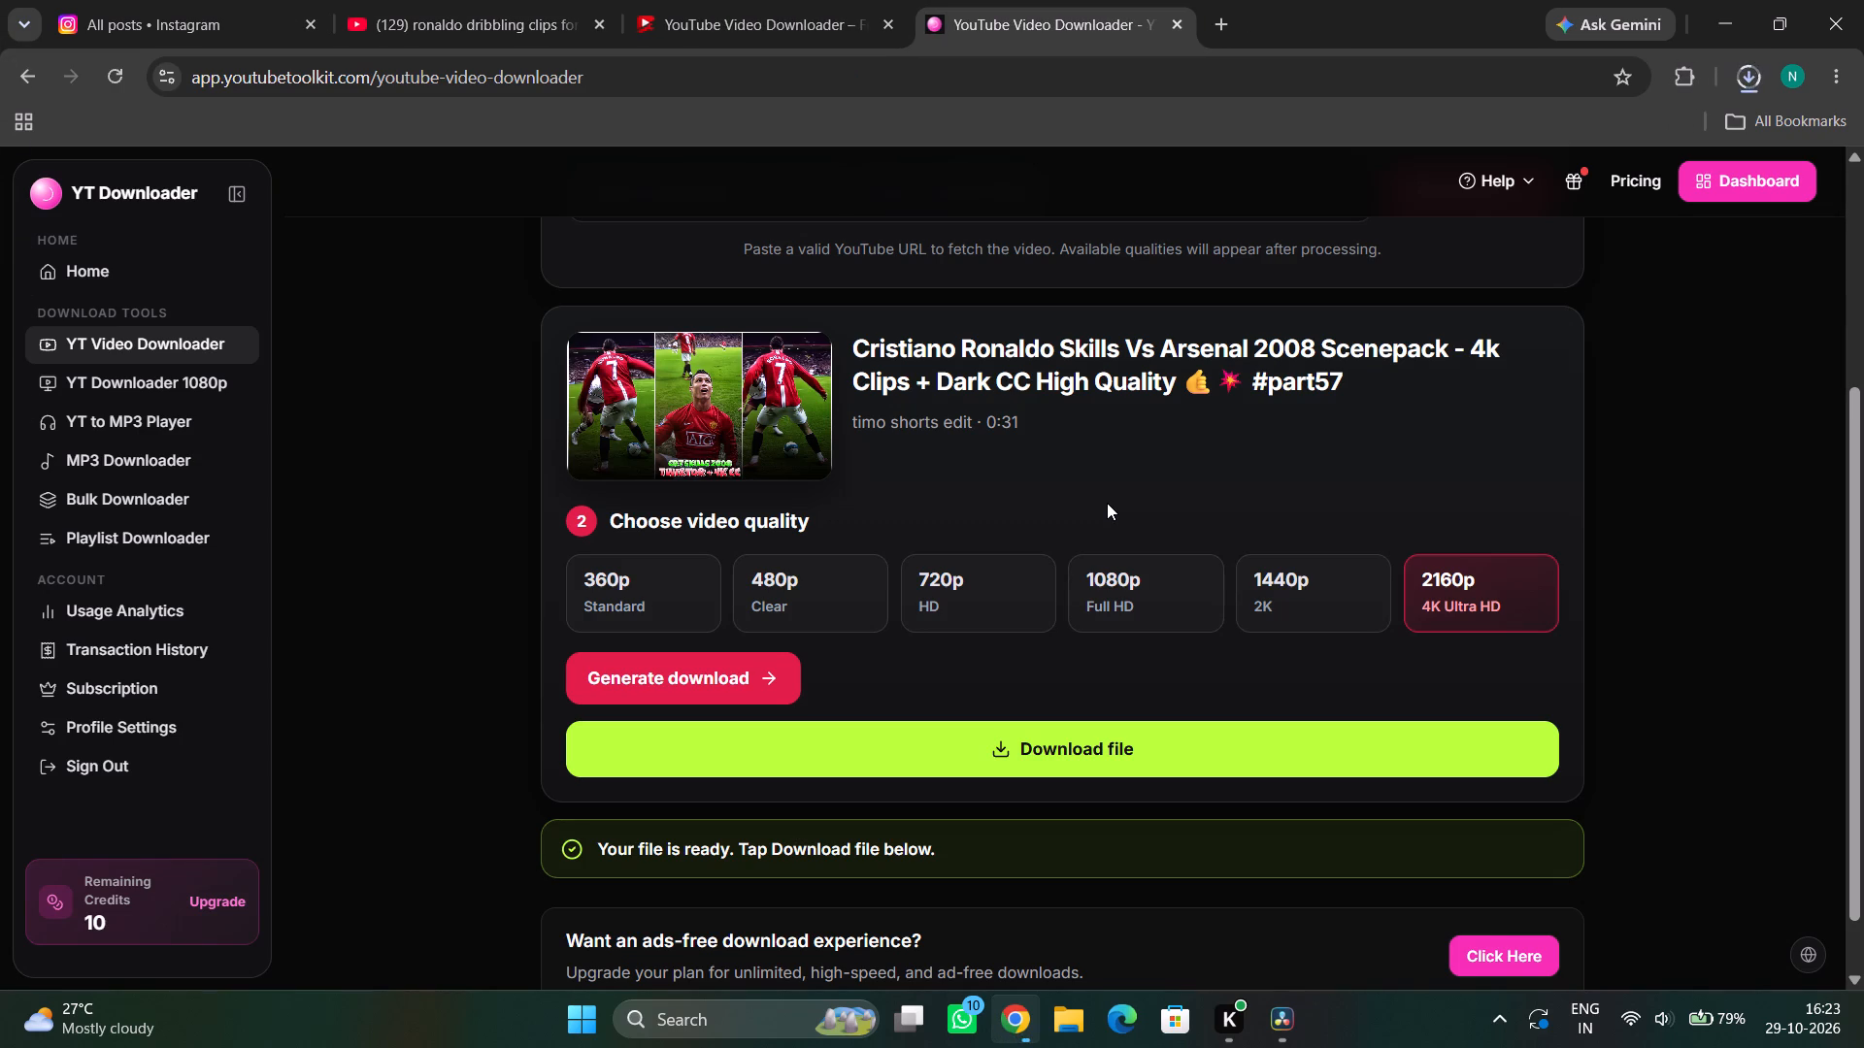
scroll(1048, 557, down, 7)
Return to the YouTube results and look further down the list for another Ronaldo clip.
click(494, 0)
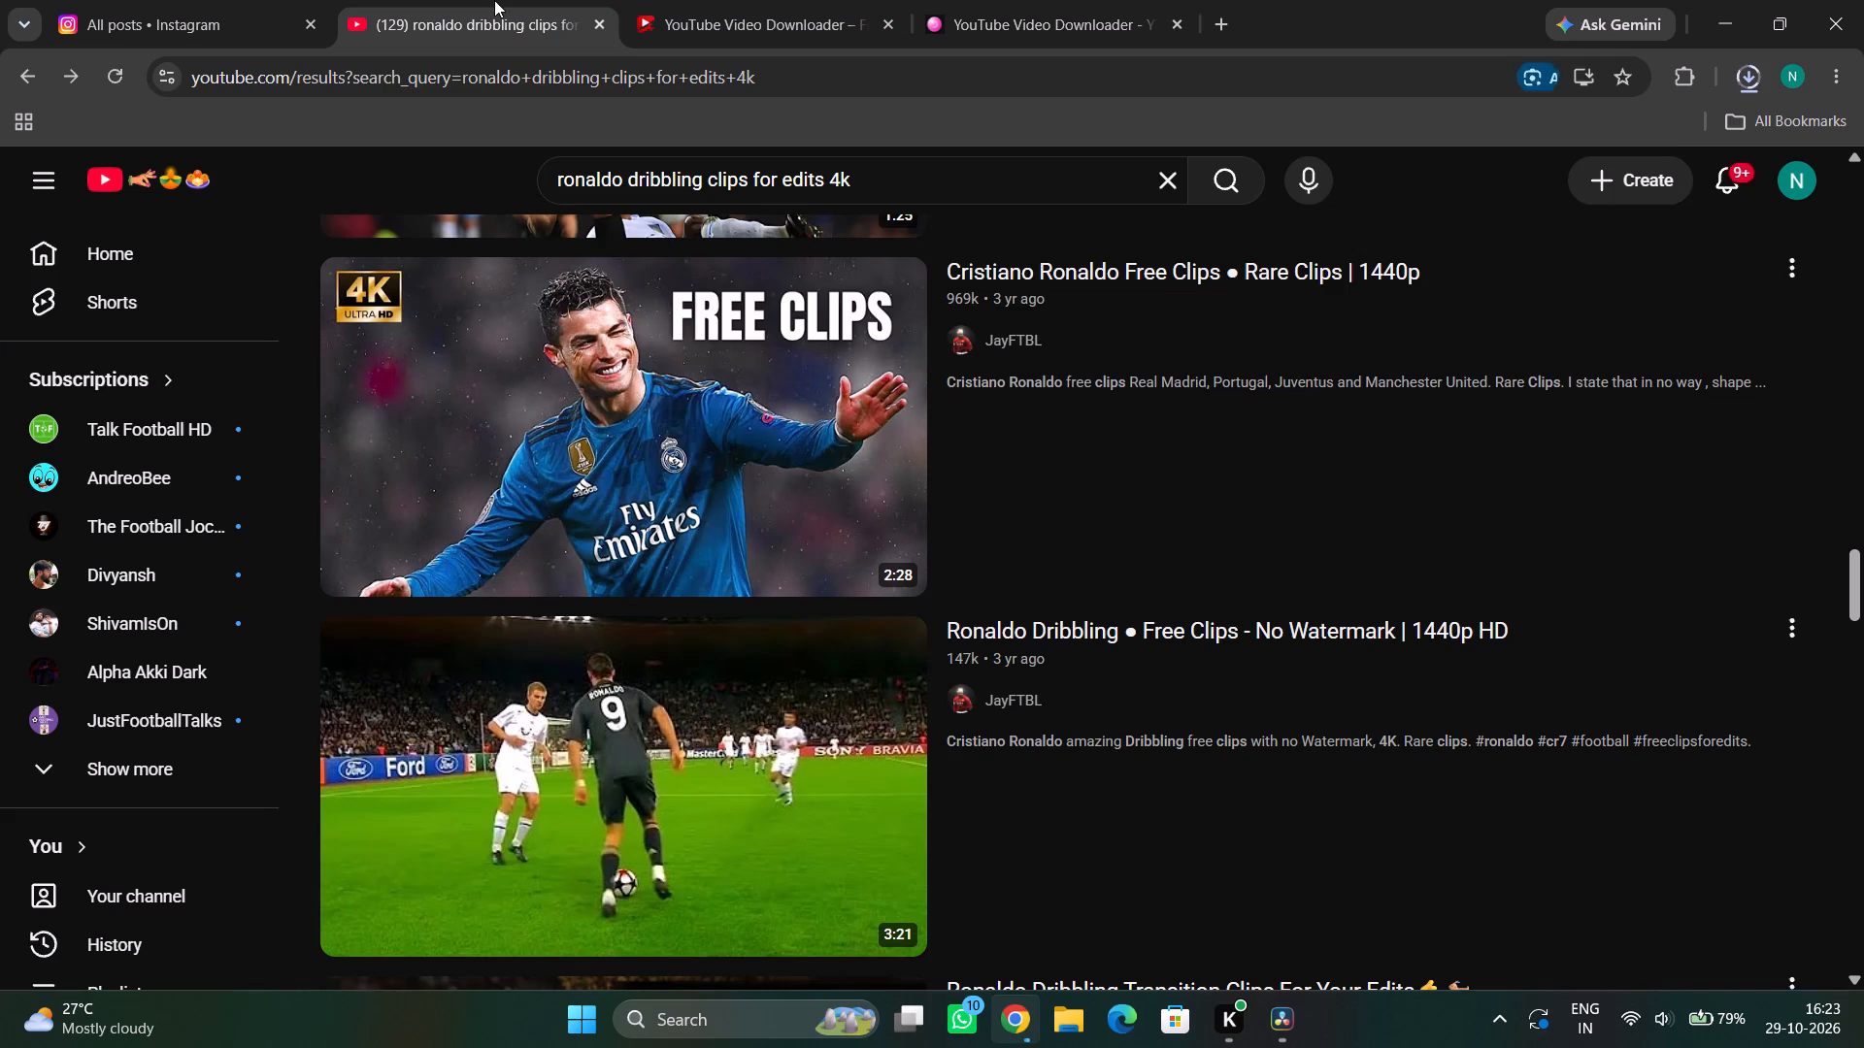
click(702, 174)
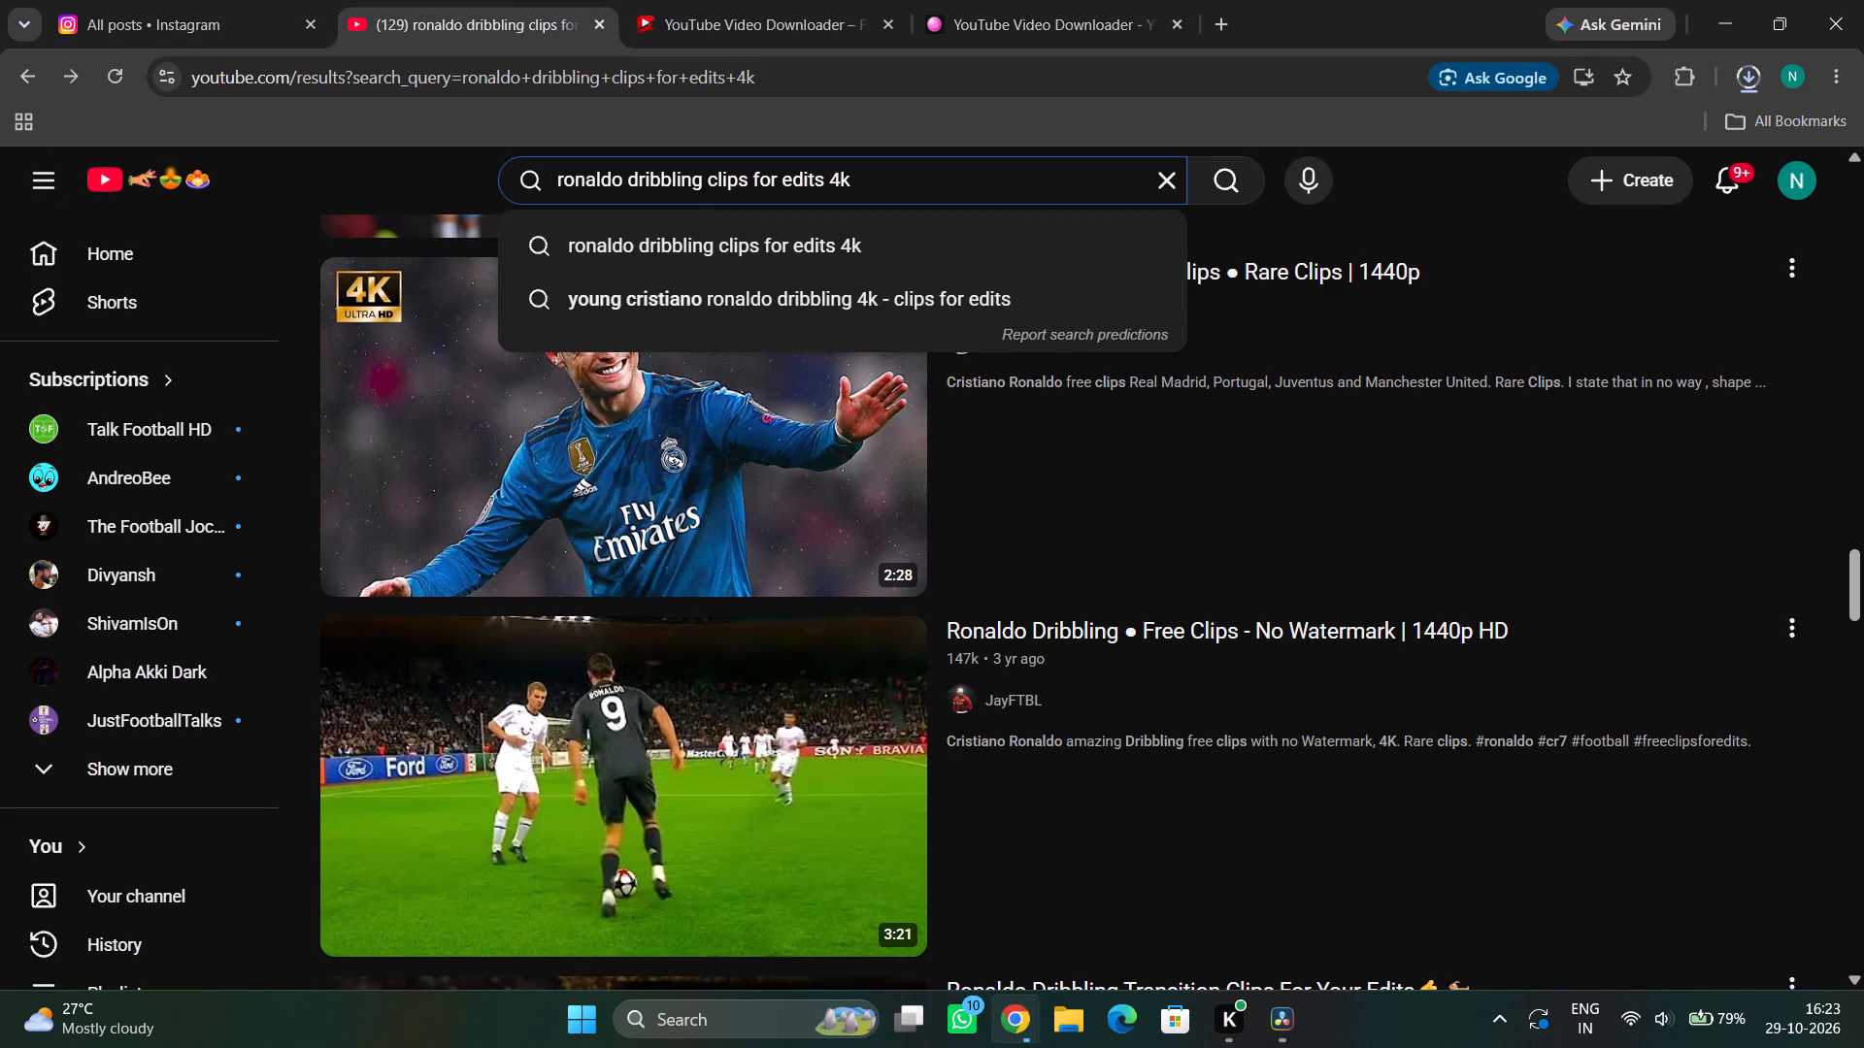
scroll(592, 473, down, 5)
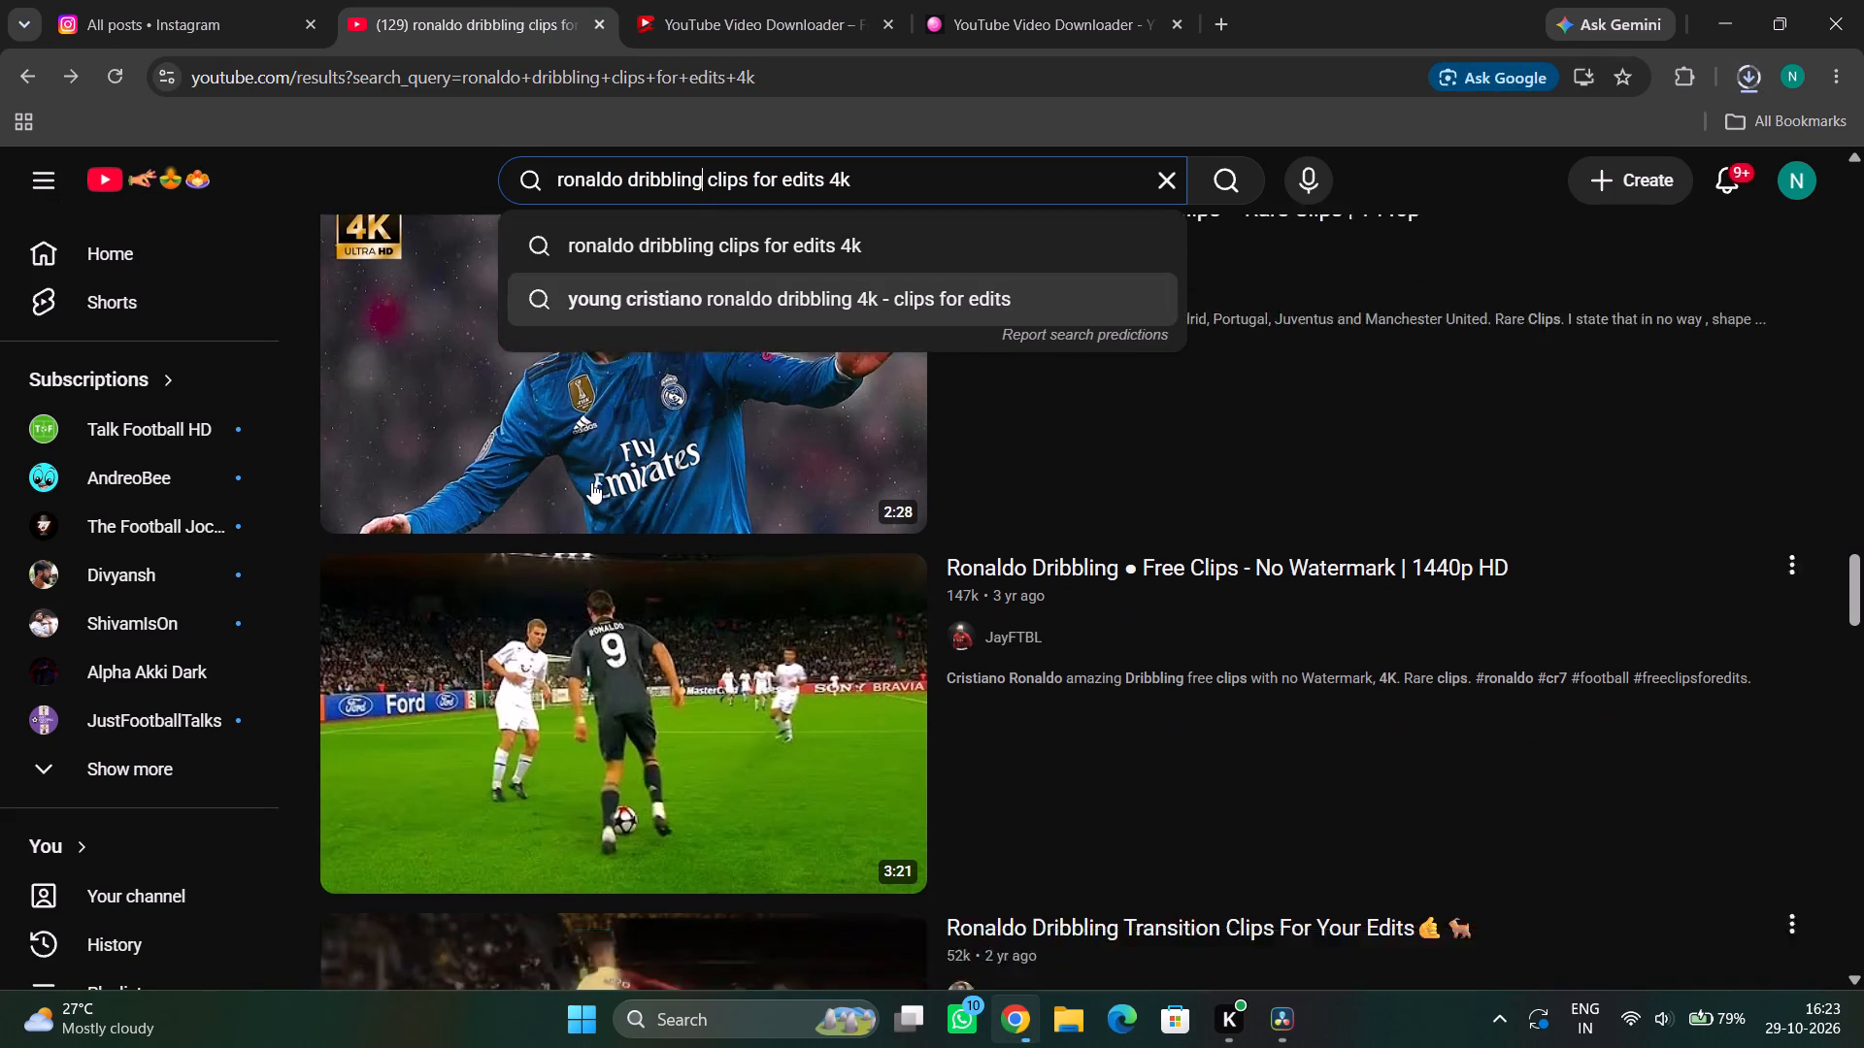
scroll(591, 482, down, 6)
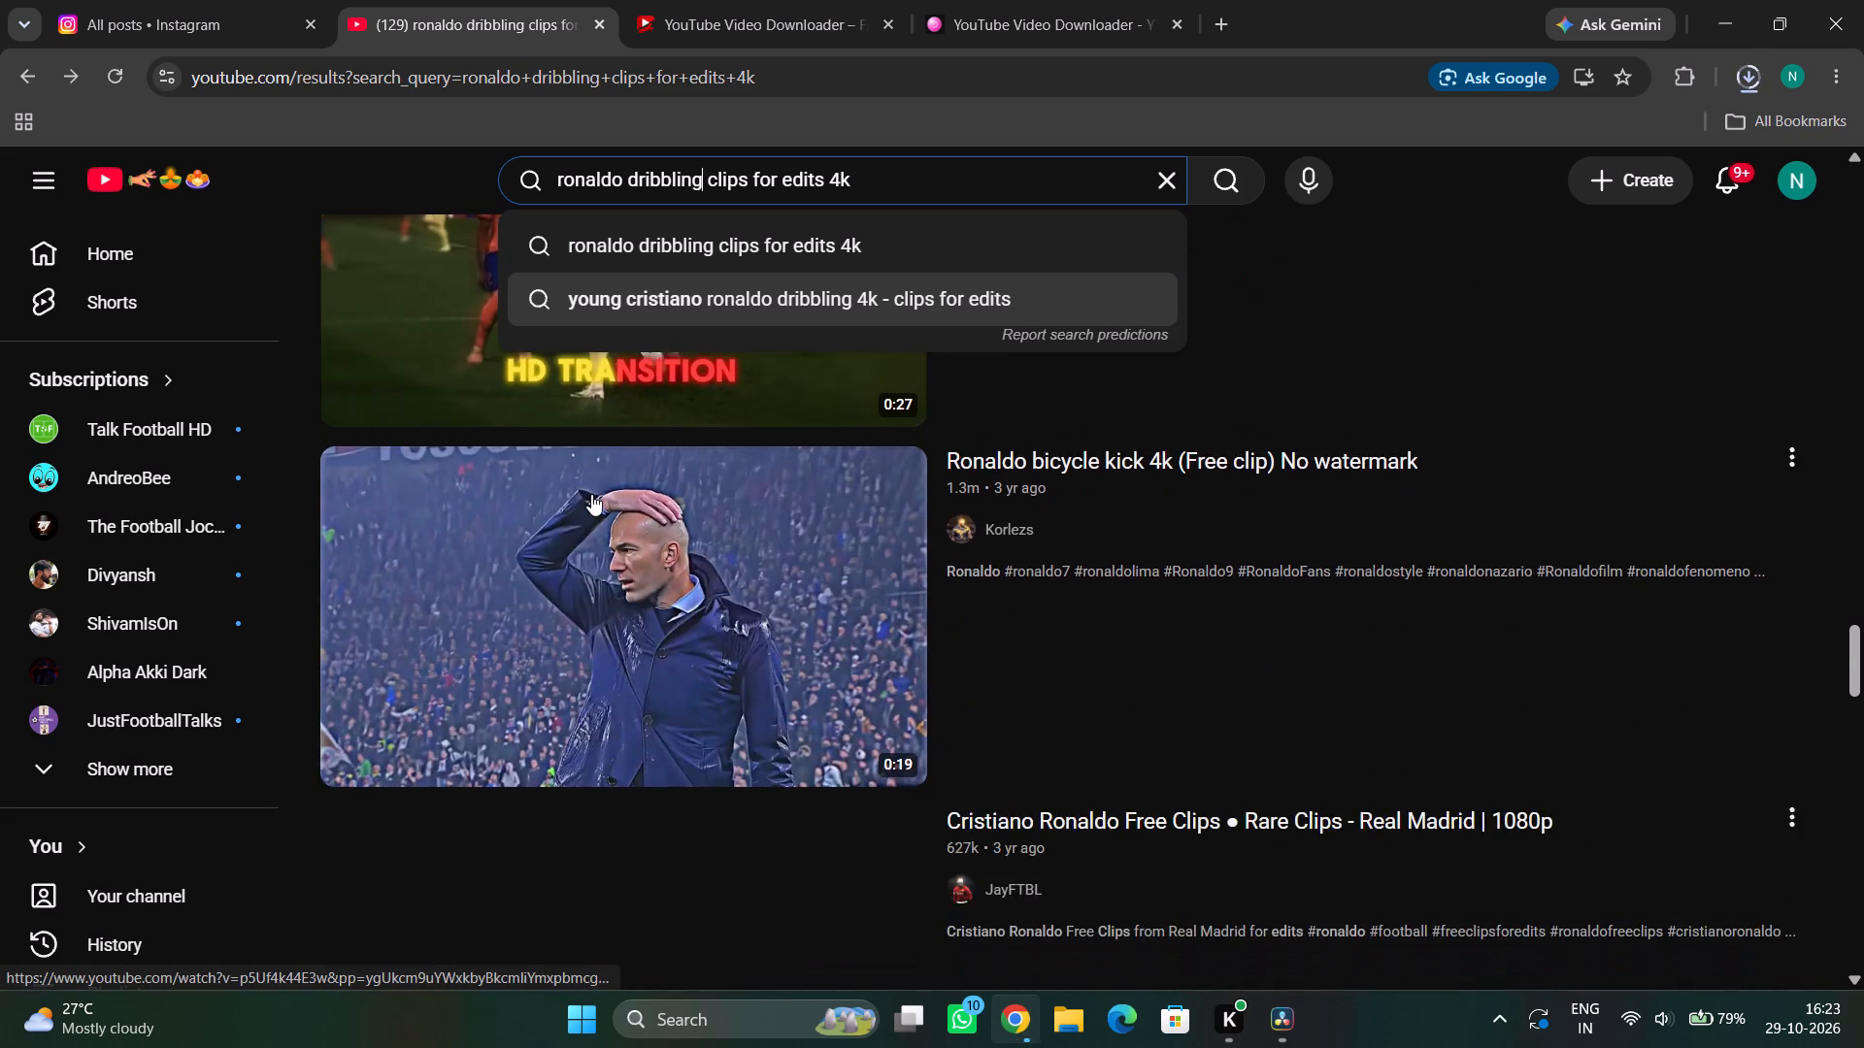
scroll(591, 498, down, 3)
scroll(594, 503, up, 1)
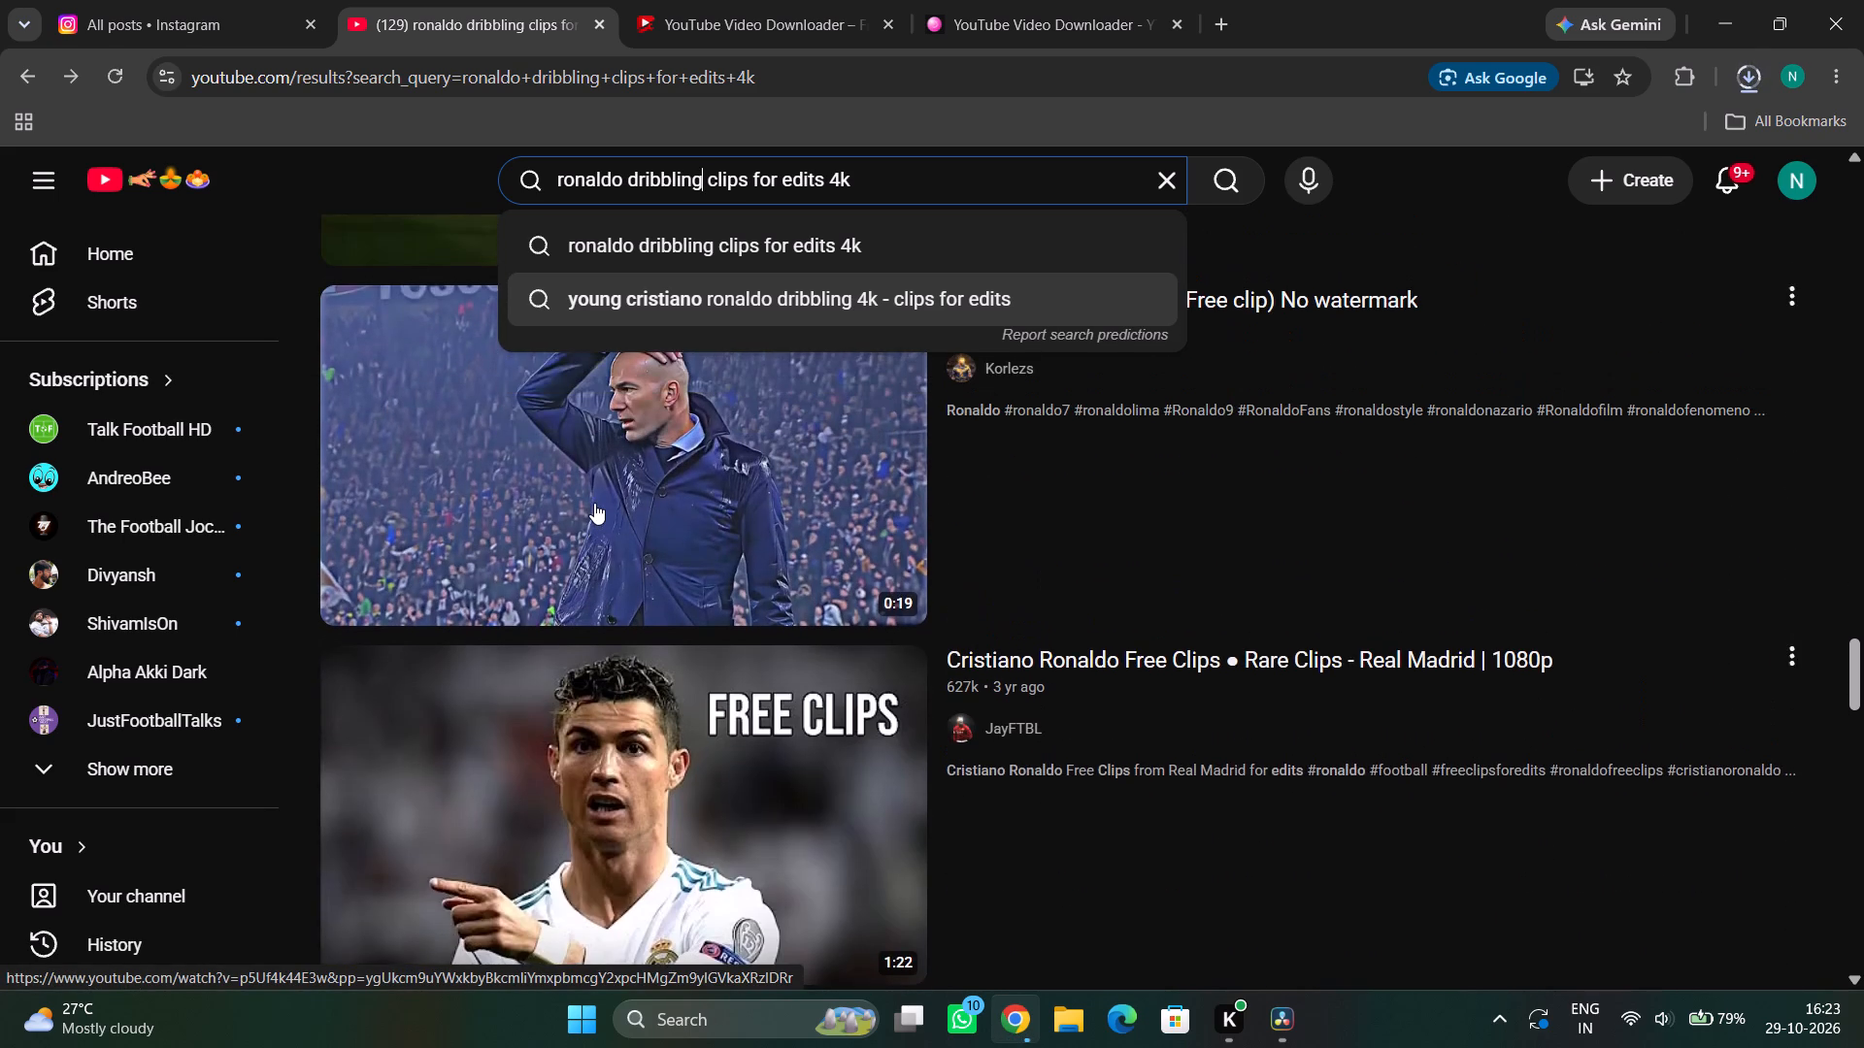
scroll(594, 503, up, 2)
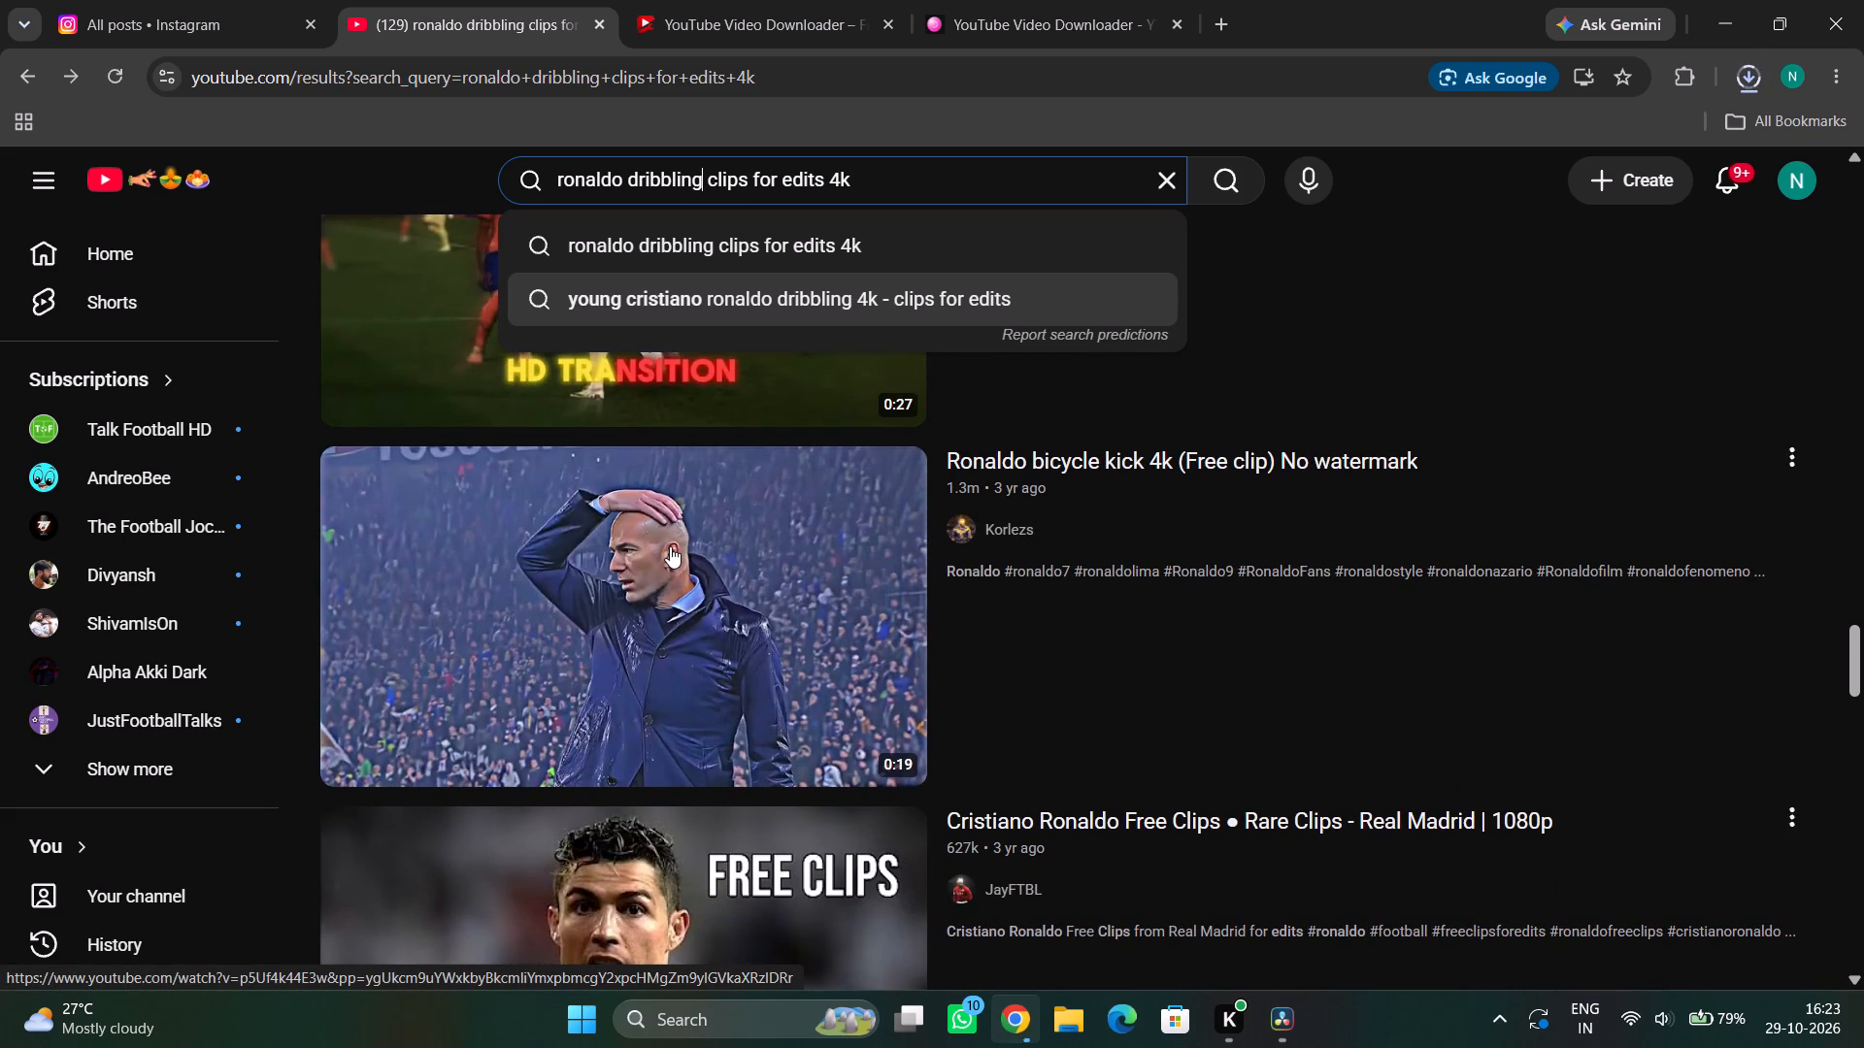
Open "Ronaldo bicycle kick 4k (Free clip) No watermark" and examine its footage at different points.
click(670, 546)
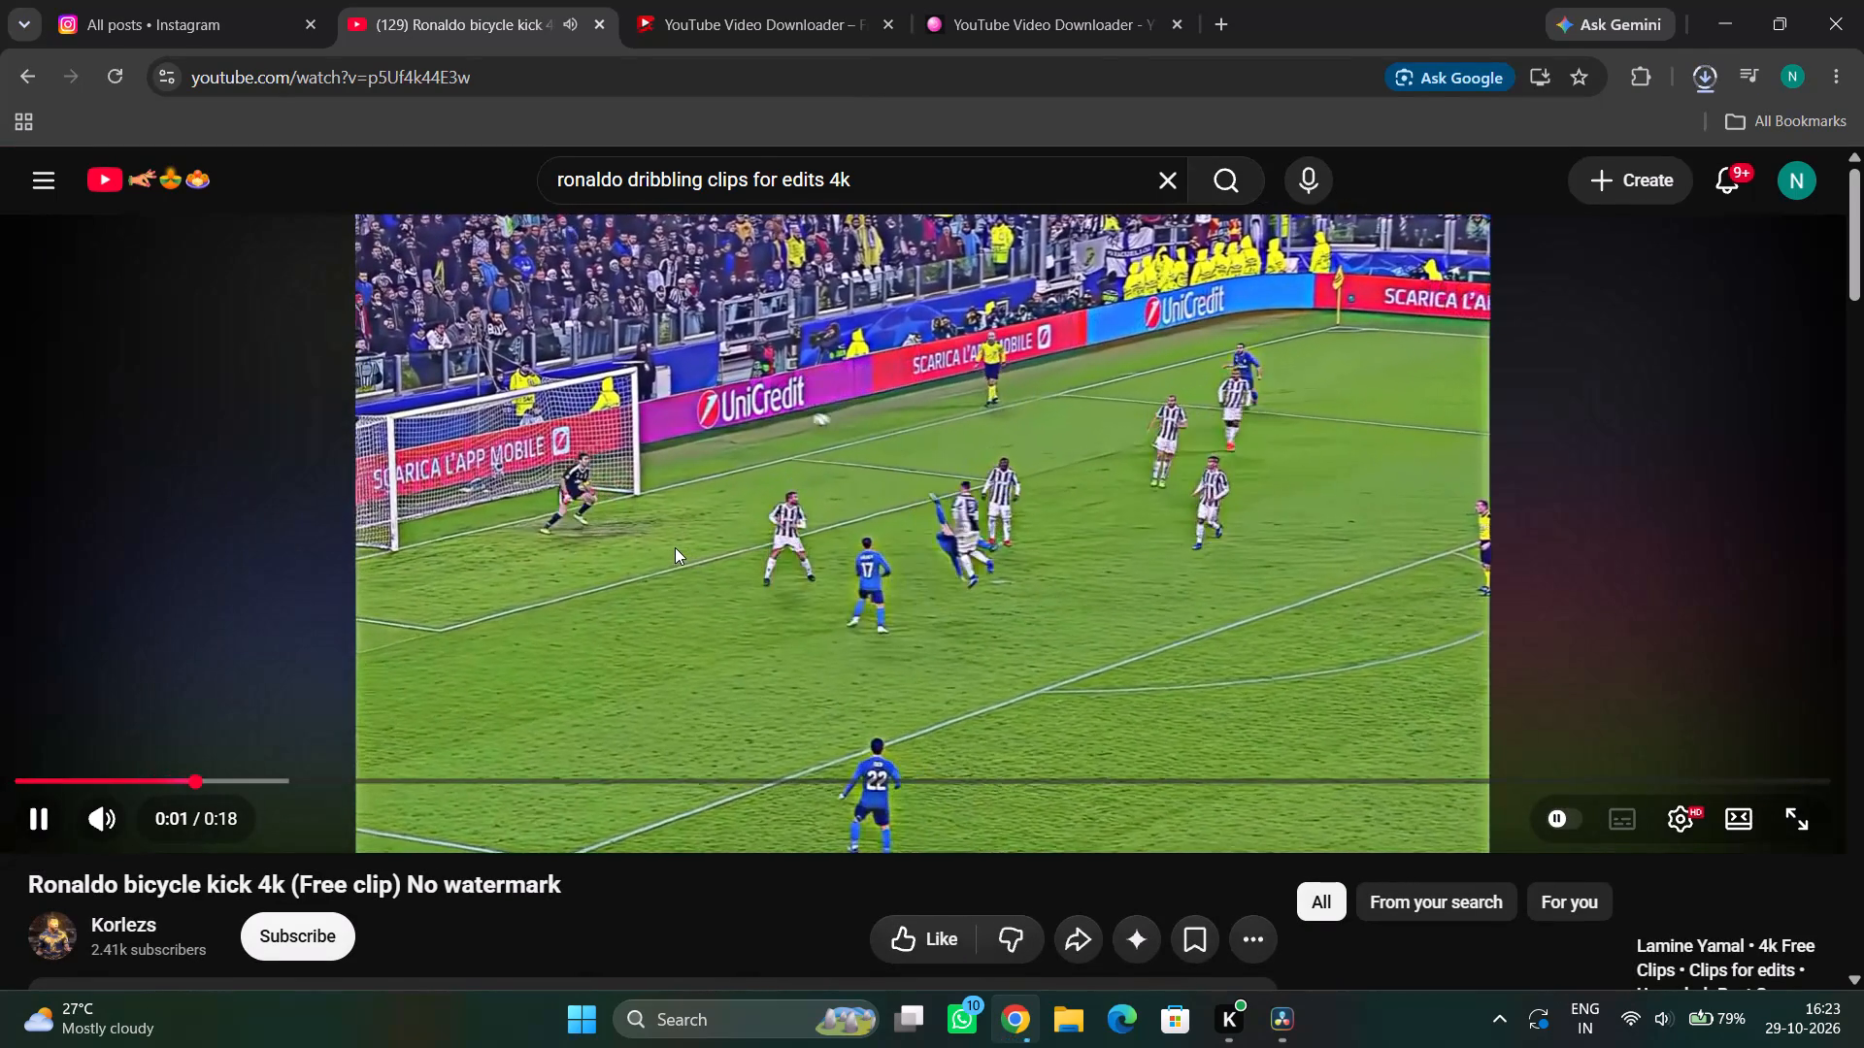
click(770, 564)
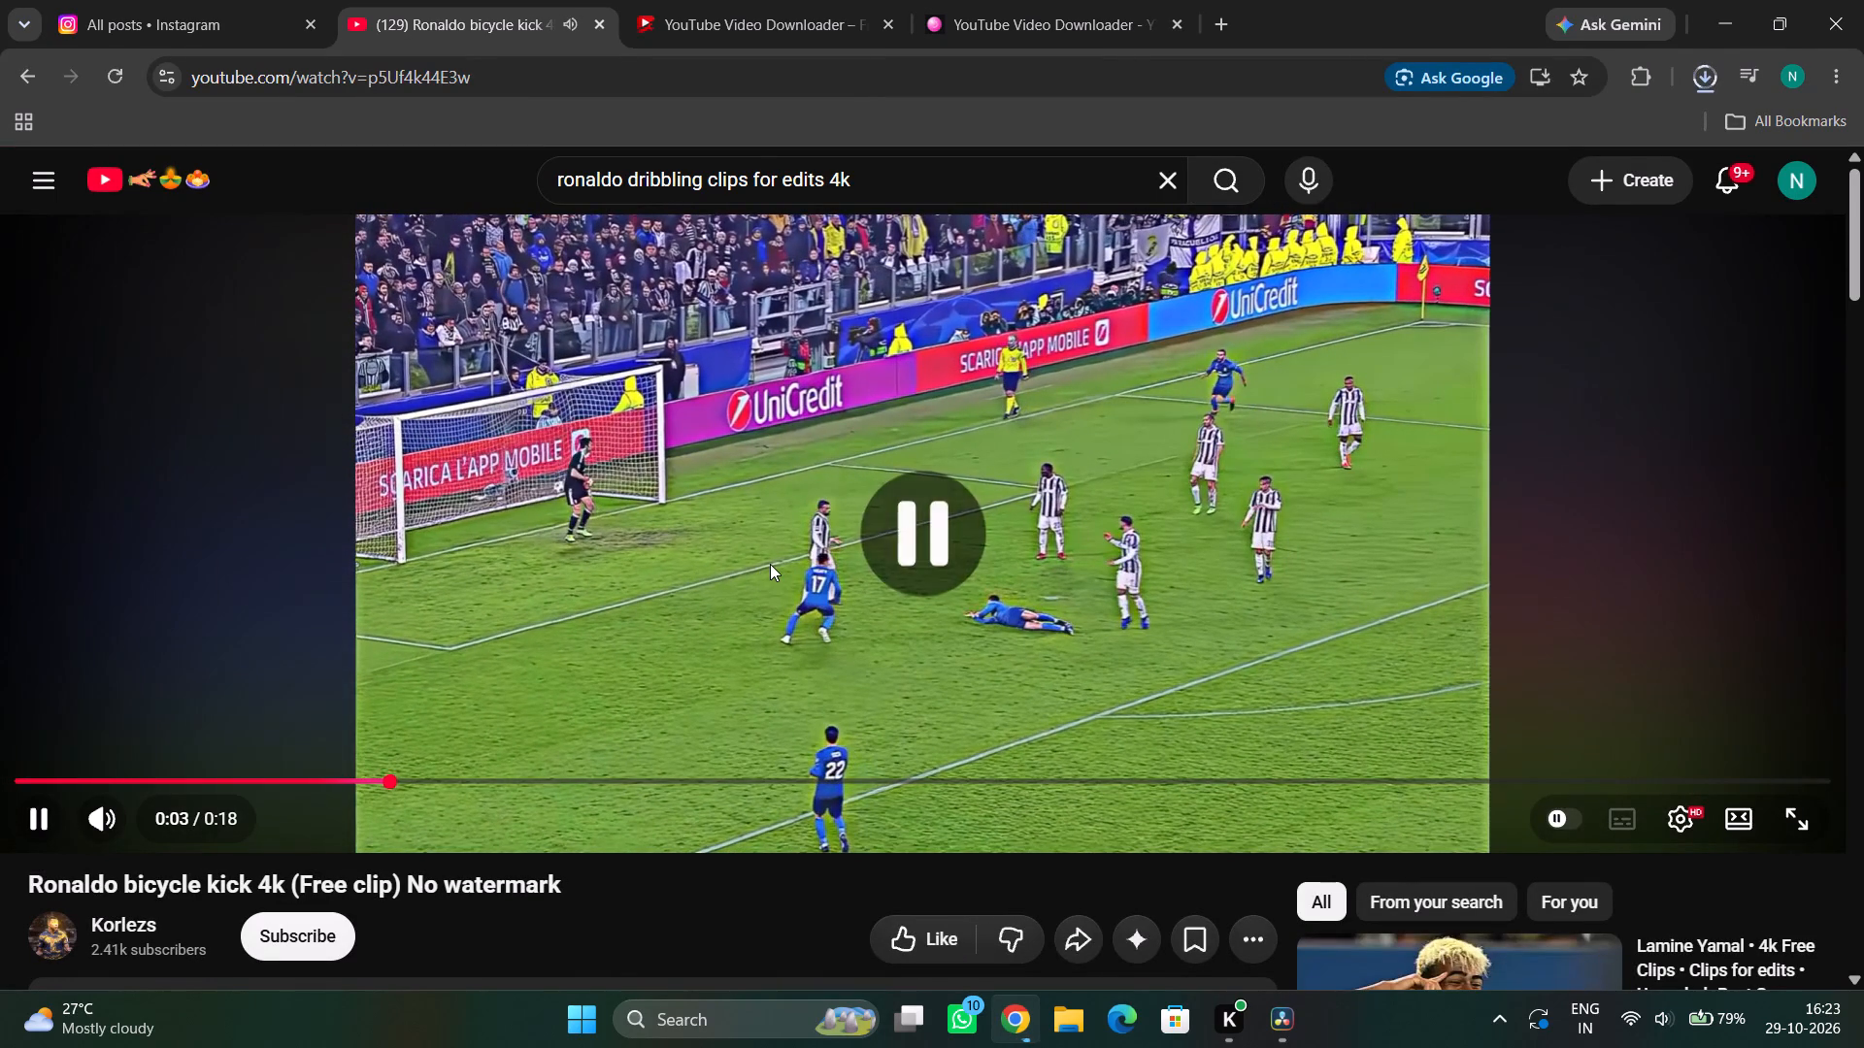
click(770, 564)
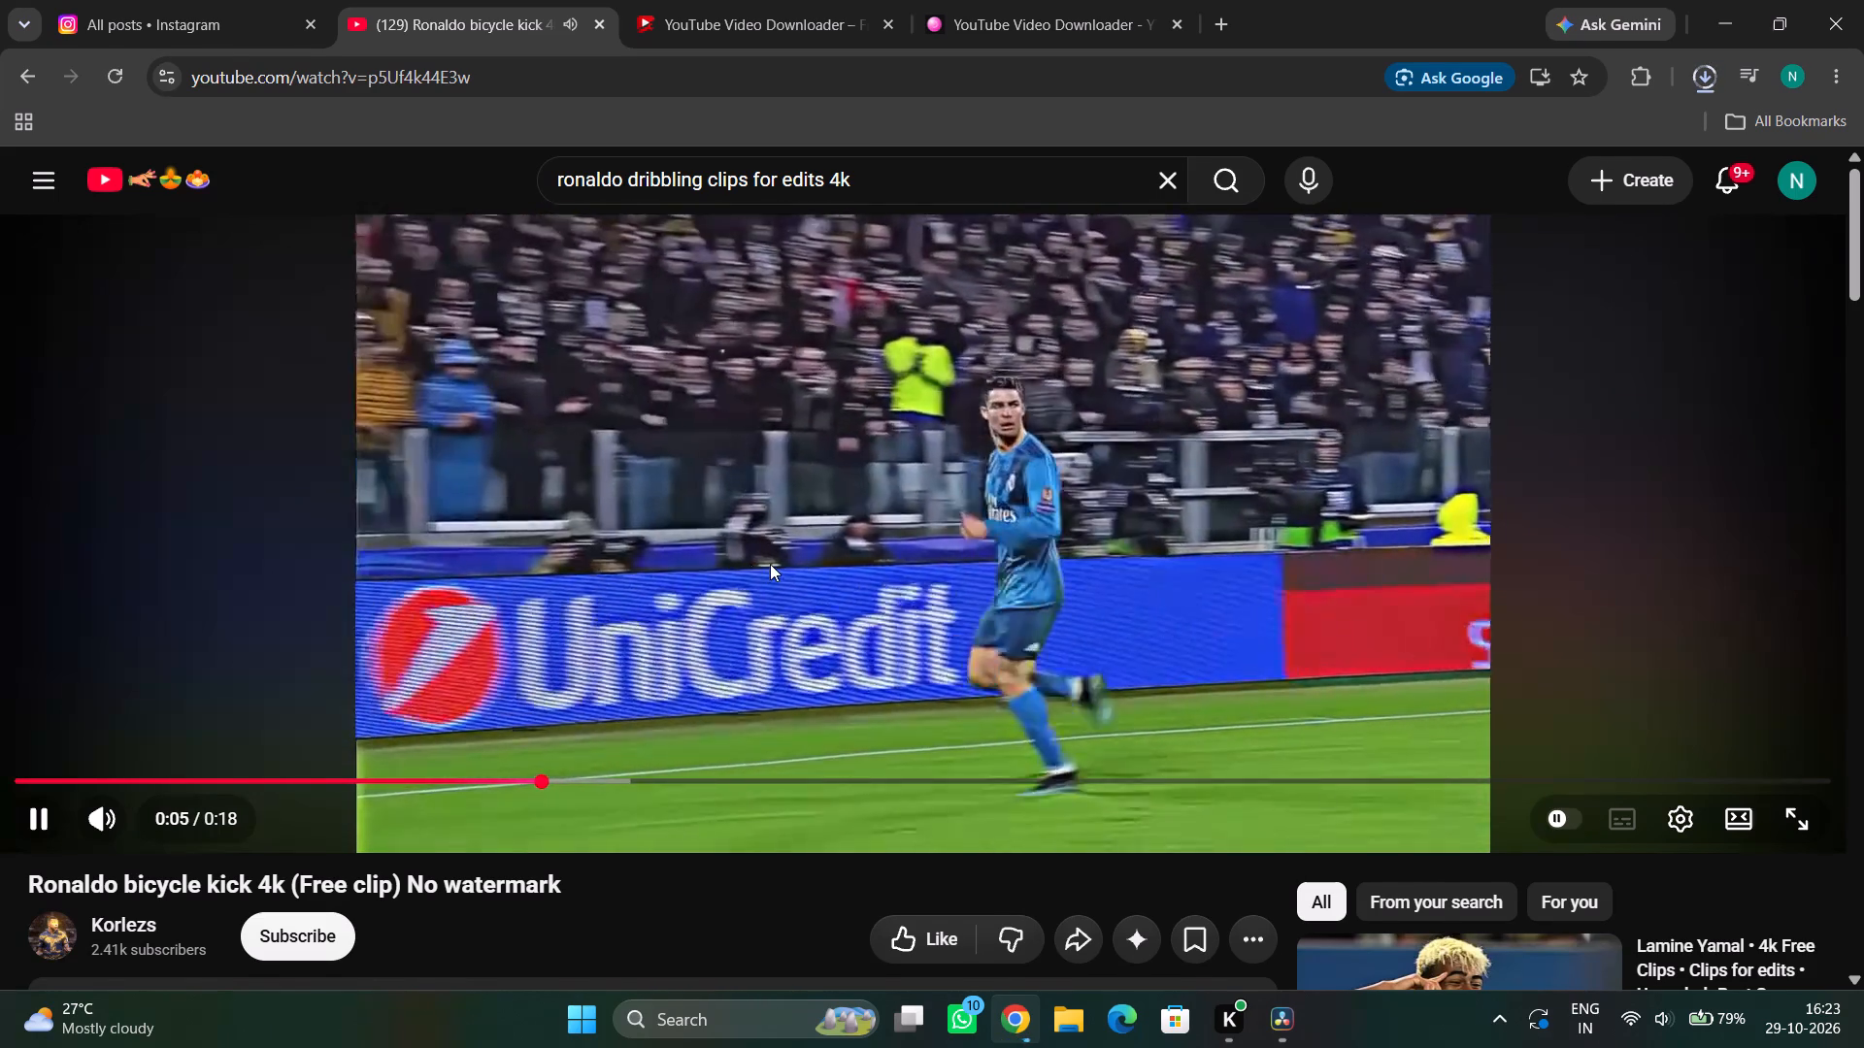
scroll(838, 516, down, 6)
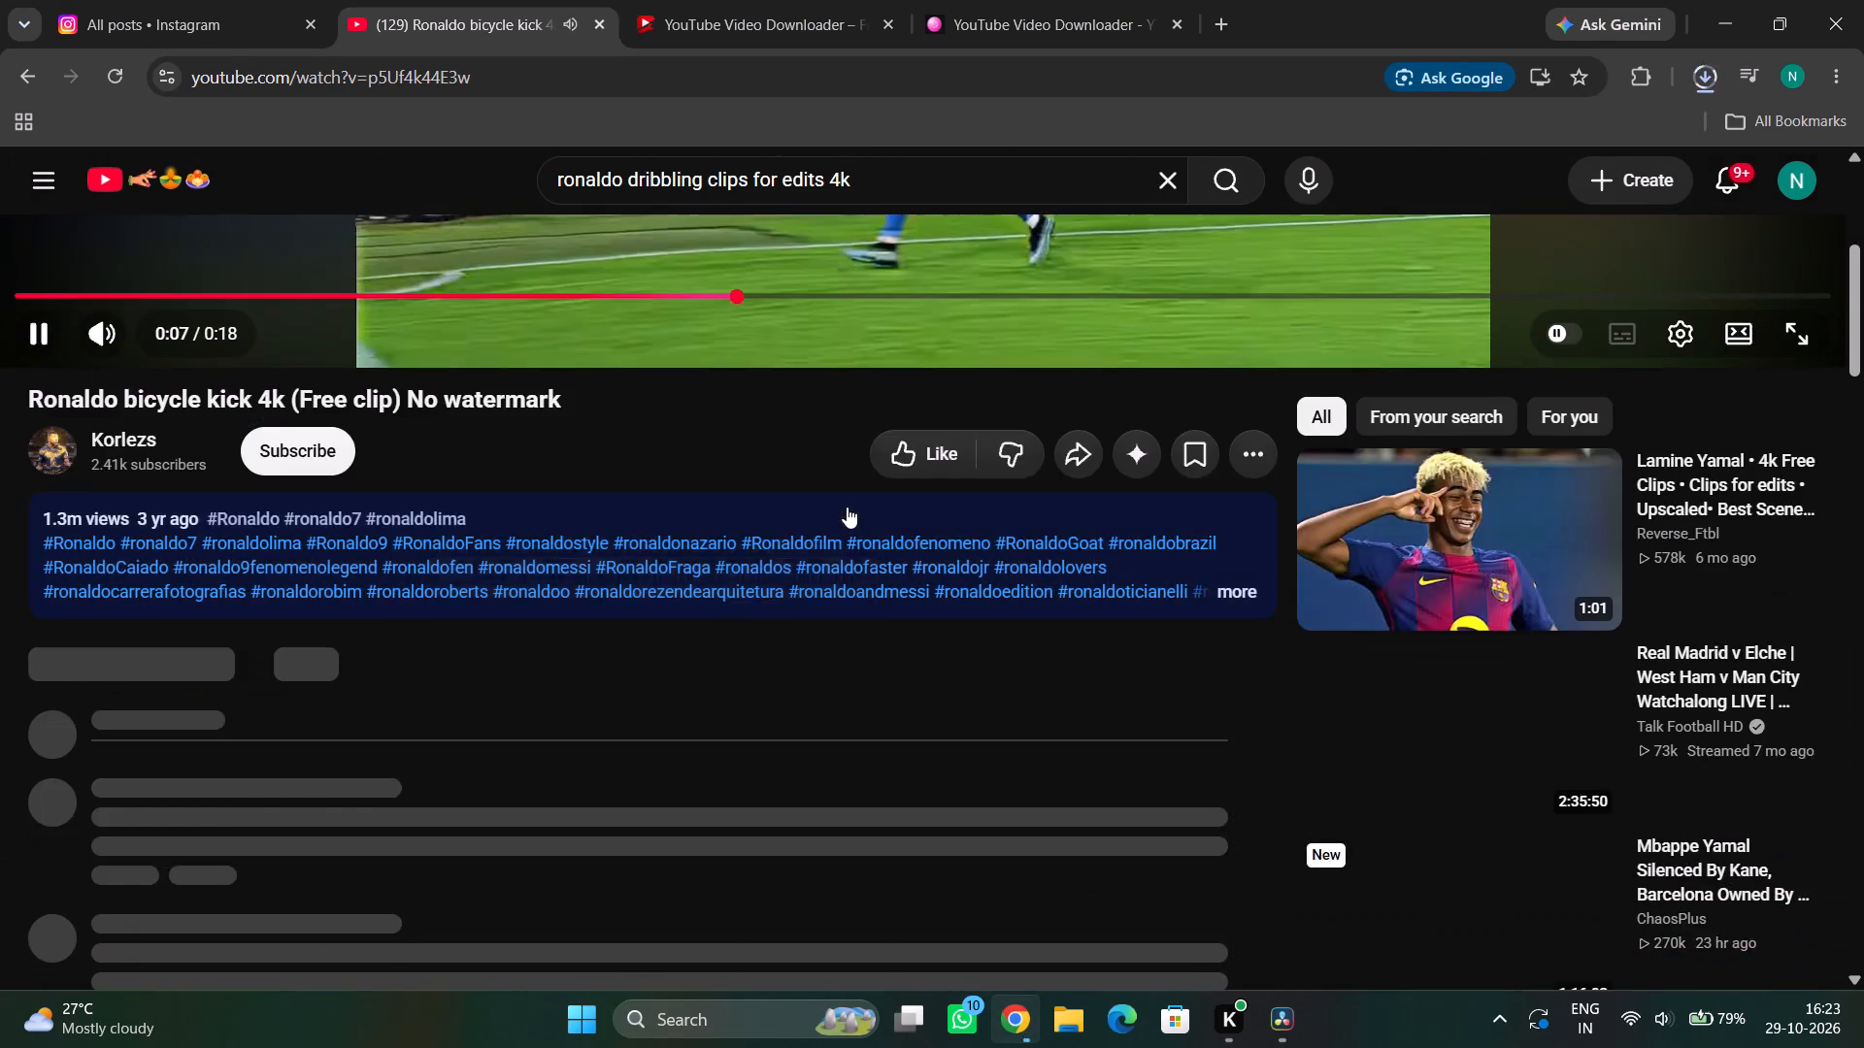
scroll(847, 507, down, 5)
scroll(847, 507, up, 9)
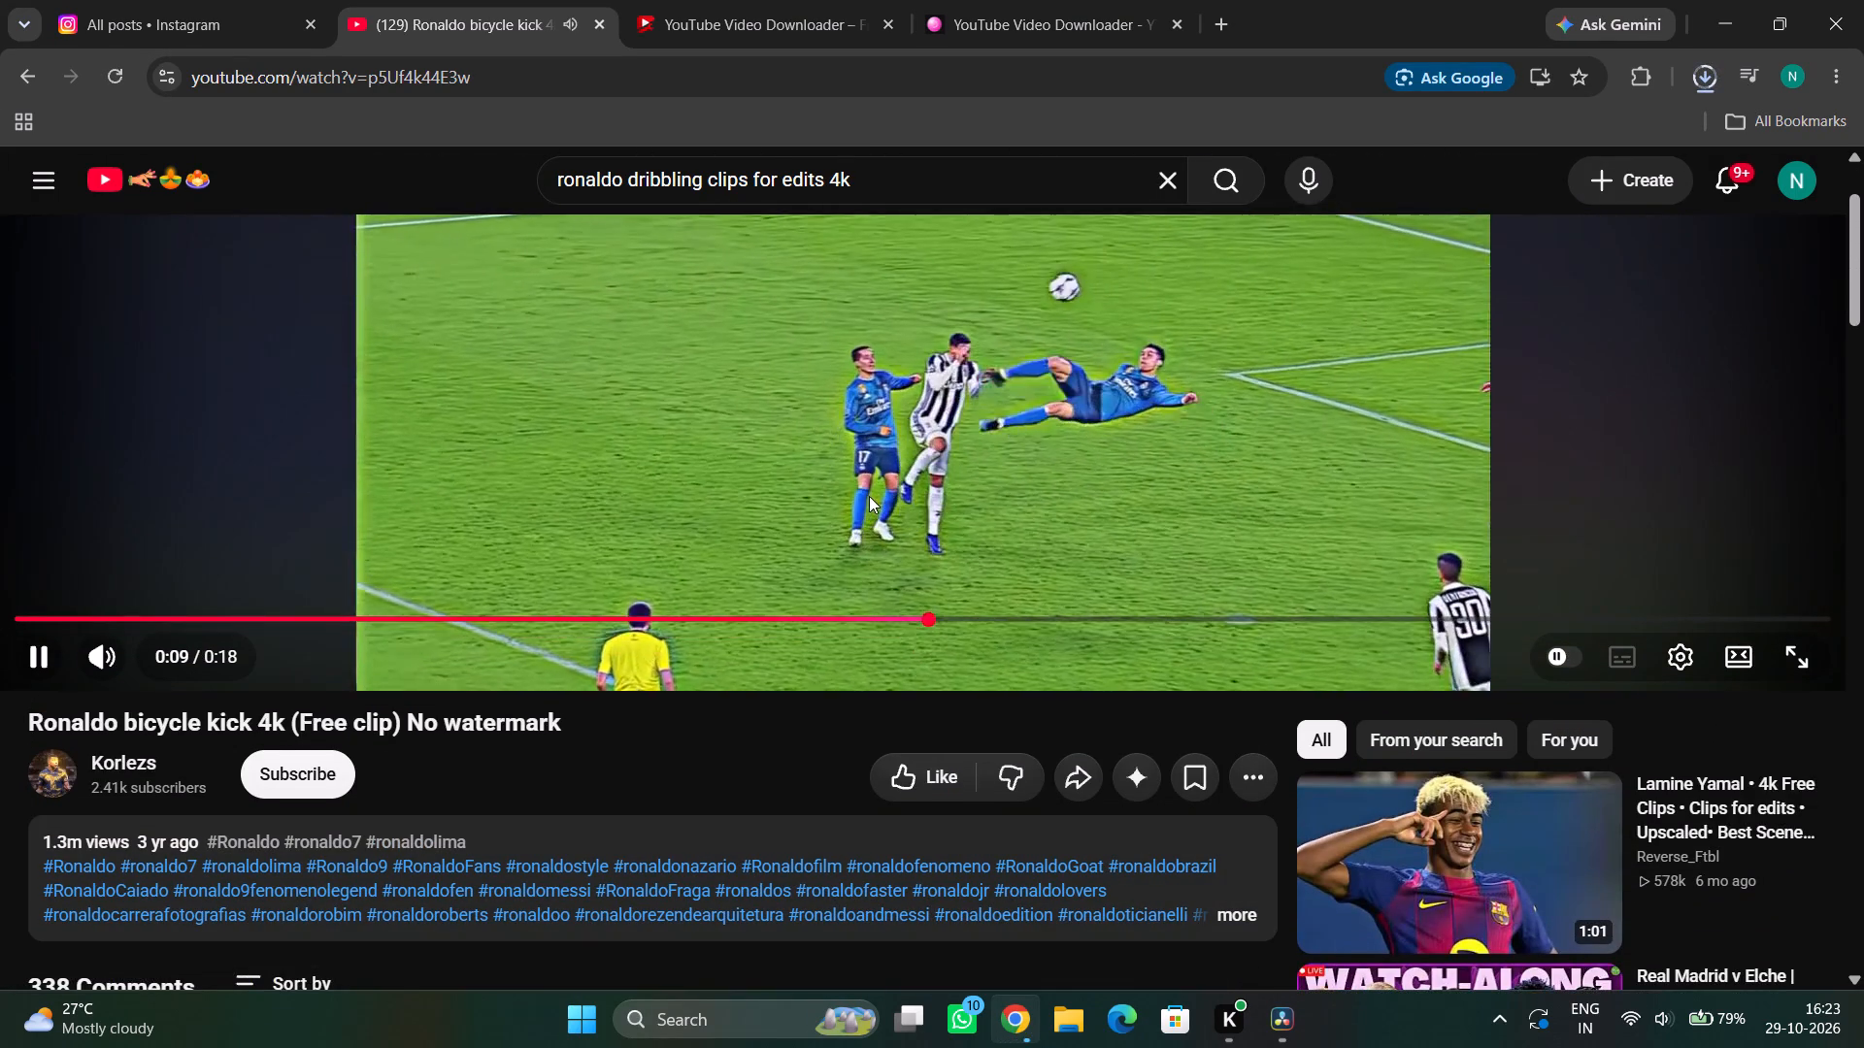
scroll(878, 491, up, 5)
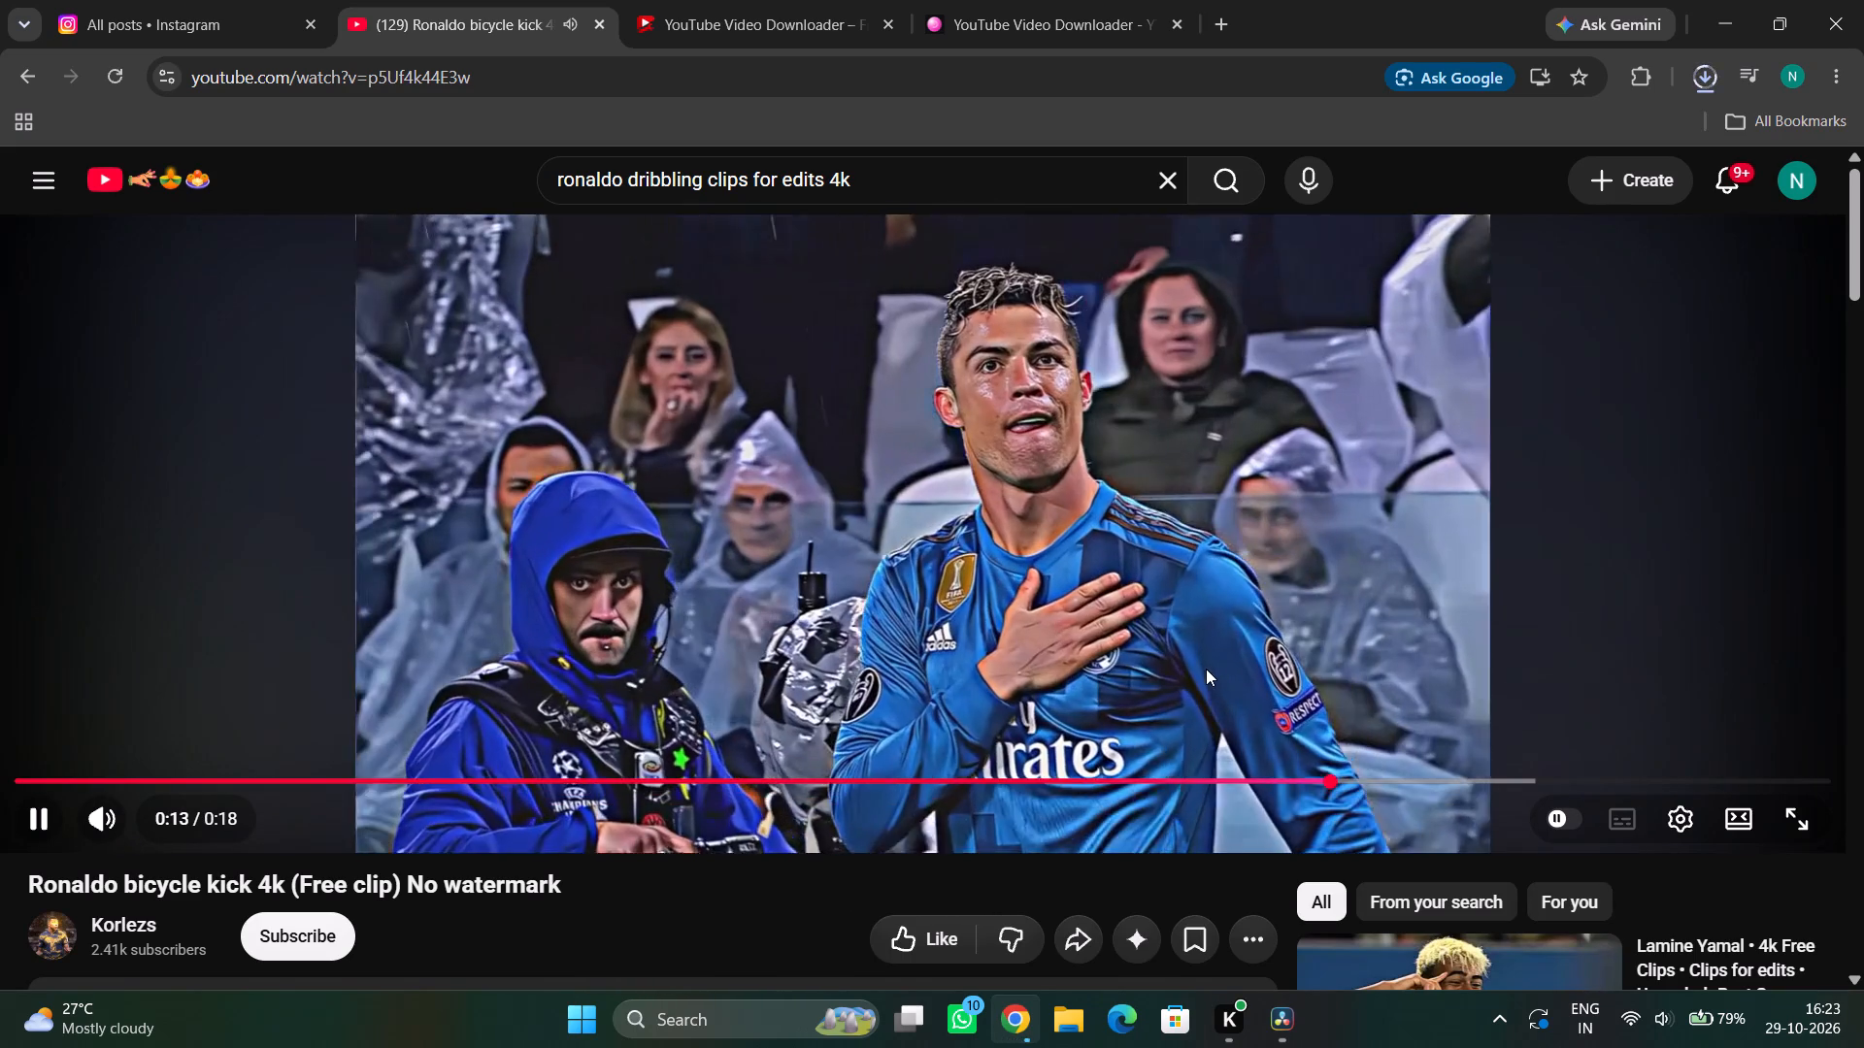
click(1183, 790)
click(1183, 778)
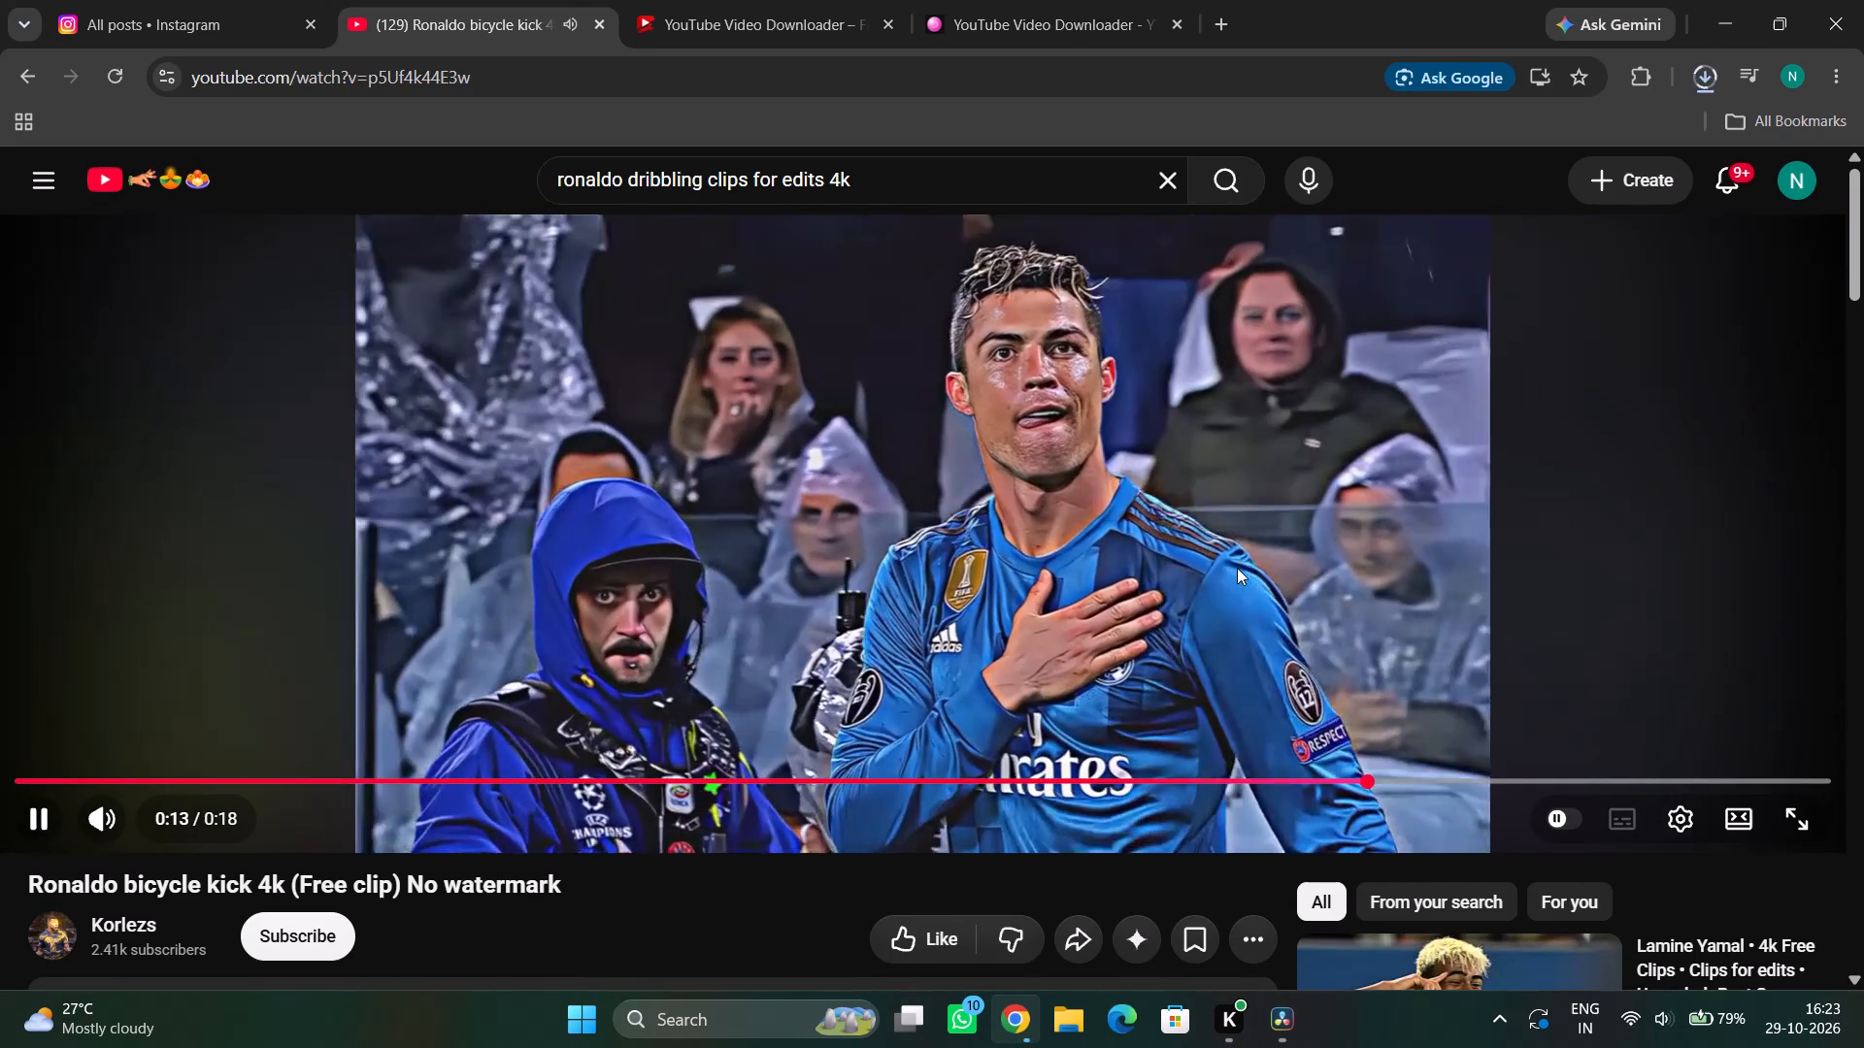
click(894, 779)
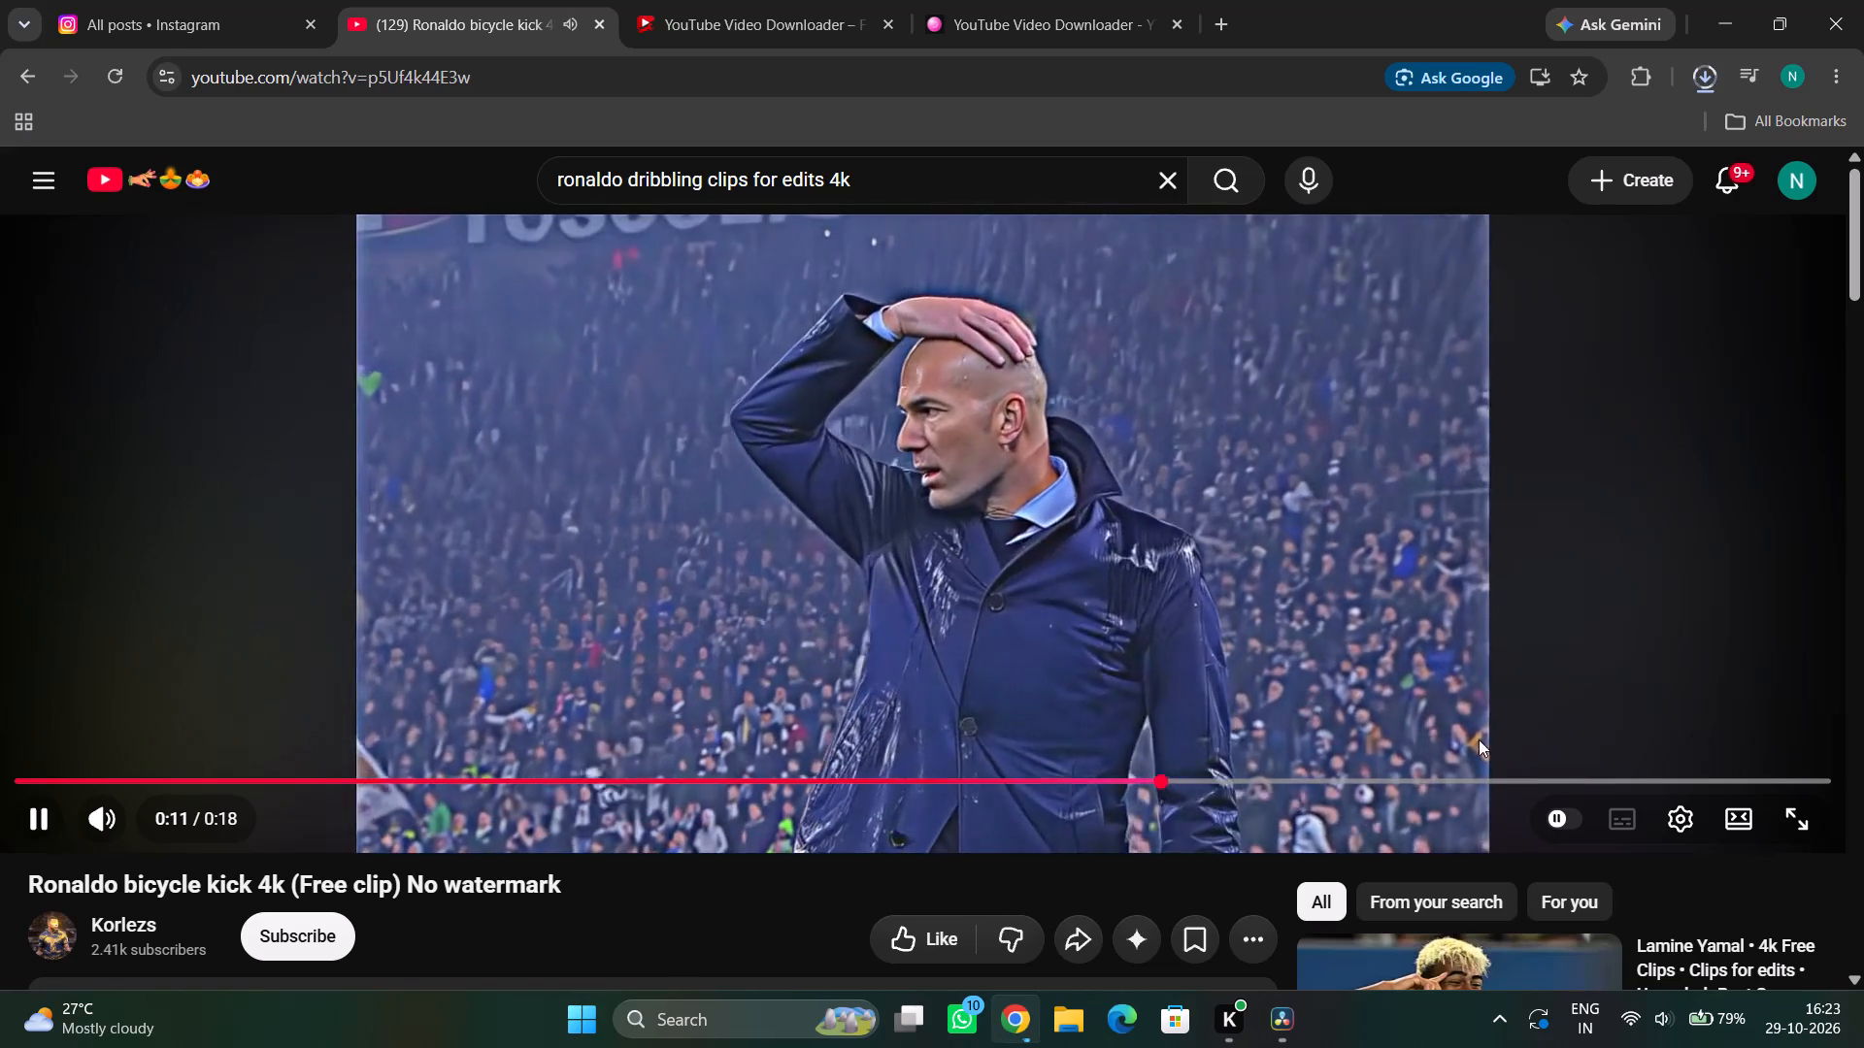
Copy the share link of the Ronaldo bicycle kick video and return to the YouTube Toolkit video downloader.
click(1082, 945)
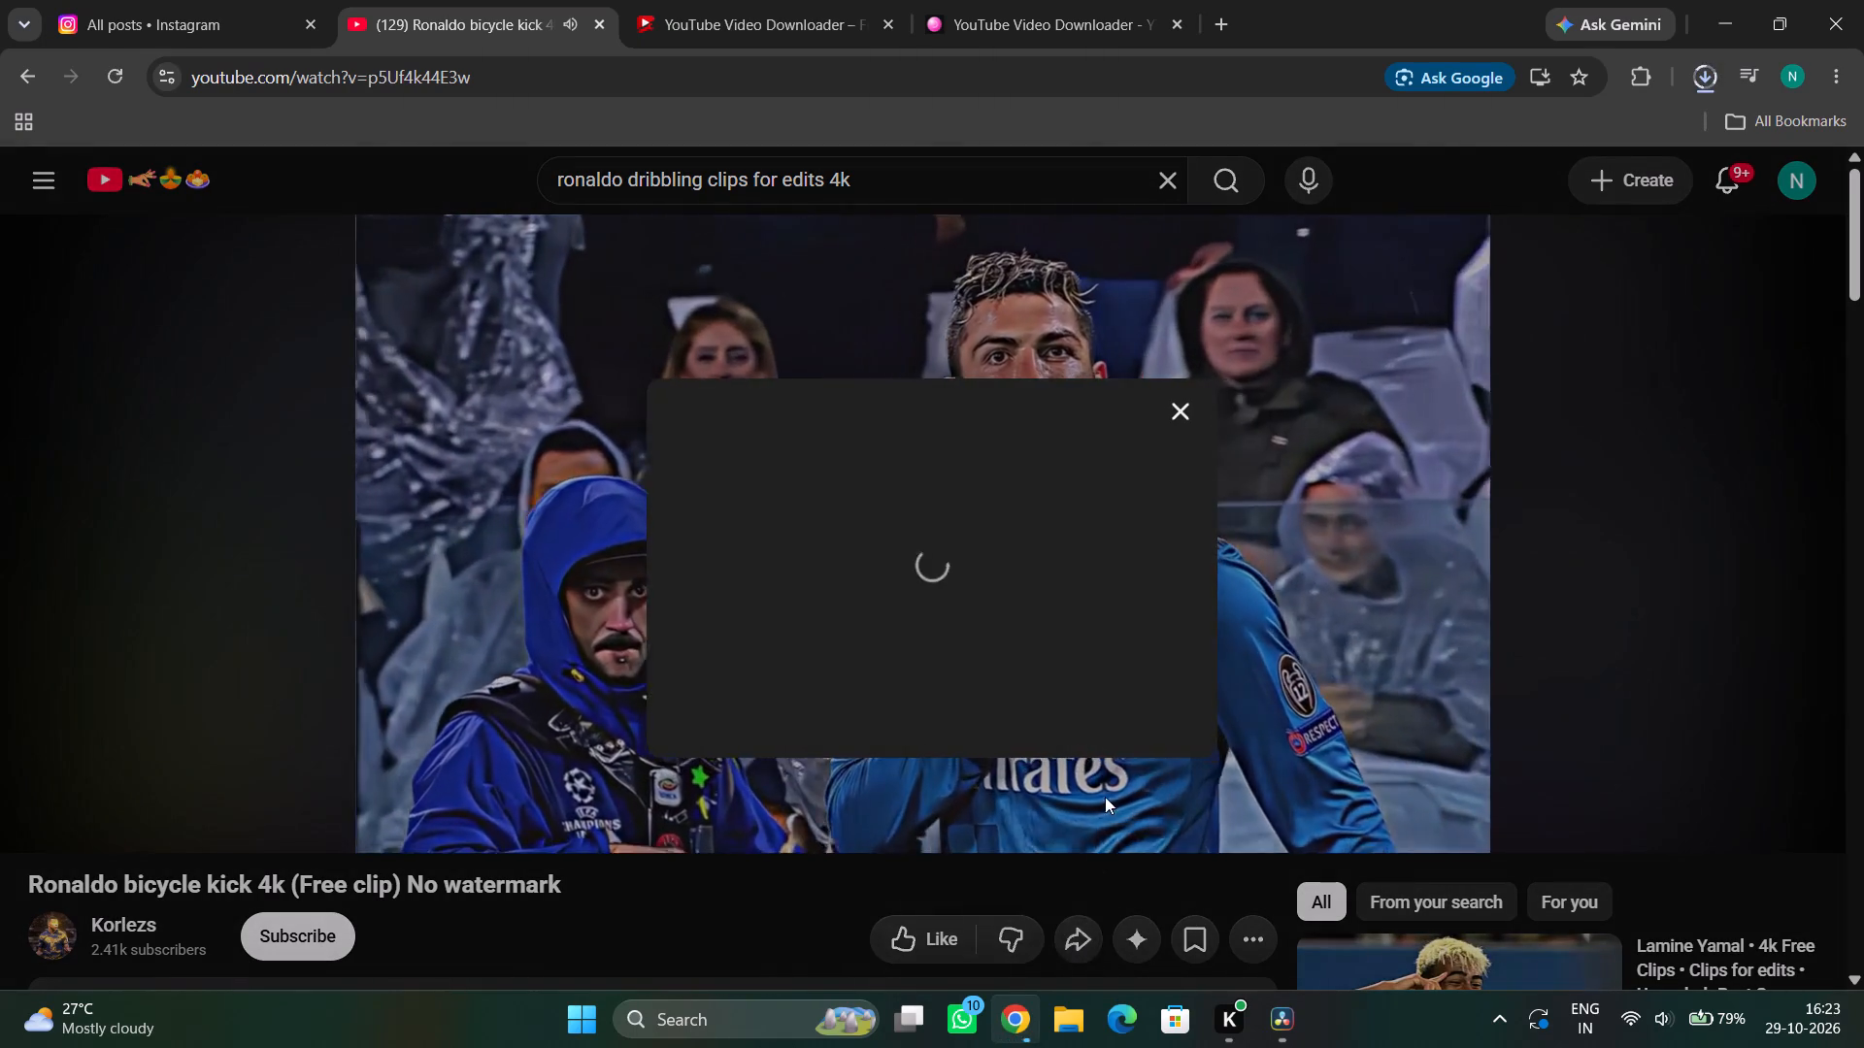
click(1143, 691)
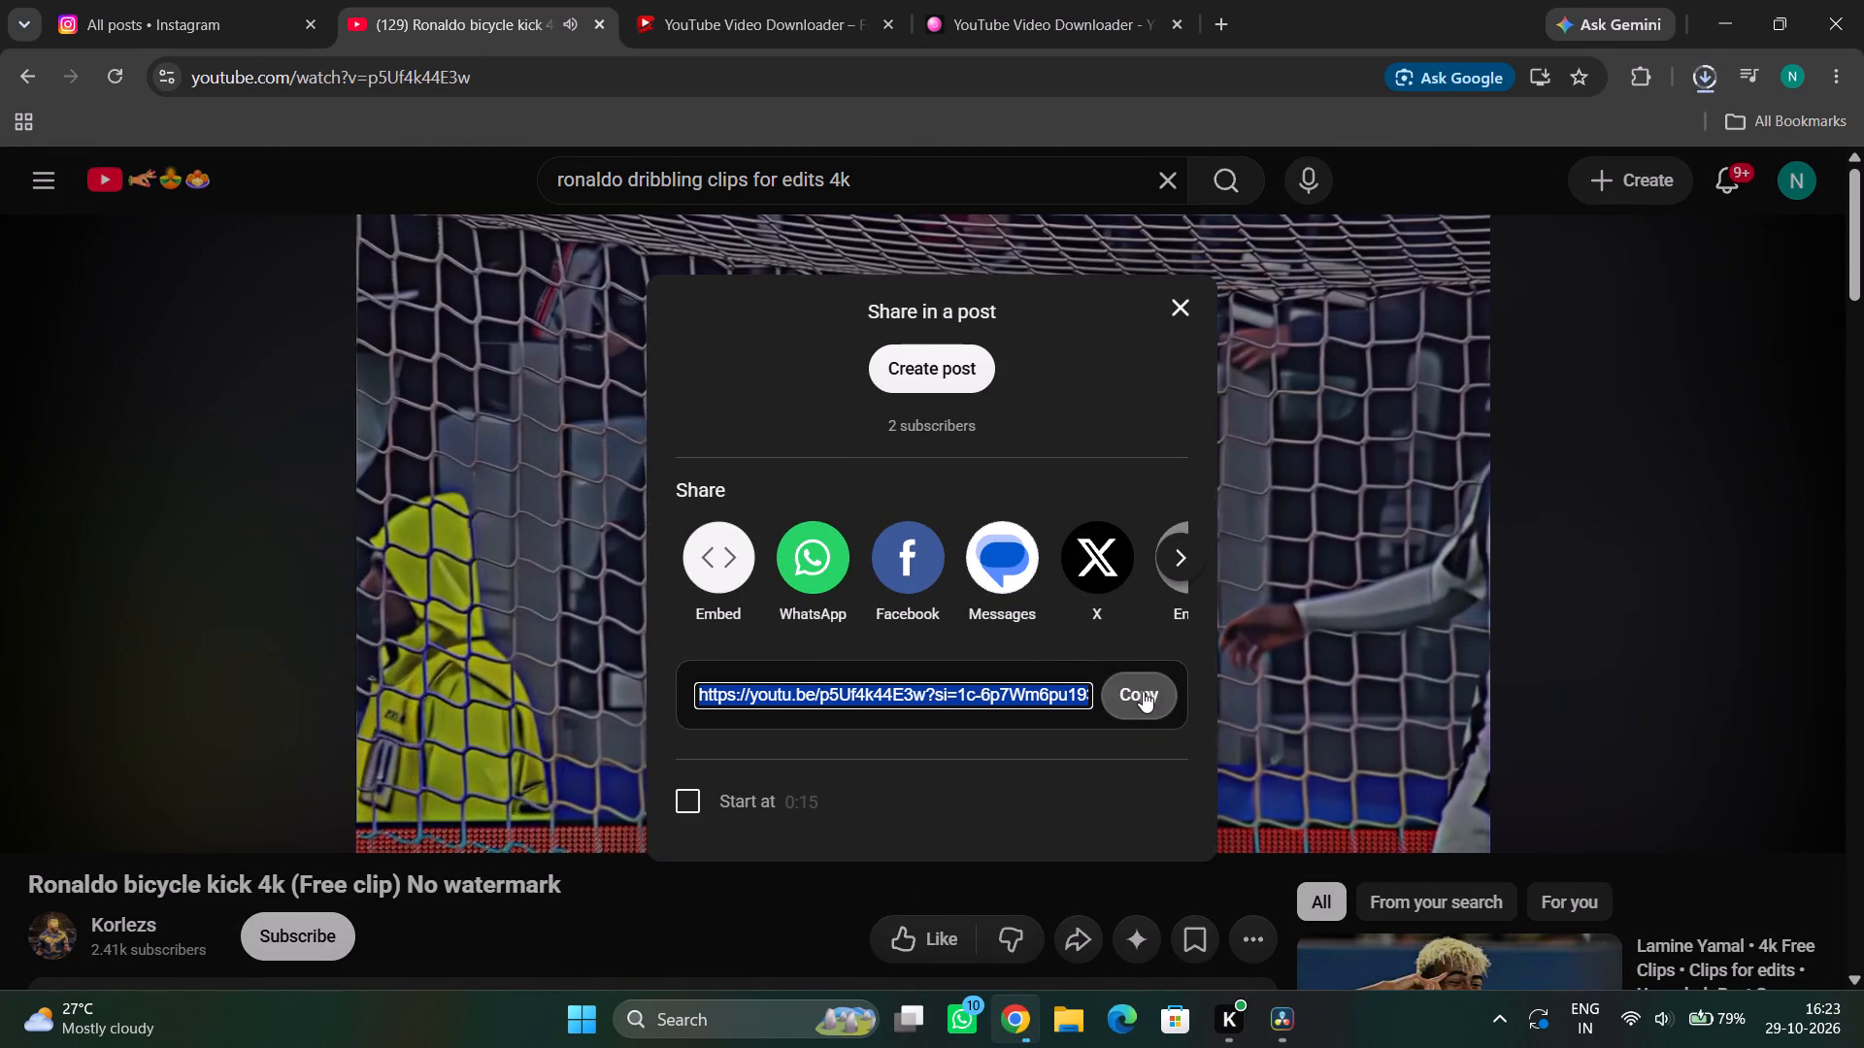
click(1175, 302)
click(1033, 2)
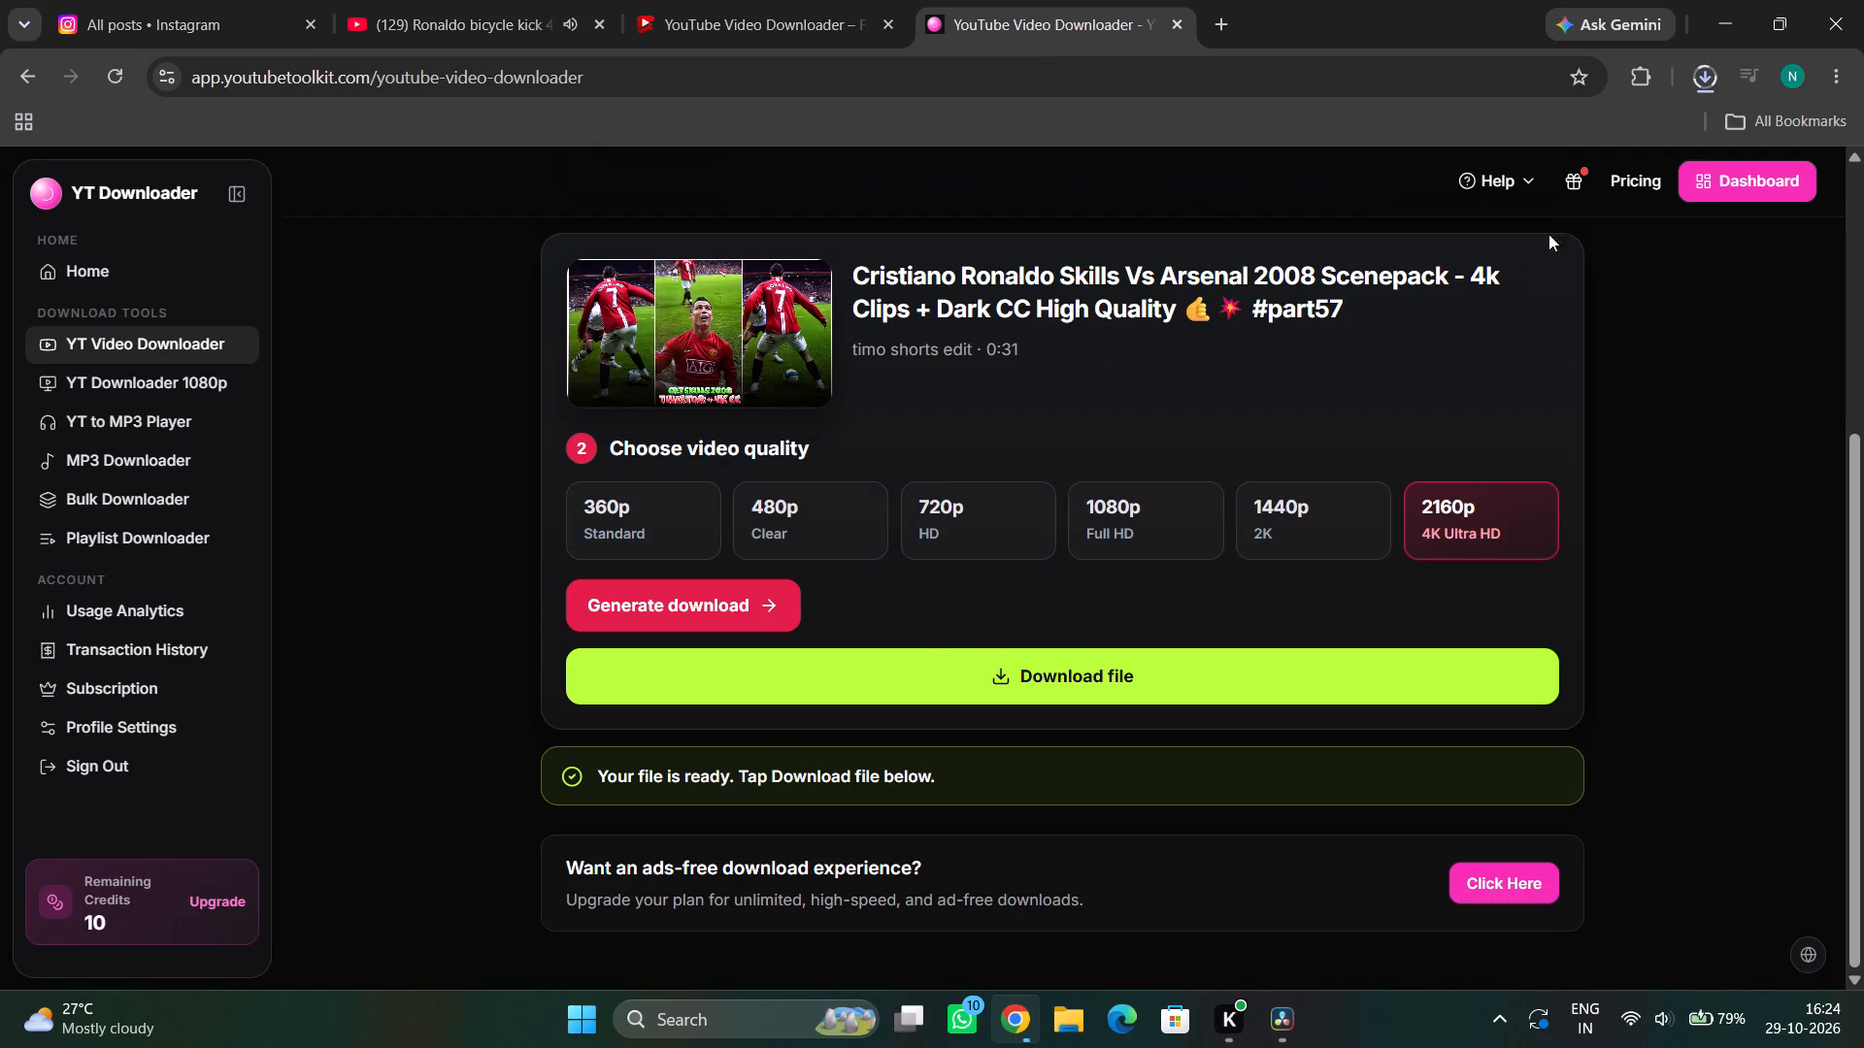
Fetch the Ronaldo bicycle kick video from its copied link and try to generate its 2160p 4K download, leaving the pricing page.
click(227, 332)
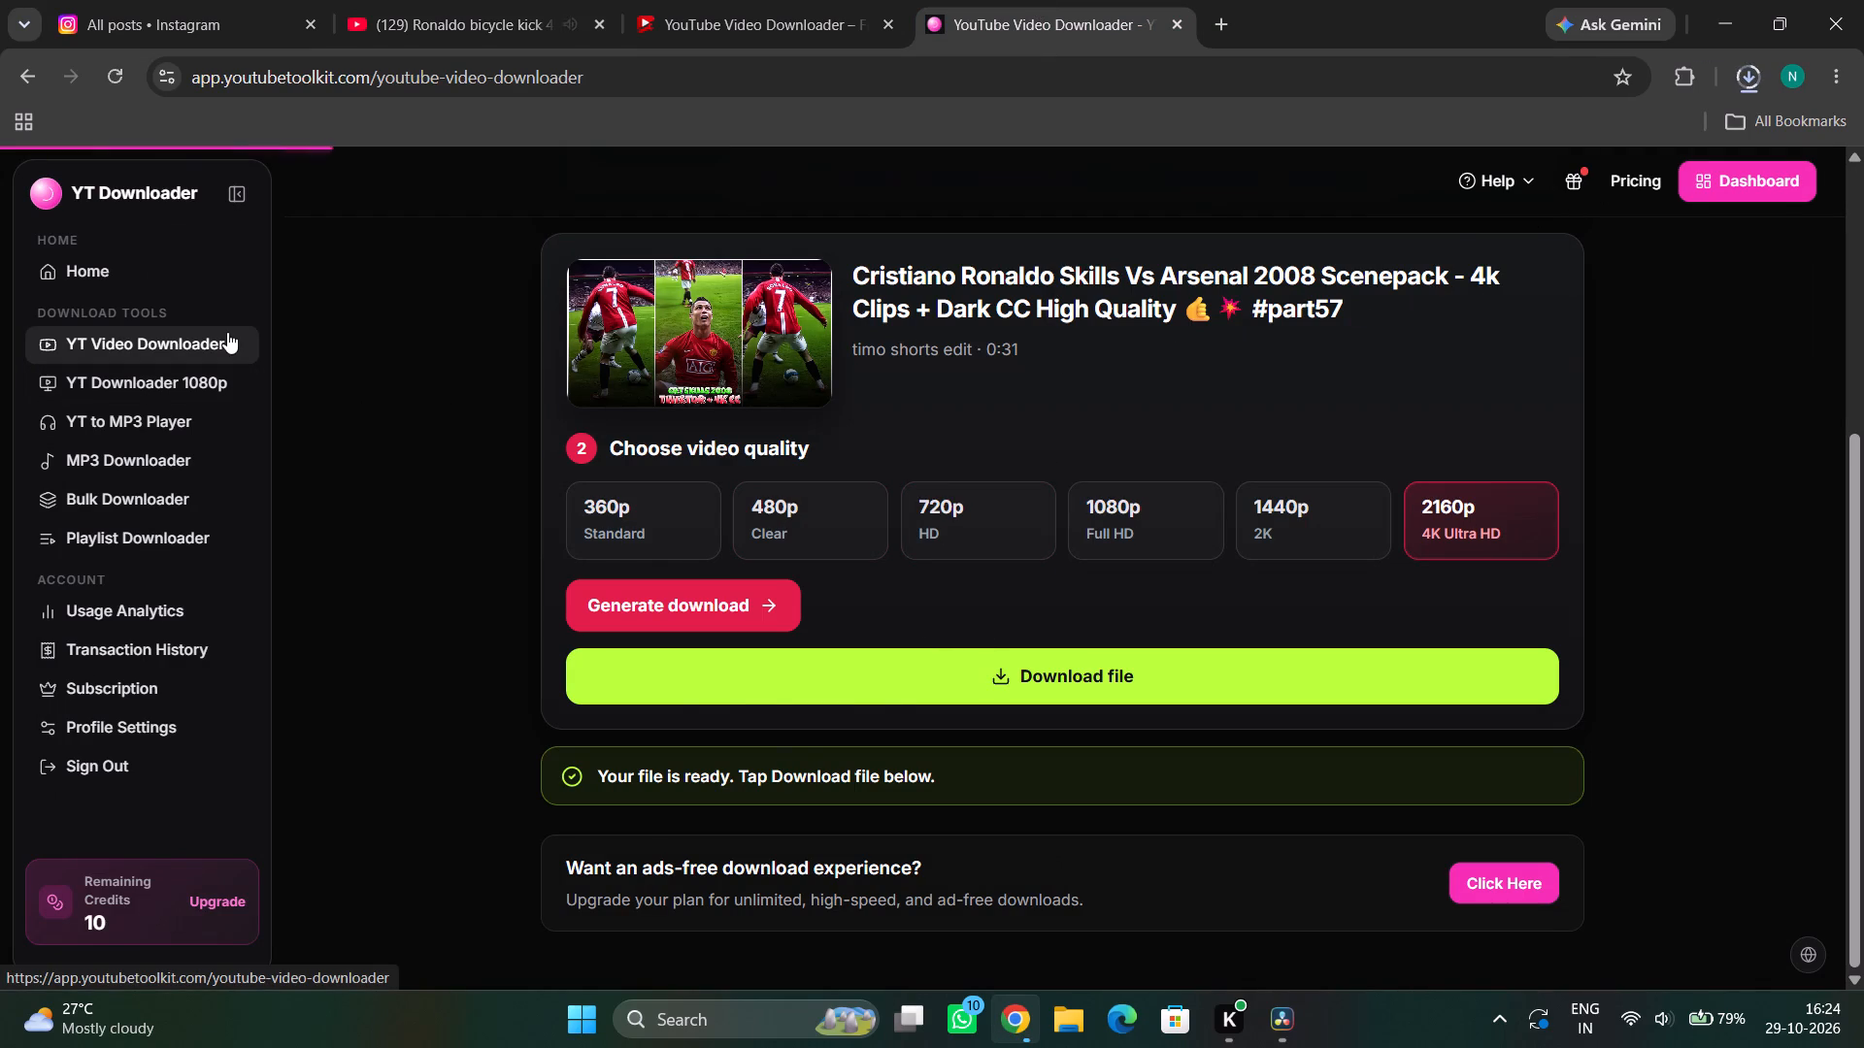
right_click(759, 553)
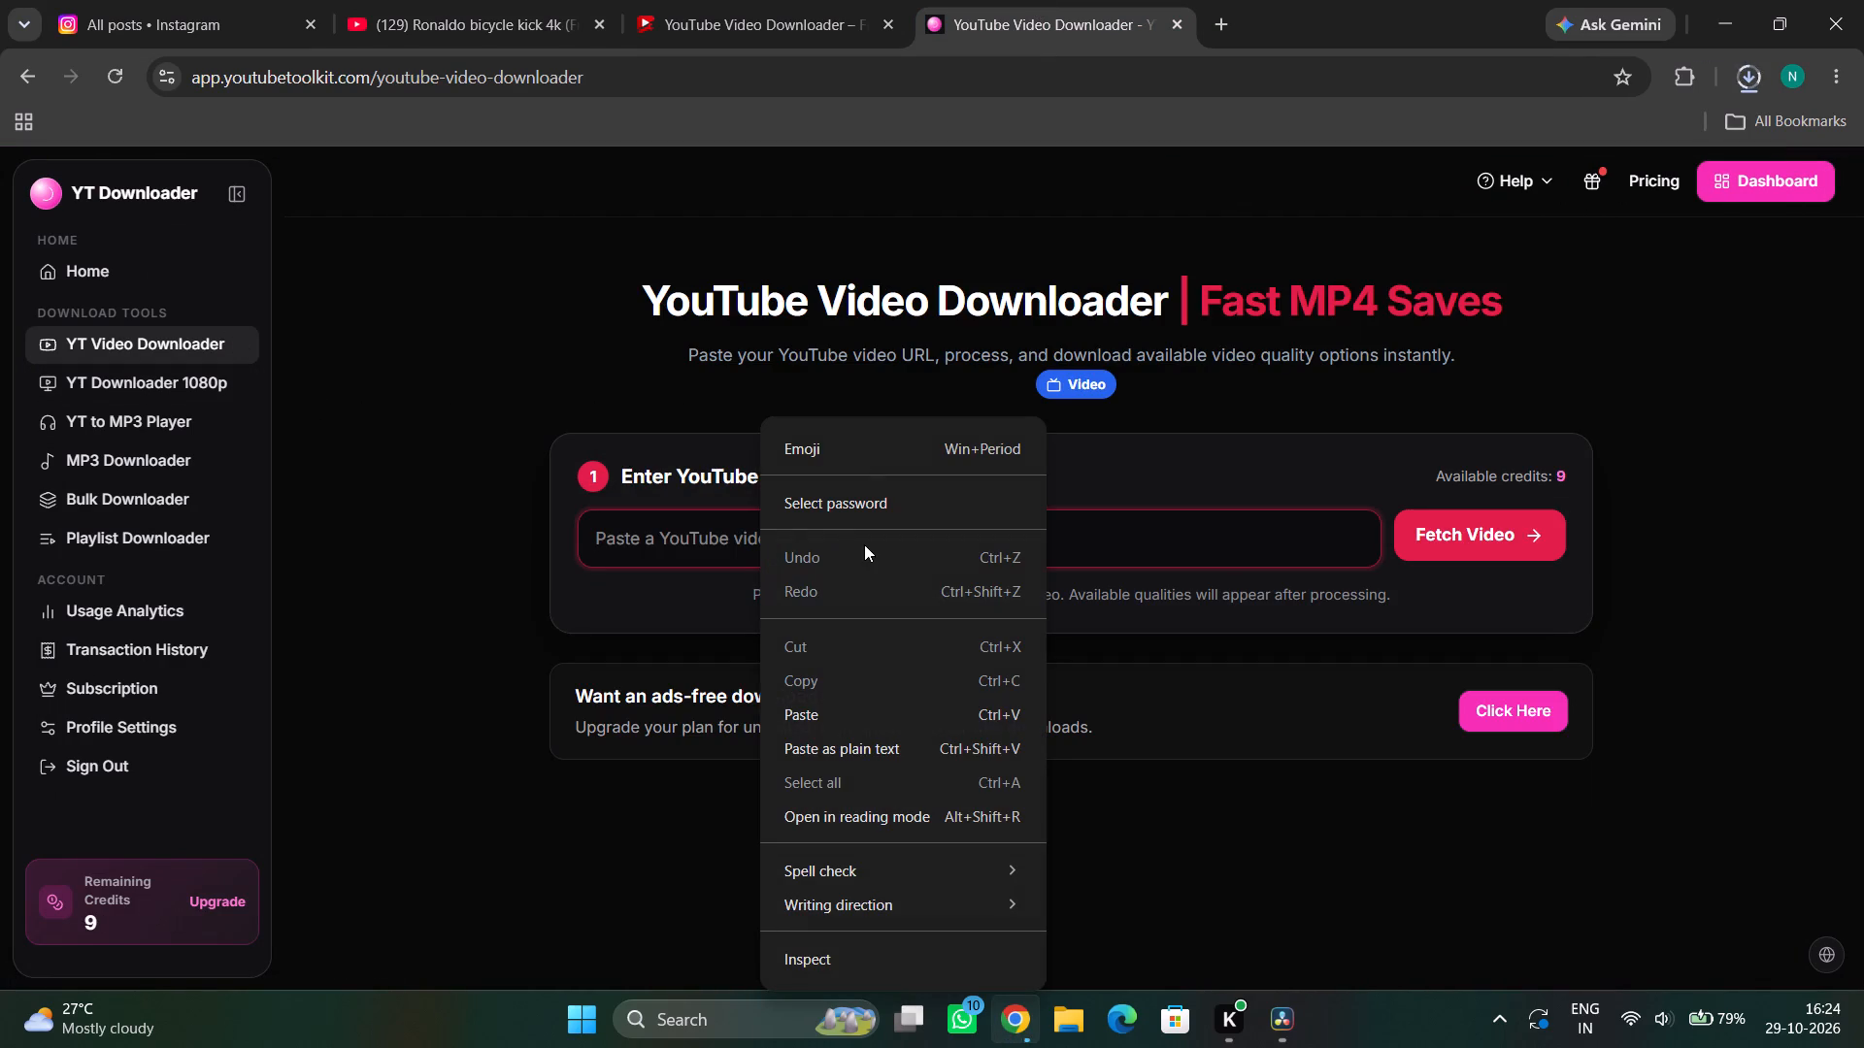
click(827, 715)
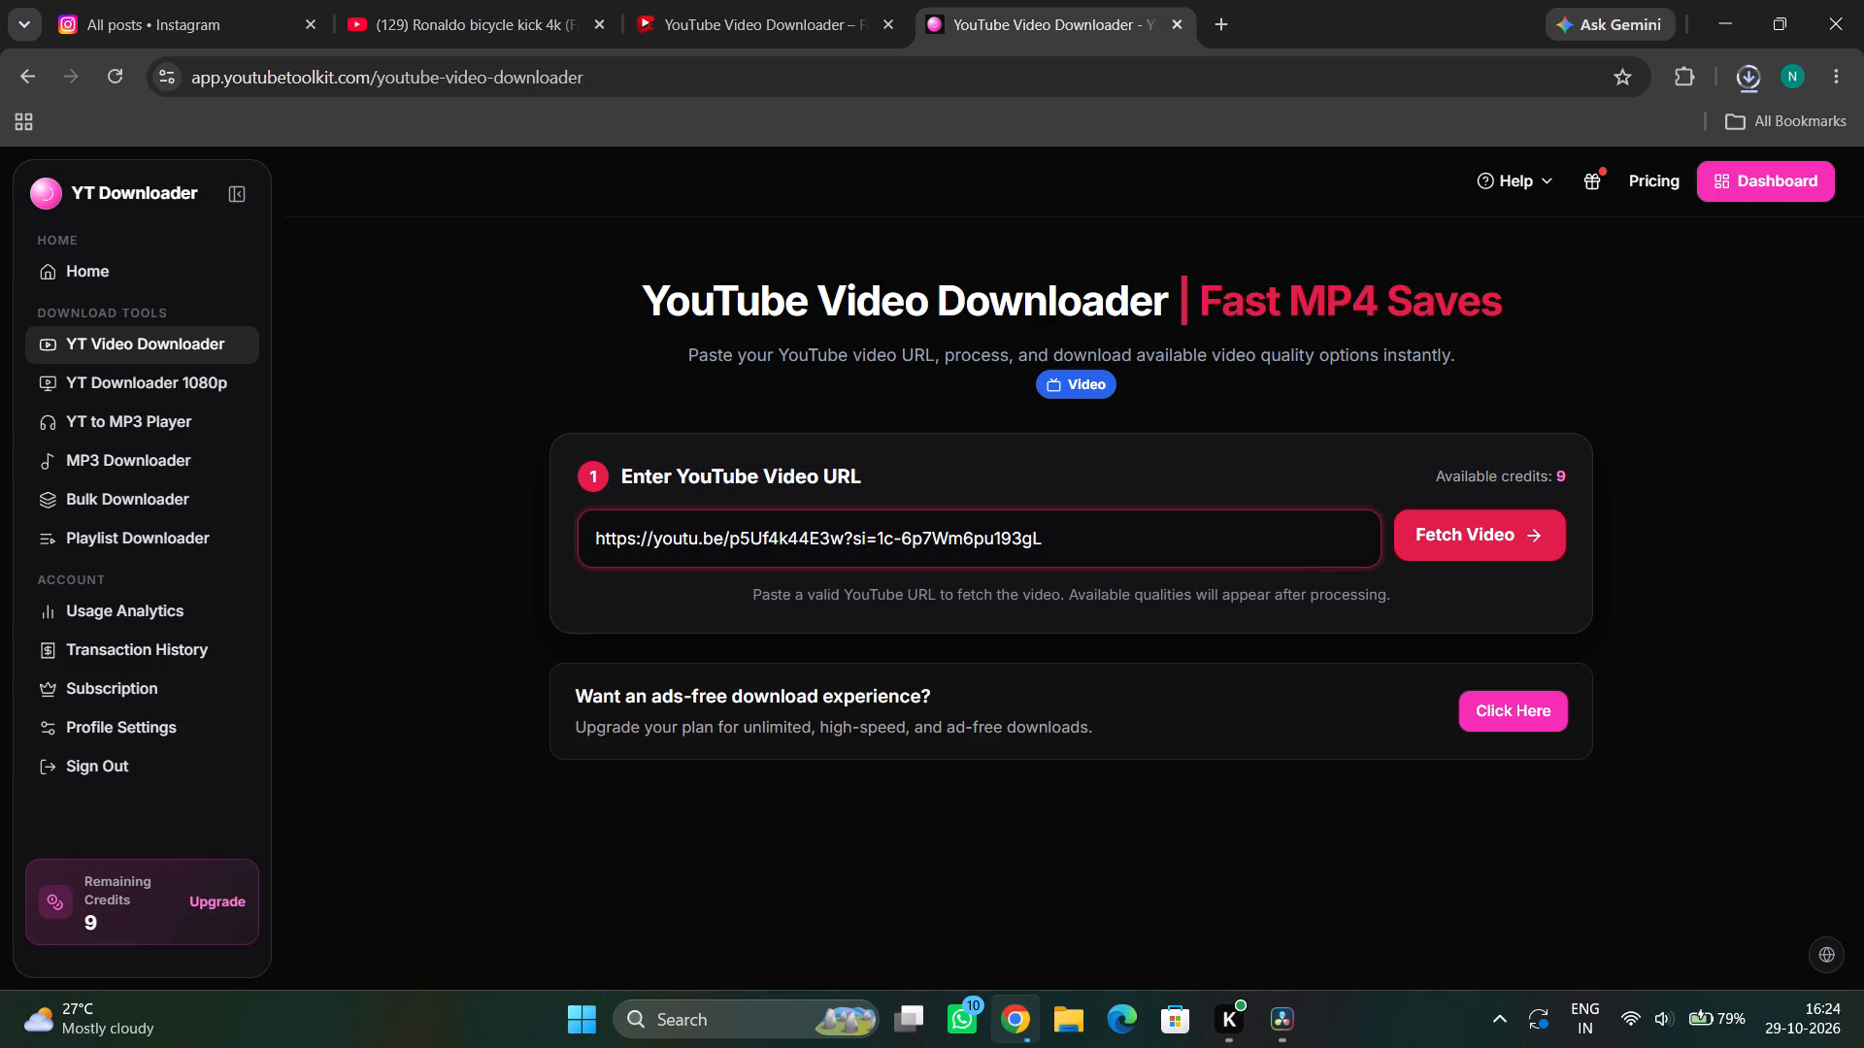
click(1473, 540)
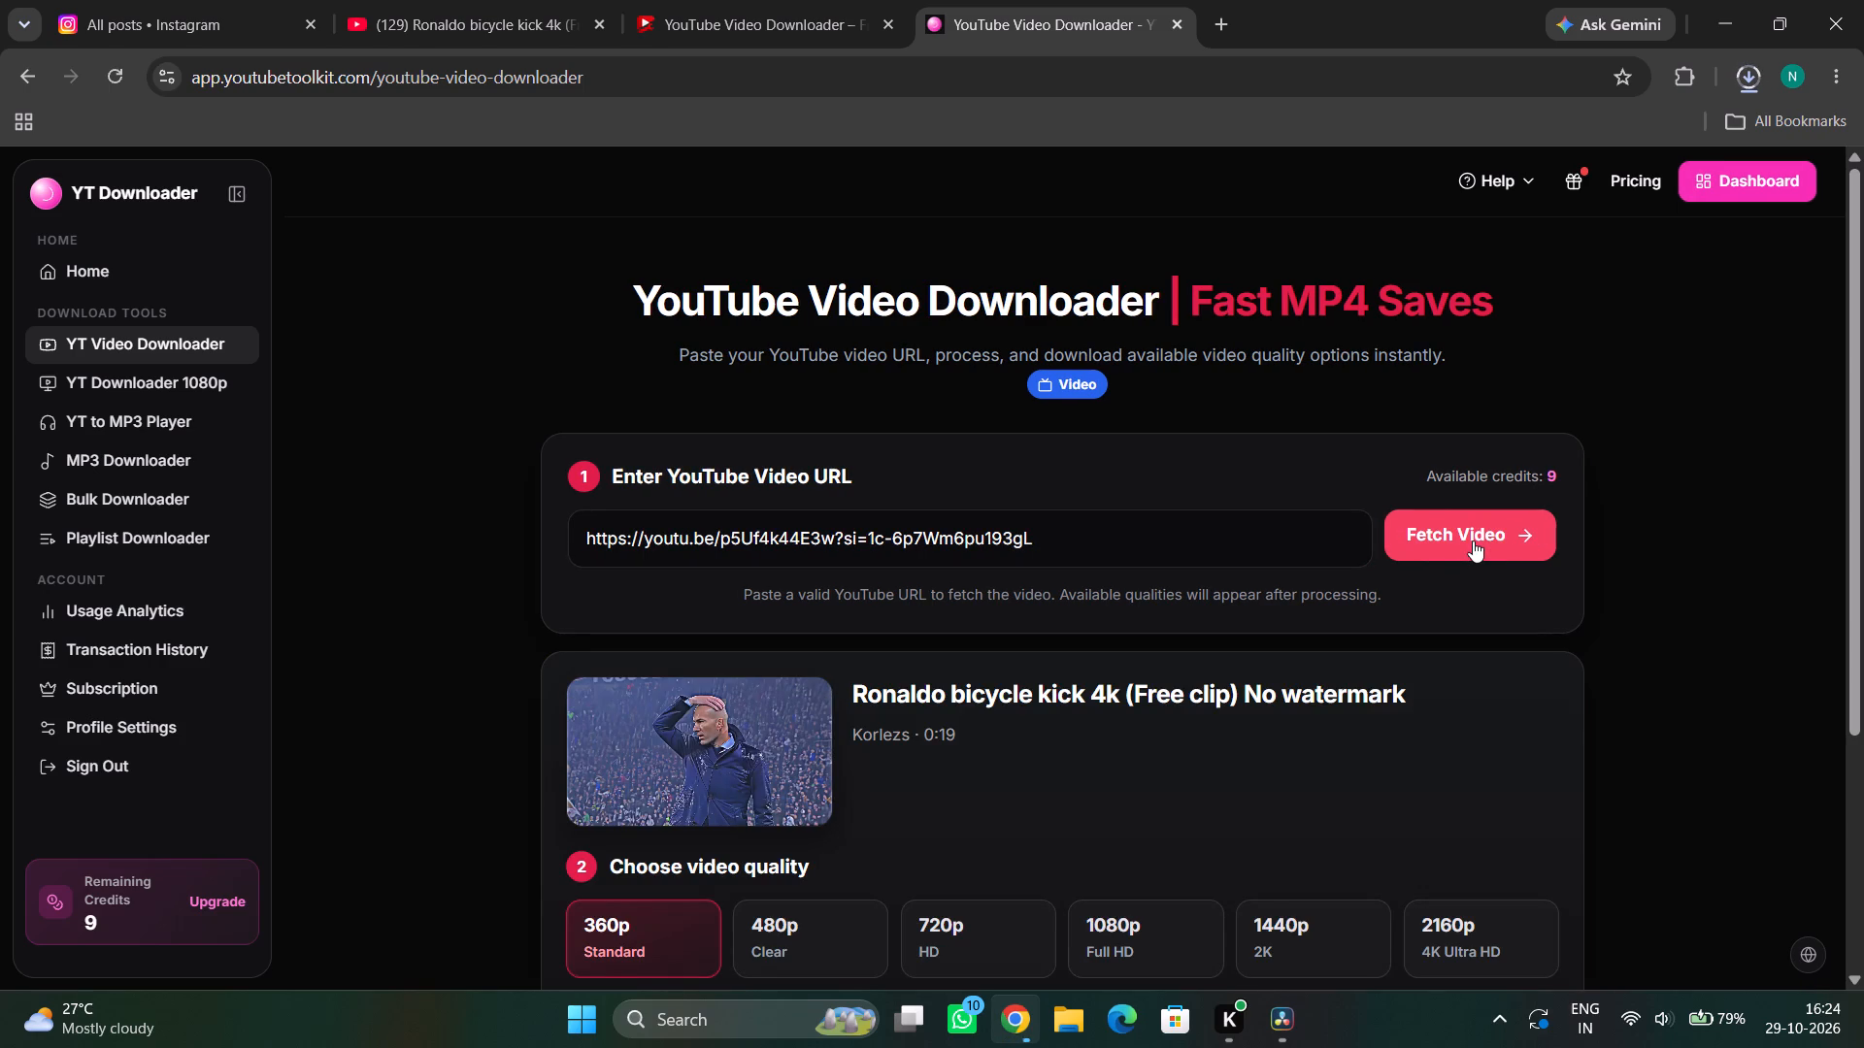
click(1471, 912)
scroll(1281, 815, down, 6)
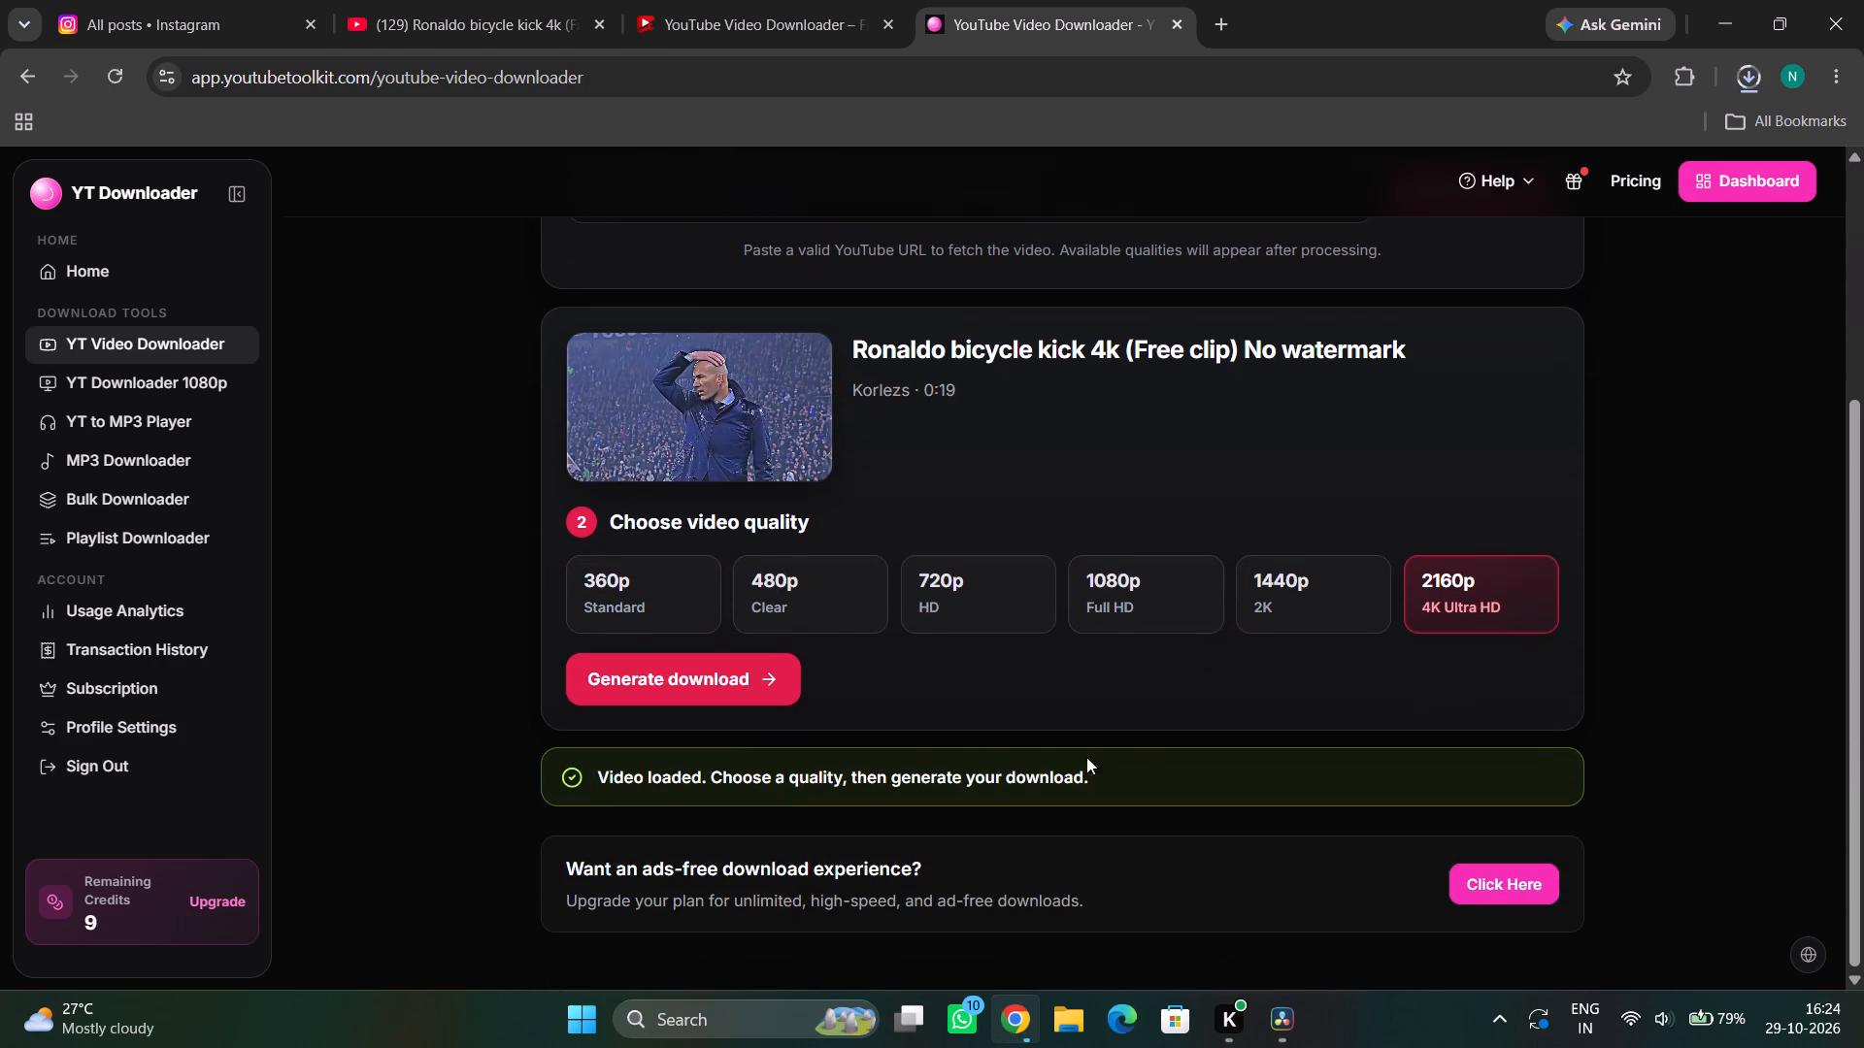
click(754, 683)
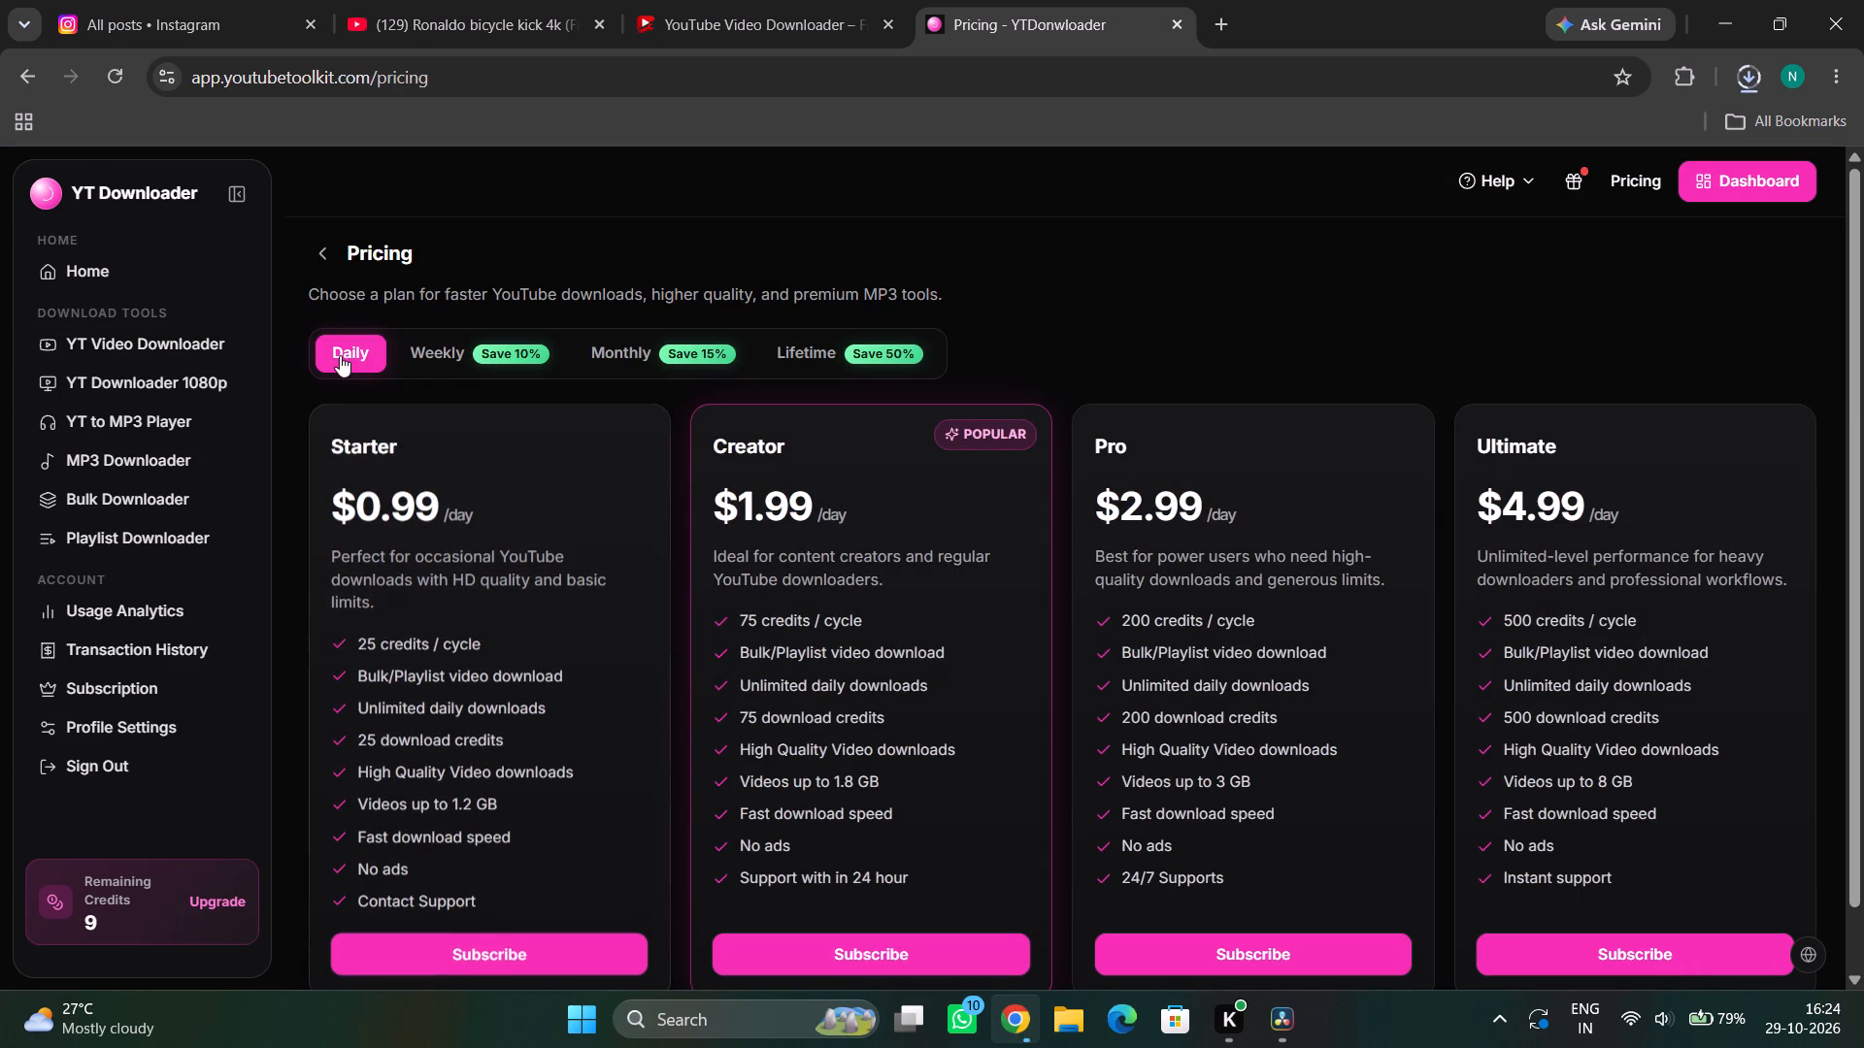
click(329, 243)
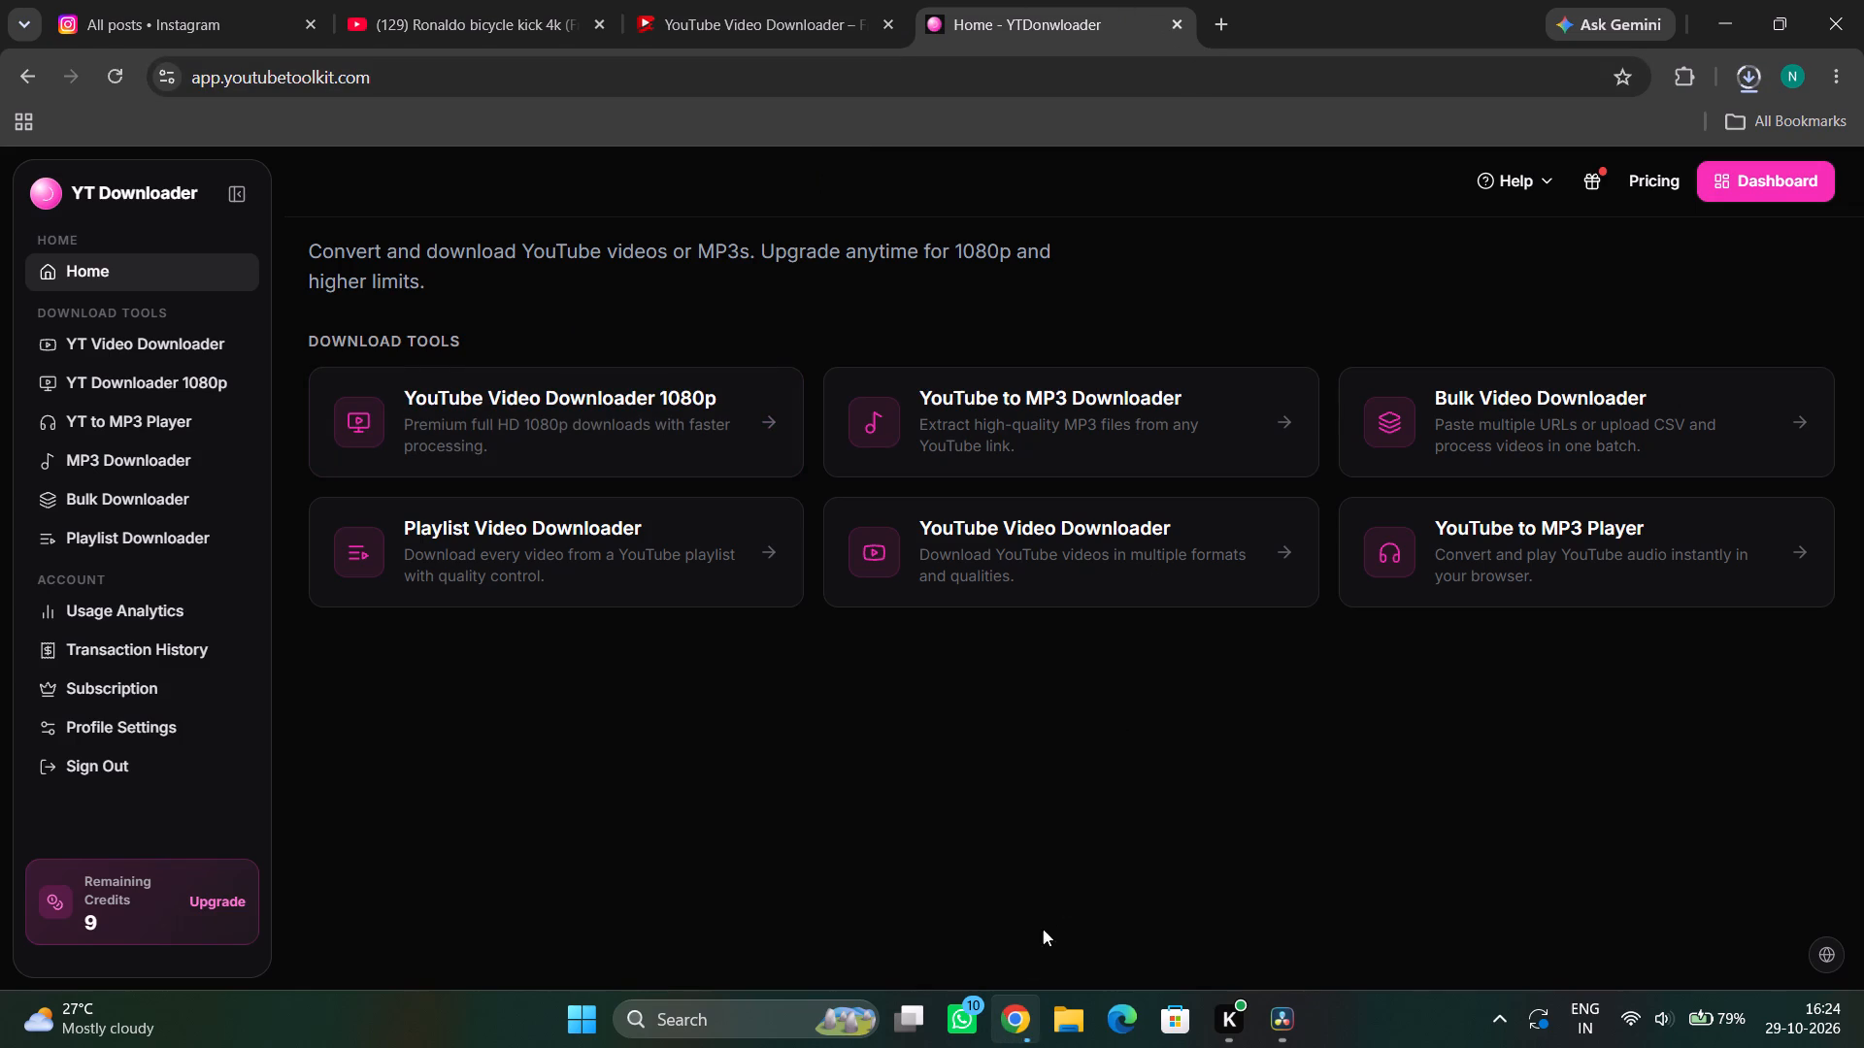
Open a separate Chrome window under the first iilm.edu school profile.
click(758, 1024)
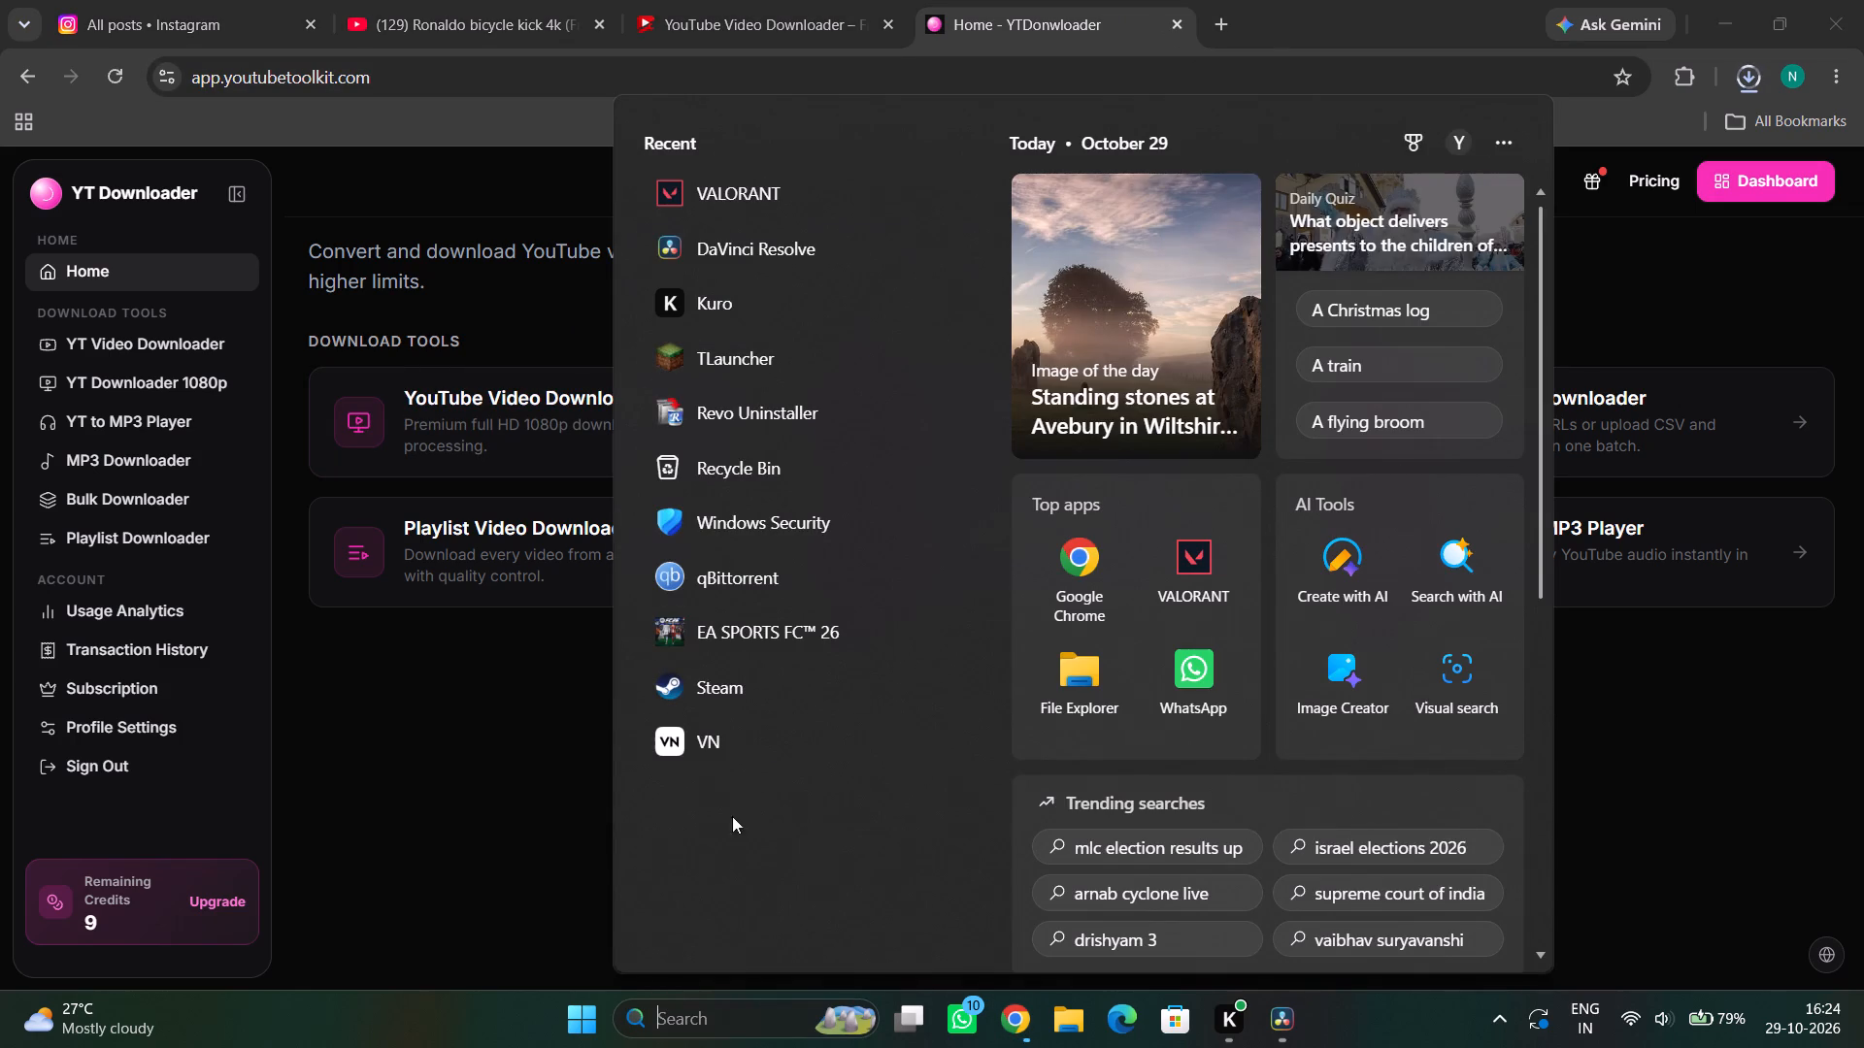
key(c)
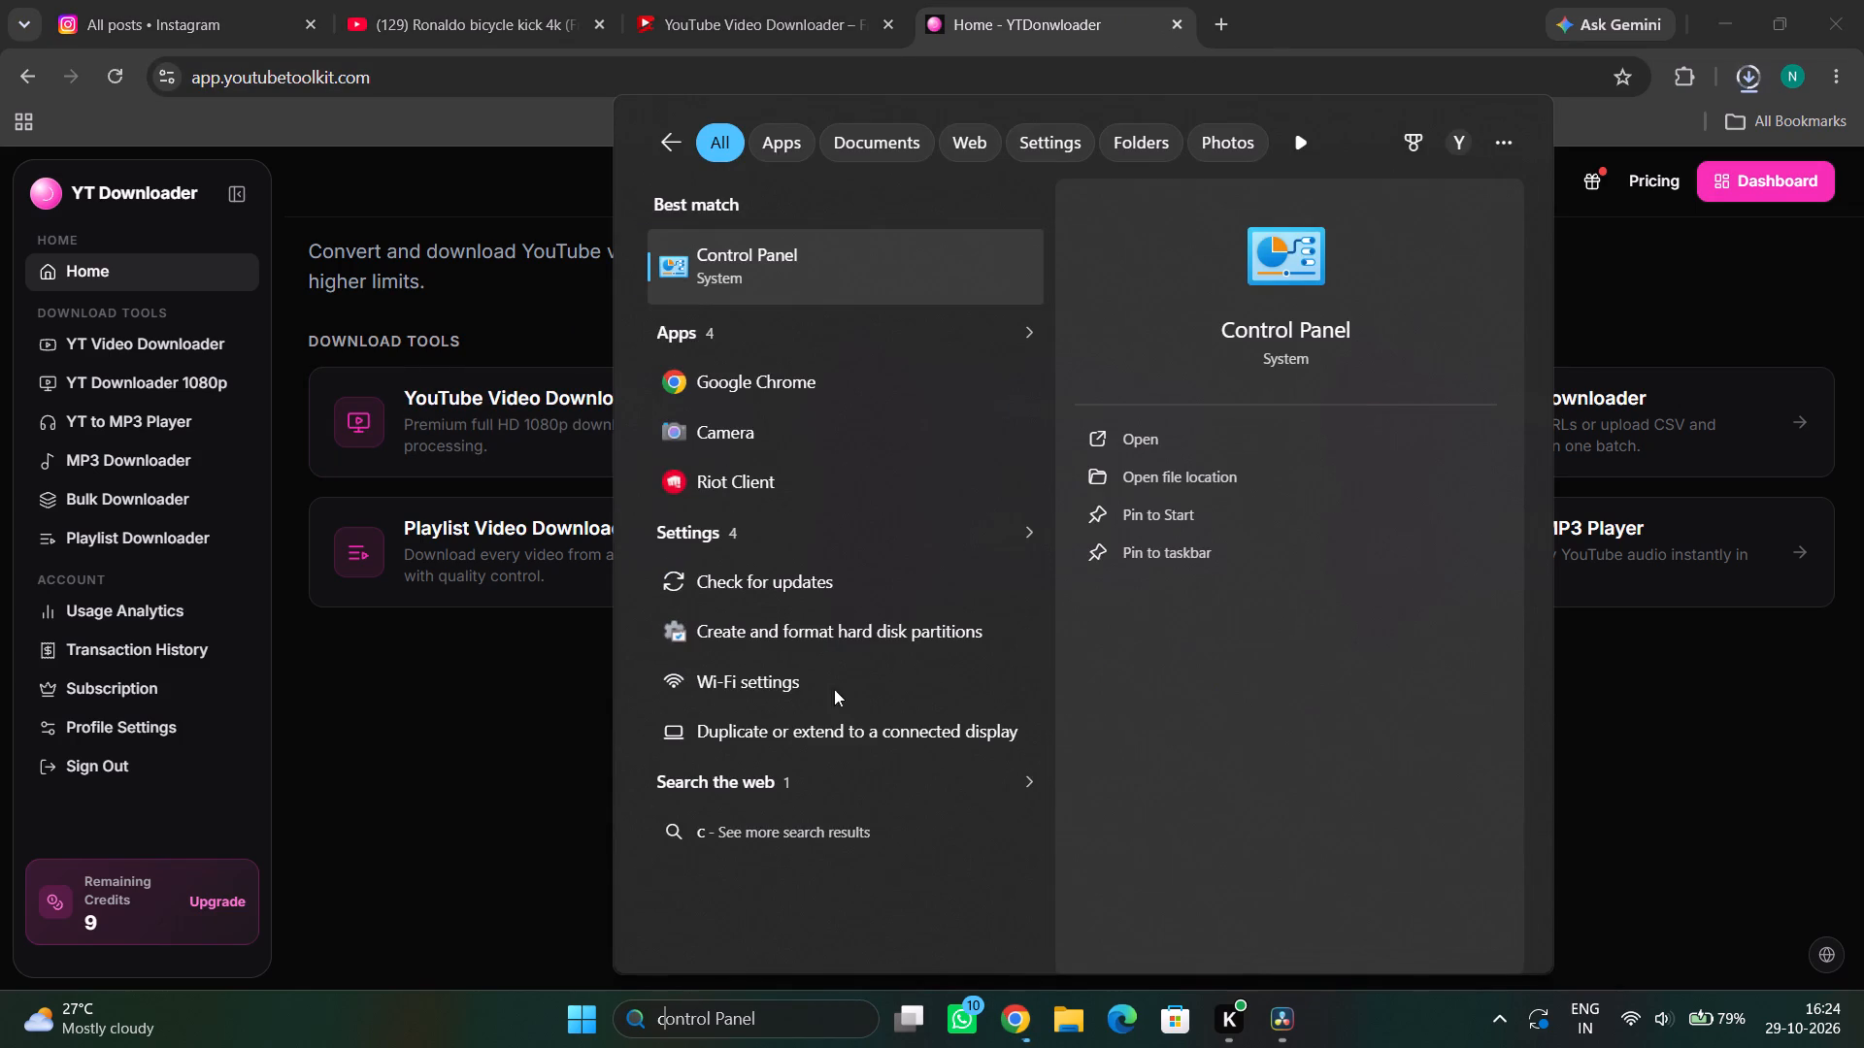
click(878, 374)
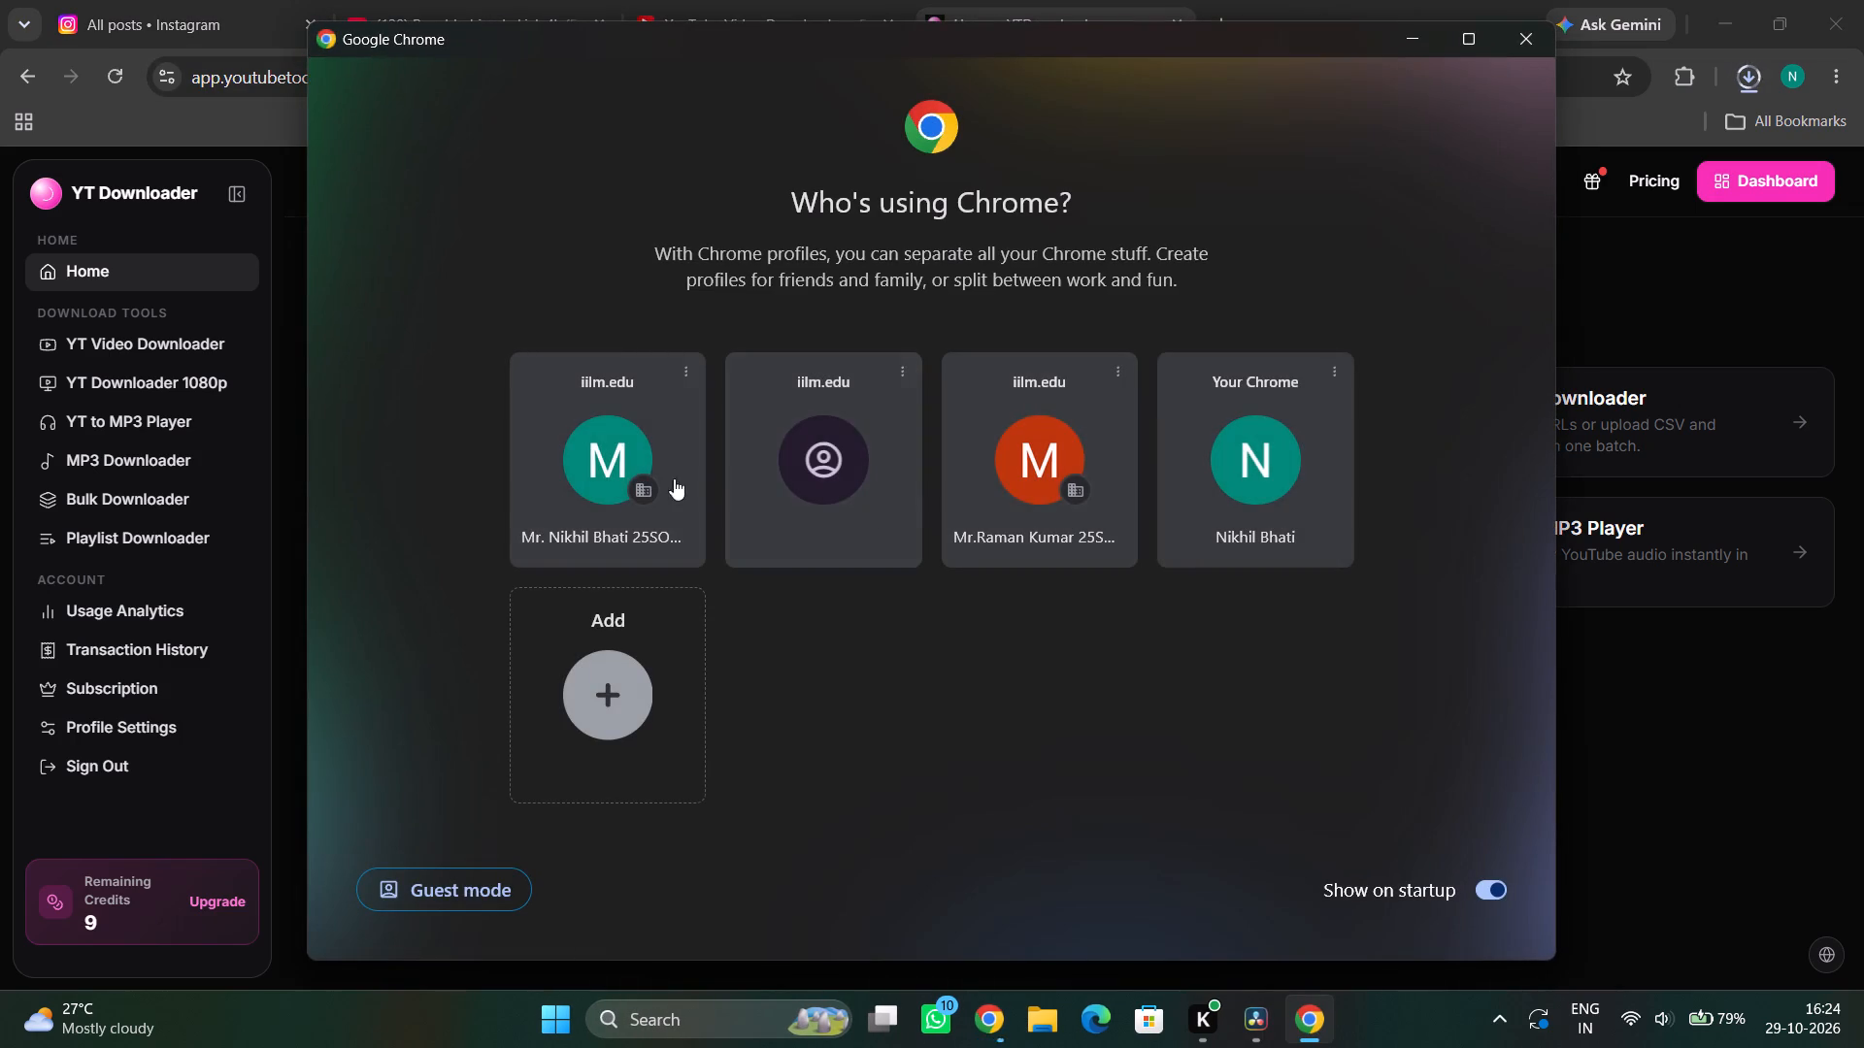
click(588, 439)
click(871, 77)
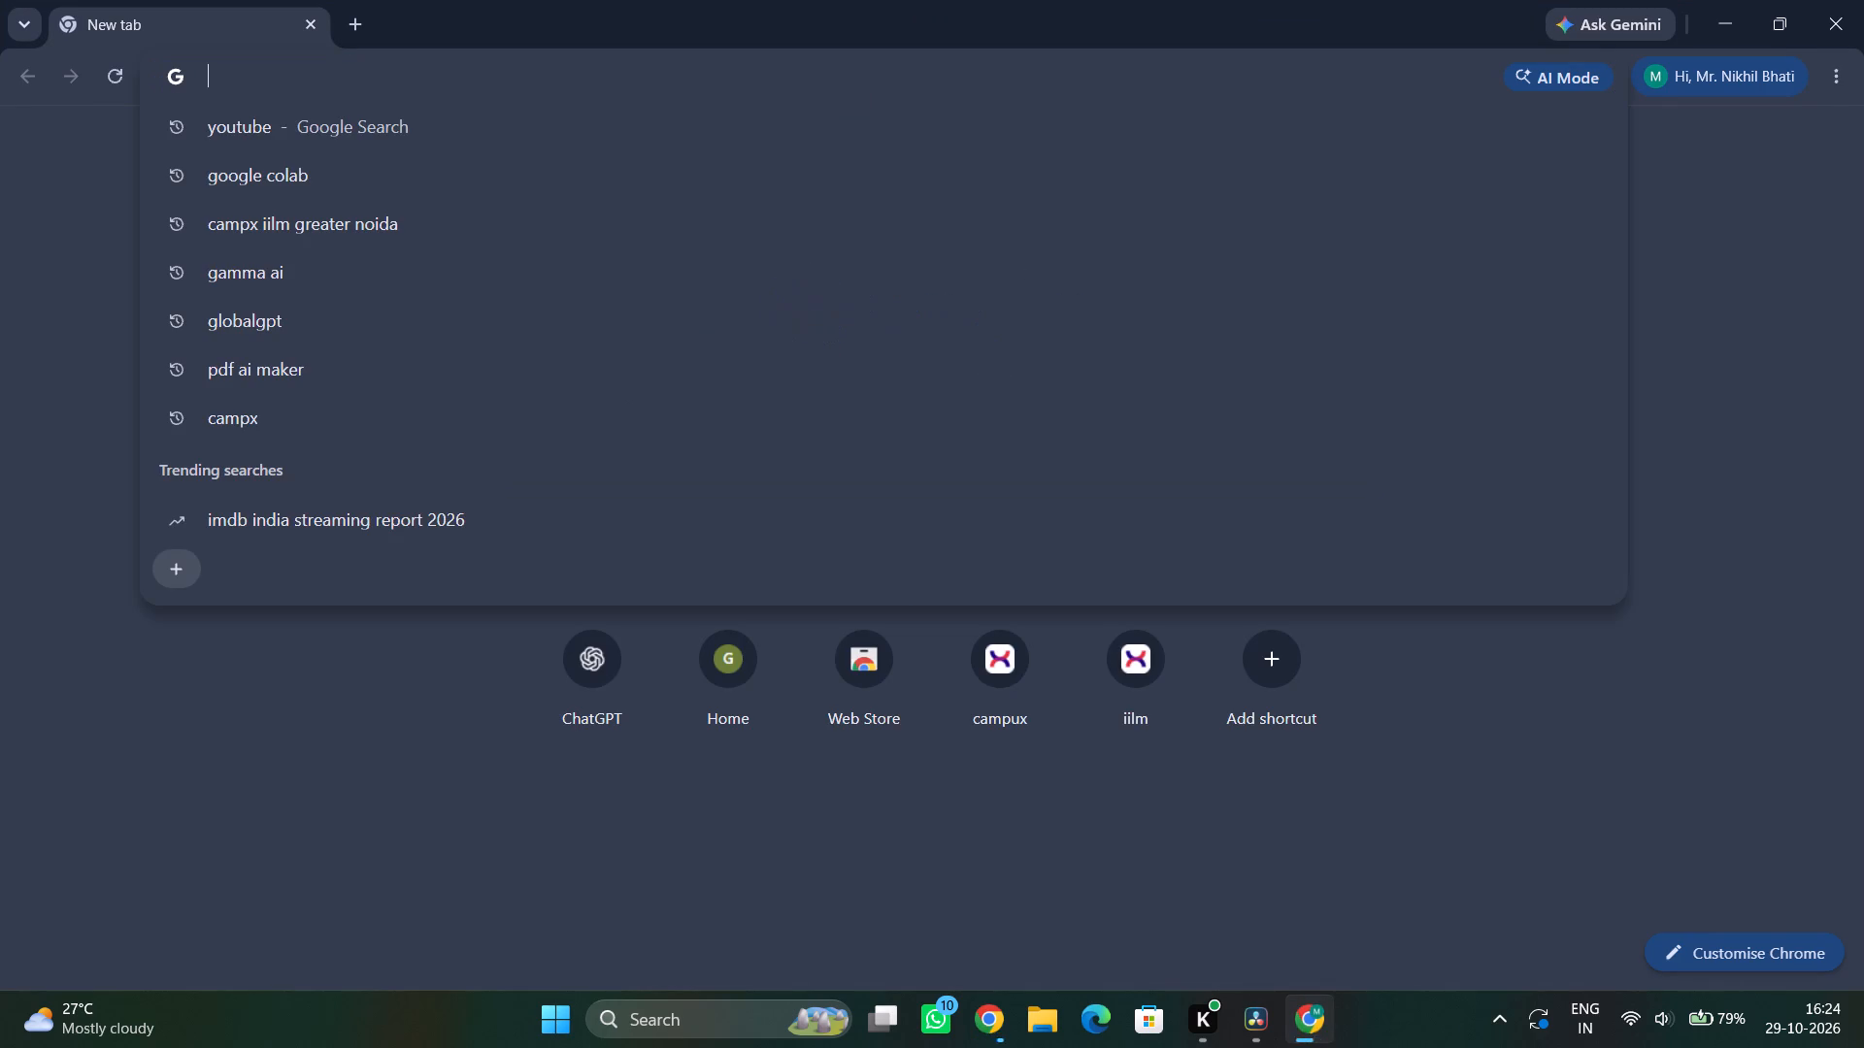
click(614, 143)
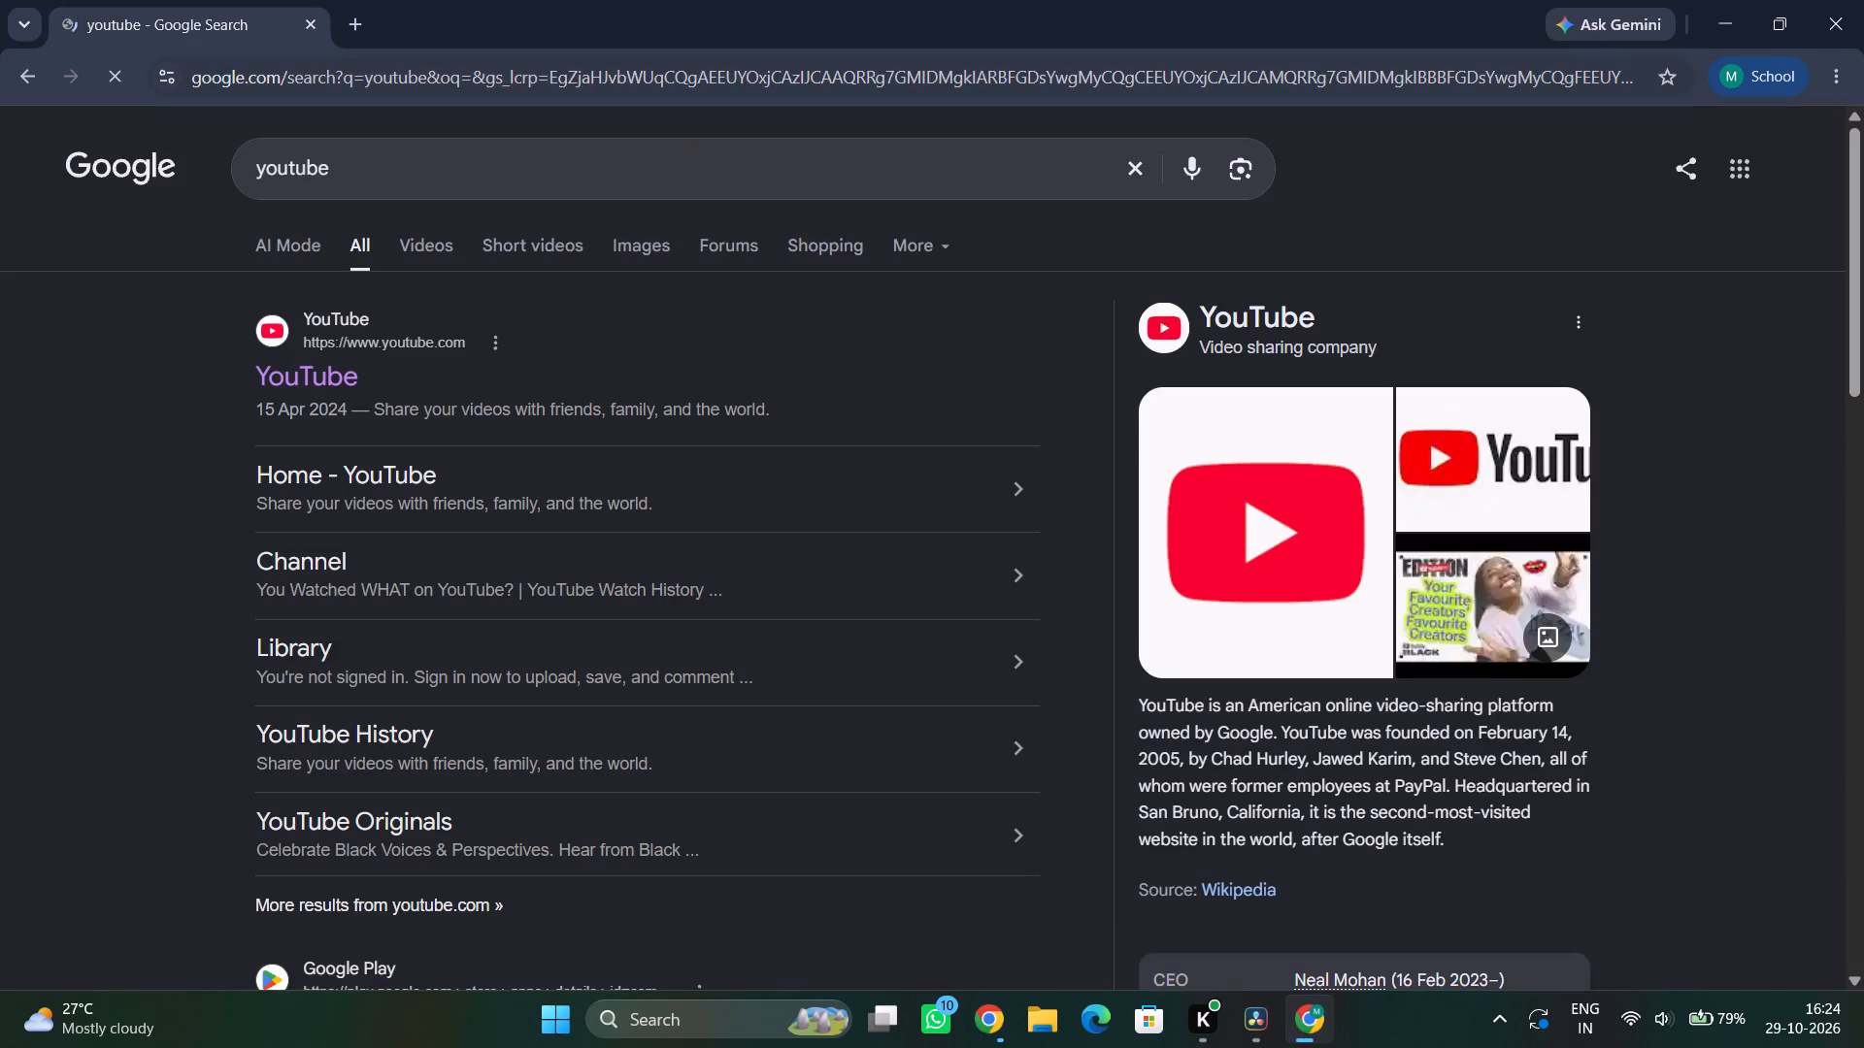
click(605, 192)
key(space)
text(v)
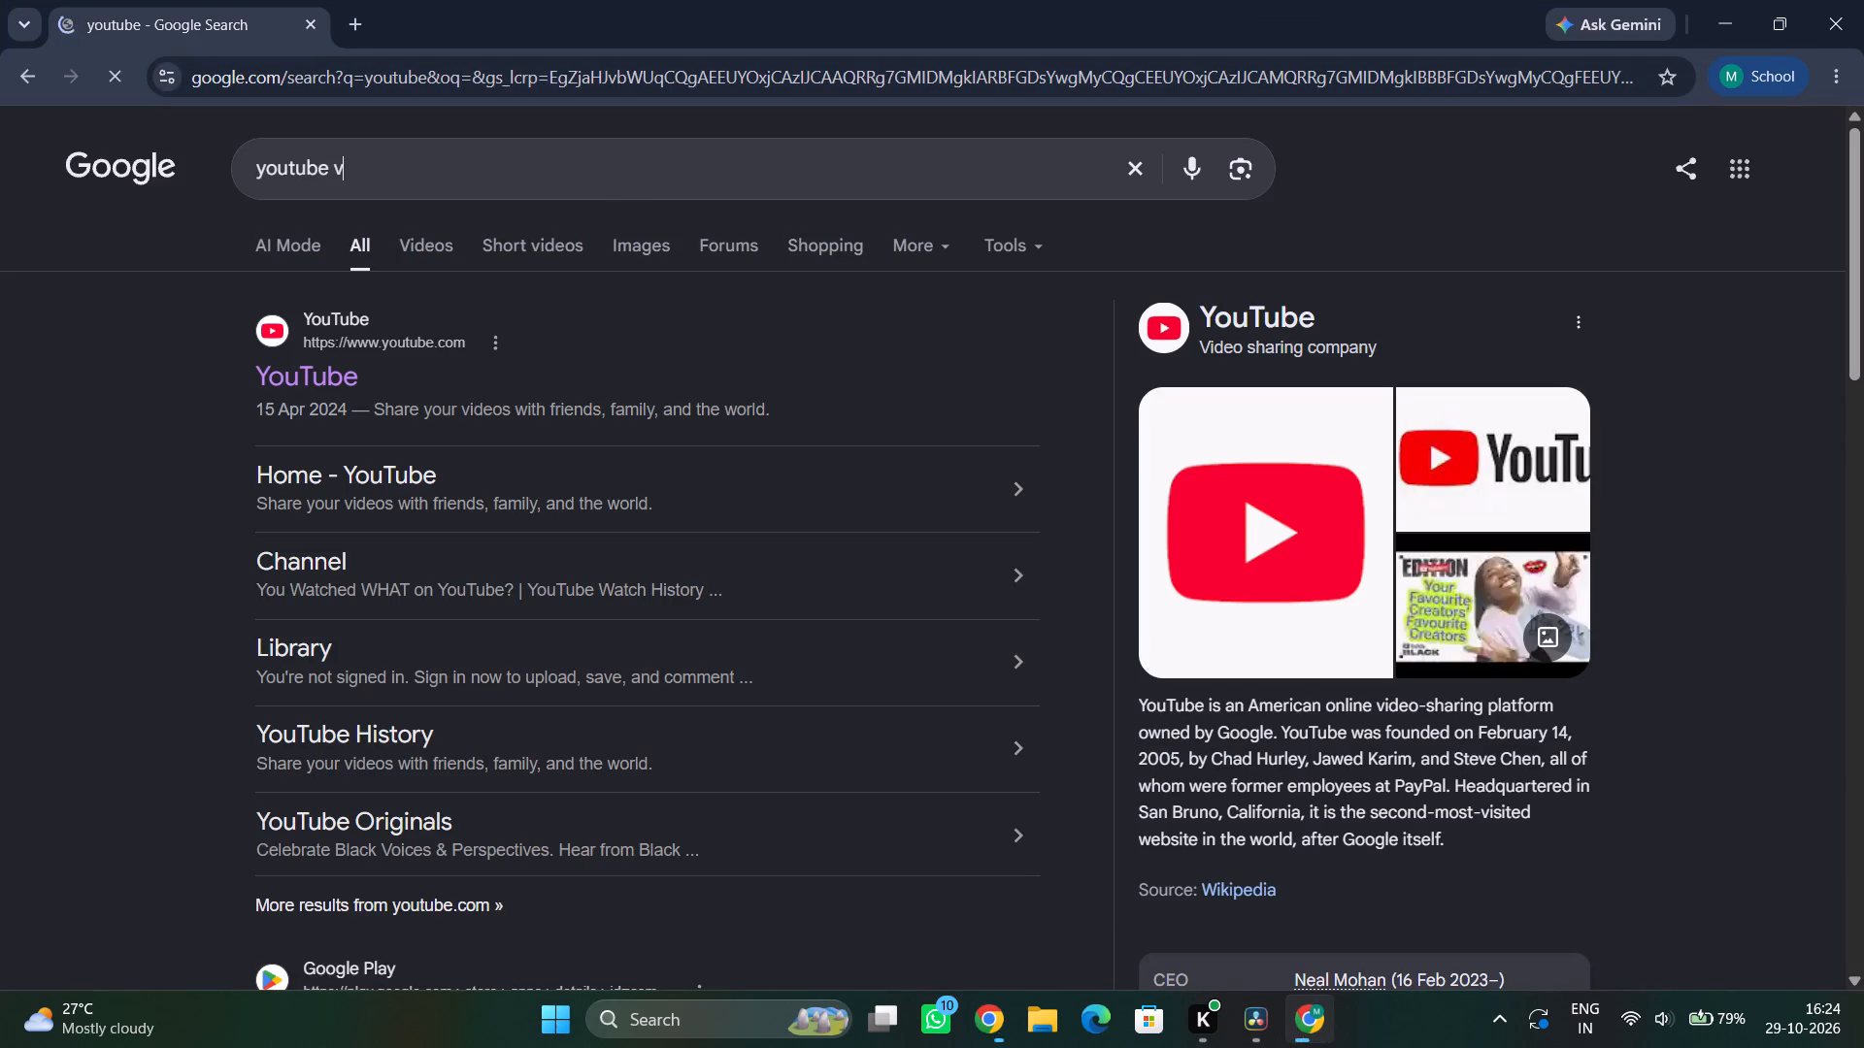
key(i)
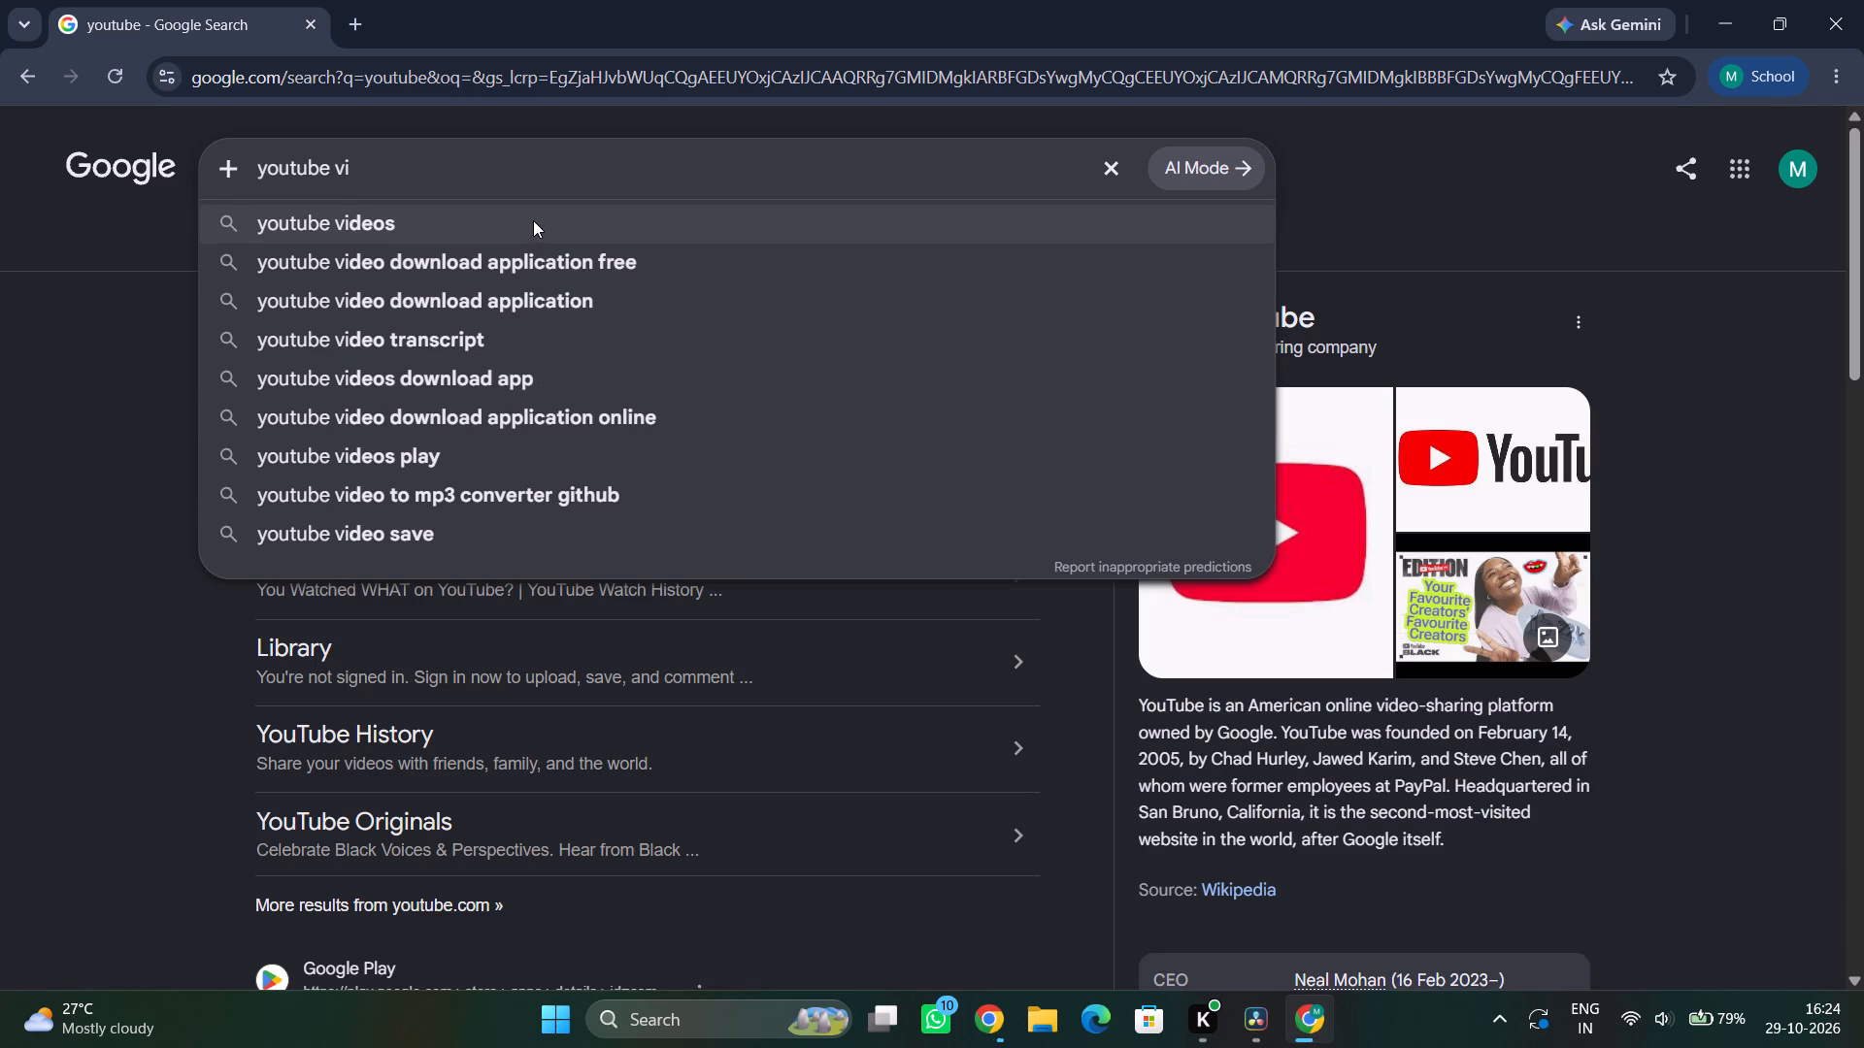
key(Right)
key(Down)
key(Up)
key(space)
key(d)
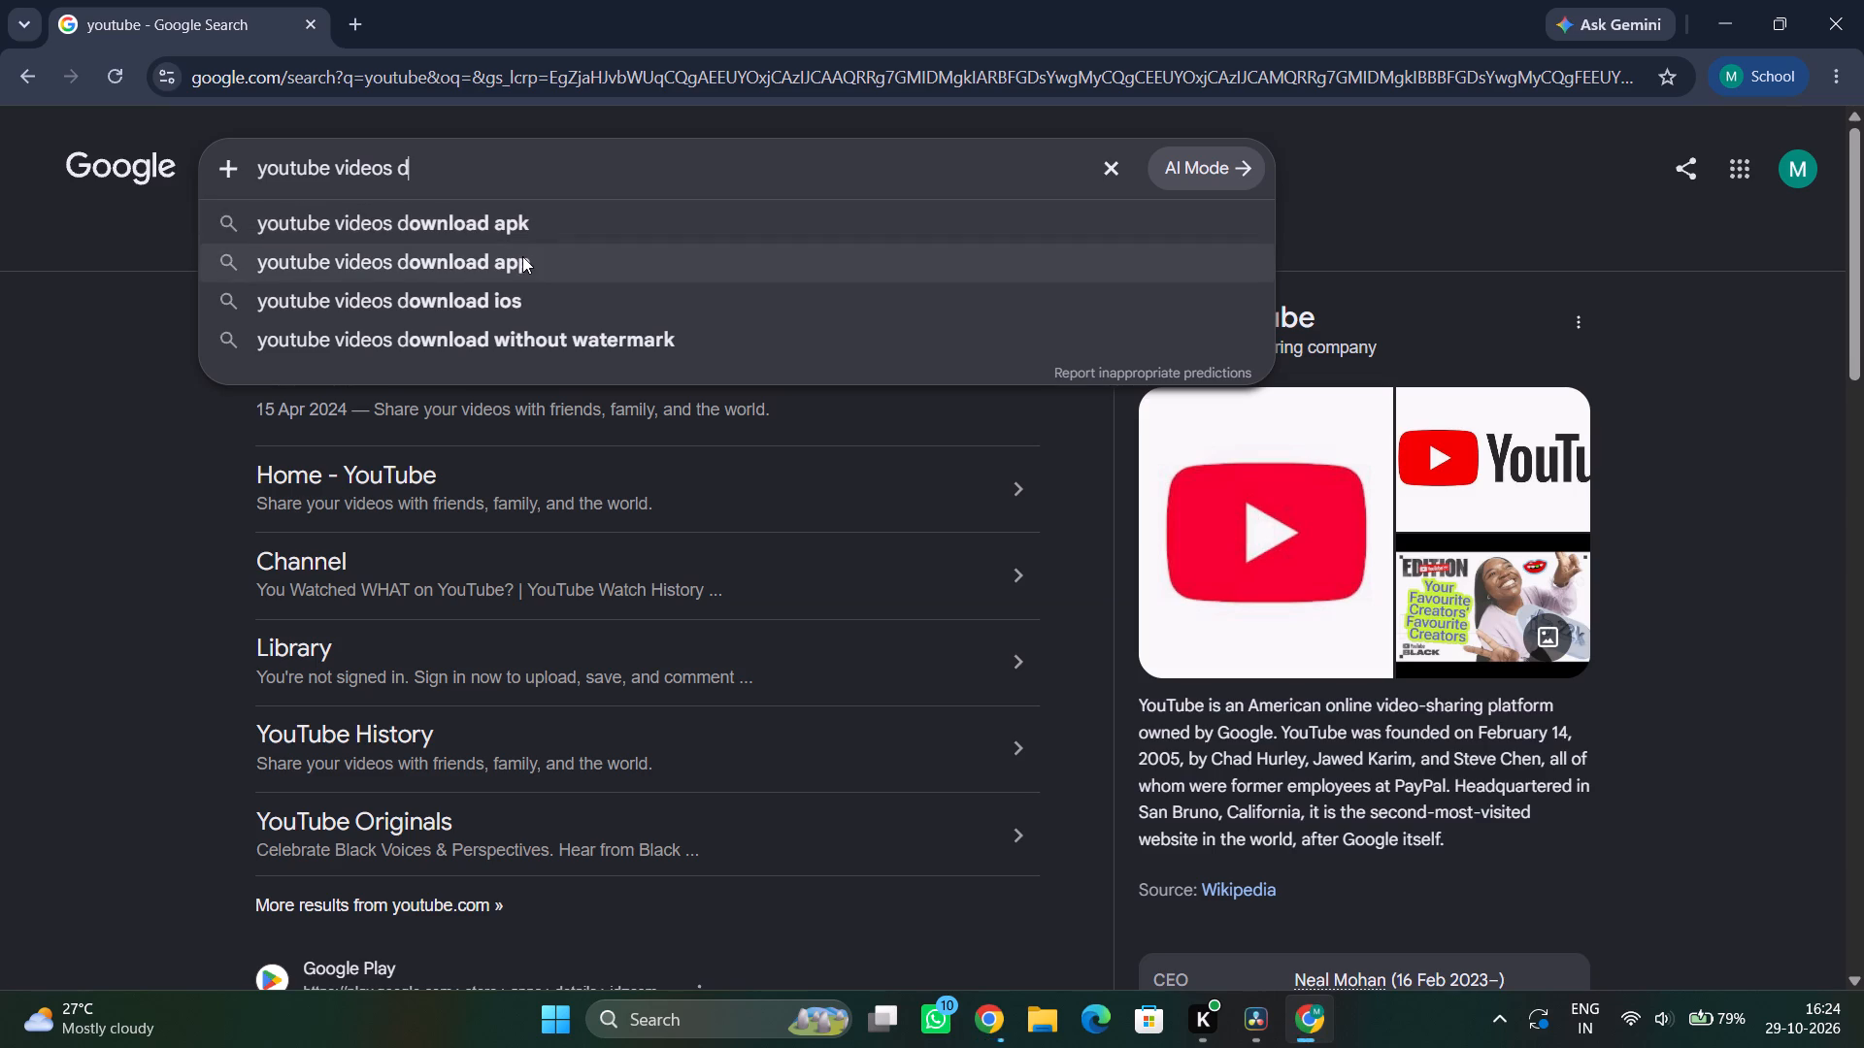
key(Down)
key(BackSpace)
key(BackSpace)
key(BackSpace)
key(Return)
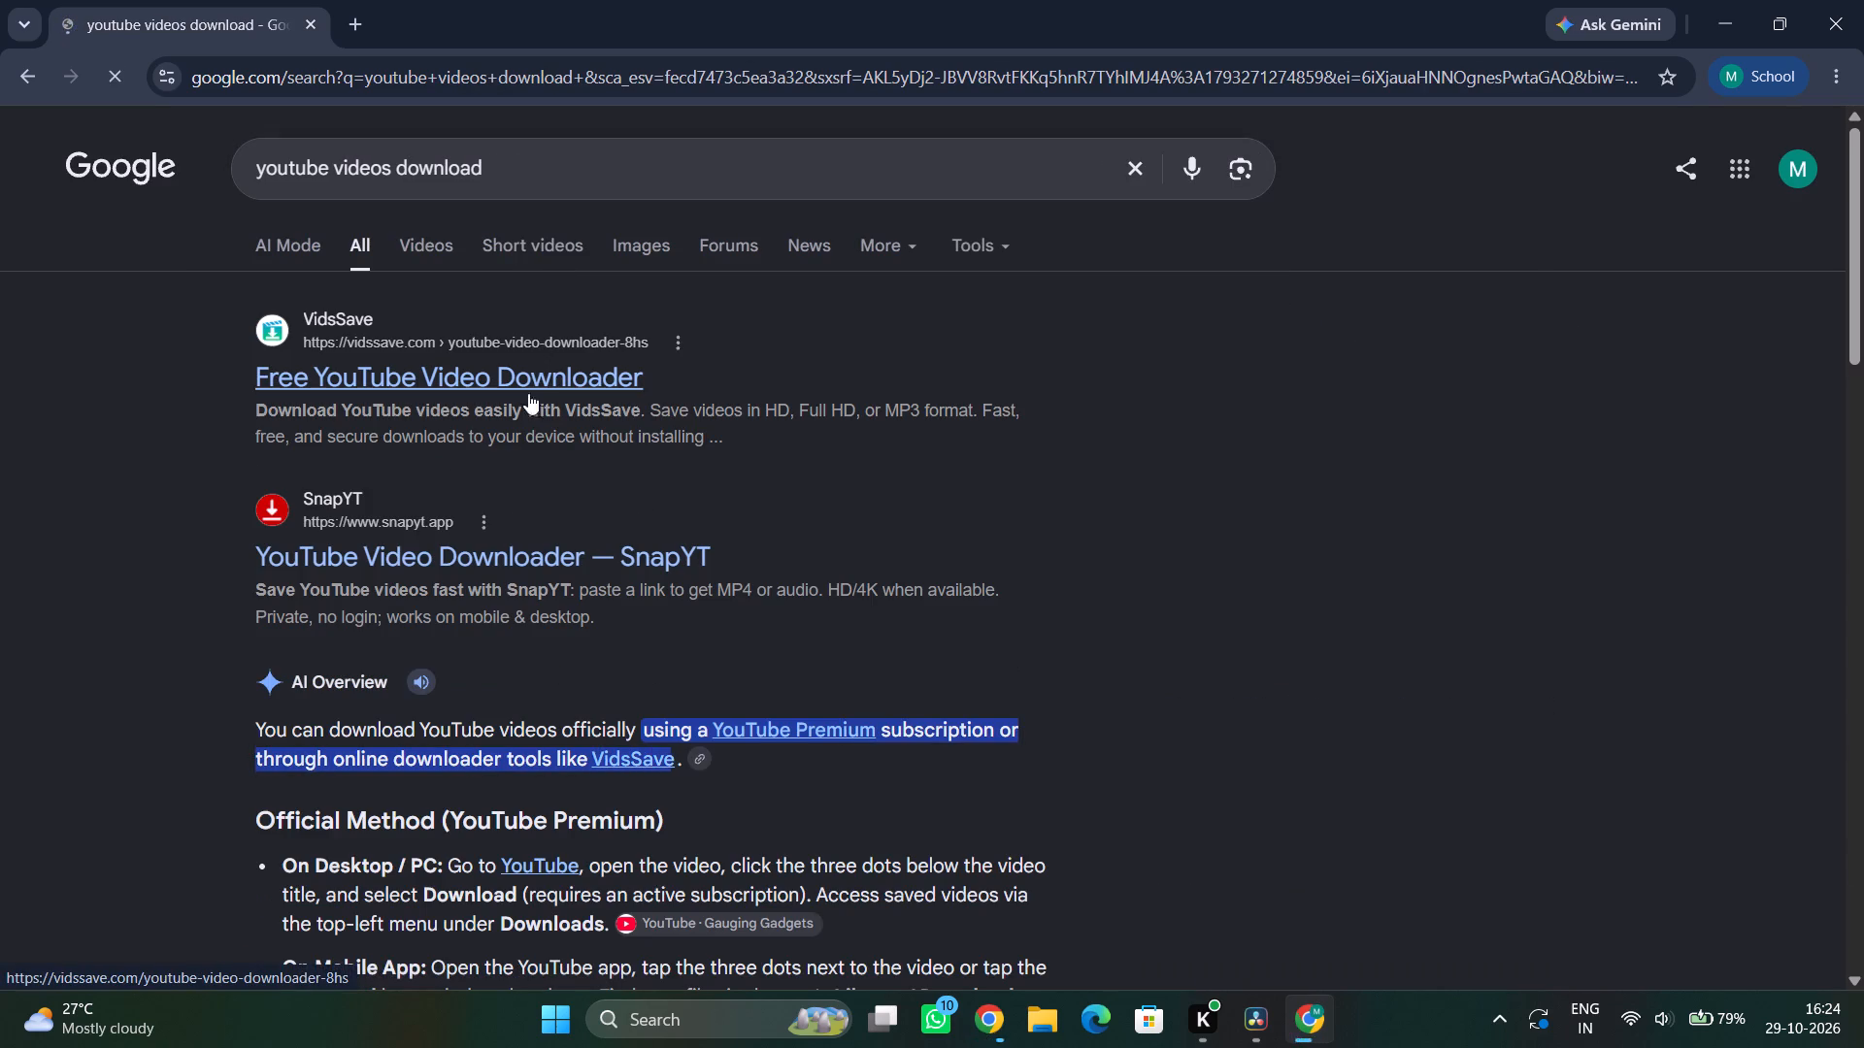
Find the YouTube Toolkit result "YouTube Video Downloader – Free MP4, 4K & 8K" and open it.
scroll(482, 498, down, 15)
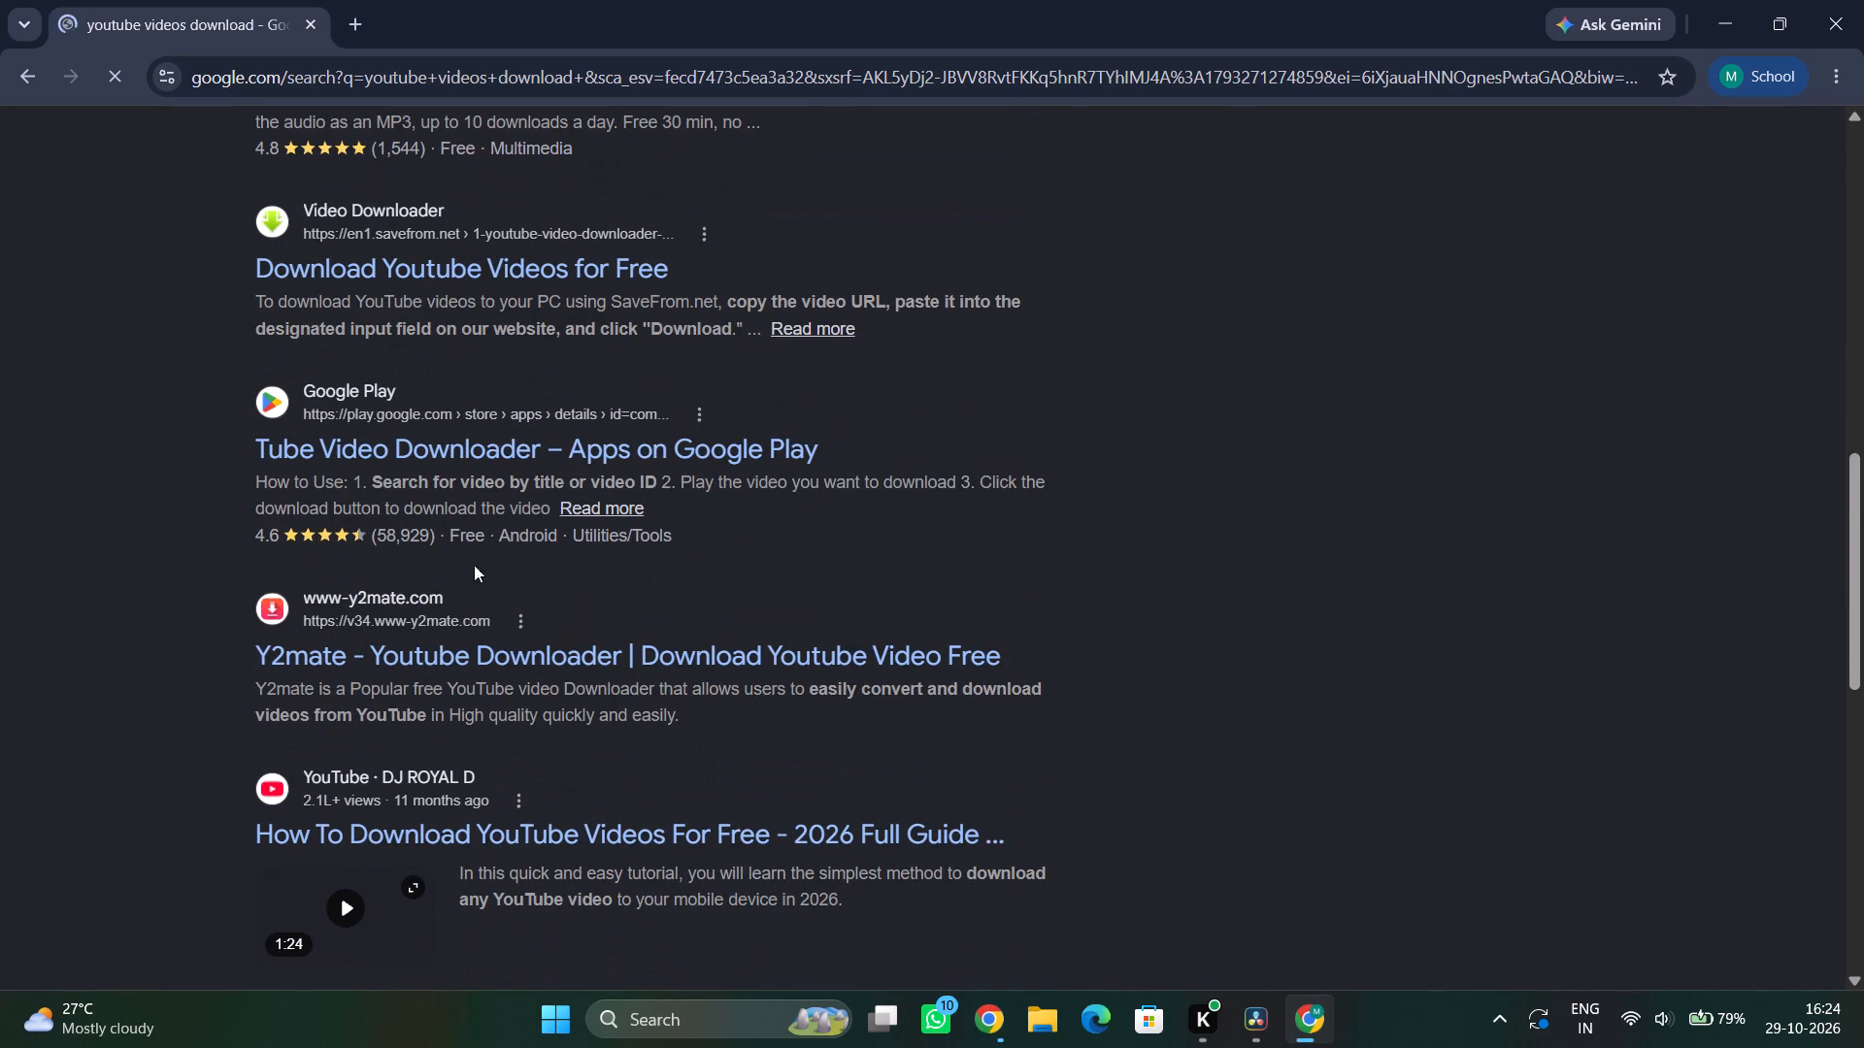
scroll(471, 599, down, 6)
click(479, 585)
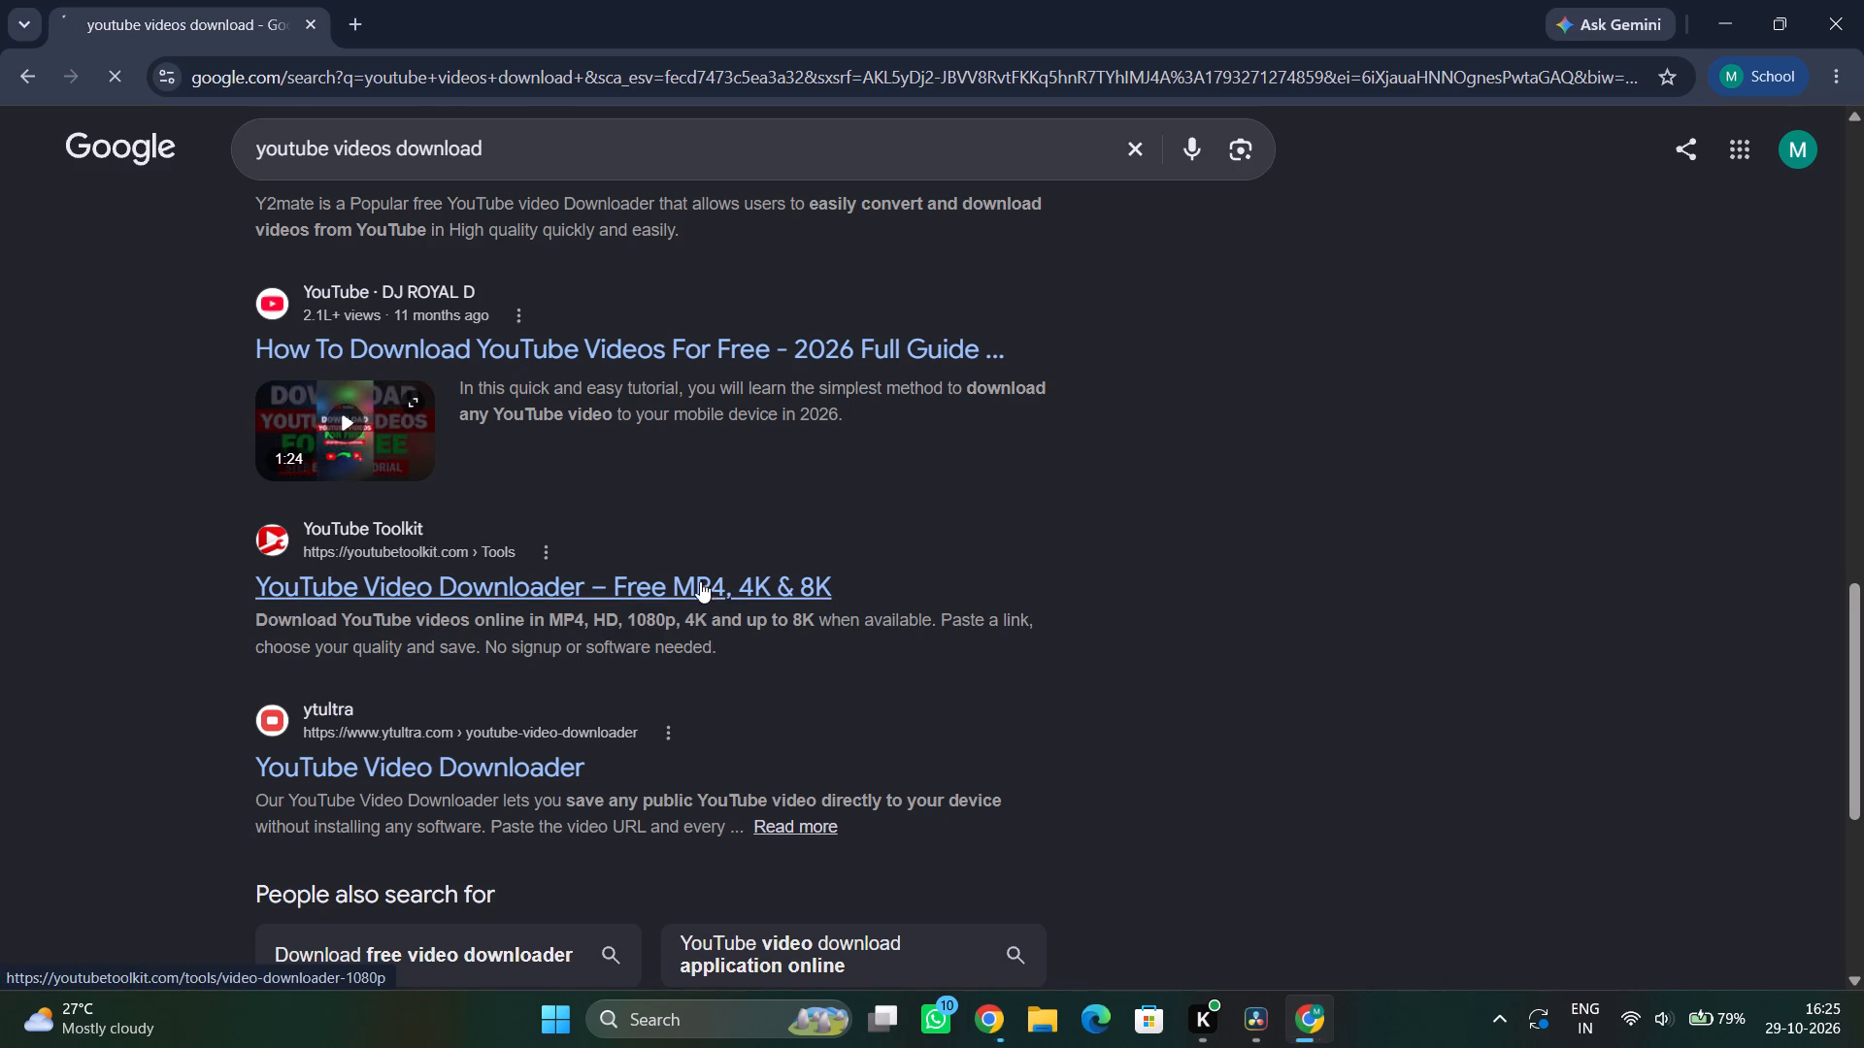
Load the Ronaldo bicycle kick video in the YouTube Toolkit downloader from its copied link.
click(689, 652)
right_click(689, 652)
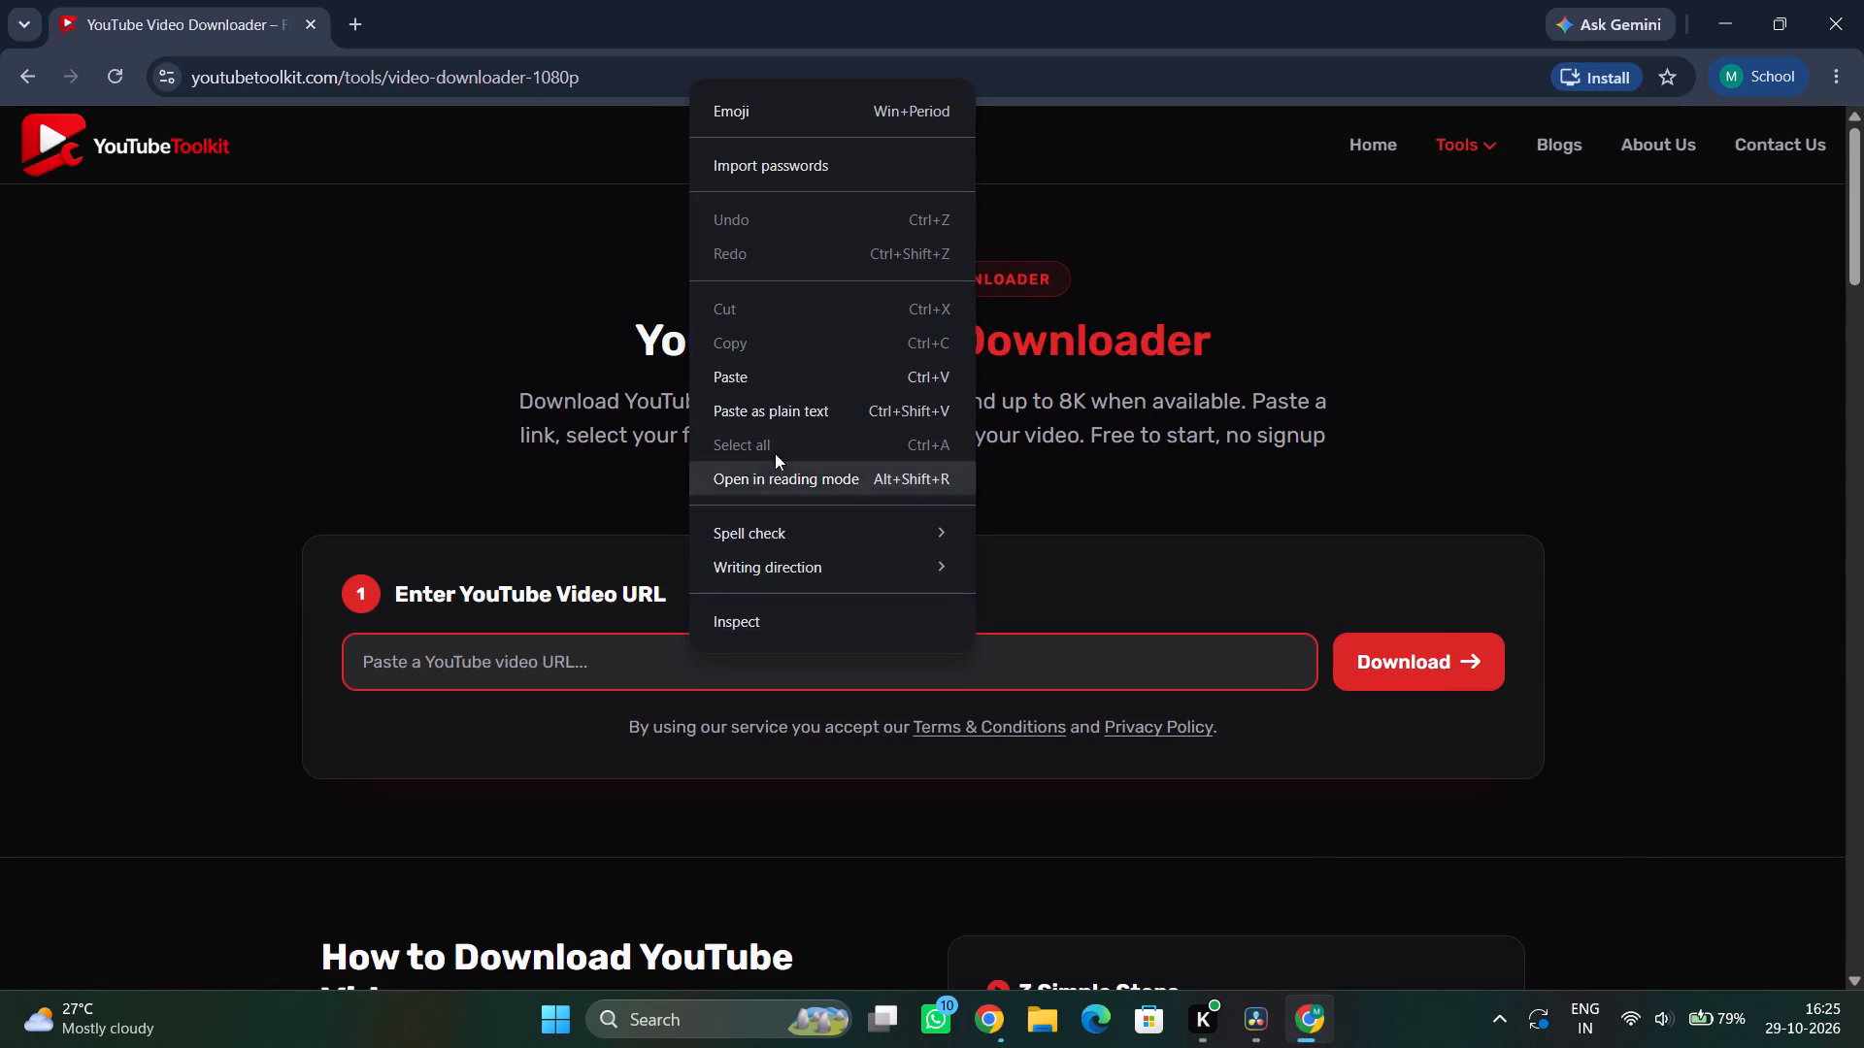
click(818, 368)
click(1381, 645)
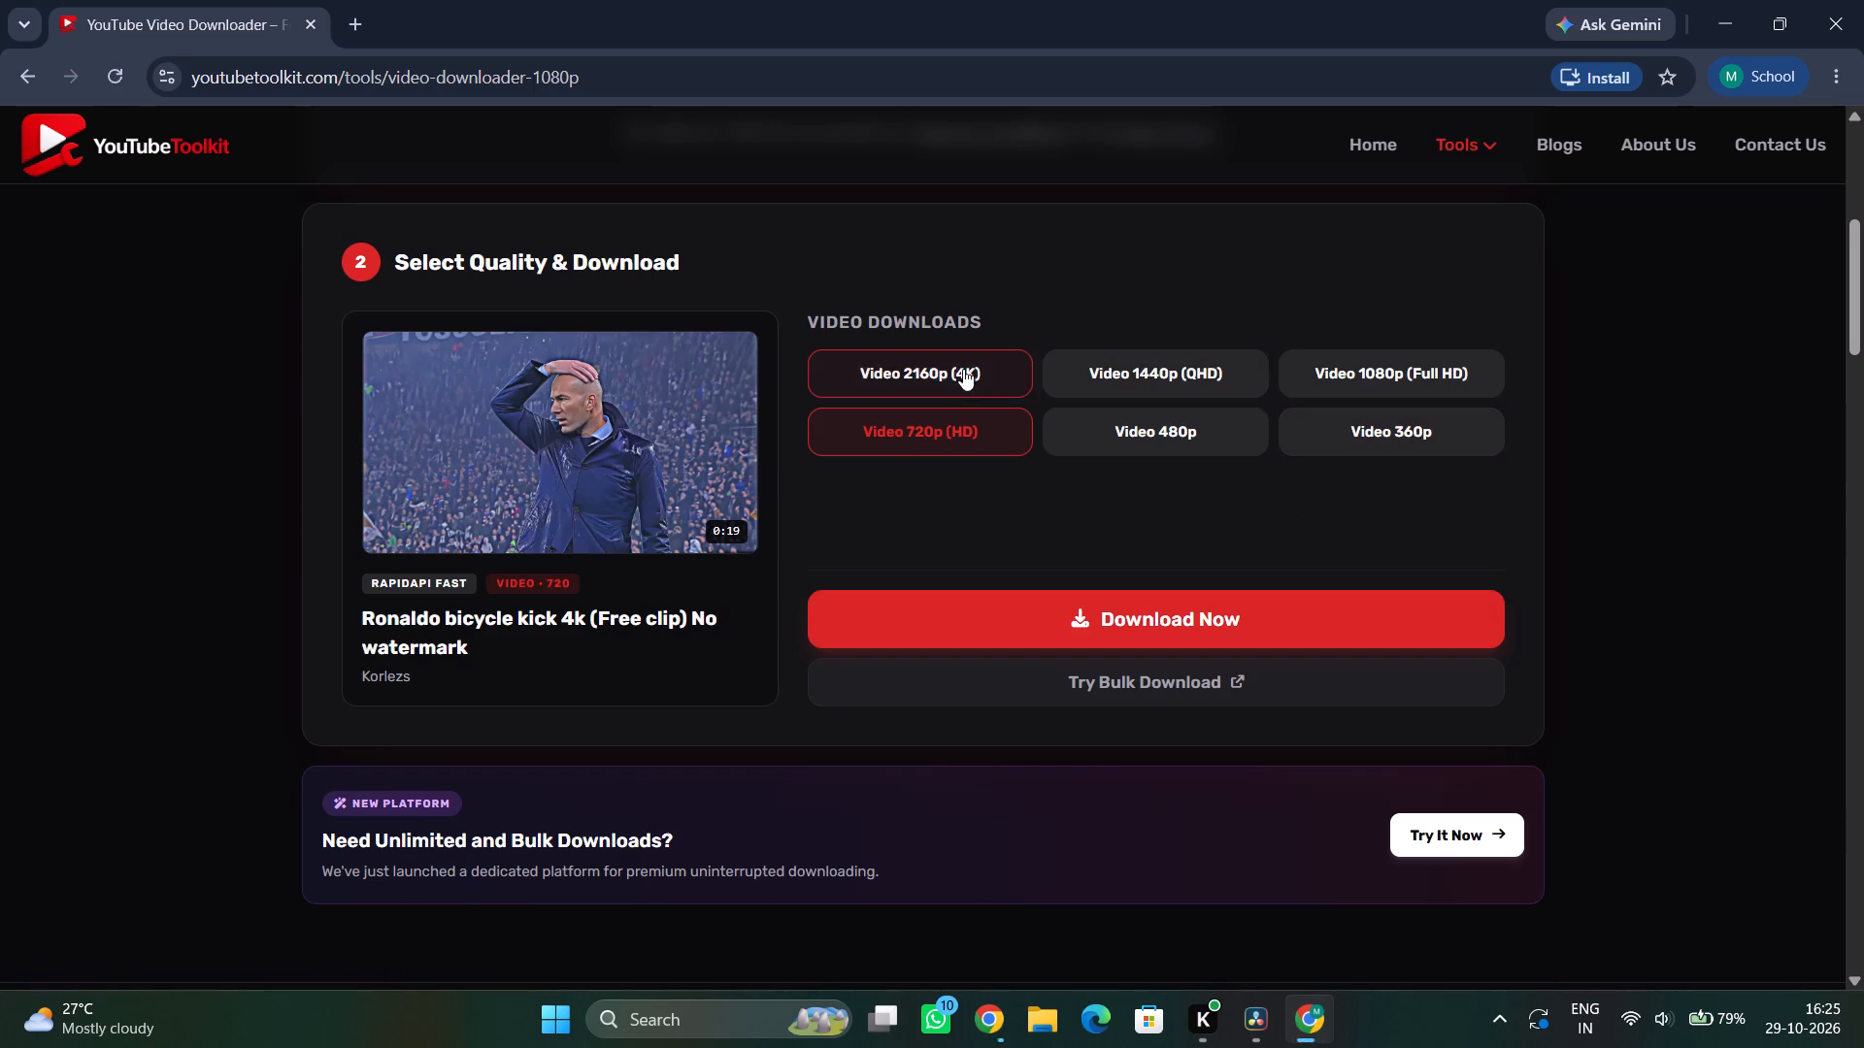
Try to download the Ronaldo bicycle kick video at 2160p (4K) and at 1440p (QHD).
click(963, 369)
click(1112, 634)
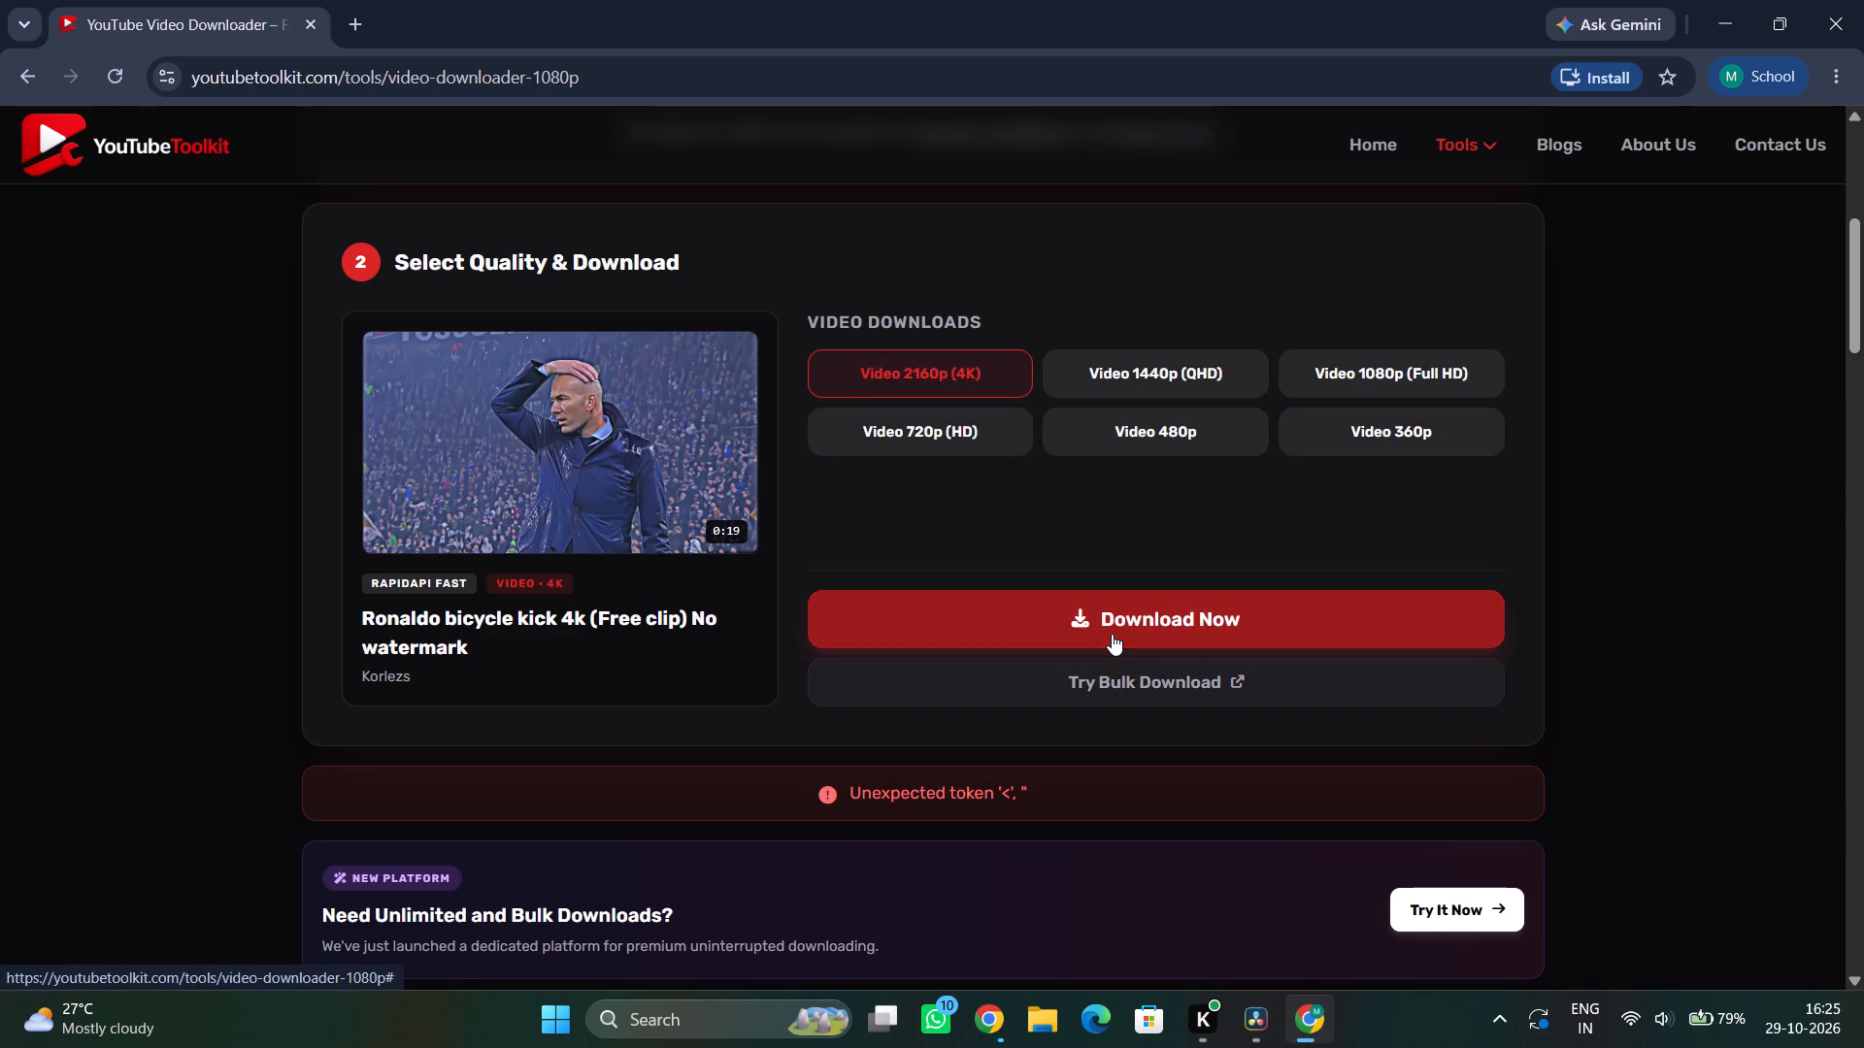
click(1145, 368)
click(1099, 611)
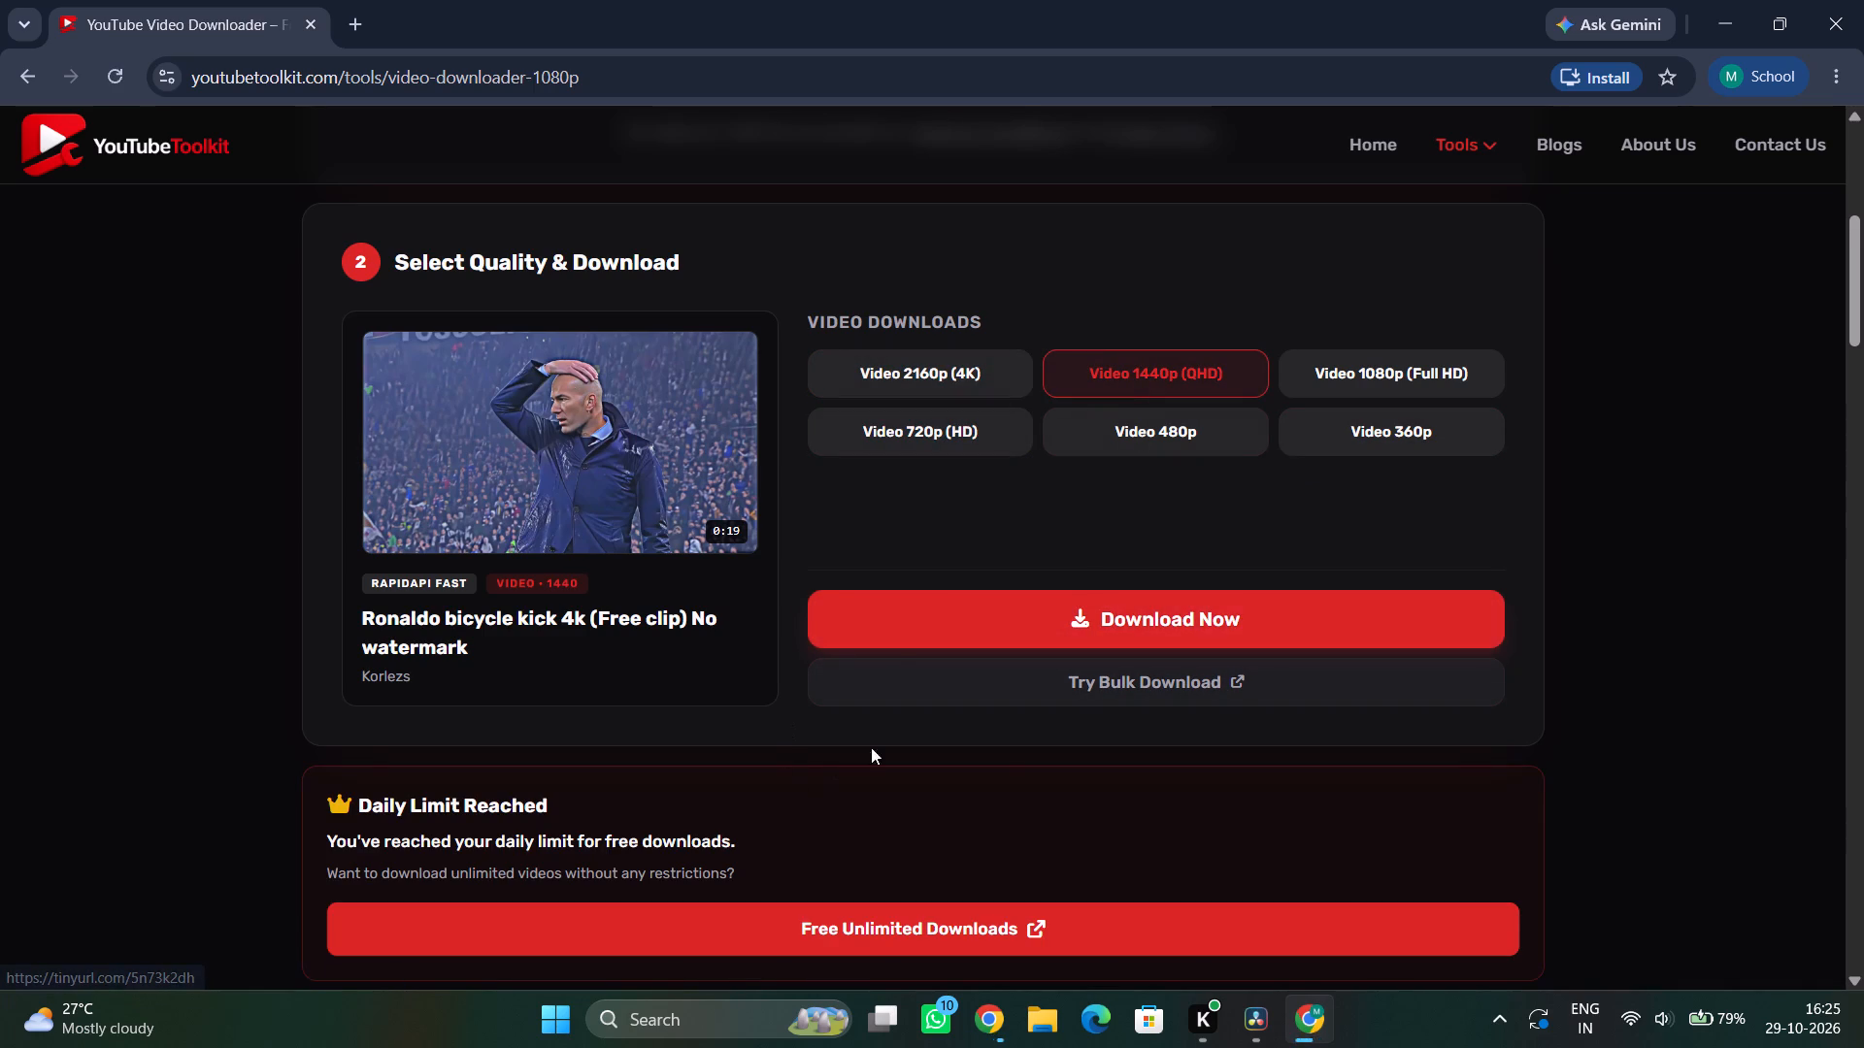
Open YouTube Toolkit's free unlimited downloads platform.
click(898, 920)
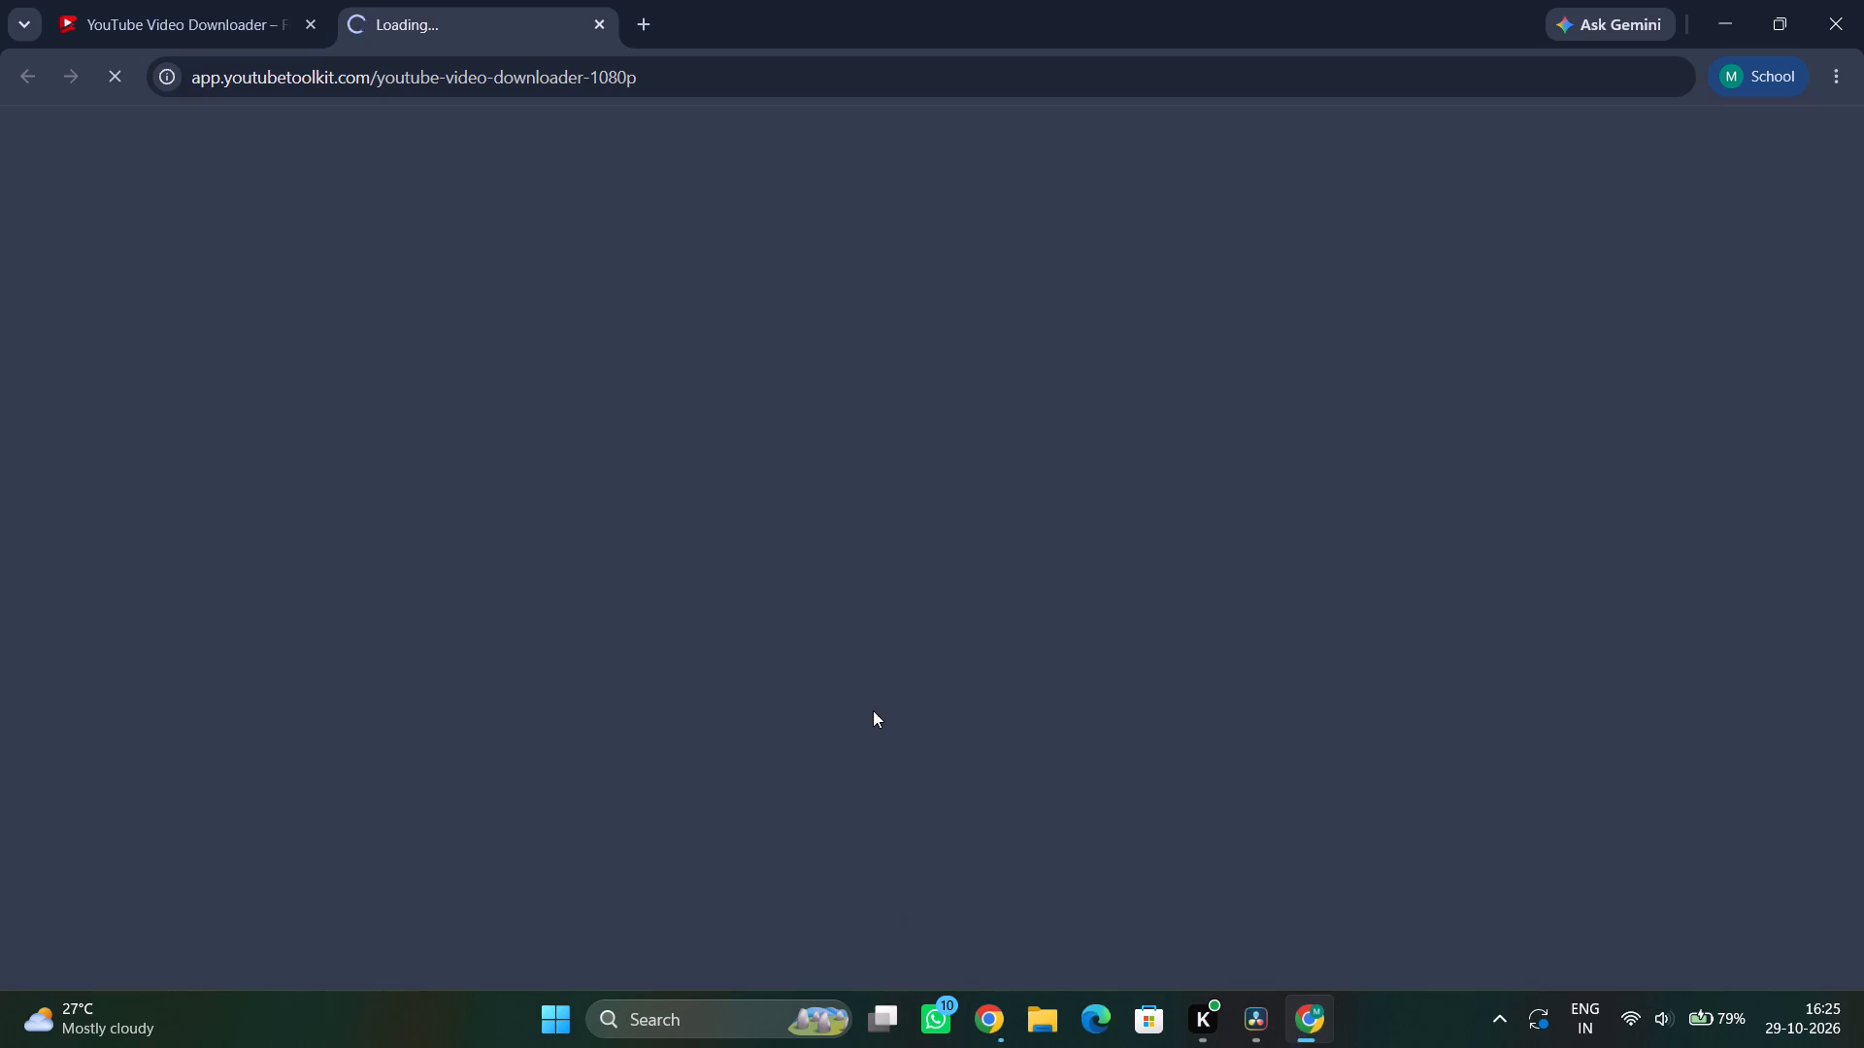
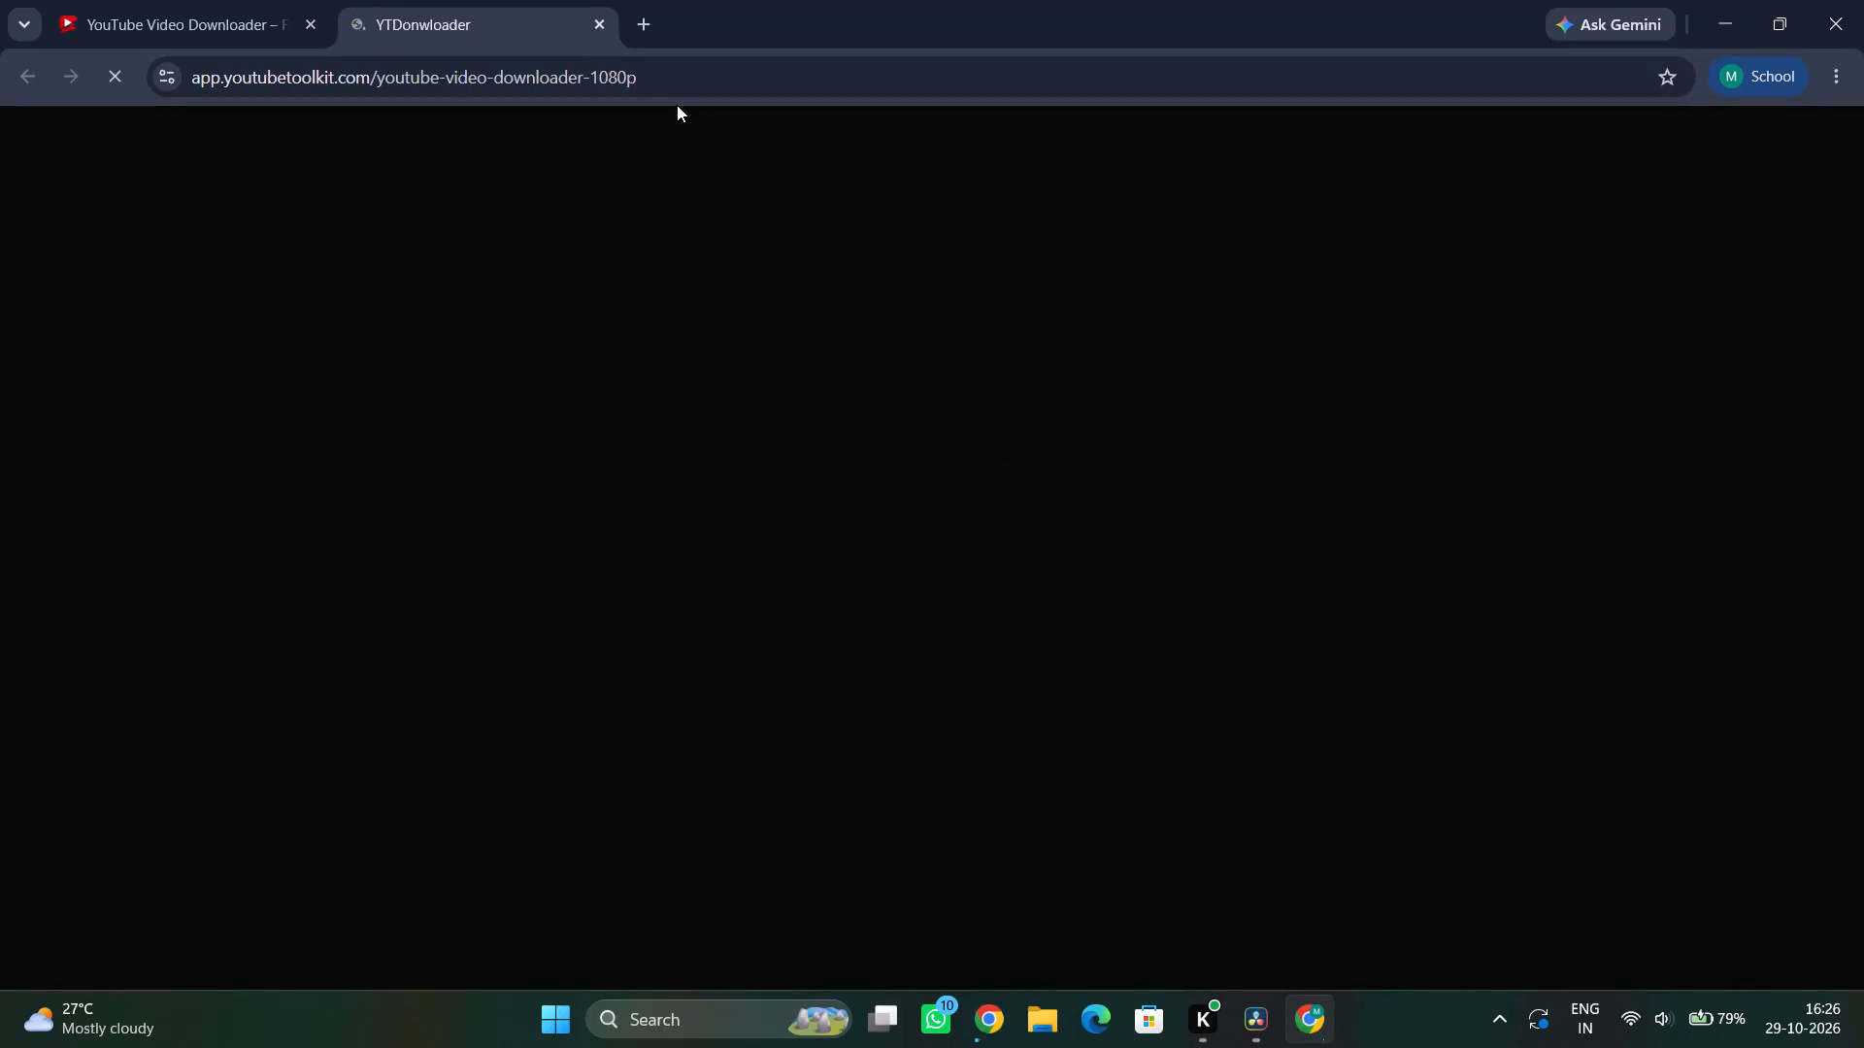
Retry downloading the Ronaldo bicycle kick video at 1440p (QHD), and reopen the free unlimited downloads platform.
click(604, 30)
click(1112, 616)
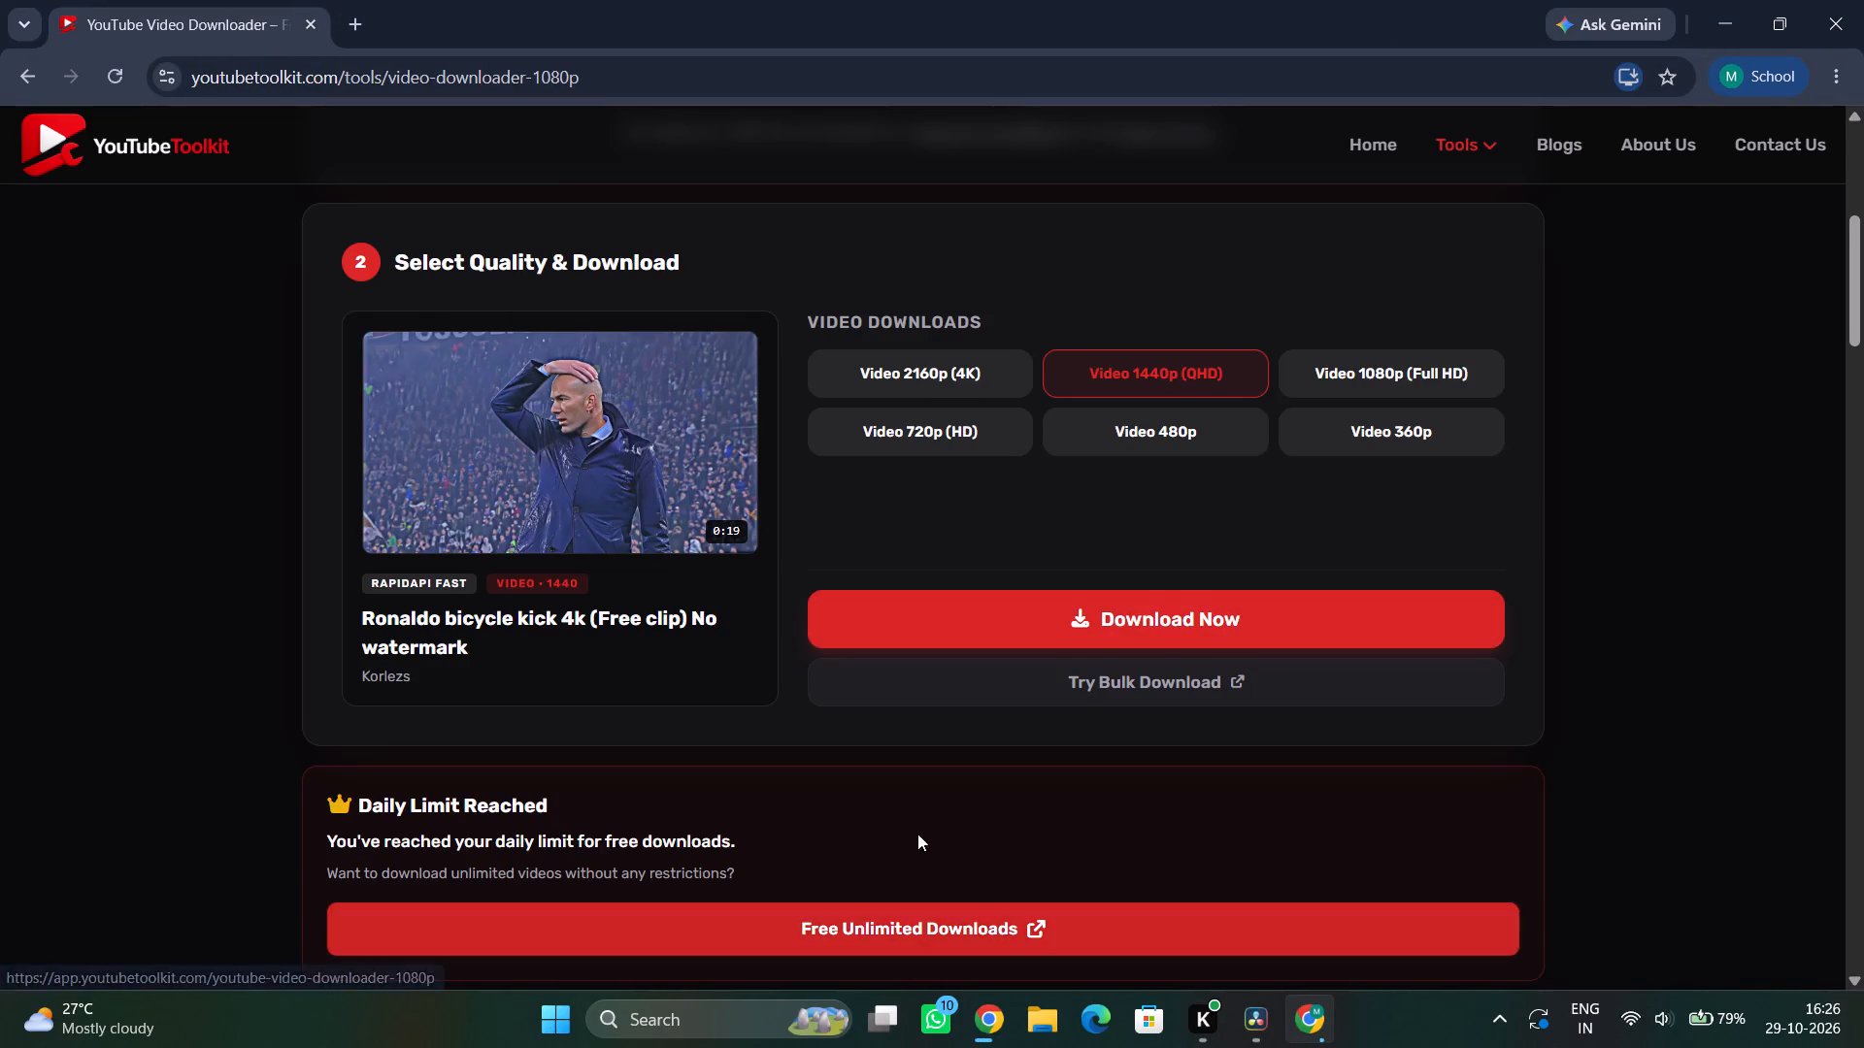
scroll(913, 804, down, 6)
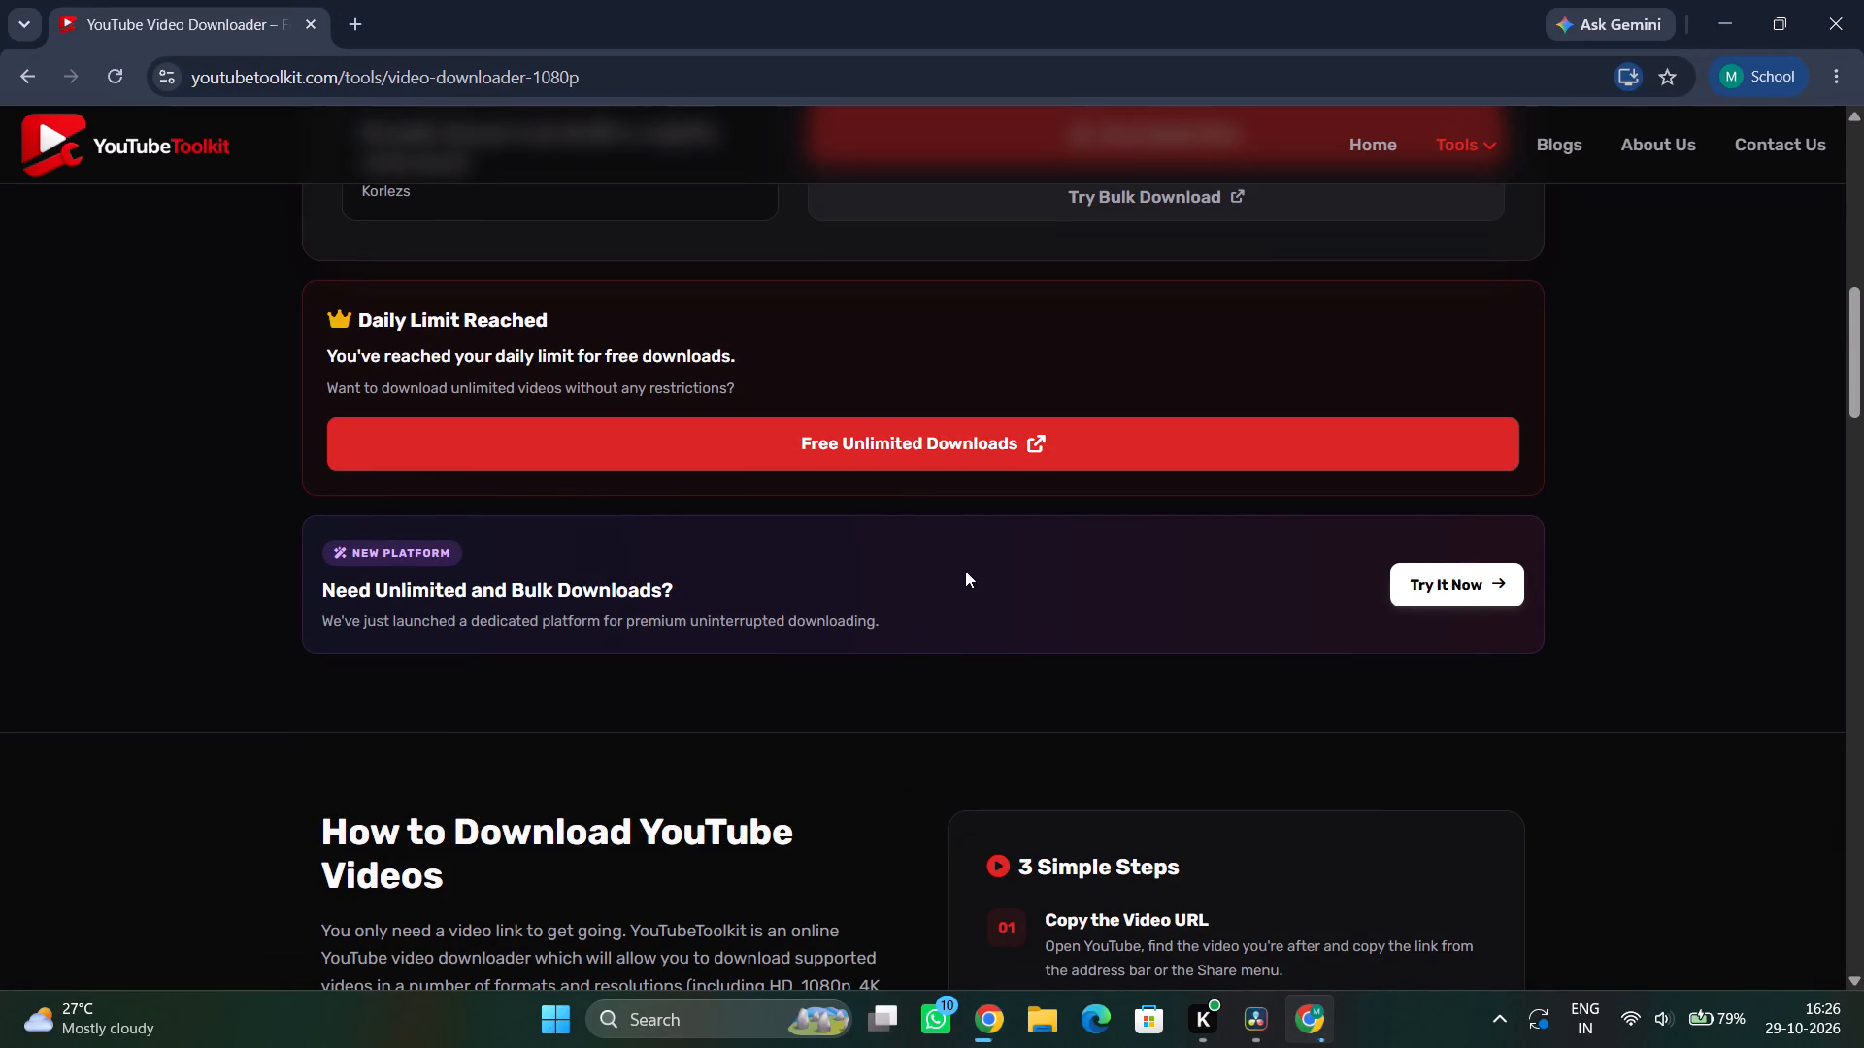
click(883, 465)
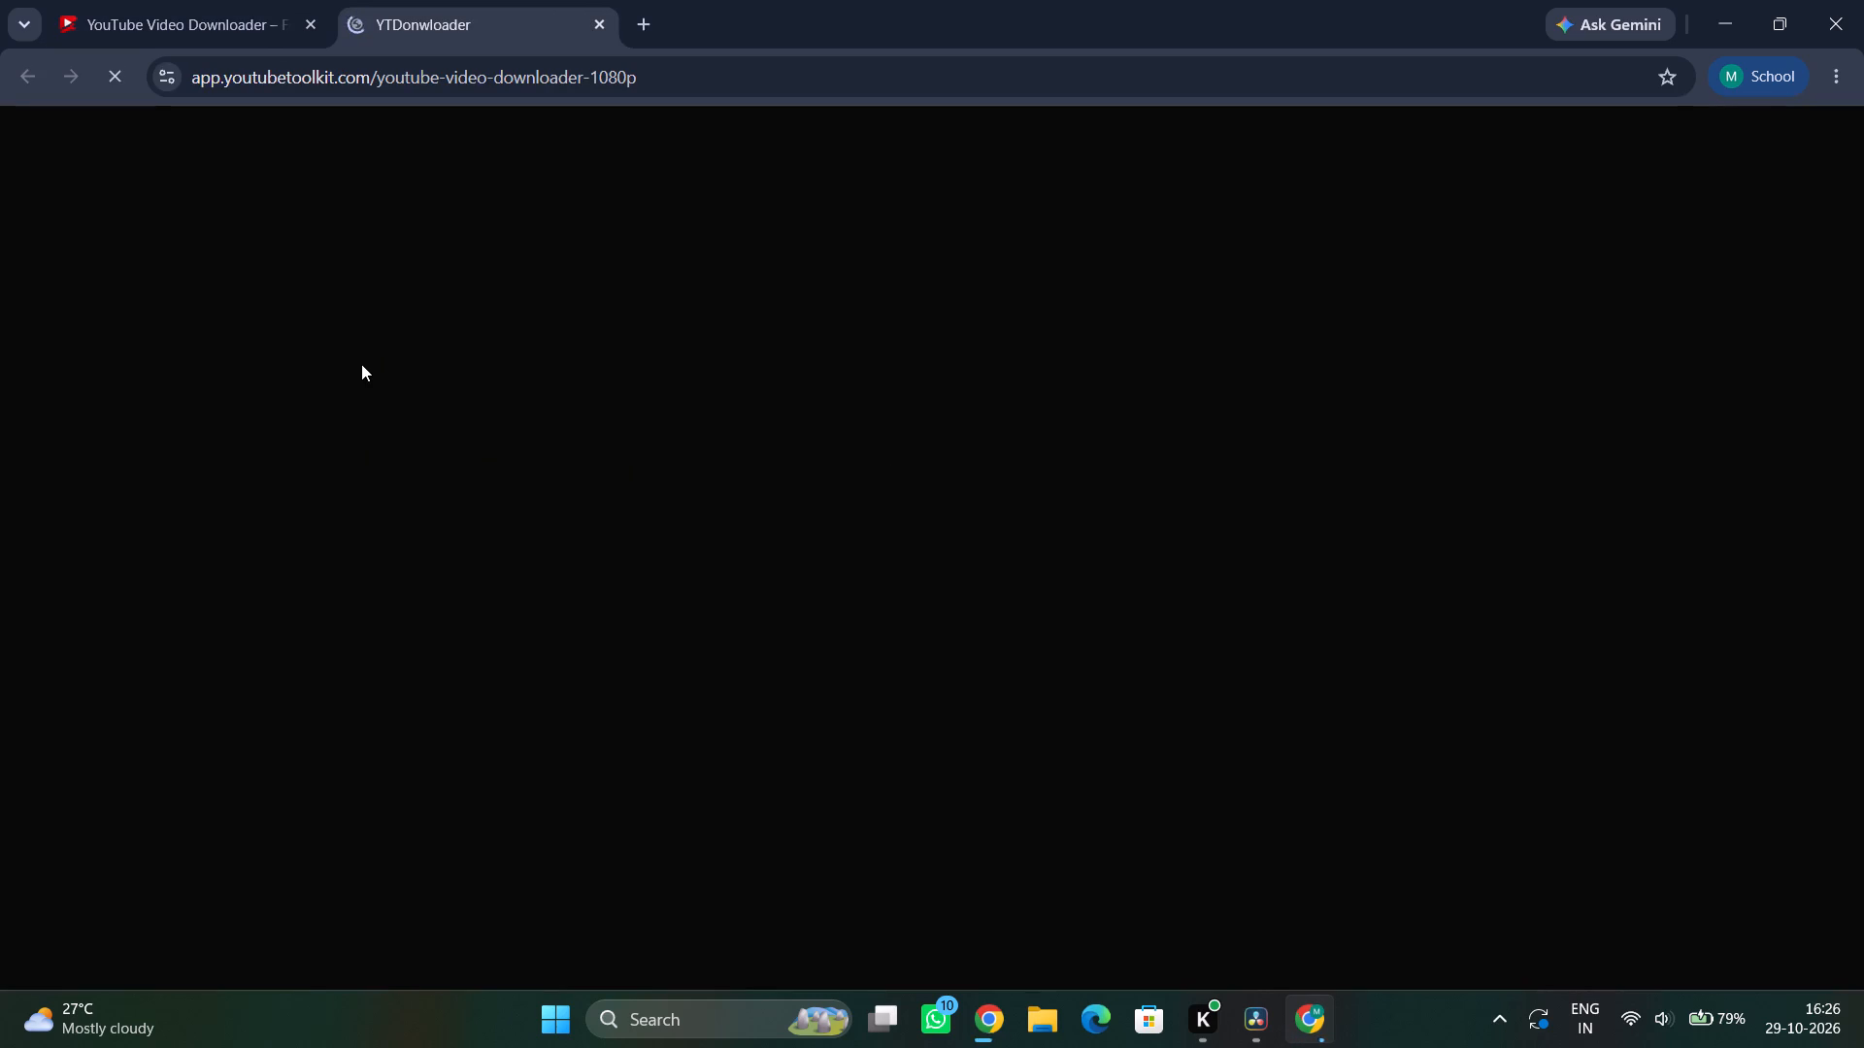
In the other Chrome window, pause and resume the "Cristiano Ronaldo Skills Vs Arsenal 2008 Scenepack" download.
click(1317, 1034)
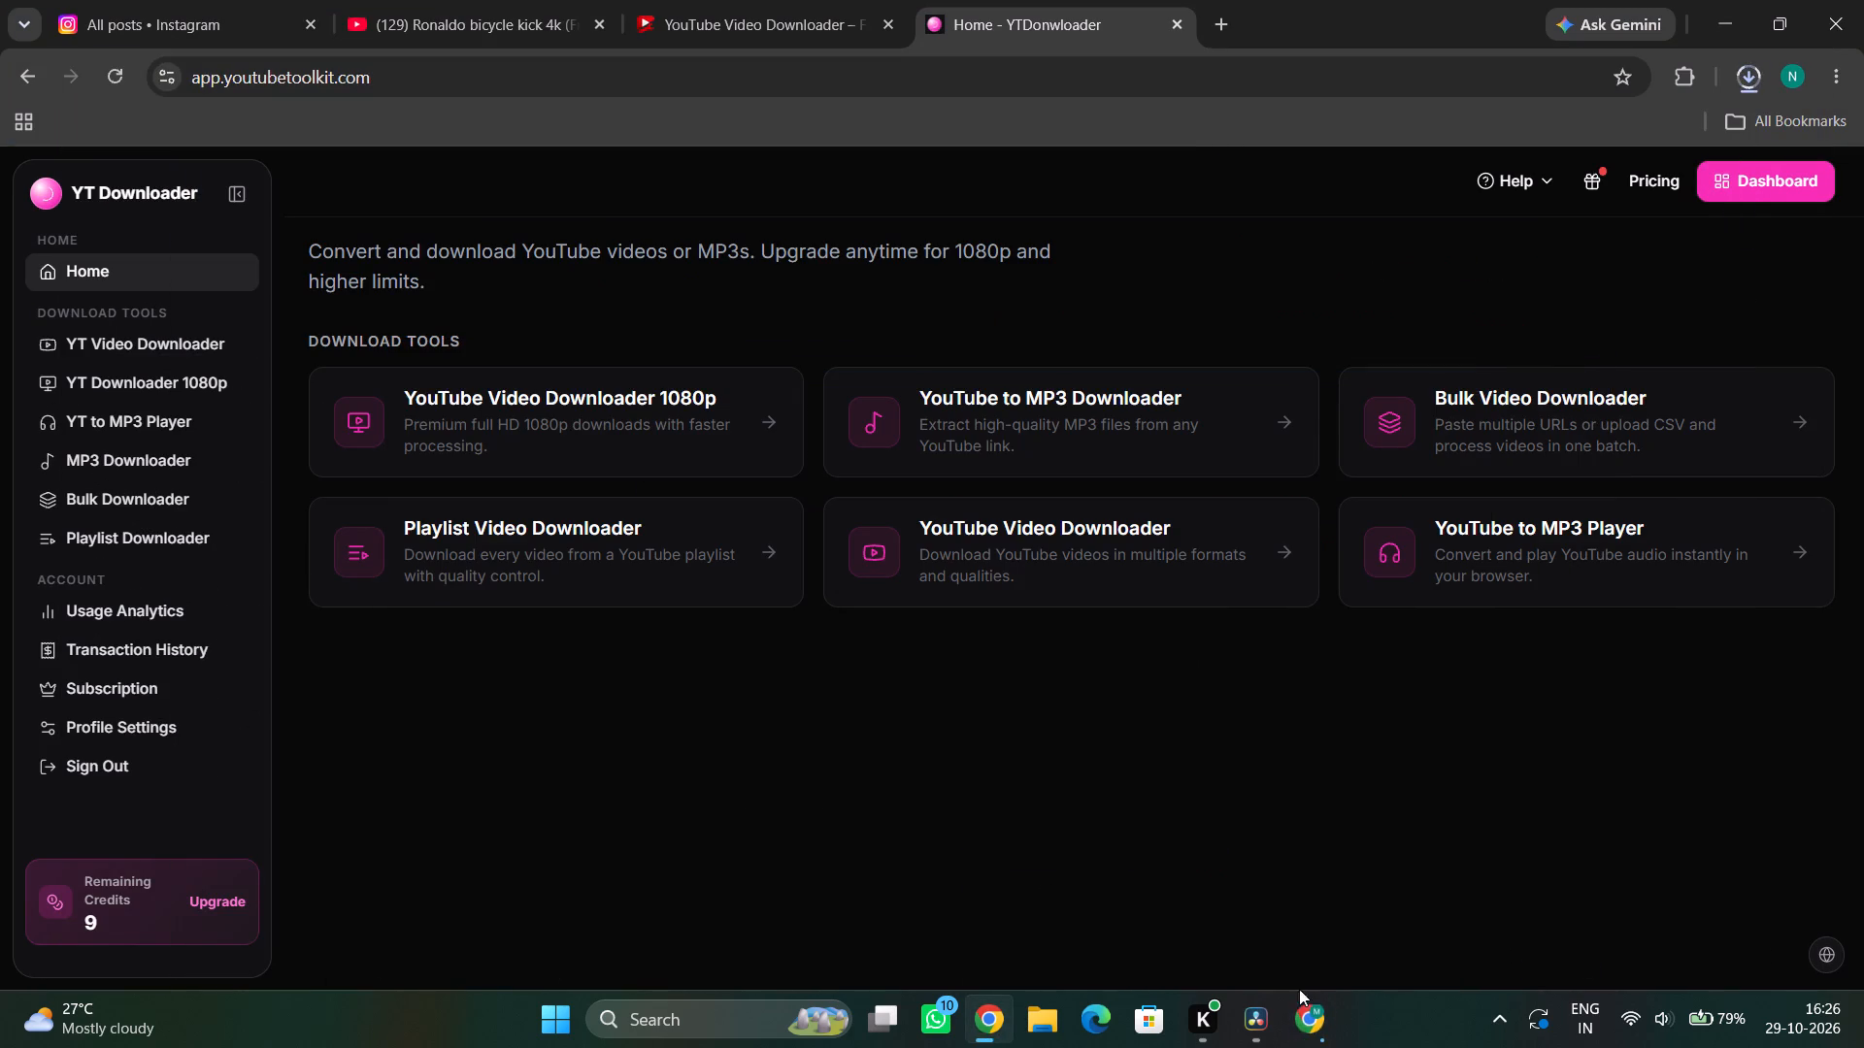
click(1761, 83)
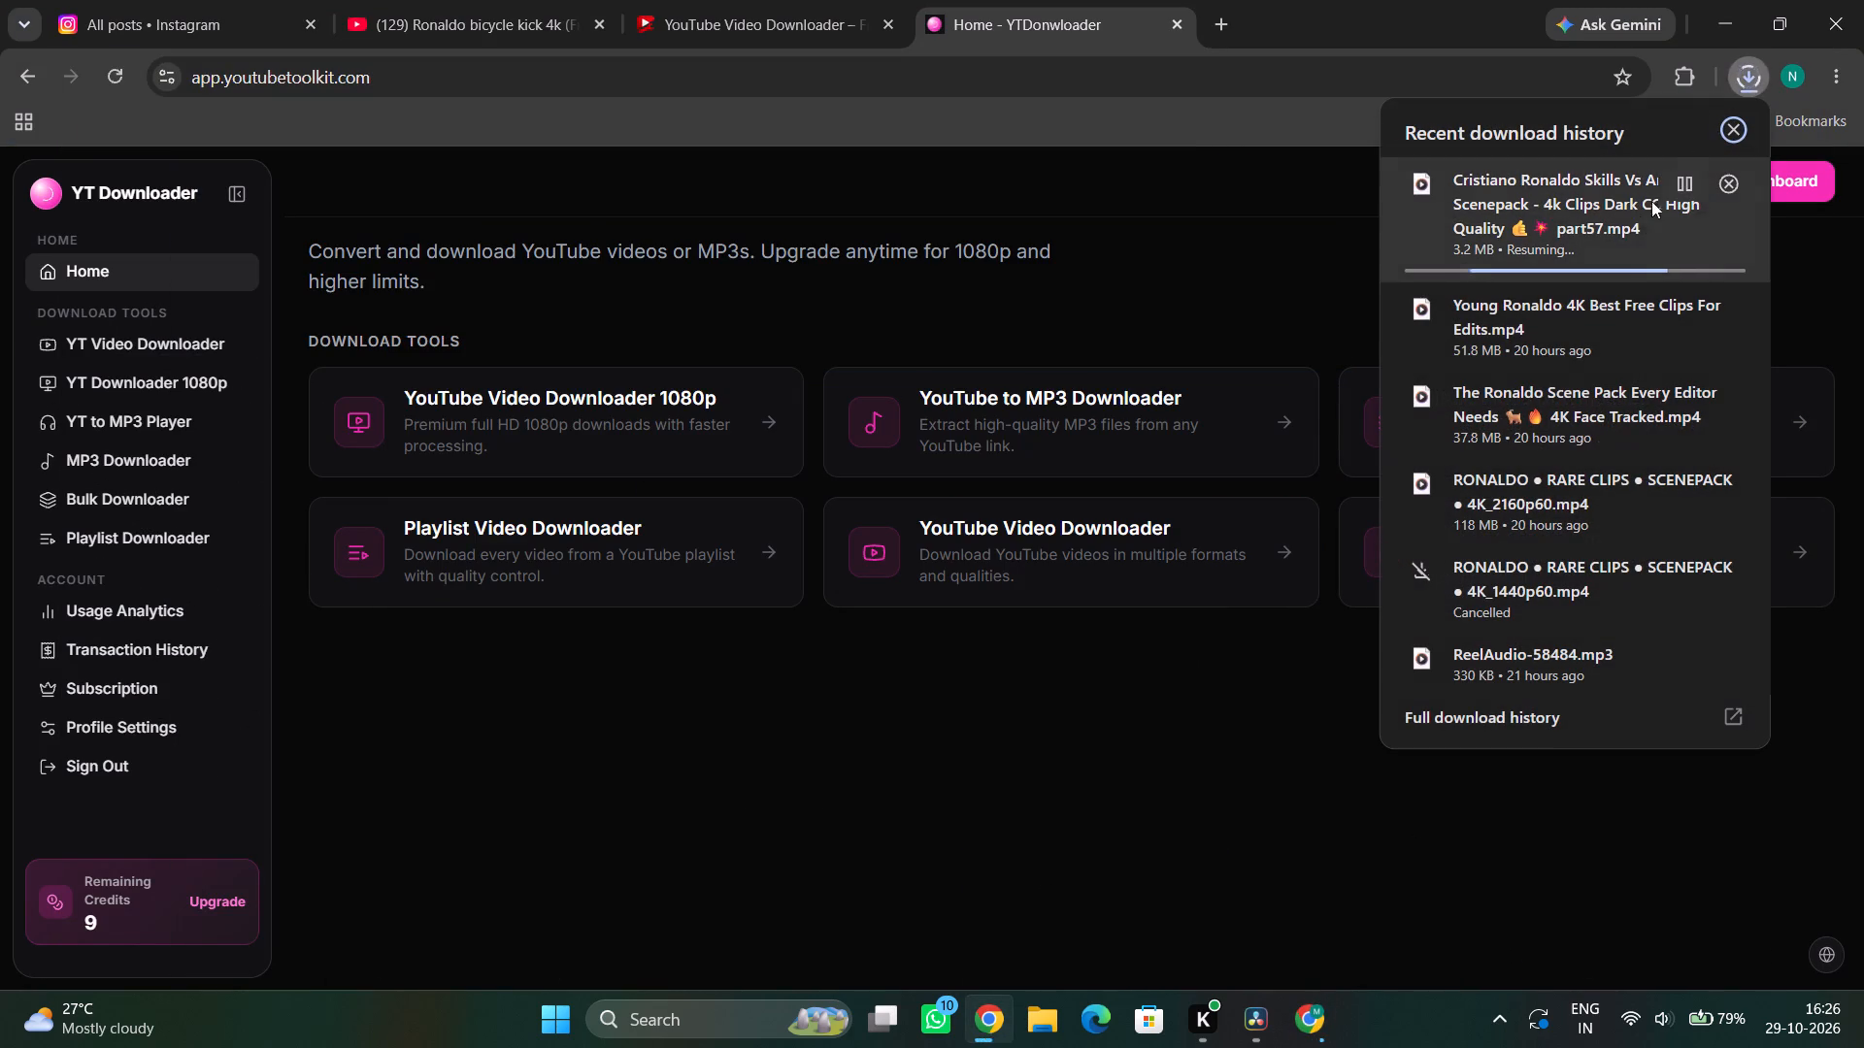
click(1684, 181)
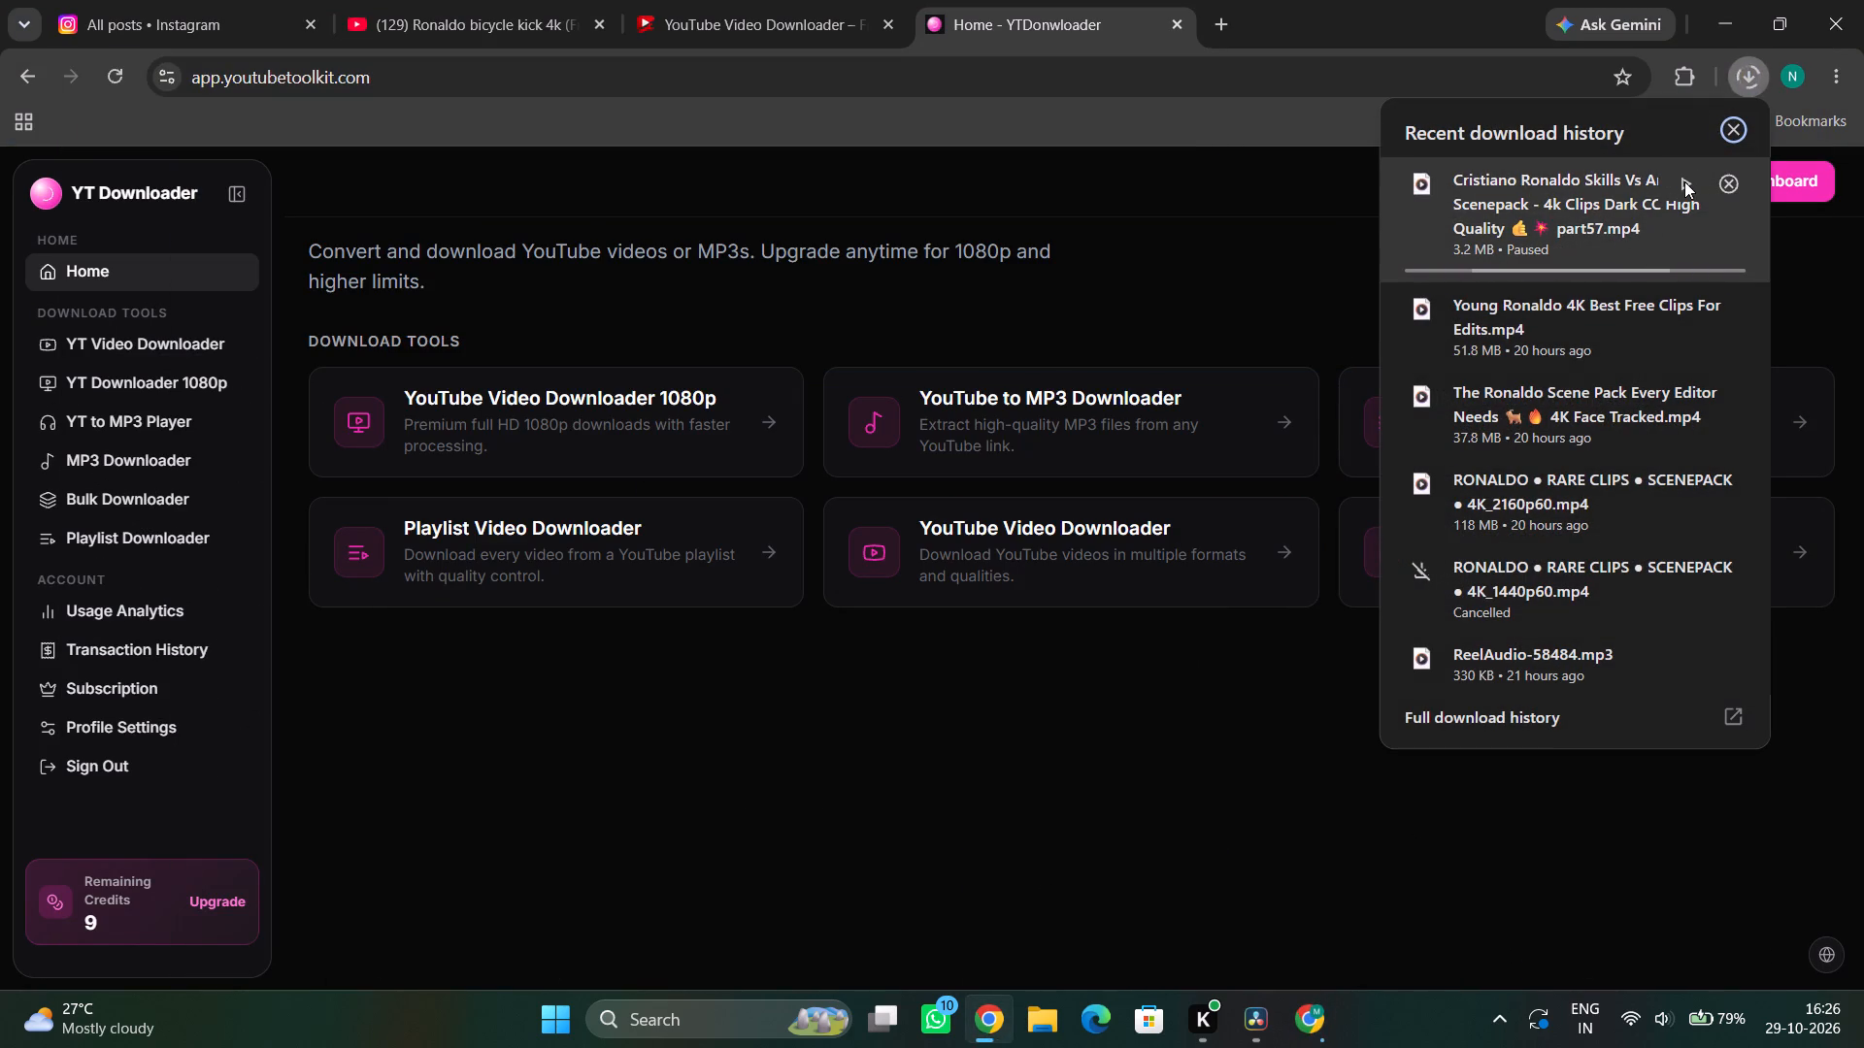
click(1684, 181)
click(1679, 185)
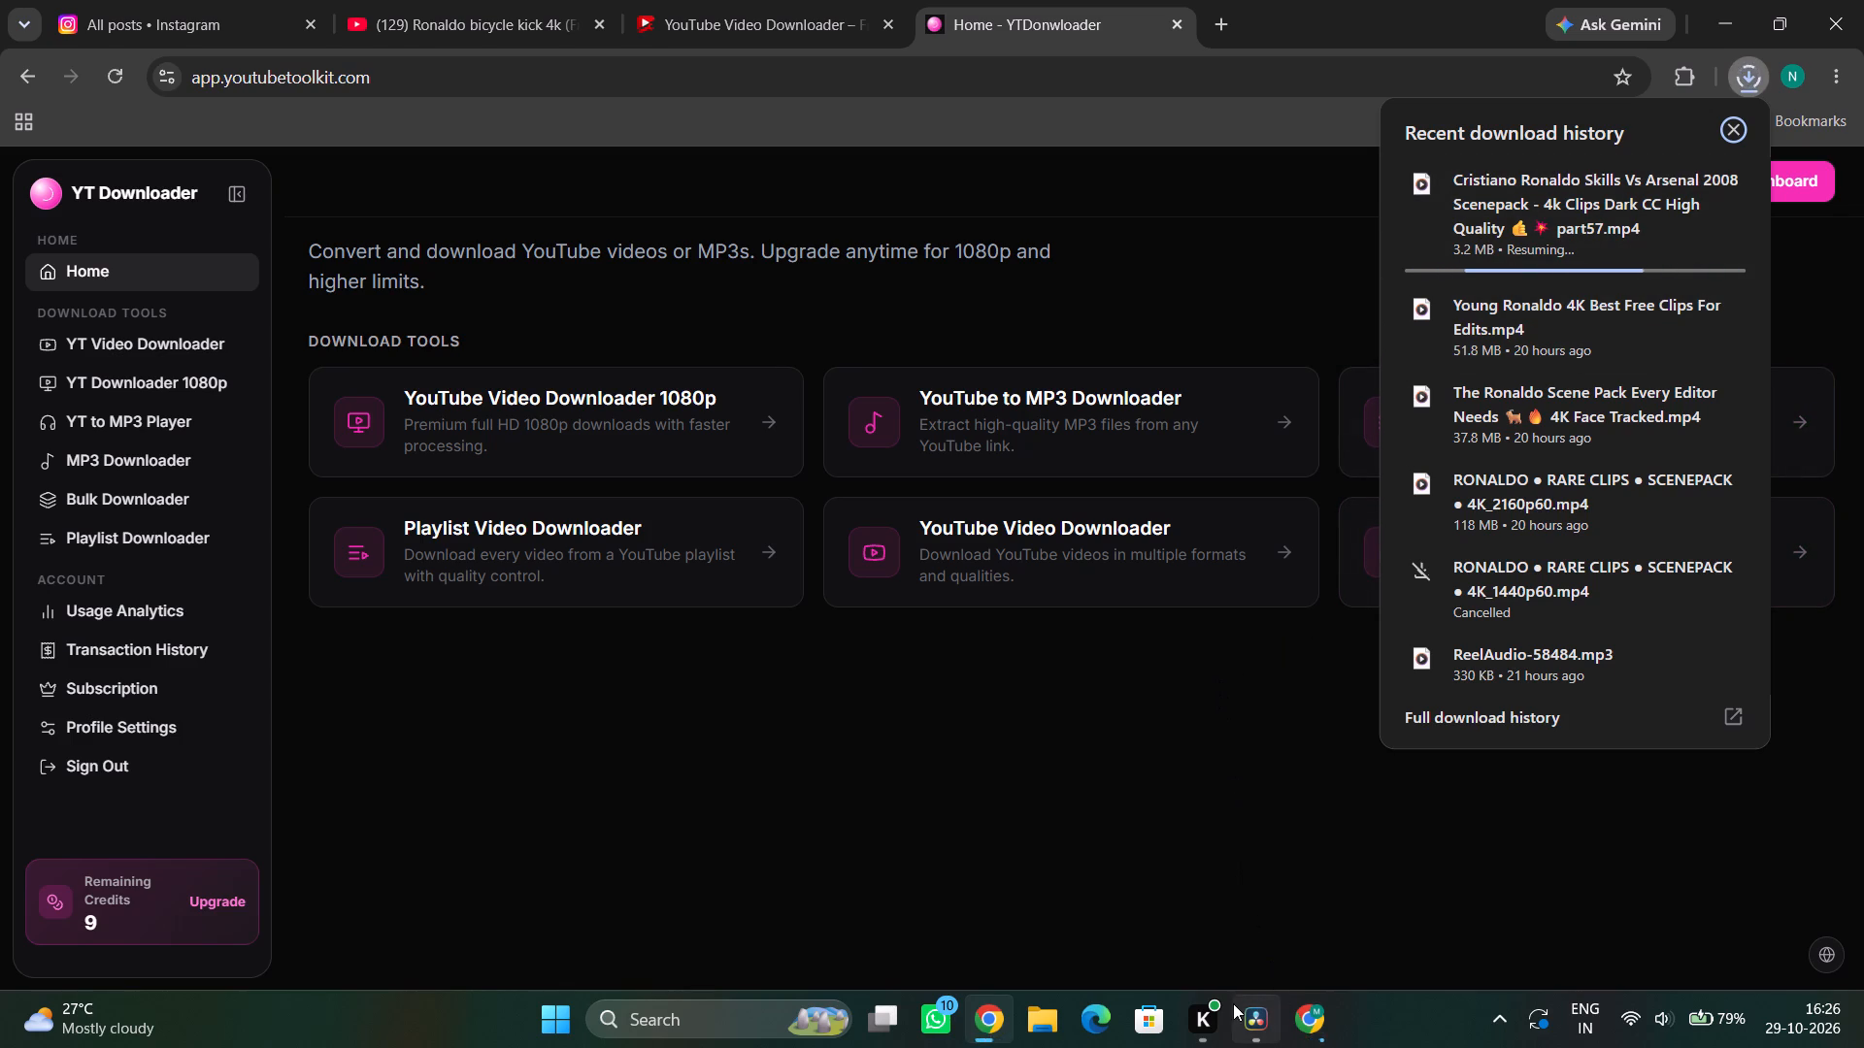
click(976, 1006)
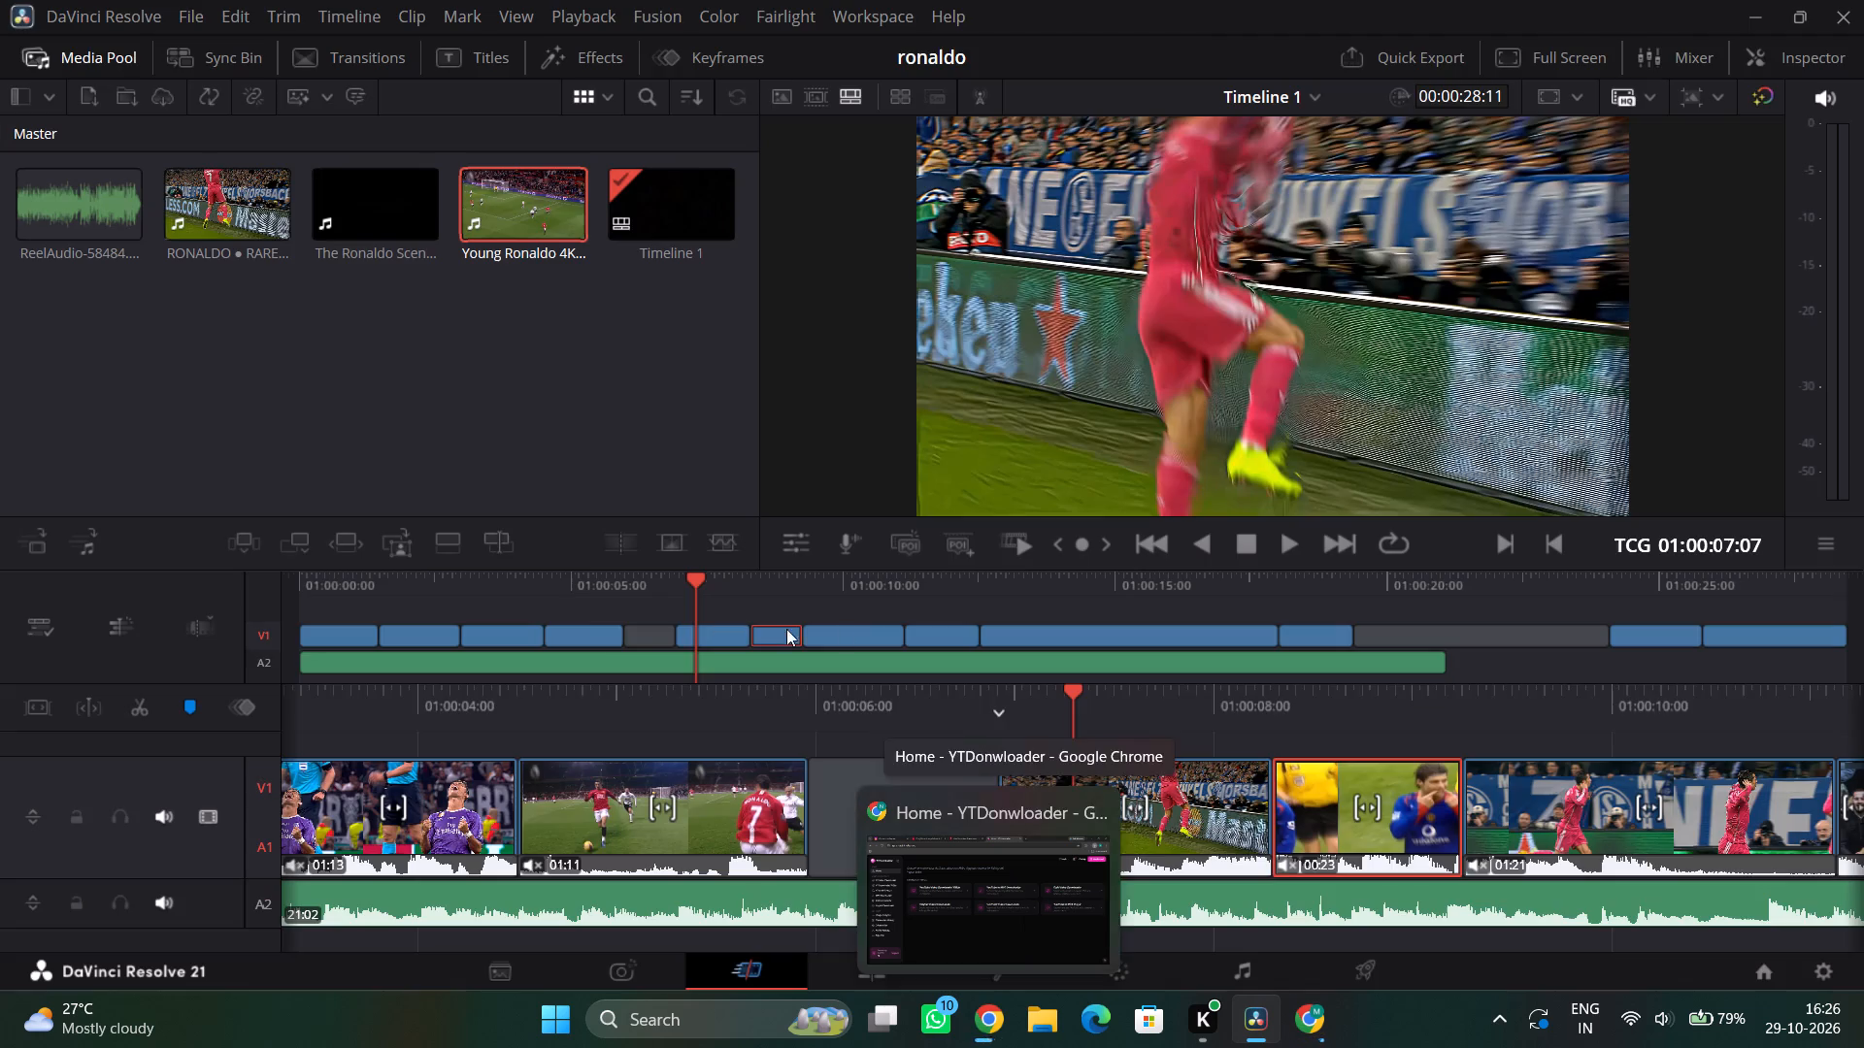
click(978, 1006)
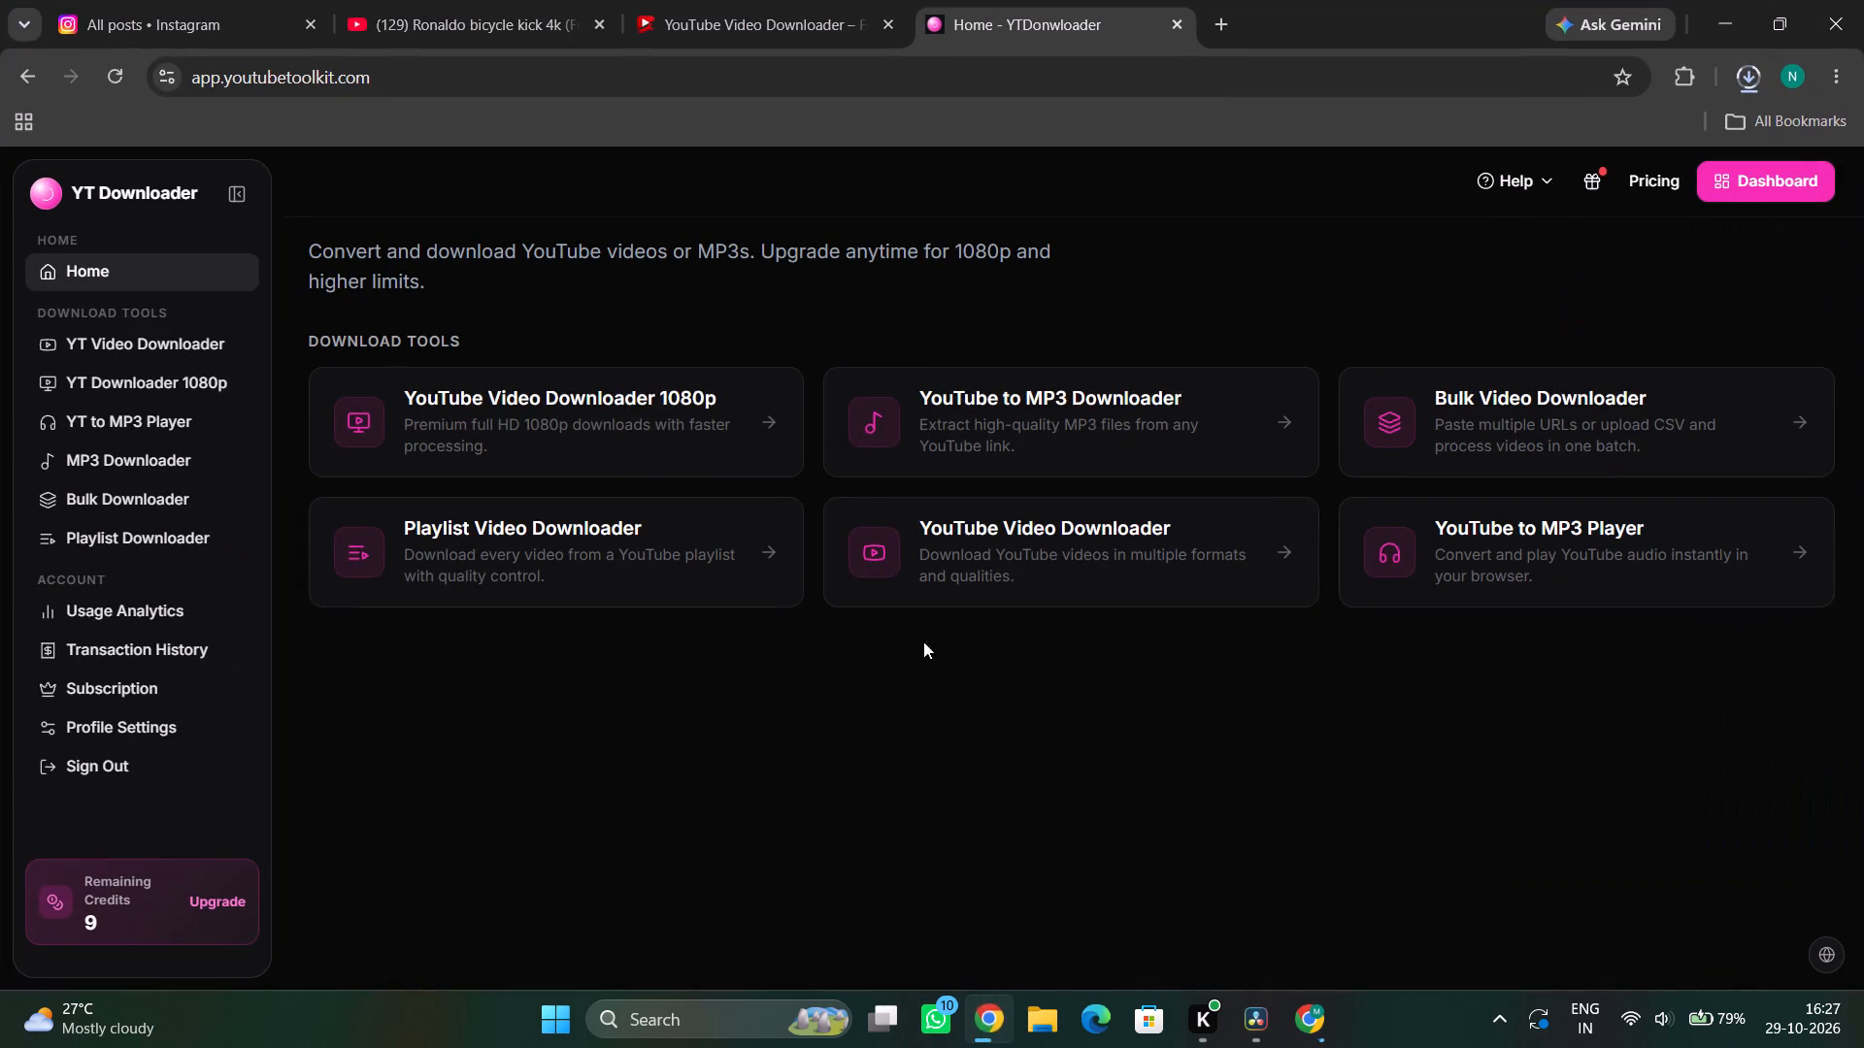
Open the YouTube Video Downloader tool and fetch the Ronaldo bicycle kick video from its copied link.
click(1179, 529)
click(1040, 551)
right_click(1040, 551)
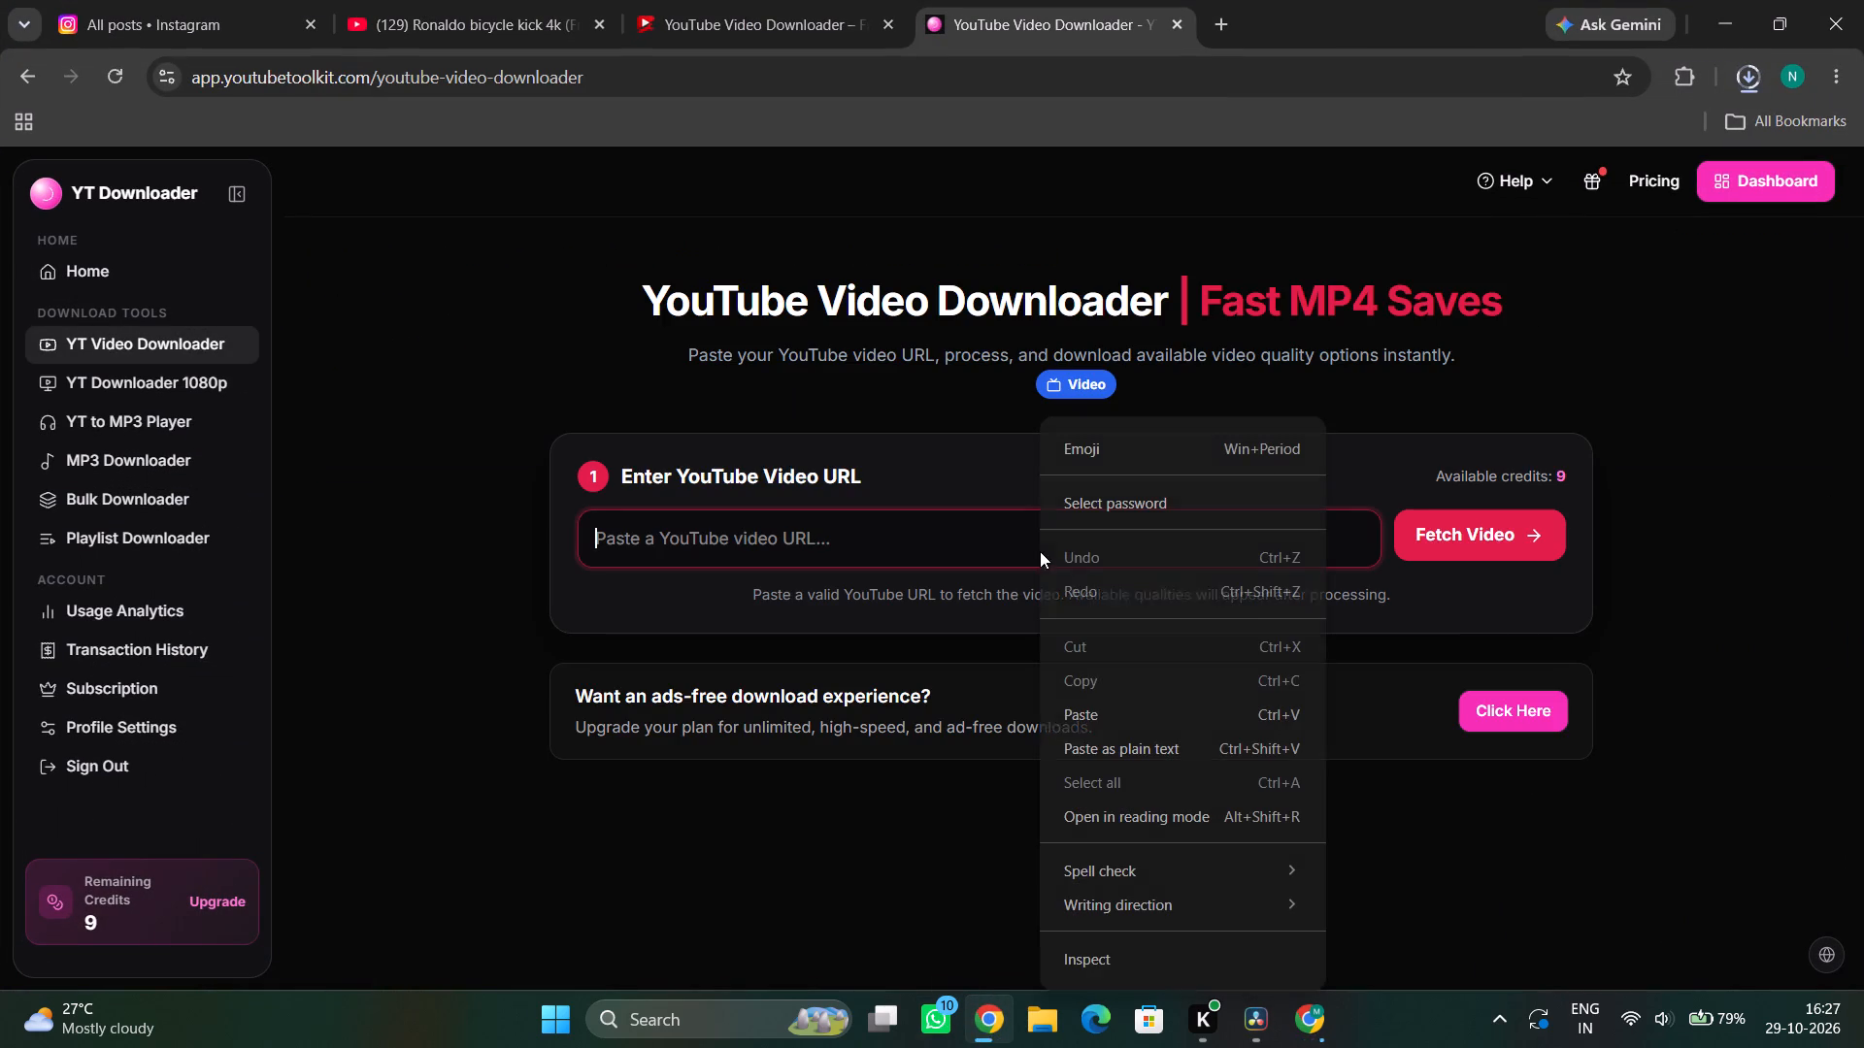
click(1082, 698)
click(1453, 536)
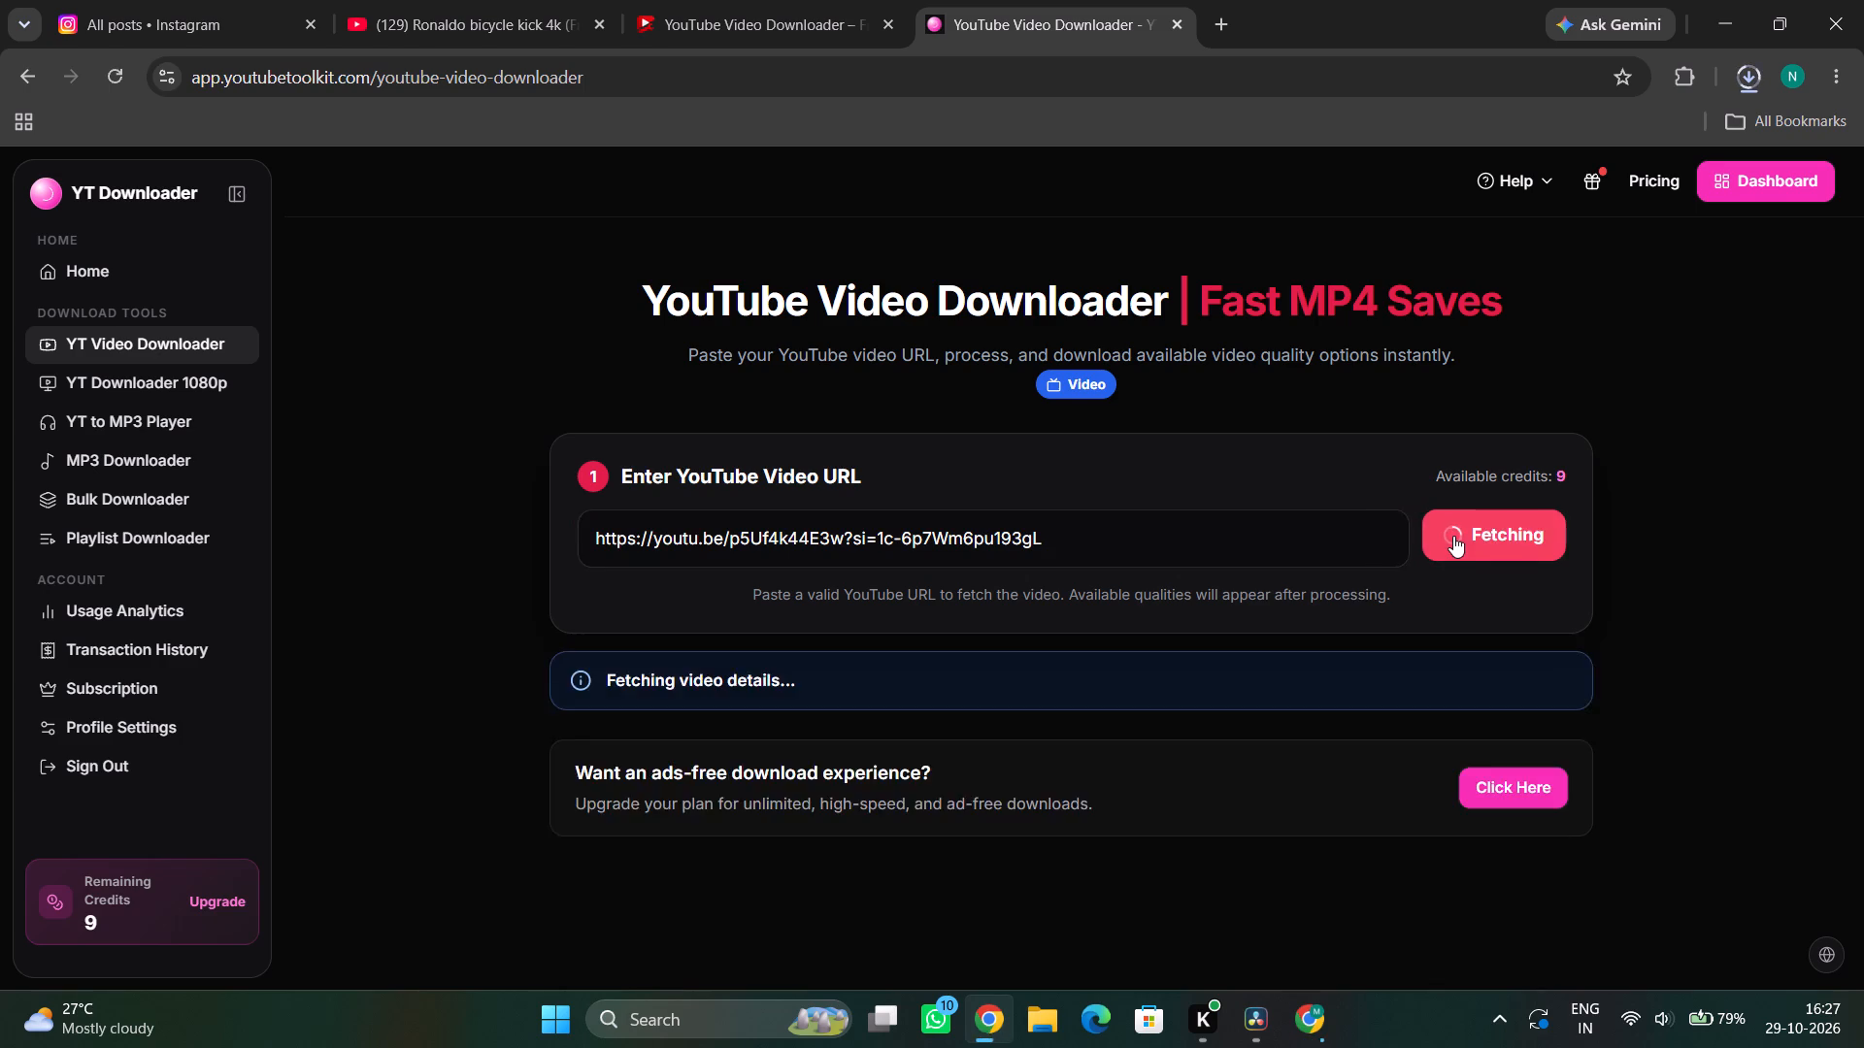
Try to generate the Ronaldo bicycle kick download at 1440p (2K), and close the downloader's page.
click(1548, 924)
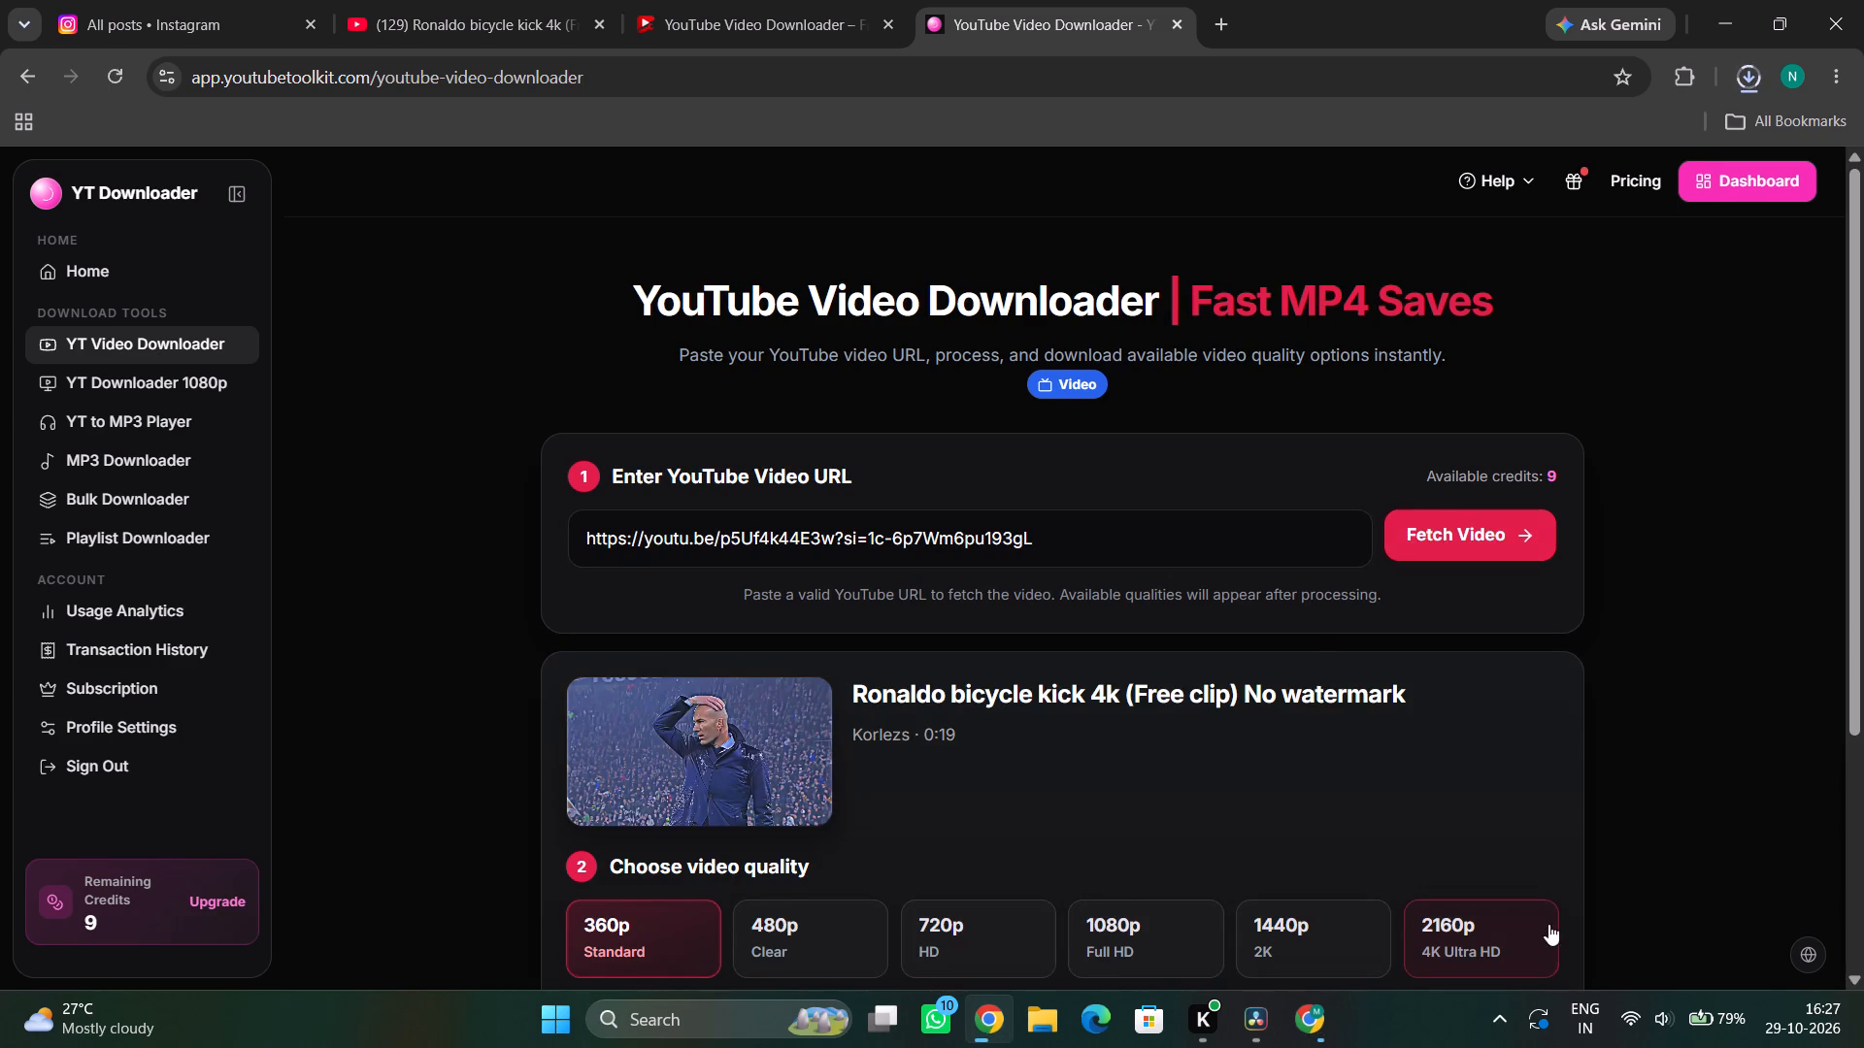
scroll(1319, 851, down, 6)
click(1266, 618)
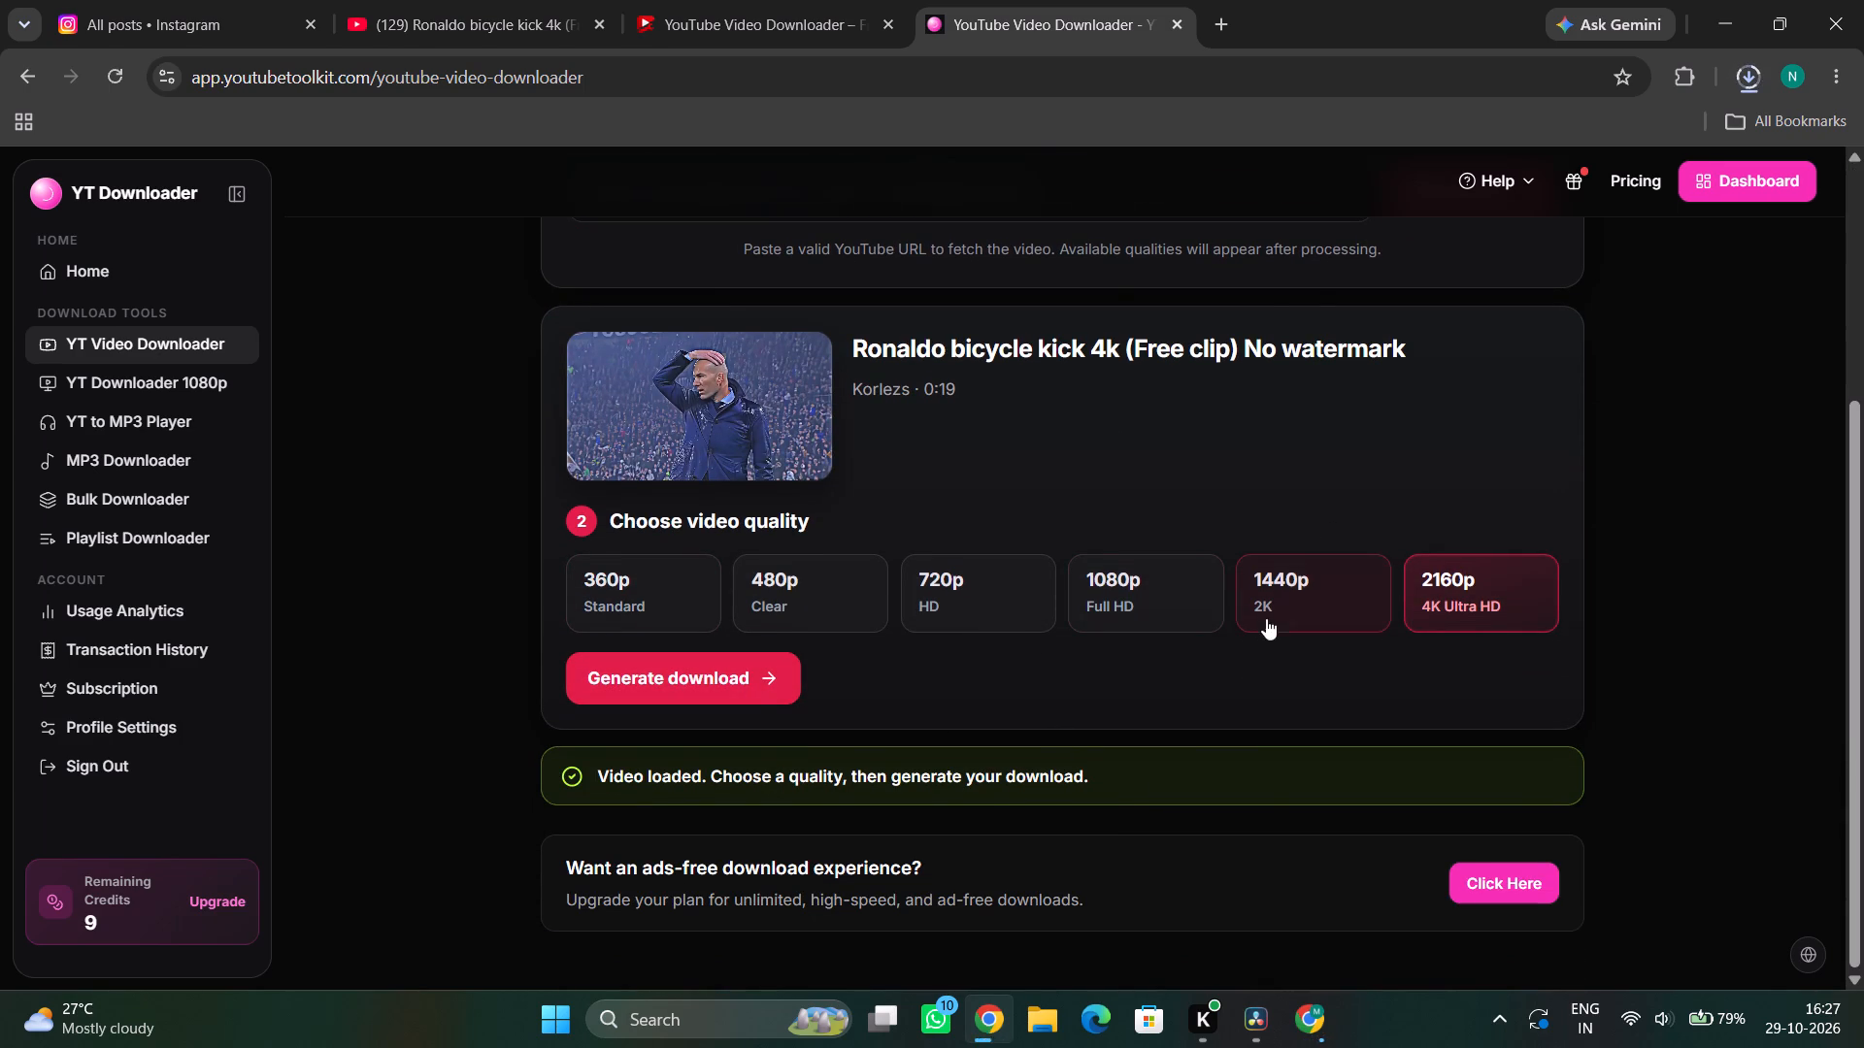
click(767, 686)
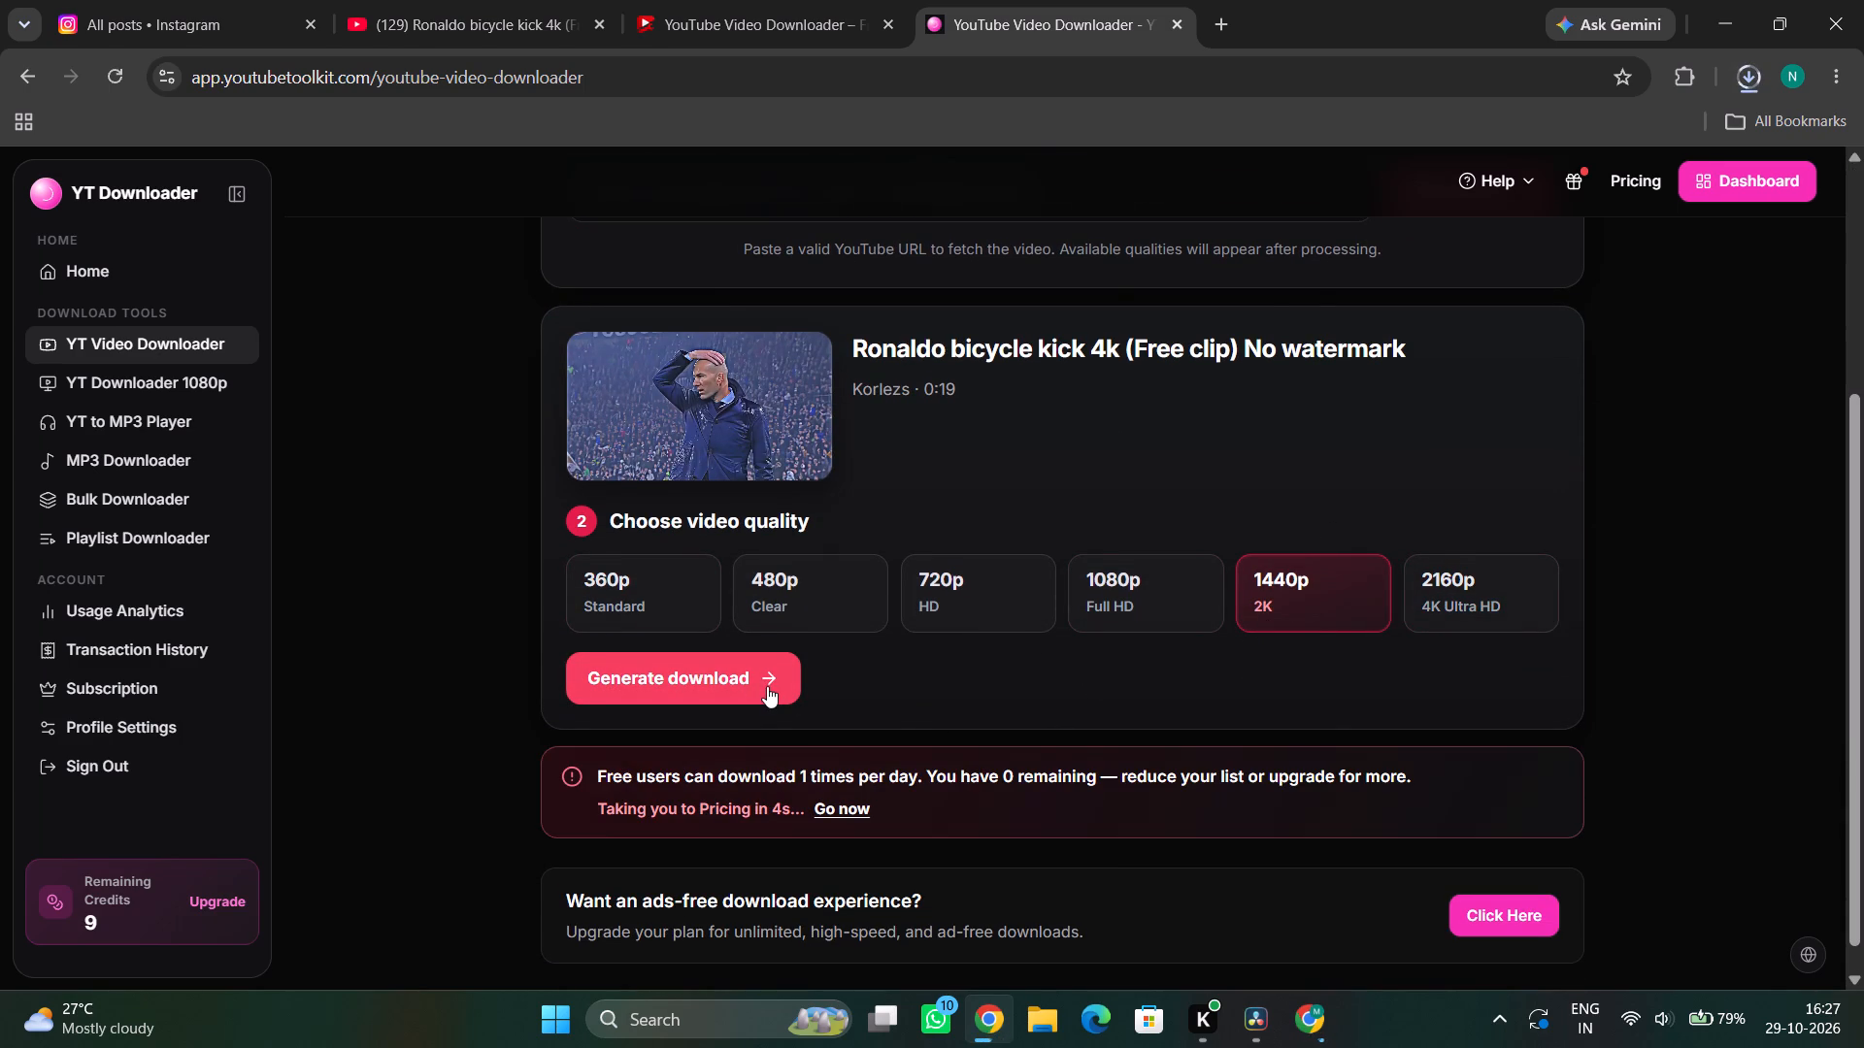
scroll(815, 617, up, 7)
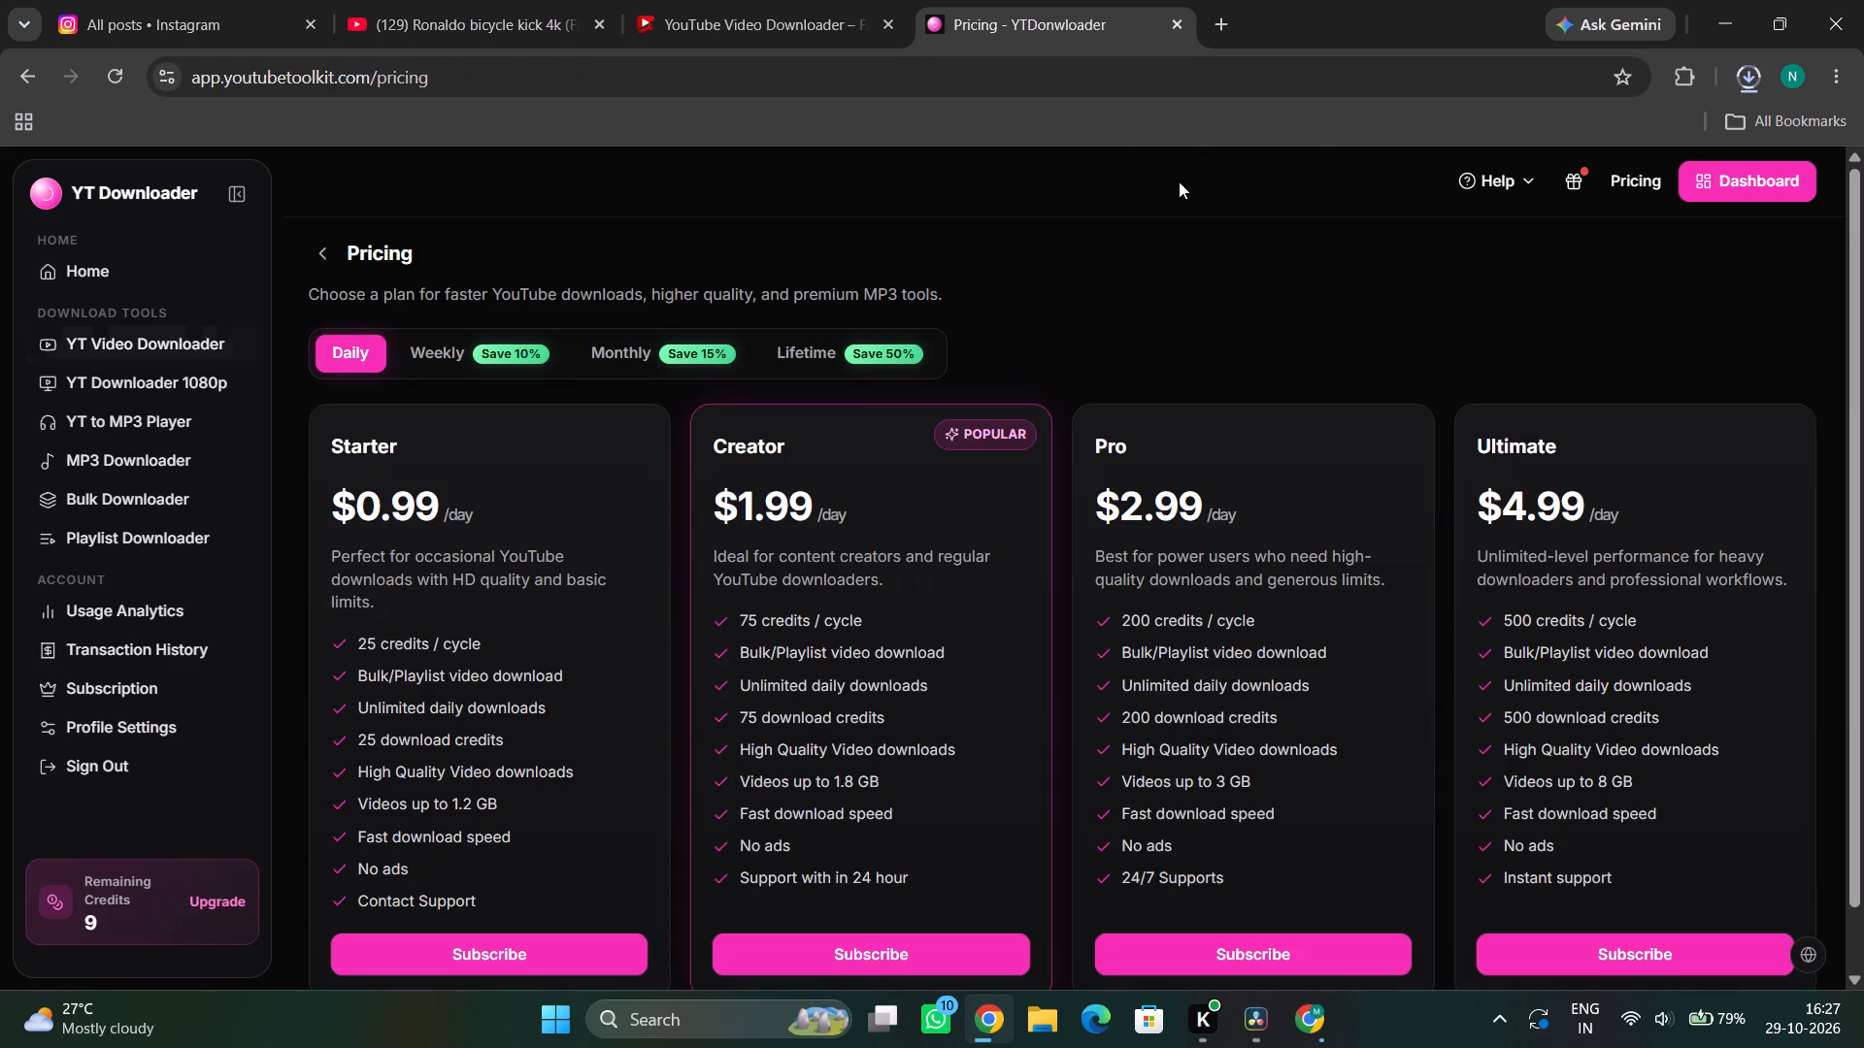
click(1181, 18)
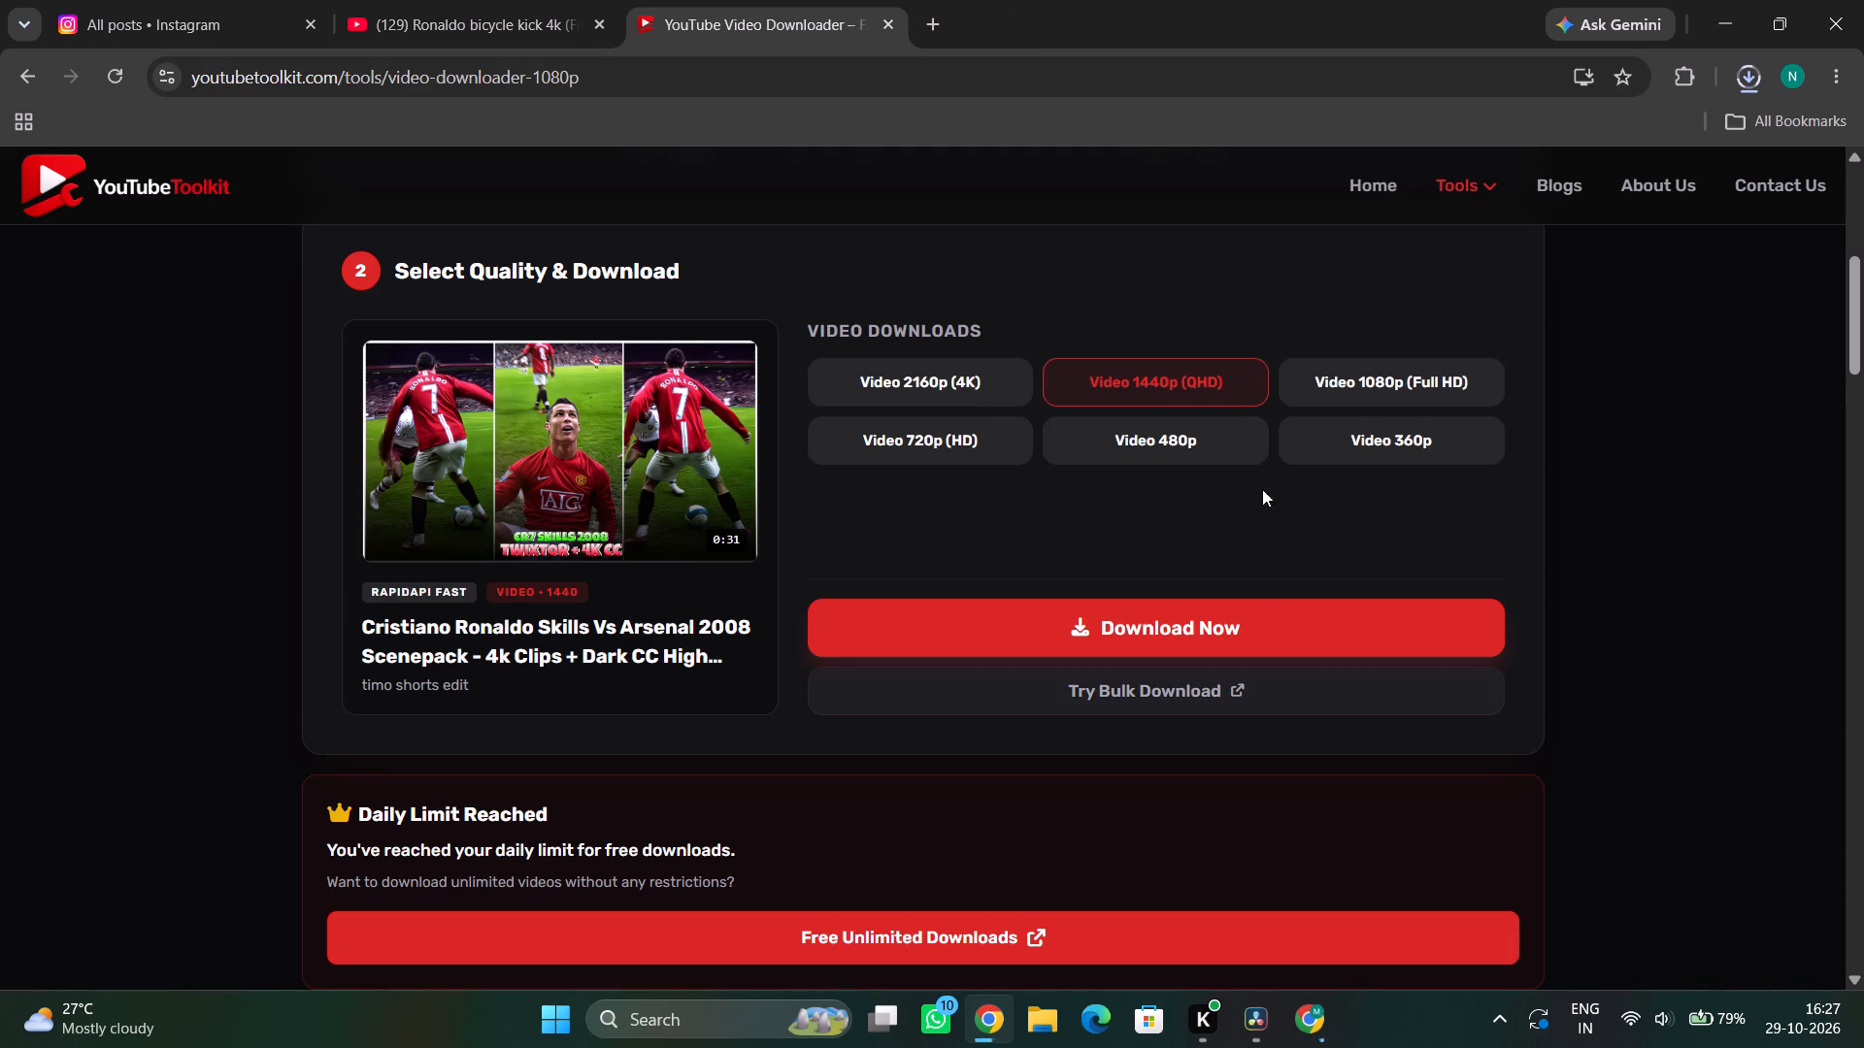
Switch to the School-profile Chrome window and open the YT Video Downloader tool for the copied bicycle kick link.
click(1310, 1009)
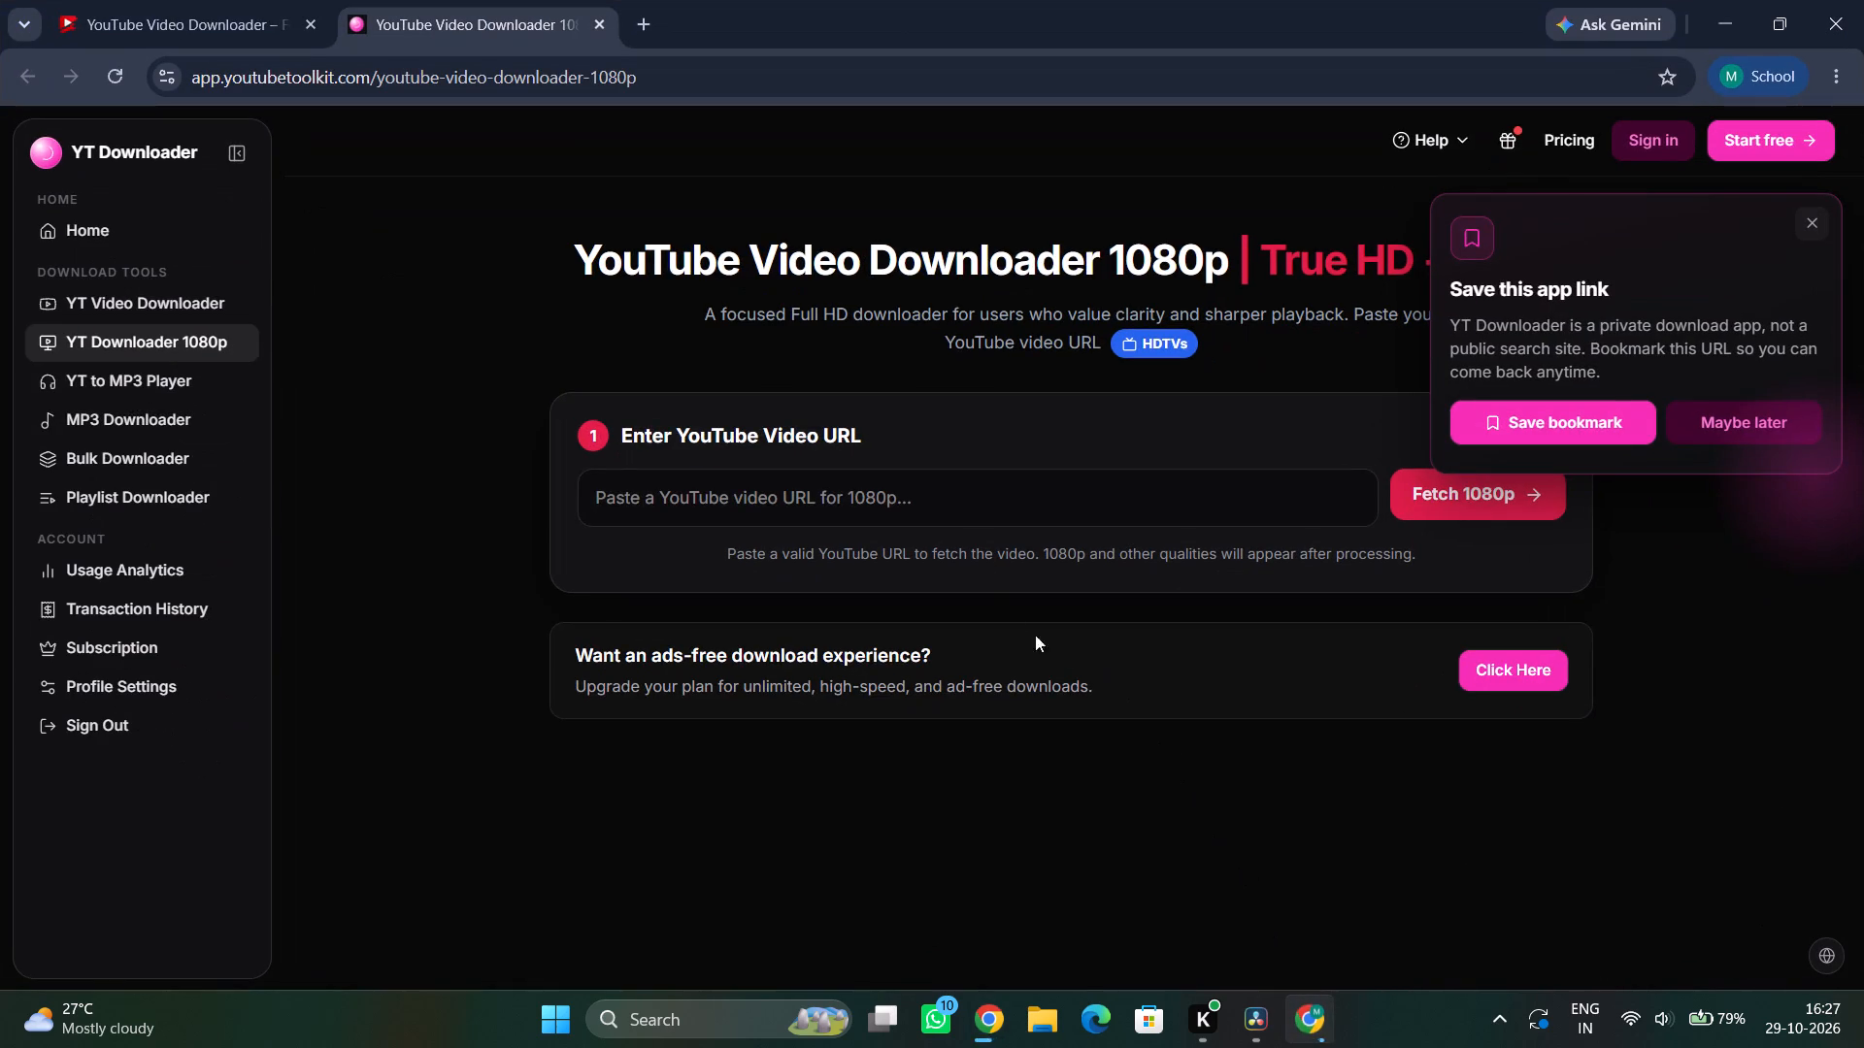
click(966, 487)
right_click(966, 487)
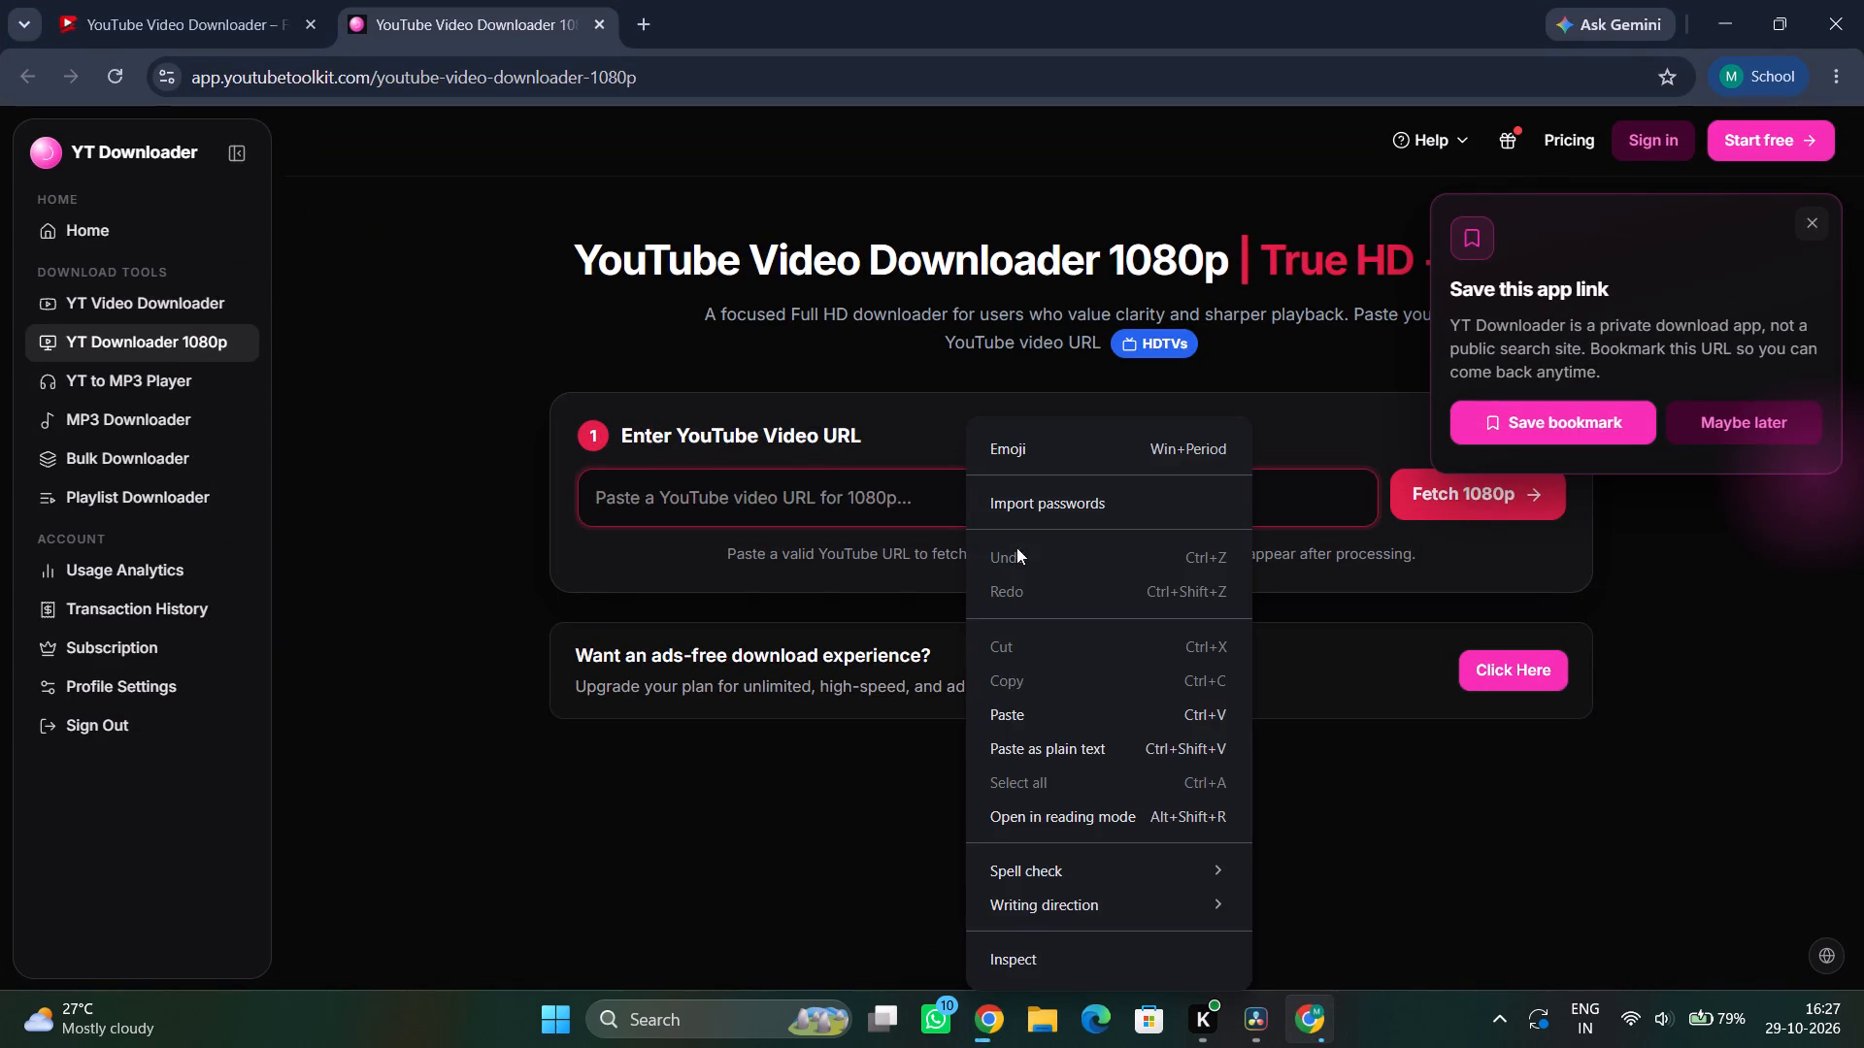
click(223, 306)
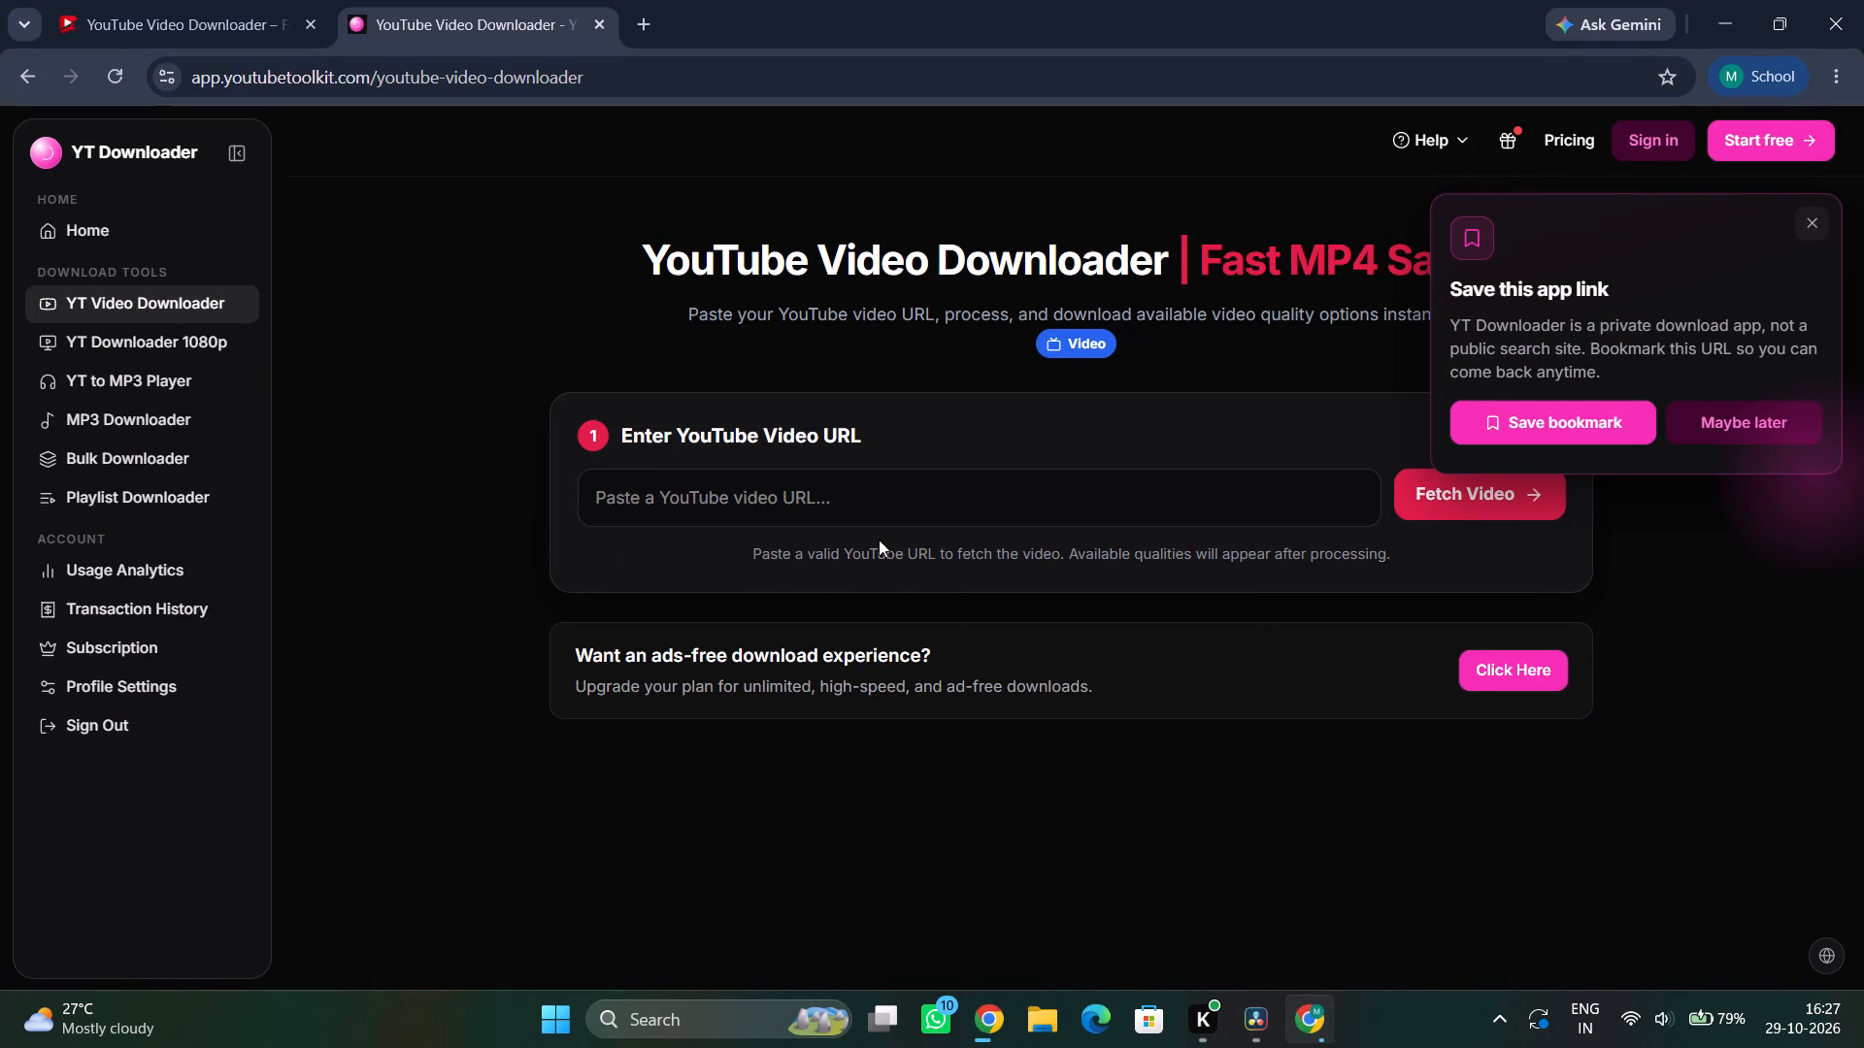
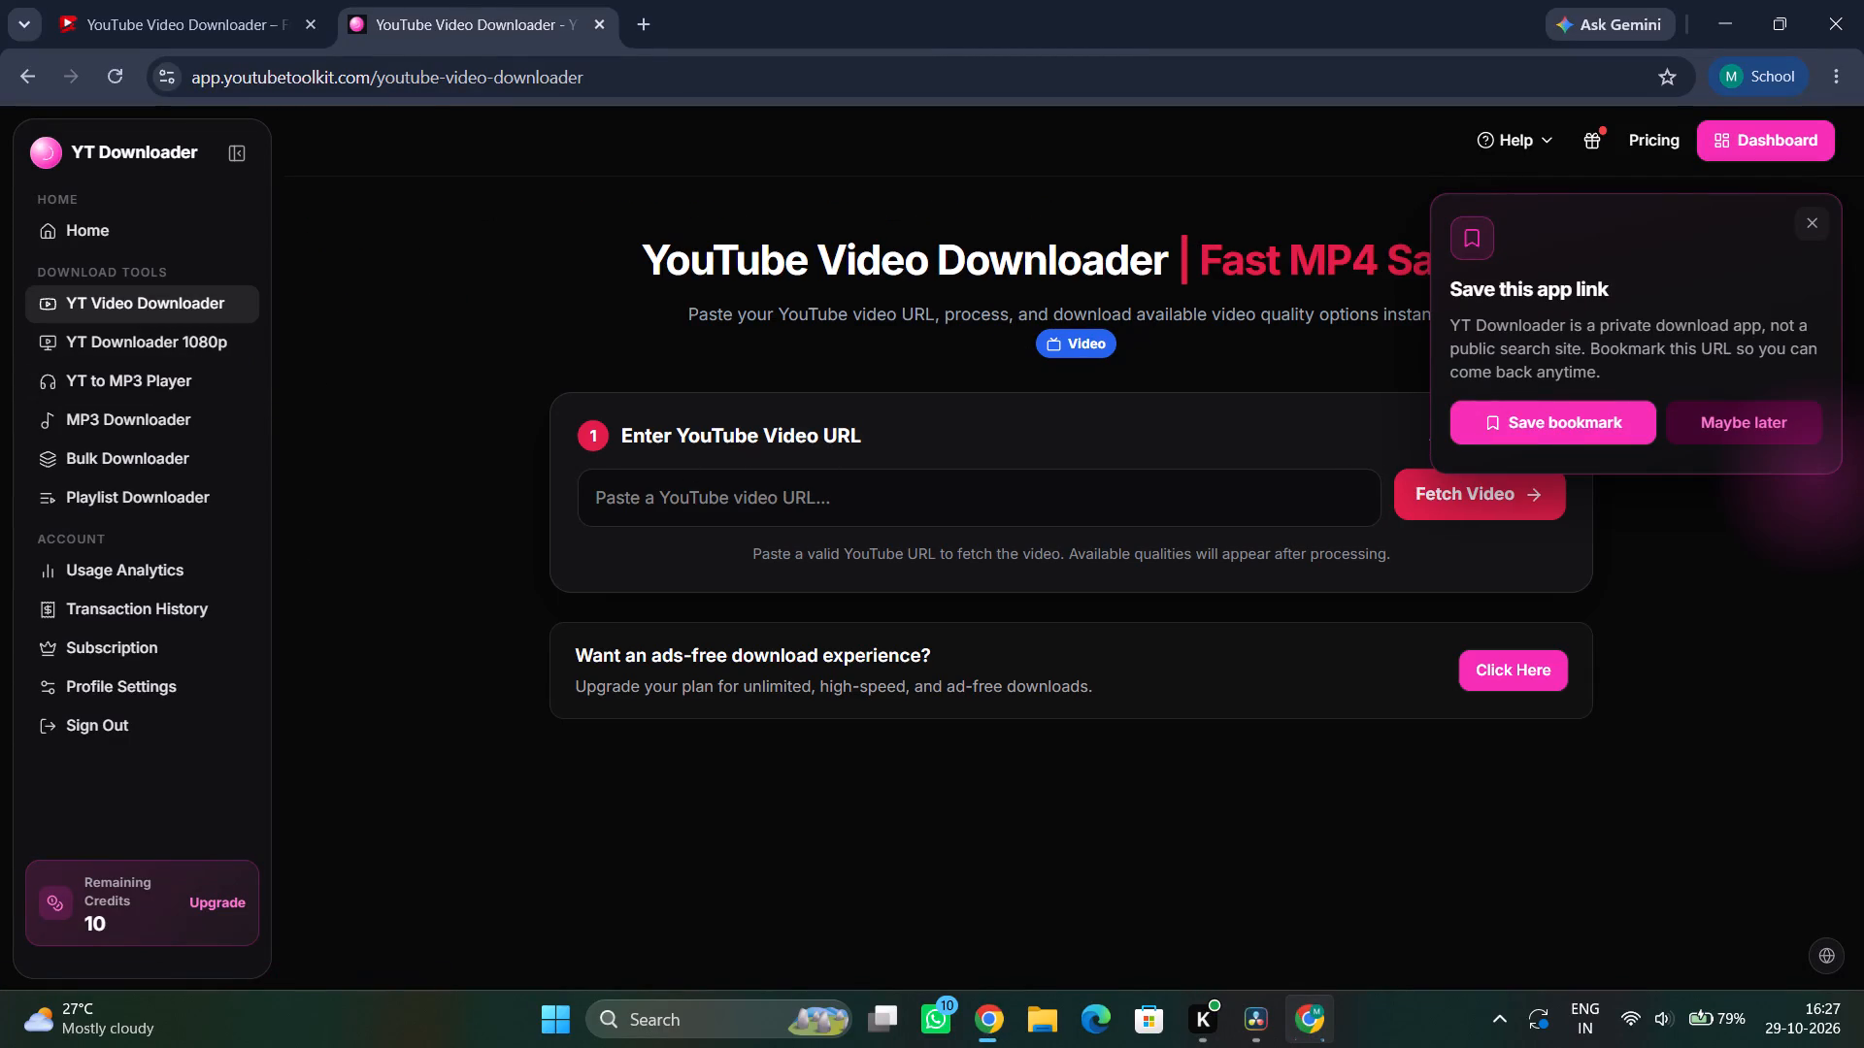
Fetch the Ronaldo bicycle kick video in the YT Video Downloader from its copied YouTube link.
right_click(749, 495)
click(840, 723)
click(1429, 508)
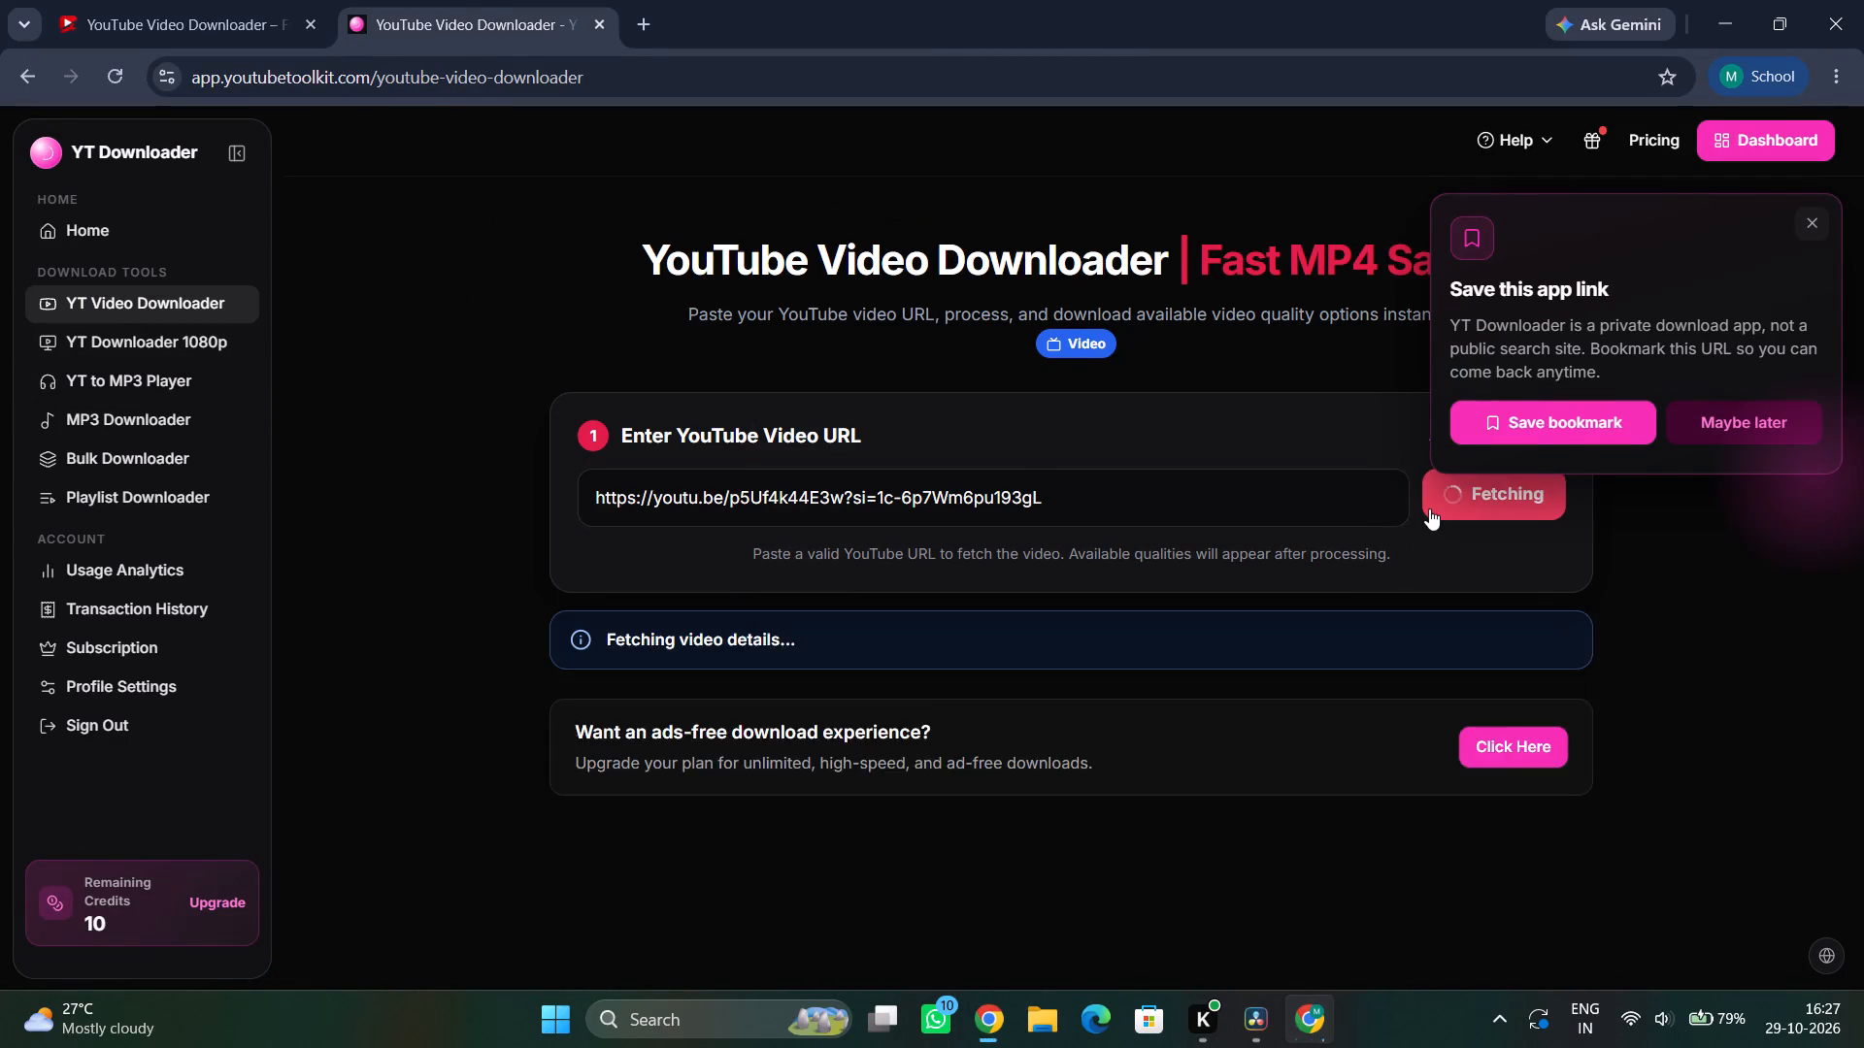
Generate the bicycle kick video at 2160p (4K Ultra HD), dismiss the bookmark prompt, and download the file.
click(1331, 883)
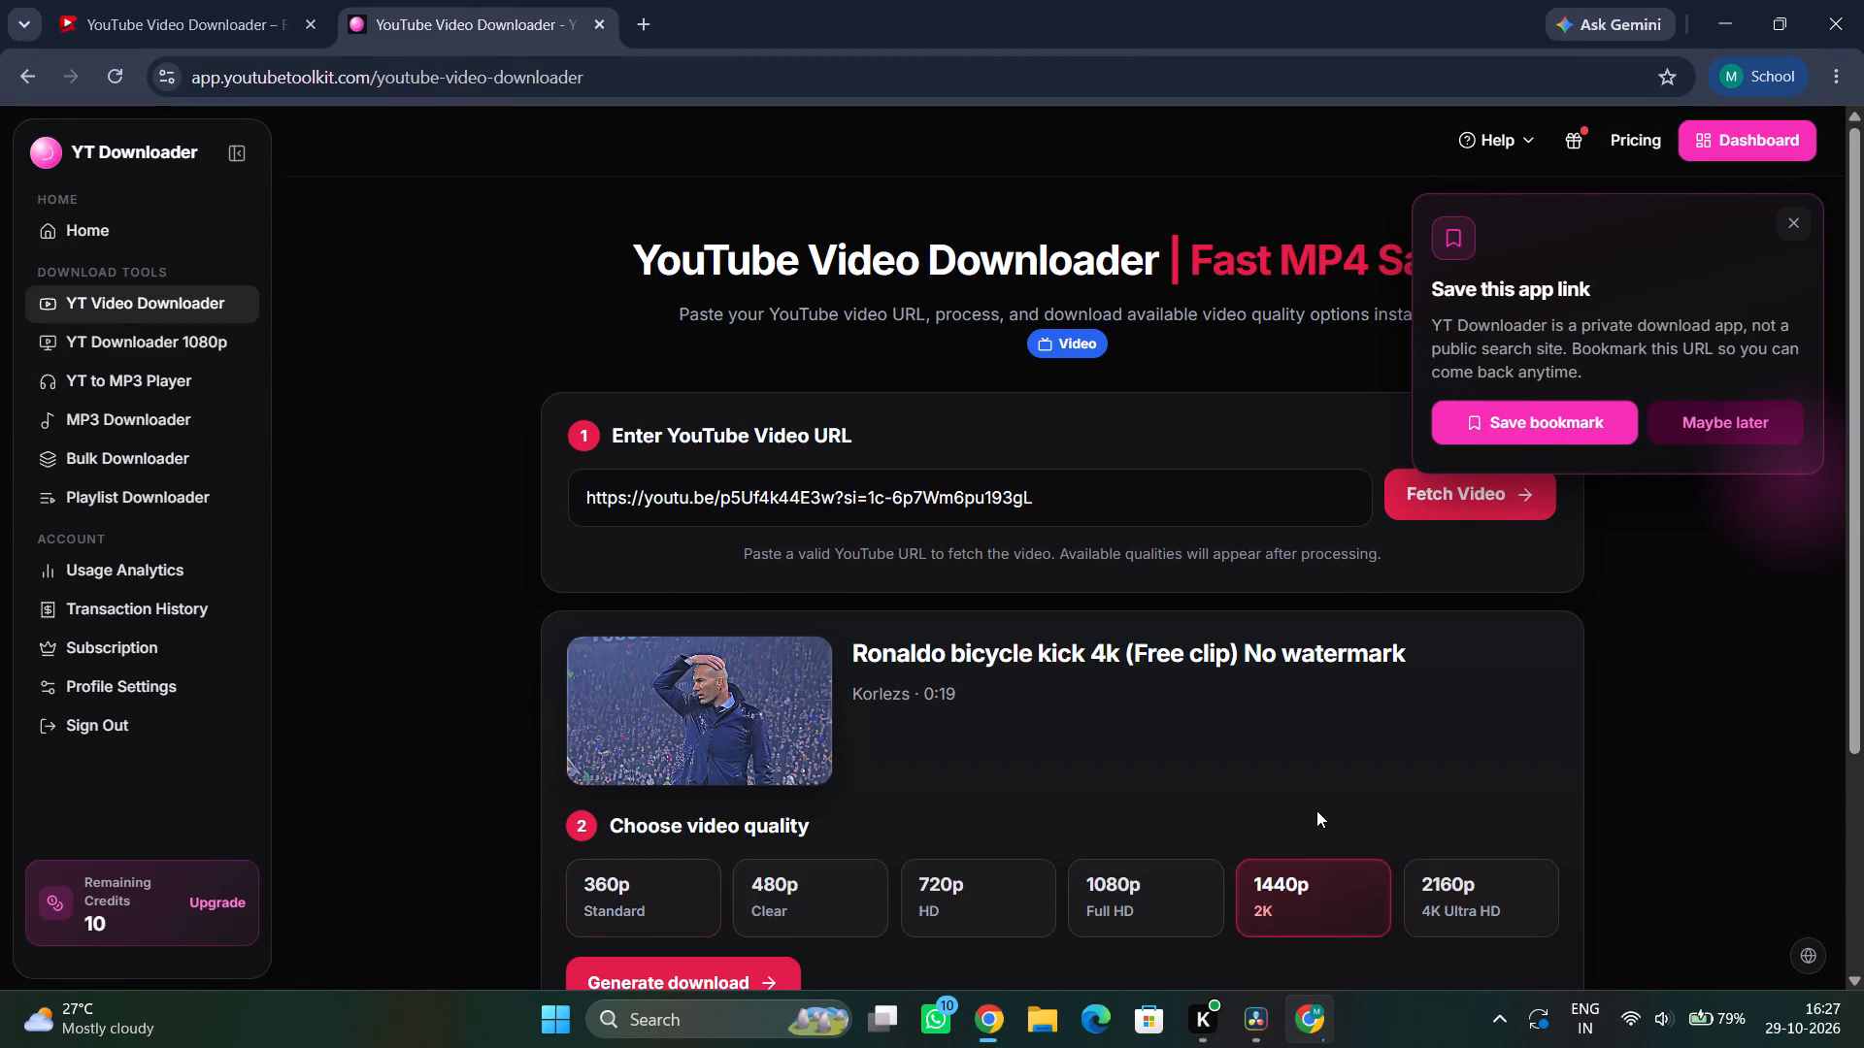
scroll(1316, 807, down, 4)
click(1447, 581)
click(723, 704)
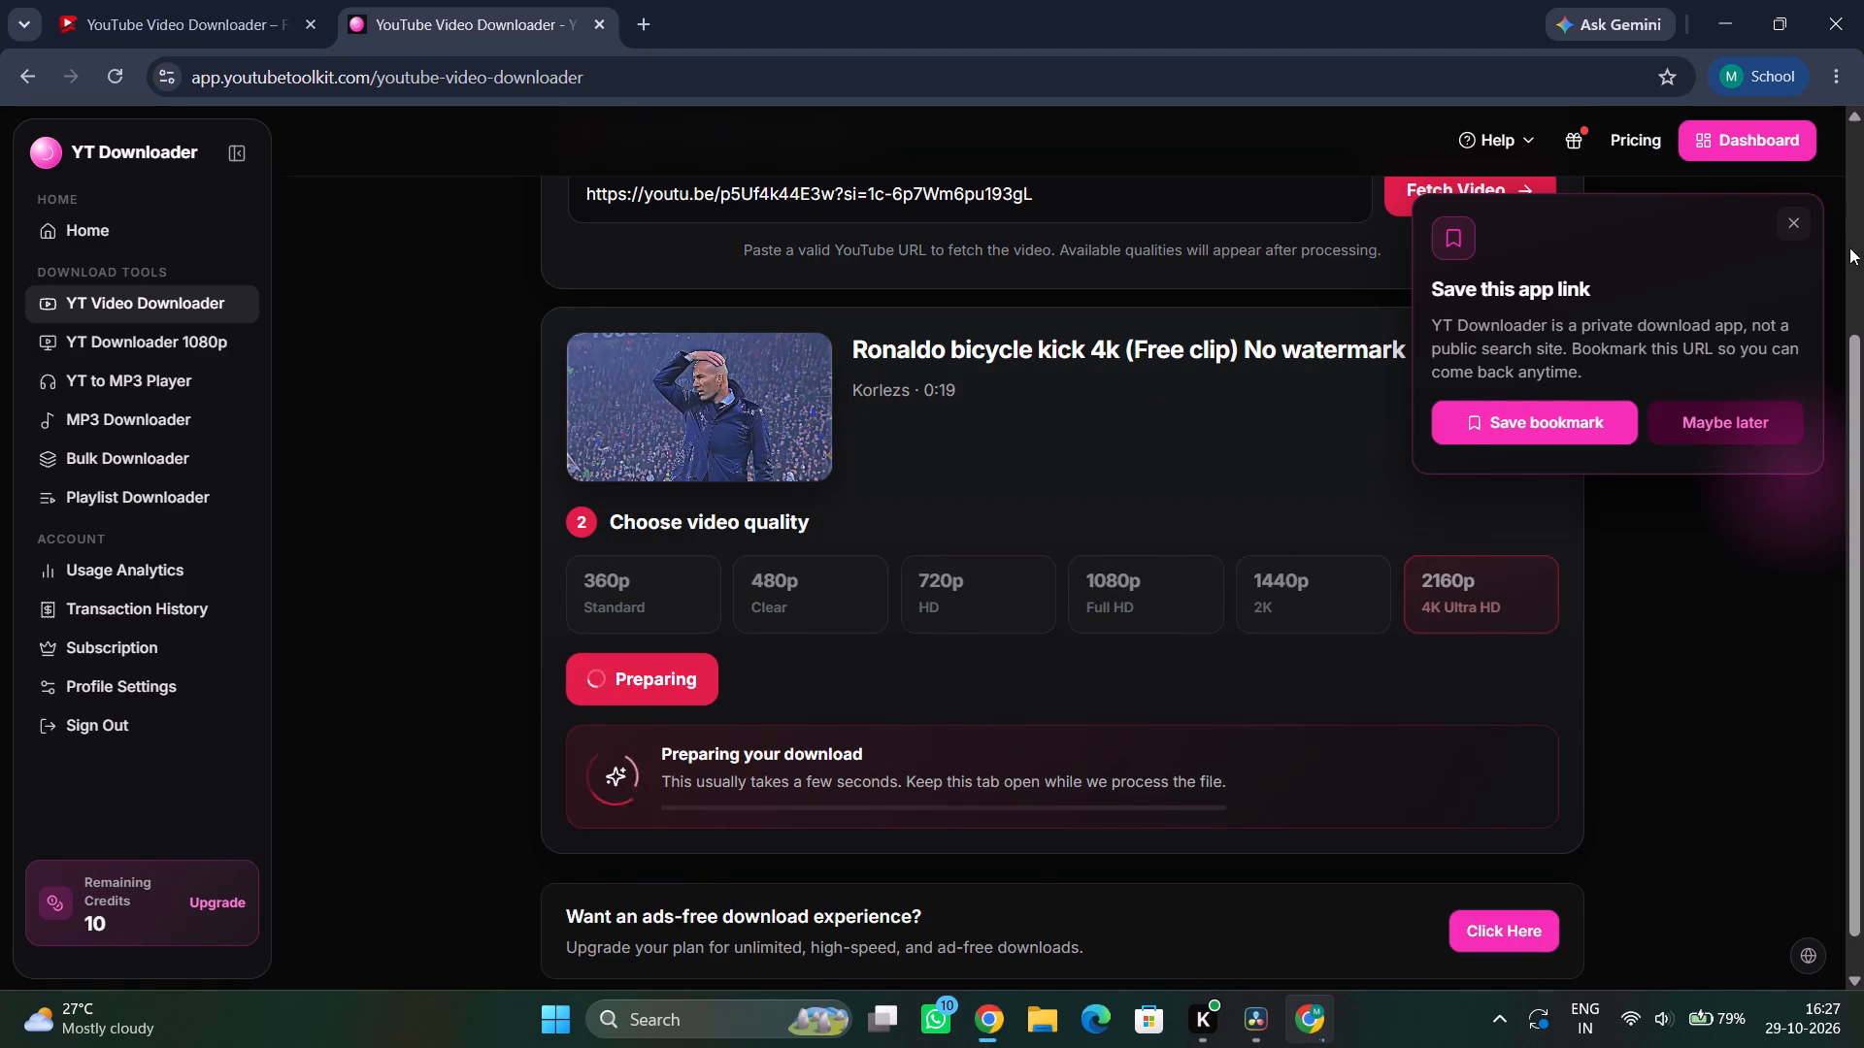
click(1803, 220)
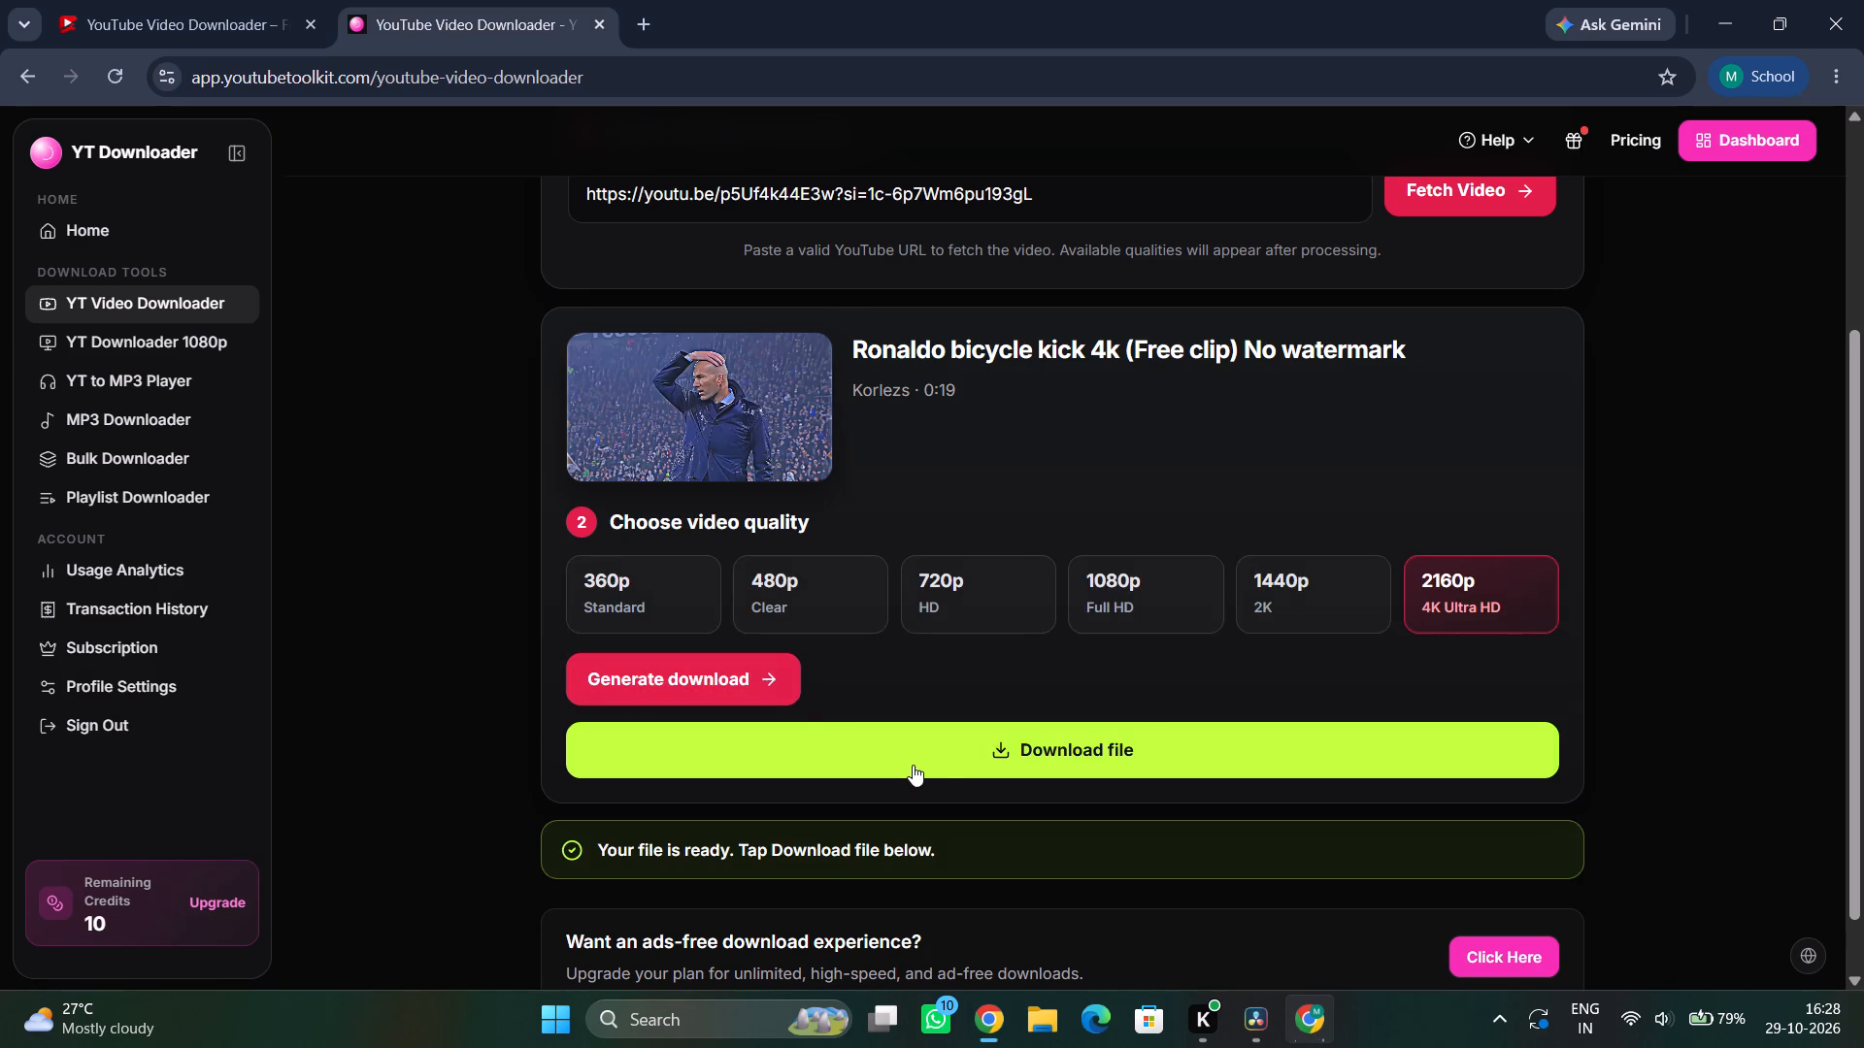
click(929, 765)
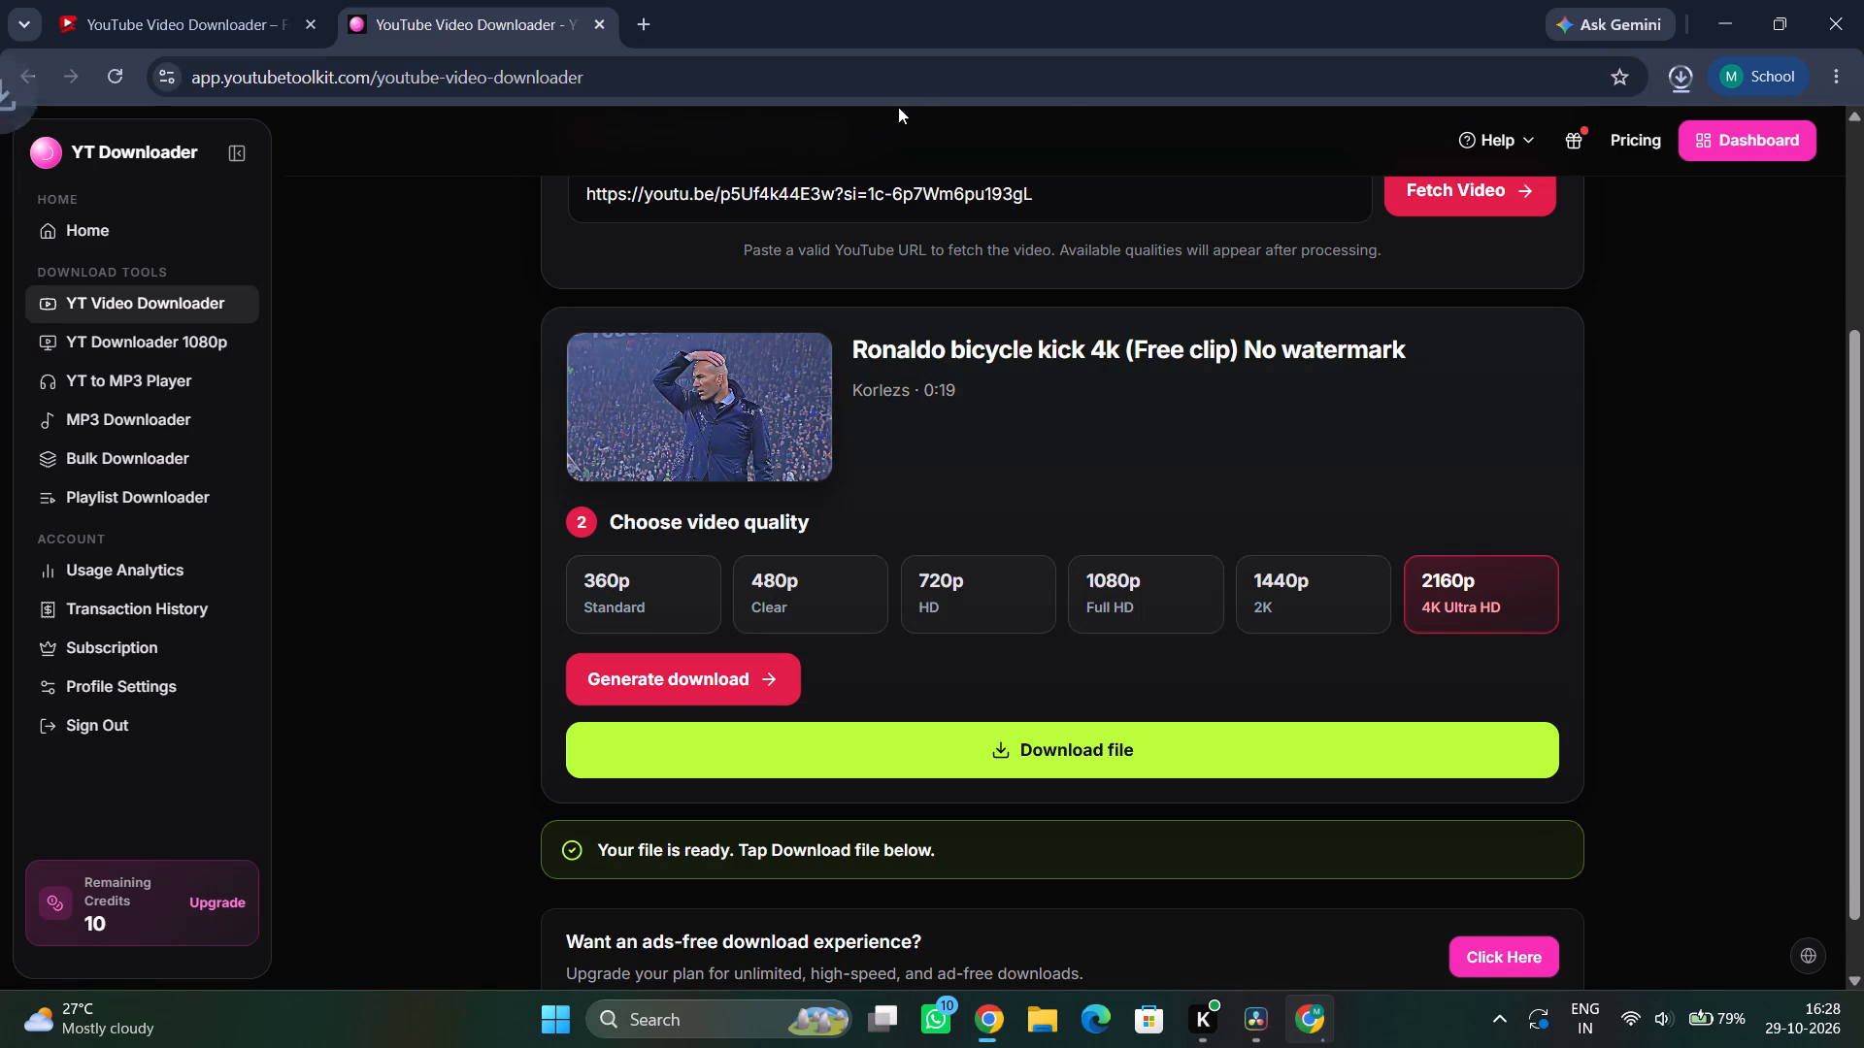
click(1688, 75)
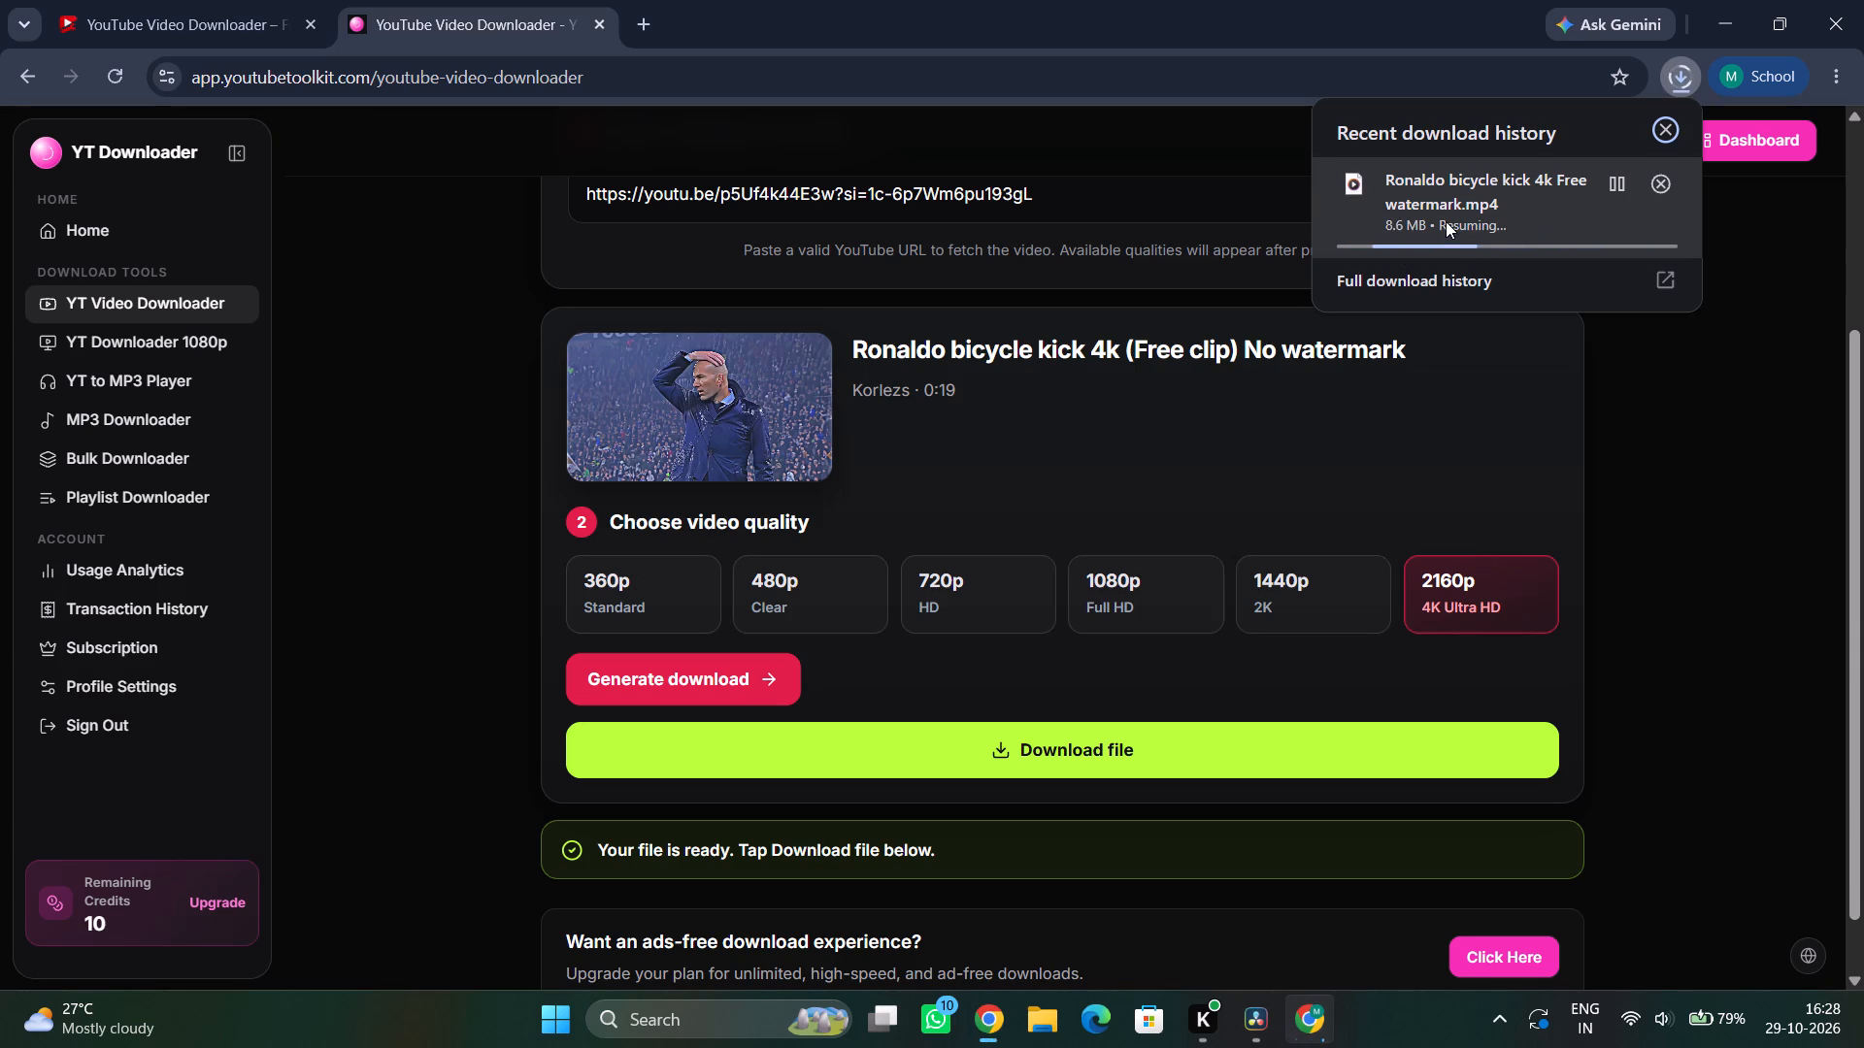
In the other Chrome window, set the "Cristiano Ronaldo Skills Vs Arsenal 2008 Scenepack" download to open when done, and pause and resume it.
click(995, 1033)
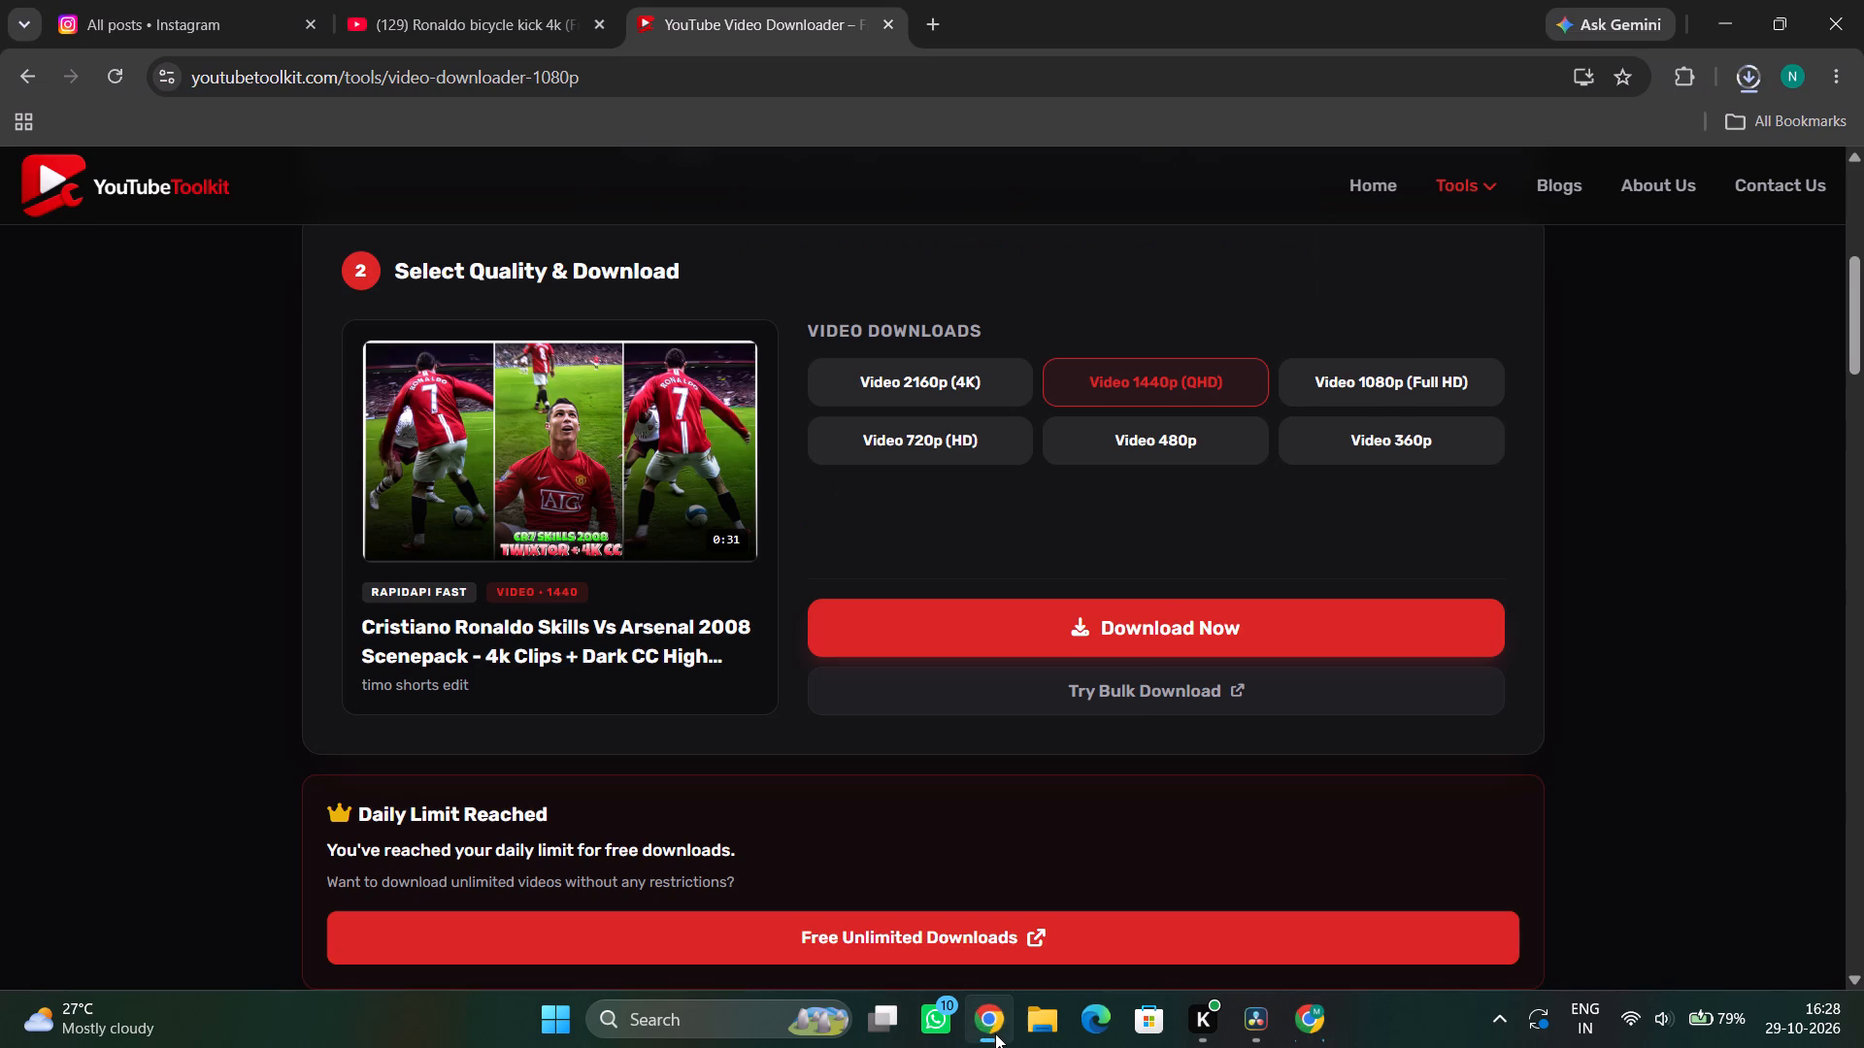
click(1736, 77)
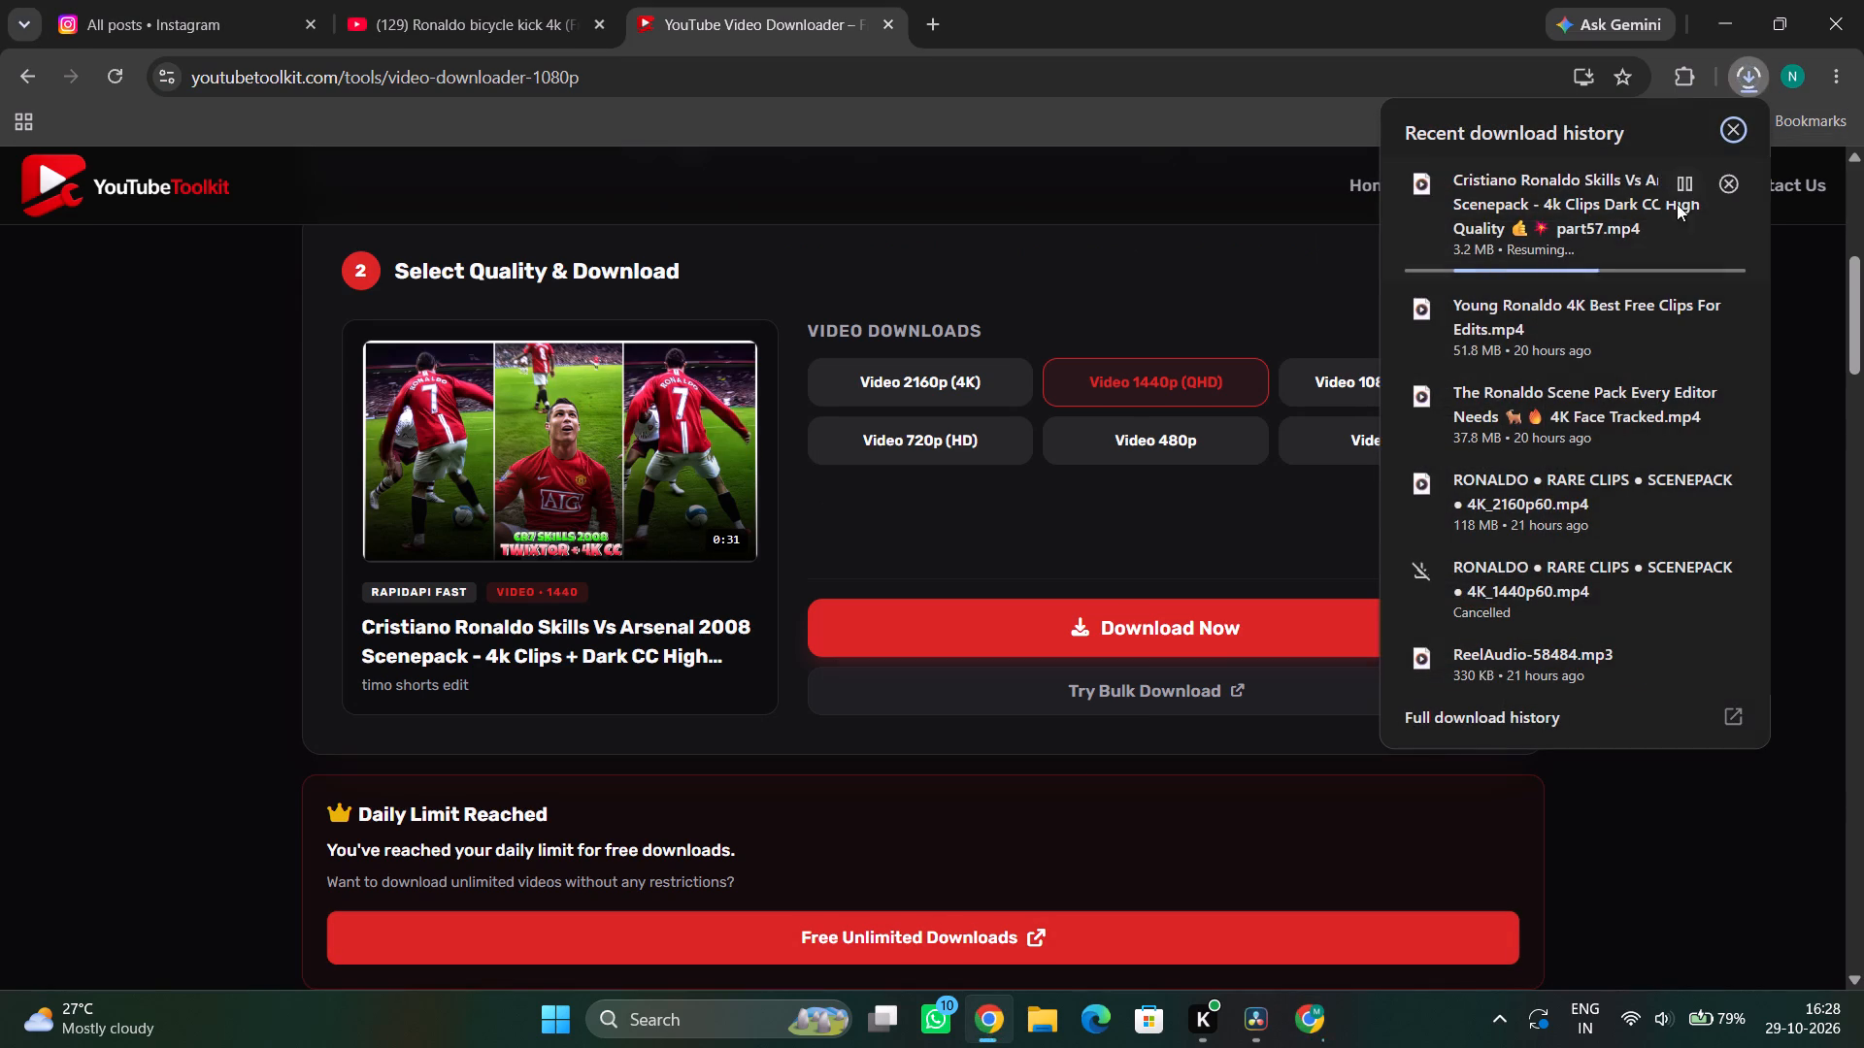
click(1613, 220)
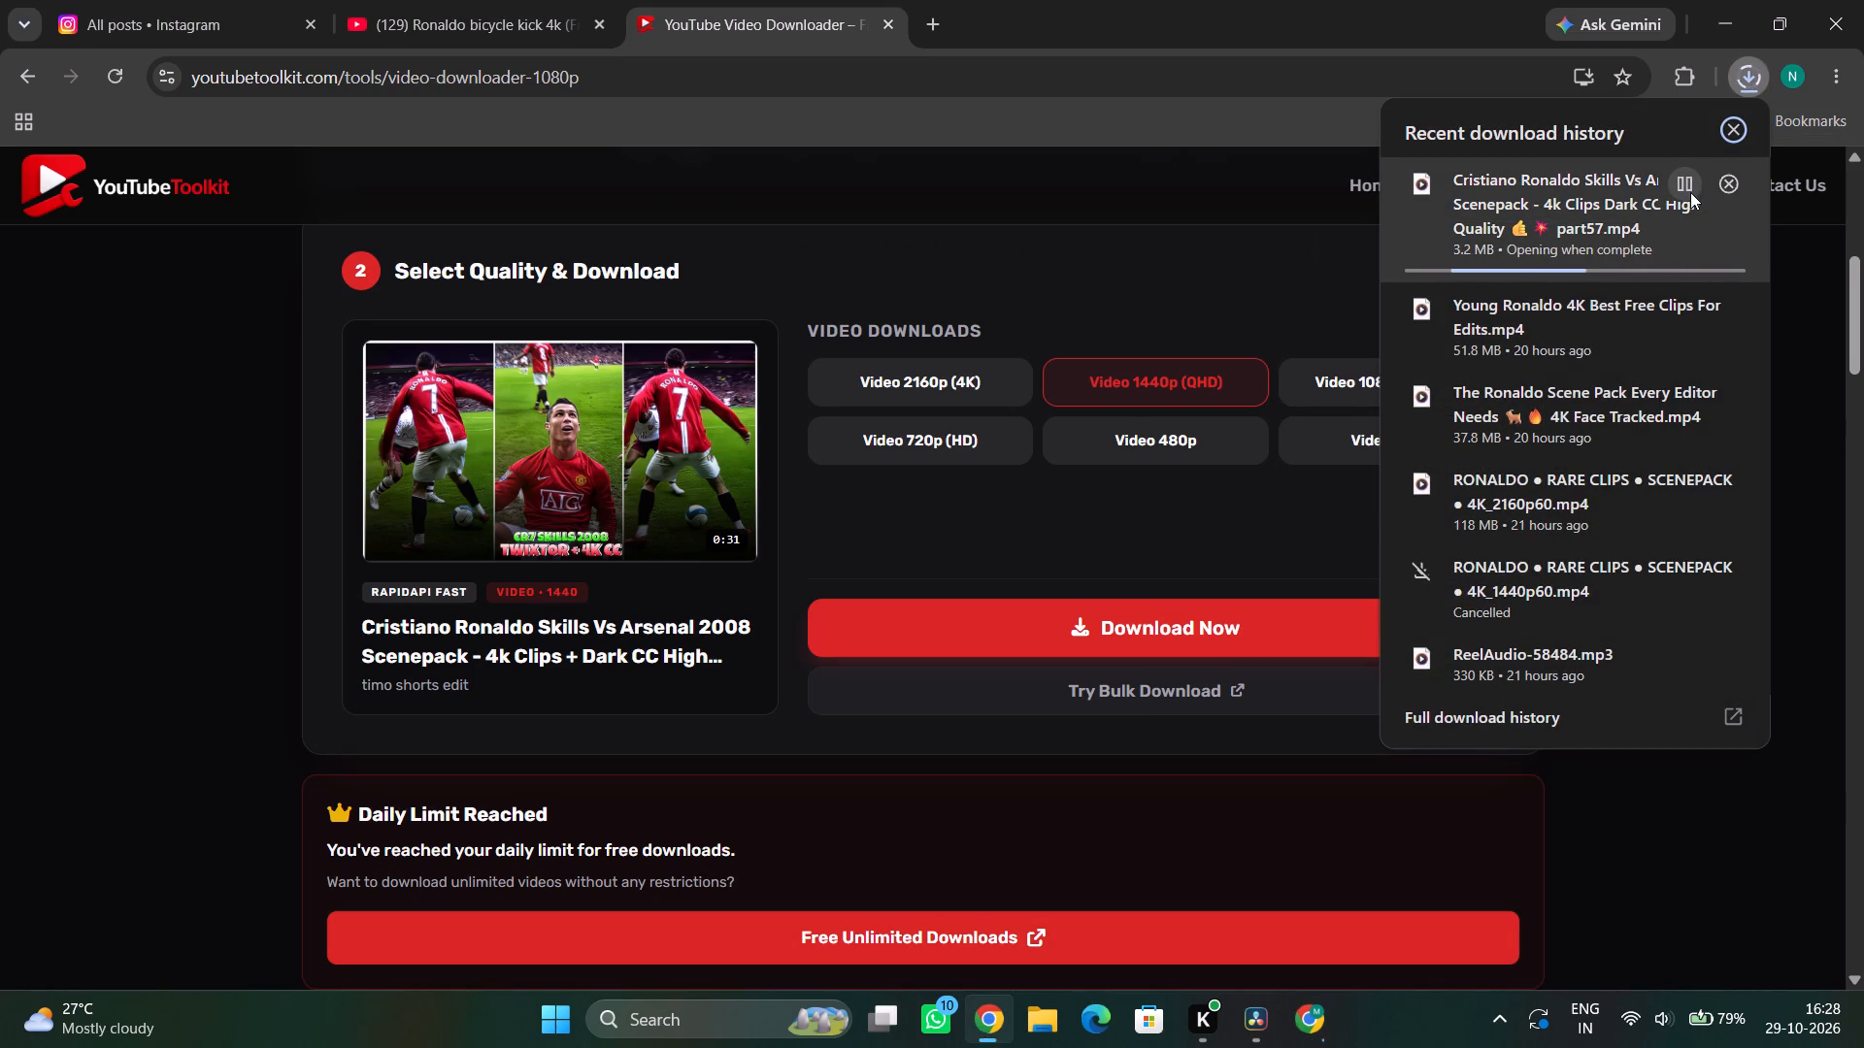
right_click(1611, 202)
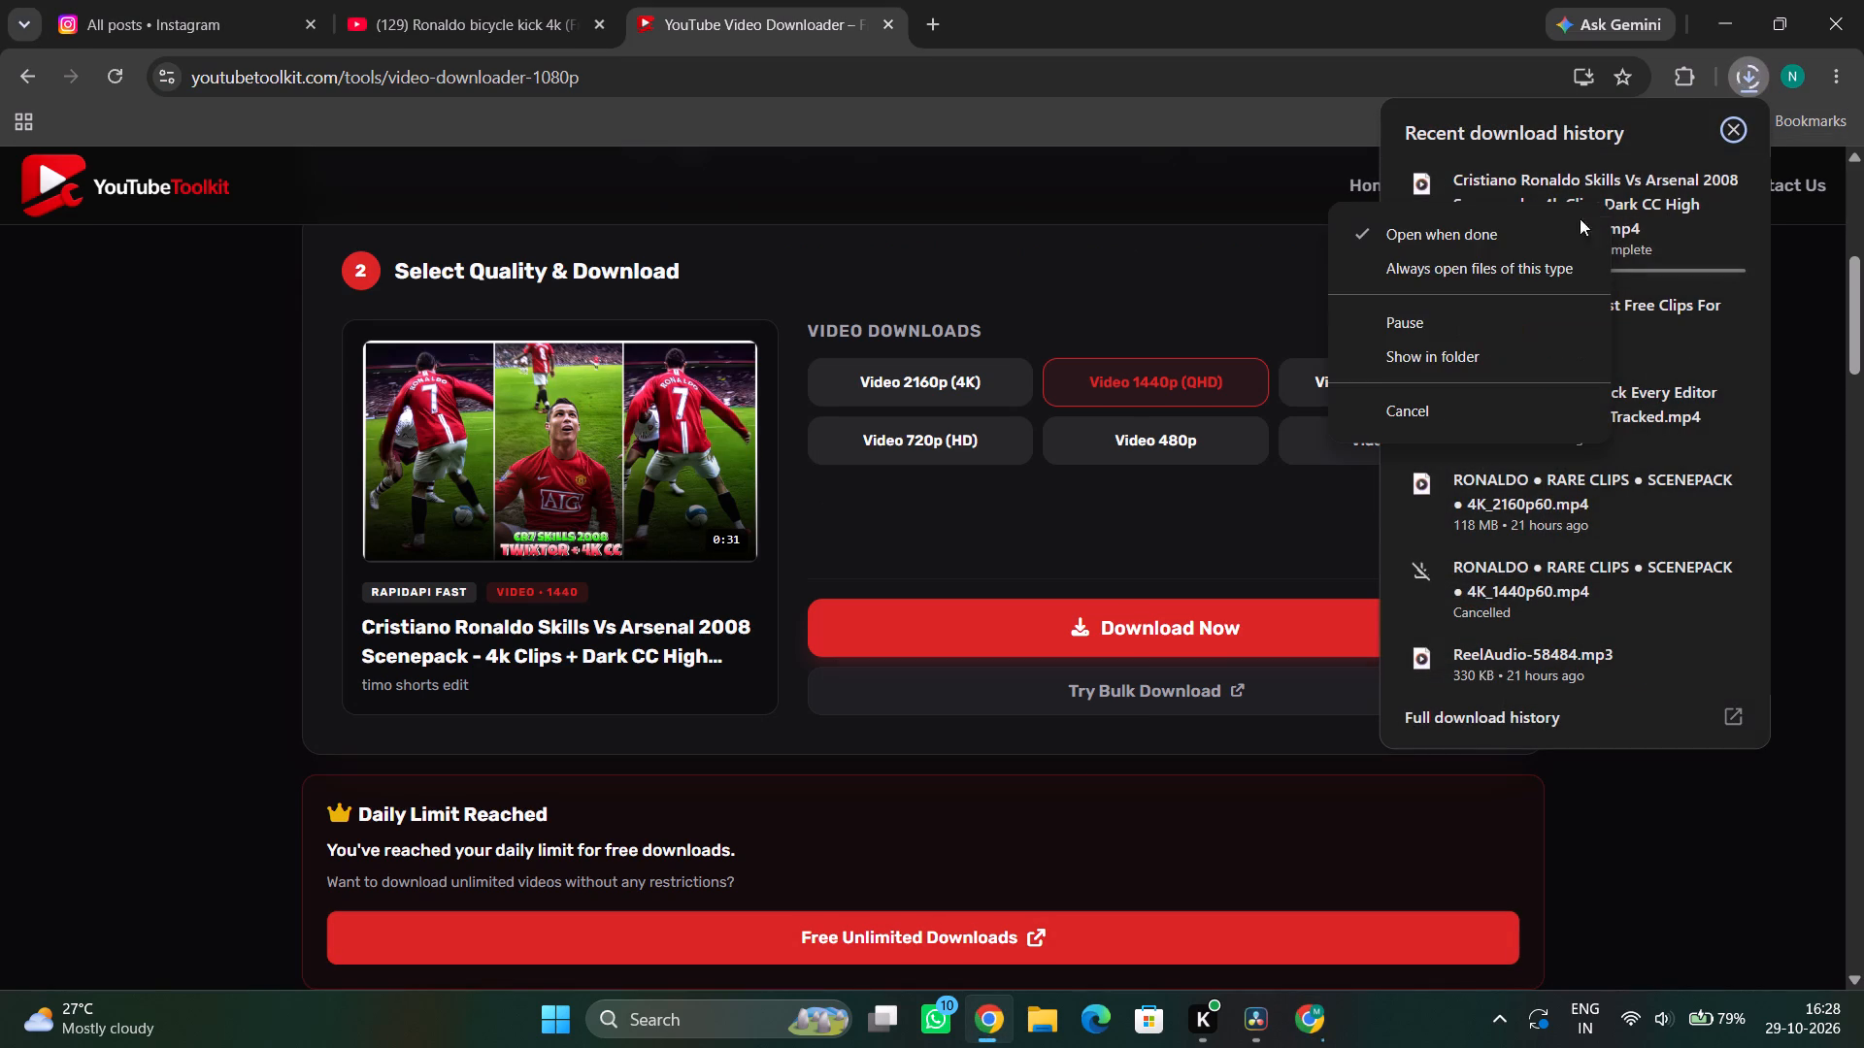
click(1461, 315)
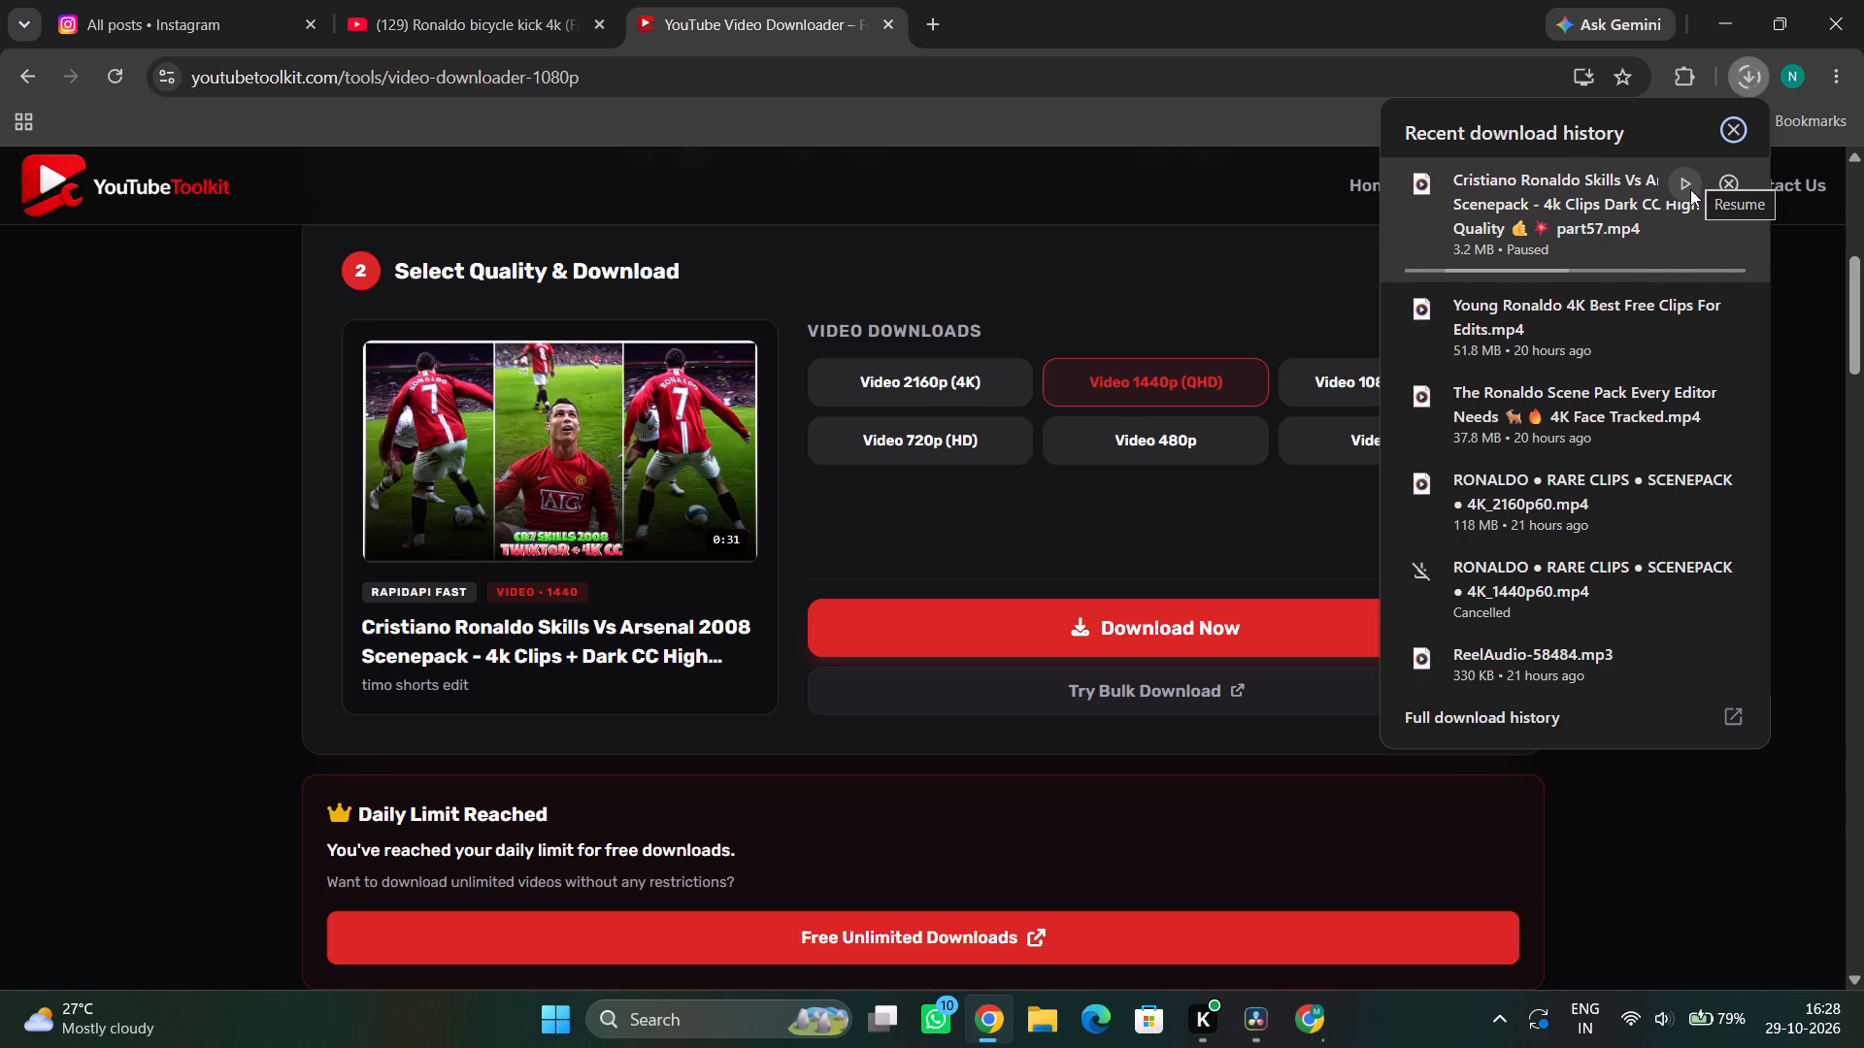
click(1688, 190)
click(1693, 179)
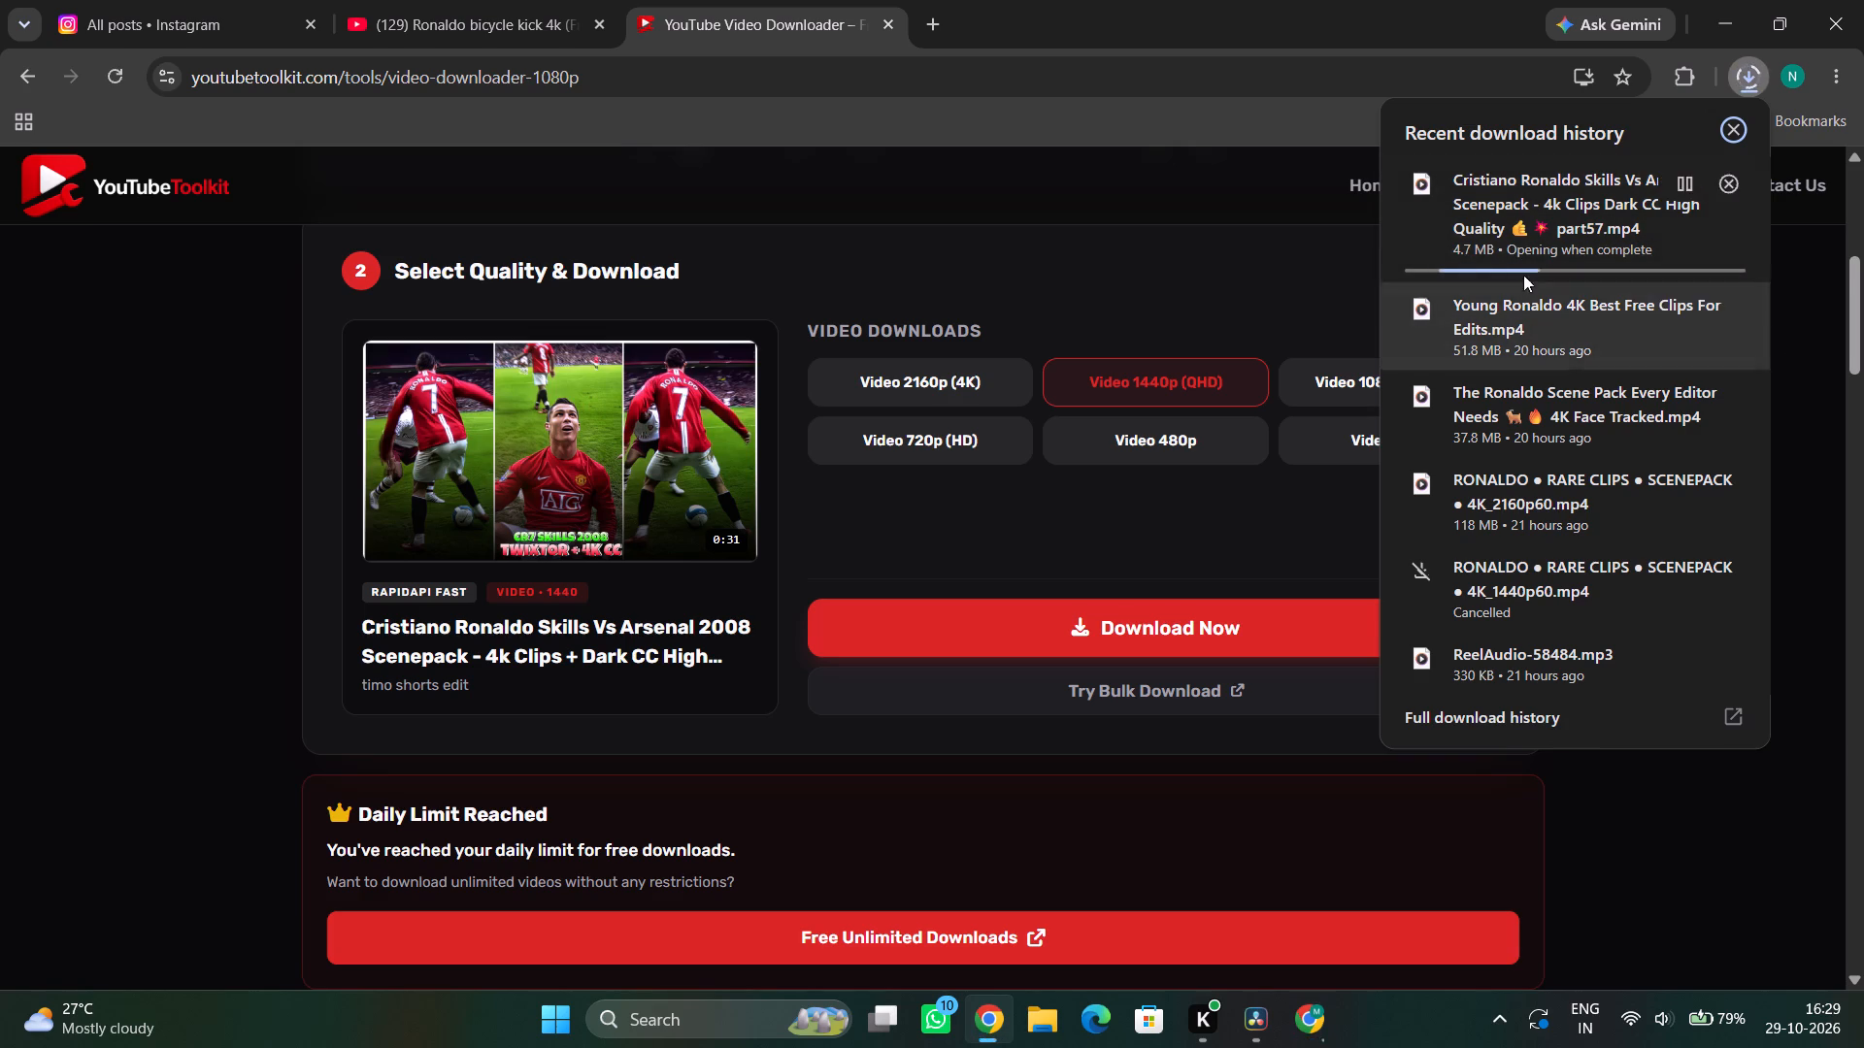
Check the progress of the bicycle kick download in the School-profile window and the Arsenal 2008 scenepack download in the other window.
click(1307, 1021)
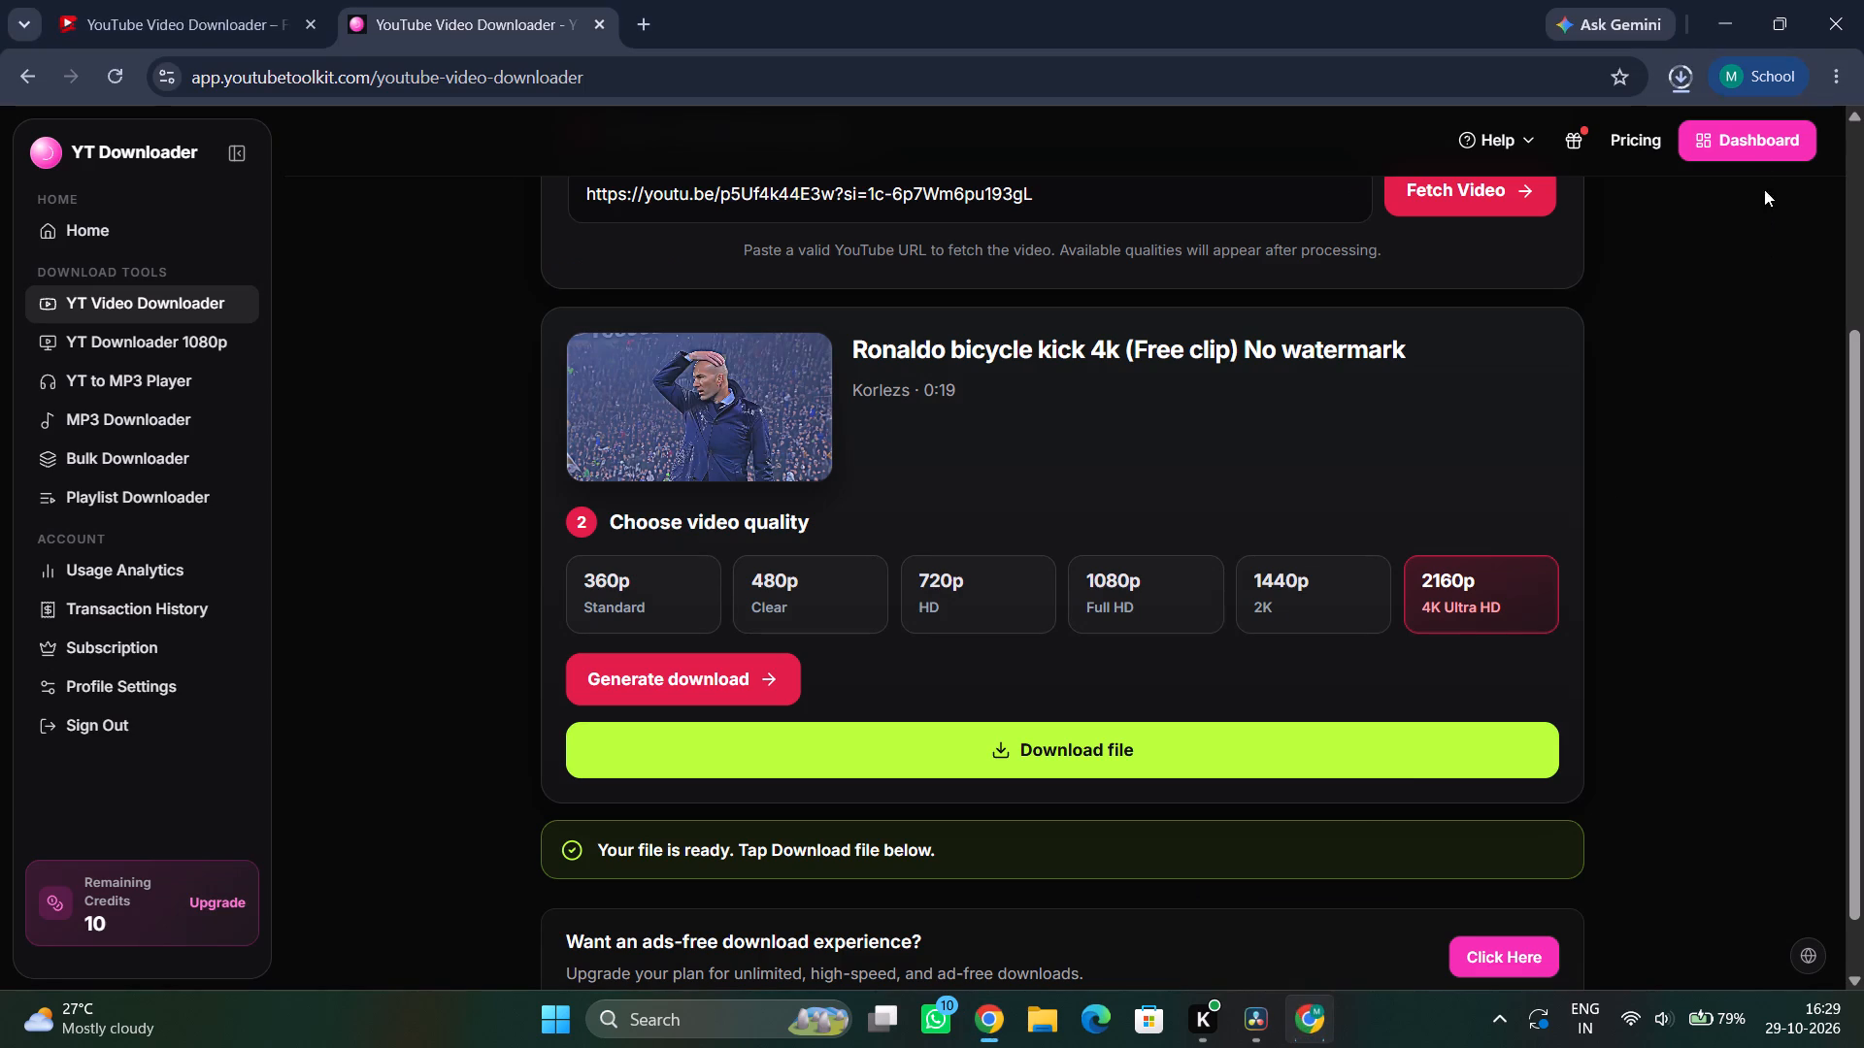
click(1690, 95)
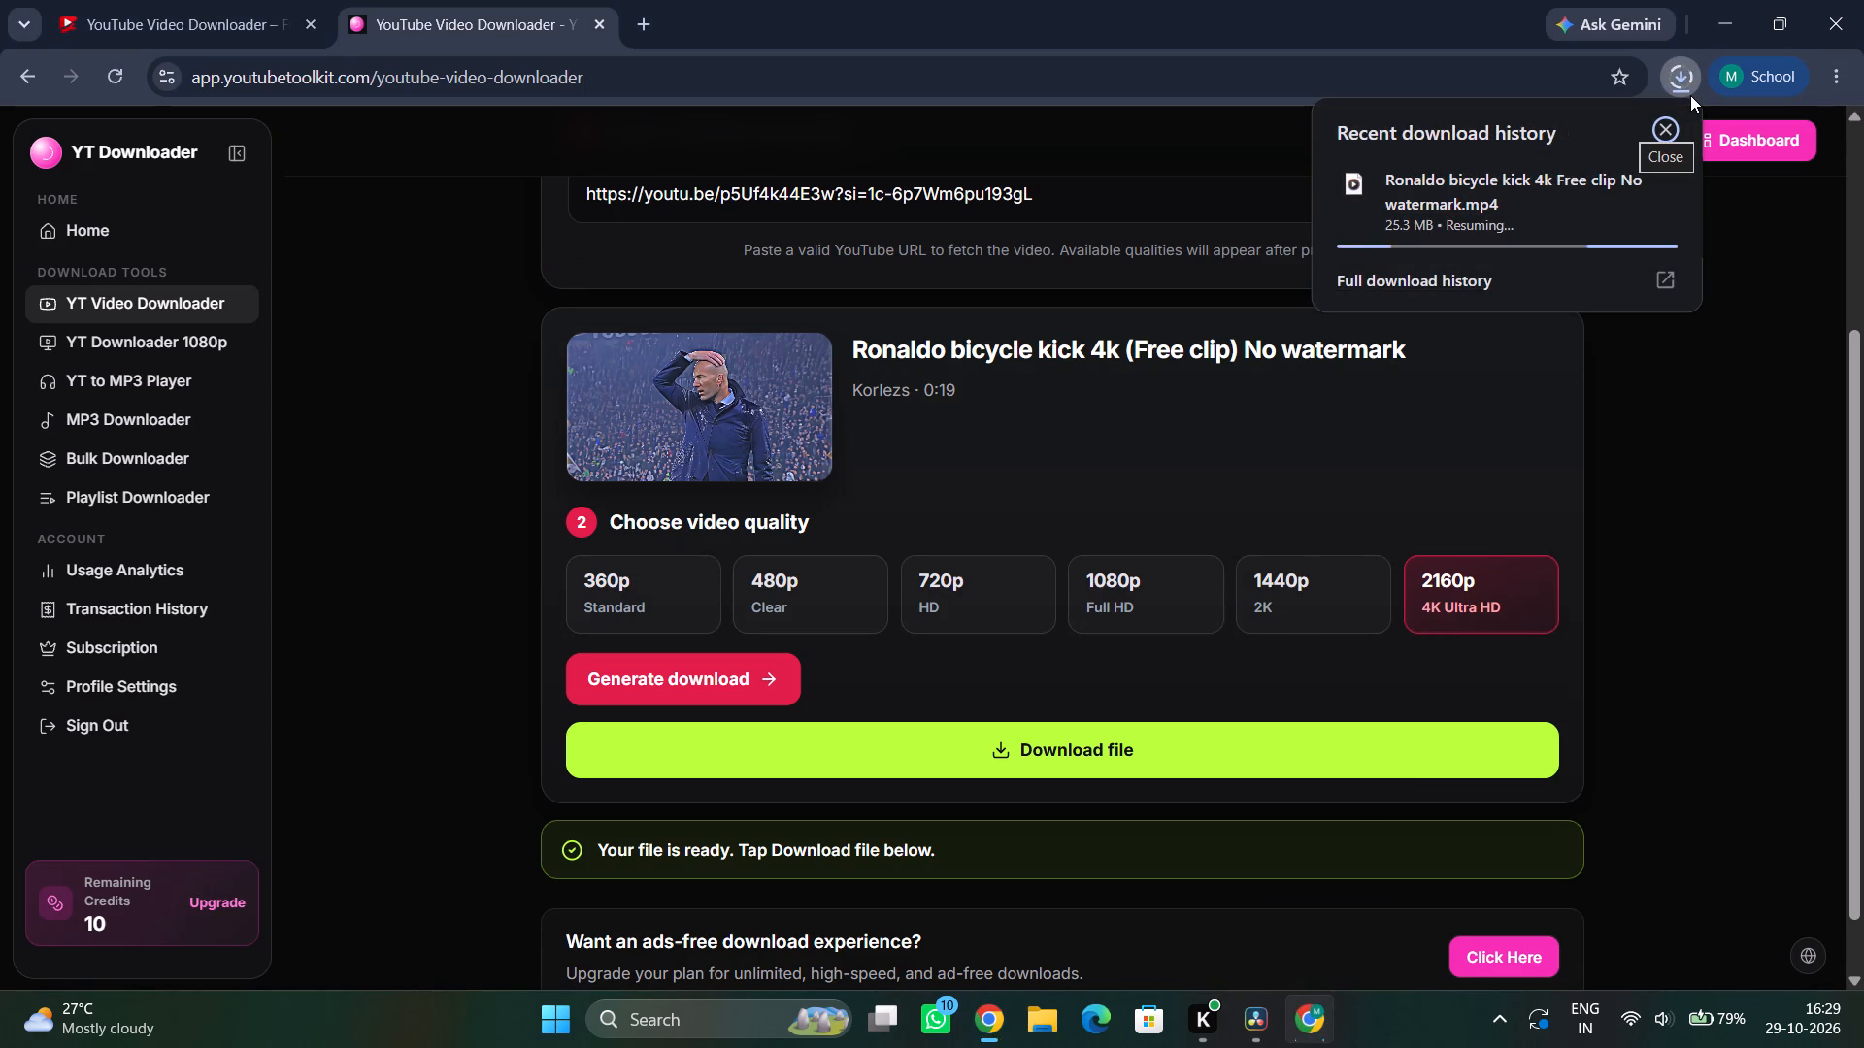
click(1690, 95)
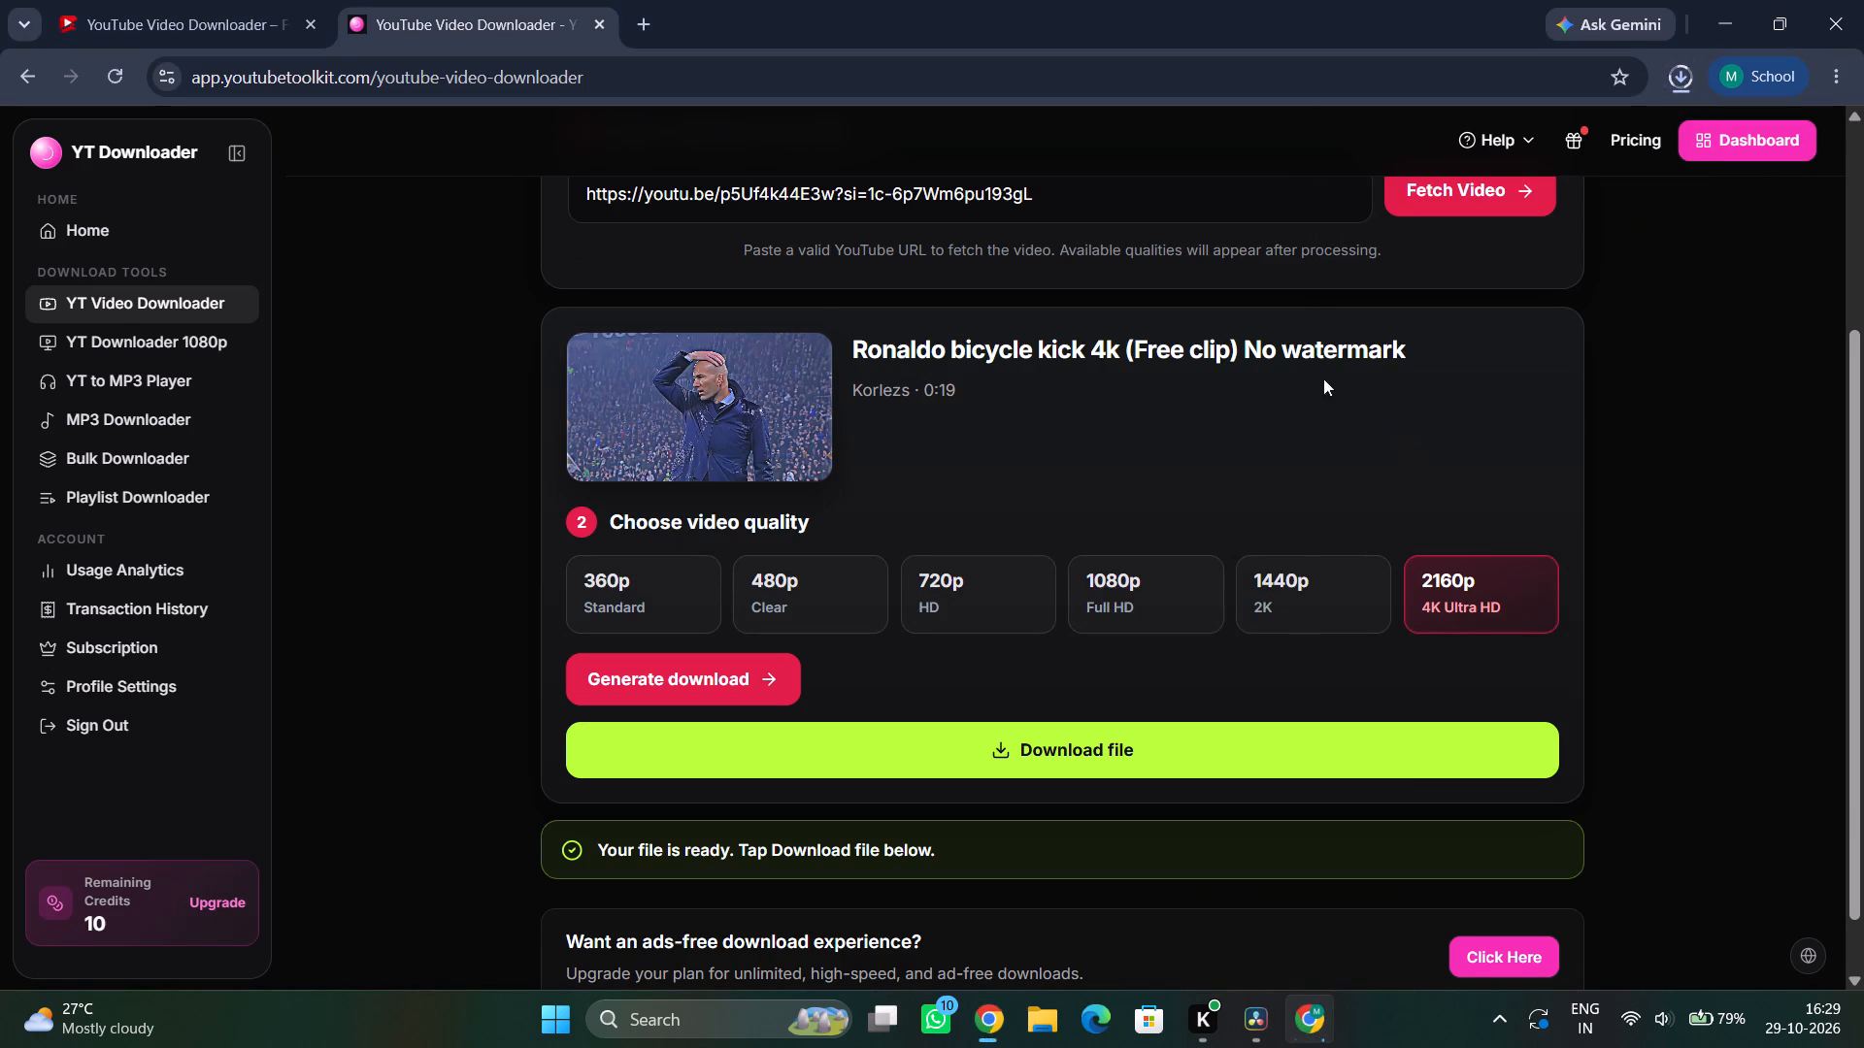
click(1001, 1026)
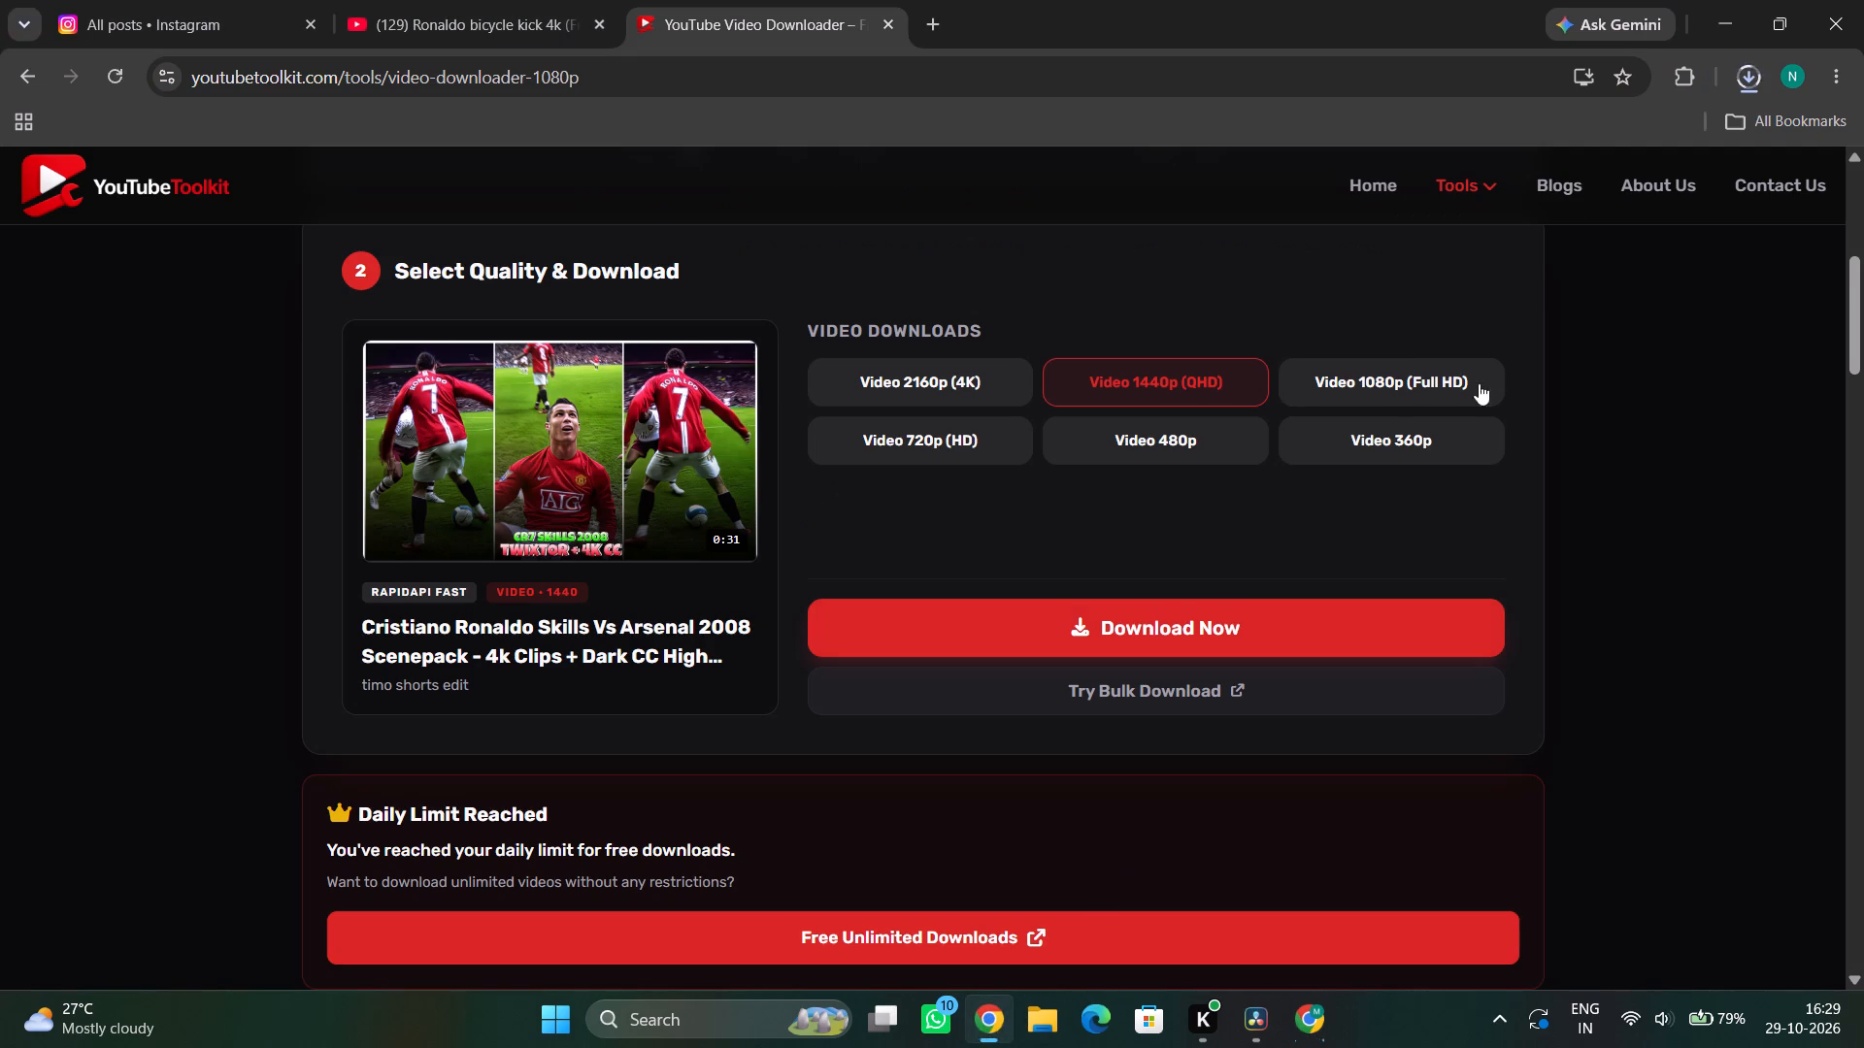
click(1728, 75)
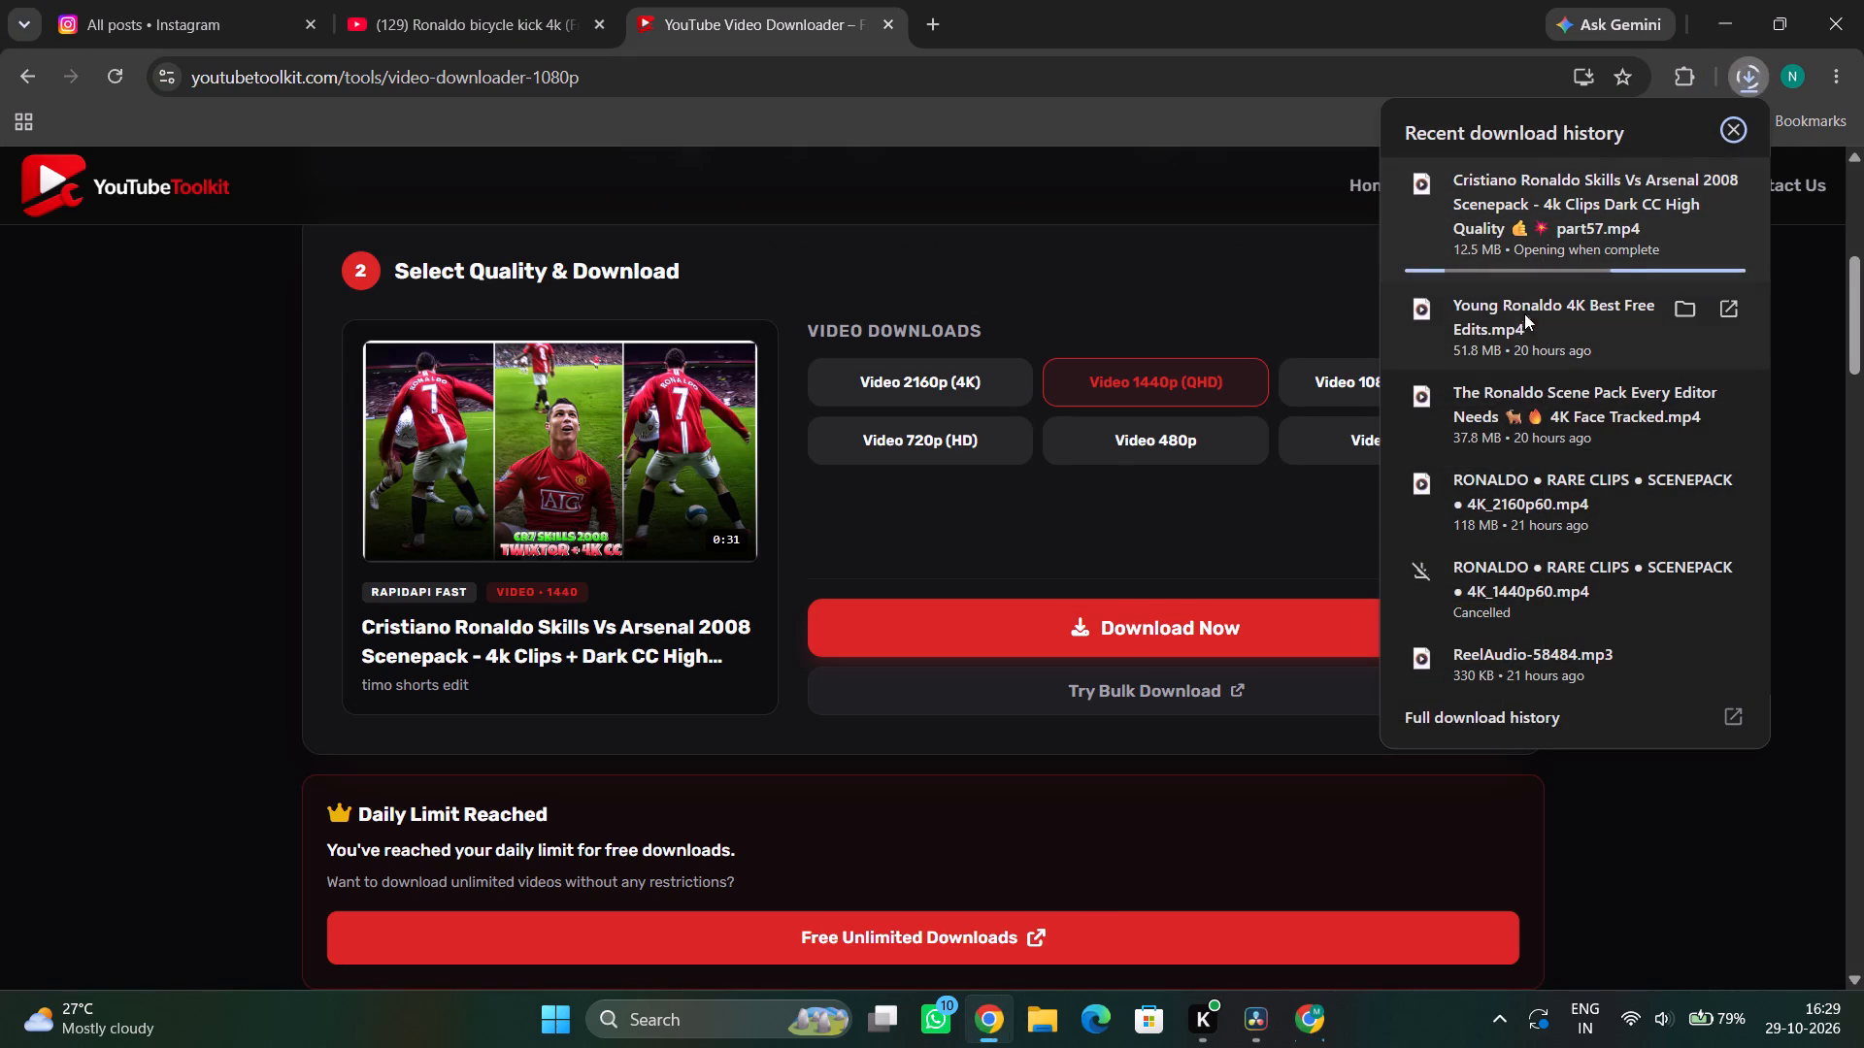
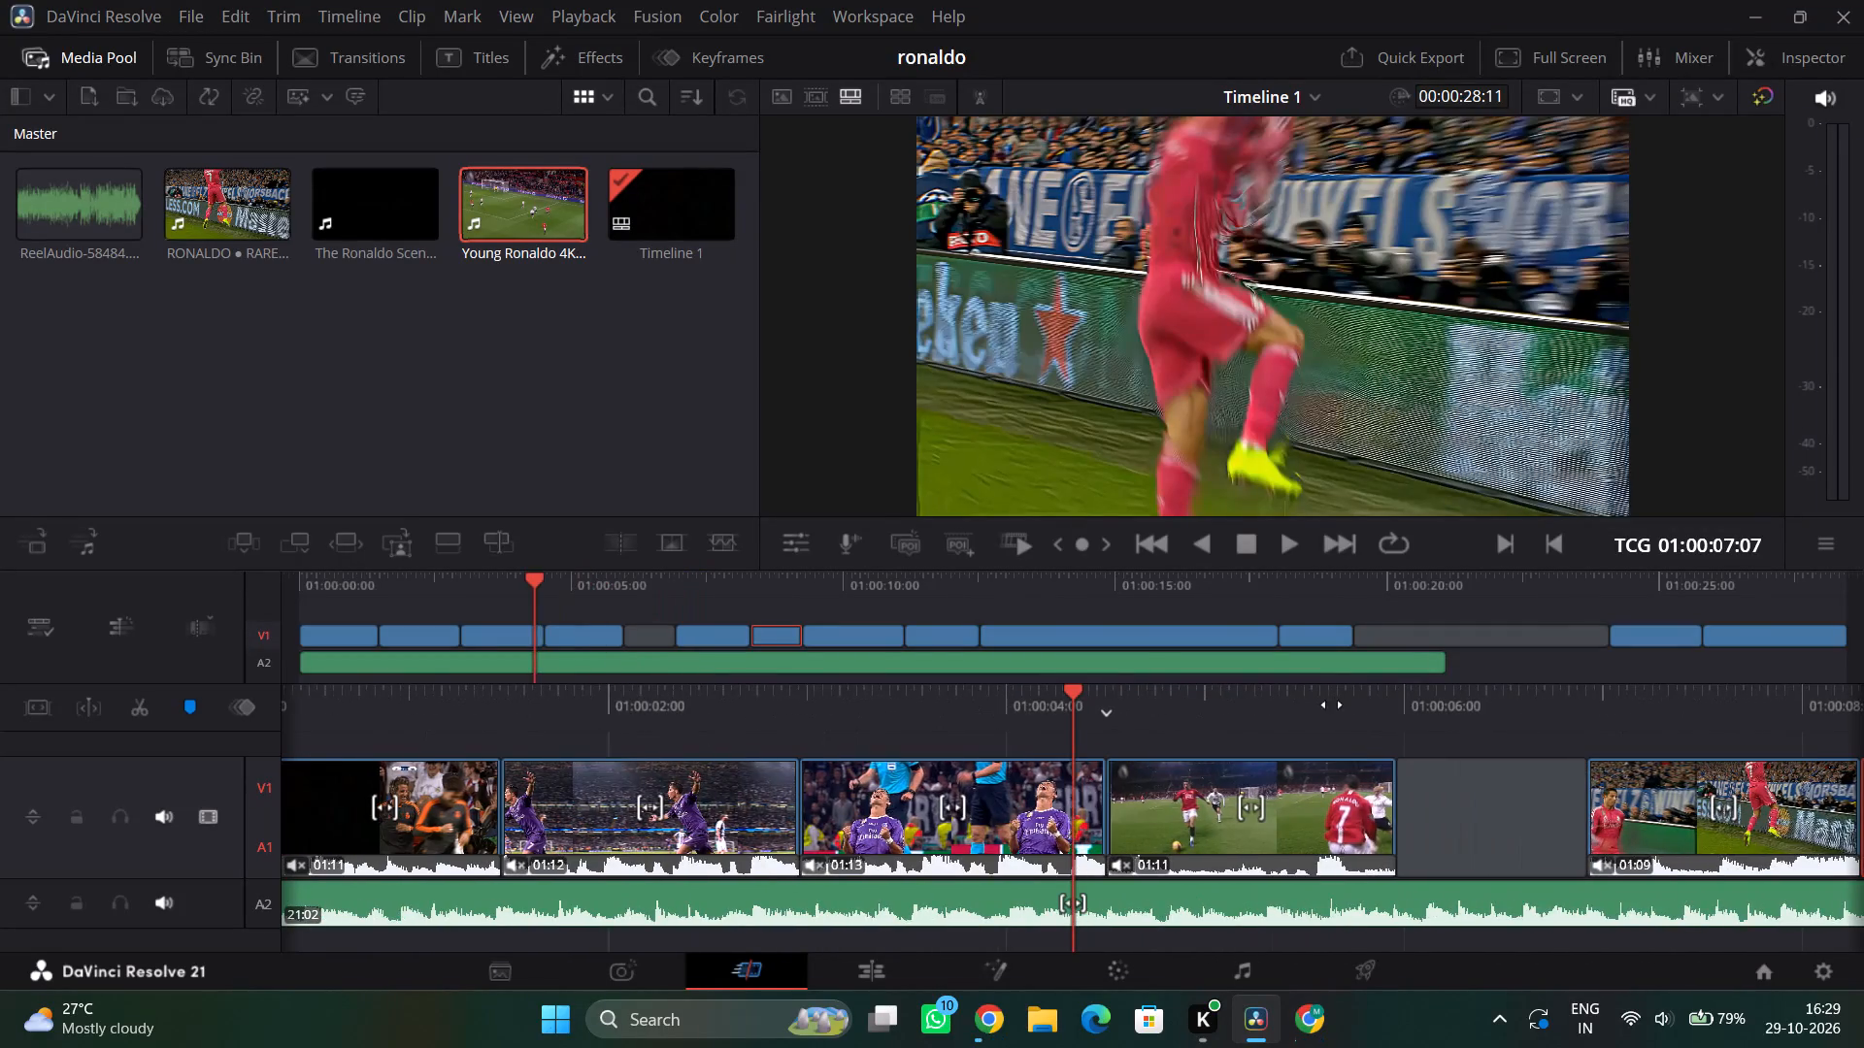
Review the edit by playing Timeline 1 from its start to about 01:00:12, closing the Media Player window along the way.
drag(809, 702, 1418, 721)
drag(943, 712, 1334, 704)
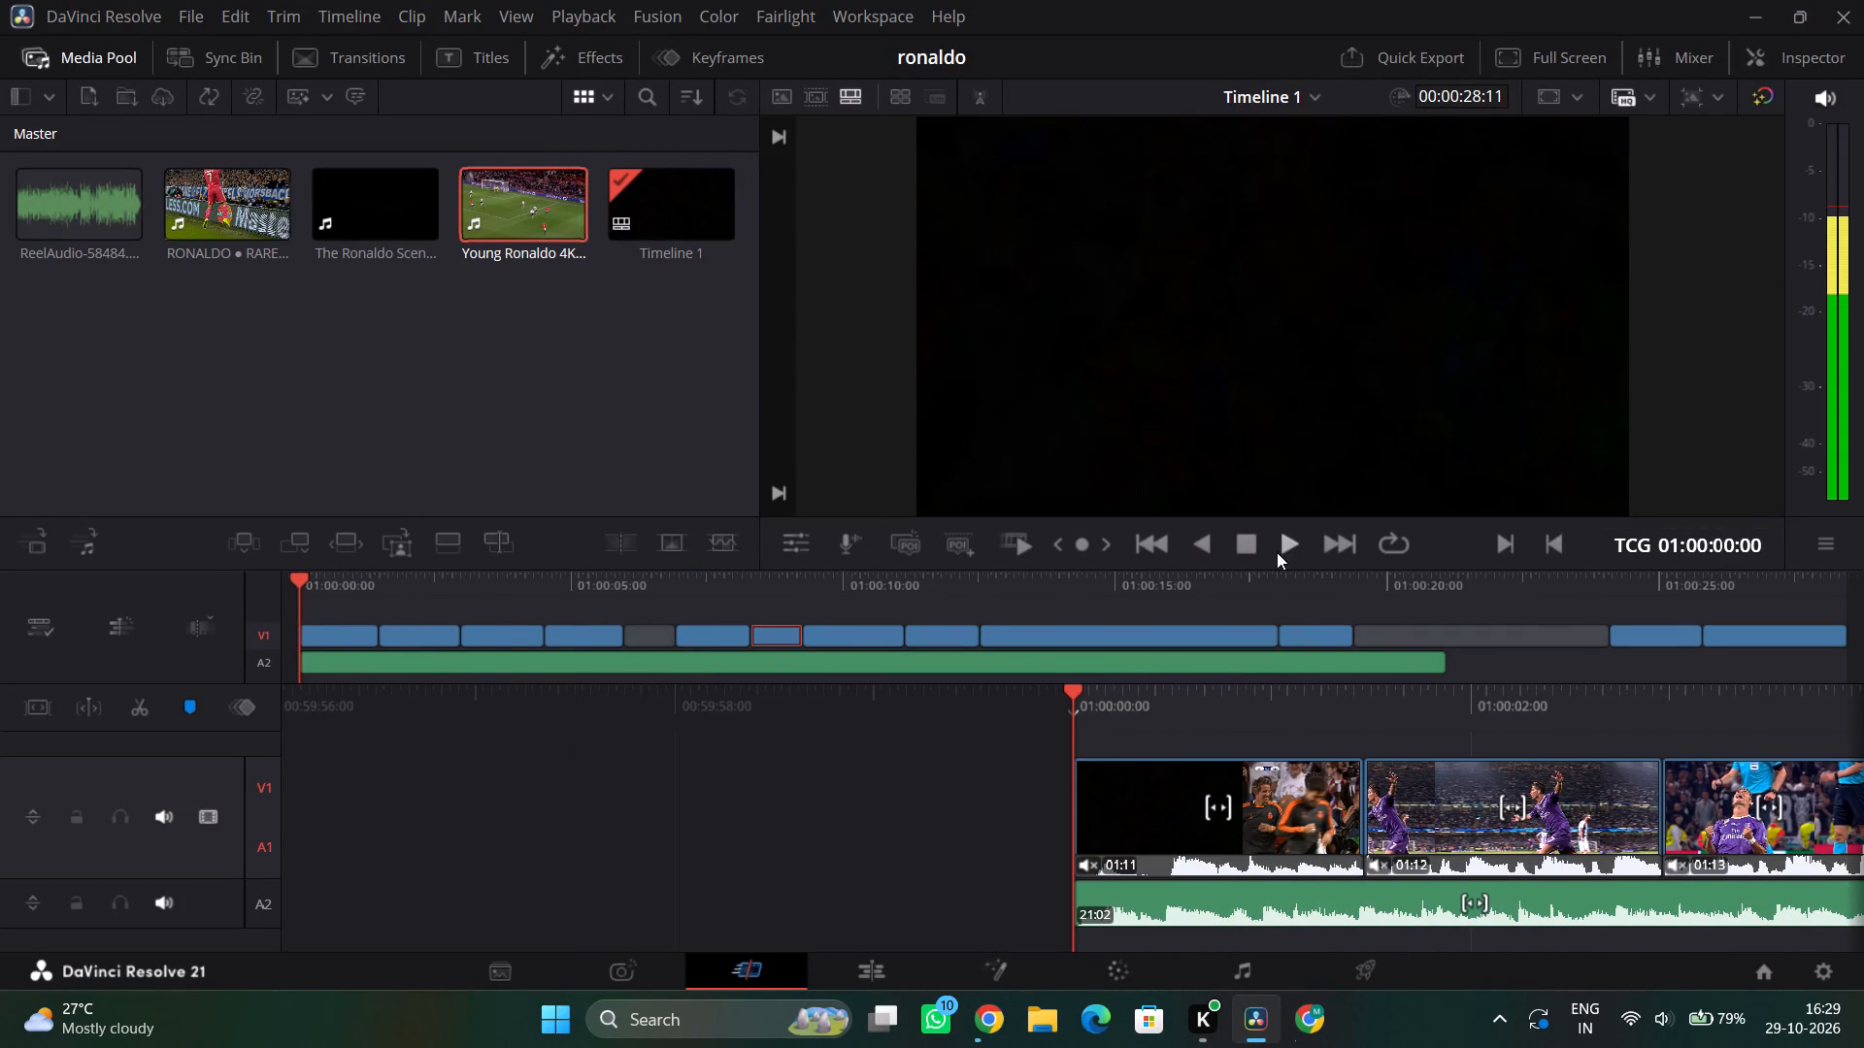
click(1284, 549)
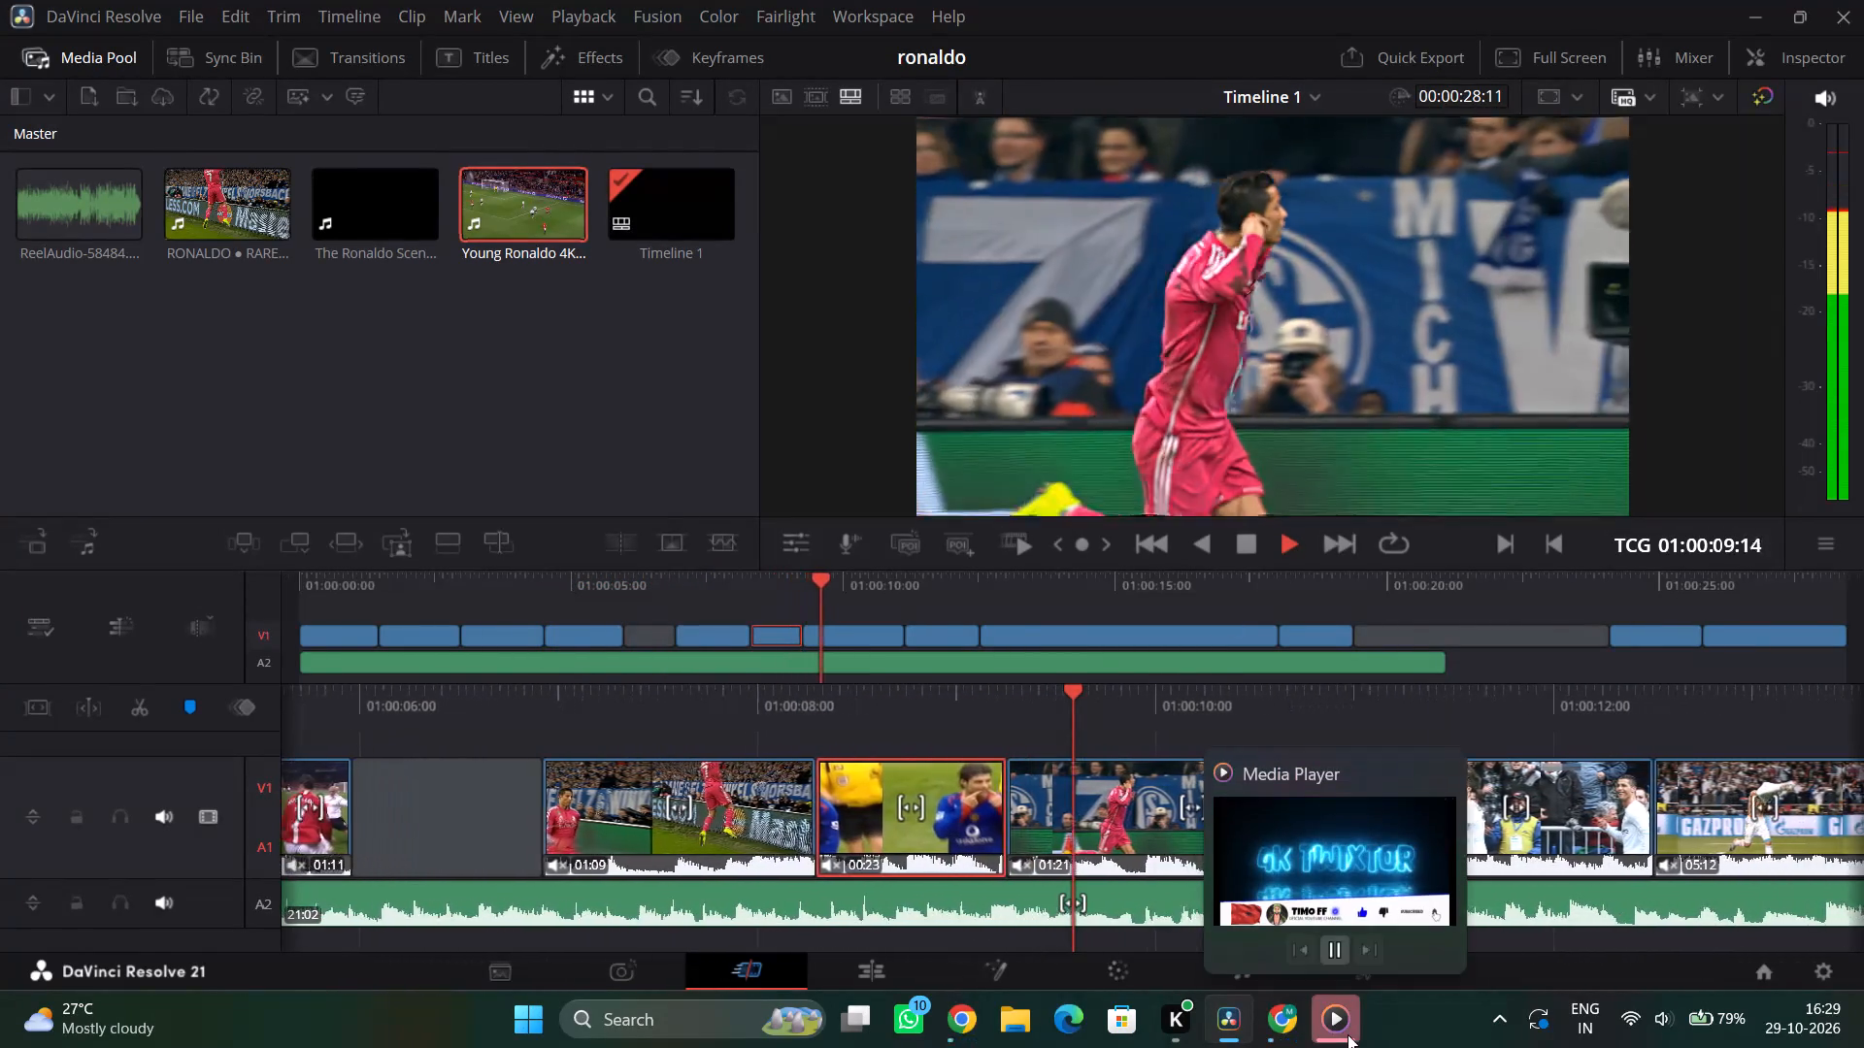
click(1435, 776)
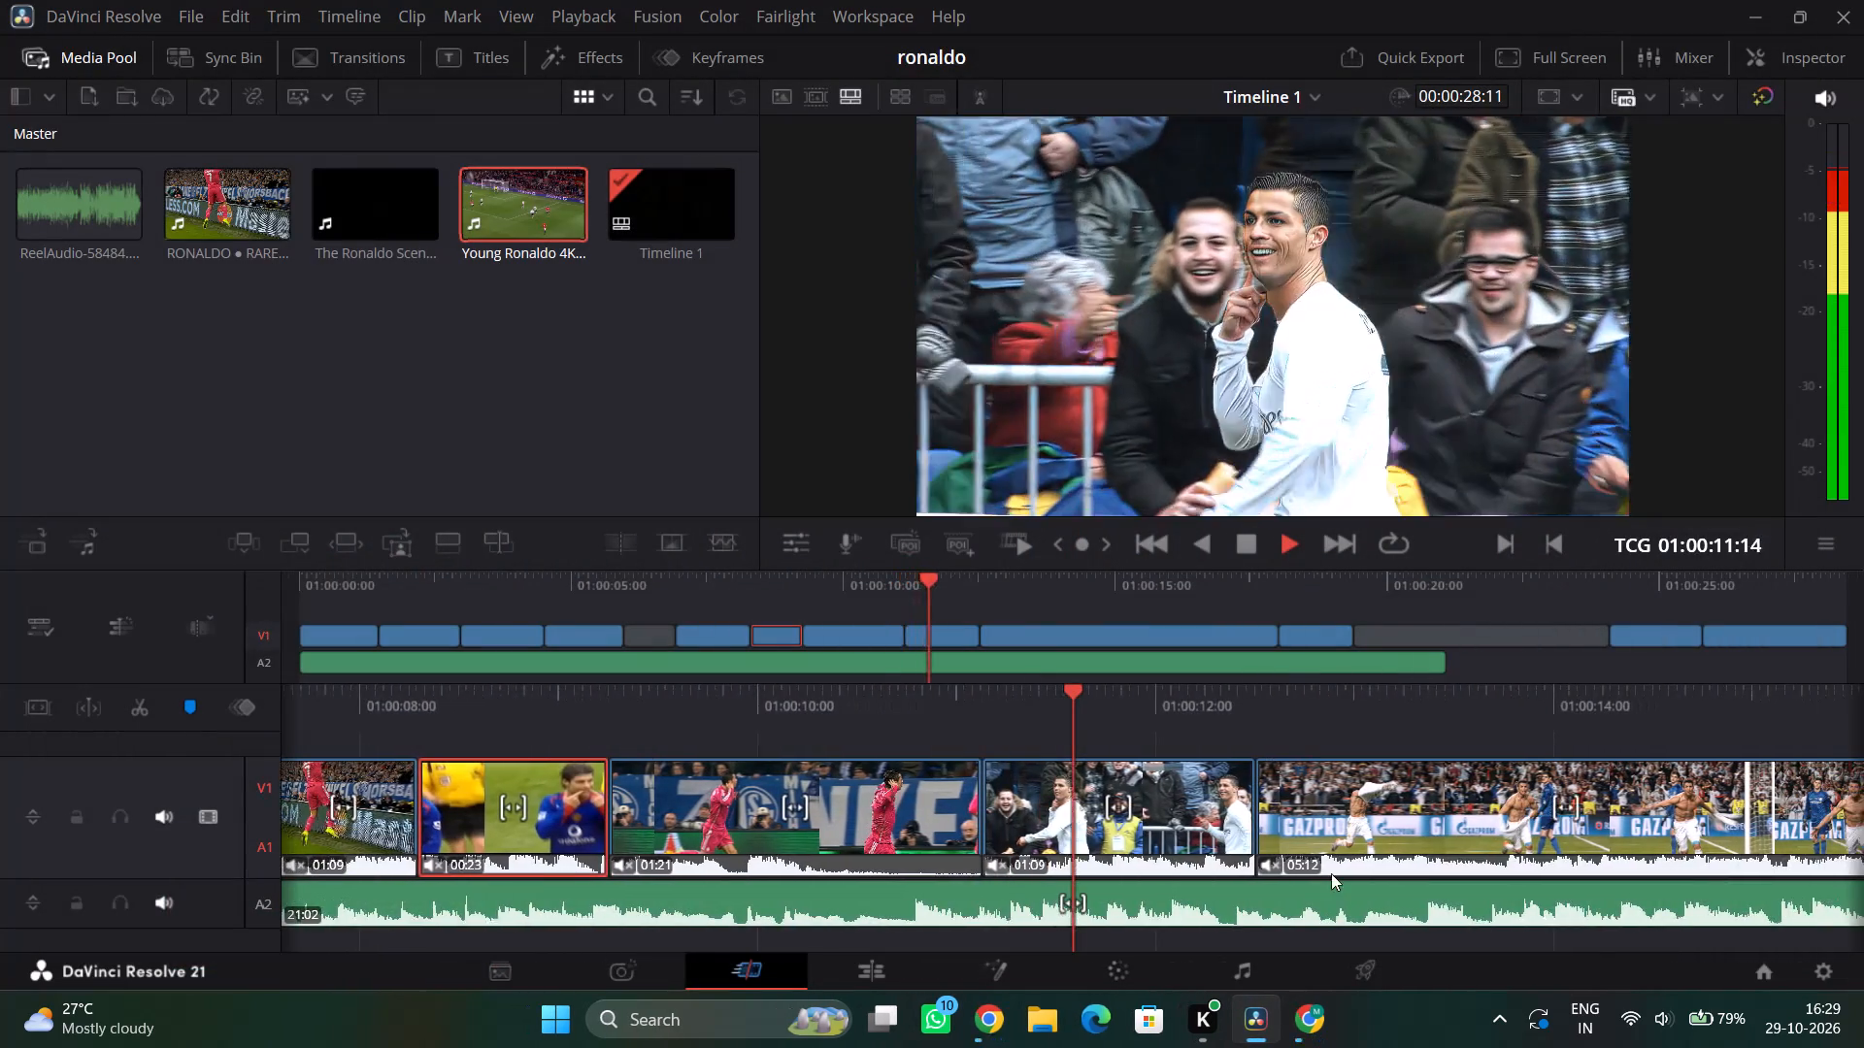
drag(1182, 721, 1644, 712)
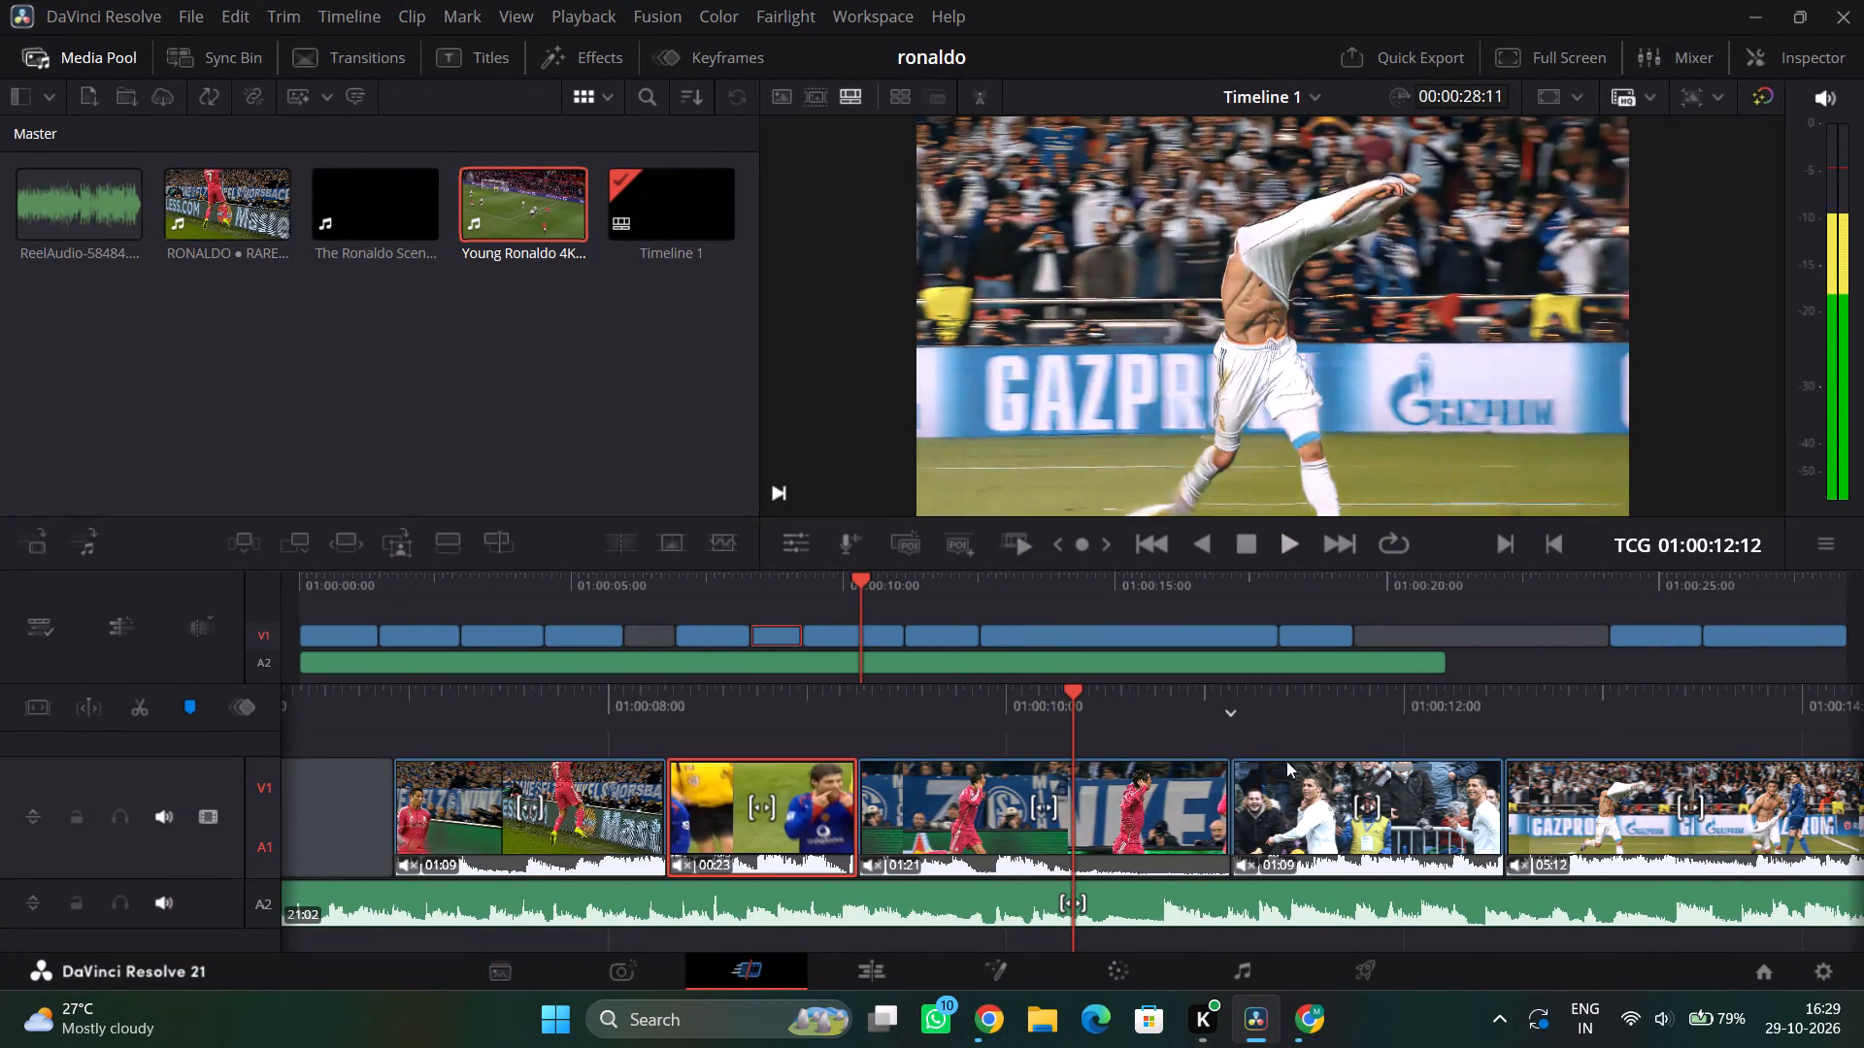
In the School-profile Chrome window, pause and resume the Ronaldo bicycle kick download, let it finish, and close that window.
click(1001, 1034)
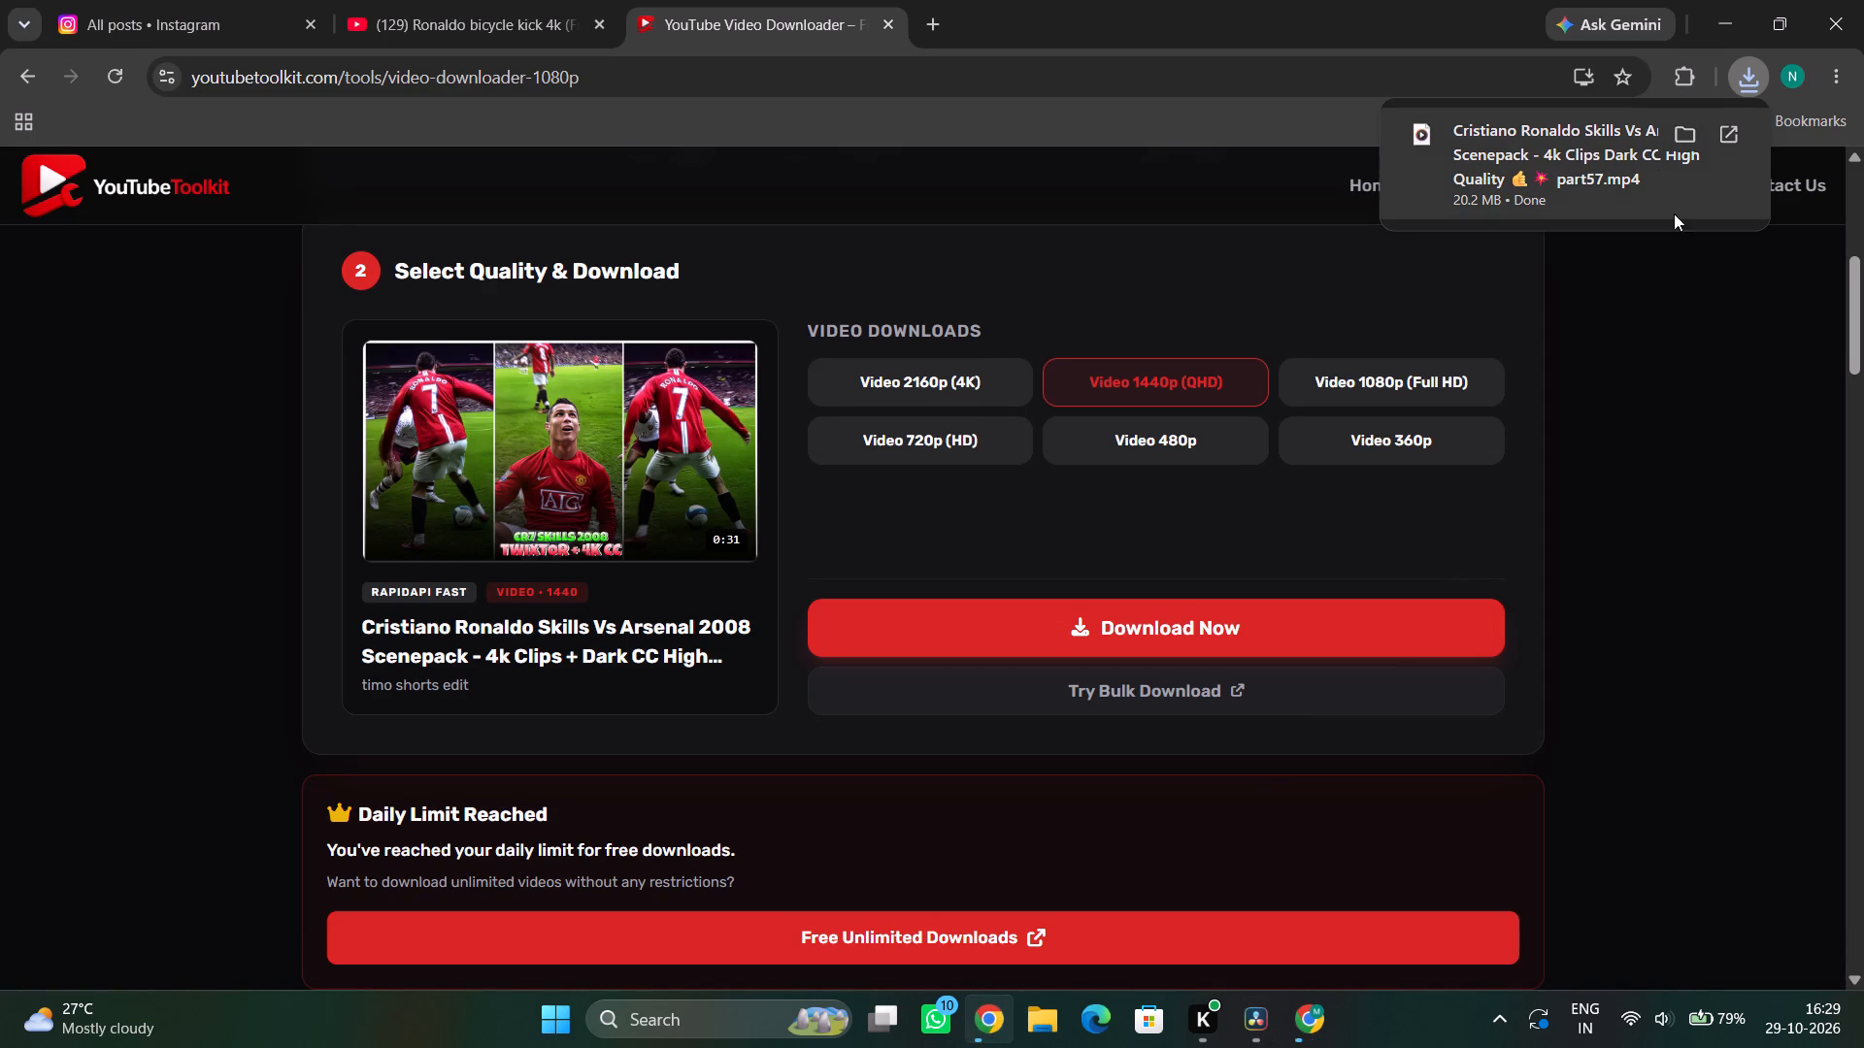
click(1683, 301)
click(1321, 1022)
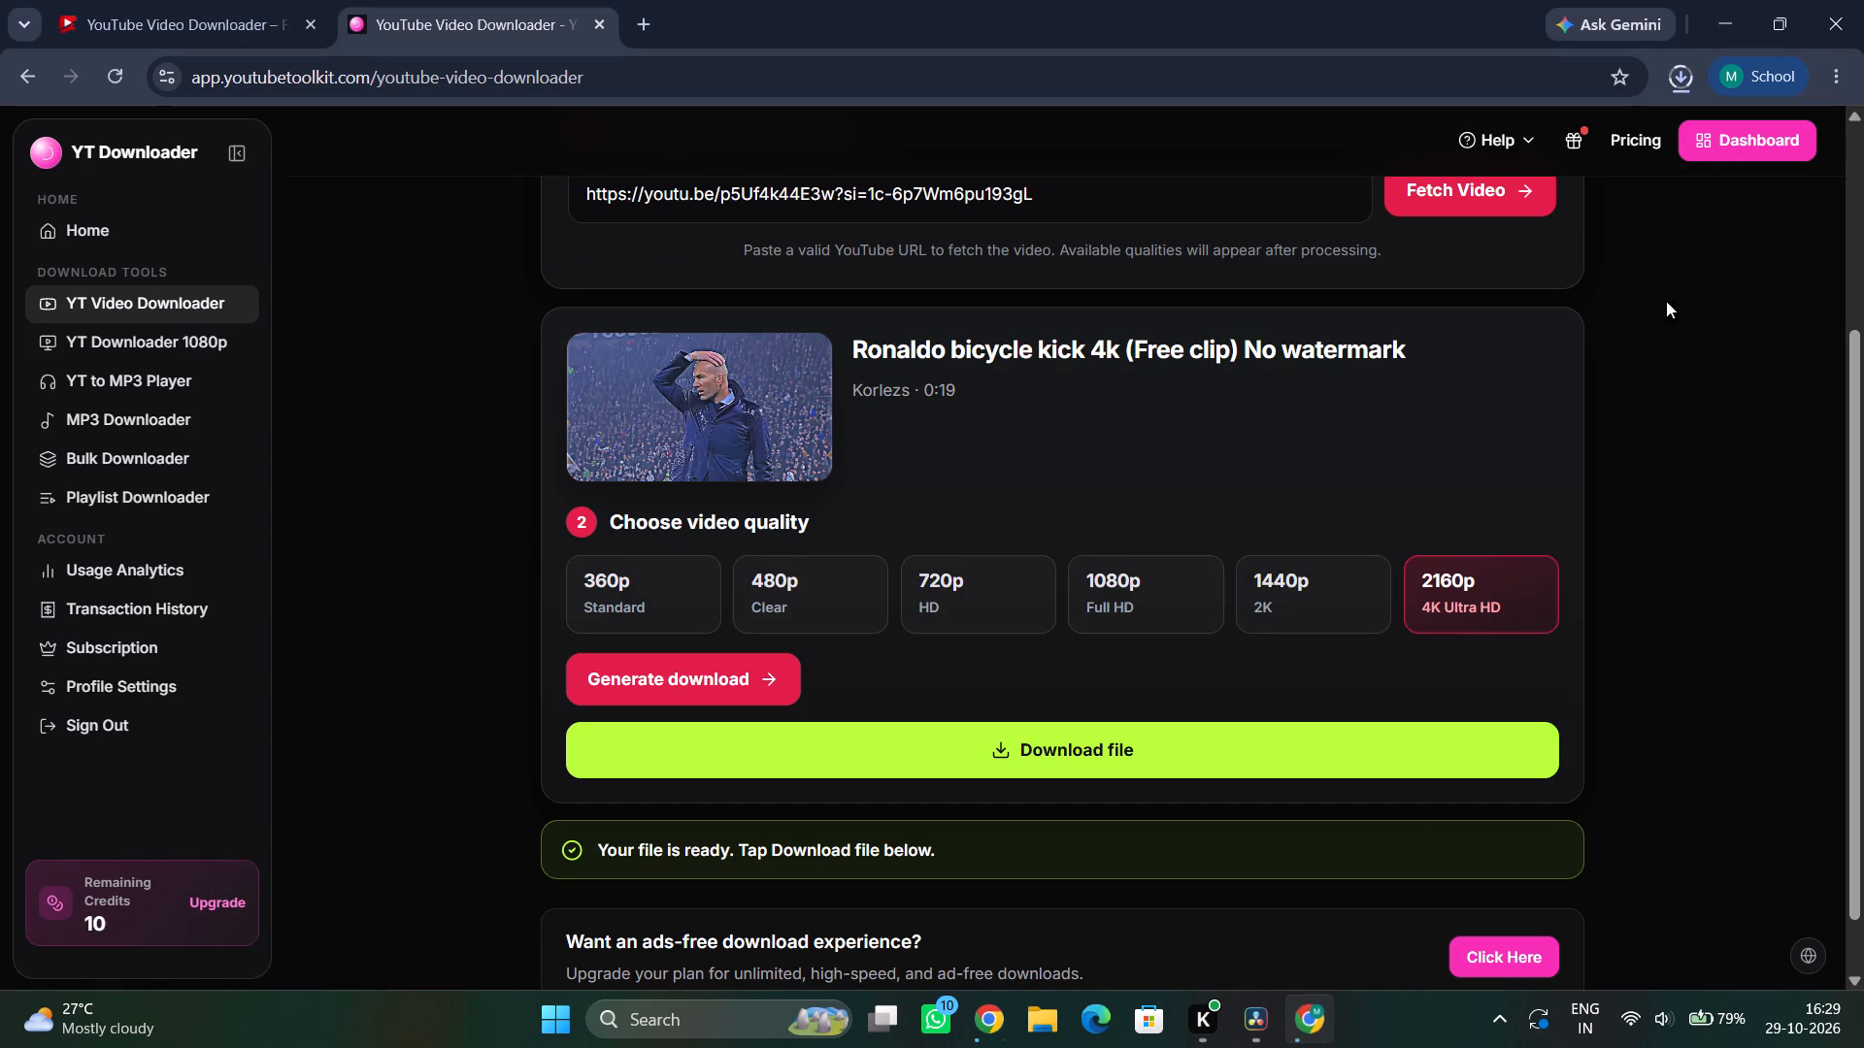
click(1663, 68)
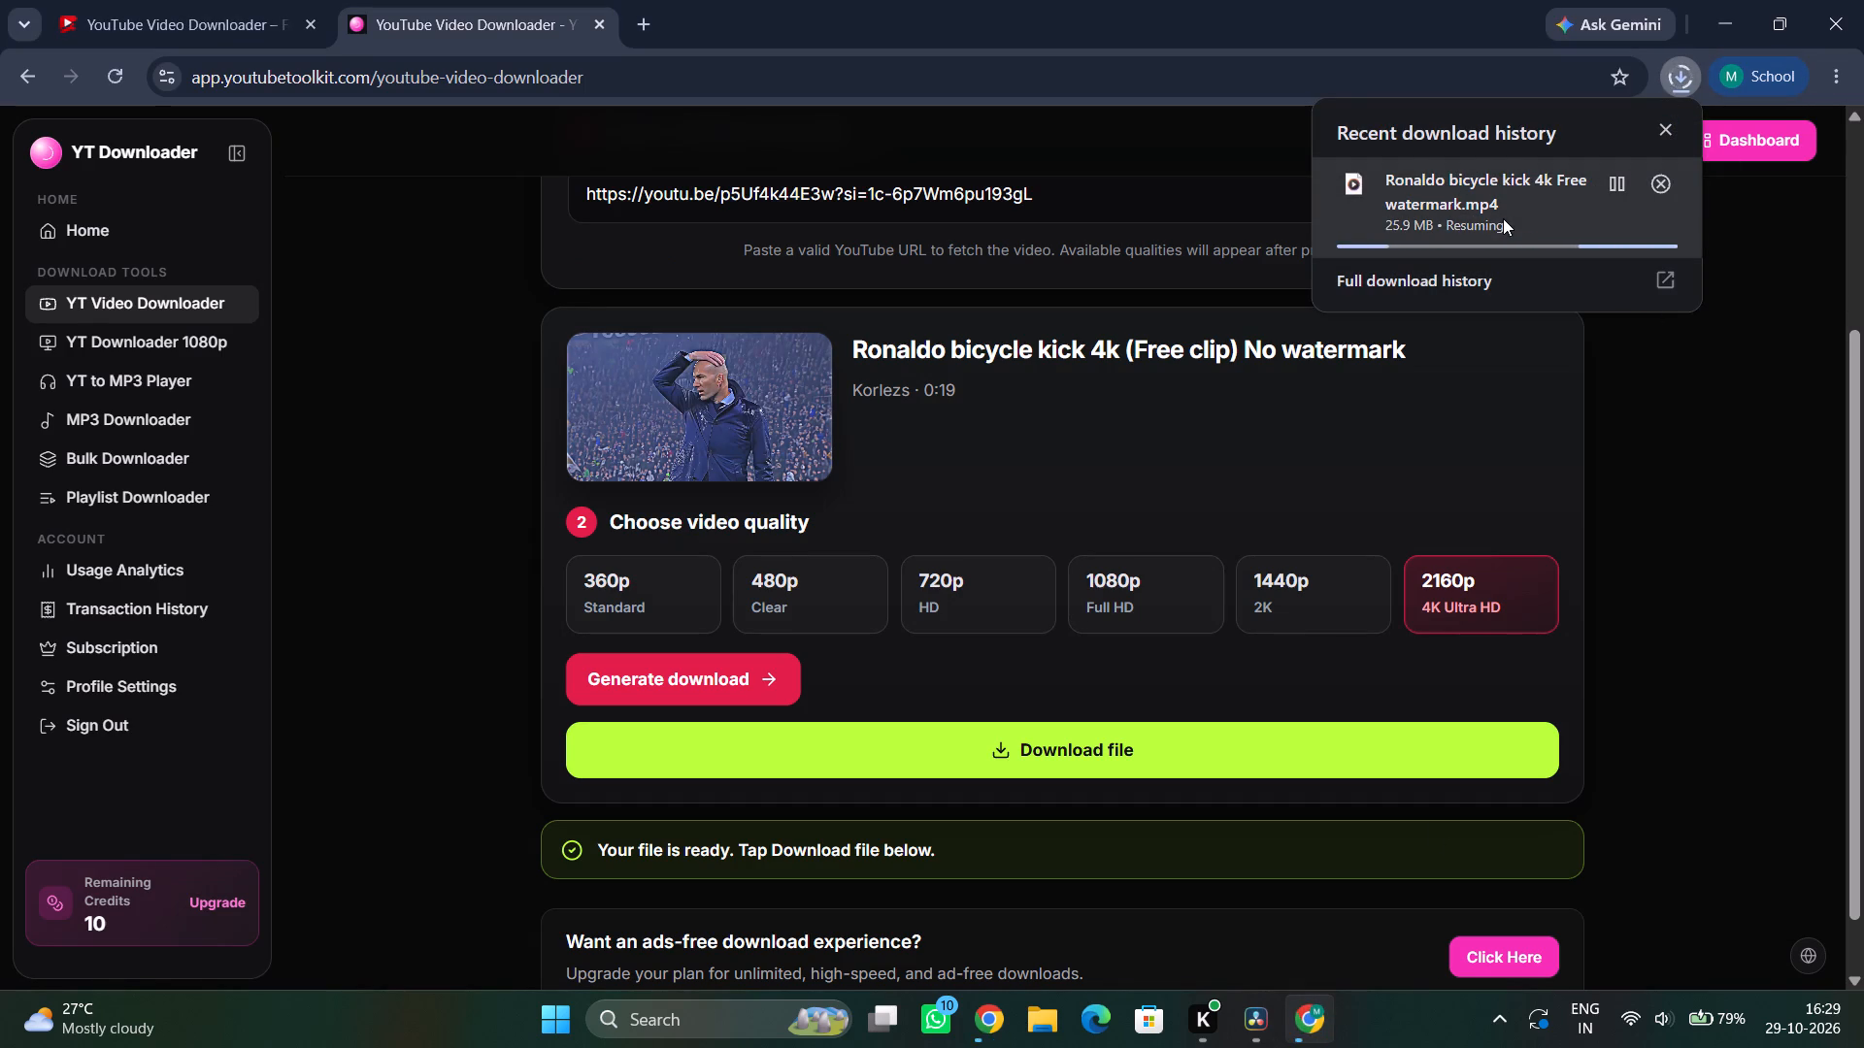
click(1615, 181)
click(1616, 183)
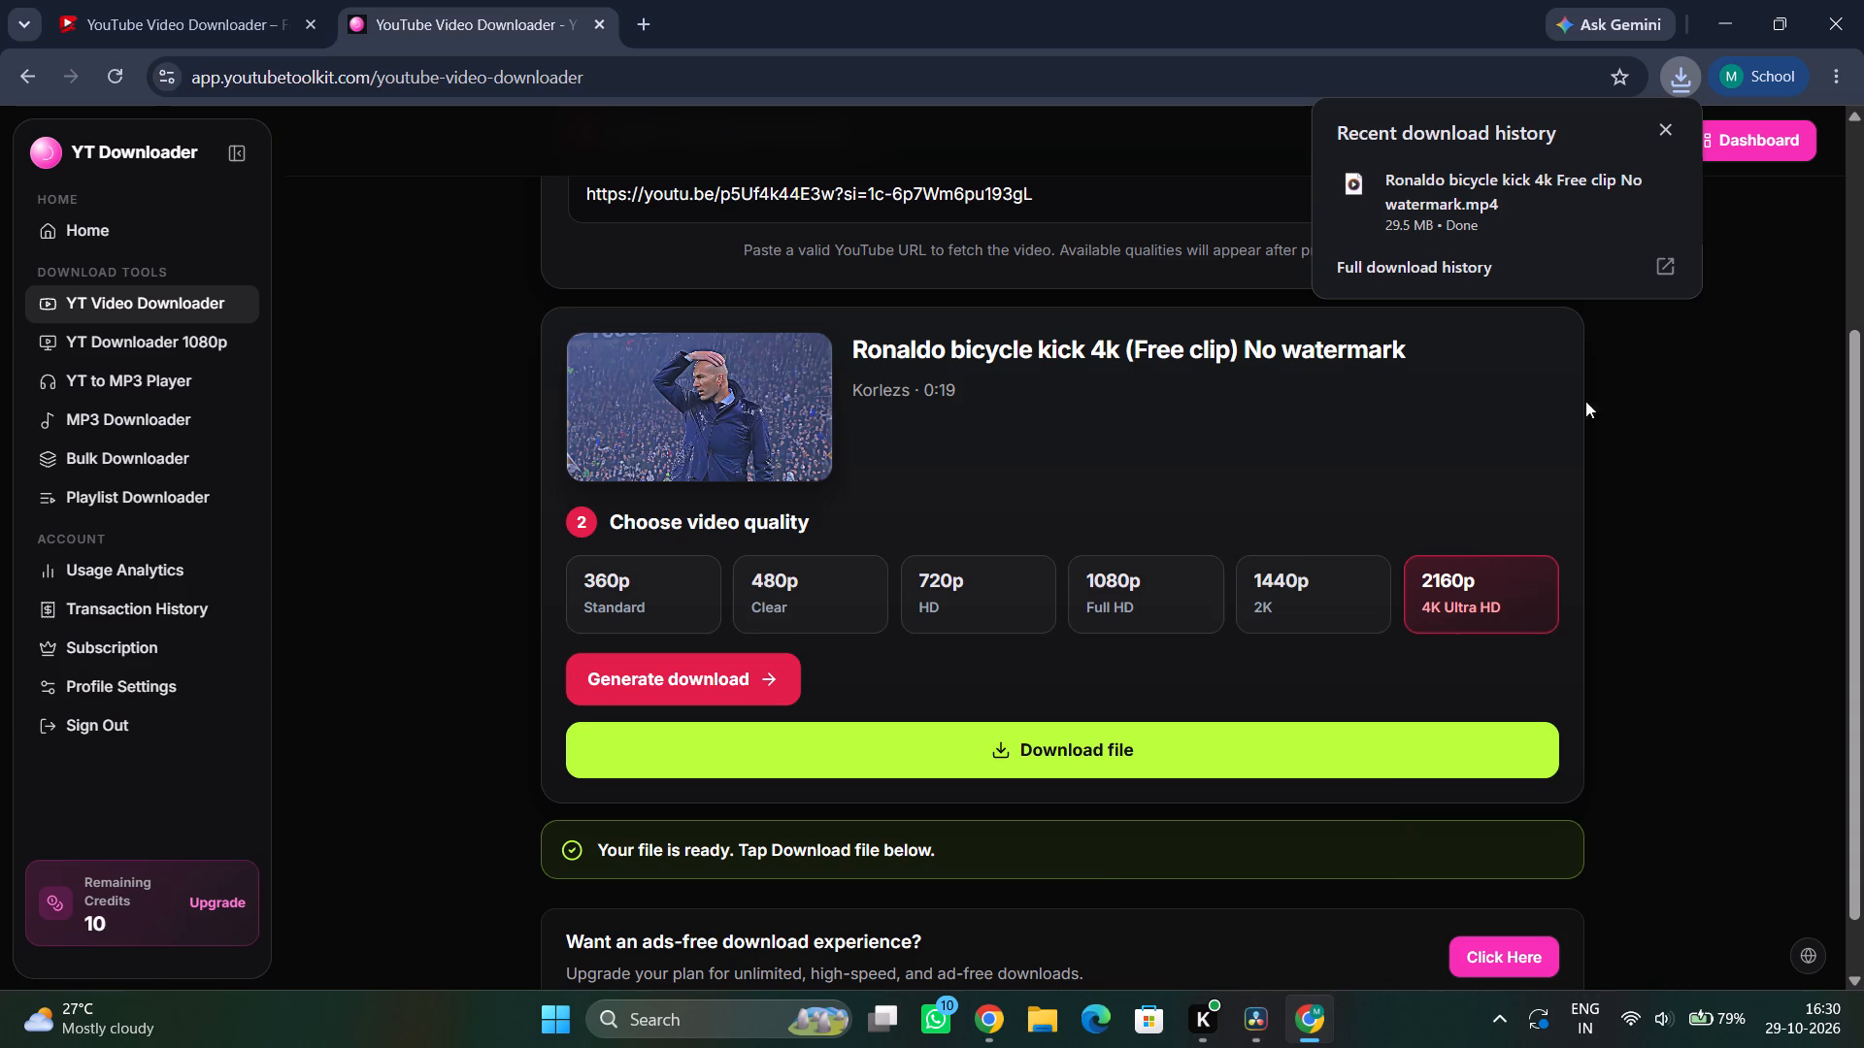
click(1844, 25)
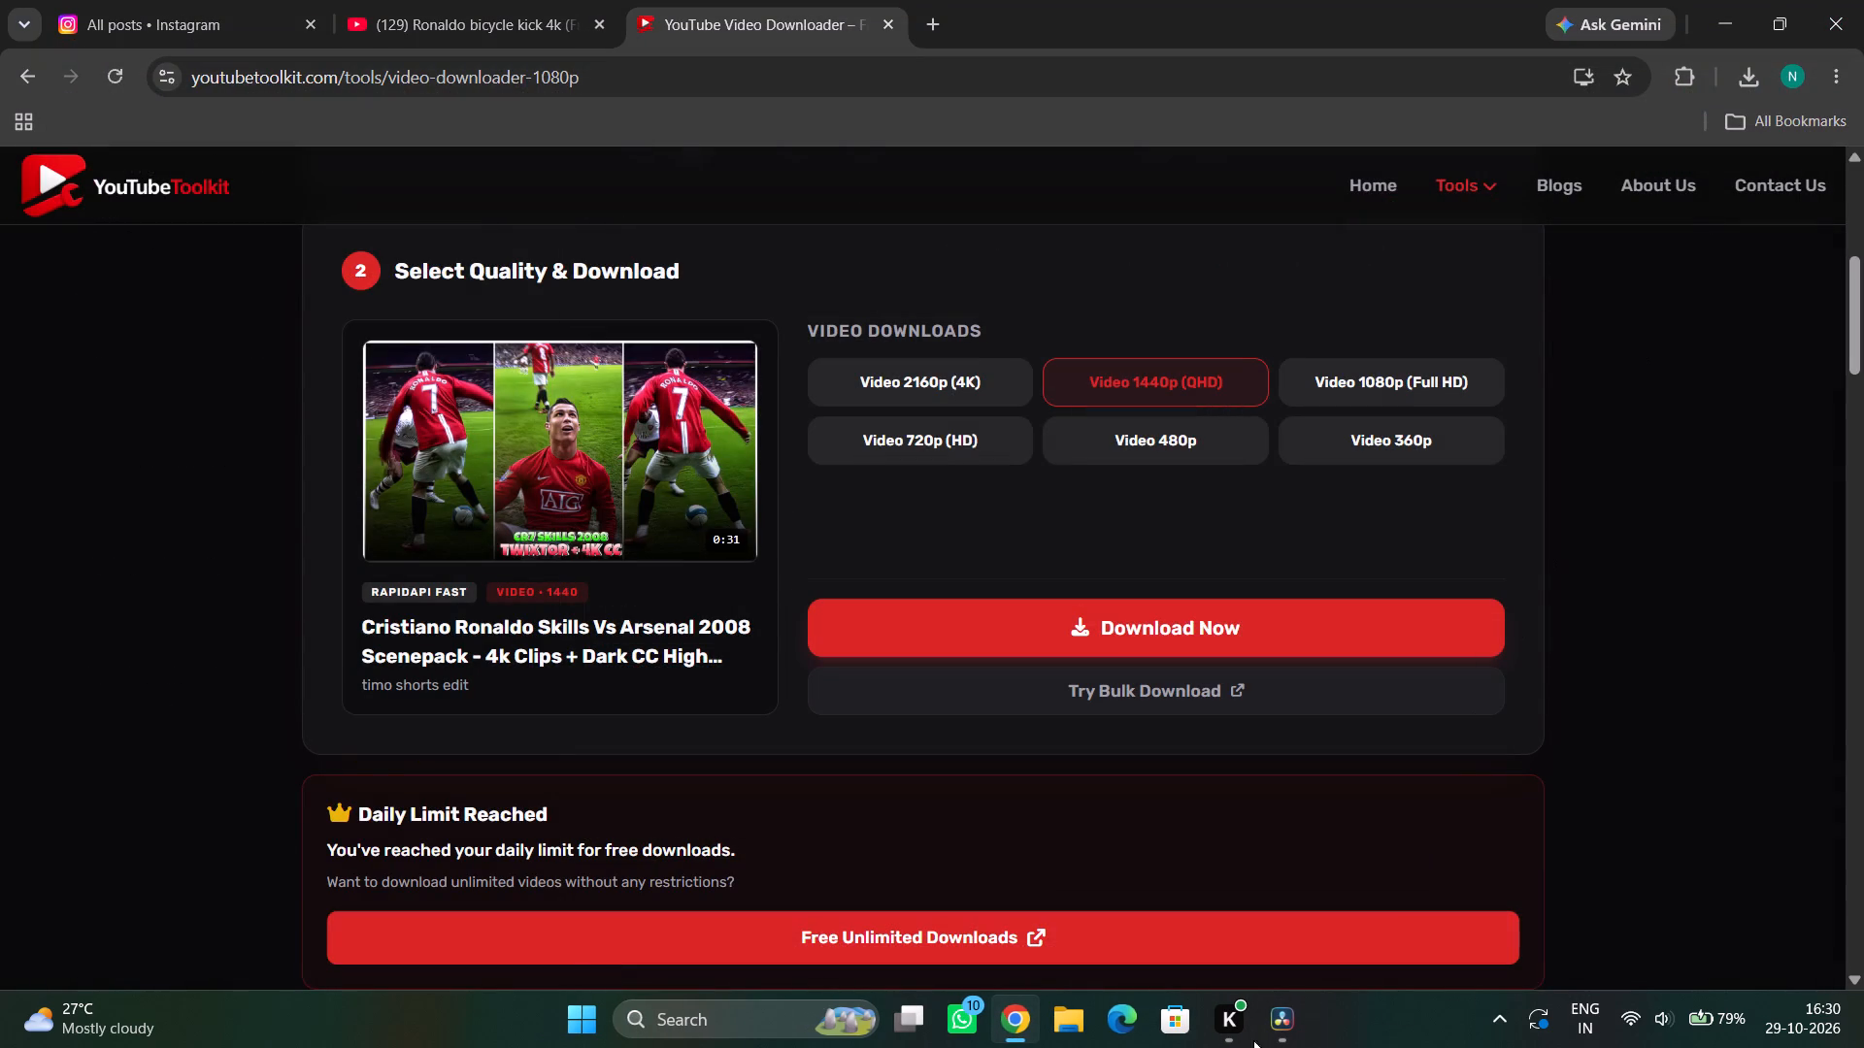
In DaVinci Resolve, import the Ronaldo bicycle kick and Cristiano Ronaldo Skills Vs Arsenal 2008 videos from Downloads into the media pool.
click(1124, 801)
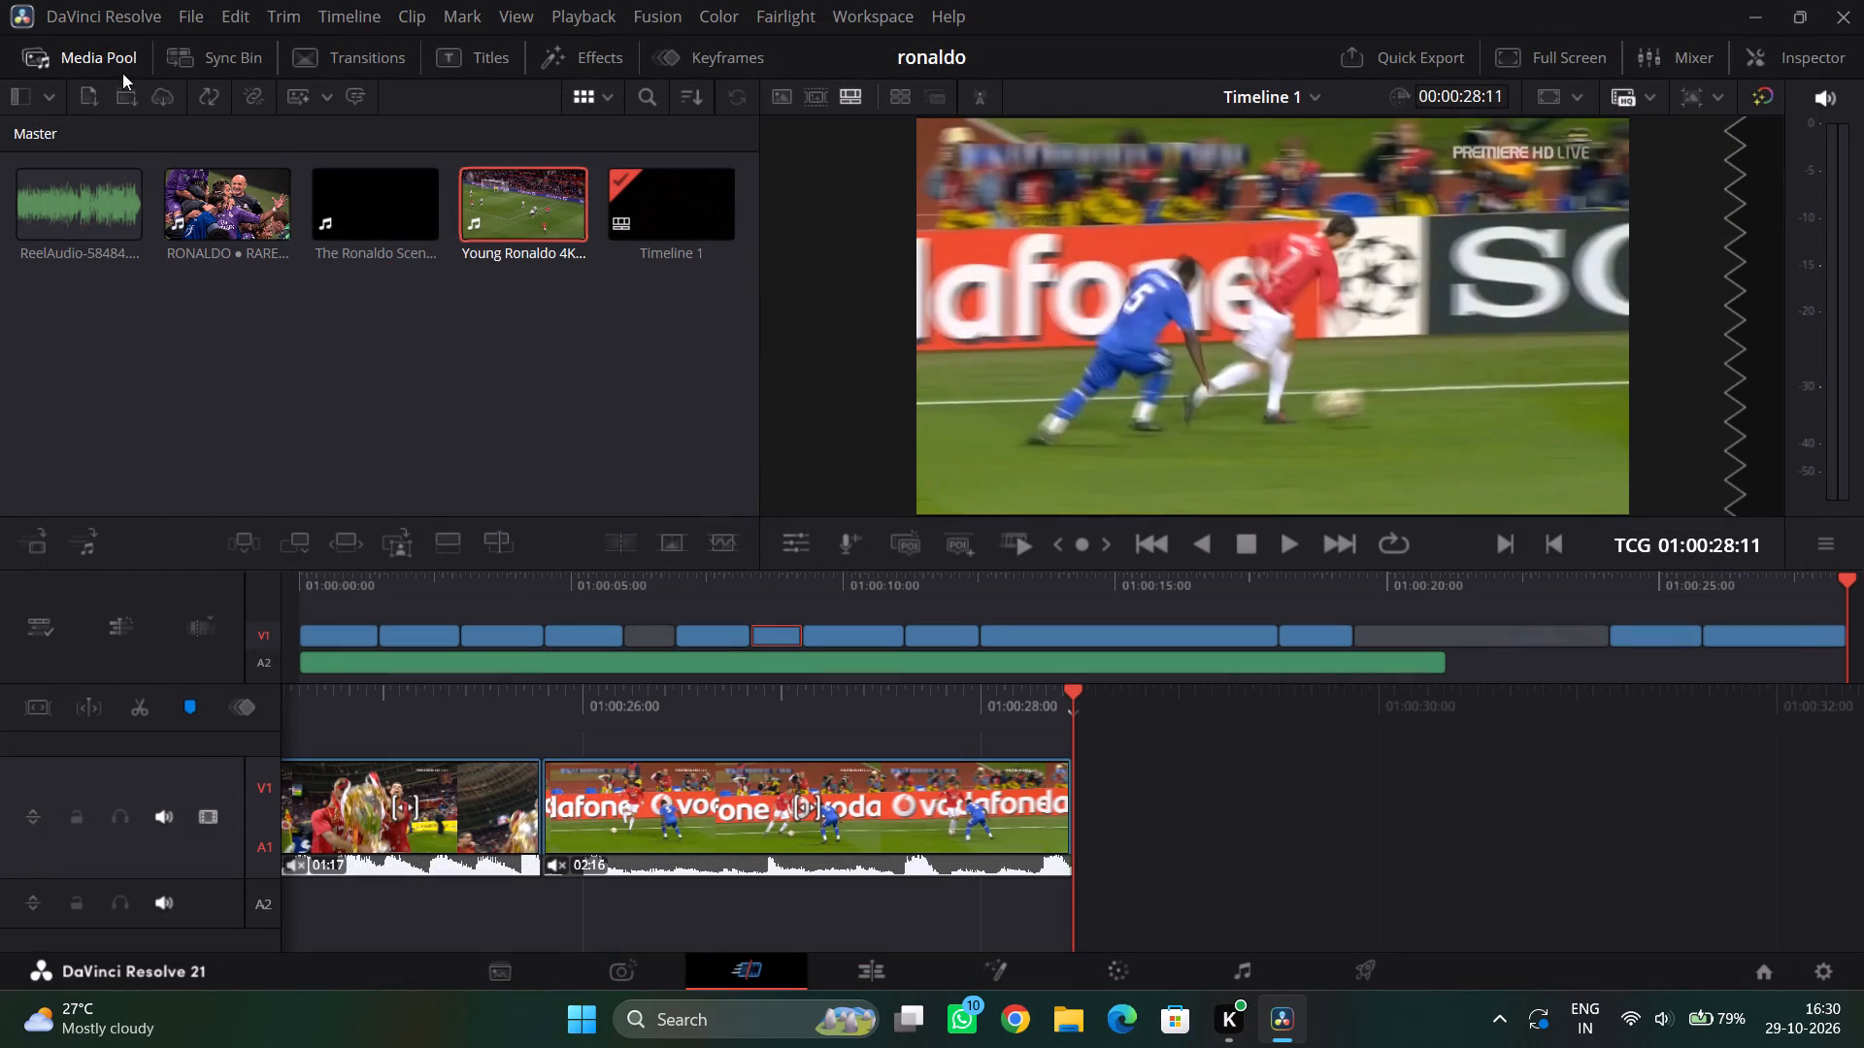
click(100, 90)
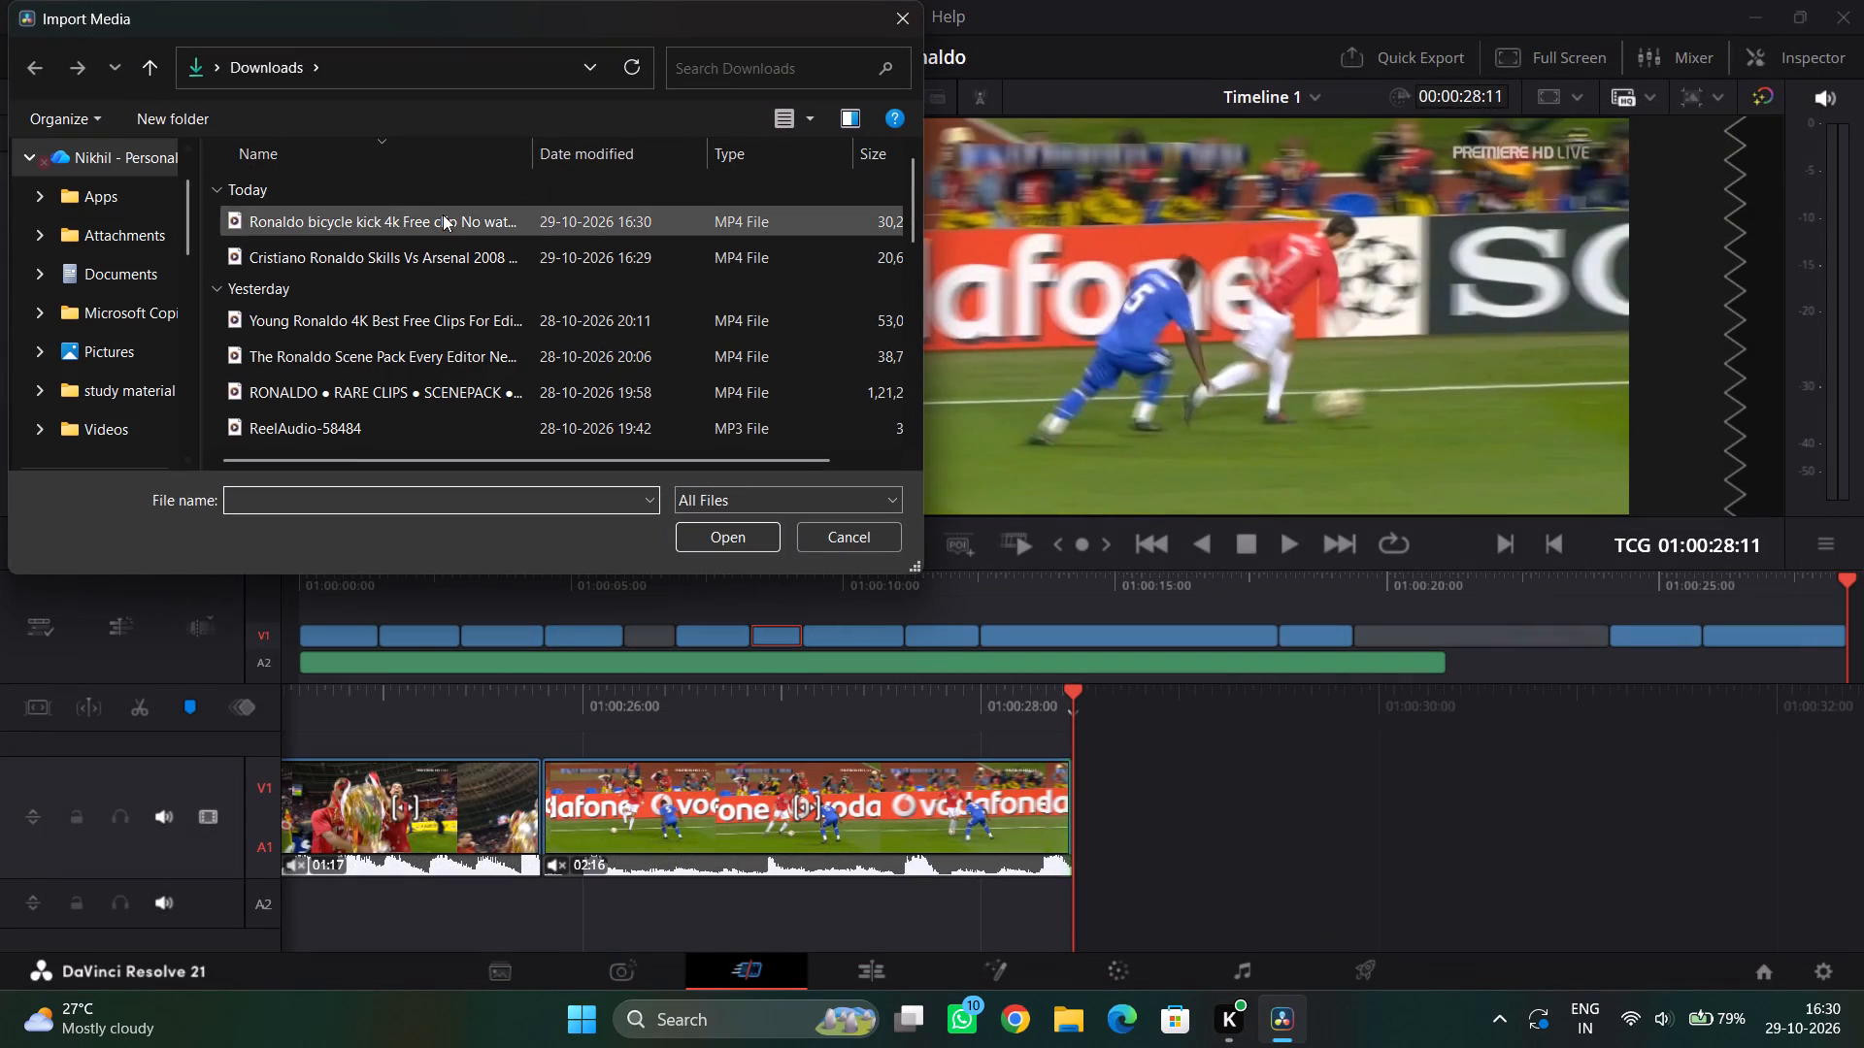
drag(592, 190, 600, 246)
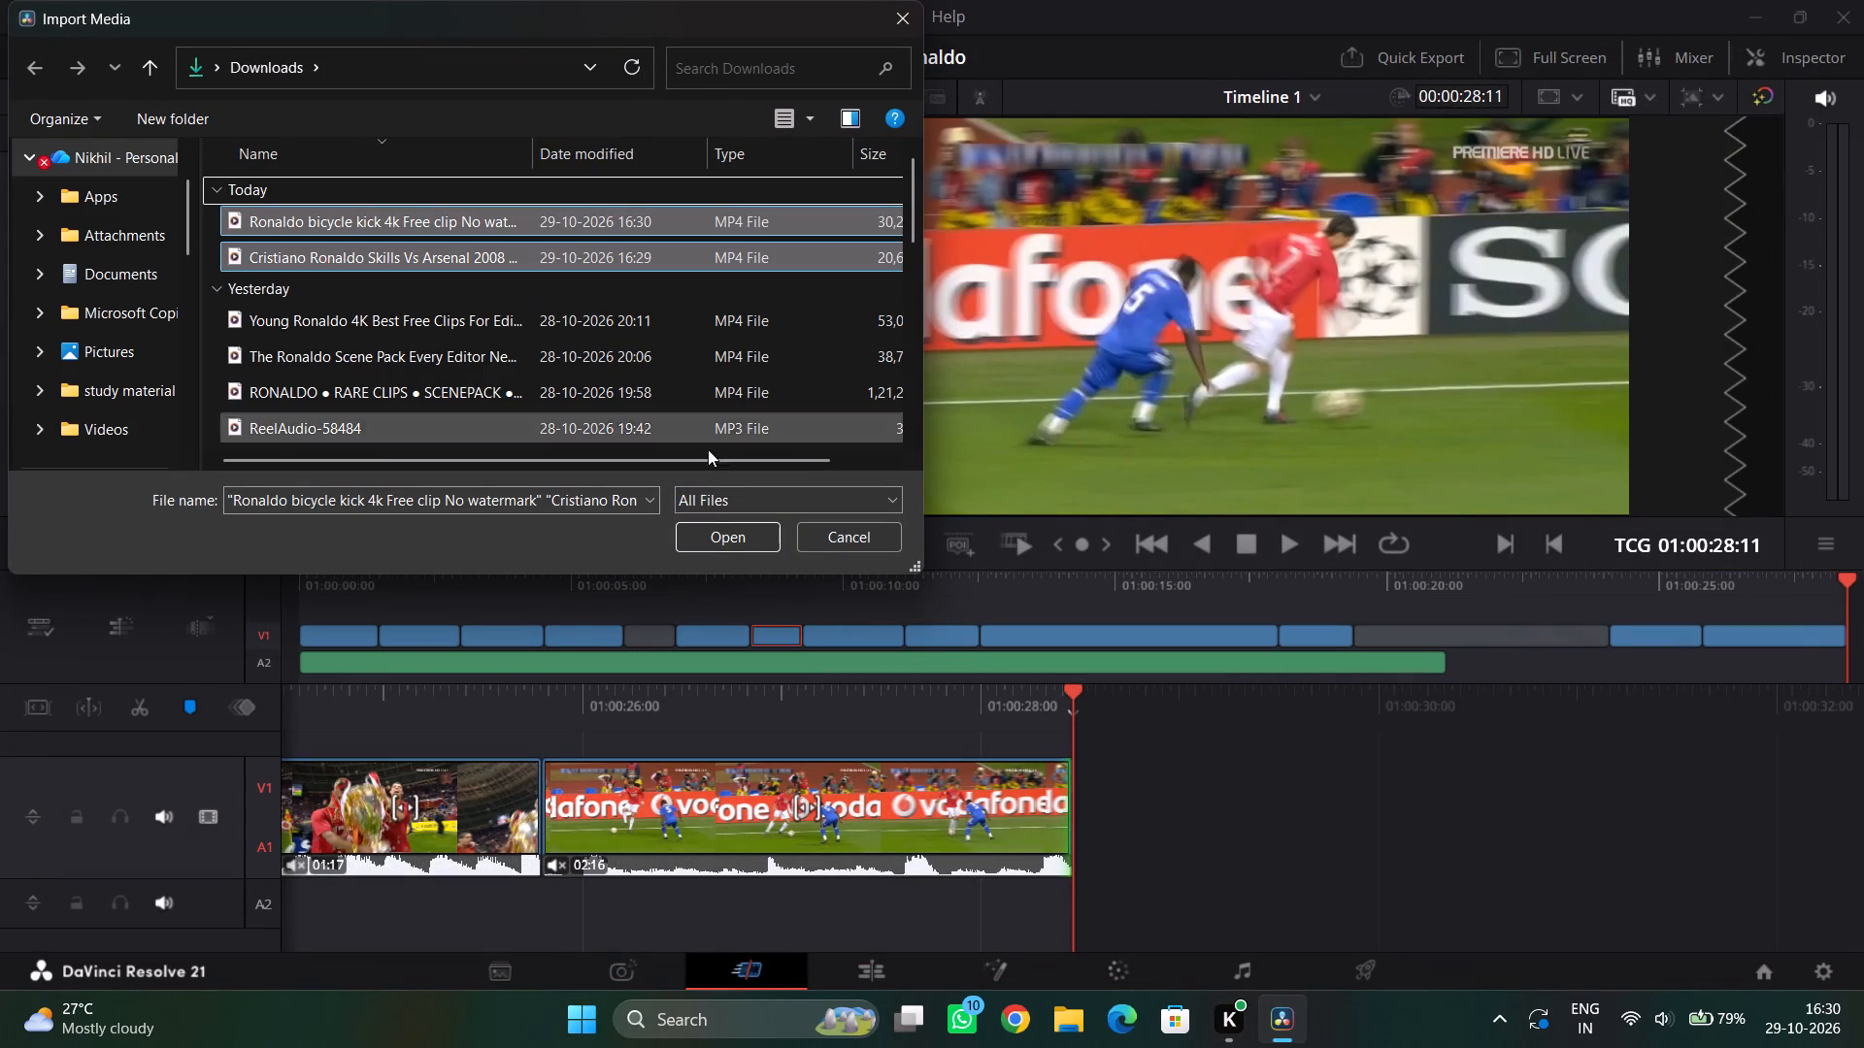
click(723, 540)
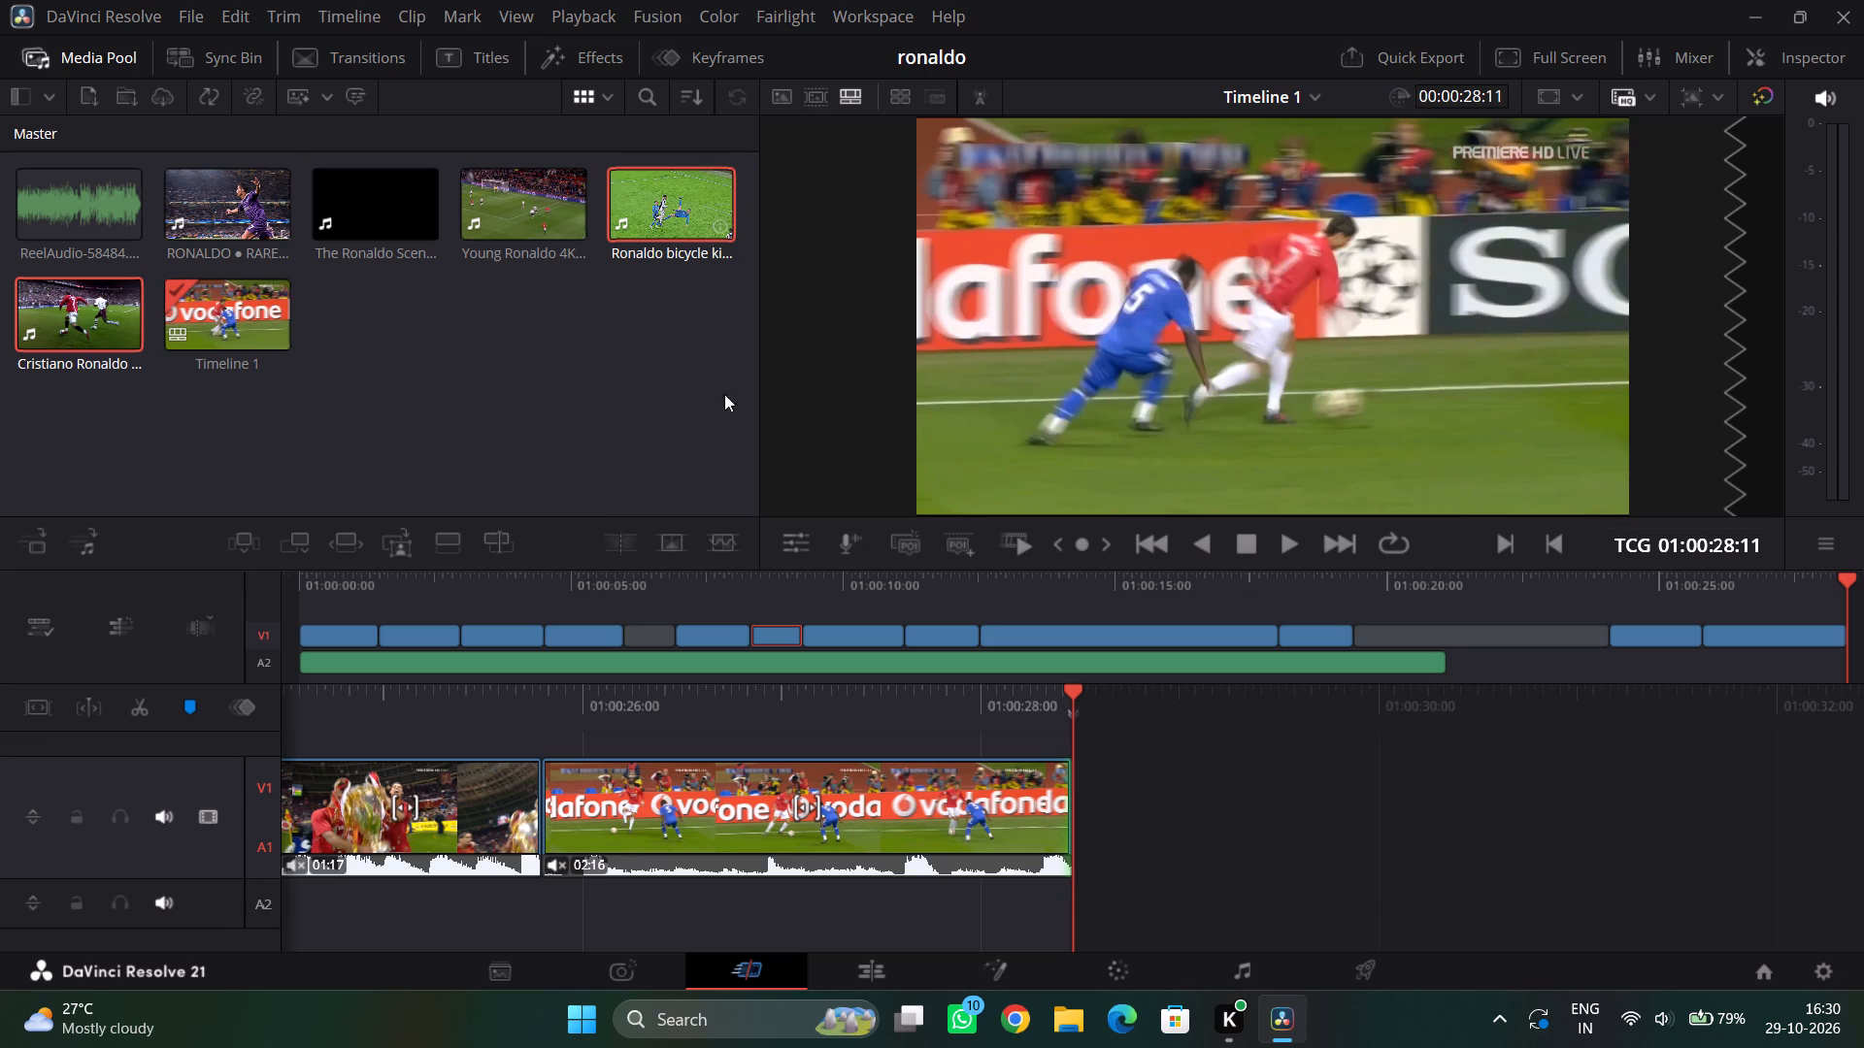
Close the gap after the Barclays trophy clip by moving the 01:17 trophy-lift clip and the 02:16 Vodafone clip back against it.
drag(780, 714, 1576, 706)
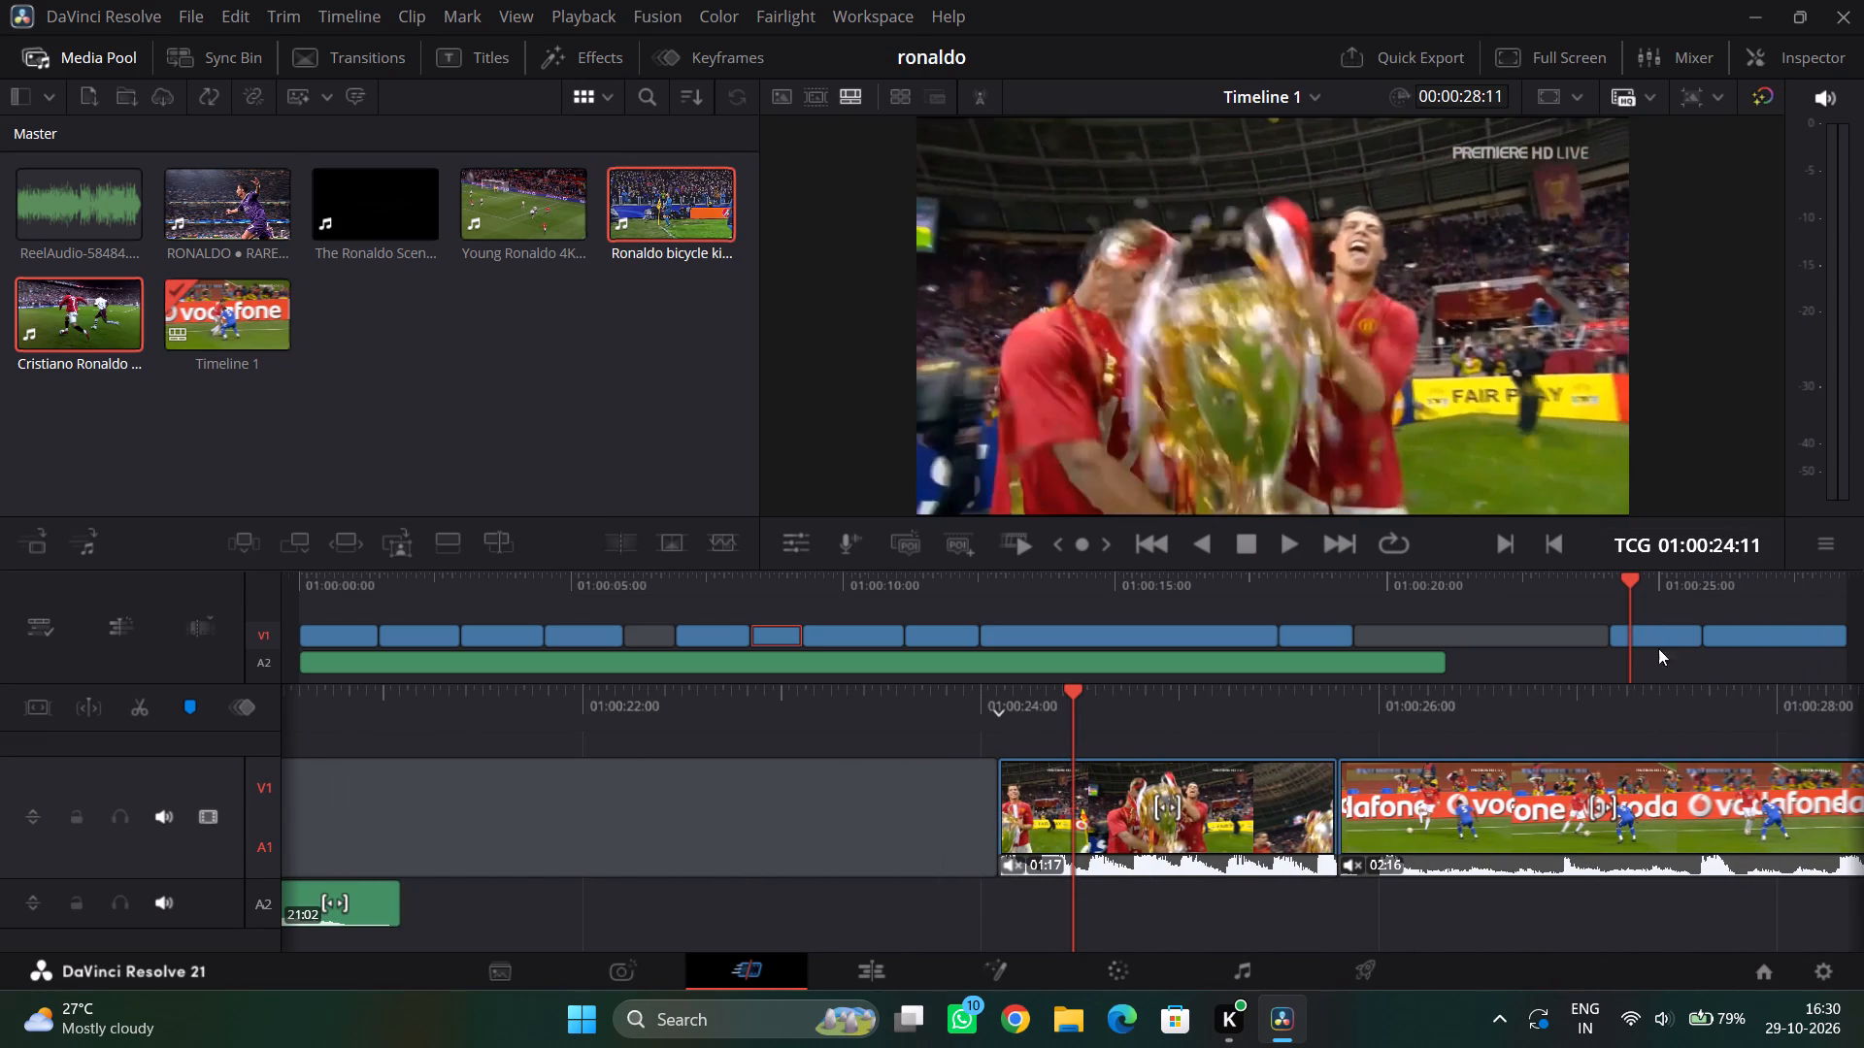
drag(1683, 637, 1423, 643)
drag(1758, 639, 1760, 639)
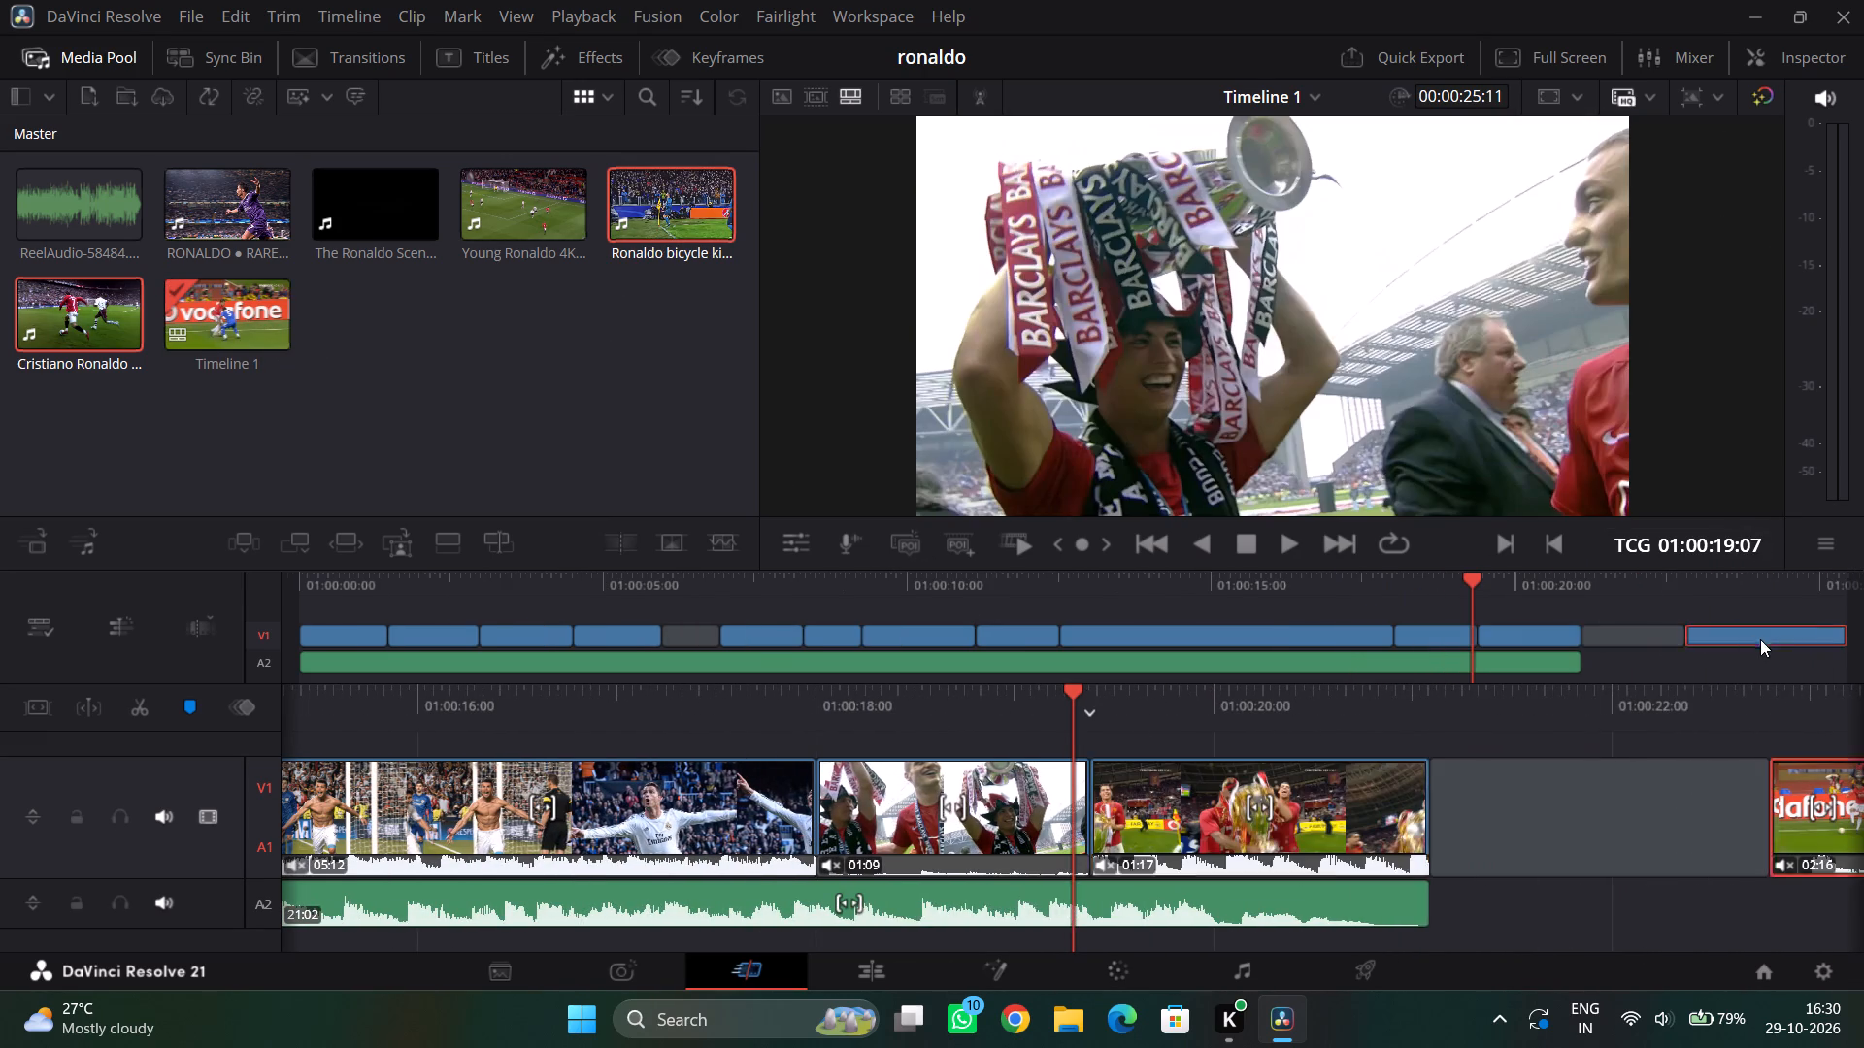
drag(1760, 639, 1636, 639)
Examine the timeline clips and the empty gap between about 01:00:04 and 01:00:15 against the music.
drag(1348, 721, 1863, 721)
drag(1235, 705, 1598, 701)
drag(1316, 722, 1655, 722)
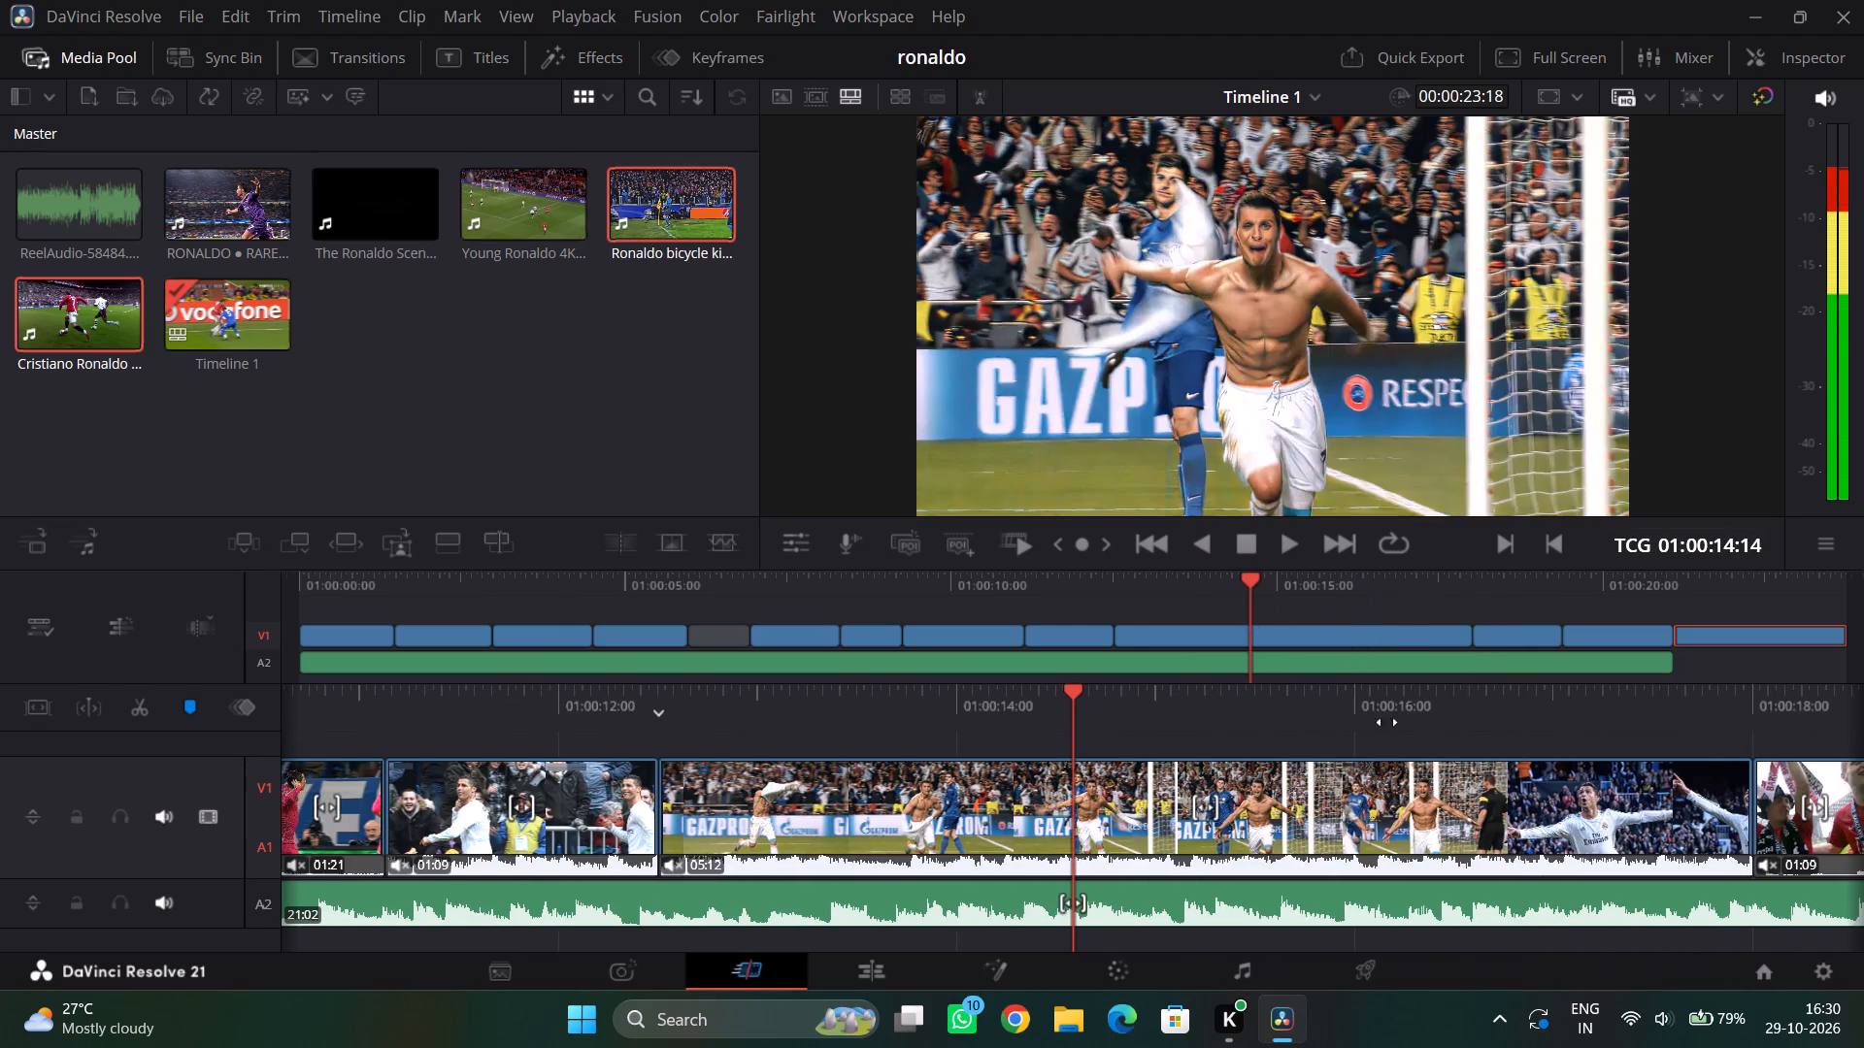
drag(829, 702, 1858, 696)
drag(746, 700, 1491, 700)
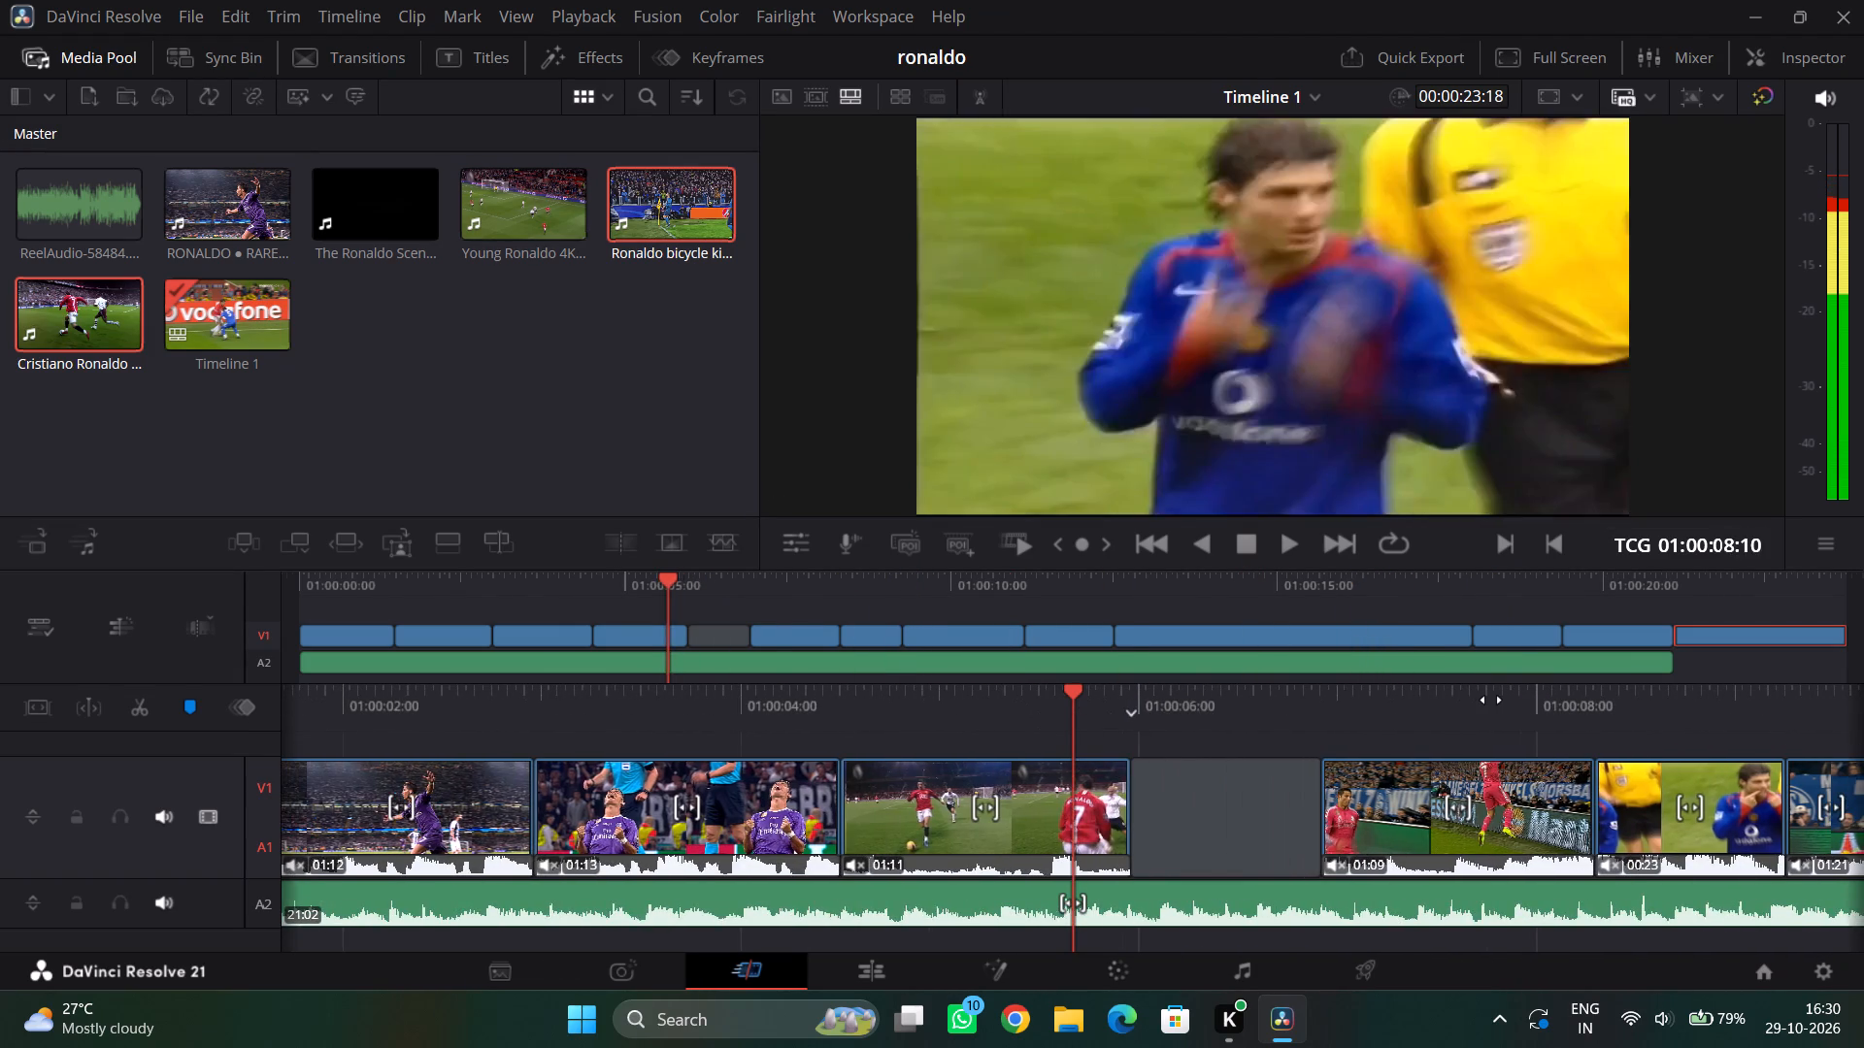
drag(1491, 700, 1773, 681)
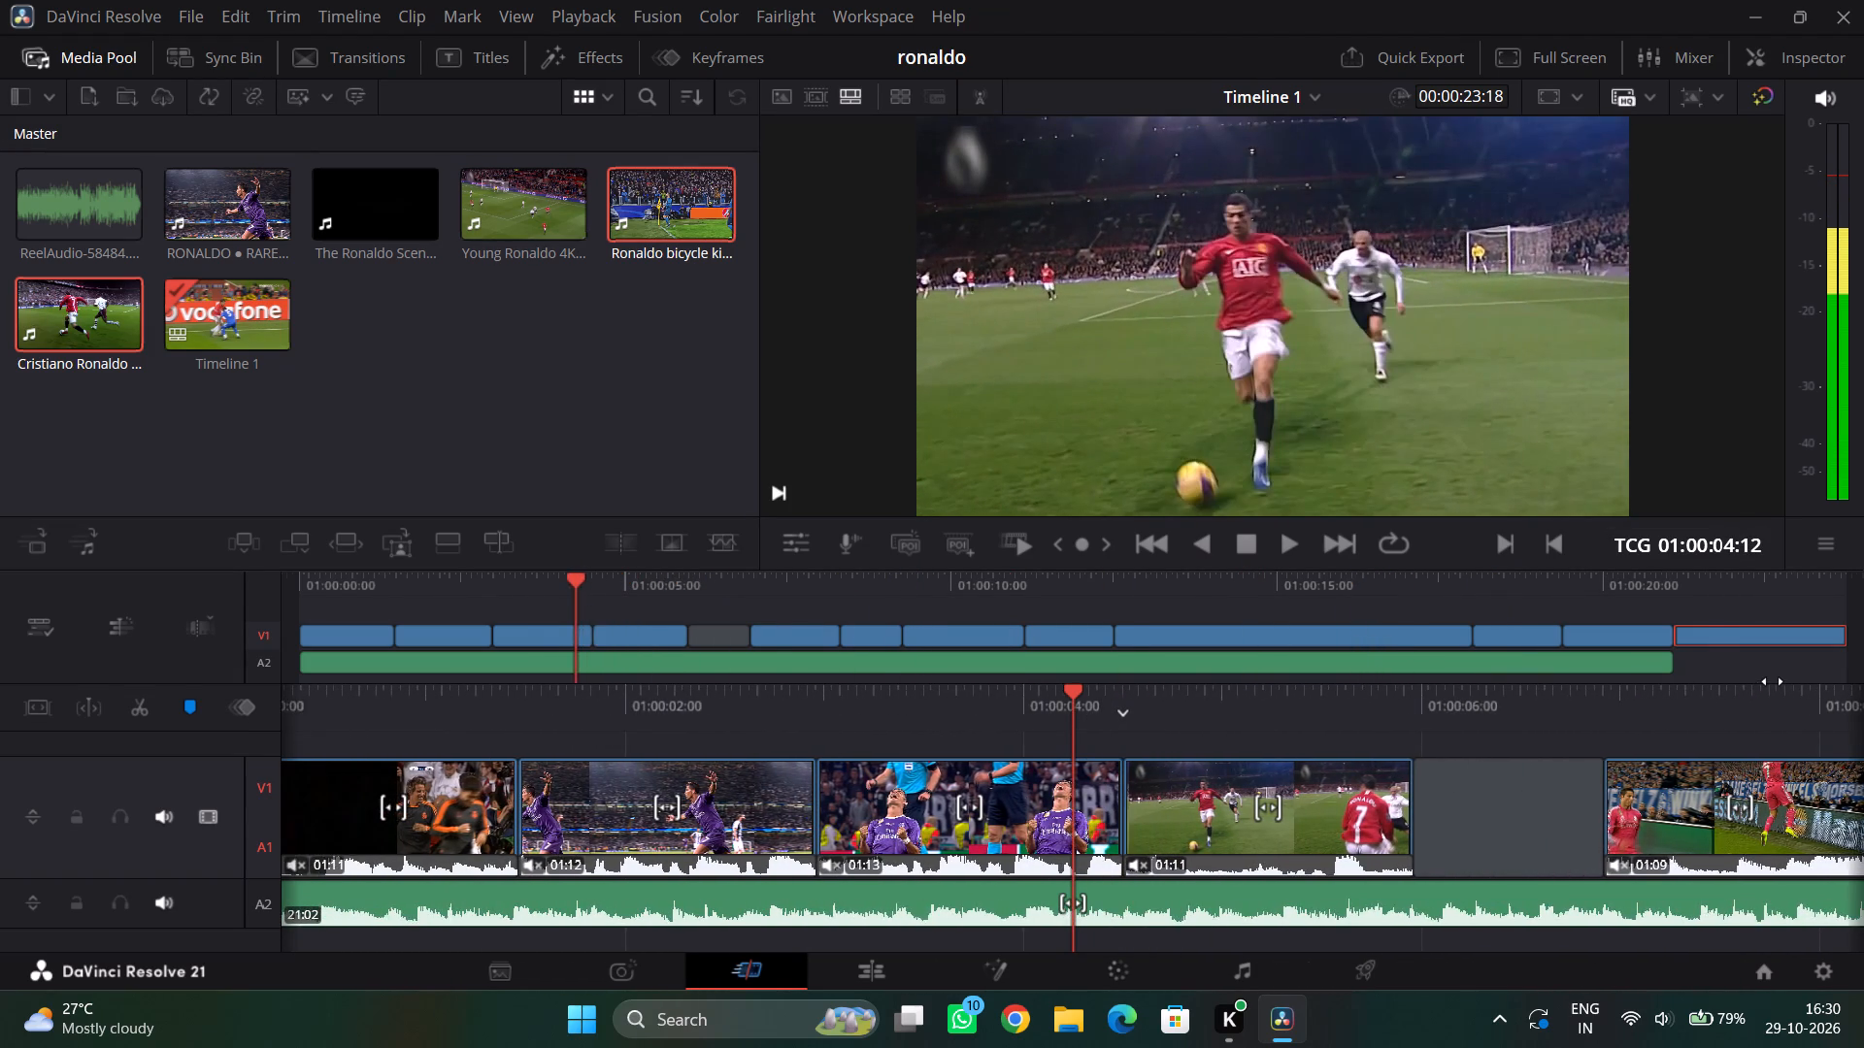
drag(1773, 681, 1681, 699)
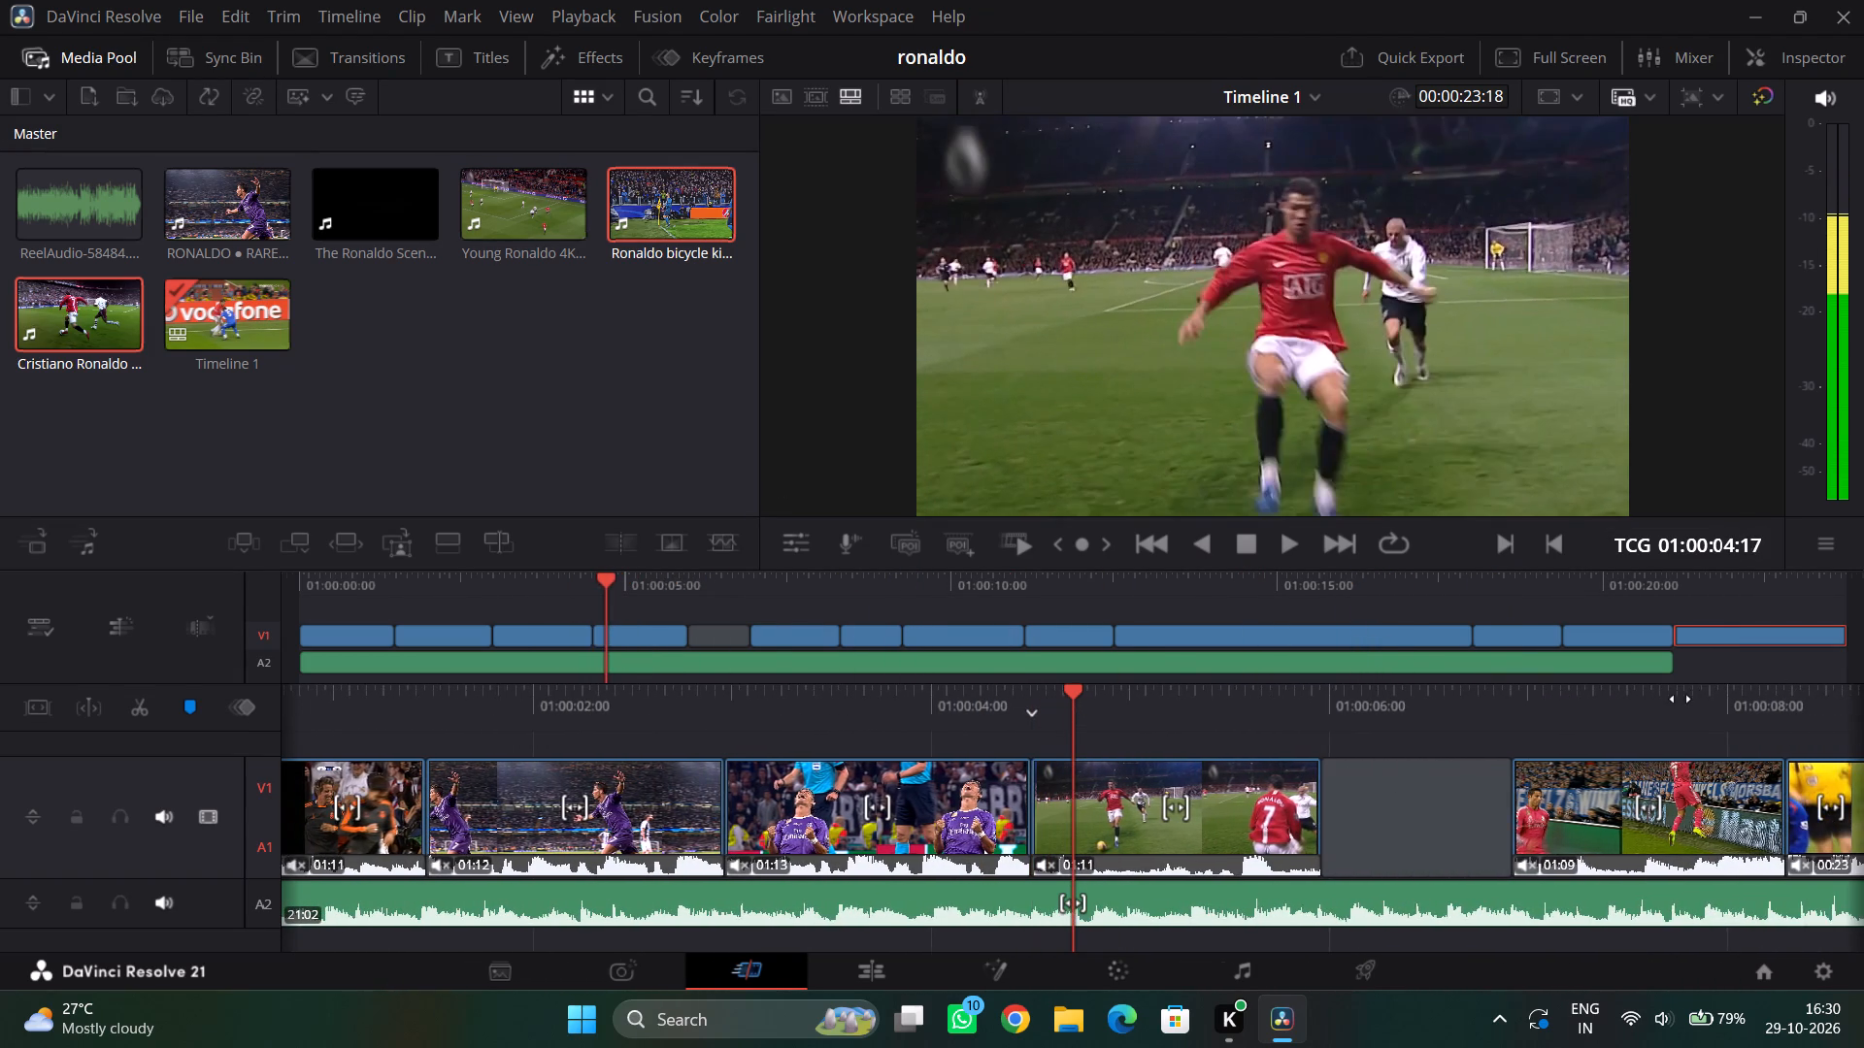
drag(1681, 699, 1381, 729)
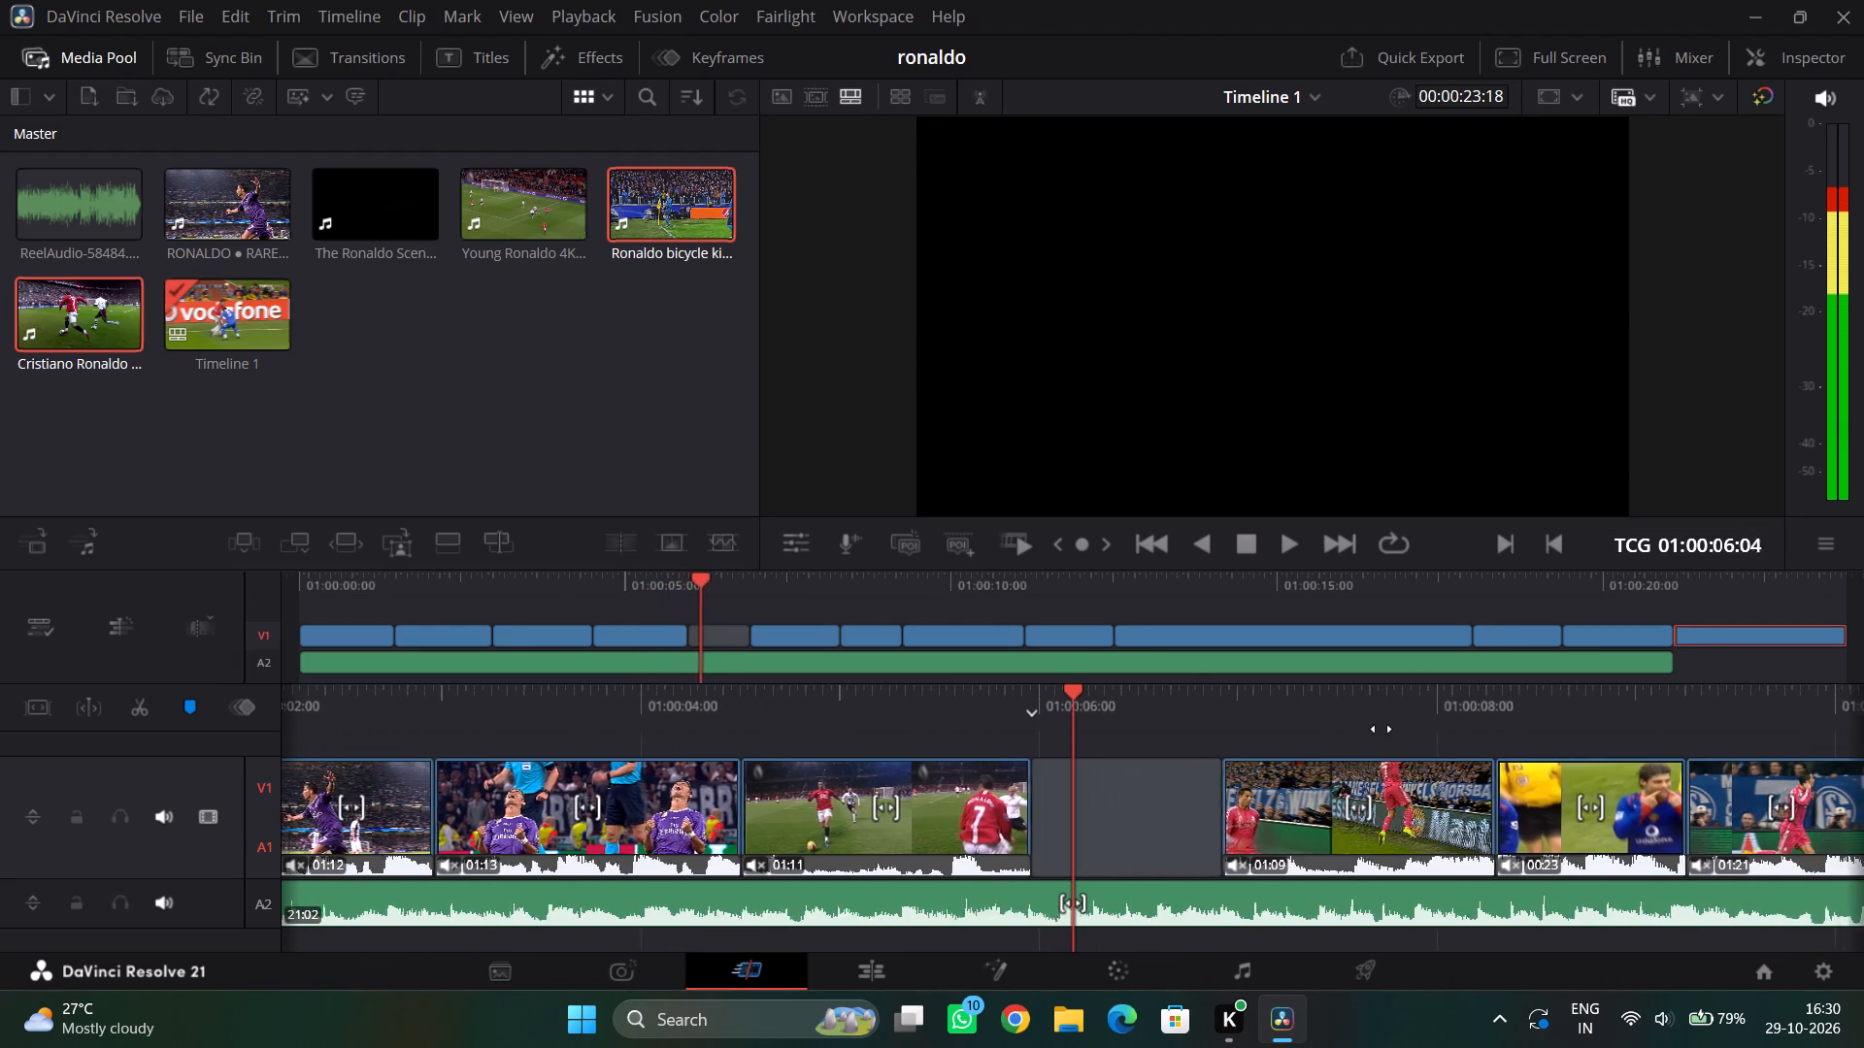
drag(1381, 729, 1135, 731)
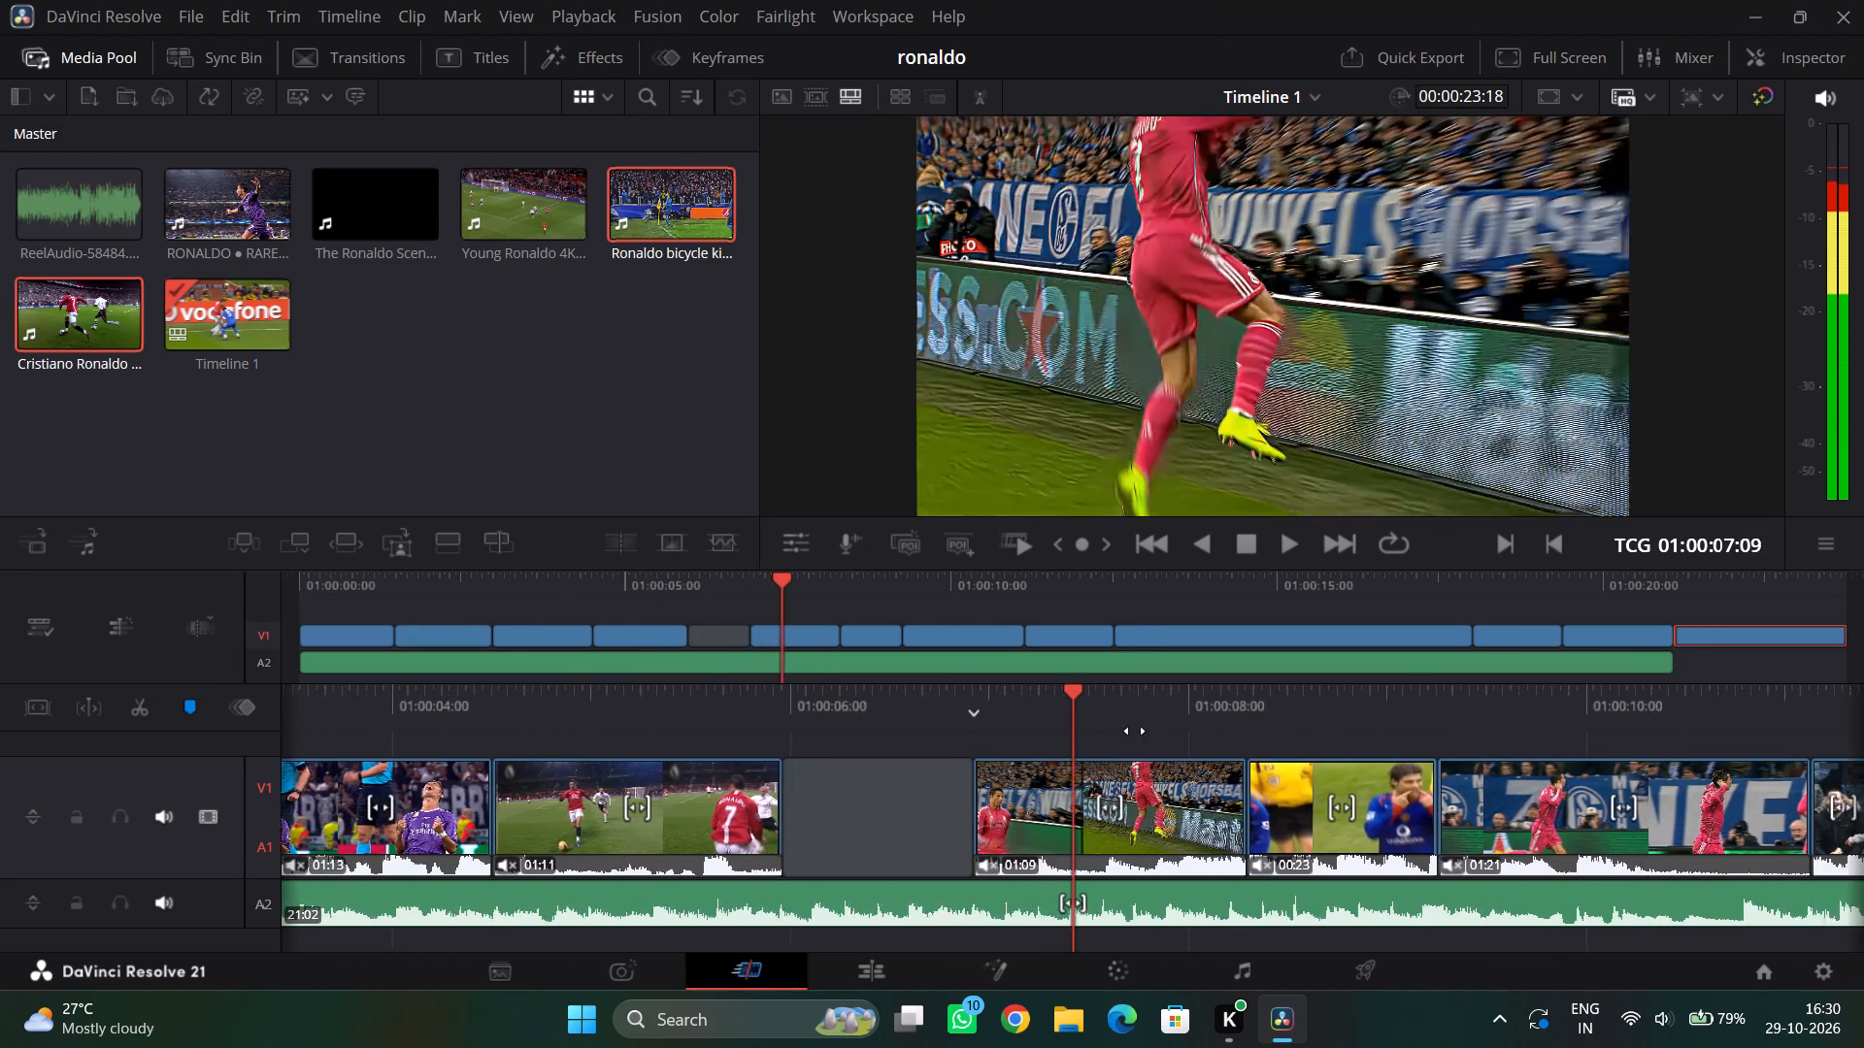
drag(1135, 731, 958, 733)
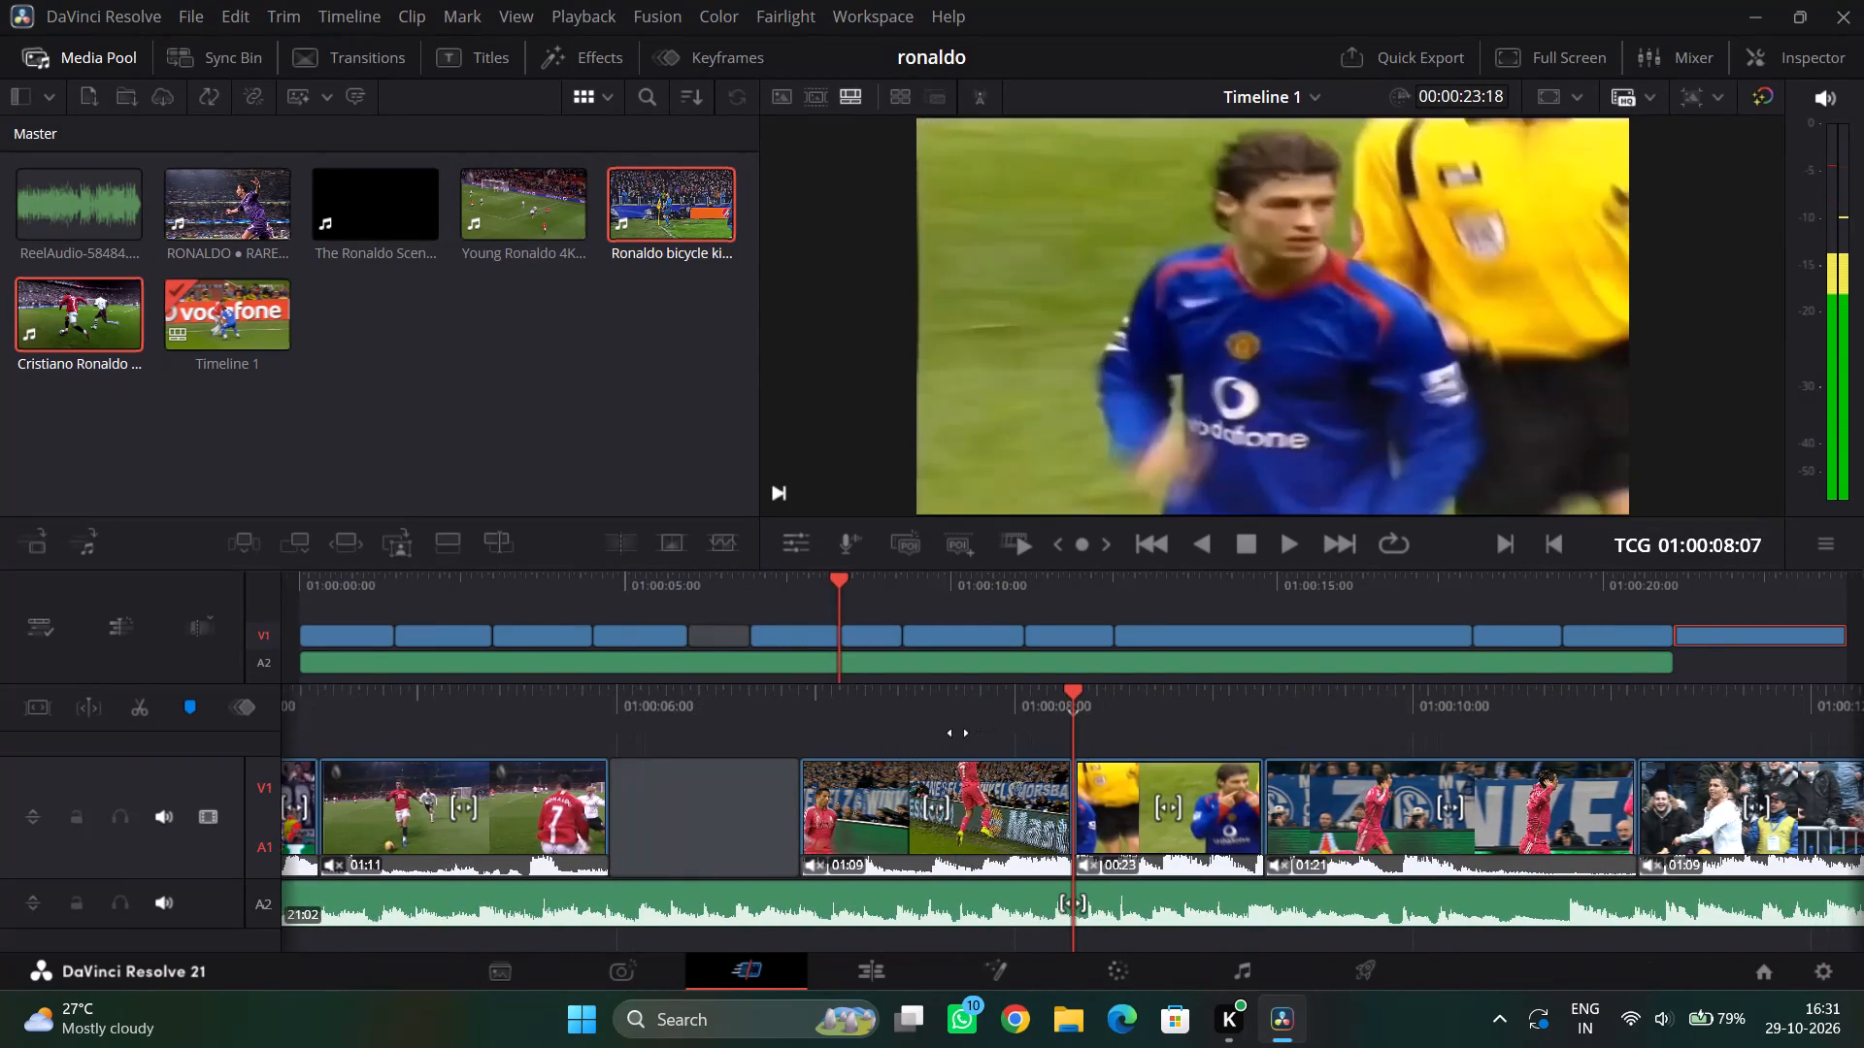
drag(958, 733, 716, 741)
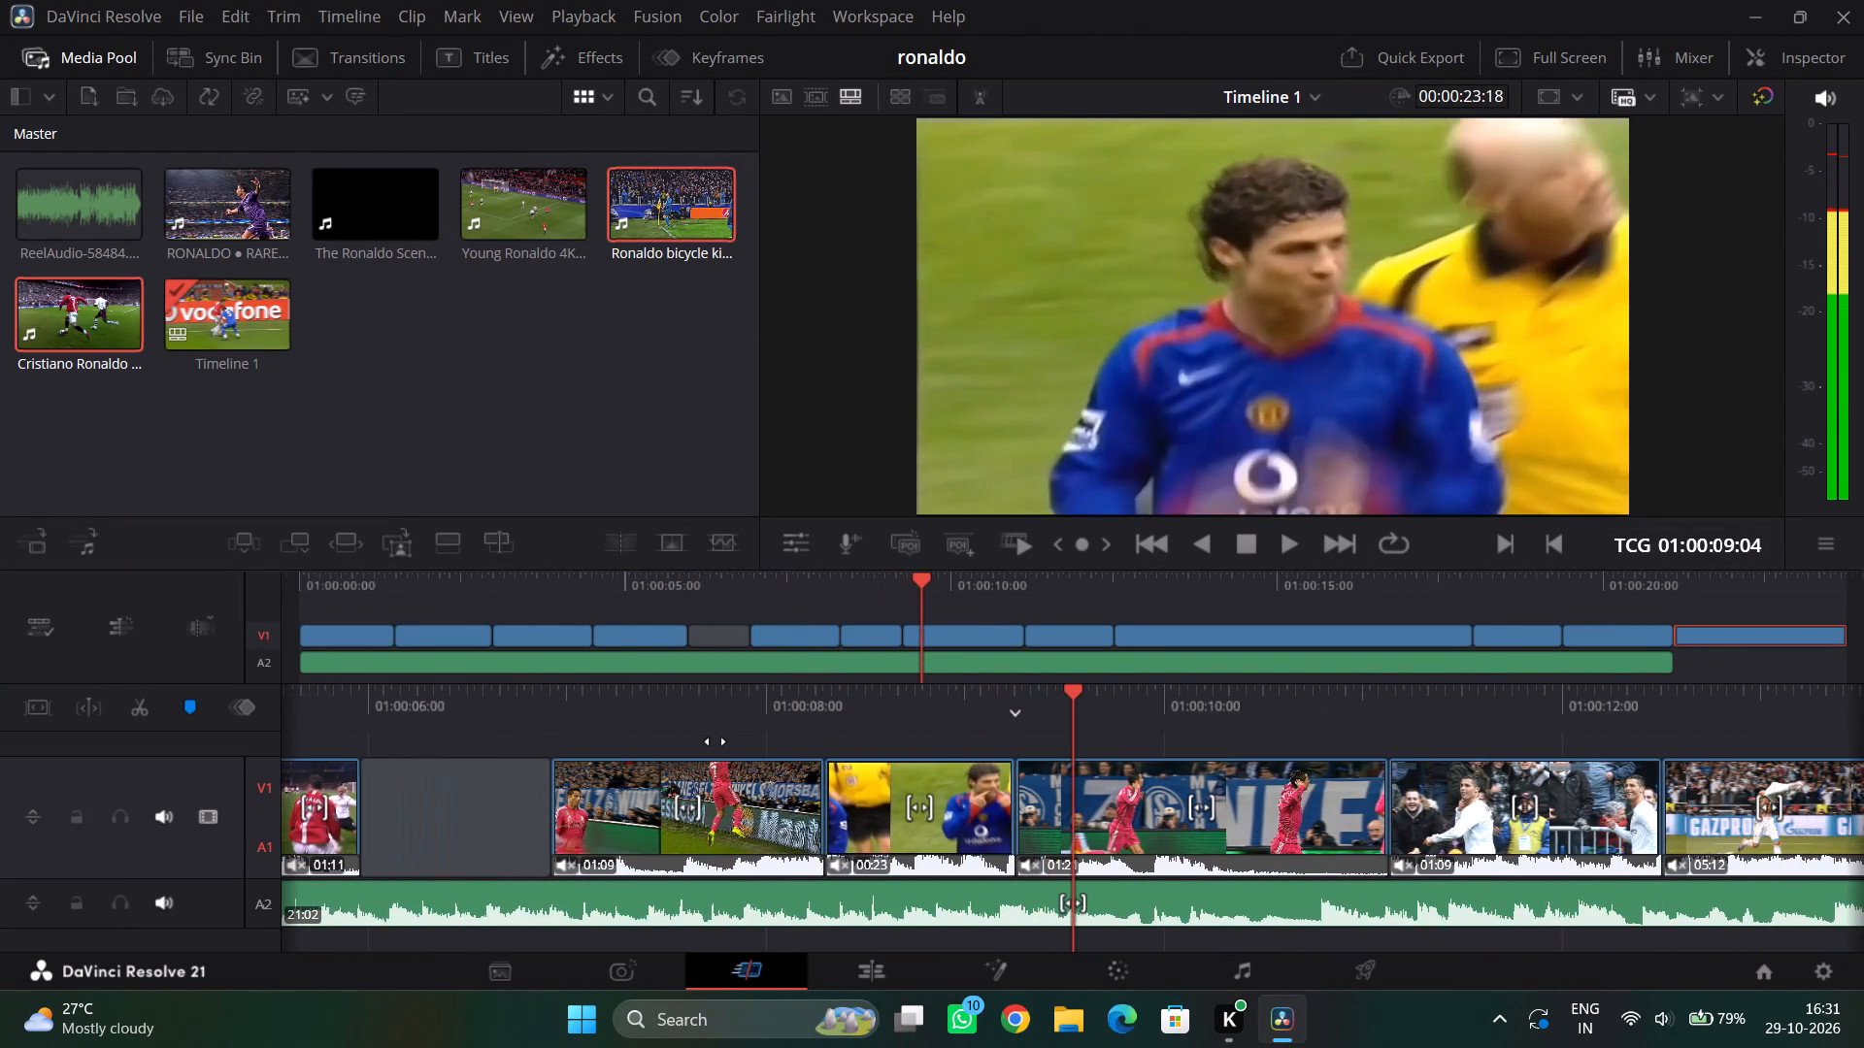
drag(716, 741, 472, 766)
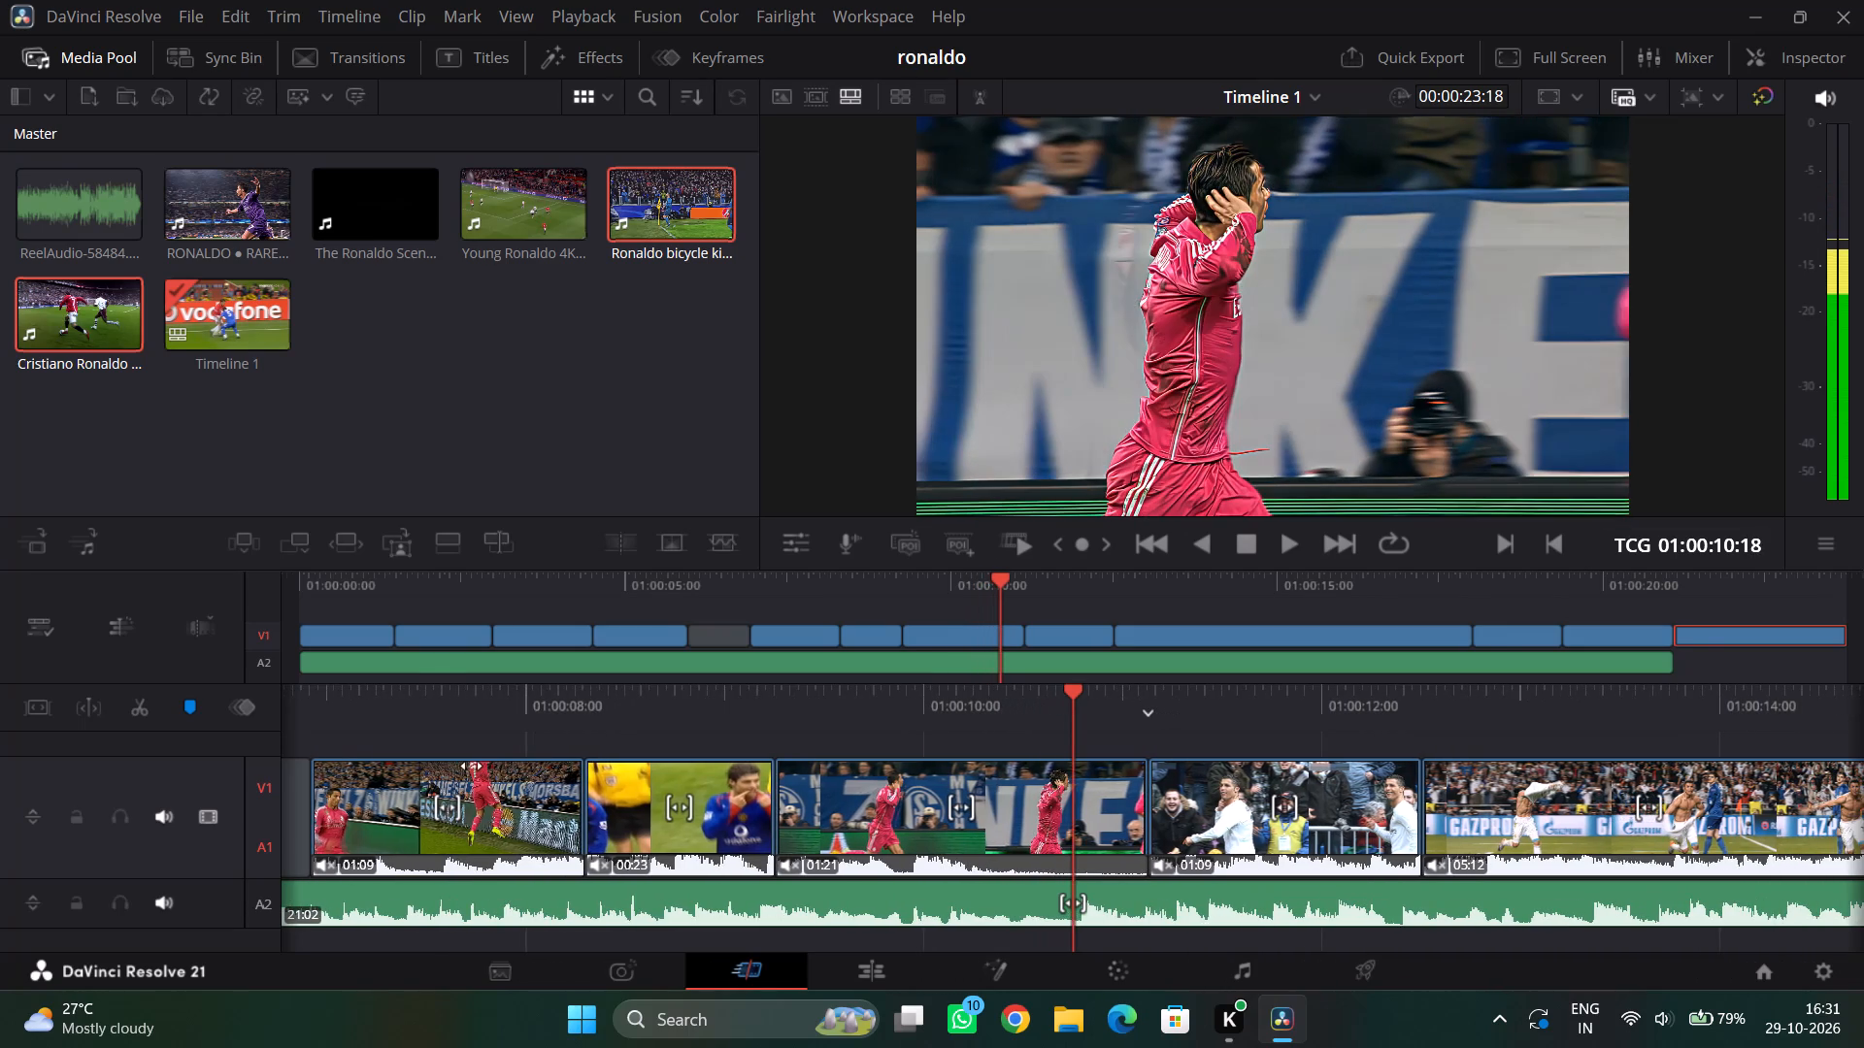
drag(472, 766, 535, 773)
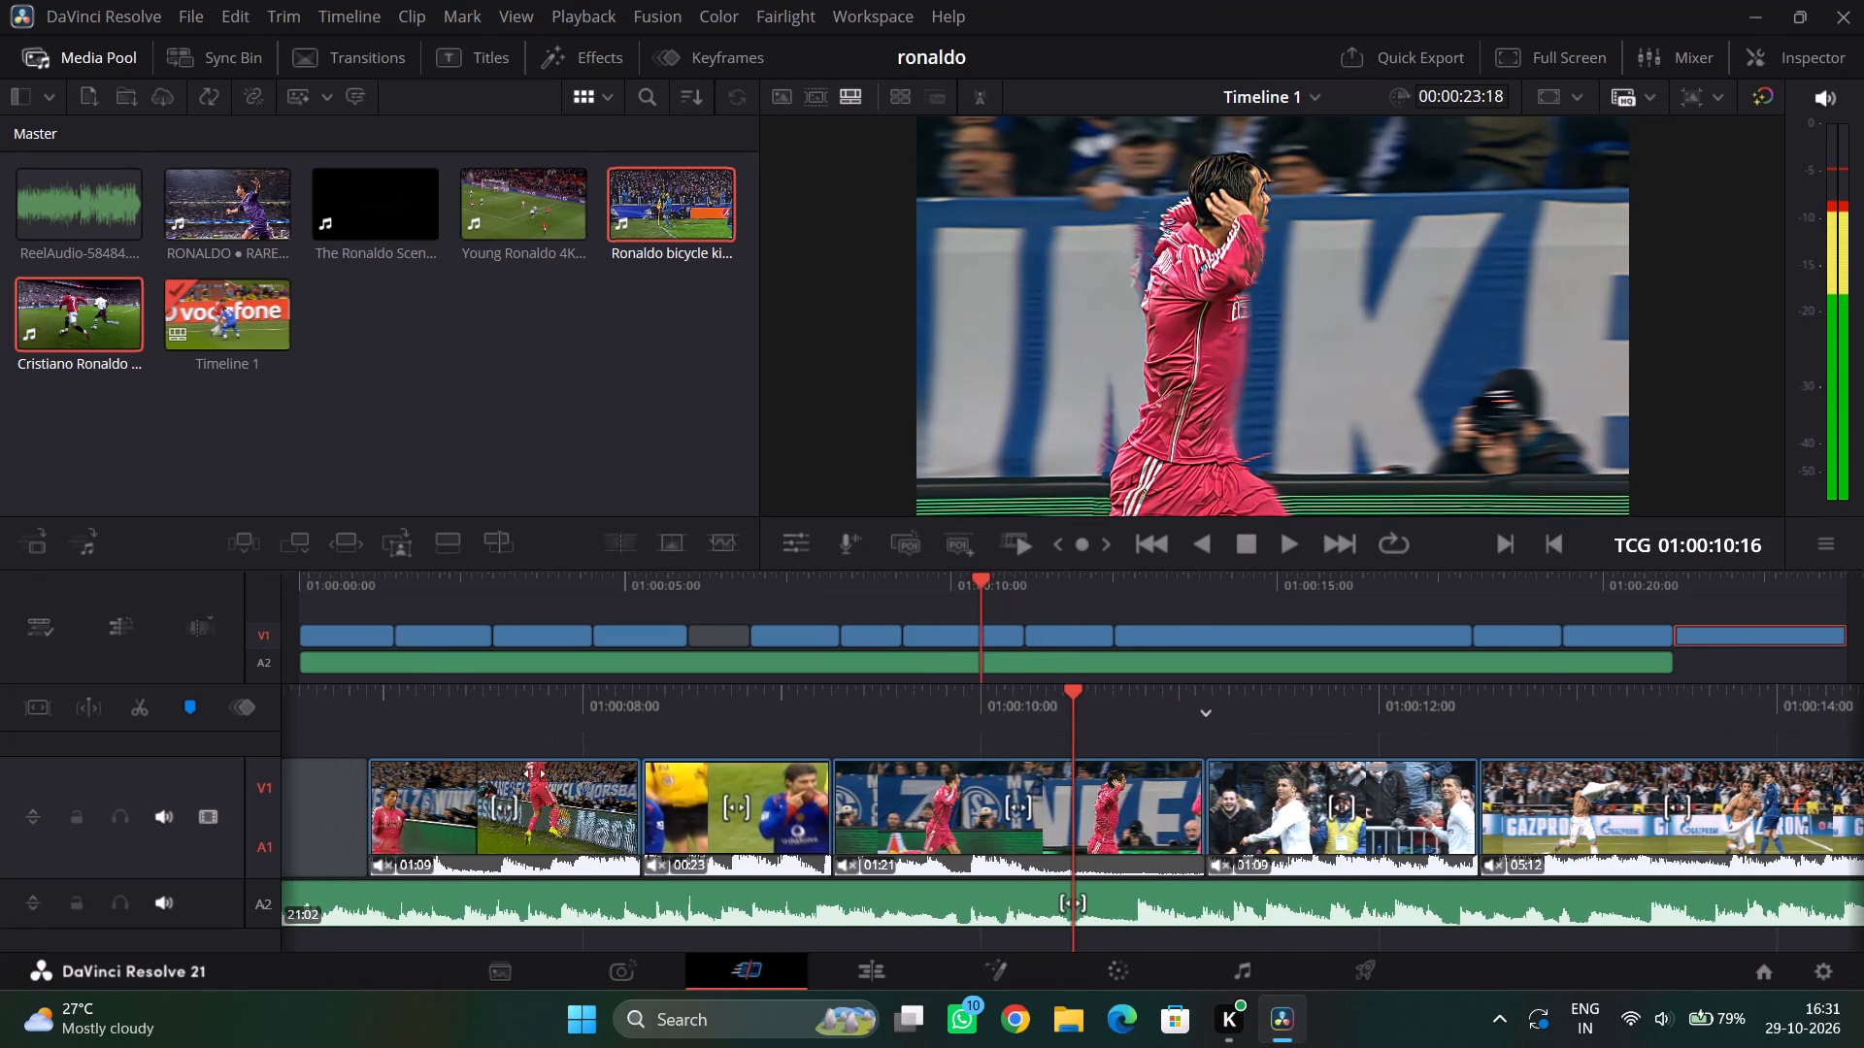
drag(535, 773, 518, 784)
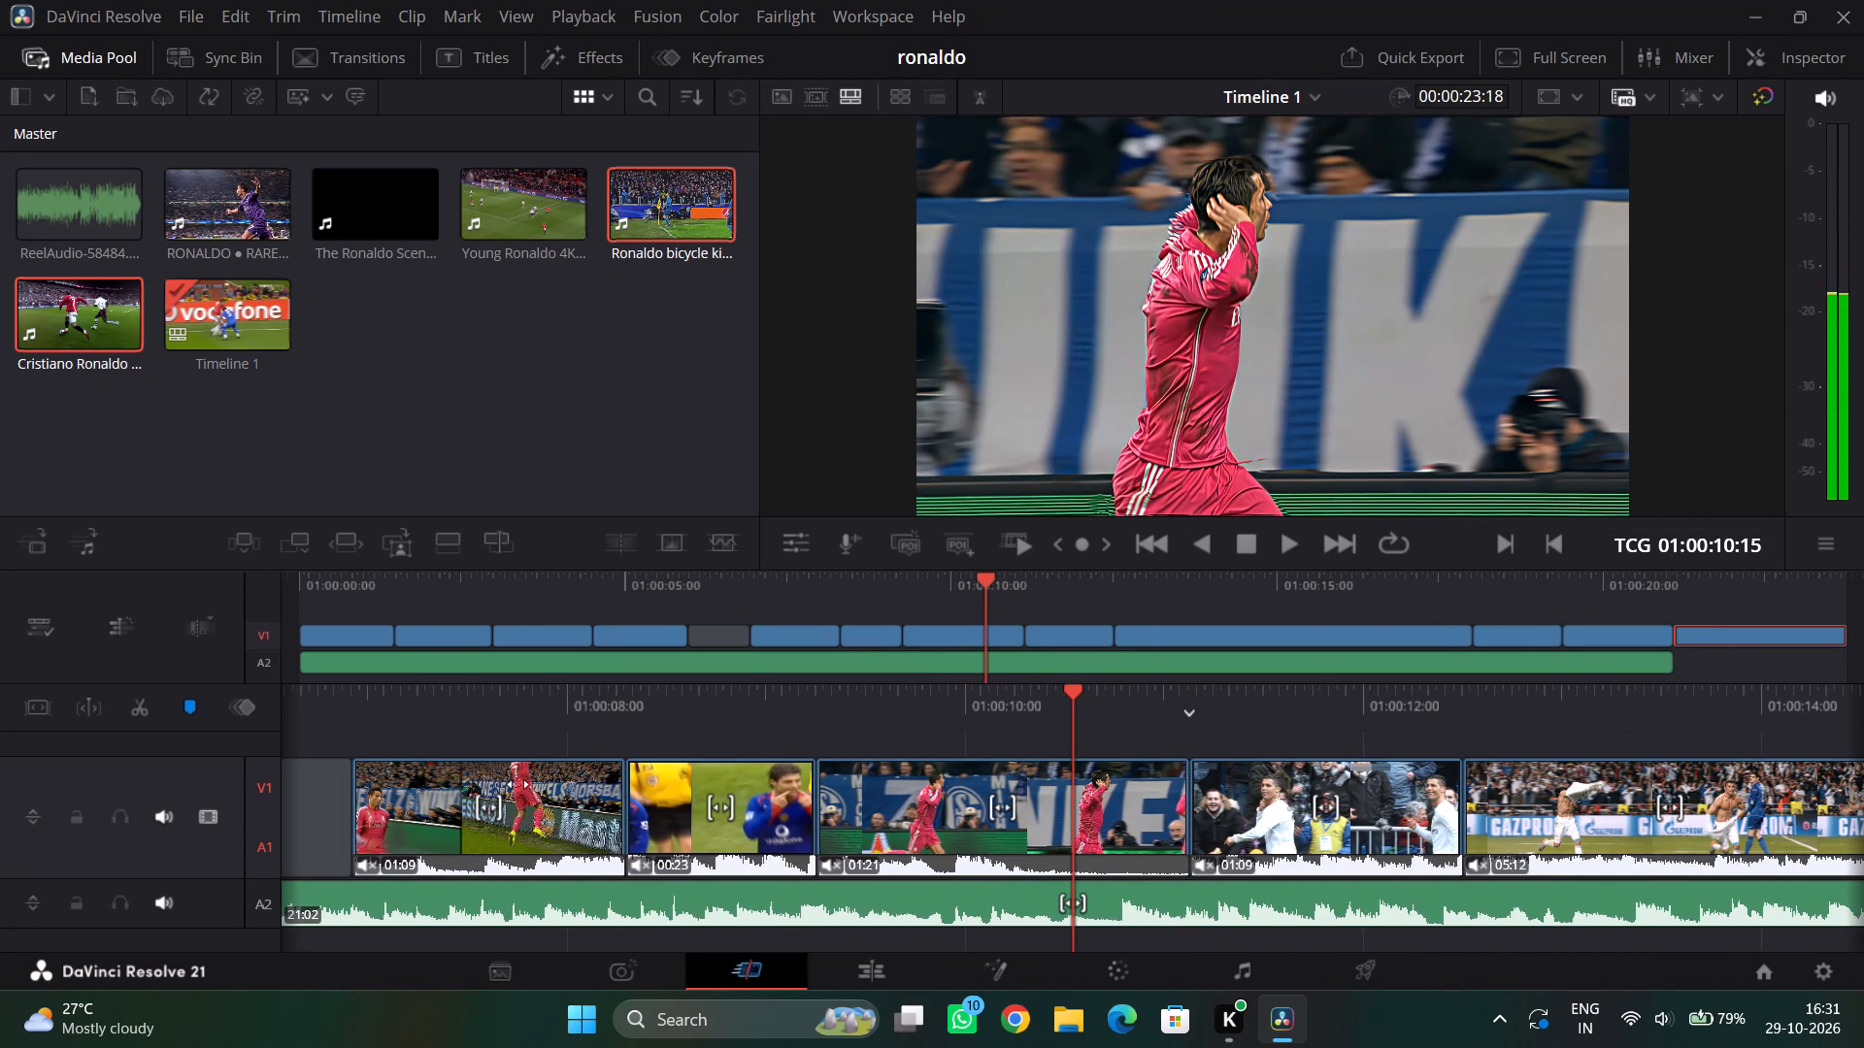
drag(518, 784, 1157, 735)
drag(813, 738, 1018, 728)
drag(962, 715, 1495, 653)
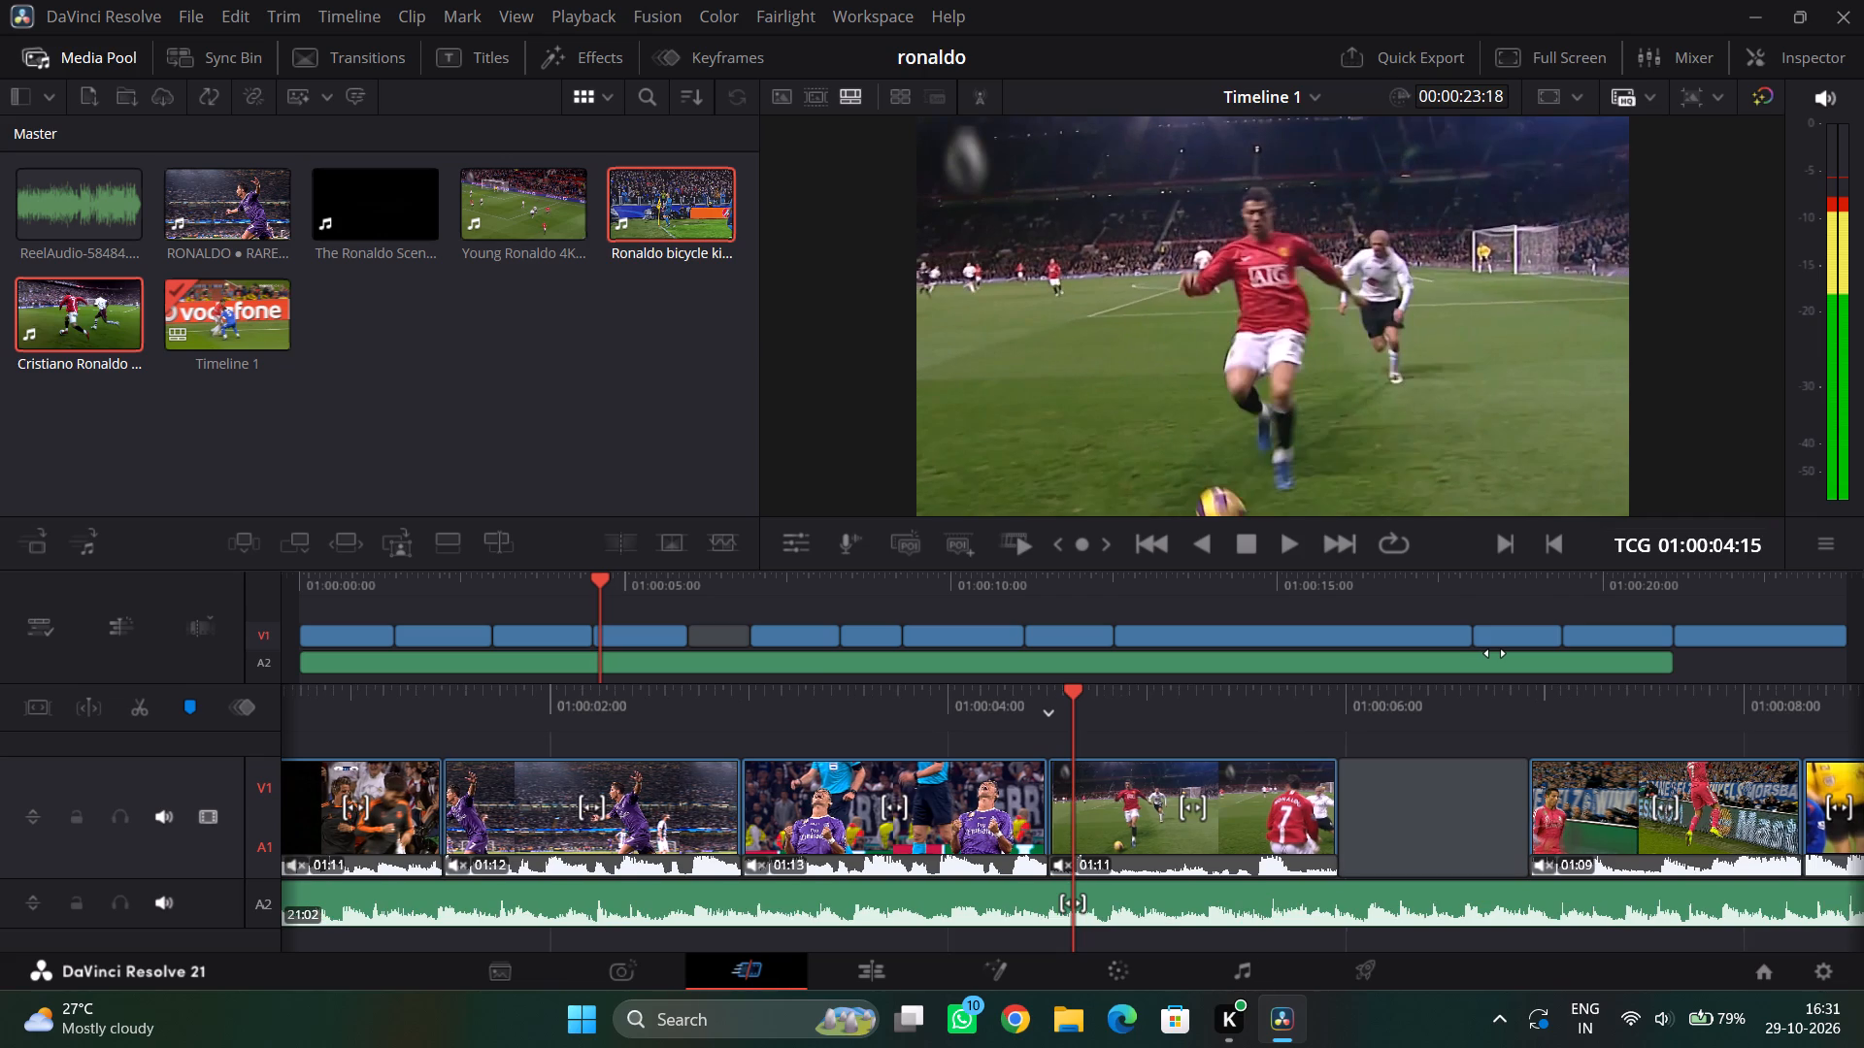
drag(1495, 653, 1572, 650)
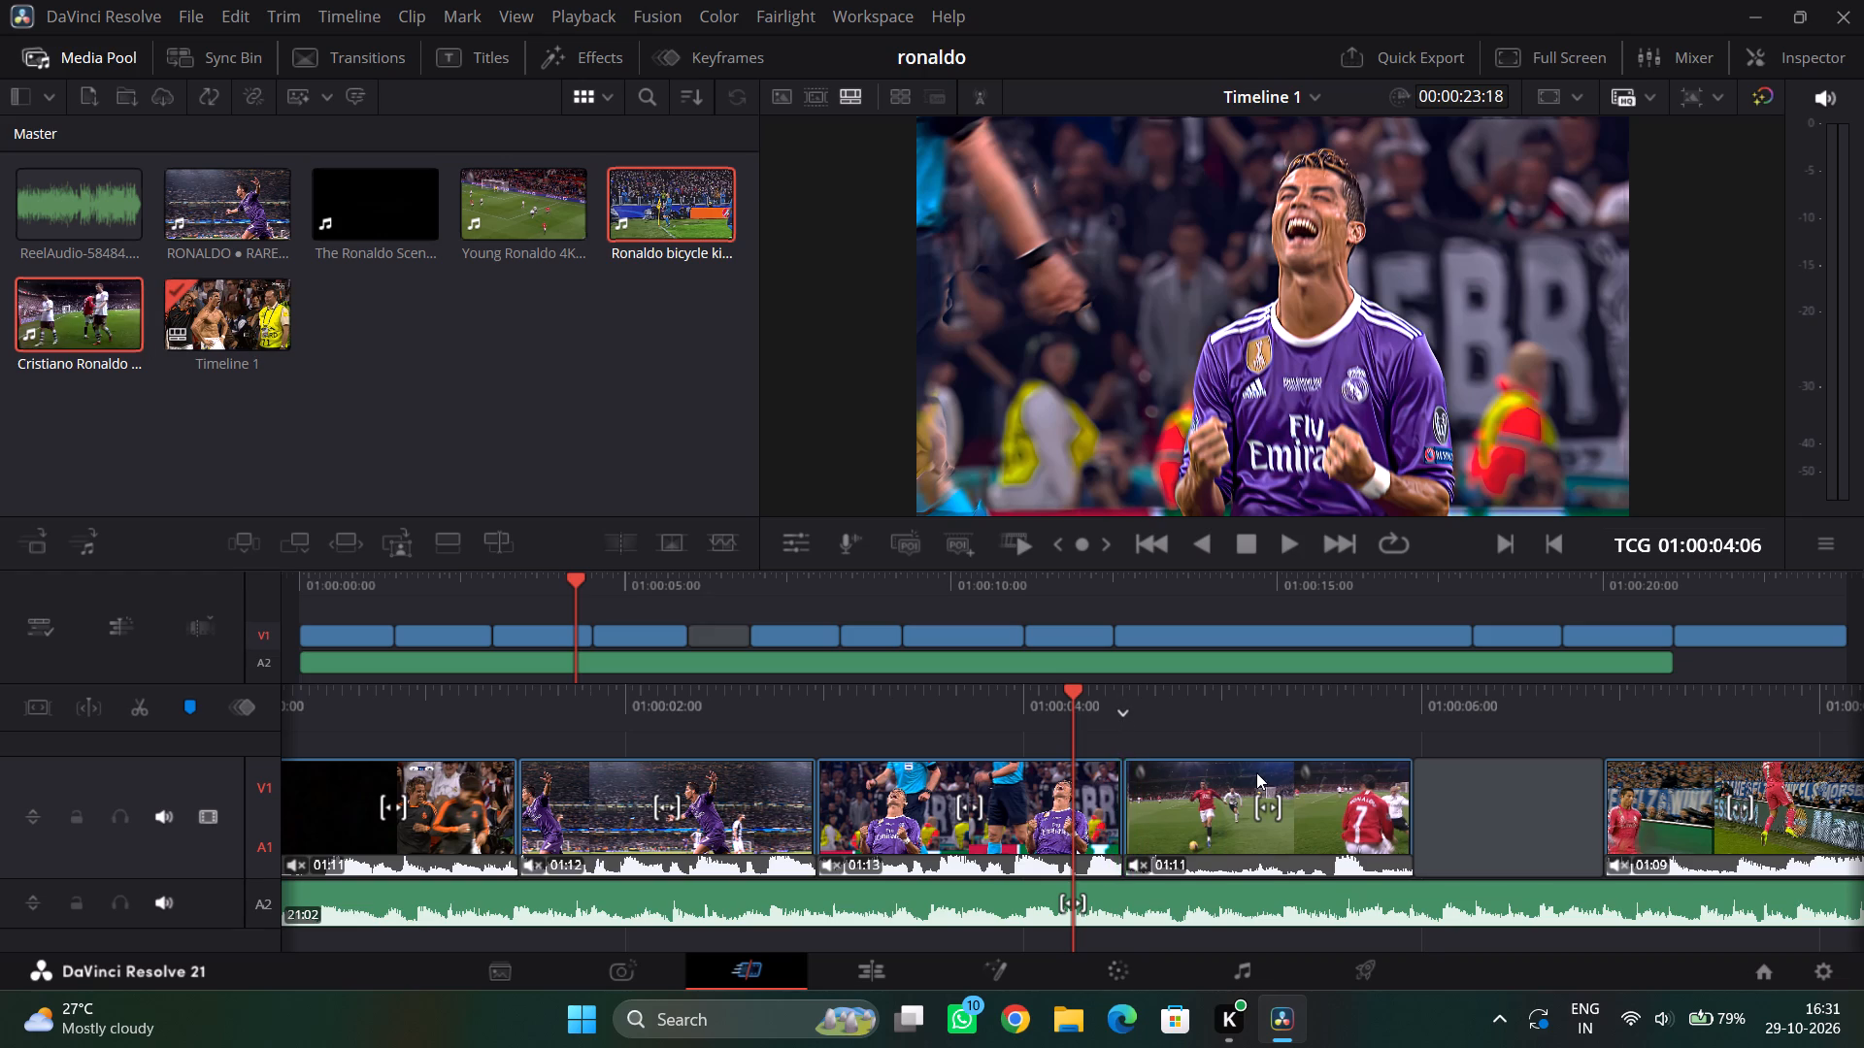
Move the 01:11 red-kit Manchester United clip beside the gap to the end of the timeline, right after the Vodafone clip.
click(1245, 800)
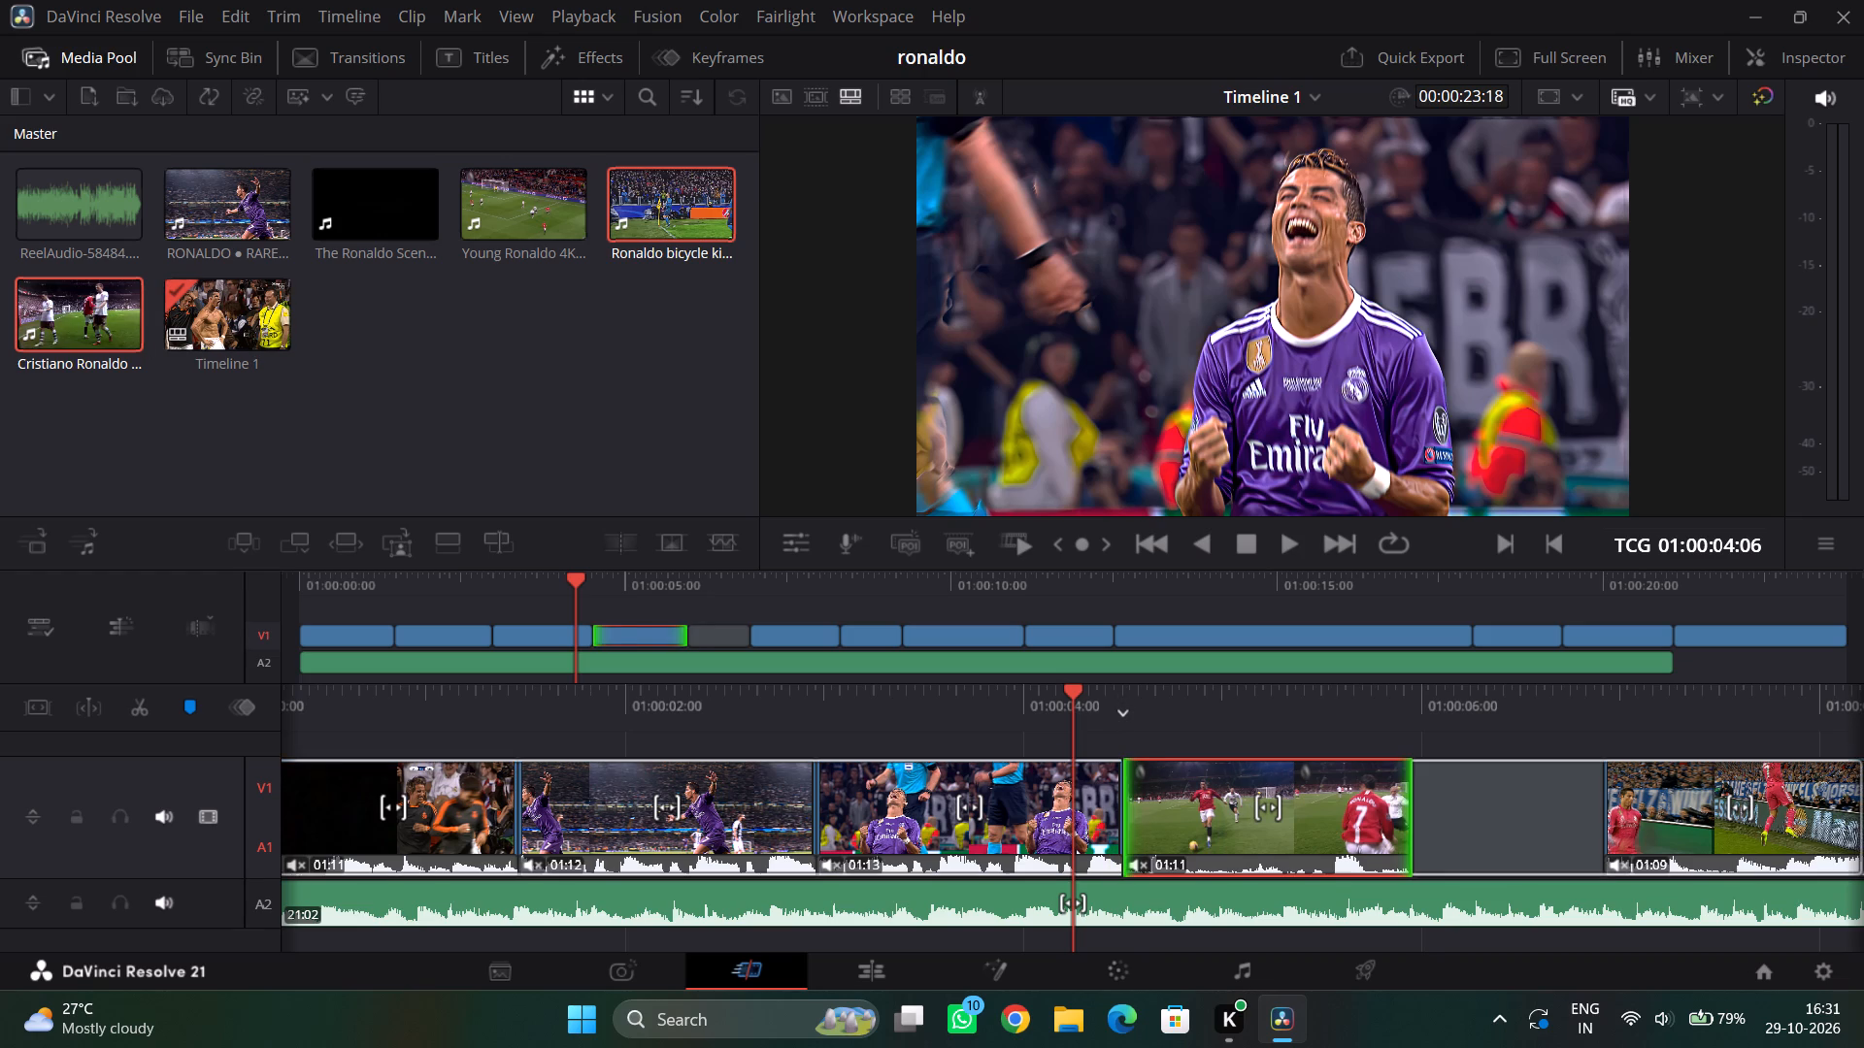
drag(646, 636, 1075, 621)
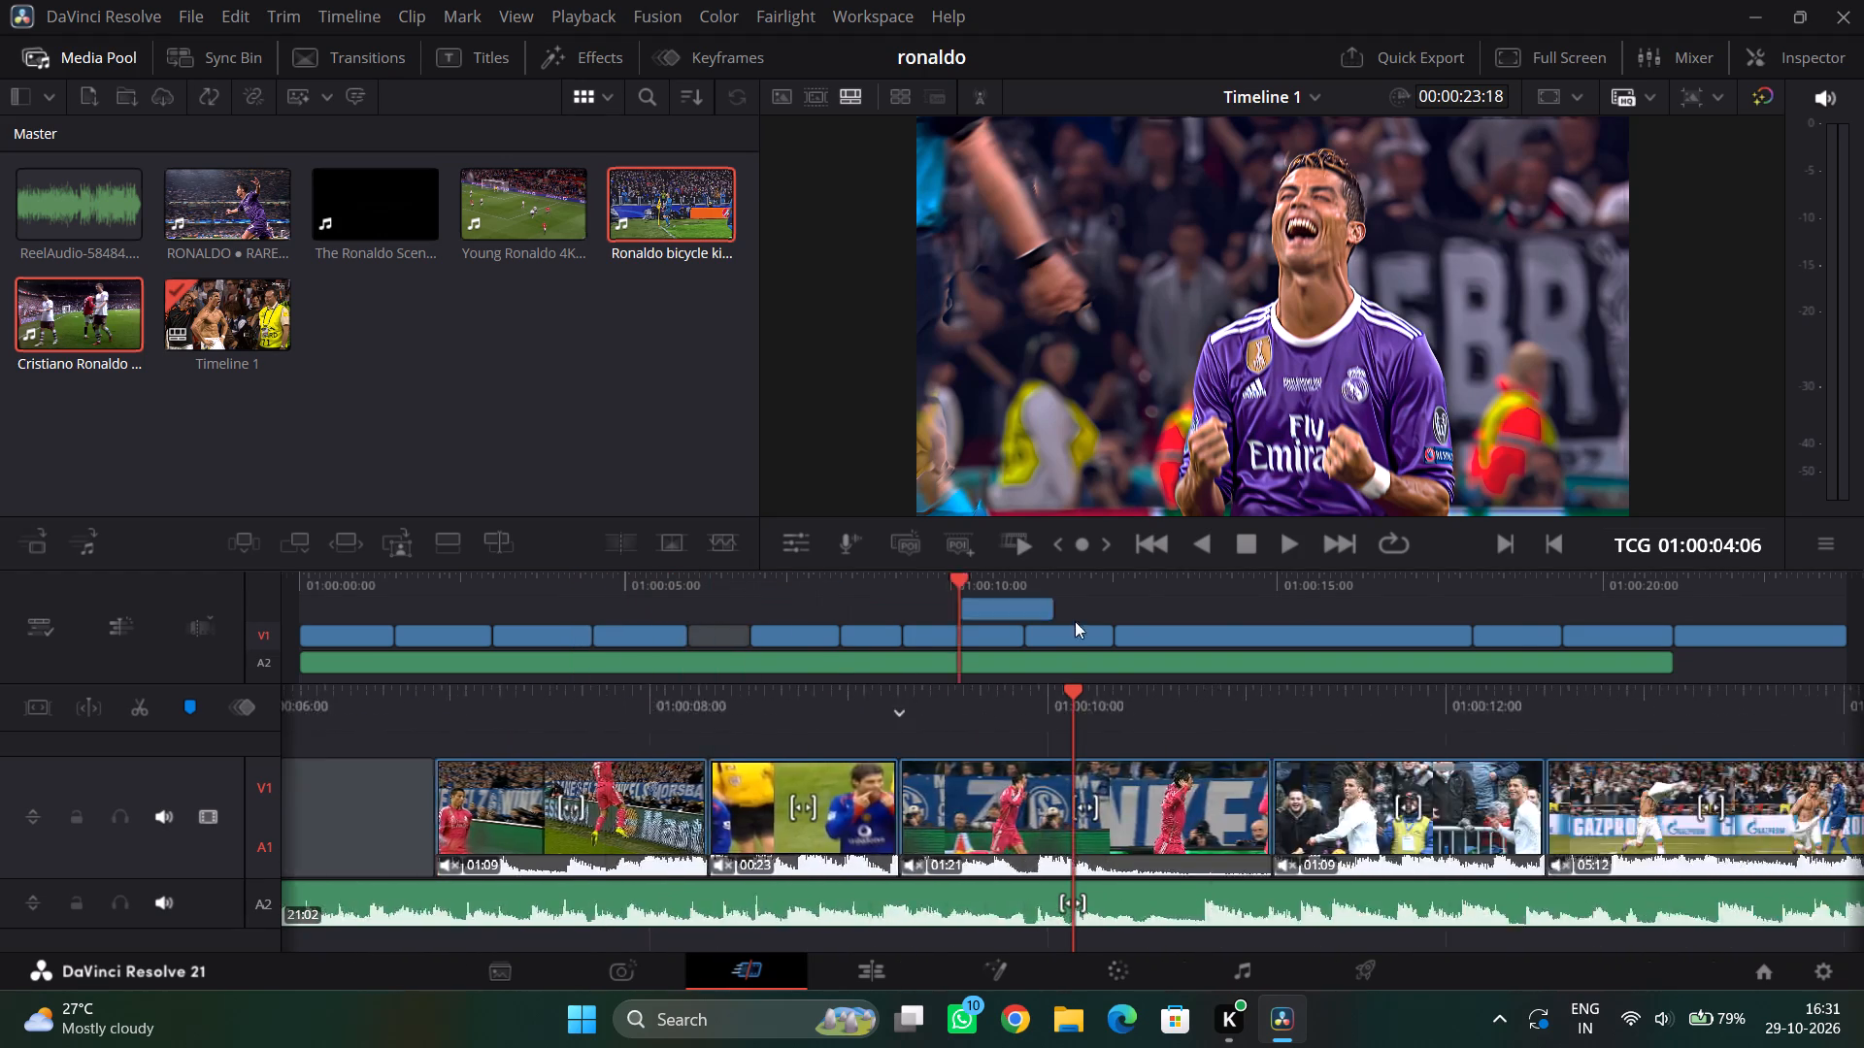
drag(1075, 621, 1164, 635)
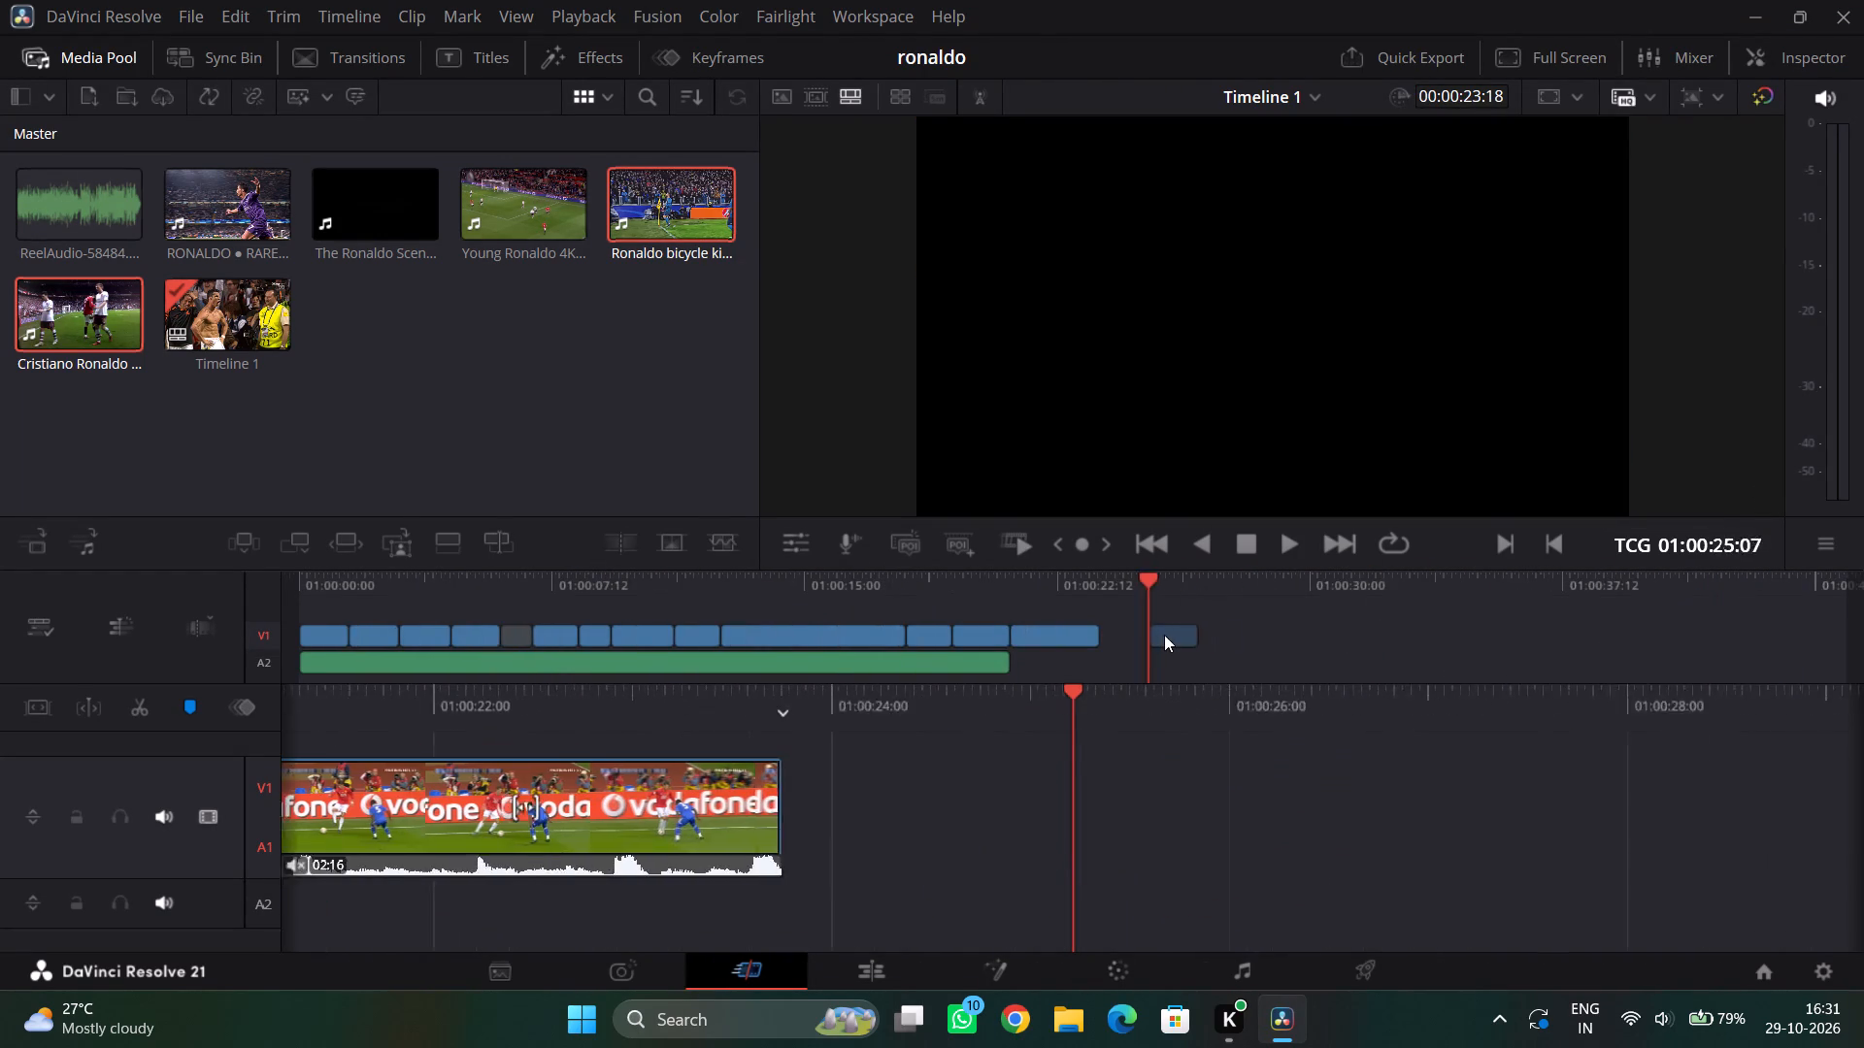
drag(1164, 635, 1139, 636)
Insert the imported bicycle kick and Cristiano Ronaldo Arsenal clips into the gap after the 01:13 purple-kit celebration clip.
drag(790, 585, 949, 585)
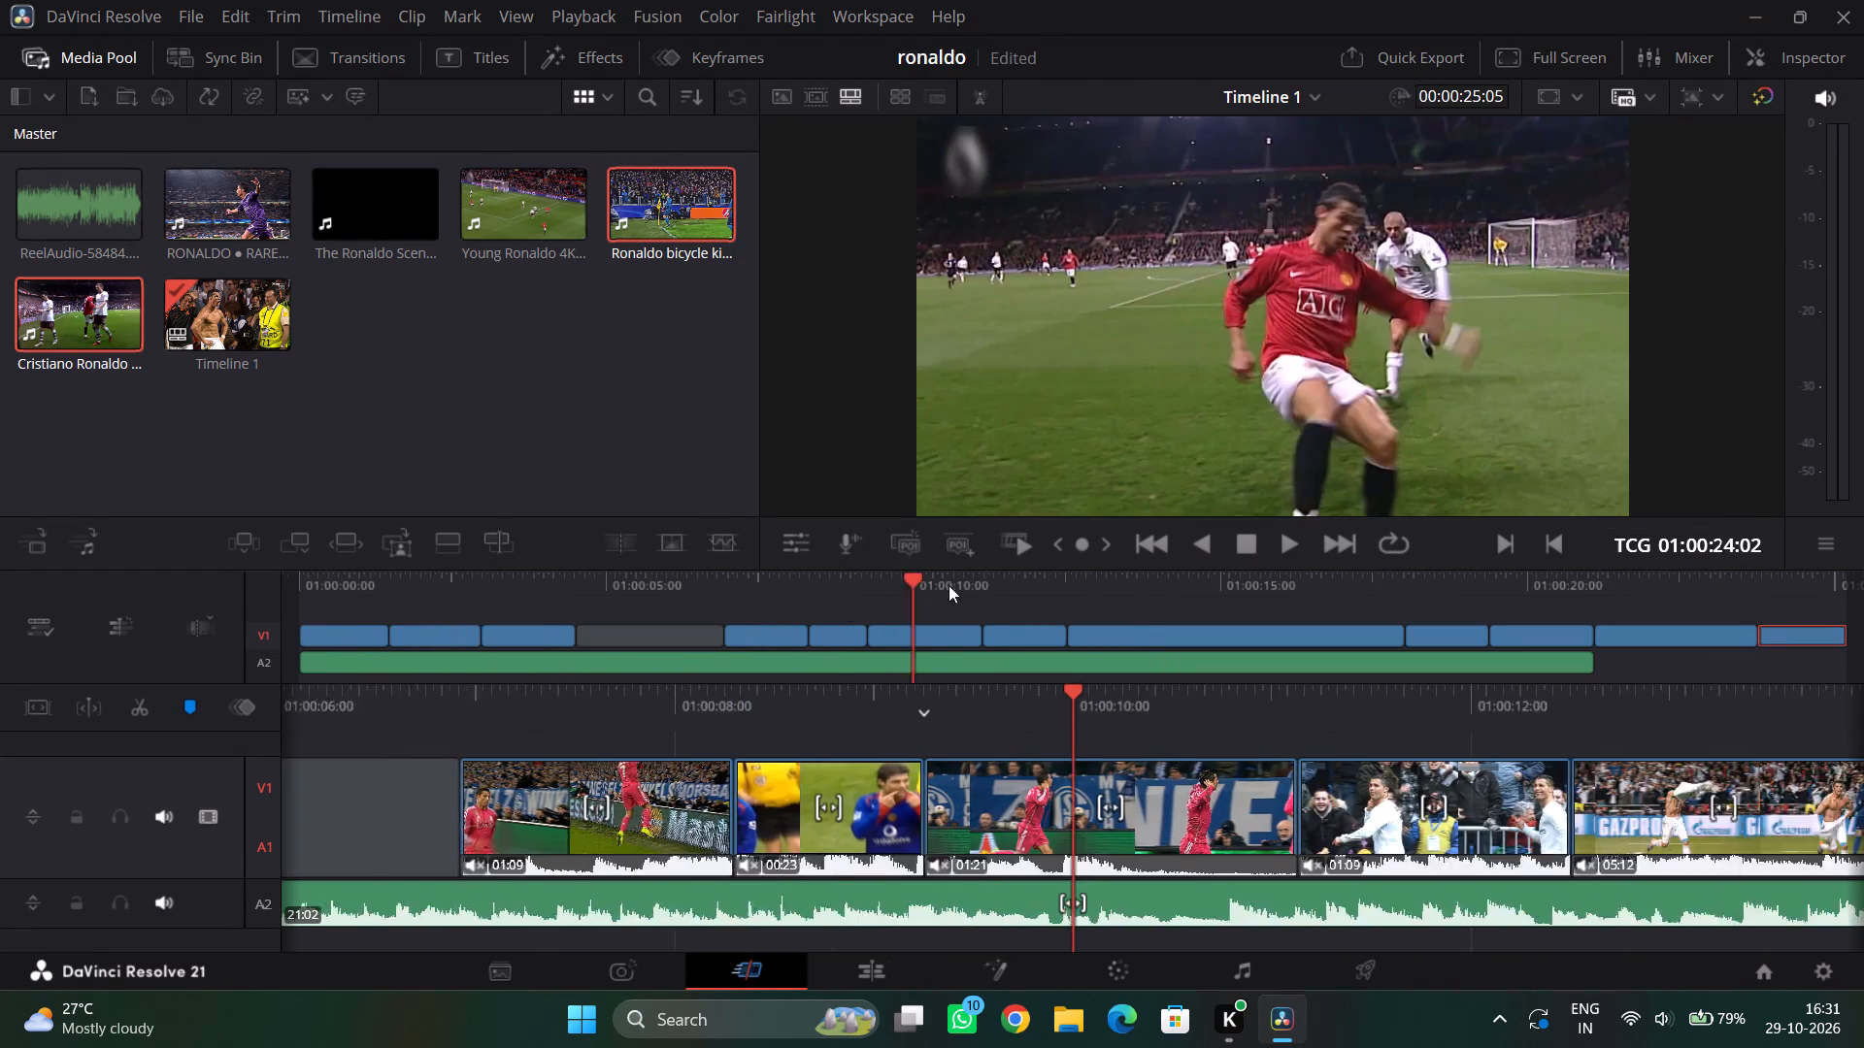
drag(949, 585, 592, 588)
drag(102, 312, 105, 313)
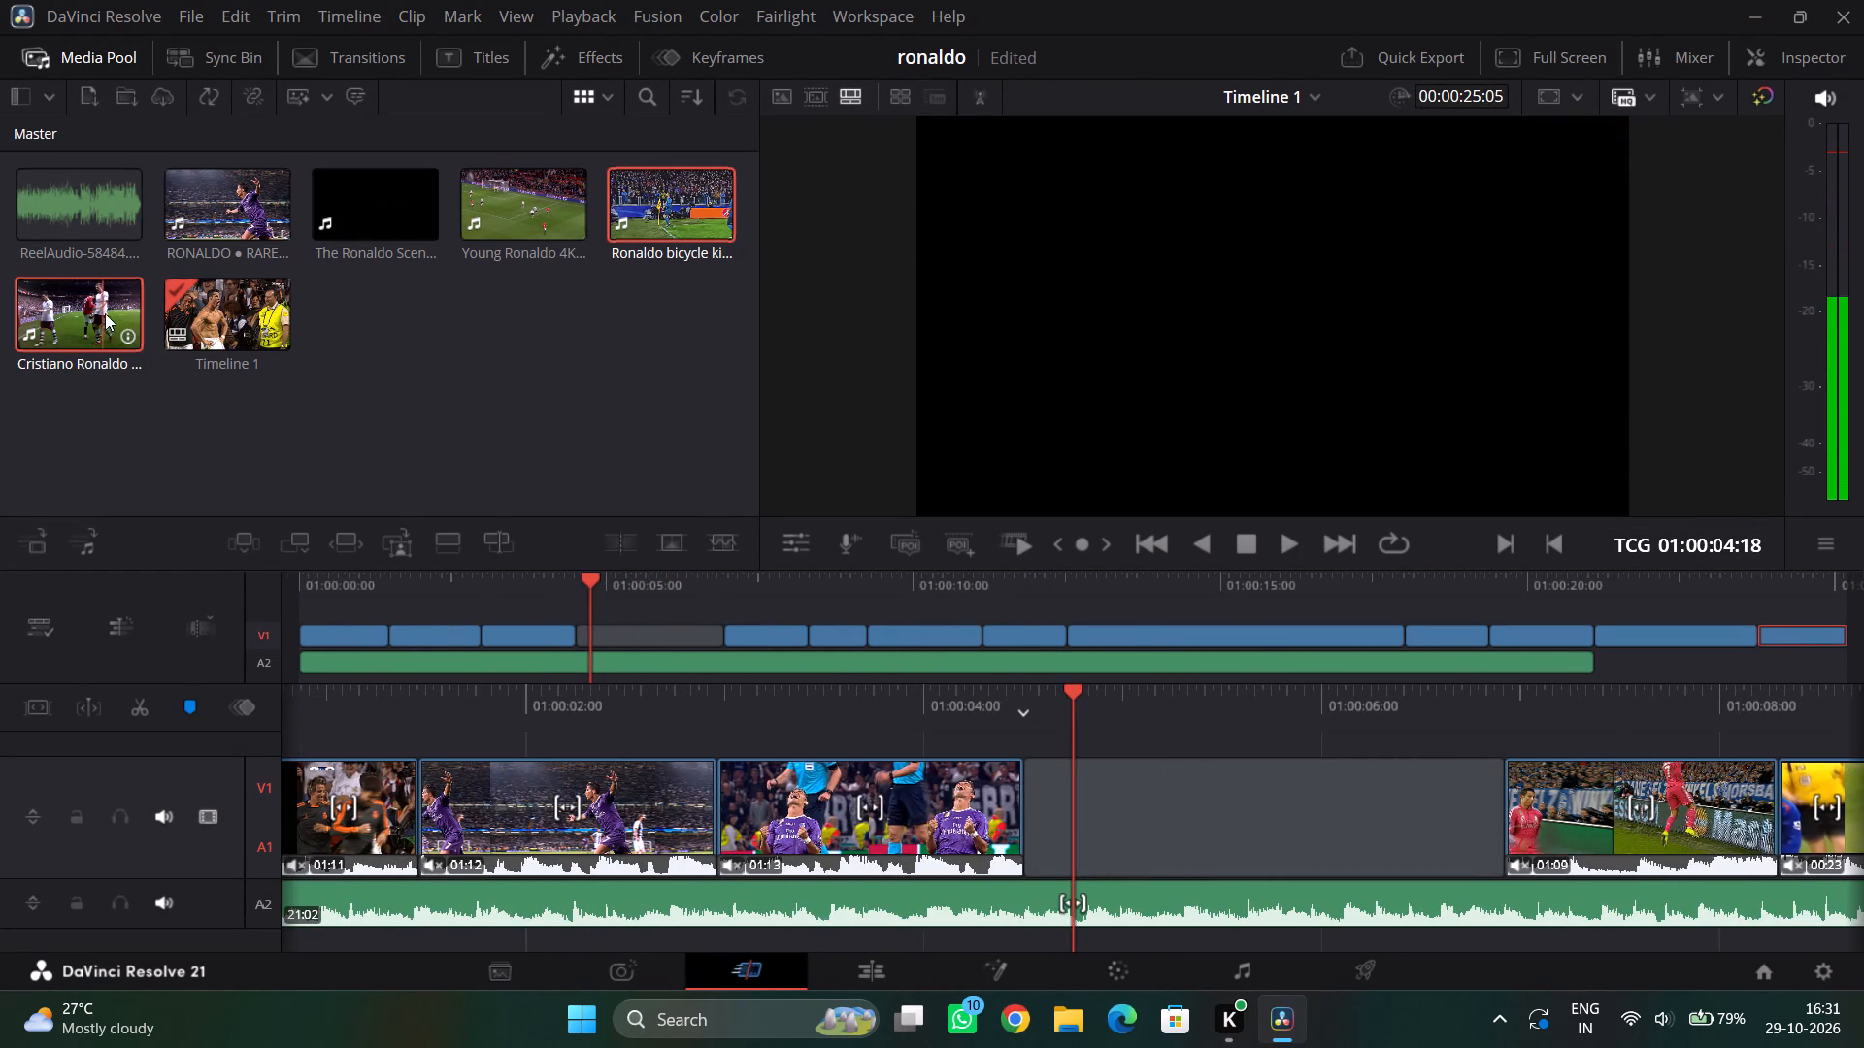
drag(105, 313, 1031, 772)
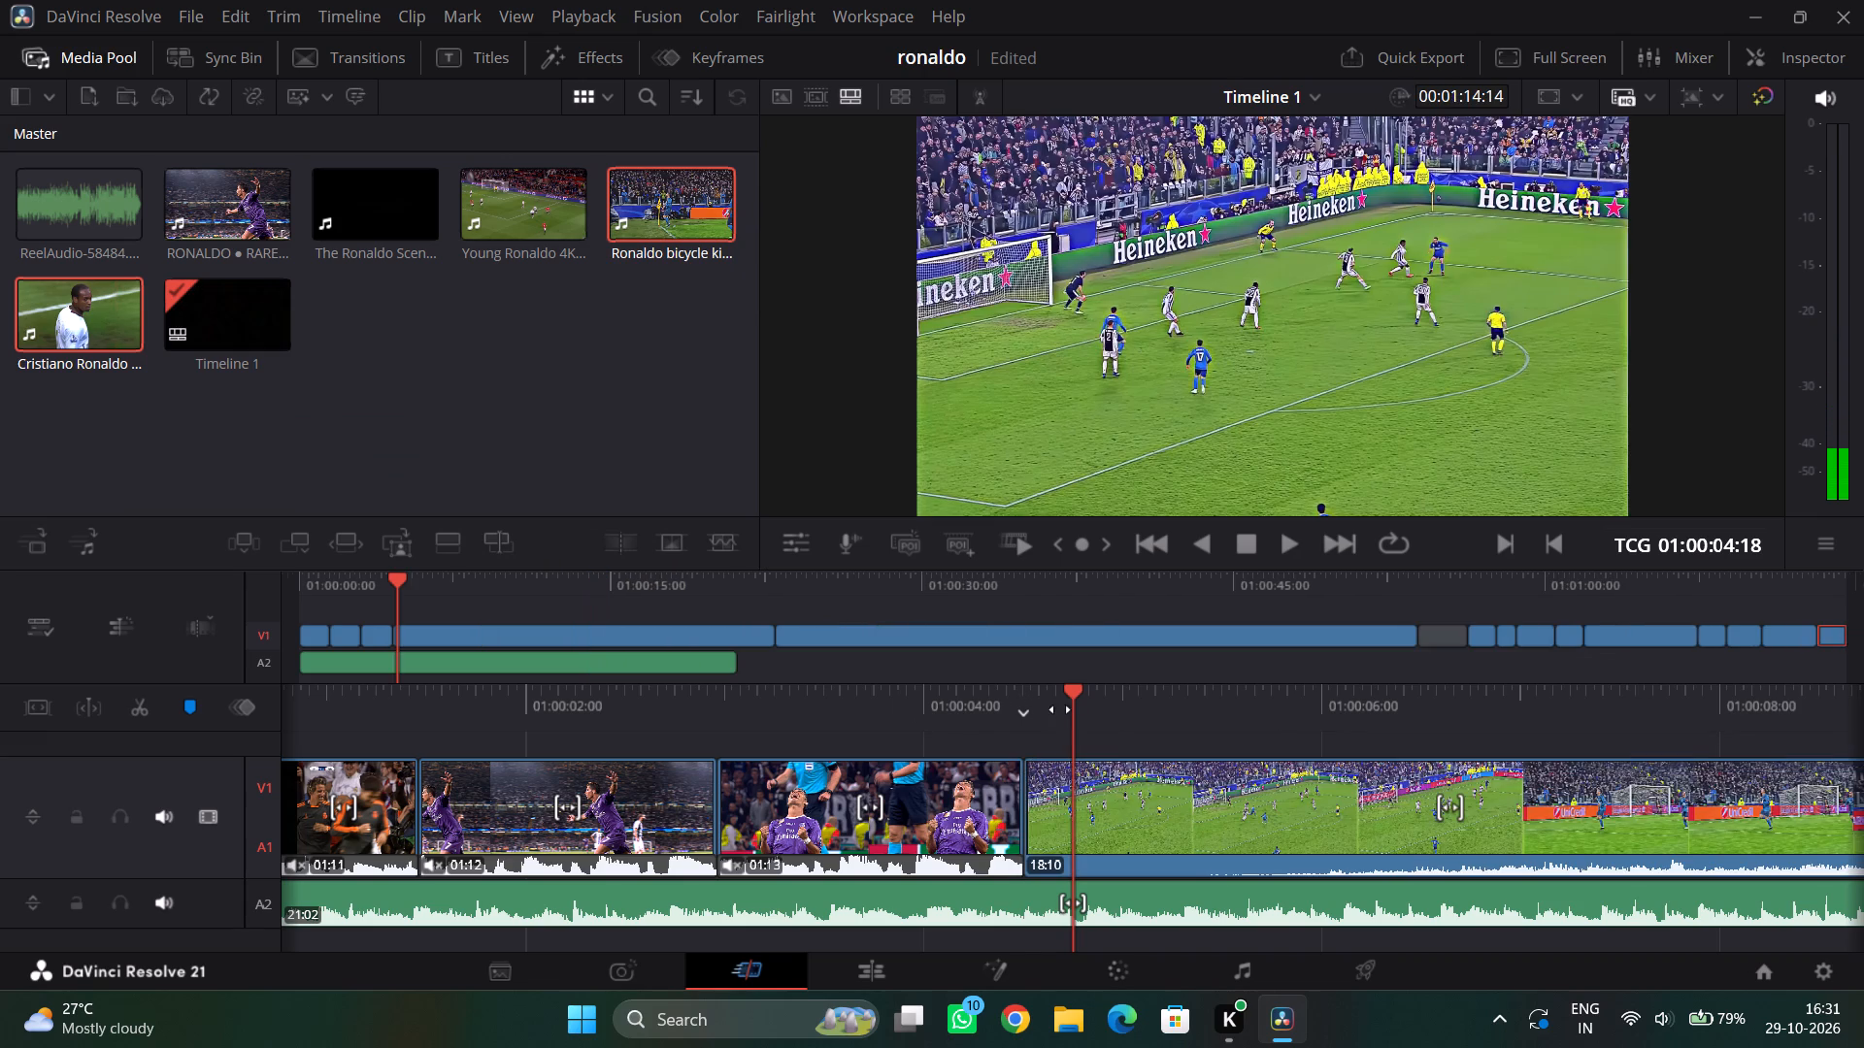
Delete the 18:10 bicycle kick clip that follows the 01:13 purple-kit celebration clip.
drag(1361, 706, 1291, 708)
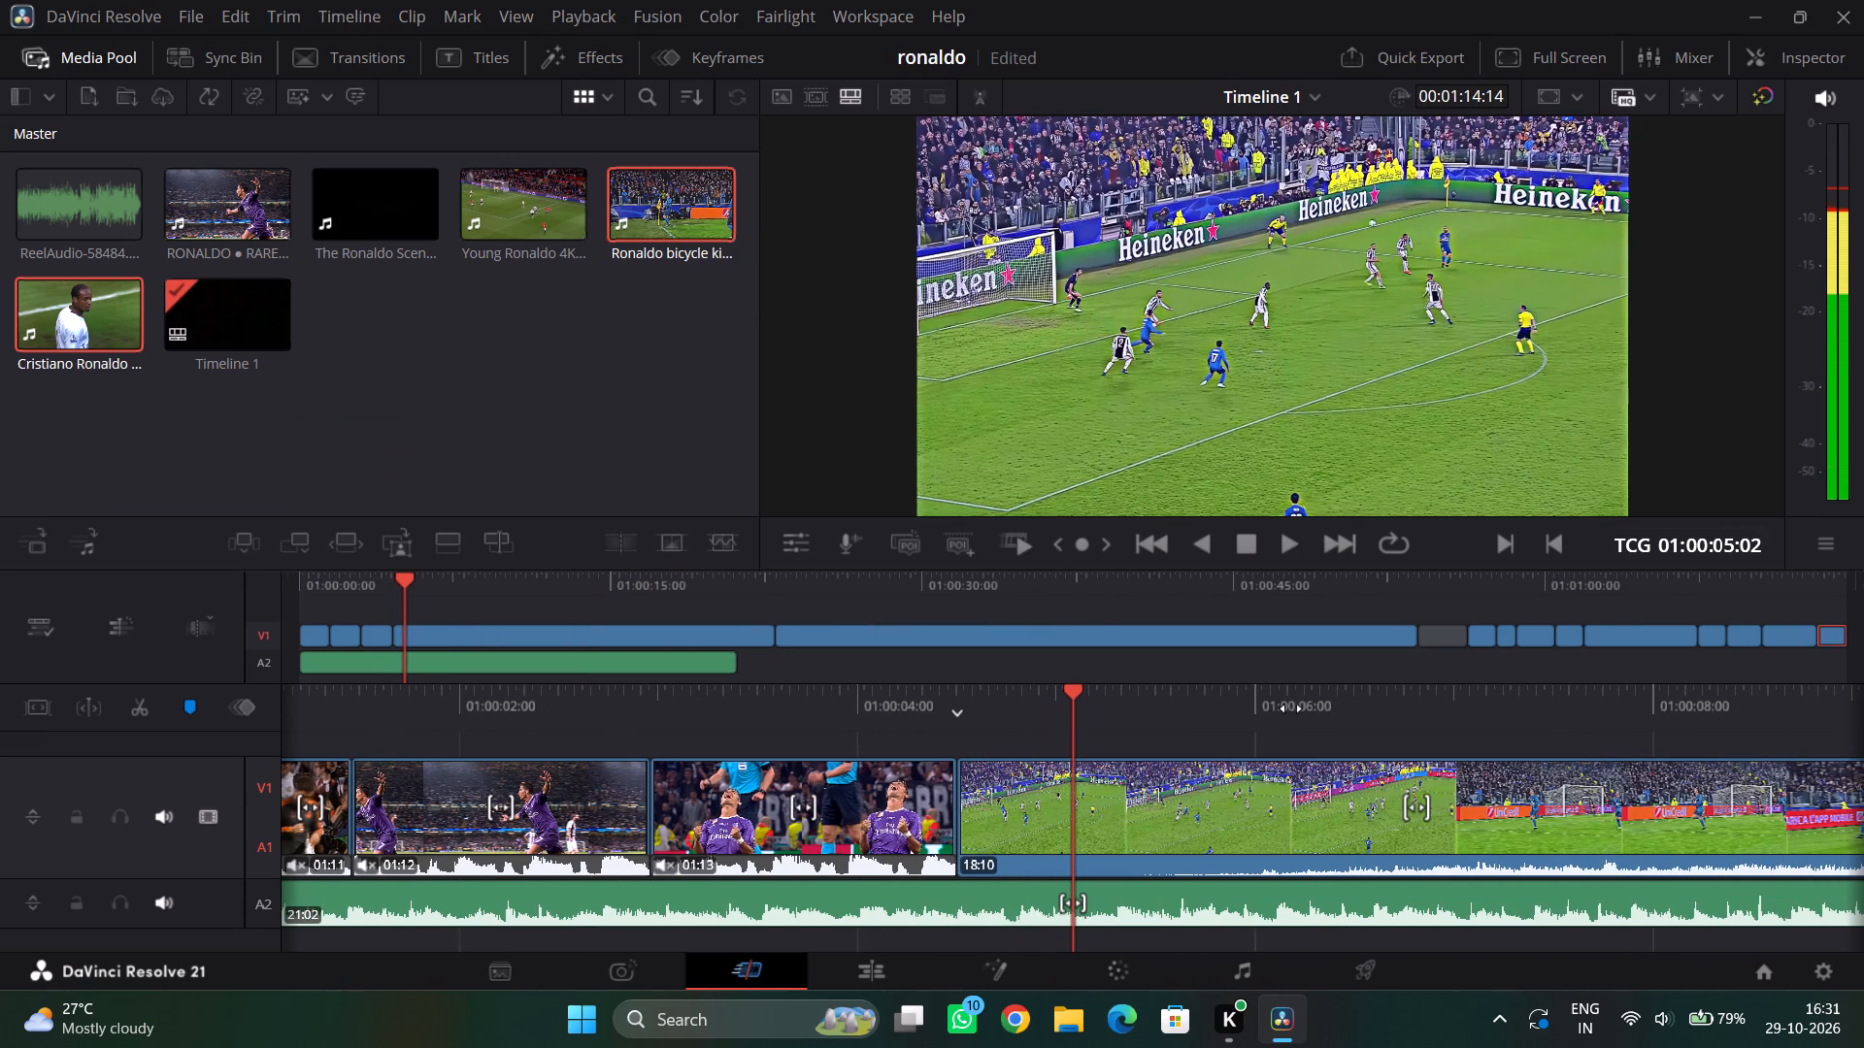
drag(1291, 708, 819, 711)
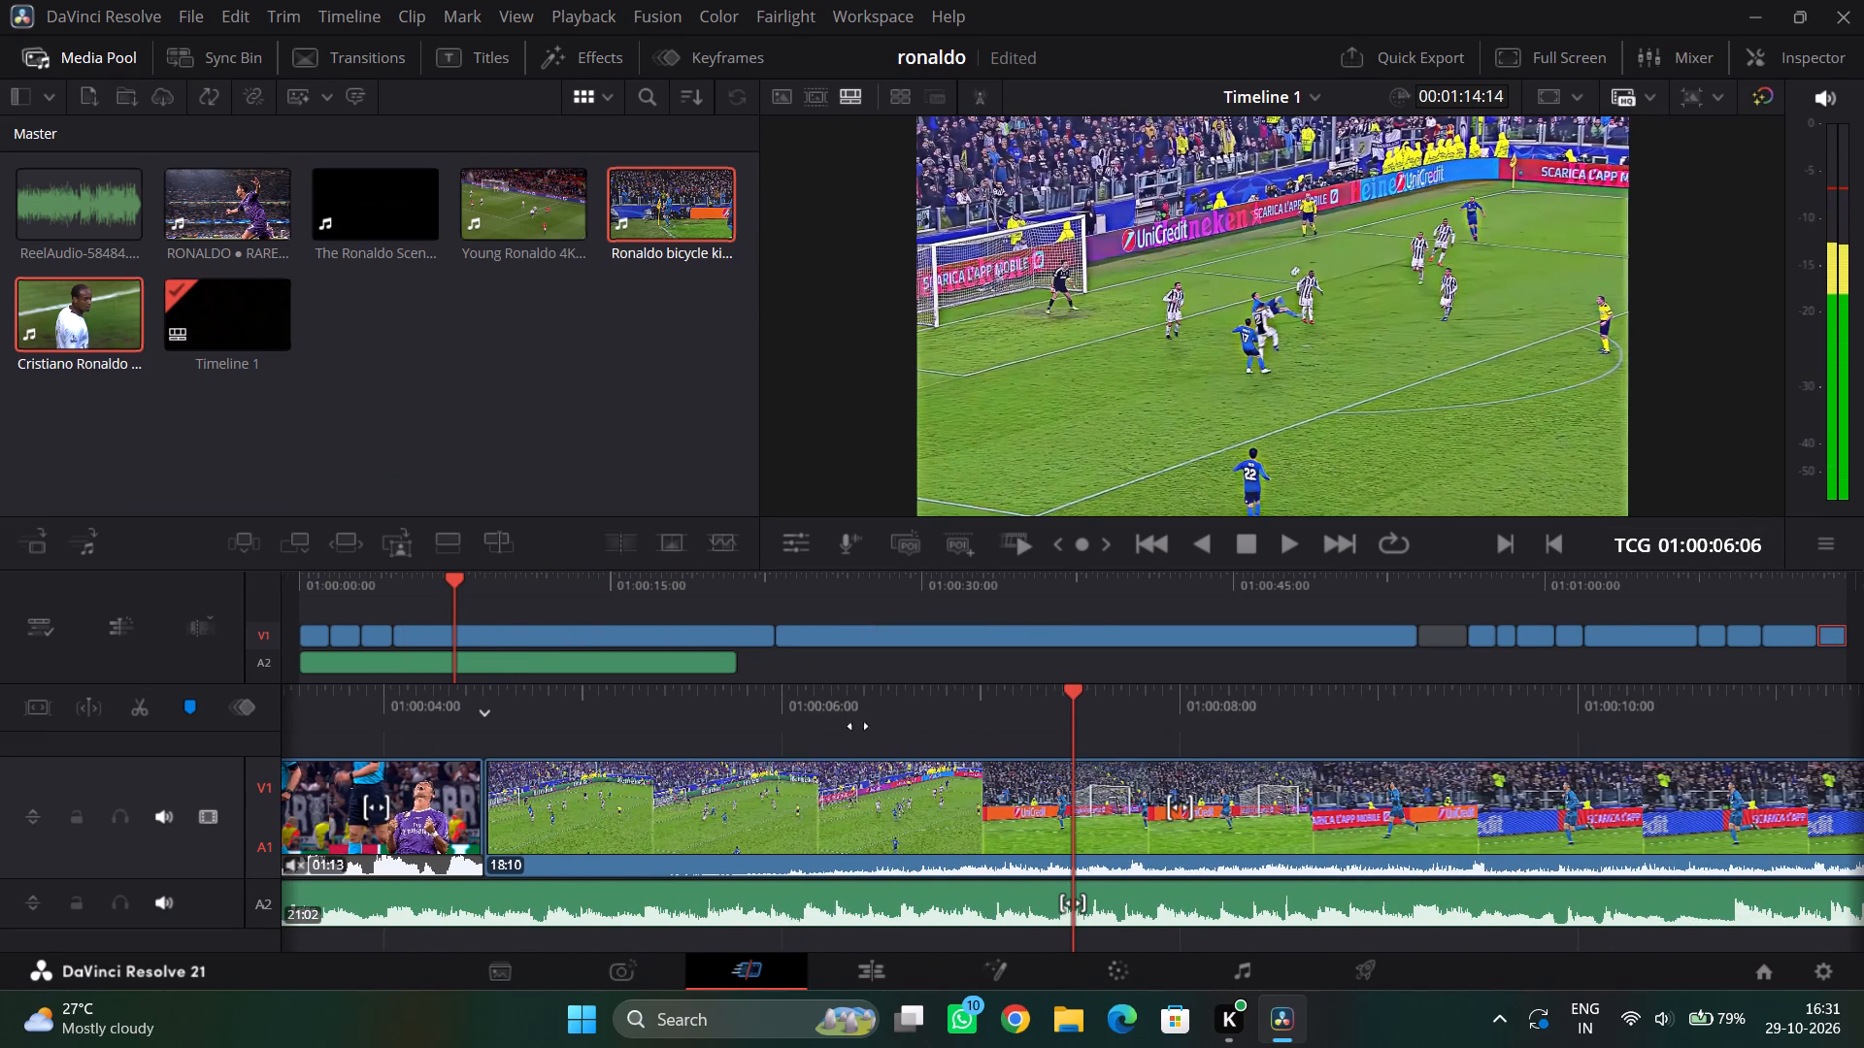
click(1178, 770)
key(Delete)
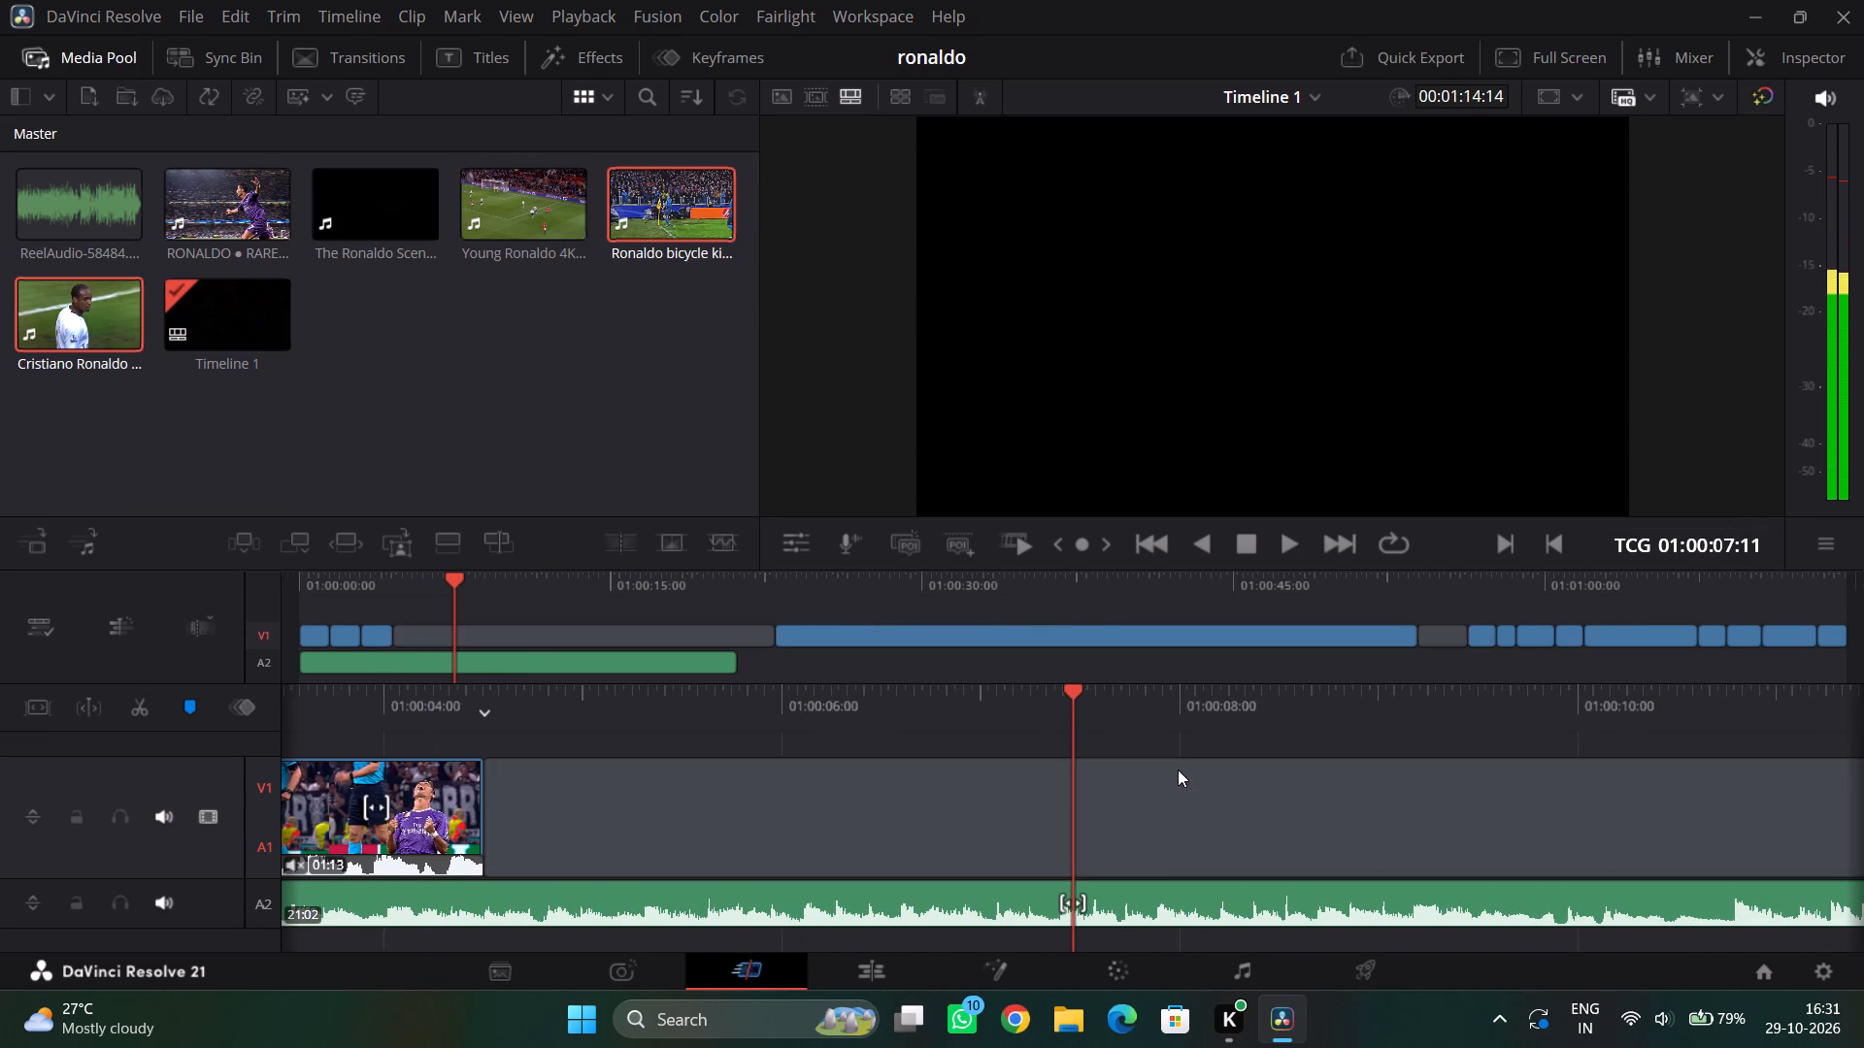
Place the Cristiano Ronaldo Arsenal clip from the media pool into the gap directly after the 01:13 purple-kit celebration clip.
click(76, 309)
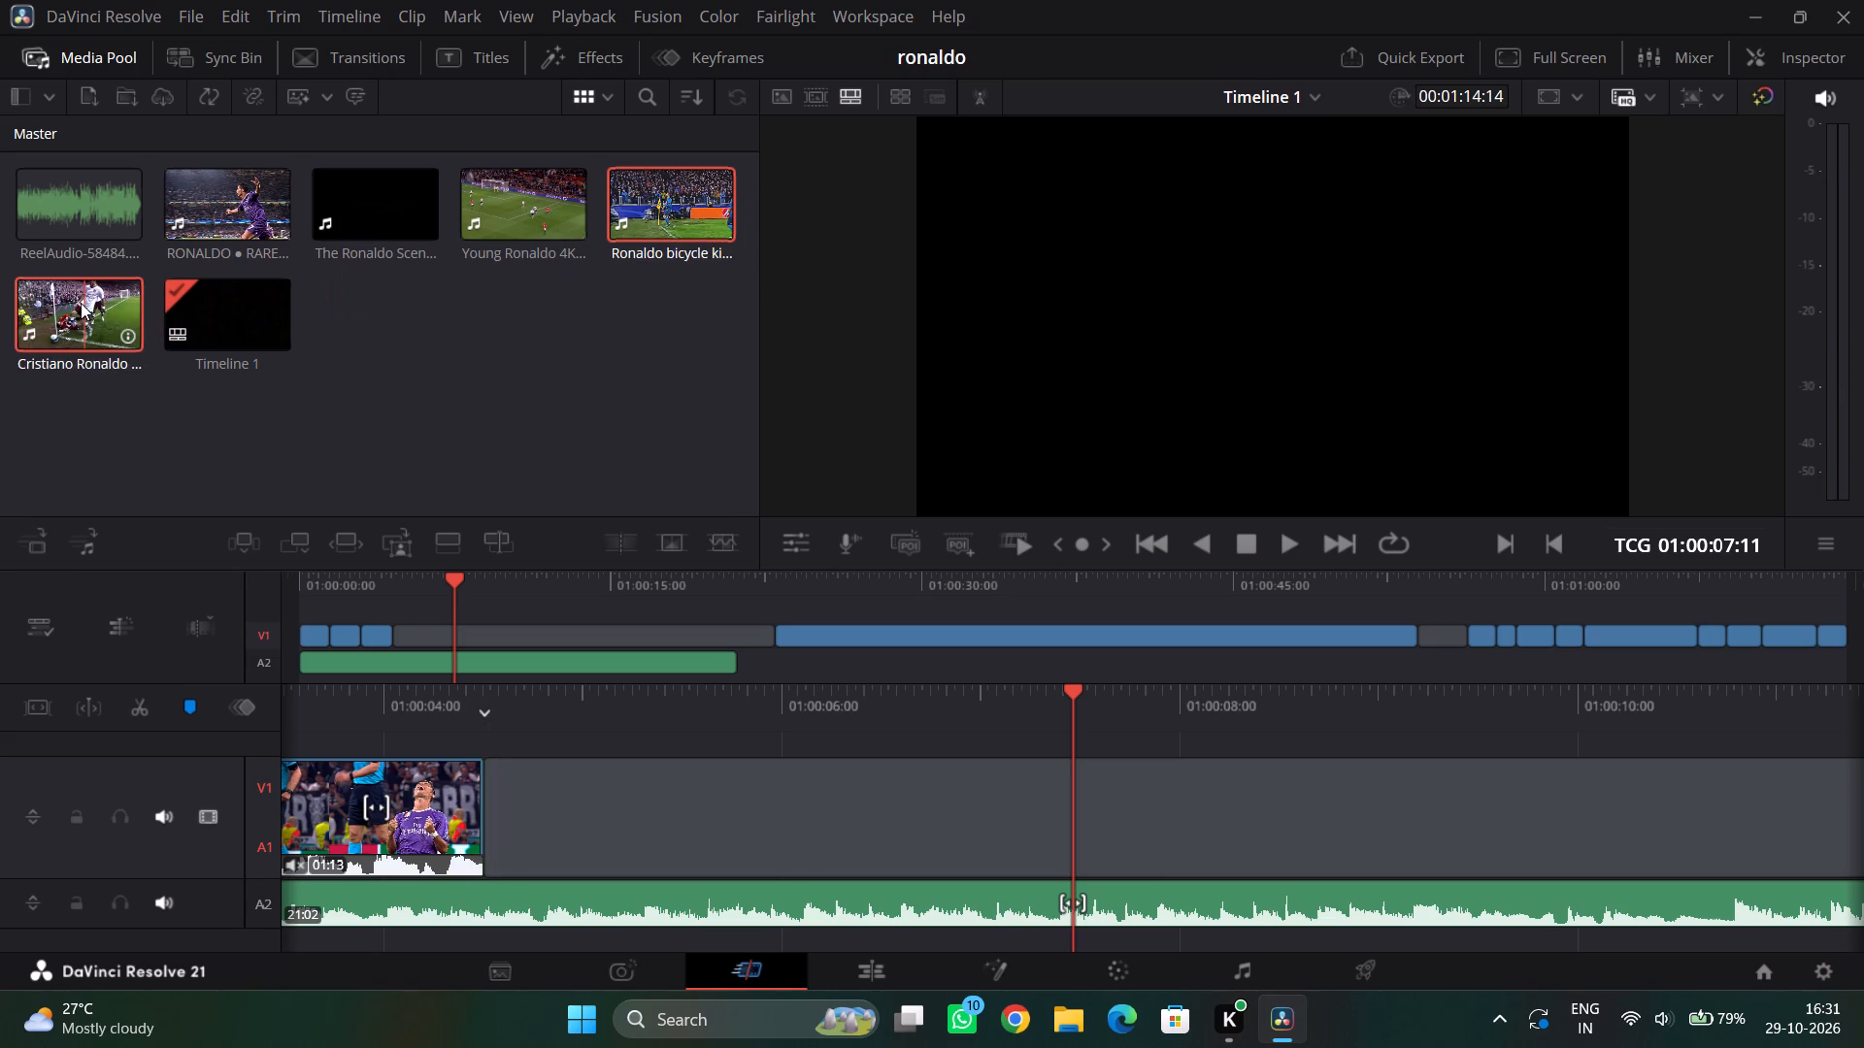
click(86, 301)
drag(85, 299, 600, 694)
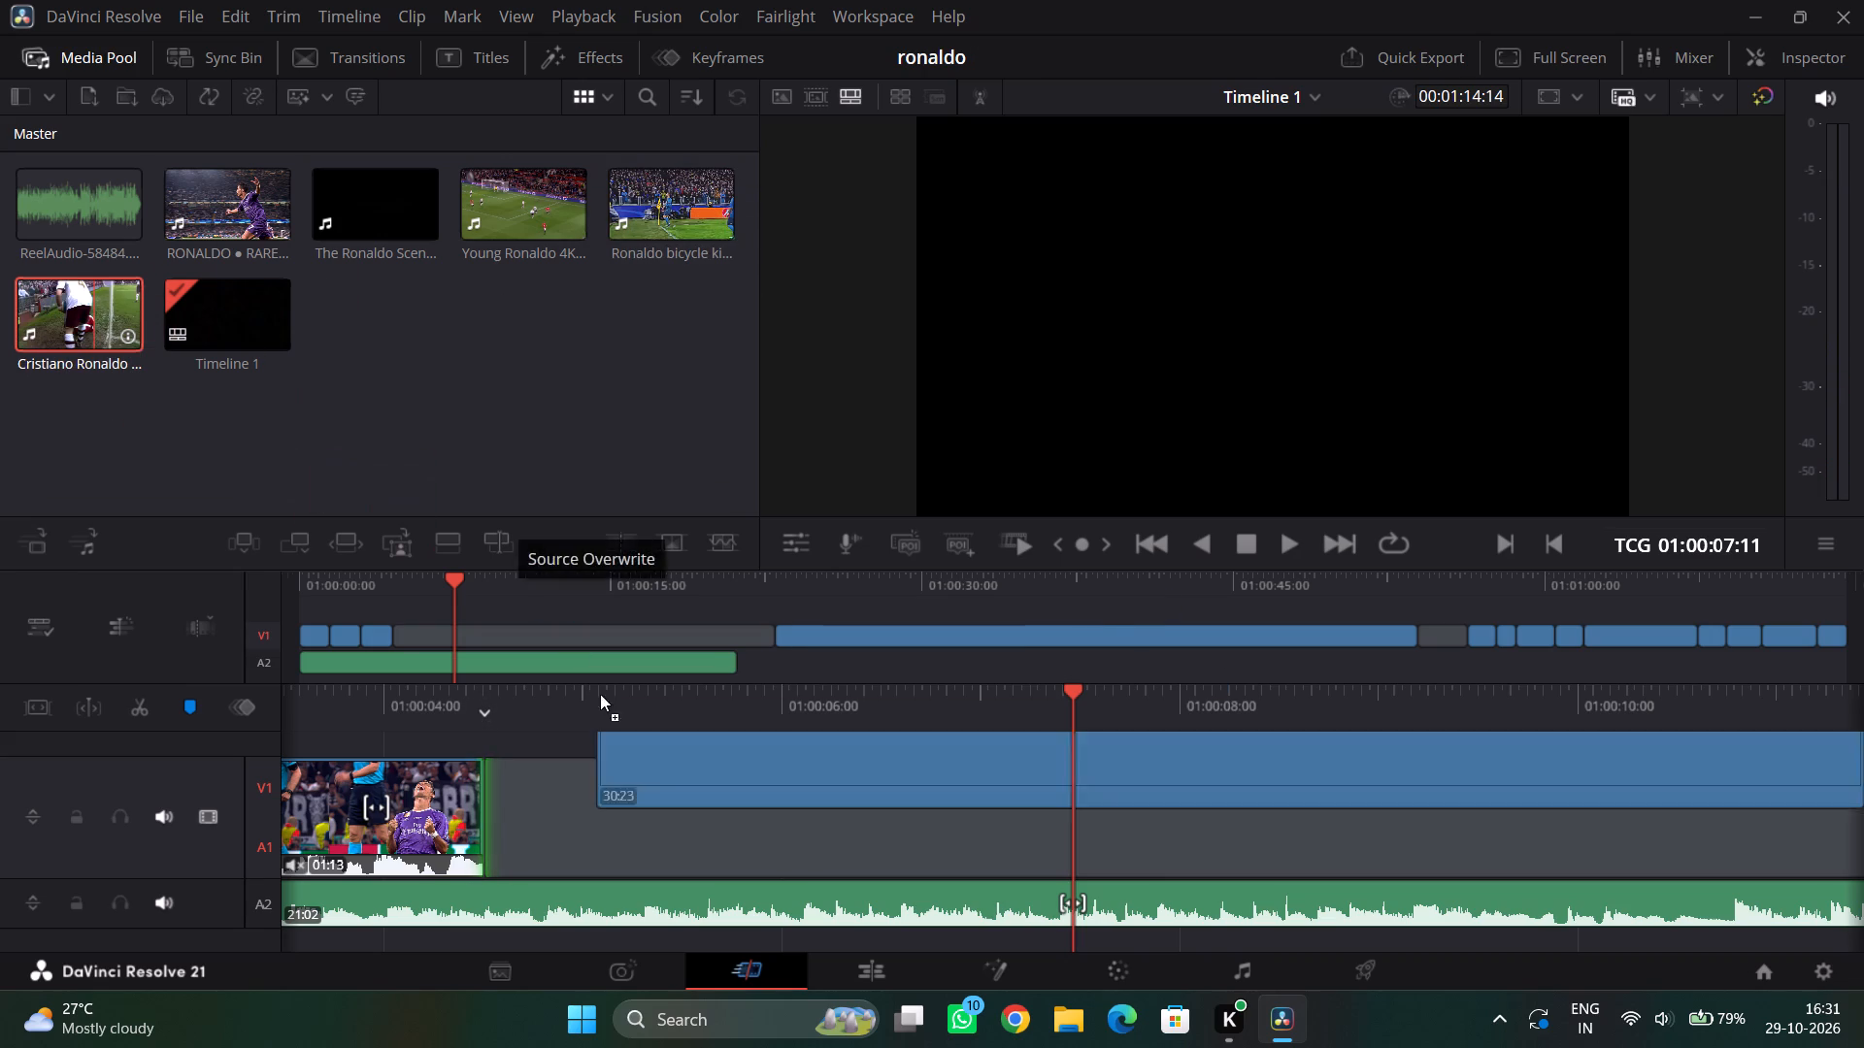
drag(600, 694, 424, 626)
Mute the audio of the newly placed 30:23 Cristiano Ronaldo clip.
drag(1299, 721, 1144, 718)
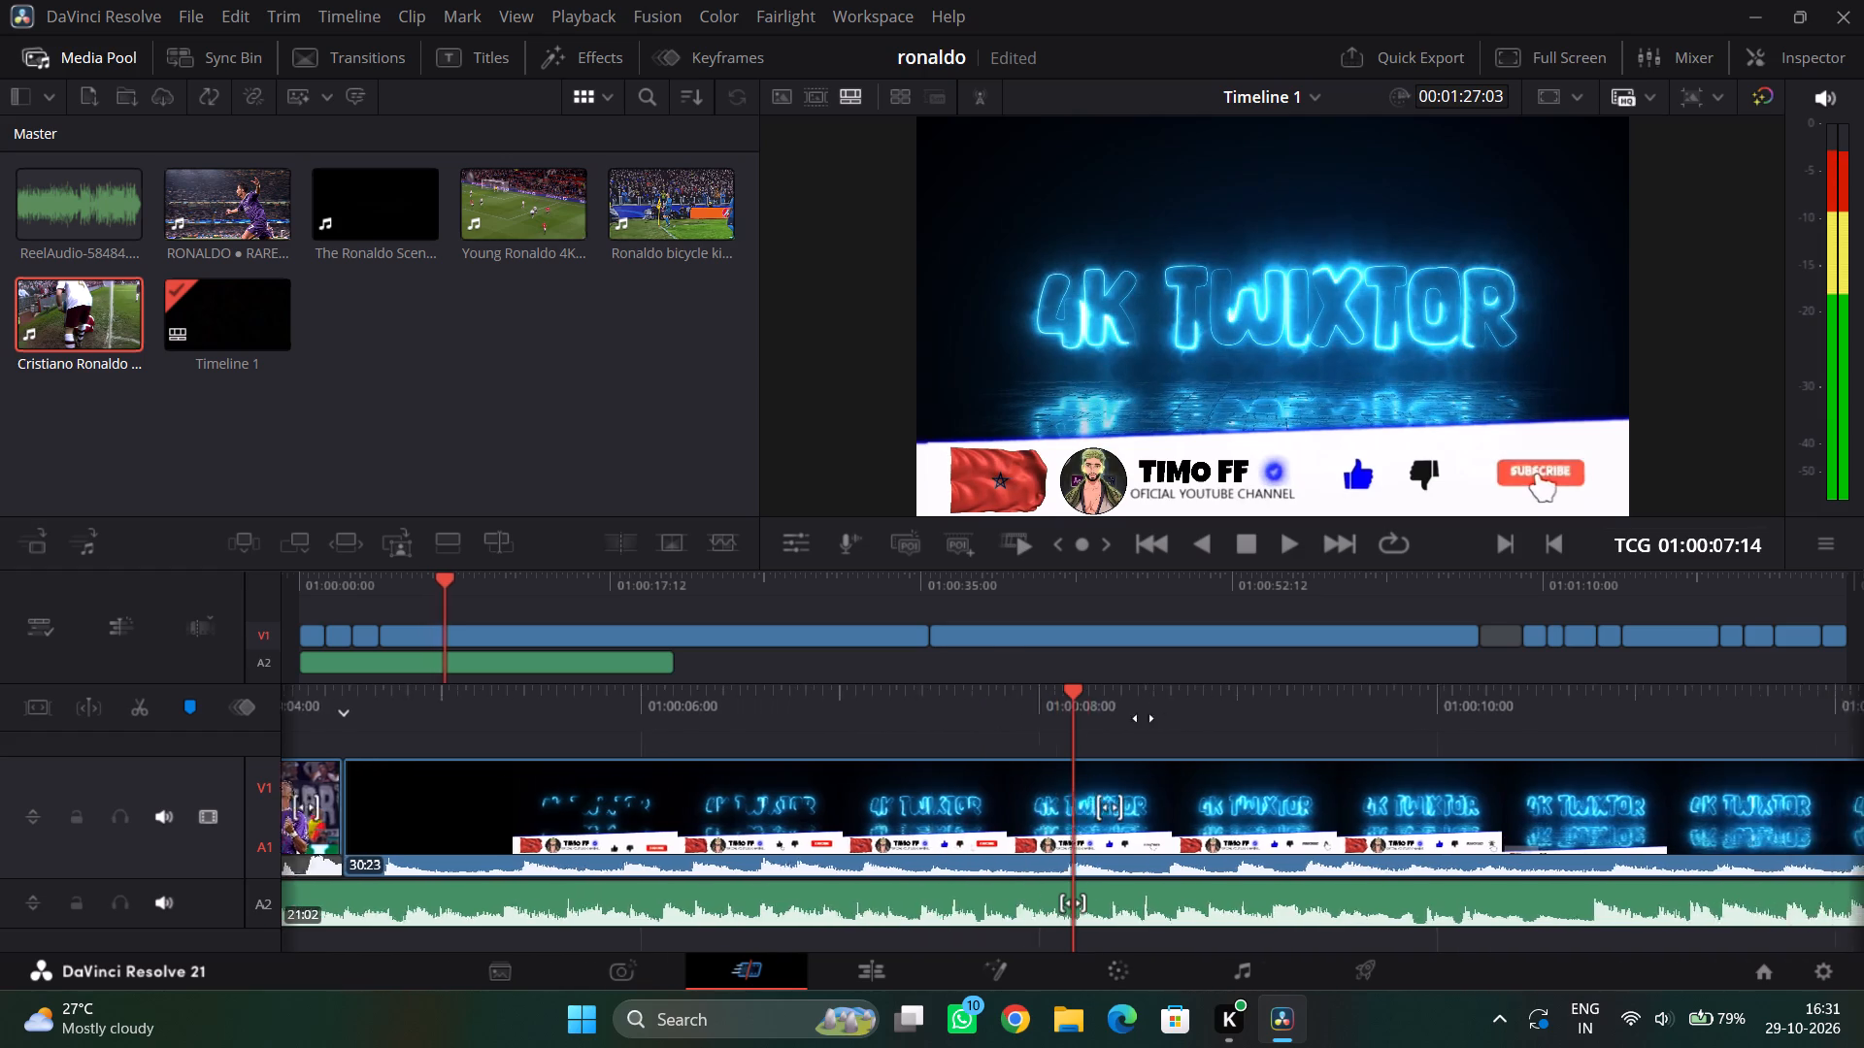
drag(1144, 718, 487, 758)
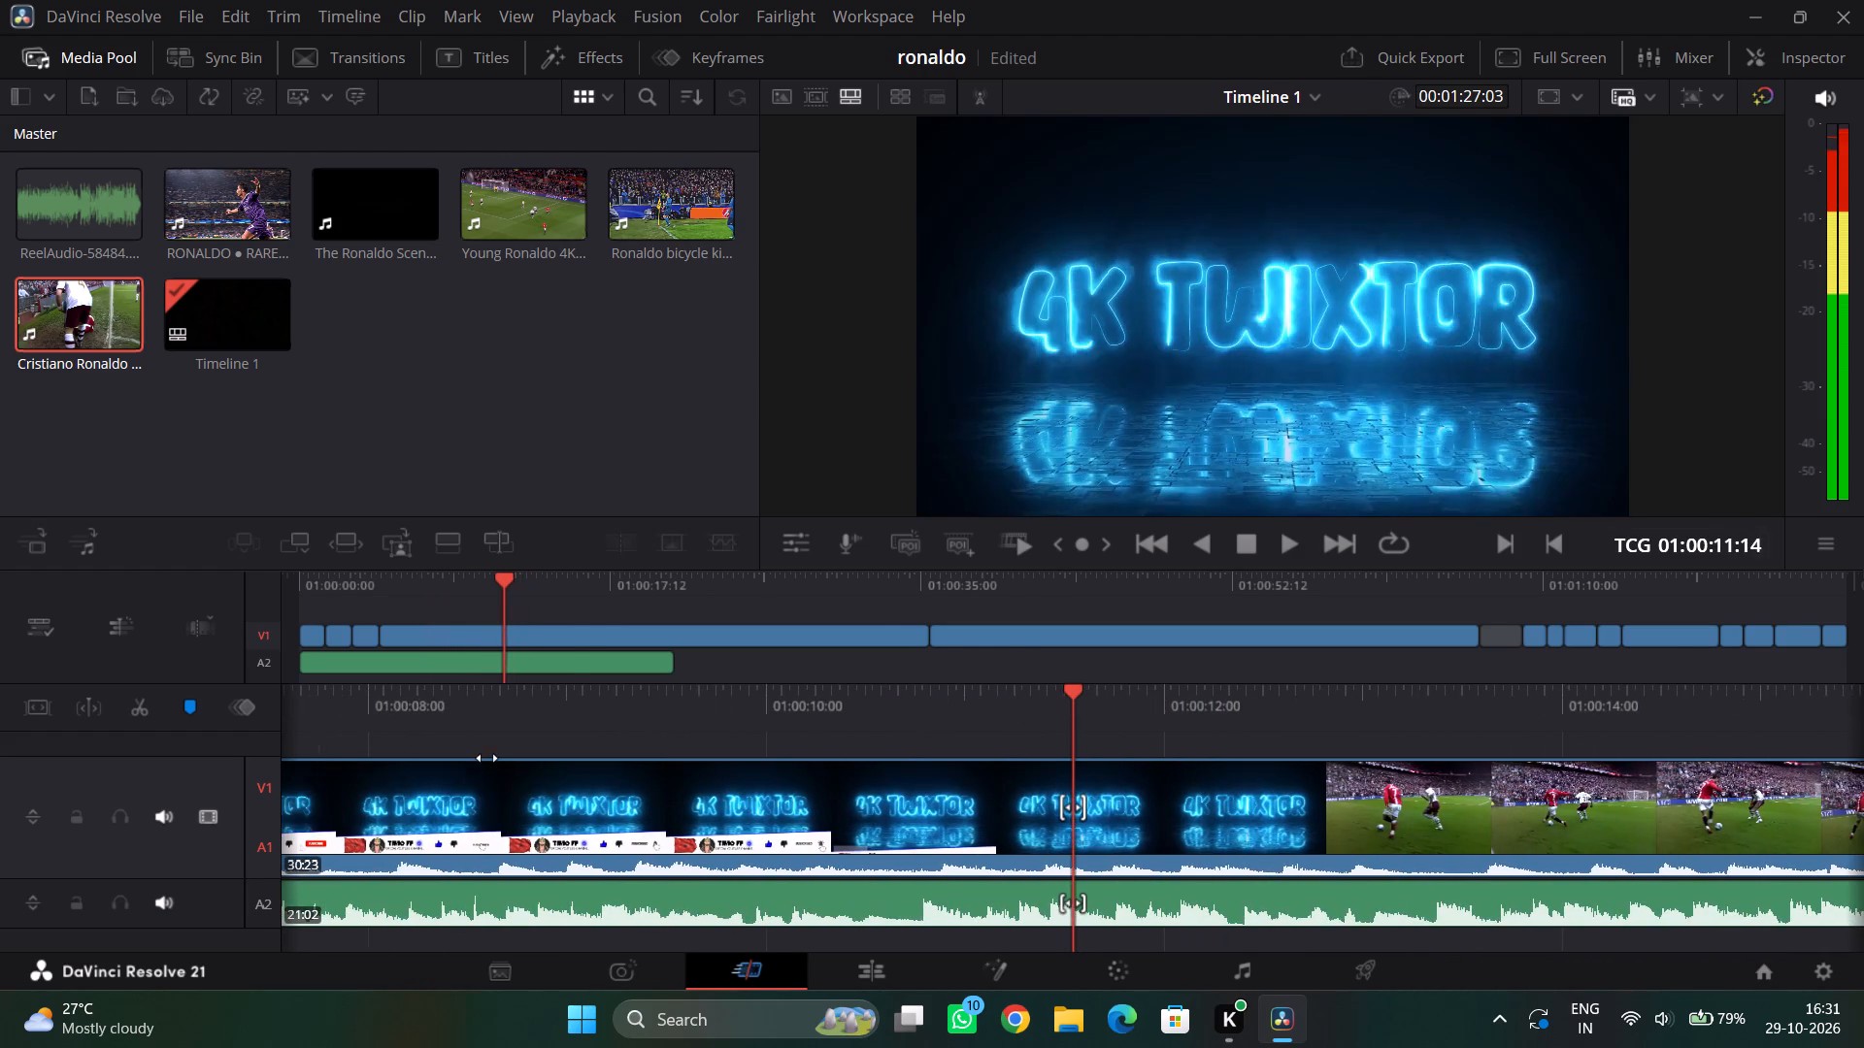
drag(487, 758, 486, 761)
click(831, 810)
right_click(831, 810)
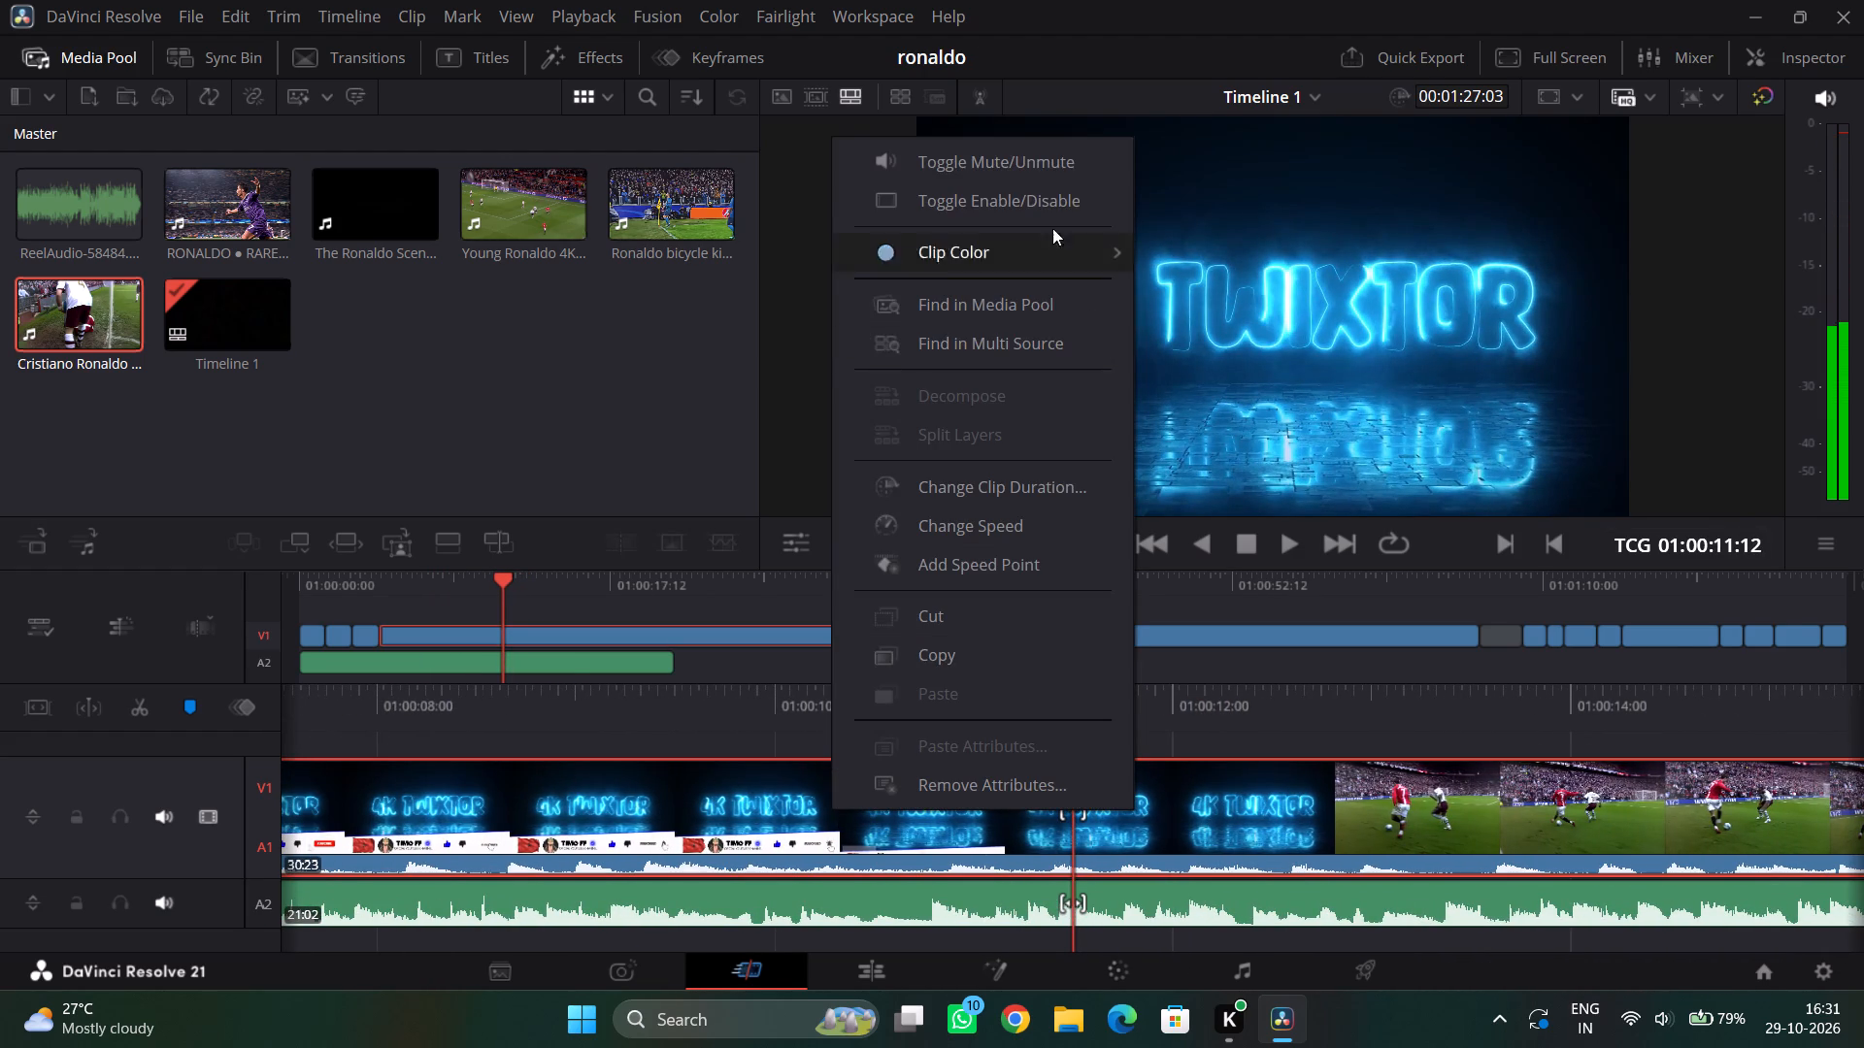
click(1056, 162)
Split the muted Cristiano Ronaldo clip at 01:00:13:18, just after its dribbling footage starts, and delete the 4K Twixtor intro part.
drag(1163, 704, 887, 729)
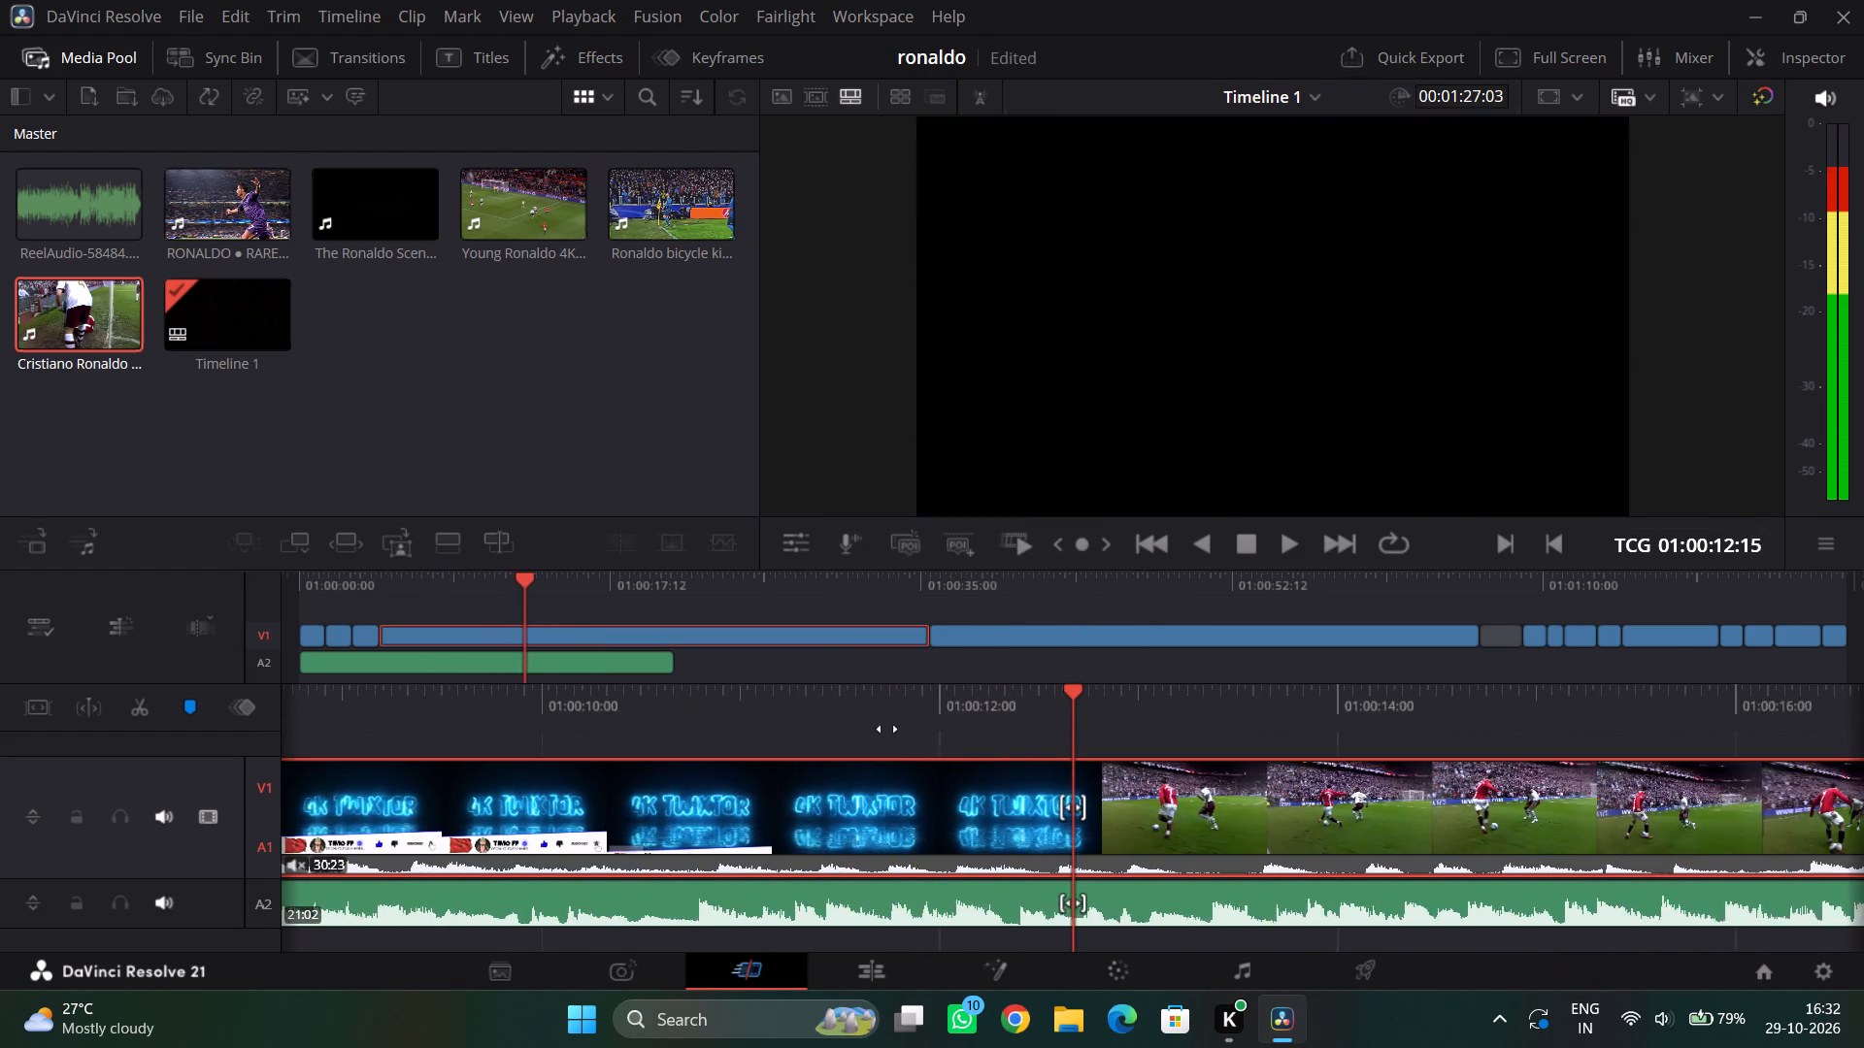
drag(887, 729, 856, 729)
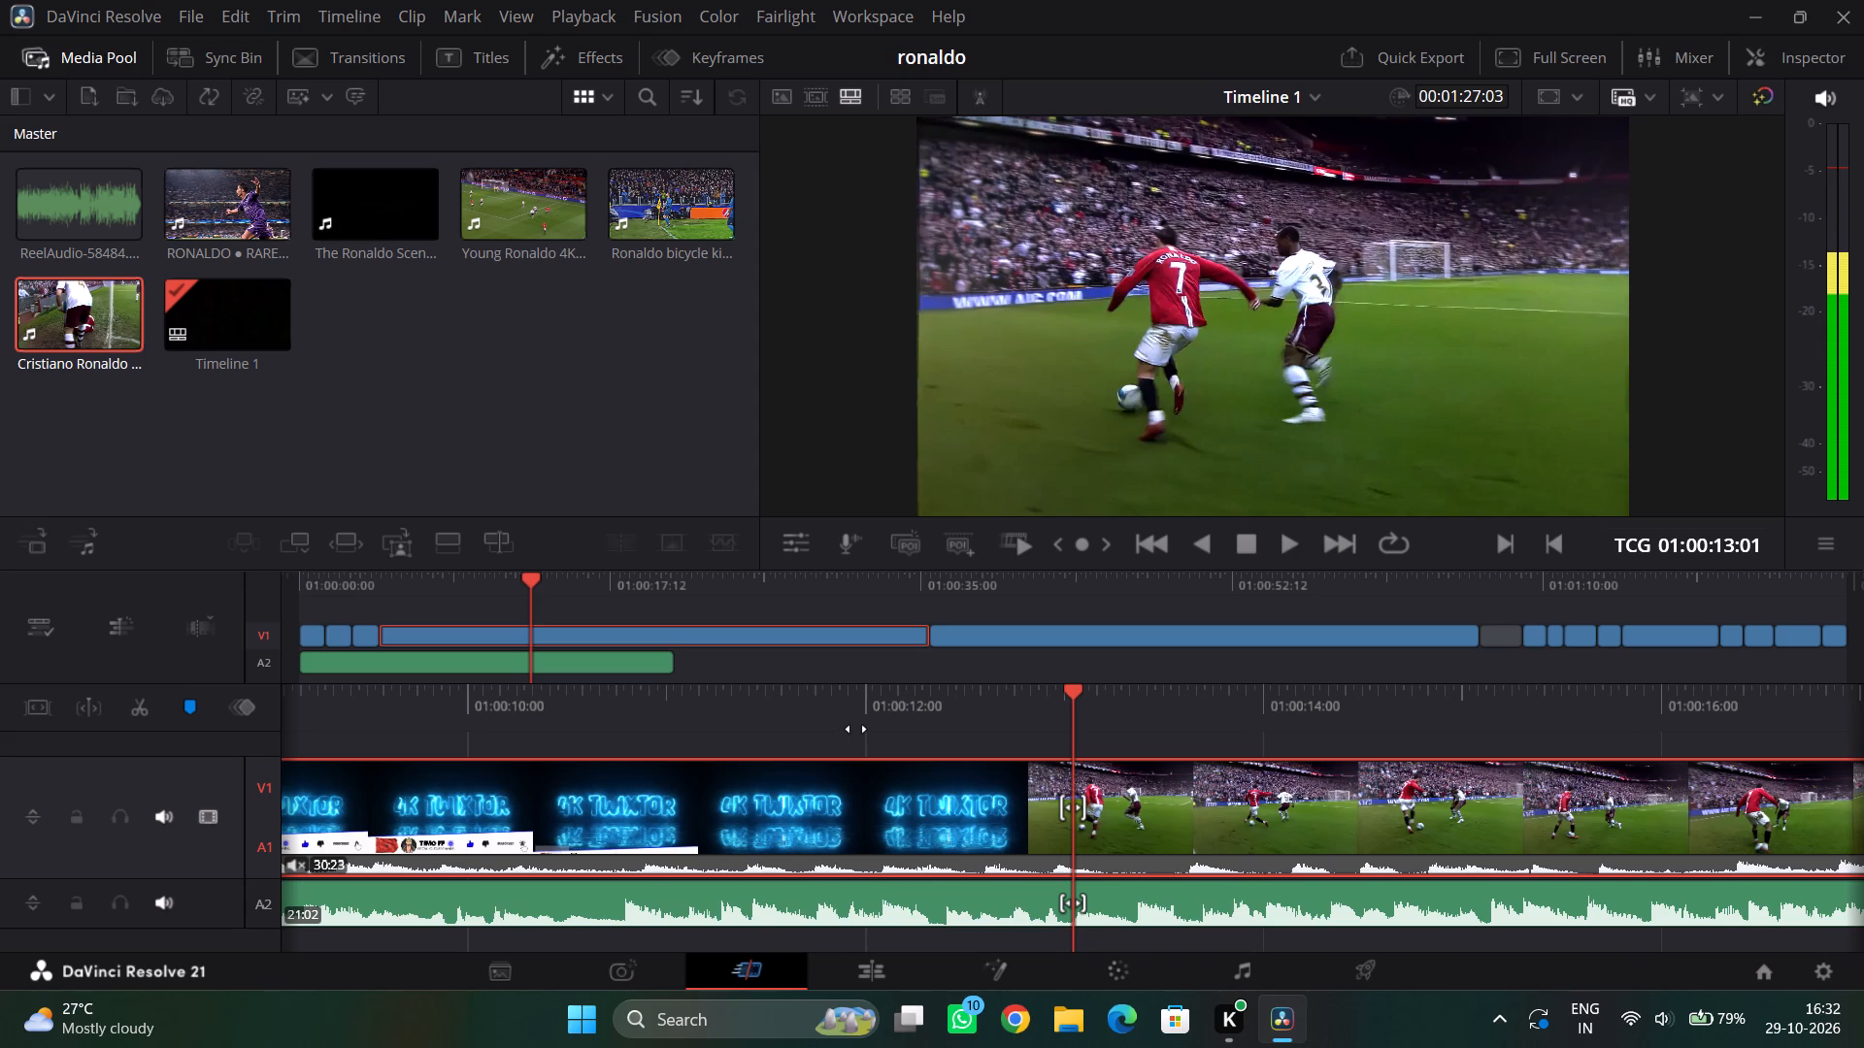
drag(856, 729, 459, 740)
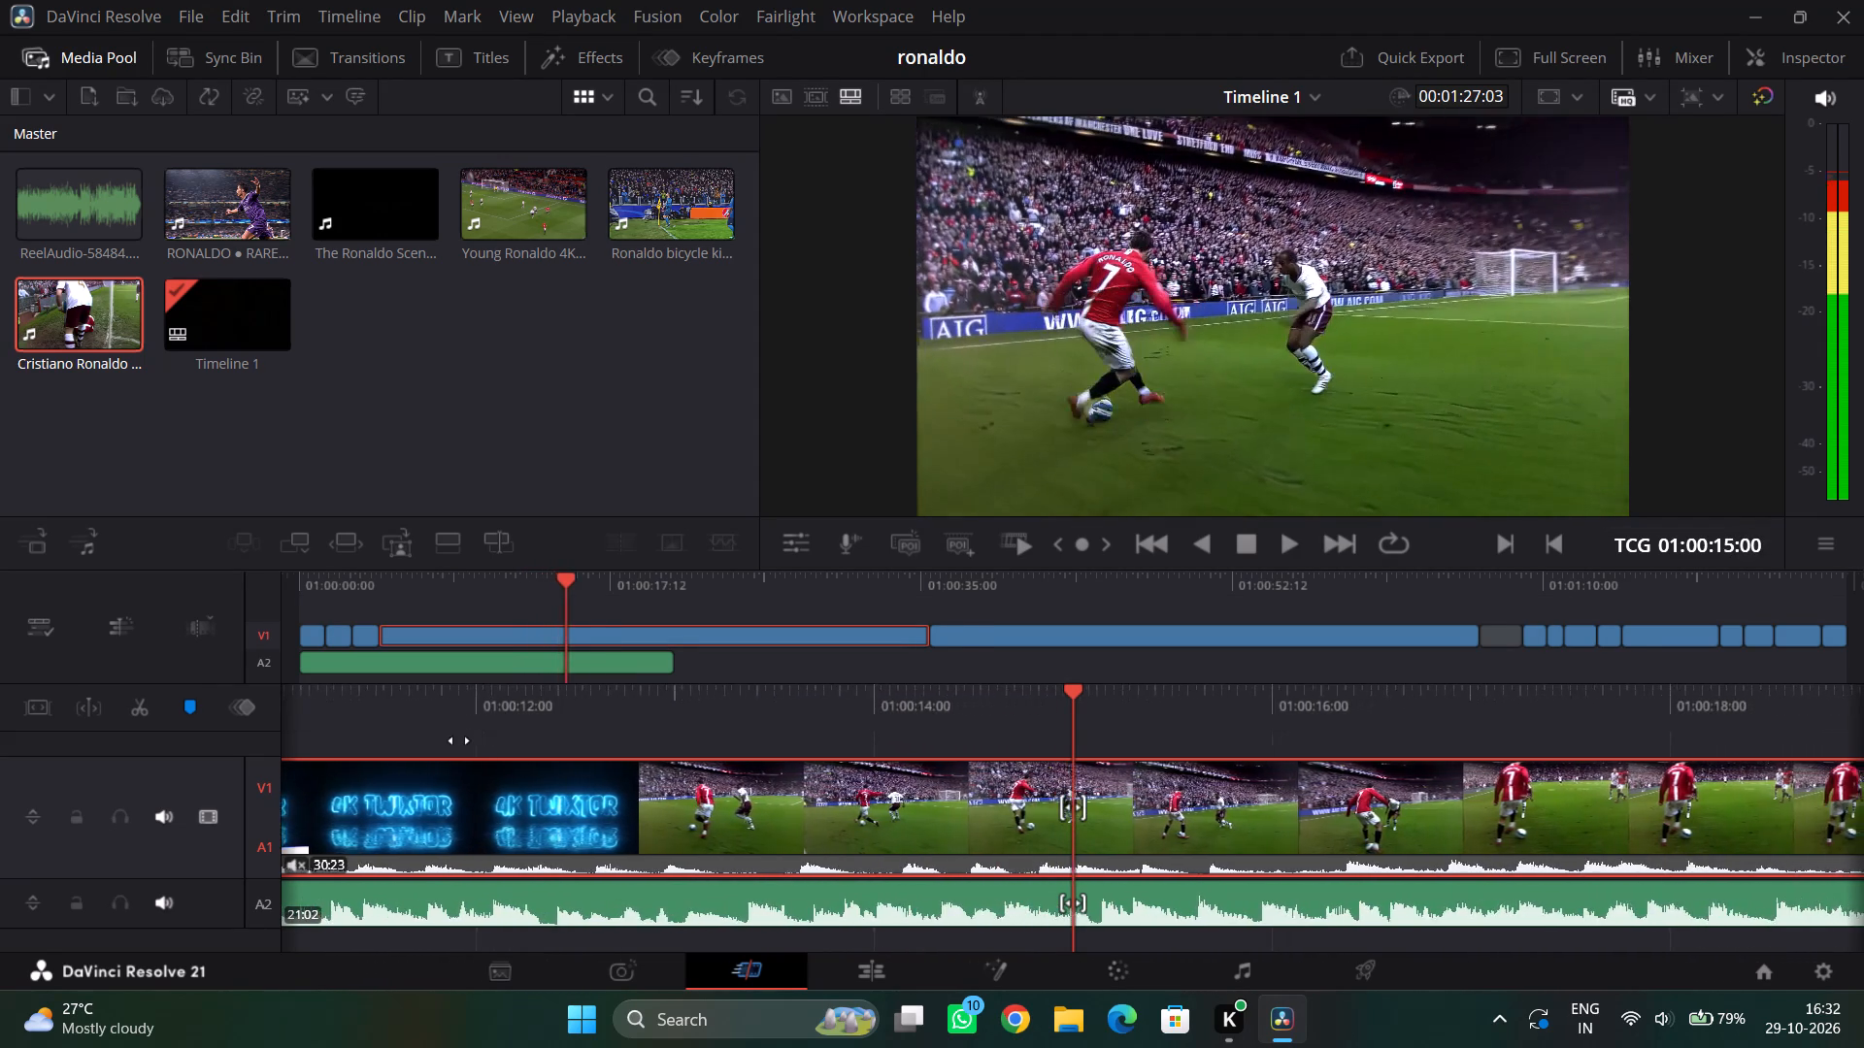
drag(459, 740, 197, 748)
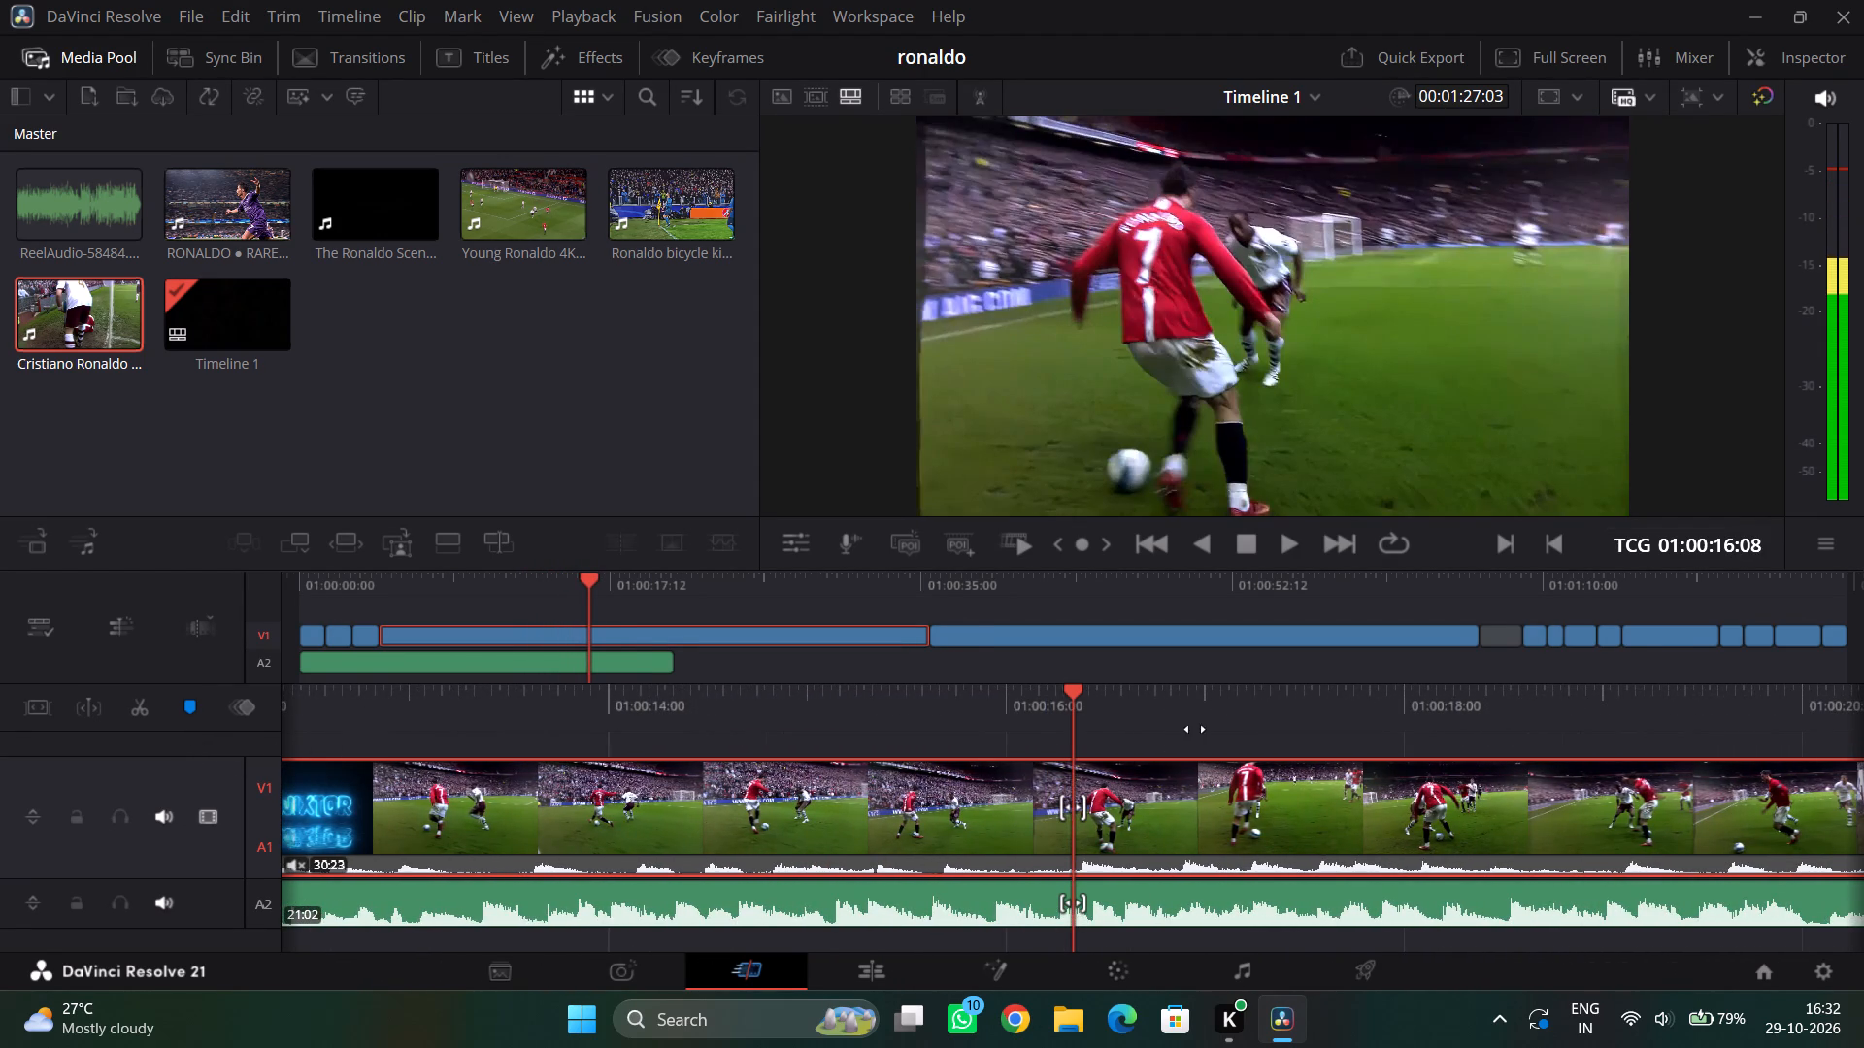
drag(1196, 729, 792, 746)
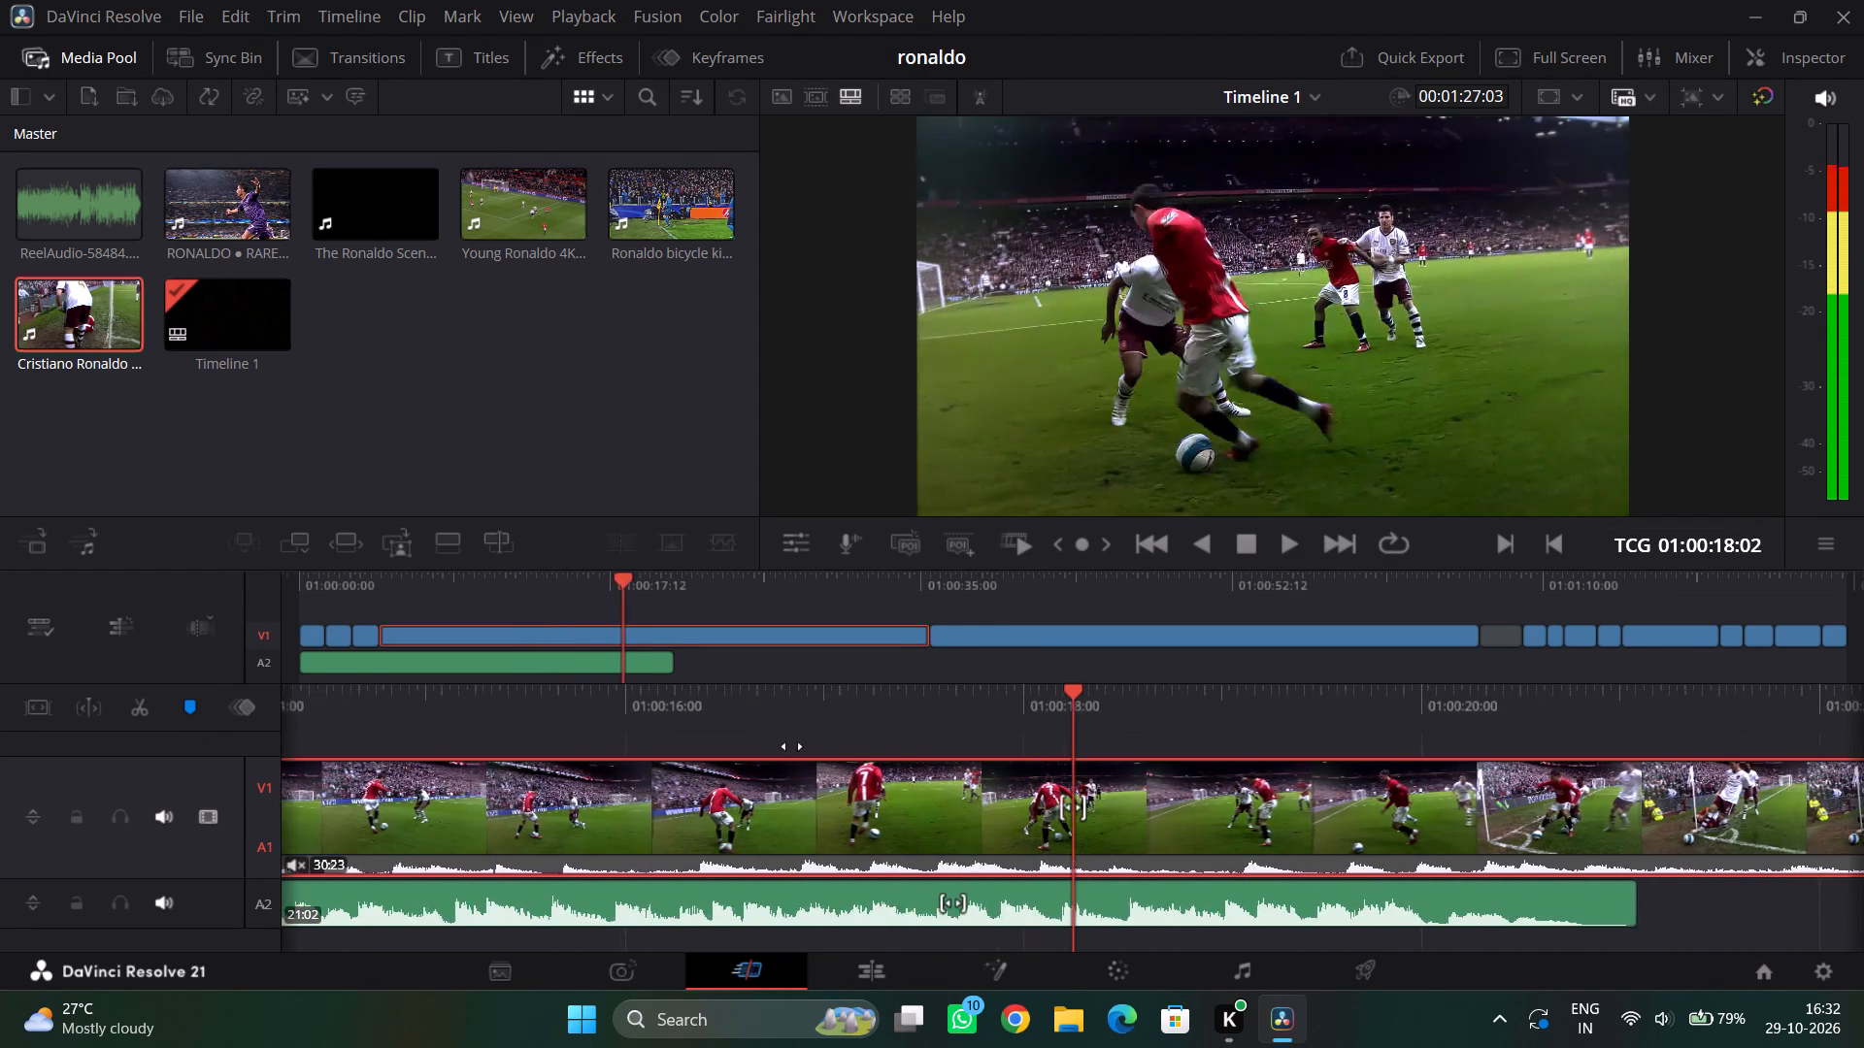
drag(792, 746, 764, 743)
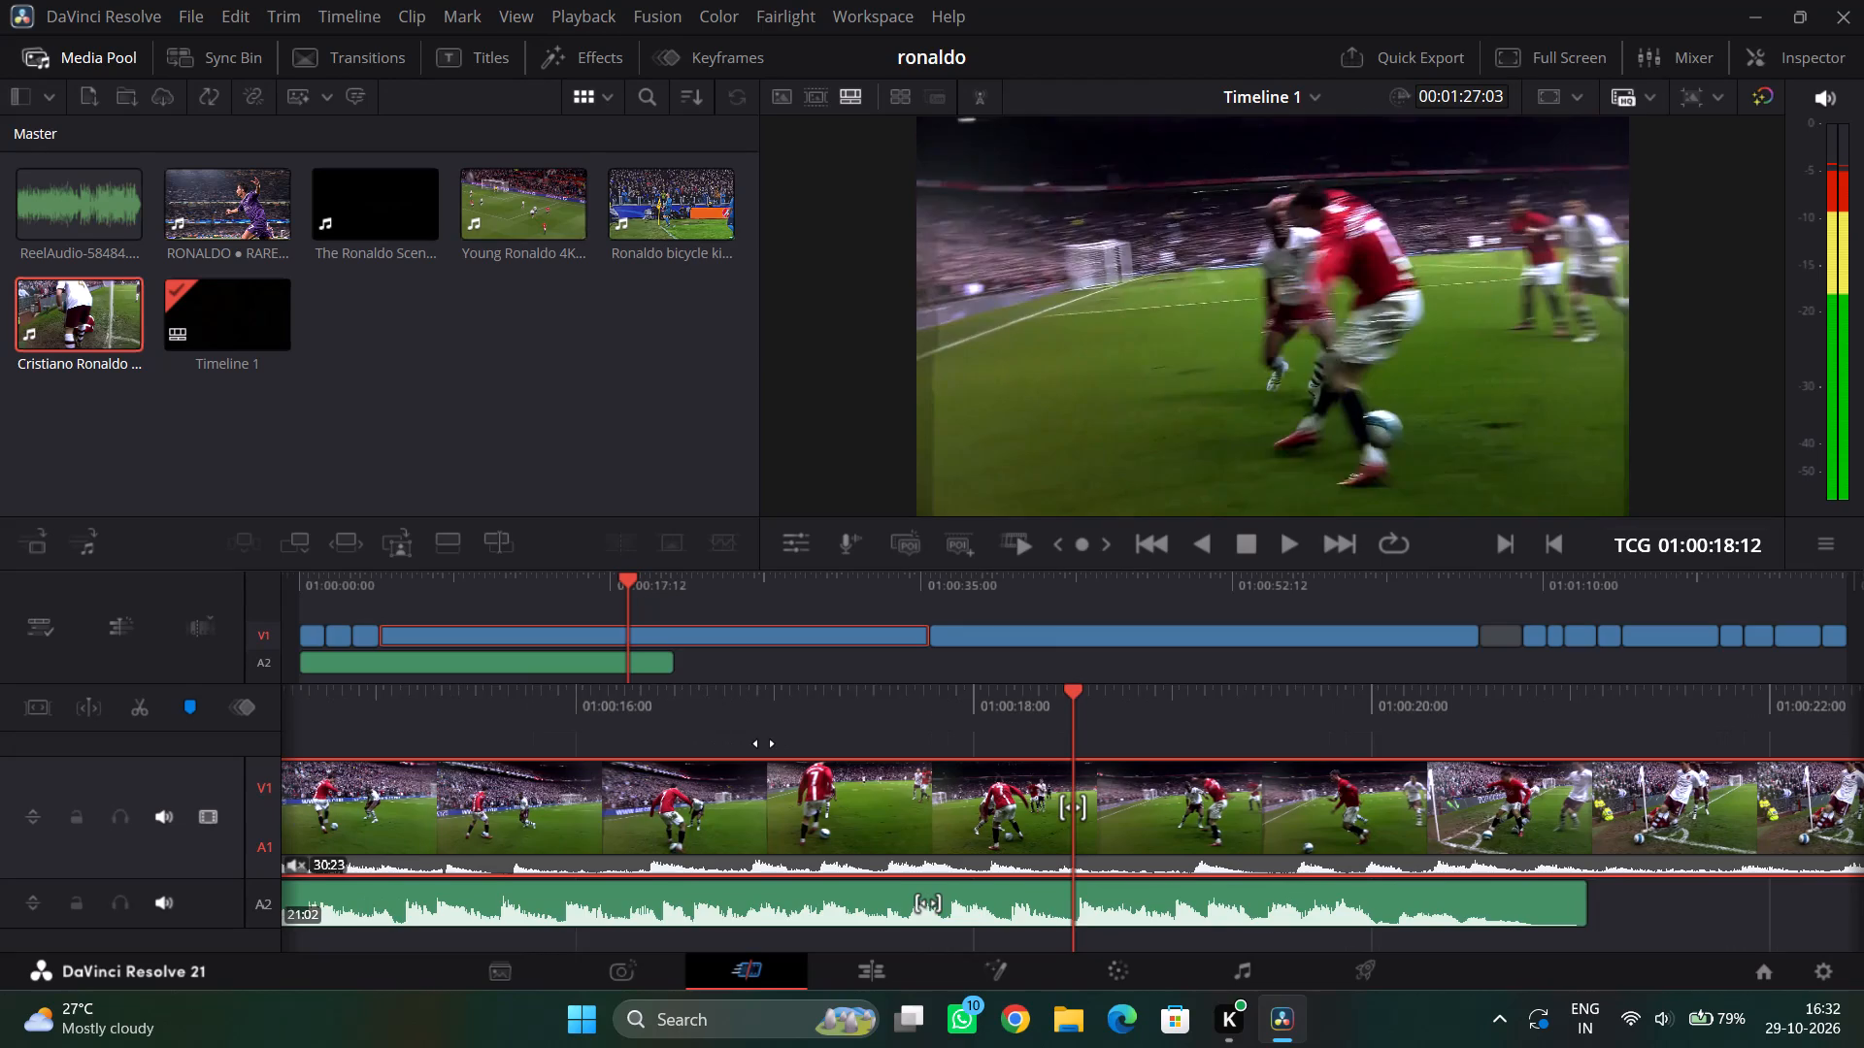
drag(764, 743, 915, 755)
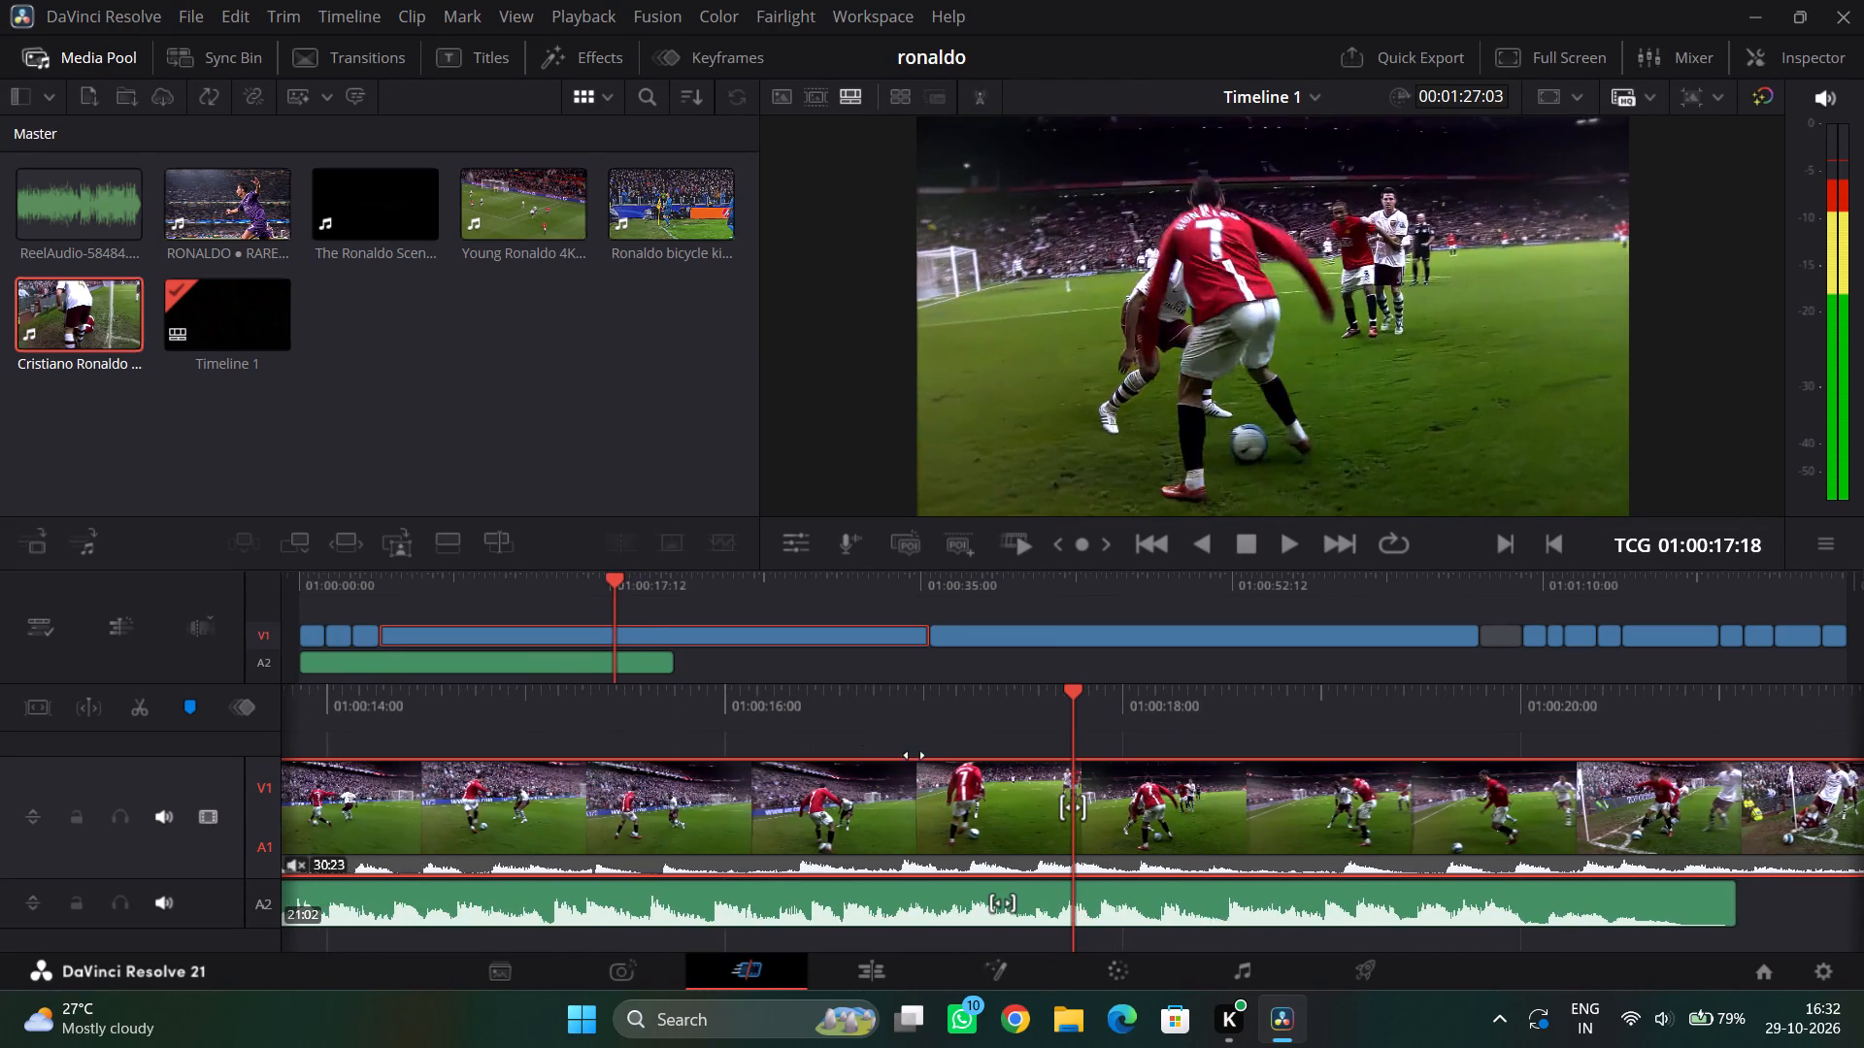
drag(915, 755, 1609, 742)
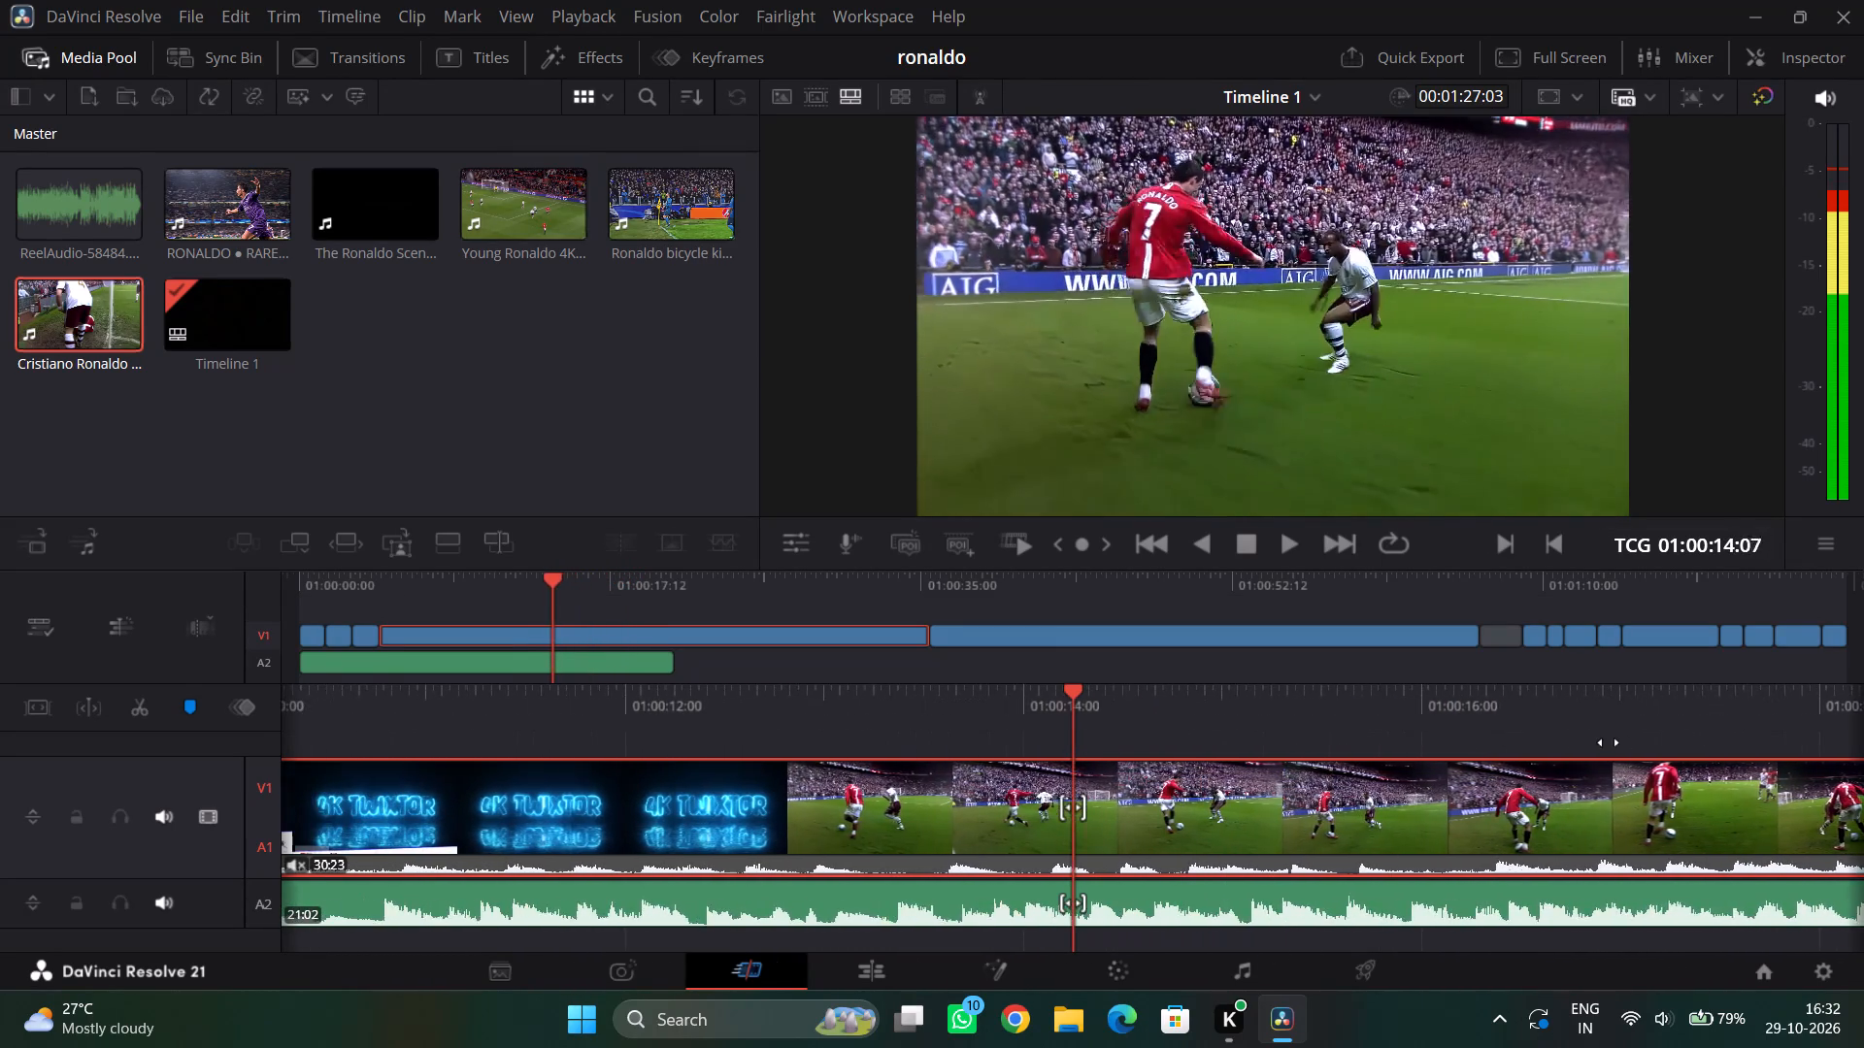
drag(1609, 742, 1552, 708)
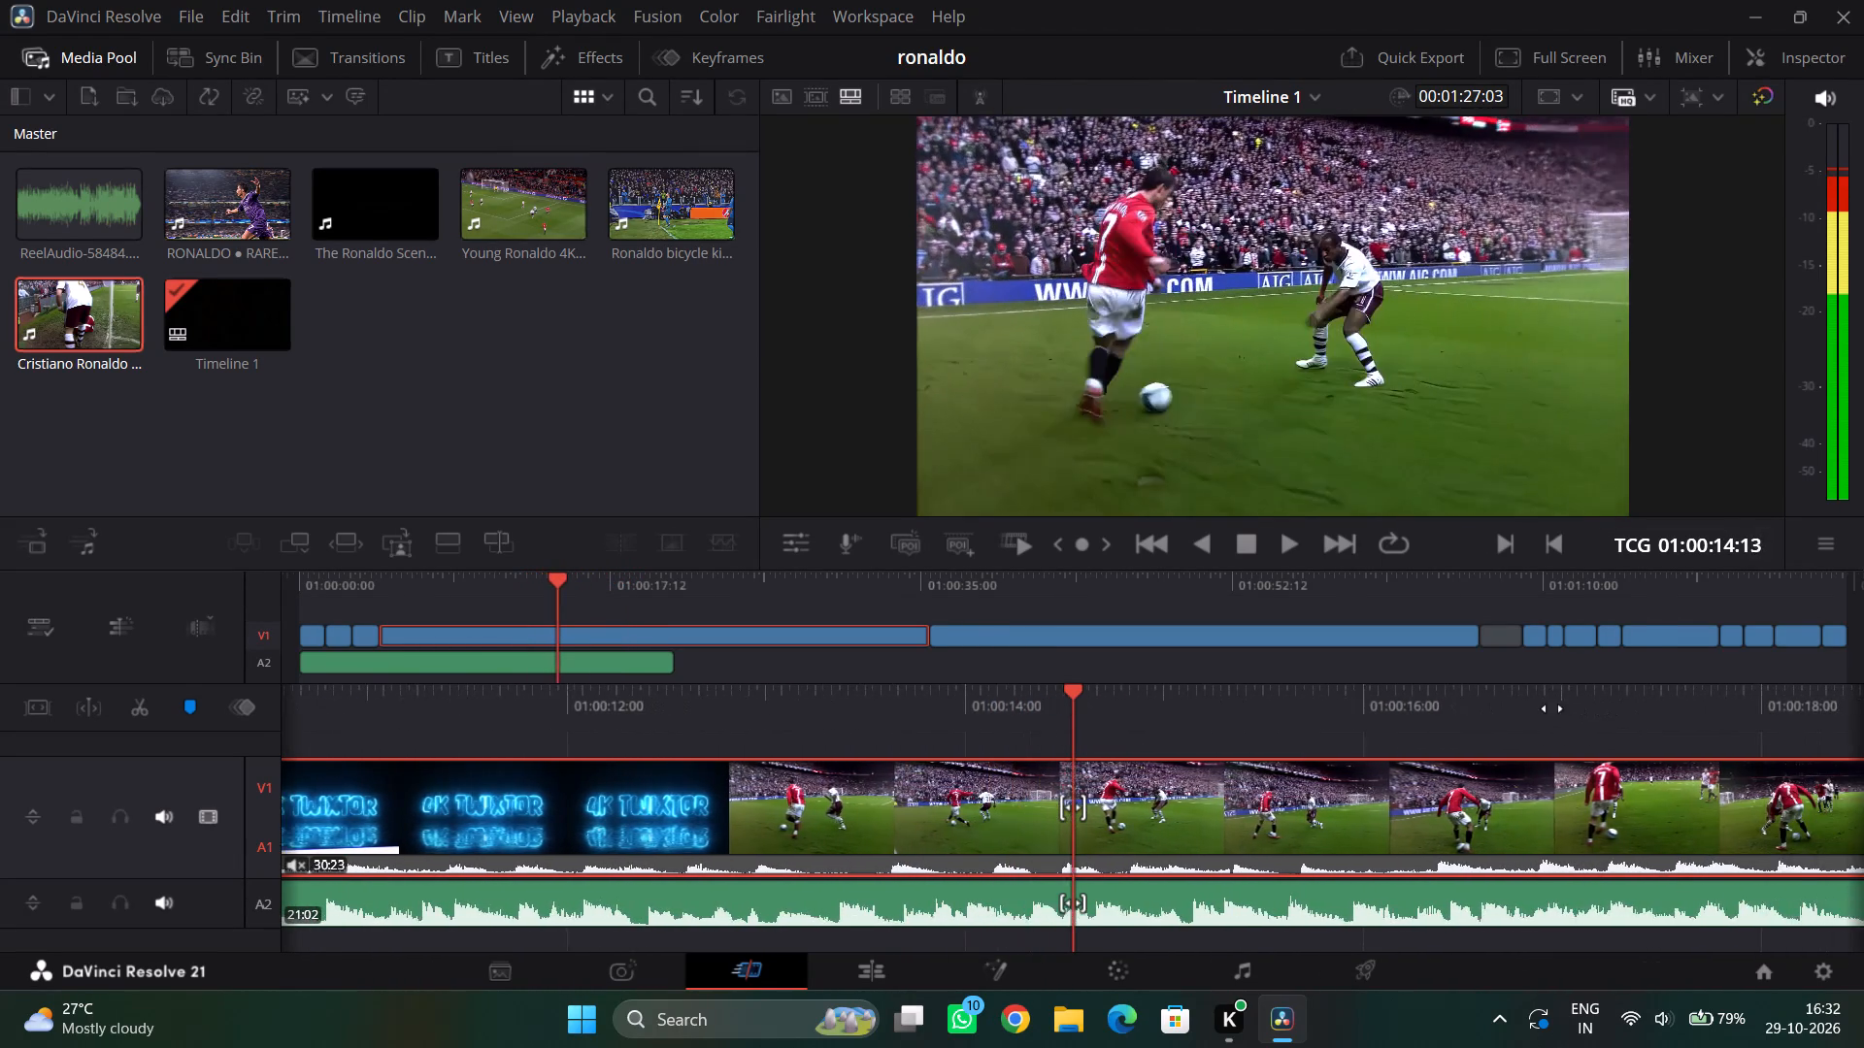
drag(1552, 708, 1346, 700)
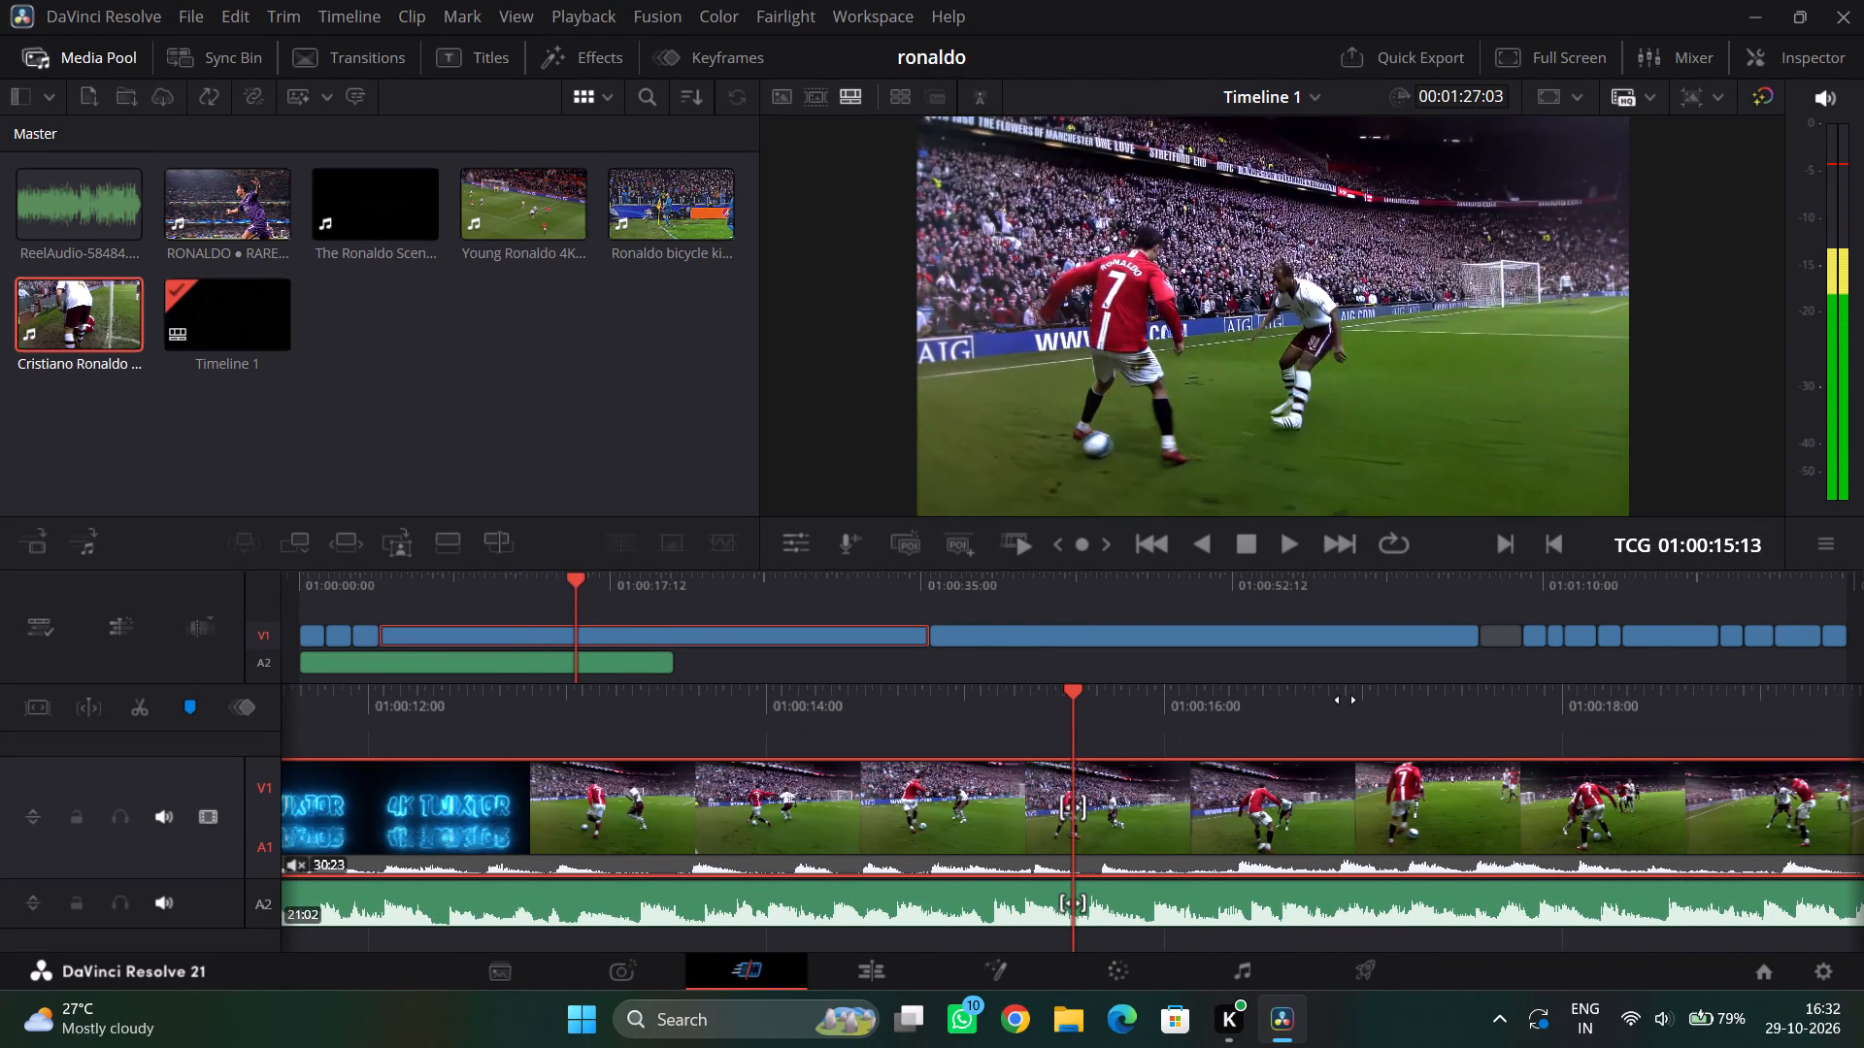
drag(1346, 700, 1696, 700)
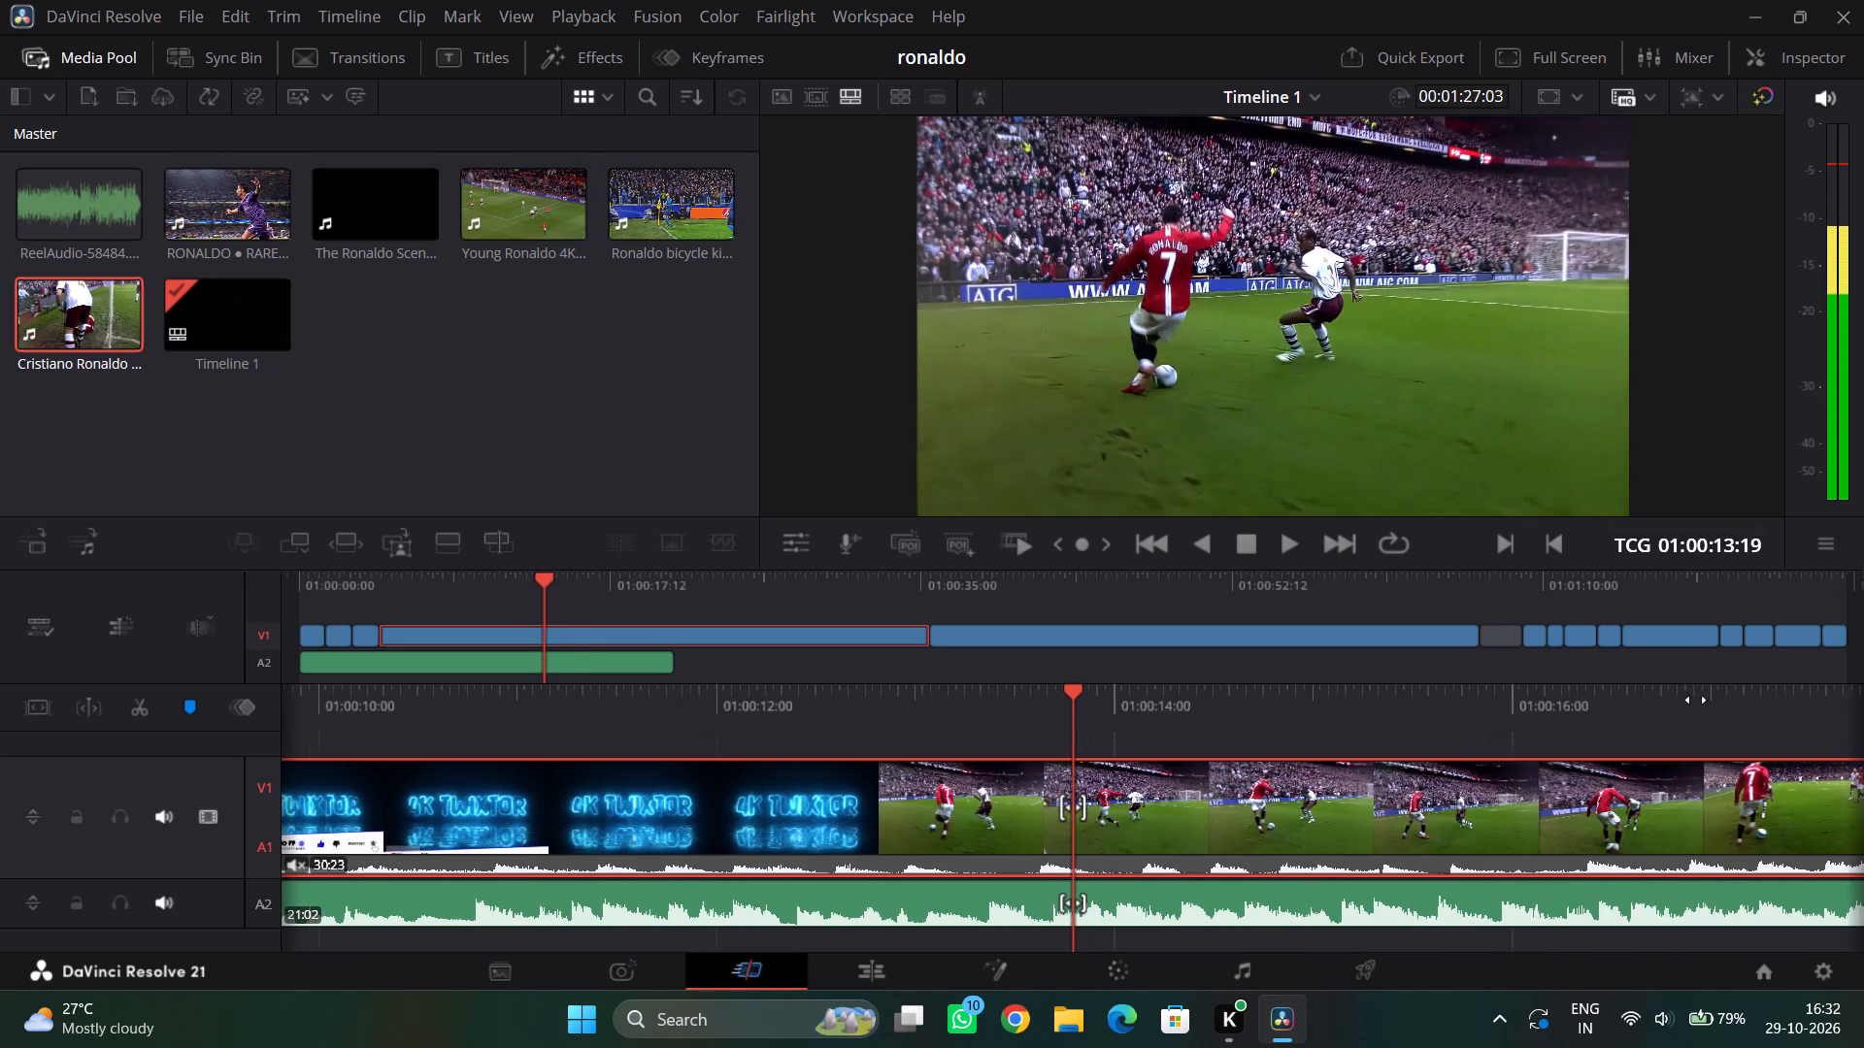
drag(1696, 700, 1705, 704)
click(140, 700)
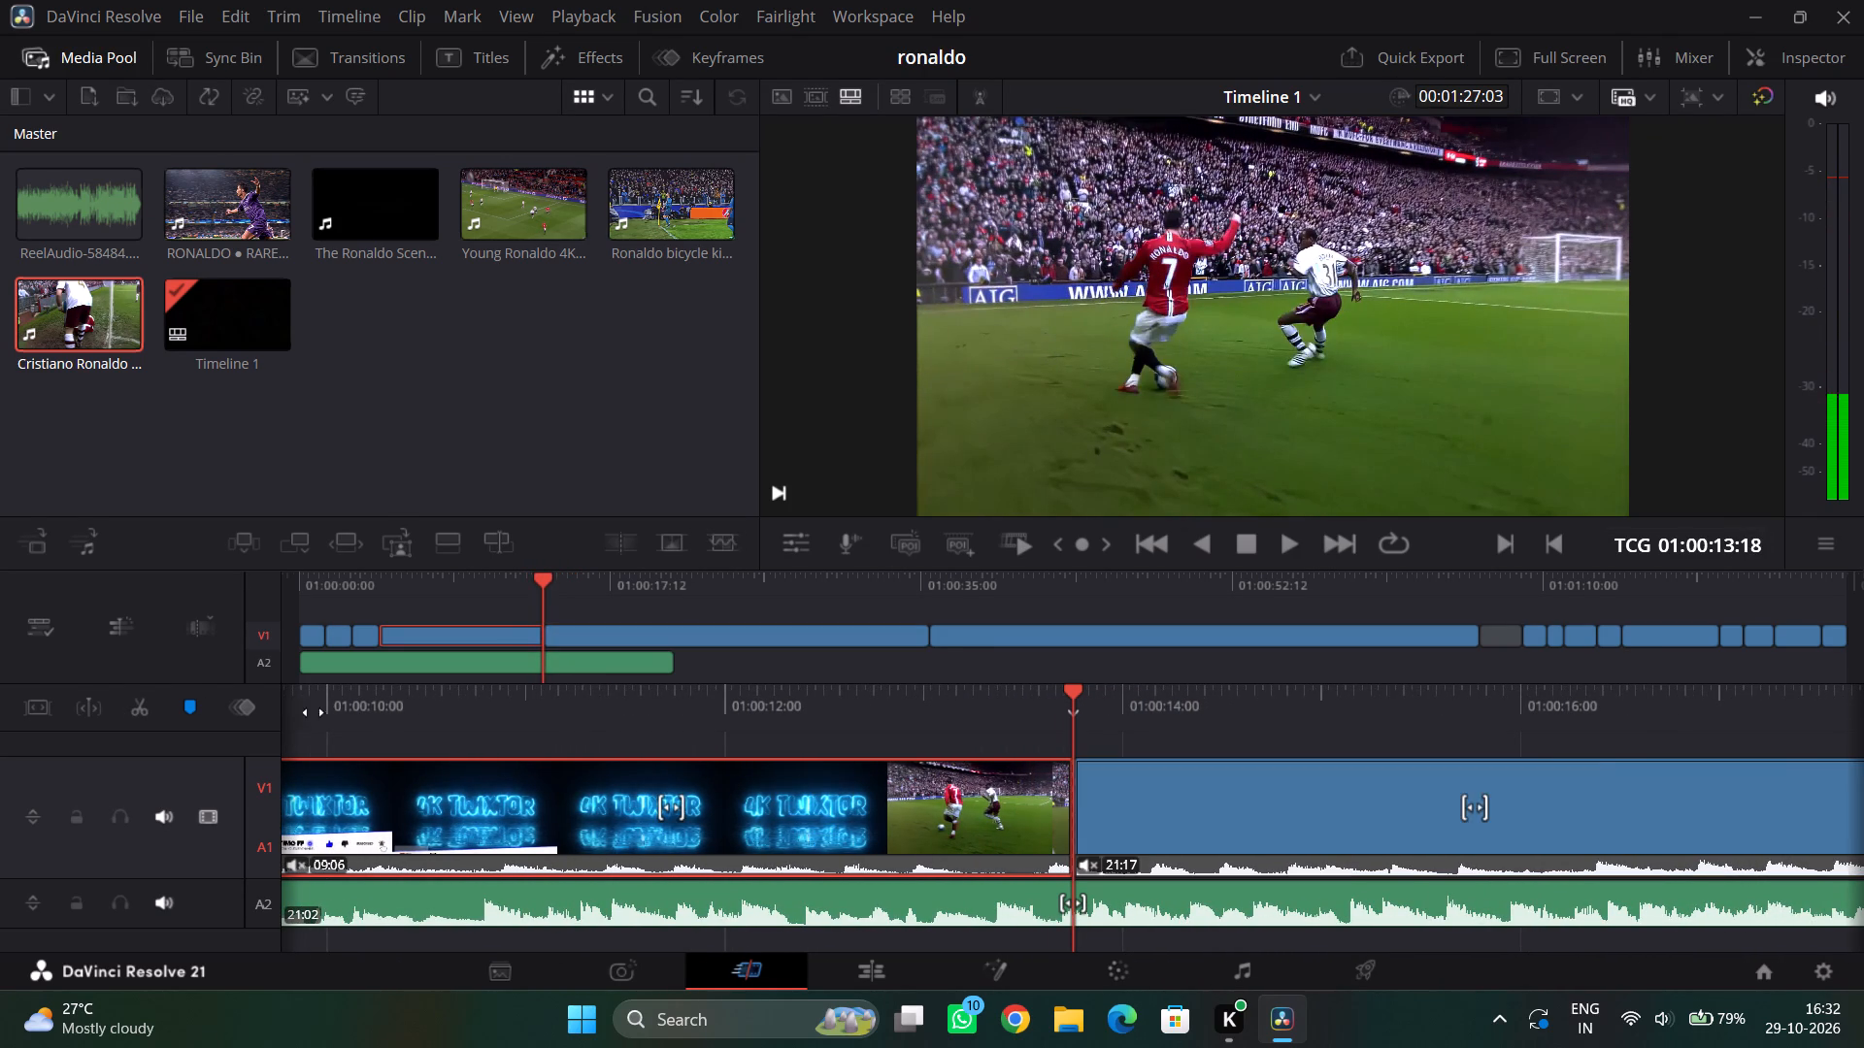
key(Delete)
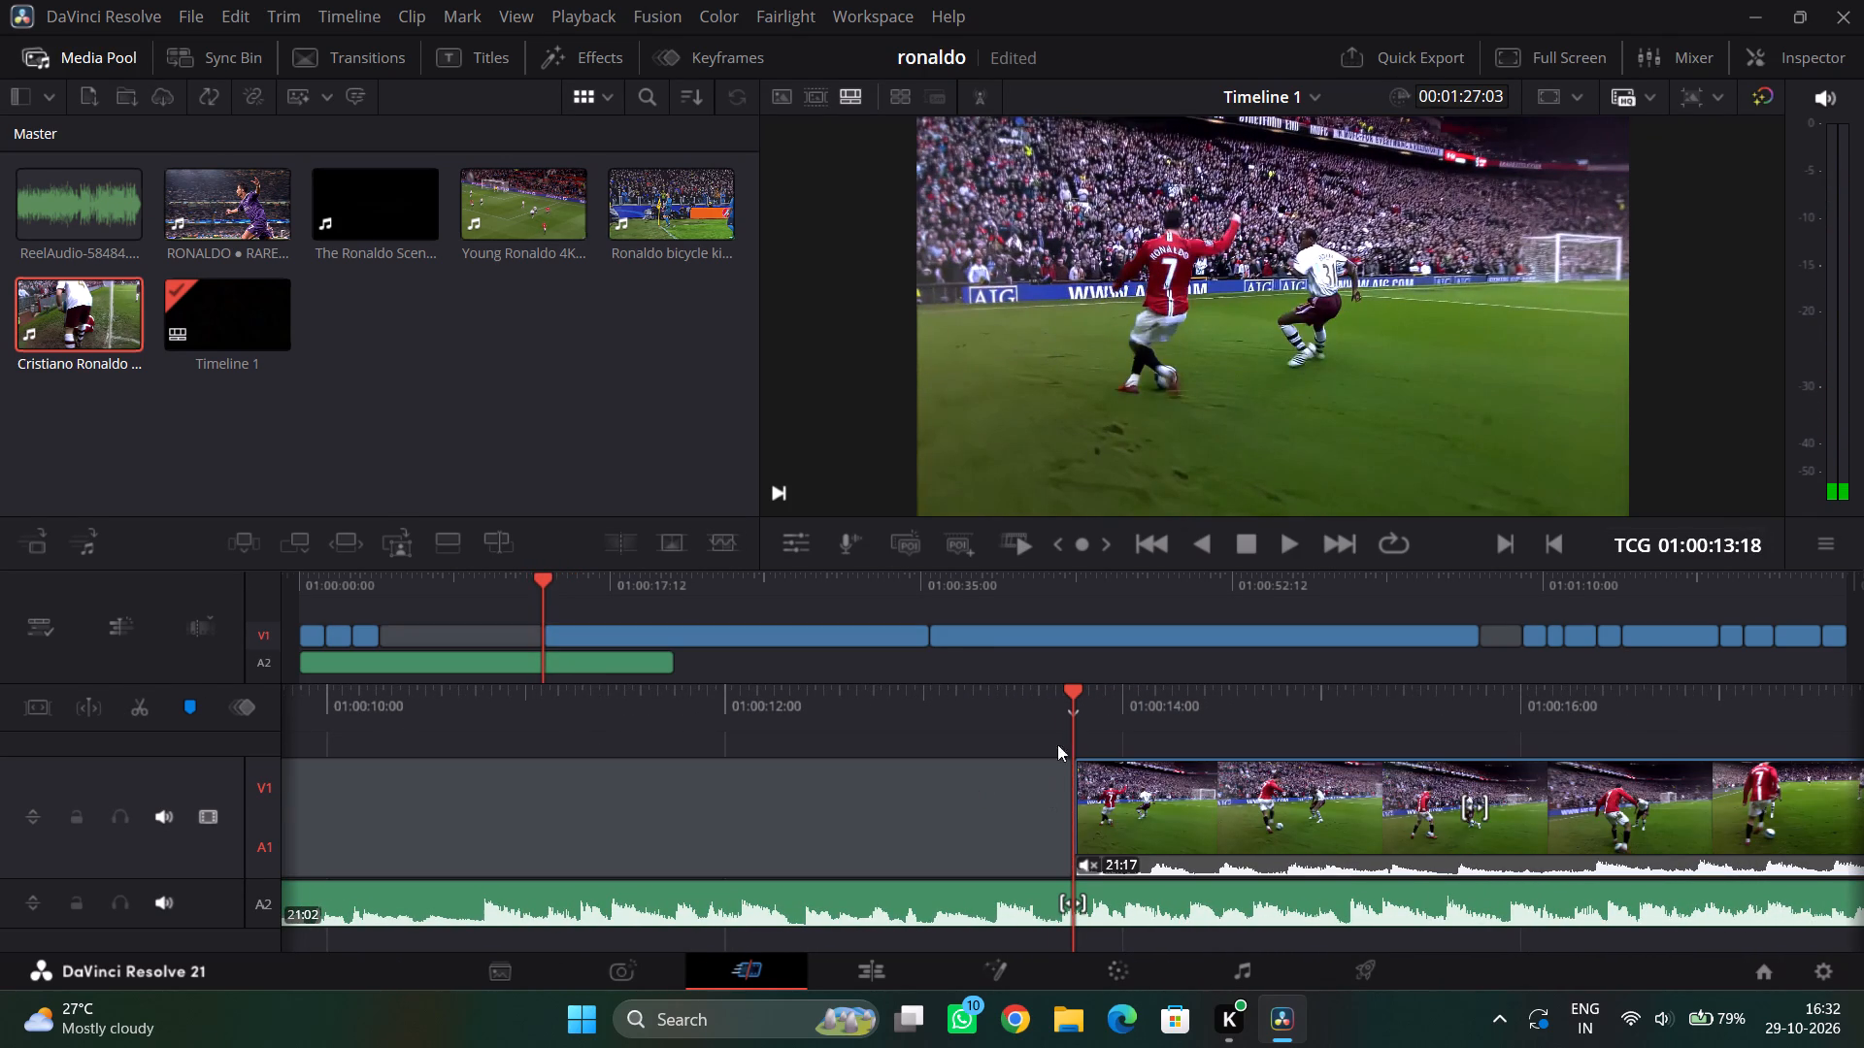
Move the remaining 21:17 dribbling clip back against the end of the 01:13 purple-kit celebration clip.
drag(868, 638, 799, 637)
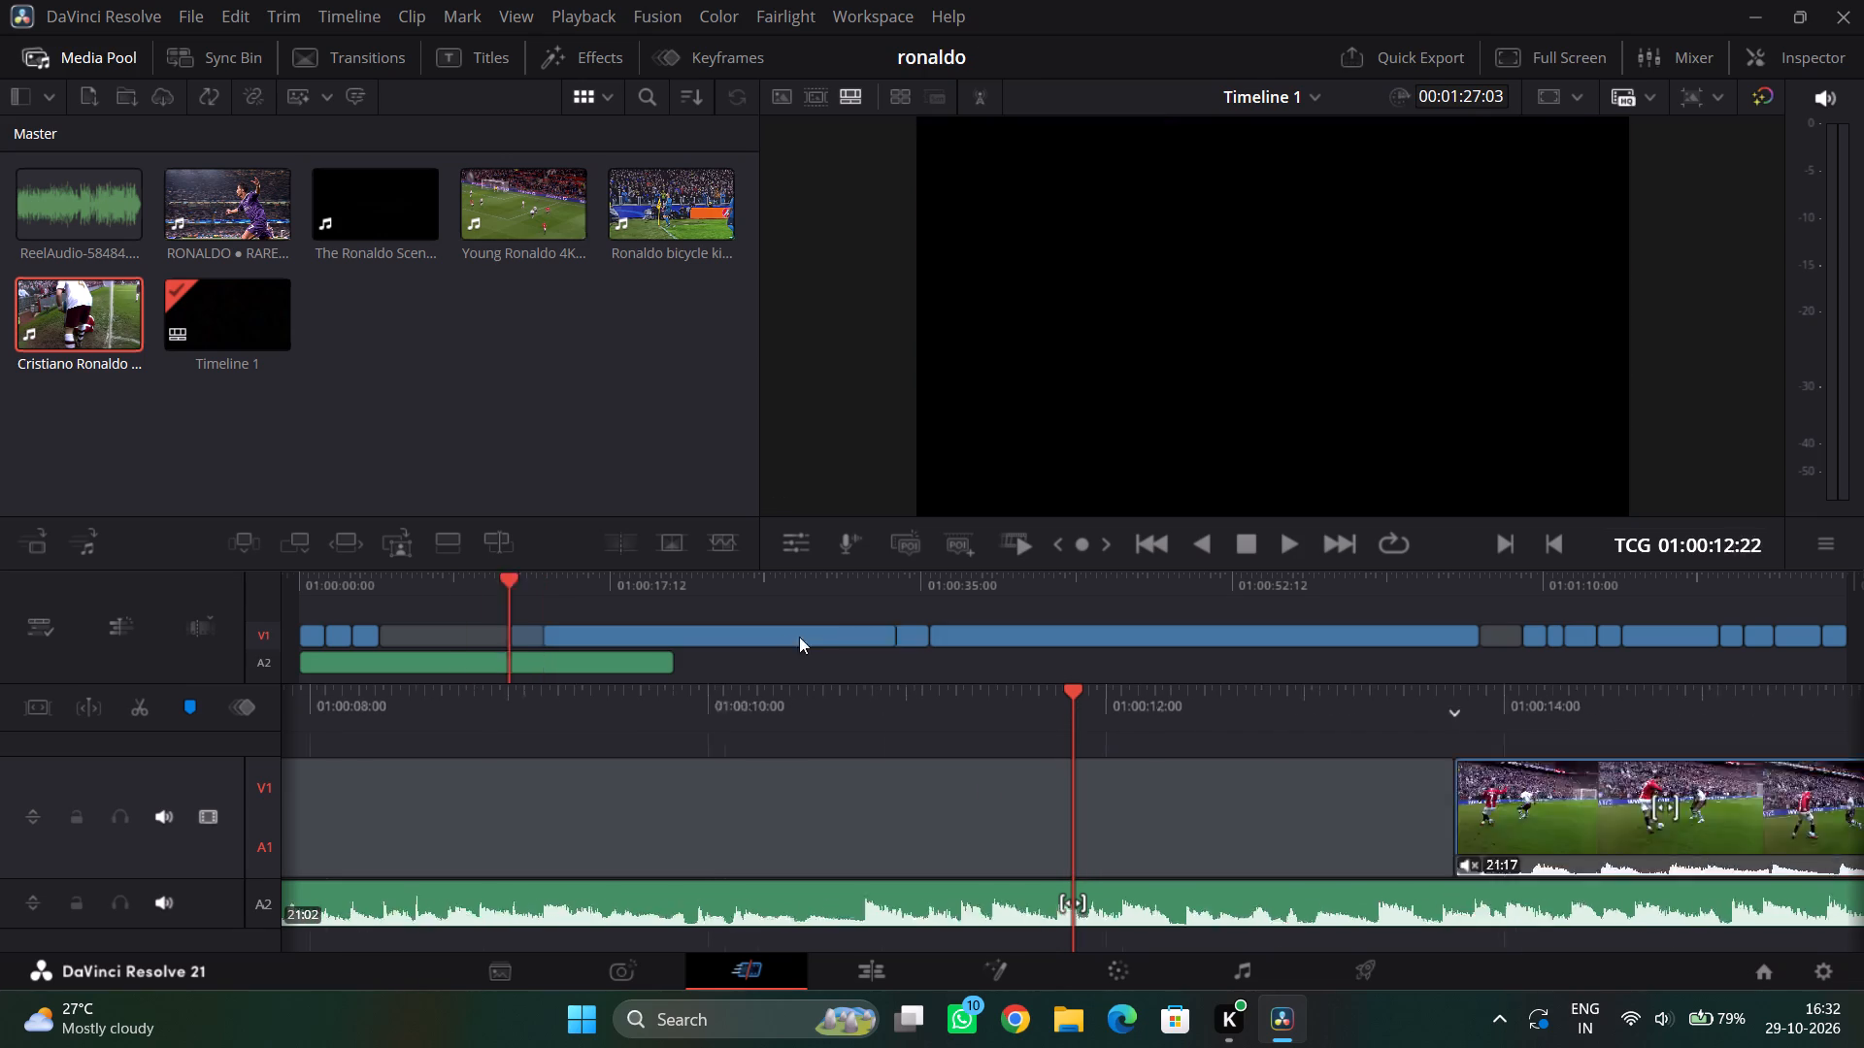
drag(799, 637, 700, 637)
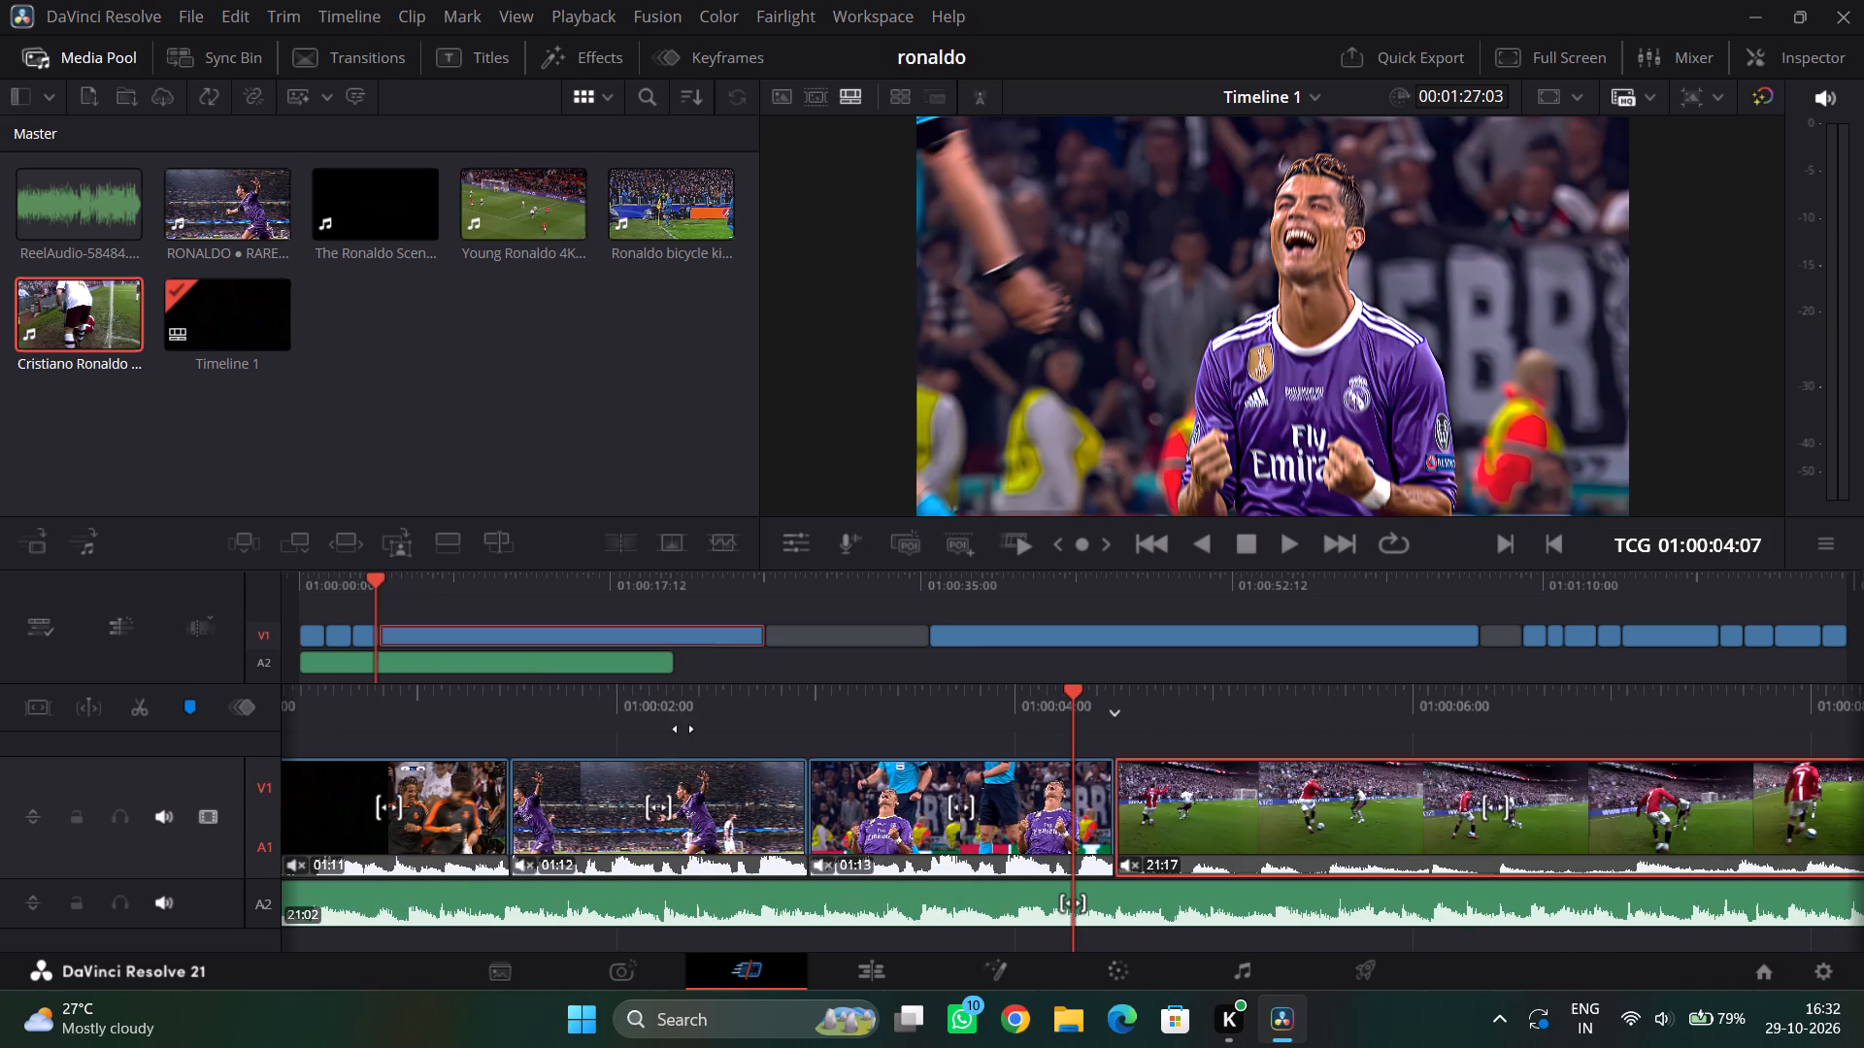
Play and scrub the transition into the 21:17 dribbling clip to examine its moves and timing against the music.
drag(853, 724, 1196, 728)
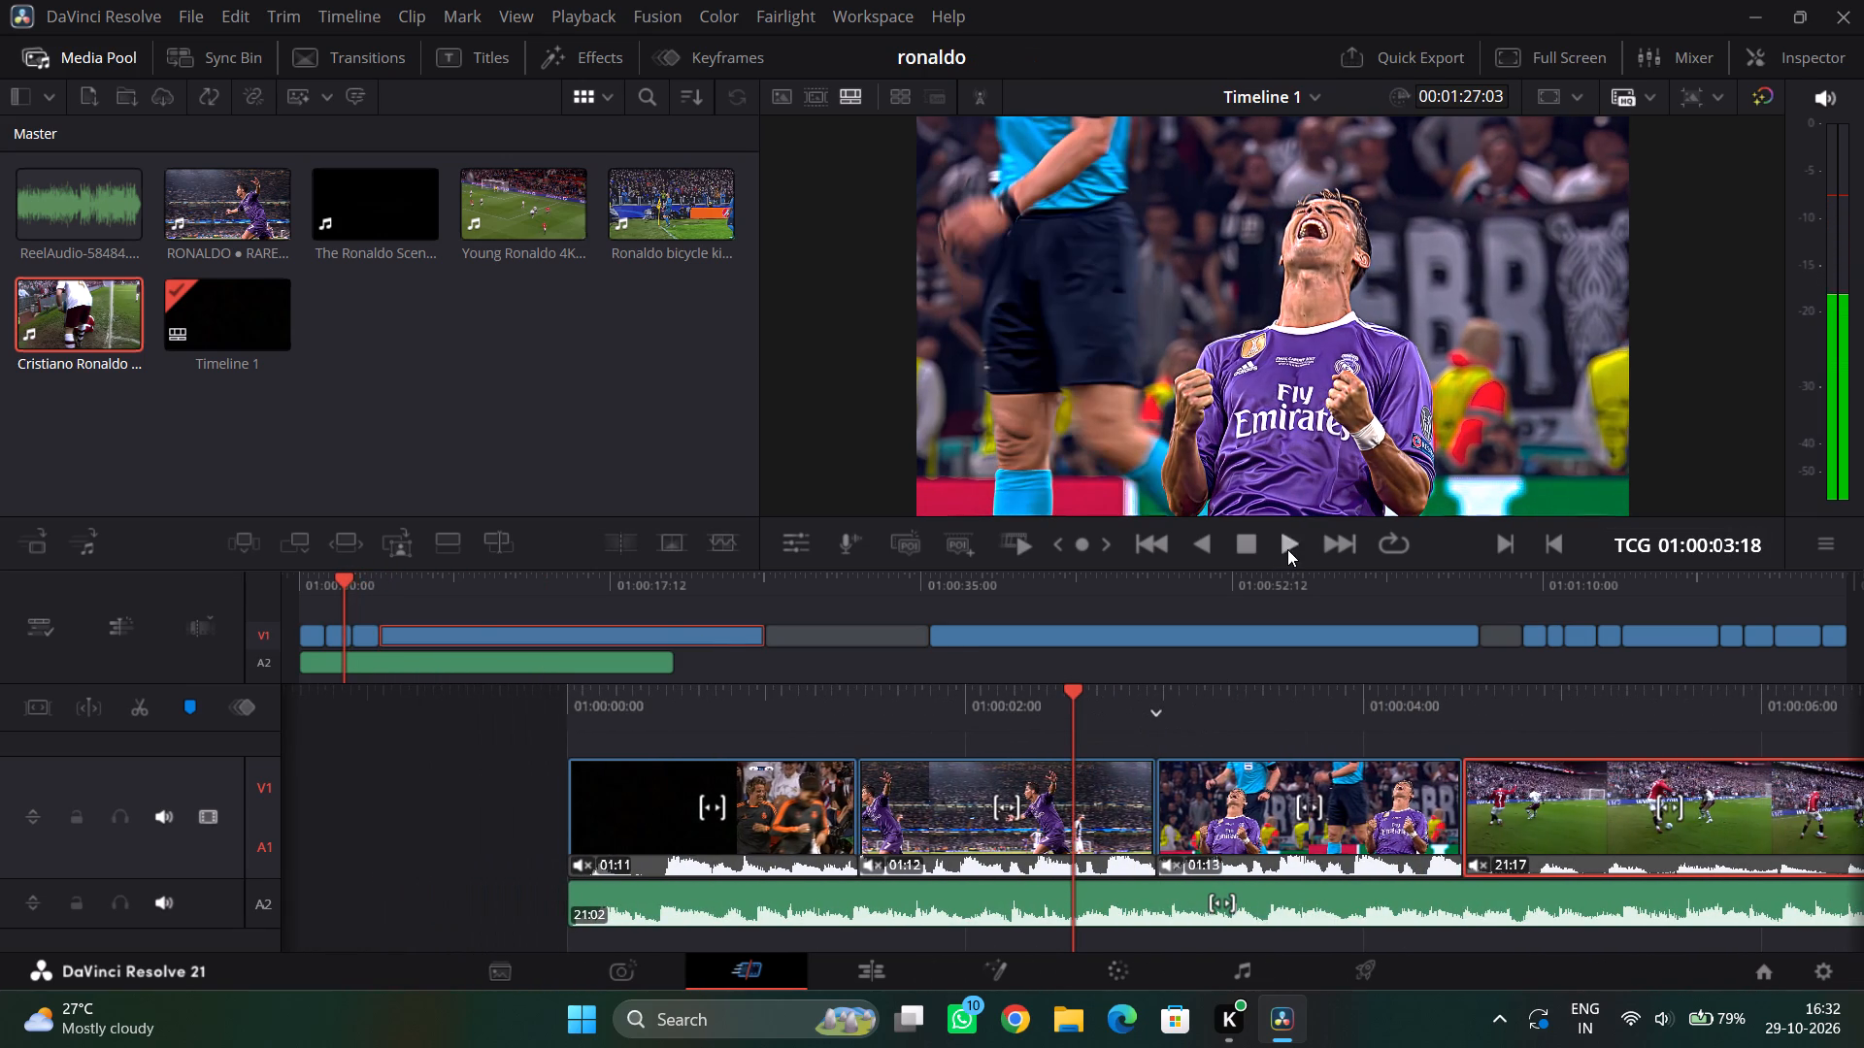
click(1287, 549)
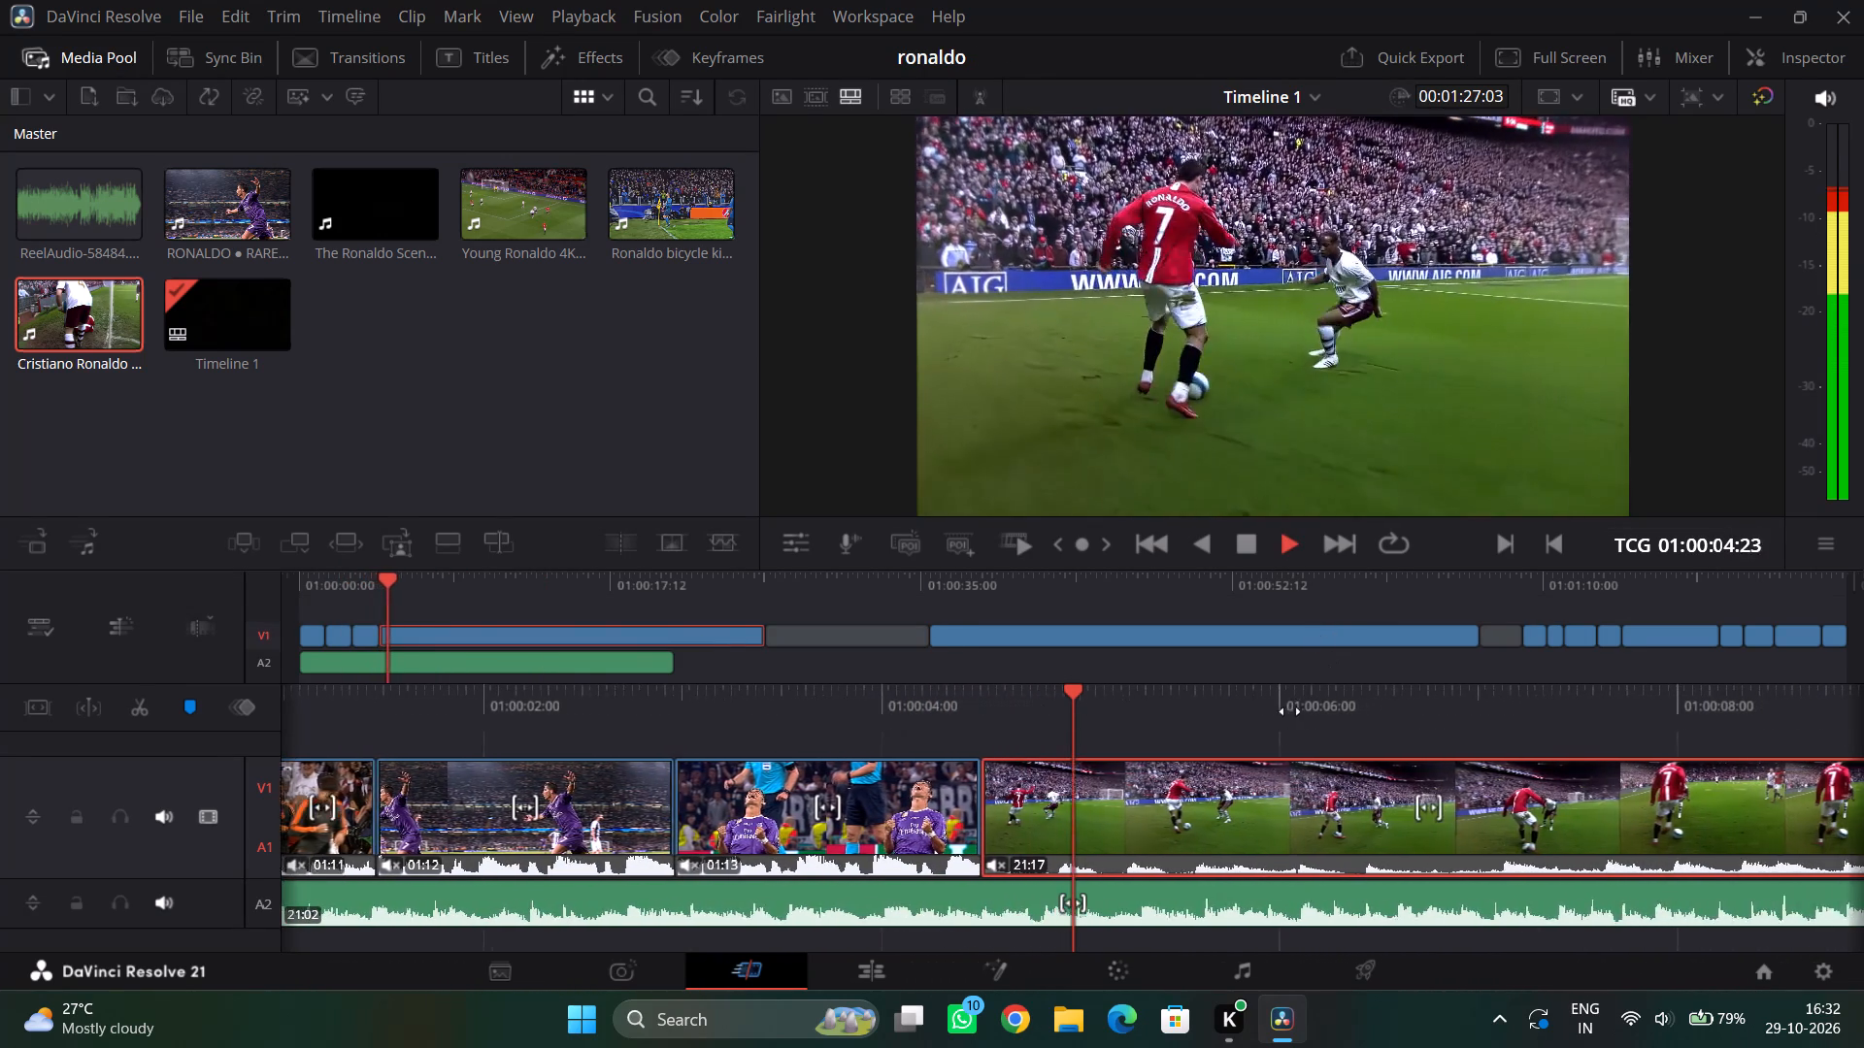
drag(1290, 711, 1312, 711)
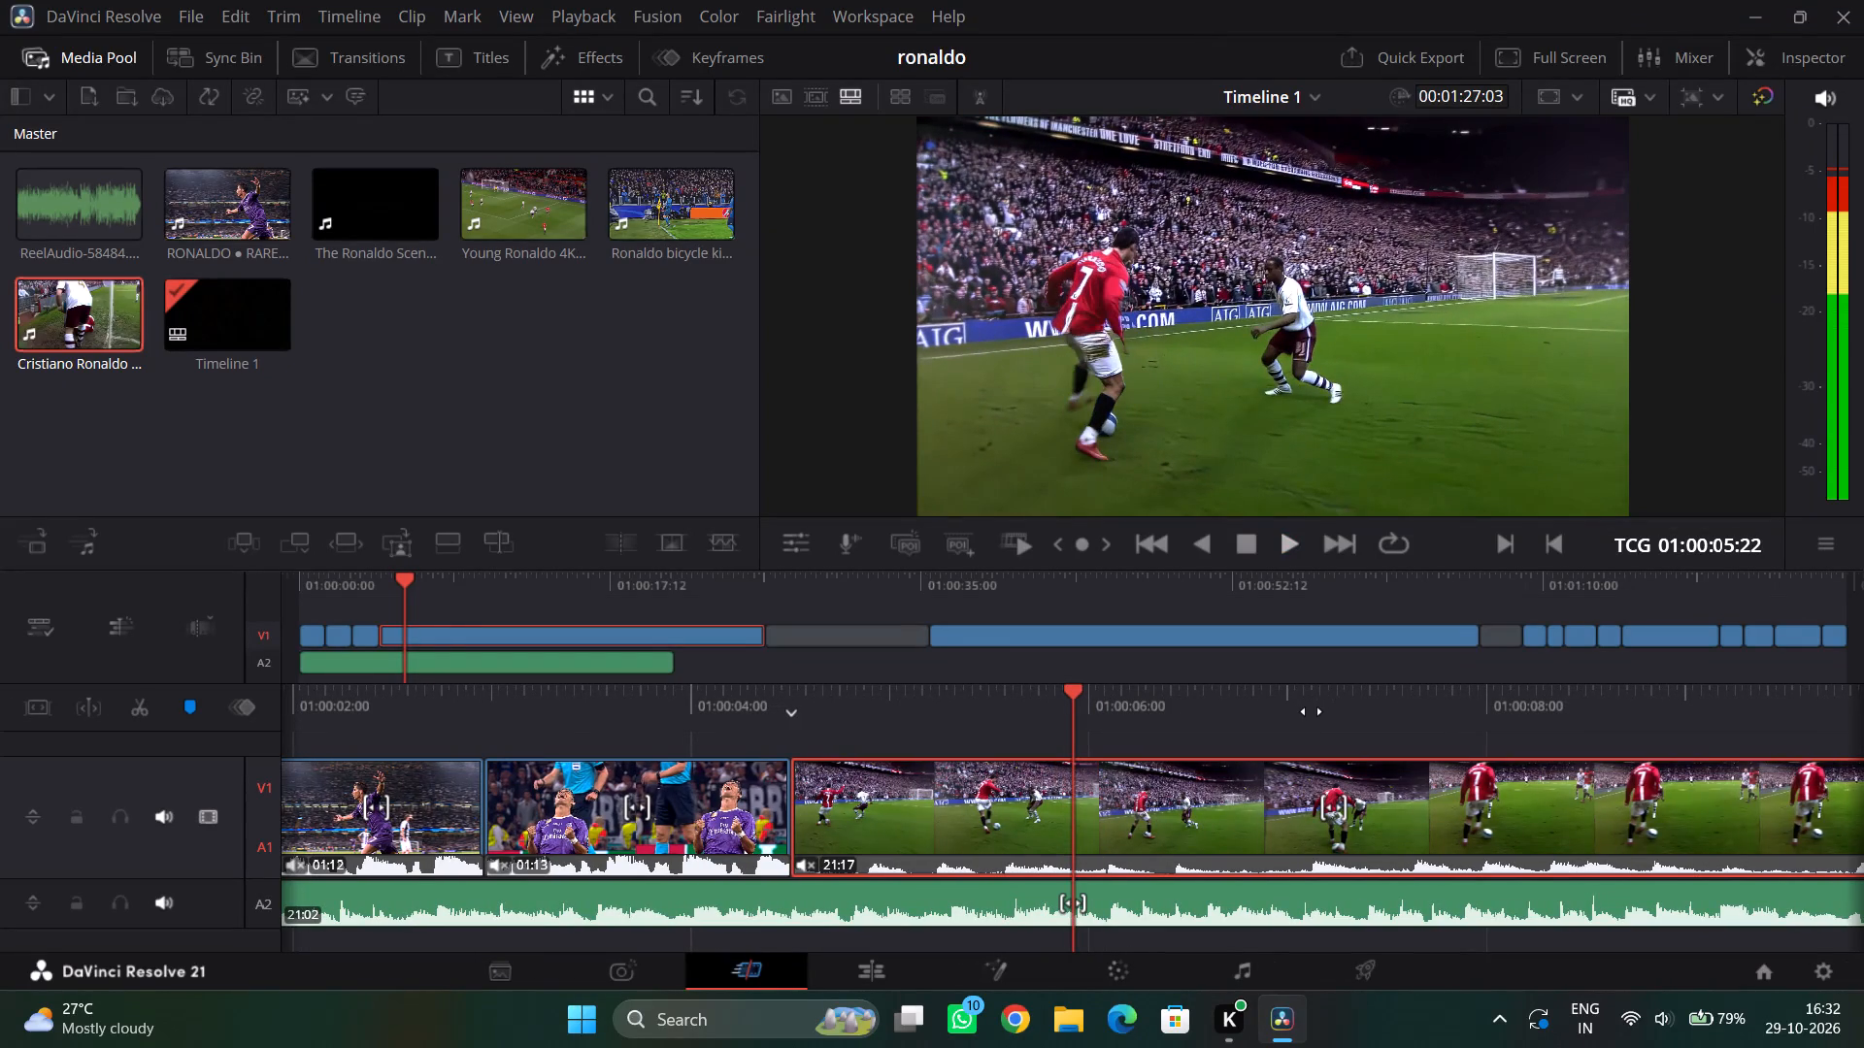
drag(1312, 711, 1295, 714)
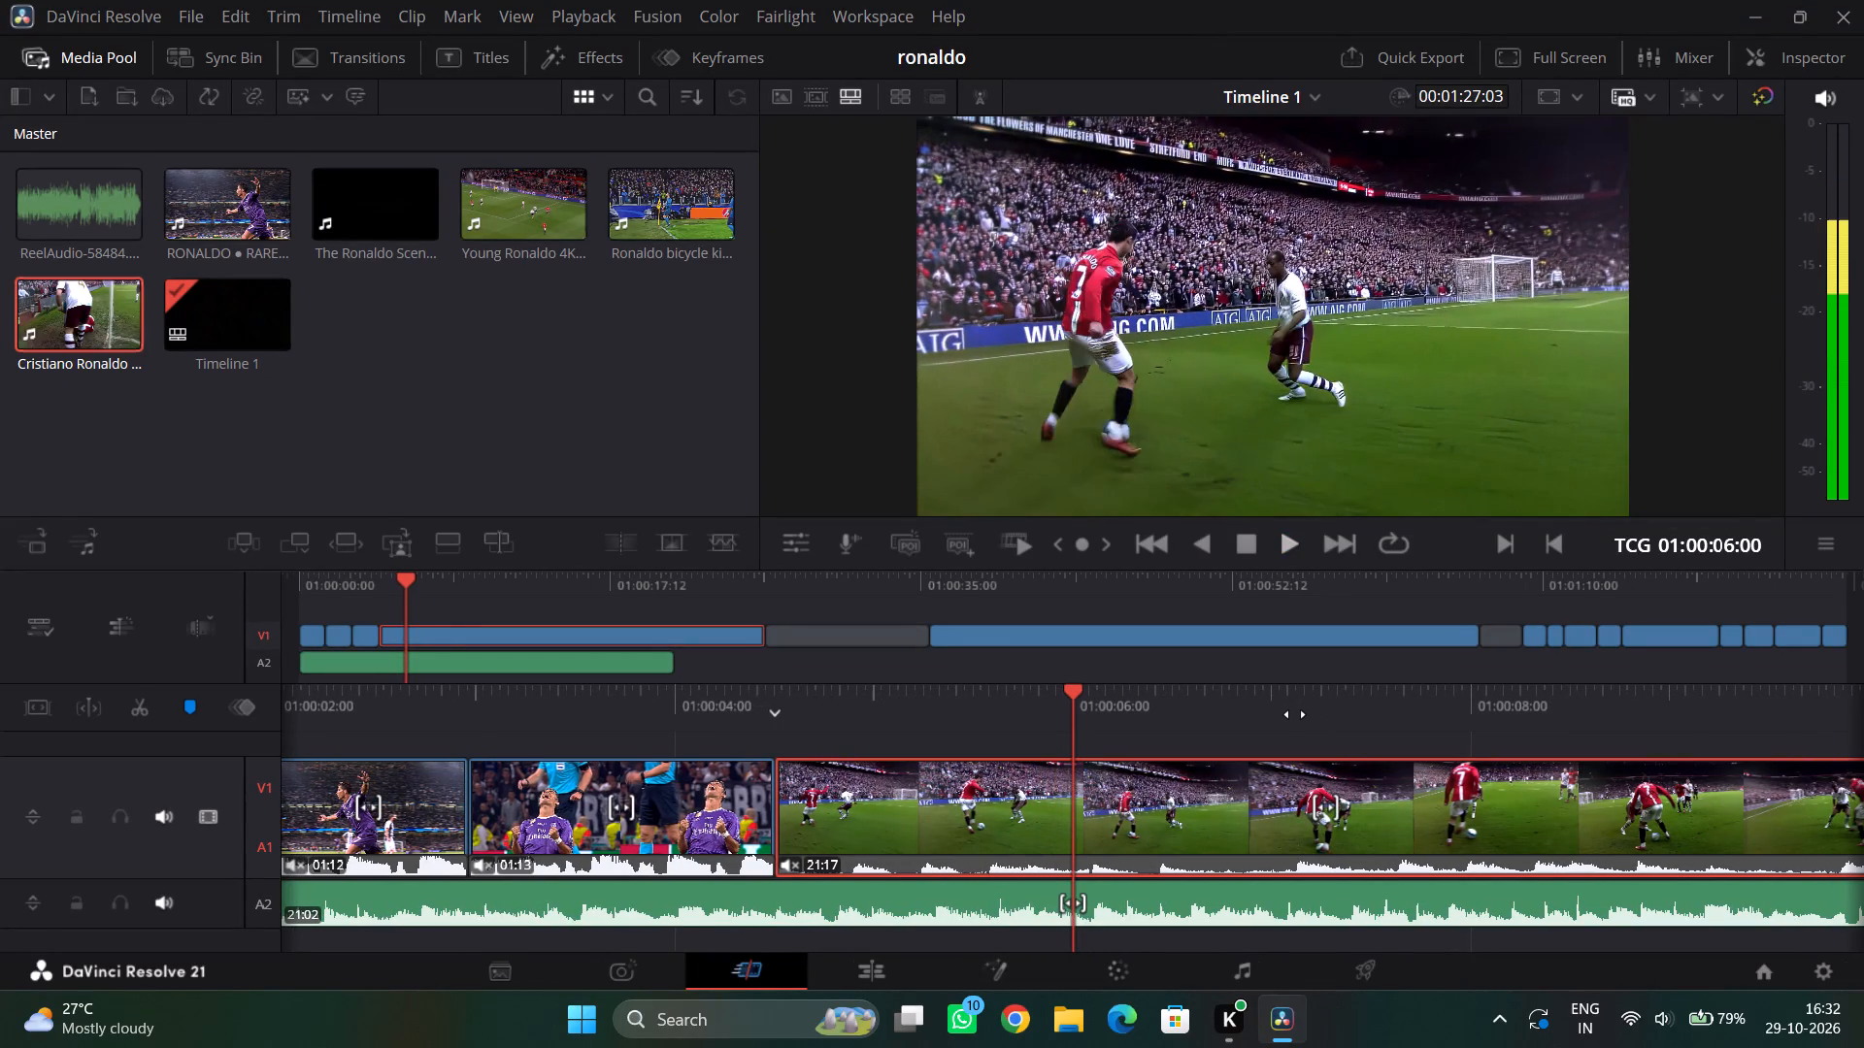
drag(1295, 714, 1018, 721)
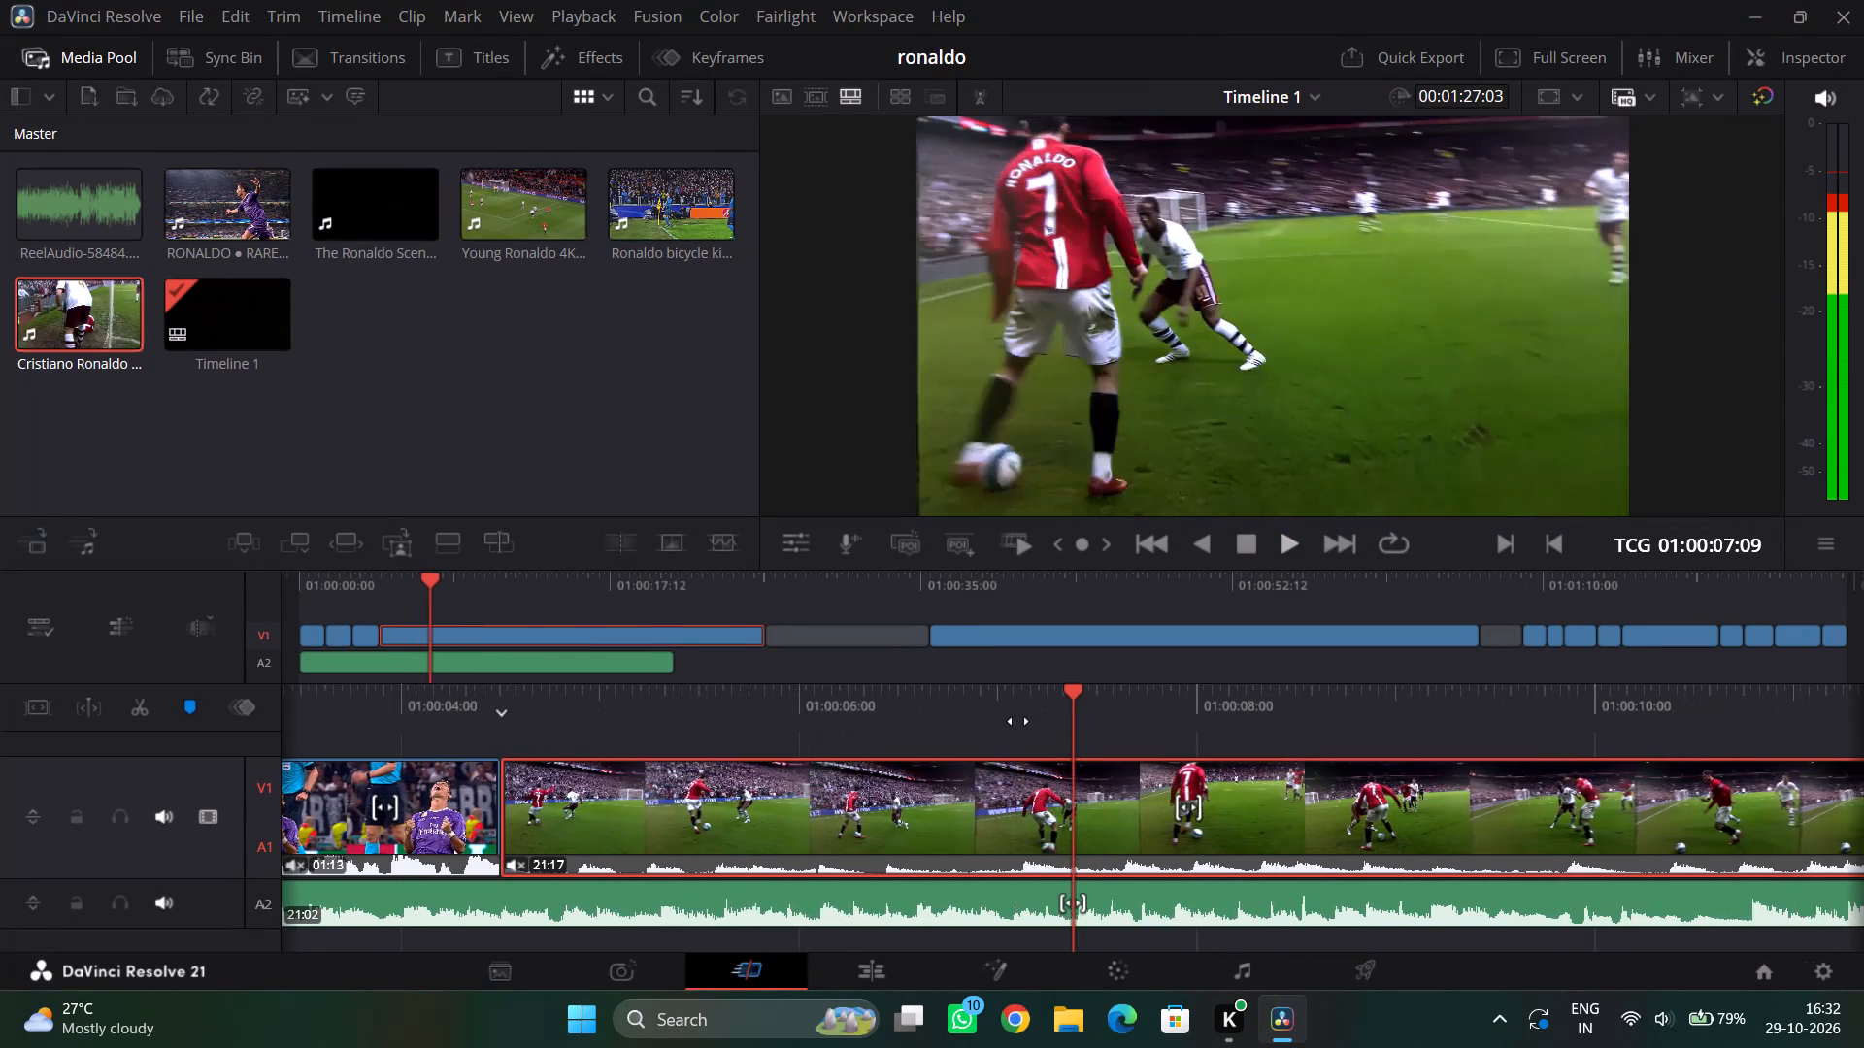
drag(1018, 721, 1176, 724)
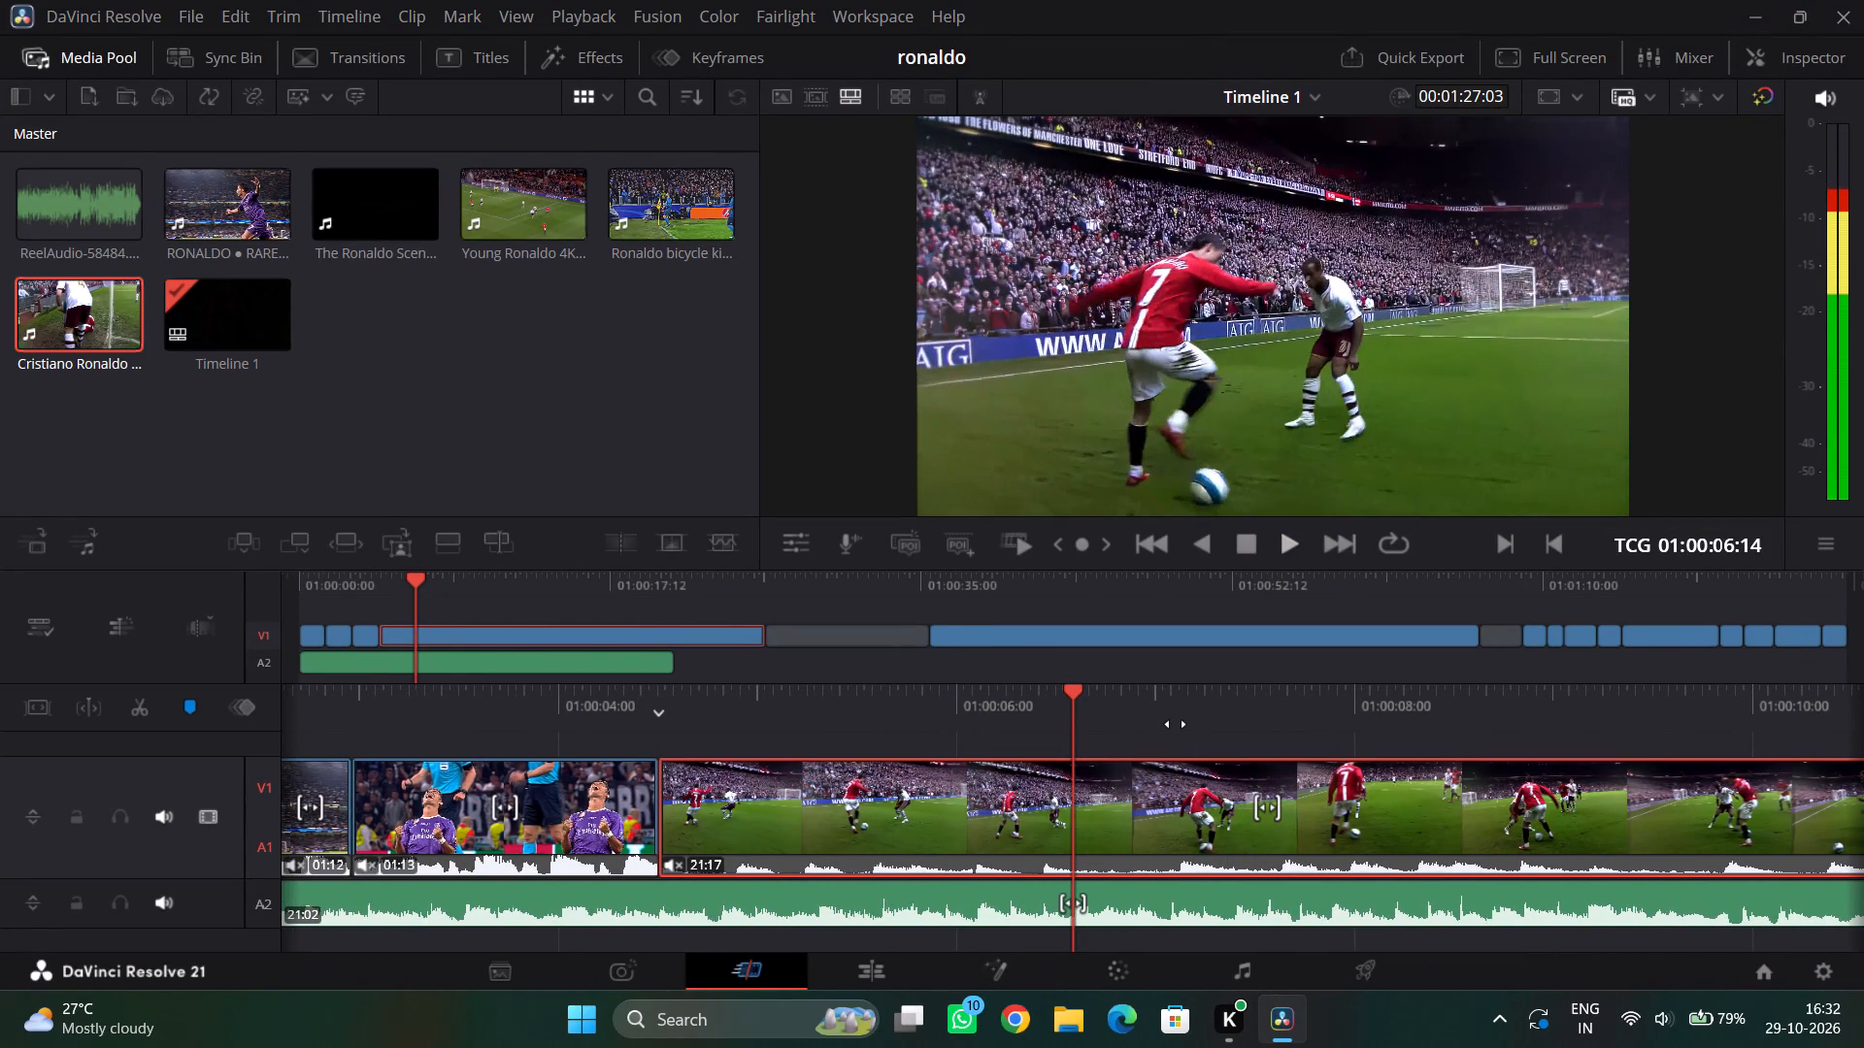
drag(1176, 724, 1149, 724)
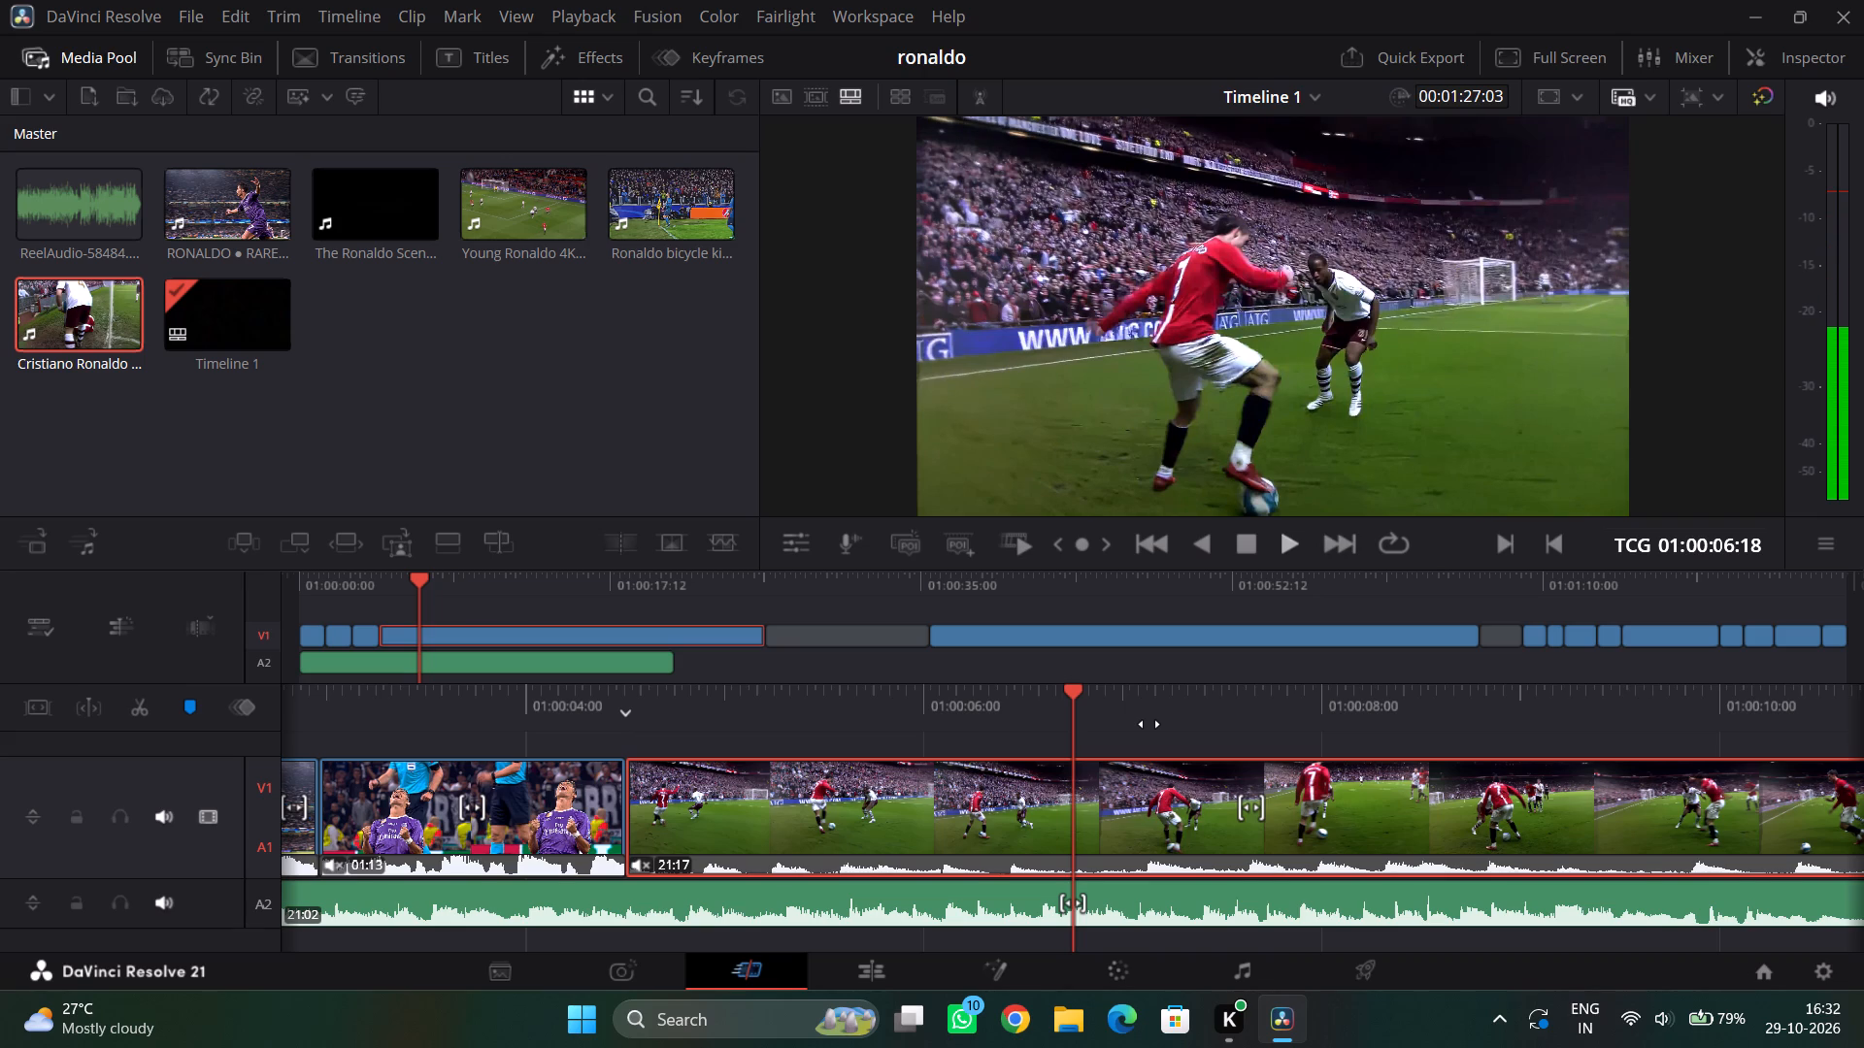
drag(1149, 724, 1148, 724)
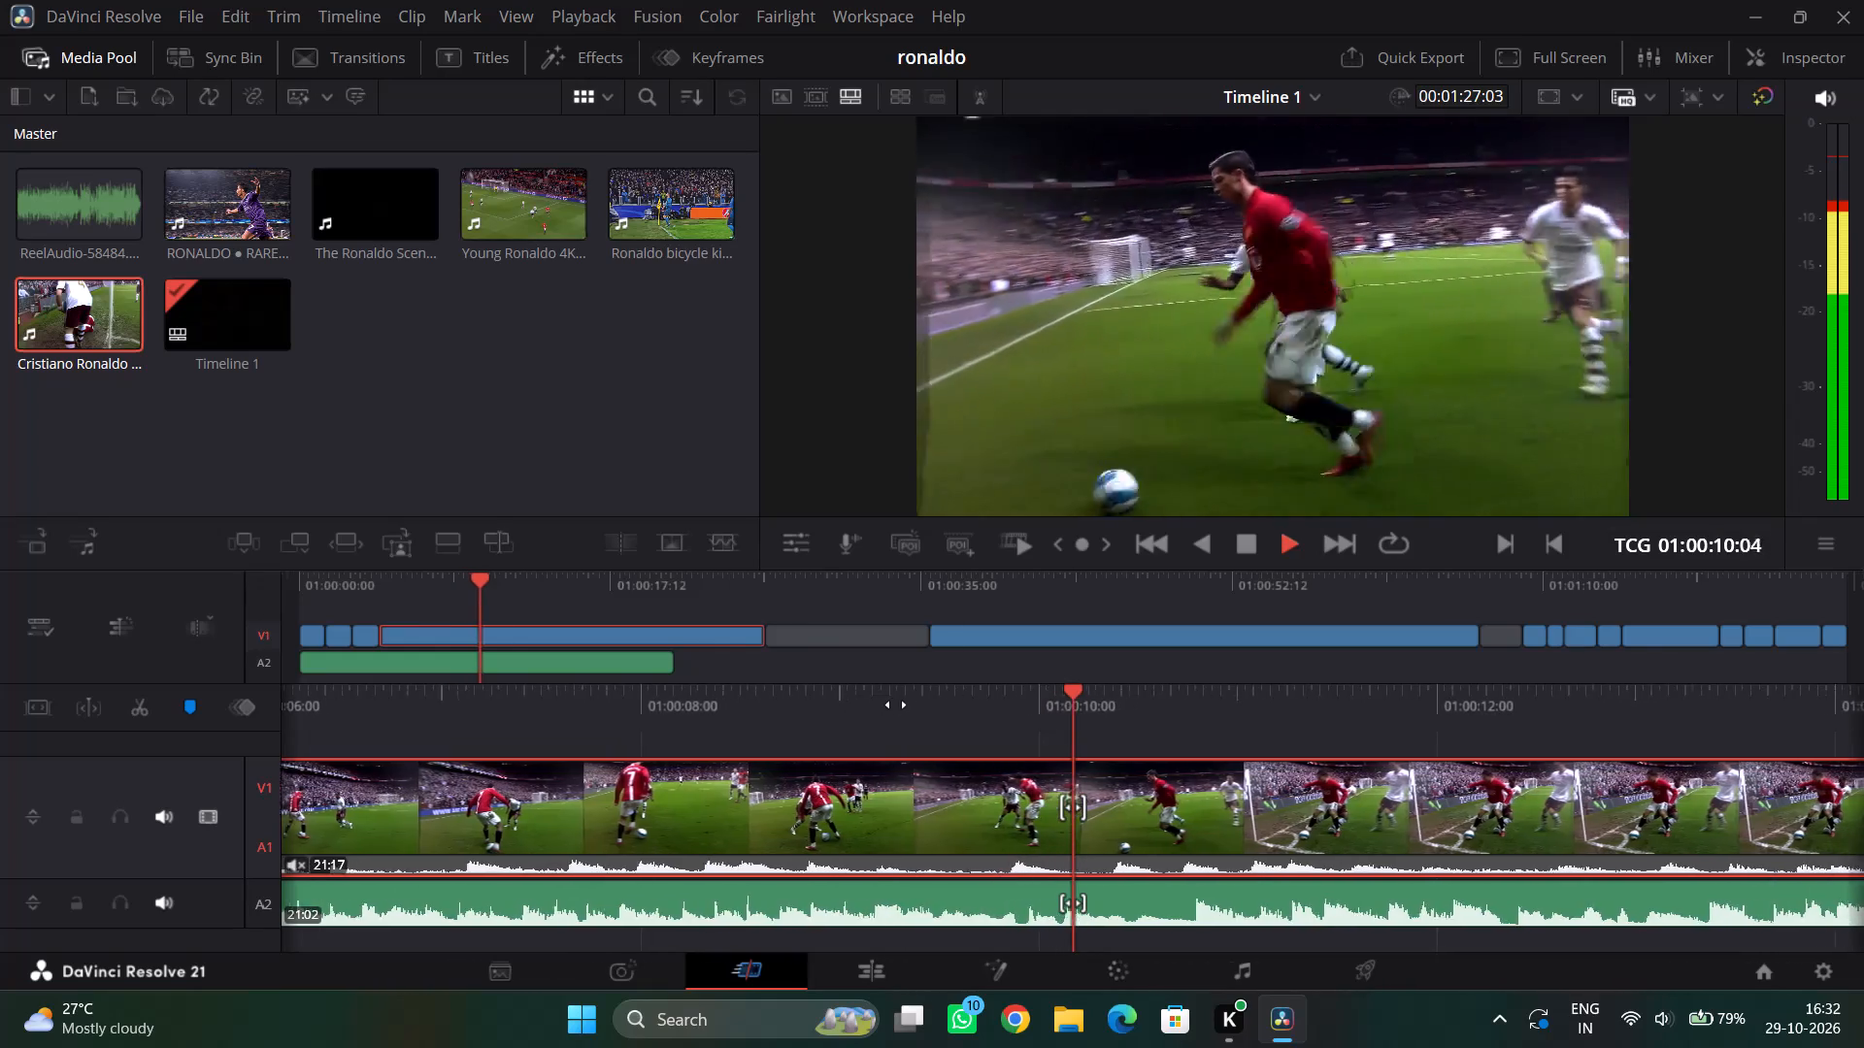
drag(882, 713, 1863, 757)
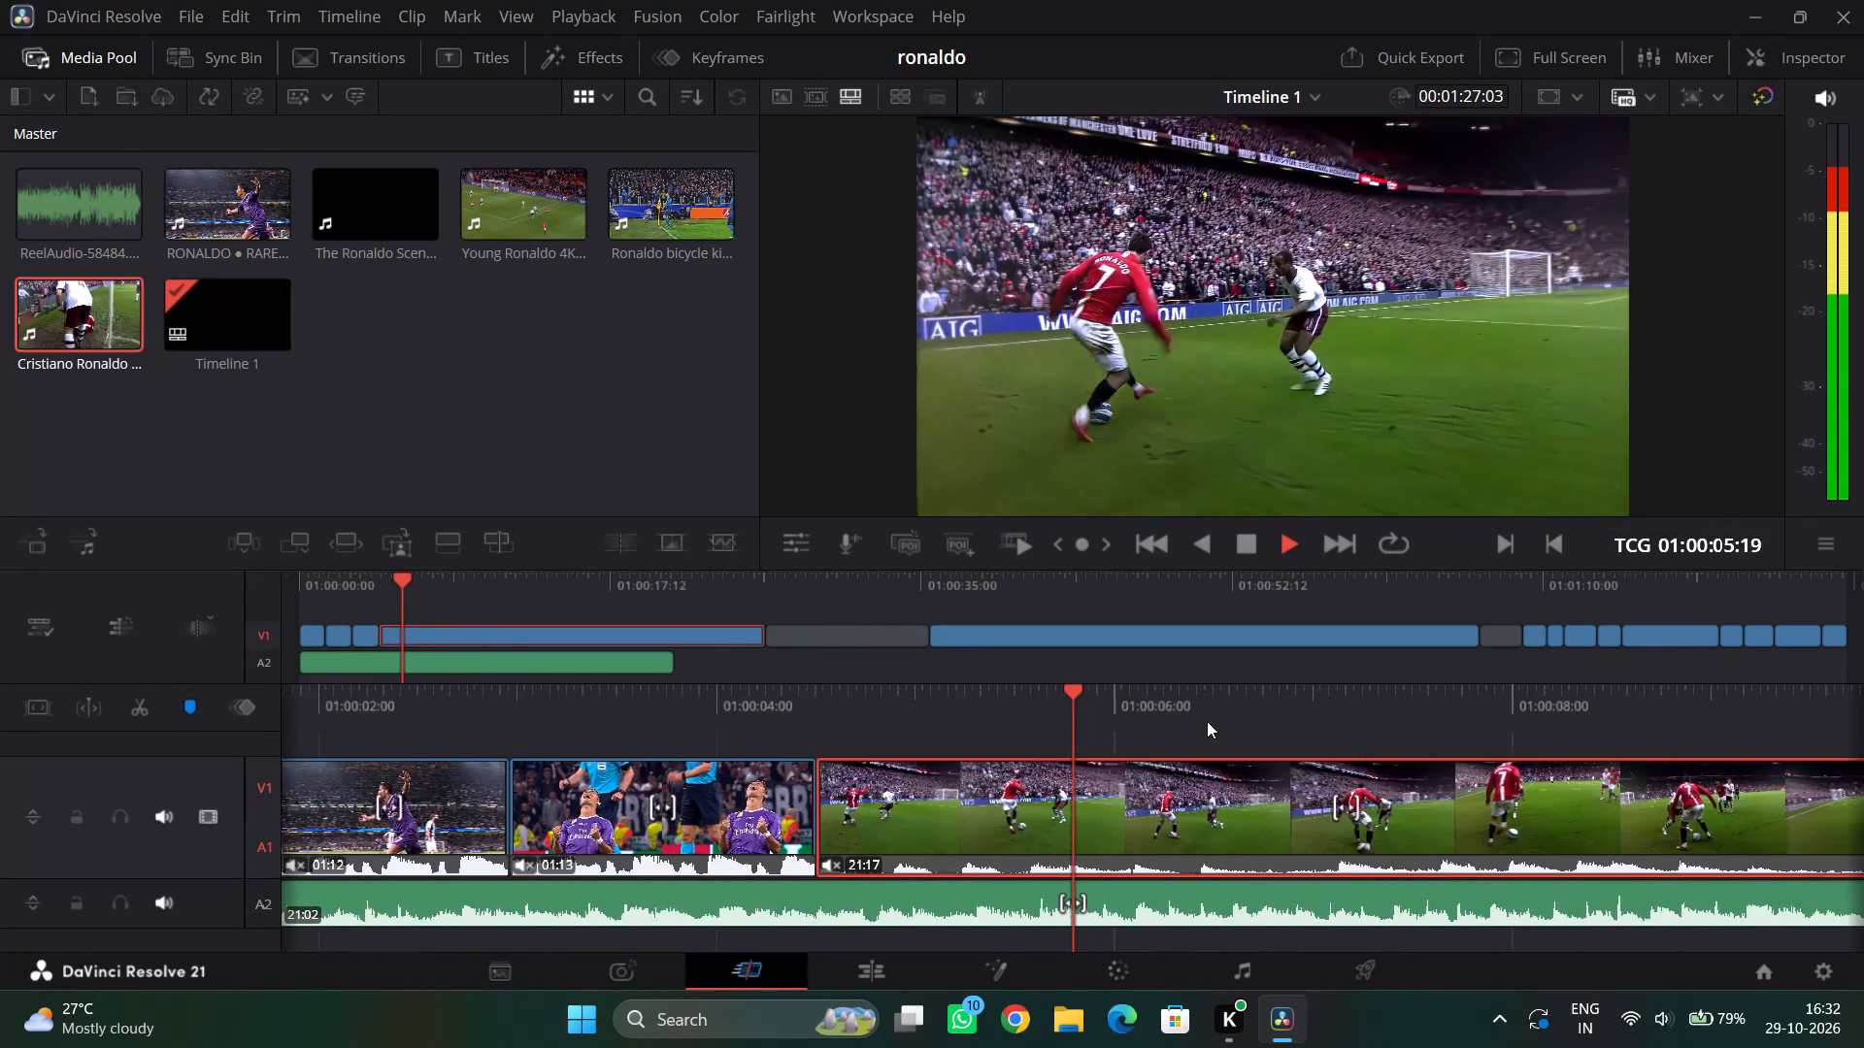
drag(1031, 701, 1352, 692)
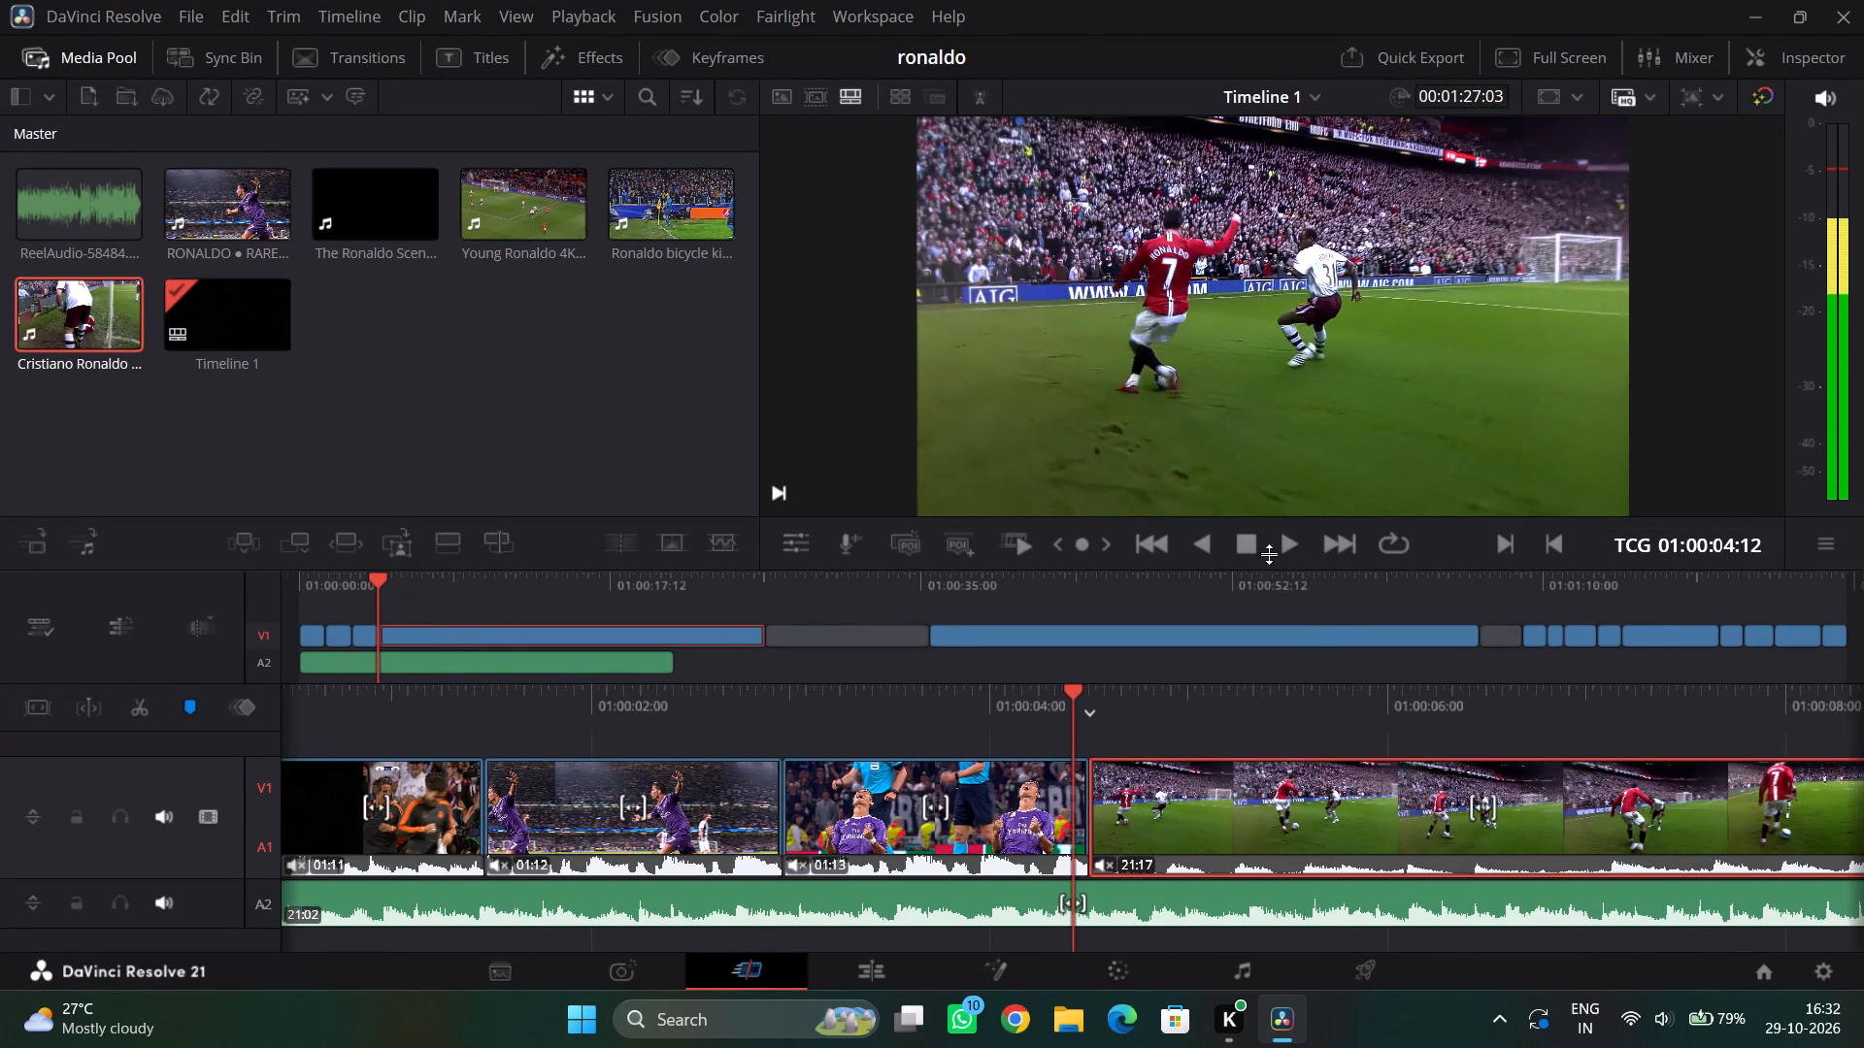
click(1282, 541)
click(1252, 541)
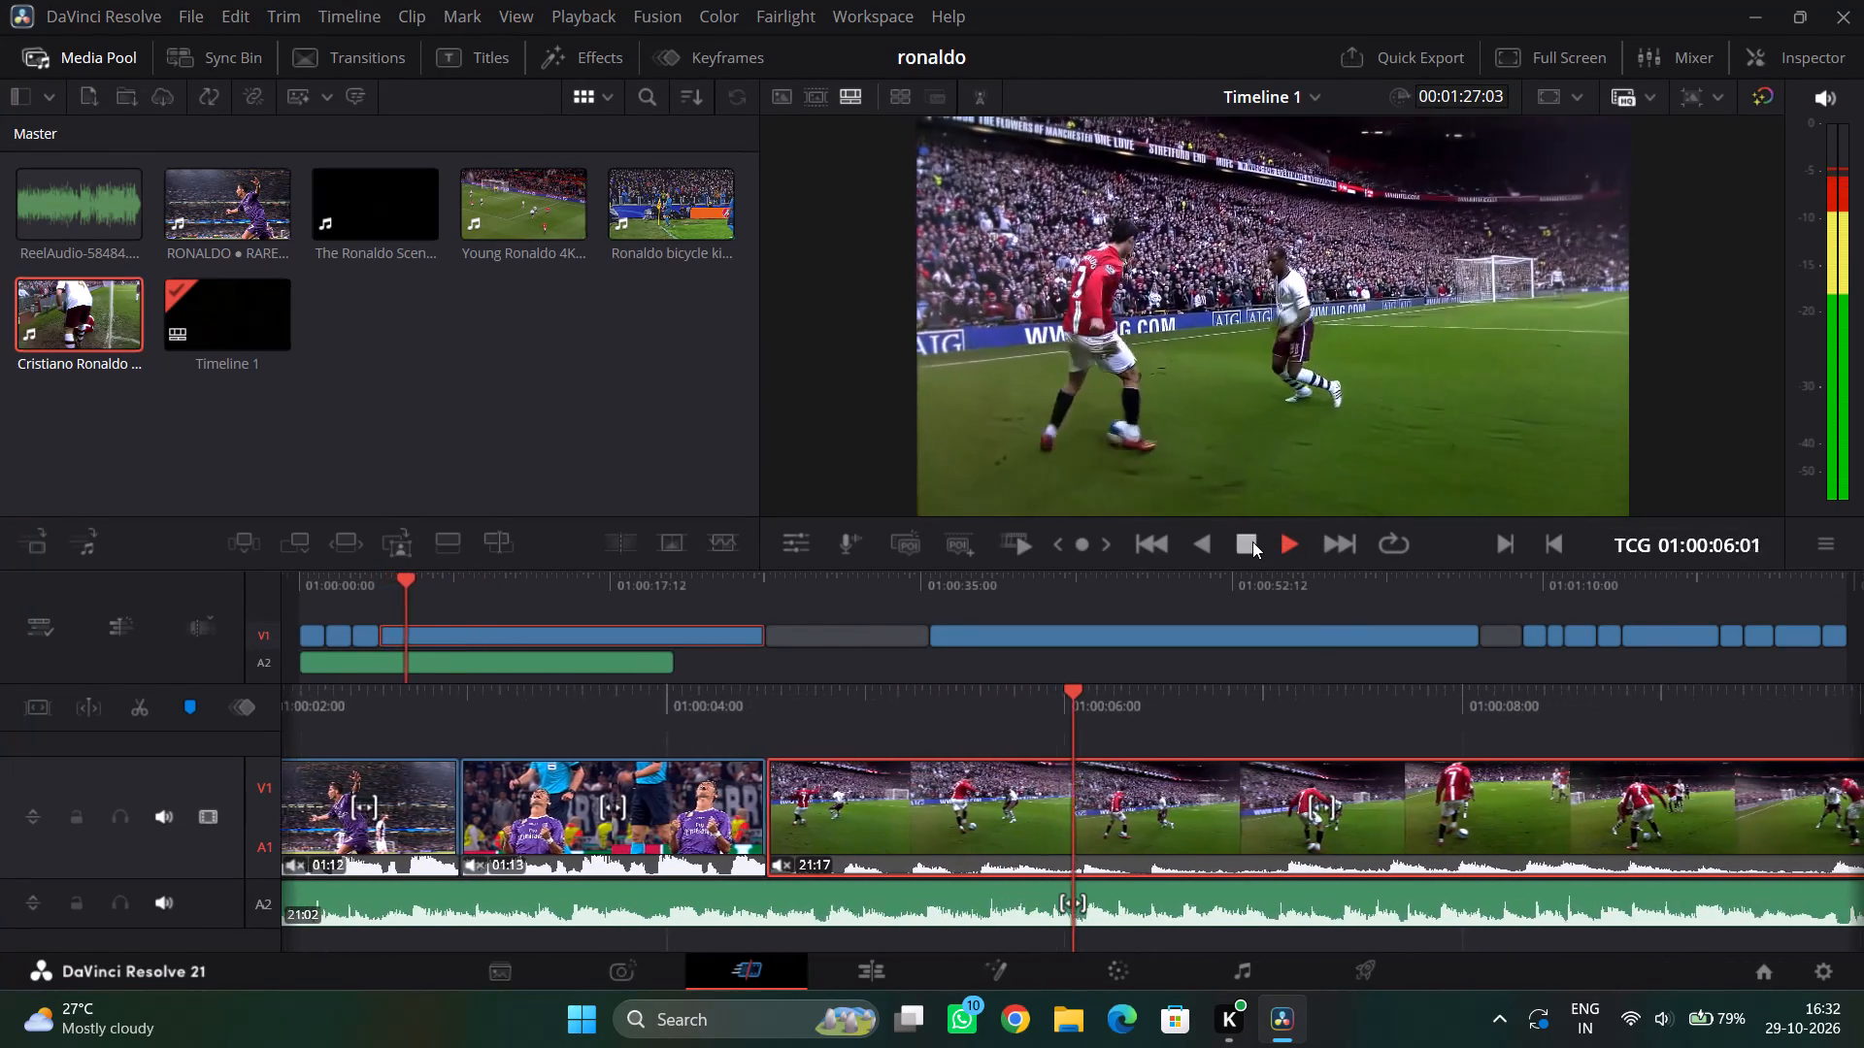
drag(1215, 707, 1234, 711)
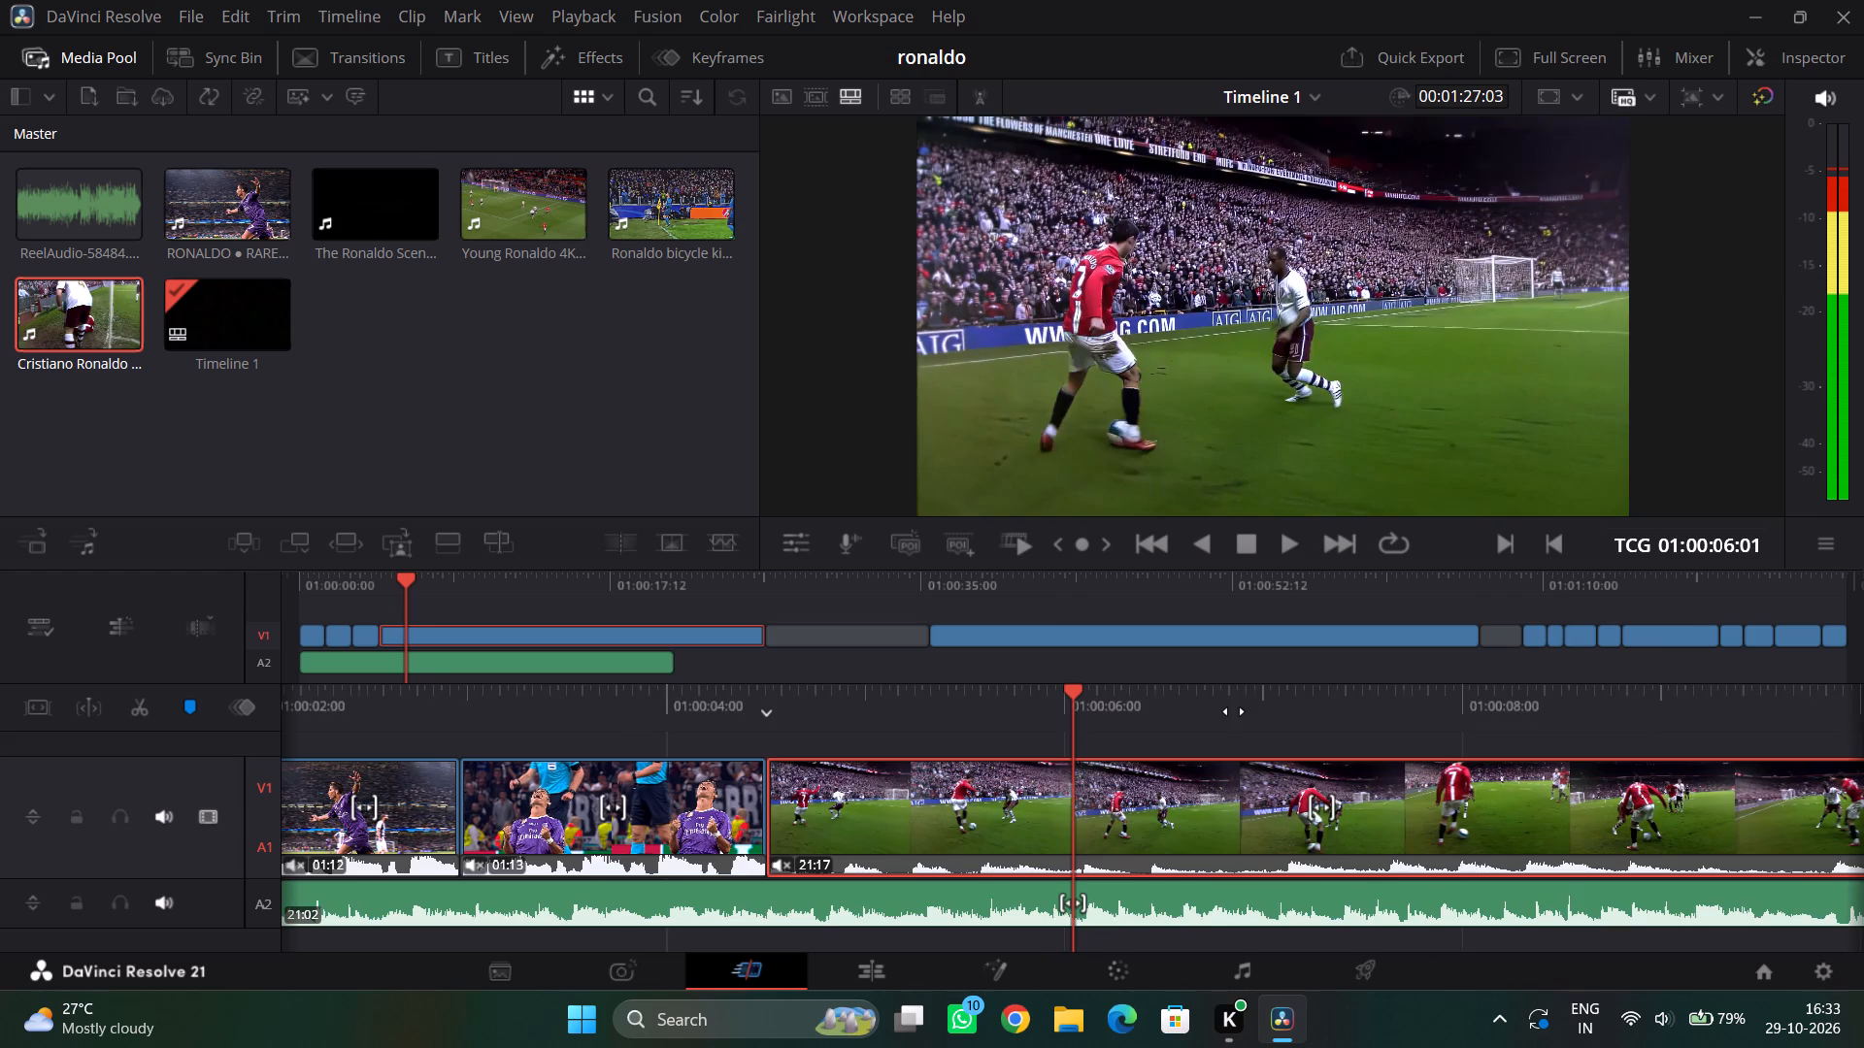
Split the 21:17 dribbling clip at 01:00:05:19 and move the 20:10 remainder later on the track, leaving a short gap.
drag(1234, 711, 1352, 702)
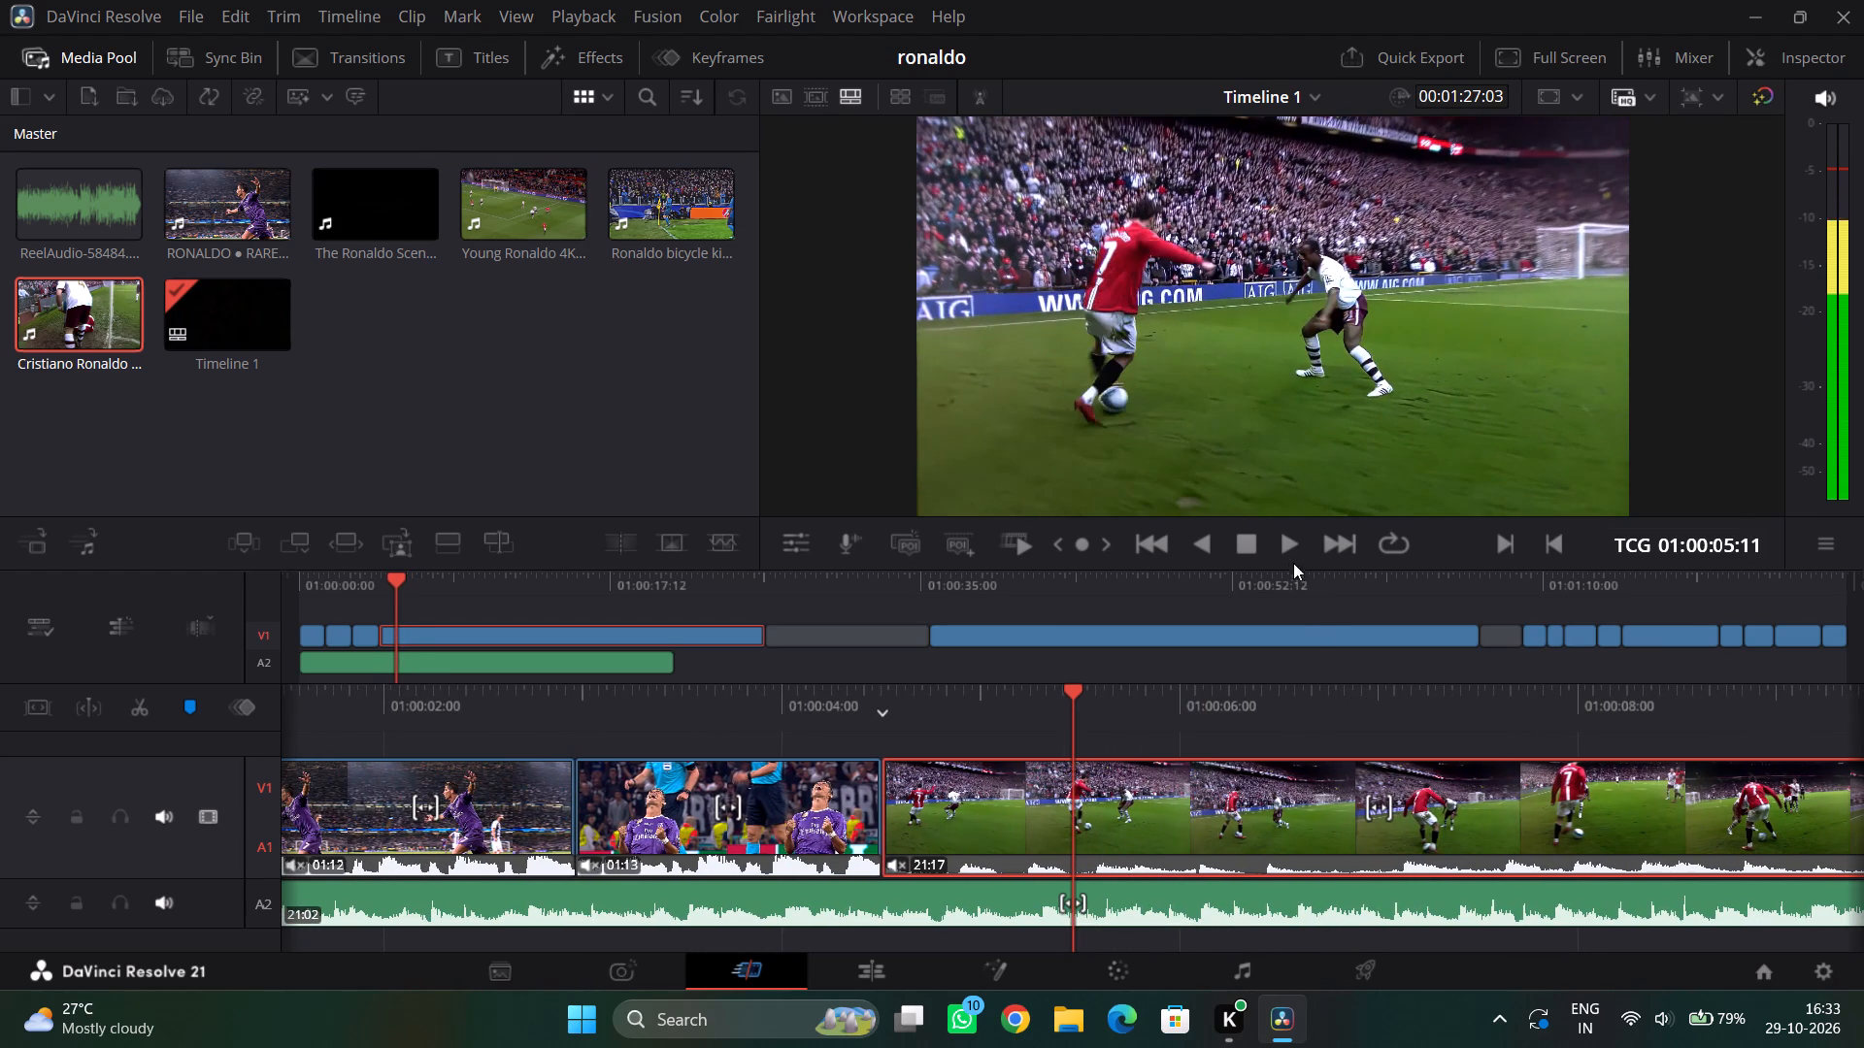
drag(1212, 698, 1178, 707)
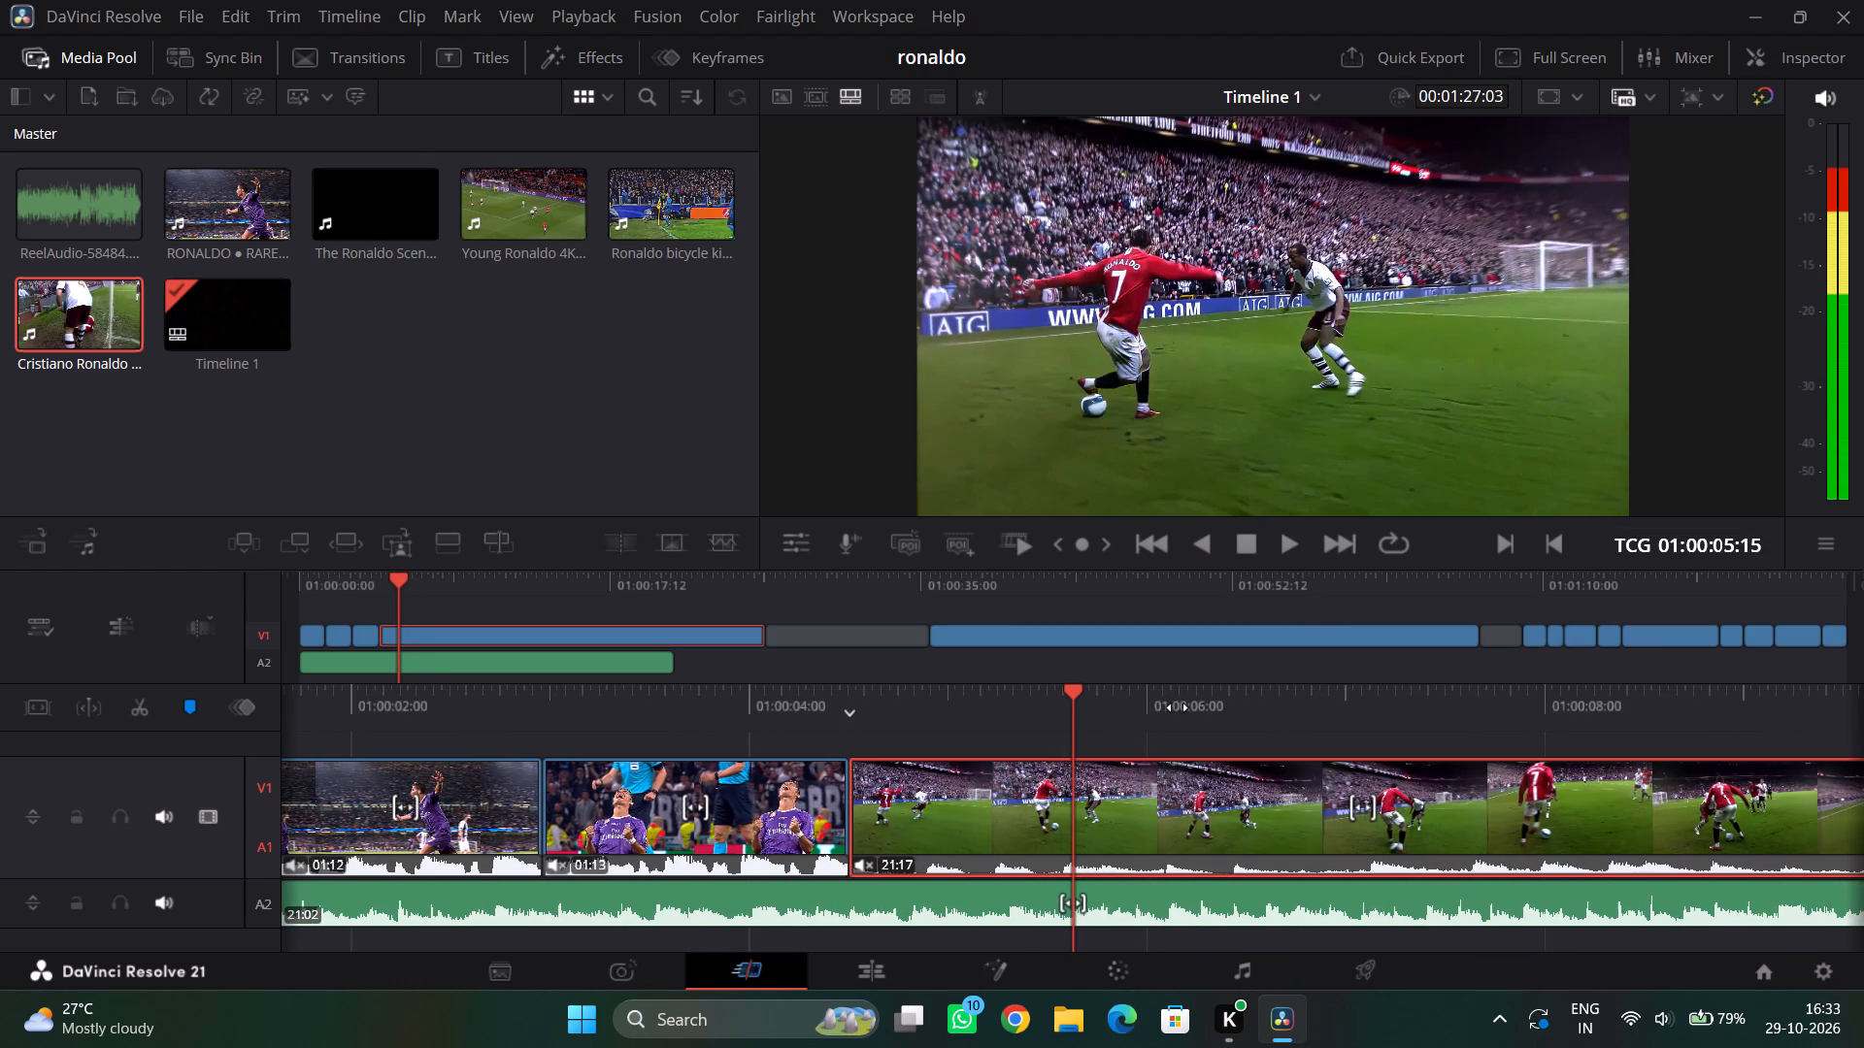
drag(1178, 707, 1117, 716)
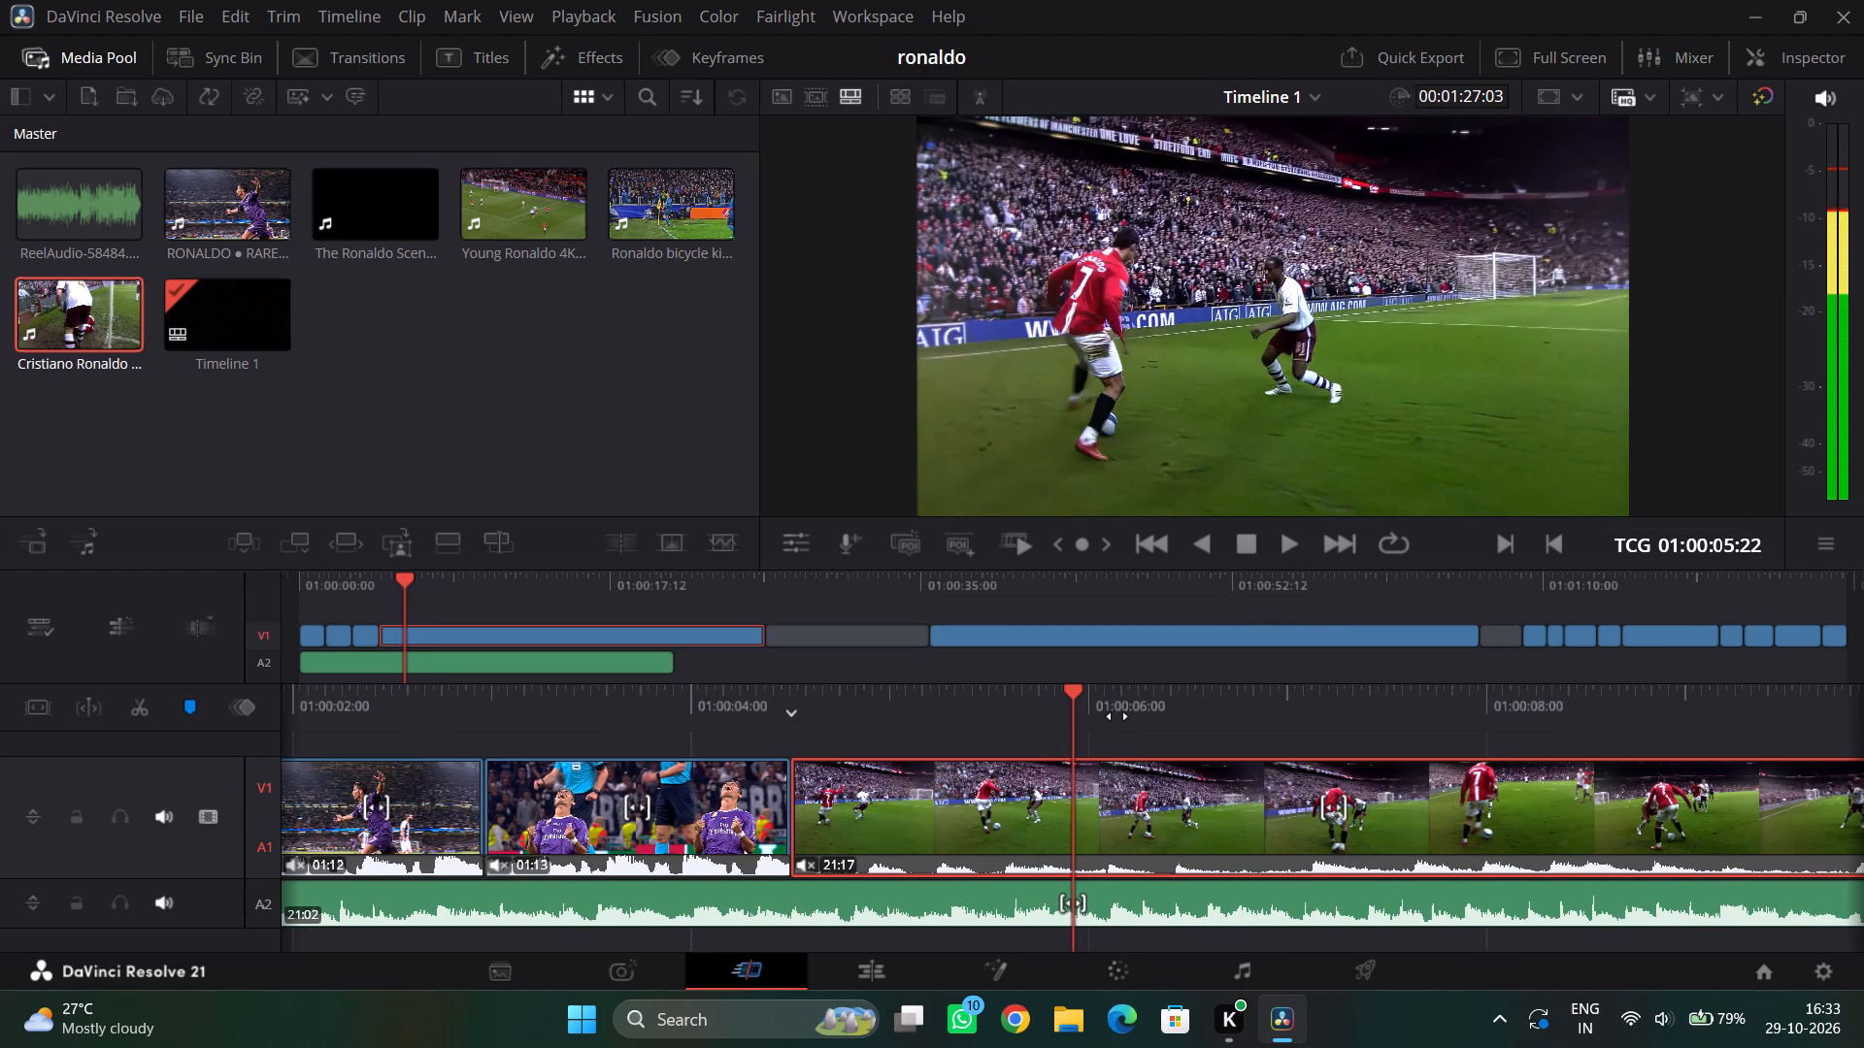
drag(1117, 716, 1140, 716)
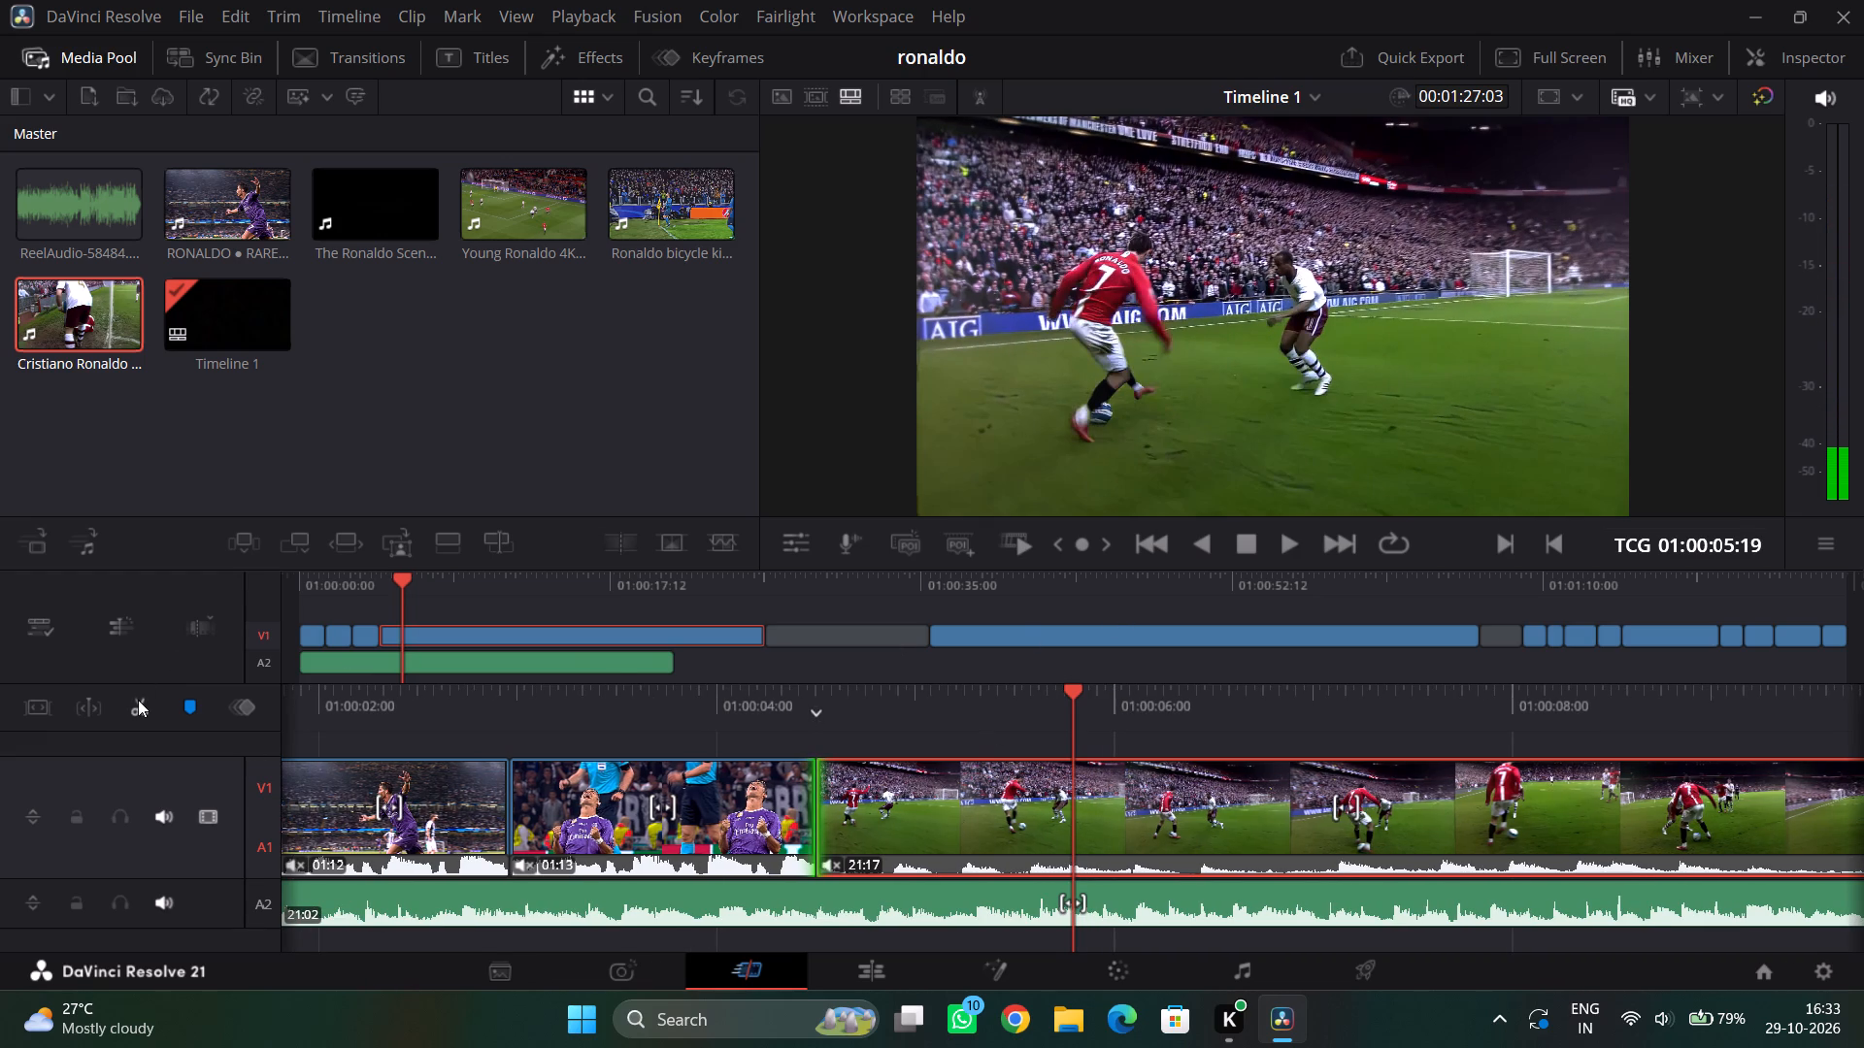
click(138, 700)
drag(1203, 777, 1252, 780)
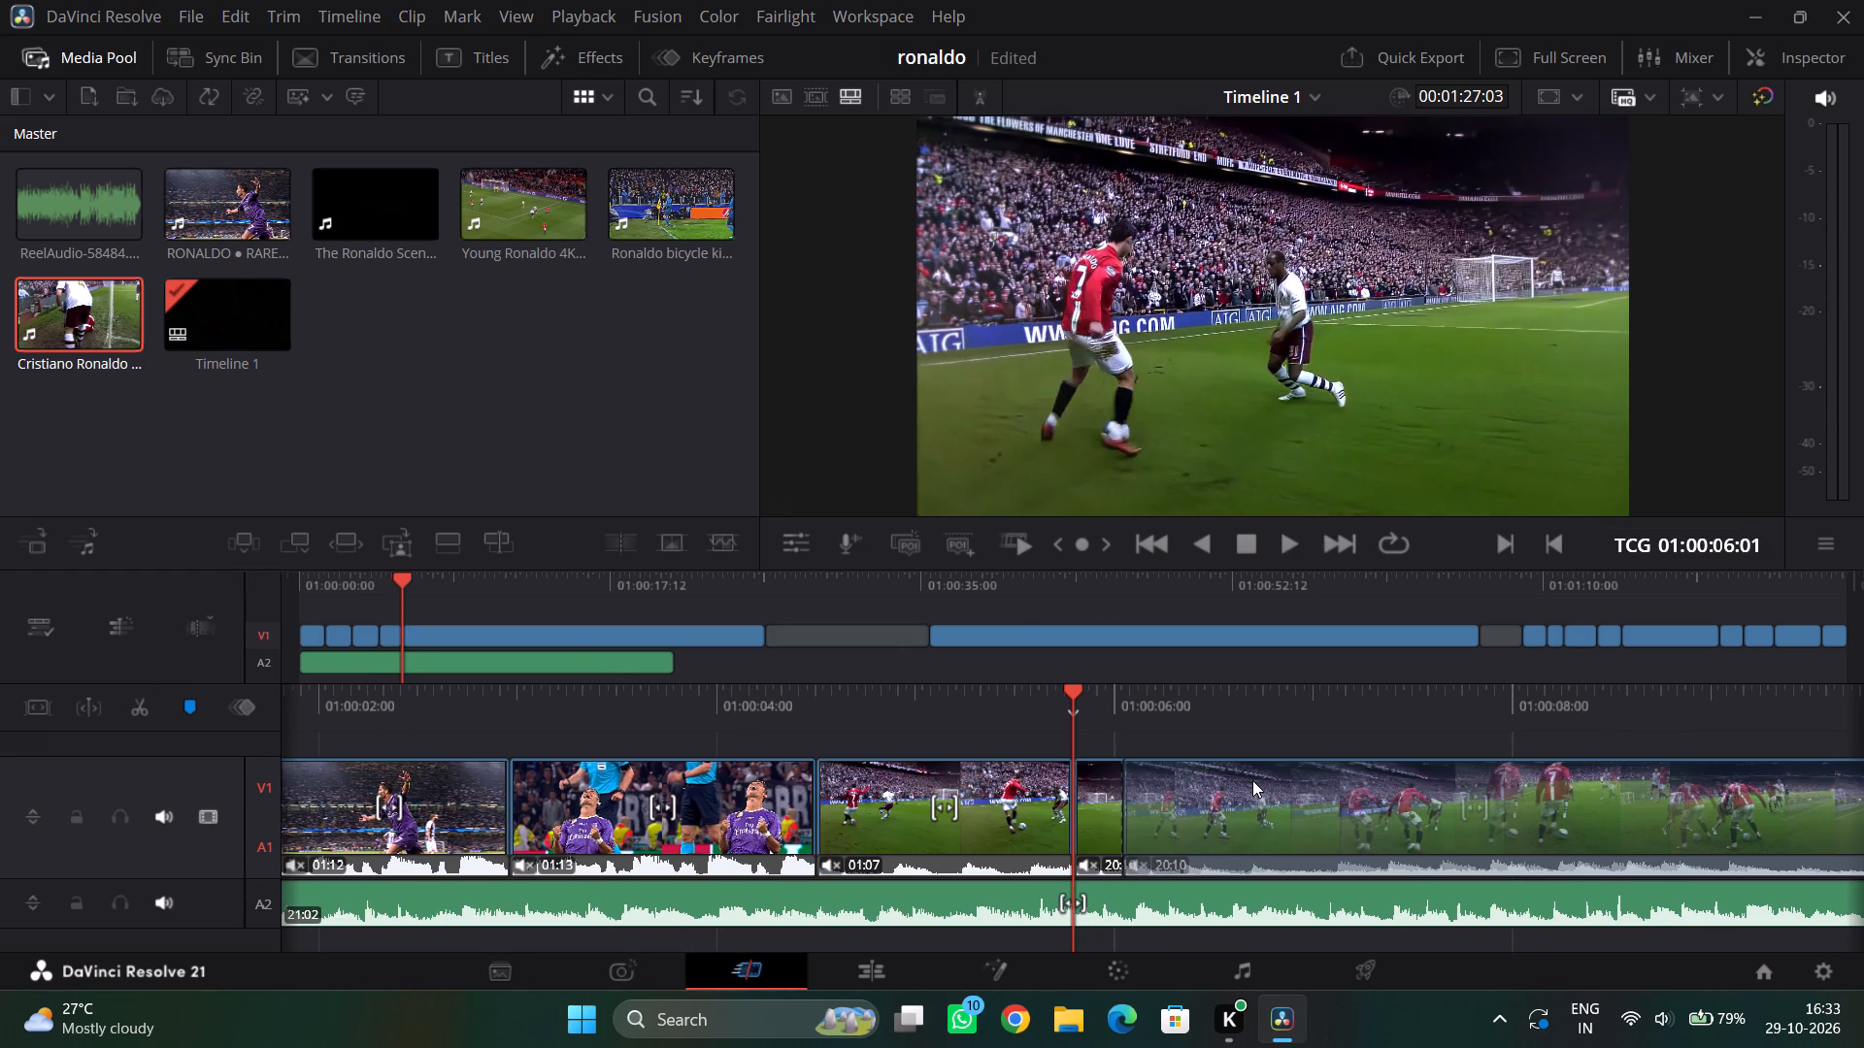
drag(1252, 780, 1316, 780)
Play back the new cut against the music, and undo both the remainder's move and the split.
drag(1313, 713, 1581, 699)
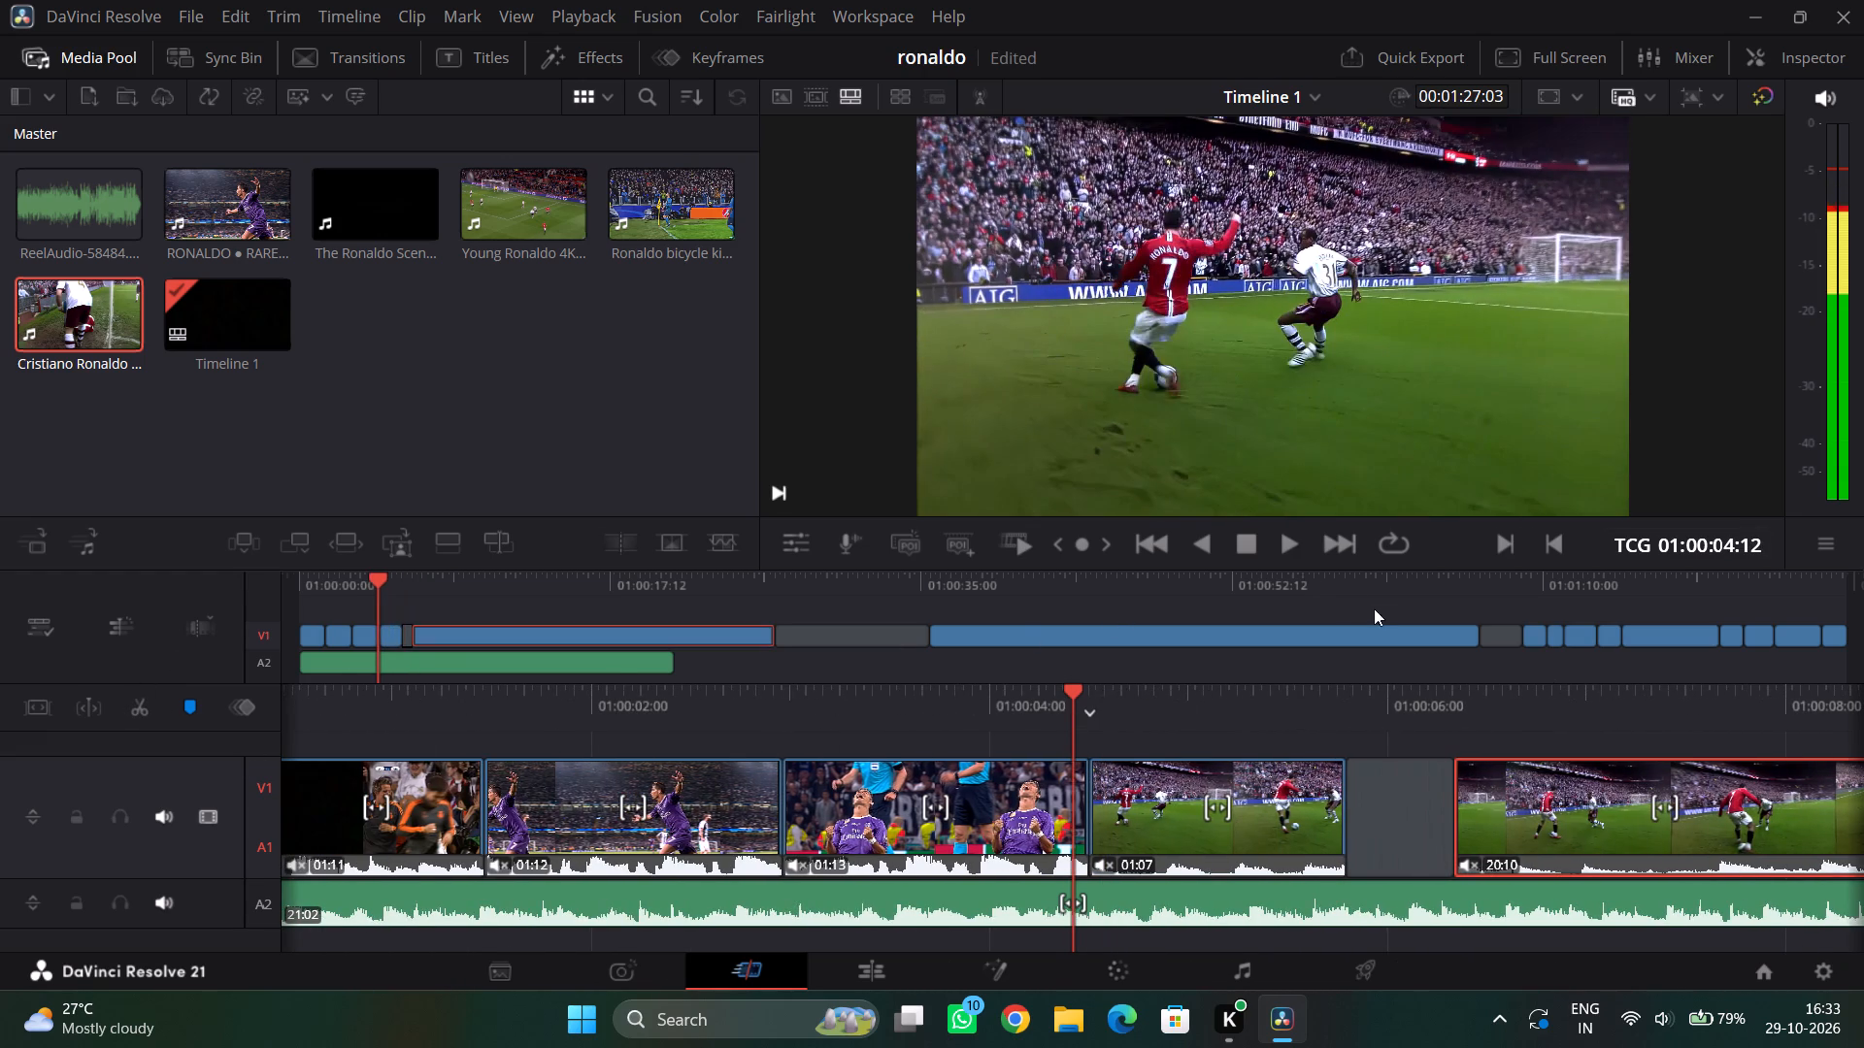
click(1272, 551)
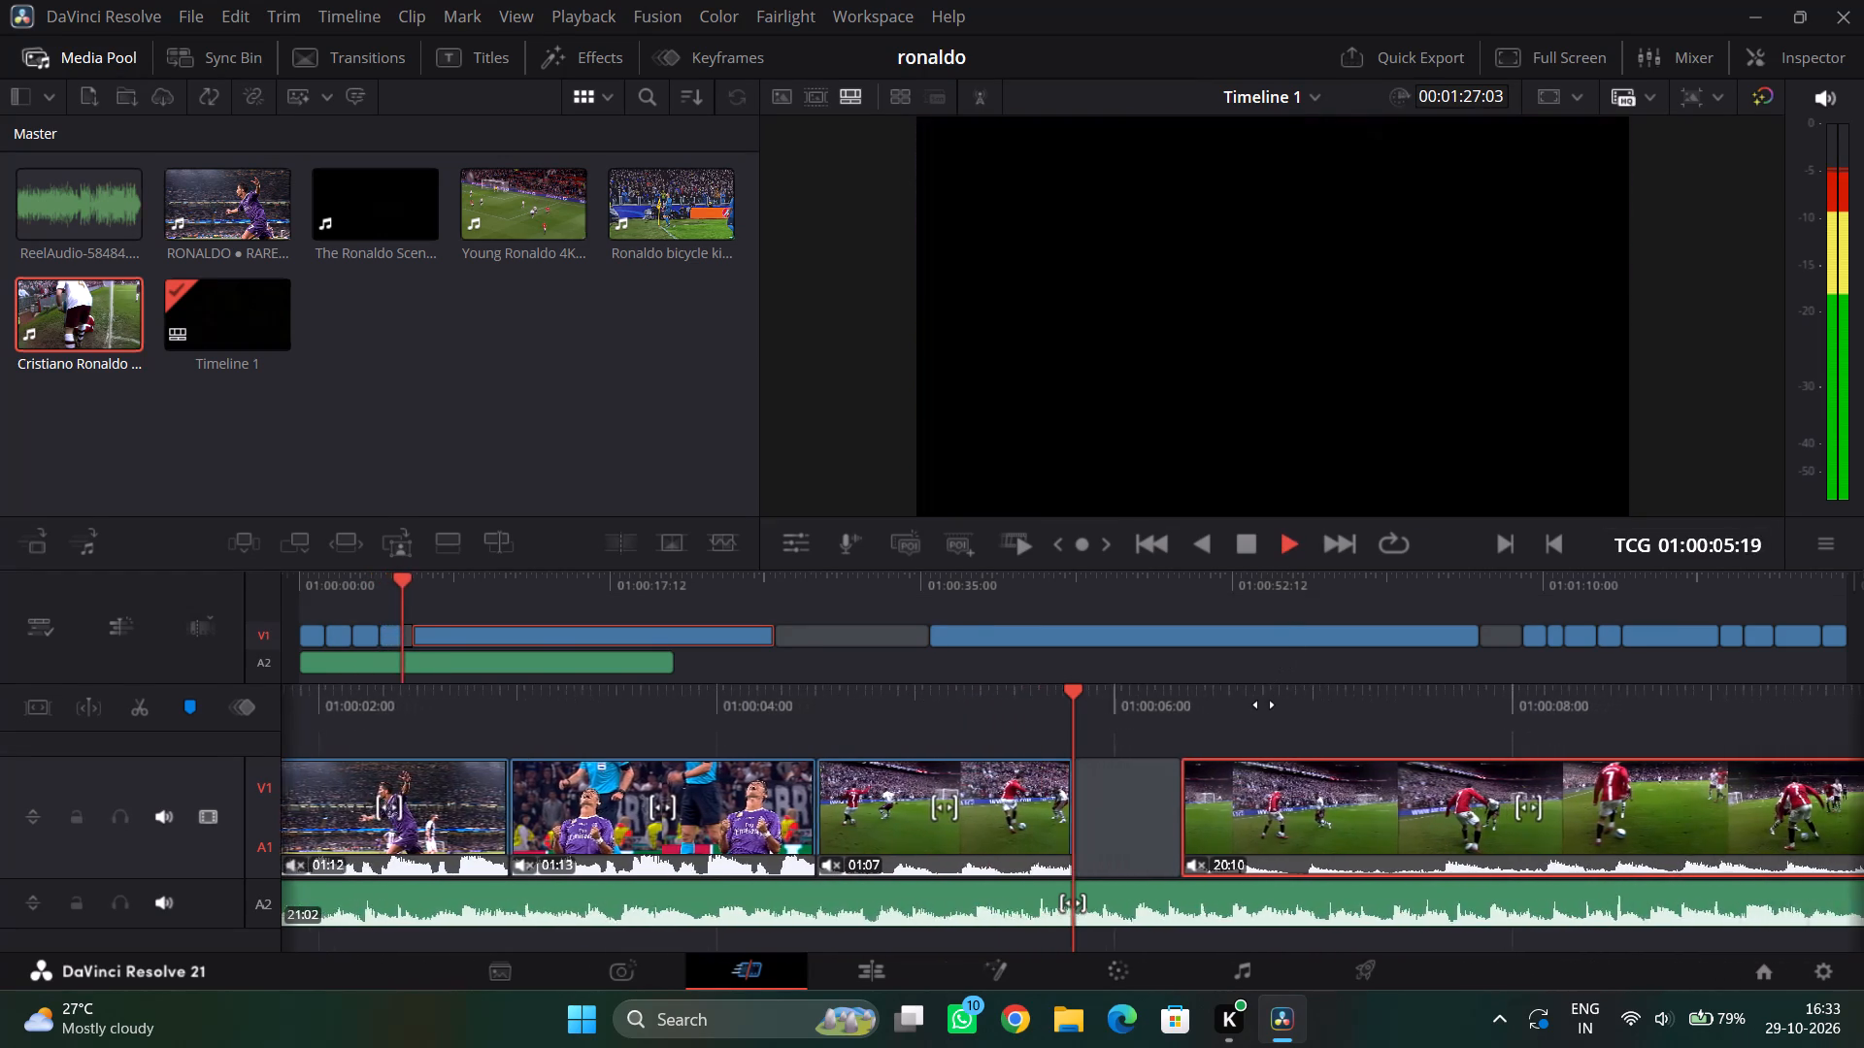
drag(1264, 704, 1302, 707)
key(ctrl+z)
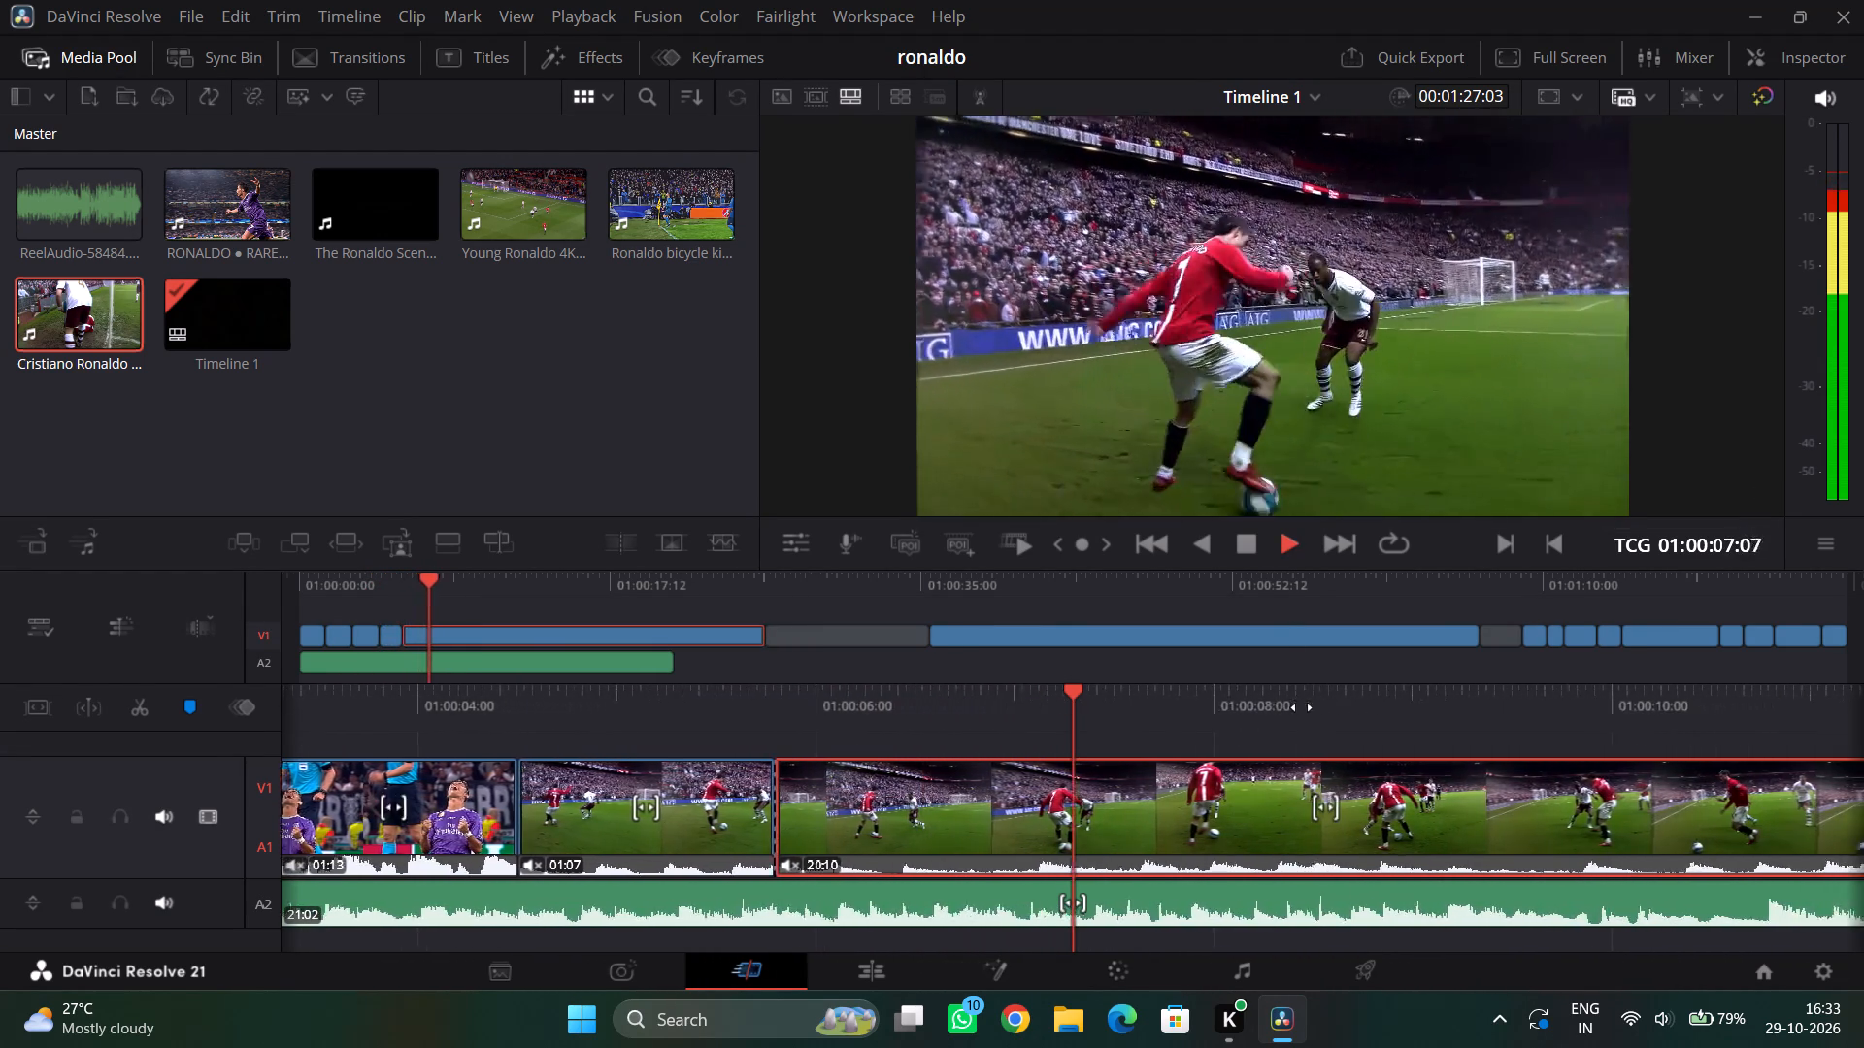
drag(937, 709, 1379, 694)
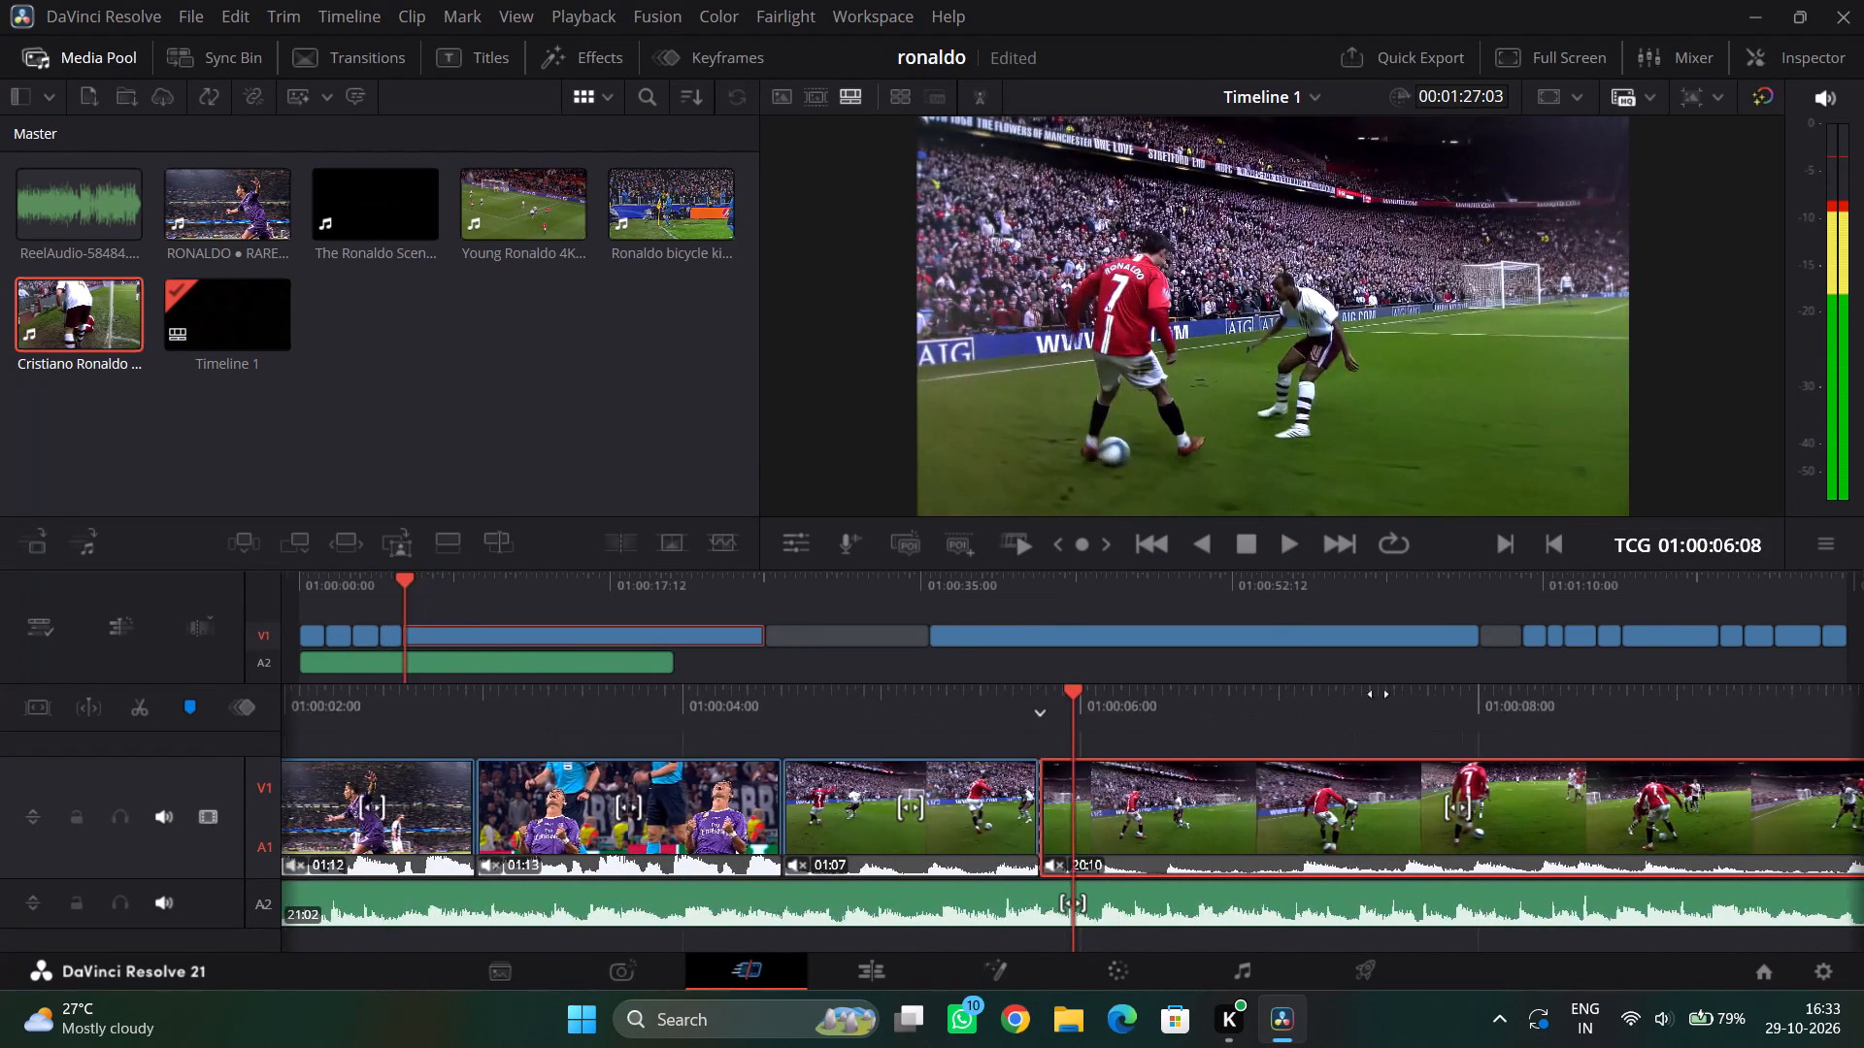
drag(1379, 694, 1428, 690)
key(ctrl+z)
Split the 21:17 dribbling clip and the music track at 01:00:05:18, leaving a 01:06 dribbling part.
drag(1220, 697, 1401, 697)
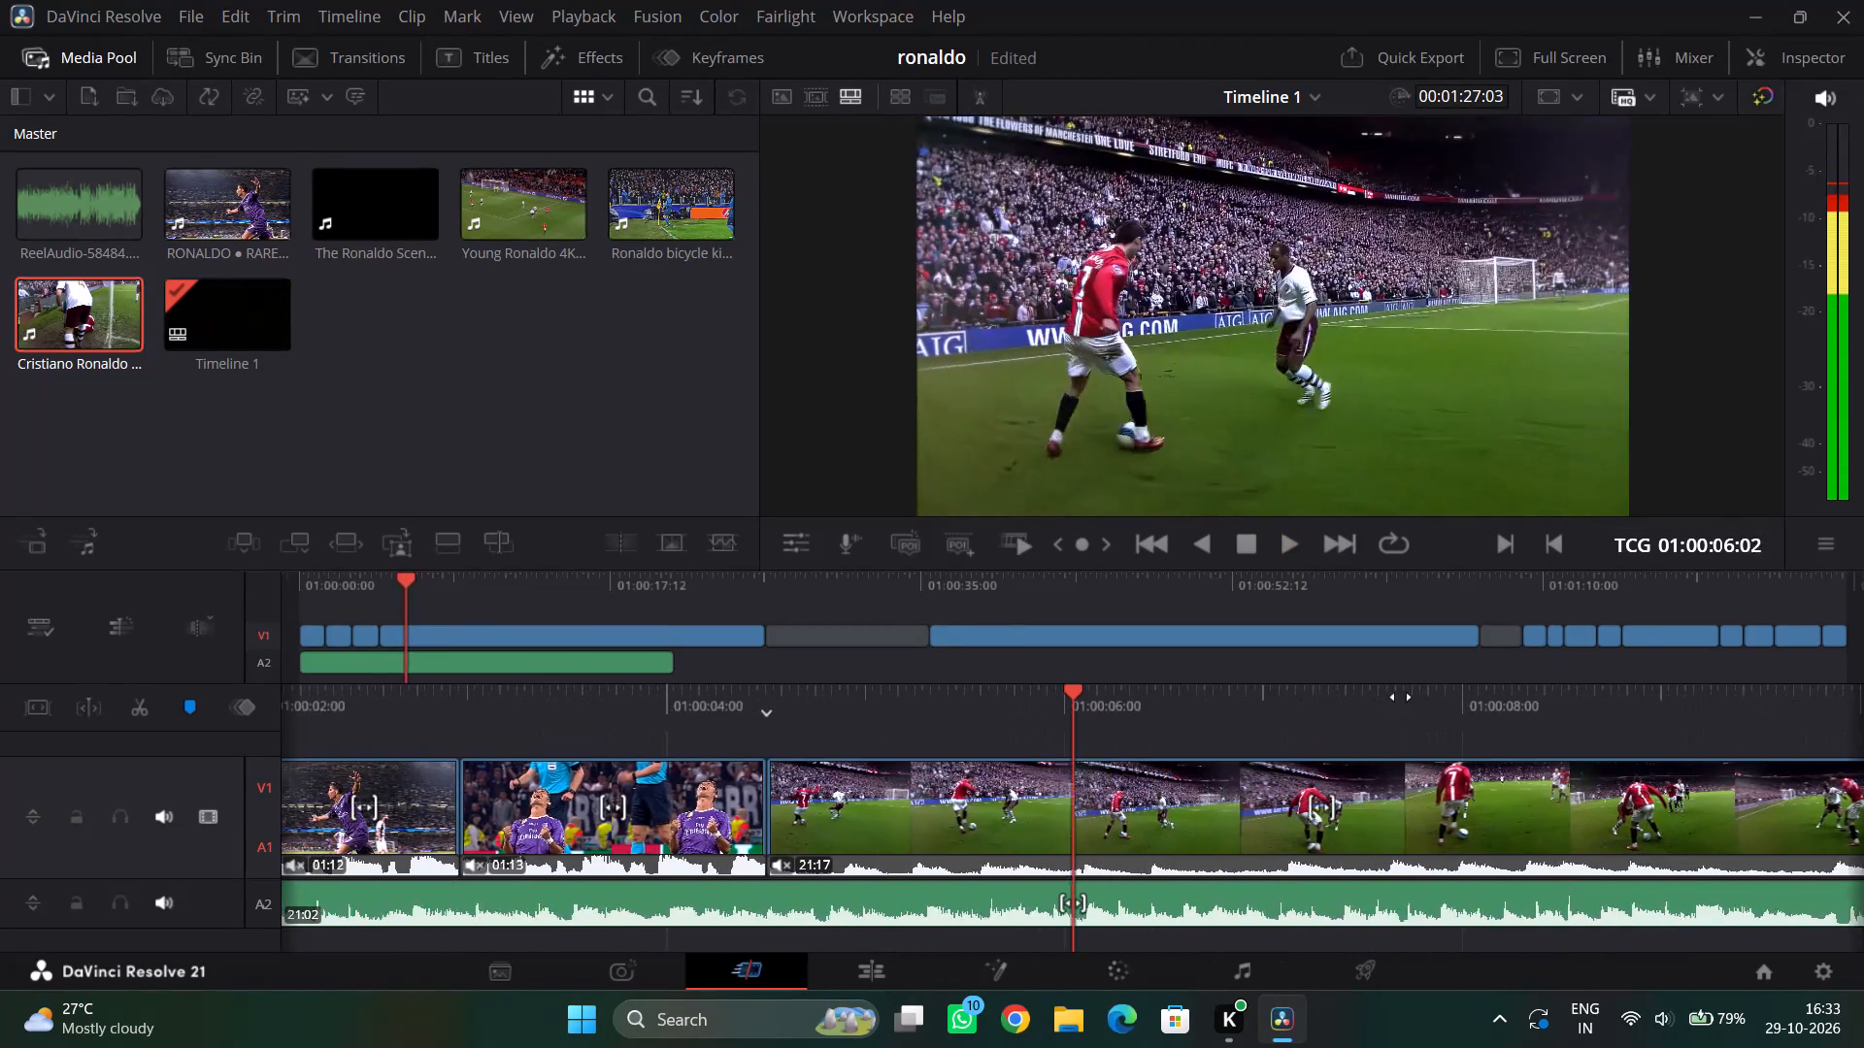
drag(1401, 697, 1499, 697)
drag(1288, 705, 1375, 705)
drag(1367, 701, 1422, 709)
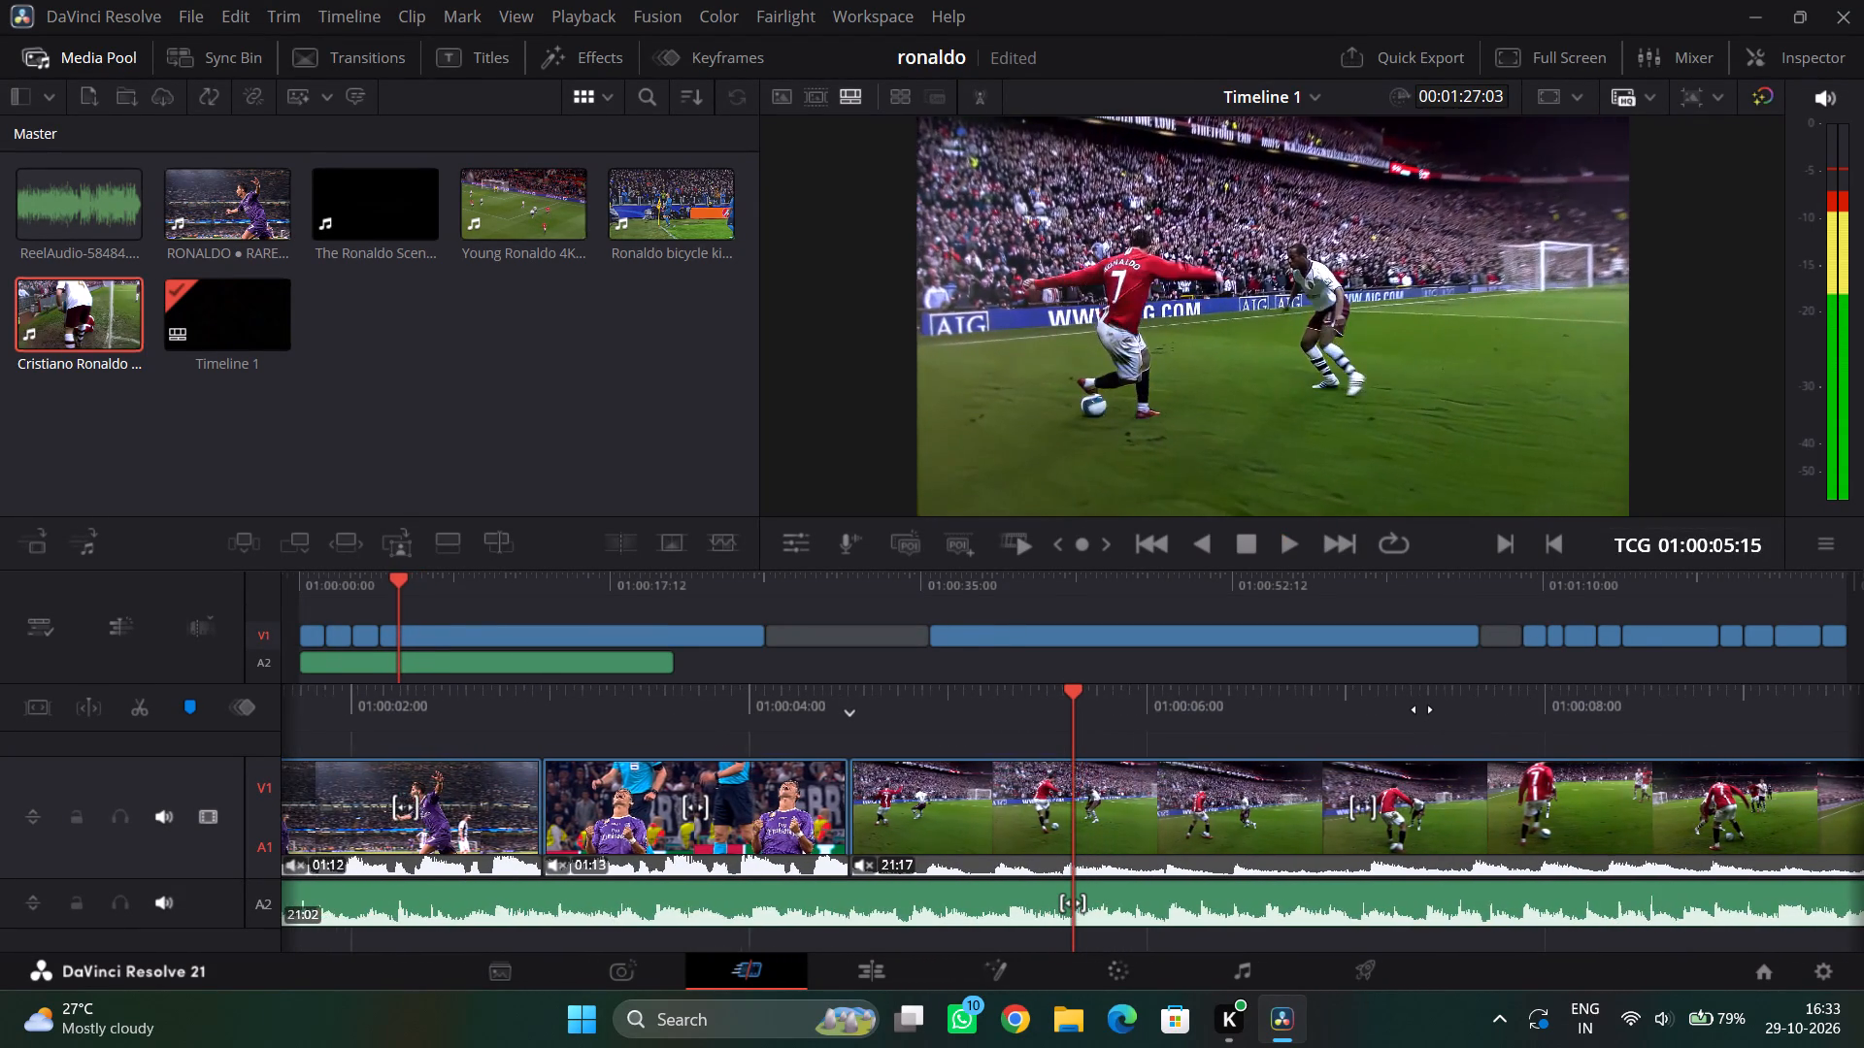
drag(1422, 709, 1425, 708)
click(1252, 550)
drag(1215, 719, 1406, 719)
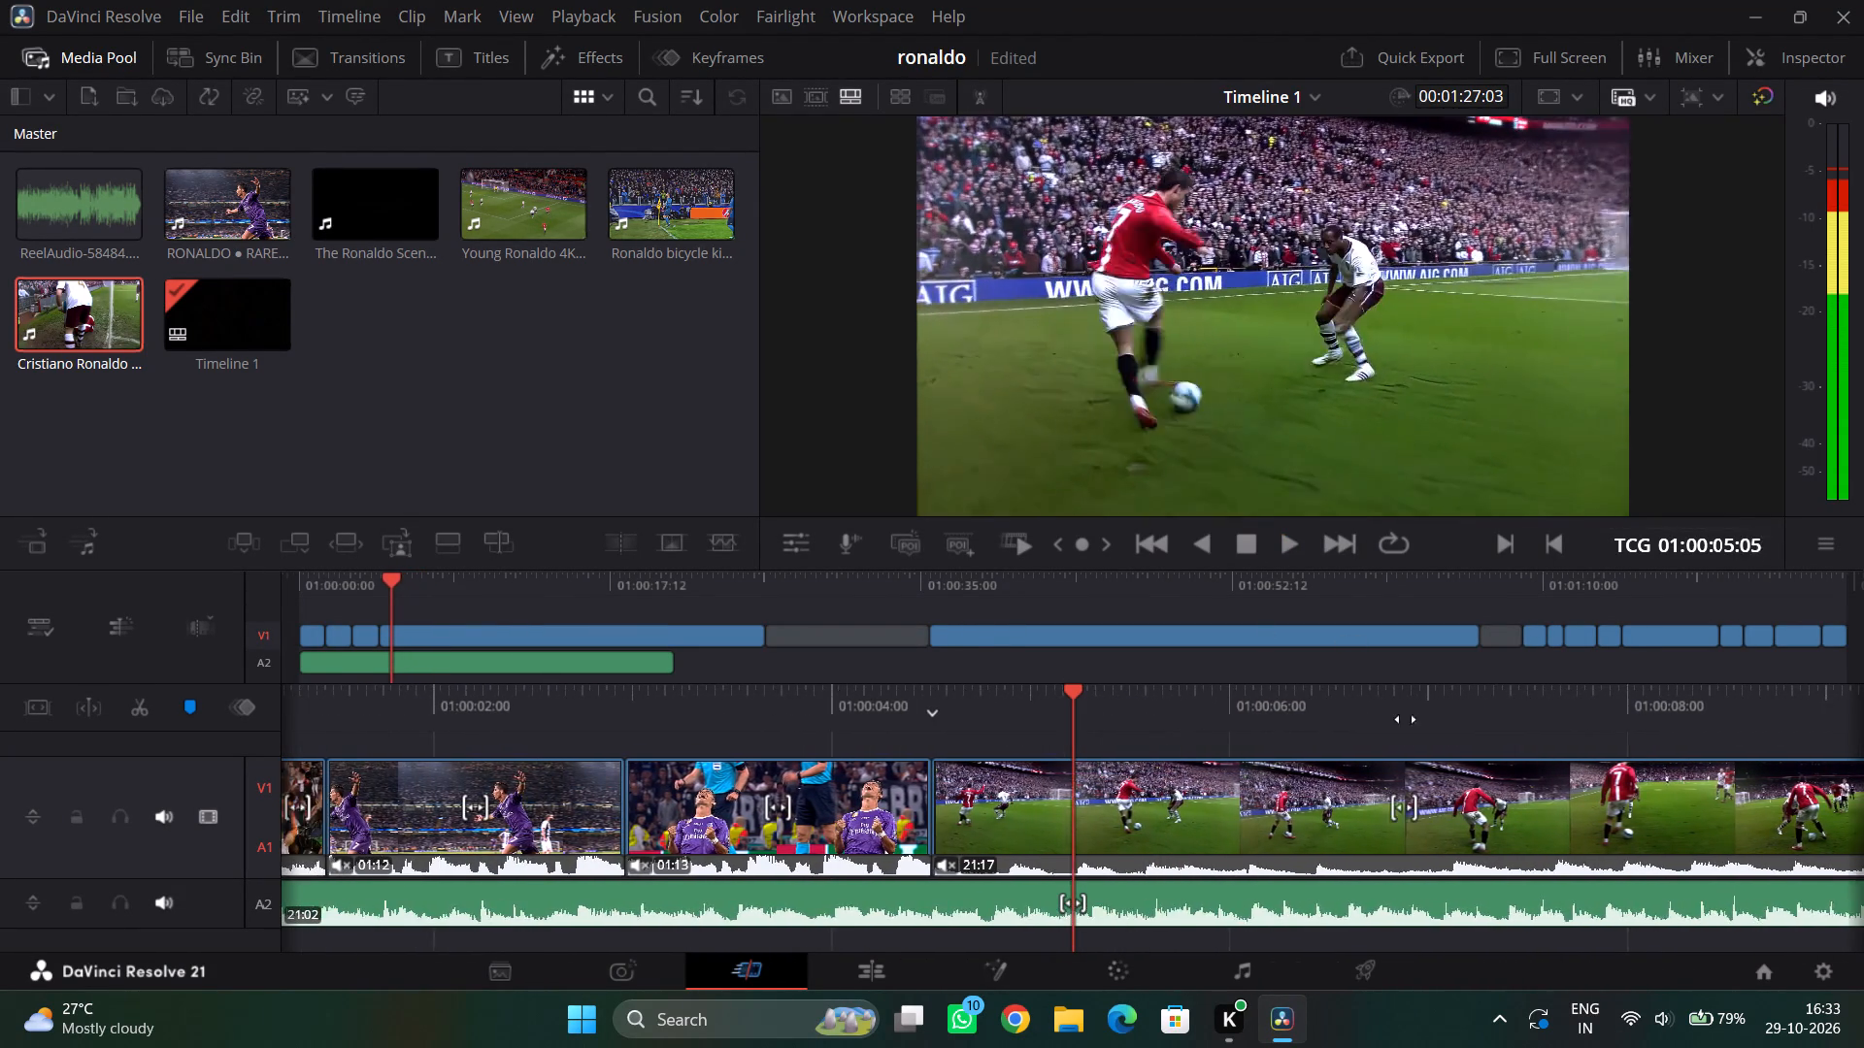
drag(1406, 719, 1284, 718)
click(139, 706)
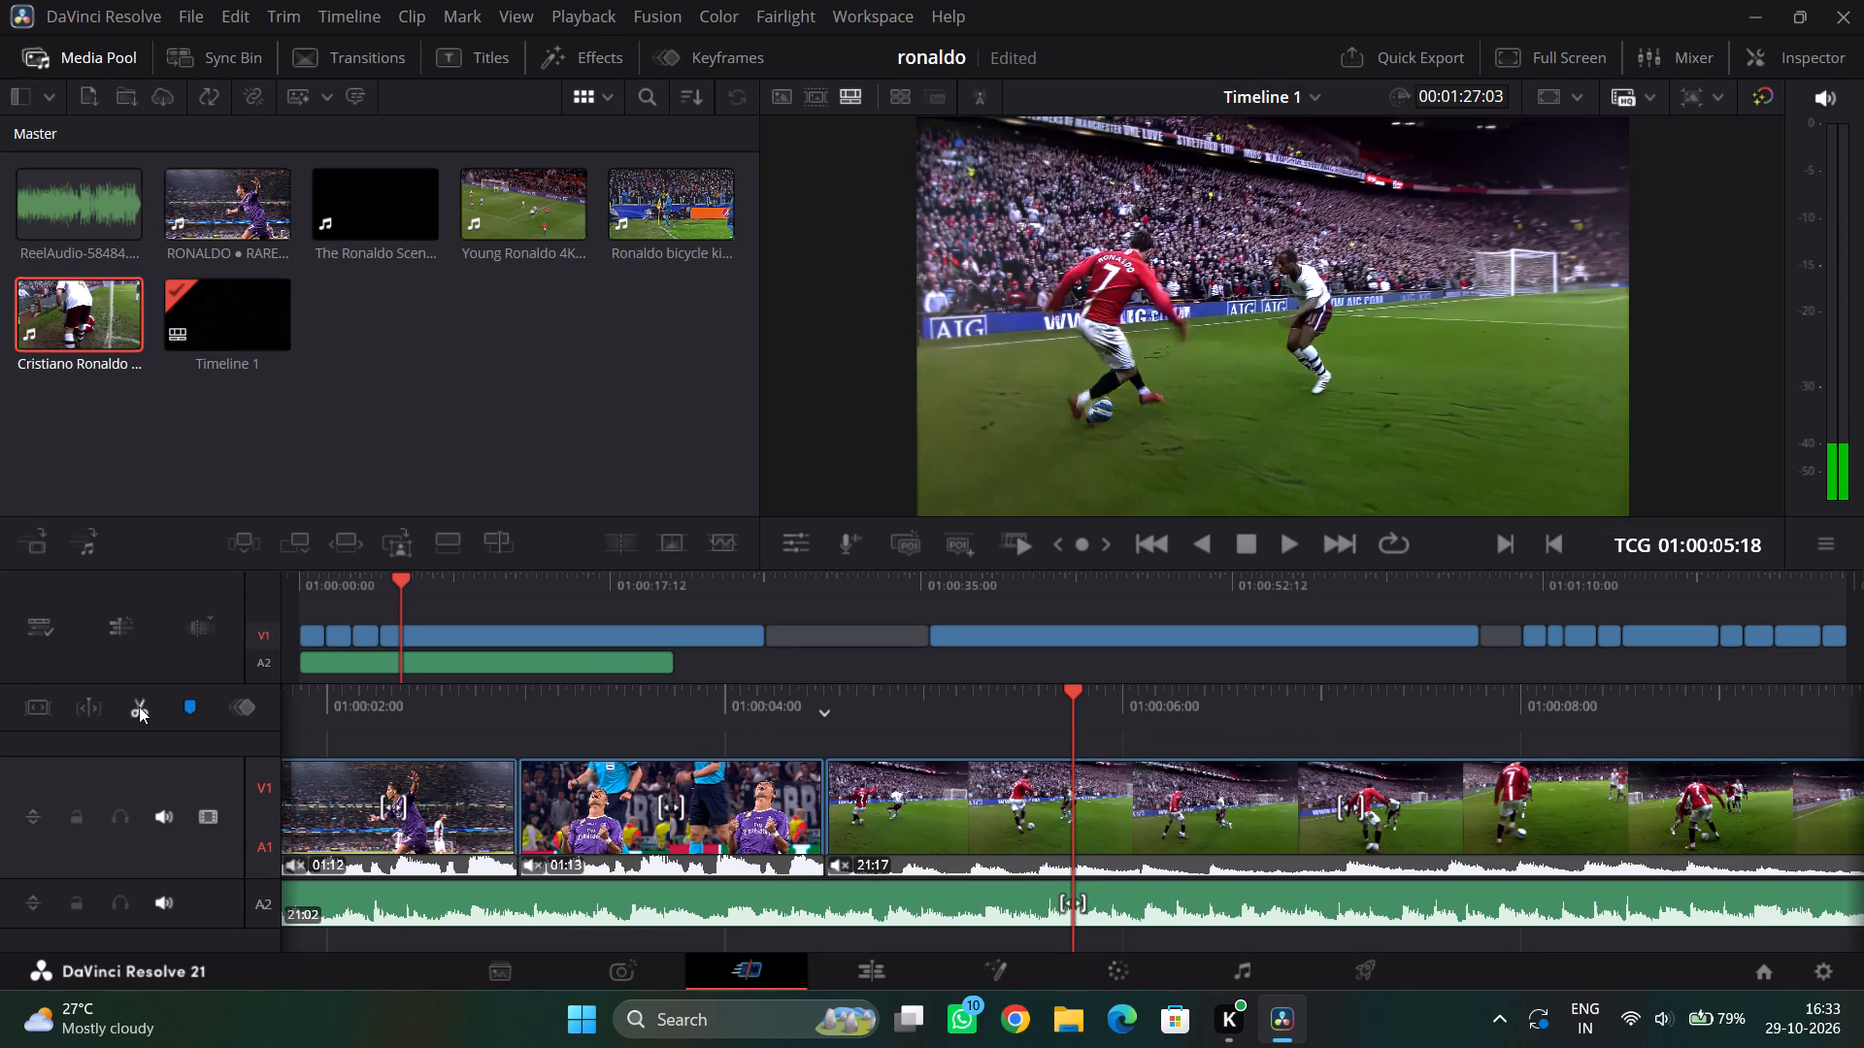
Review the rest of the dribbling footage and delete the 20:11 remainder after the cut.
drag(1389, 682, 1314, 688)
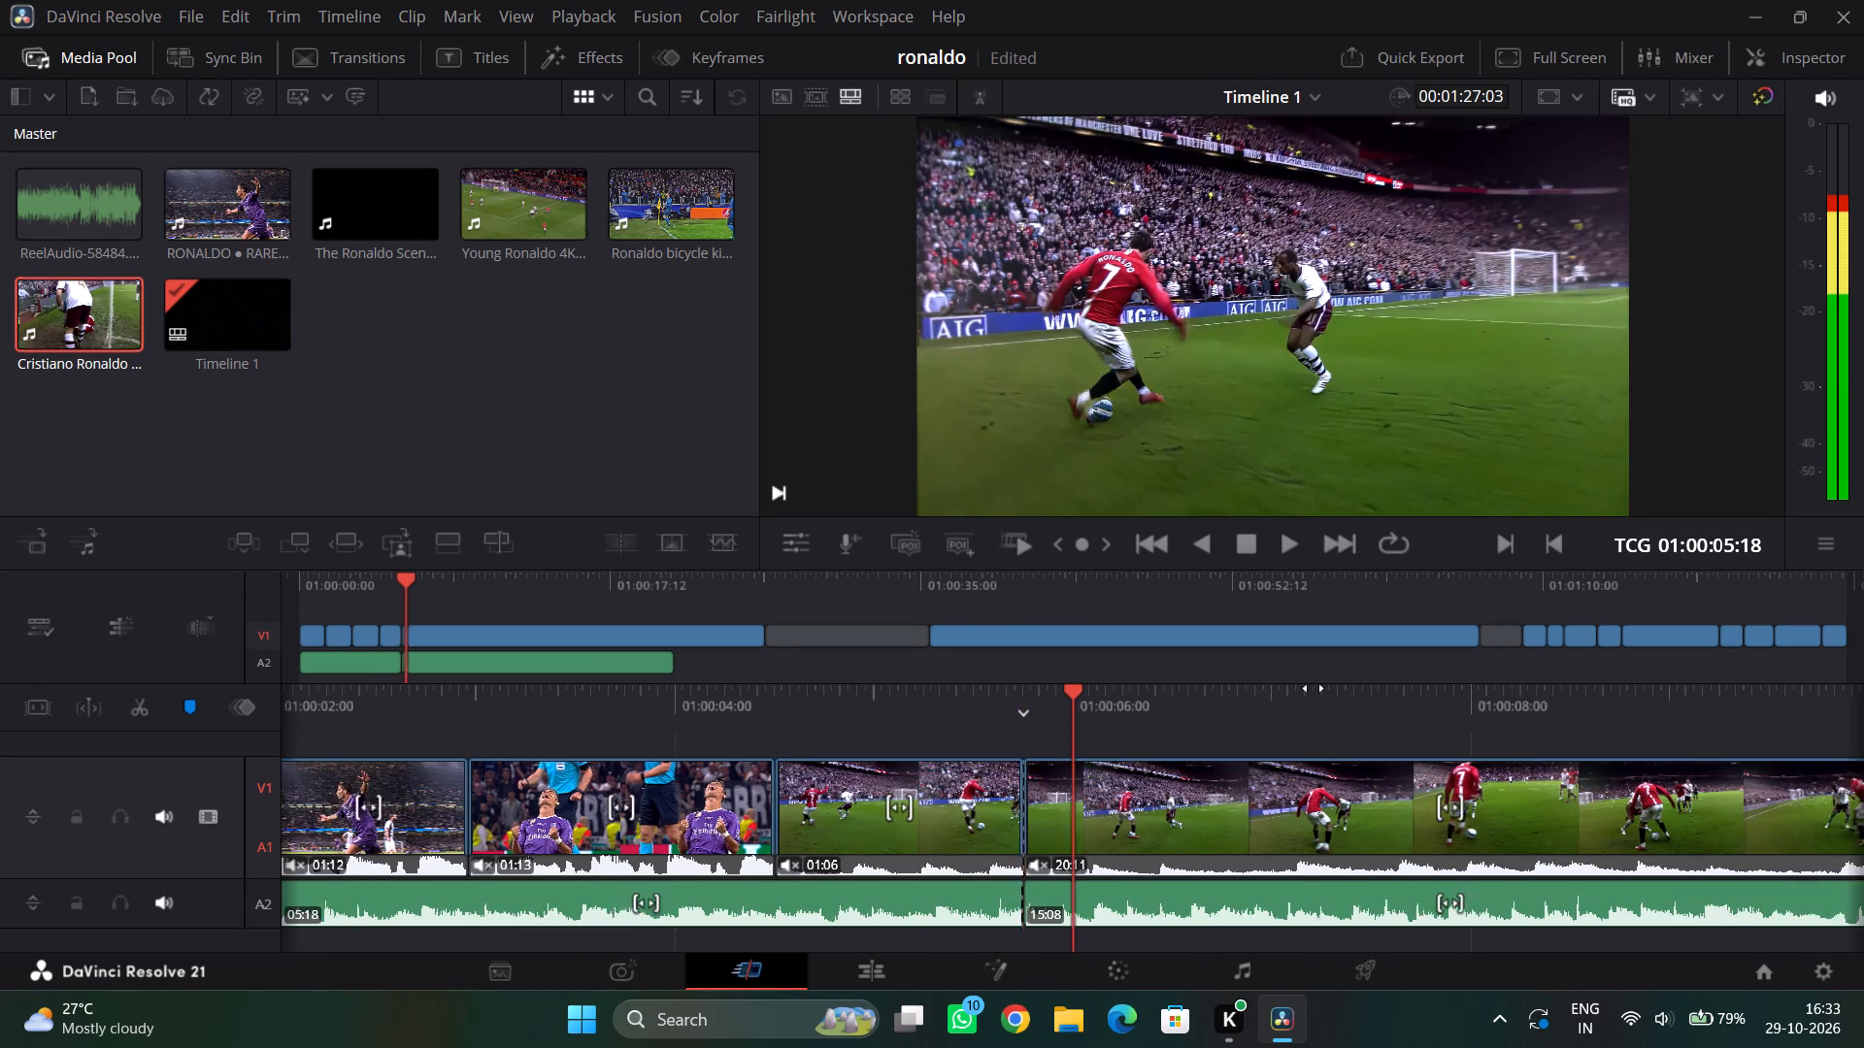
drag(1314, 688, 849, 731)
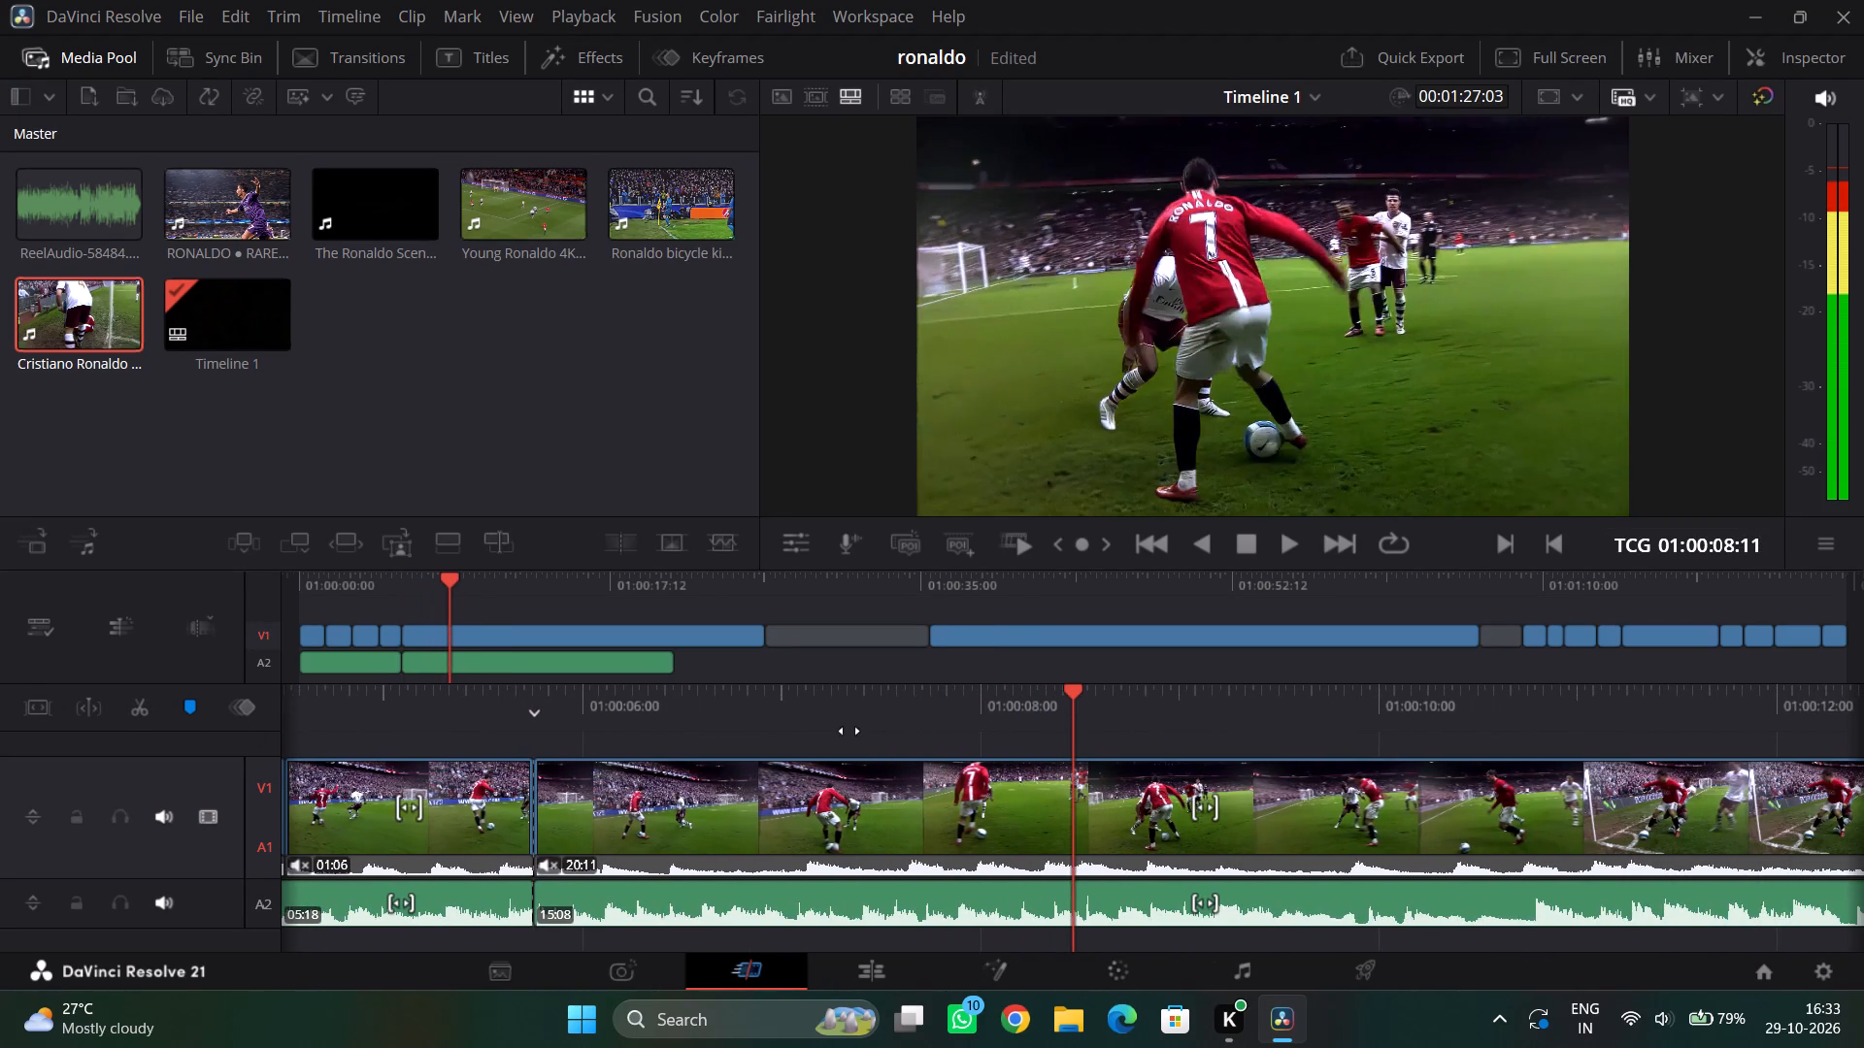
drag(1485, 695, 879, 716)
drag(1474, 686, 997, 717)
drag(1548, 694, 1191, 704)
drag(1564, 690, 1225, 713)
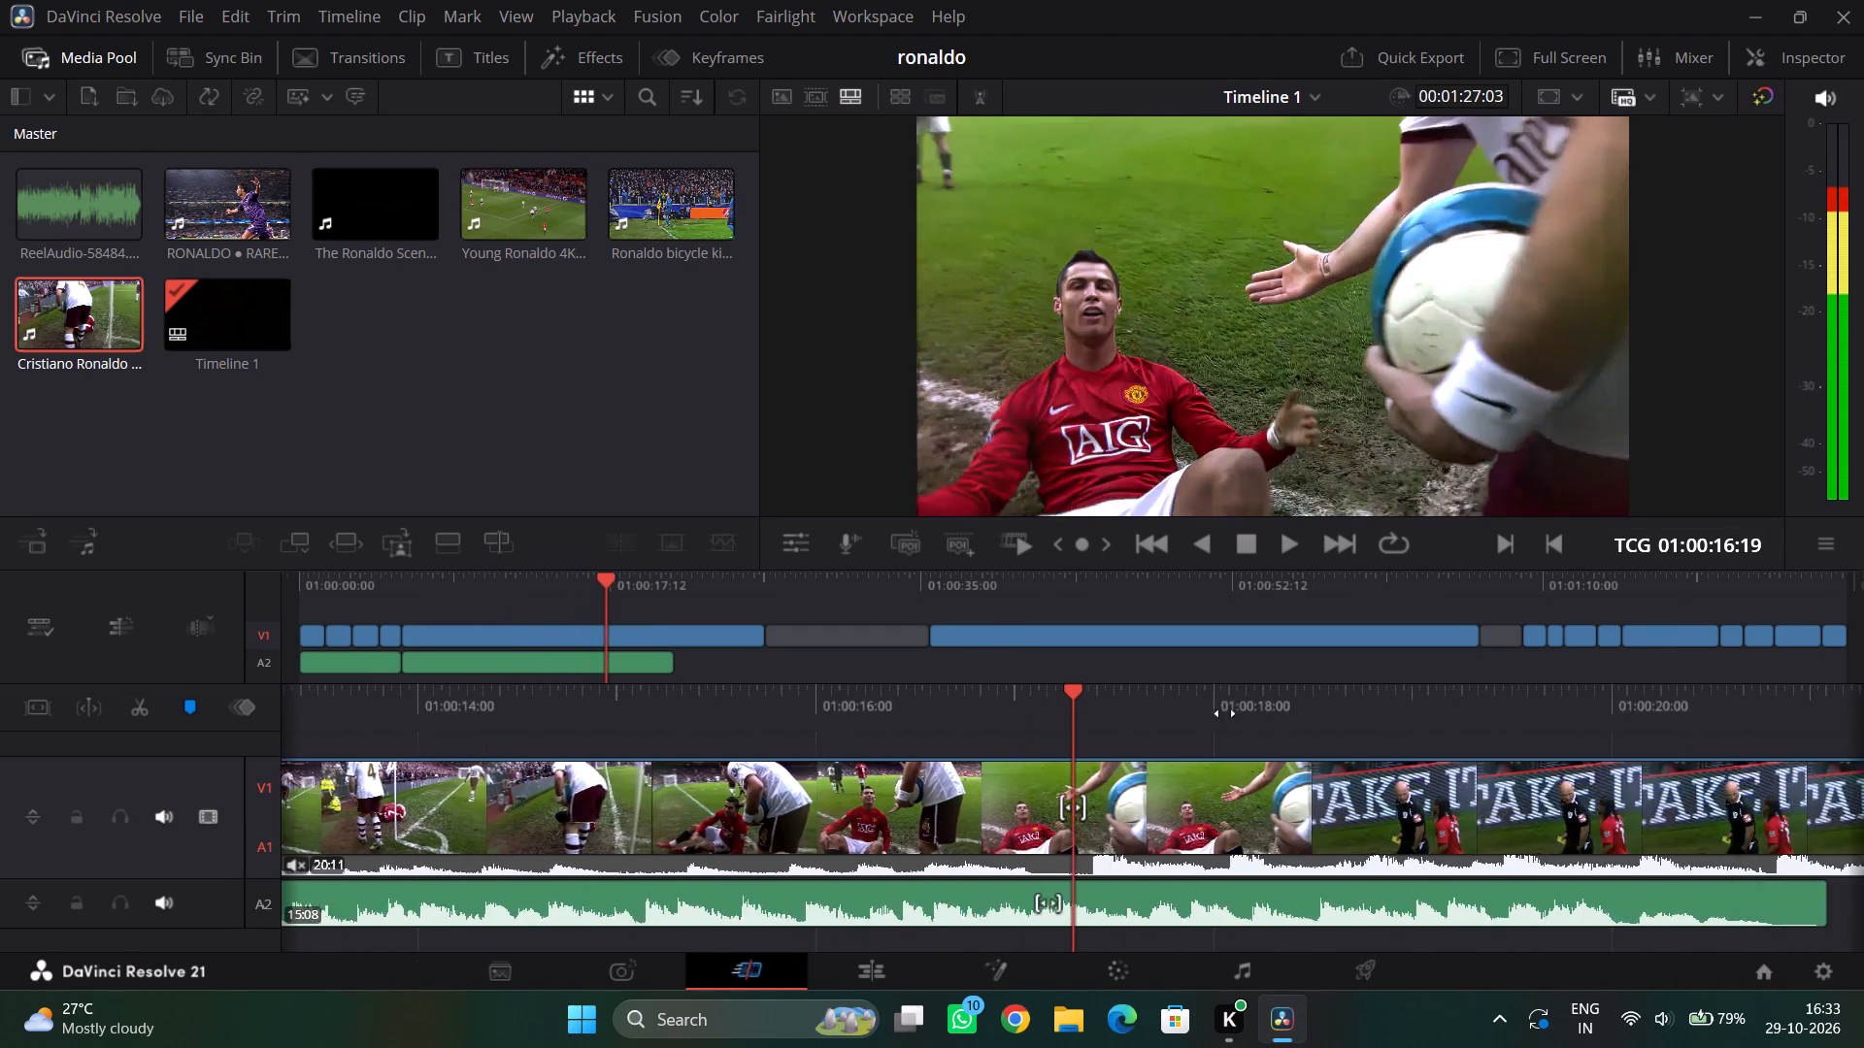
drag(1225, 713, 837, 718)
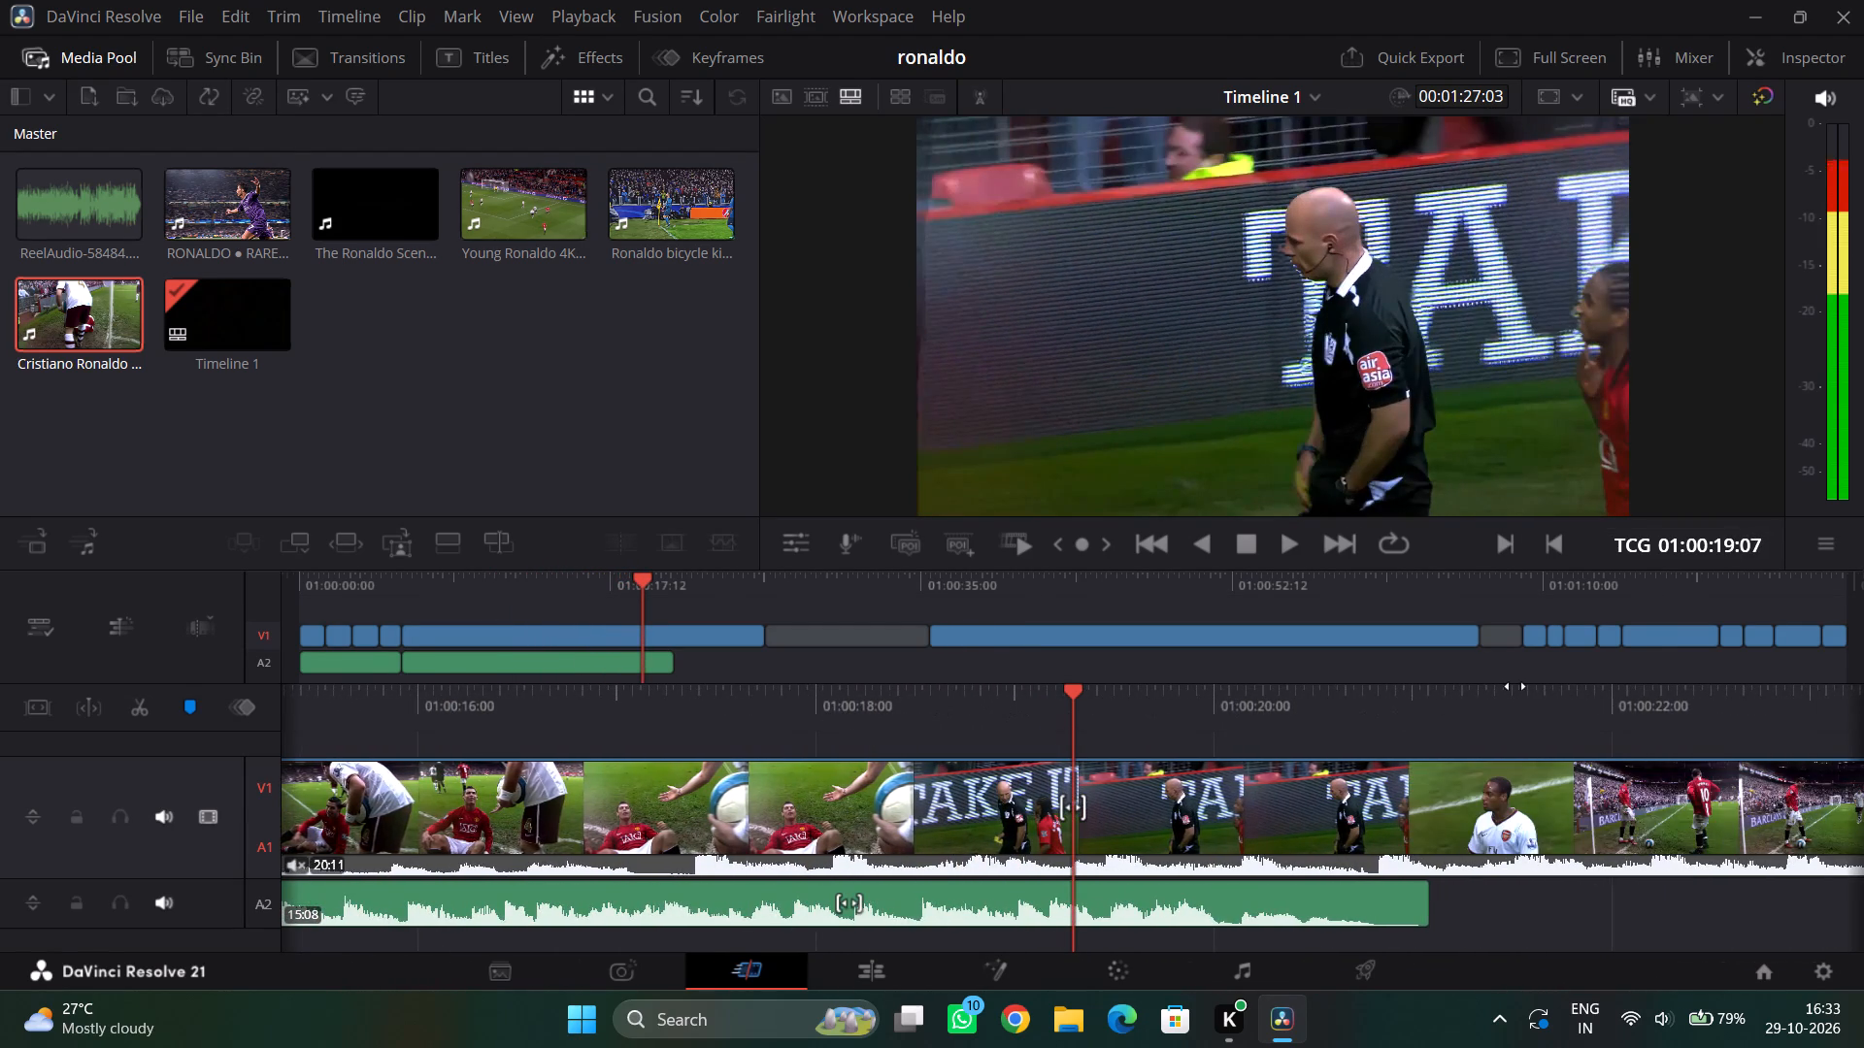
drag(1515, 686, 796, 716)
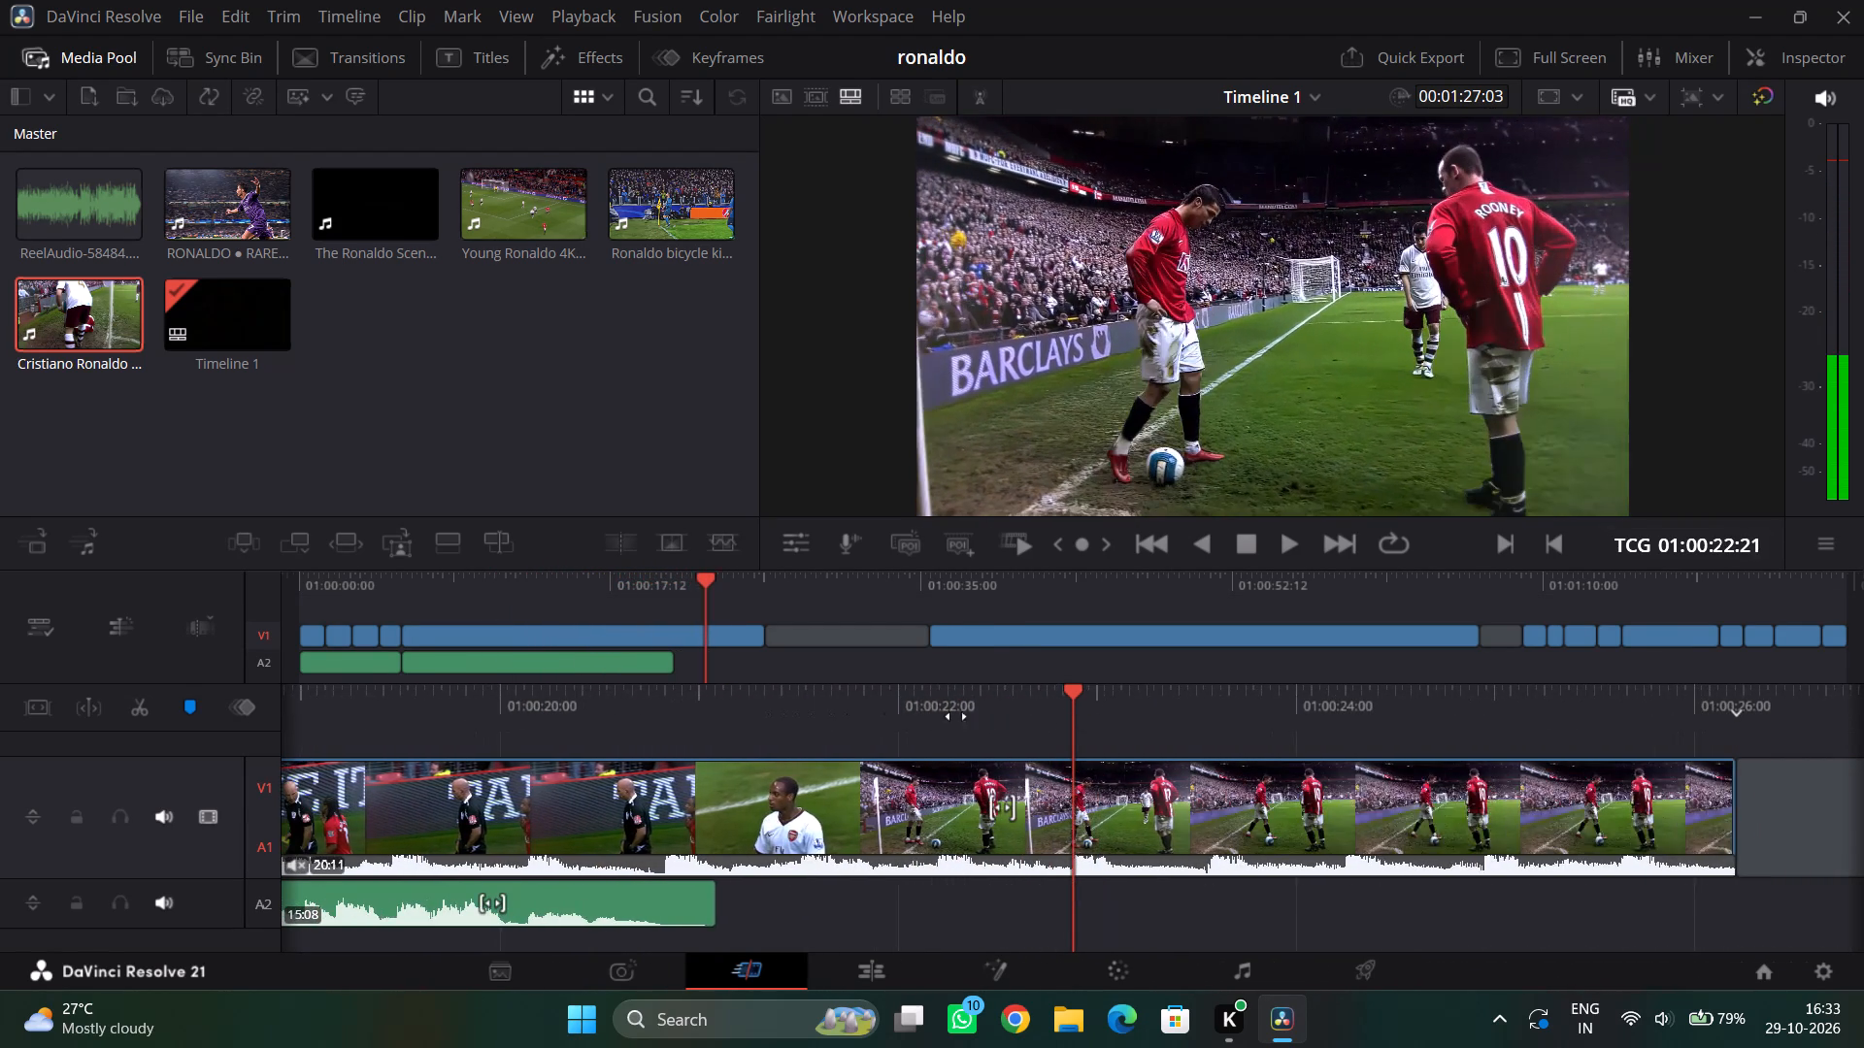
drag(1503, 697, 1027, 702)
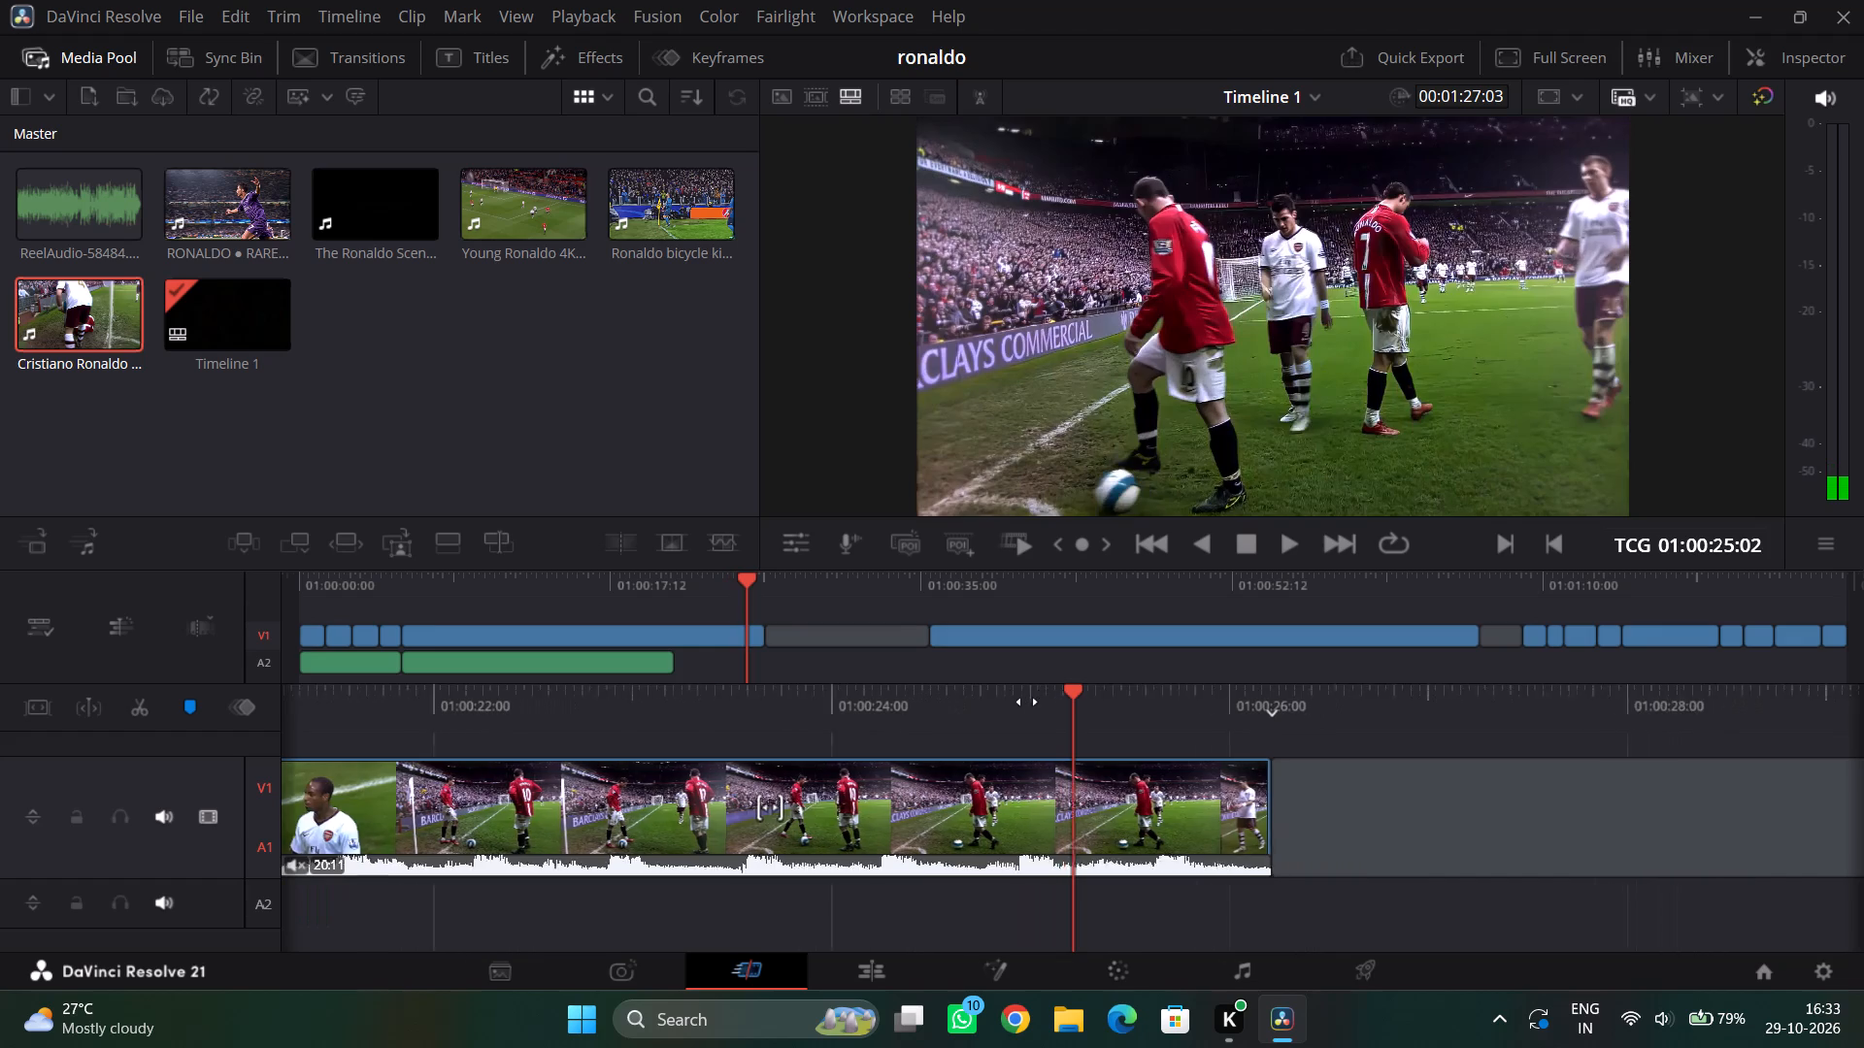
drag(1027, 702, 1430, 712)
click(1322, 799)
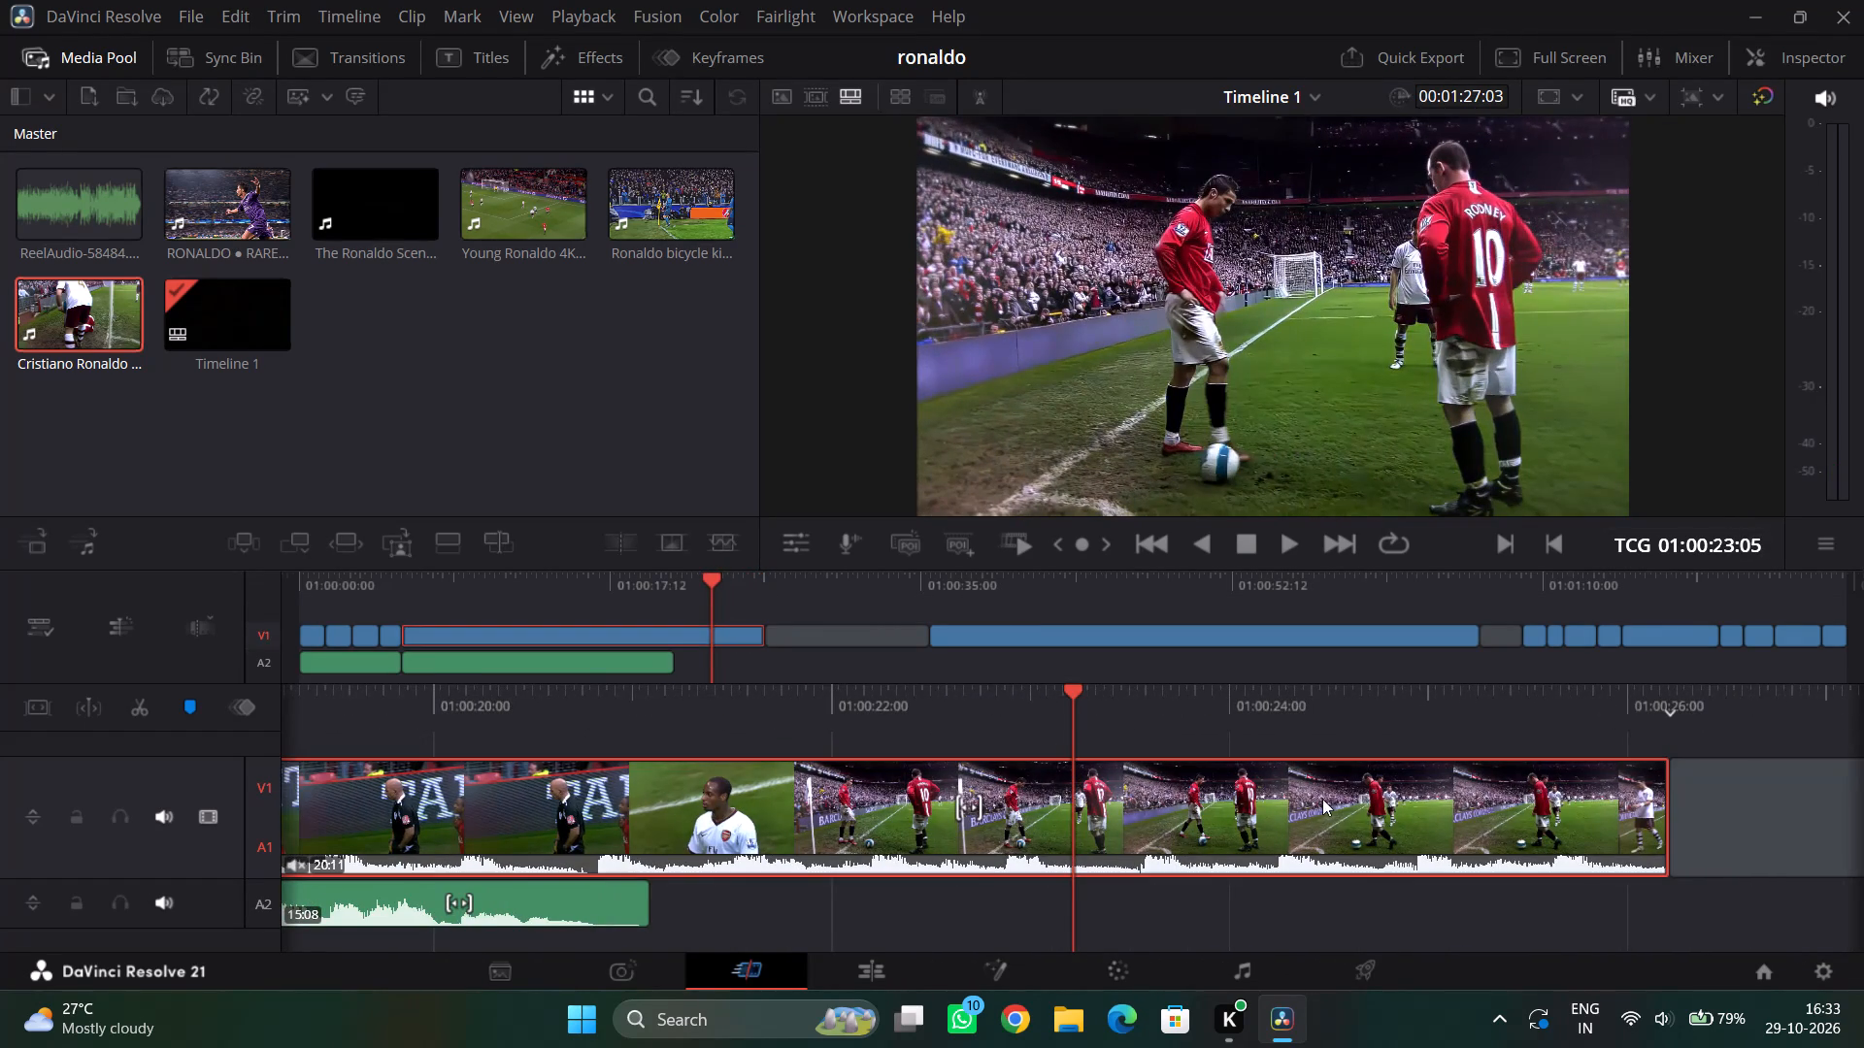
key(Delete)
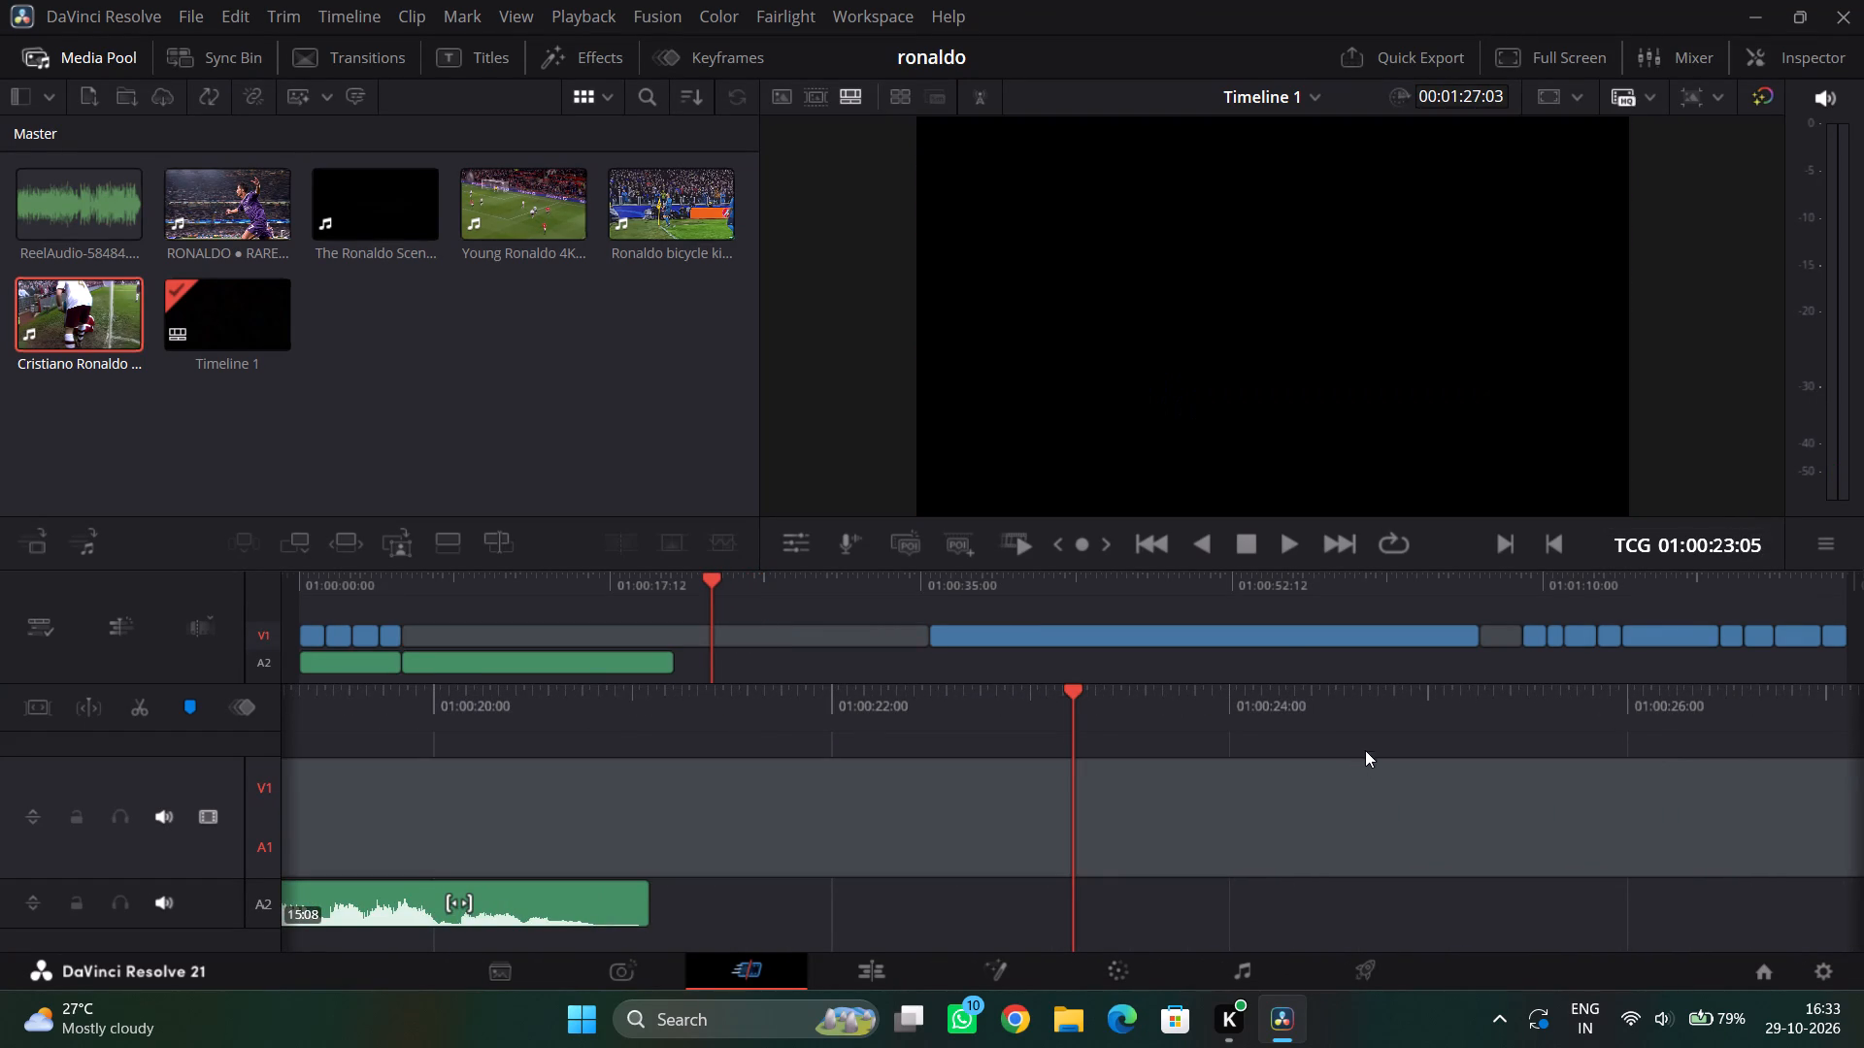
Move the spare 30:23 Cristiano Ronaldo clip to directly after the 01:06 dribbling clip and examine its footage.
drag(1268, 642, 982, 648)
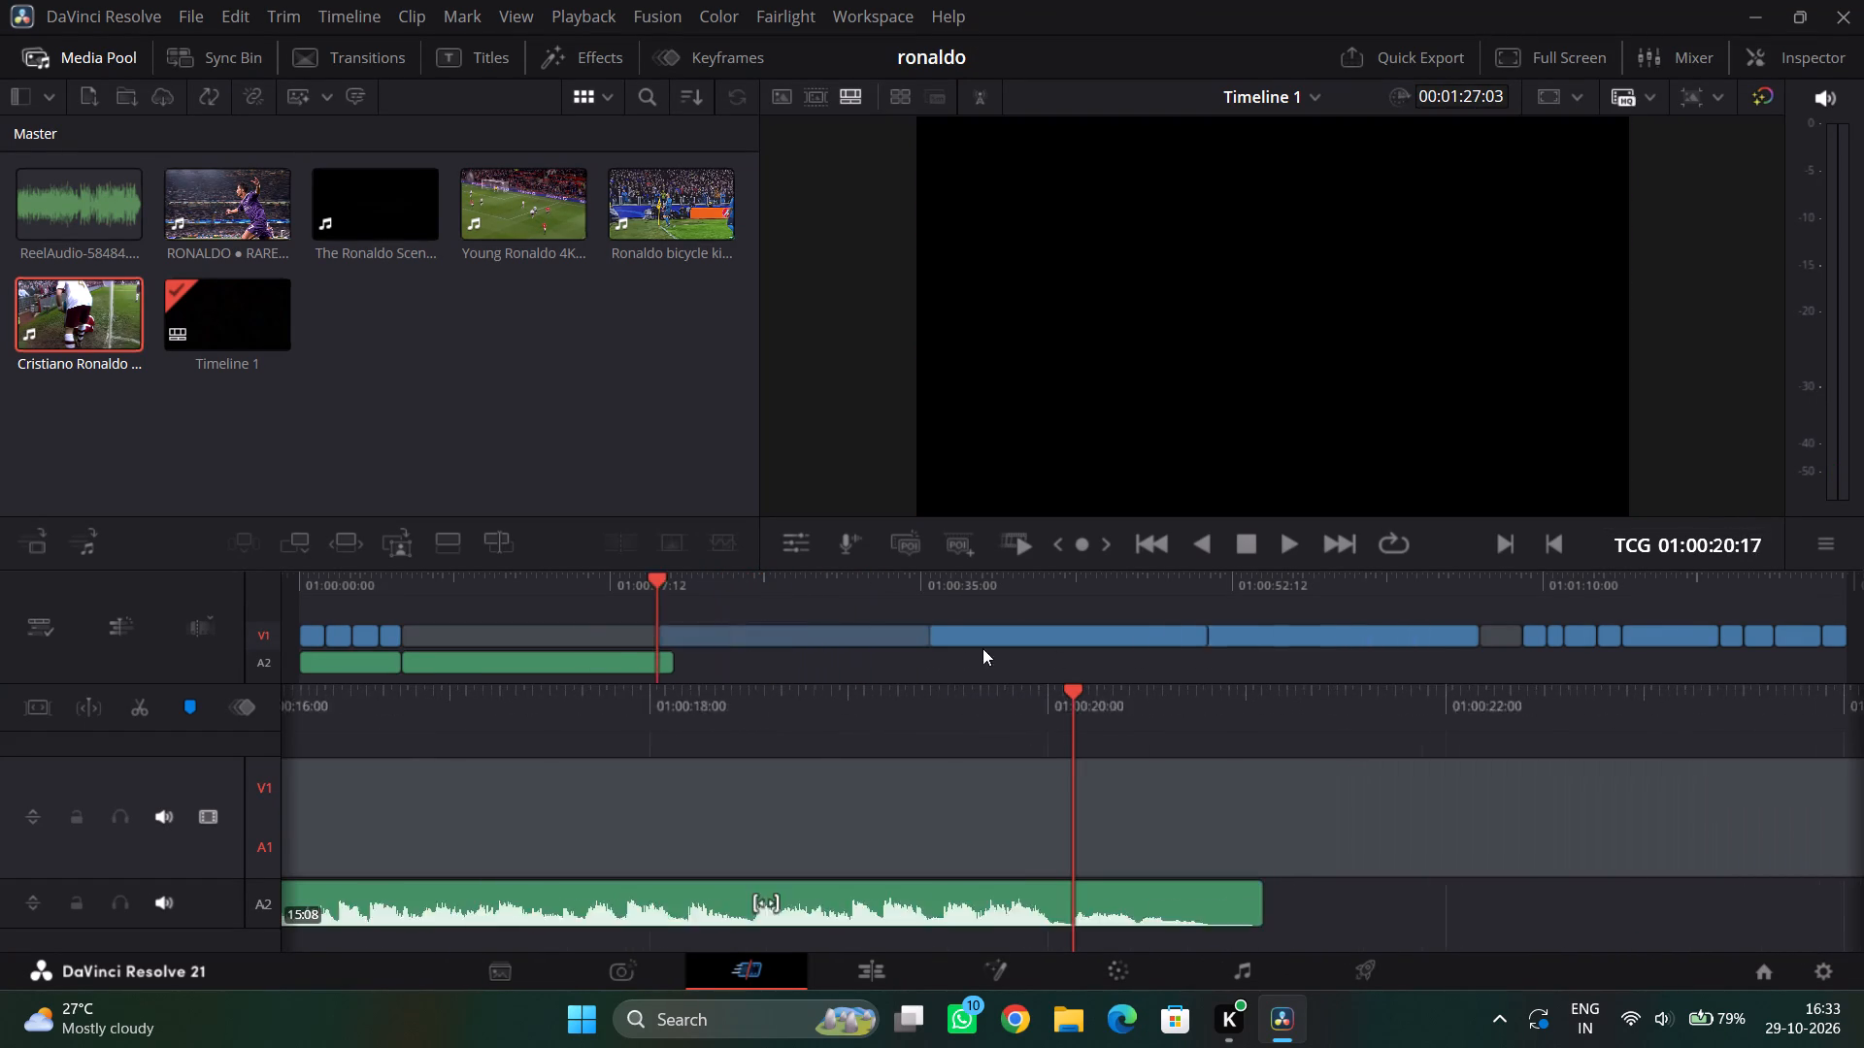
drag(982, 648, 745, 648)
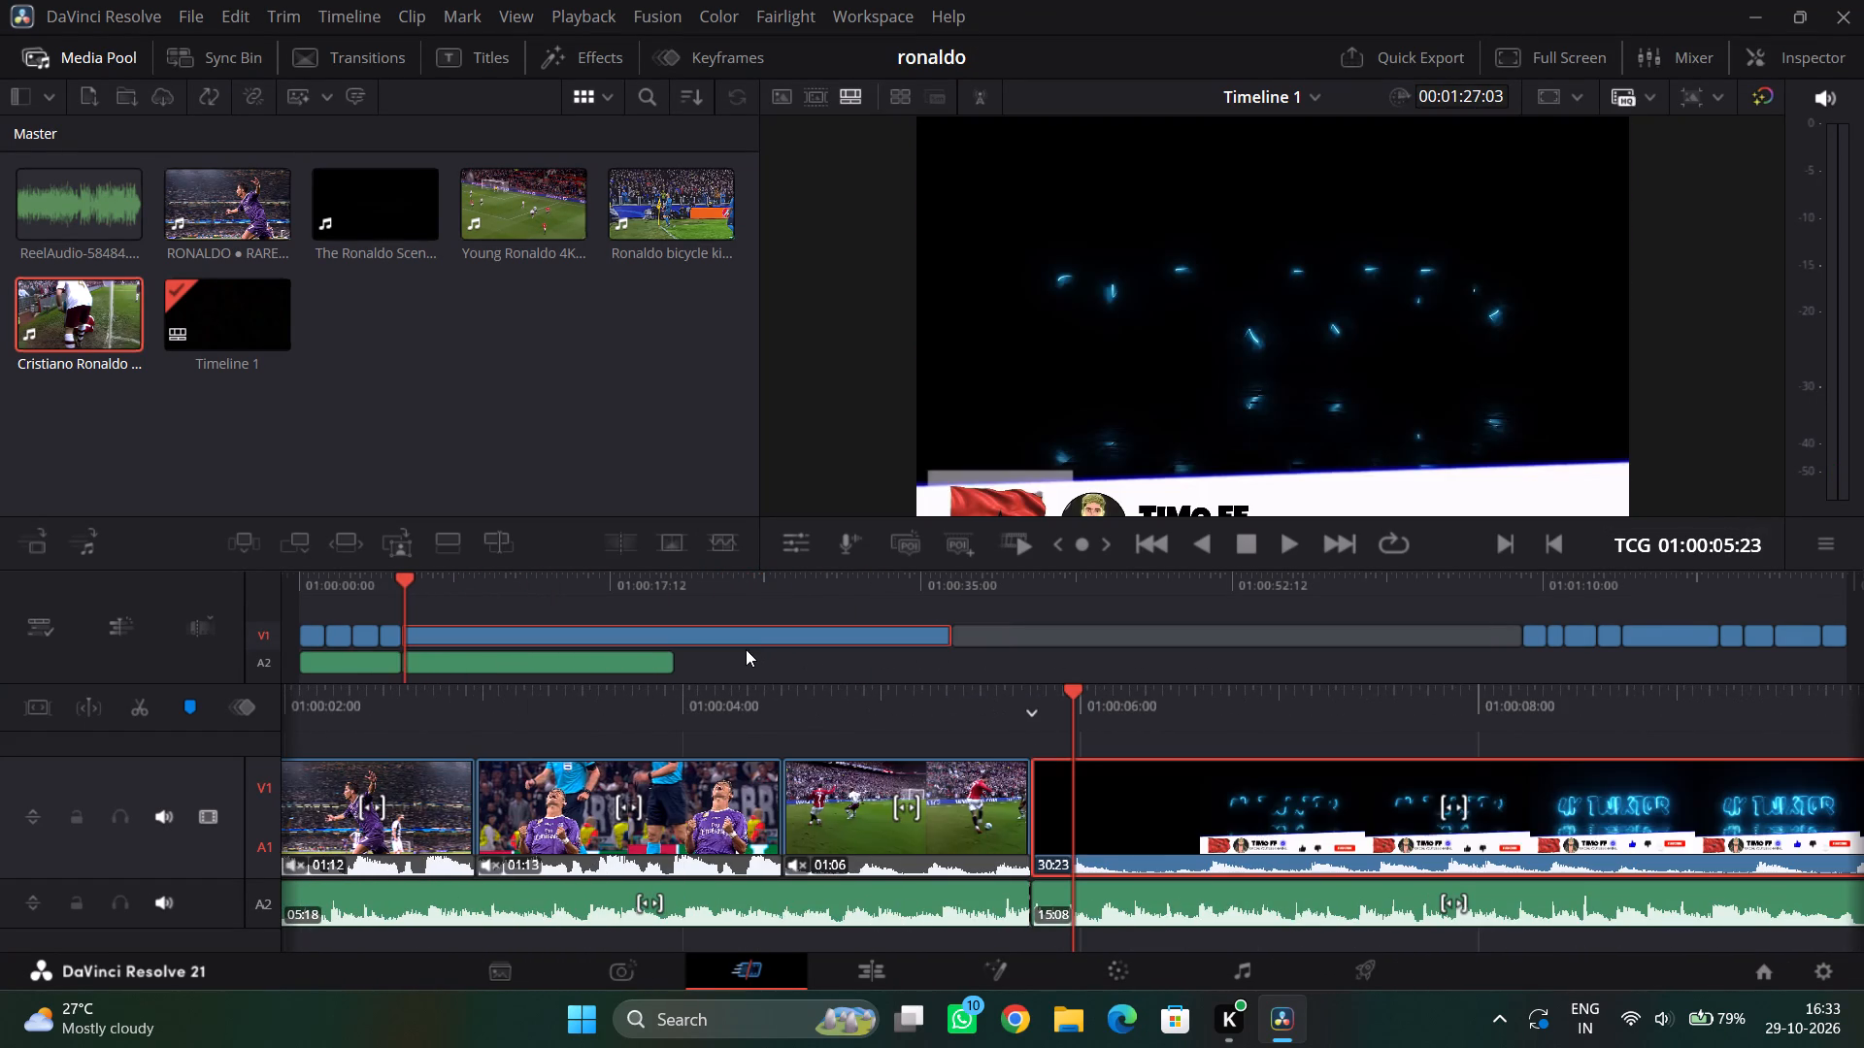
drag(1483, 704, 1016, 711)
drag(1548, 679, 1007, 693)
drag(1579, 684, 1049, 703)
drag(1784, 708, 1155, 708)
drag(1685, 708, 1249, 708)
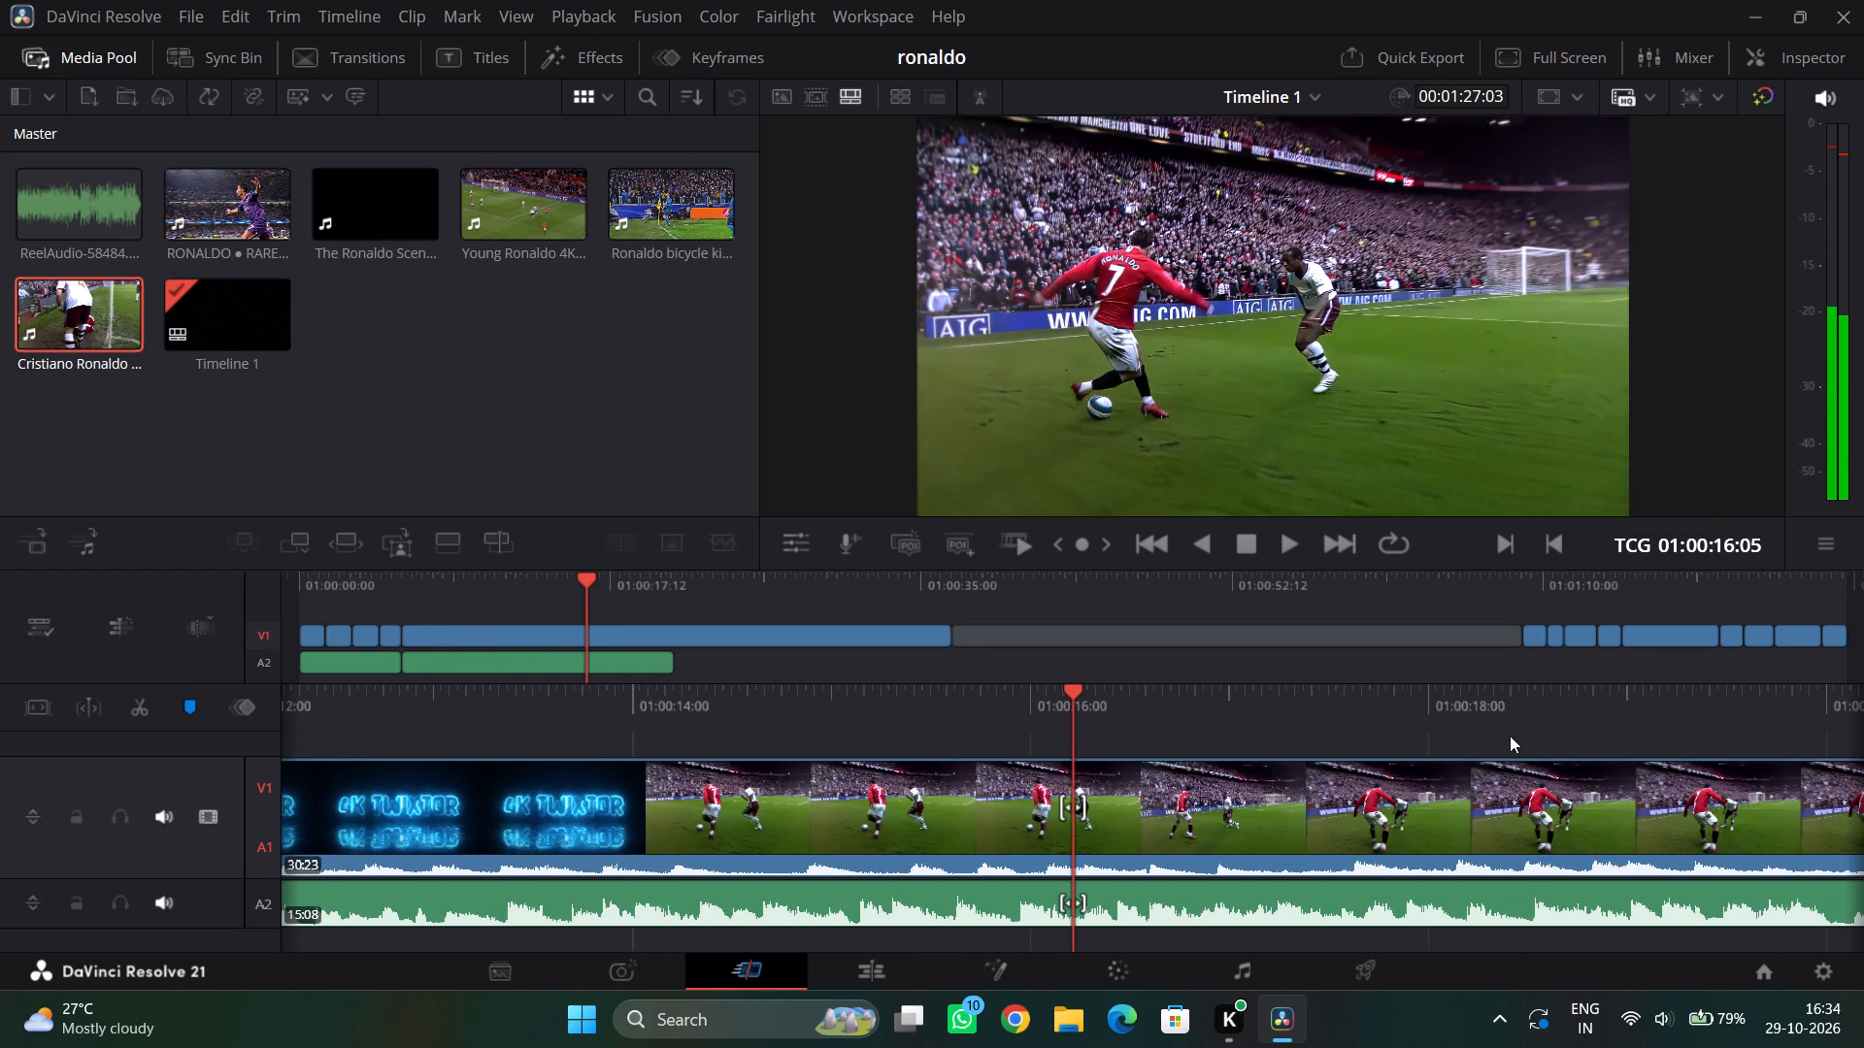
Delete the spare 30:23 Cristiano Ronaldo clip from the video track.
click(1408, 817)
key(Delete)
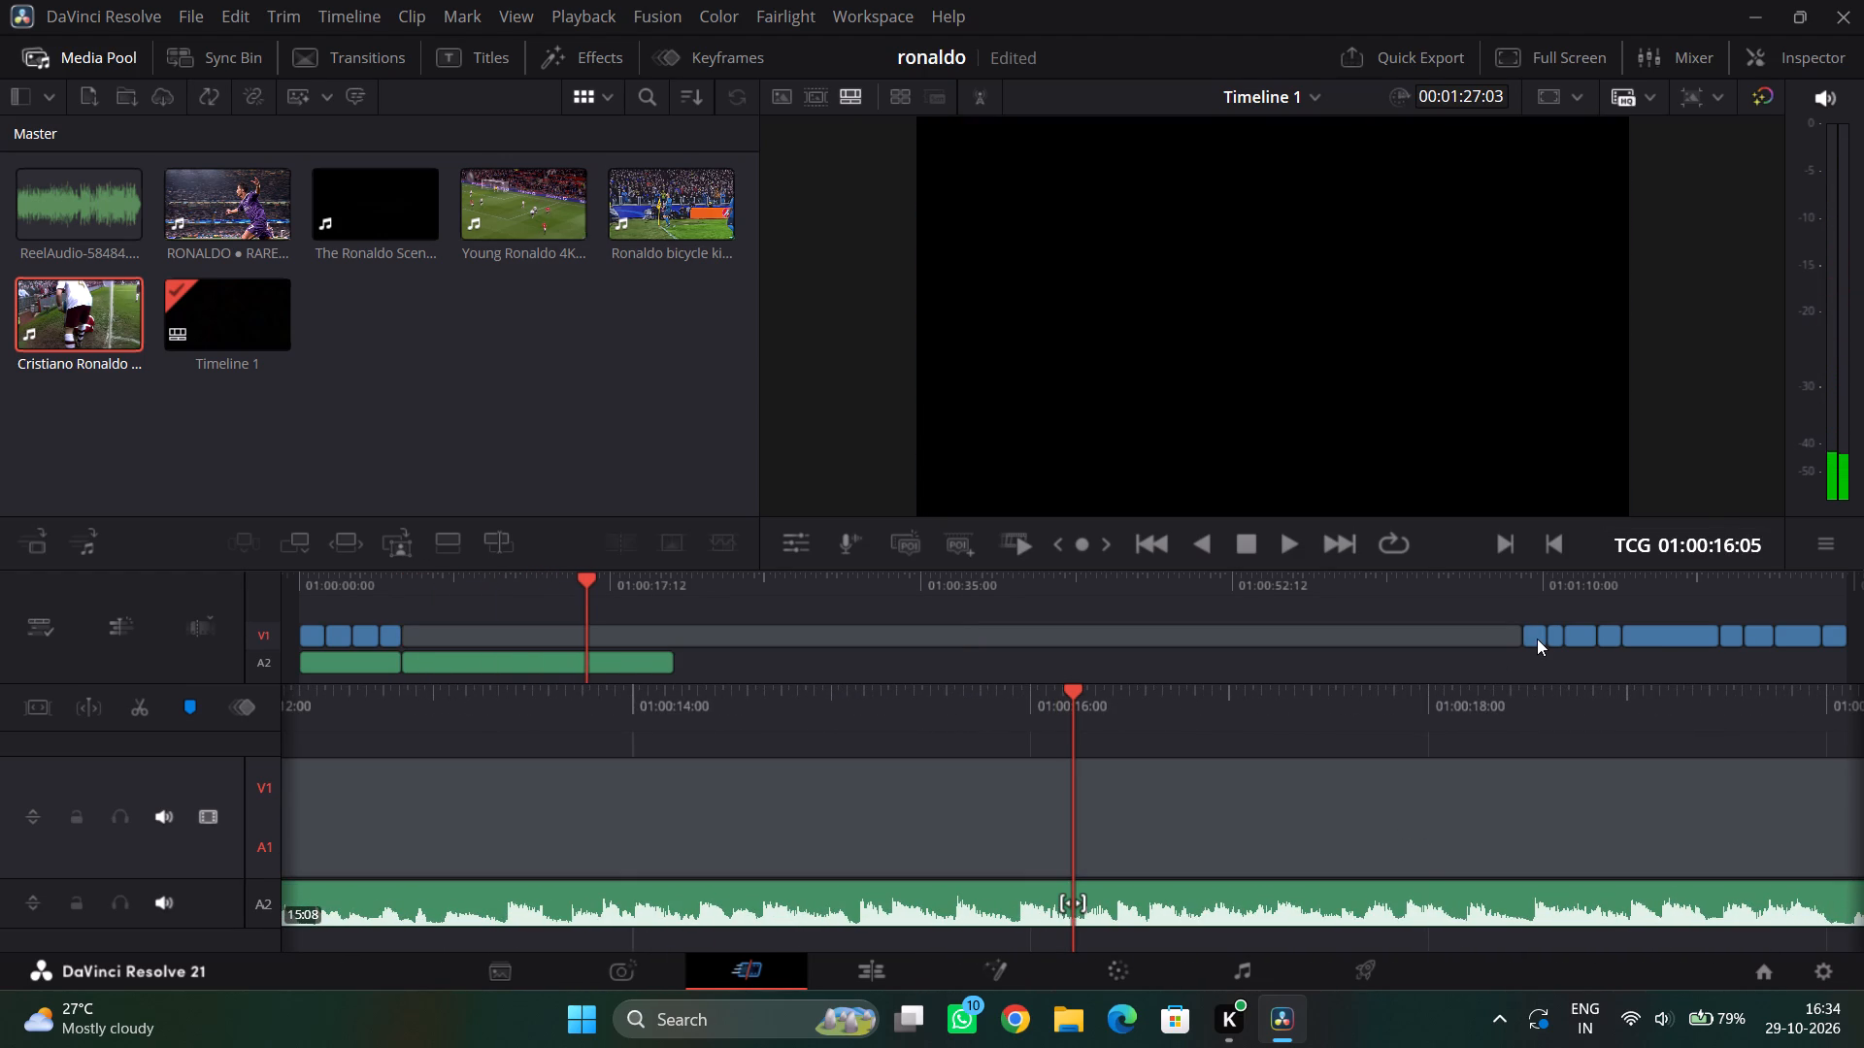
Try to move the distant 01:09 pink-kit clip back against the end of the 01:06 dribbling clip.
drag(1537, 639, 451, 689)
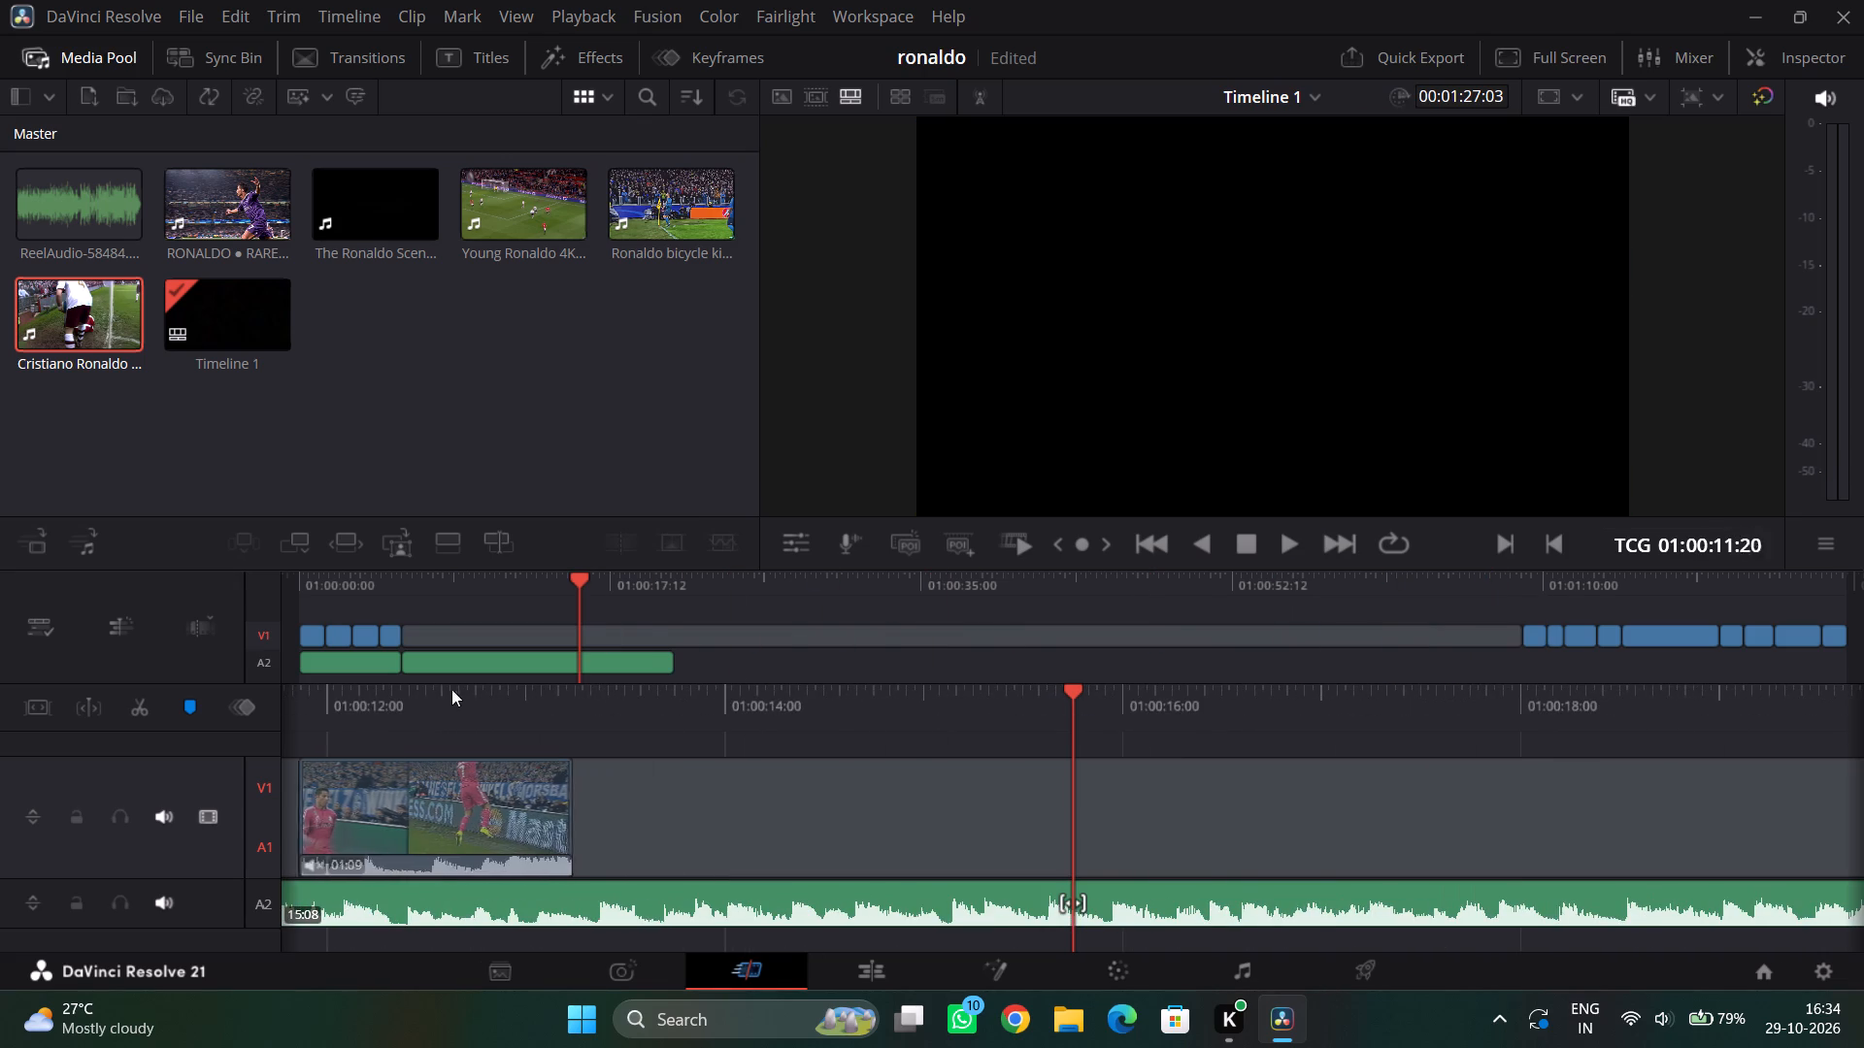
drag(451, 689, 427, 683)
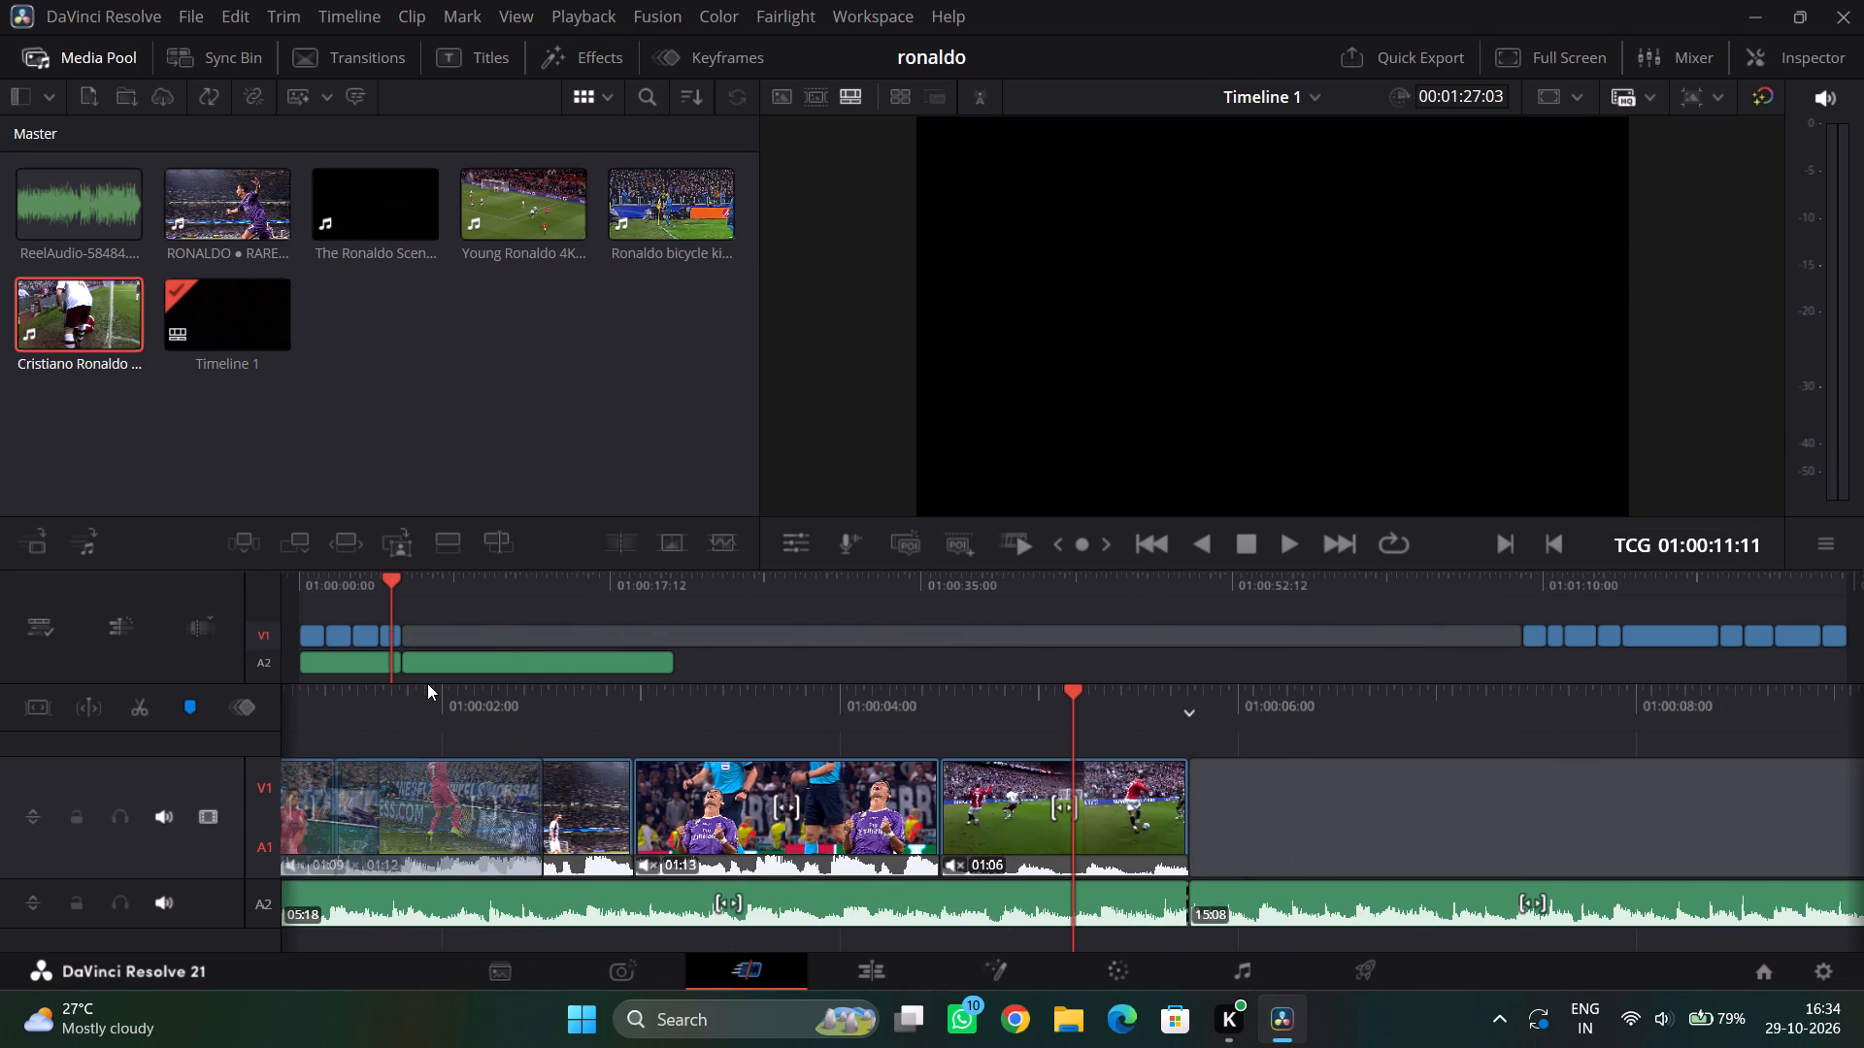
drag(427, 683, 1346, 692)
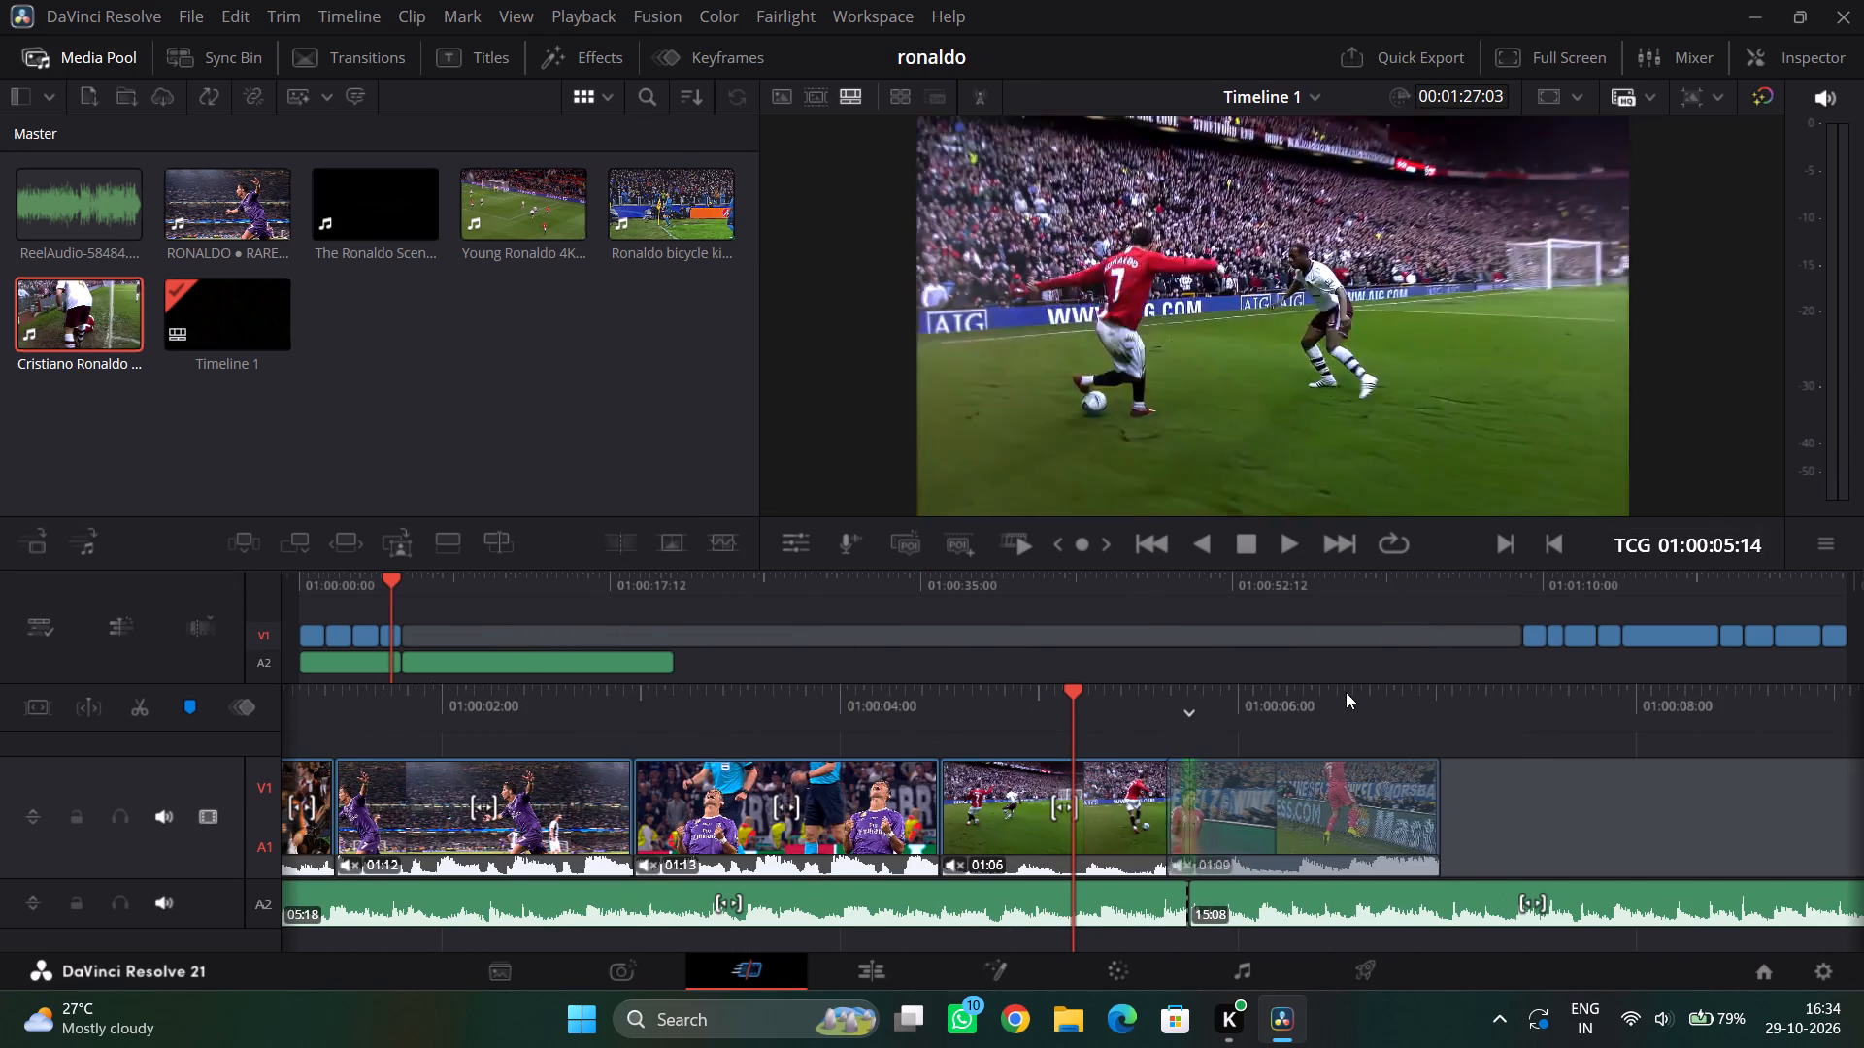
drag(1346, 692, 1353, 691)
Place the 01:09 pink-kit clip directly after the 01:06 dribbling clip and pull the later clips up, removing the long gap.
drag(1441, 704, 1428, 703)
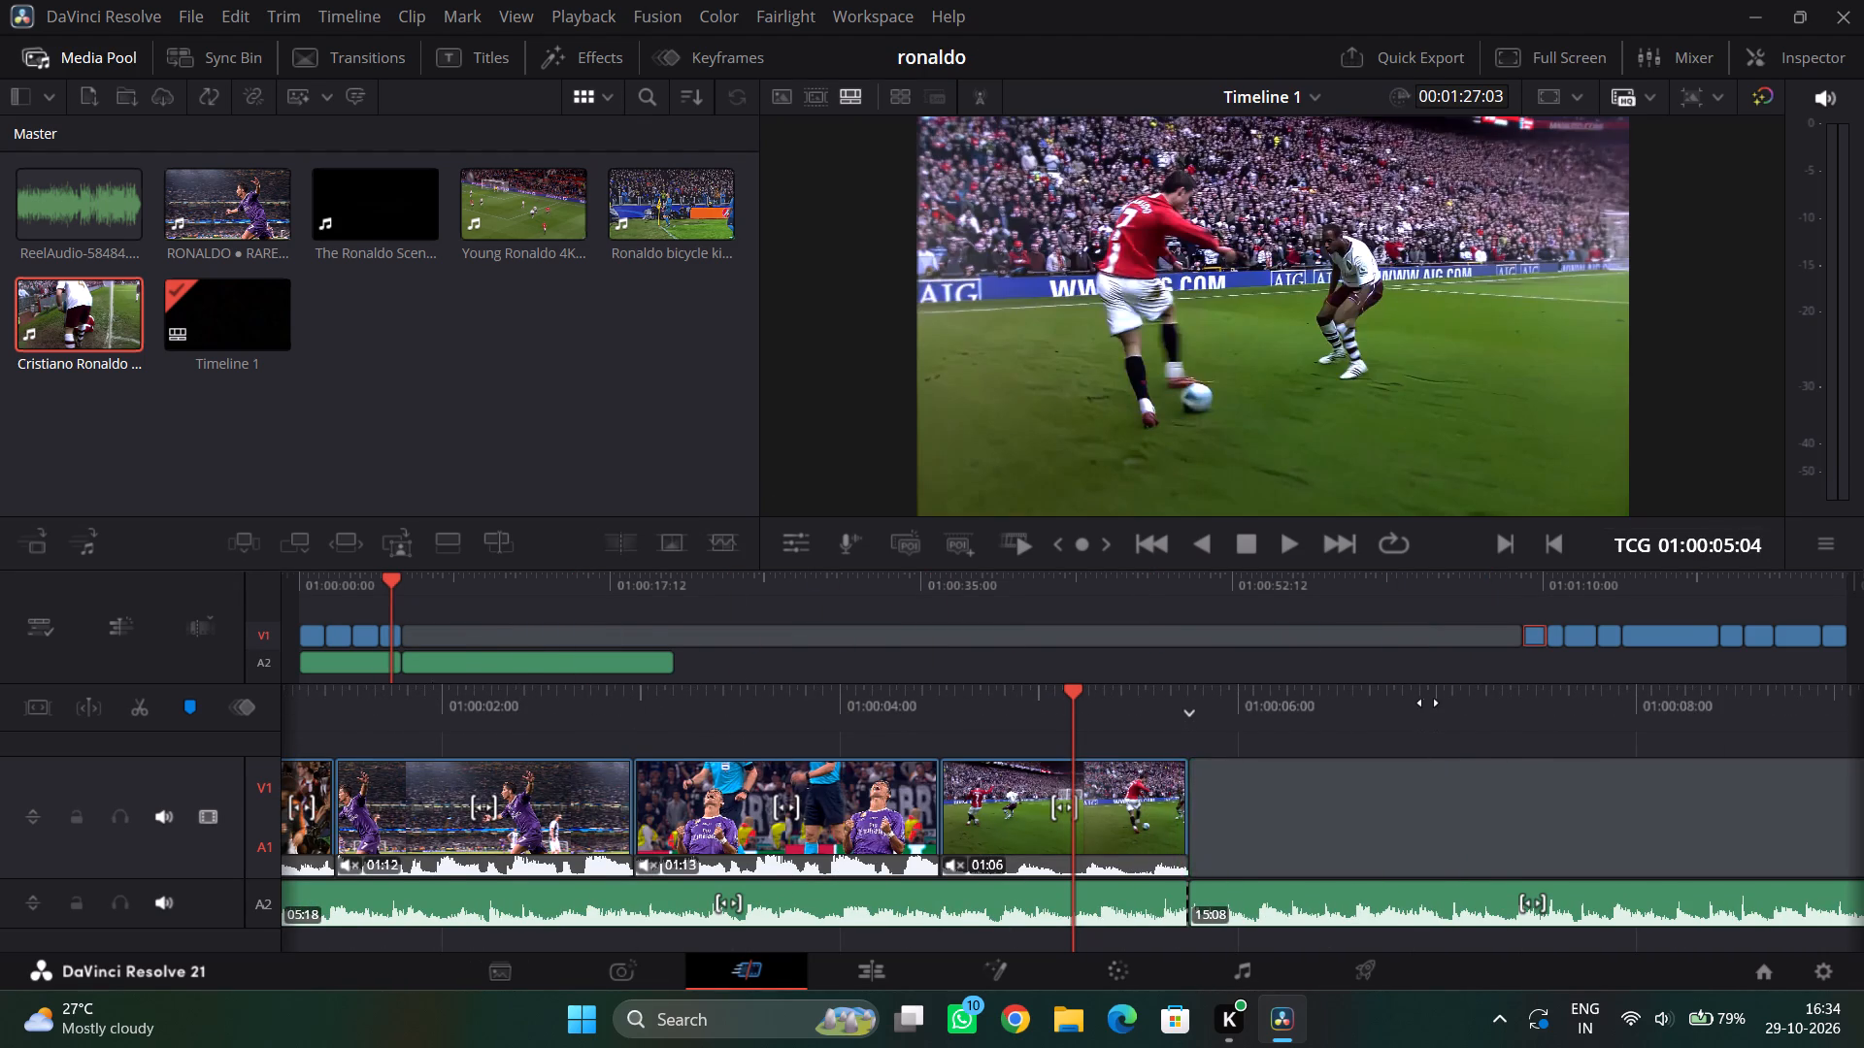
drag(1428, 703, 1339, 708)
click(1214, 809)
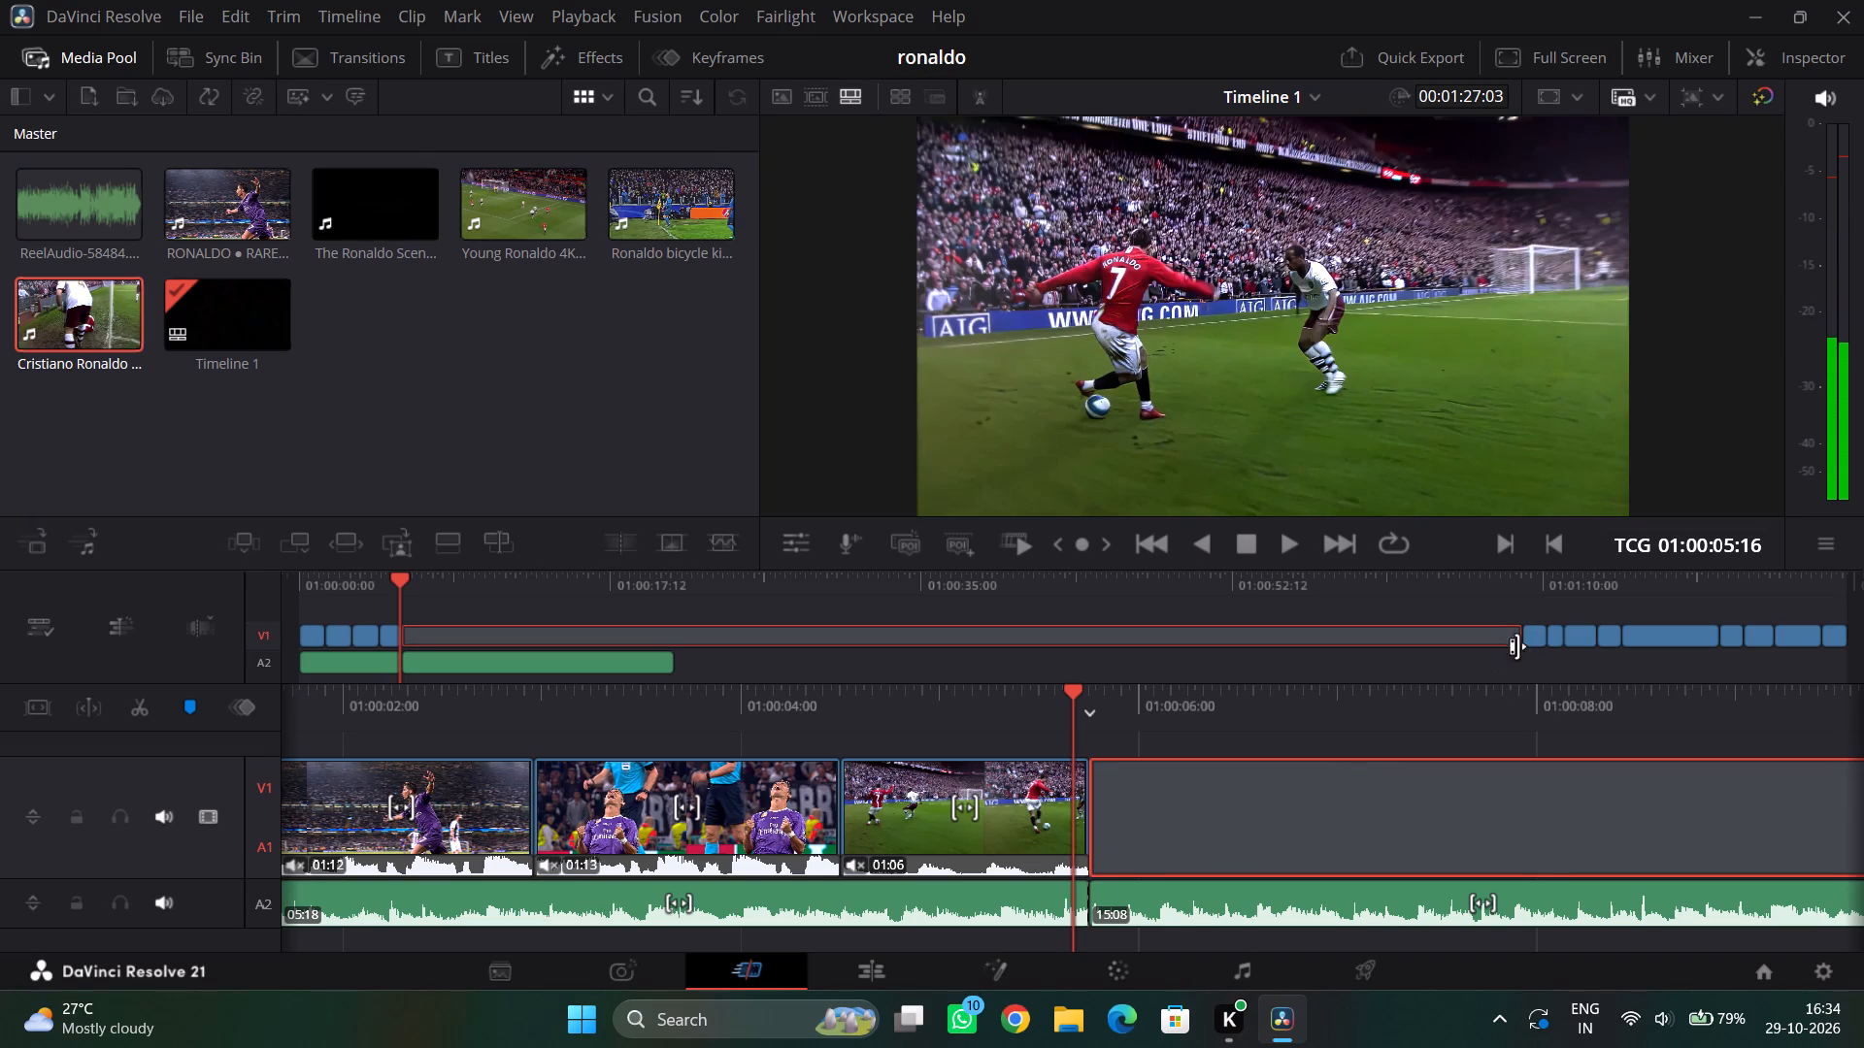
click(1538, 640)
drag(1527, 637, 1508, 639)
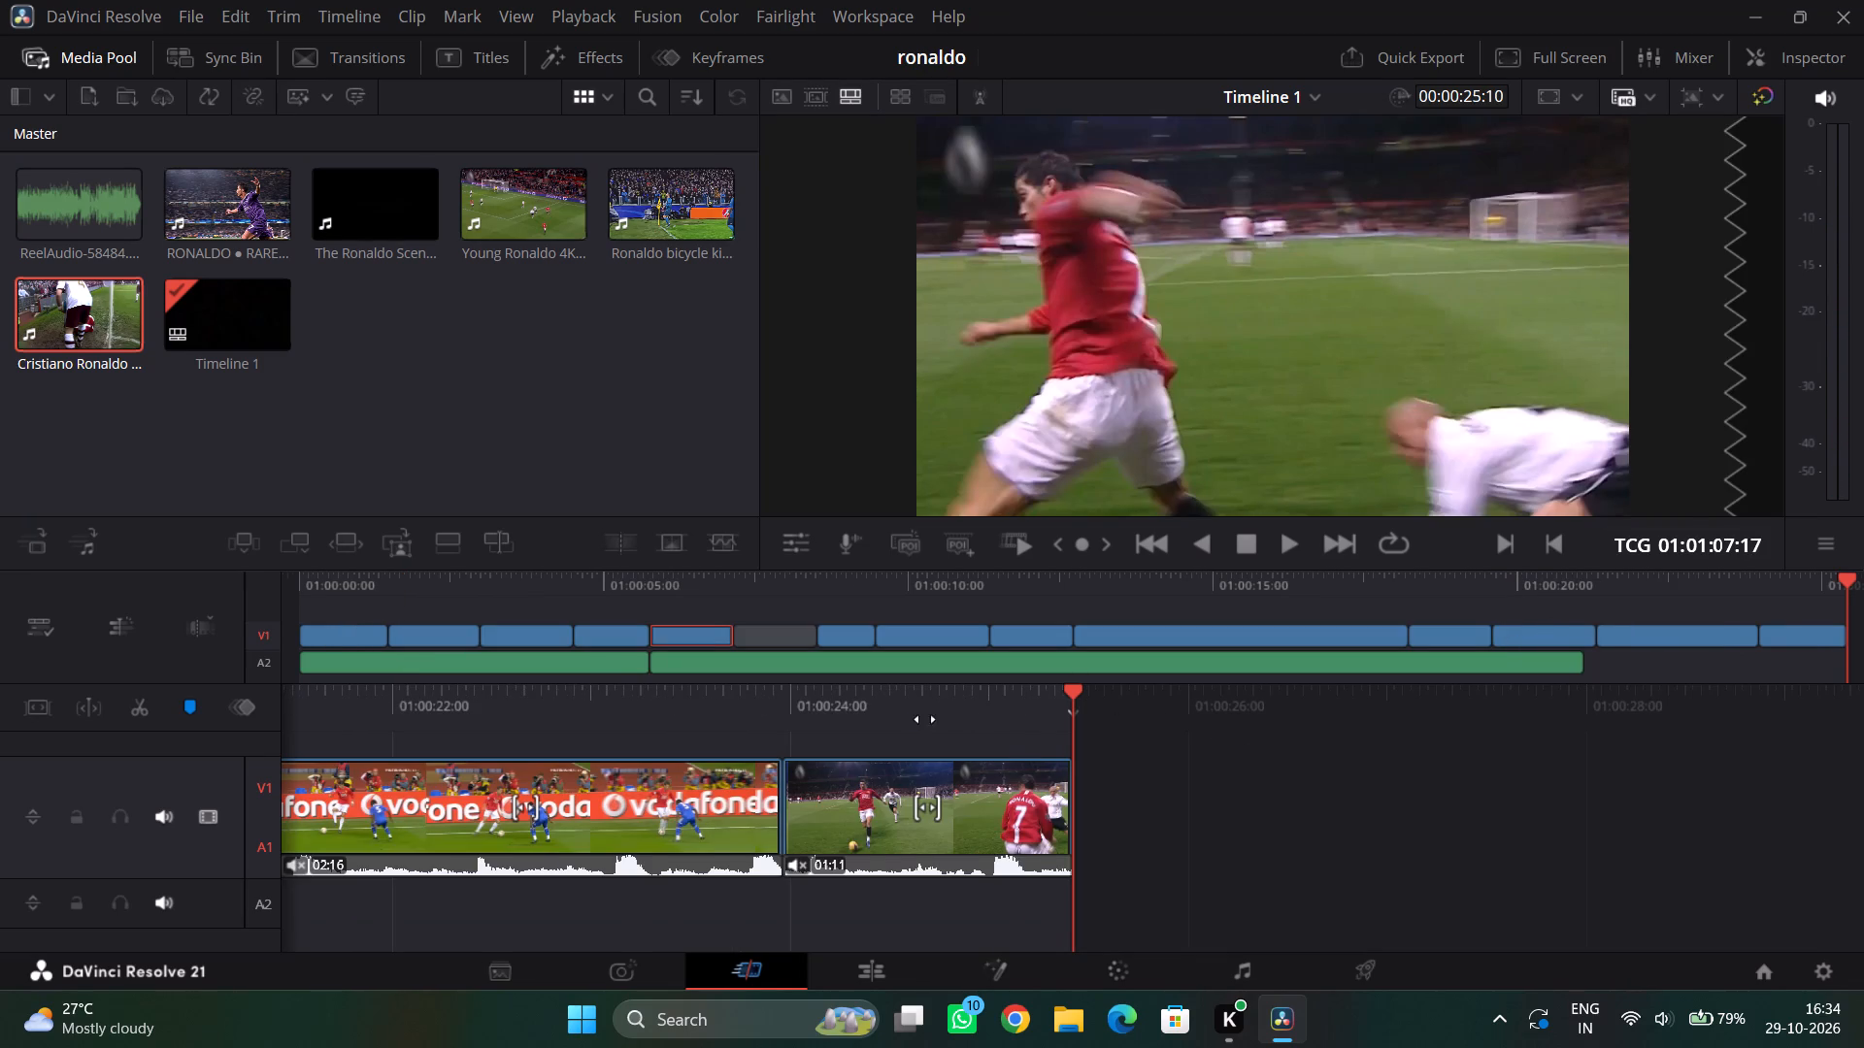
Scrub back through the whole timeline from its end to its start, reviewing the assembled Ronaldo clips against the music.
drag(940, 722, 1863, 682)
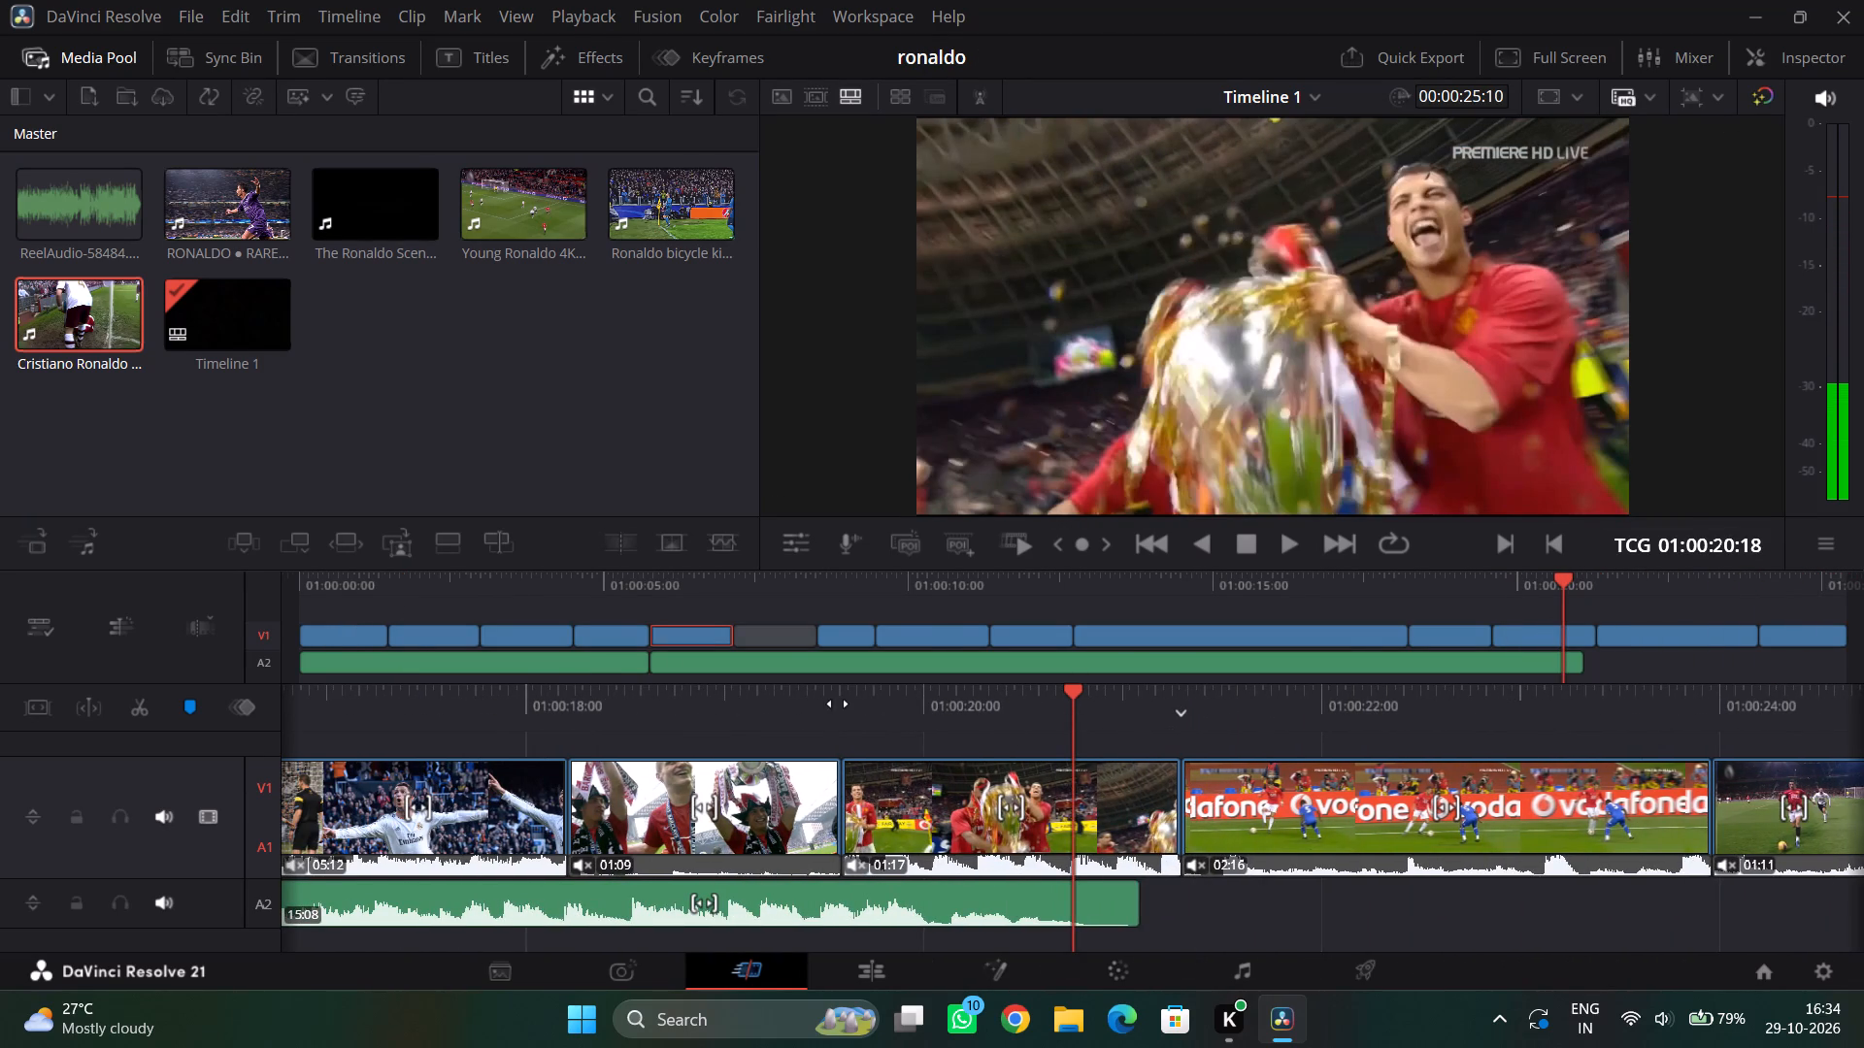
drag(1273, 713, 683, 714)
drag(1321, 719, 968, 735)
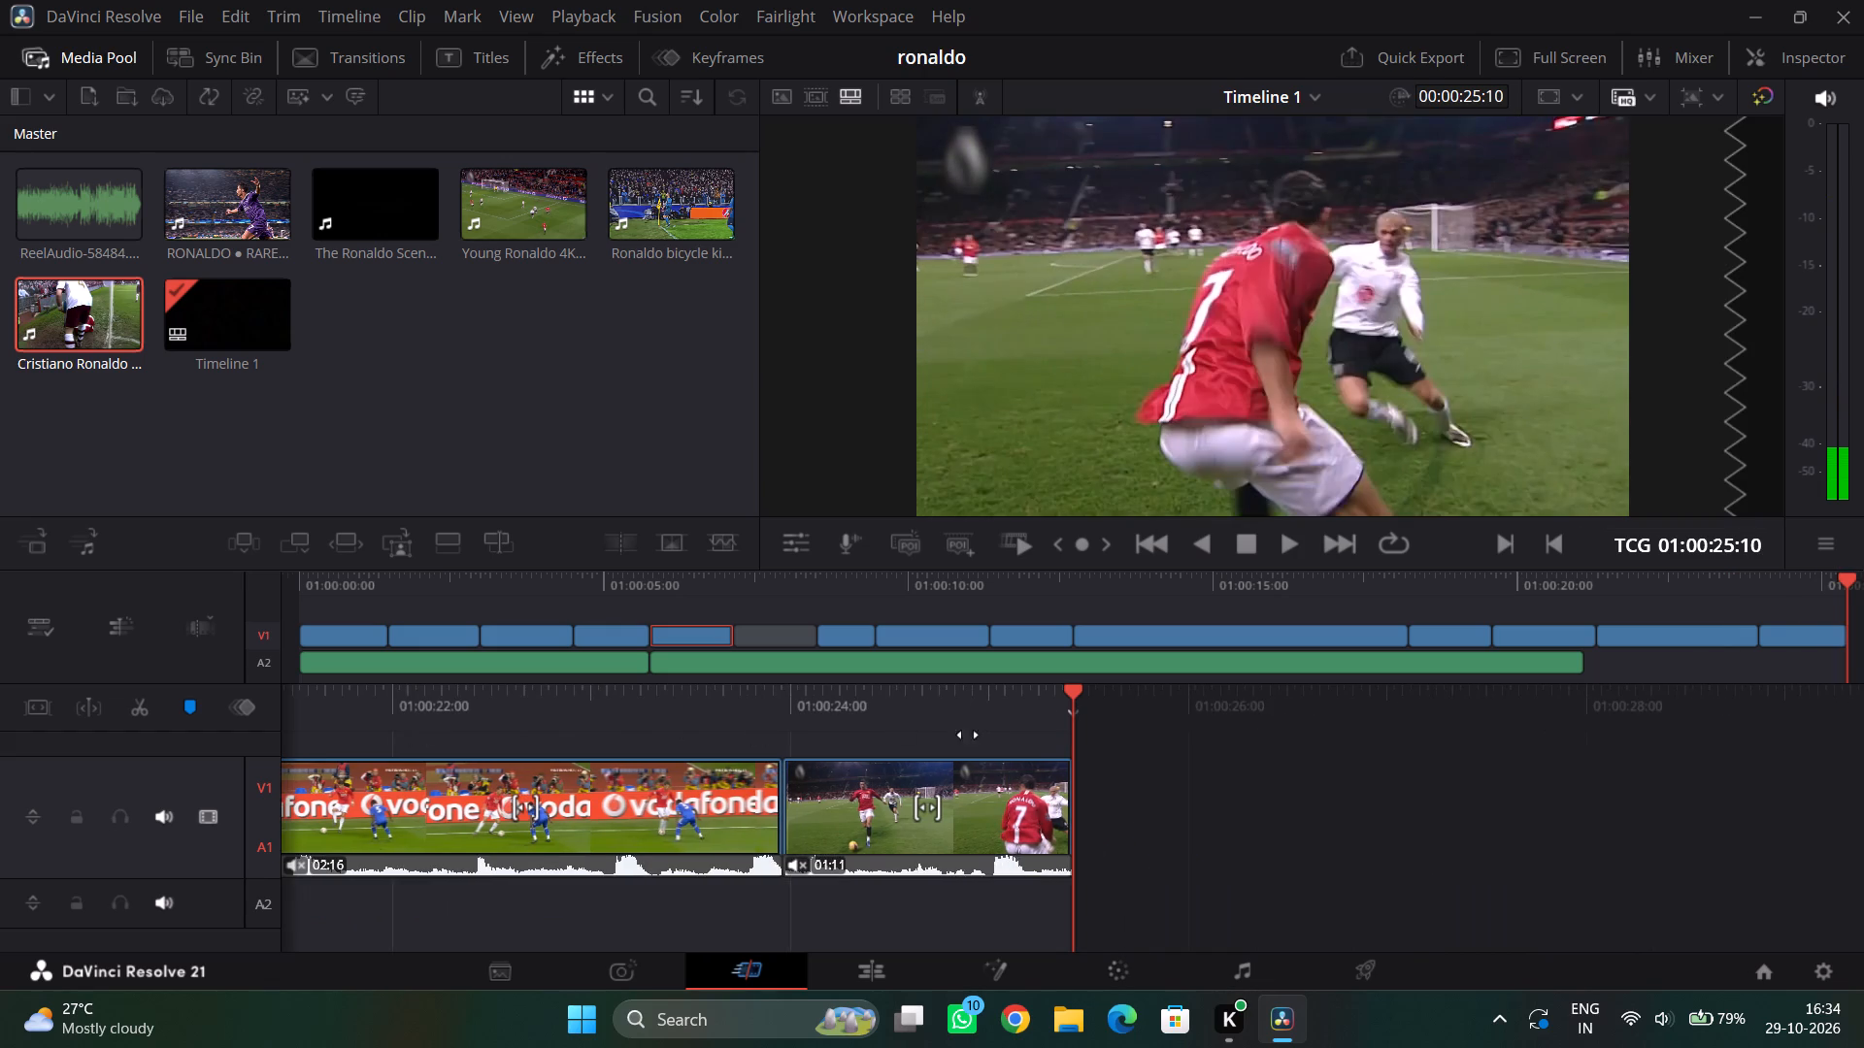
drag(968, 735, 1863, 726)
drag(833, 701, 1419, 686)
drag(829, 698, 875, 698)
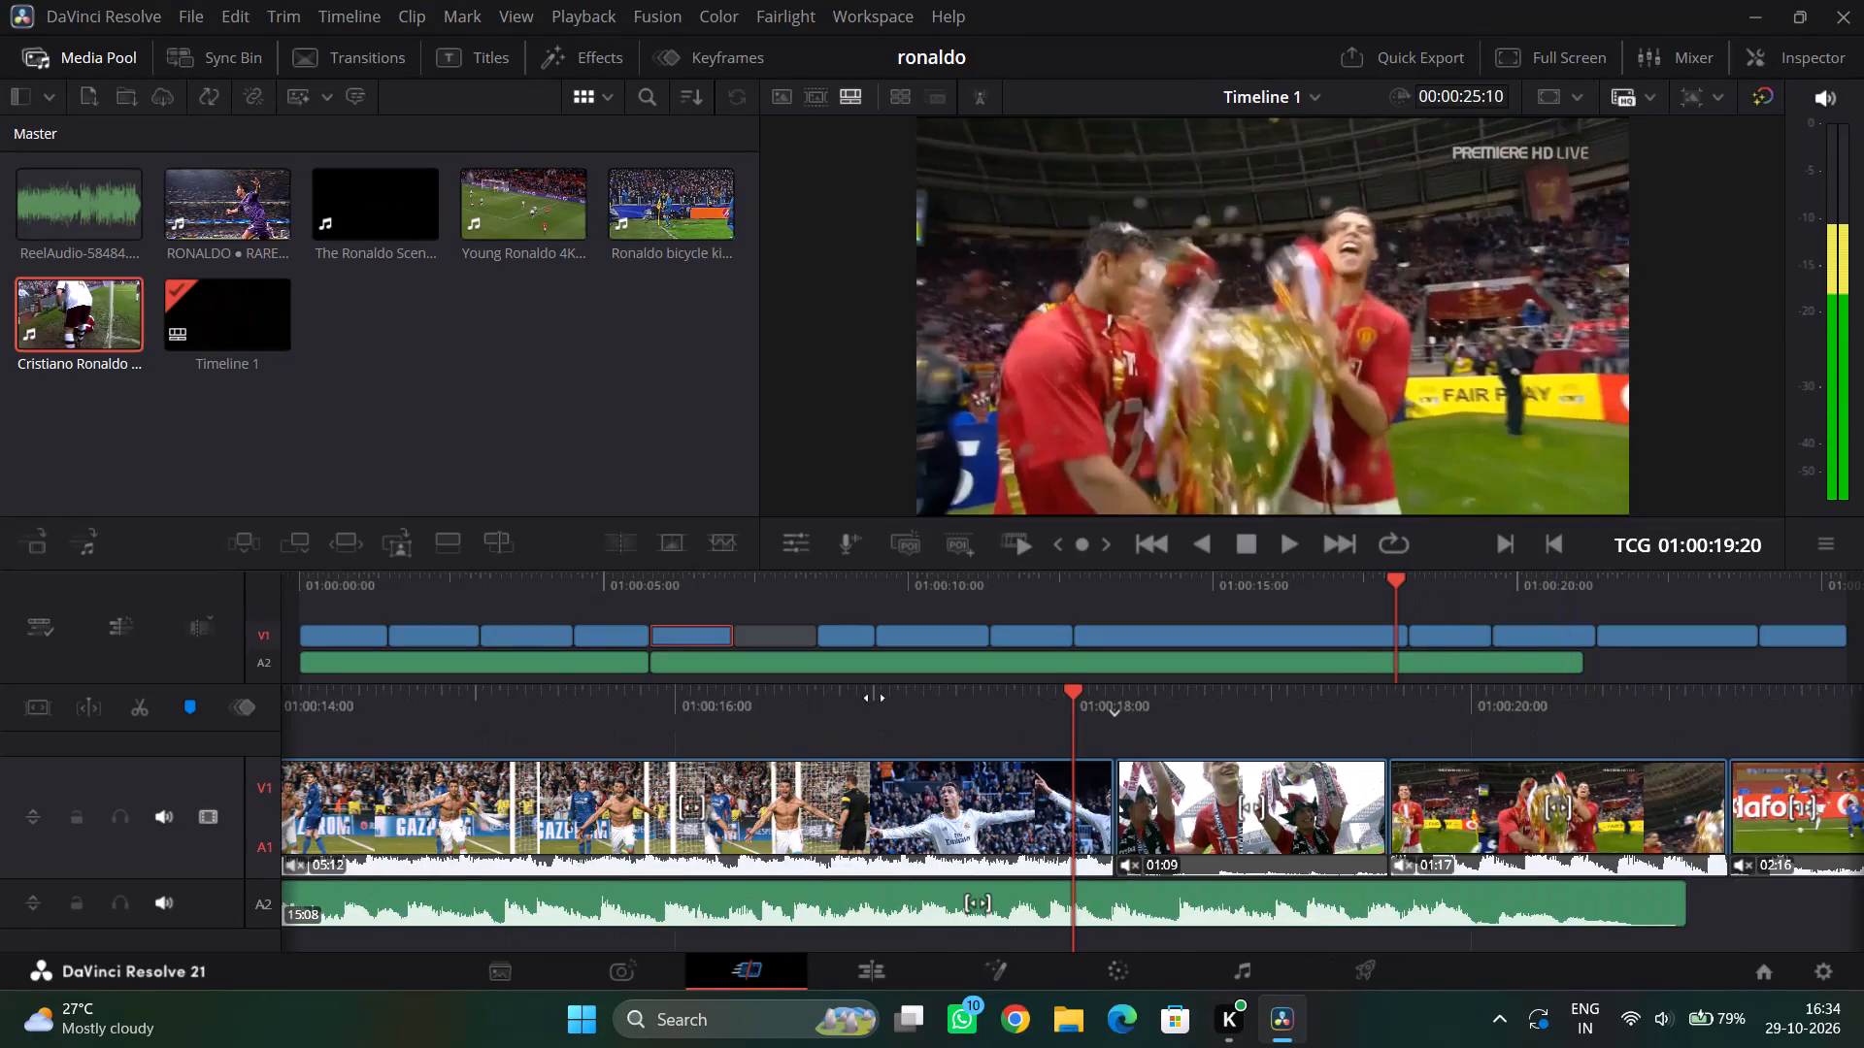
drag(875, 698, 1493, 698)
drag(771, 704, 1387, 694)
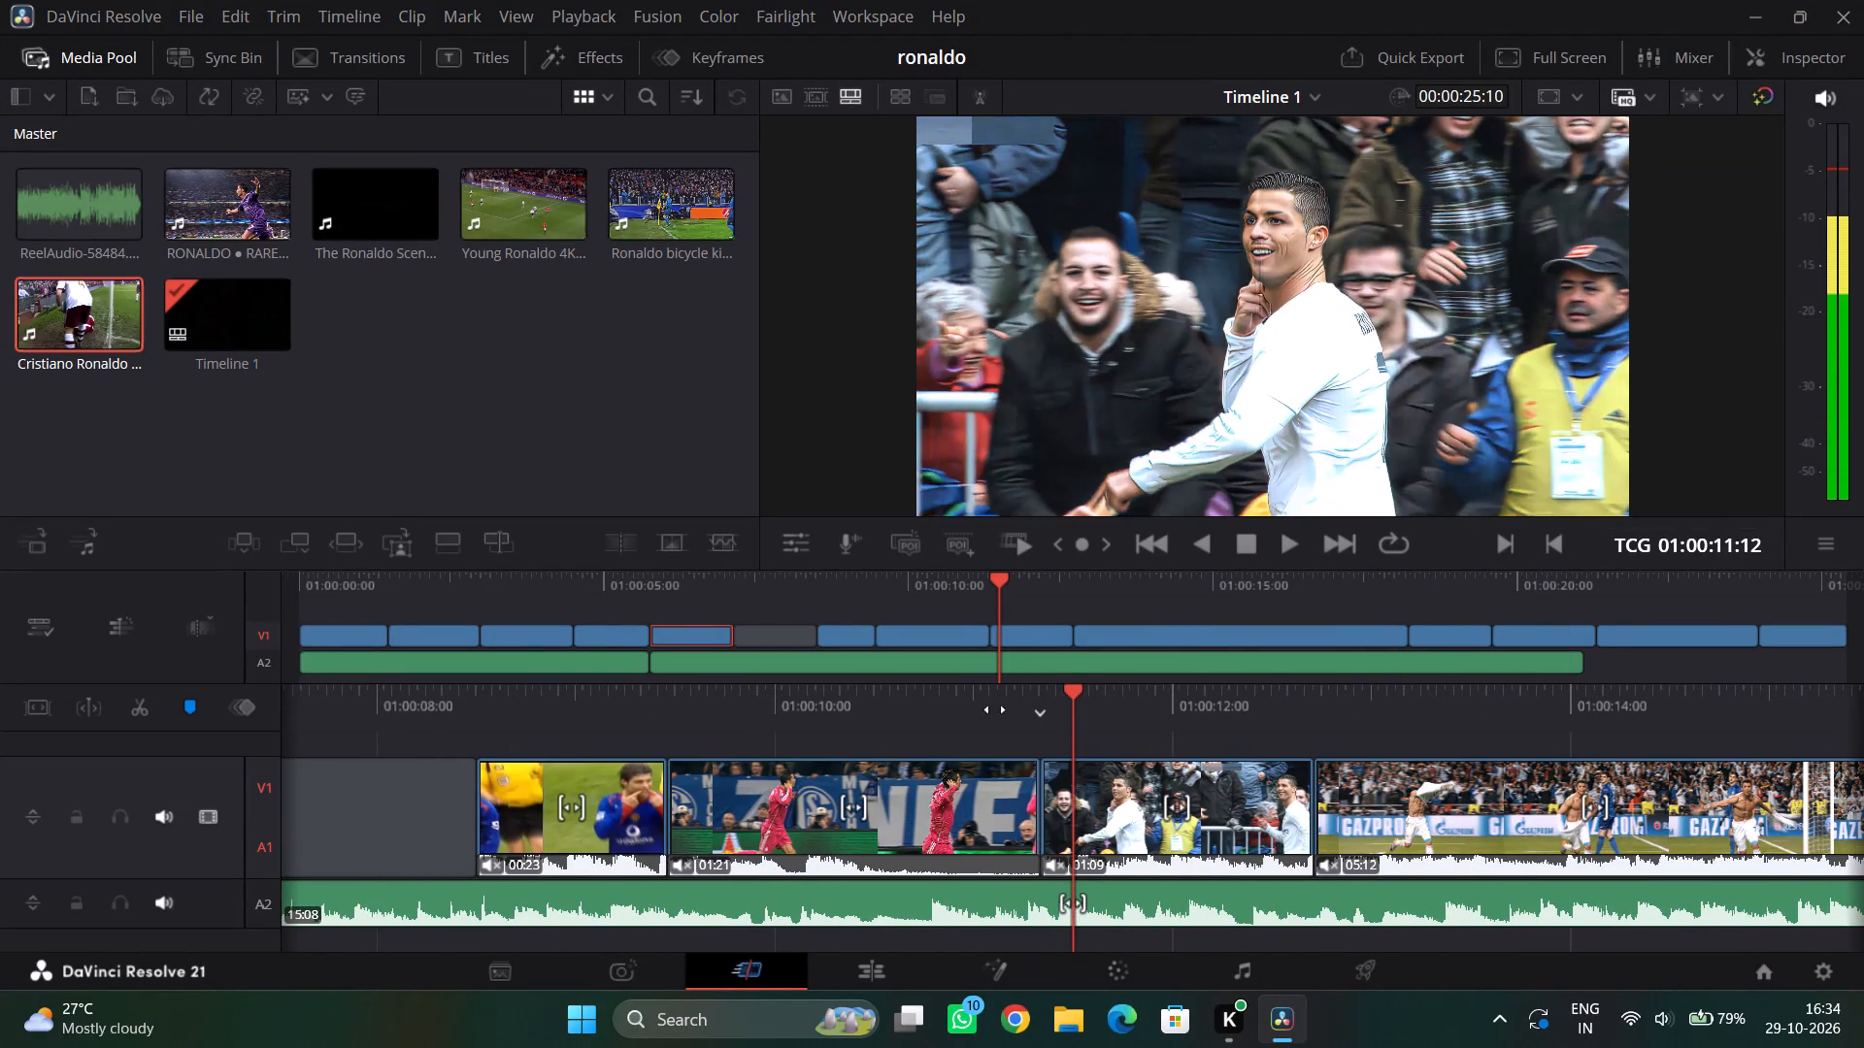
drag(716, 718, 1245, 696)
drag(857, 702, 1521, 702)
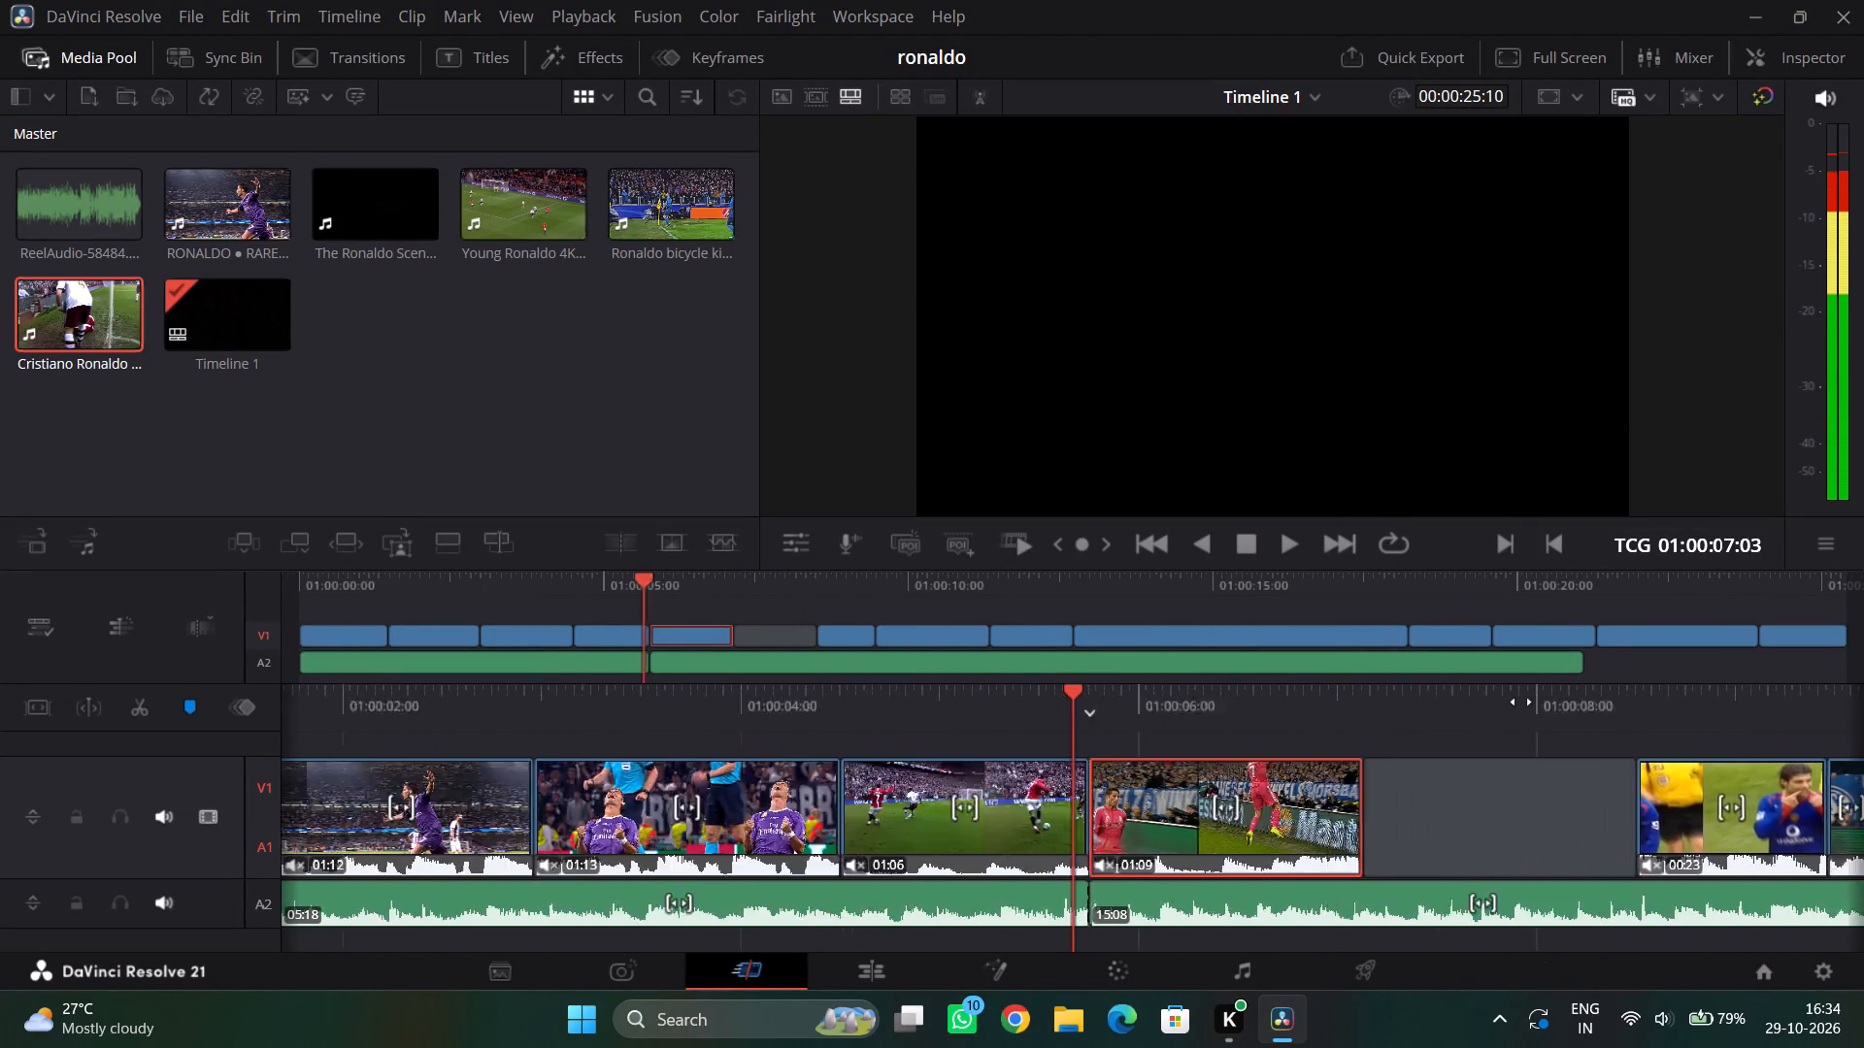
drag(1521, 702, 1769, 702)
drag(886, 724, 1707, 681)
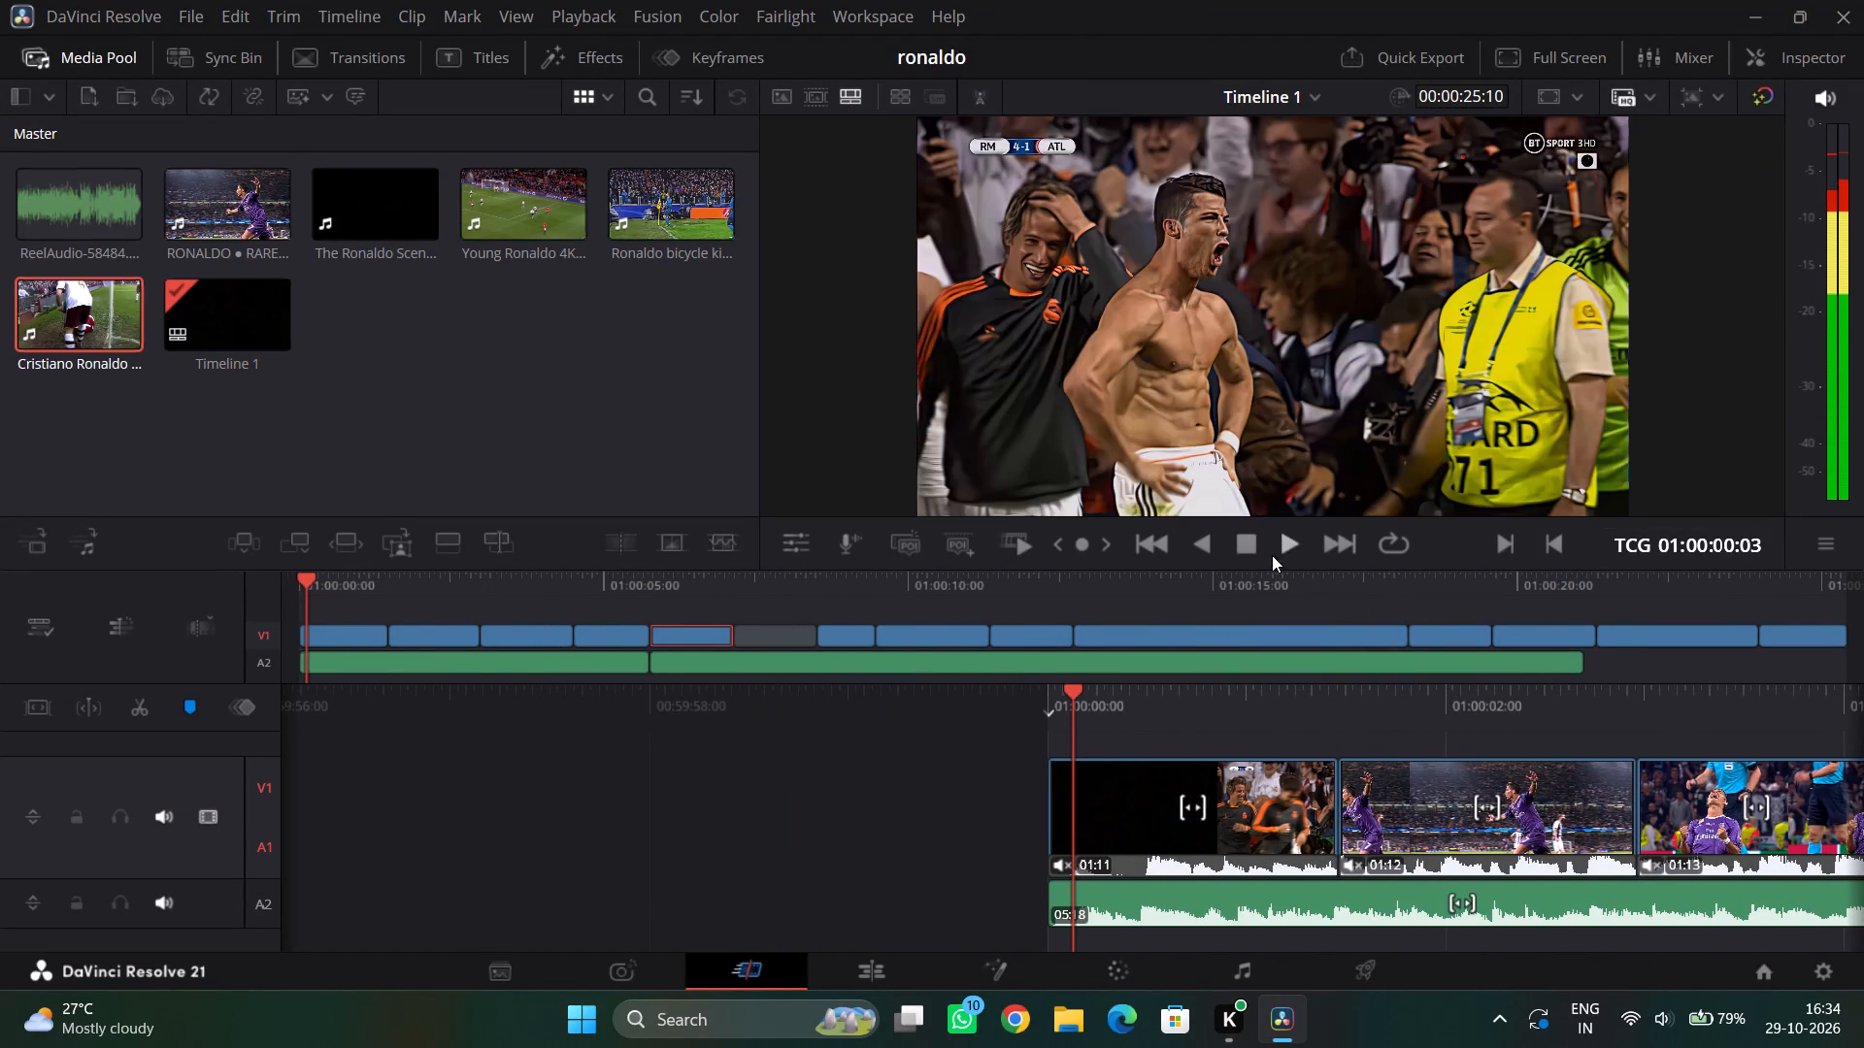
Play the edit from the start and recheck the section around the 01:09 pink-kit clip and the gap after it.
click(1287, 543)
drag(1108, 695, 1530, 695)
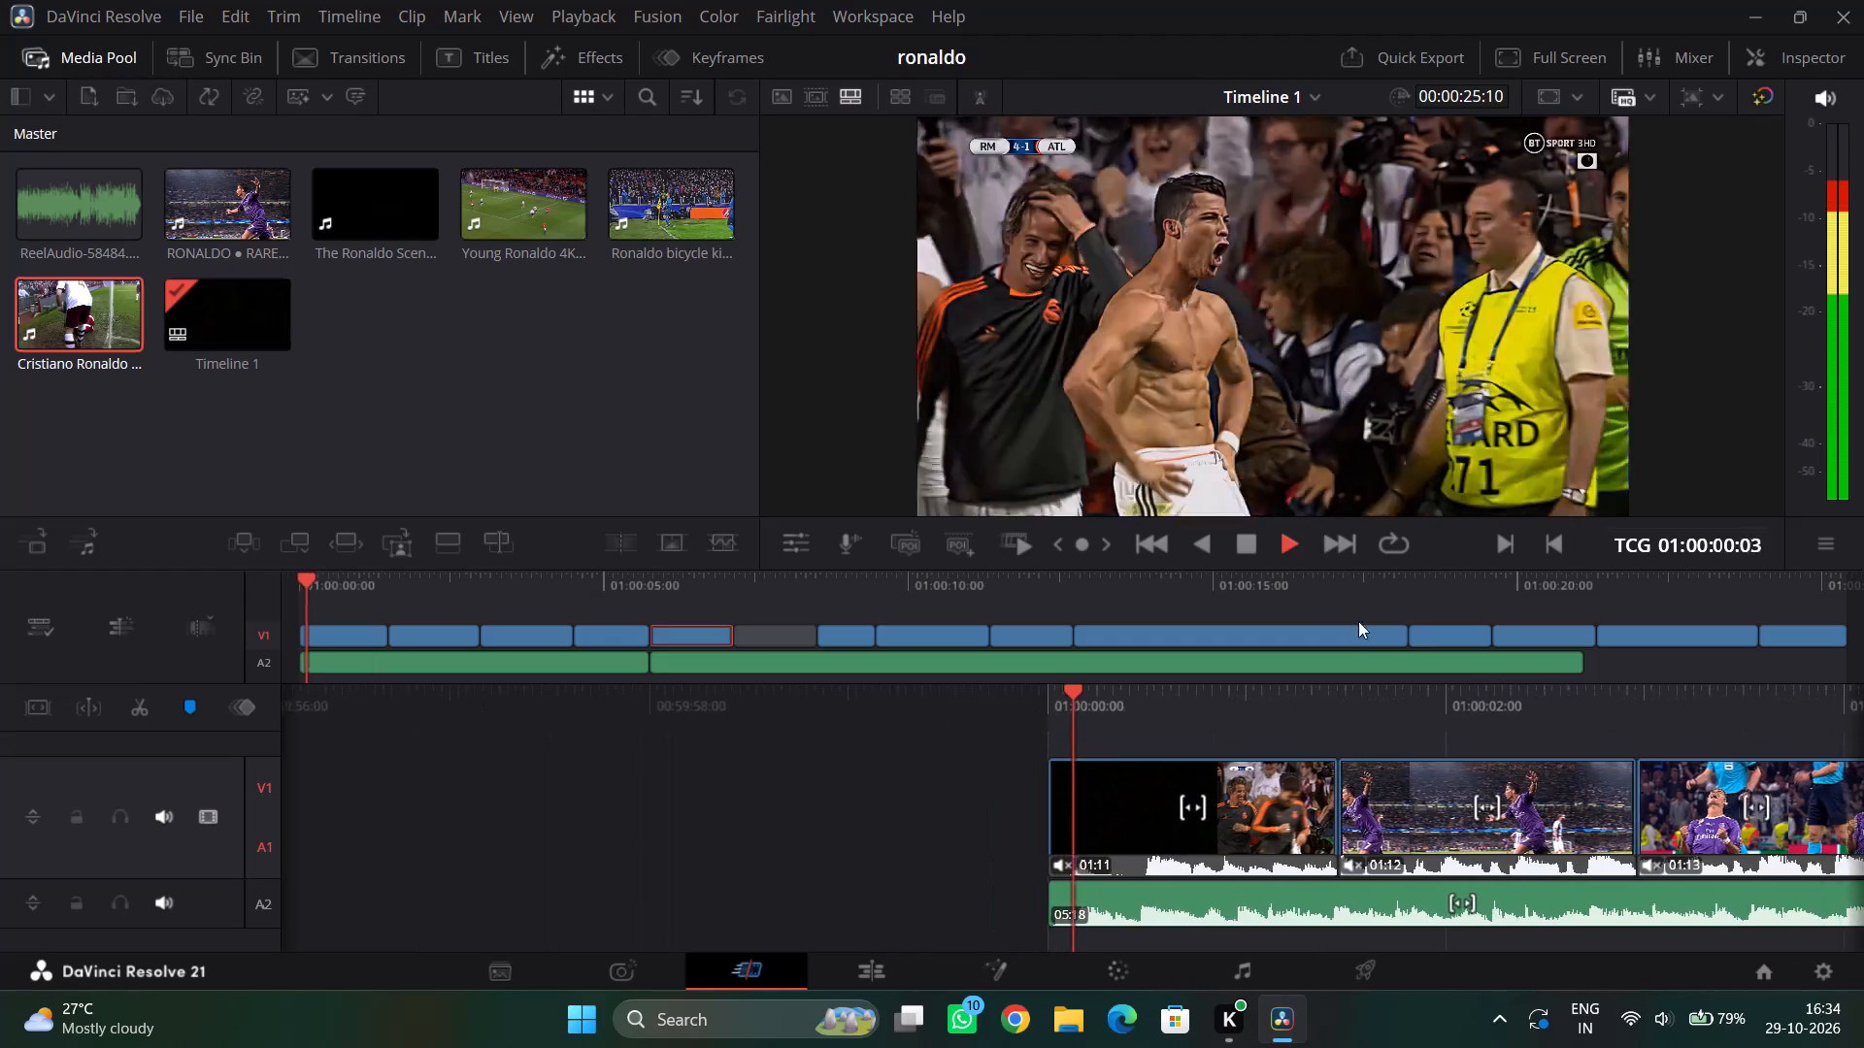
drag(1183, 729, 1775, 724)
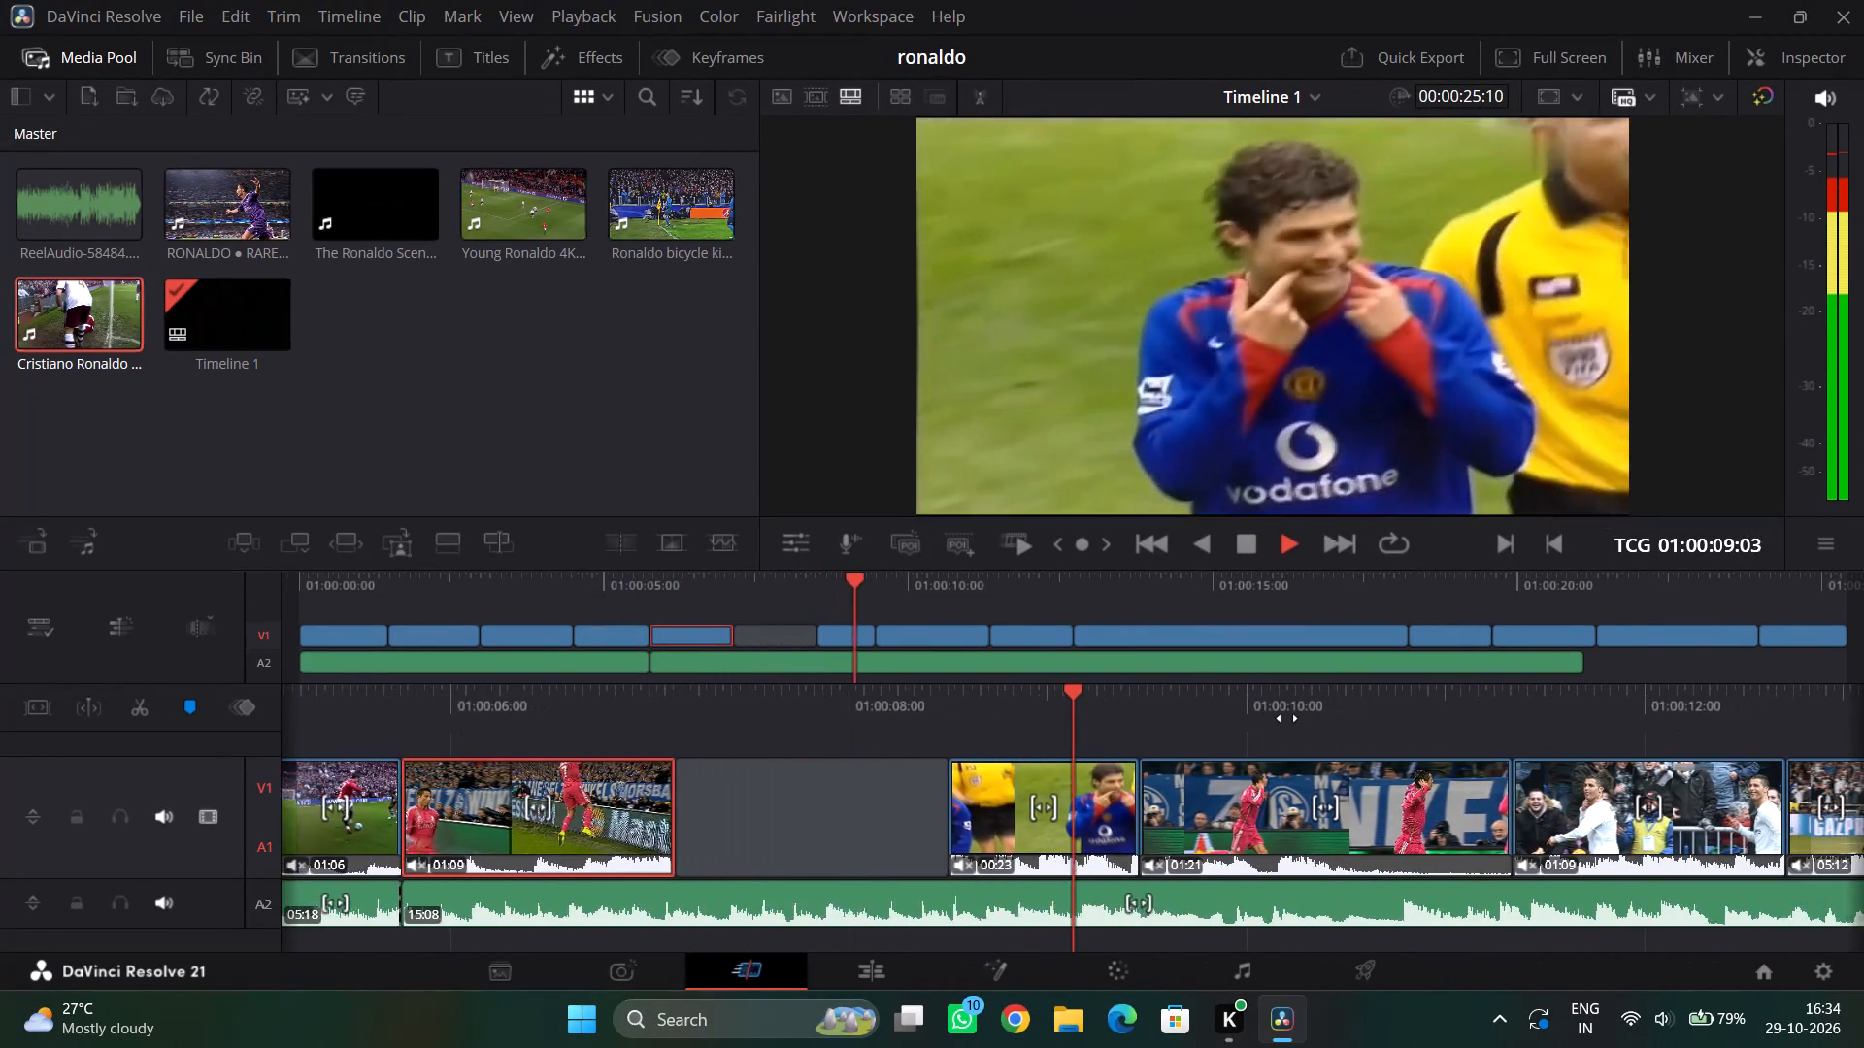
drag(1259, 721, 1863, 708)
drag(1179, 711, 1357, 708)
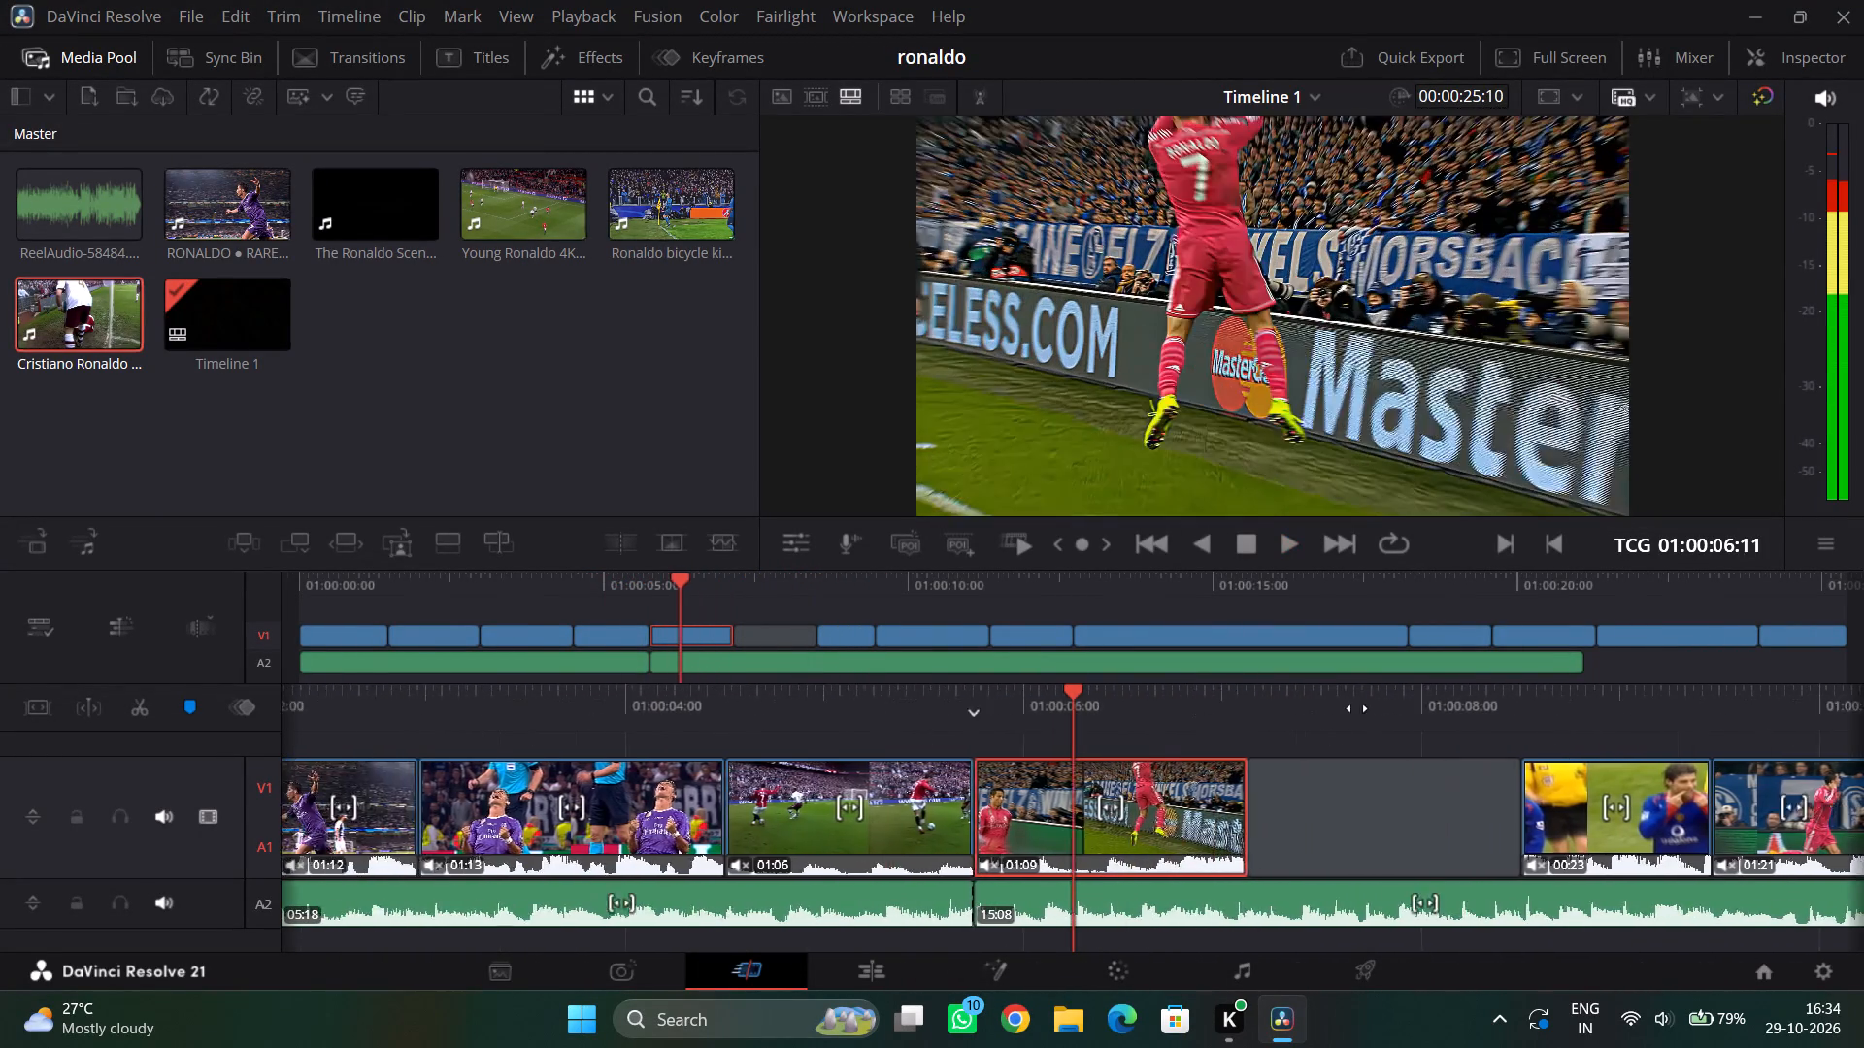
drag(1357, 708, 1781, 699)
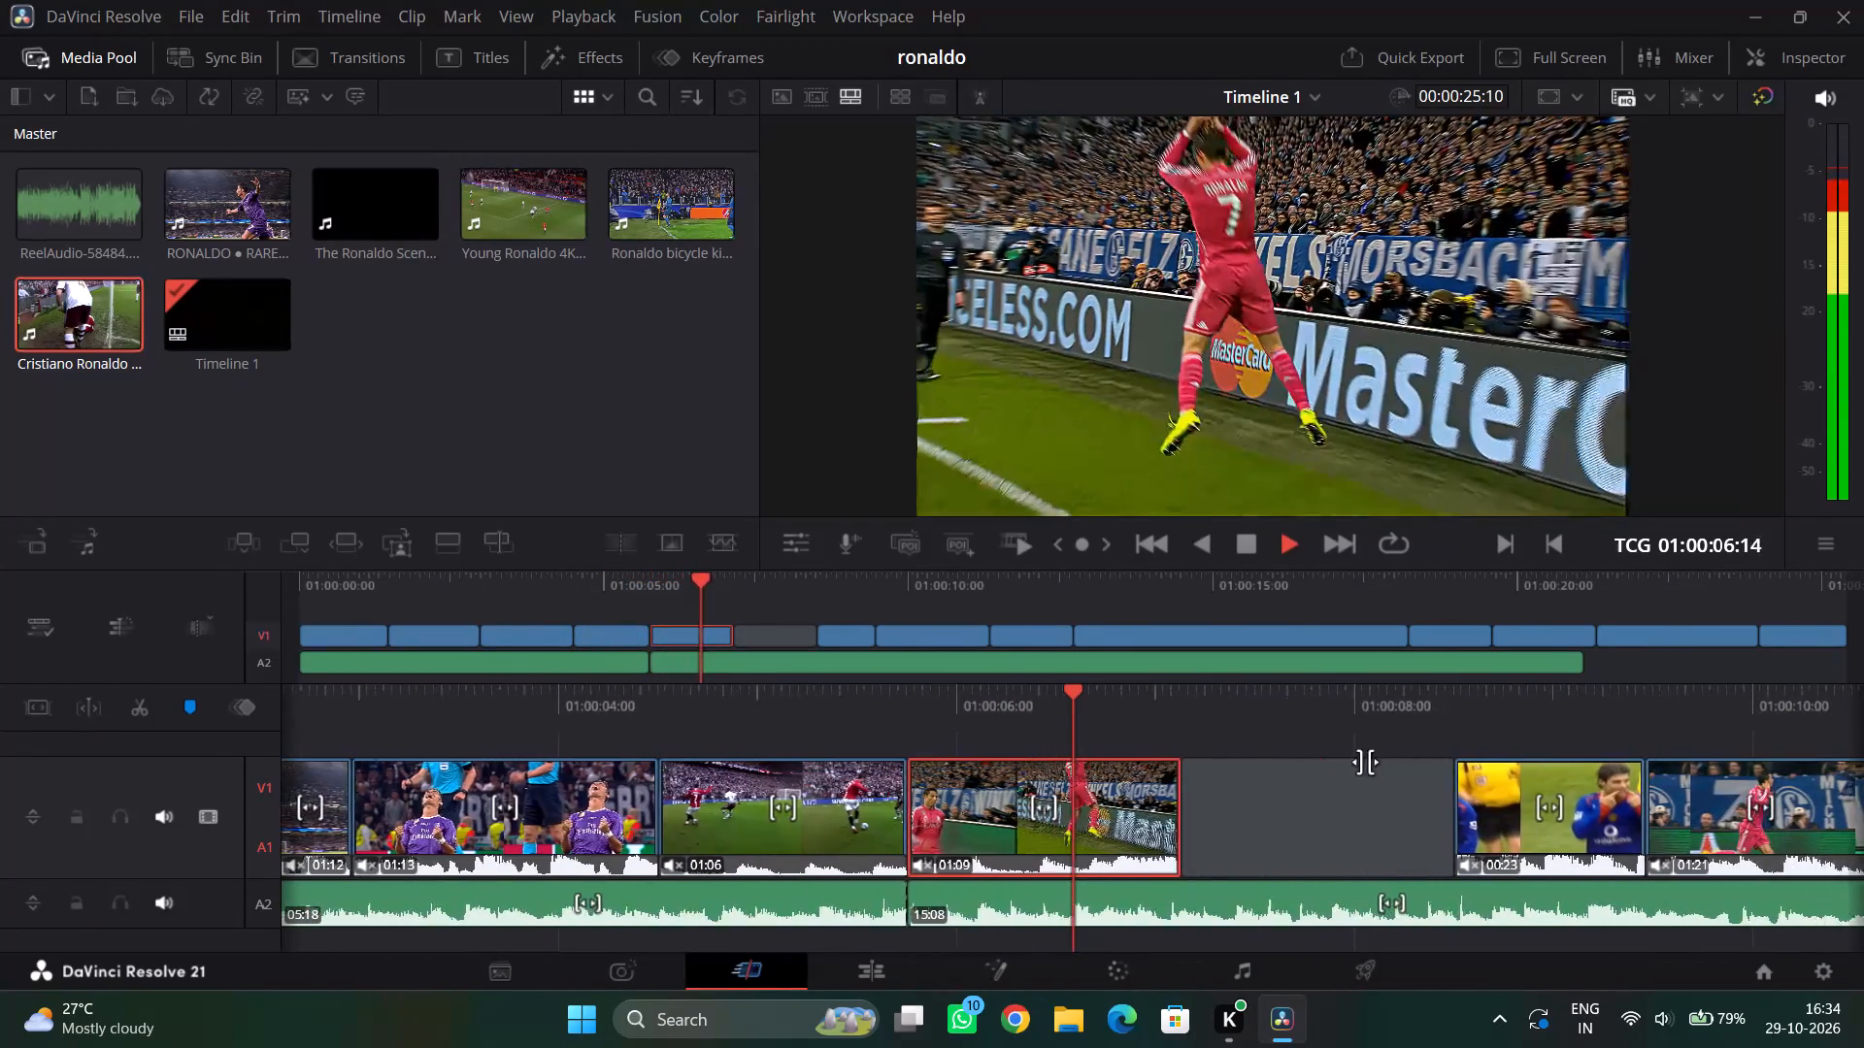
drag(1140, 715, 1306, 721)
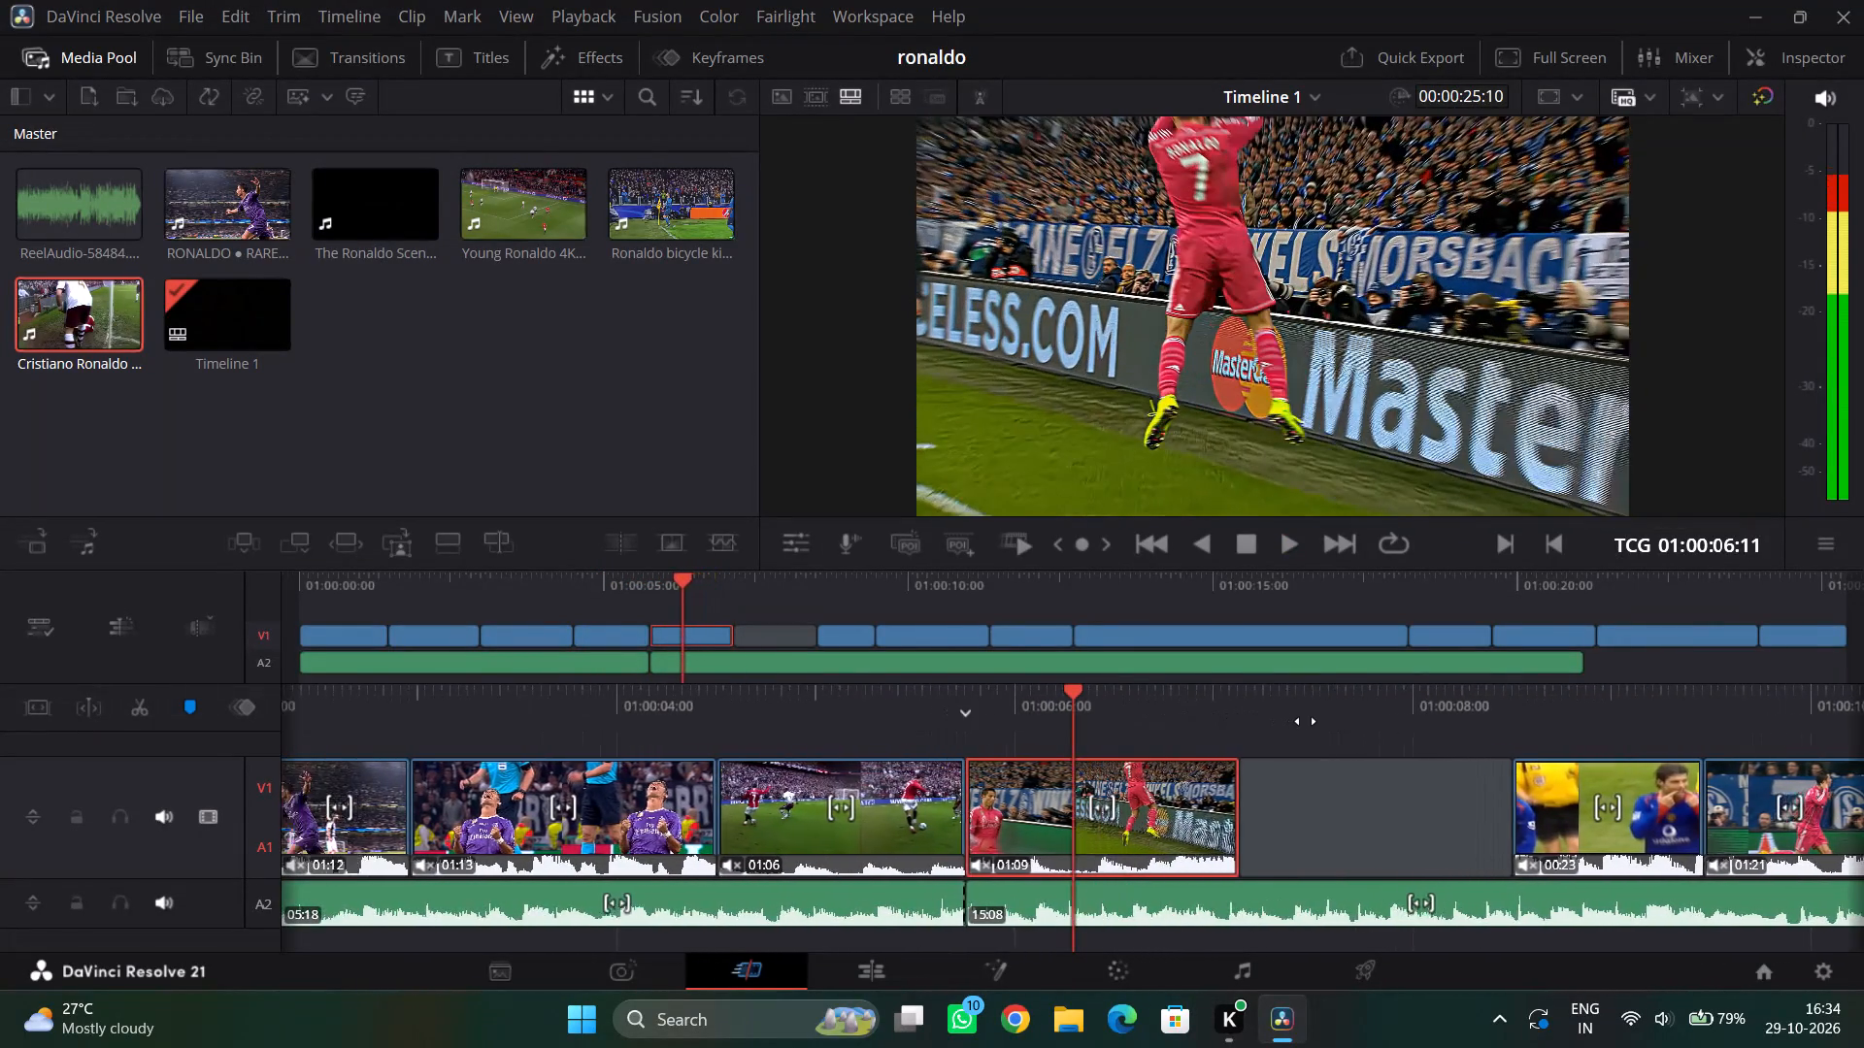
drag(1306, 721, 1863, 721)
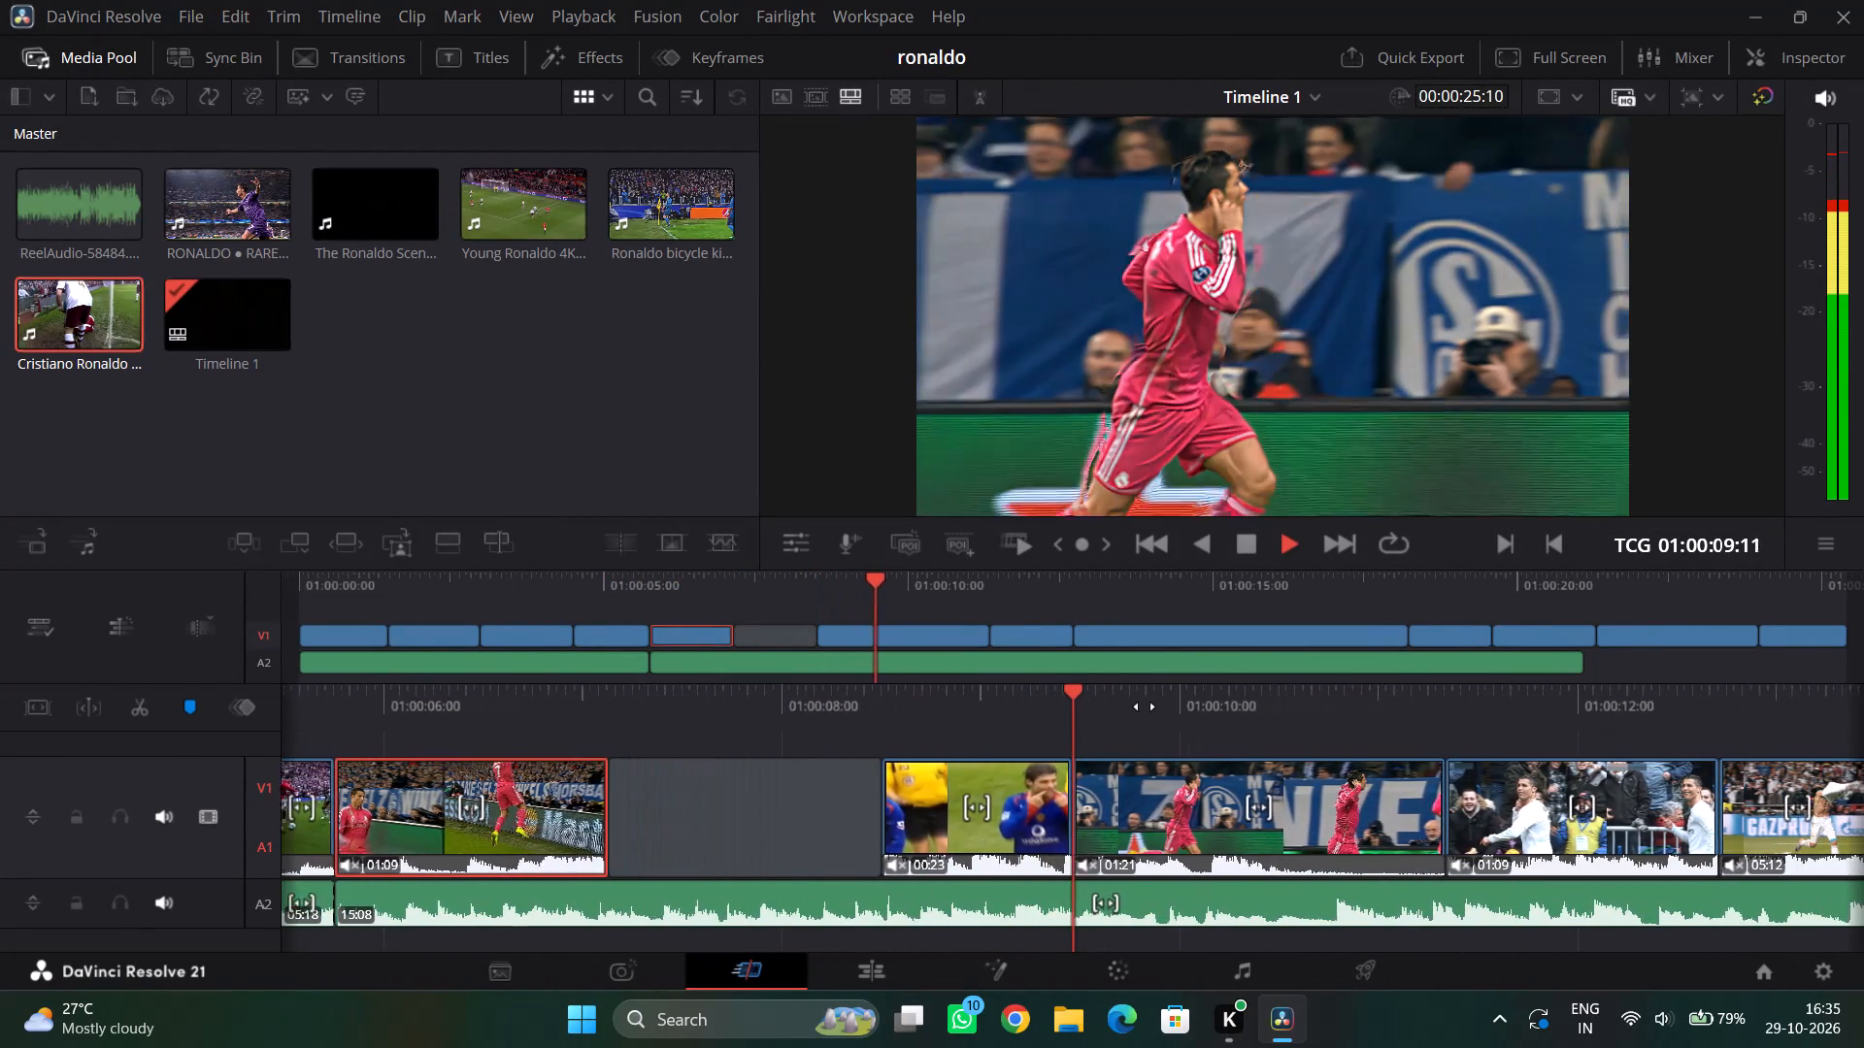
drag(1145, 706, 1577, 750)
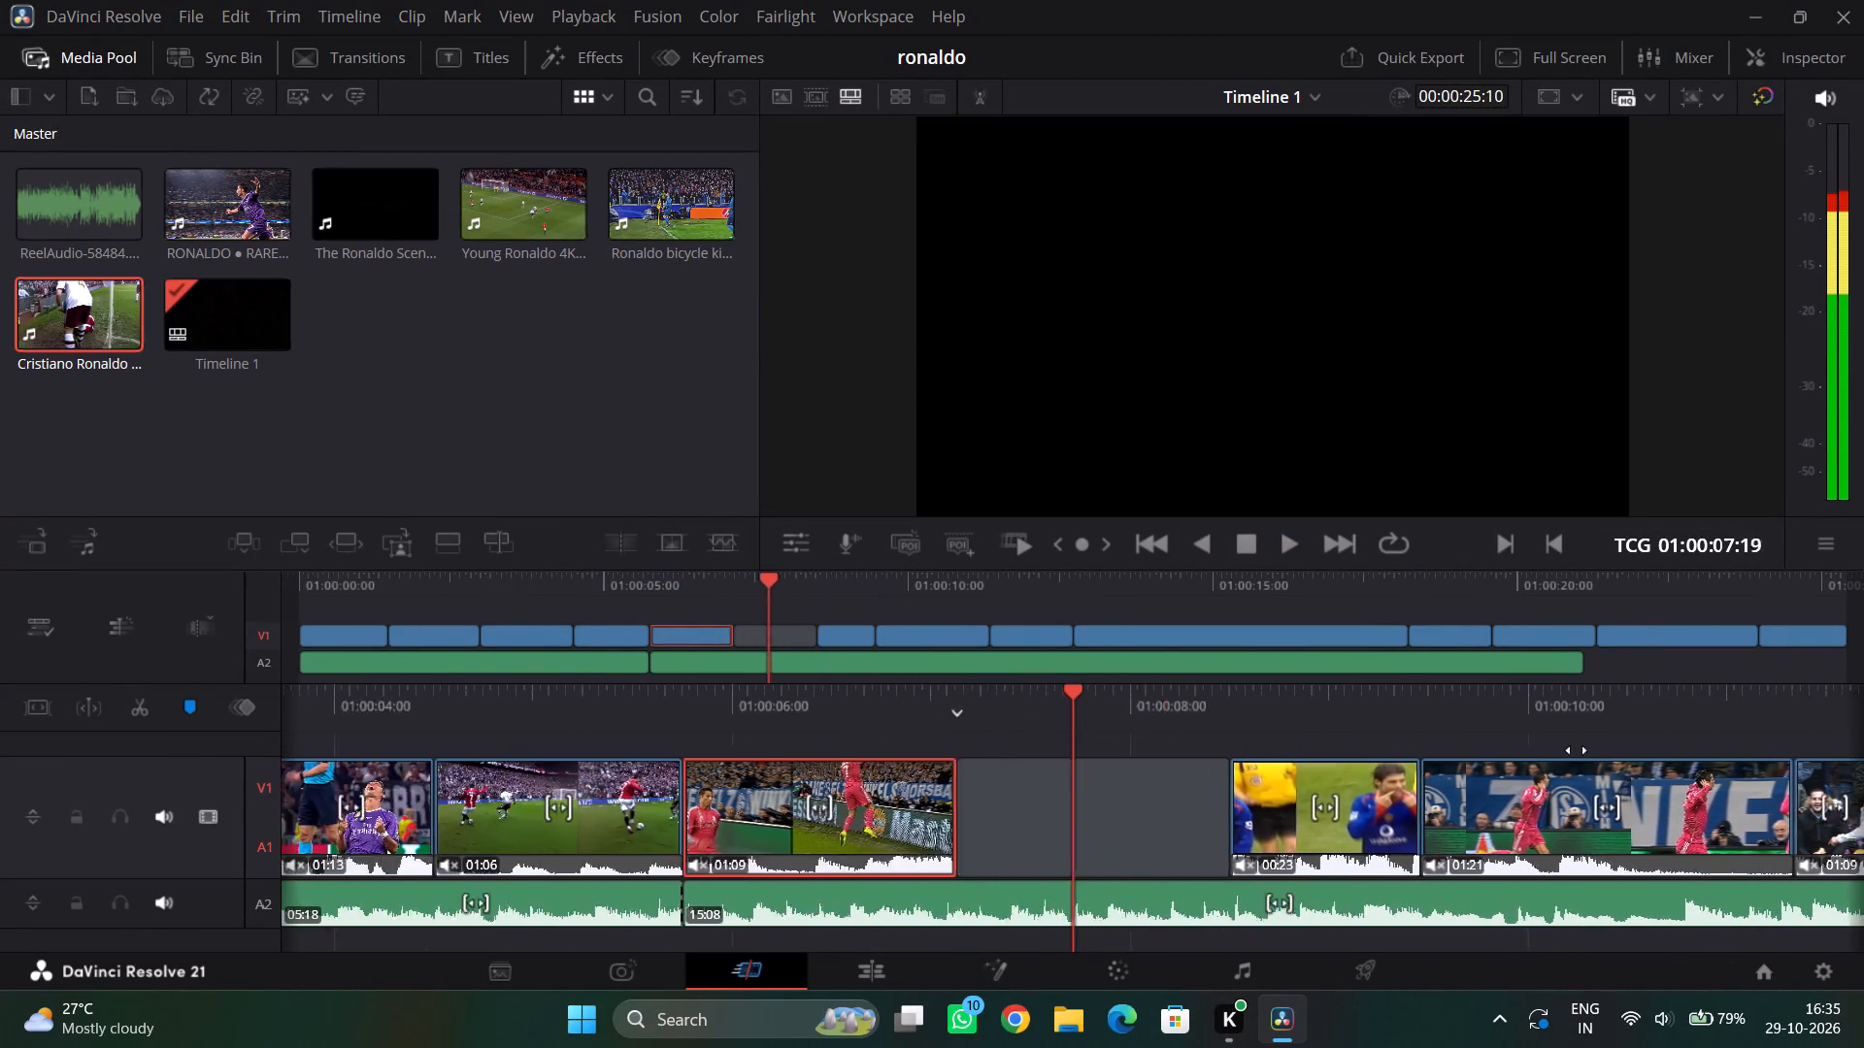
drag(1577, 750, 1863, 742)
drag(1241, 715, 1711, 663)
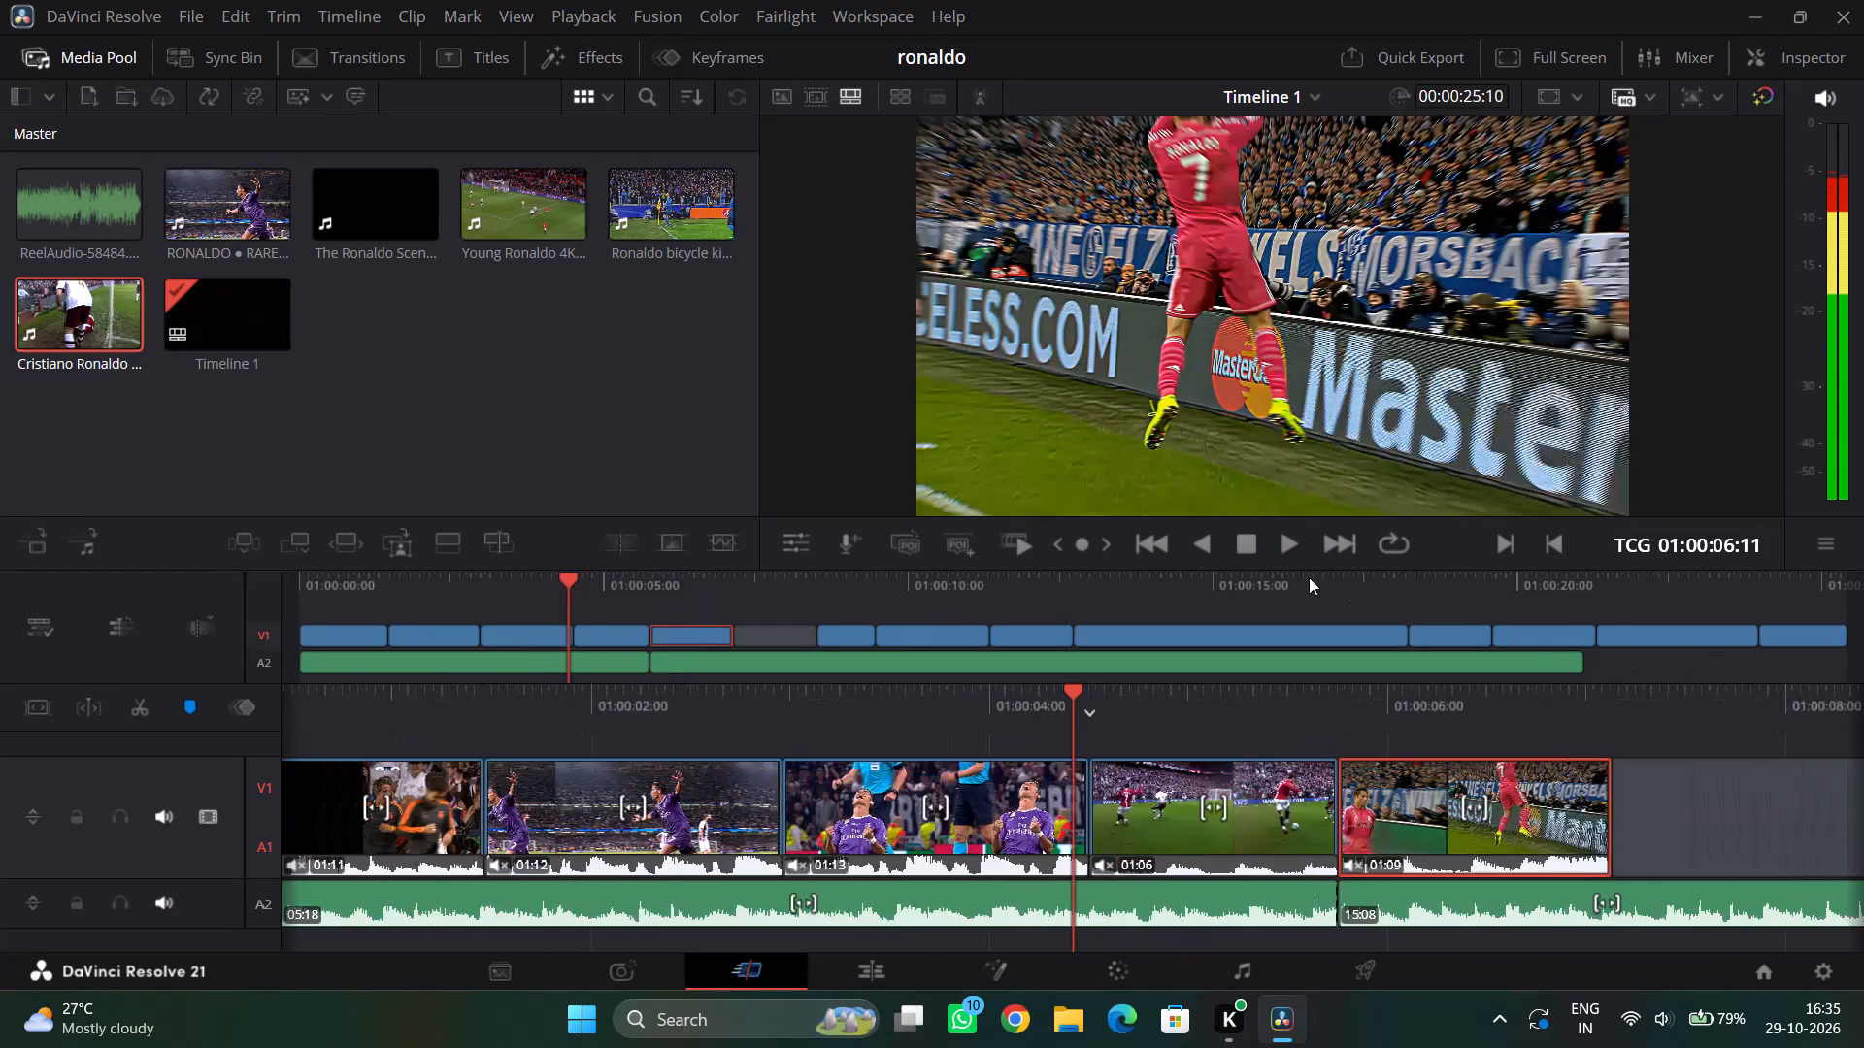
click(1250, 545)
click(1520, 818)
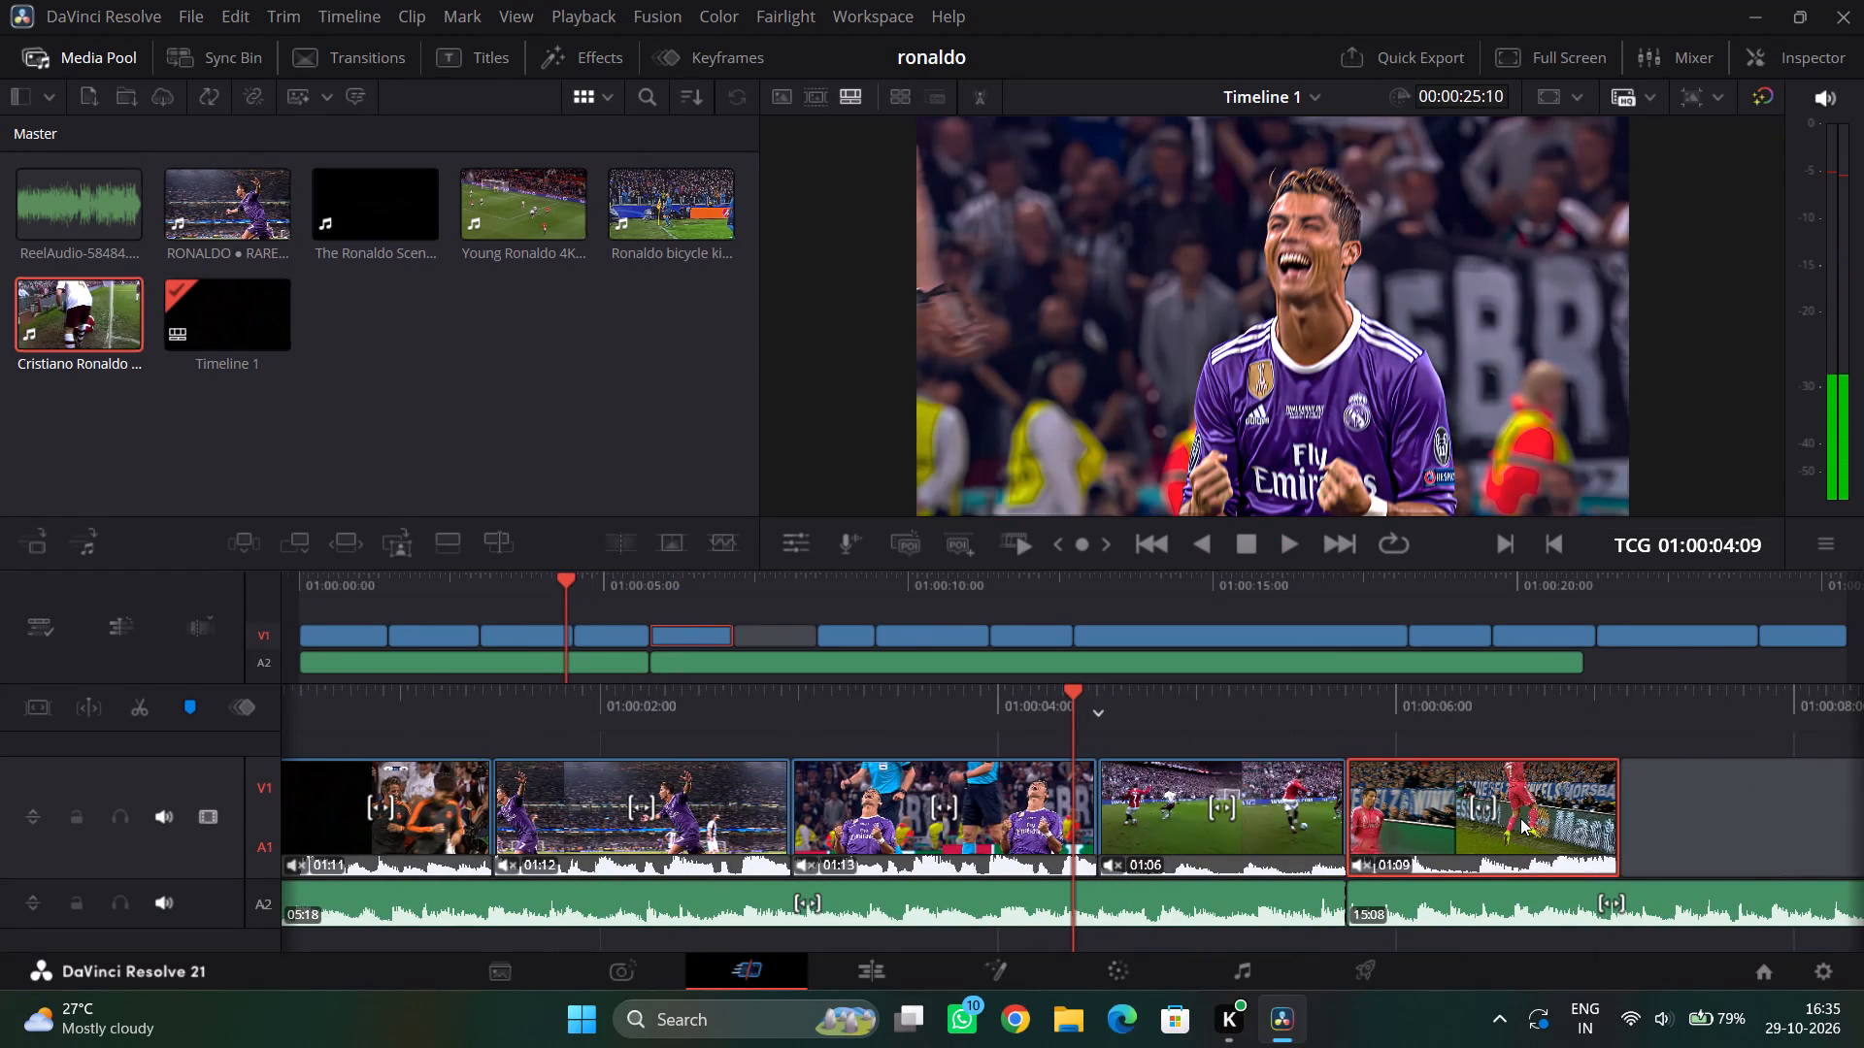
Switch to Google Chrome with the school profile and open the YouTube website.
click(1015, 1024)
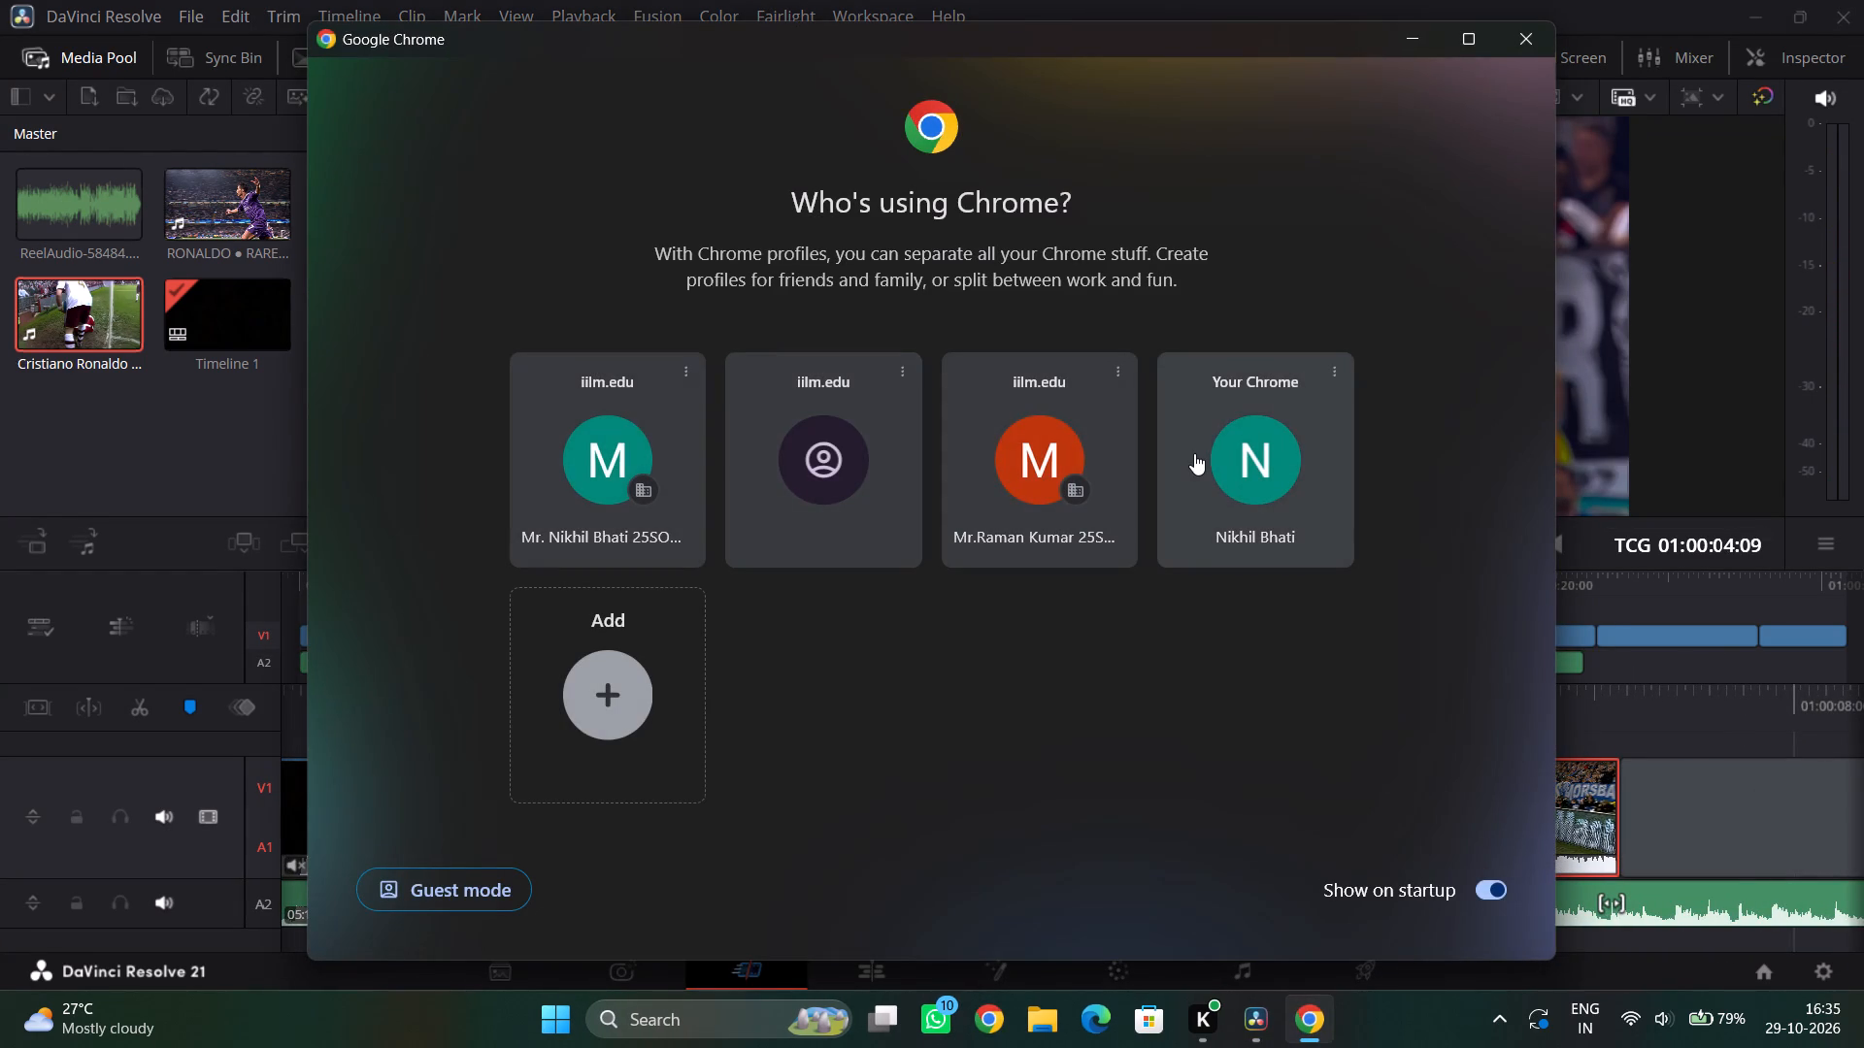
click(1030, 463)
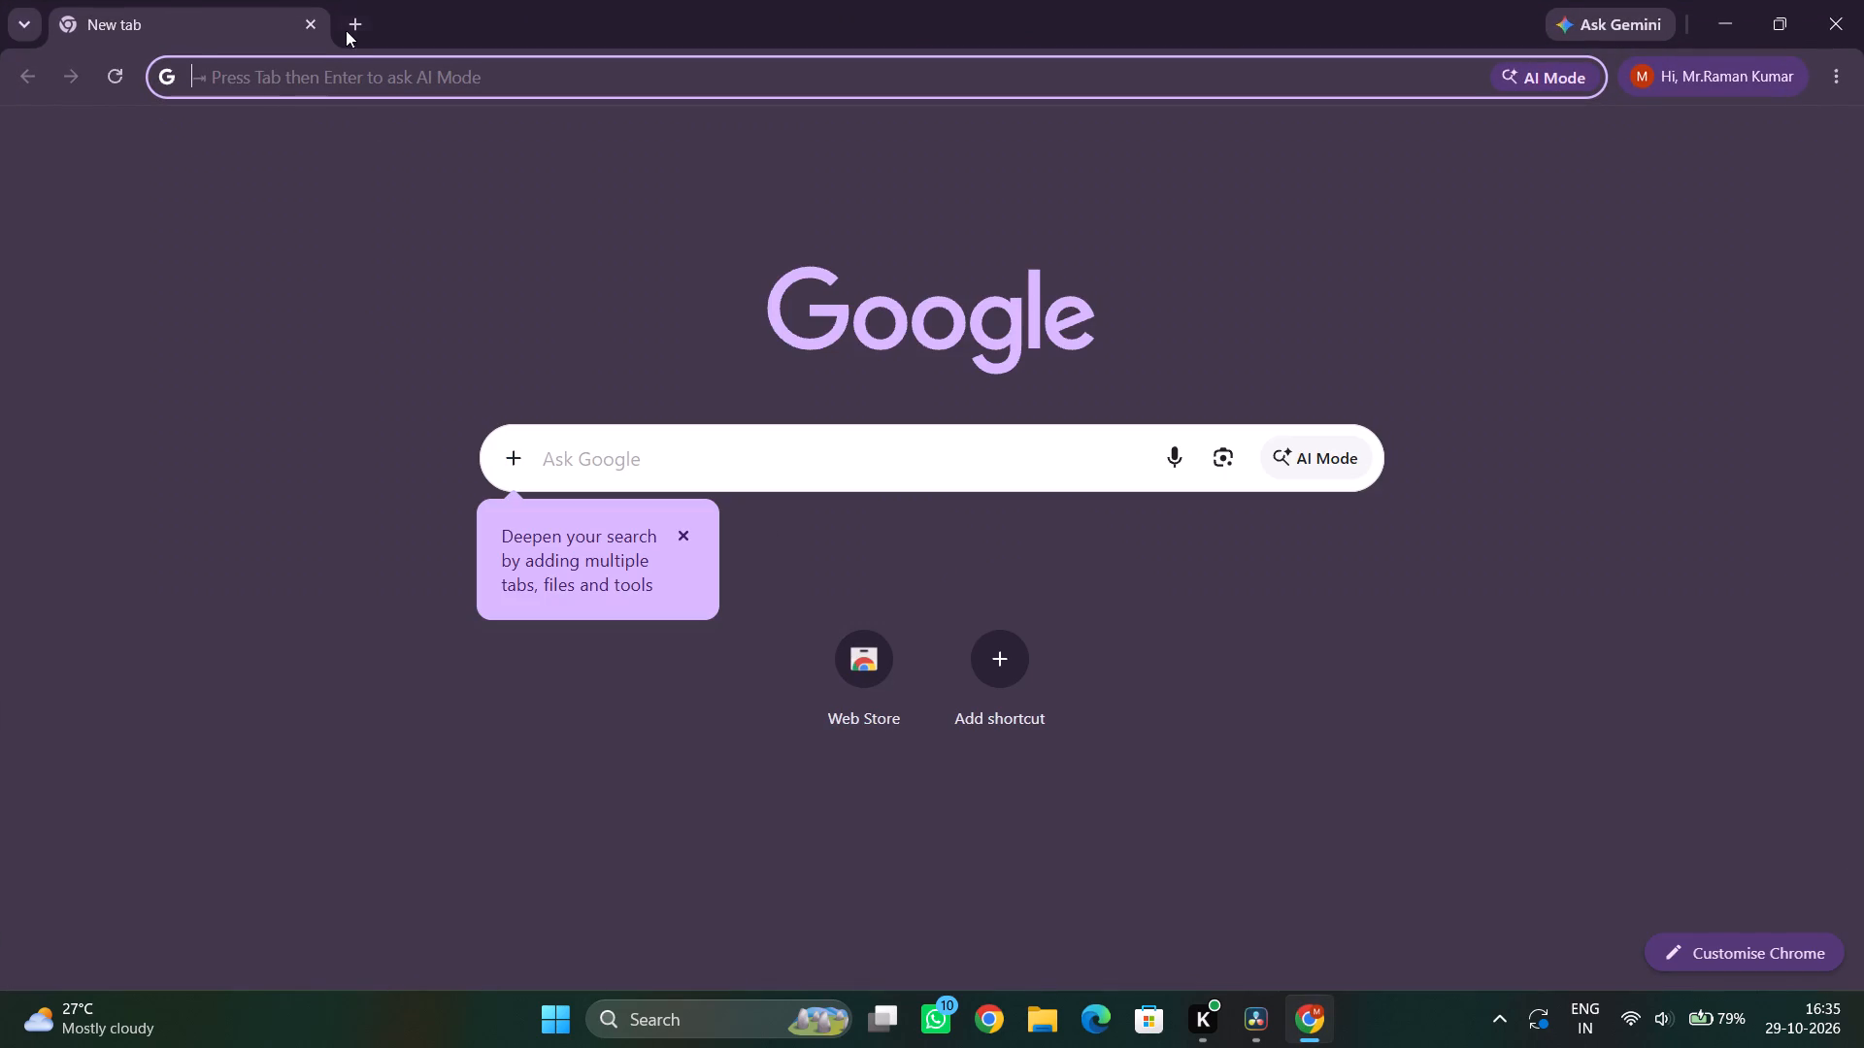
click(456, 74)
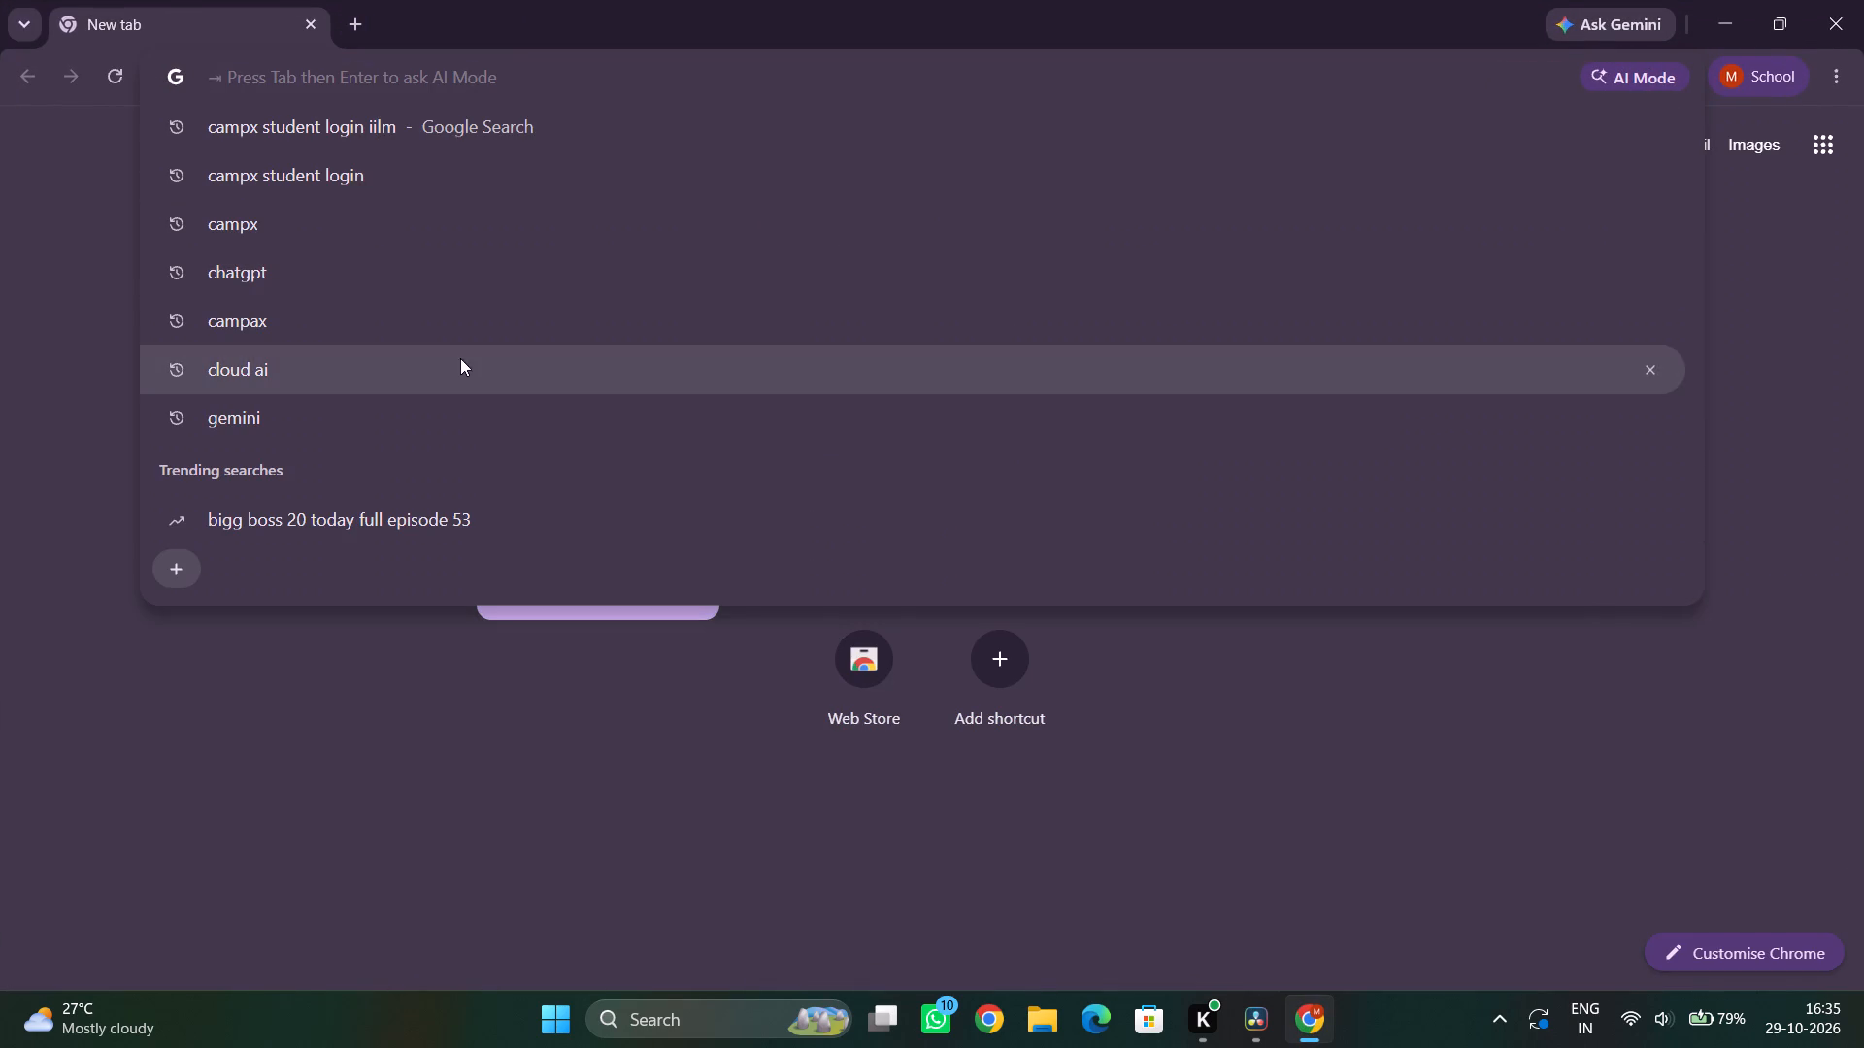
key(y)
click(456, 181)
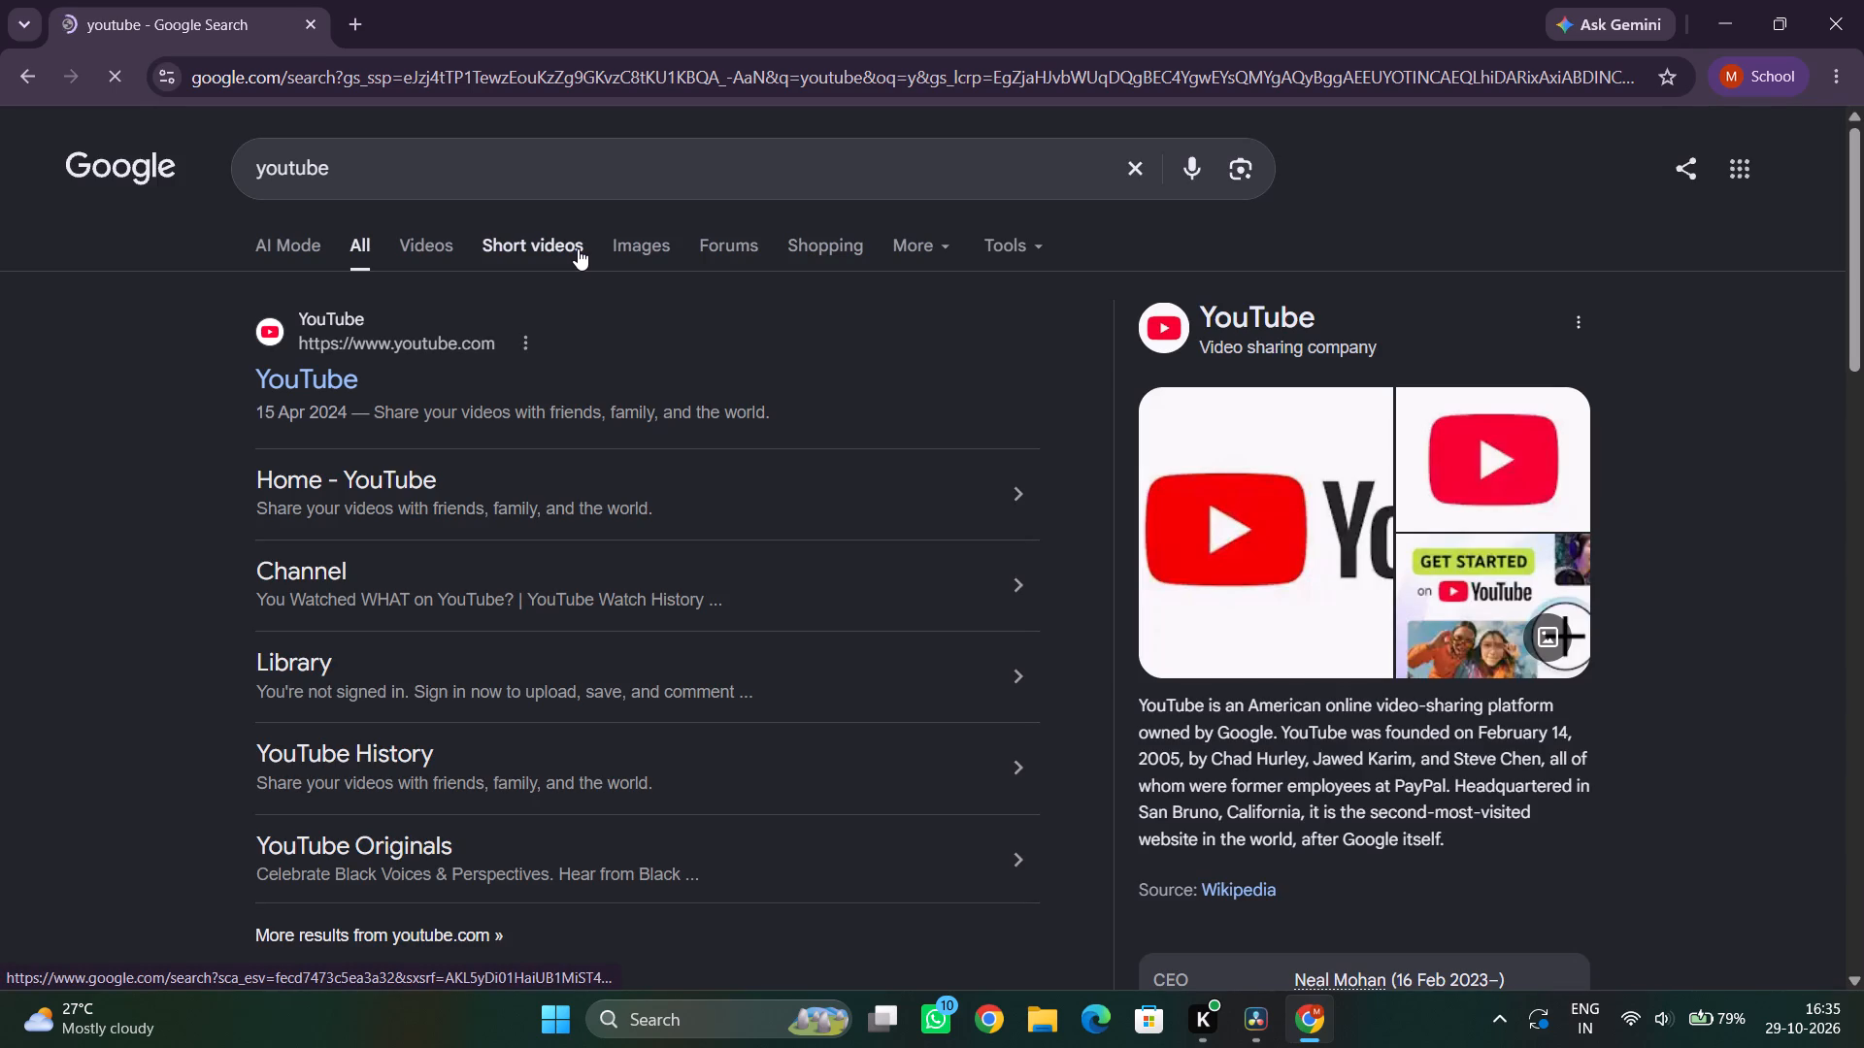
click(316, 377)
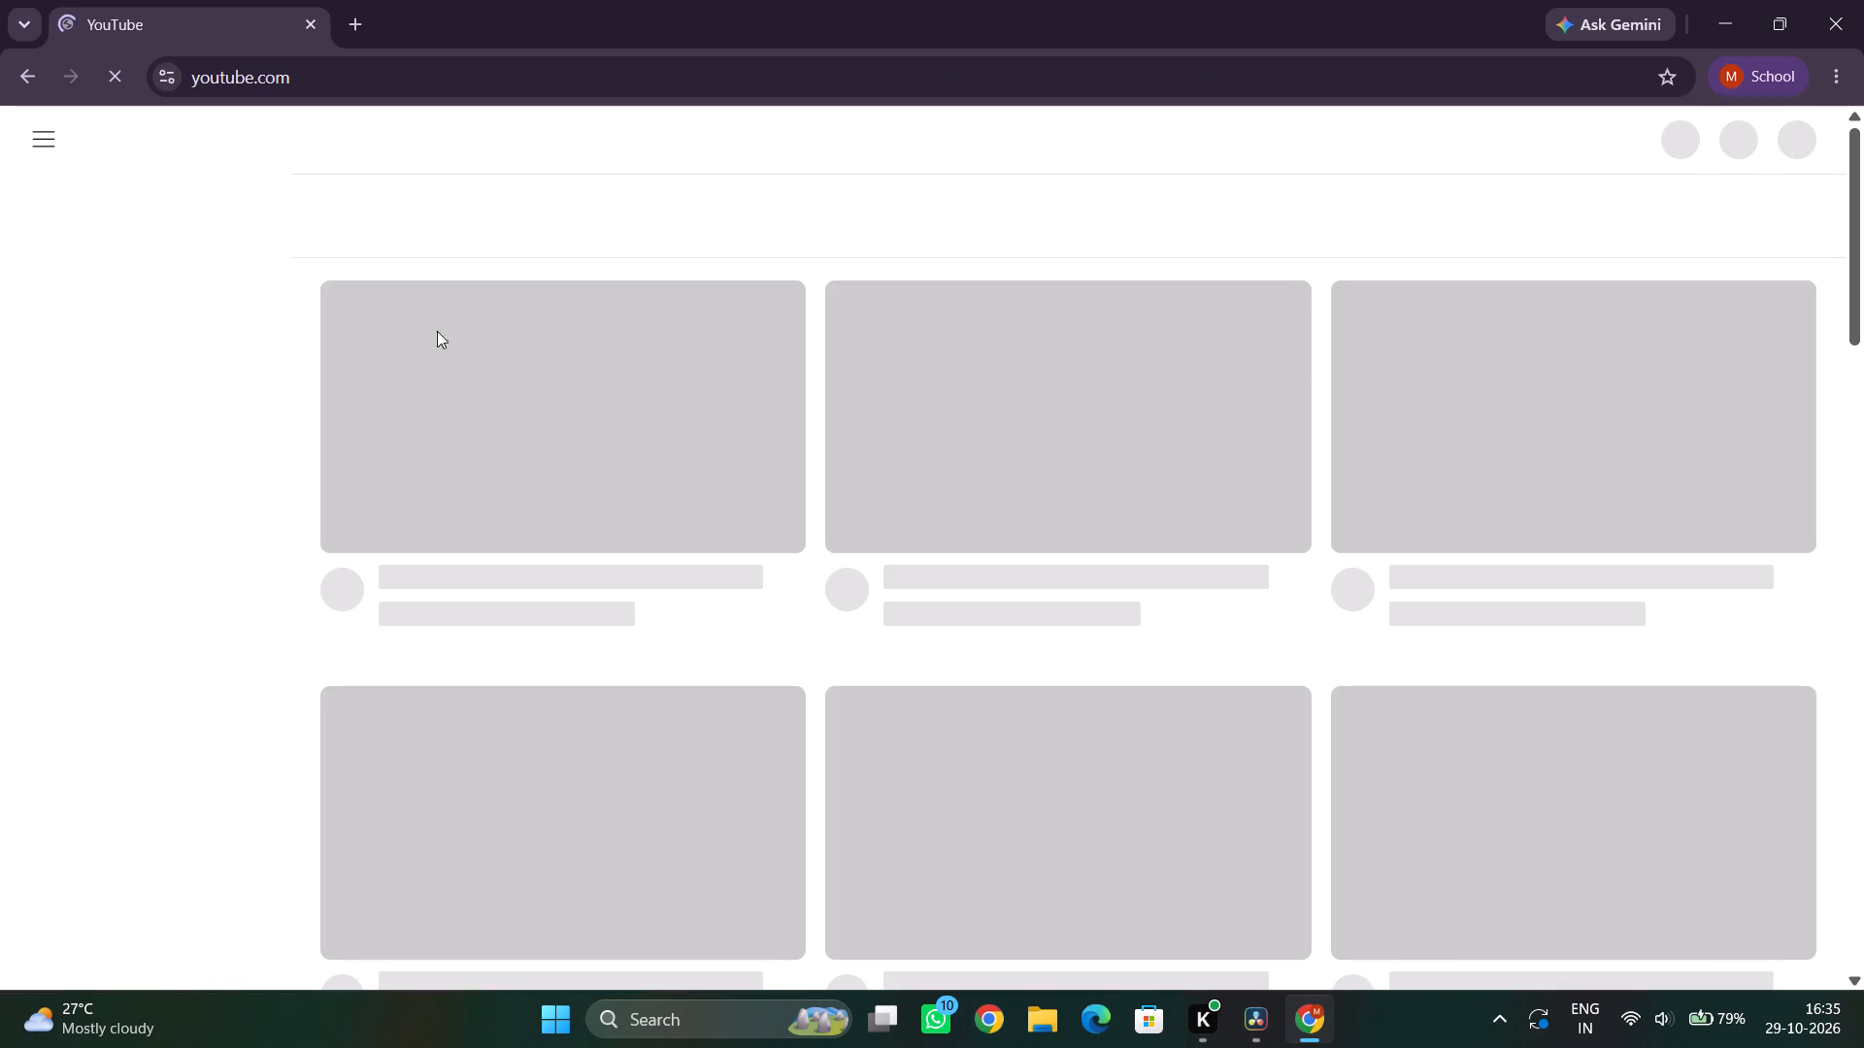
Search YouTube for "ronaldo realmadrid dribbling on 4k for edits".
click(803, 142)
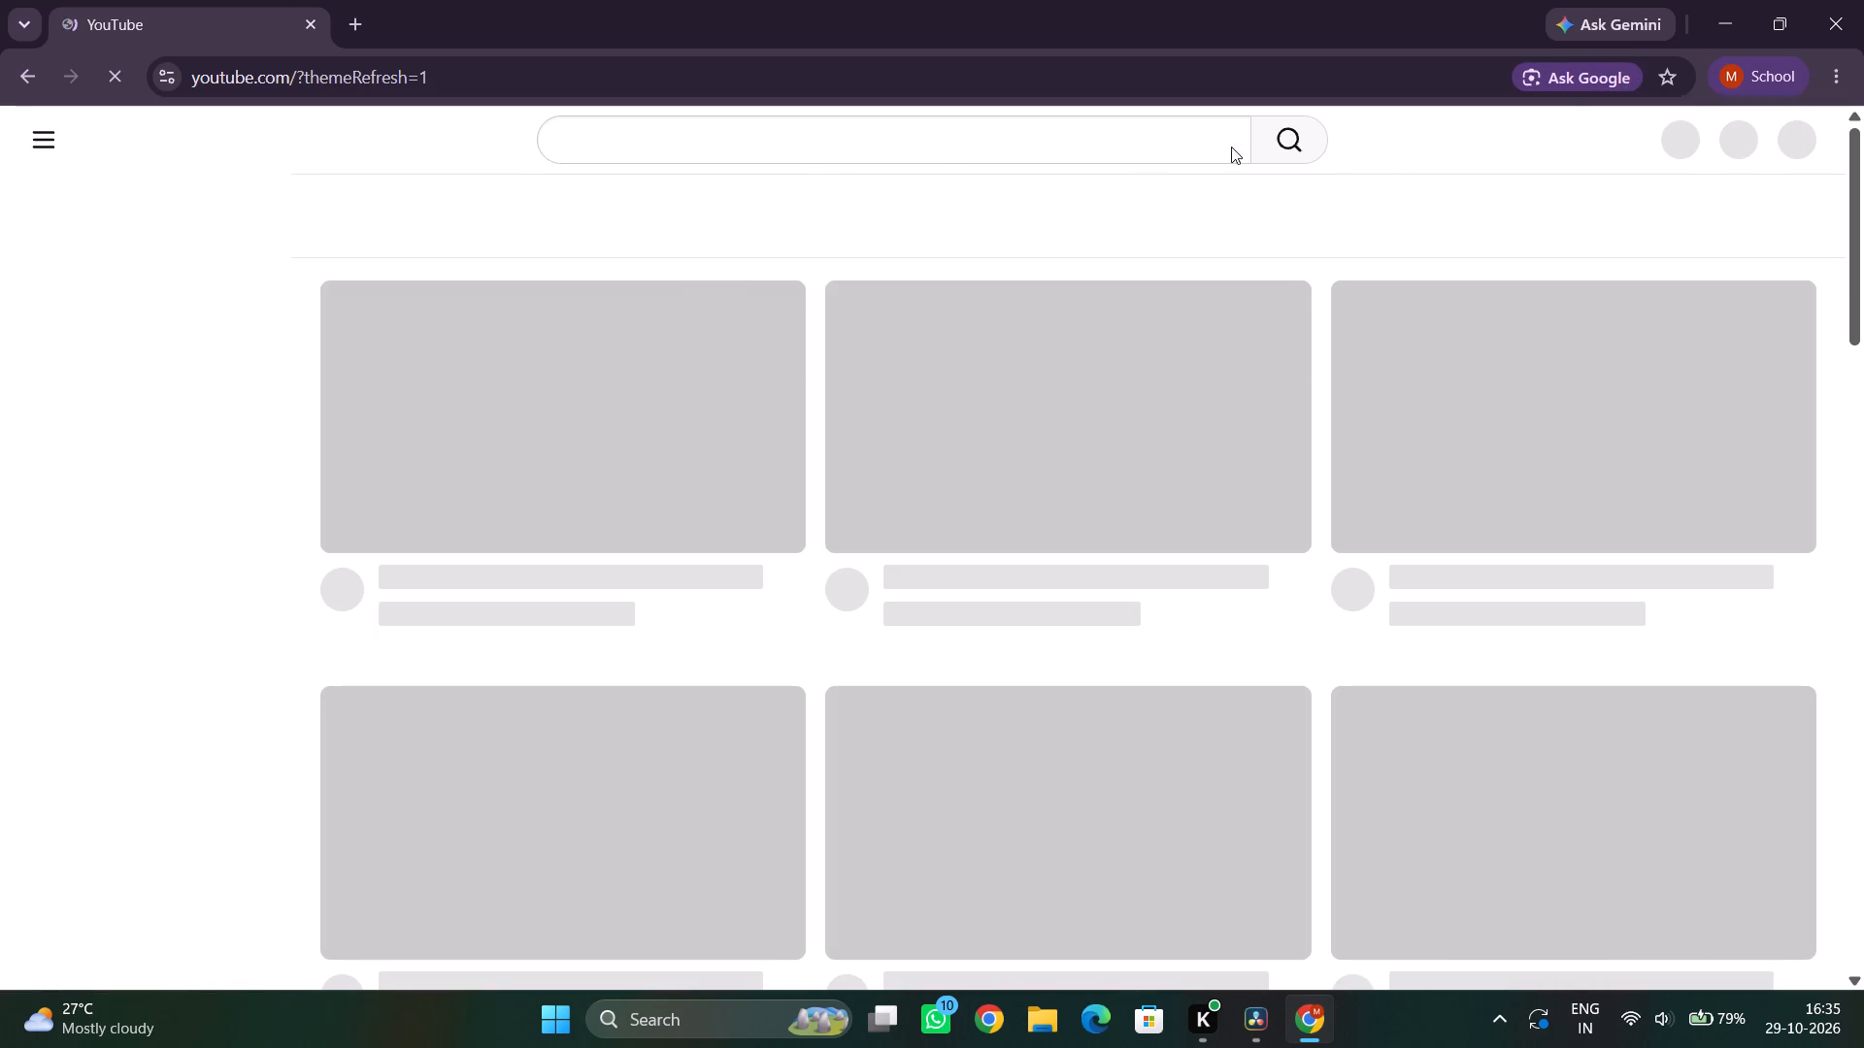
click(938, 147)
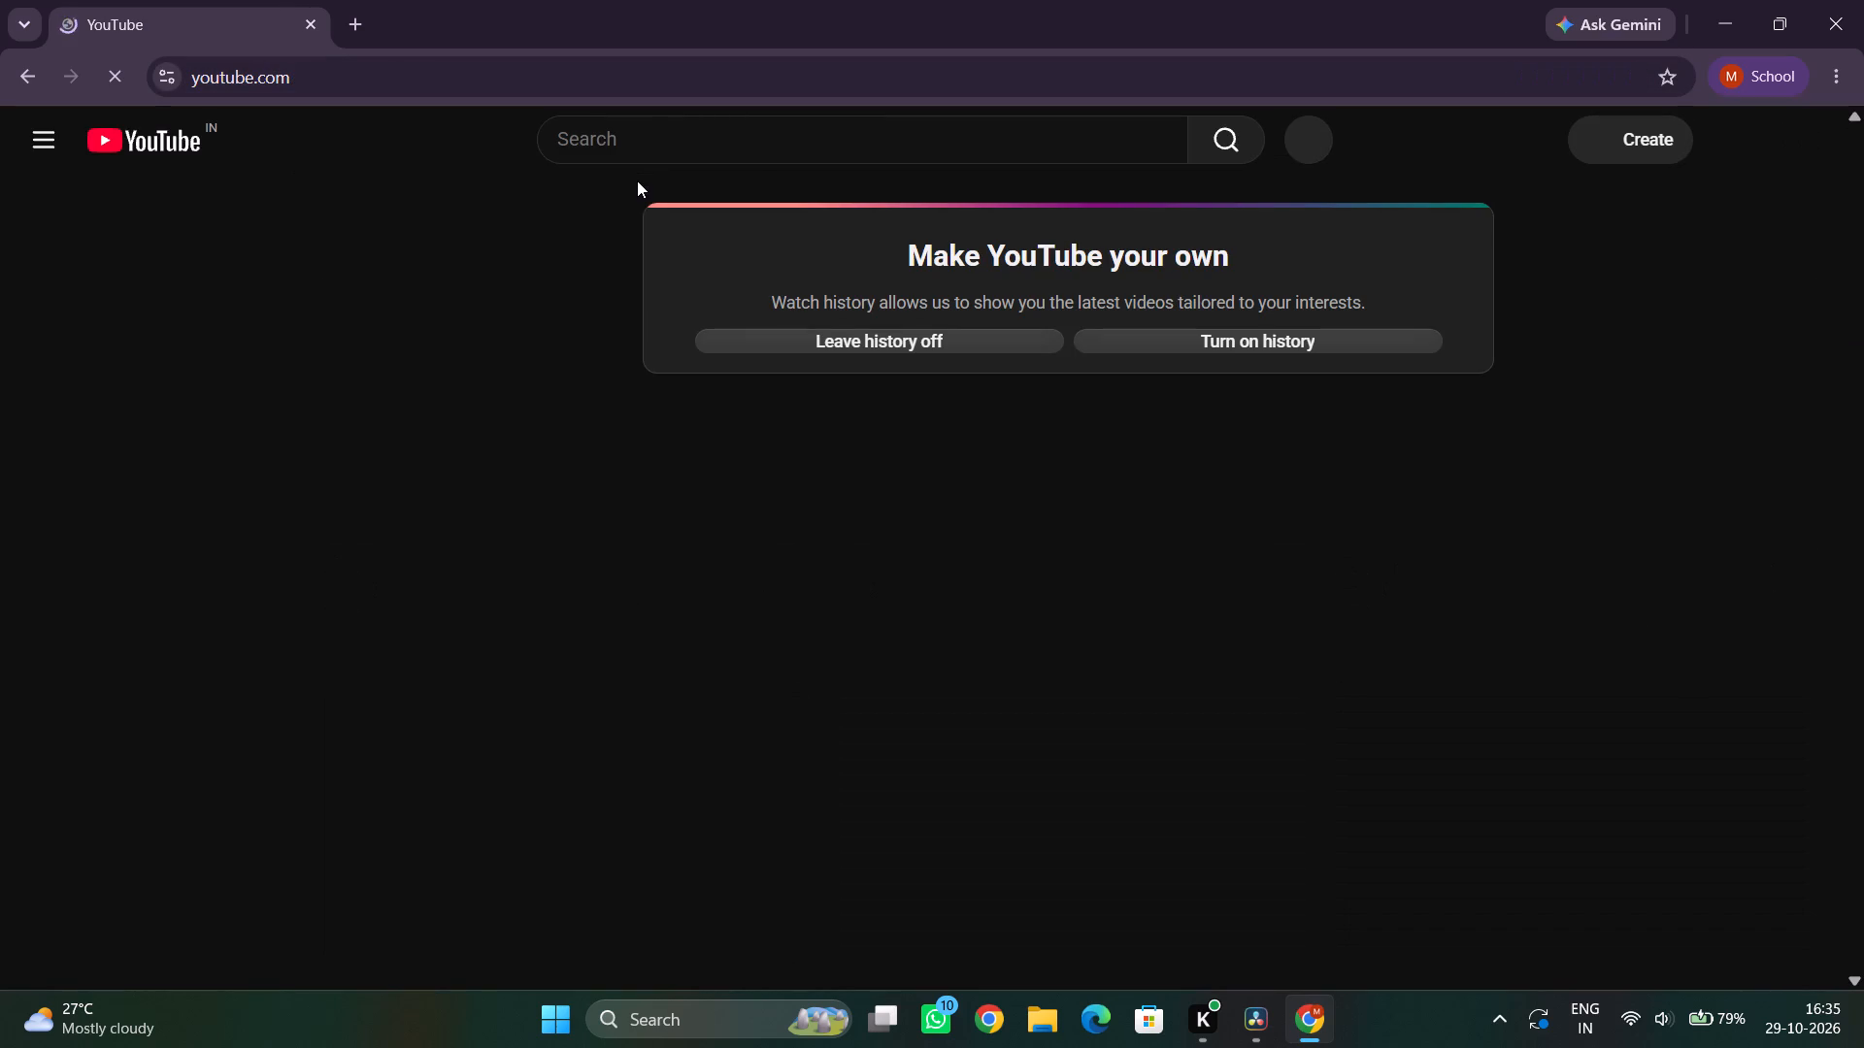
click(686, 144)
text(ron)
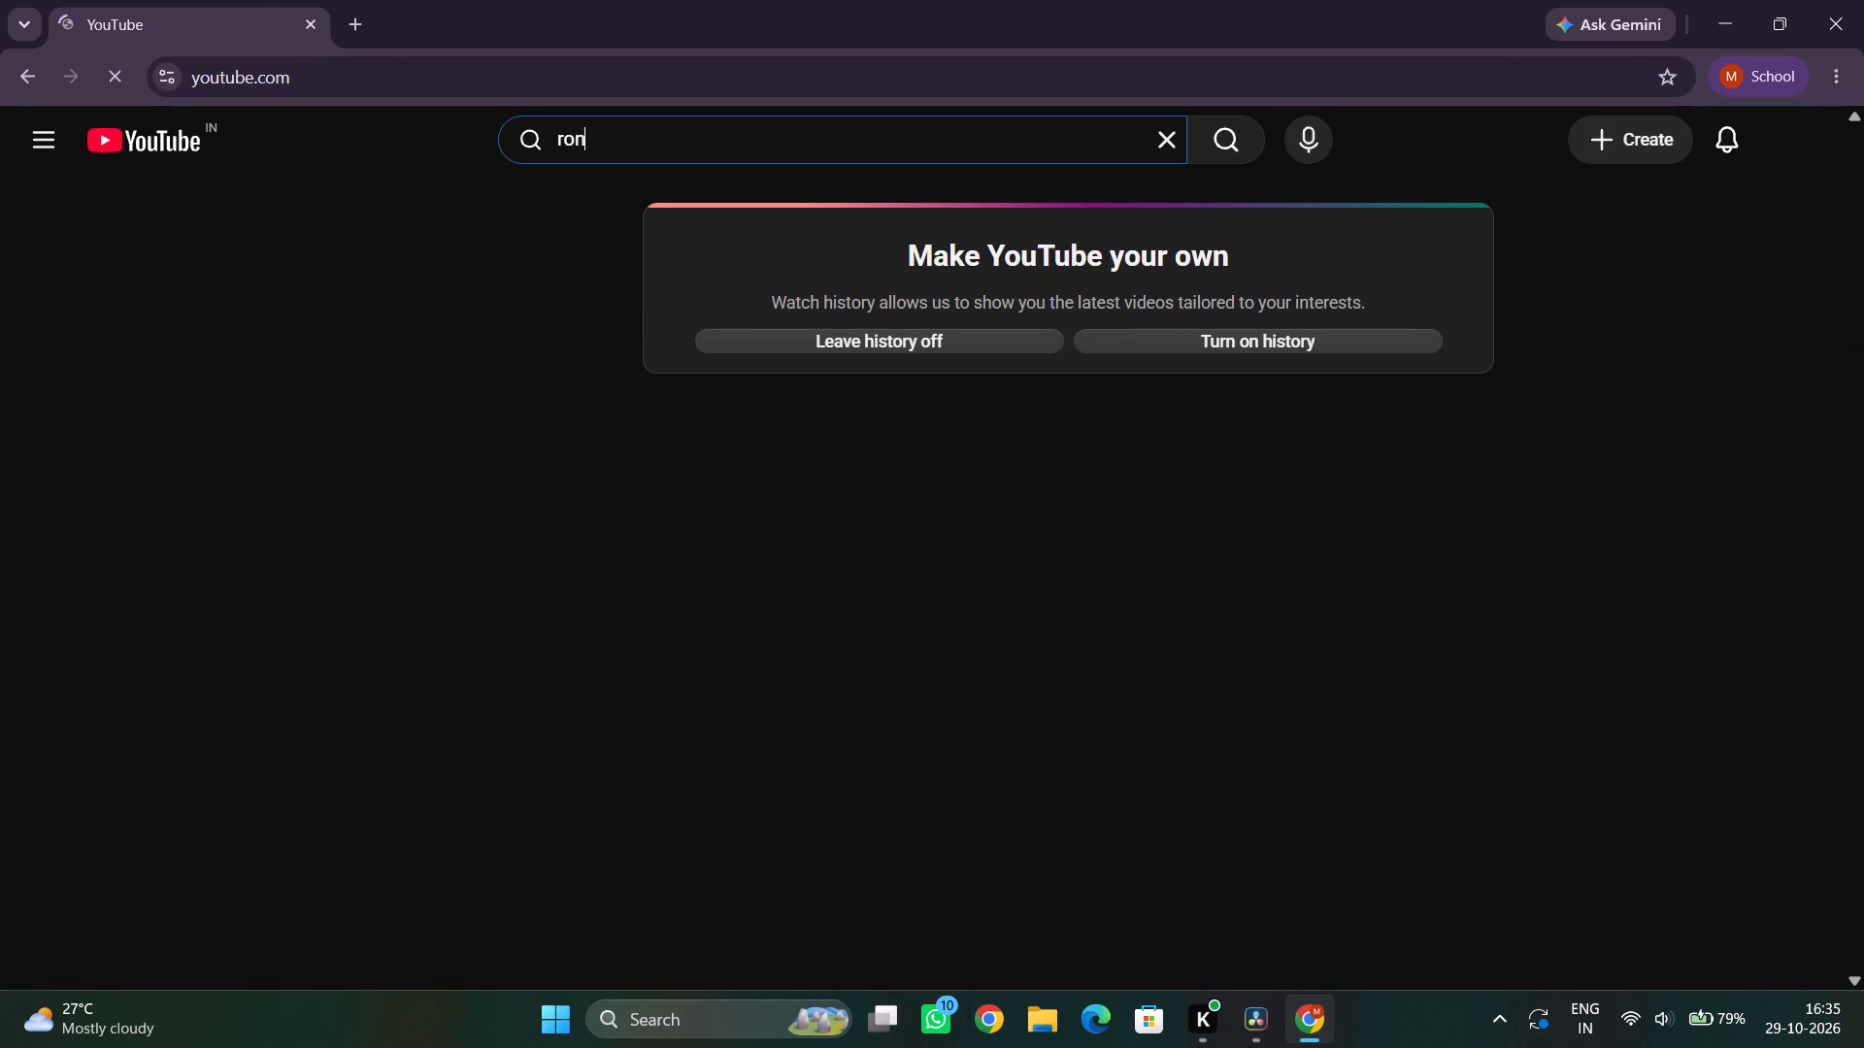
text(aldo realm)
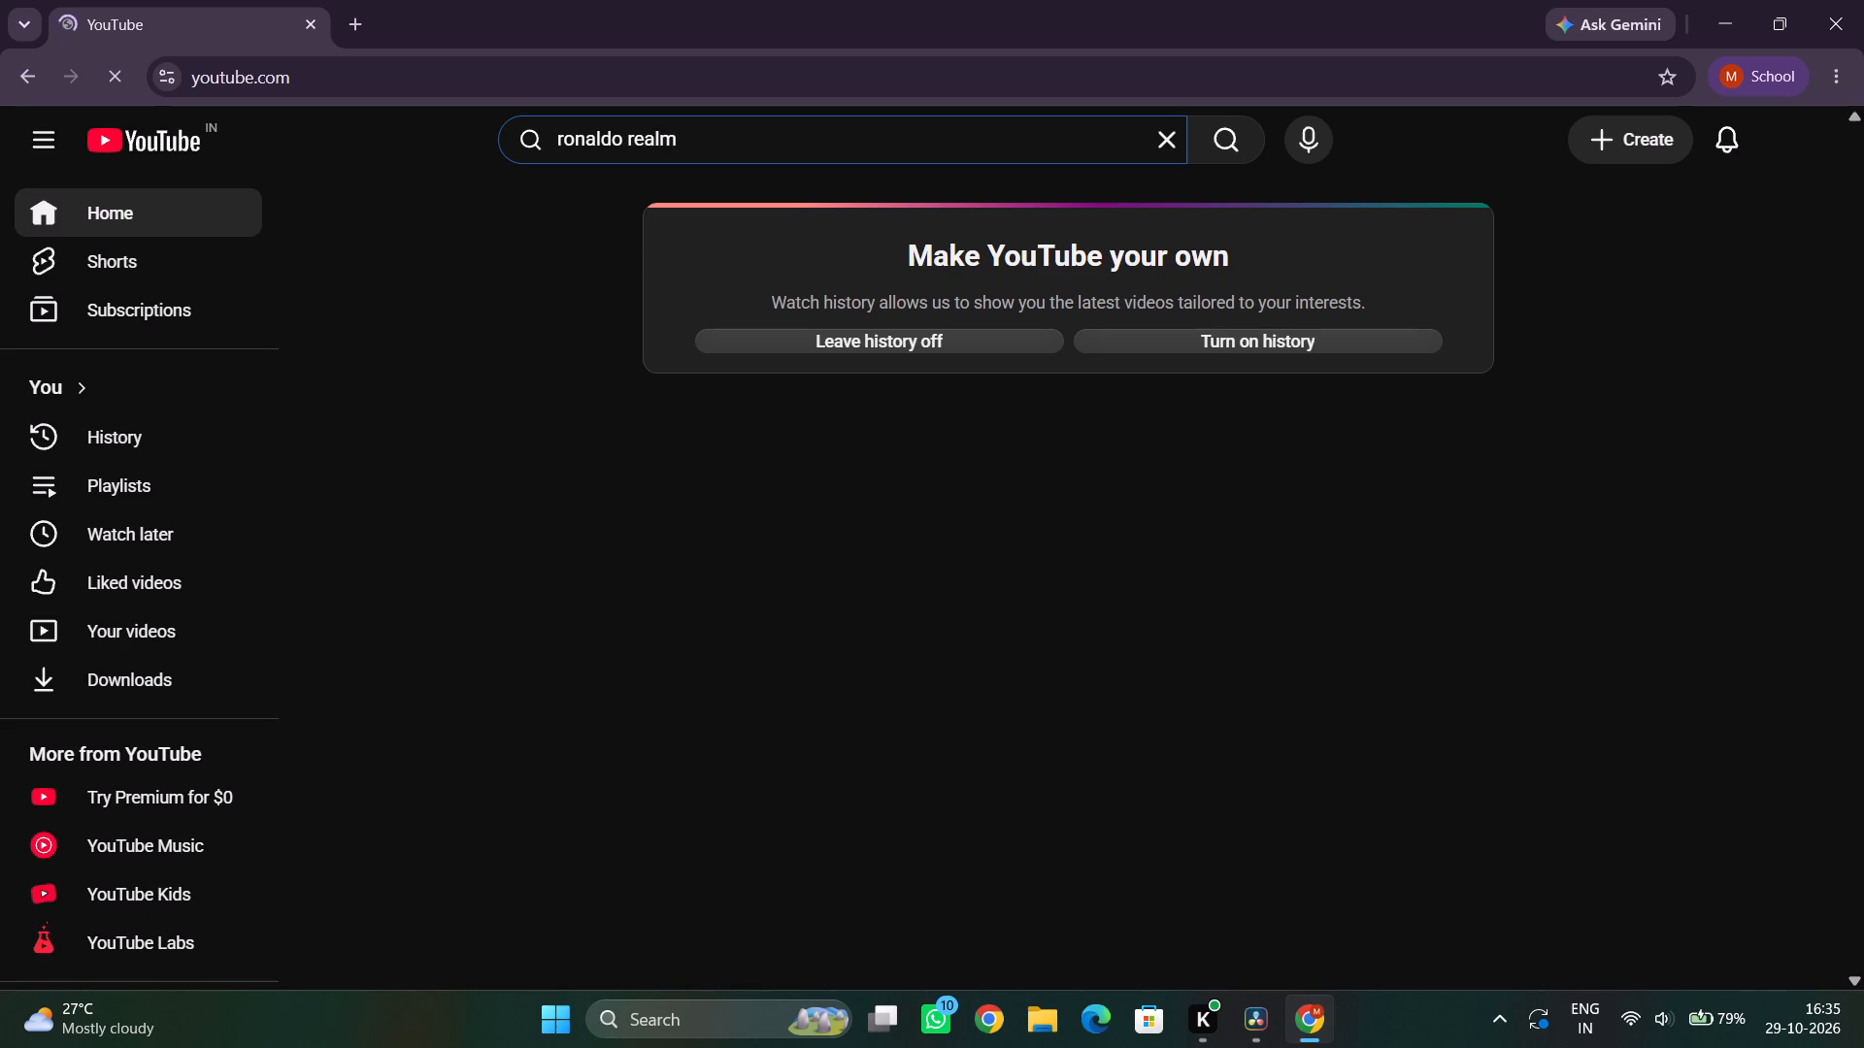
text(adrid)
key(space)
text(br)
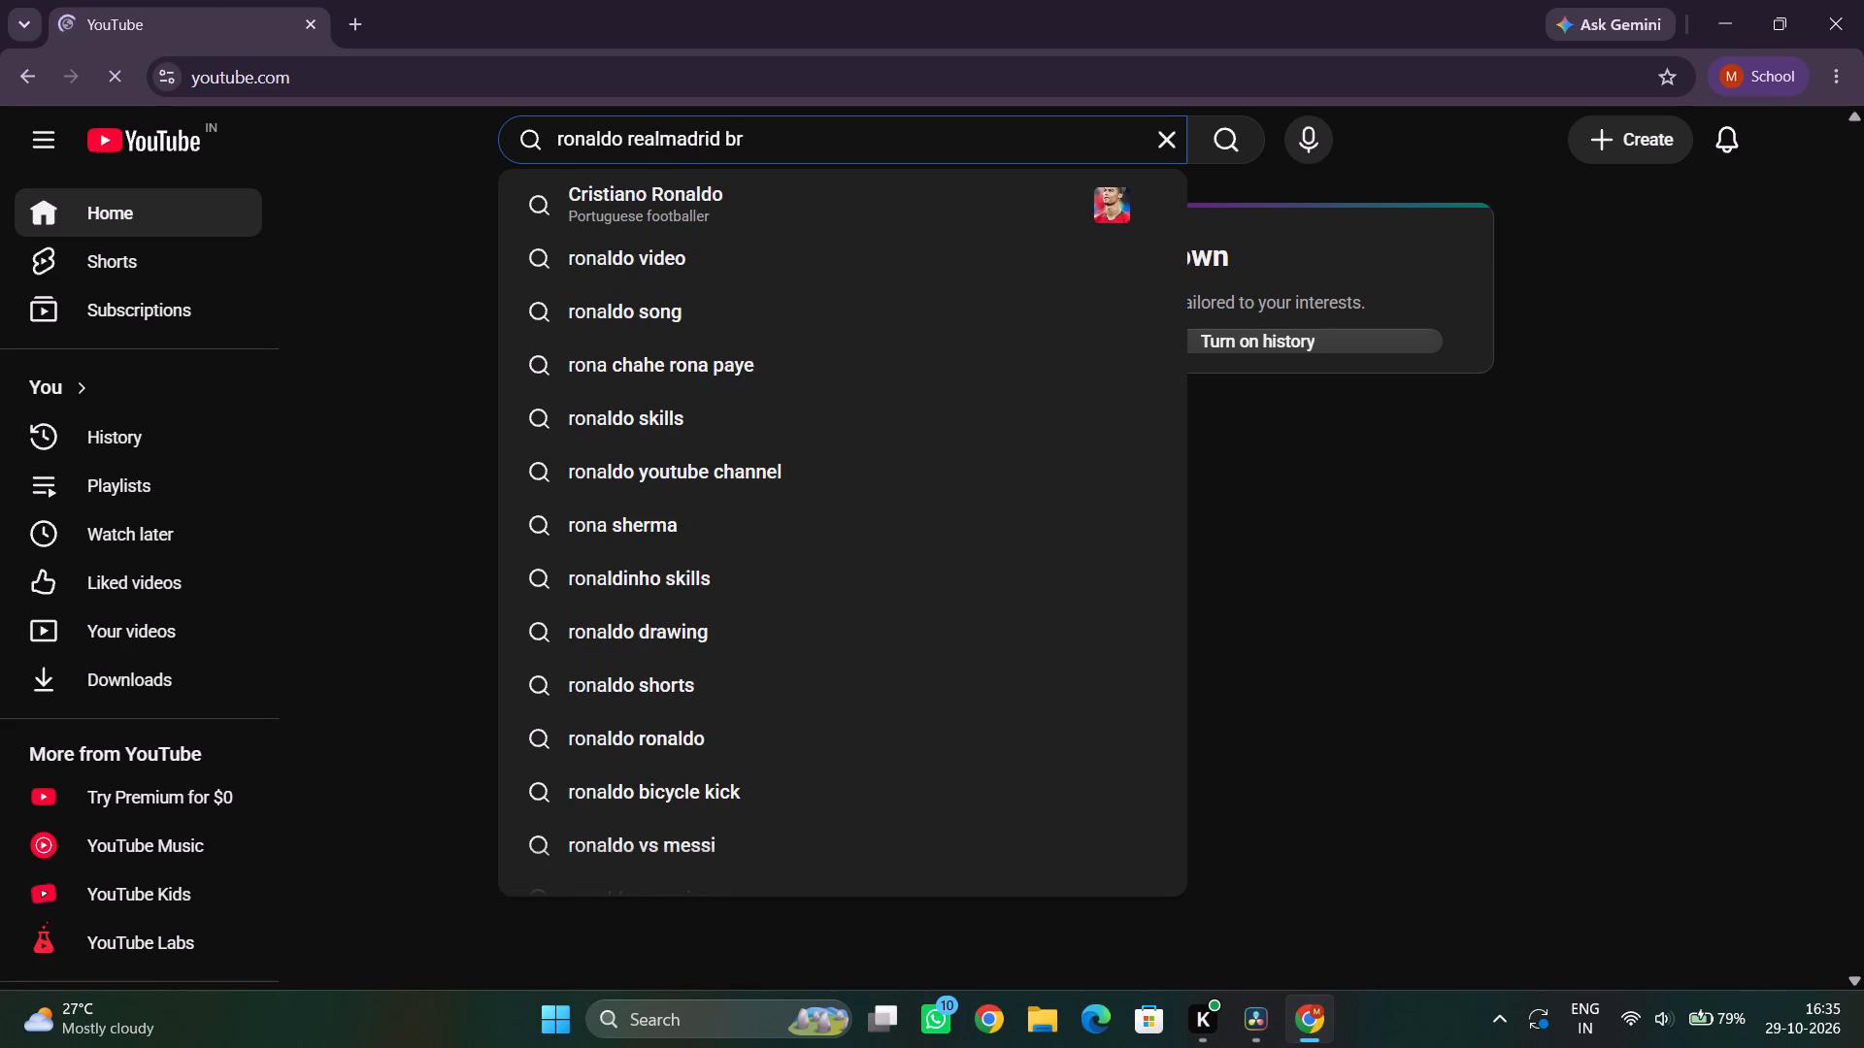
key(BackSpace)
key(BackSpace)
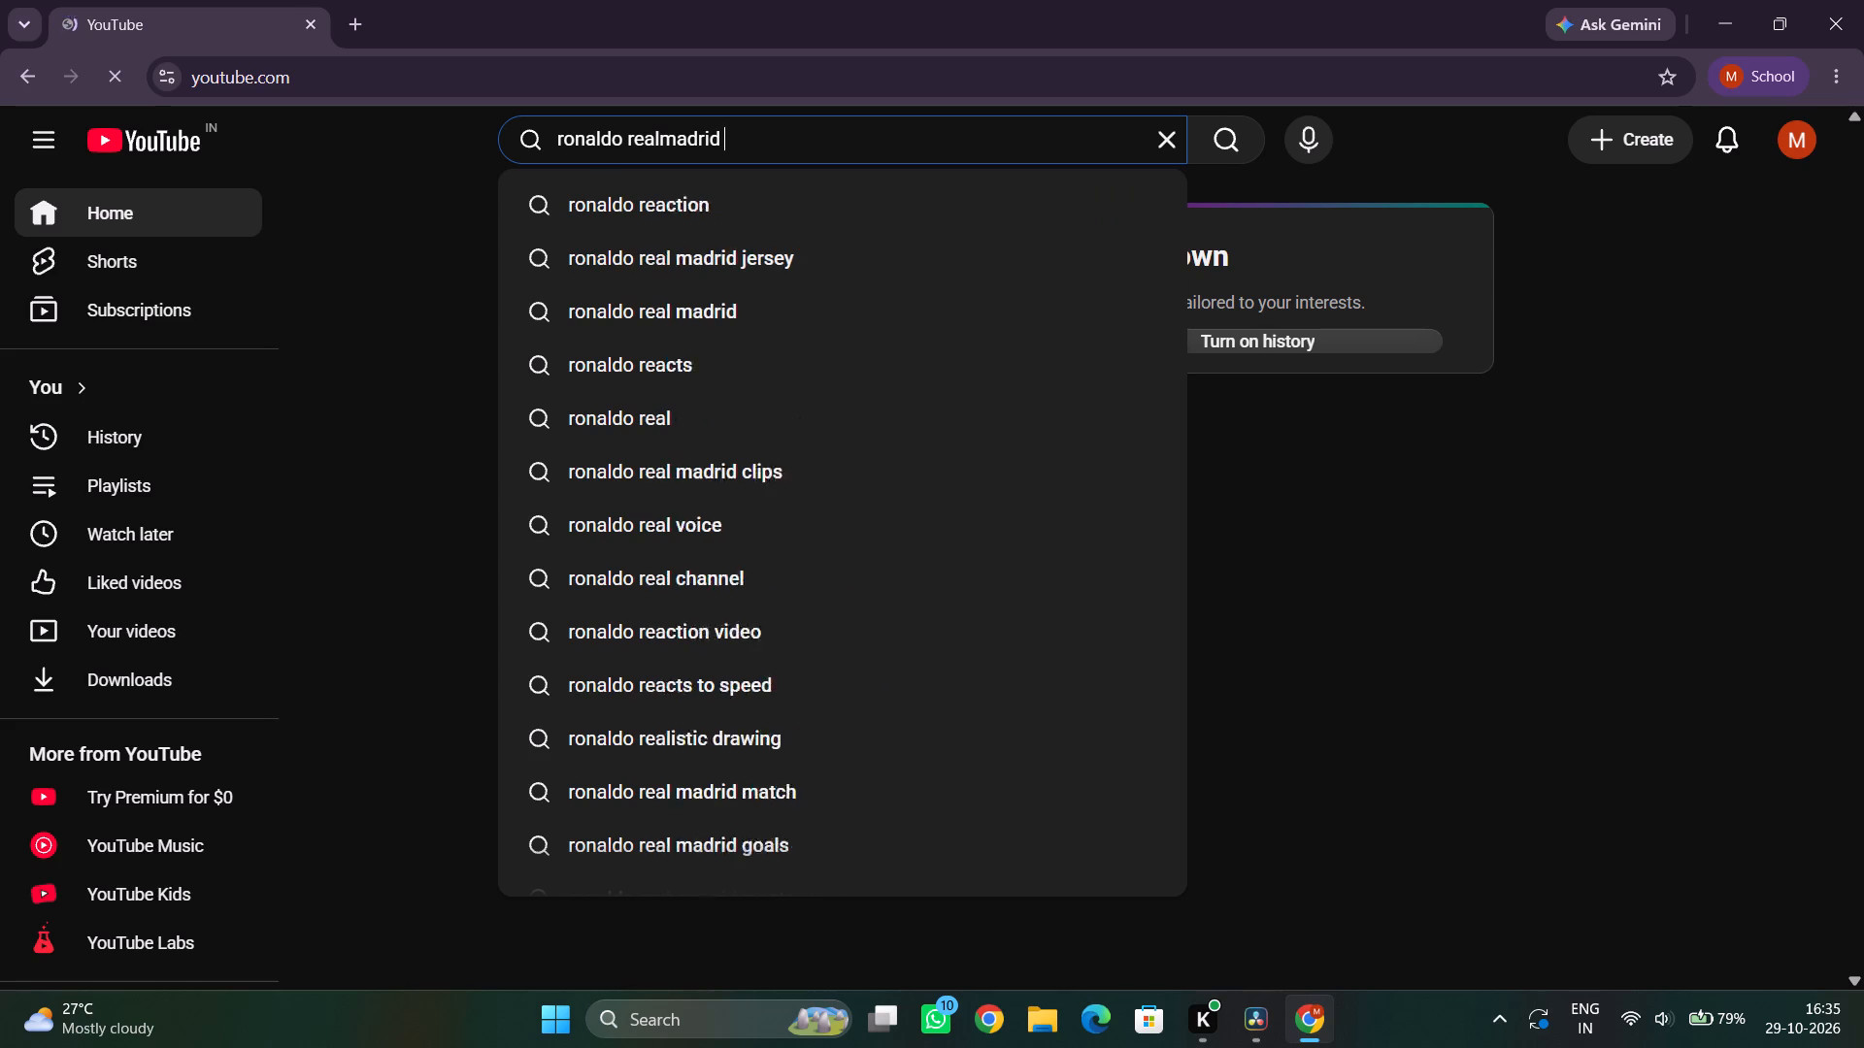
text(dribbling)
key(space)
text(on)
key(space)
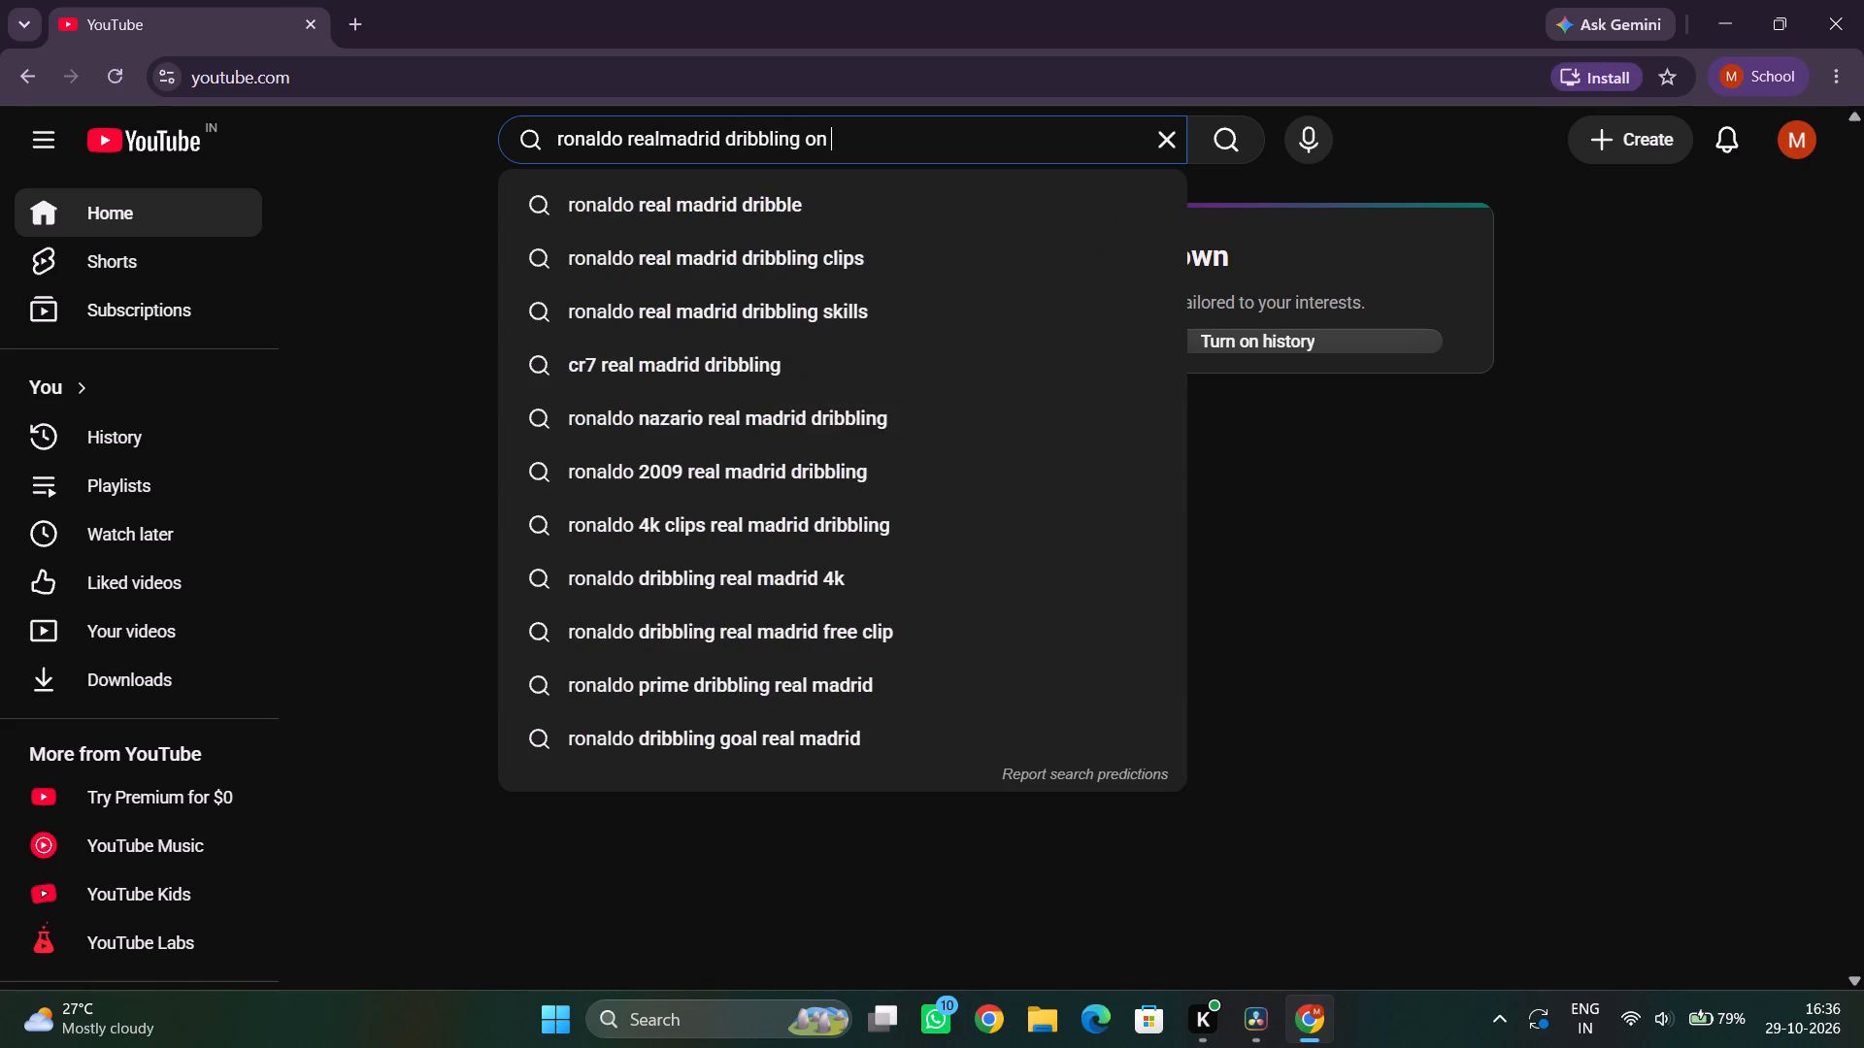
text(4k for edits)
key(Return)
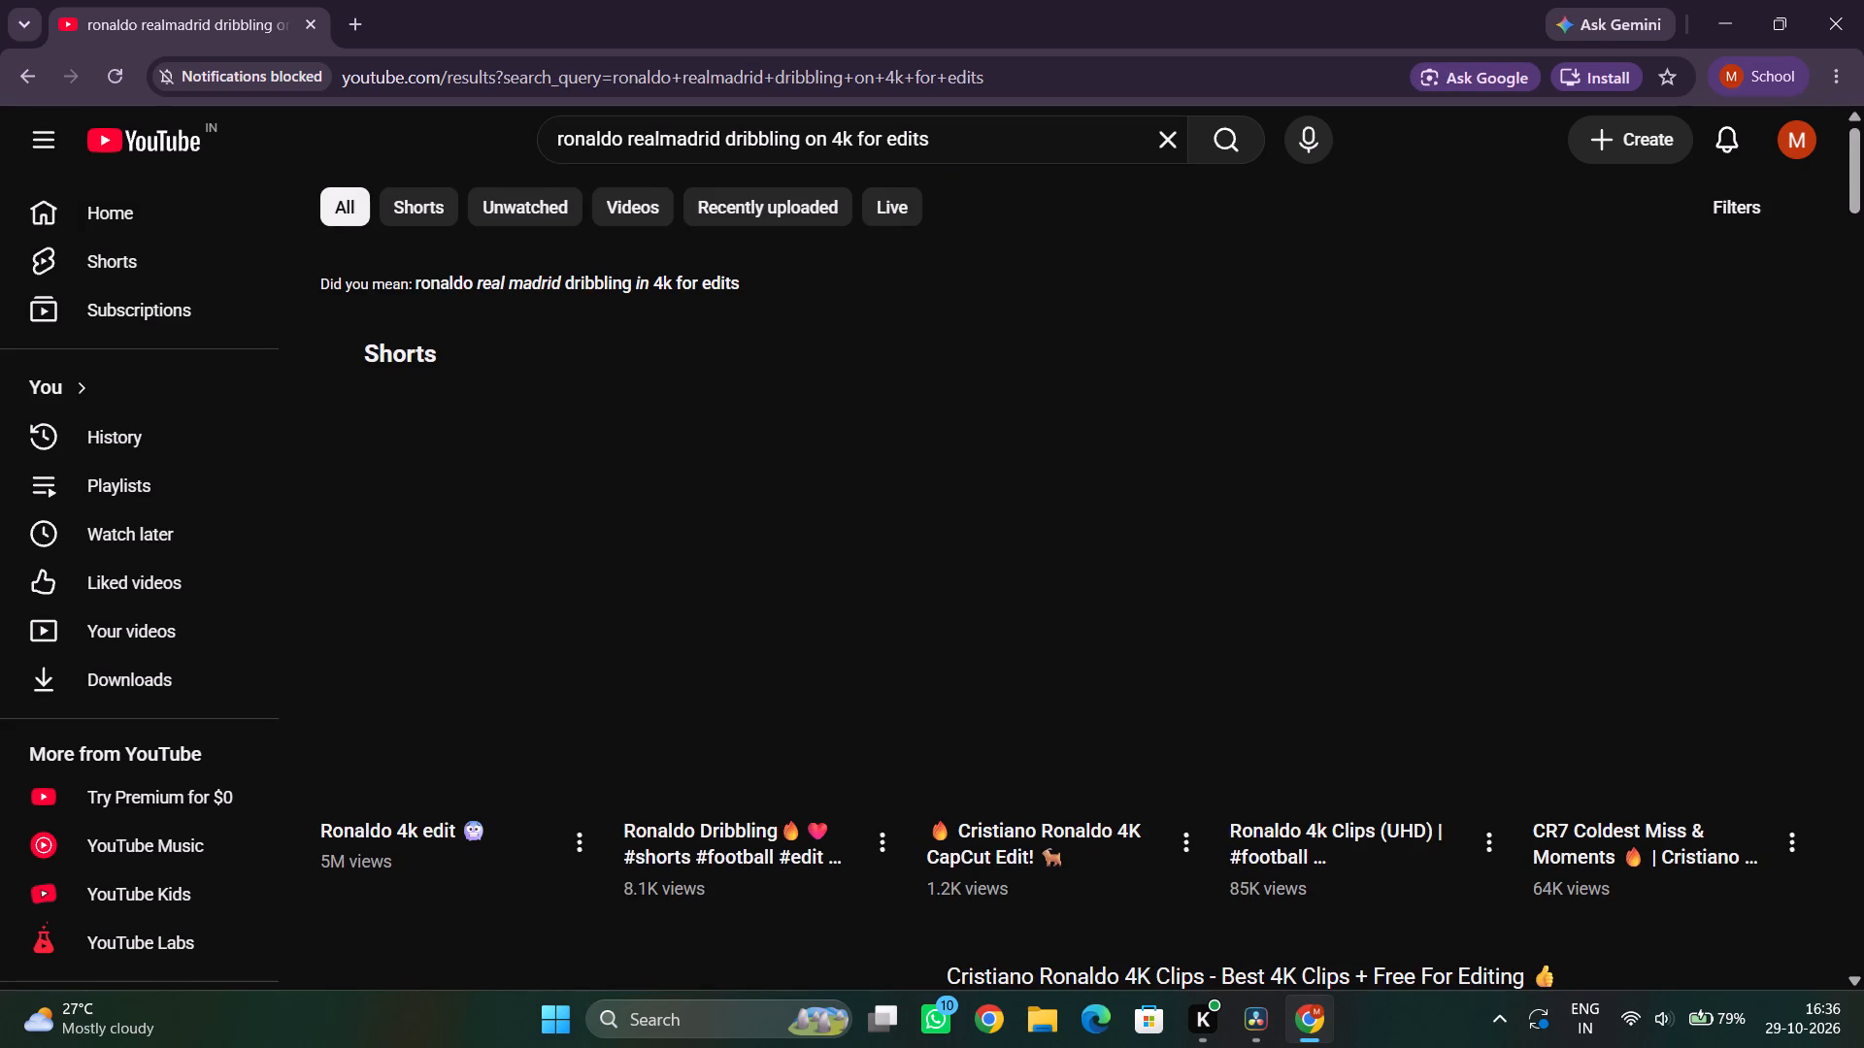
Look through the search results and video previews for free Ronaldo dribbling footage suited to the edit.
scroll(688, 562, down, 7)
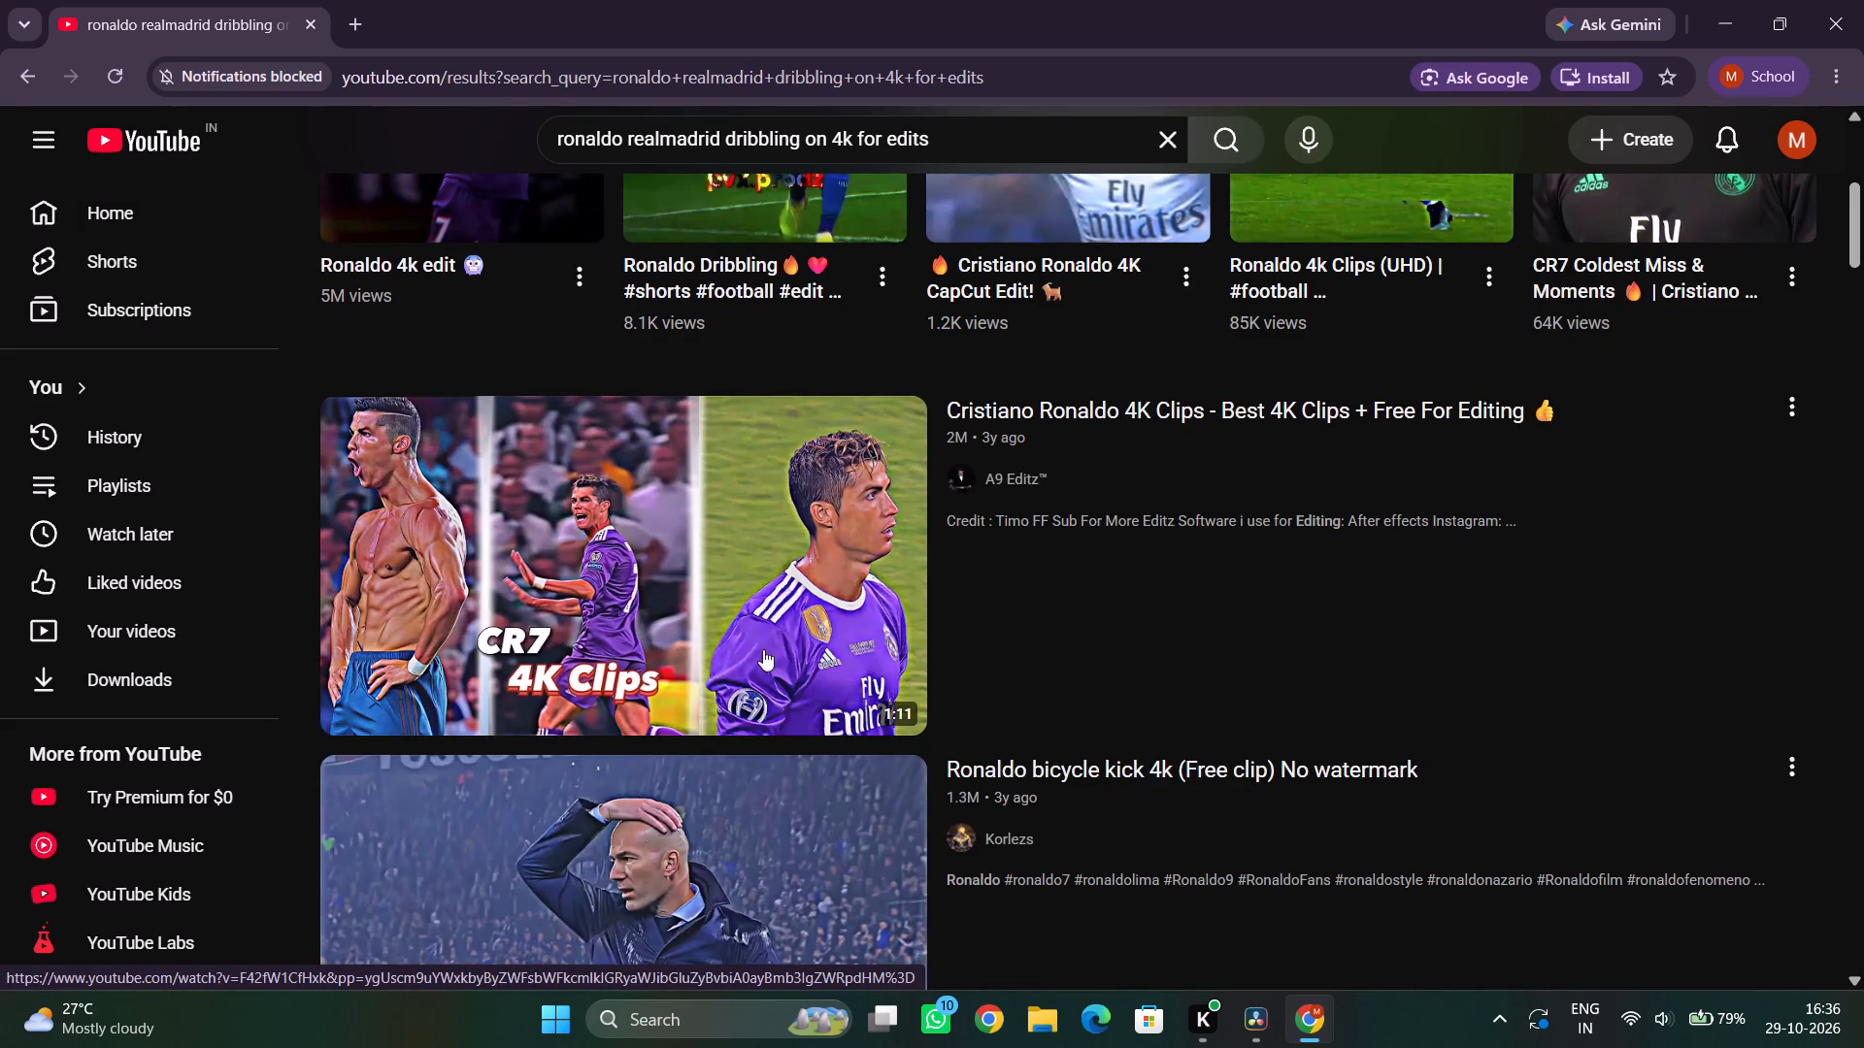
scroll(802, 606, down, 10)
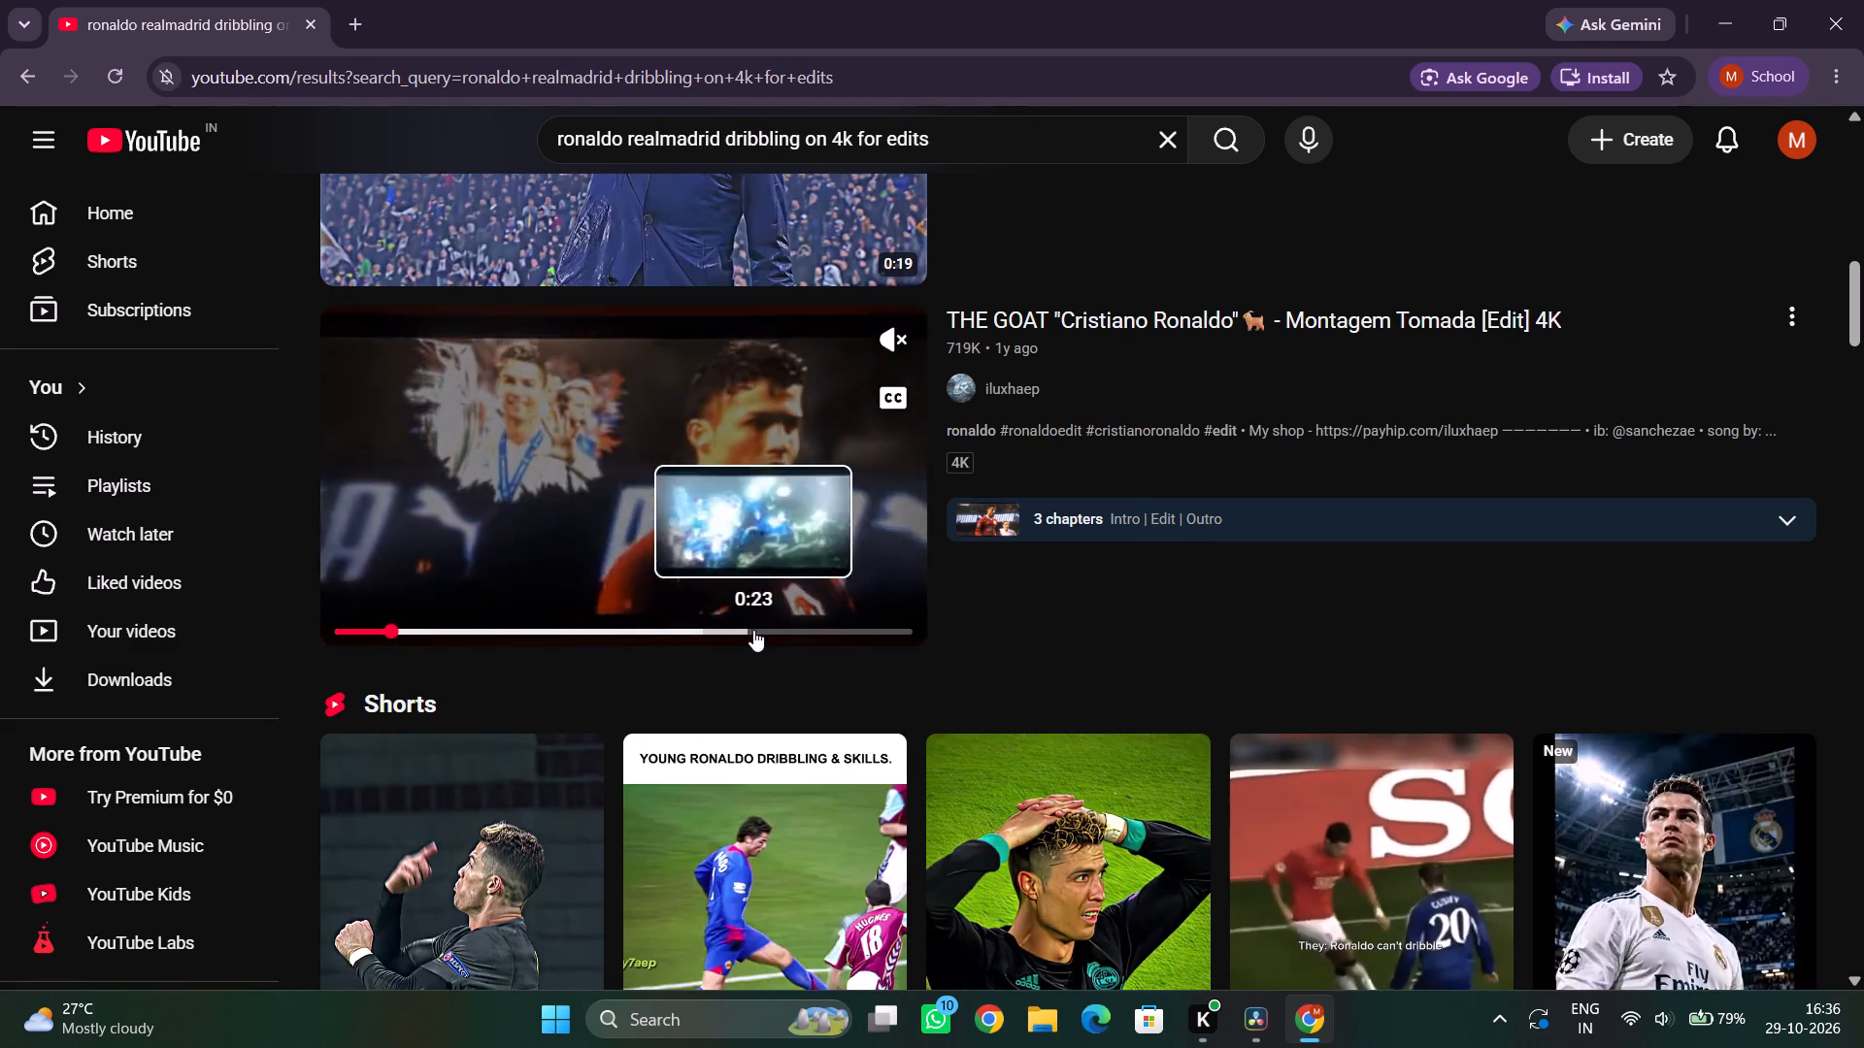
scroll(837, 572, down, 11)
scroll(649, 555, down, 10)
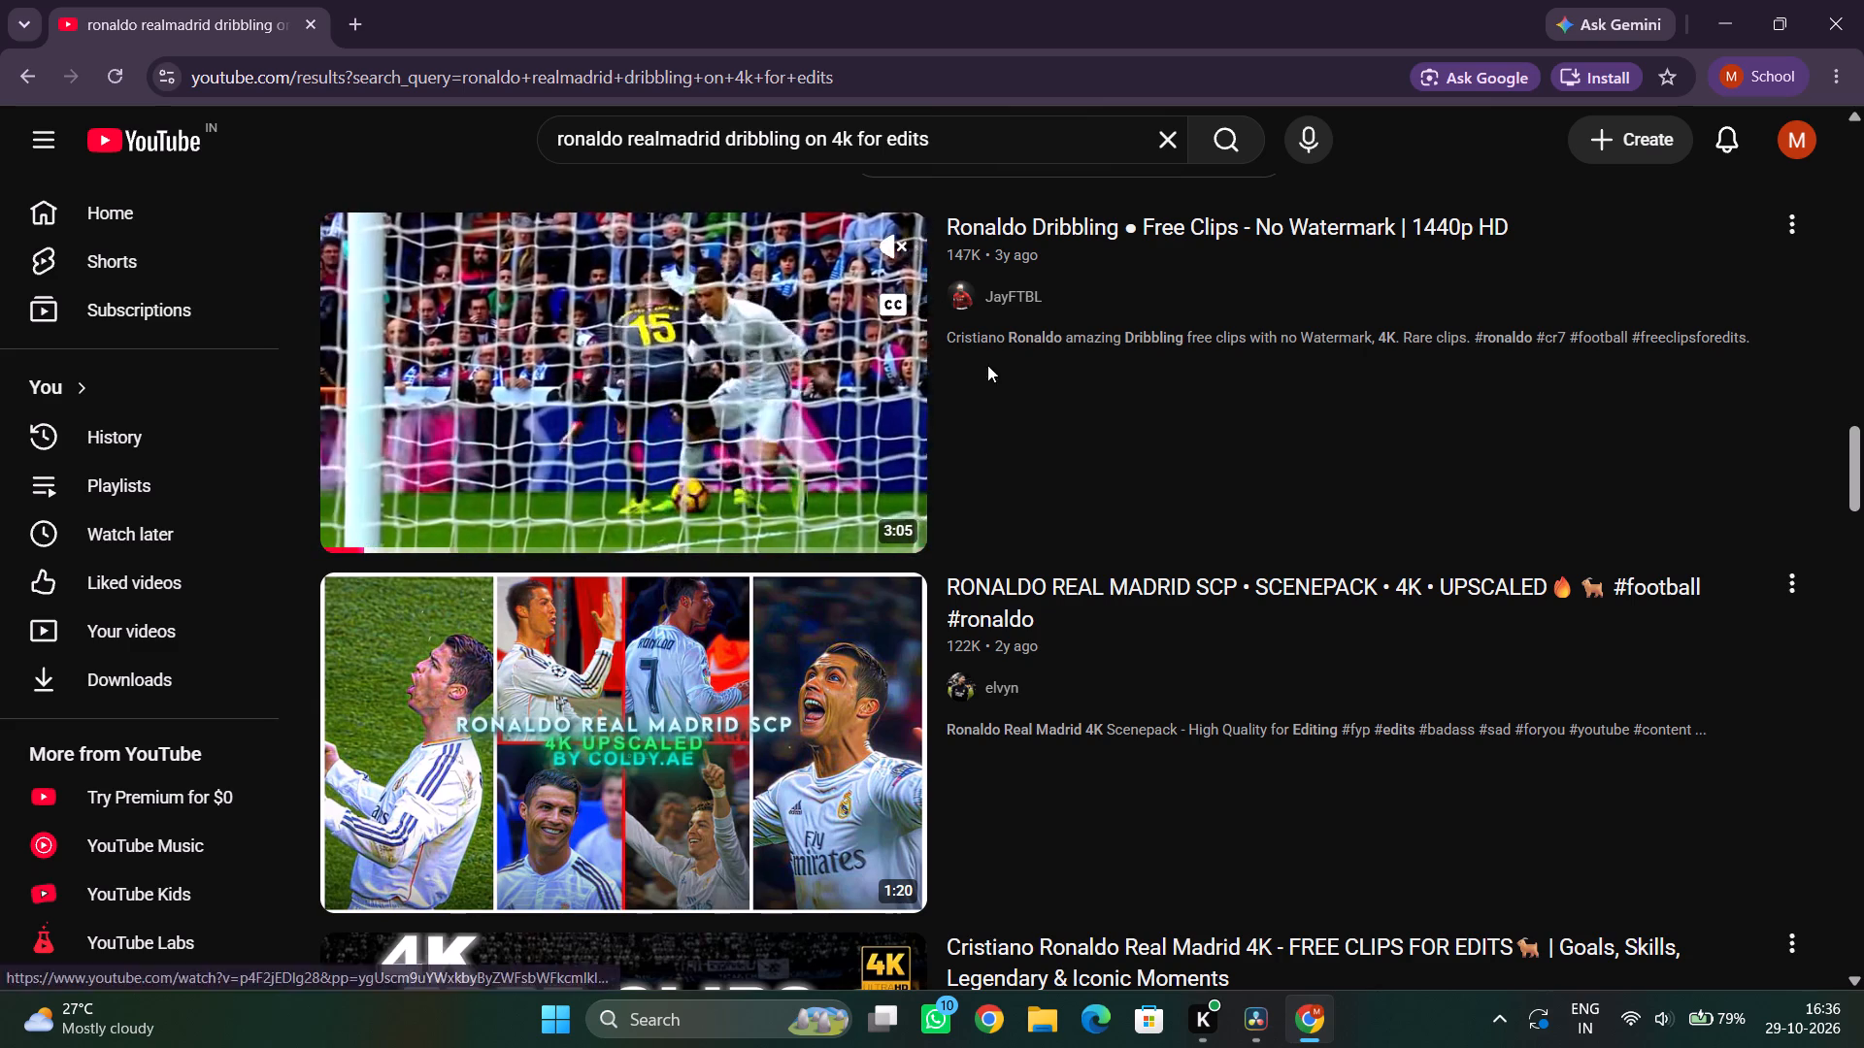
Copy the share link of the video "Ronaldo Dribbling ● Free Clips - No Watermark | 1440p HD".
click(1801, 227)
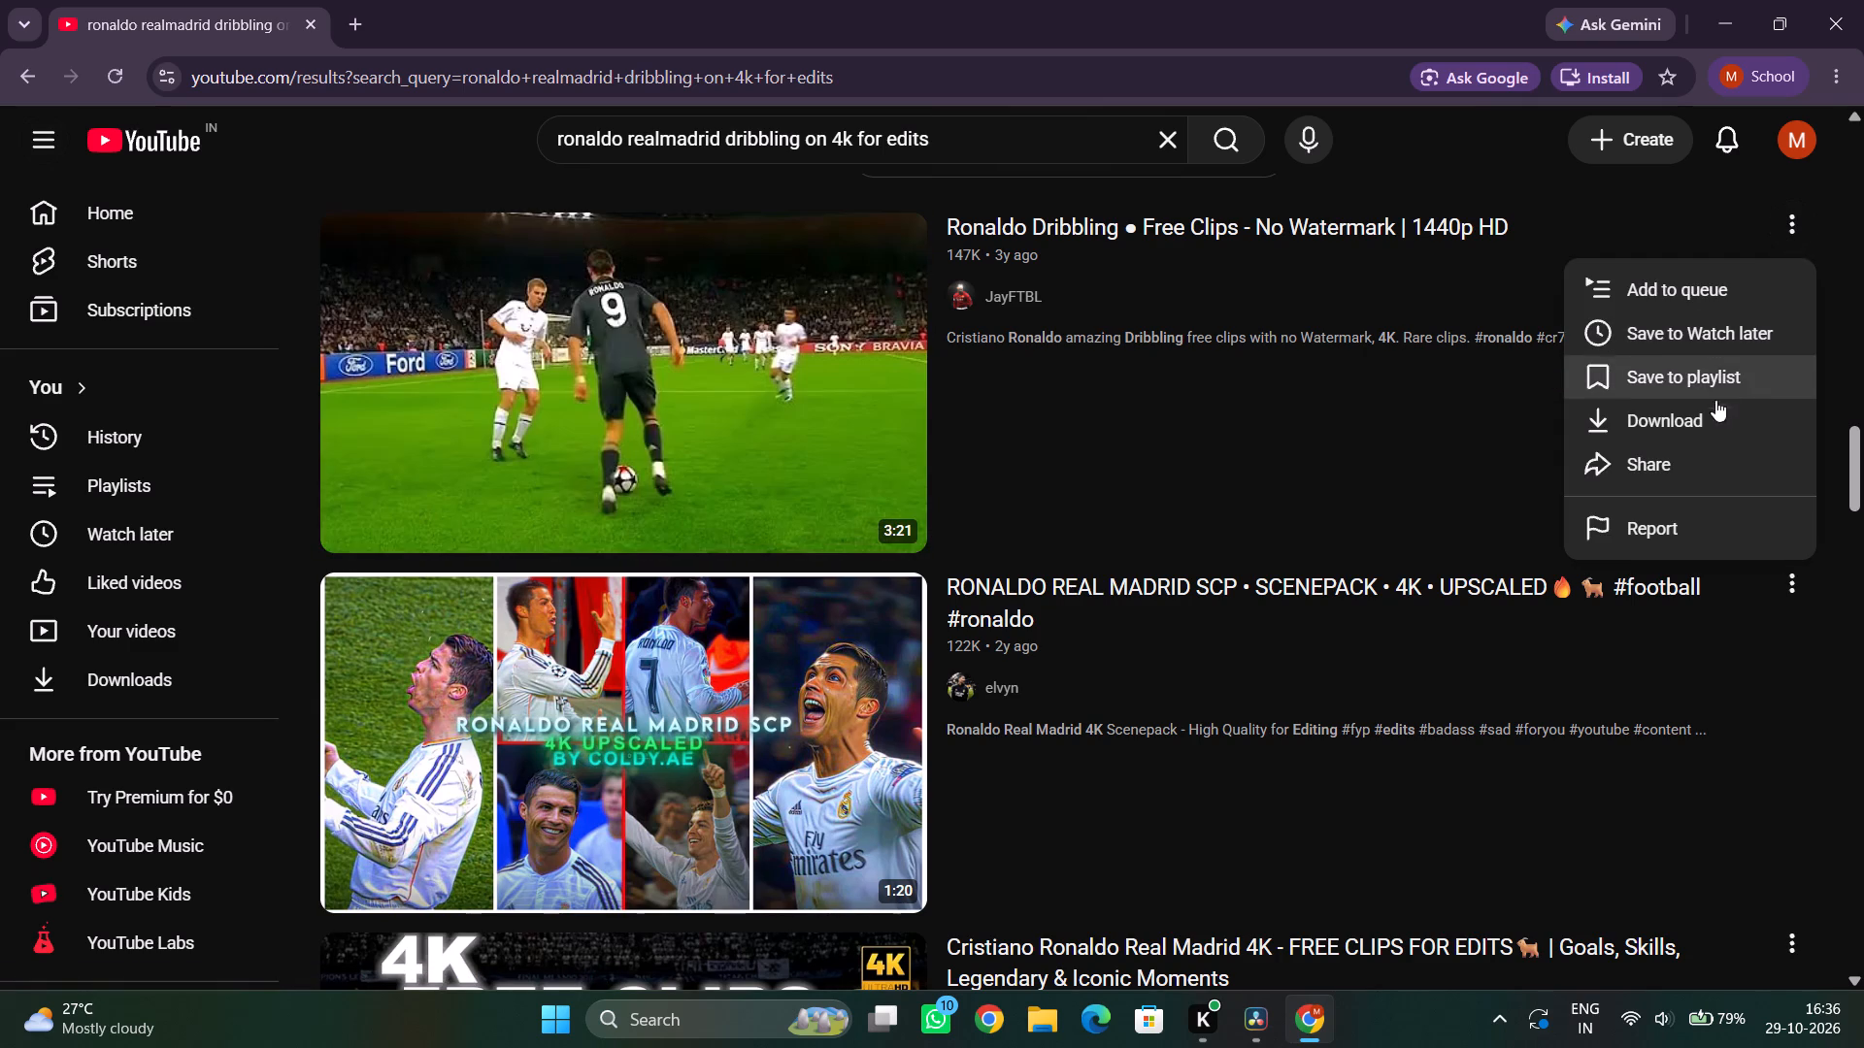
click(1690, 466)
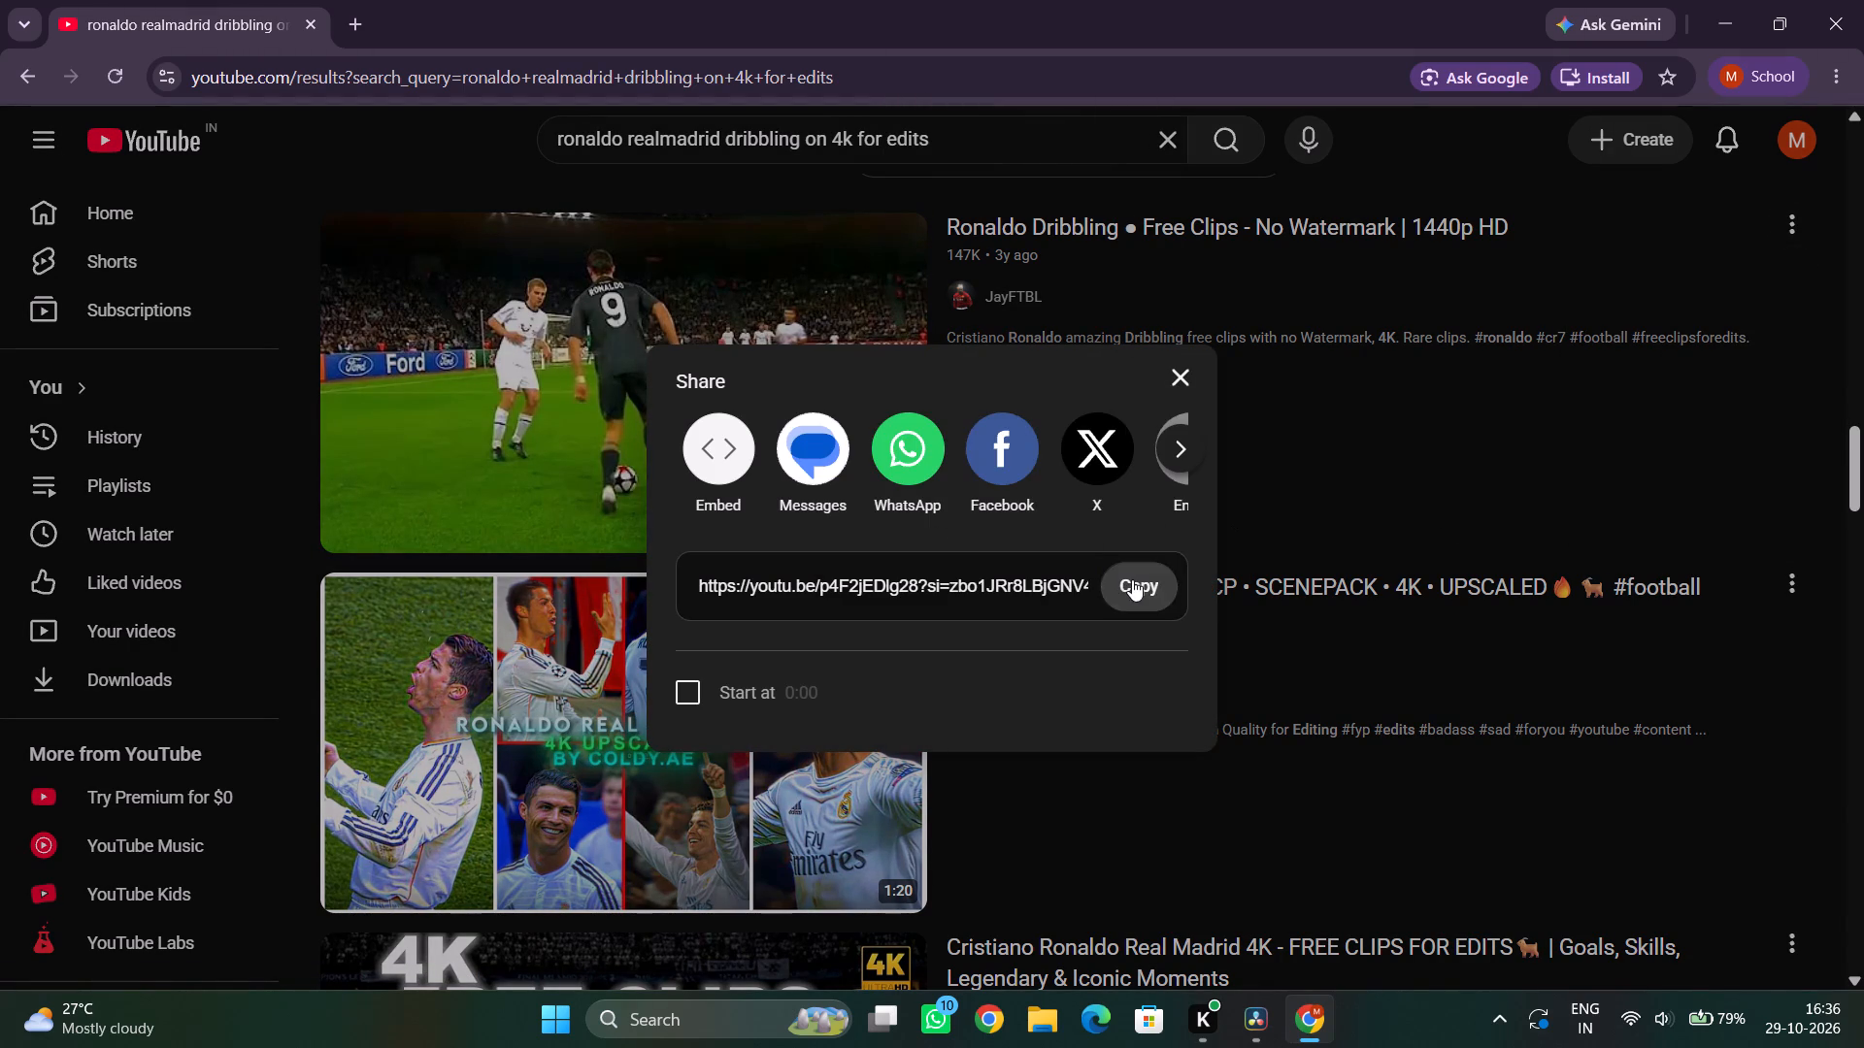
click(1132, 579)
scroll(810, 565, down, 6)
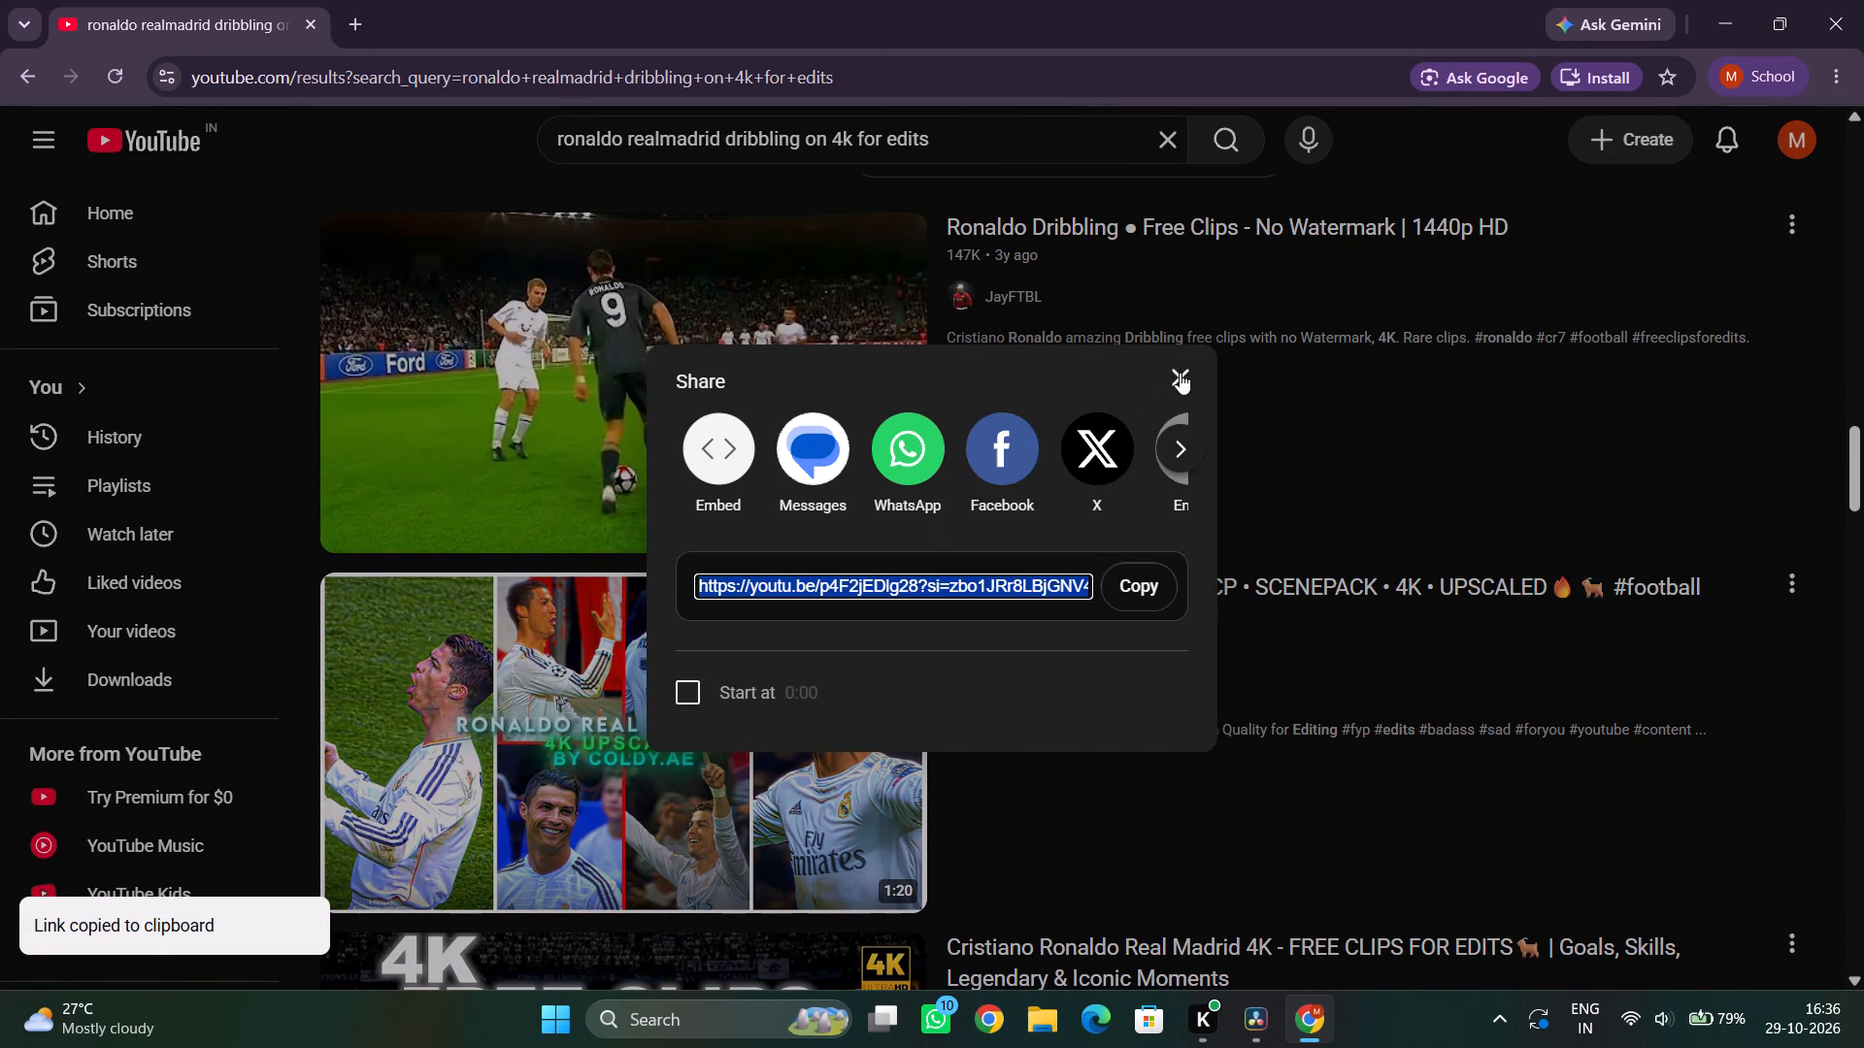
Close the share window and skim the previews of "Cristiano Ronaldo Real Madrid 4K - FREE CLIPS FOR EDITS" and "King Of Dribbling - Real Madrid" for usable footage.
click(1180, 375)
scroll(760, 516, down, 6)
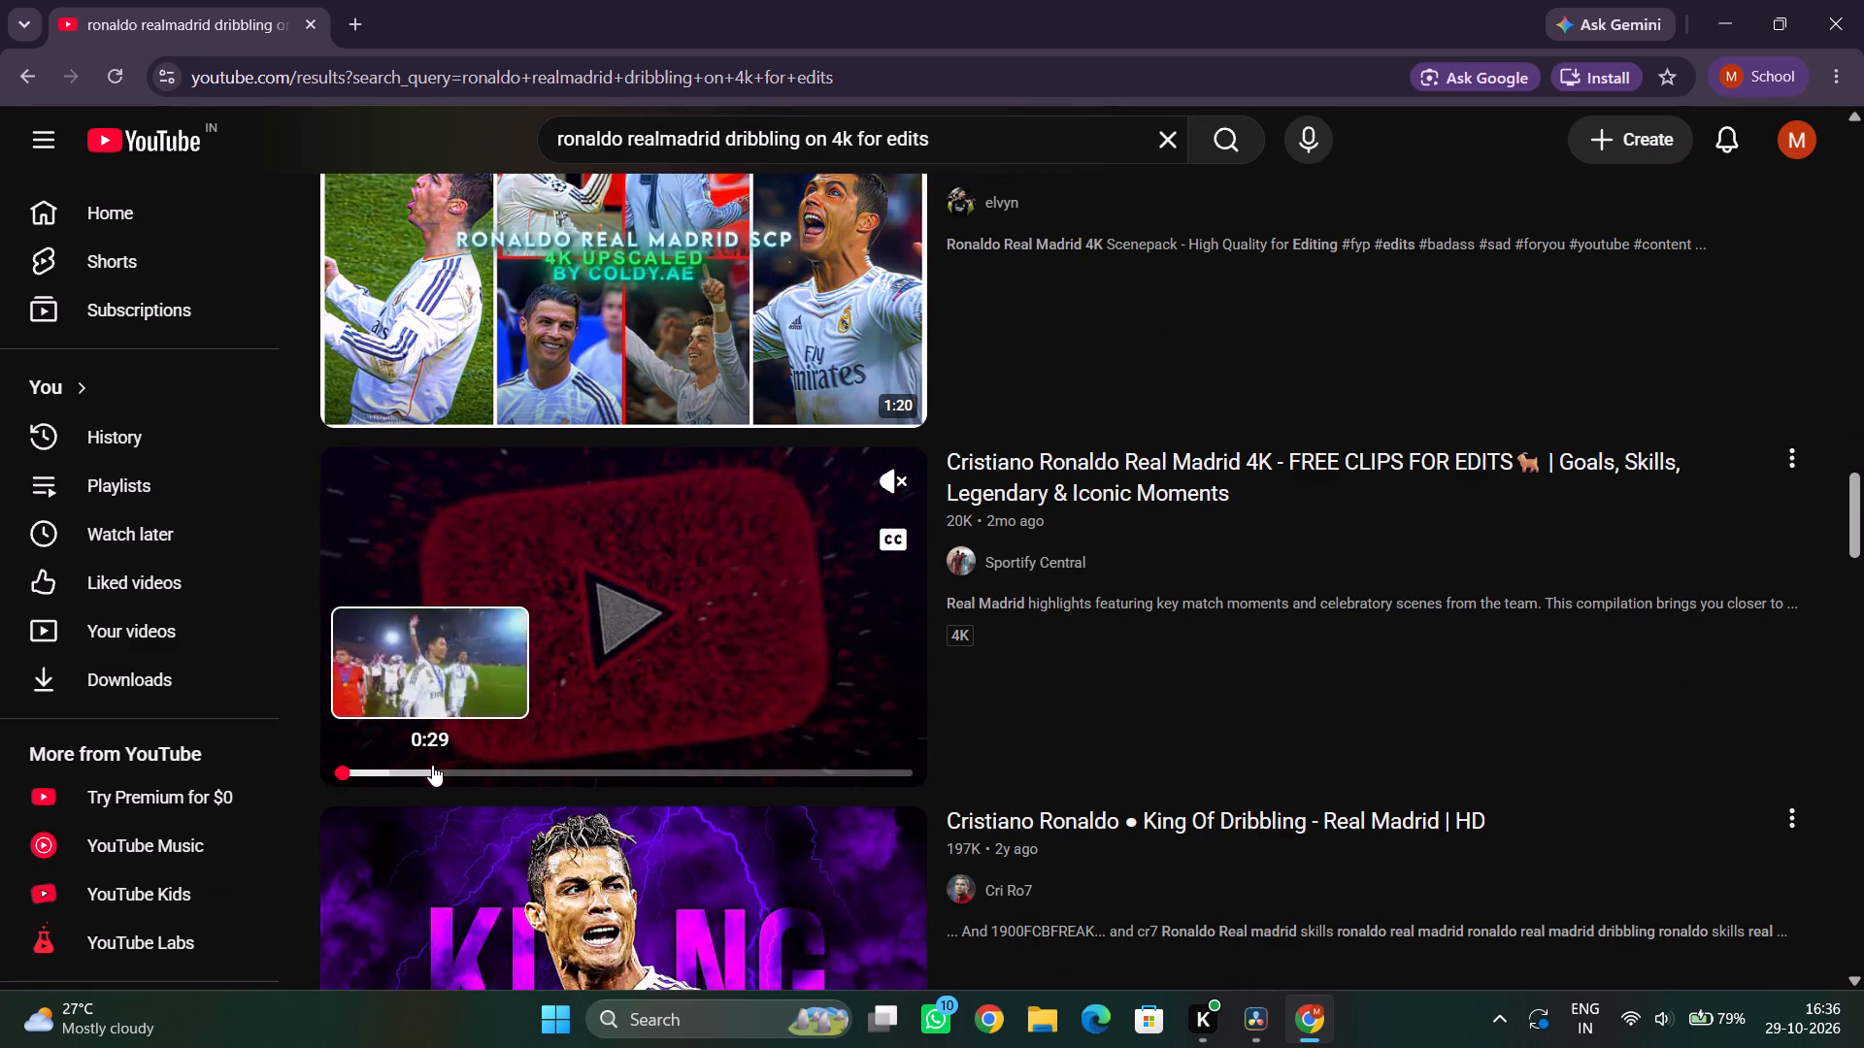
click(432, 765)
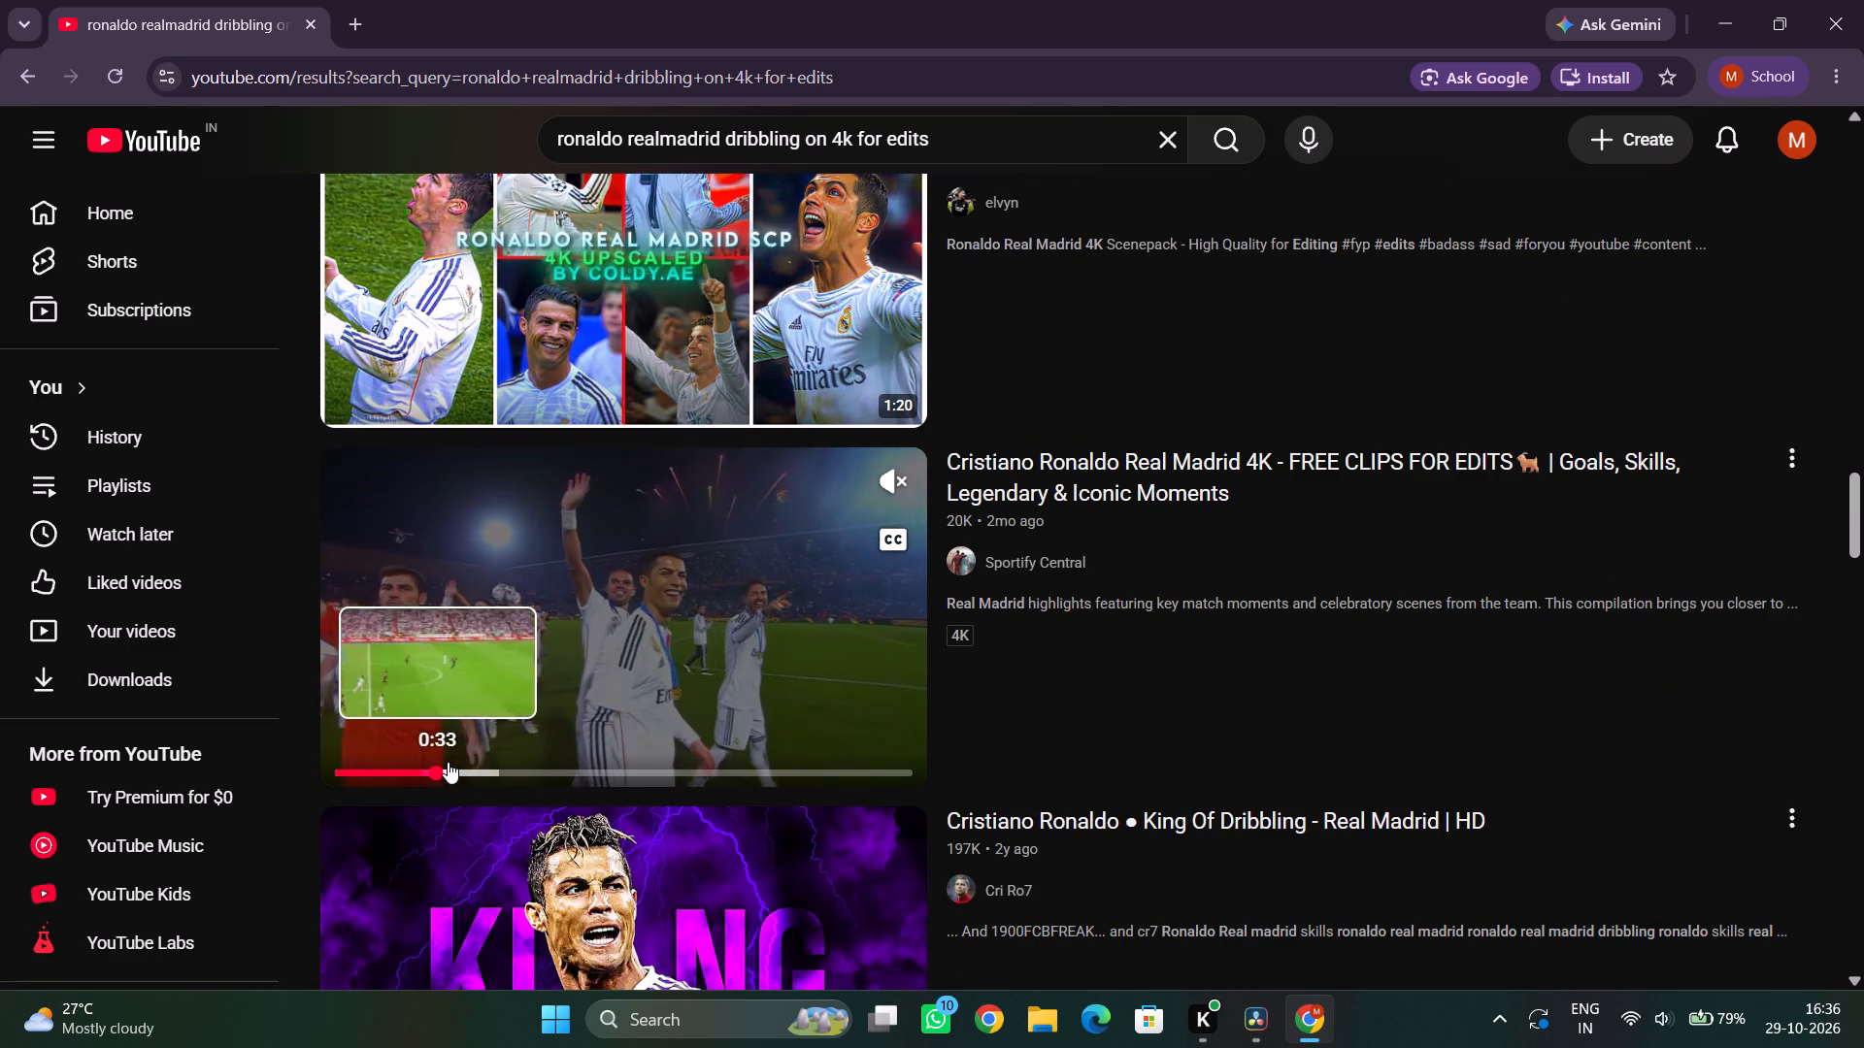
click(457, 762)
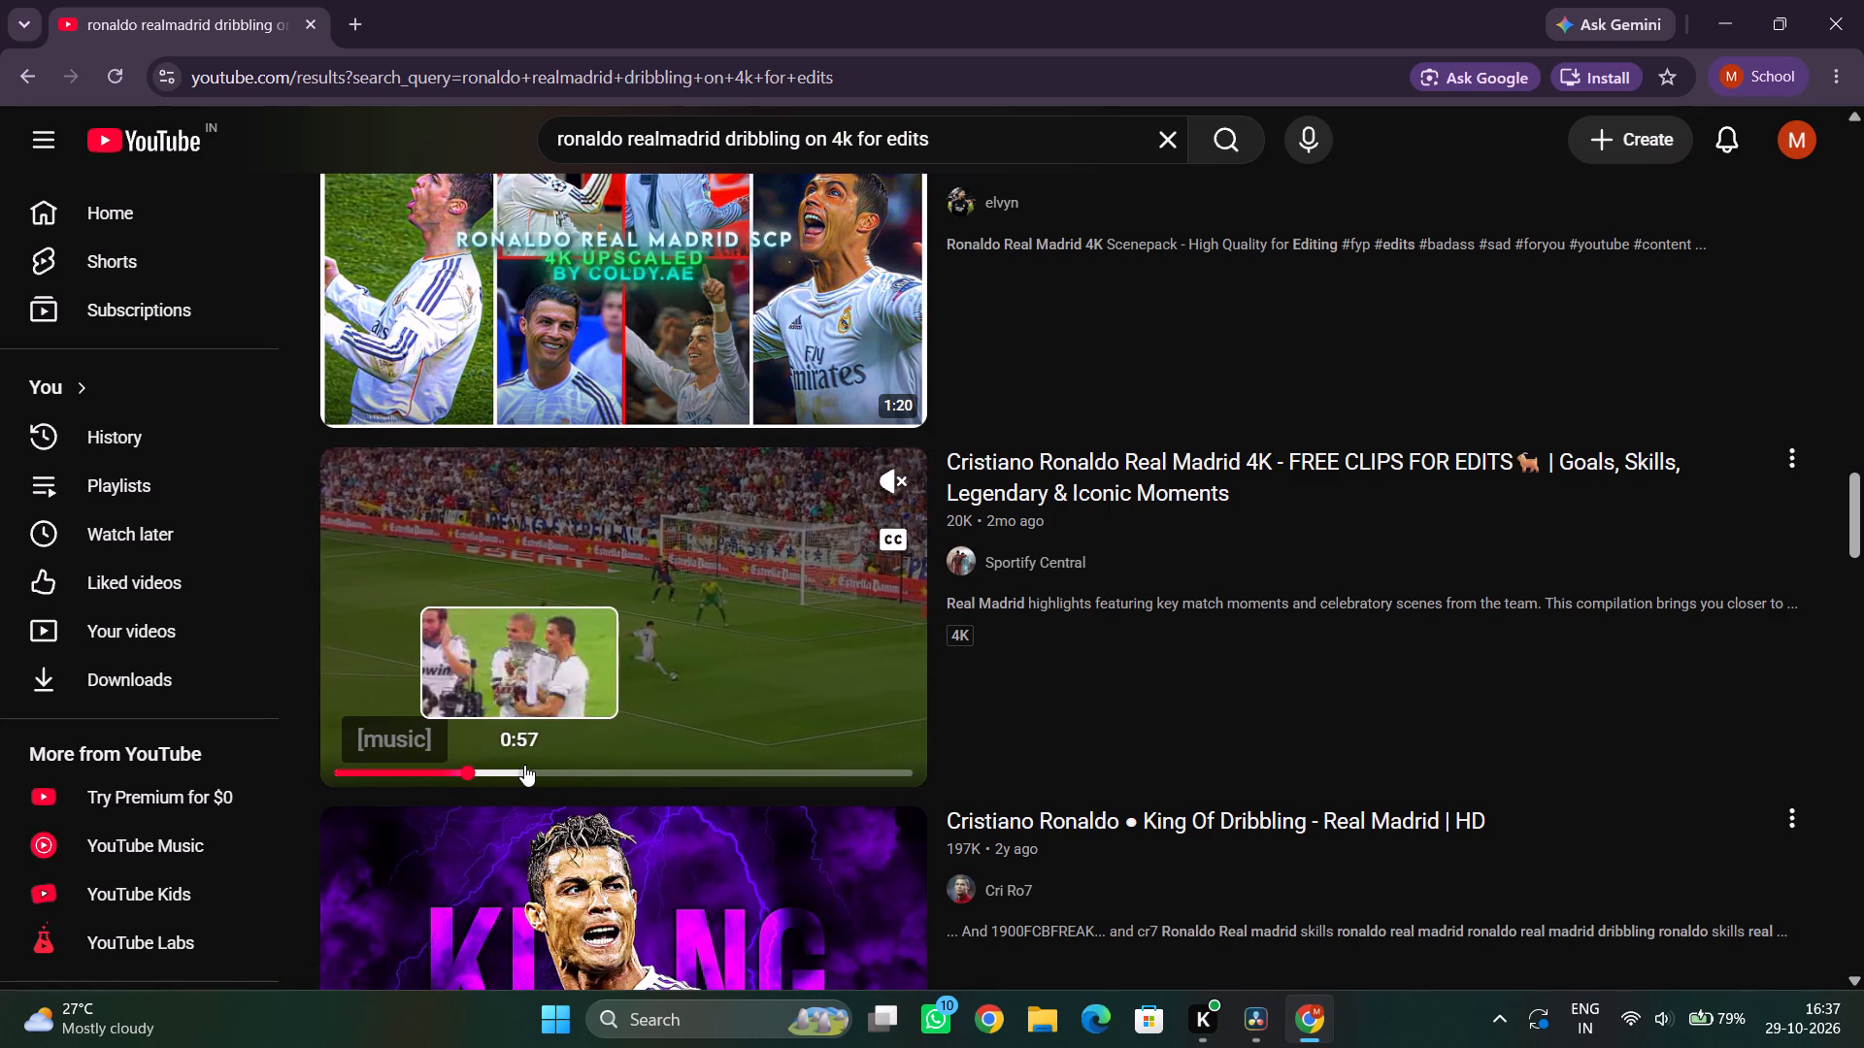
click(586, 769)
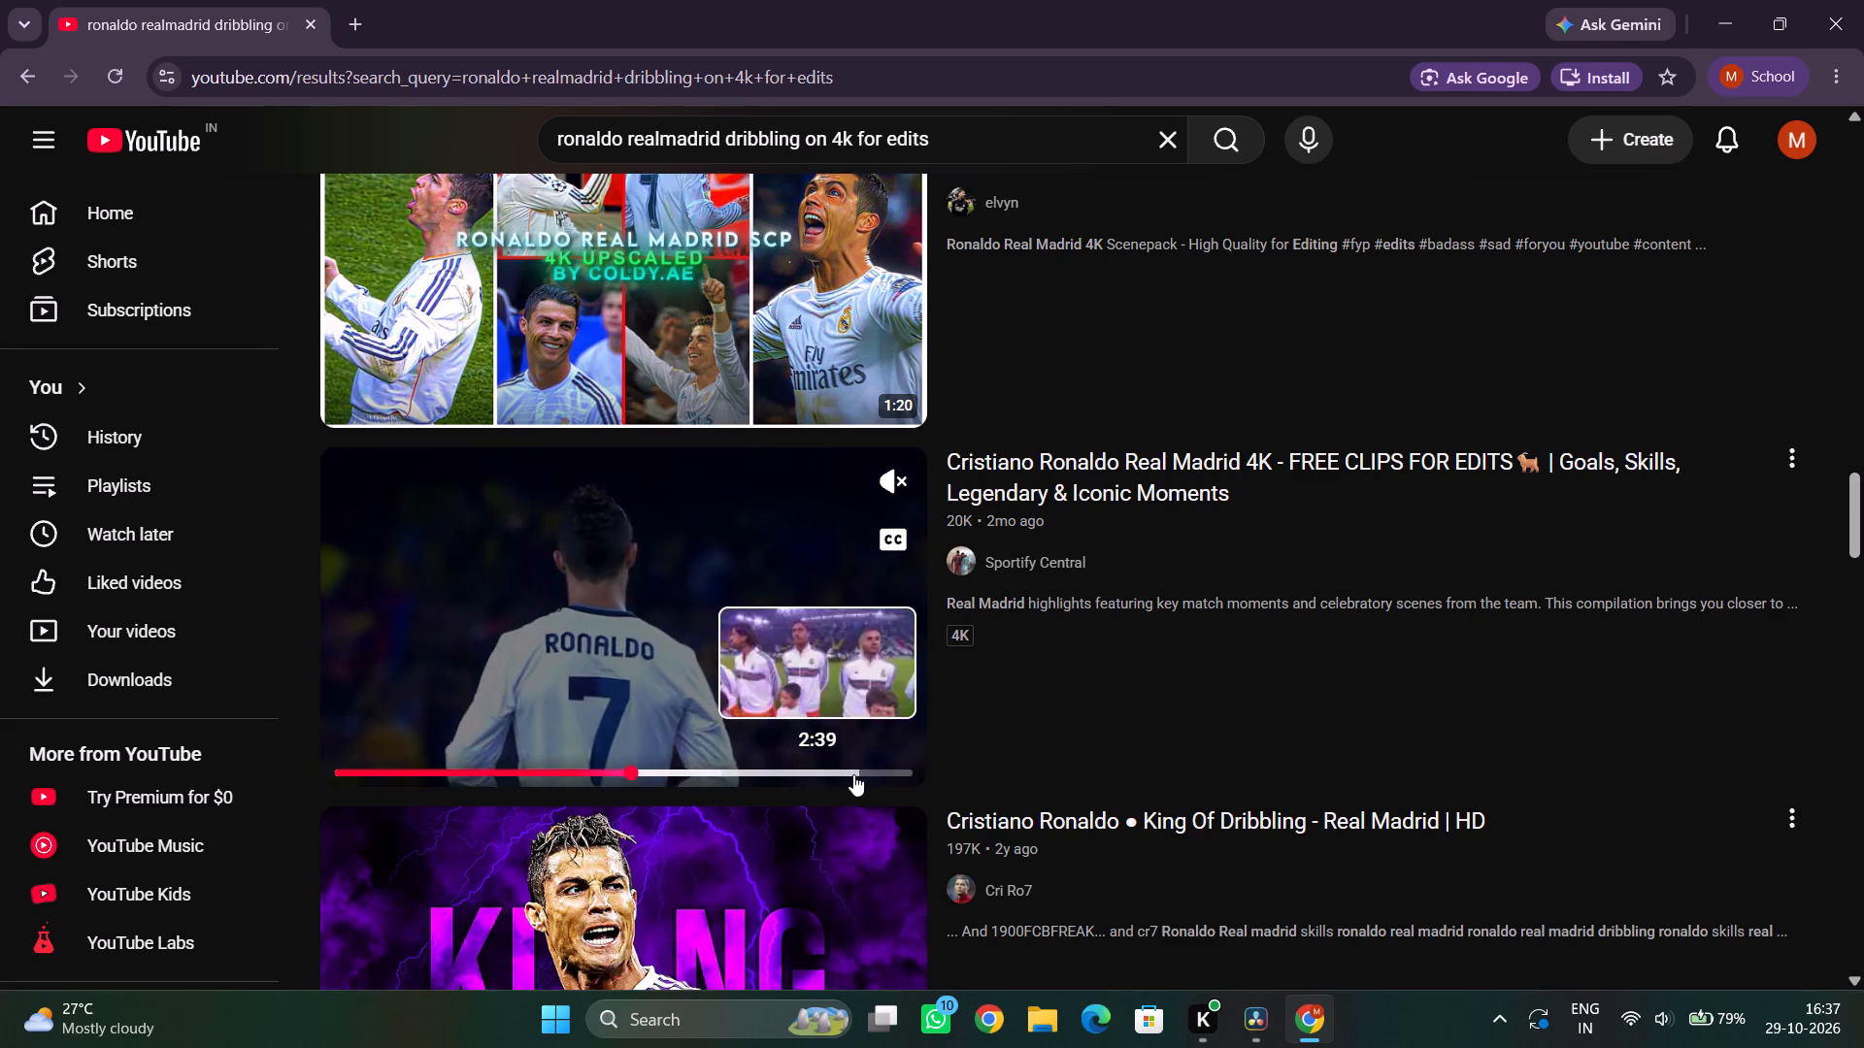
click(394, 778)
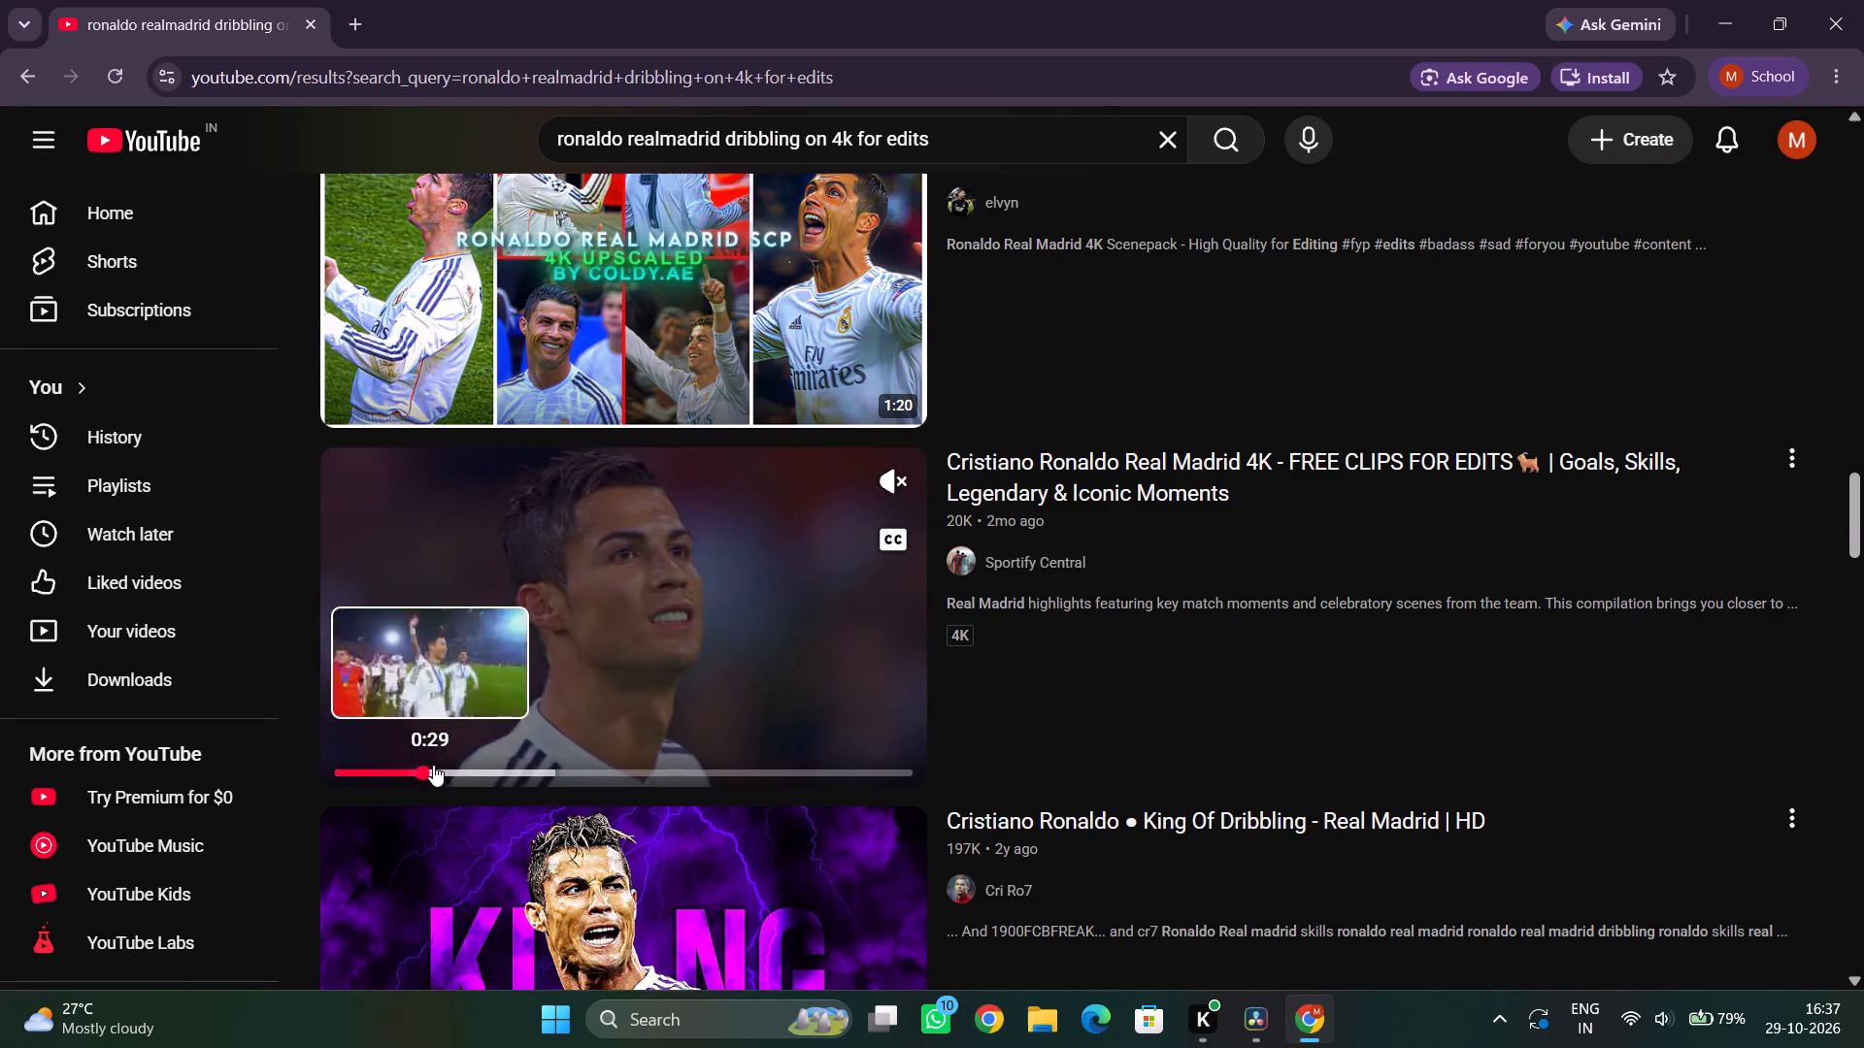
scroll(655, 668, down, 6)
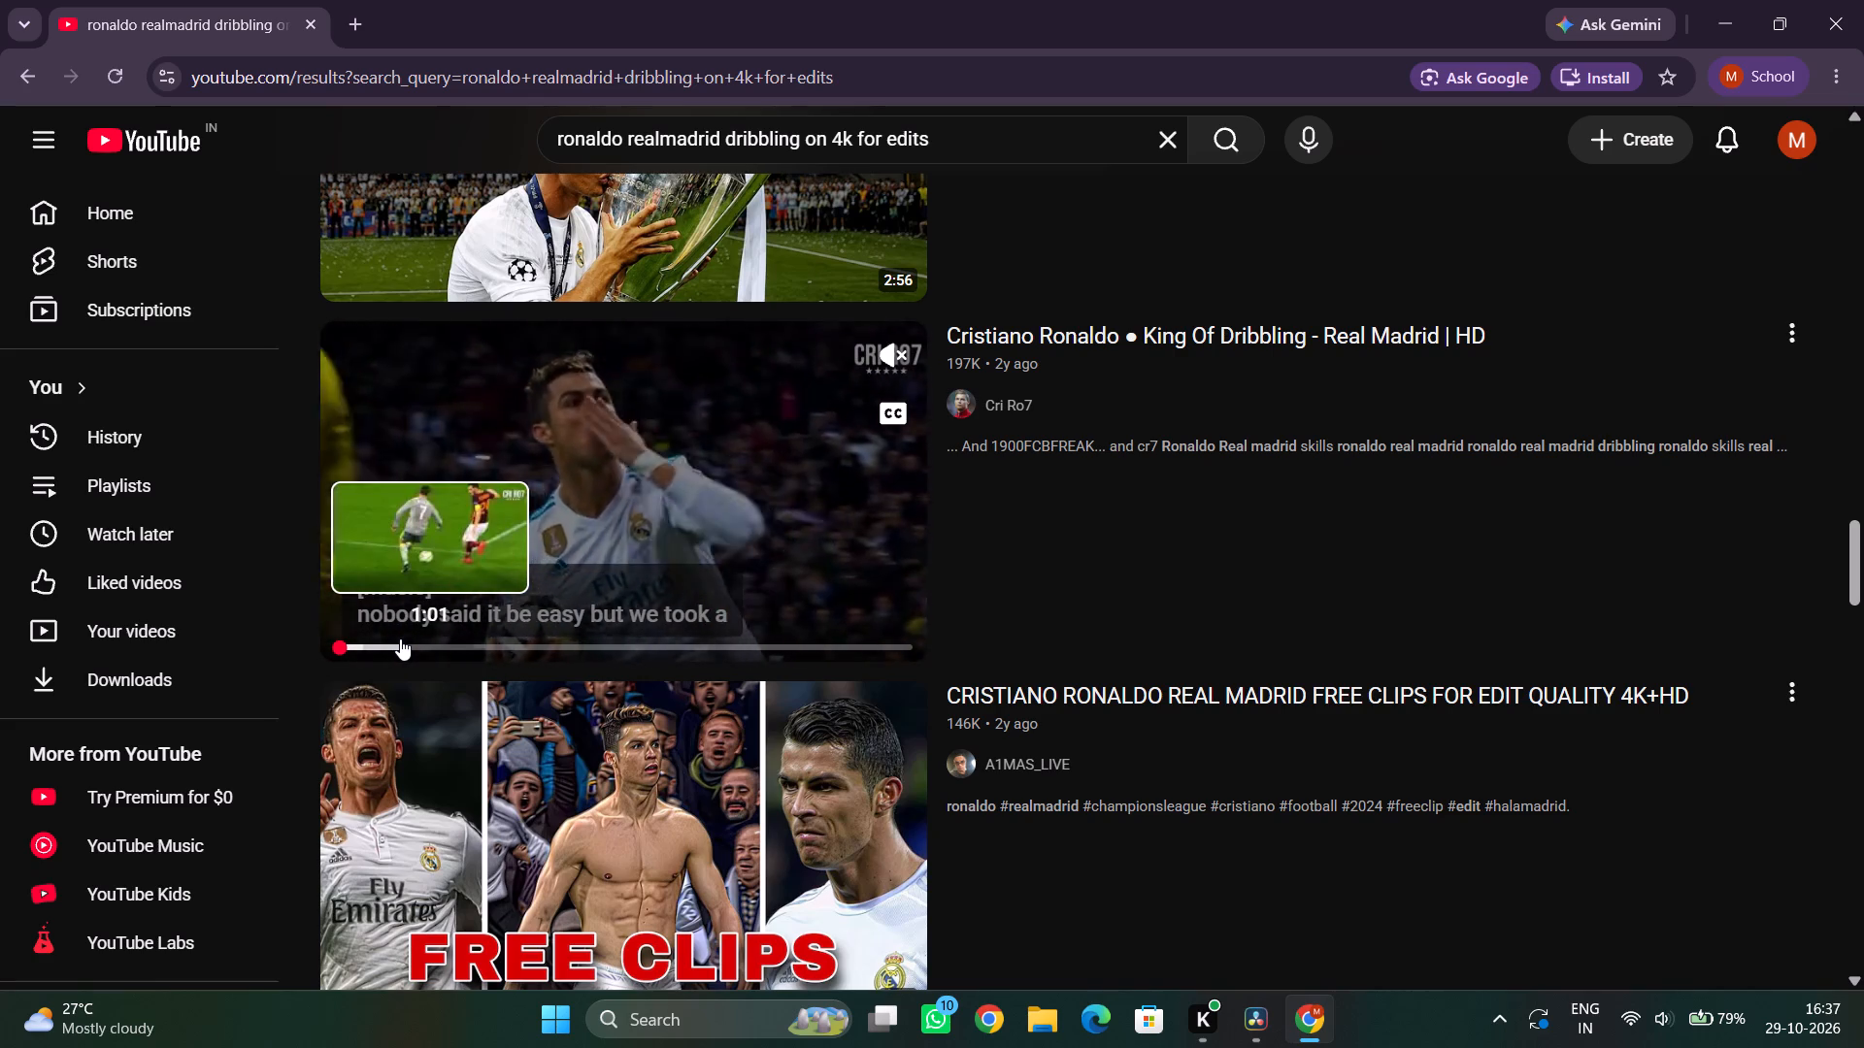
click(390, 641)
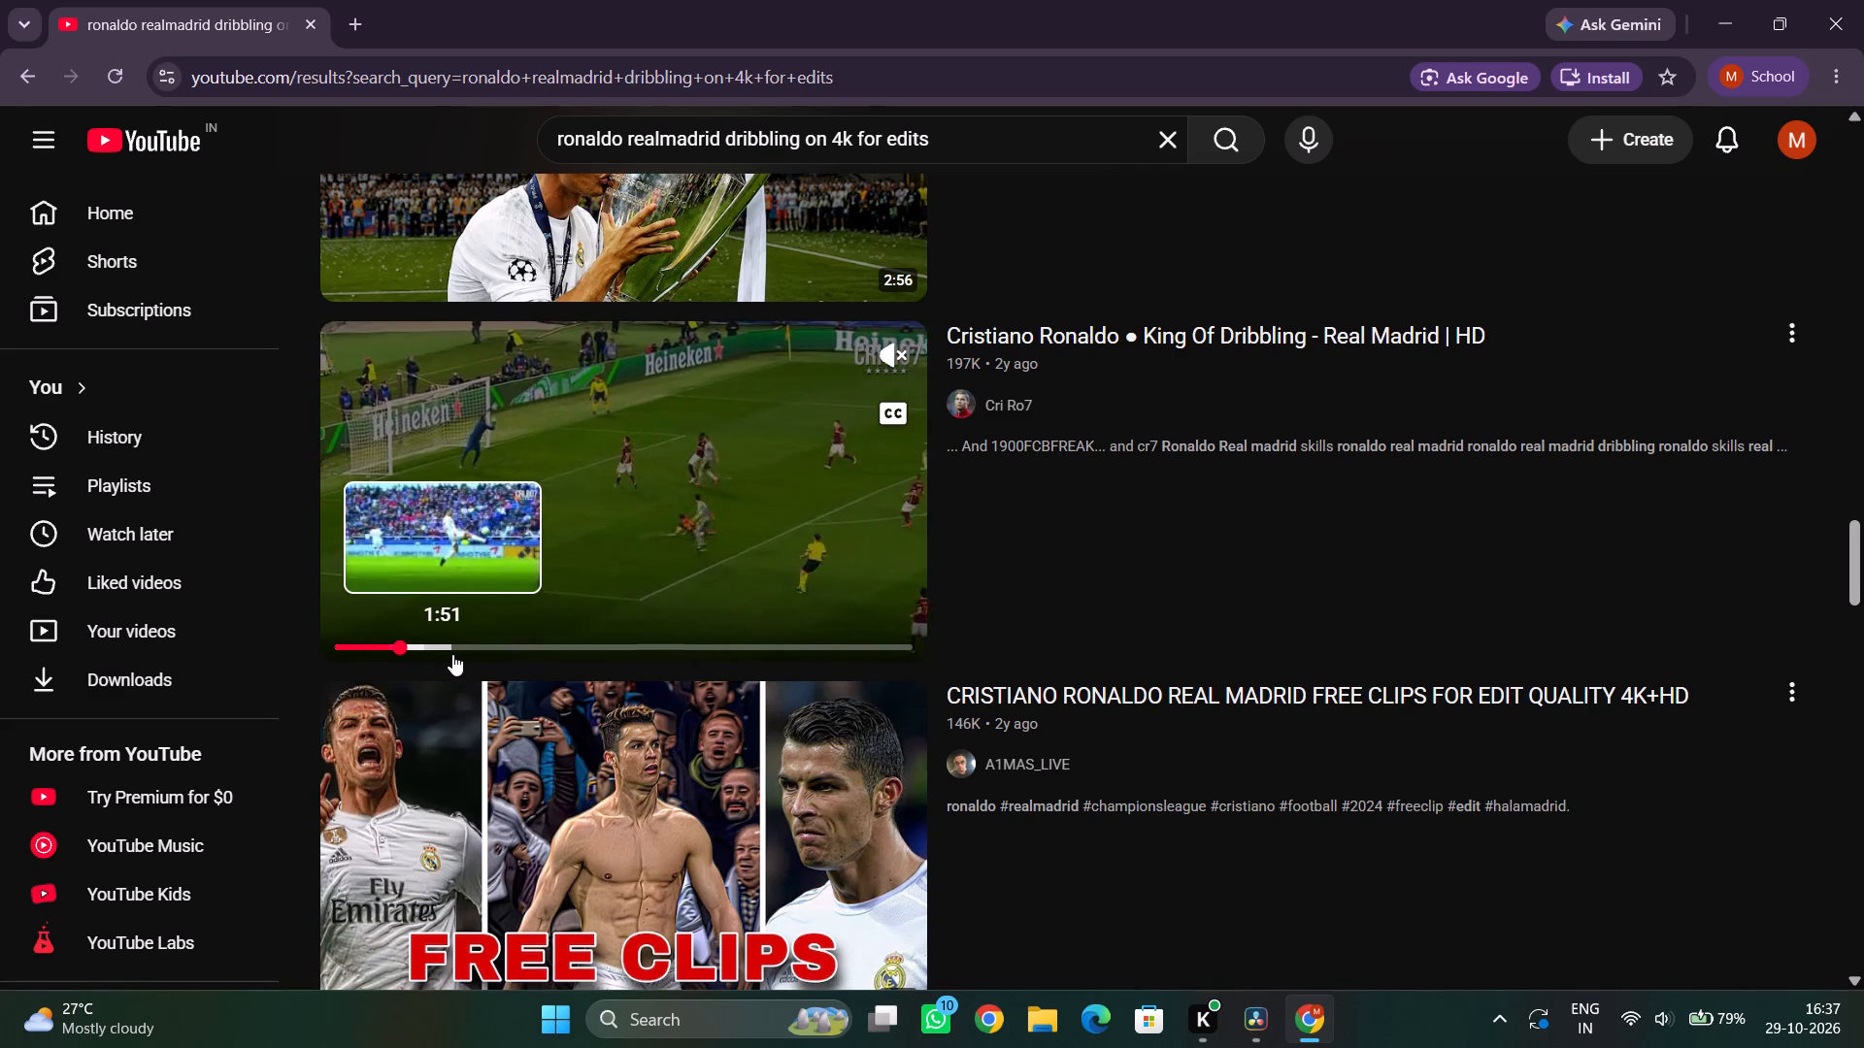
click(480, 654)
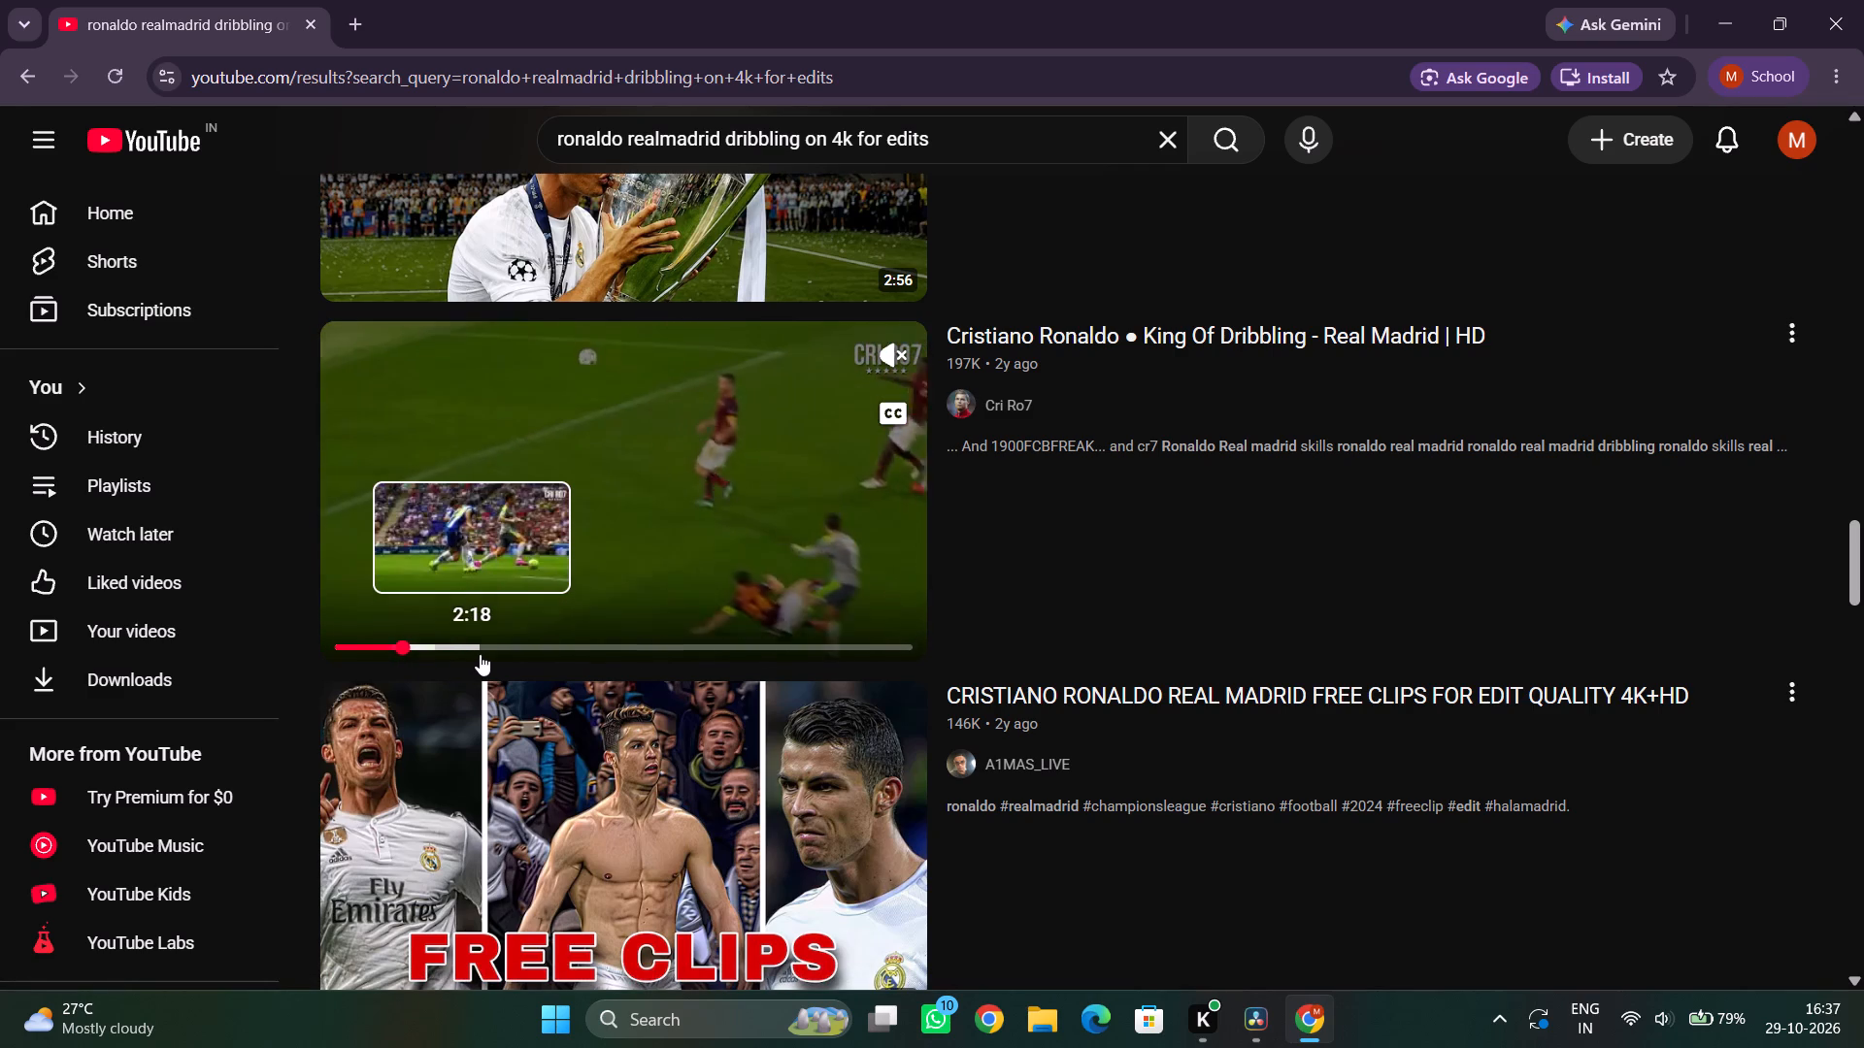
click(453, 654)
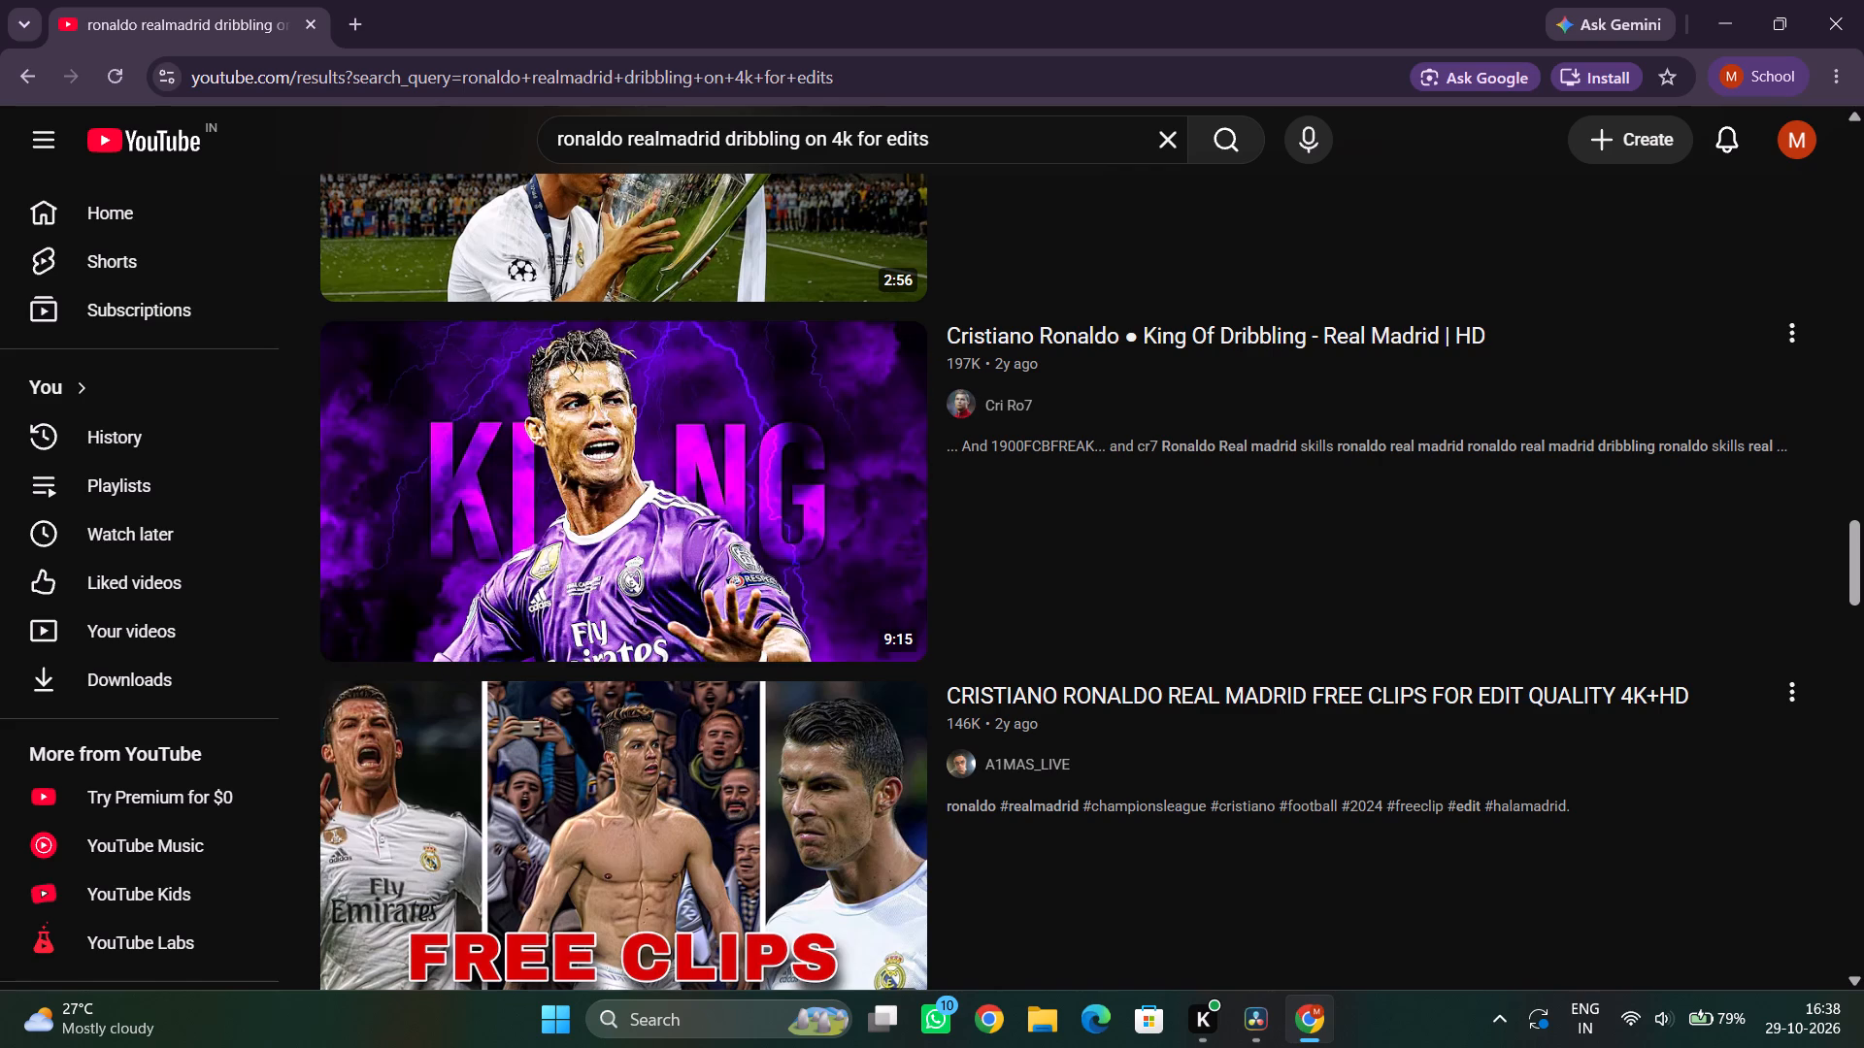
Skim the previews of "CRISTIANO RONALDO REAL MADRID FREE CLIPS FOR EDIT QUALITY 4K+HD" and "Cristiano Ronaldo 2016 / RARE CLIPS" for dribbling scenes.
scroll(680, 770, down, 1)
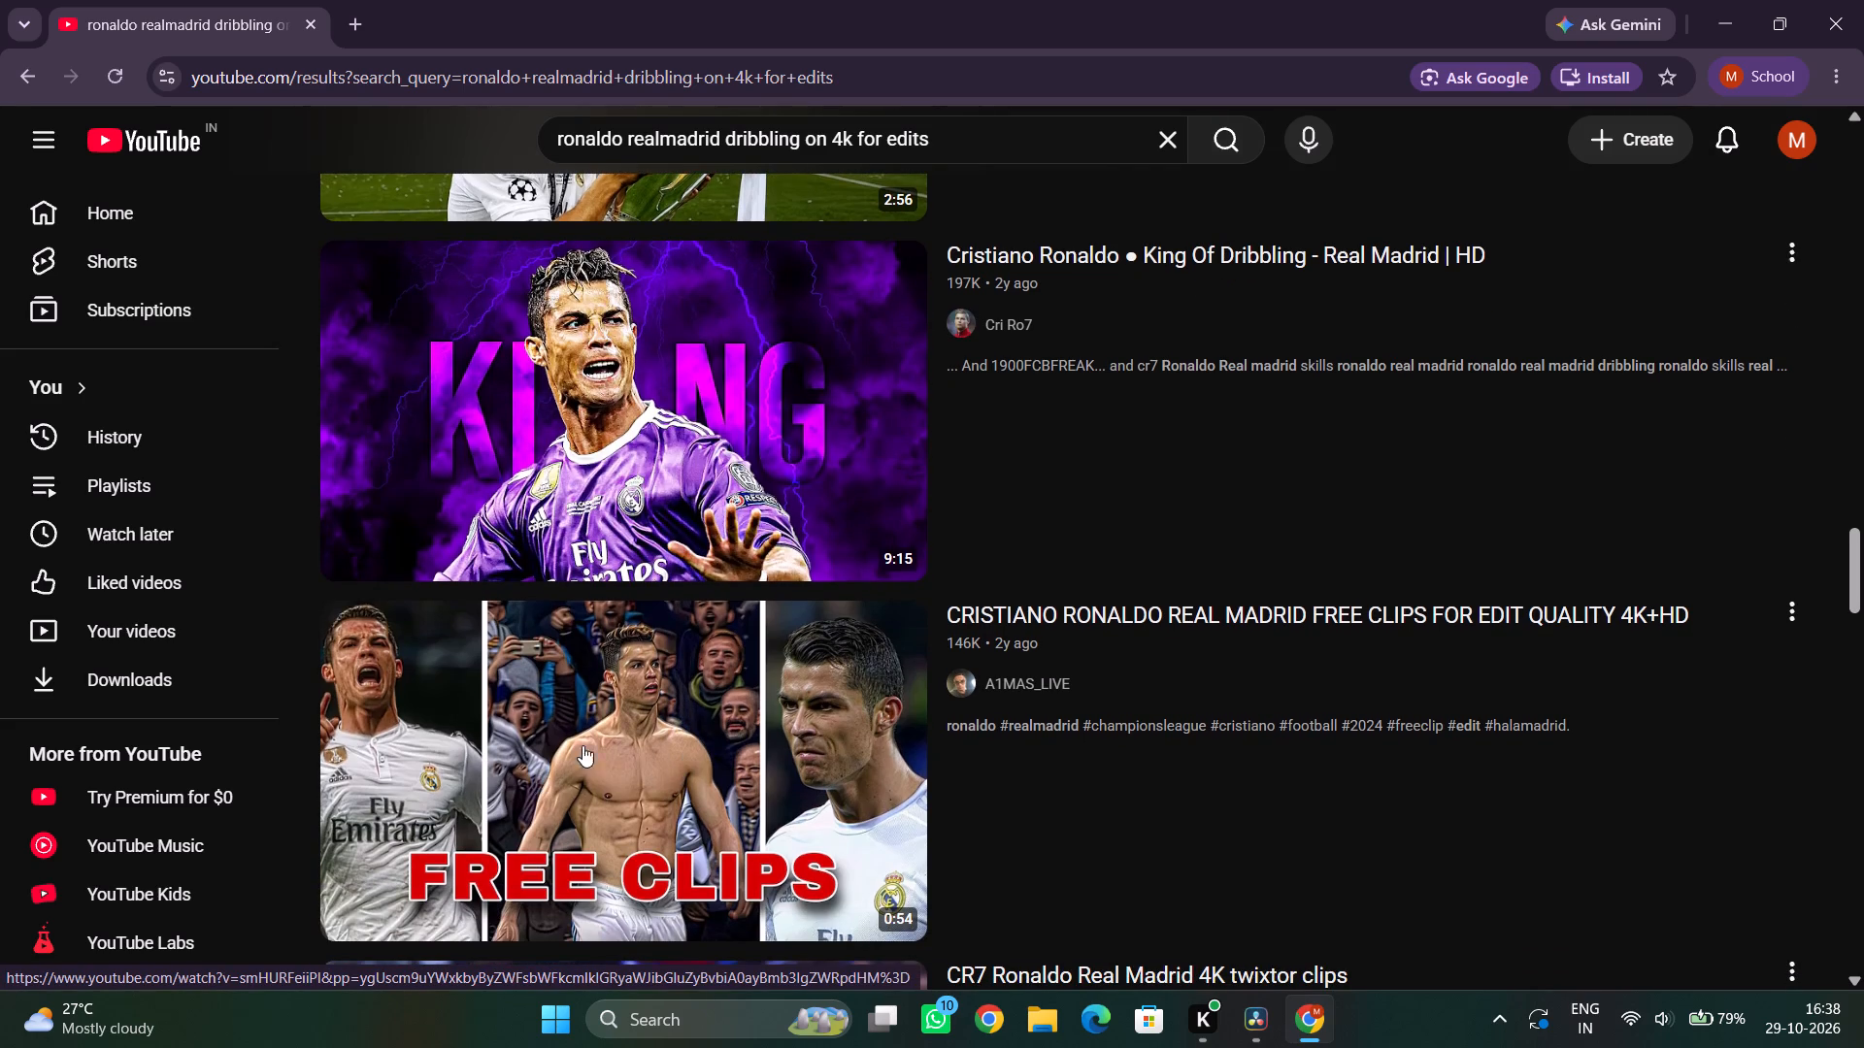
scroll(681, 656, down, 1)
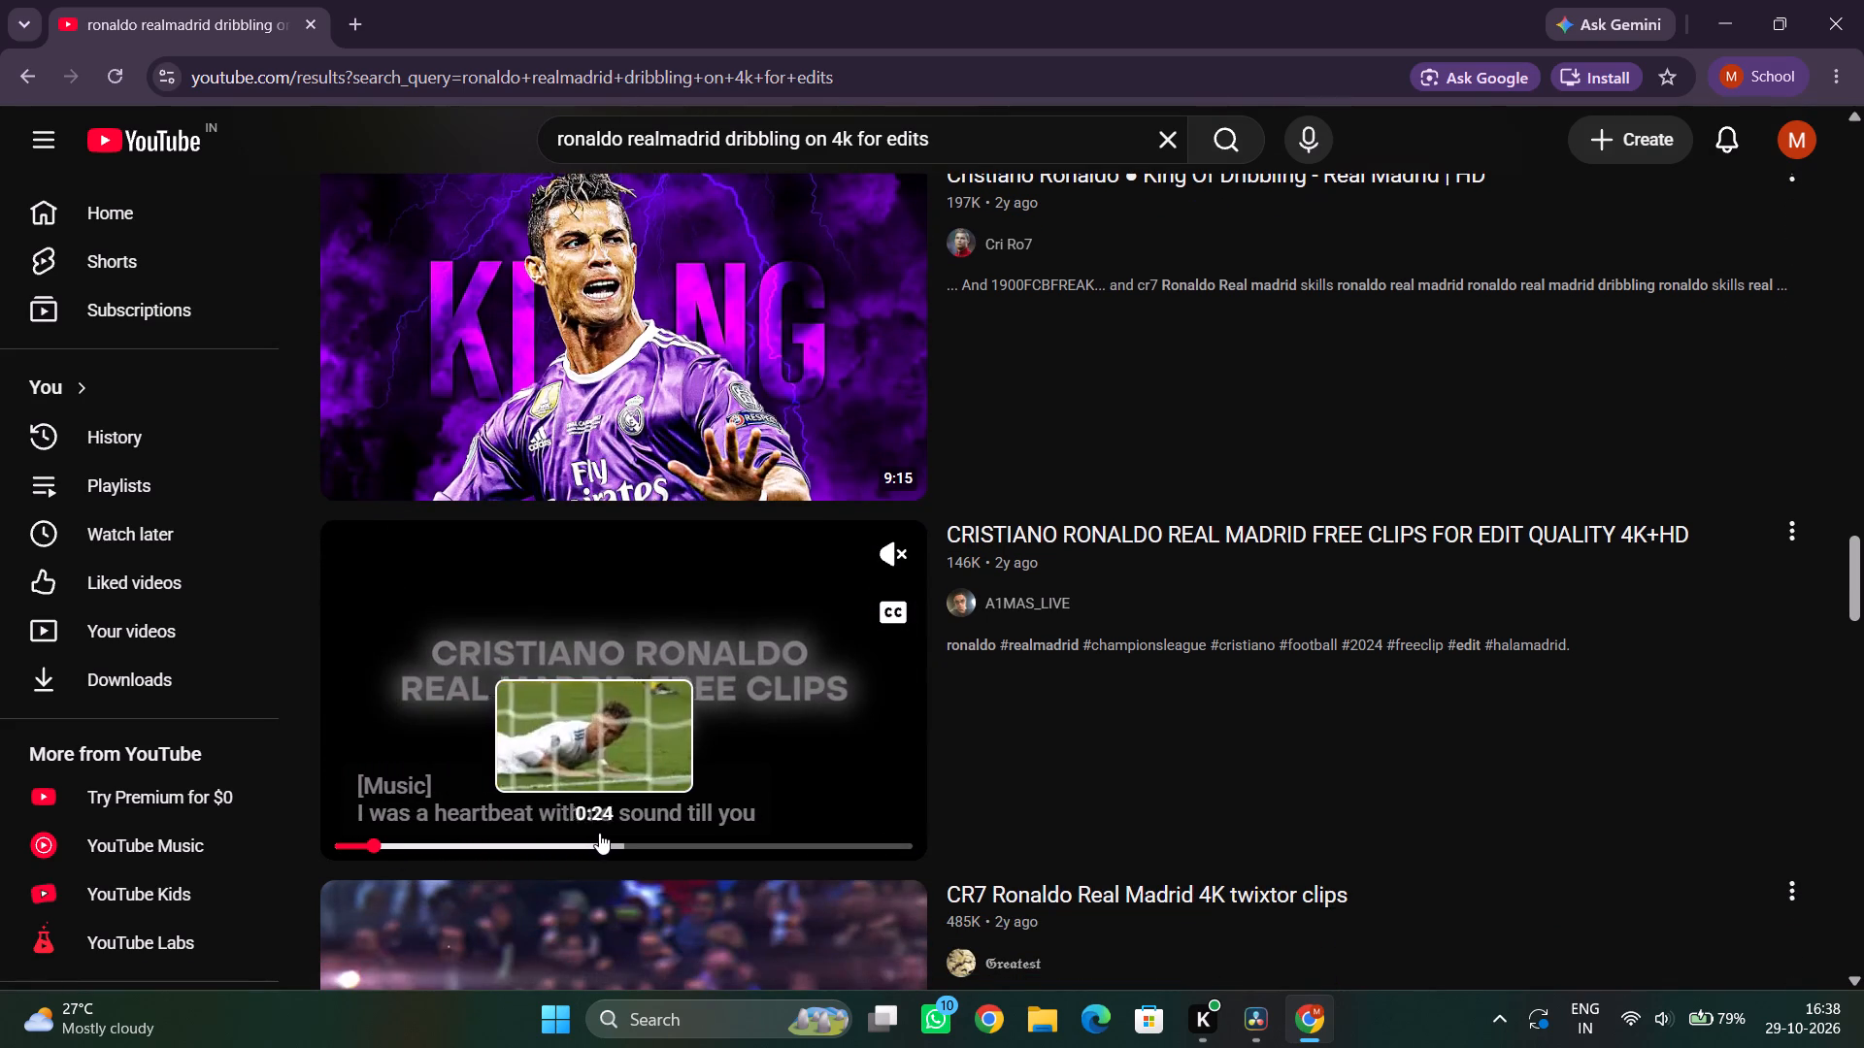
click(653, 833)
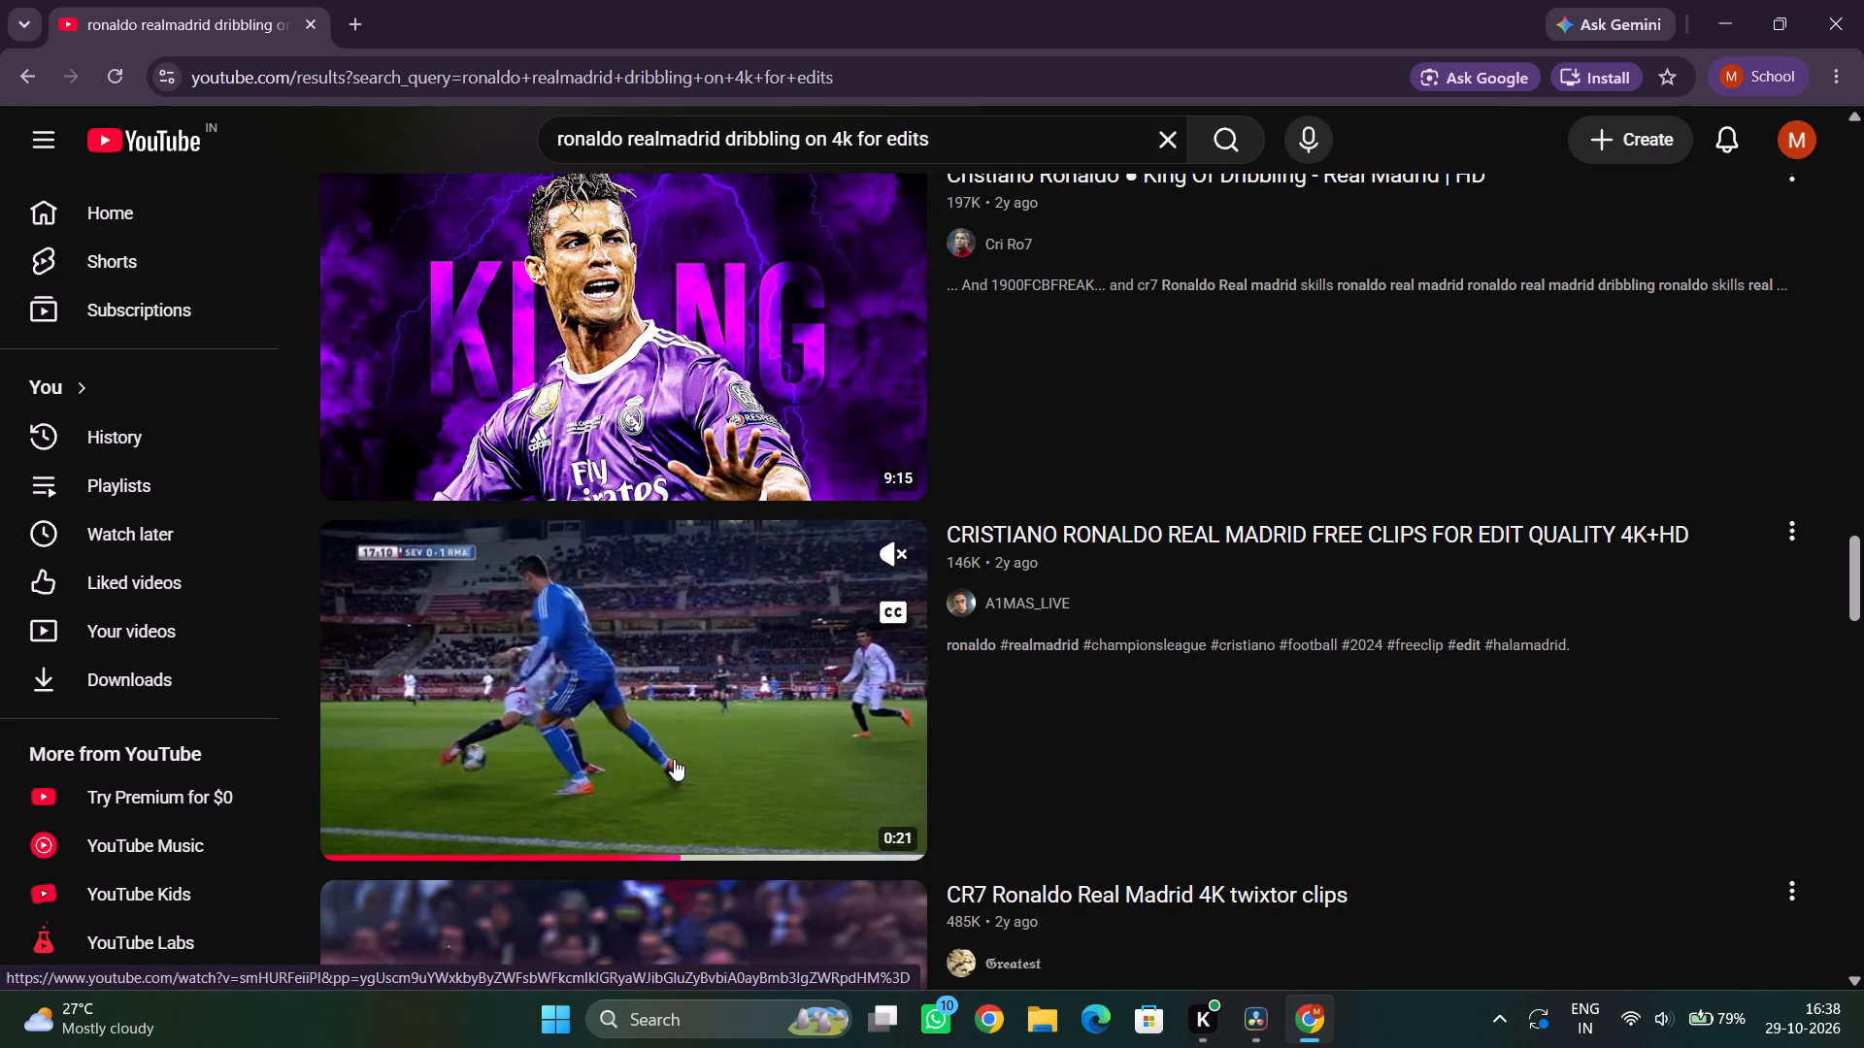
click(727, 838)
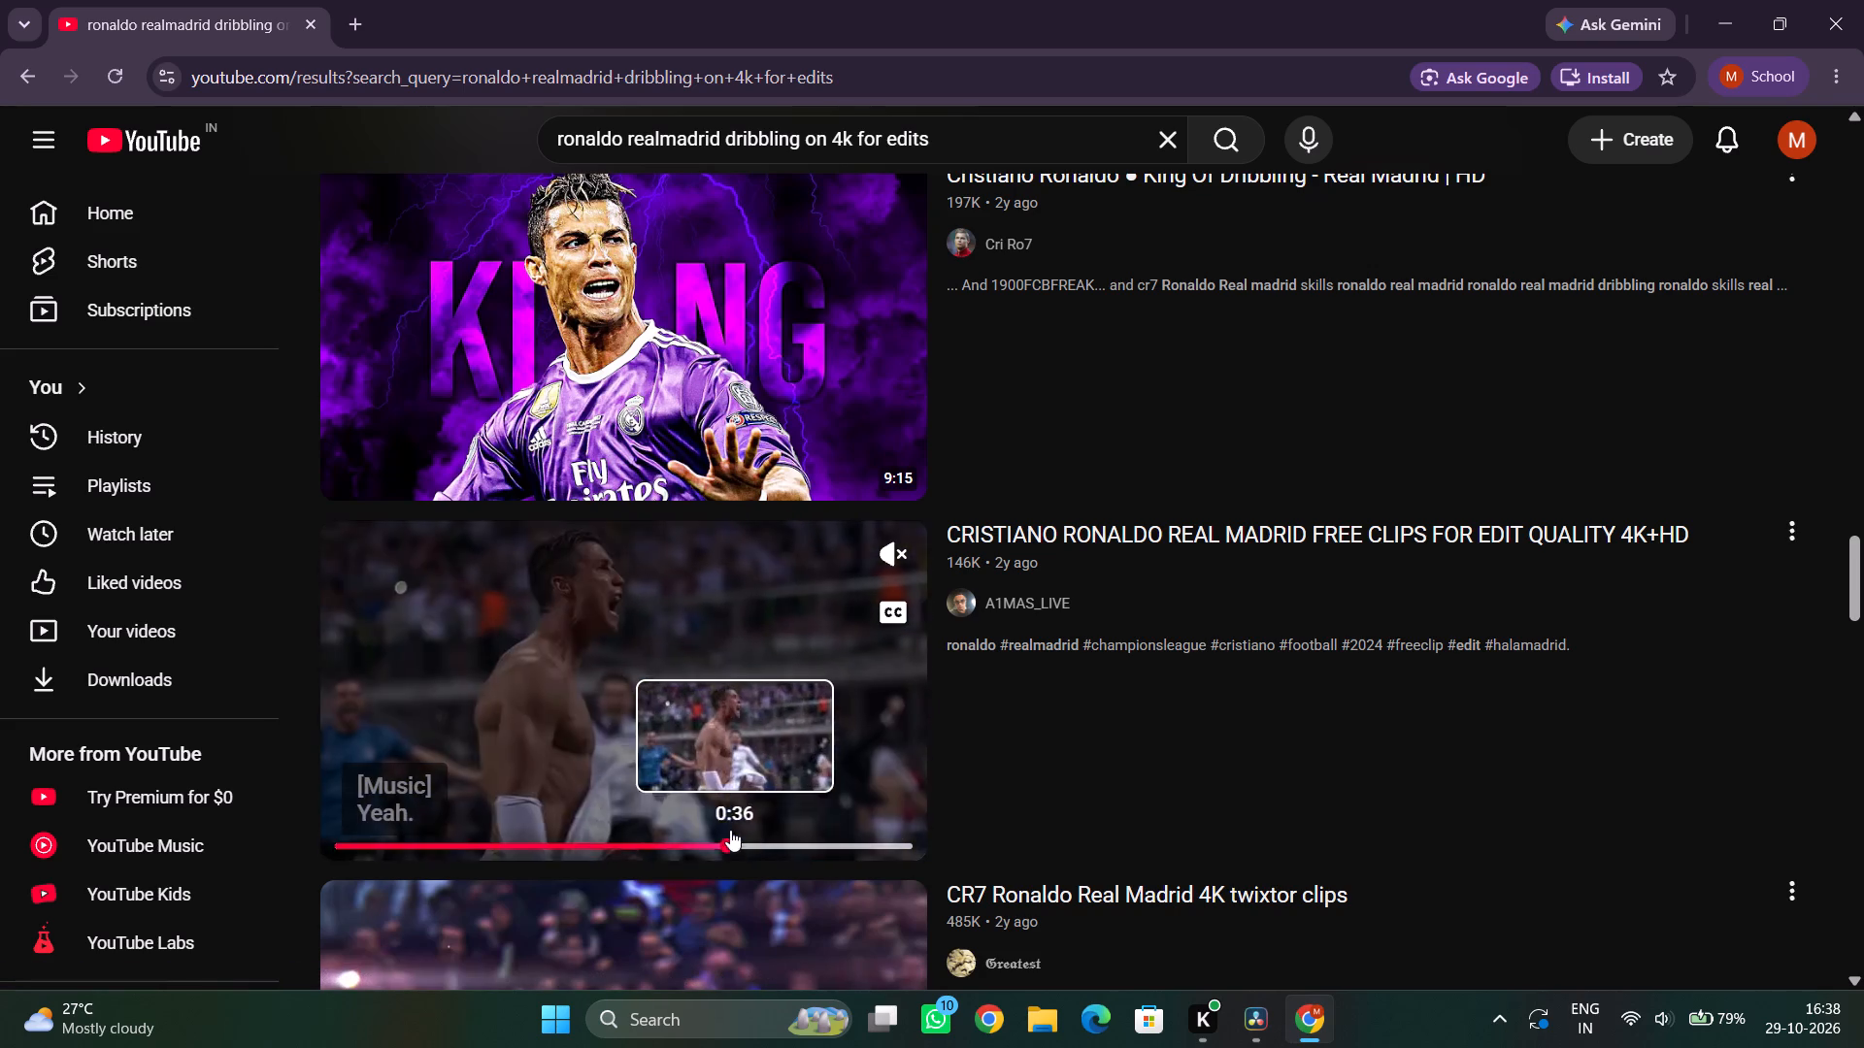
scroll(708, 721, down, 5)
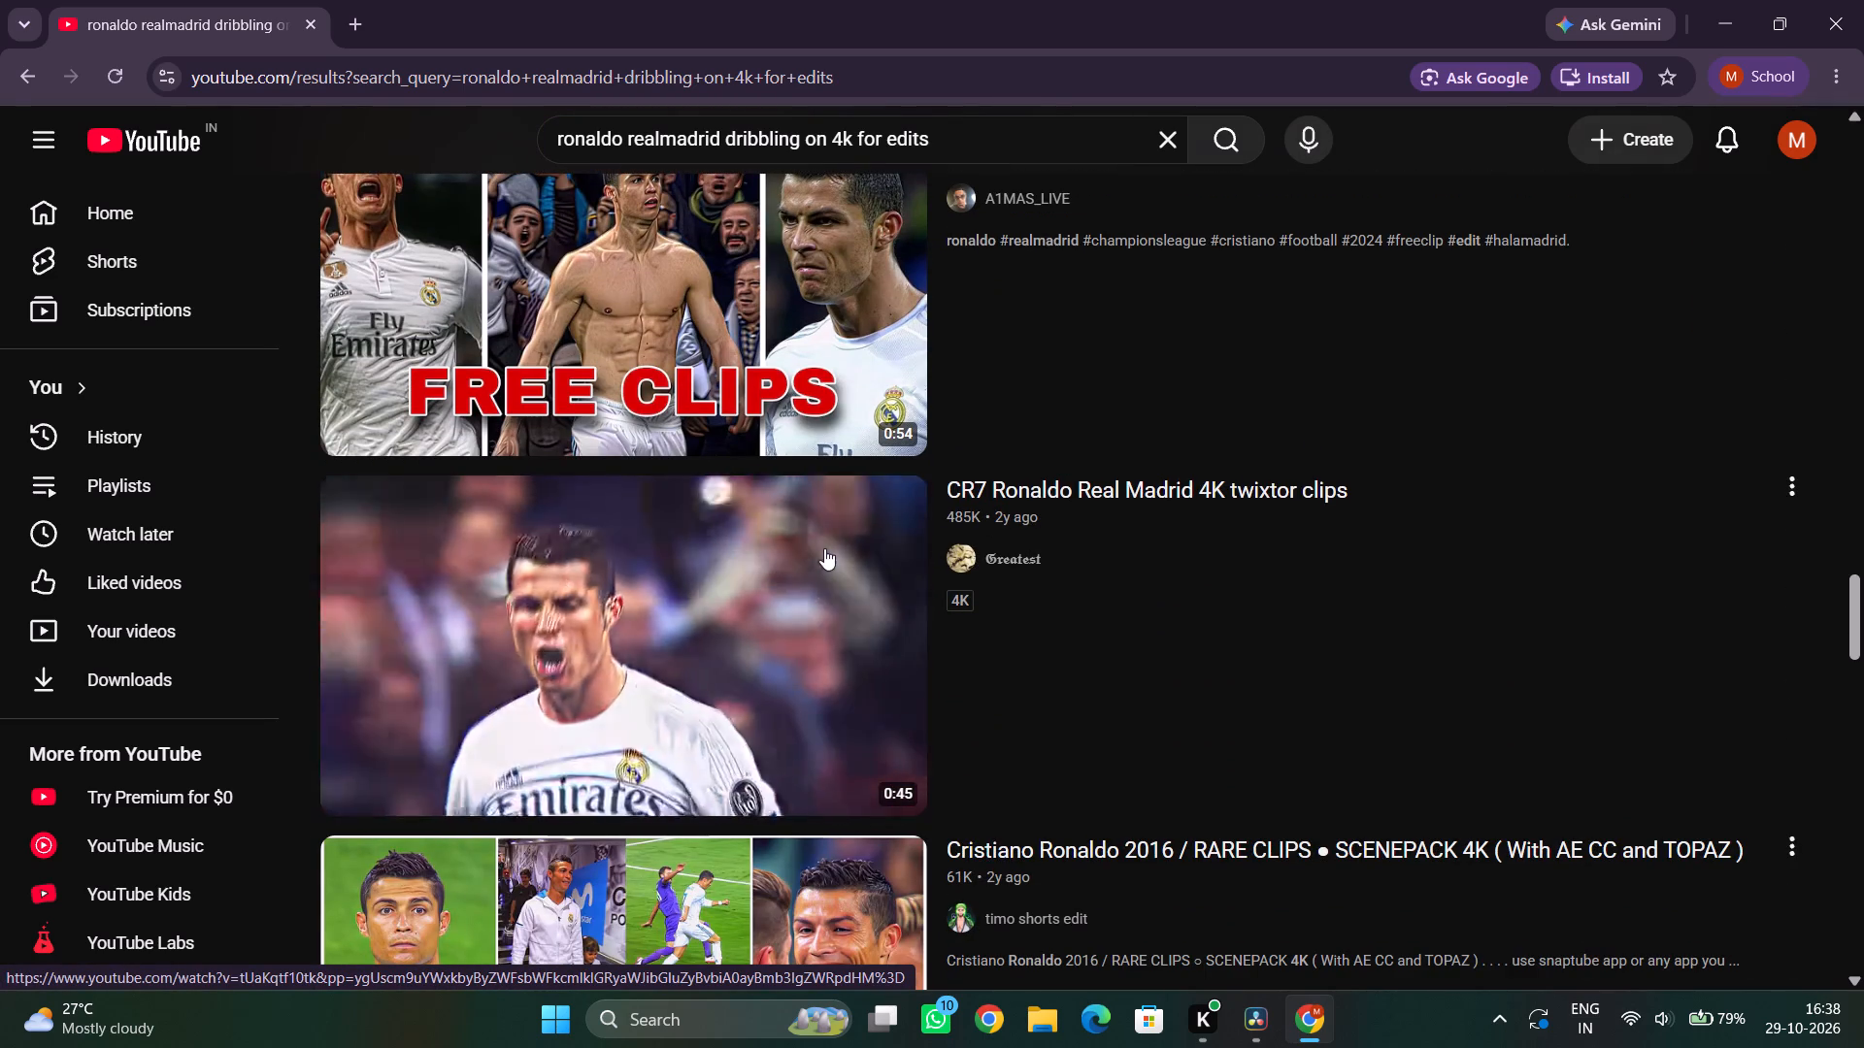
scroll(824, 548, down, 2)
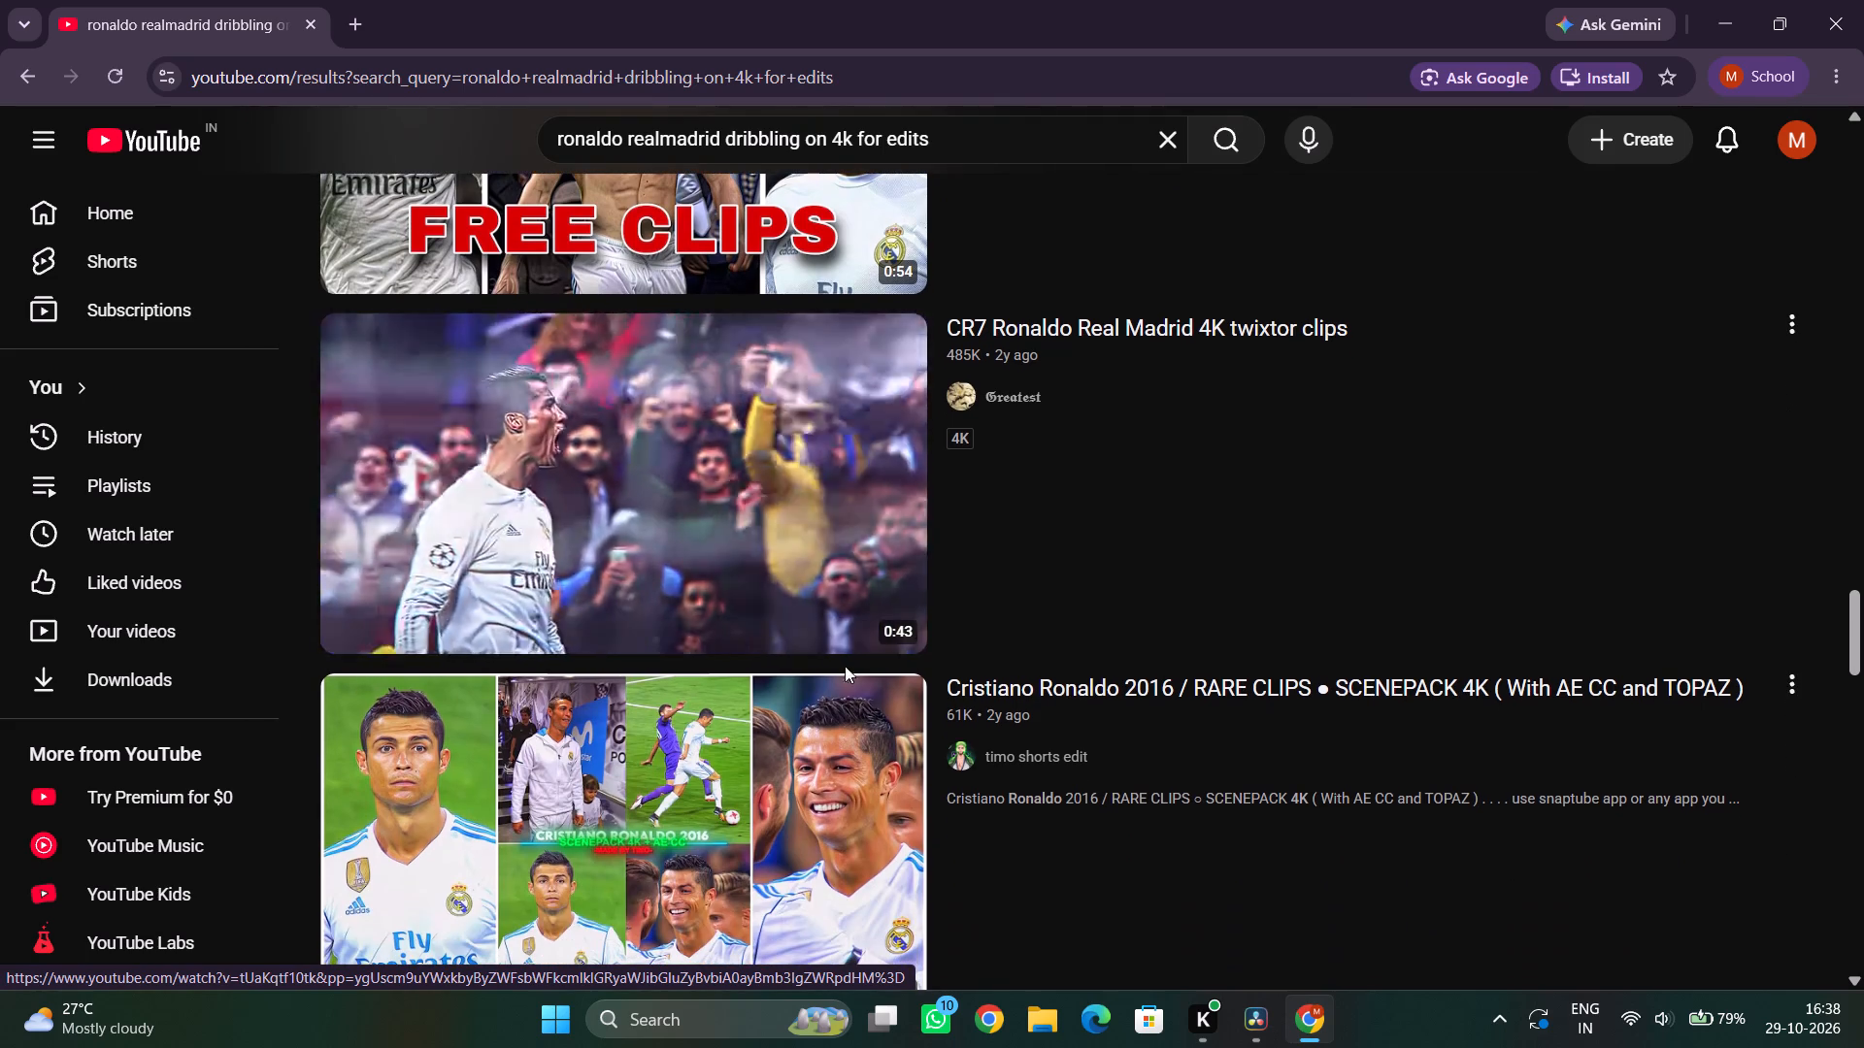
scroll(803, 694, down, 3)
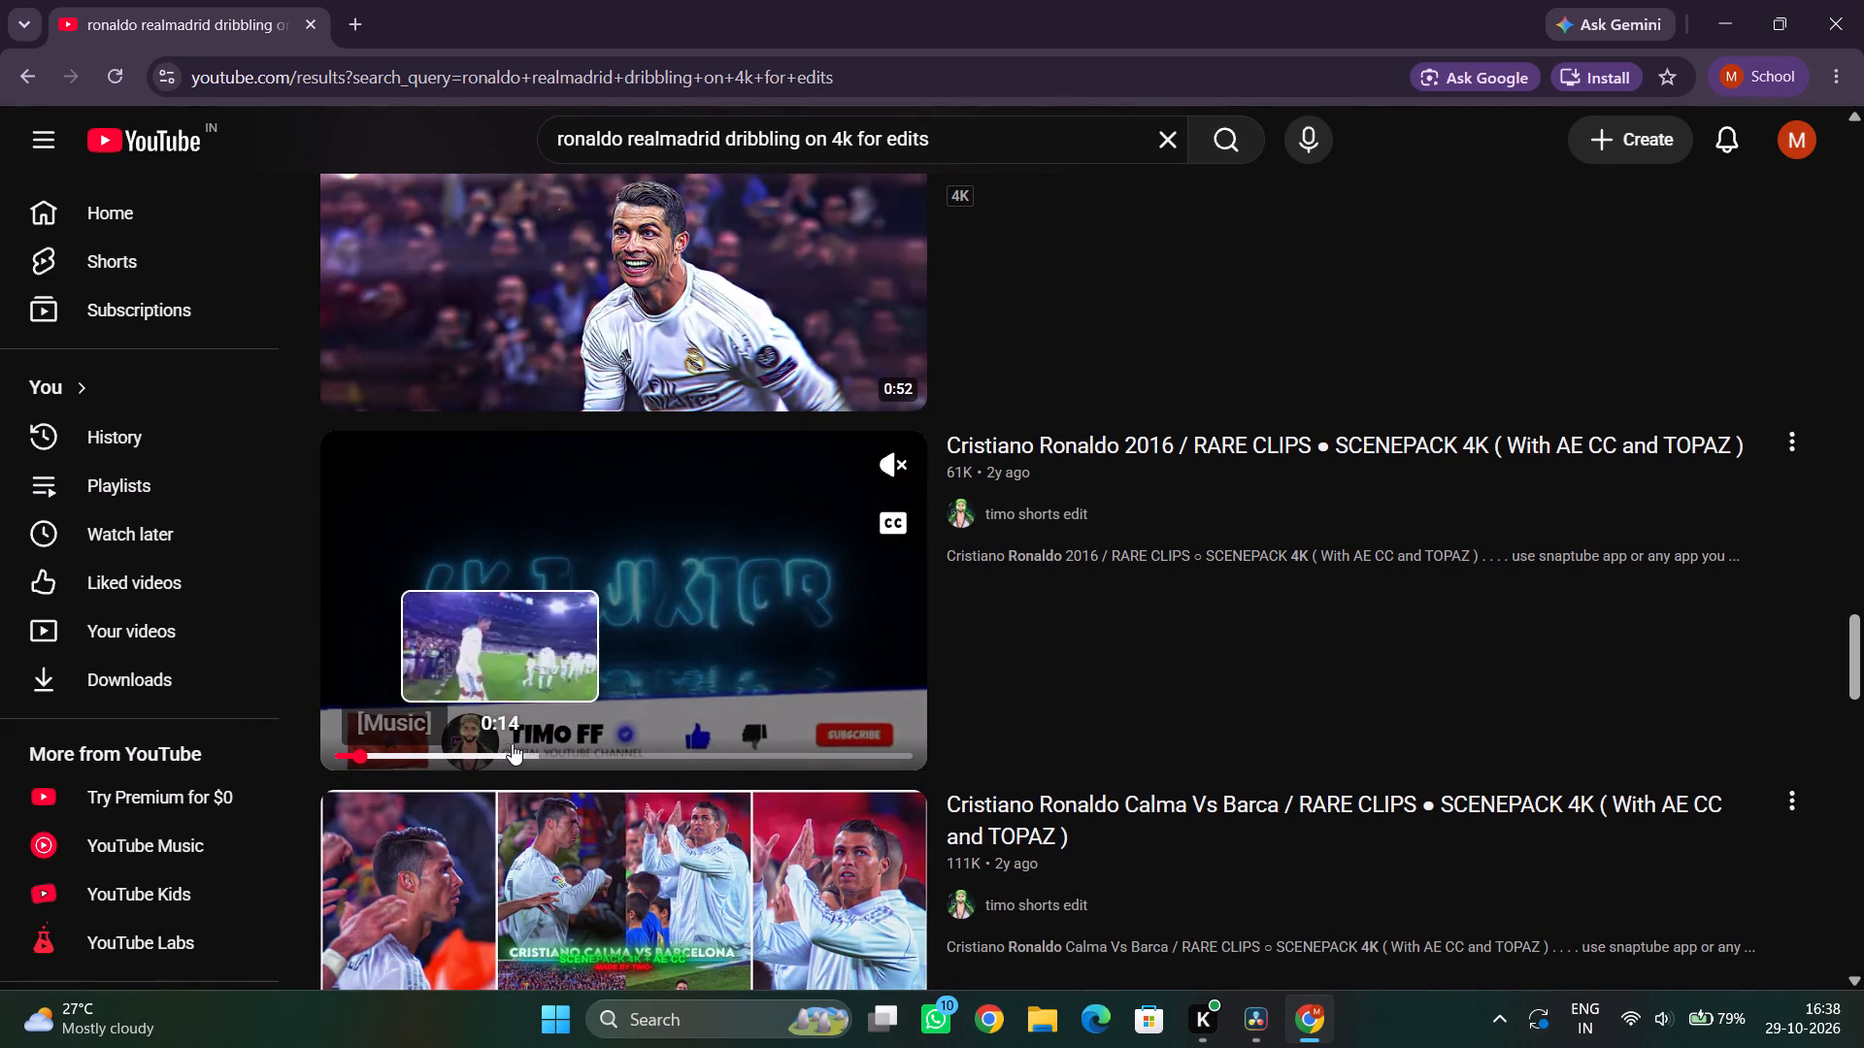
click(635, 742)
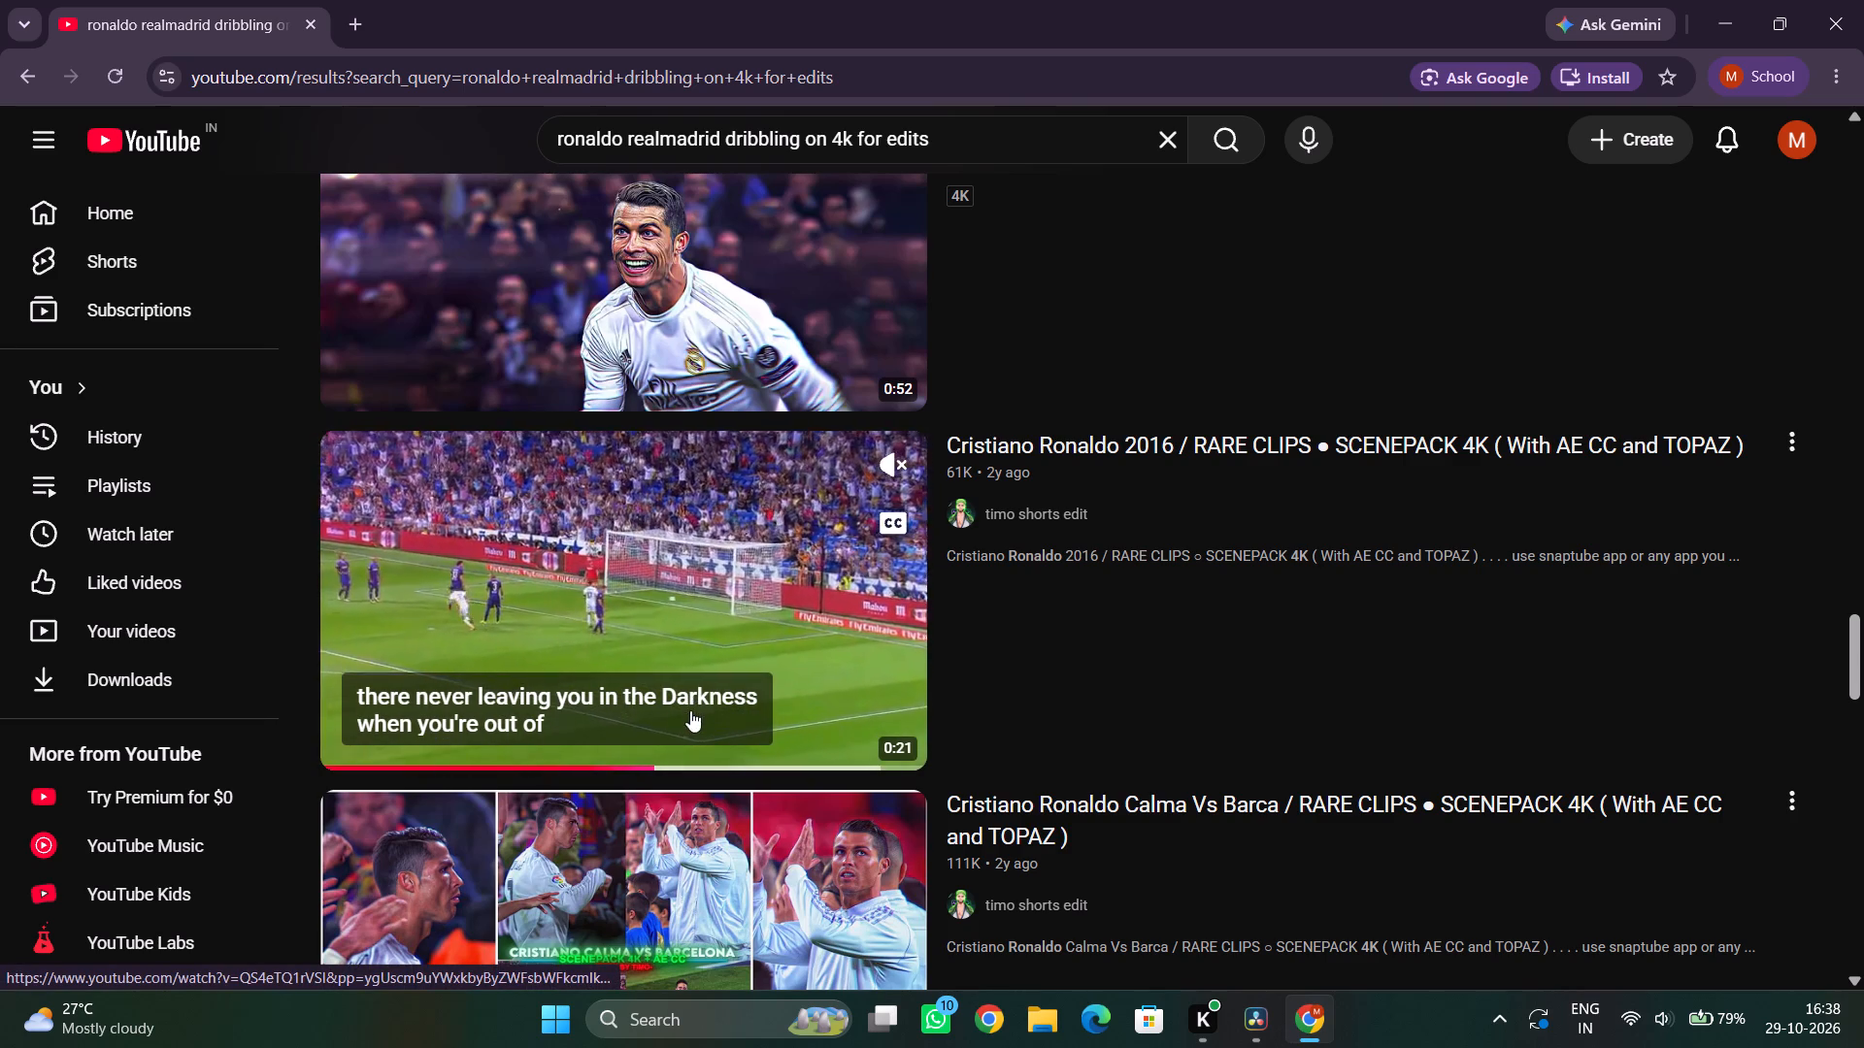
click(634, 760)
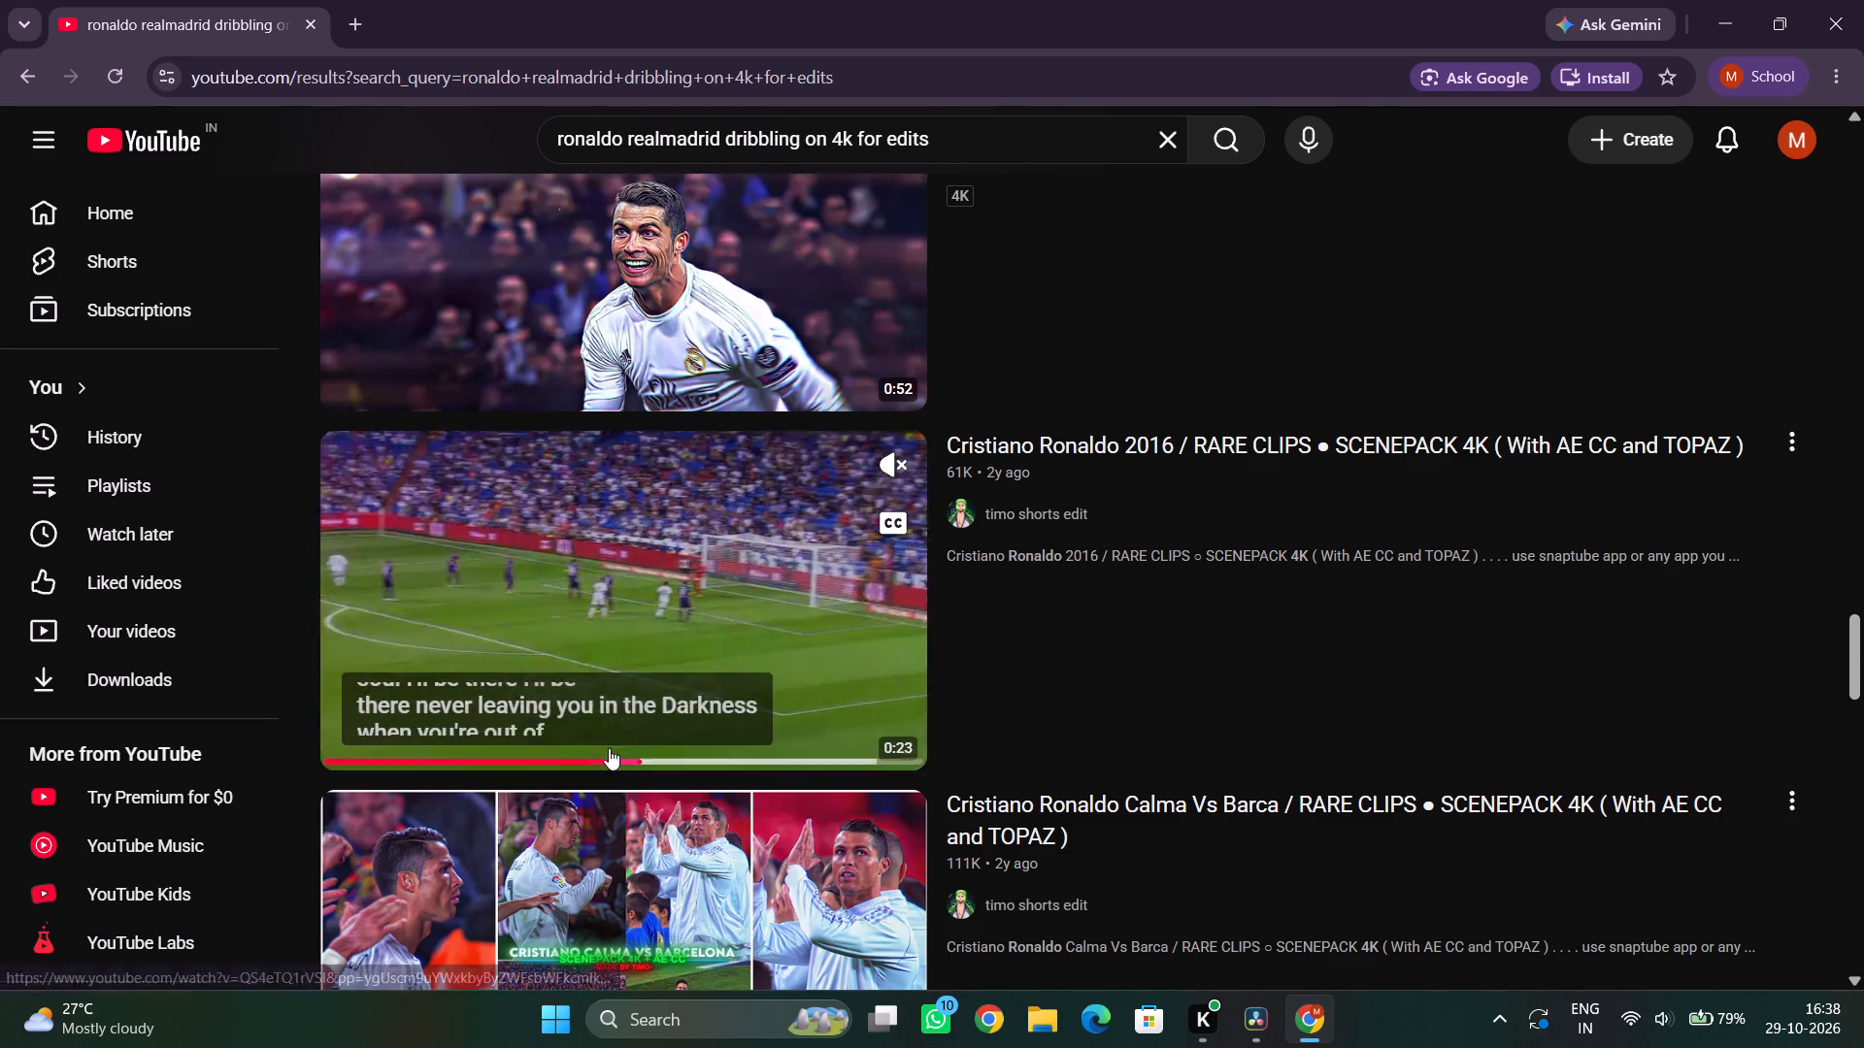
click(697, 744)
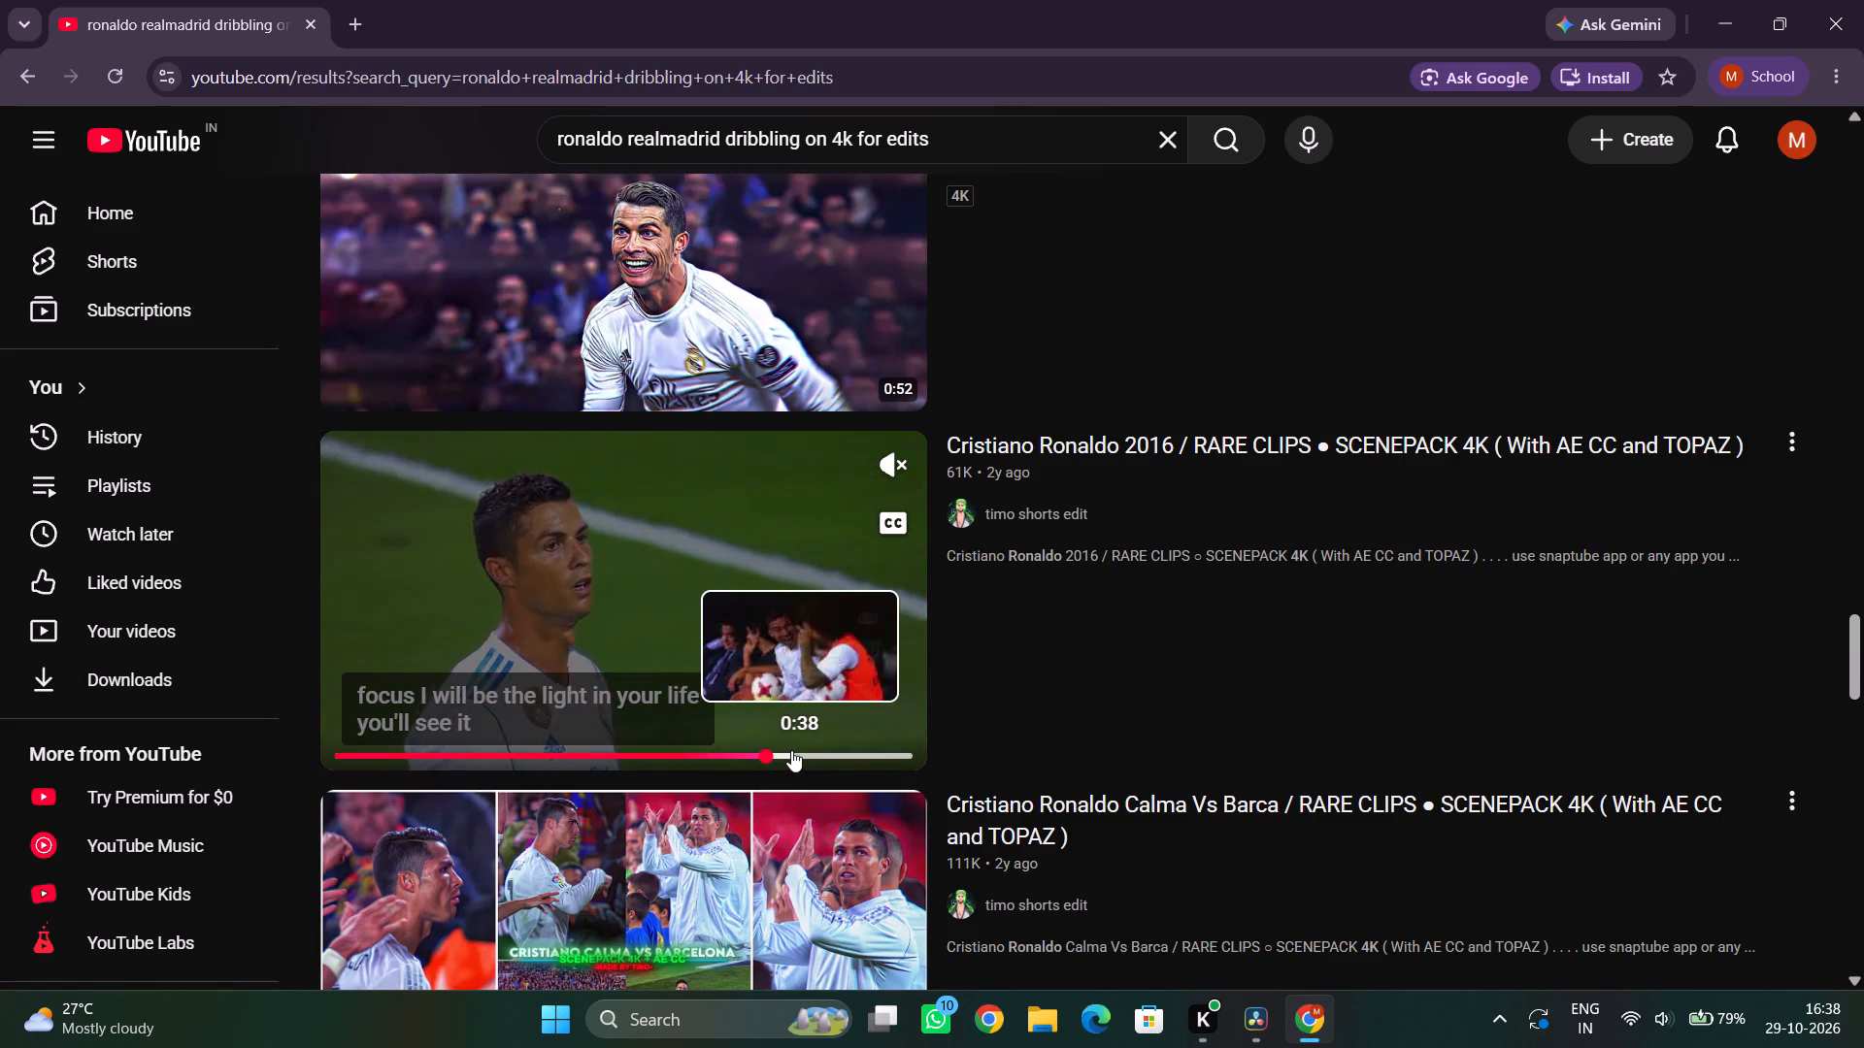
click(791, 750)
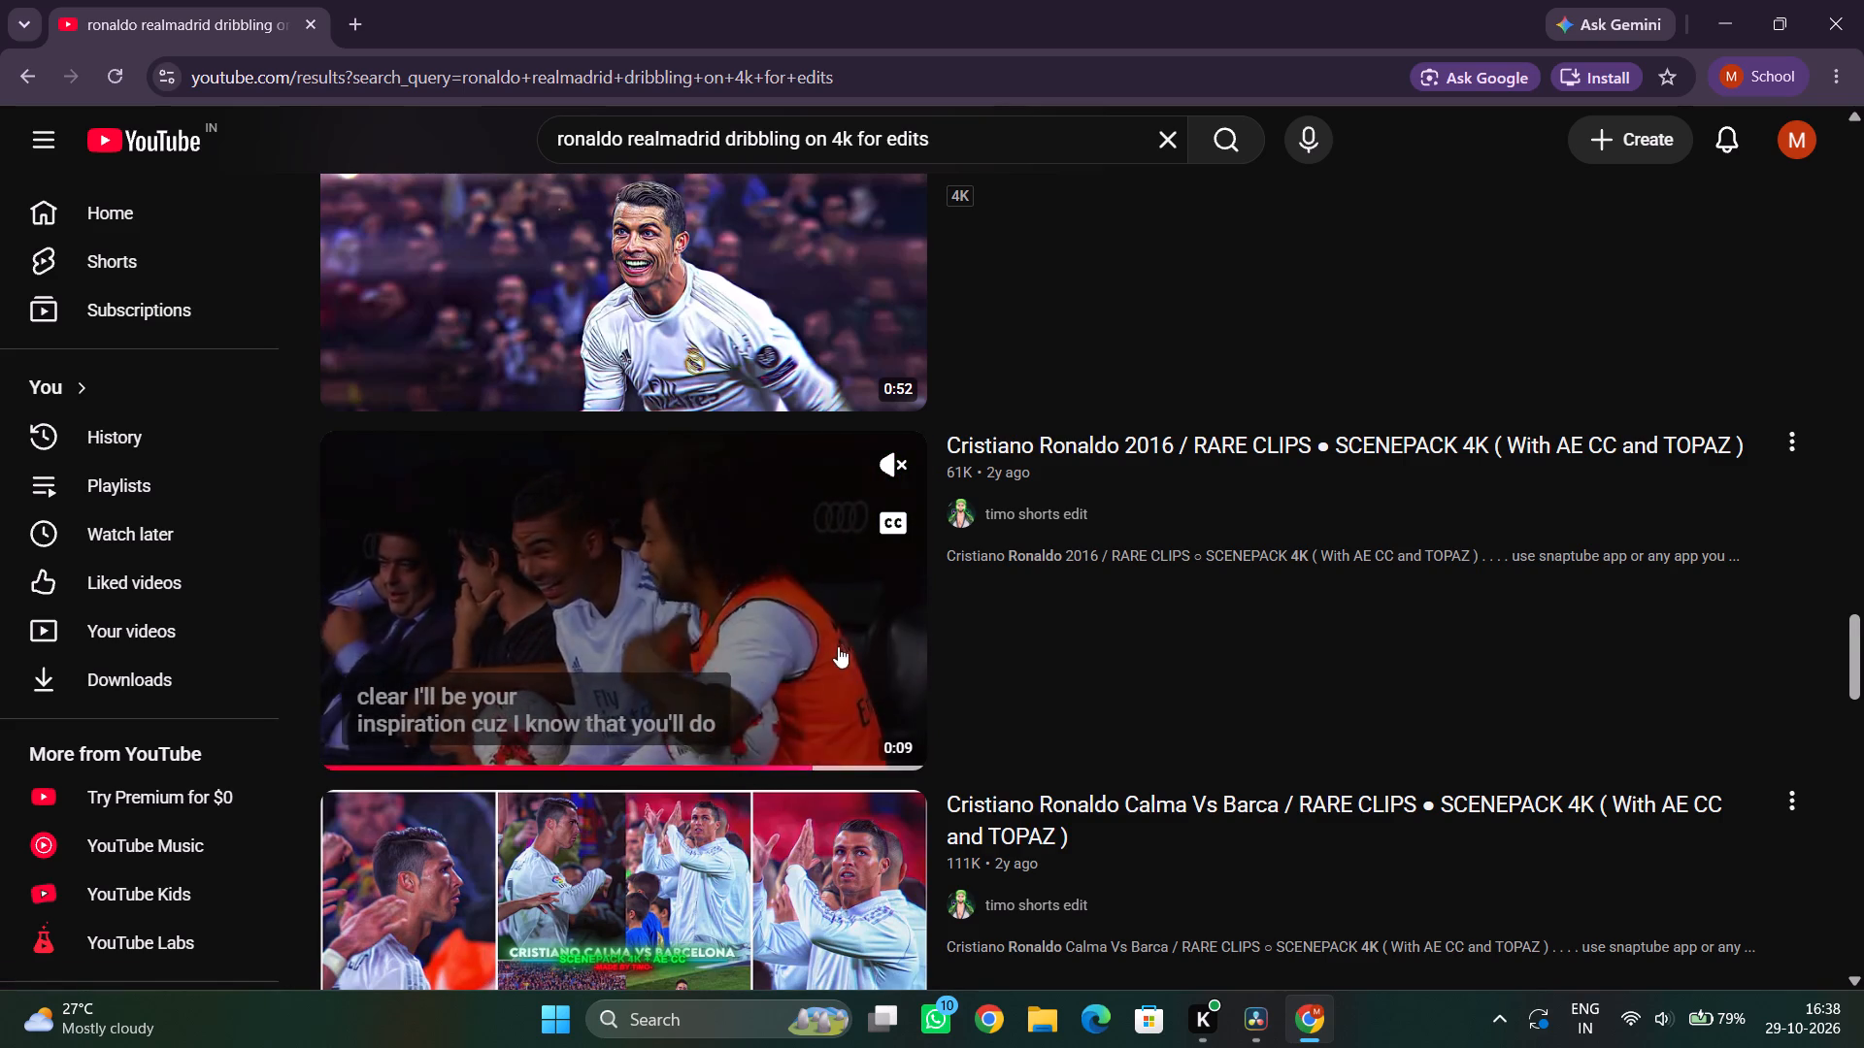
Skim the previews of "Cristiano Ronaldo Calma Vs Barca / RARE CLIPS" and "RARE RONALDO SCENEPACK | 4K 60FPS" for usable dribbling scenes.
scroll(837, 645, down, 4)
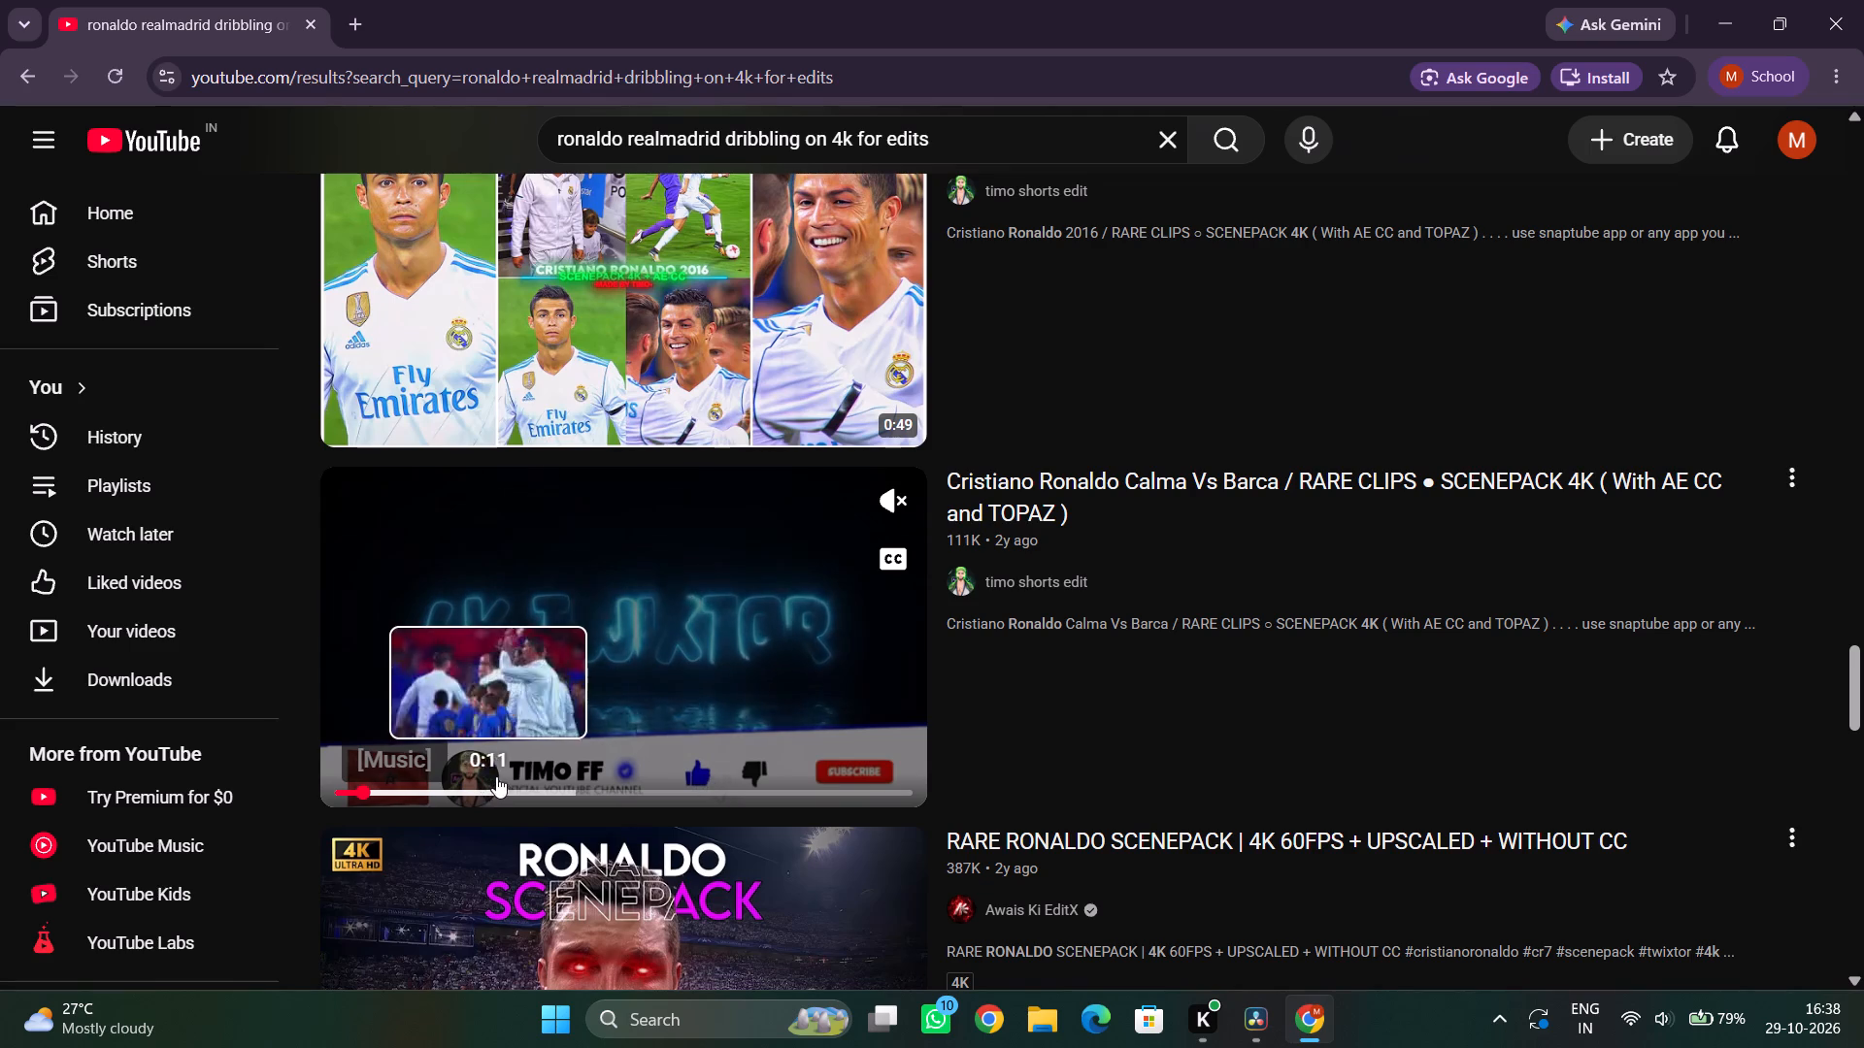
click(557, 777)
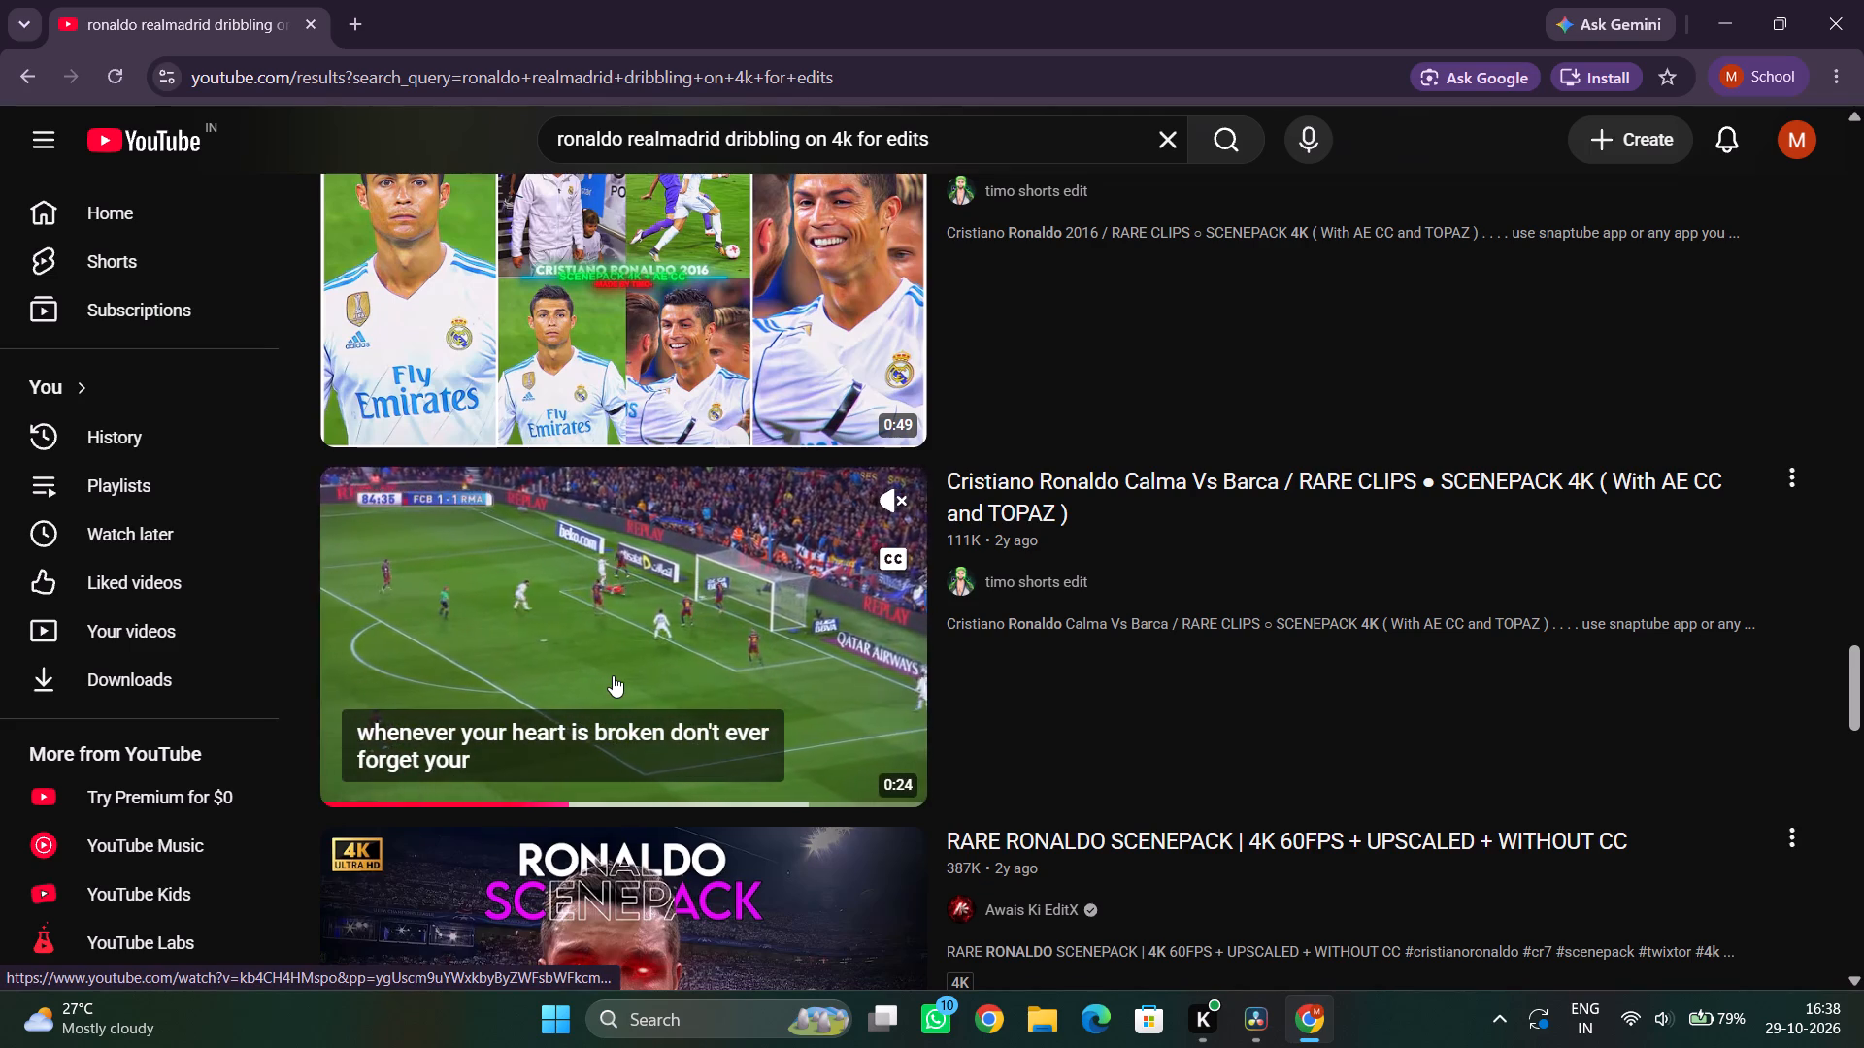
click(548, 789)
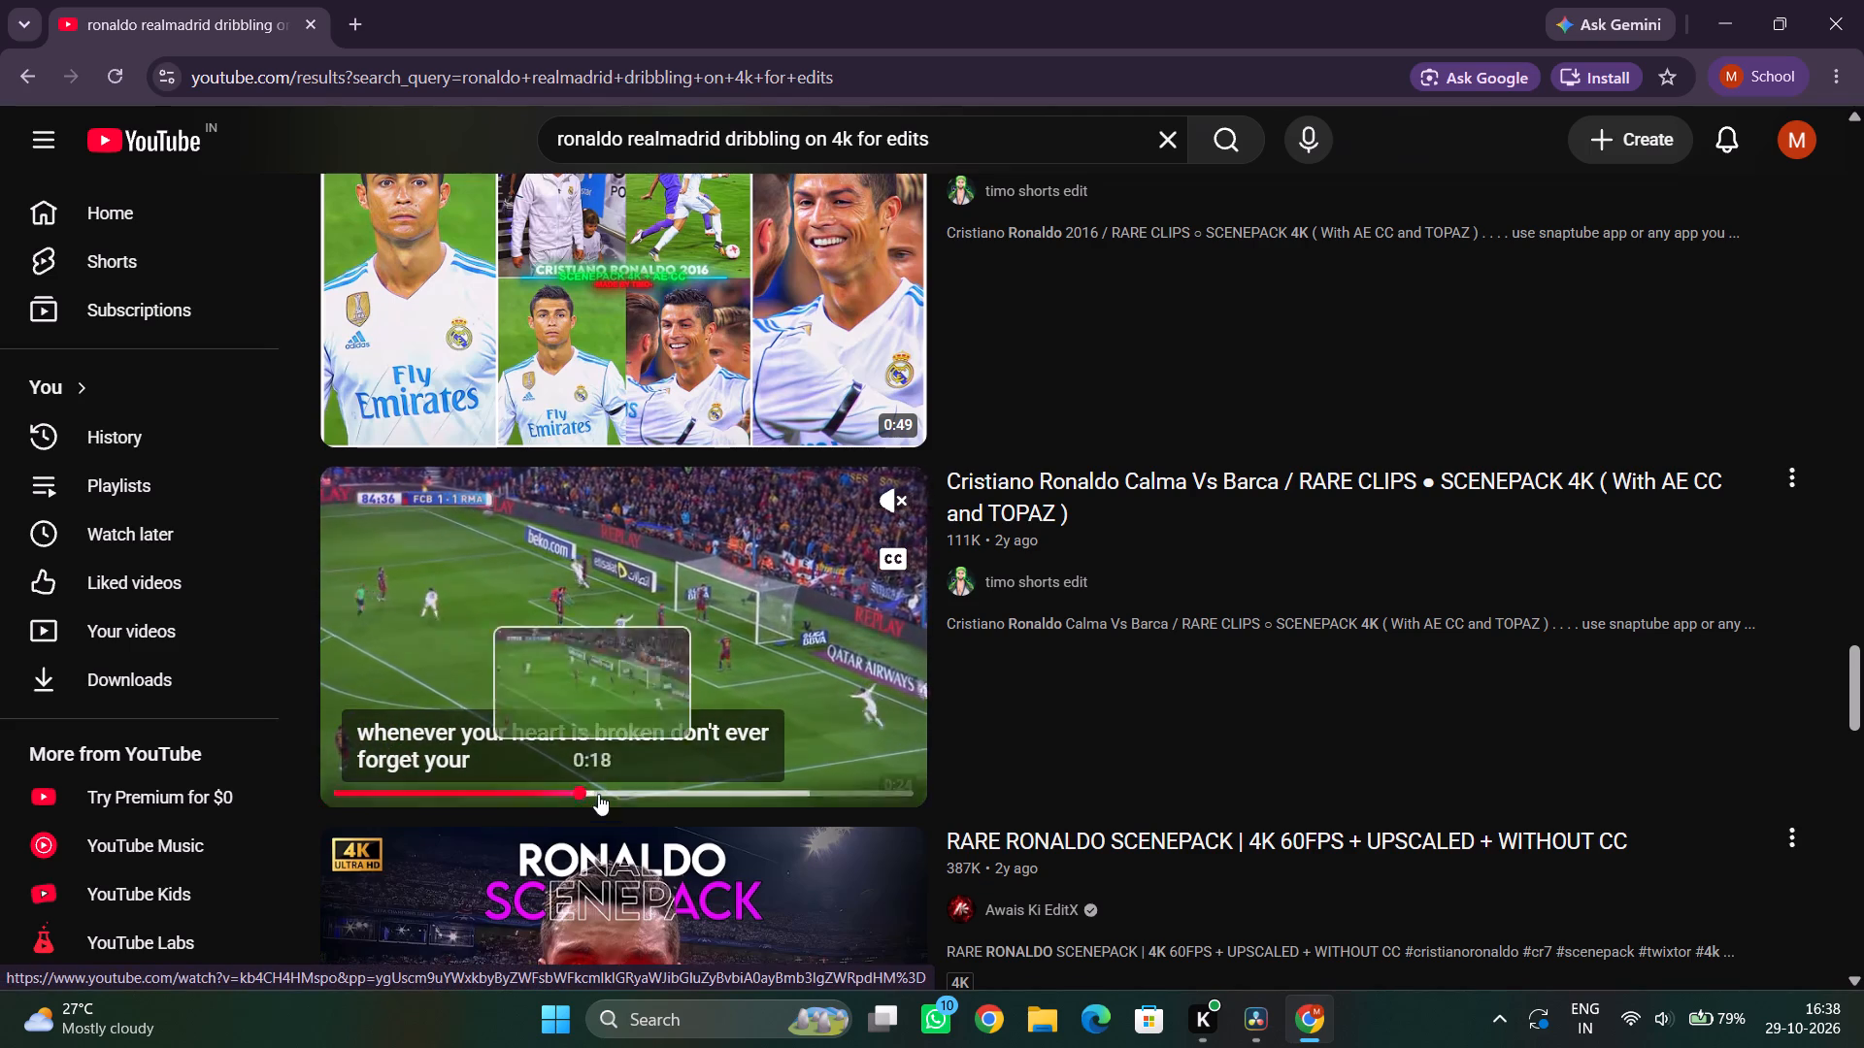
click(668, 785)
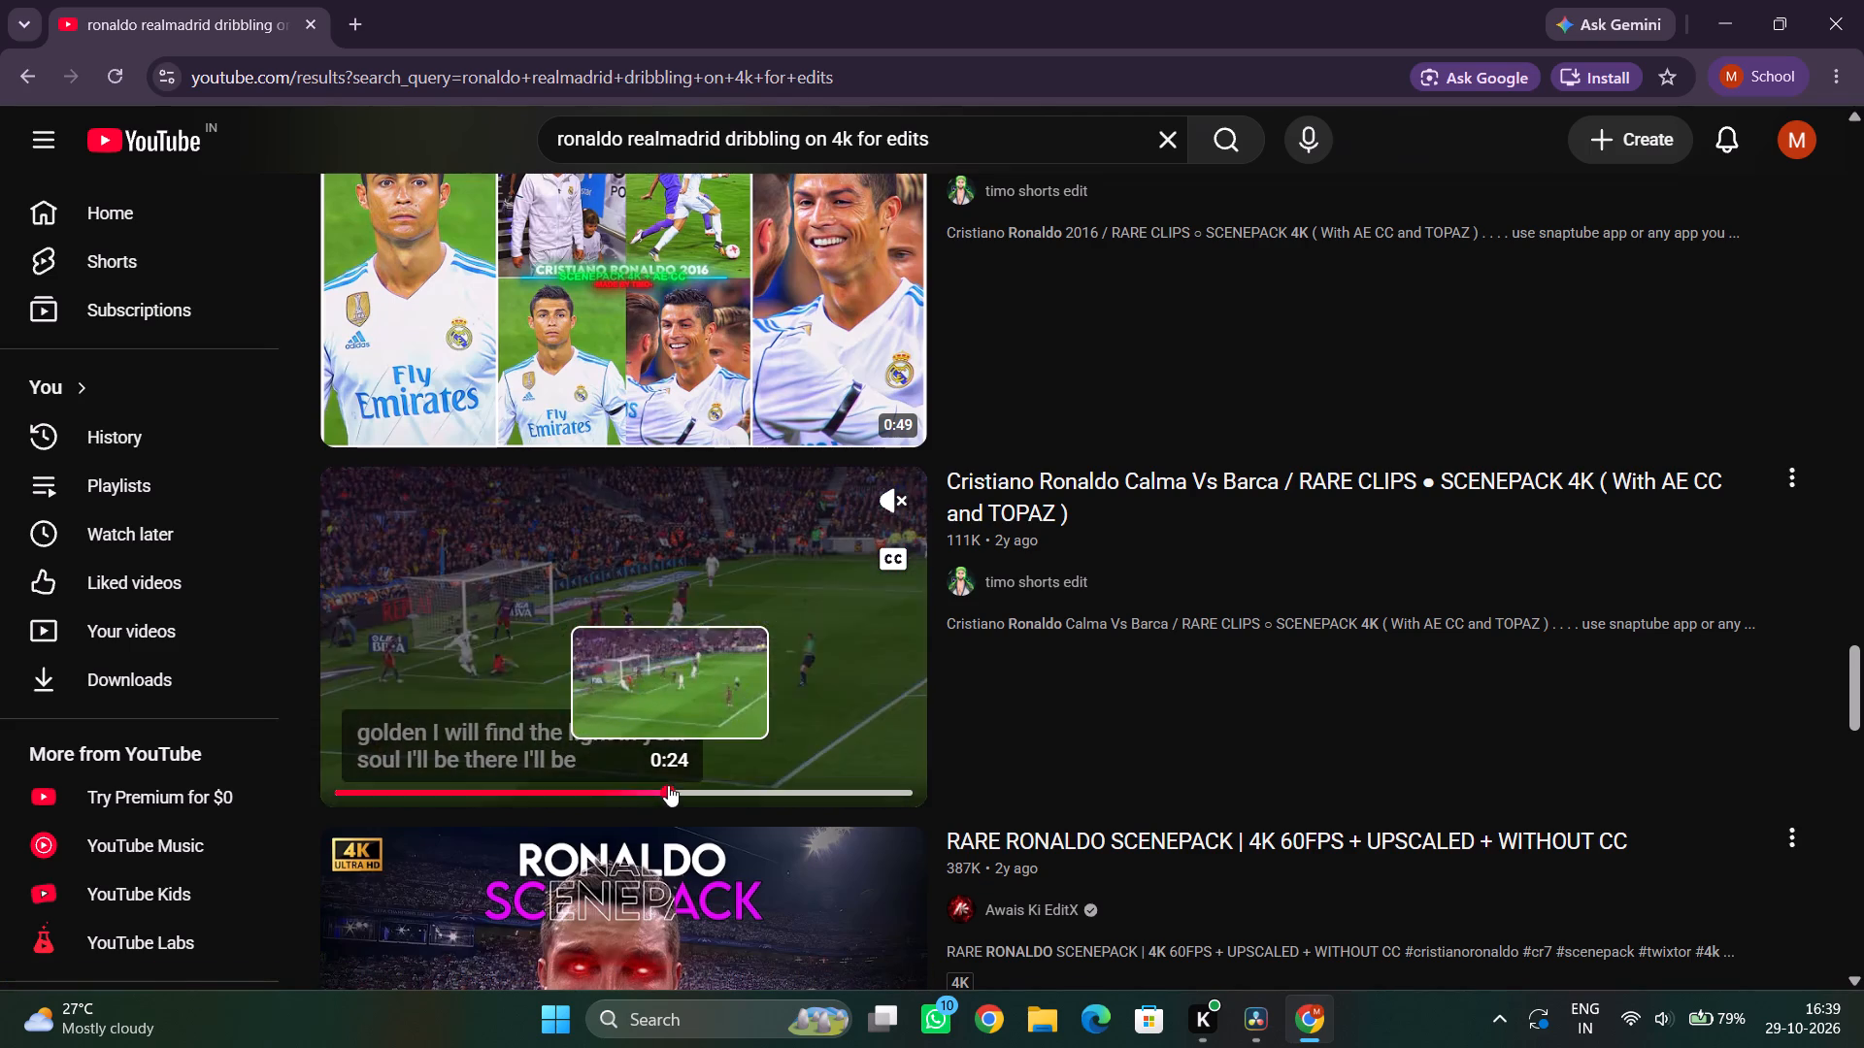
click(757, 786)
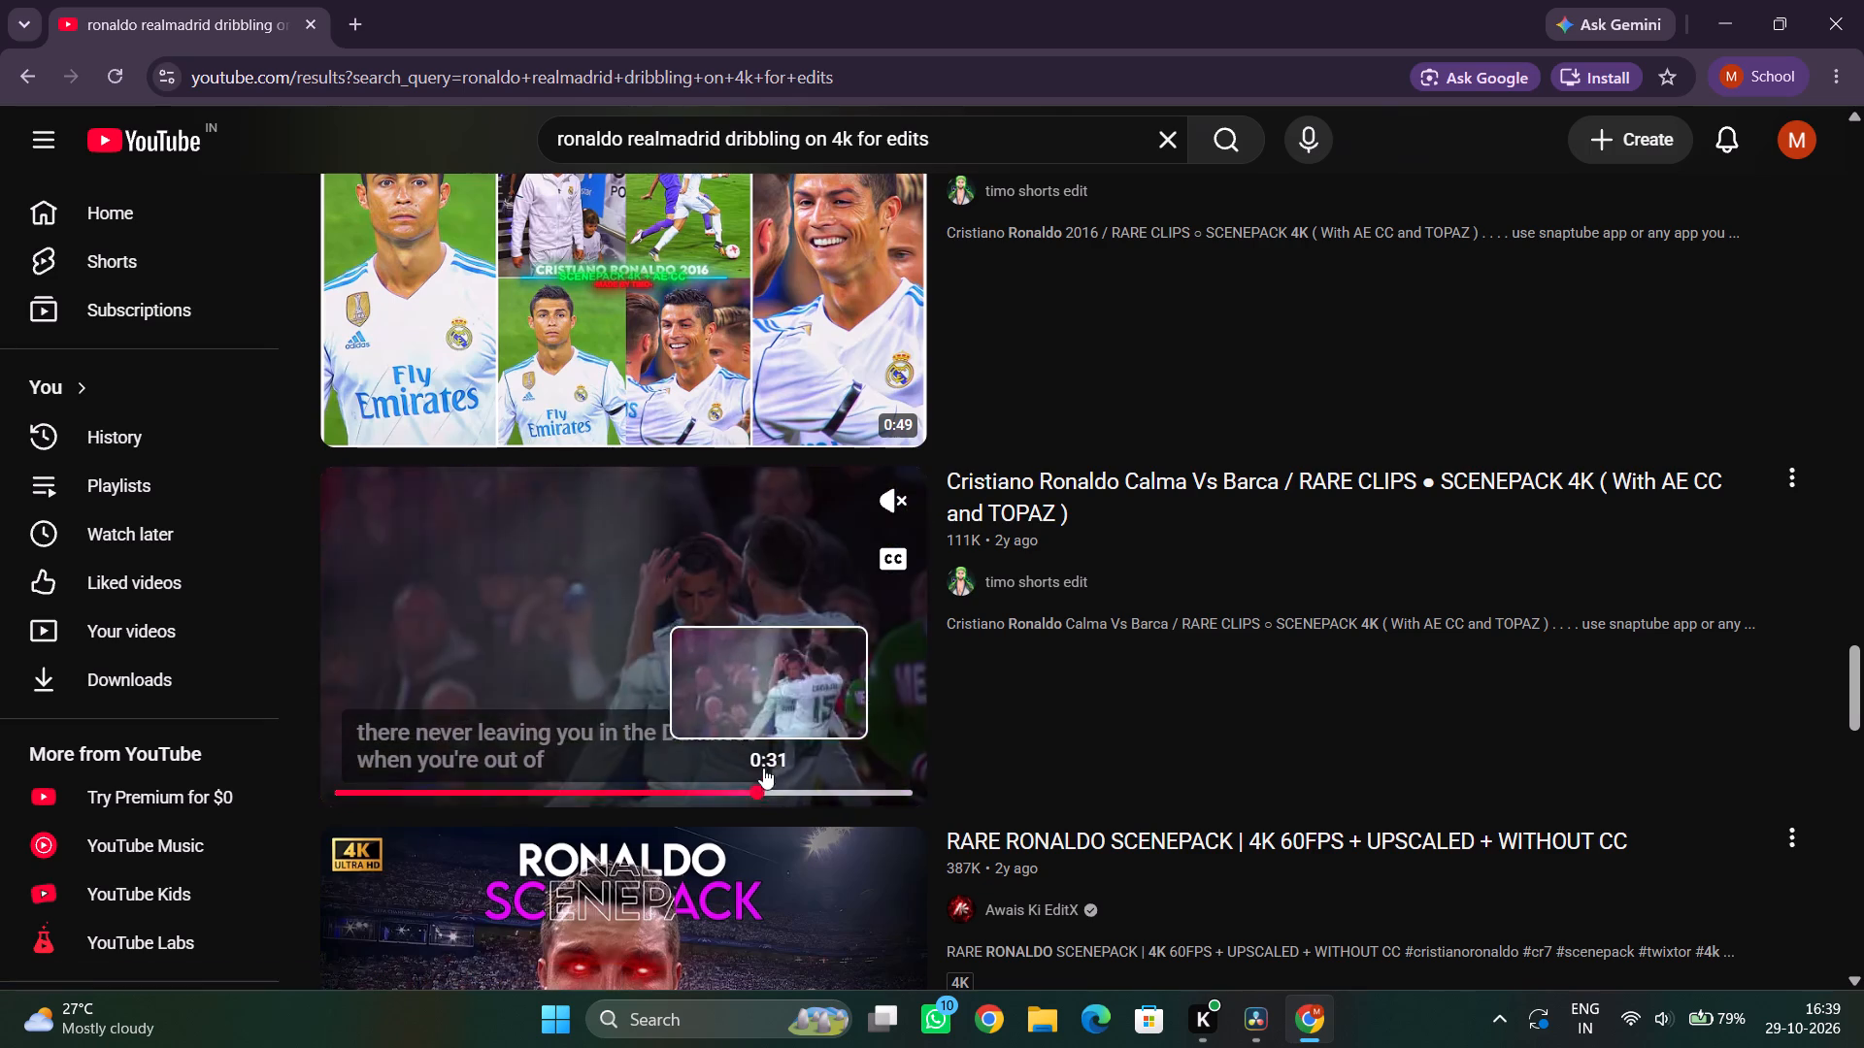
click(851, 781)
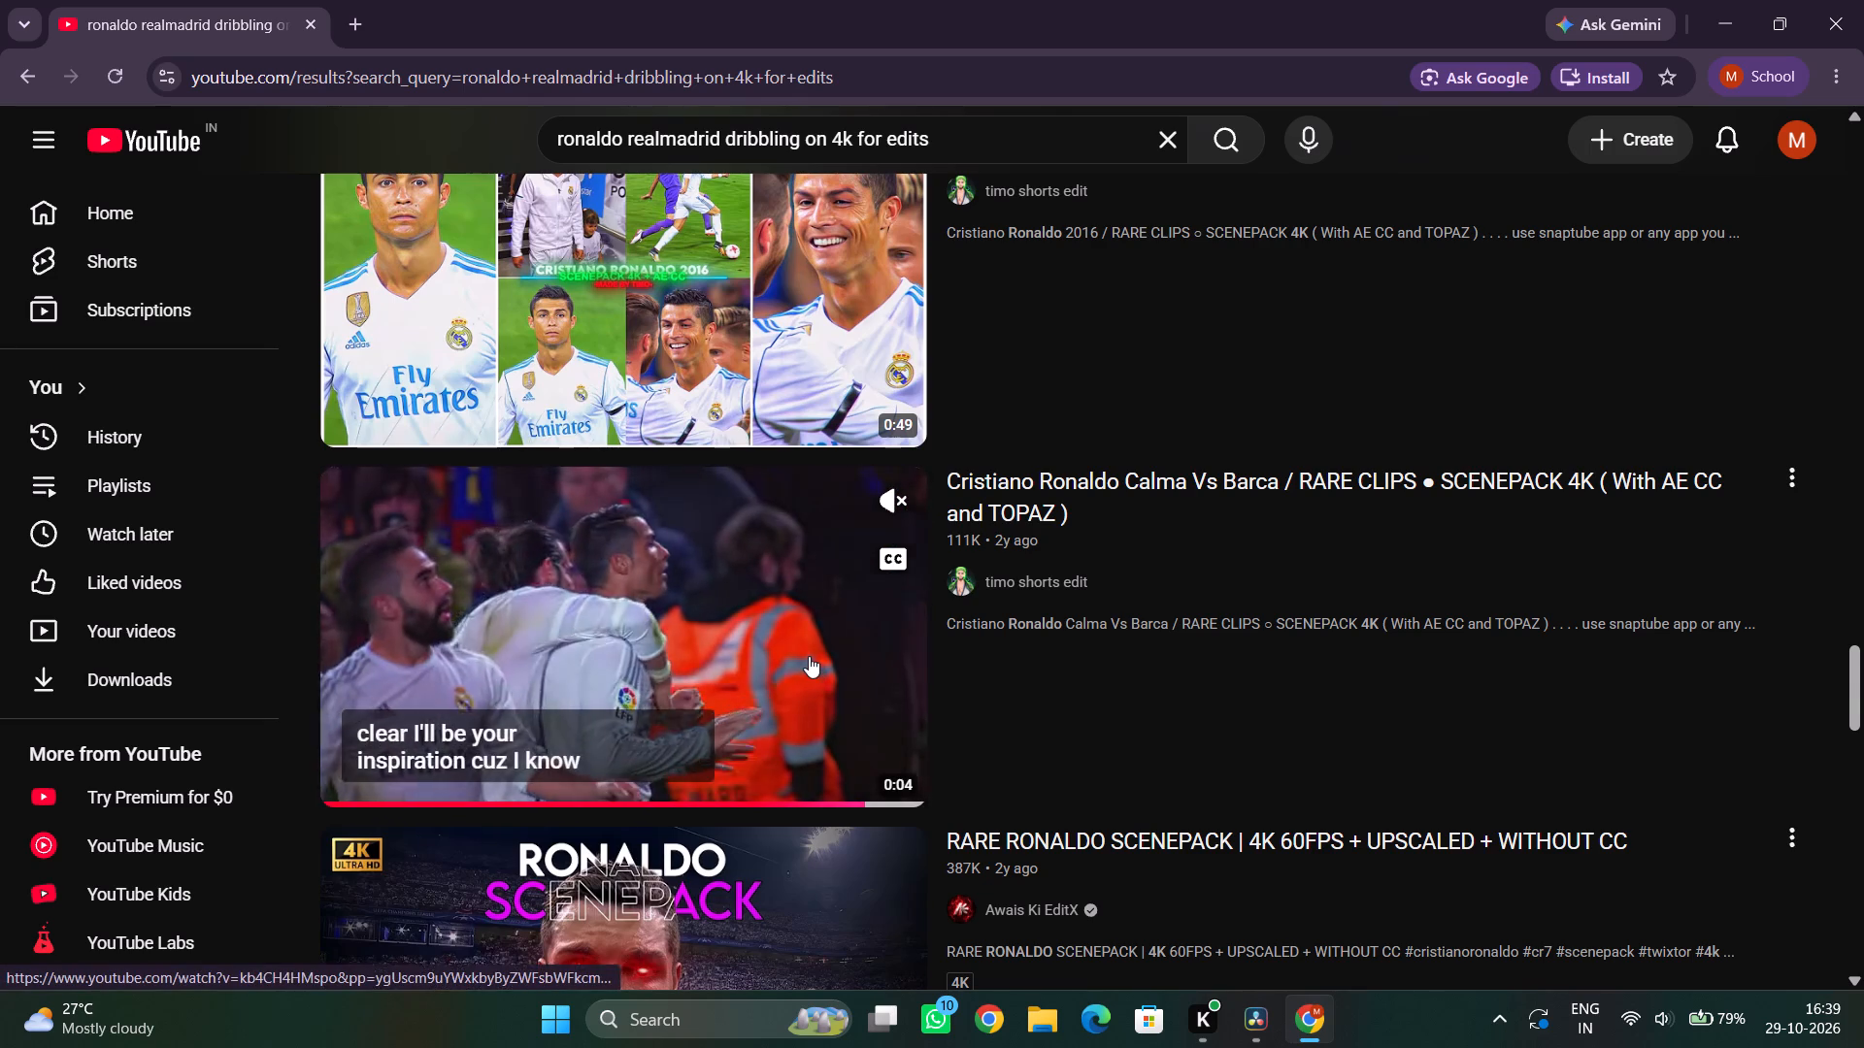
scroll(809, 656, down, 5)
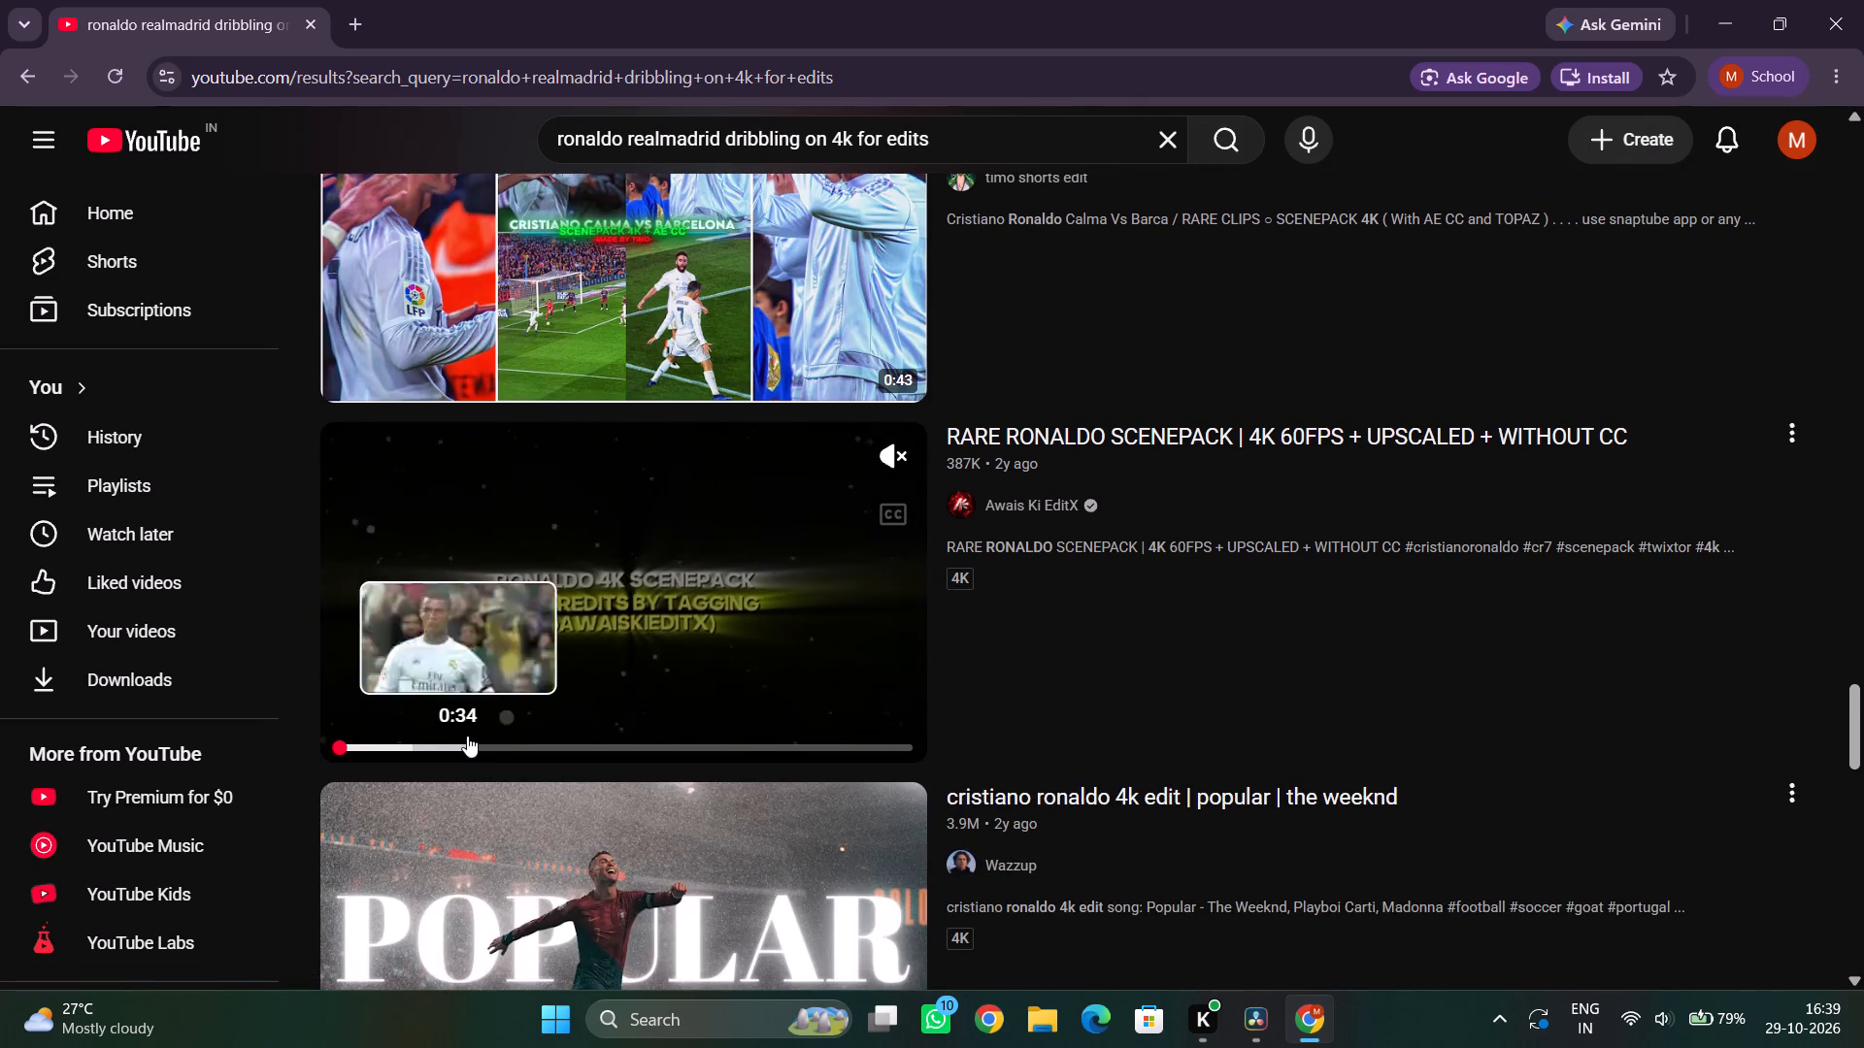
click(452, 736)
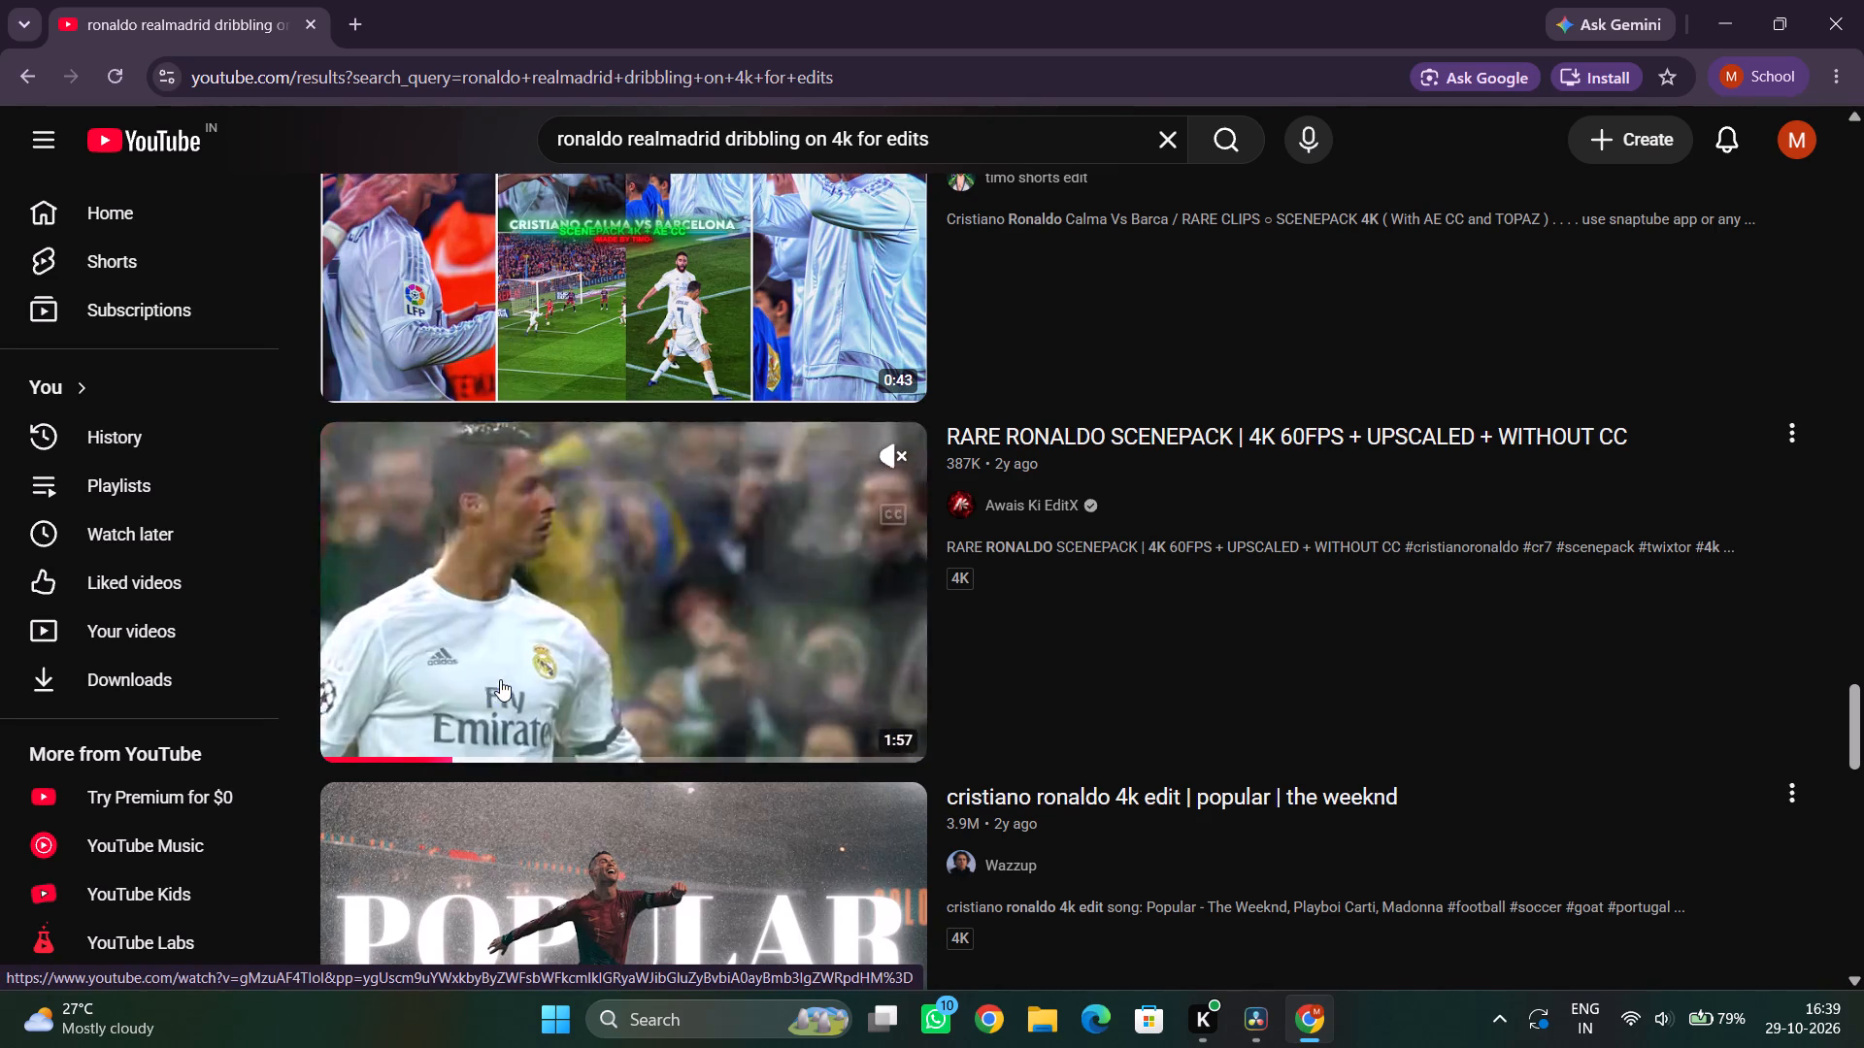
click(480, 744)
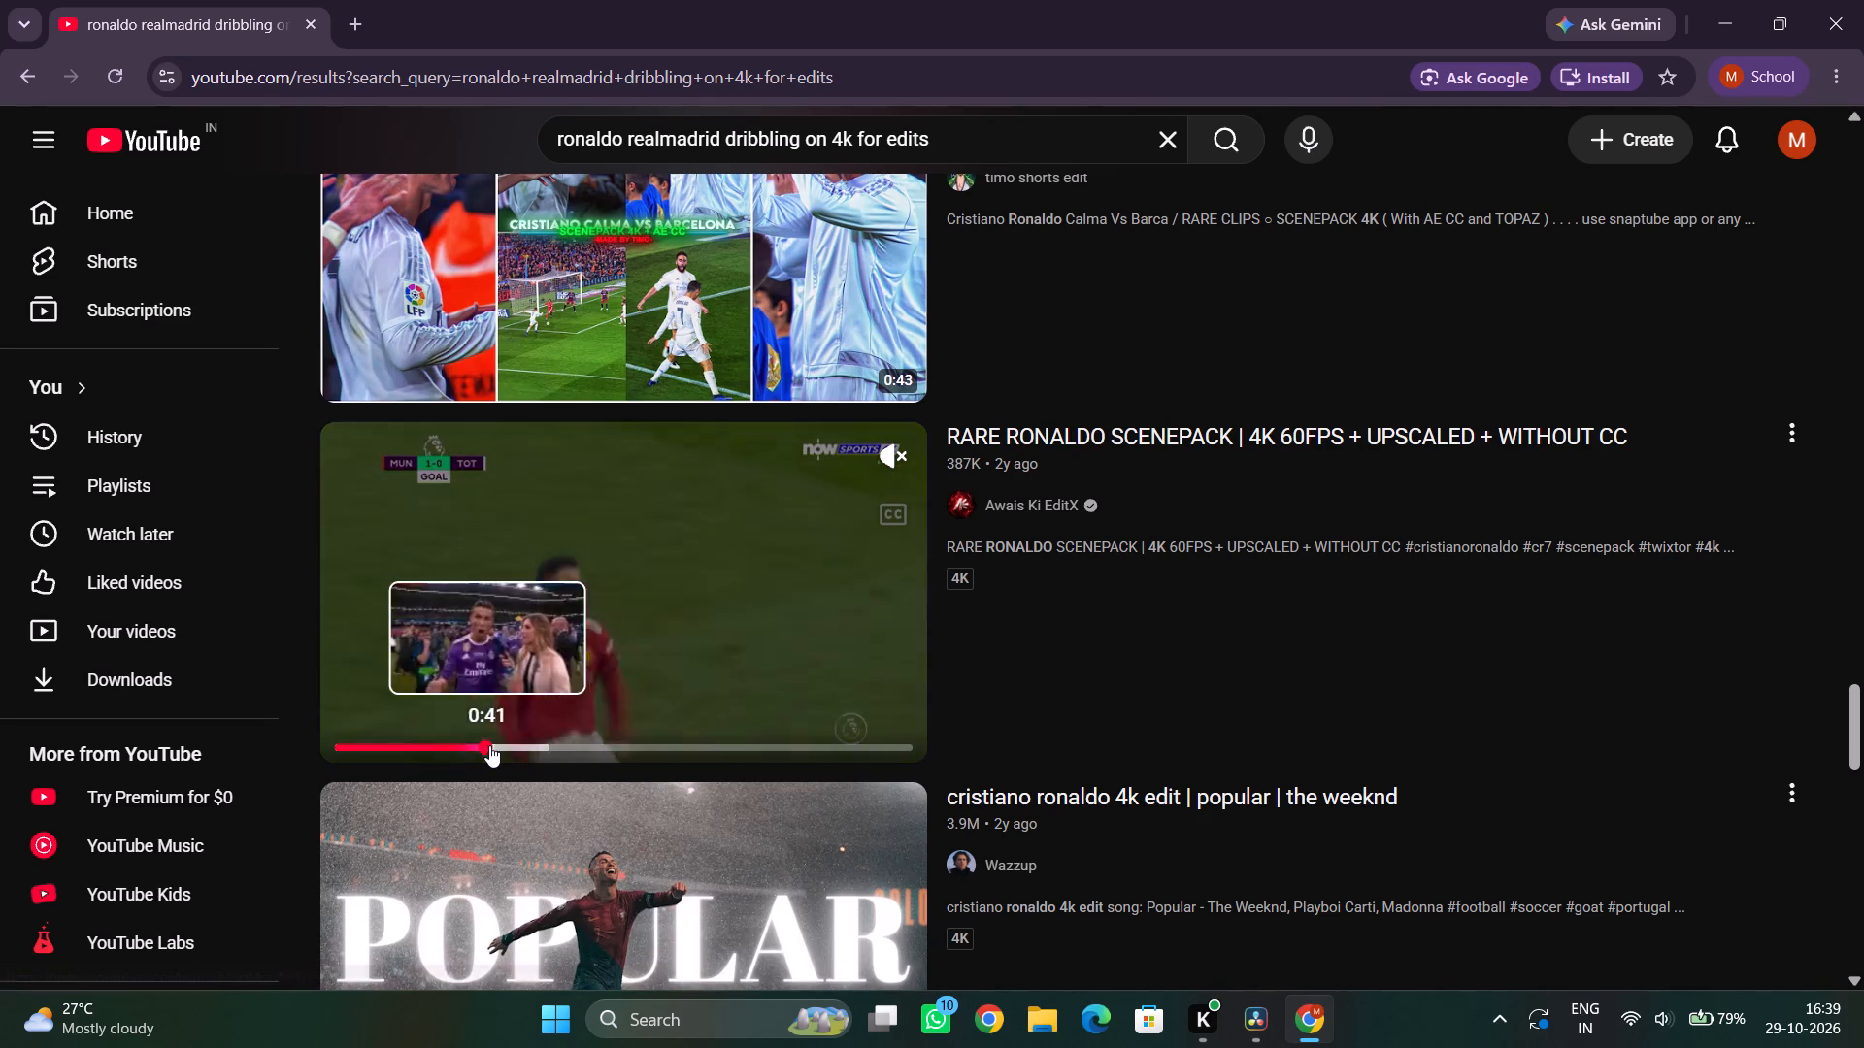
click(474, 745)
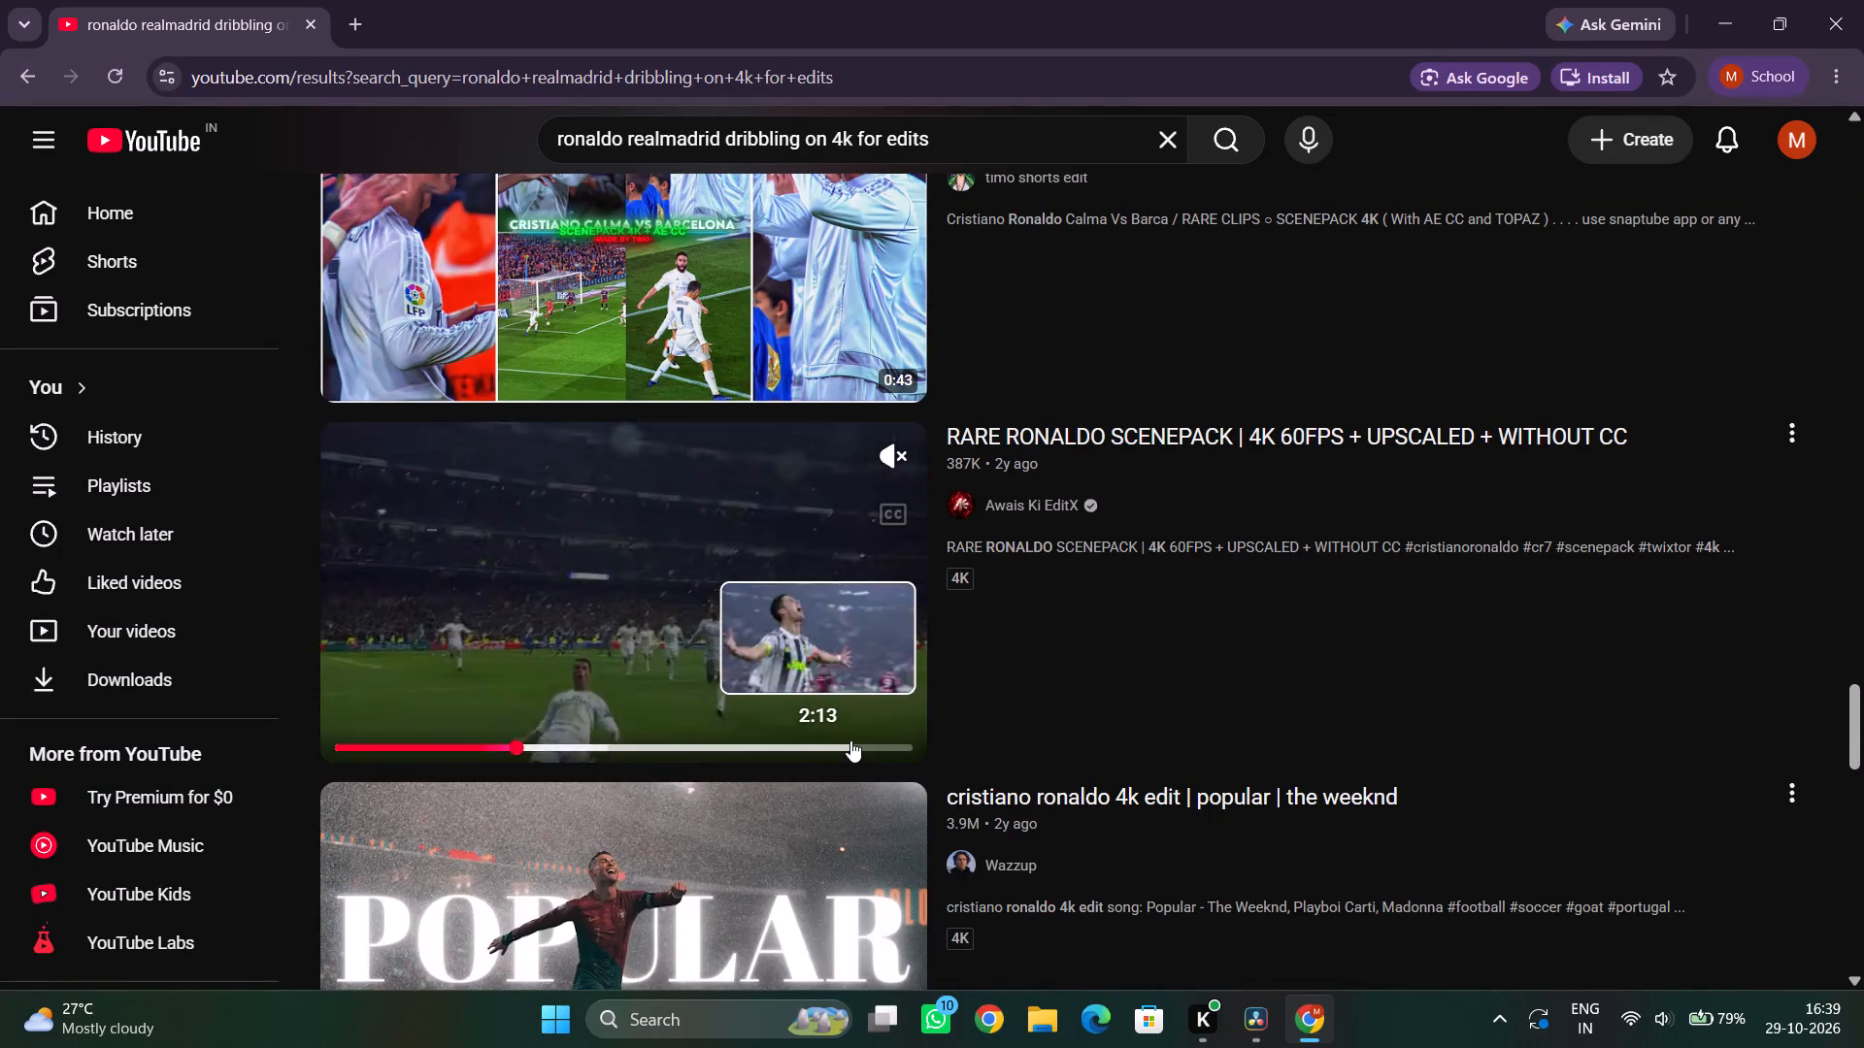
click(371, 743)
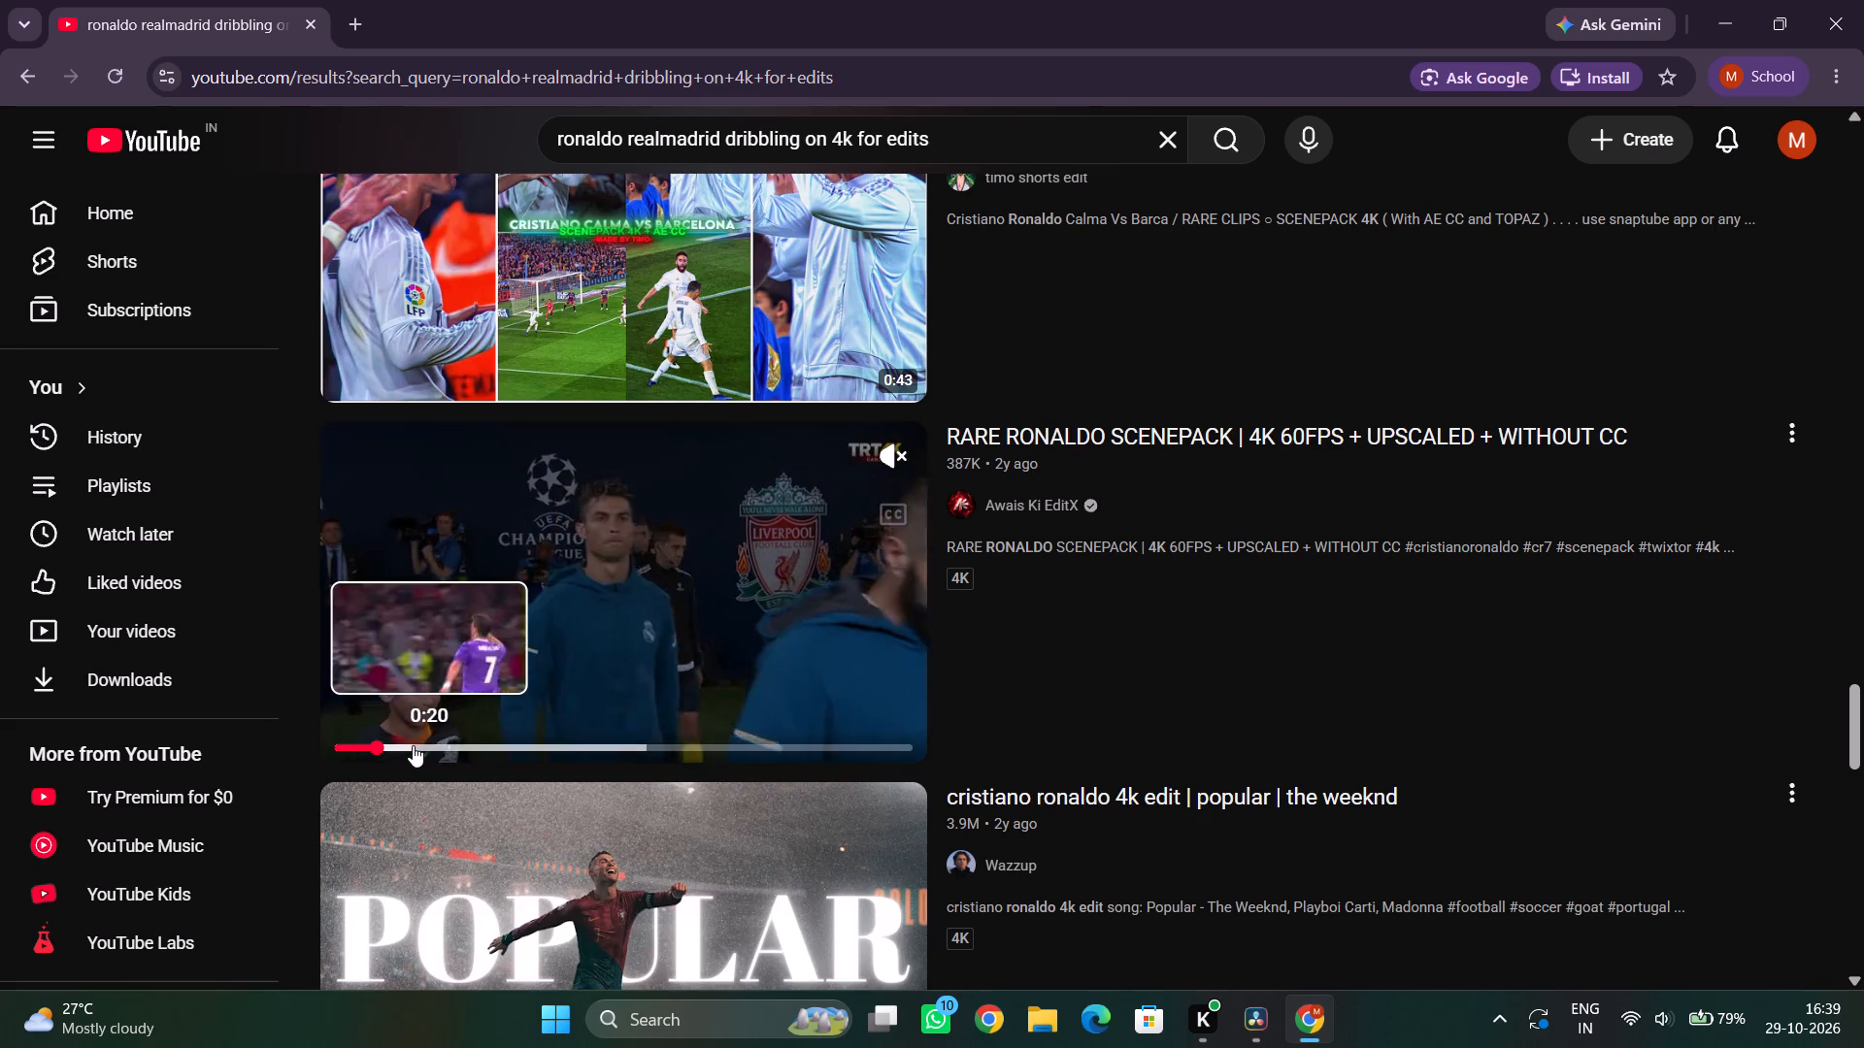
click(405, 745)
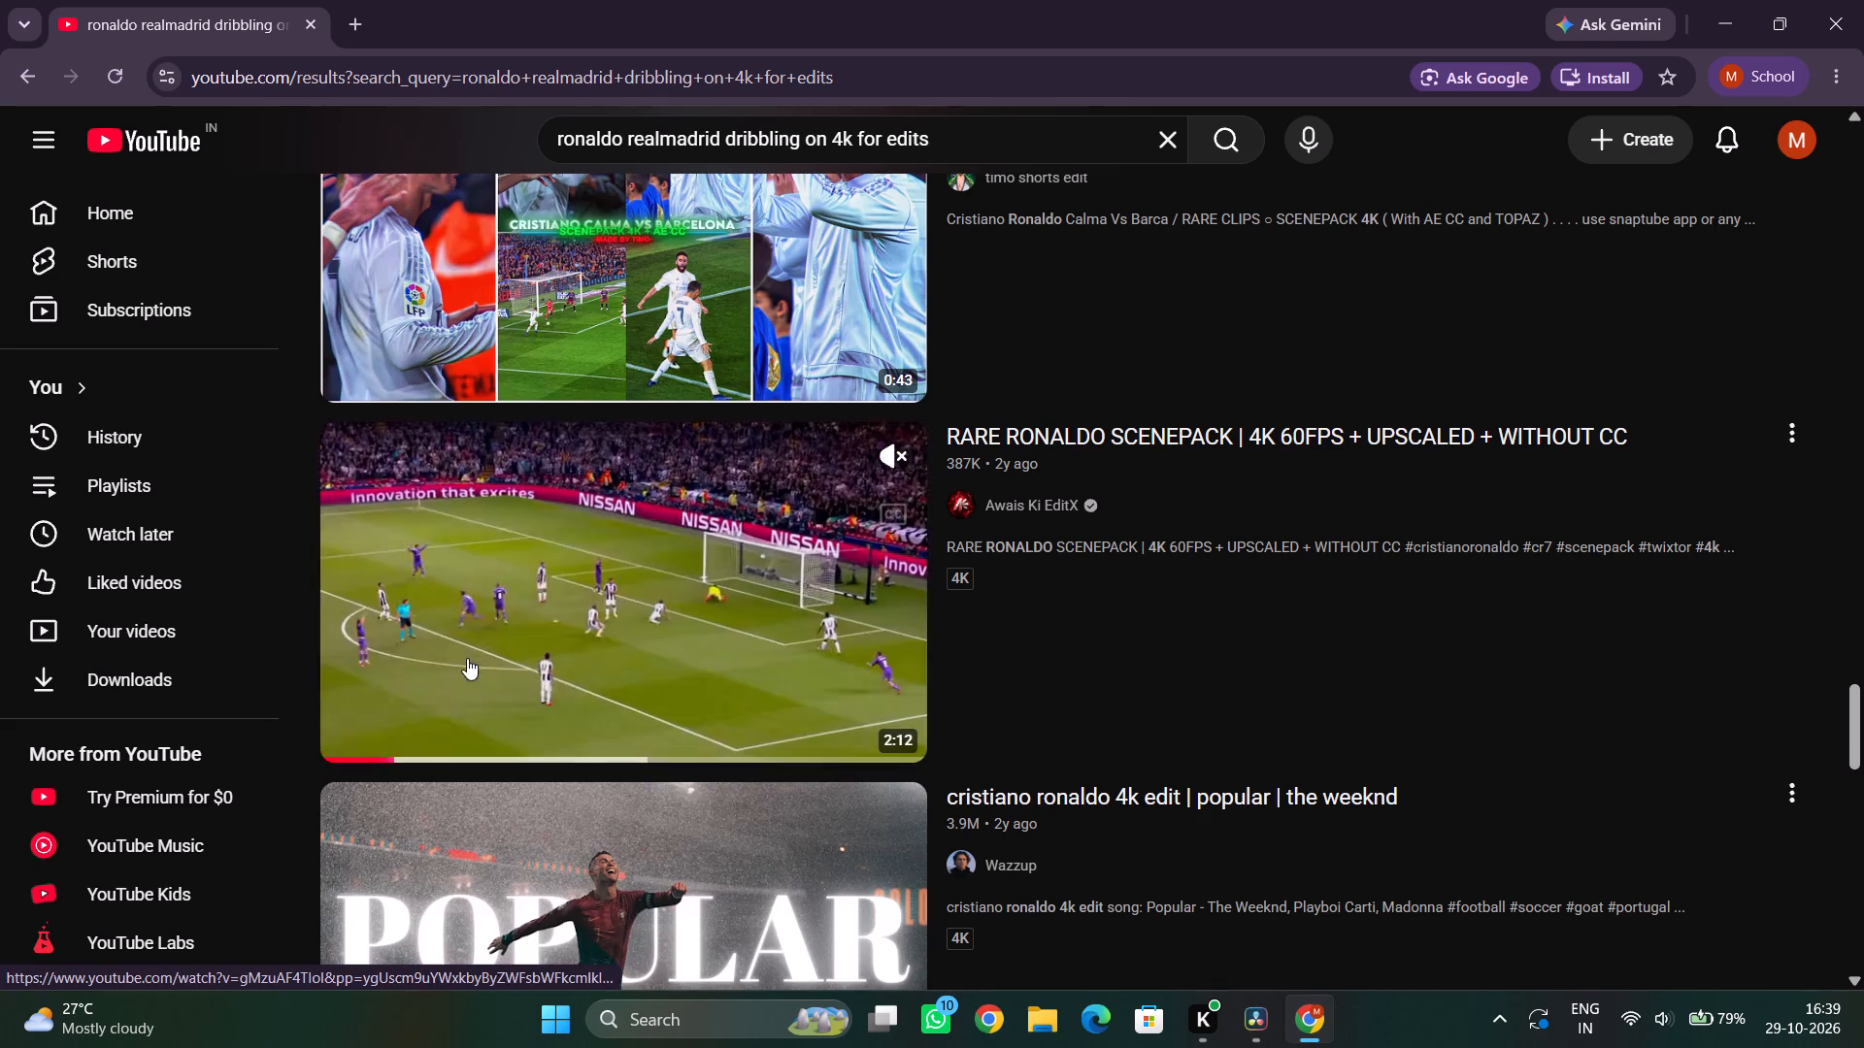
click(400, 745)
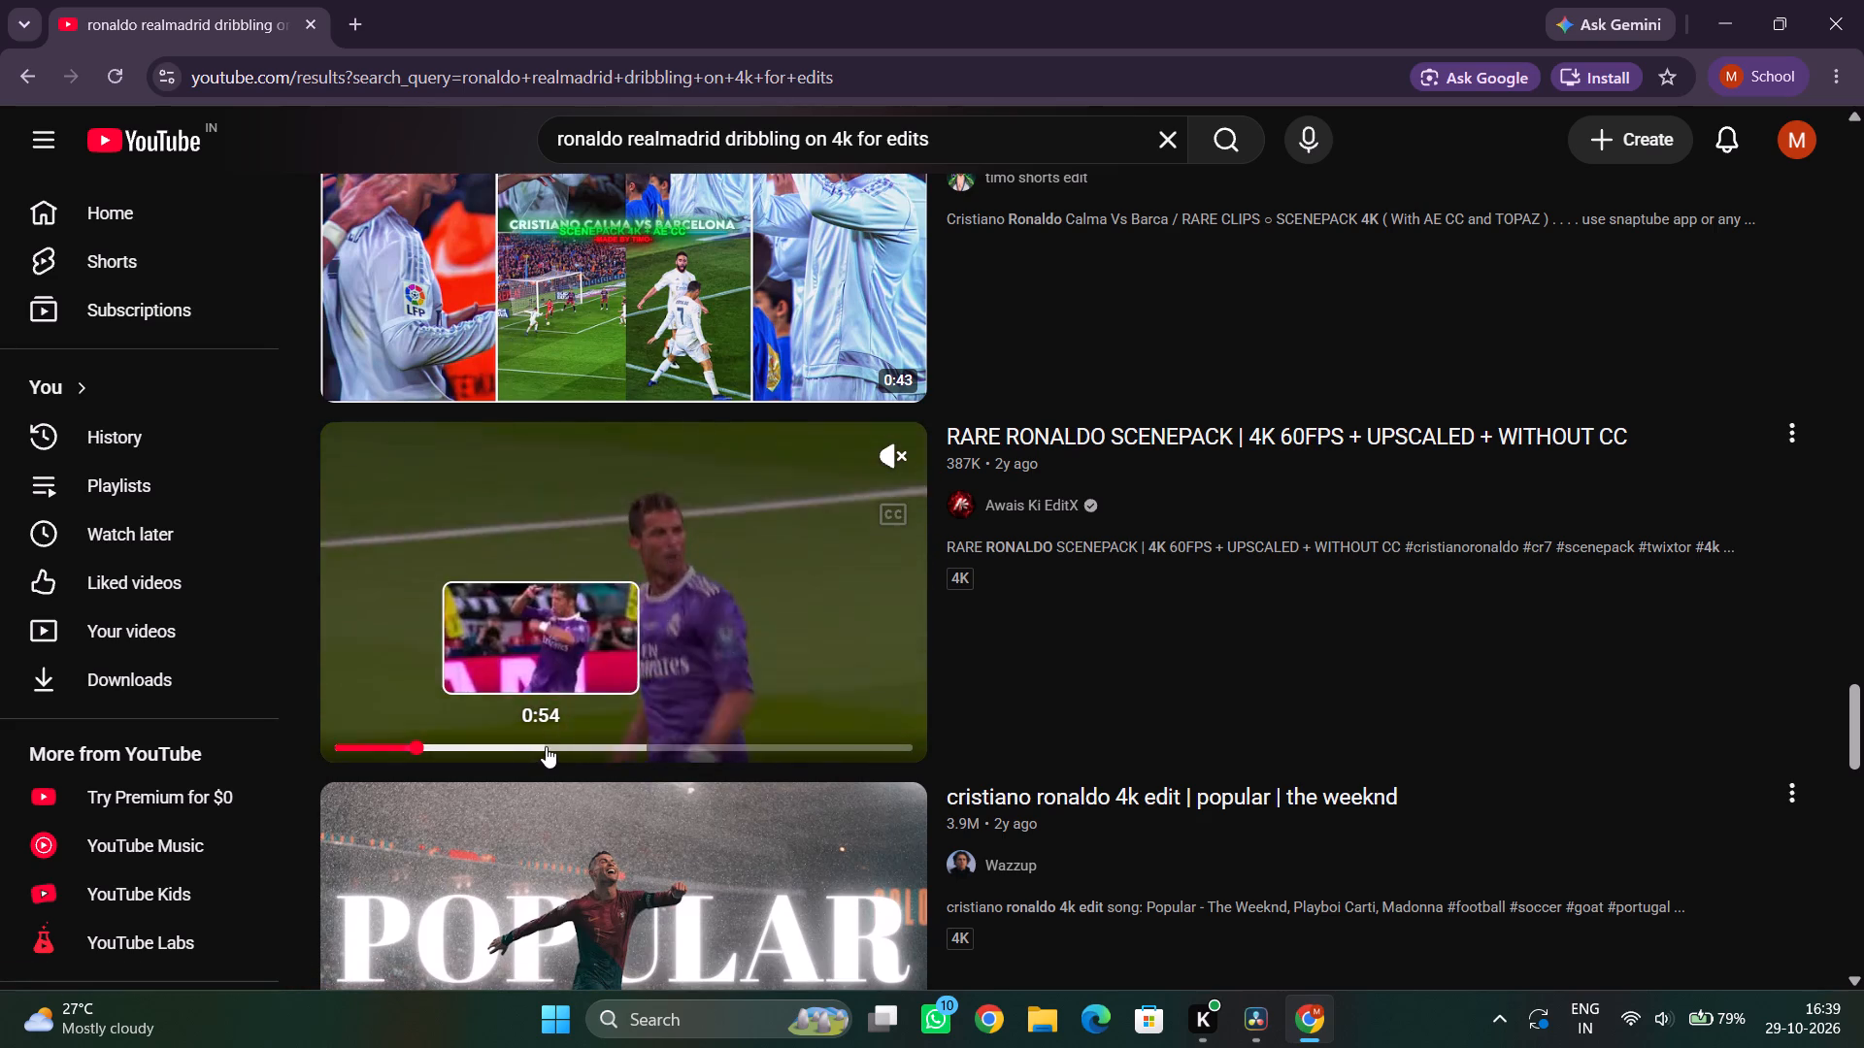
Preview the video "YOUNG RONALDO FREE CLIPS | 4K (UPSCALED) | NO WATERMARK" by 07ball and copy its share link.
scroll(607, 688, down, 5)
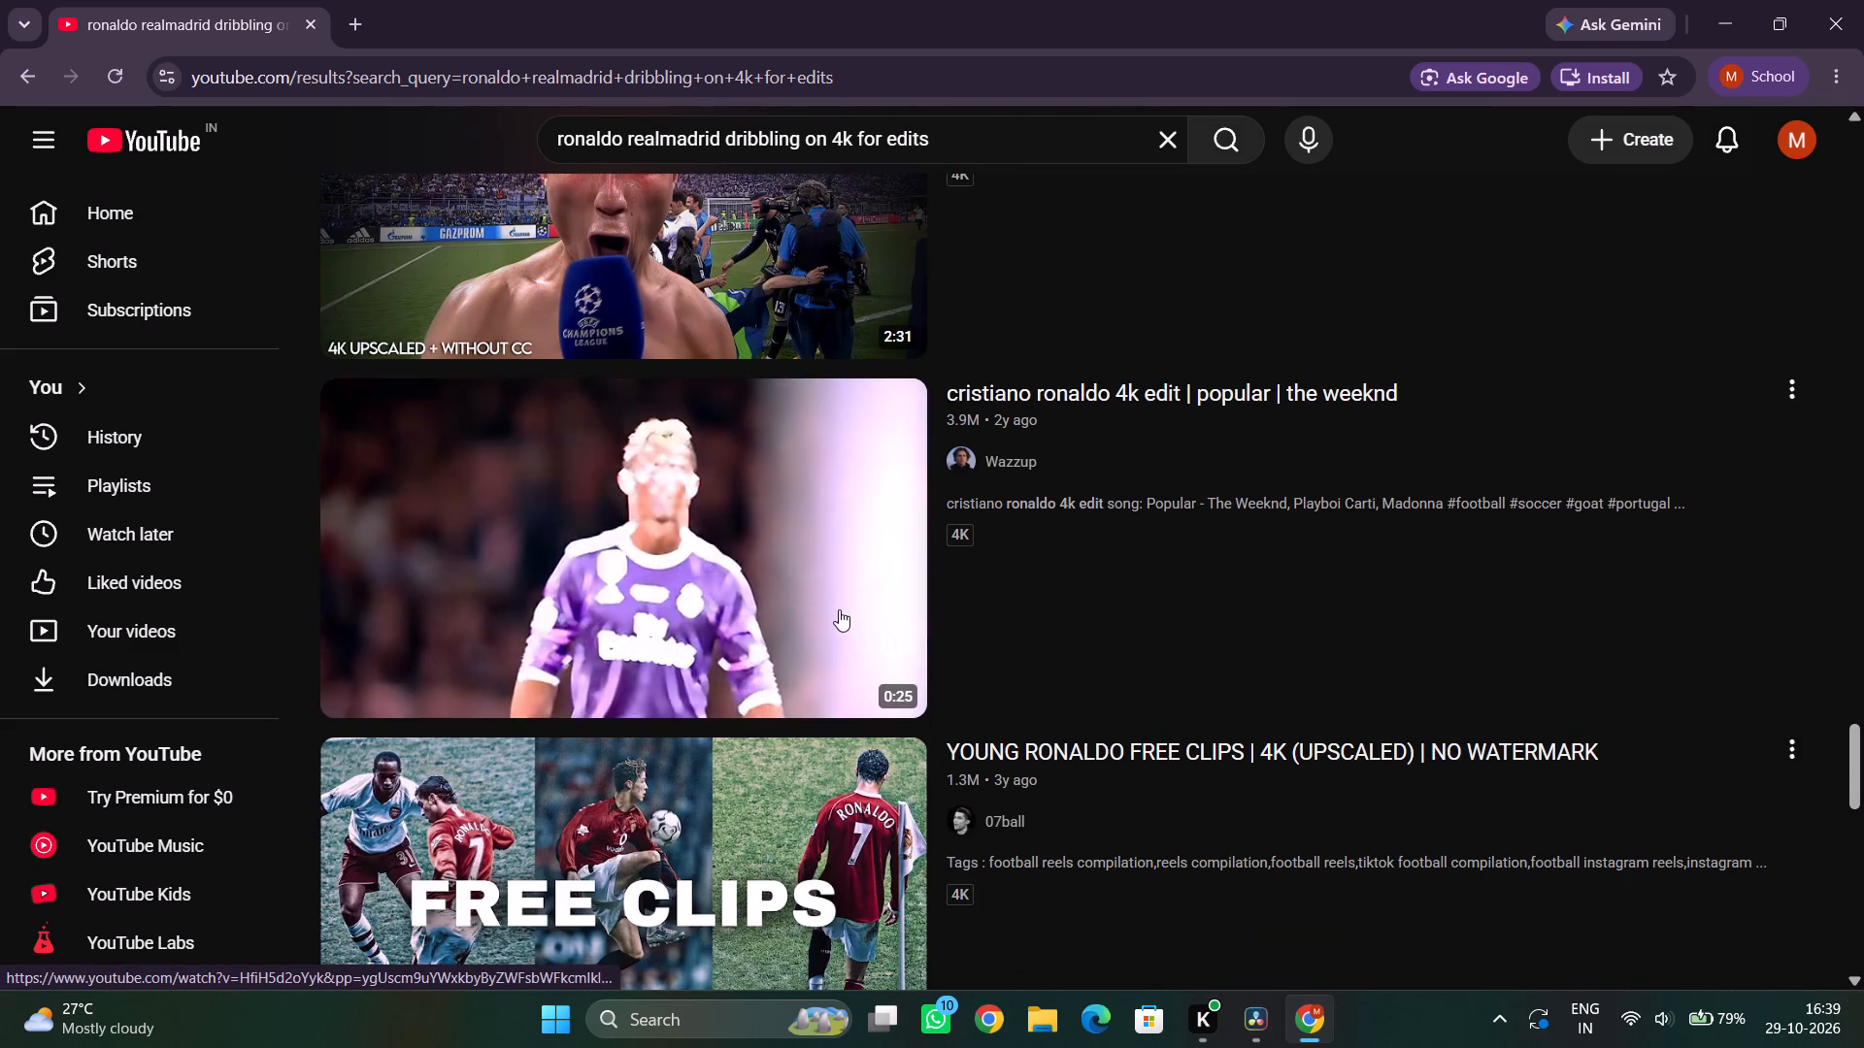
scroll(580, 634, down, 5)
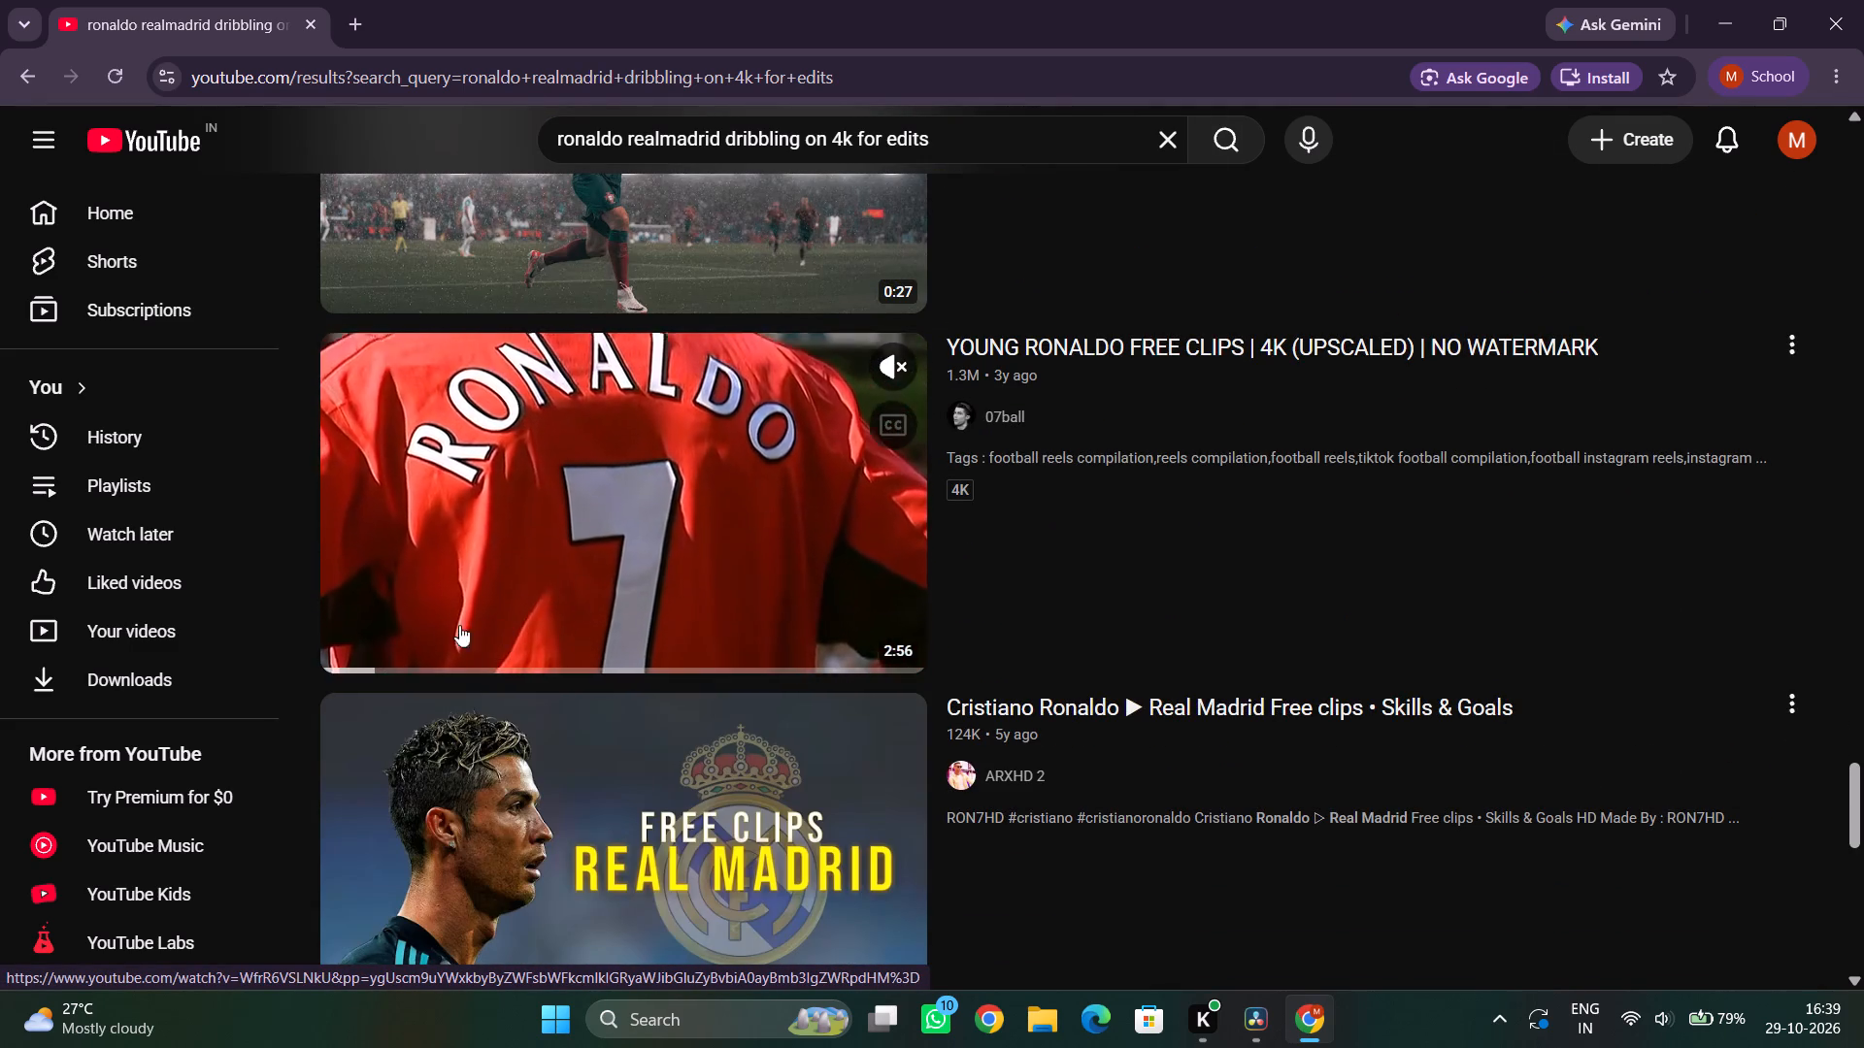
click(443, 653)
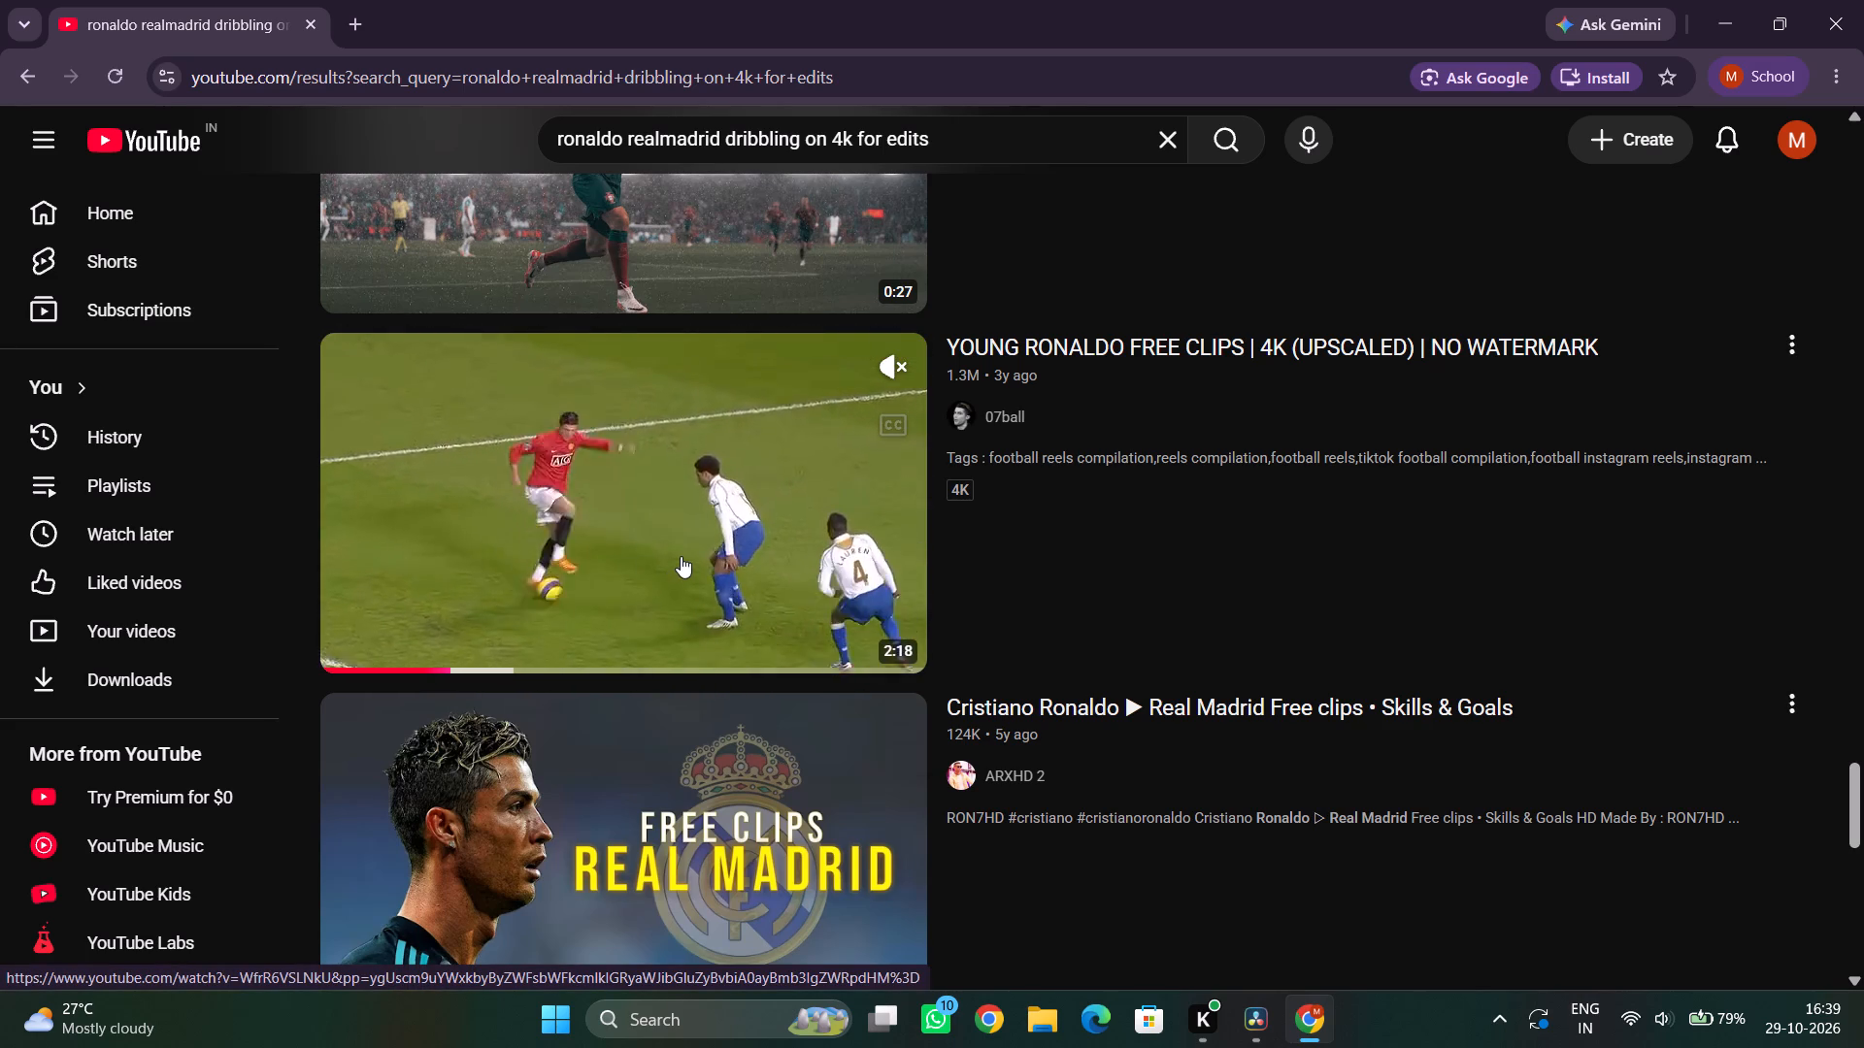
click(1798, 333)
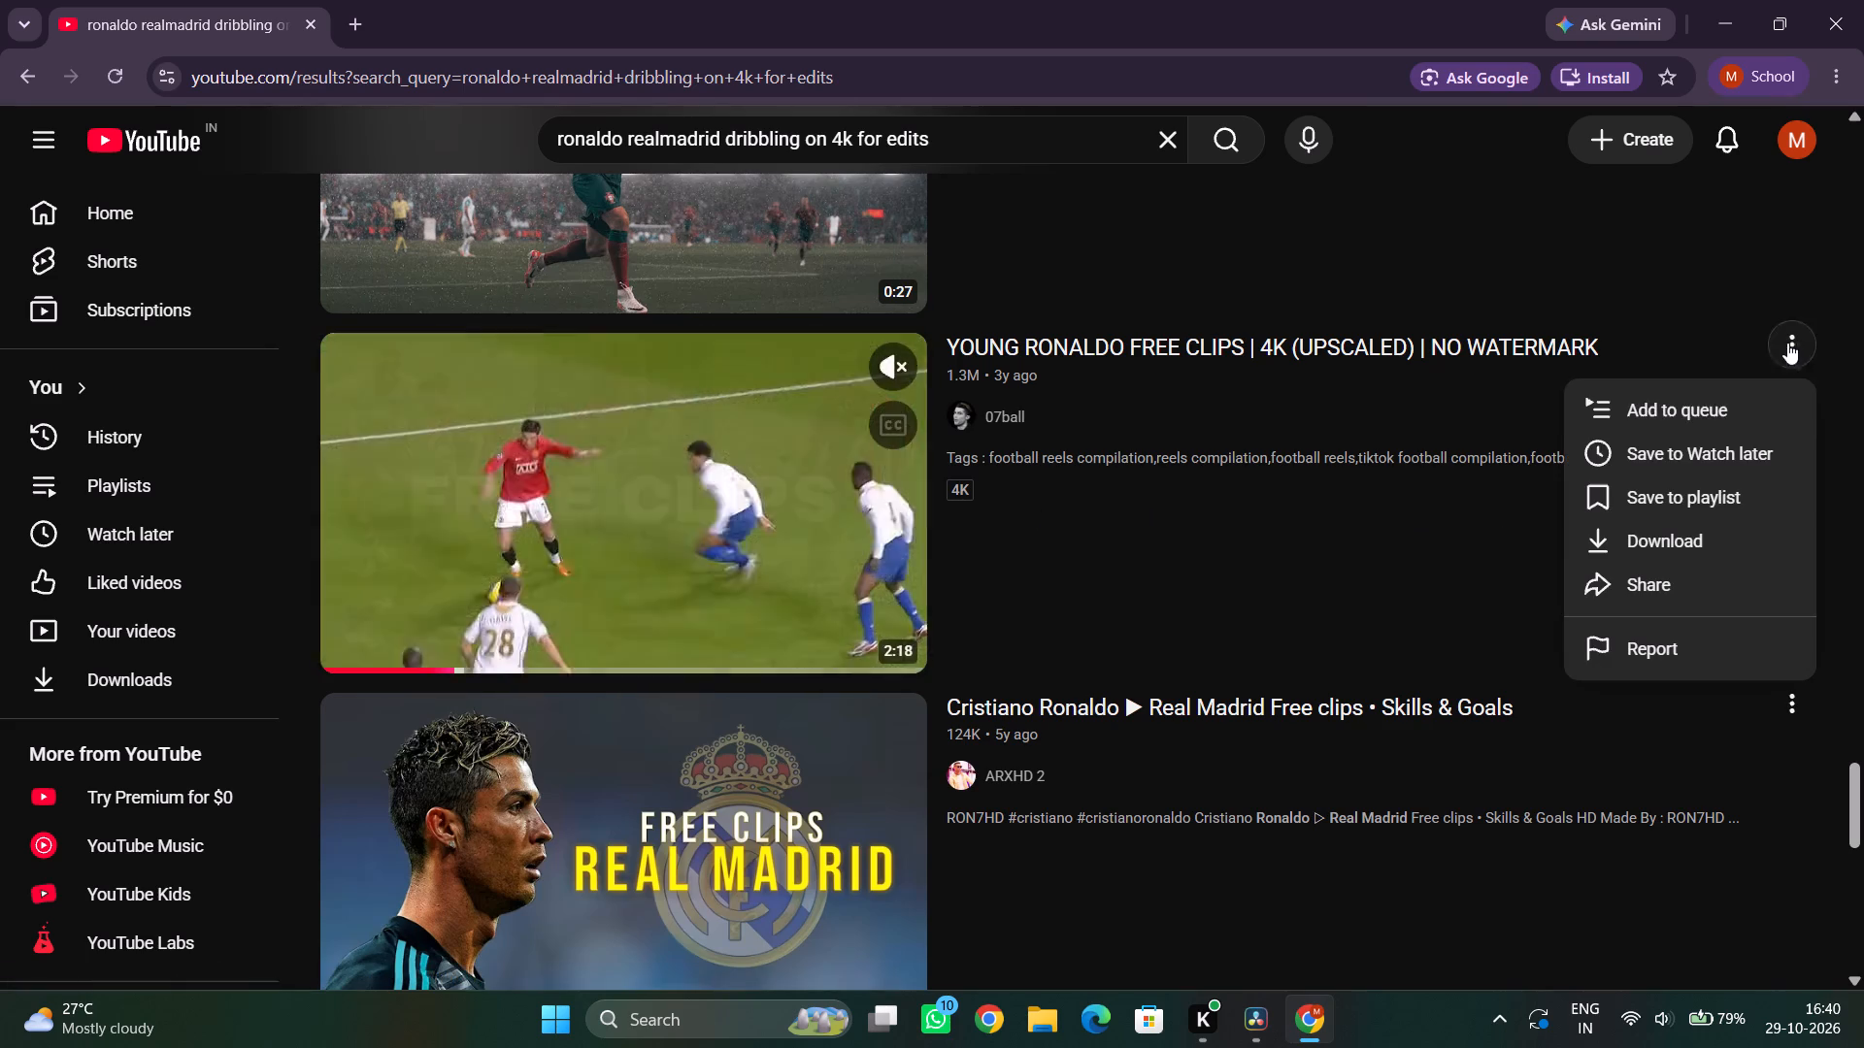
click(1683, 586)
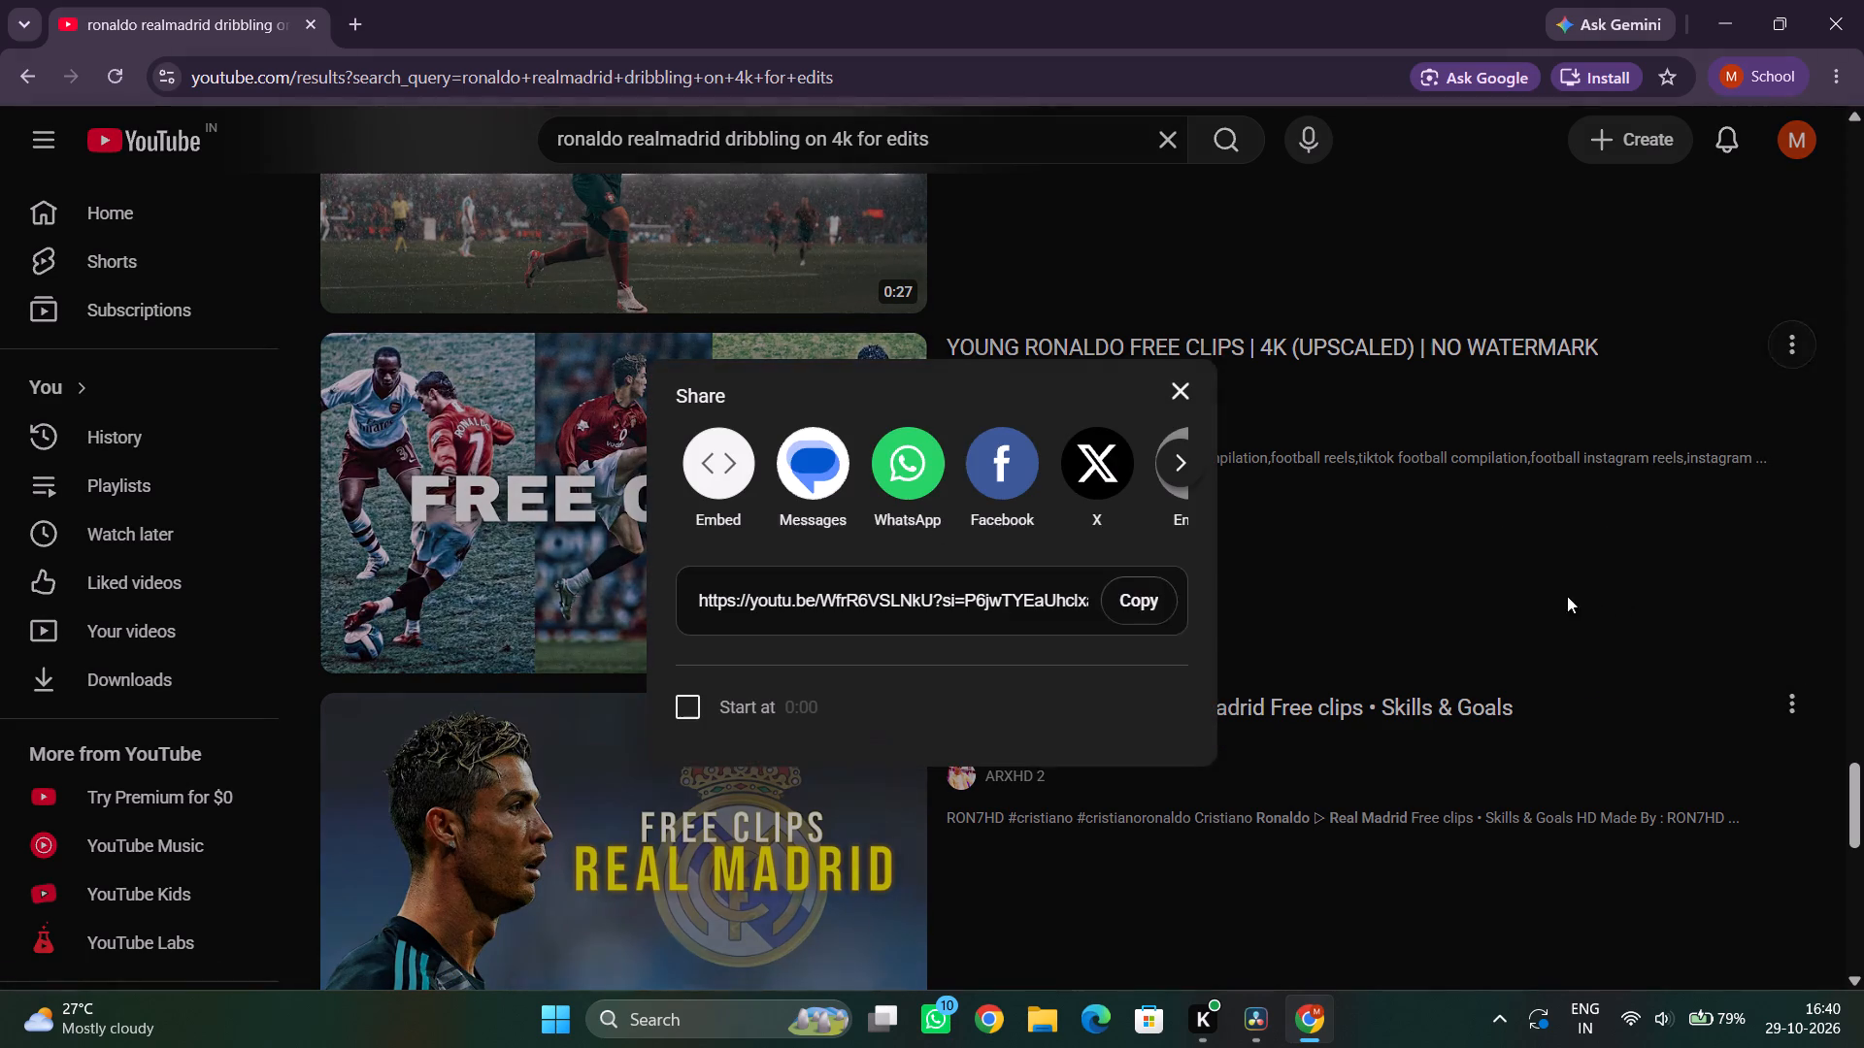
click(1147, 600)
click(1429, 590)
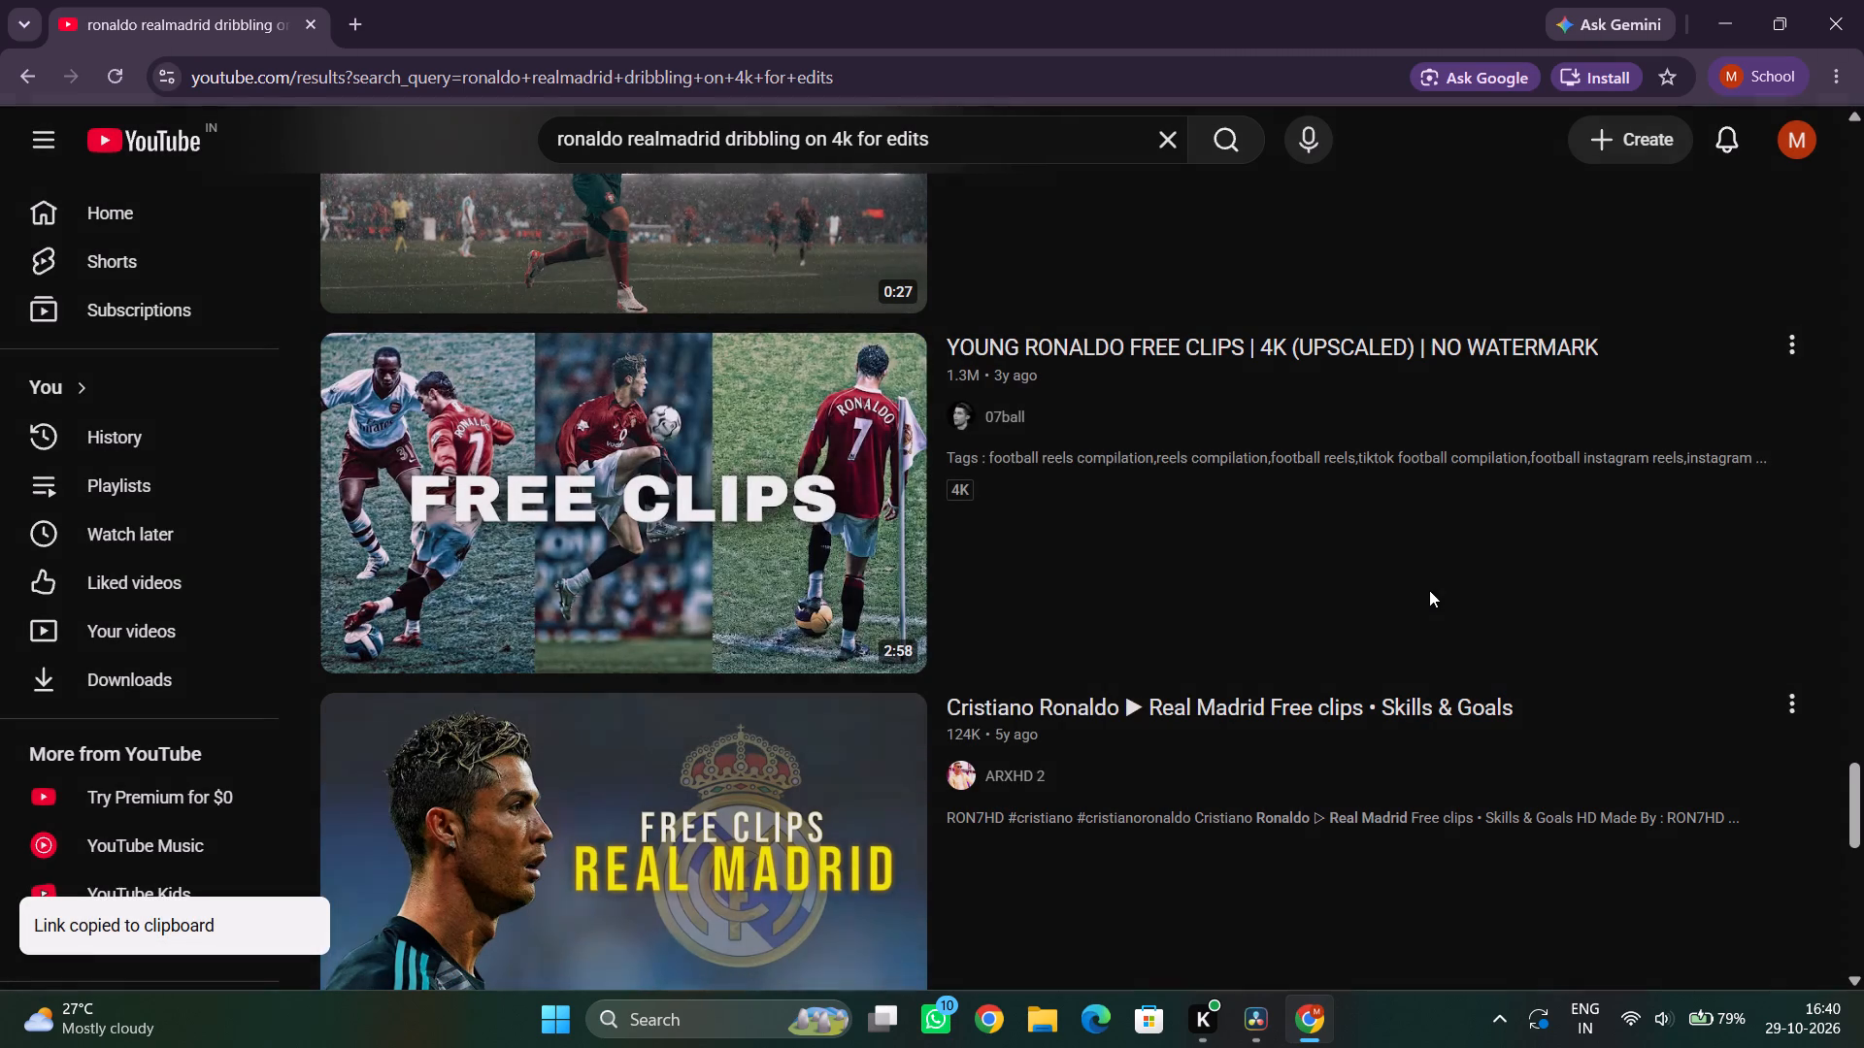
Skim the preview of "Cristiano Ronaldo ▶ Real Madrid Free clips • Skills & Goals" and copy the video's share link.
scroll(785, 800, down, 1)
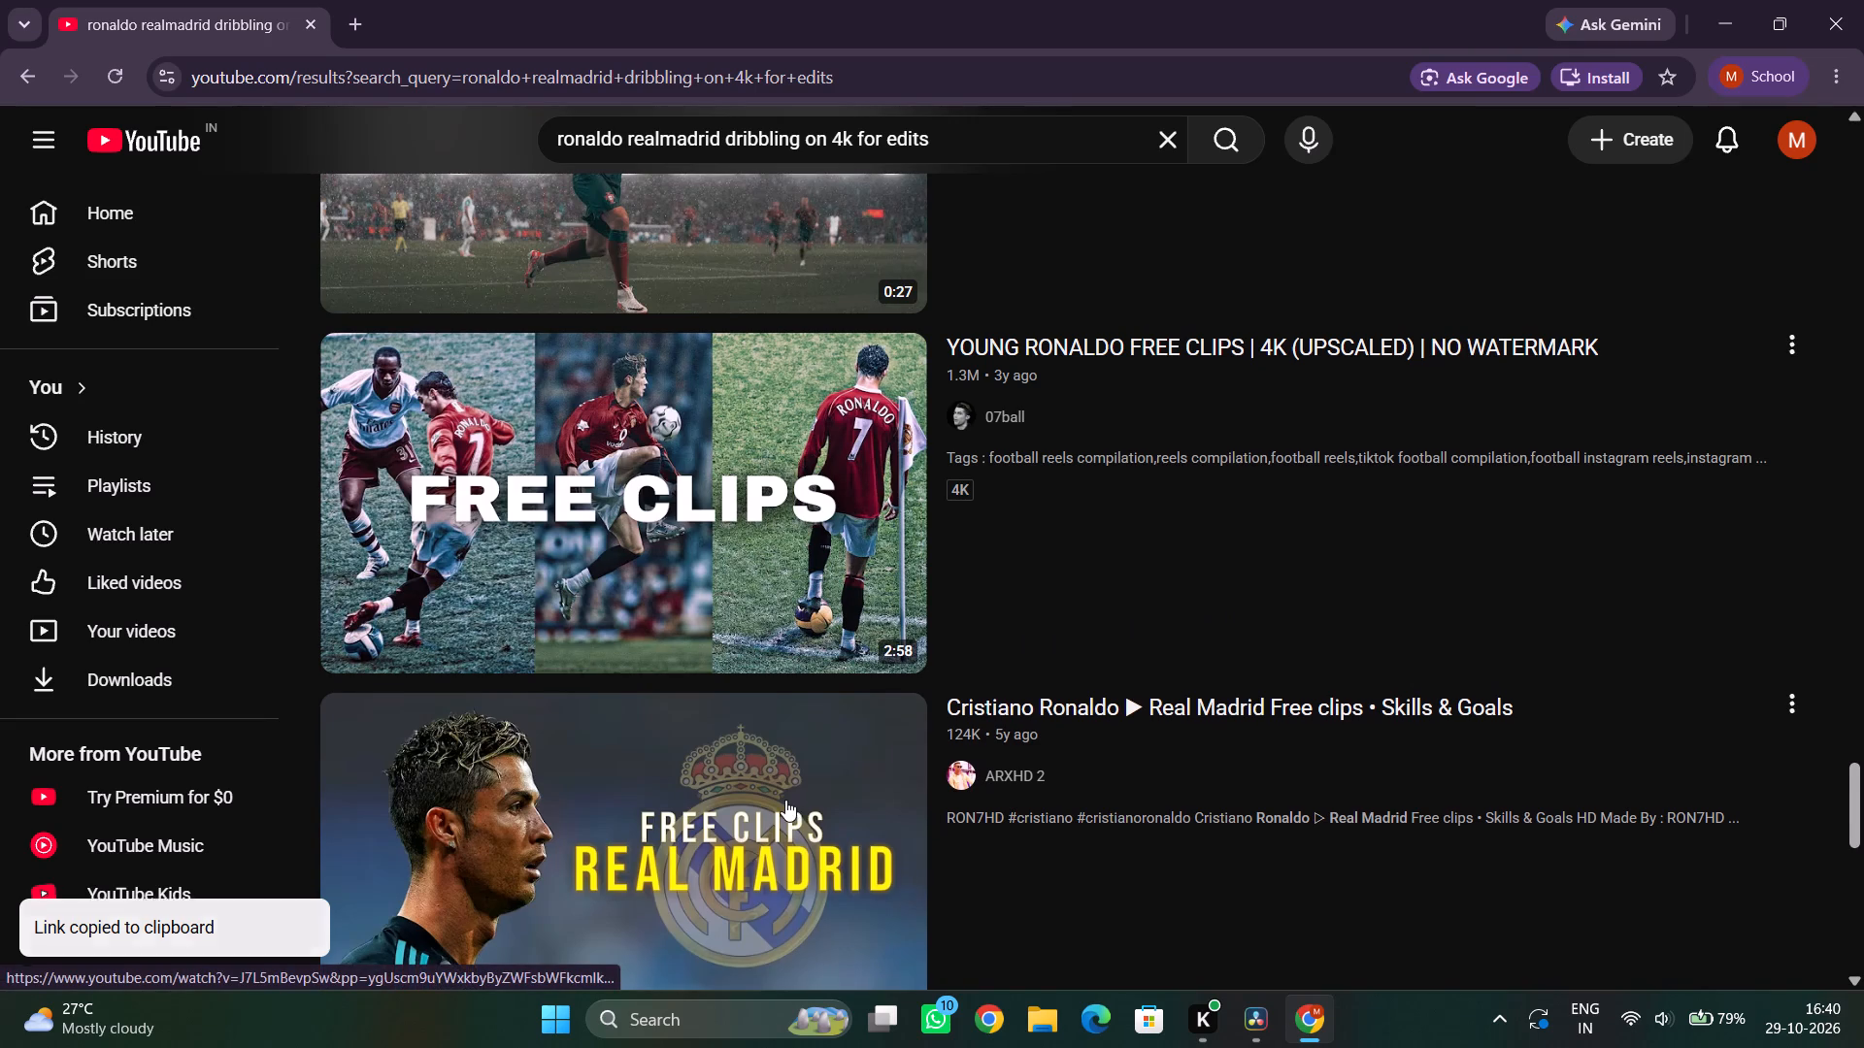
scroll(715, 772, down, 1)
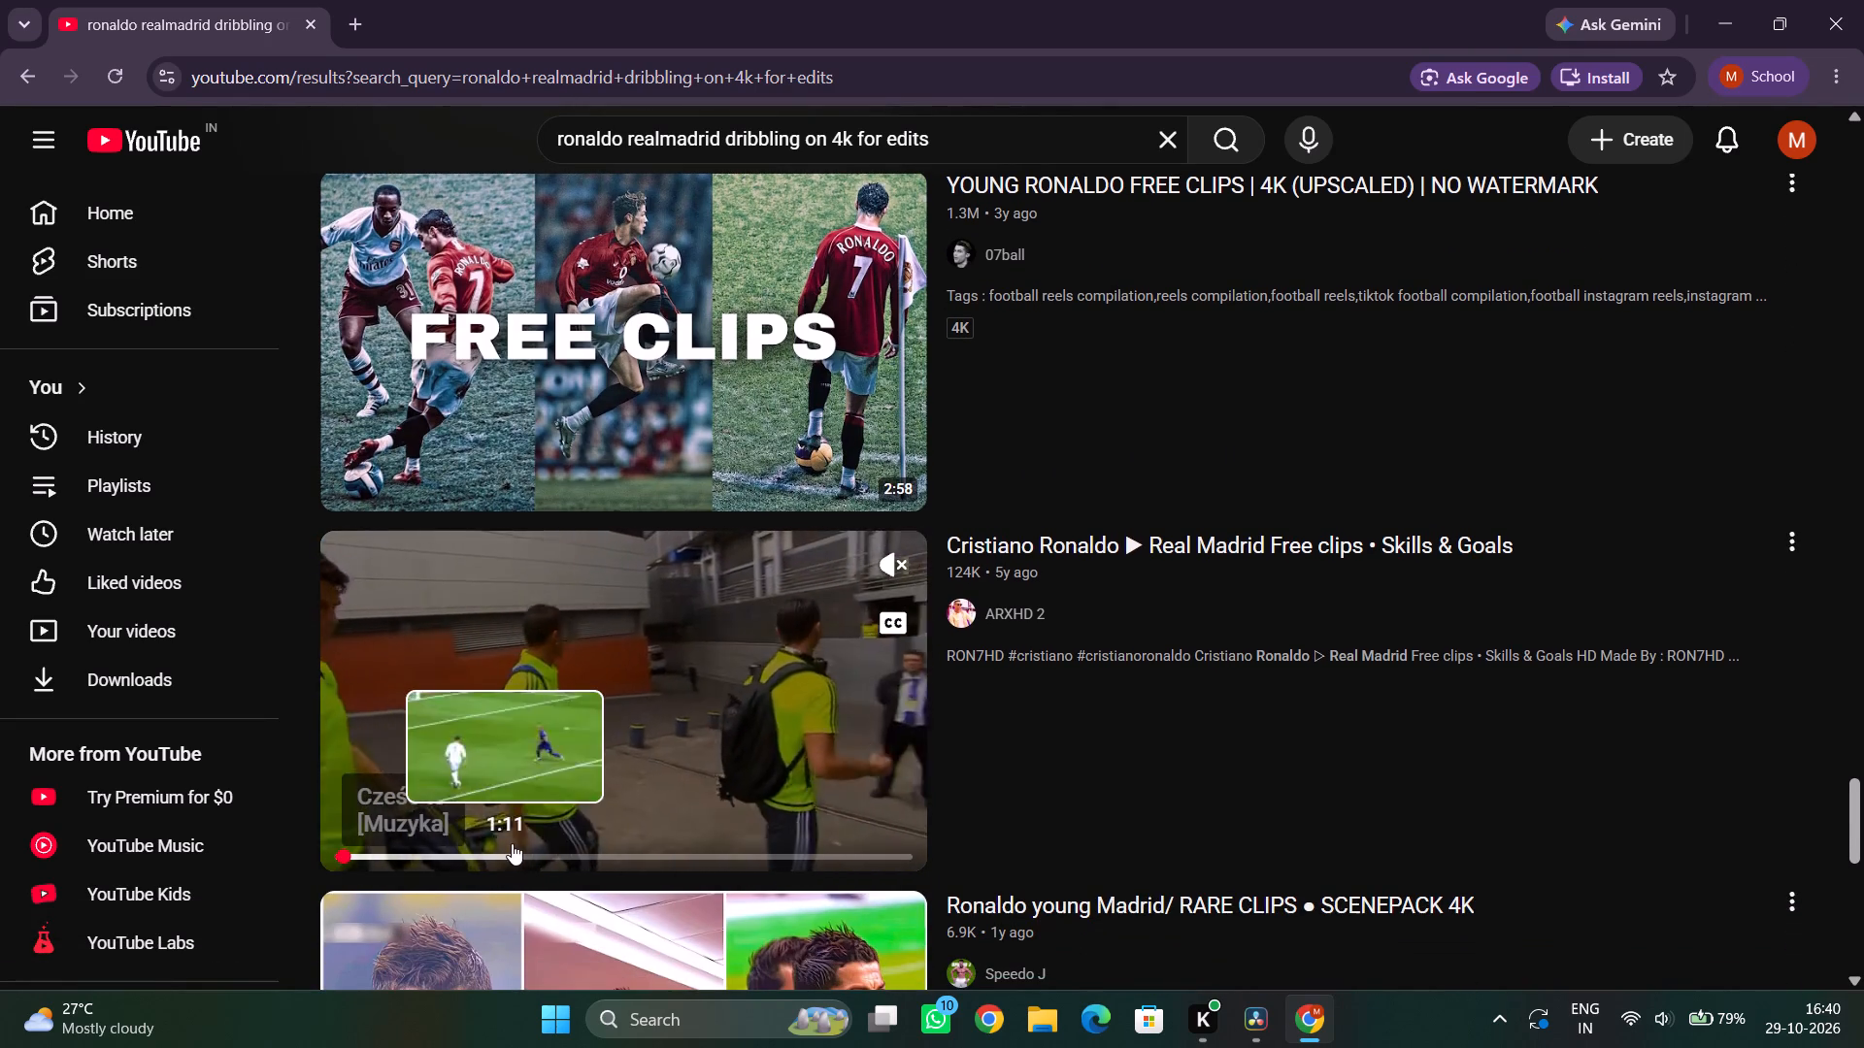
click(482, 846)
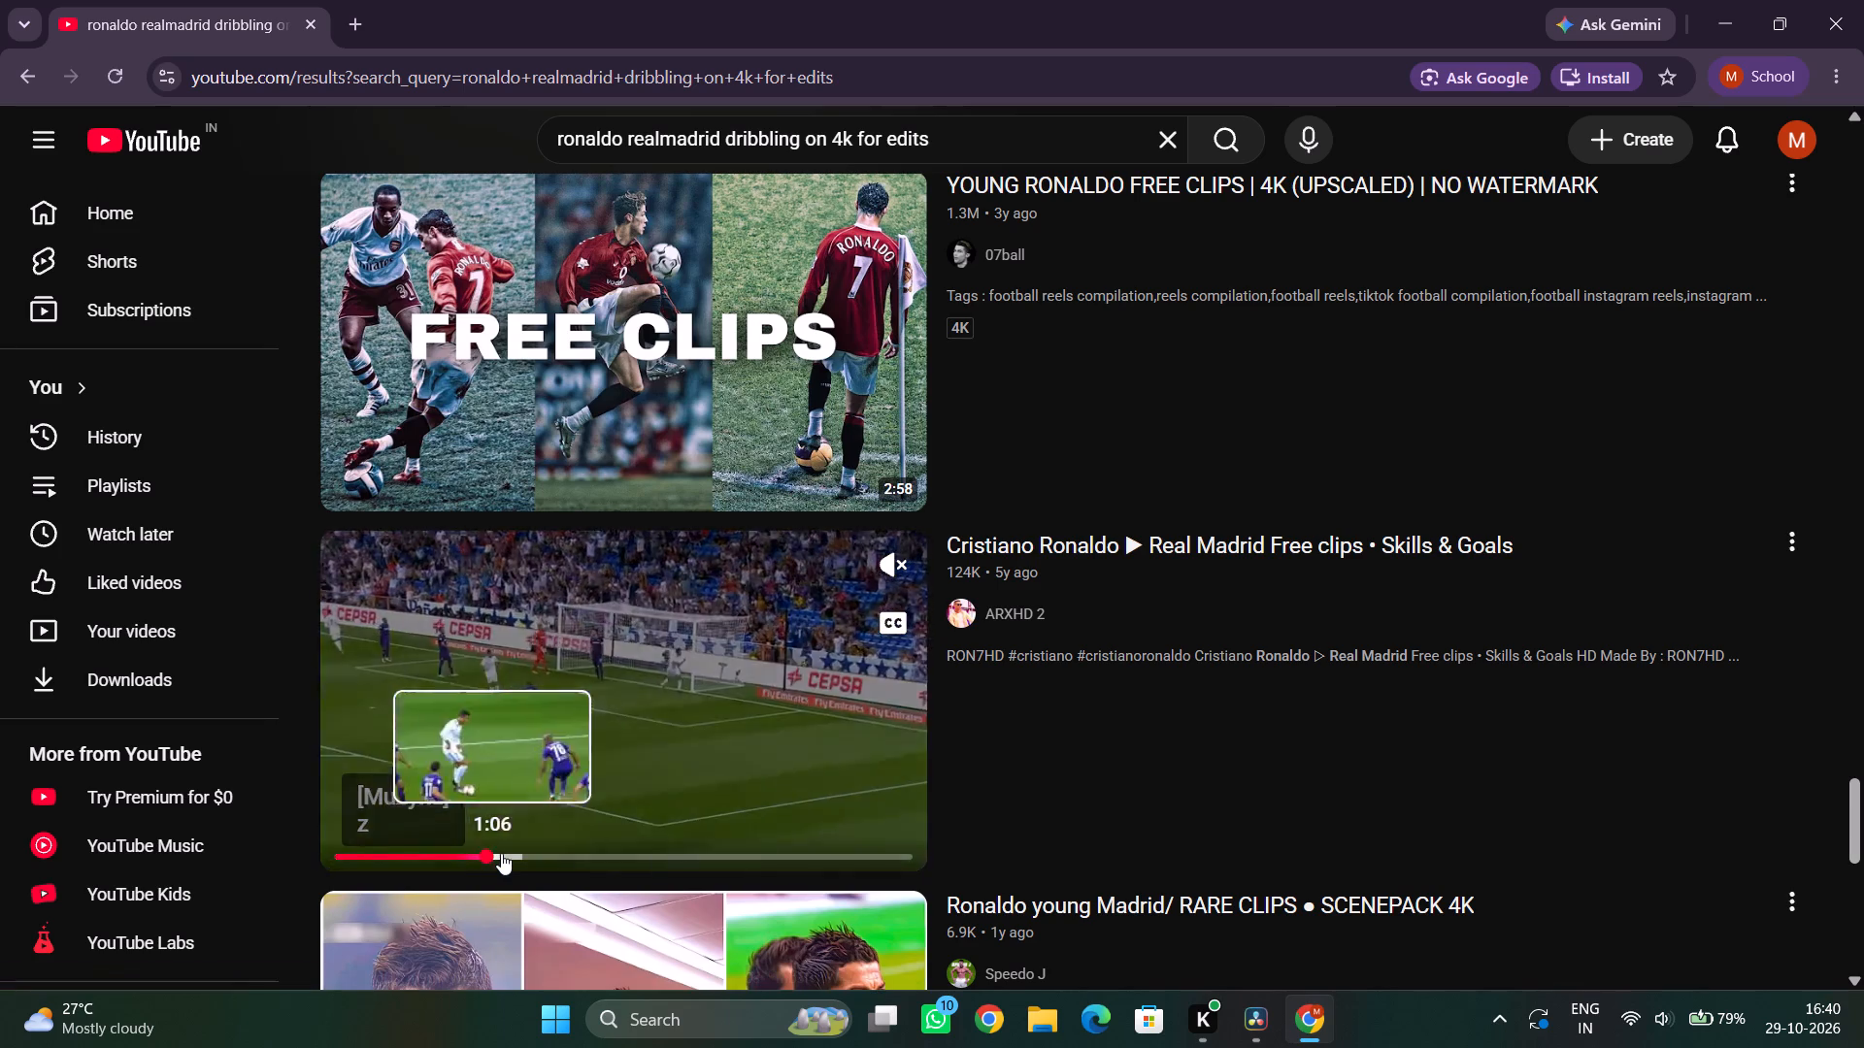
click(504, 852)
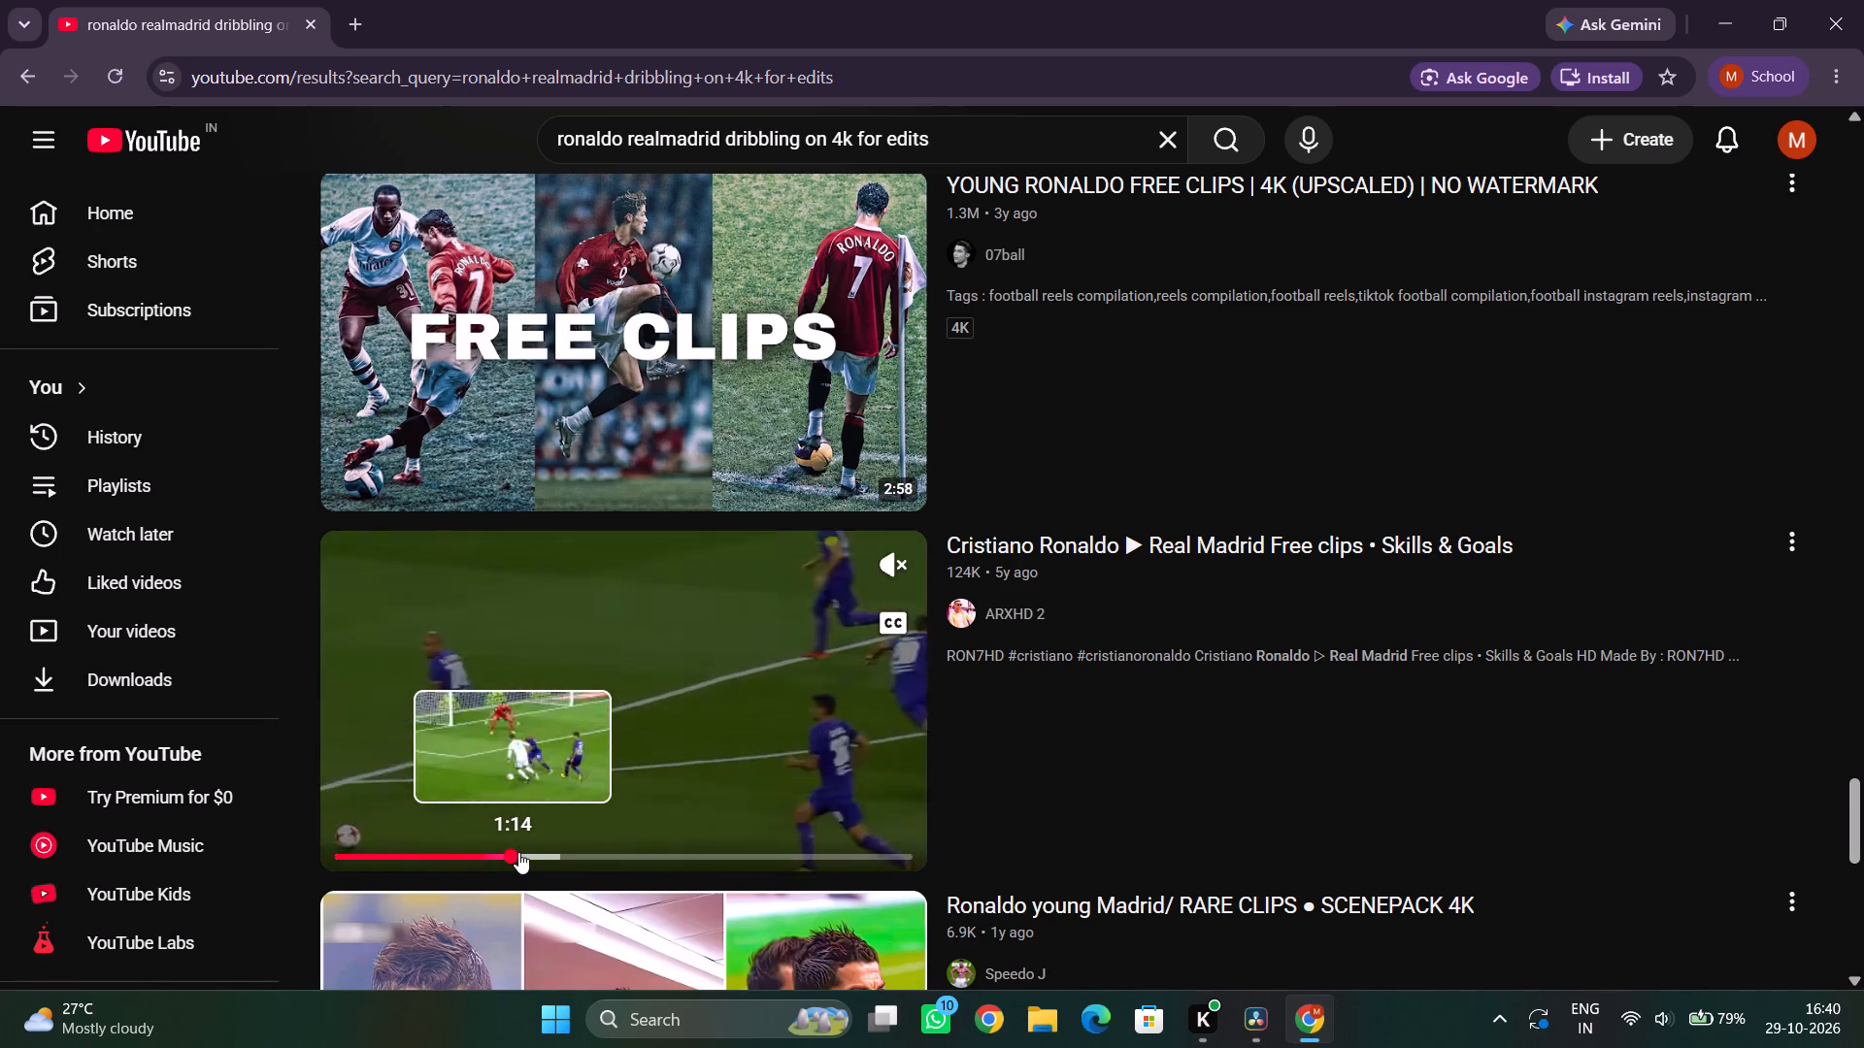
click(518, 852)
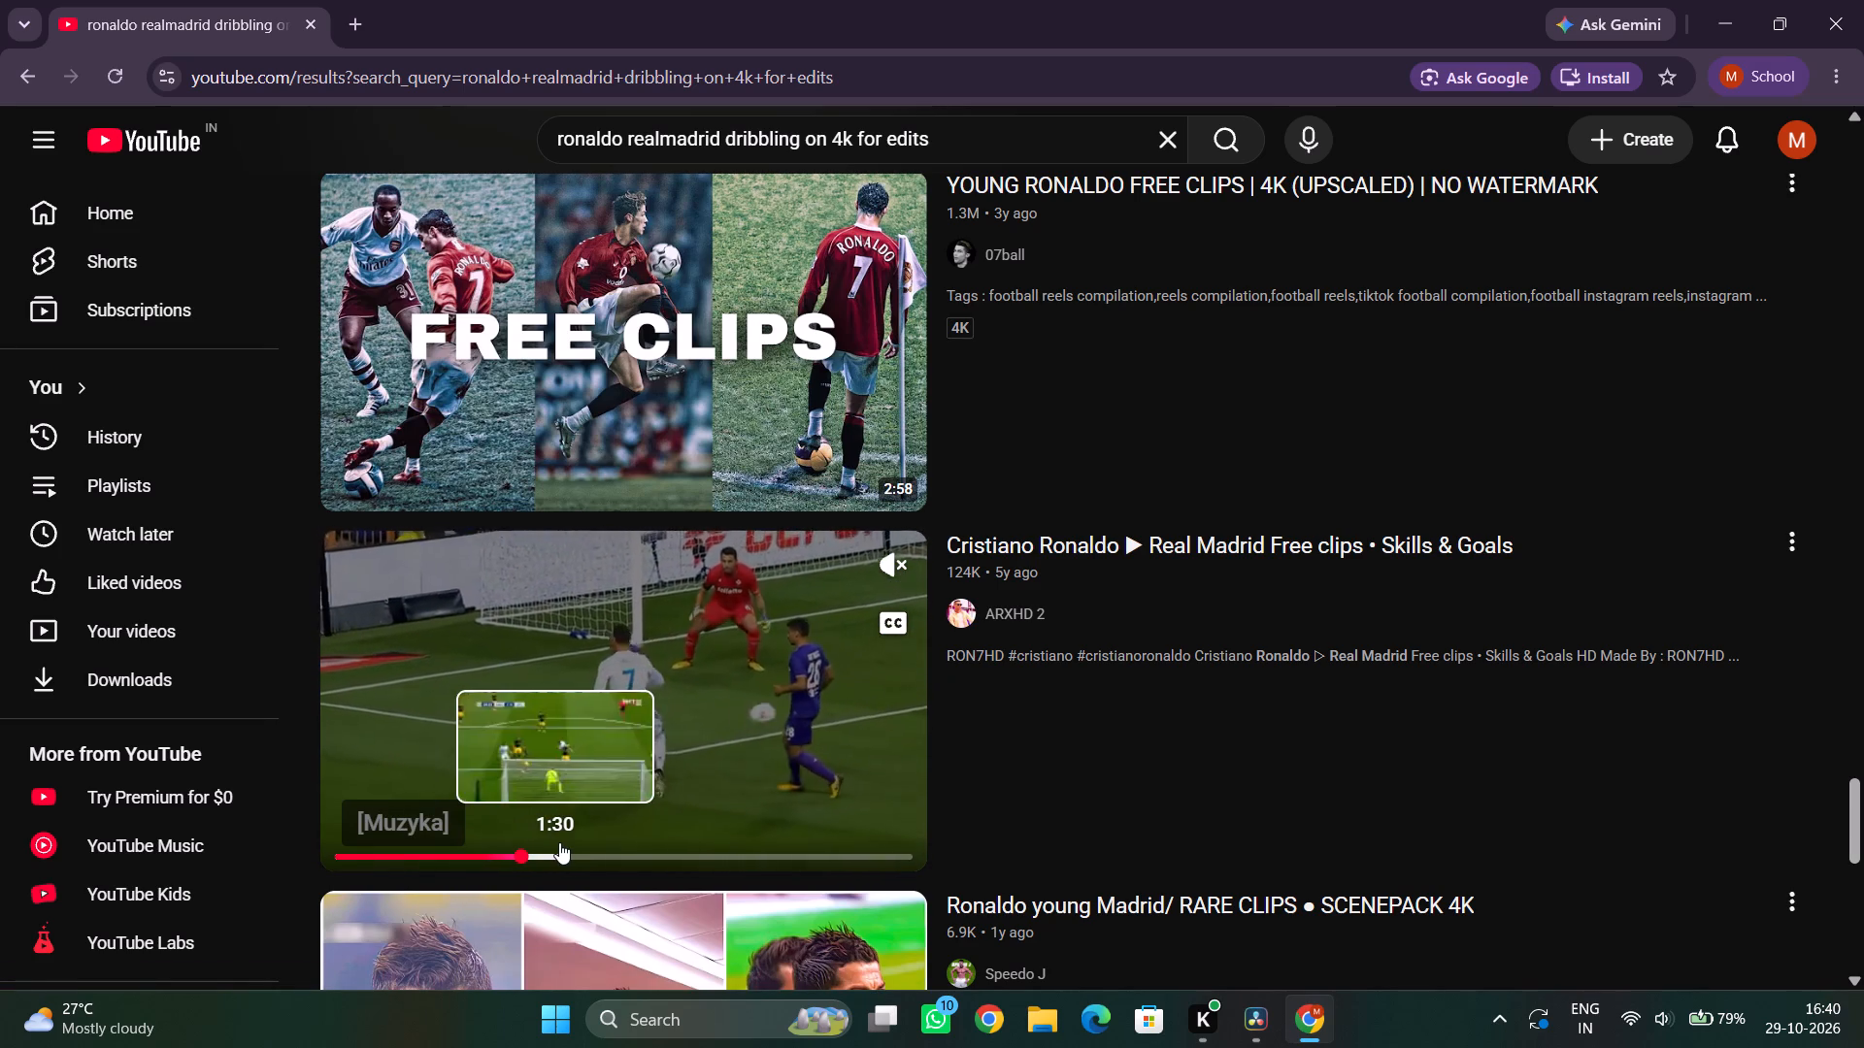
click(588, 846)
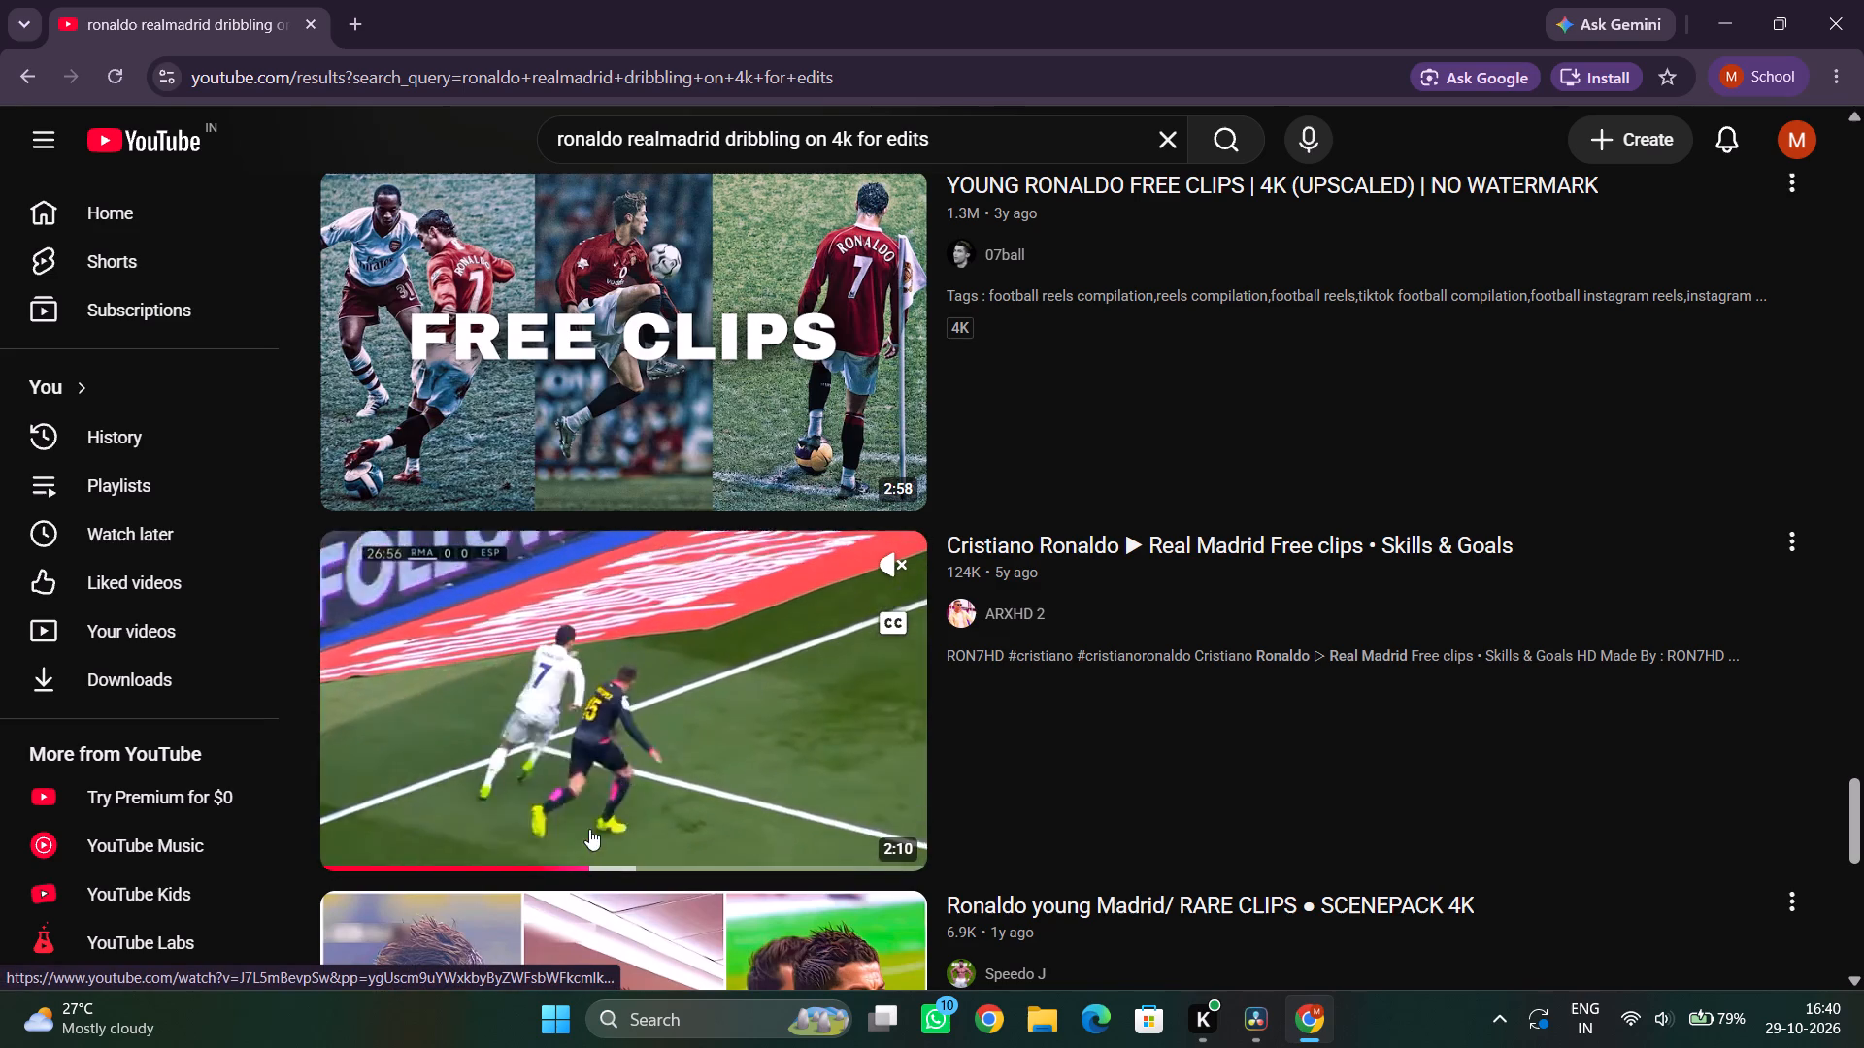
click(579, 847)
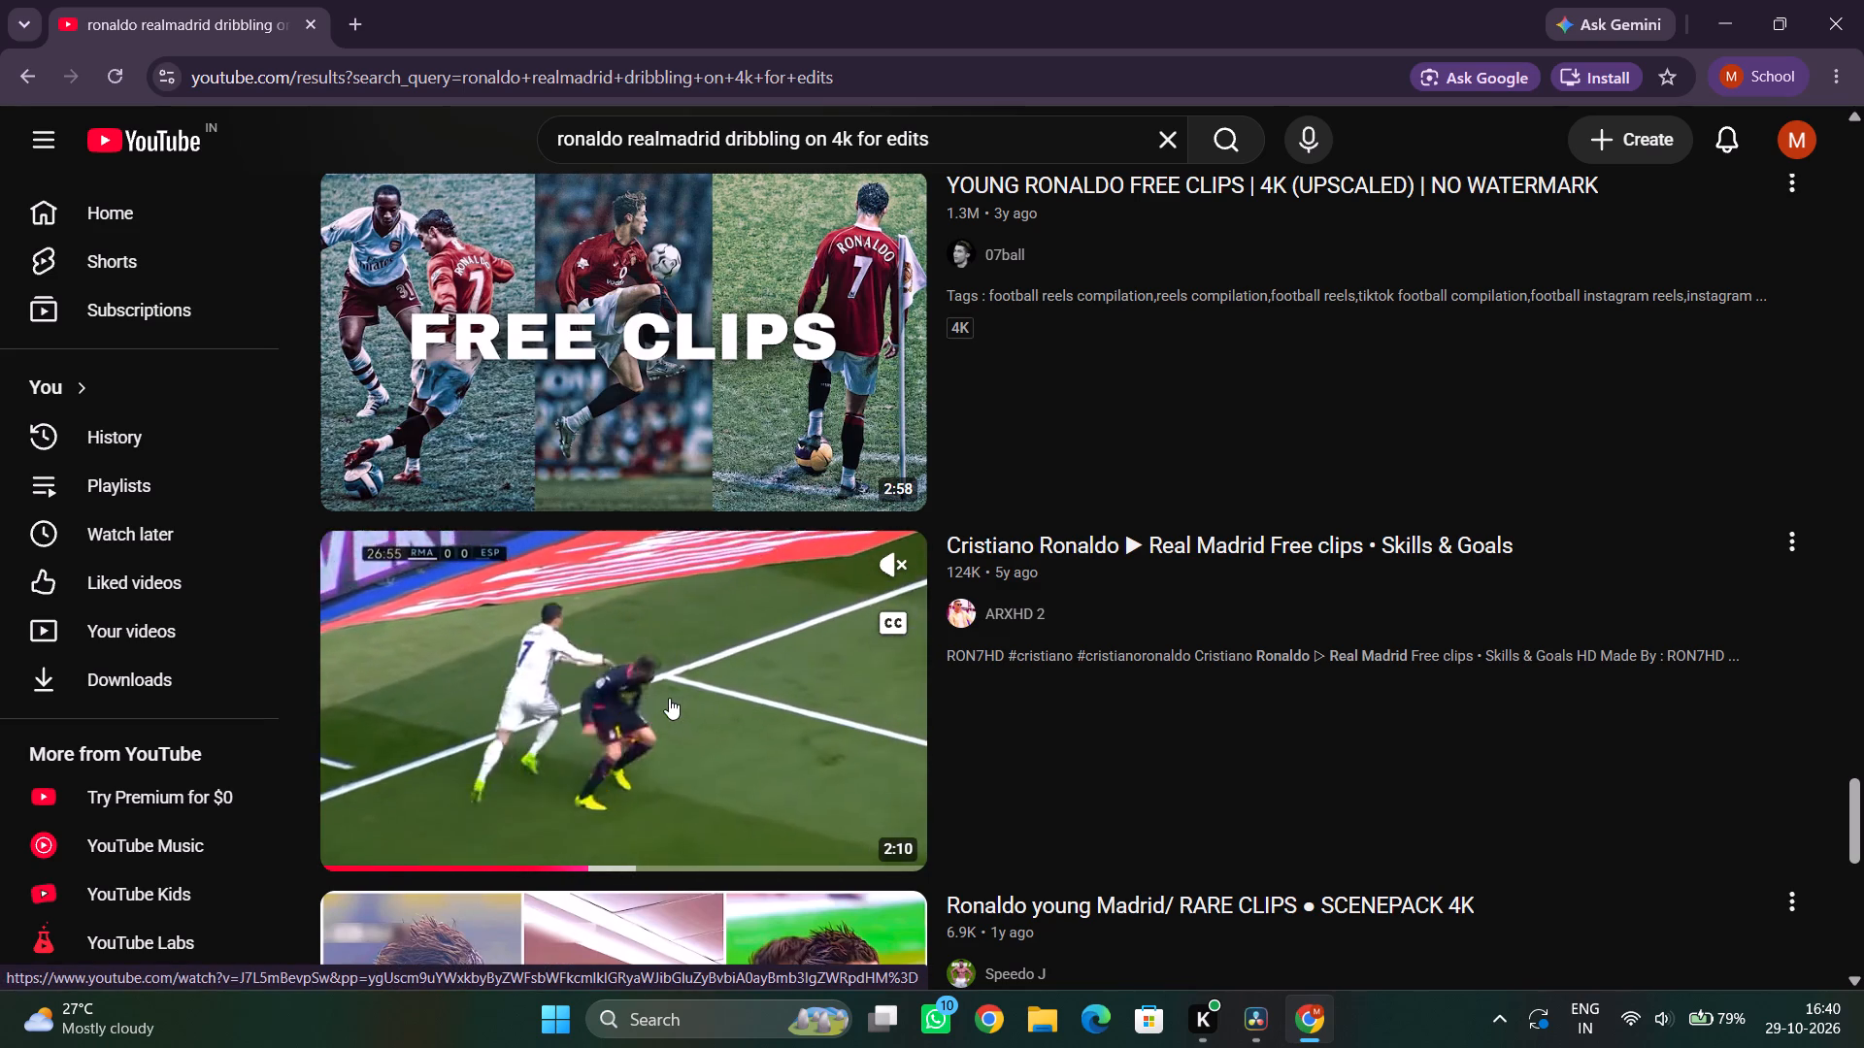
click(1795, 536)
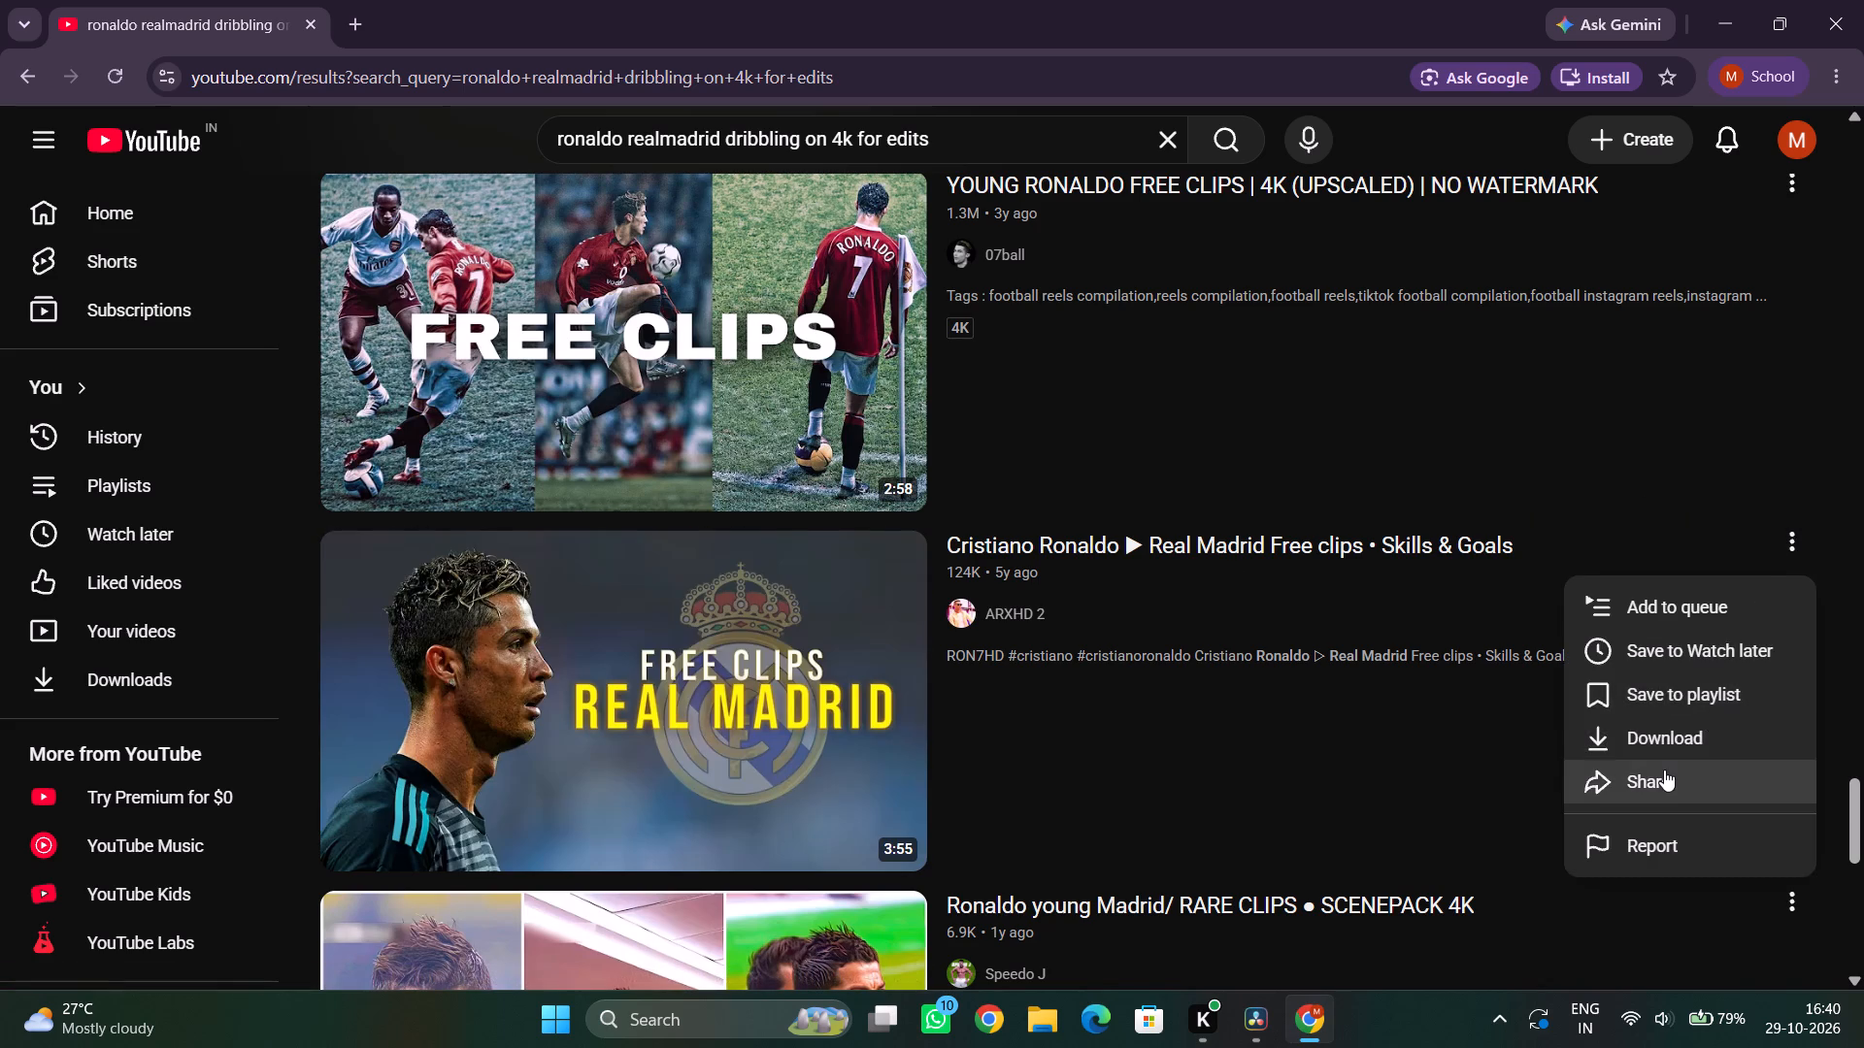
click(1664, 770)
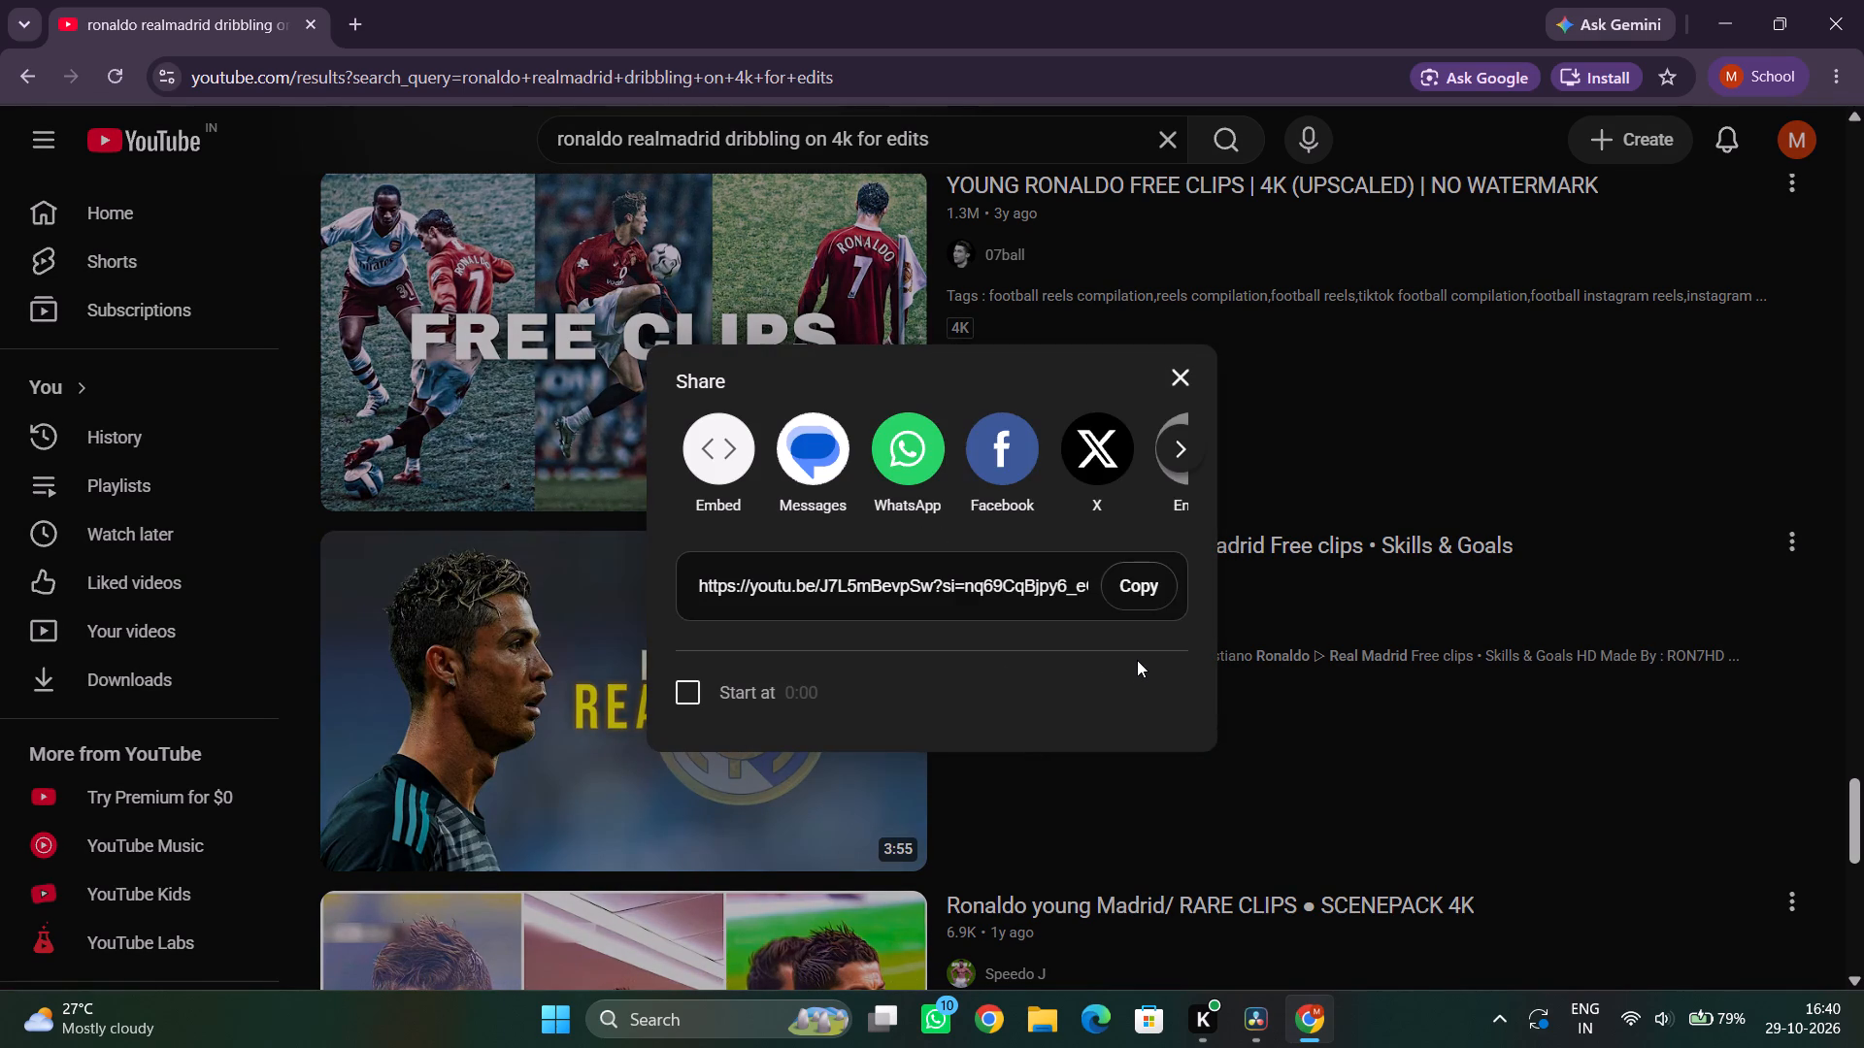
click(1135, 600)
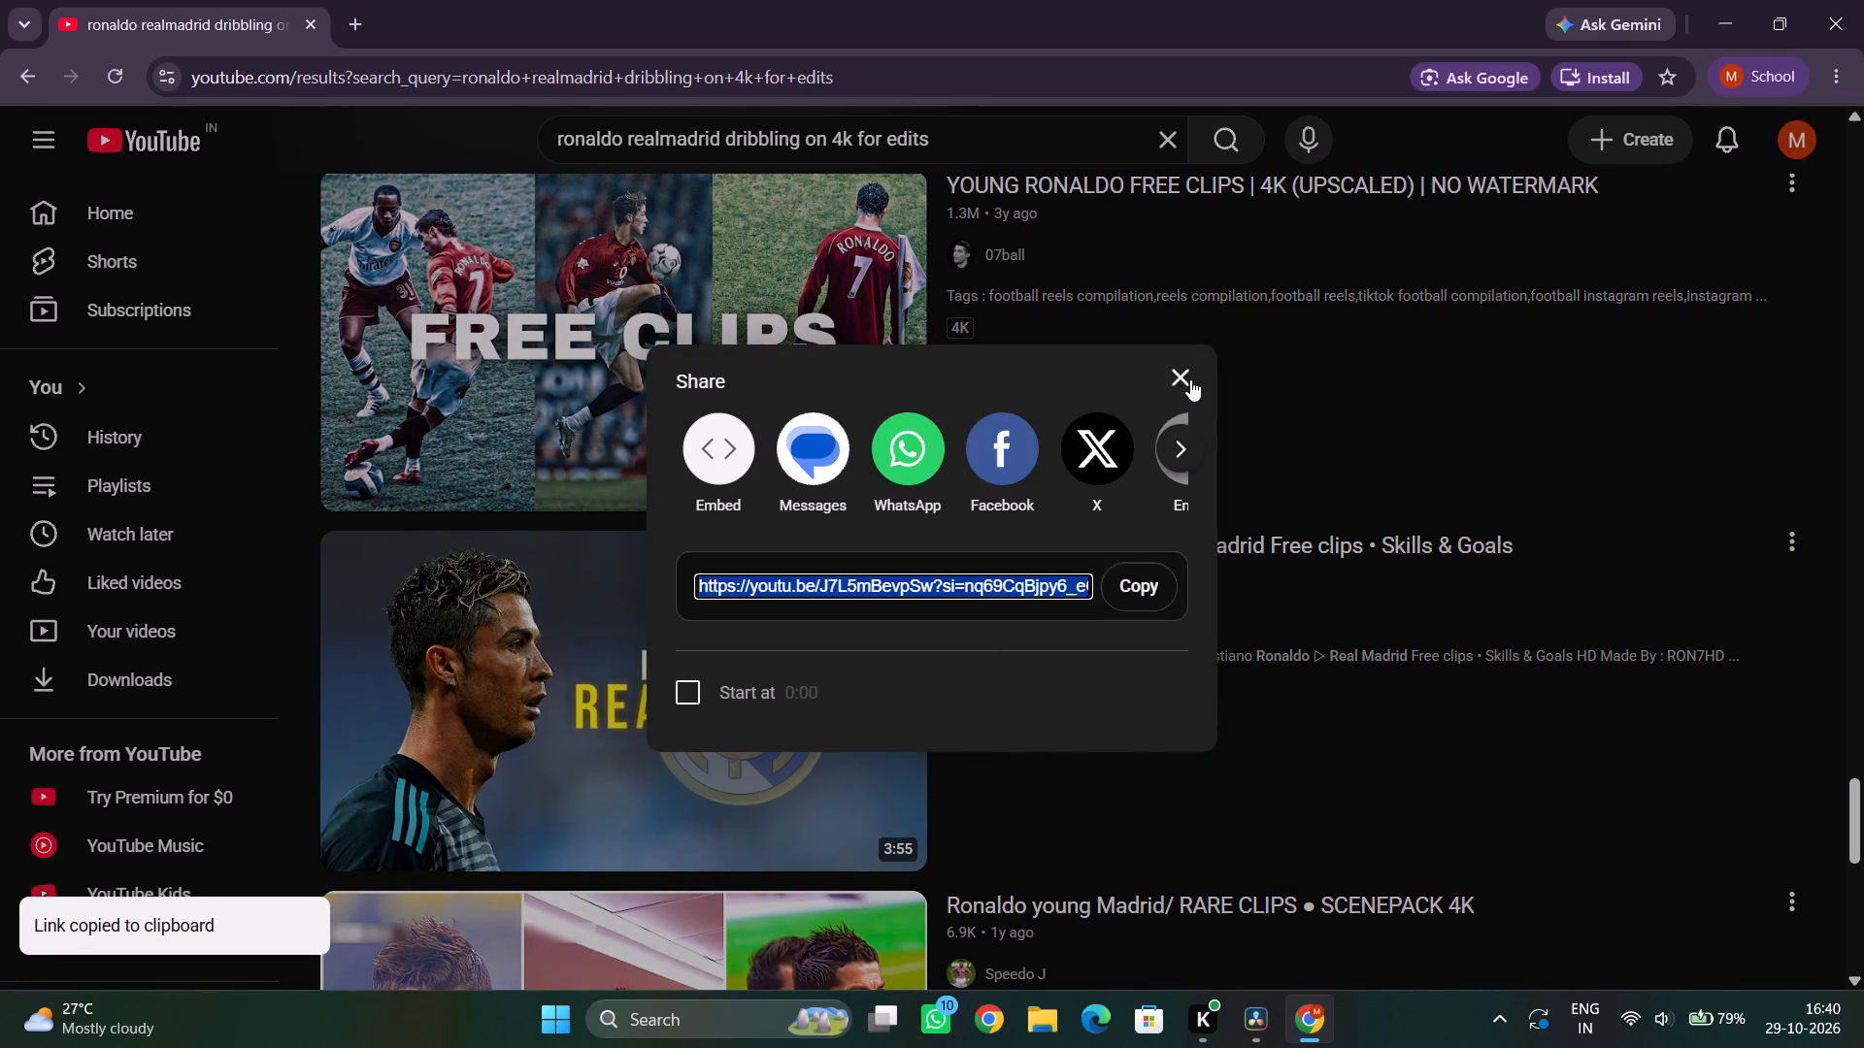
click(1187, 378)
Skim the preview of "Ronaldo young Madrid/ RARE CLIPS ● SCENEPACK 4K" and look through the further search results for usable footage.
scroll(933, 635, down, 6)
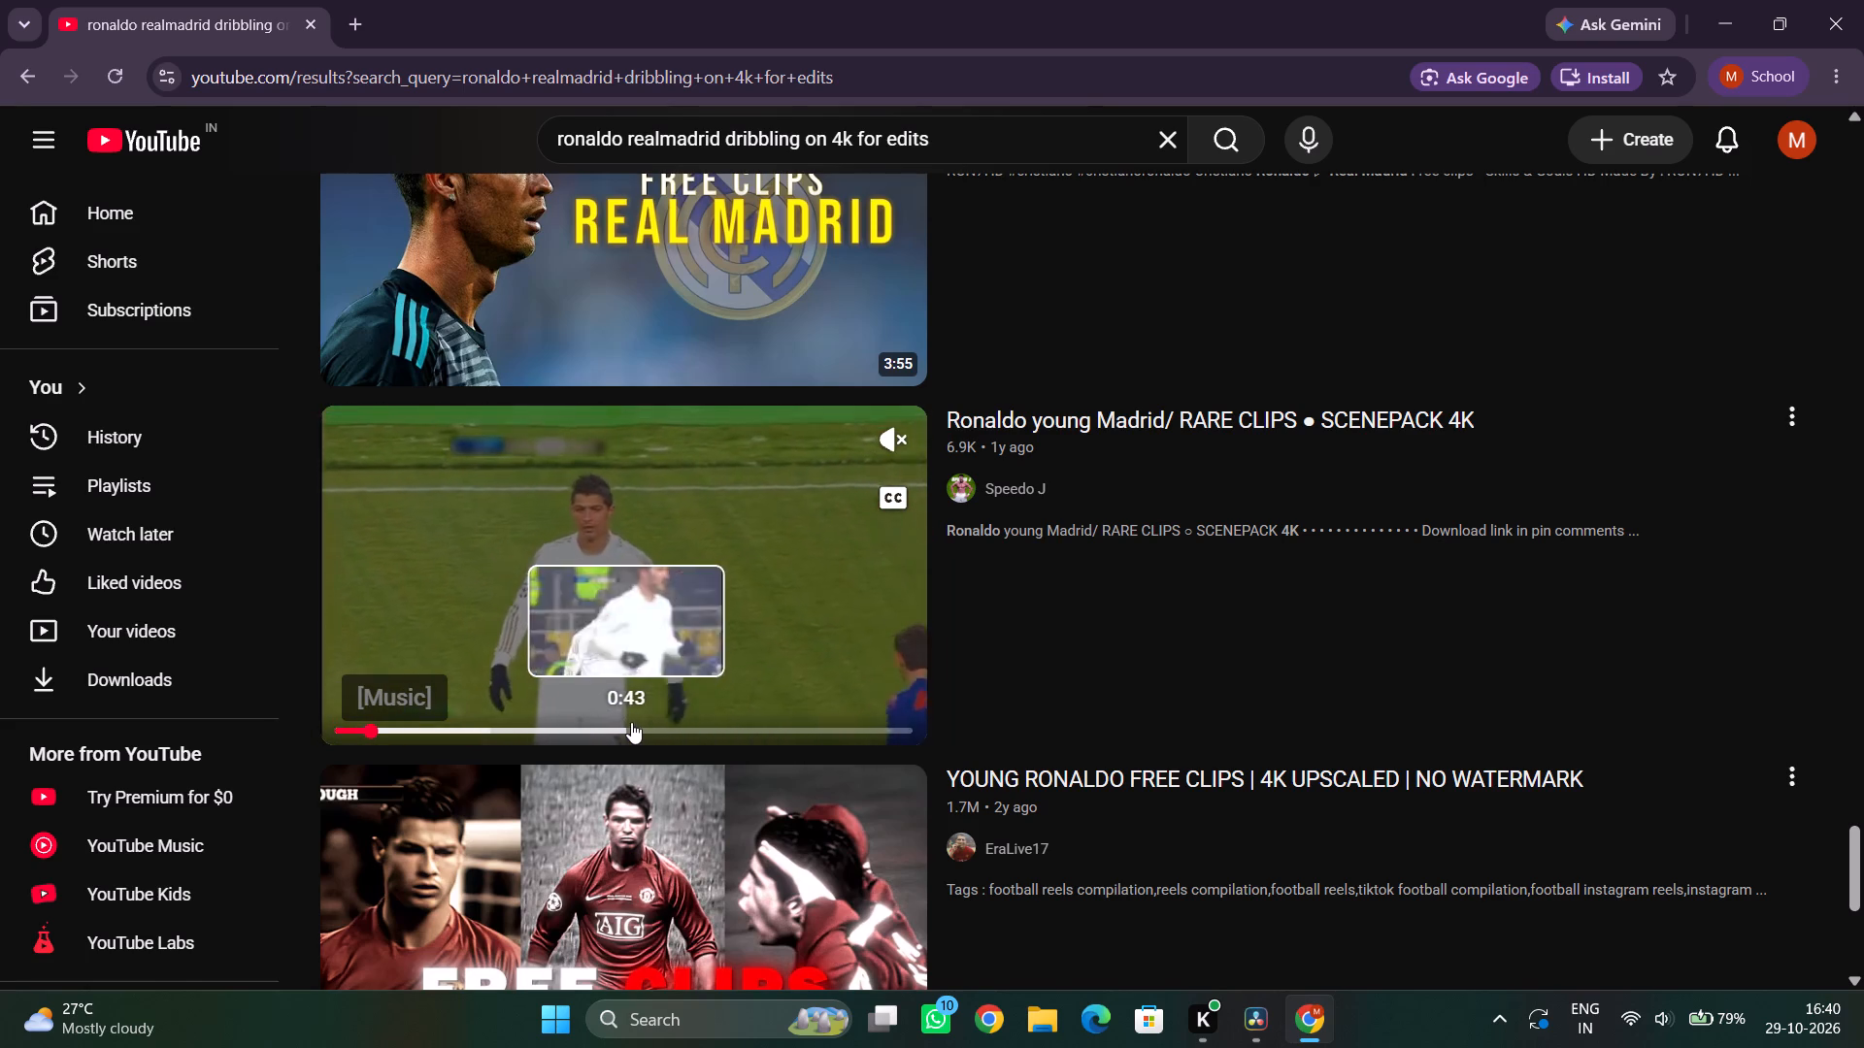
click(747, 729)
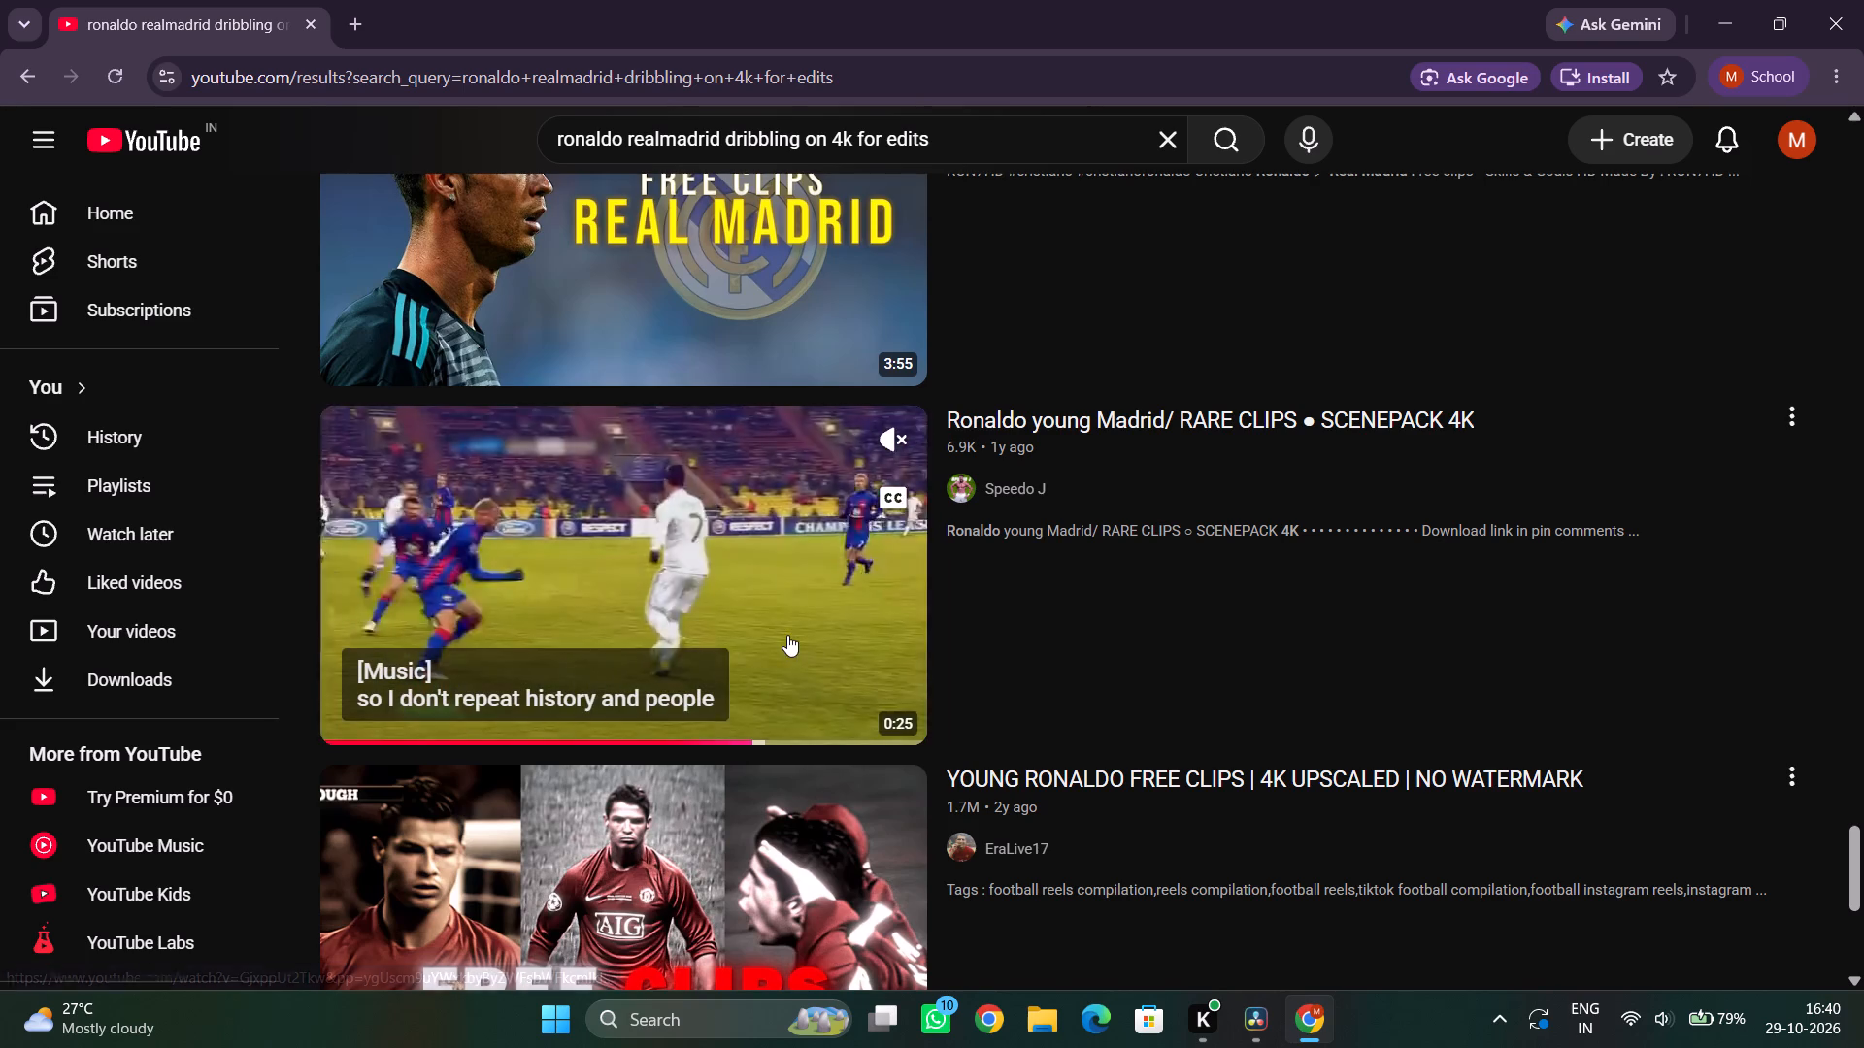
scroll(784, 641, down, 10)
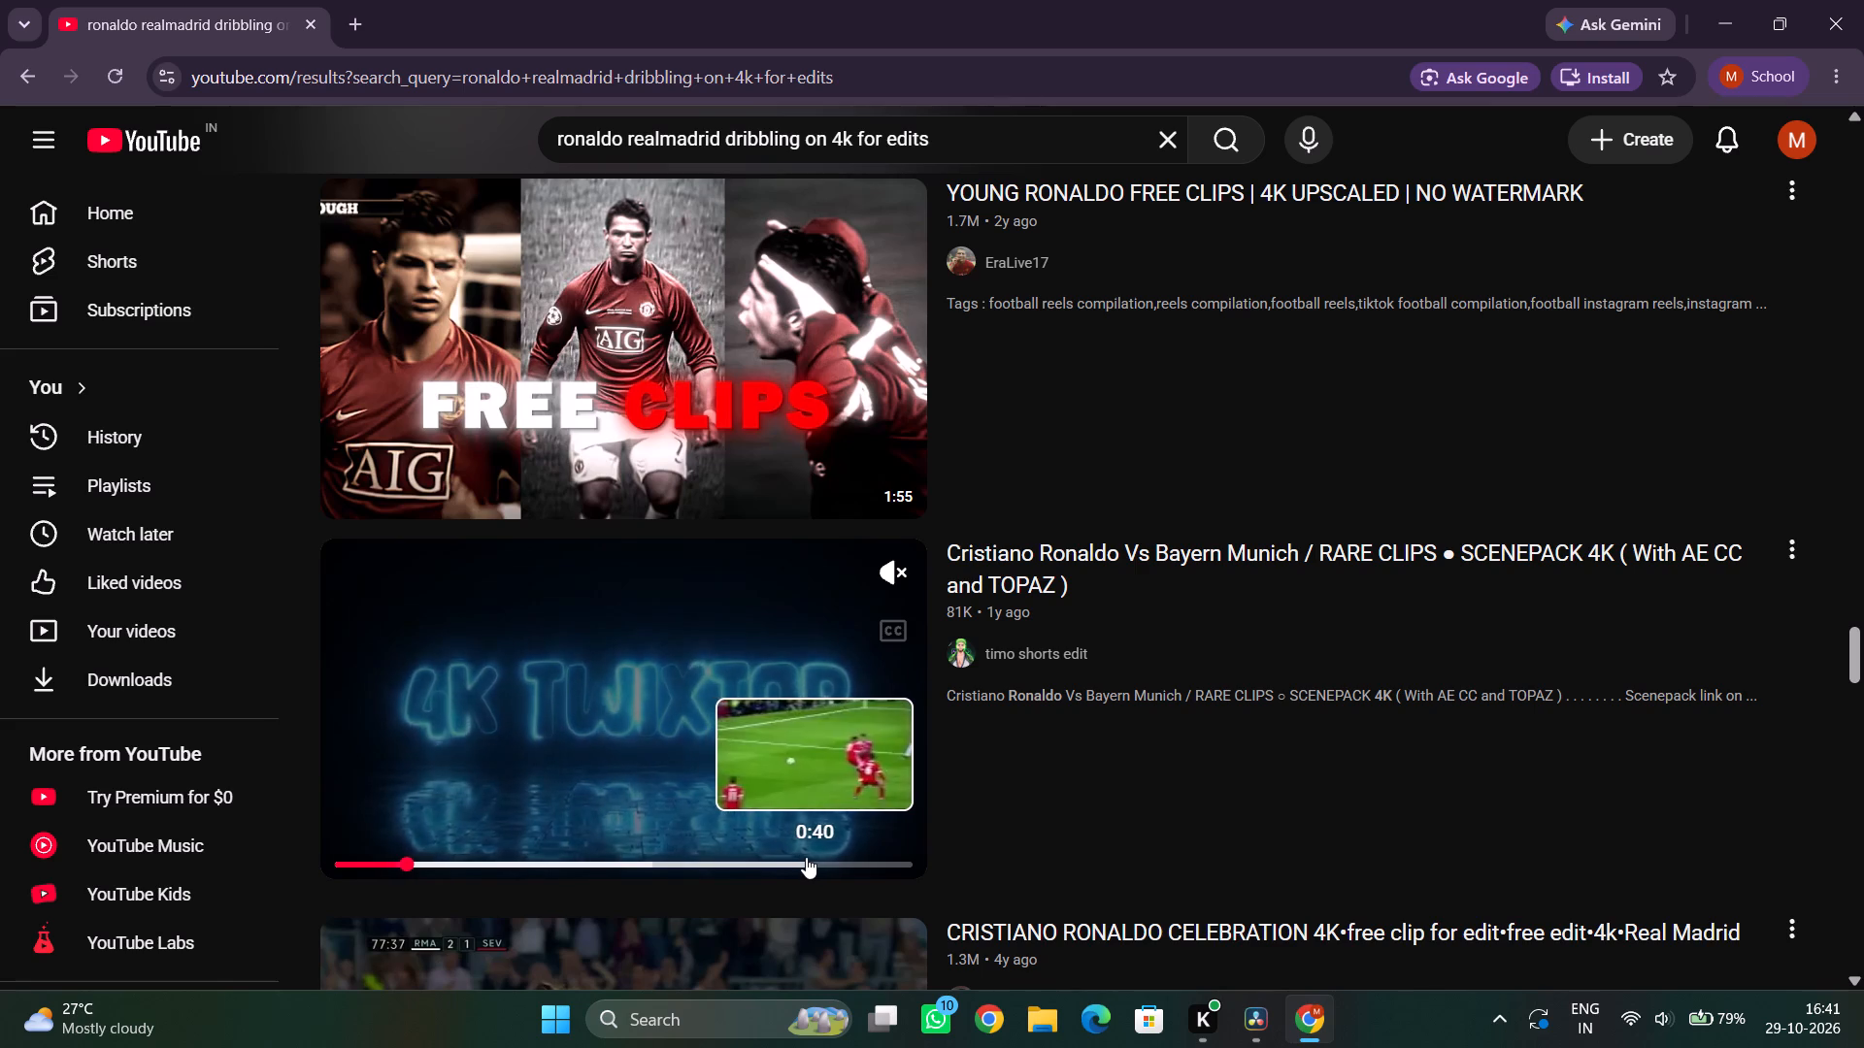
scroll(824, 808, down, 9)
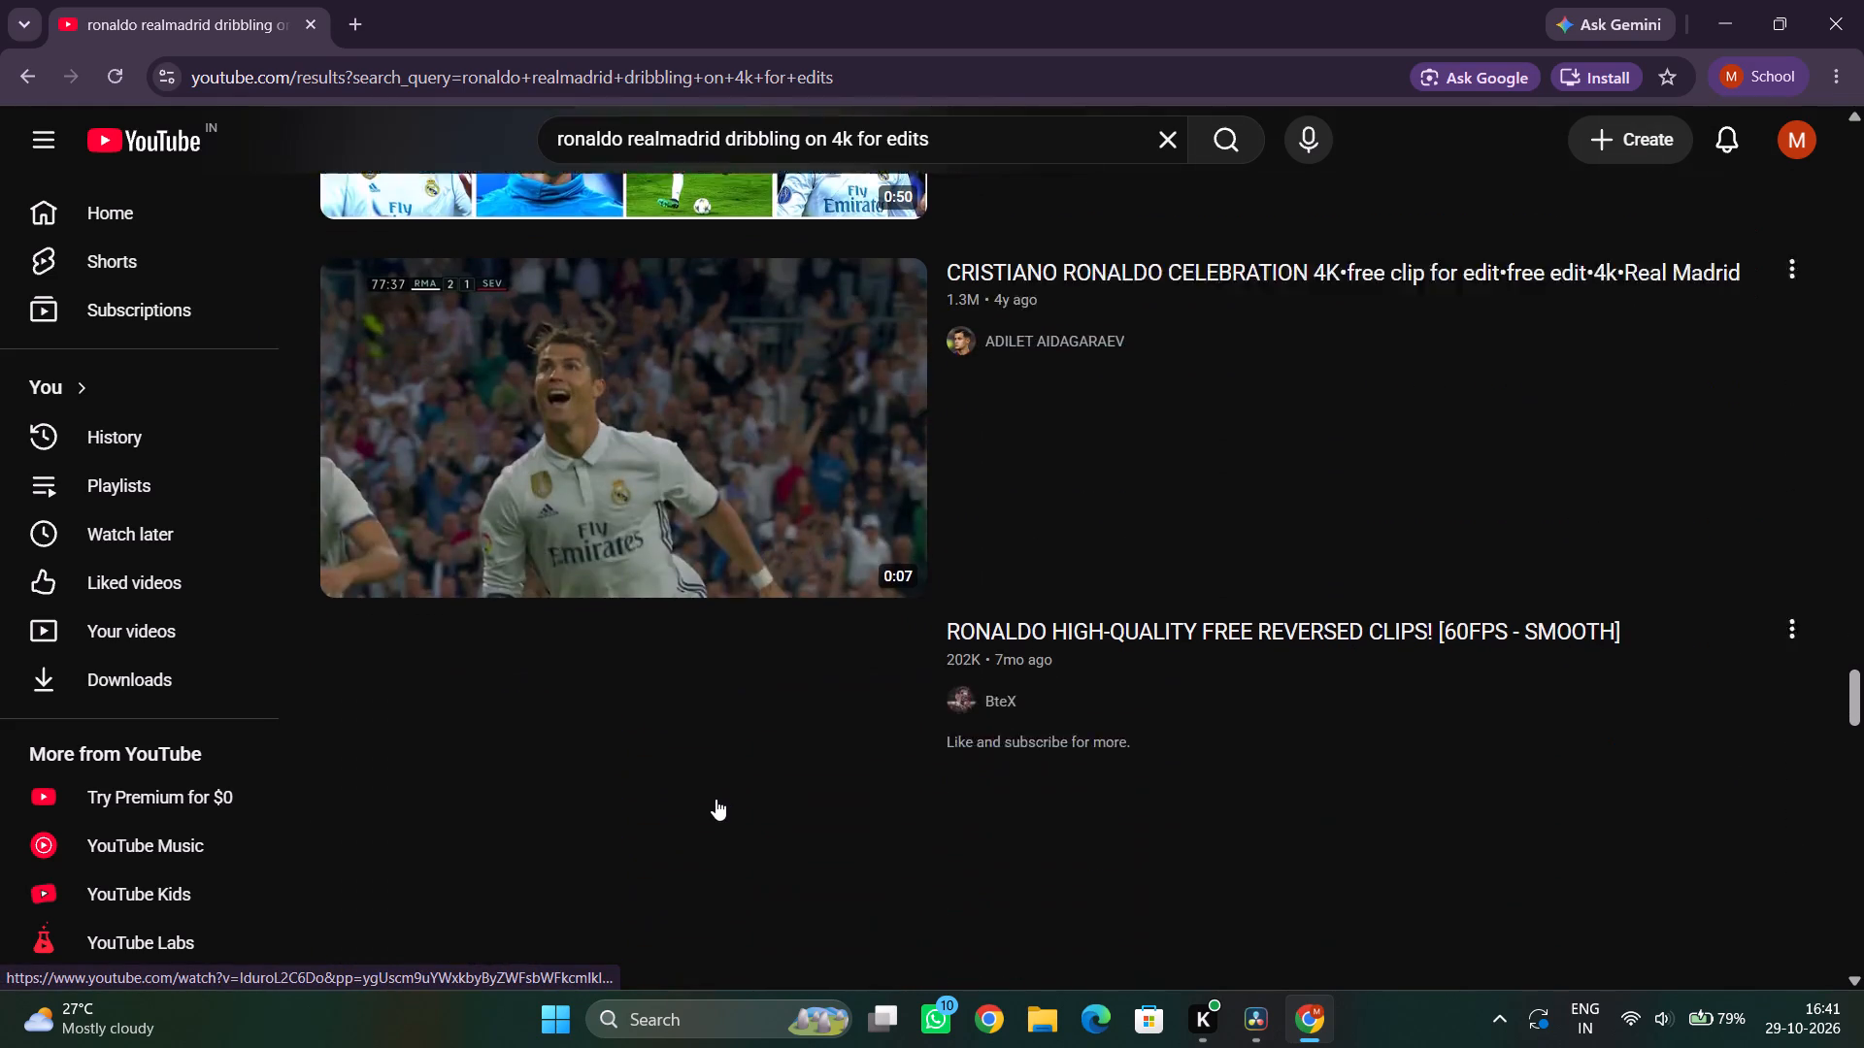
scroll(701, 797, down, 5)
scroll(752, 734, up, 7)
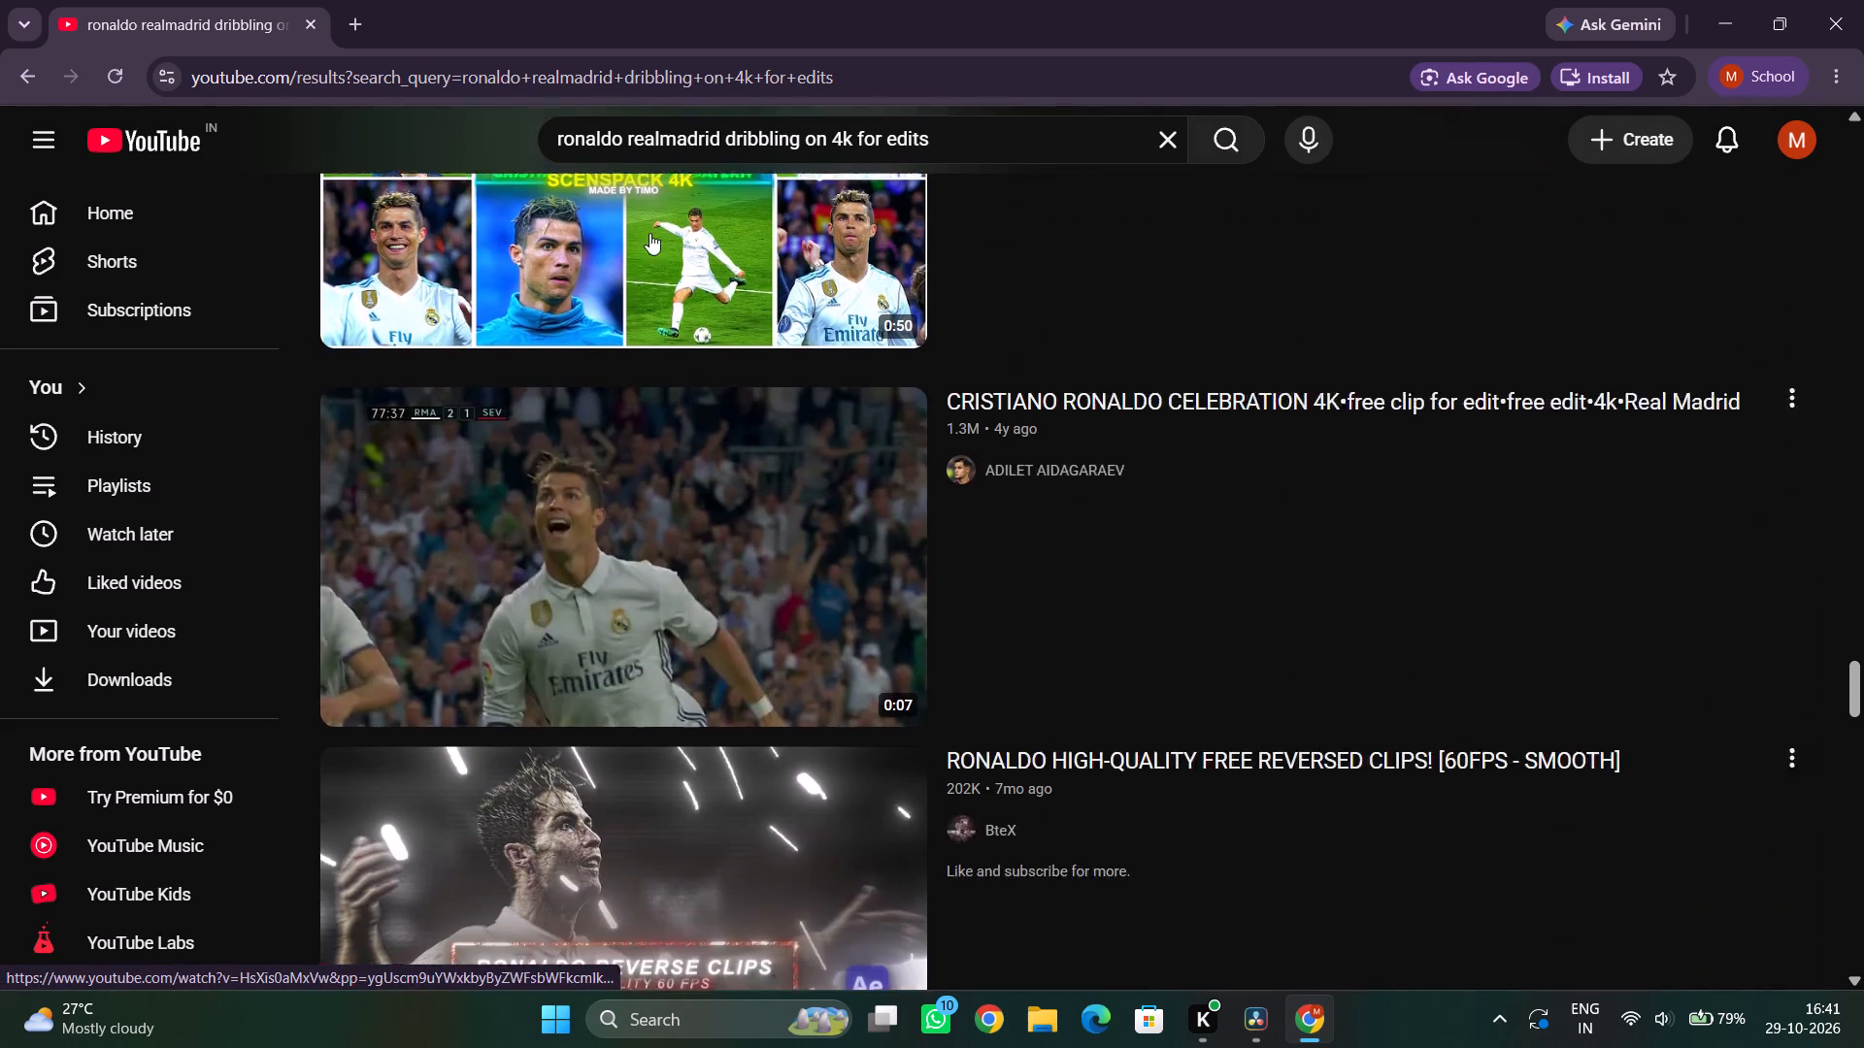
scroll(649, 233, up, 3)
Replace the YouTube results tab with a new one and search Google for "youtube video download".
click(368, 18)
click(315, 34)
click(369, 67)
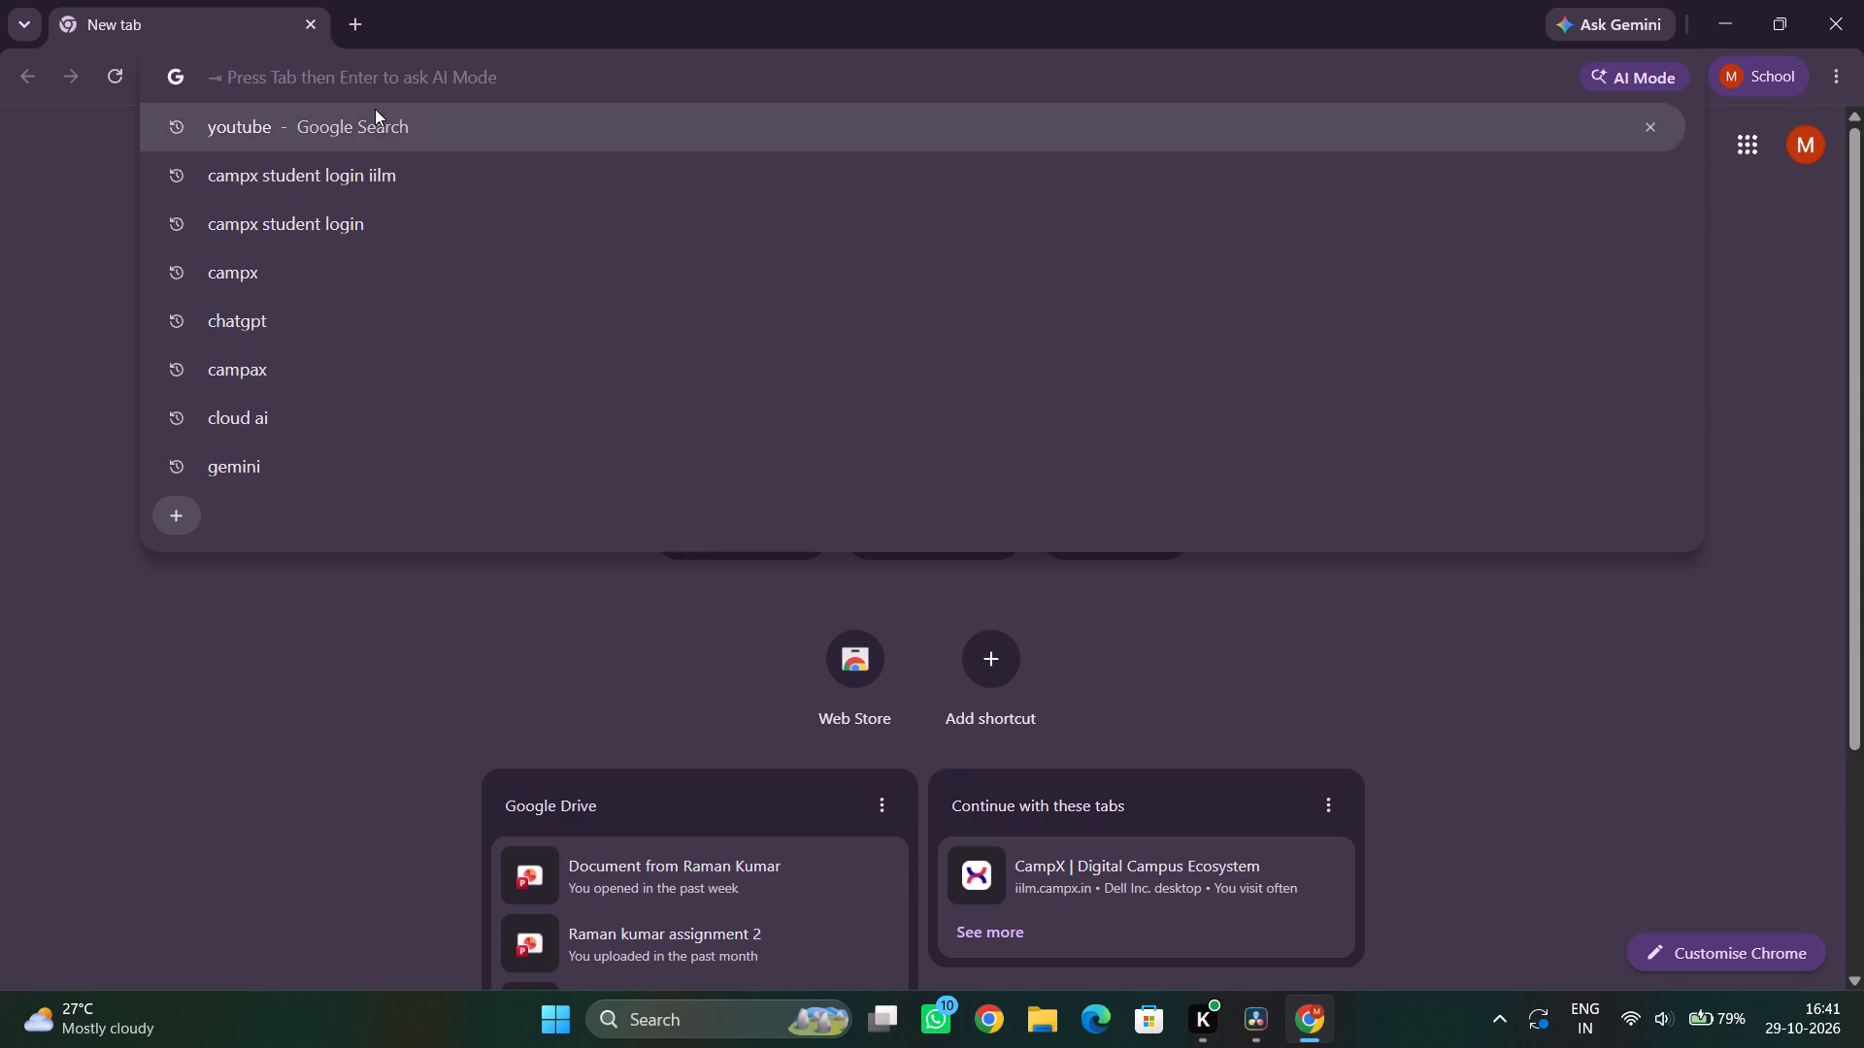
click(375, 109)
click(520, 161)
key(space)
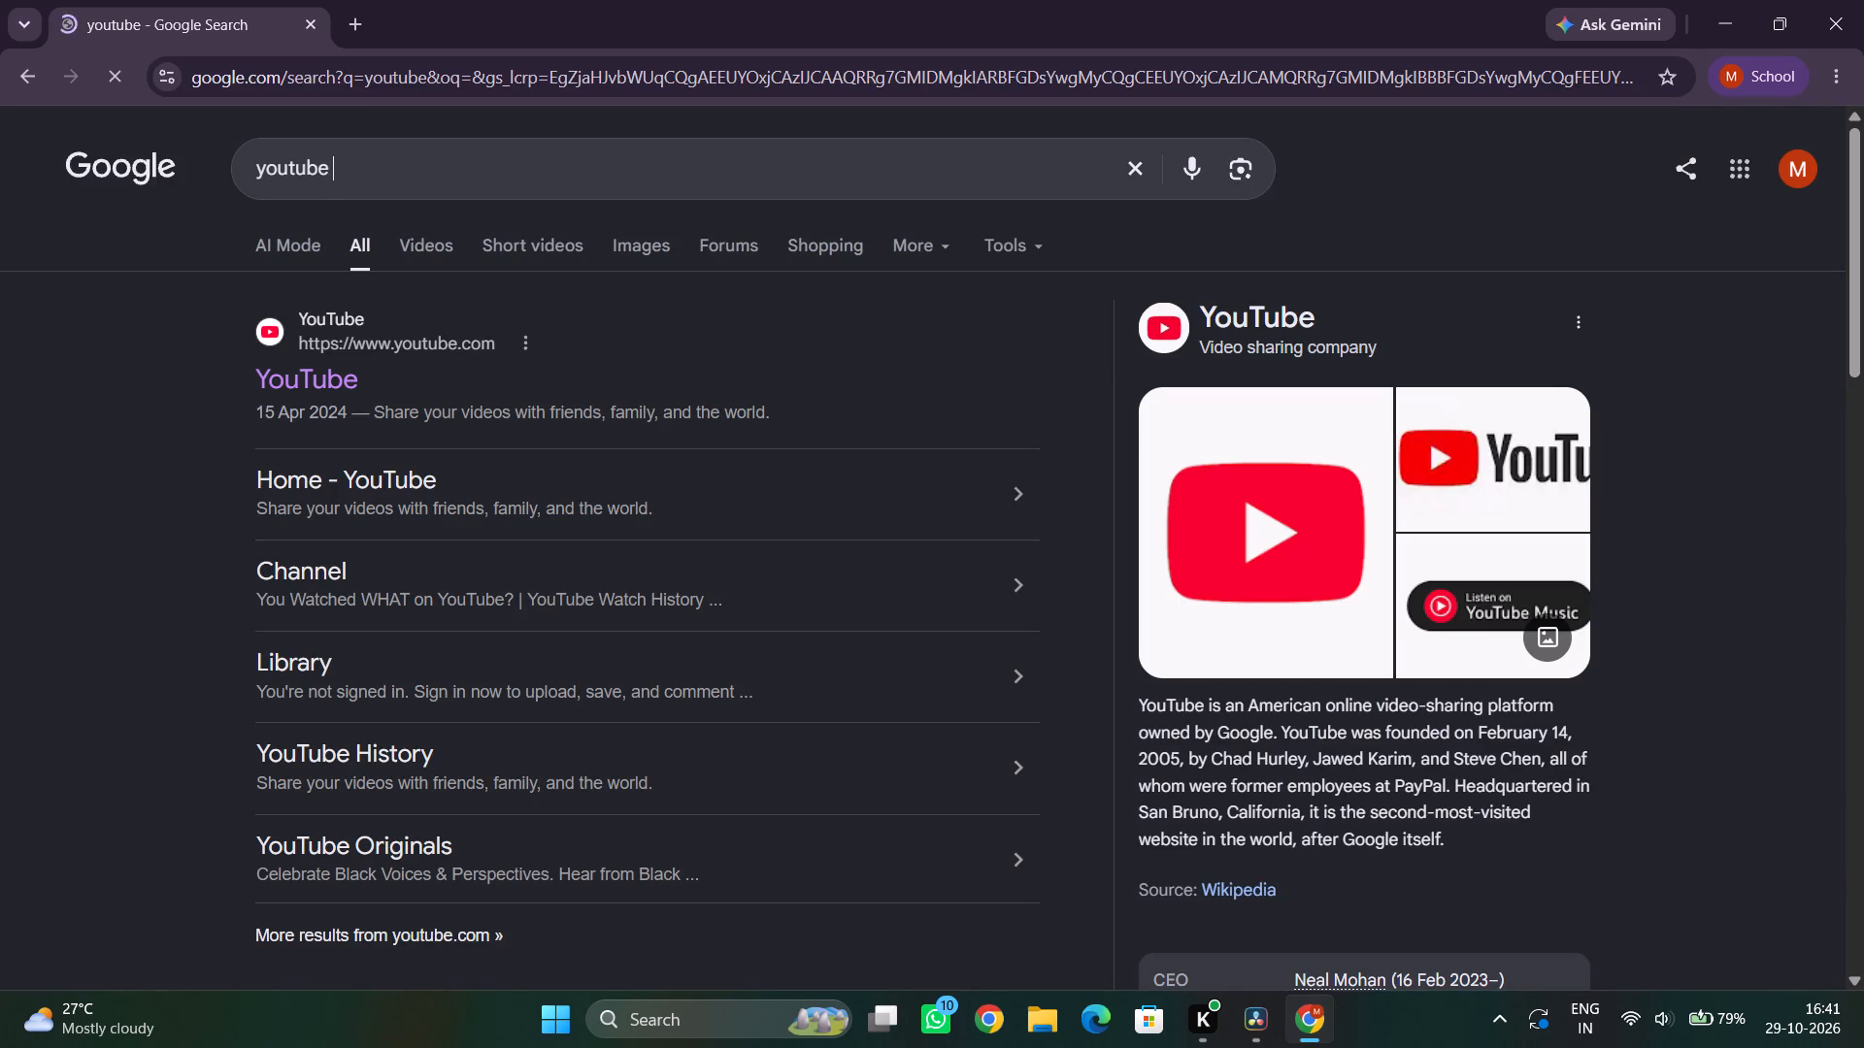
key(v)
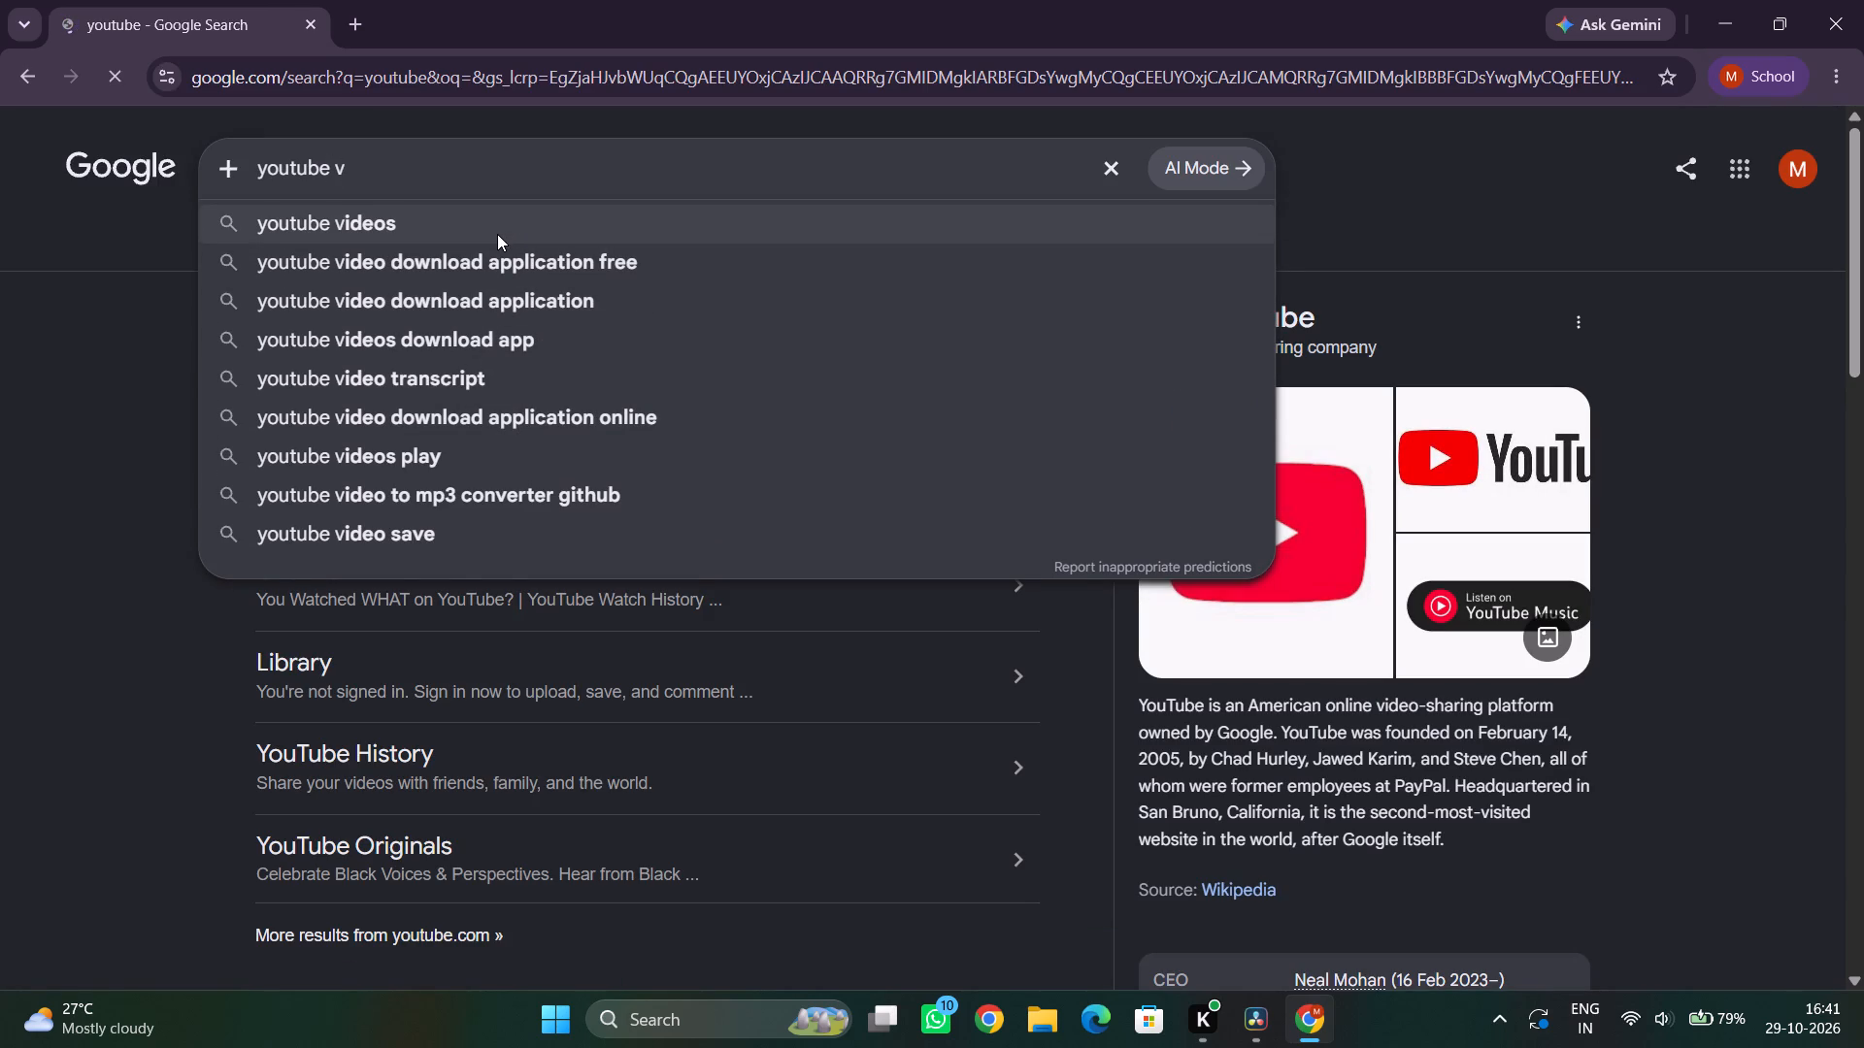
key(i)
key(Down)
key(BackSpace)
key(Up)
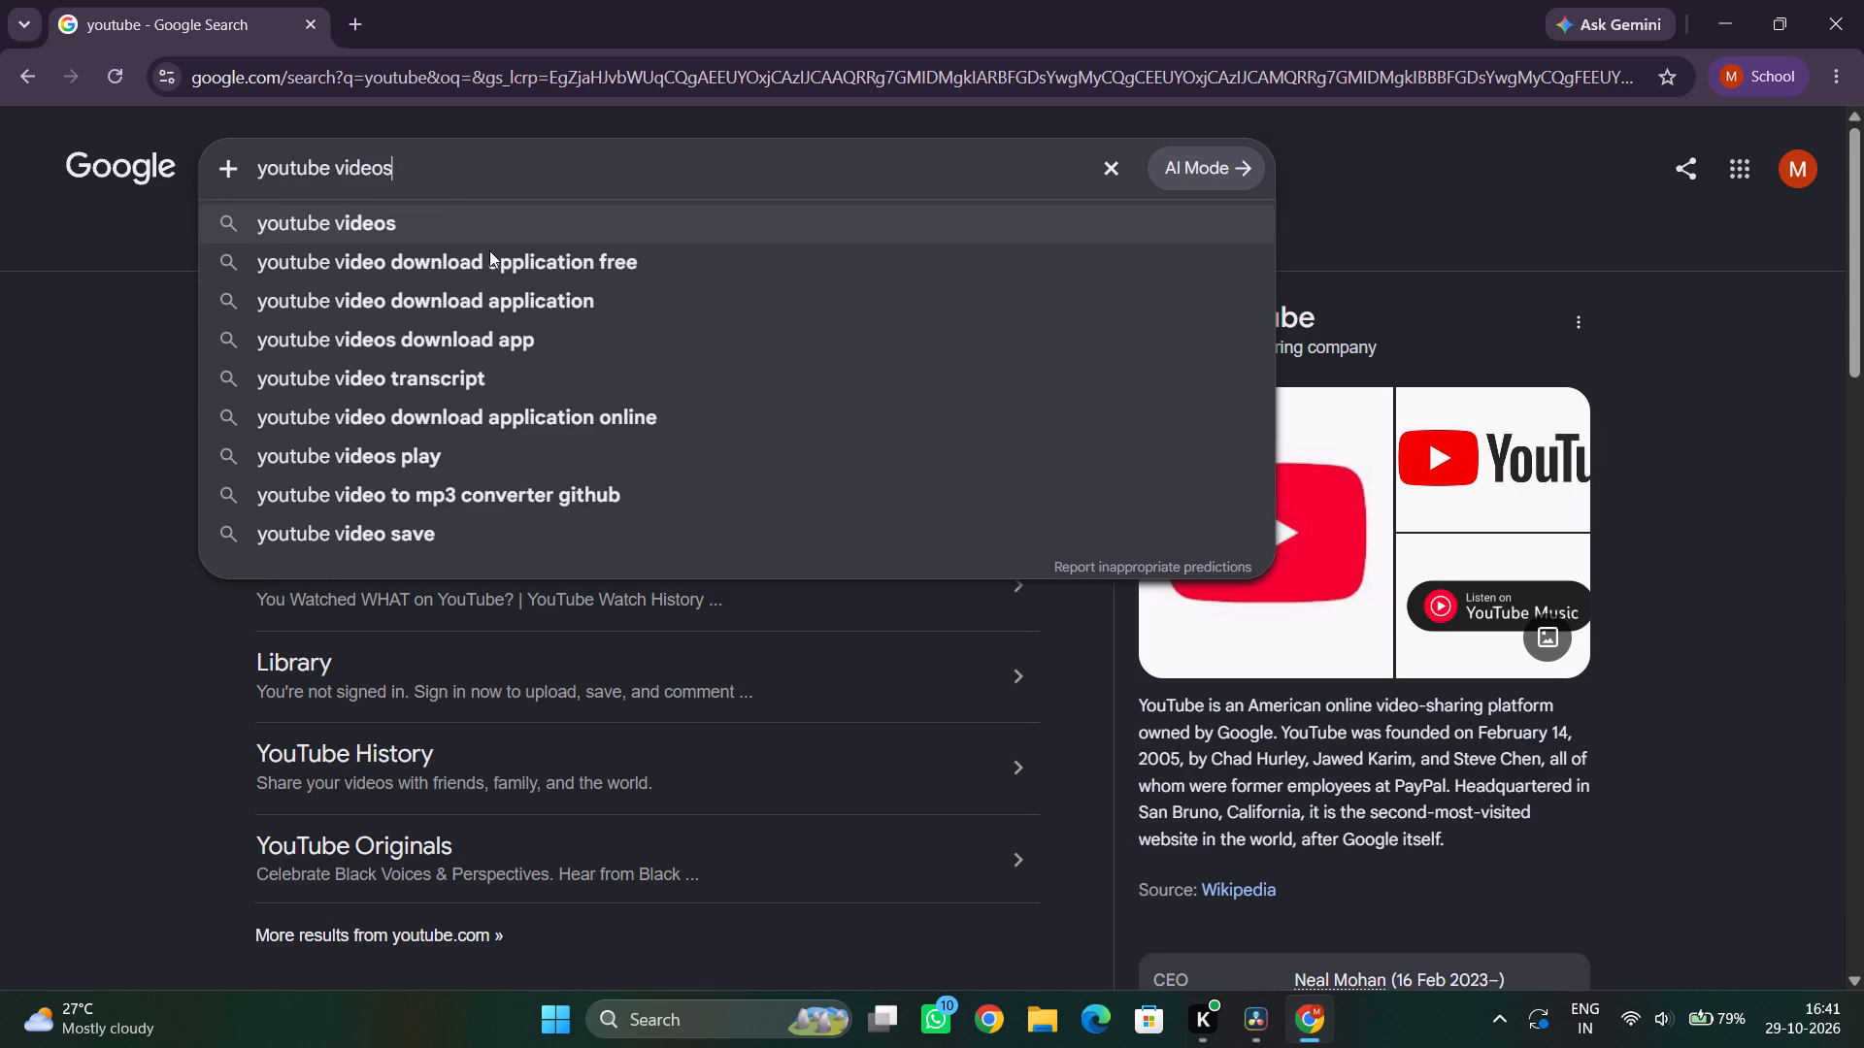
key(BackSpace)
key(space)
key(d)
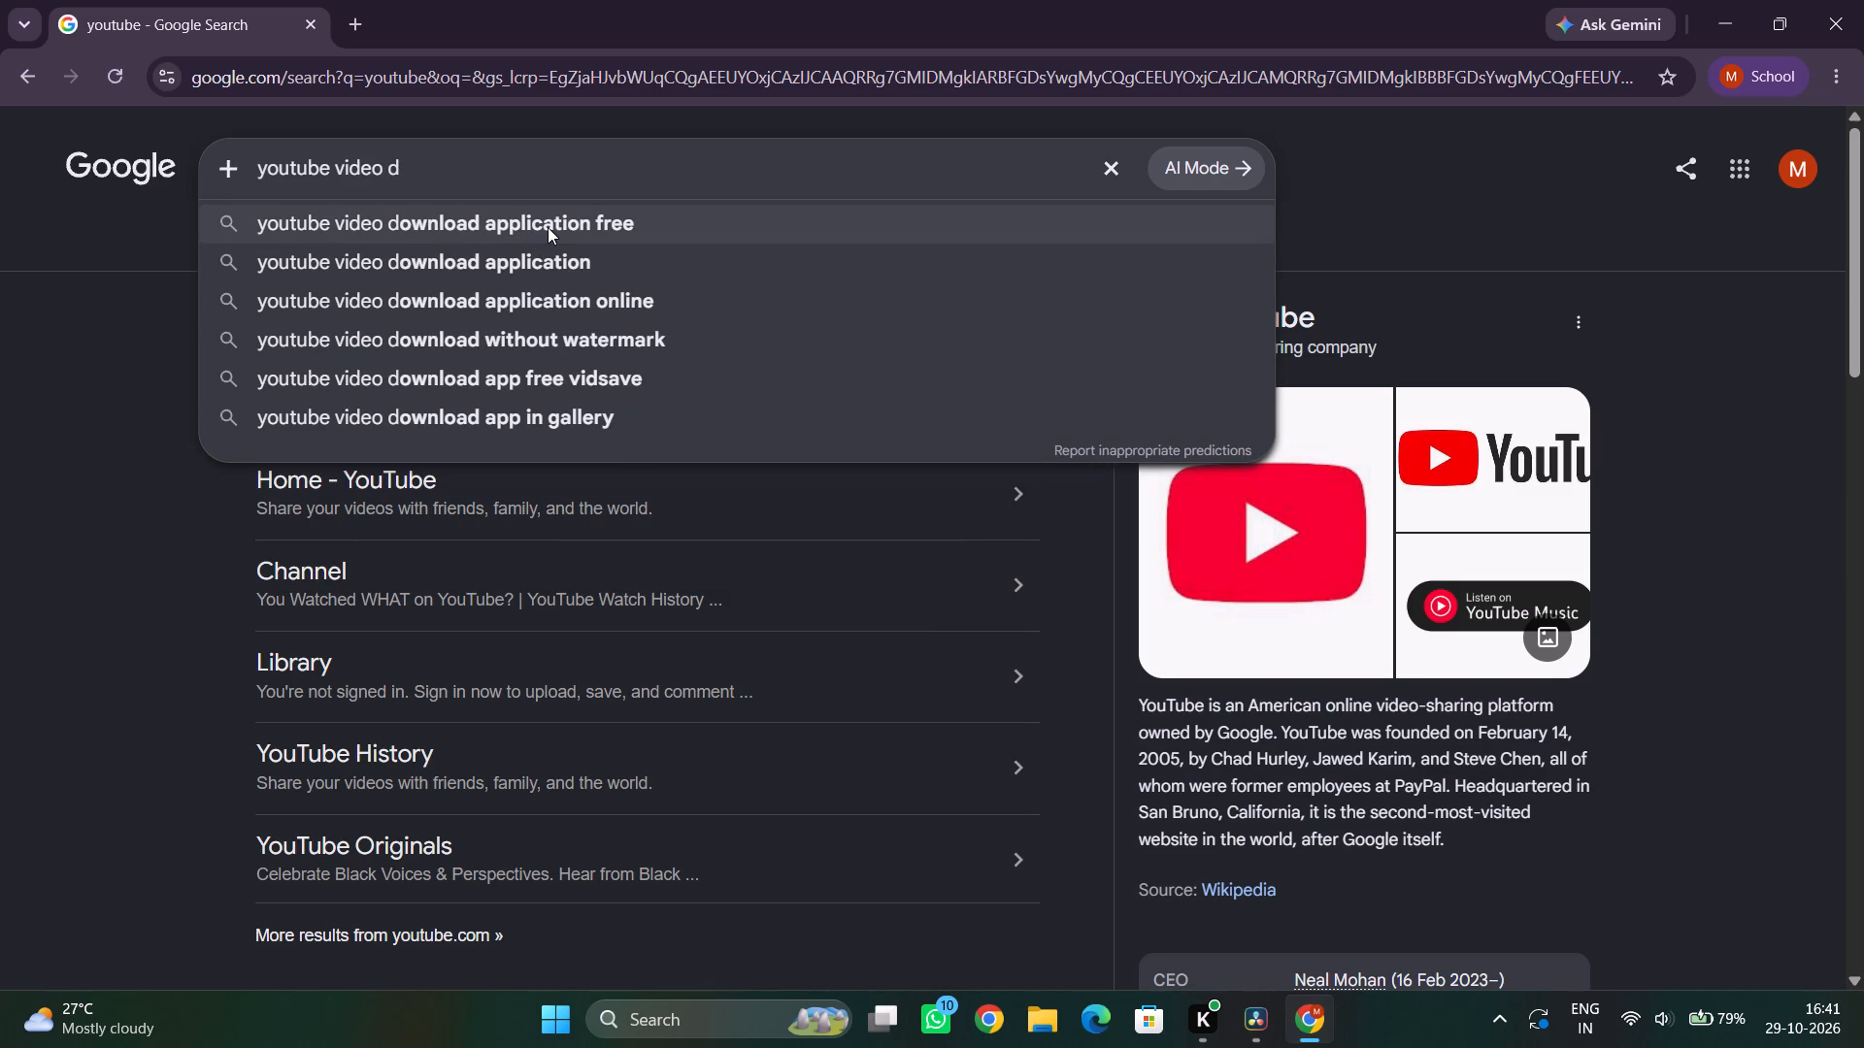
key(Down)
key(BackSpace)
key(BackSpace)
key(BackSpace)
key(BackSpace)
key(BackSpace)
key(BackSpace)
key(BackSpace)
key(BackSpace)
key(BackSpace)
key(BackSpace)
key(BackSpace)
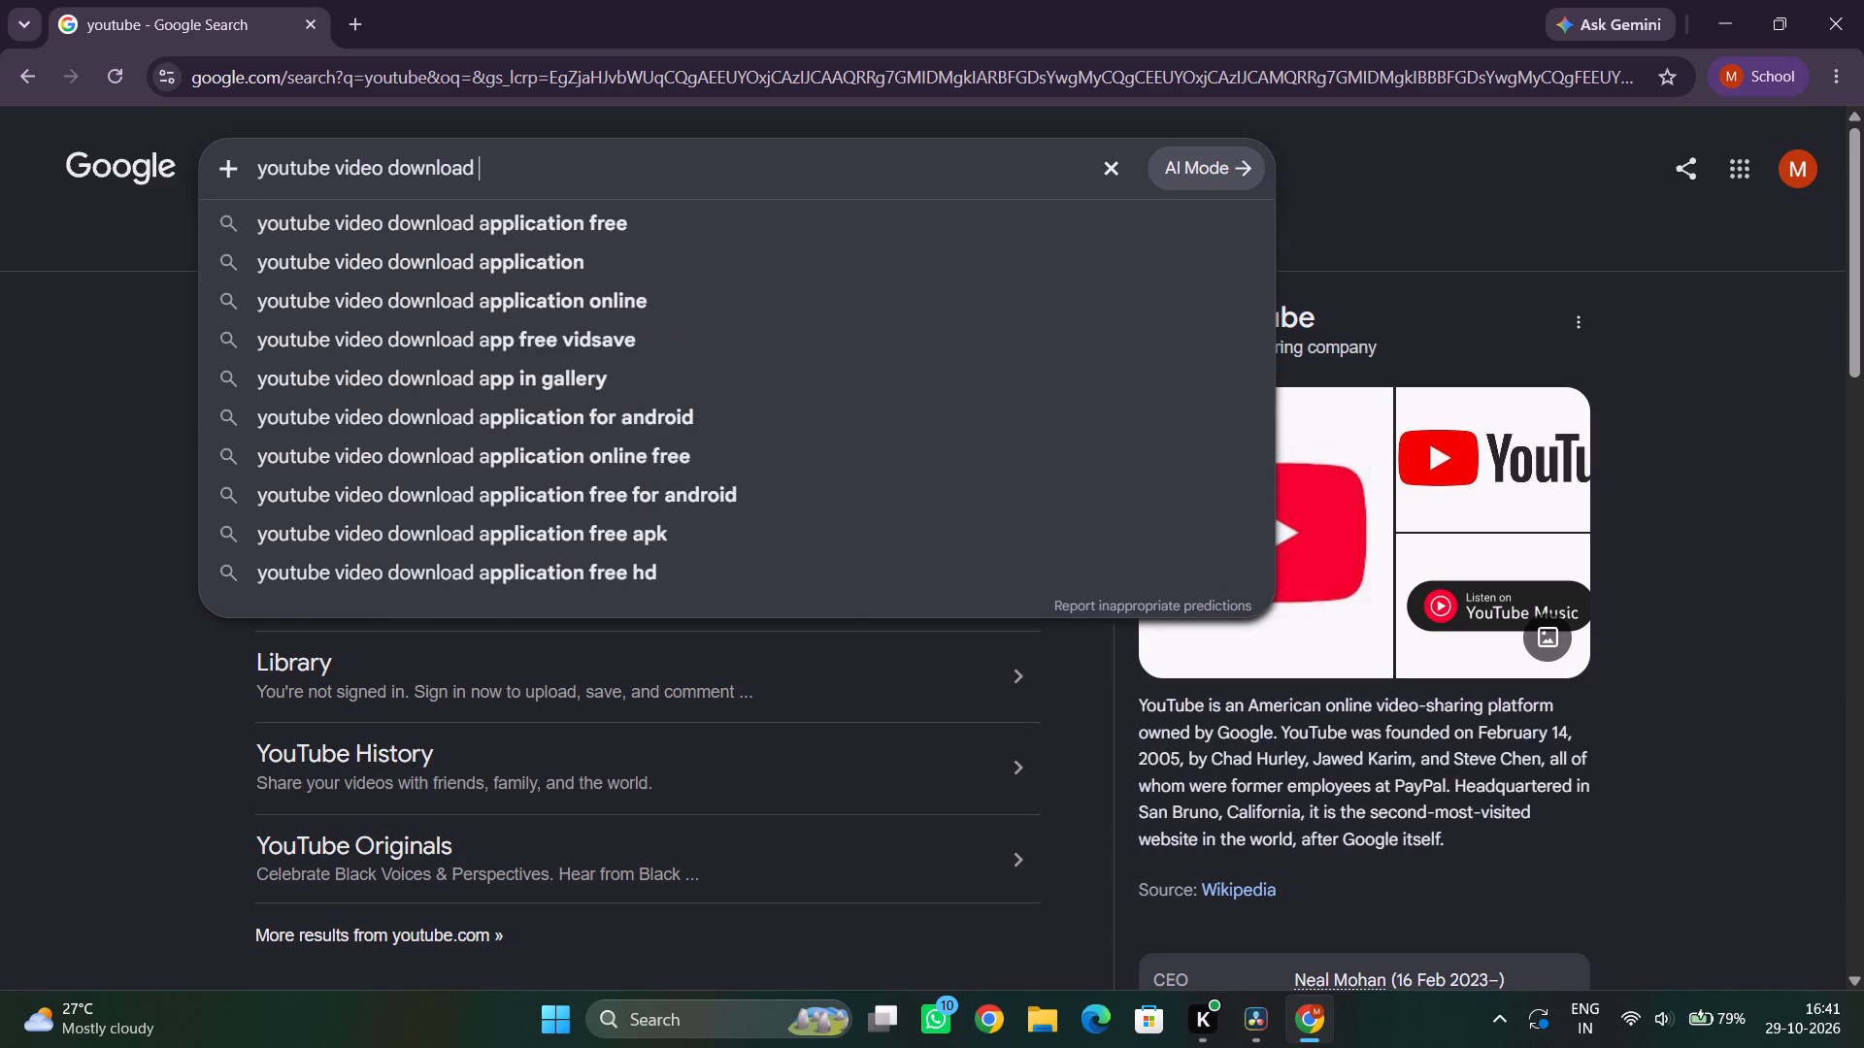
key(Return)
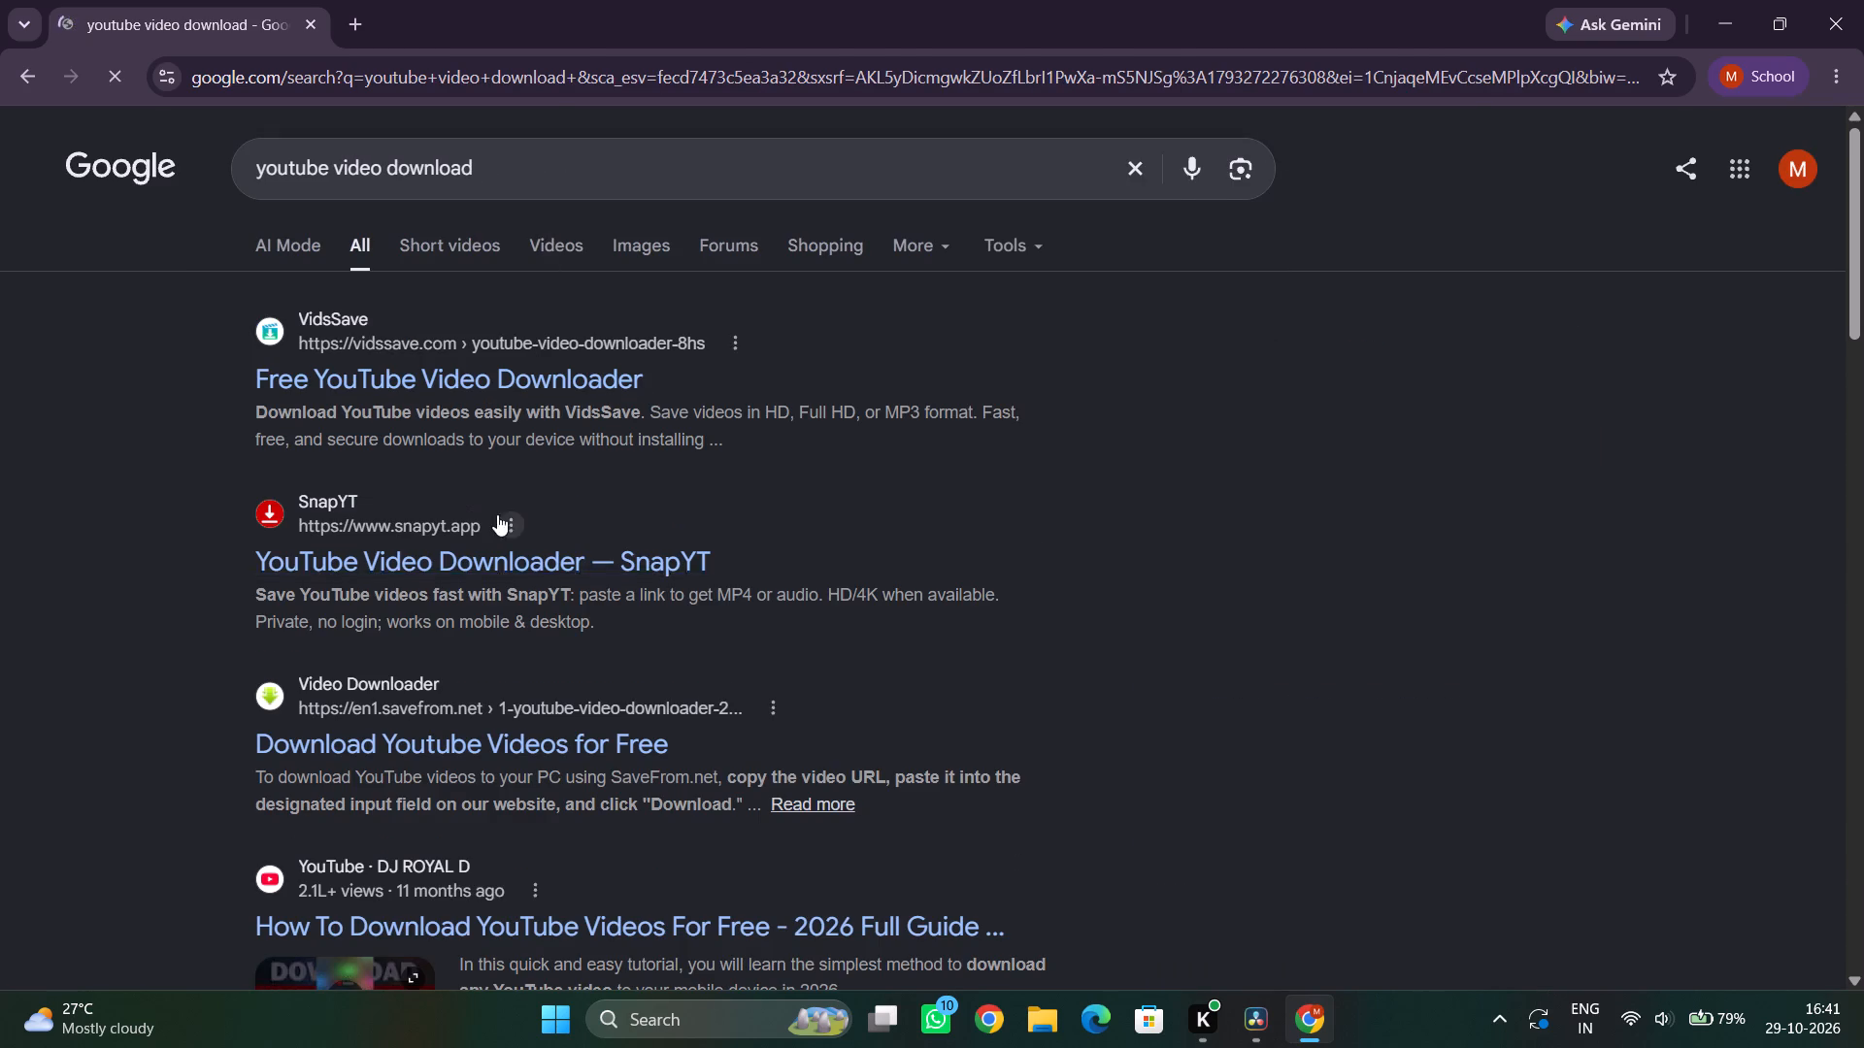
Look through the downloader search results and open the YouTubeToolkit YouTube Video Downloader site.
scroll(497, 514, down, 17)
click(510, 525)
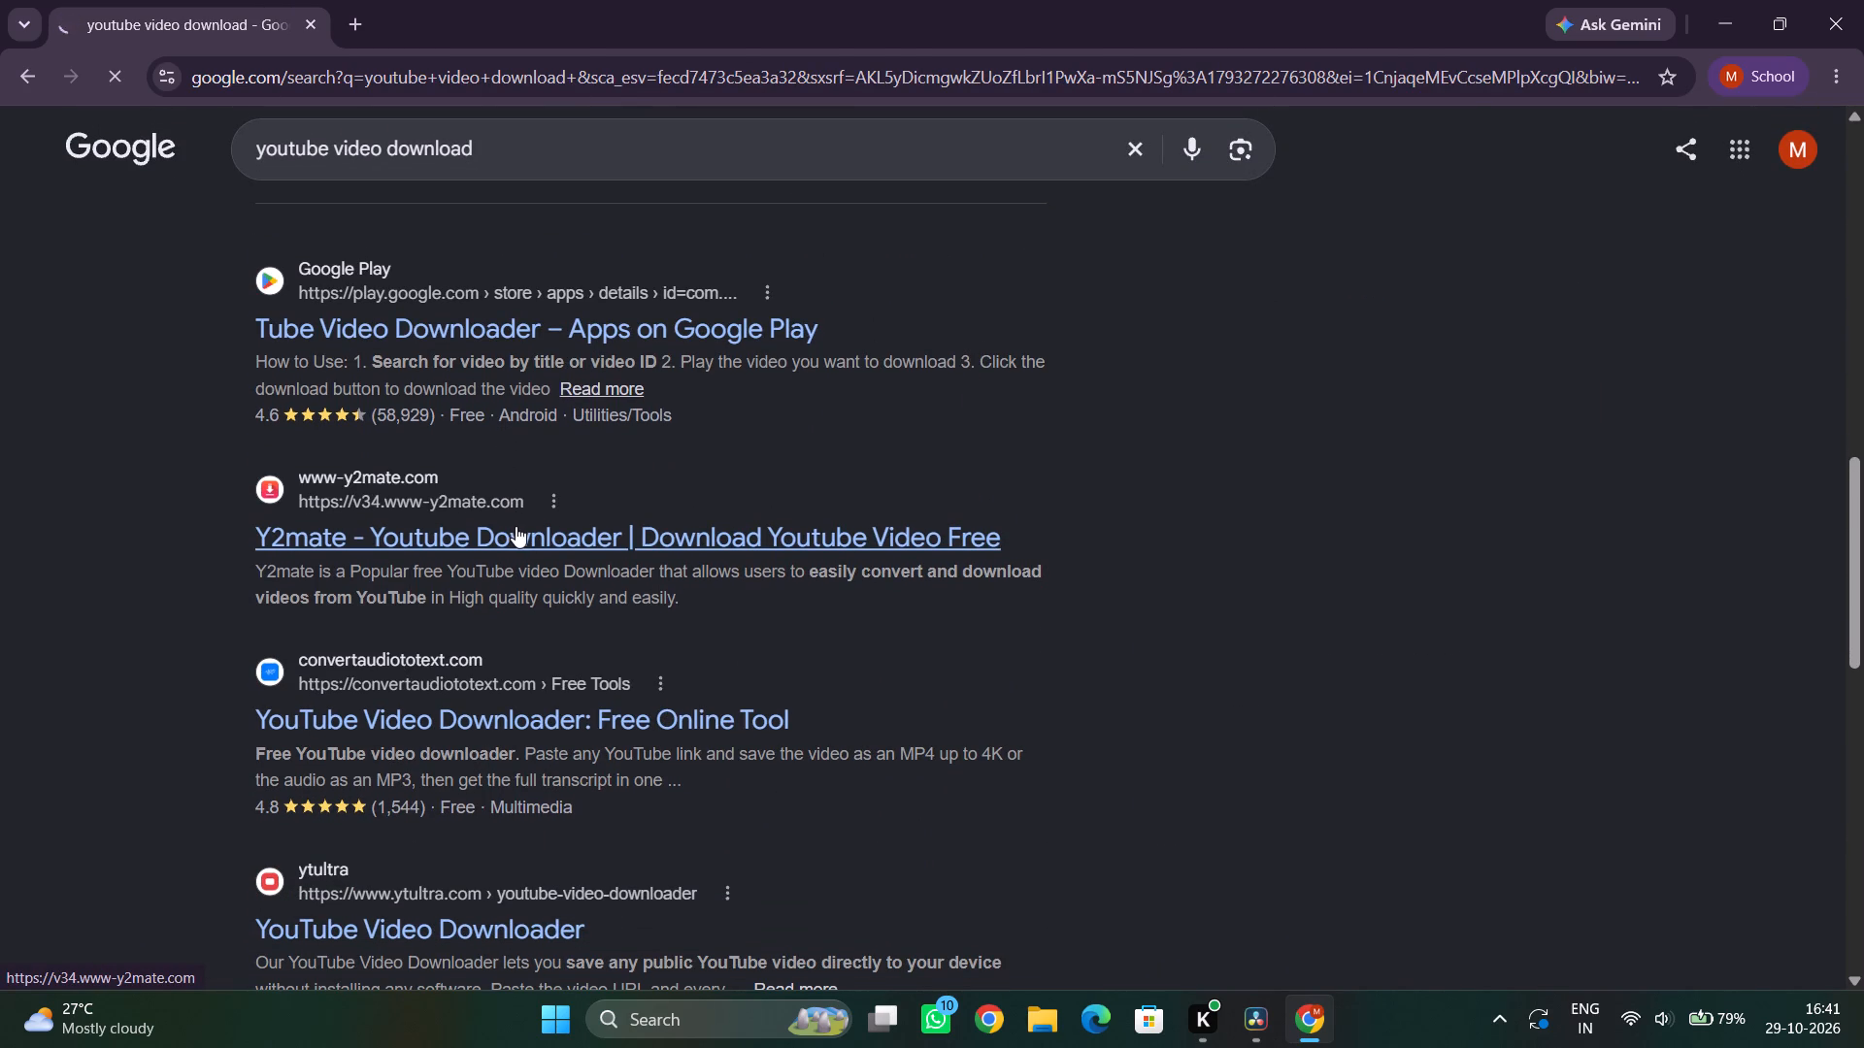
scroll(549, 523, down, 5)
click(467, 703)
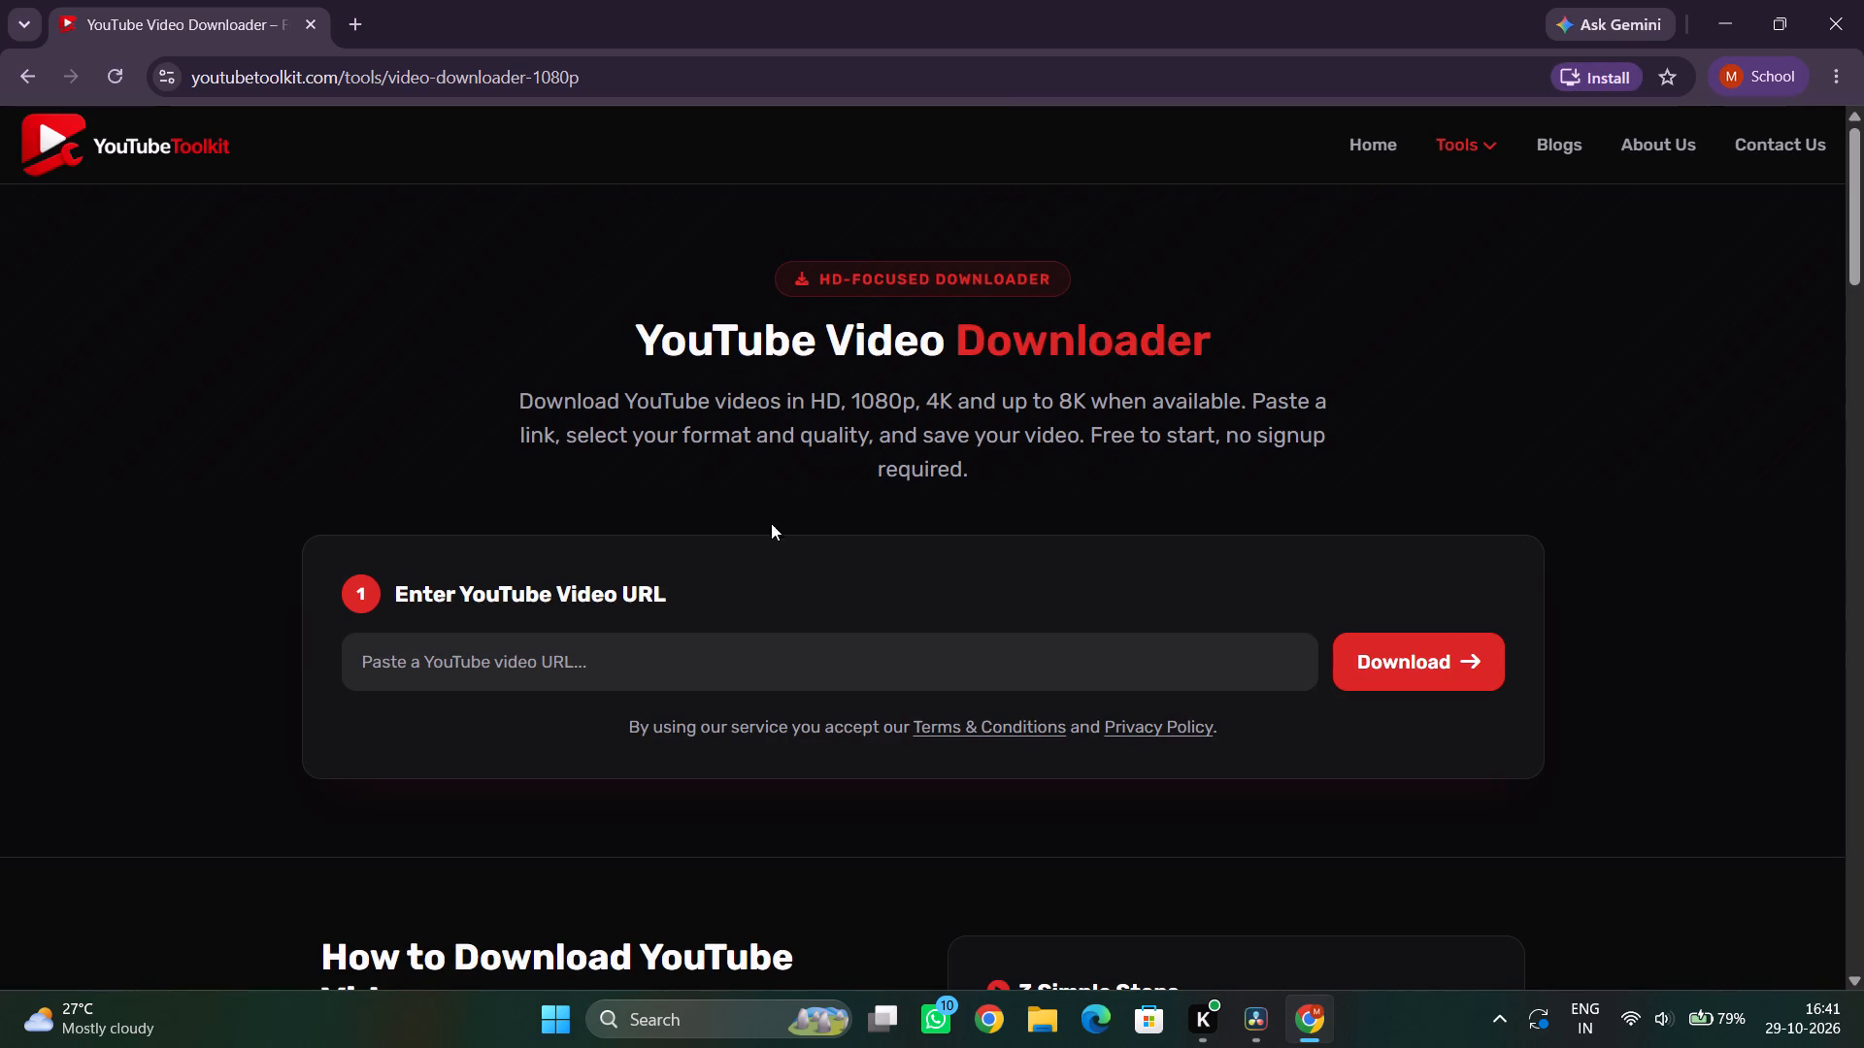
Paste the copied link of "Cristiano Ronaldo ▶ Real Madrid Free clips • Skills & Goals" and try to download it in 1440p (QHD).
right_click(729, 673)
click(884, 402)
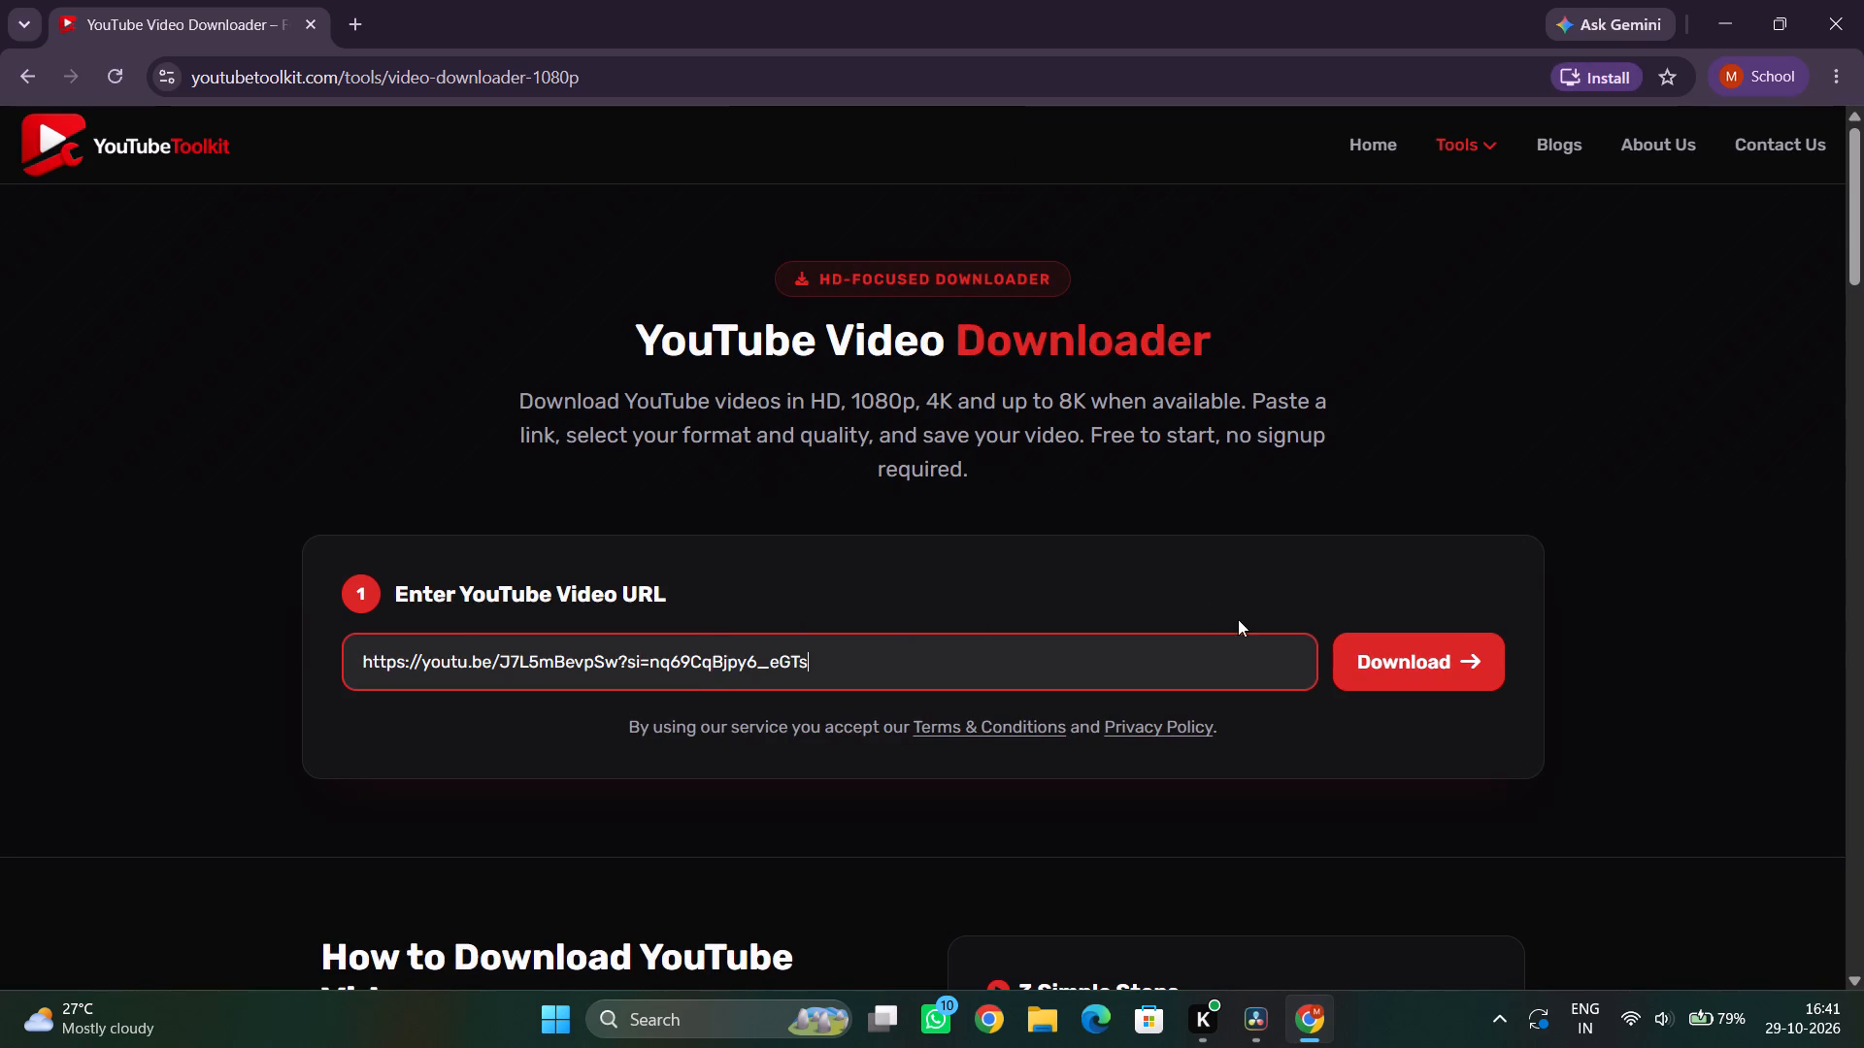
click(1384, 671)
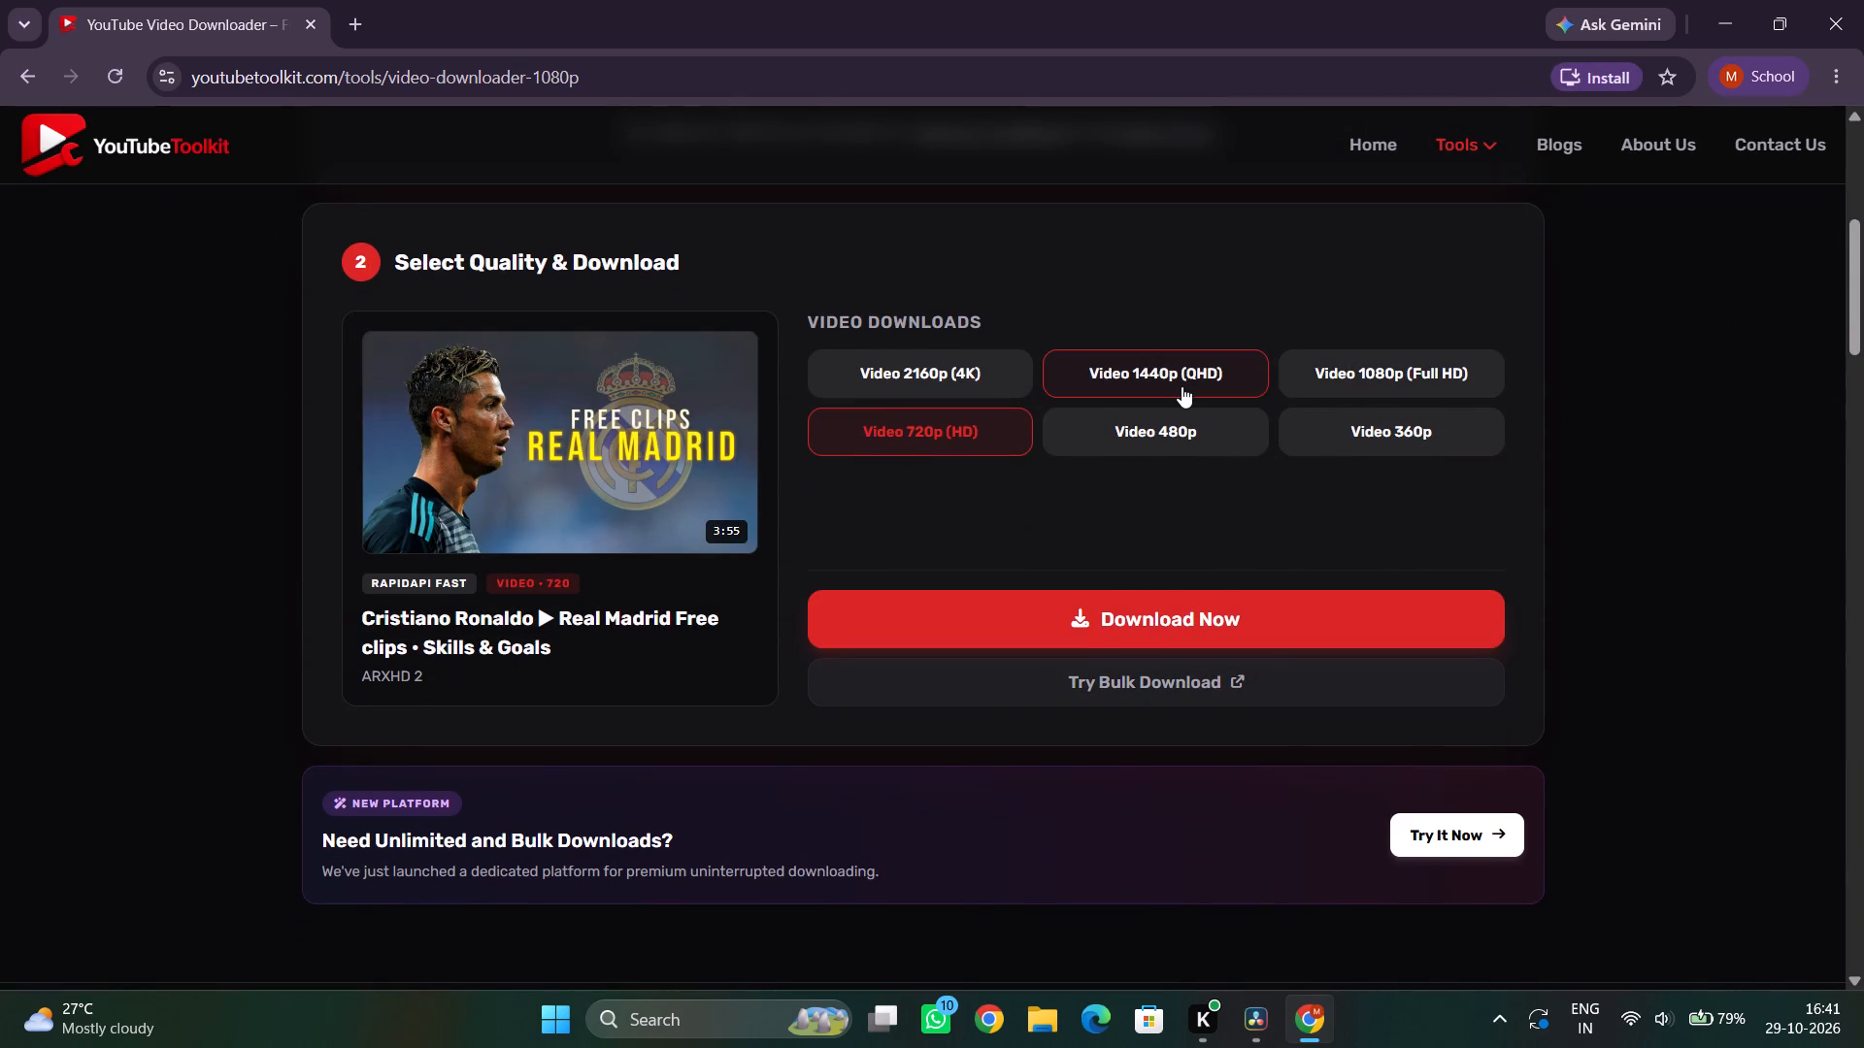
click(1182, 386)
click(1133, 598)
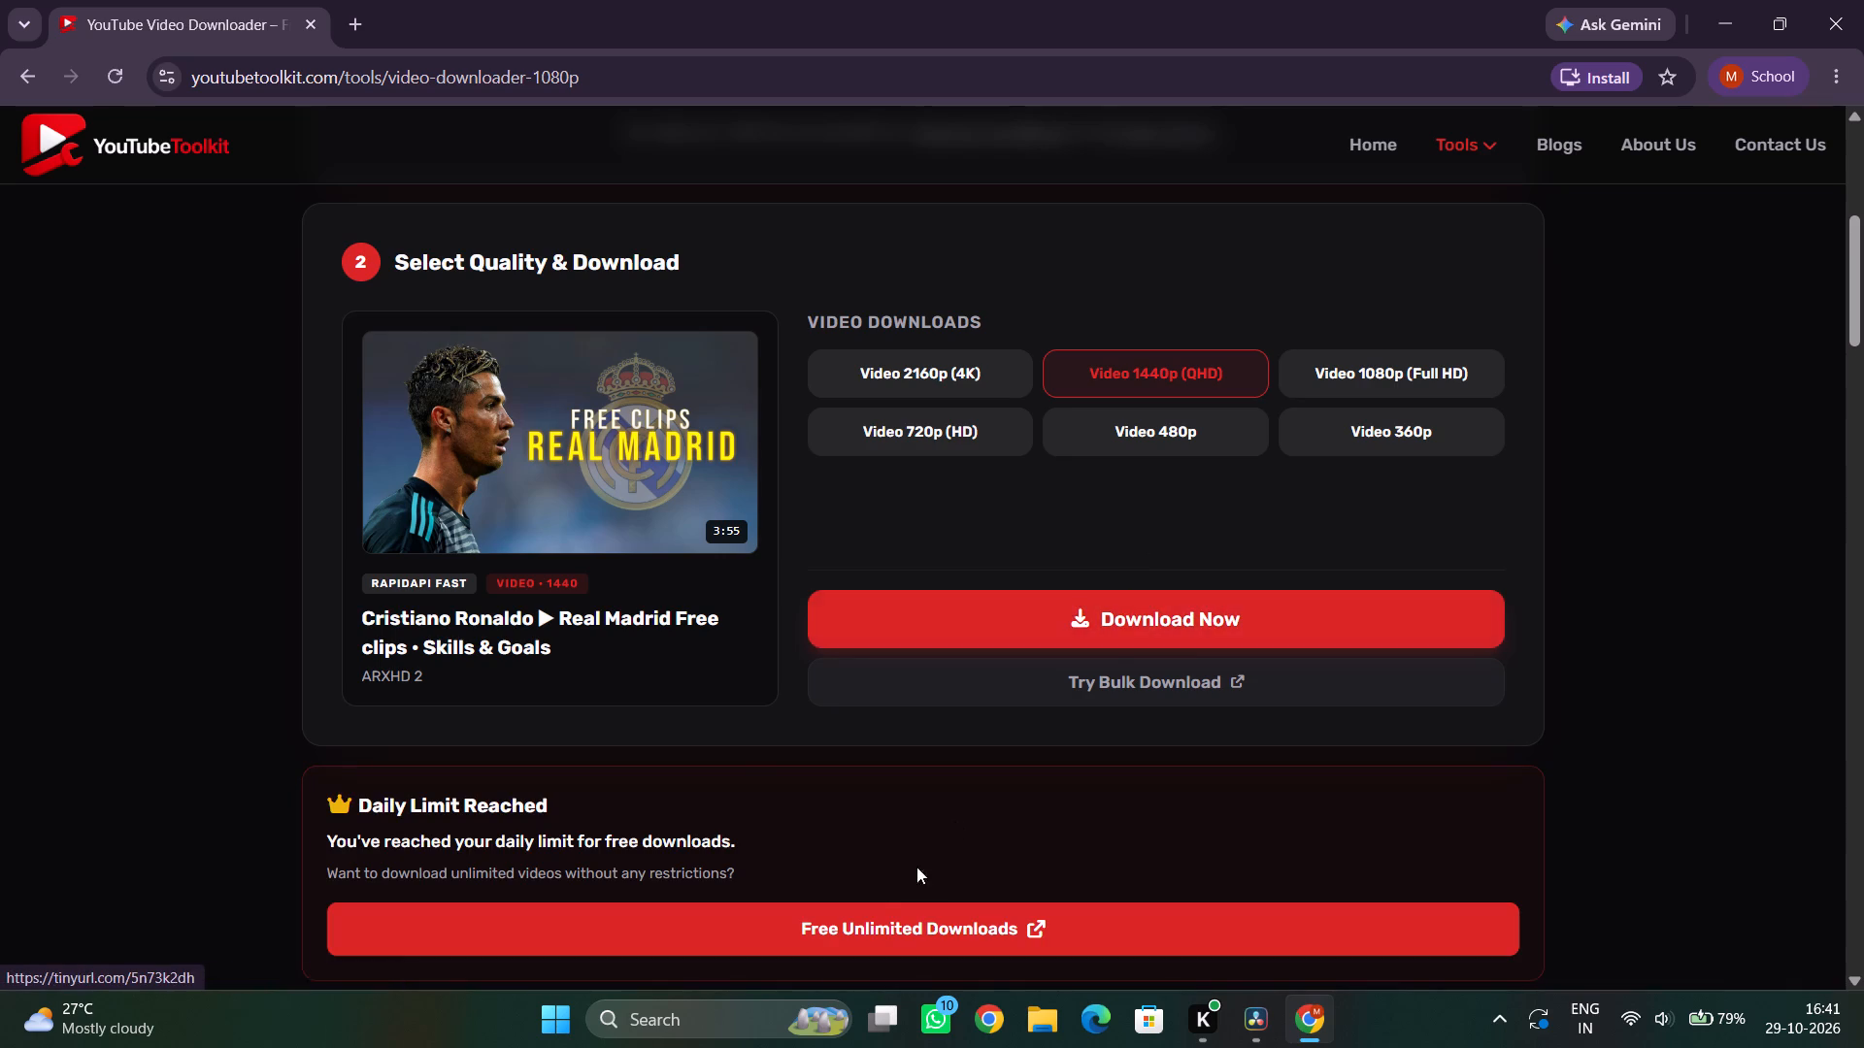
Open the Free Unlimited Downloads service and switch to its YT Video Downloader tool.
click(853, 923)
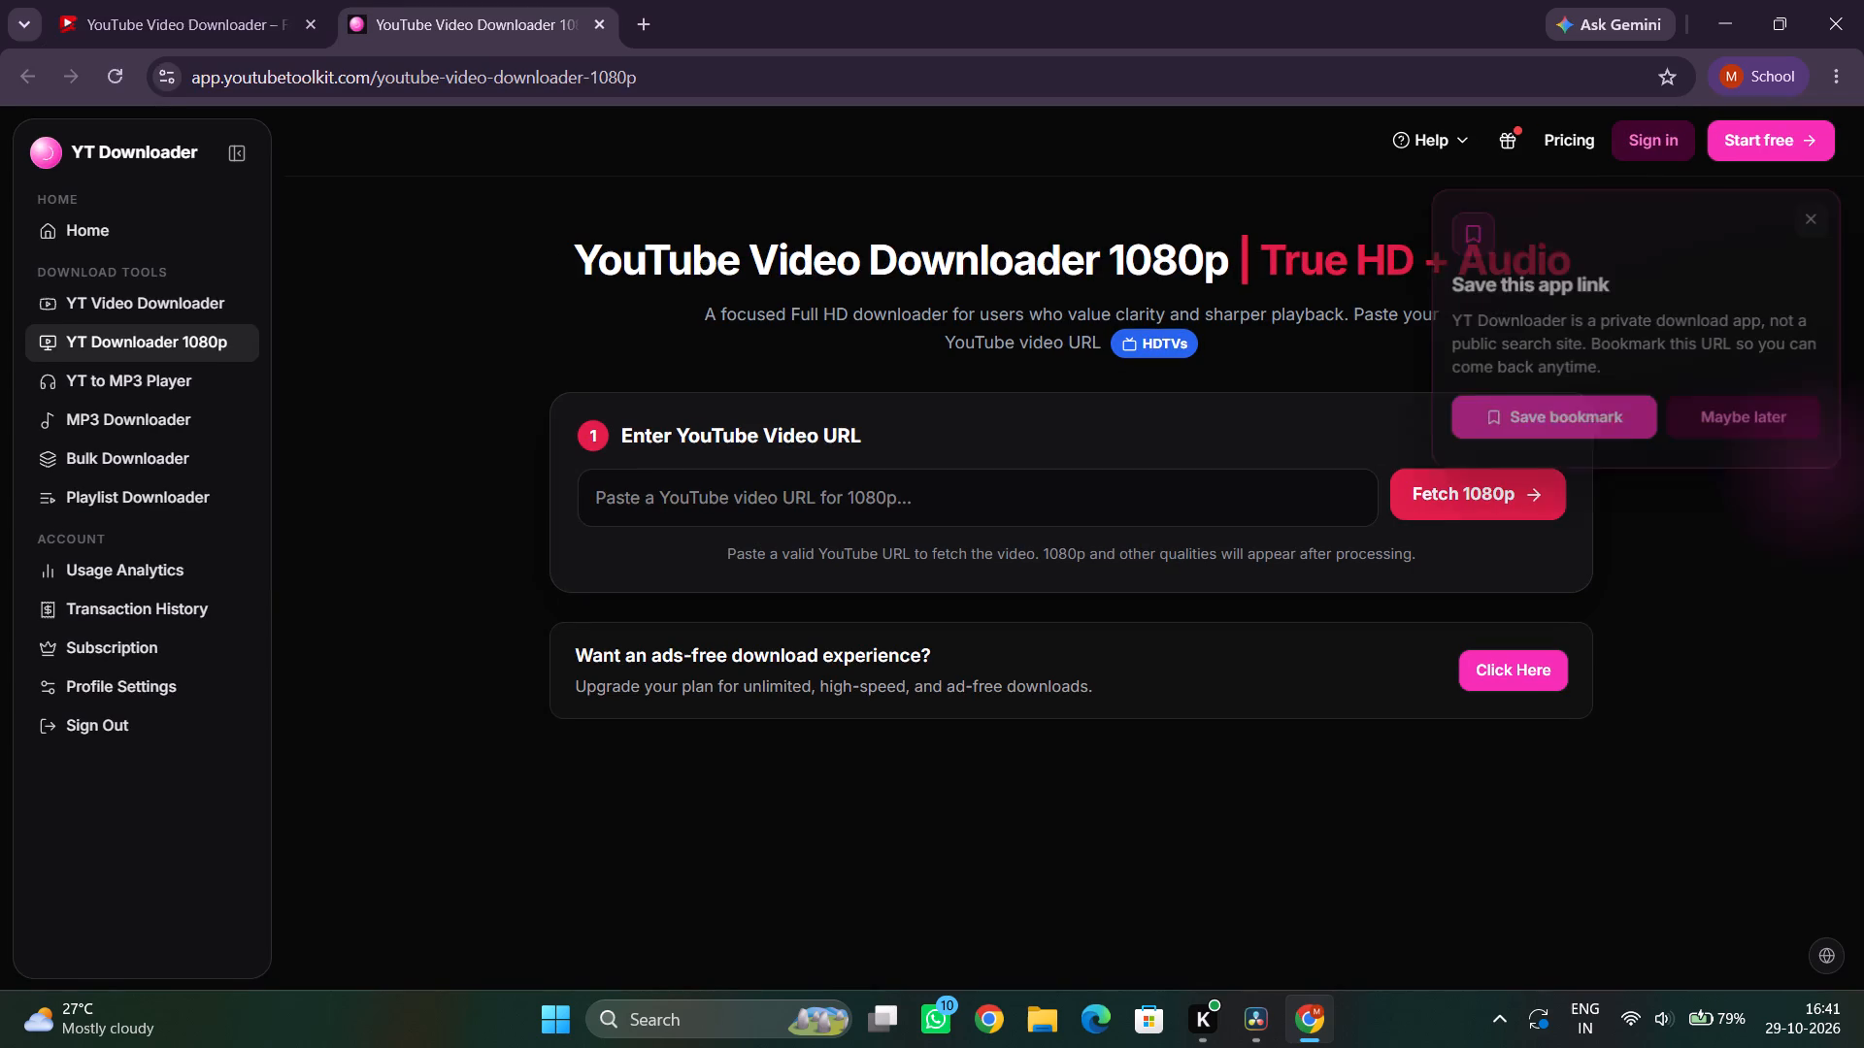
click(211, 299)
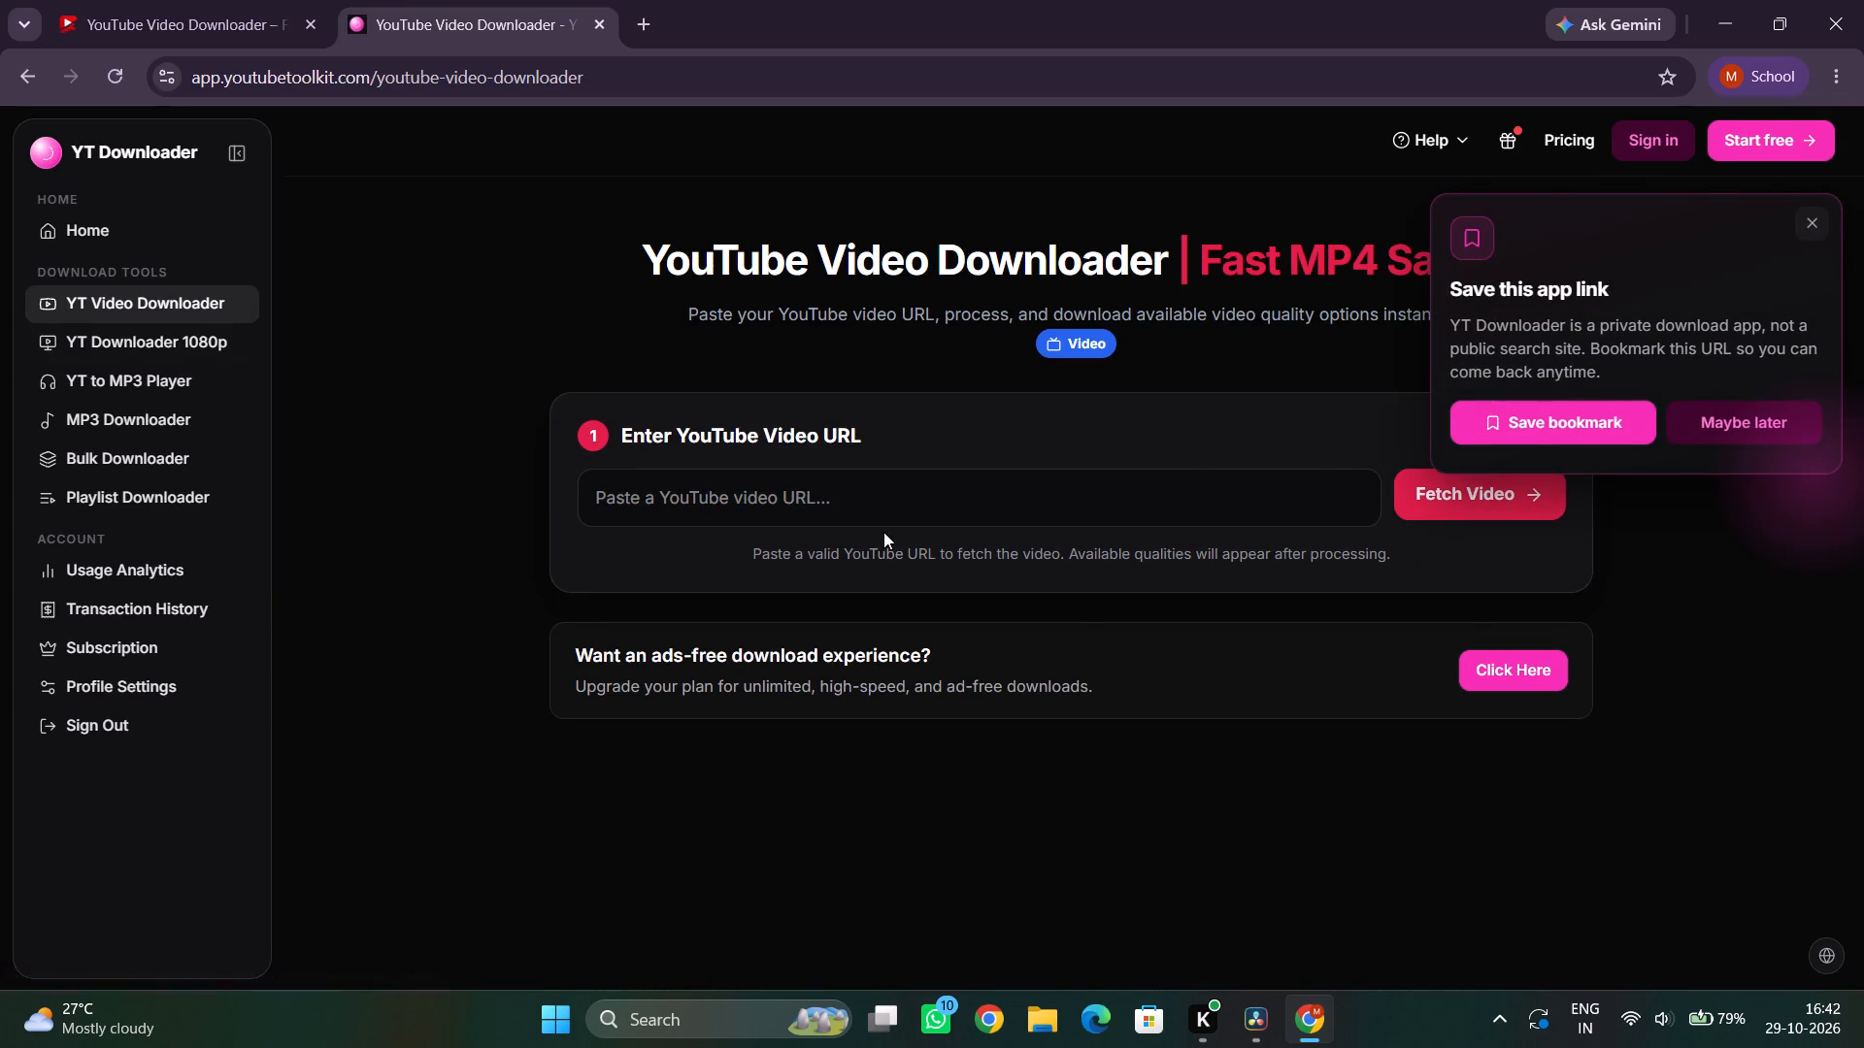
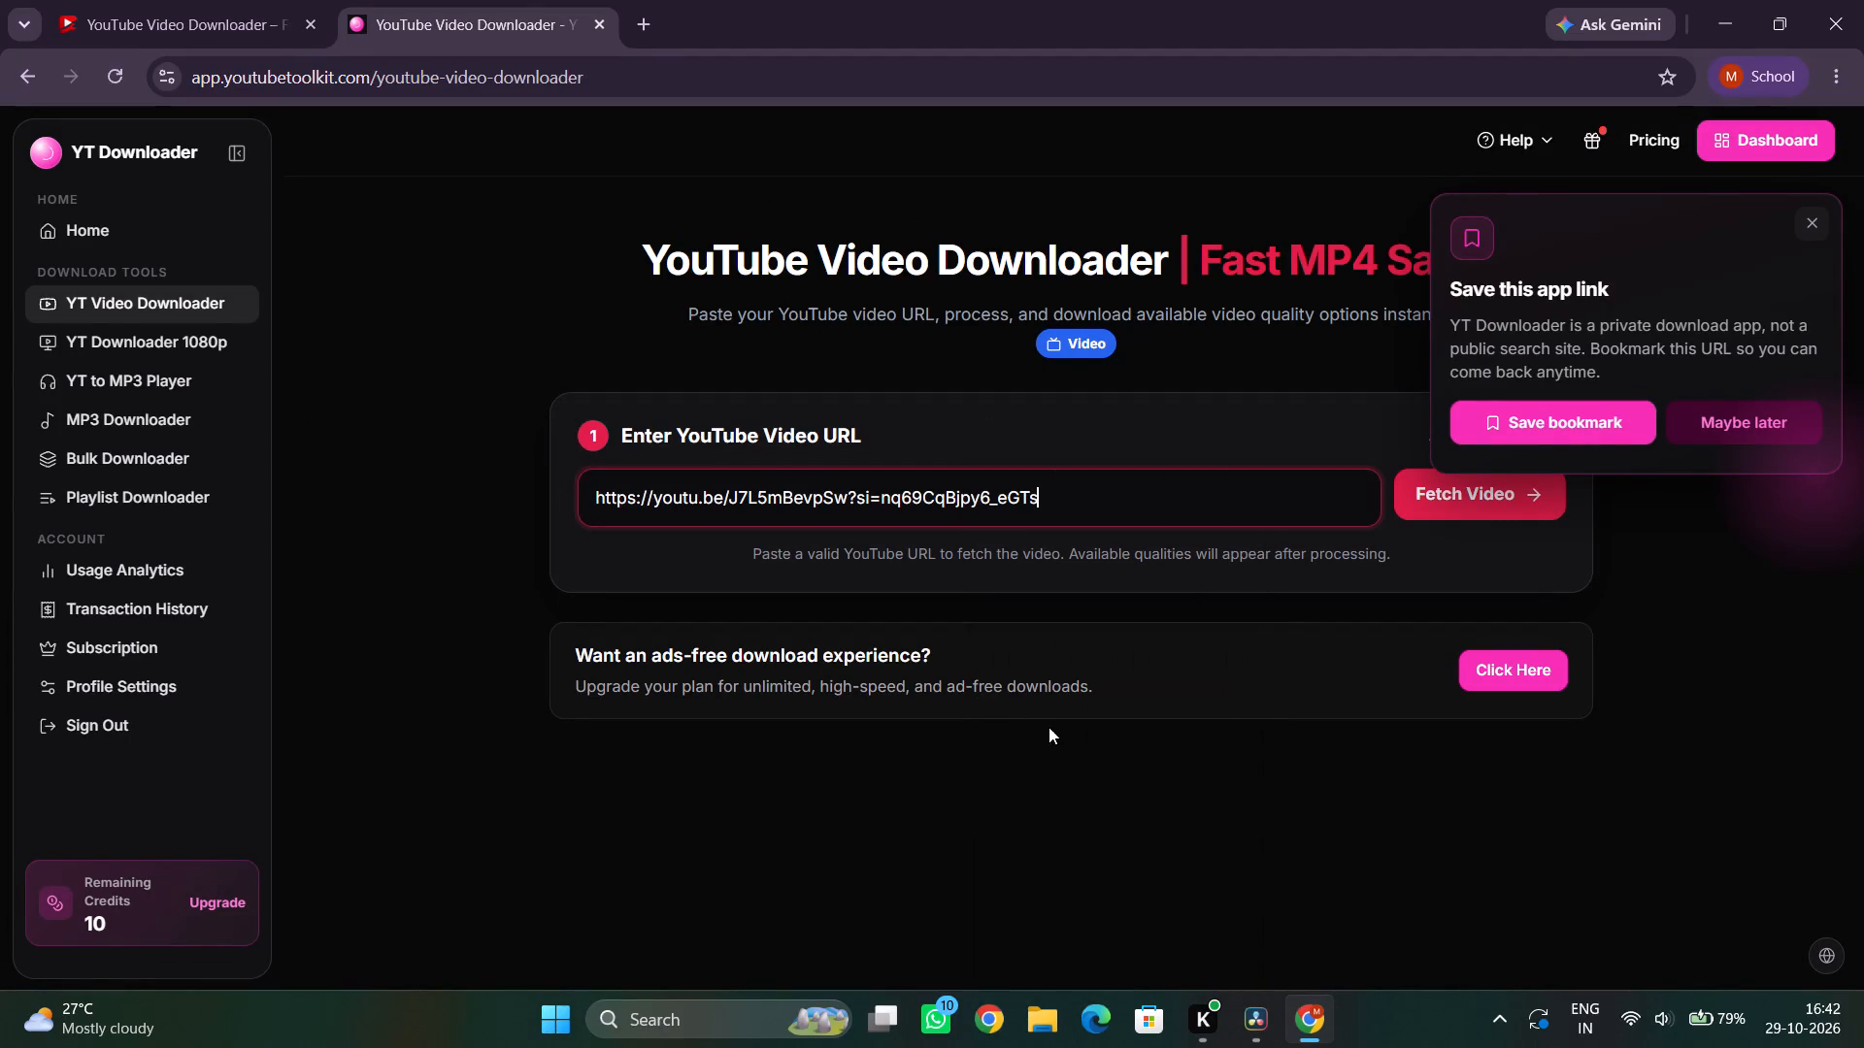
Fetch the video from the entered URL, generate its 2160p 4K Ultra HD version and download the file.
click(1470, 499)
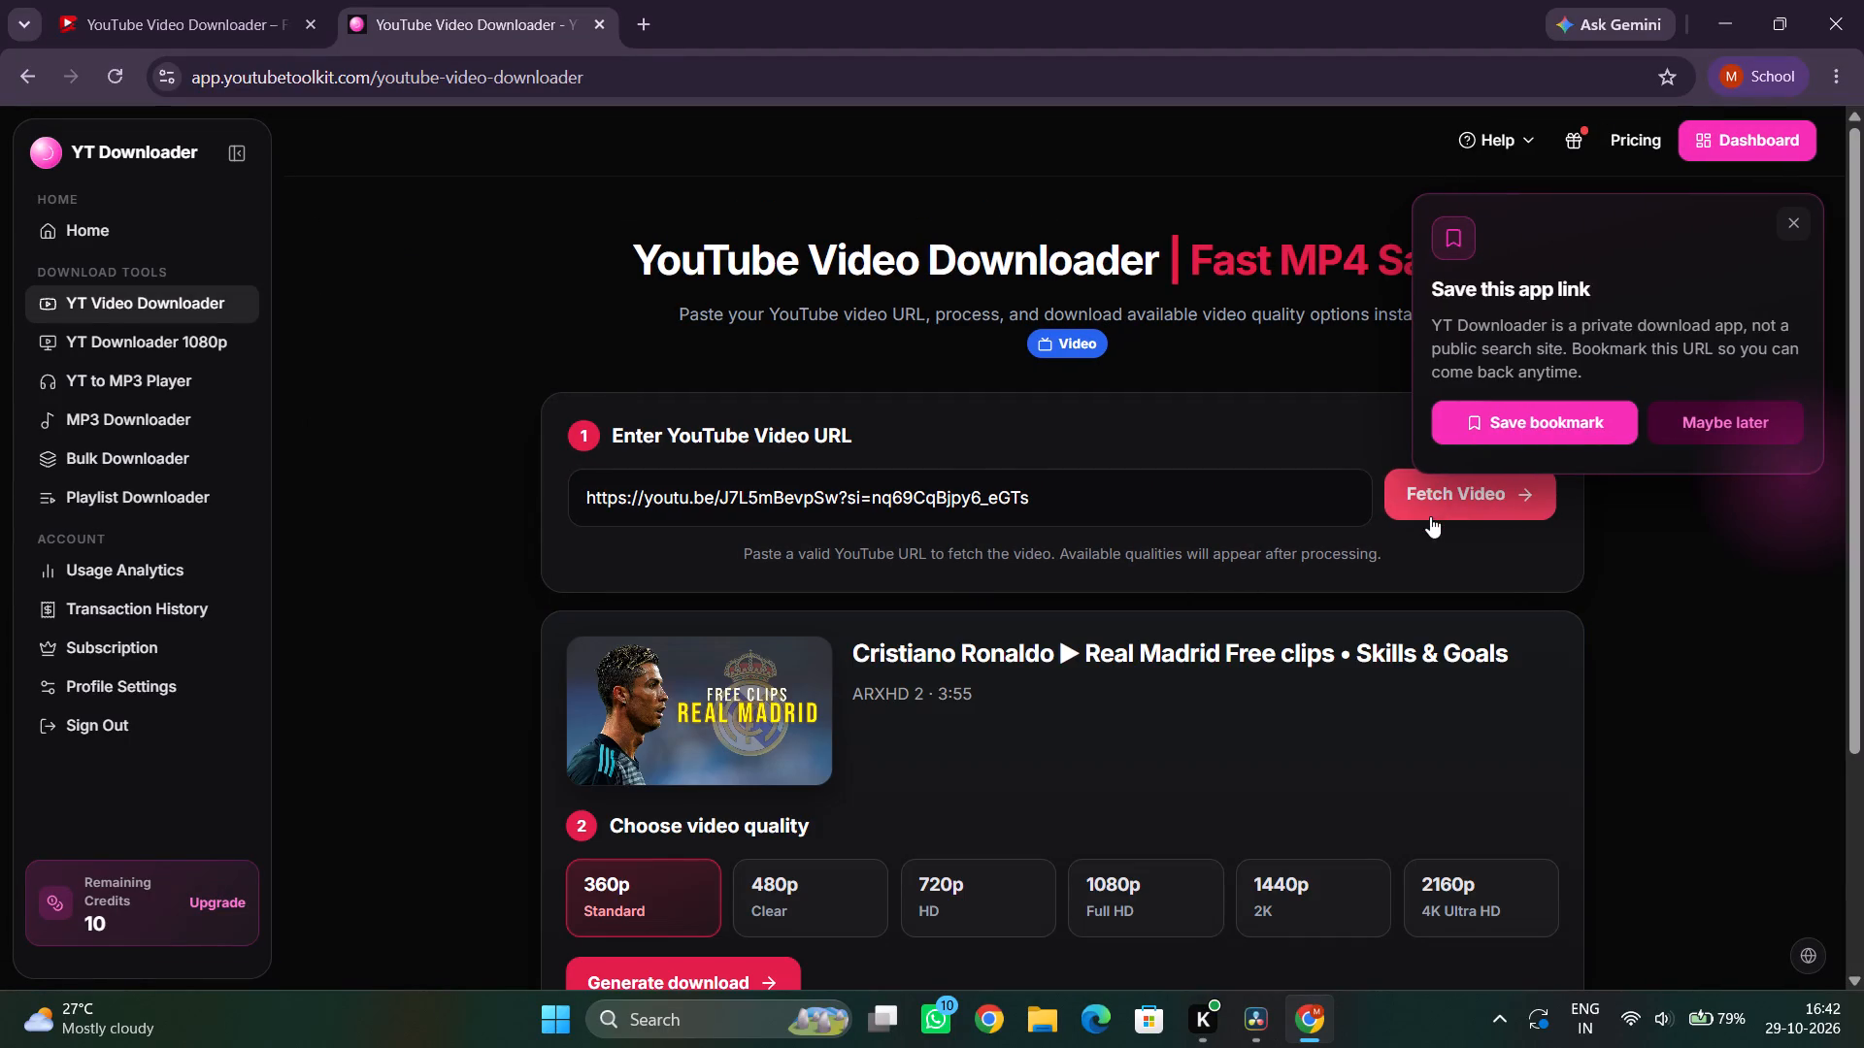
click(1457, 897)
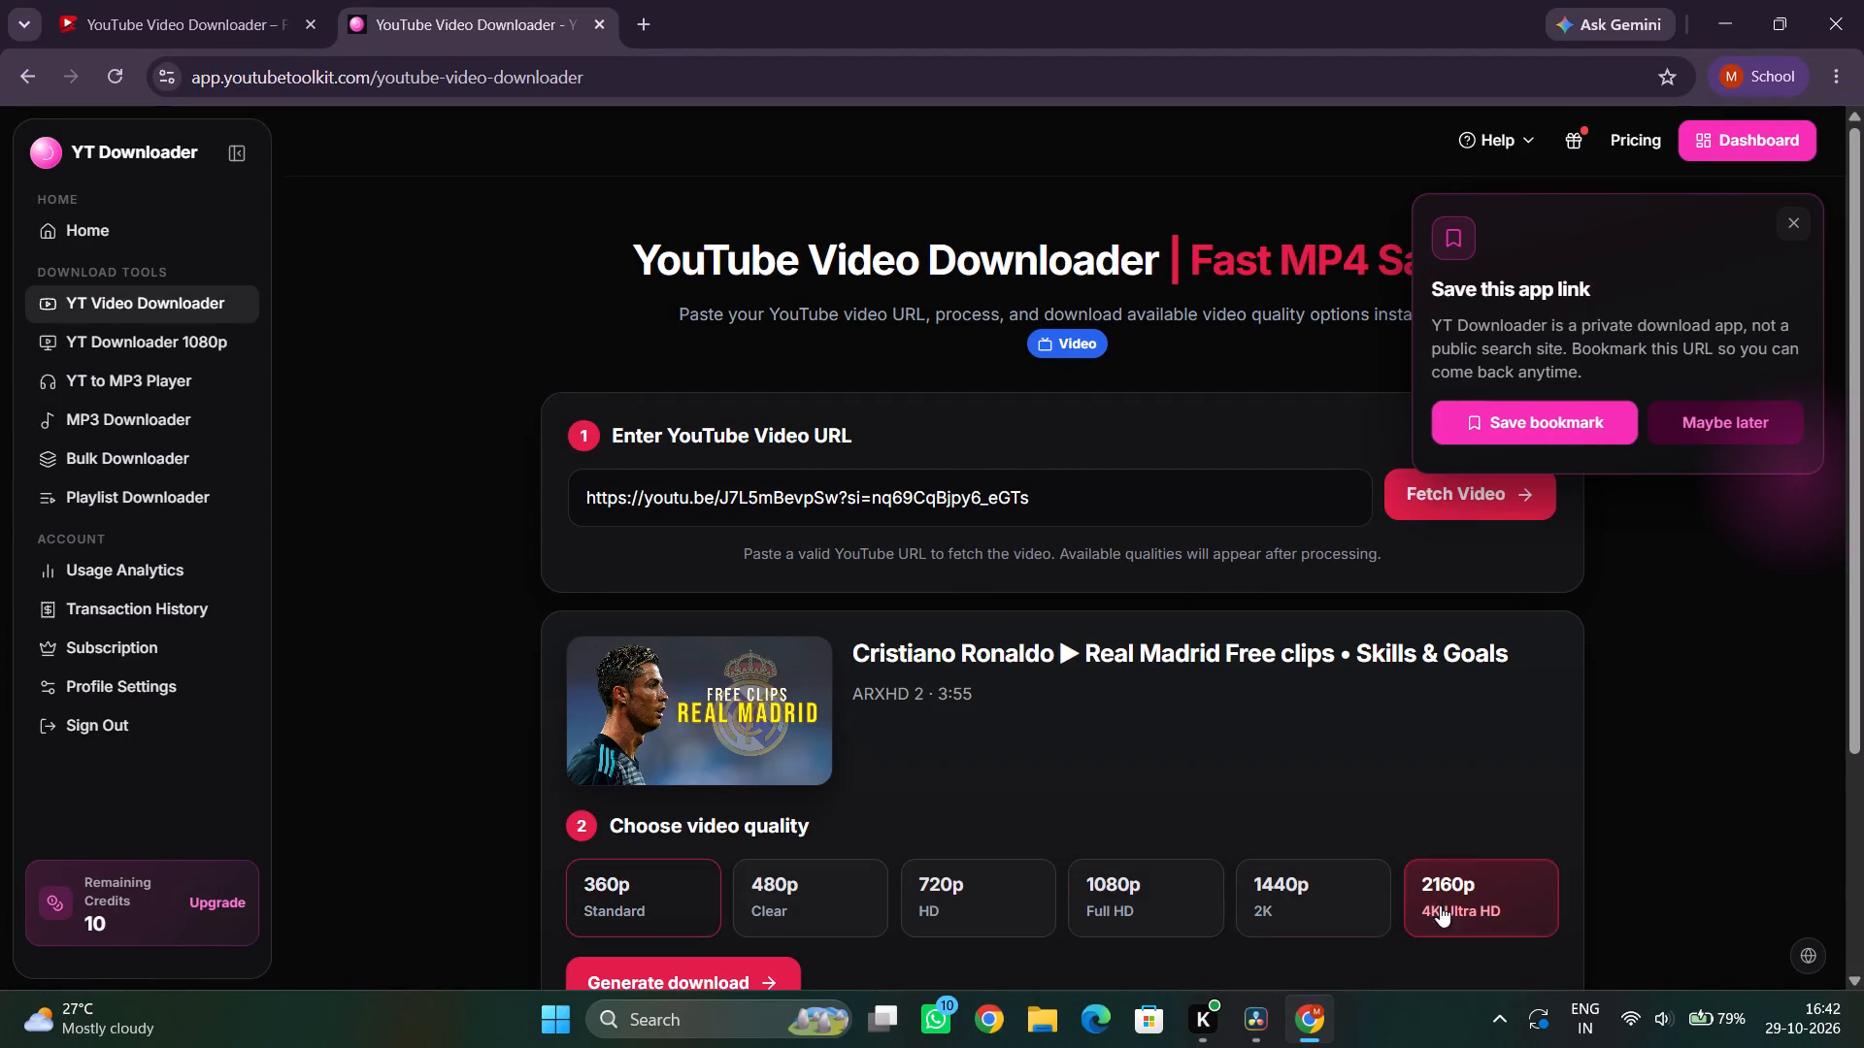
click(739, 954)
click(722, 968)
scroll(854, 702, down, 4)
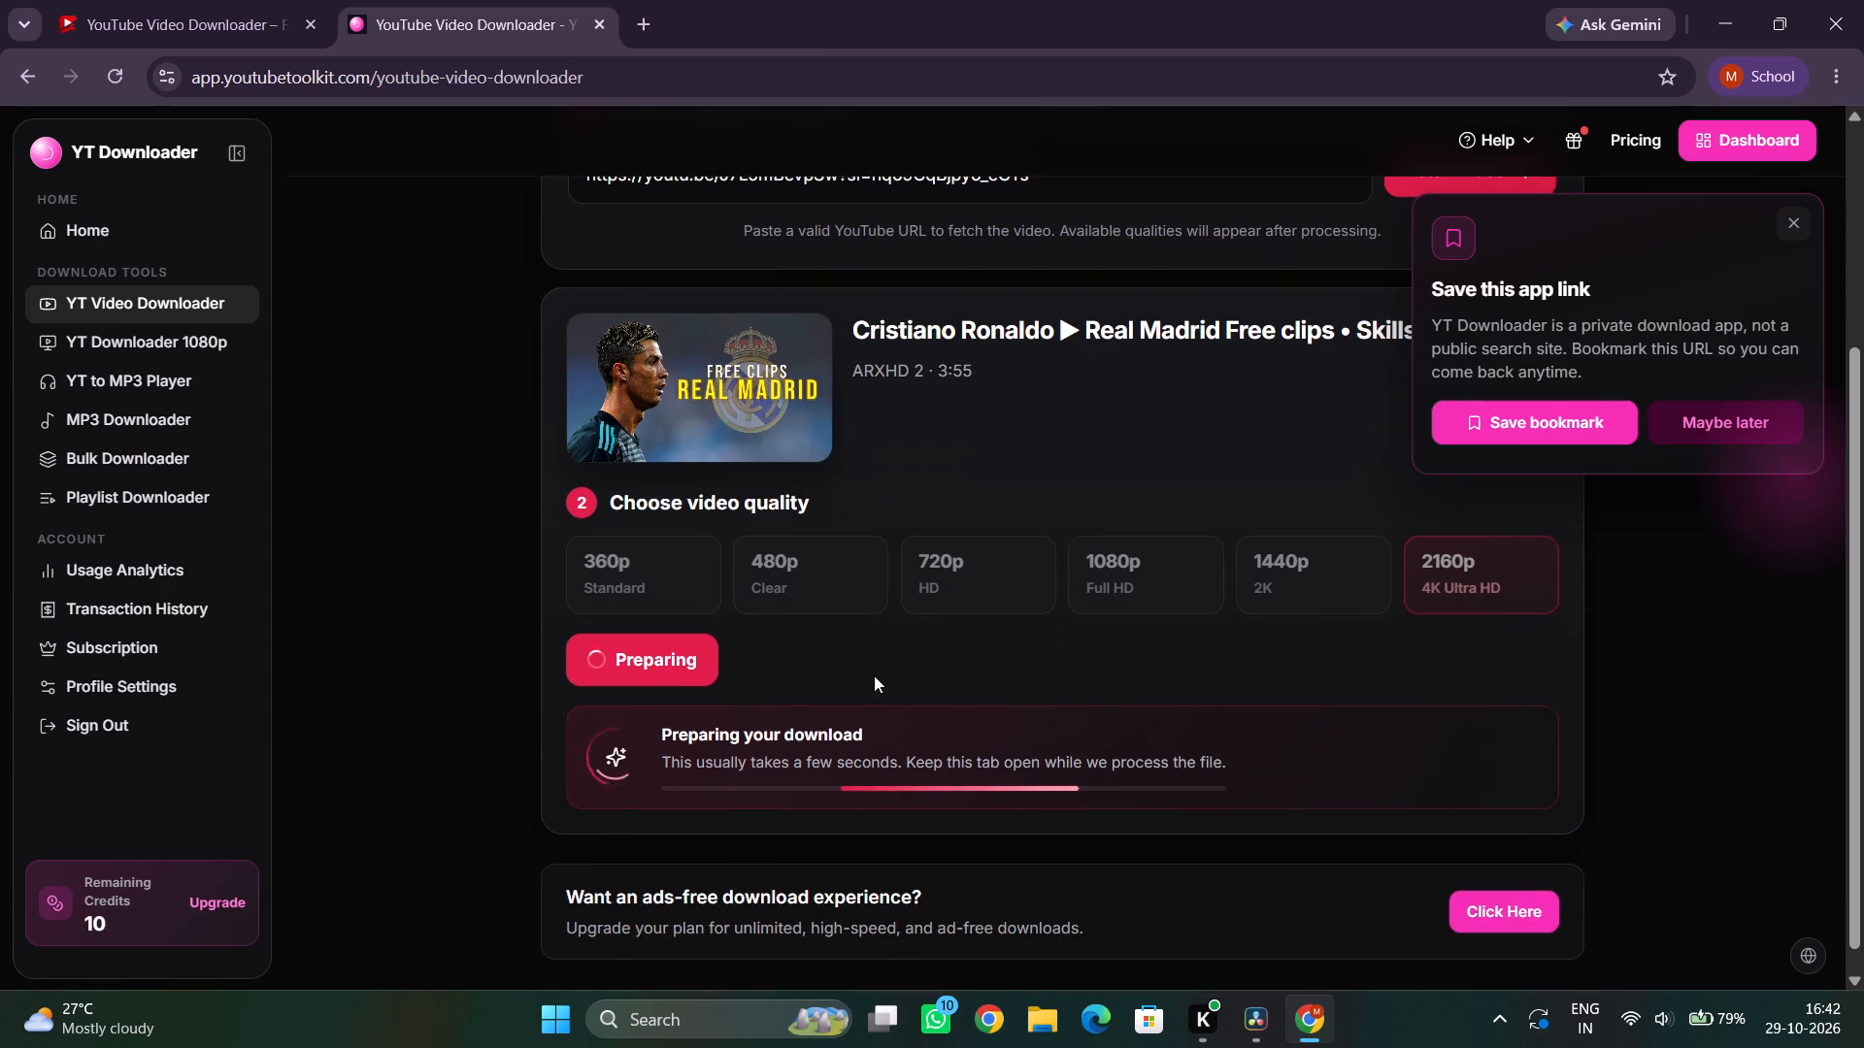
click(1795, 221)
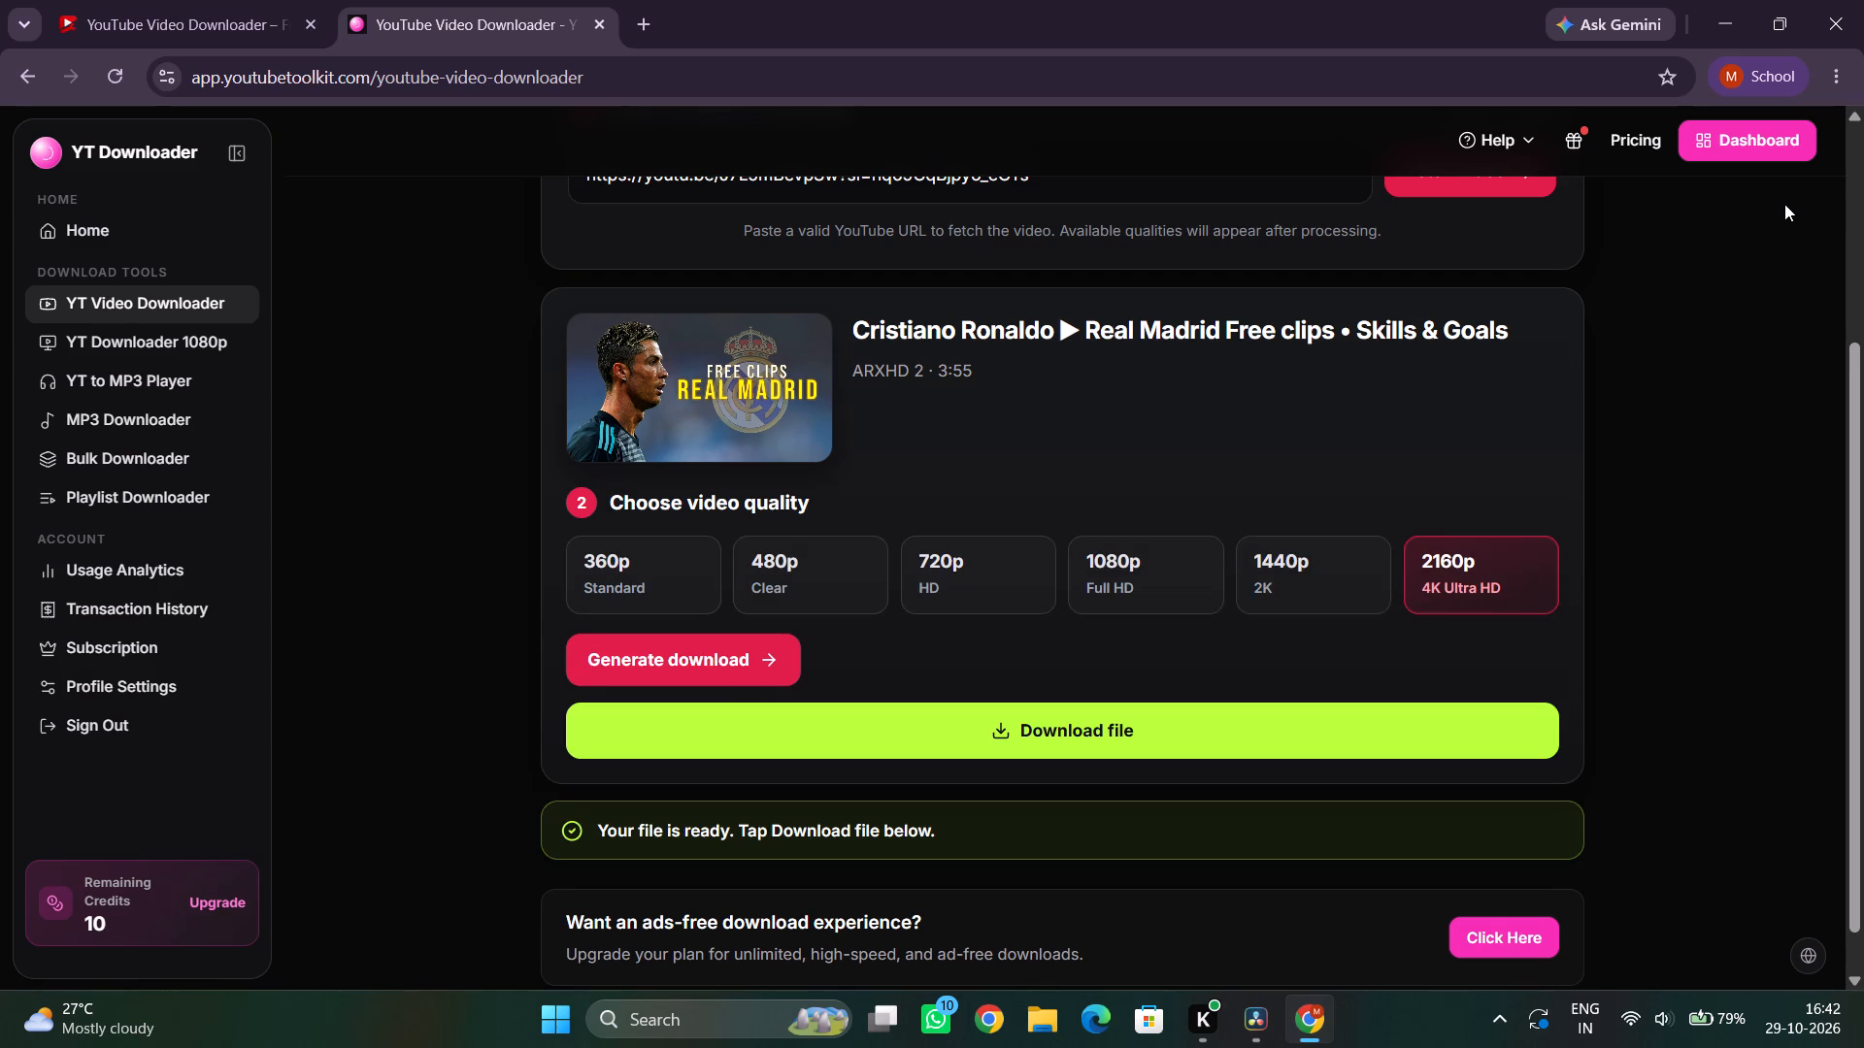
click(1093, 745)
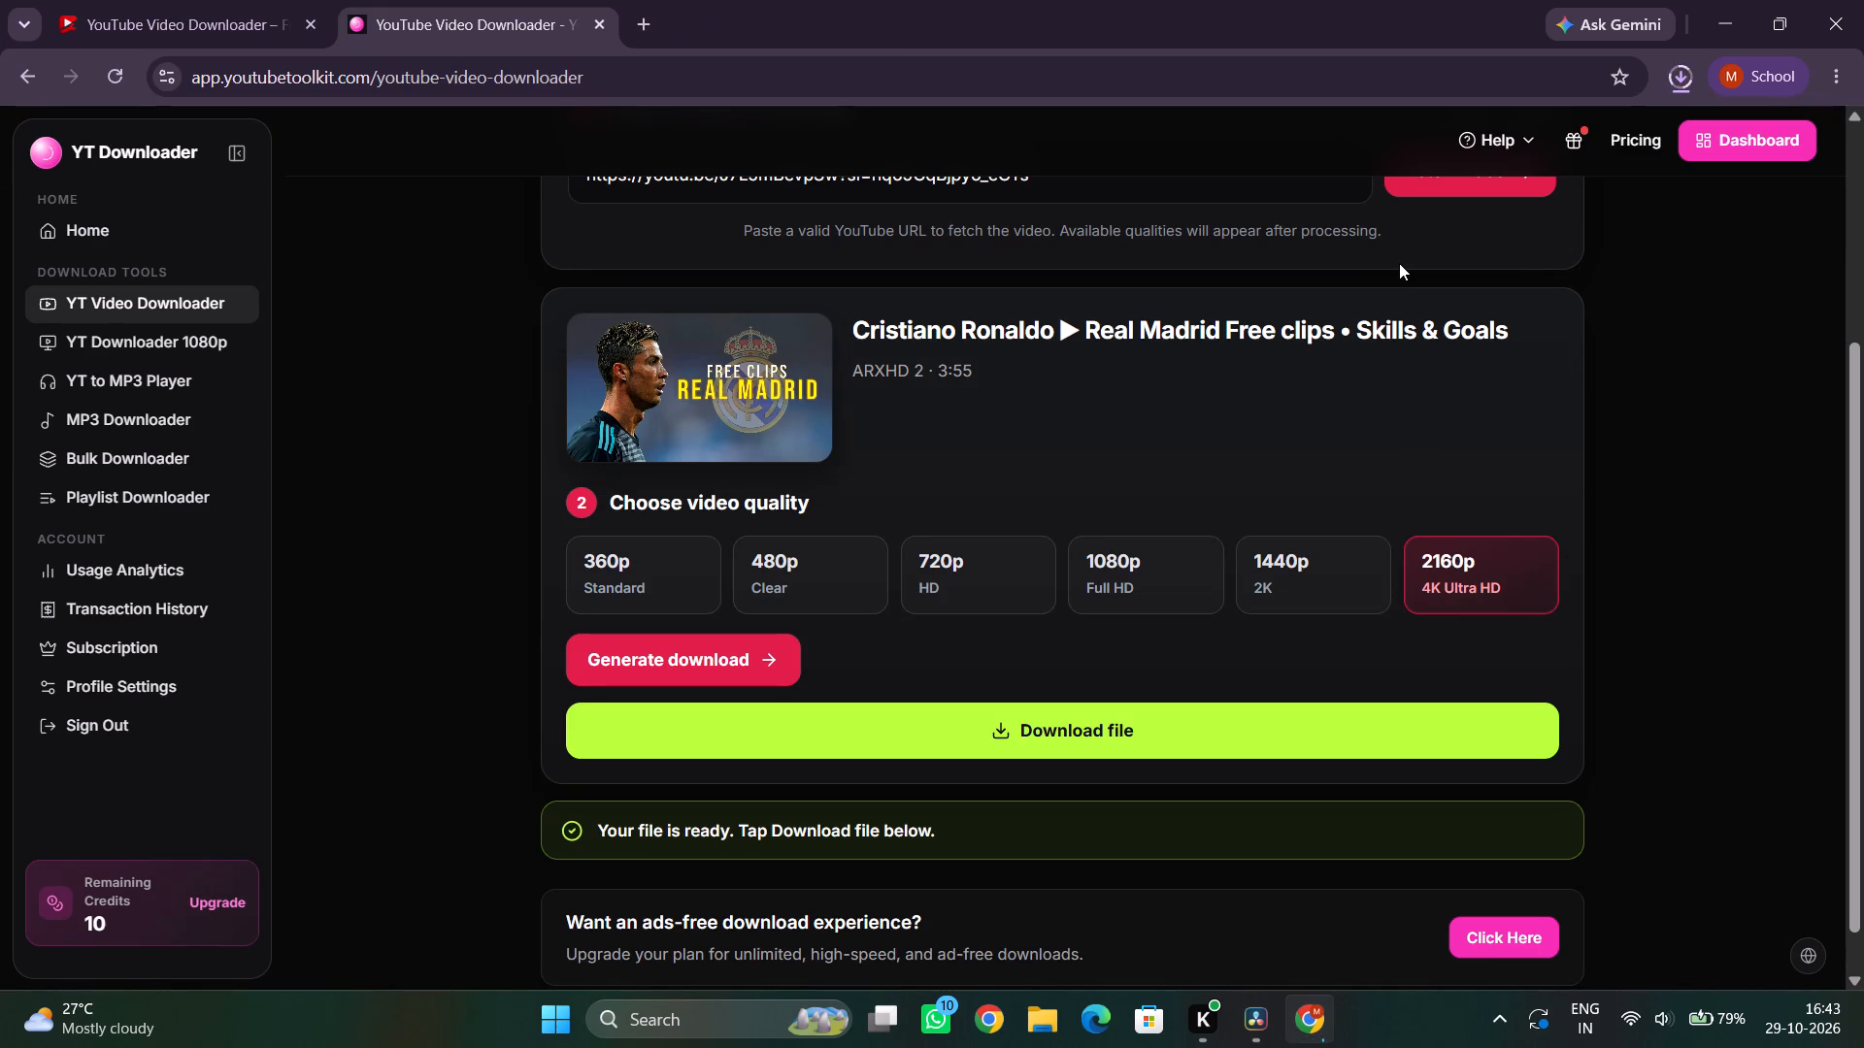
Close the other YouTube Video Downloader tab, keeping the downloader app page open.
click(314, 21)
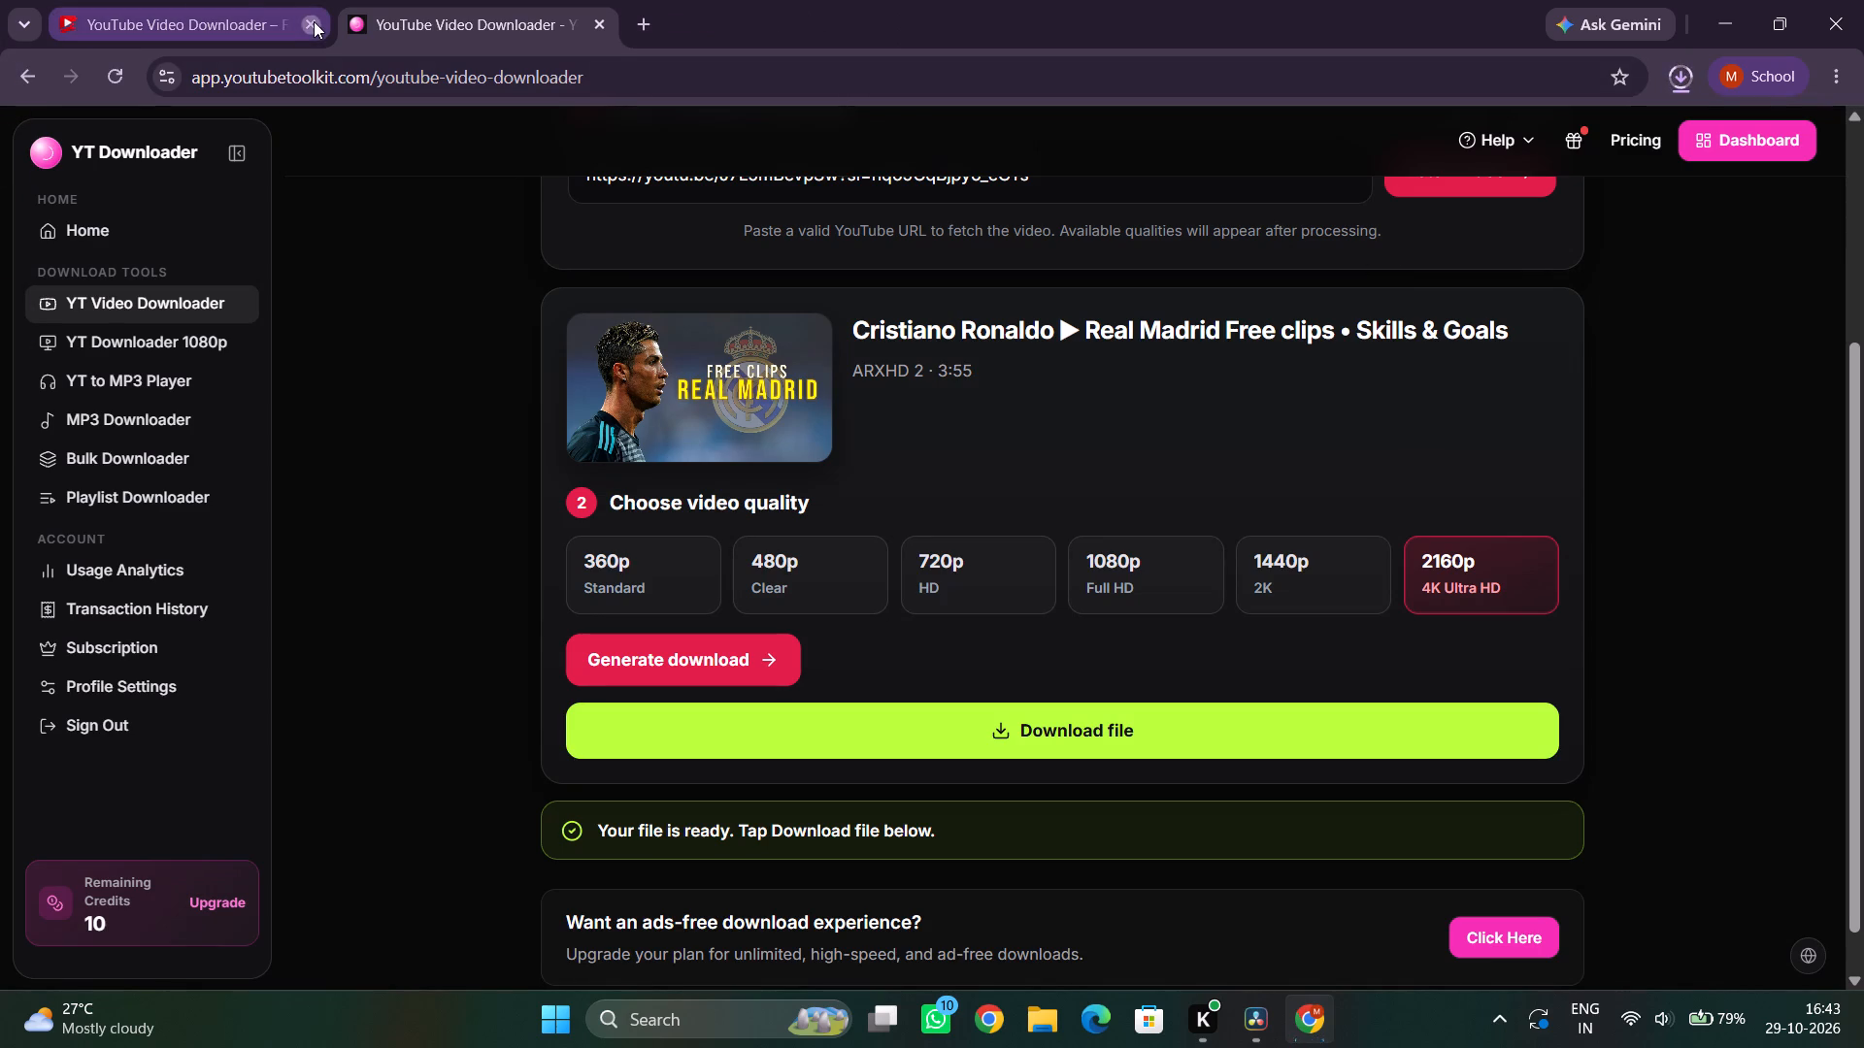
Open the browser's recent downloads to check the video file's download.
click(1681, 78)
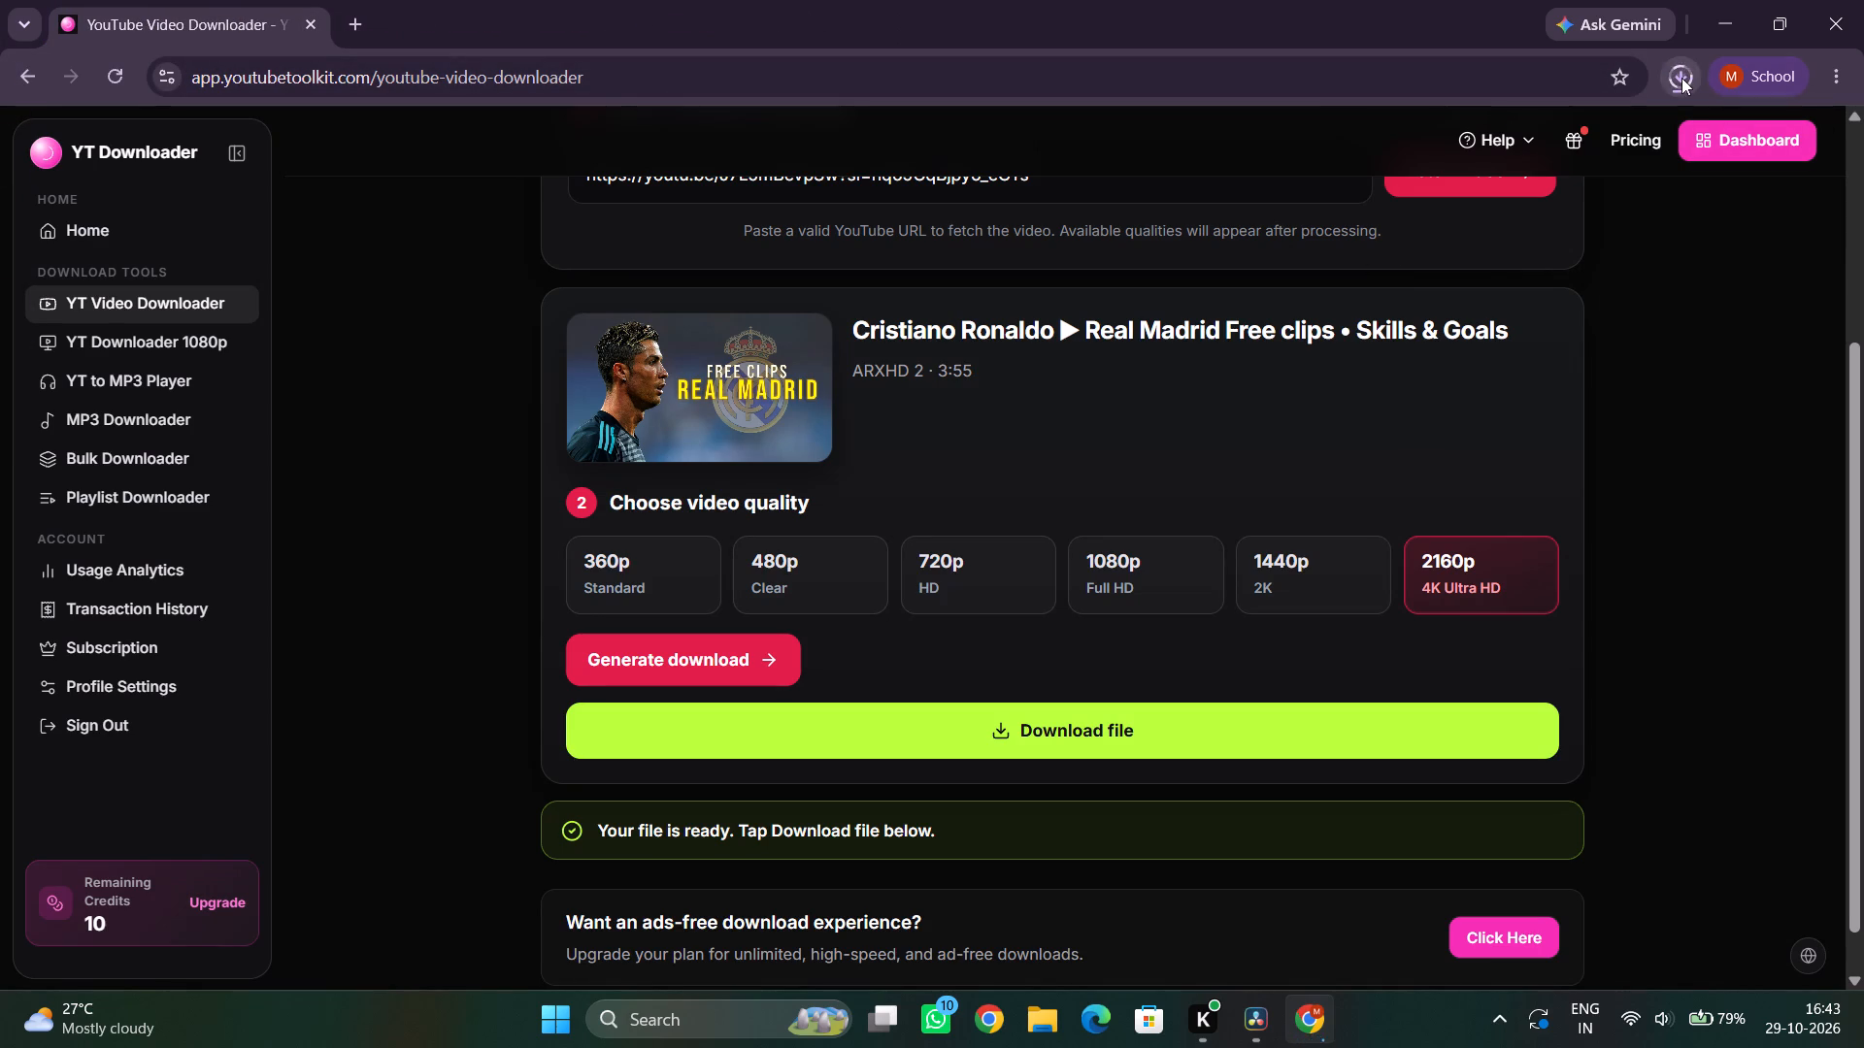
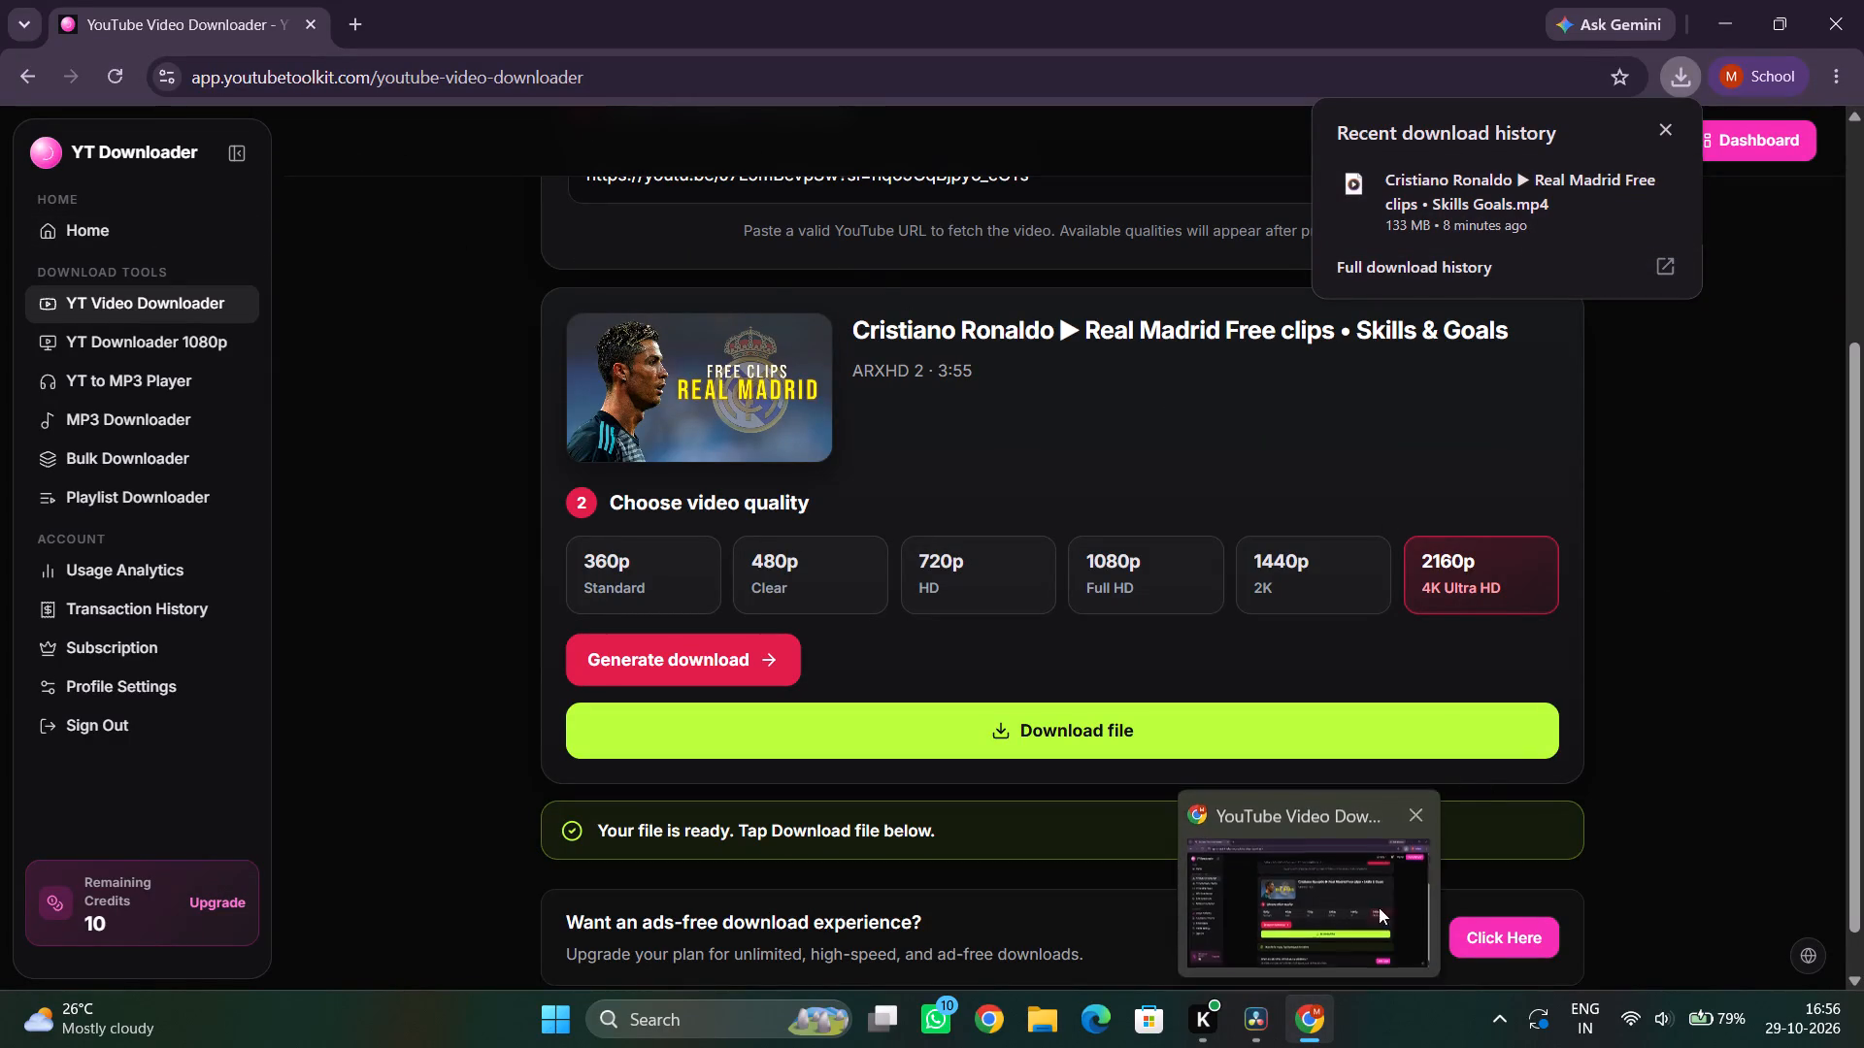
Close the browser window and return to the ronaldo project in DaVinci Resolve.
click(1863, 0)
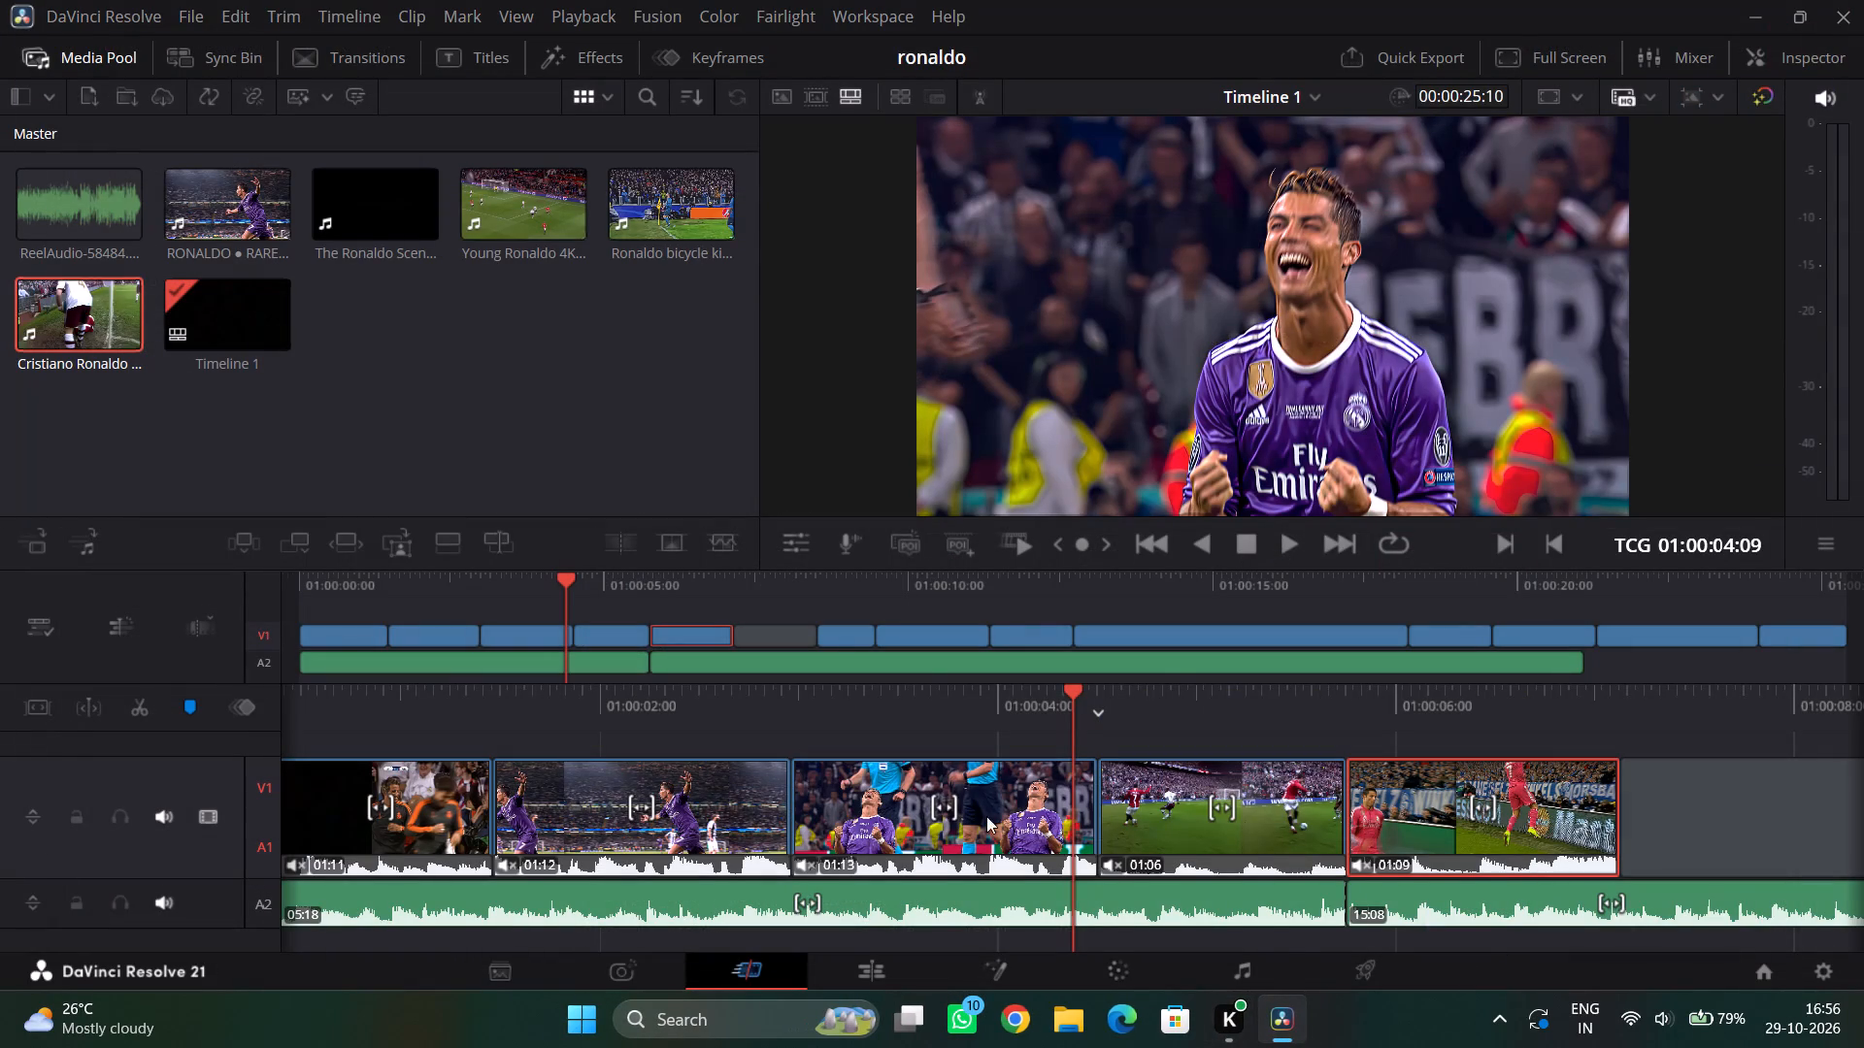
Review the existing Ronaldo edit from the start of Timeline 1 to its end, including the gap between clips.
drag(1023, 714, 1743, 705)
drag(1126, 704, 1576, 705)
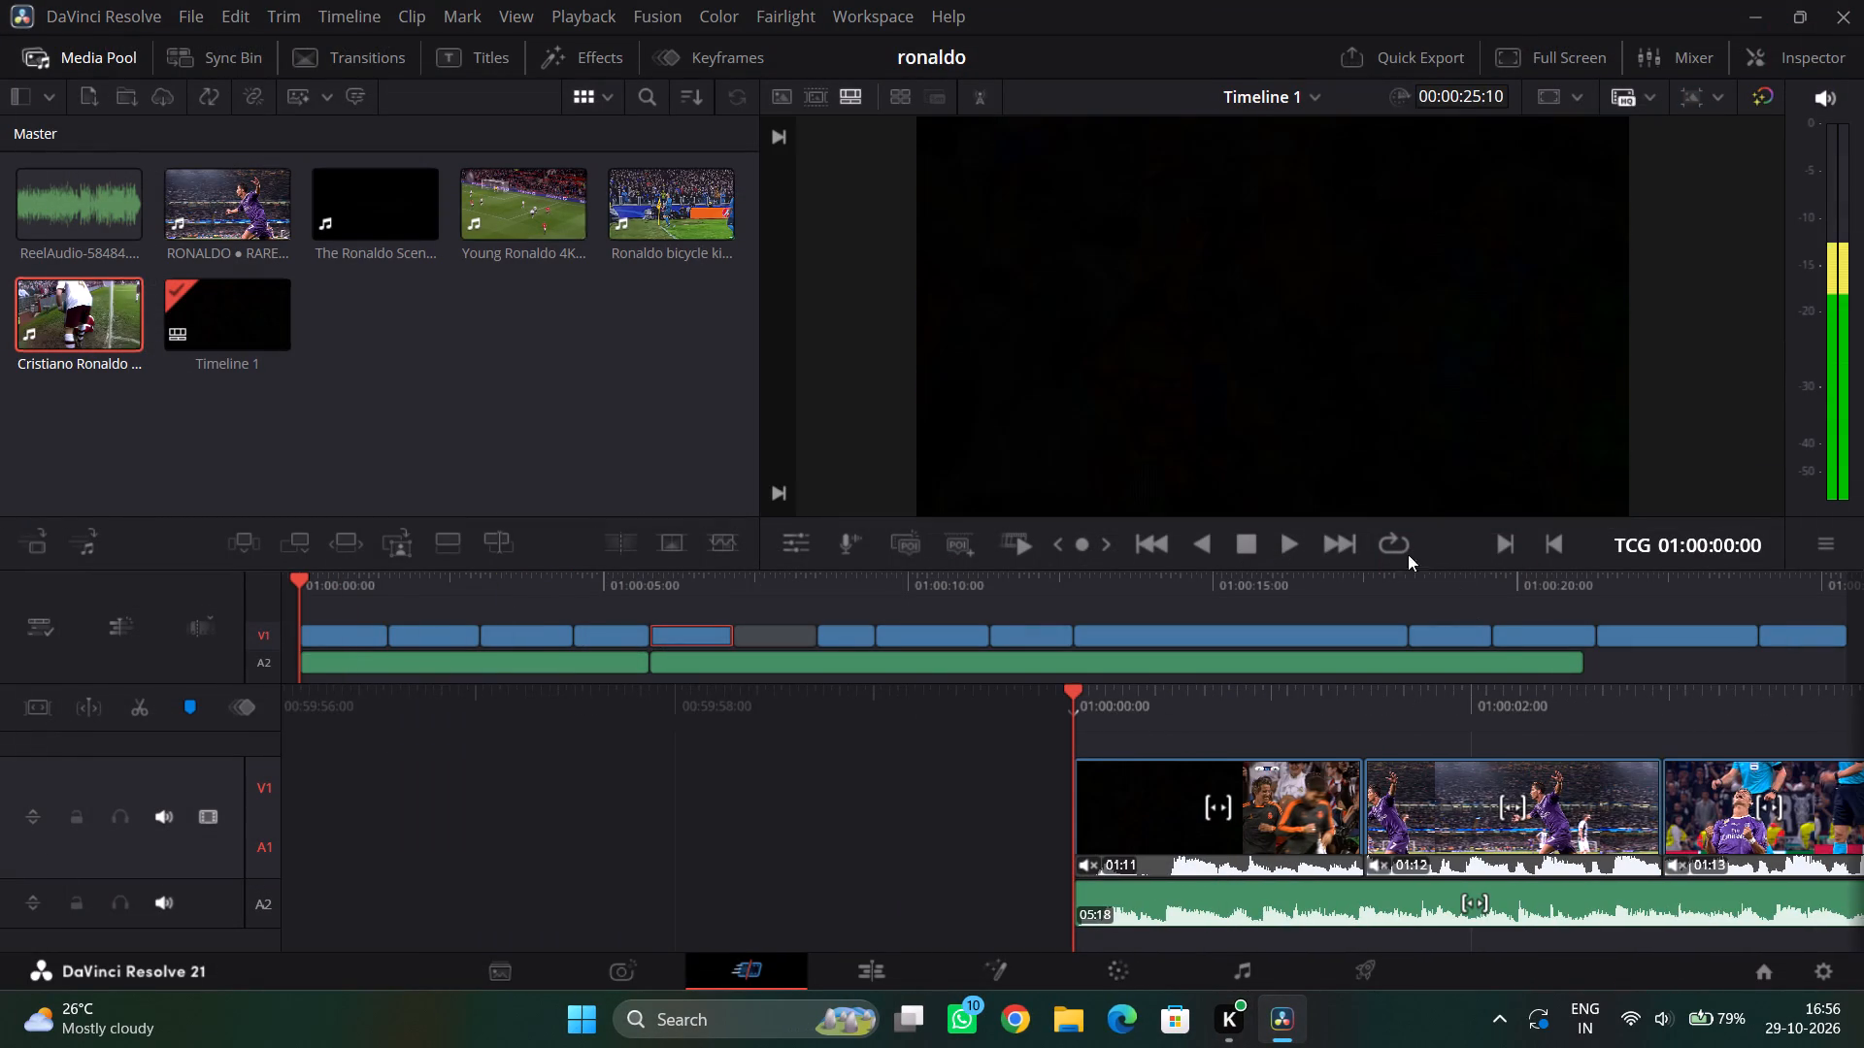
click(1274, 553)
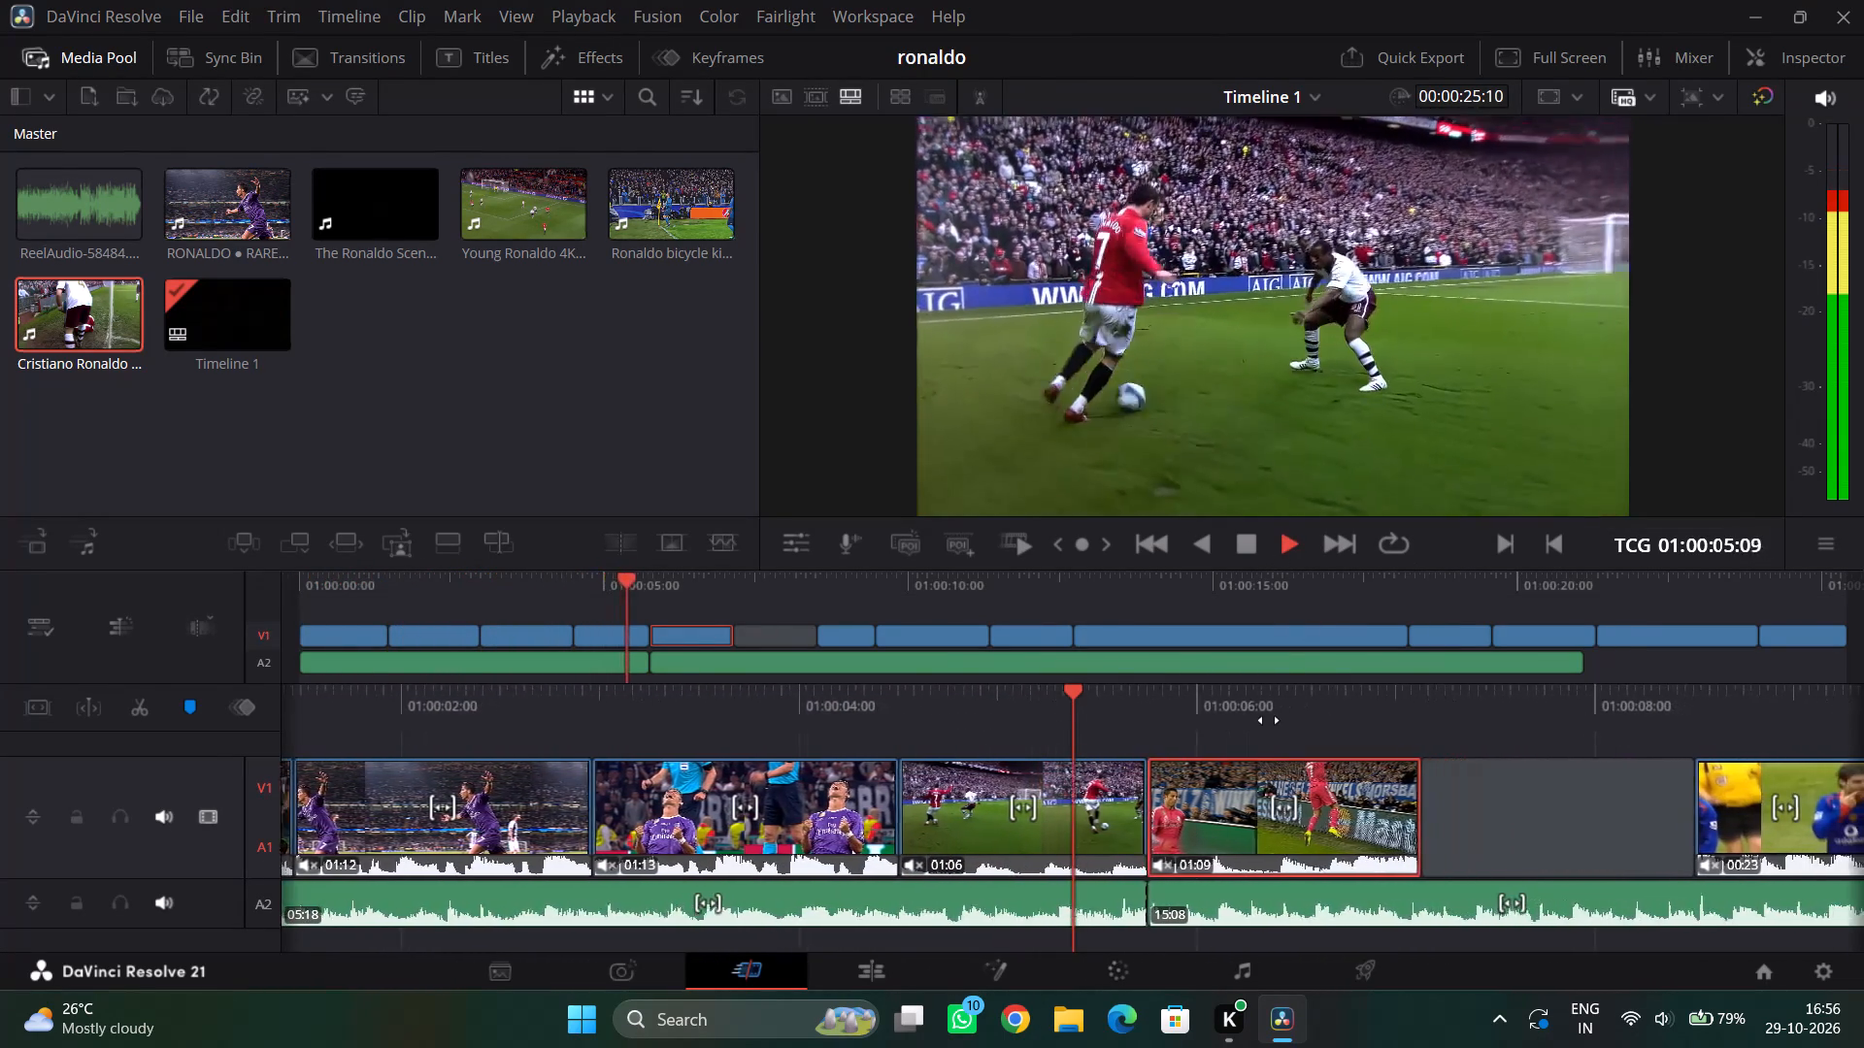
drag(1183, 705, 1209, 701)
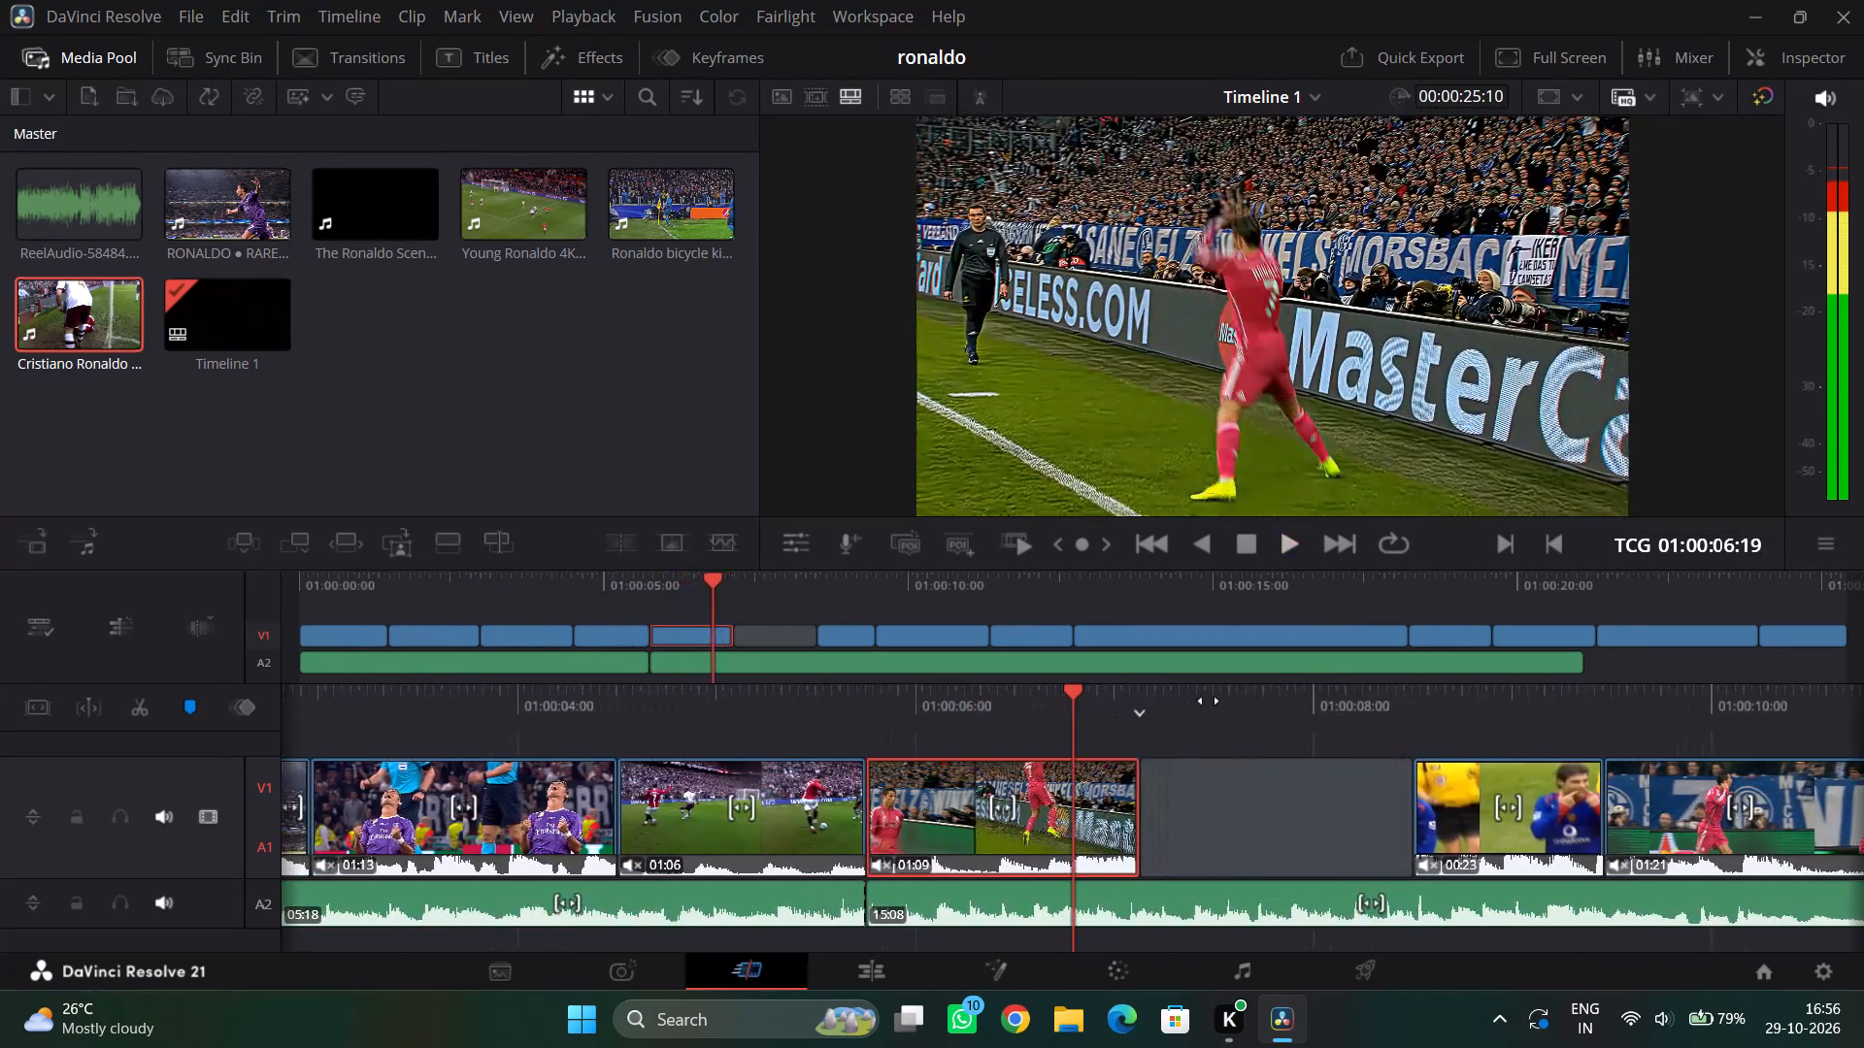
drag(1209, 701, 779, 749)
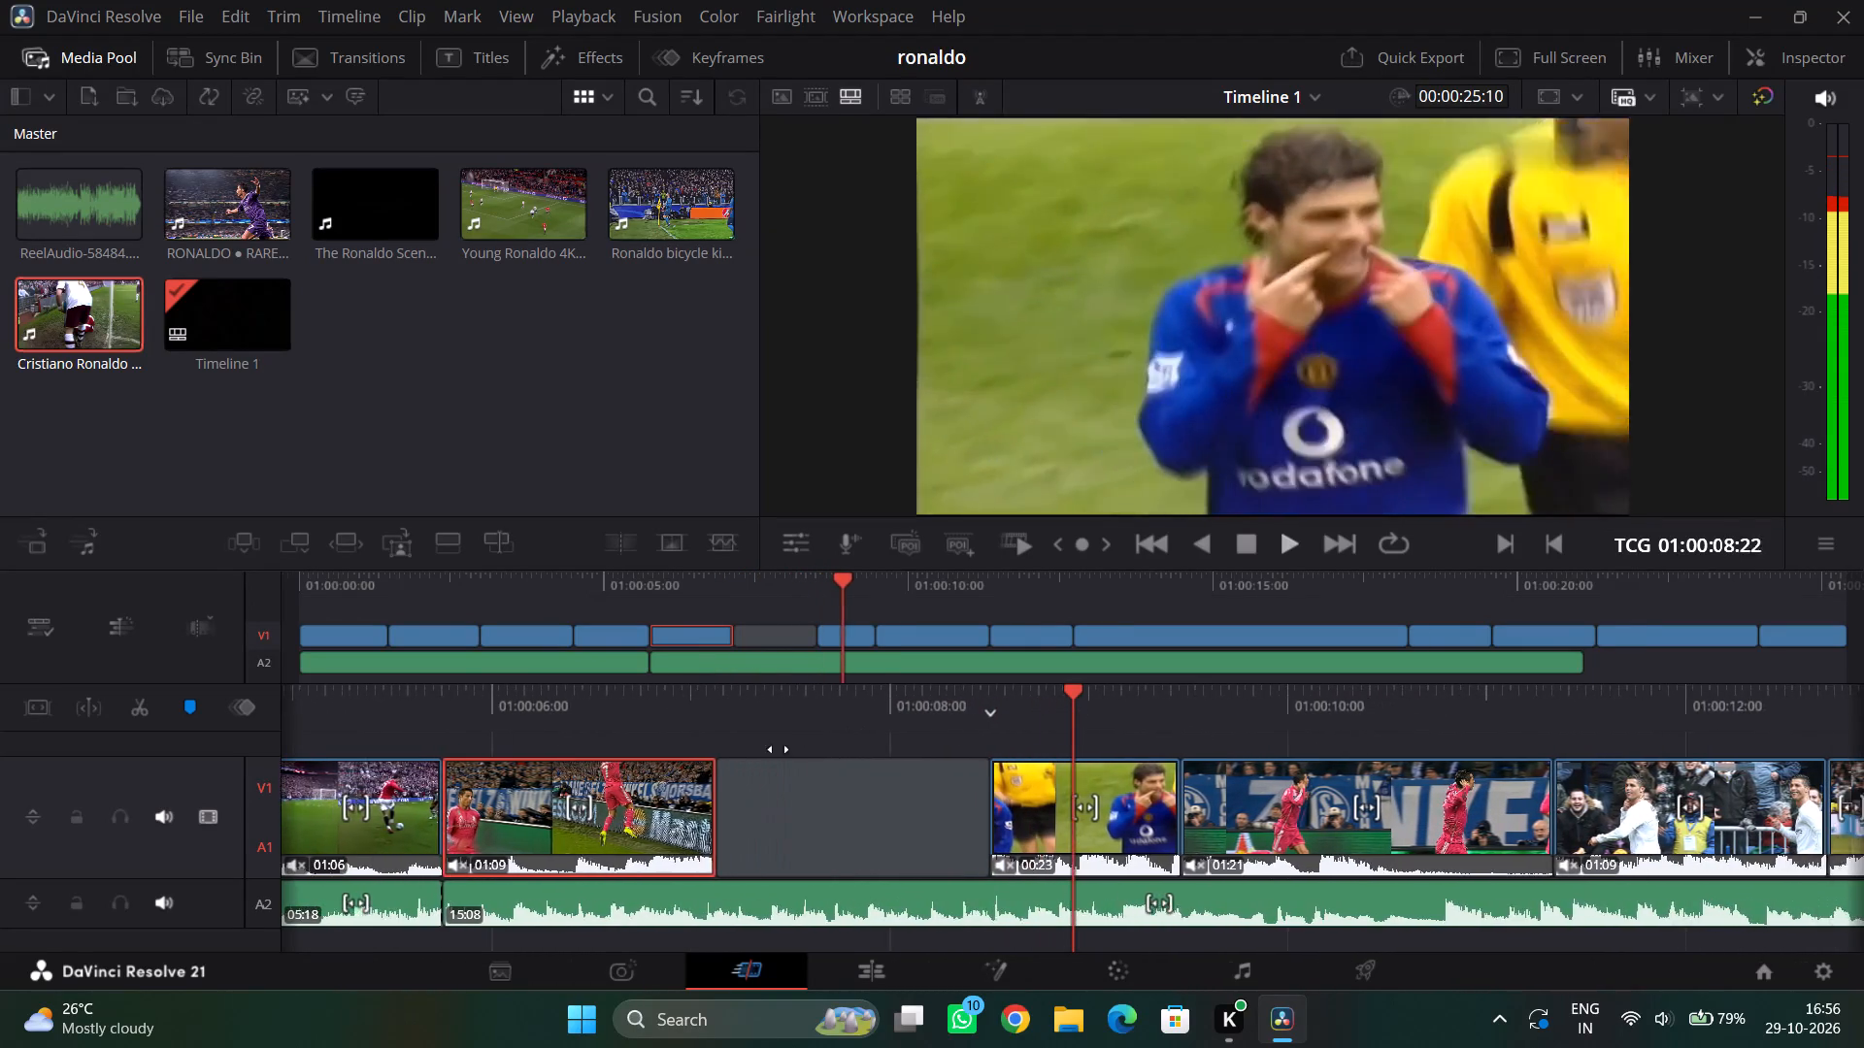
drag(779, 749, 453, 798)
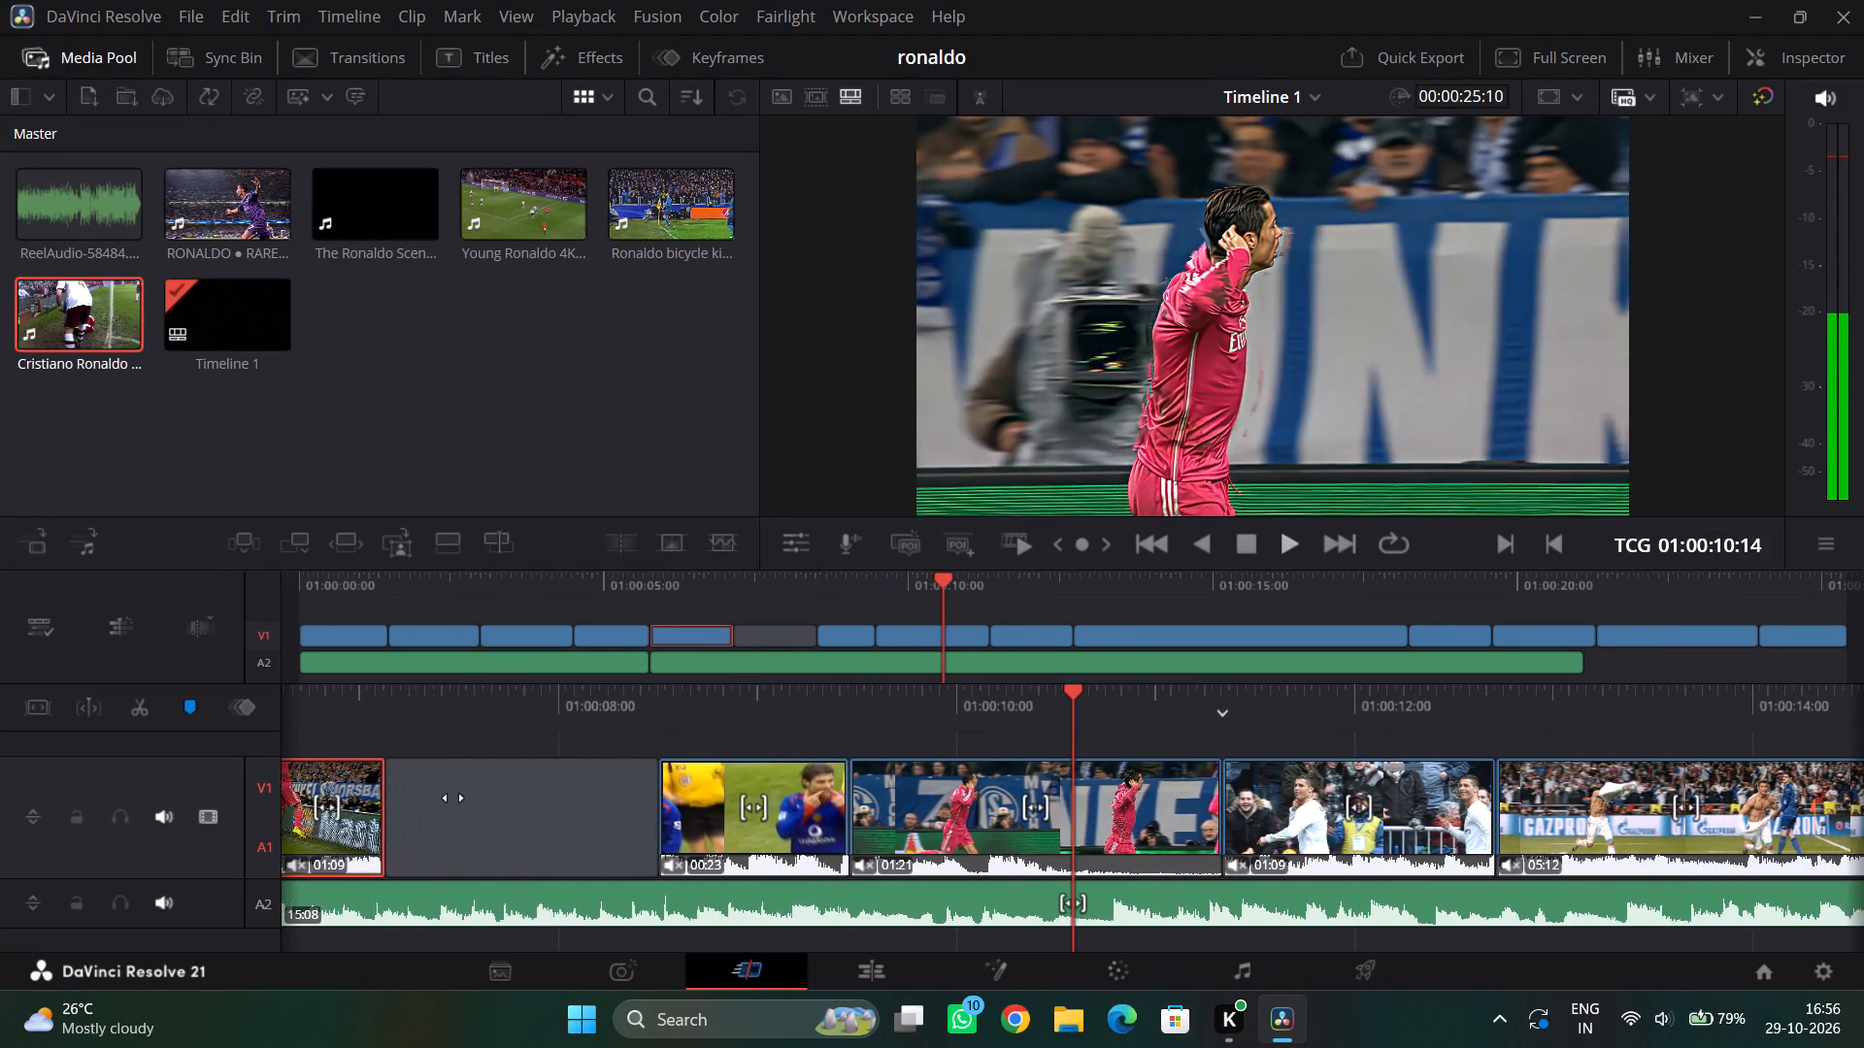
drag(453, 798, 1464, 799)
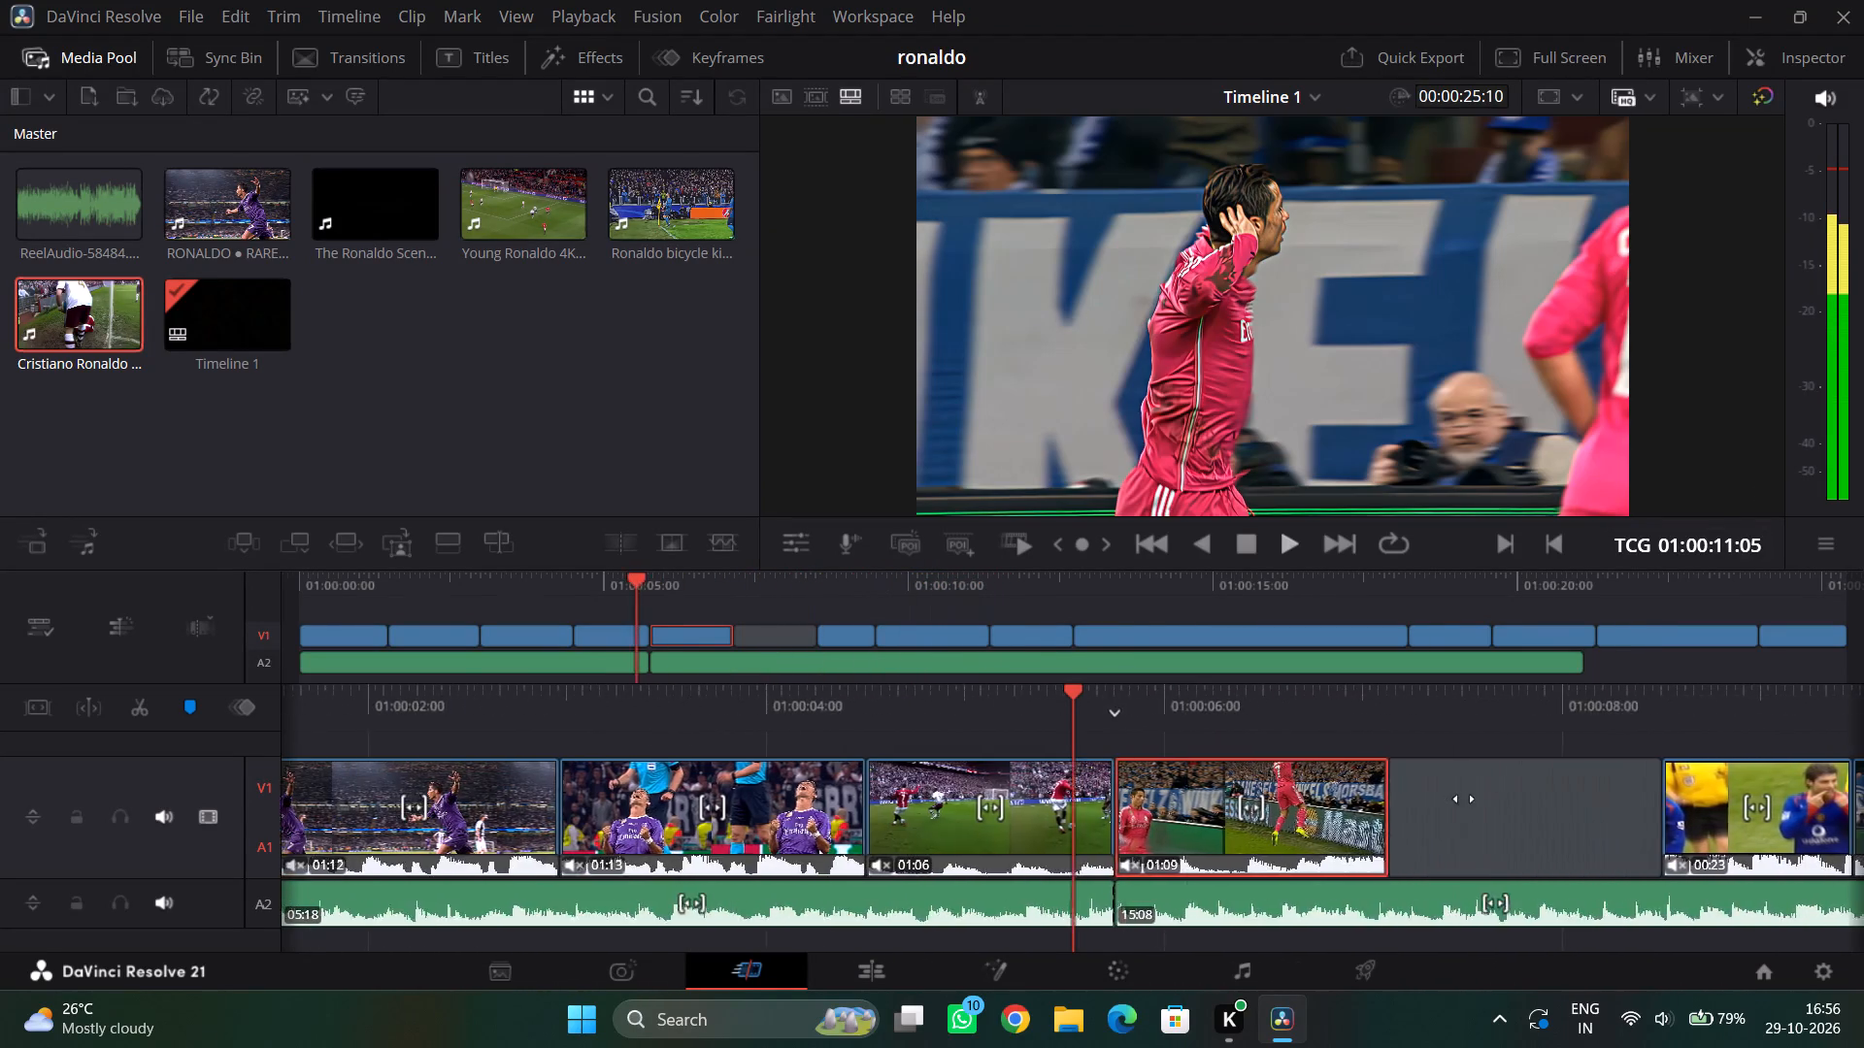
drag(1464, 799, 1584, 816)
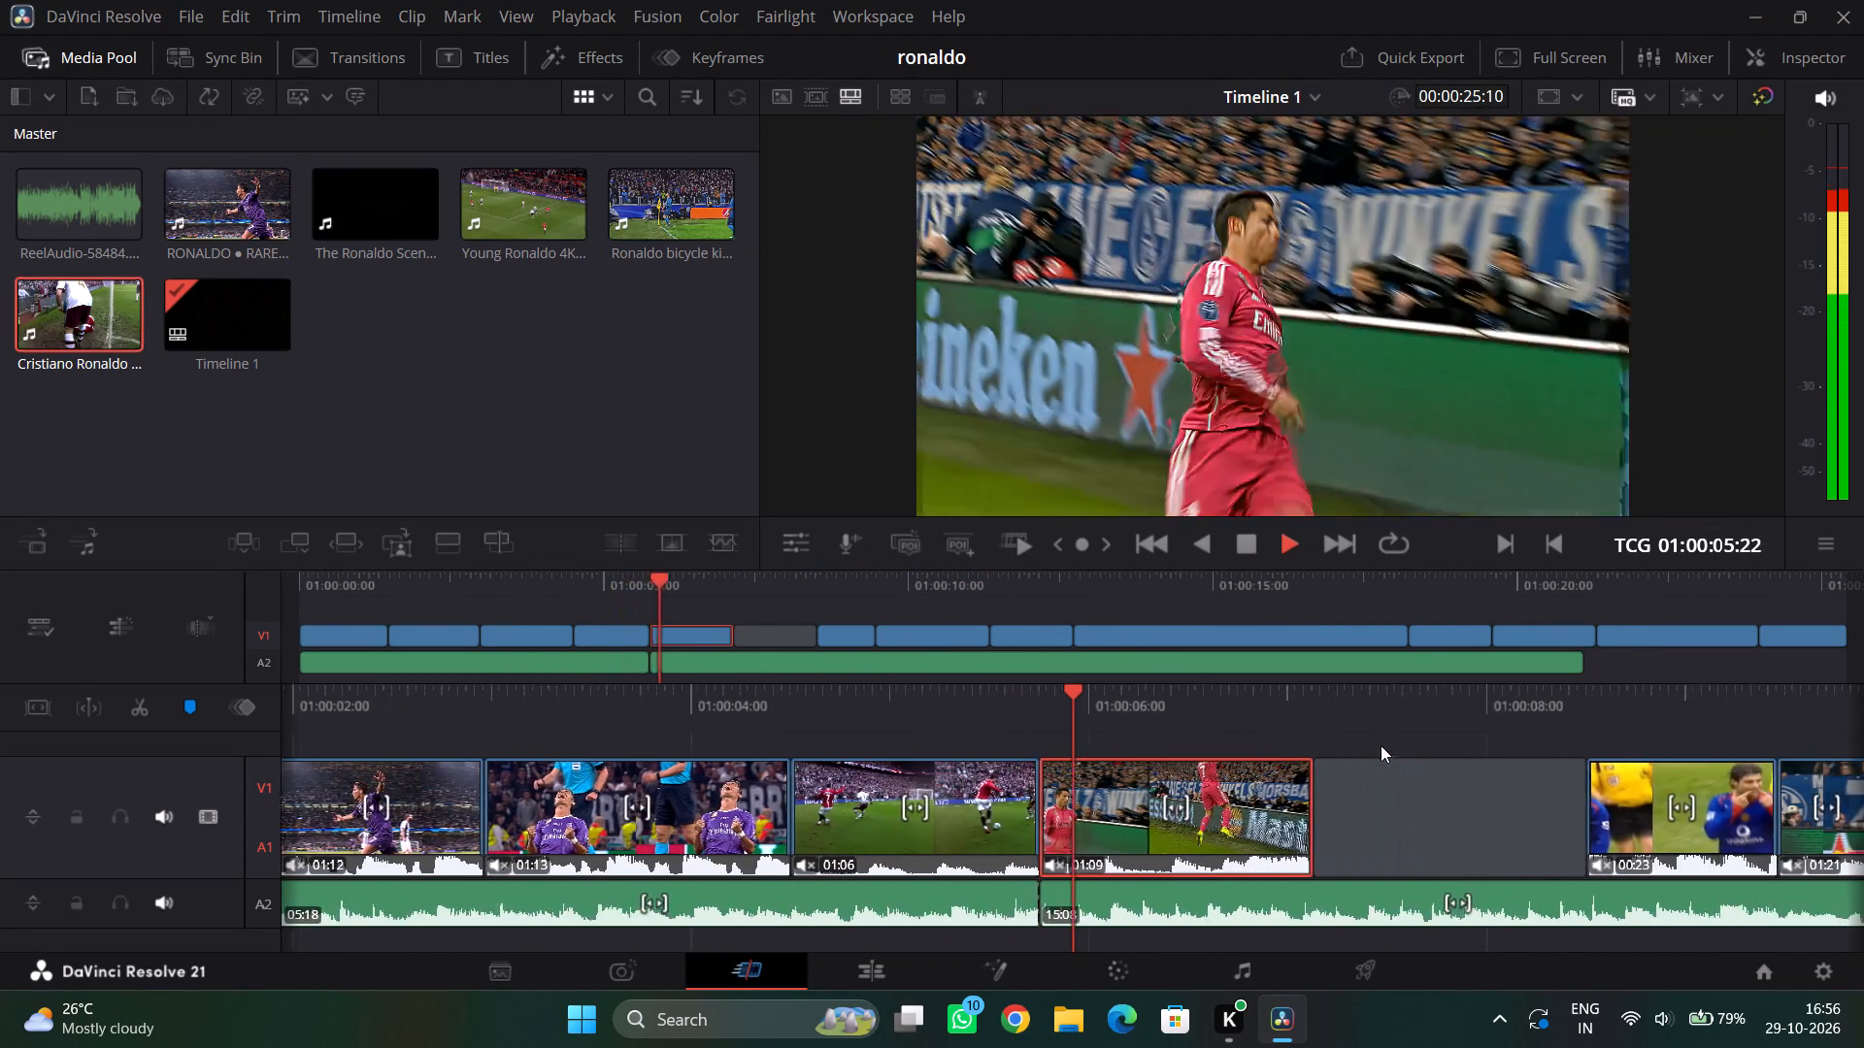
drag(1256, 706, 1276, 705)
click(1250, 560)
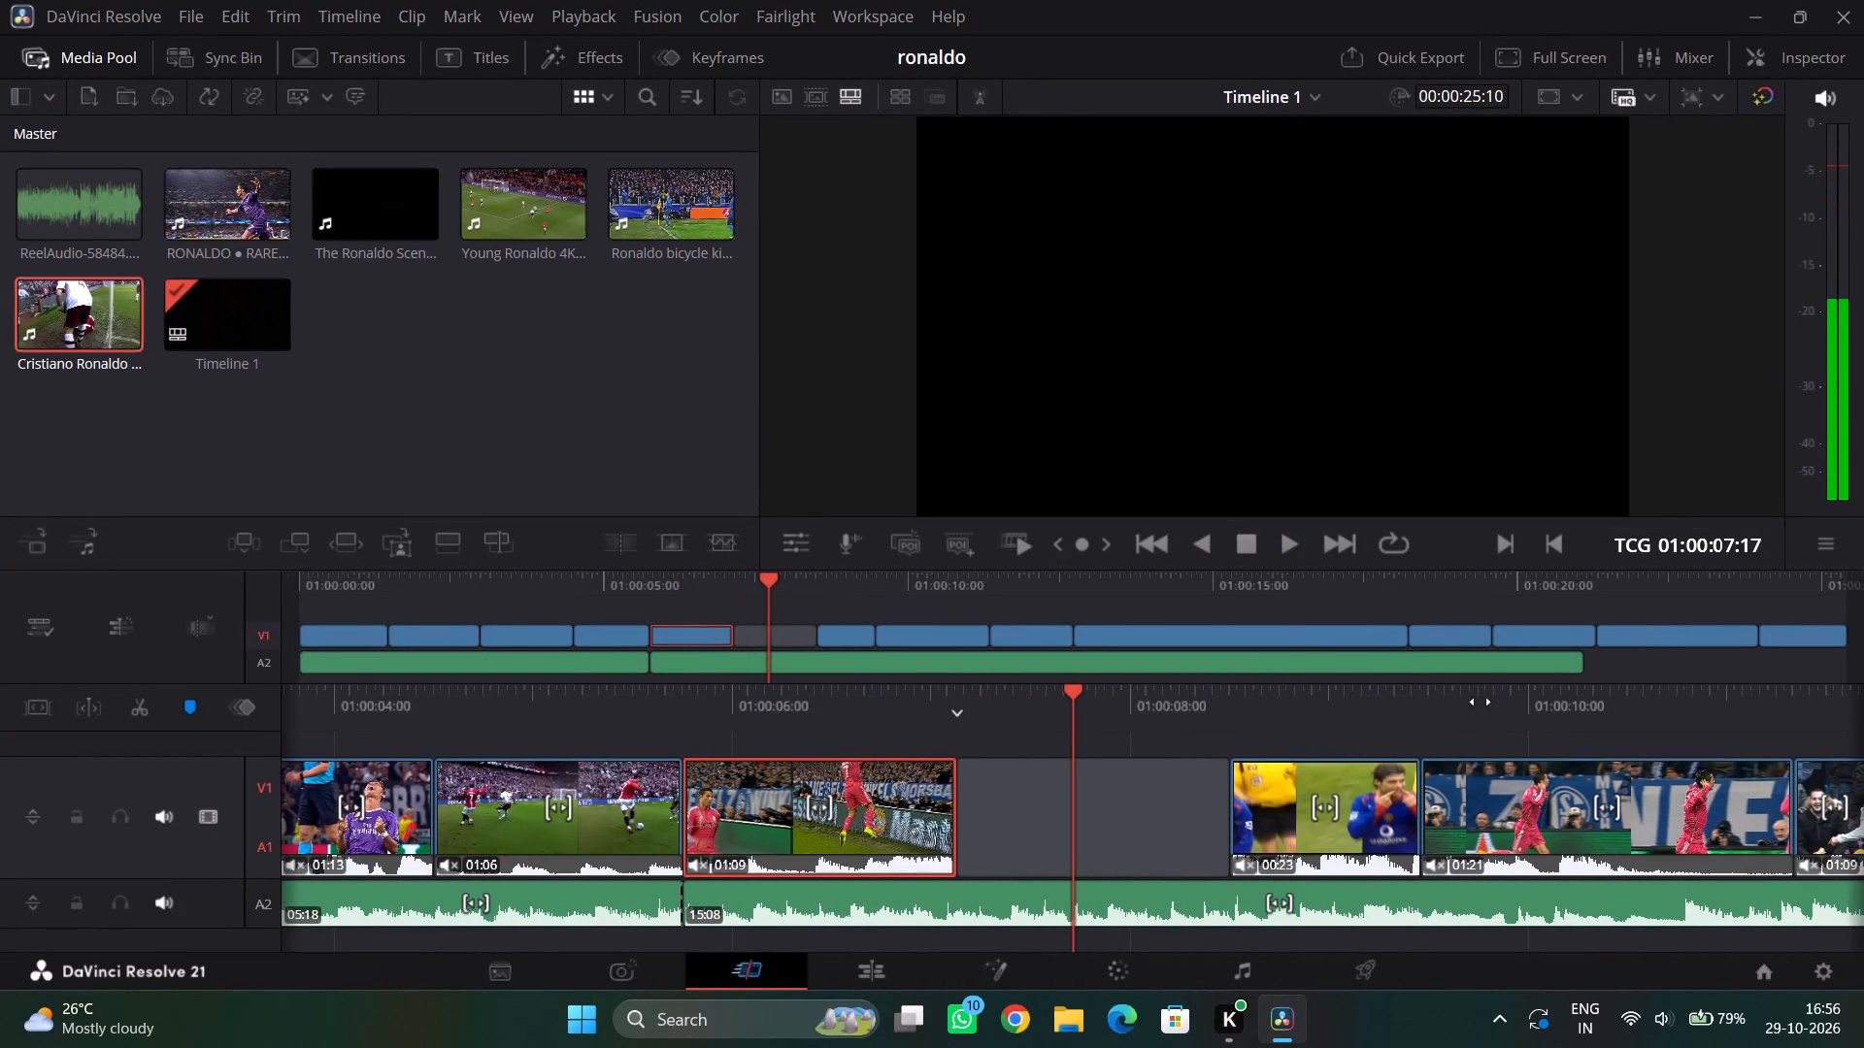
drag(1481, 702, 564, 702)
drag(1636, 681, 835, 683)
drag(1641, 698, 825, 699)
drag(1786, 704, 922, 704)
drag(1784, 704, 1476, 704)
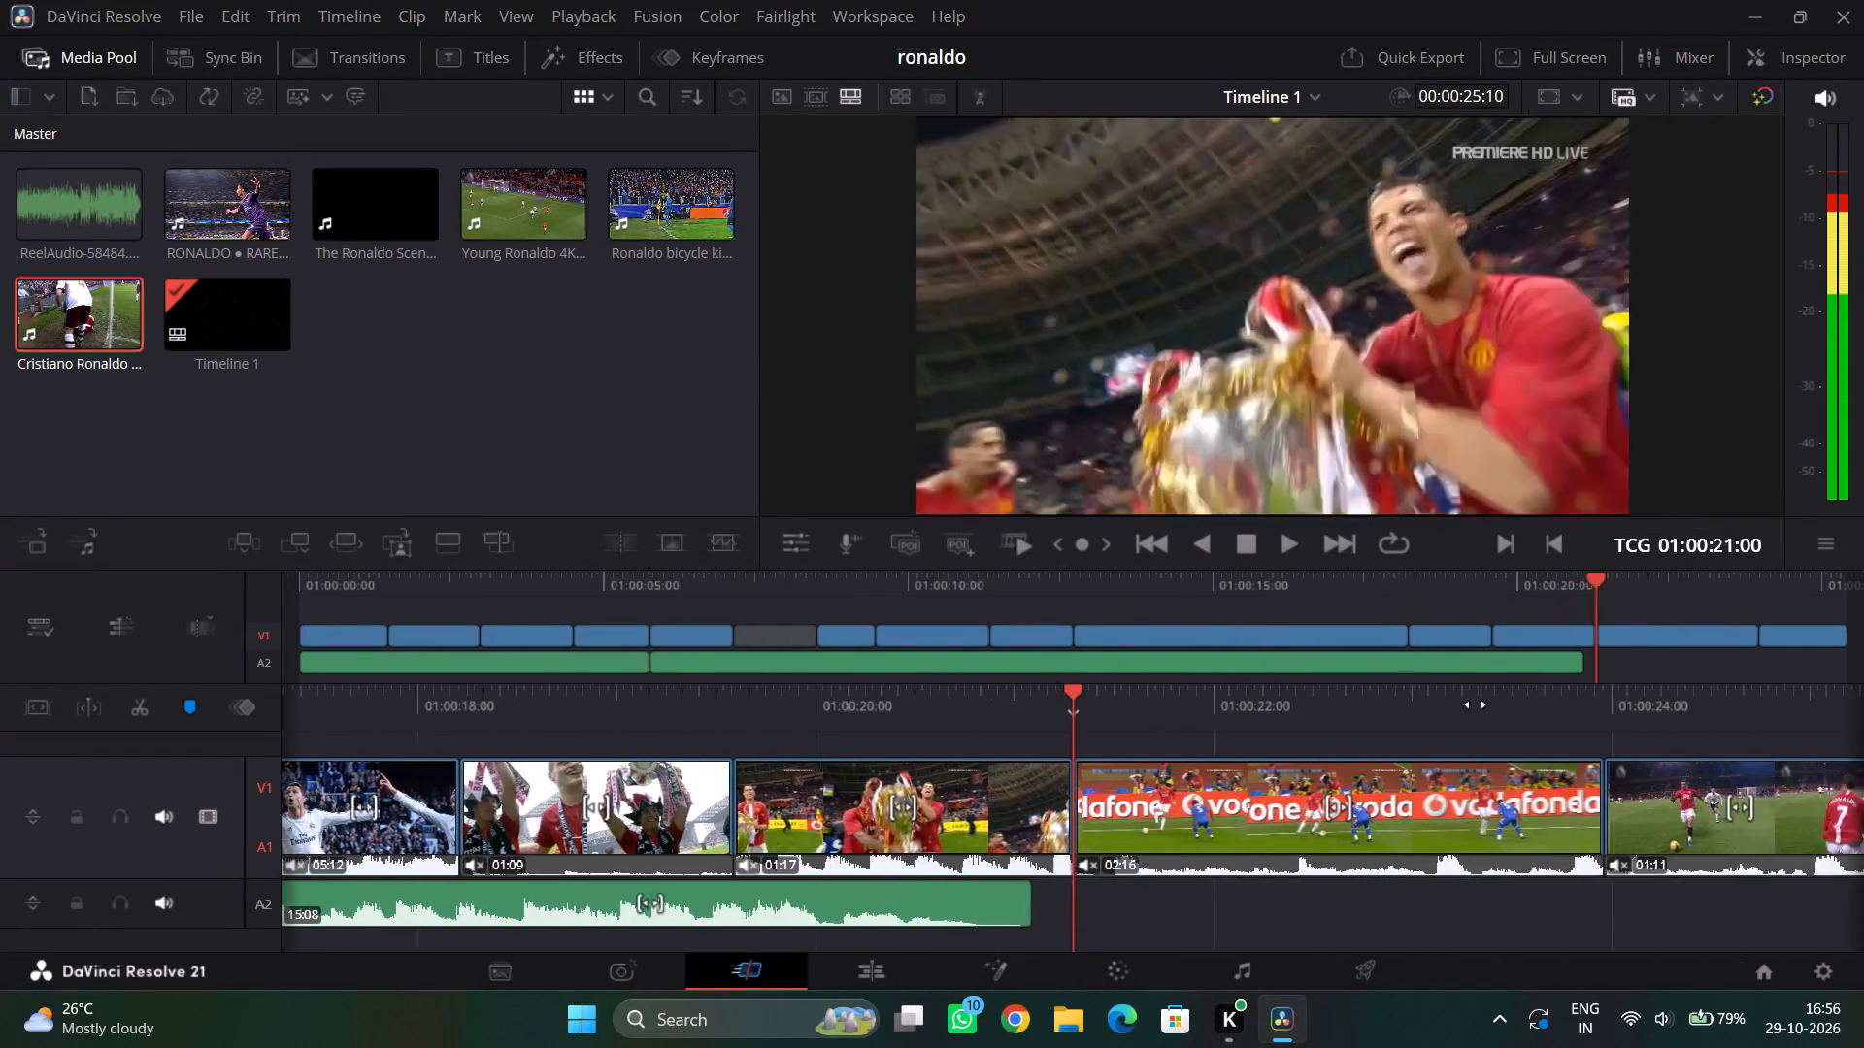
drag(1476, 704, 1053, 704)
drag(1575, 698, 985, 698)
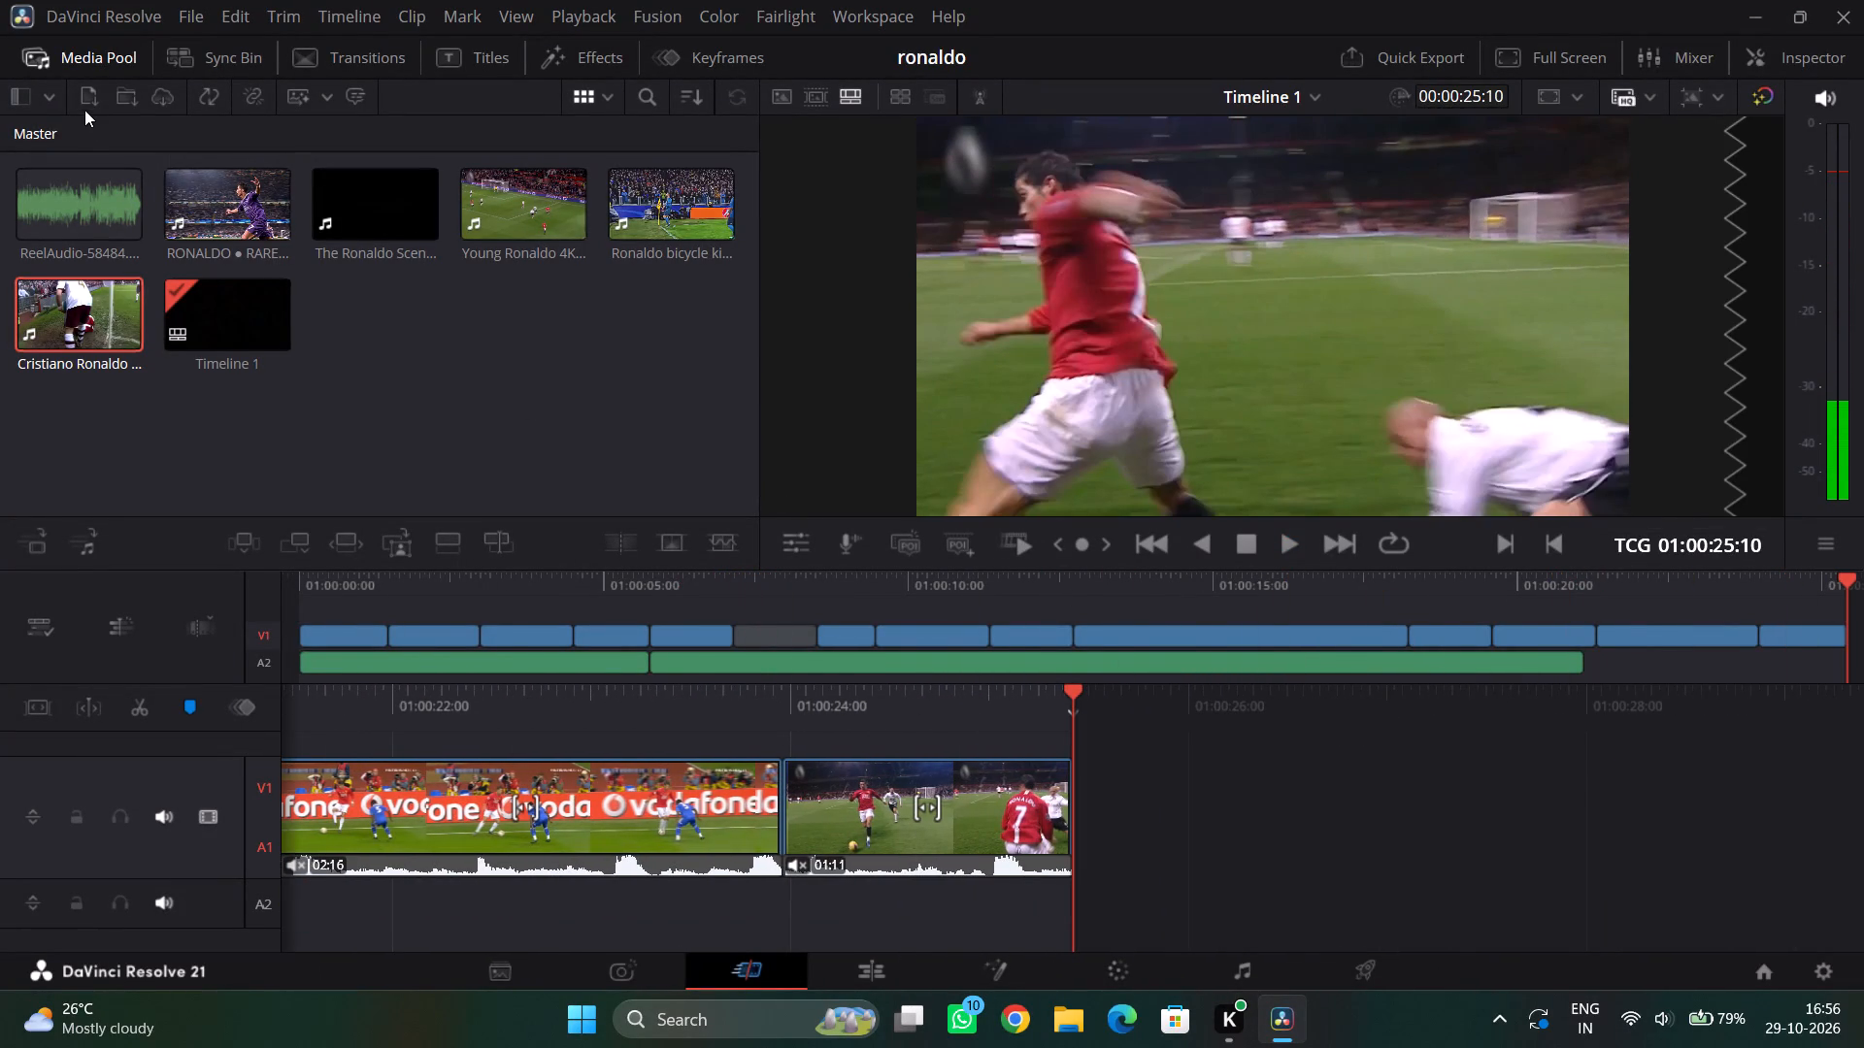
Import the video "Cristiano Ronaldo ▶ Real Madrid Free clips • Skills Goals" from Downloads into the media pool.
click(84, 110)
click(92, 104)
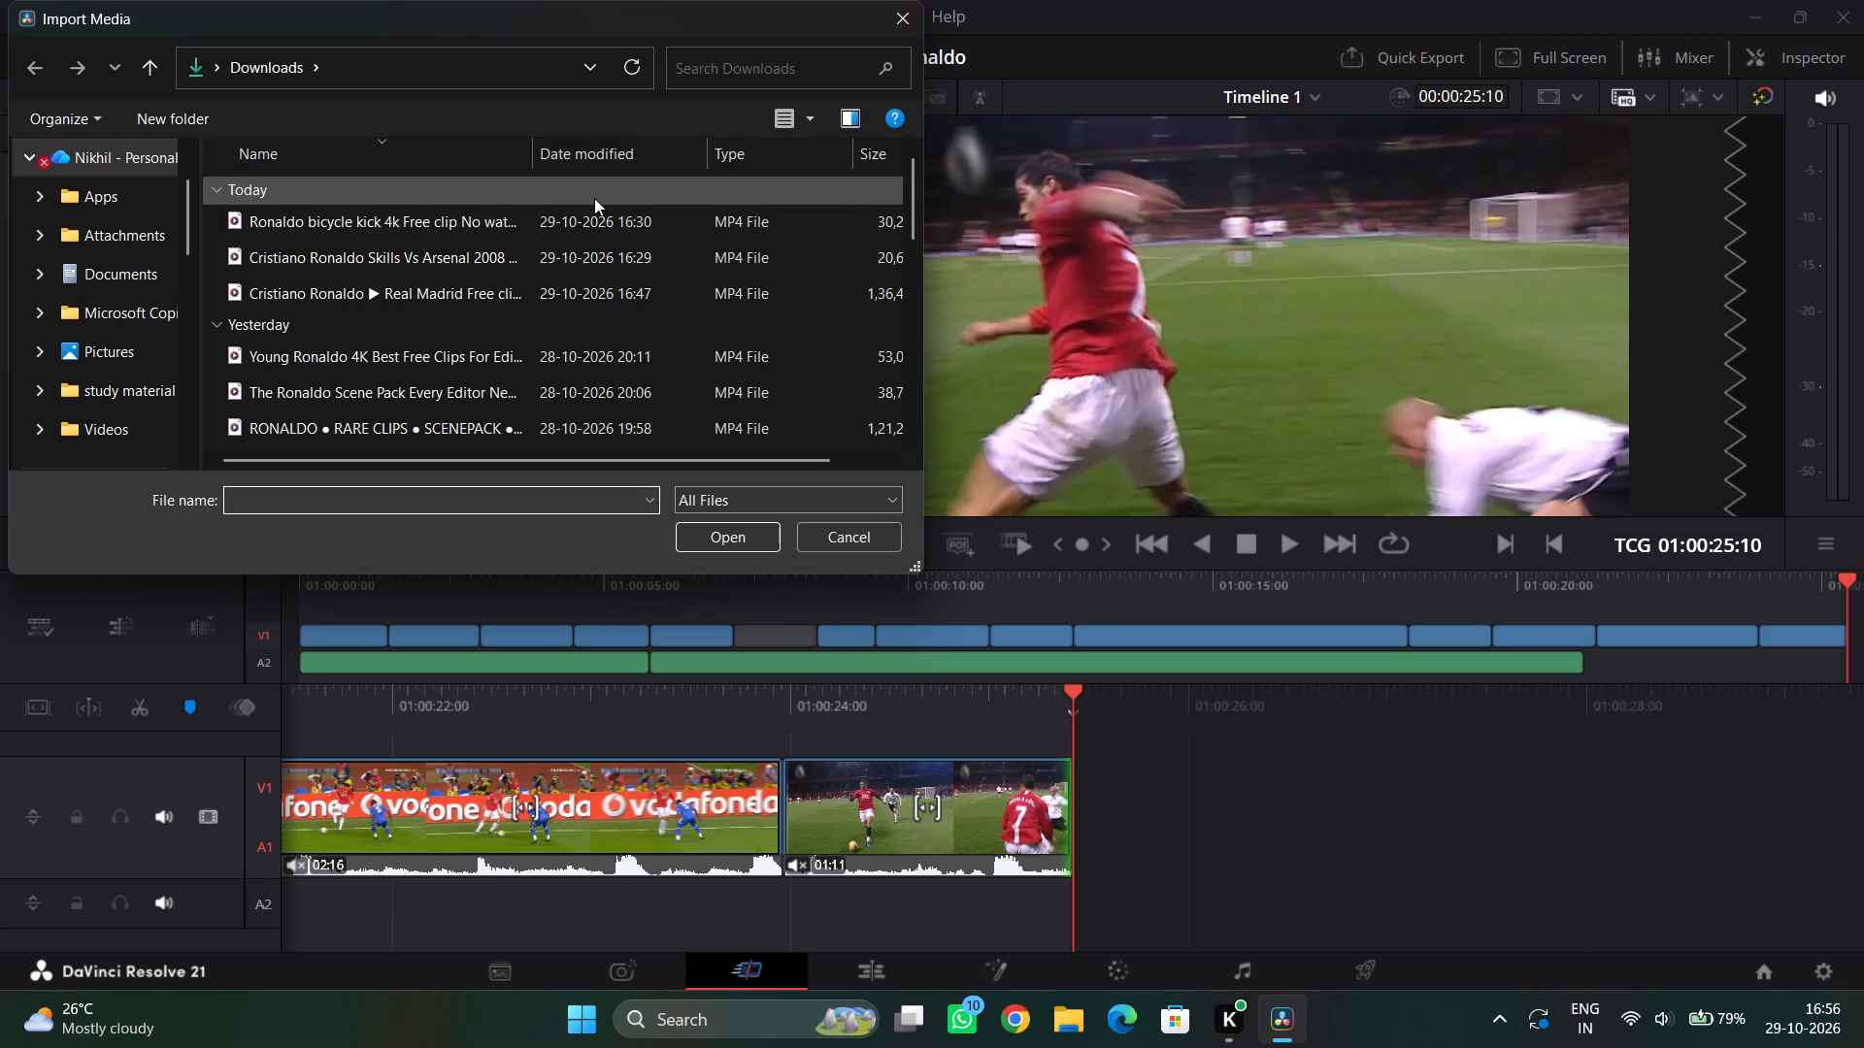
drag(621, 186, 629, 211)
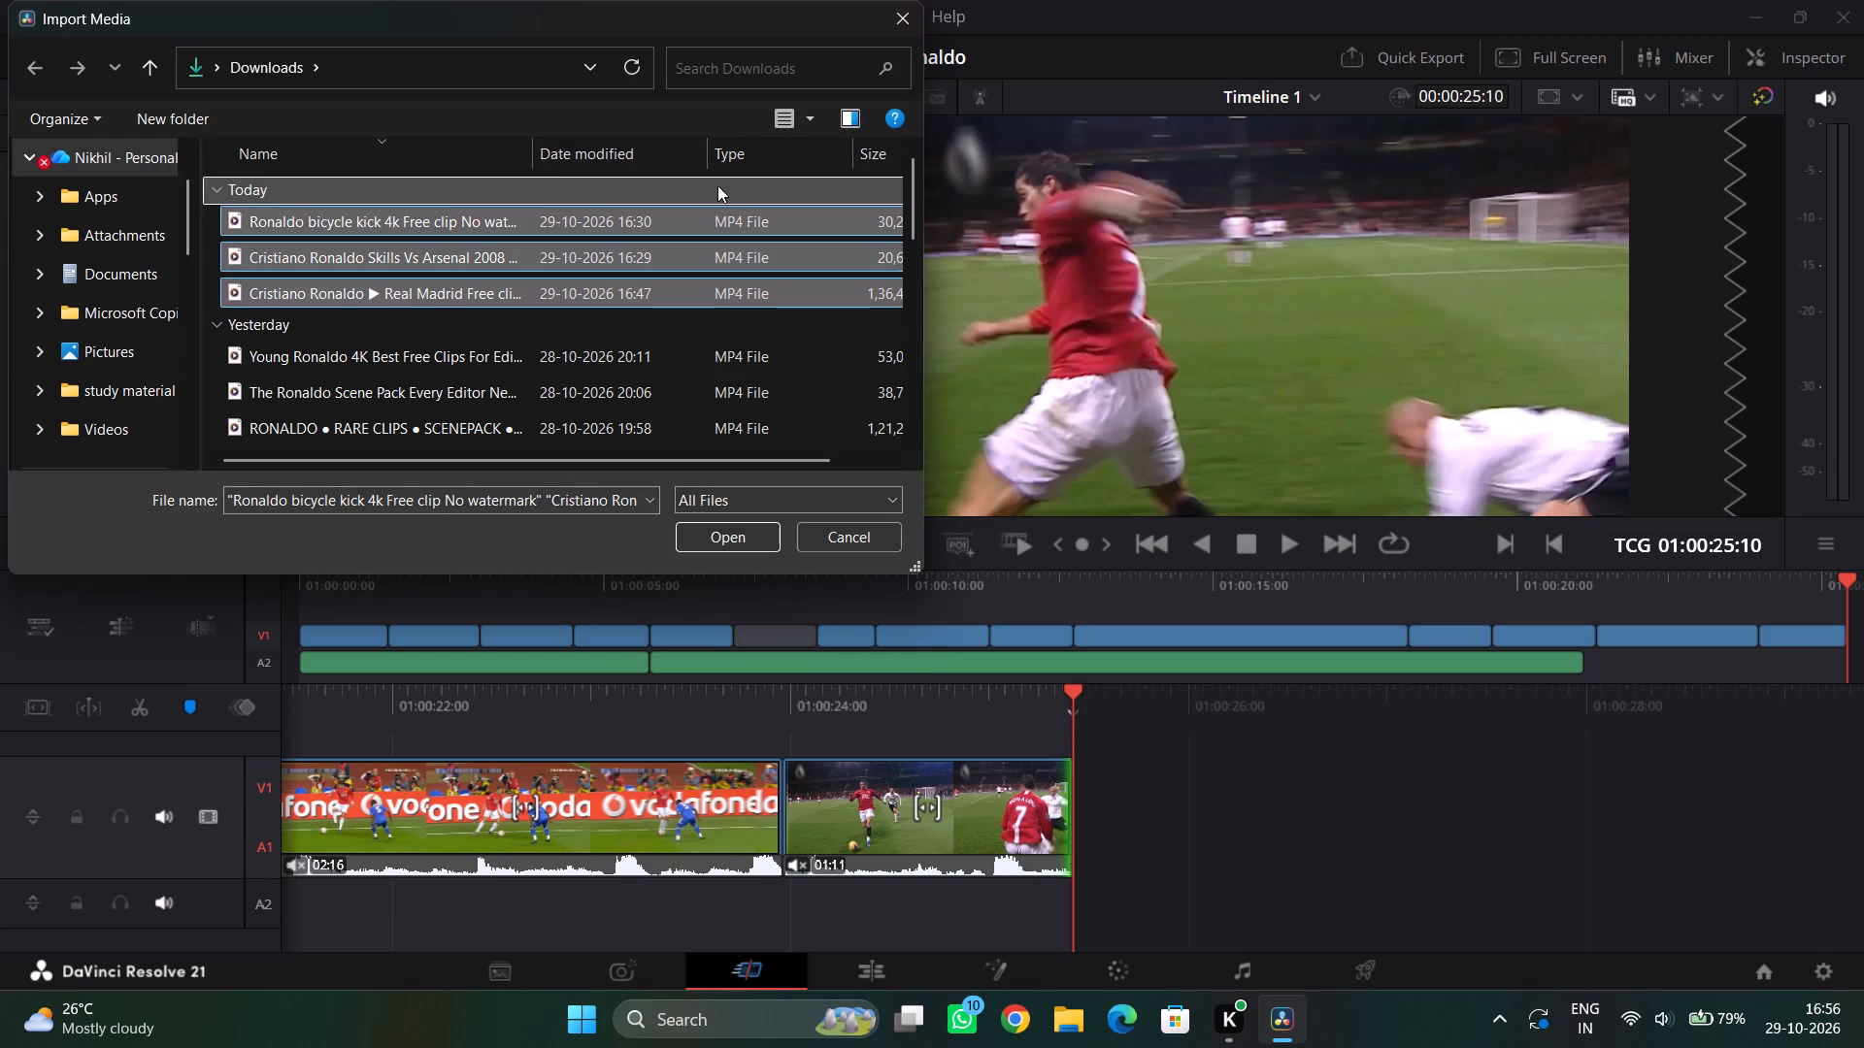
click(387, 147)
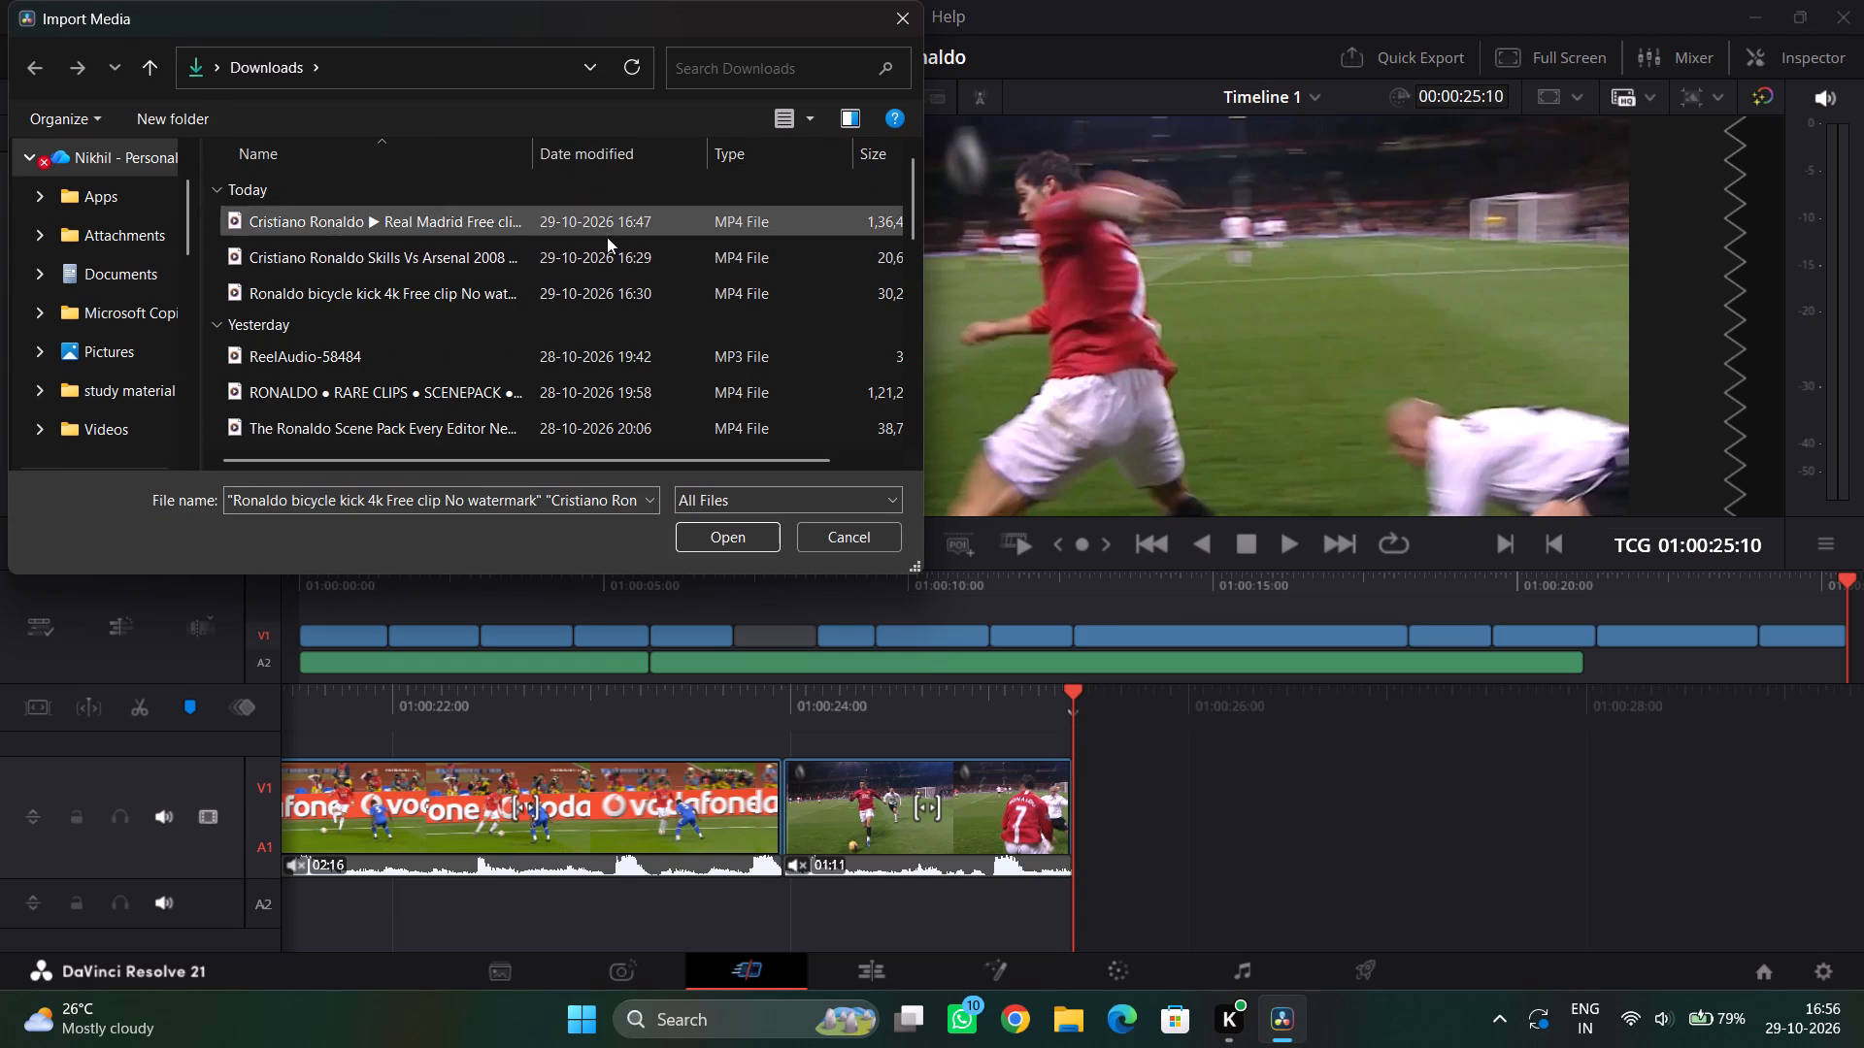
click(424, 159)
scroll(499, 249, up, 3)
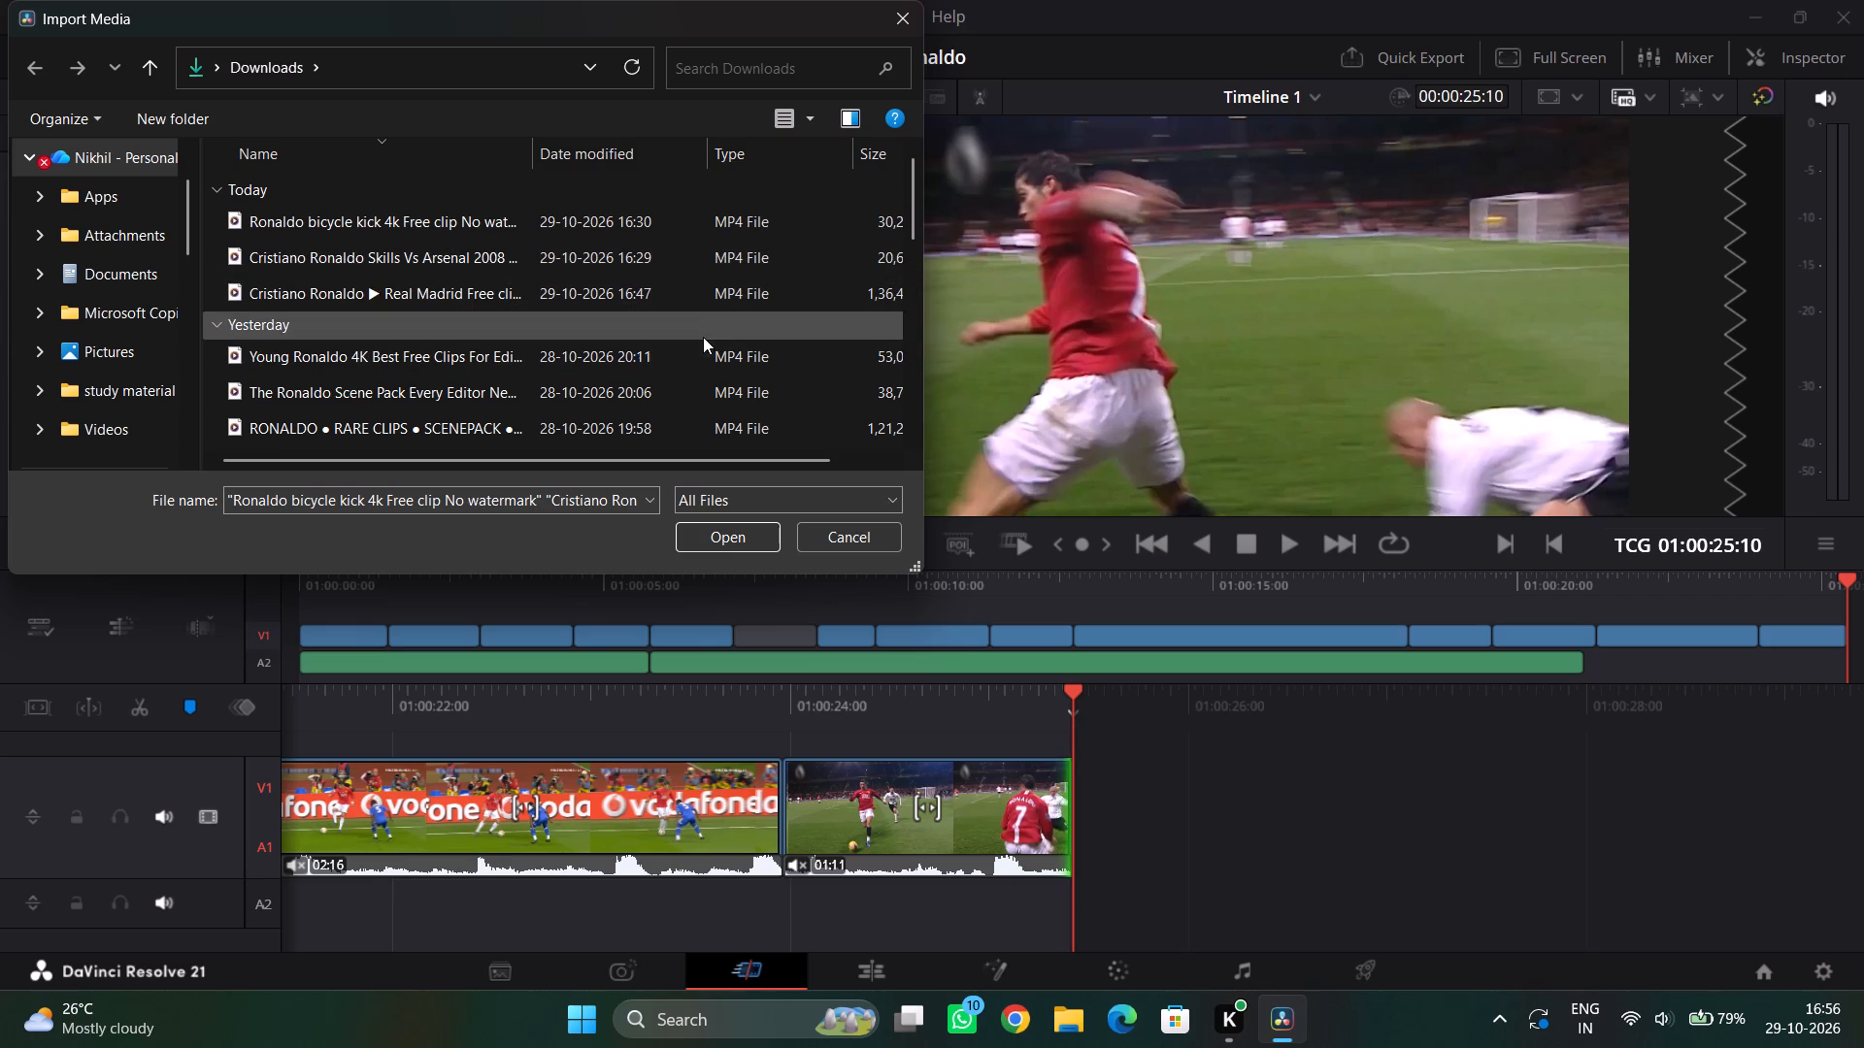
click(670, 279)
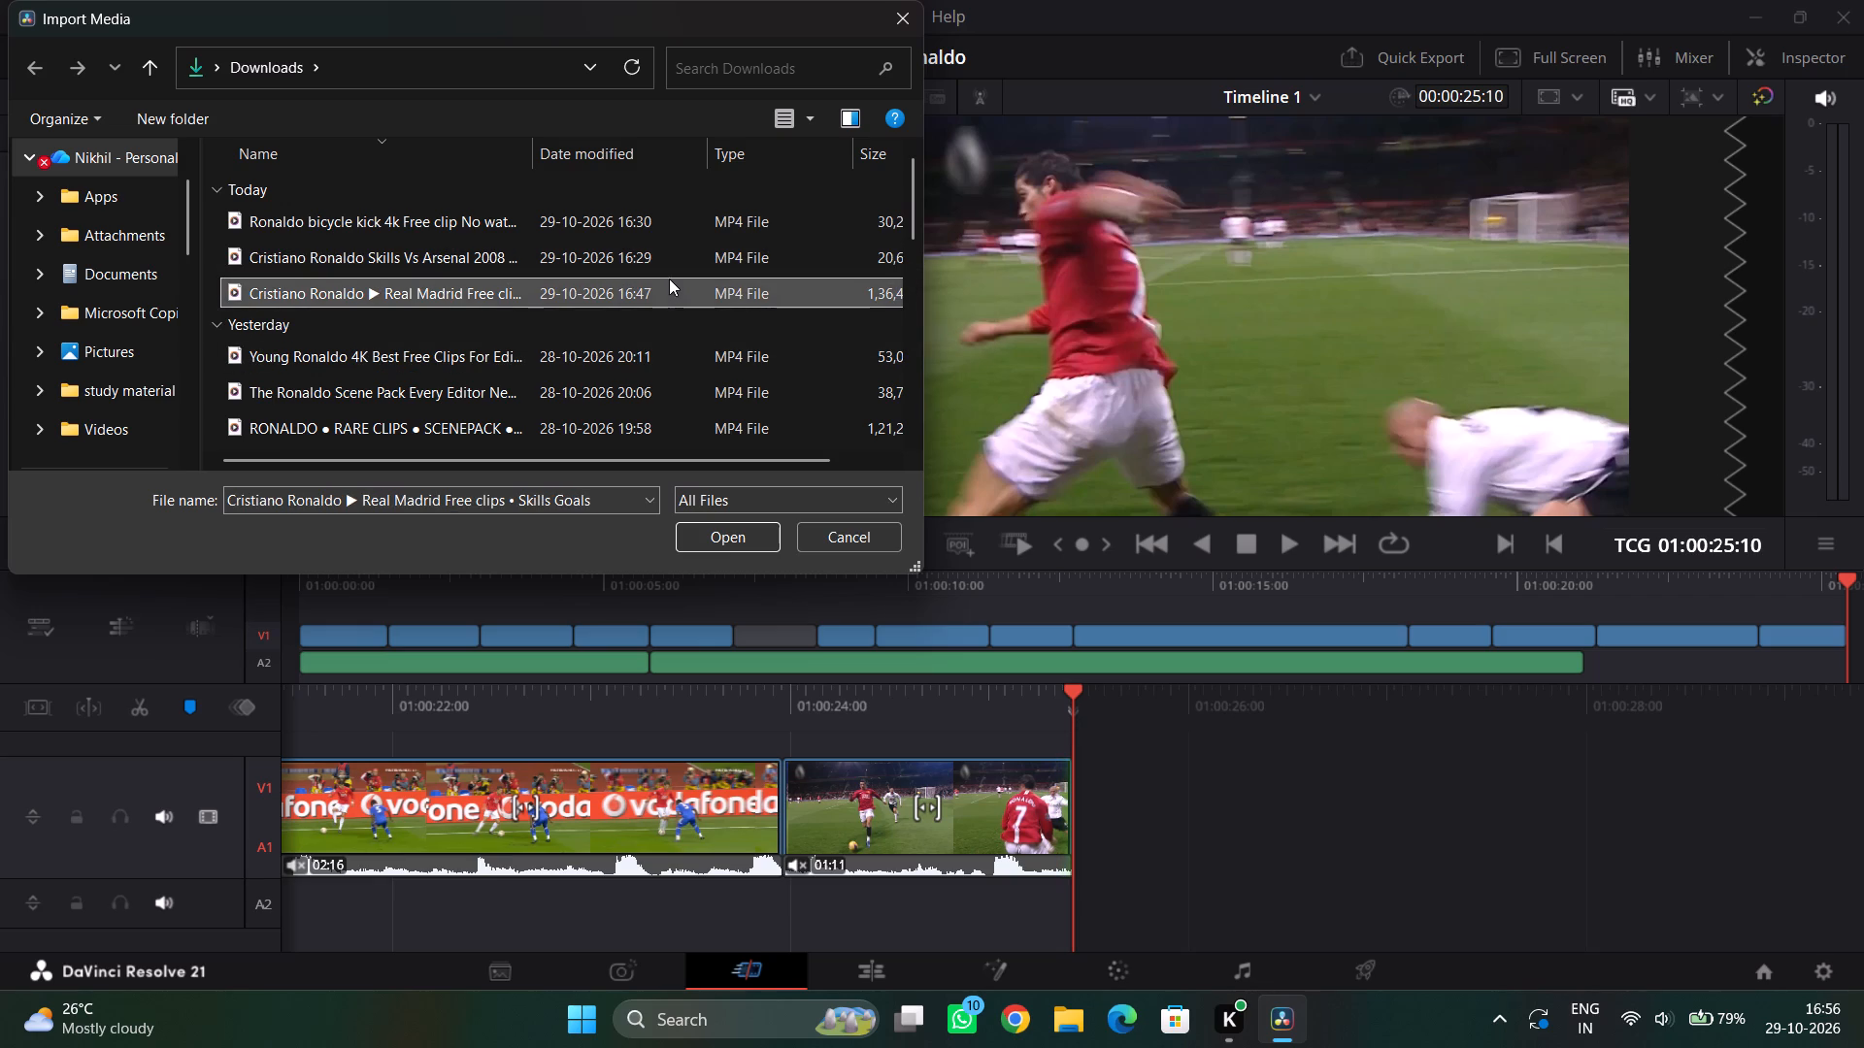
click(702, 540)
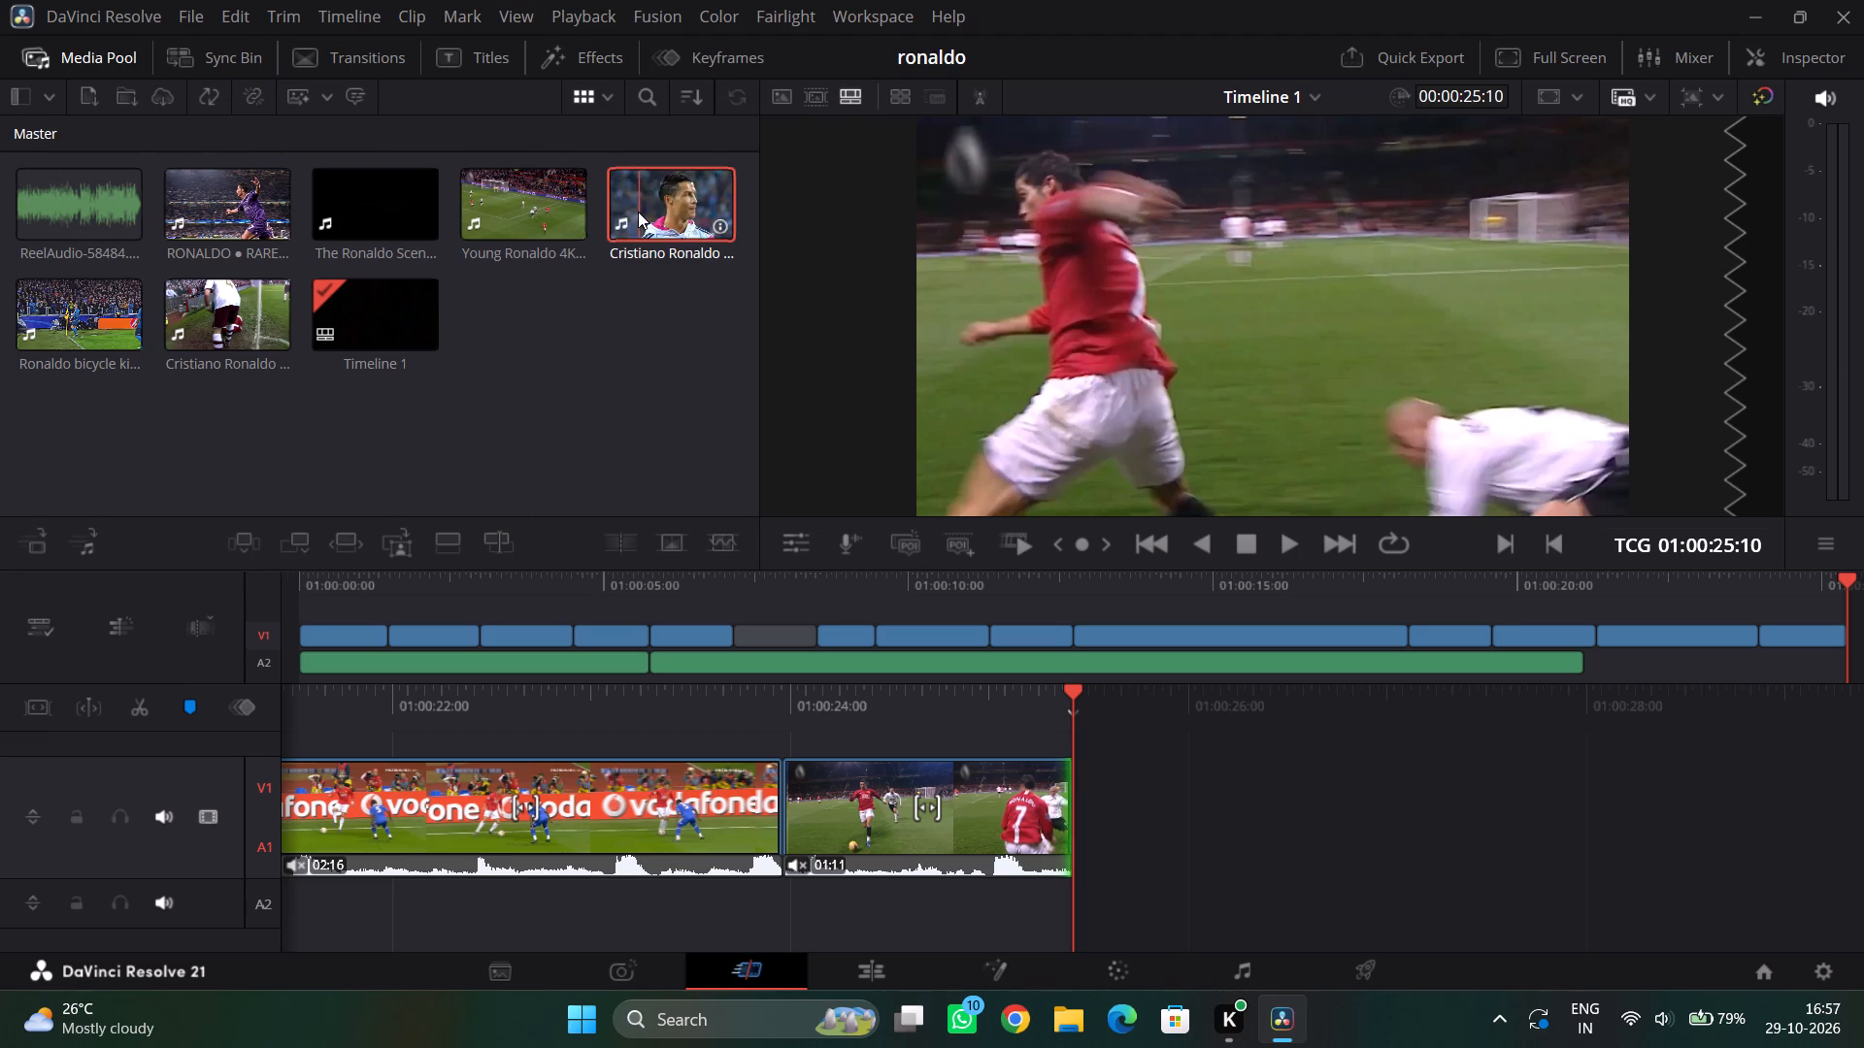
Add the imported Real Madrid free clips video to track V1 directly after the last clip, at 01:00:25:10.
drag(672, 210, 1095, 793)
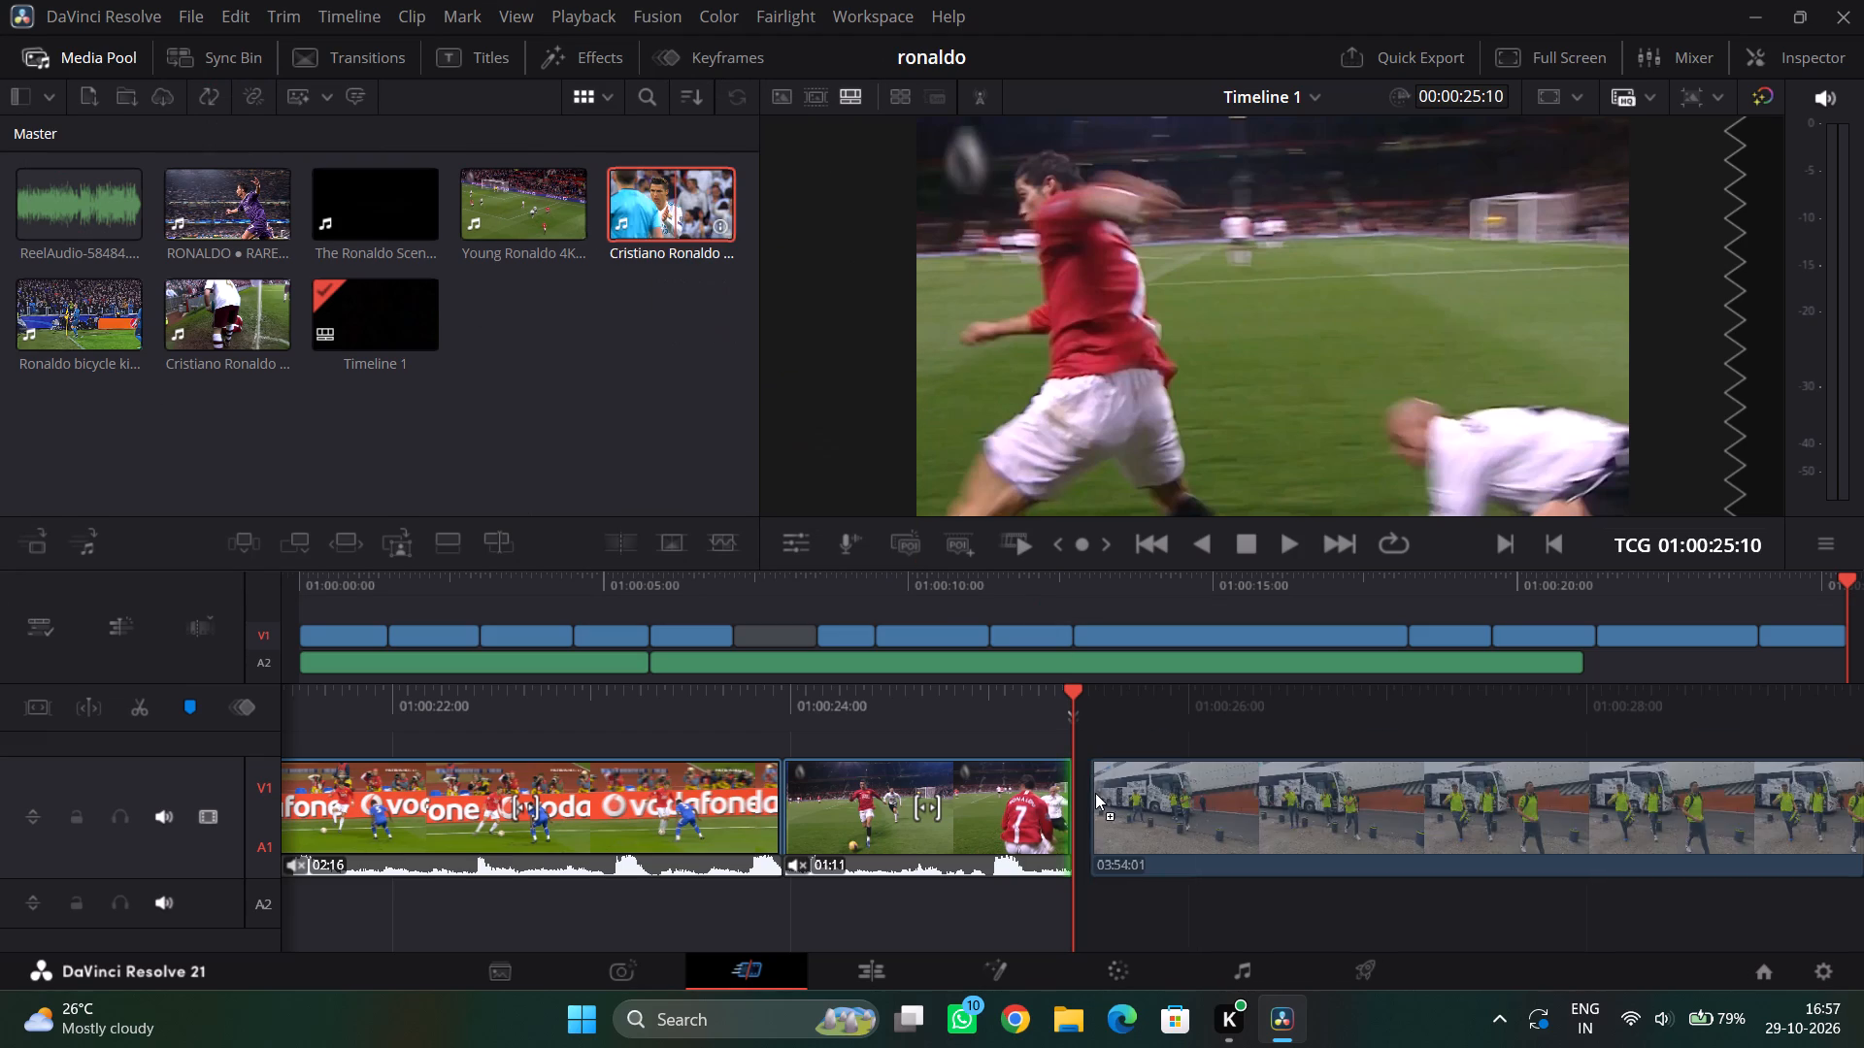
drag(1095, 793, 1079, 797)
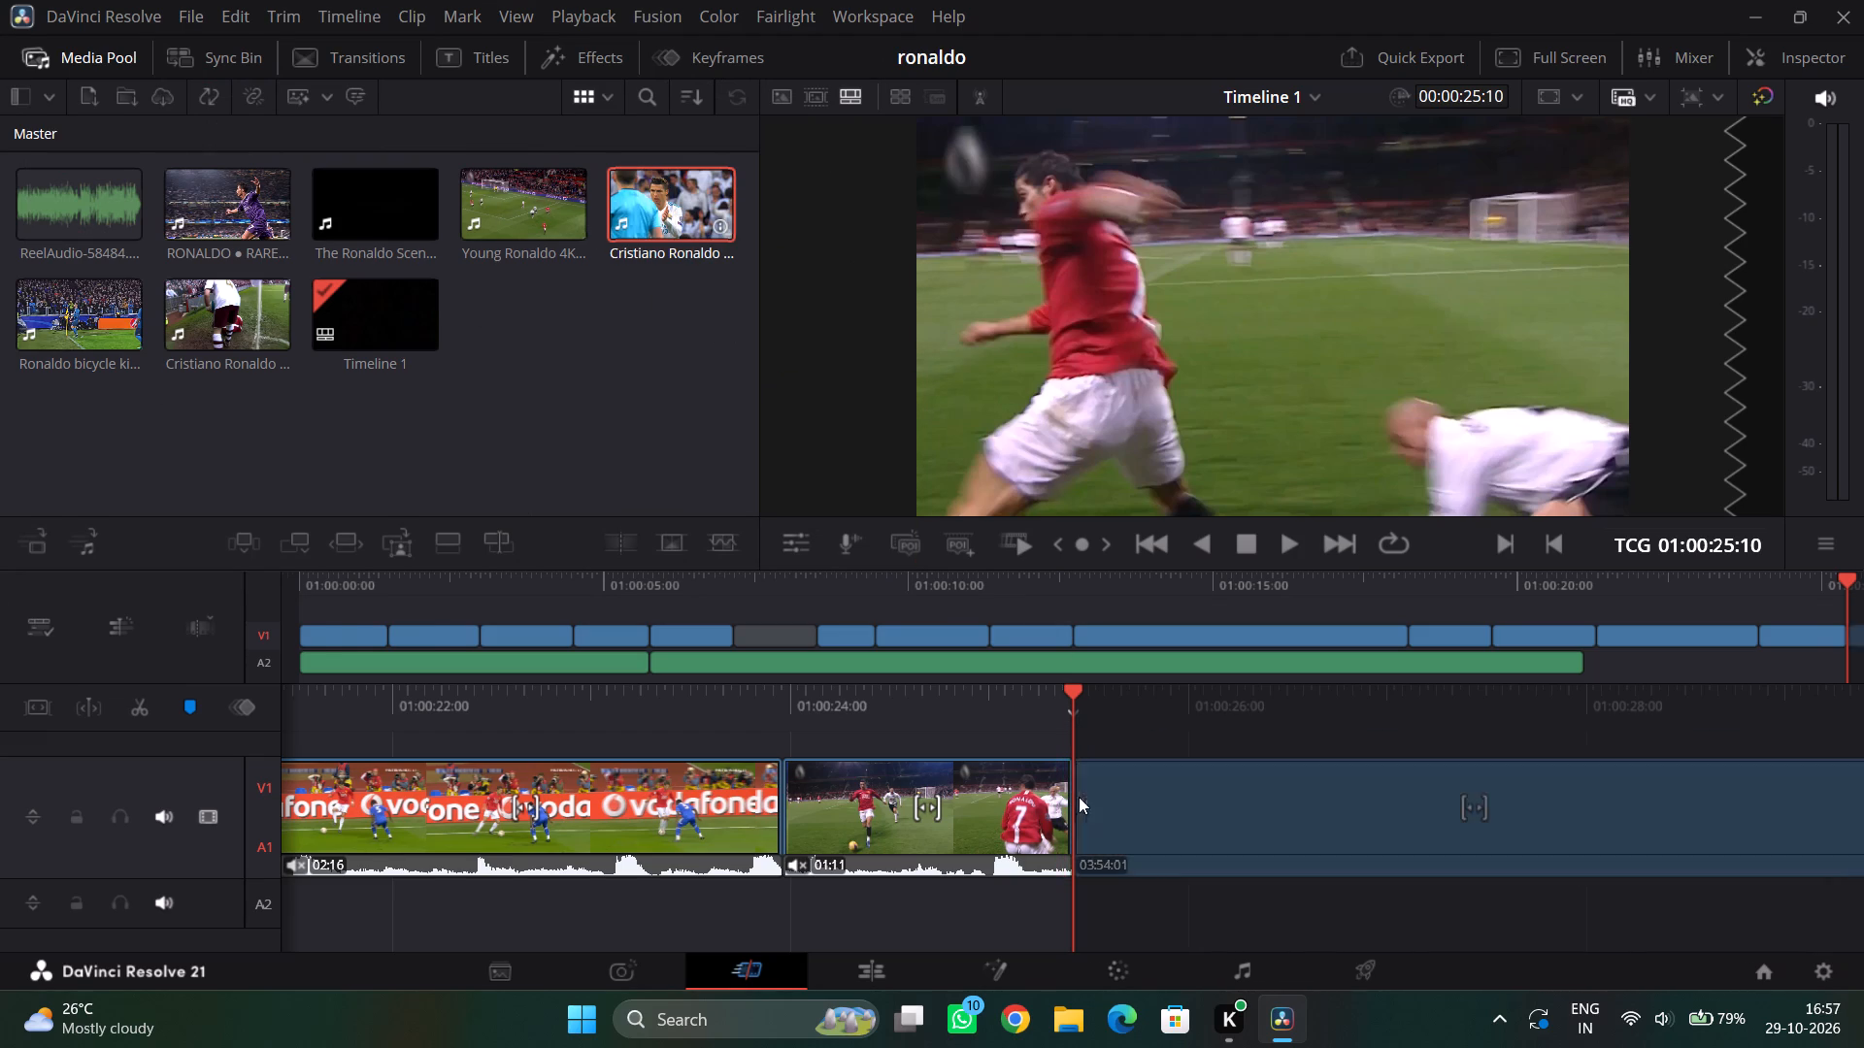
Examine the opening scenes of the added Real Madrid video for usable Ronaldo footage.
drag(1323, 693, 876, 708)
drag(1348, 710, 826, 712)
drag(1466, 713, 1462, 715)
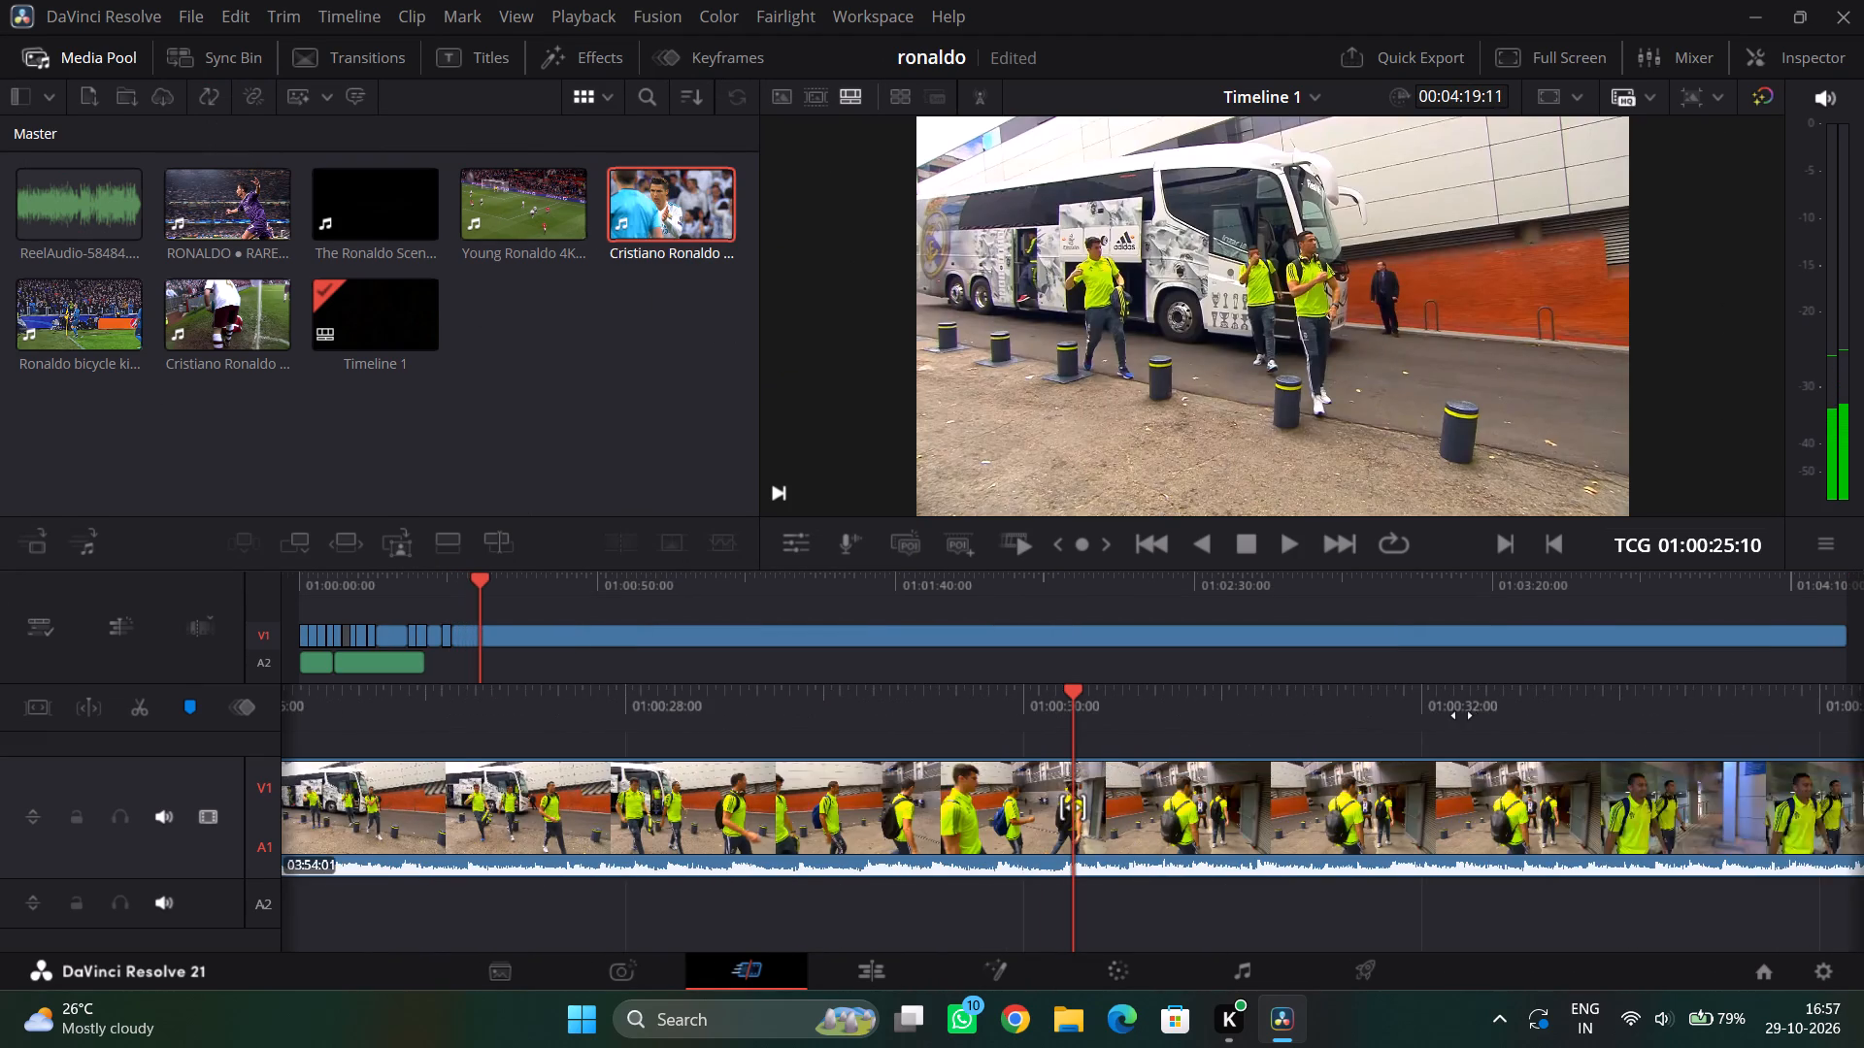
drag(1462, 715, 870, 724)
drag(1500, 730, 894, 732)
drag(1495, 720, 900, 720)
drag(1481, 706, 984, 706)
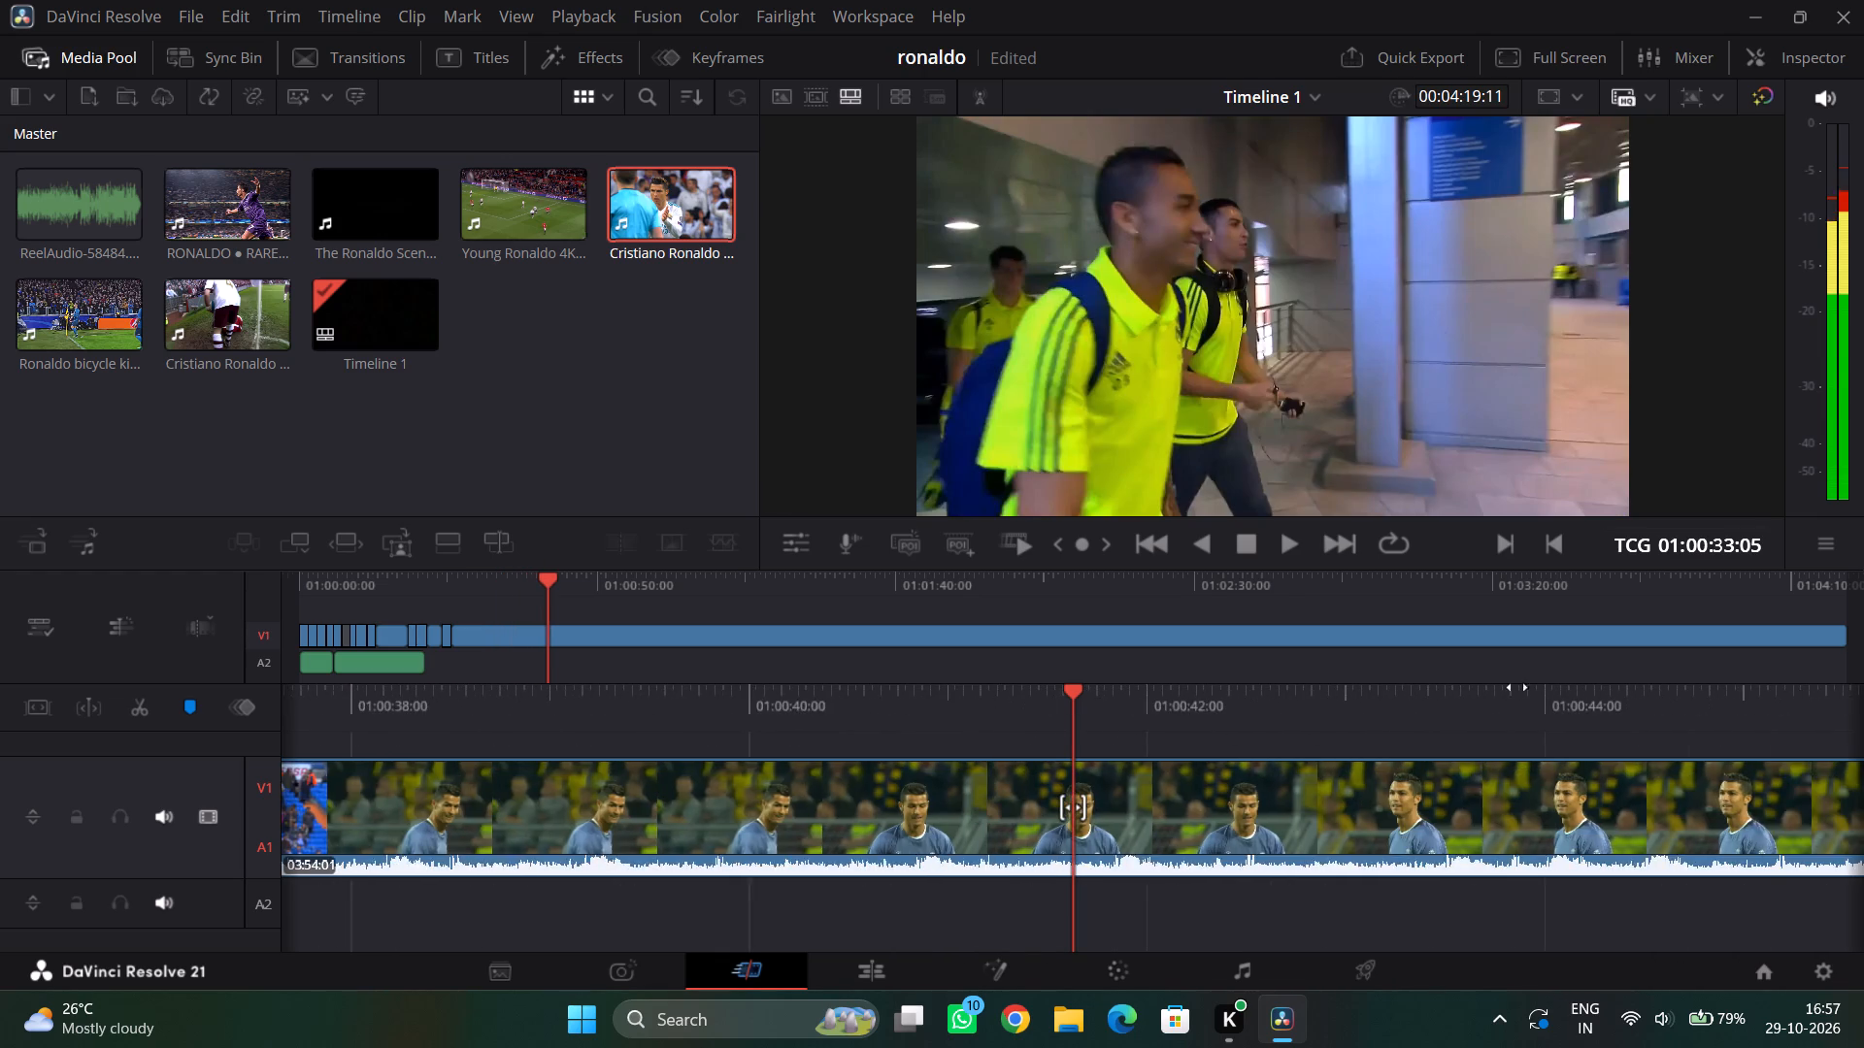
drag(1466, 689, 777, 689)
drag(1487, 700, 989, 700)
click(1305, 536)
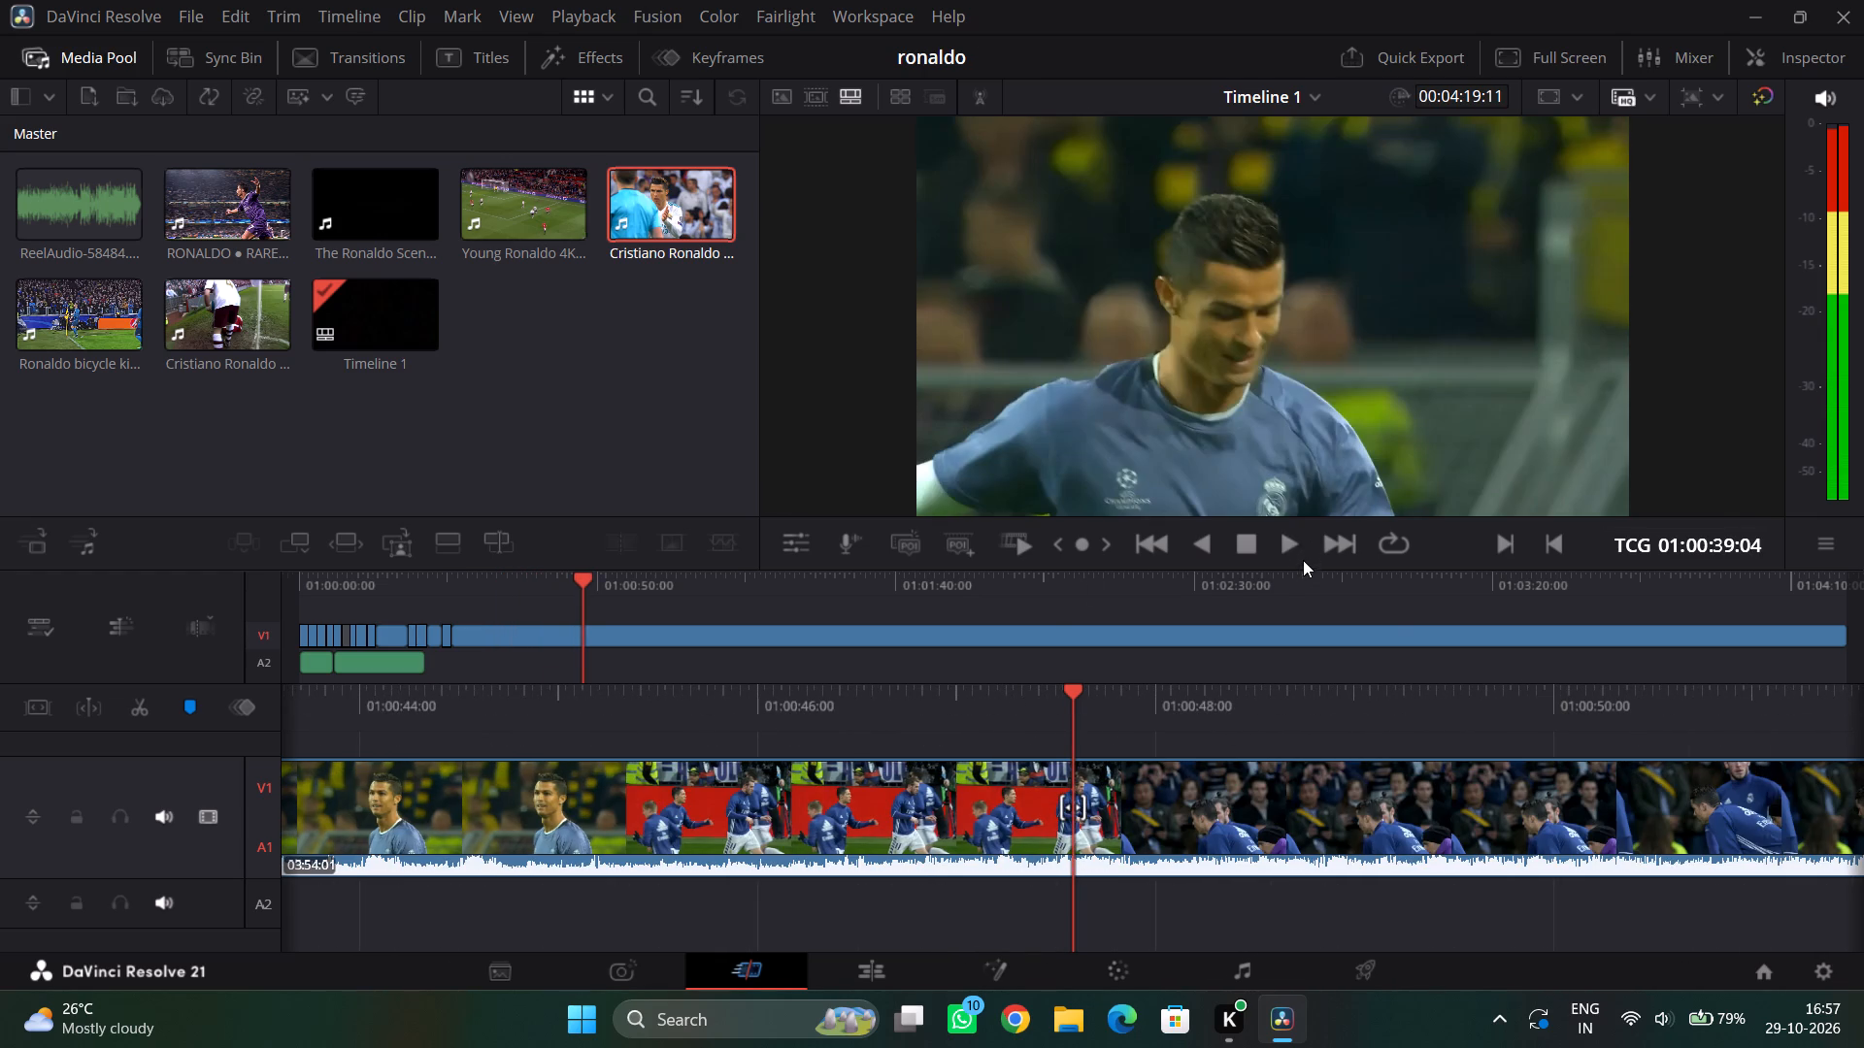
click(1301, 540)
drag(1525, 725, 1167, 729)
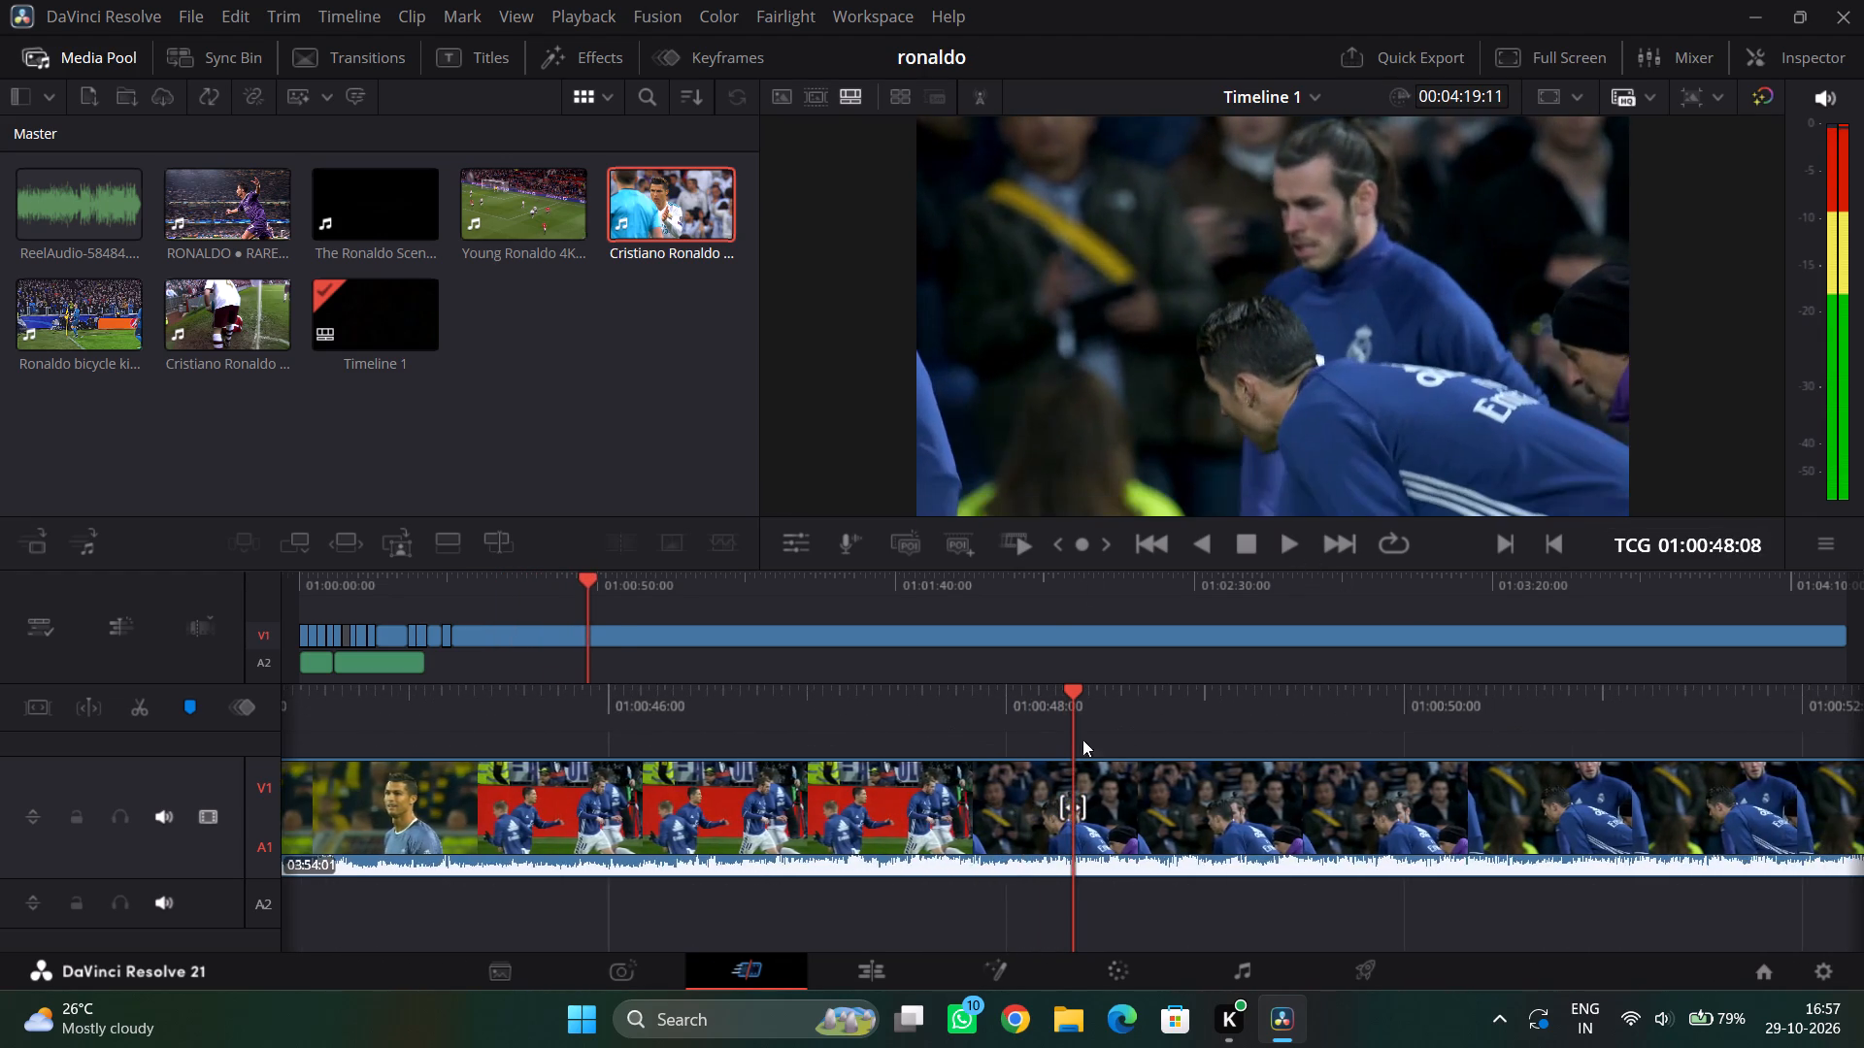
drag(1601, 711, 1203, 711)
drag(1660, 712, 1248, 712)
Mute the long Real Madrid free clips video on the timeline.
right_click(1233, 810)
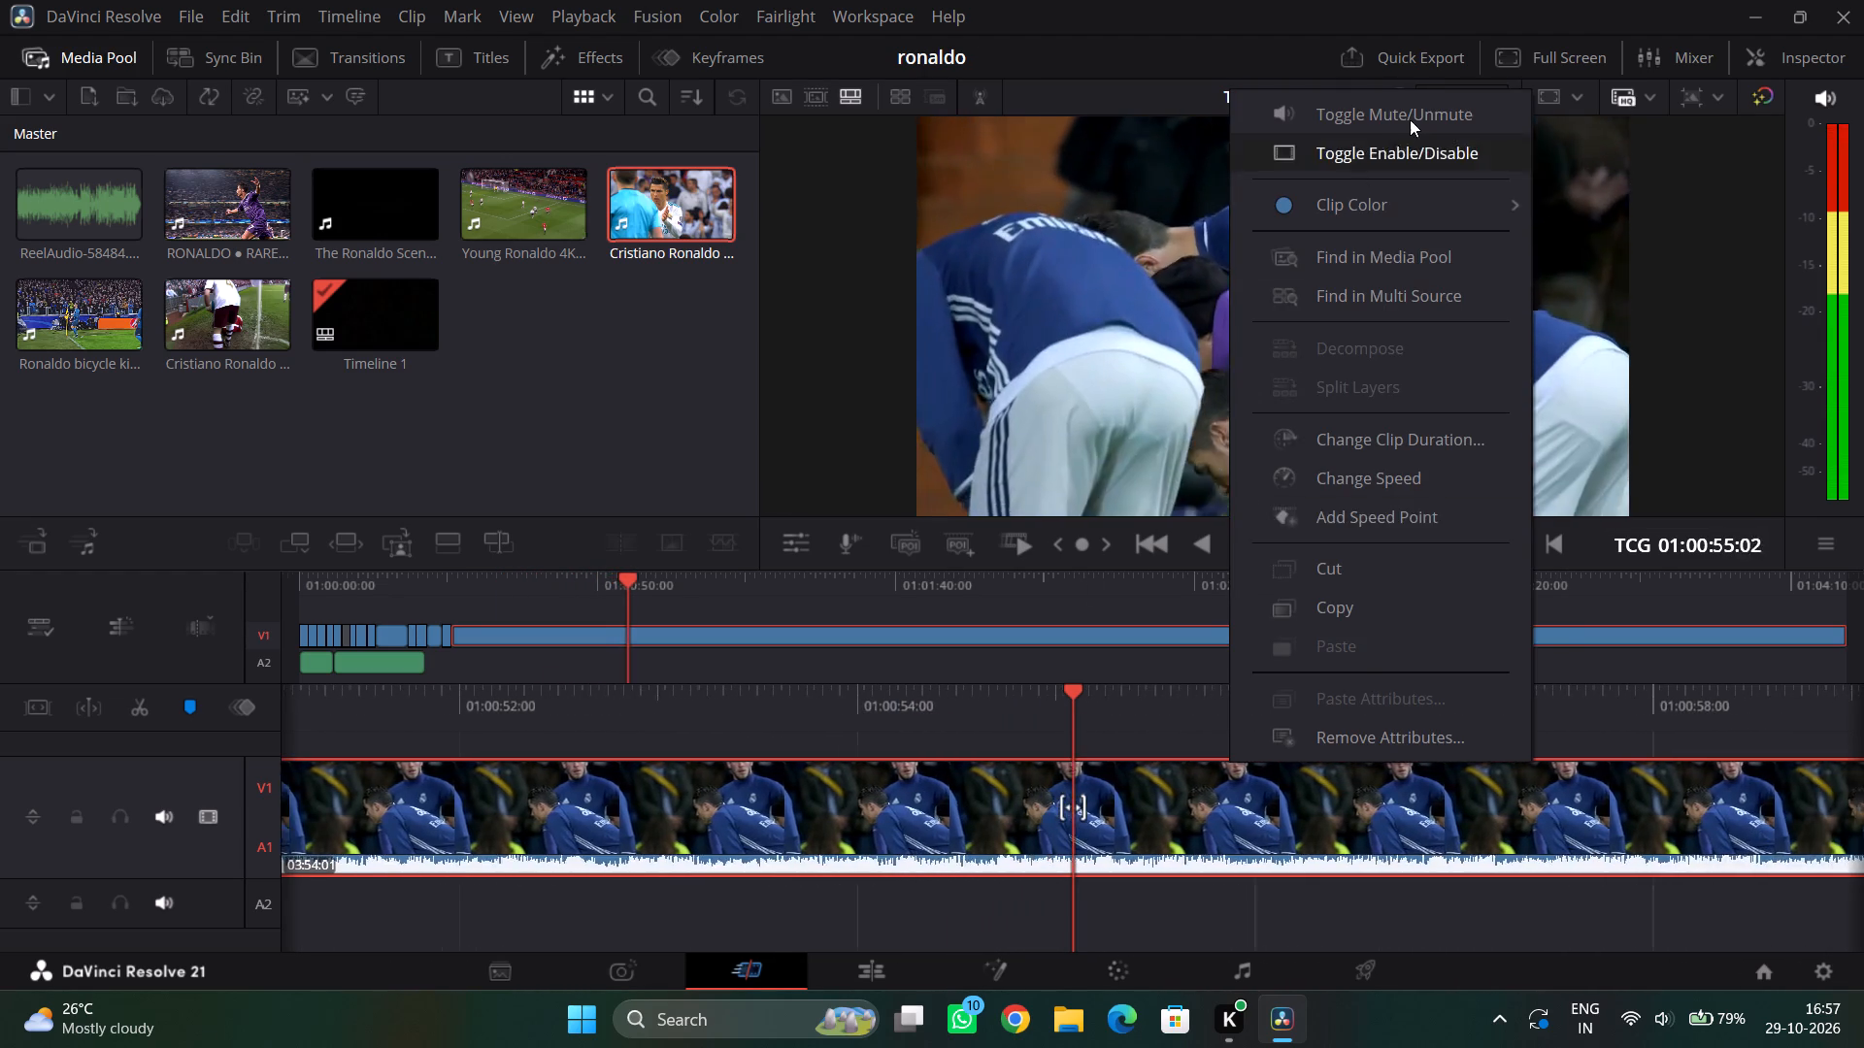
click(1410, 119)
Look through the muted Real Madrid video from about 01:00:55 to 01:01:25 for usable Ronaldo shots.
drag(1512, 719, 1048, 723)
drag(1587, 707, 1332, 707)
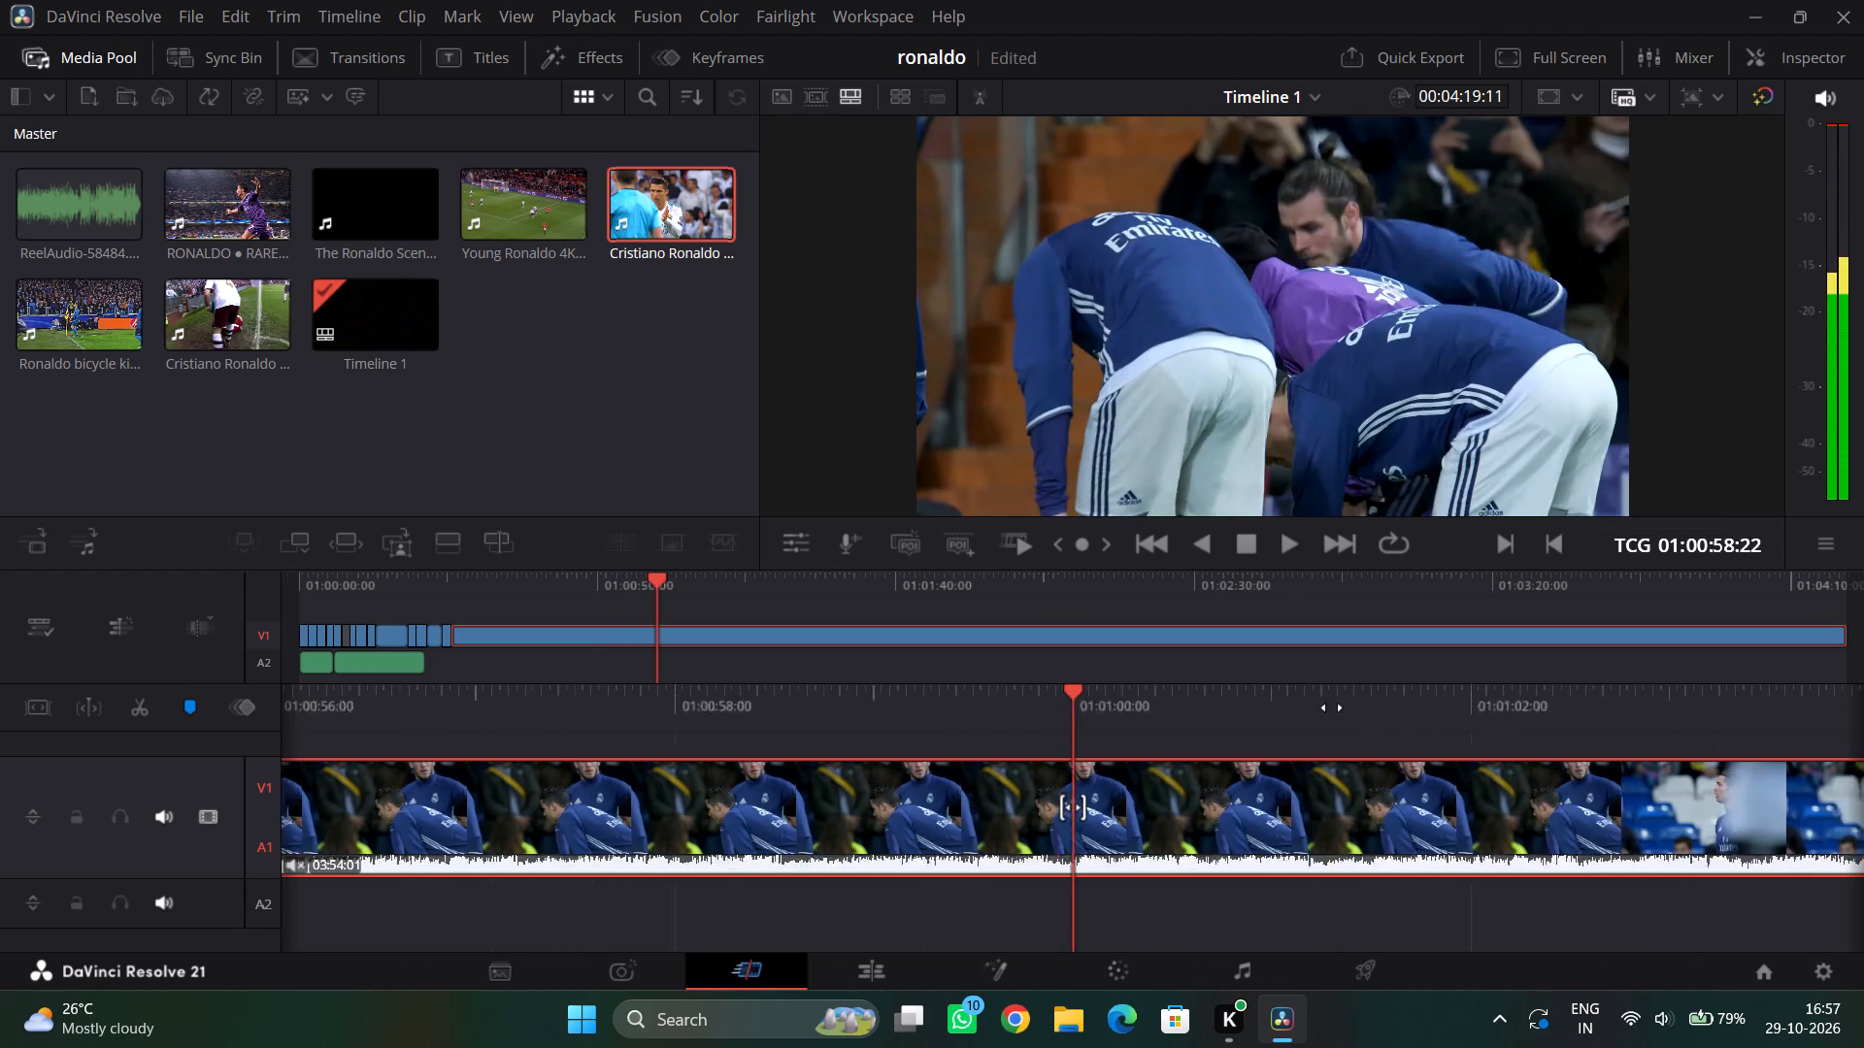
drag(1332, 707, 1073, 707)
drag(1688, 709, 1161, 709)
drag(1647, 696, 1084, 696)
drag(1753, 694, 1310, 705)
drag(1441, 676, 1195, 680)
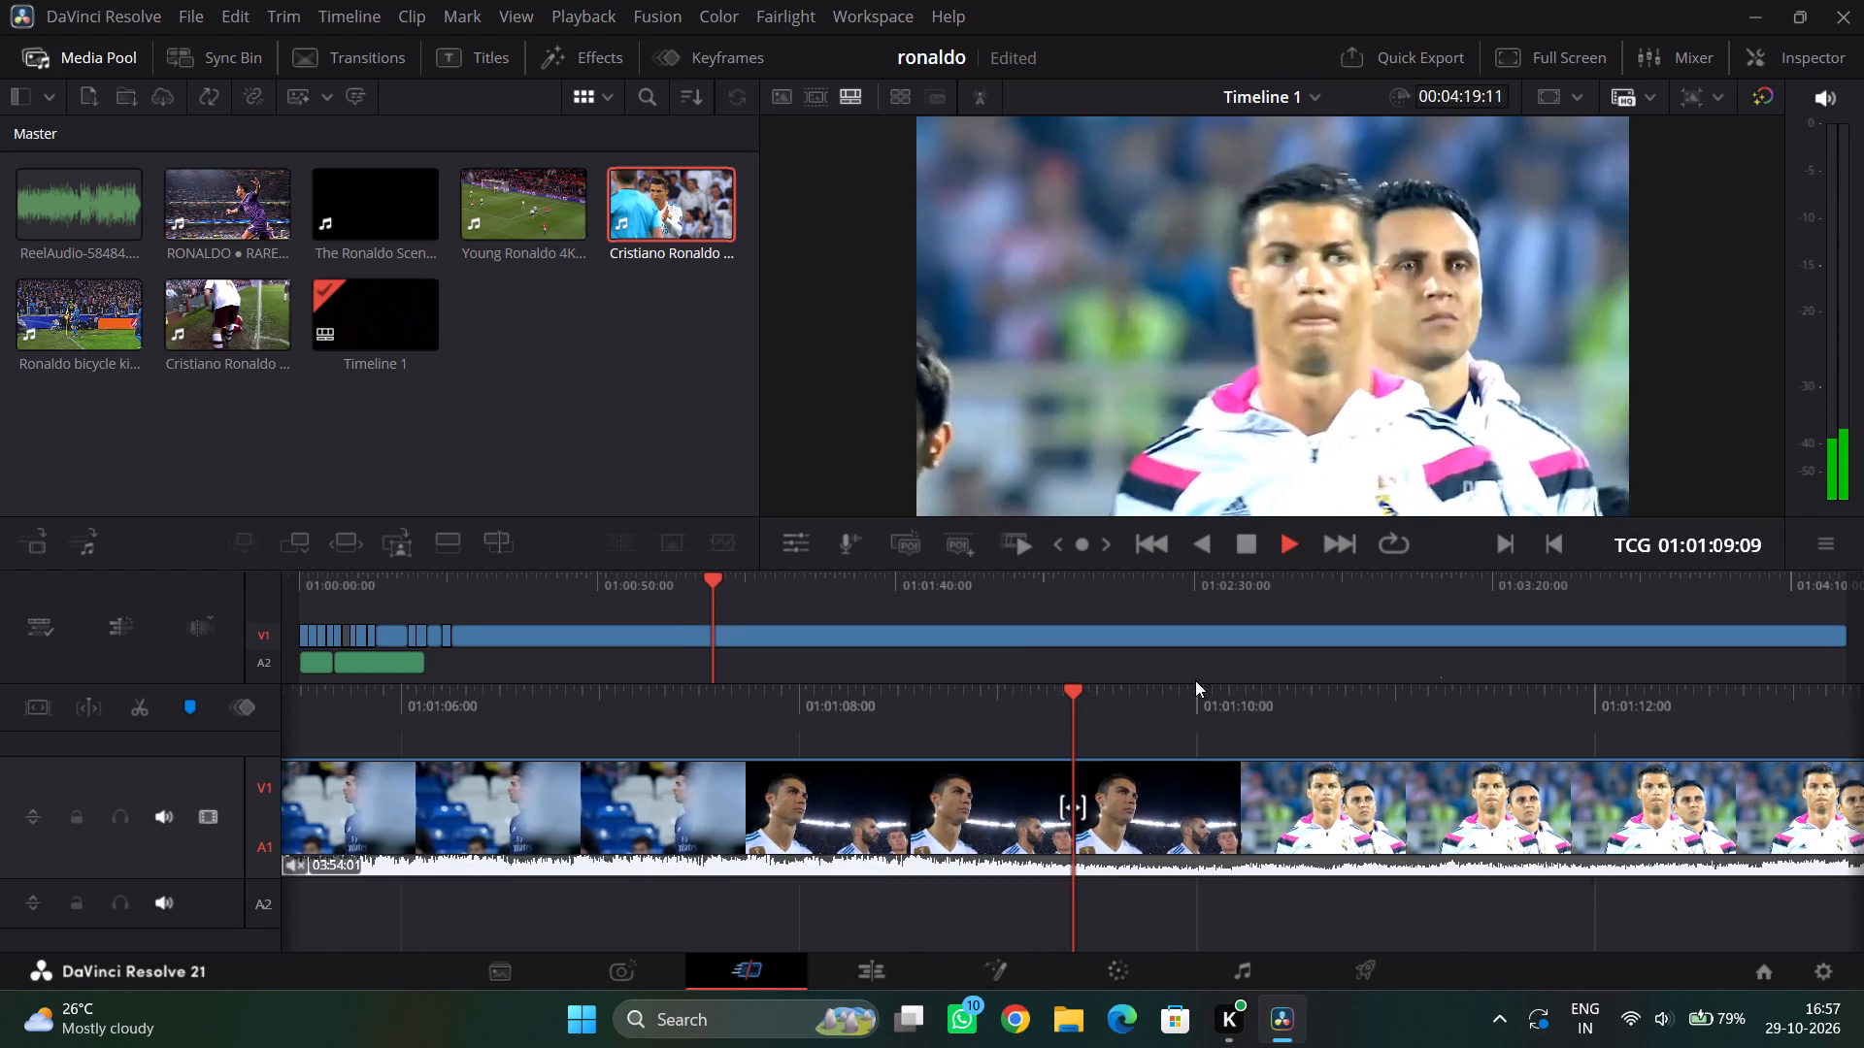
drag(1195, 680, 1182, 683)
drag(1592, 712, 1098, 712)
drag(1711, 717, 1044, 717)
drag(1667, 705, 1078, 695)
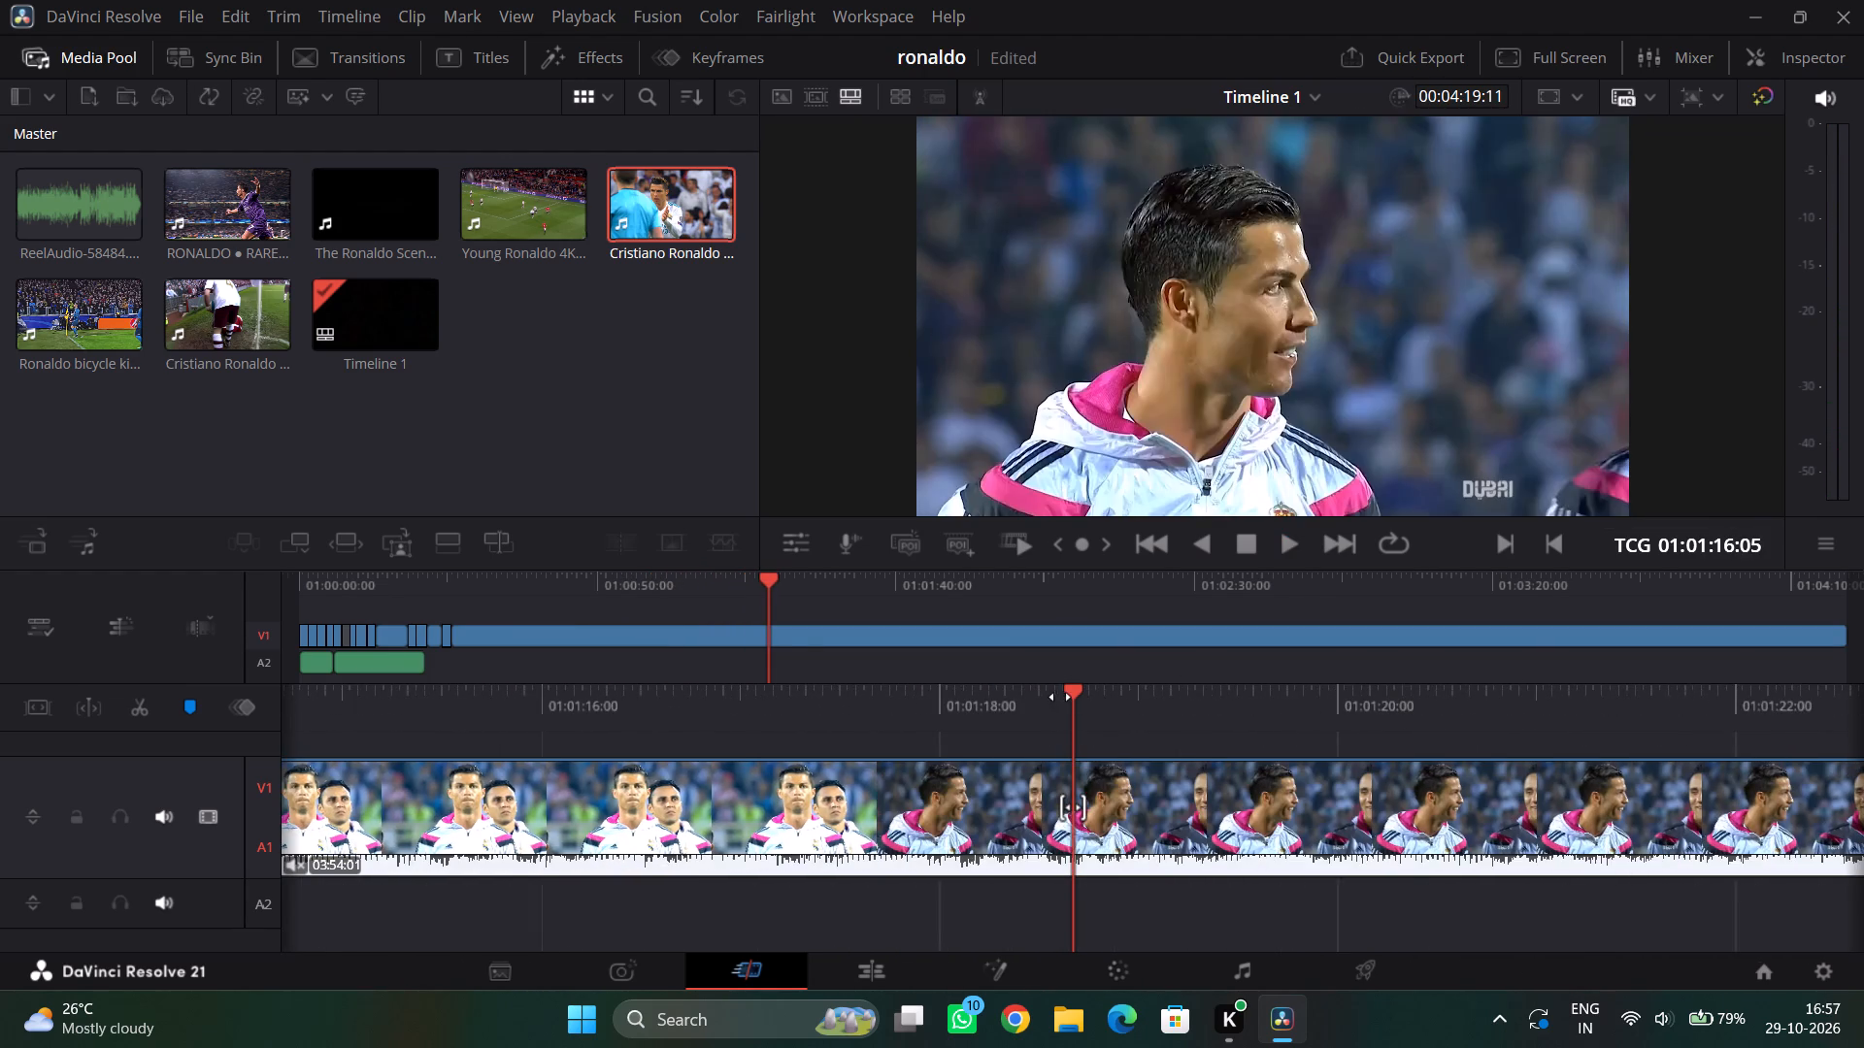
drag(1735, 697, 1020, 697)
drag(1642, 703, 1170, 715)
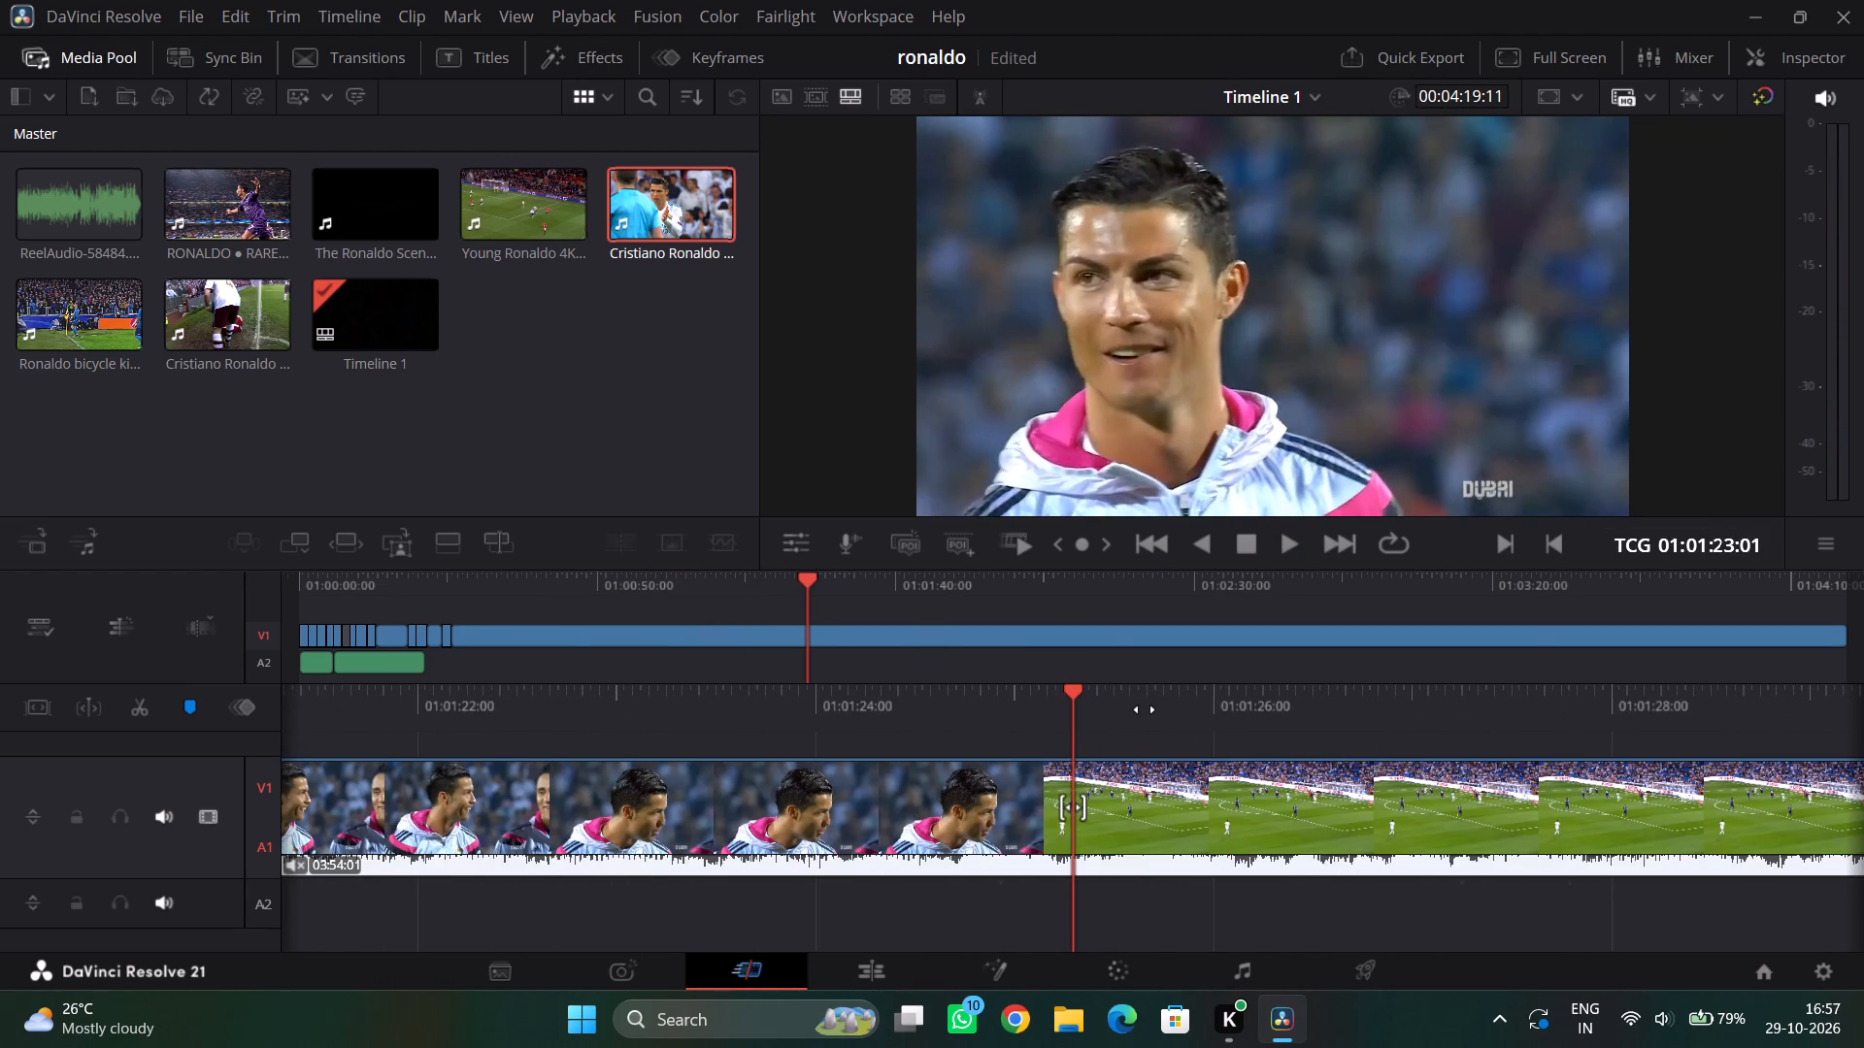
Look through the muted Real Madrid video from about 01:01:25 to 01:02:07 for usable Ronaldo shots.
drag(1224, 704, 1374, 704)
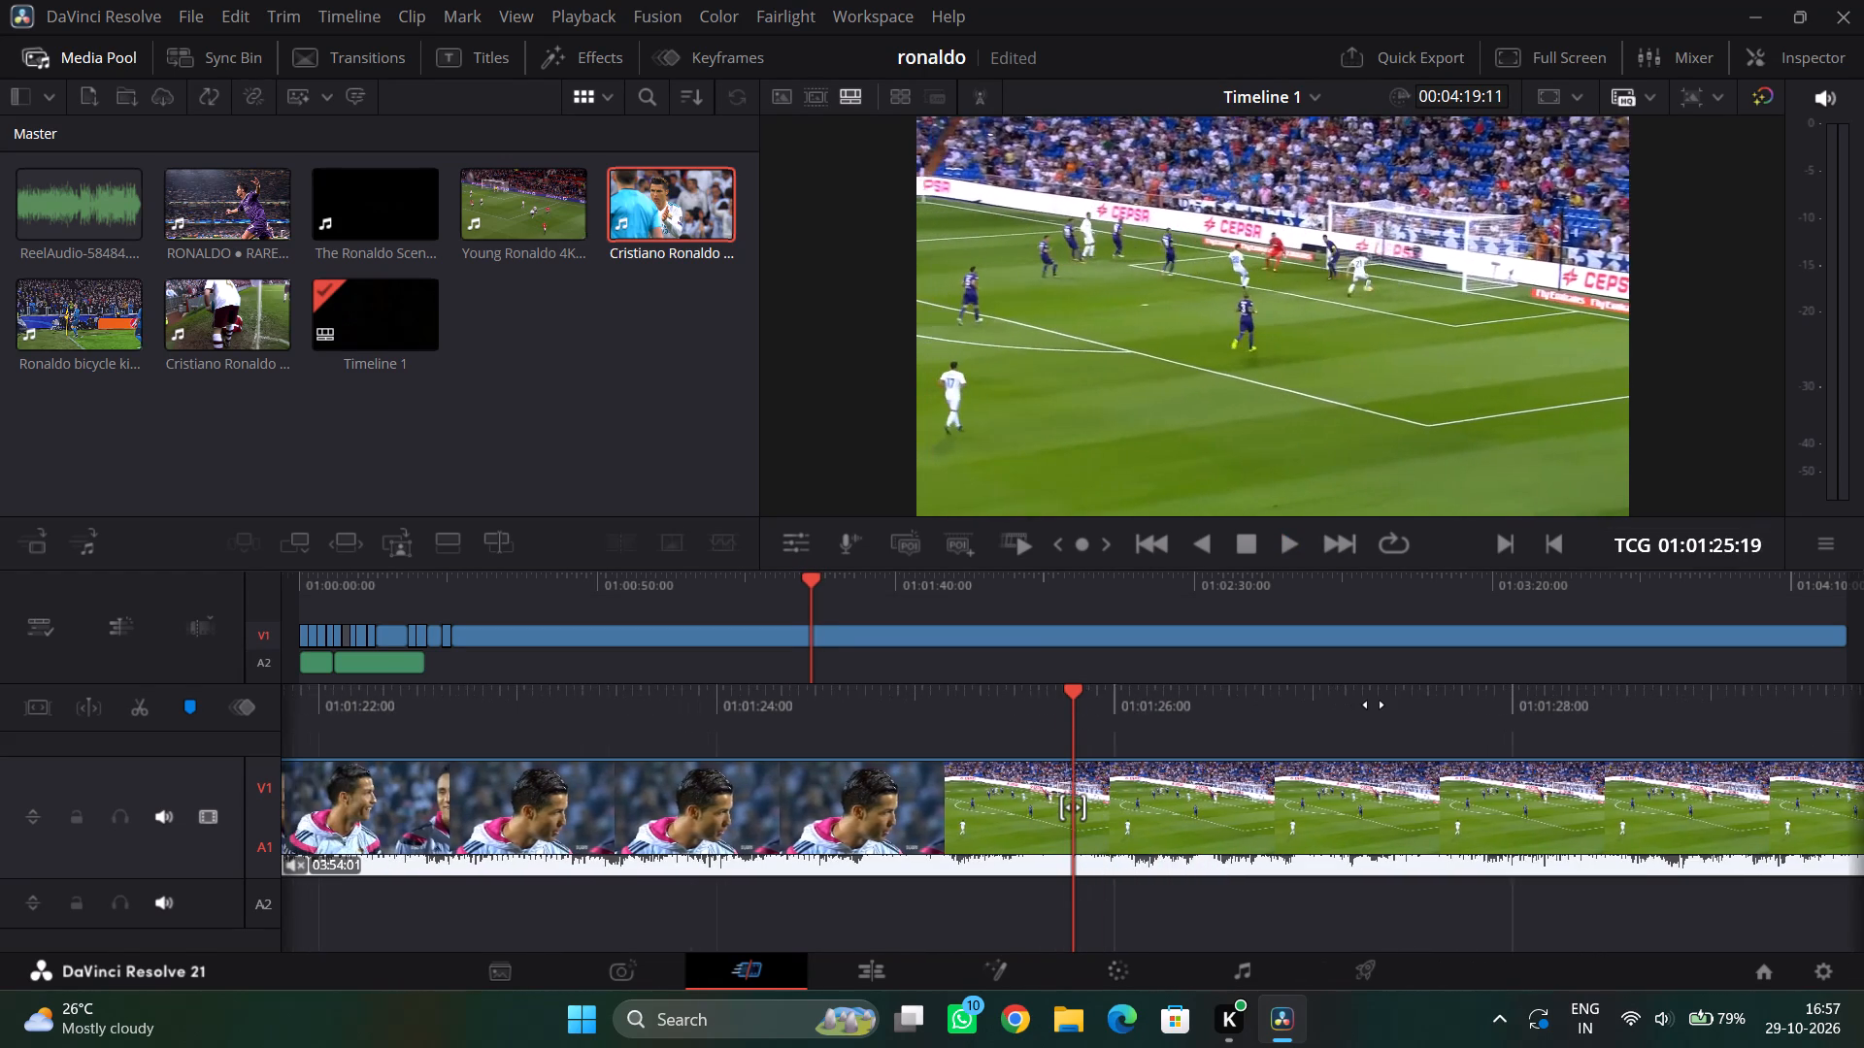
drag(1374, 704, 467, 731)
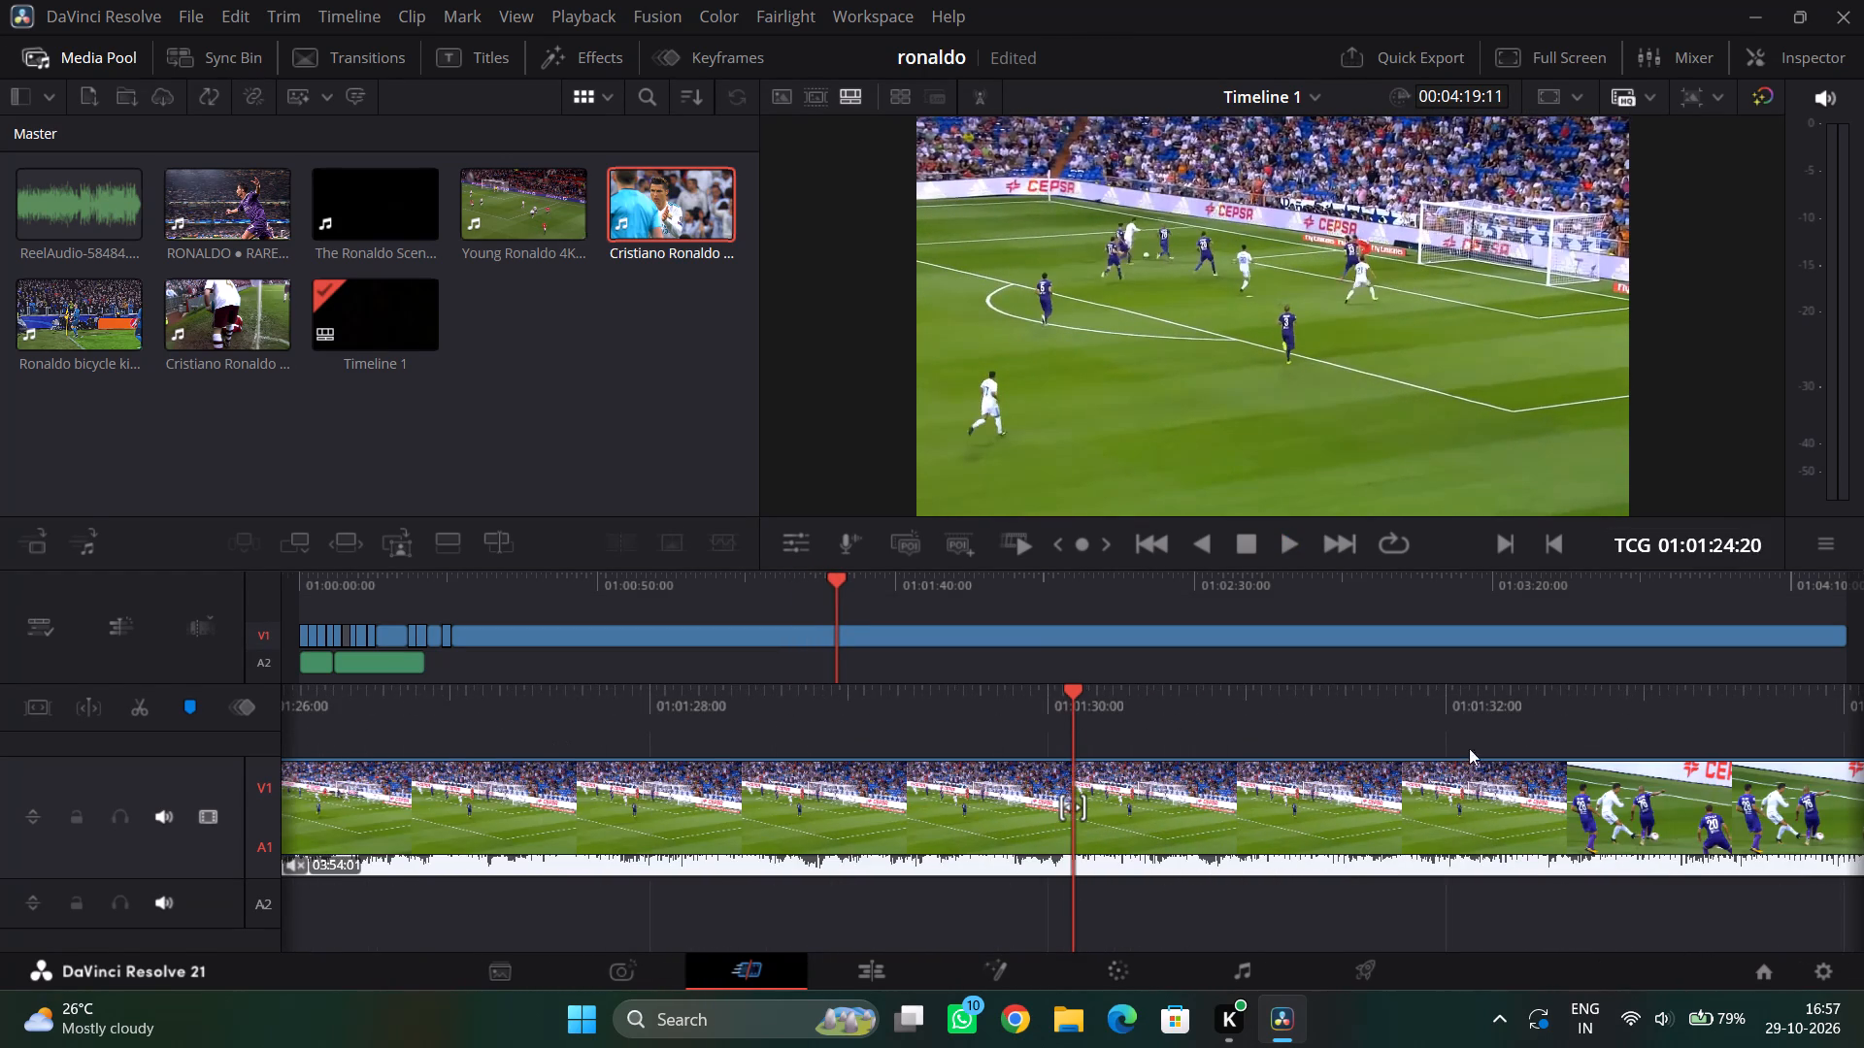
drag(1476, 724, 825, 722)
drag(1681, 712, 830, 712)
drag(1683, 691, 960, 691)
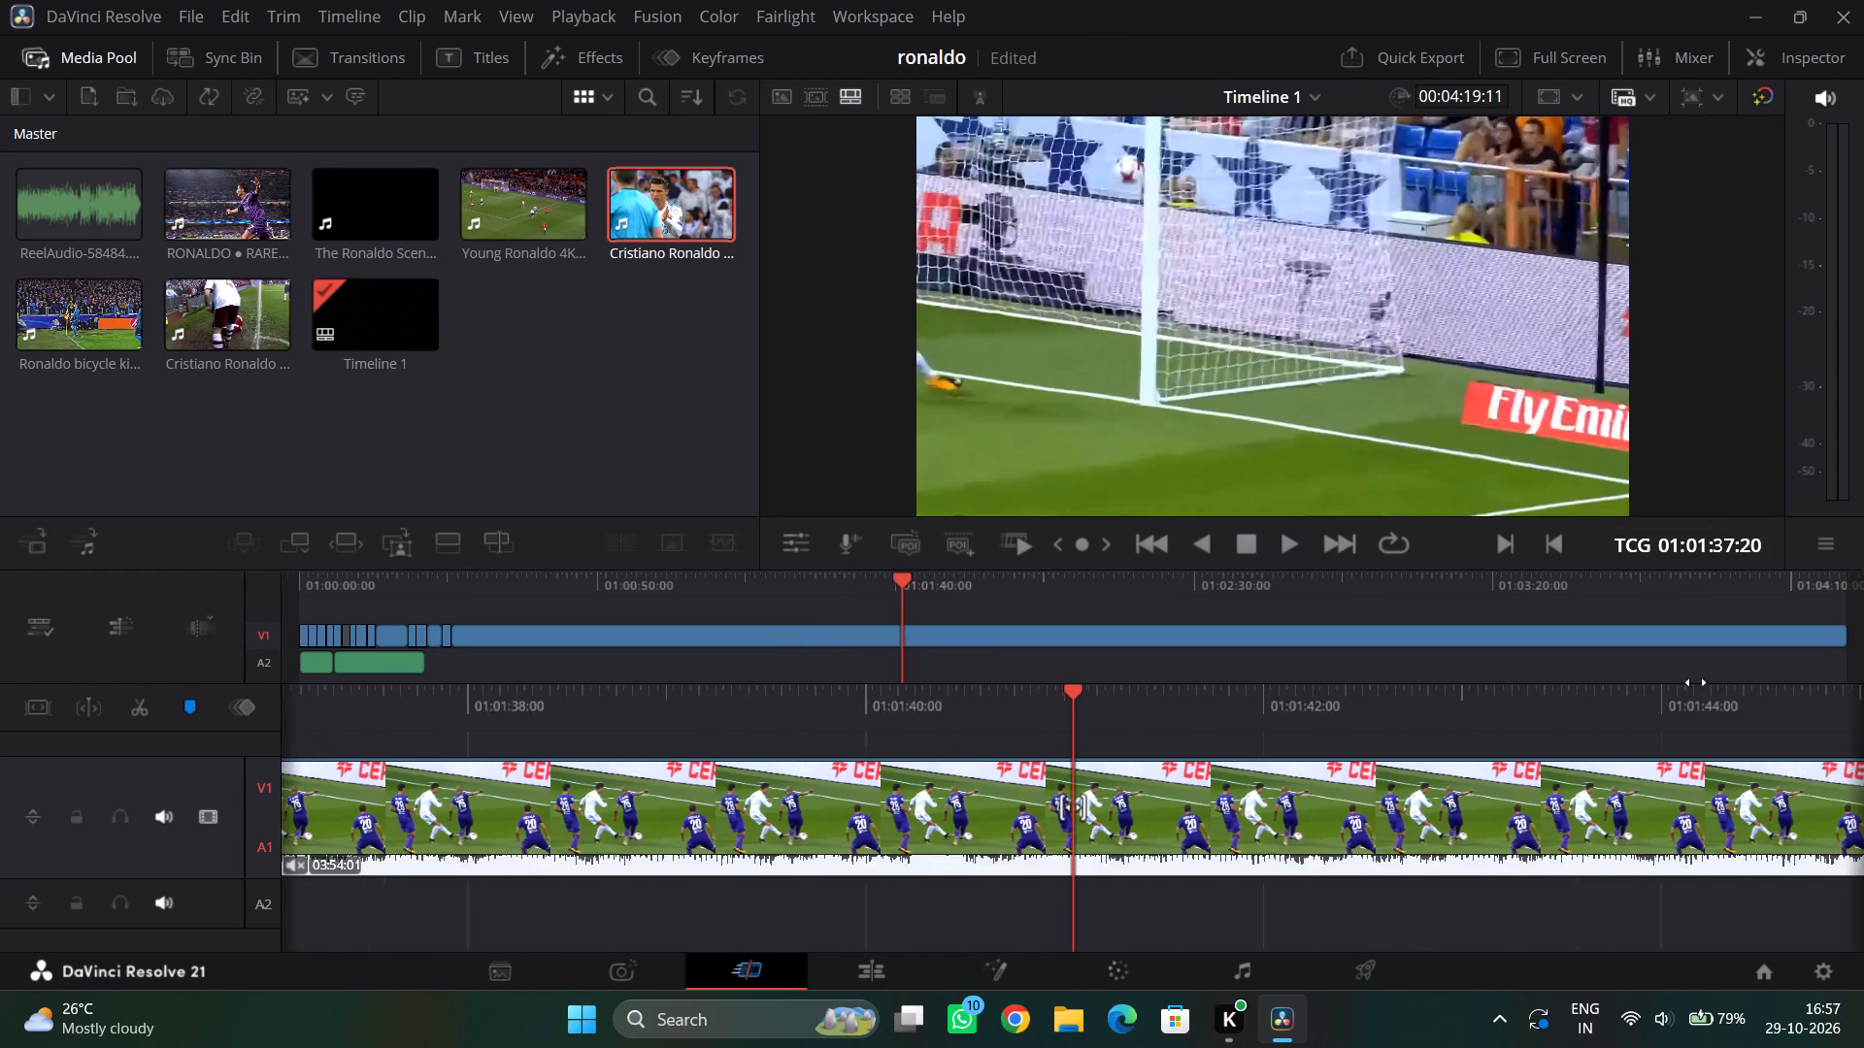
drag(1665, 682, 942, 682)
drag(1659, 678, 982, 678)
drag(1646, 705, 813, 705)
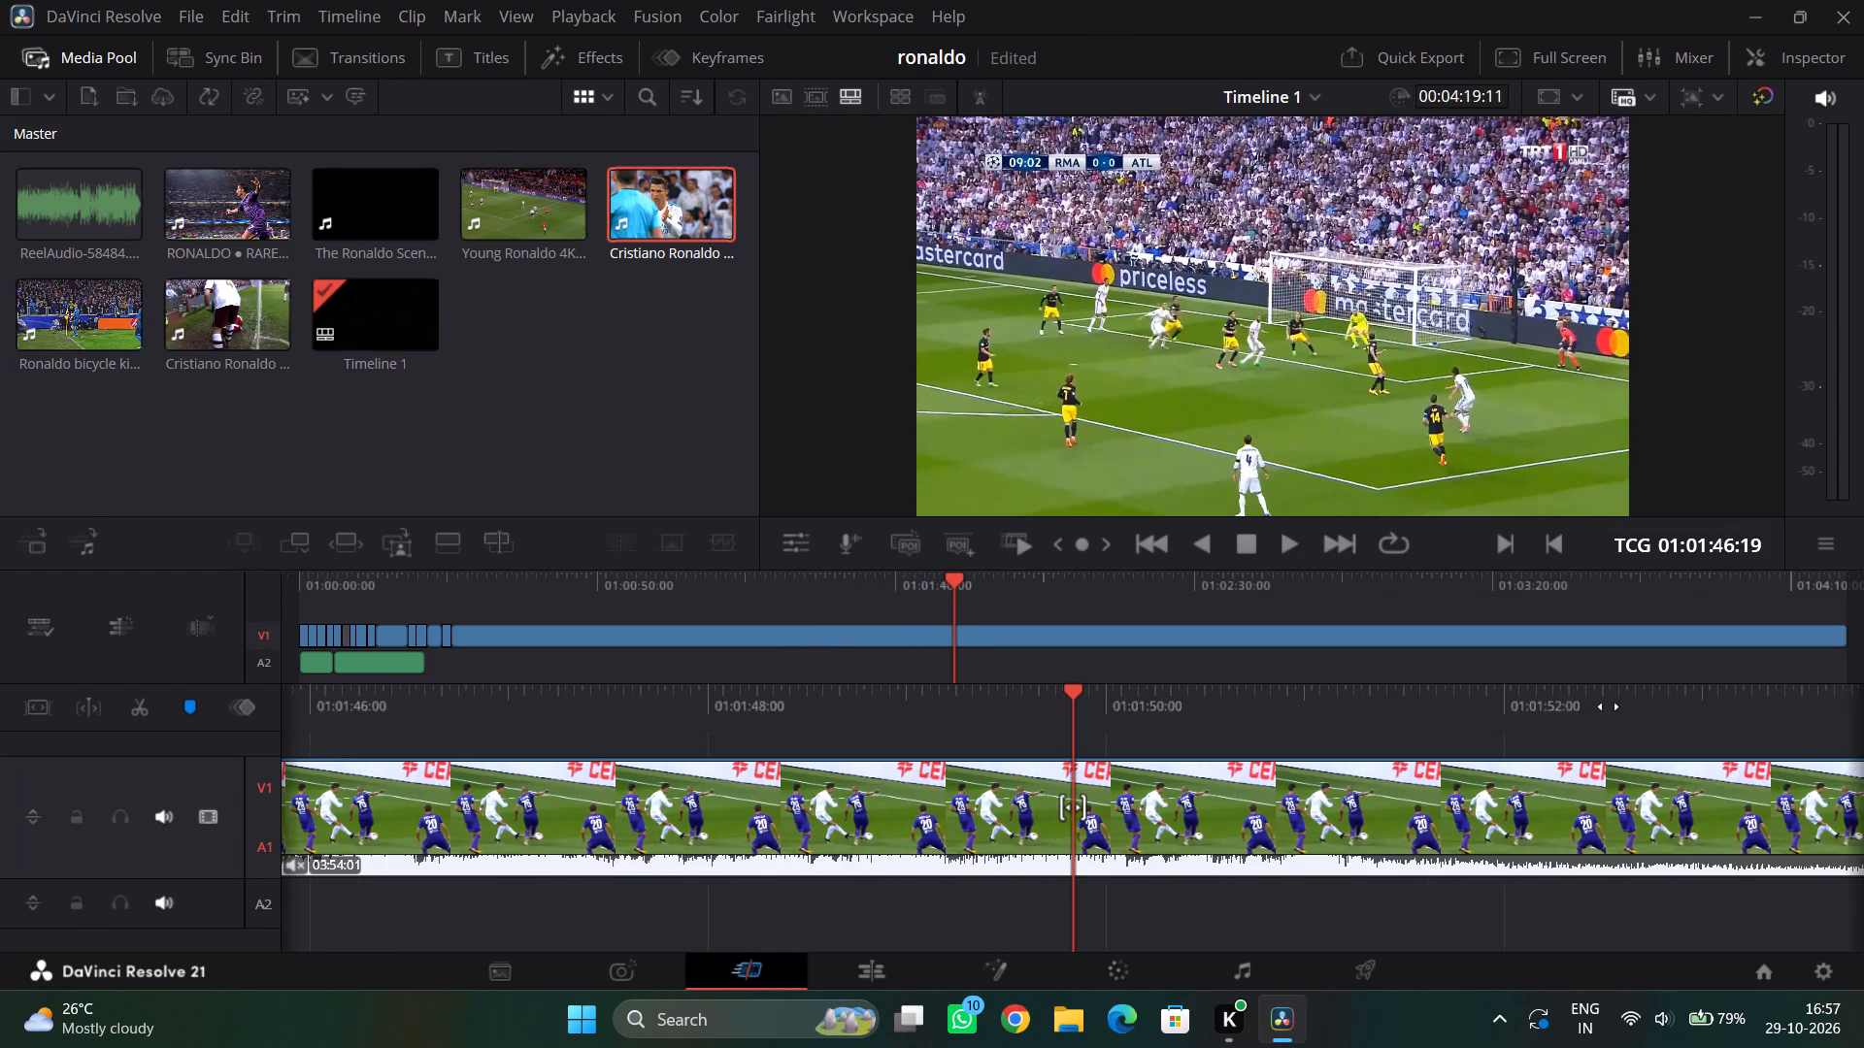
drag(1609, 706, 700, 706)
drag(1635, 703, 660, 703)
drag(1636, 702, 892, 708)
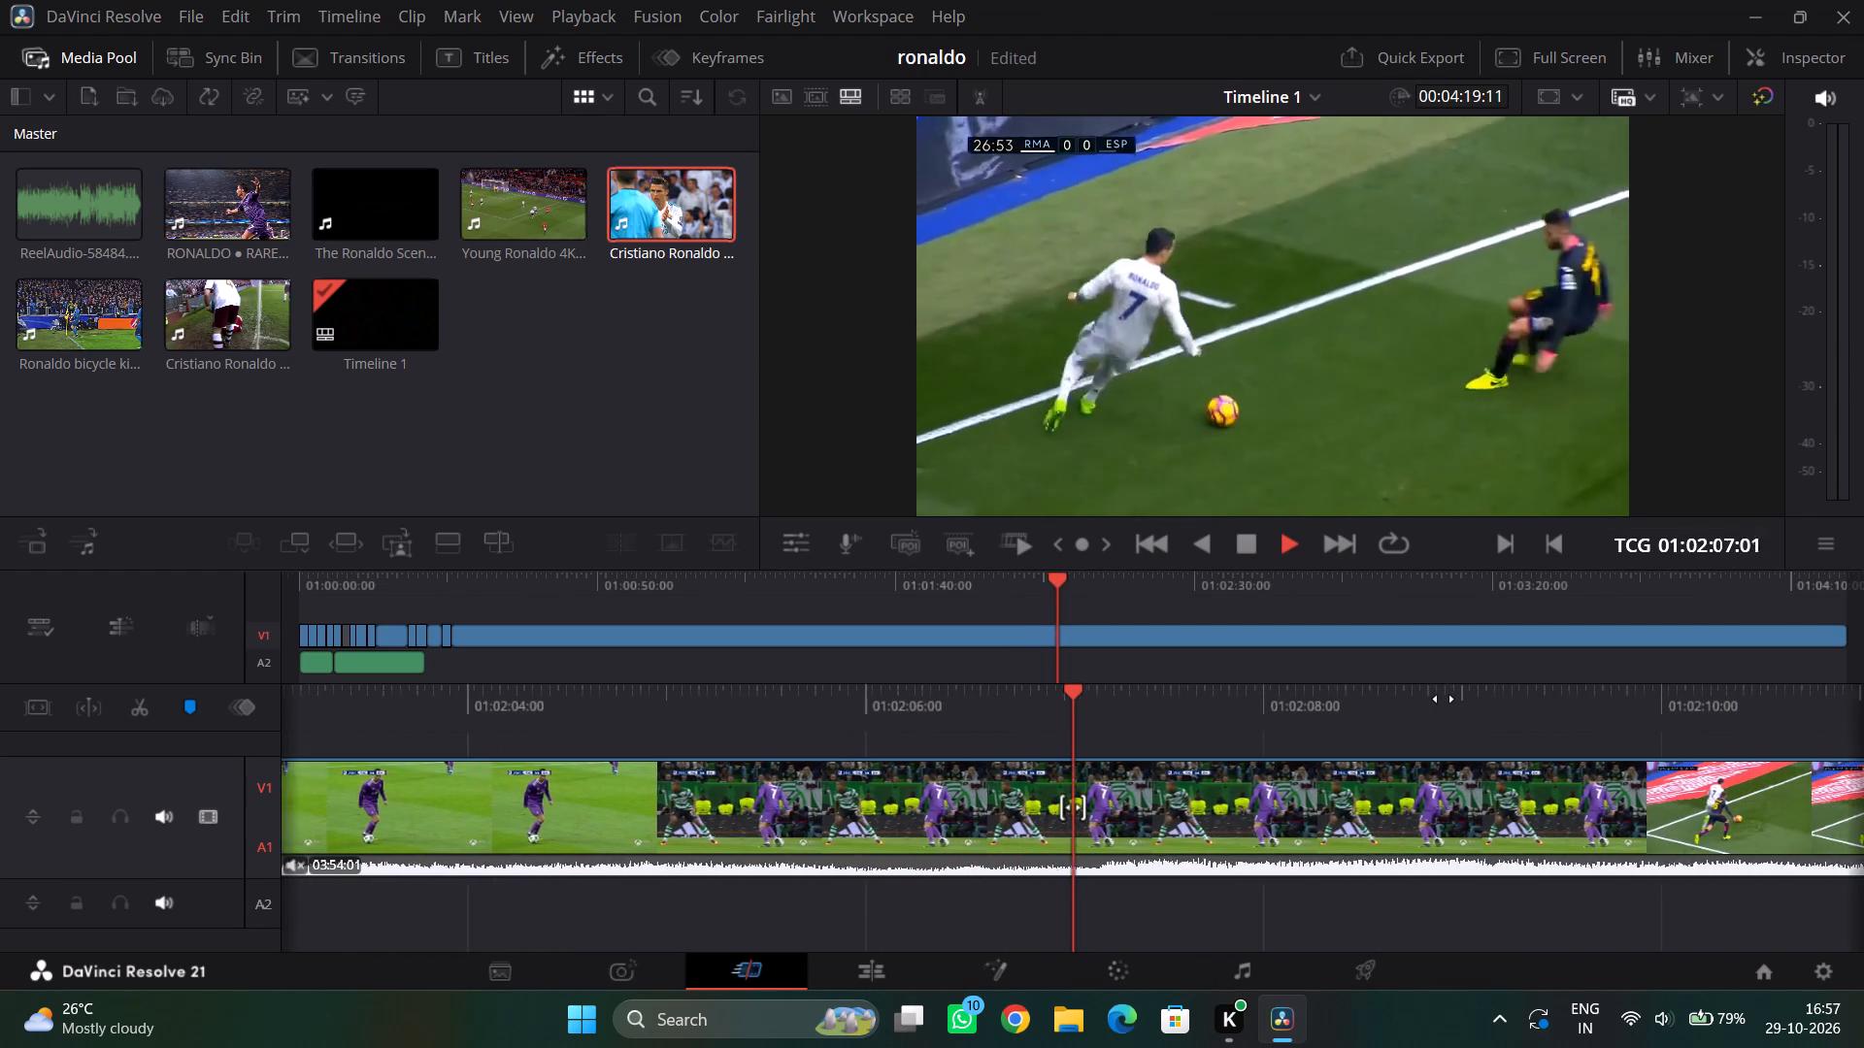
Split the Real Madrid video at 01:02:06:16, where Ronaldo's run against Espanyol starts, and delete the part before the cut.
drag(1281, 737, 1419, 717)
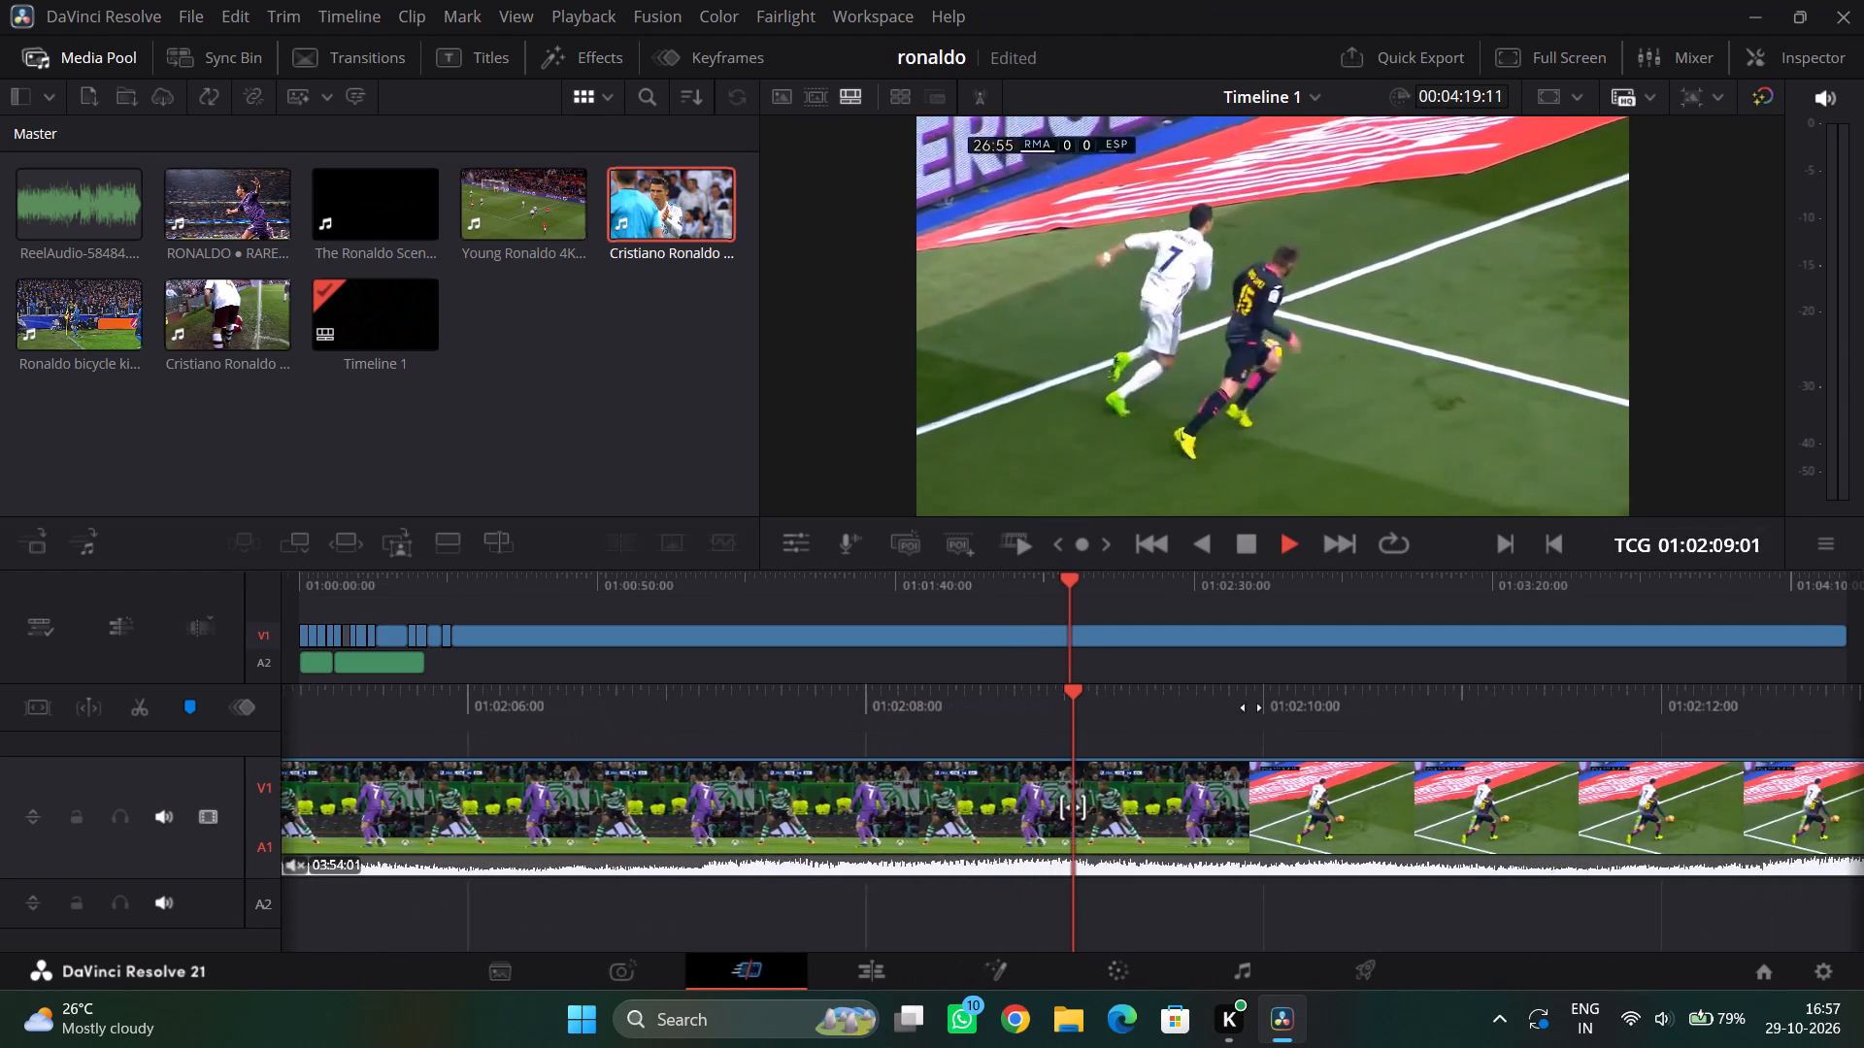
drag(1234, 704, 1823, 676)
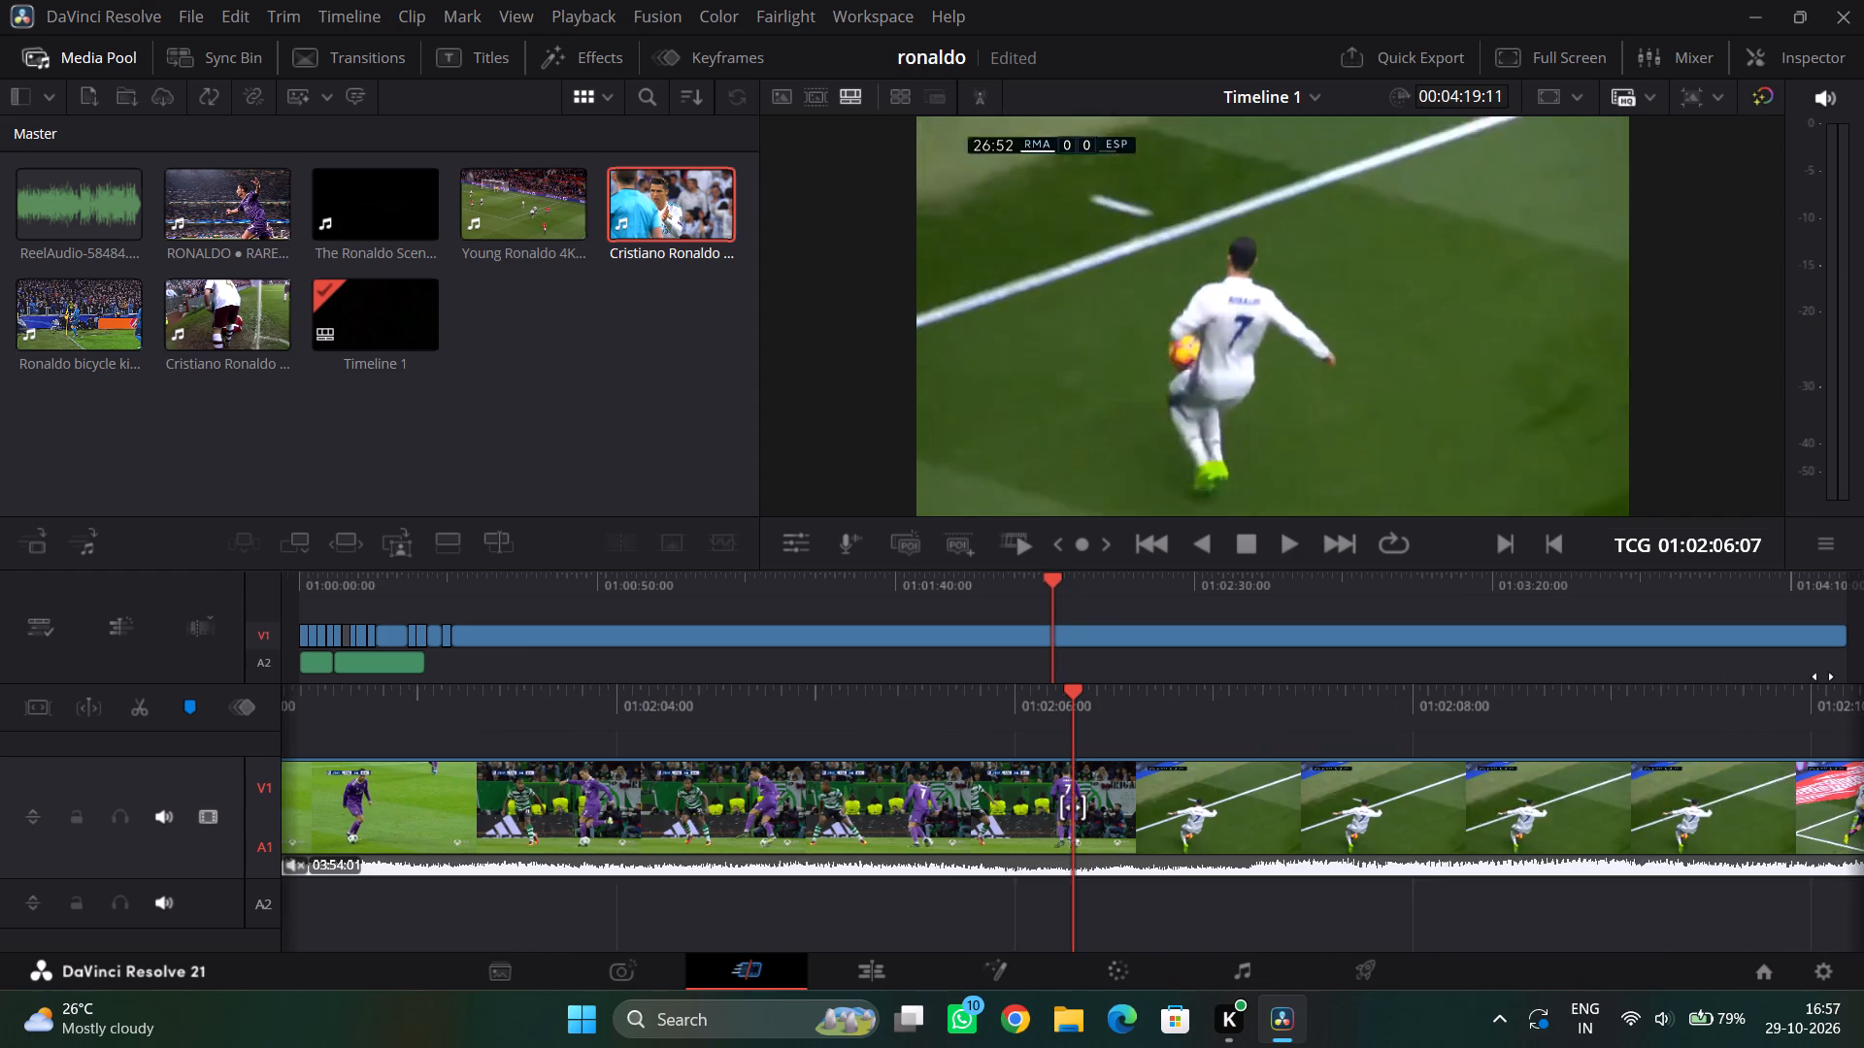
drag(1823, 676, 1796, 689)
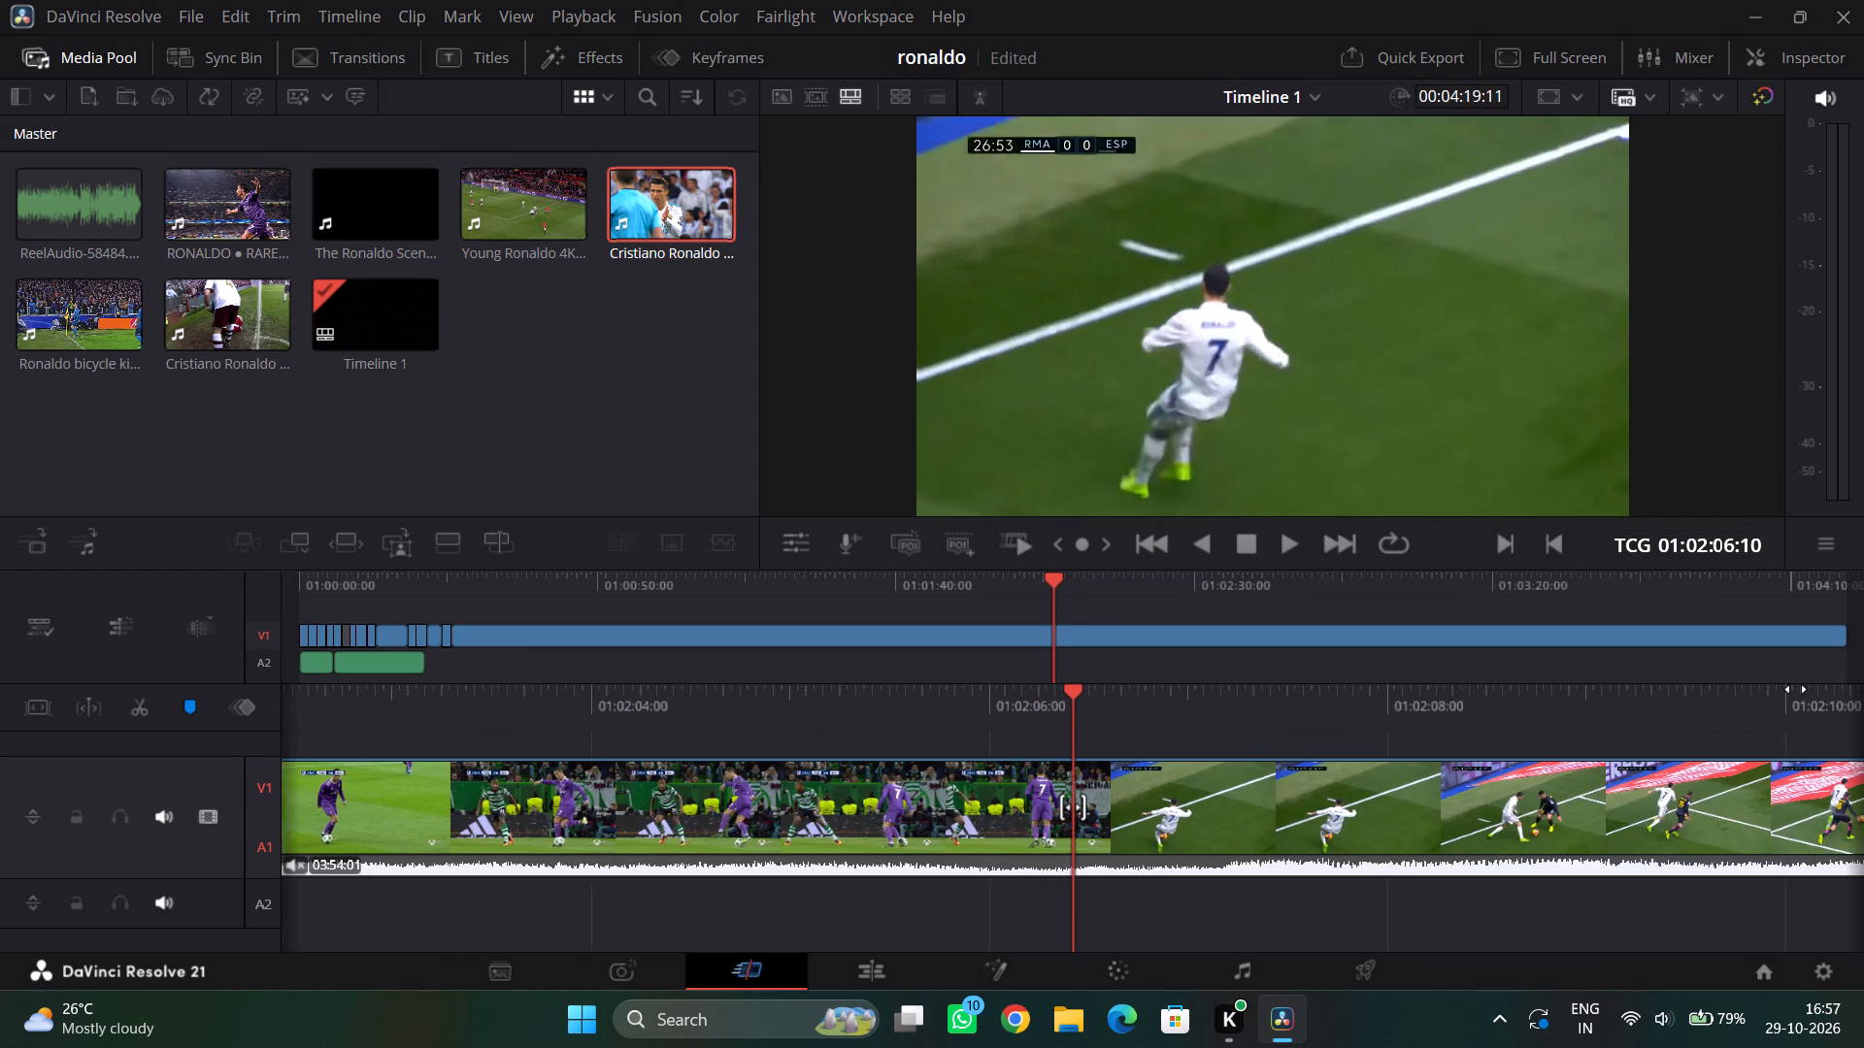
drag(1796, 689, 1820, 685)
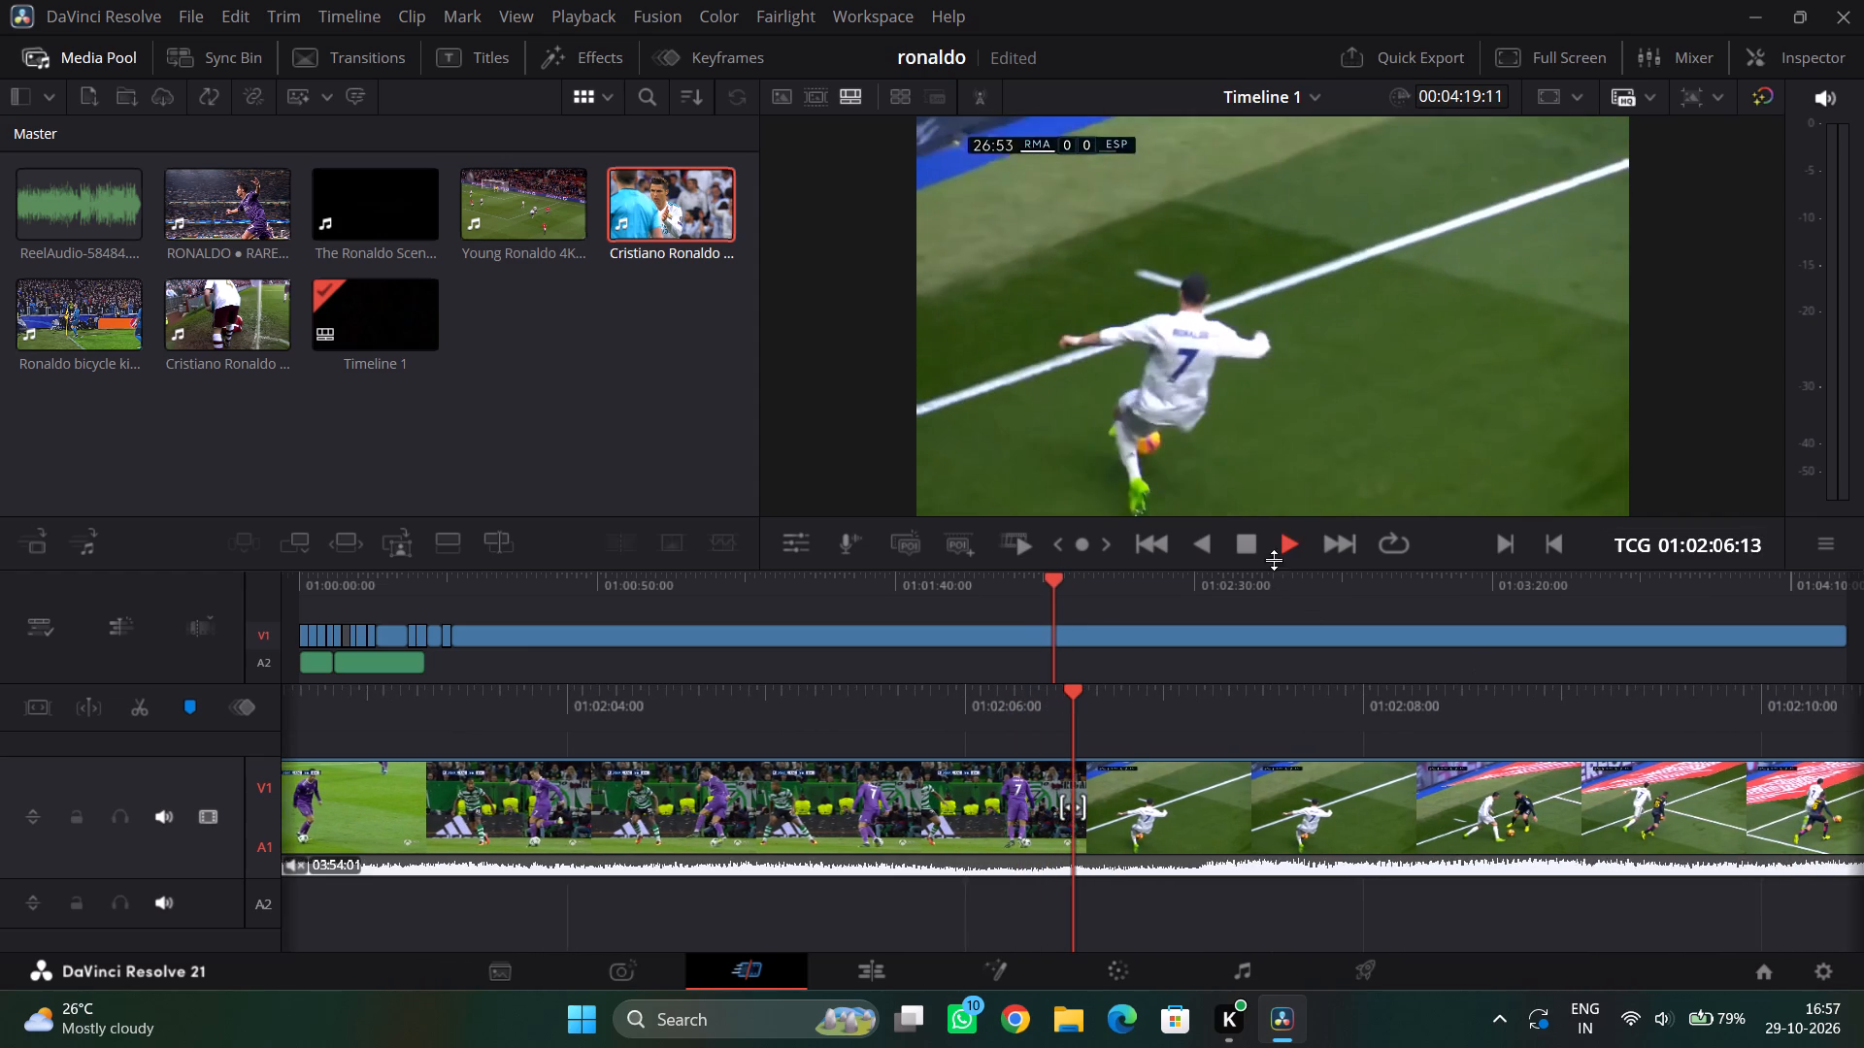
click(1252, 546)
drag(1238, 701, 1338, 688)
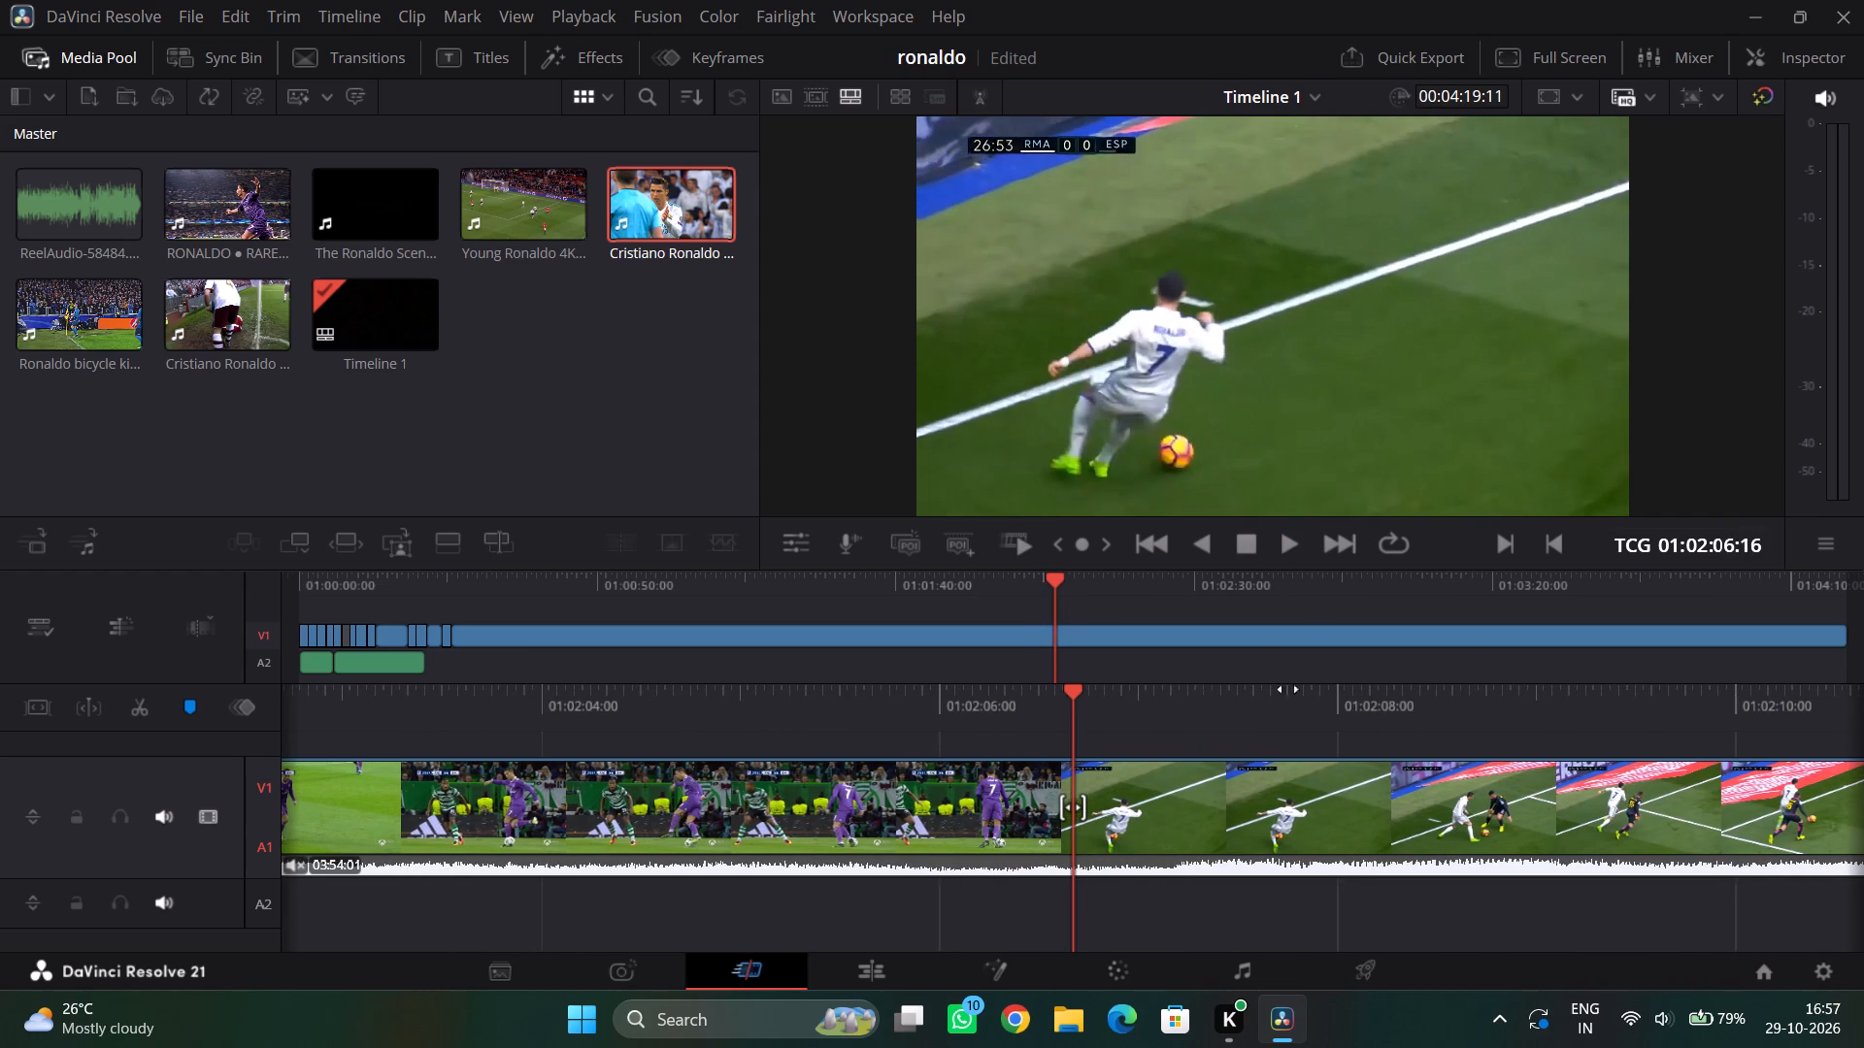
click(134, 712)
click(833, 754)
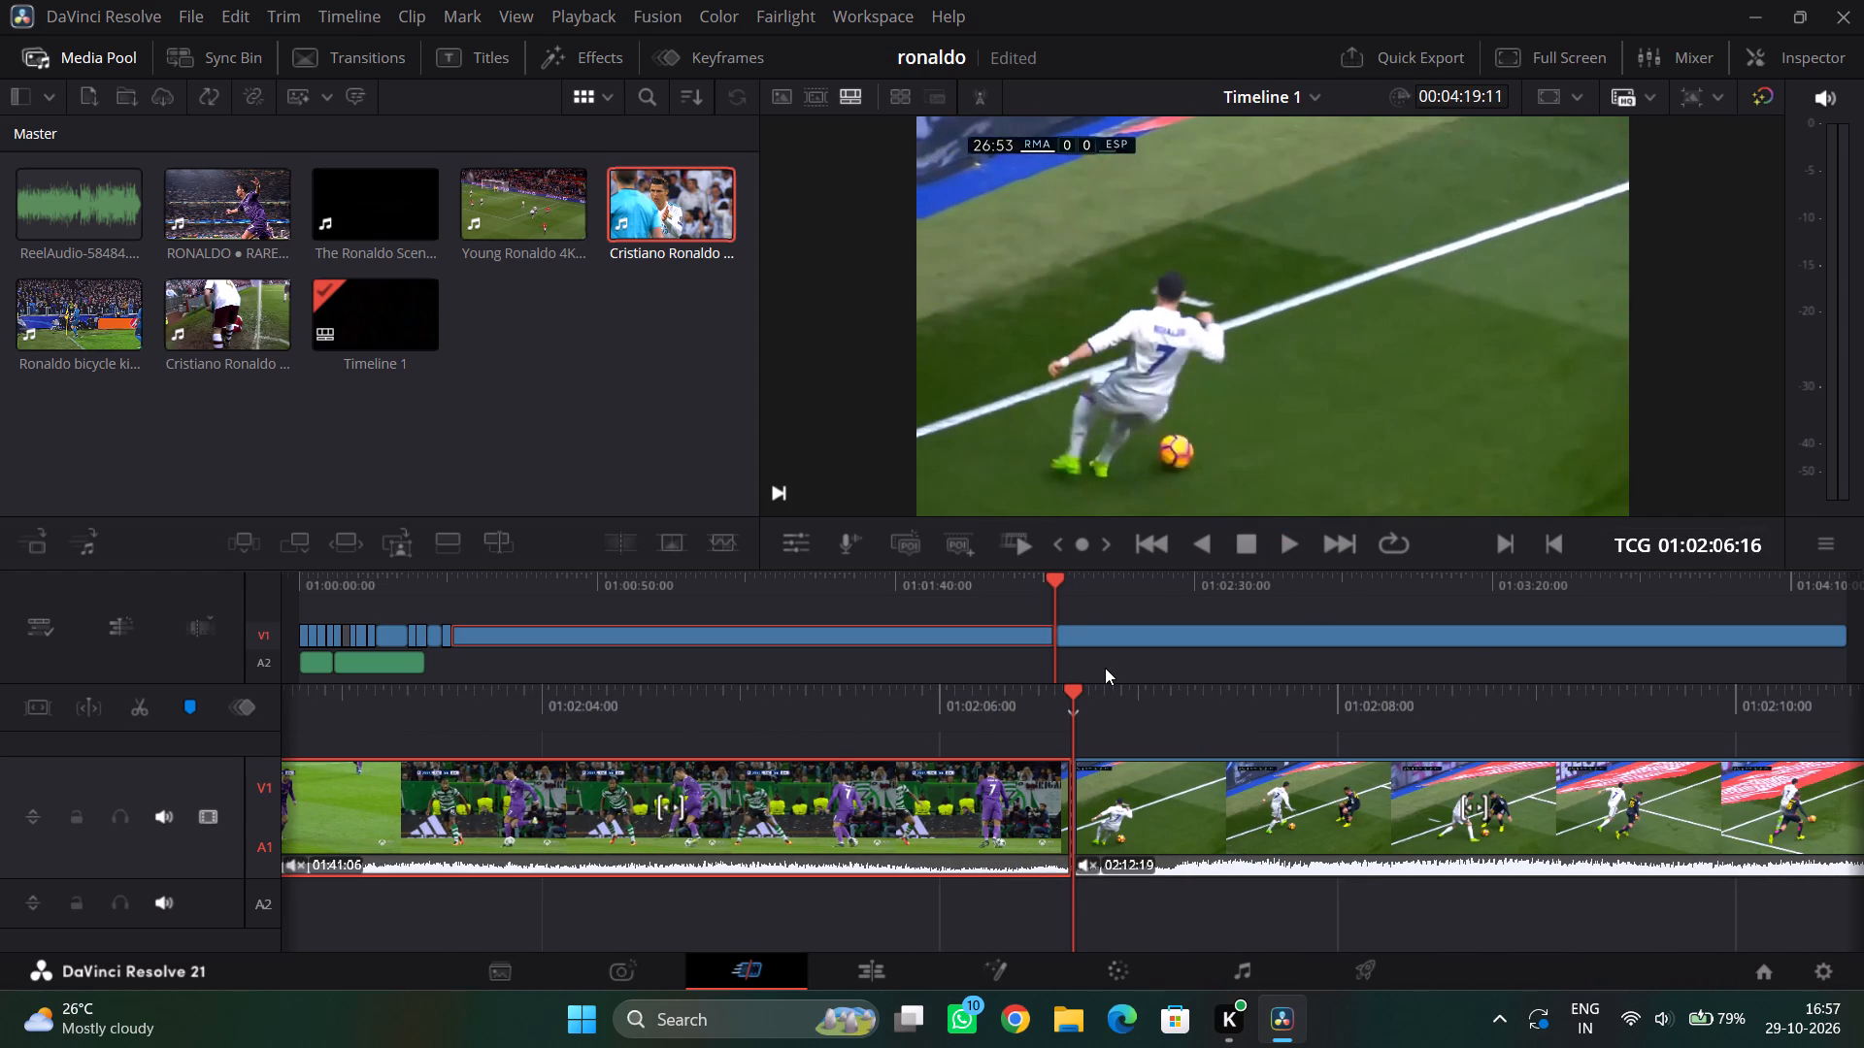
key(Delete)
Examine the remaining Real Madrid footage from about 01:02:07 to 01:02:24 to decide where the Espanyol sequence should end.
drag(1281, 714, 1171, 714)
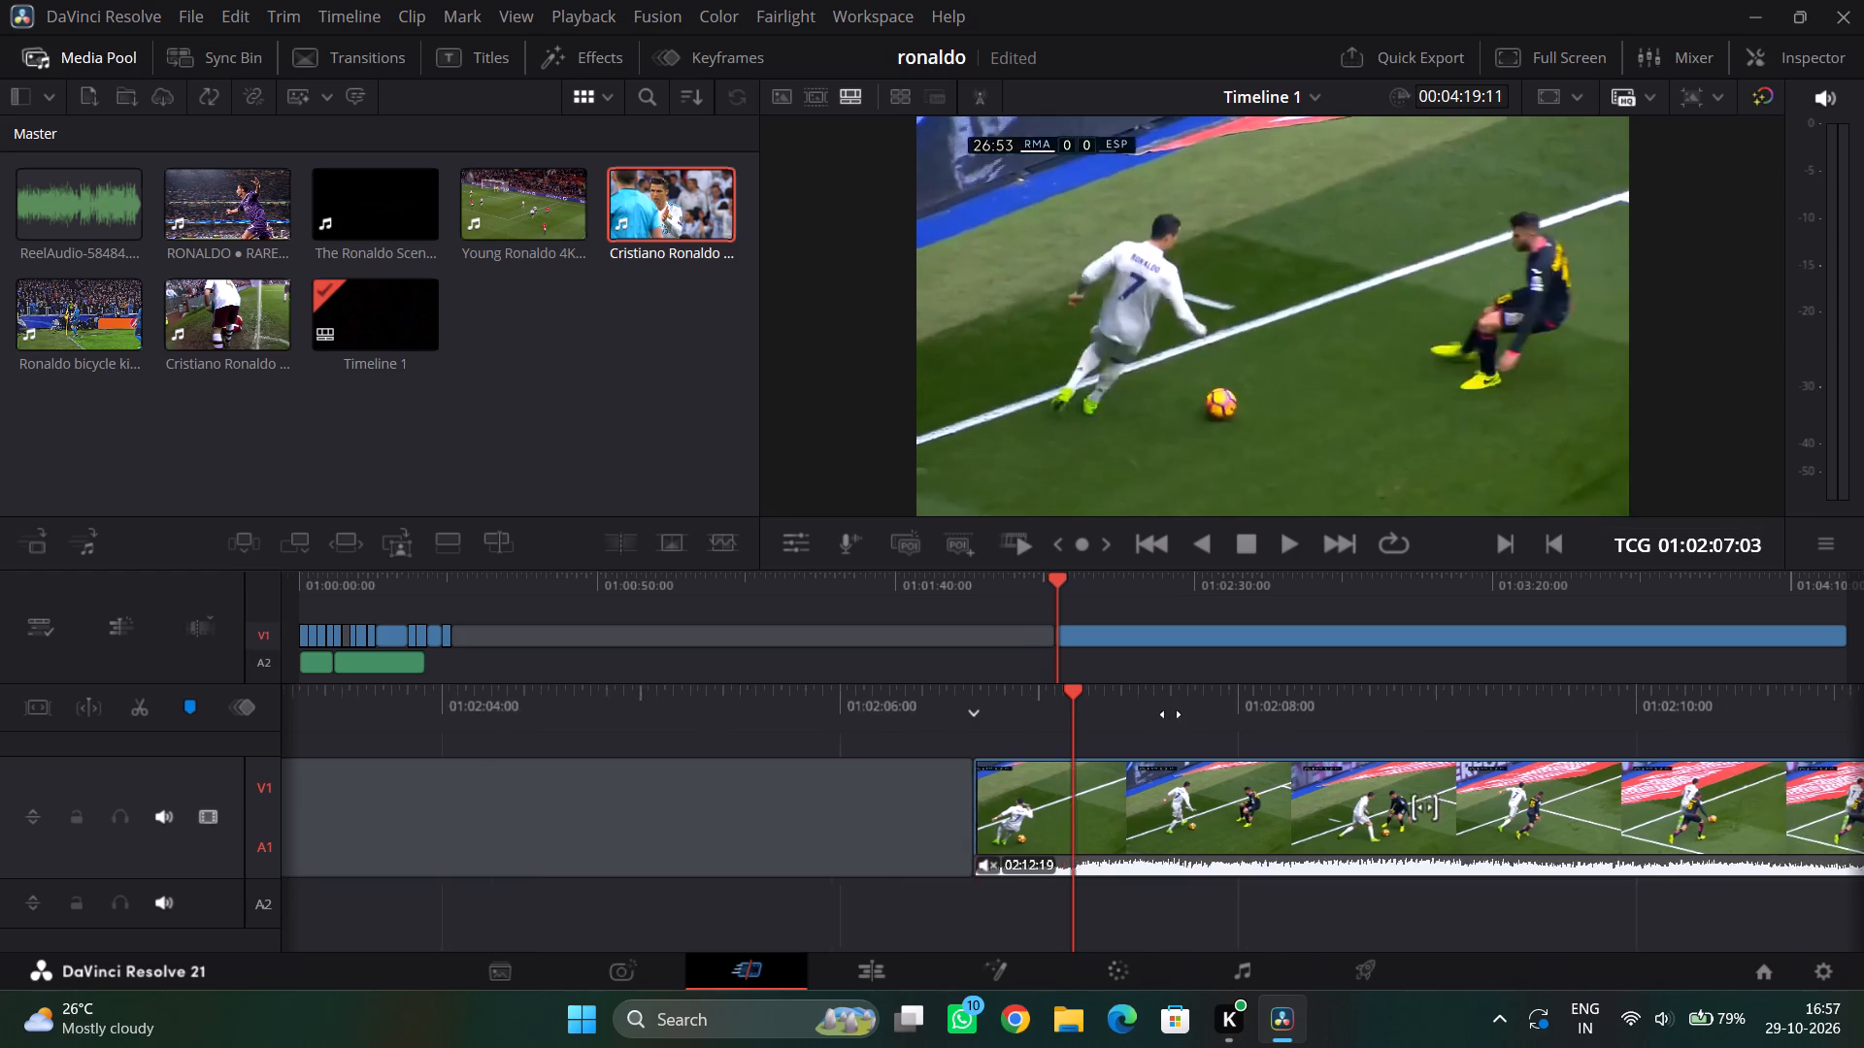
drag(1171, 714, 812, 737)
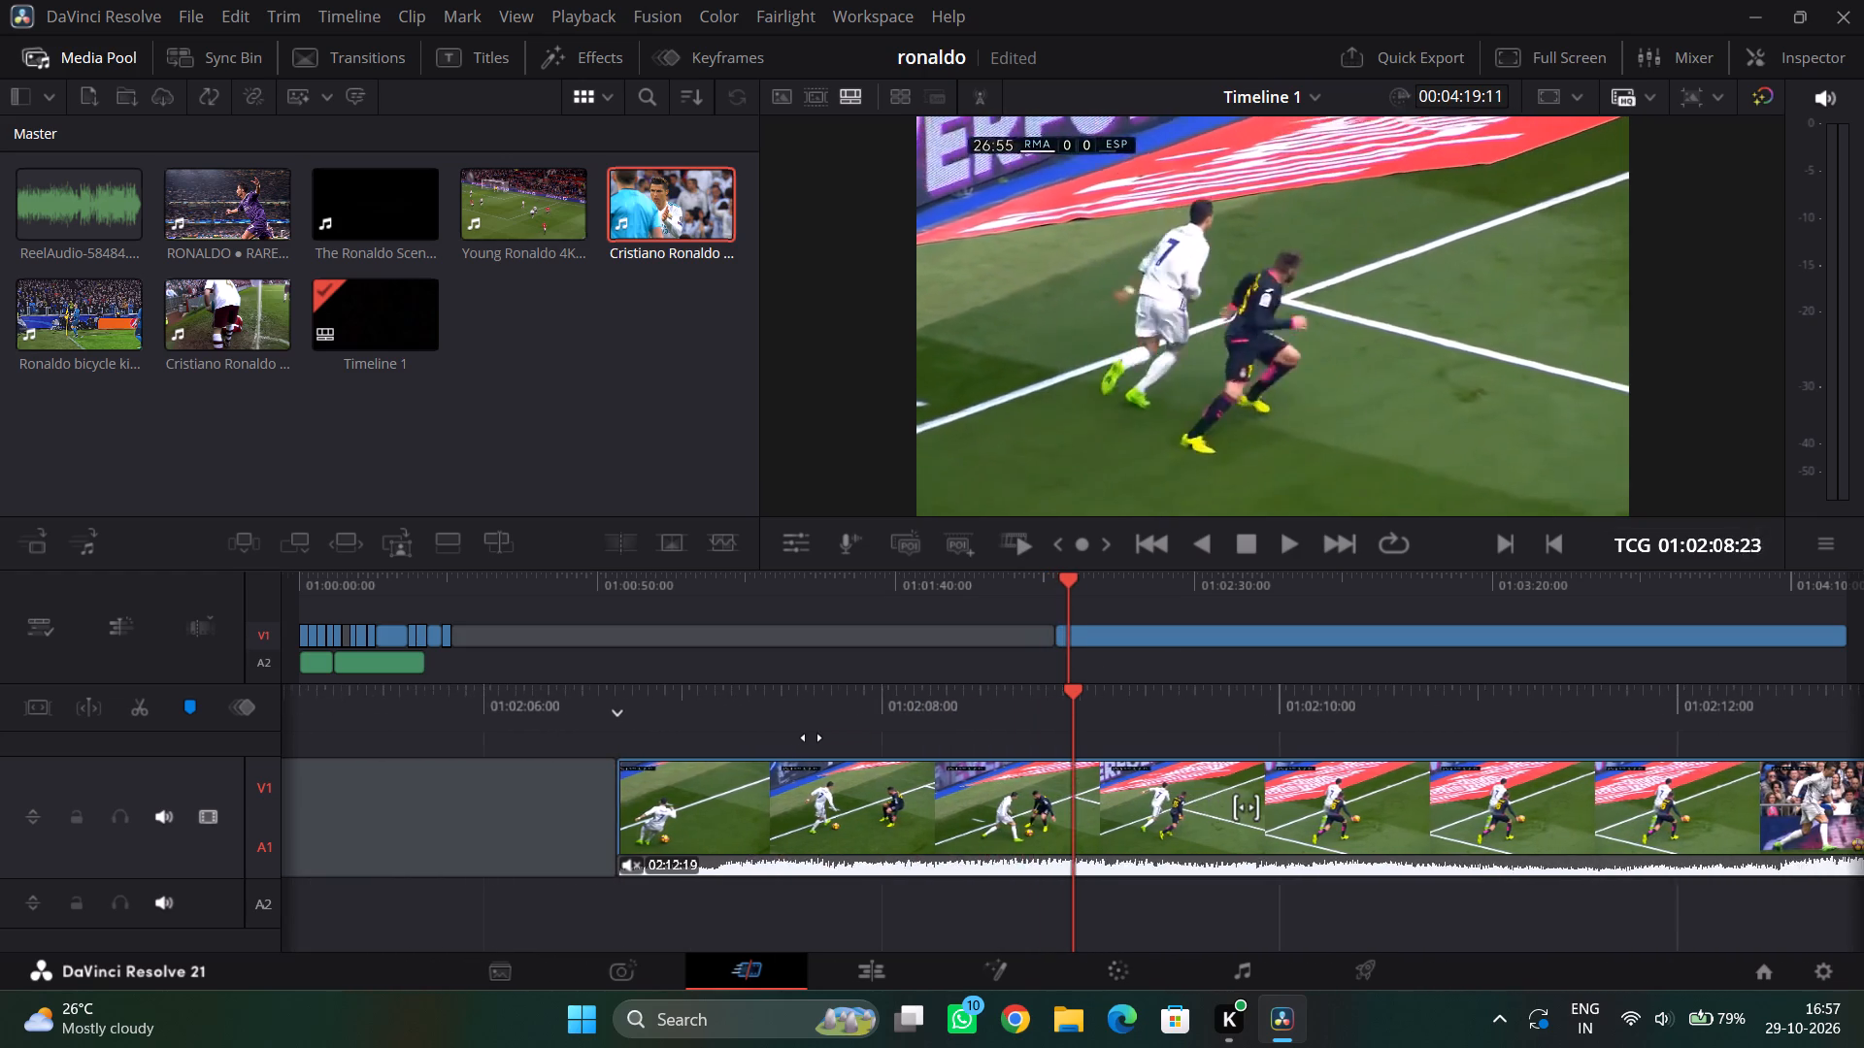
drag(812, 737, 714, 746)
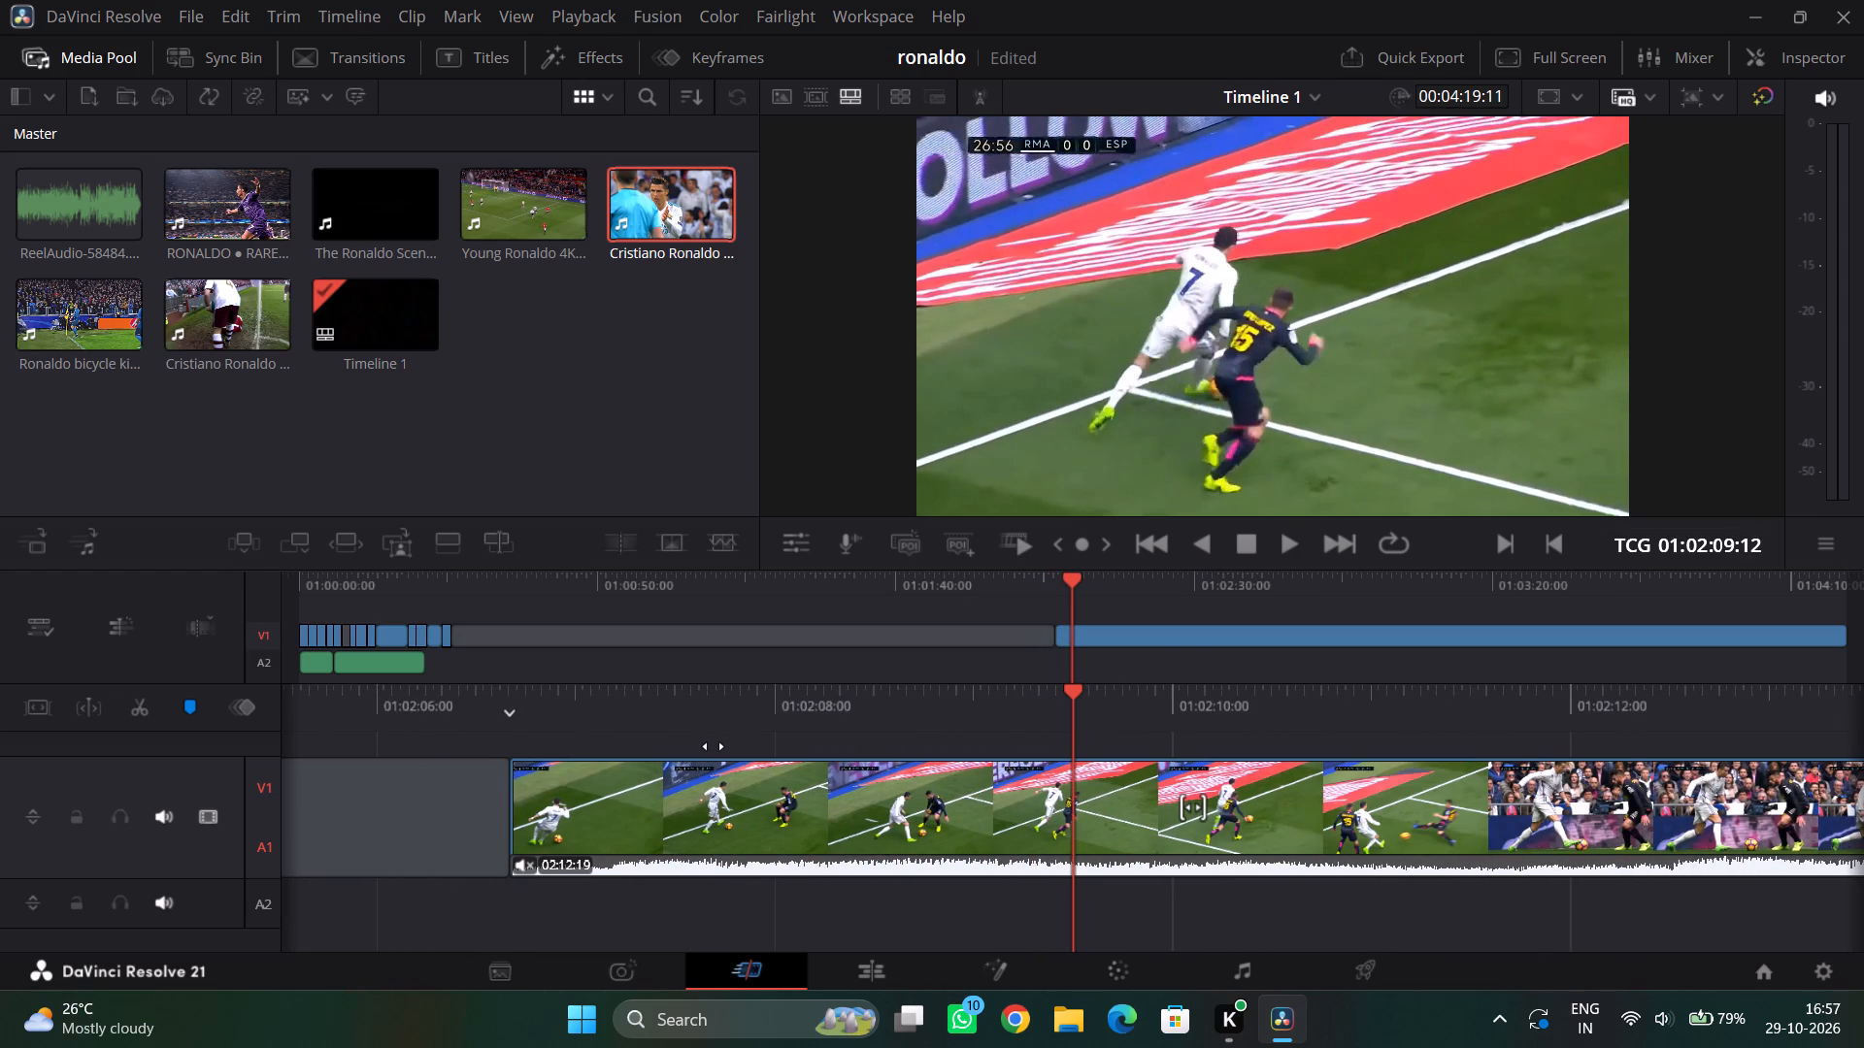
drag(714, 746, 448, 756)
drag(1182, 734, 1212, 729)
drag(1215, 711, 1223, 705)
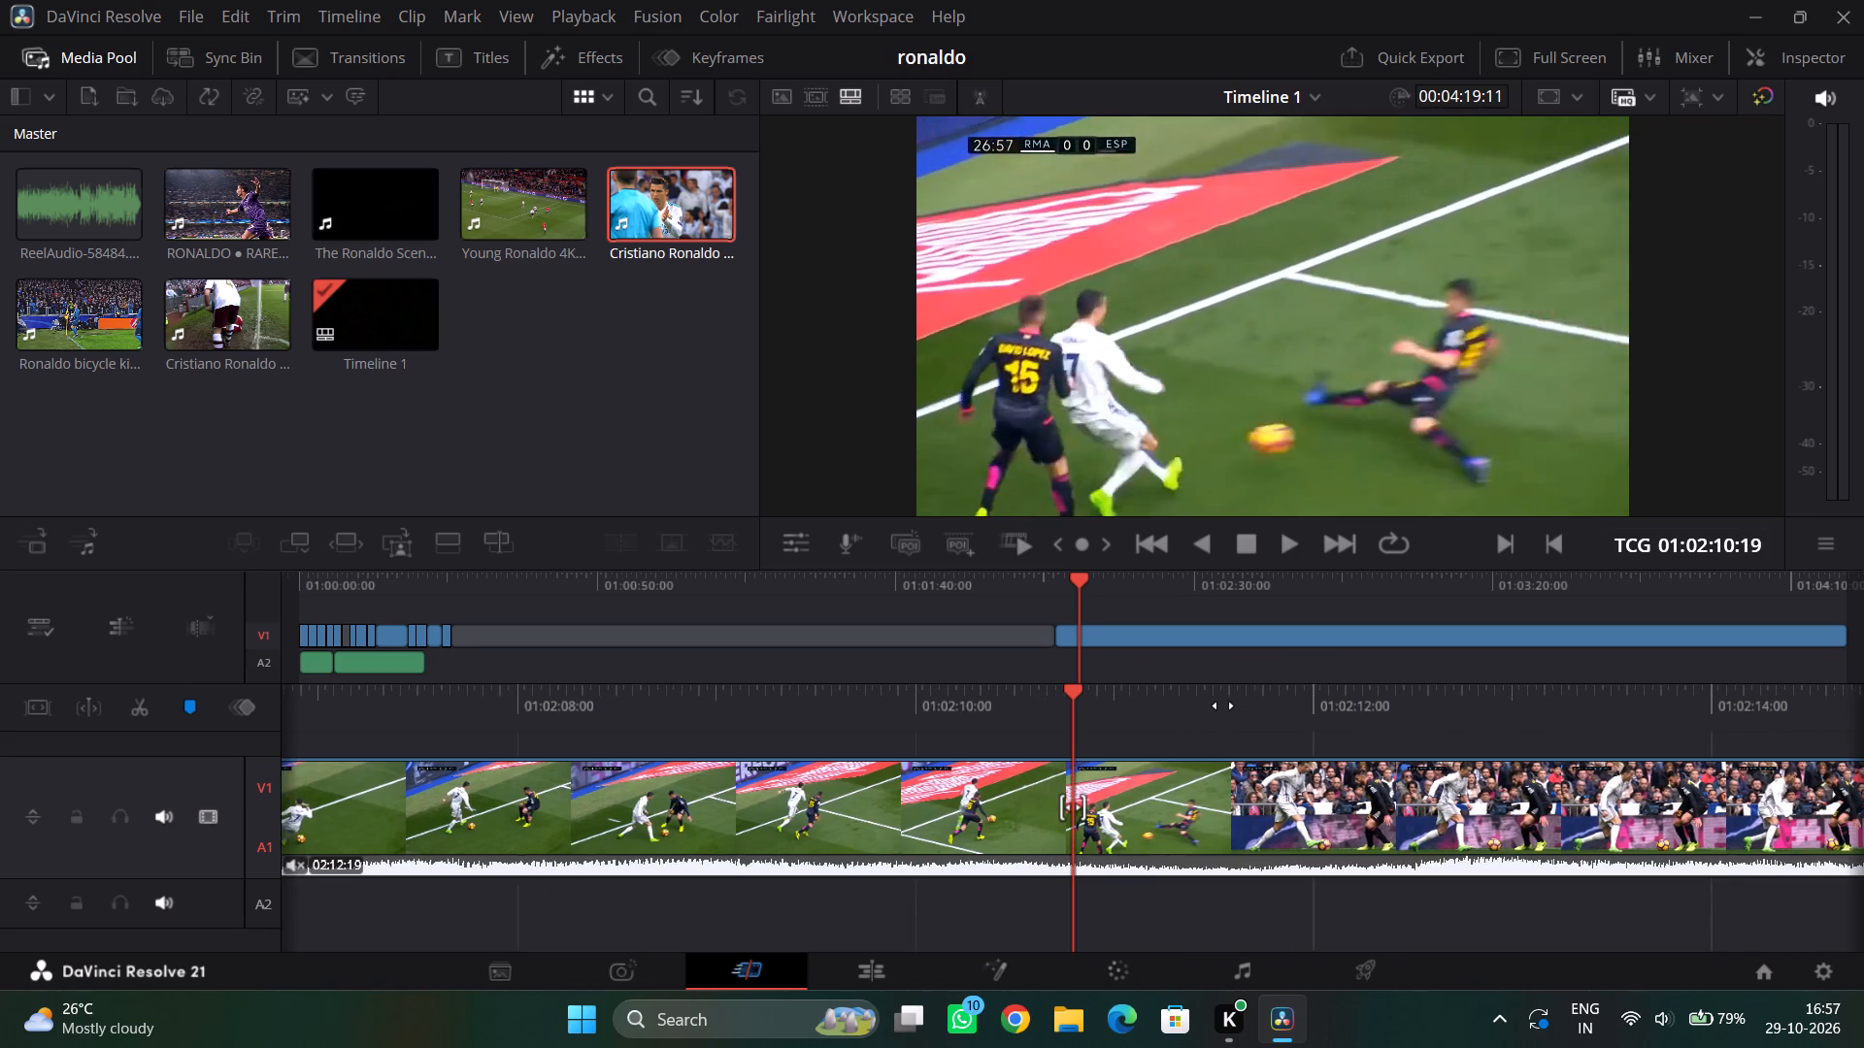
drag(1223, 705, 749, 705)
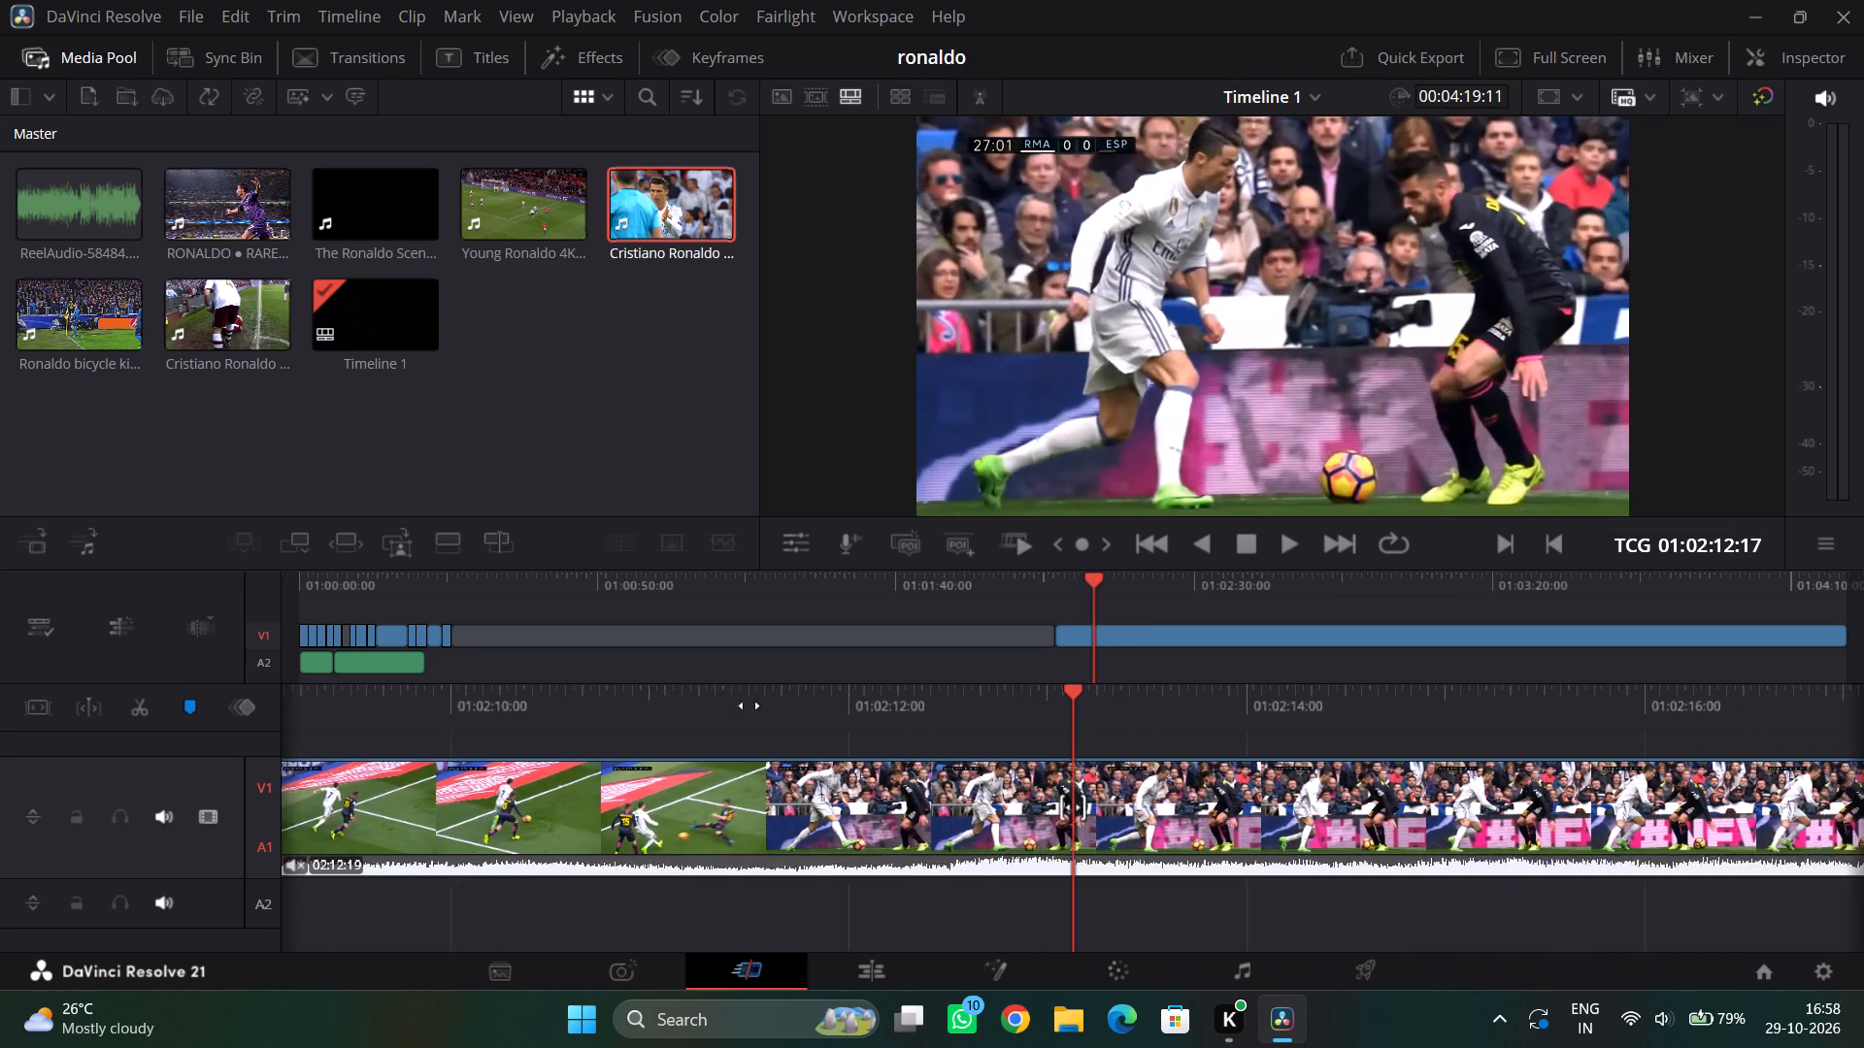
drag(749, 705, 416, 704)
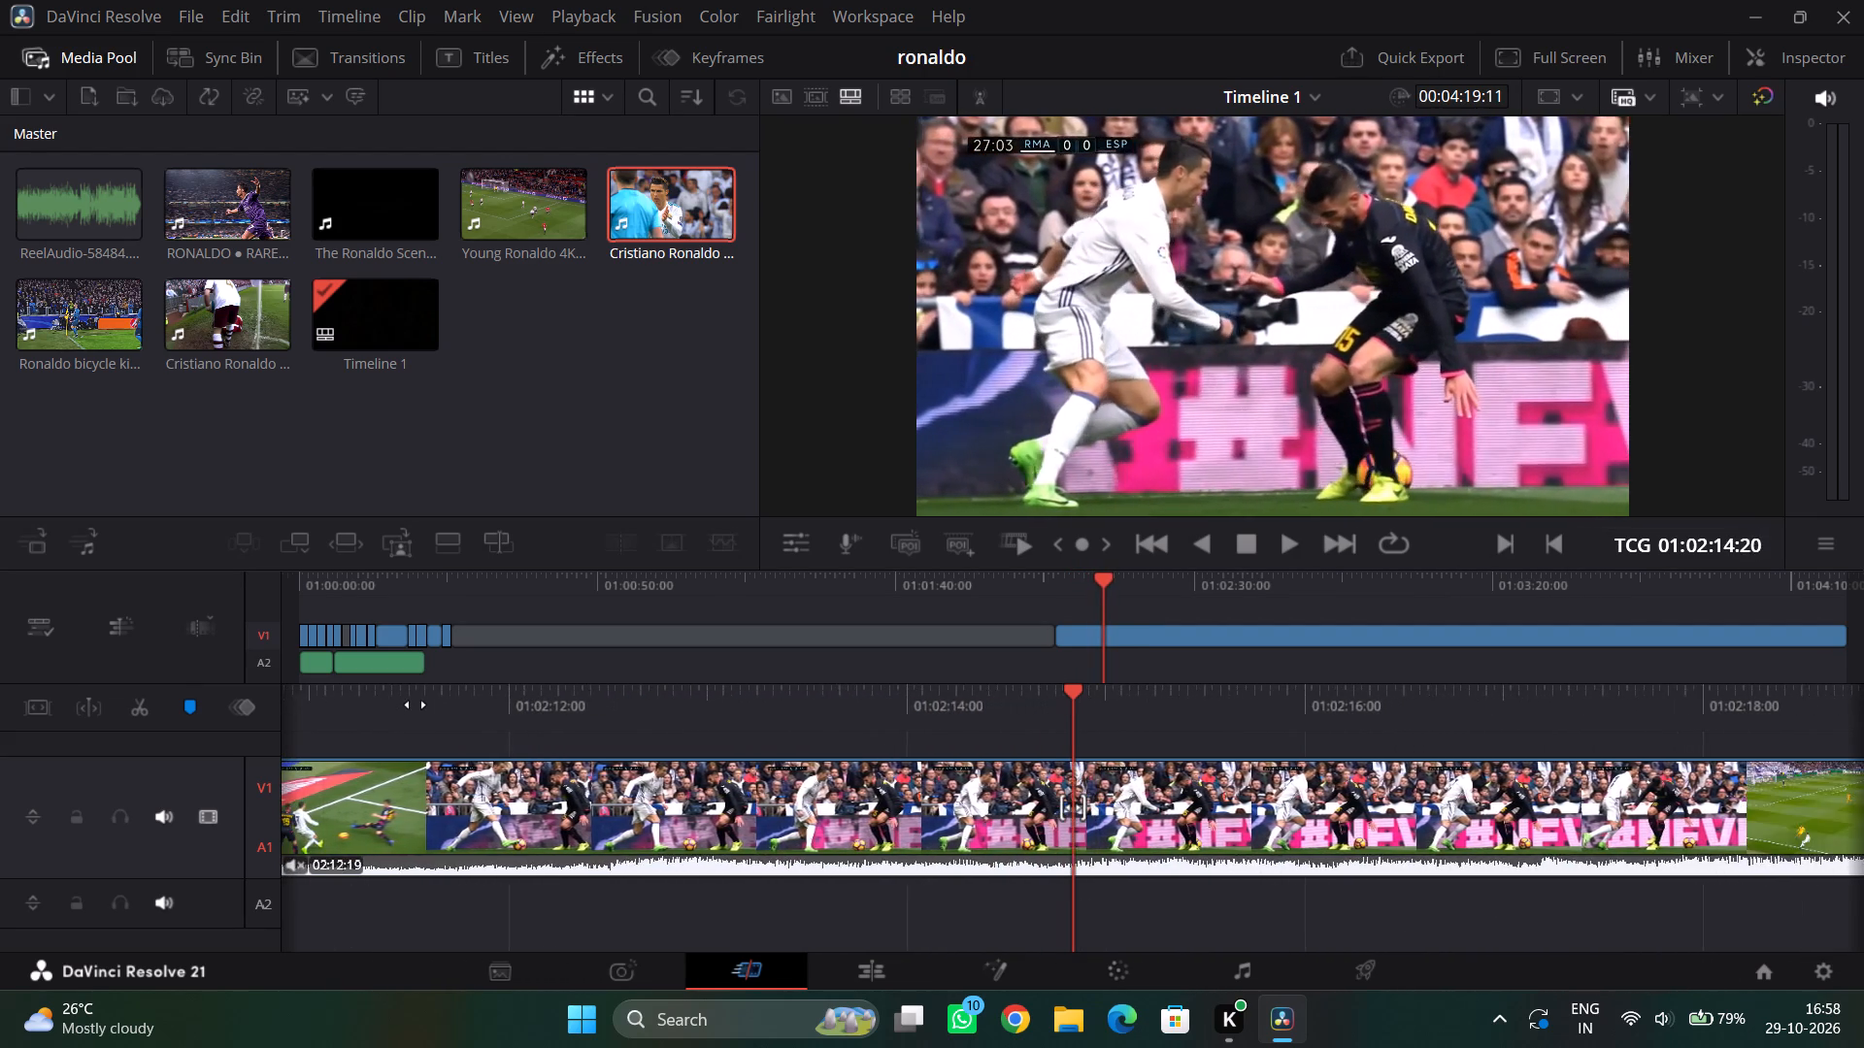
drag(416, 704, 0, 705)
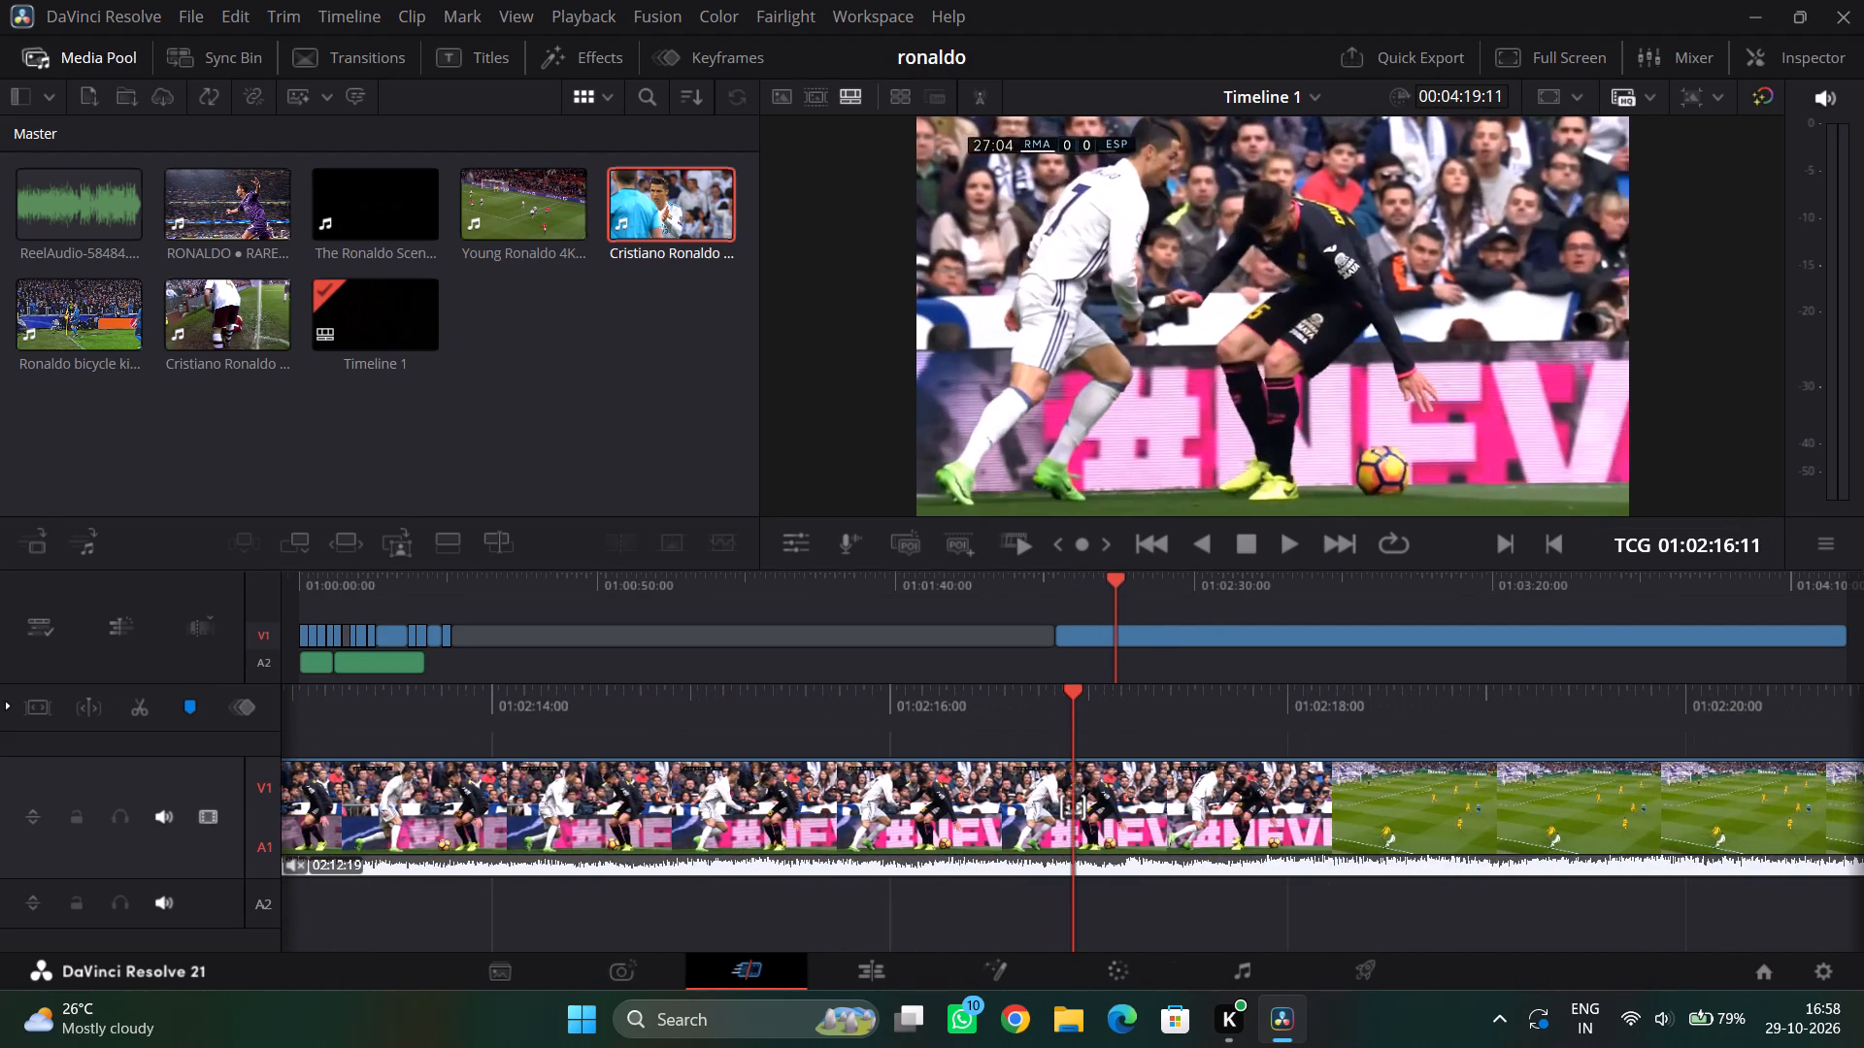
drag(0, 705, 838, 672)
drag(1369, 708, 1079, 709)
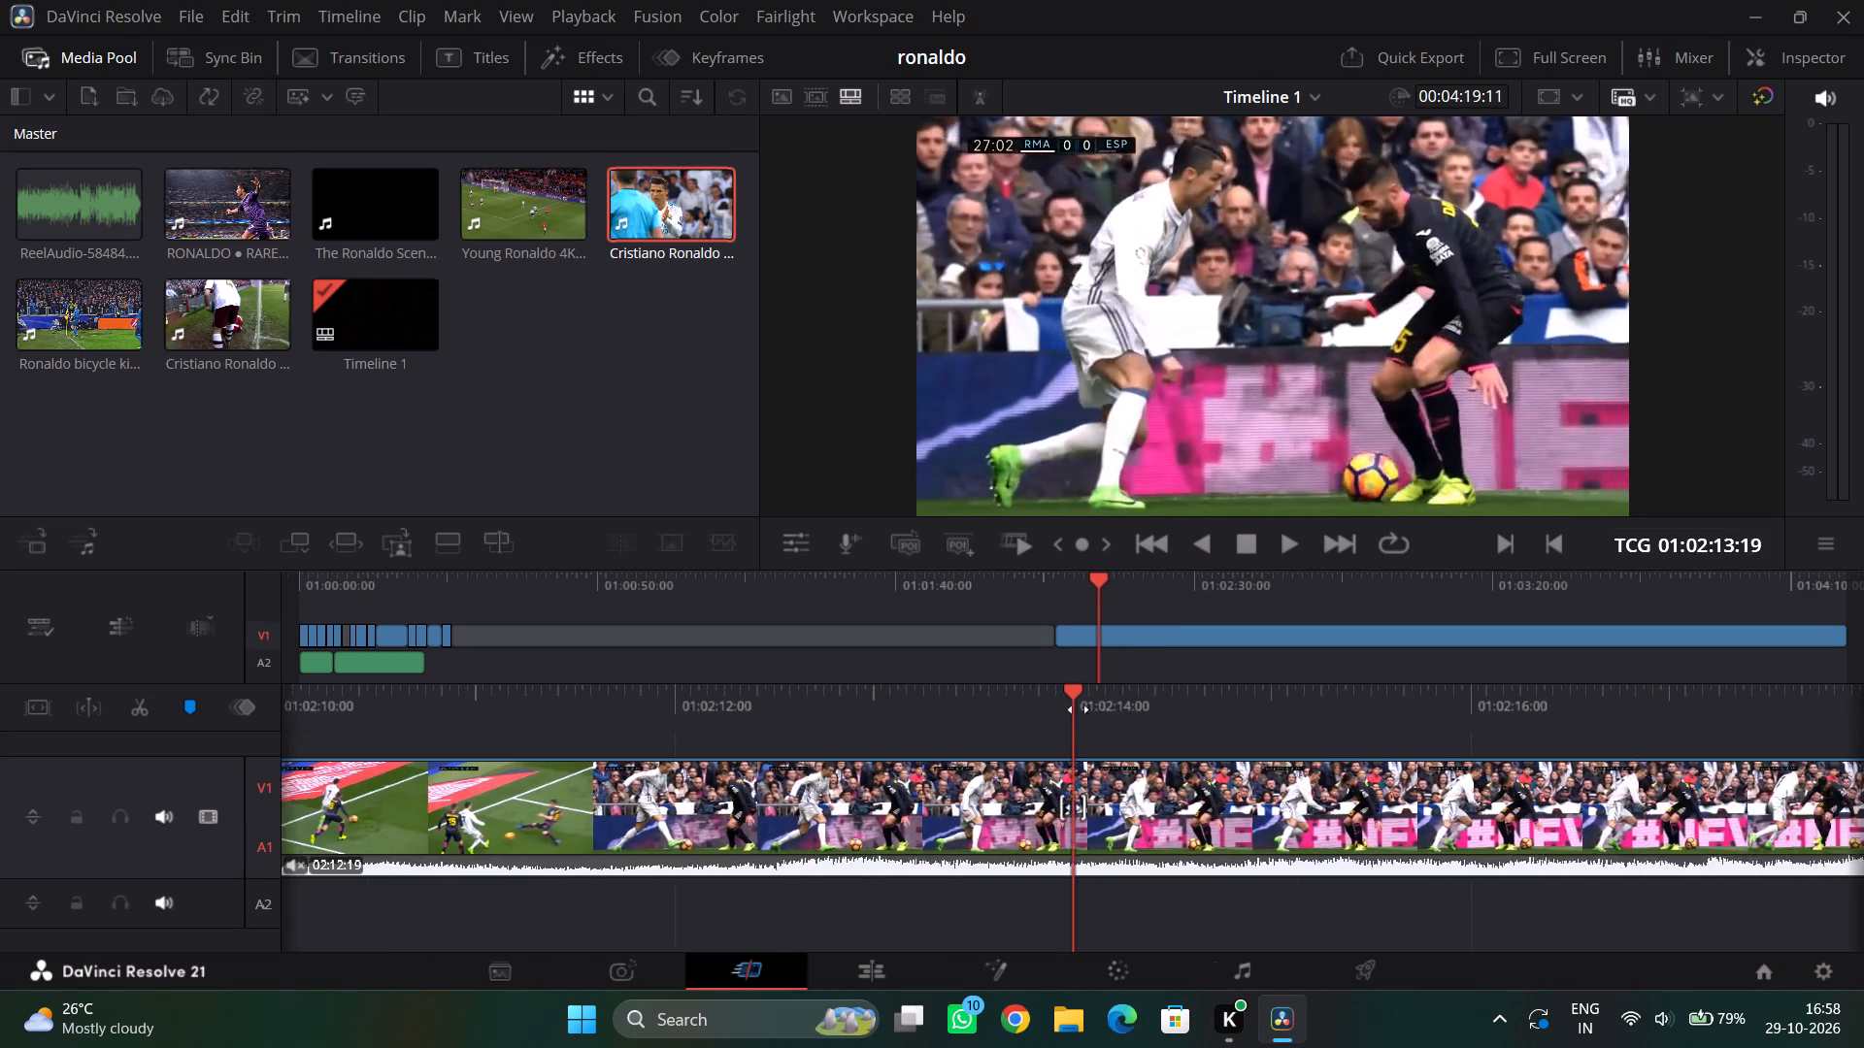
drag(1079, 709, 157, 710)
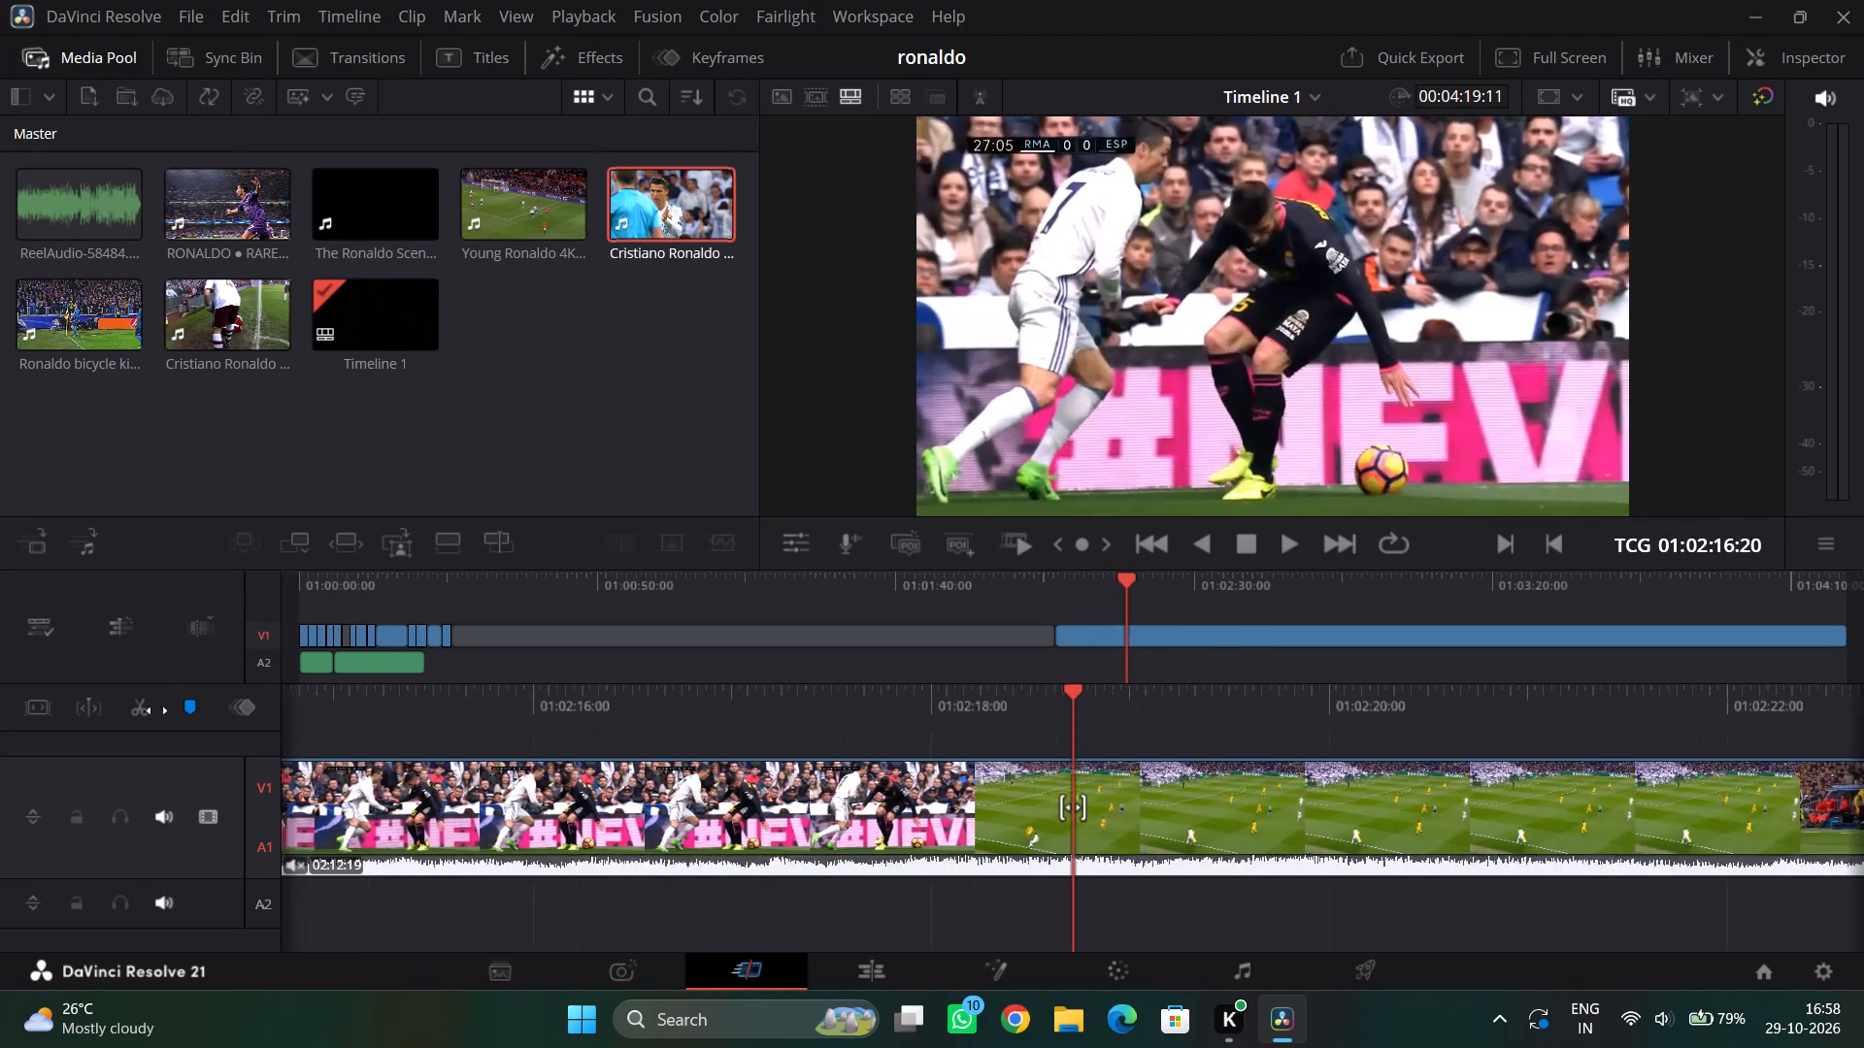
drag(157, 710, 5, 718)
drag(1233, 723, 1079, 725)
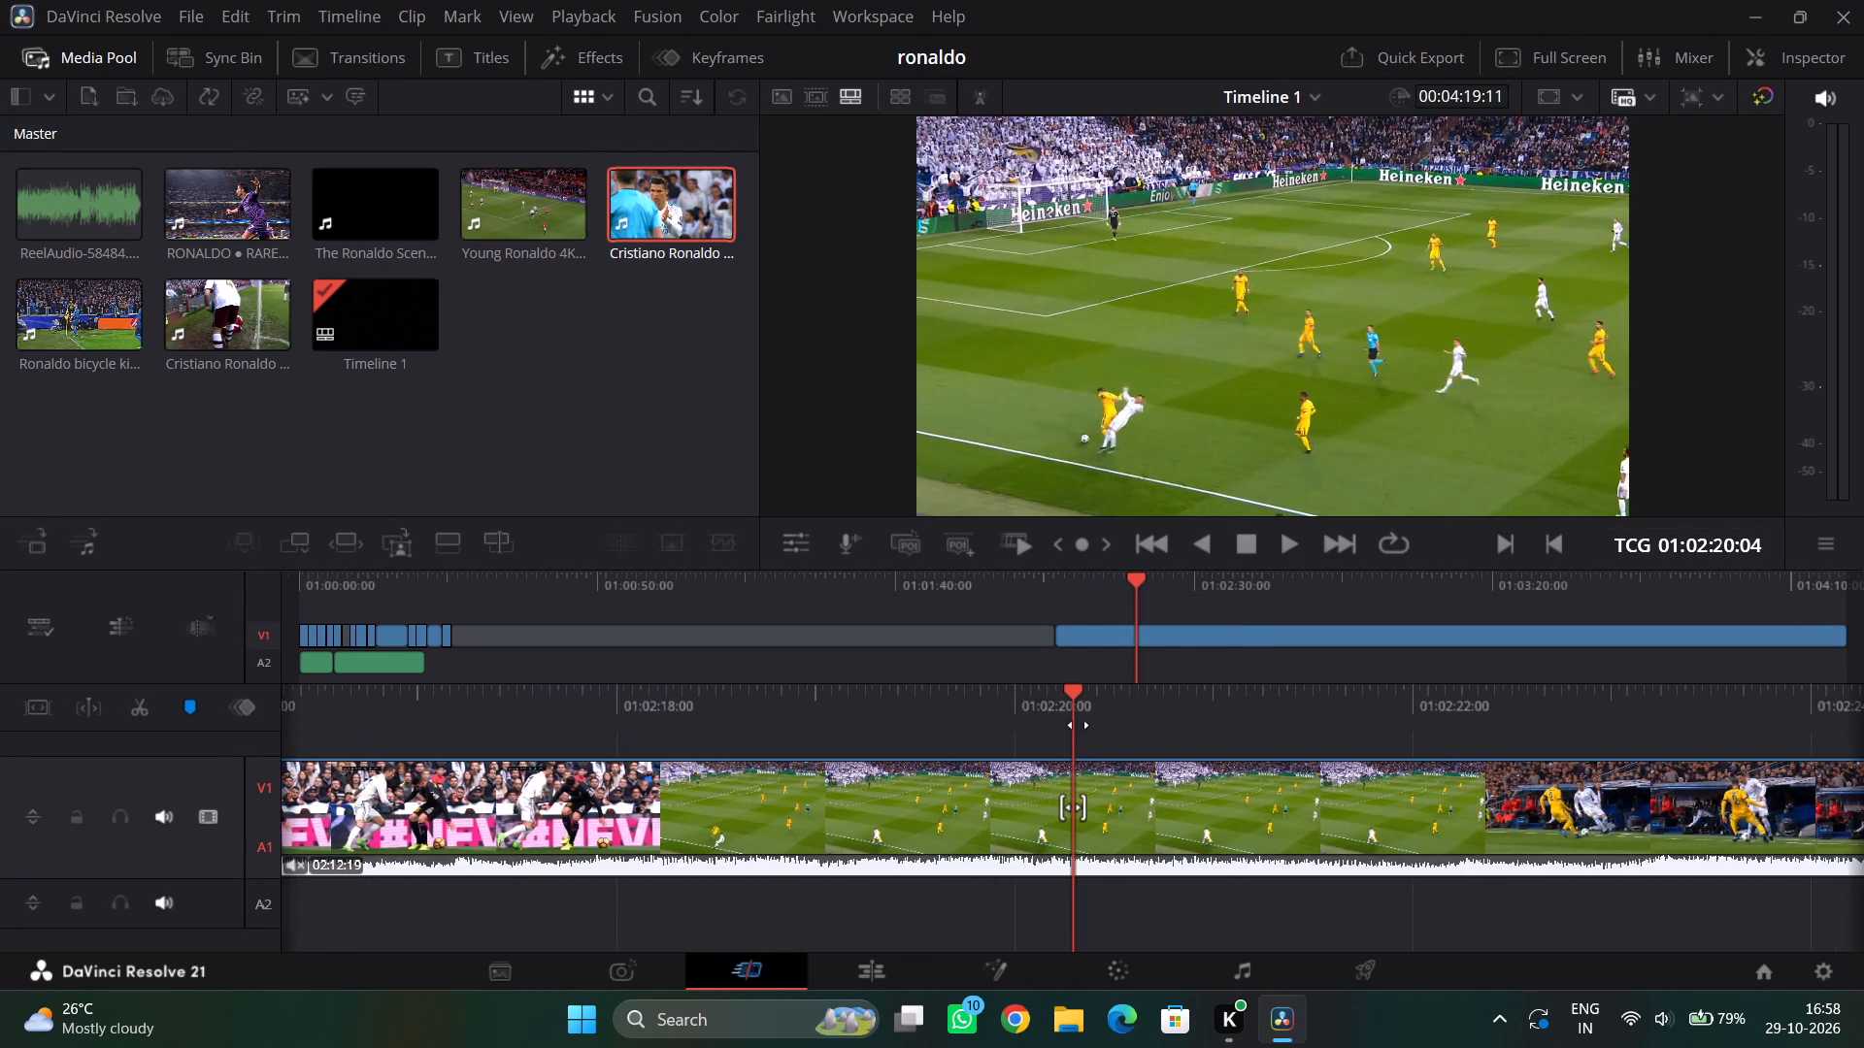
drag(1079, 725, 1162, 715)
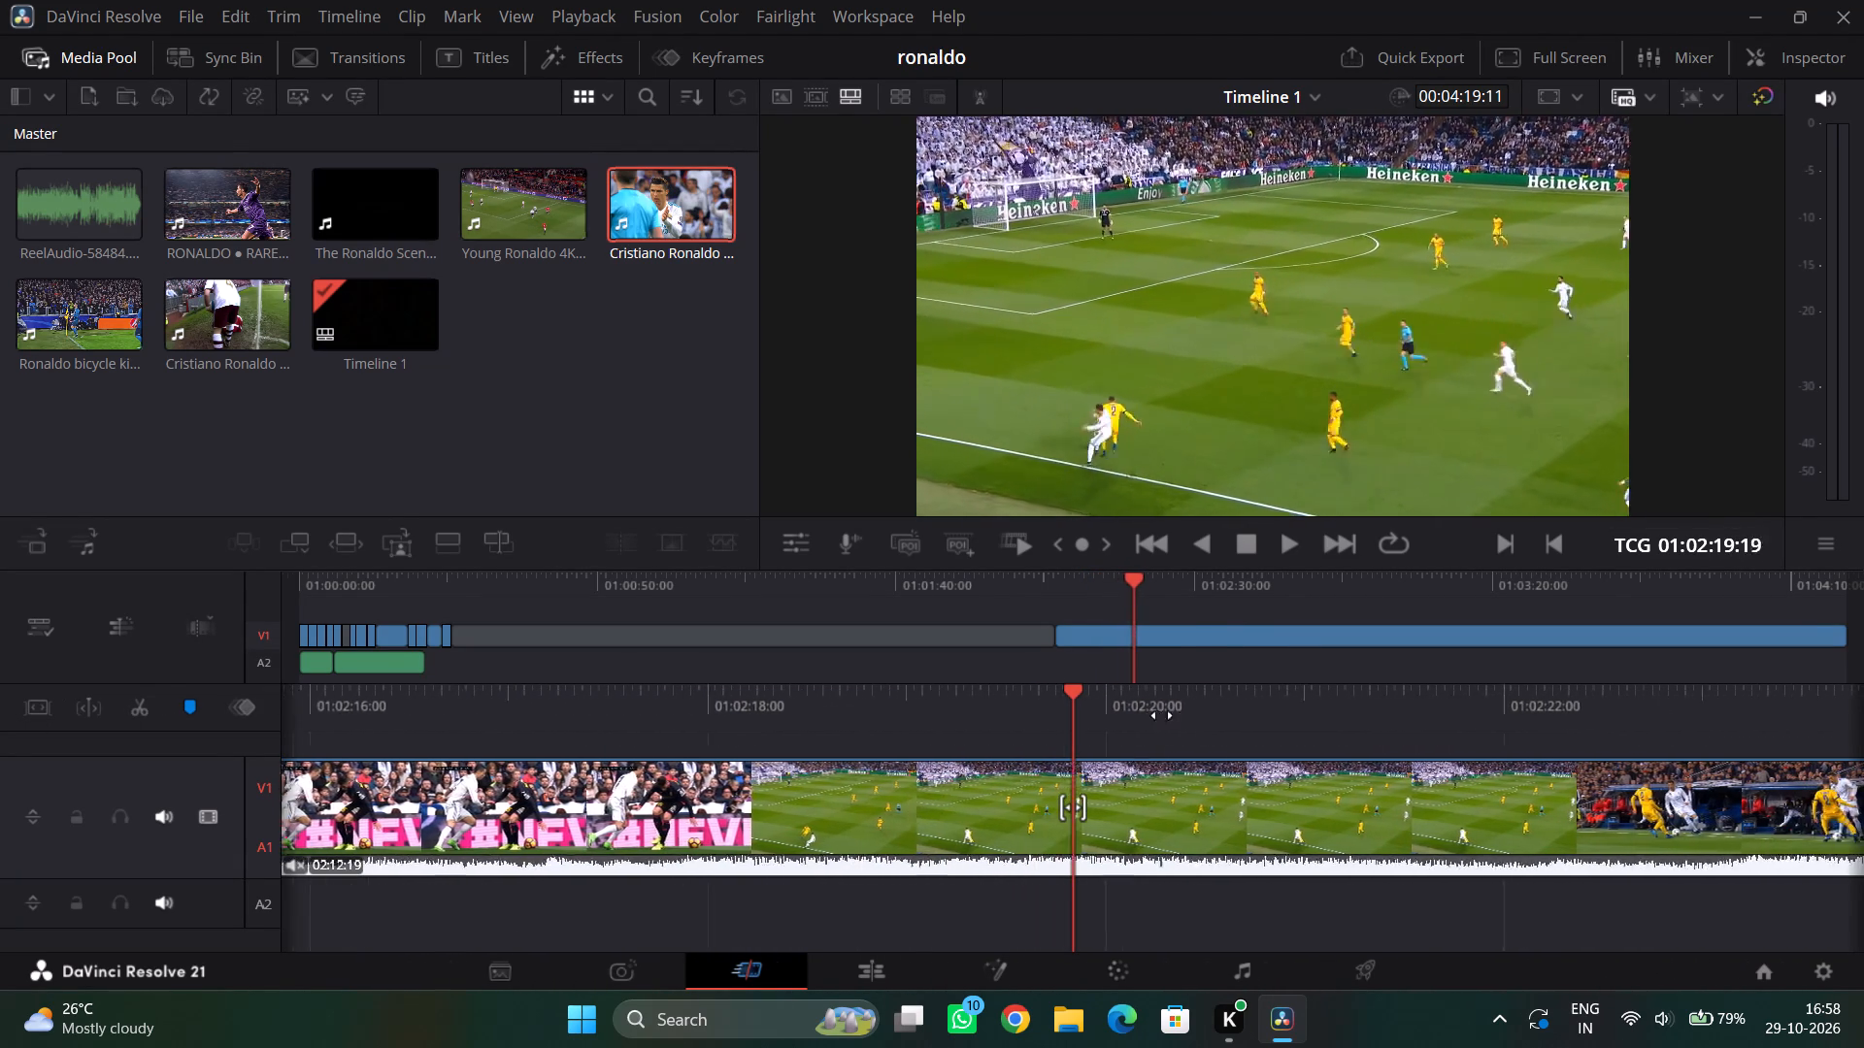
drag(1162, 715, 649, 712)
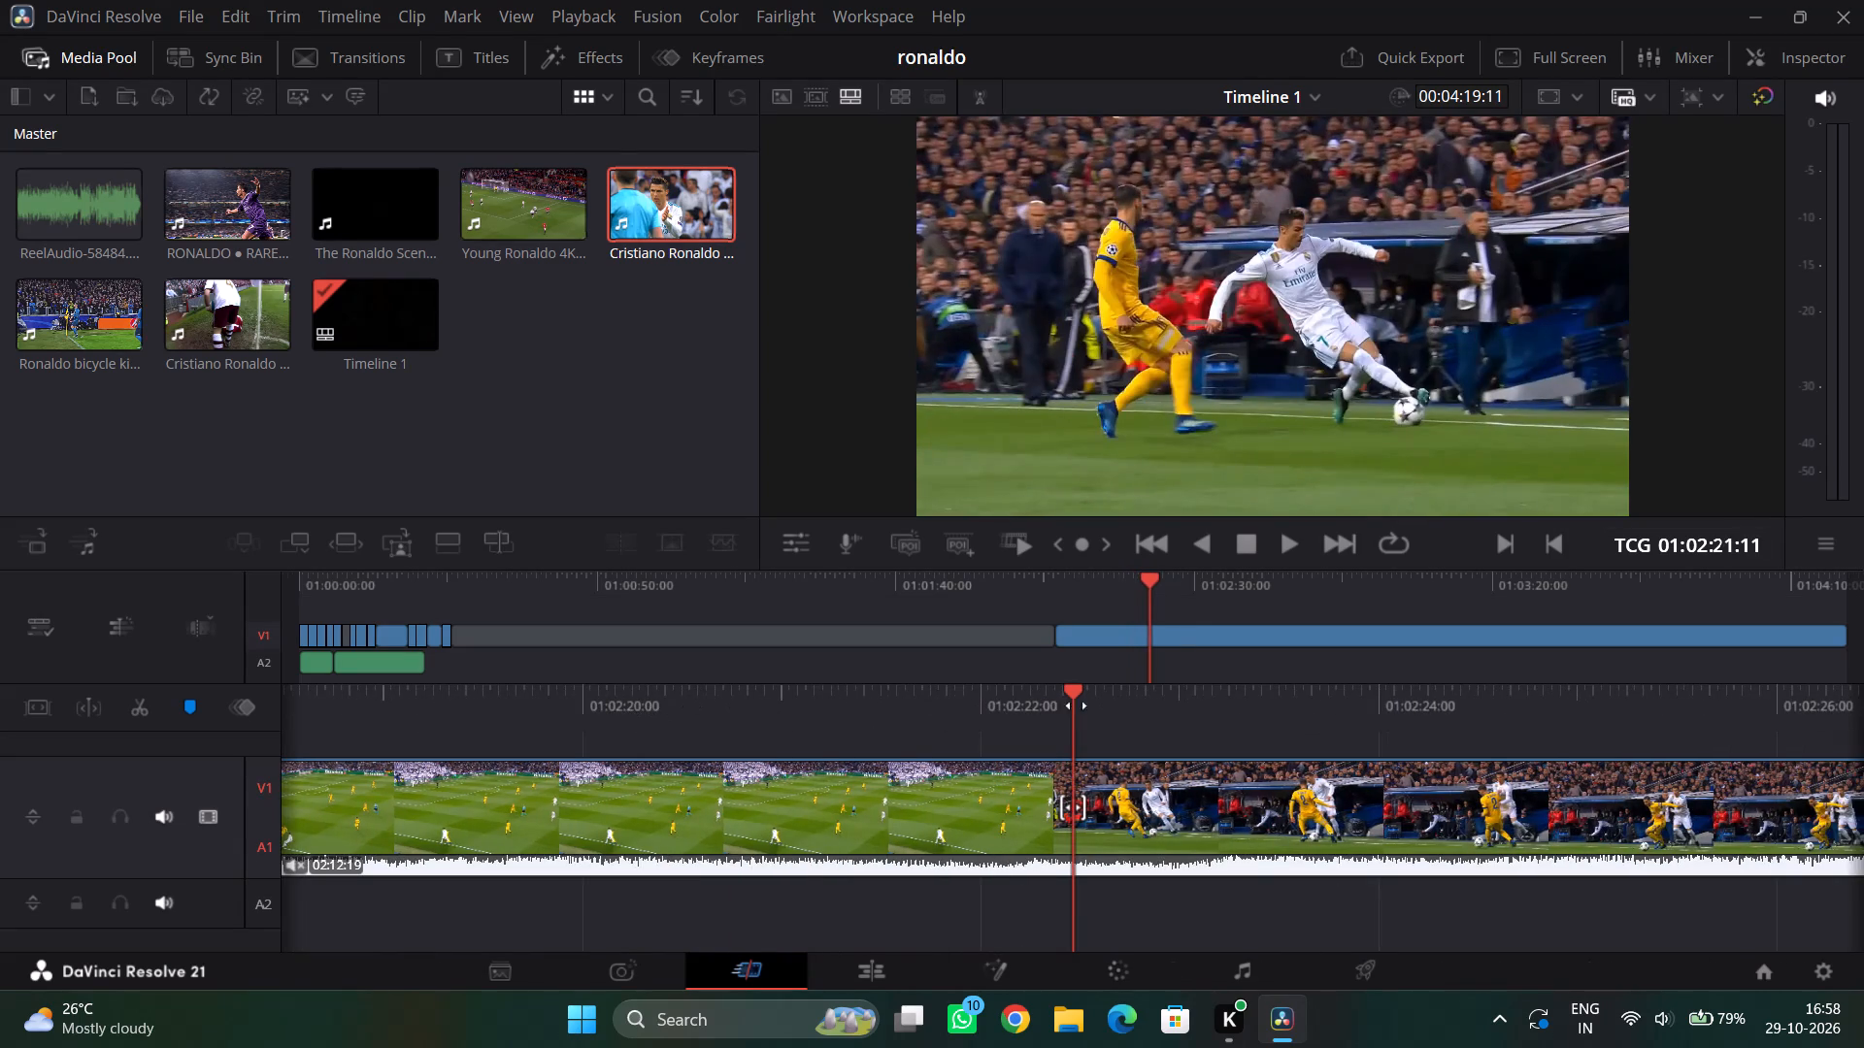
drag(1291, 705, 686, 707)
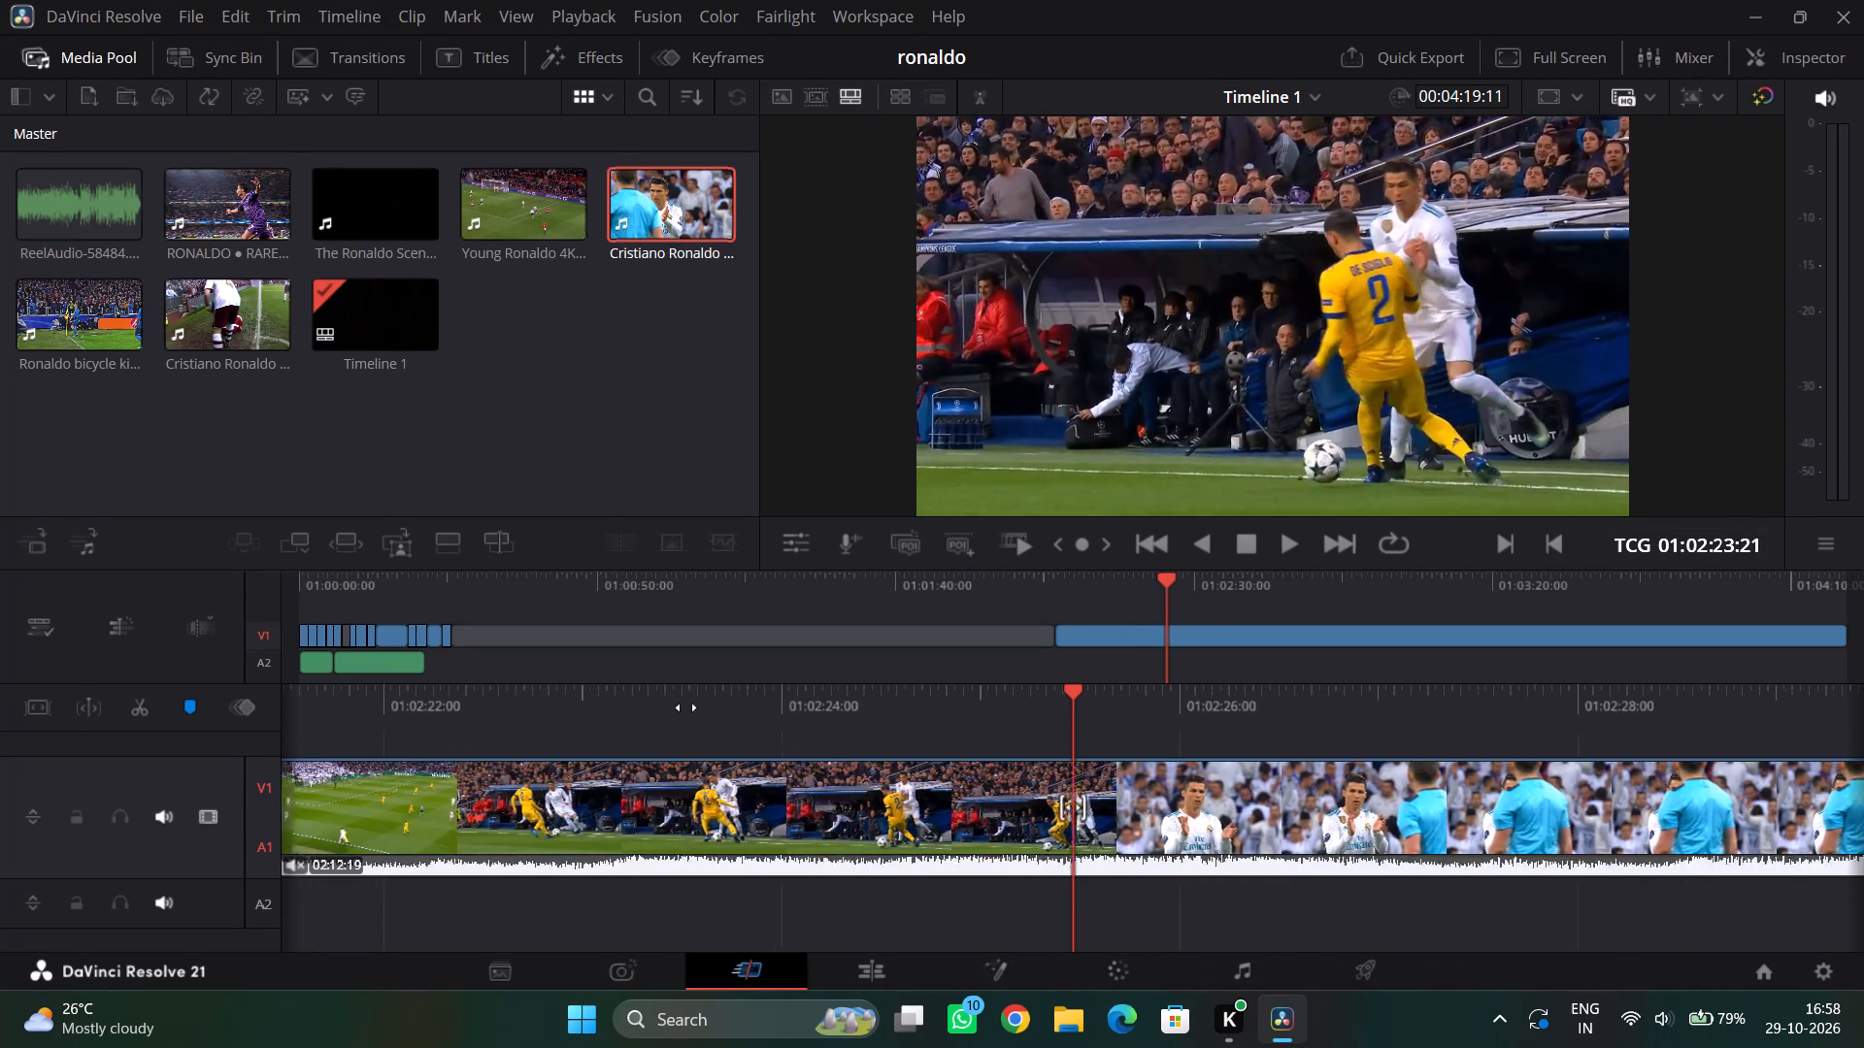
Split the Real Madrid video at 01:02:17:03, near the end of Ronaldo's close-up dribble against the Espanyol defender.
drag(686, 707, 1436, 704)
drag(1116, 673, 1165, 703)
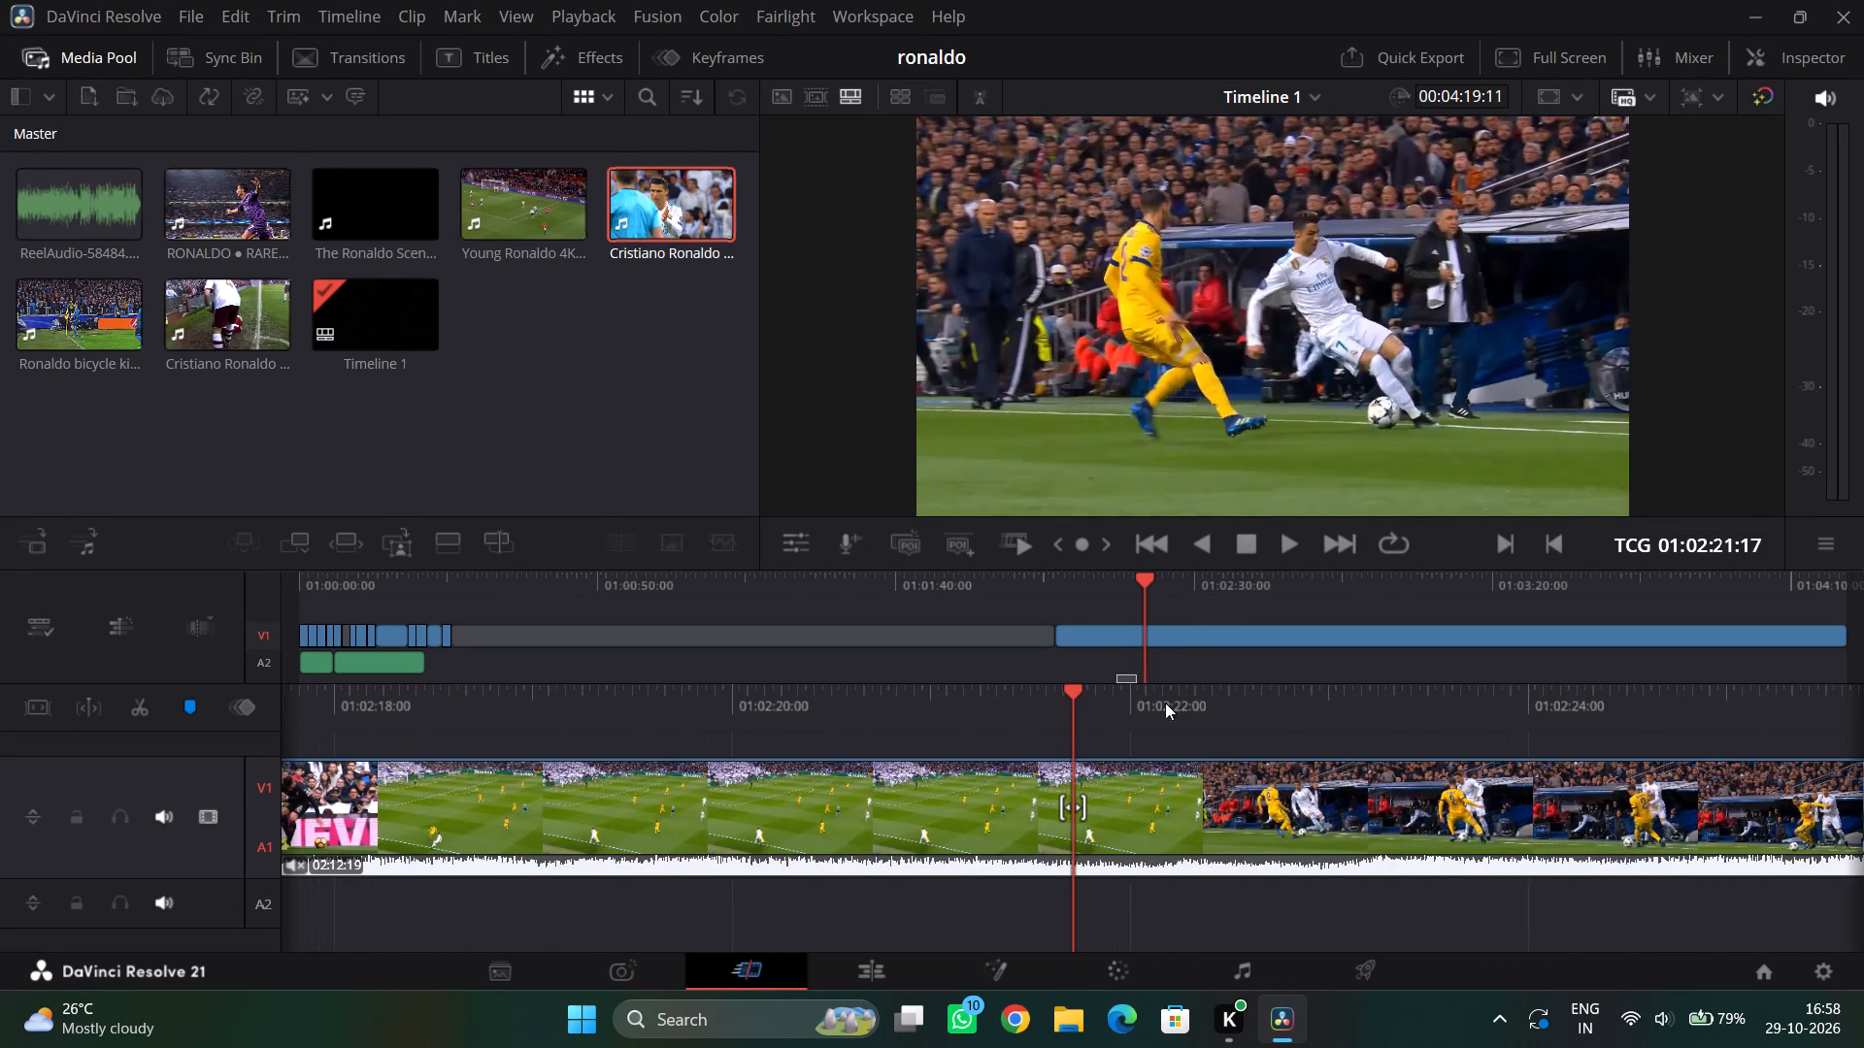
drag(1165, 703, 1411, 701)
drag(1138, 701, 1582, 710)
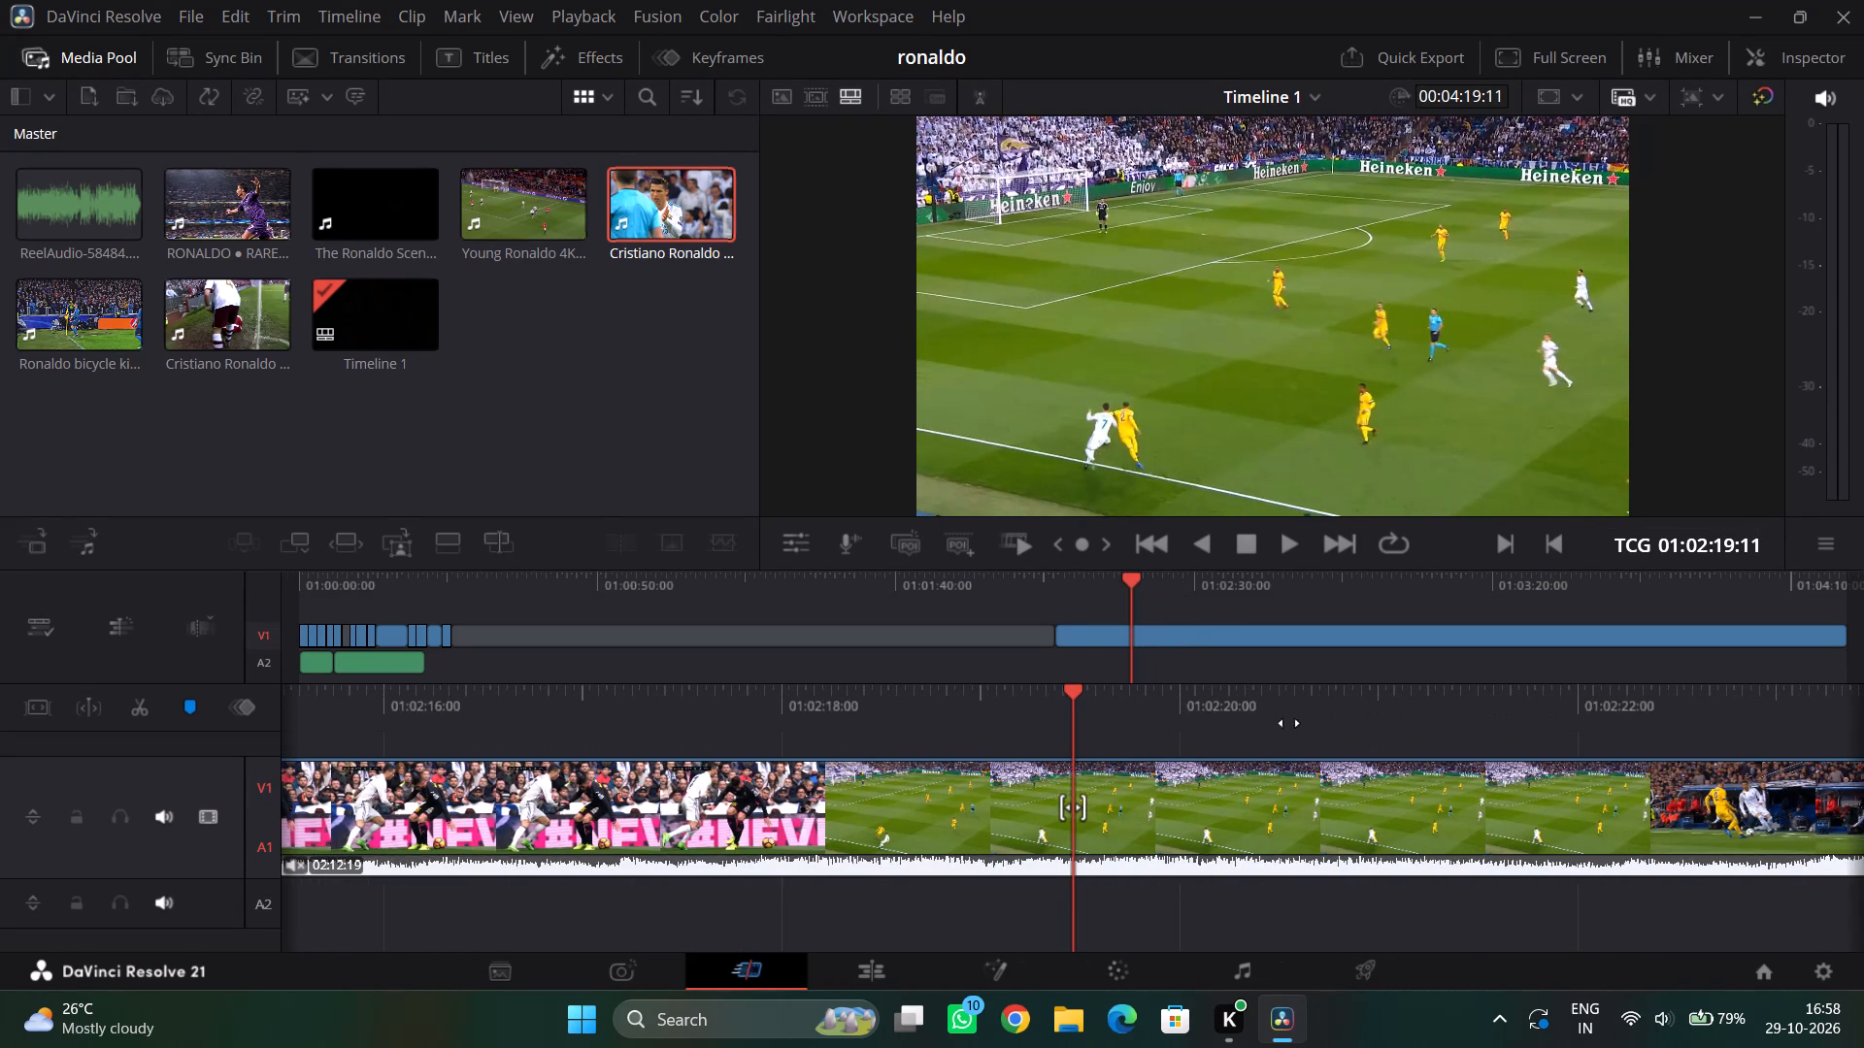
drag(1225, 712, 1586, 705)
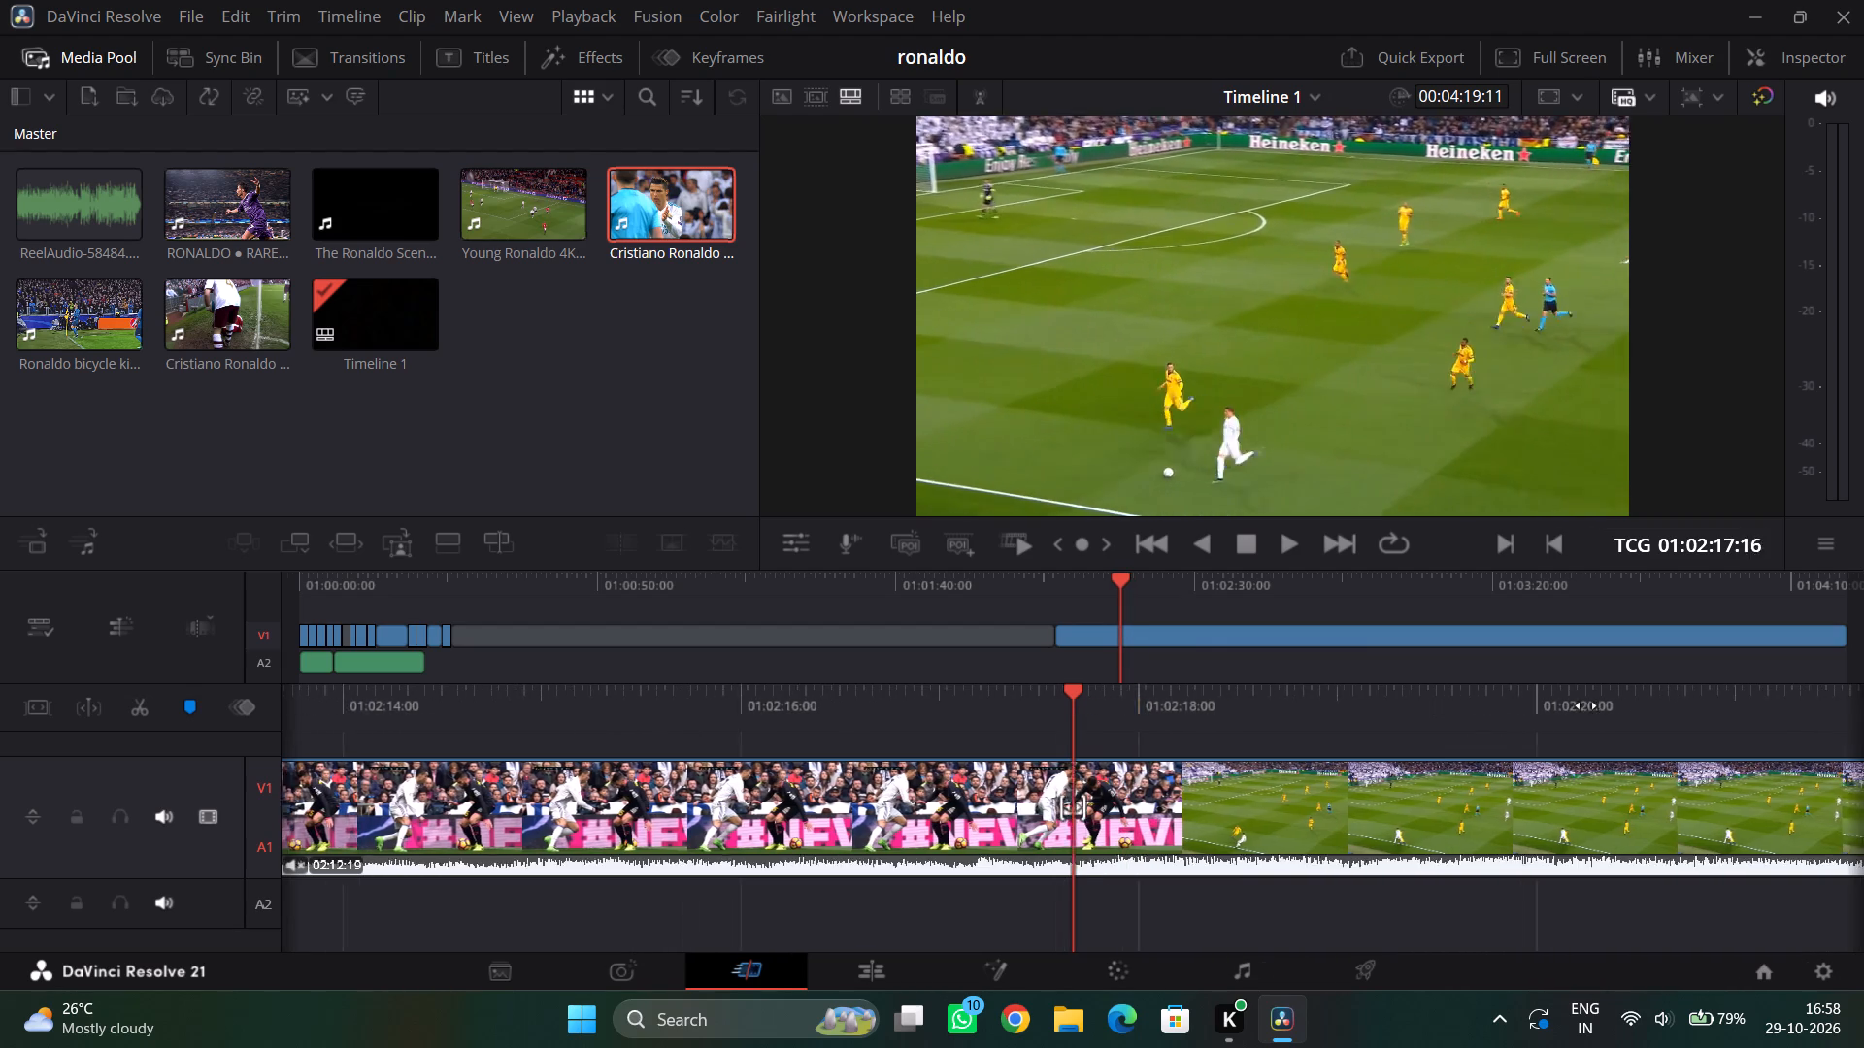
drag(1586, 705, 1699, 705)
drag(1197, 692, 1461, 692)
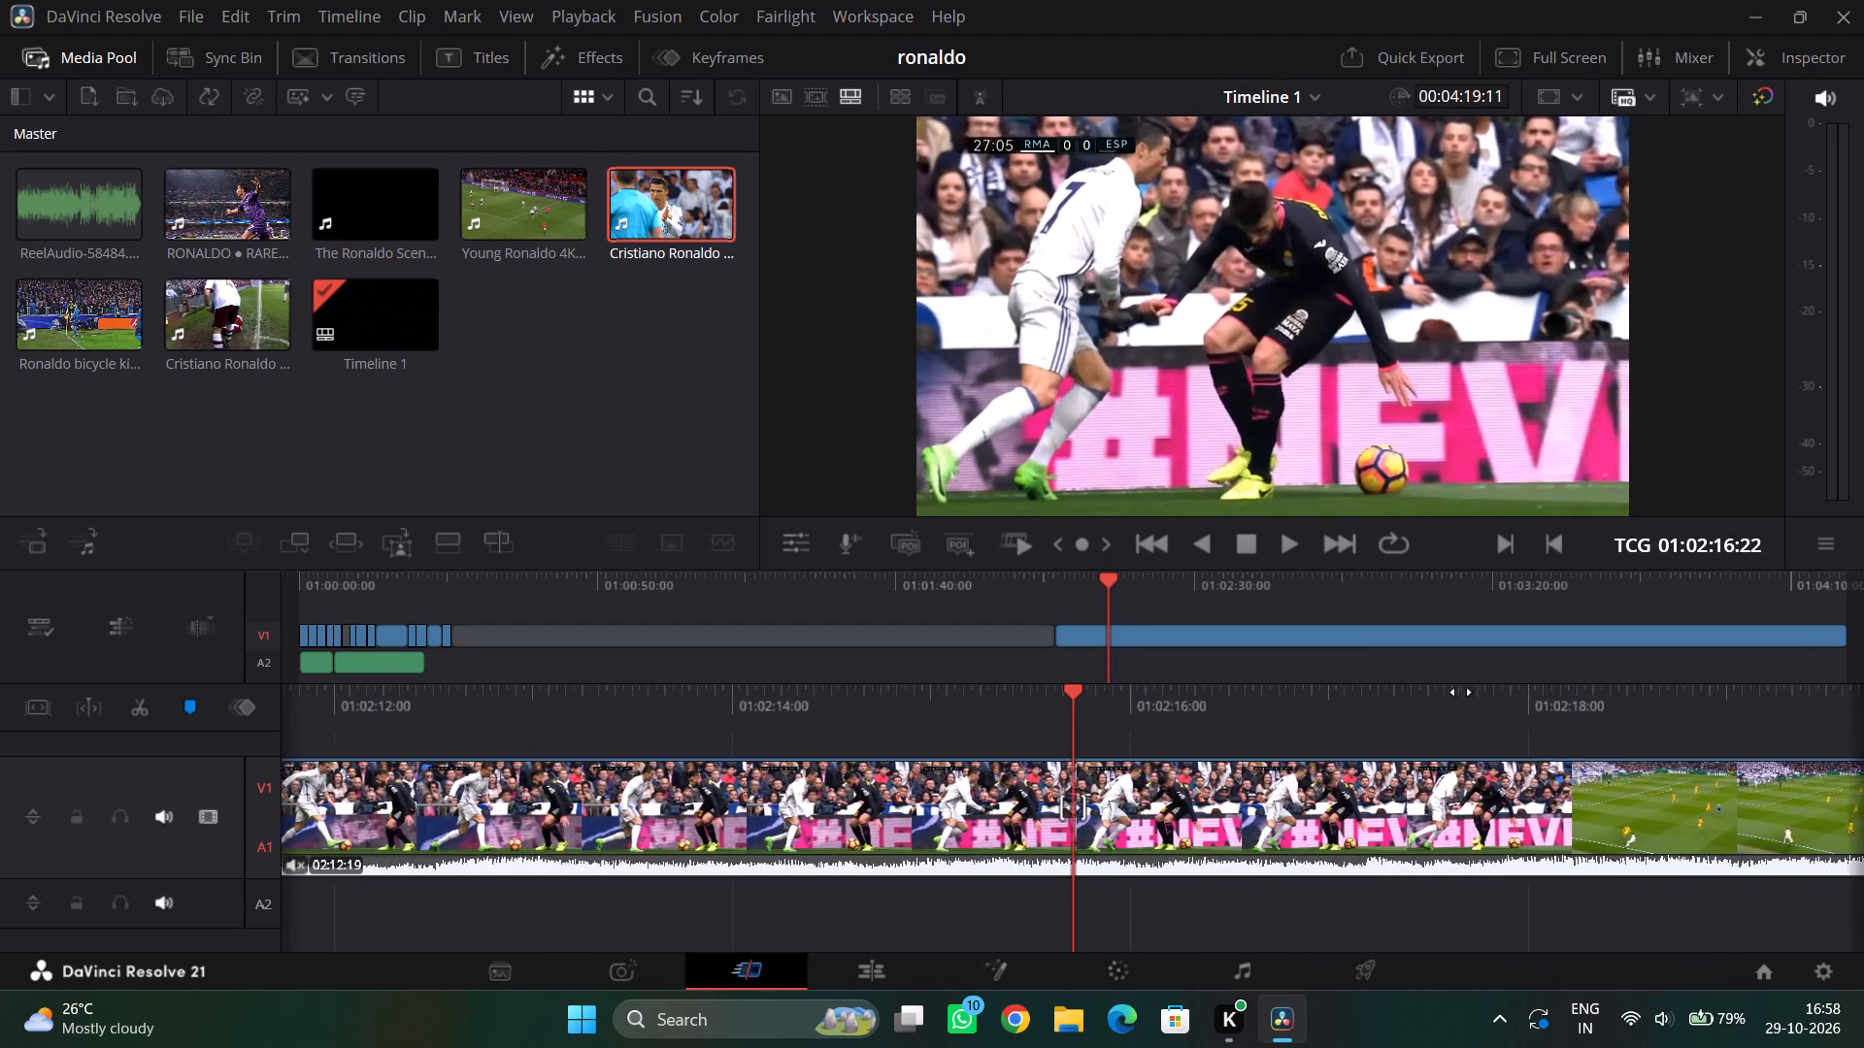
drag(1461, 692, 1103, 705)
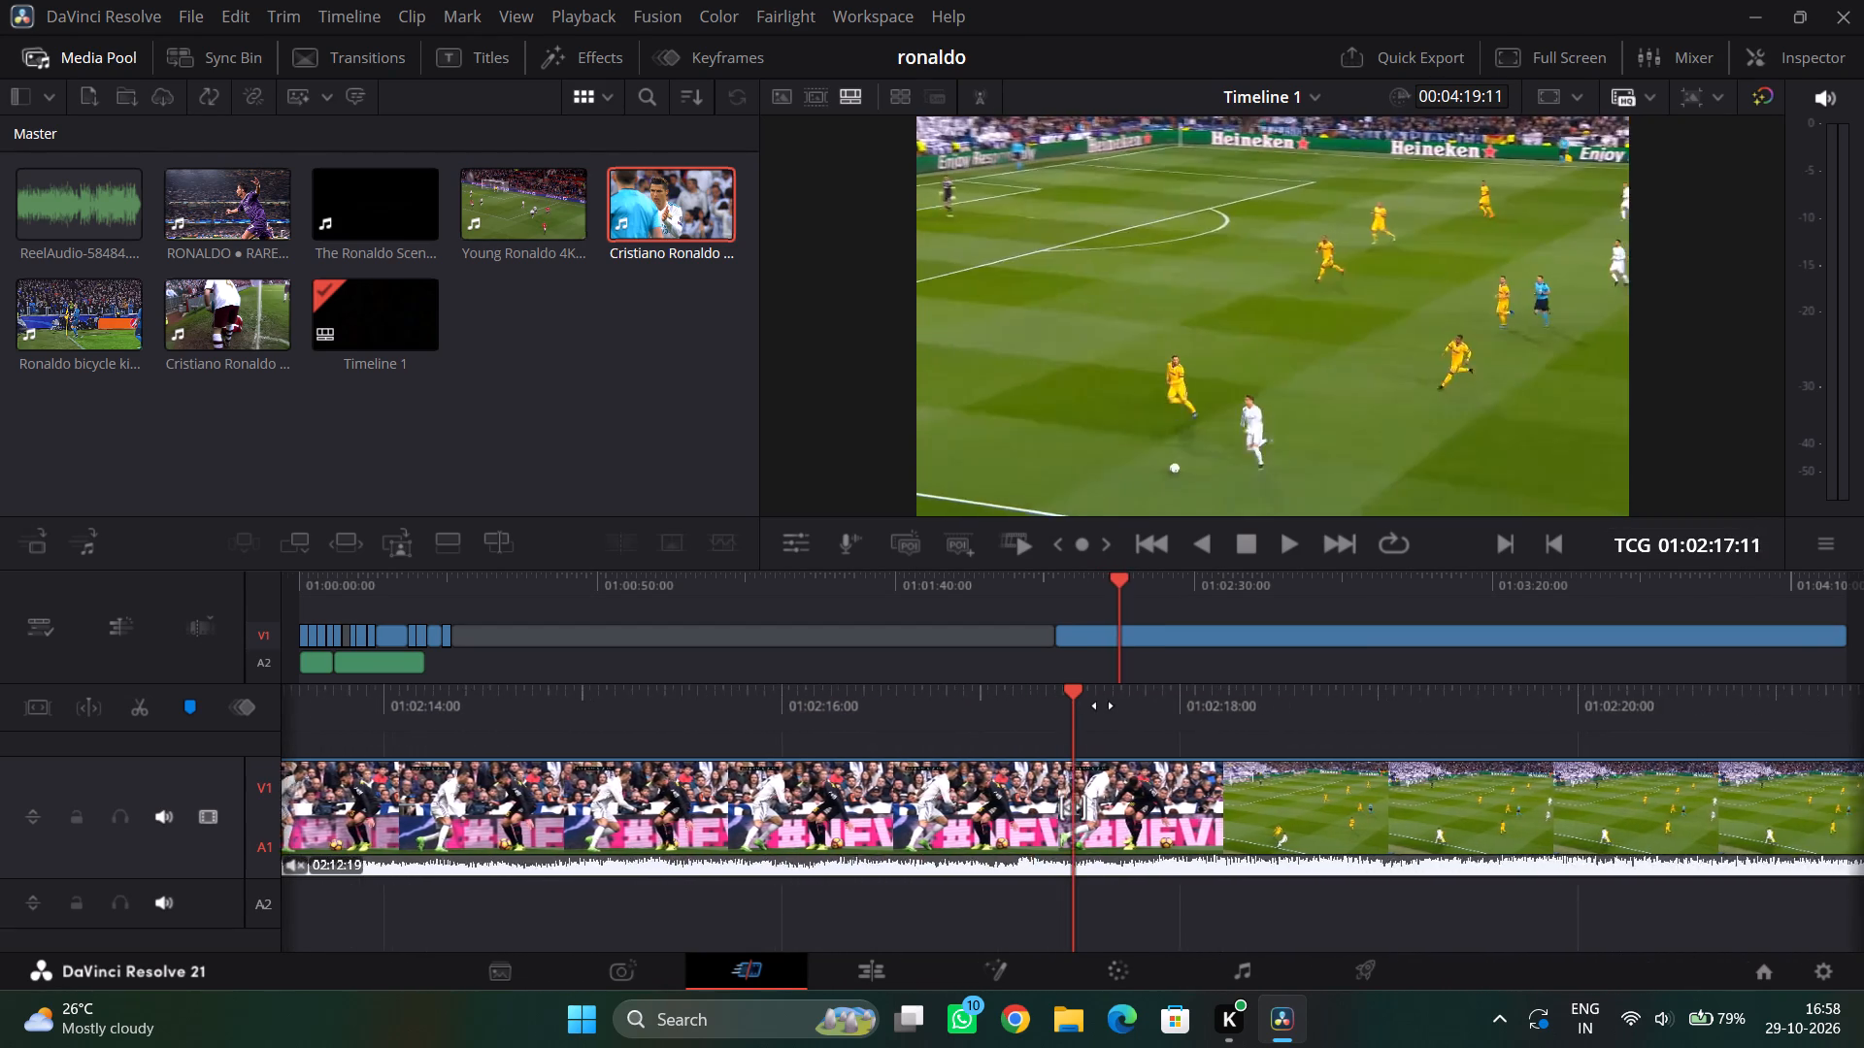
drag(1103, 705, 1175, 705)
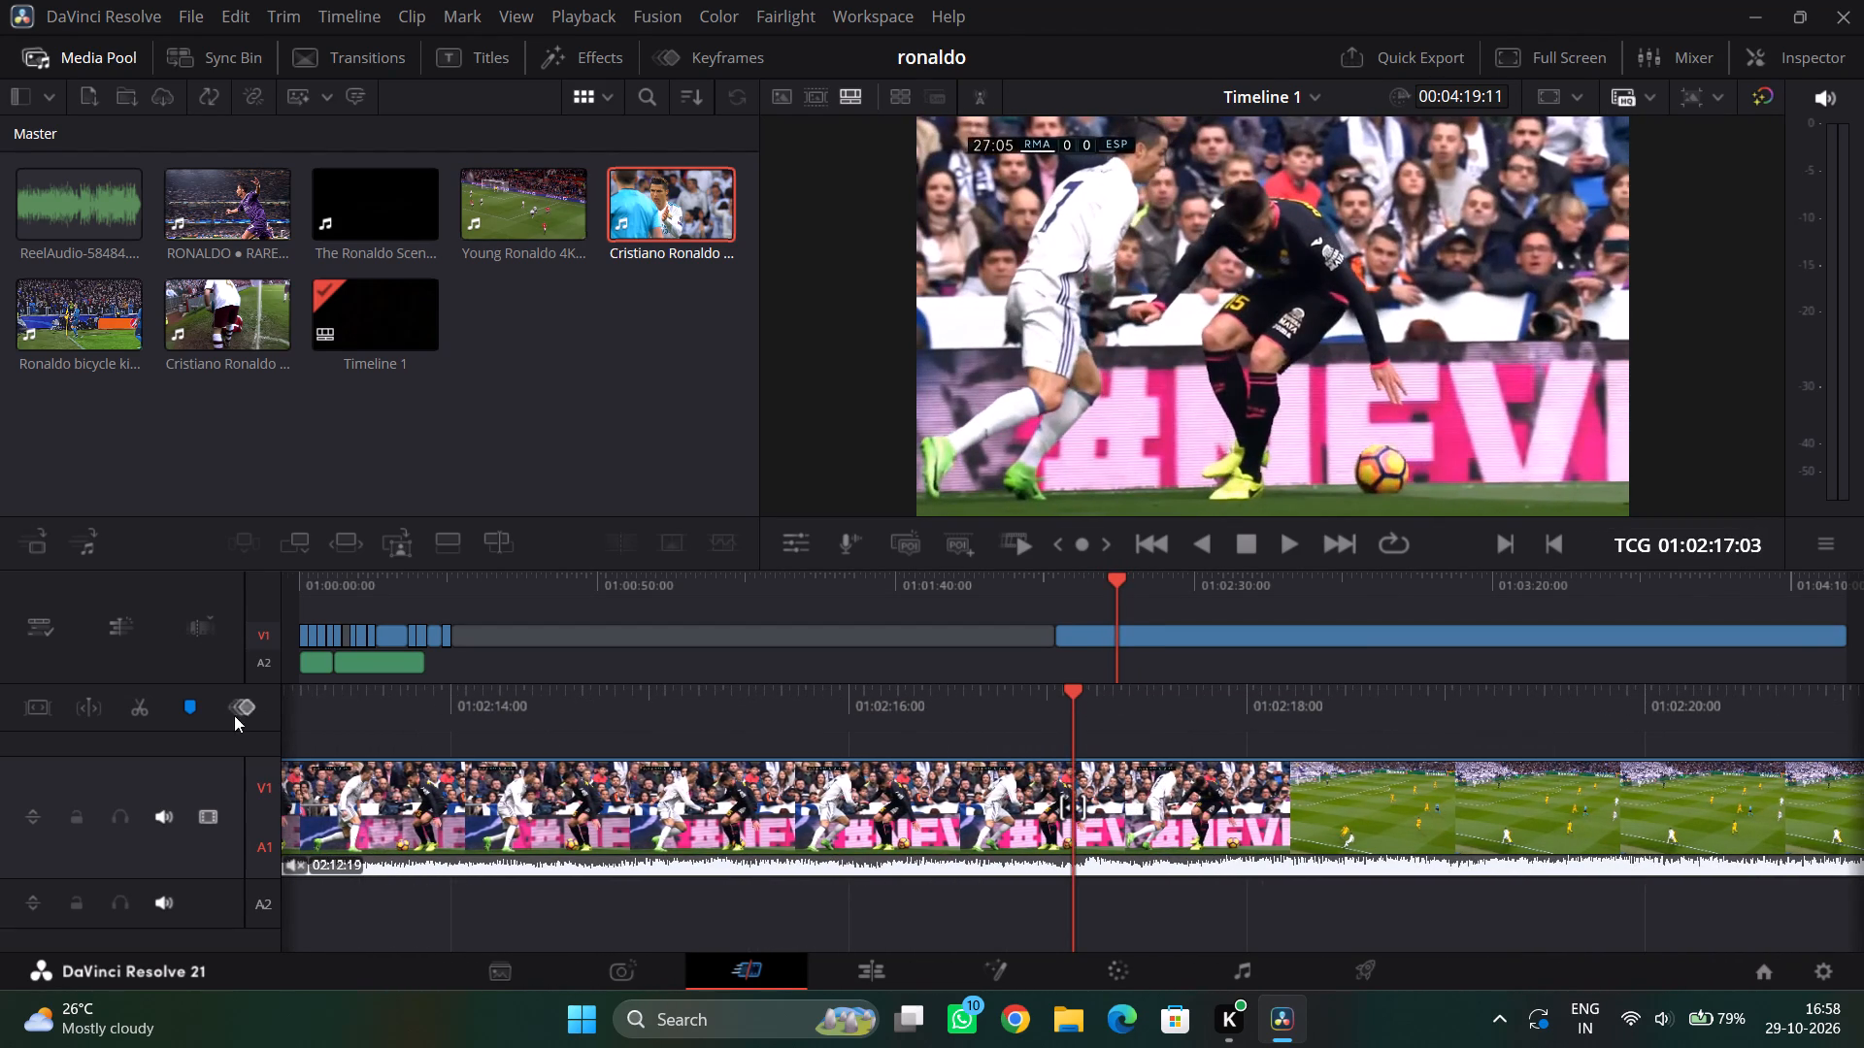
click(137, 706)
Split the Espanyol clip at about 01:02:10:21, where the wide shot changes to Ronaldo's close-up dribble.
drag(720, 712, 1363, 710)
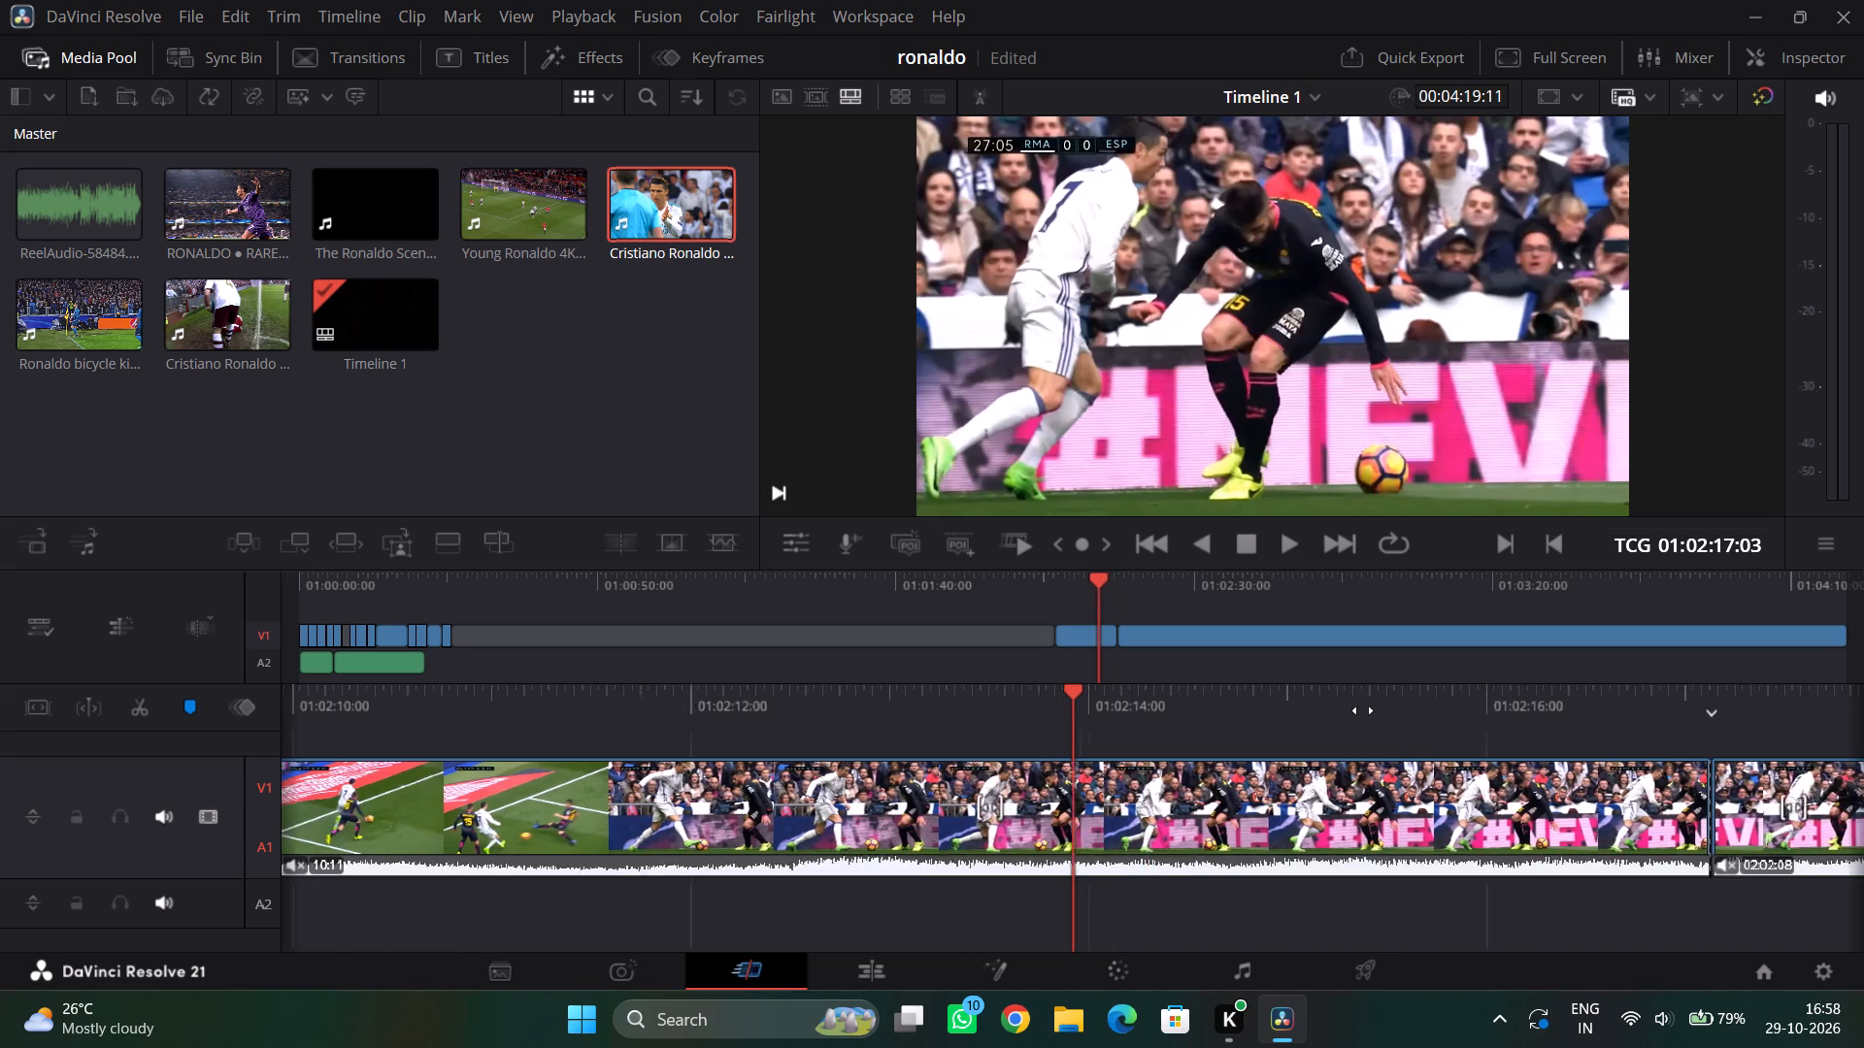
drag(1363, 710, 1406, 710)
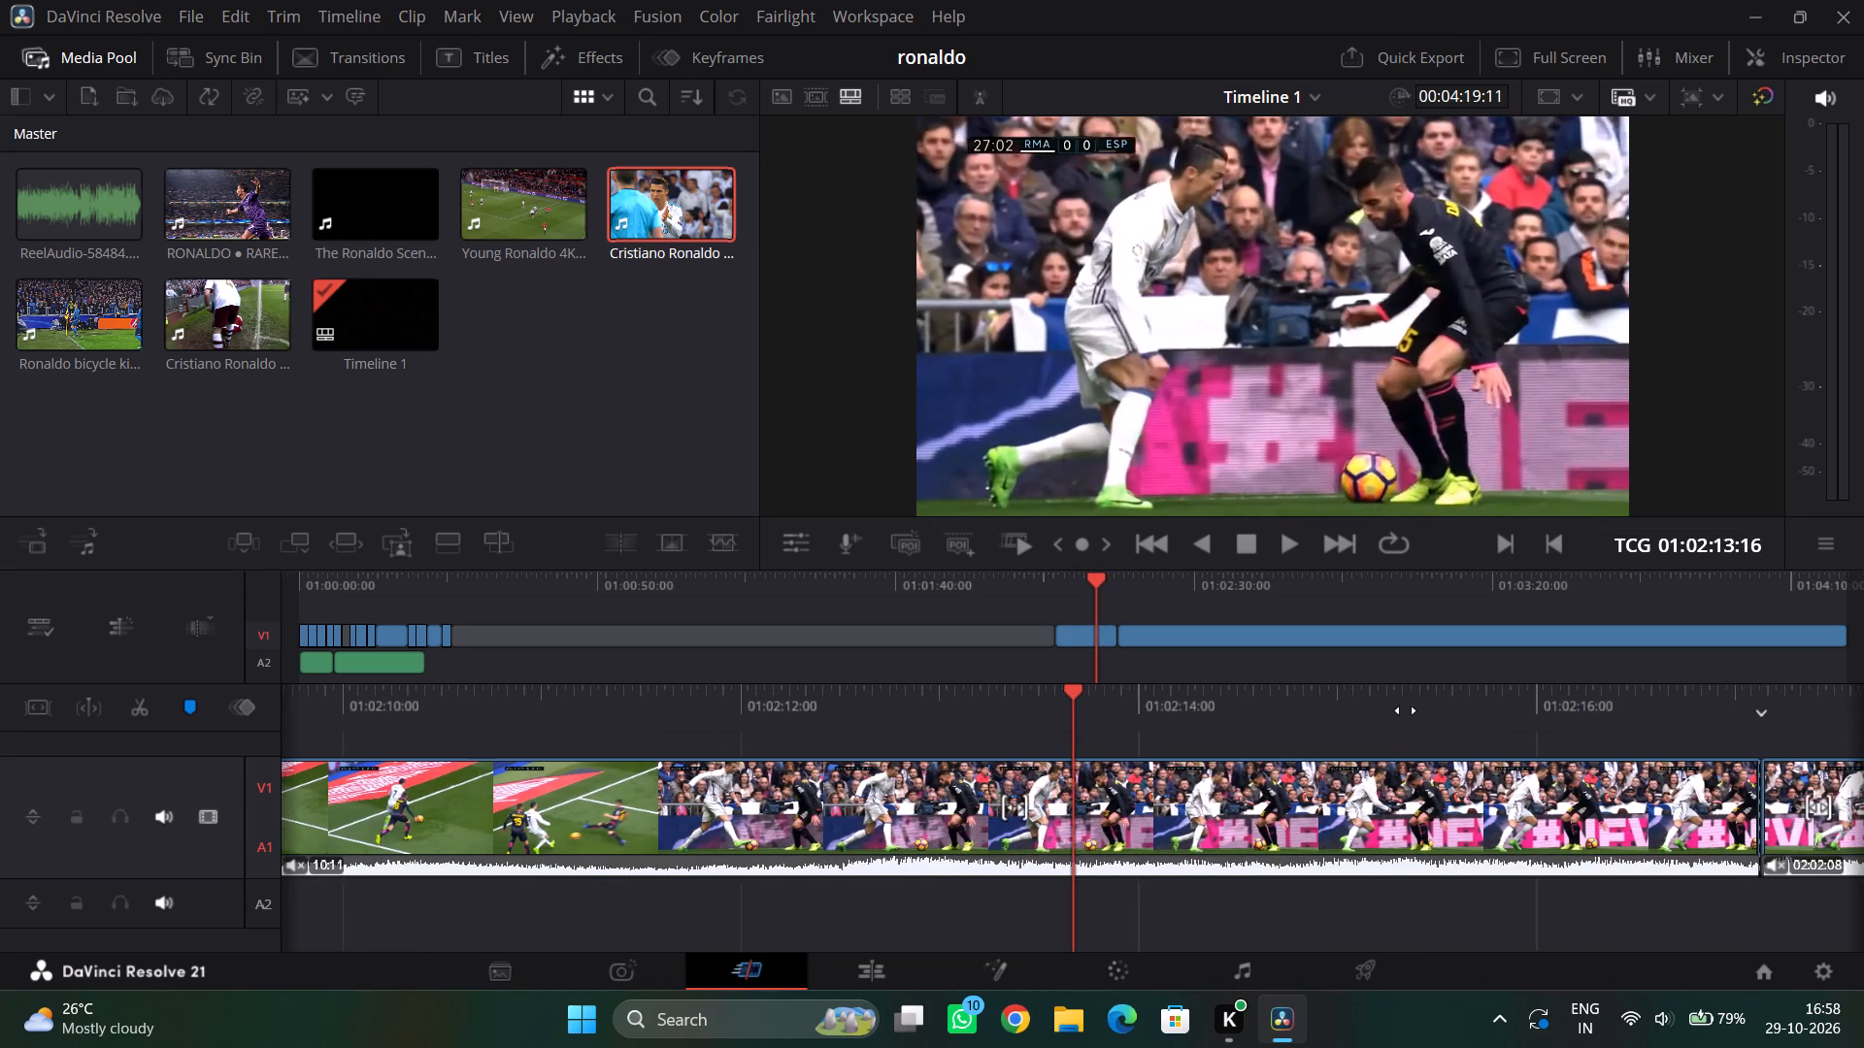
drag(1406, 710, 1794, 715)
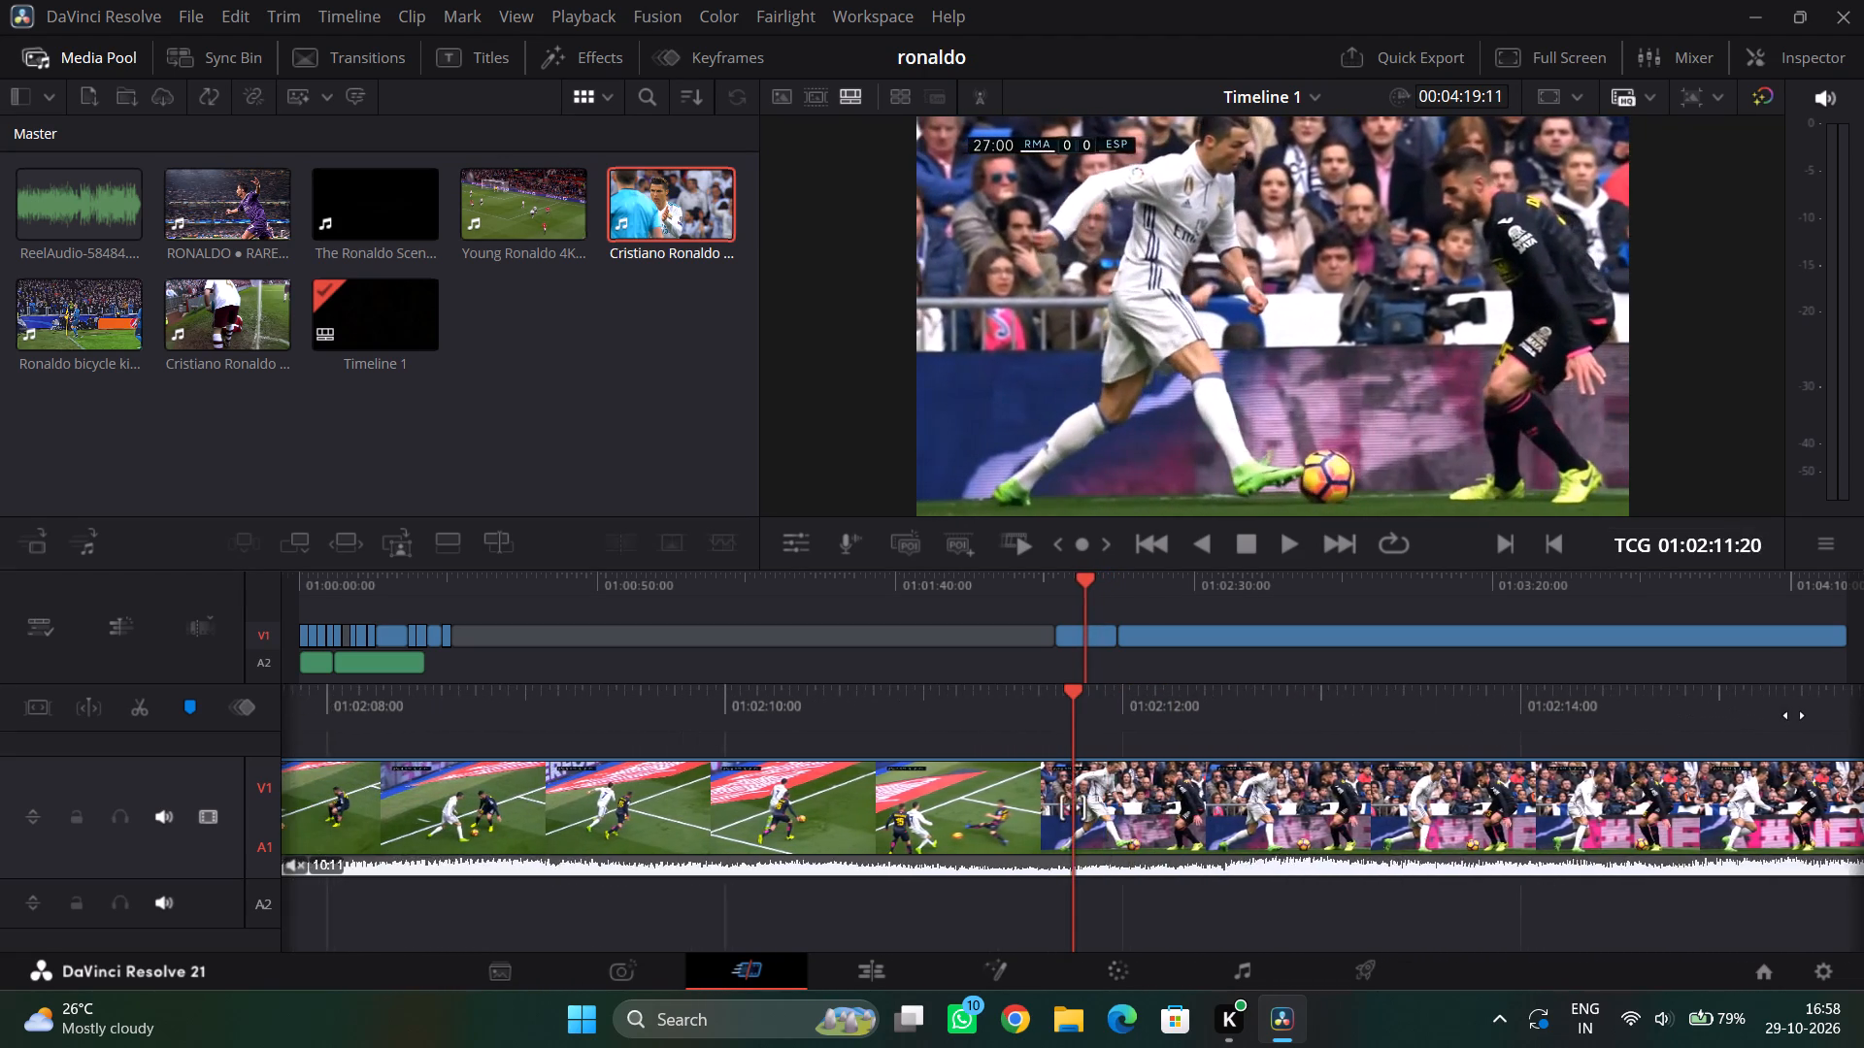
drag(1794, 715, 1863, 715)
drag(1377, 715, 1436, 715)
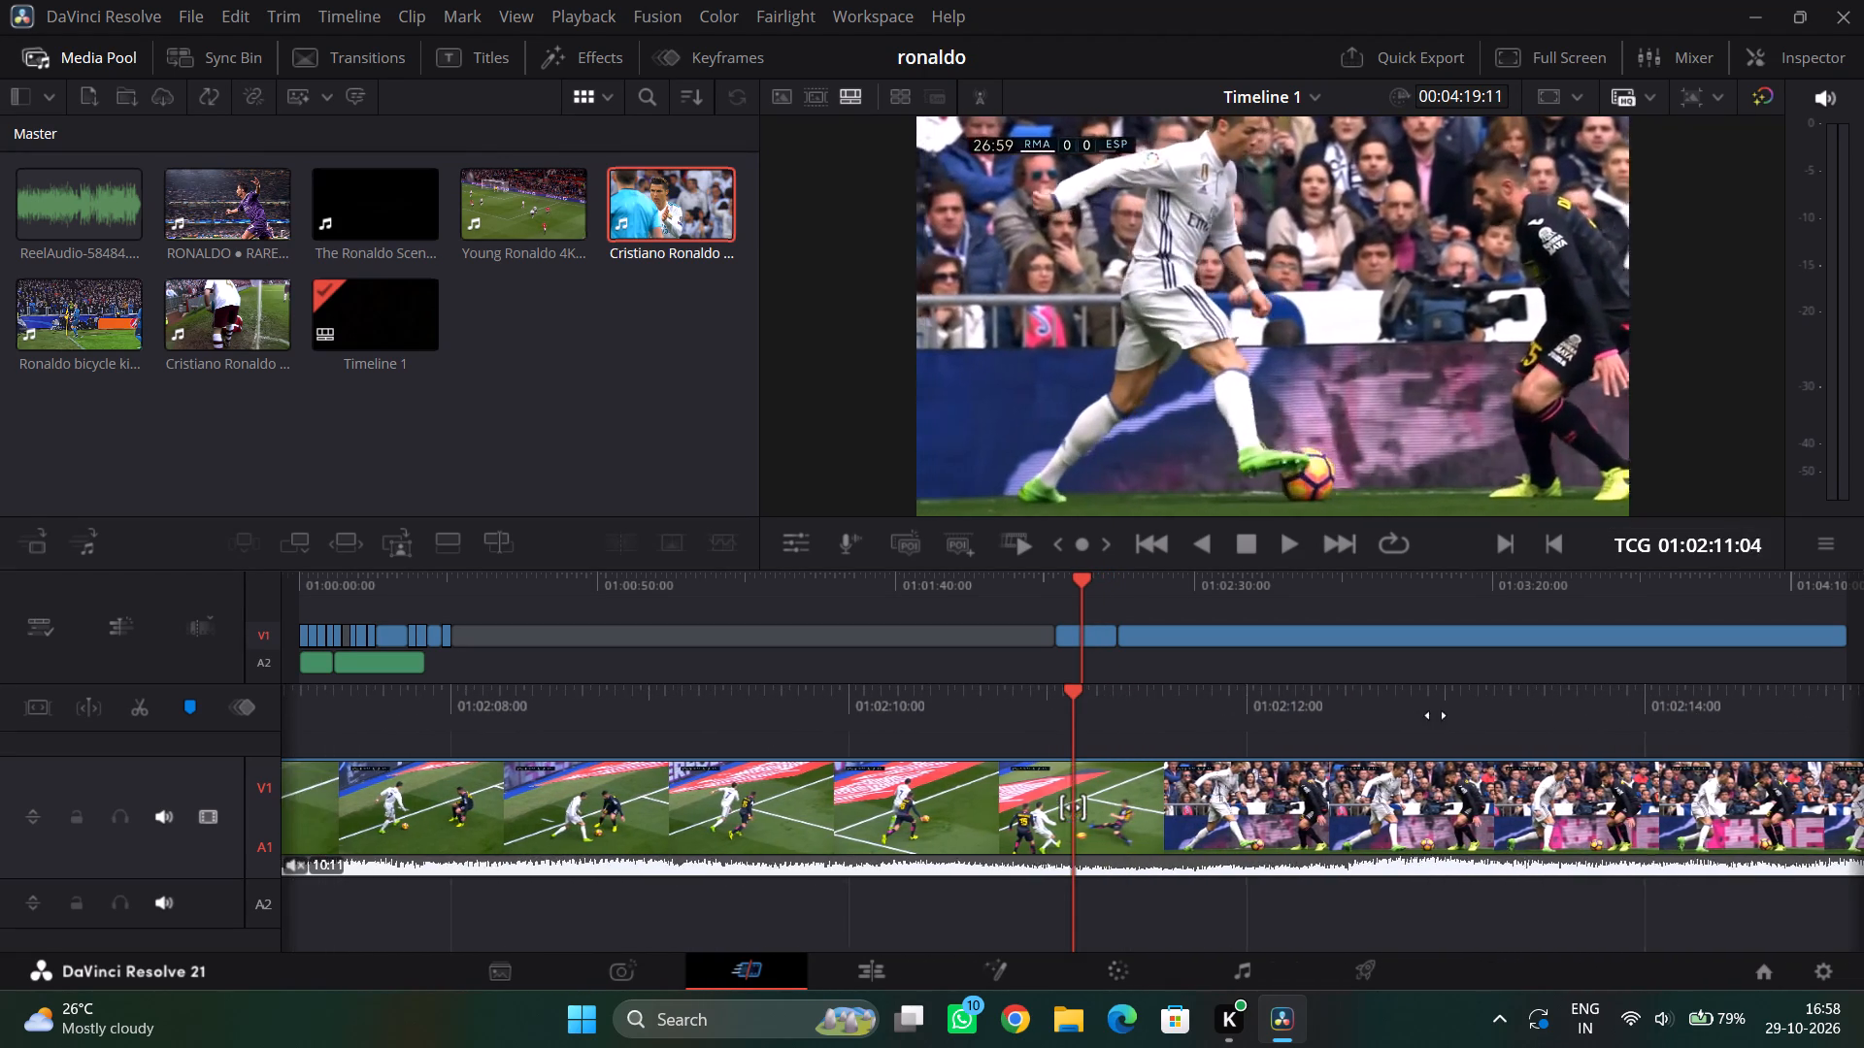
drag(1436, 715, 1470, 715)
click(145, 707)
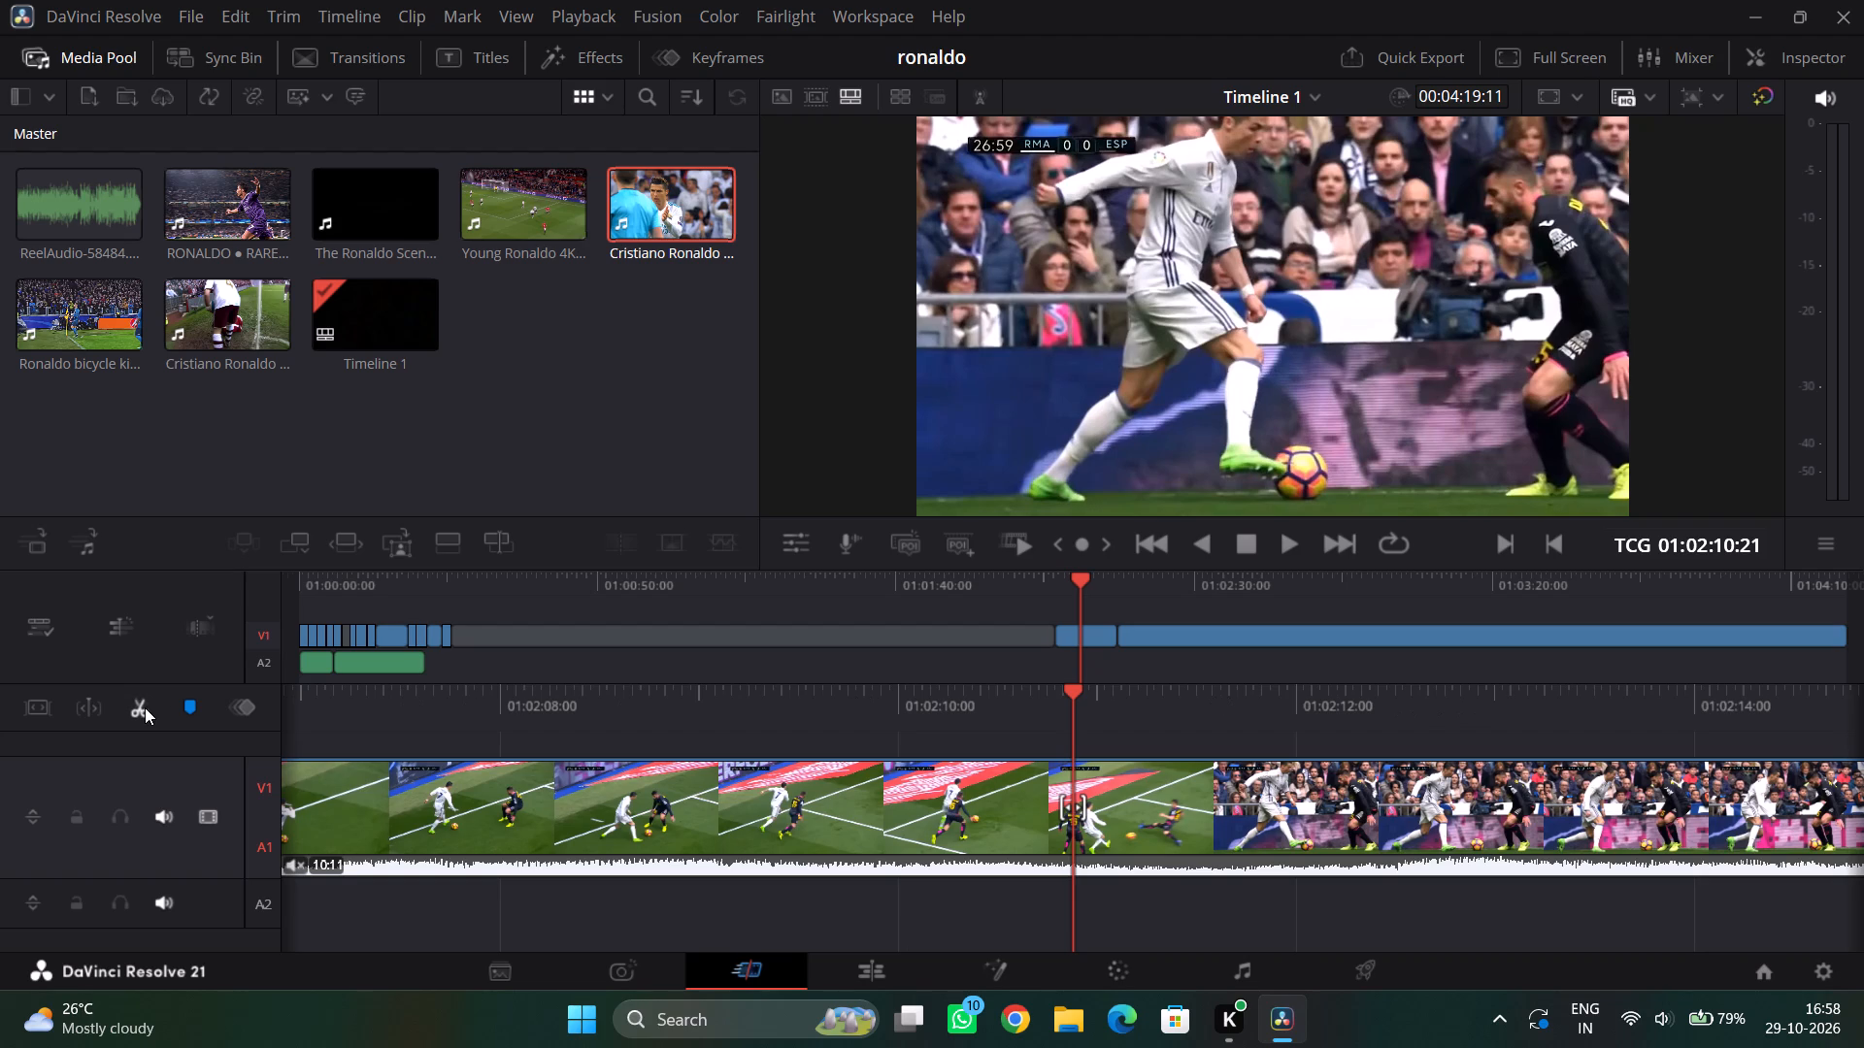
Delete the wide-shot part of the Espanyol clip before the cut at 01:02:10:21.
click(779, 802)
key(Delete)
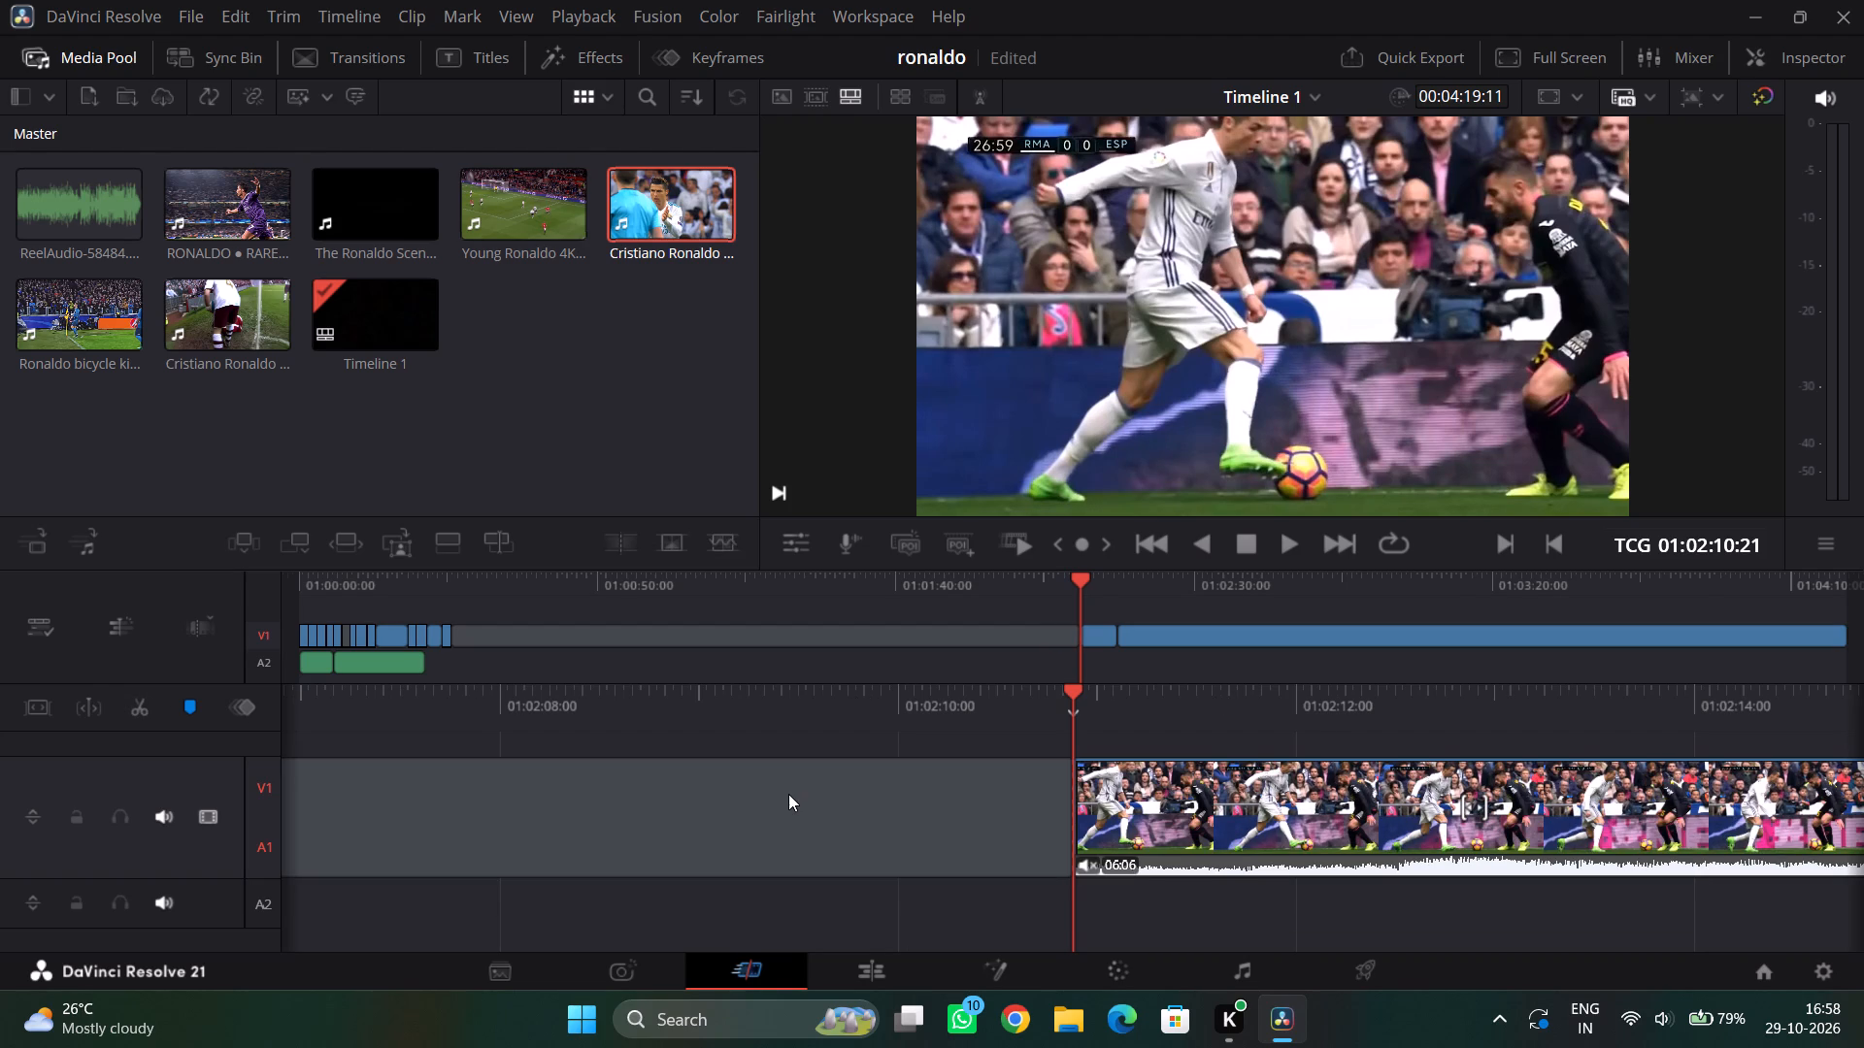
Set the speed of the Espanyol close-up dribble clip, which starts at 01:02:10:21, to 162%.
drag(1281, 722, 1000, 722)
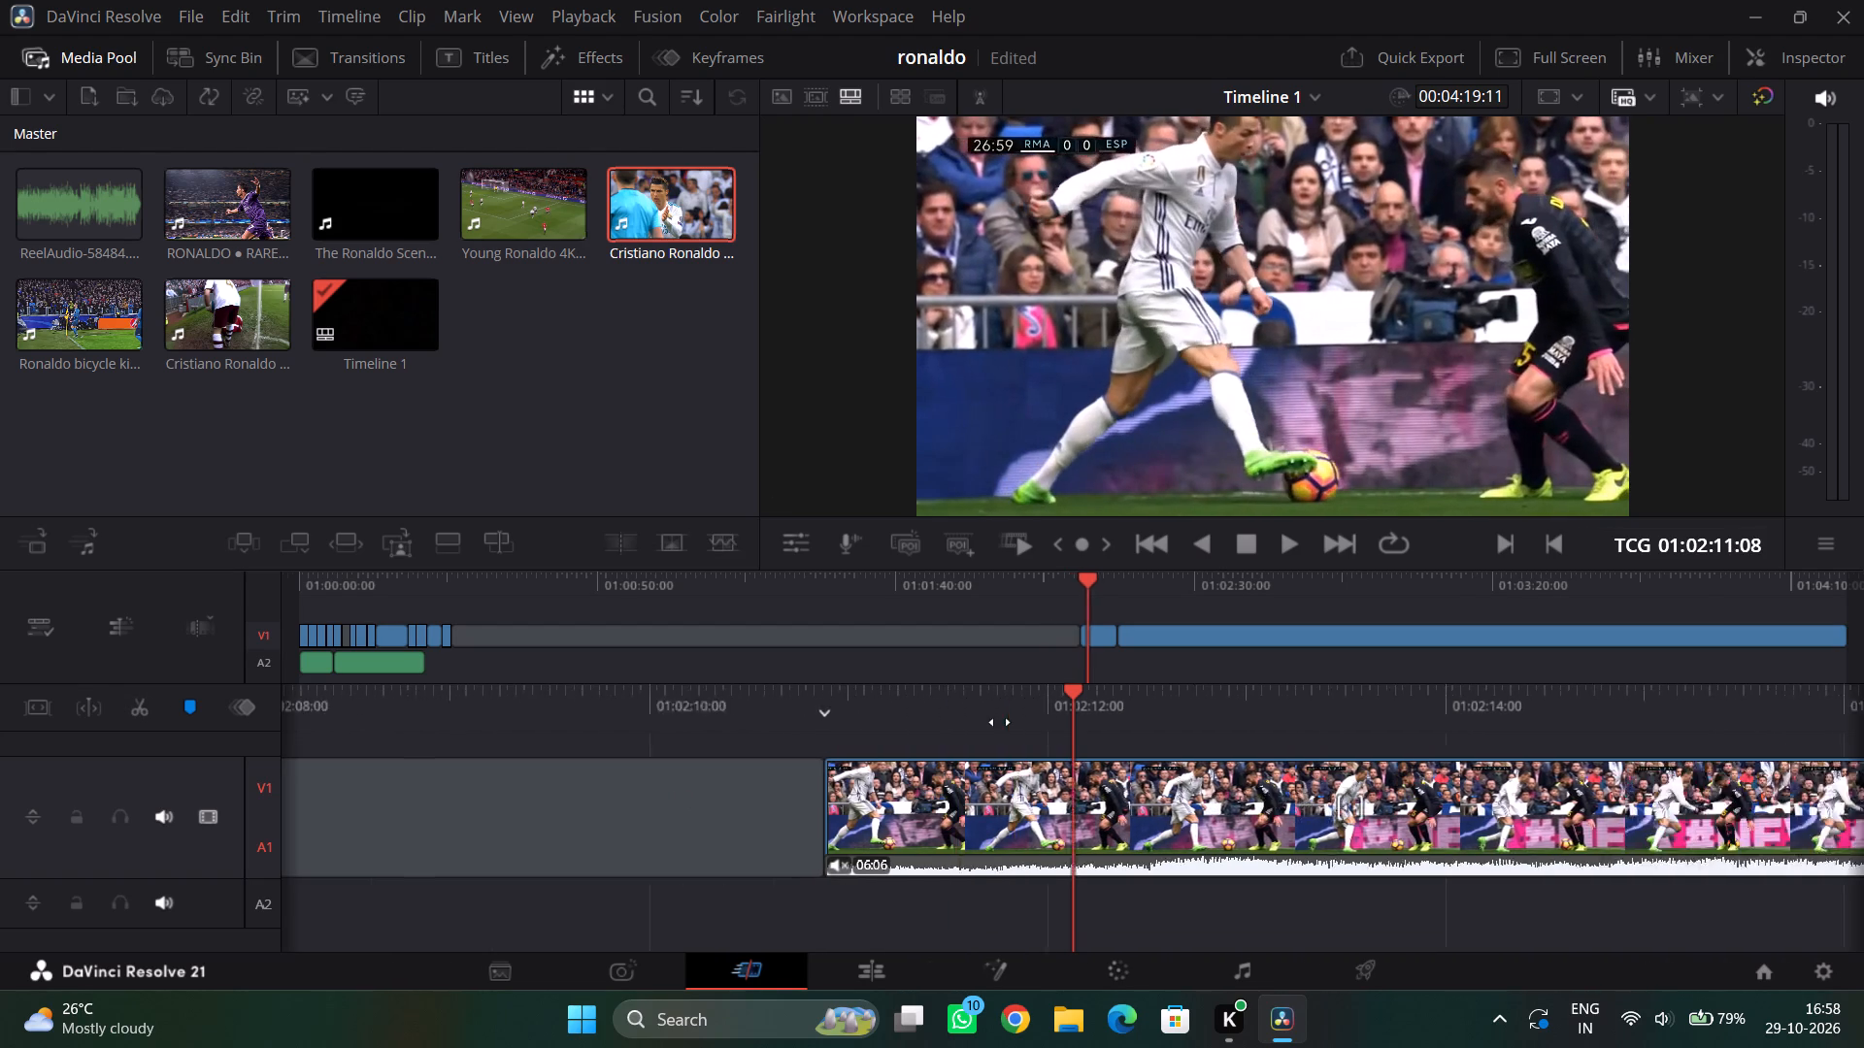
drag(1000, 722, 171, 742)
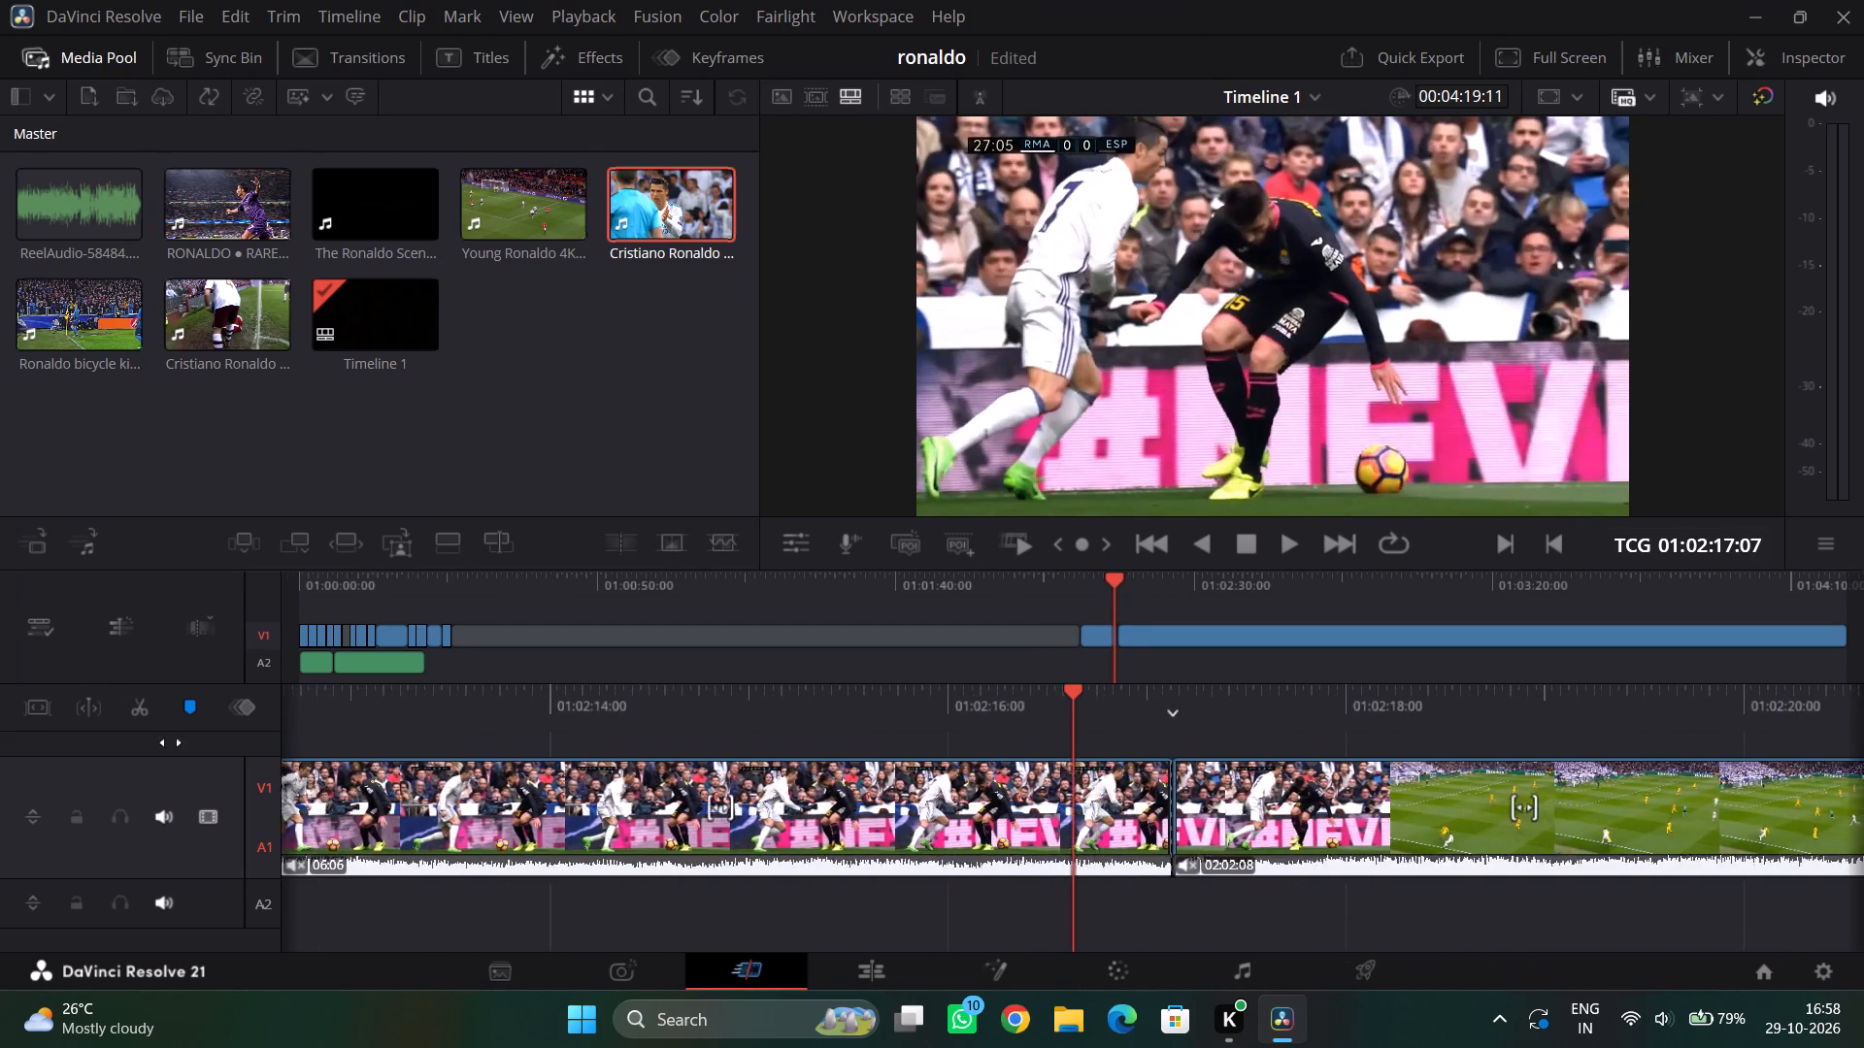
drag(171, 742, 1127, 757)
click(1161, 804)
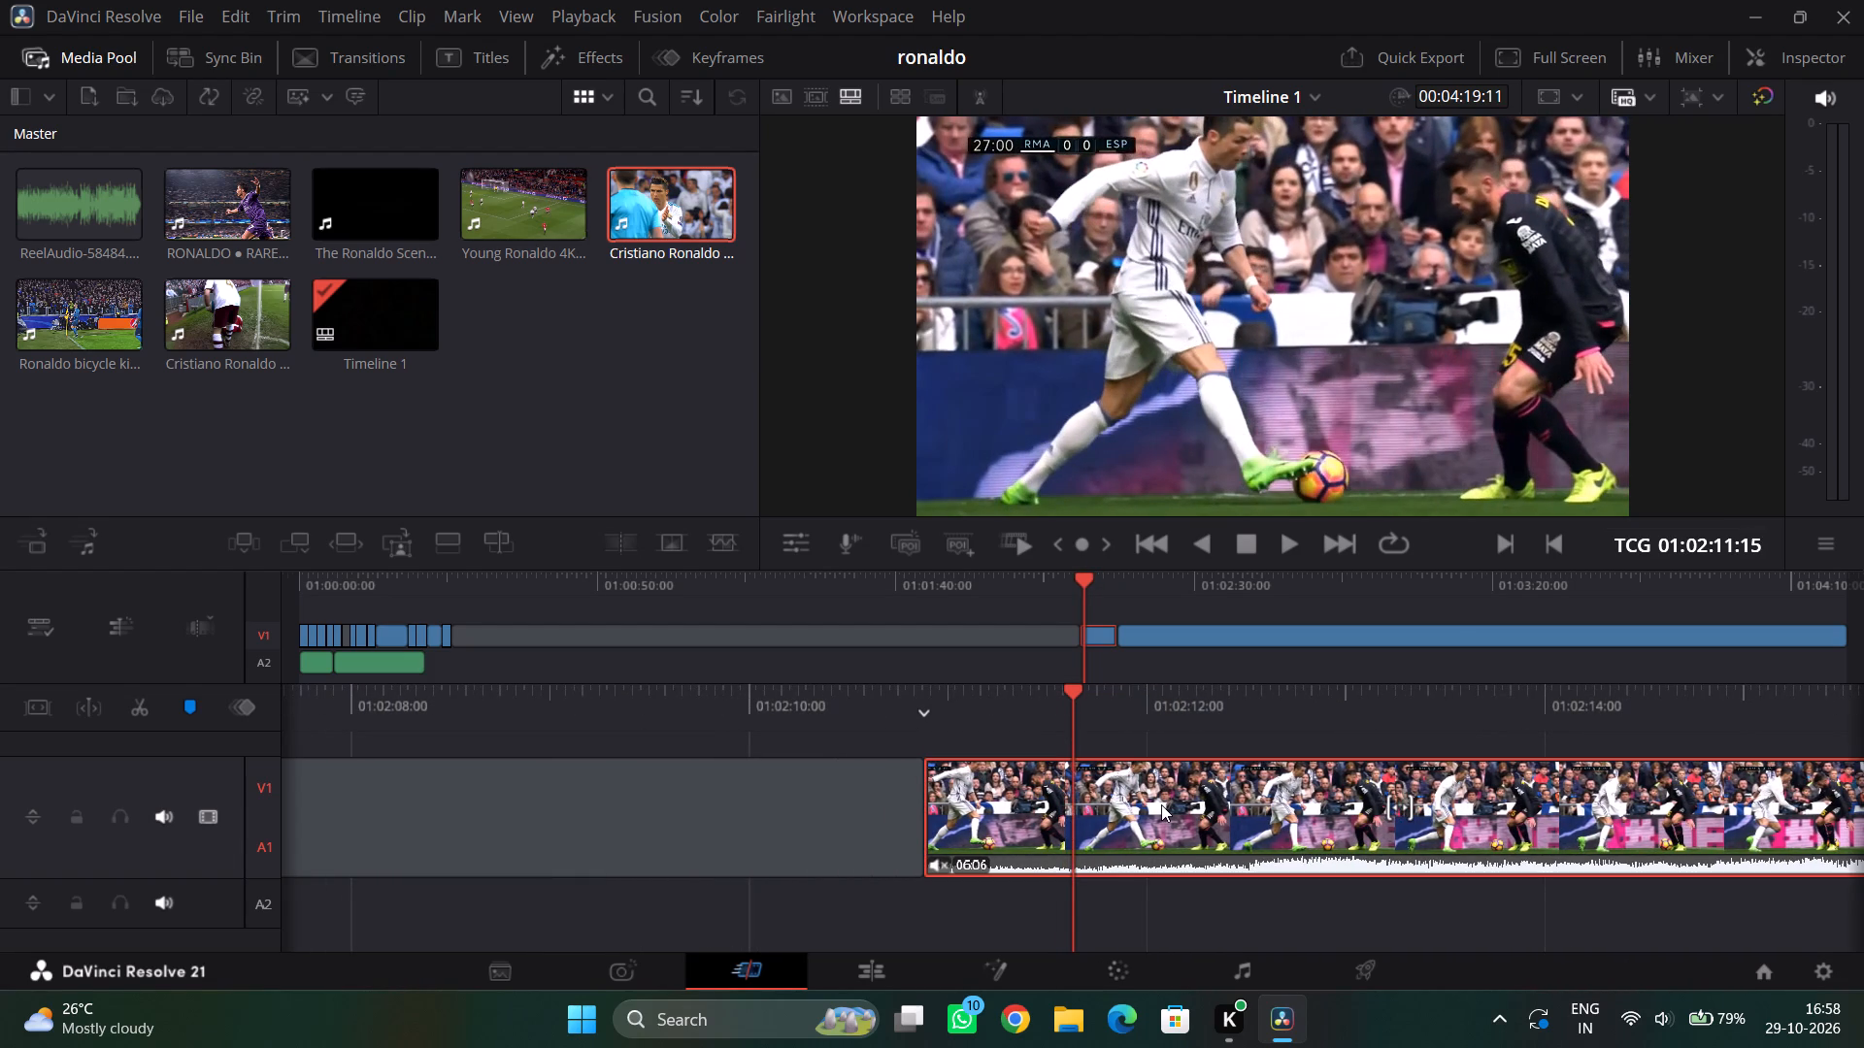
right_click(1161, 804)
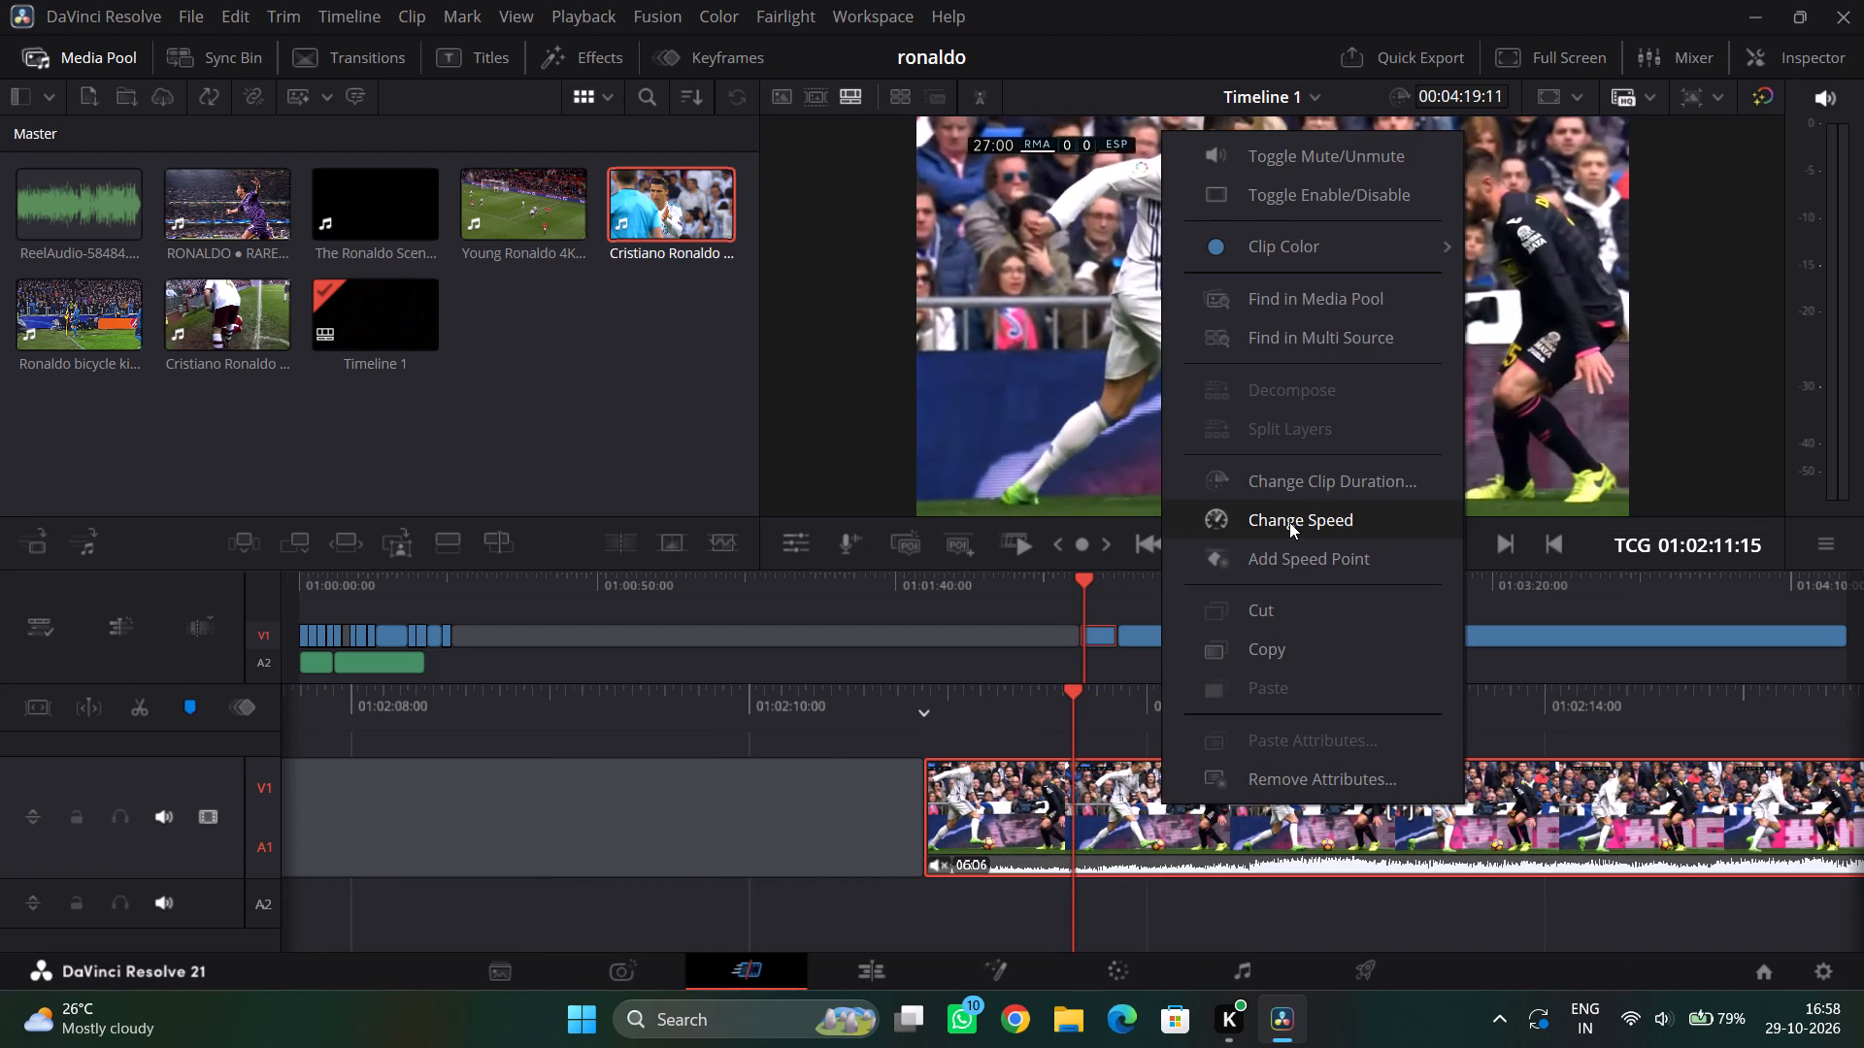
click(1289, 522)
drag(1139, 497, 1113, 507)
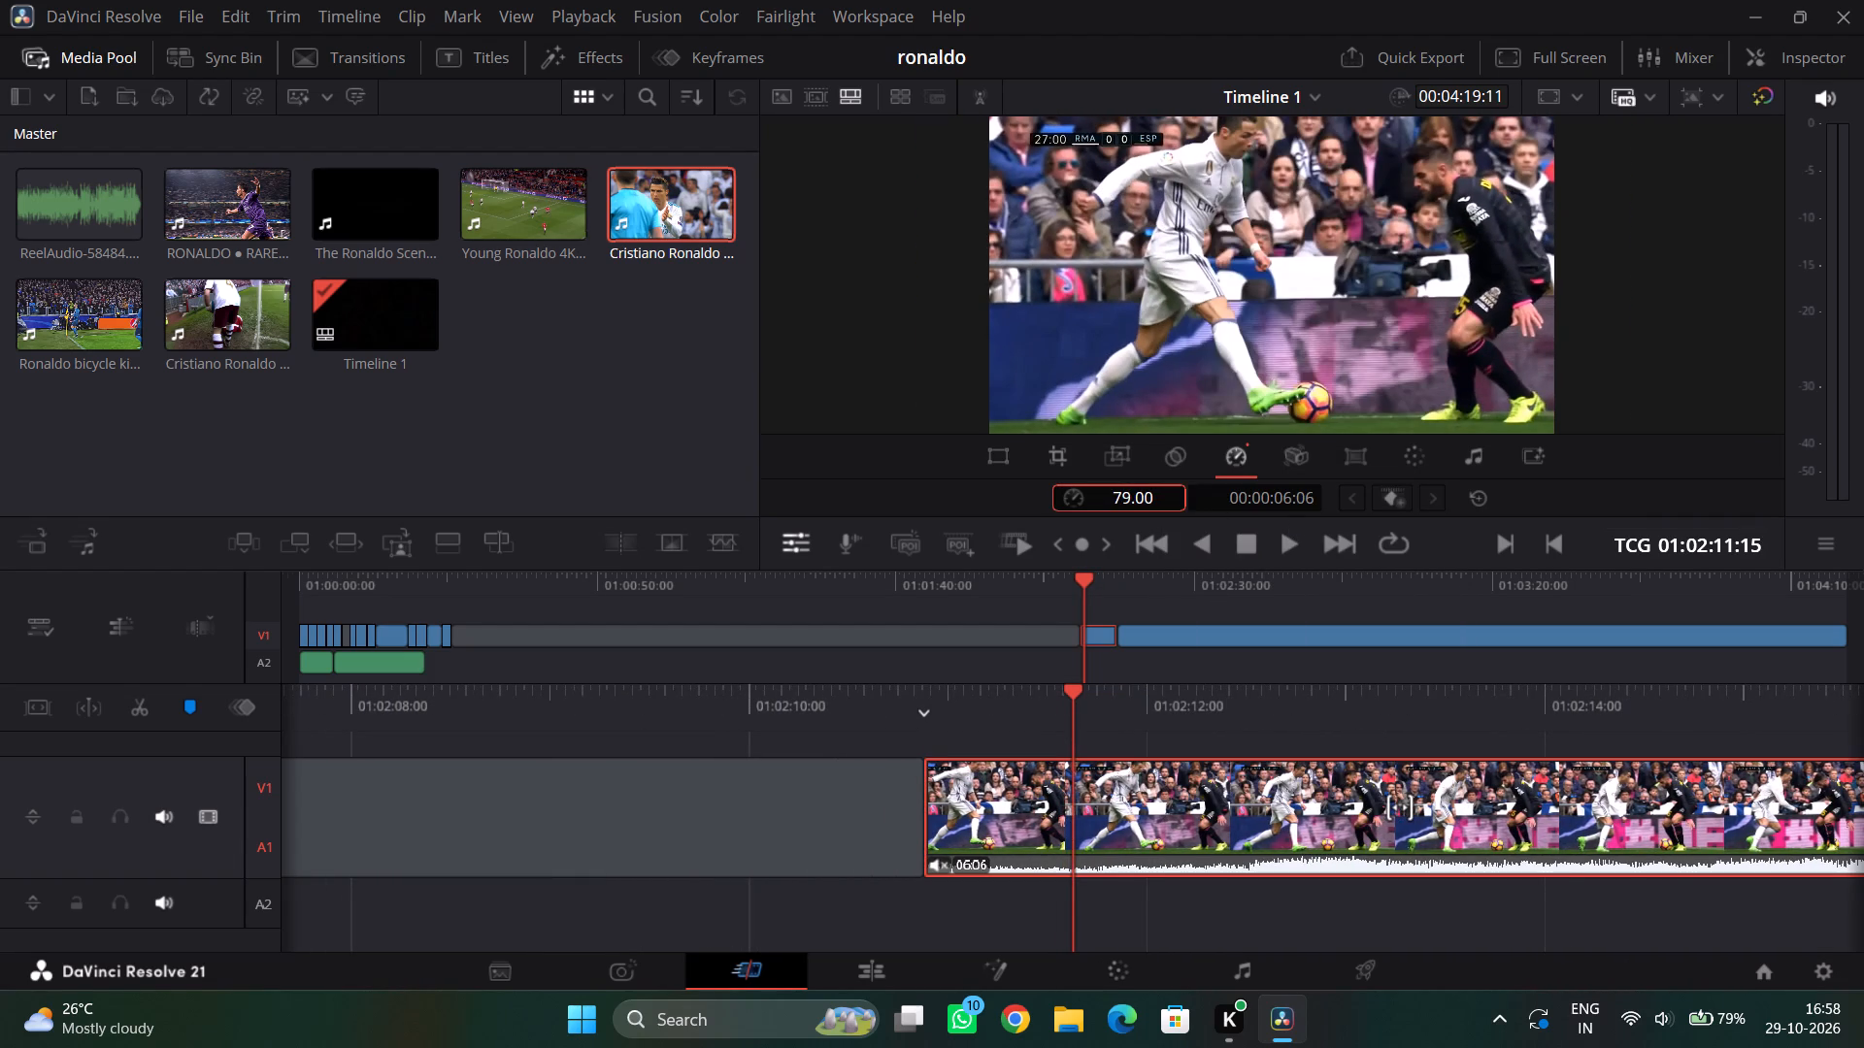
drag(1113, 507, 1214, 504)
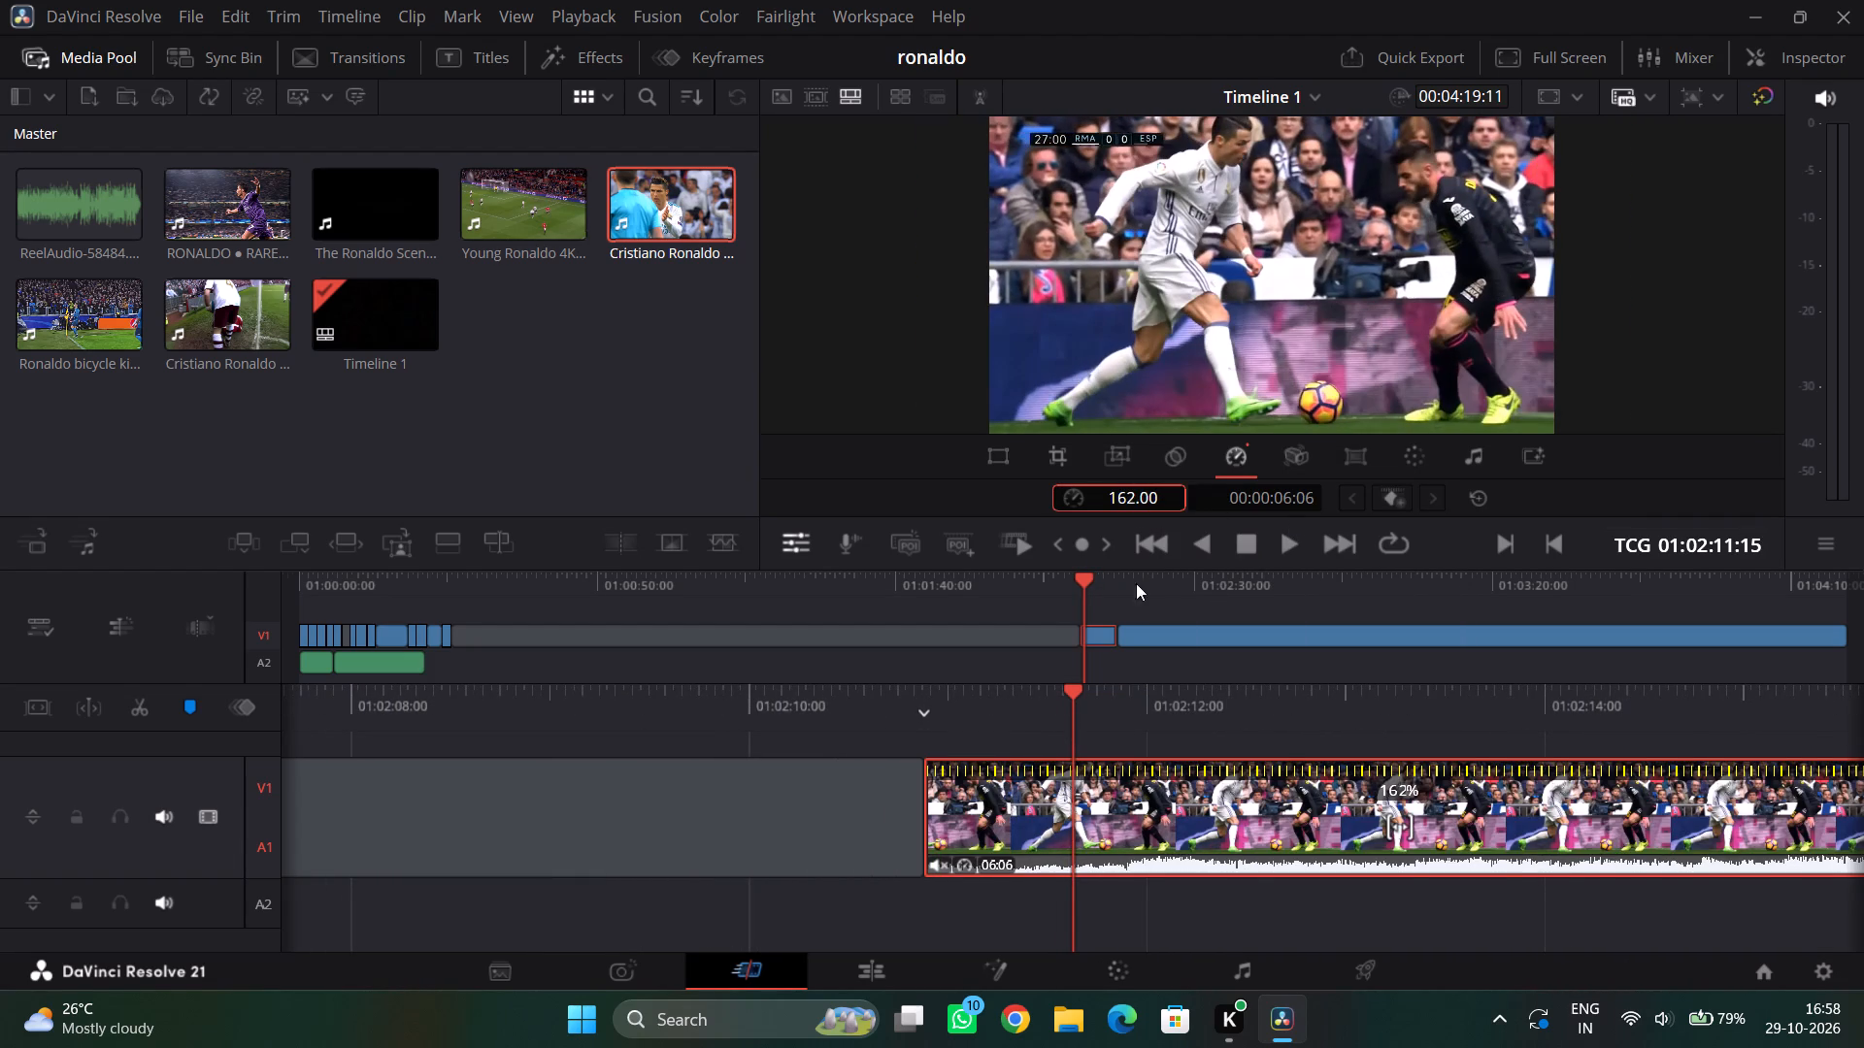
Play back the sped-up Espanyol dribble clip and examine the footage around its end near 01:02:17.
click(1139, 727)
drag(1173, 710, 1346, 705)
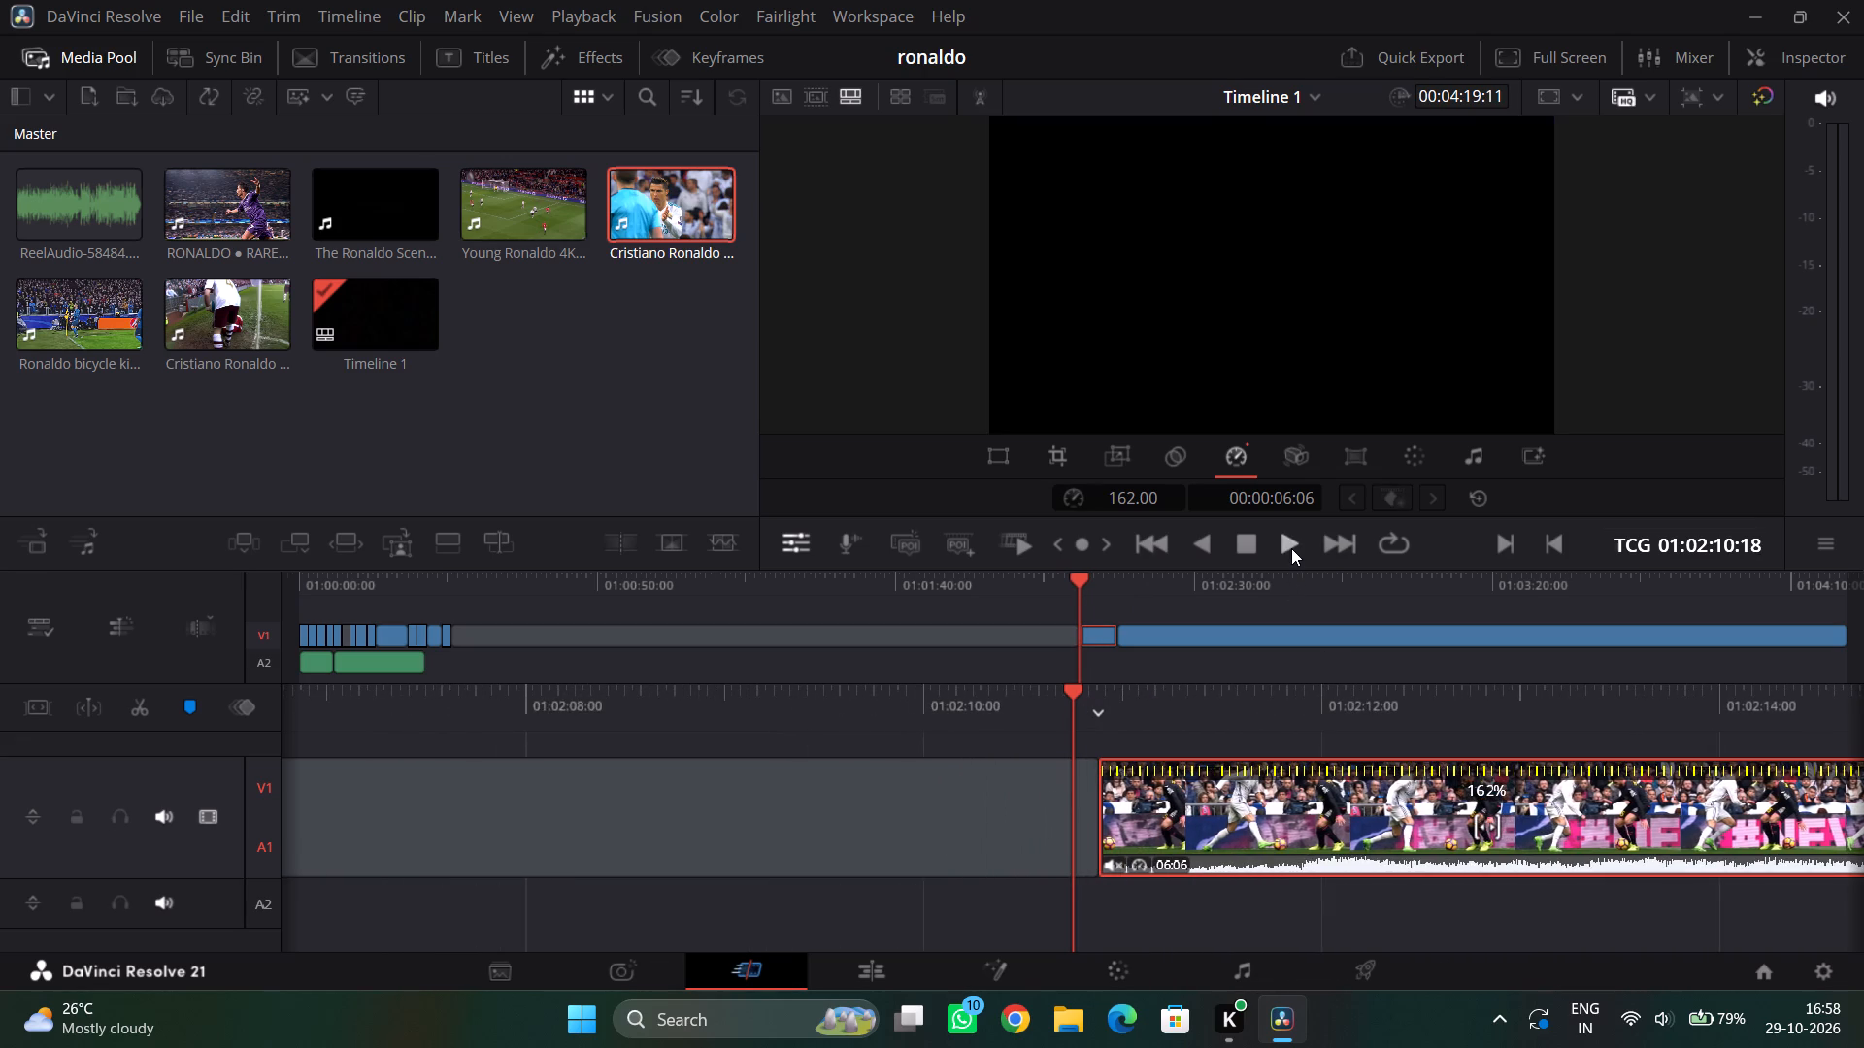
click(1291, 548)
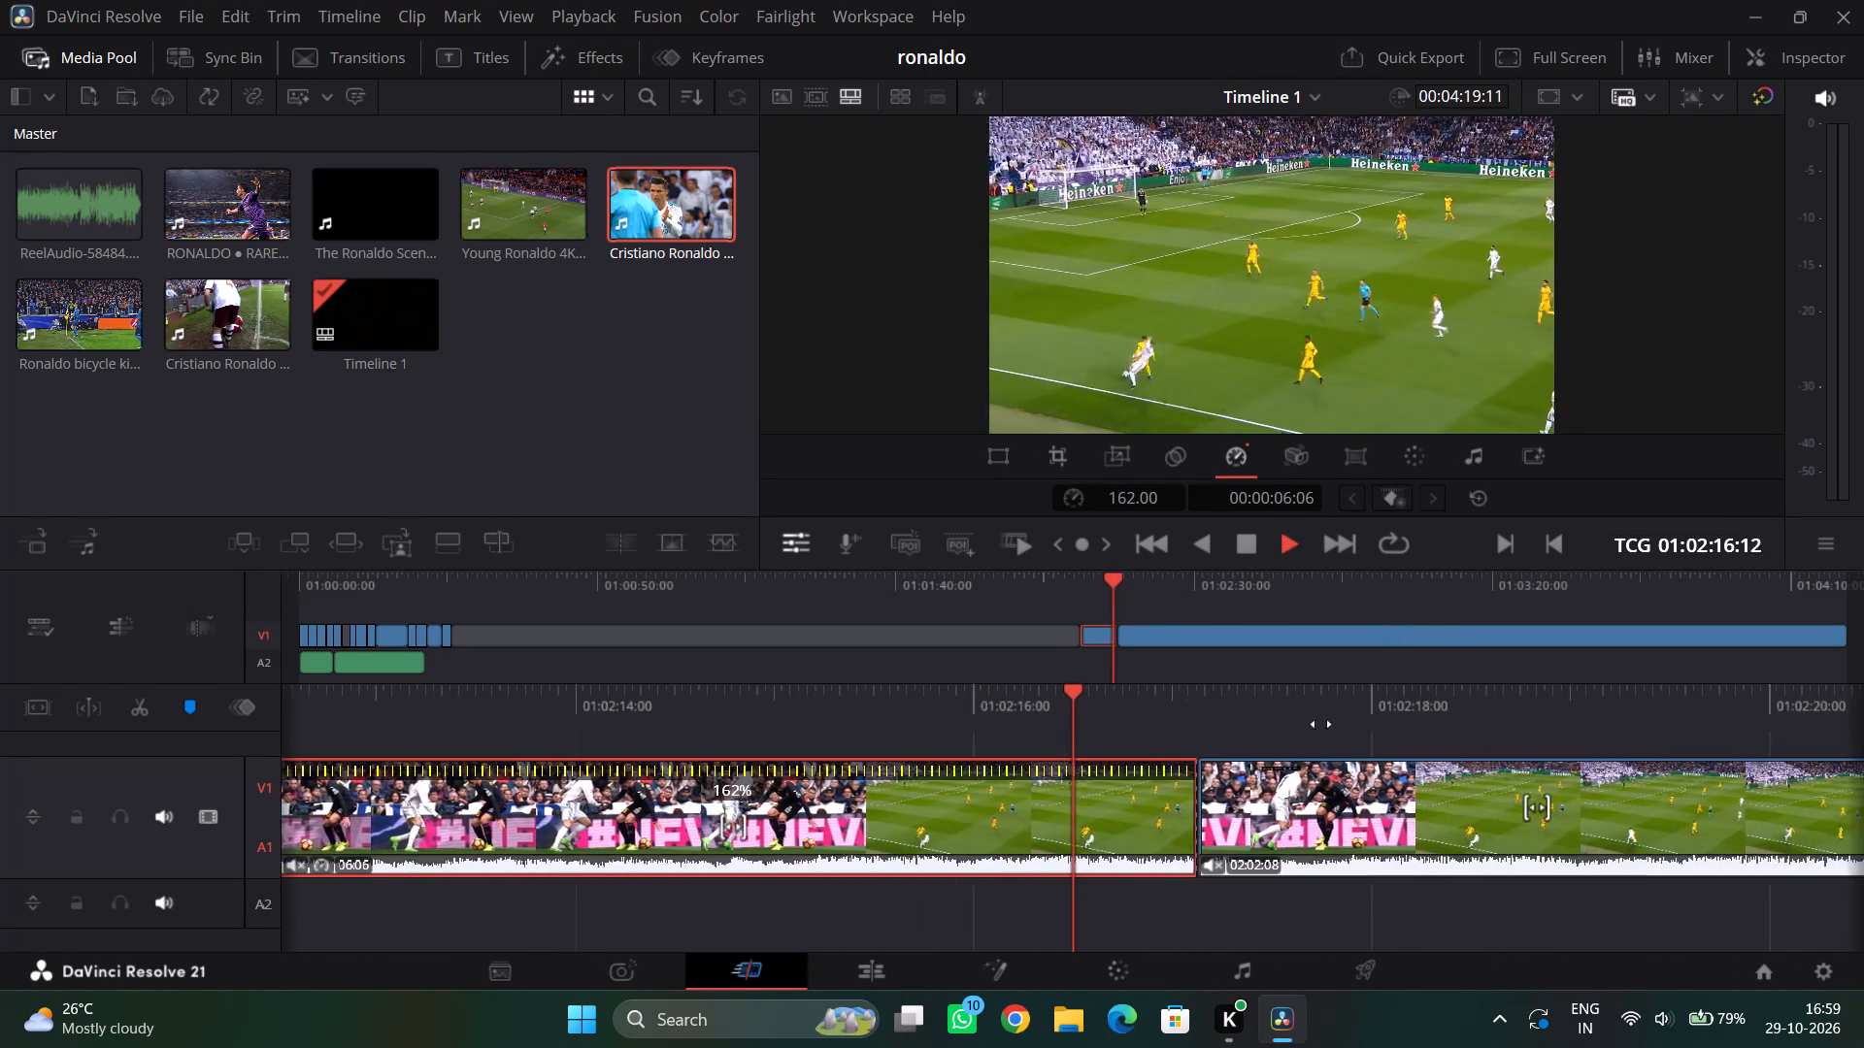
drag(1186, 706, 1258, 712)
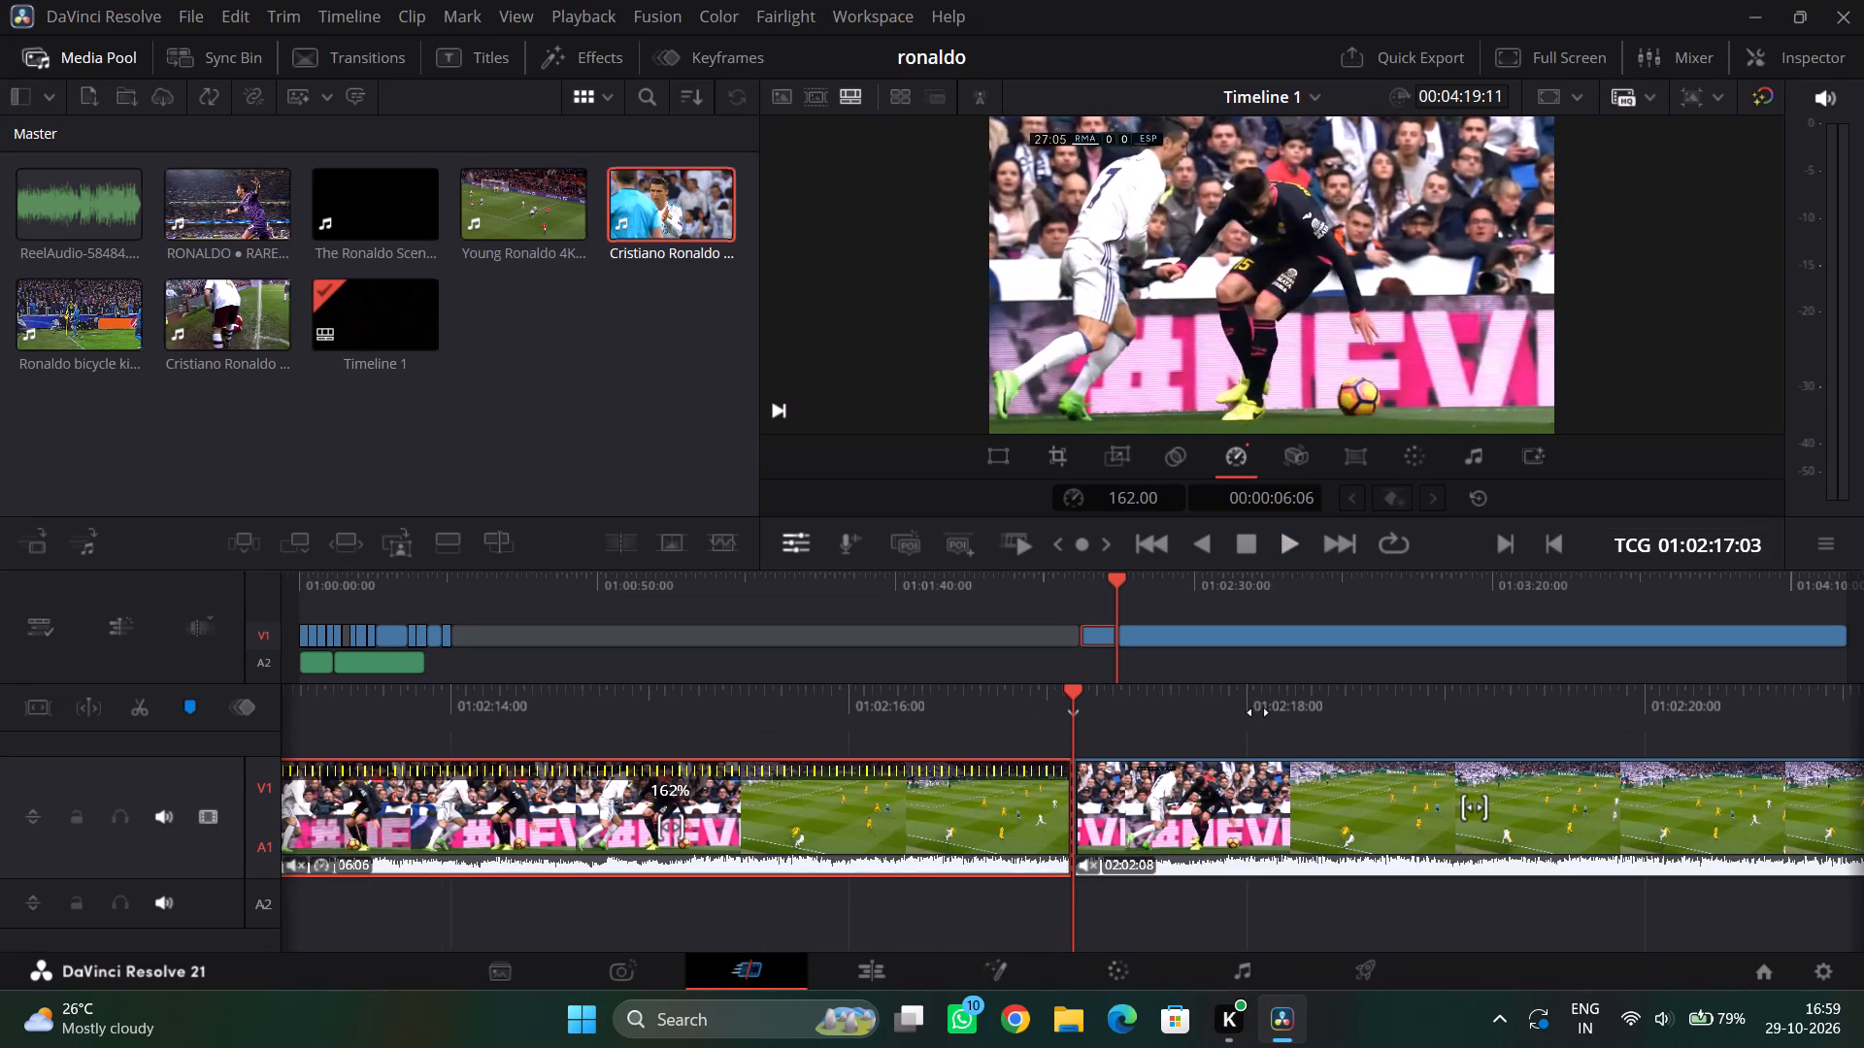
drag(1258, 712, 1237, 717)
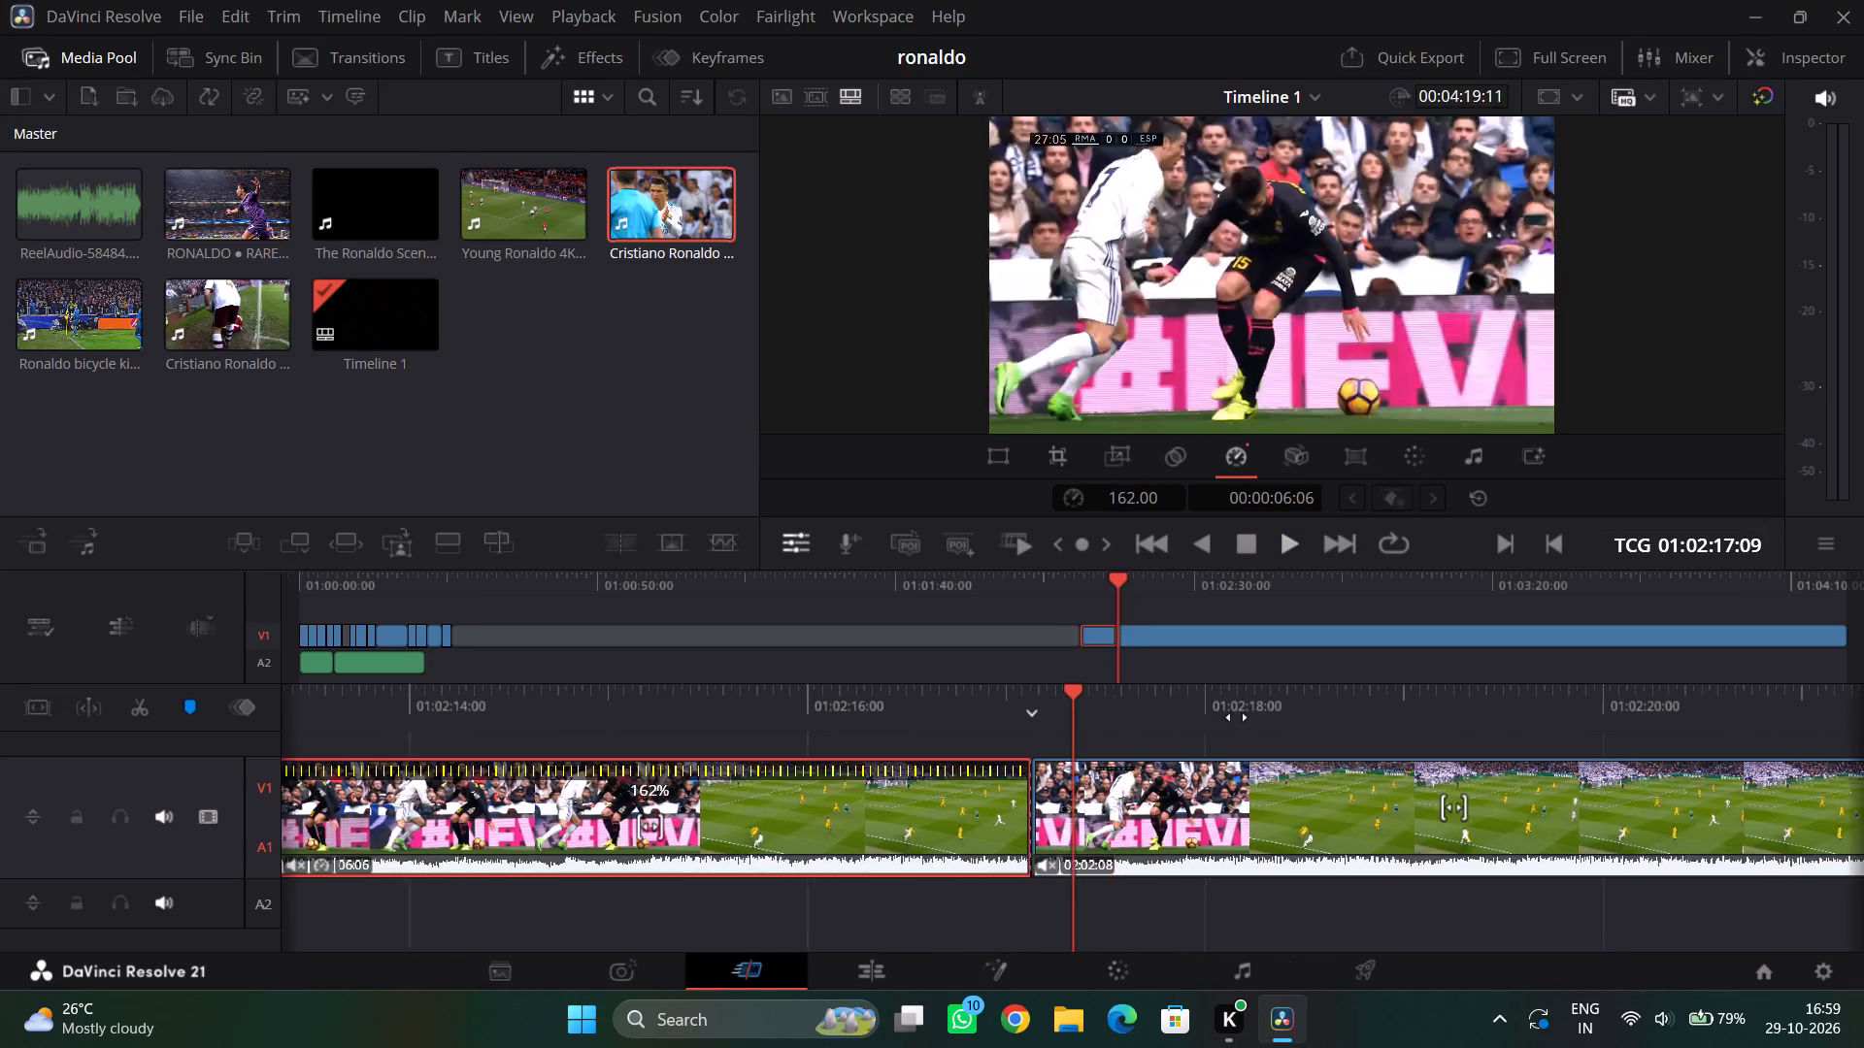
drag(1237, 717, 1417, 713)
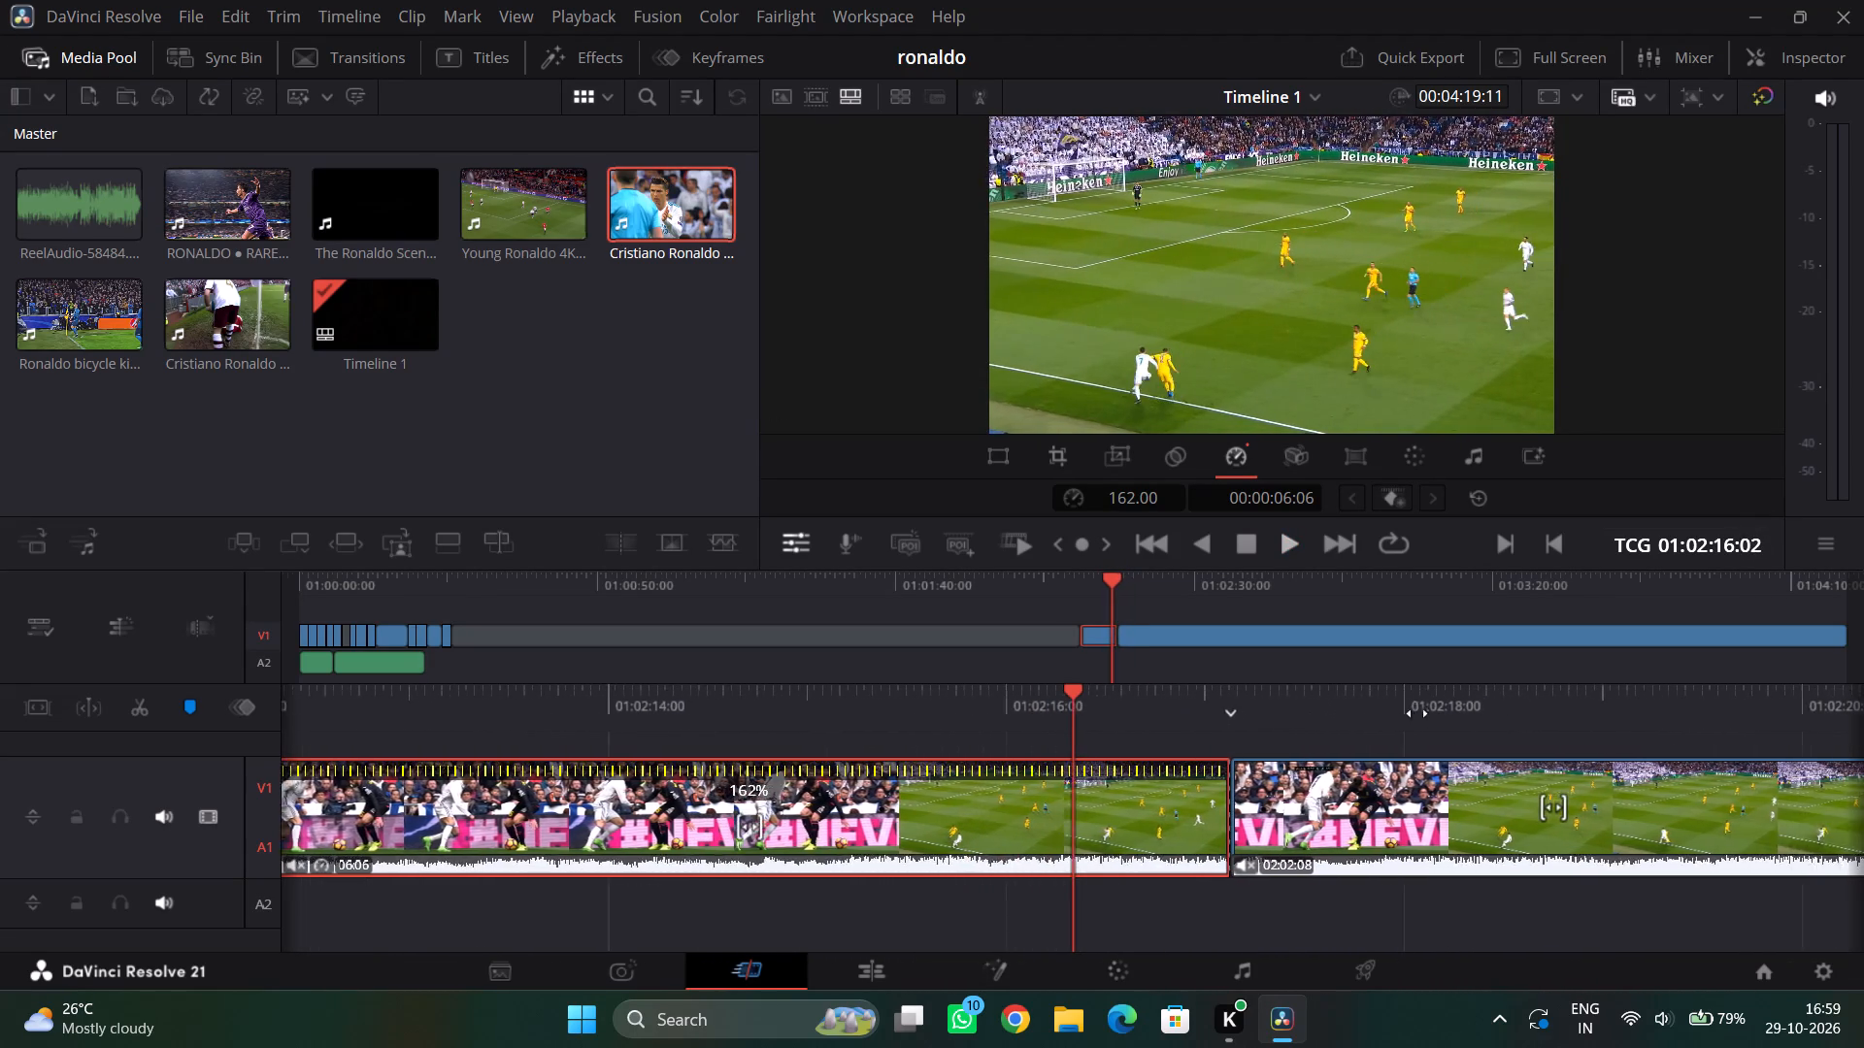
drag(1417, 713, 1396, 713)
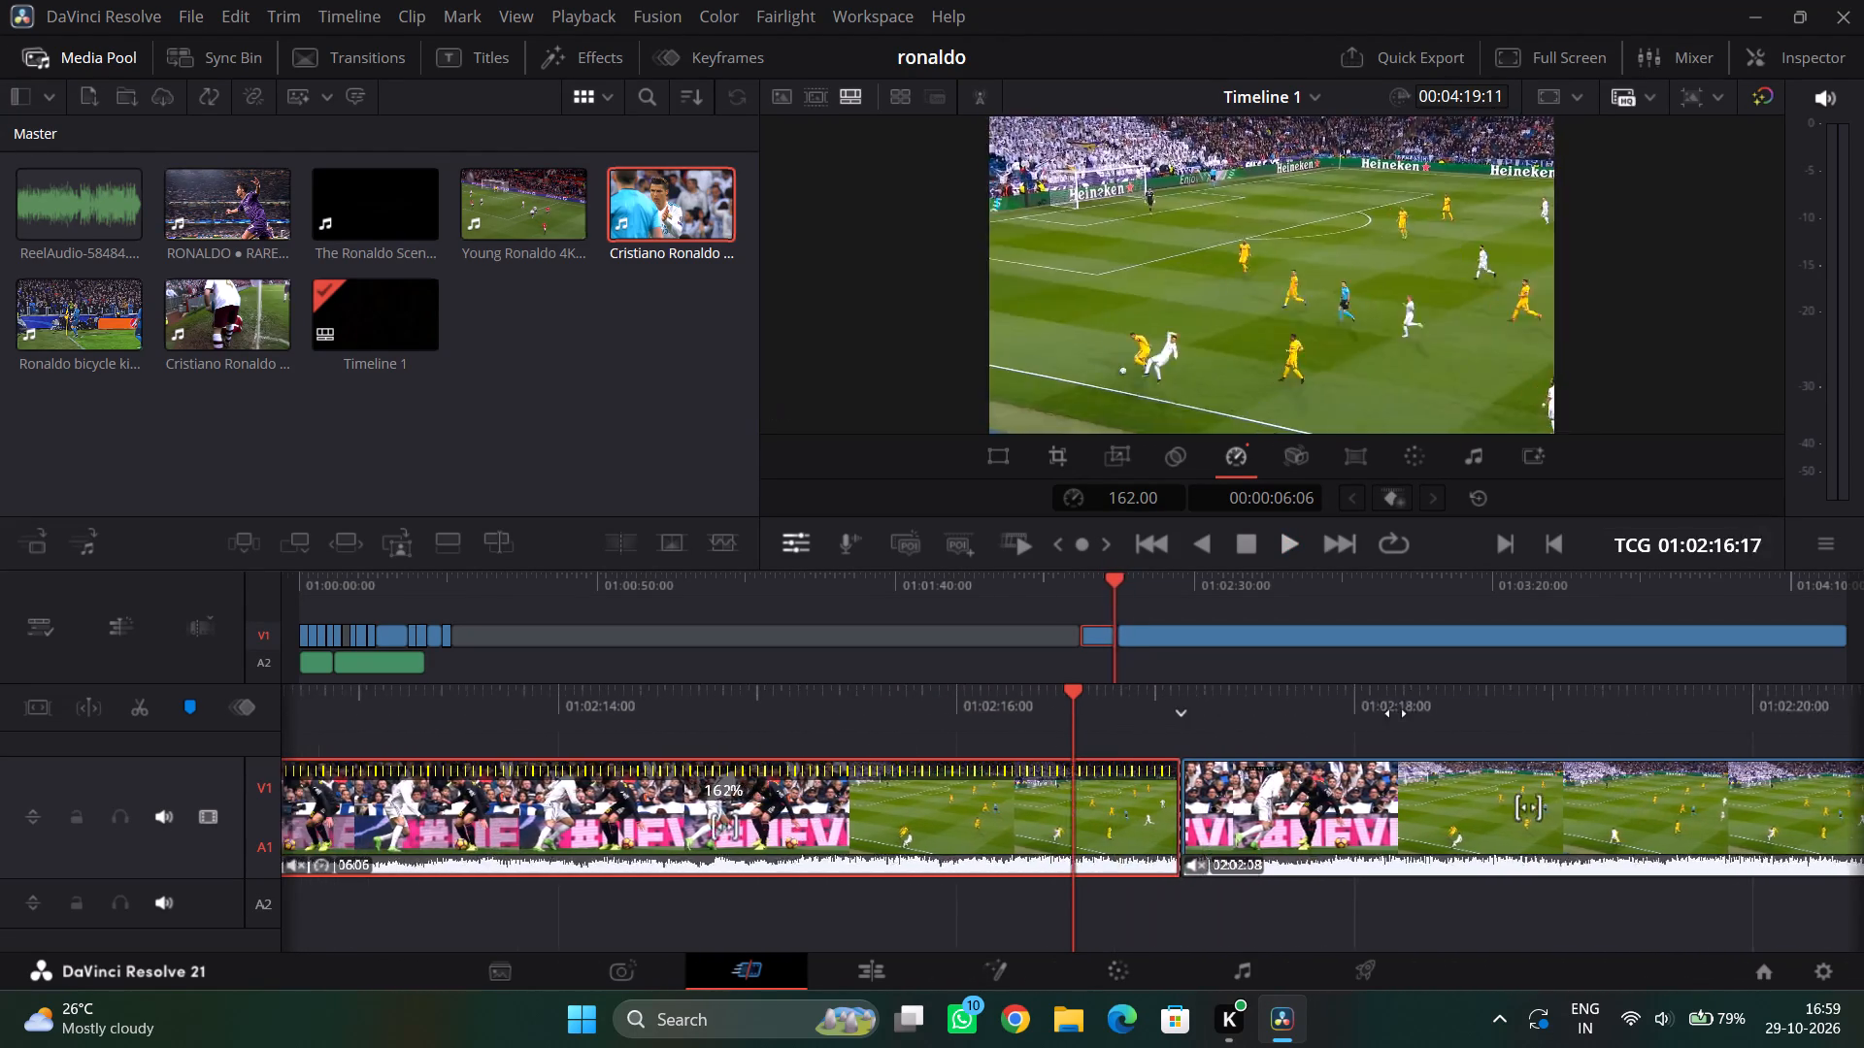
drag(1396, 713, 1863, 713)
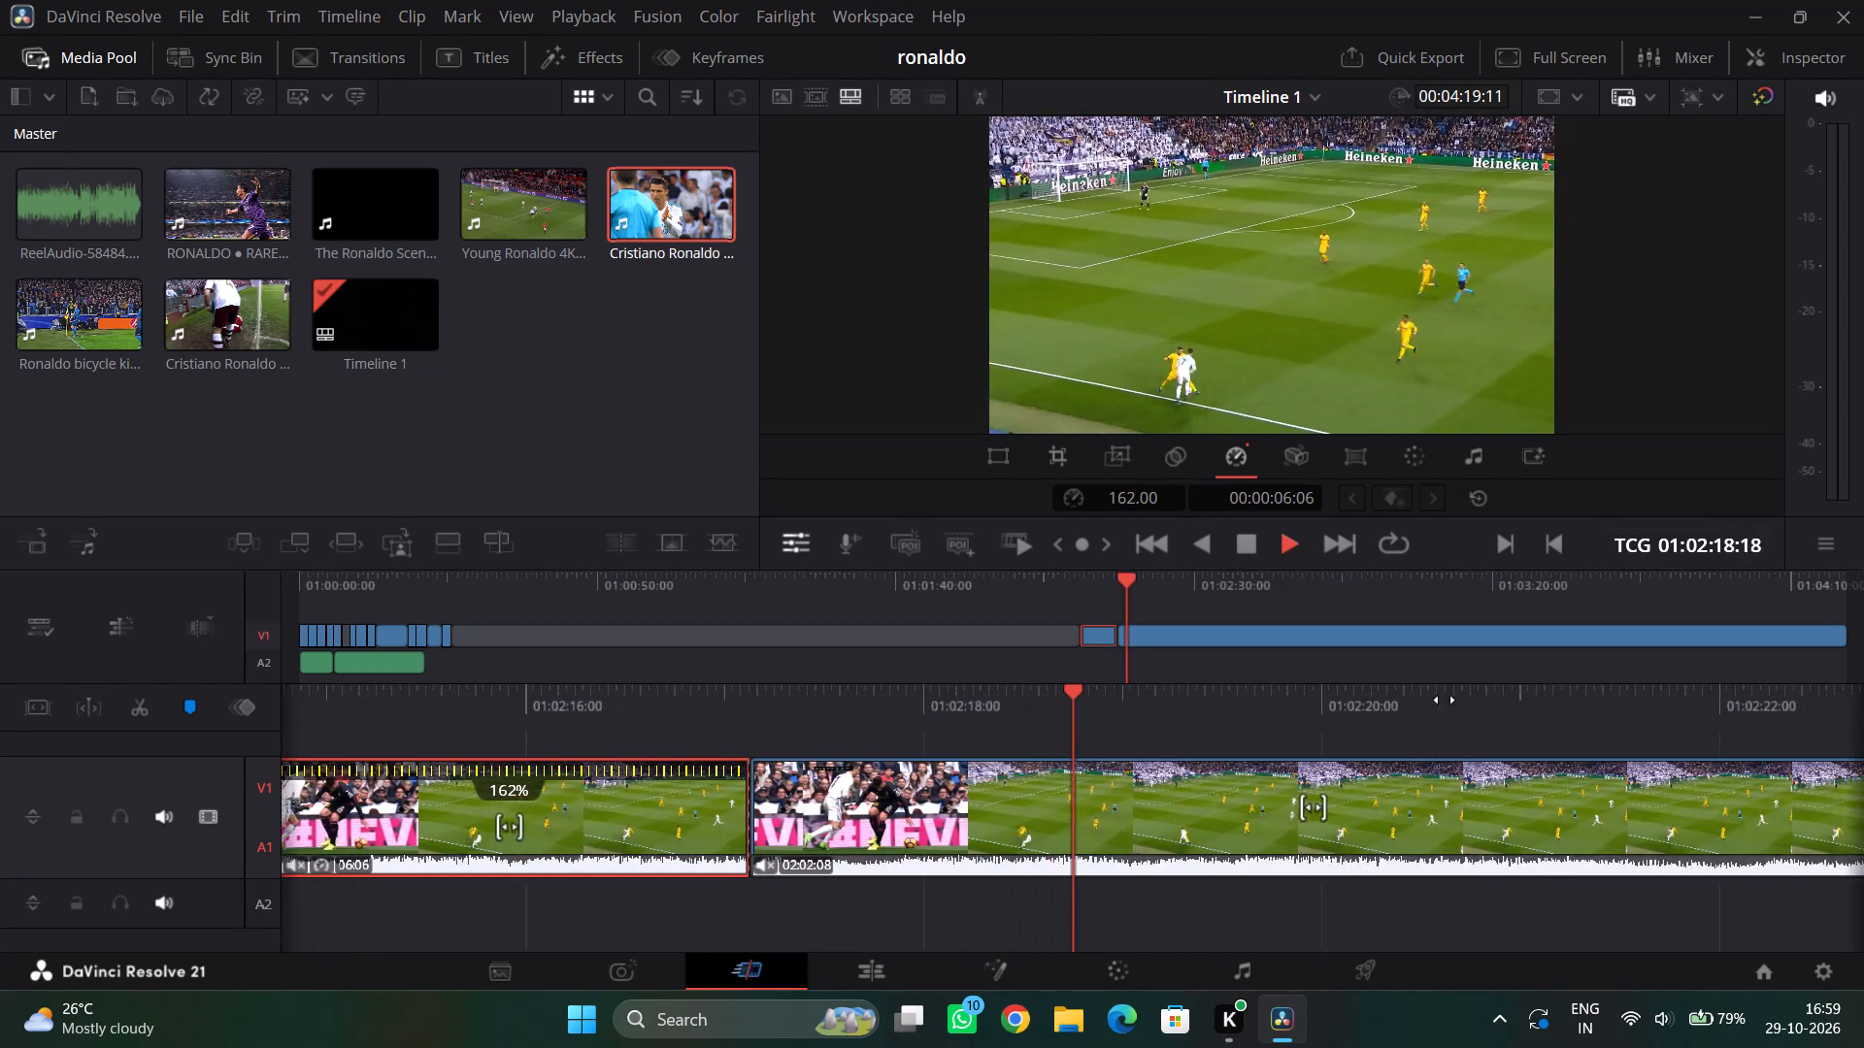
Split the Espanyol dribble clip at 01:02:14:15, before the wide shot with yellow-shirted players, and delete the part after the cut.
drag(1175, 721, 1659, 714)
drag(1343, 711, 1809, 711)
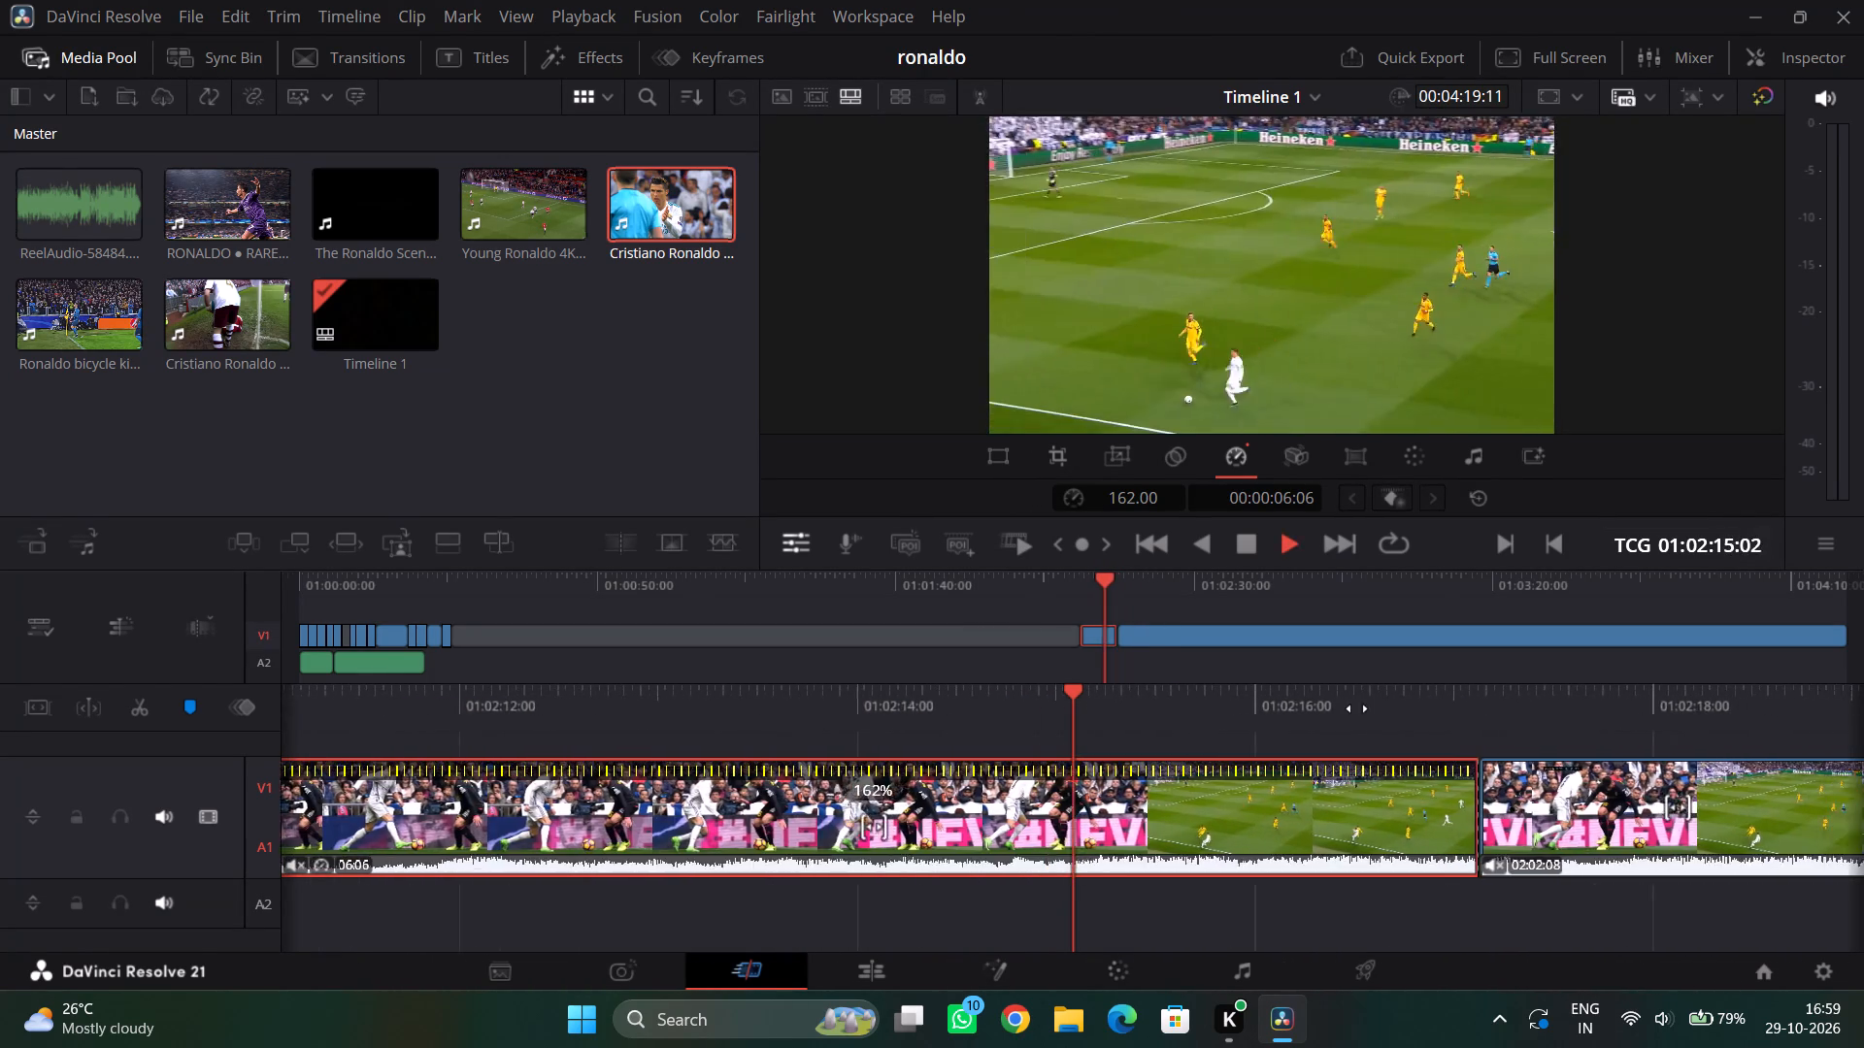
drag(1320, 708, 1698, 708)
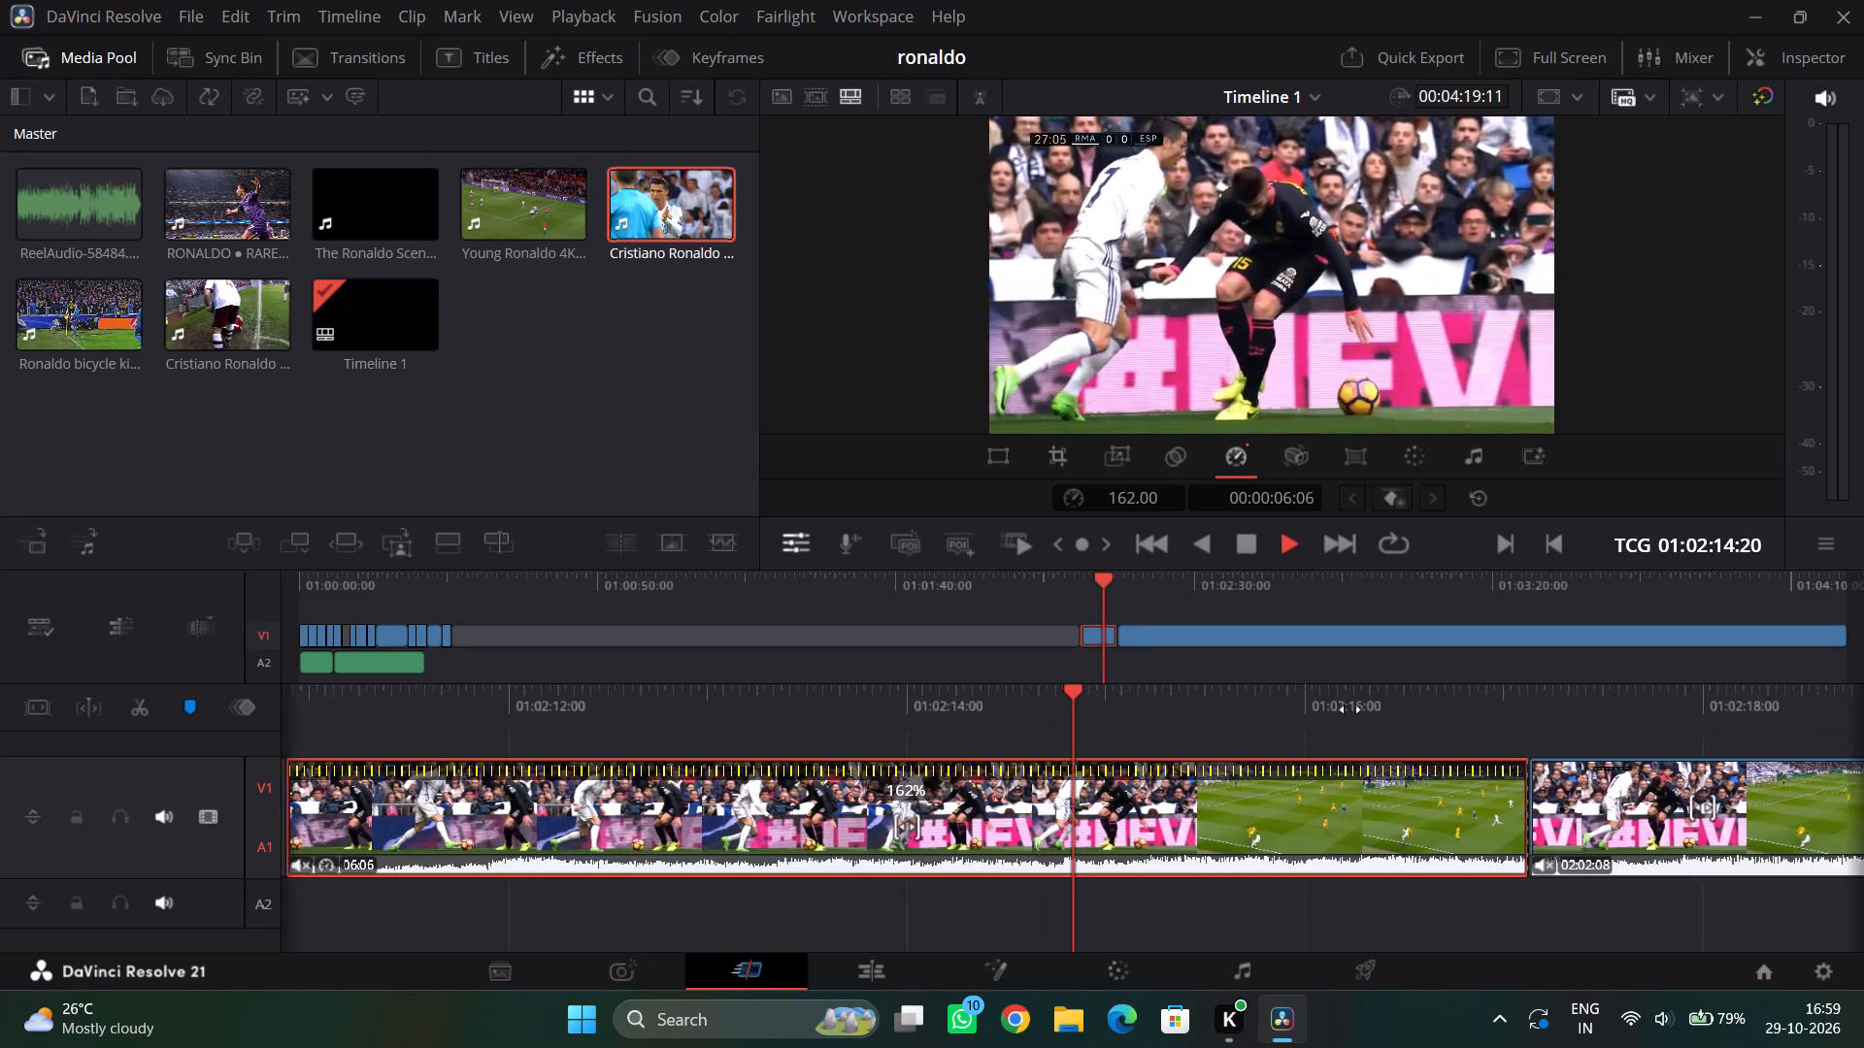
drag(1315, 709, 1332, 711)
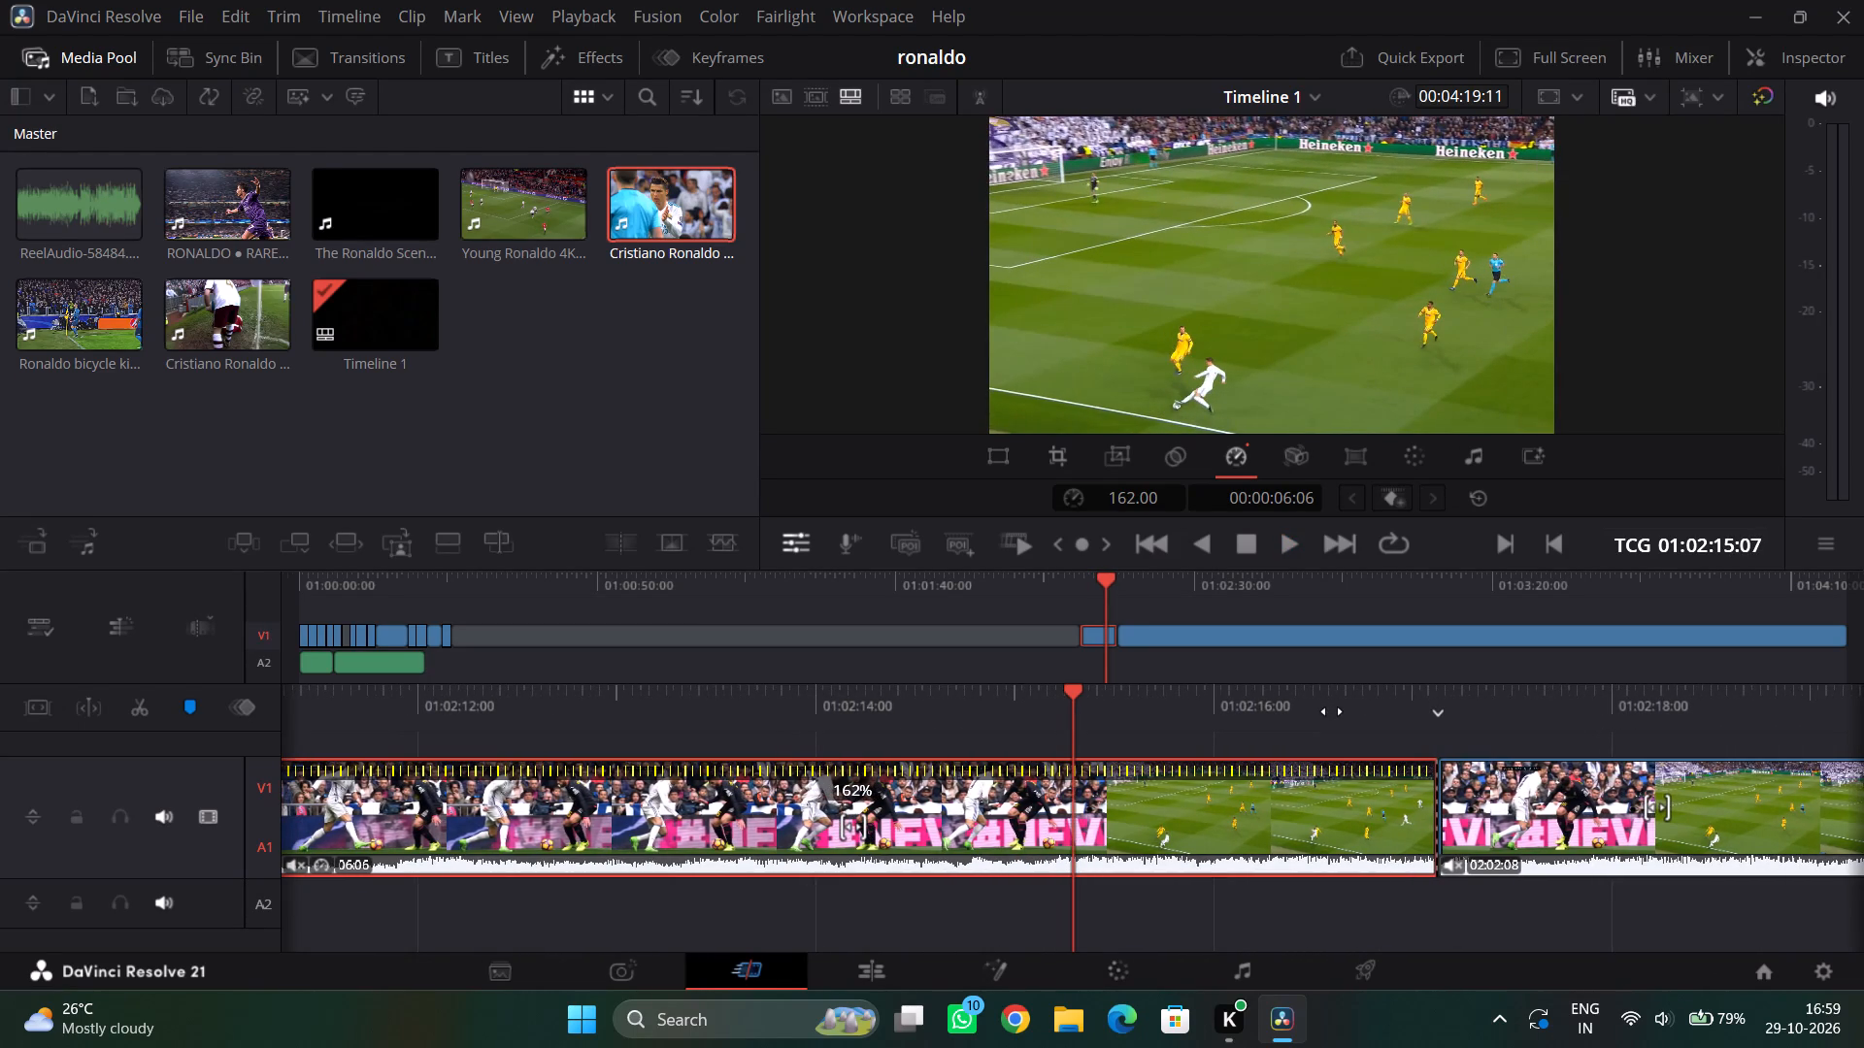
drag(1332, 711, 1399, 682)
click(1239, 534)
drag(1202, 698, 1351, 699)
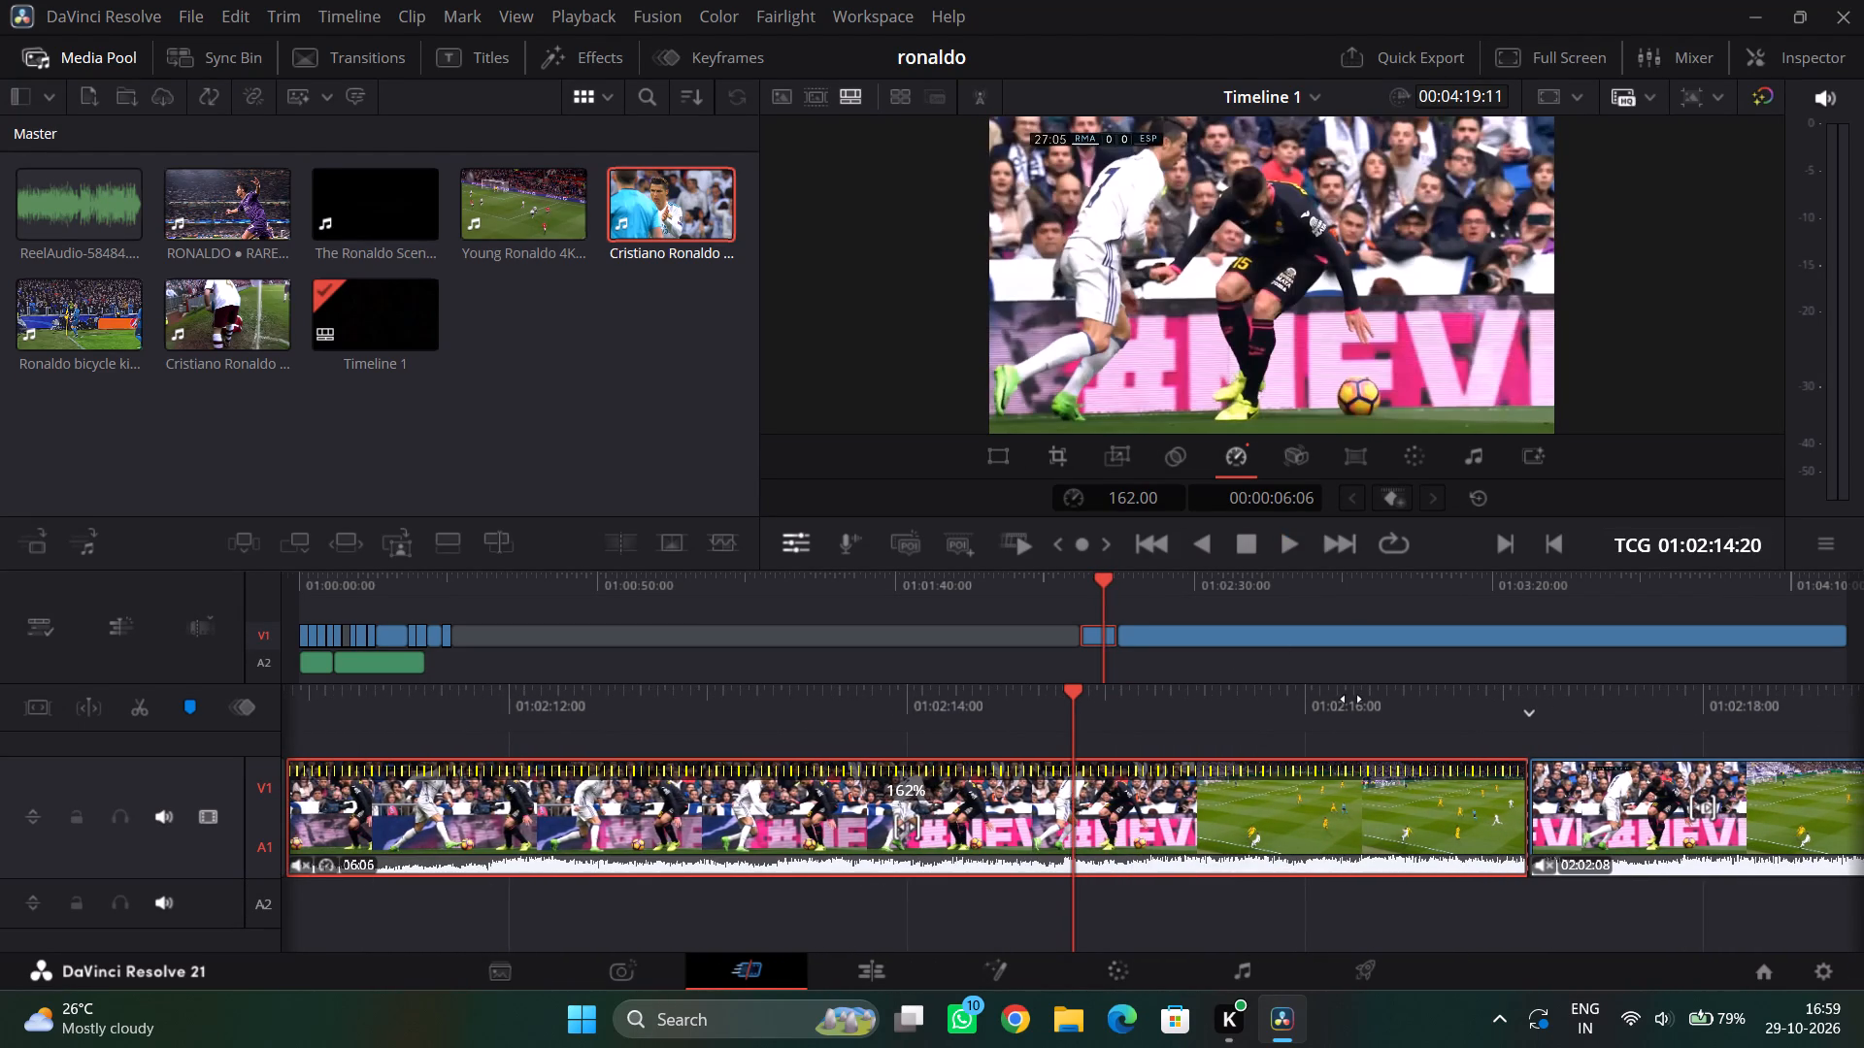
drag(1351, 699, 1318, 685)
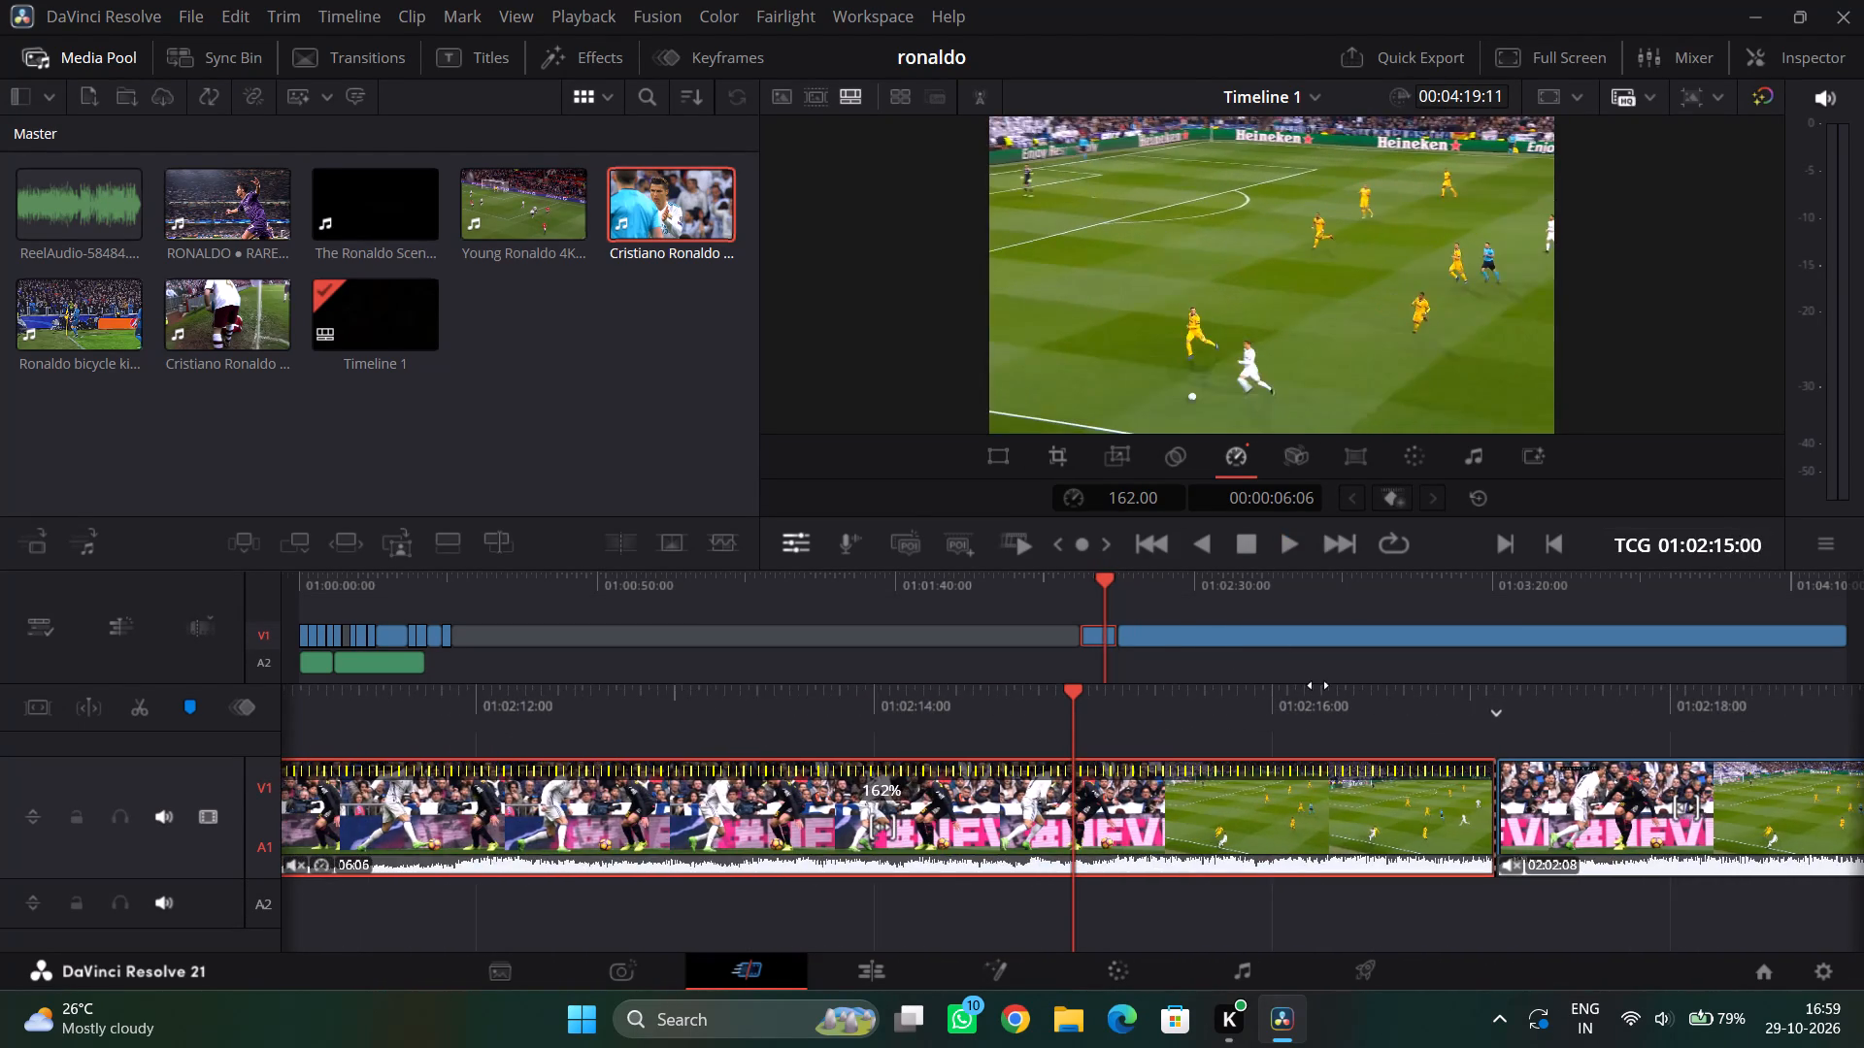
drag(1318, 685, 1396, 693)
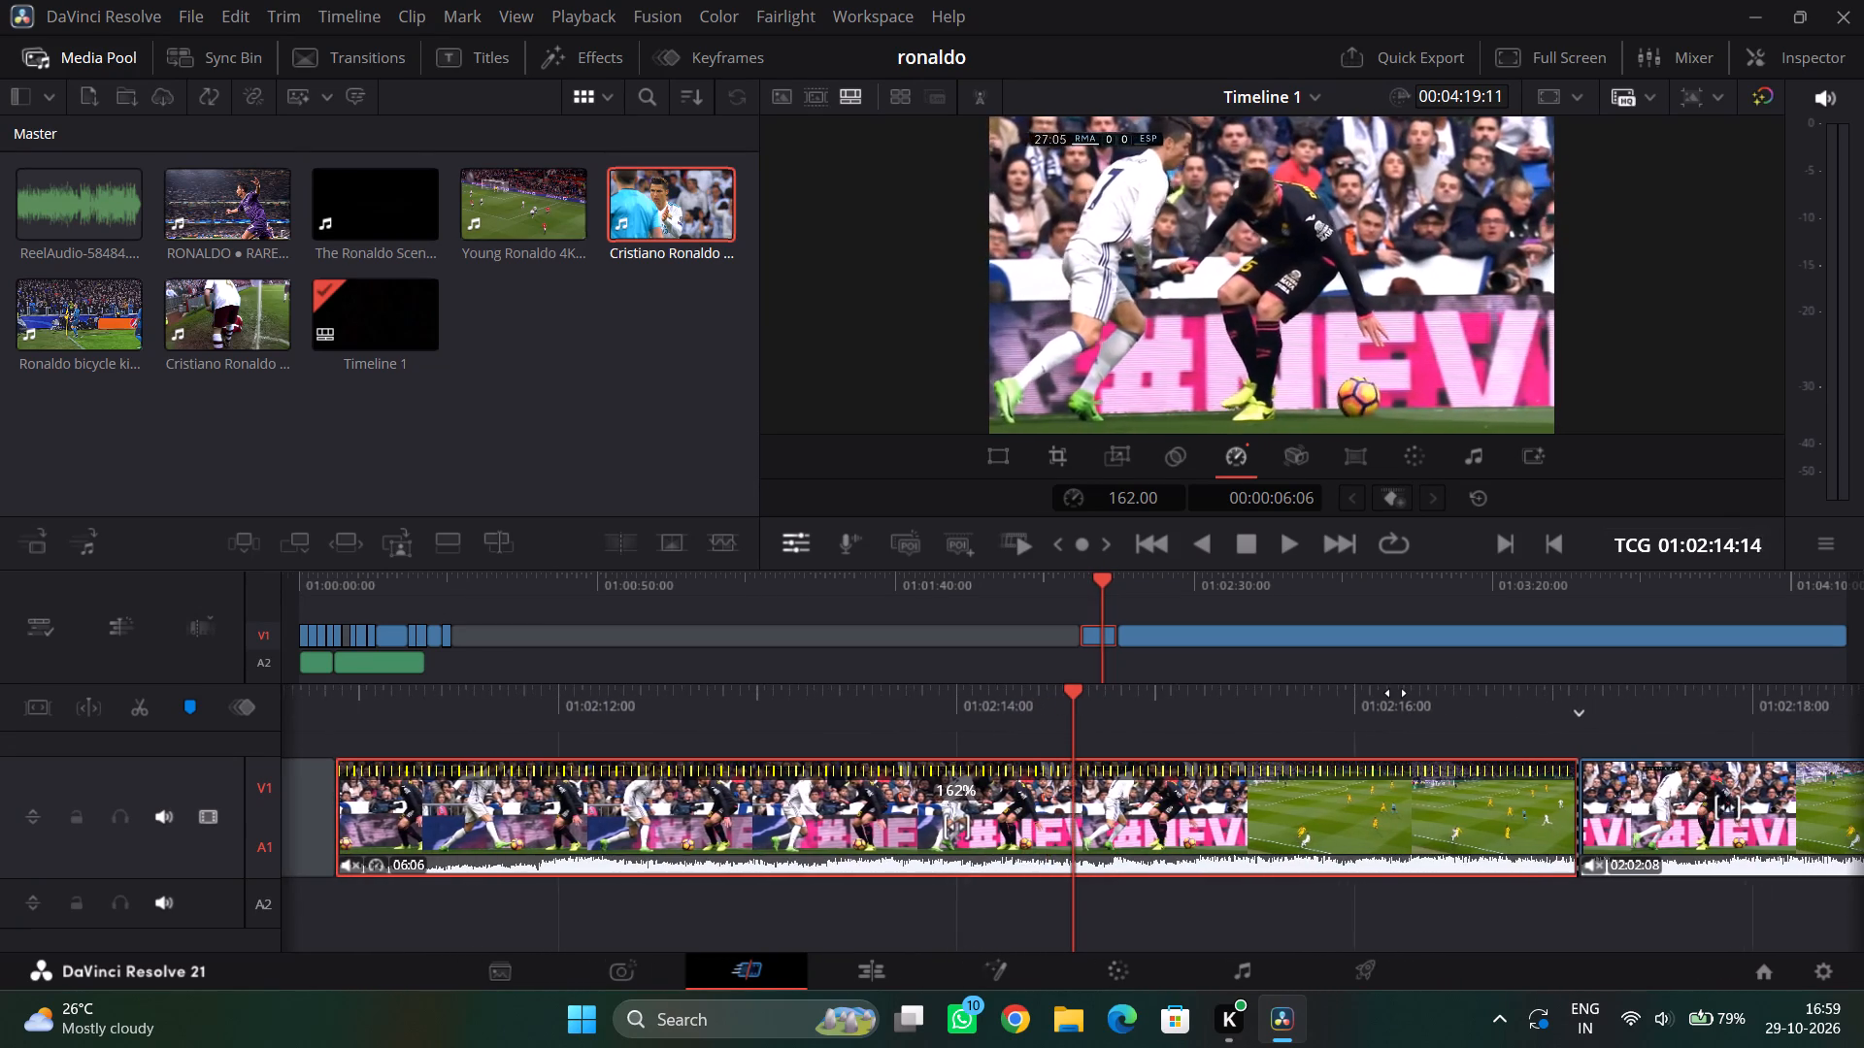
drag(1396, 693, 1386, 693)
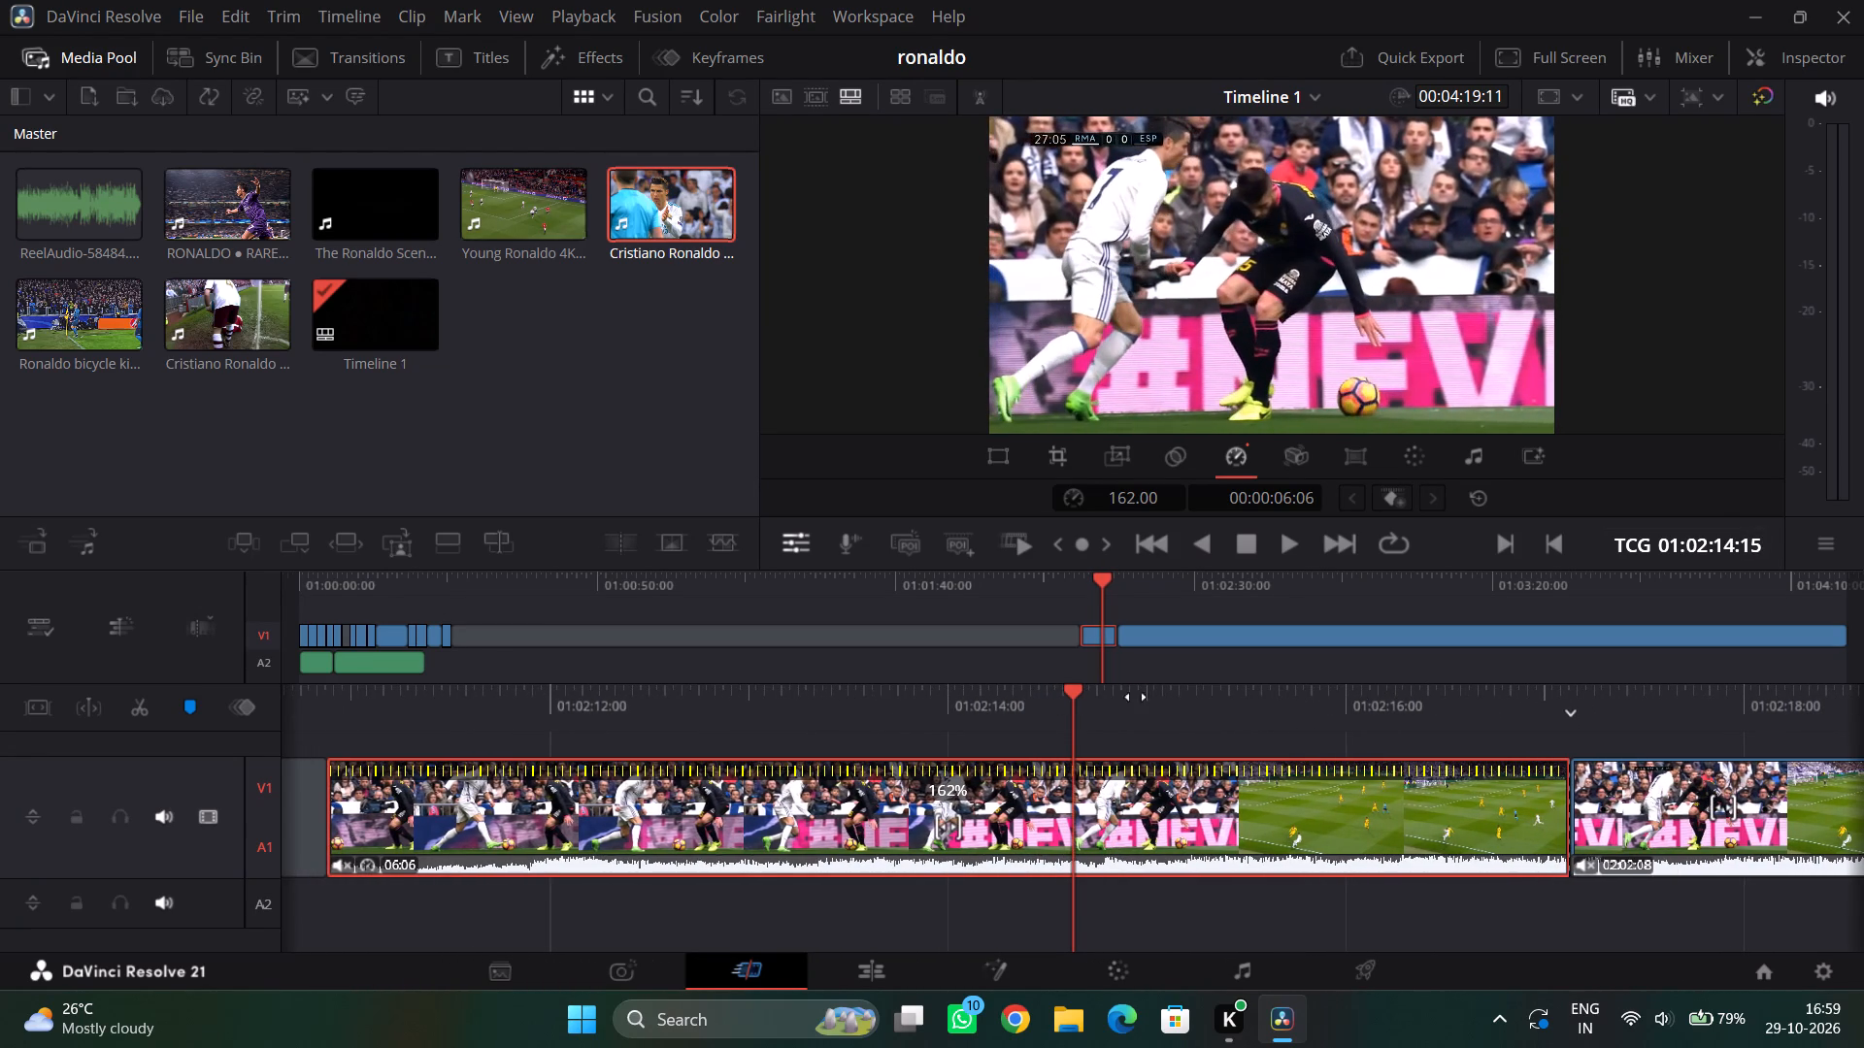
click(142, 704)
click(1264, 772)
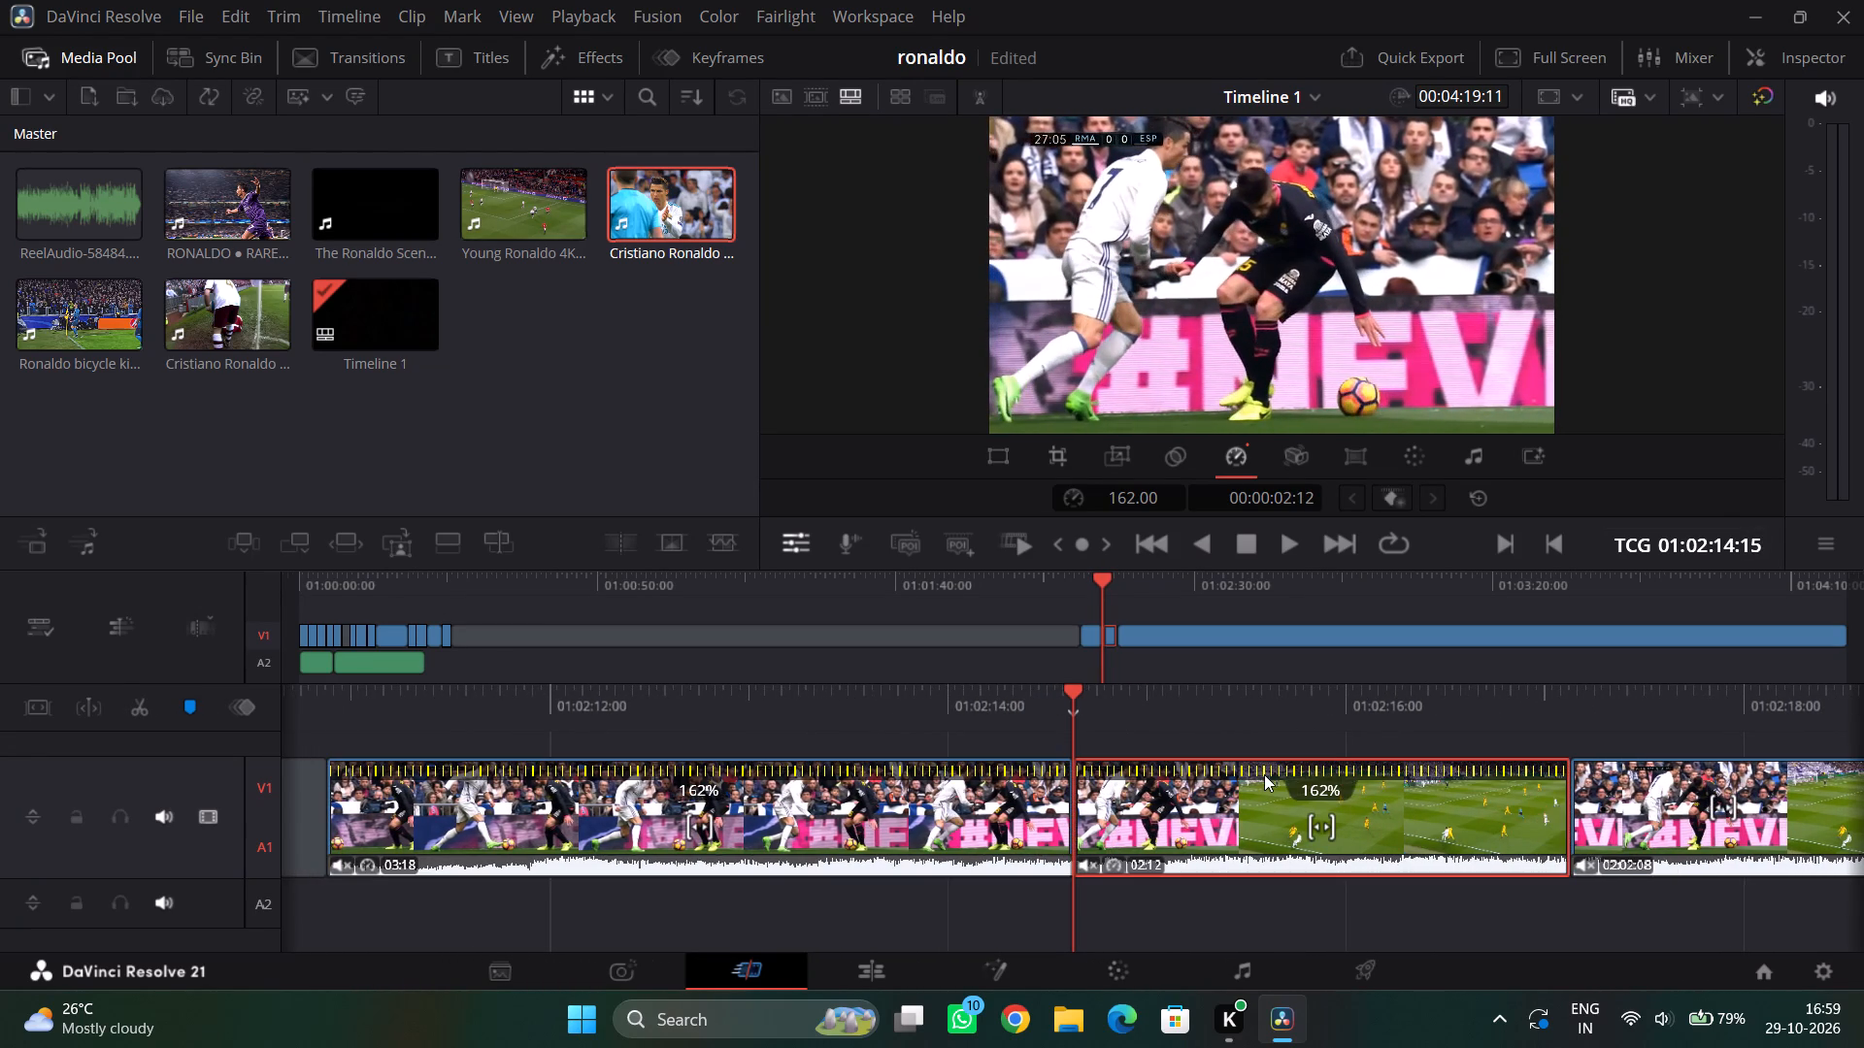
key(Delete)
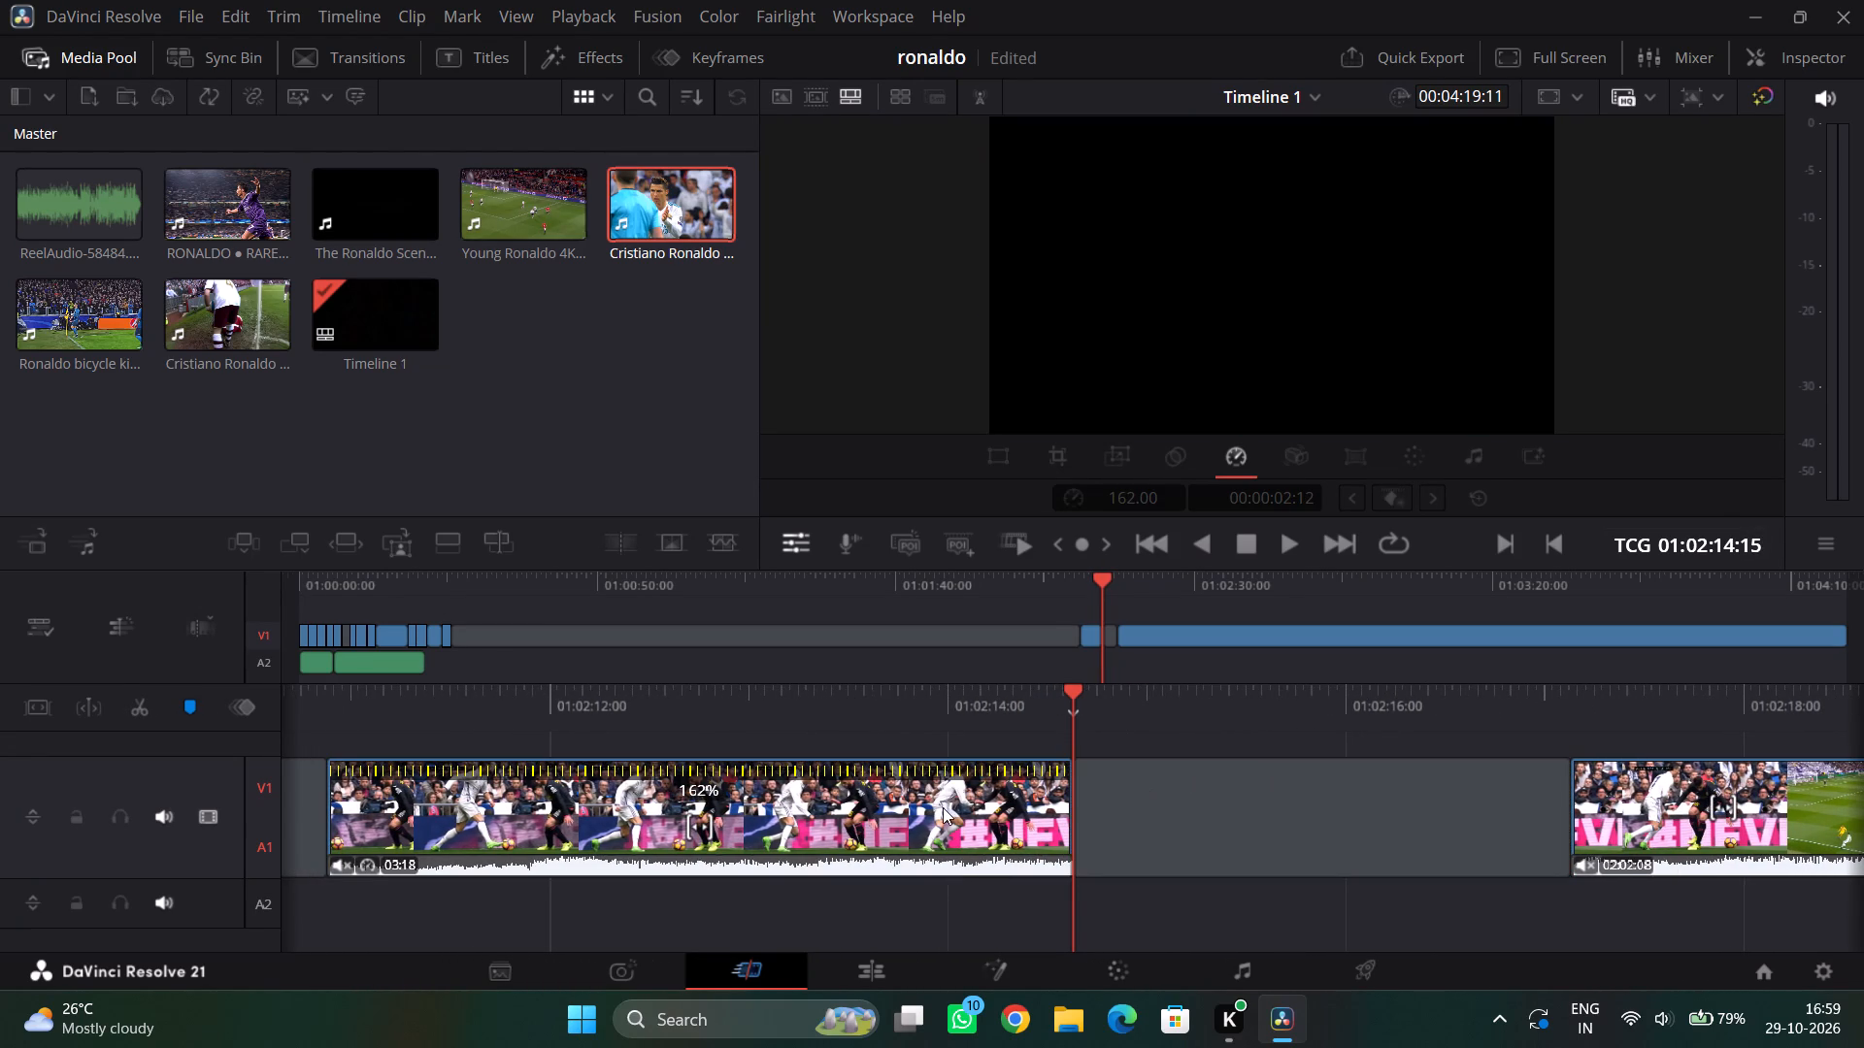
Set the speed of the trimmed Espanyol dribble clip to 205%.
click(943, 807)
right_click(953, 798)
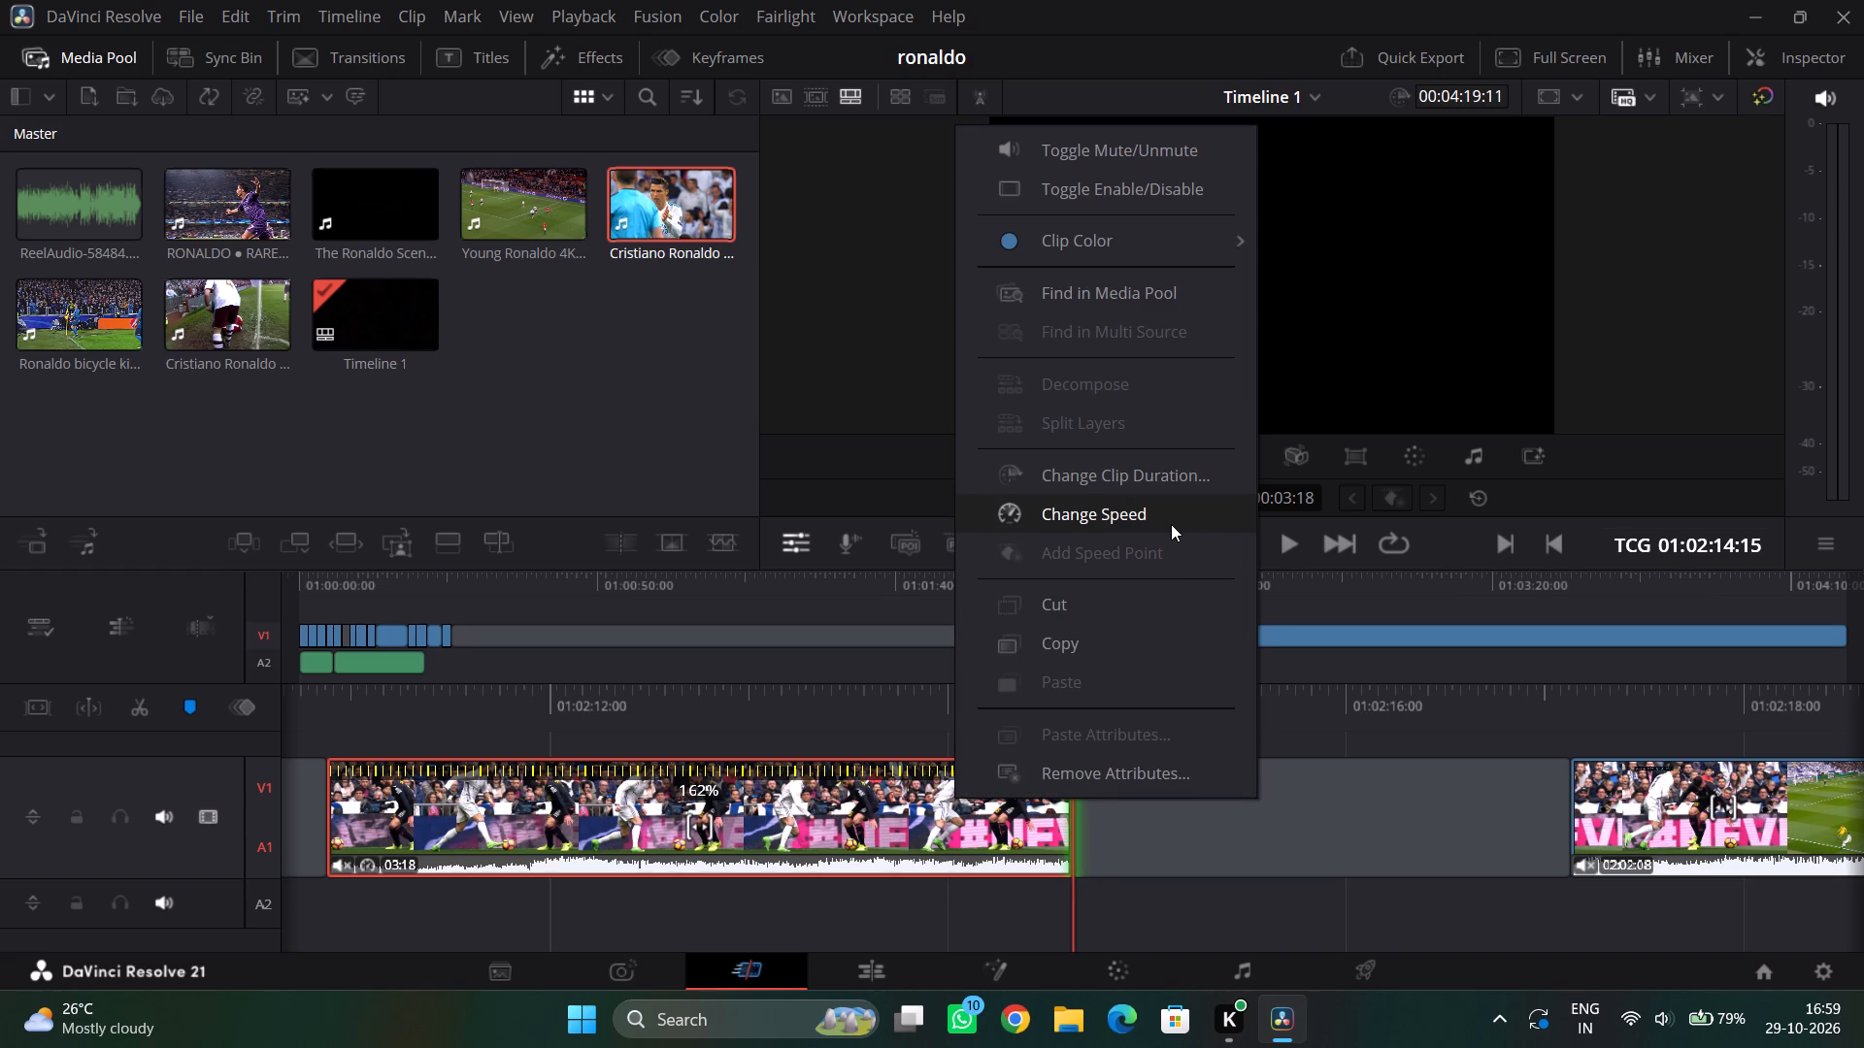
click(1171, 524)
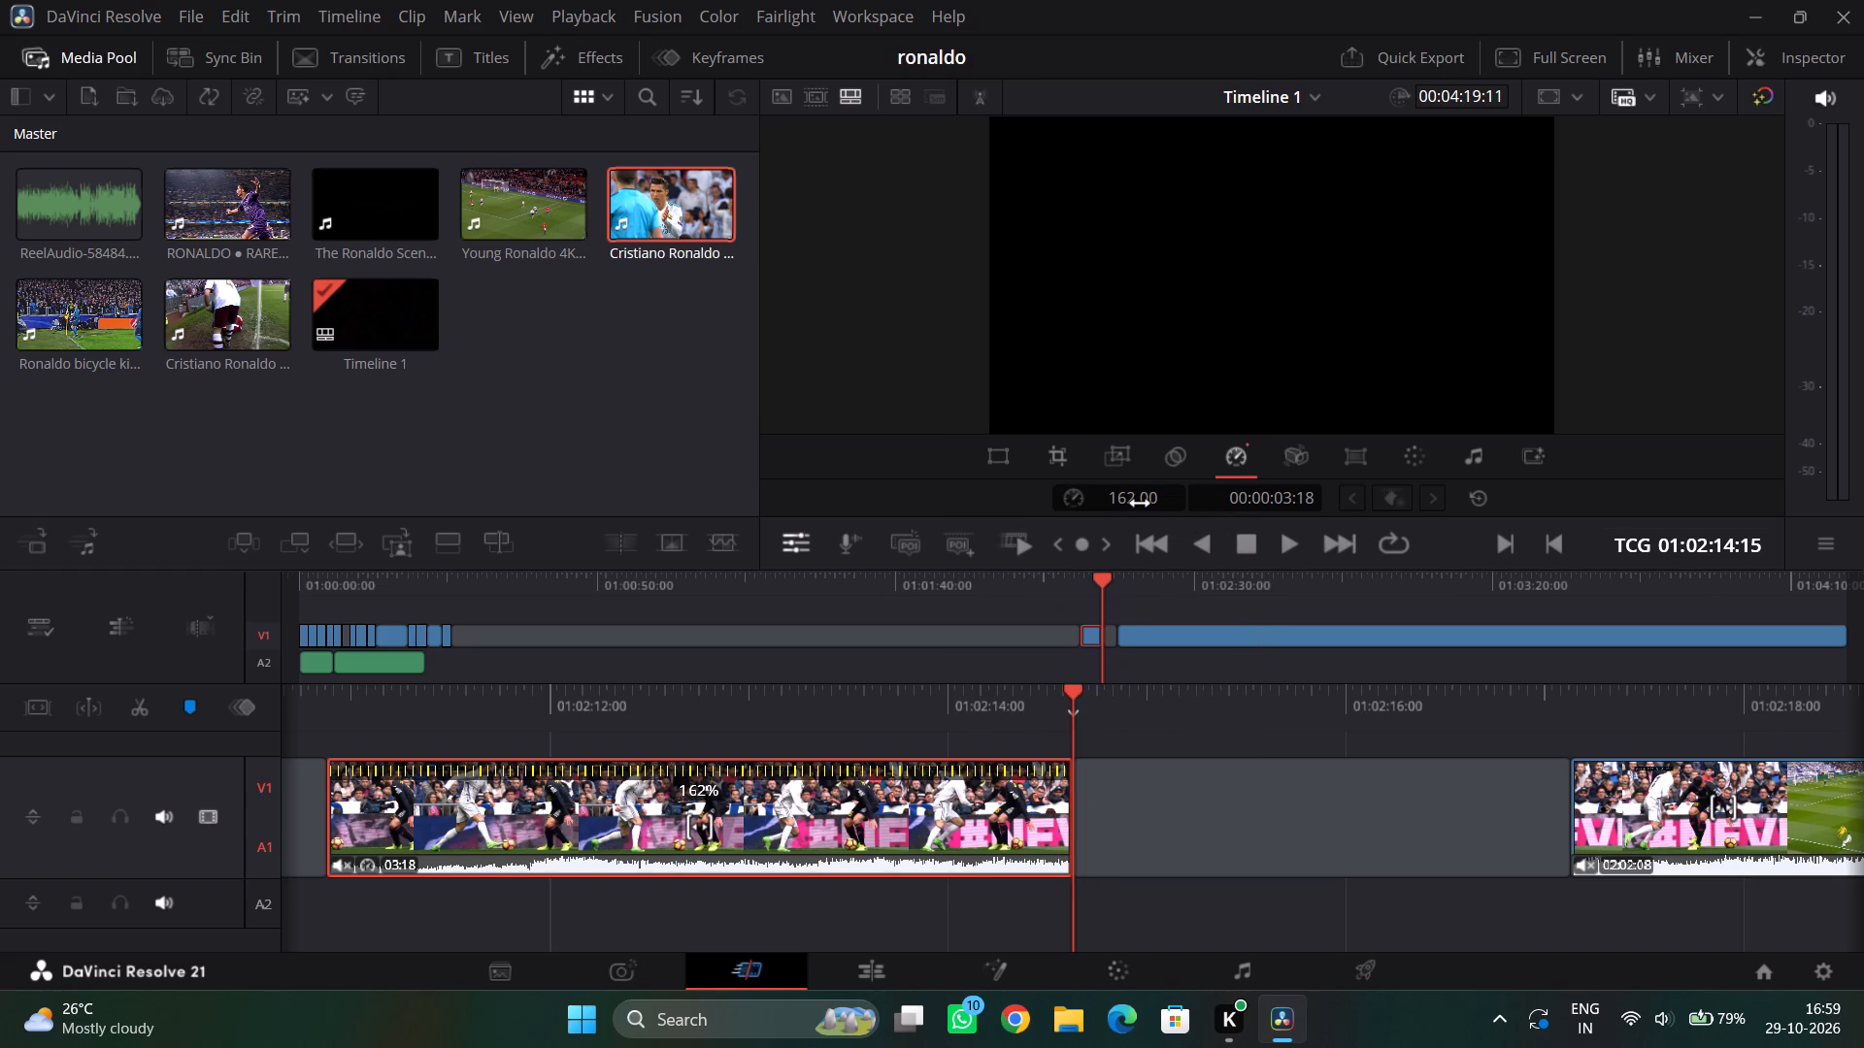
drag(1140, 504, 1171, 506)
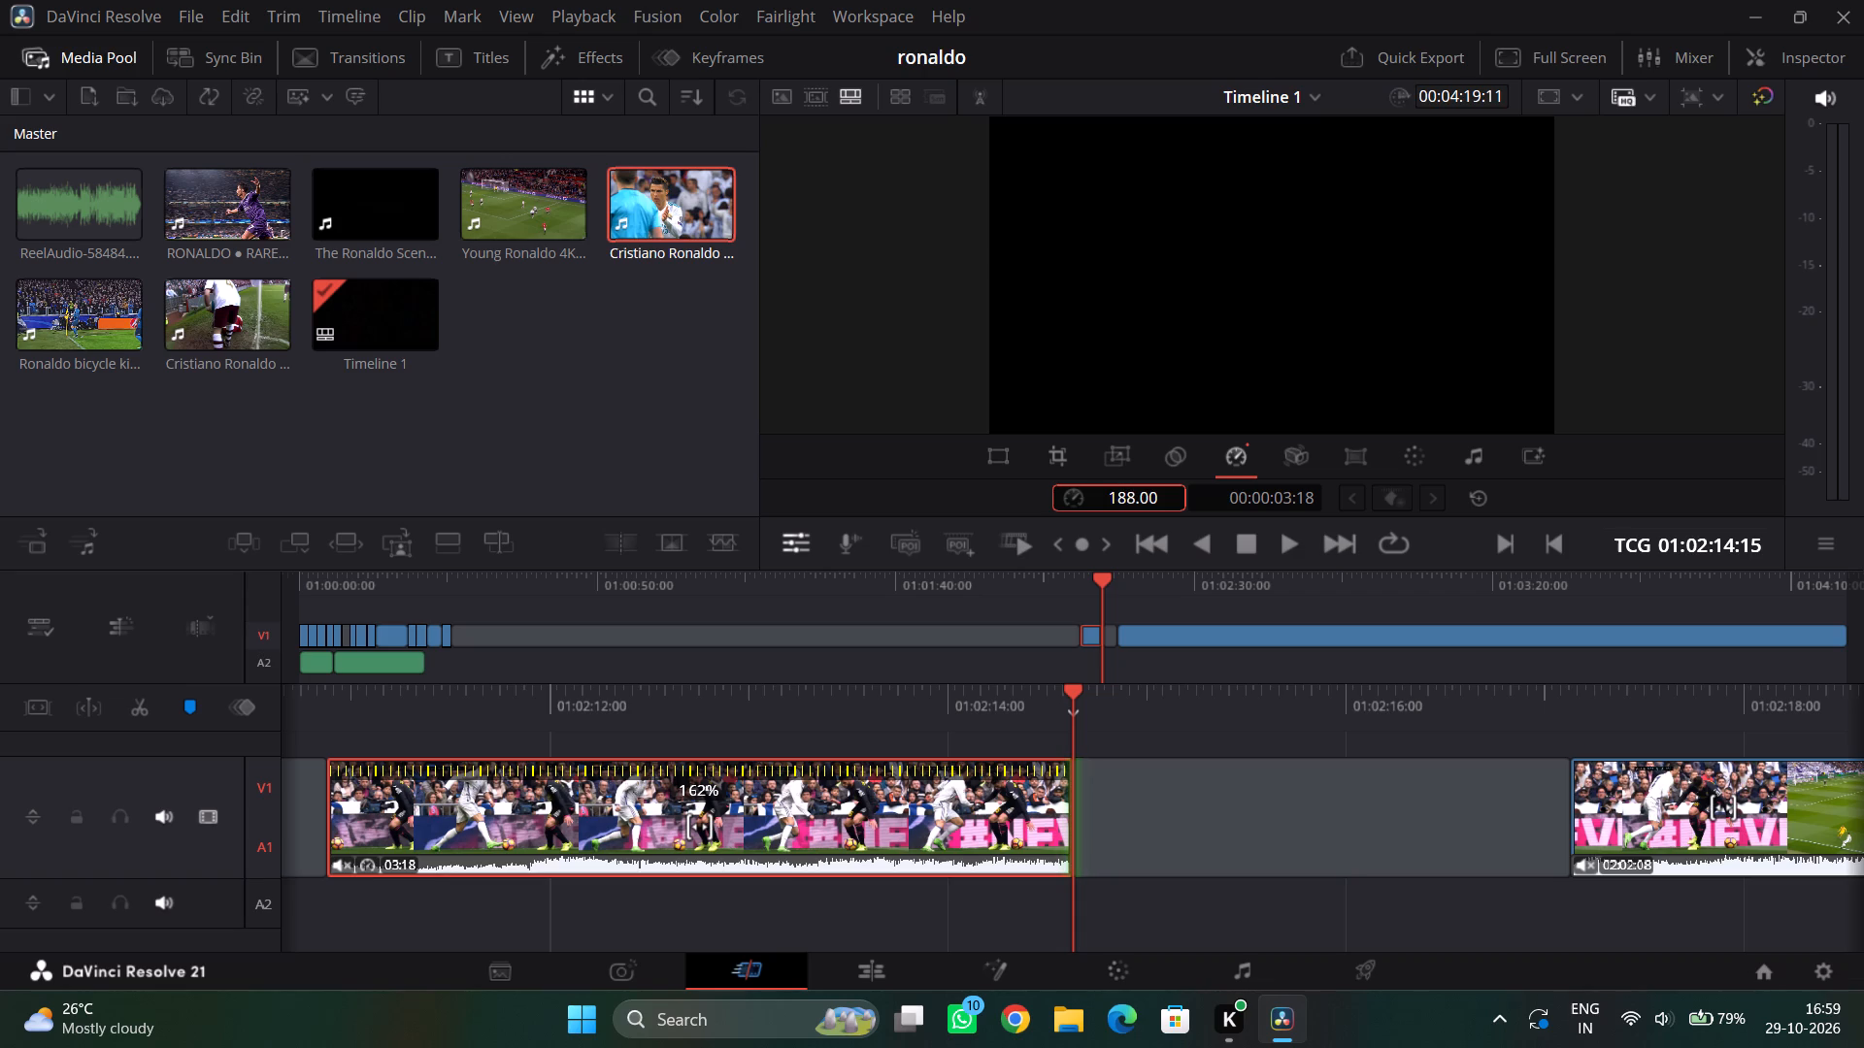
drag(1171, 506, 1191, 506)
Play back the Espanyol dribble clip at its new speed and check where the shot changes near its end.
drag(889, 707, 1306, 707)
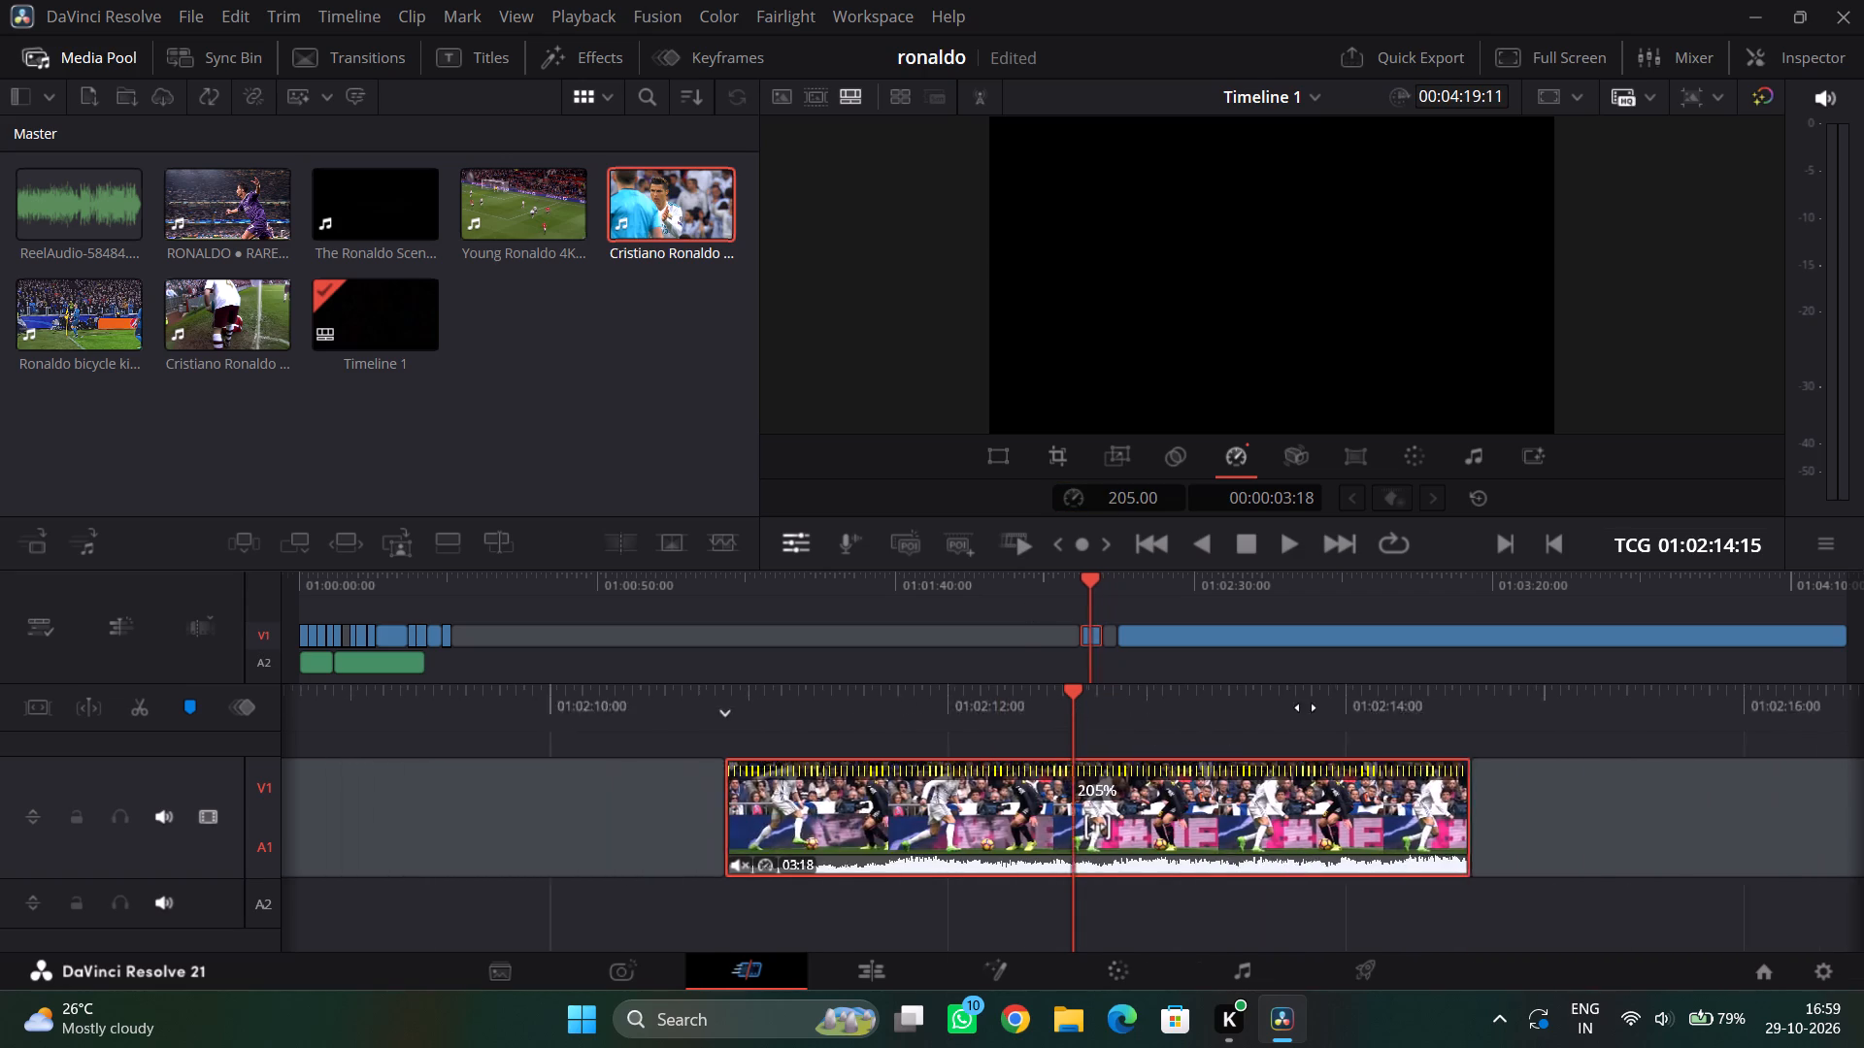
drag(1306, 707, 1591, 707)
click(1297, 557)
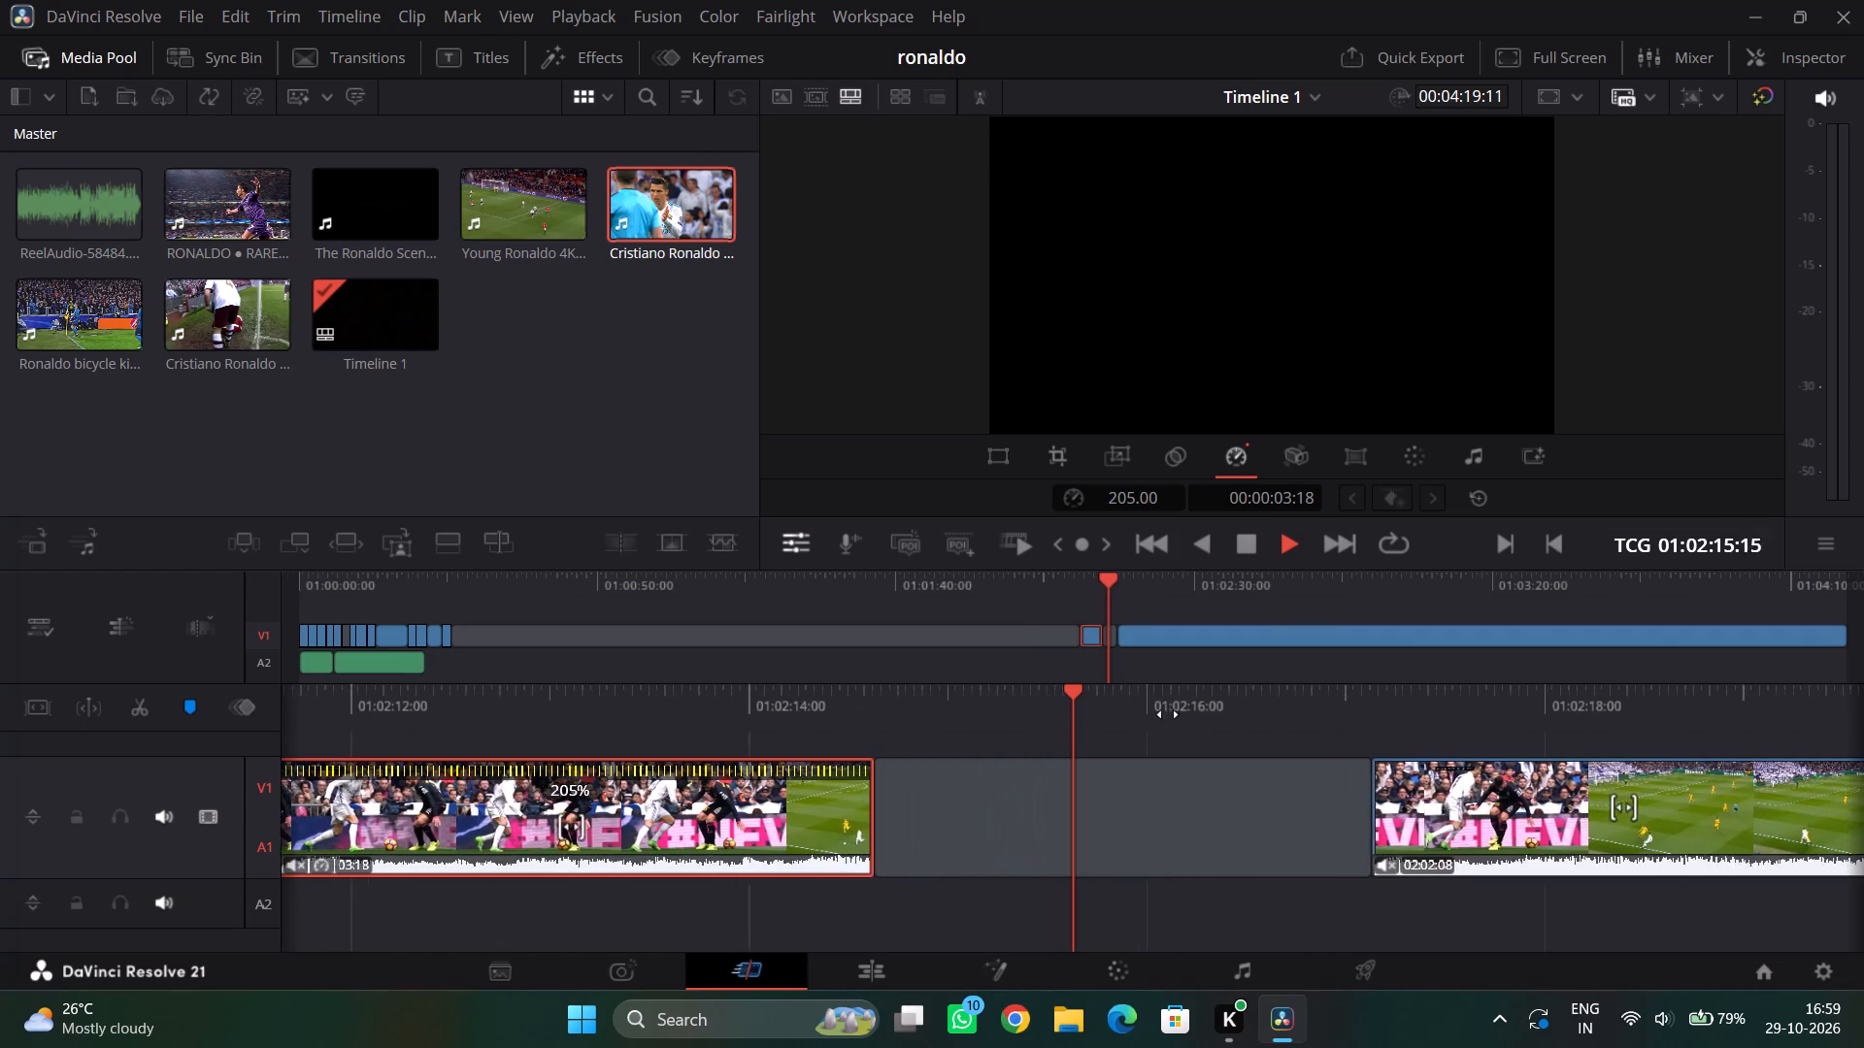
drag(1168, 714, 1462, 714)
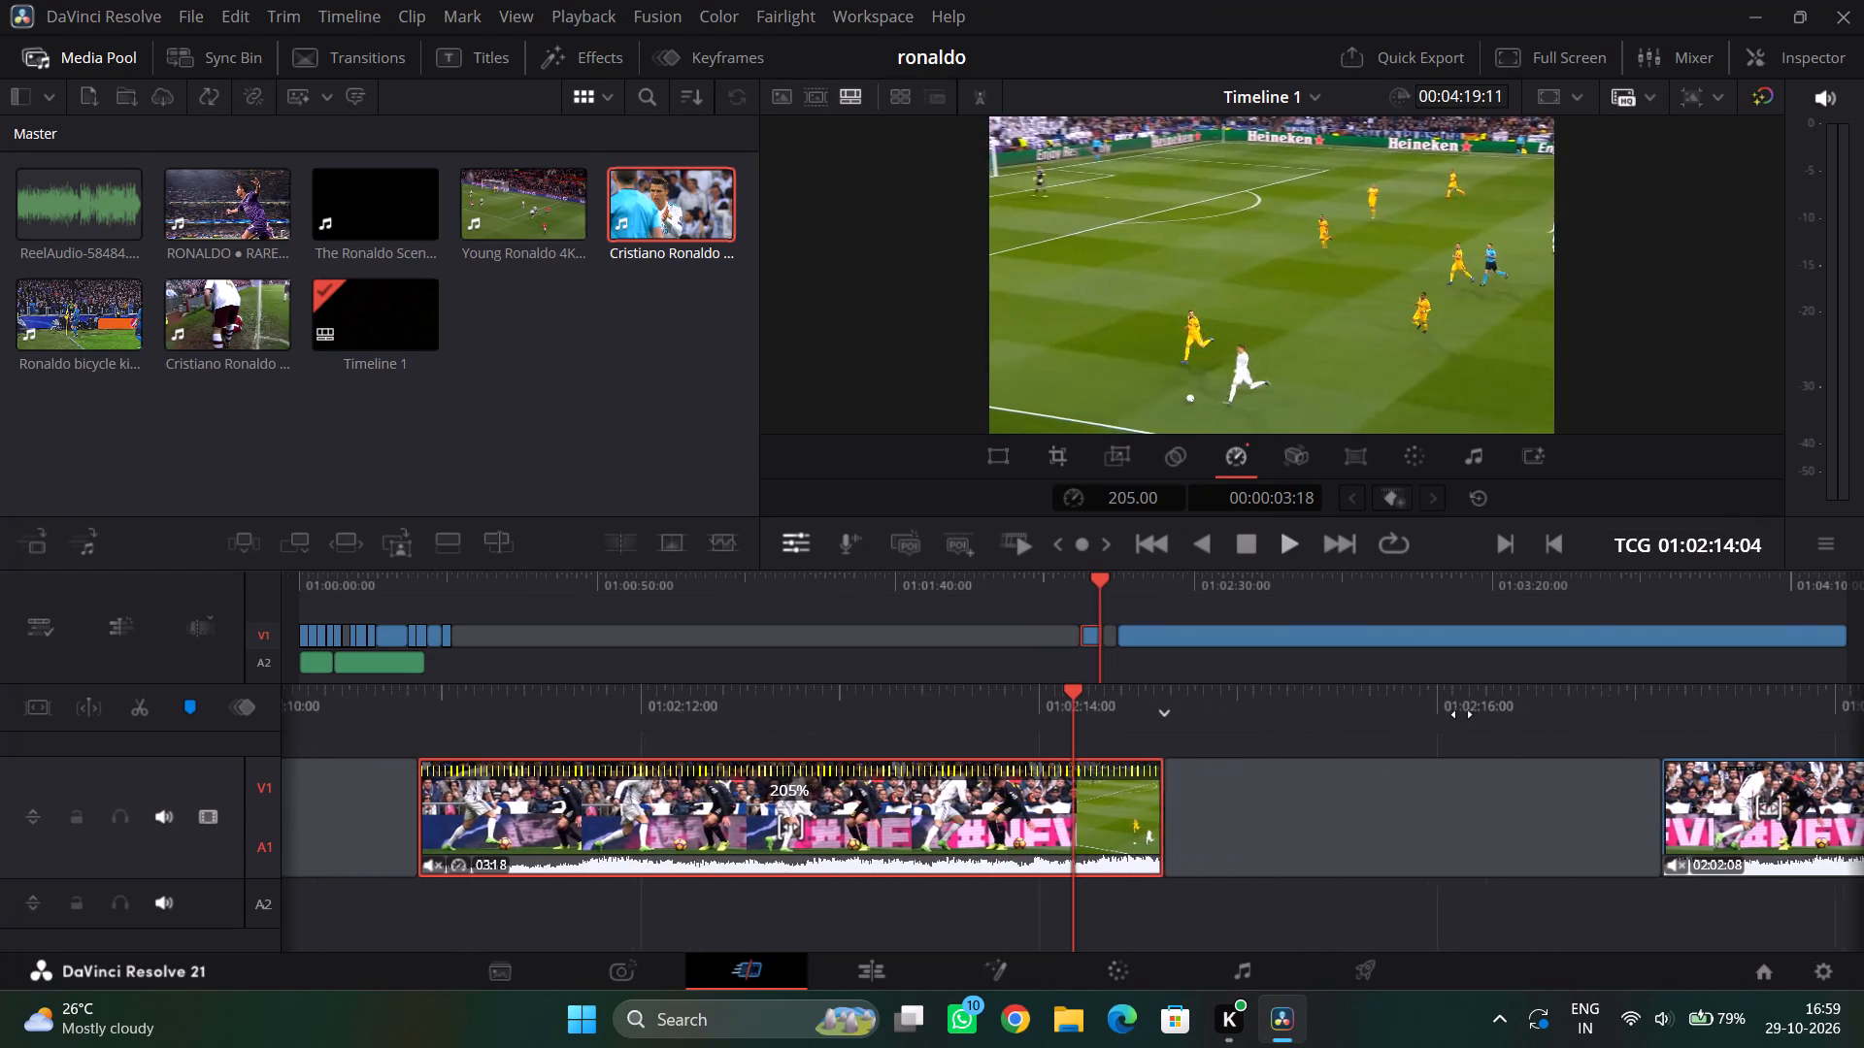
drag(1462, 714, 1863, 712)
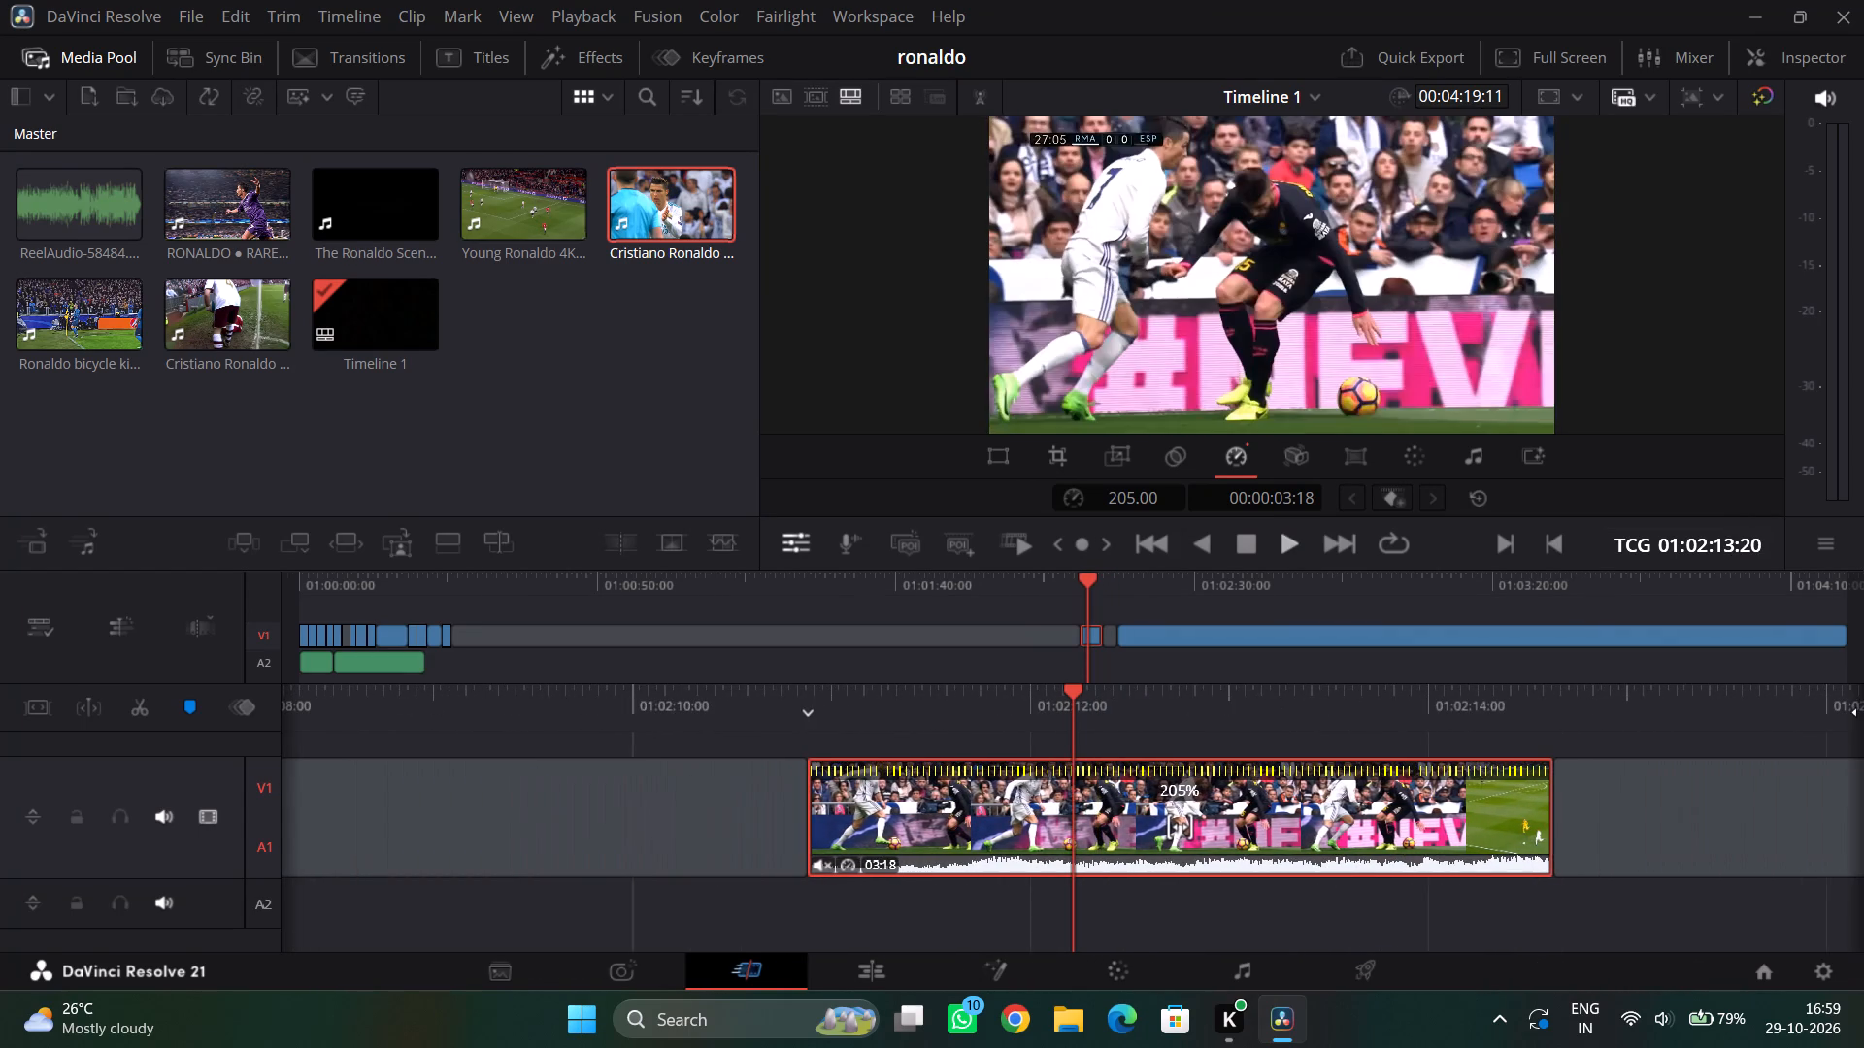
drag(1863, 712, 1863, 697)
drag(1295, 726, 1605, 718)
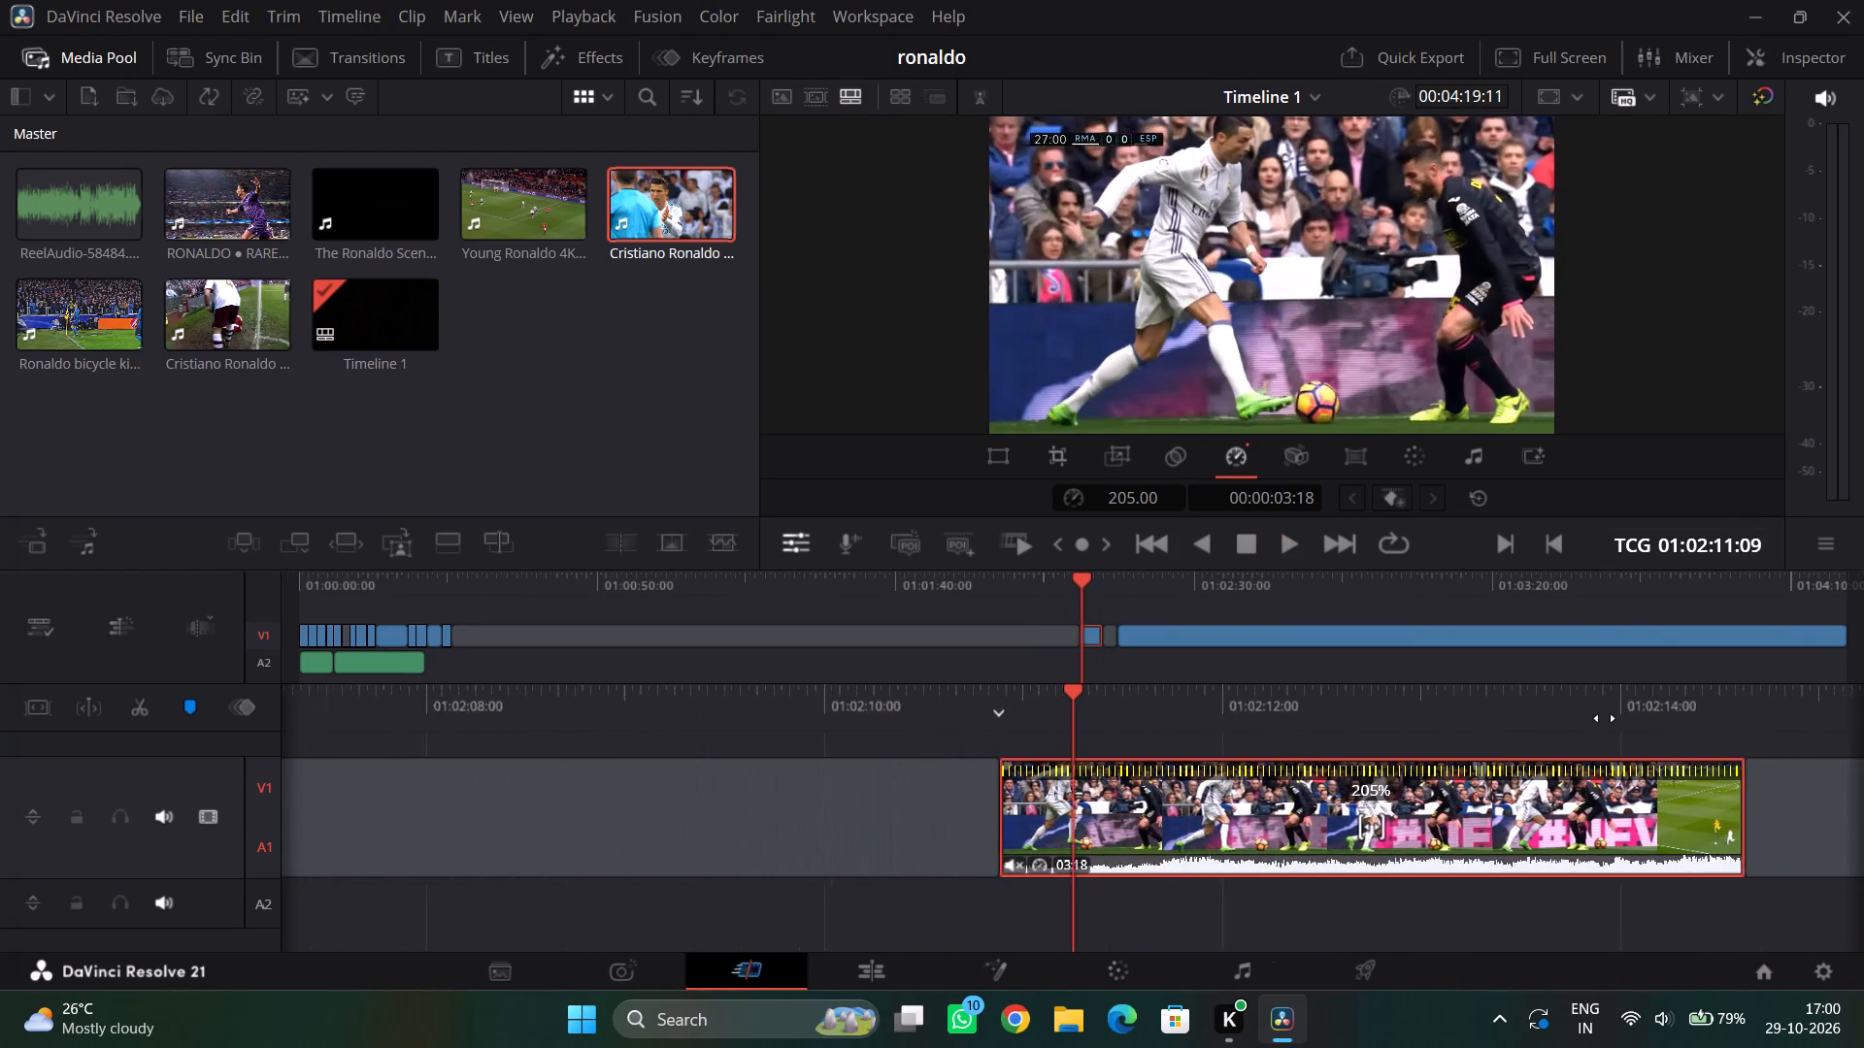
drag(1605, 718, 1693, 716)
click(1258, 551)
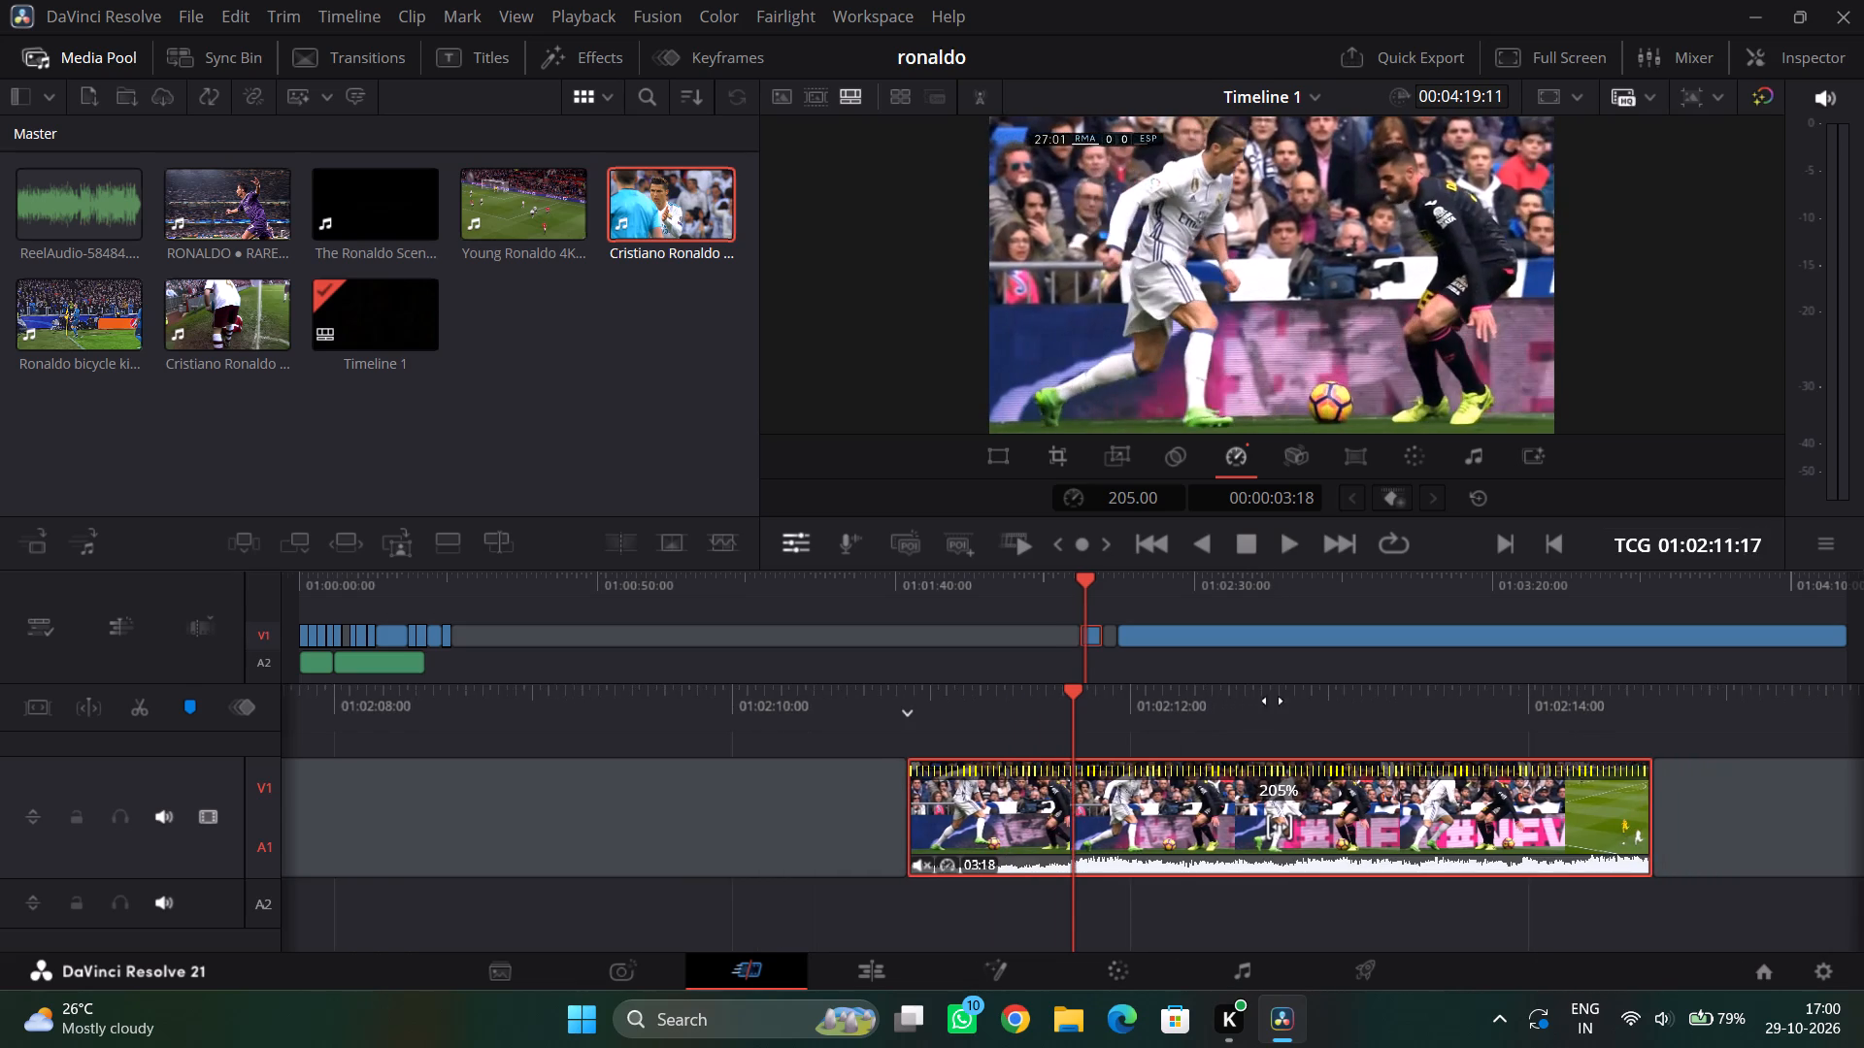
Set the Espanyol dribble clip's speed to 218% and play it back from its start at 01:02:10:21.
drag(1257, 712, 1412, 712)
click(1154, 506)
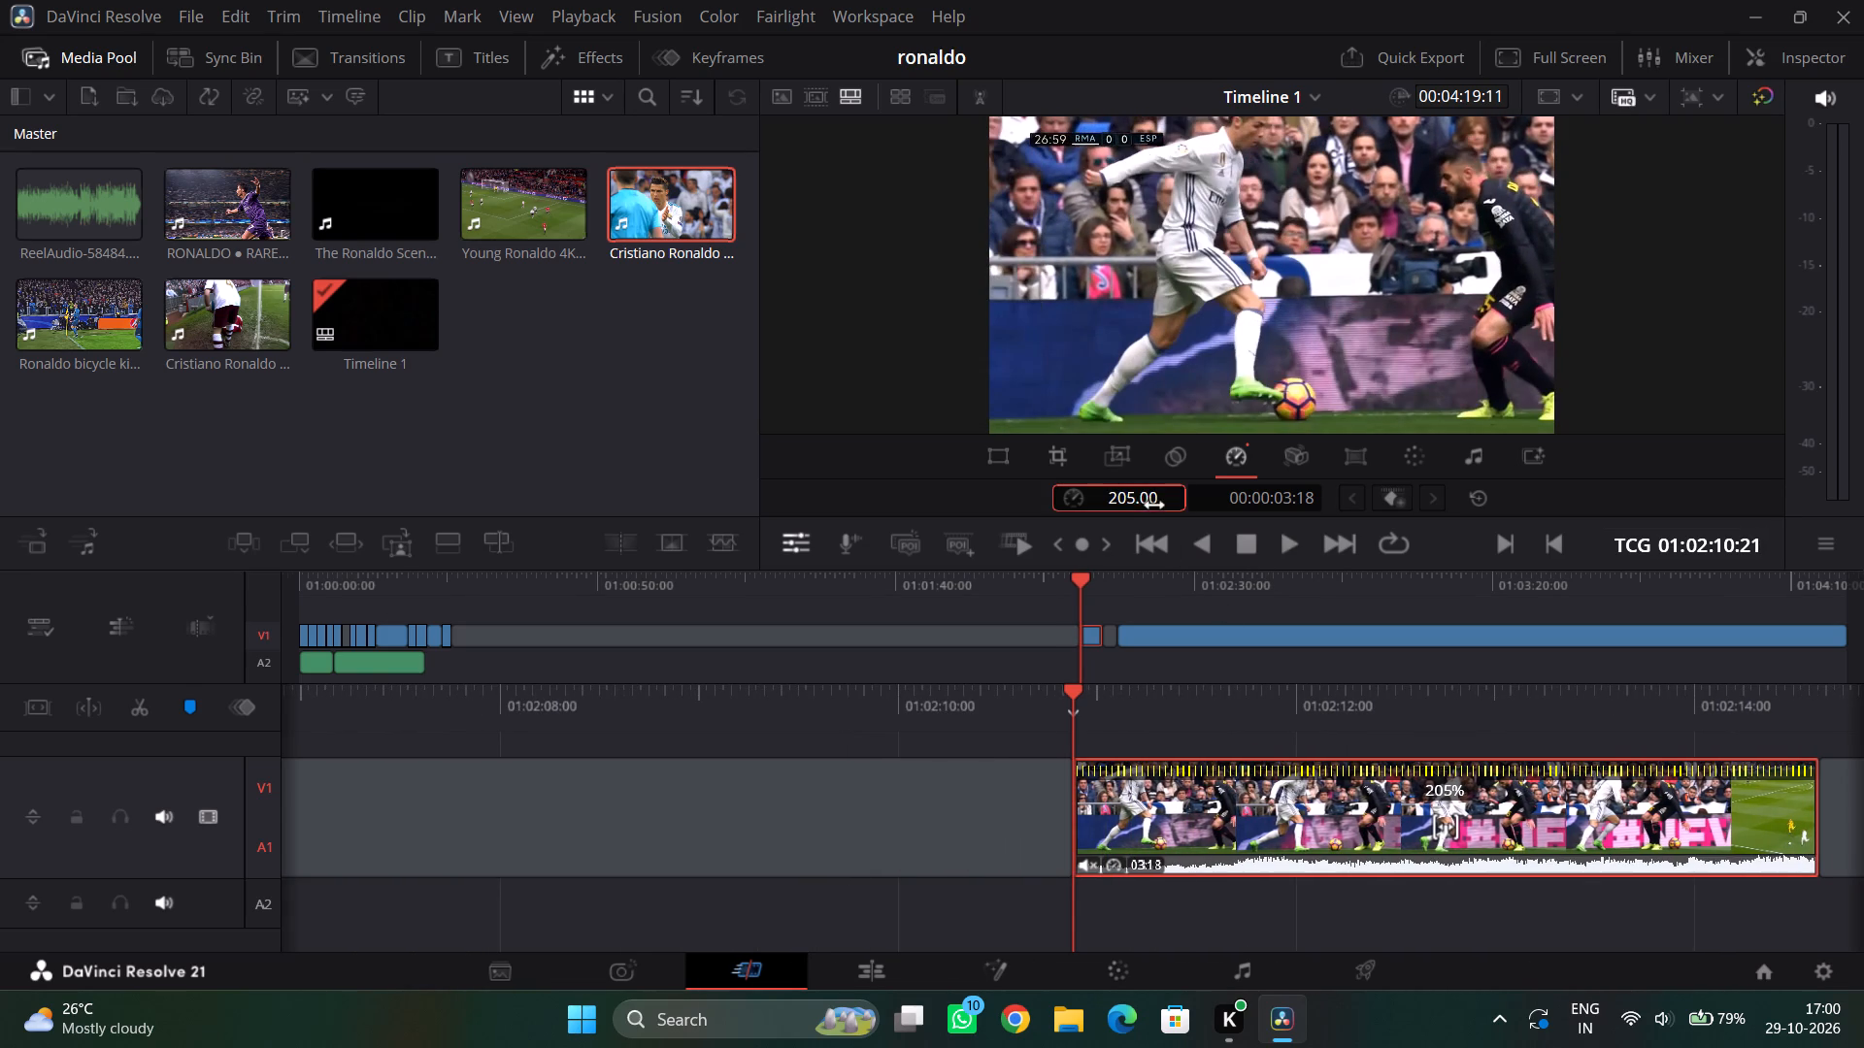
drag(1147, 505, 1163, 508)
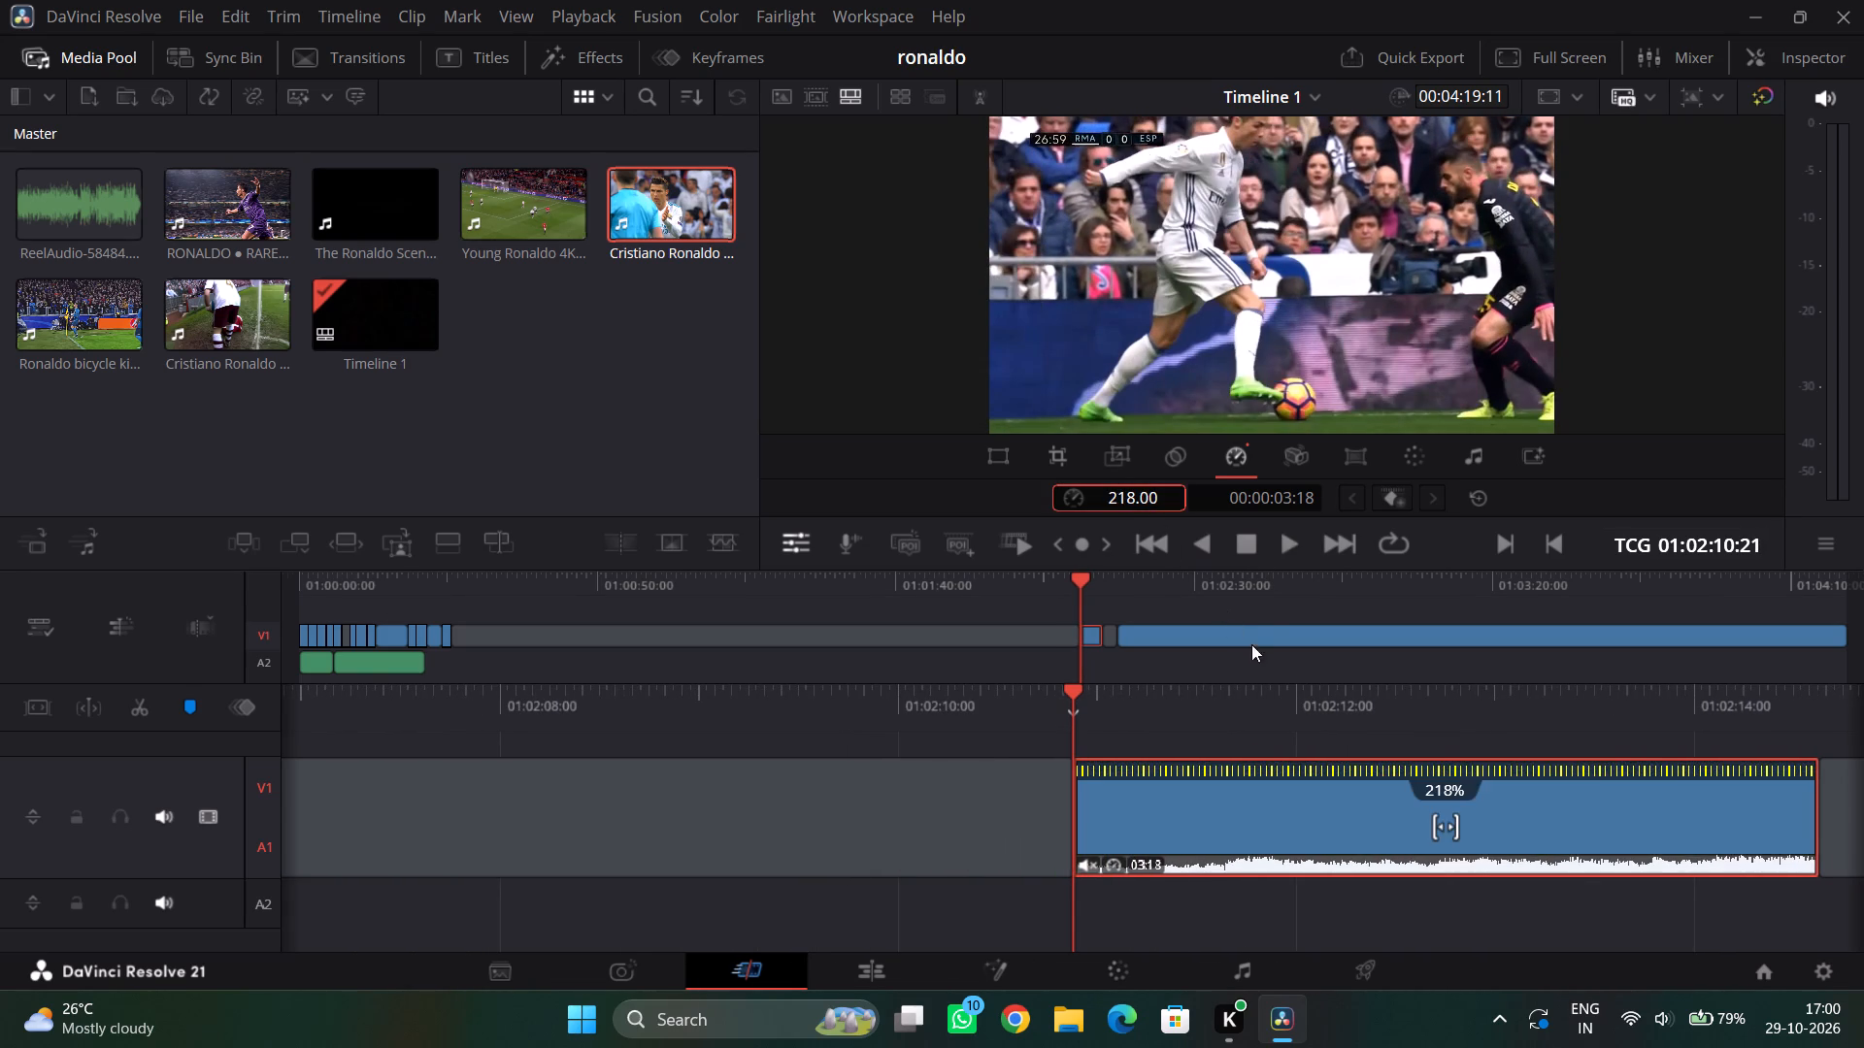
click(1283, 542)
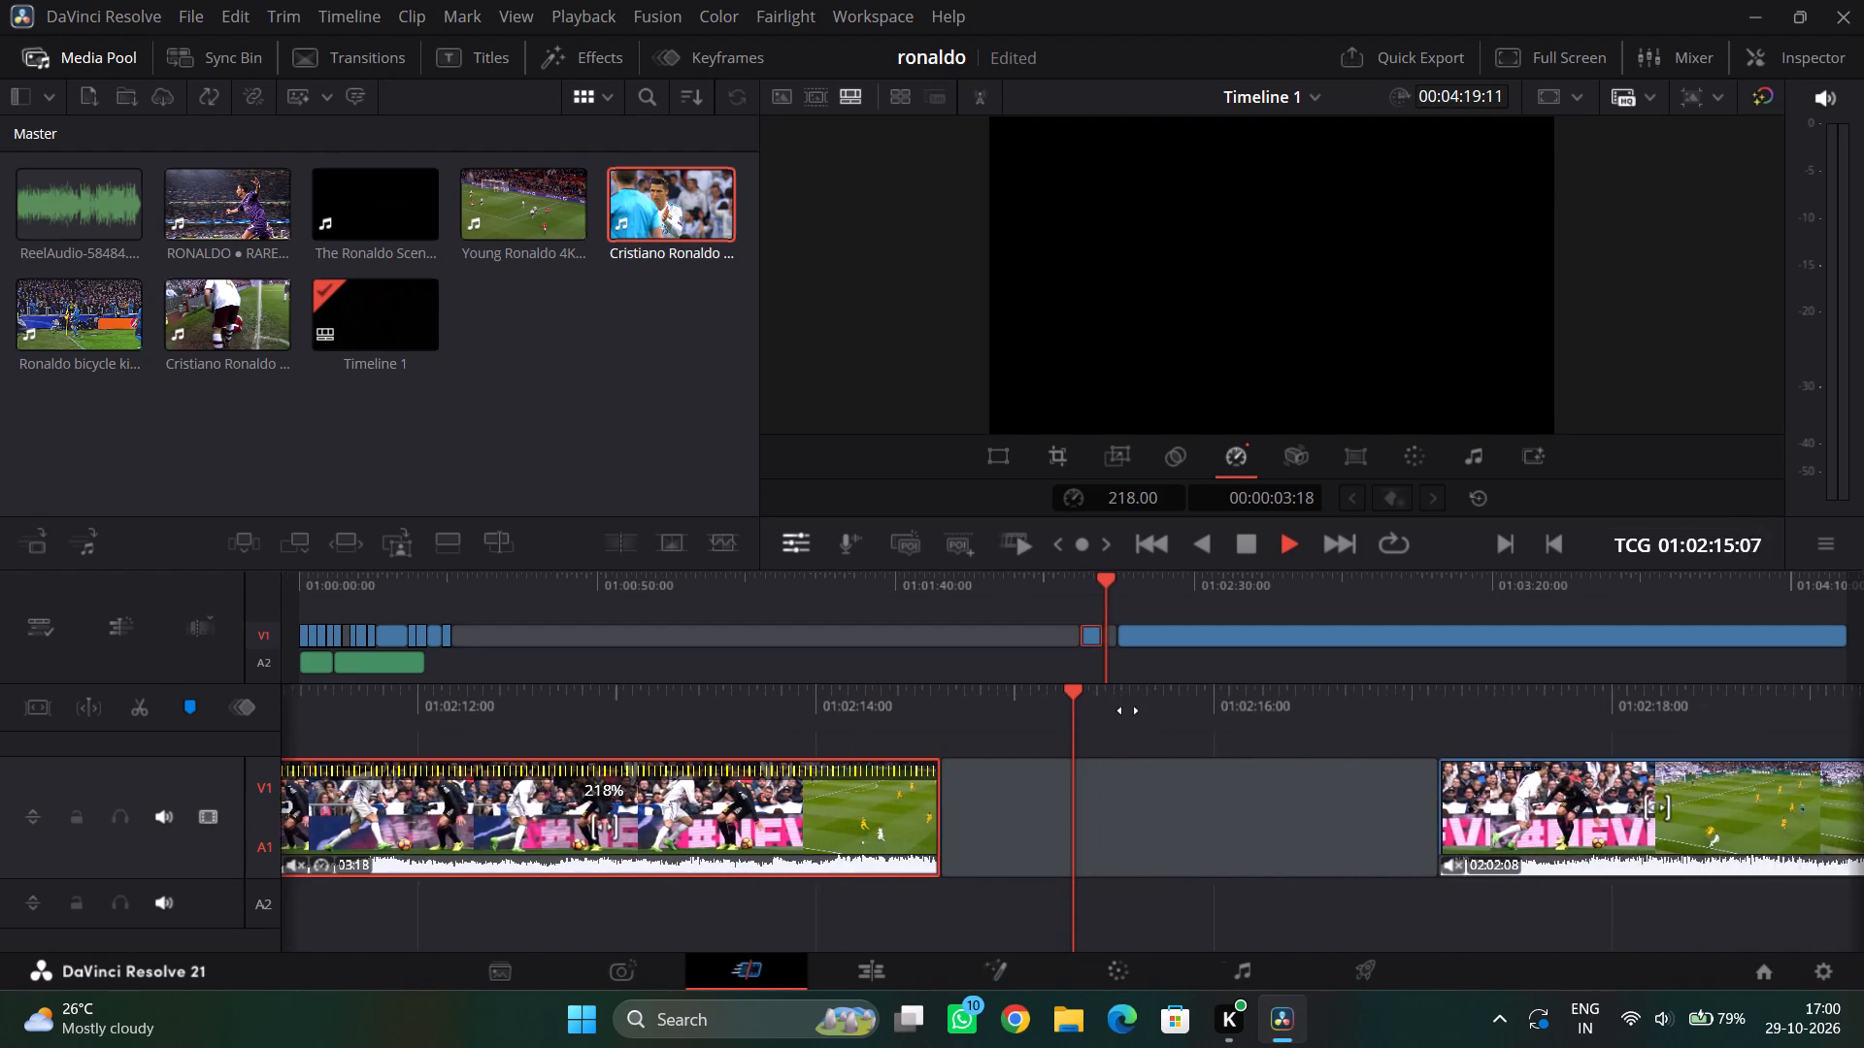
Compare the start of the remaining footage after the gap with the Espanyol dribble clip's ending, playing the ending back at its current speed.
drag(1125, 701, 763, 713)
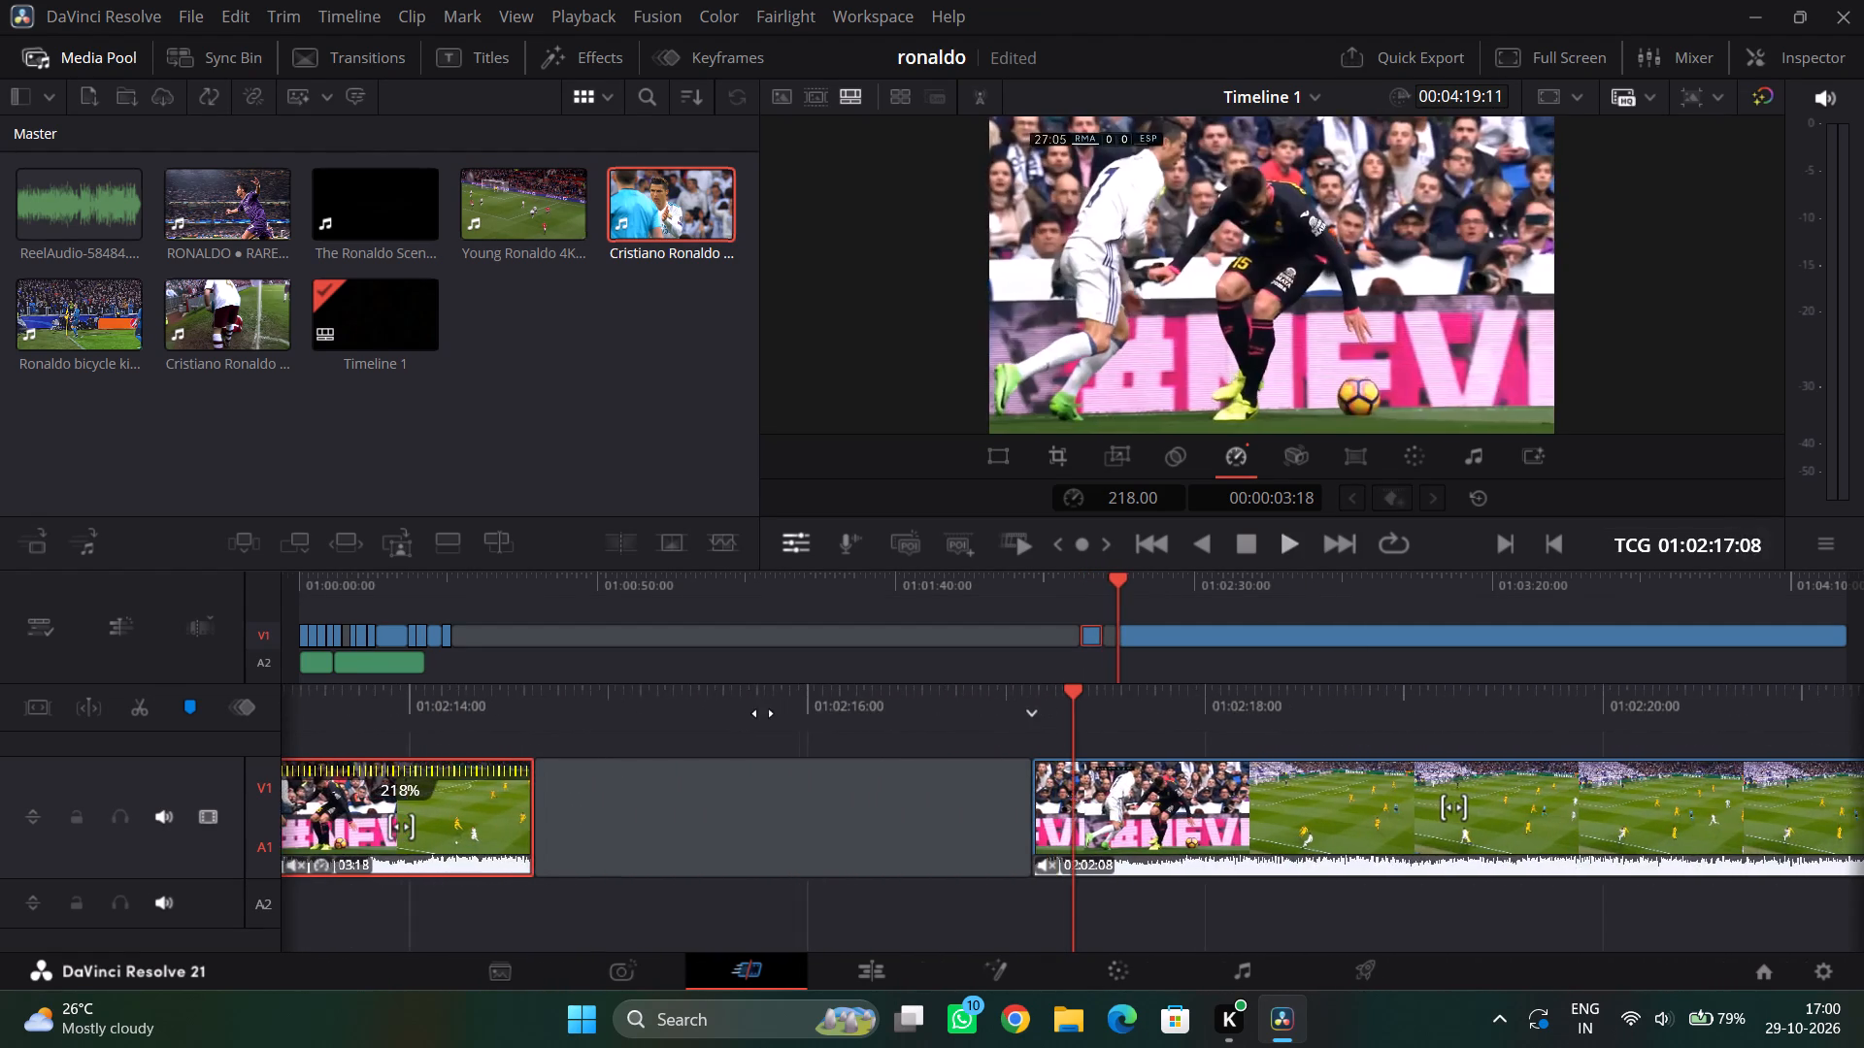
drag(763, 713, 920, 728)
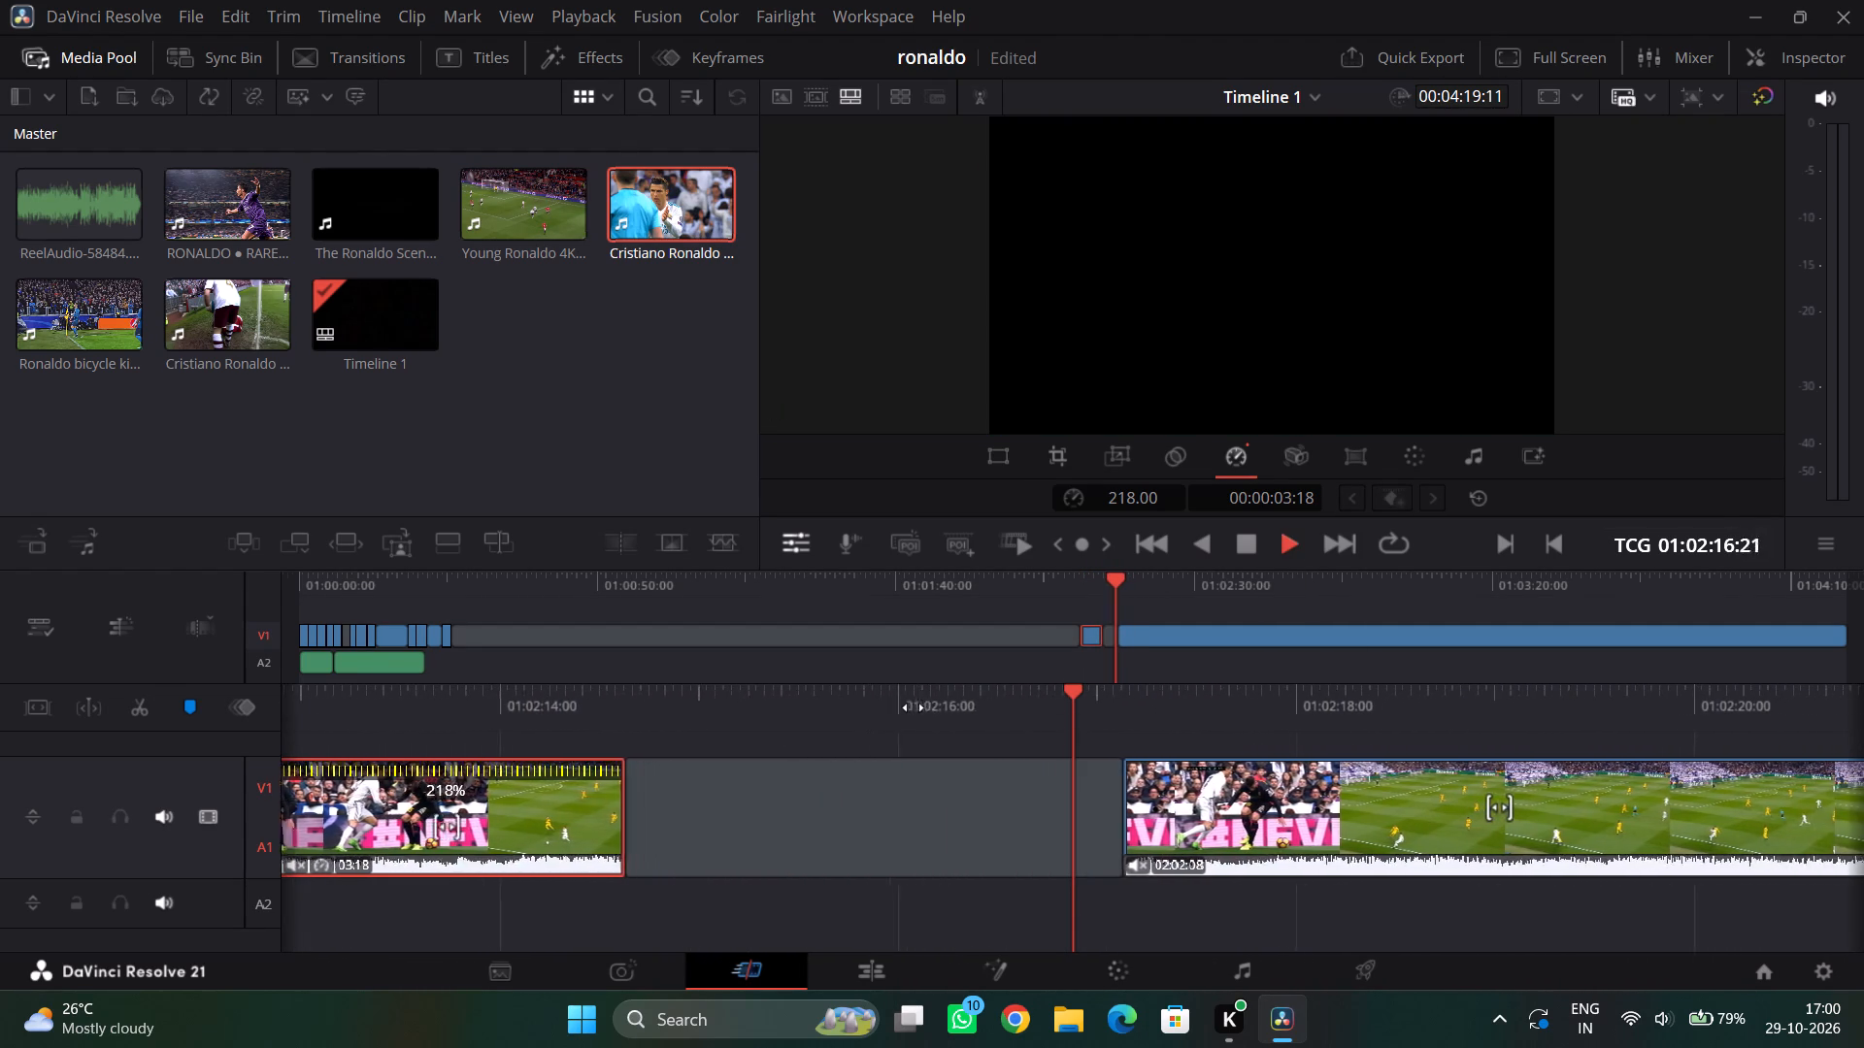
drag(733, 719, 1106, 728)
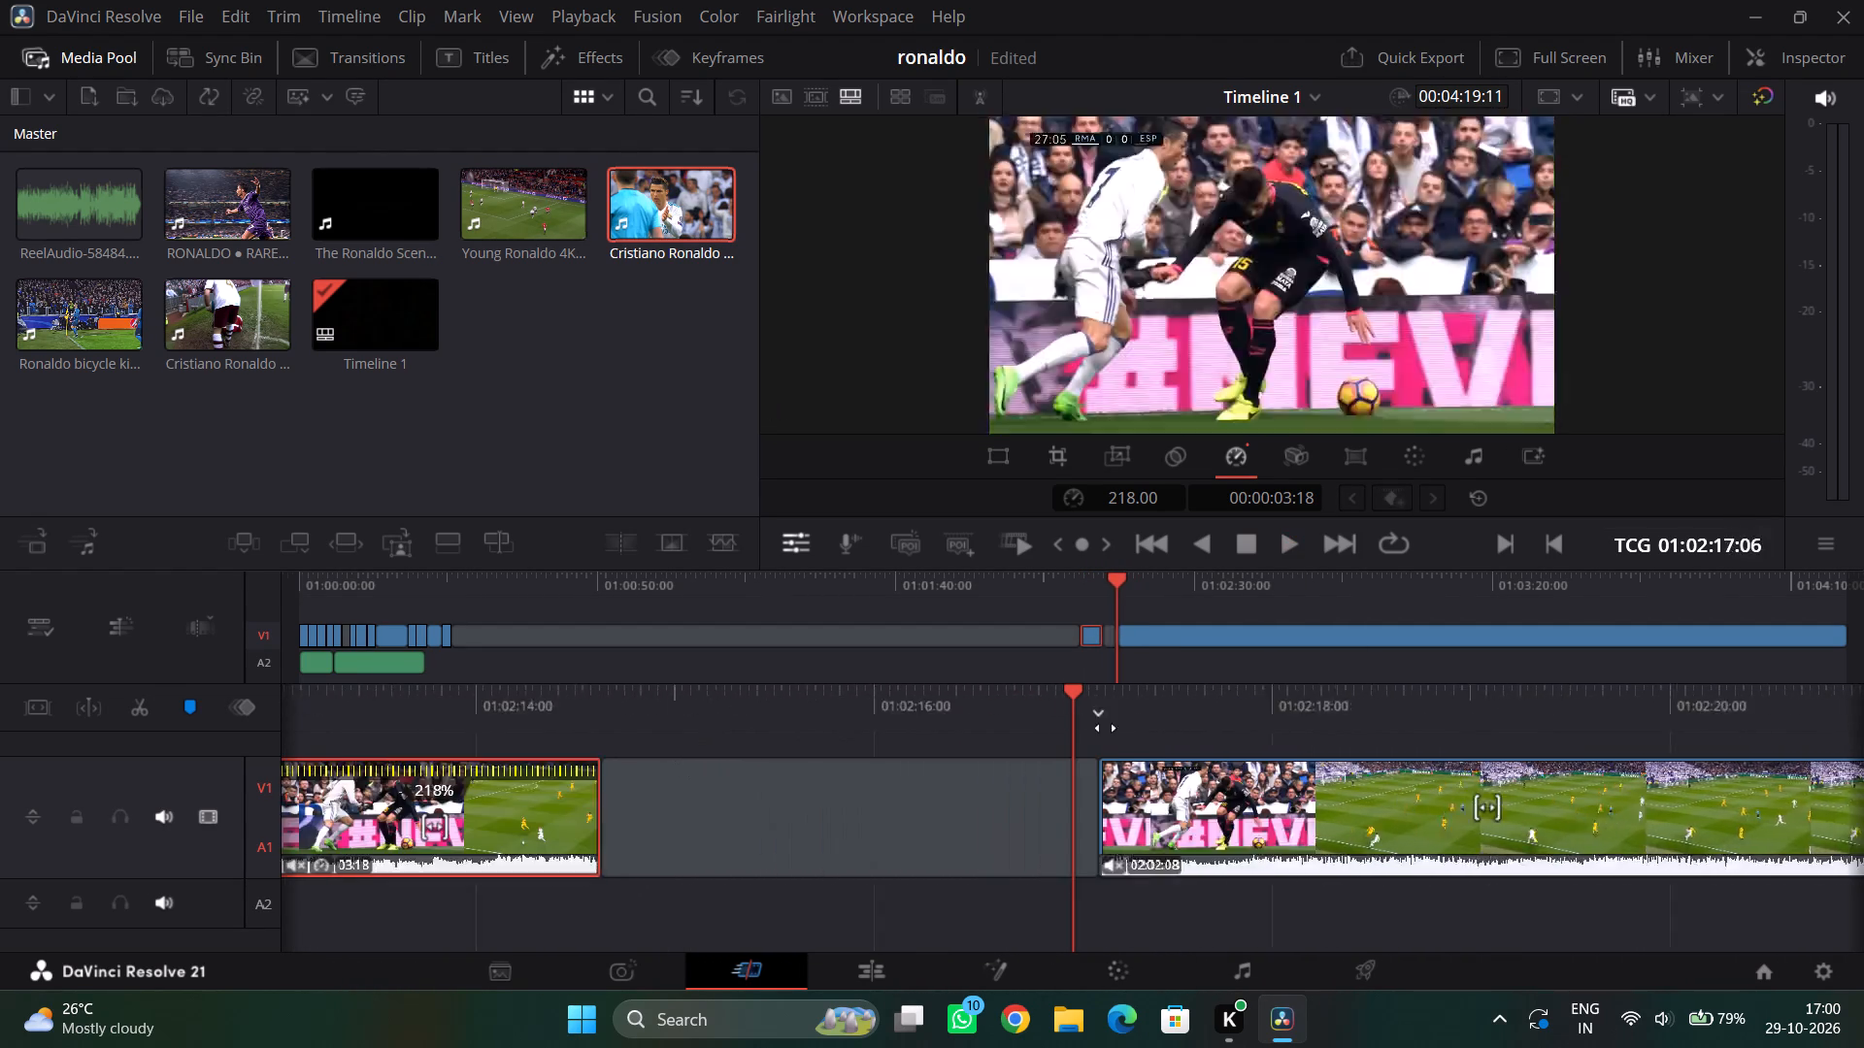
drag(1106, 728, 1520, 852)
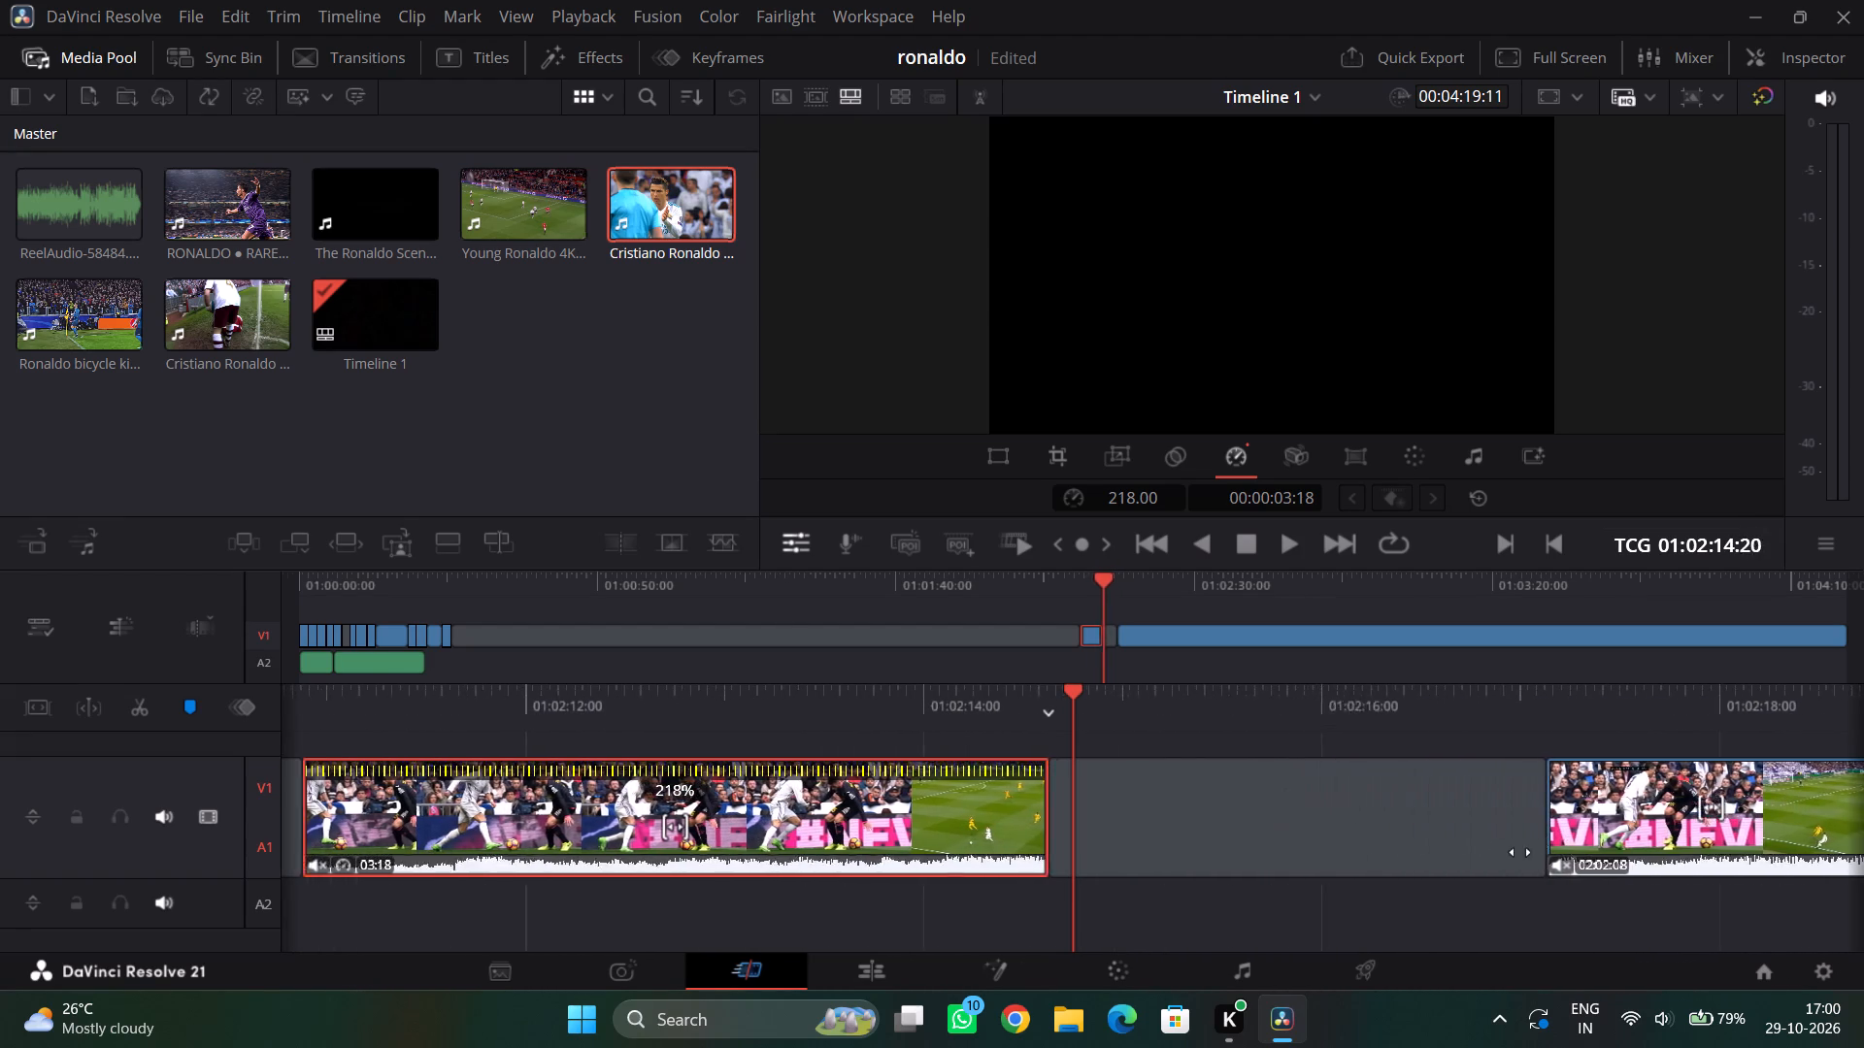
drag(1520, 852, 1743, 861)
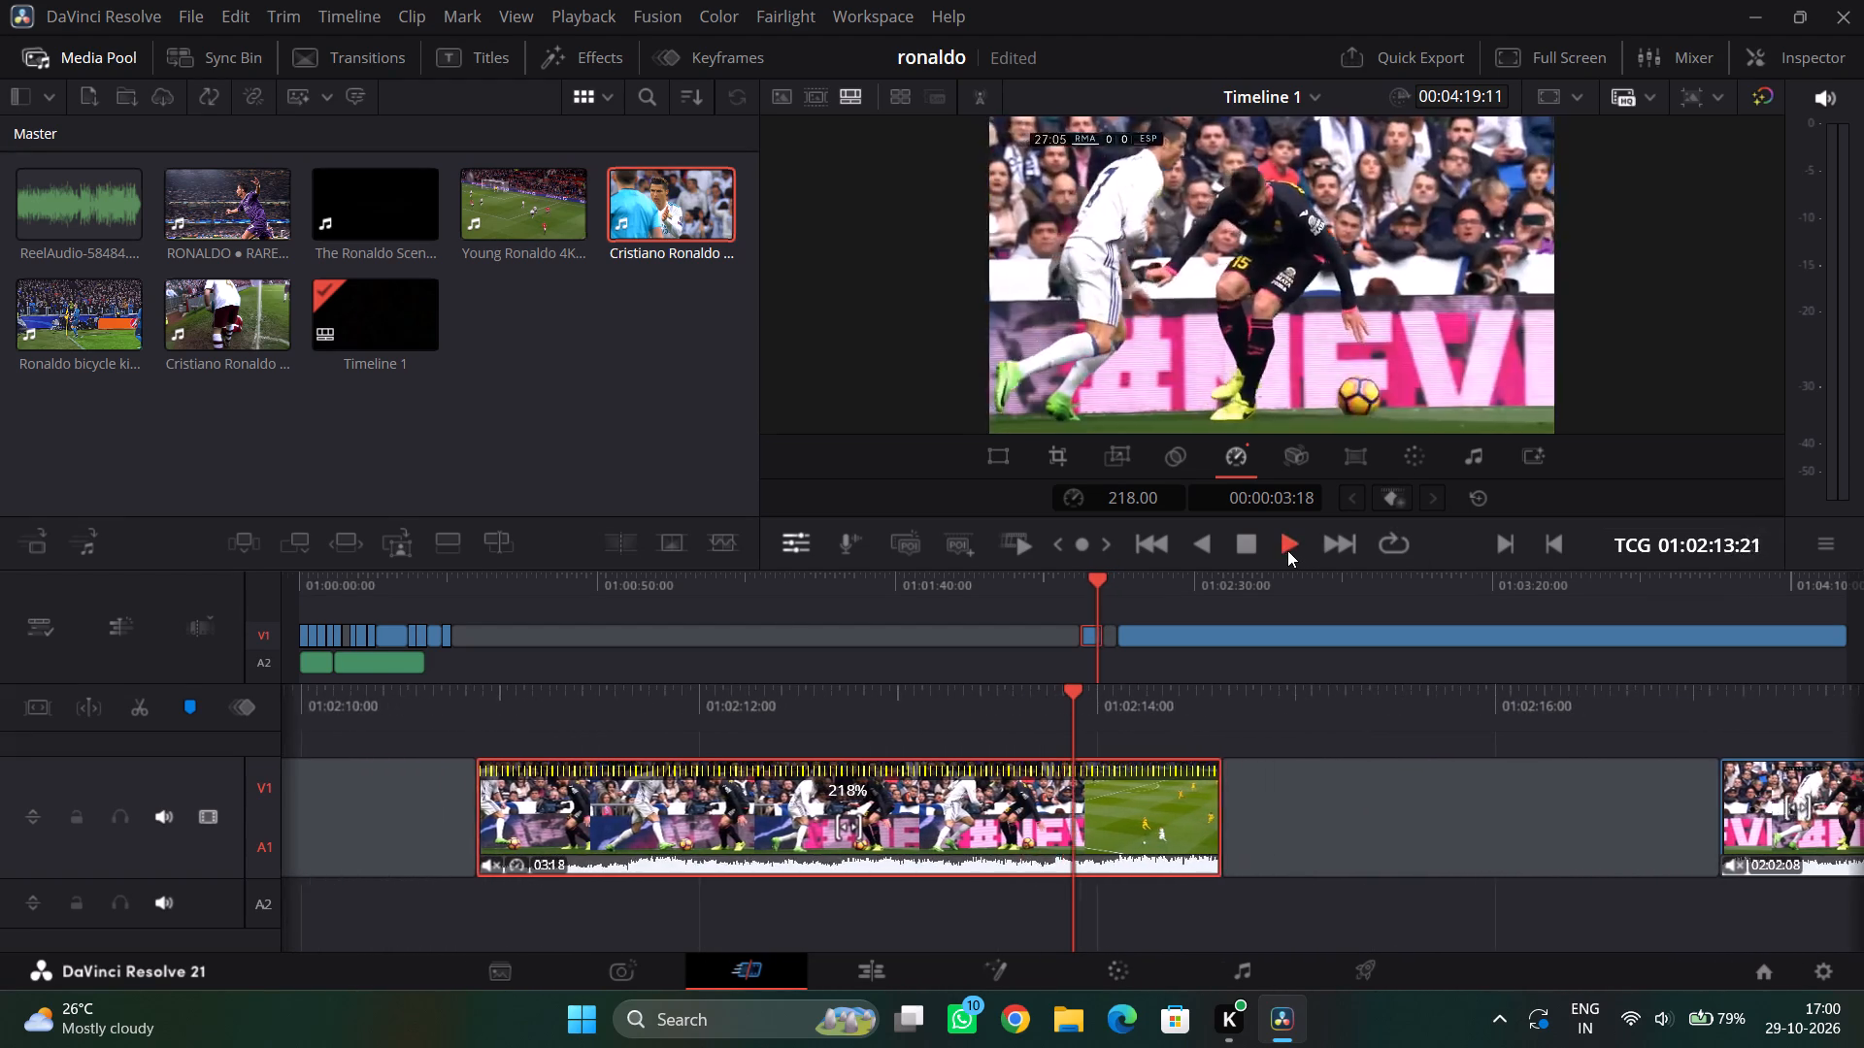
click(1259, 550)
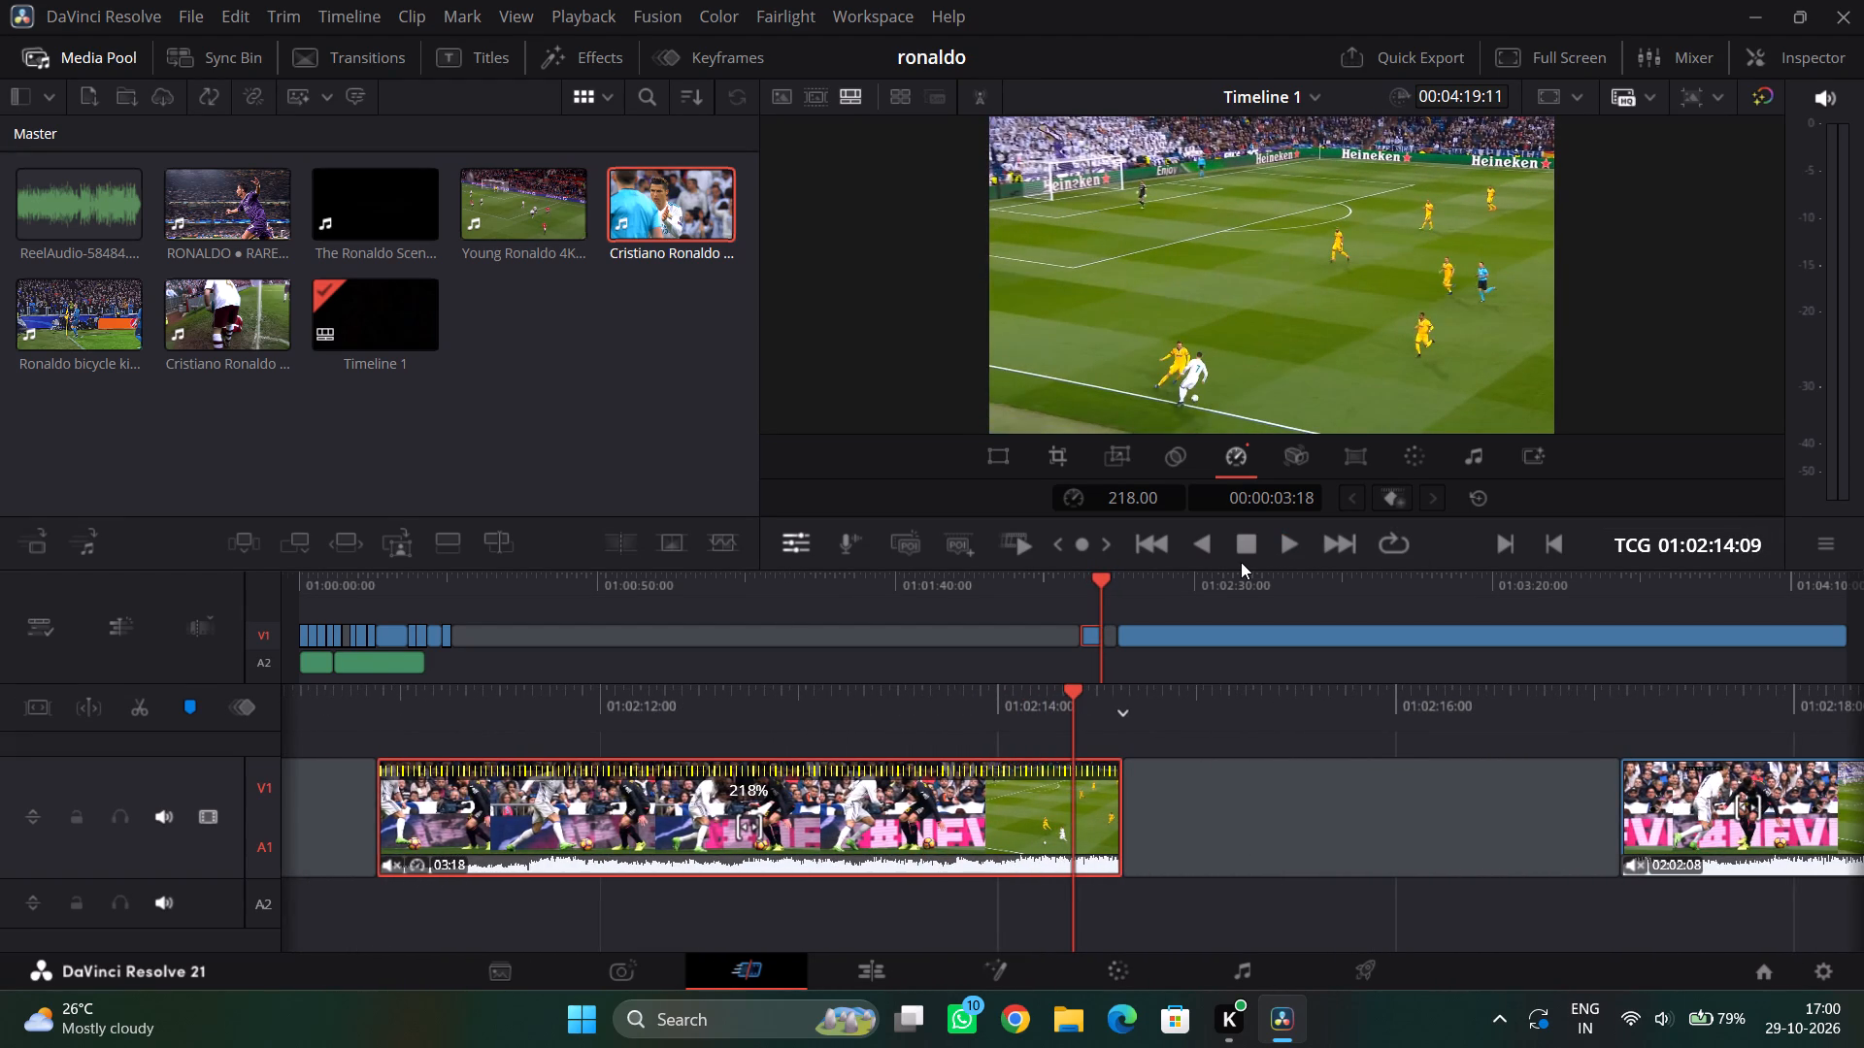
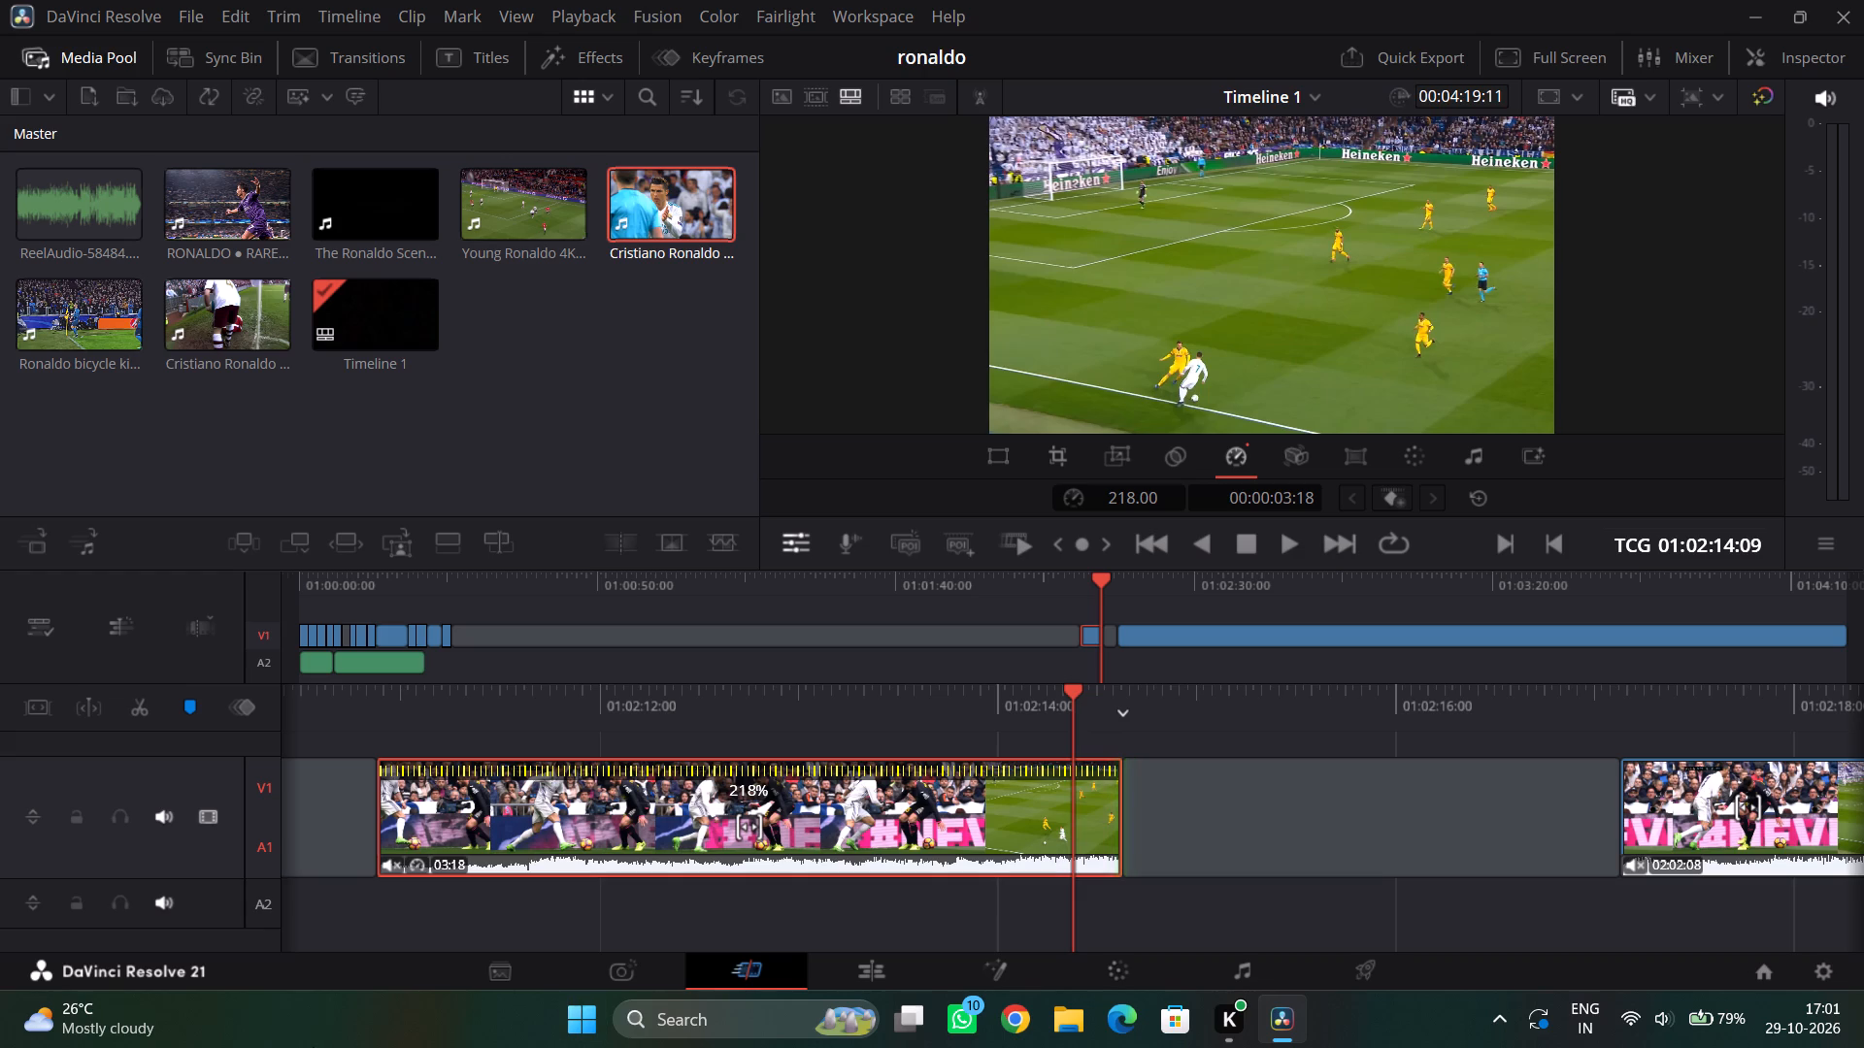
Play back the Espanyol dribble clip and review where the dribble gives way to the green-pitch shot near its end.
drag(903, 713, 1446, 689)
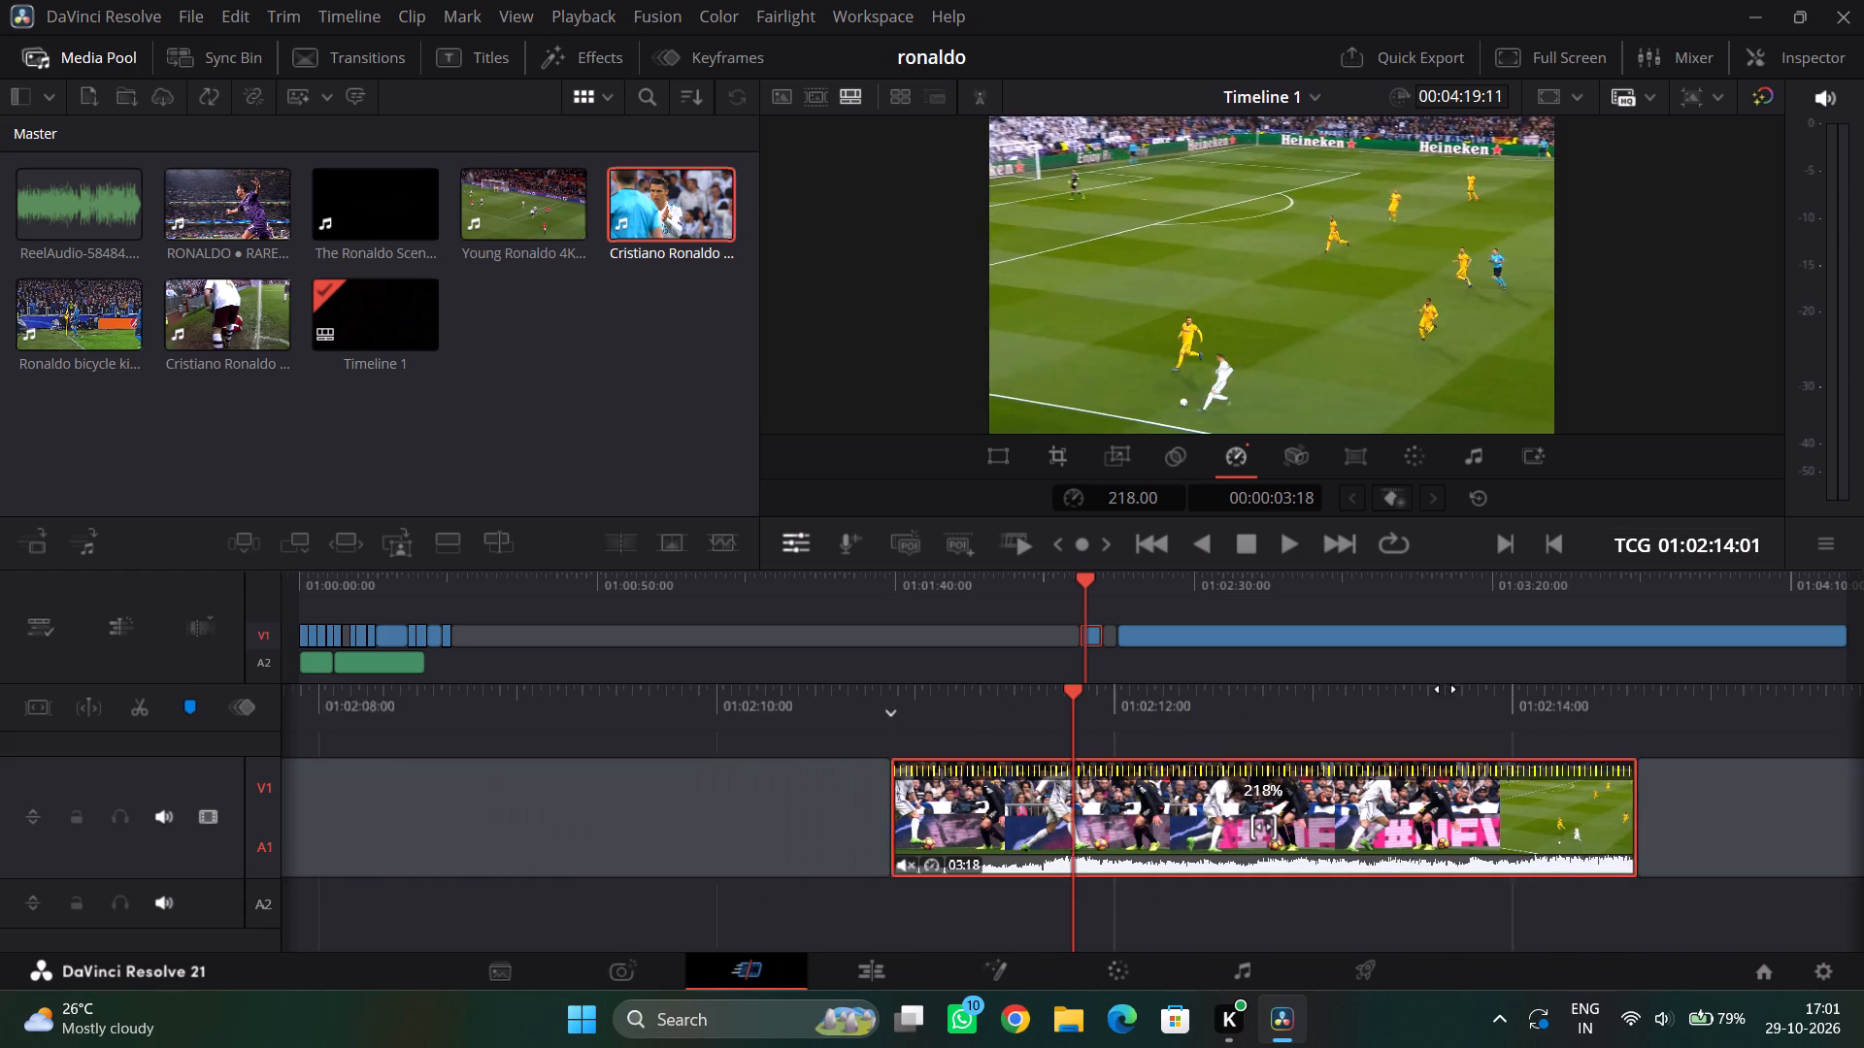
drag(1446, 689, 1582, 692)
click(1284, 545)
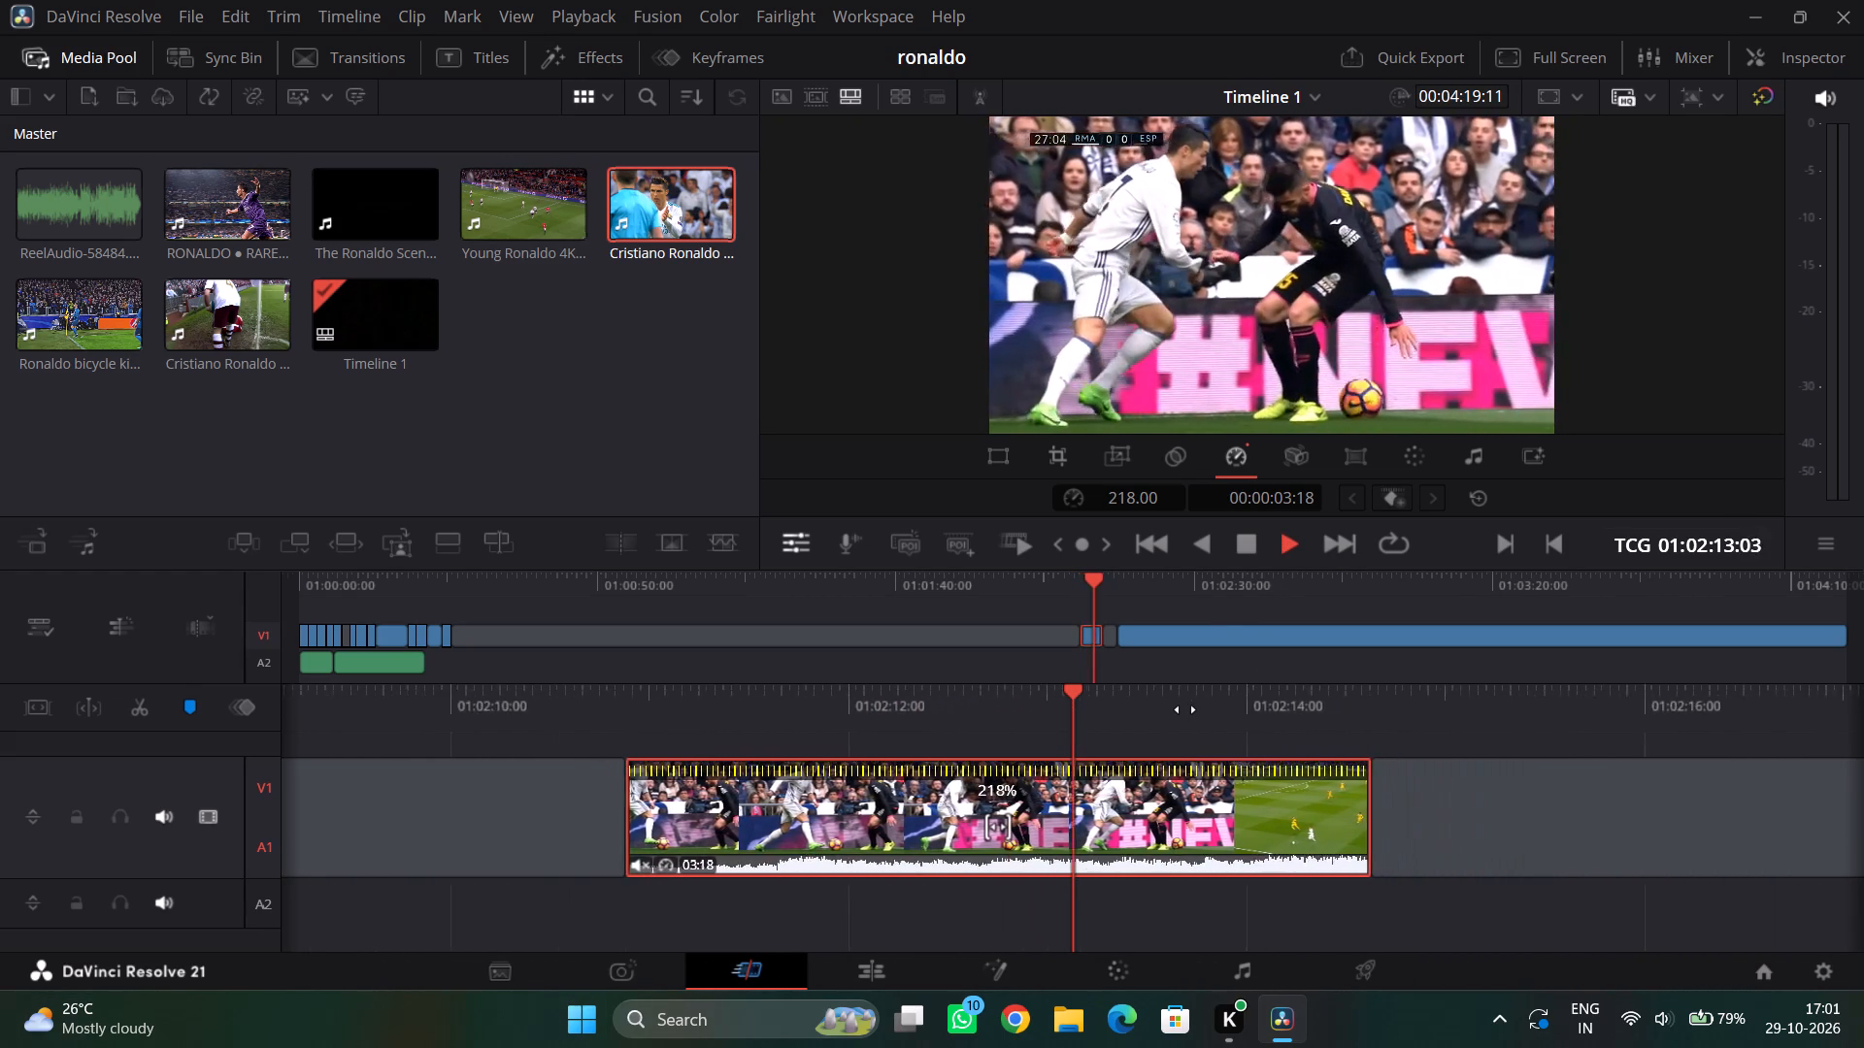
drag(1185, 709, 1598, 697)
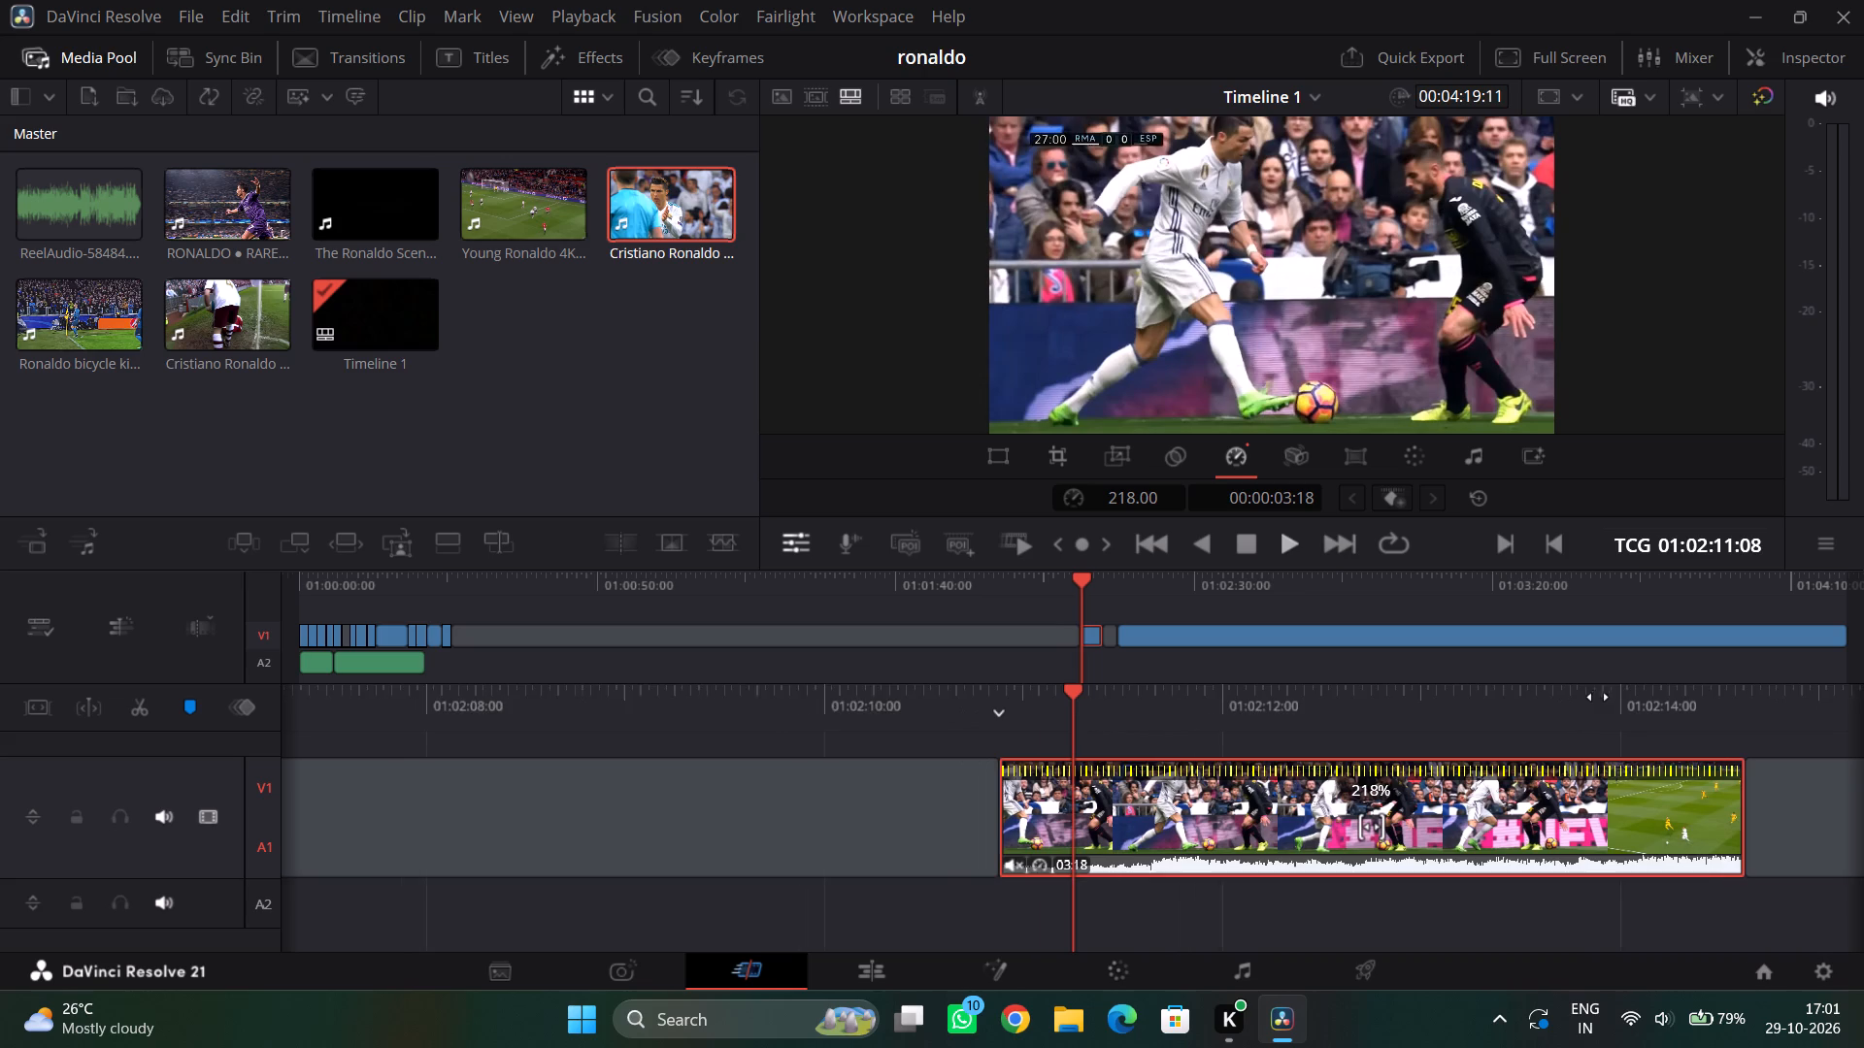
drag(1598, 697, 1638, 704)
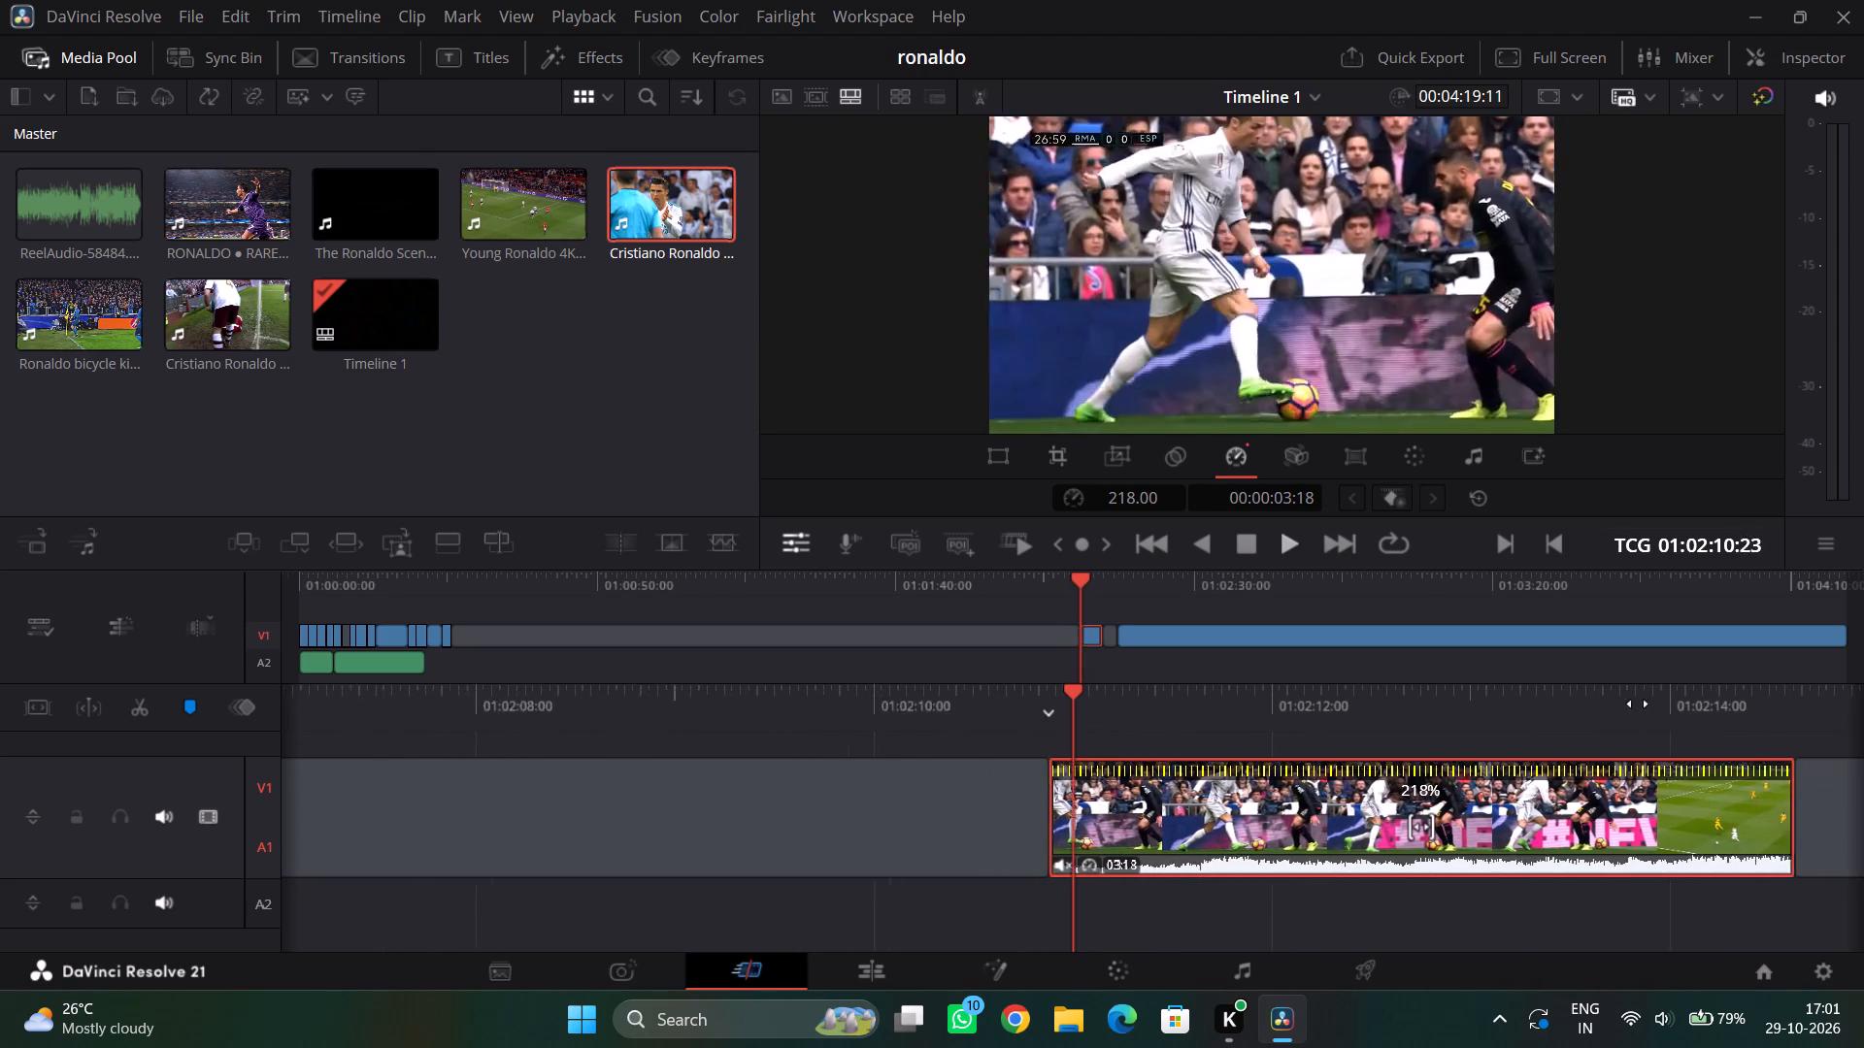
drag(1638, 704, 1201, 706)
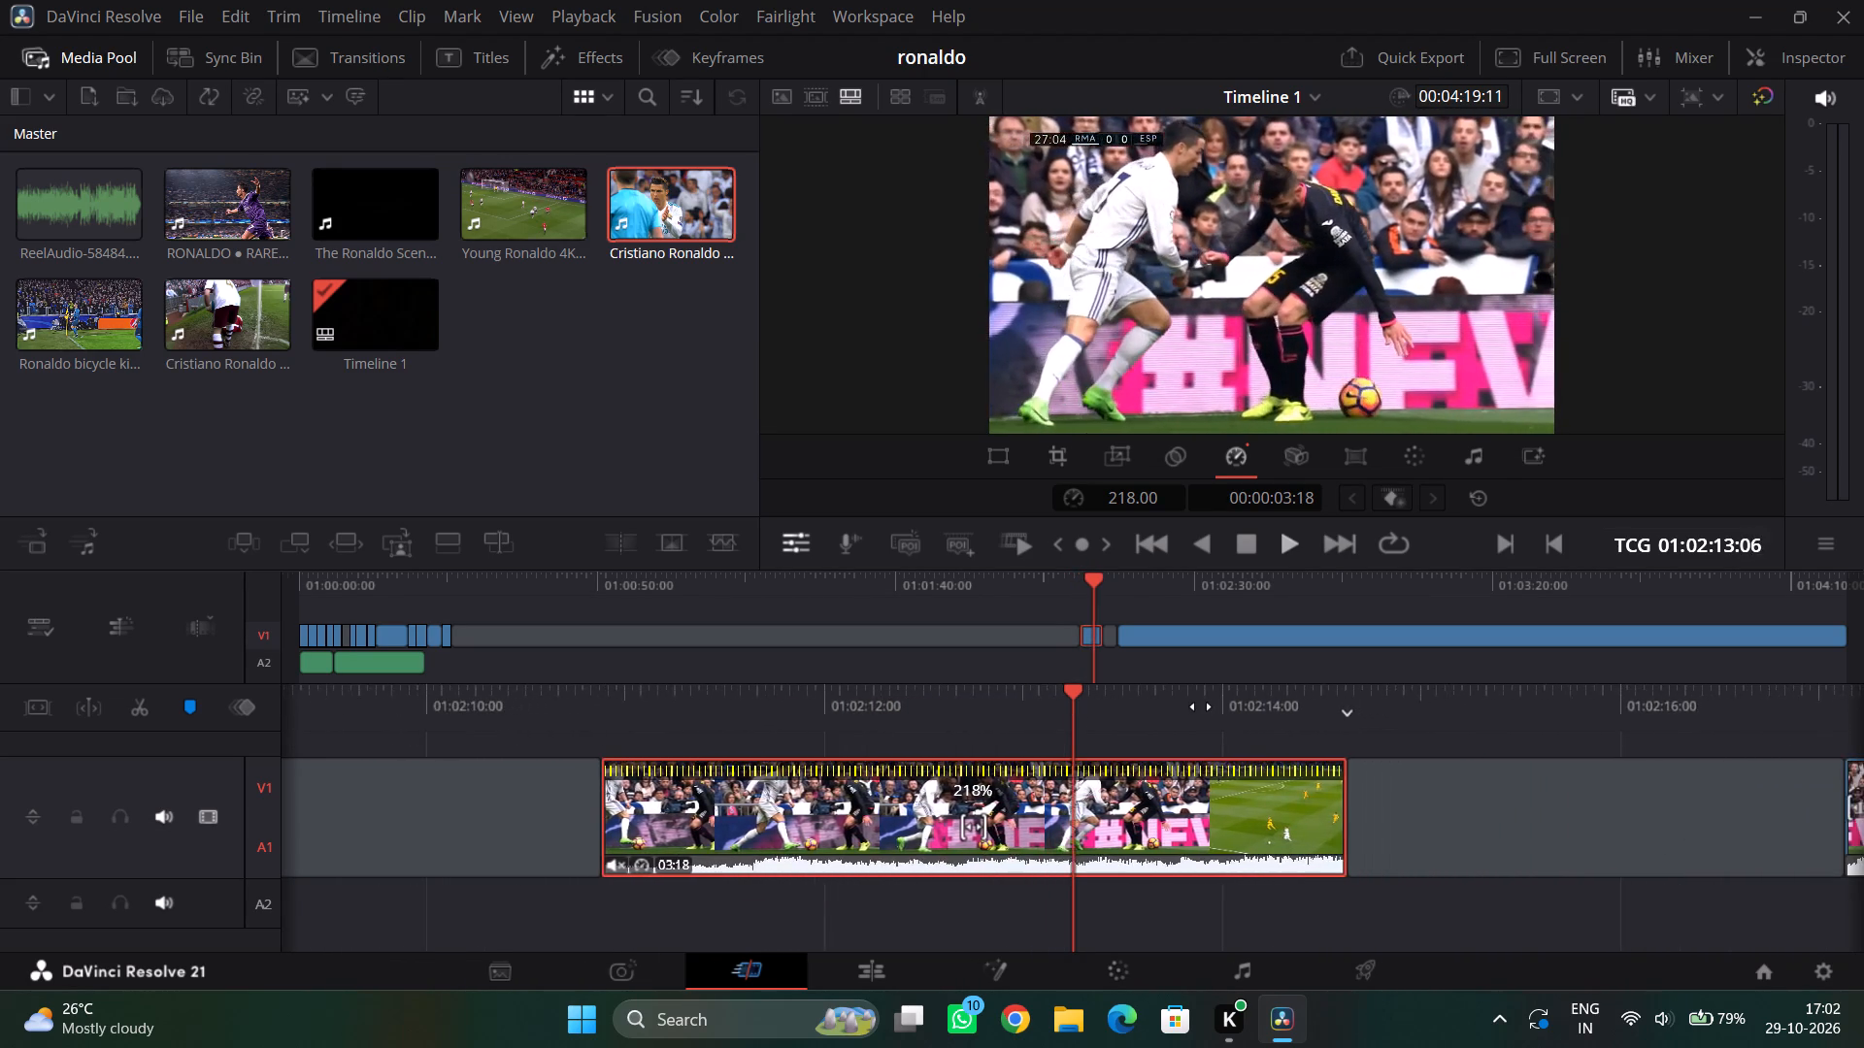
drag(1201, 706, 1128, 727)
click(1247, 554)
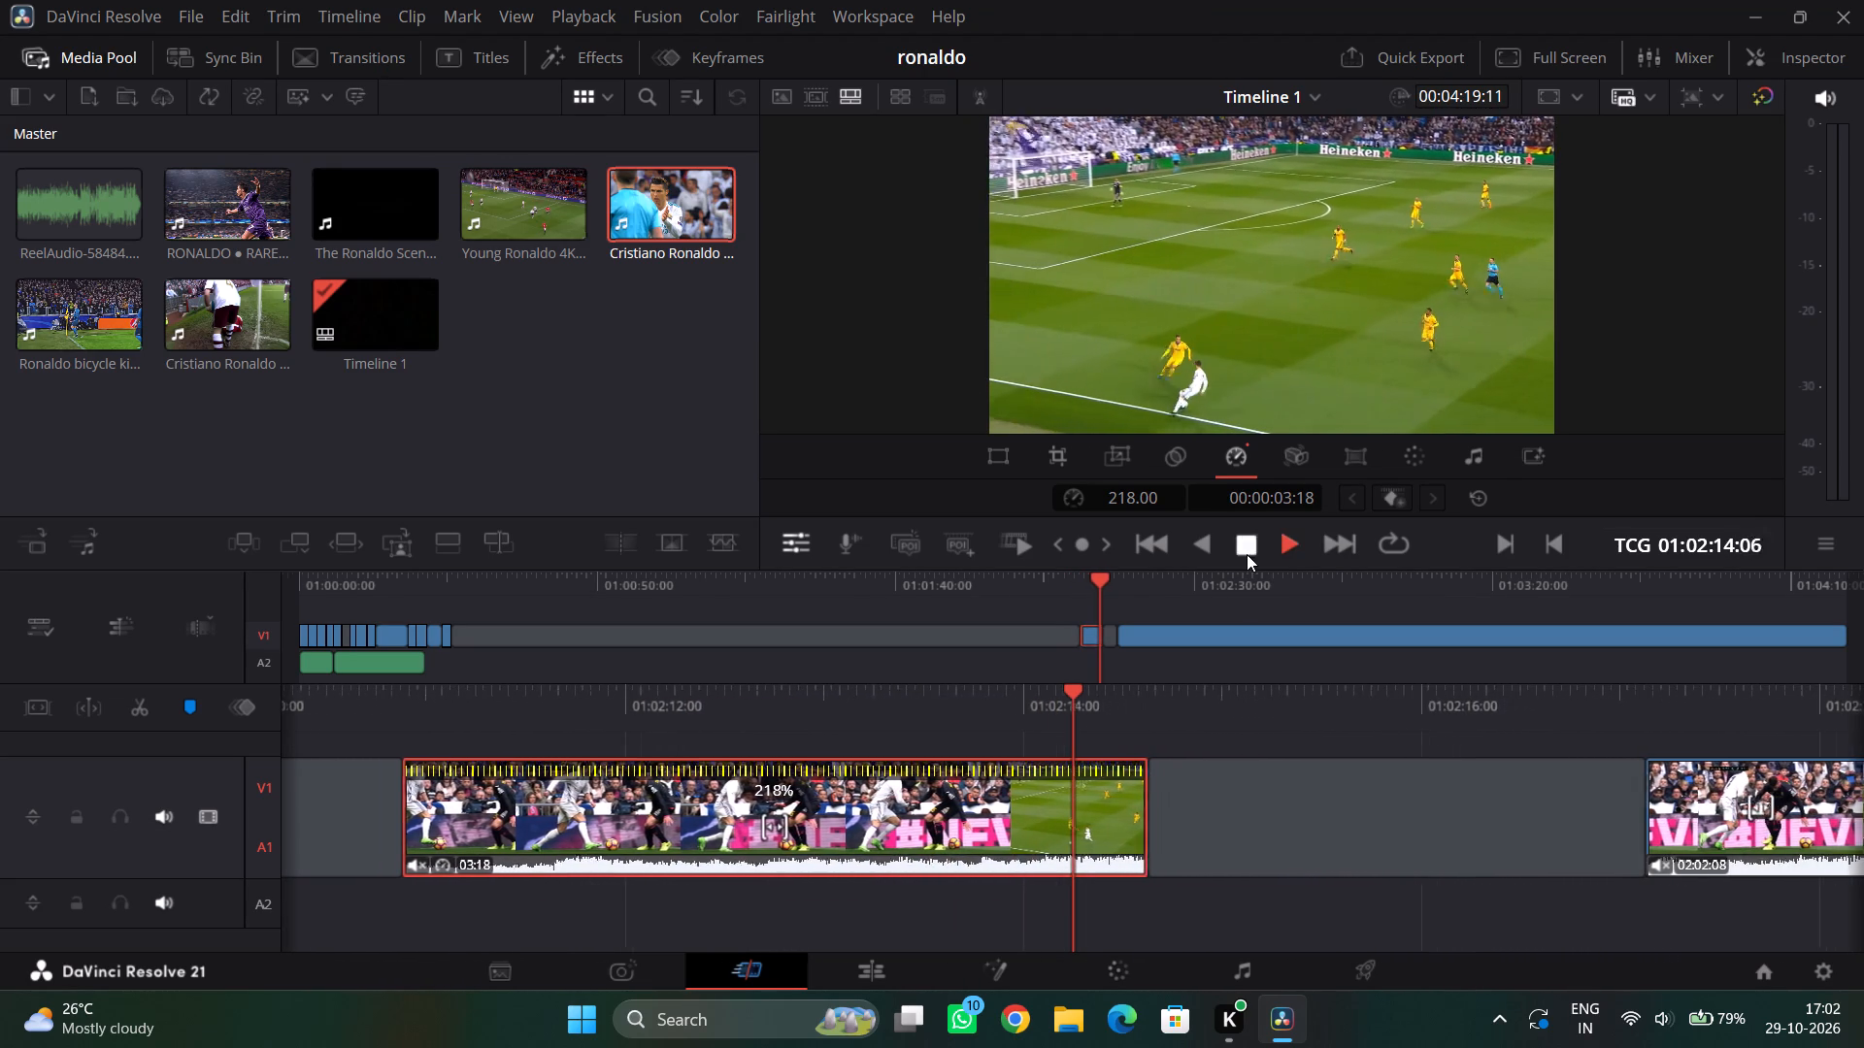
Split the Espanyol dribble clip at 01:02:13:12 and delete the portion after the cut containing the wide pitch shot.
drag(1166, 732, 1225, 723)
drag(1182, 701, 1252, 701)
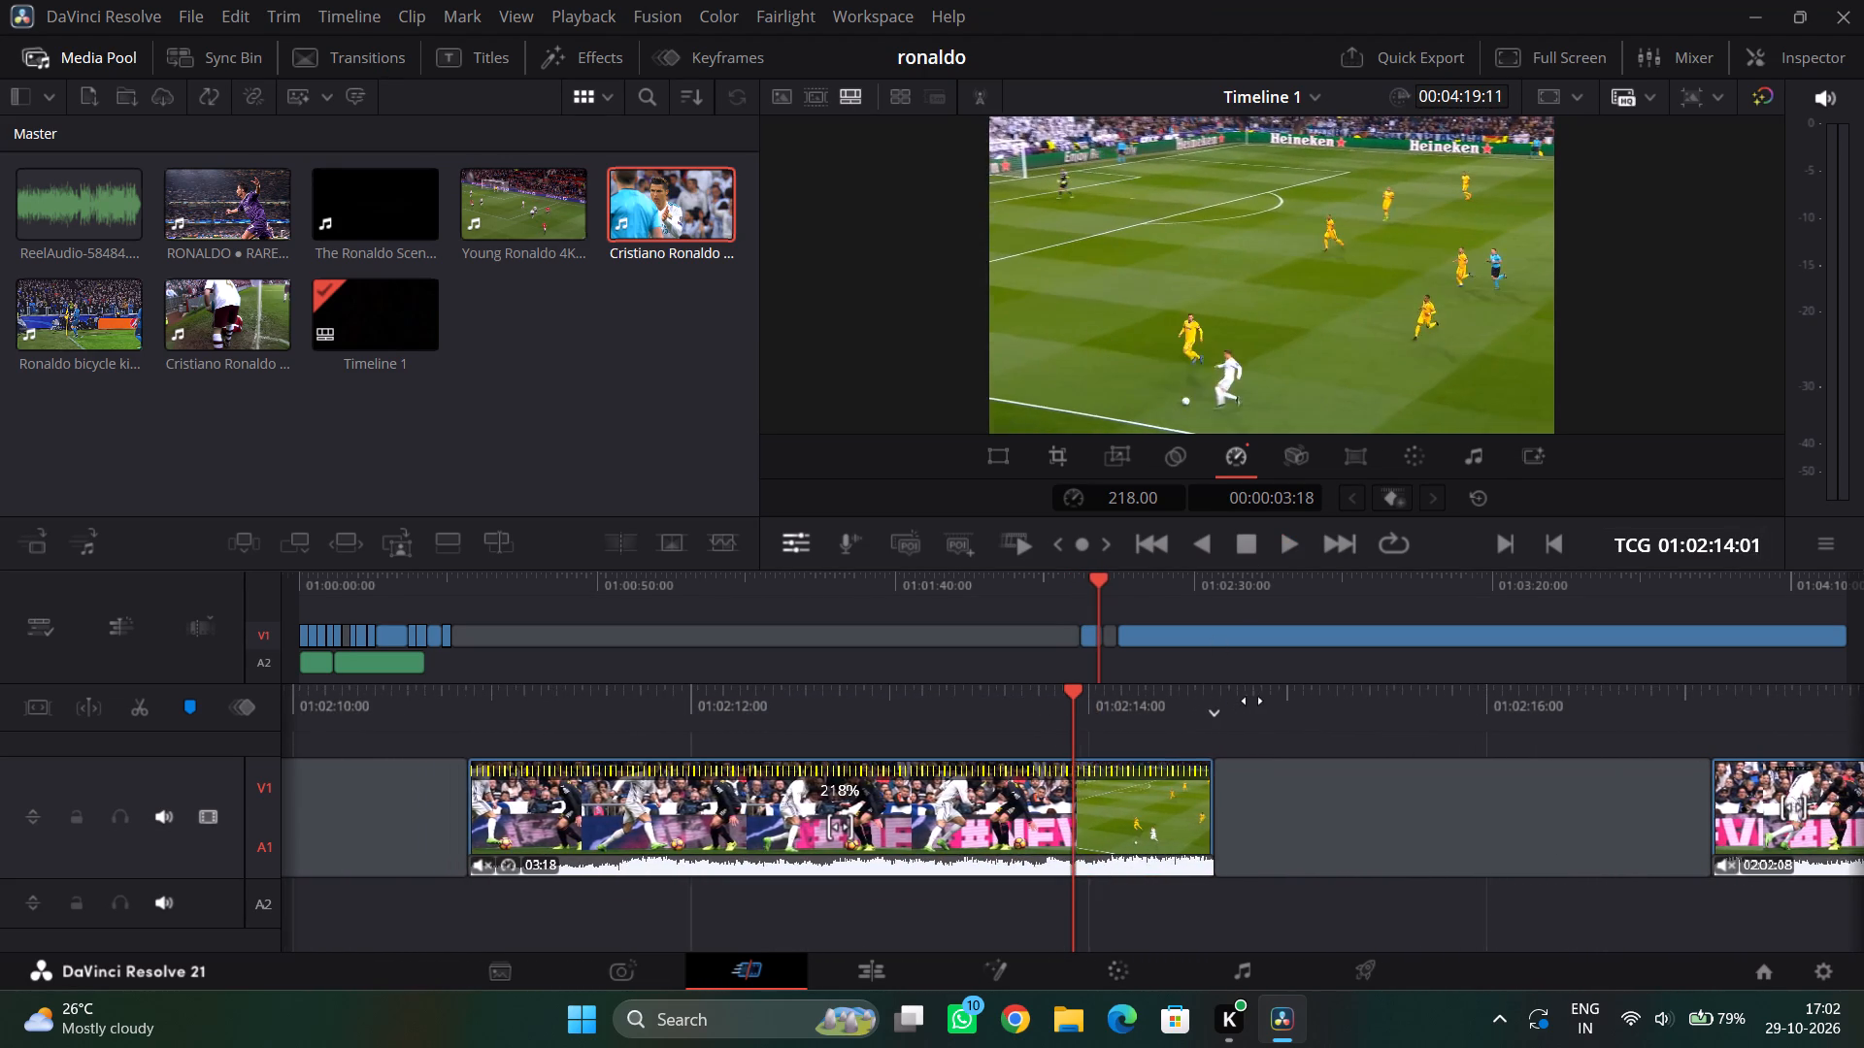
drag(1252, 701, 1338, 701)
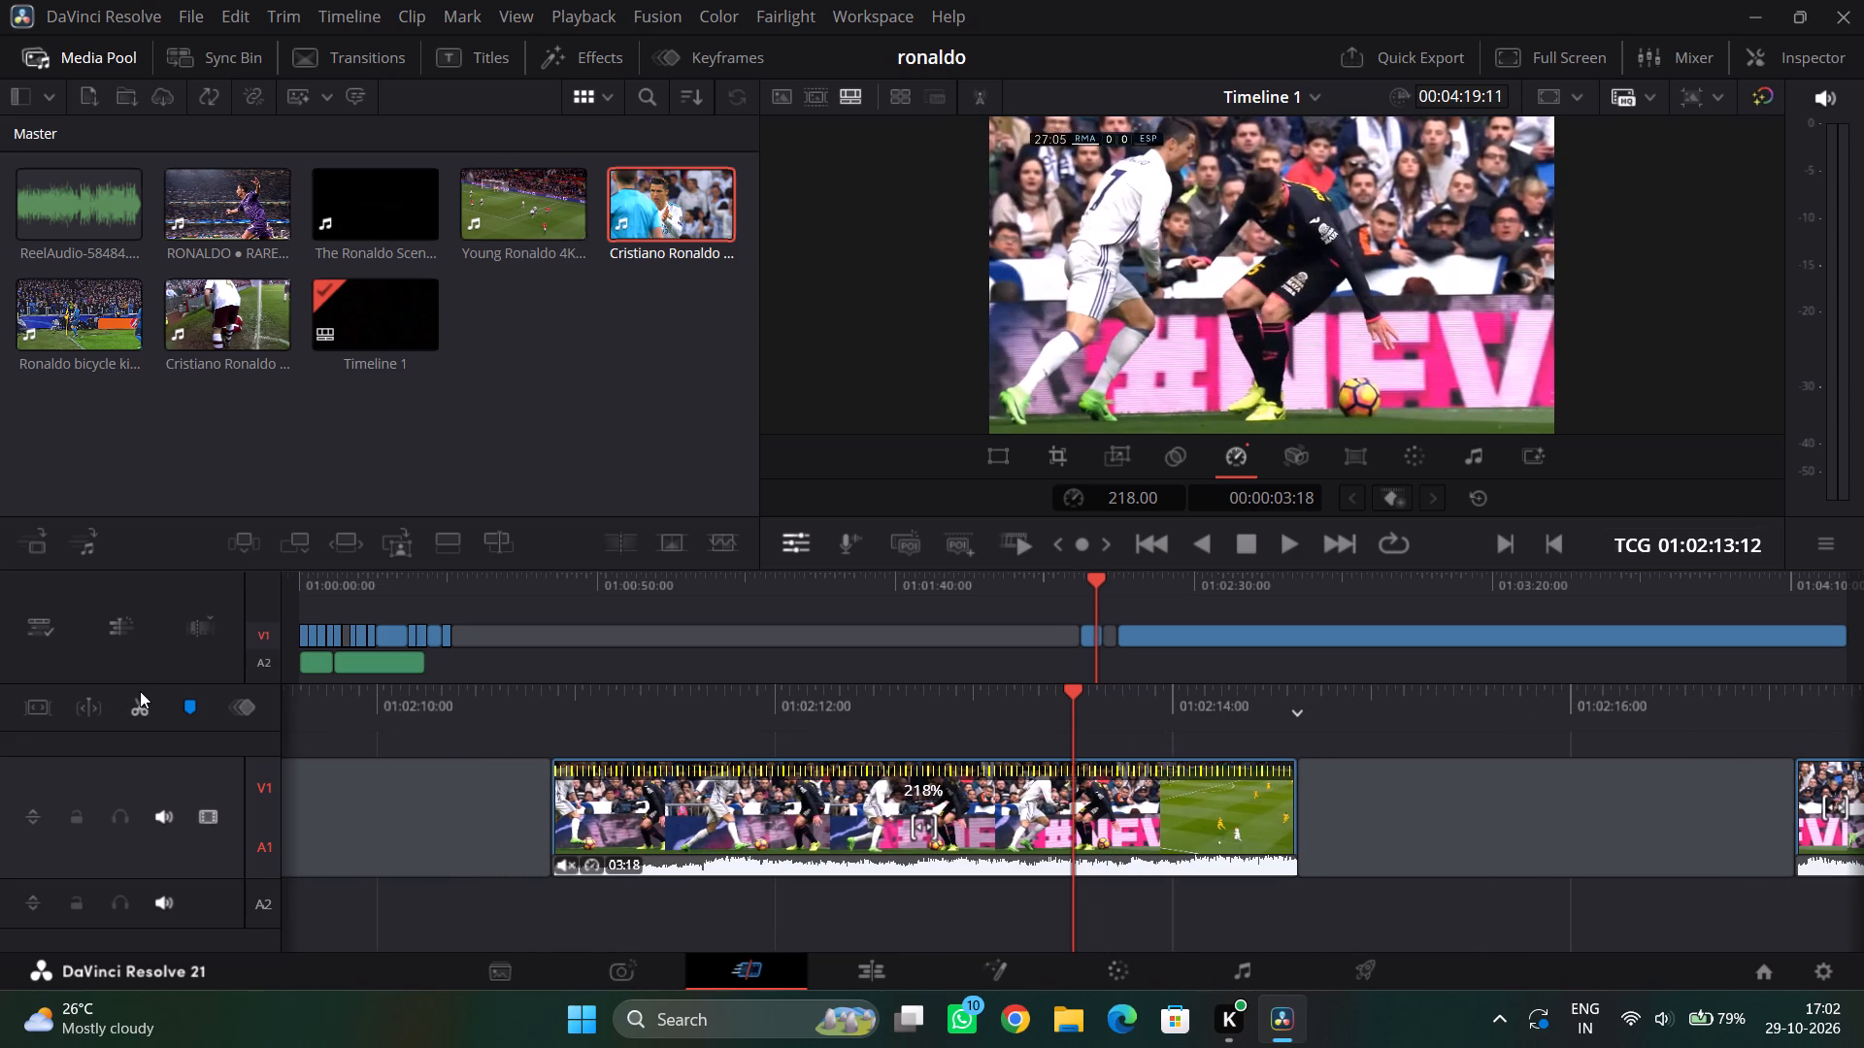
click(140, 691)
click(1143, 801)
key(Delete)
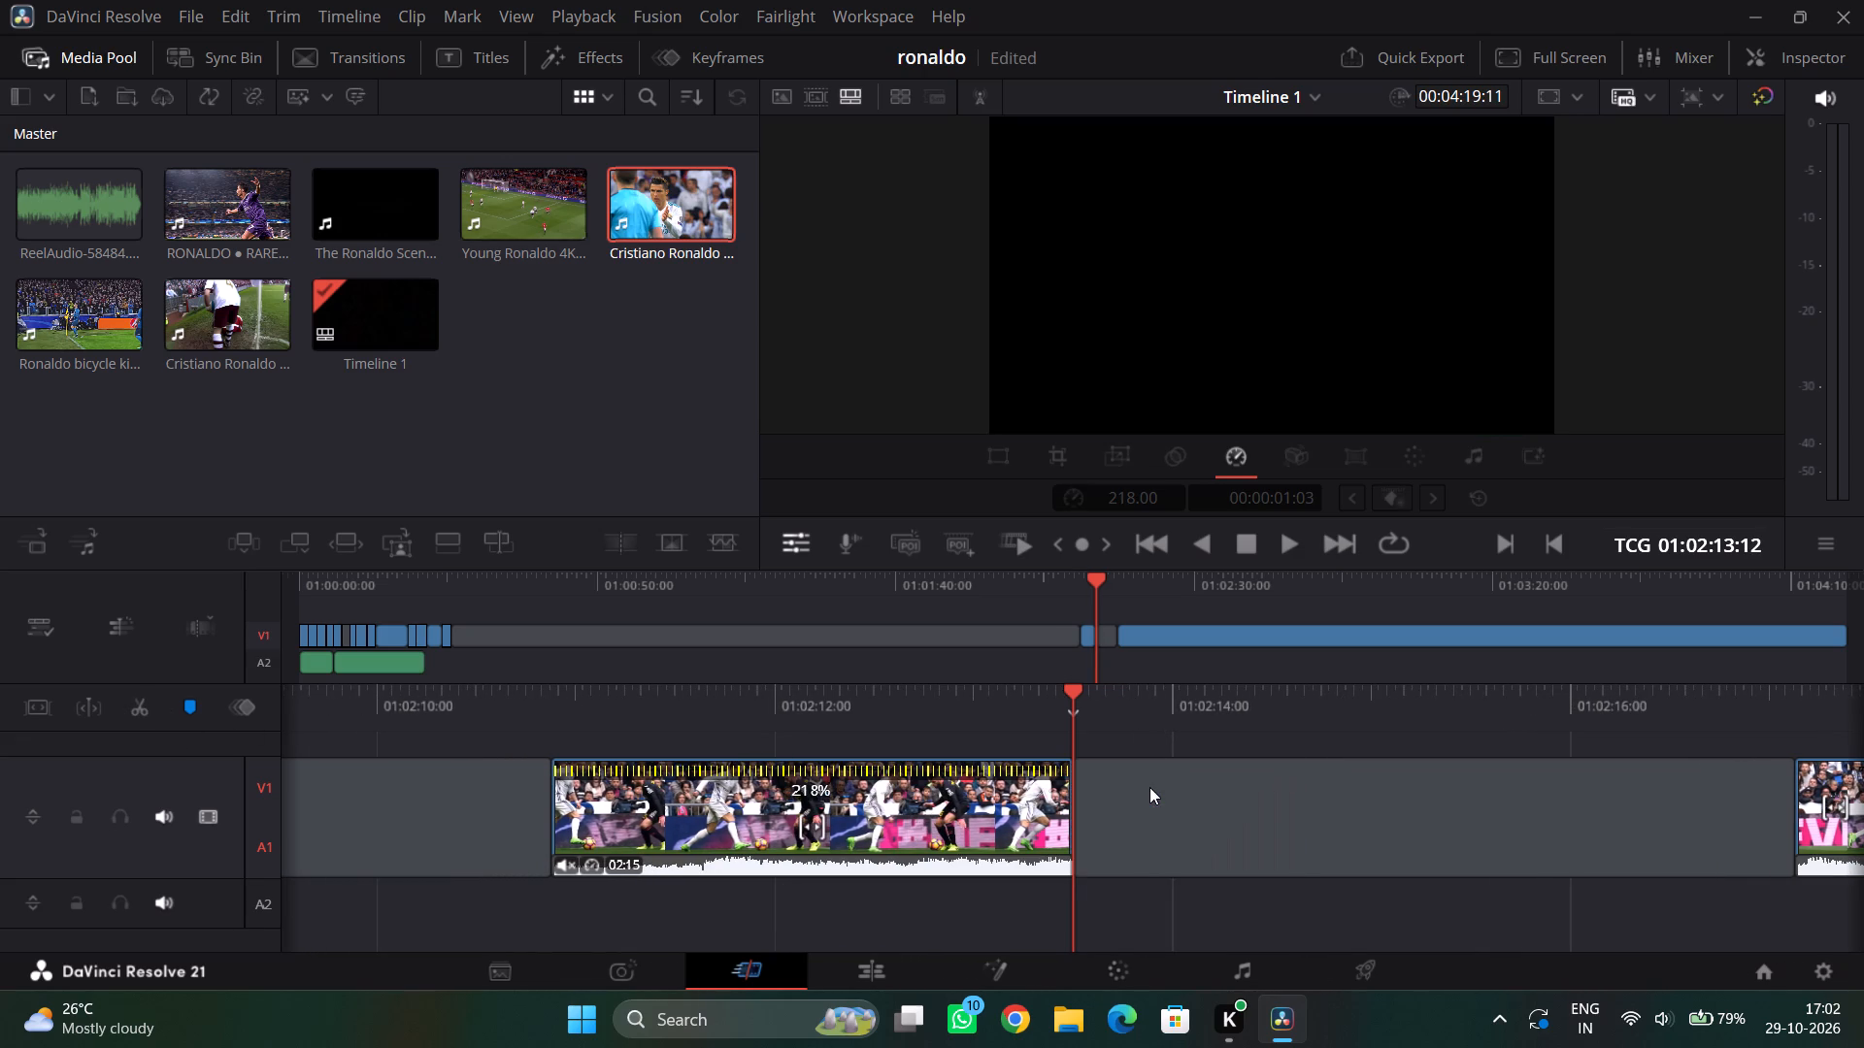
Open the trimmed Espanyol dribble clip's properties and look through its audio settings for usable Speed Change controls.
click(956, 803)
click(1796, 53)
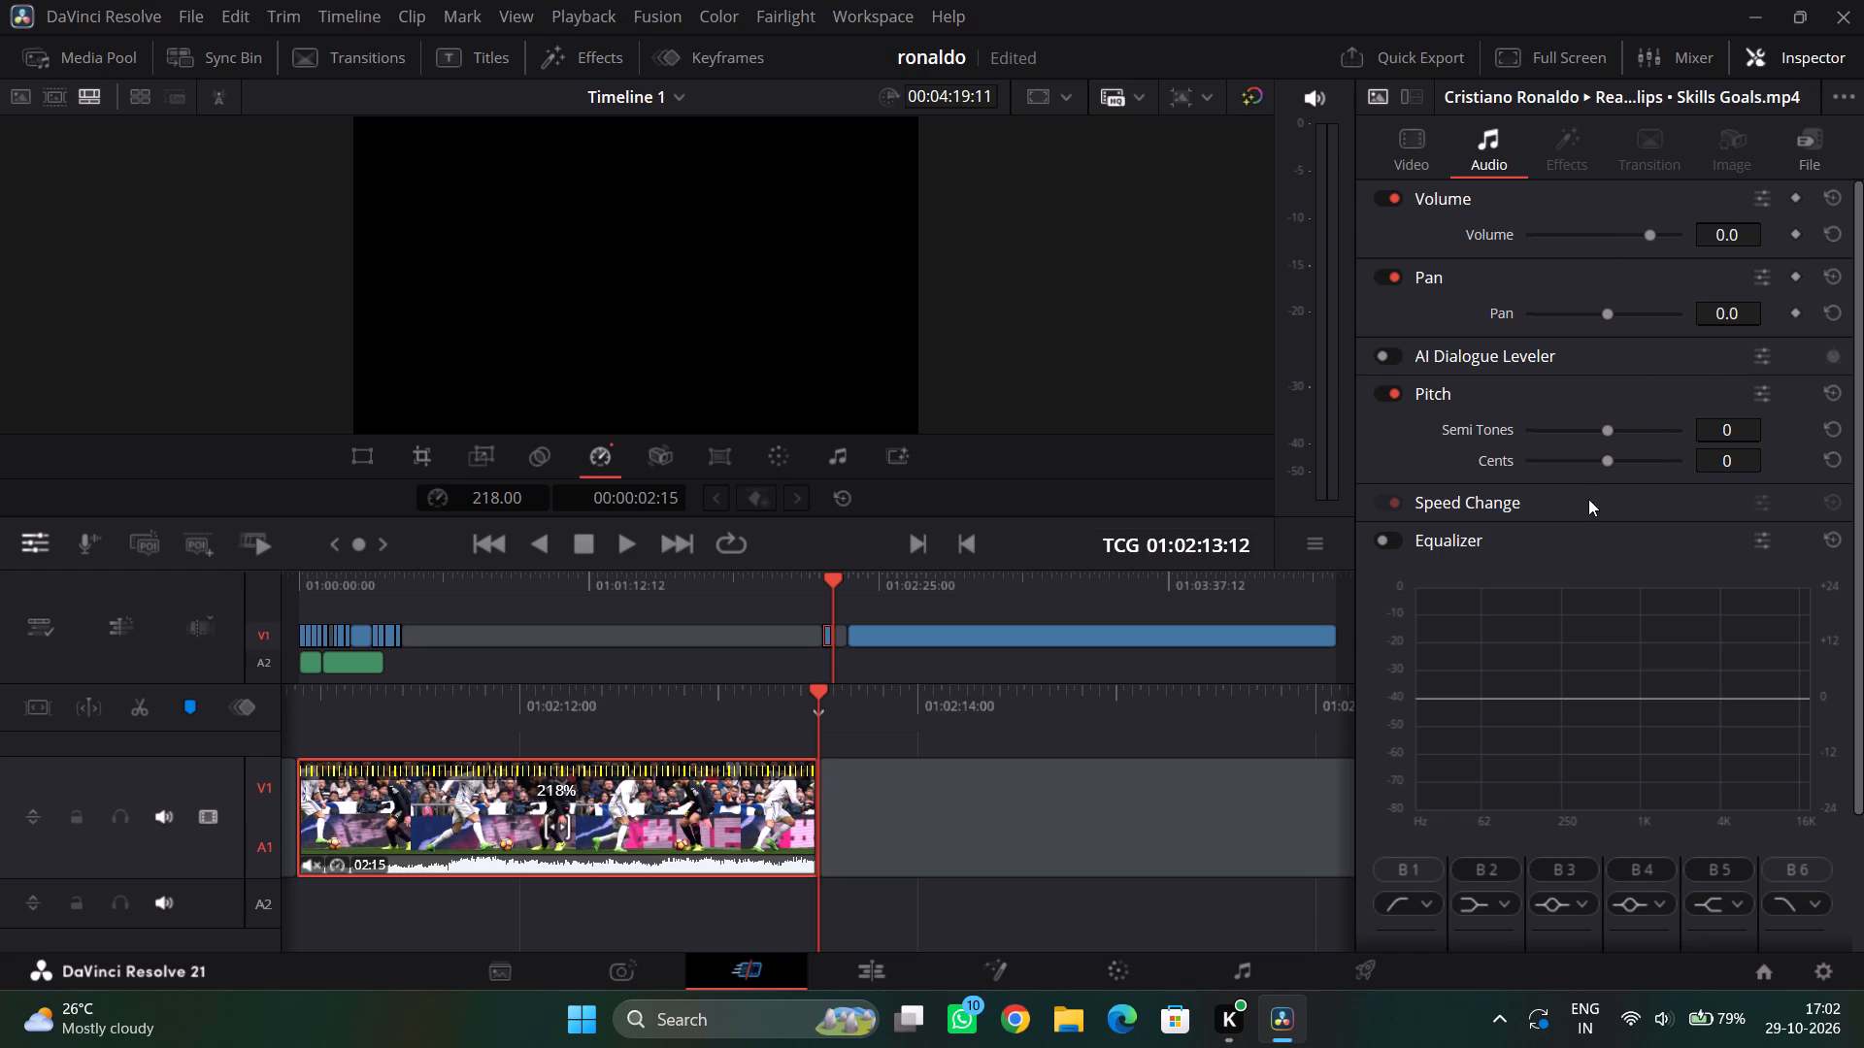
scroll(1580, 515, down, 3)
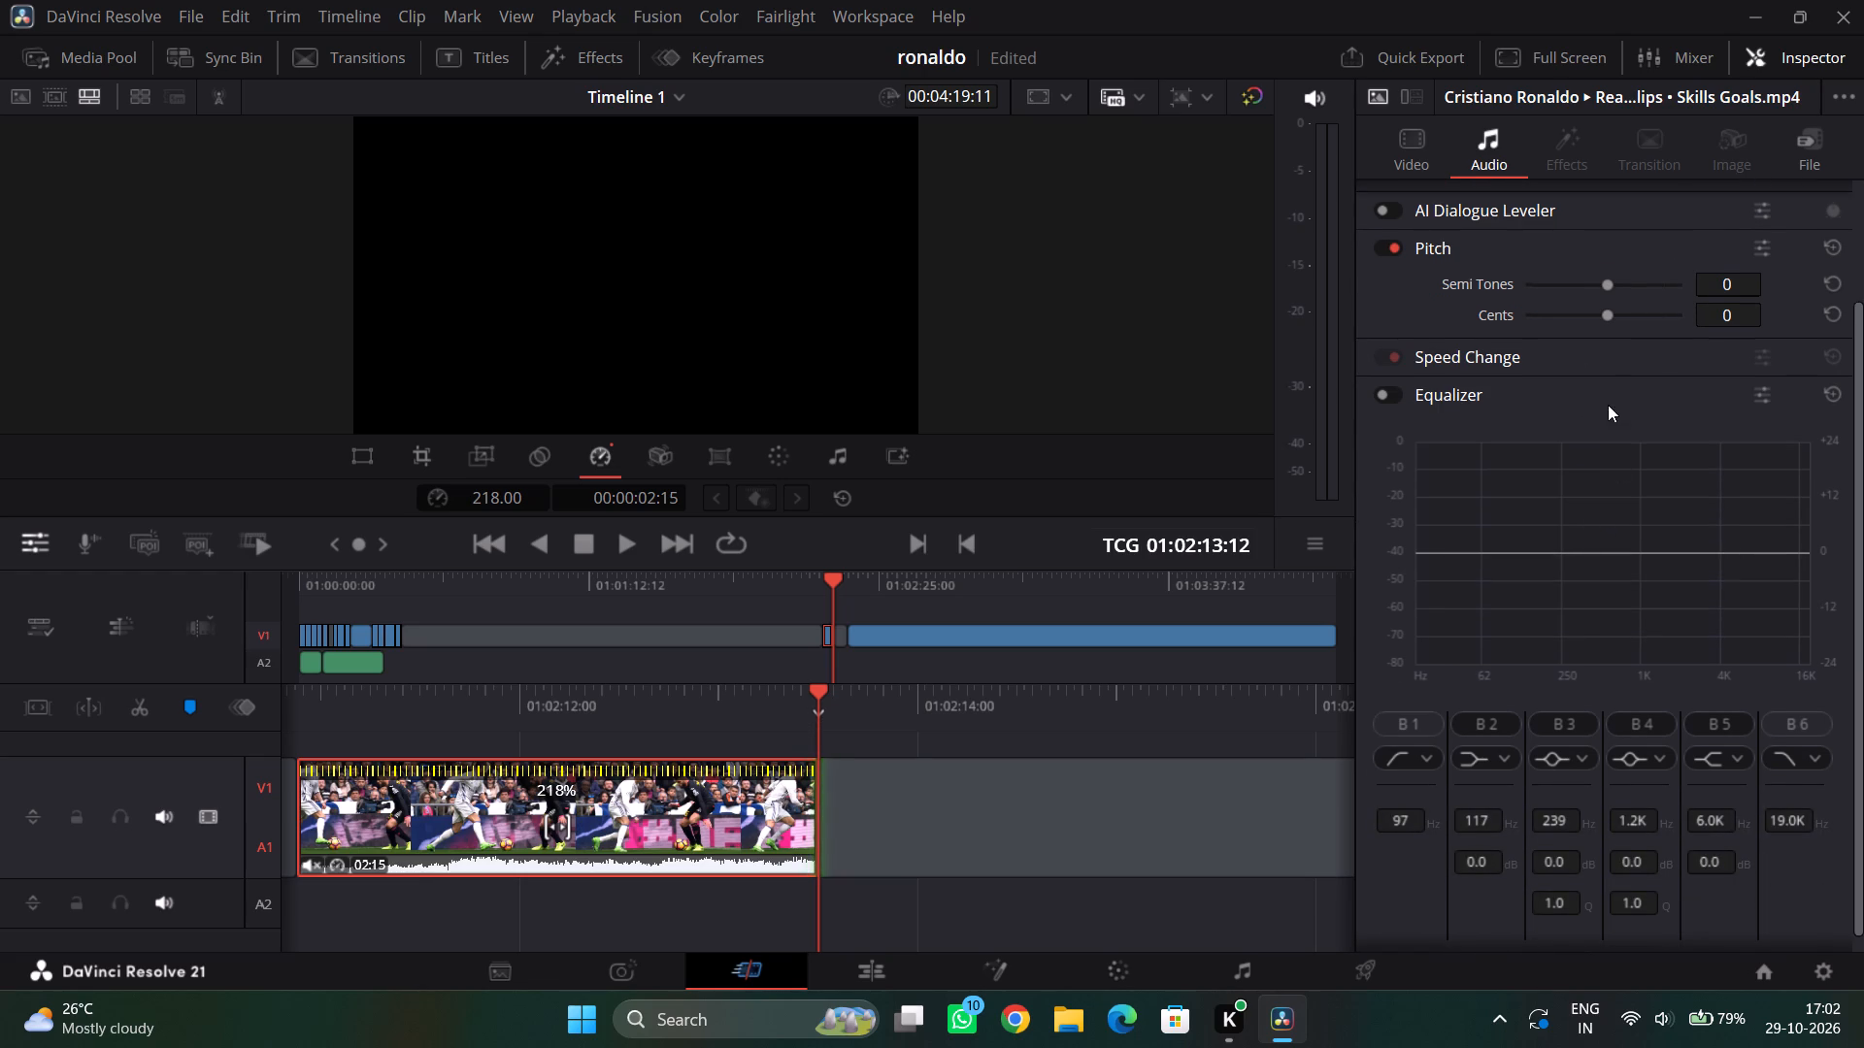
click(1660, 357)
click(1769, 355)
scroll(1602, 381, up, 2)
scroll(1599, 399, down, 6)
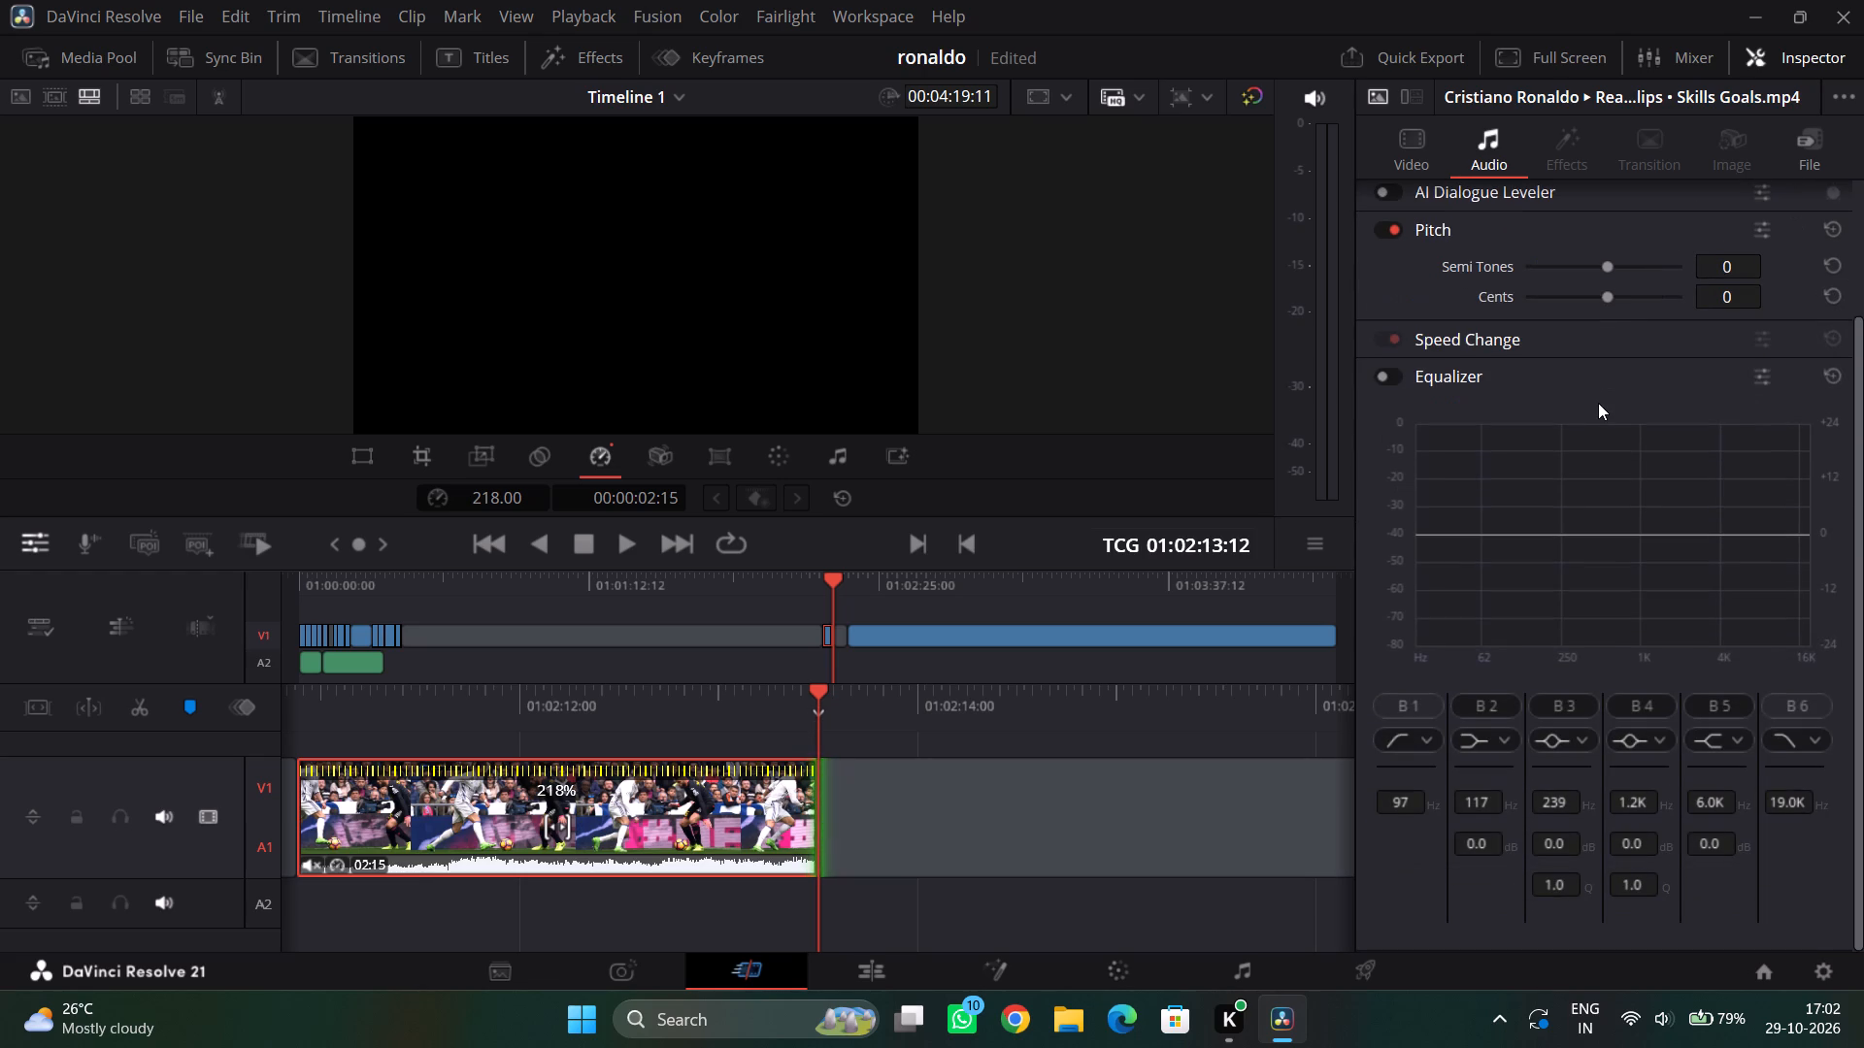
scroll(1598, 403, down, 6)
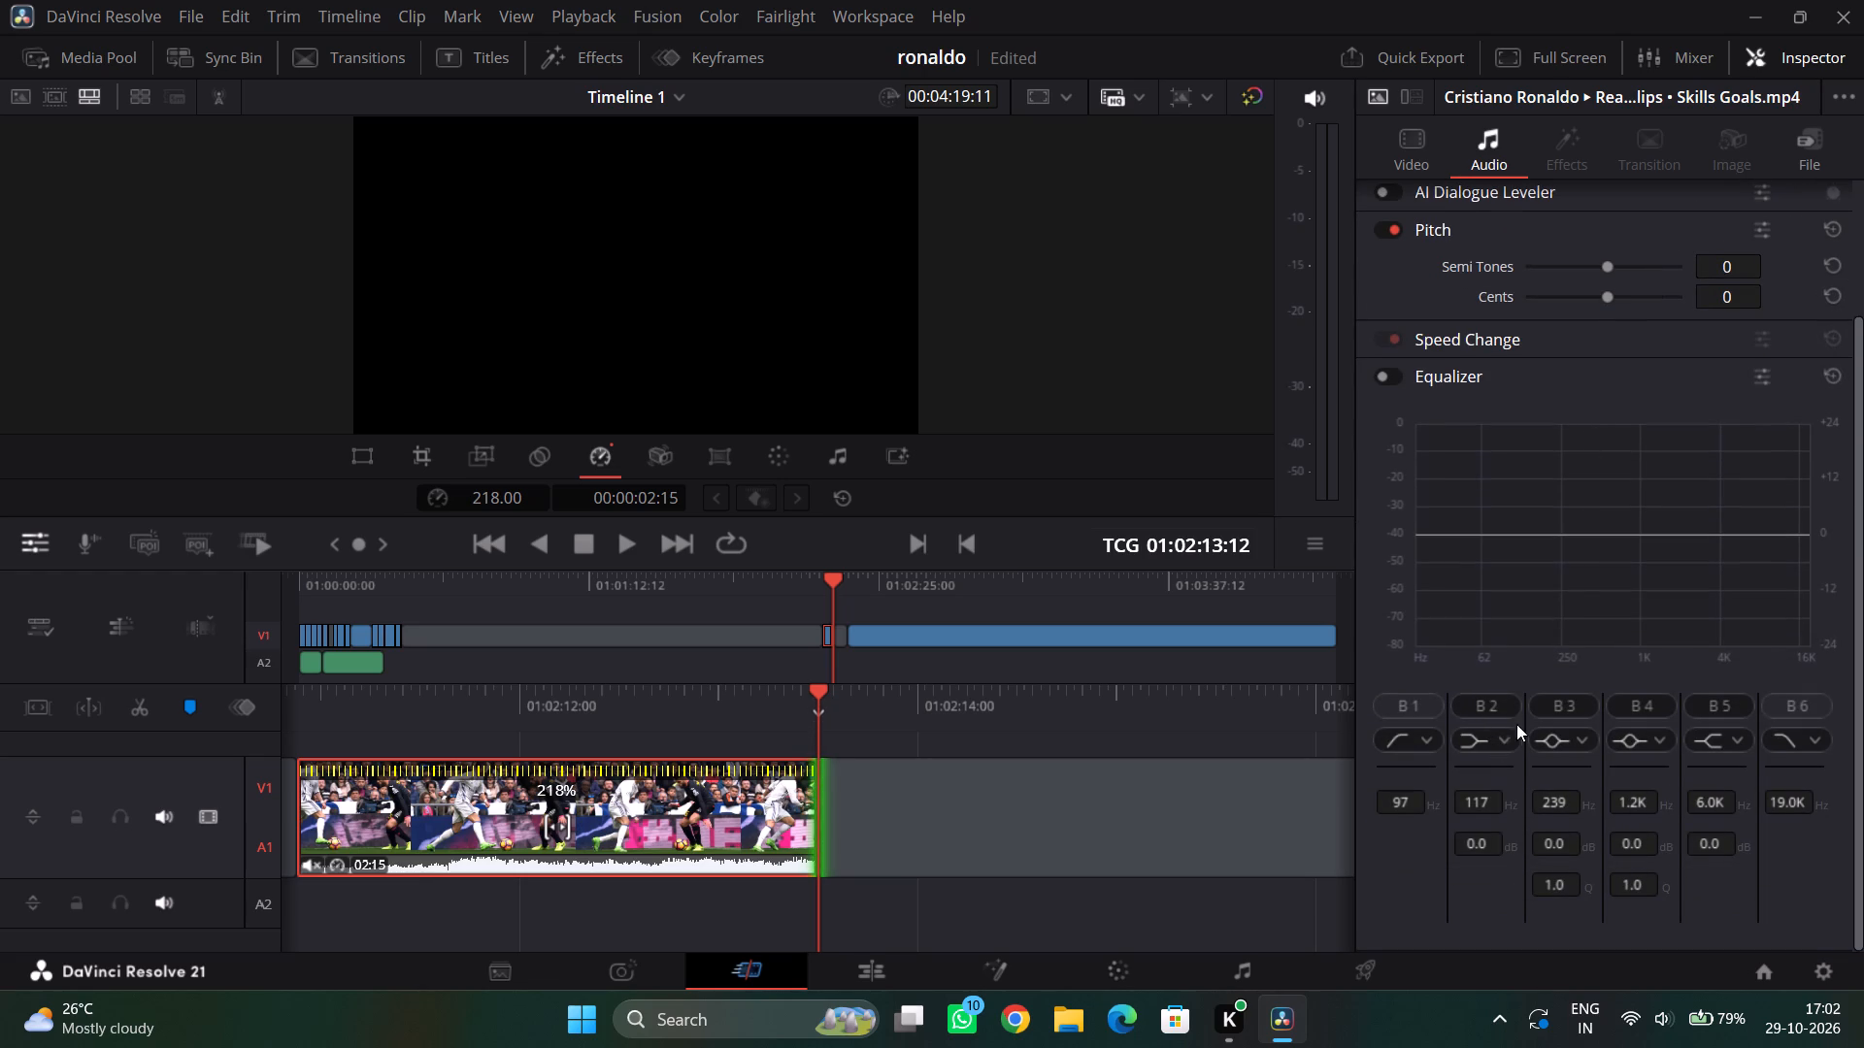
scroll(1548, 573, up, 9)
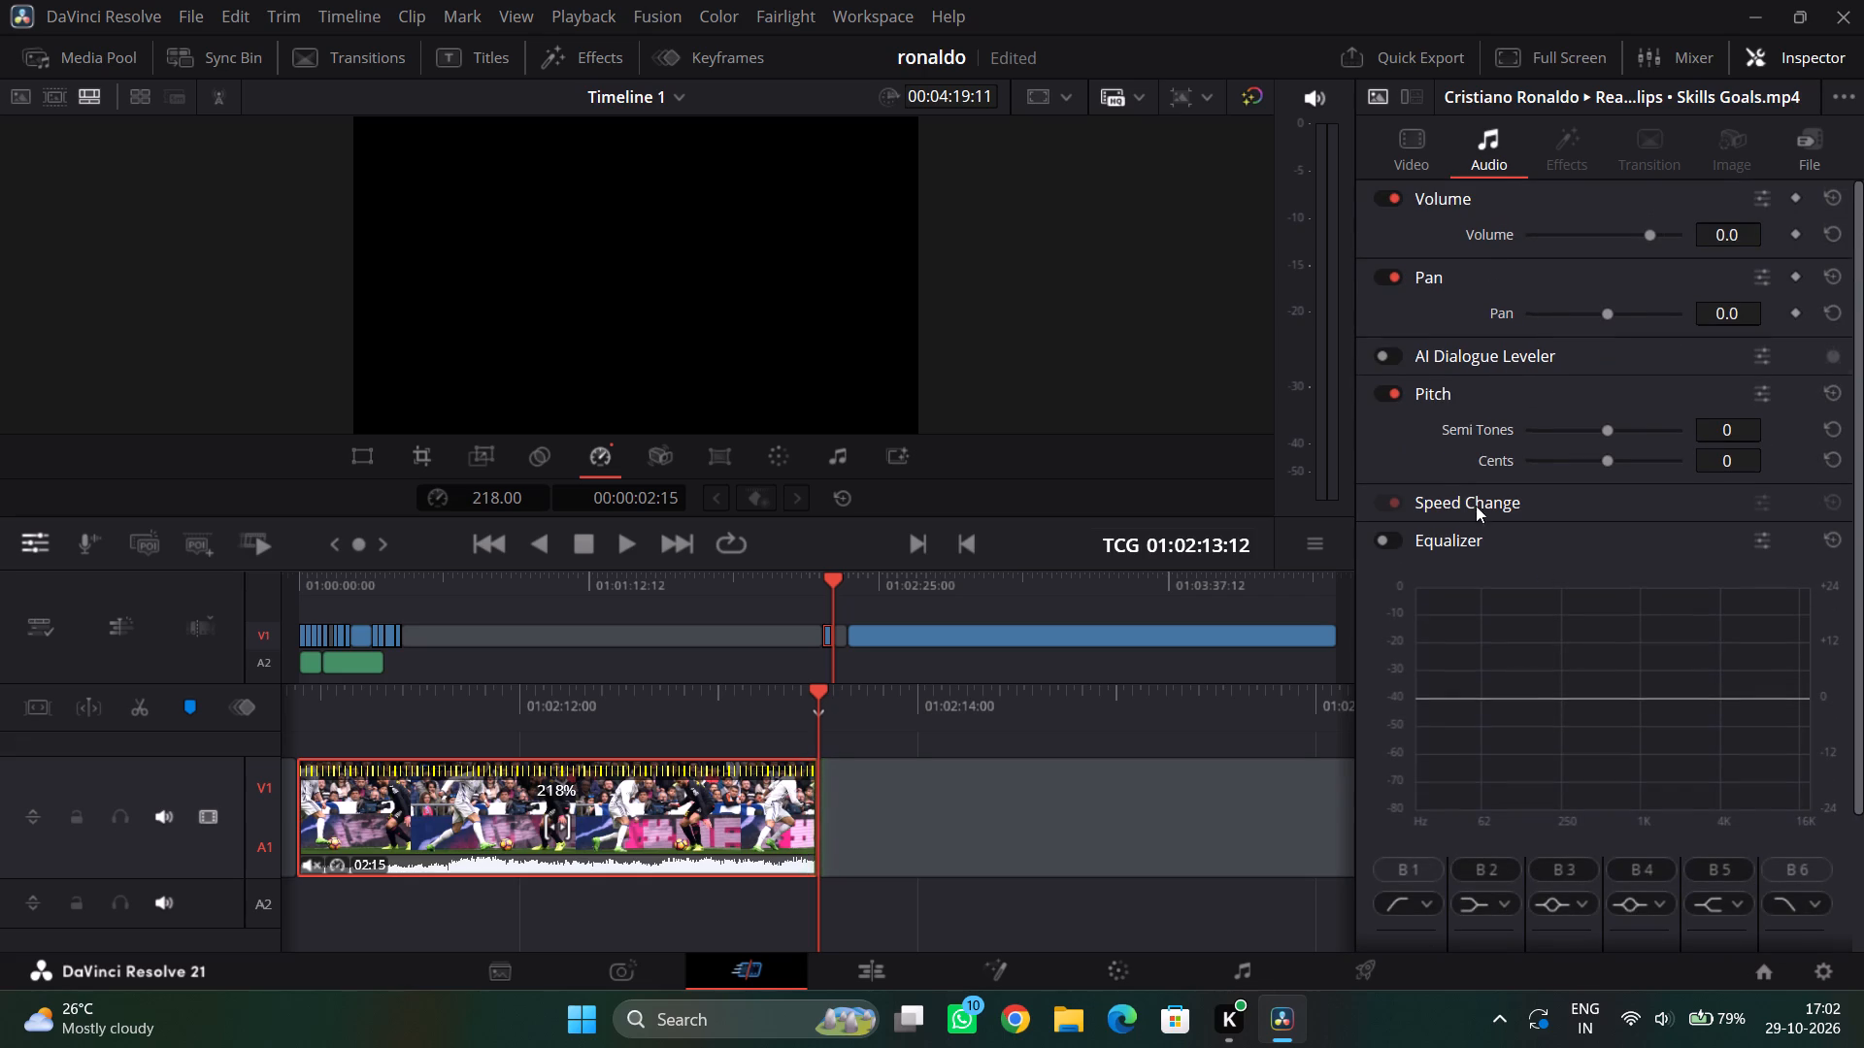
click(1448, 508)
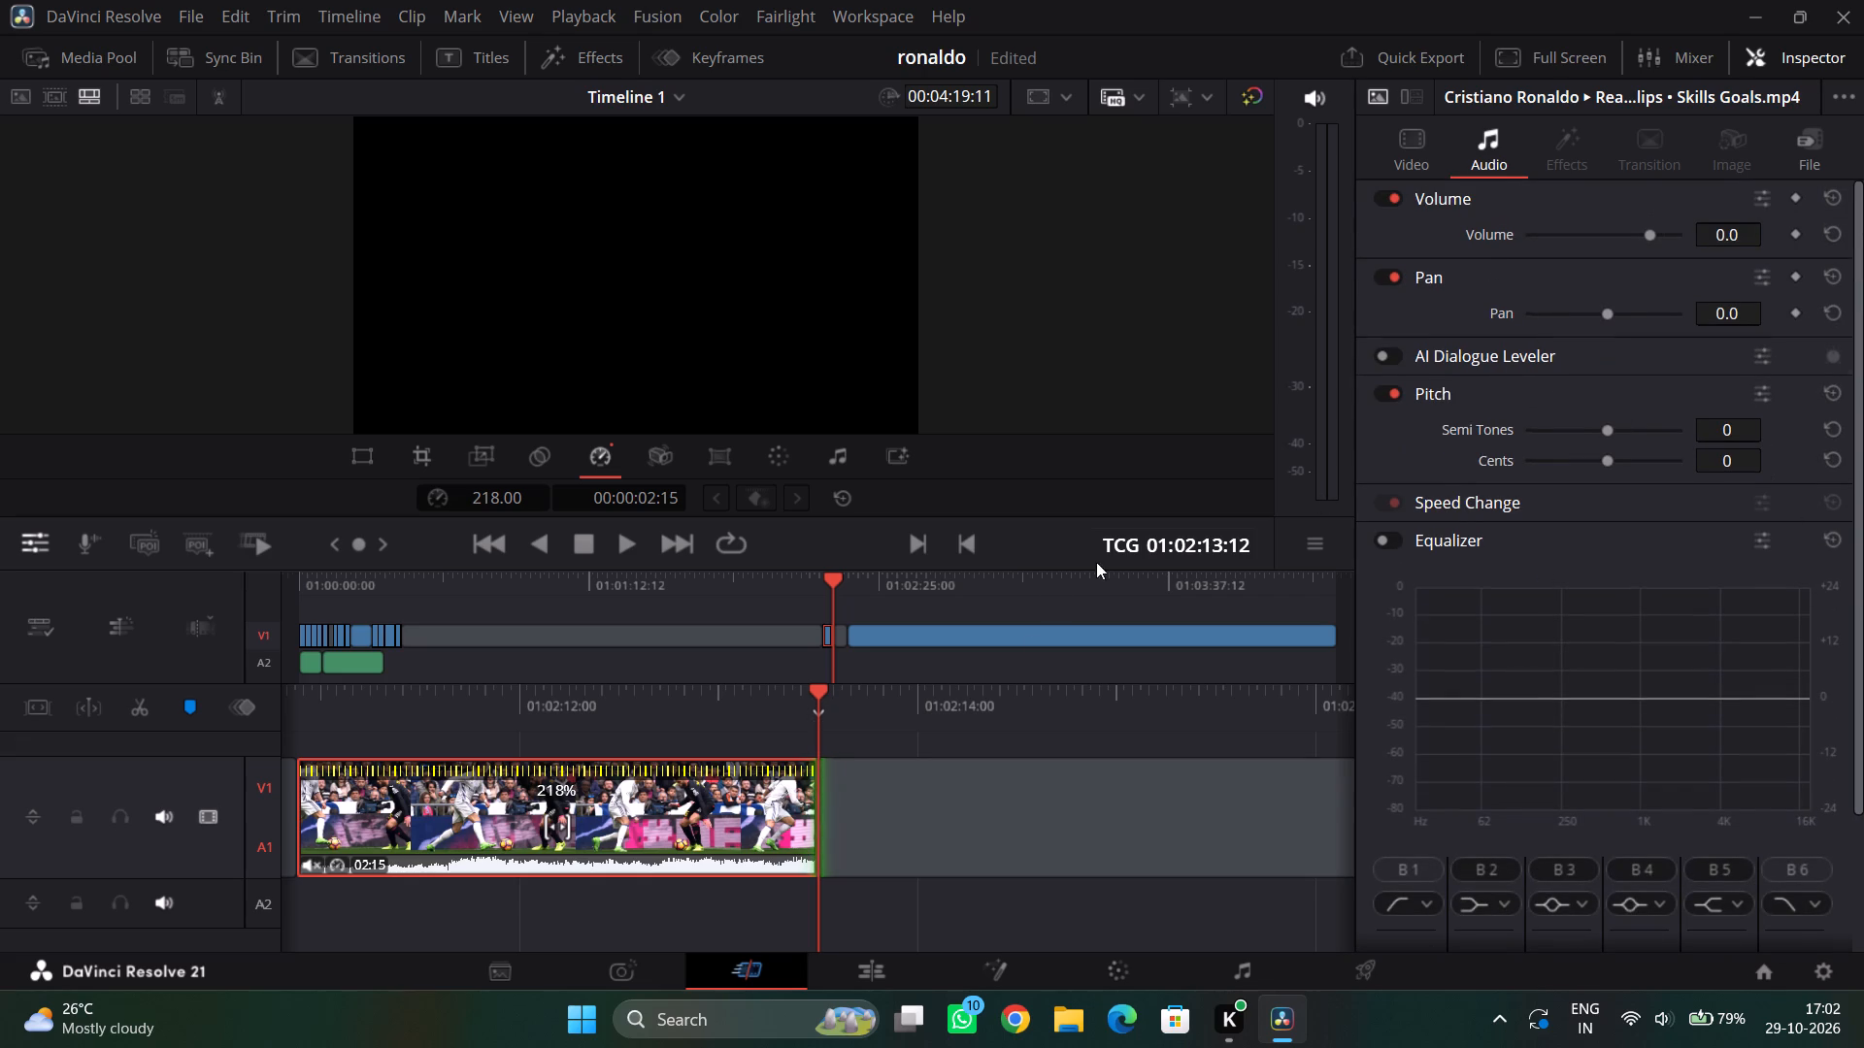
Reset the Espanyol dribble clip's video Speed Change to its default 100%.
drag(977, 710, 1306, 687)
drag(1084, 702, 1158, 702)
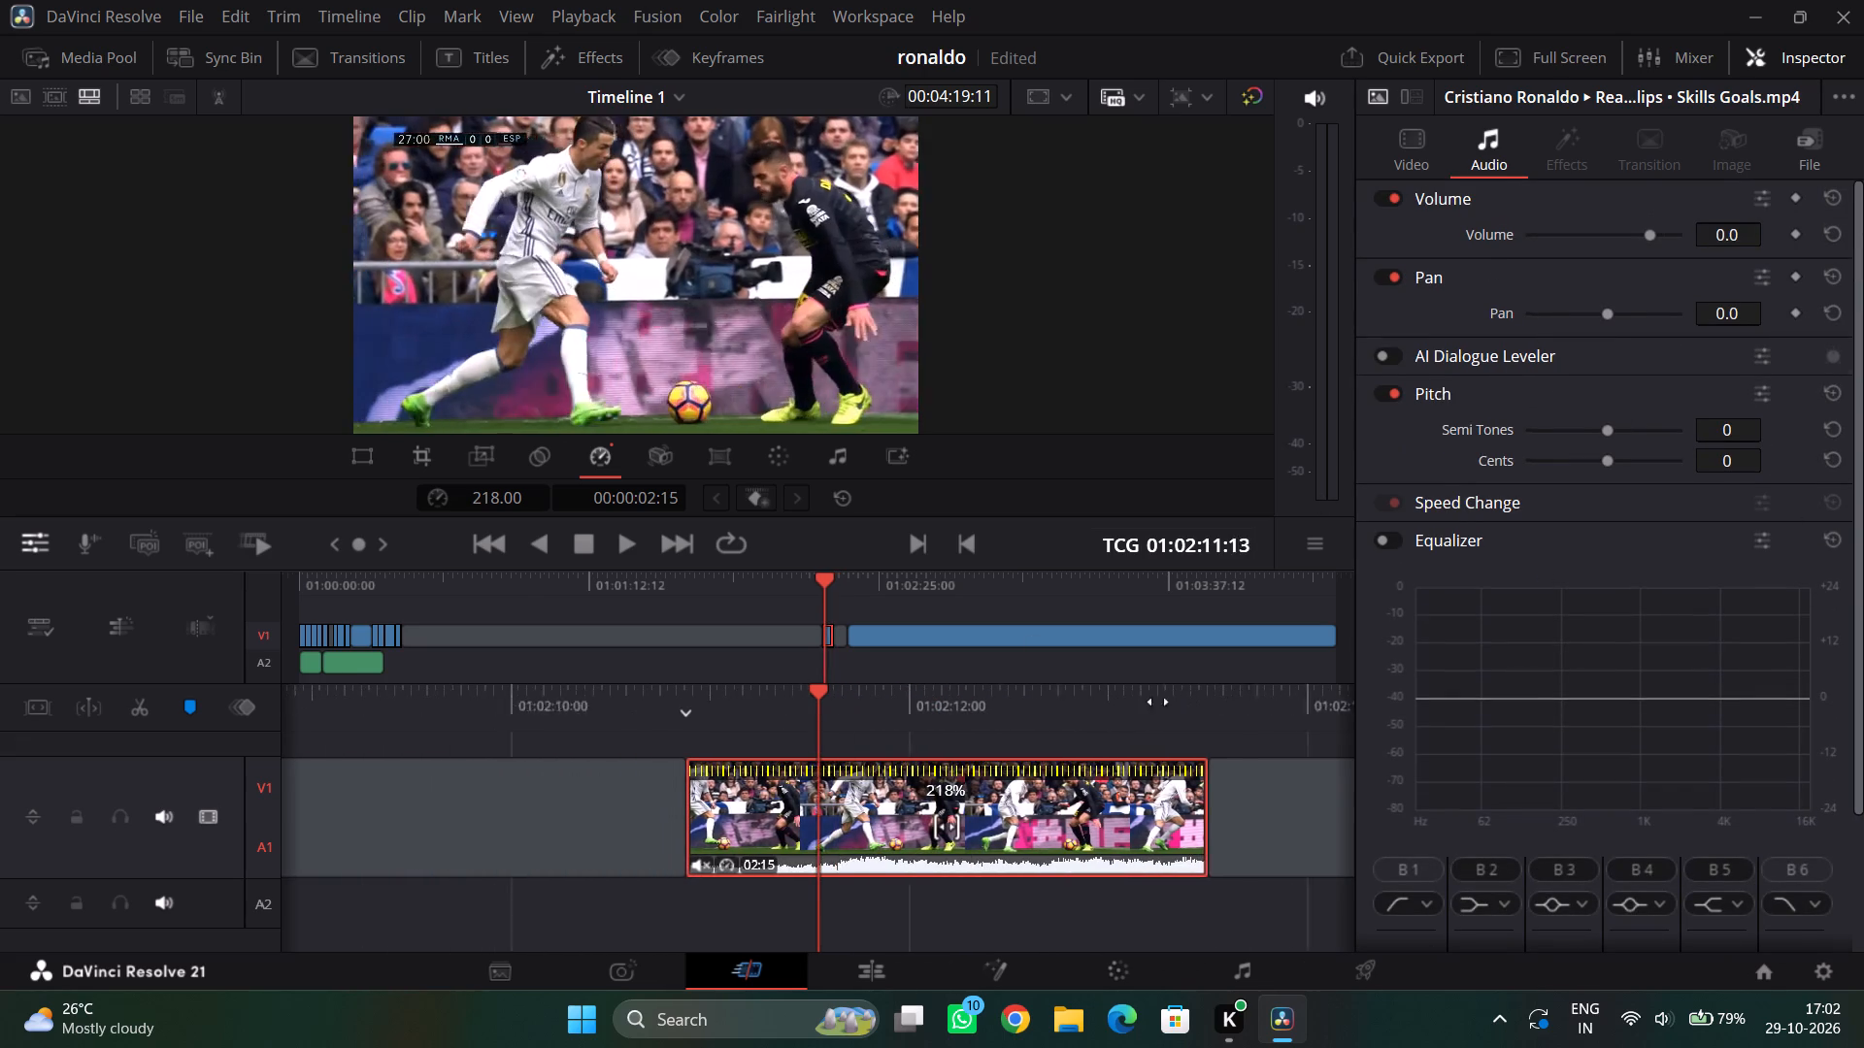
drag(1158, 702, 1209, 702)
click(976, 775)
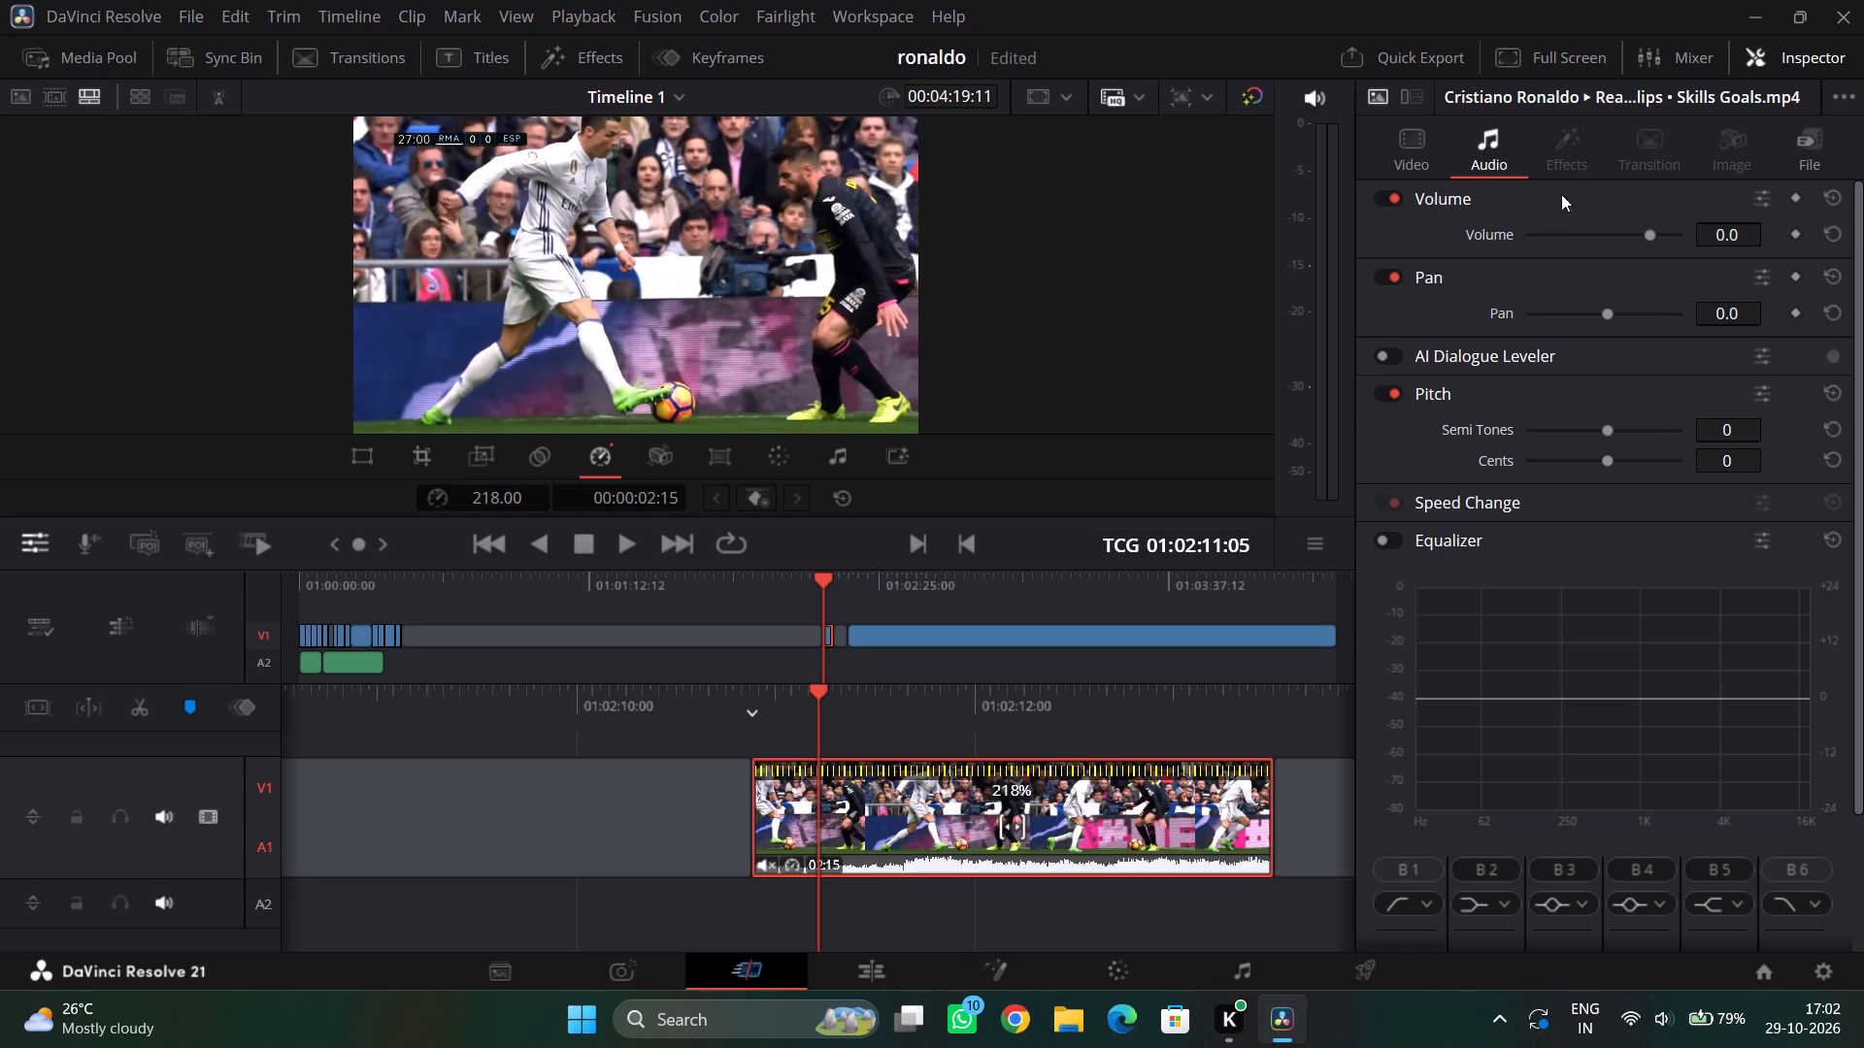
click(1423, 160)
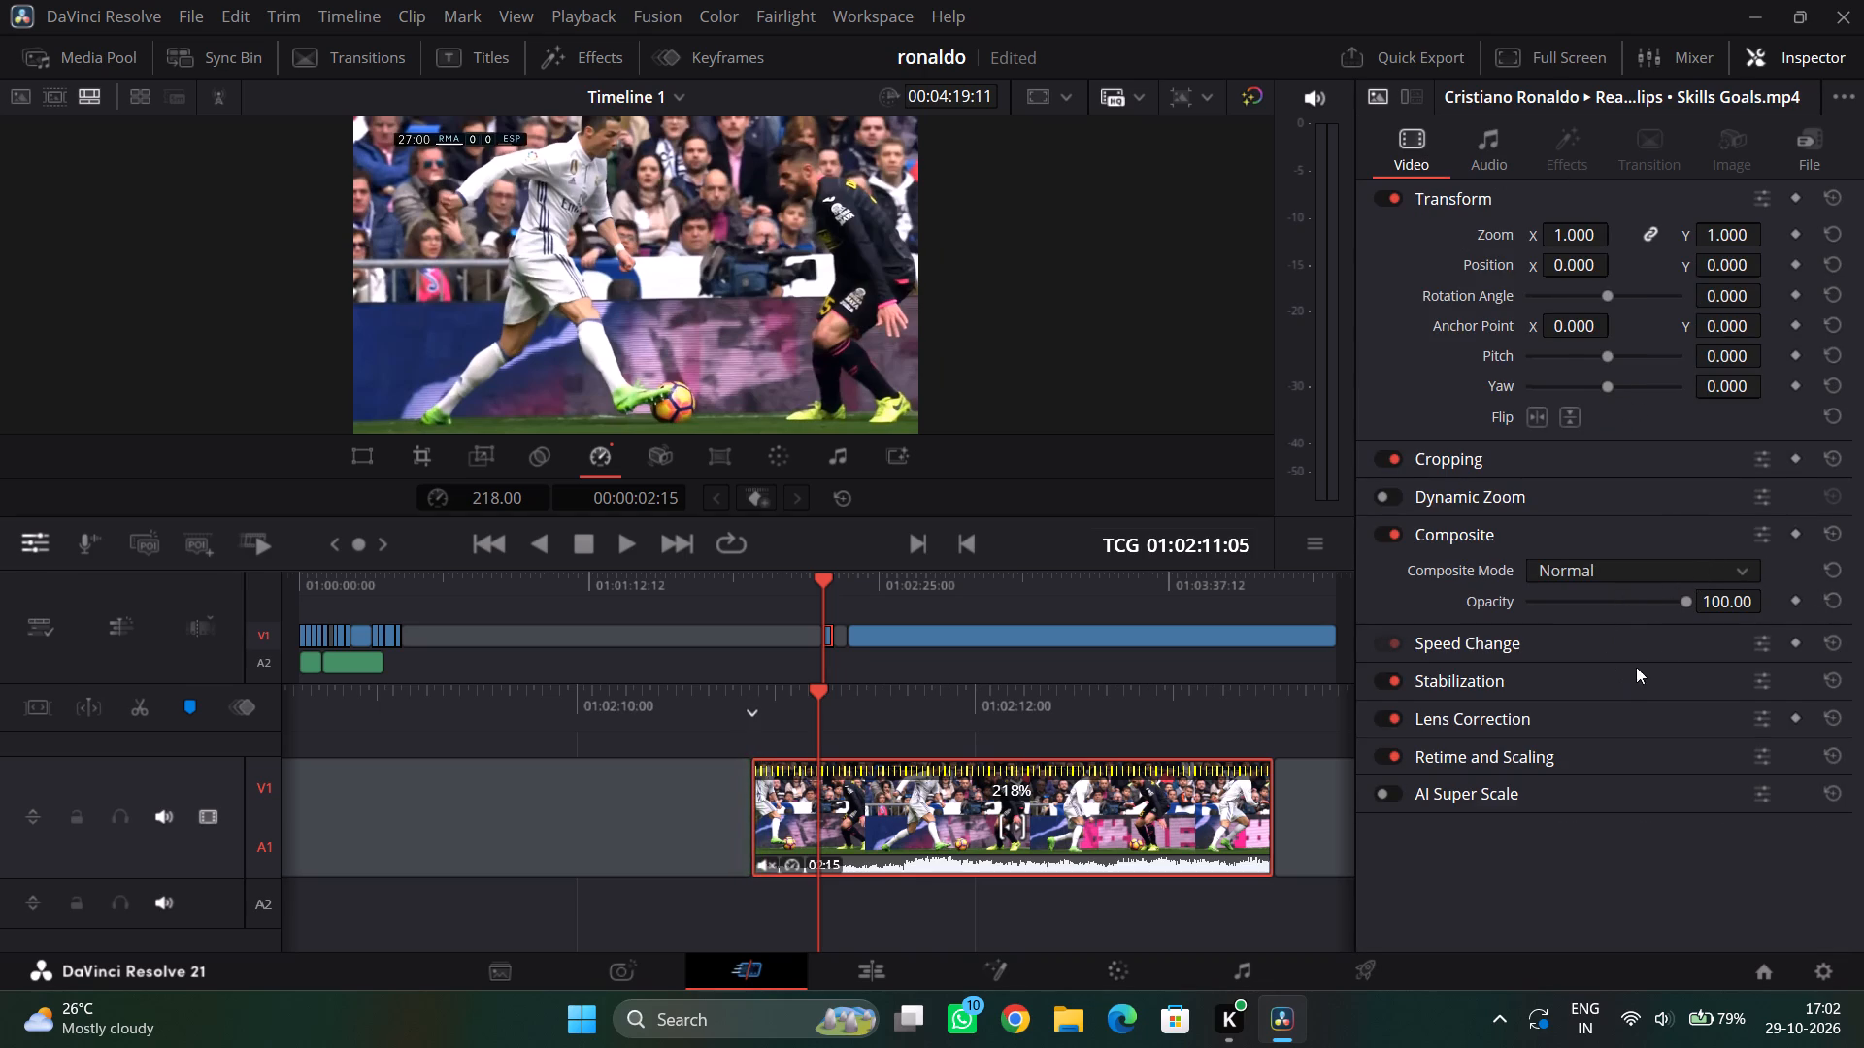
click(1823, 641)
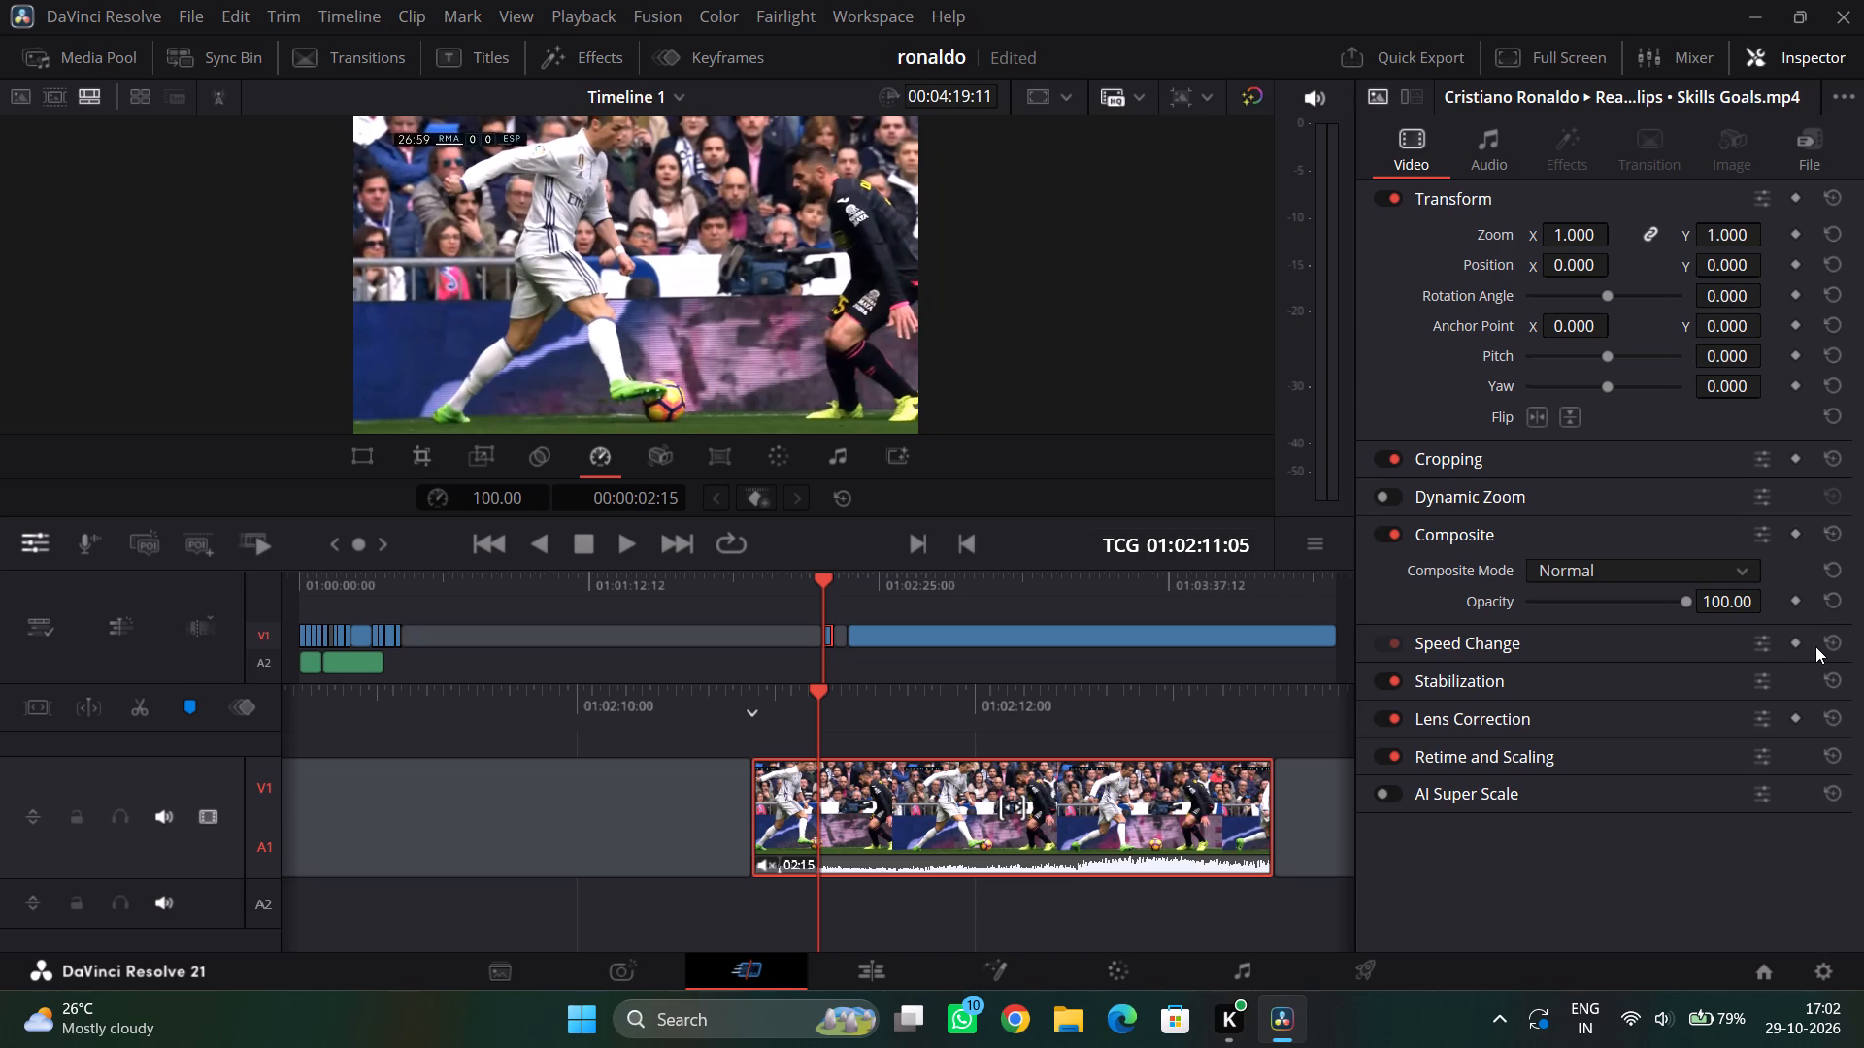
Save the clip's current speed settings as a new Speed Change preset, keeping the suggested name.
click(1768, 643)
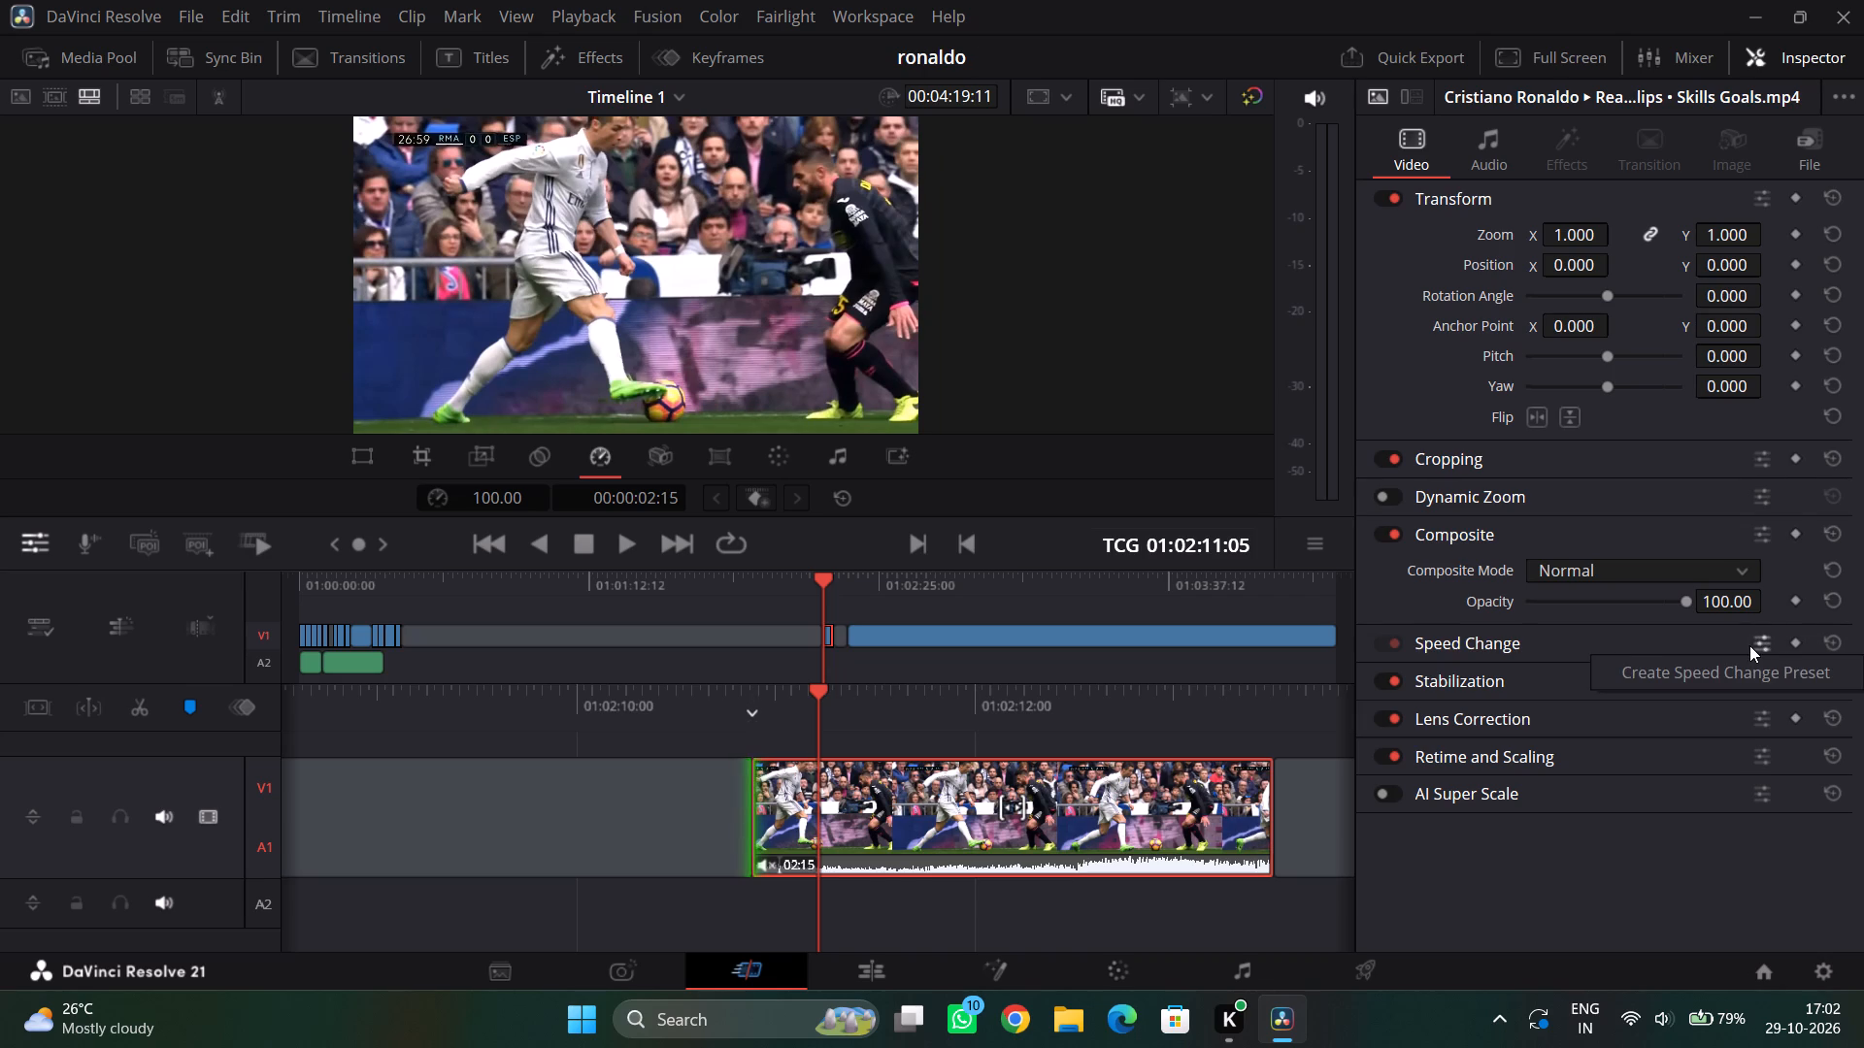
click(1722, 666)
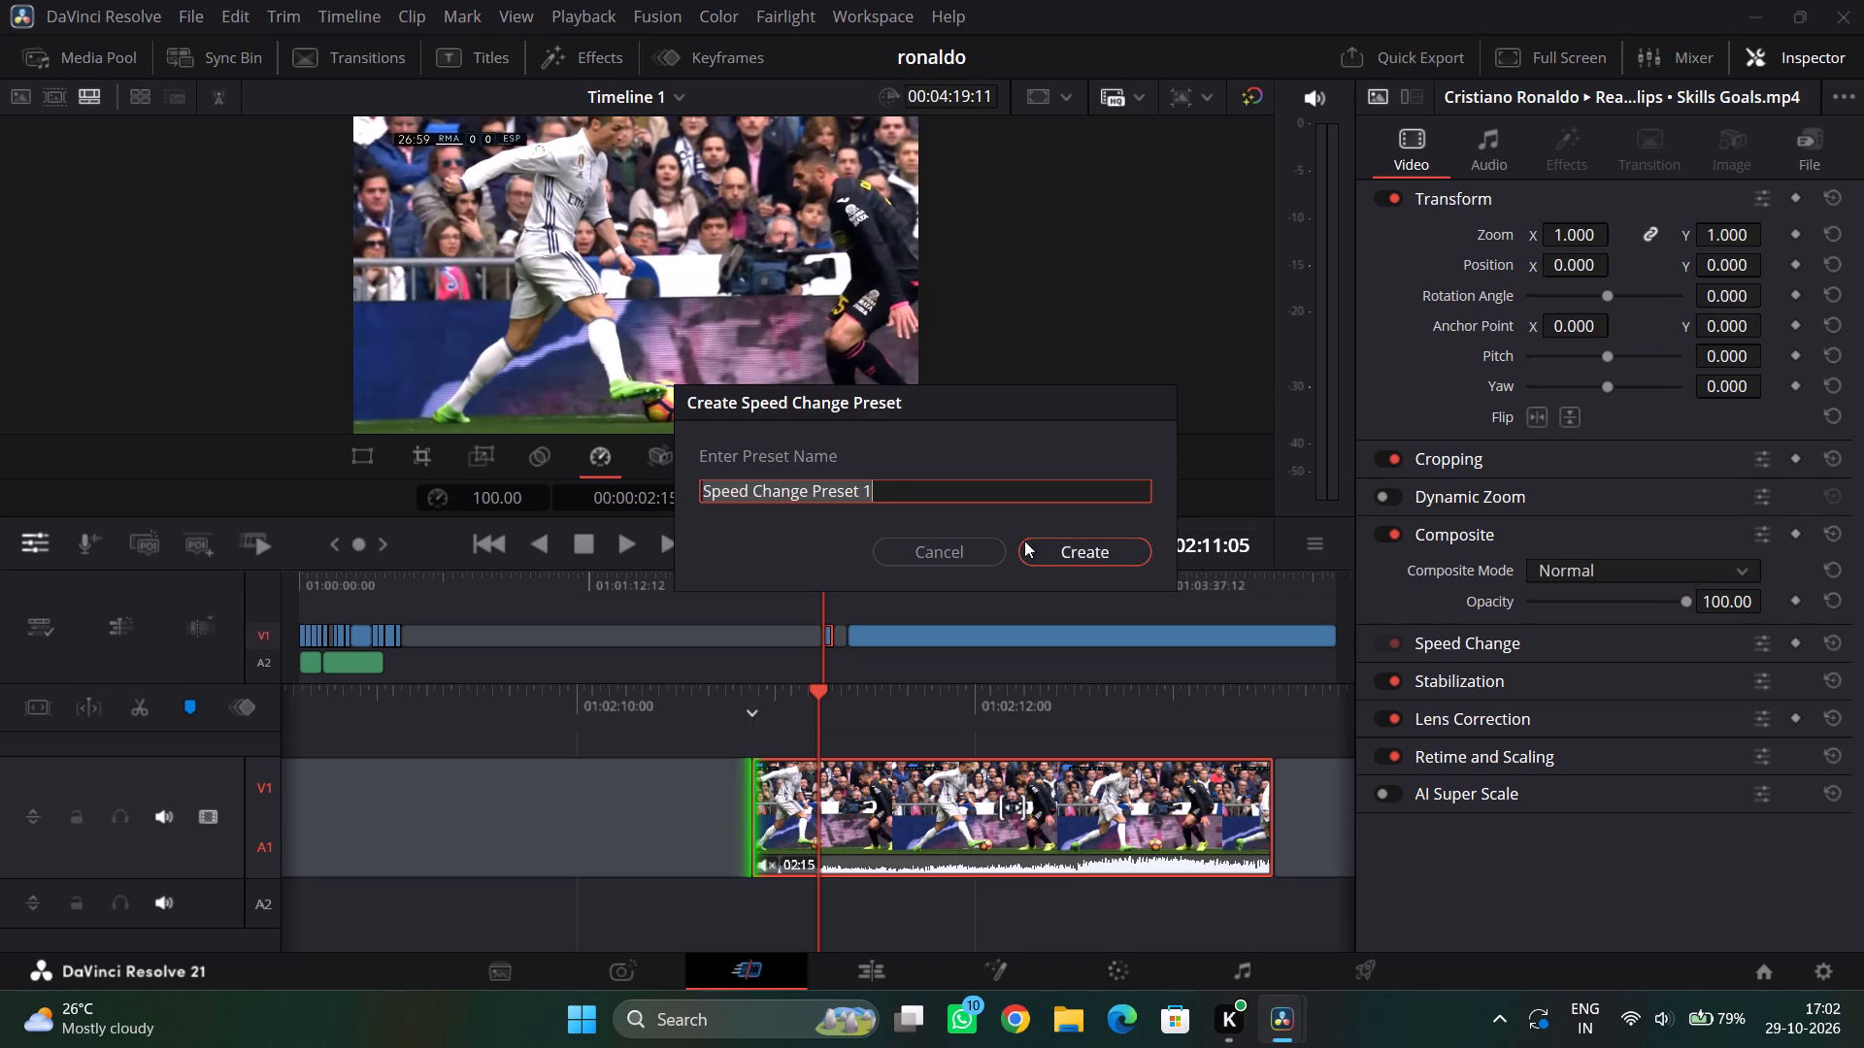
click(1071, 544)
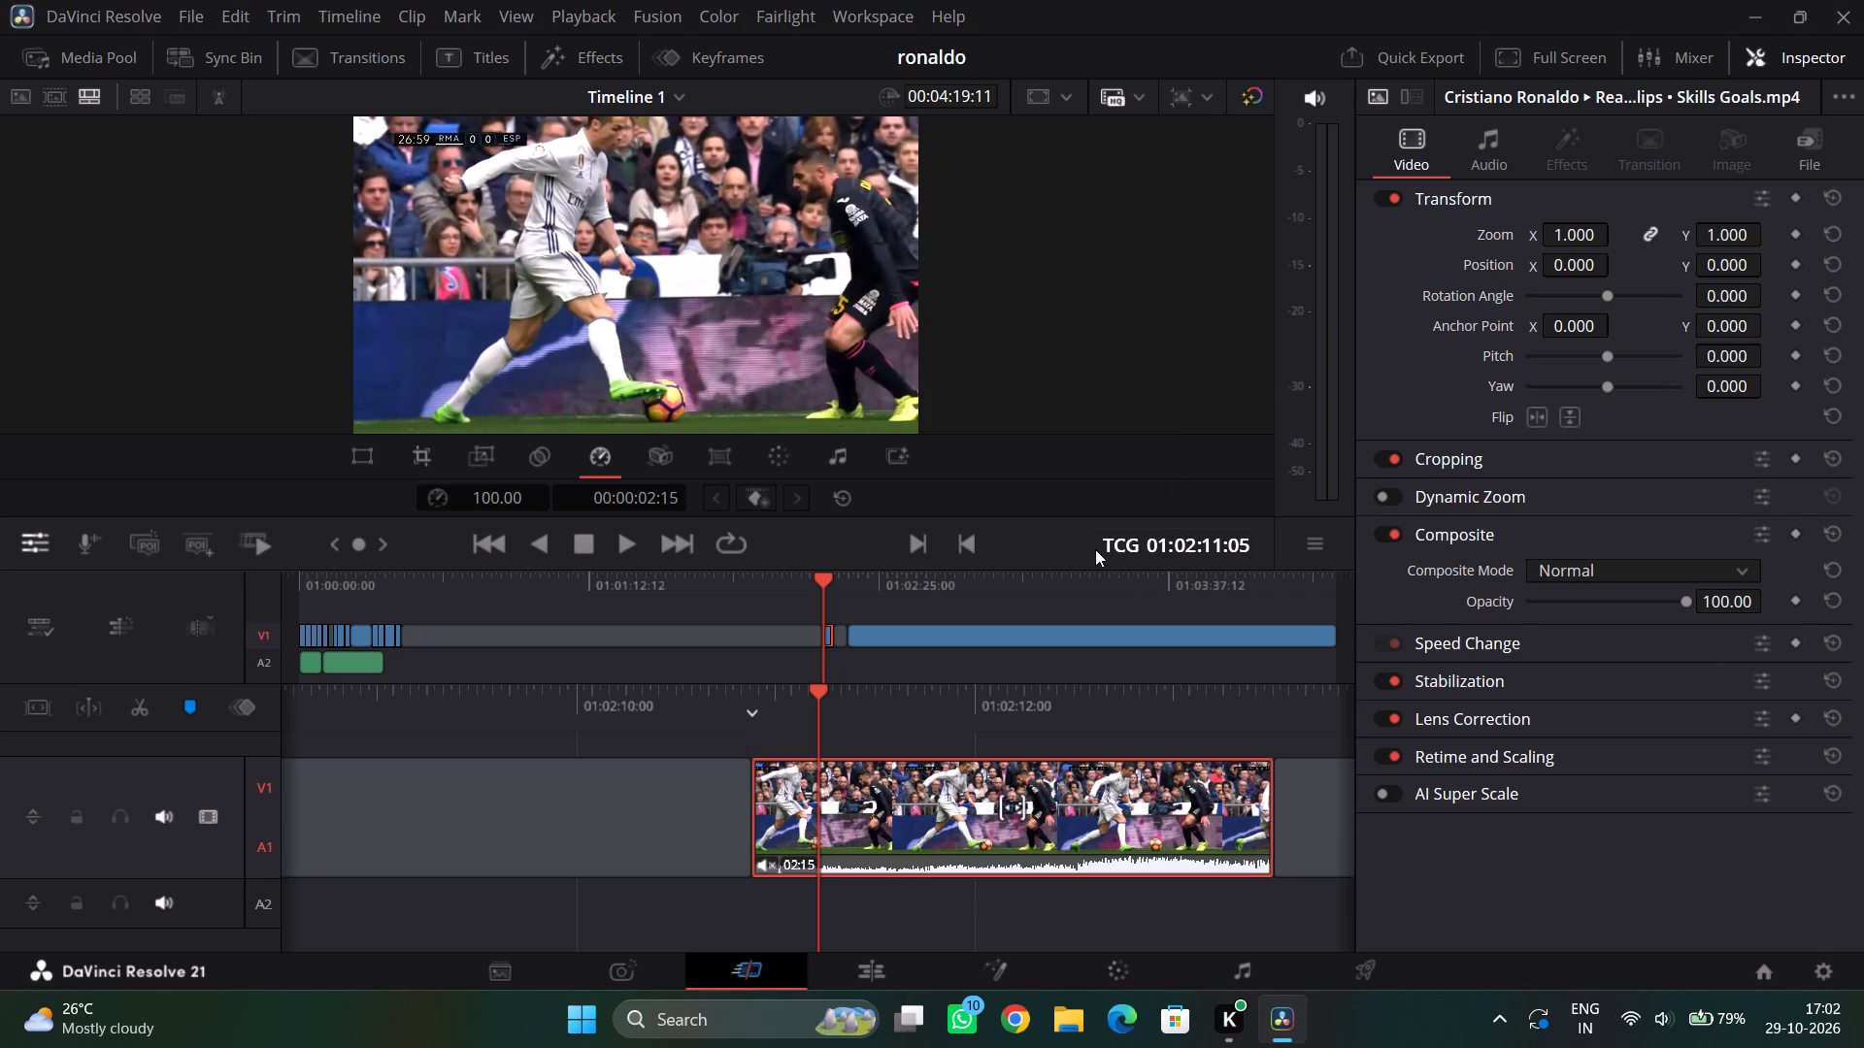
Raise the Espanyol dribble clip's Speed Change rate to 62 frames per second, giving 258.33% speed.
click(1584, 647)
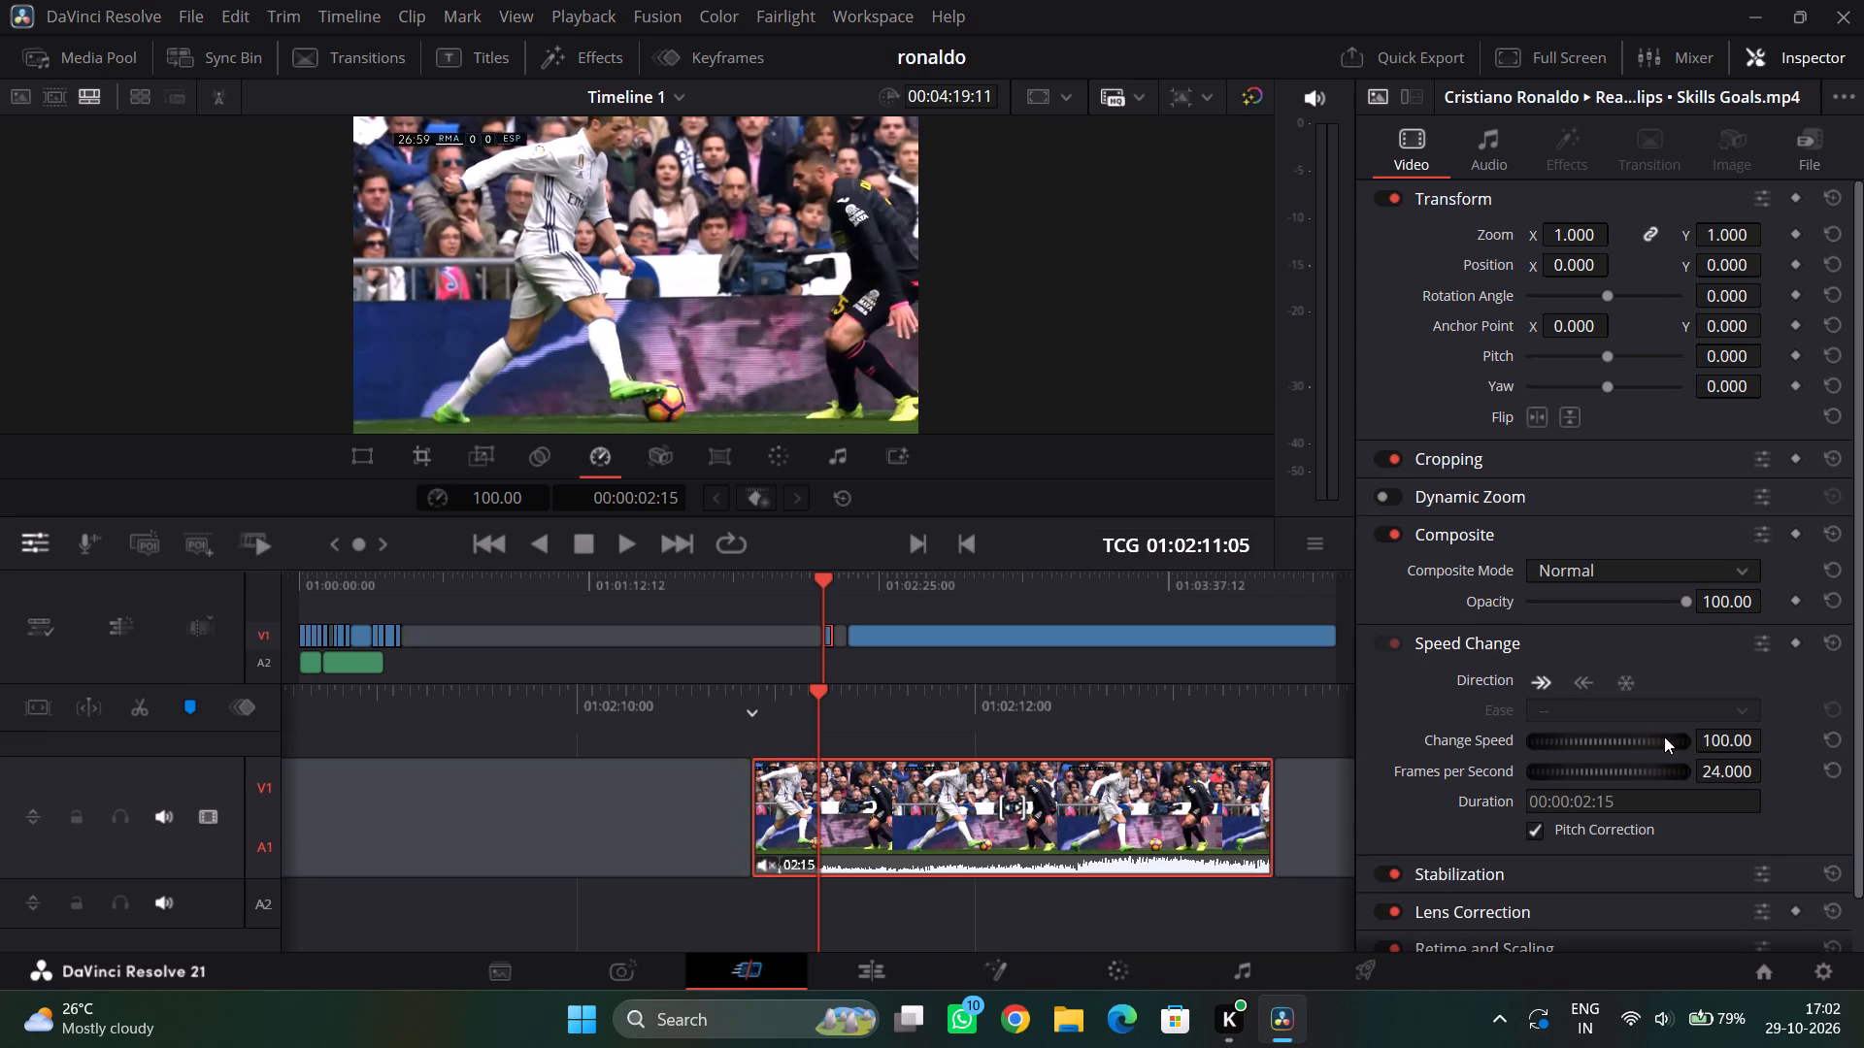
drag(1184, 714, 1223, 717)
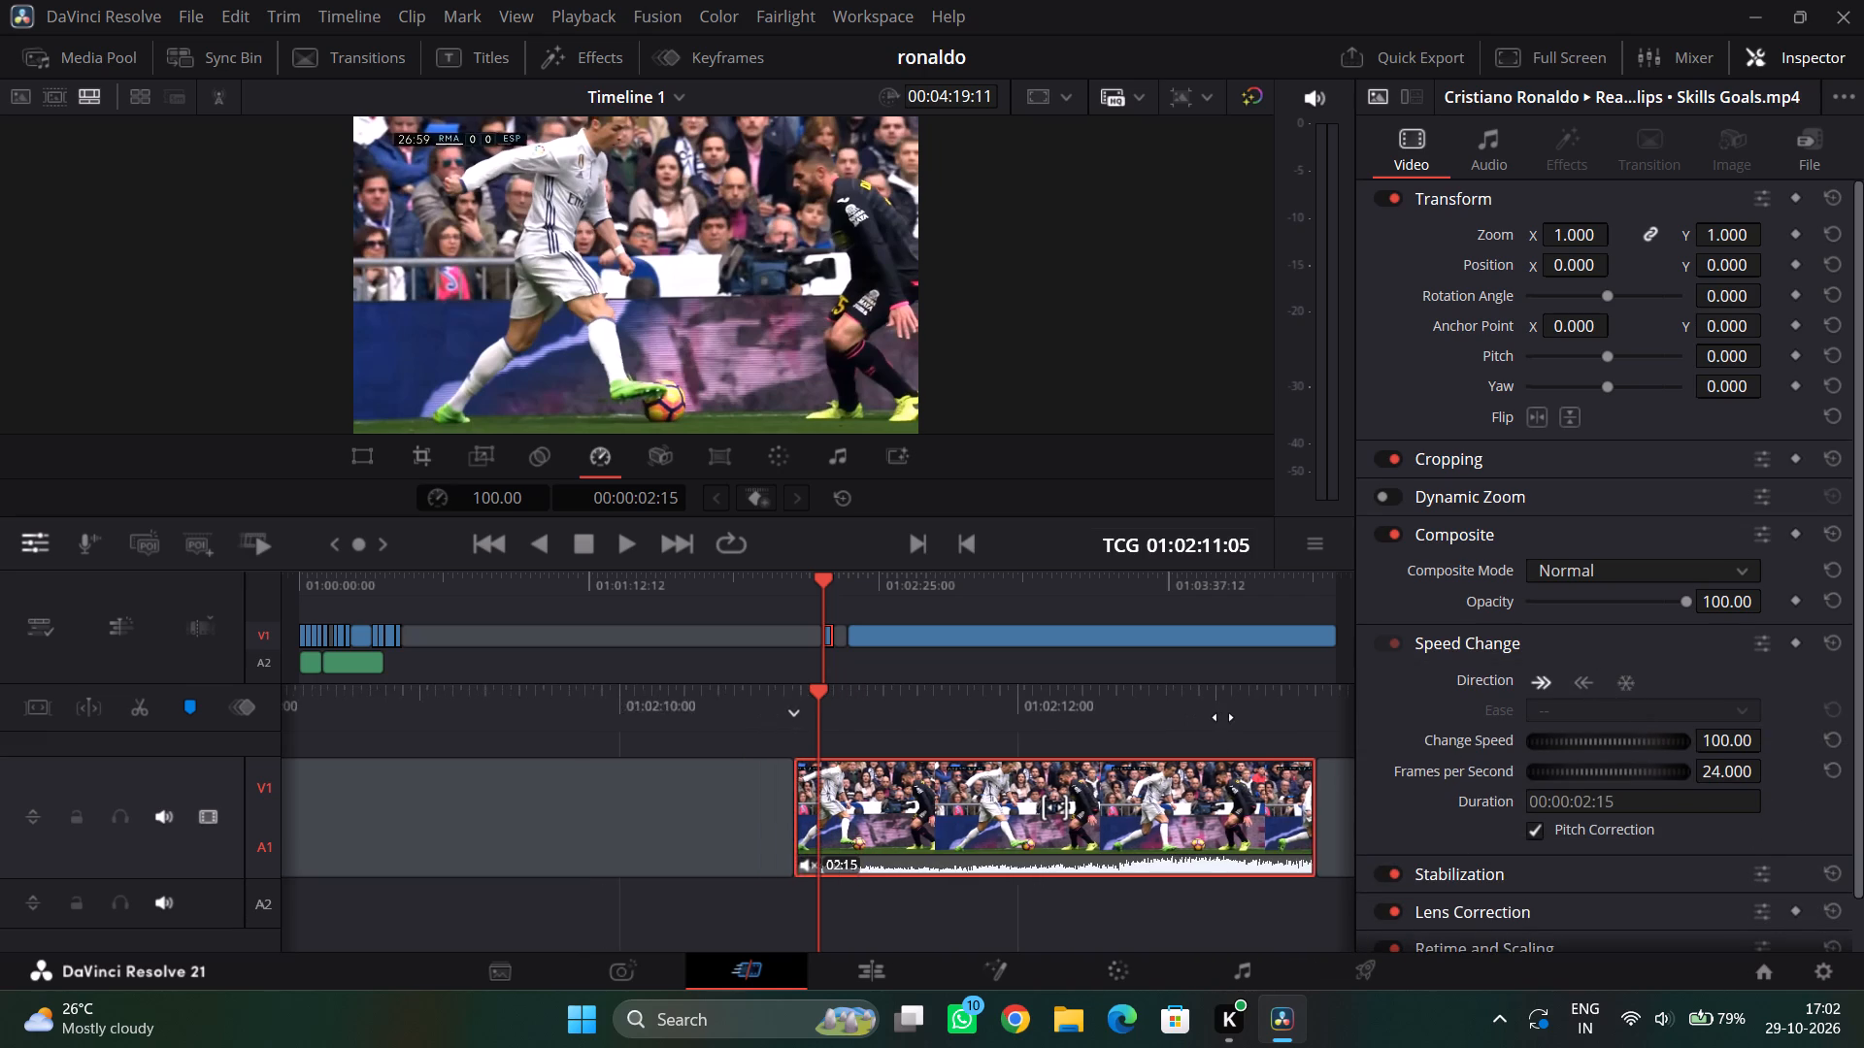
drag(1223, 717, 1227, 717)
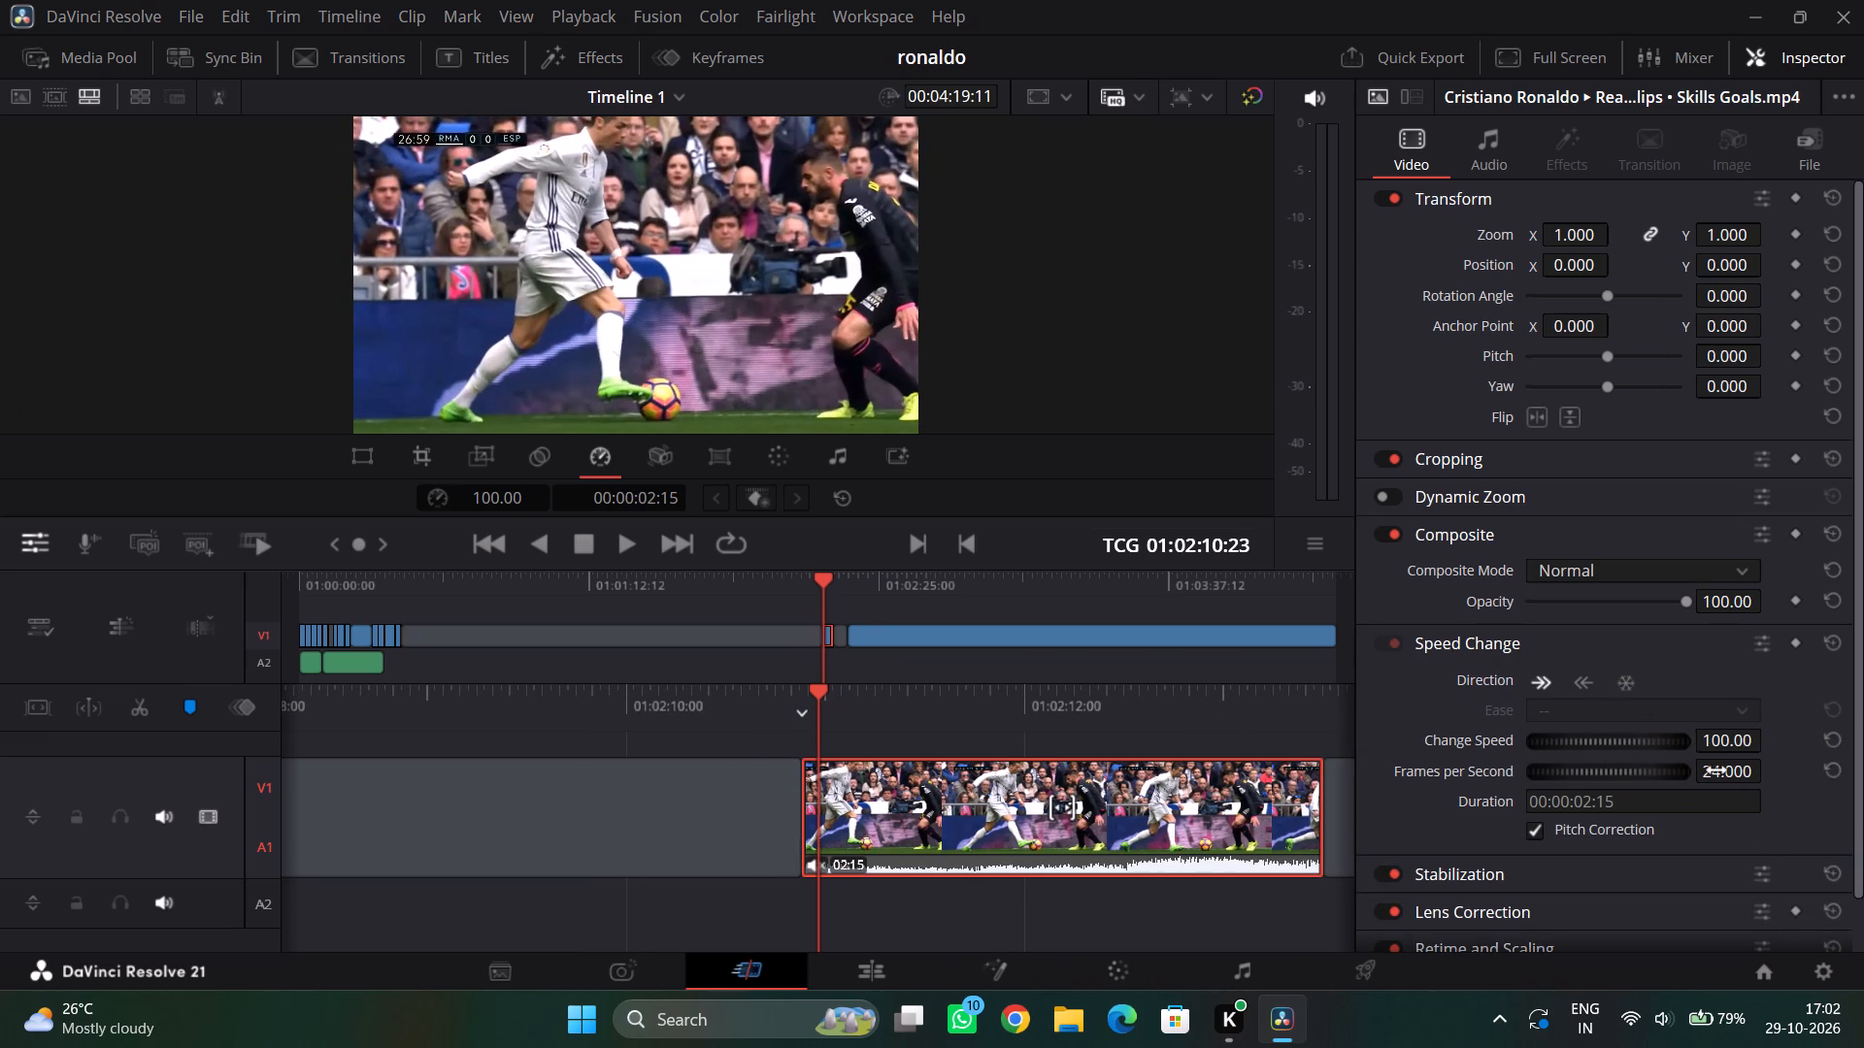
drag(1716, 770, 1736, 772)
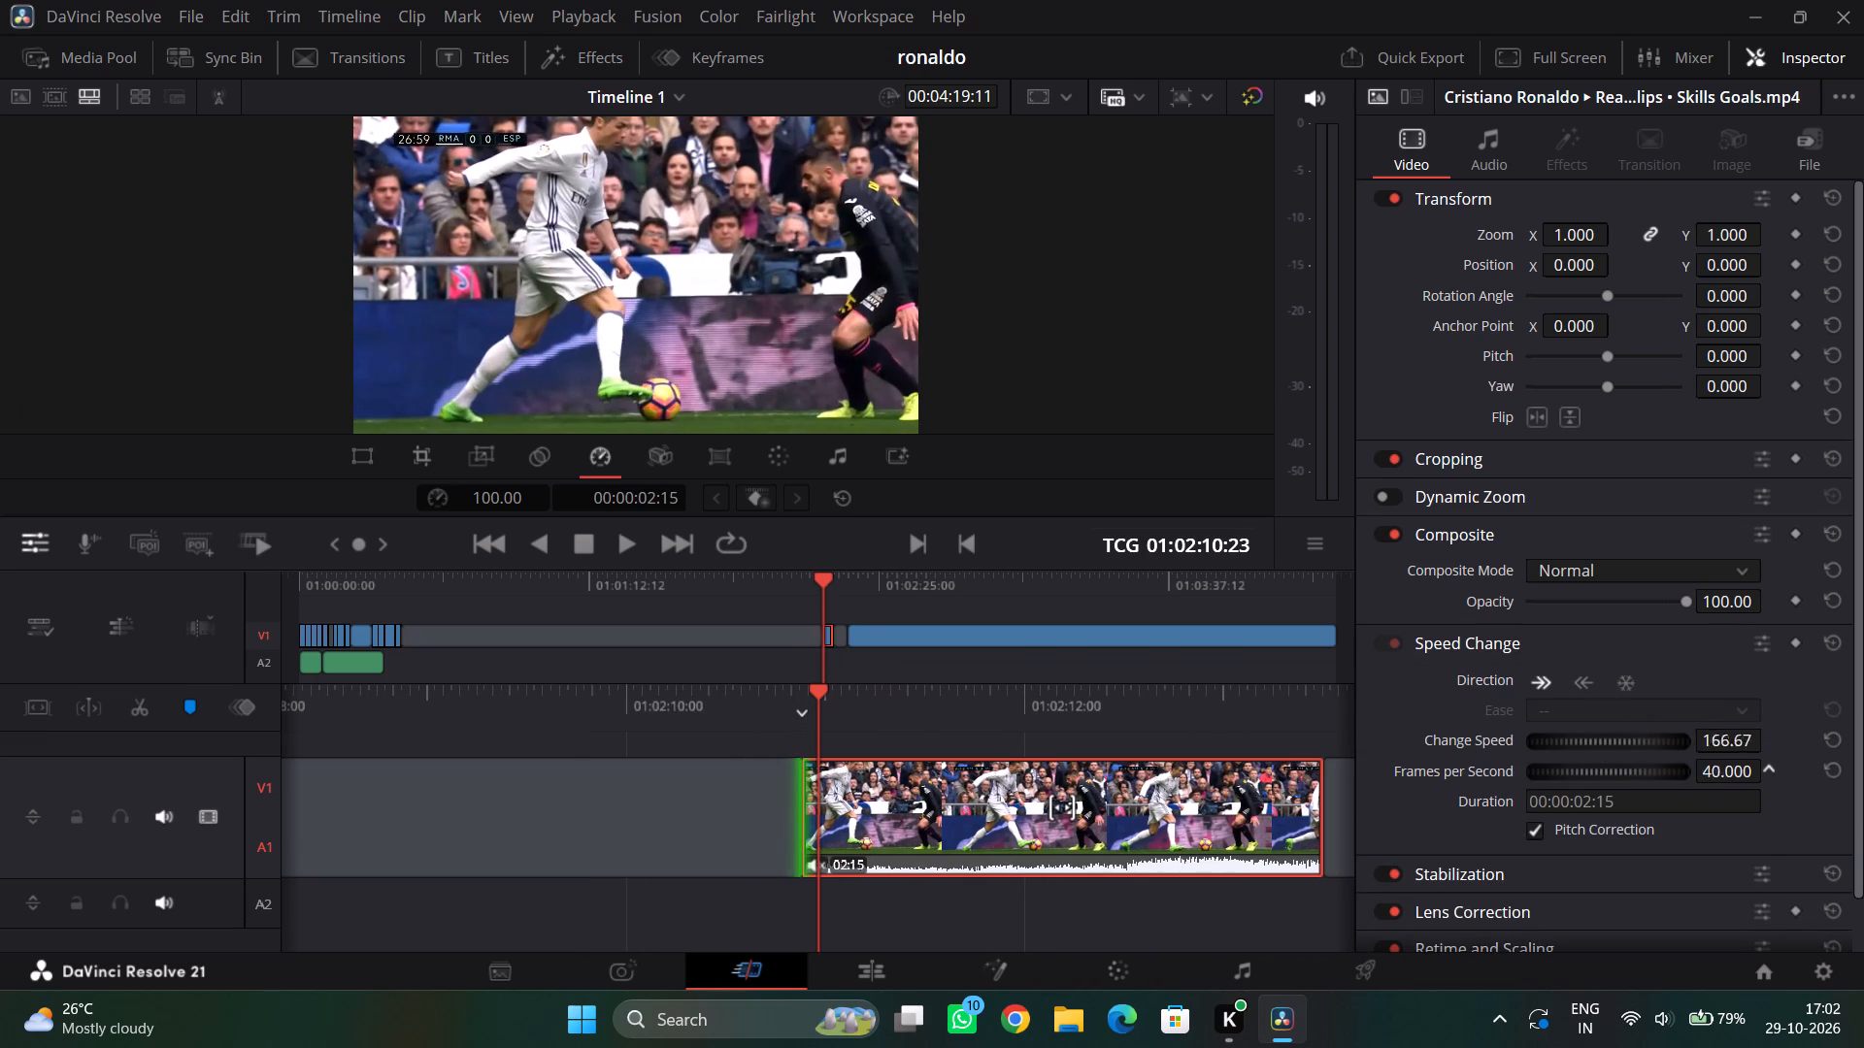
drag(1736, 772, 1750, 774)
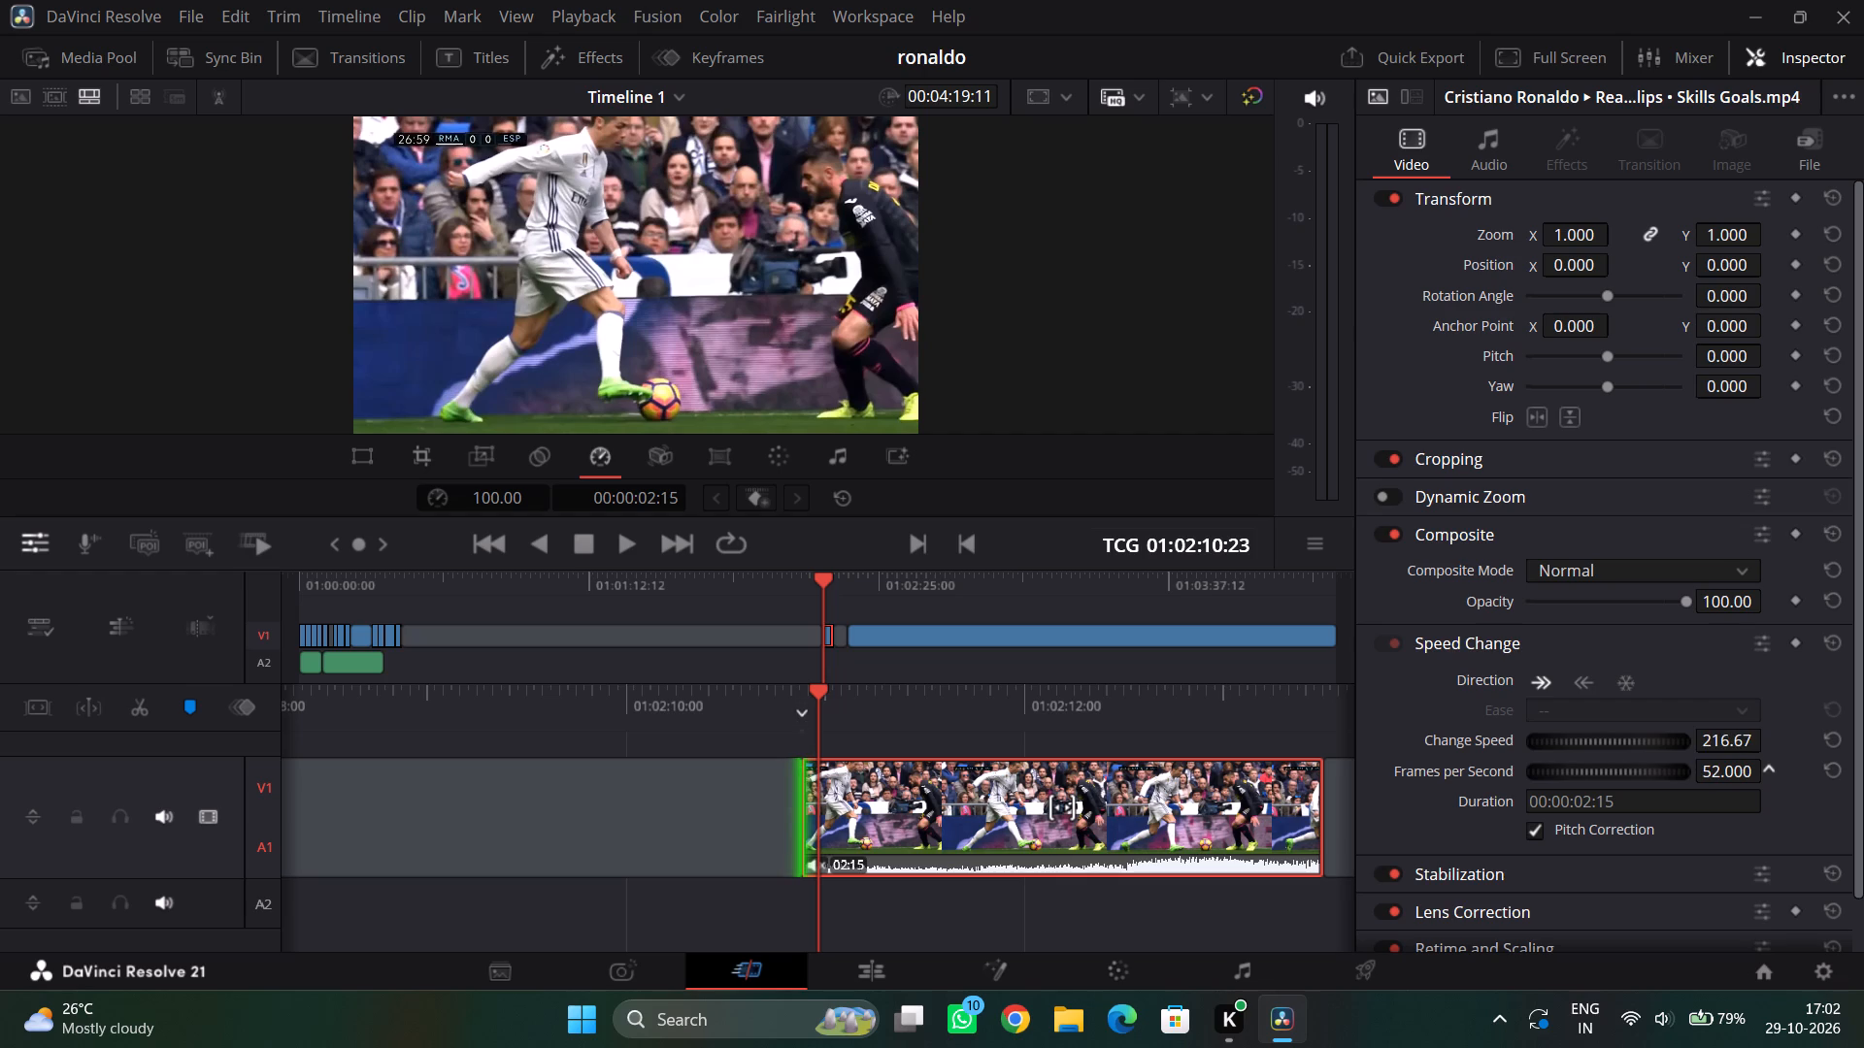
drag(1750, 774, 1761, 774)
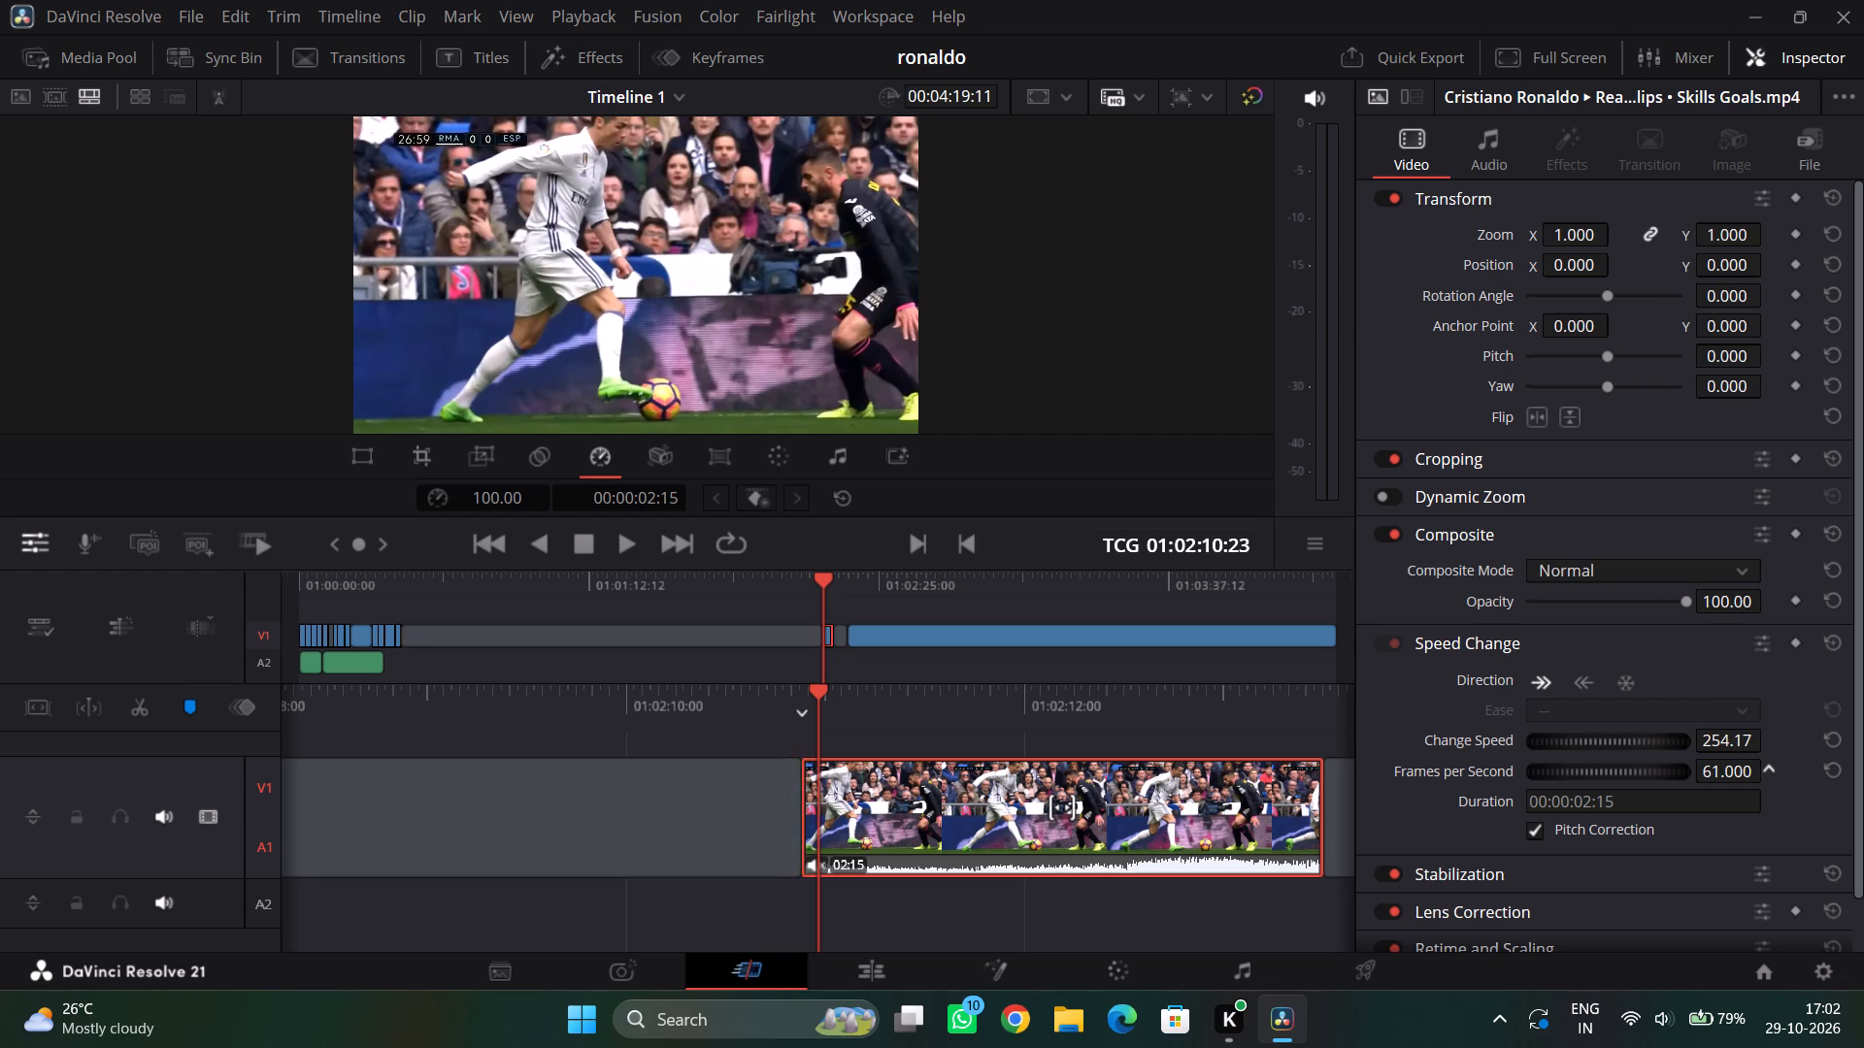
drag(1761, 774, 1762, 775)
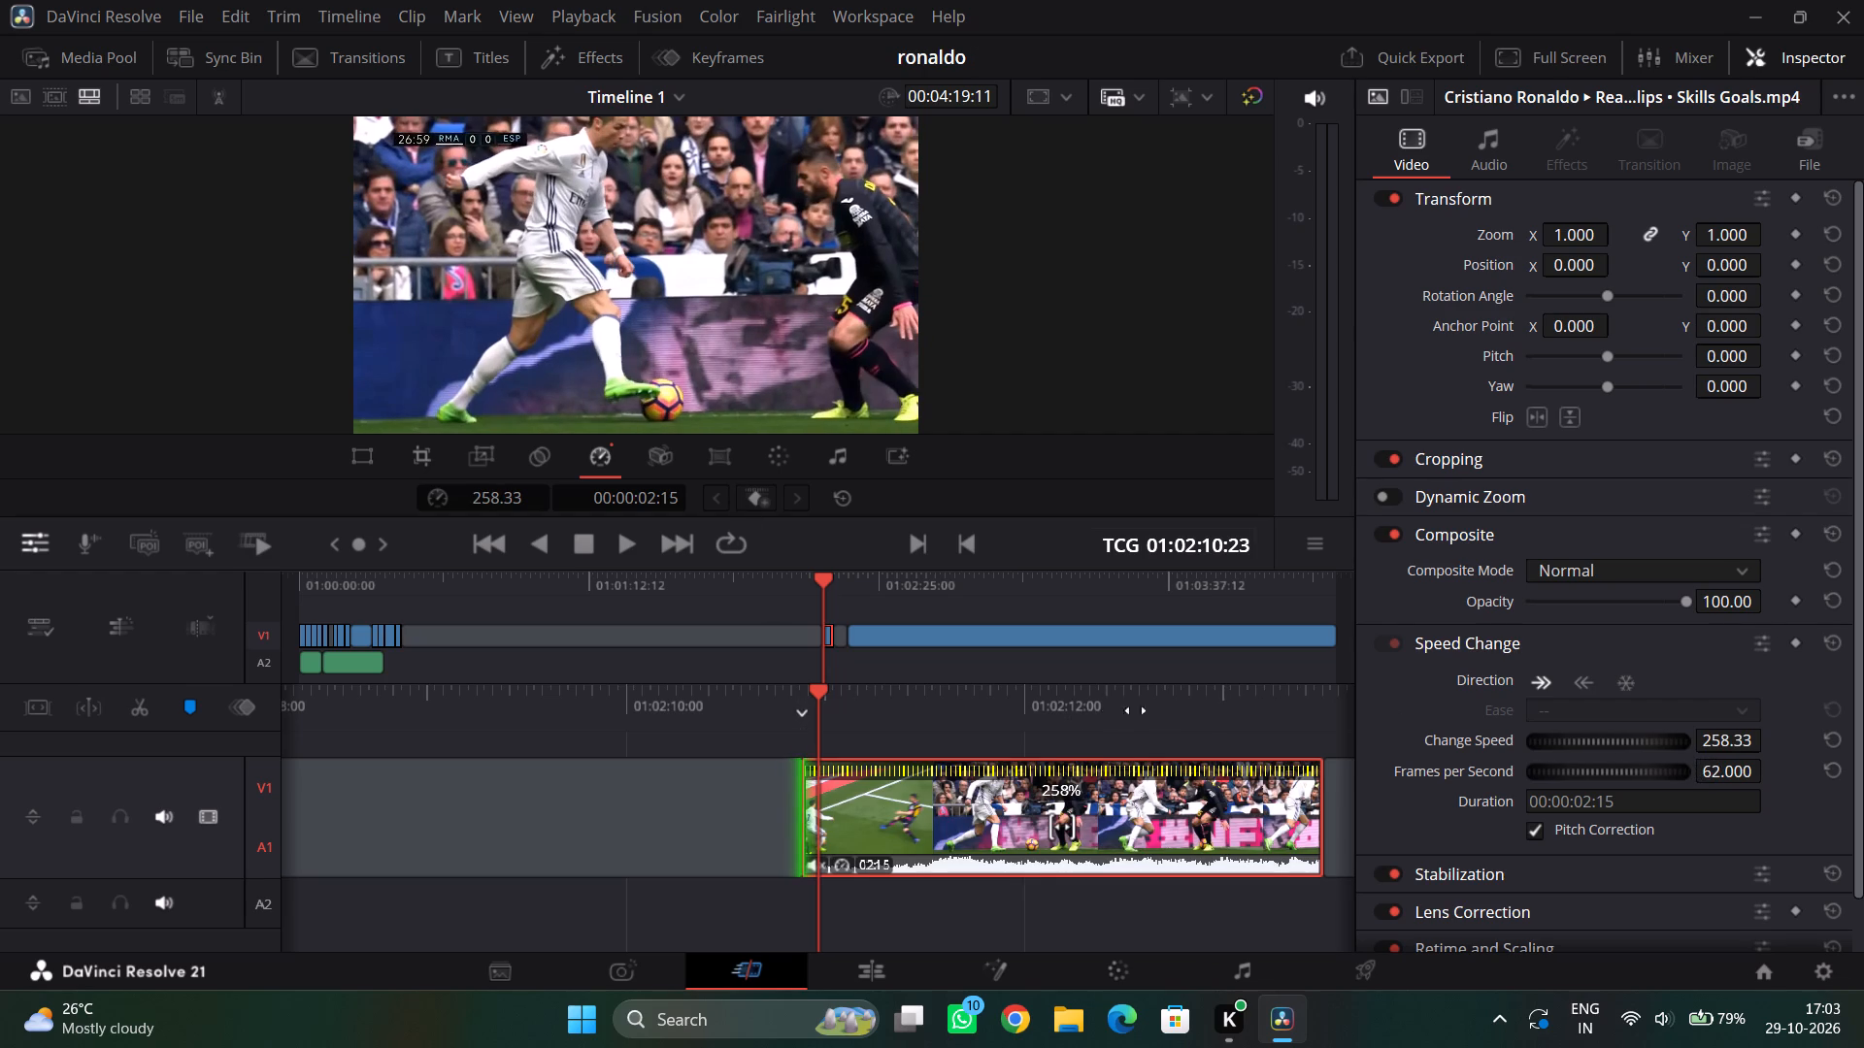
Play back the Espanyol dribble clip at its new speed through to its end and review its opening frames again.
click(1109, 695)
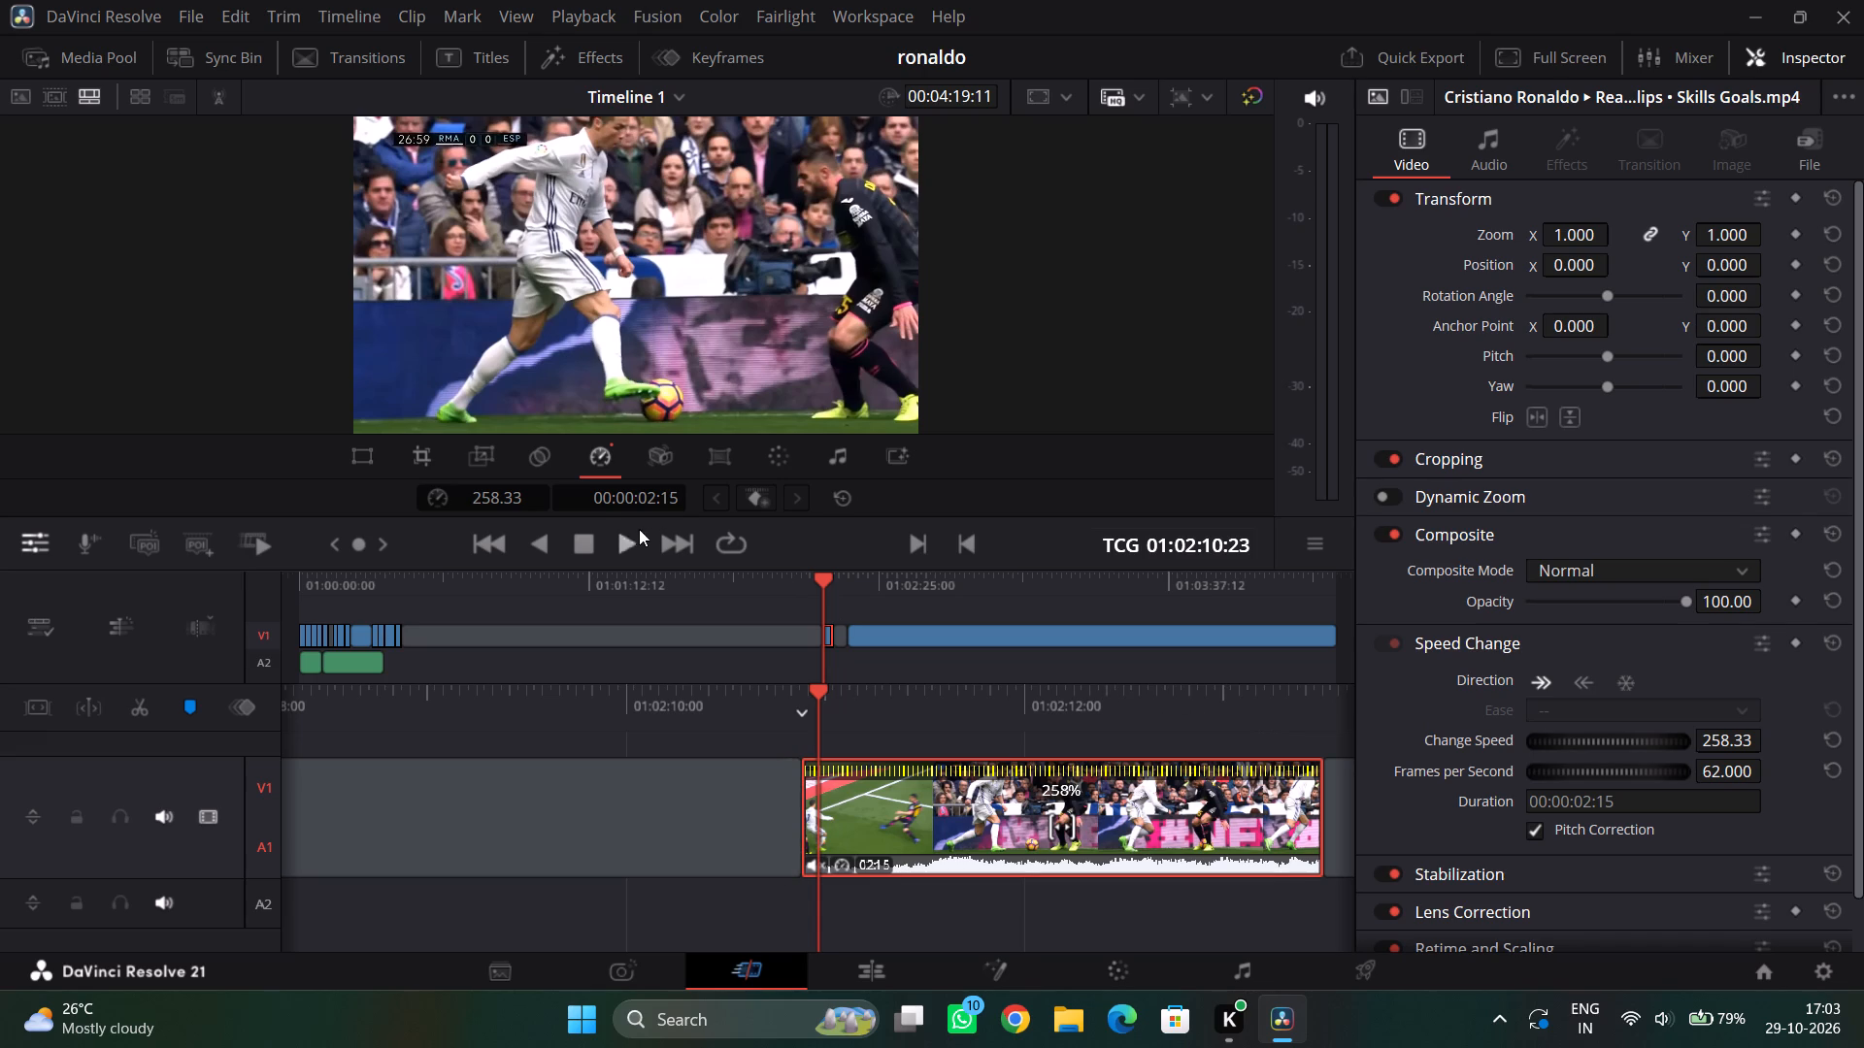
click(623, 535)
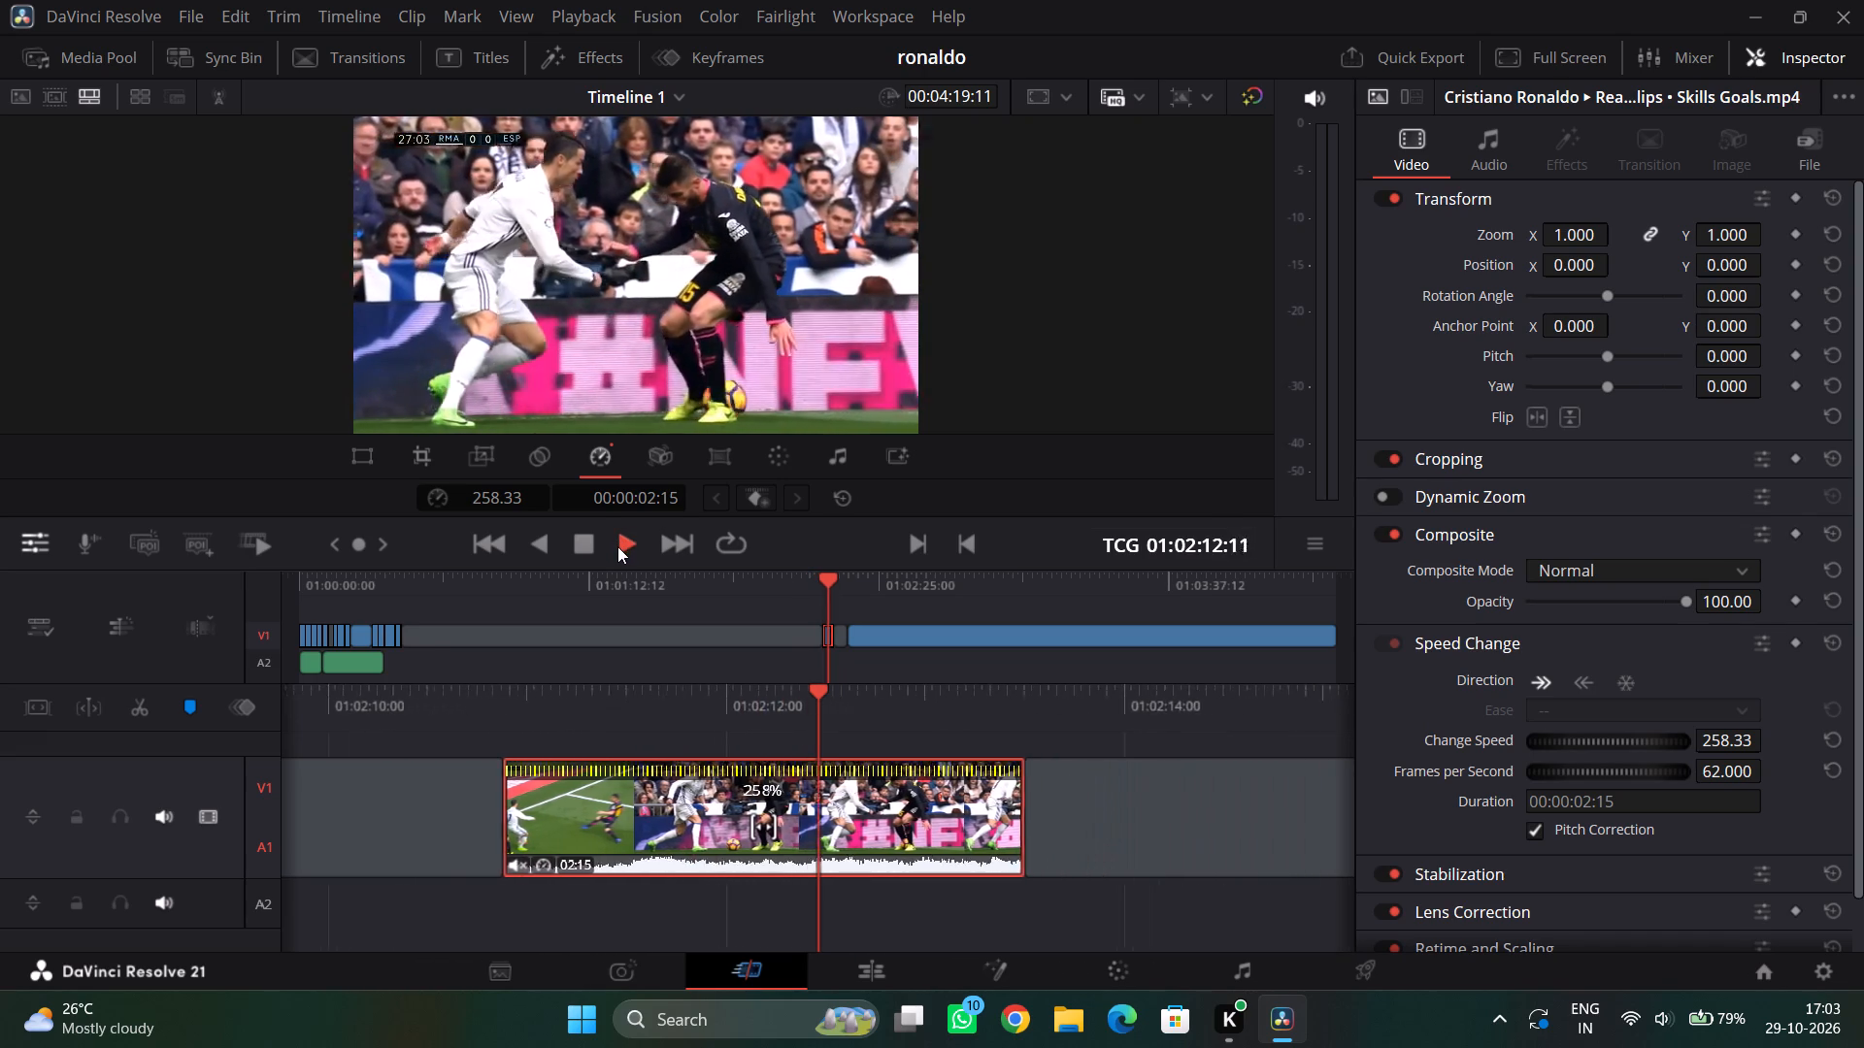
drag(541, 689, 702, 689)
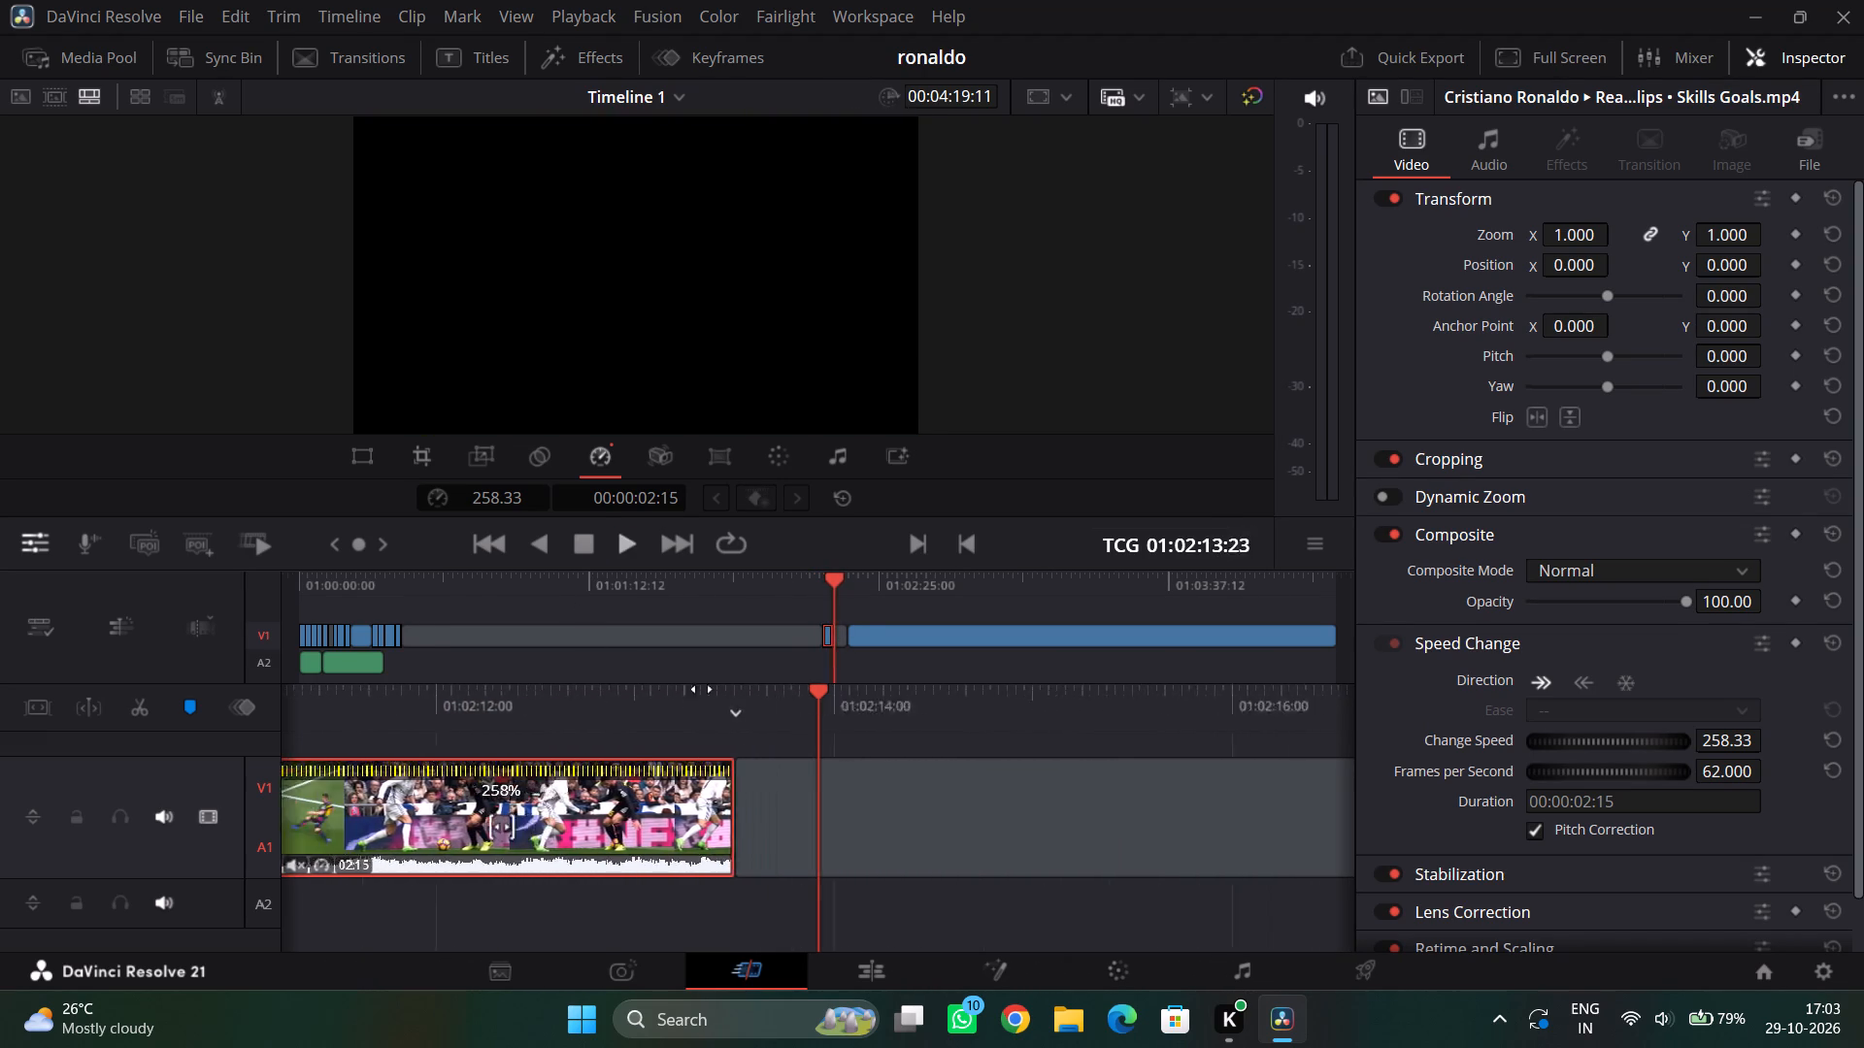
drag(702, 689, 1278, 702)
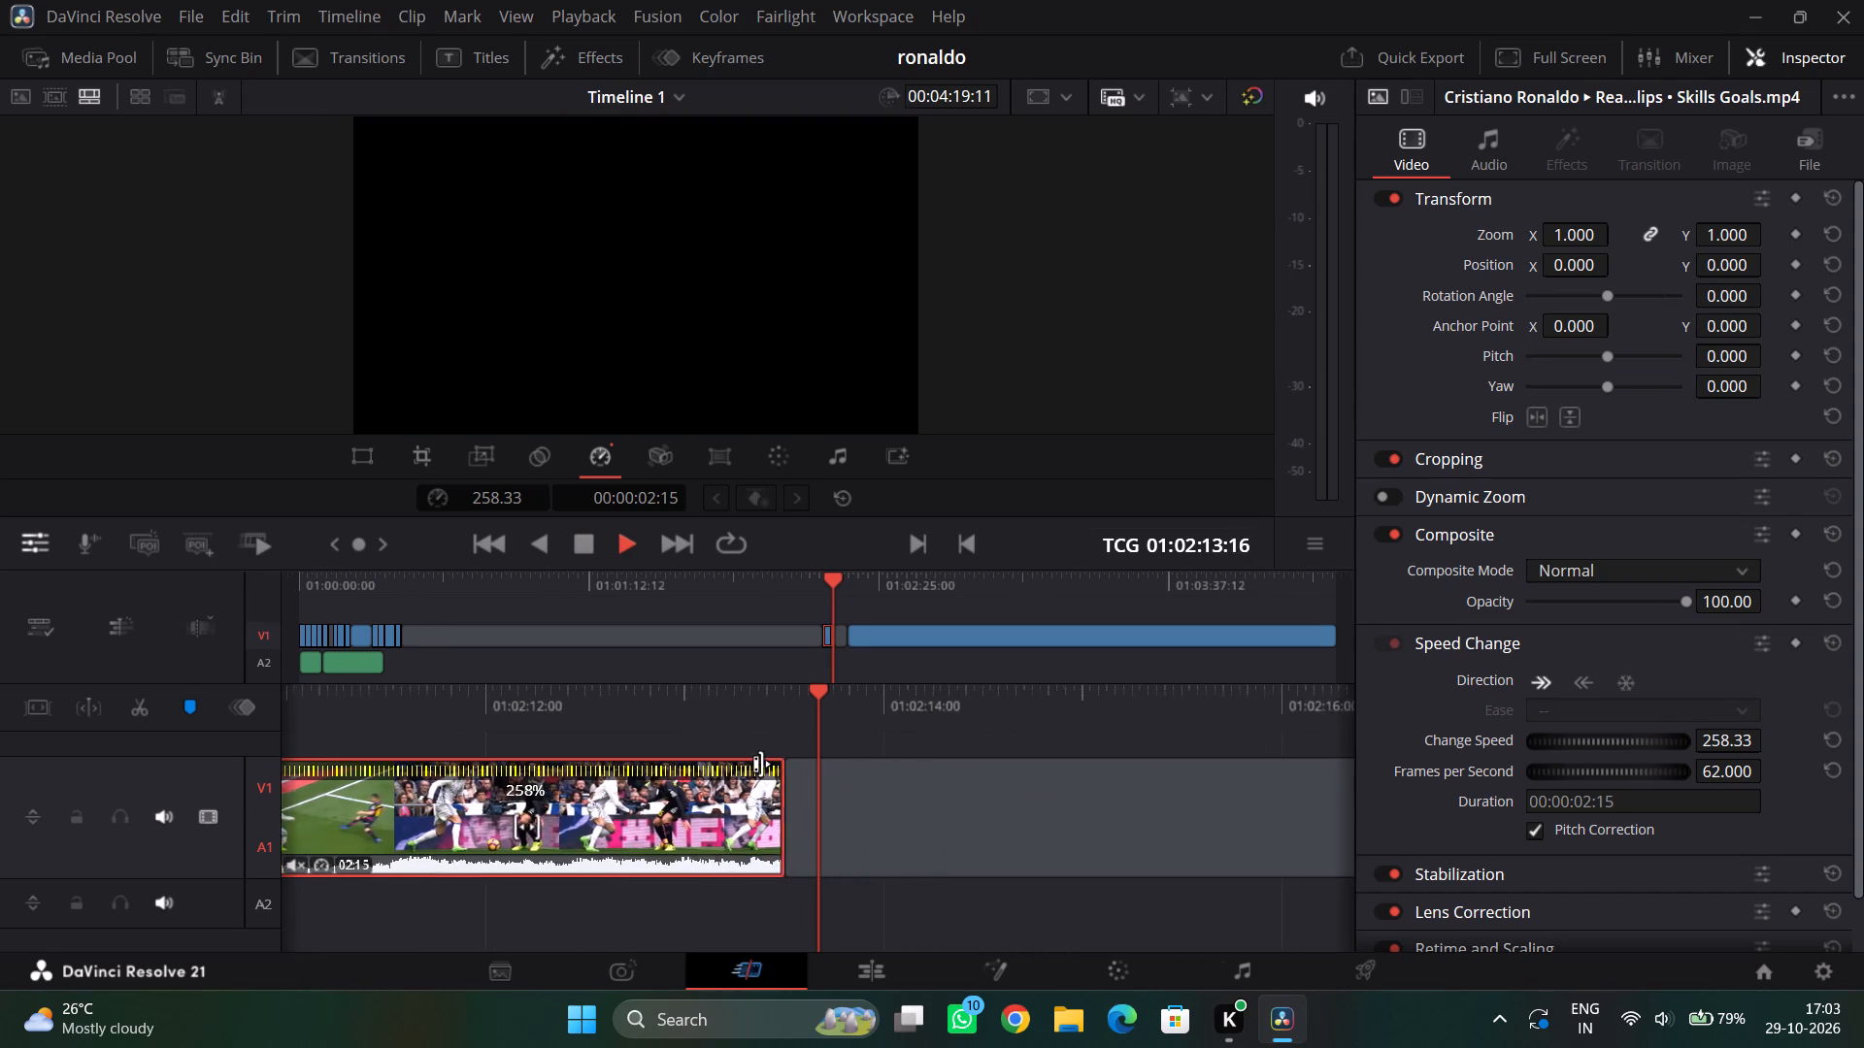
drag(606, 690, 1354, 692)
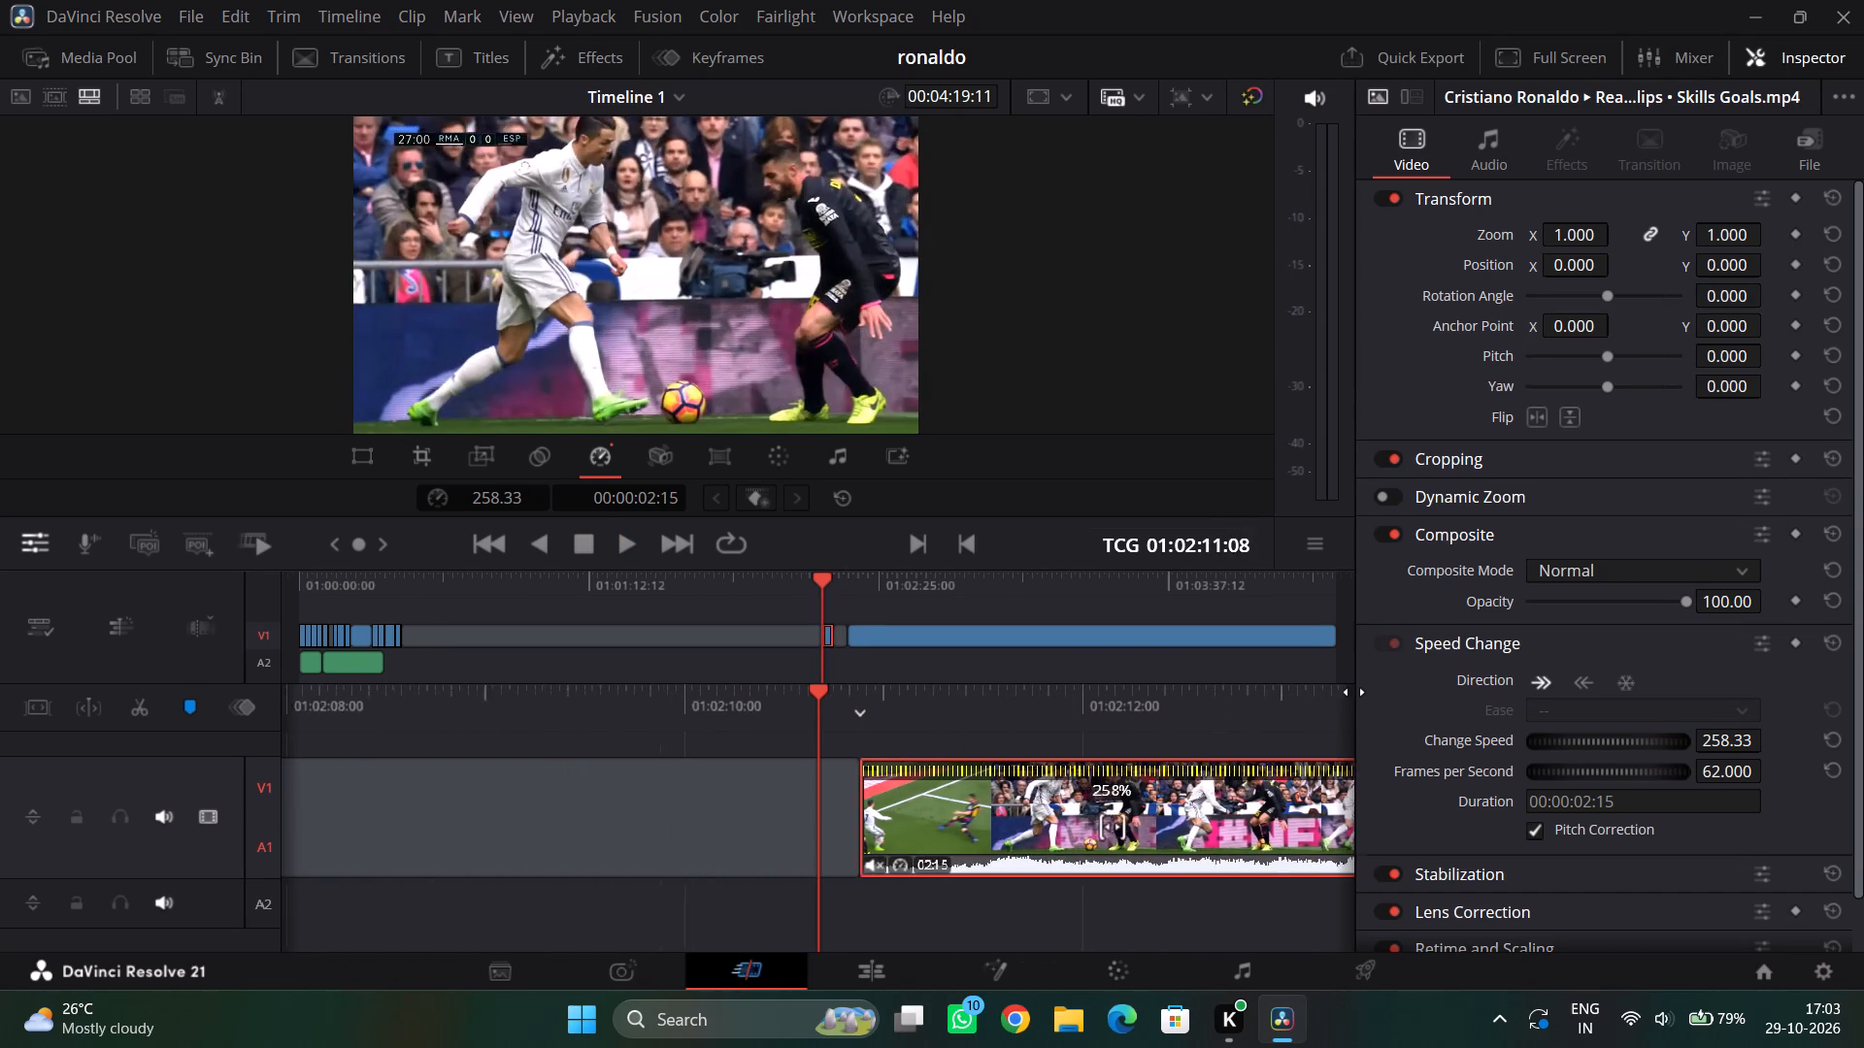
drag(1354, 692, 1298, 702)
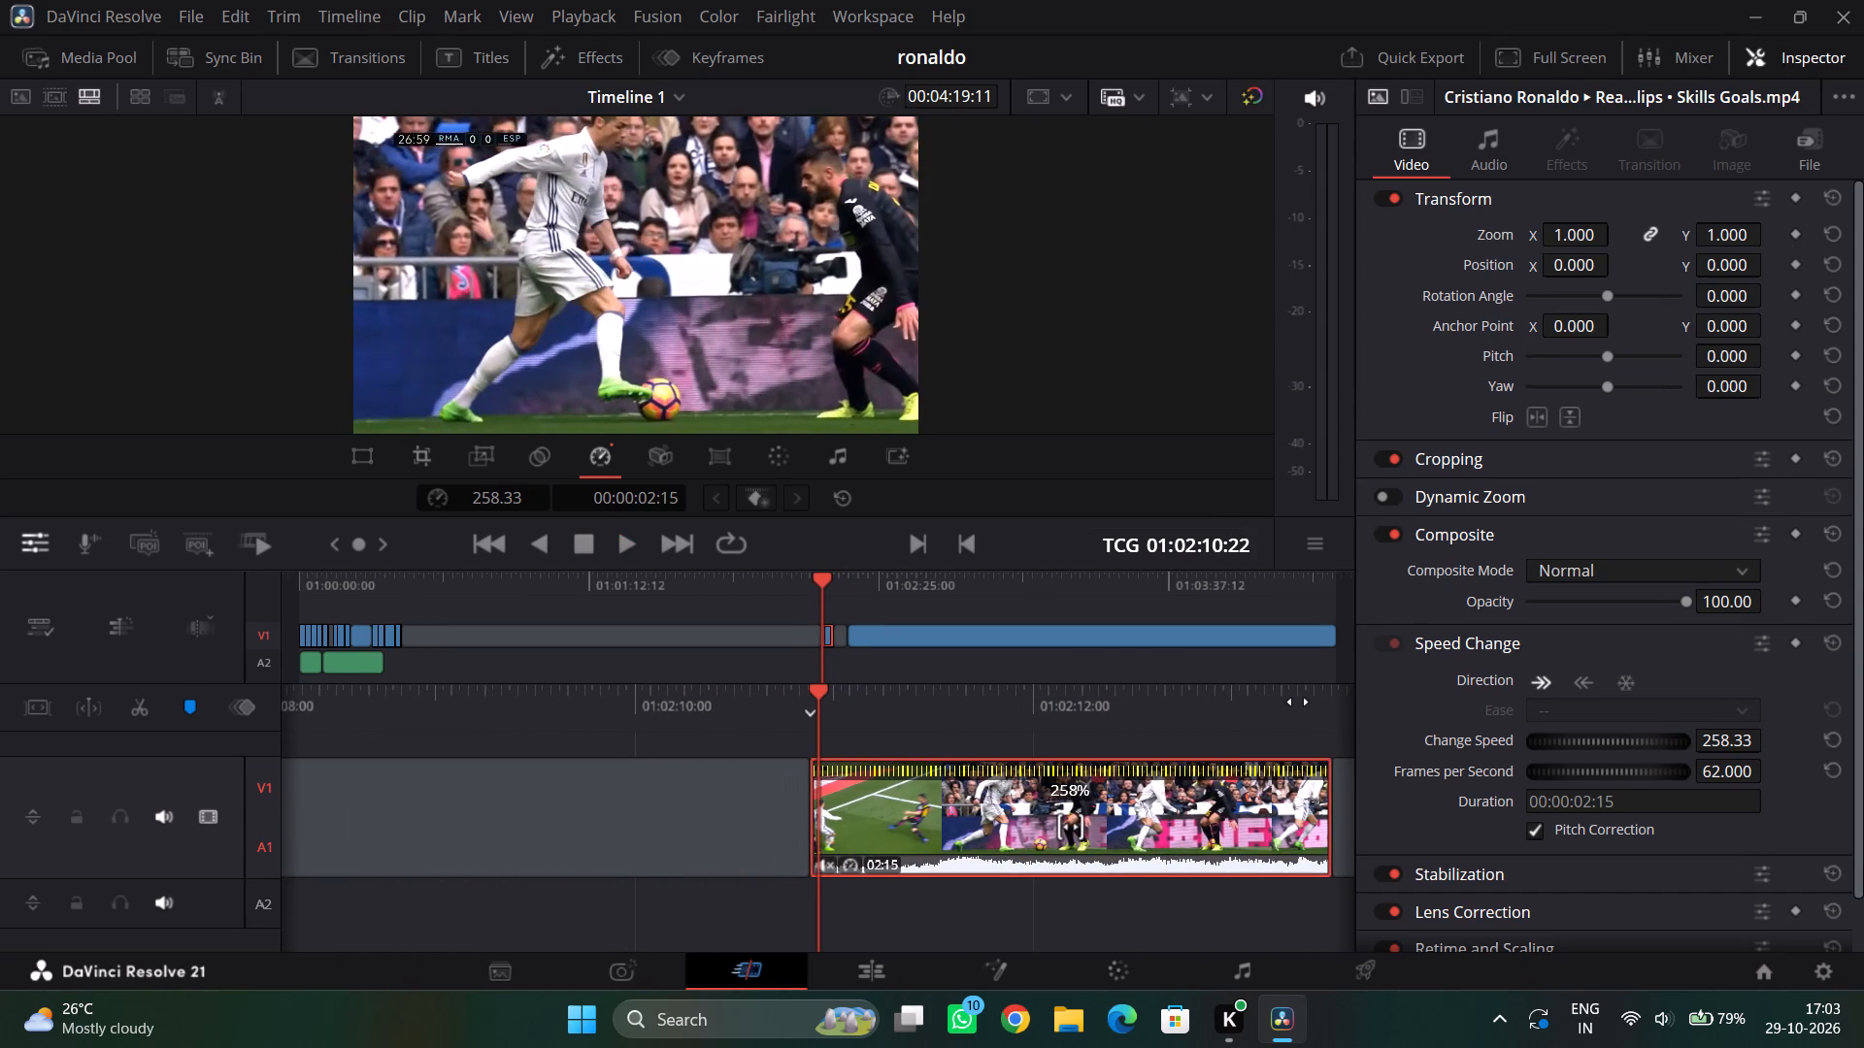
Split the Espanyol dribble clip at 01:02:11:03 and delete the short opening piece before the cut.
drag(1298, 702, 1315, 697)
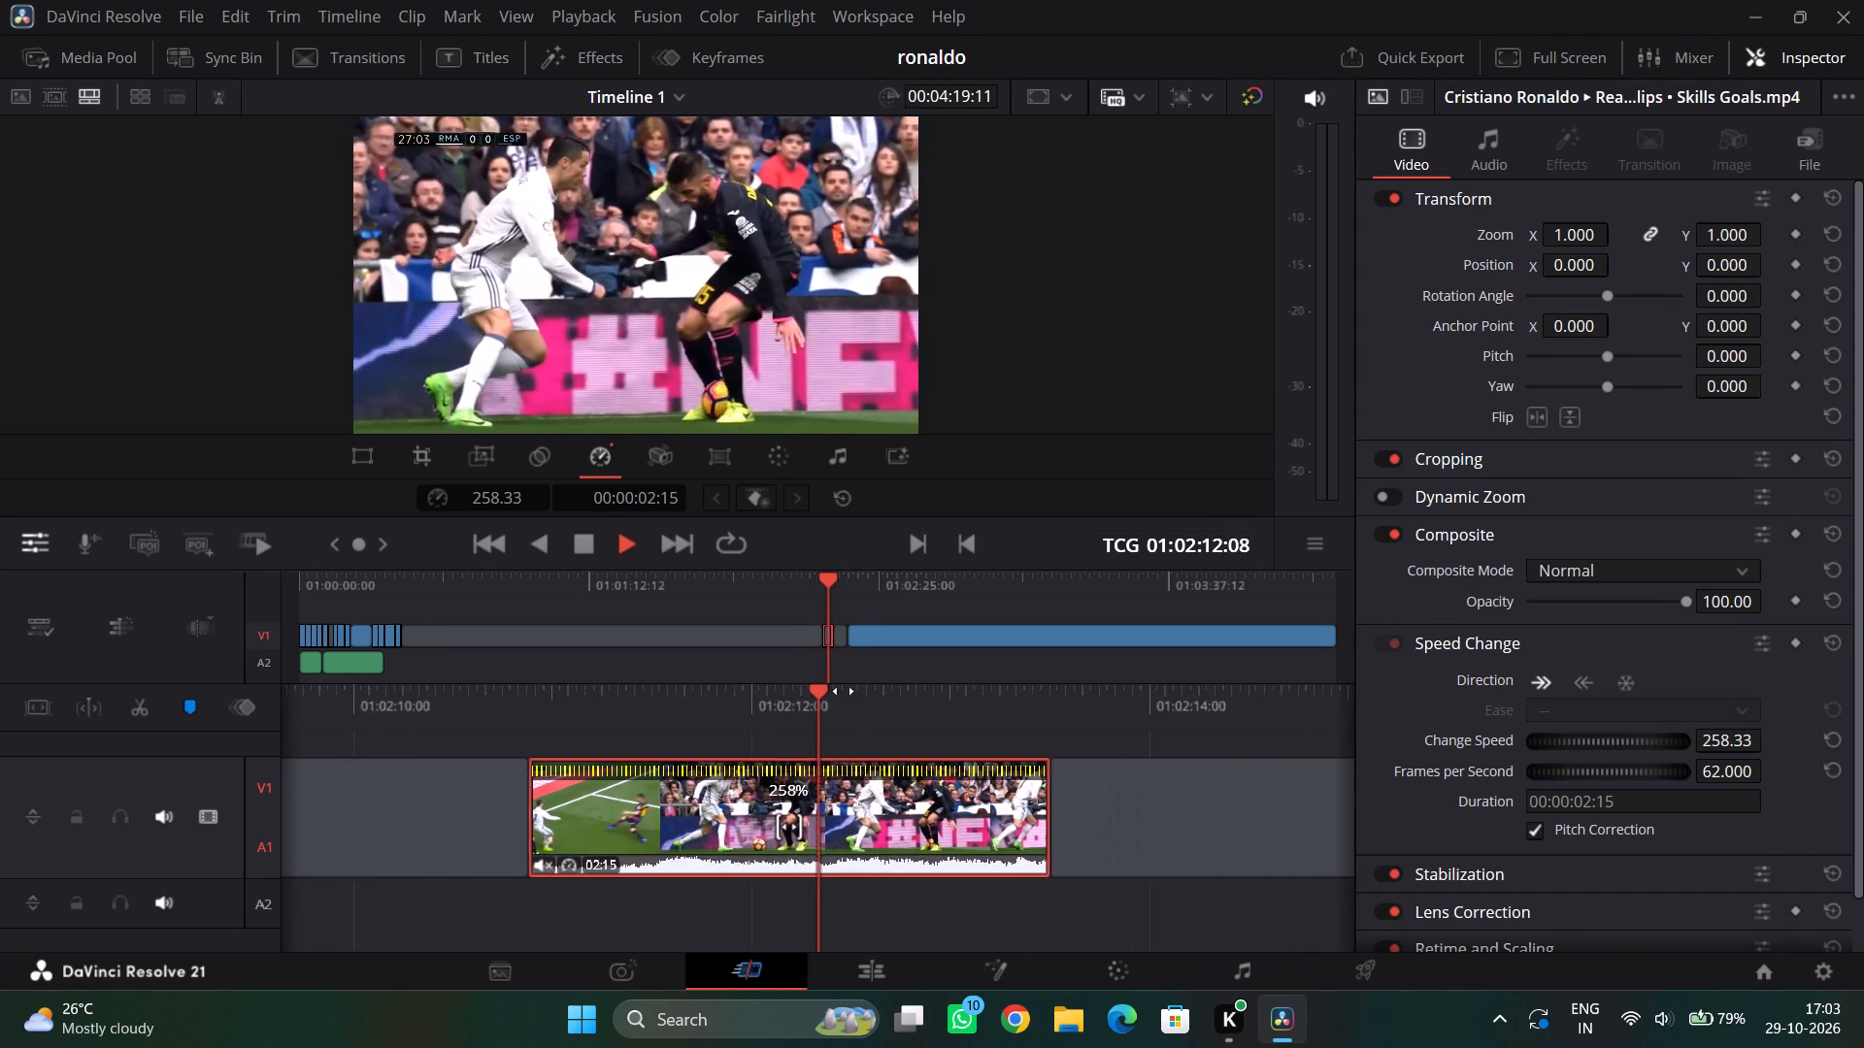
drag(844, 691, 1161, 694)
click(581, 544)
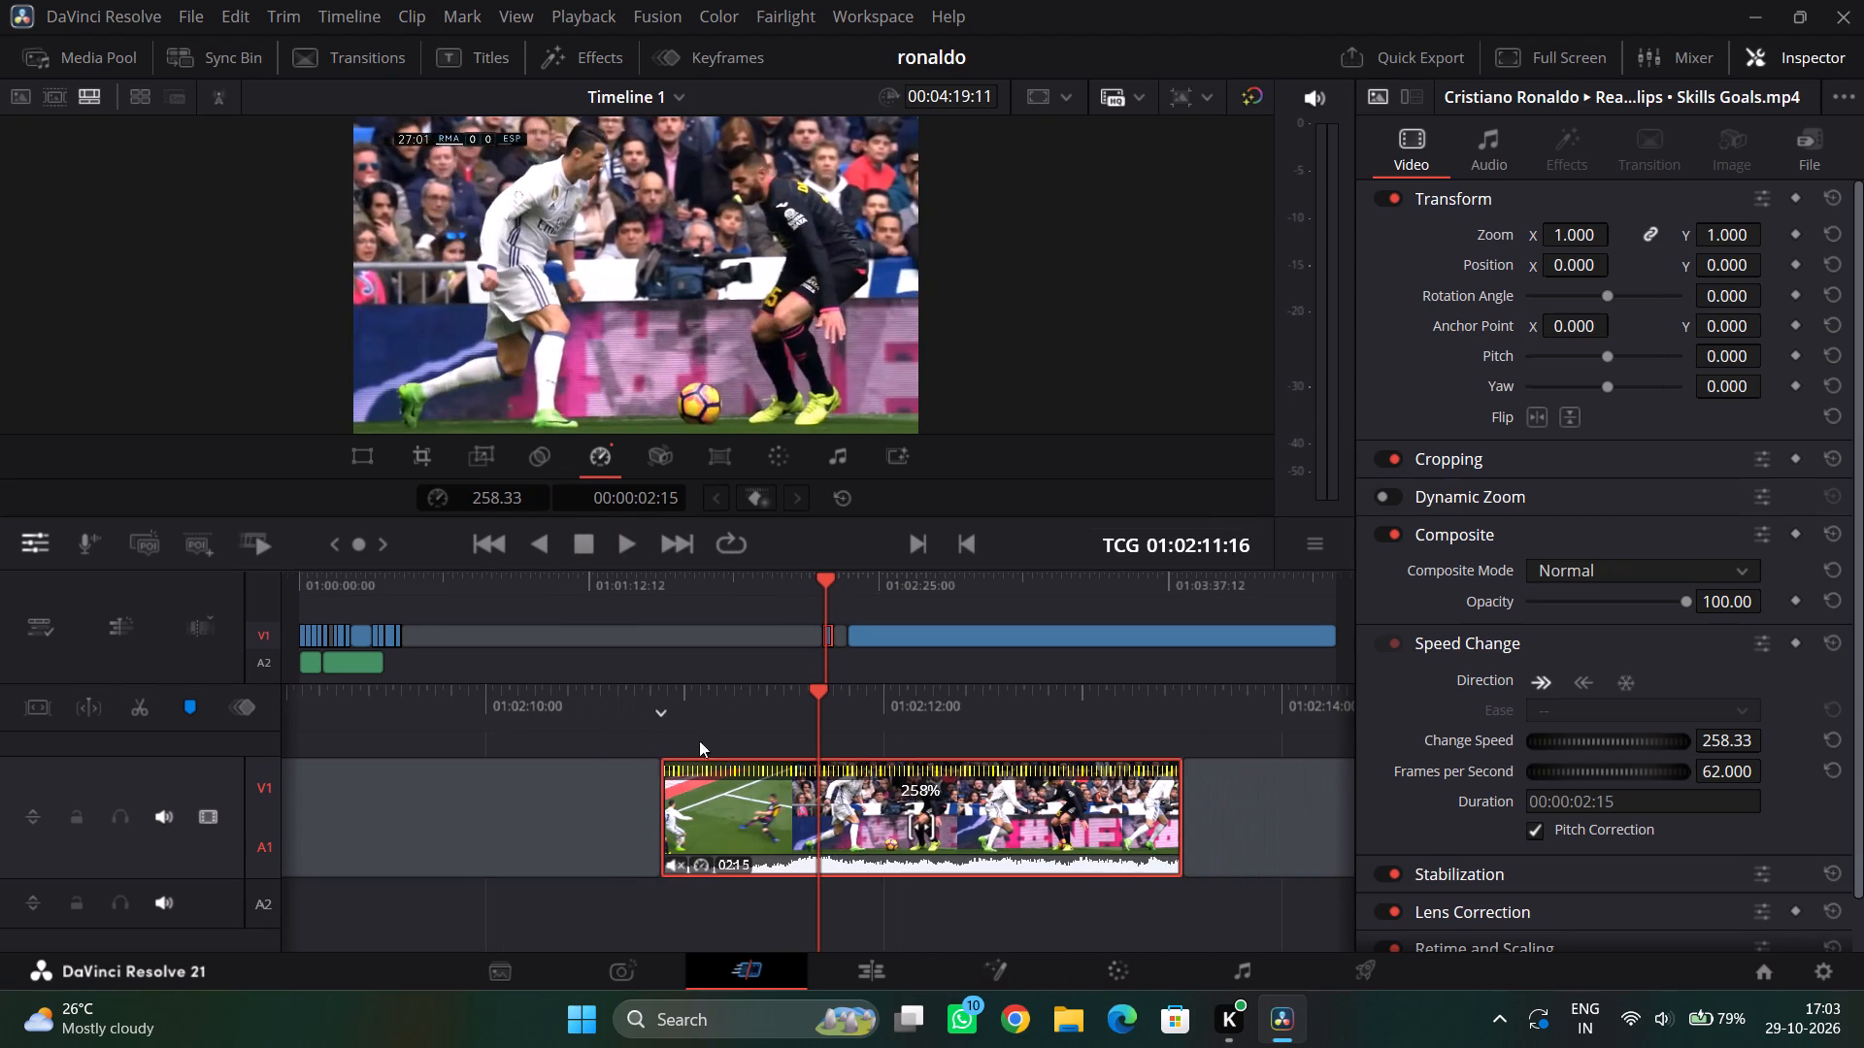
drag(656, 792, 645, 797)
drag(731, 714, 787, 716)
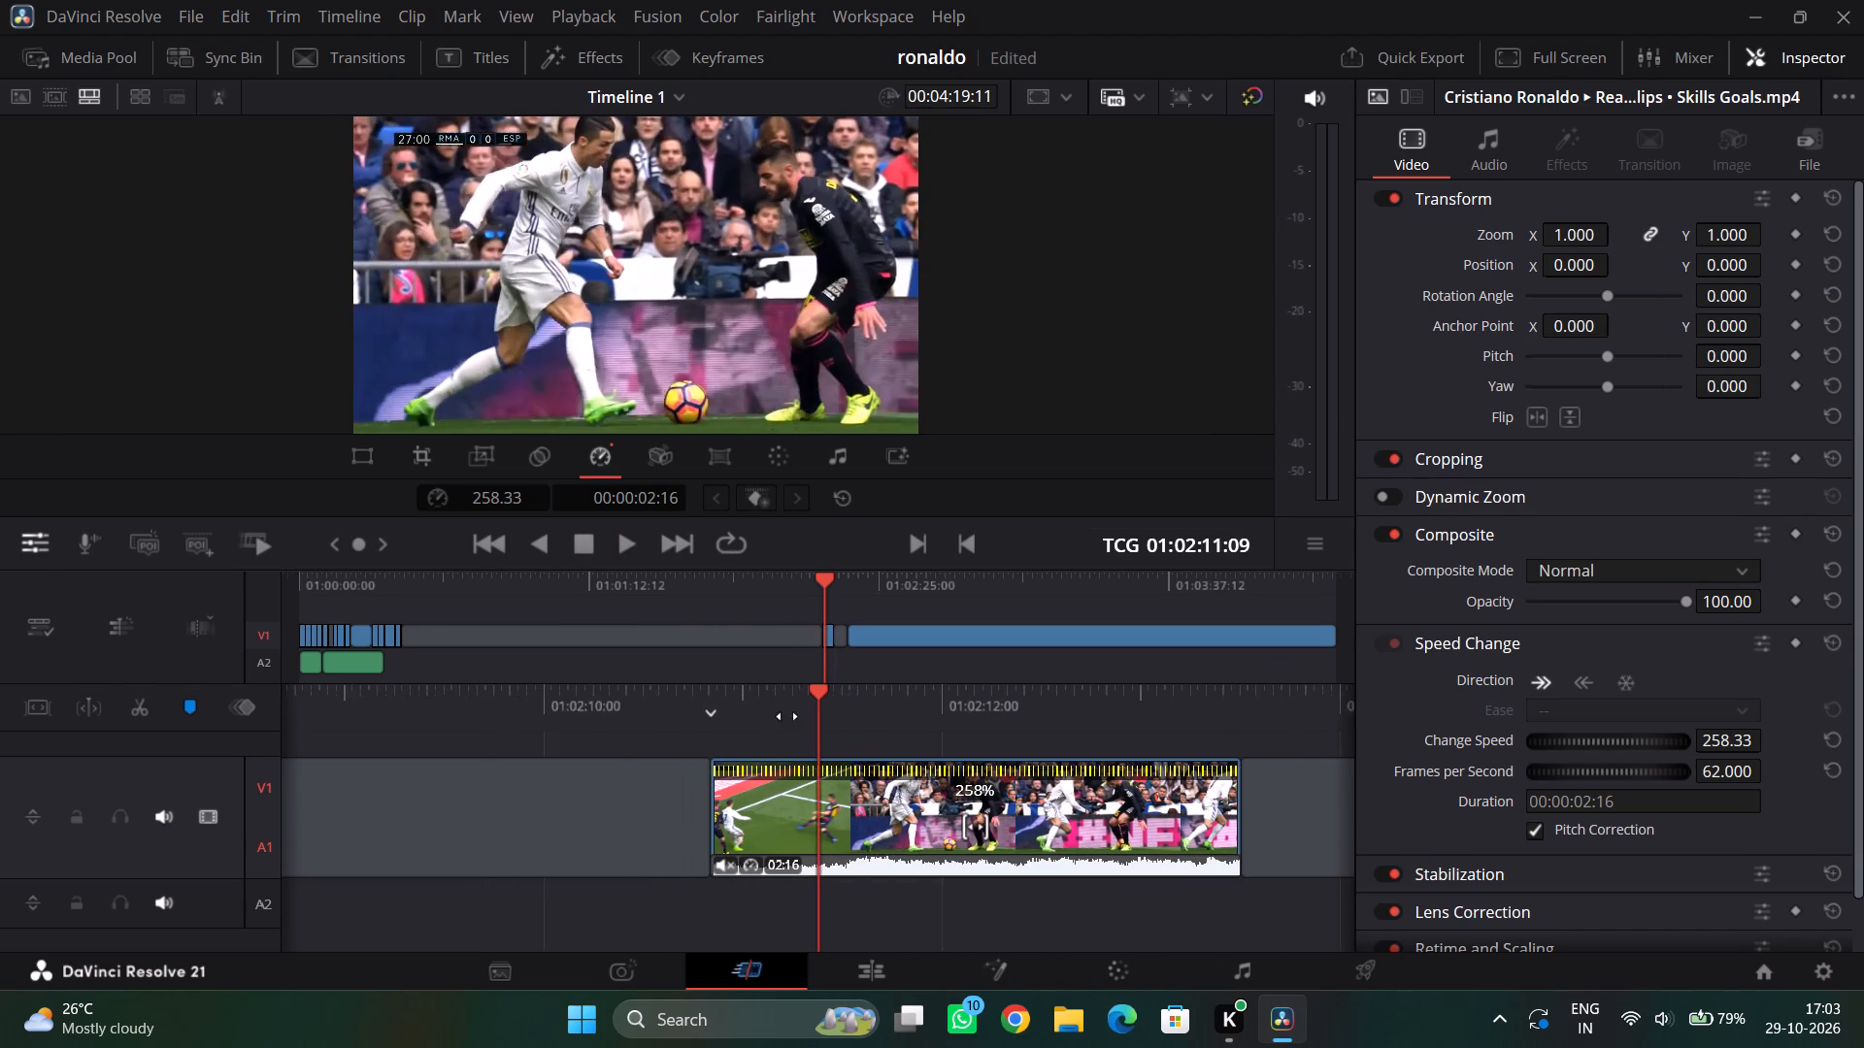
drag(787, 716, 876, 714)
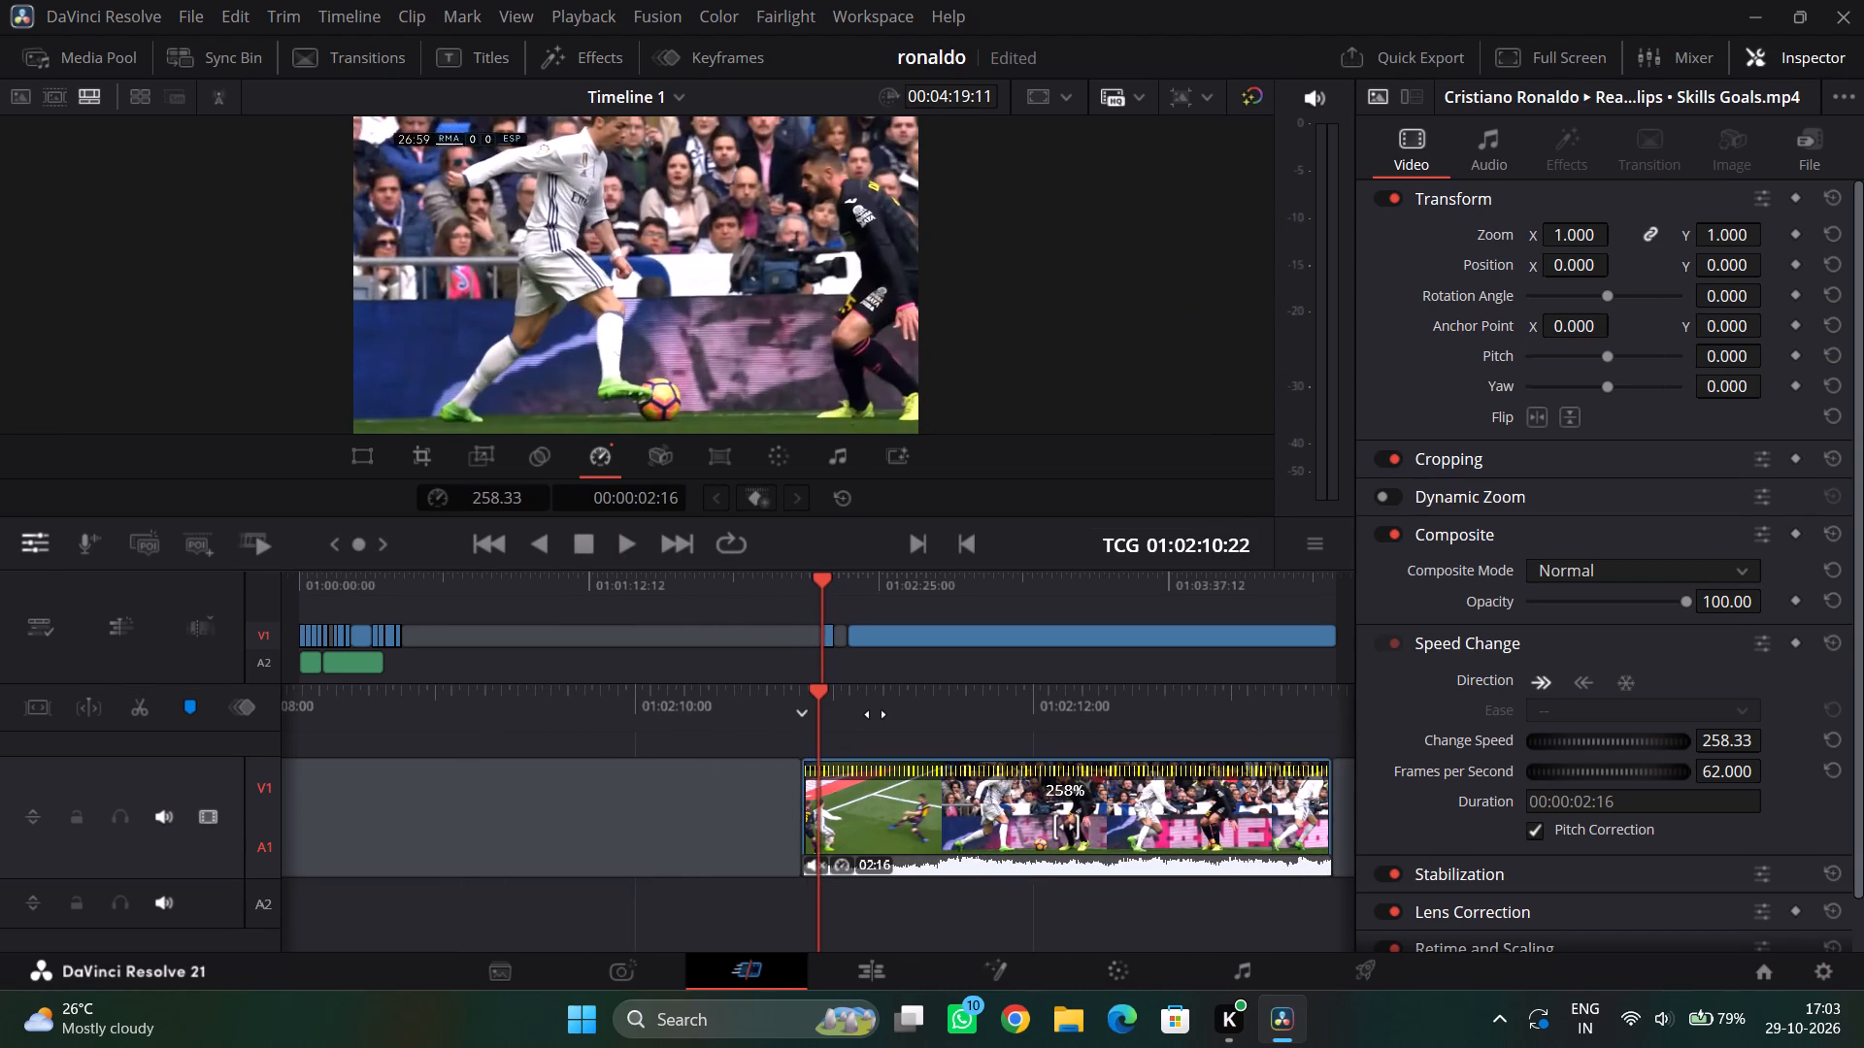
drag(876, 714, 888, 713)
click(596, 544)
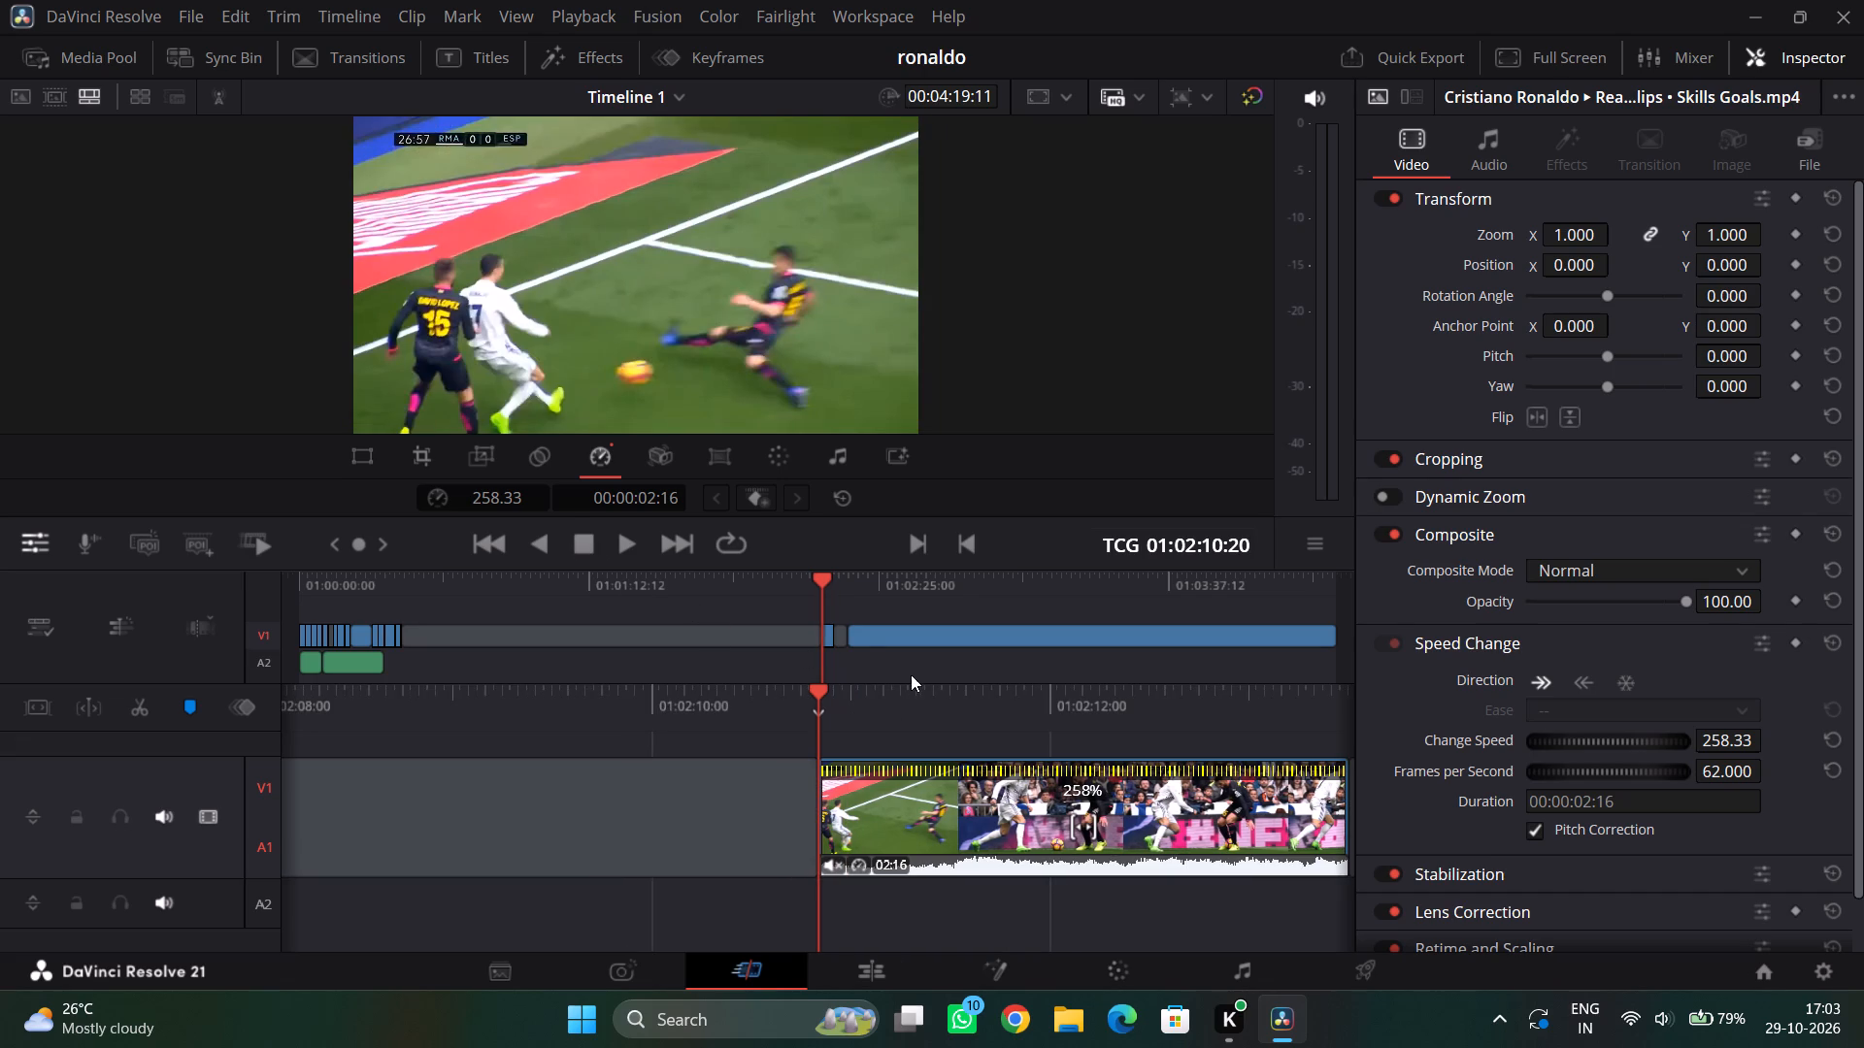
drag(944, 704, 885, 706)
click(141, 698)
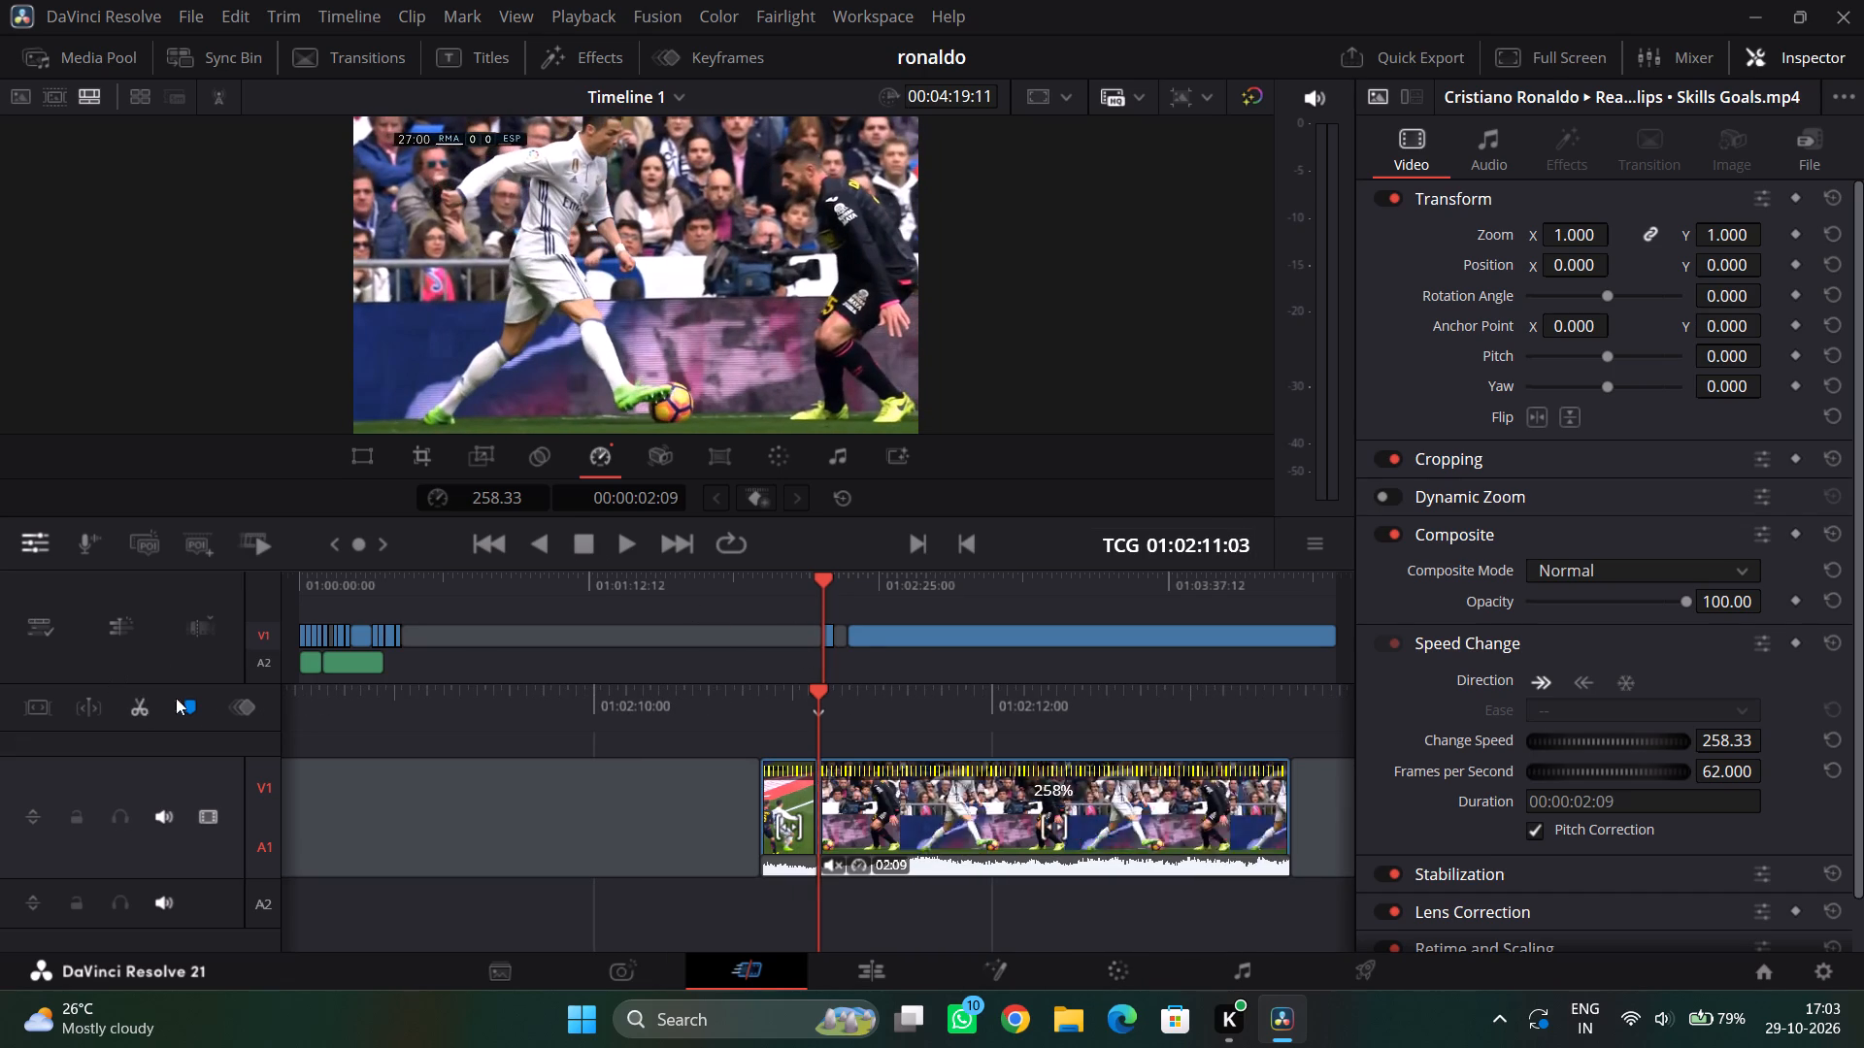
click(806, 785)
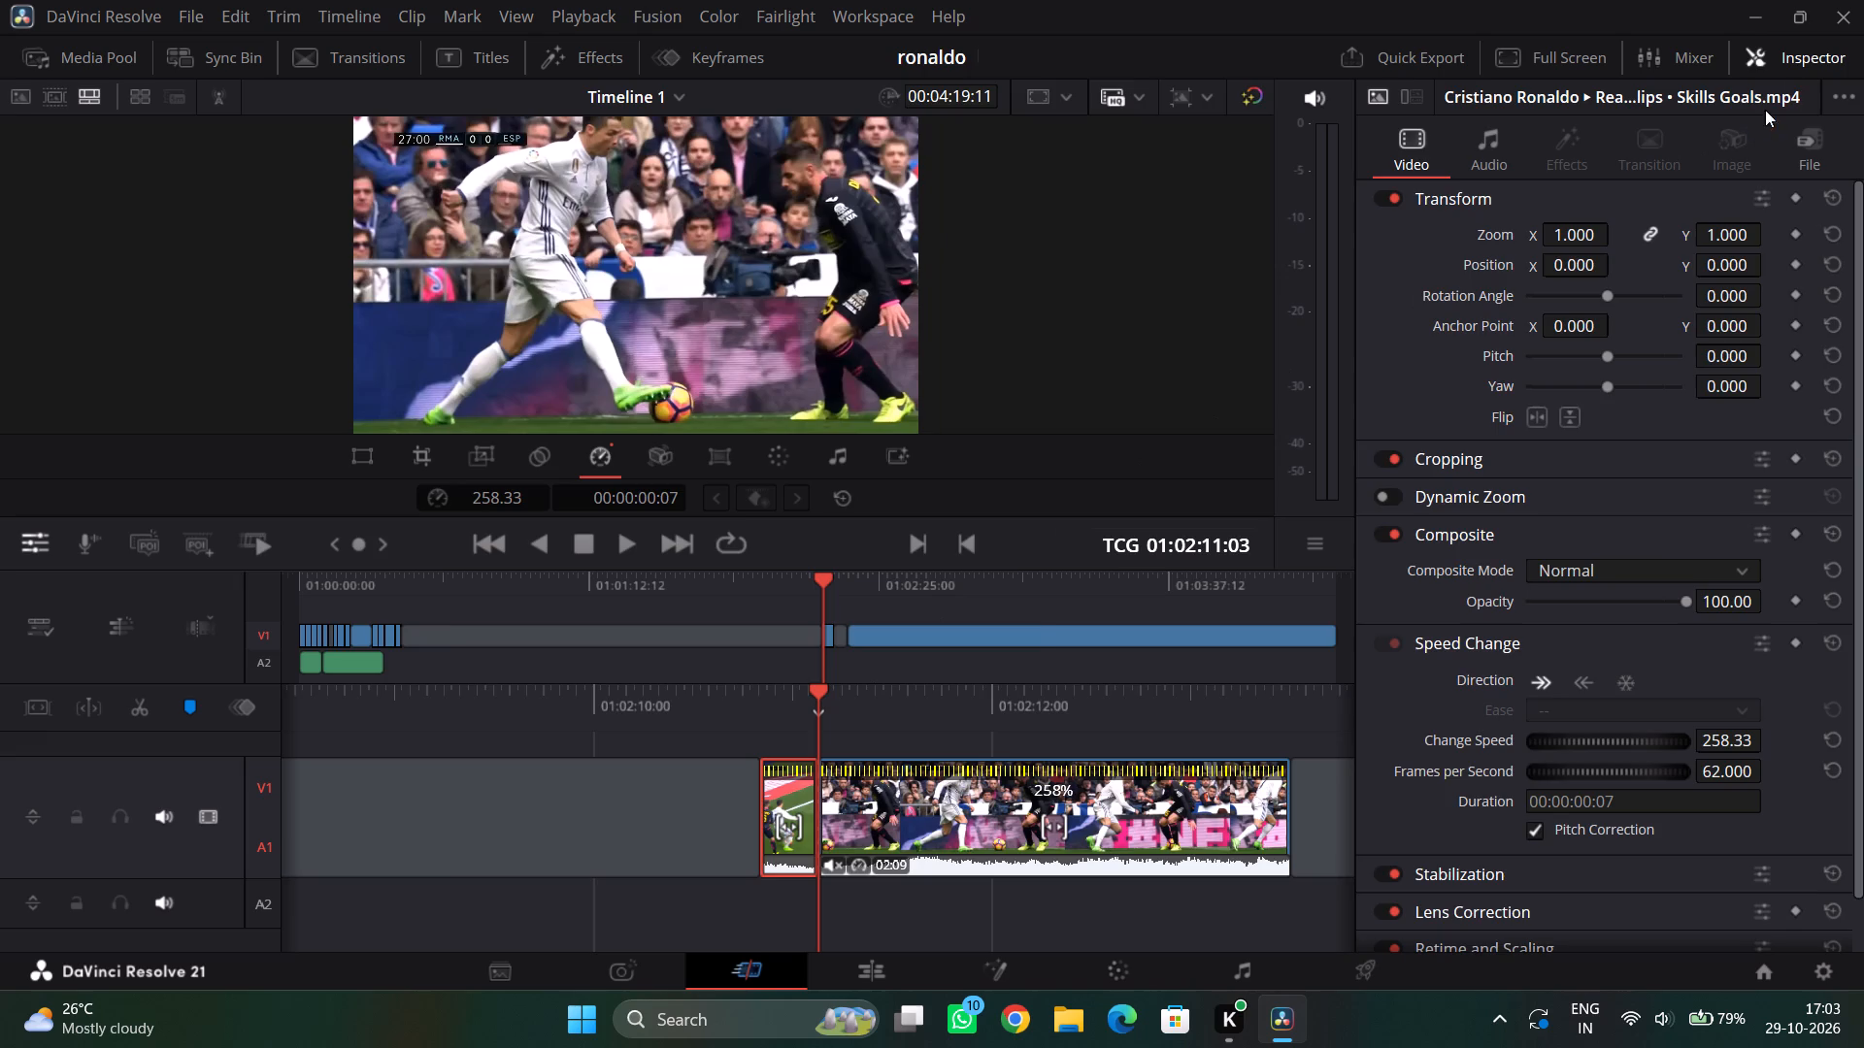
click(1798, 66)
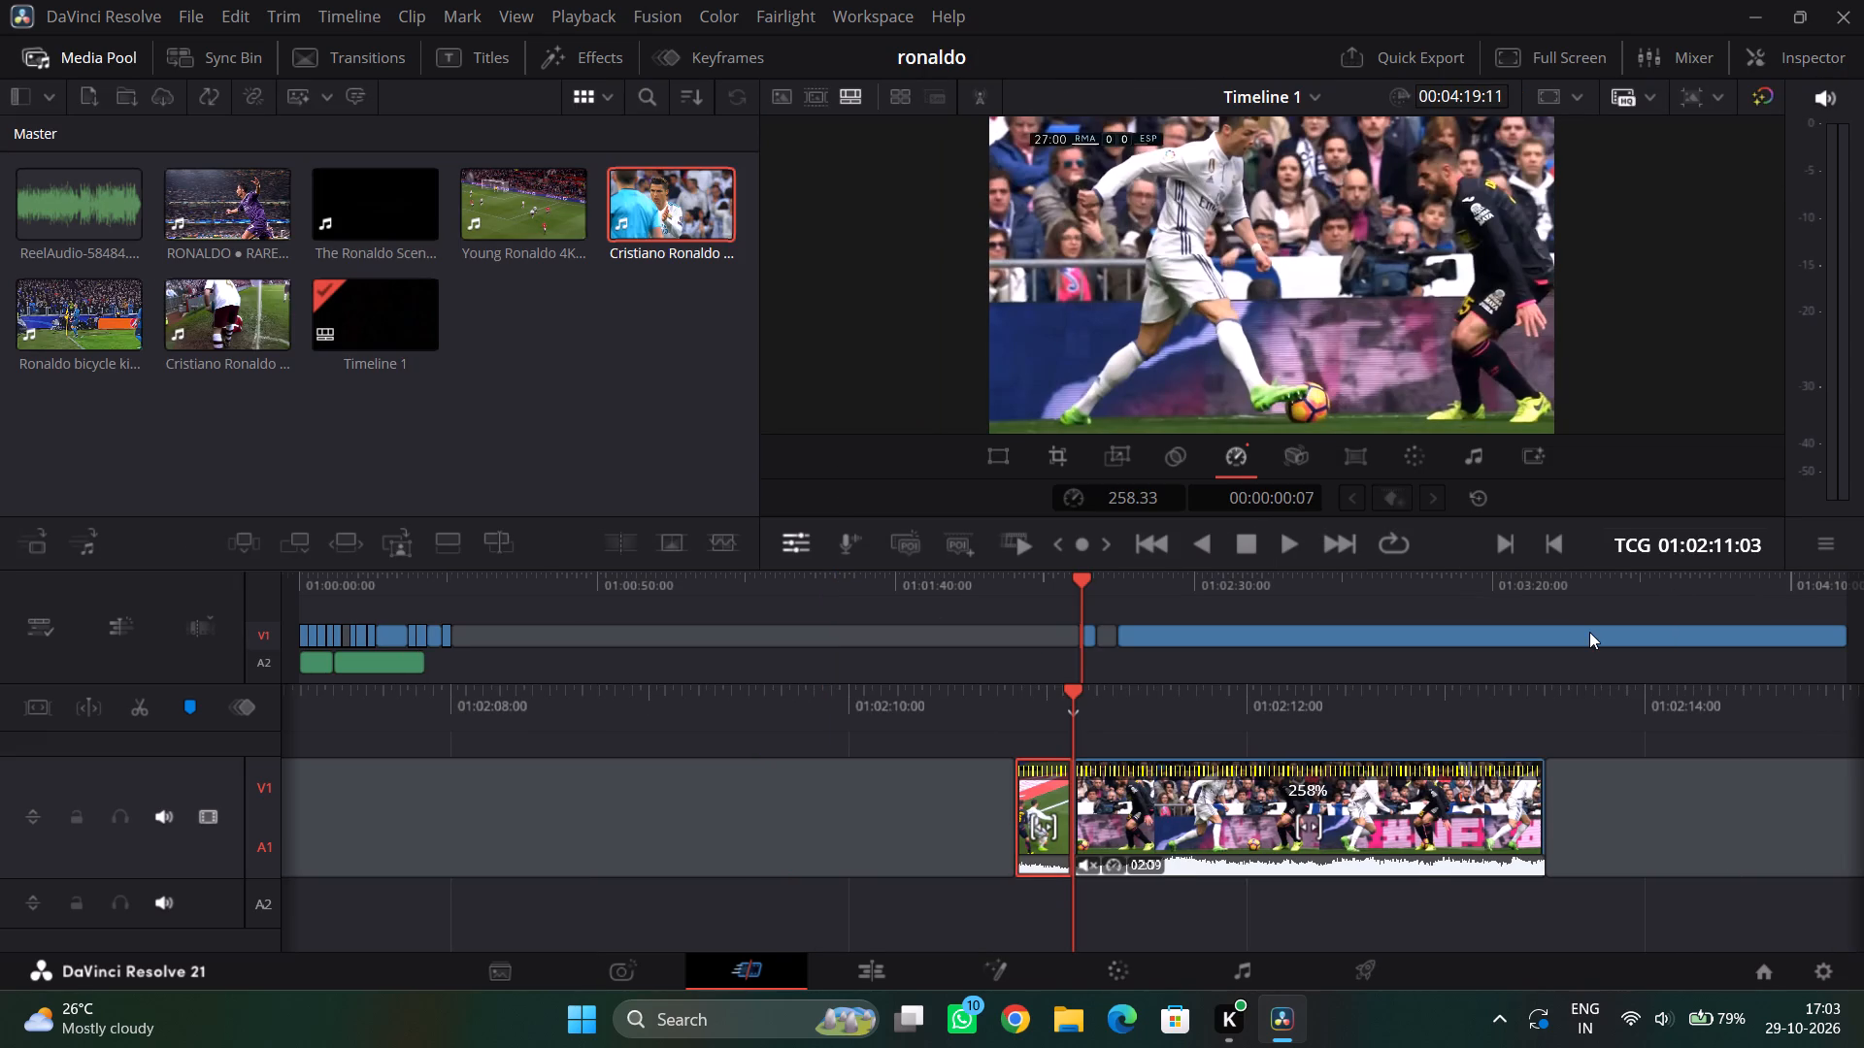
key(Delete)
Split the remaining Espanyol dribble clip at 01:02:12:13, as the defender turns with Ronaldo beside him.
drag(1484, 710, 1471, 711)
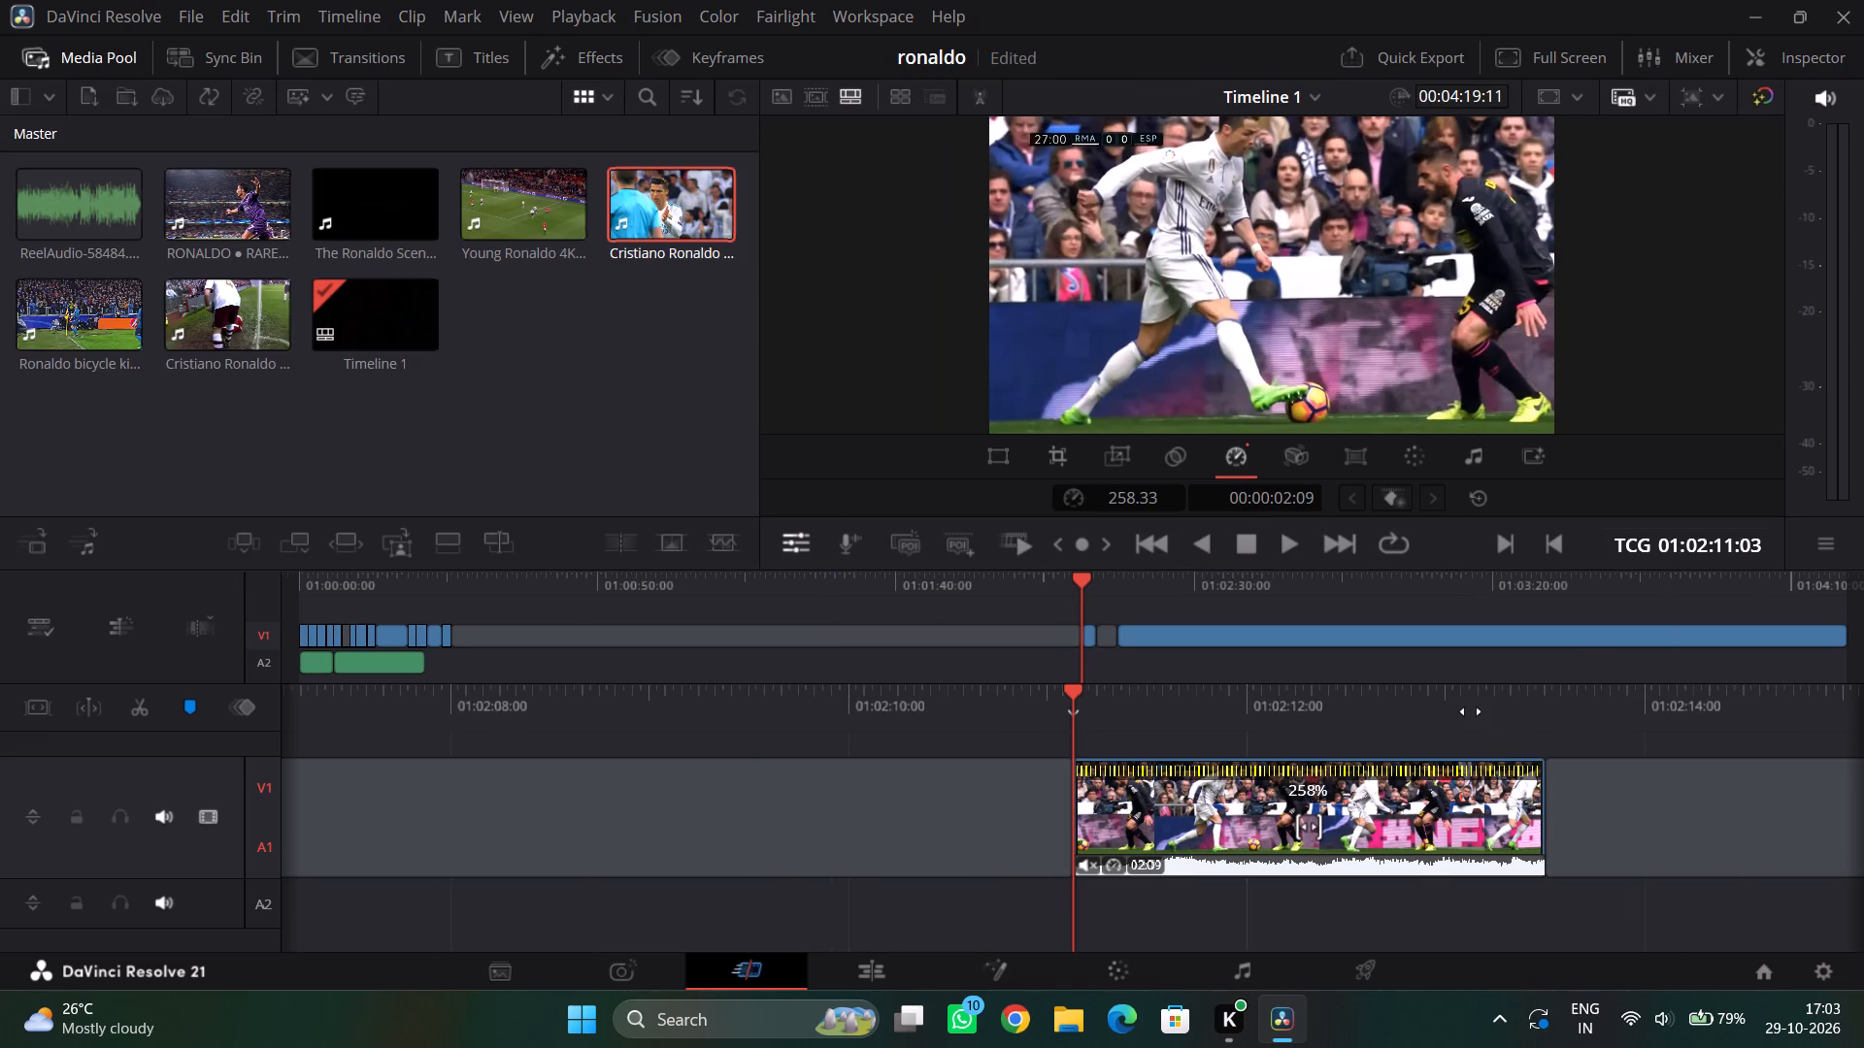
drag(1471, 711, 1242, 737)
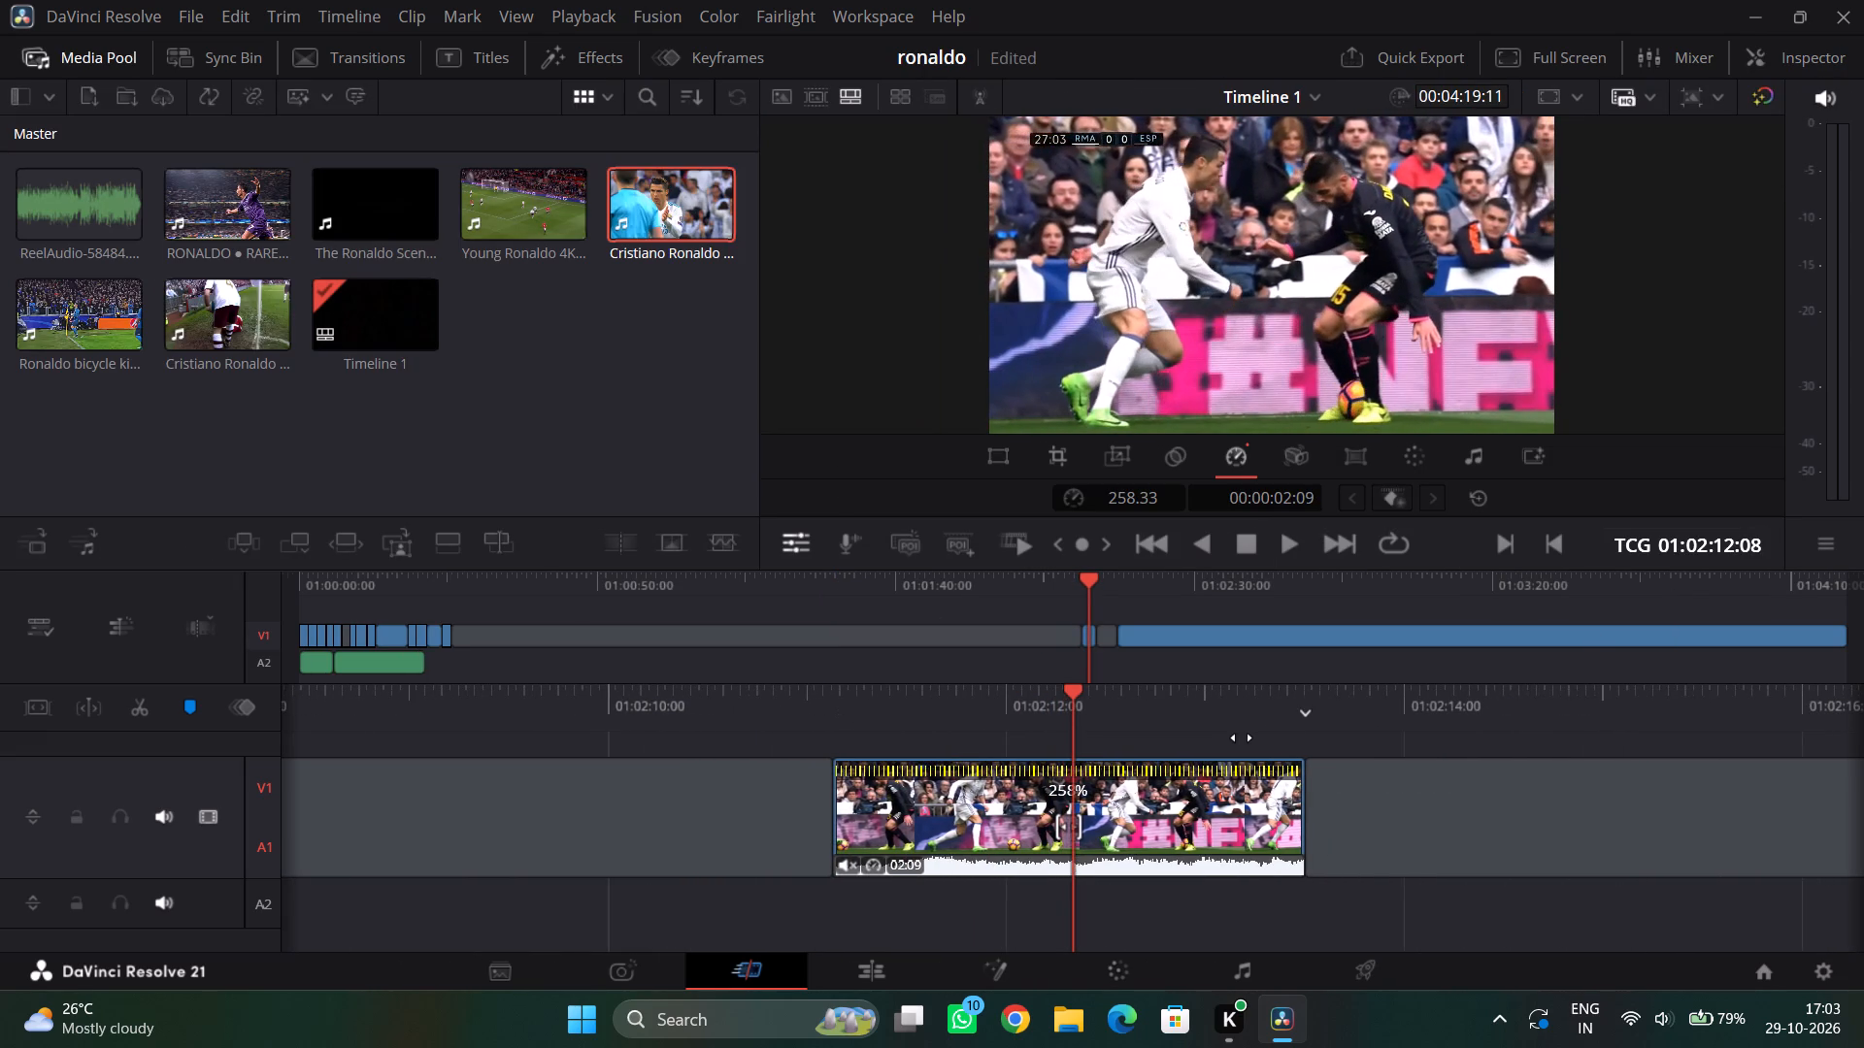
drag(1242, 737, 1203, 747)
click(1159, 799)
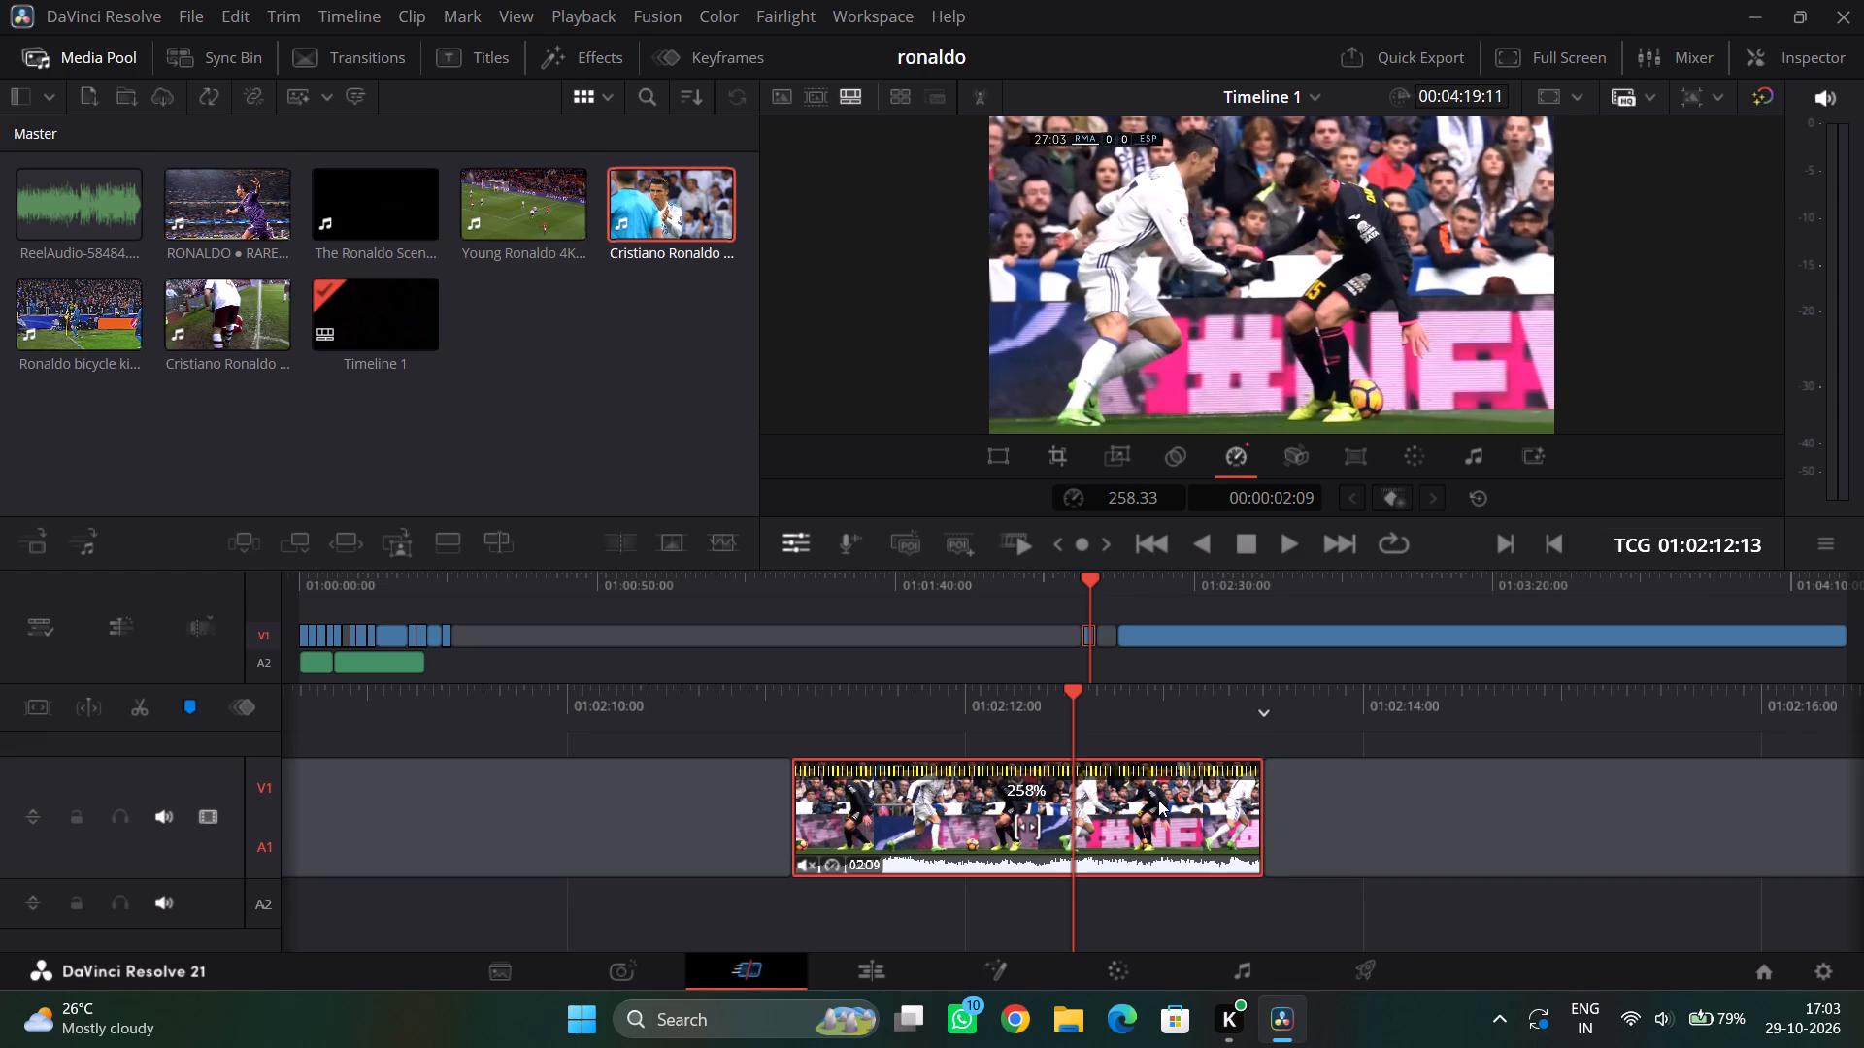
click(149, 714)
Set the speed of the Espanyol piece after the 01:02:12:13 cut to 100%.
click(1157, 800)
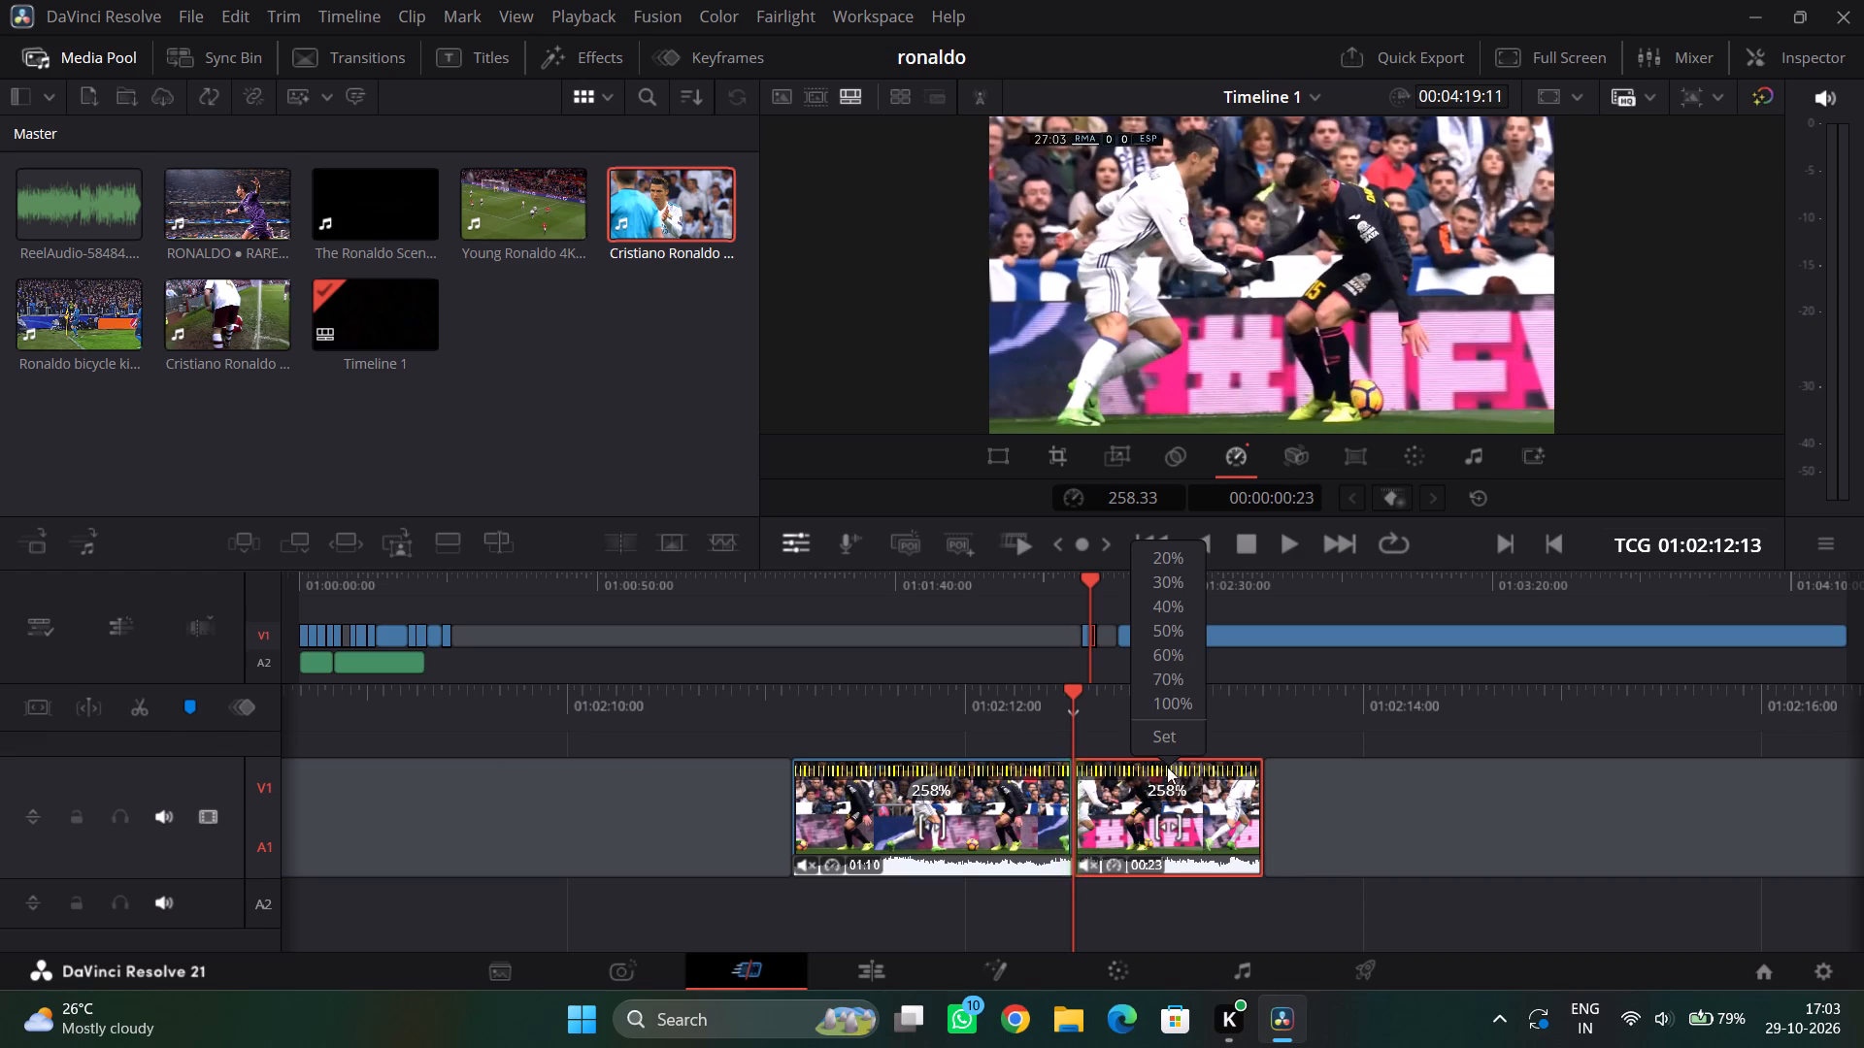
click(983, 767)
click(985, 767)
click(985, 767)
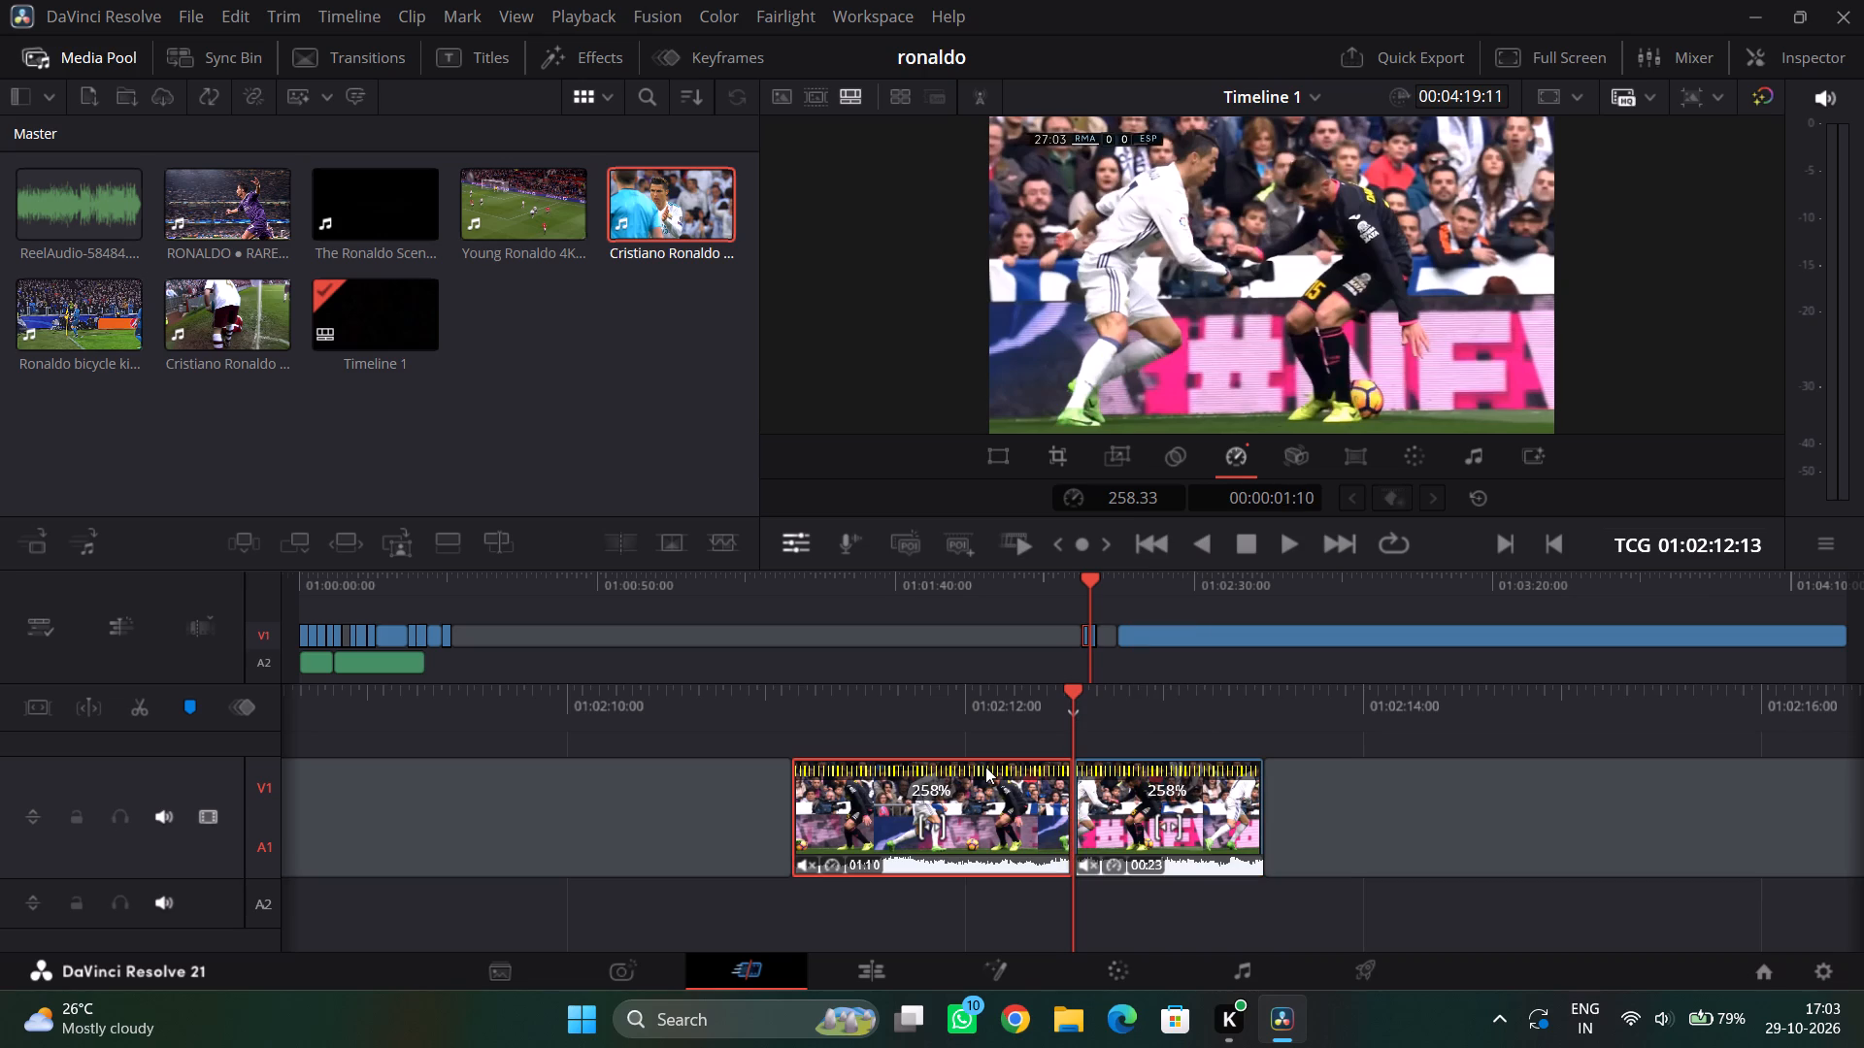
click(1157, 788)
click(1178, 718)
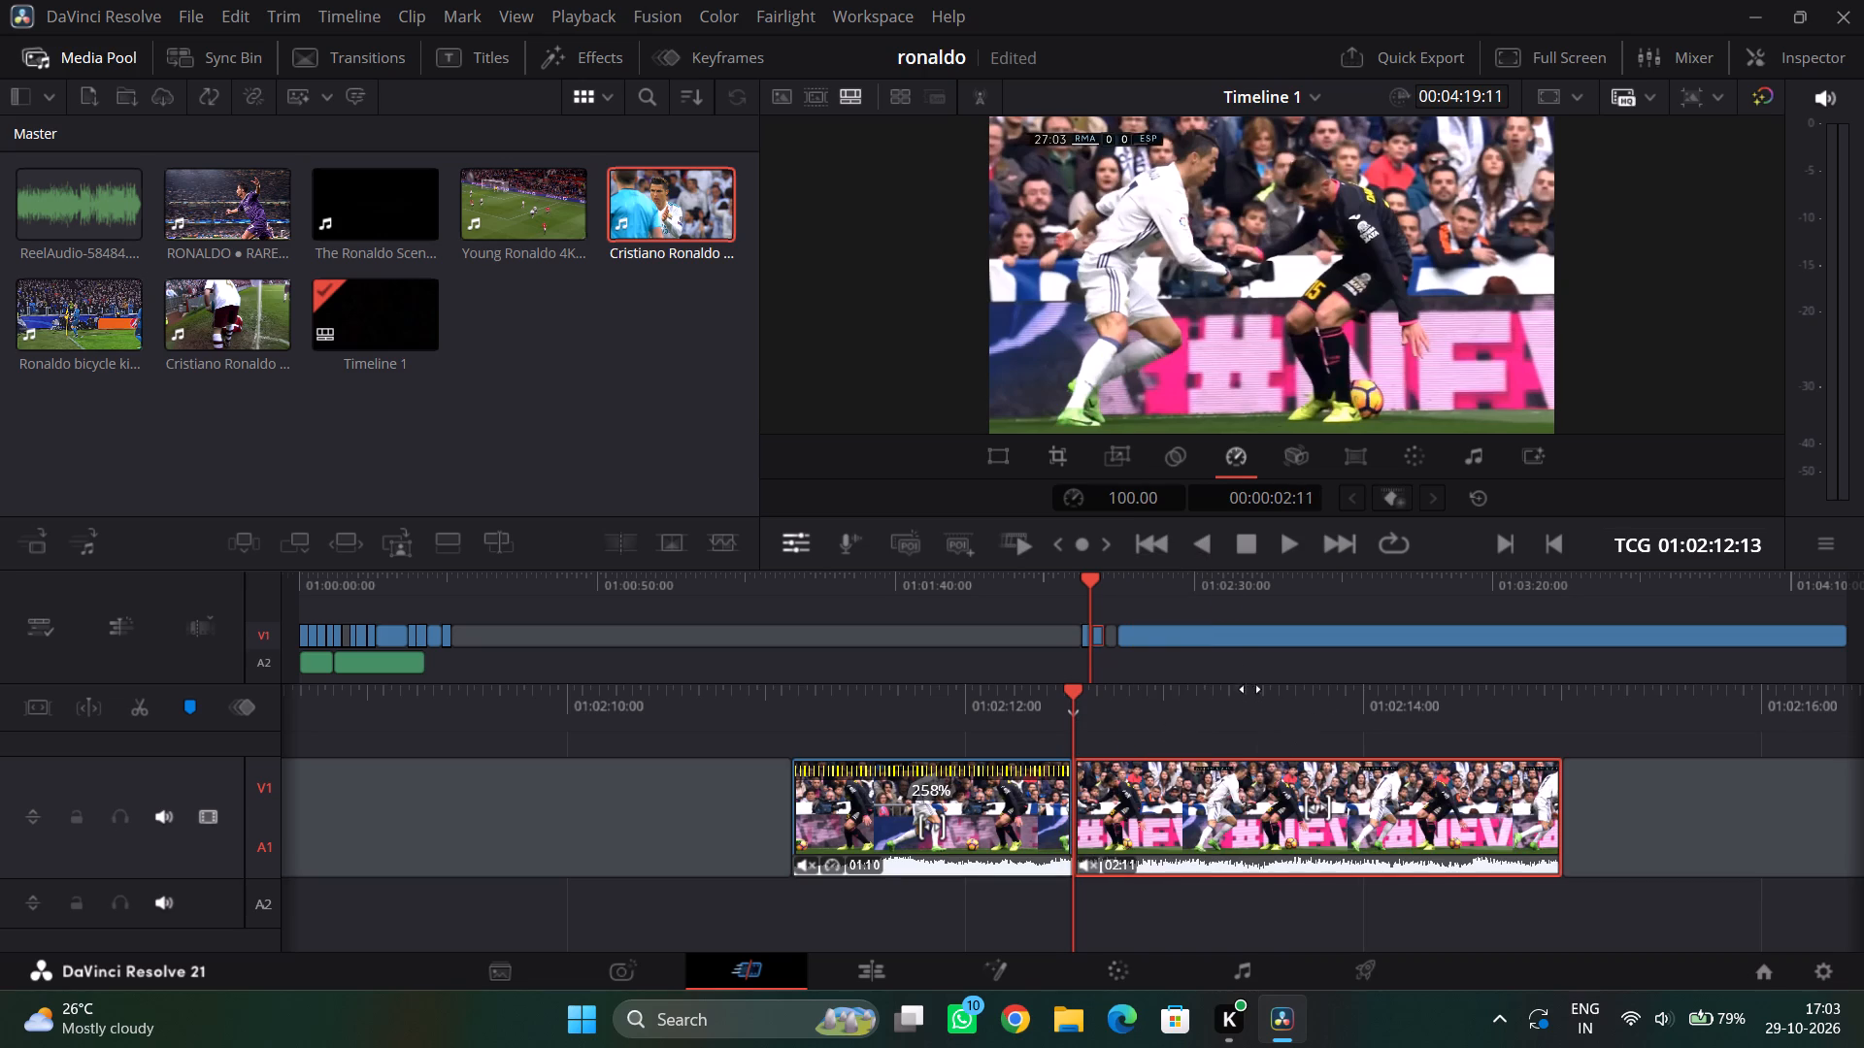
Play back both Espanyol pieces across the cut, then delete the second, normal-speed piece.
click(1284, 540)
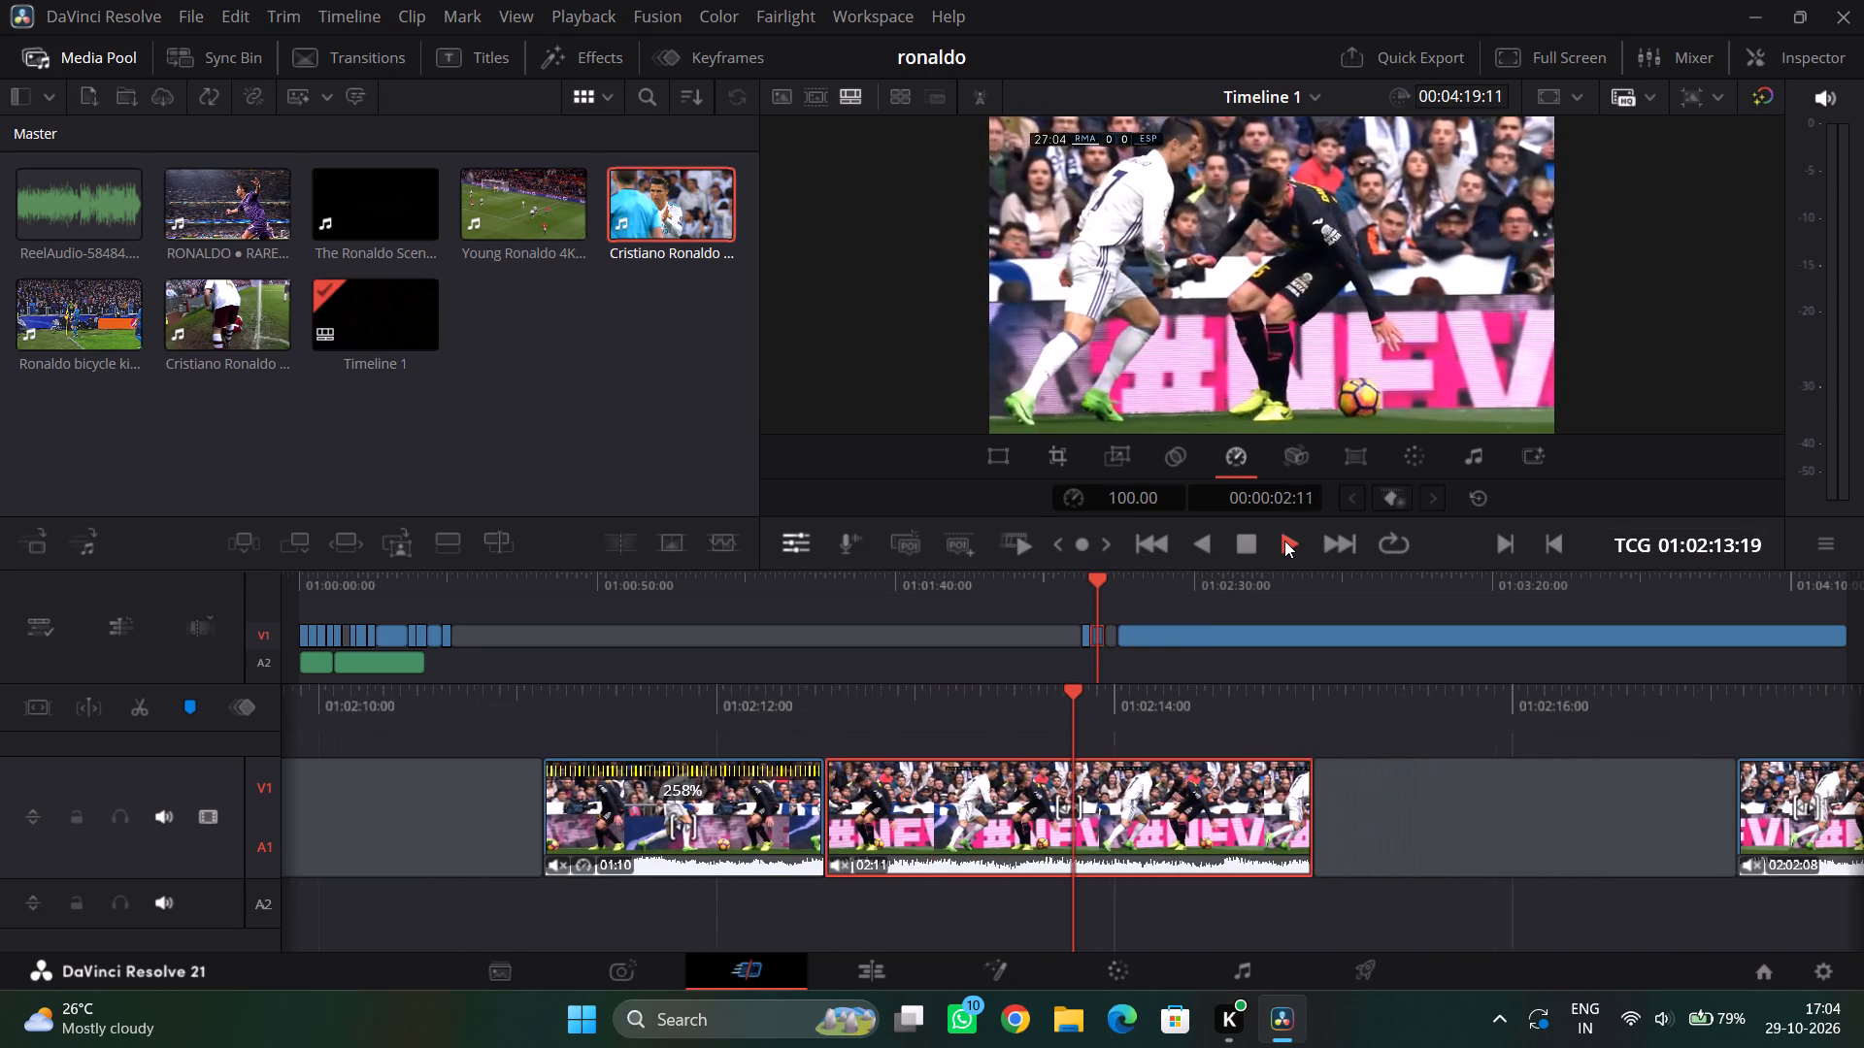
drag(868, 704, 1720, 702)
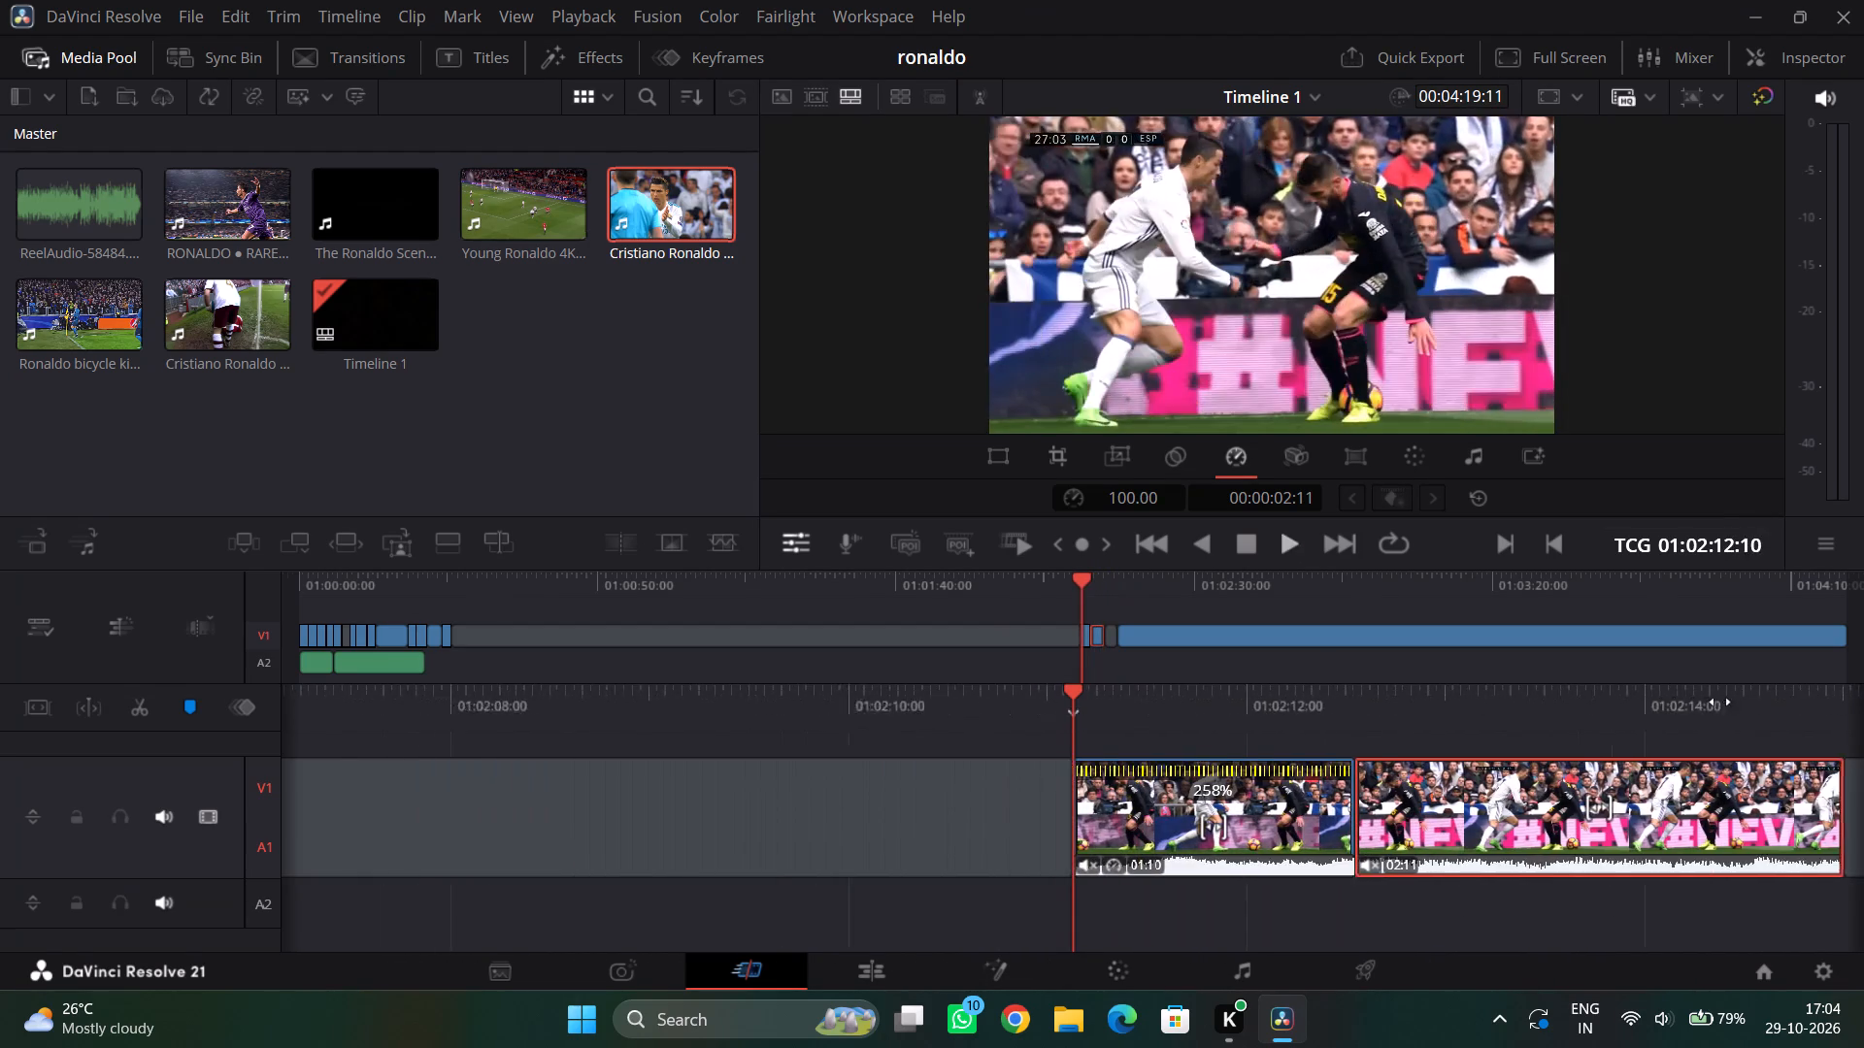
drag(1720, 702, 1741, 702)
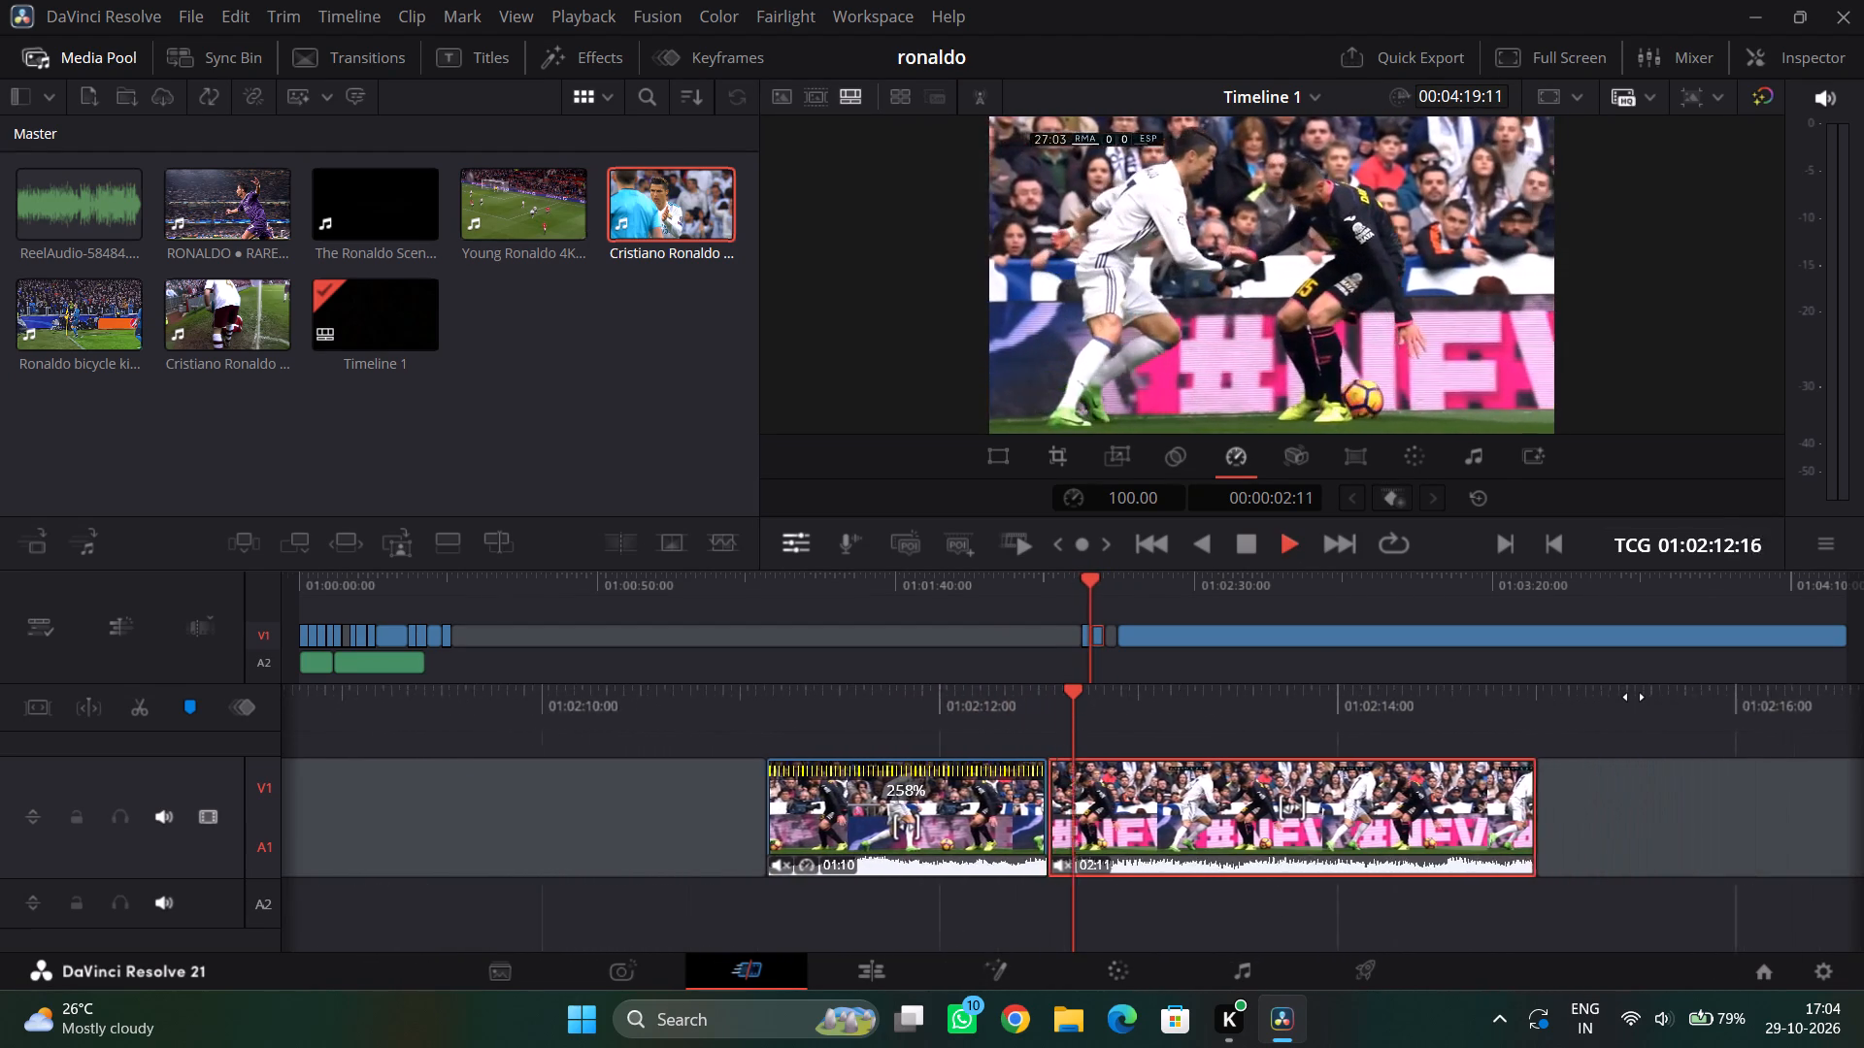
drag(1108, 710, 1228, 710)
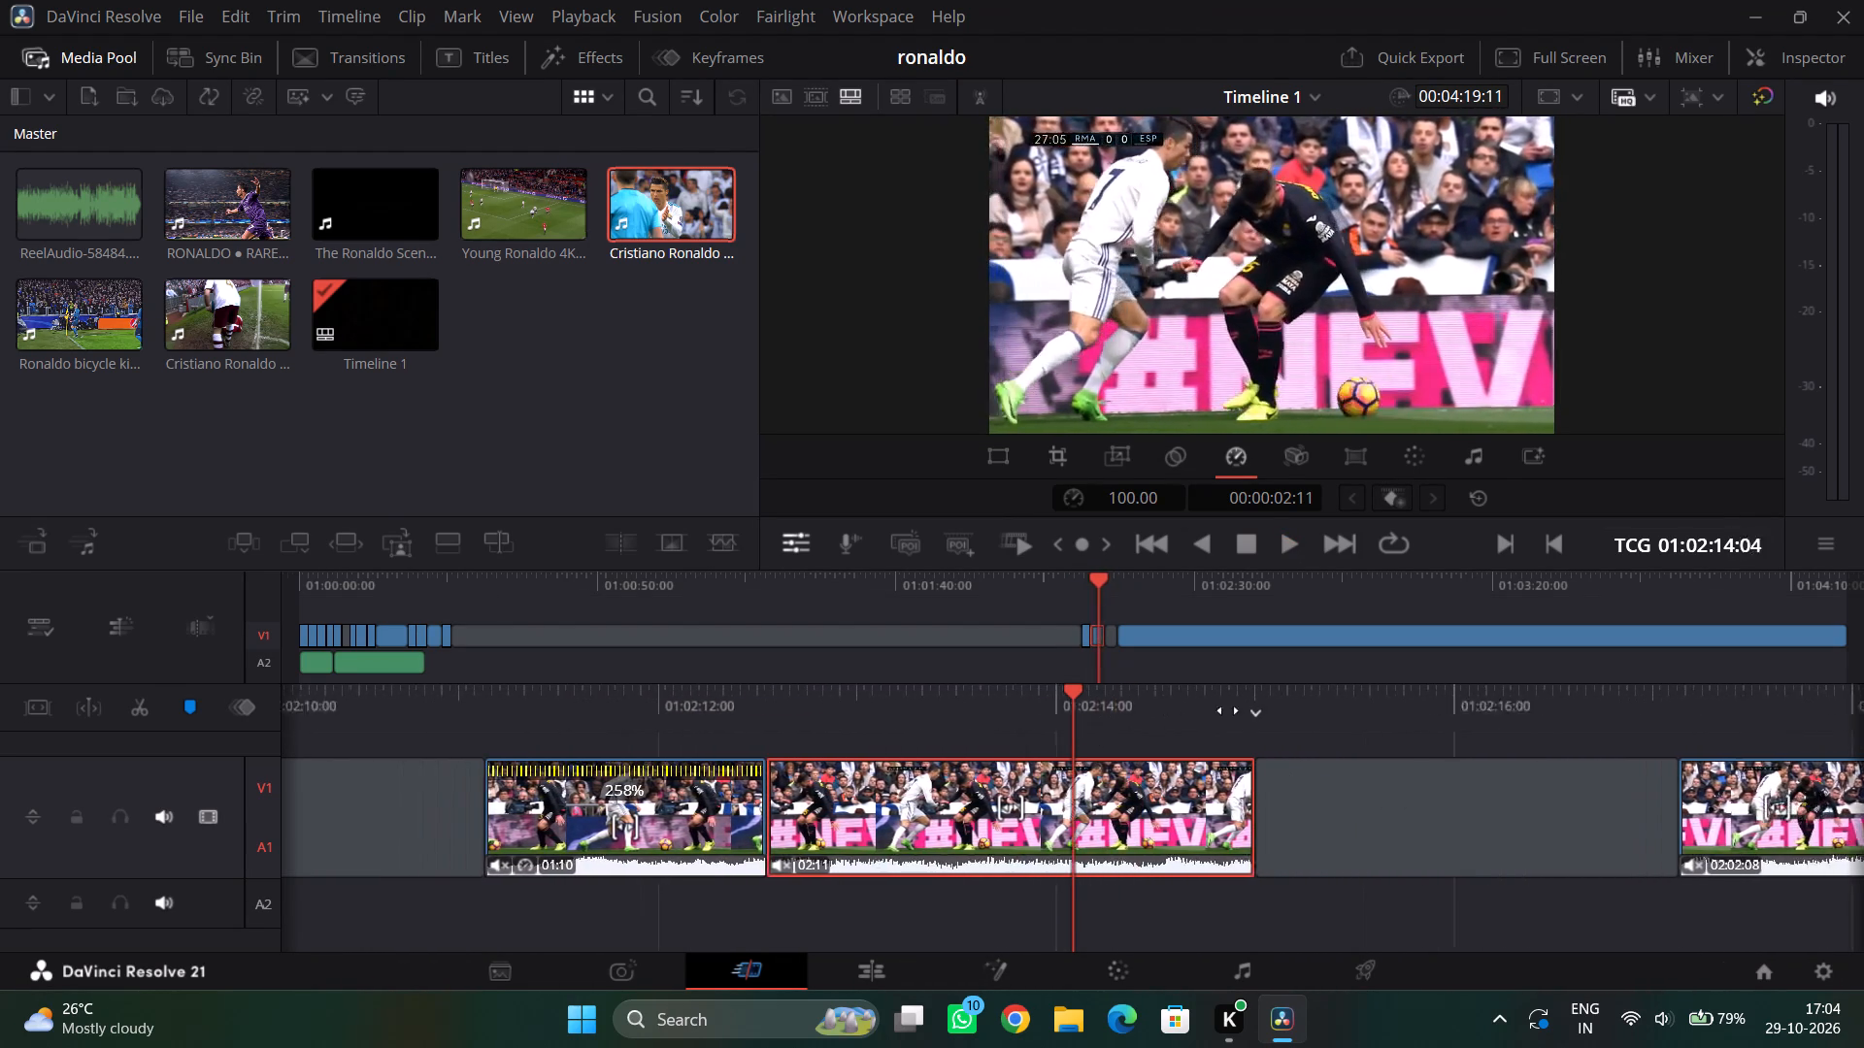
drag(1228, 710, 1779, 695)
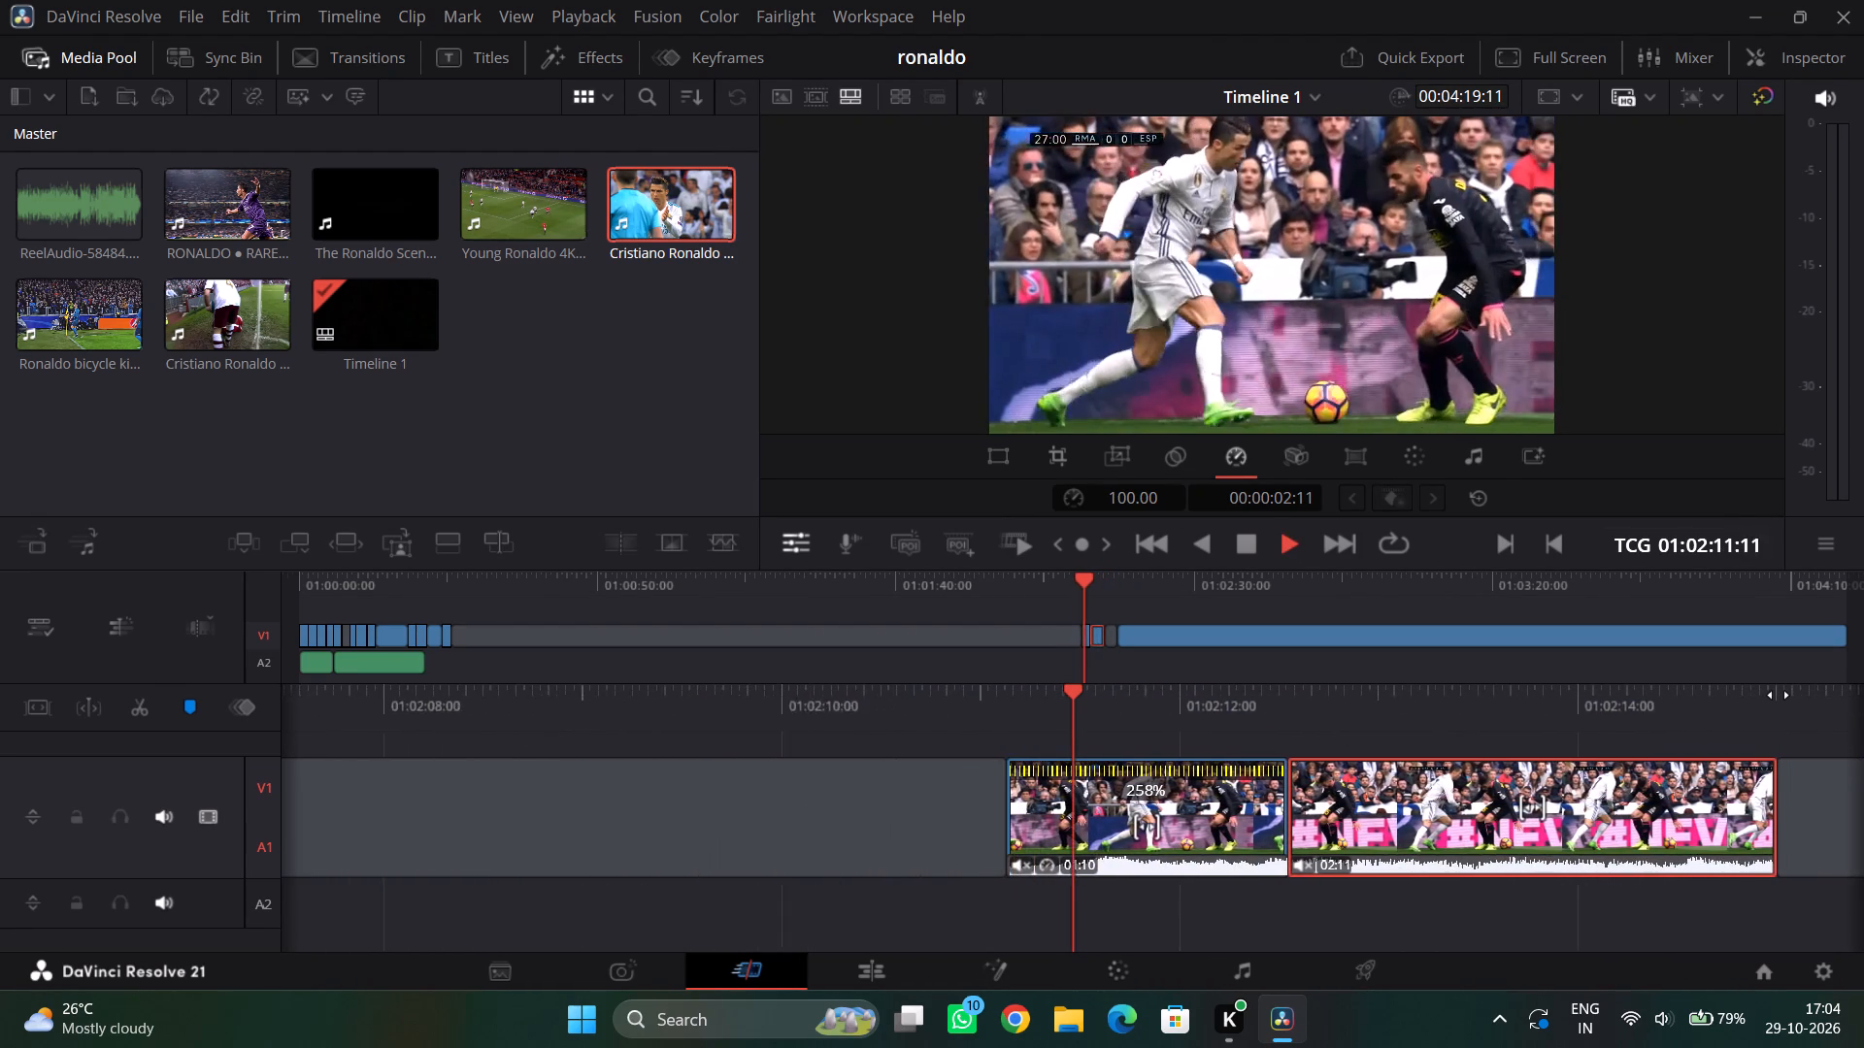
click(1235, 787)
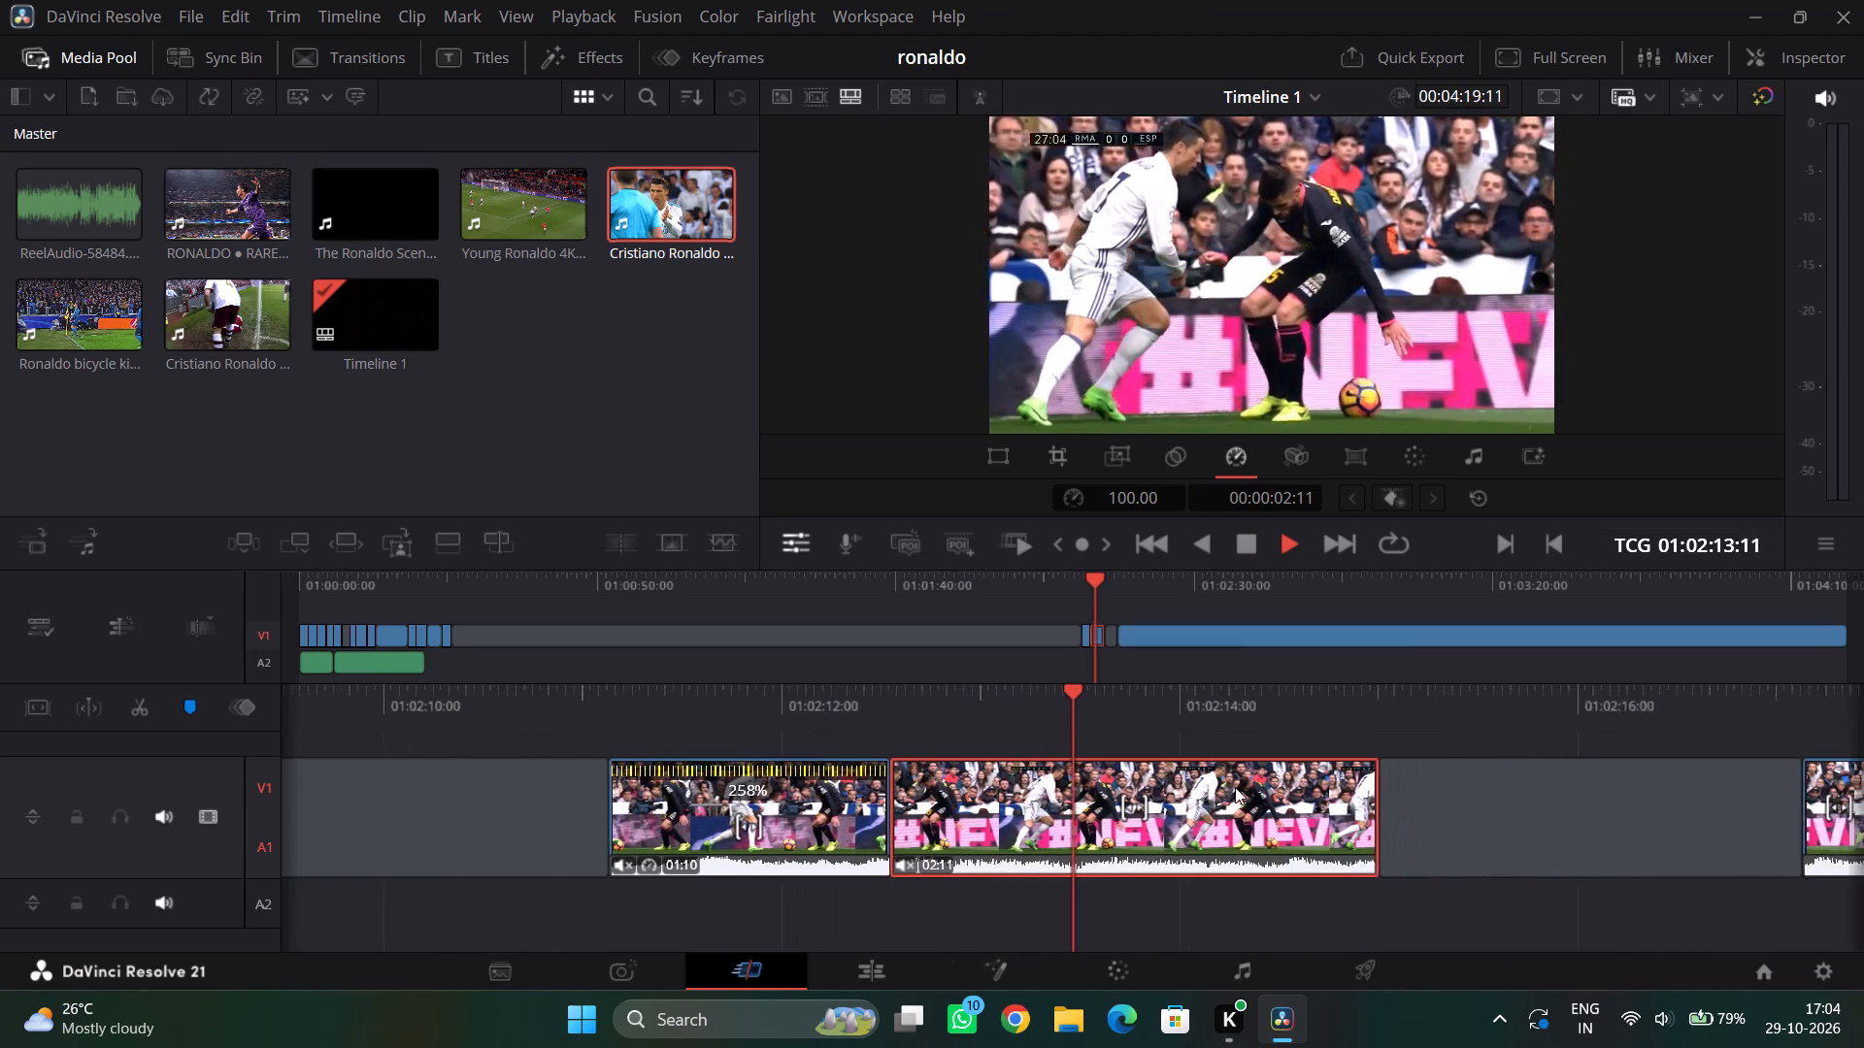
drag(1182, 702, 1642, 692)
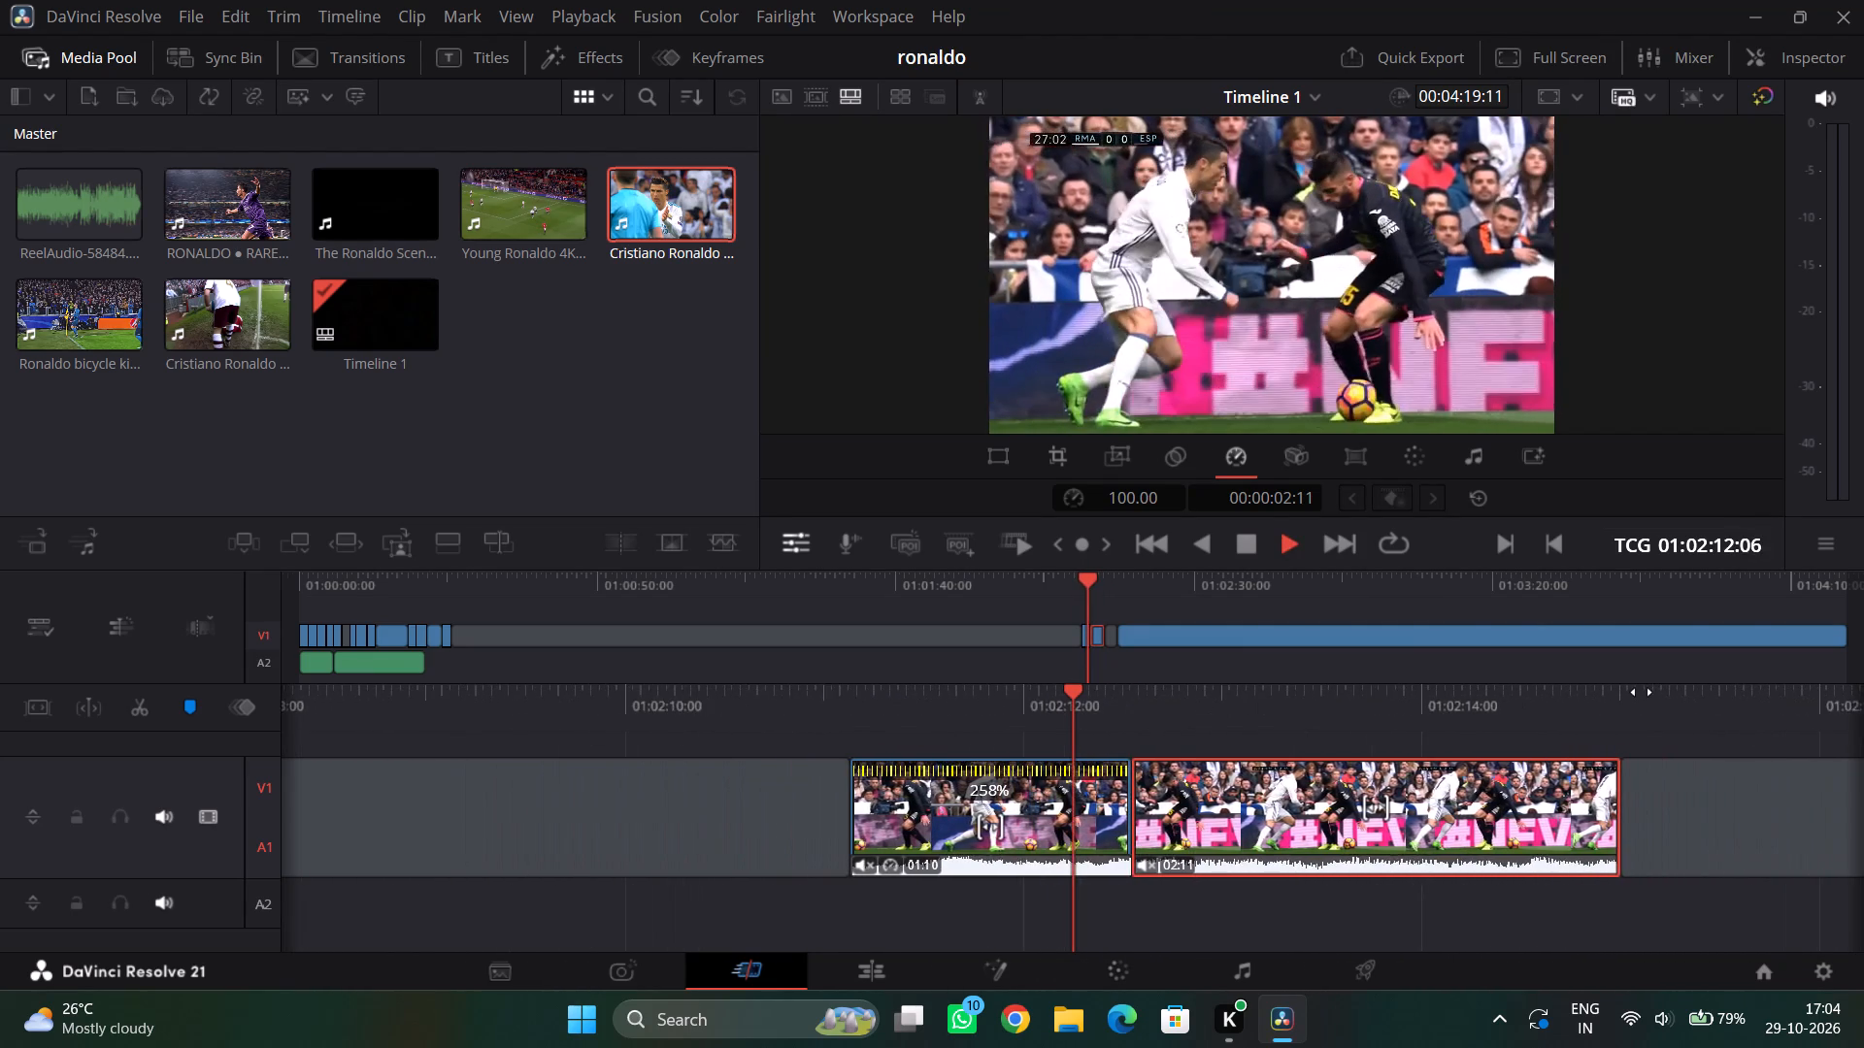
key(Delete)
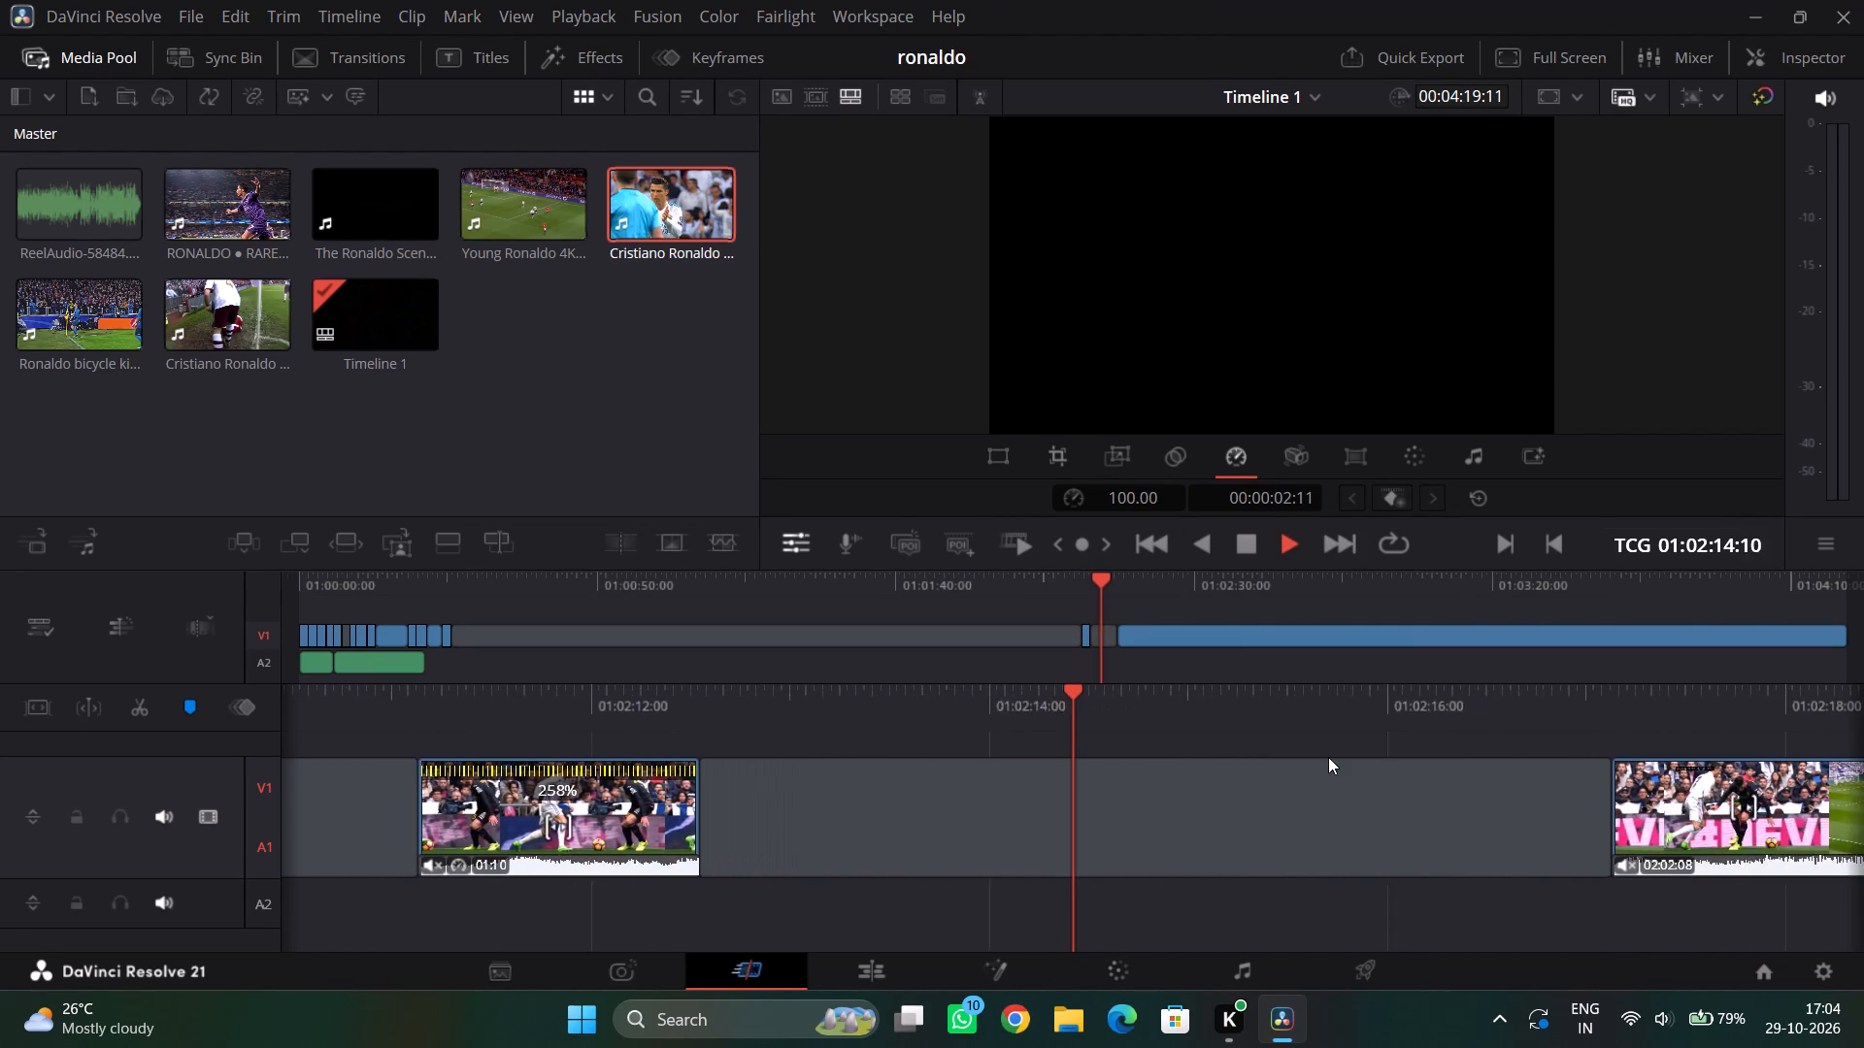
Skim the remaining long Real Madrid clip from its start through the clapping close-up and Roma shots to the team celebration.
drag(1377, 717, 1218, 718)
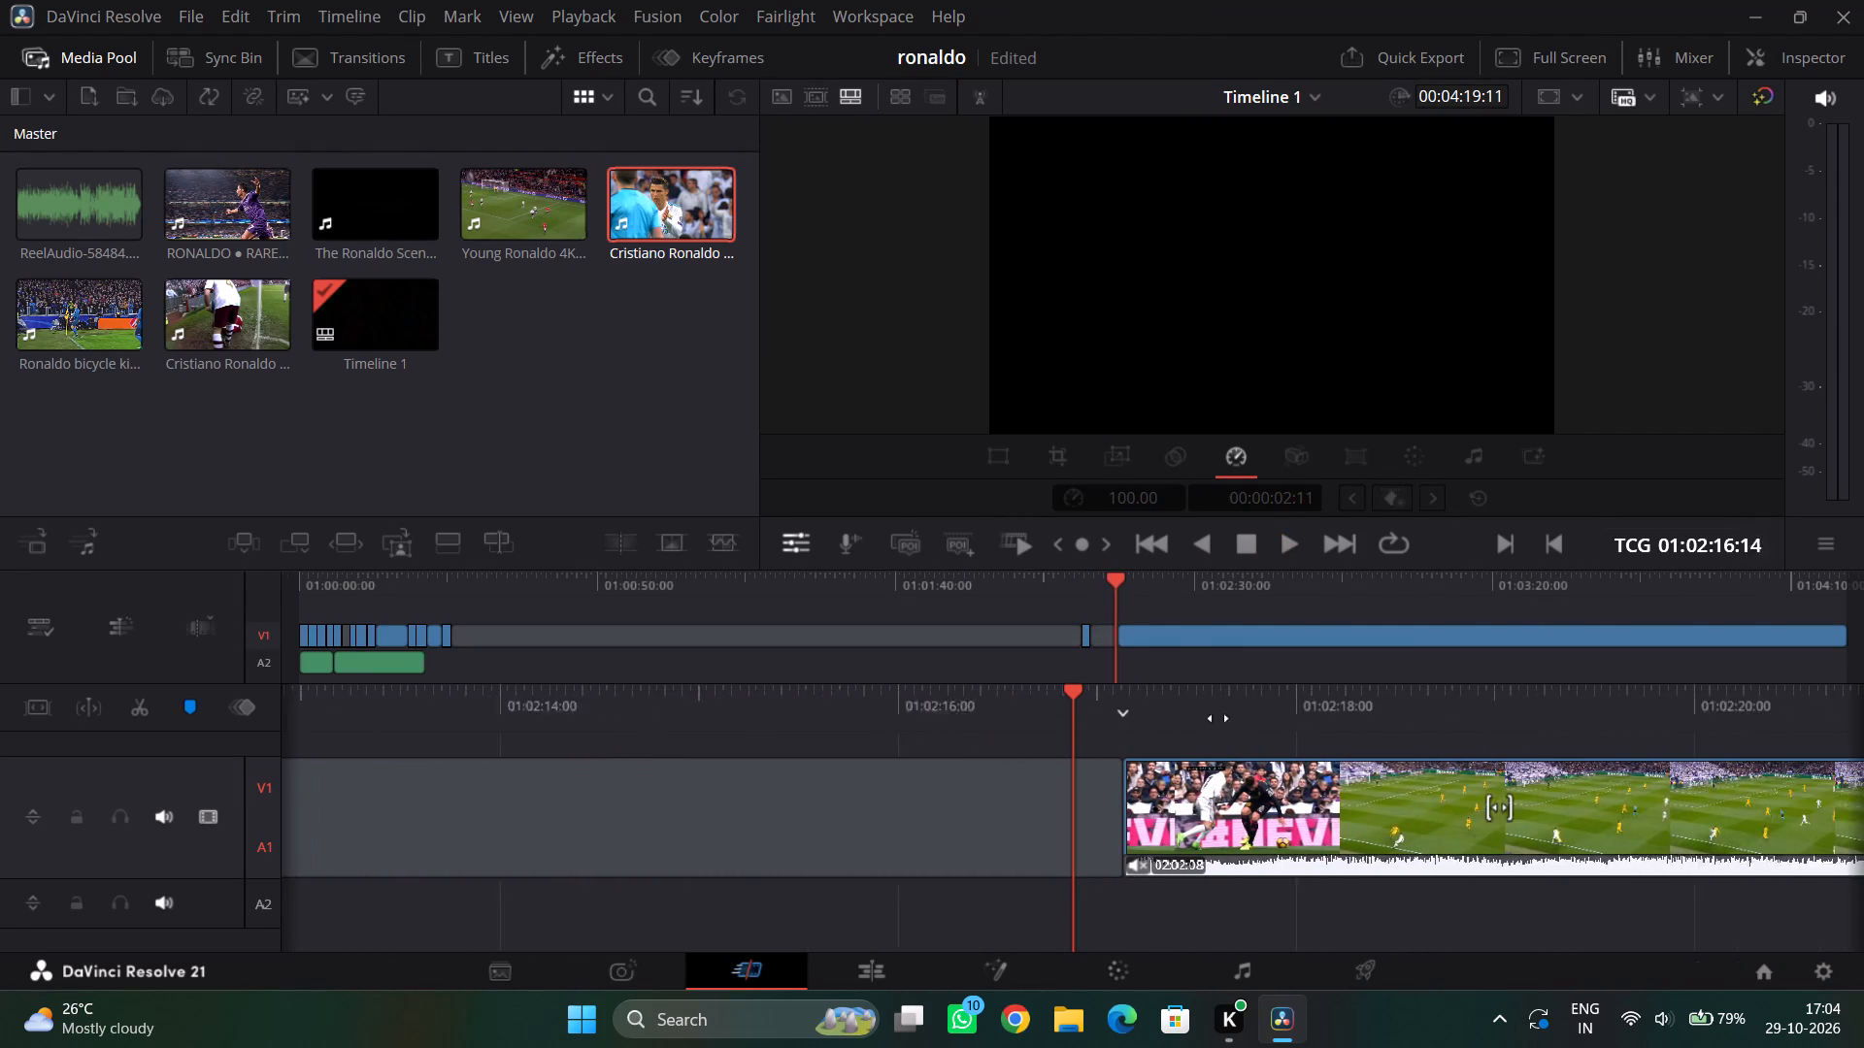
drag(1218, 718, 839, 718)
drag(1461, 711, 1072, 710)
drag(1585, 694, 1177, 694)
drag(1518, 690, 1070, 692)
drag(1607, 694, 1109, 697)
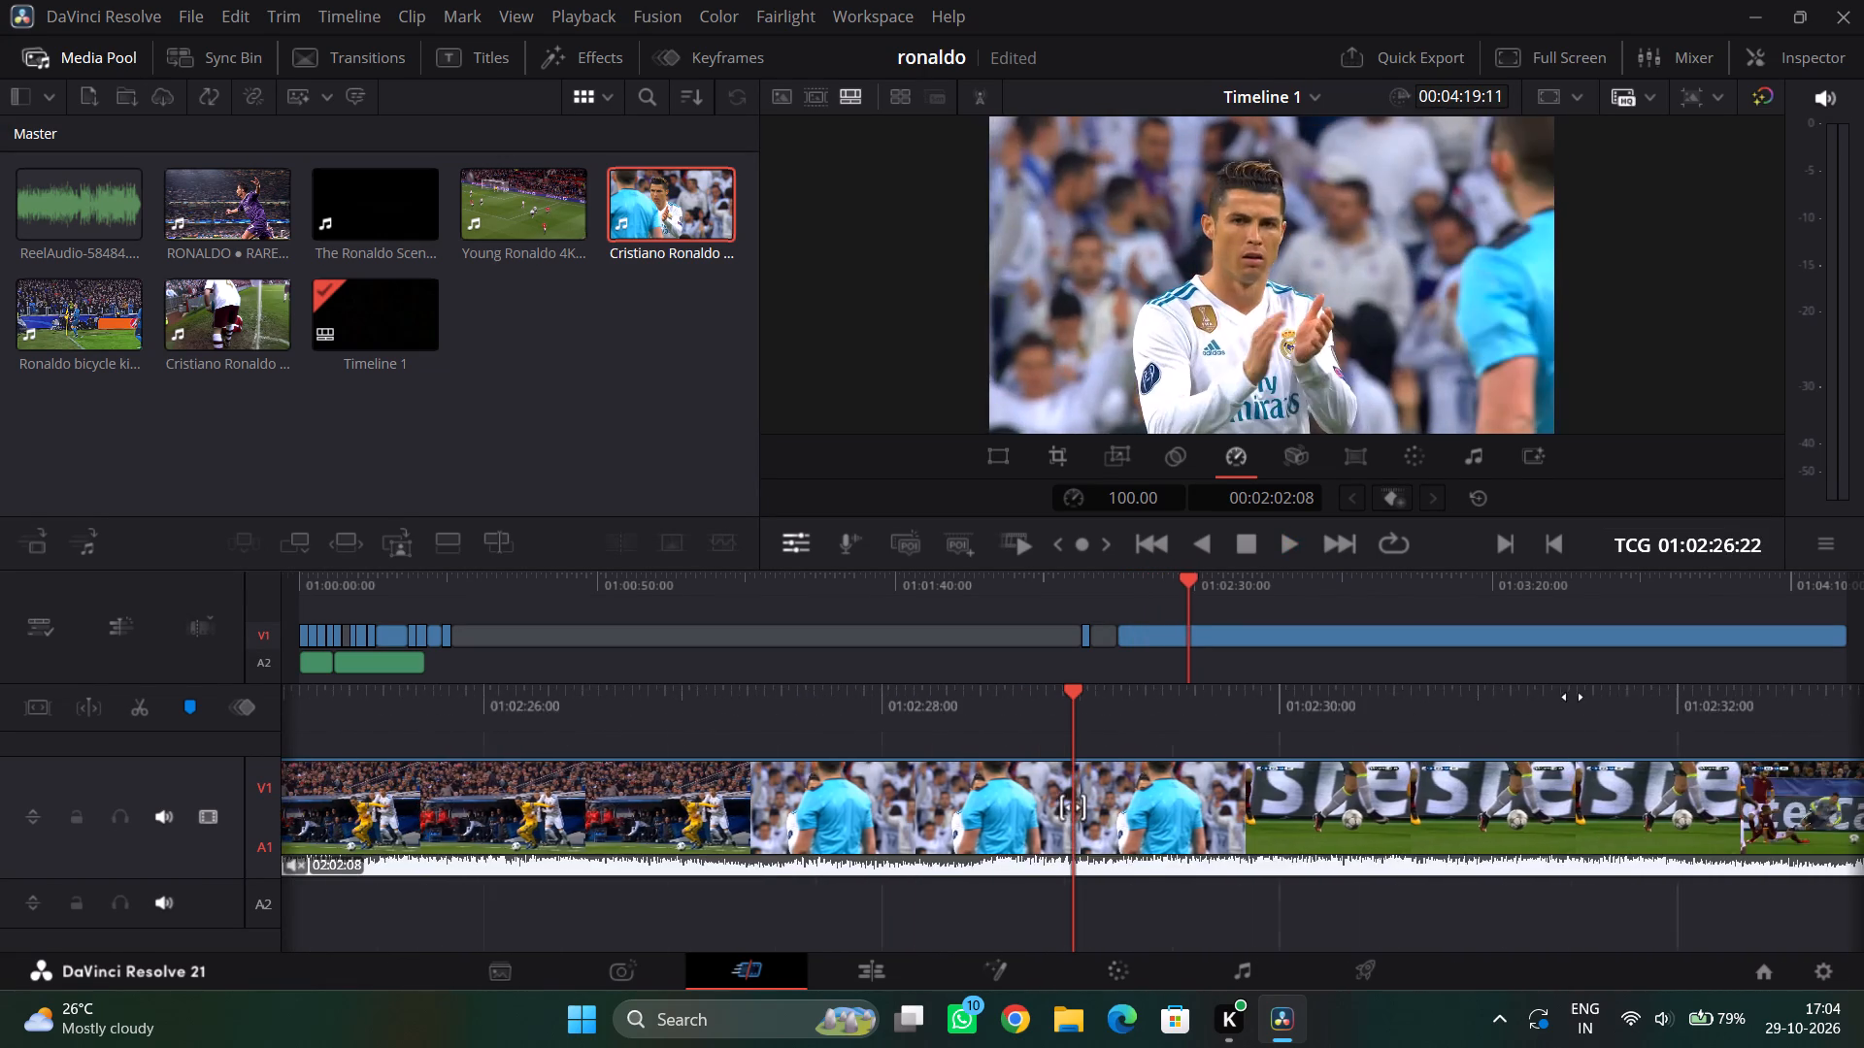
drag(1669, 687, 1169, 687)
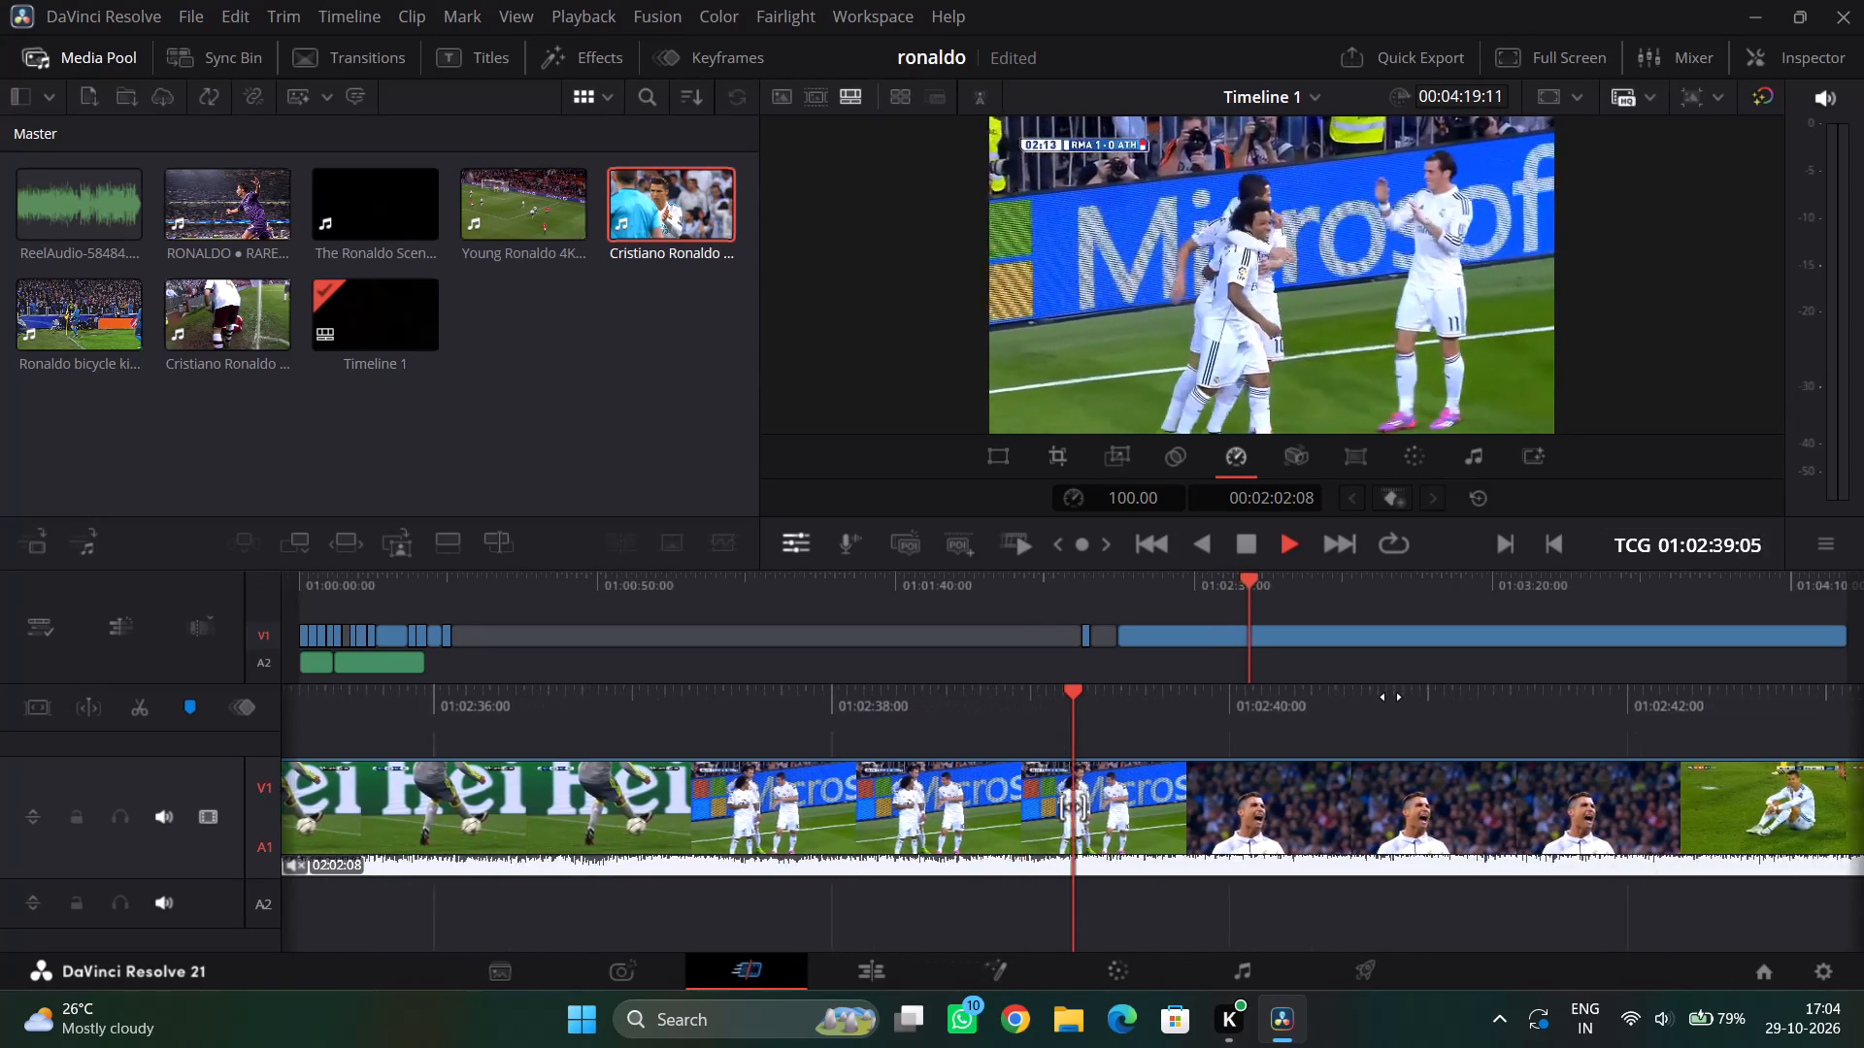
Skim the long Real Madrid clip between the team celebration, the Roma shots and the clapping close-up to examine possible cut points.
drag(1362, 697, 1747, 698)
drag(1367, 697, 1863, 697)
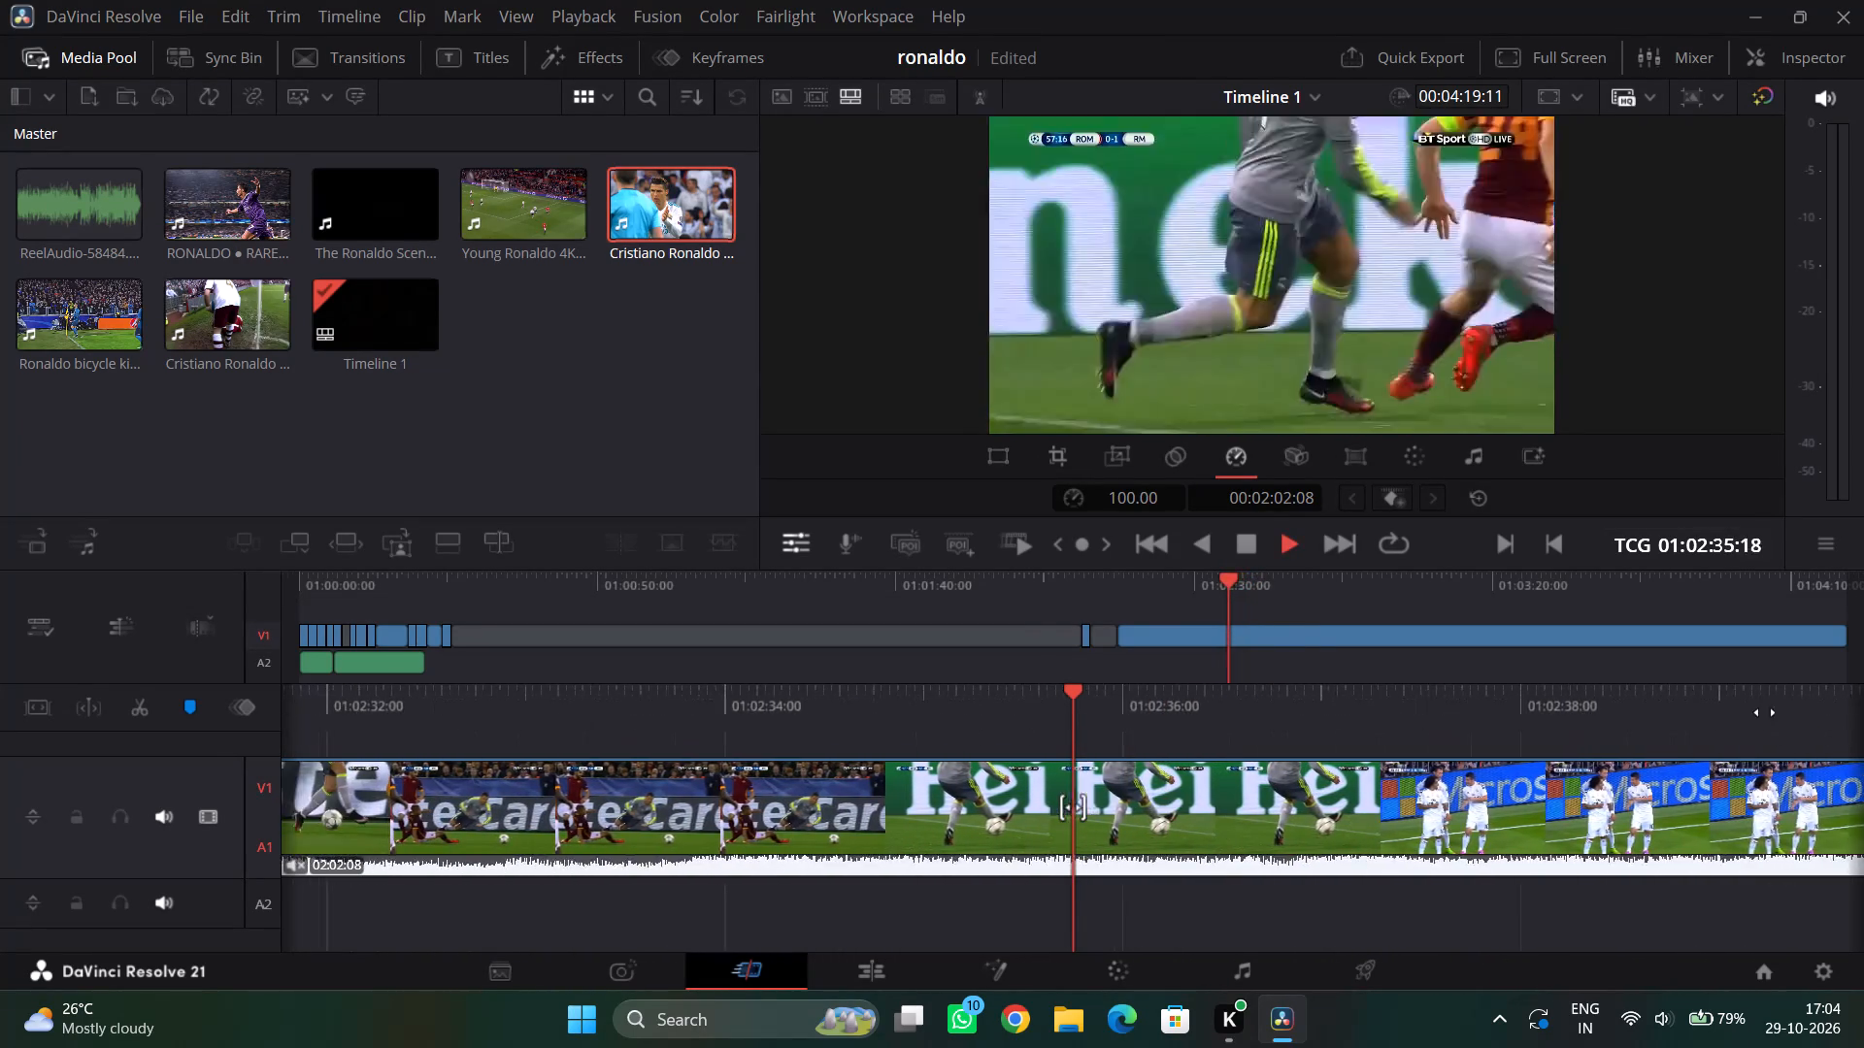
drag(1333, 712, 1863, 711)
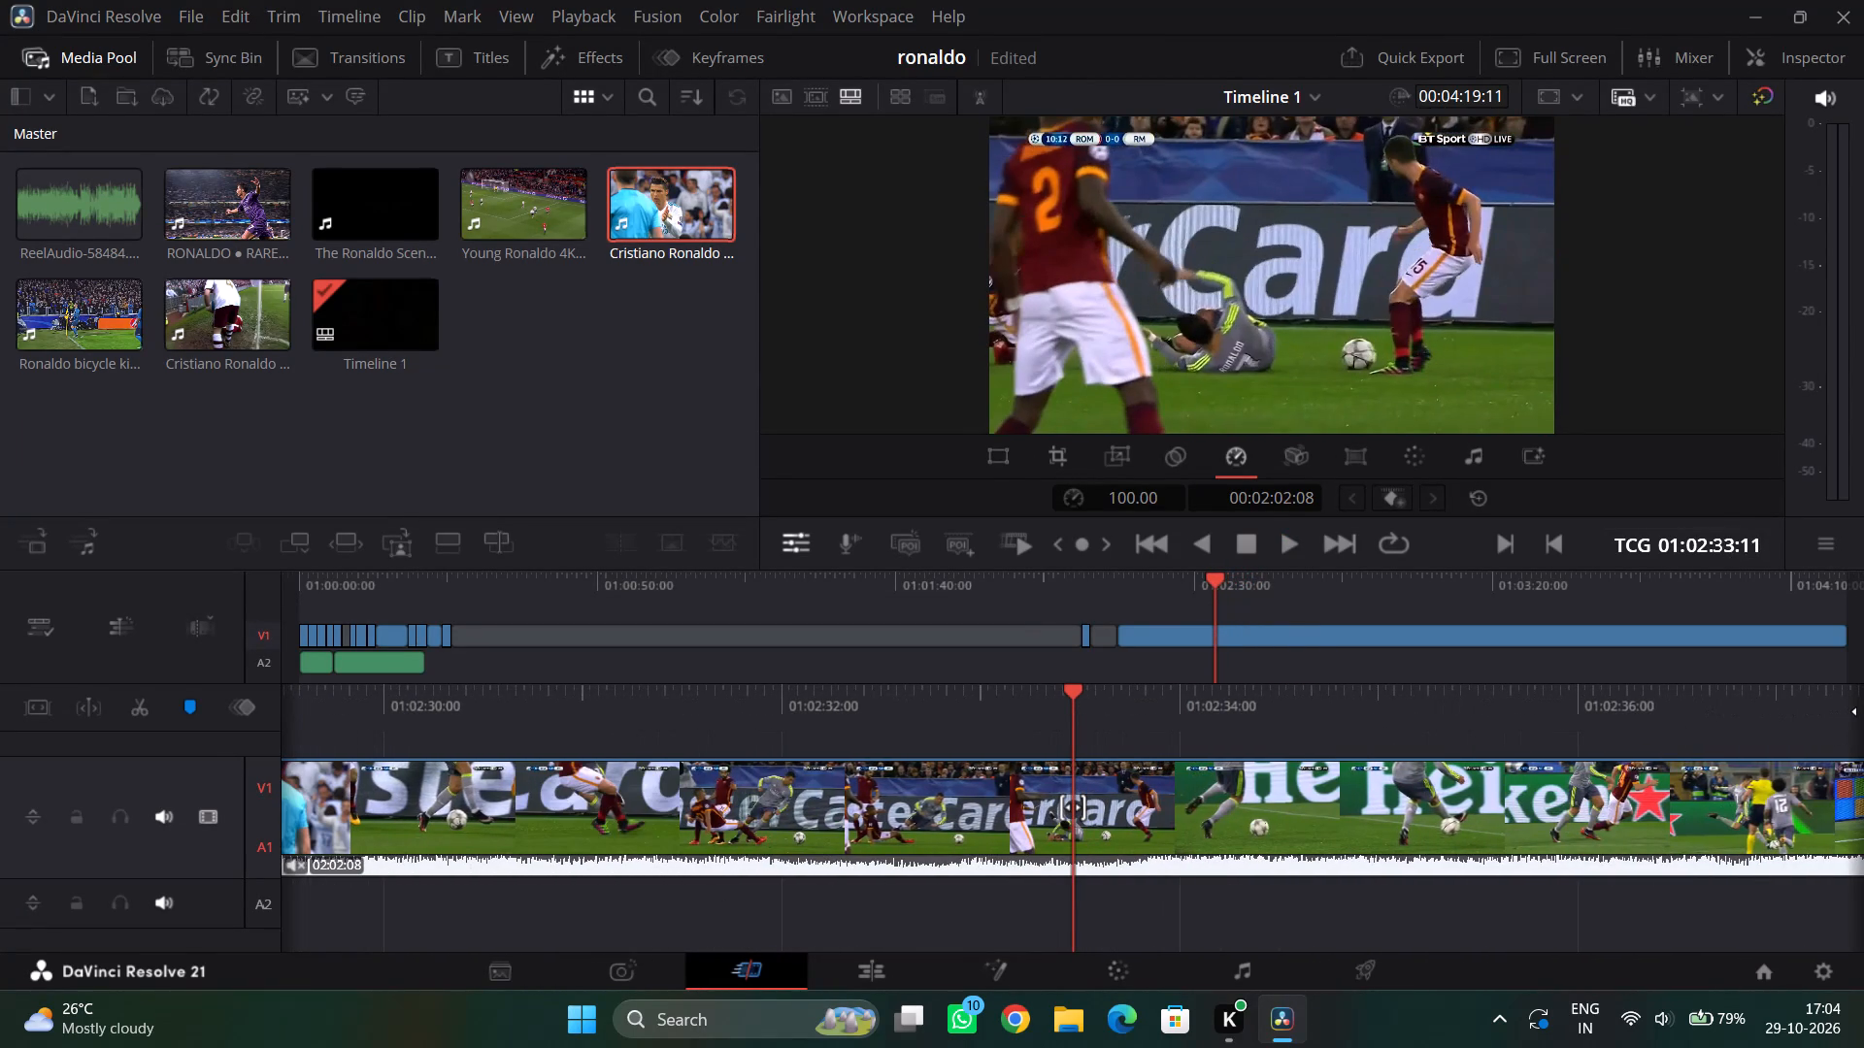
drag(1863, 711, 1863, 712)
drag(849, 714, 1704, 714)
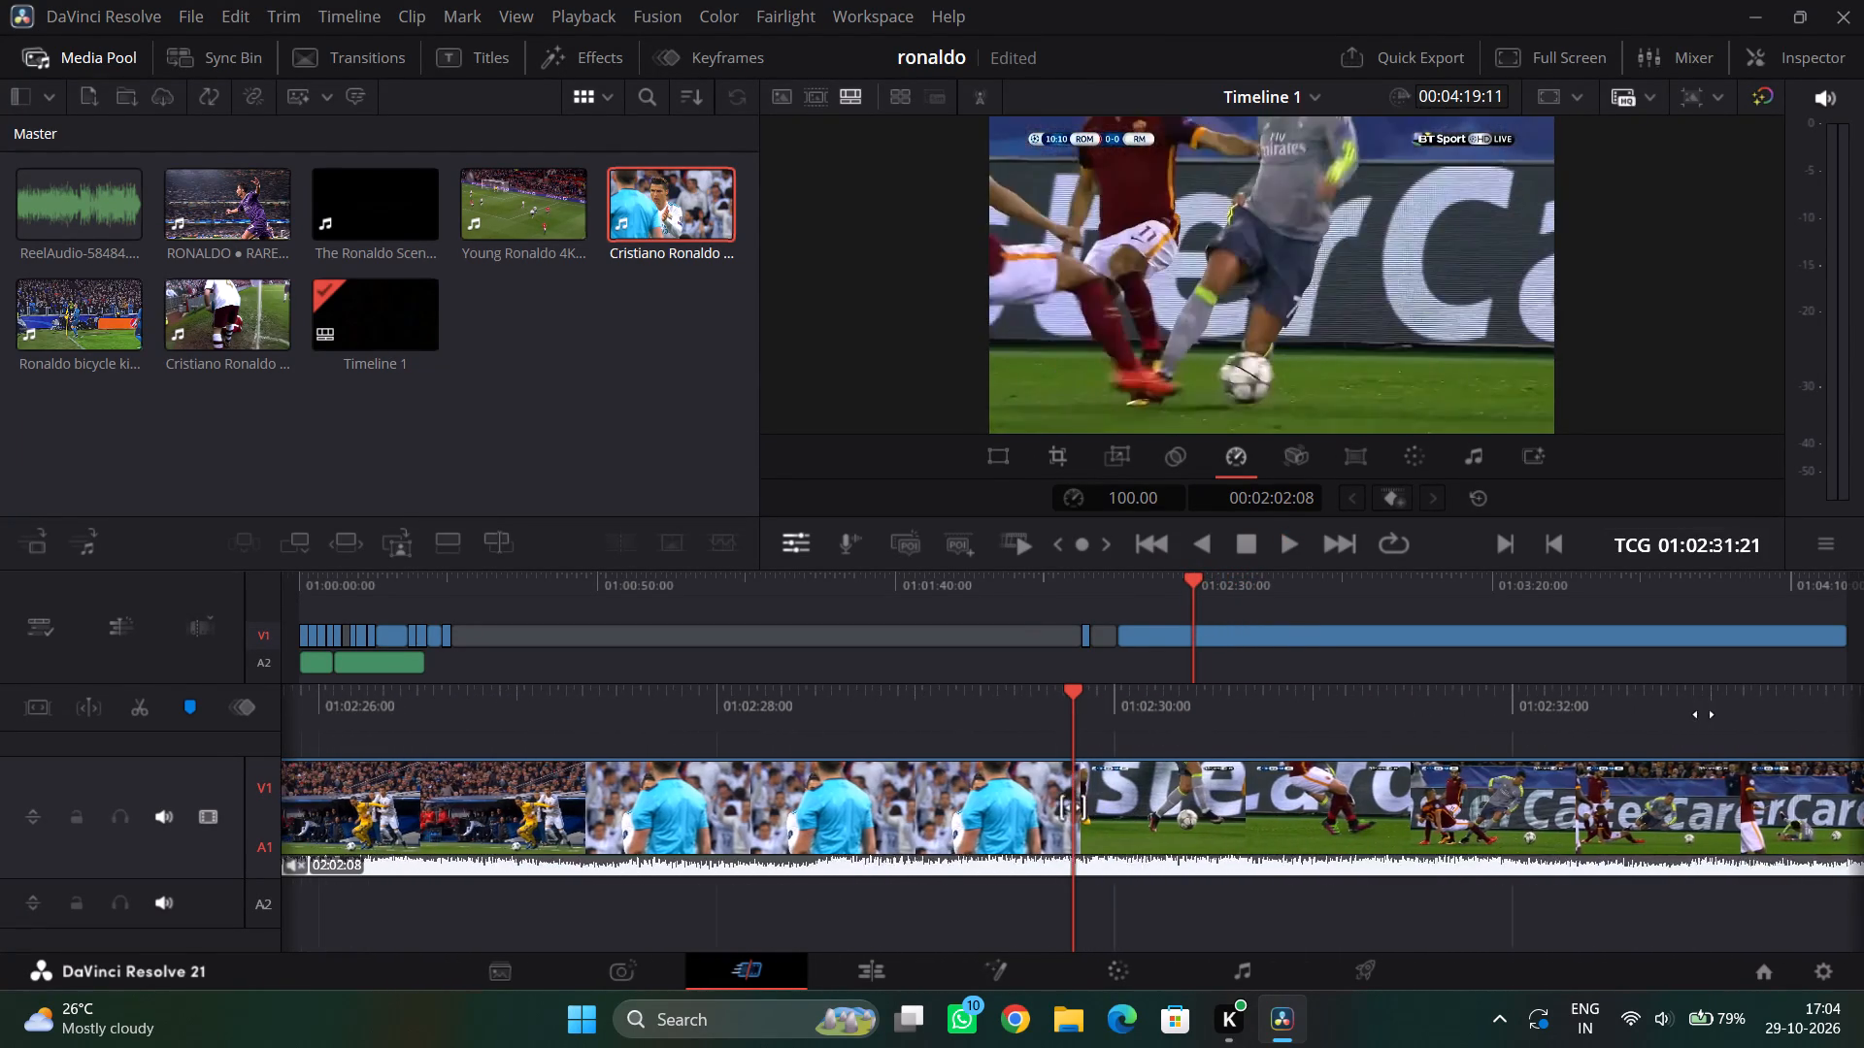
drag(1704, 714, 1828, 714)
drag(858, 714, 1340, 716)
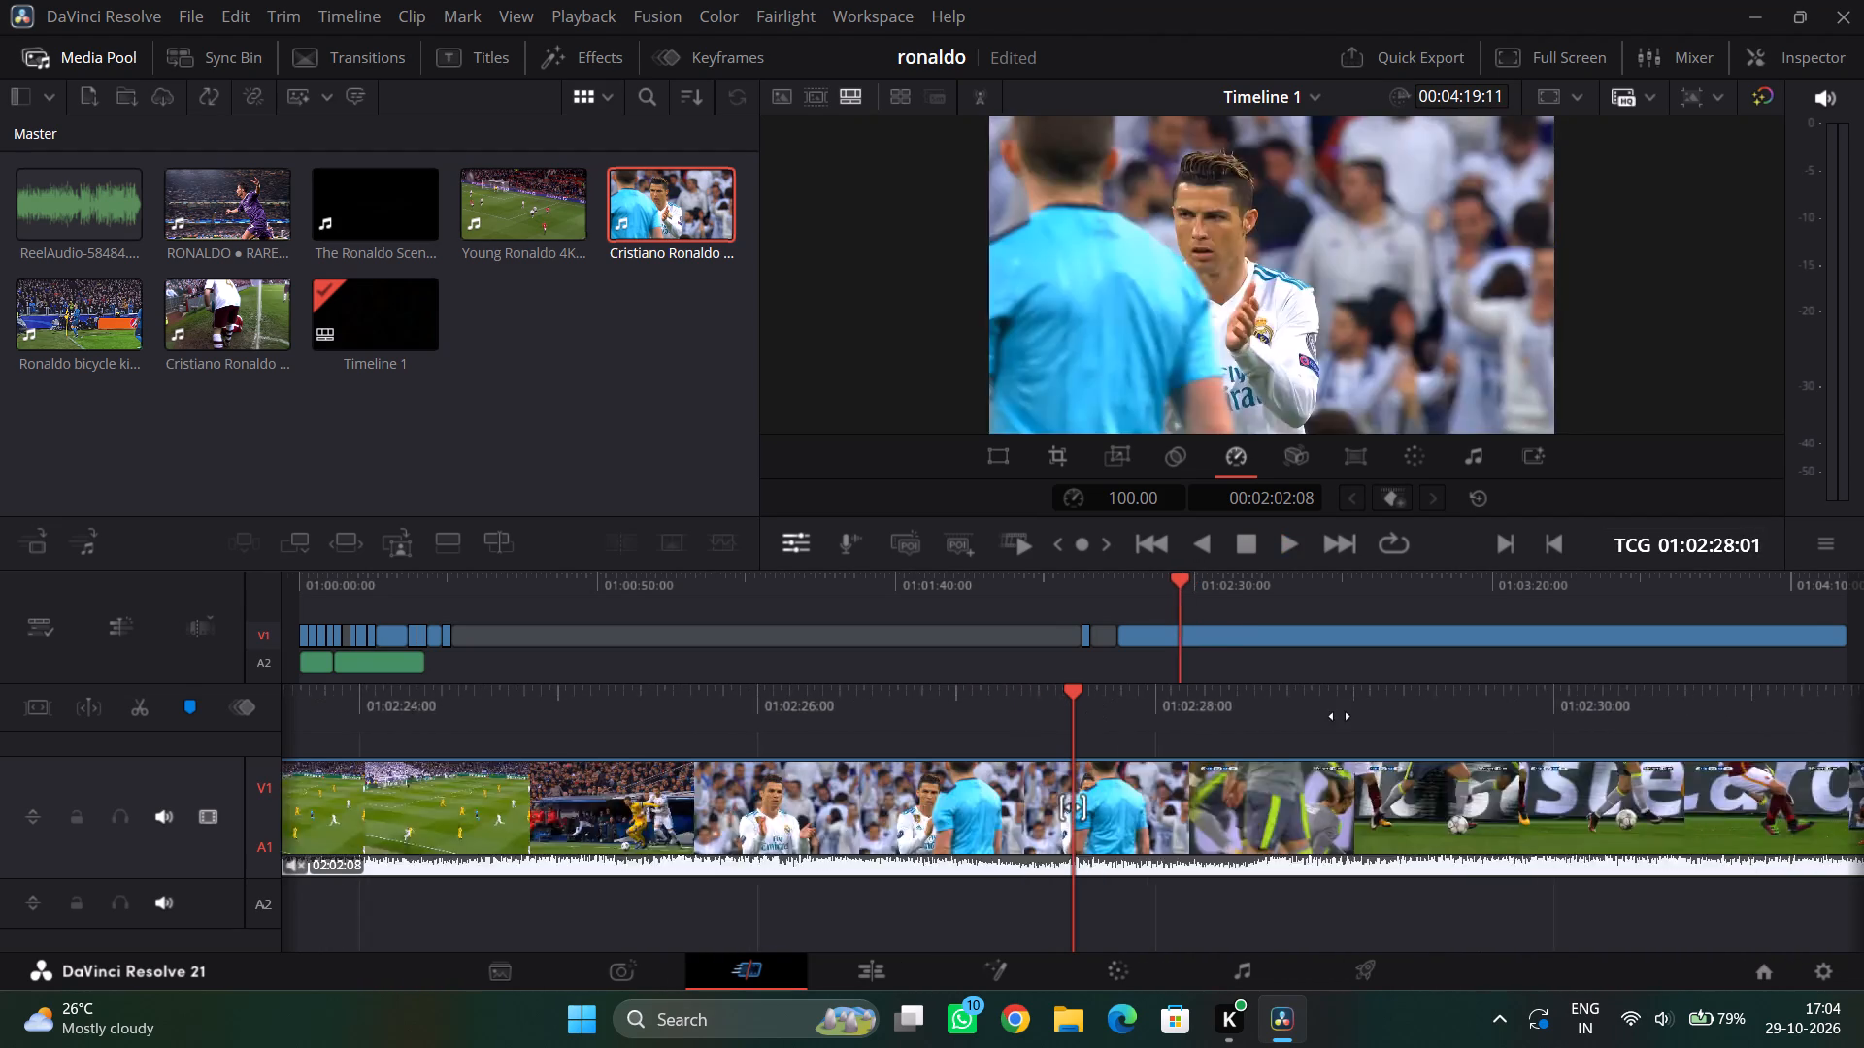
drag(1340, 716, 1112, 722)
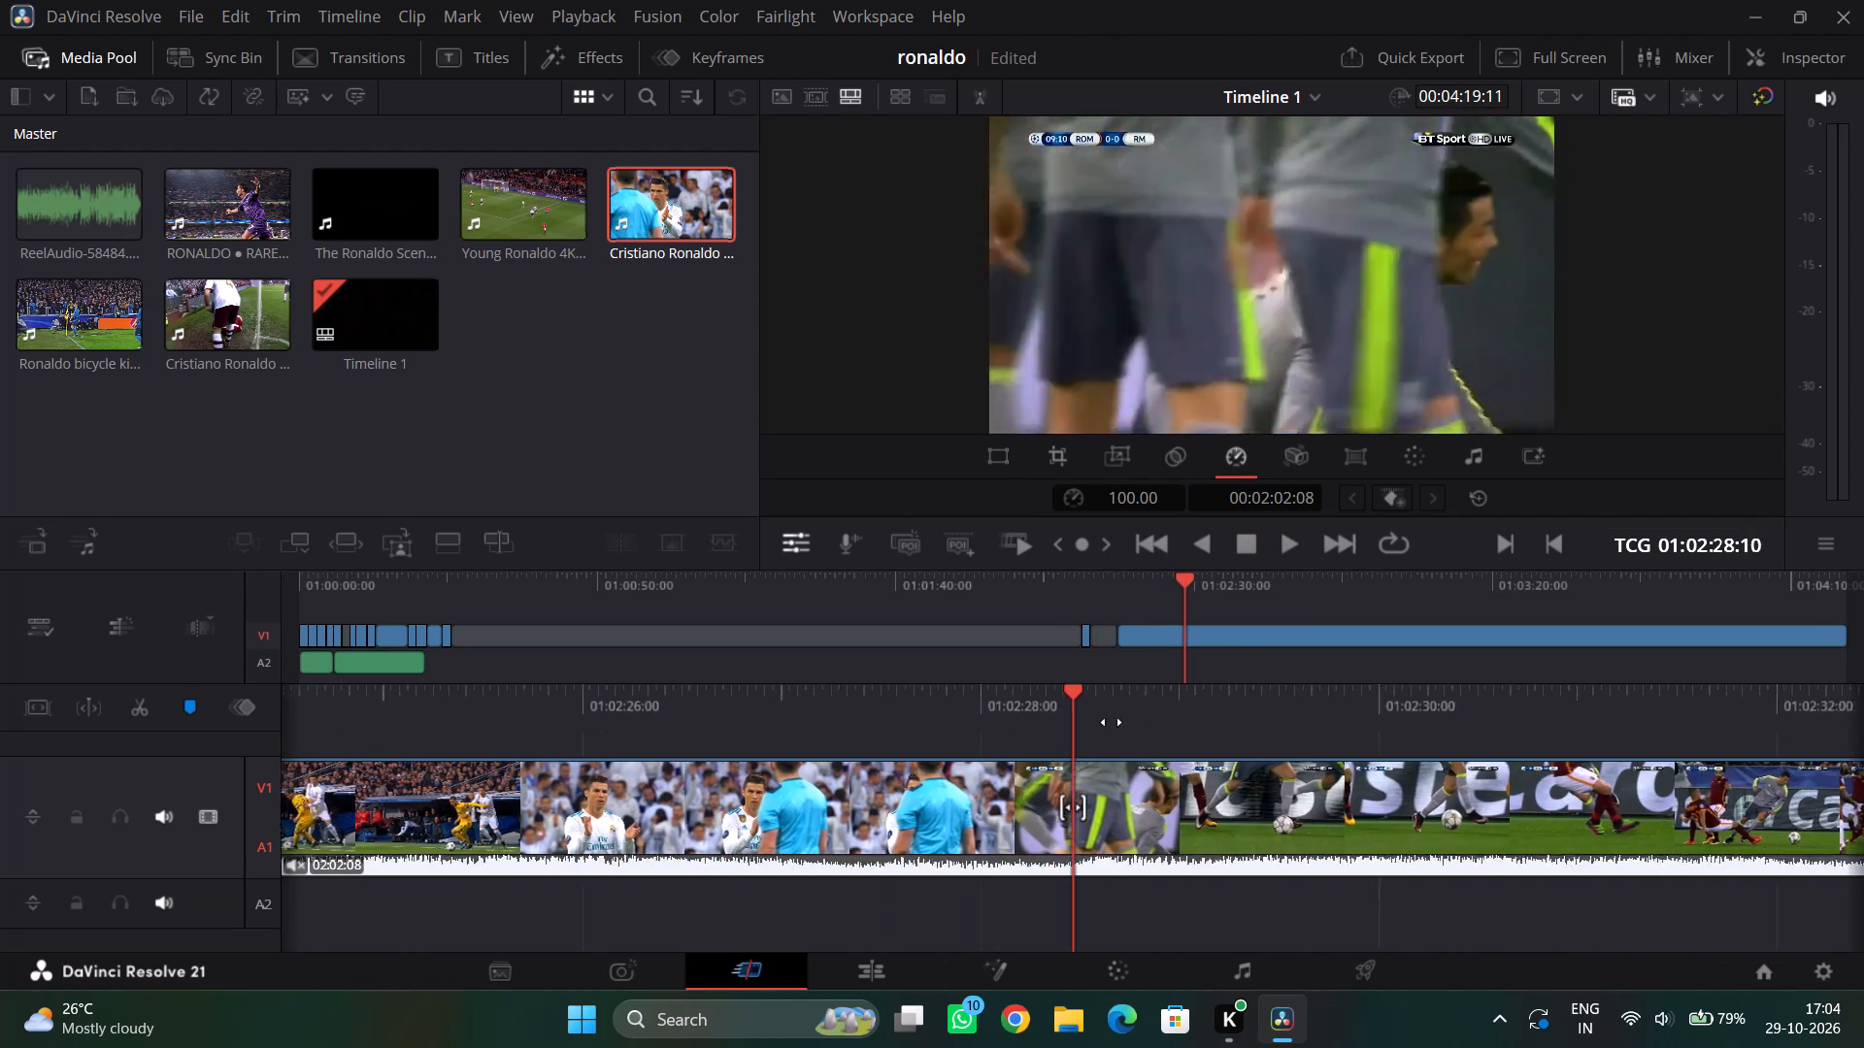
drag(1112, 722, 1010, 723)
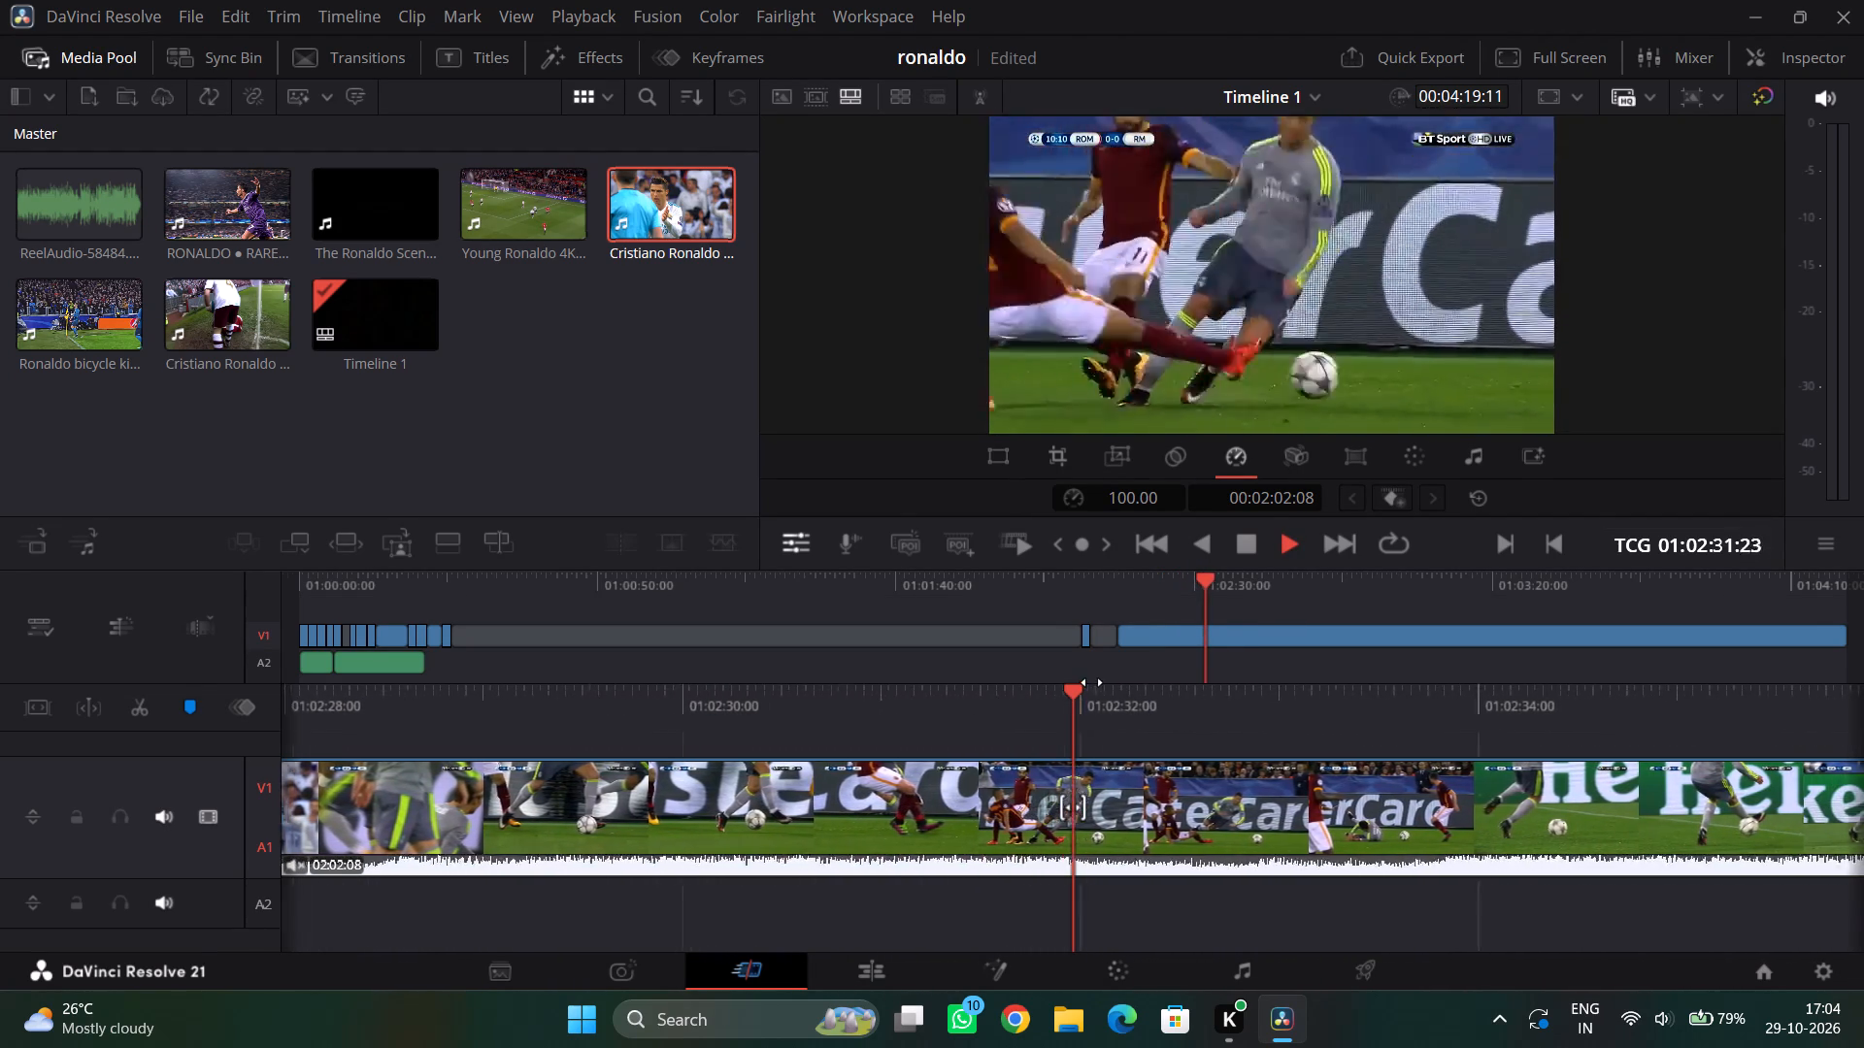
drag(925, 723, 1113, 718)
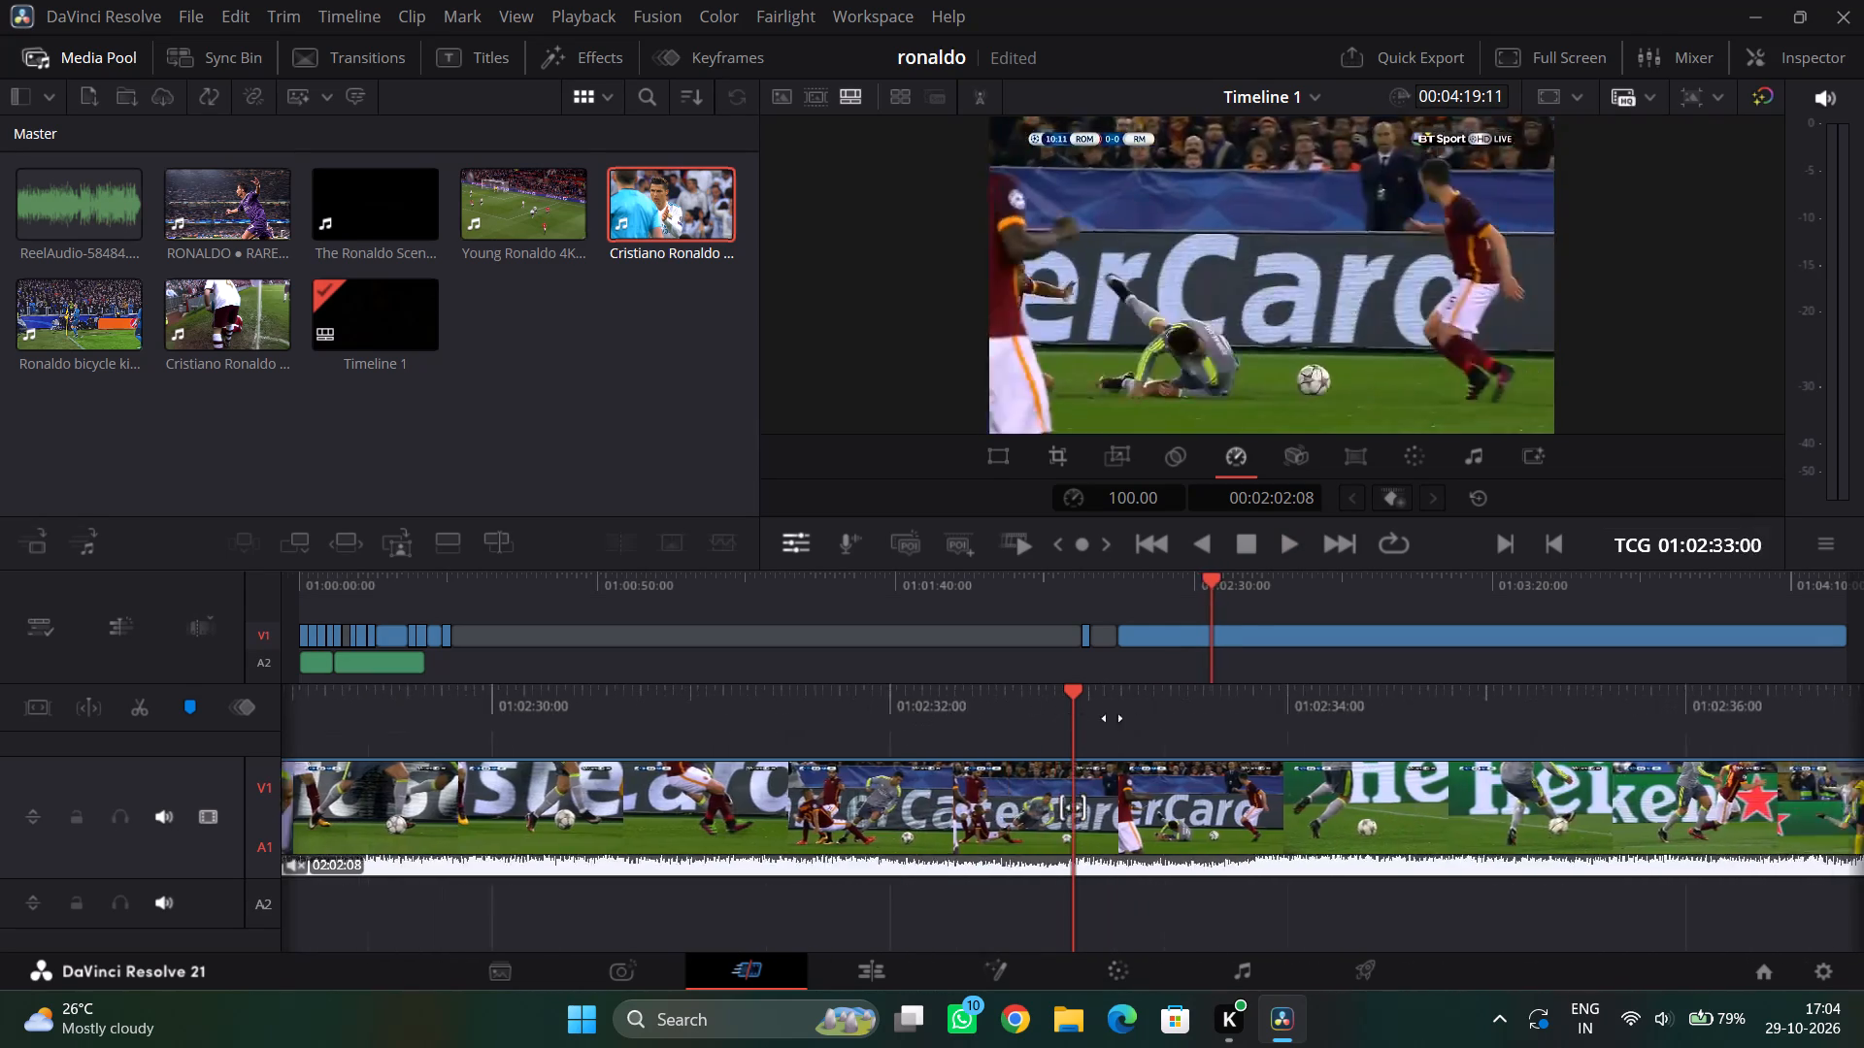
drag(1113, 718, 1522, 713)
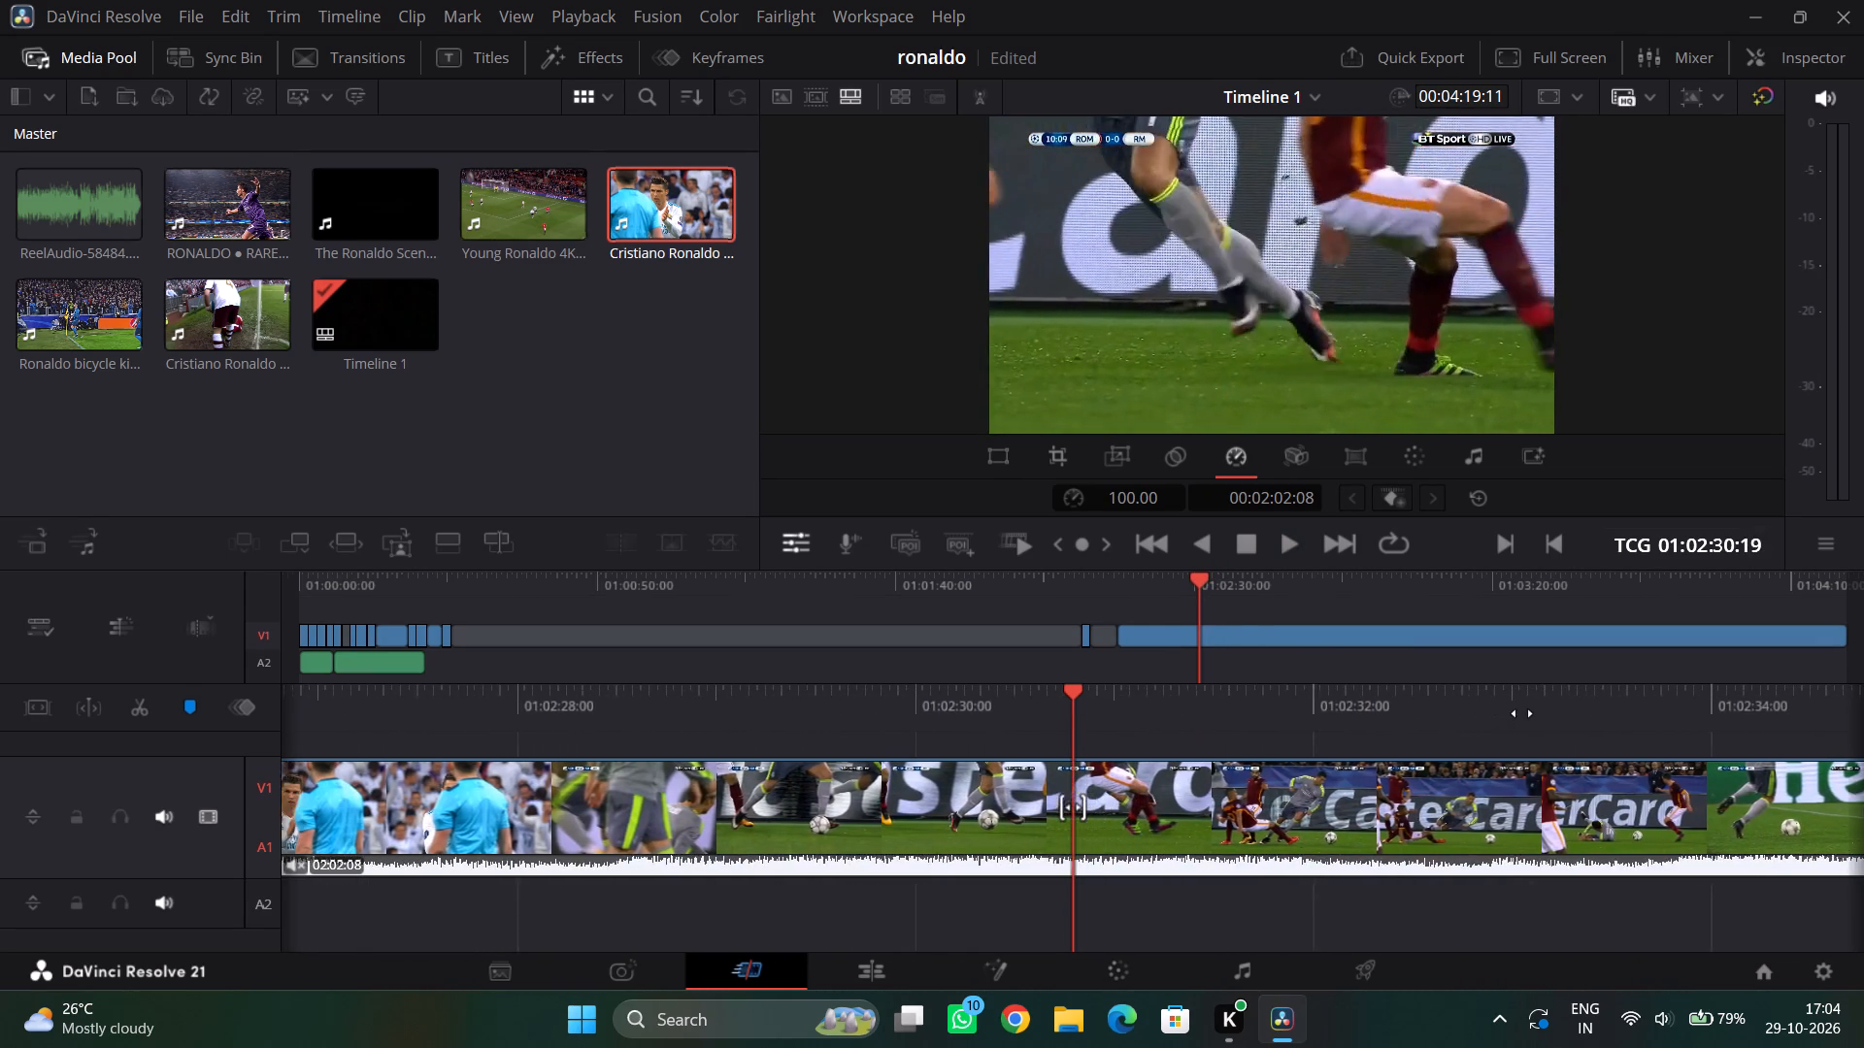
drag(1522, 713, 966, 725)
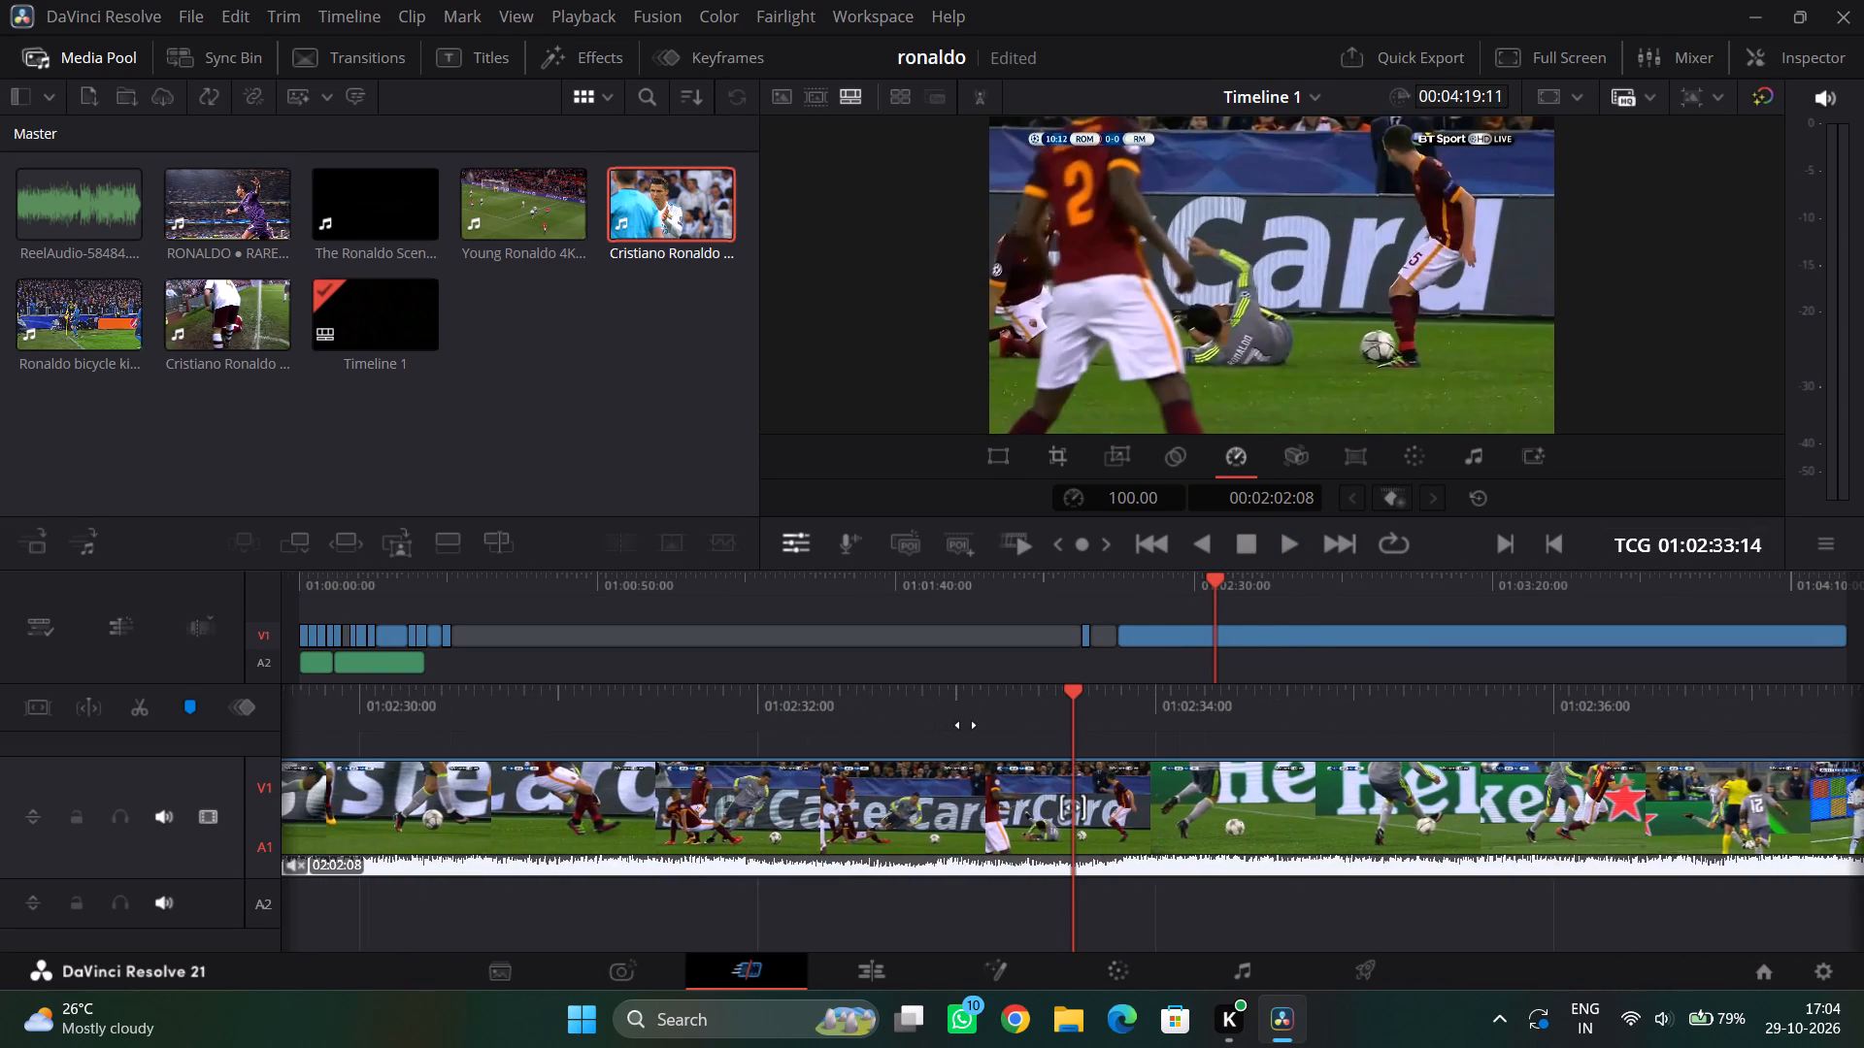
drag(966, 725, 970, 725)
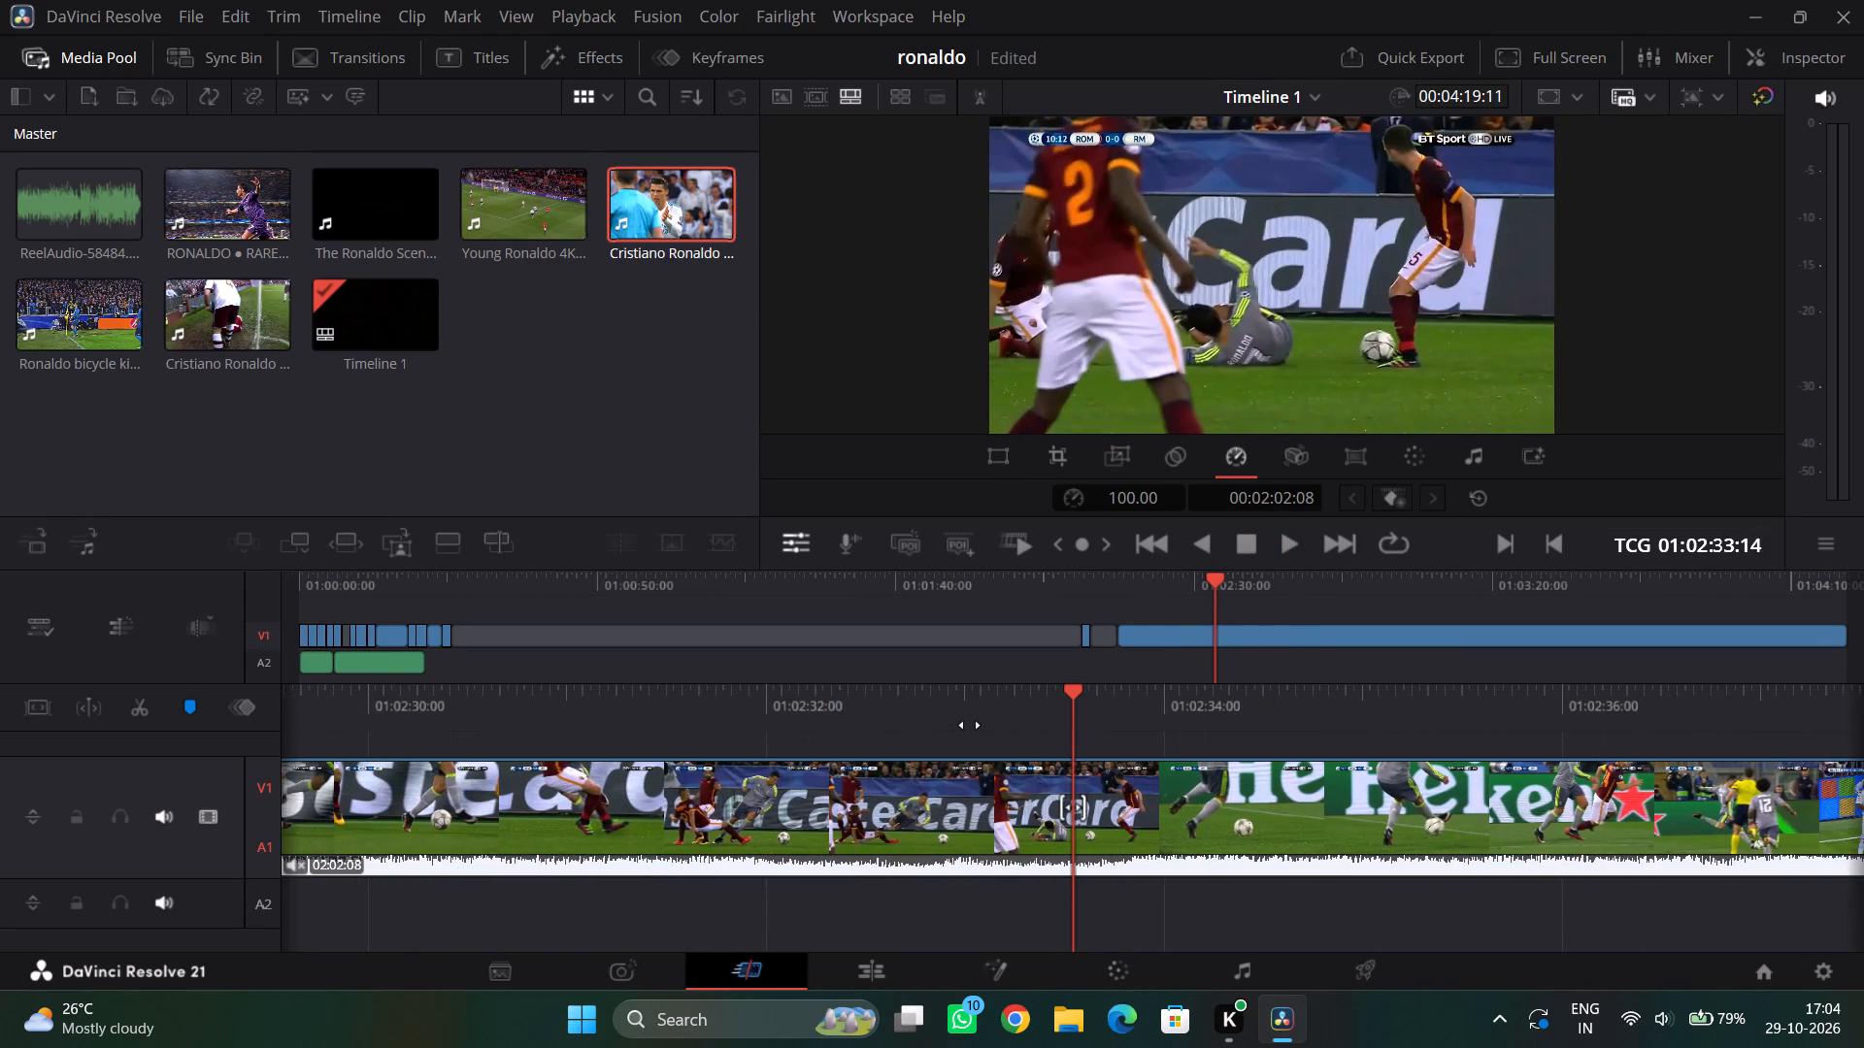
drag(970, 725, 981, 725)
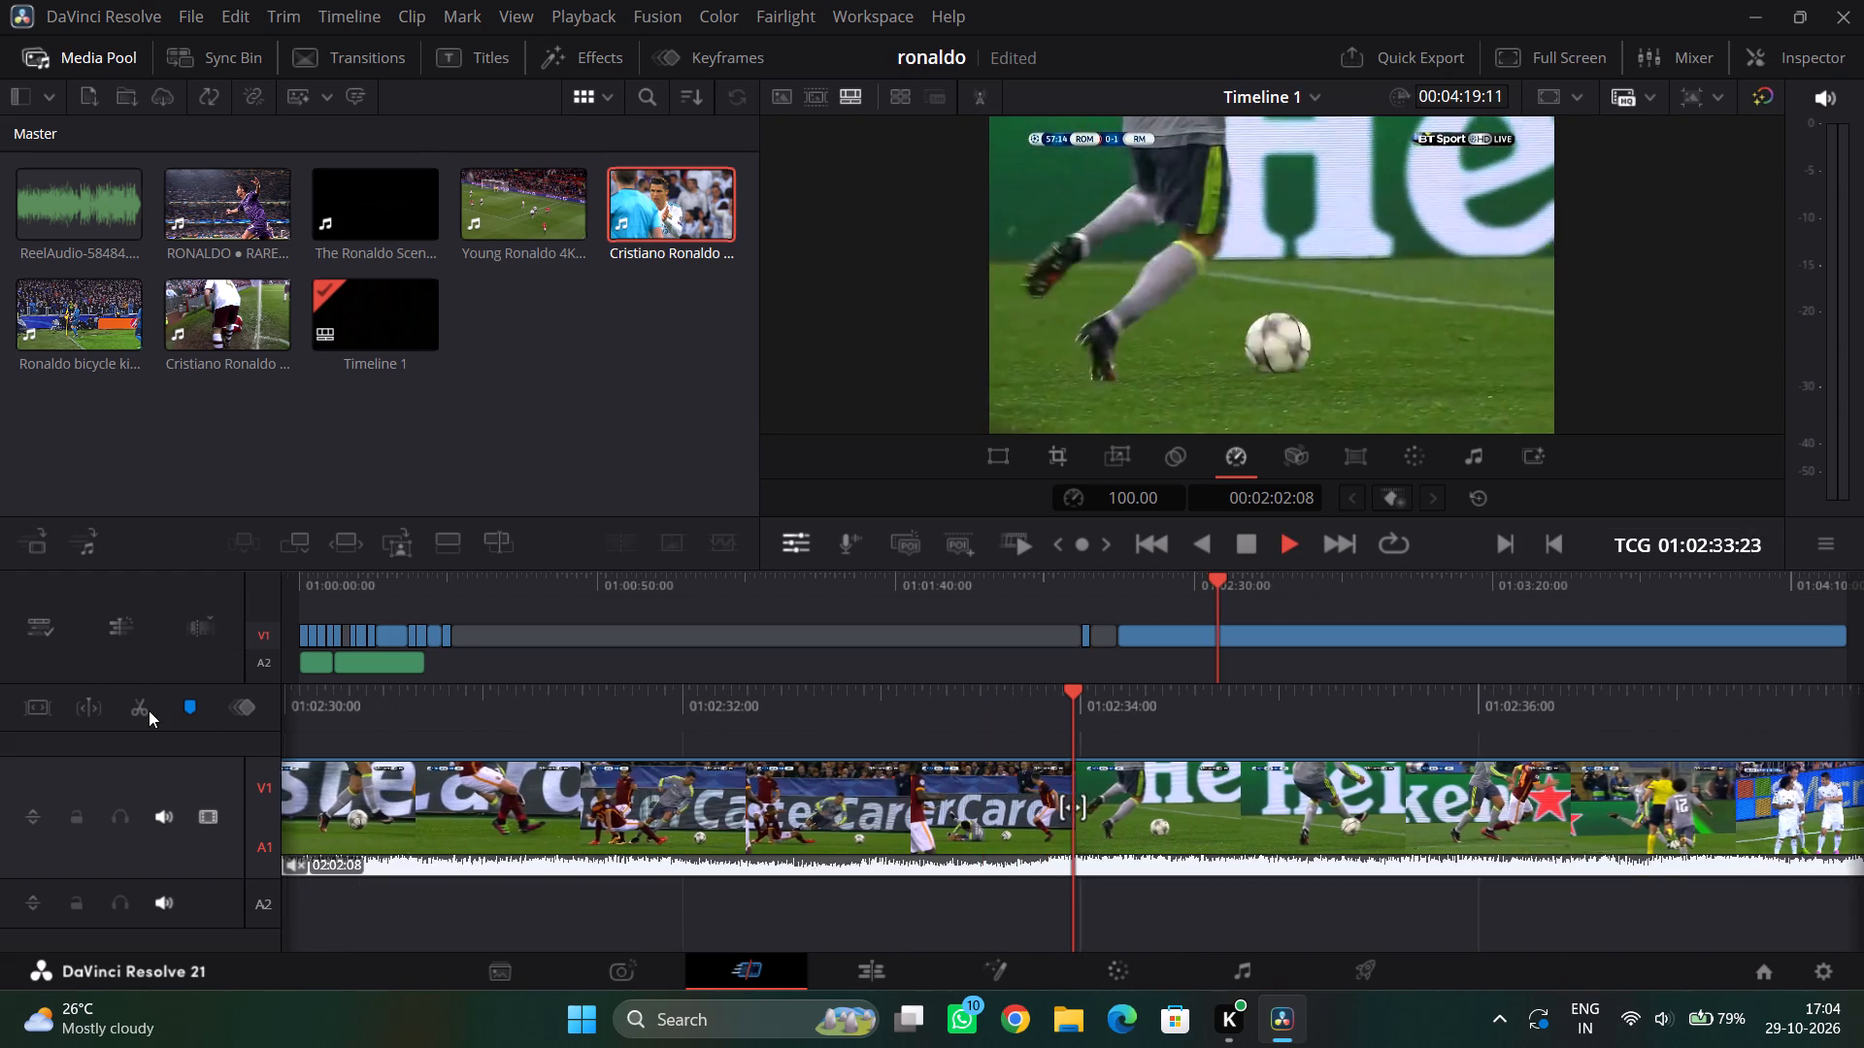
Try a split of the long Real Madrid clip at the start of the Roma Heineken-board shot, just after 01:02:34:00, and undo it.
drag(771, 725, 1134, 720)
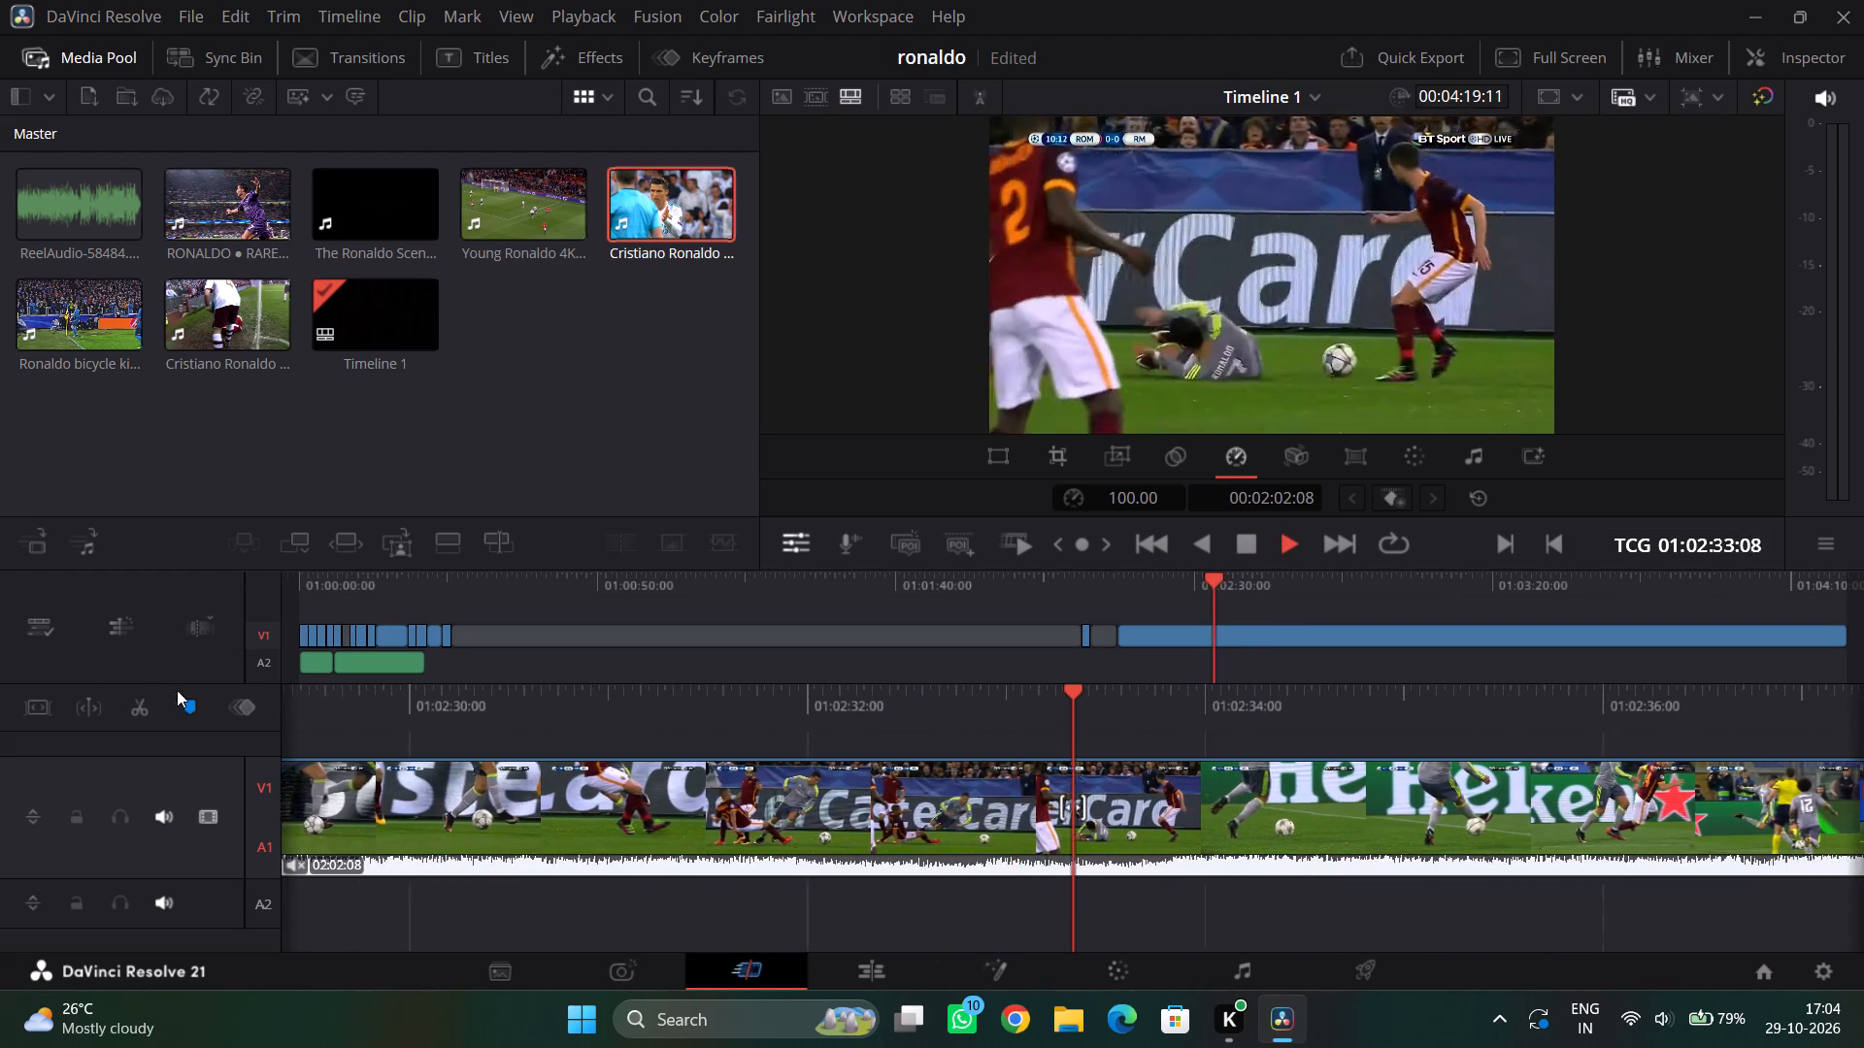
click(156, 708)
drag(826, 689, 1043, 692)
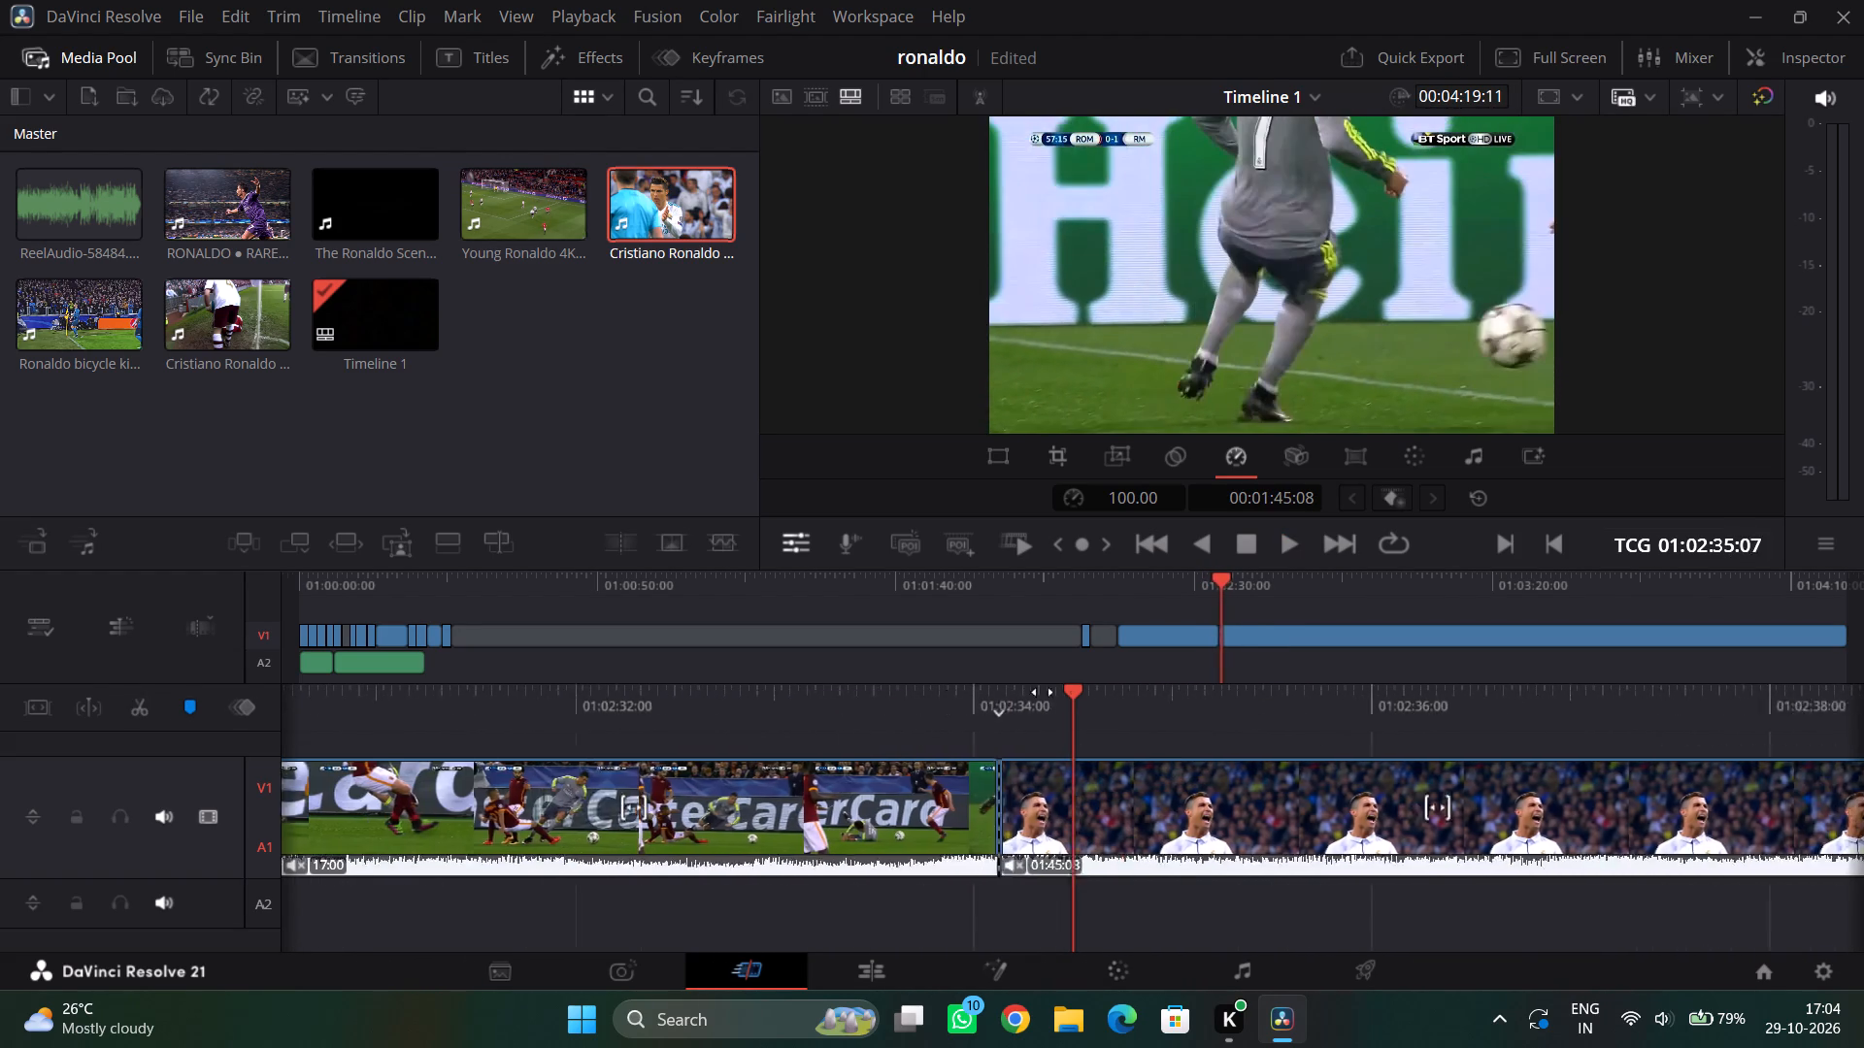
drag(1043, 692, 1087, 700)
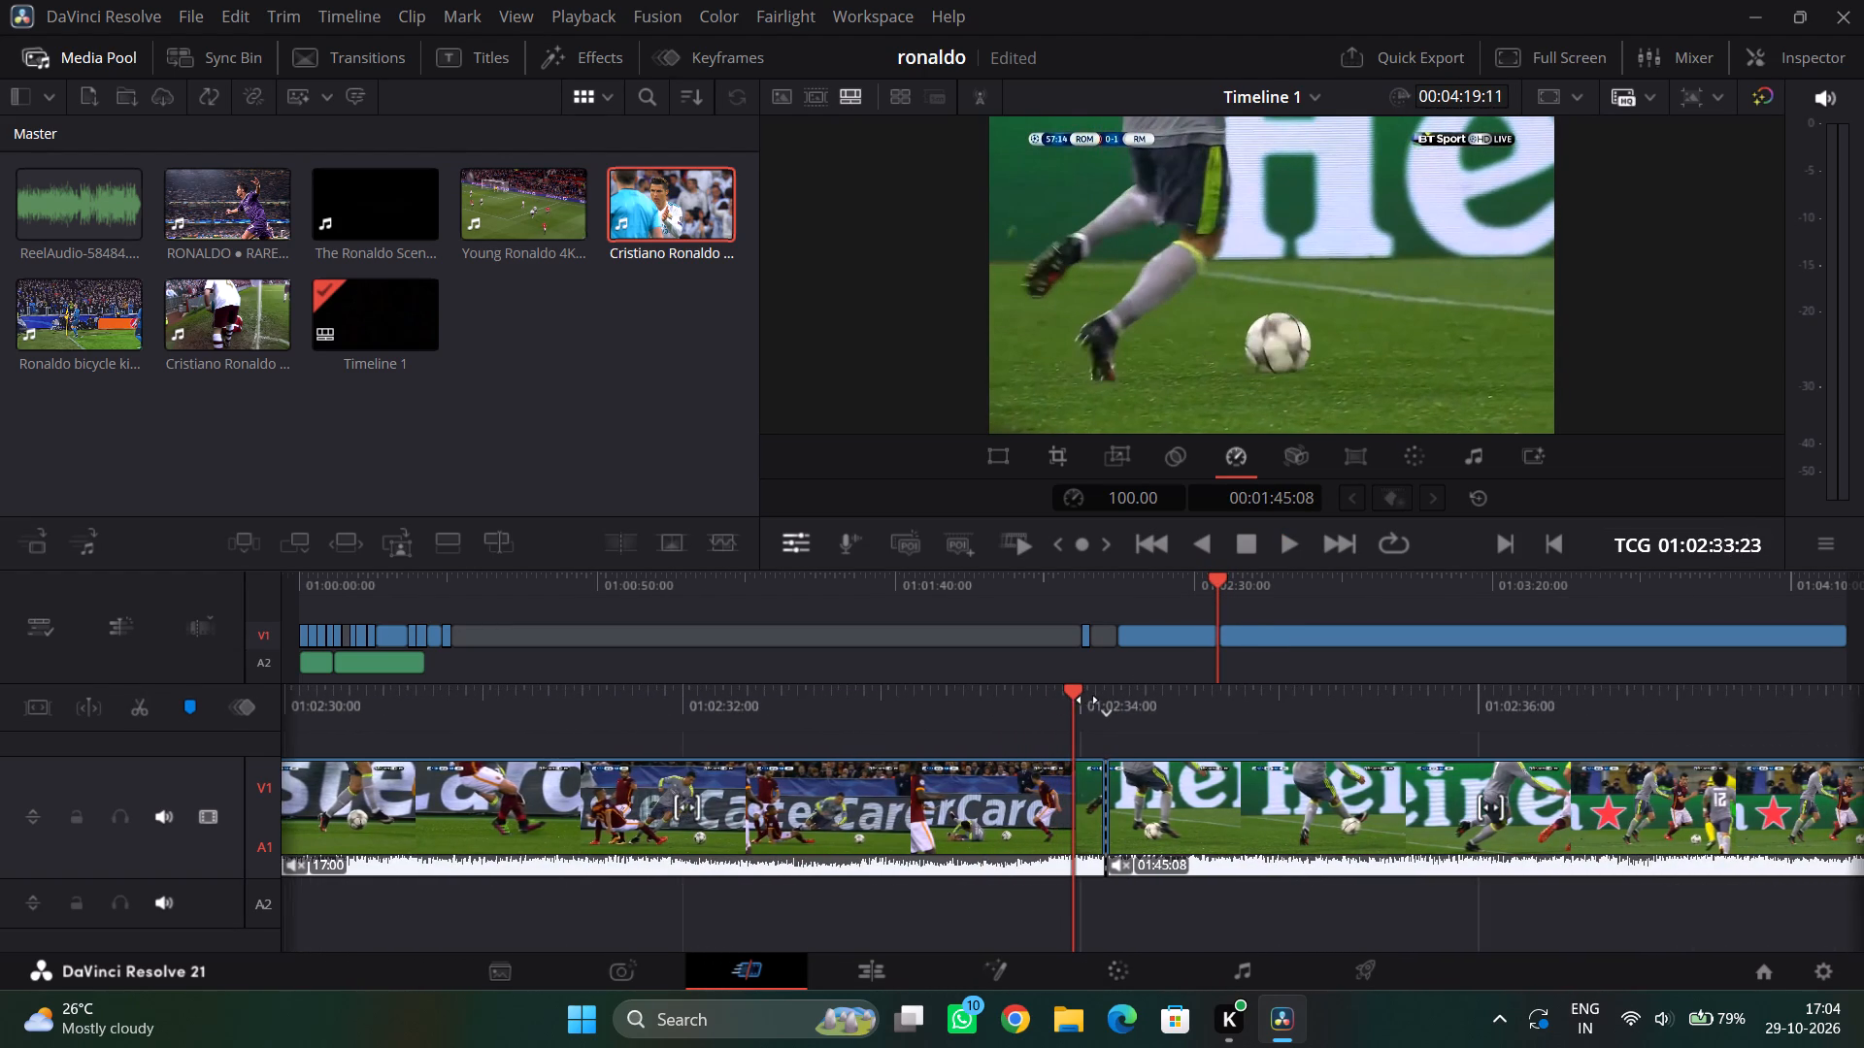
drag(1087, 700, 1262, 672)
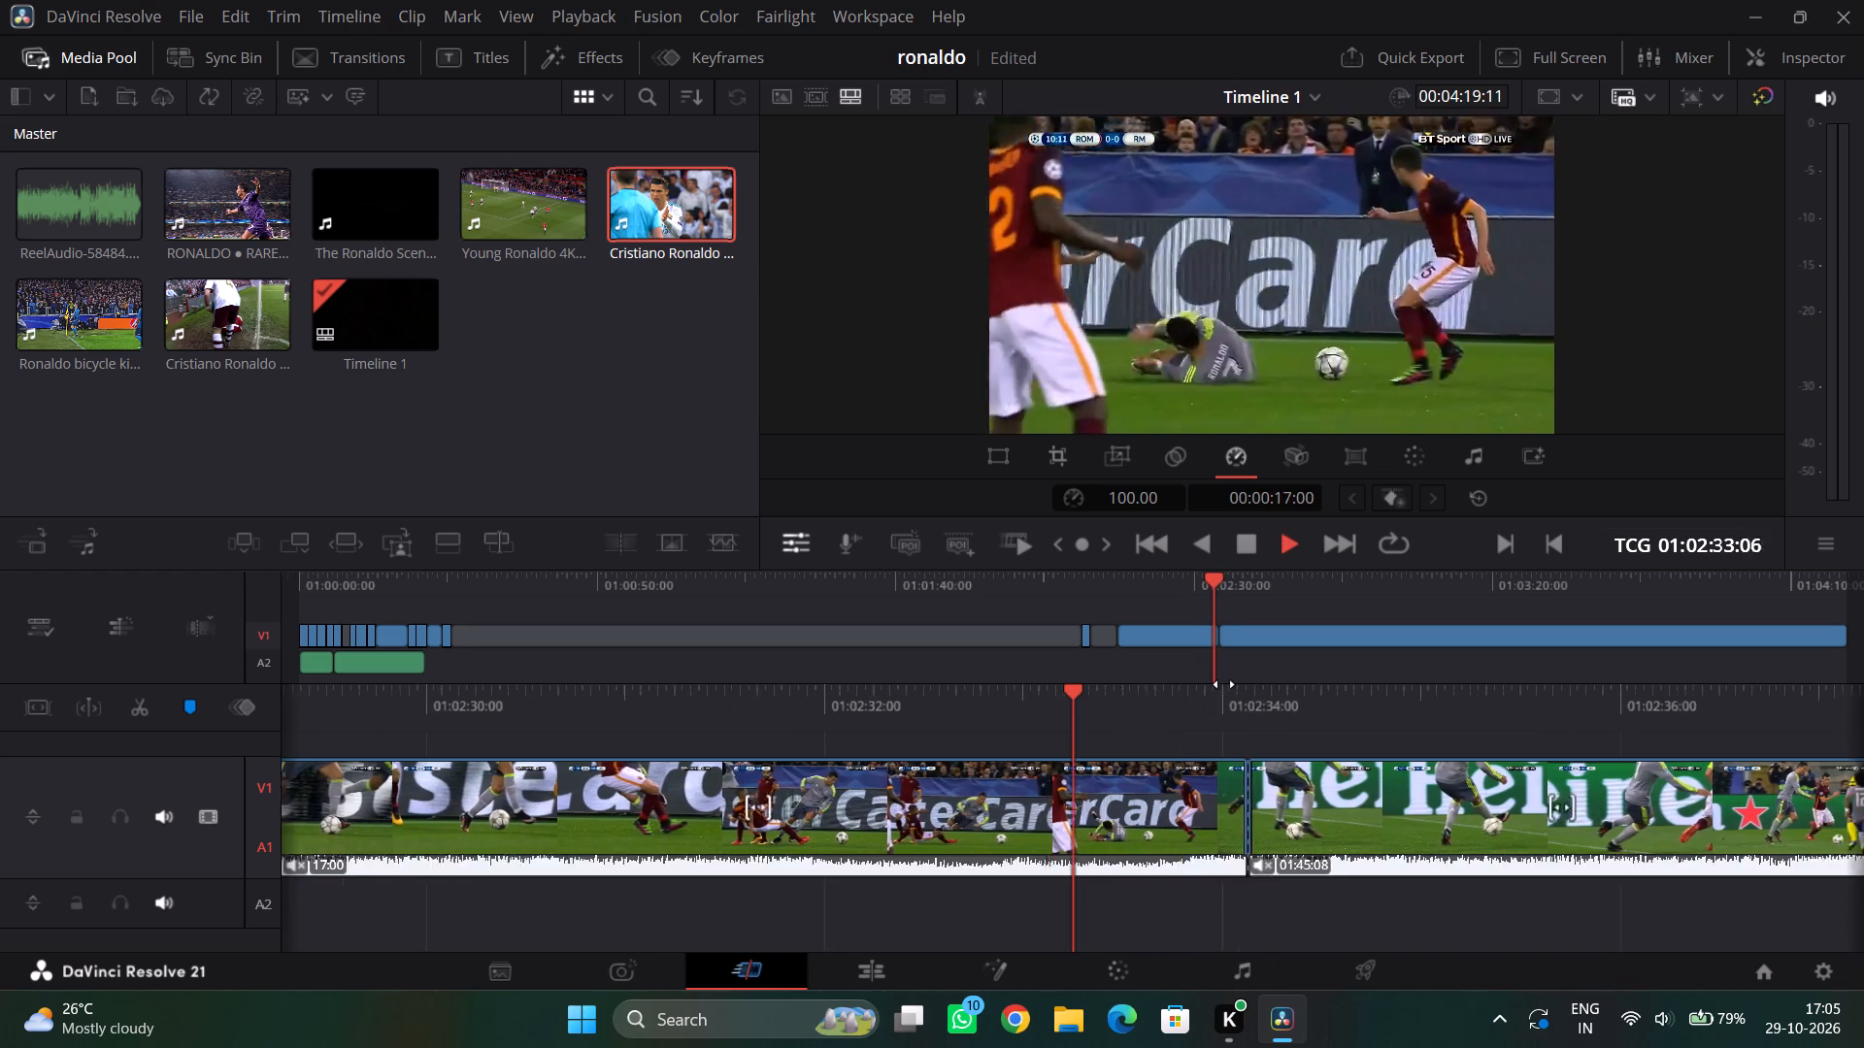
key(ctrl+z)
Split the long Real Madrid clip at 01:02:33:17, as Ronaldo reaches the ball before the Heineken board.
drag(1146, 729, 1404, 671)
click(1254, 554)
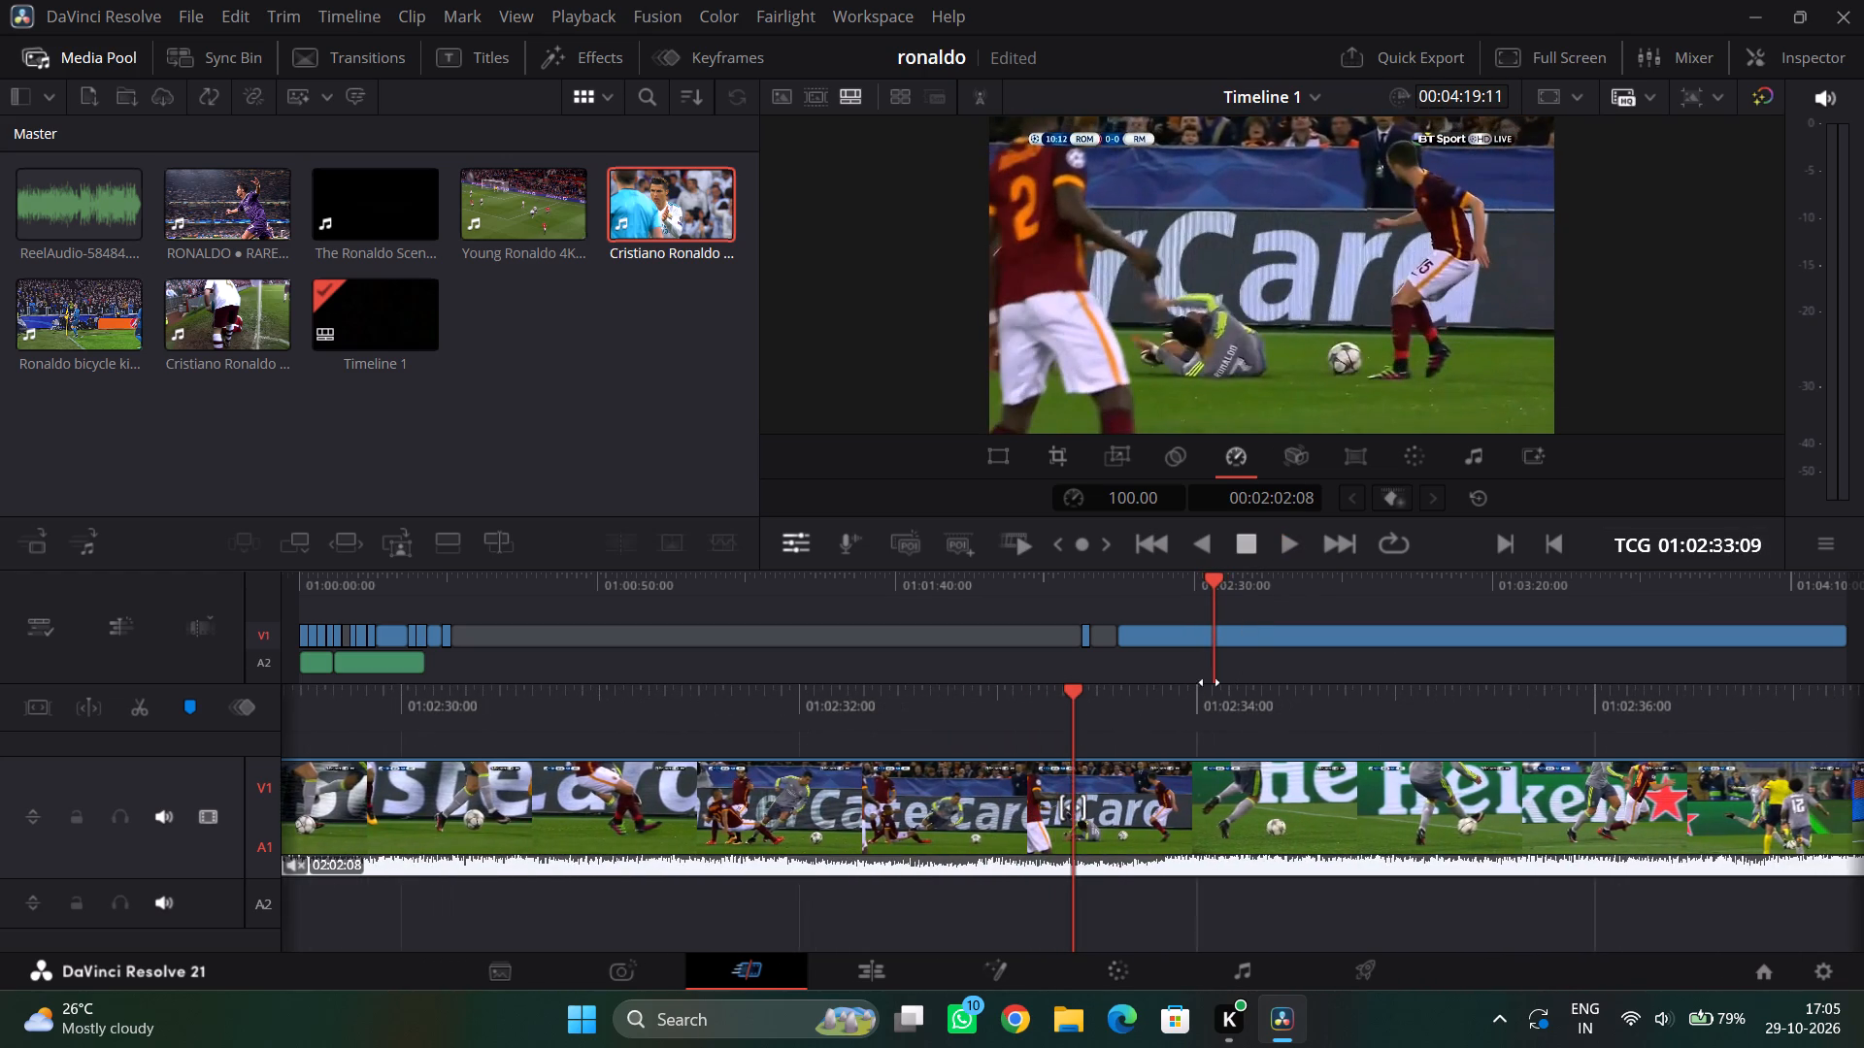
drag(1187, 694, 1118, 718)
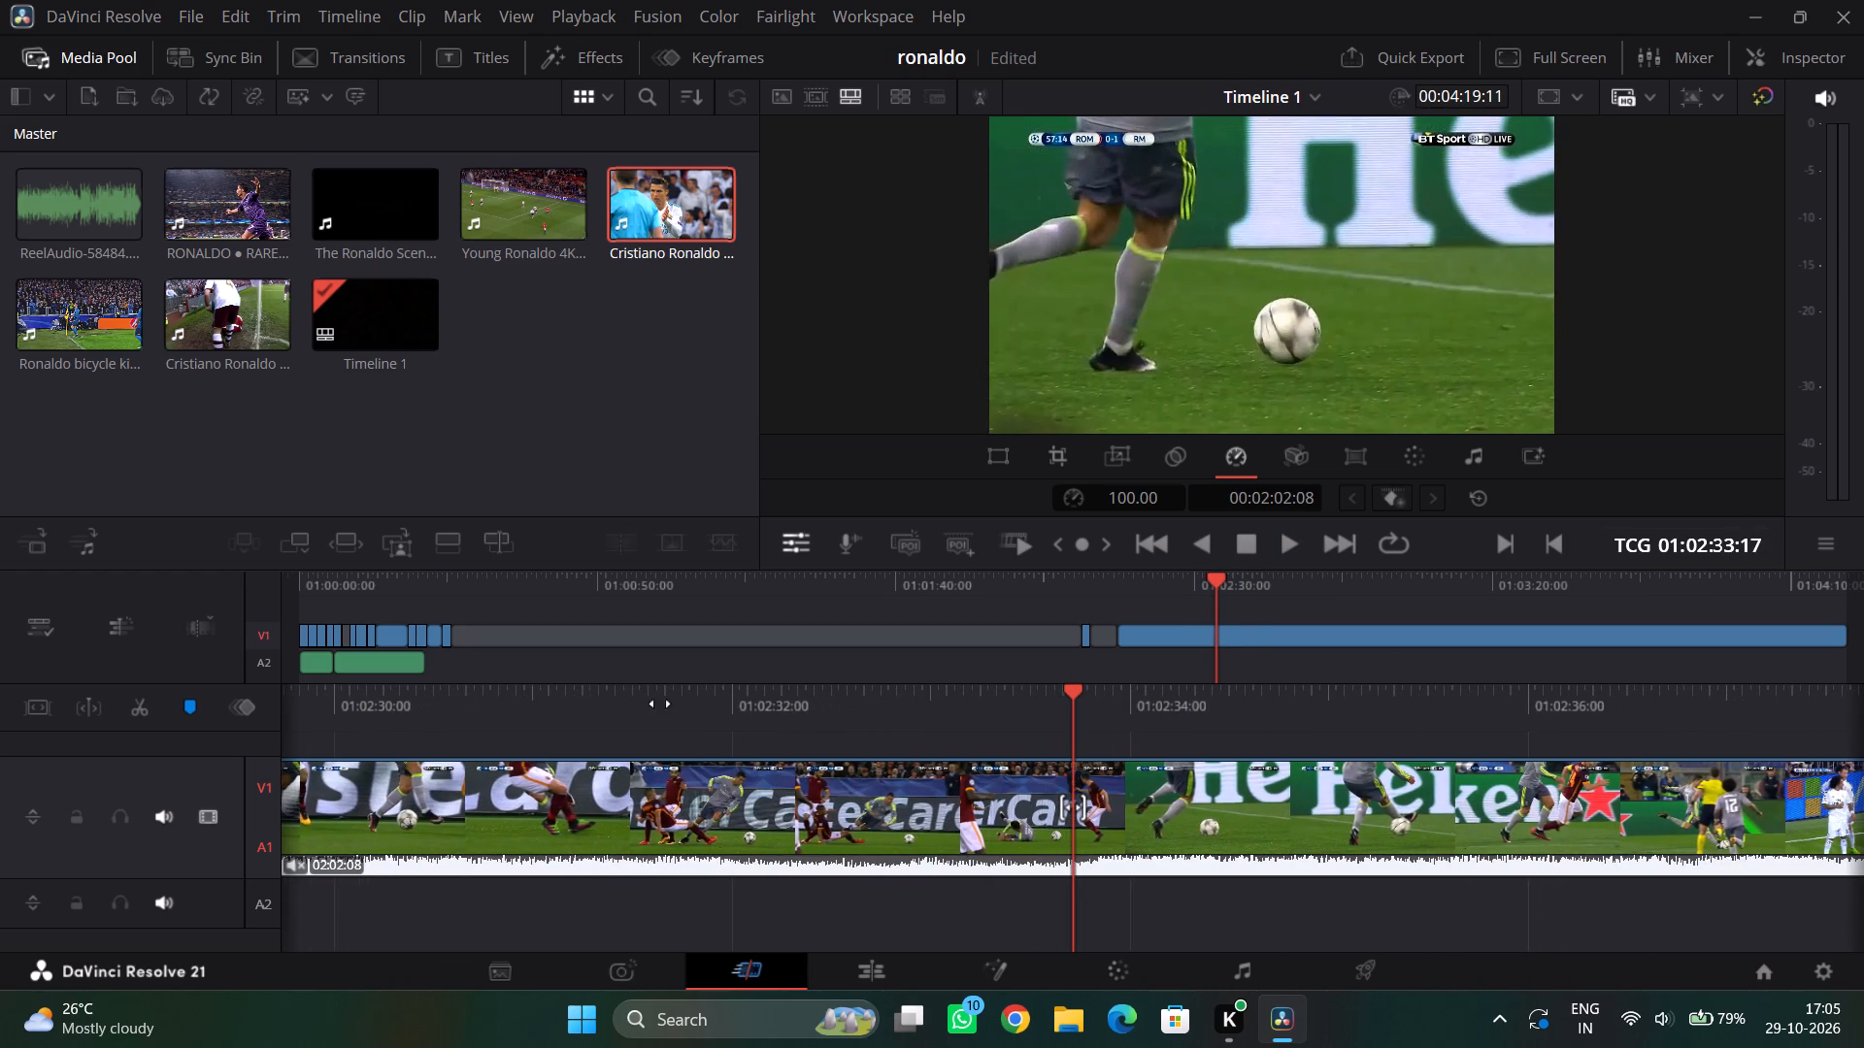
click(144, 713)
Split the Roma shot at 01:02:35:17, as Ronaldo runs behind the defender before the Heineken board.
drag(1184, 719, 1045, 718)
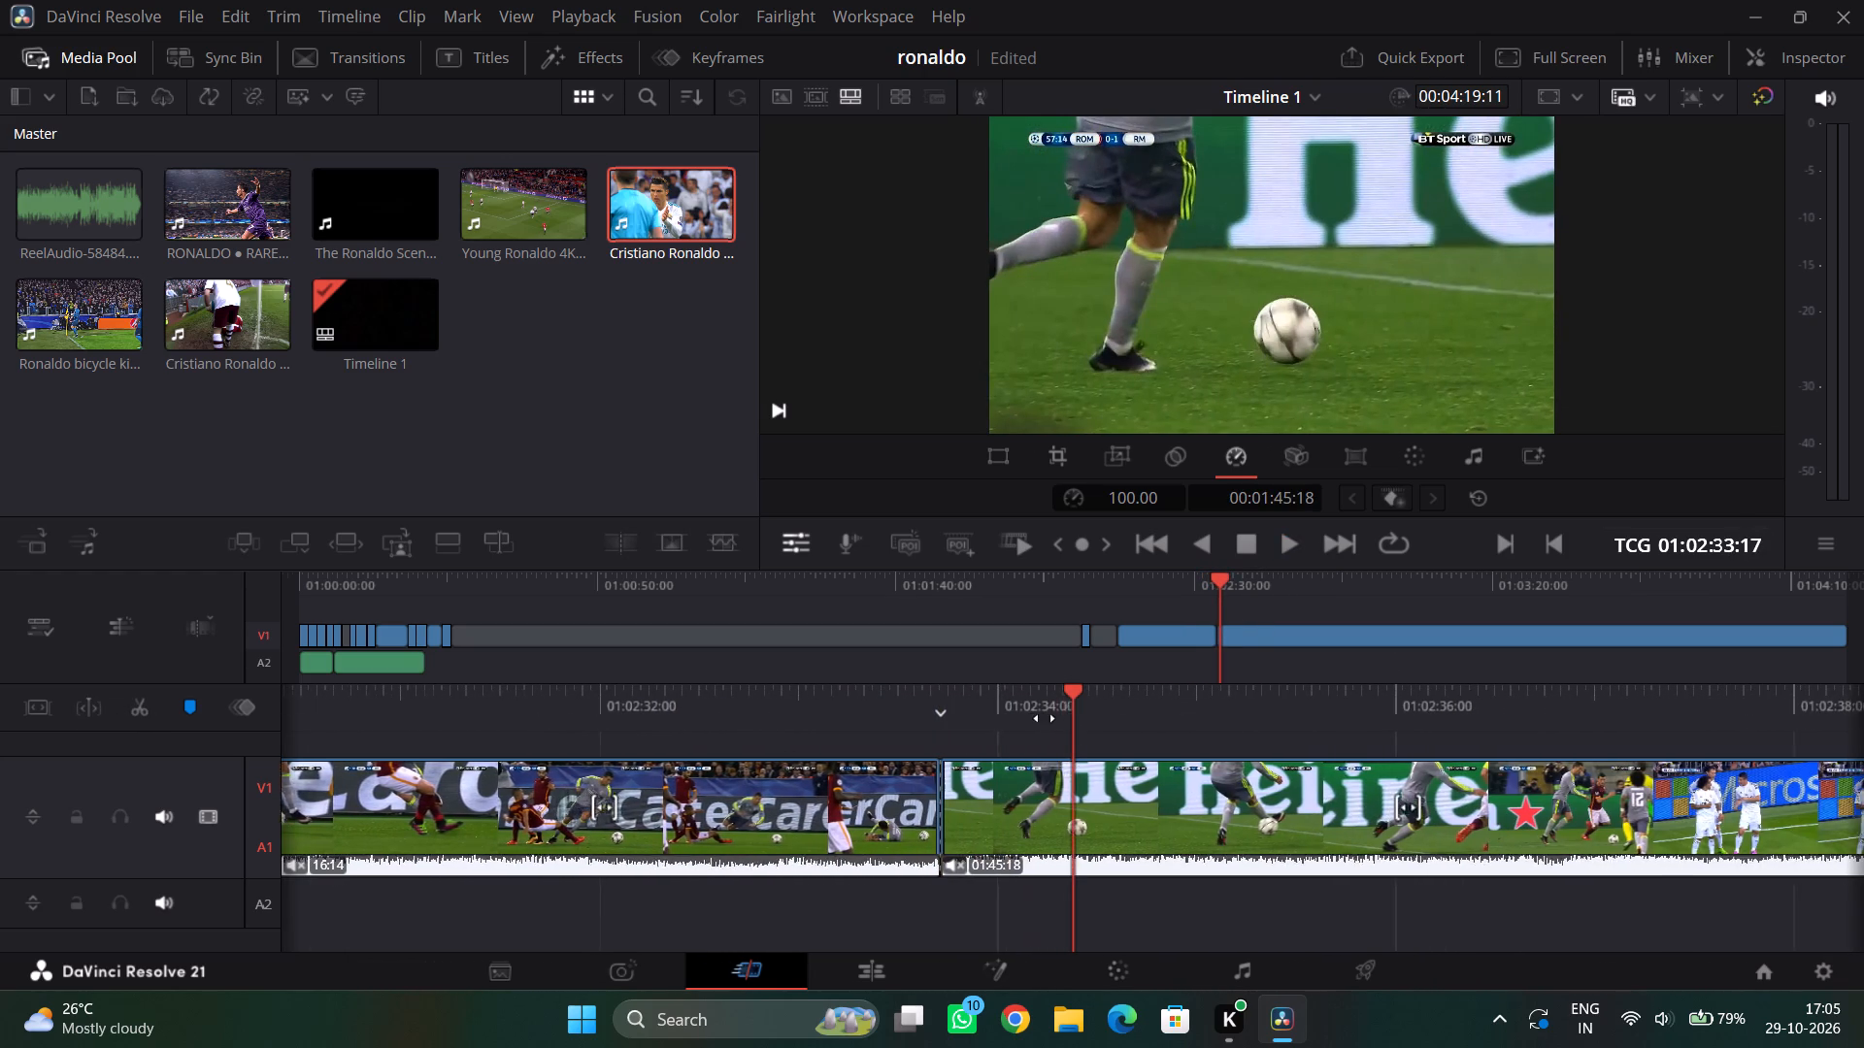
drag(1045, 718, 861, 724)
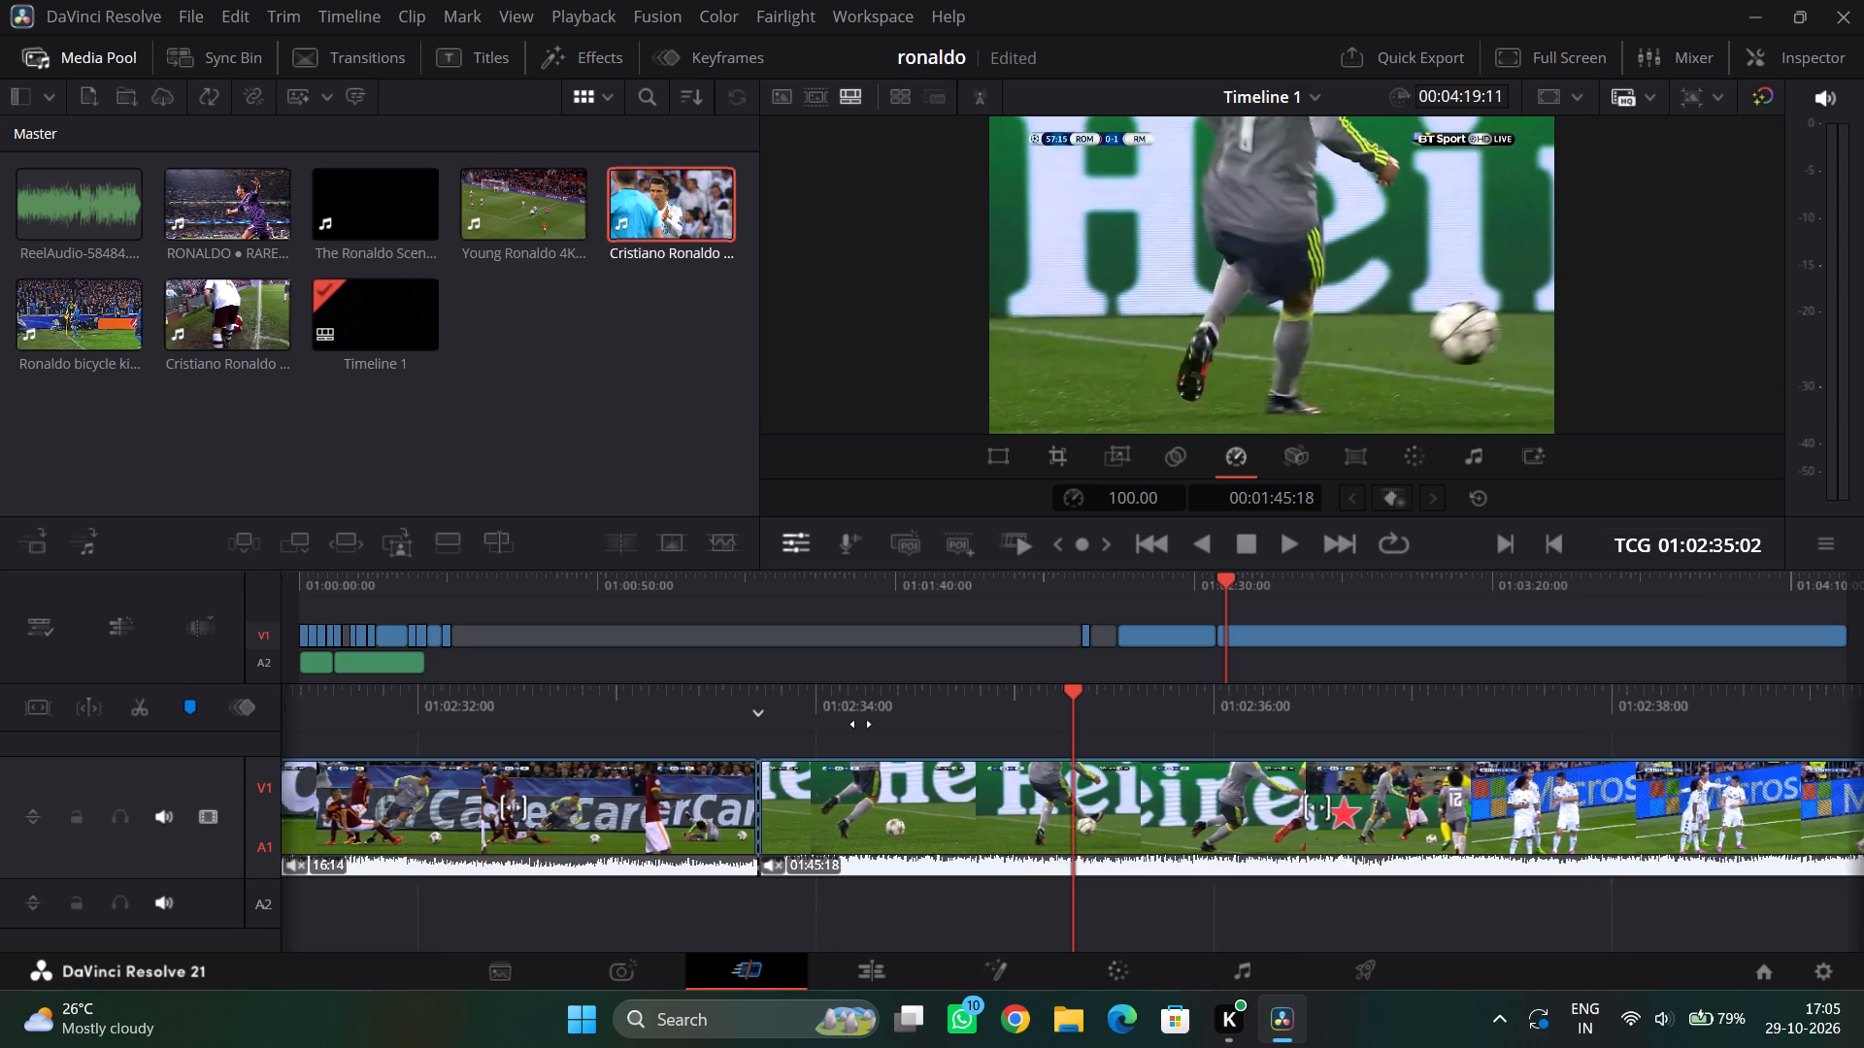
drag(861, 724, 721, 731)
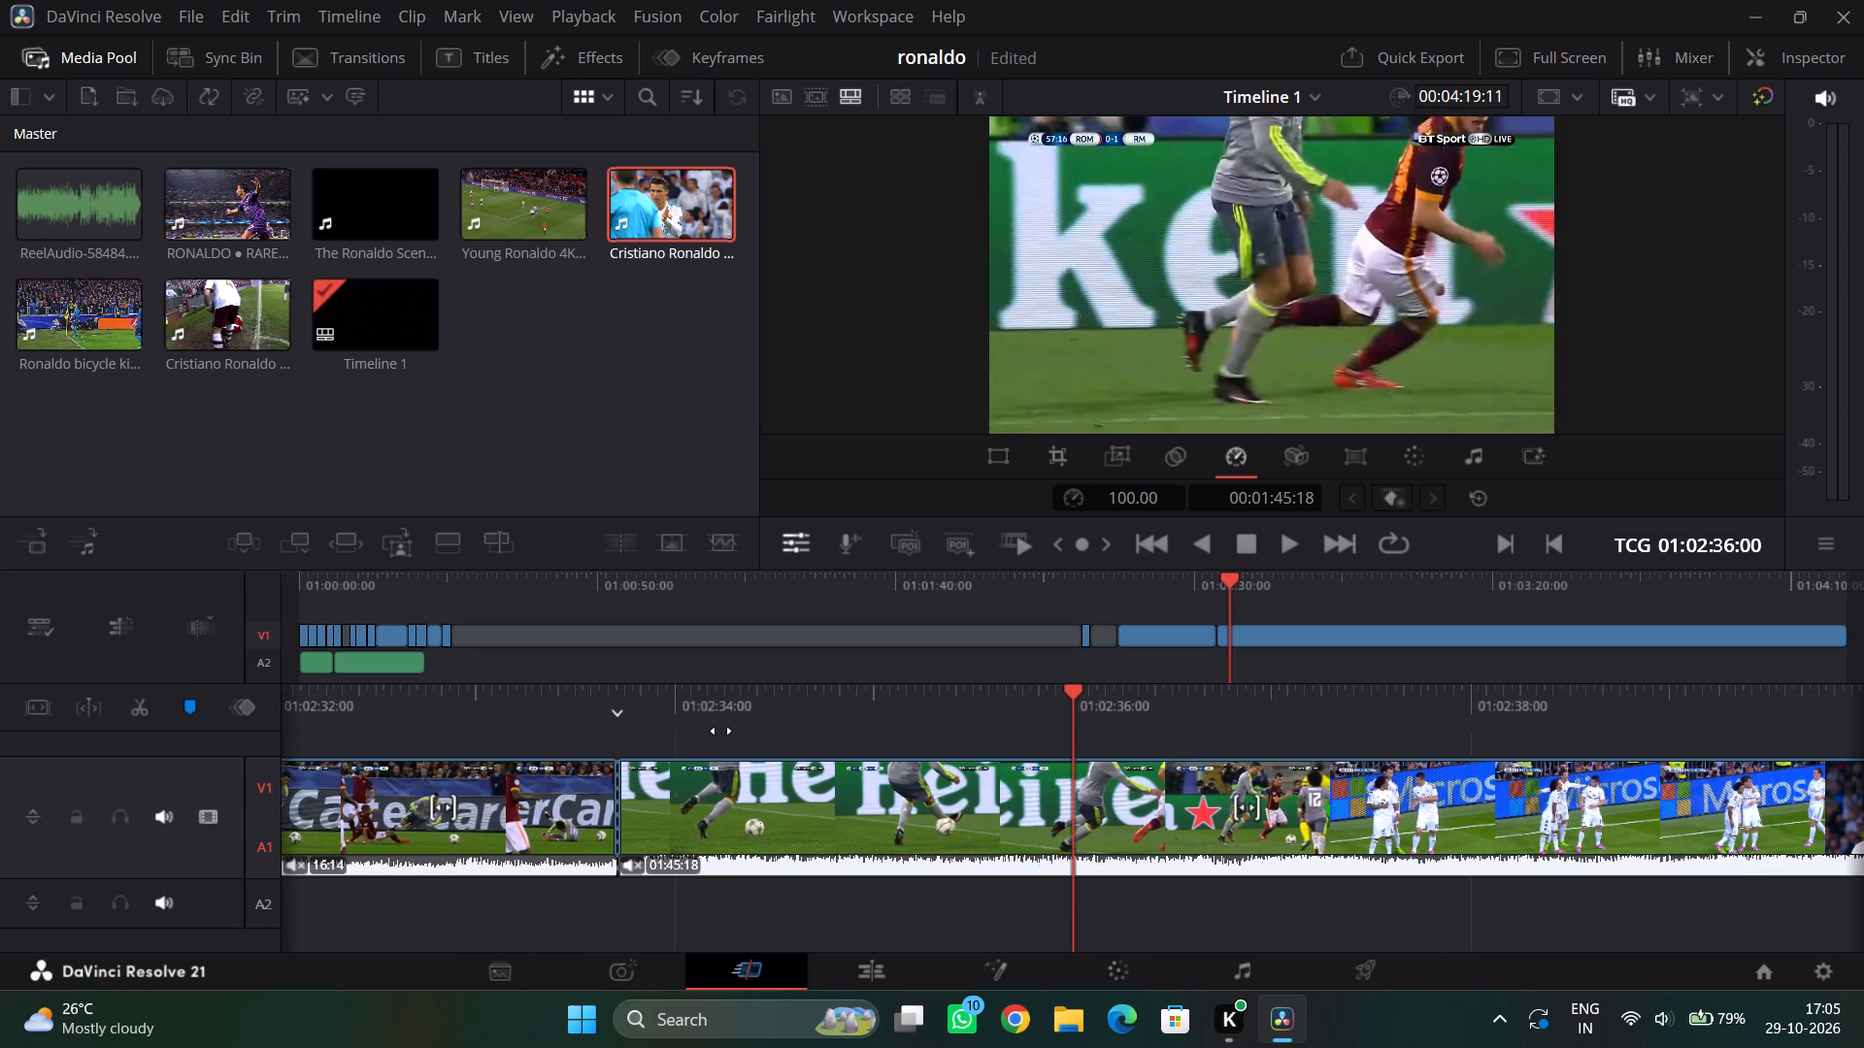
drag(721, 731, 541, 743)
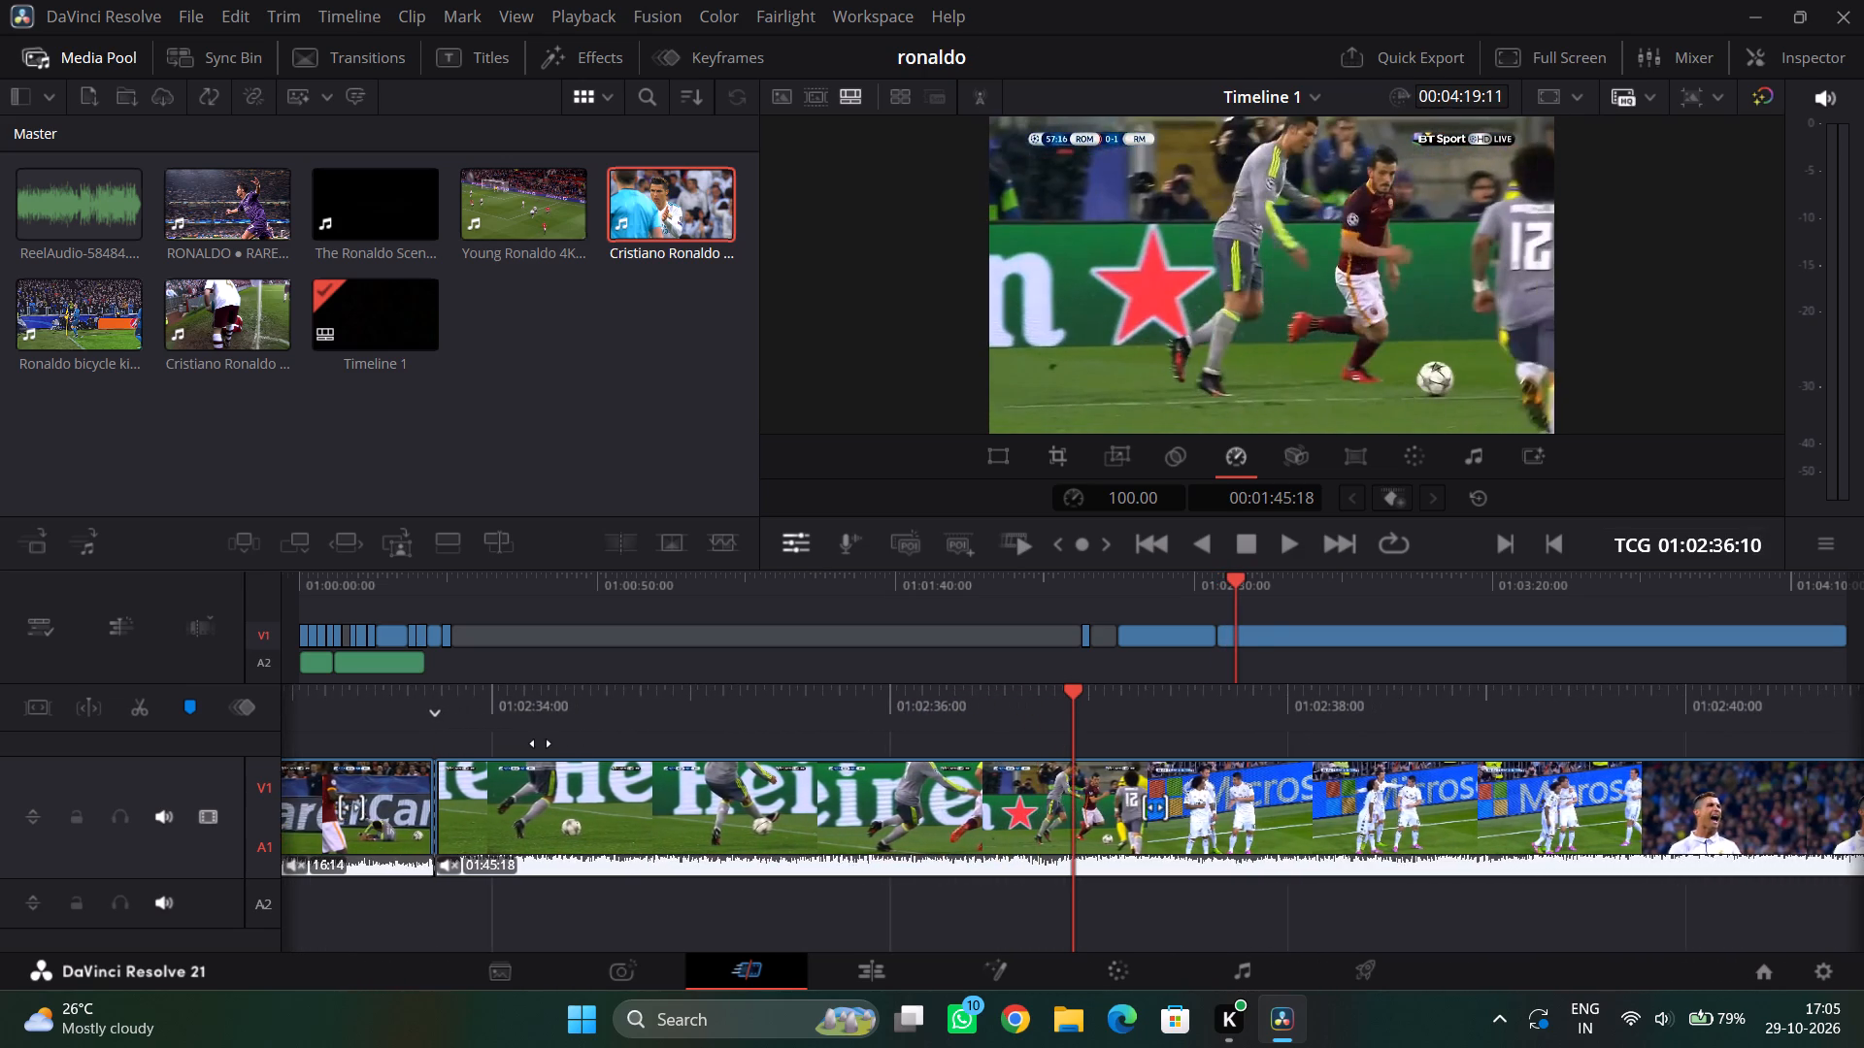
drag(541, 743, 528, 769)
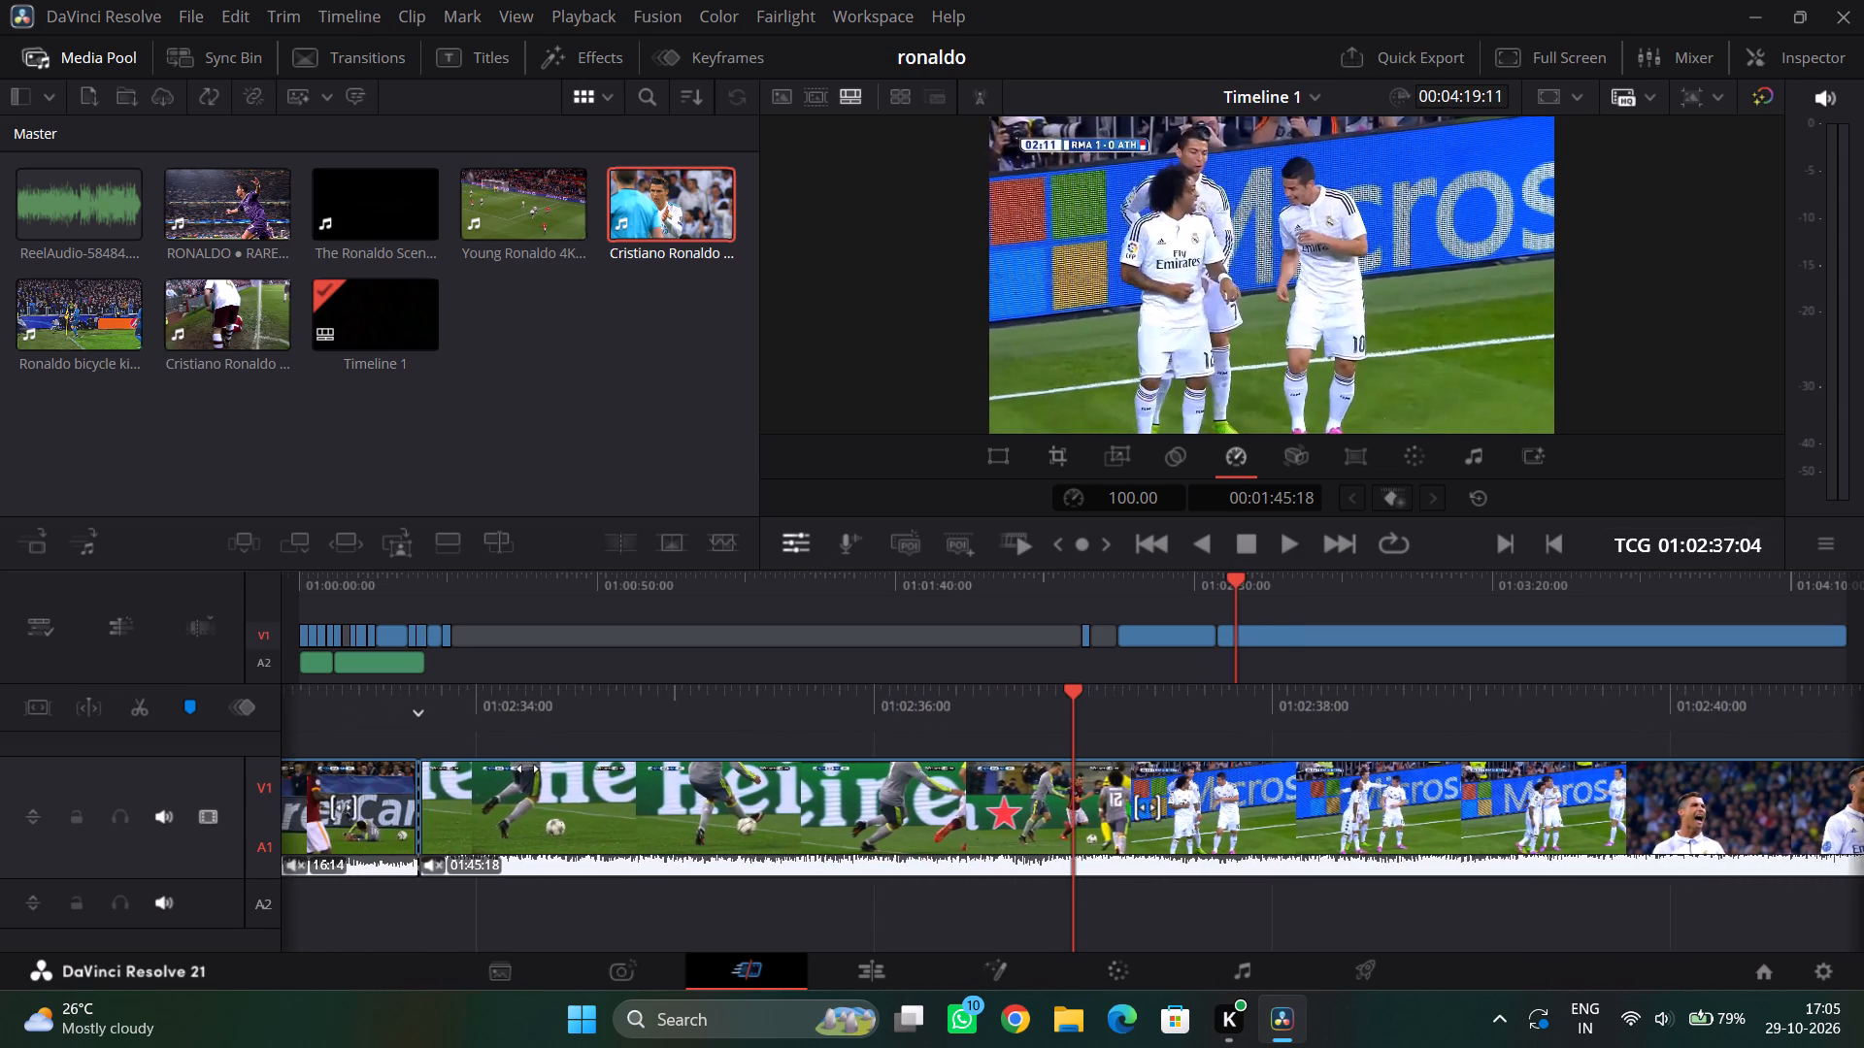
drag(528, 769, 710, 758)
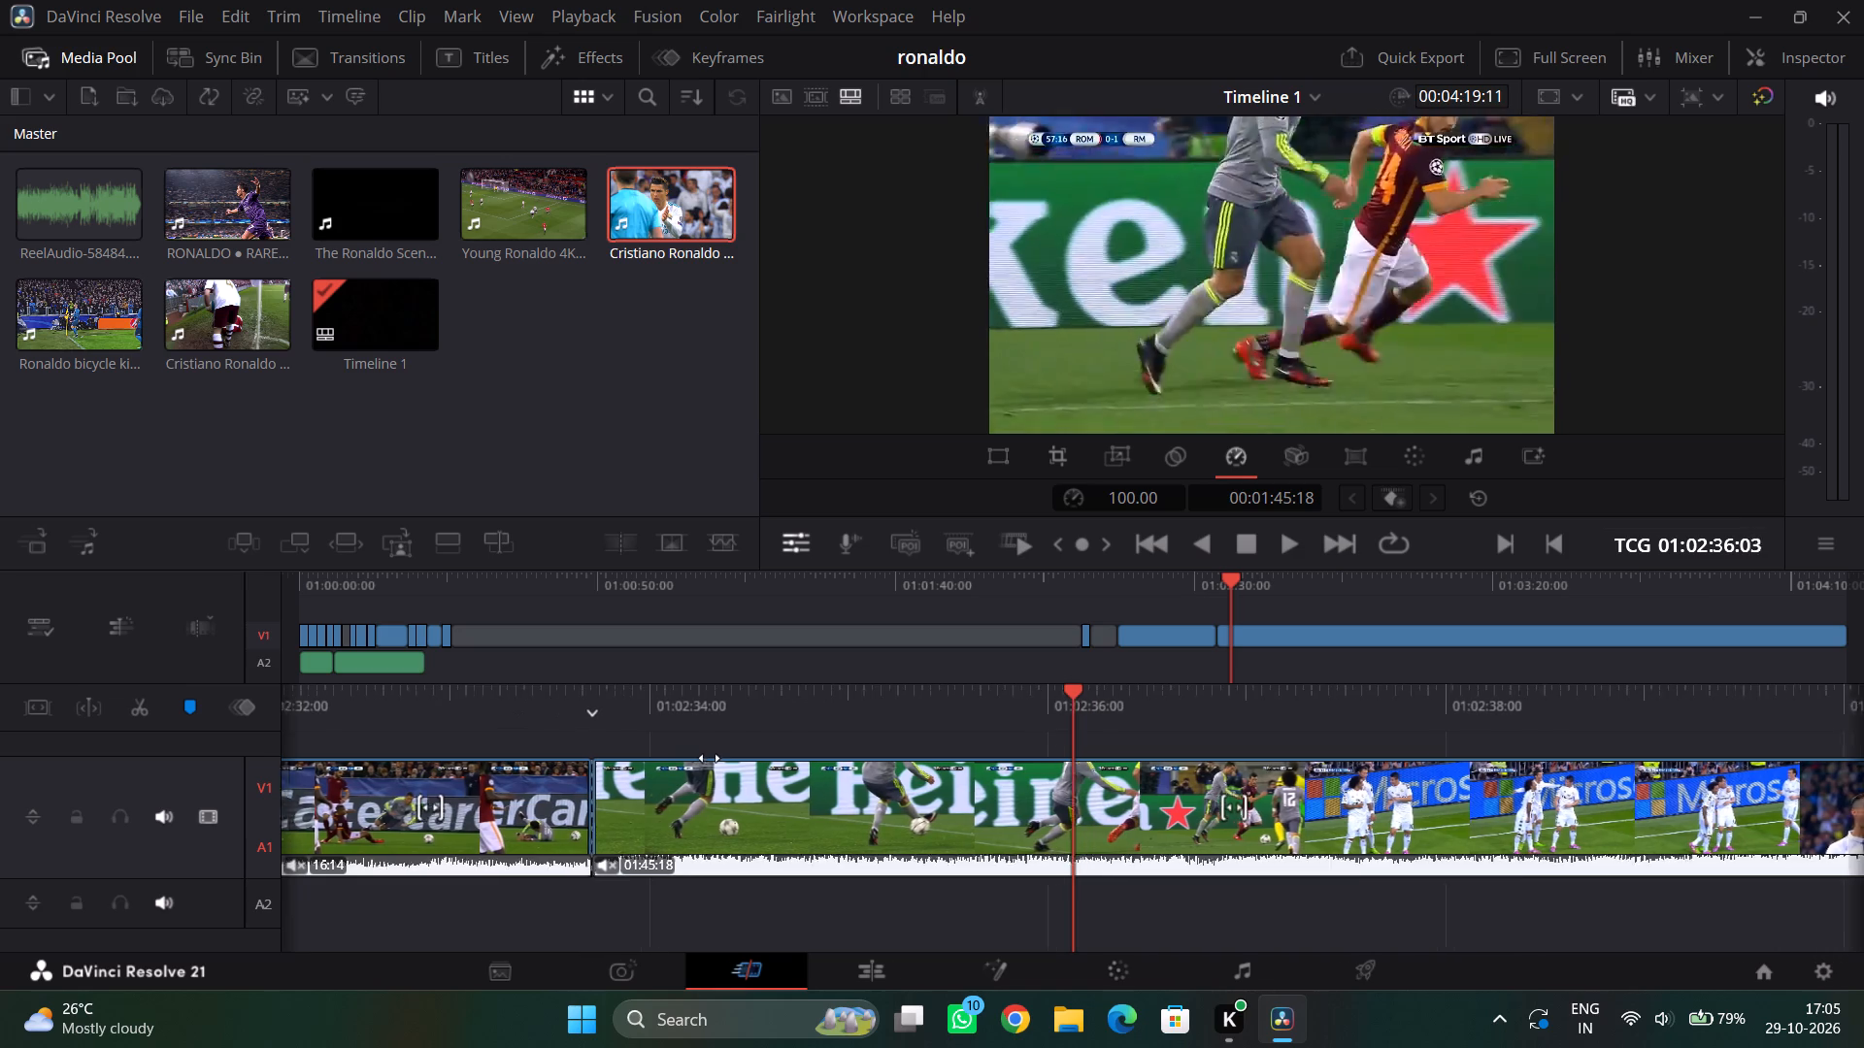
drag(710, 758, 770, 757)
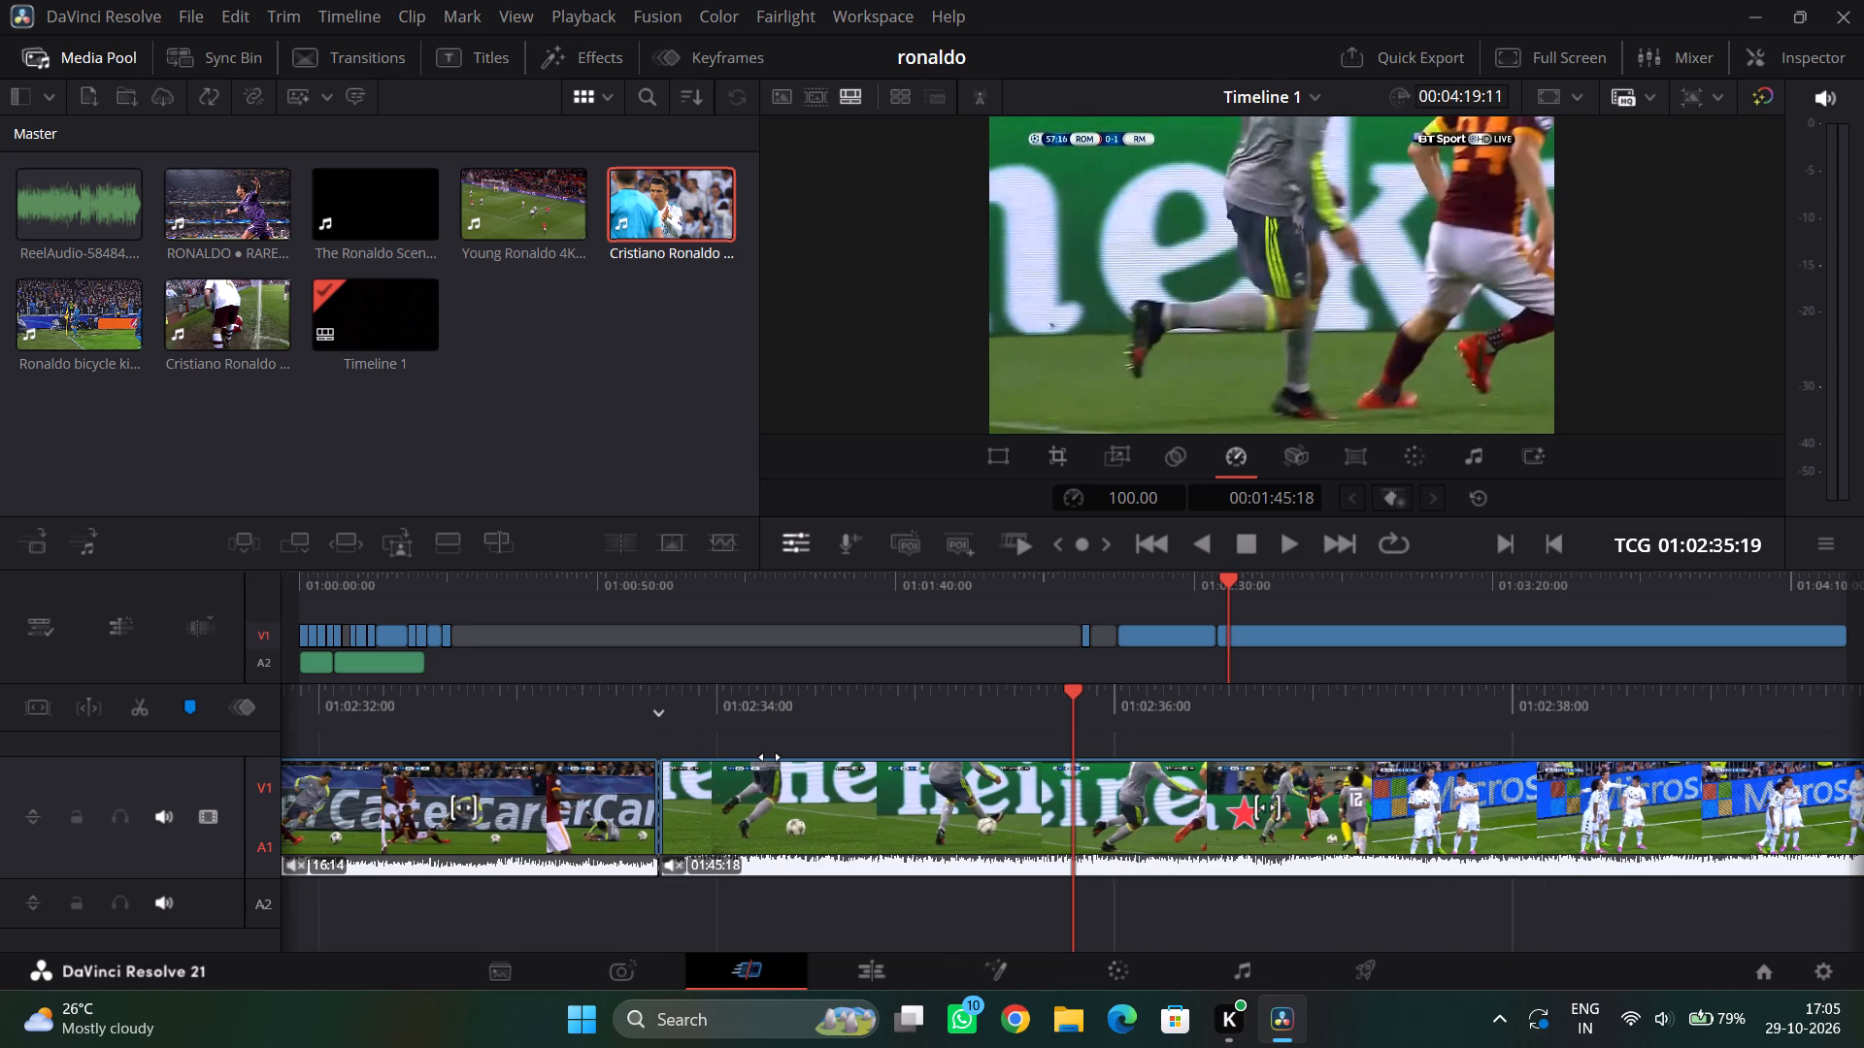
drag(770, 757, 786, 757)
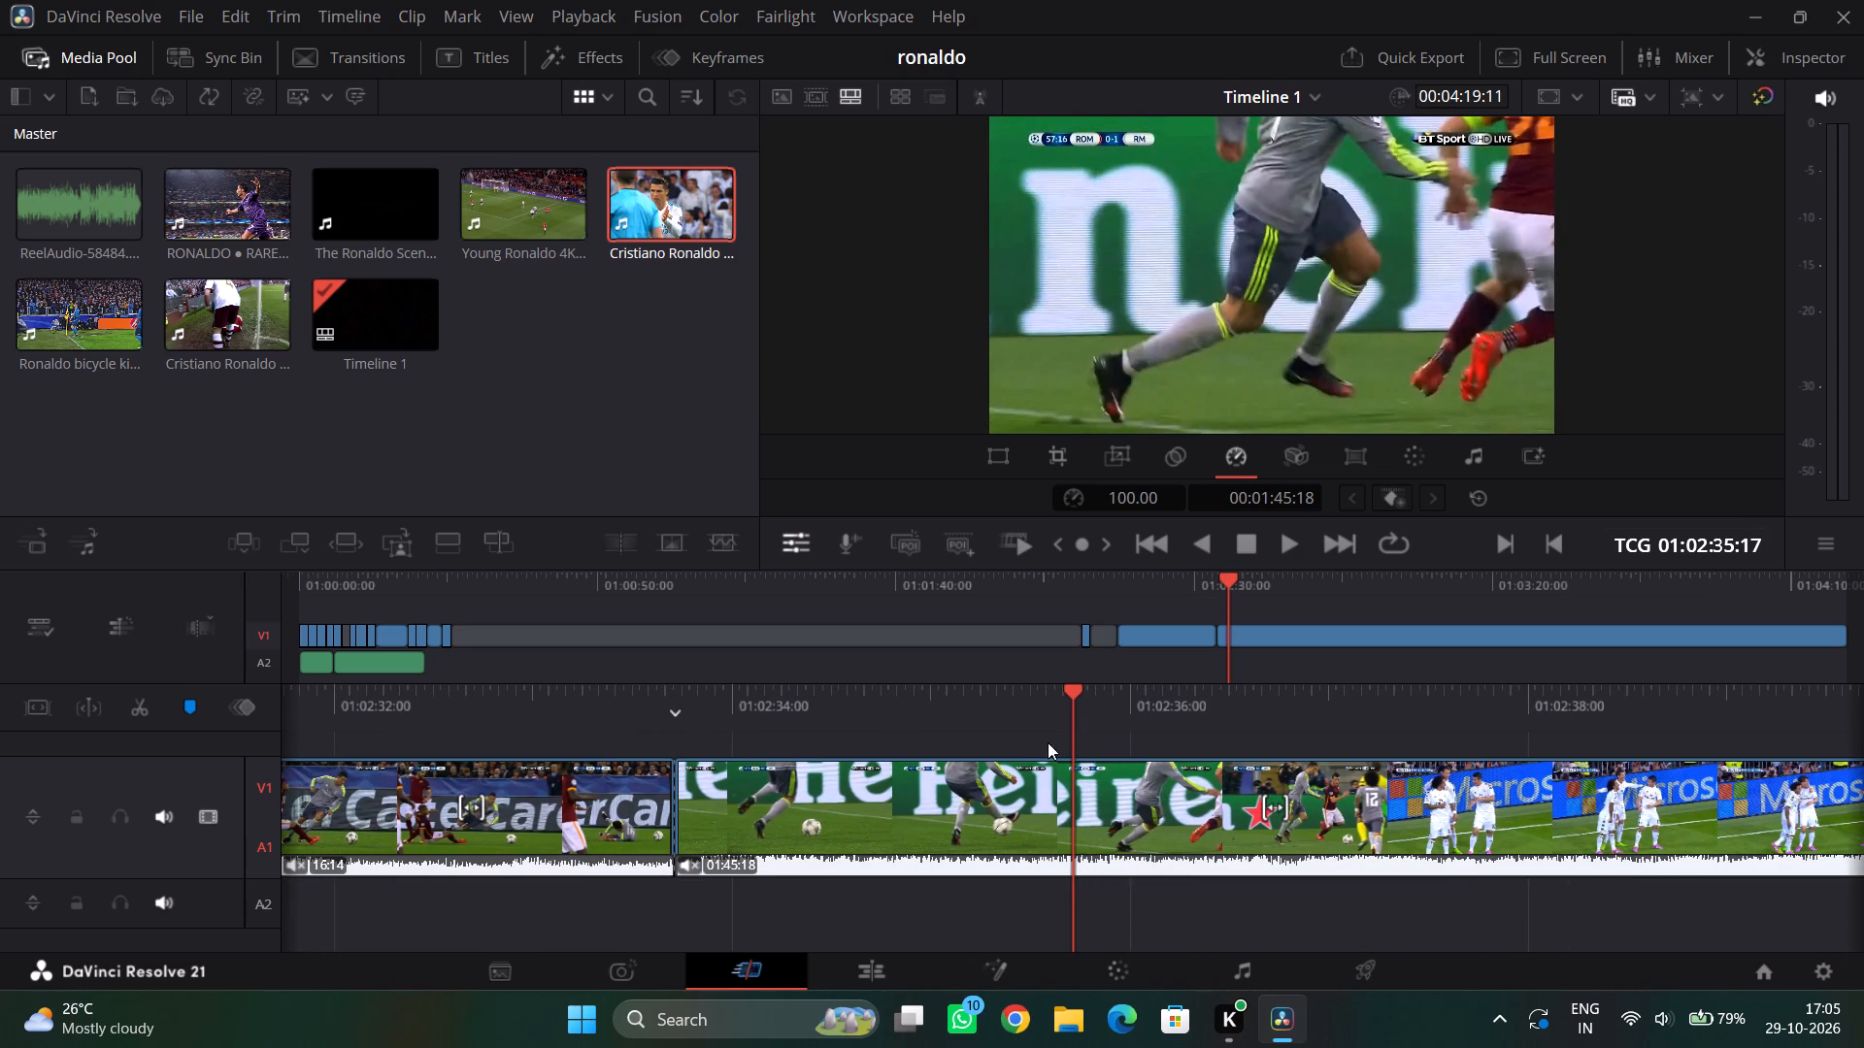
click(147, 703)
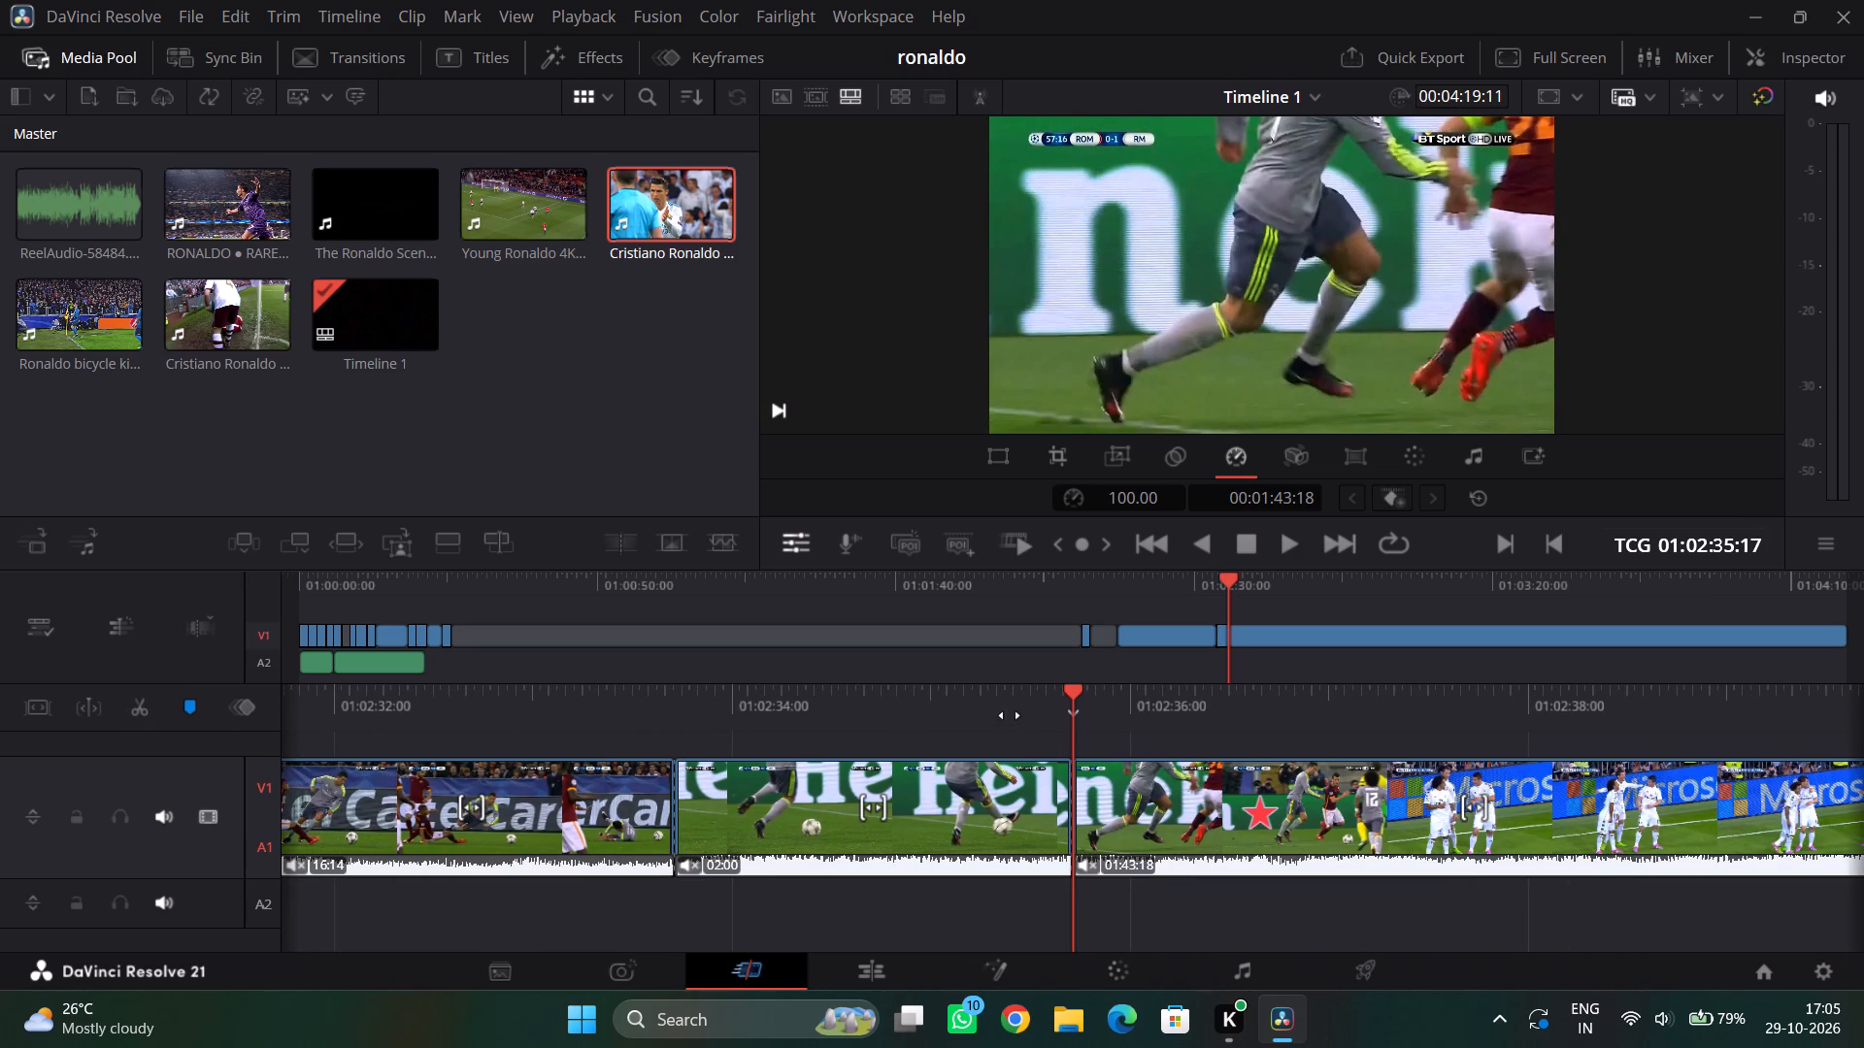
Delete the footage after the 01:02:35:17 cut and the piece before 01:02:33:17, keeping only the two-second Roma Heineken-board shot.
click(1313, 794)
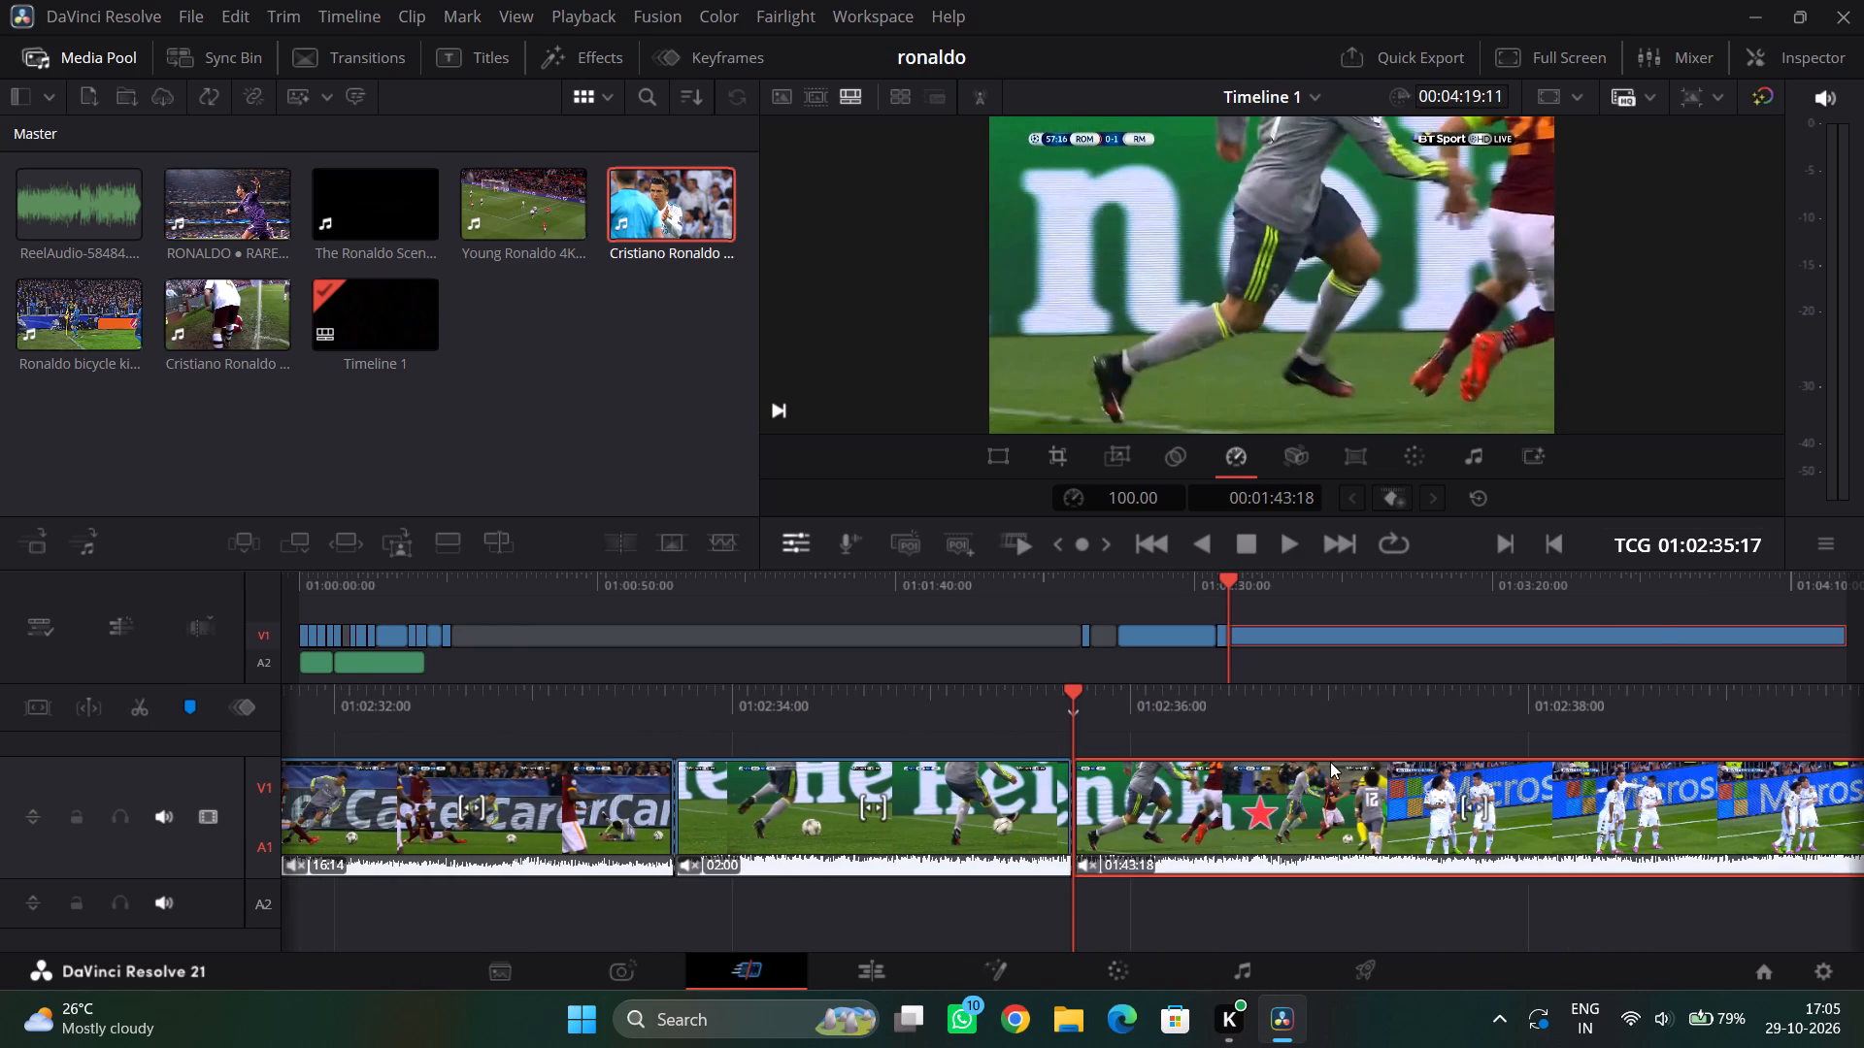
key(Delete)
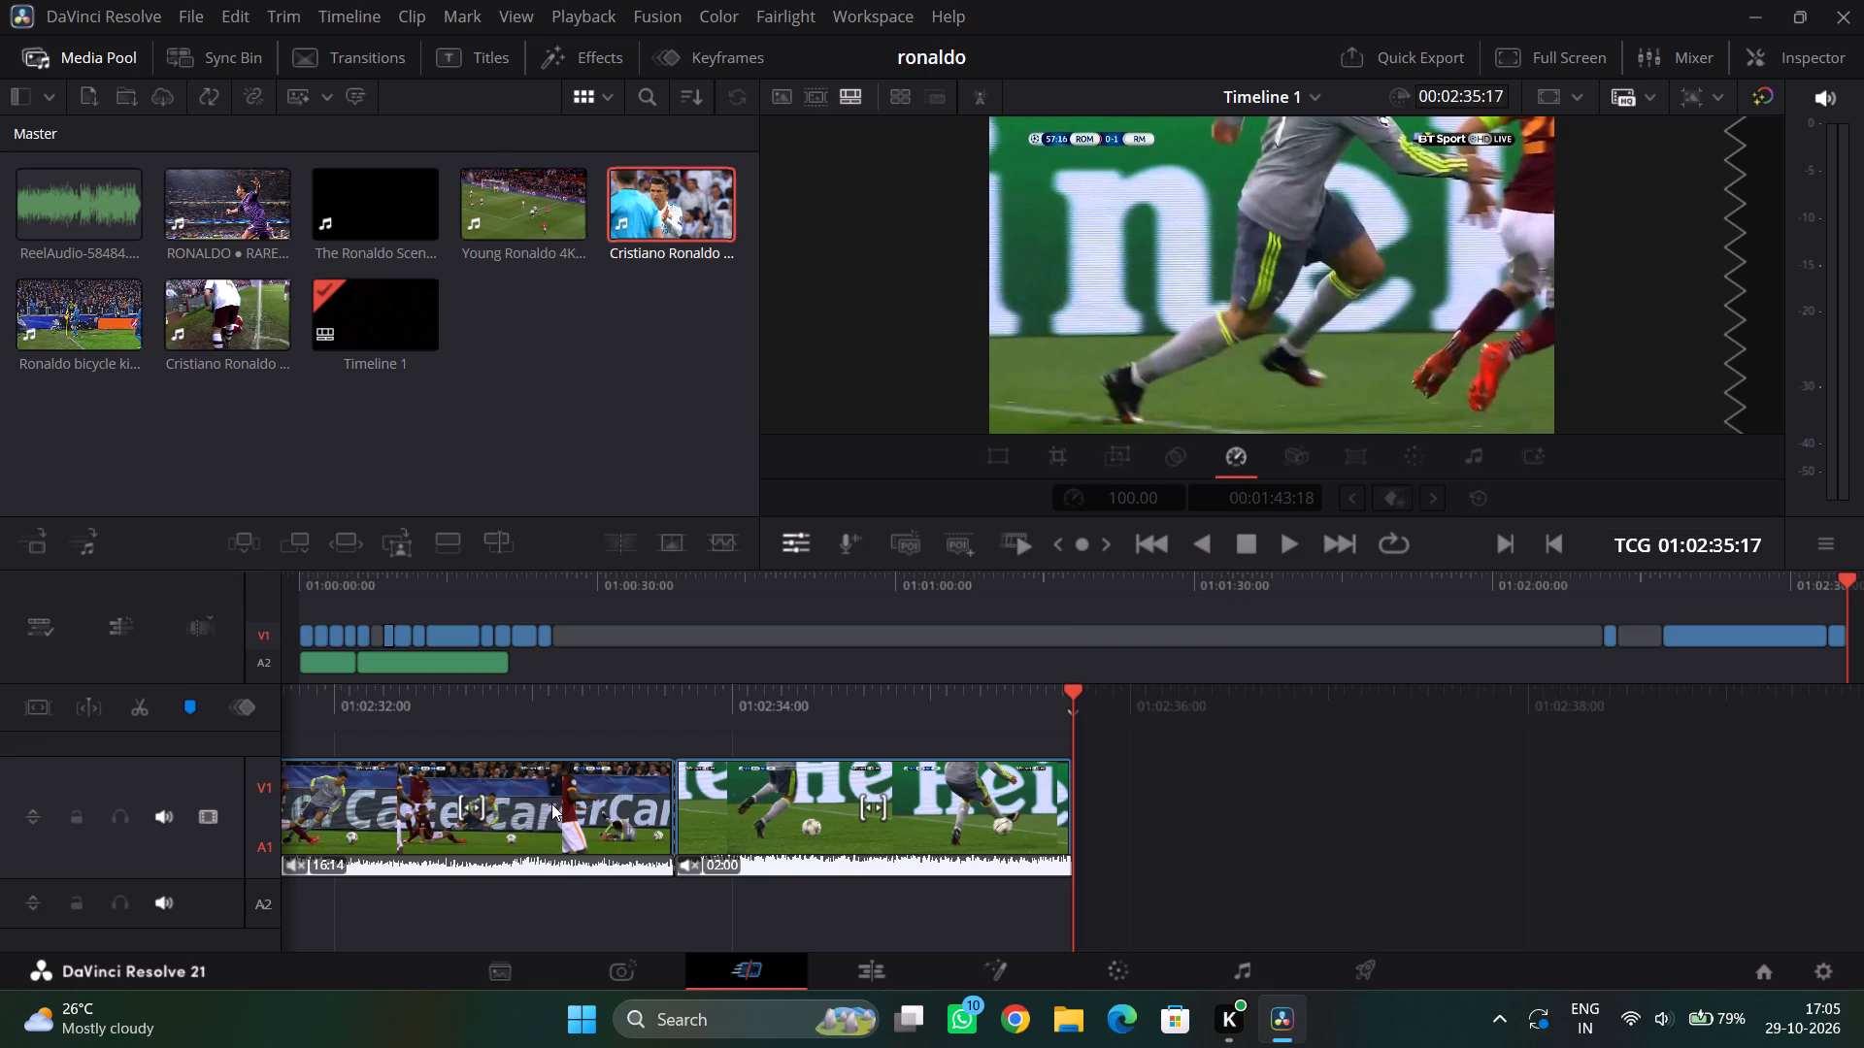
click(551, 803)
key(Delete)
Close the gaps before the Espanyol and Roma clips so both follow directly after the red-shirt Manchester United shot.
drag(669, 704, 1179, 707)
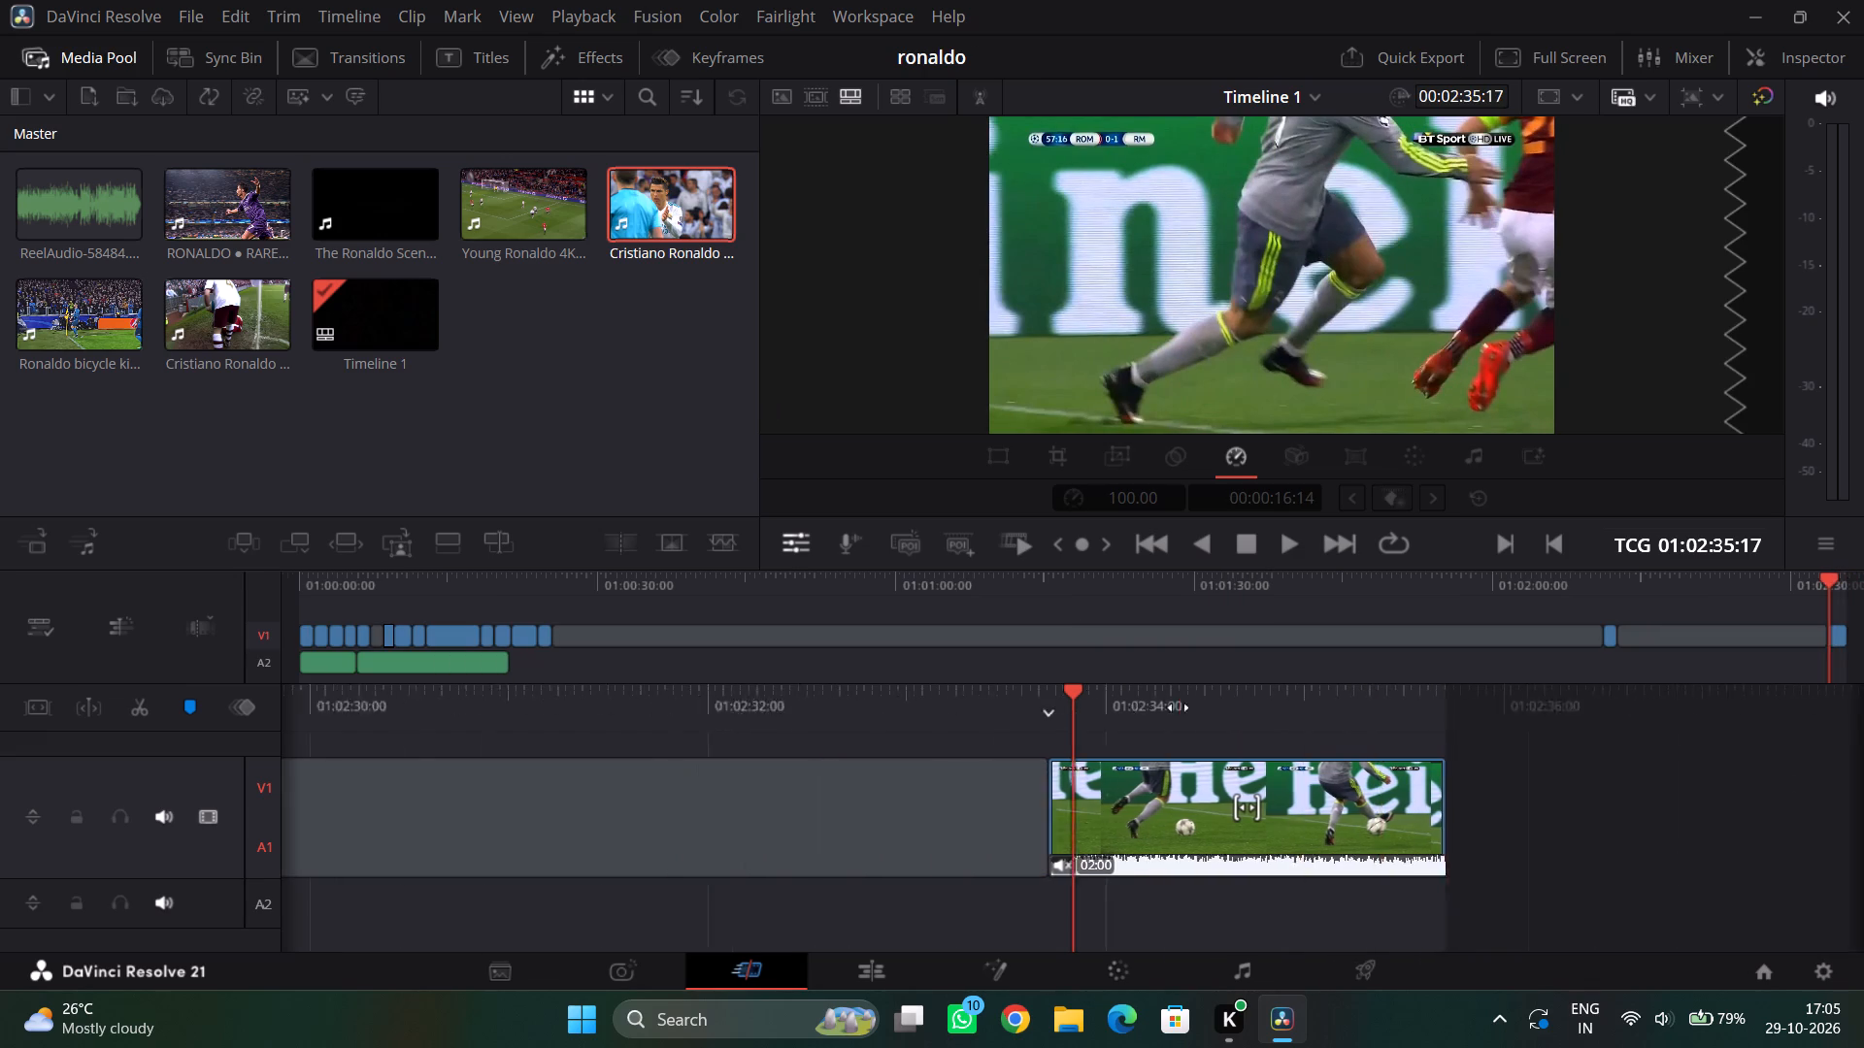
drag(1179, 707, 1500, 707)
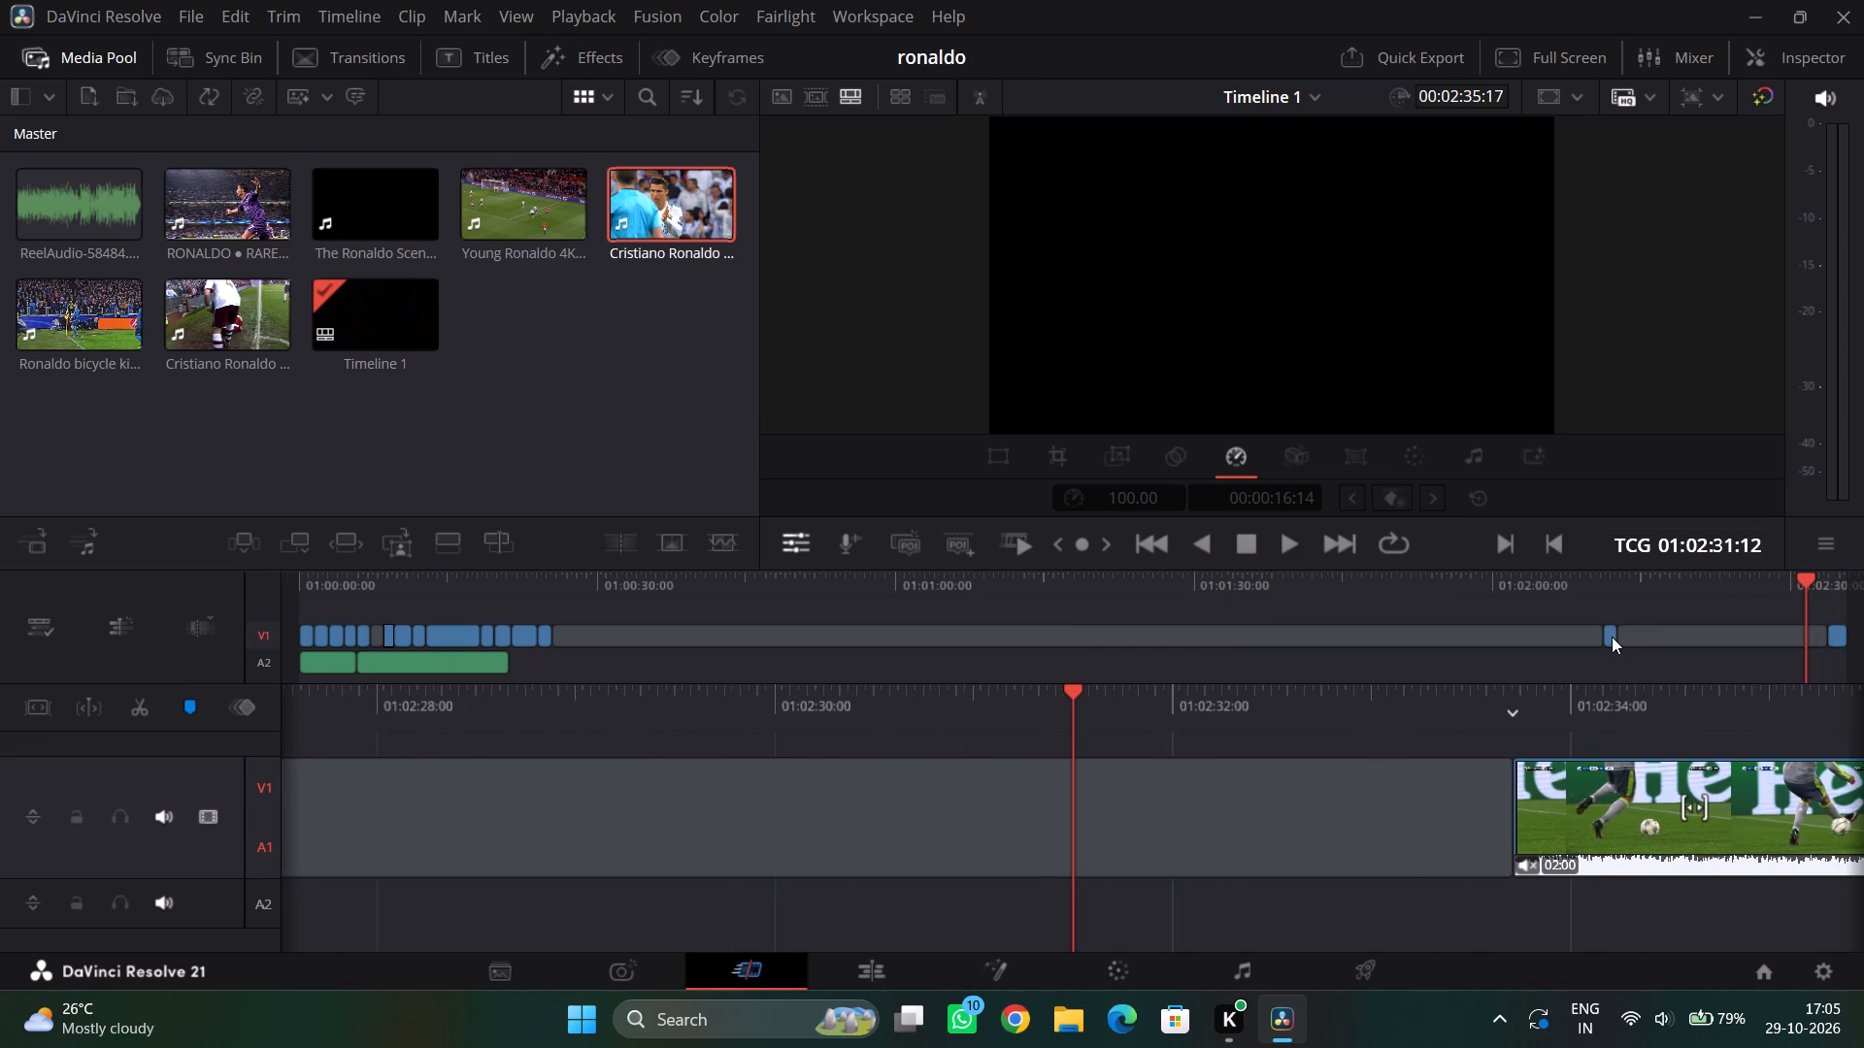
drag(1612, 637, 1404, 645)
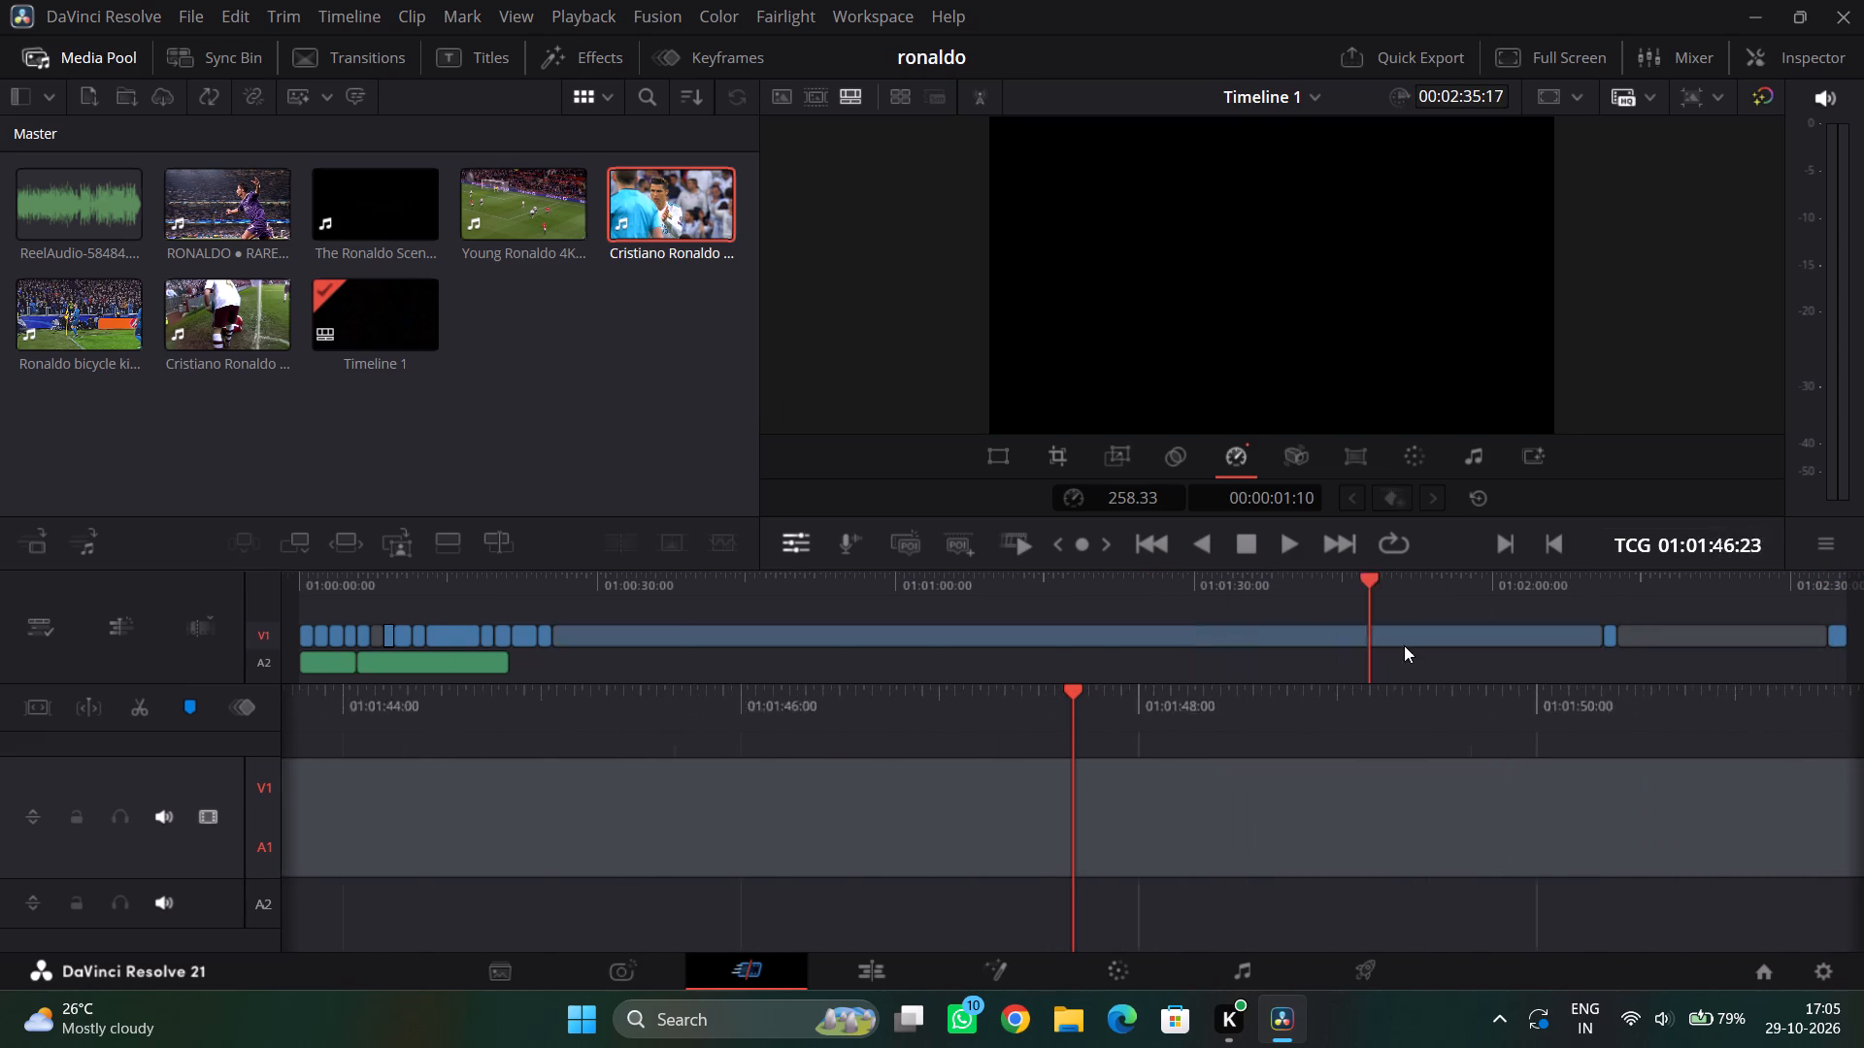
drag(1404, 645, 1417, 645)
drag(1815, 637, 1767, 641)
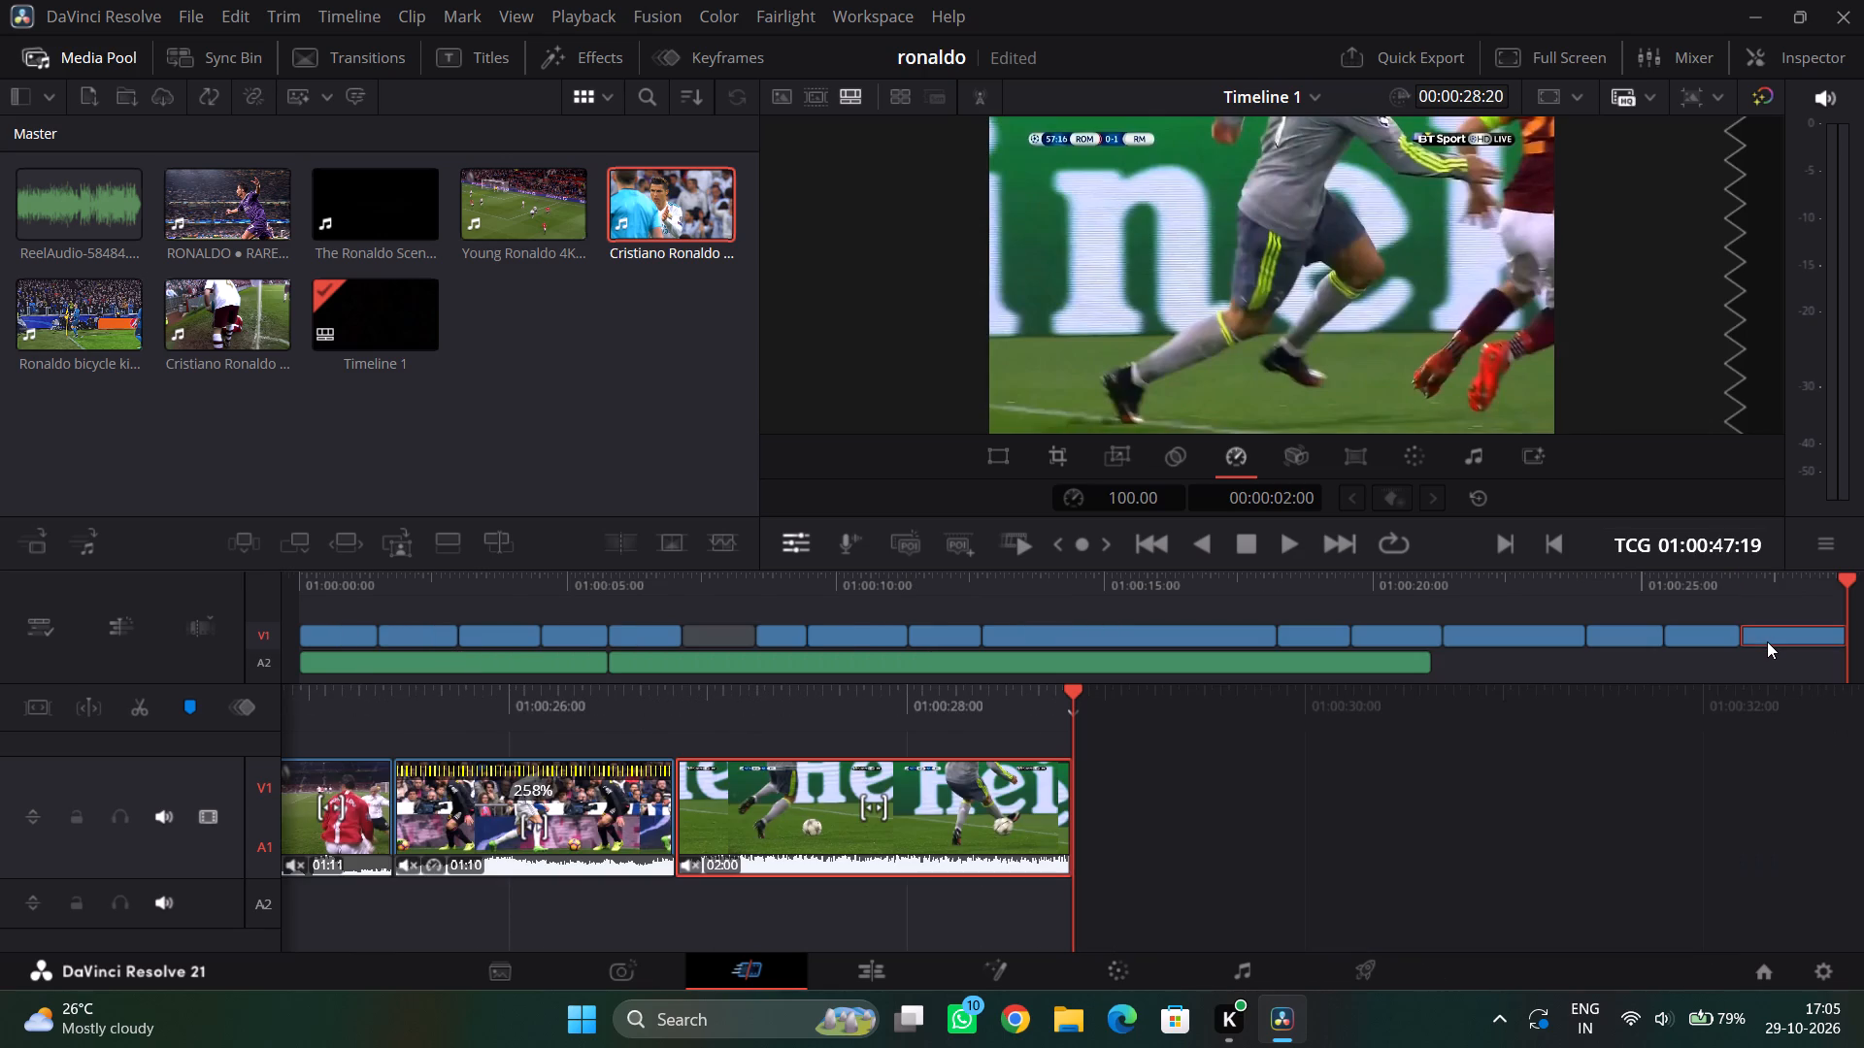
Move the 258% Espanyol clip from near the timeline's end into the gap between the pink-shirt MasterCard-board shot and the blue-shirt Manchester United shot.
drag(946, 715, 1365, 676)
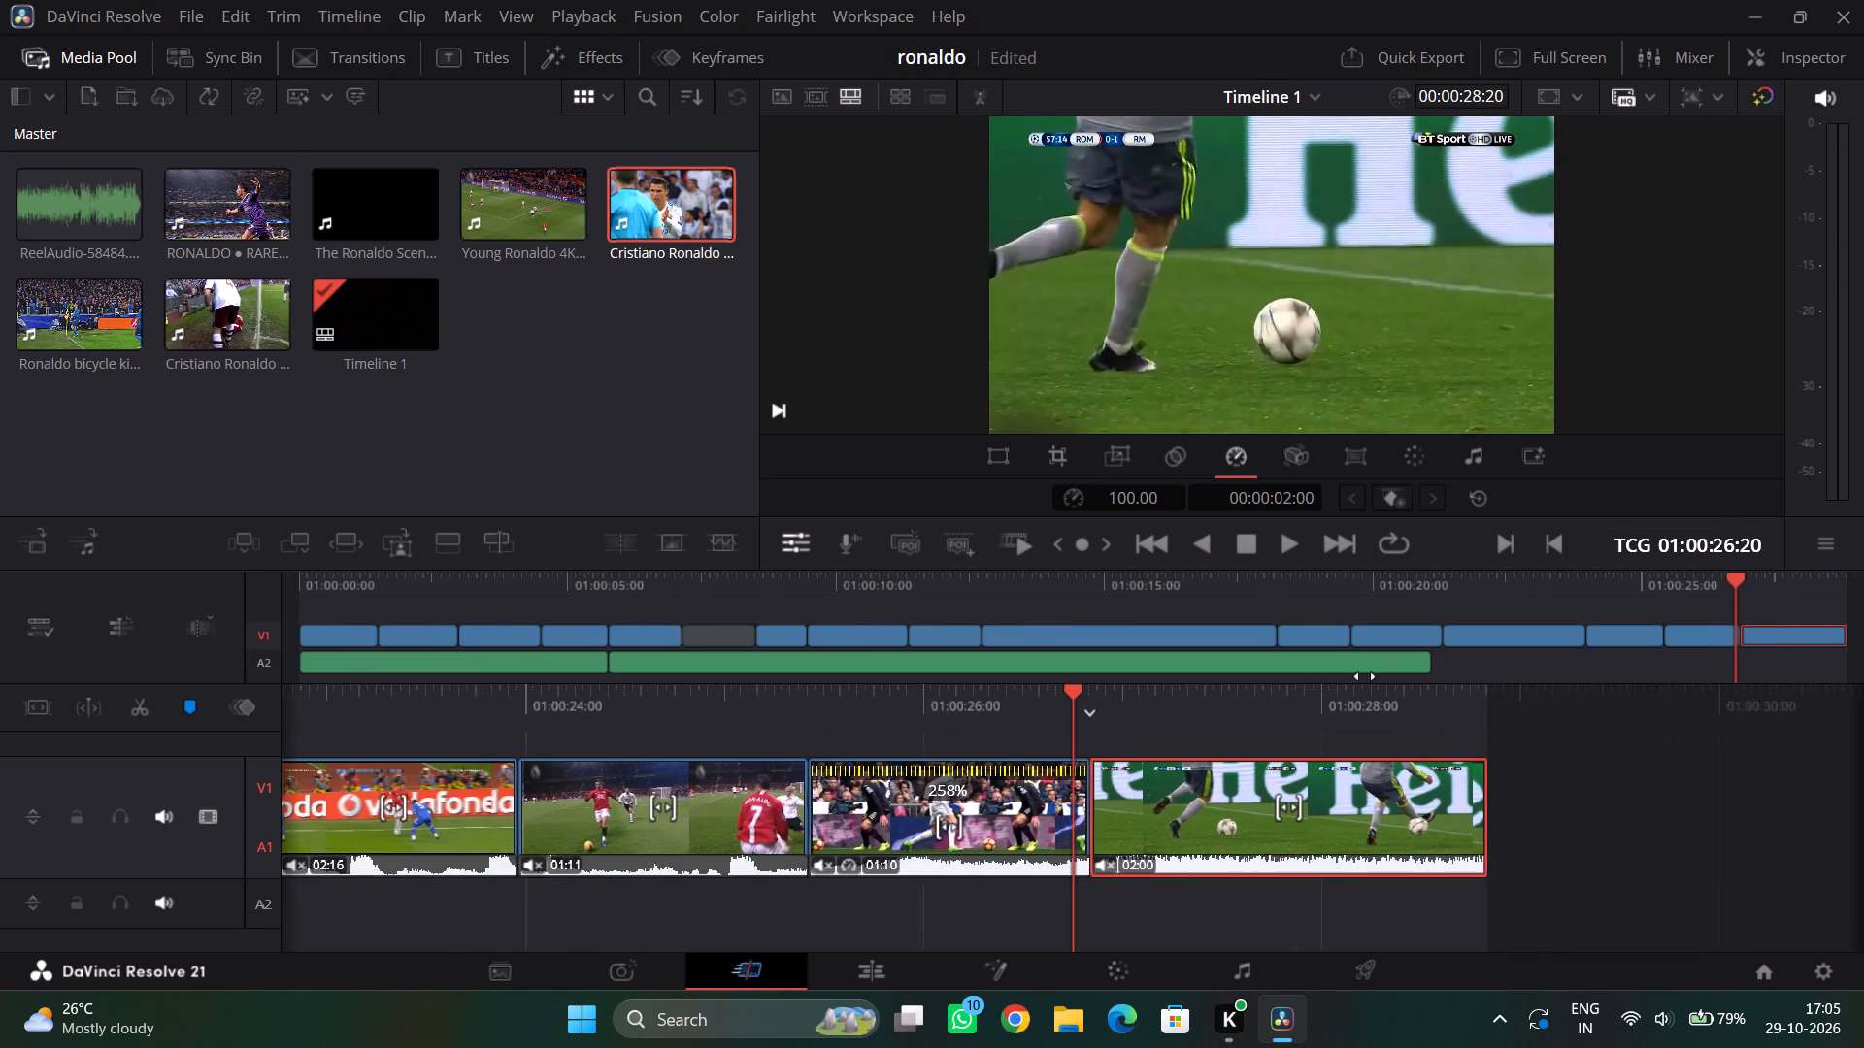
drag(1365, 676, 1431, 665)
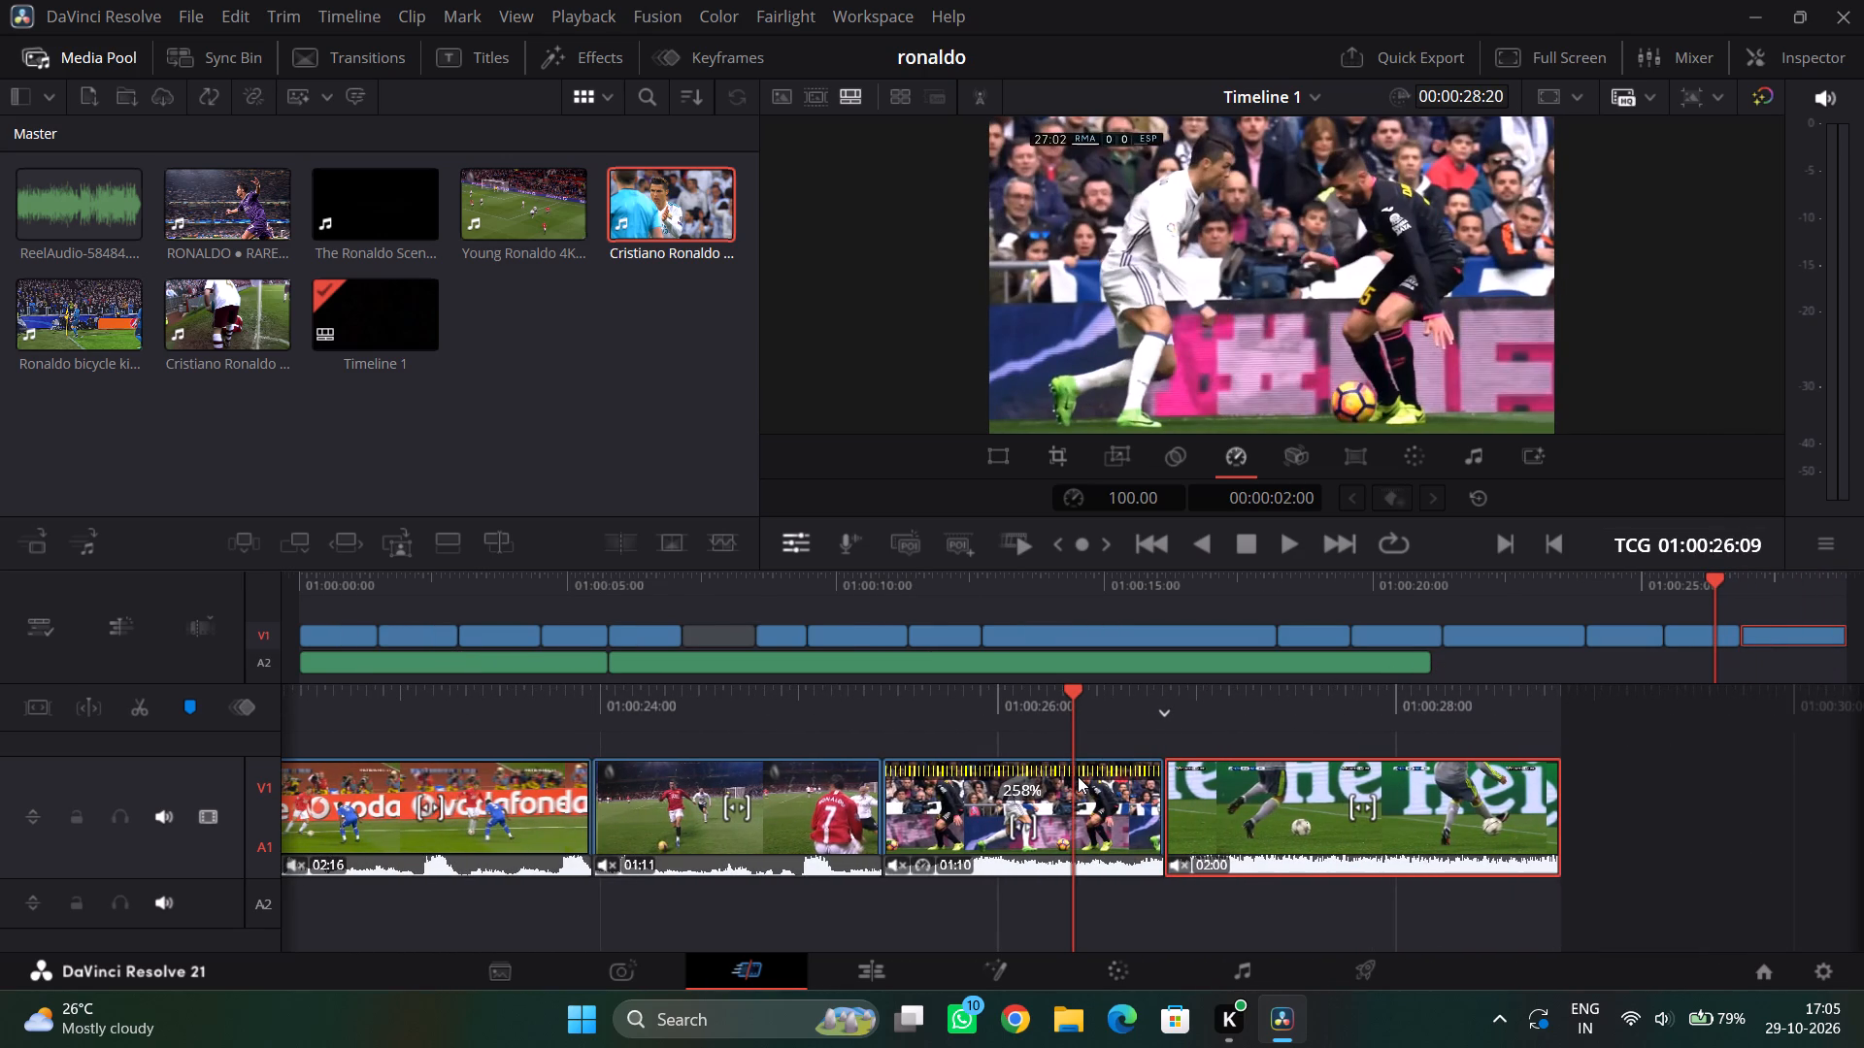
drag(1707, 634, 1689, 632)
click(1712, 631)
drag(1712, 631, 1646, 609)
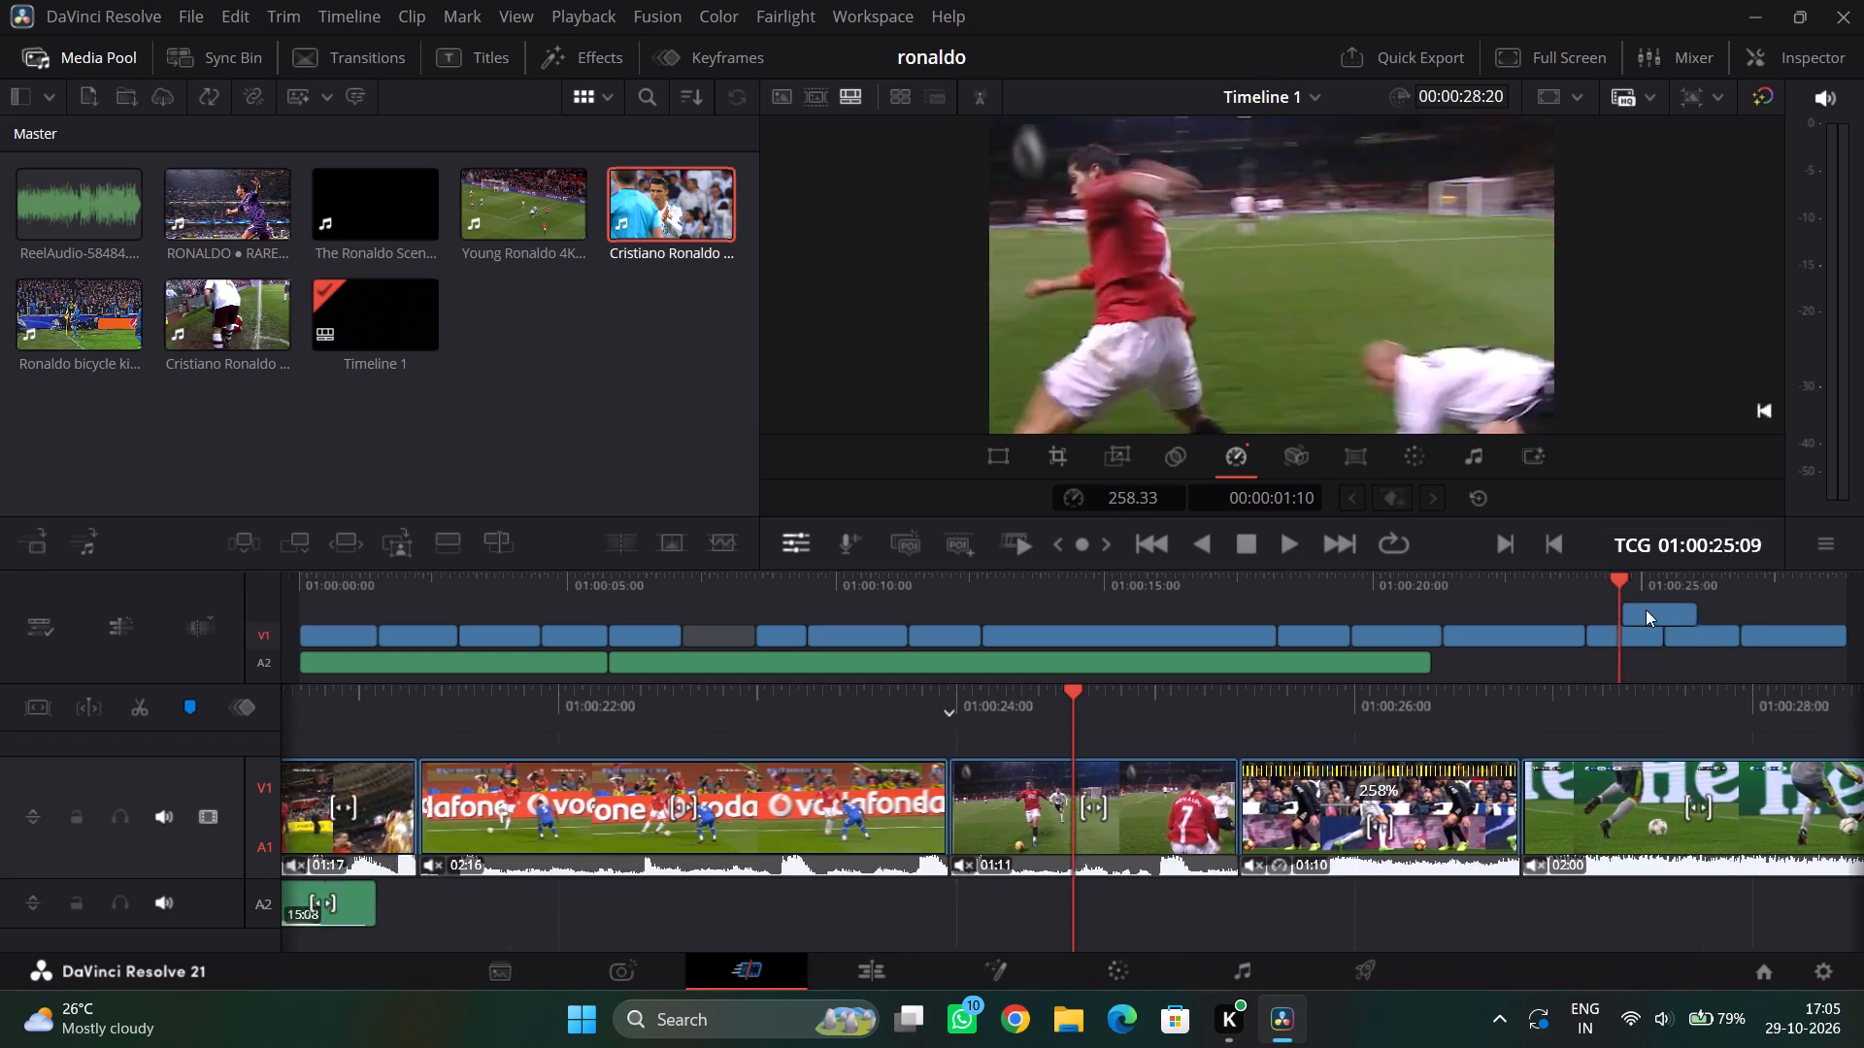
drag(1646, 609, 743, 643)
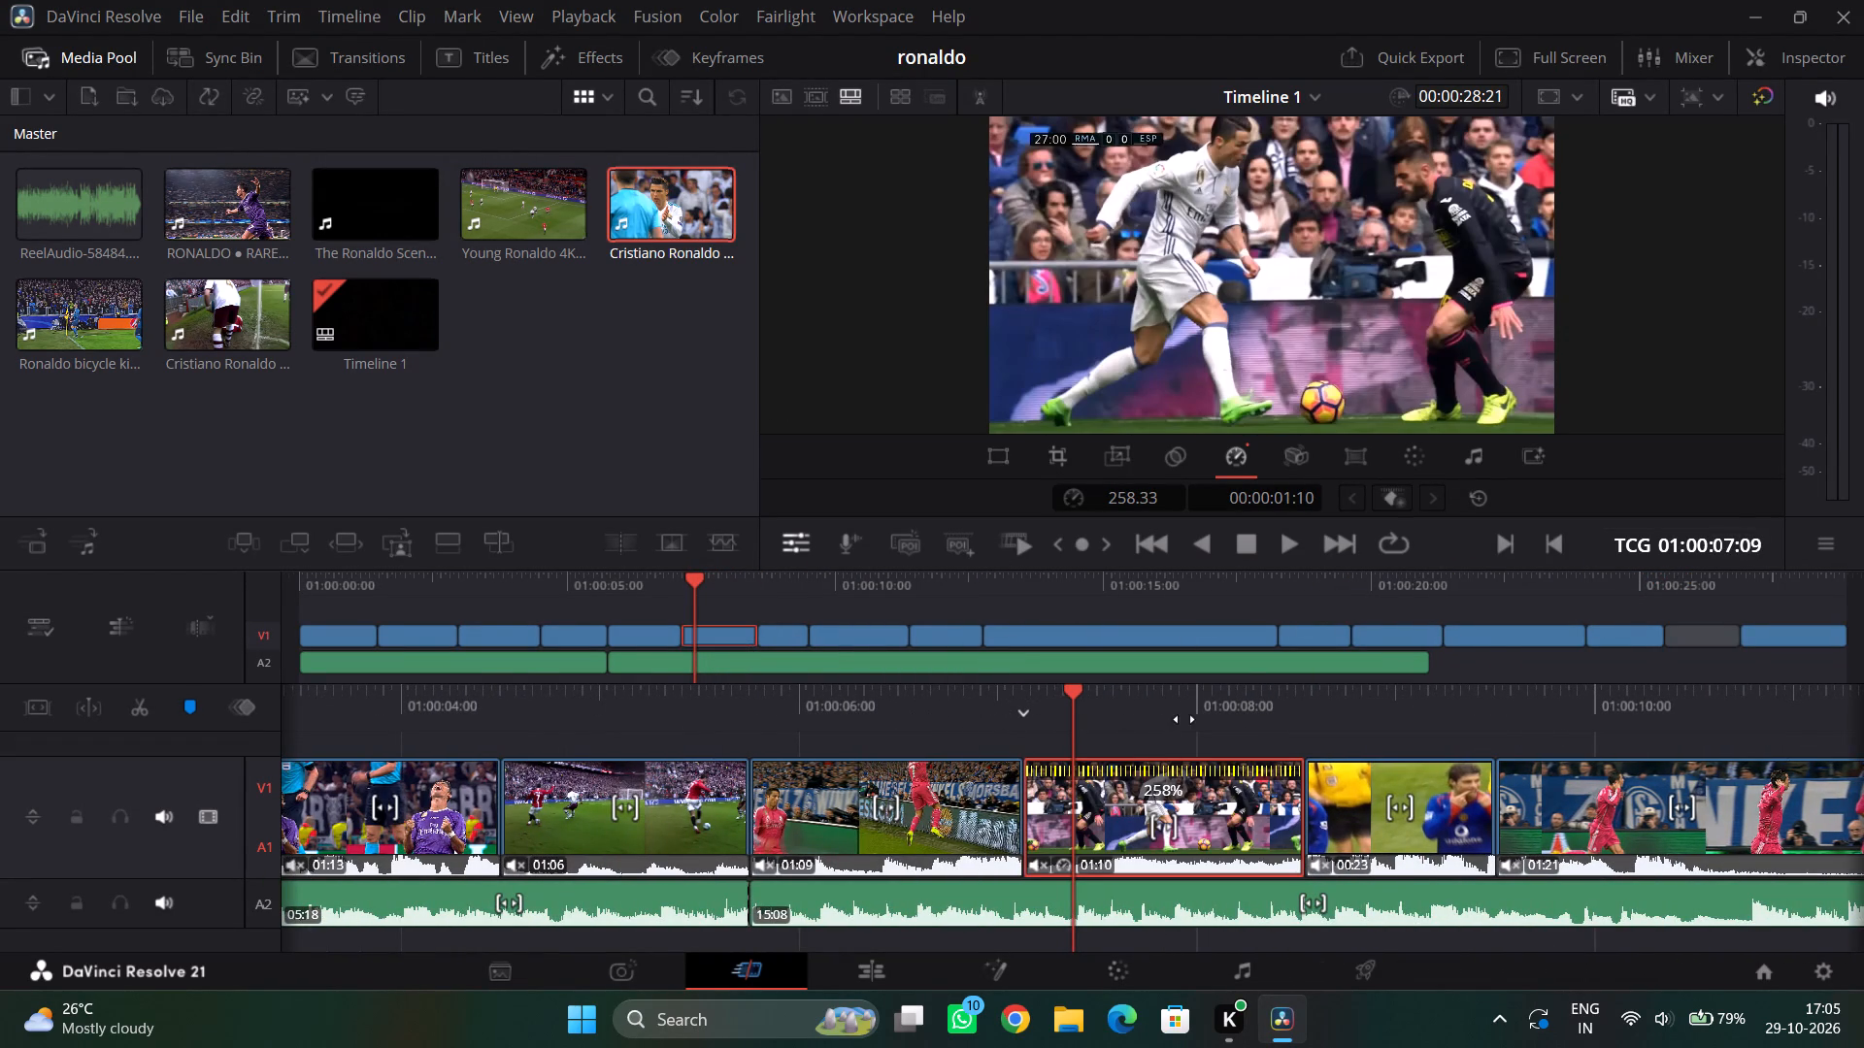
Play and scrub through the pink-shirt, Espanyol and blue-shirt clips into the ear-cupping celebration to check the cuts against the music.
drag(1139, 716, 1384, 689)
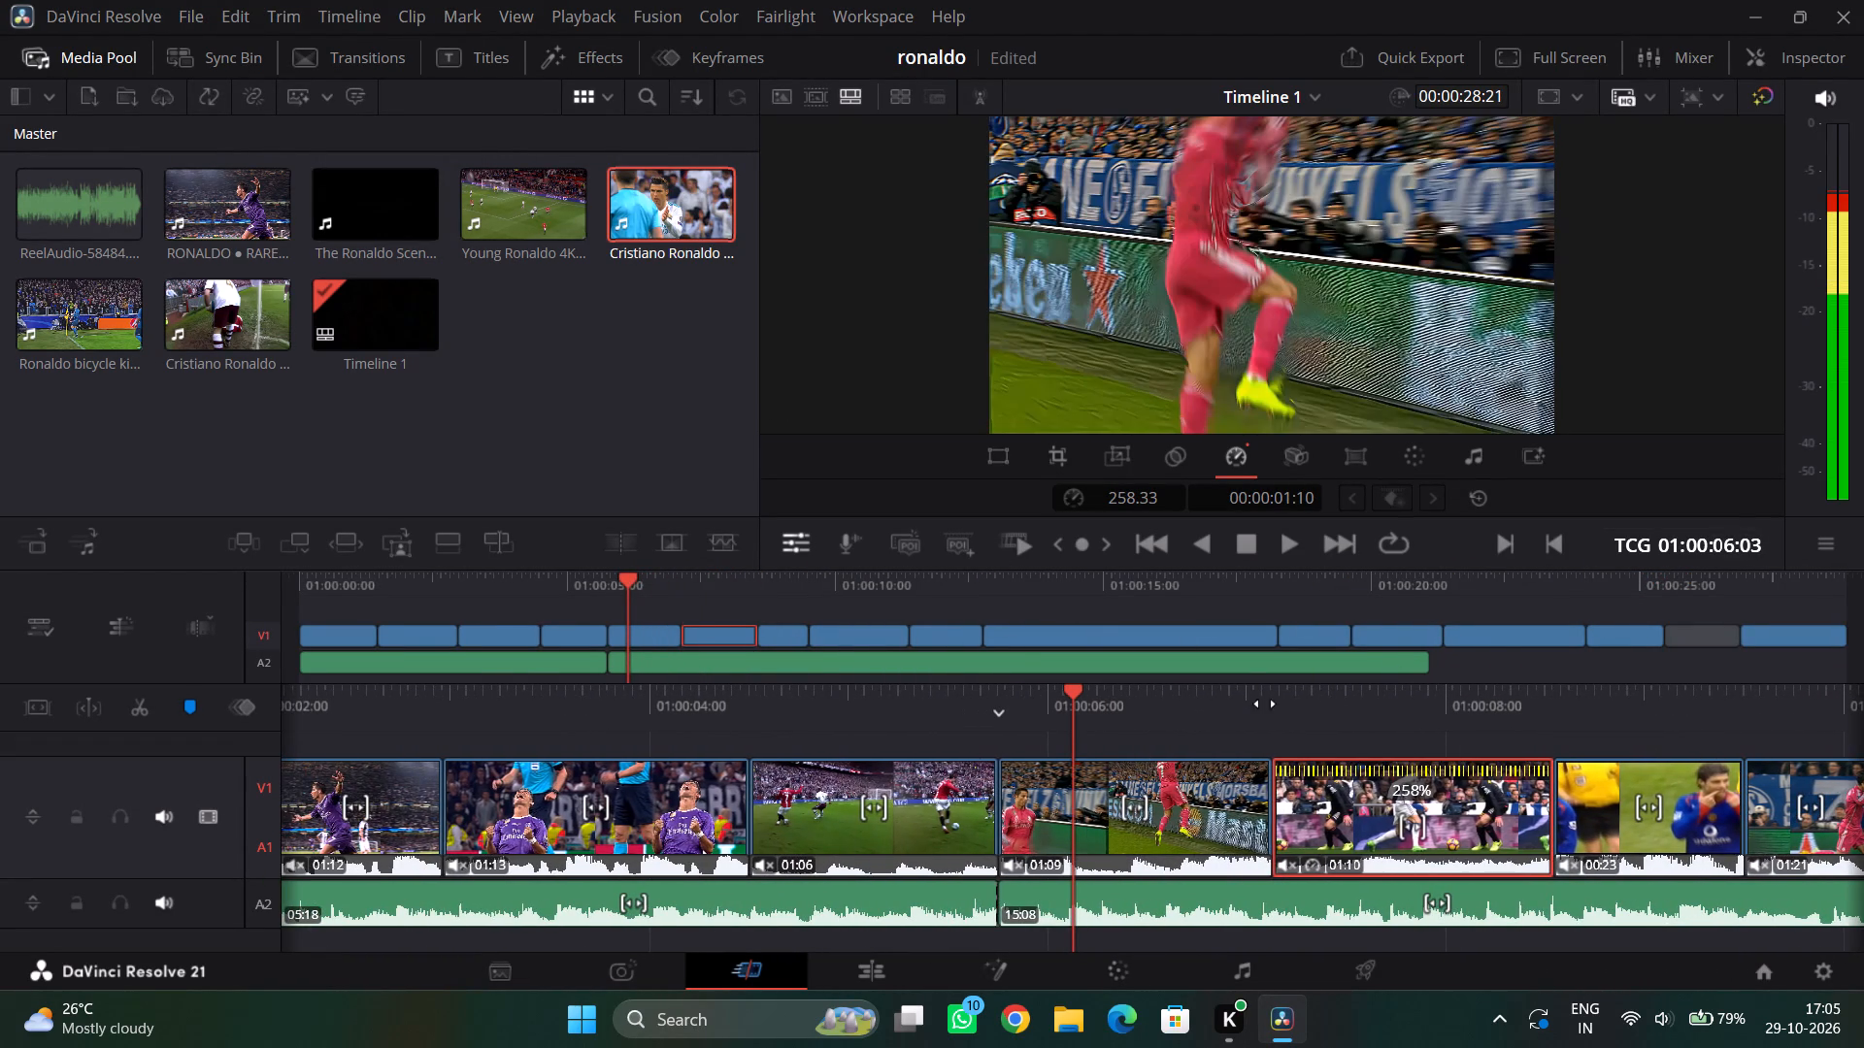
click(1278, 536)
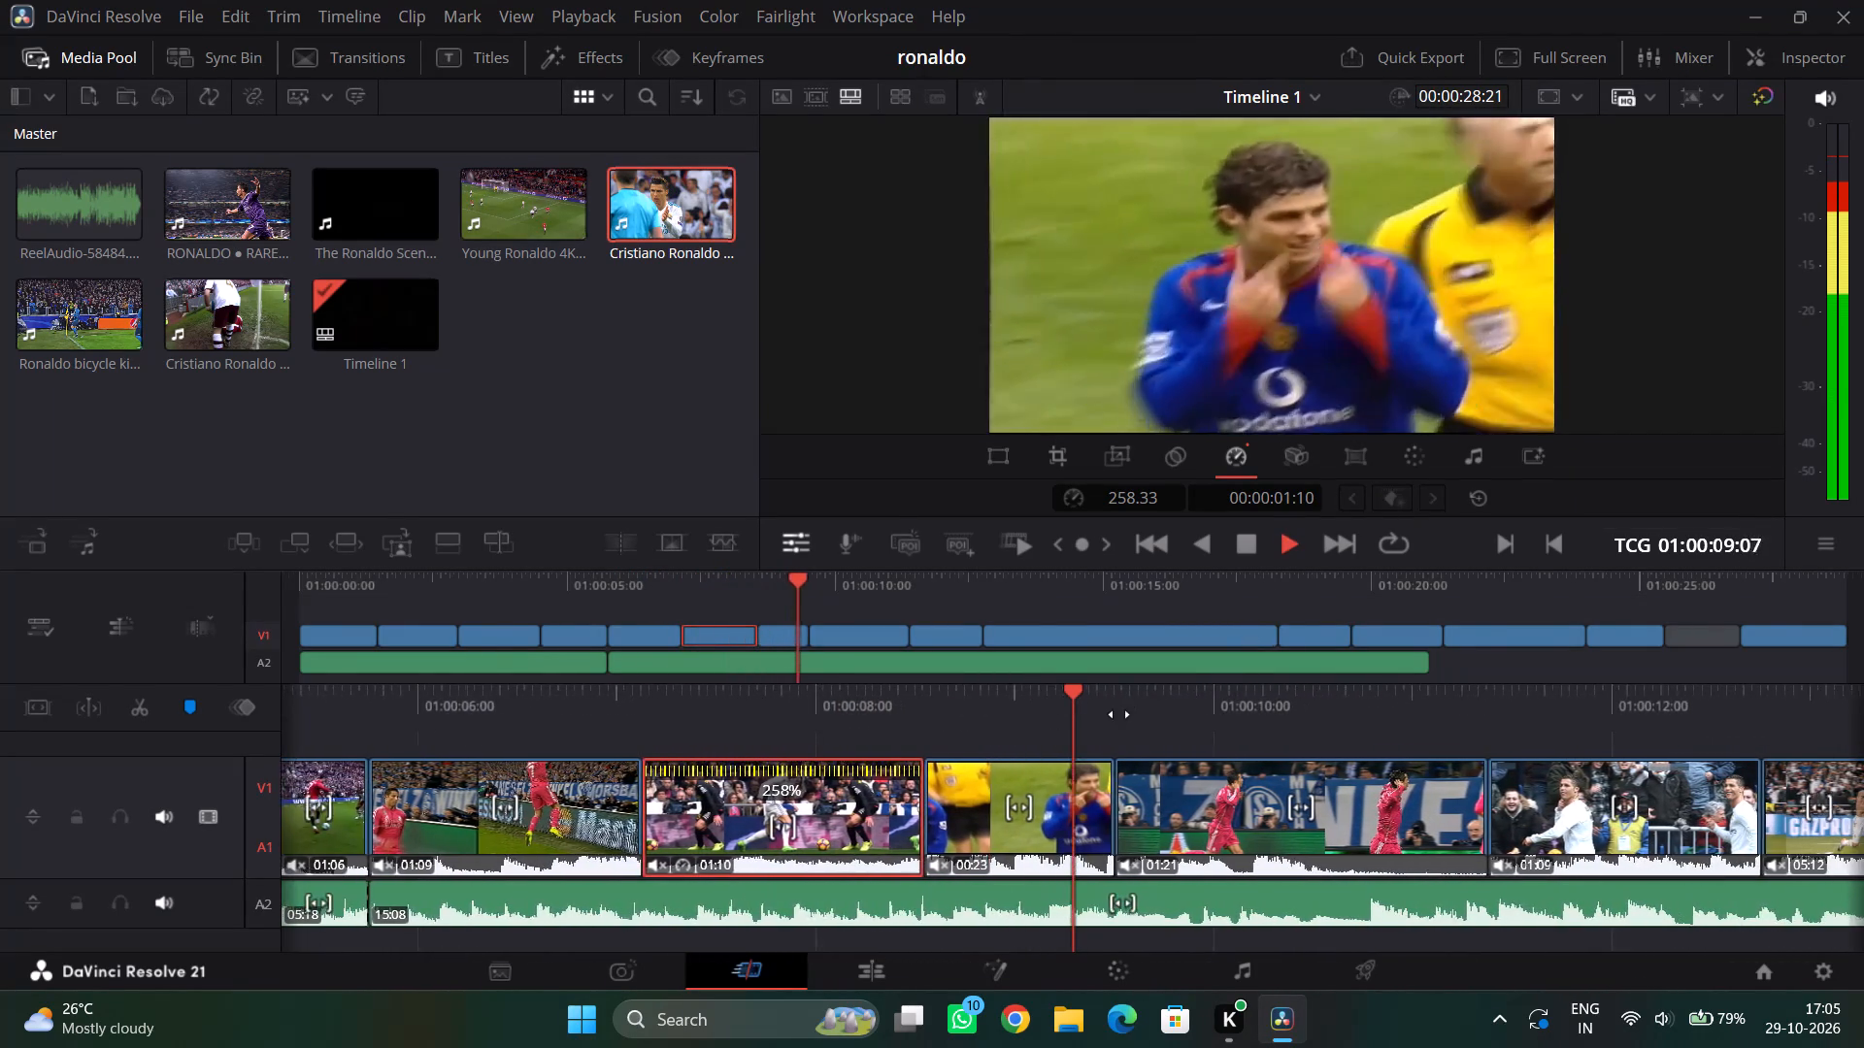
drag(1134, 714, 1315, 711)
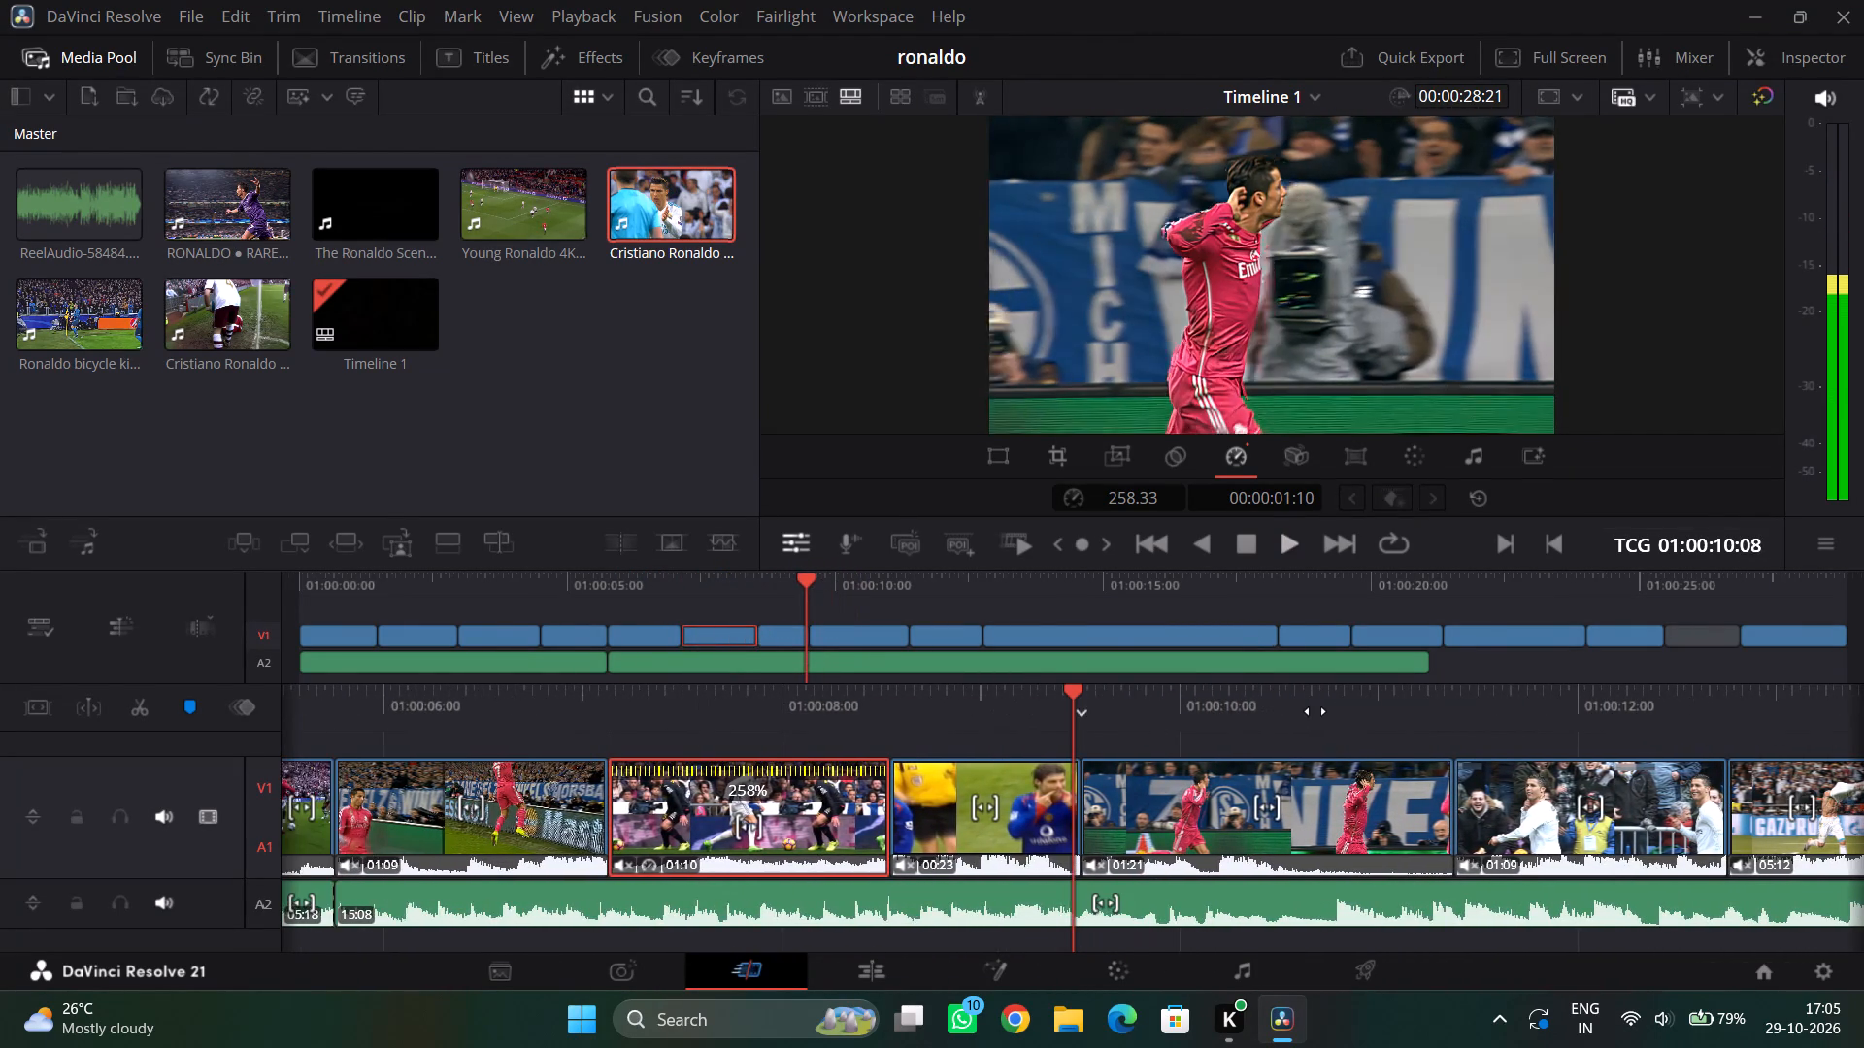
drag(1315, 711, 1286, 713)
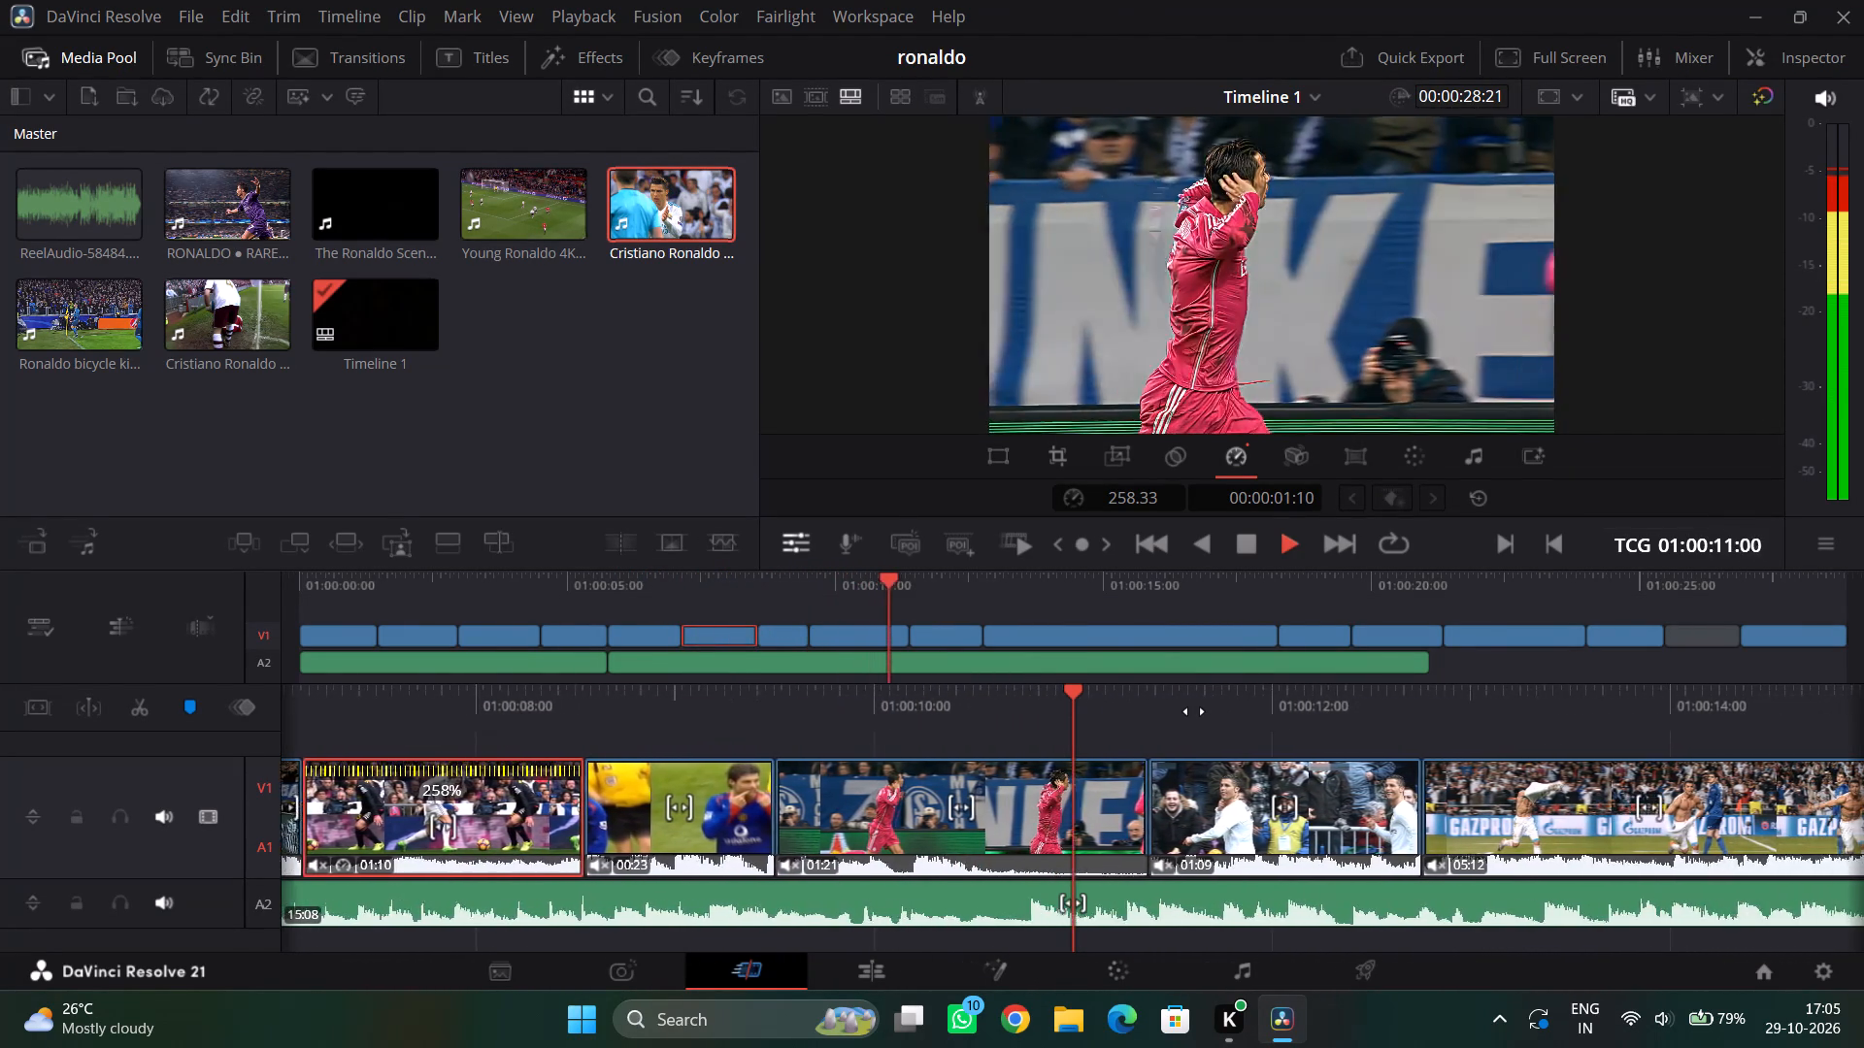
drag(1167, 711, 1722, 661)
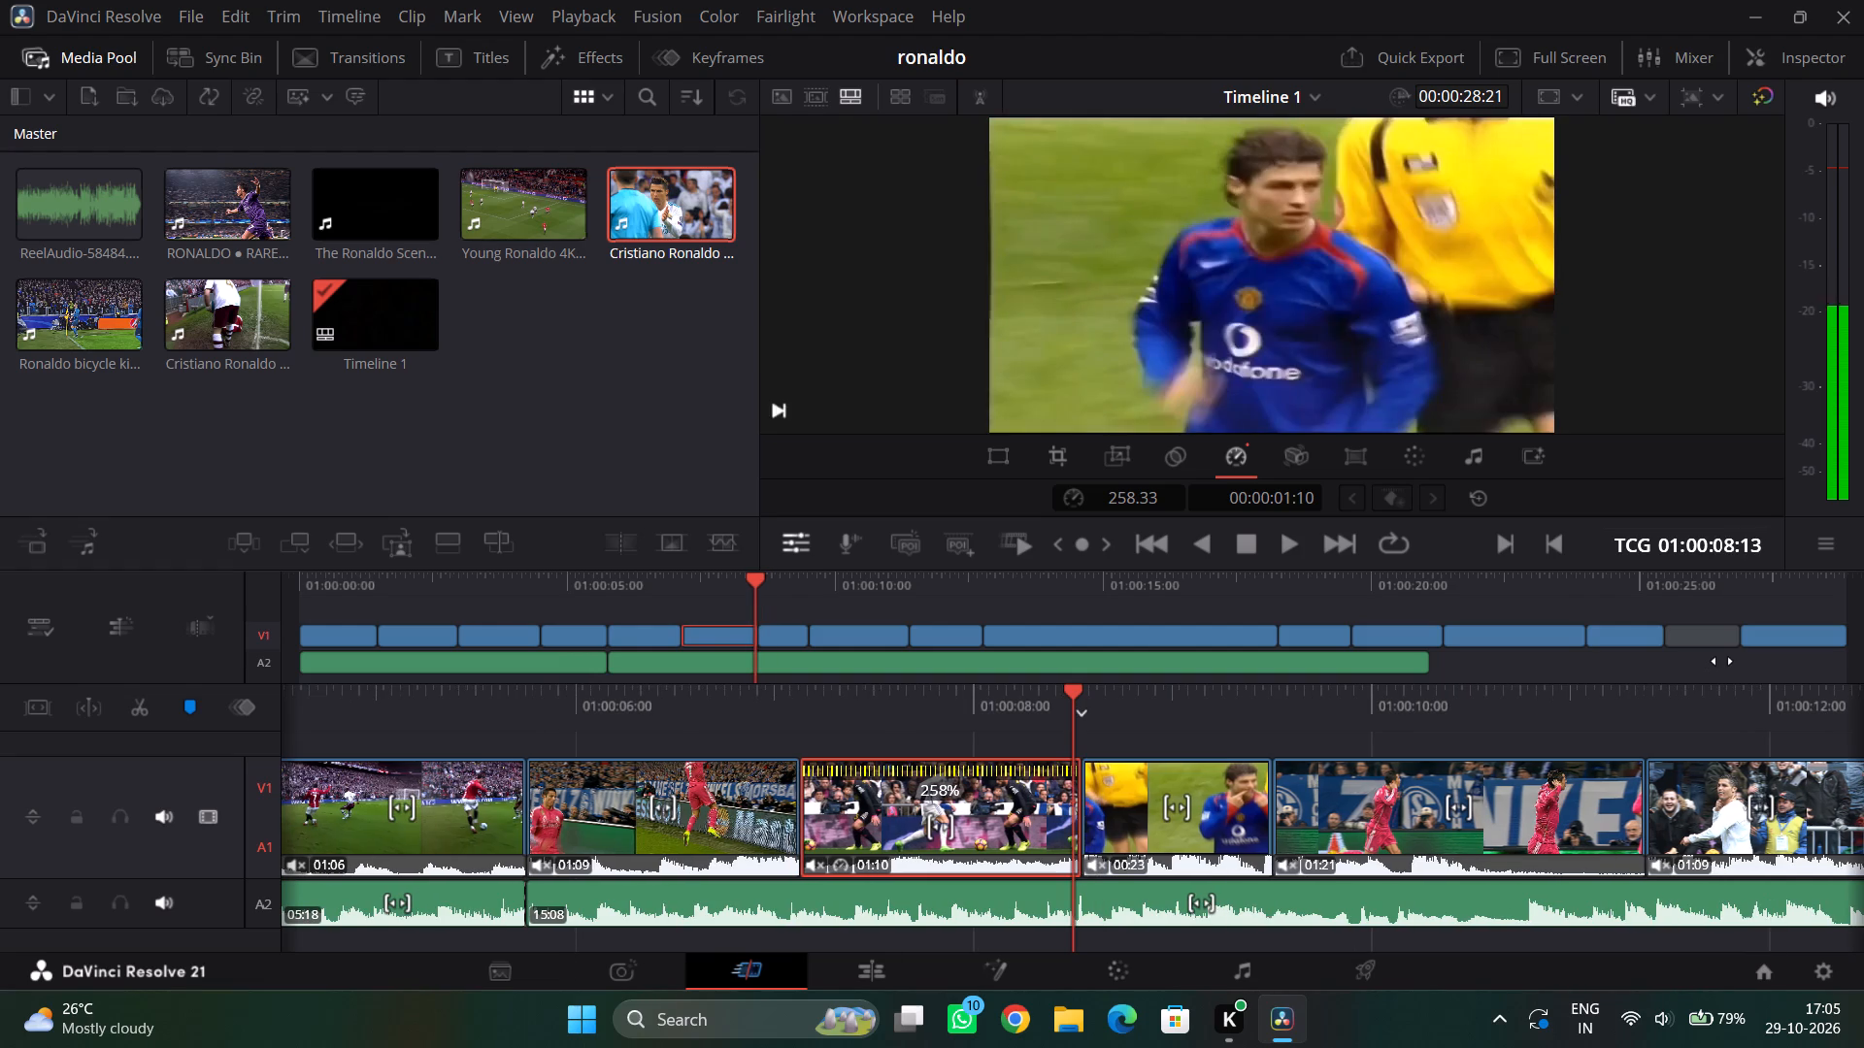
drag(1722, 661, 1809, 653)
drag(1260, 727, 1315, 725)
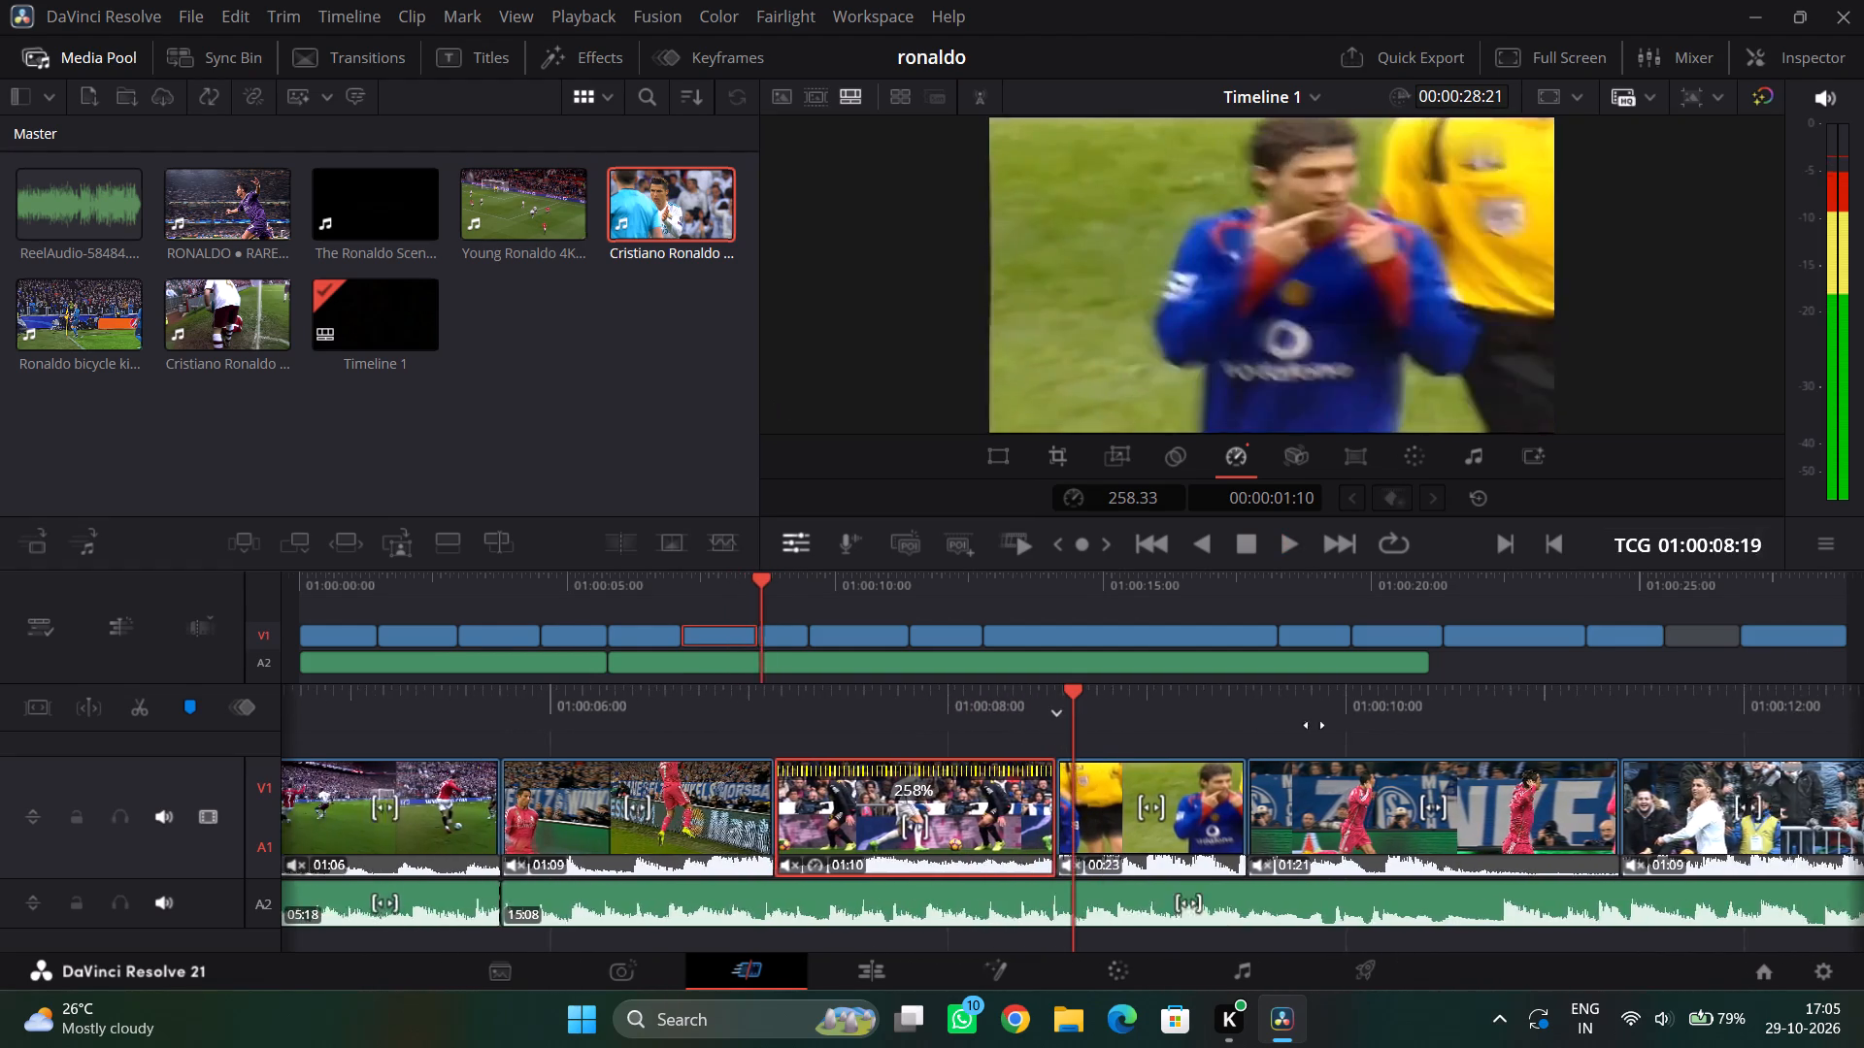
drag(1315, 725, 1738, 710)
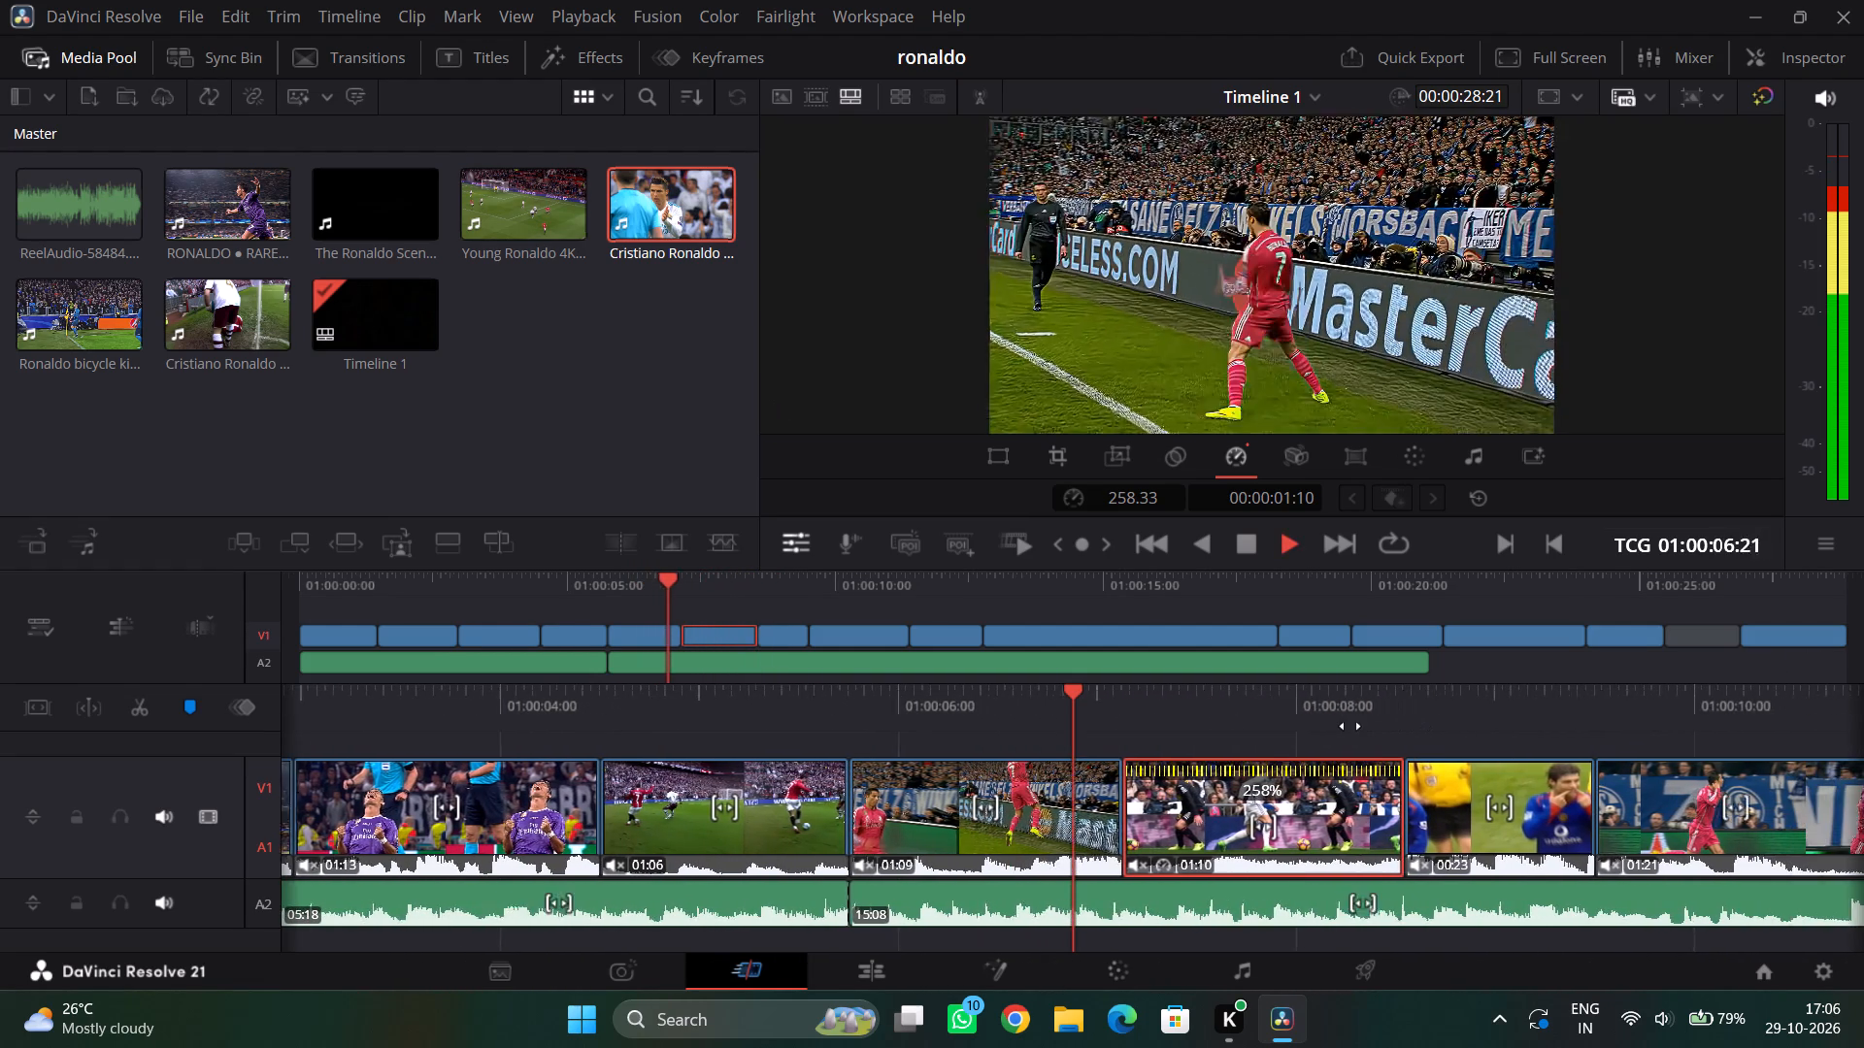
drag(1264, 700, 862, 727)
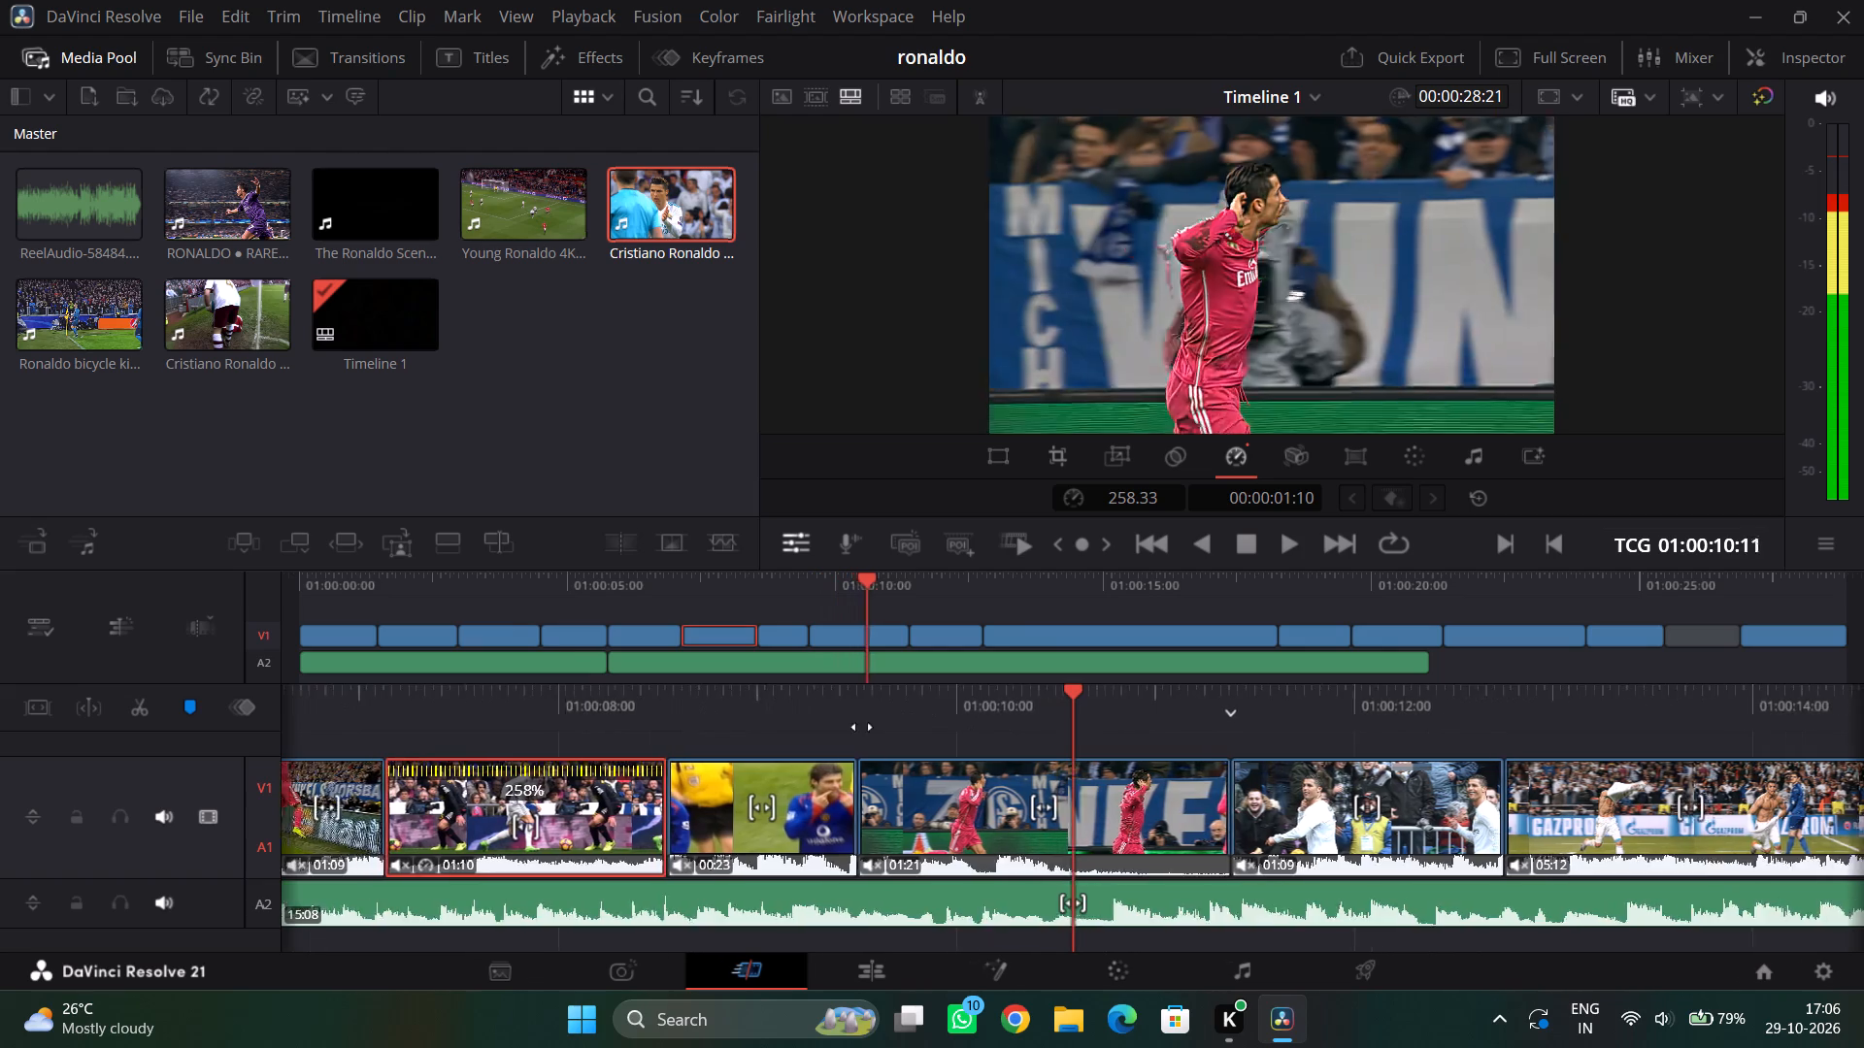
drag(862, 727, 1300, 709)
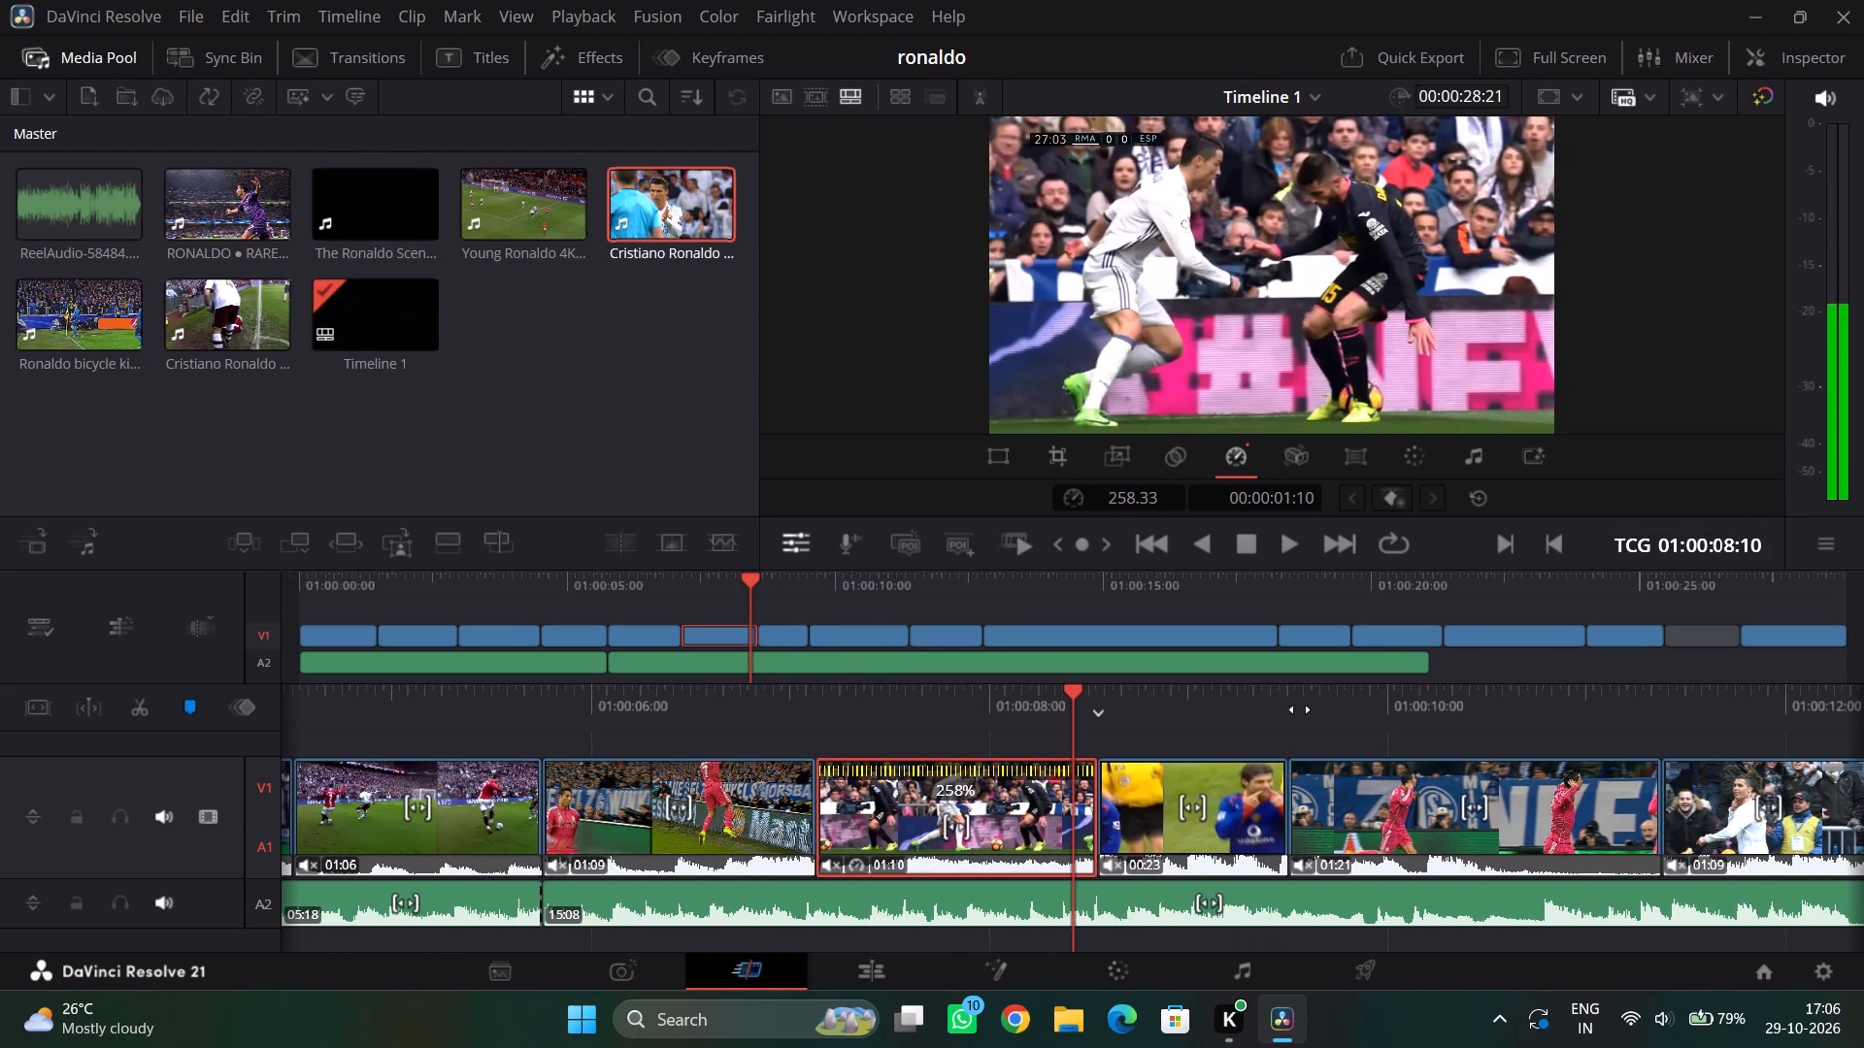
drag(1300, 709, 1413, 704)
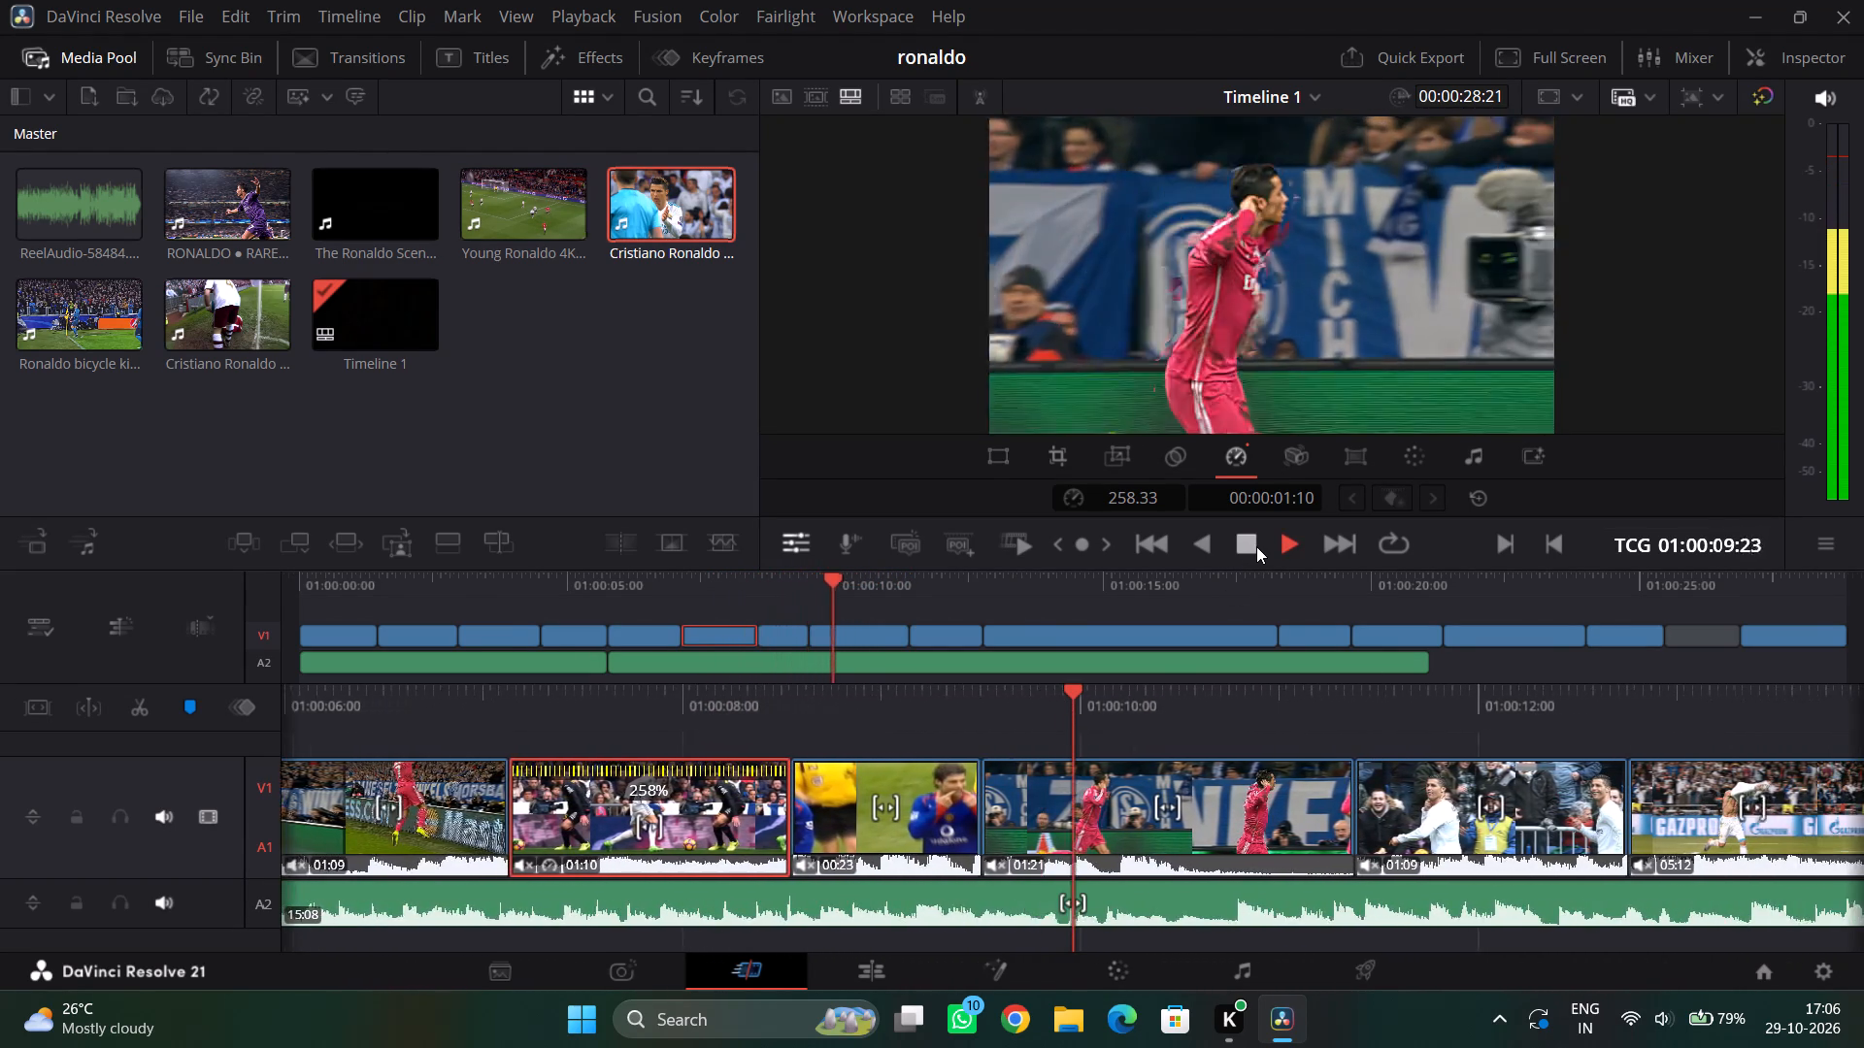
Replay and scrub the pink-shirt ear-cupping celebration into the white-shirt crowd shot to examine the timing of the cut between them.
click(1257, 546)
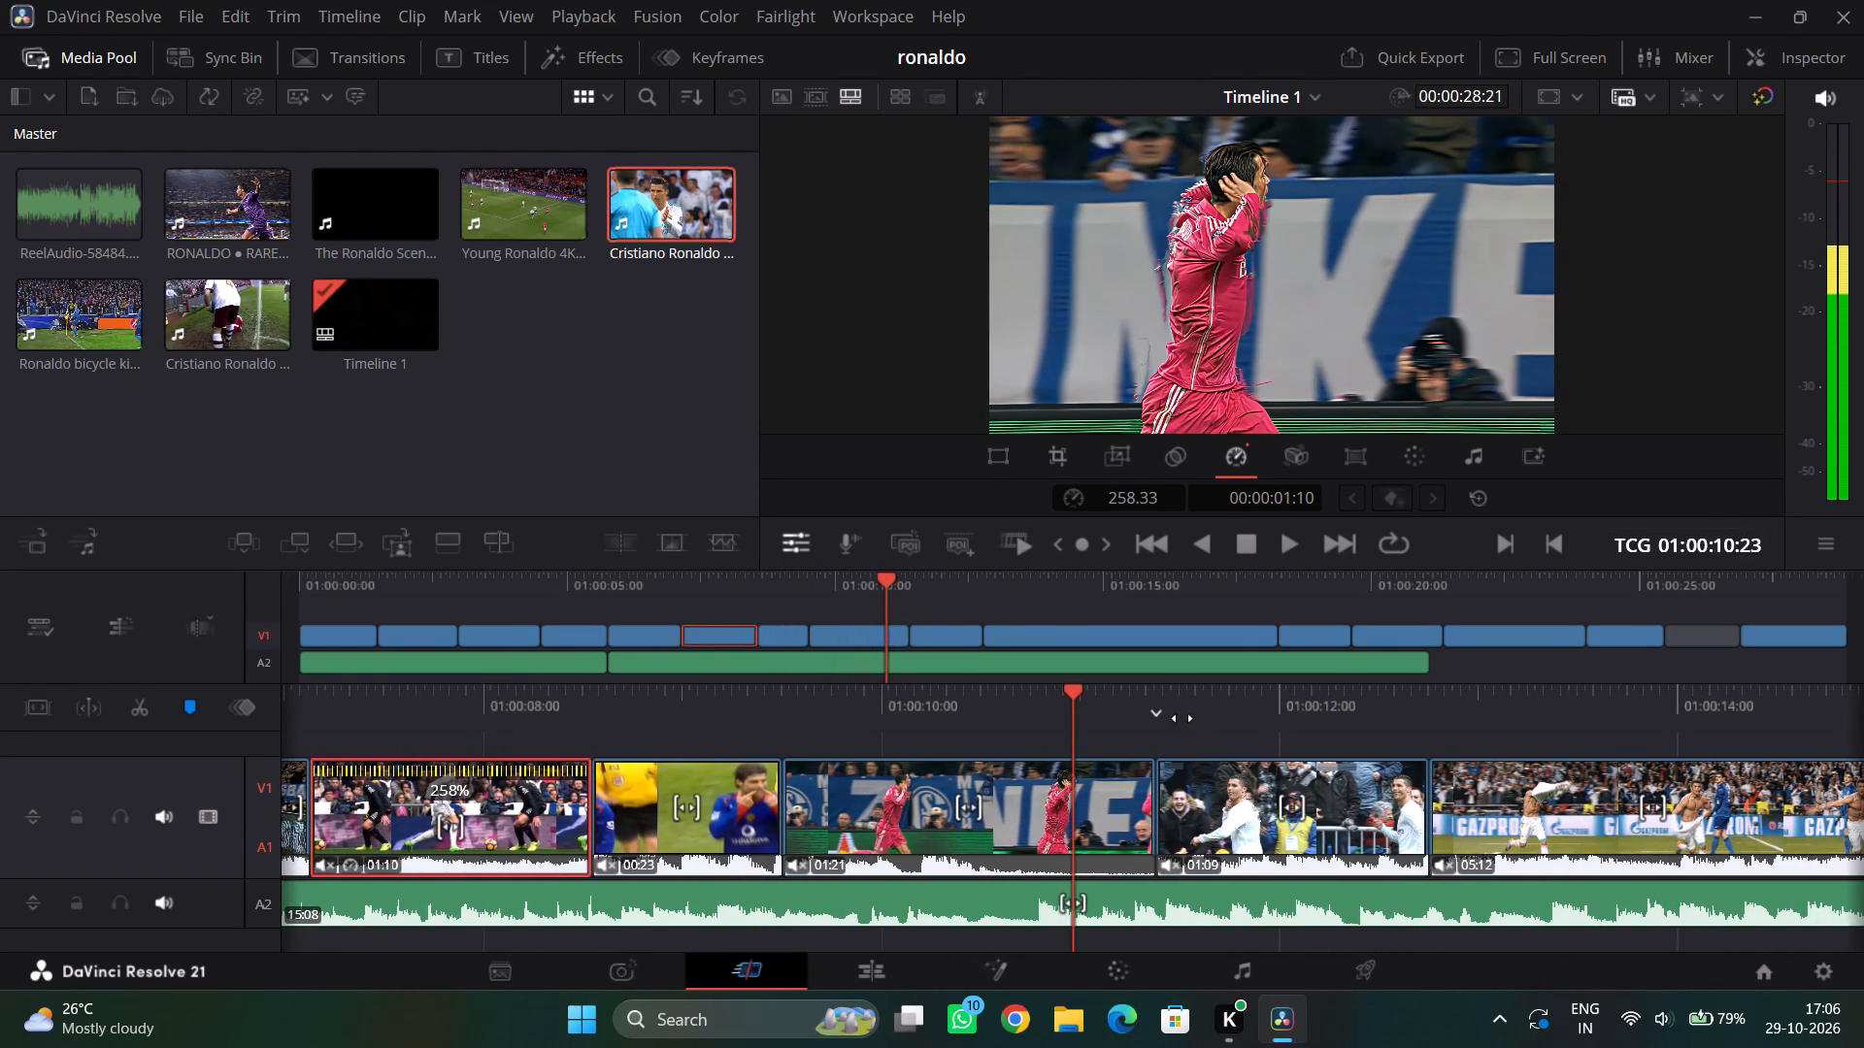
drag(1182, 718, 1224, 704)
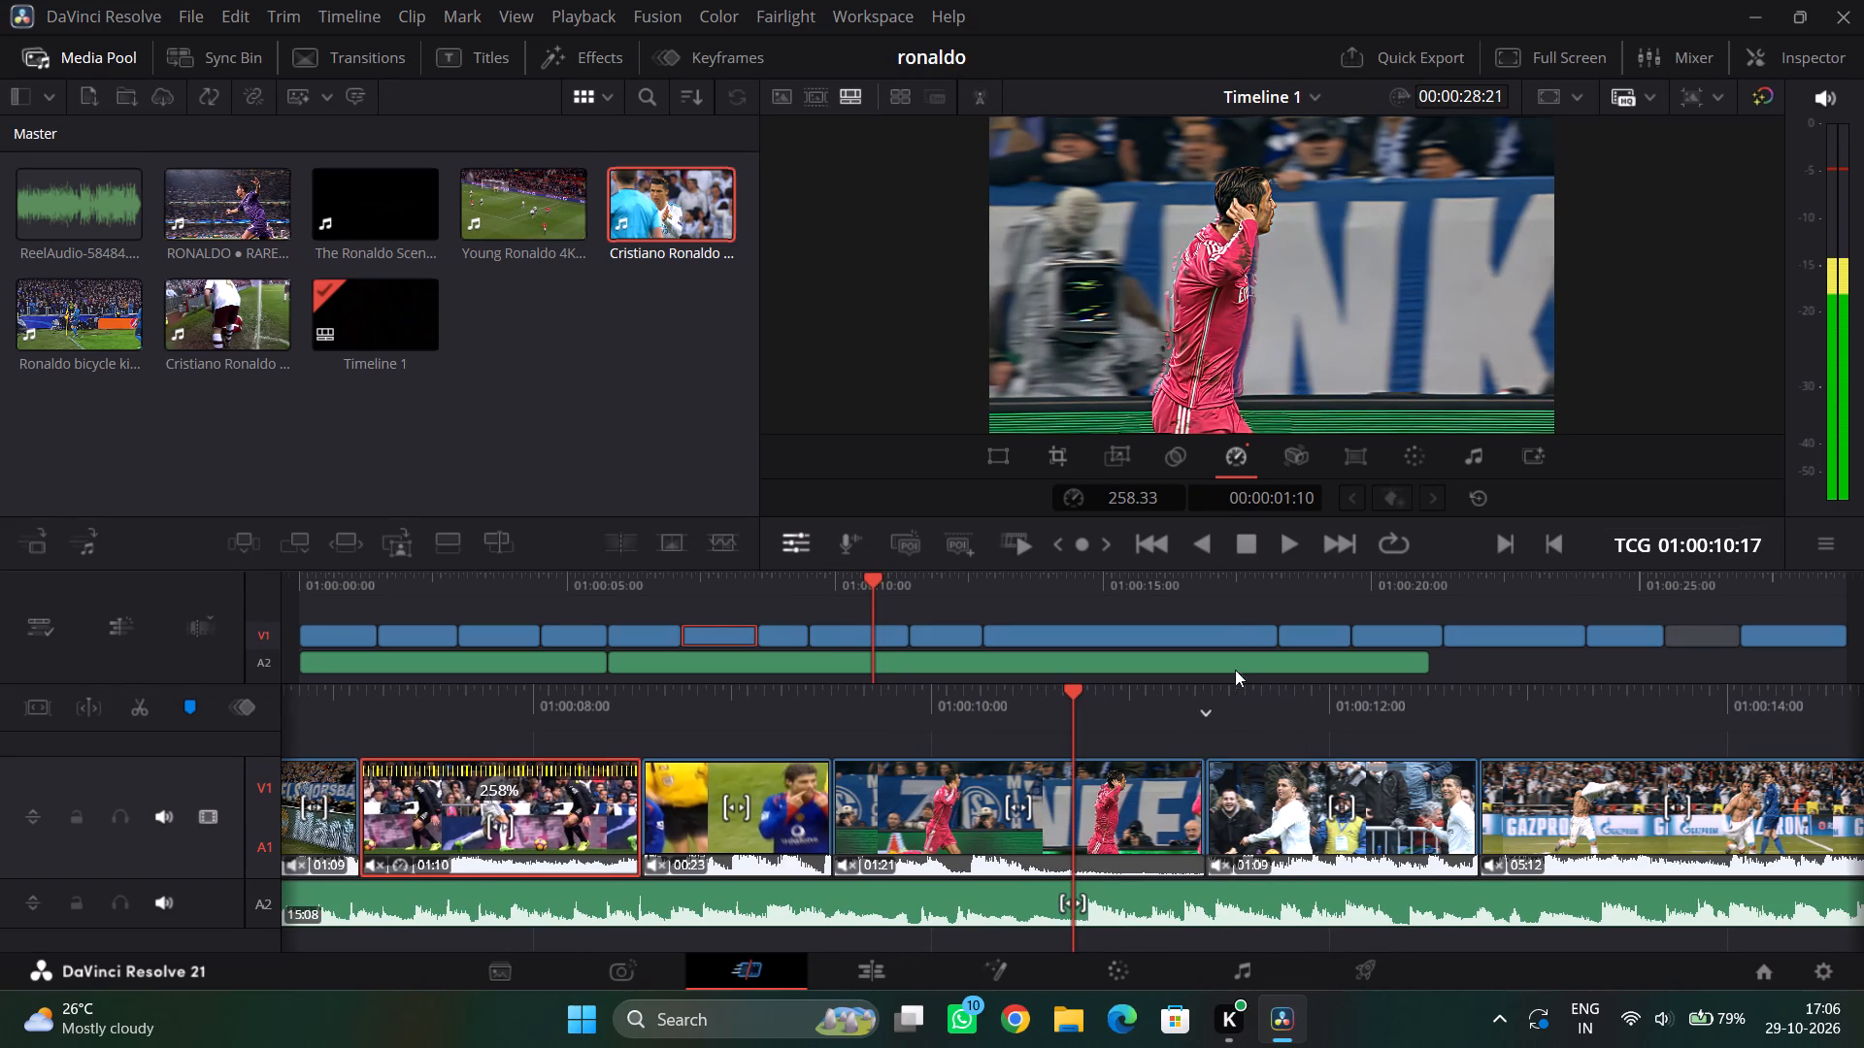
drag(1224, 703, 1248, 700)
click(1280, 540)
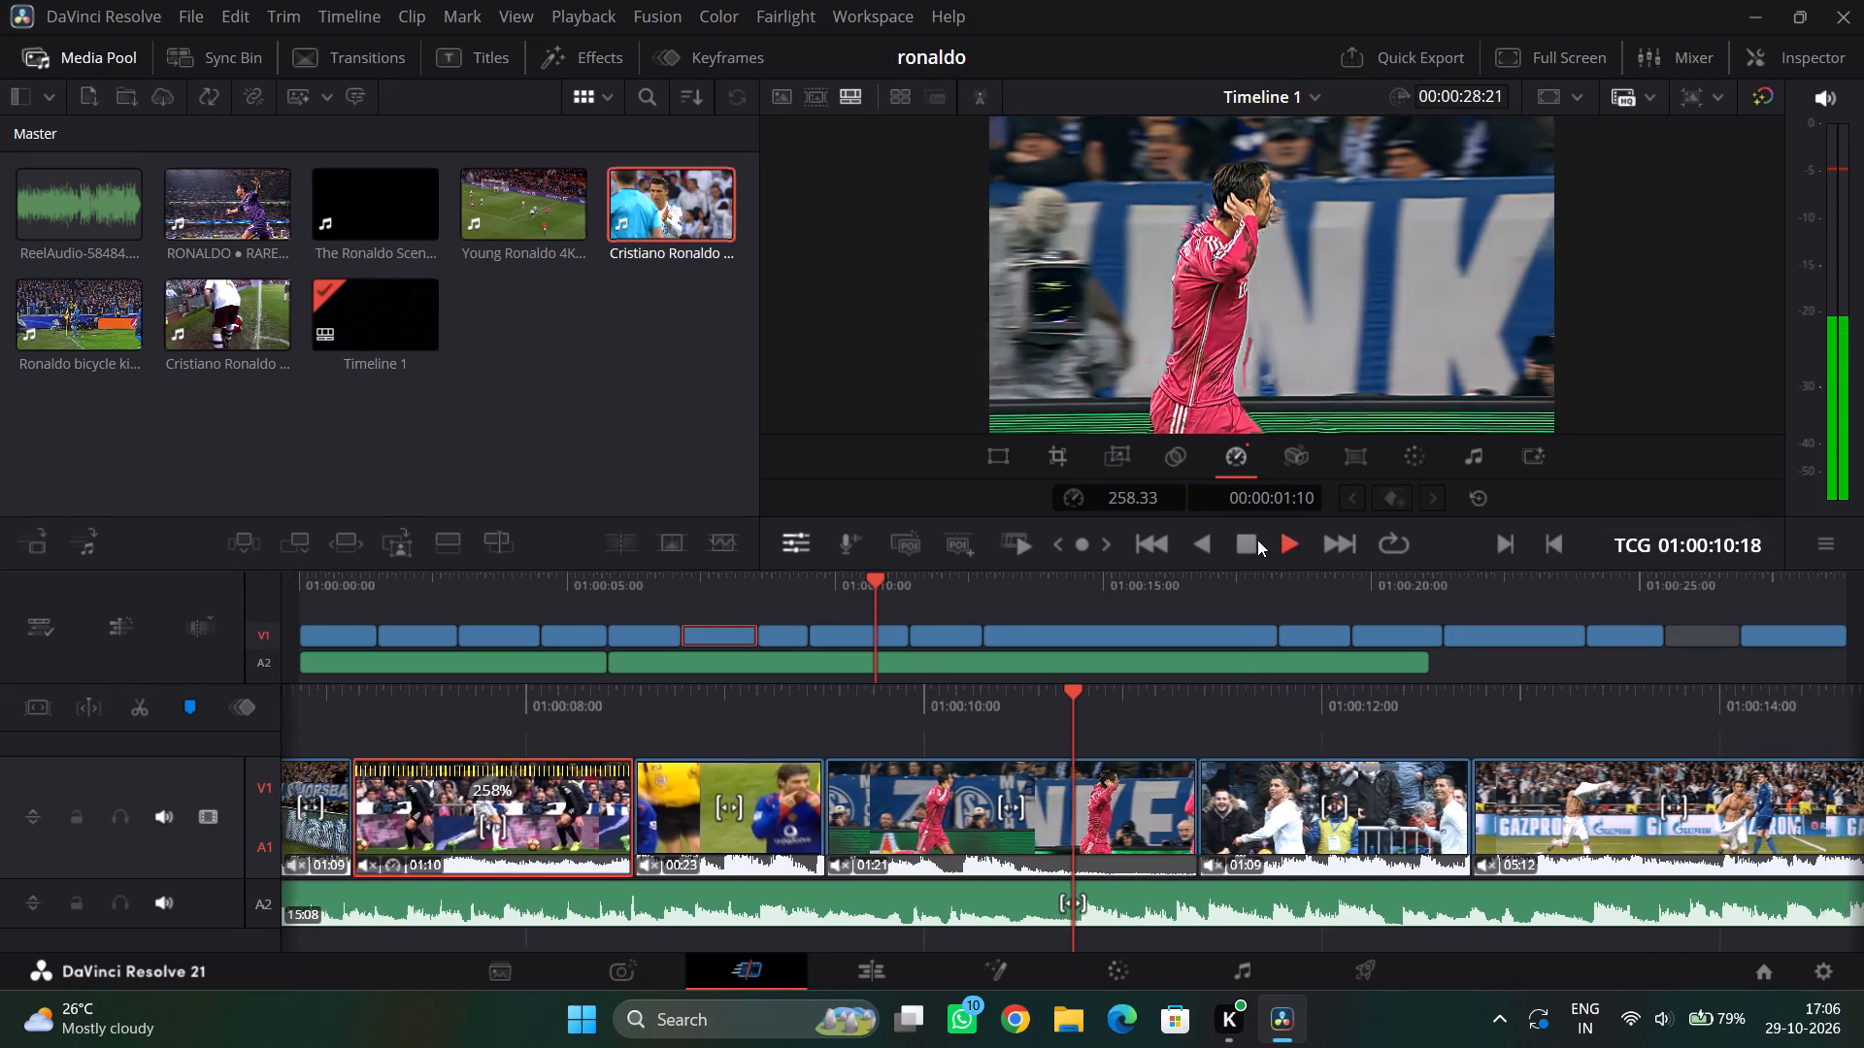
click(1257, 540)
click(1281, 541)
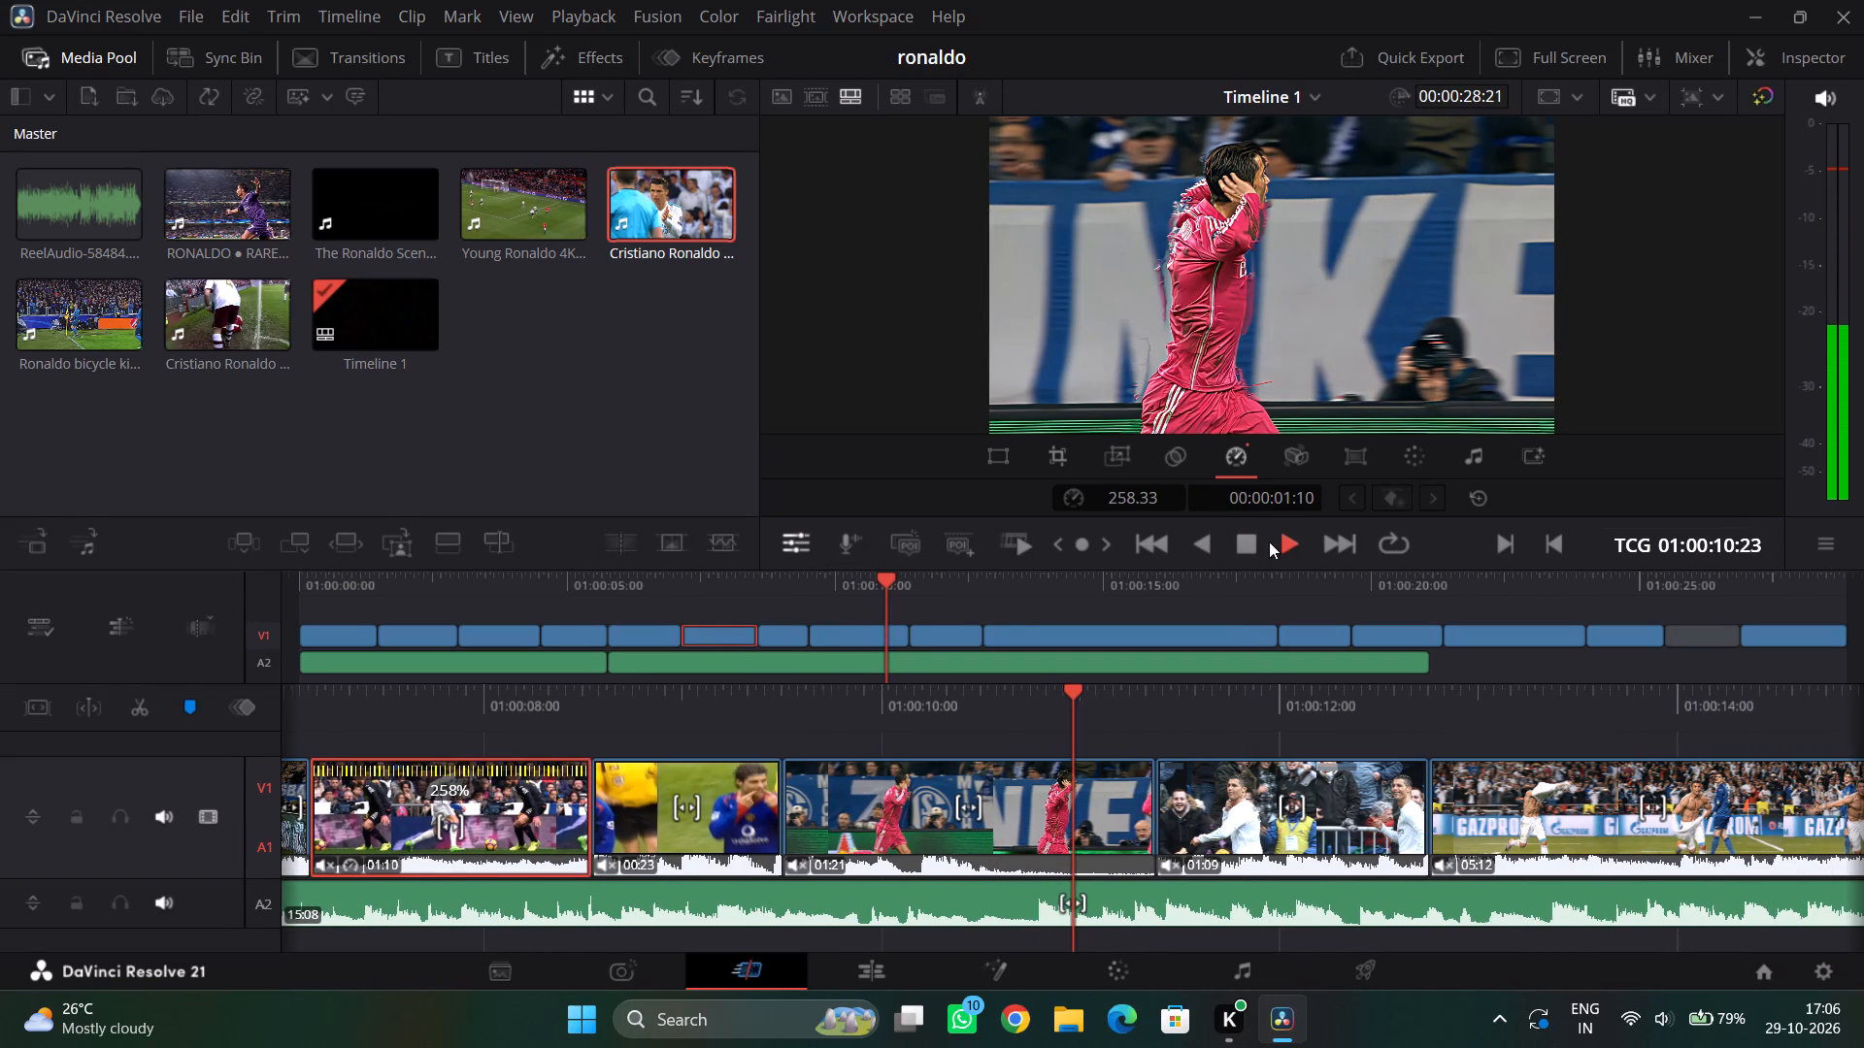
click(1246, 540)
drag(1165, 704, 1537, 699)
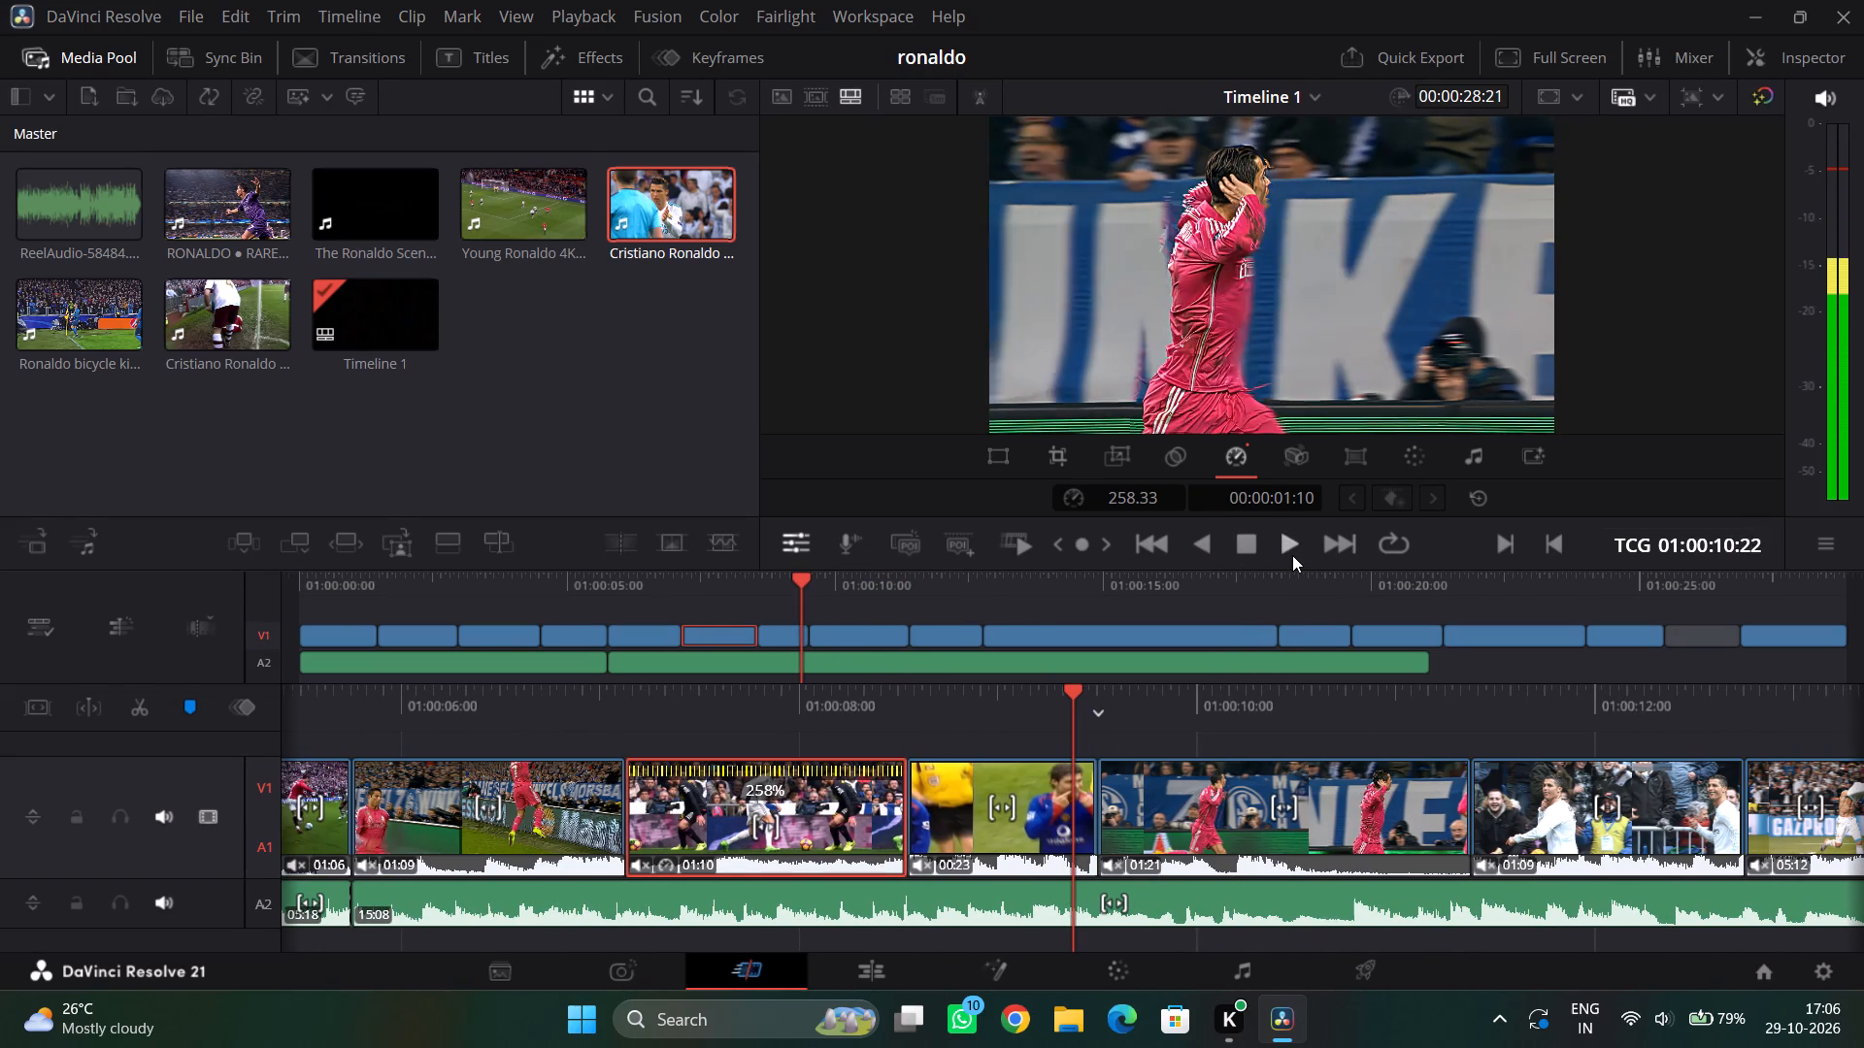
click(1292, 555)
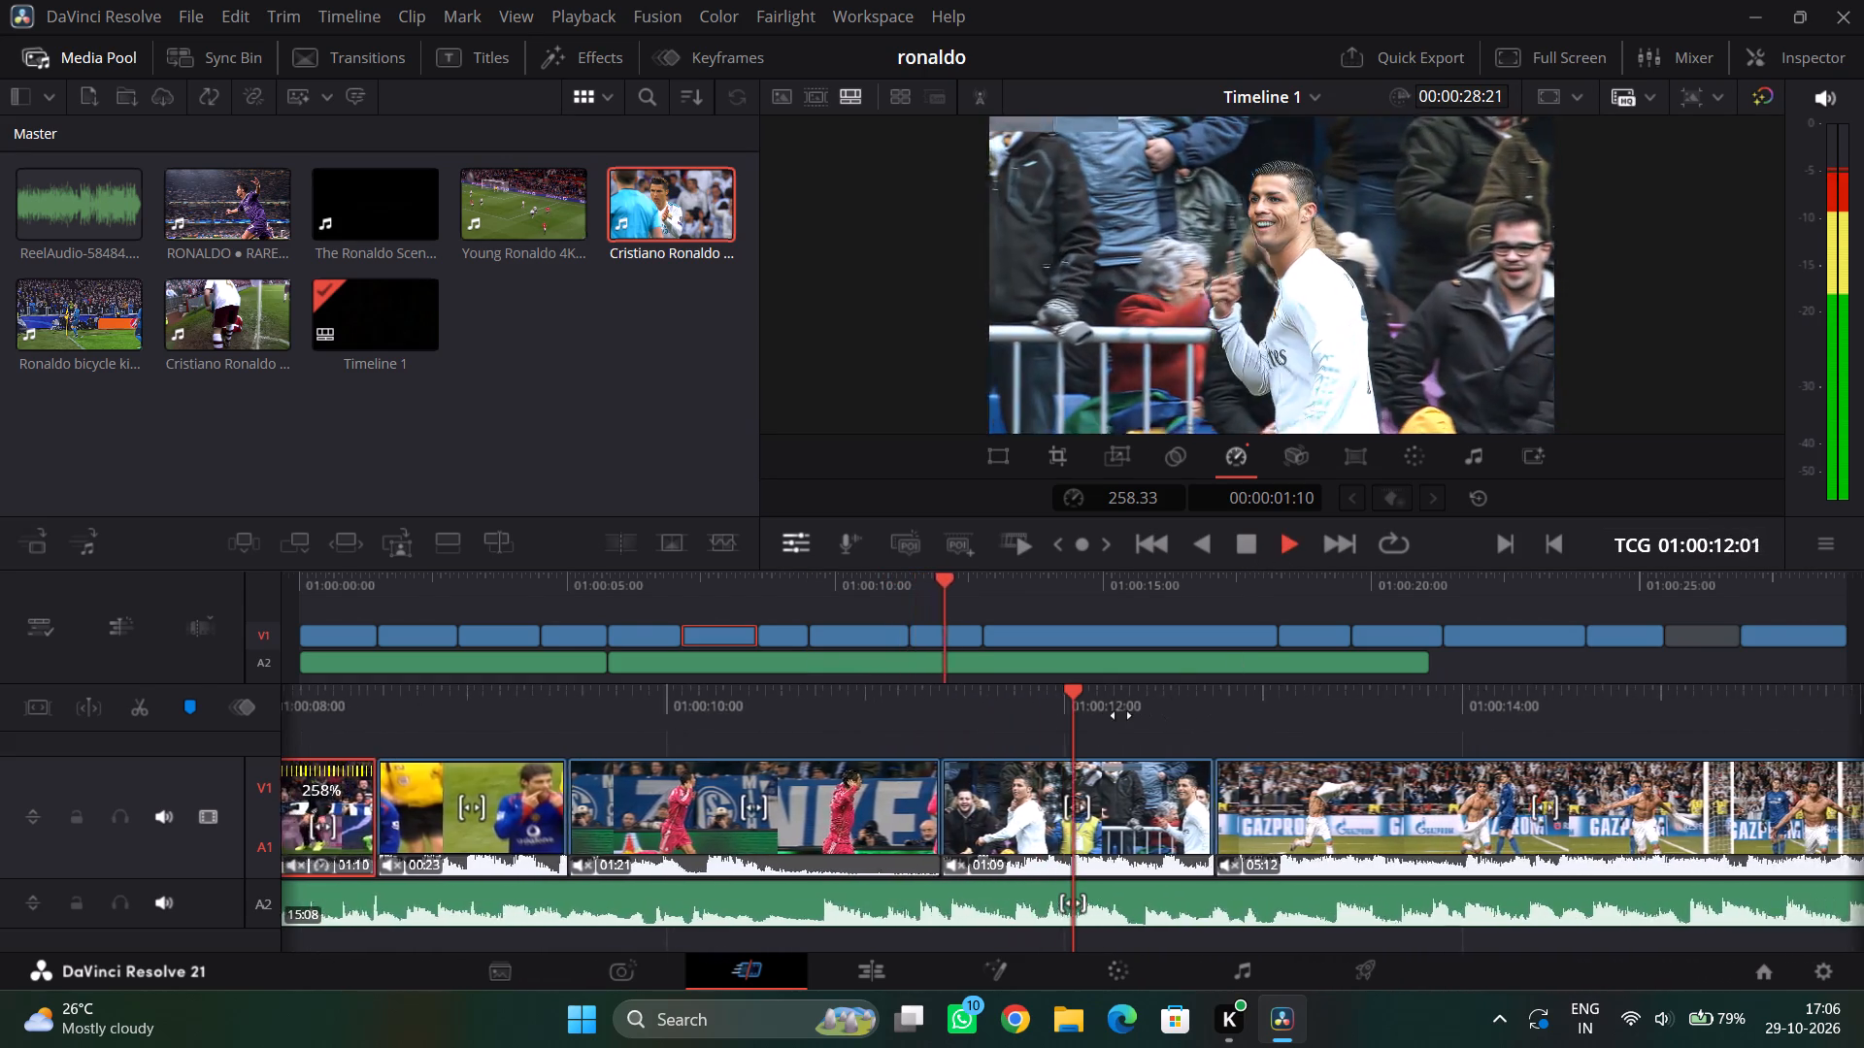
drag(1121, 715, 1679, 682)
drag(1195, 723, 1302, 711)
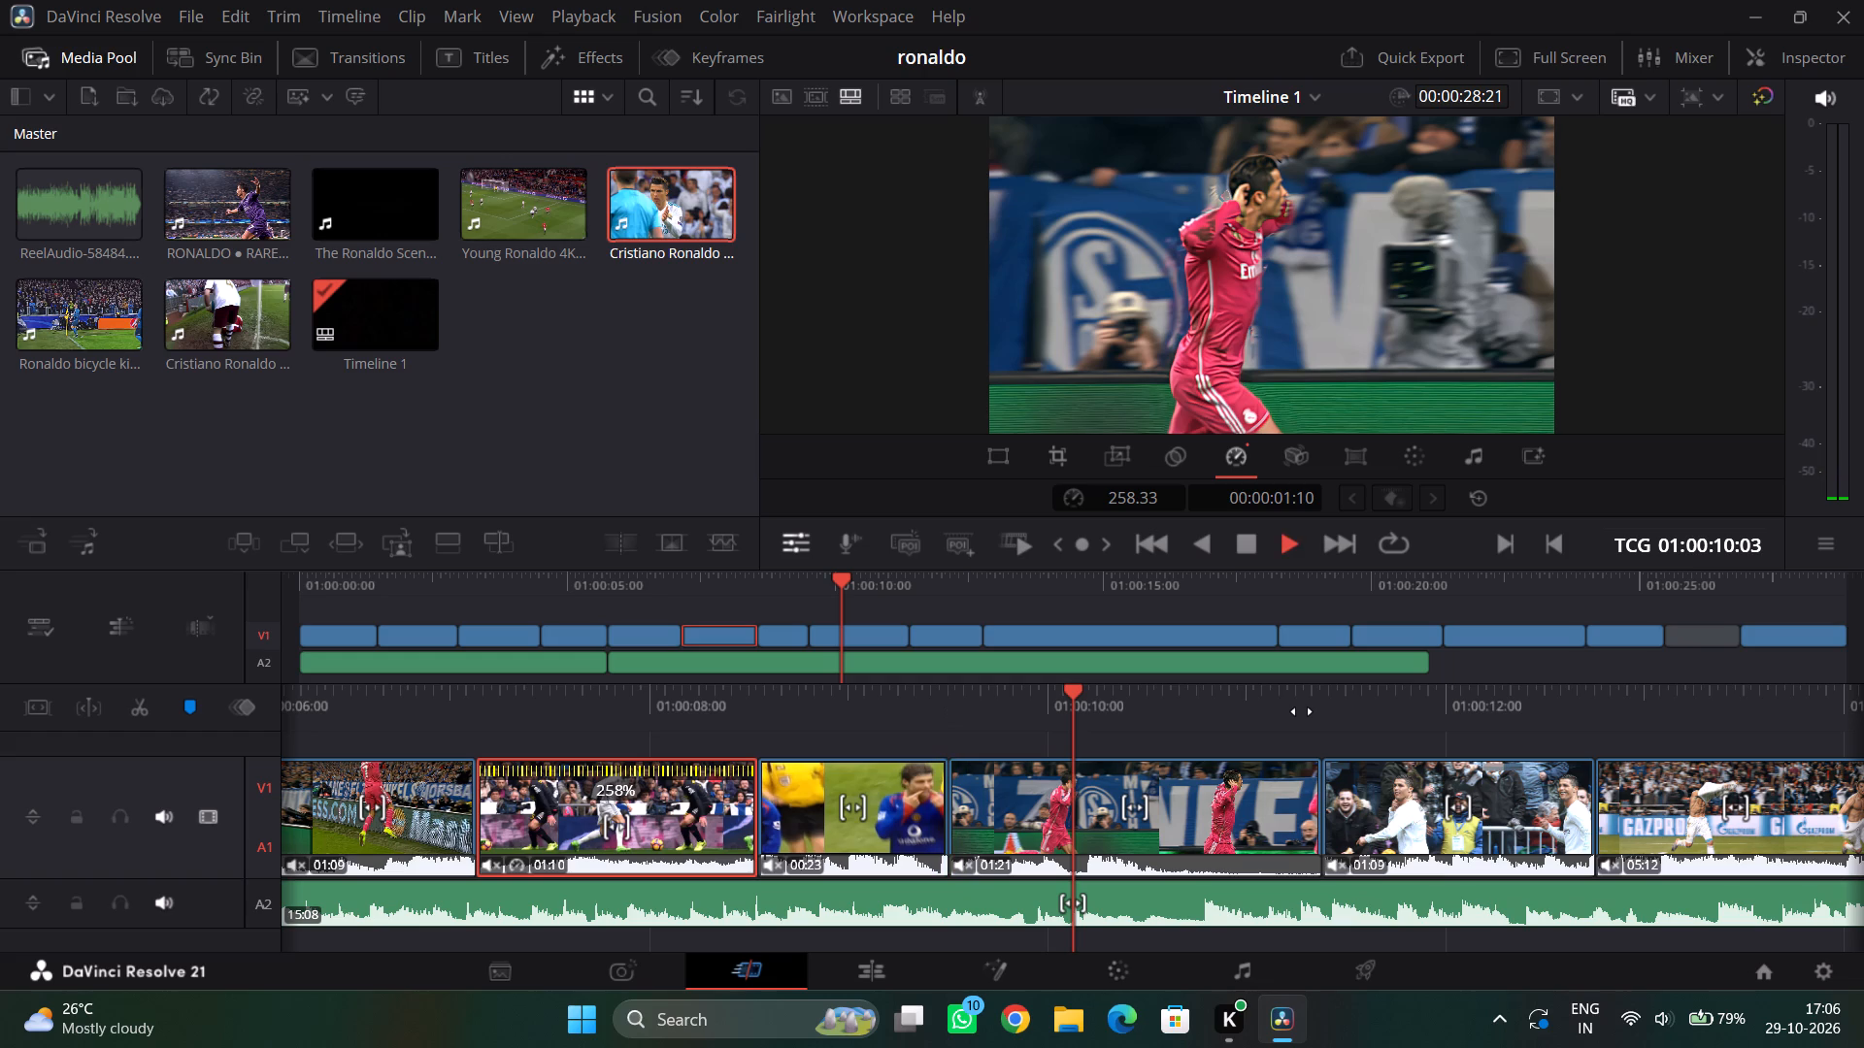
drag(1180, 716, 1467, 704)
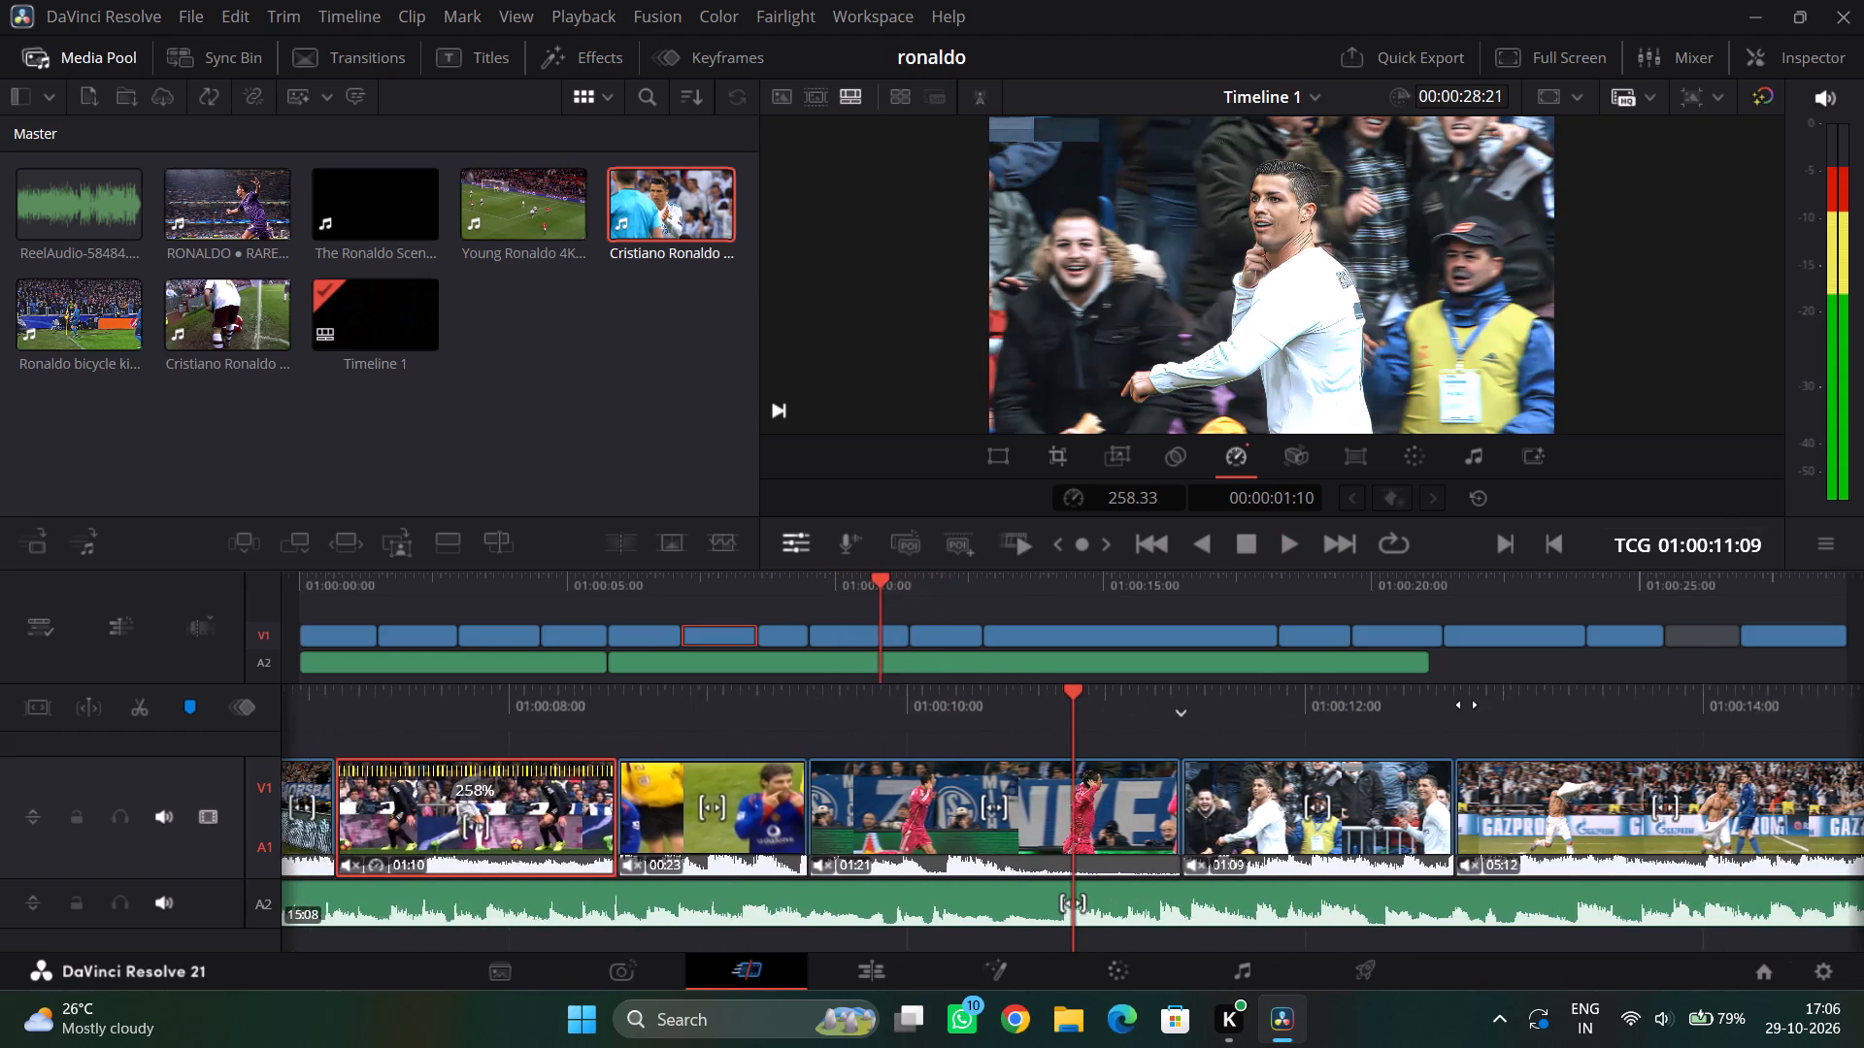
drag(1467, 704, 1484, 702)
drag(1201, 704, 1383, 696)
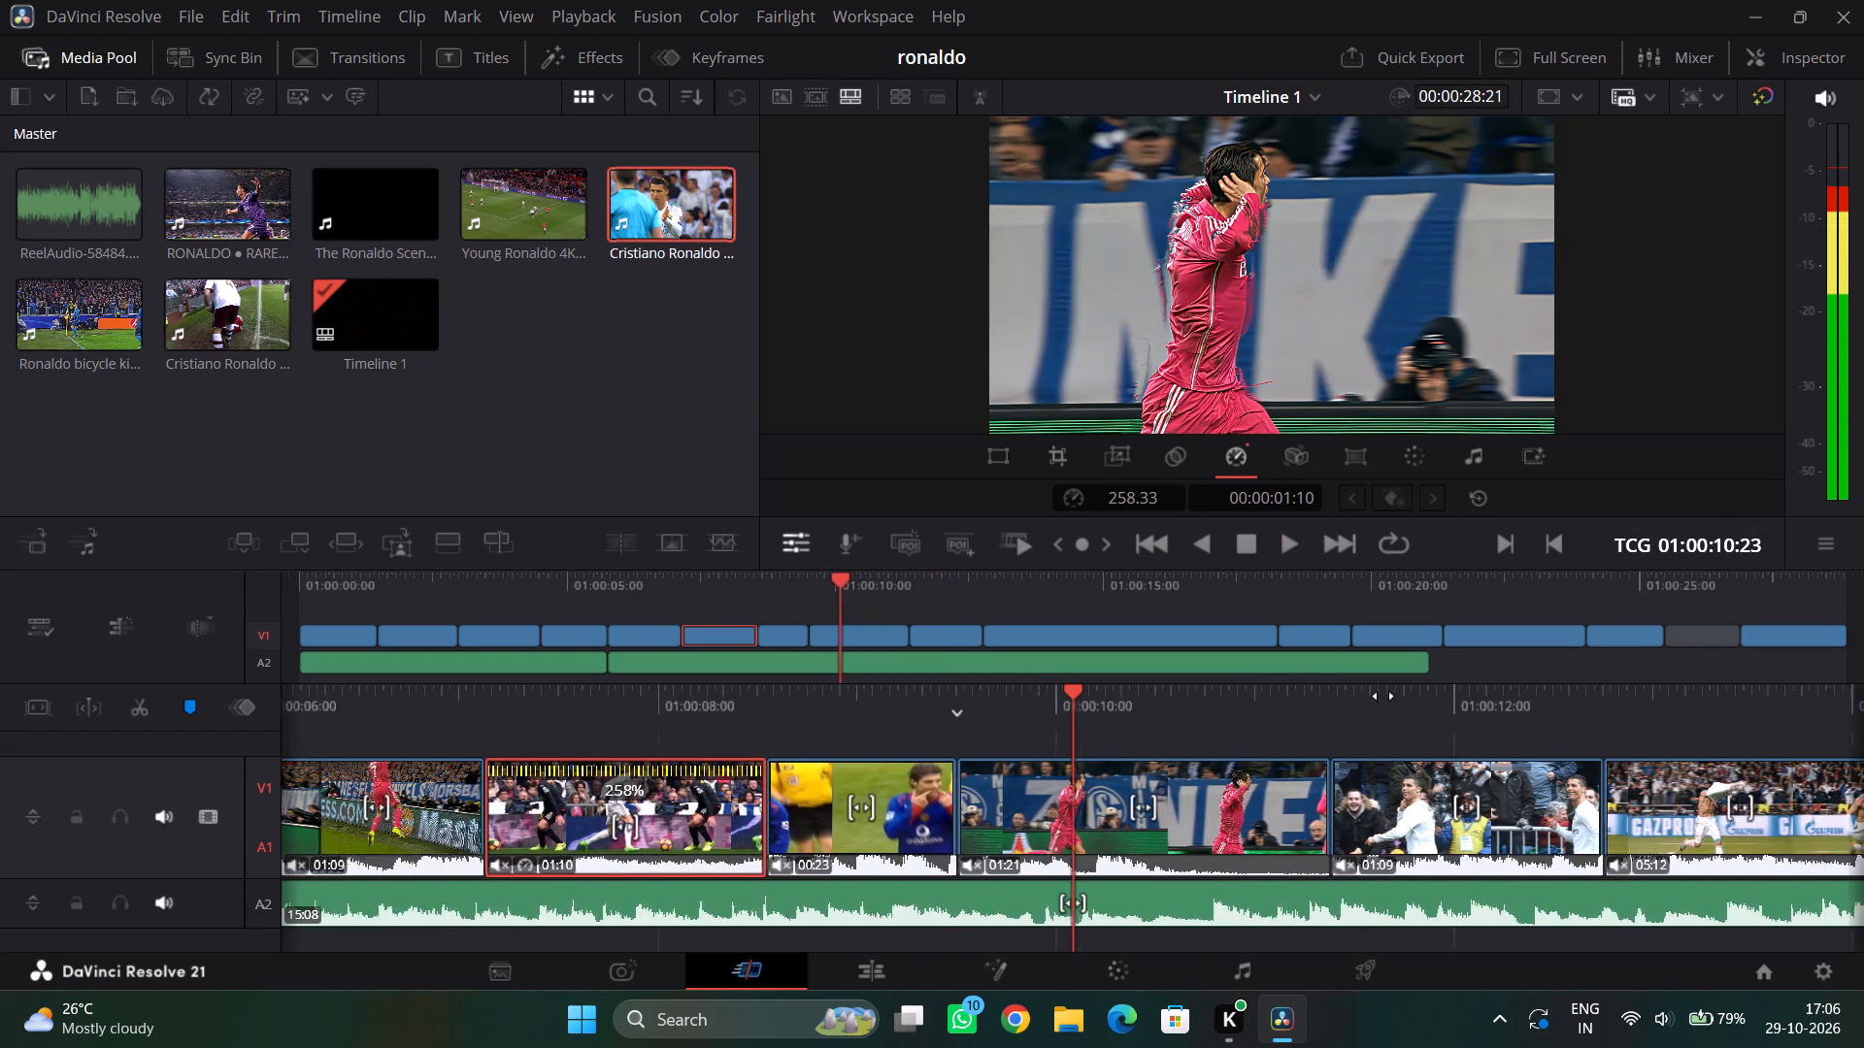
drag(1383, 696, 1551, 685)
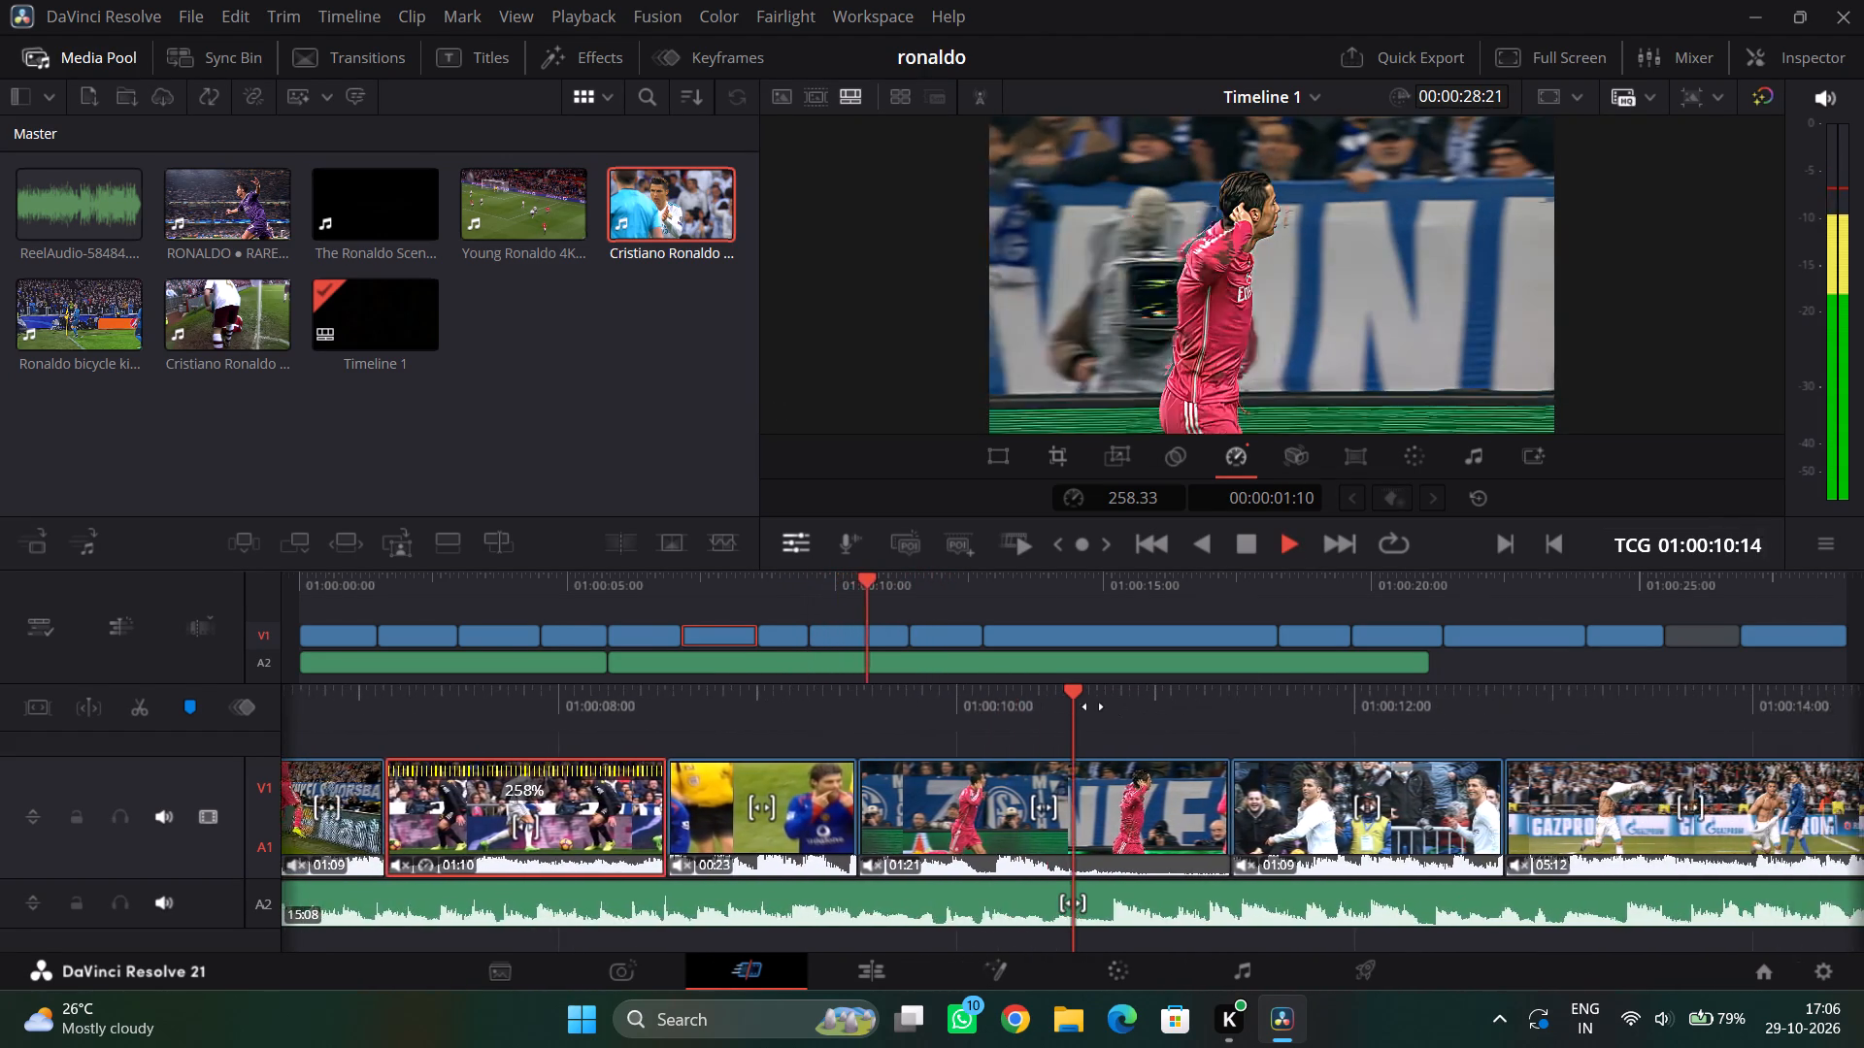
drag(1087, 706, 1804, 700)
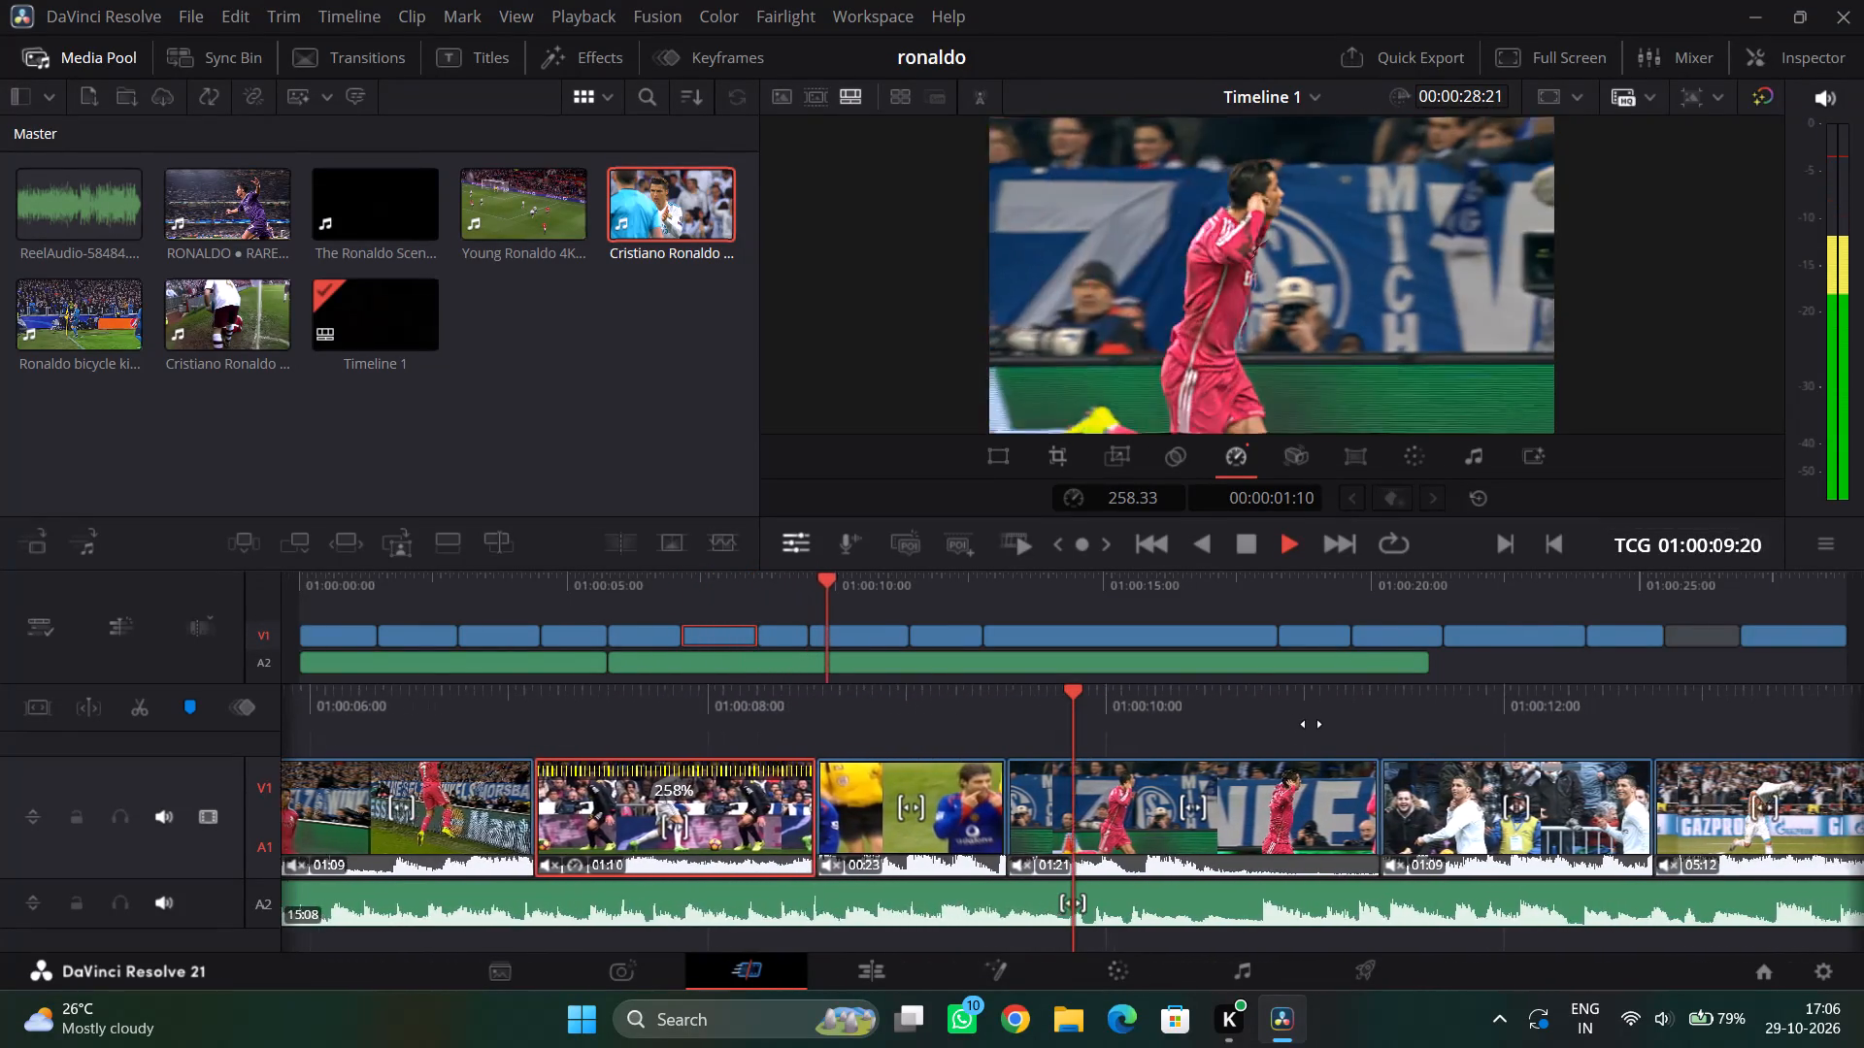
Set a point of interest at 01:00:10:20, as Ronaldo cups his ears in the pink-shirt celebration shot.
drag(1221, 694, 1252, 690)
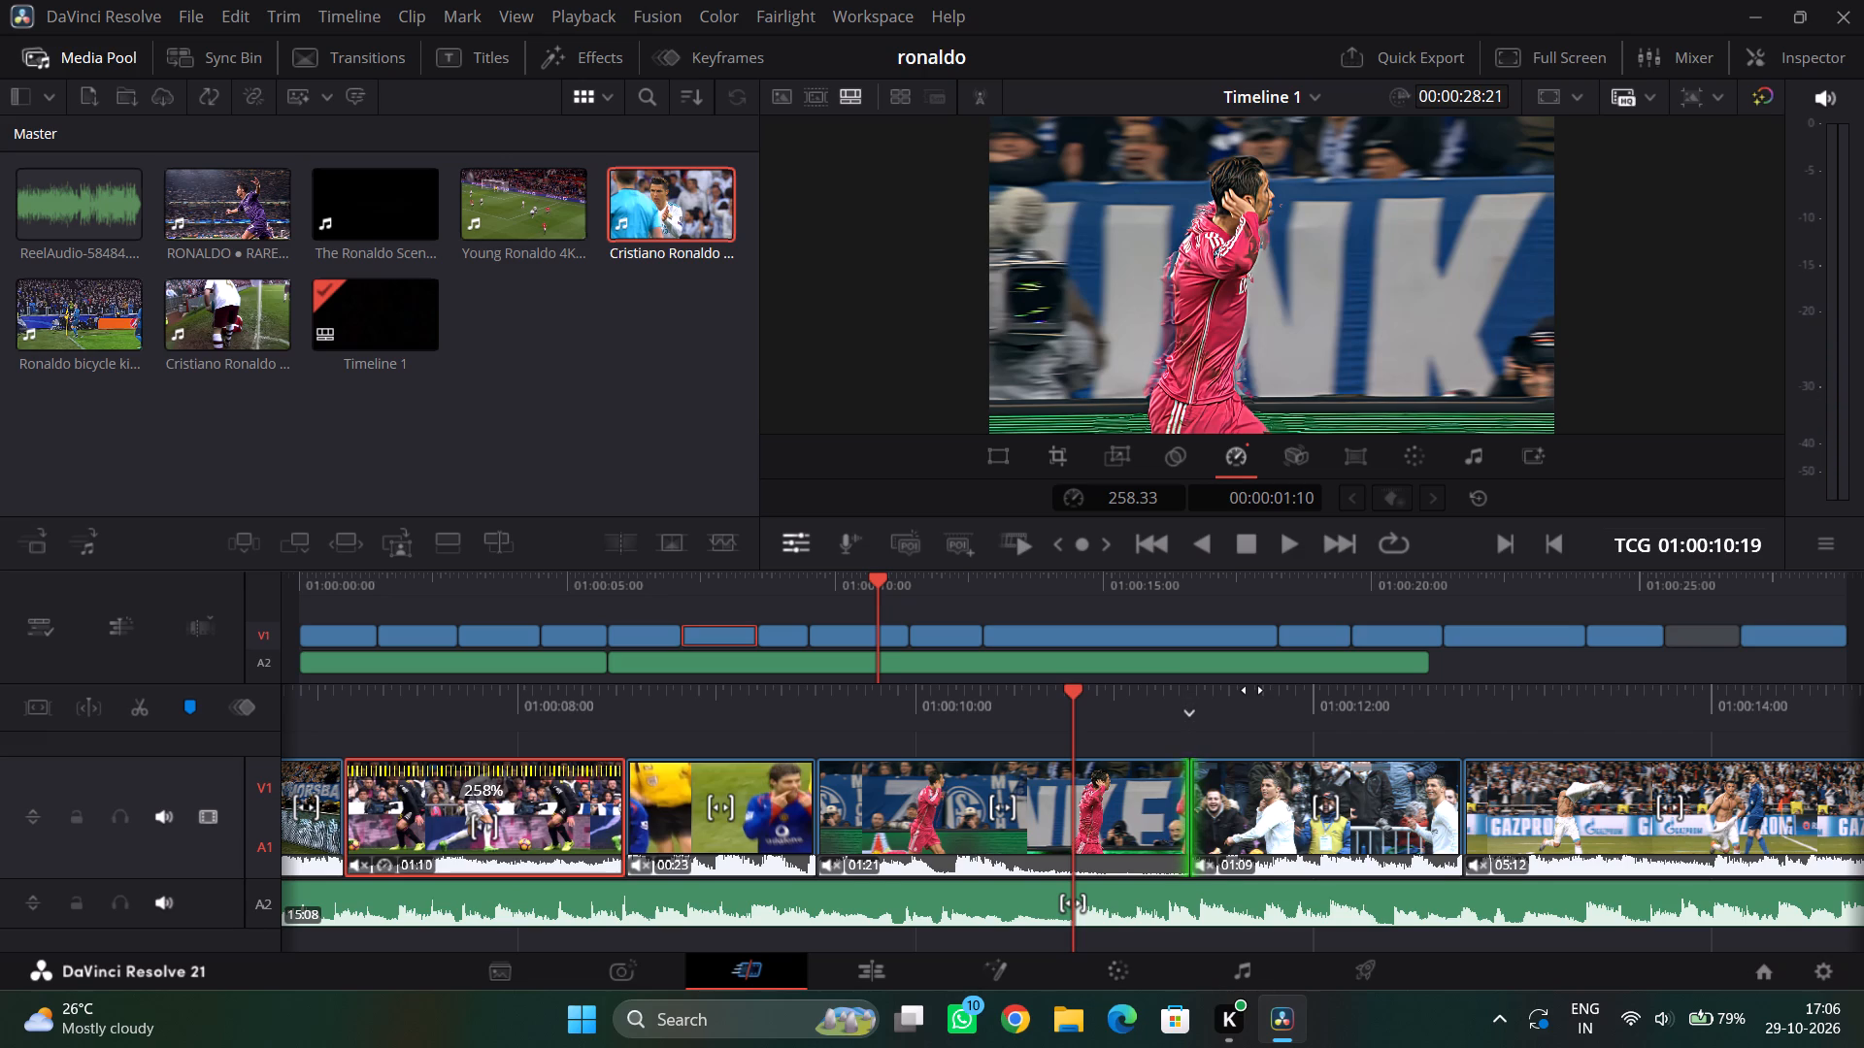
drag(1252, 690, 1260, 687)
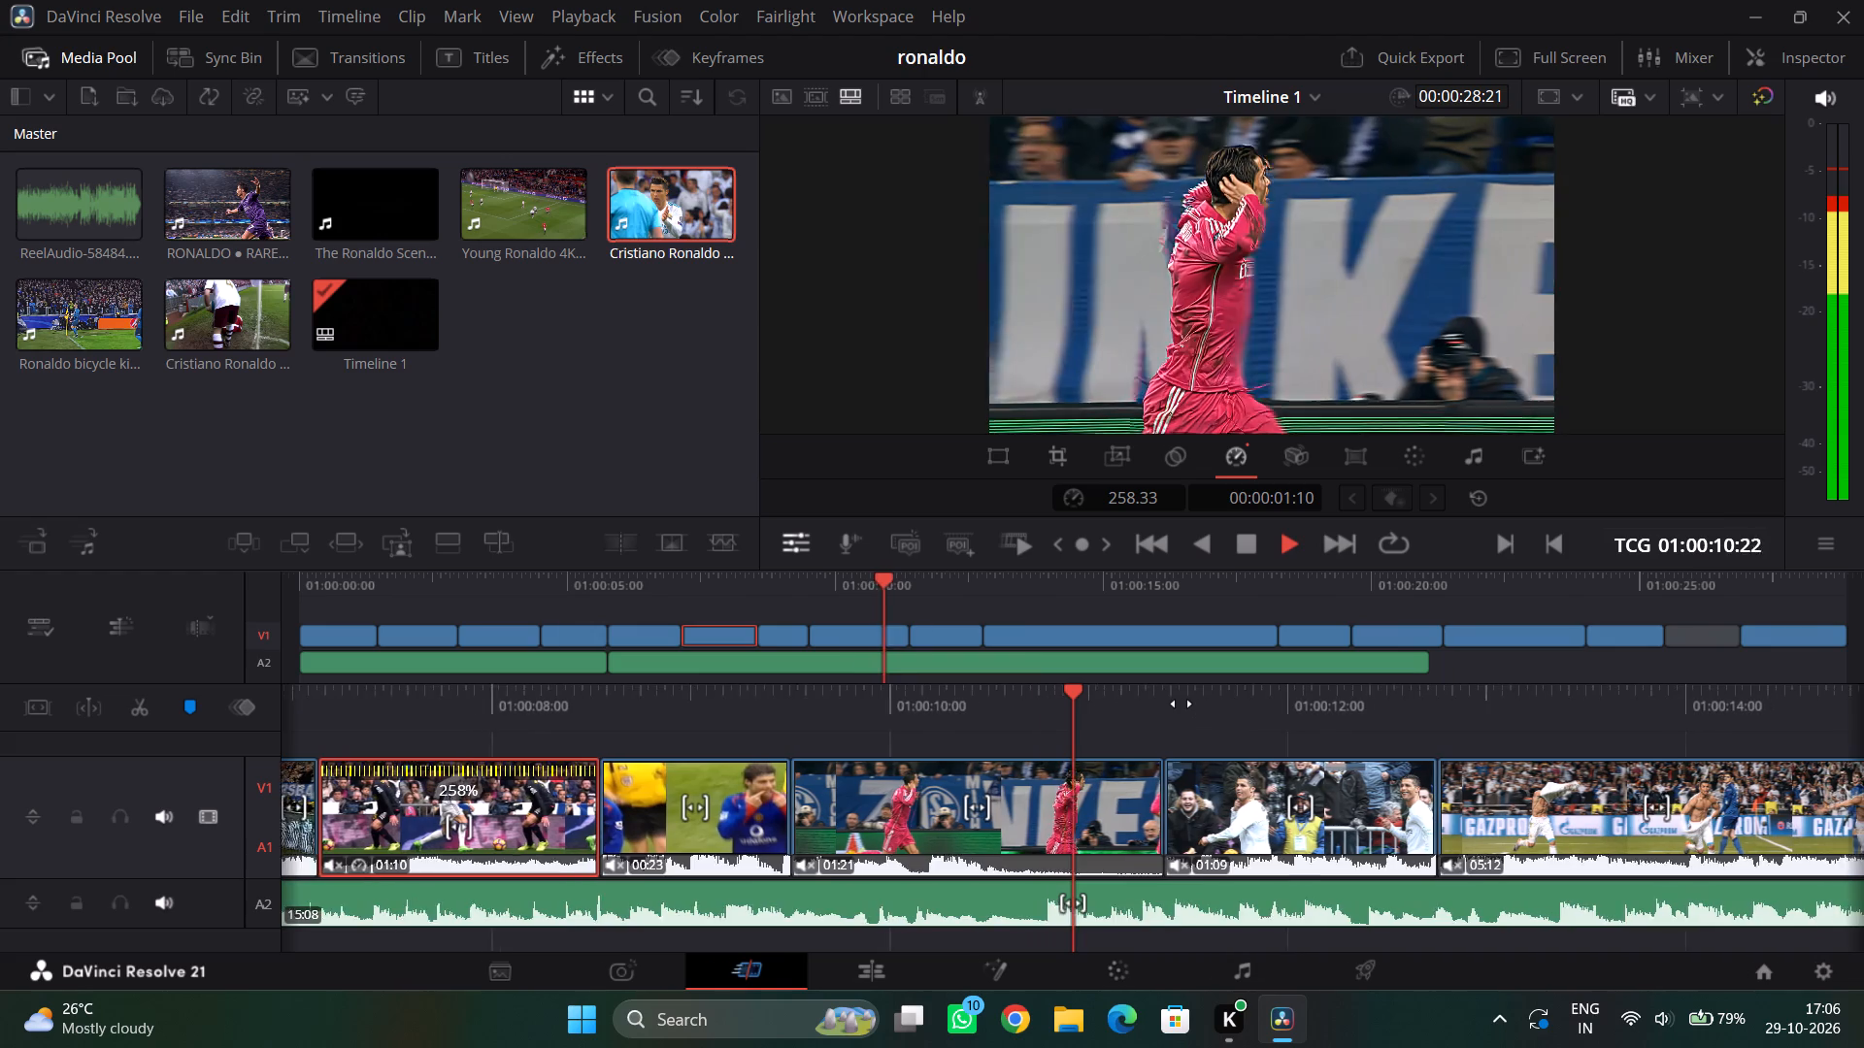
drag(1182, 704, 1382, 704)
click(1246, 543)
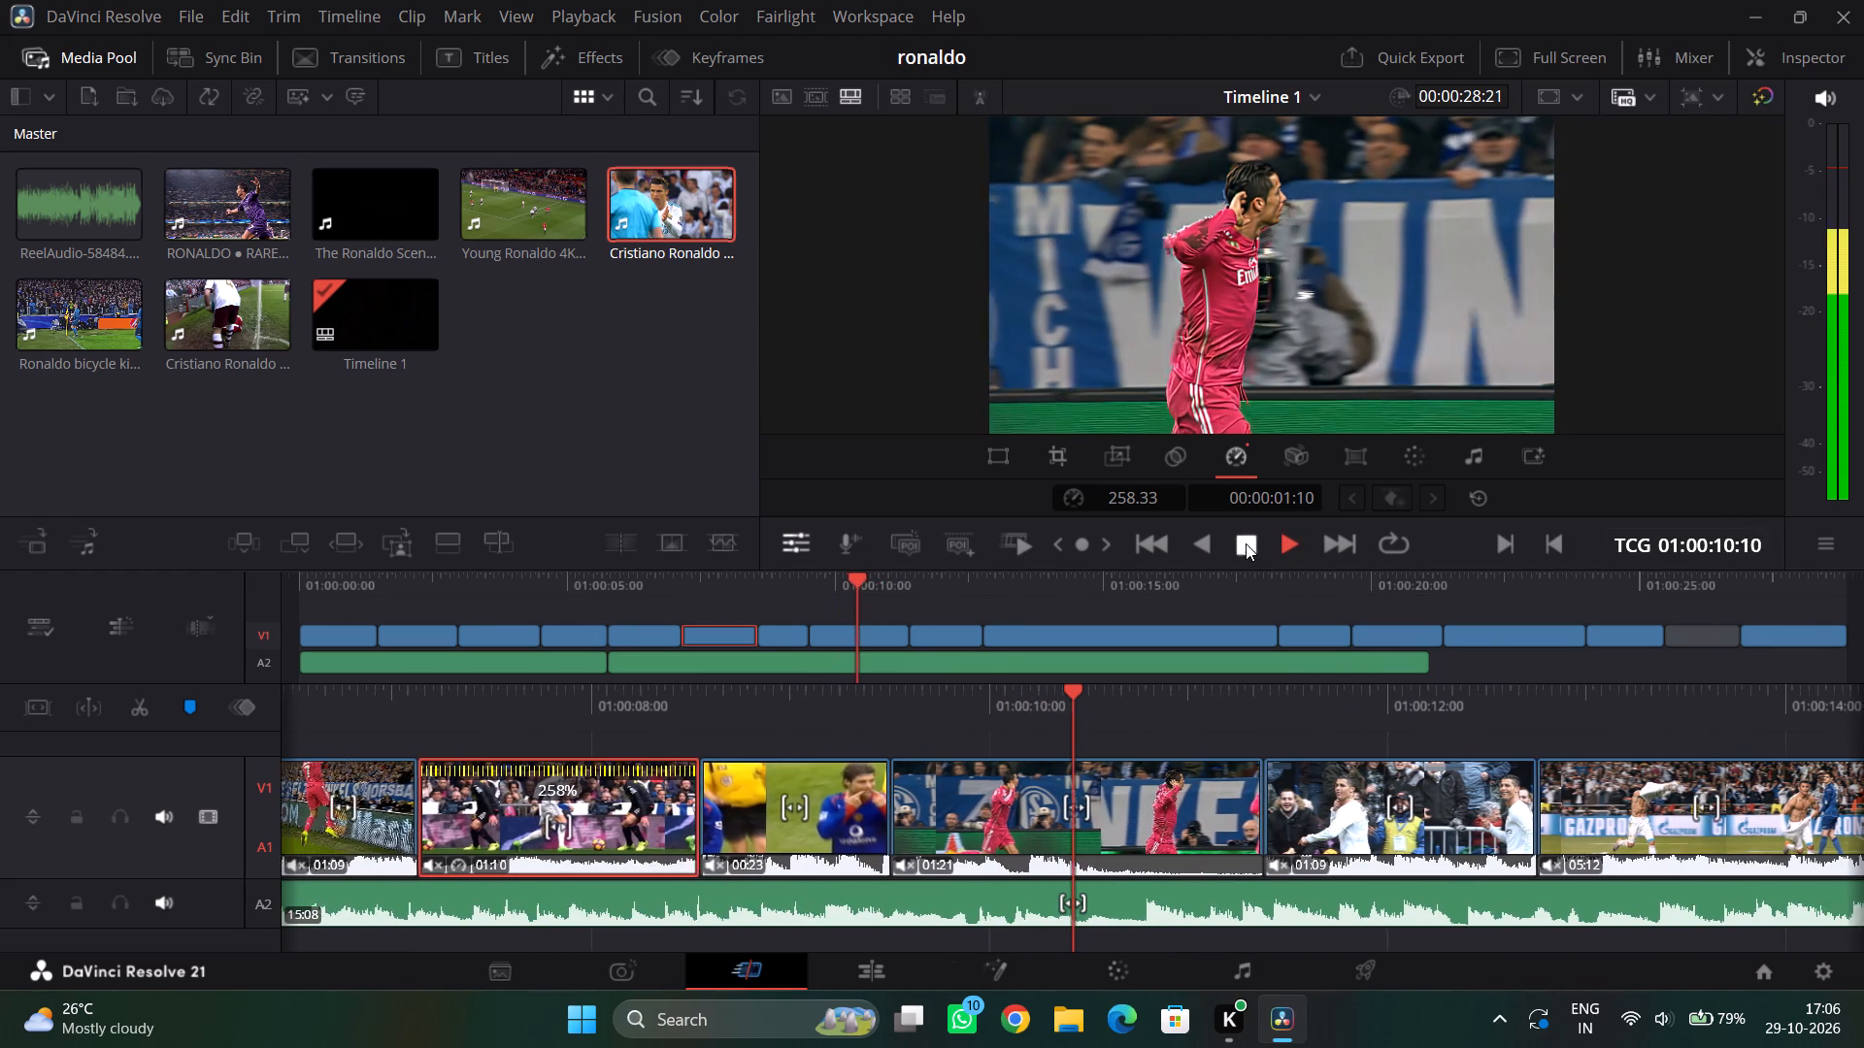
click(1246, 543)
click(1281, 544)
click(1248, 547)
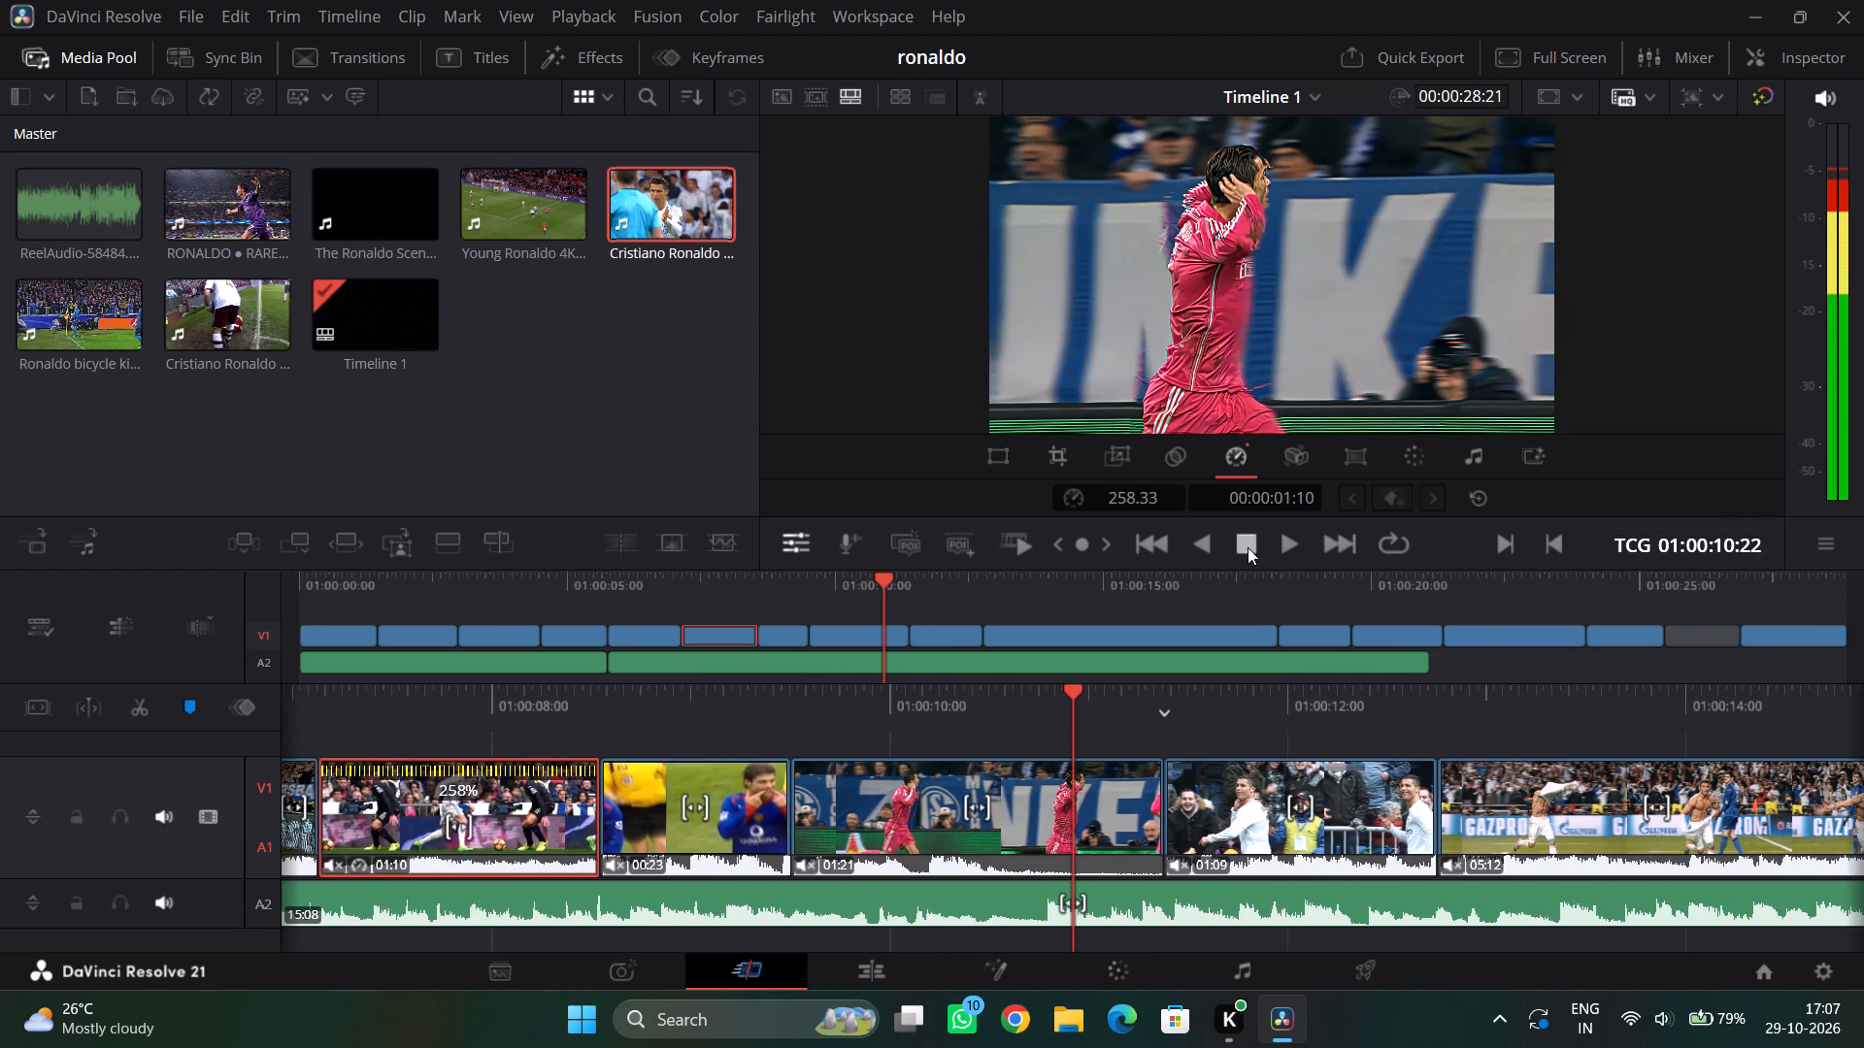
drag(1197, 709, 1207, 709)
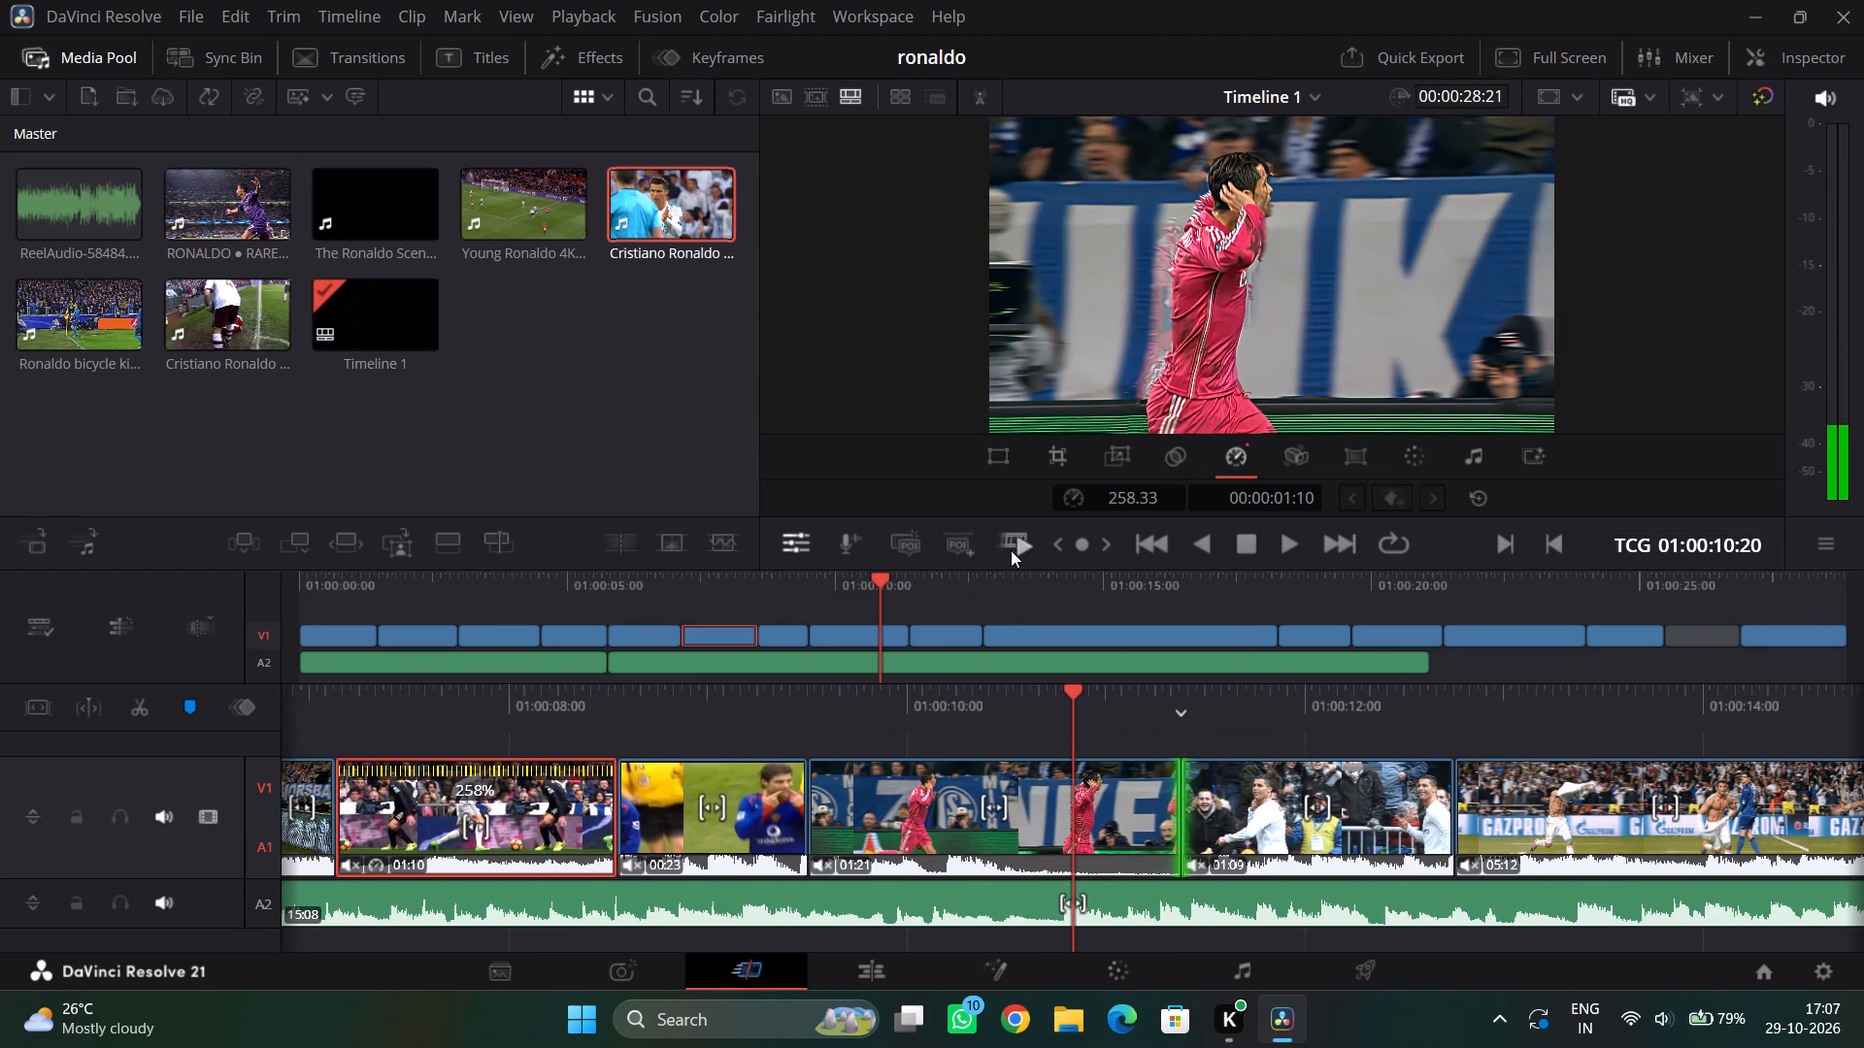
click(914, 549)
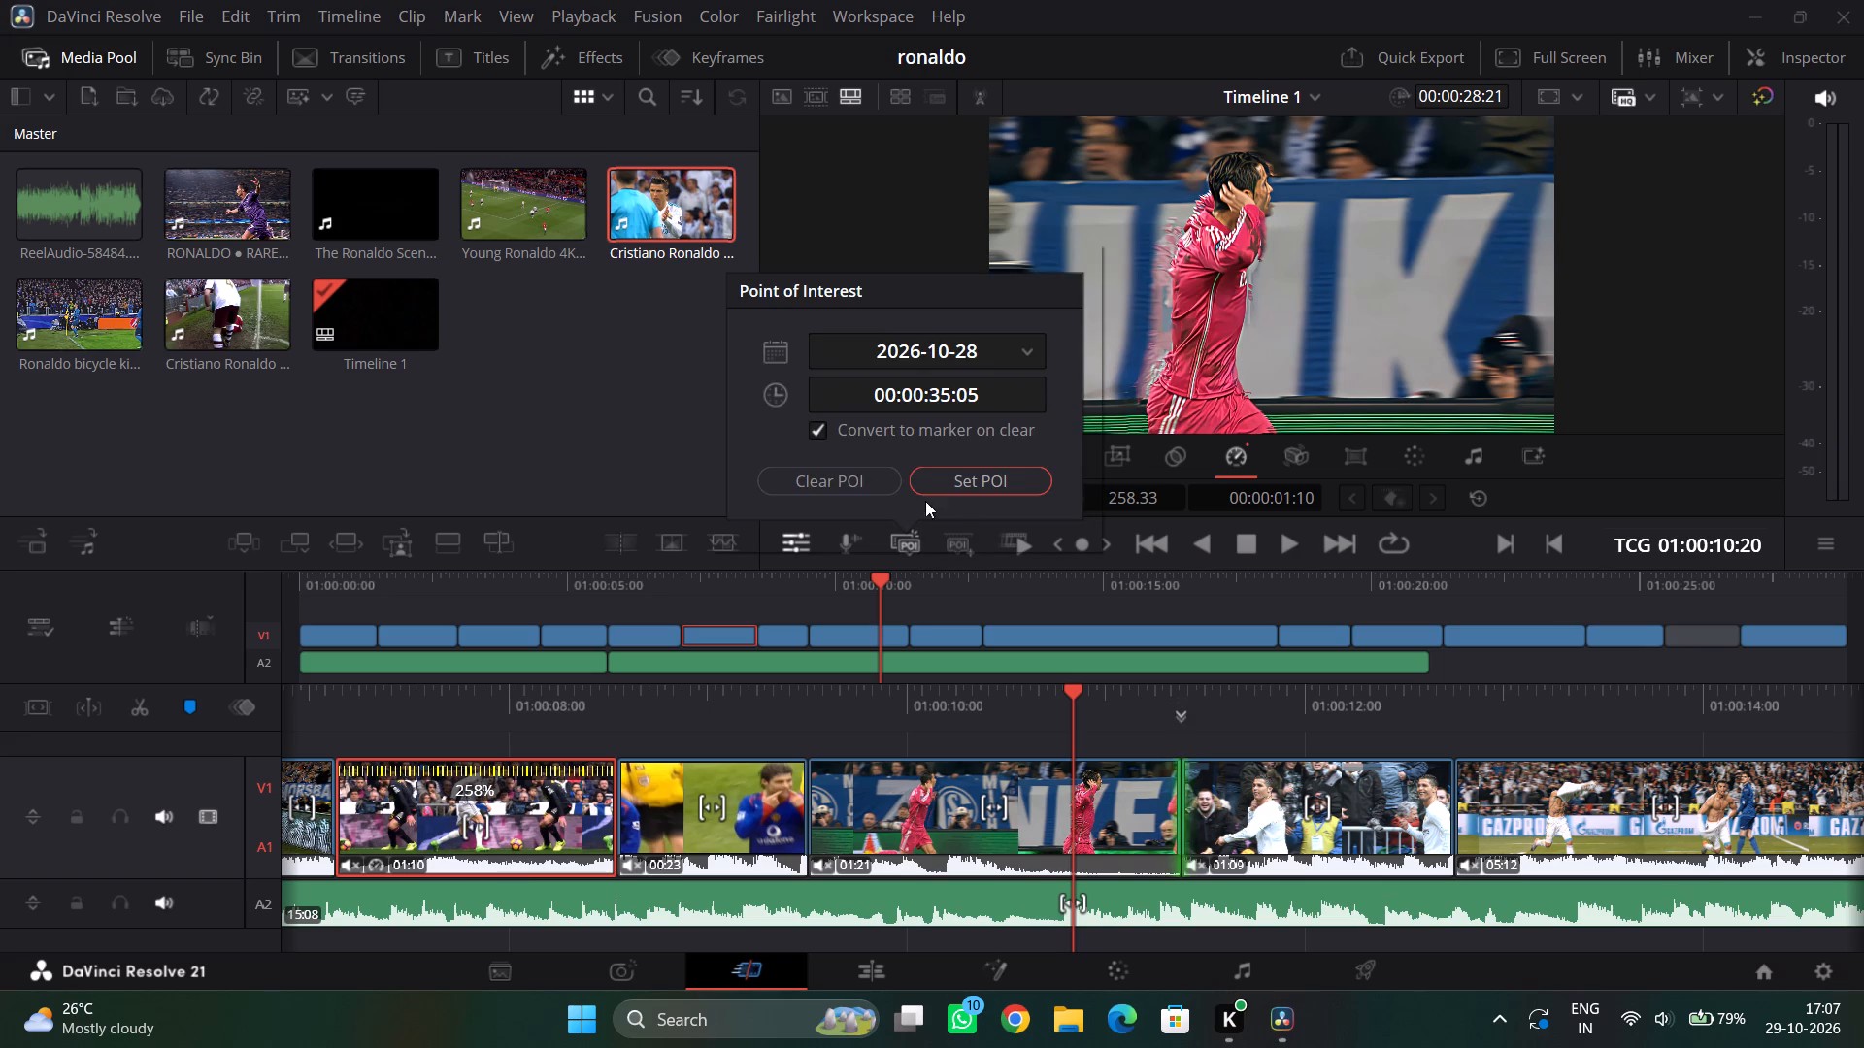
click(962, 486)
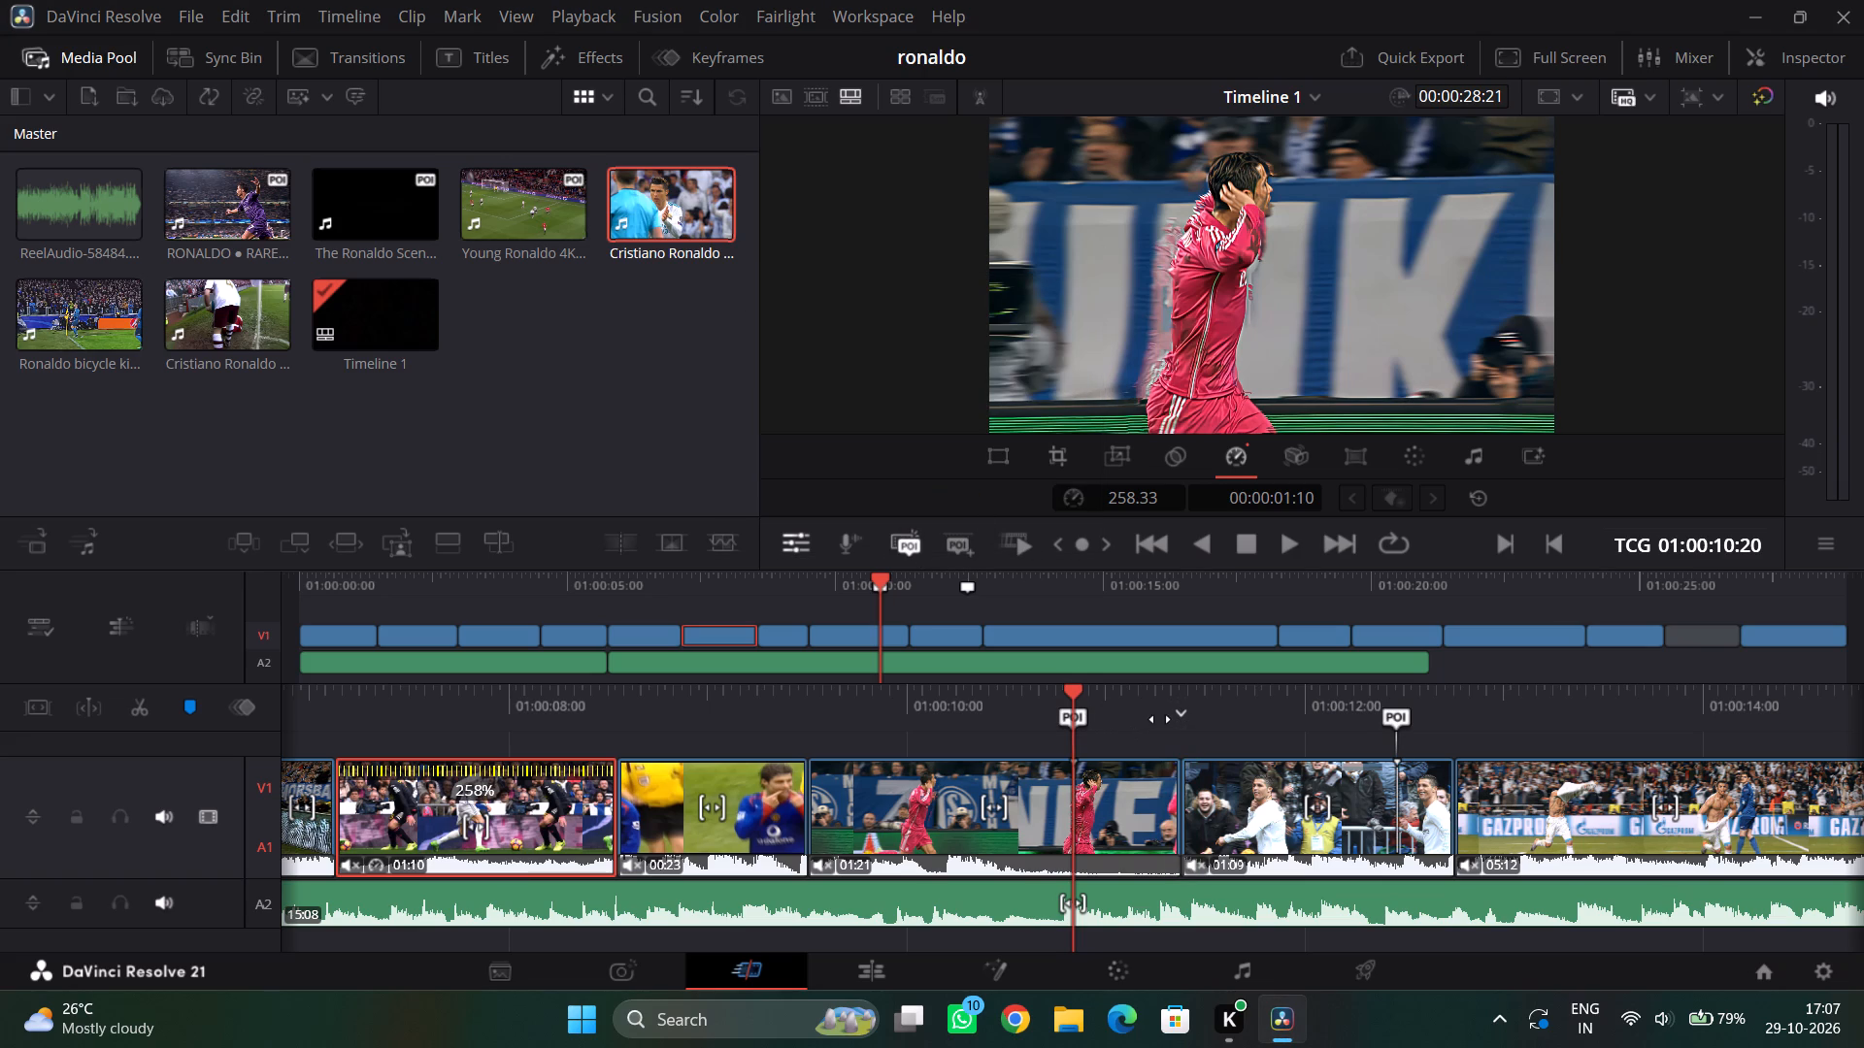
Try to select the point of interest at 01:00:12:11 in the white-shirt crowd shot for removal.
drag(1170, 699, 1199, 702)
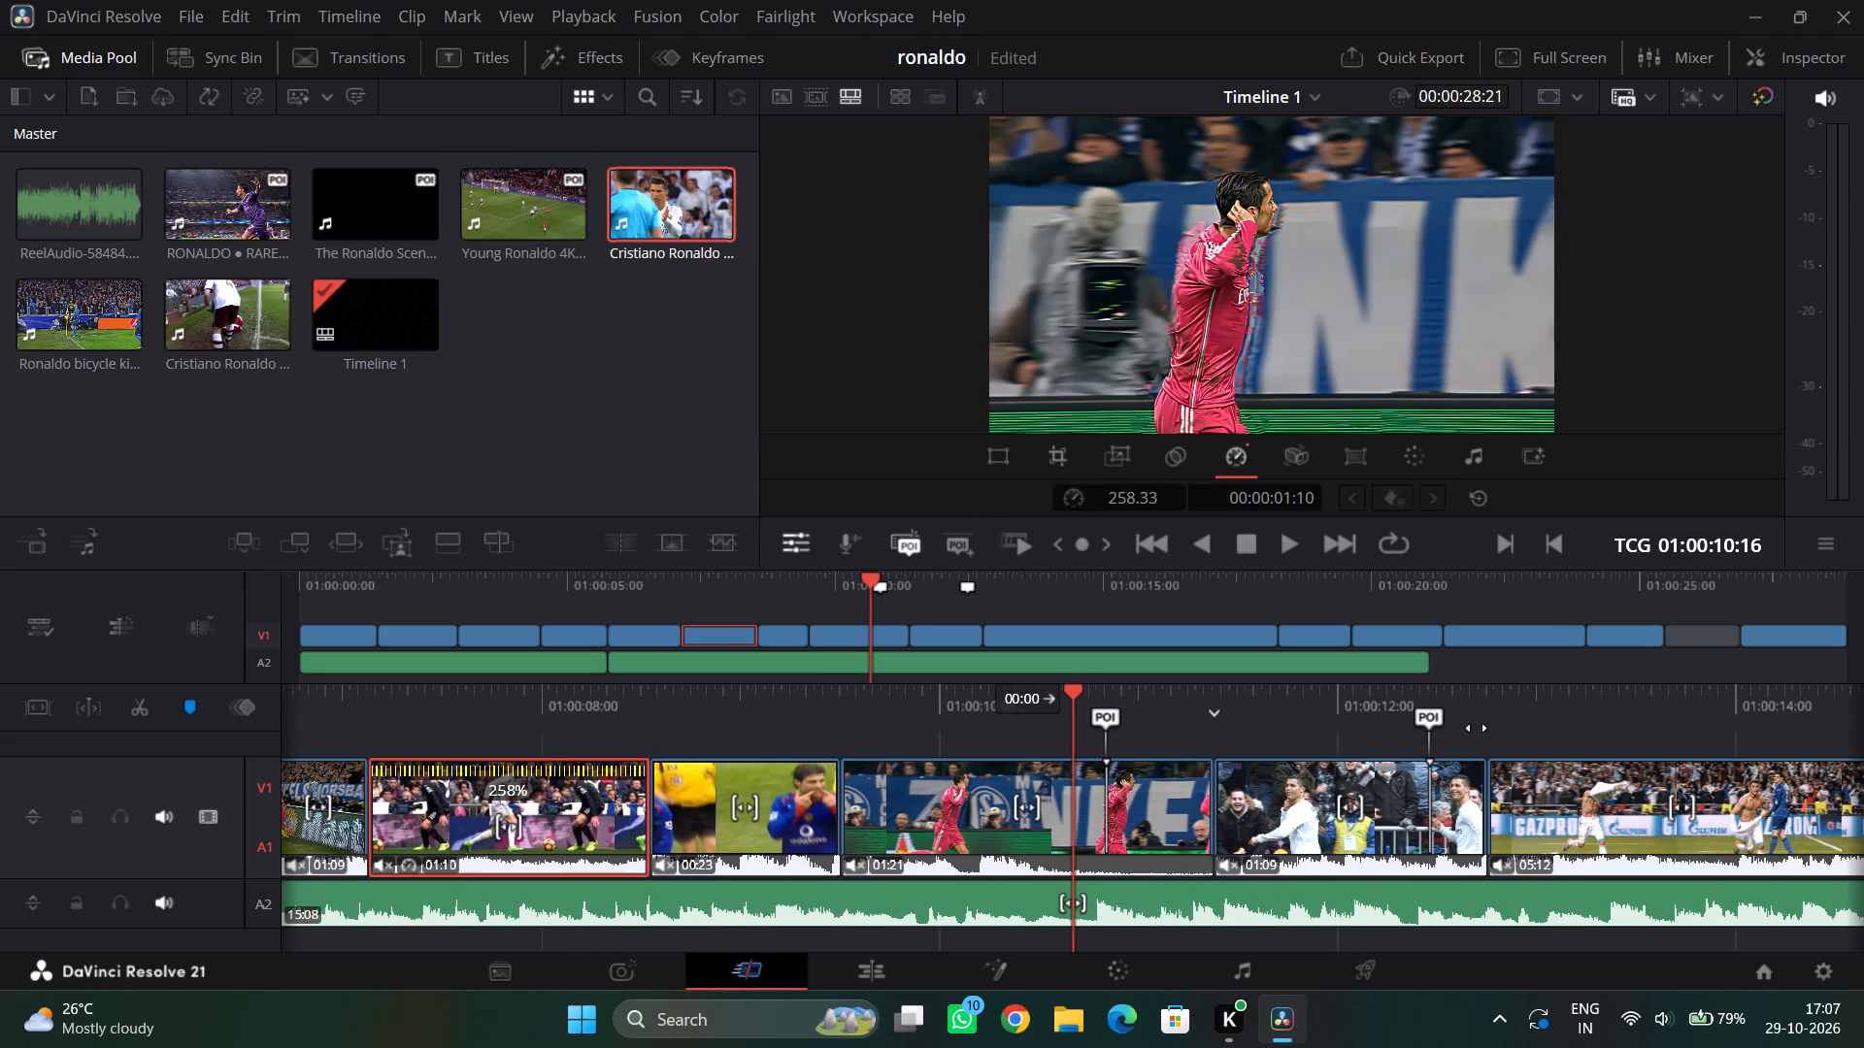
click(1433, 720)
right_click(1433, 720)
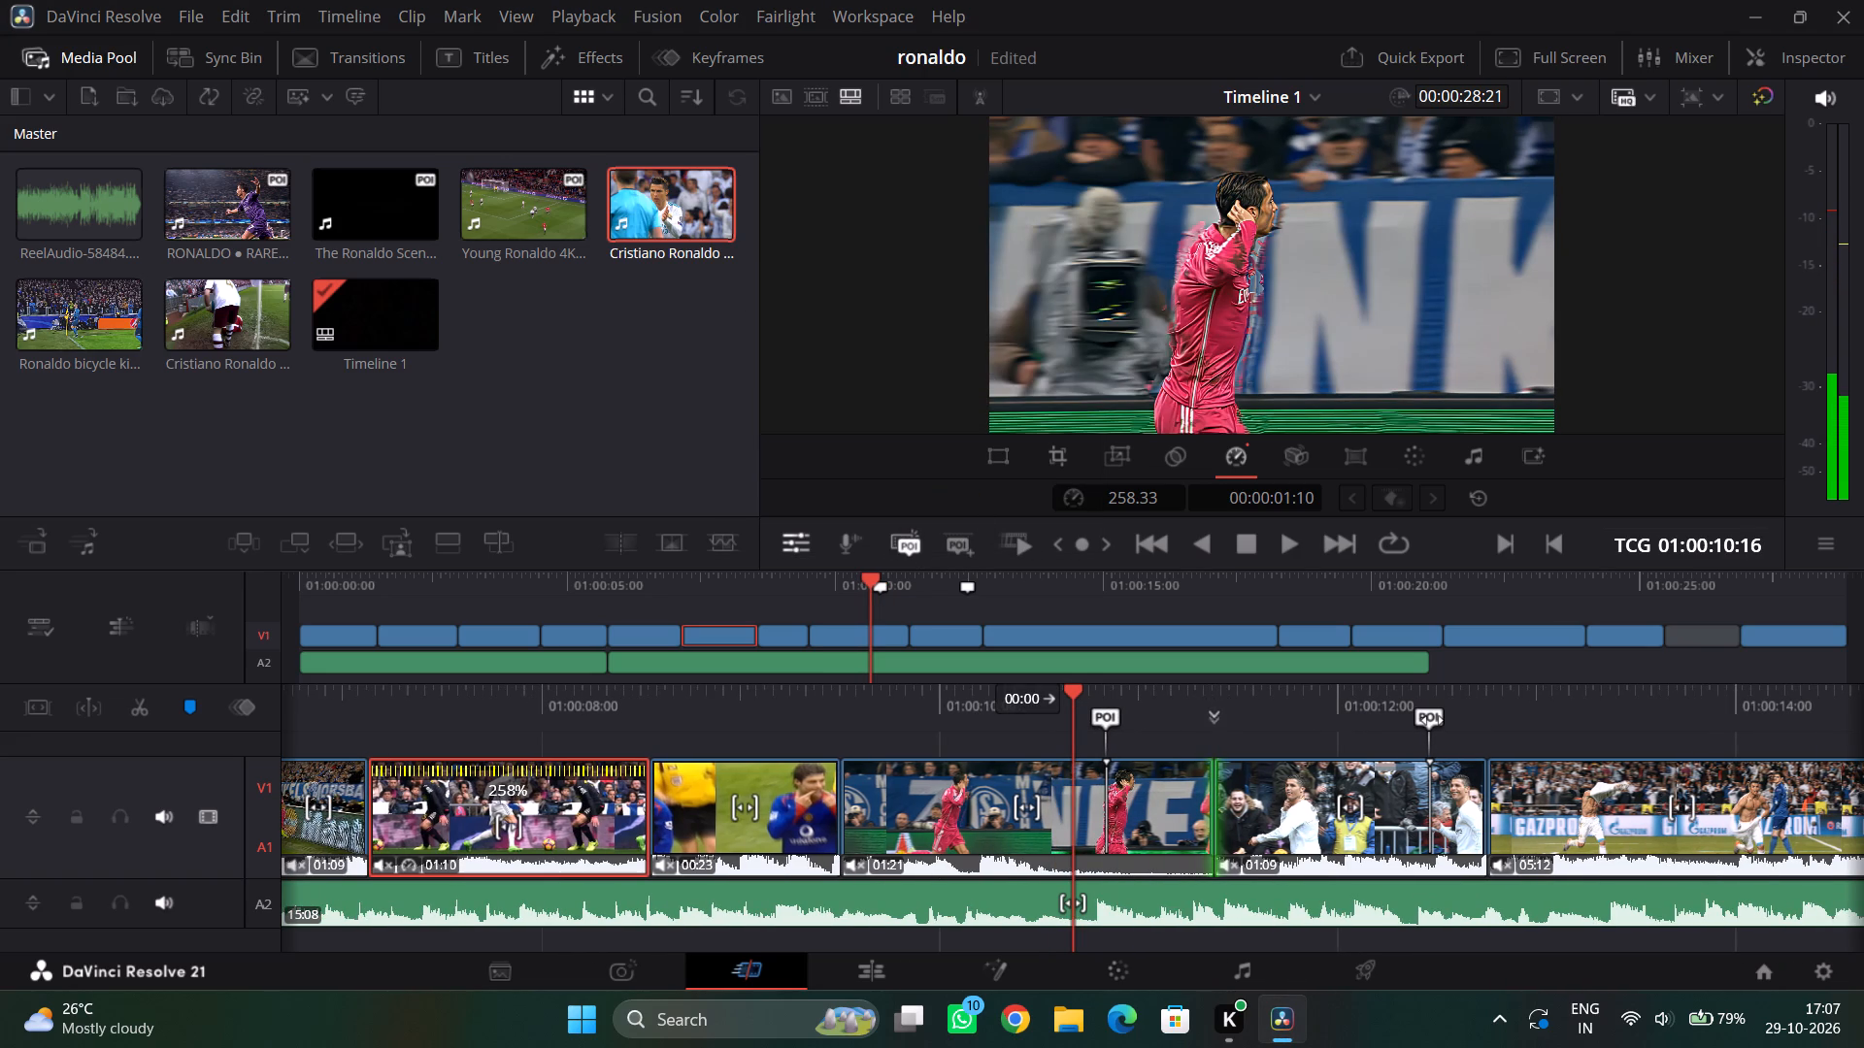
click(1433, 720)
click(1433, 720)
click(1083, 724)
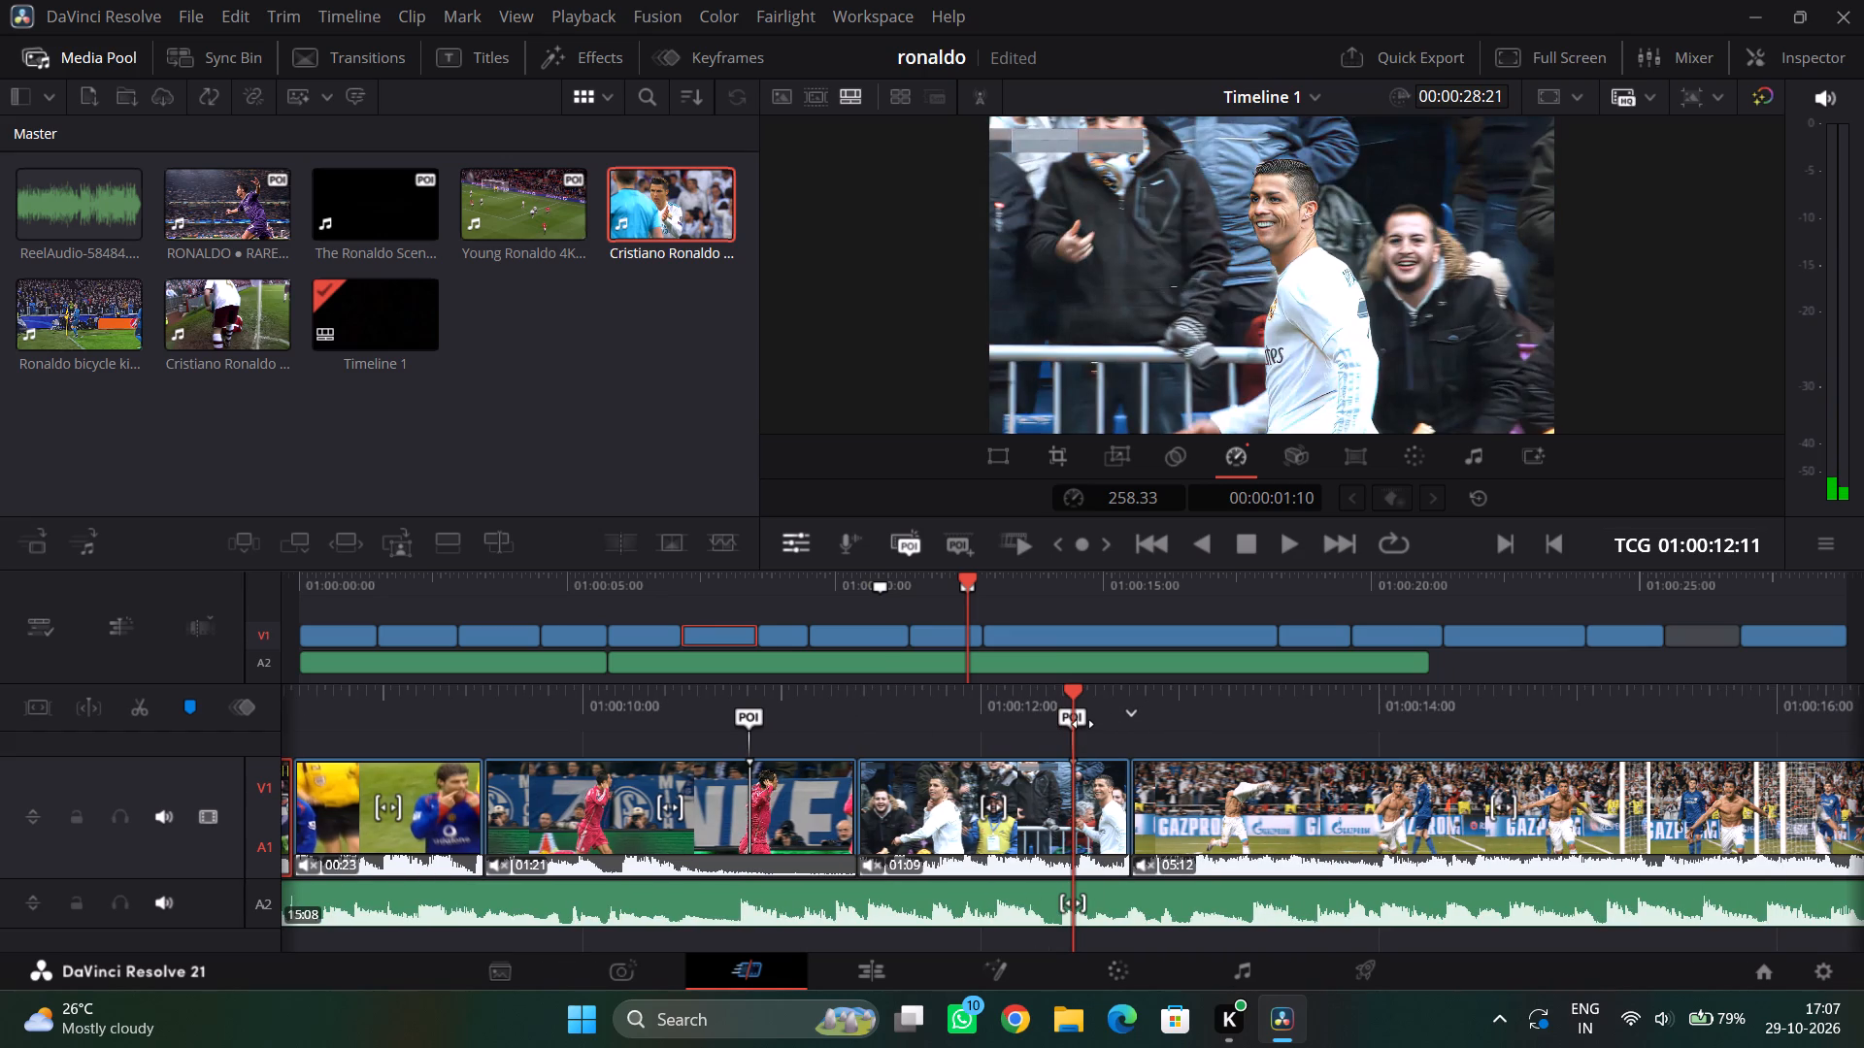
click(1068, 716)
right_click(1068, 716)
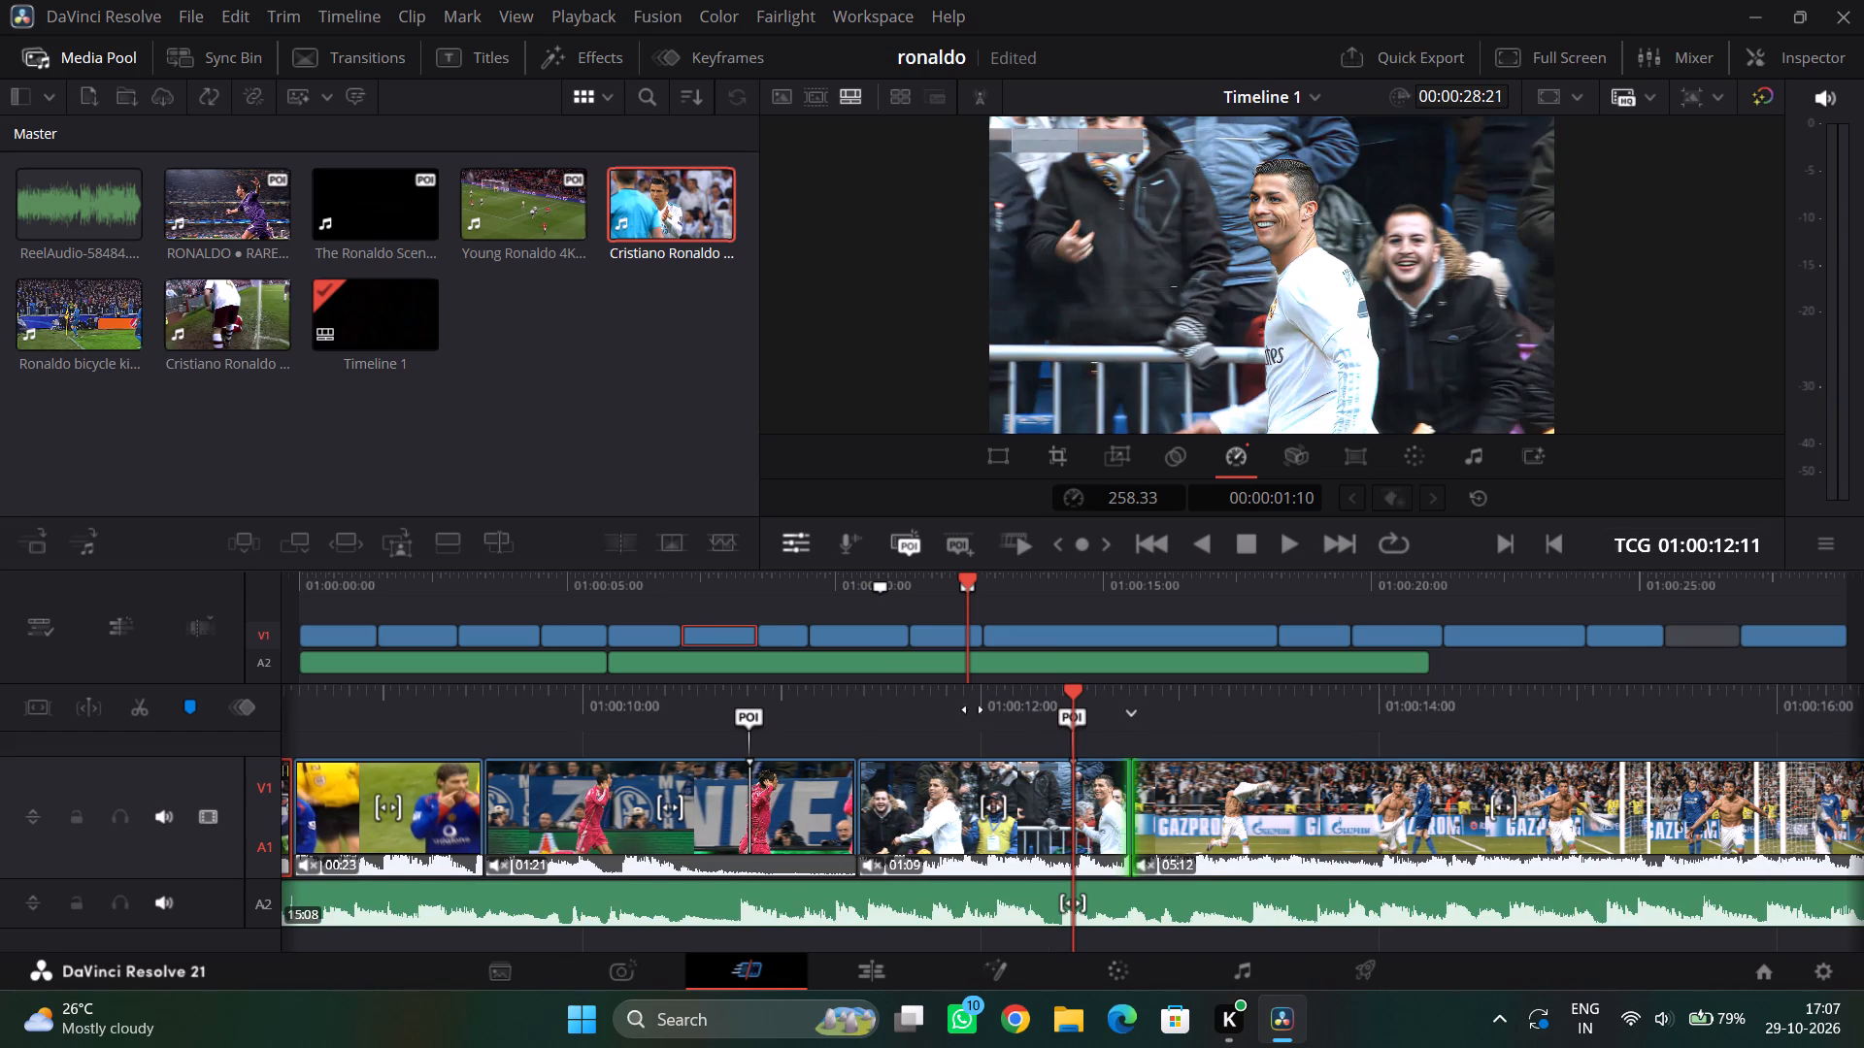
Return to 01:00:10:20 in the pink-shirt ear-cupping shot and clear the point of interest, leaving conversion to marker enabled.
drag(927, 694, 1260, 713)
click(1093, 719)
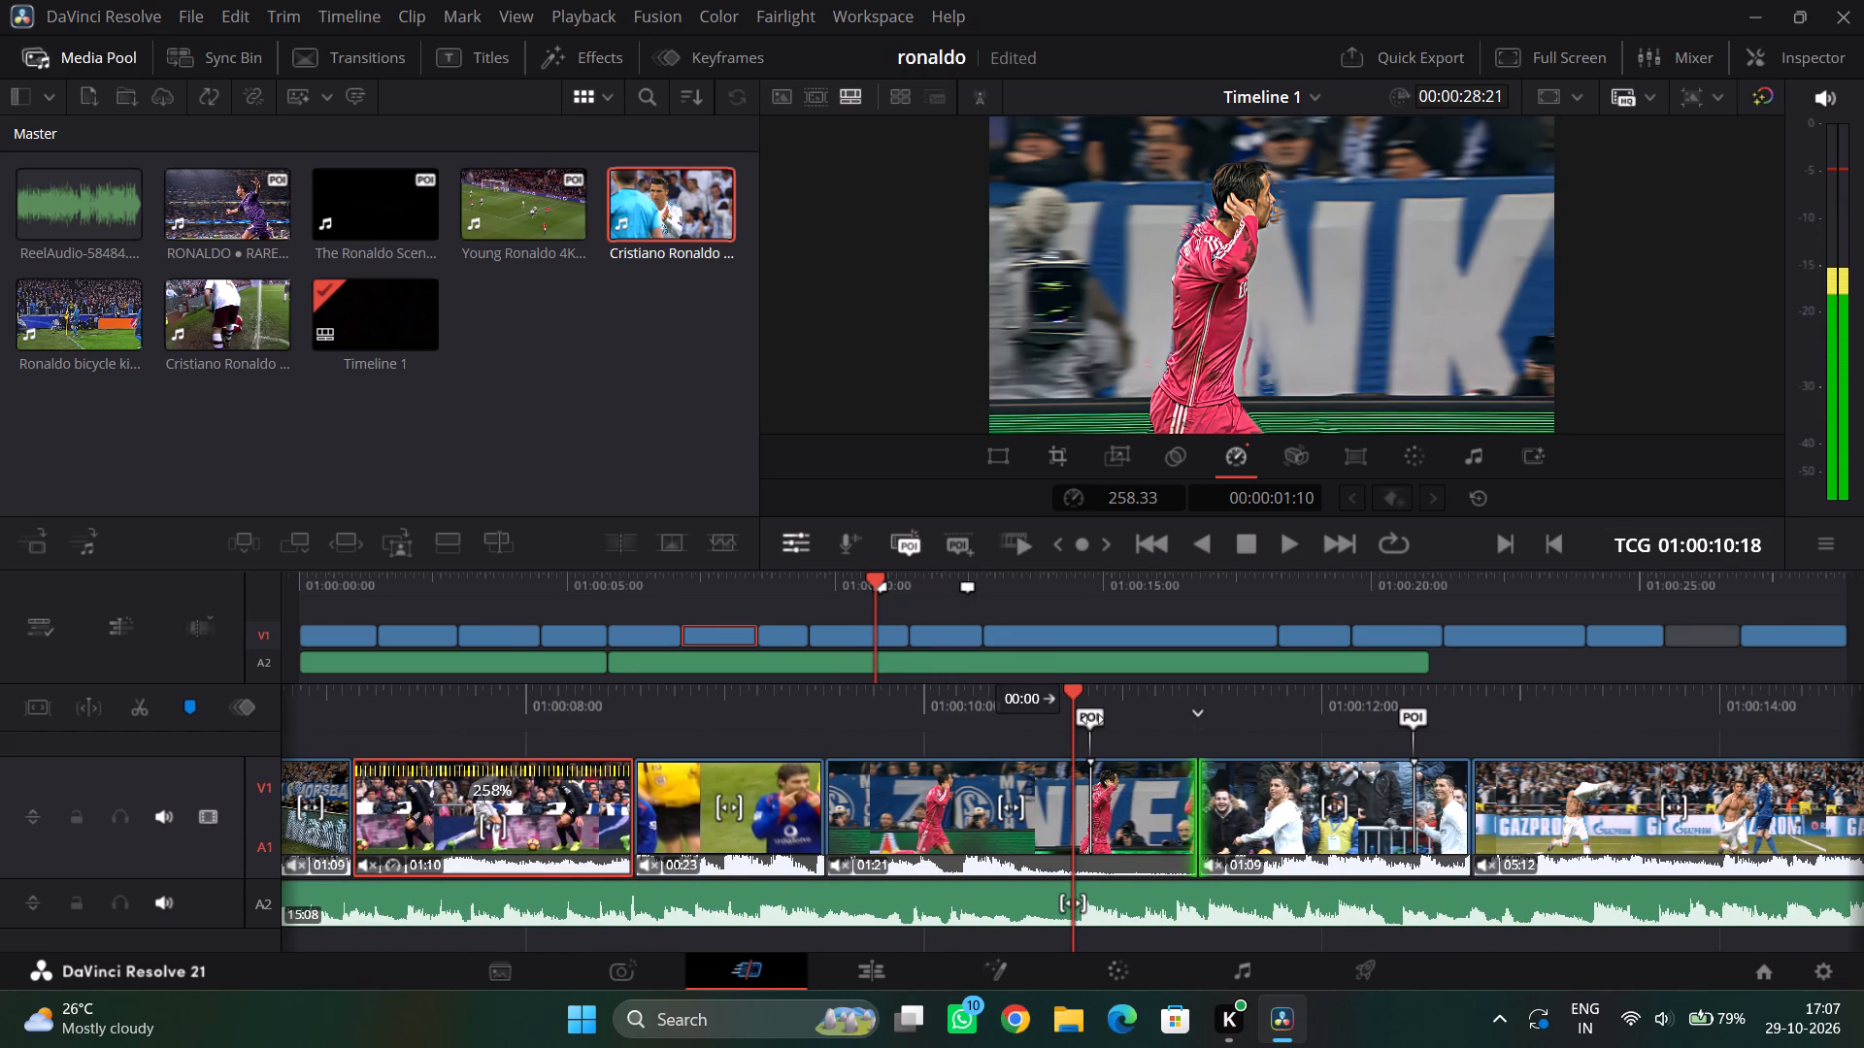
click(1087, 764)
click(1088, 755)
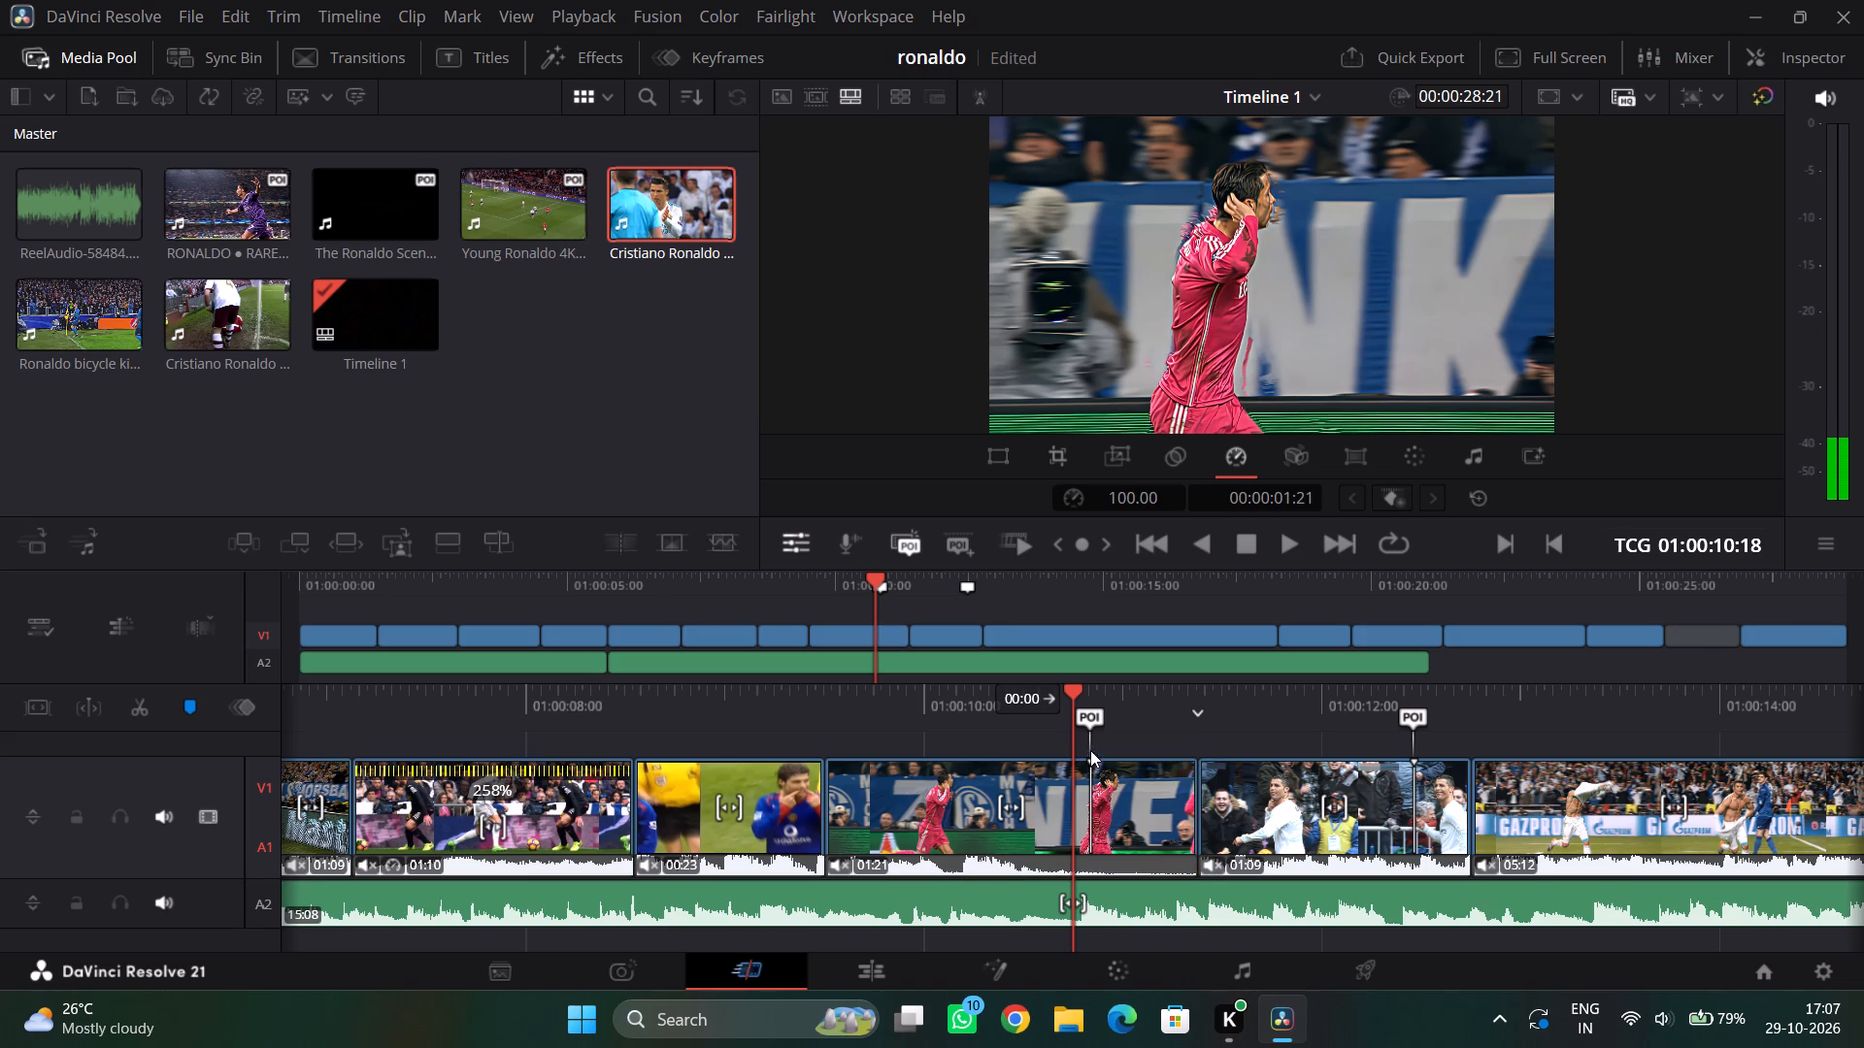
double_click(1095, 723)
drag(1130, 721, 1213, 732)
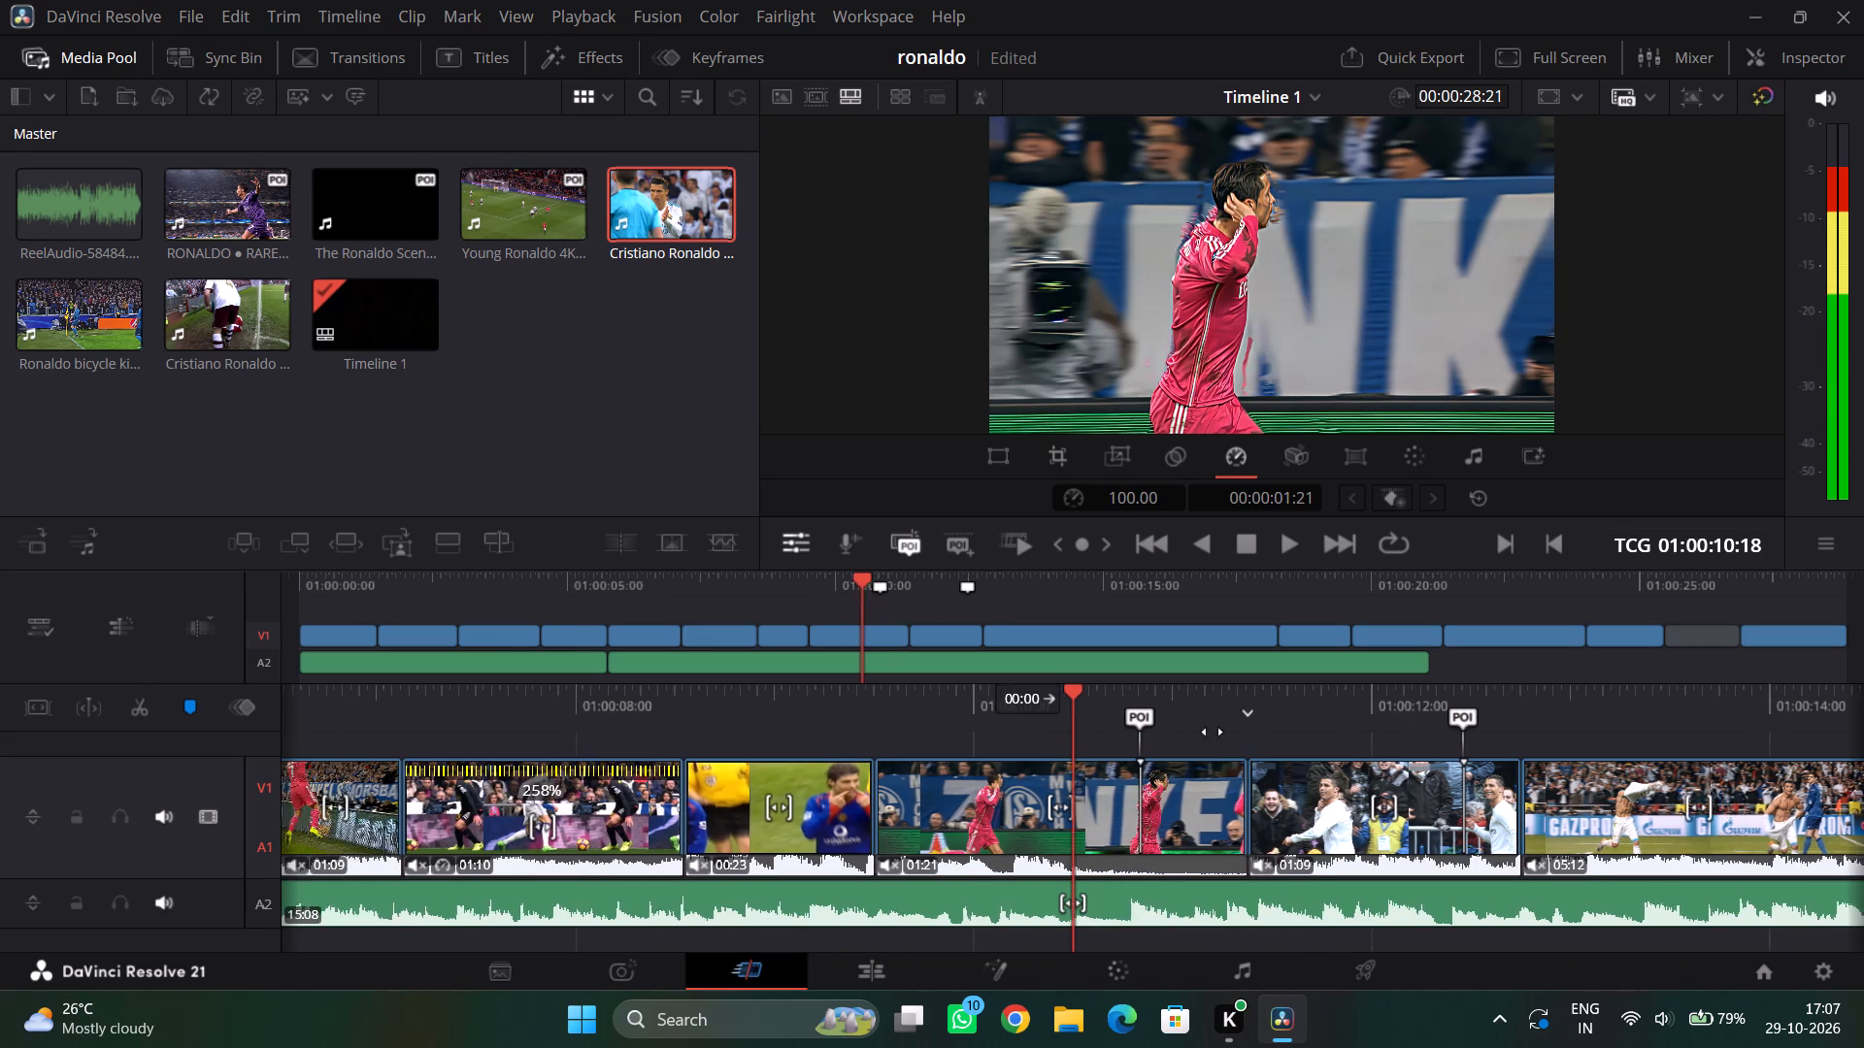
drag(1213, 732, 1298, 723)
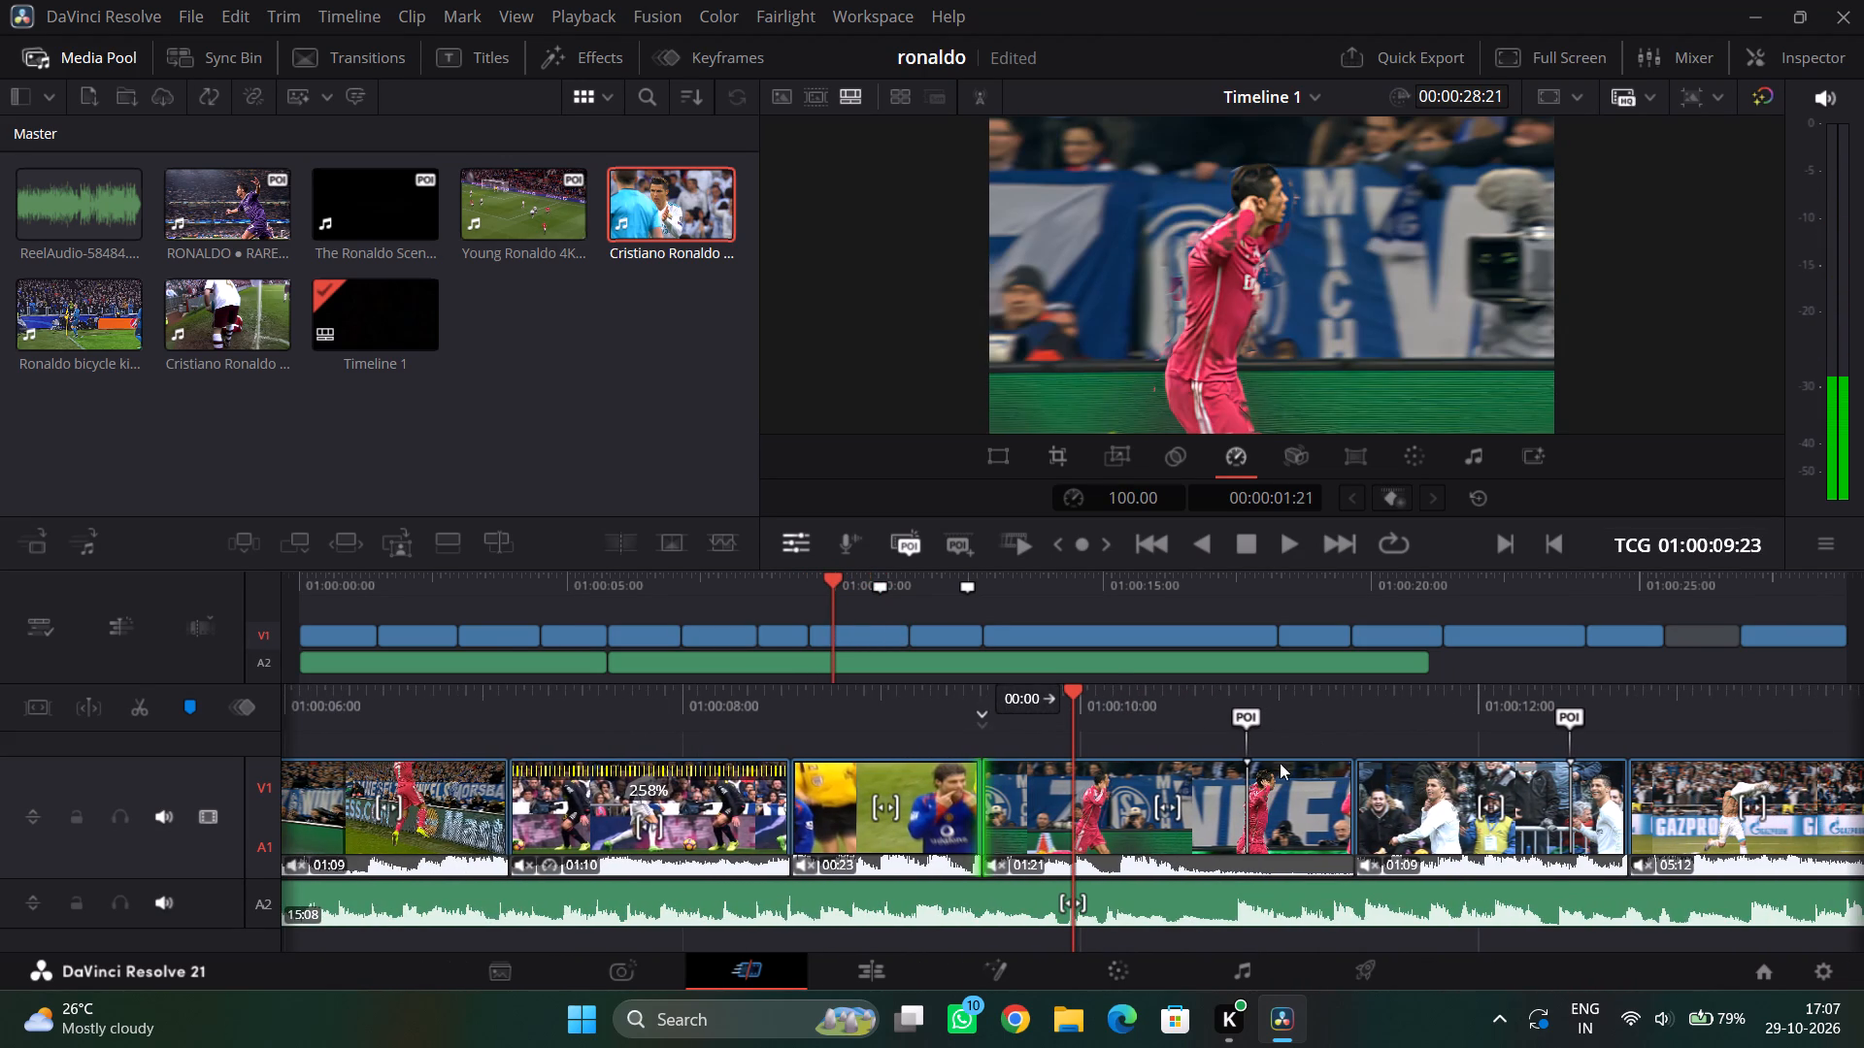
drag(1349, 713, 1298, 723)
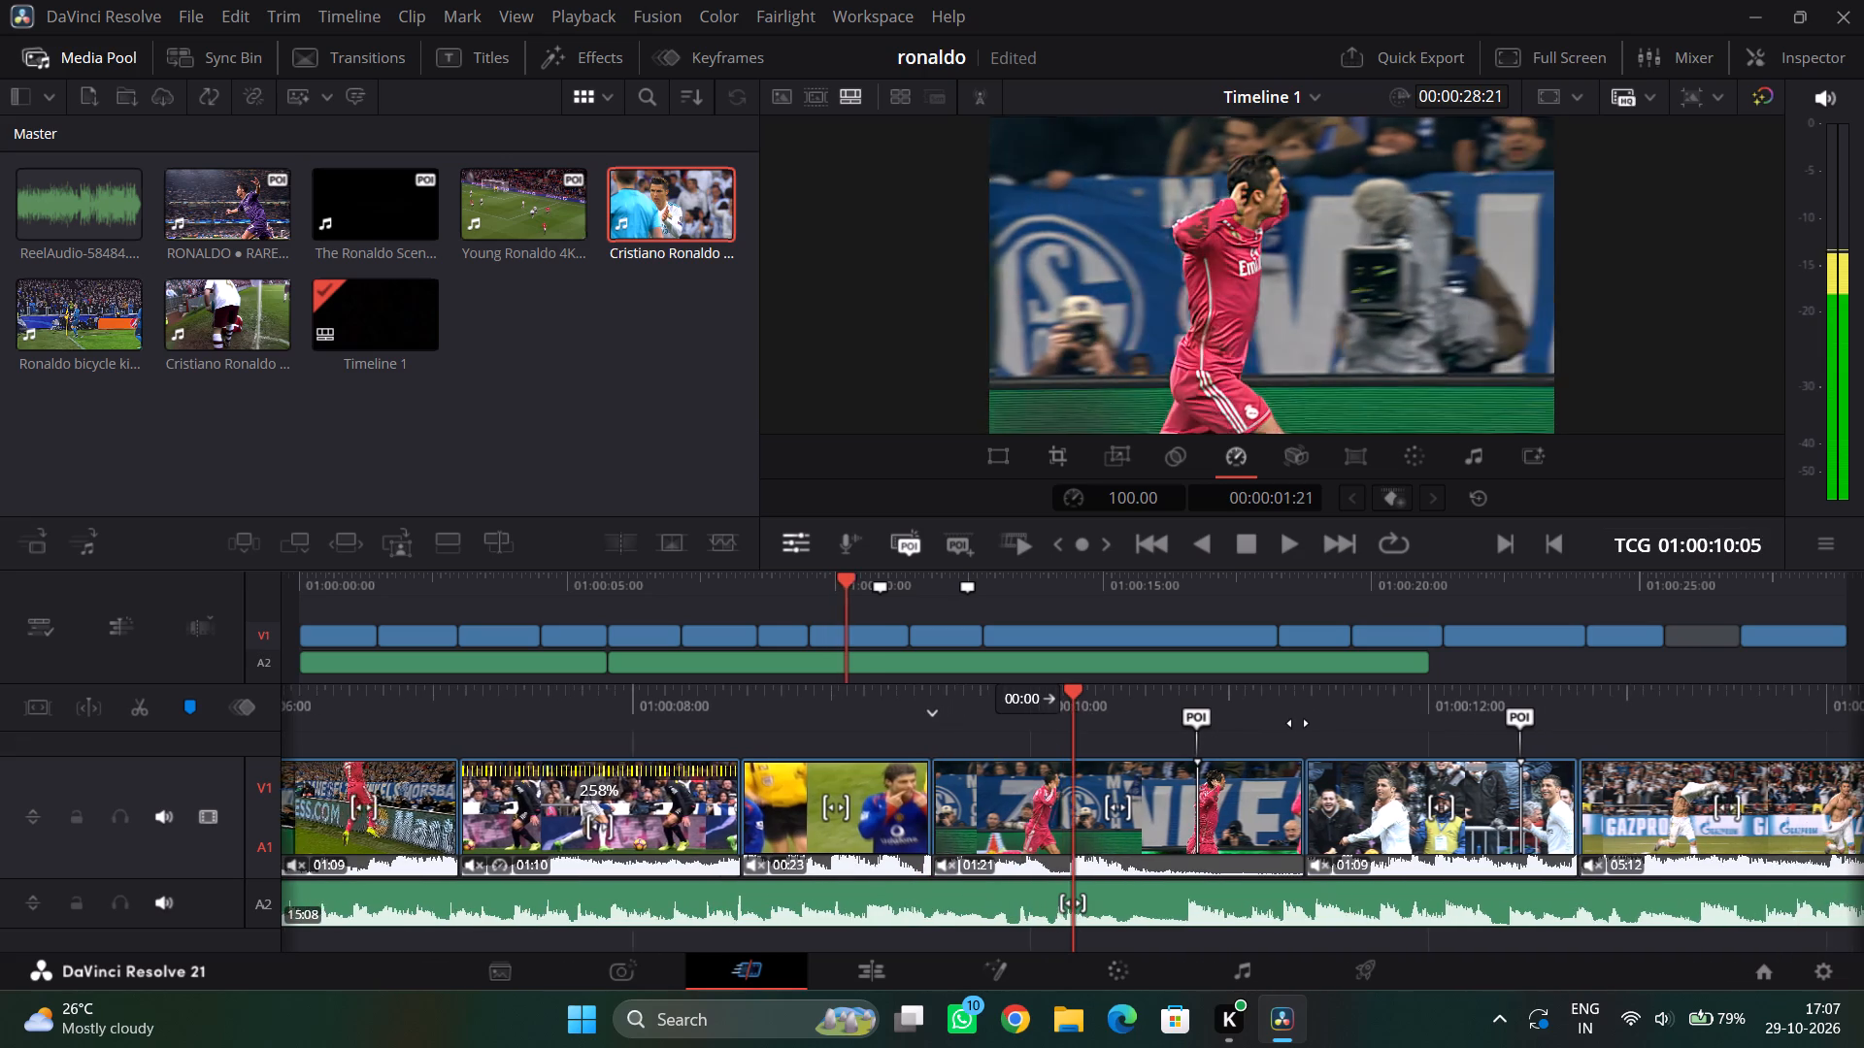
drag(1298, 723, 1176, 757)
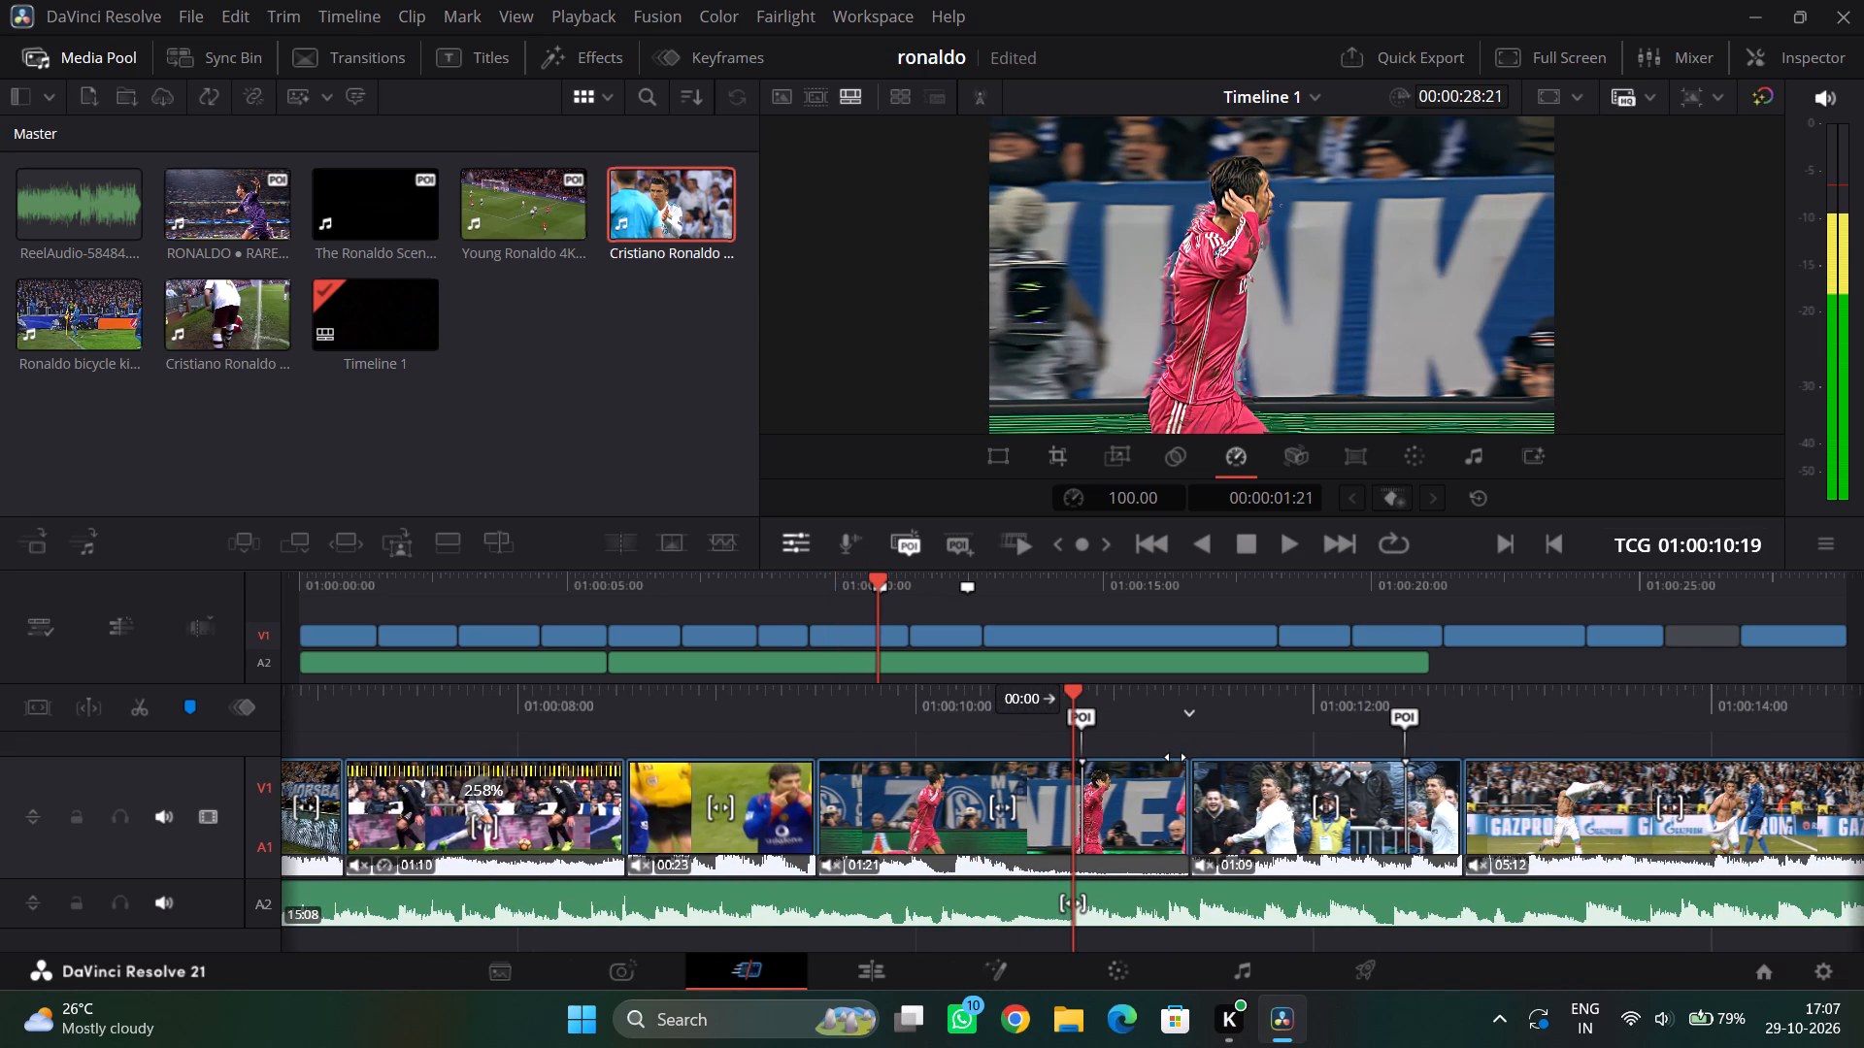
drag(1176, 757, 1171, 761)
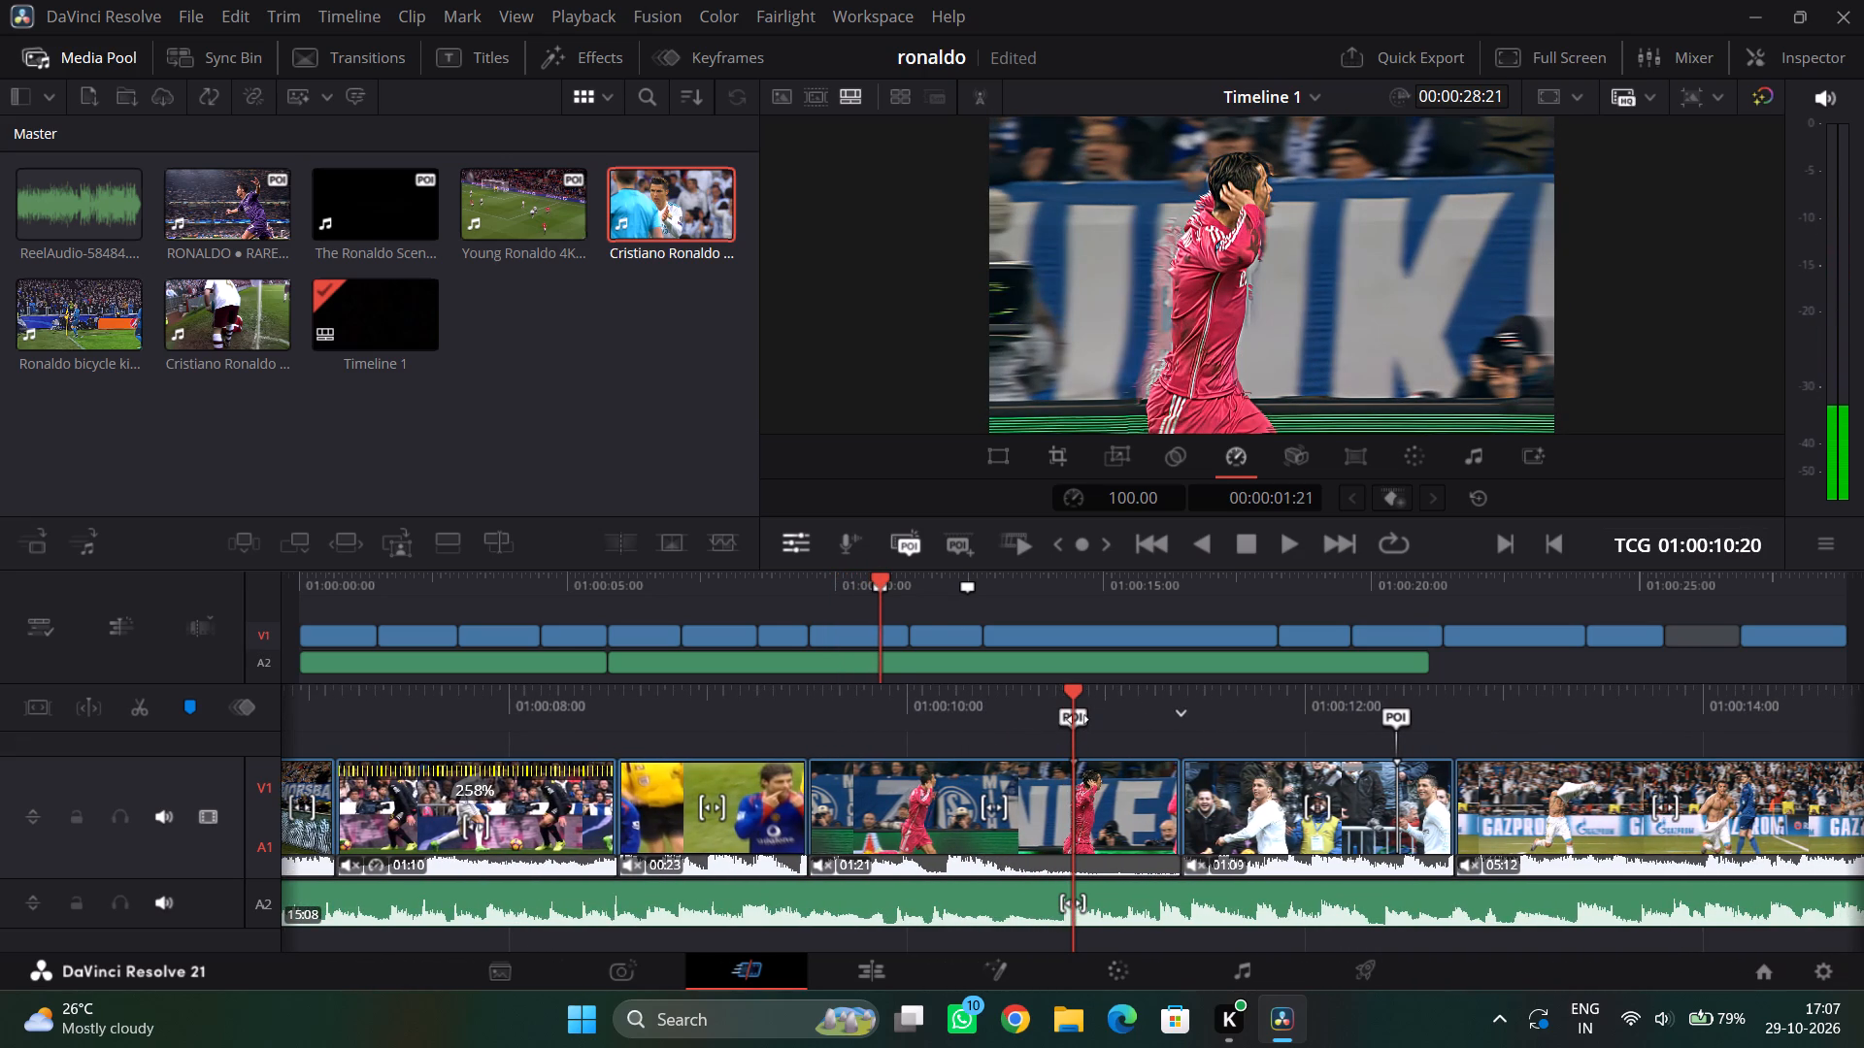
click(1079, 719)
right_click(1079, 719)
click(893, 543)
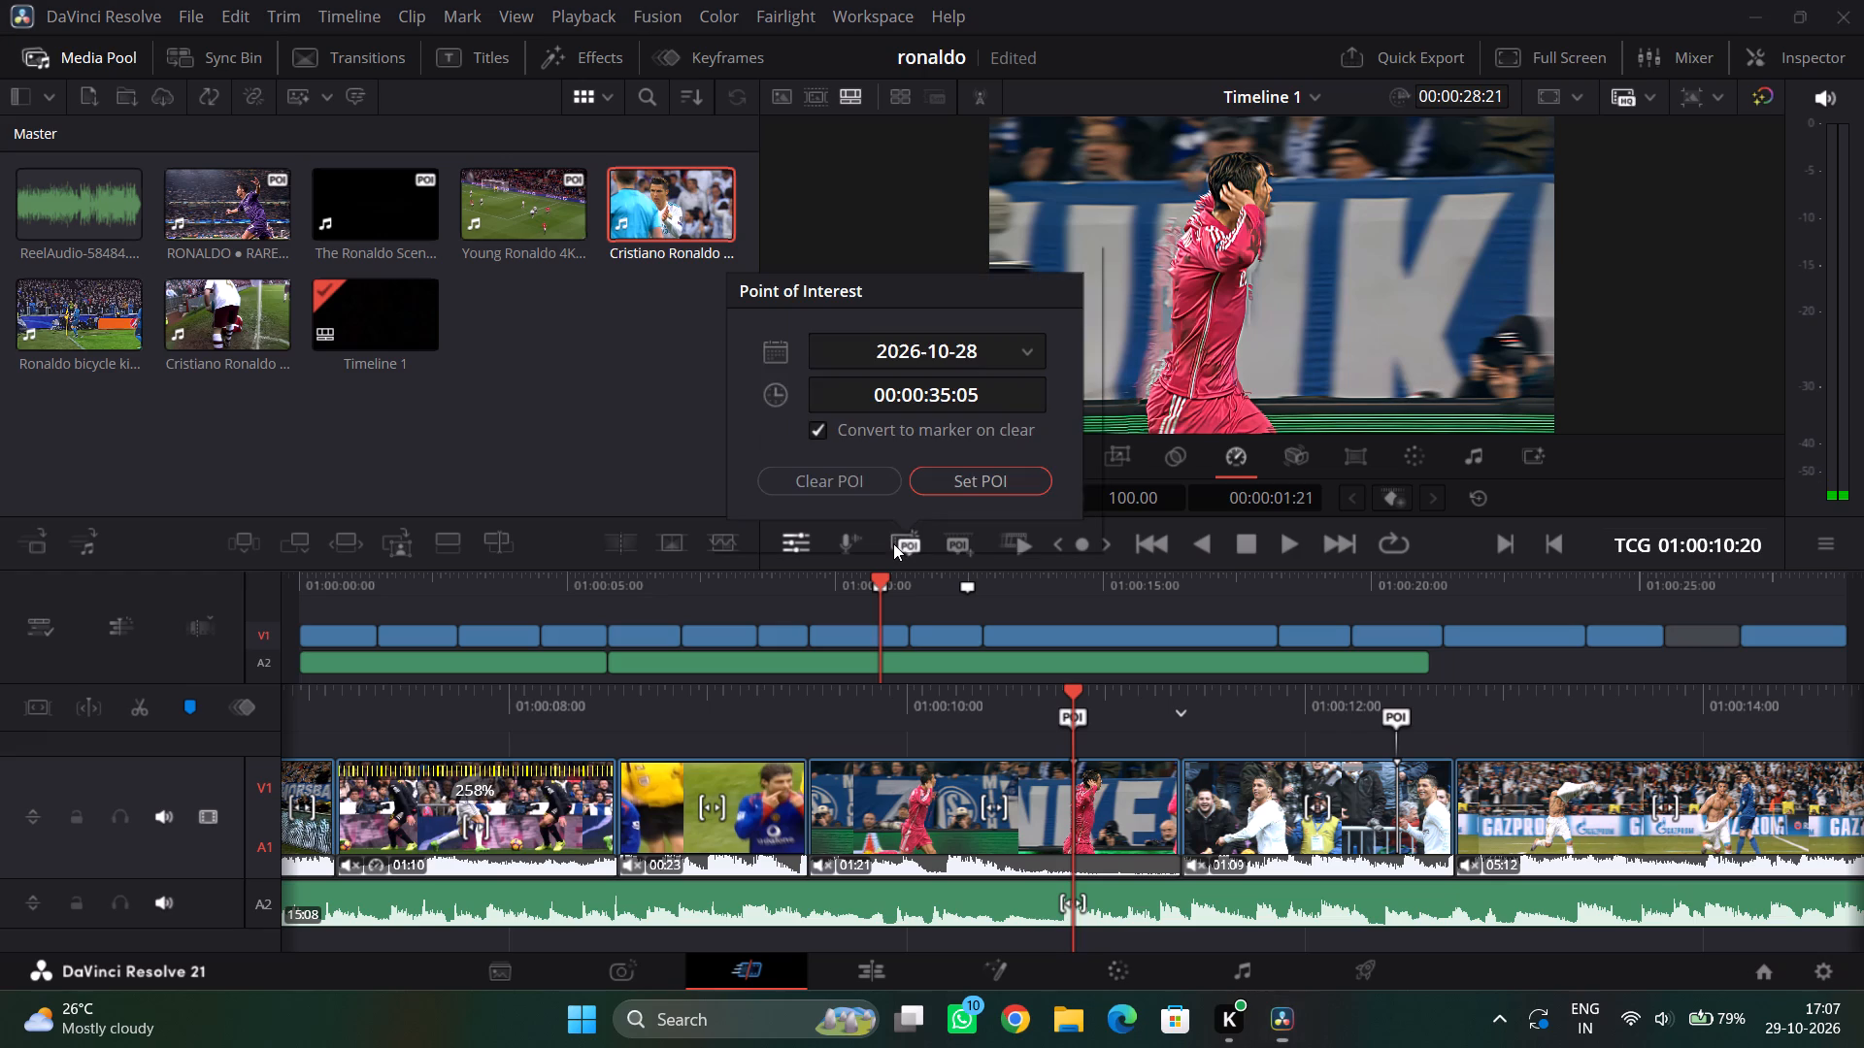
click(881, 481)
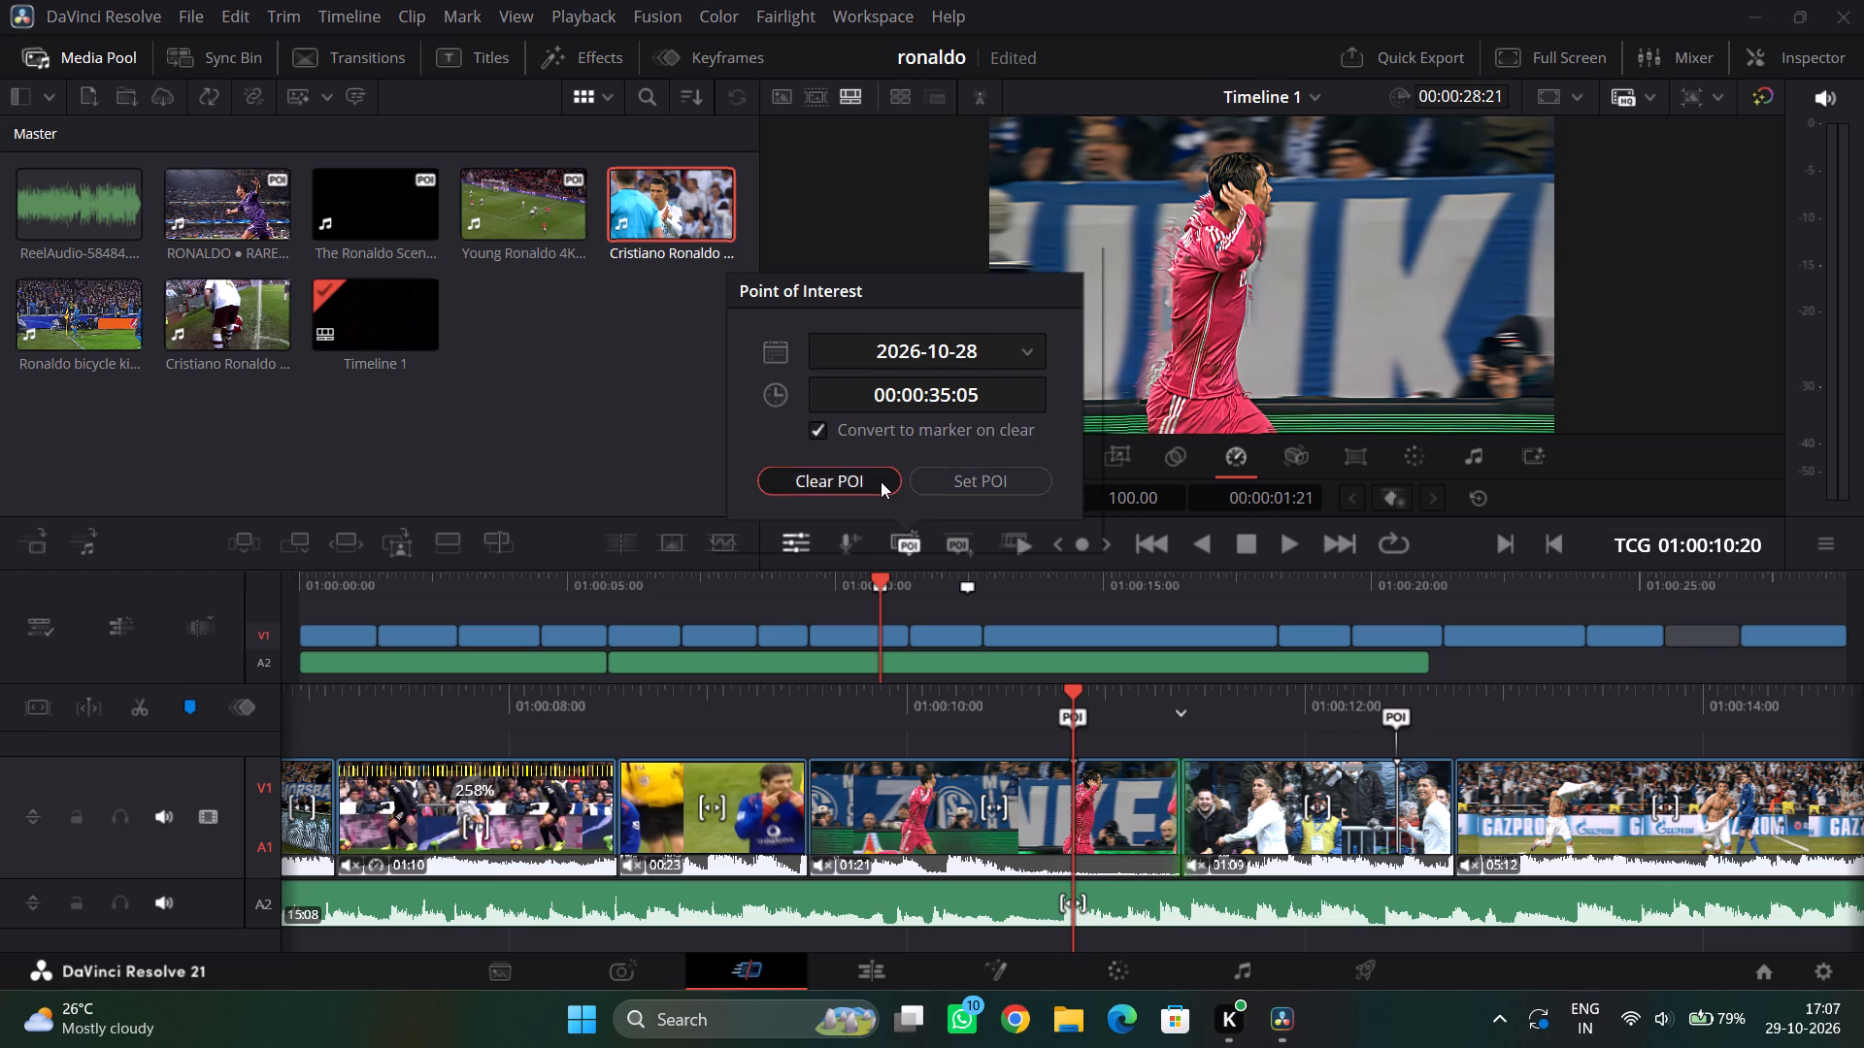
Delete the marker at 01:00:12:11 above the white-shirt crowd shot.
click(1389, 724)
right_click(1389, 724)
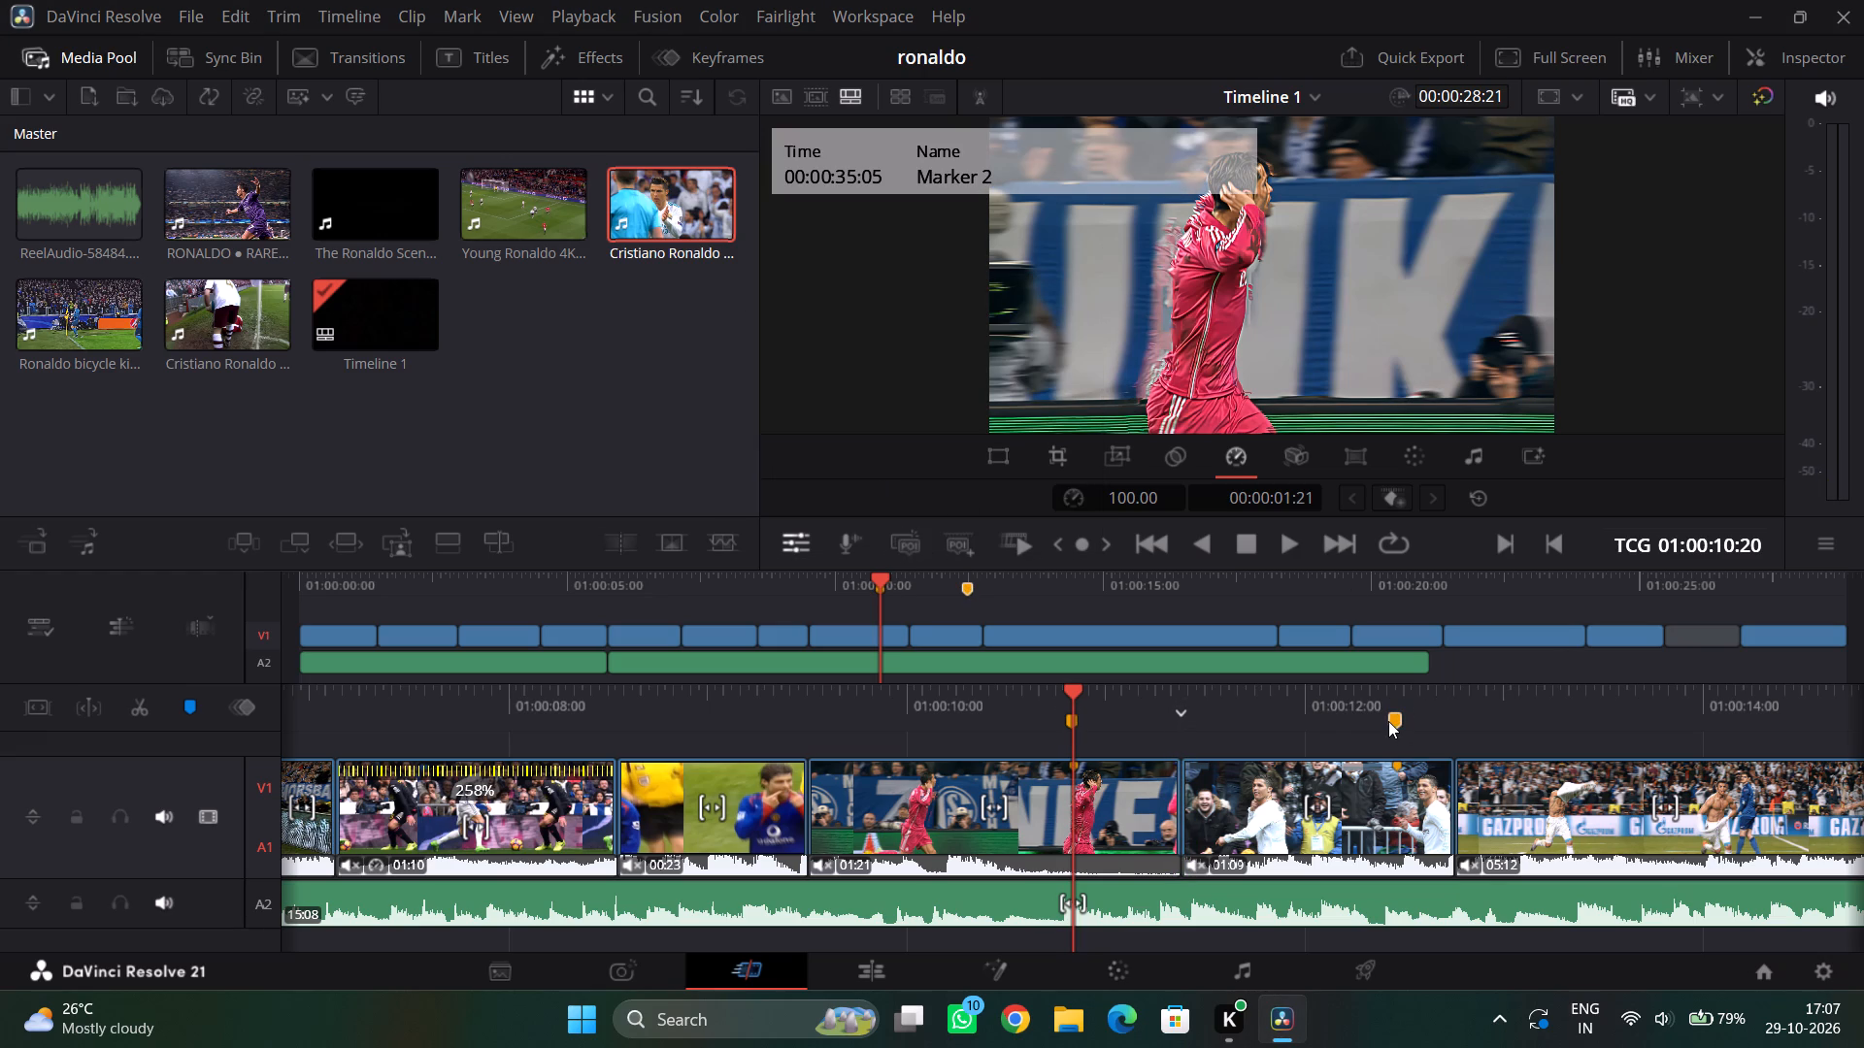
key(Delete)
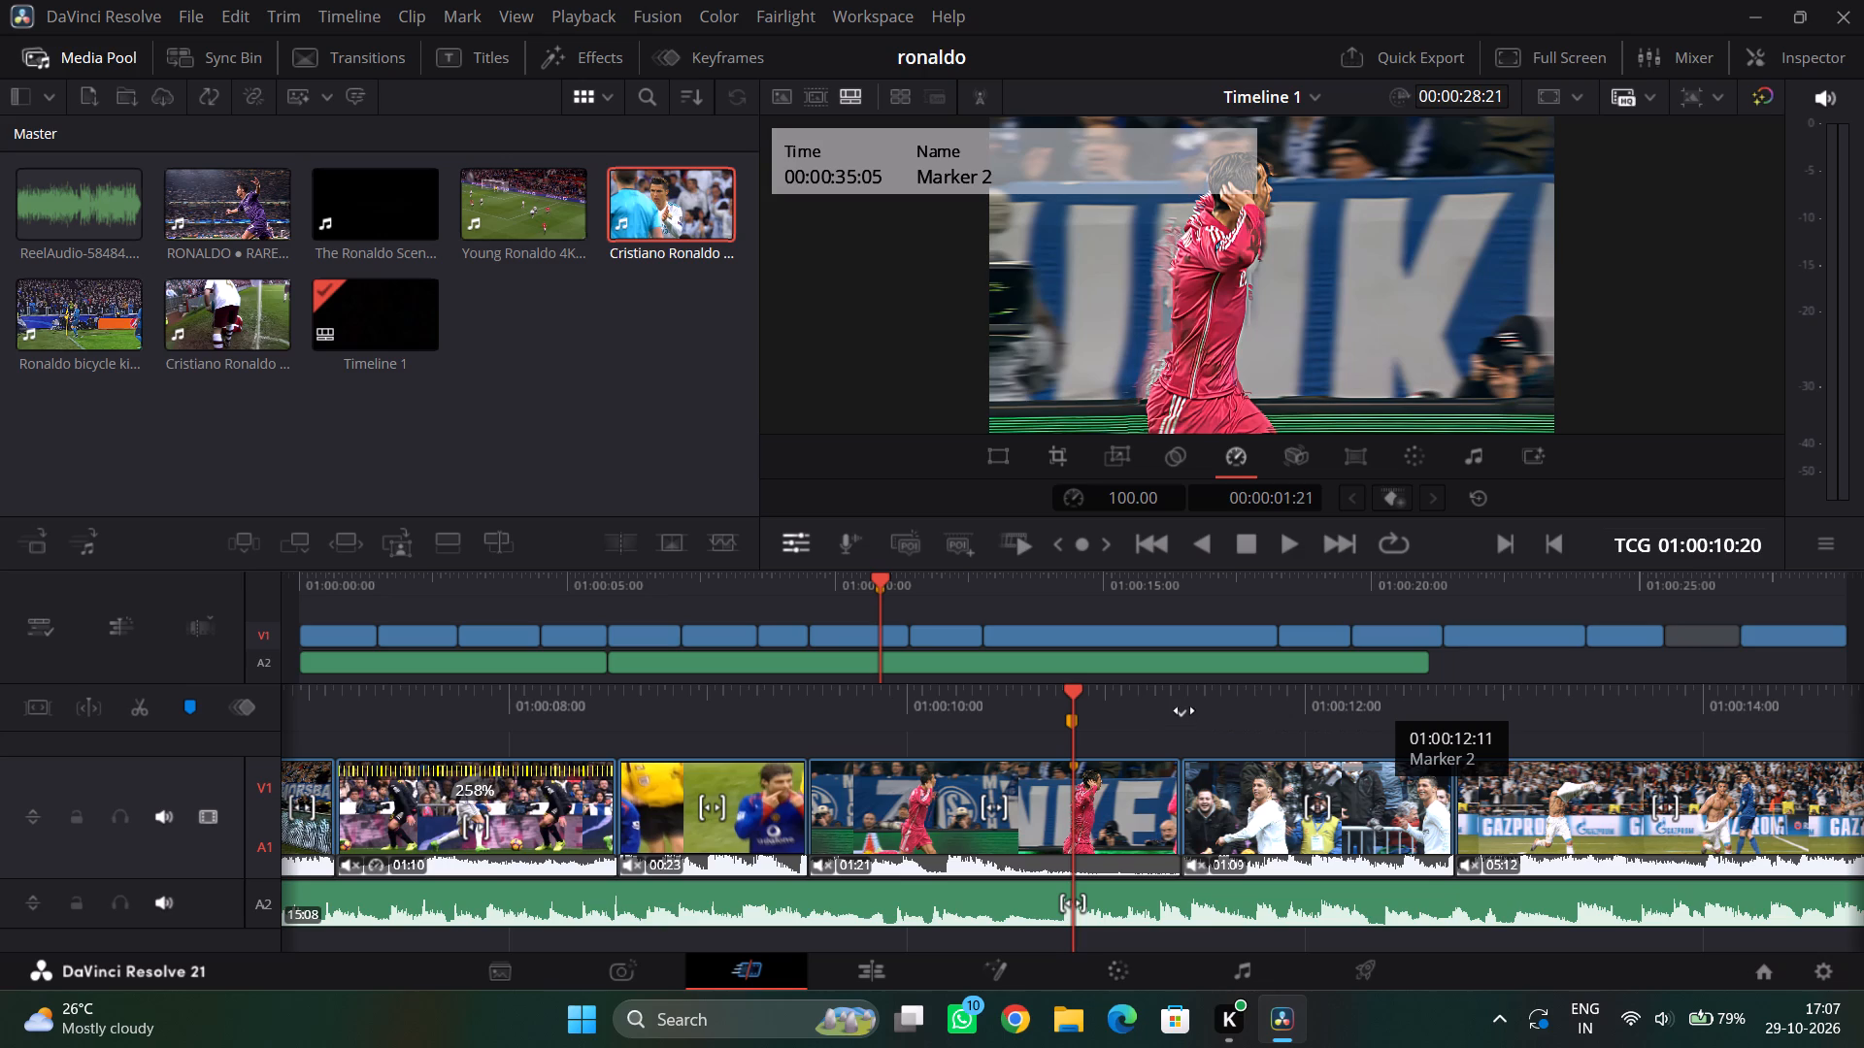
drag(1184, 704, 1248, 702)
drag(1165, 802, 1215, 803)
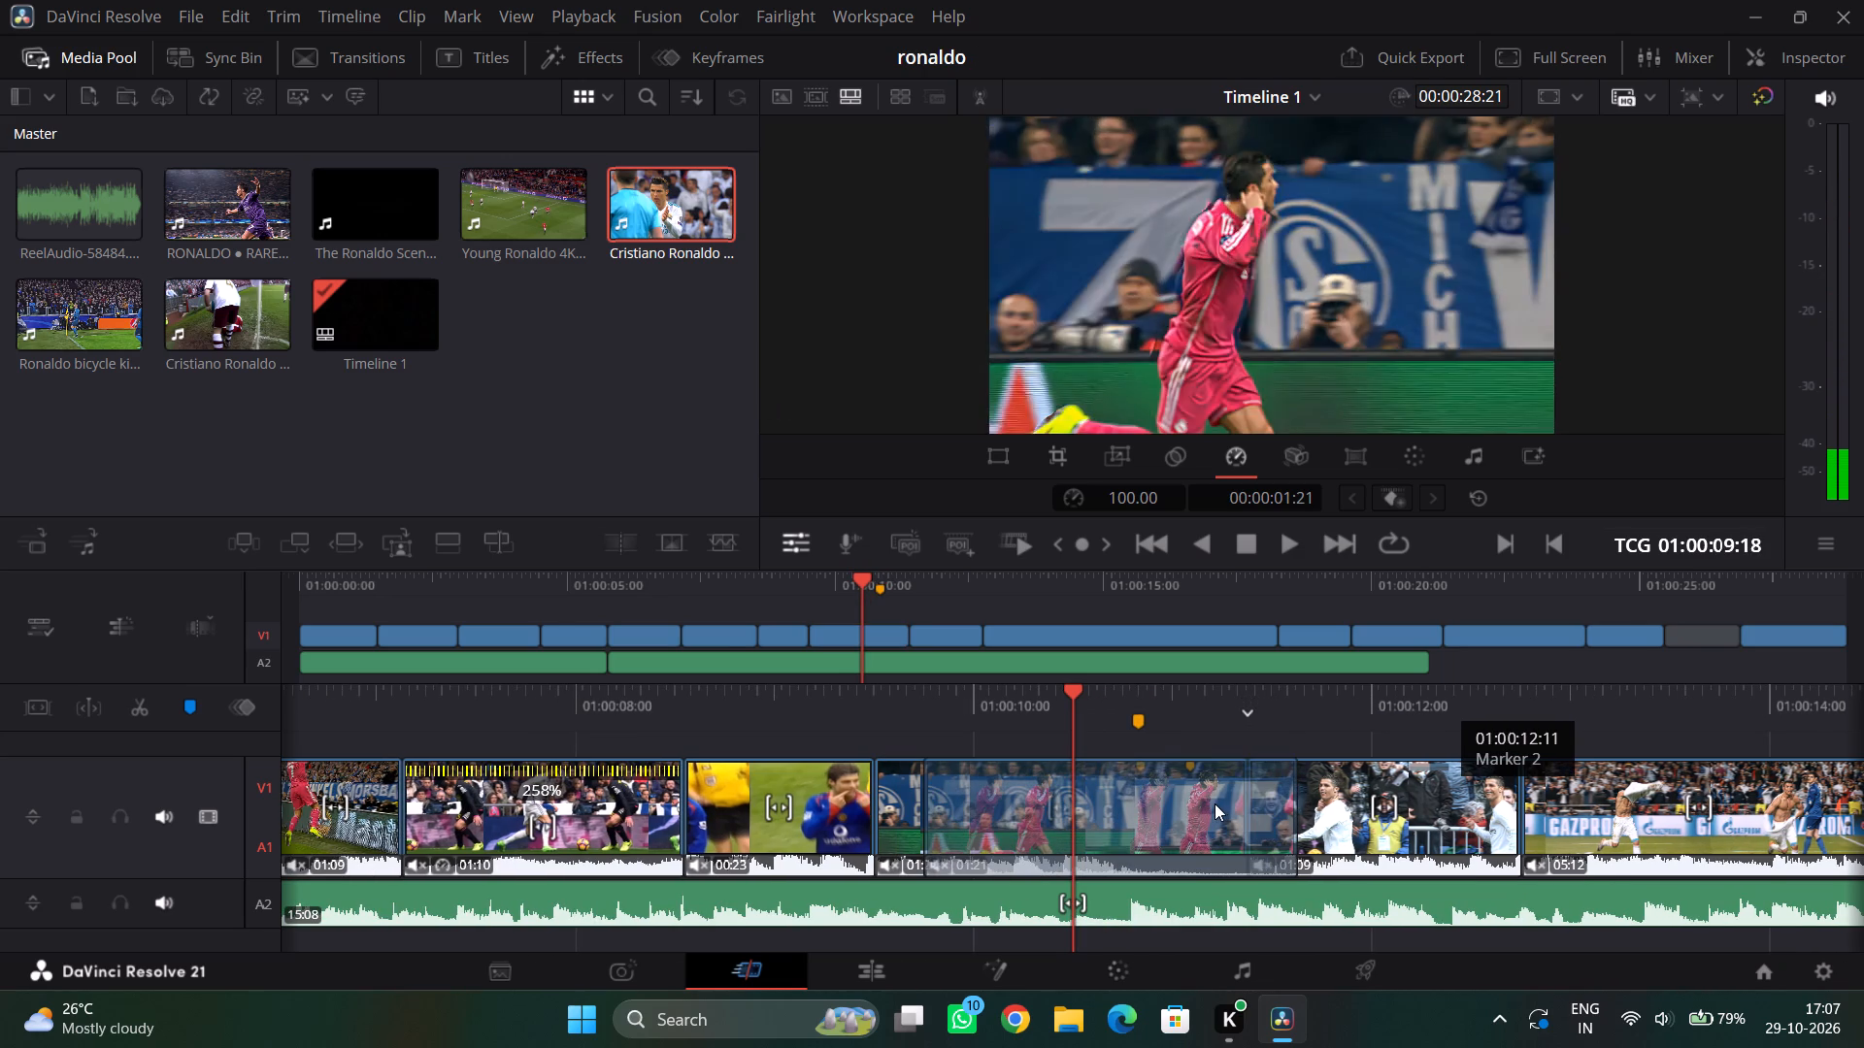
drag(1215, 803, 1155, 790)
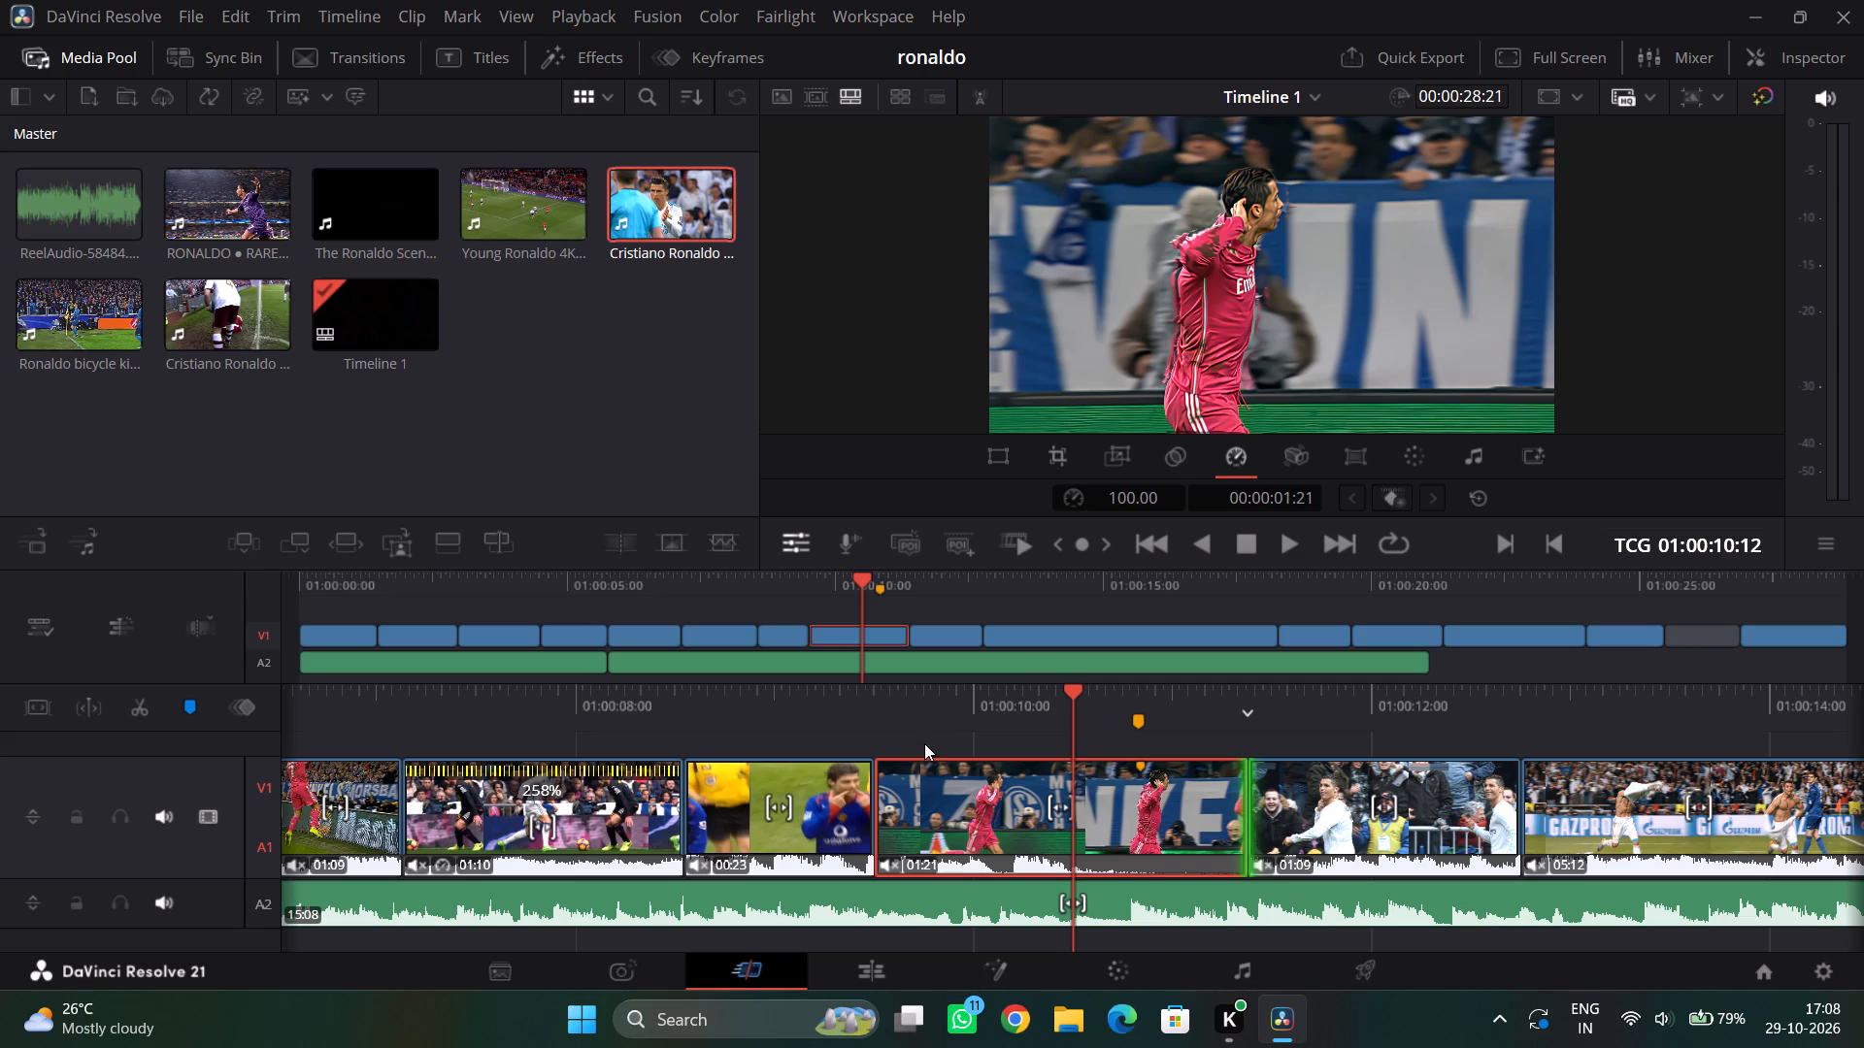
Scrub from the pink-shirt ear-cupping shot through the celebration, trophy and Vodafone-board shots to the timeline's end to review the sequence.
drag(926, 706, 861, 708)
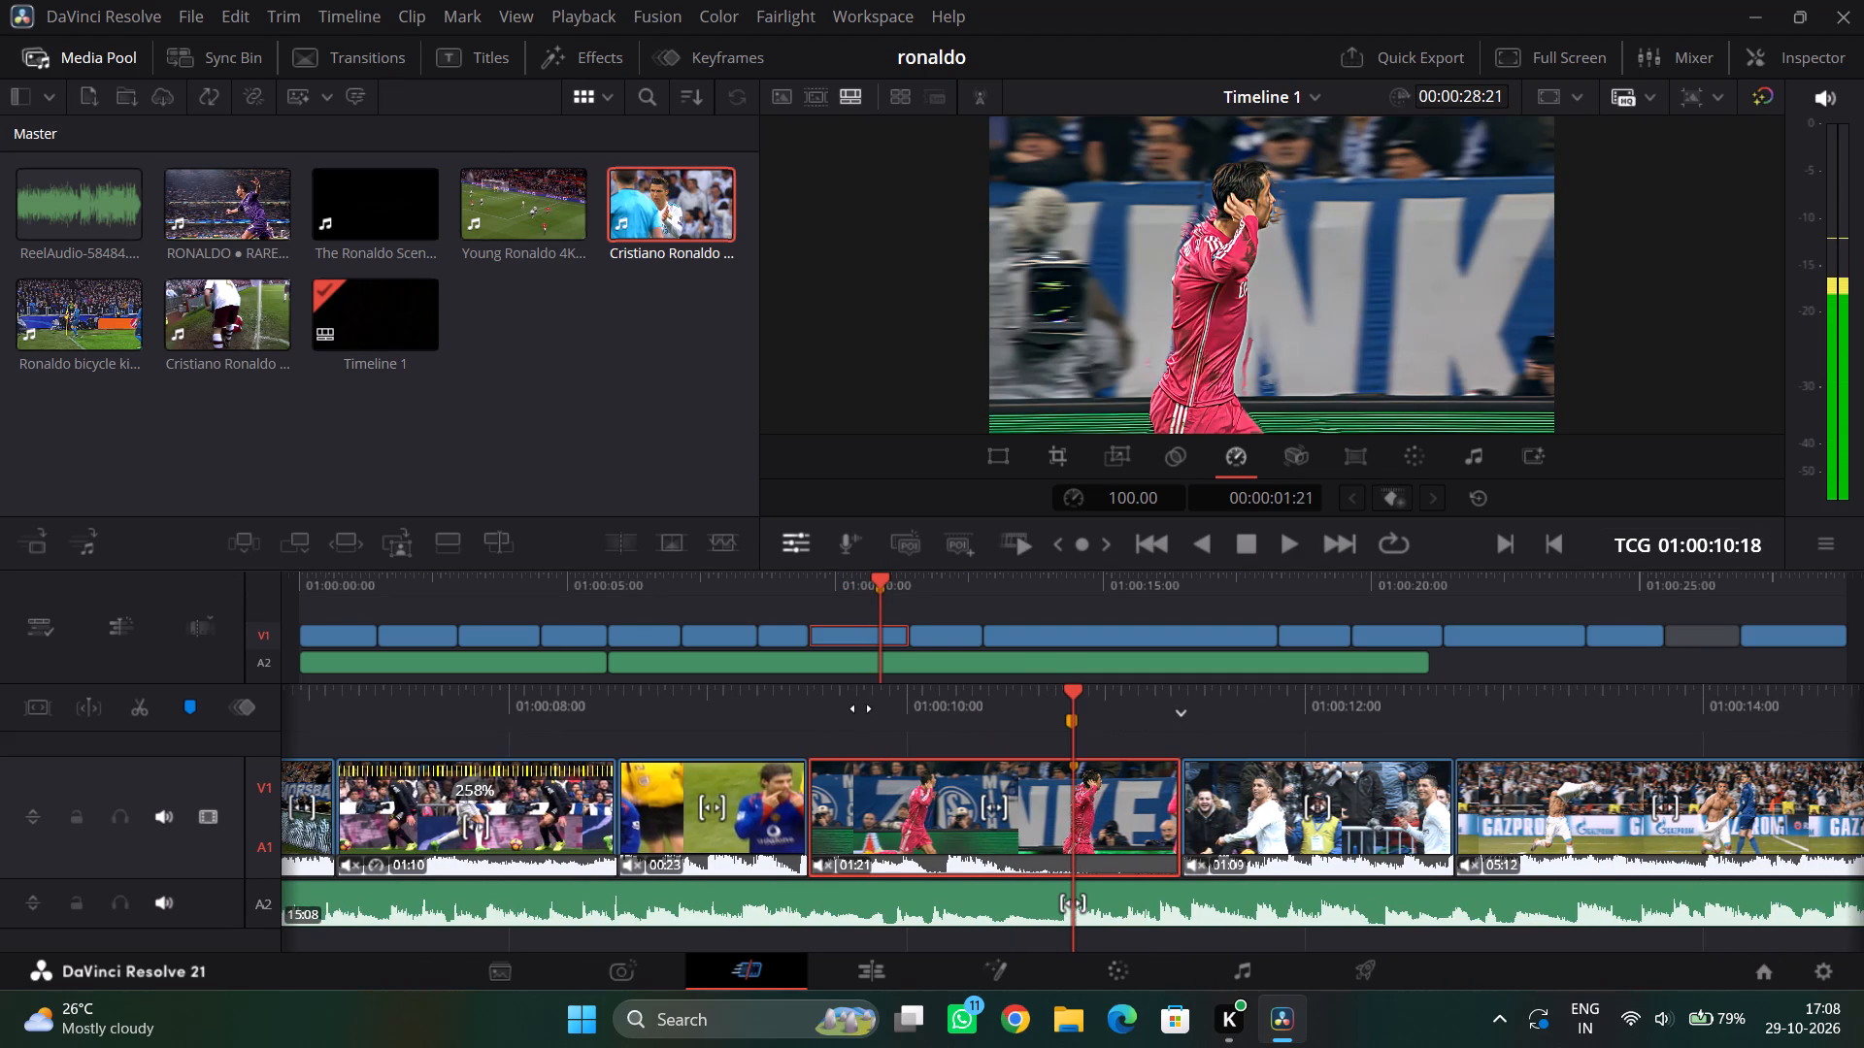
drag(861, 708, 954, 719)
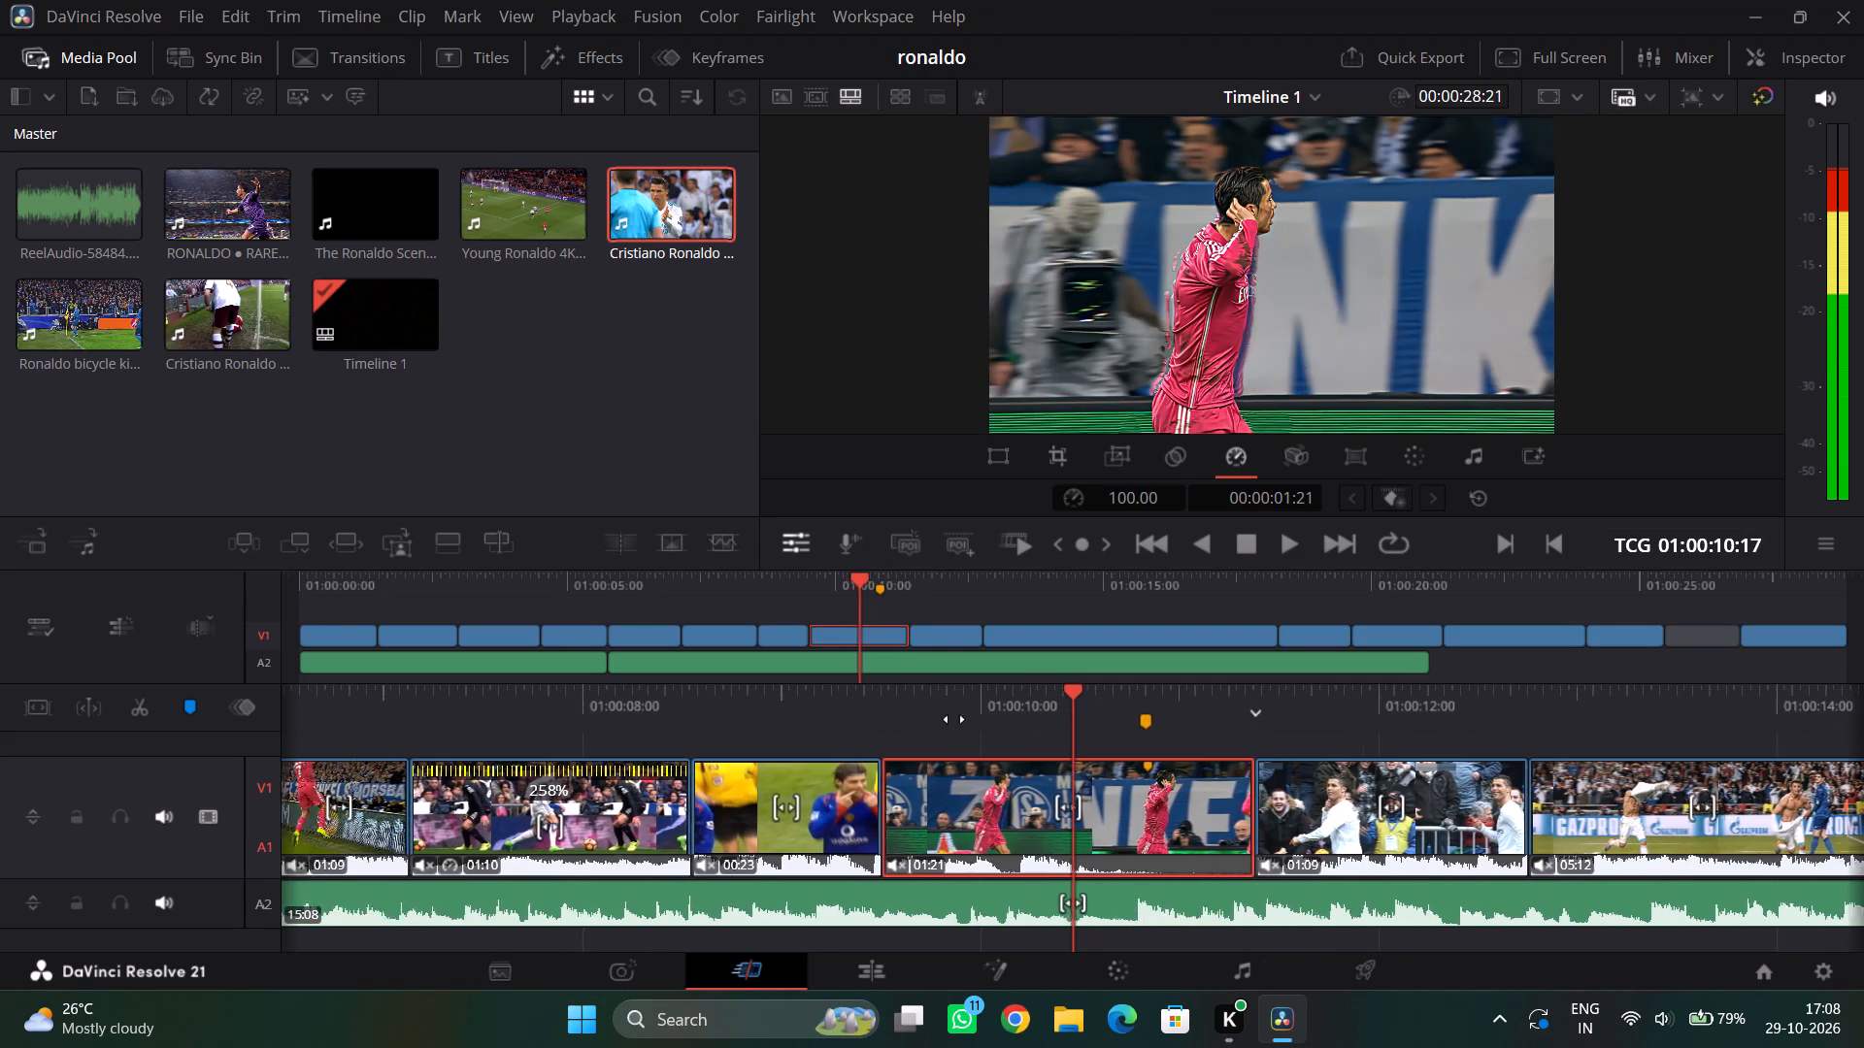
drag(954, 719, 1287, 724)
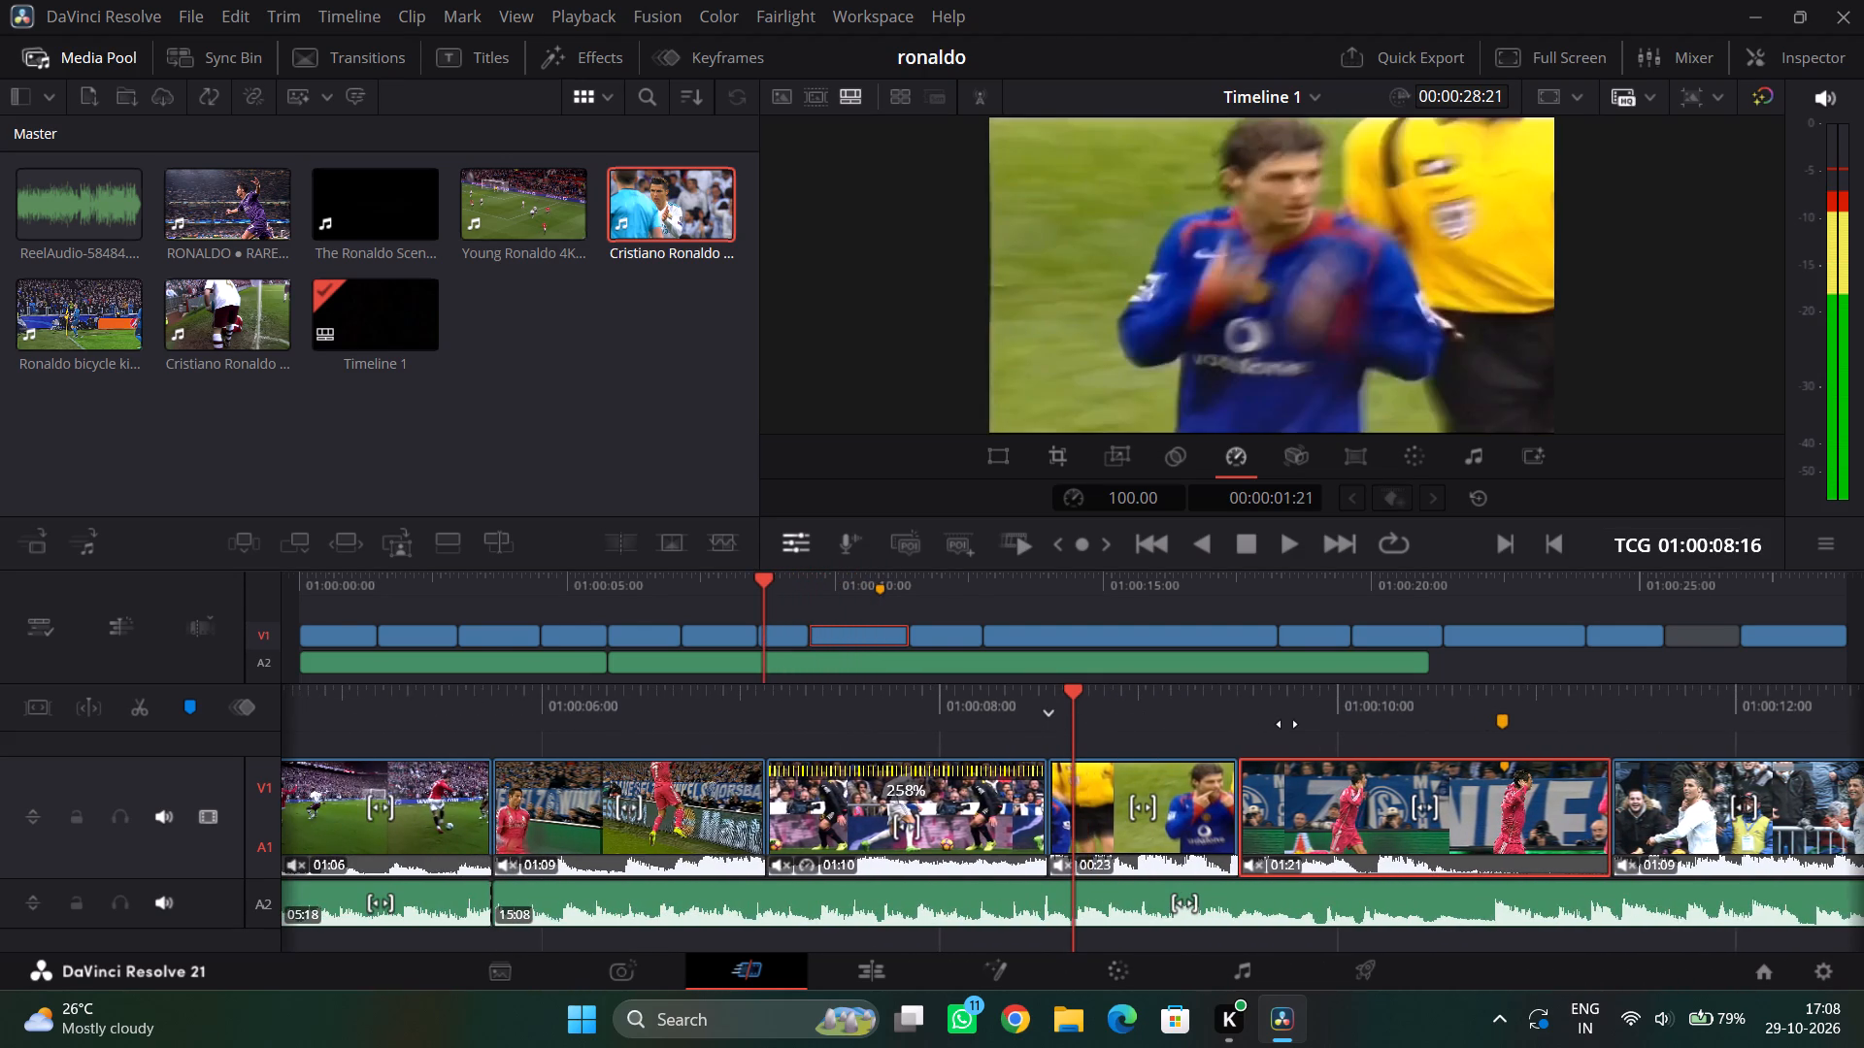
drag(1287, 724, 107, 728)
click(1353, 687)
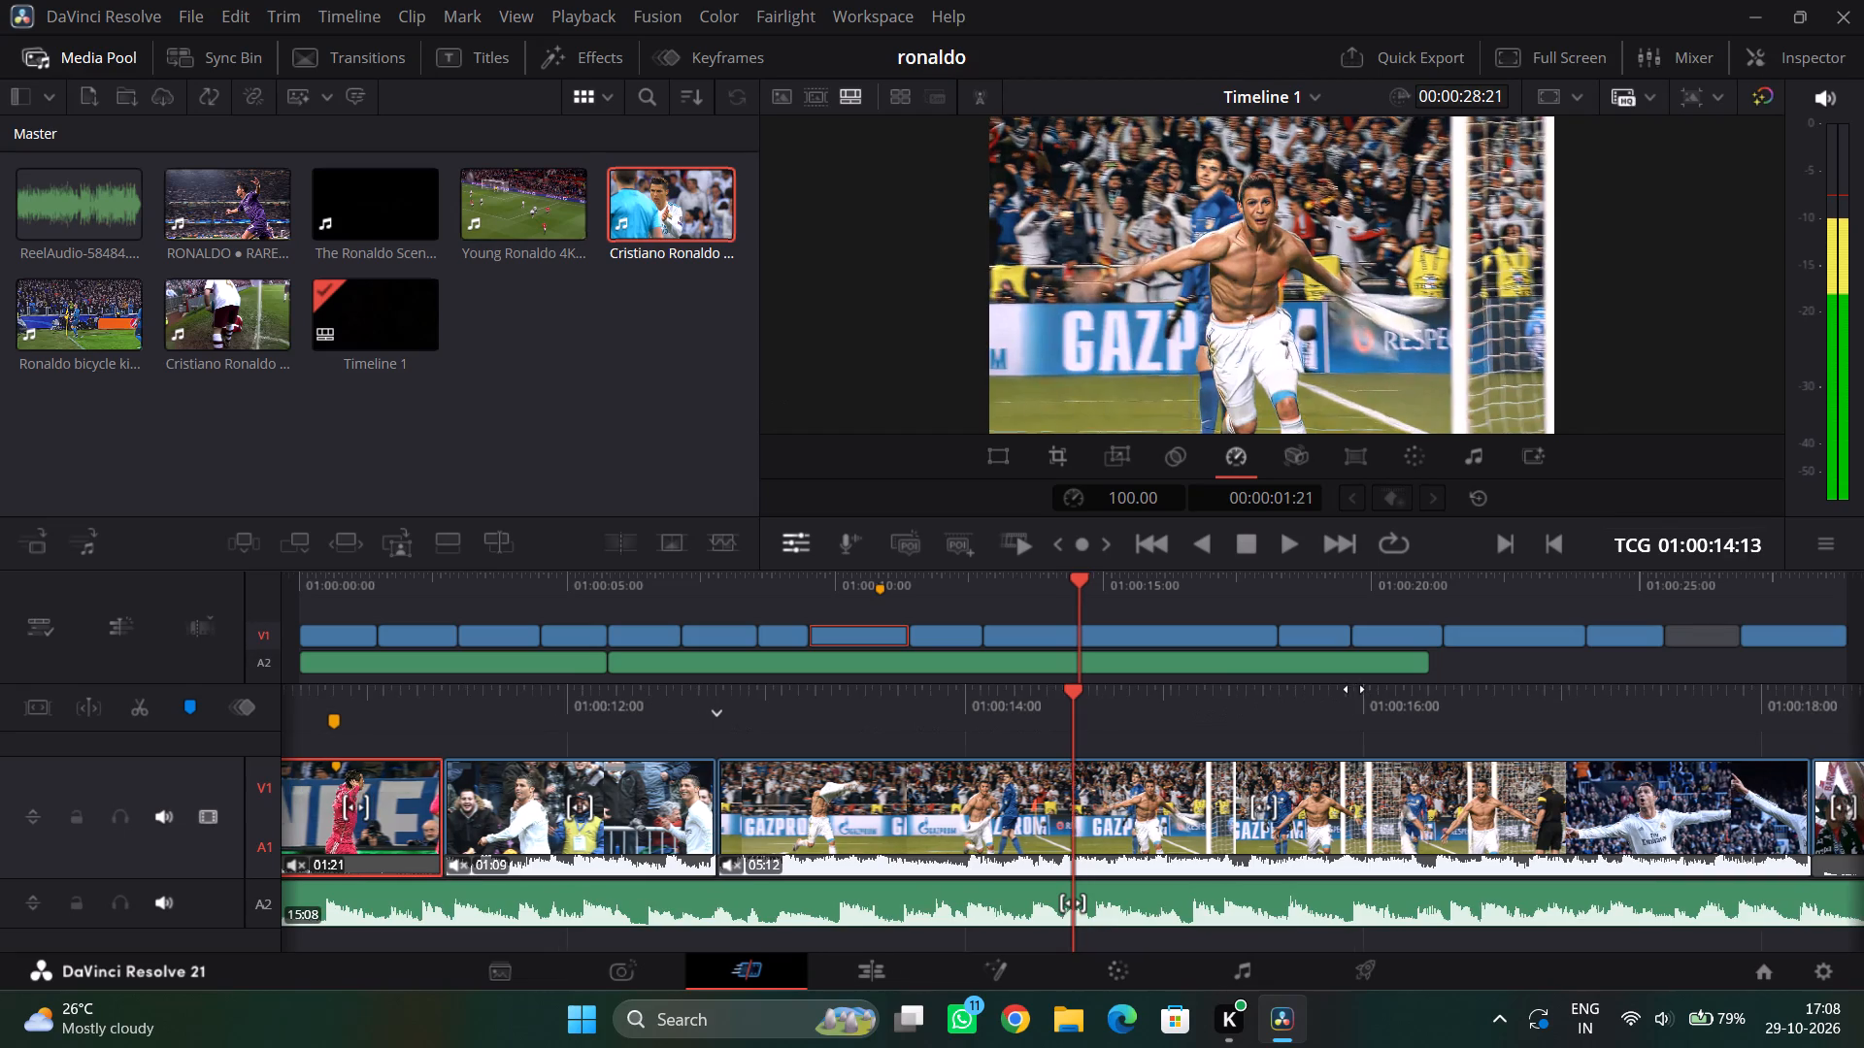
drag(1396, 693, 828, 699)
drag(1422, 709, 962, 710)
drag(1532, 706, 1253, 708)
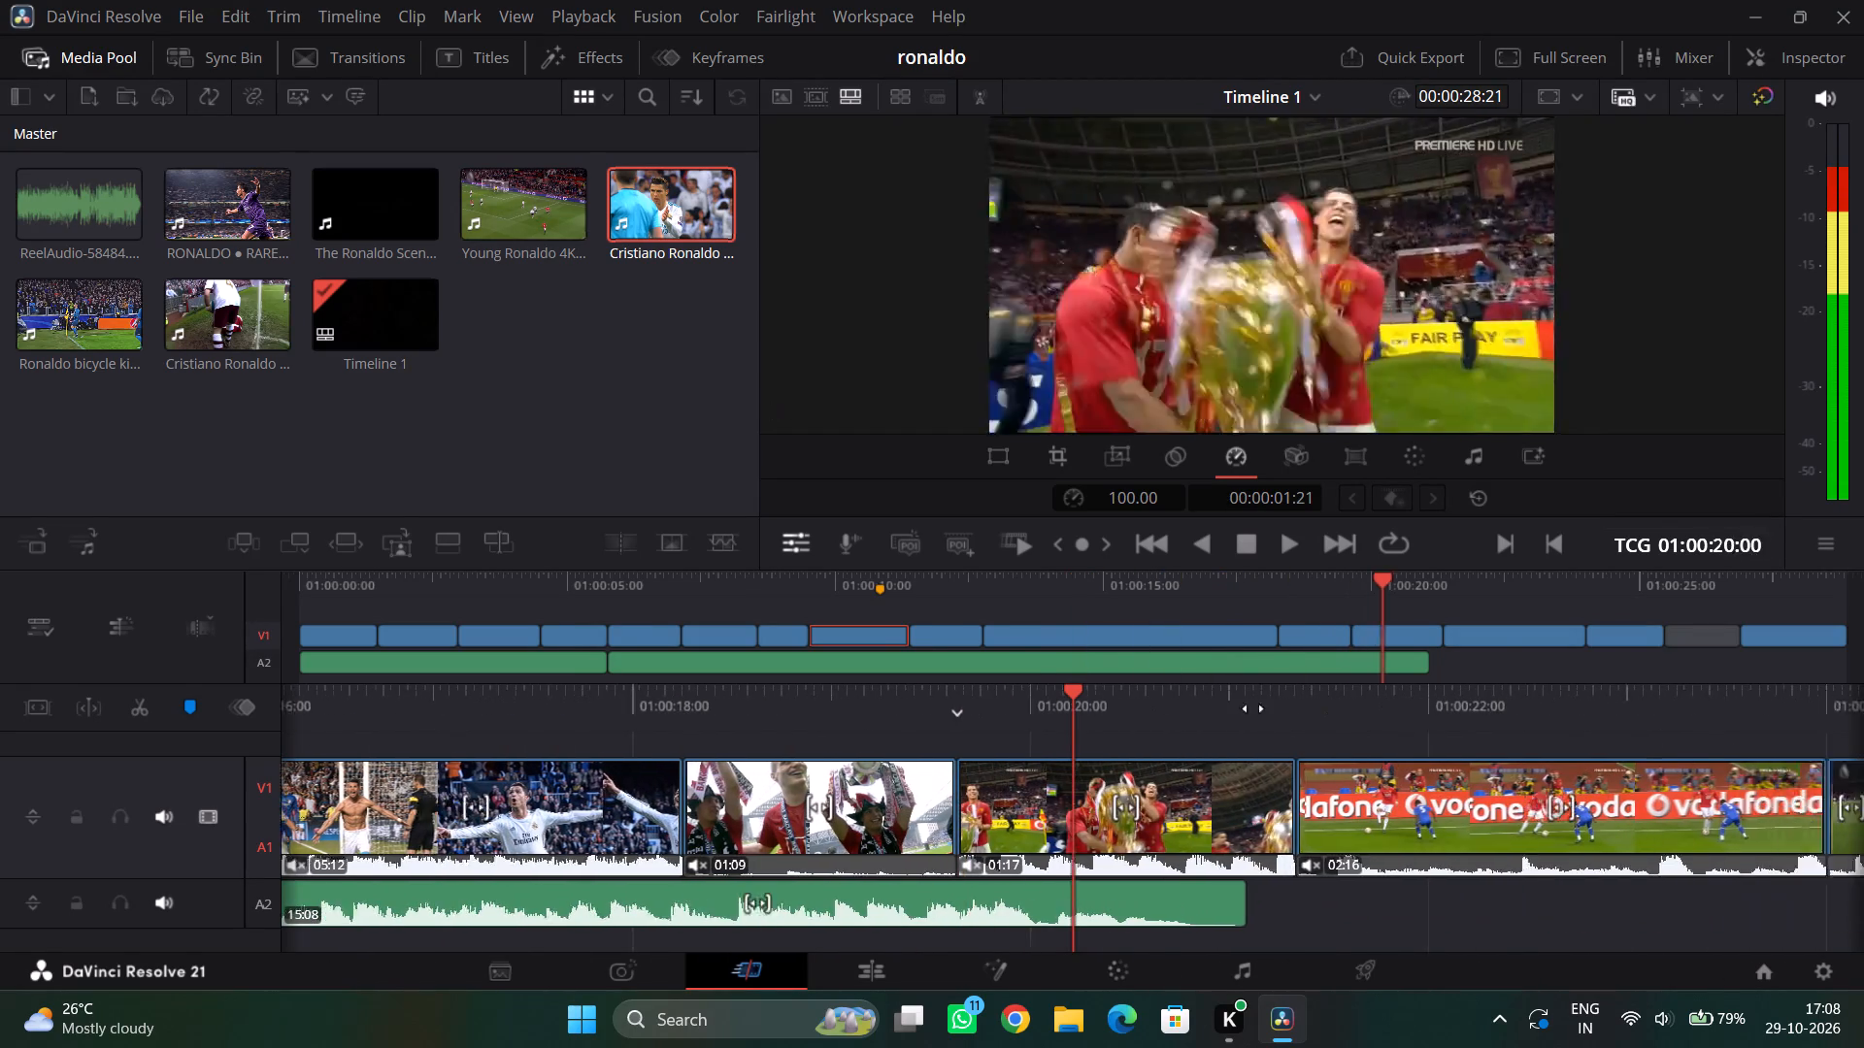
drag(1253, 708, 1066, 708)
drag(1595, 719, 773, 721)
drag(1475, 711, 830, 717)
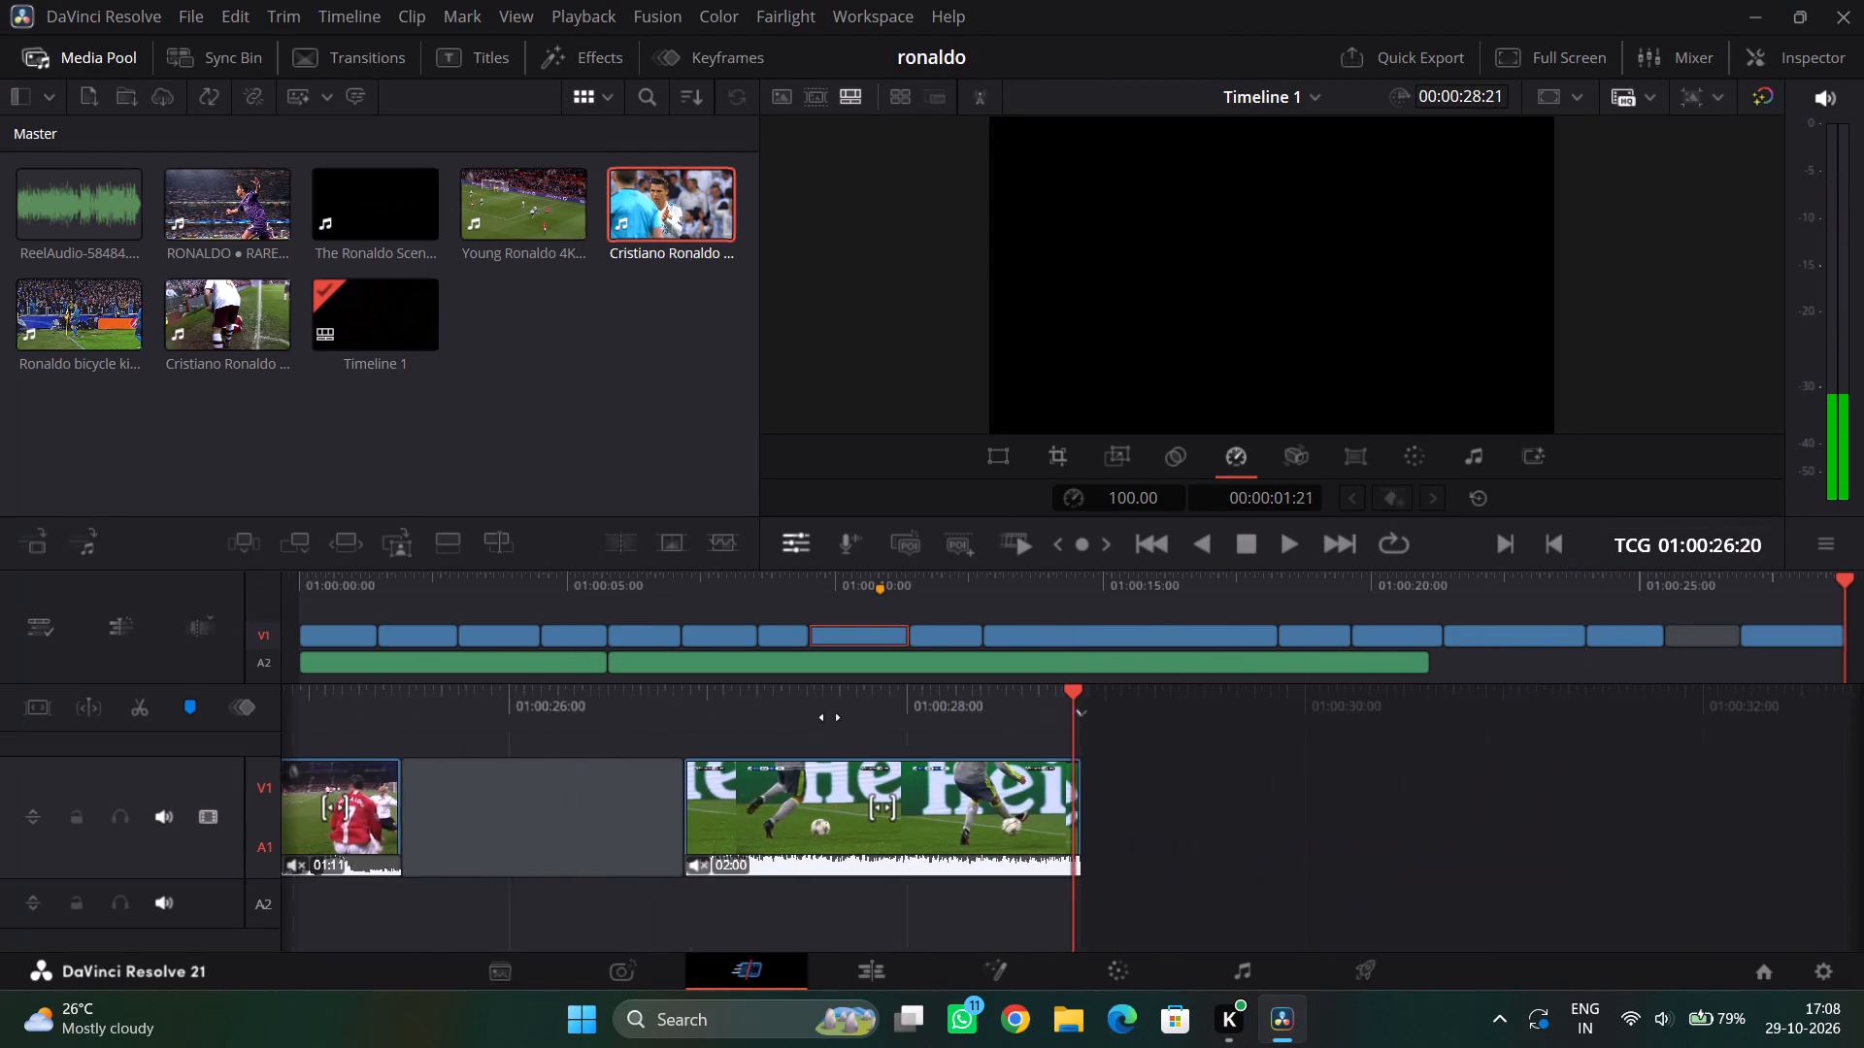
drag(830, 717, 773, 718)
Scrub back from the timeline's end through the shirtless celebration to the pink-shirt ear-cupping clip to examine the cuts against the music.
drag(1118, 708, 1610, 714)
drag(1096, 711, 1676, 717)
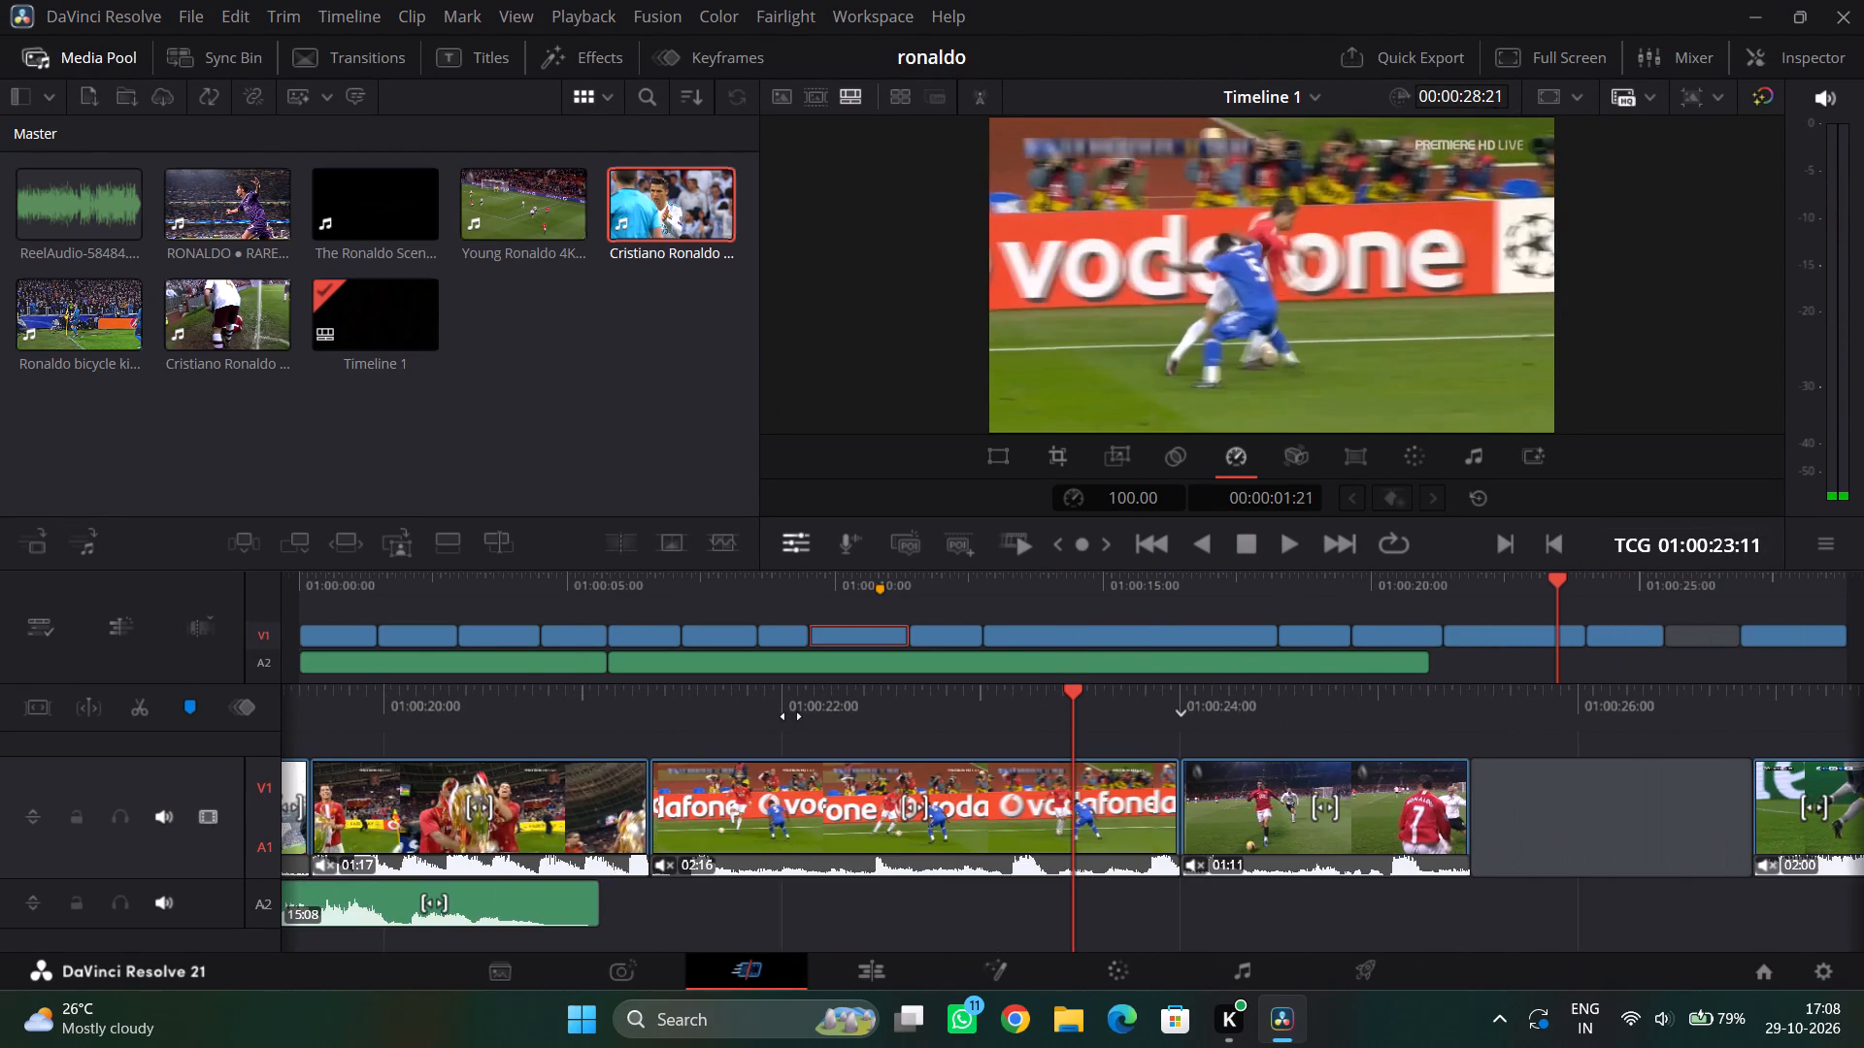
drag(791, 716, 1665, 716)
drag(786, 684, 1486, 684)
drag(648, 706, 649, 707)
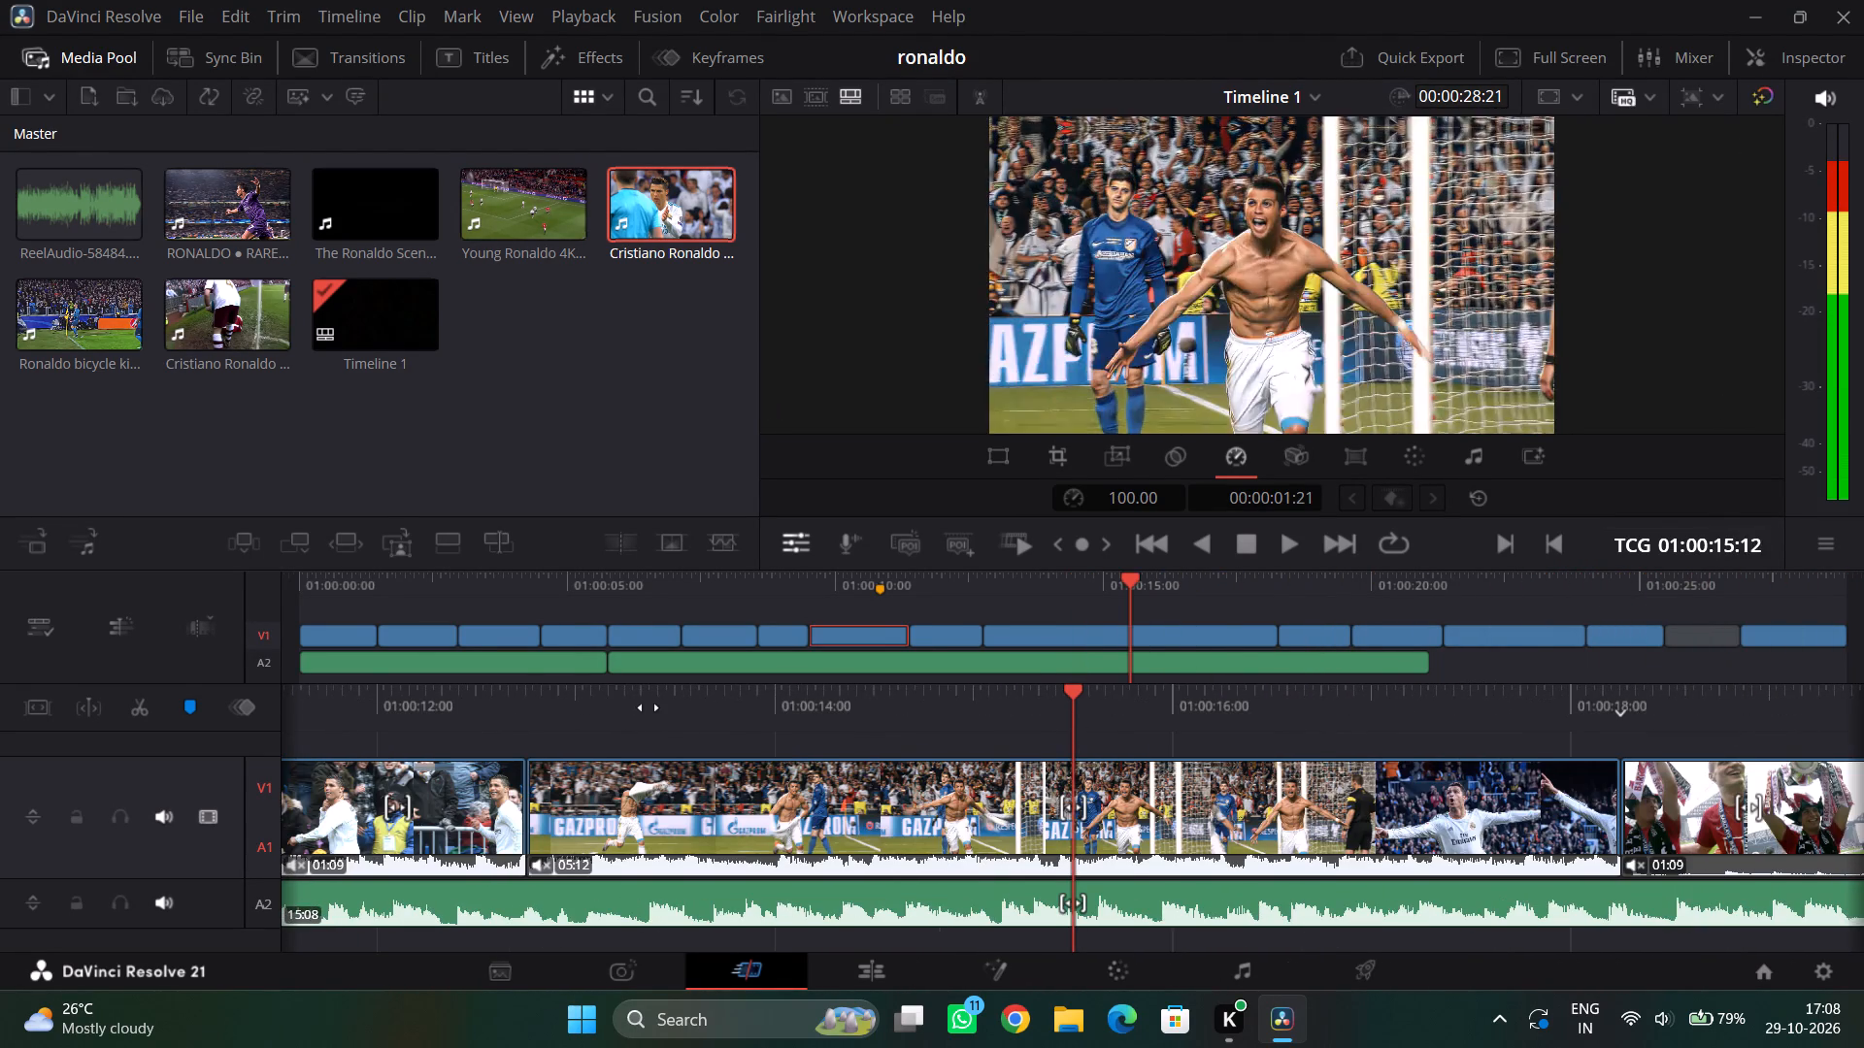
drag(649, 707, 1338, 708)
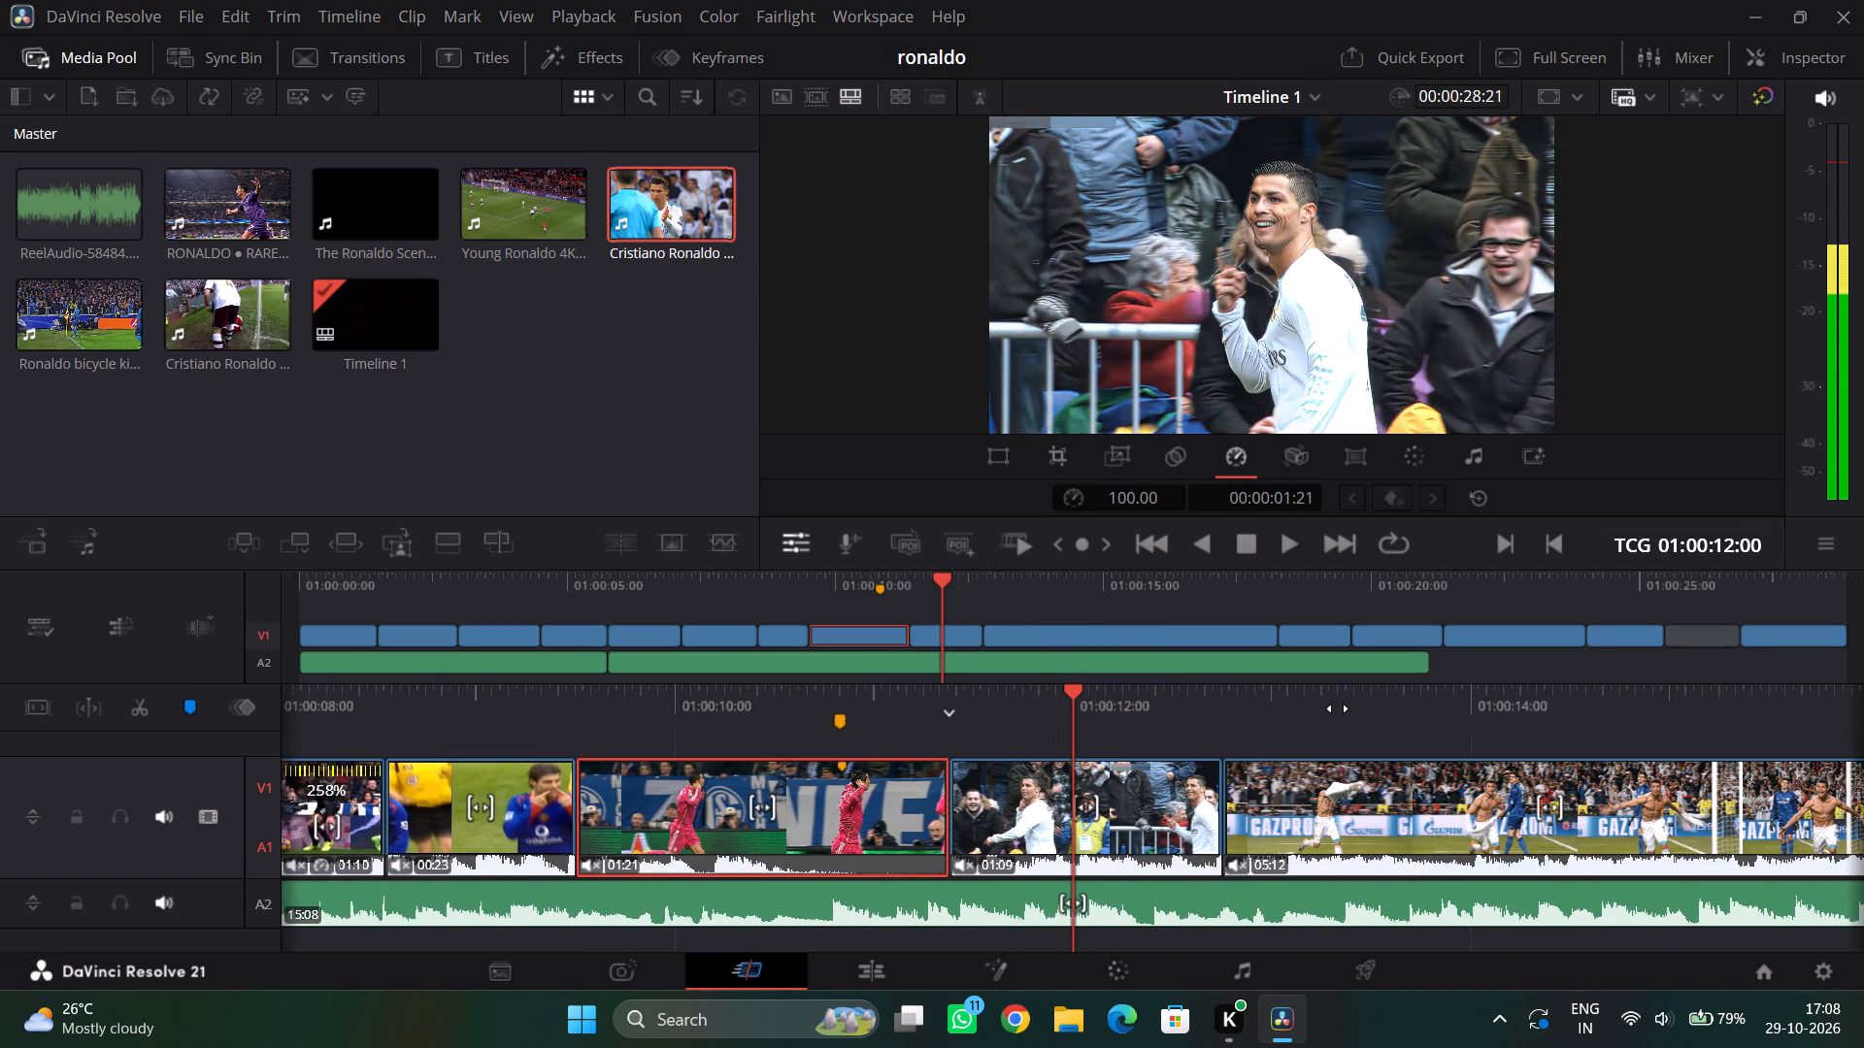
drag(1338, 708, 1504, 726)
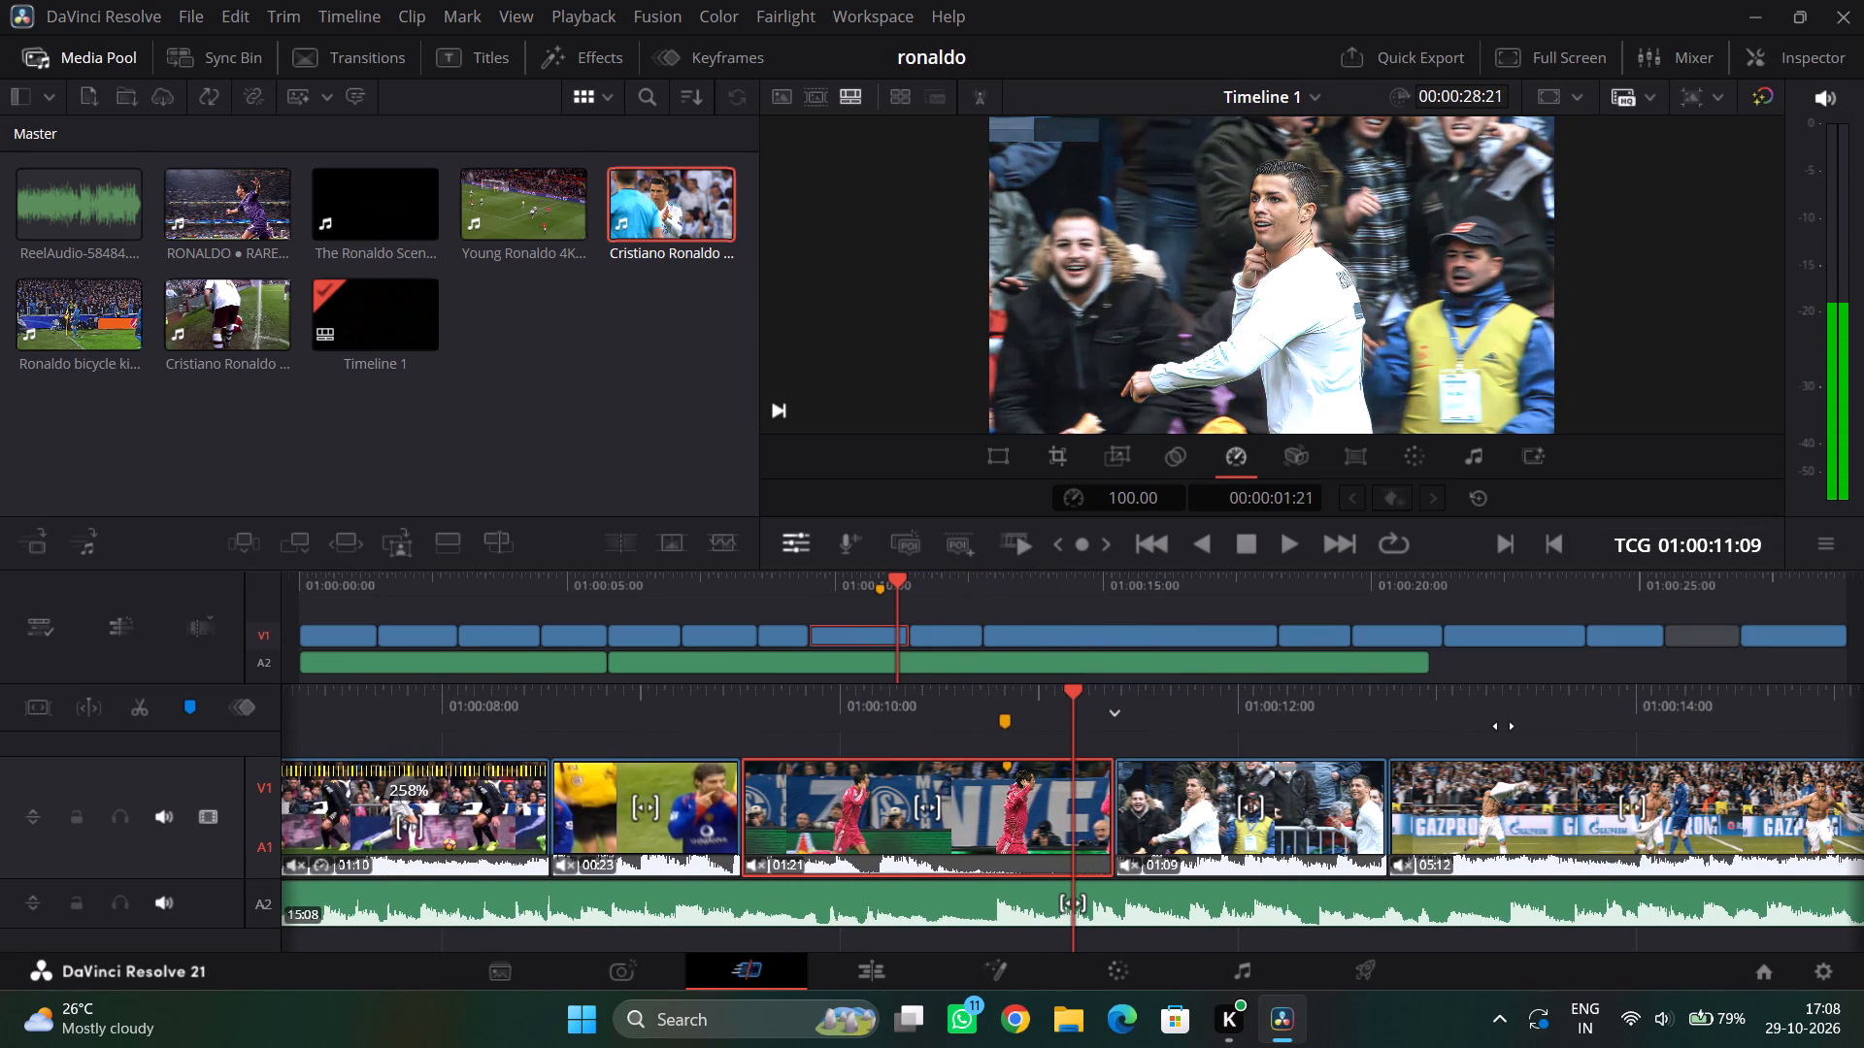
Move the blue-shirt Manchester United clip later, opening a gap after the 258% Espanyol clip and shifting the ear-cupping clip along.
drag(843, 717, 1260, 717)
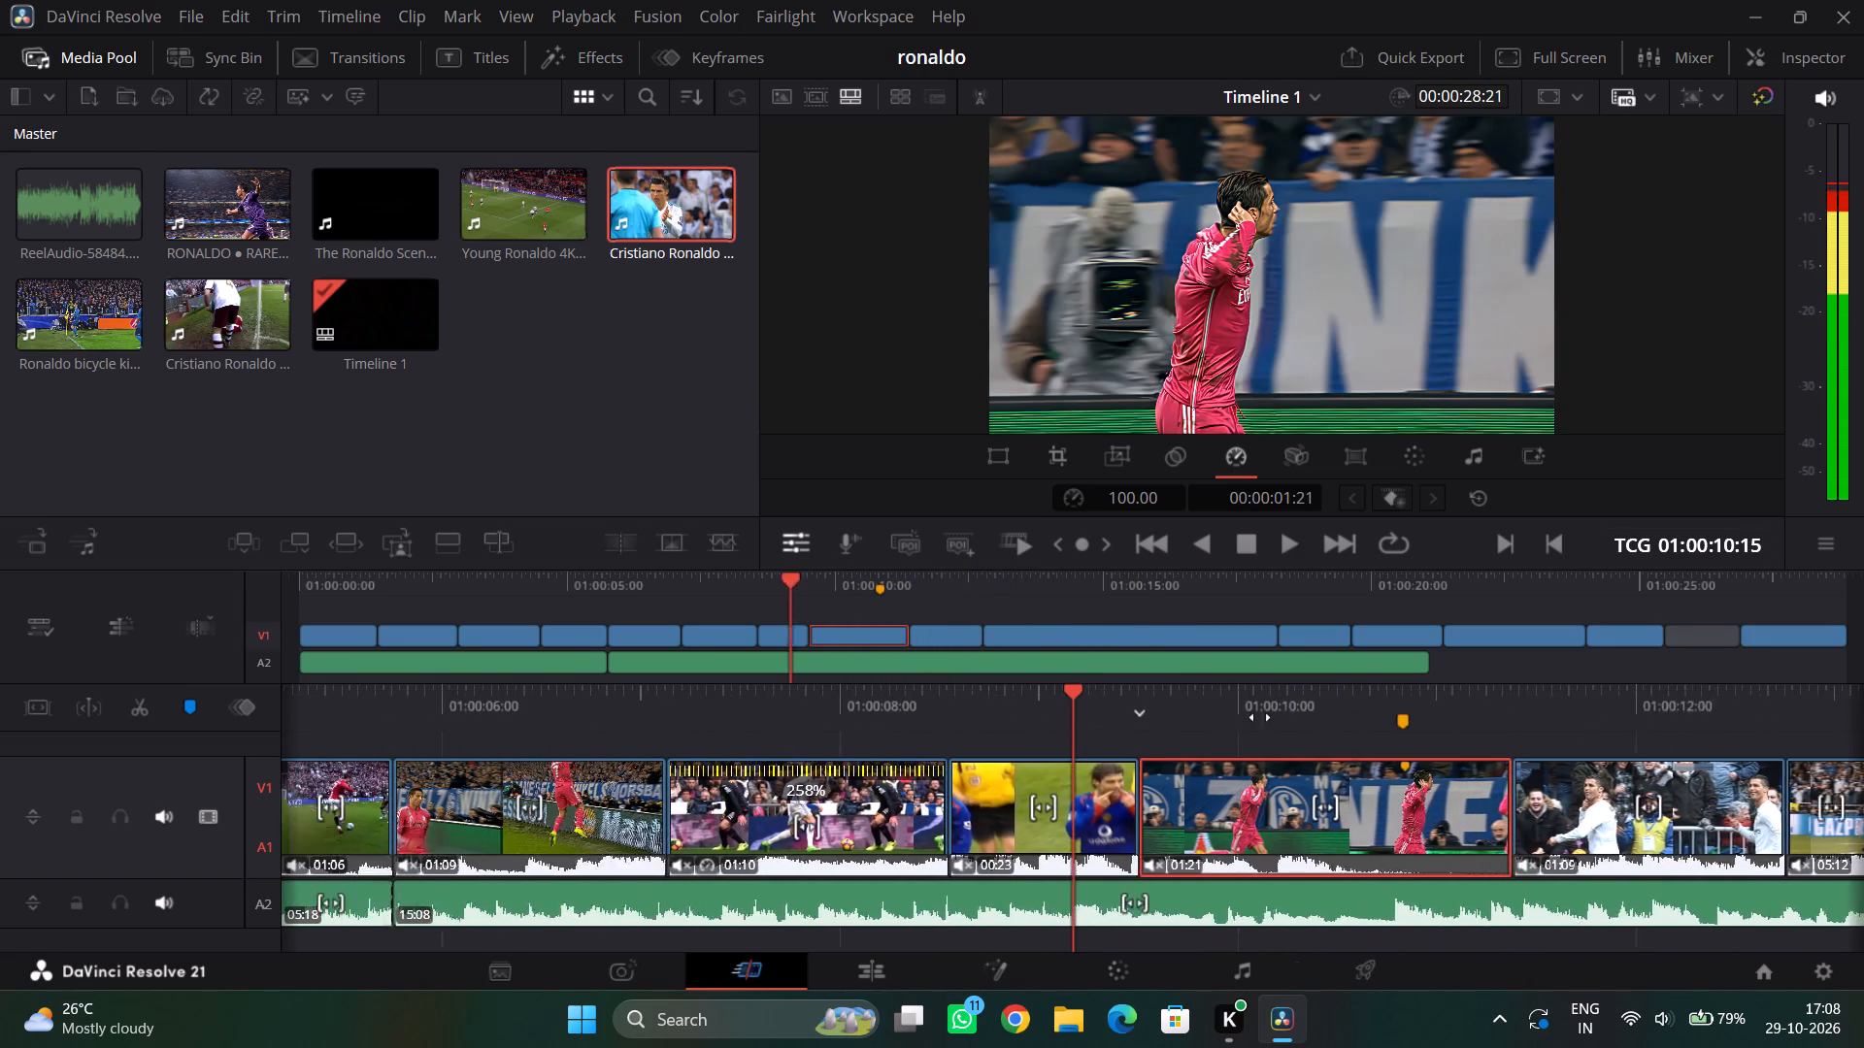
drag(1260, 717, 1437, 717)
drag(1307, 787, 1362, 787)
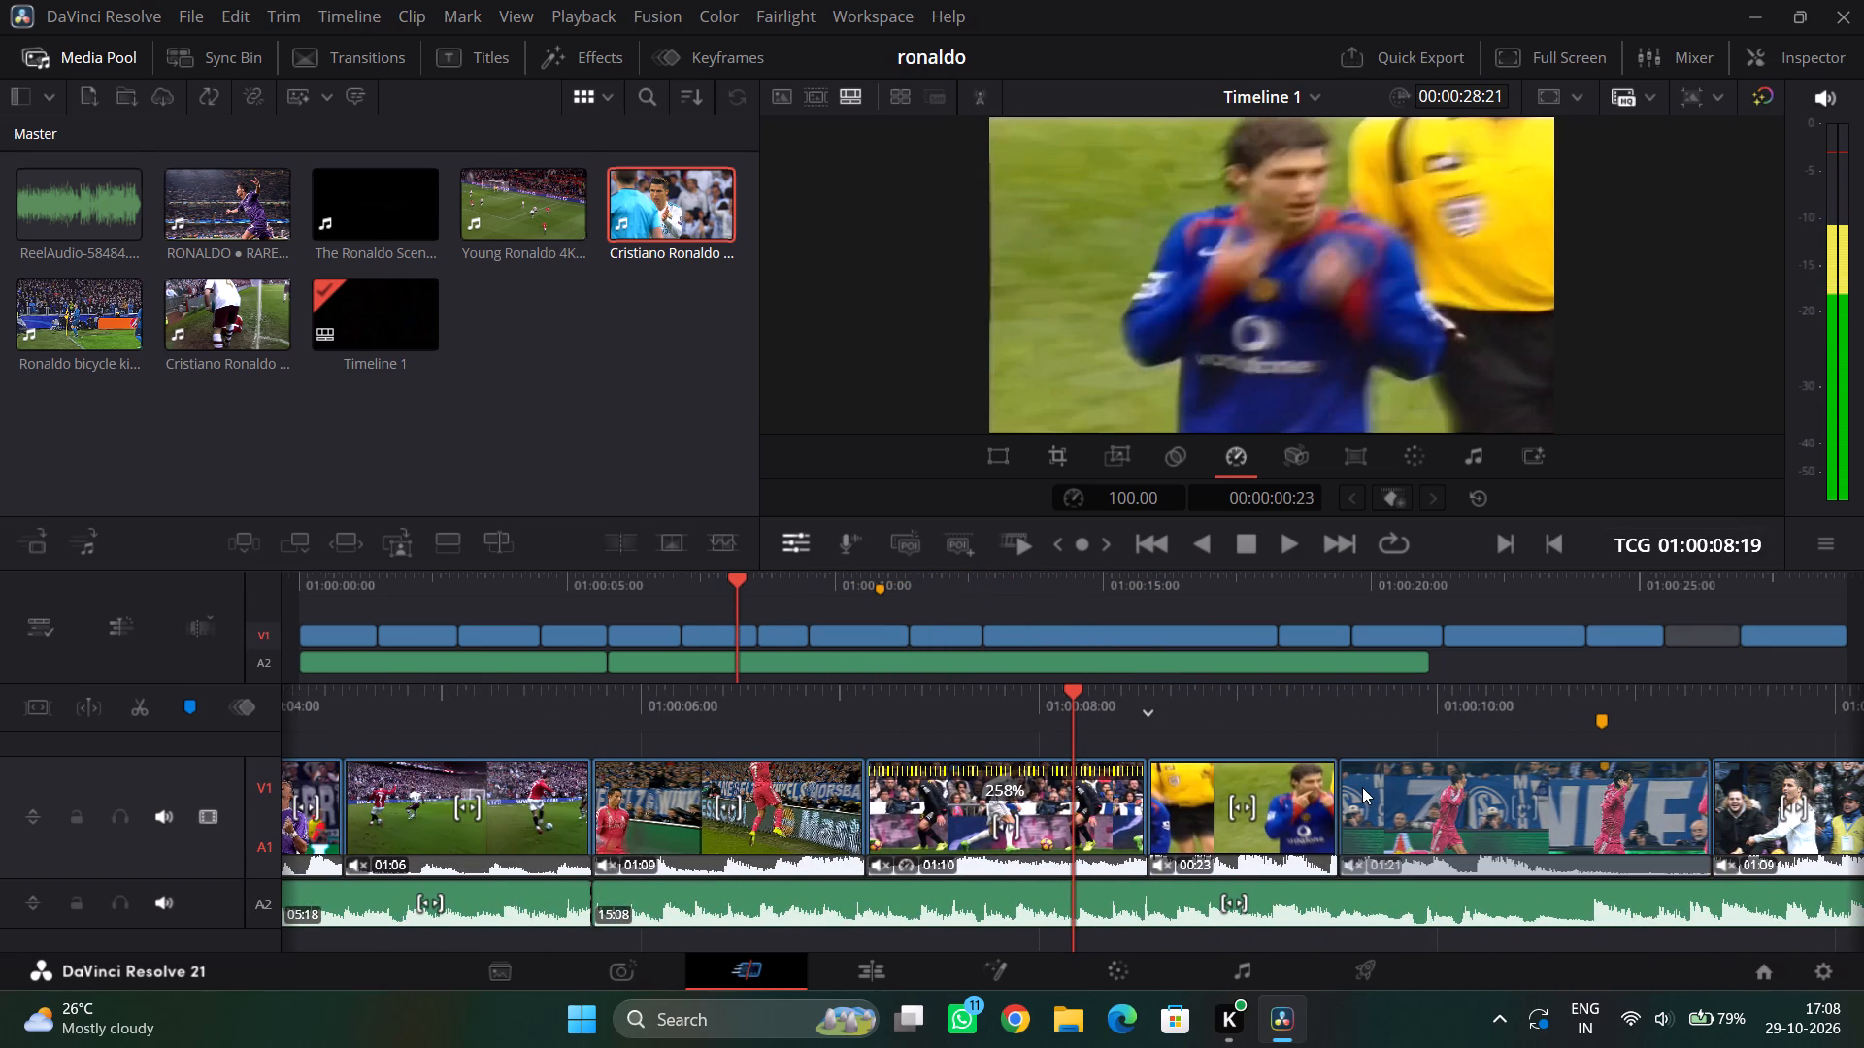
drag(1362, 787, 1343, 794)
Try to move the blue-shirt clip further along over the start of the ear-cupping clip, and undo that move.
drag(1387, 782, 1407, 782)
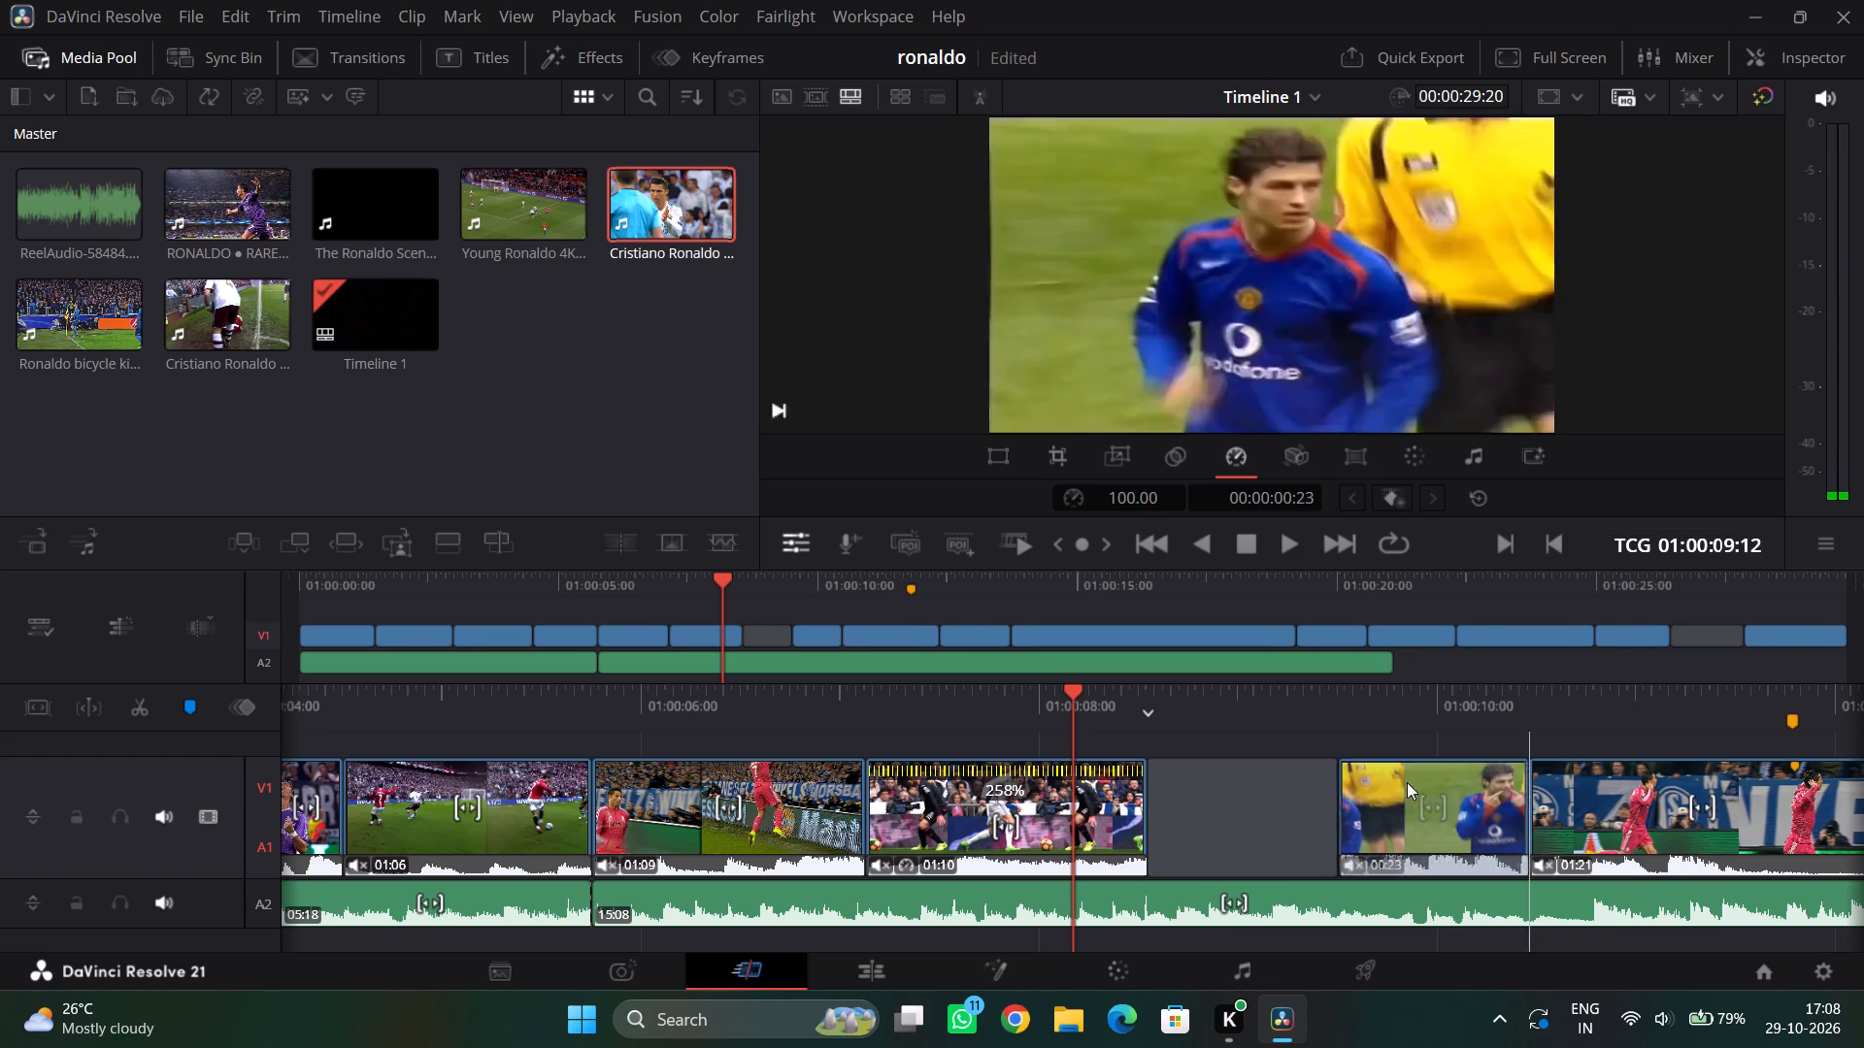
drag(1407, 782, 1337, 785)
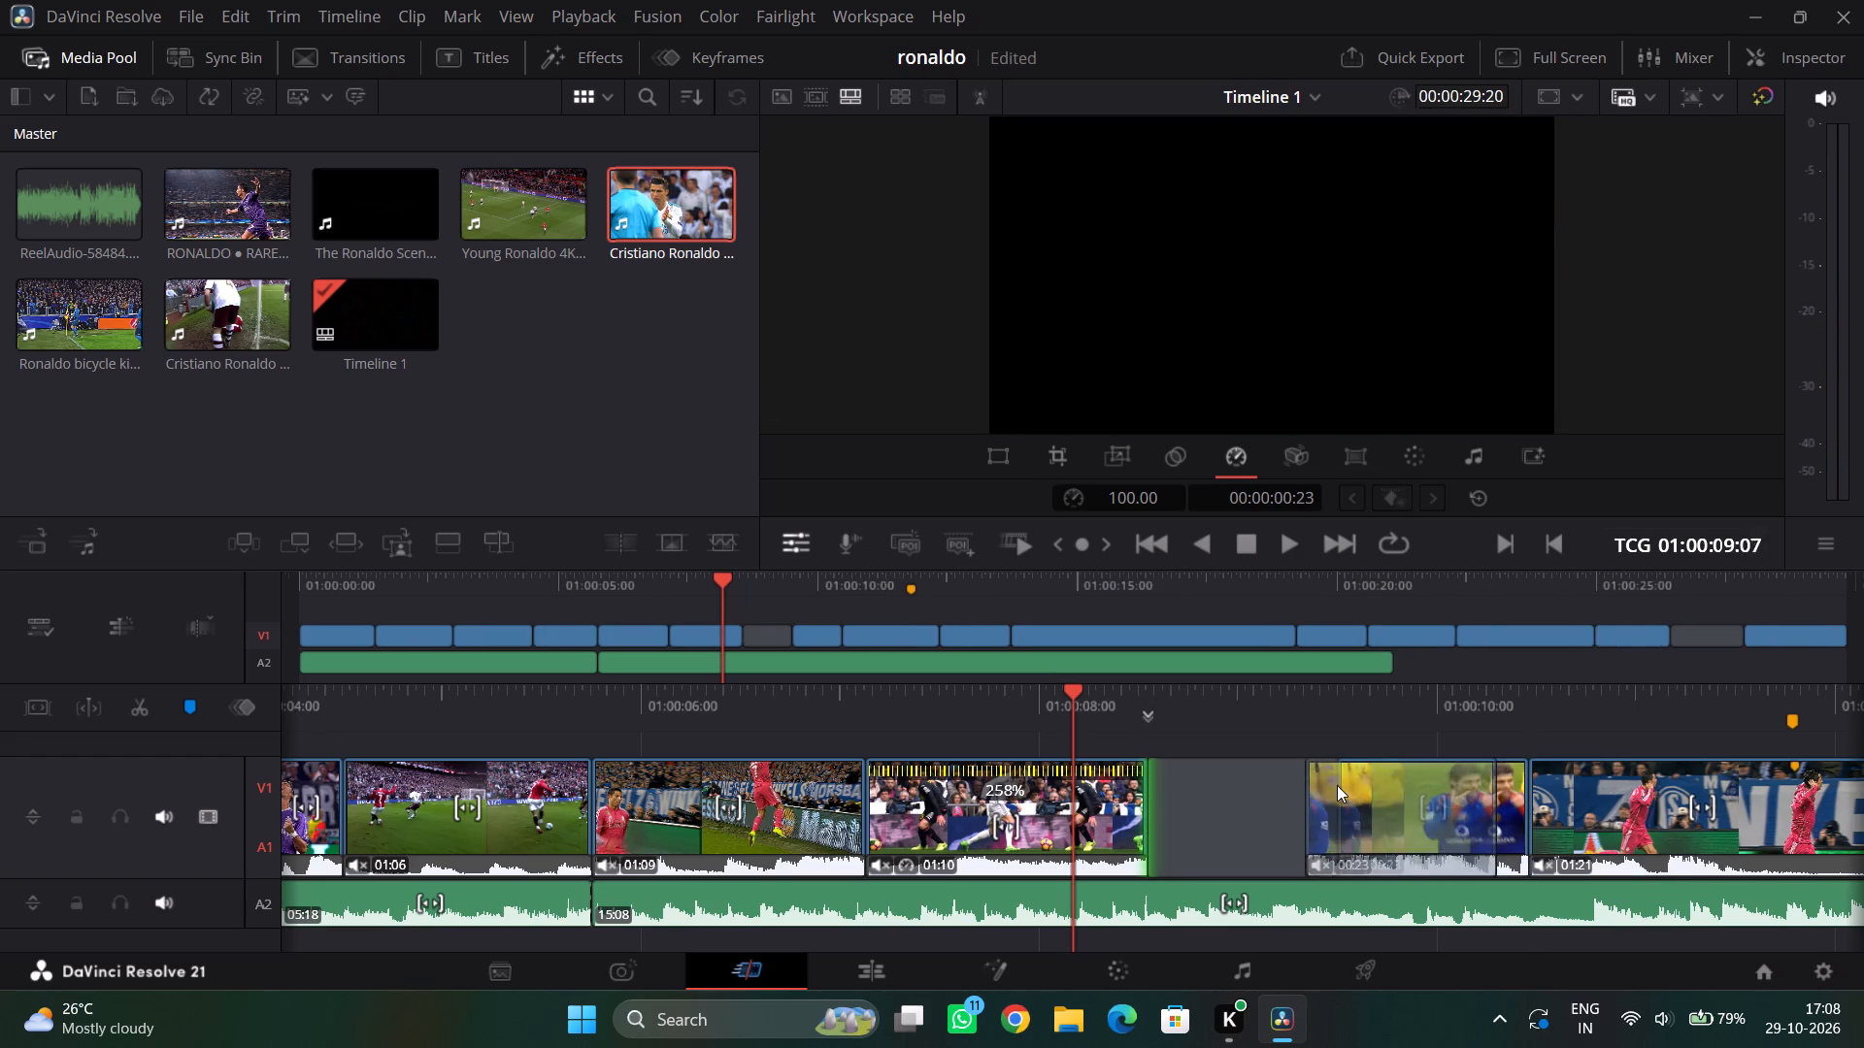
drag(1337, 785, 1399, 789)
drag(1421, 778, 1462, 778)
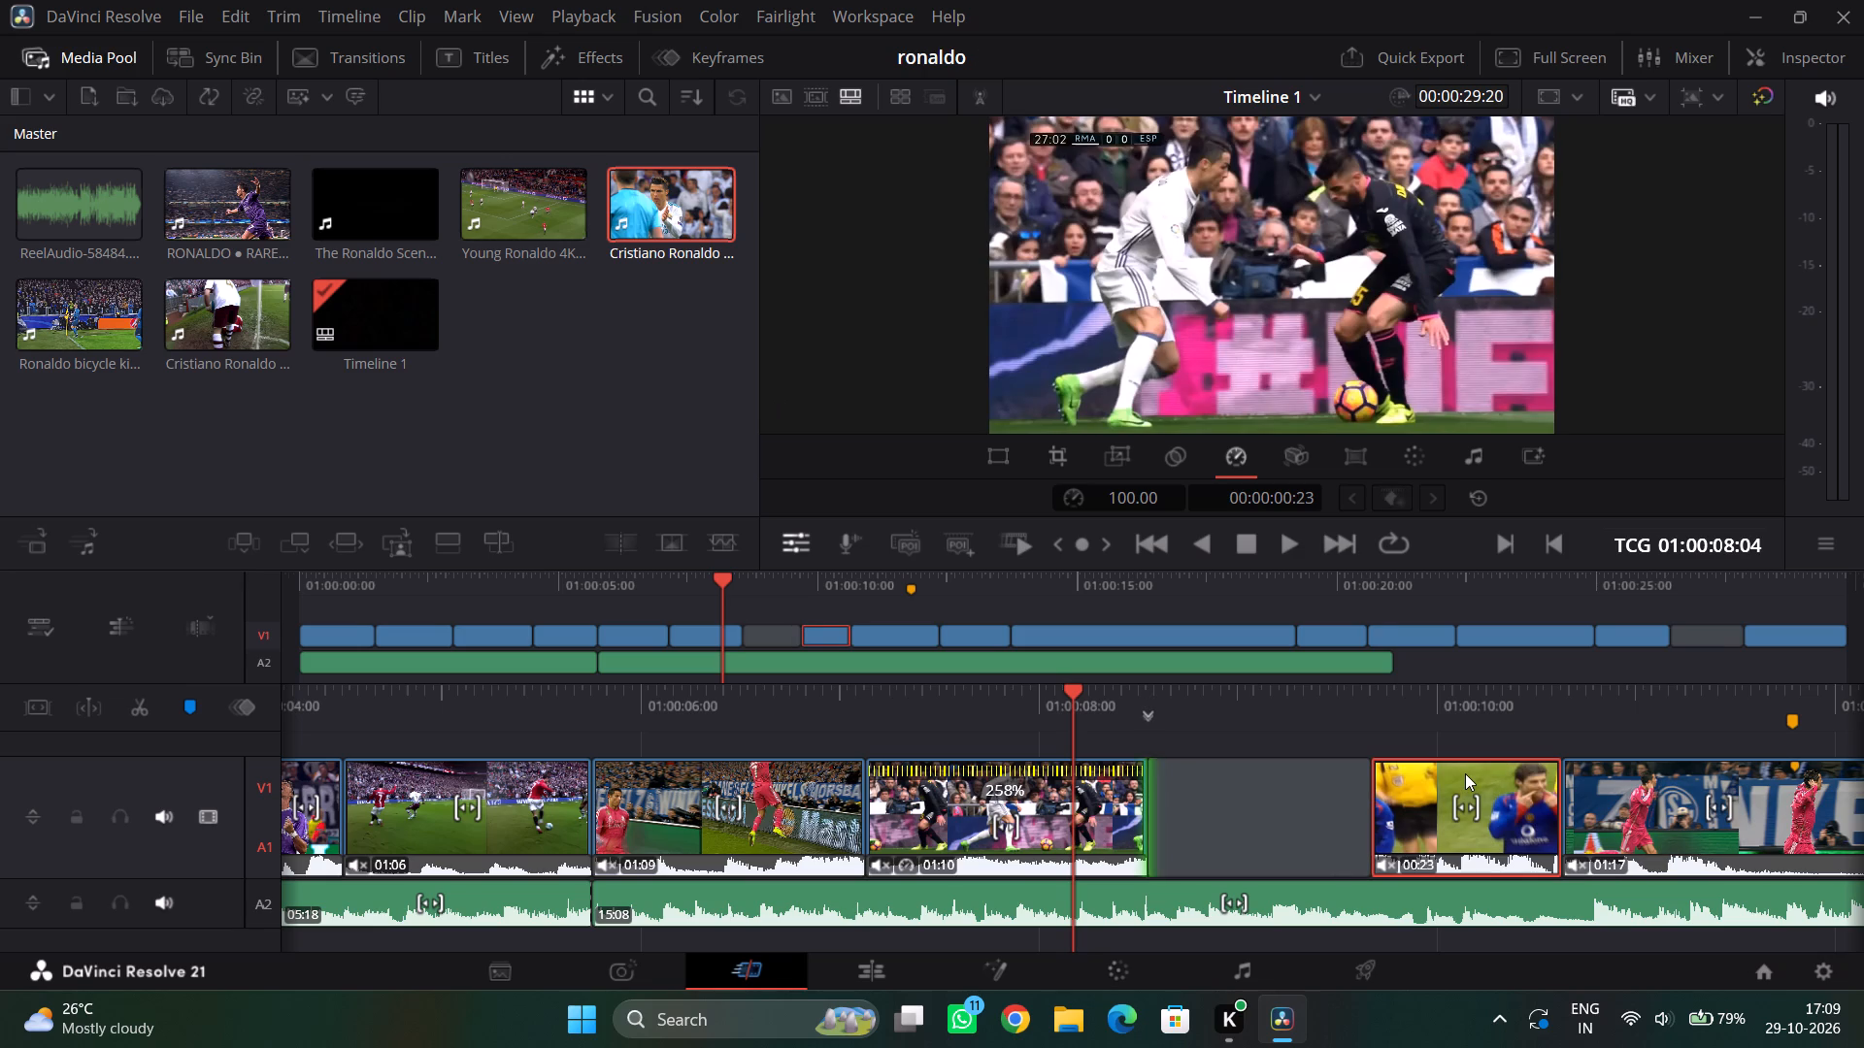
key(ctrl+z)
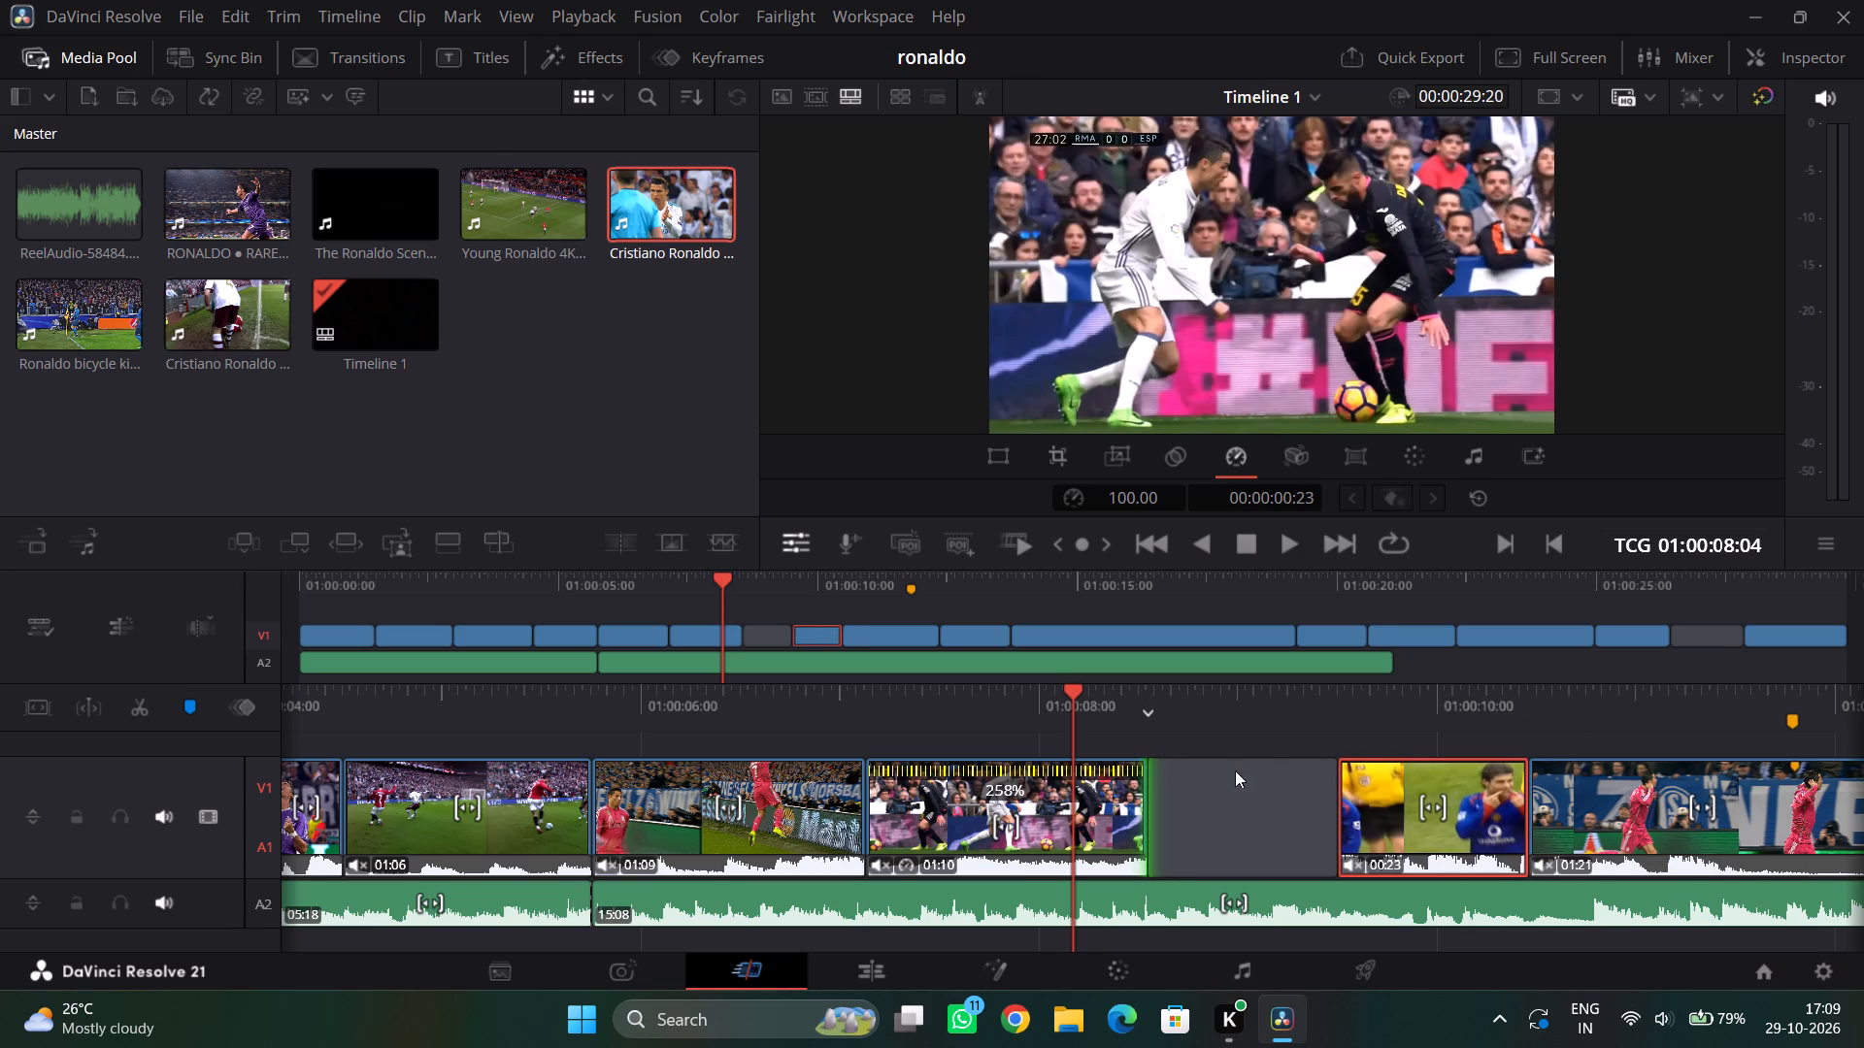
Insert the Ronaldo bicycle kick clip into the timeline directly after the 258% Espanyol clip, pushing the blue-shirt clip along.
click(90, 306)
drag(90, 306, 850, 617)
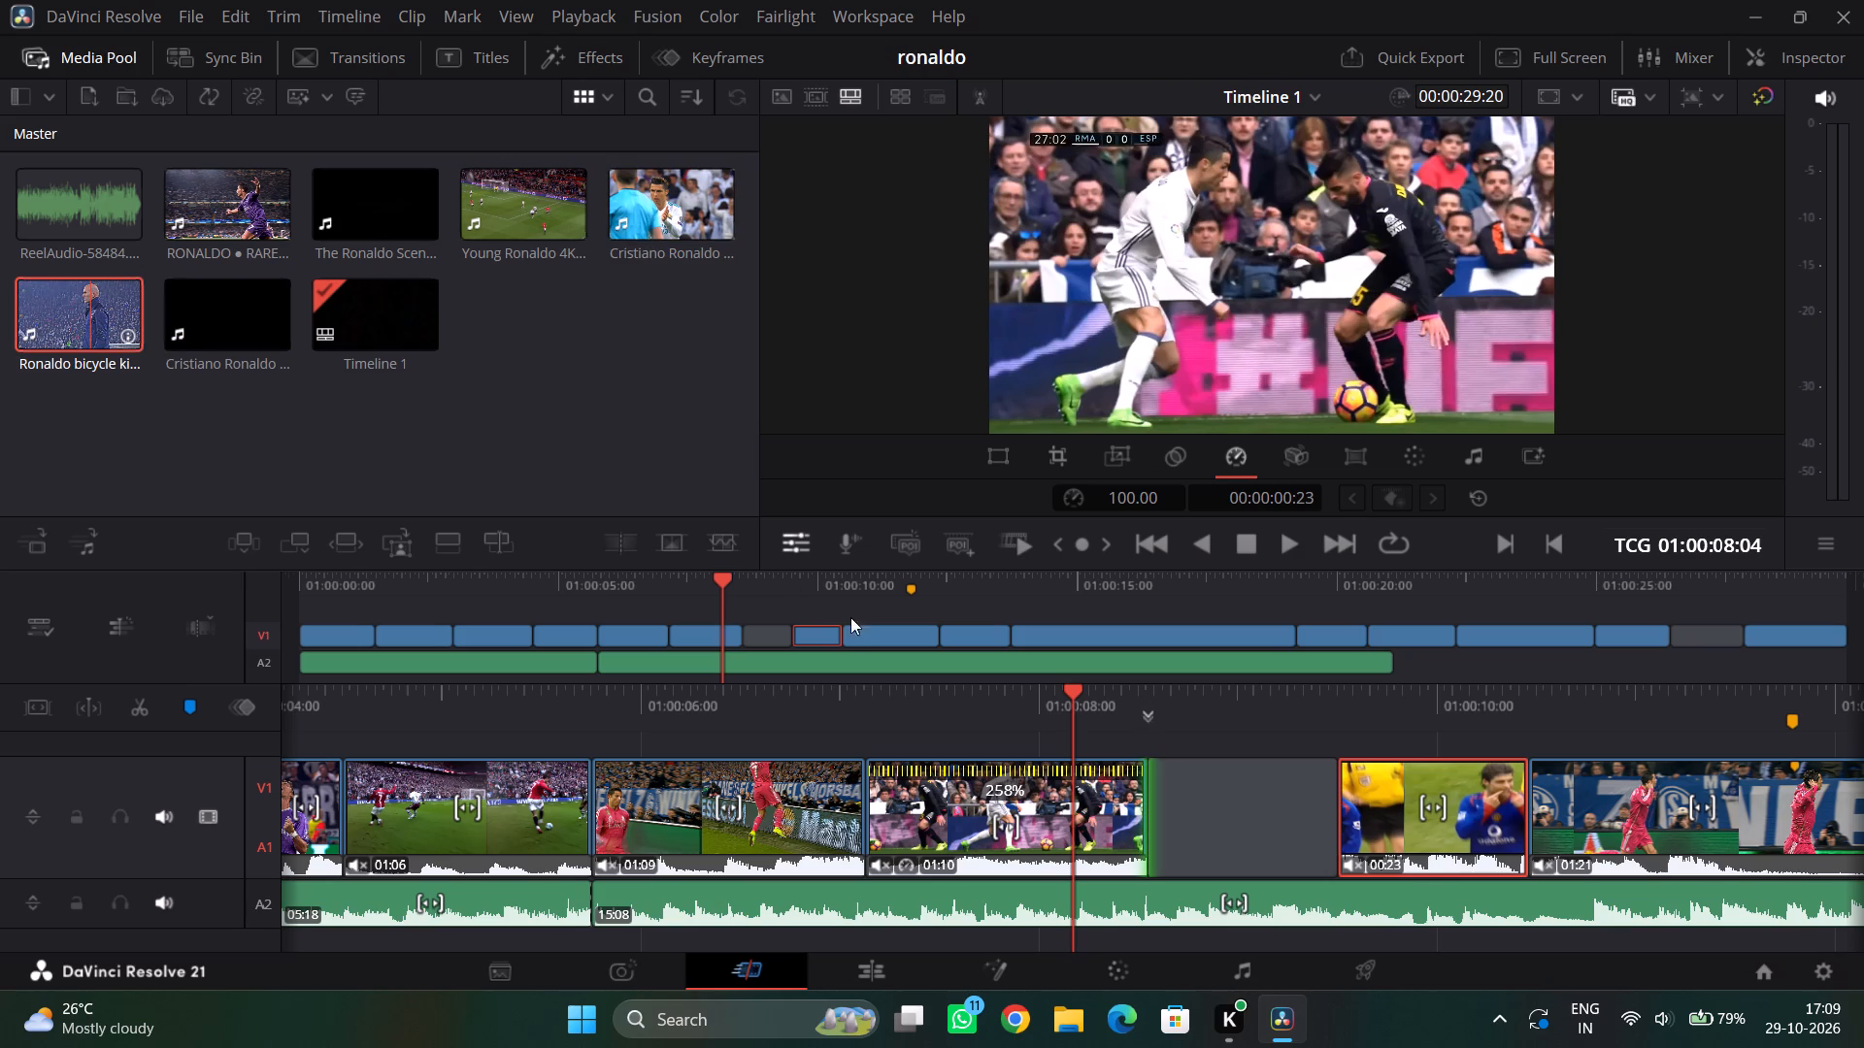
drag(850, 617, 857, 621)
drag(87, 353, 1087, 755)
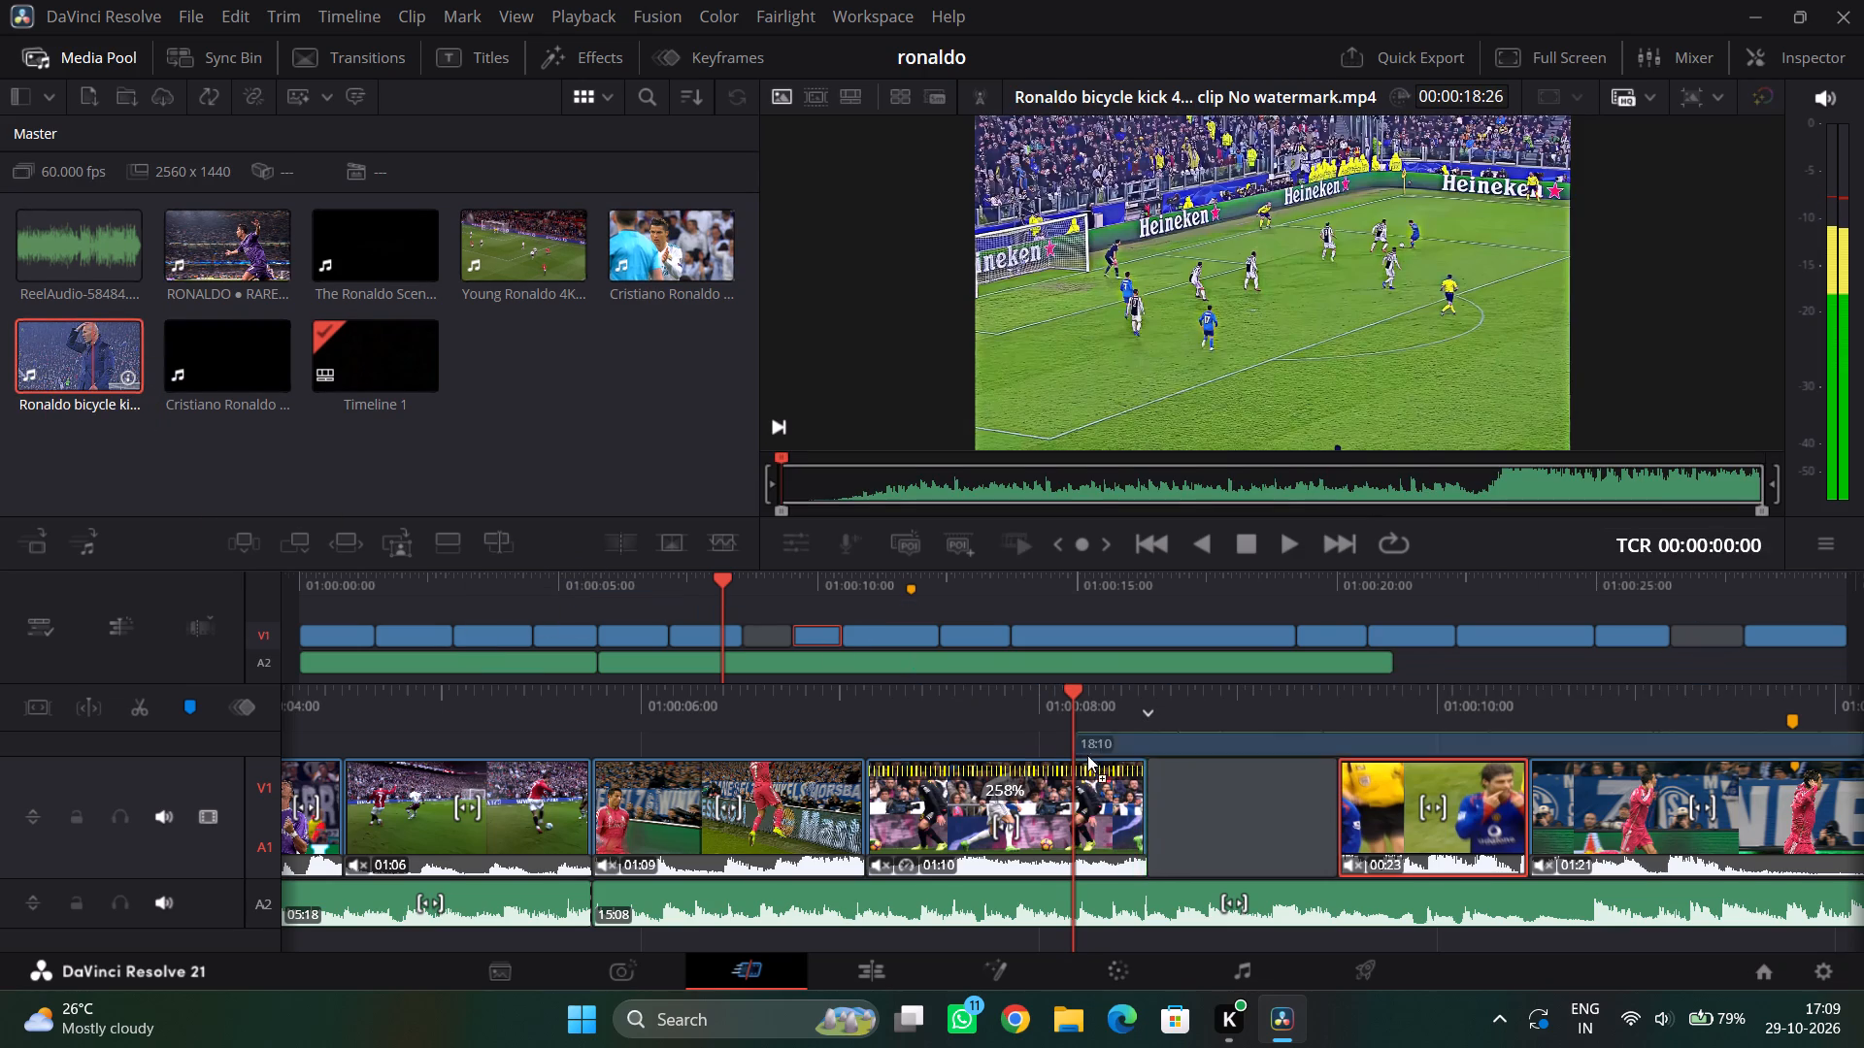
drag(1087, 755, 1194, 799)
Scrub through the inserted bicycle kick clip's wide-angle goal, celebration and replay shots to look for usable footage.
drag(1301, 708, 1287, 707)
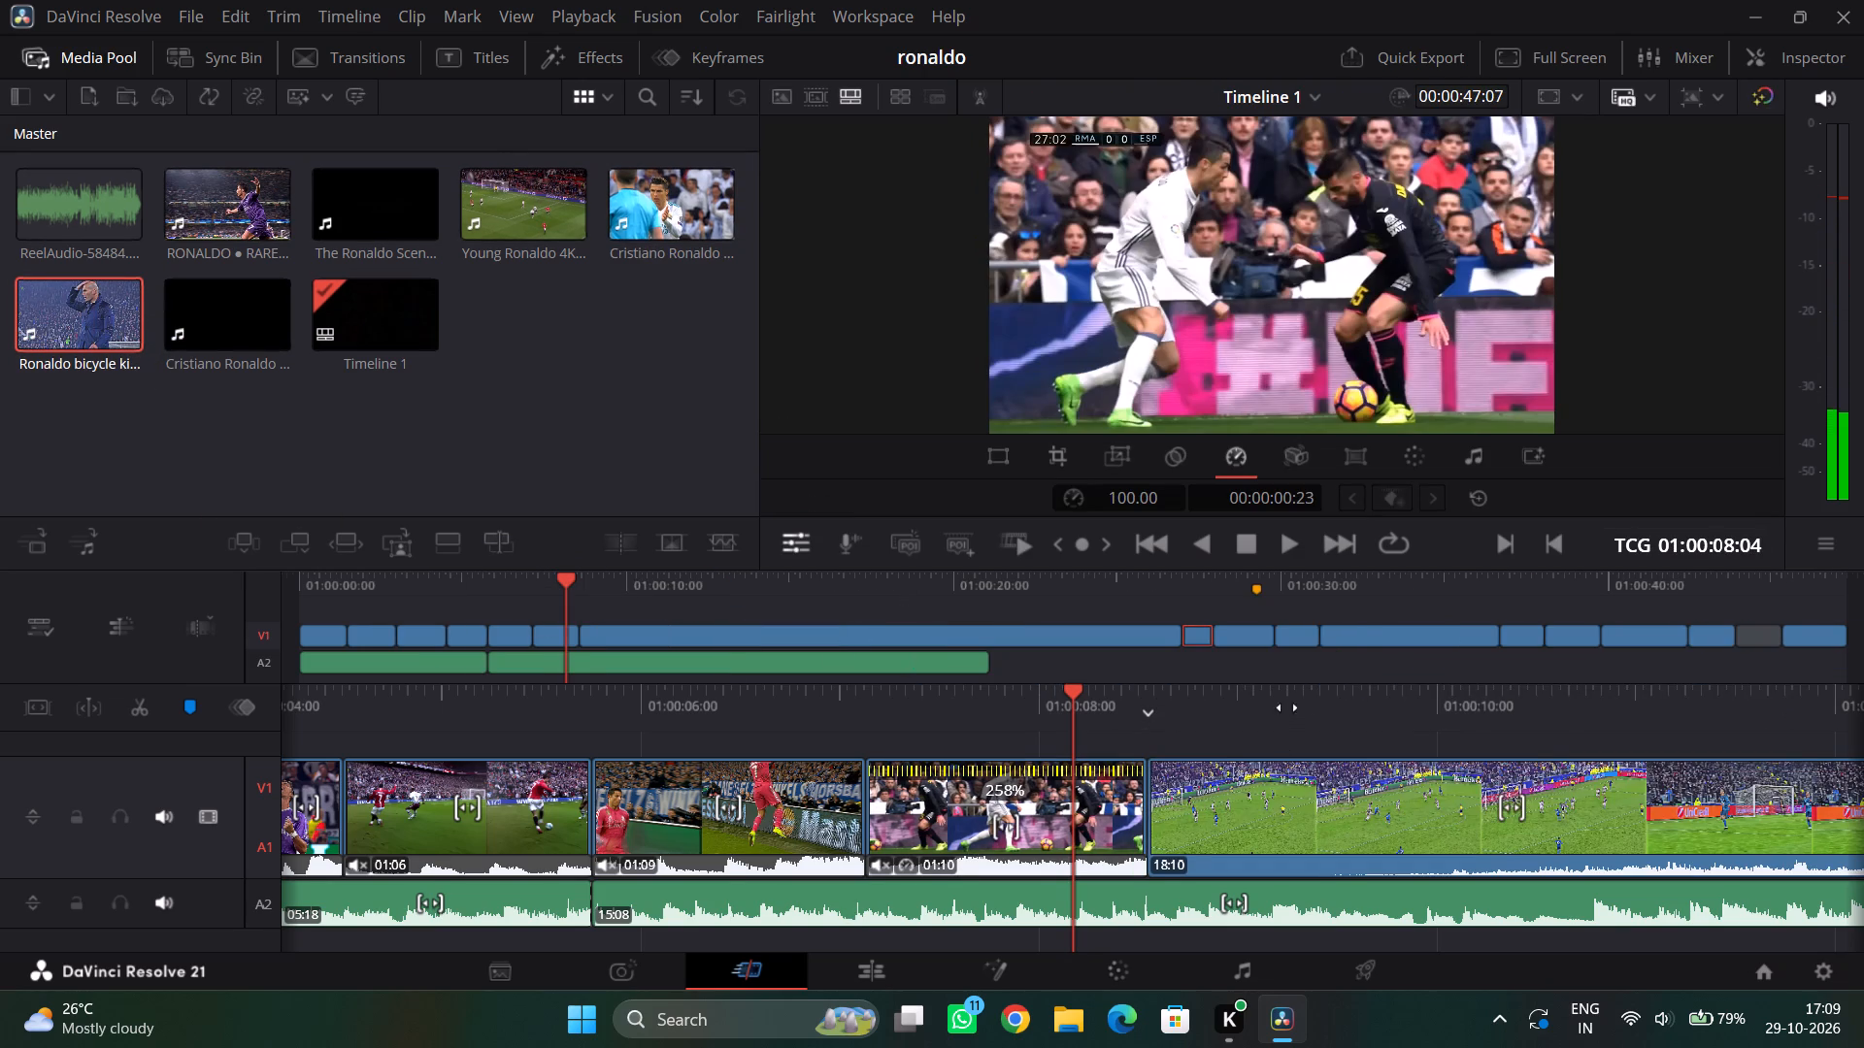
drag(1287, 707, 1009, 709)
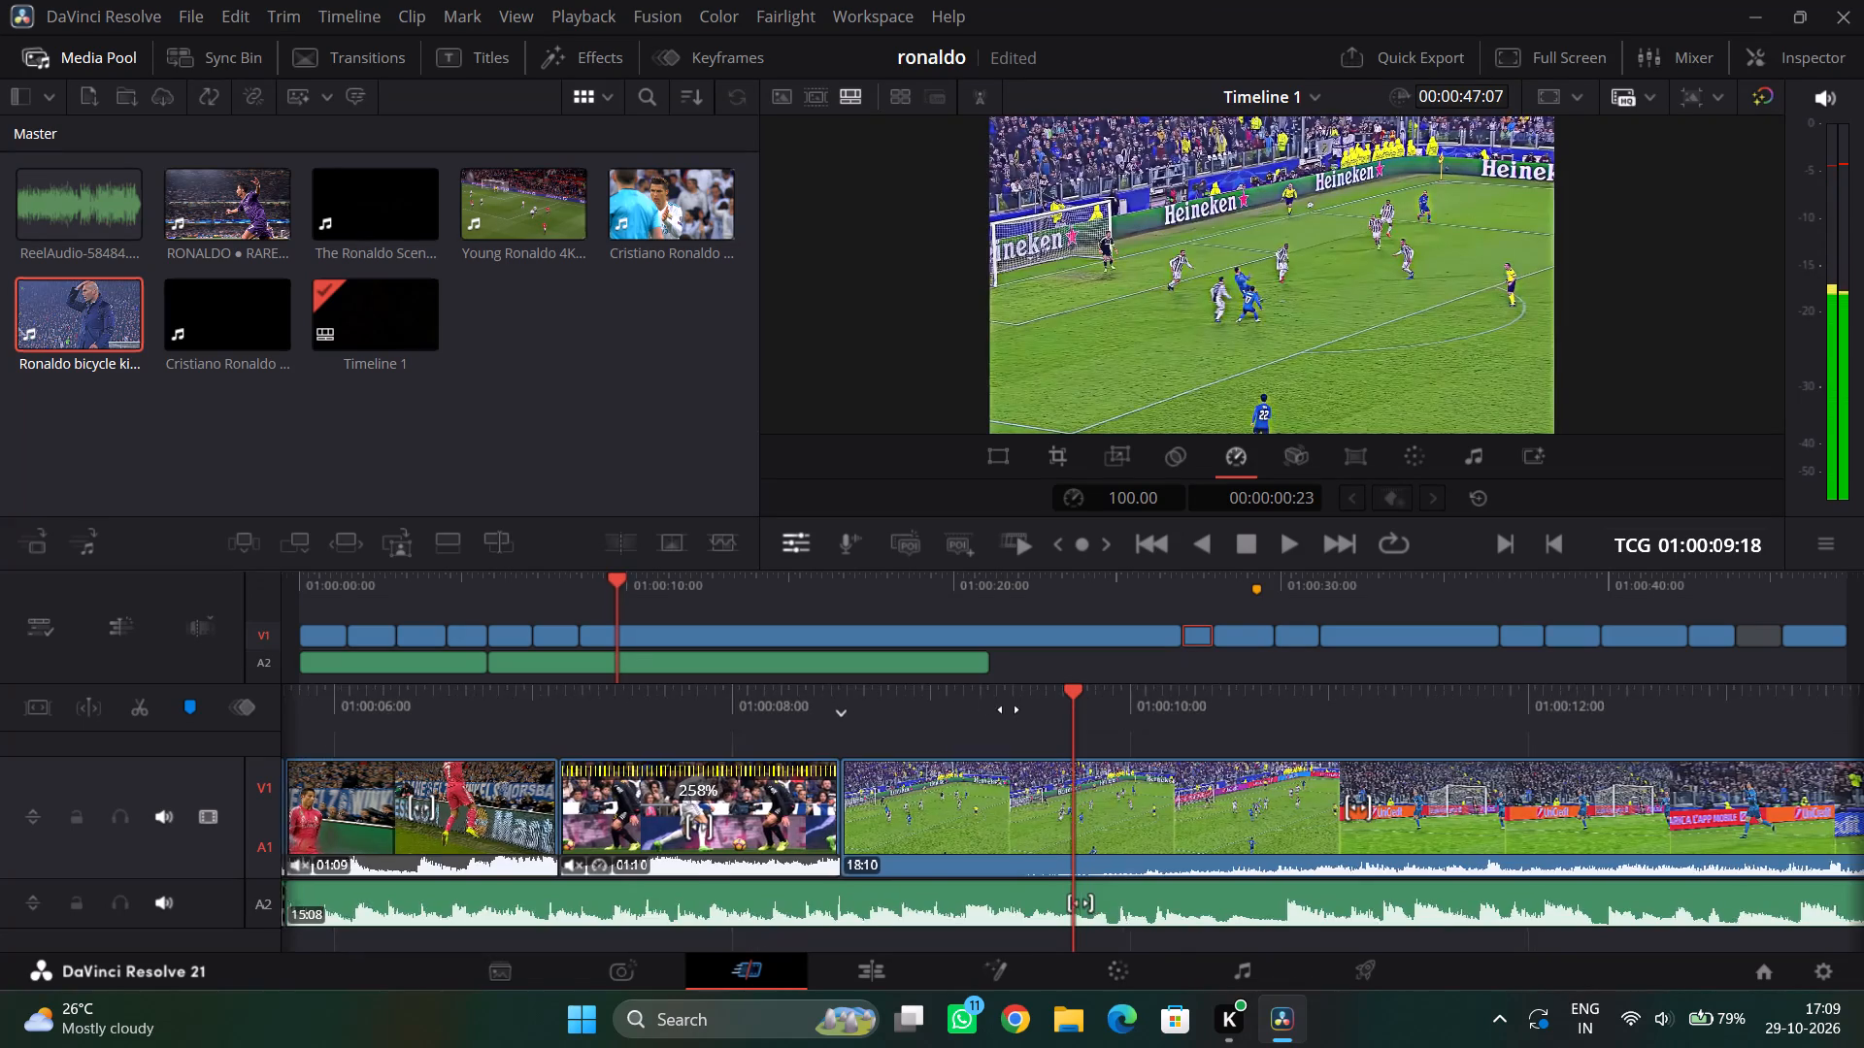
drag(1009, 709, 647, 709)
drag(1338, 709, 754, 712)
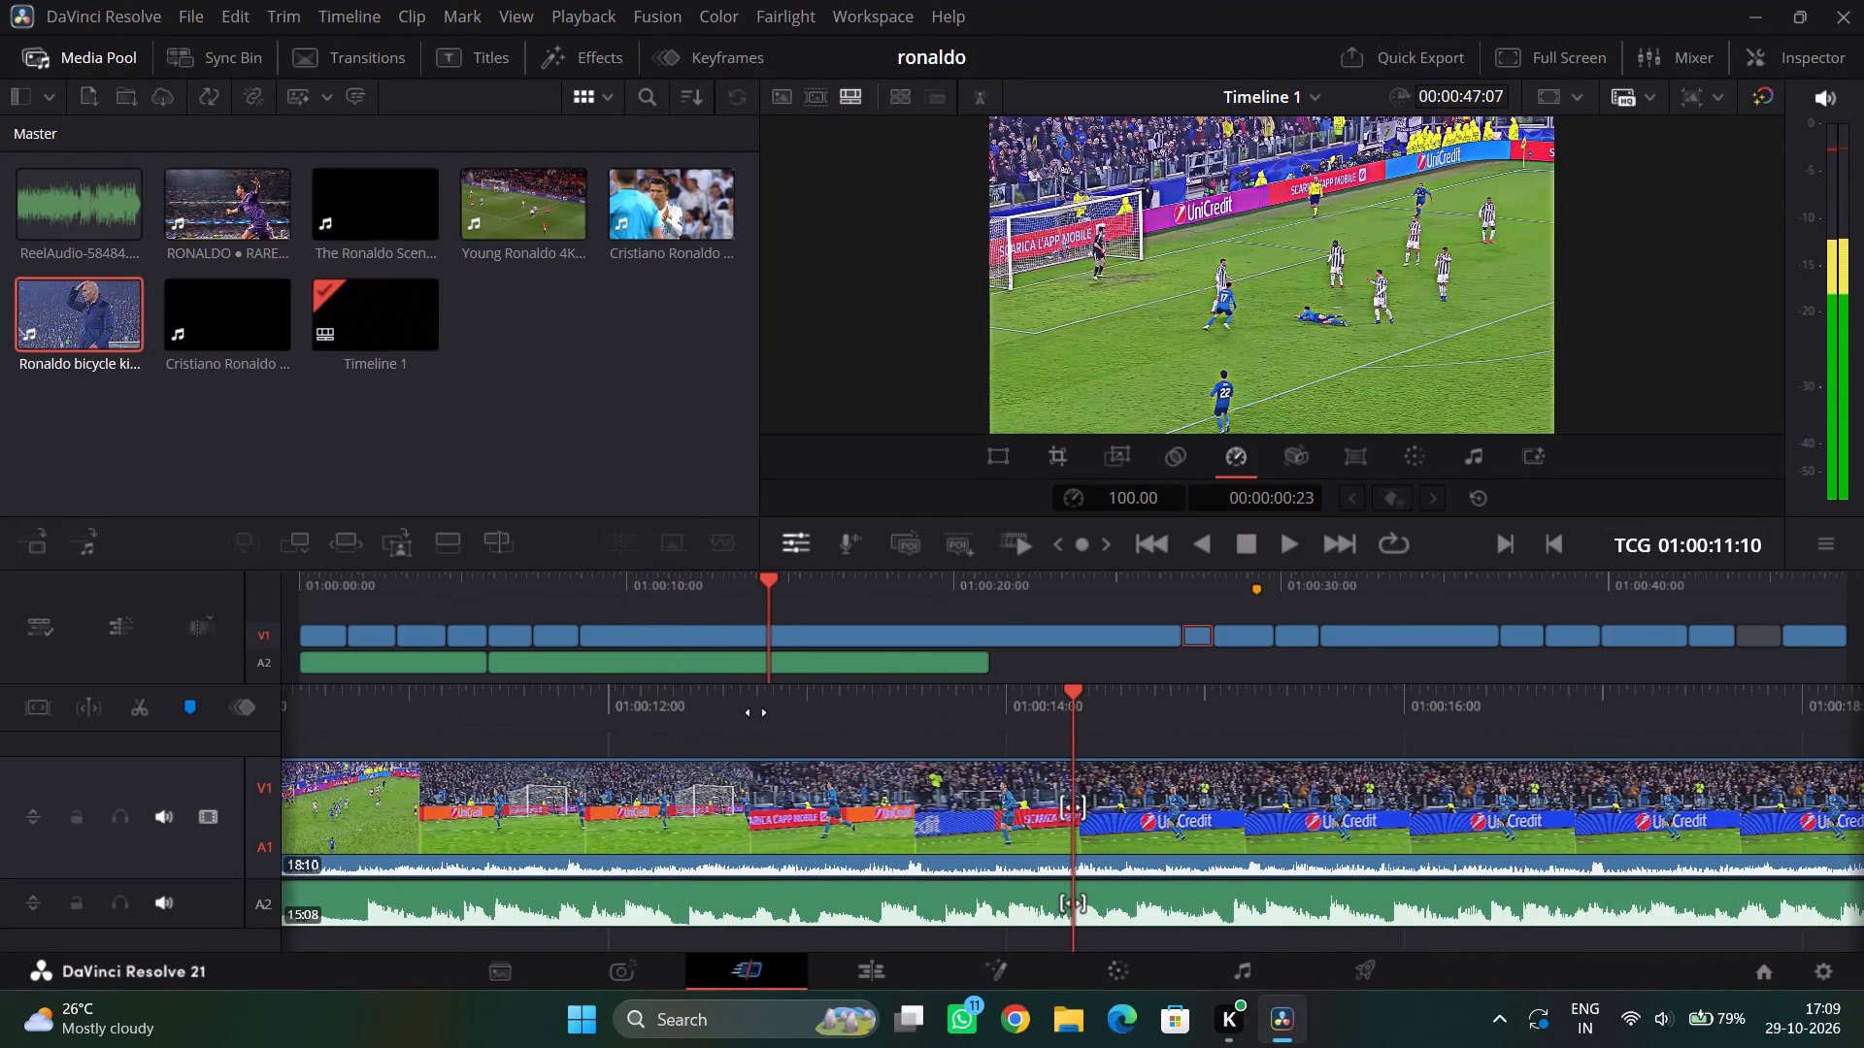
drag(1420, 712, 730, 712)
drag(1441, 708, 1269, 718)
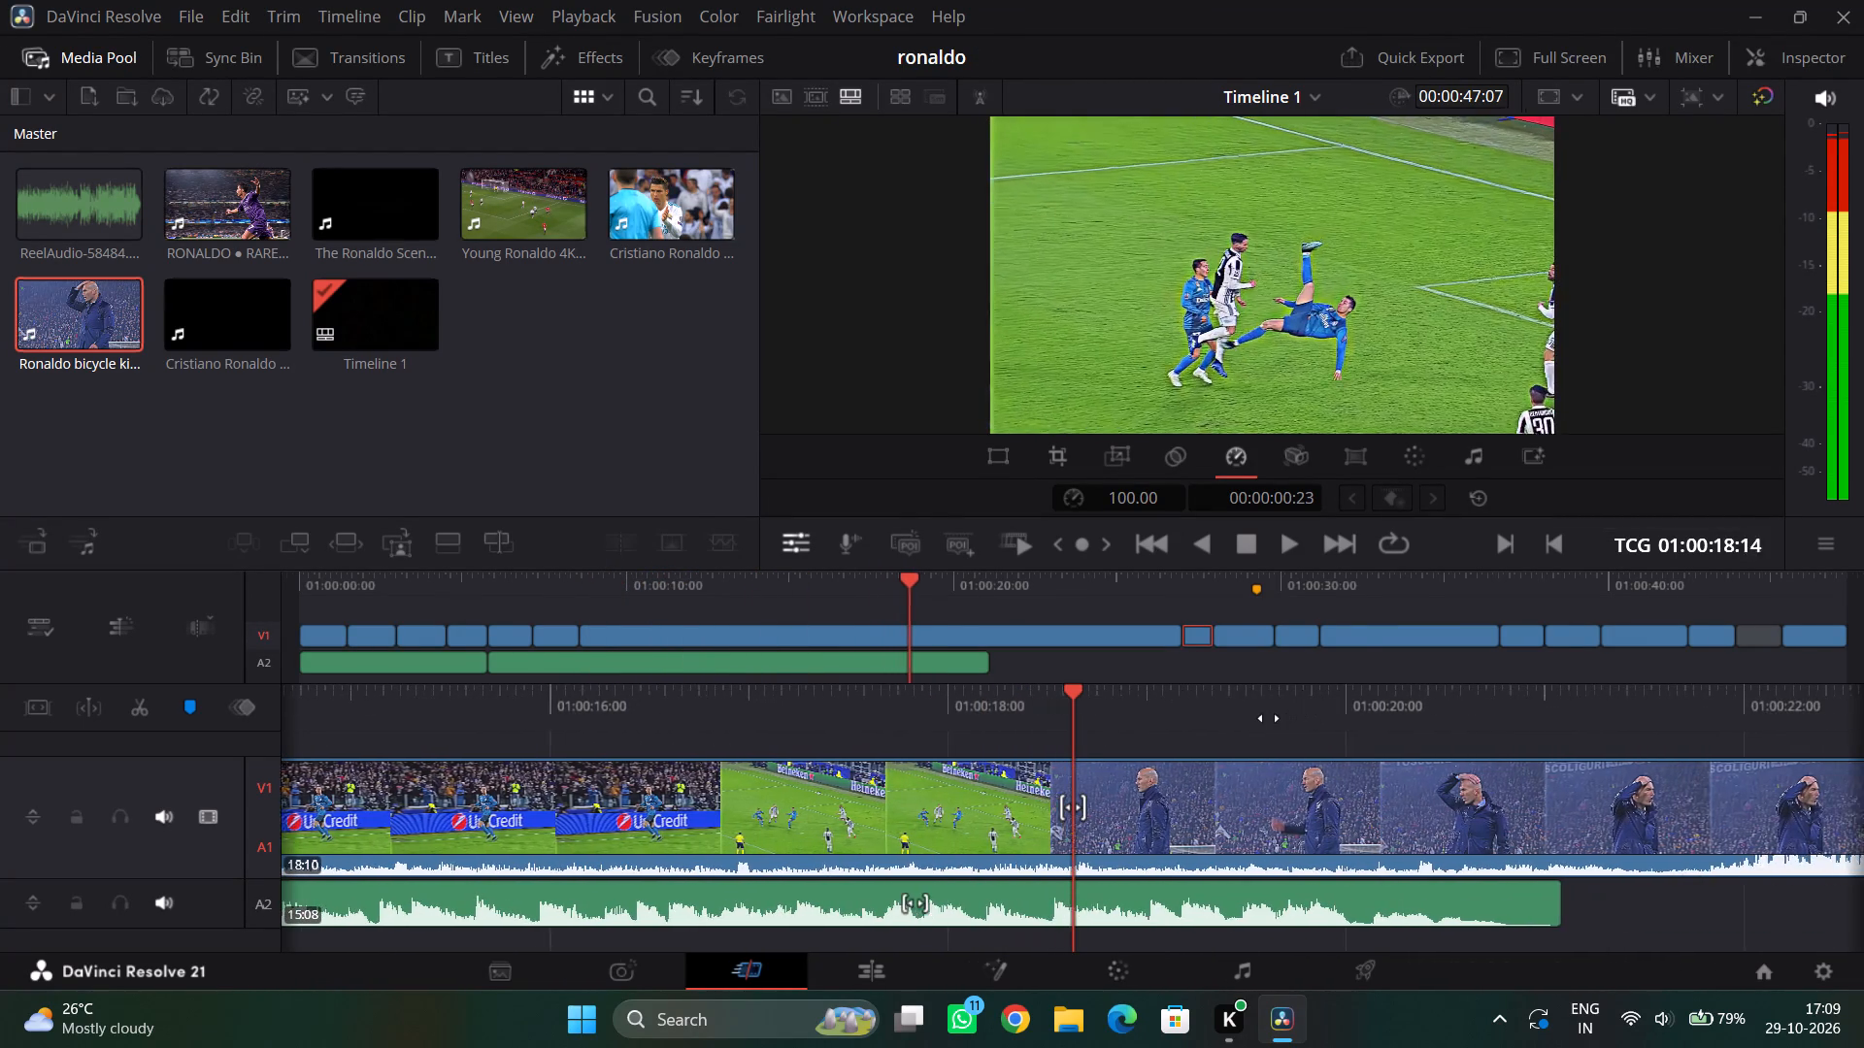
drag(1269, 718, 1795, 731)
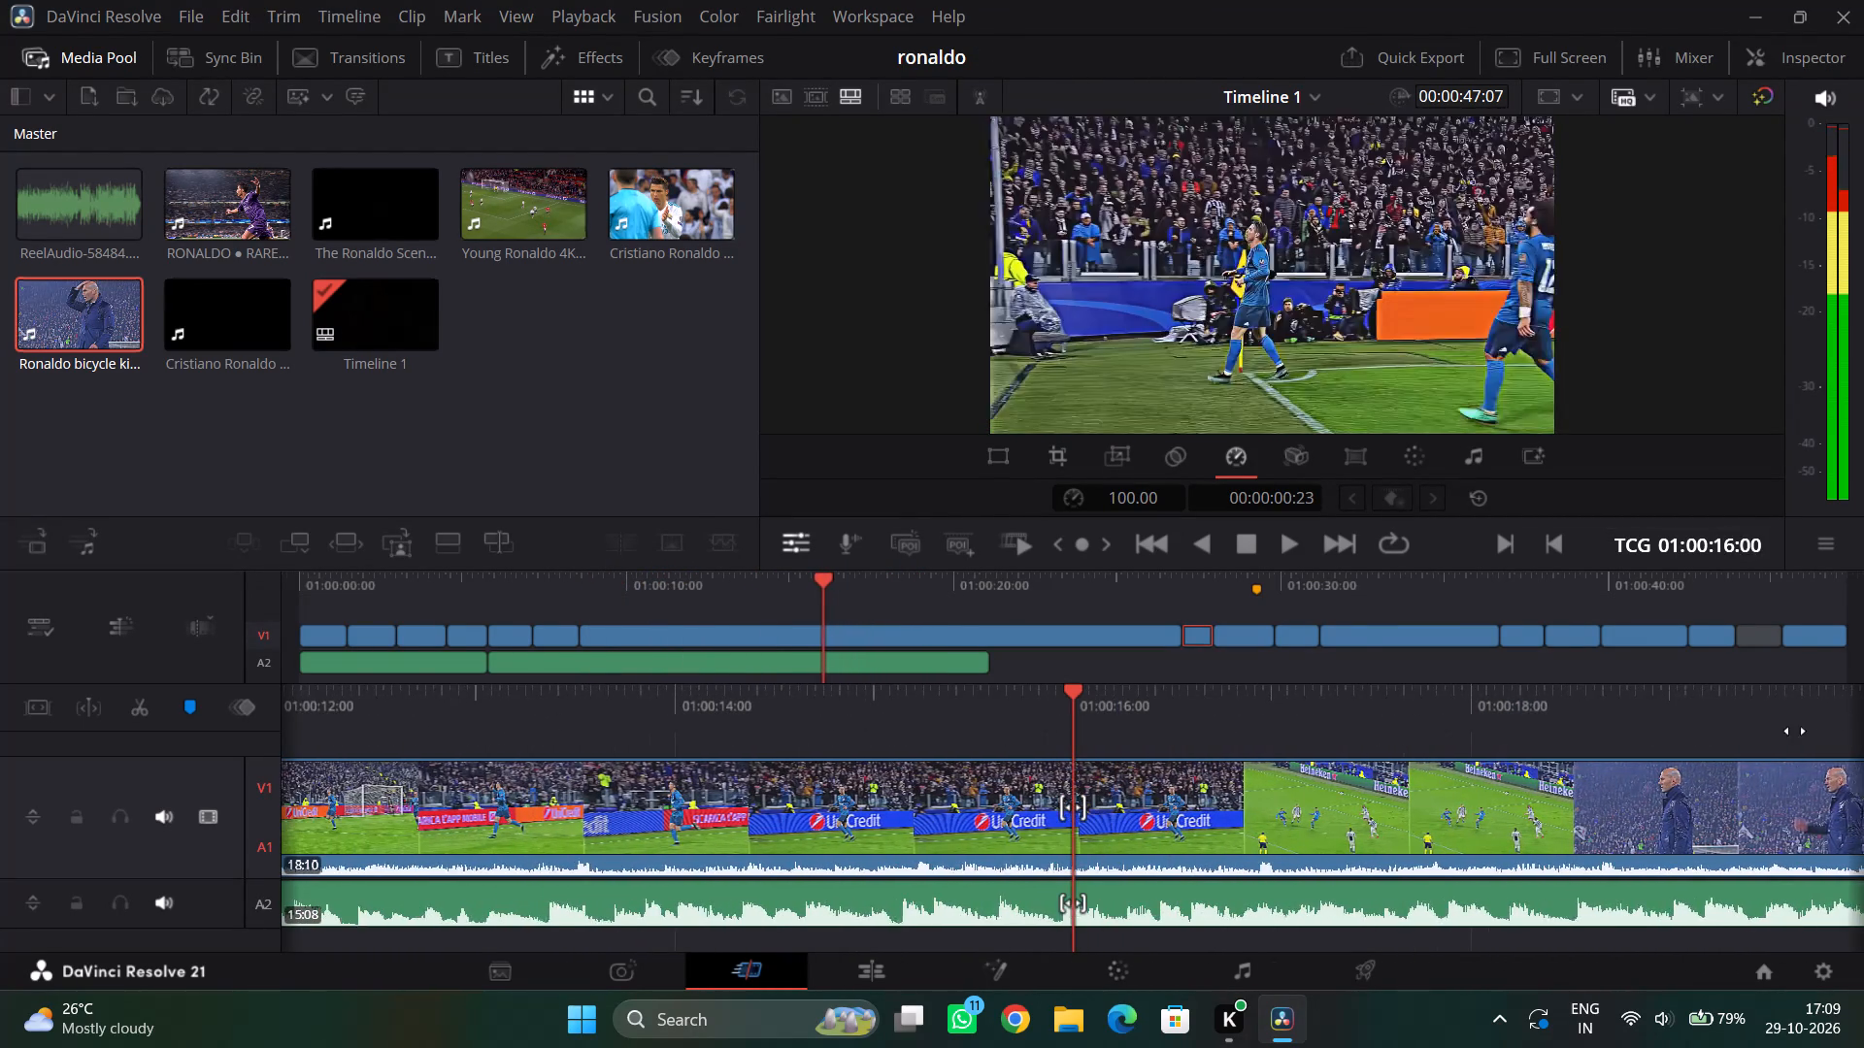
drag(1795, 731, 1725, 738)
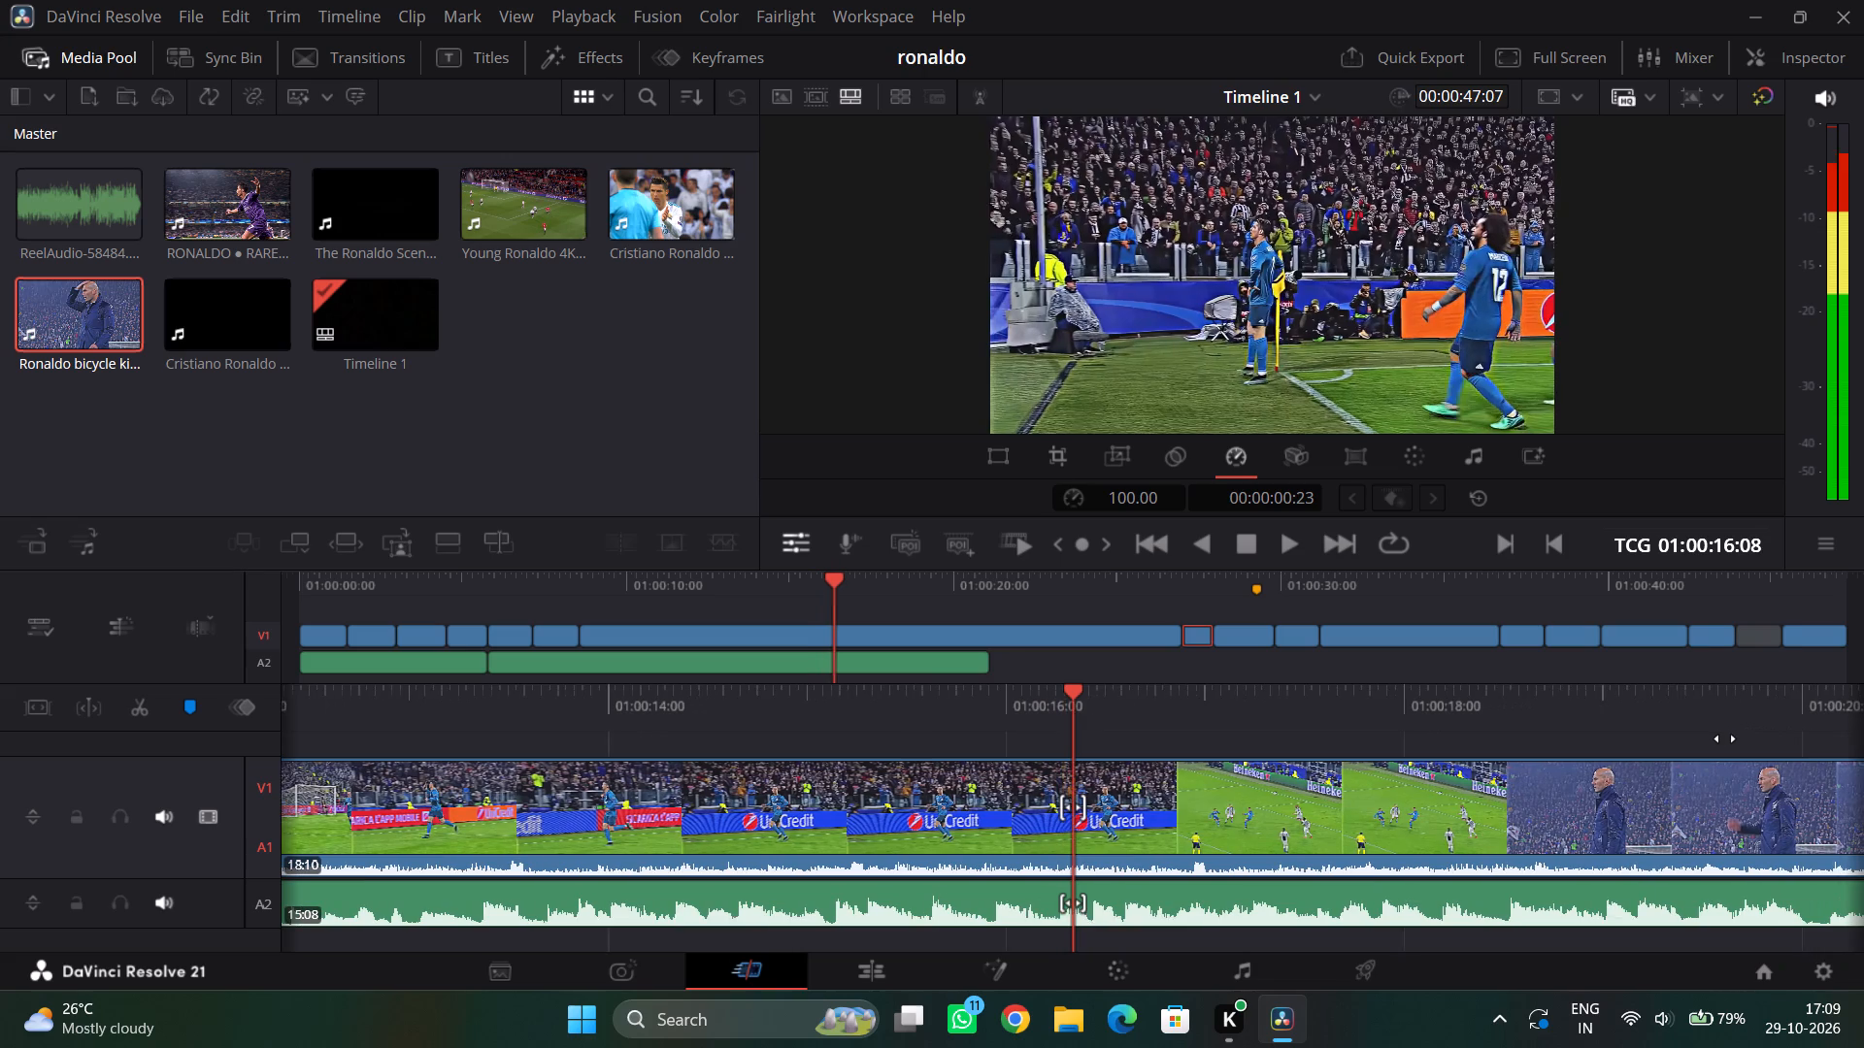
drag(1725, 738, 1653, 753)
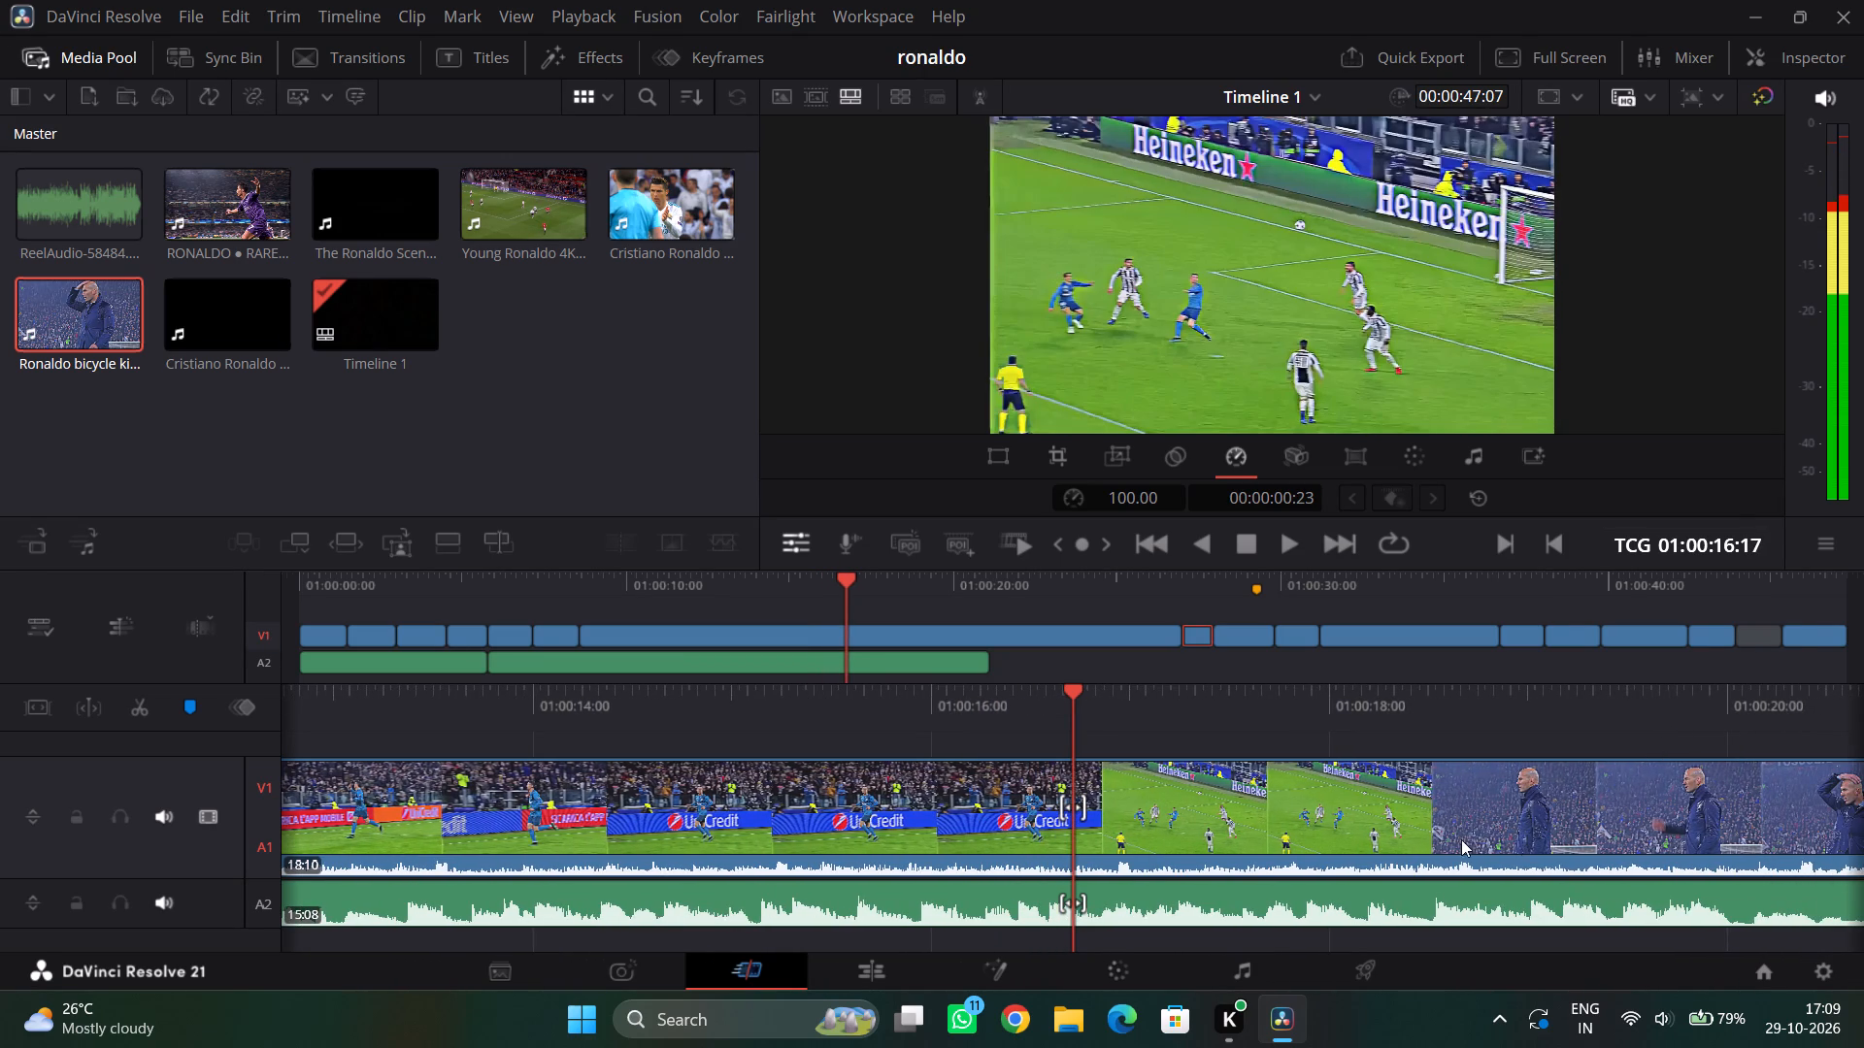
Mute the audio of the inserted bicycle kick clip.
click(1333, 827)
right_click(1333, 827)
click(1532, 166)
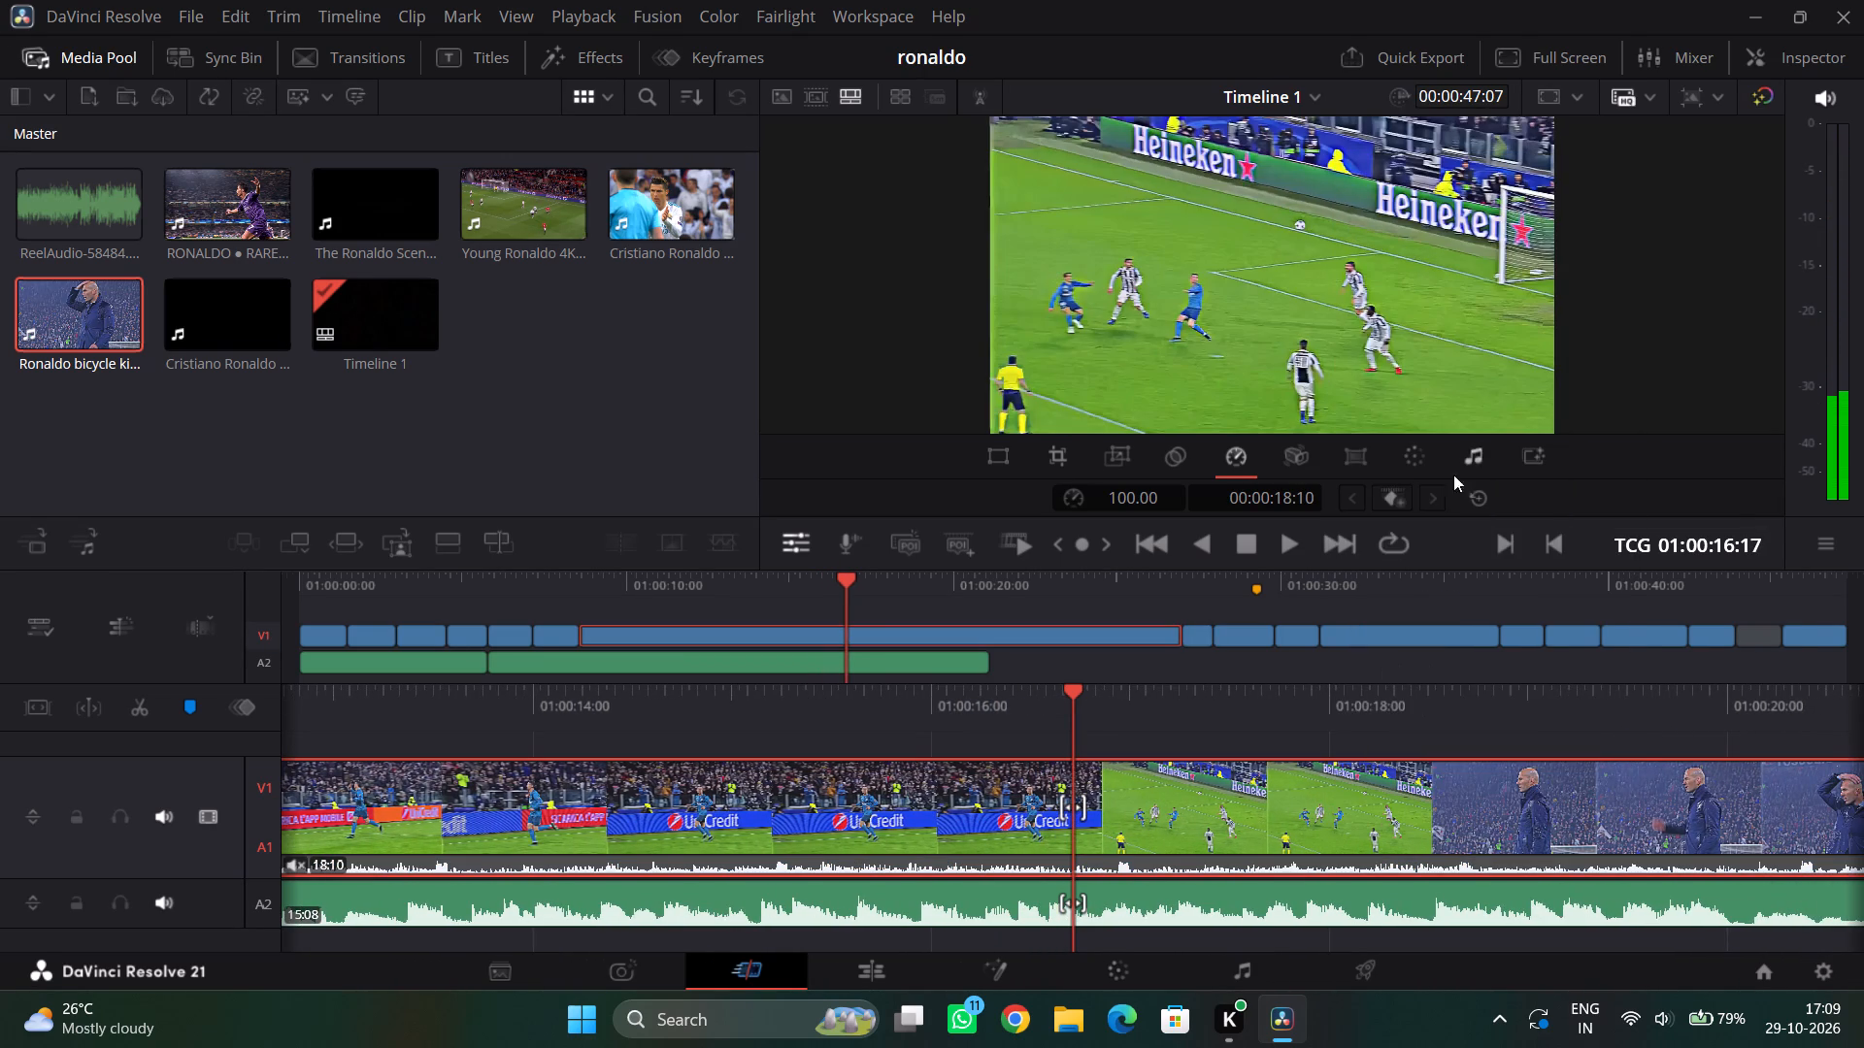
Scrub through the kick replay to the coach's head-holding reaction, and back through the celebration to the Espanyol clip.
drag(1347, 695, 1215, 723)
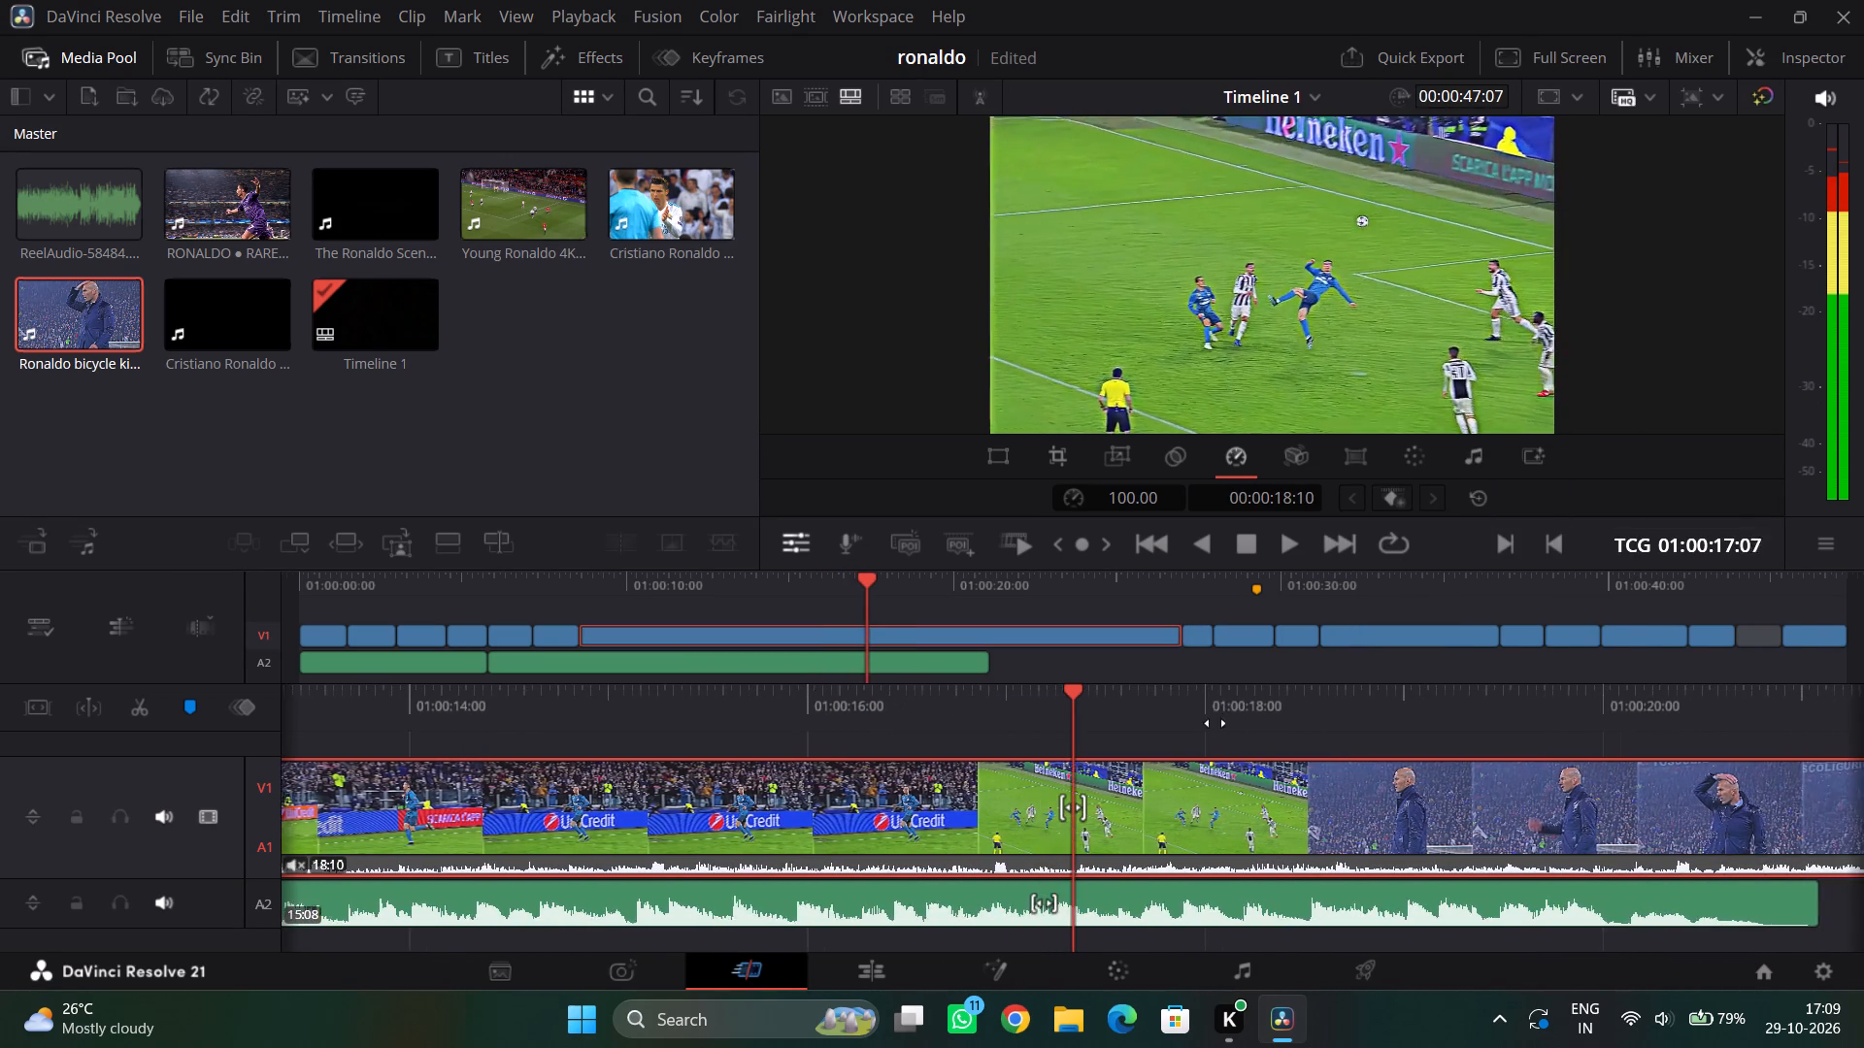
drag(1215, 723, 816, 727)
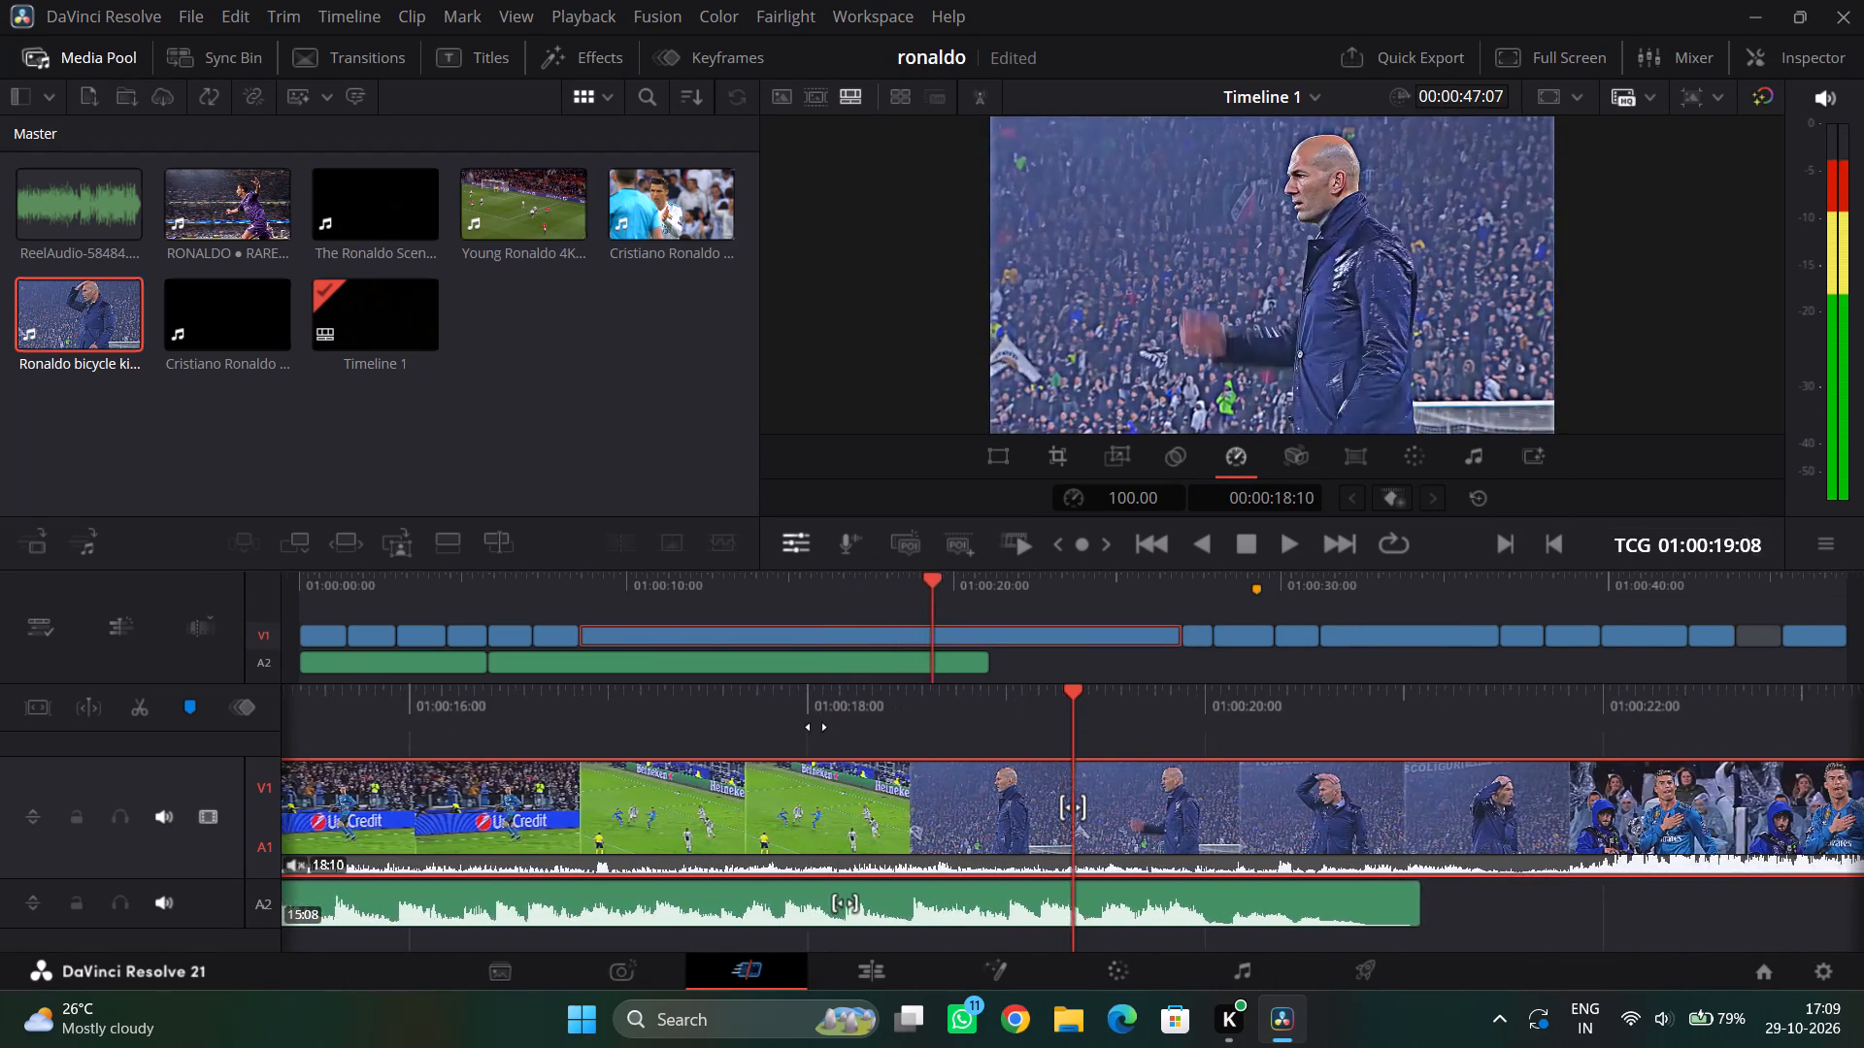
drag(816, 727, 482, 731)
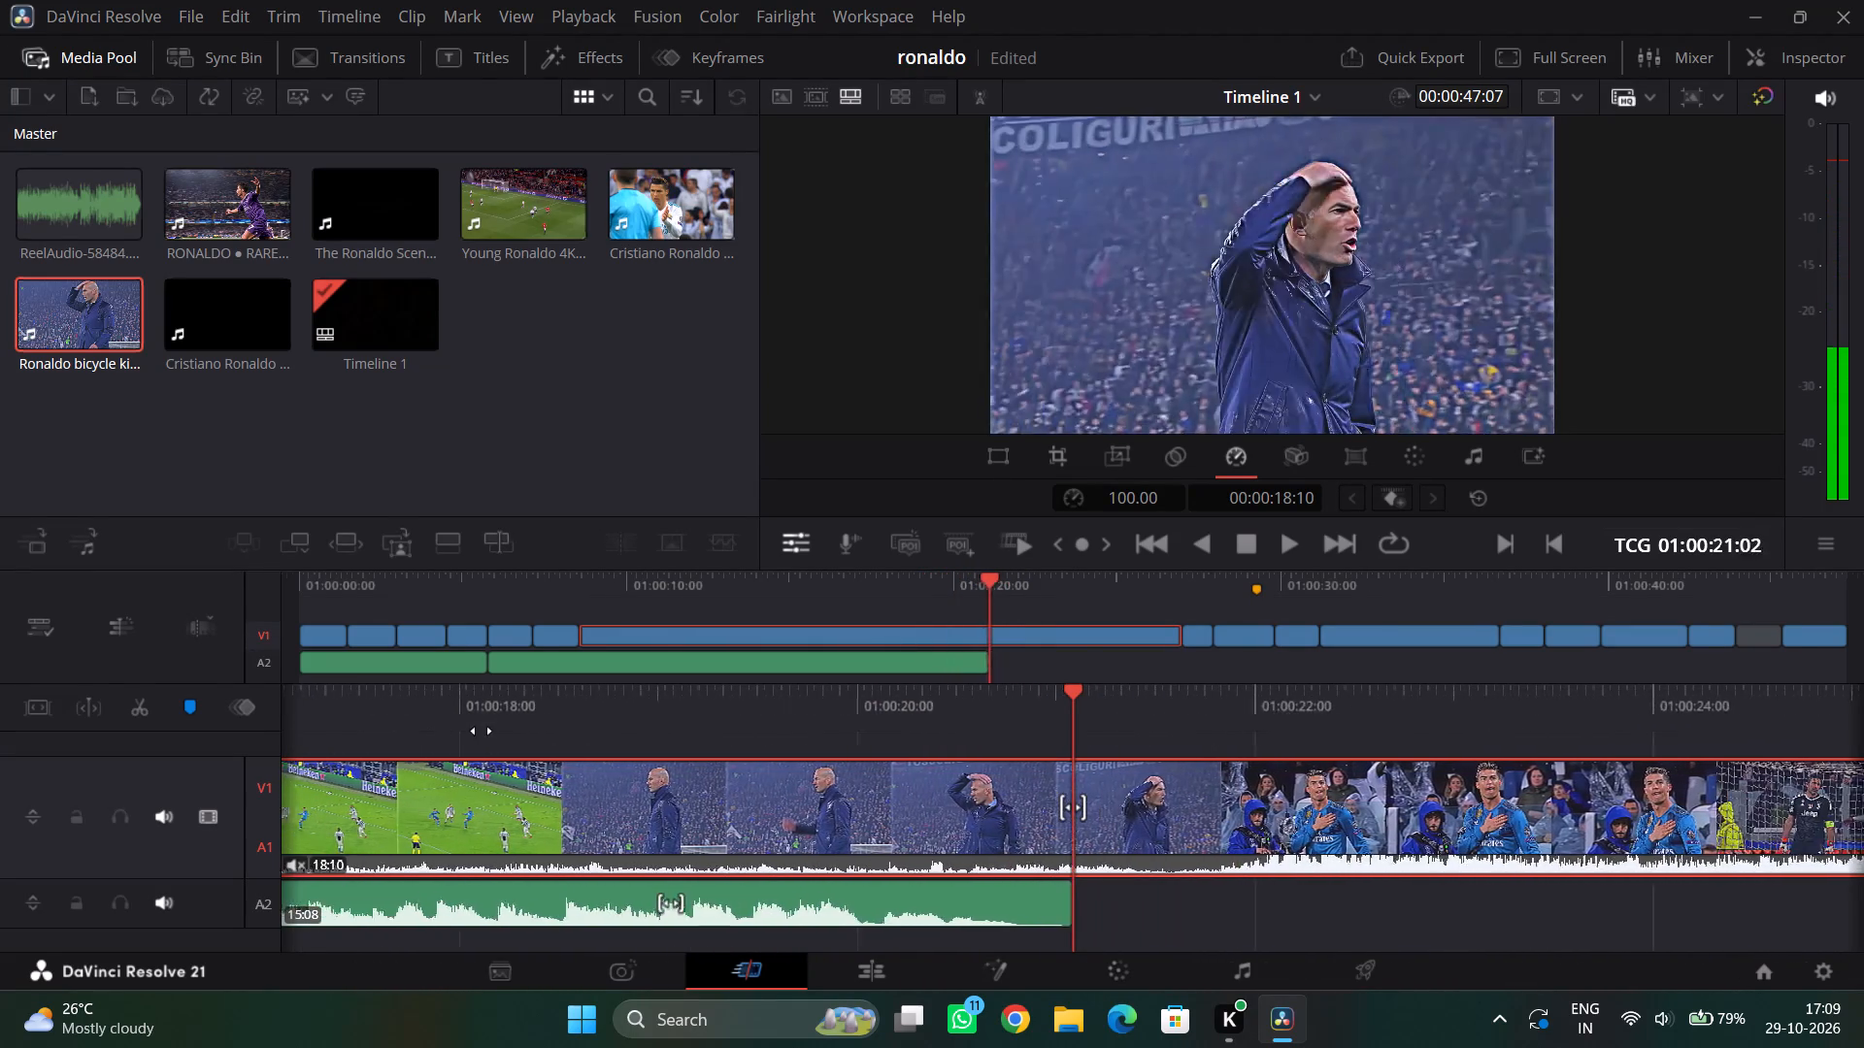
drag(482, 731, 1056, 733)
drag(714, 728, 777, 725)
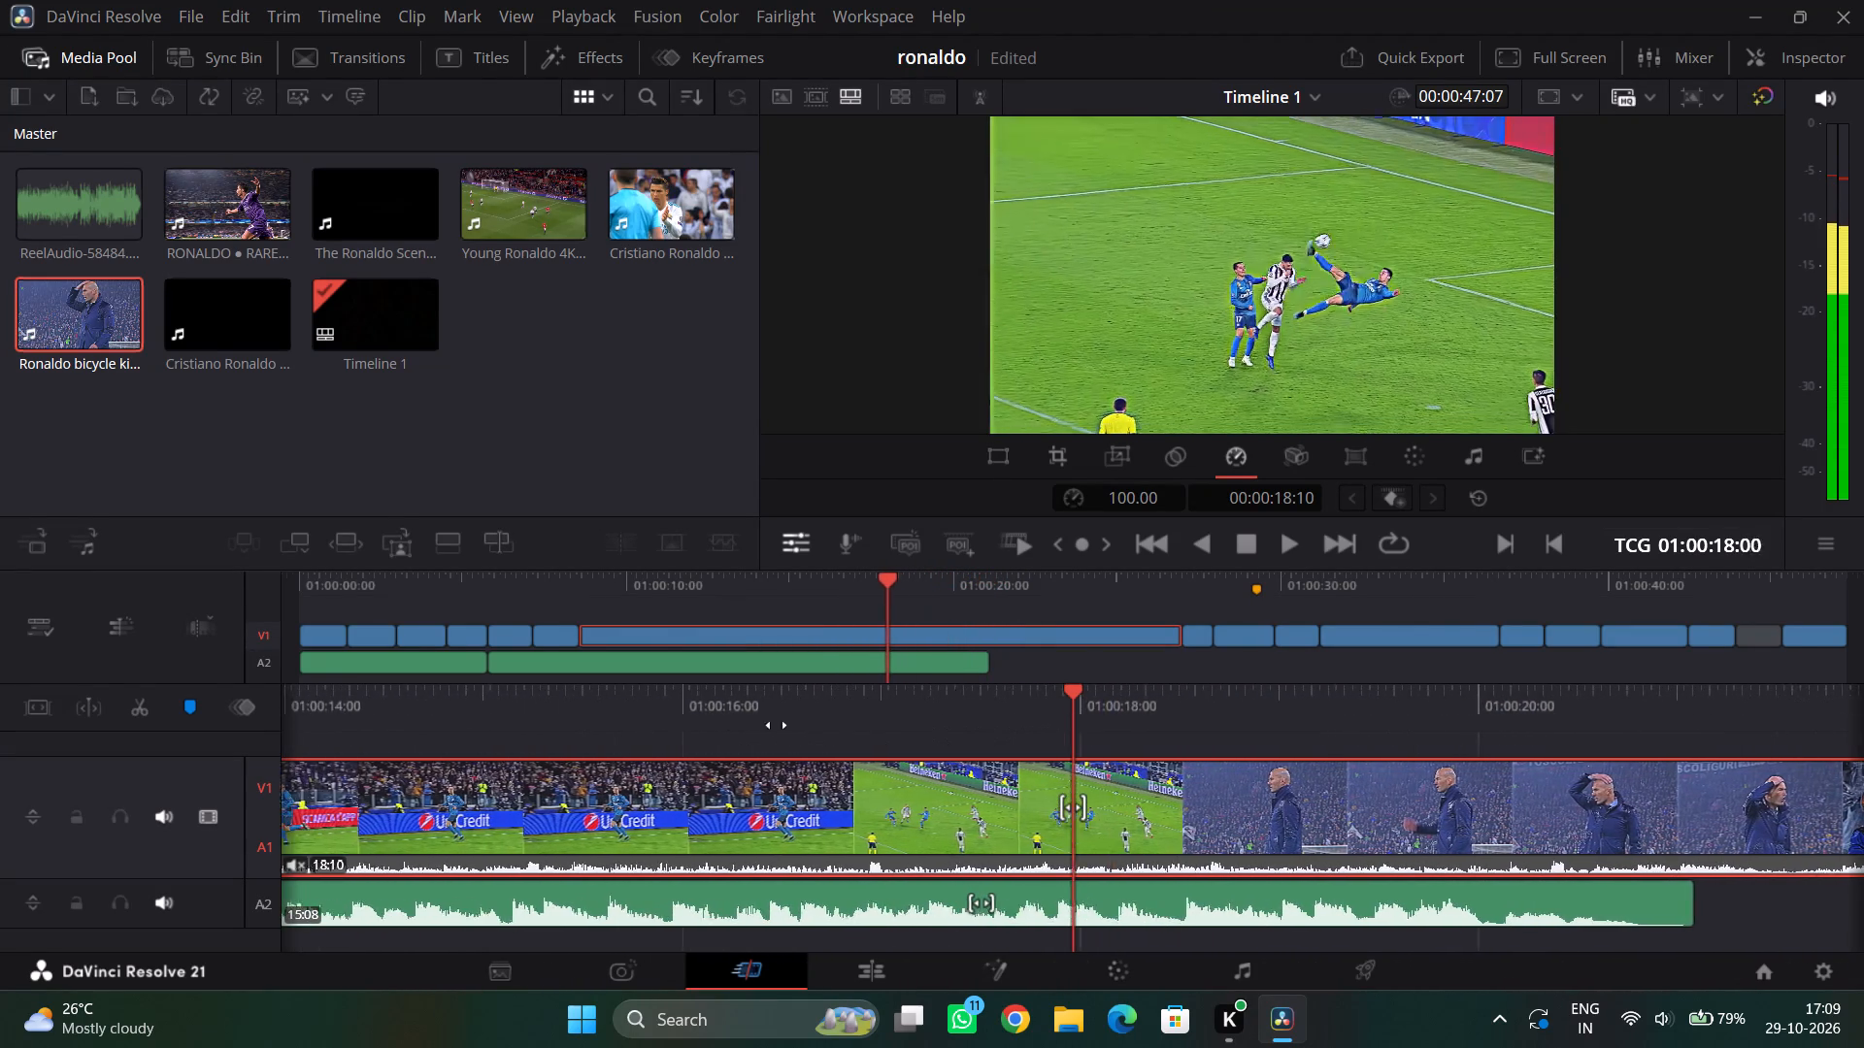
drag(777, 725, 1161, 725)
drag(599, 726, 834, 726)
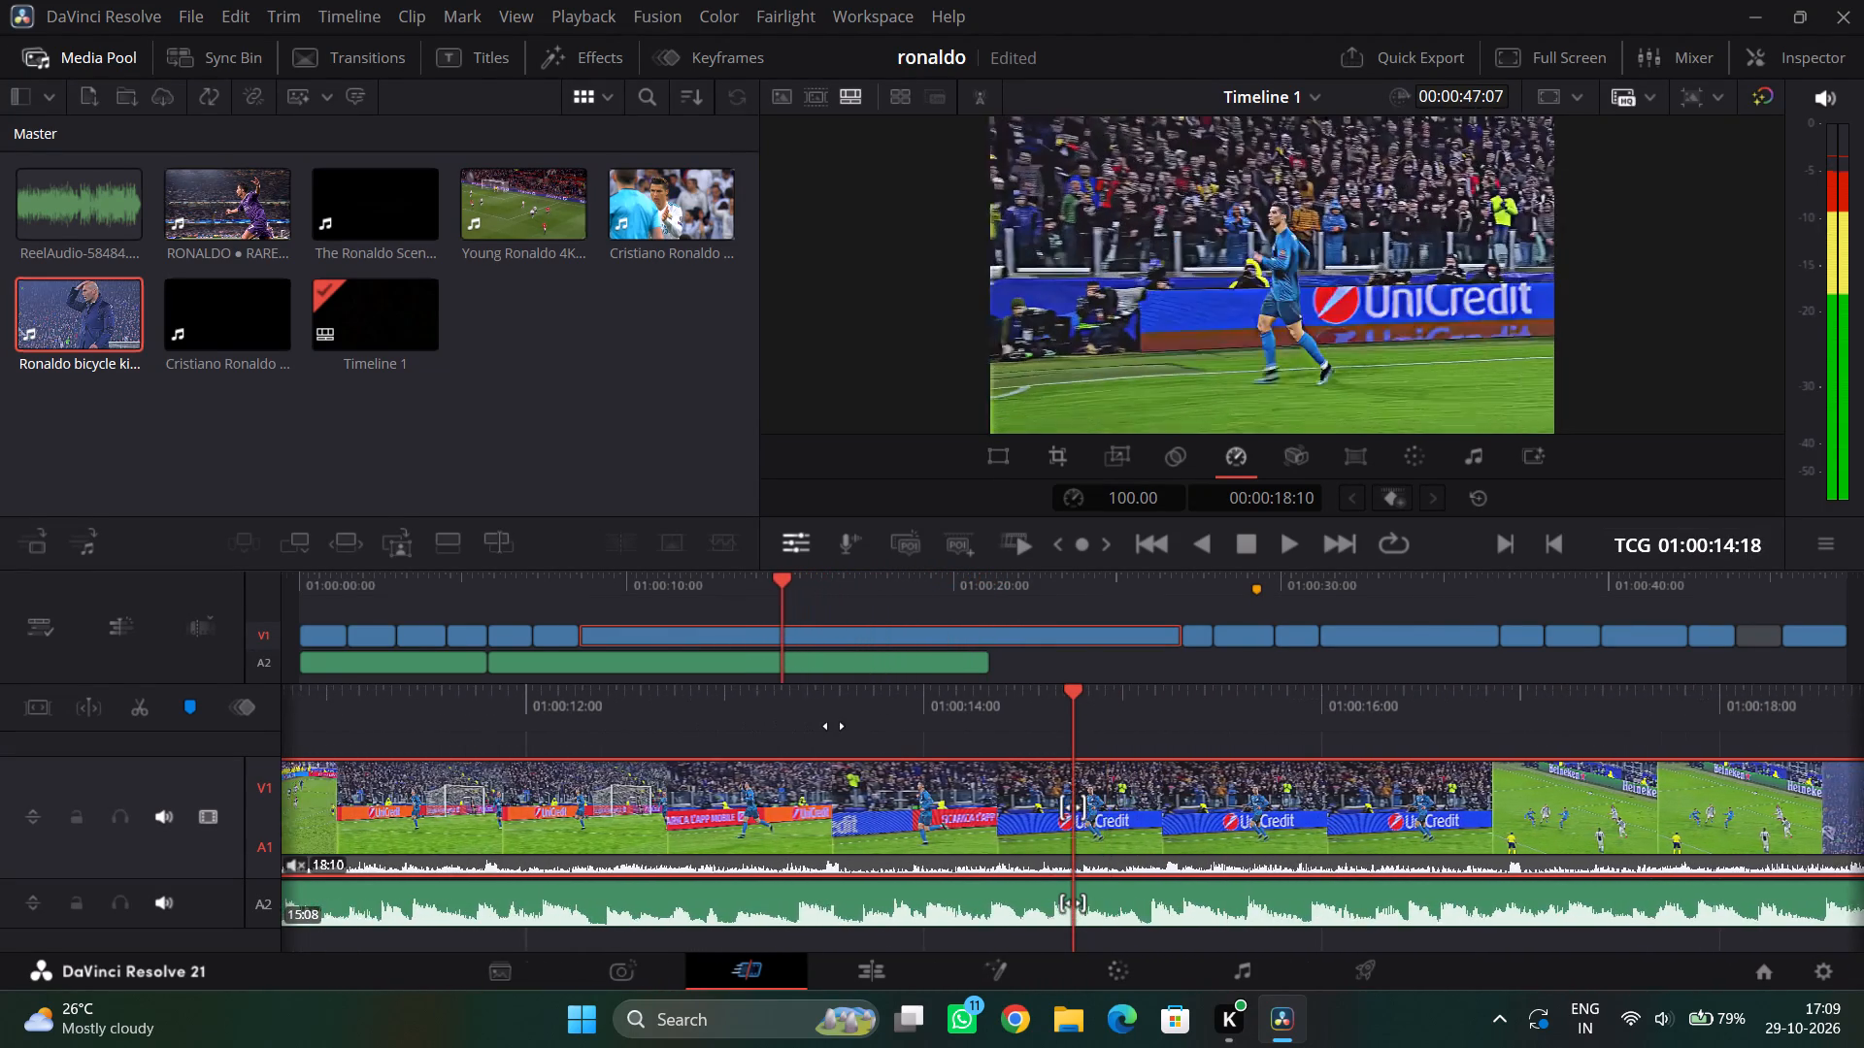
drag(834, 726, 1132, 716)
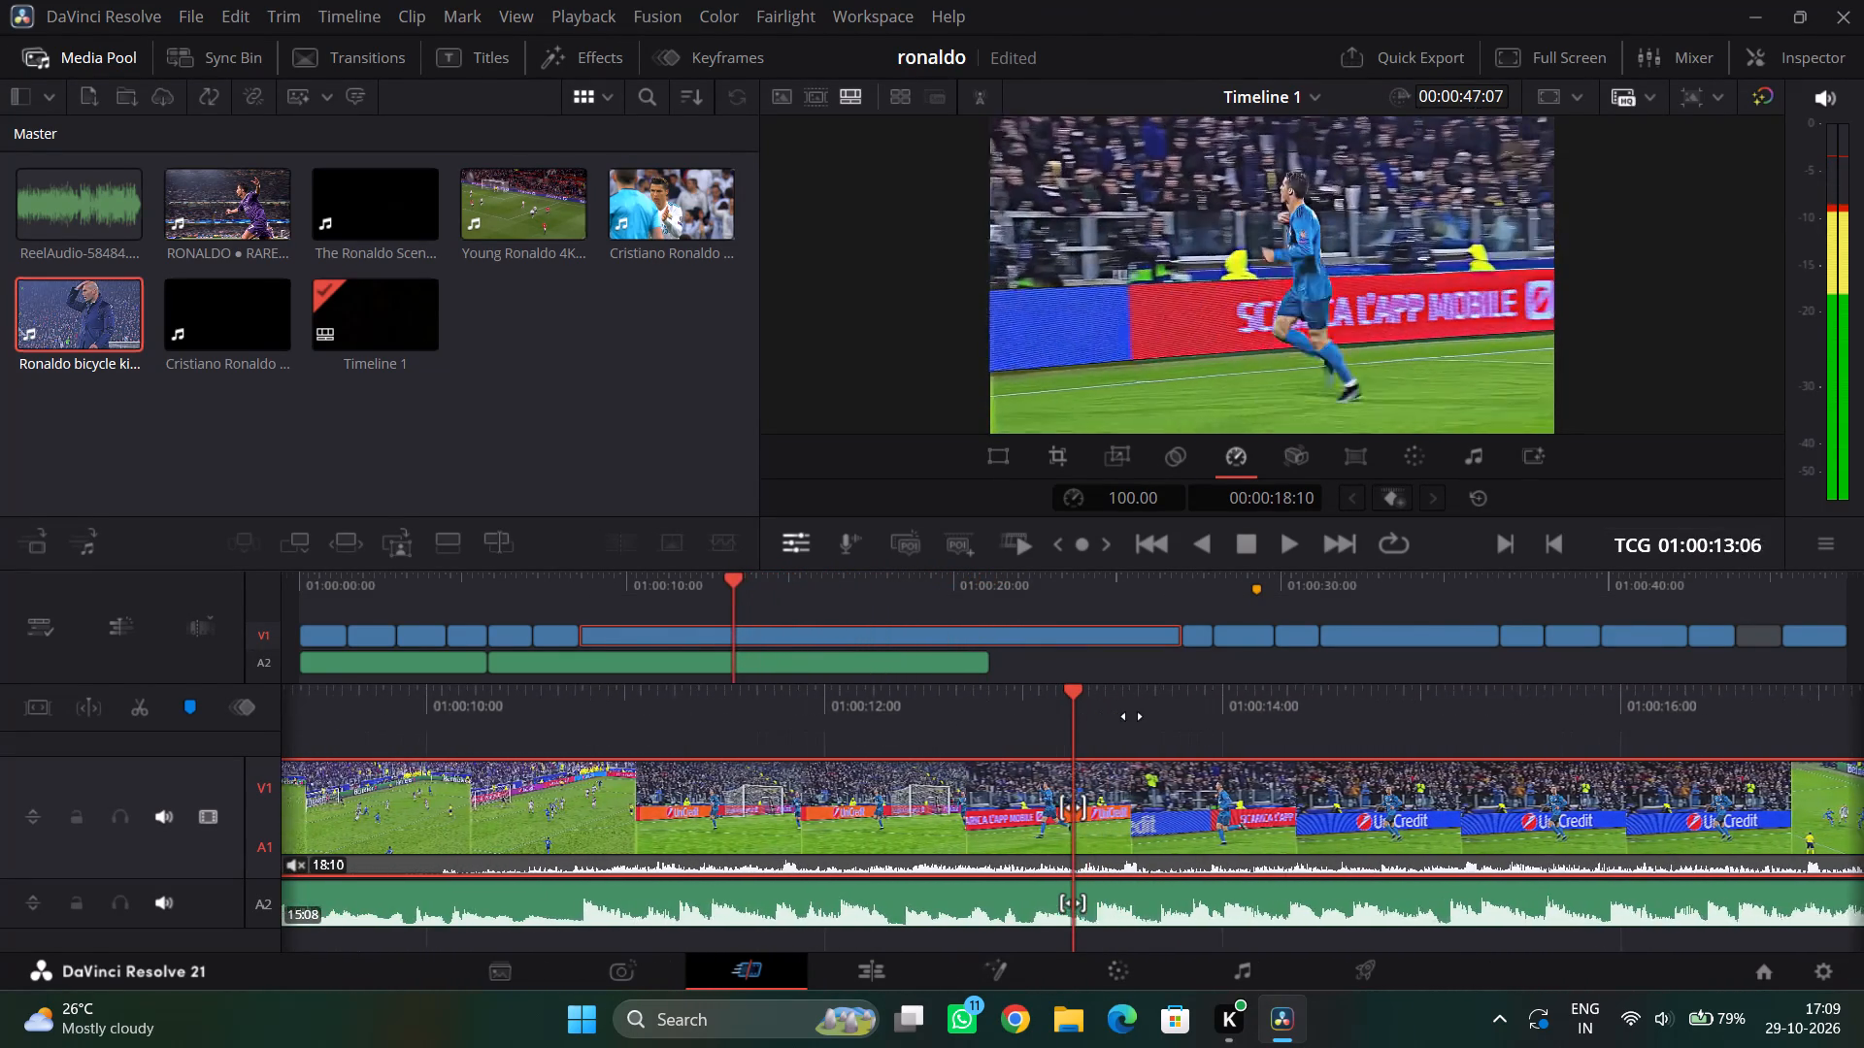
drag(1132, 716, 1314, 721)
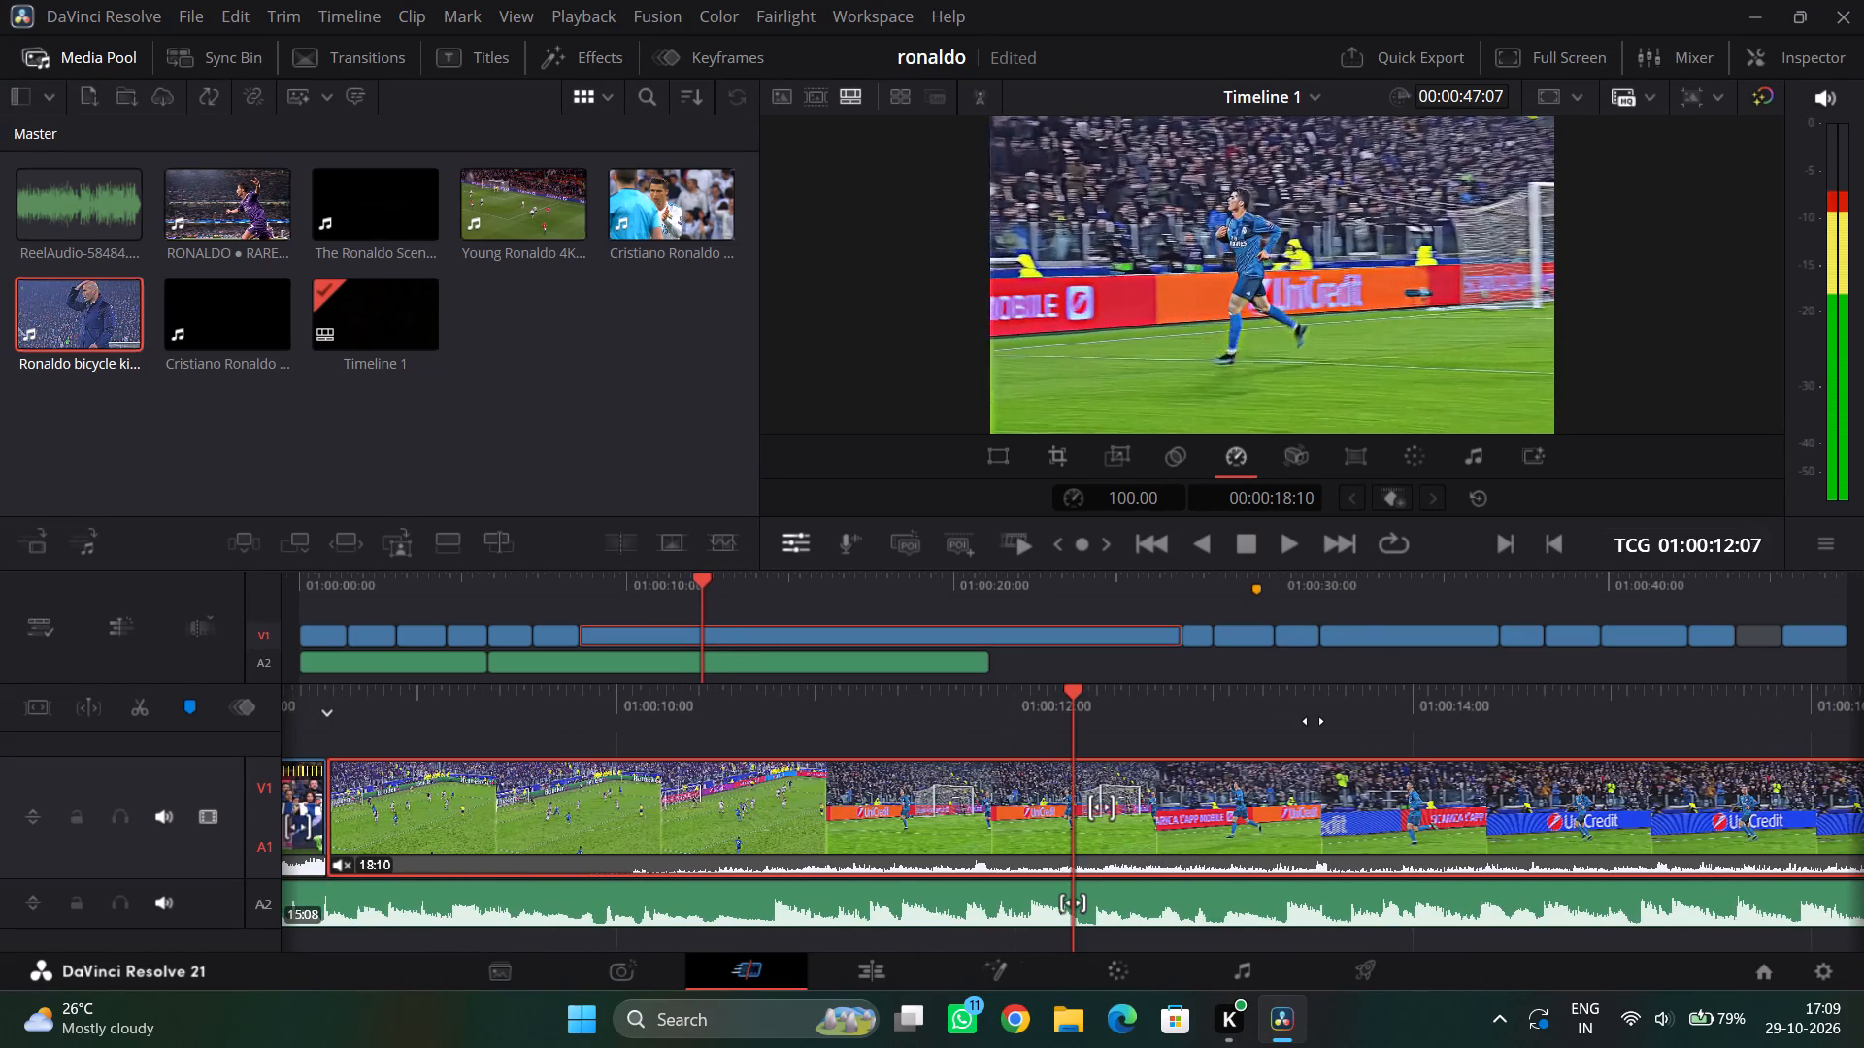
drag(1314, 721, 1520, 724)
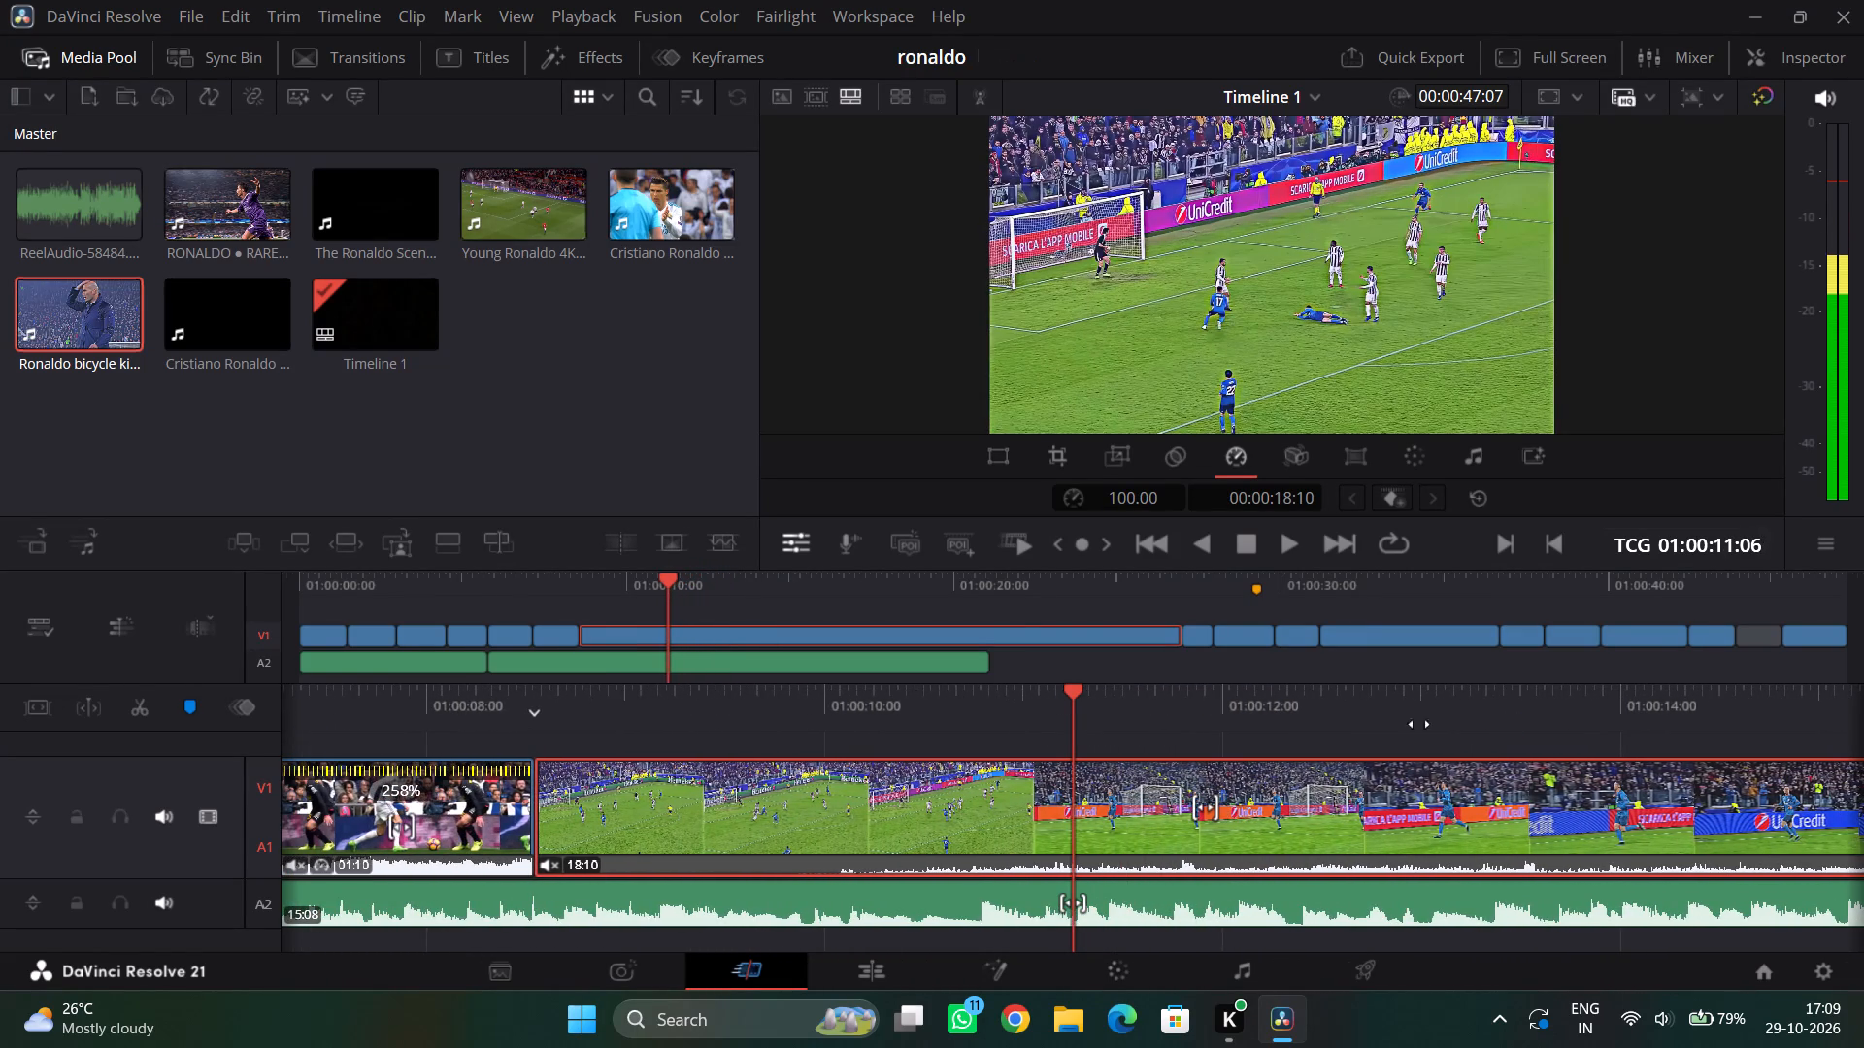
drag(940, 724, 1591, 724)
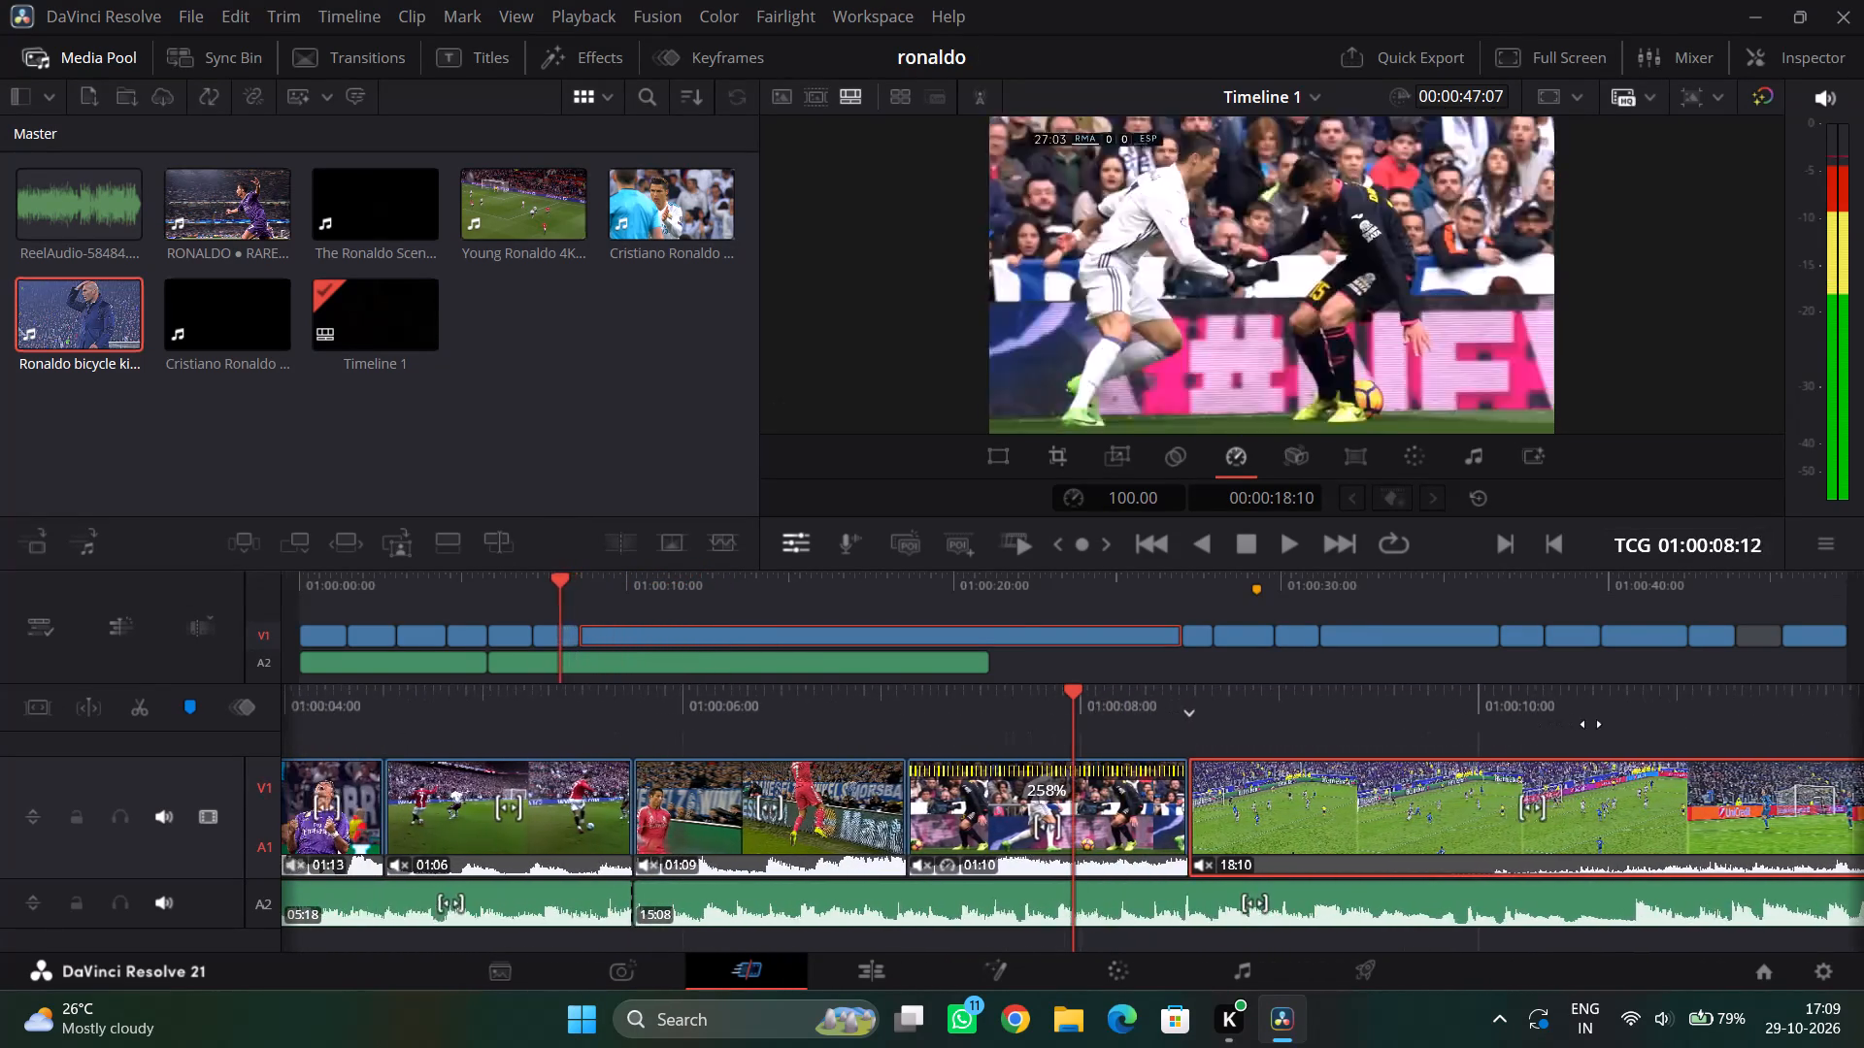
Examine the bicycle kick clip's opening wide-angle shot back and forth, from the Espanyol cut to the goal.
drag(1591, 724, 1487, 724)
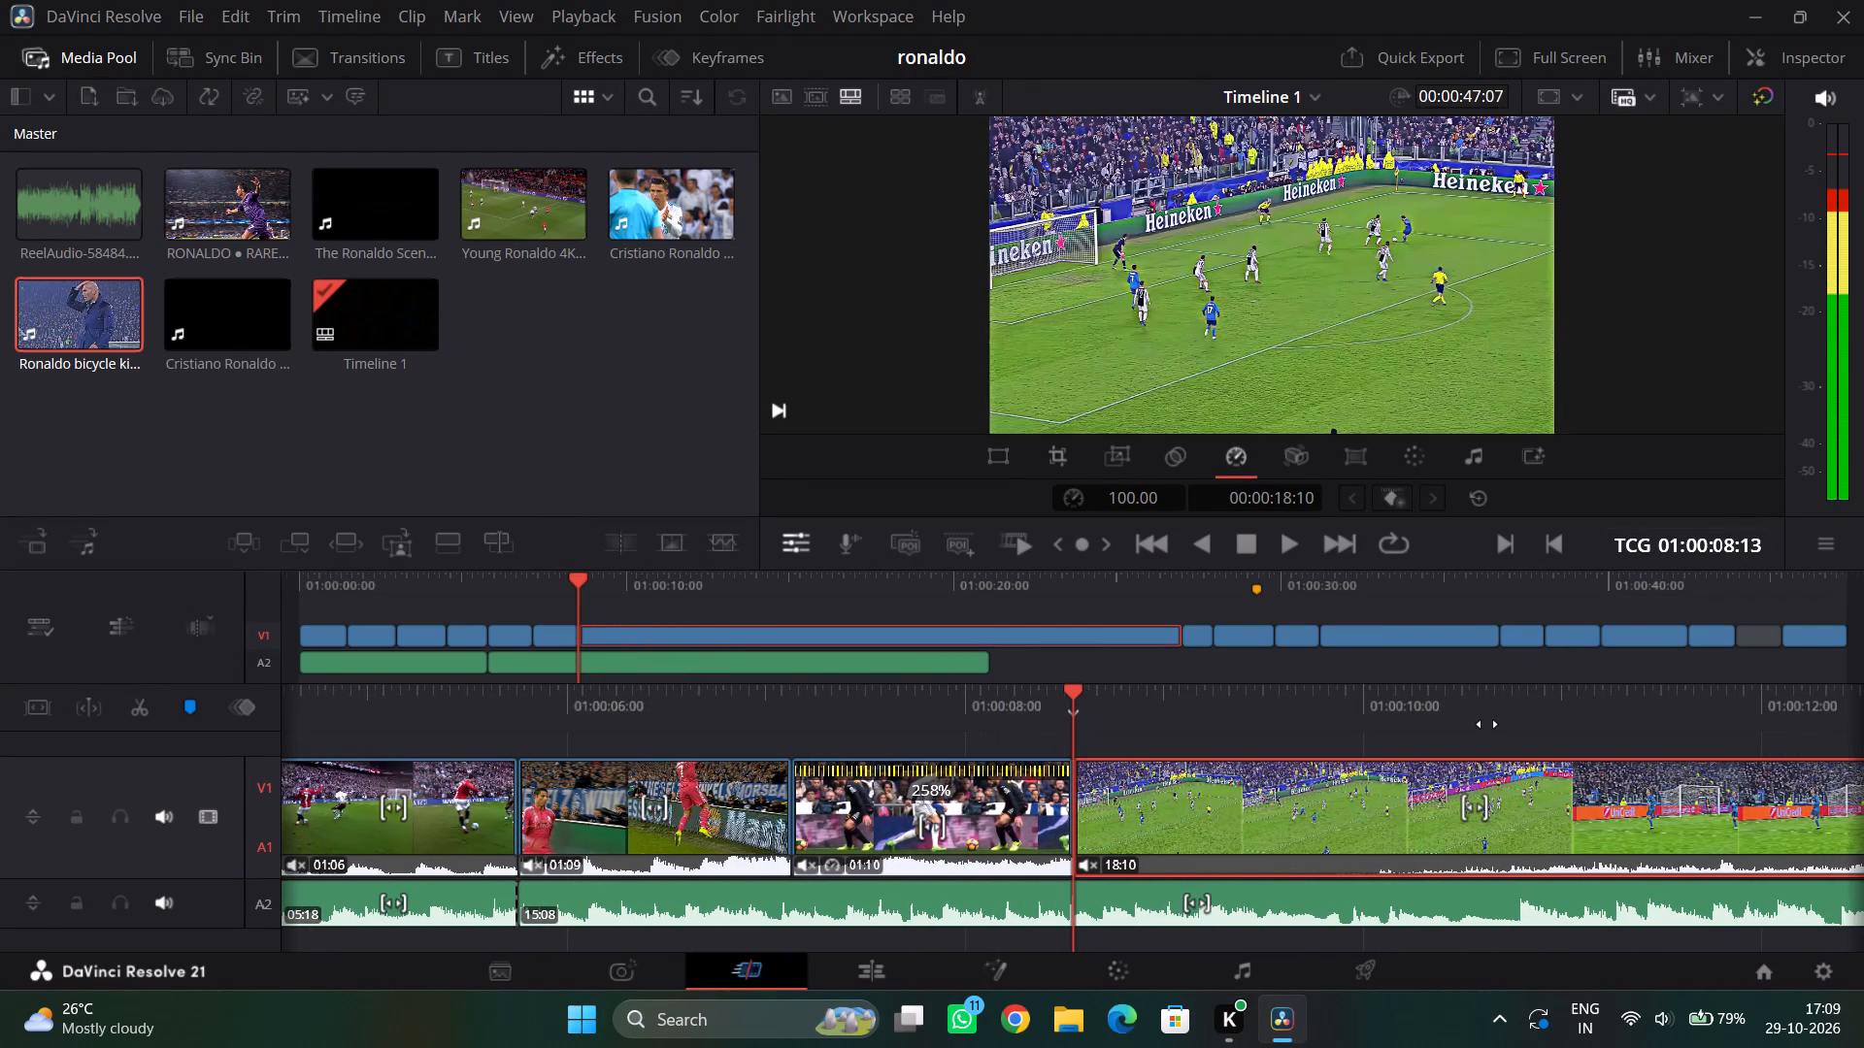
drag(1487, 724, 1419, 724)
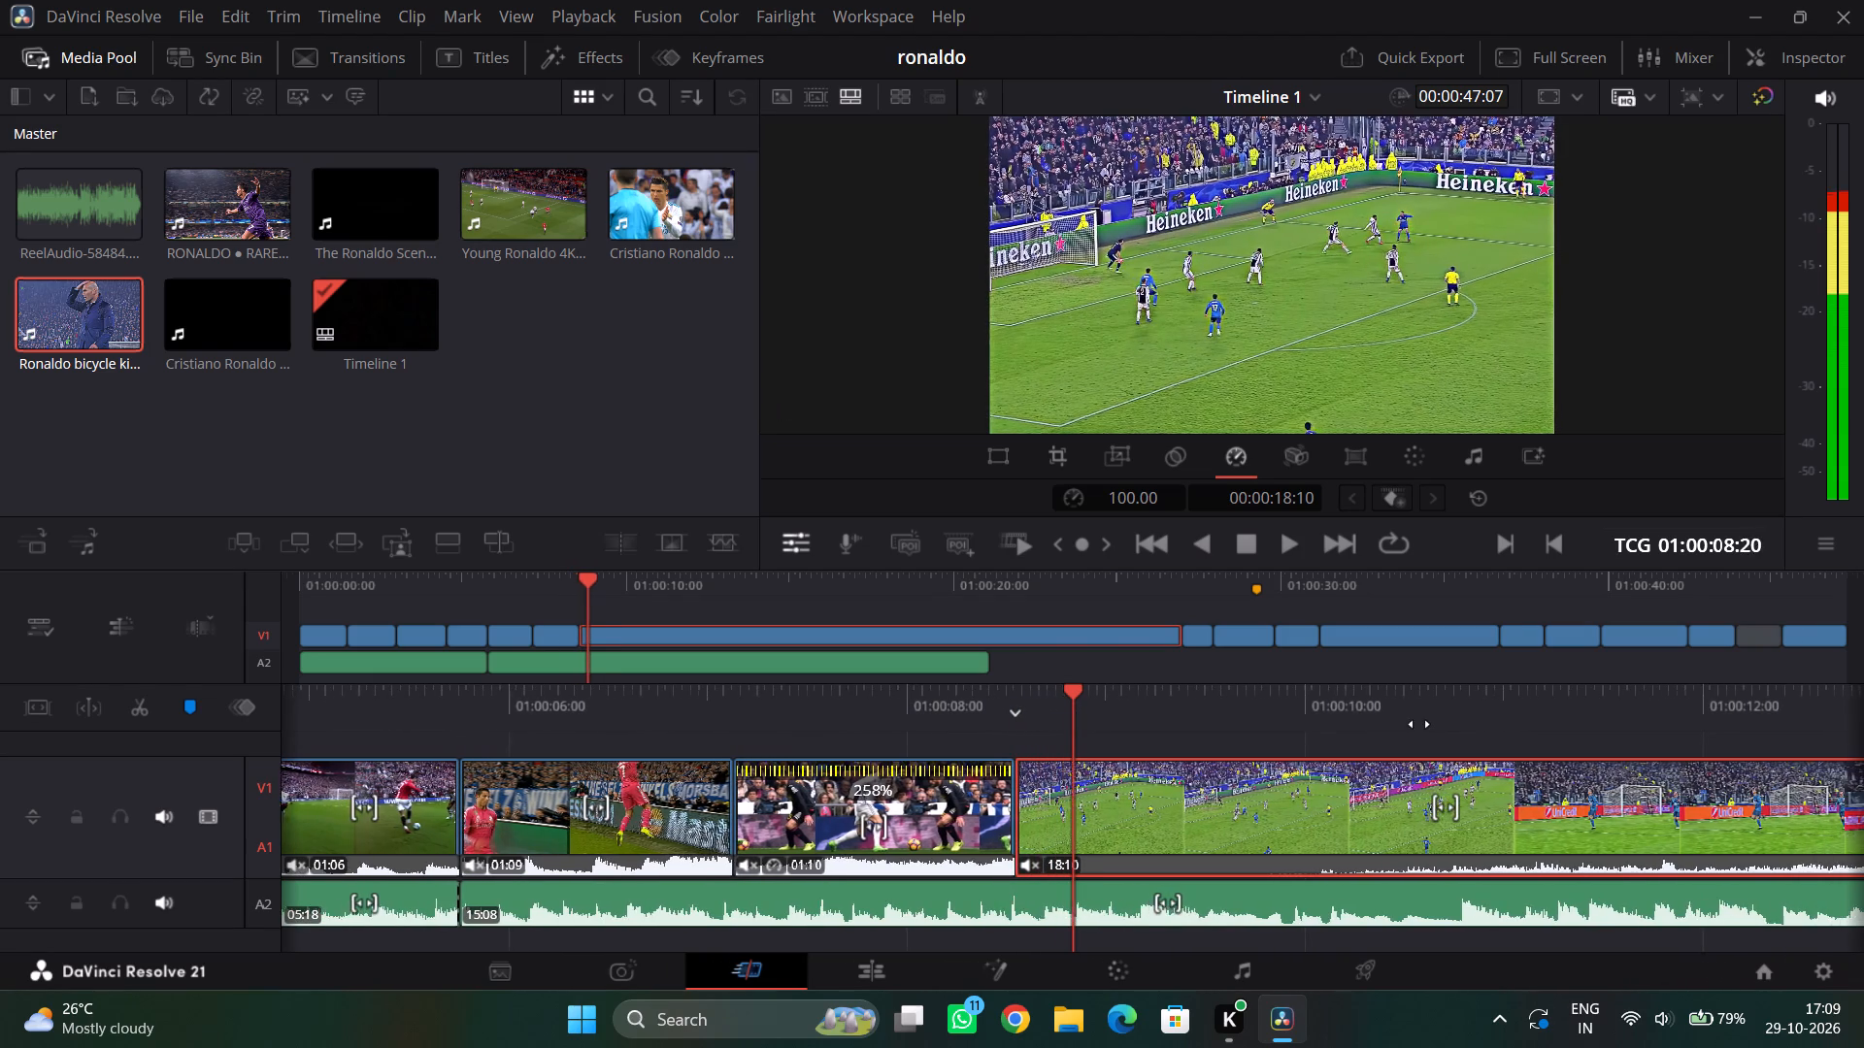
drag(1419, 724, 1118, 736)
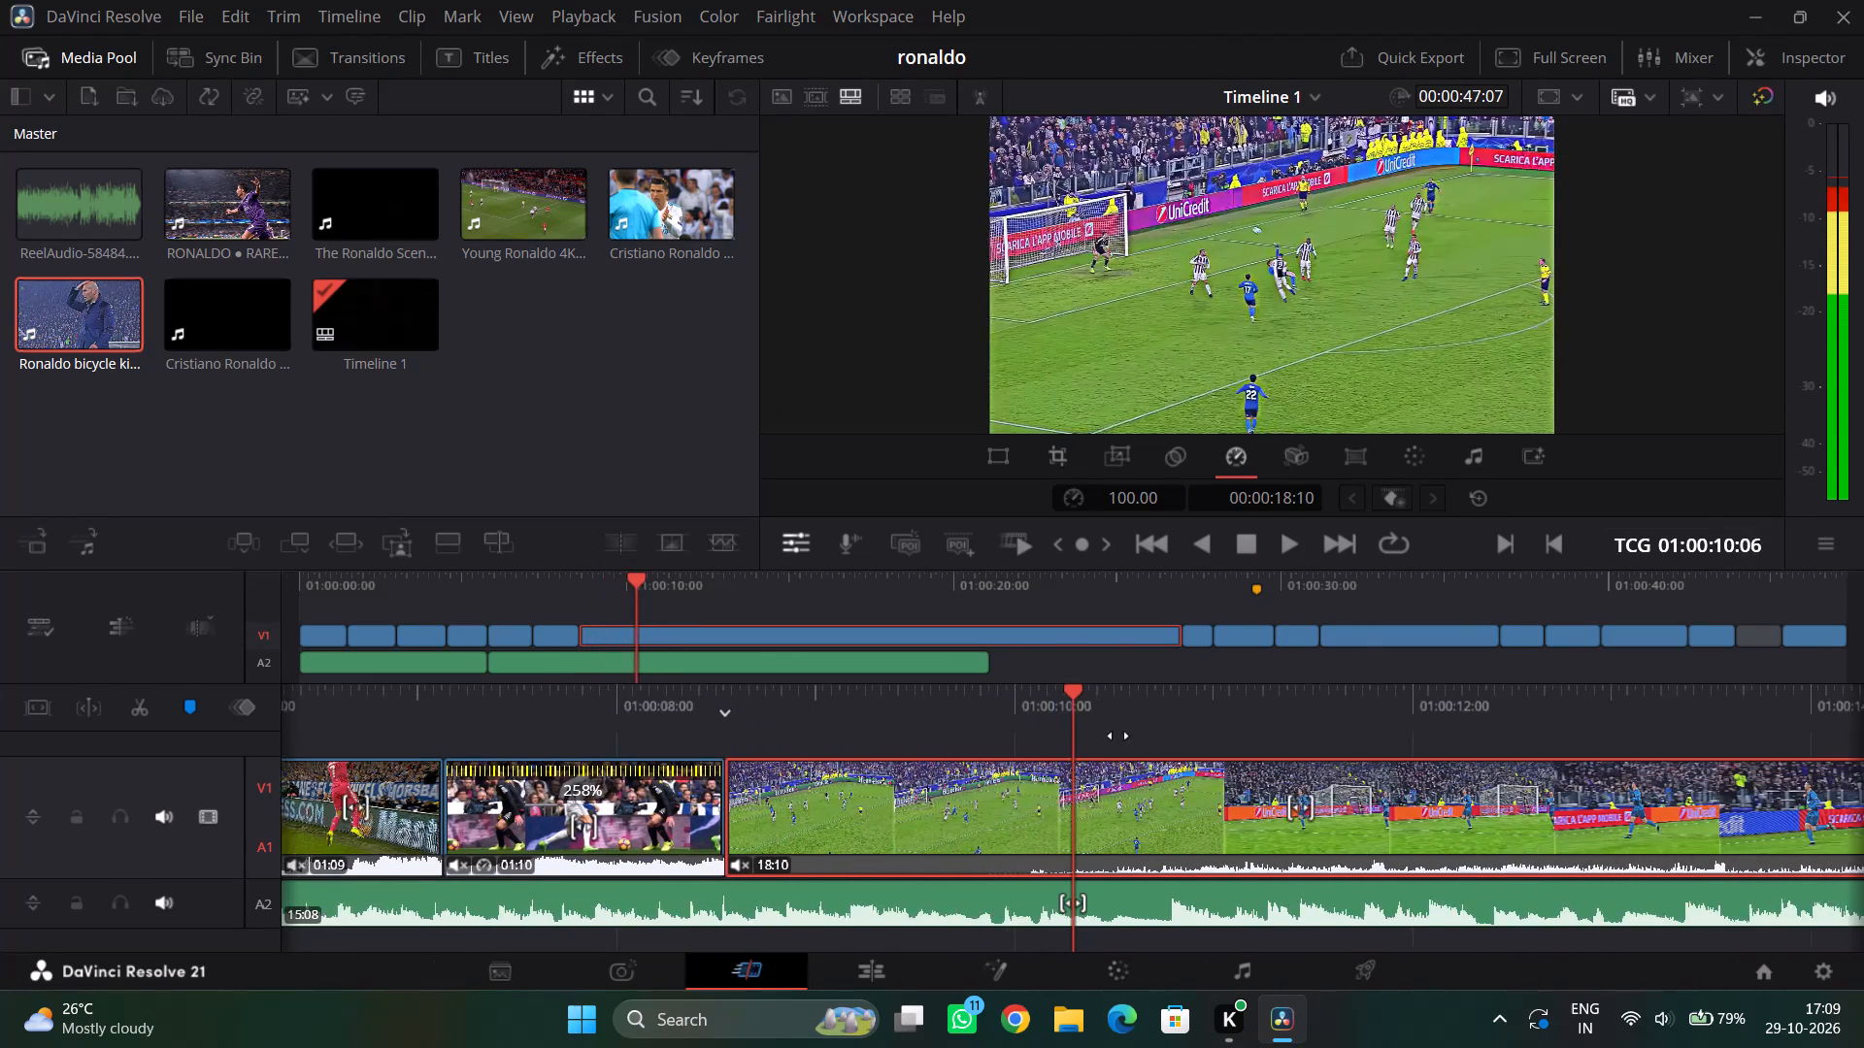
drag(1118, 736, 1017, 737)
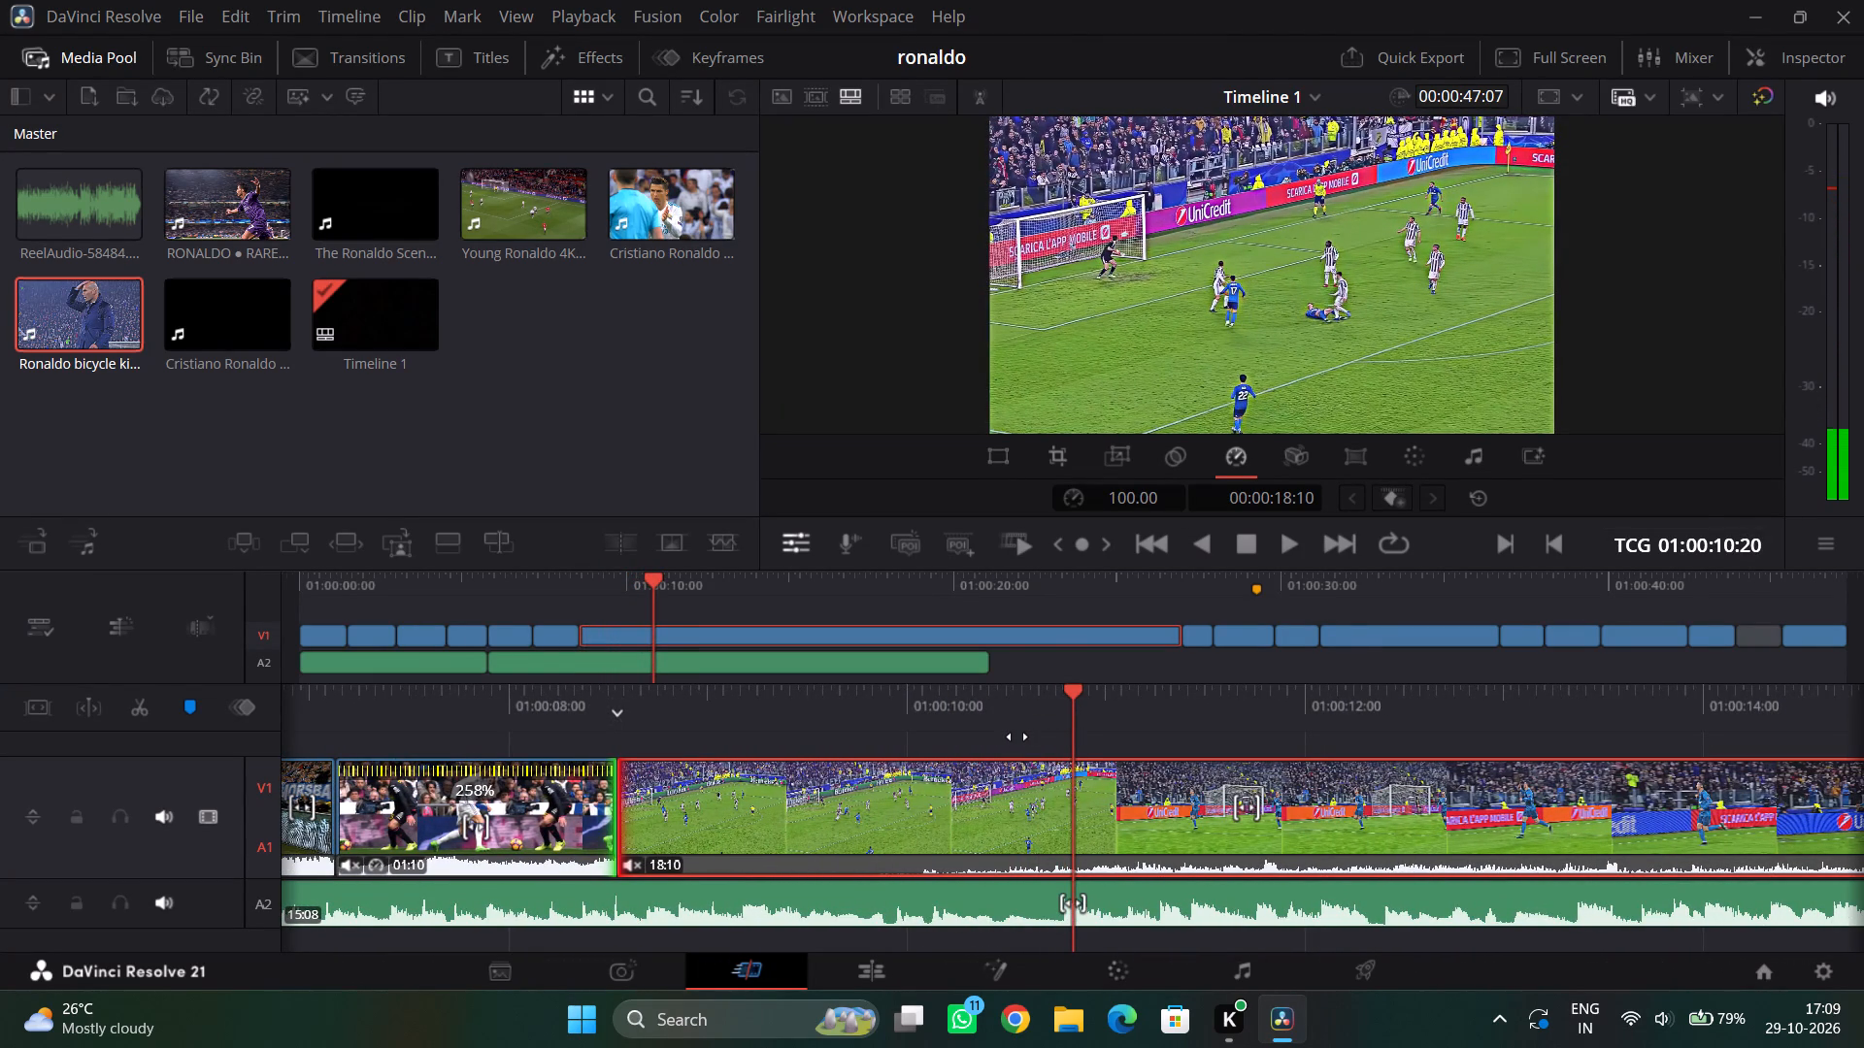
drag(1017, 737, 1037, 736)
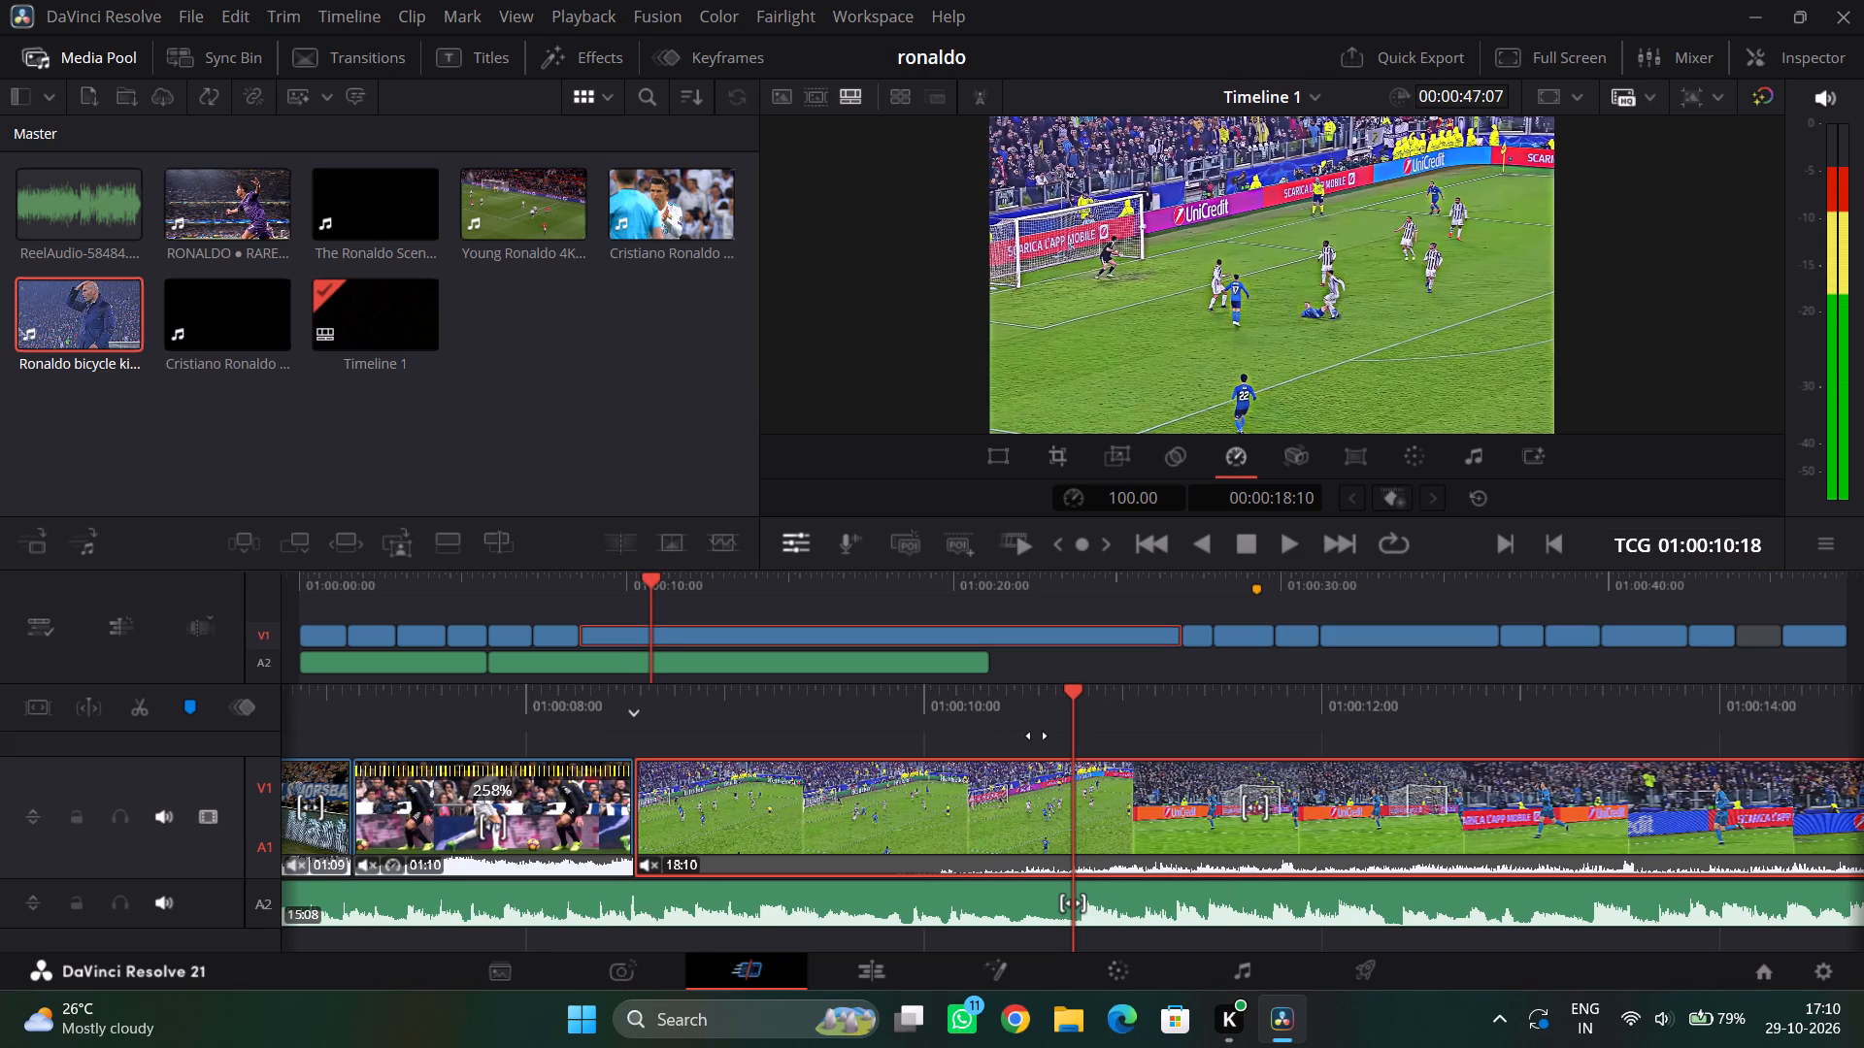
drag(1037, 736, 1063, 735)
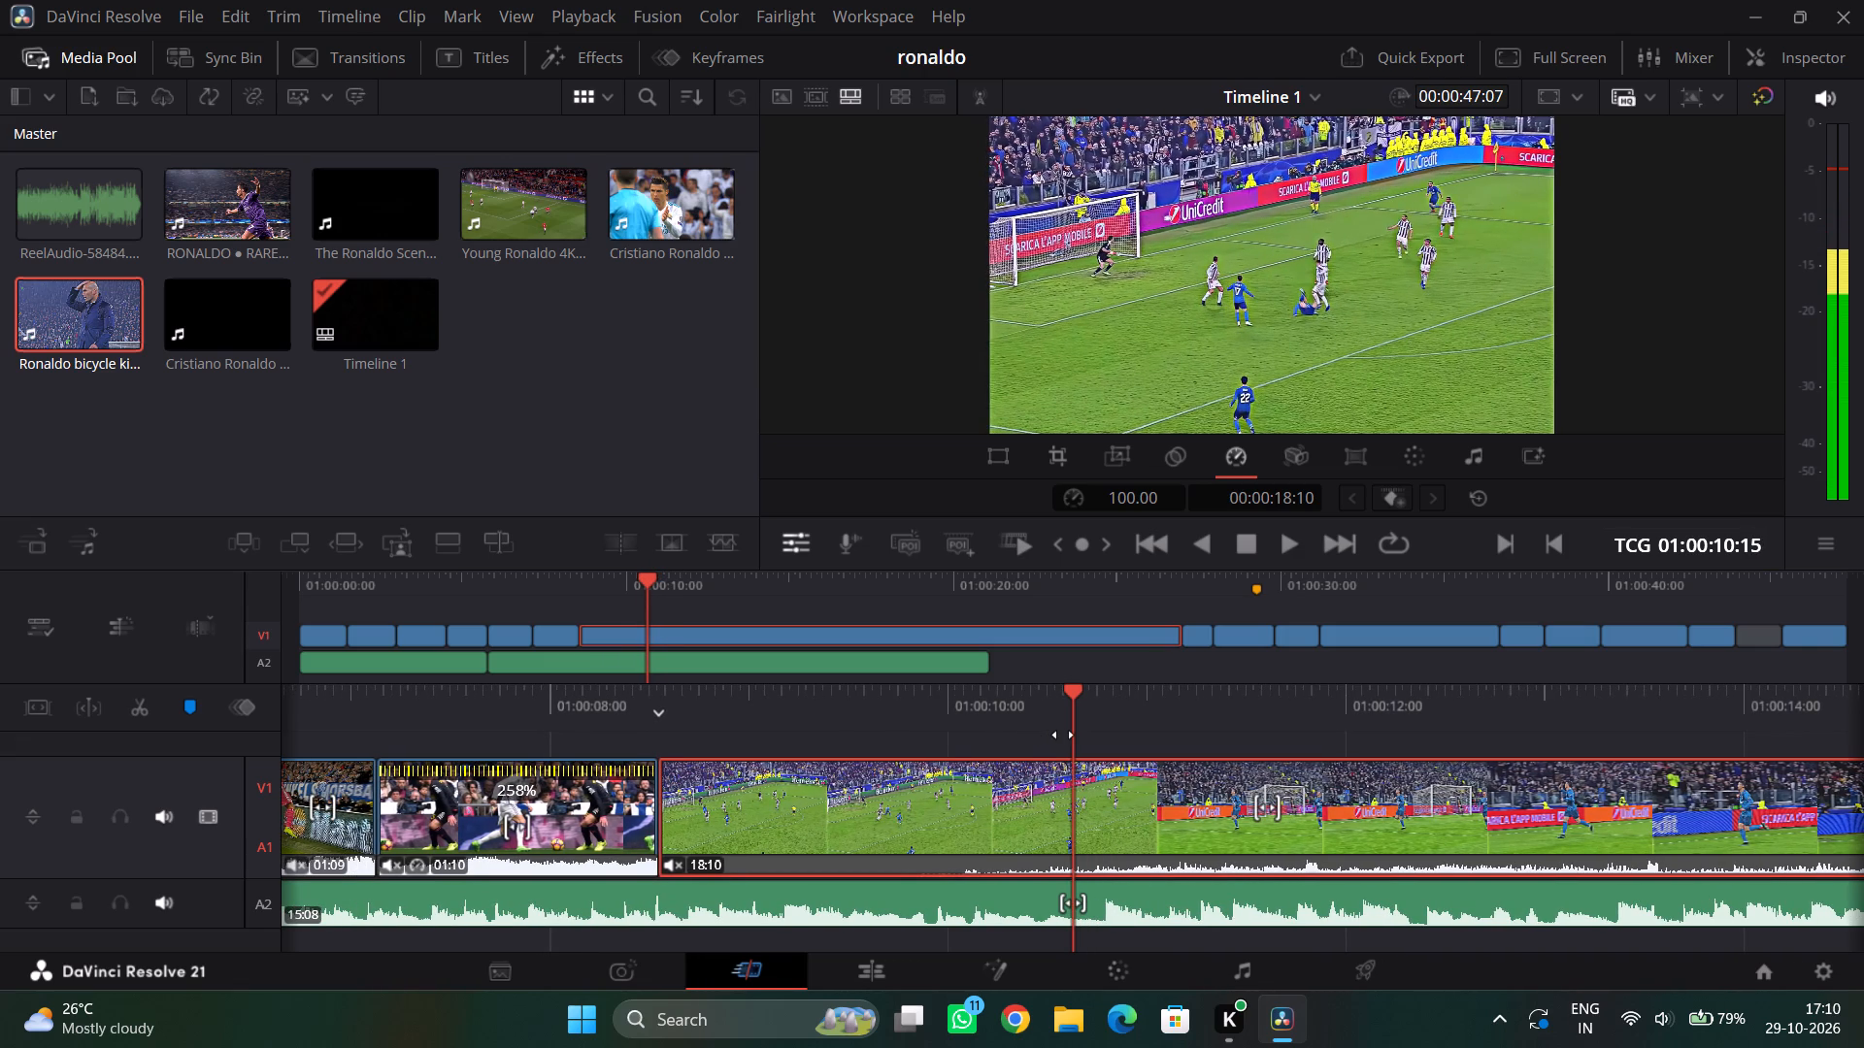
drag(1063, 735, 1341, 737)
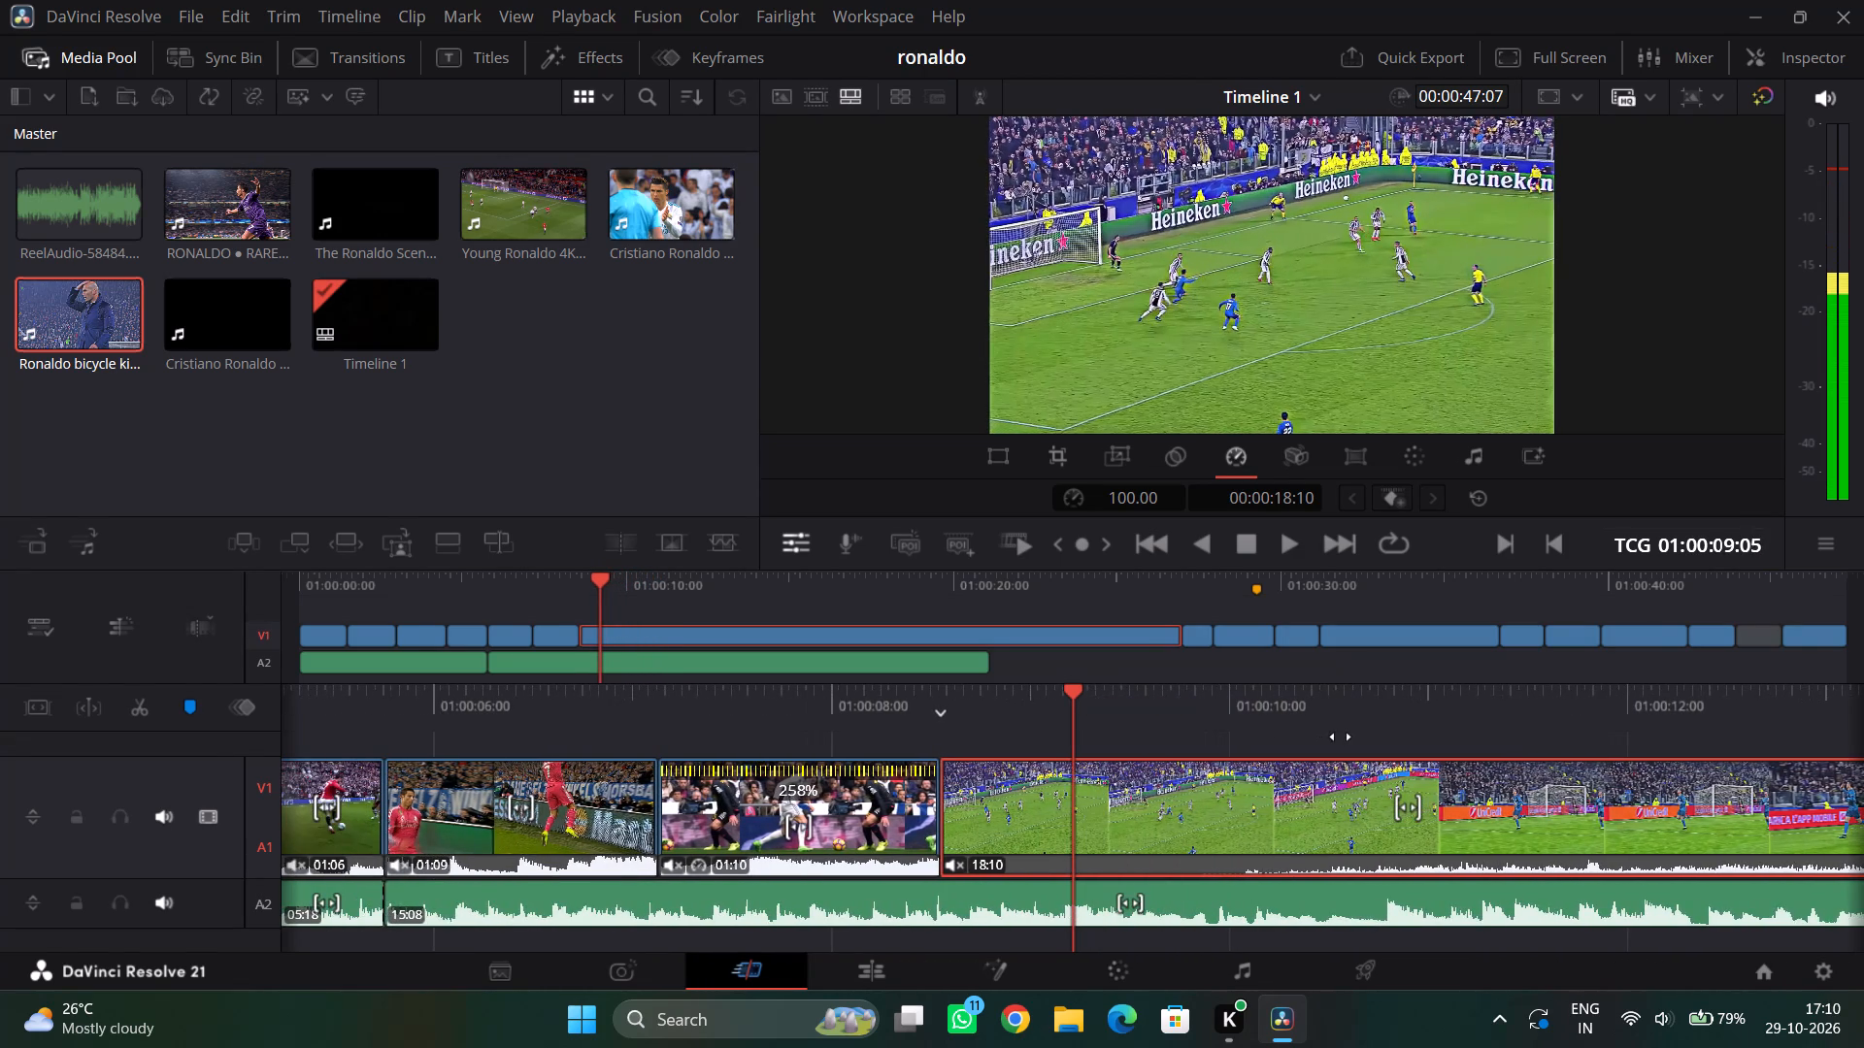
drag(1341, 737, 1543, 733)
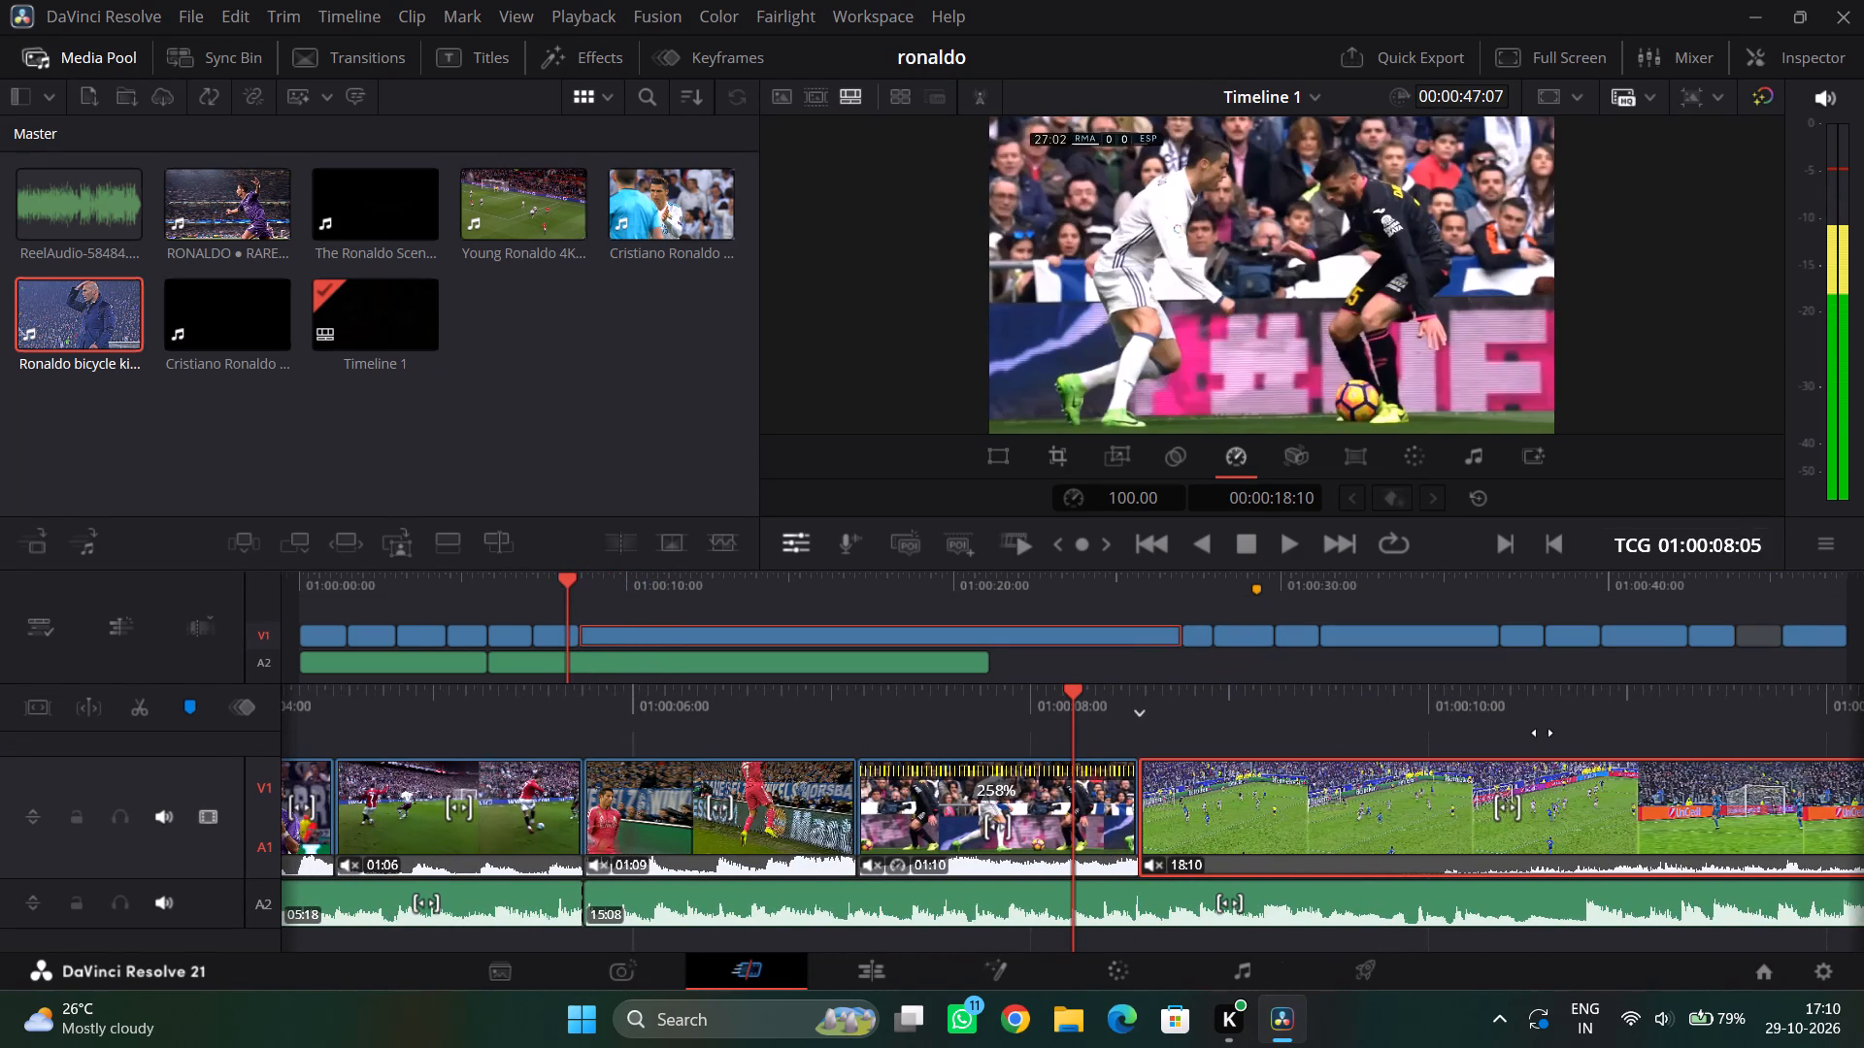
drag(1543, 733, 1453, 736)
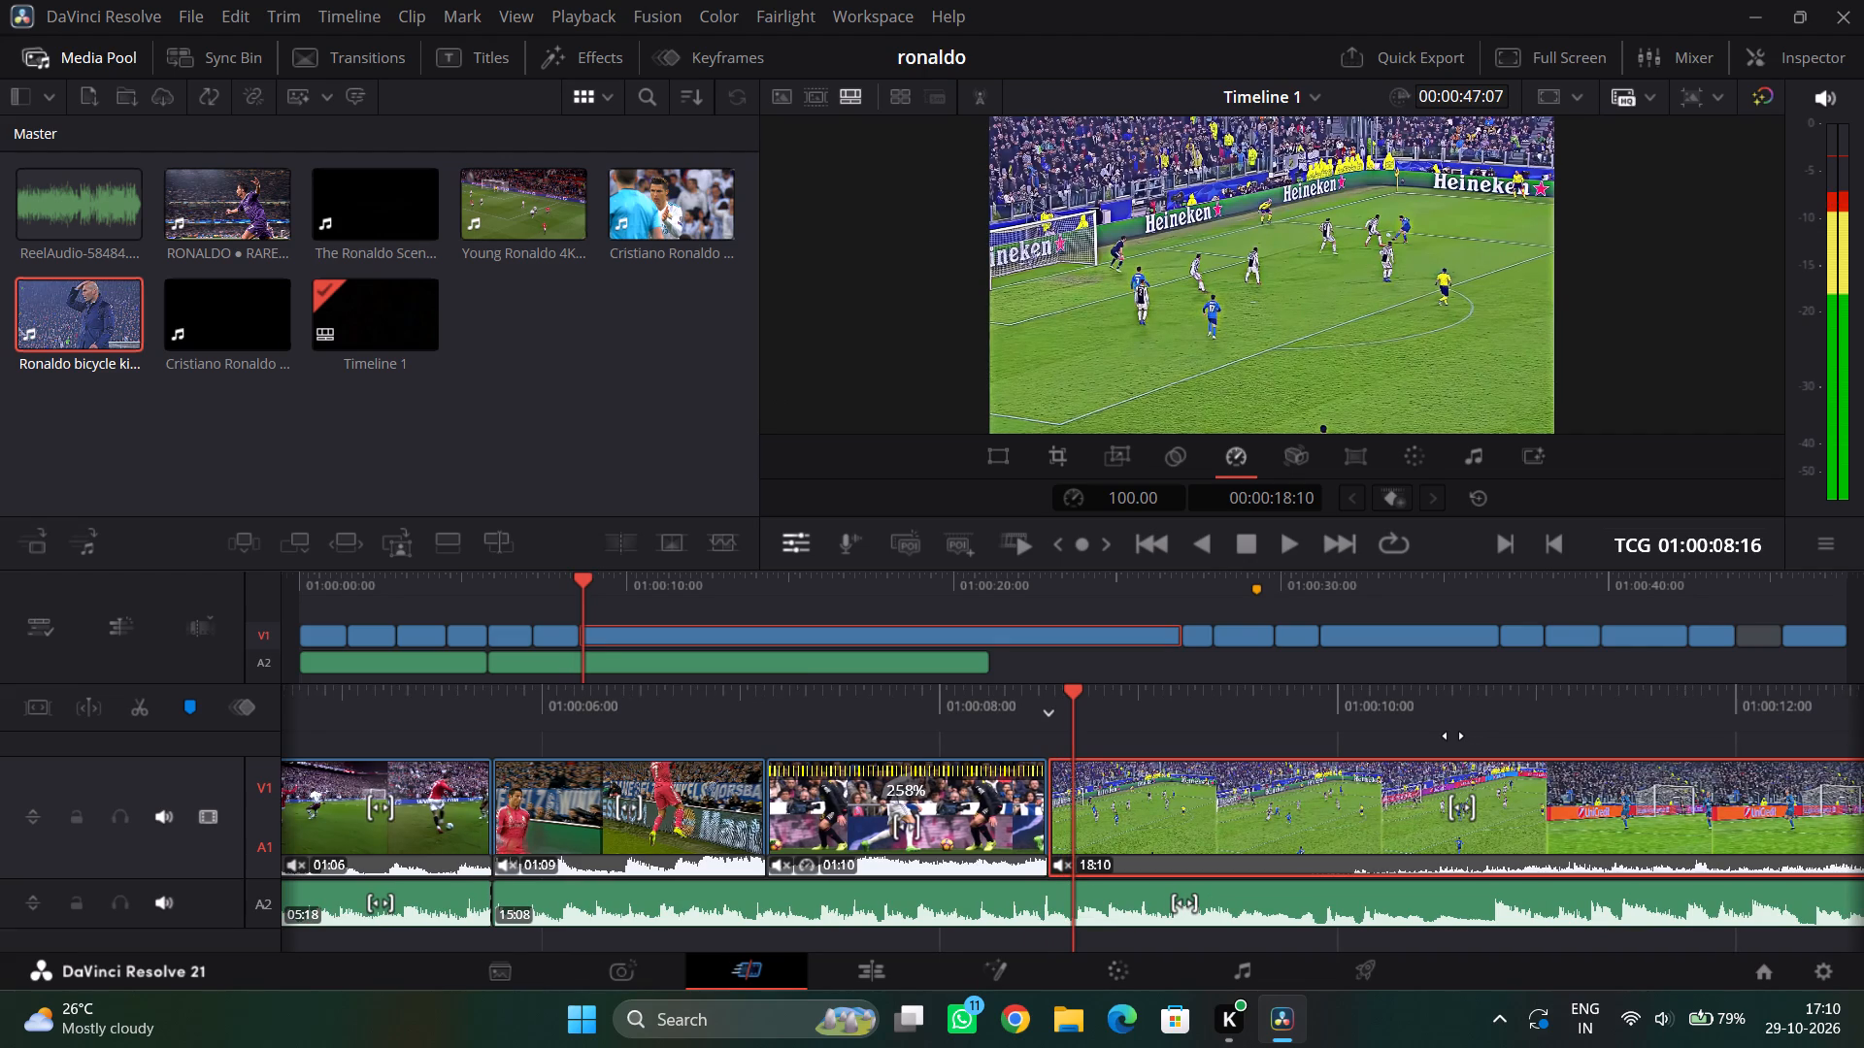
drag(1453, 736, 1395, 737)
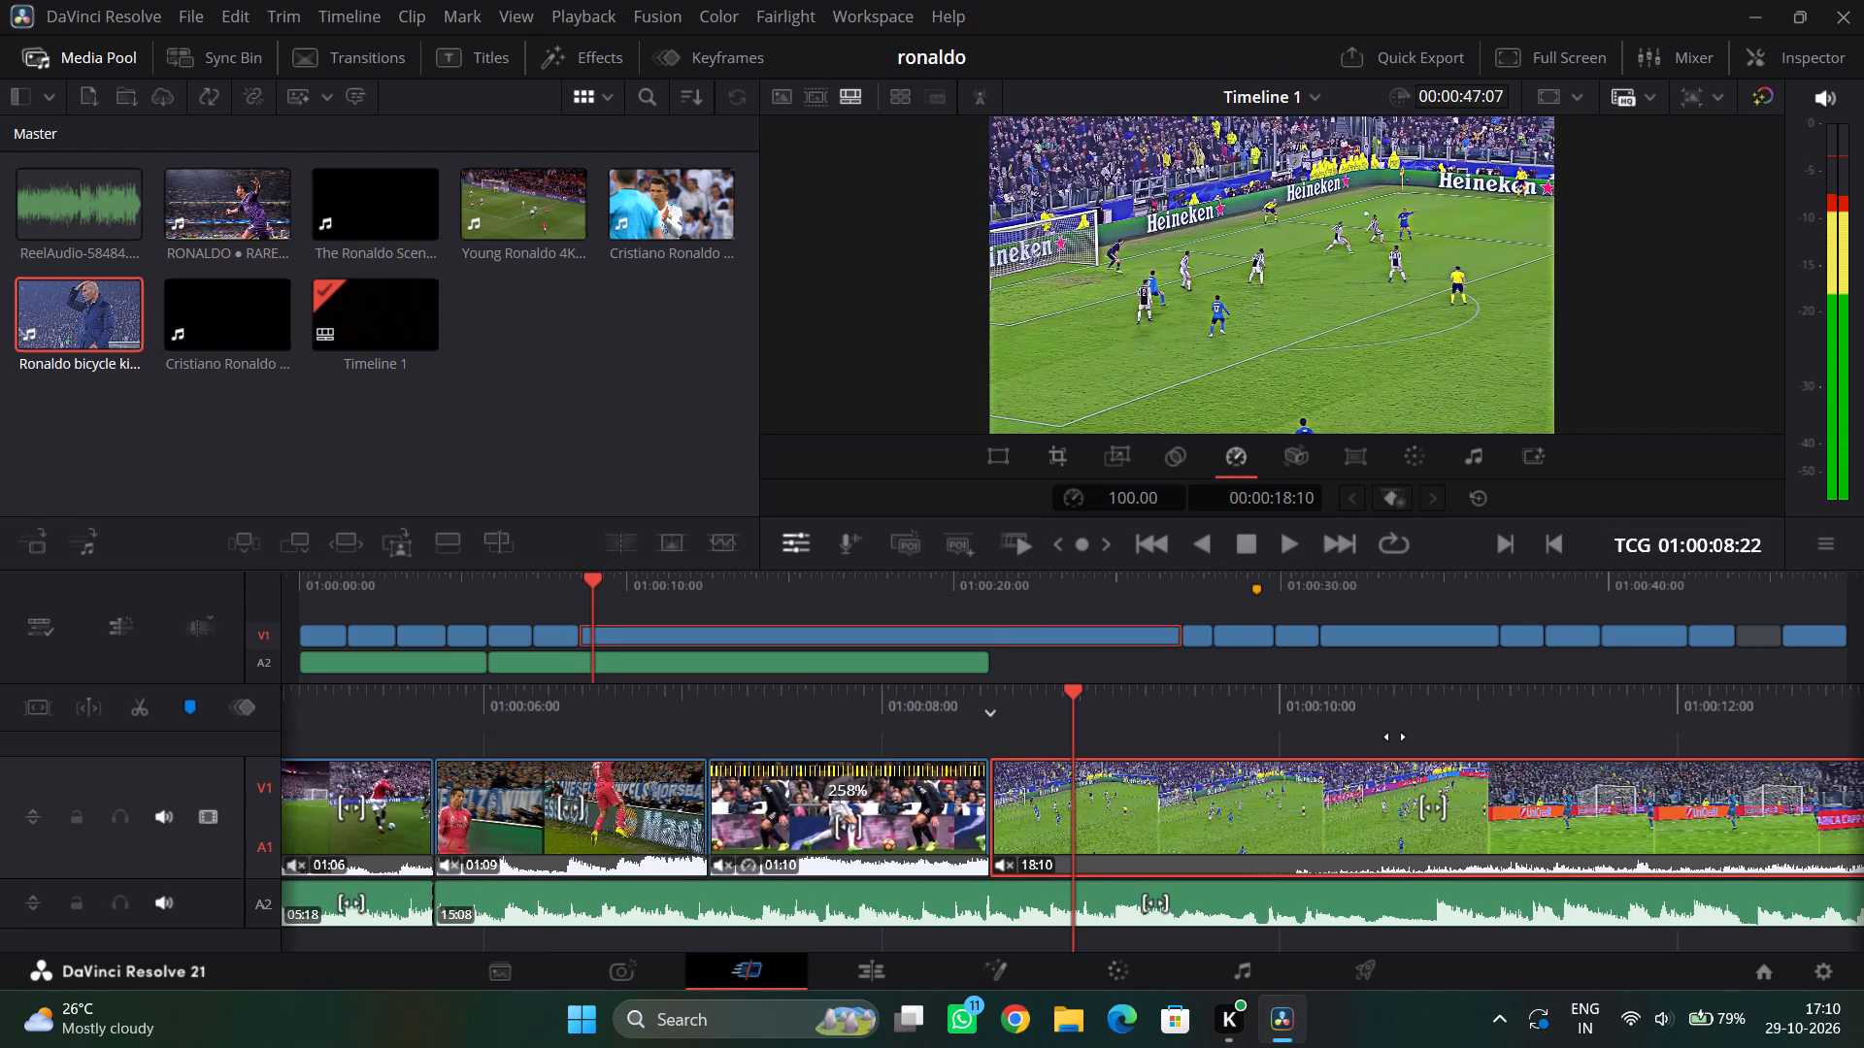
drag(1395, 737, 1352, 737)
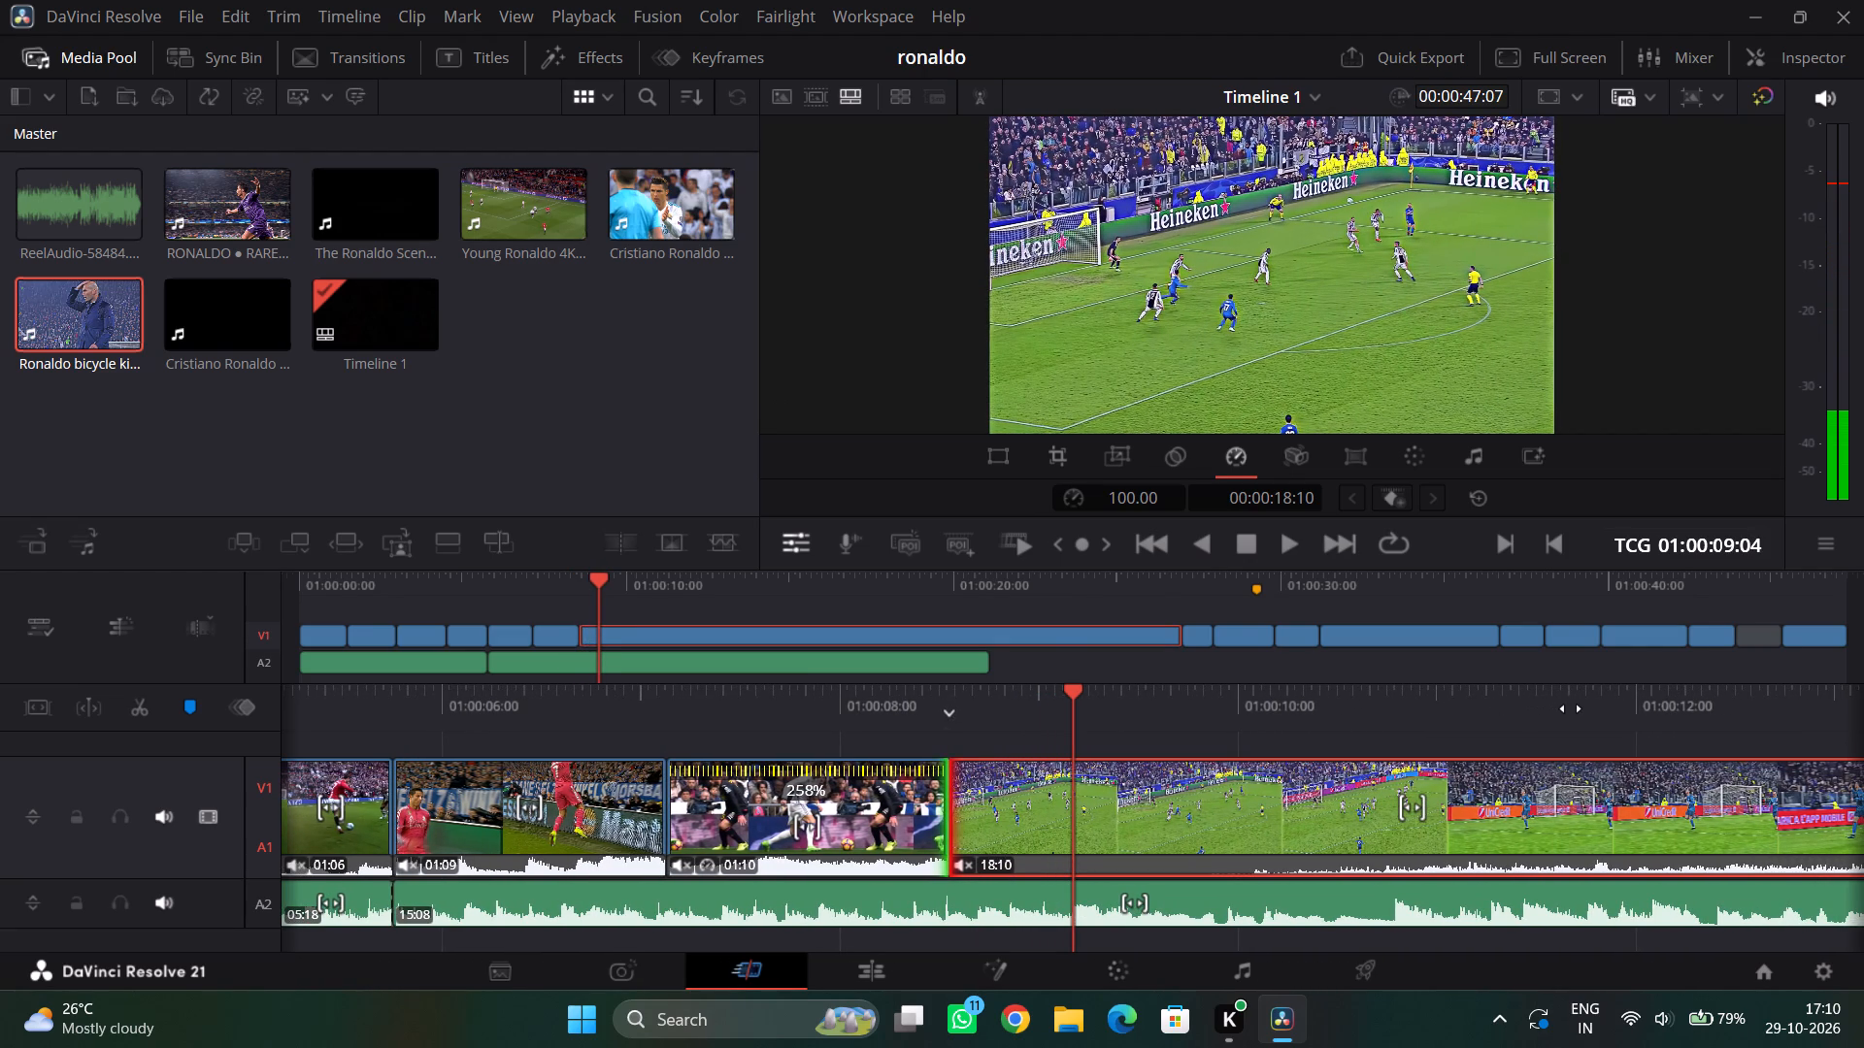
Split the bicycle kick clip at 01:00:18:22, at the end of the kick replay, and delete the remainder containing the coach's reaction.
drag(1563, 713, 503, 714)
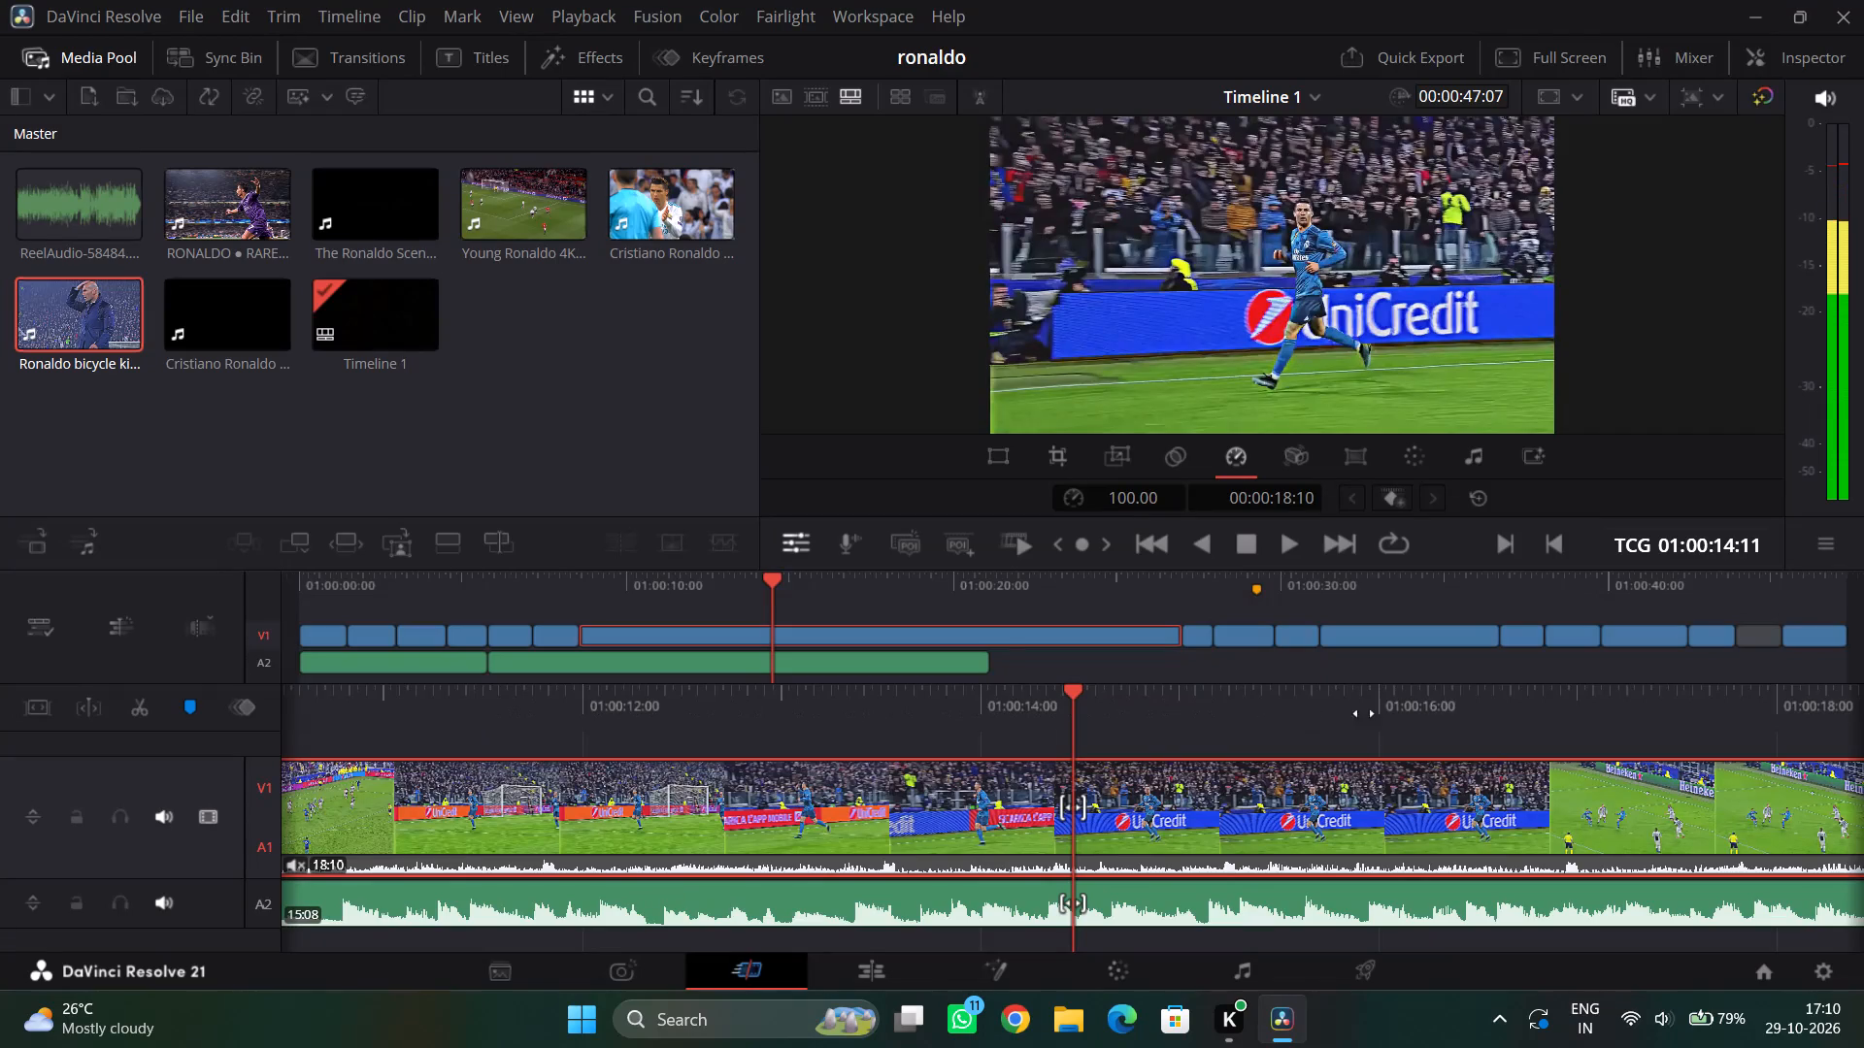
drag(1494, 700, 1081, 722)
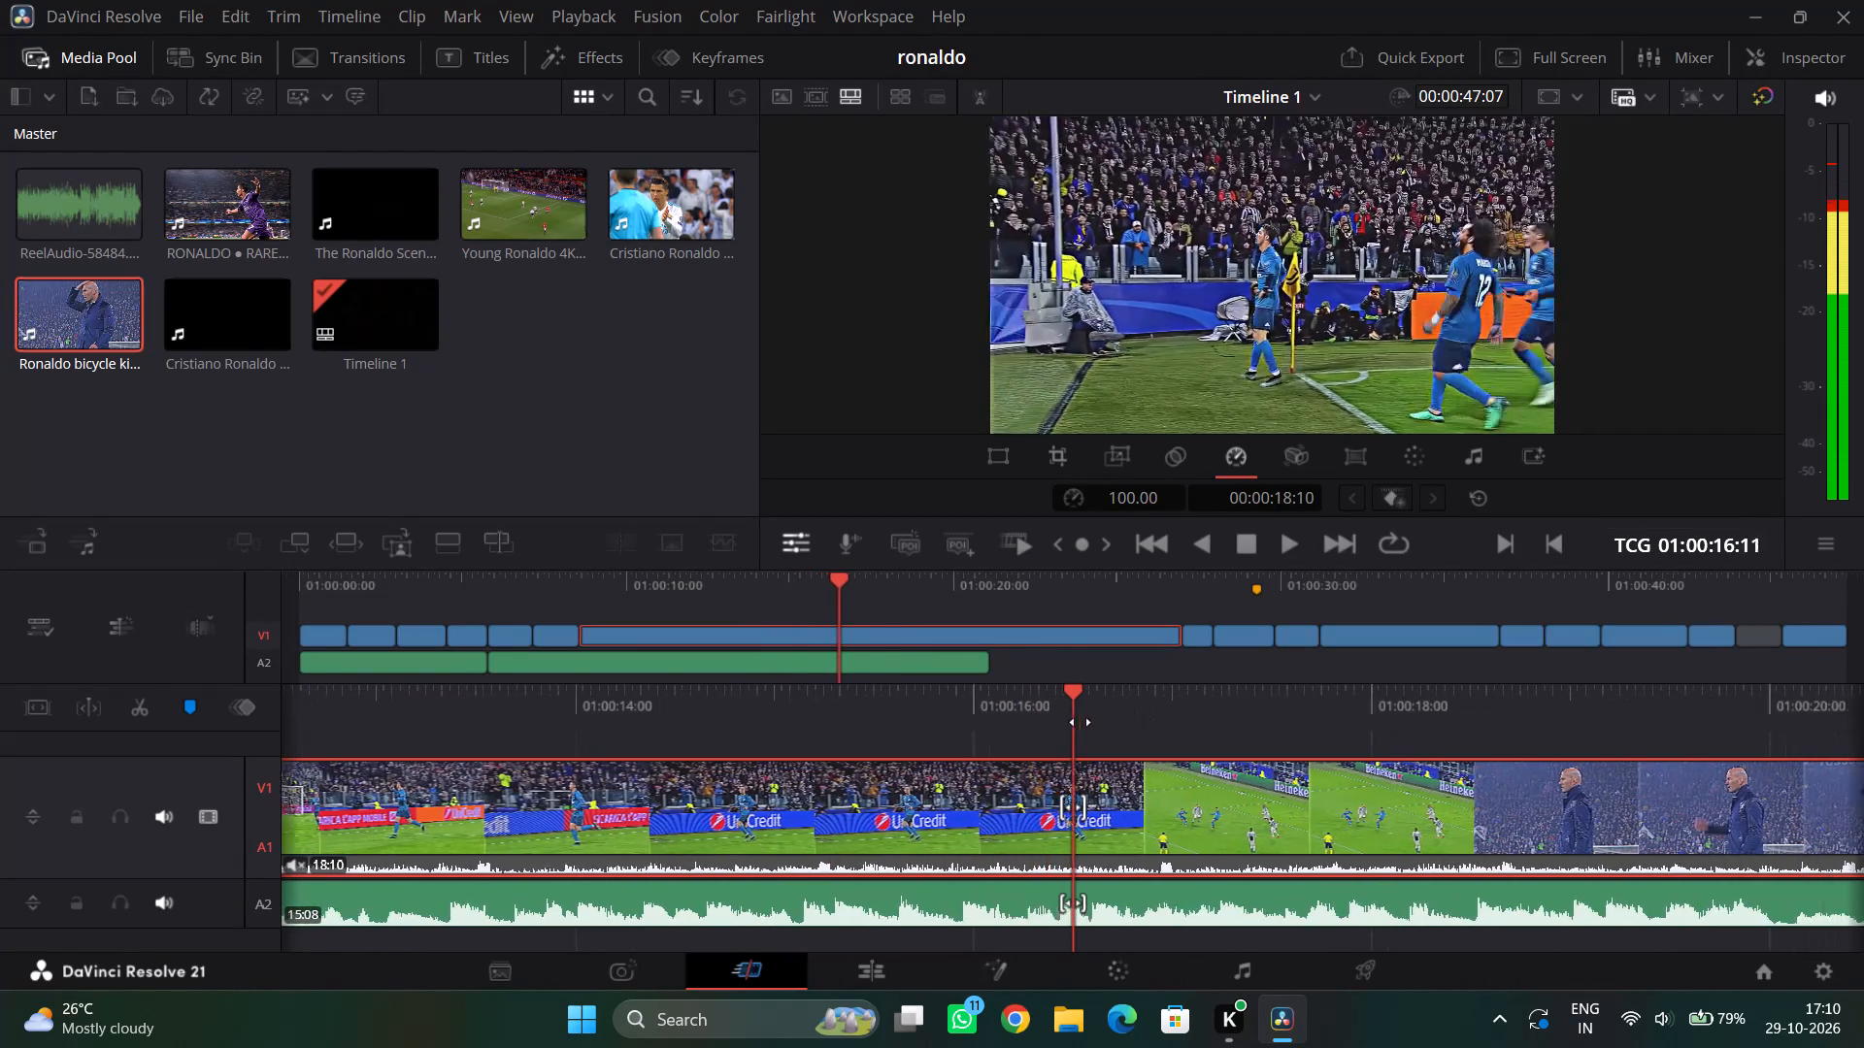
drag(1081, 722, 1017, 722)
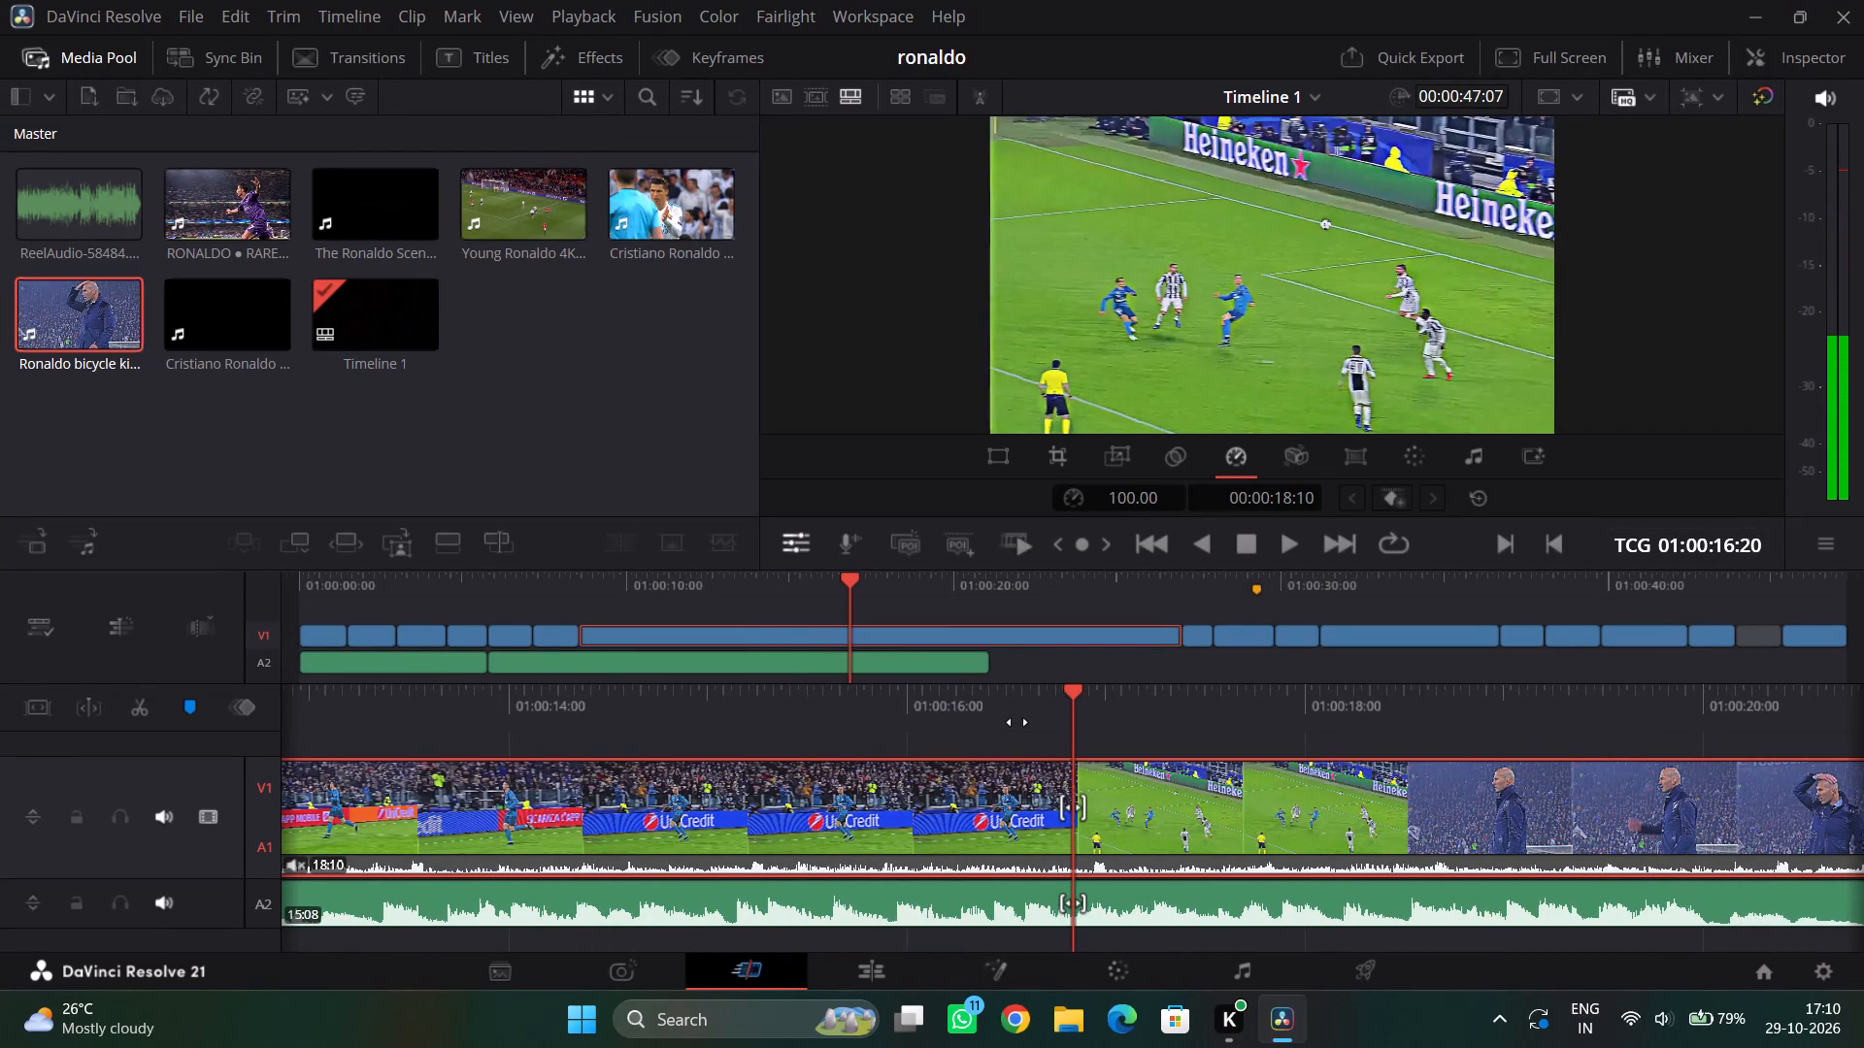
drag(1017, 722, 942, 727)
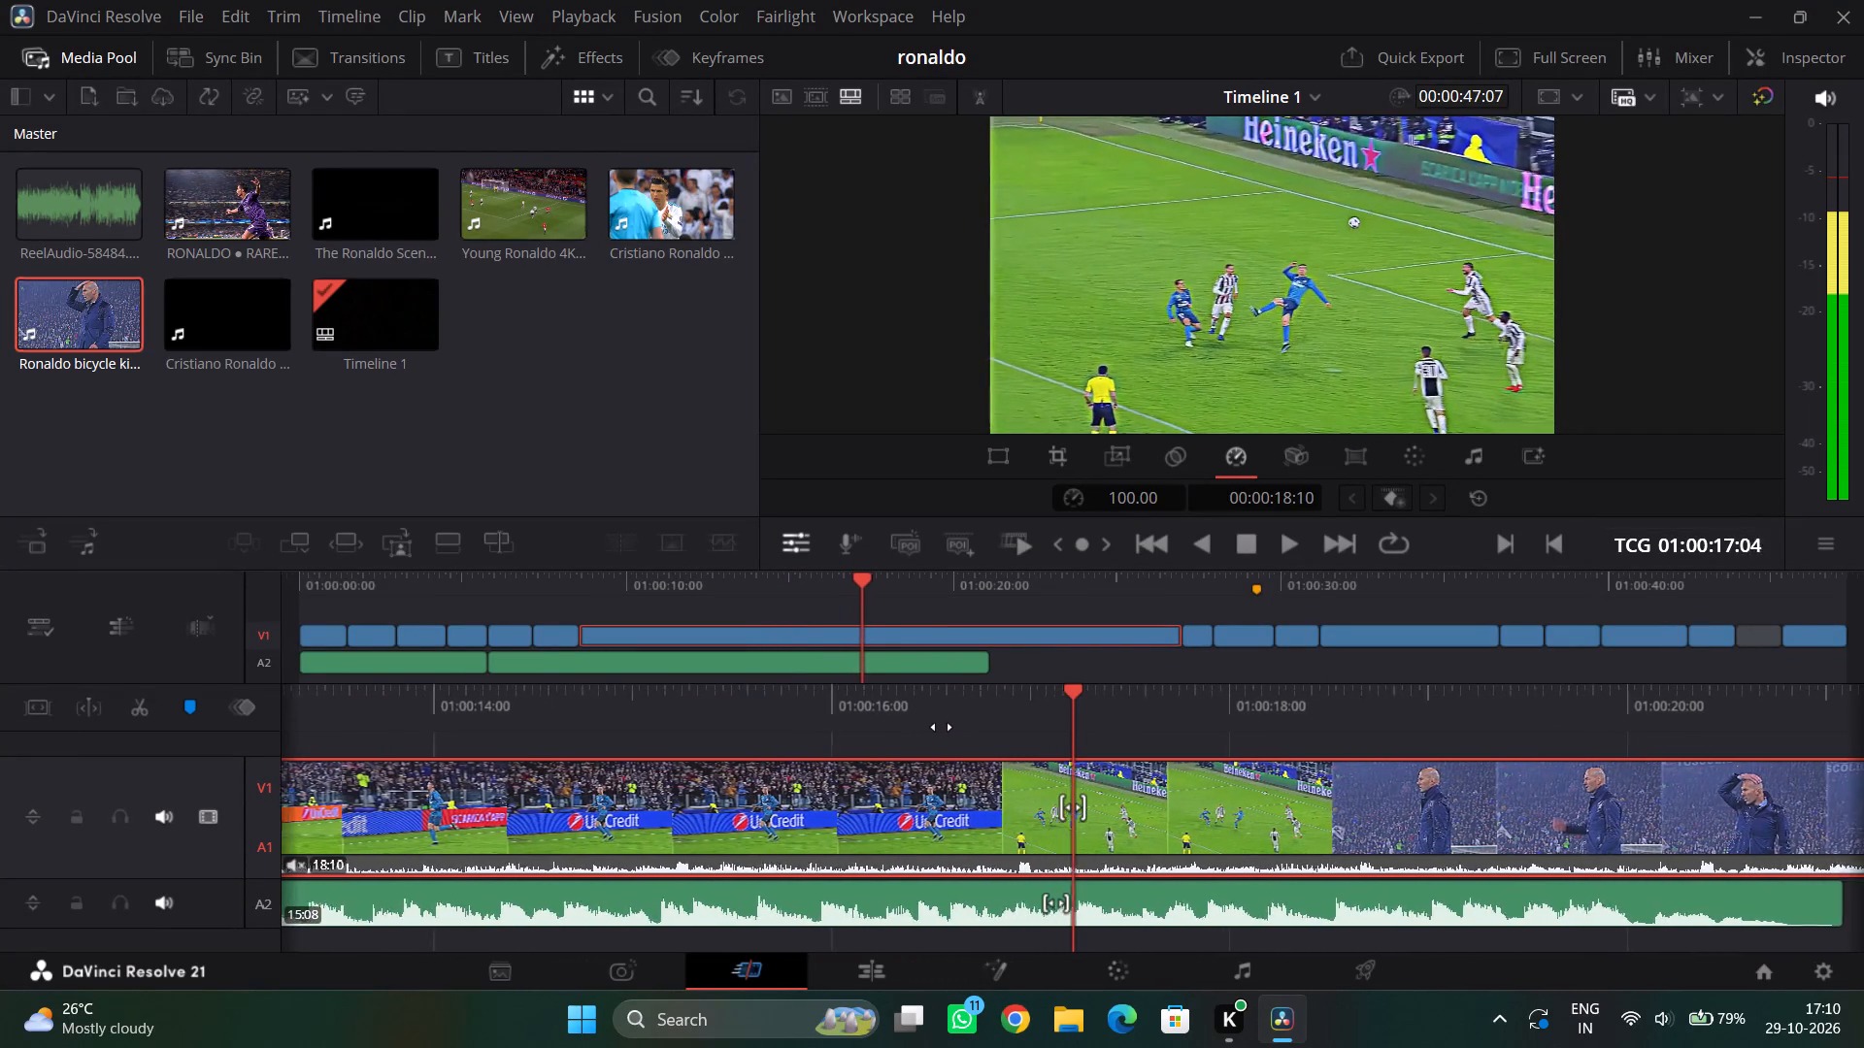
drag(942, 727, 816, 727)
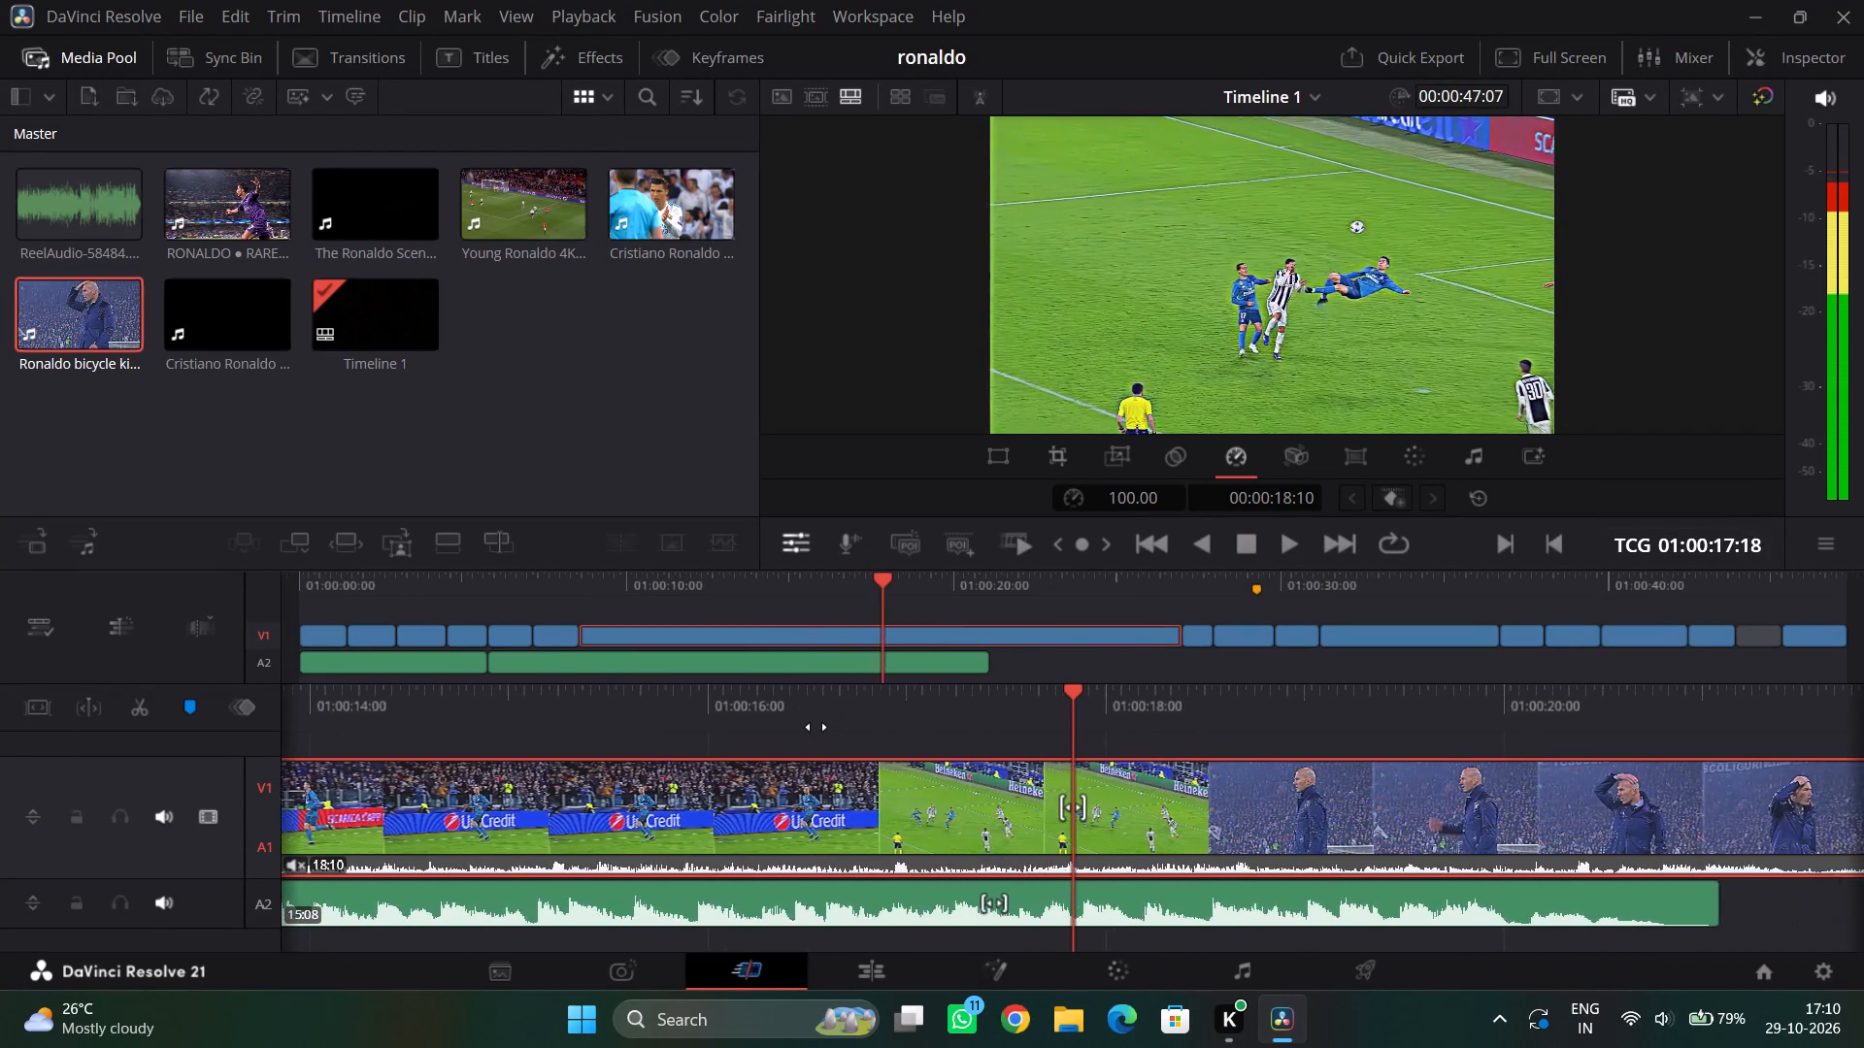
drag(816, 727, 651, 732)
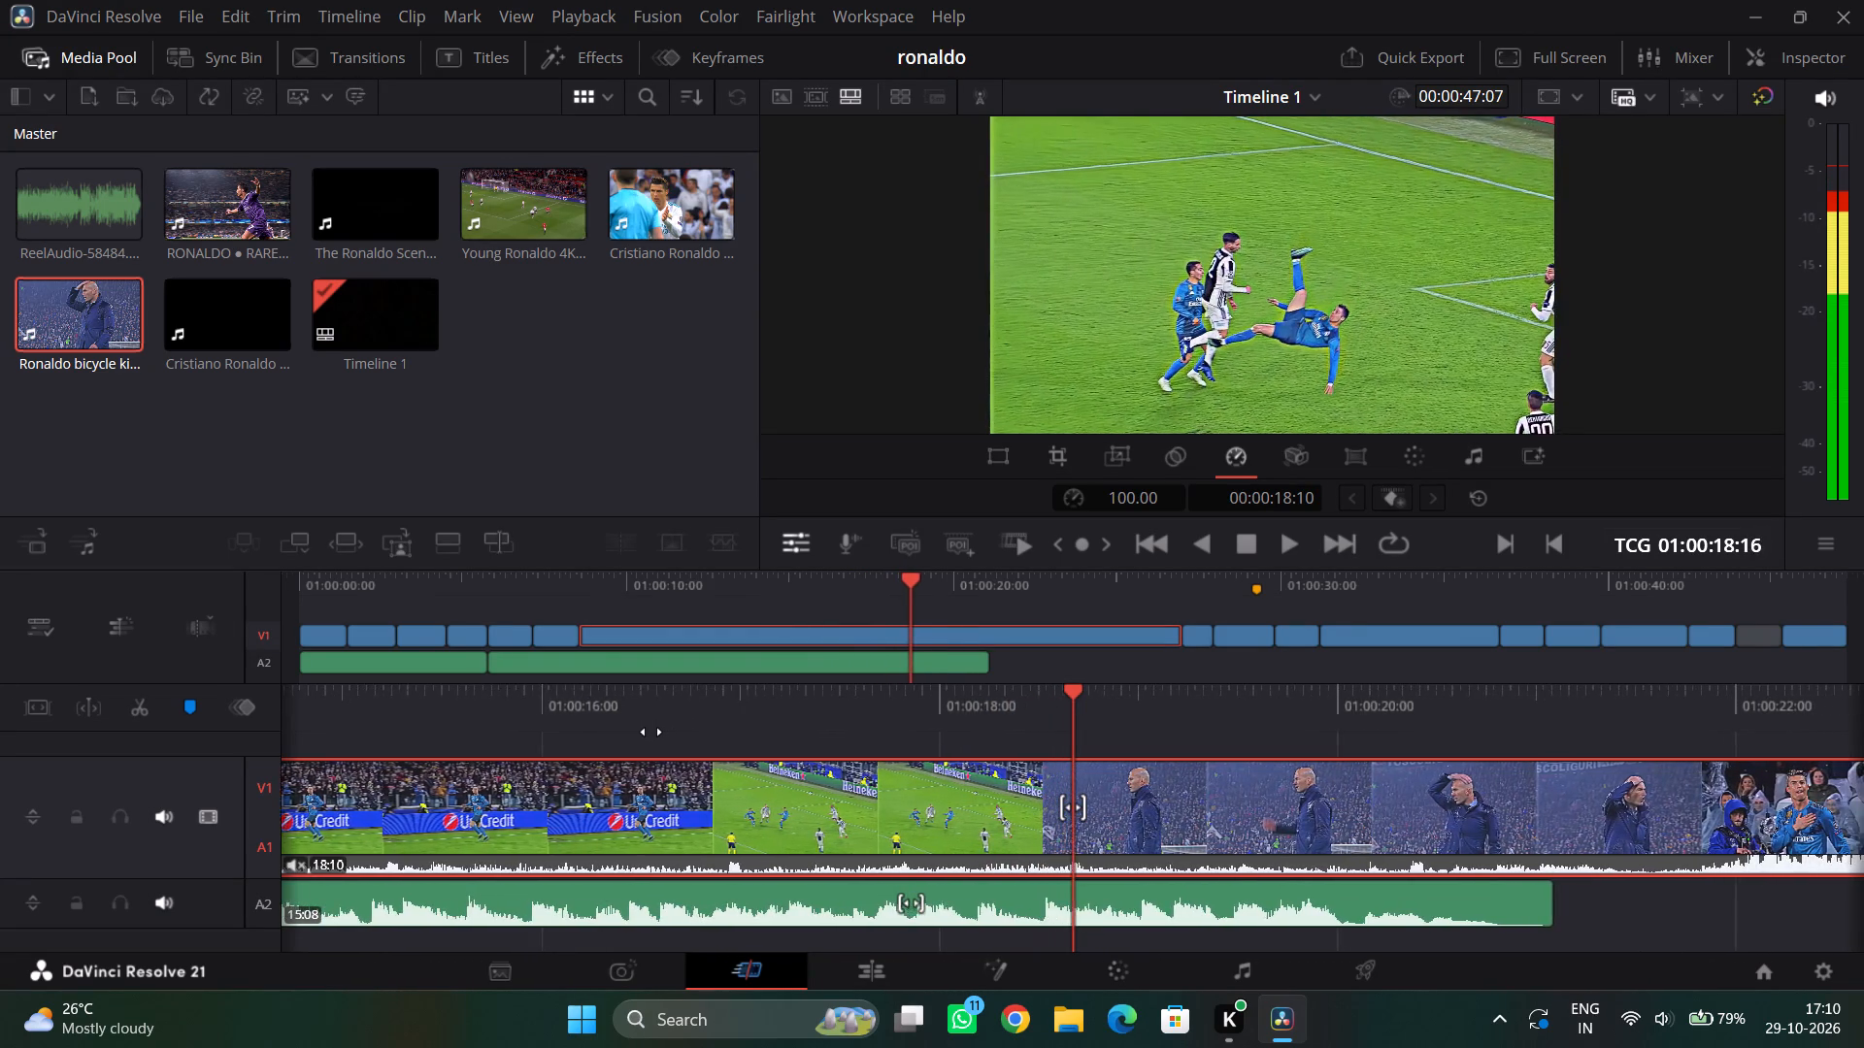
drag(651, 732, 581, 737)
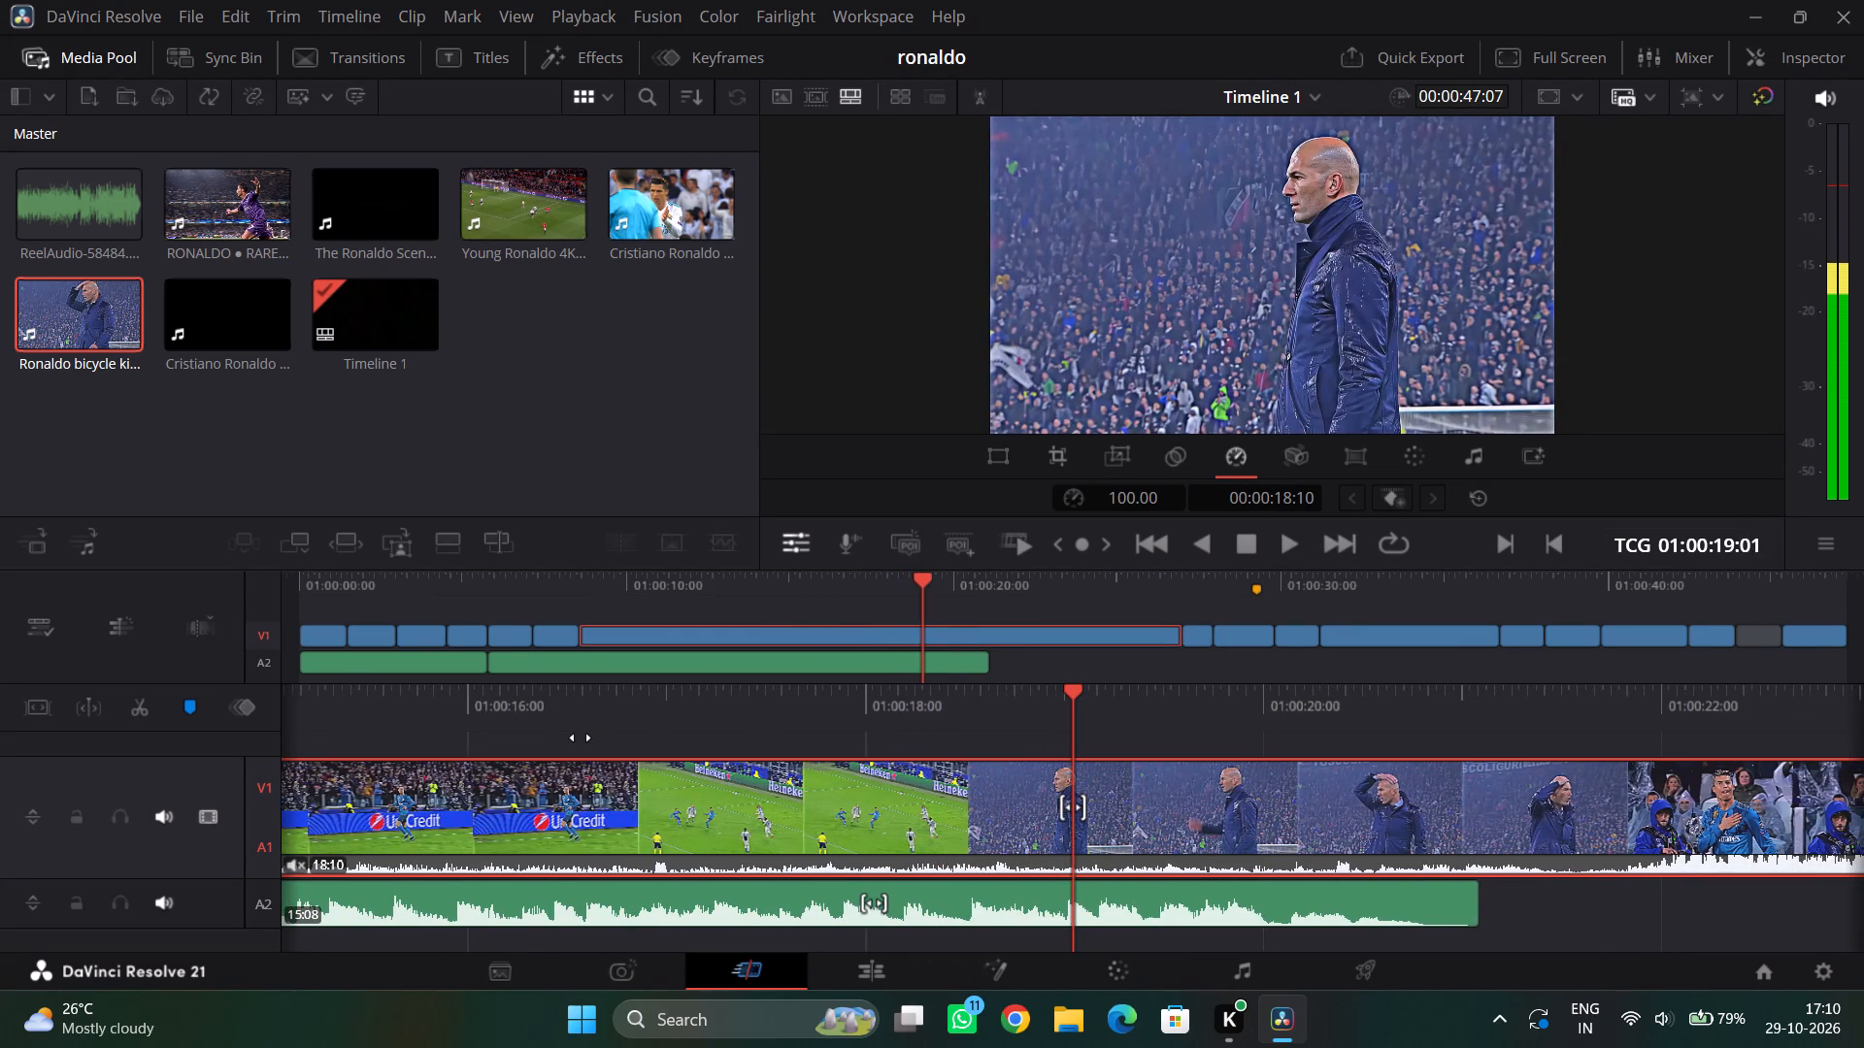
drag(581, 737, 603, 736)
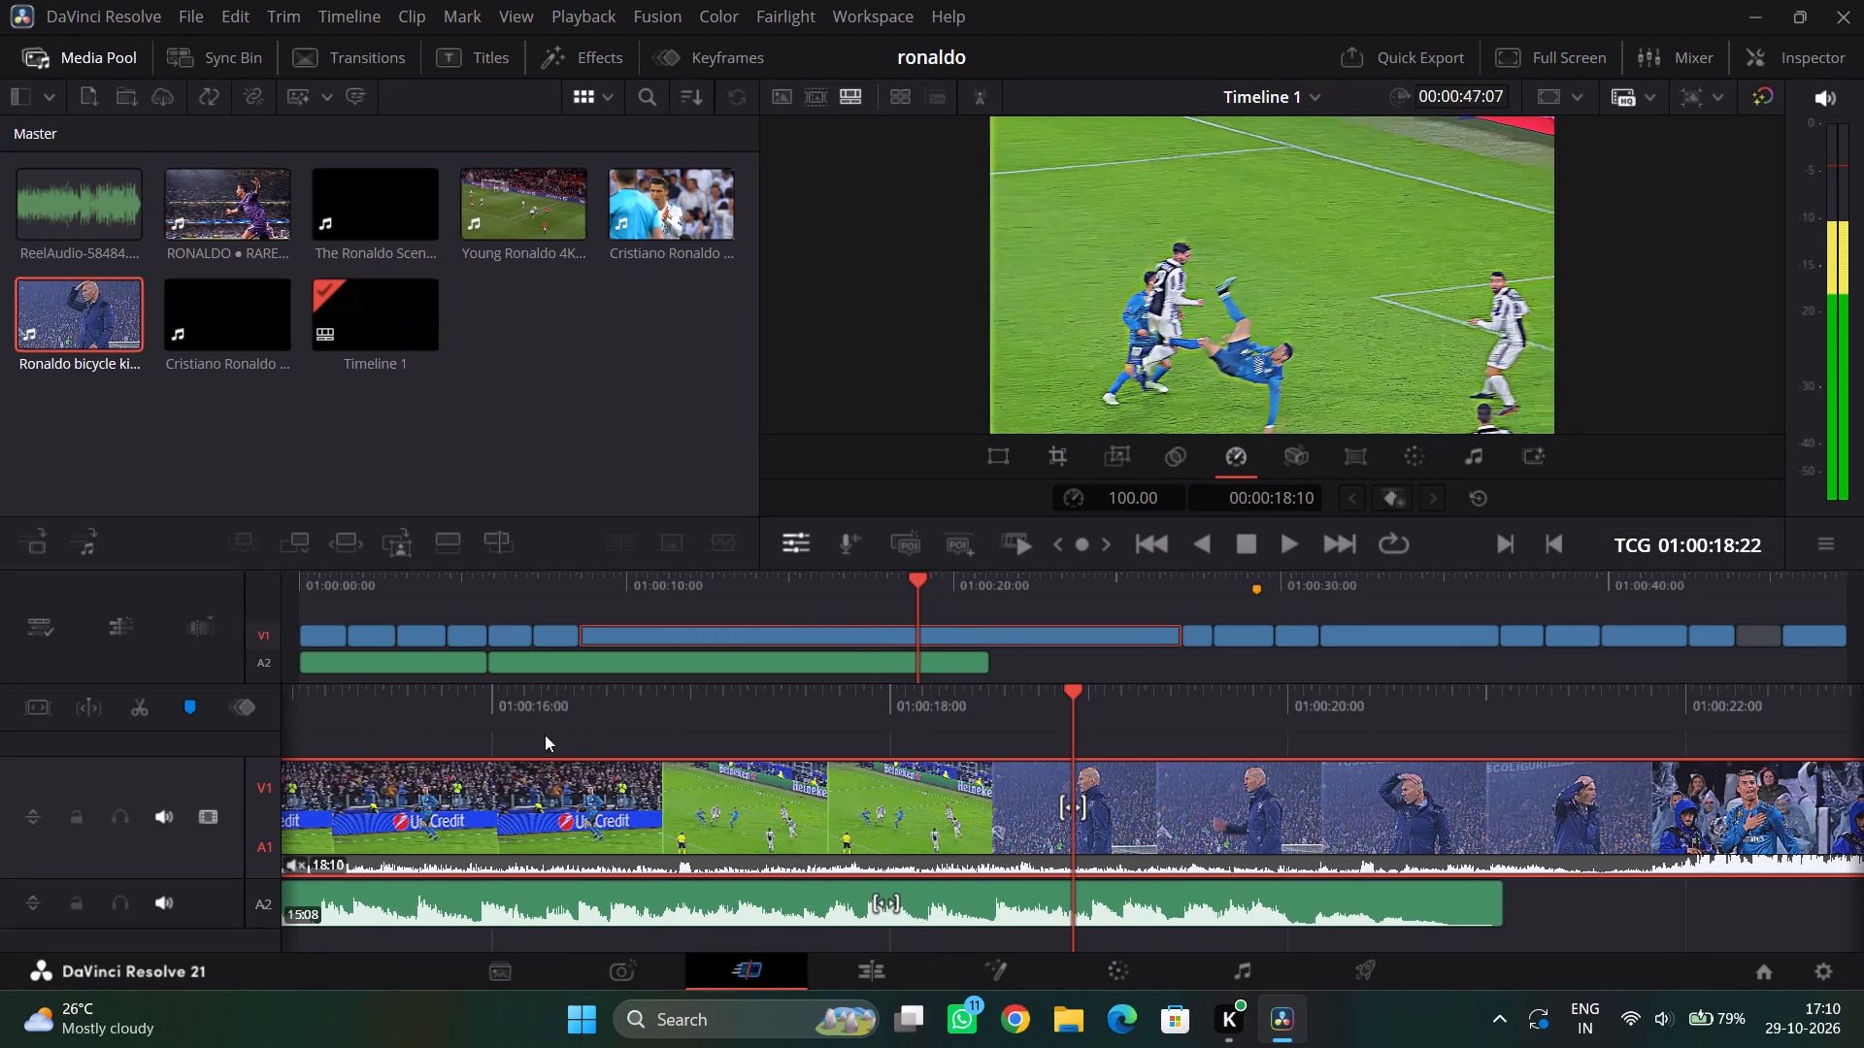
click(133, 709)
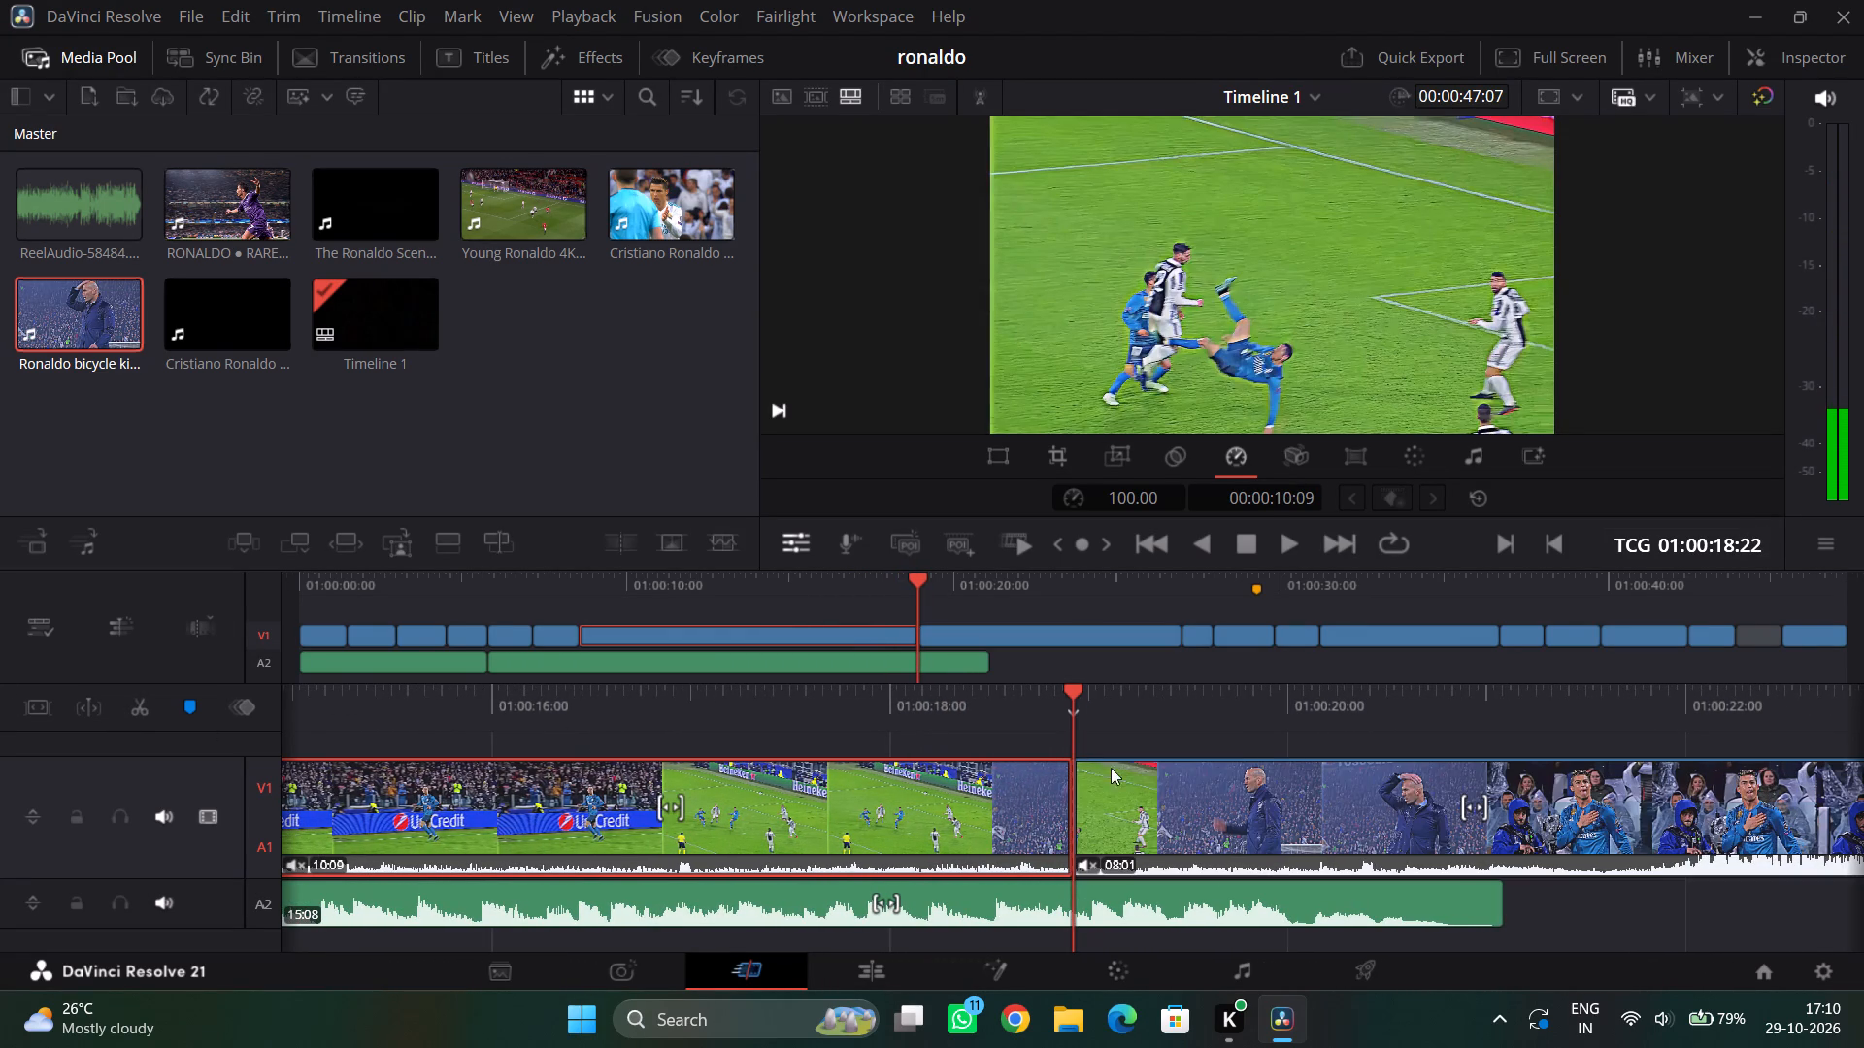
click(1135, 770)
key(Delete)
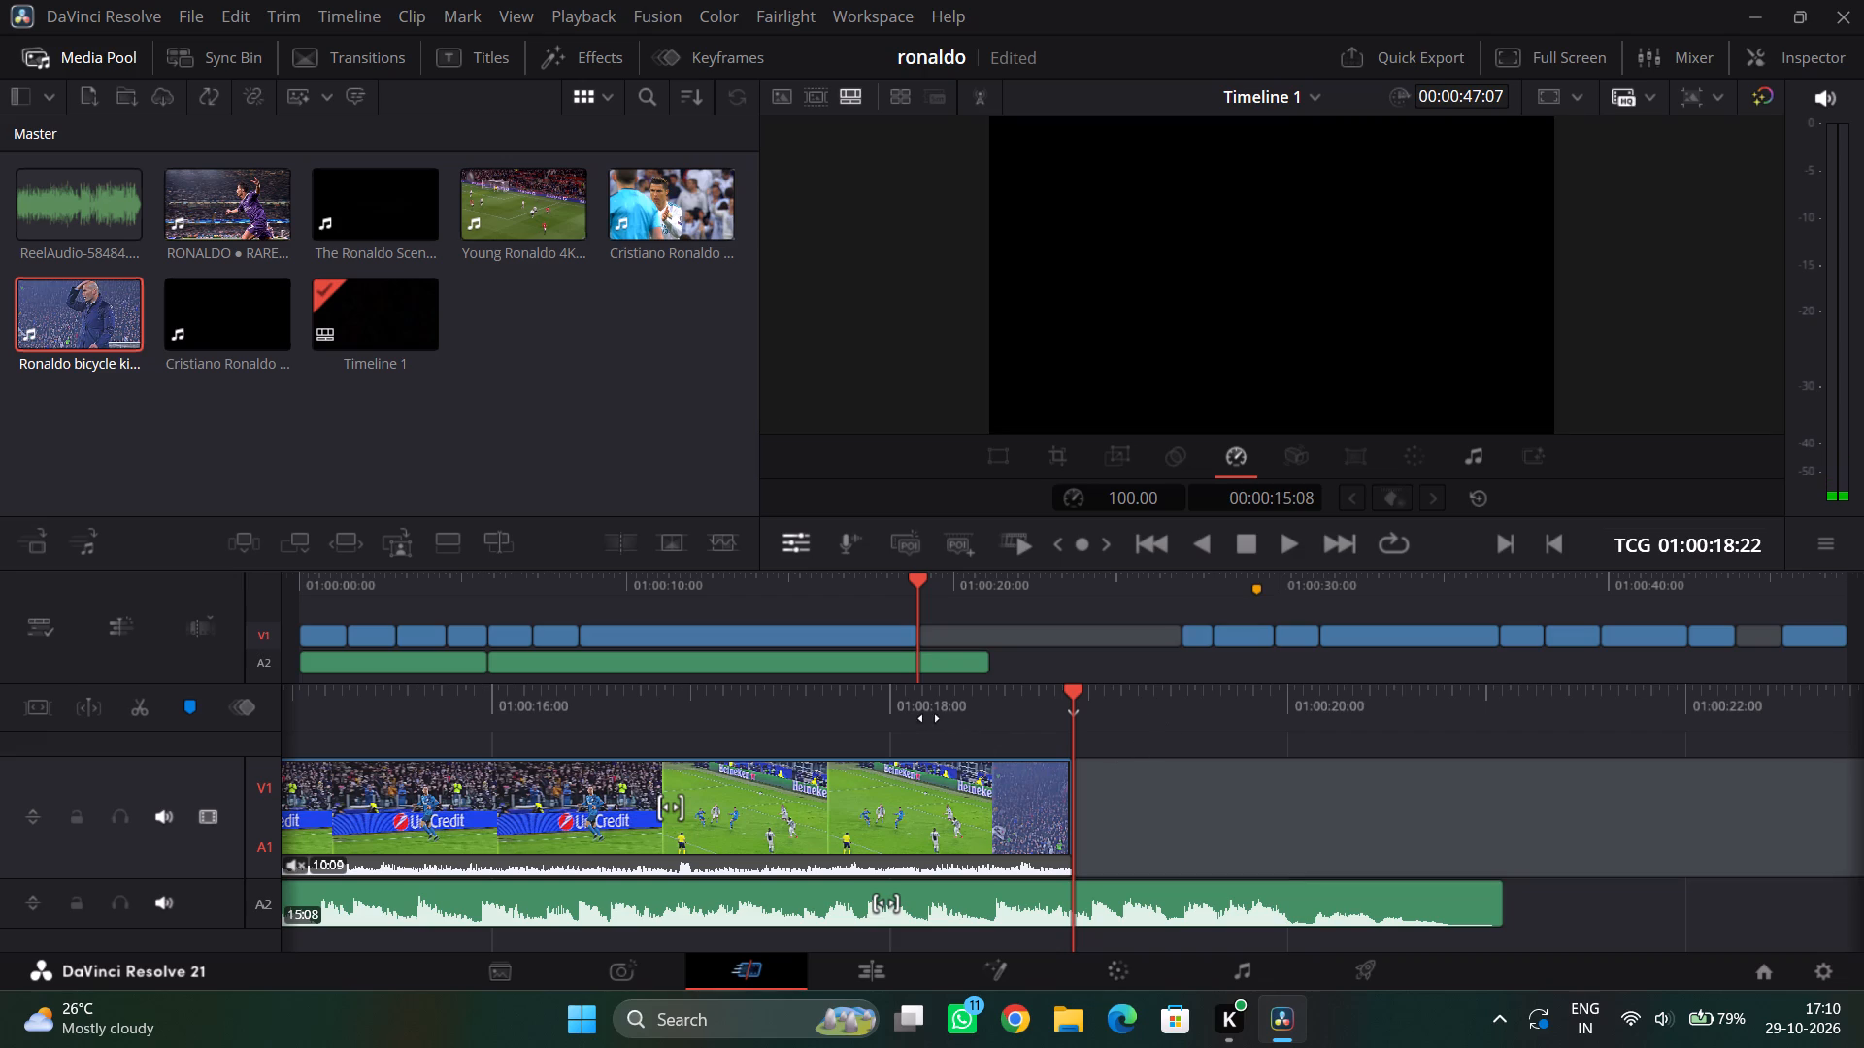
Split the bicycle kick clip and the music at 01:00:16:16, where the celebration cuts to the kick replay.
drag(824, 714, 1447, 710)
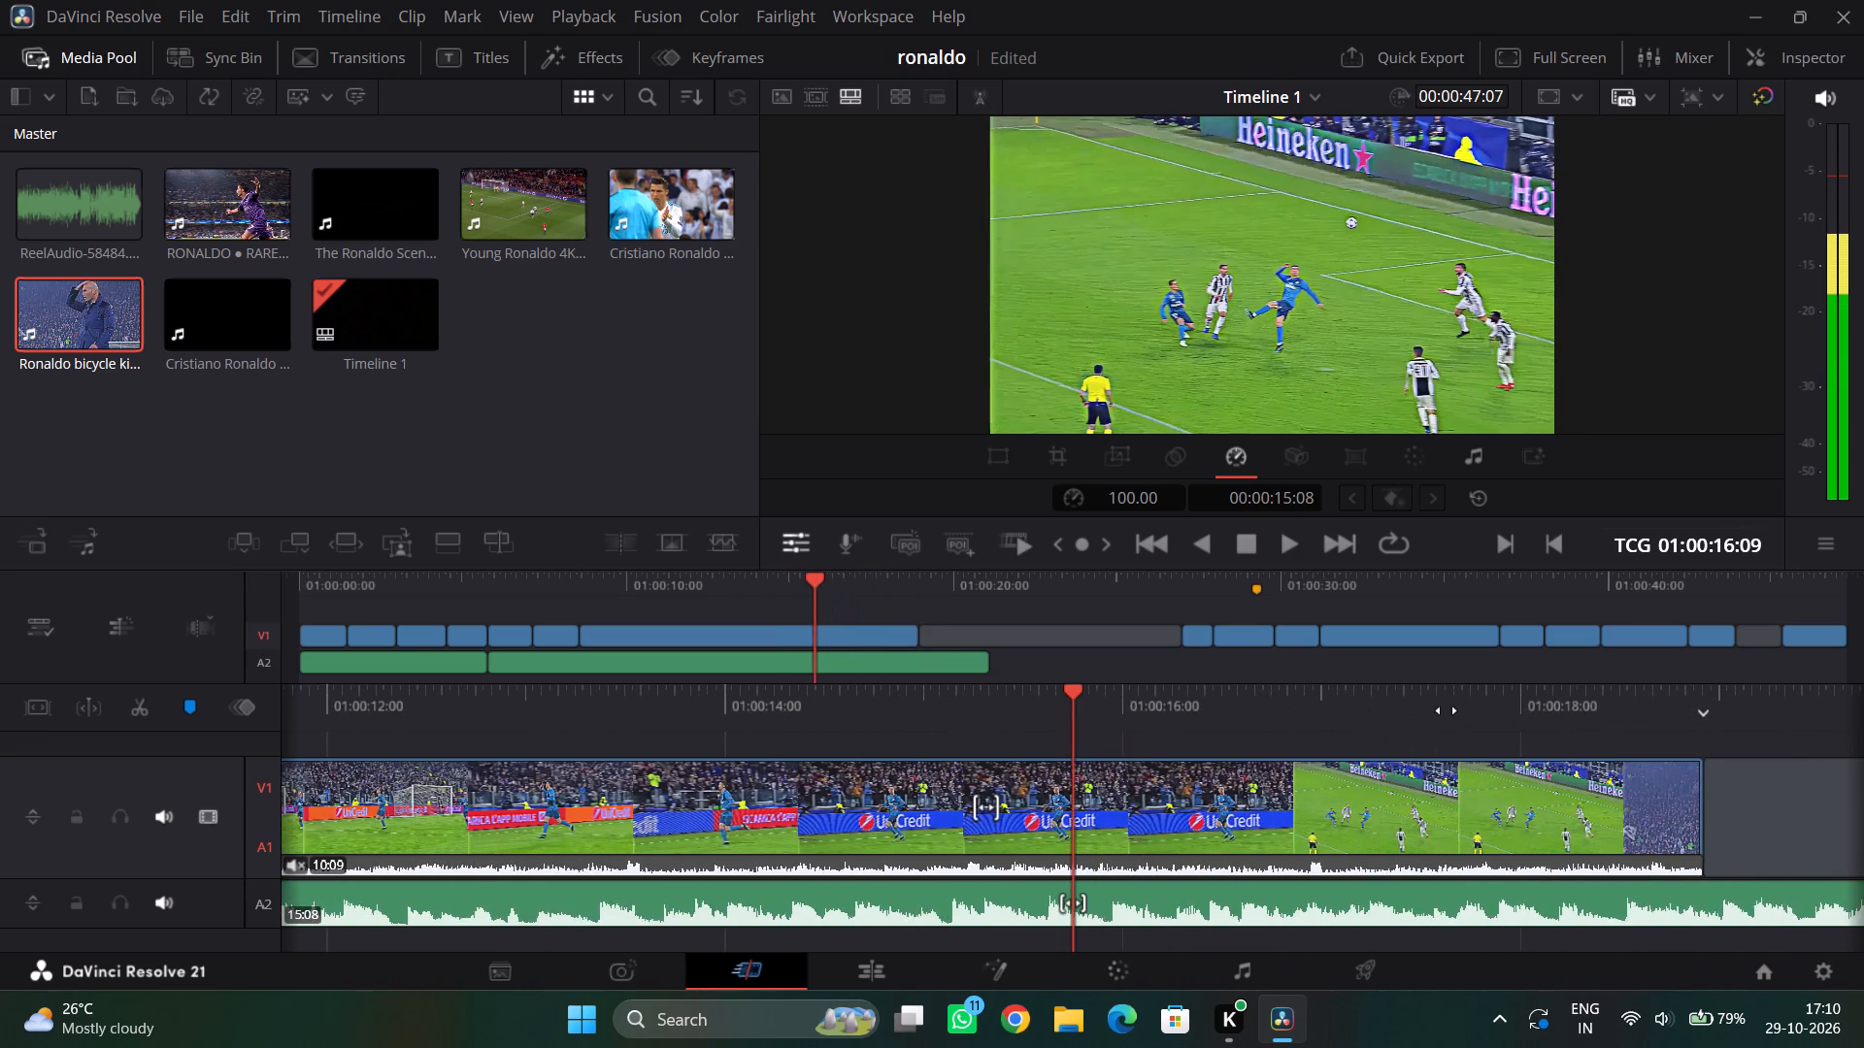
drag(1447, 710, 1266, 721)
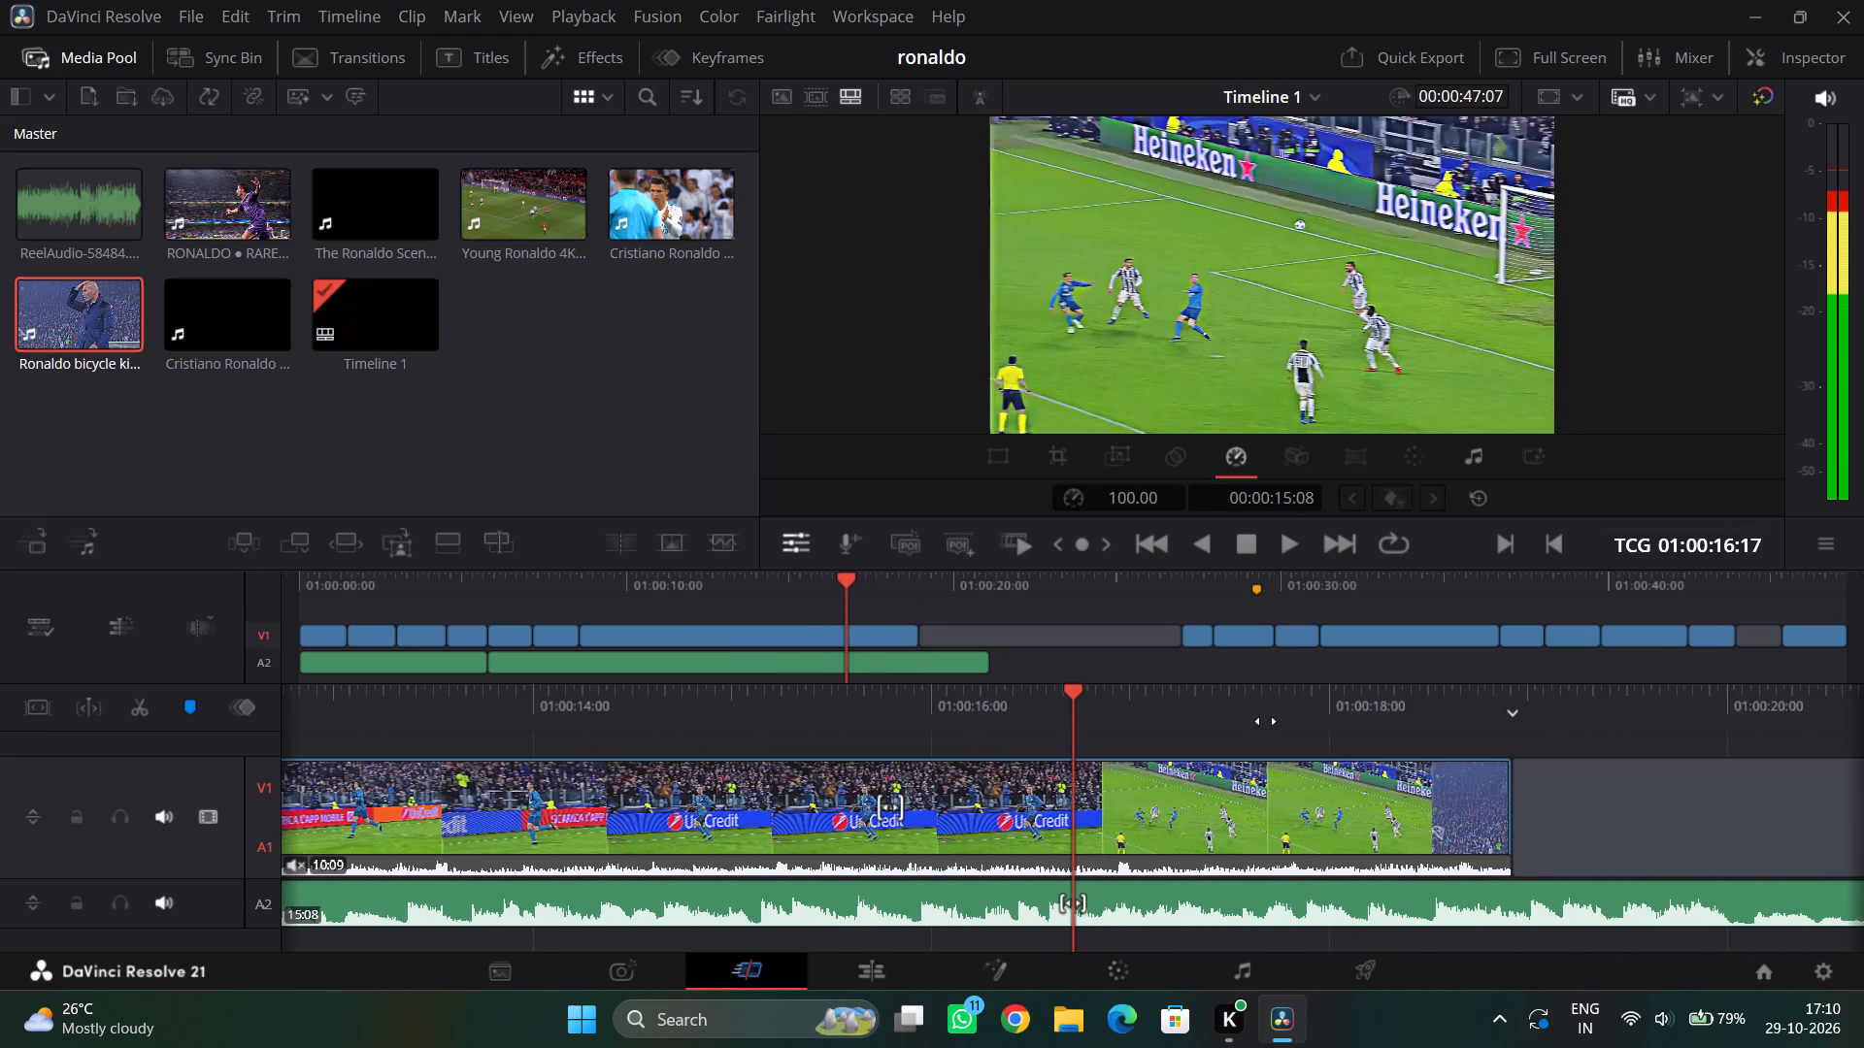
drag(1266, 721, 1277, 723)
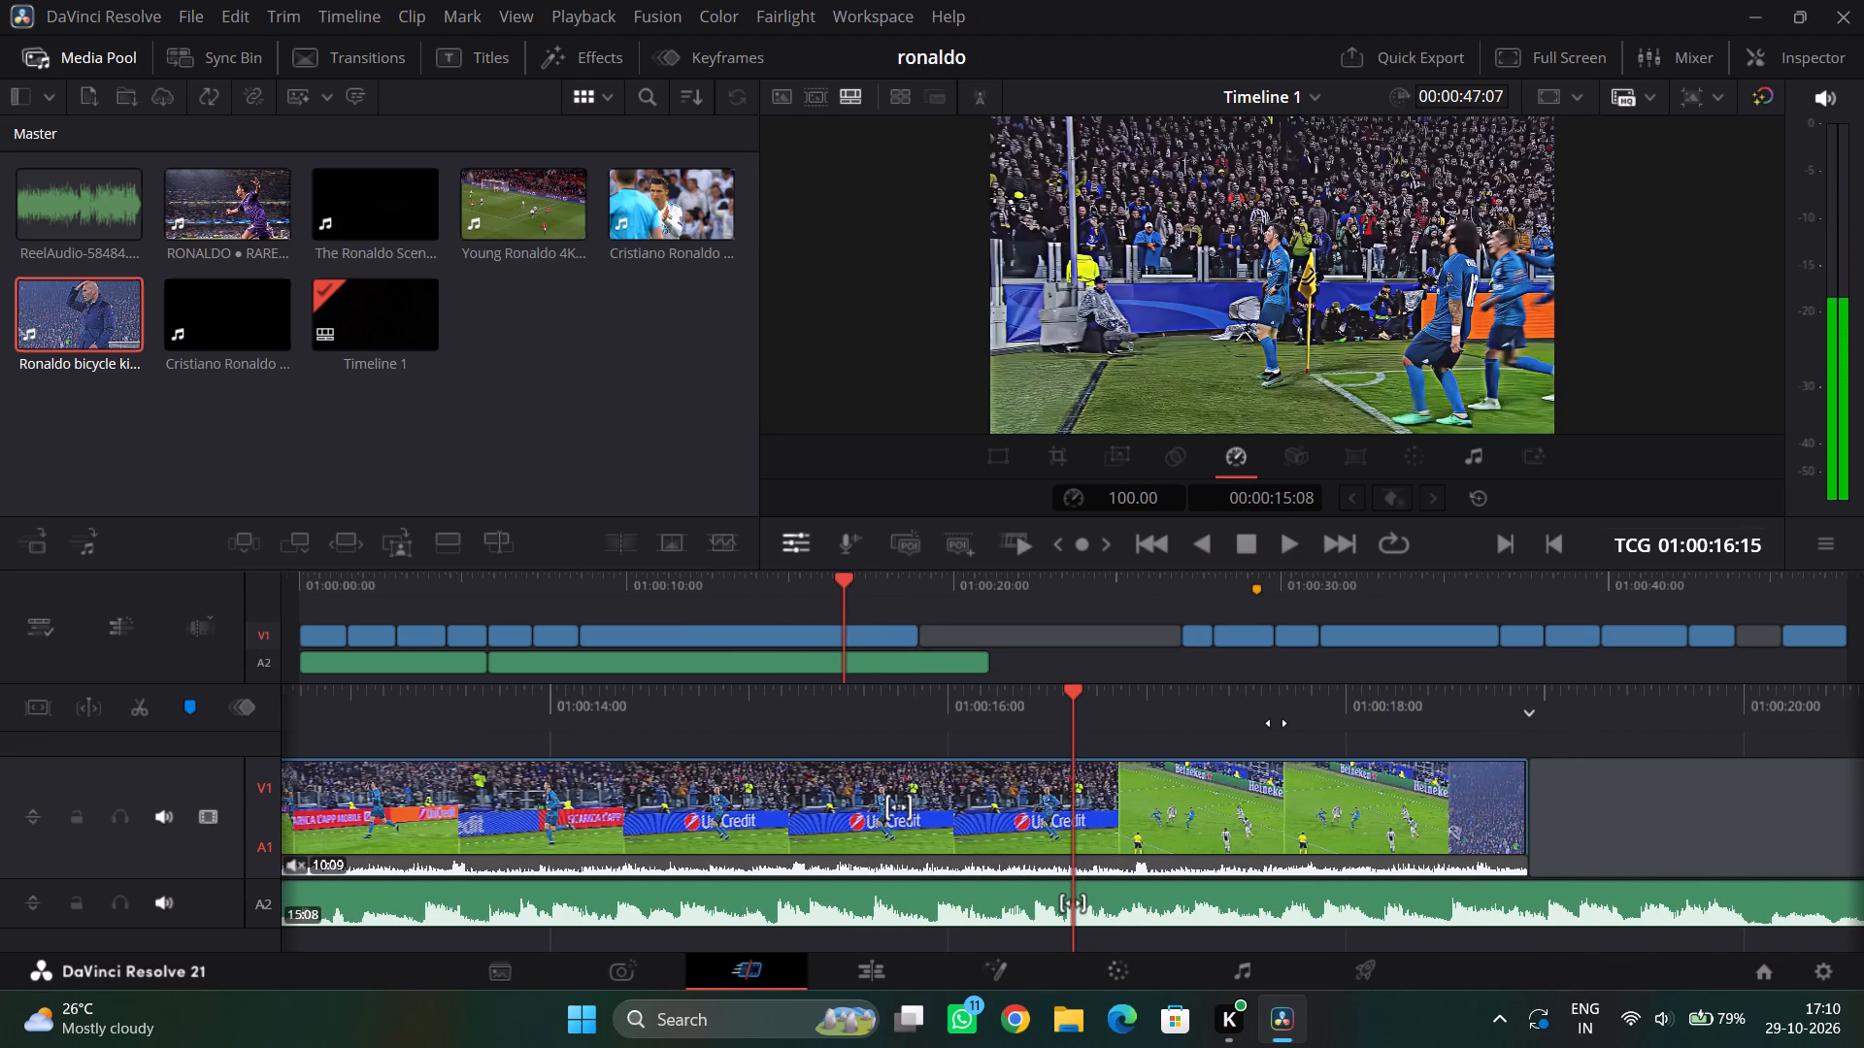
drag(1277, 723, 1269, 728)
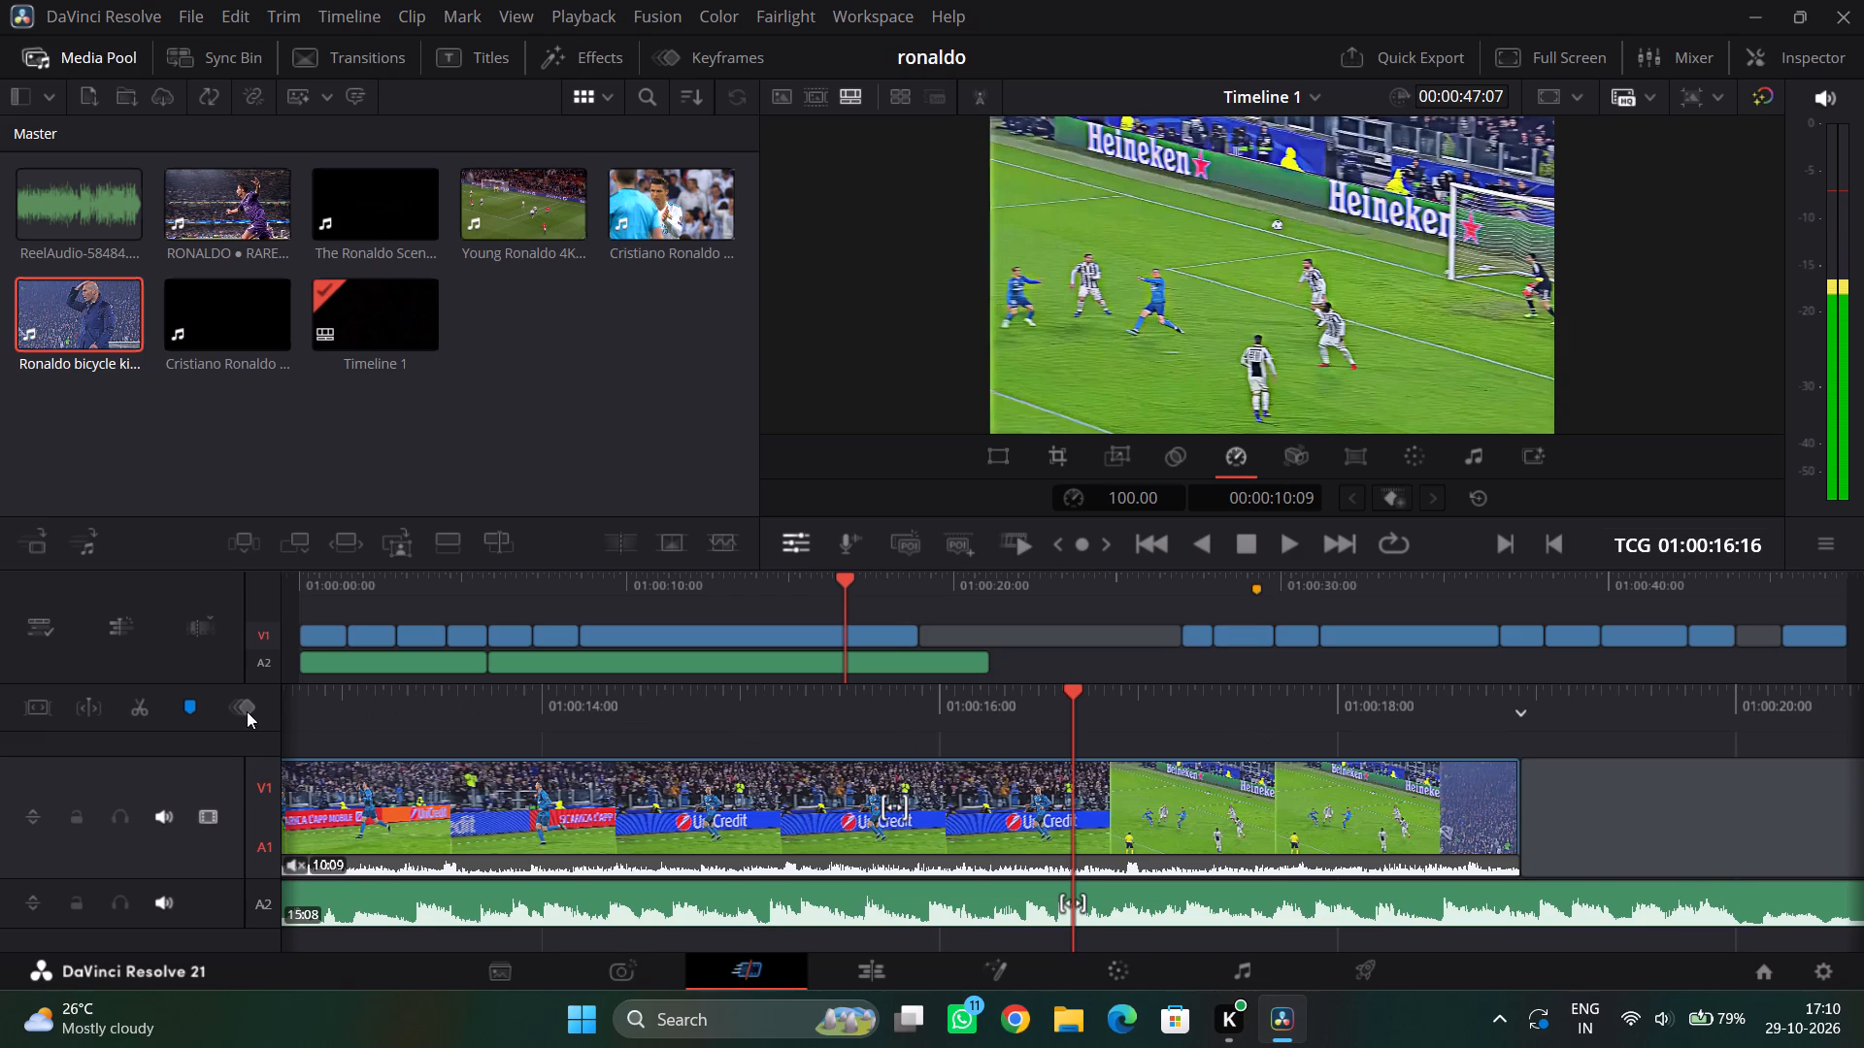
click(133, 701)
click(916, 786)
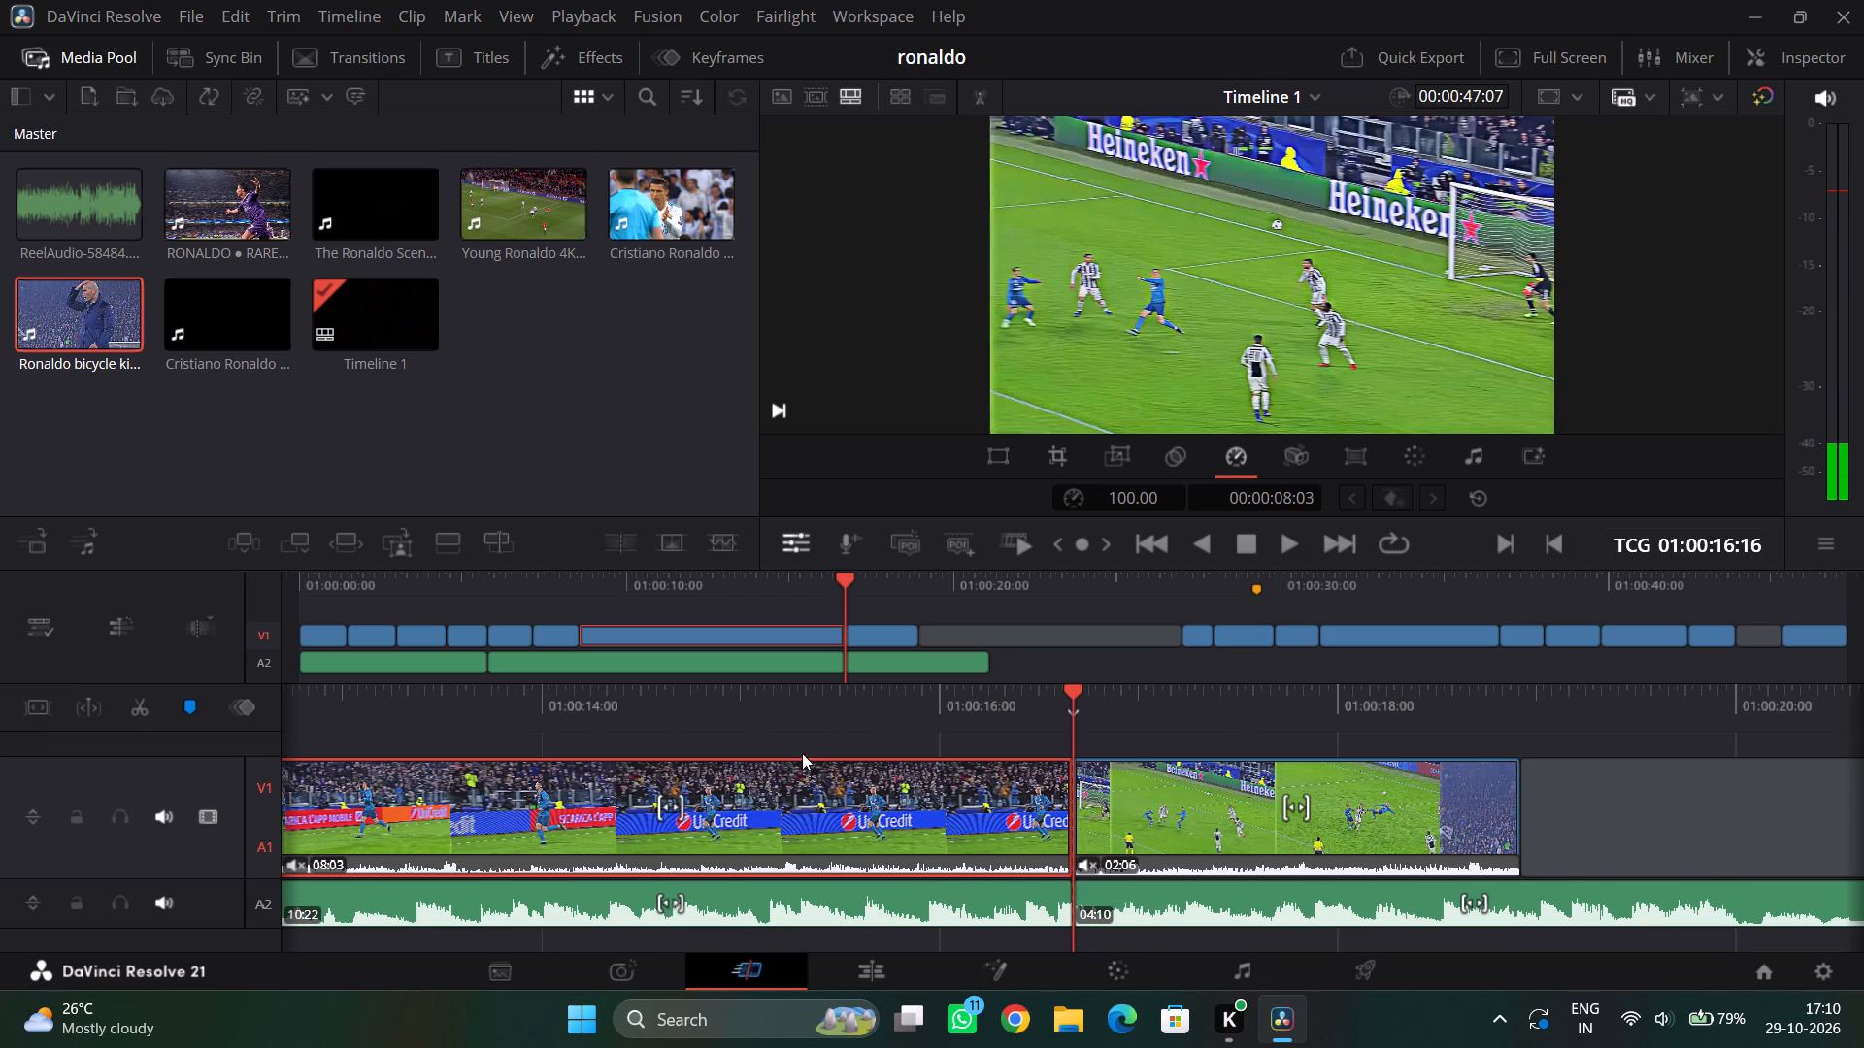
Split the bicycle kick clip at 01:00:11:18, at the end of the wide-angle goal shot, and delete the celebration section before the replay.
drag(622, 720, 1344, 715)
drag(855, 723, 1208, 716)
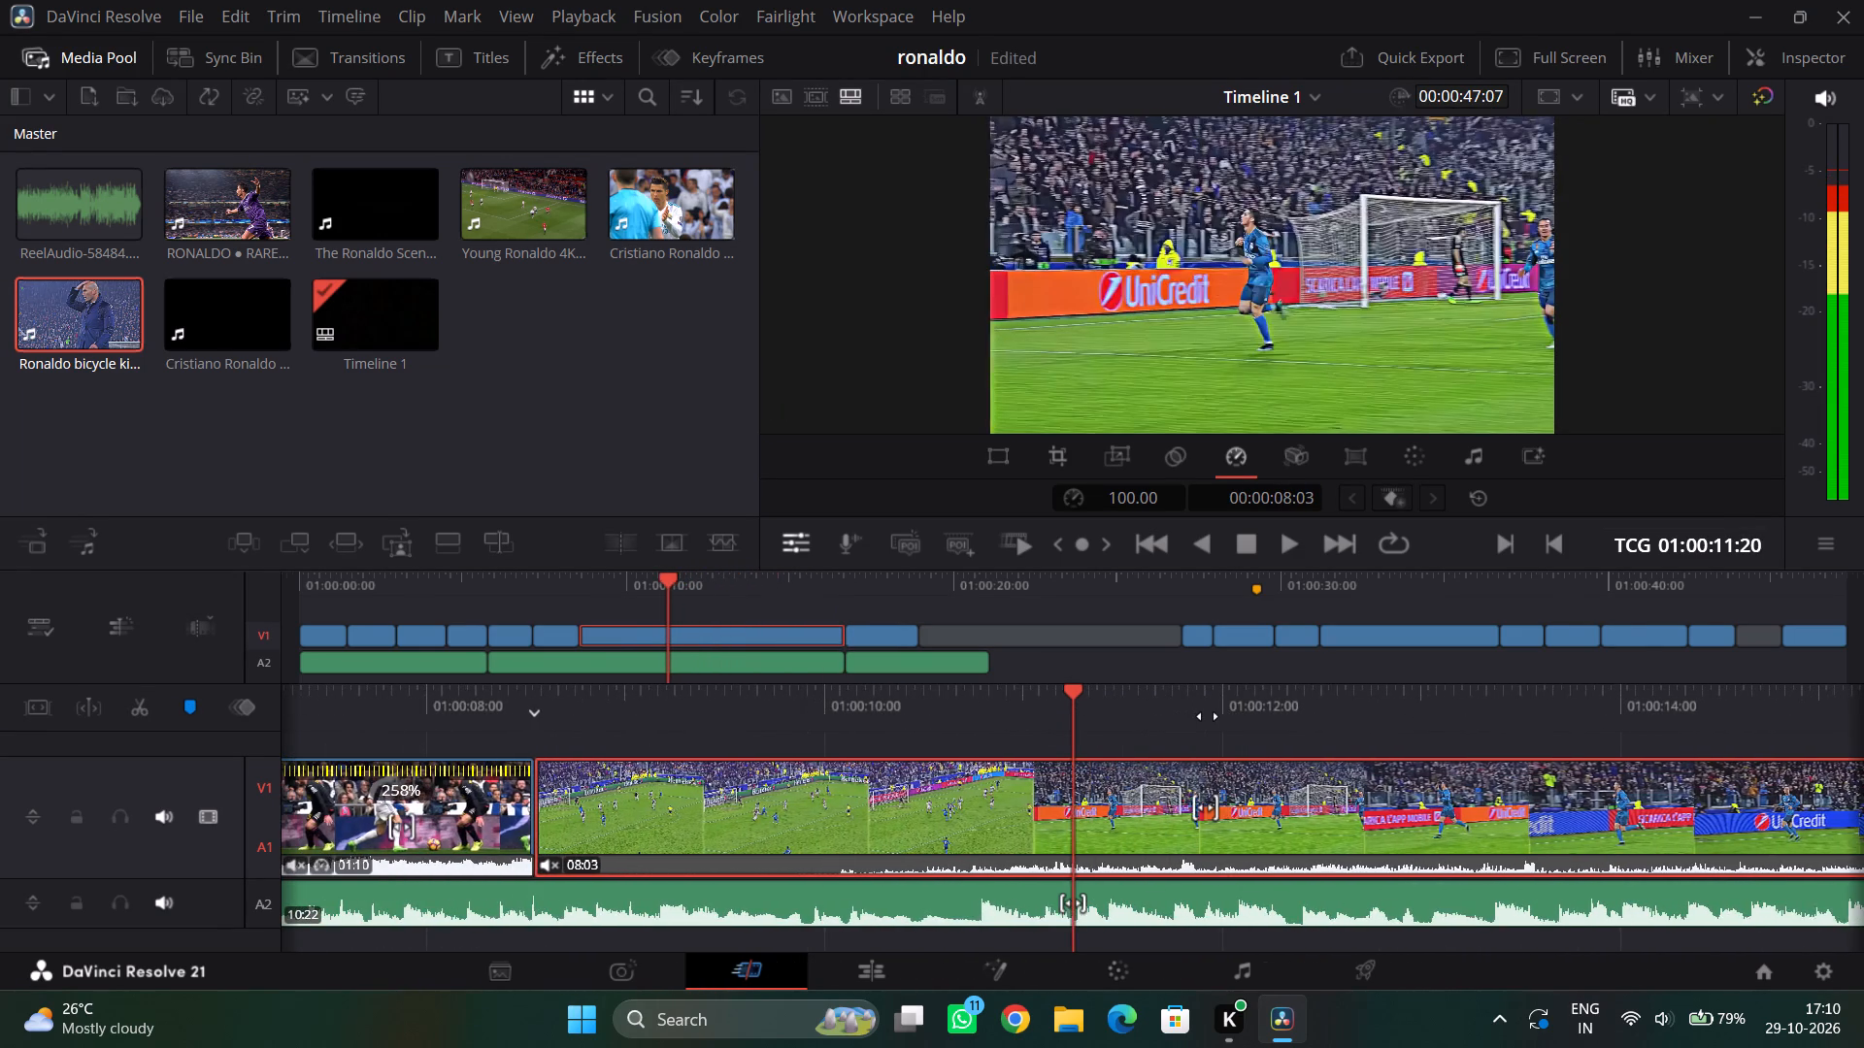
drag(1208, 716, 1156, 727)
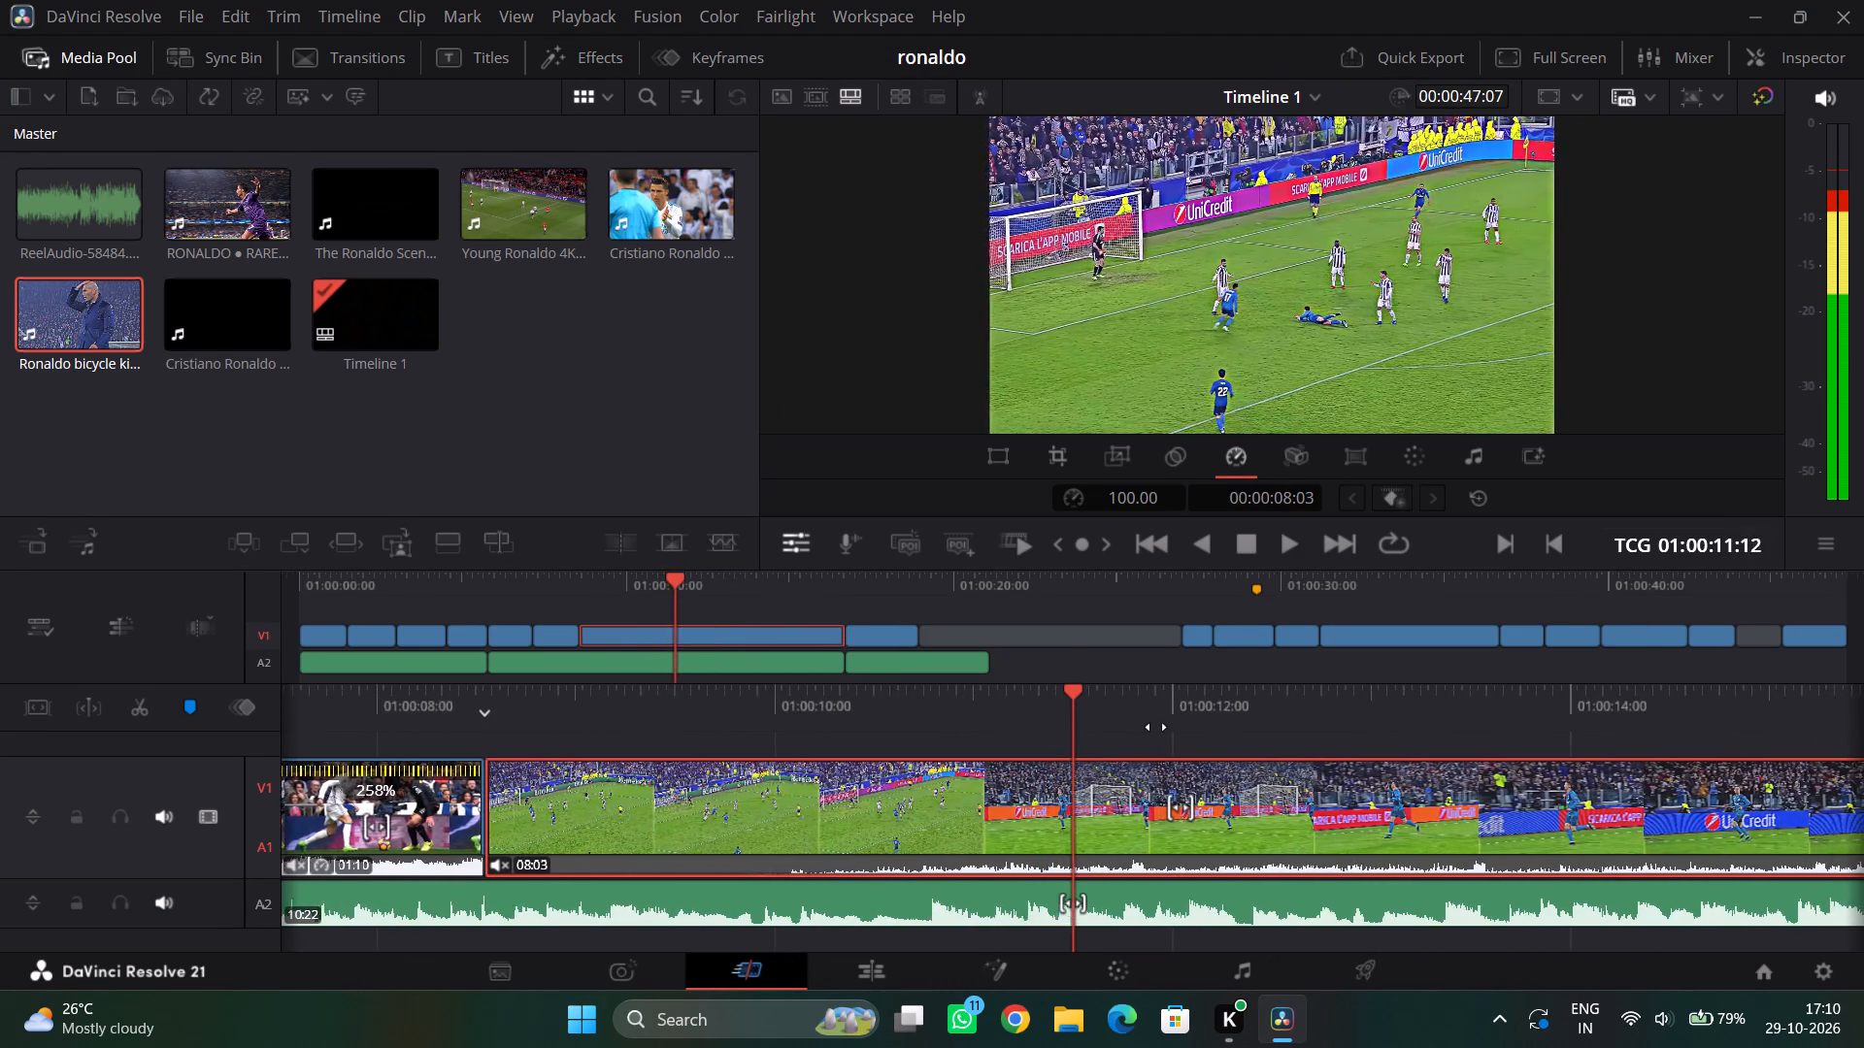
drag(1156, 727, 1091, 729)
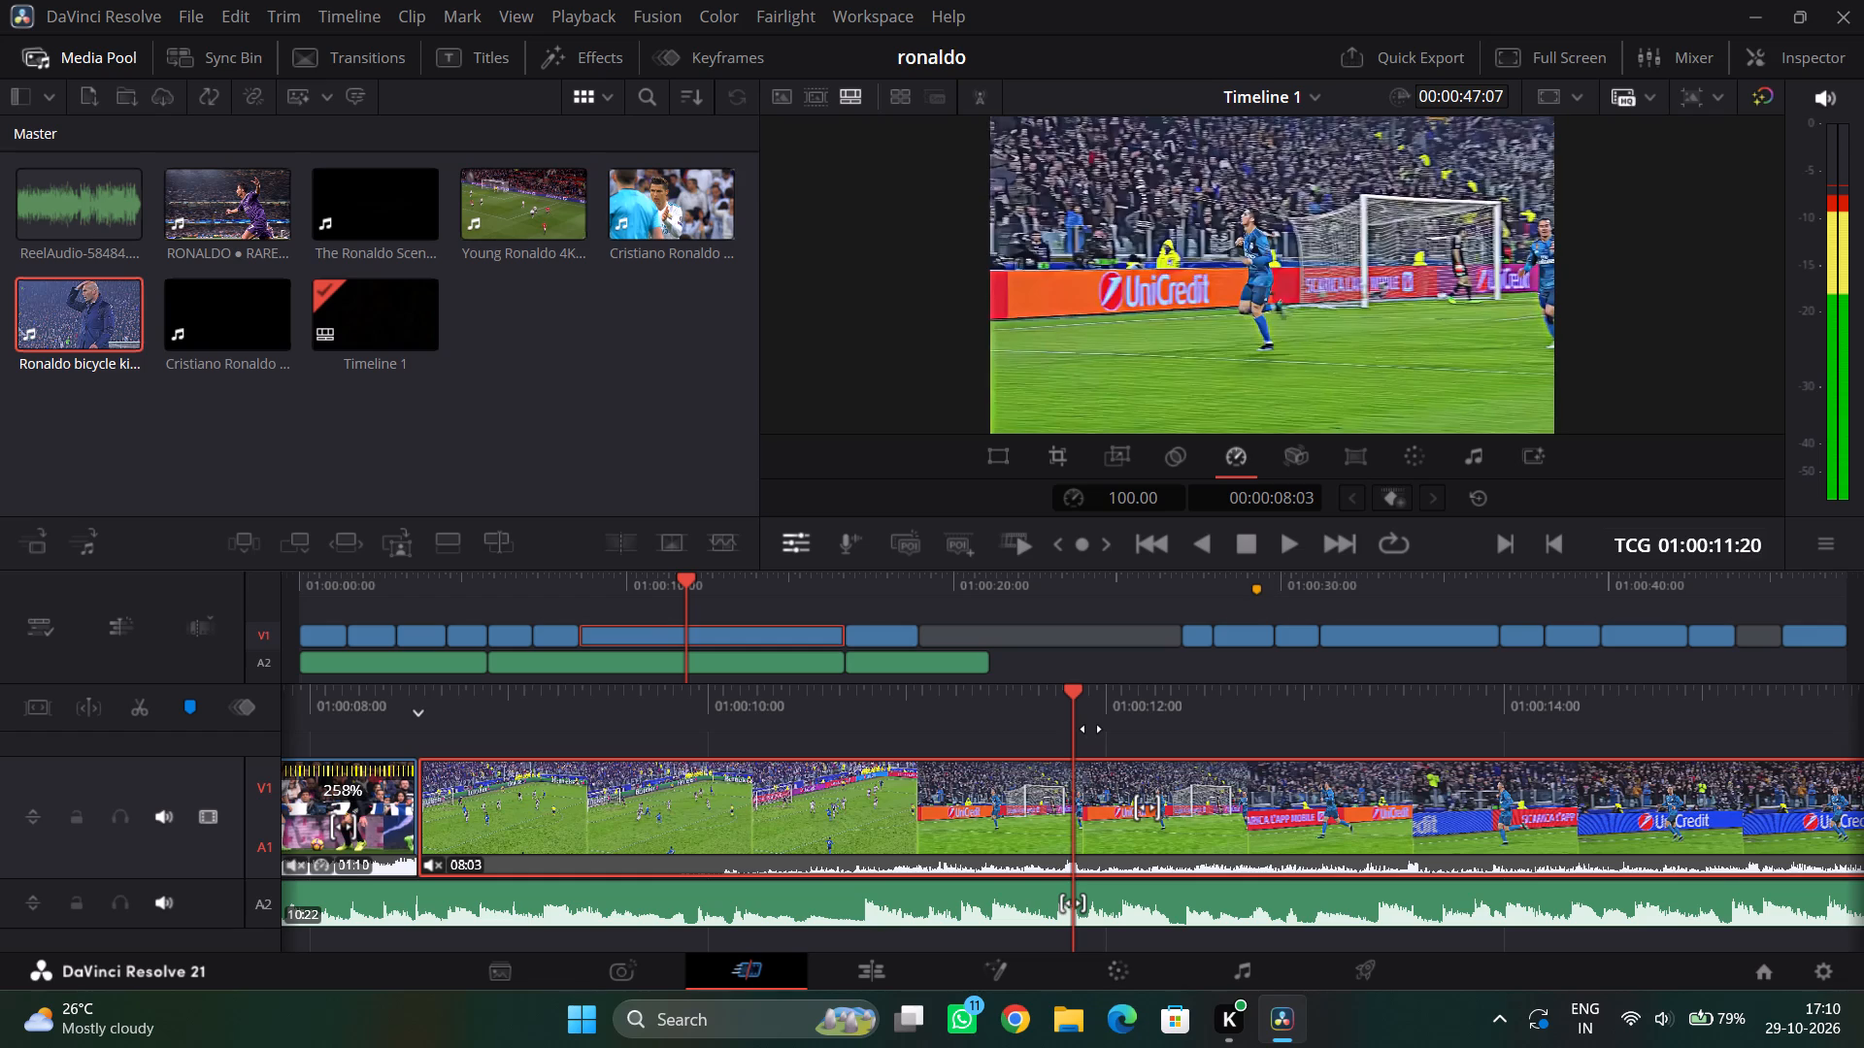
drag(1091, 729, 1110, 728)
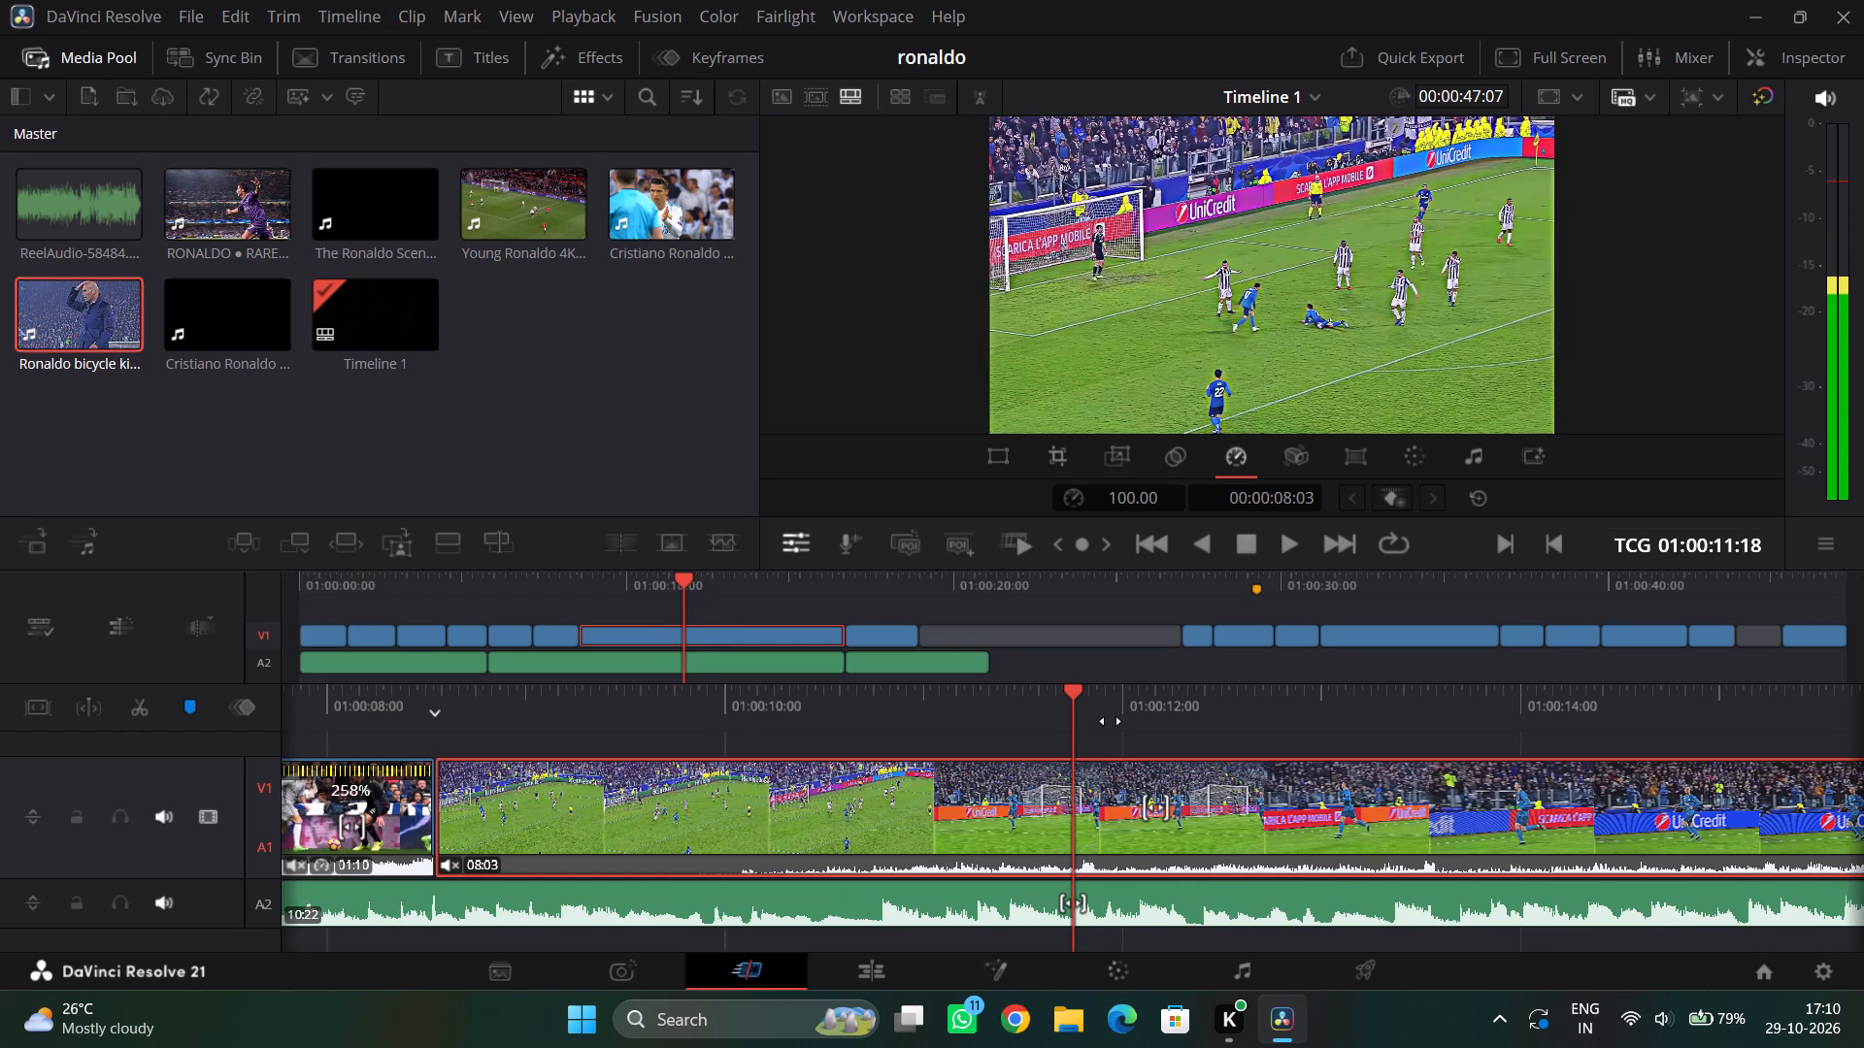
click(139, 715)
drag(1175, 739, 1151, 743)
drag(1215, 710, 1174, 718)
key(Delete)
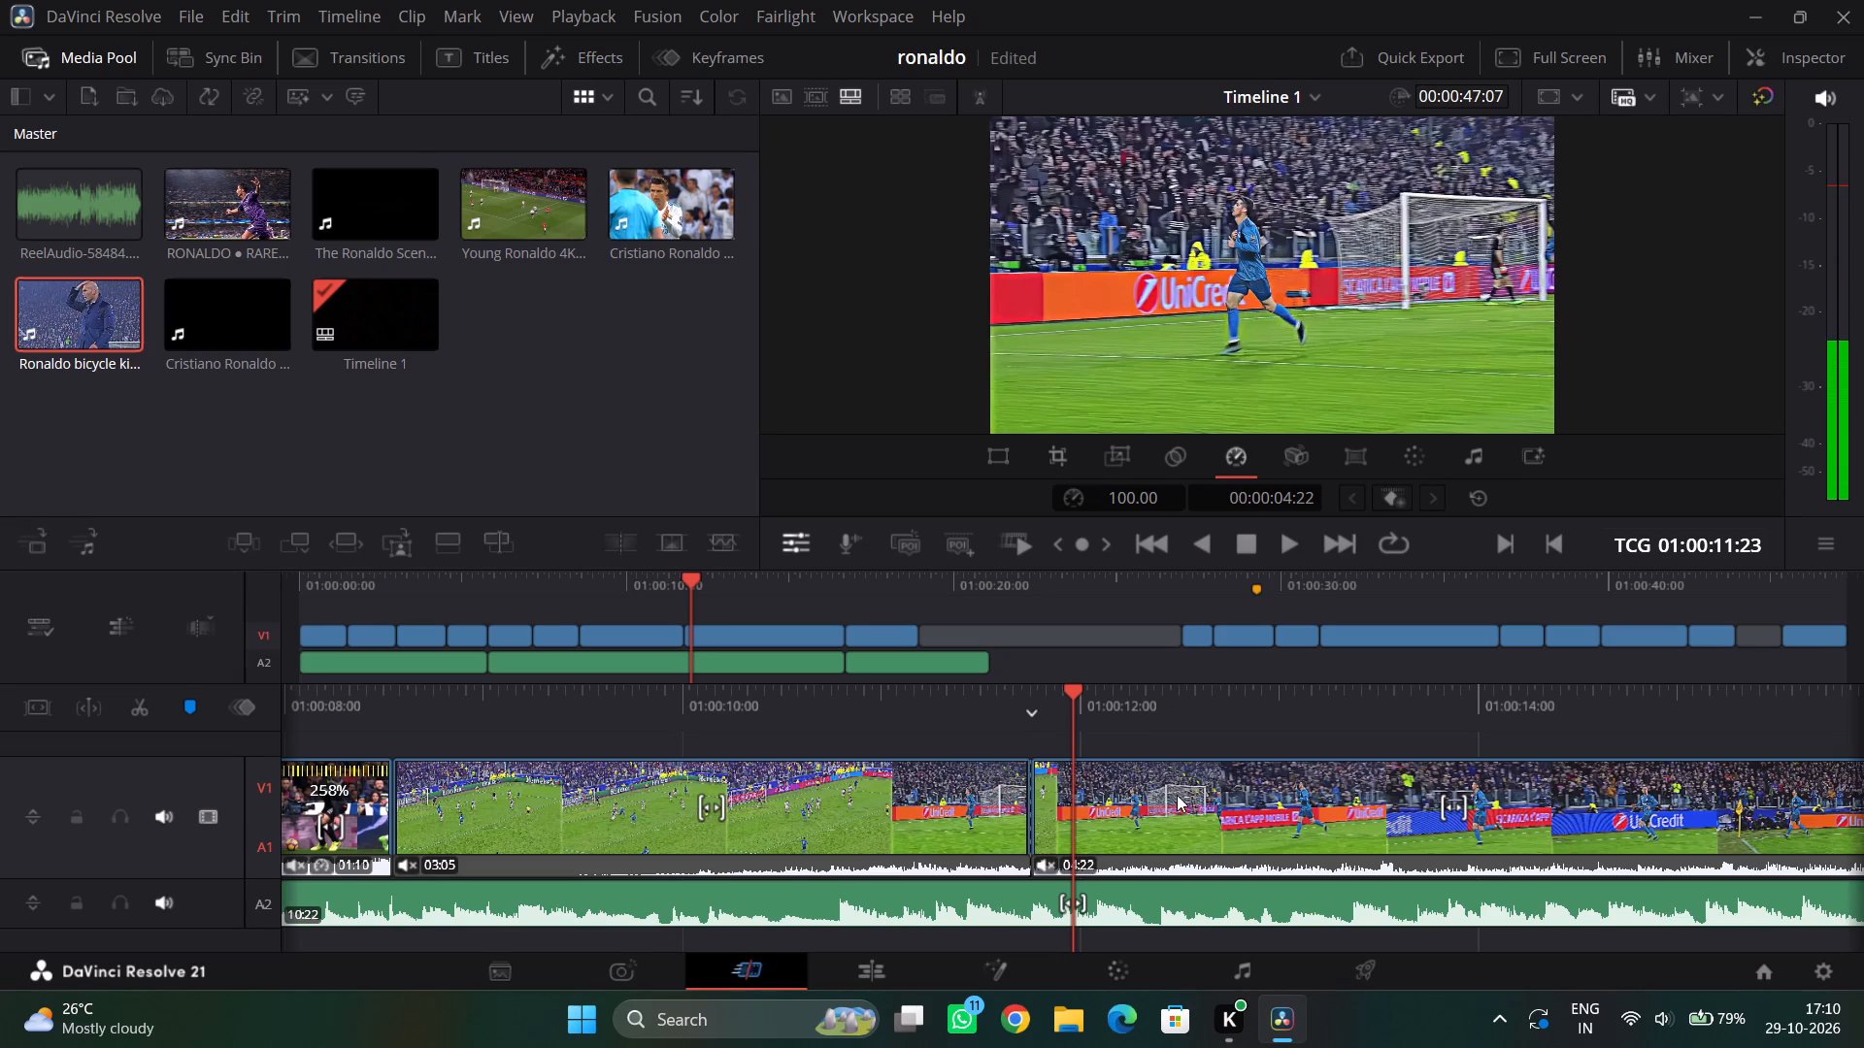
click(1177, 795)
key(Delete)
Move the kick replay piece directly against the end of the wide-angle goal shot.
drag(1232, 703, 1064, 707)
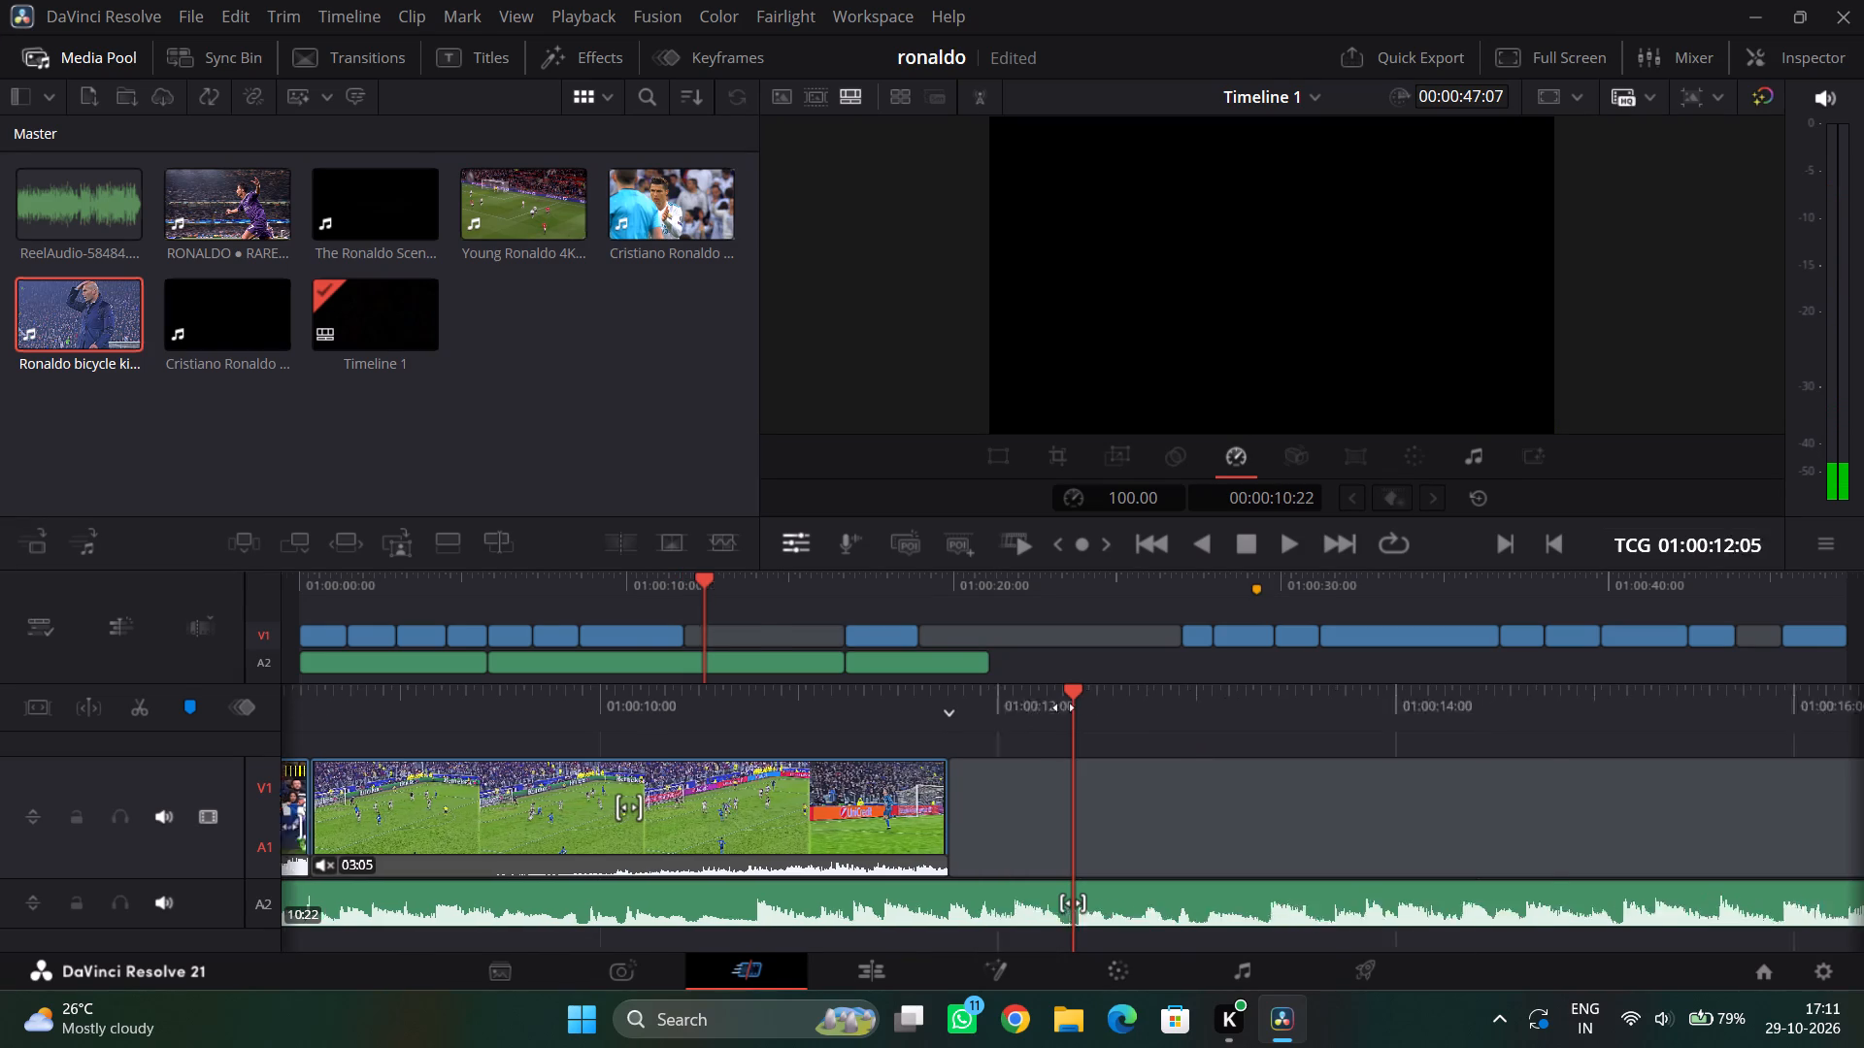
drag(1064, 707, 489, 723)
drag(1336, 770, 879, 775)
drag(863, 745, 1060, 743)
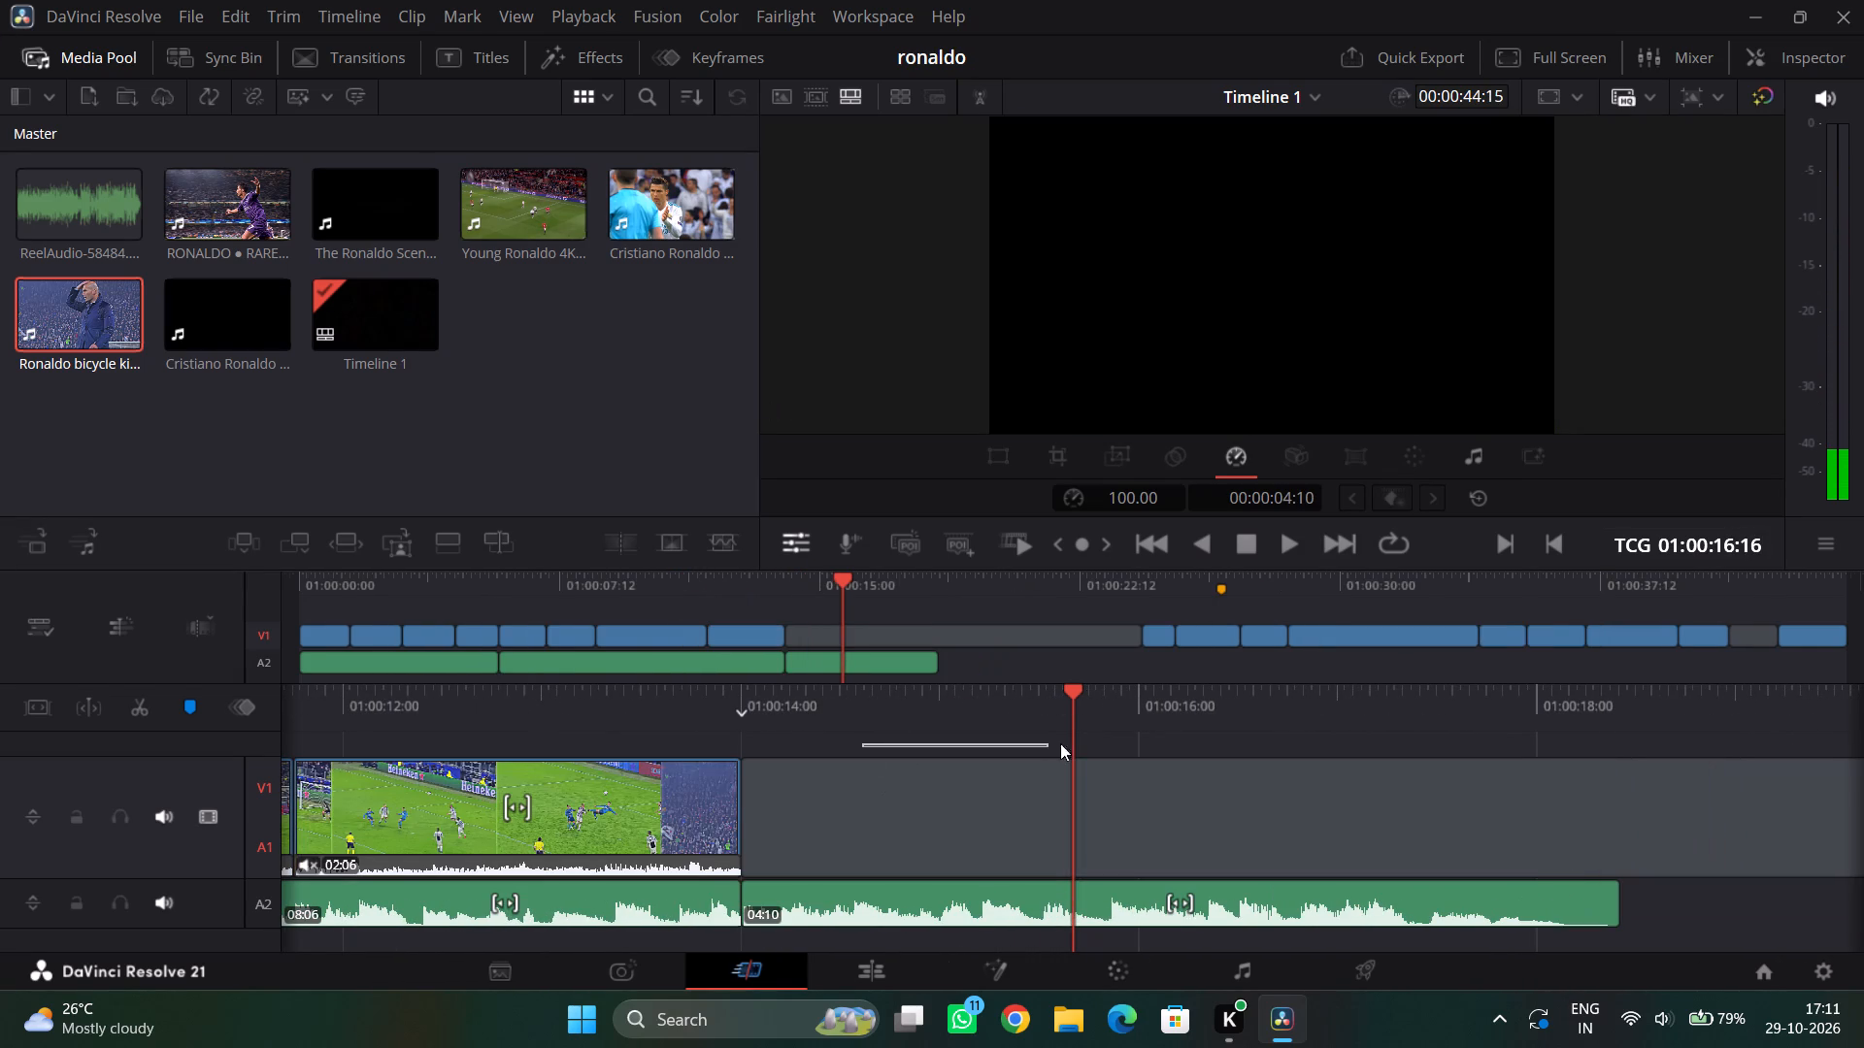
drag(1060, 743, 1123, 743)
Examine the joined wide-angle goal shot and kick replay back and forth, checking the kick moments and the cut between them.
drag(936, 704, 1555, 701)
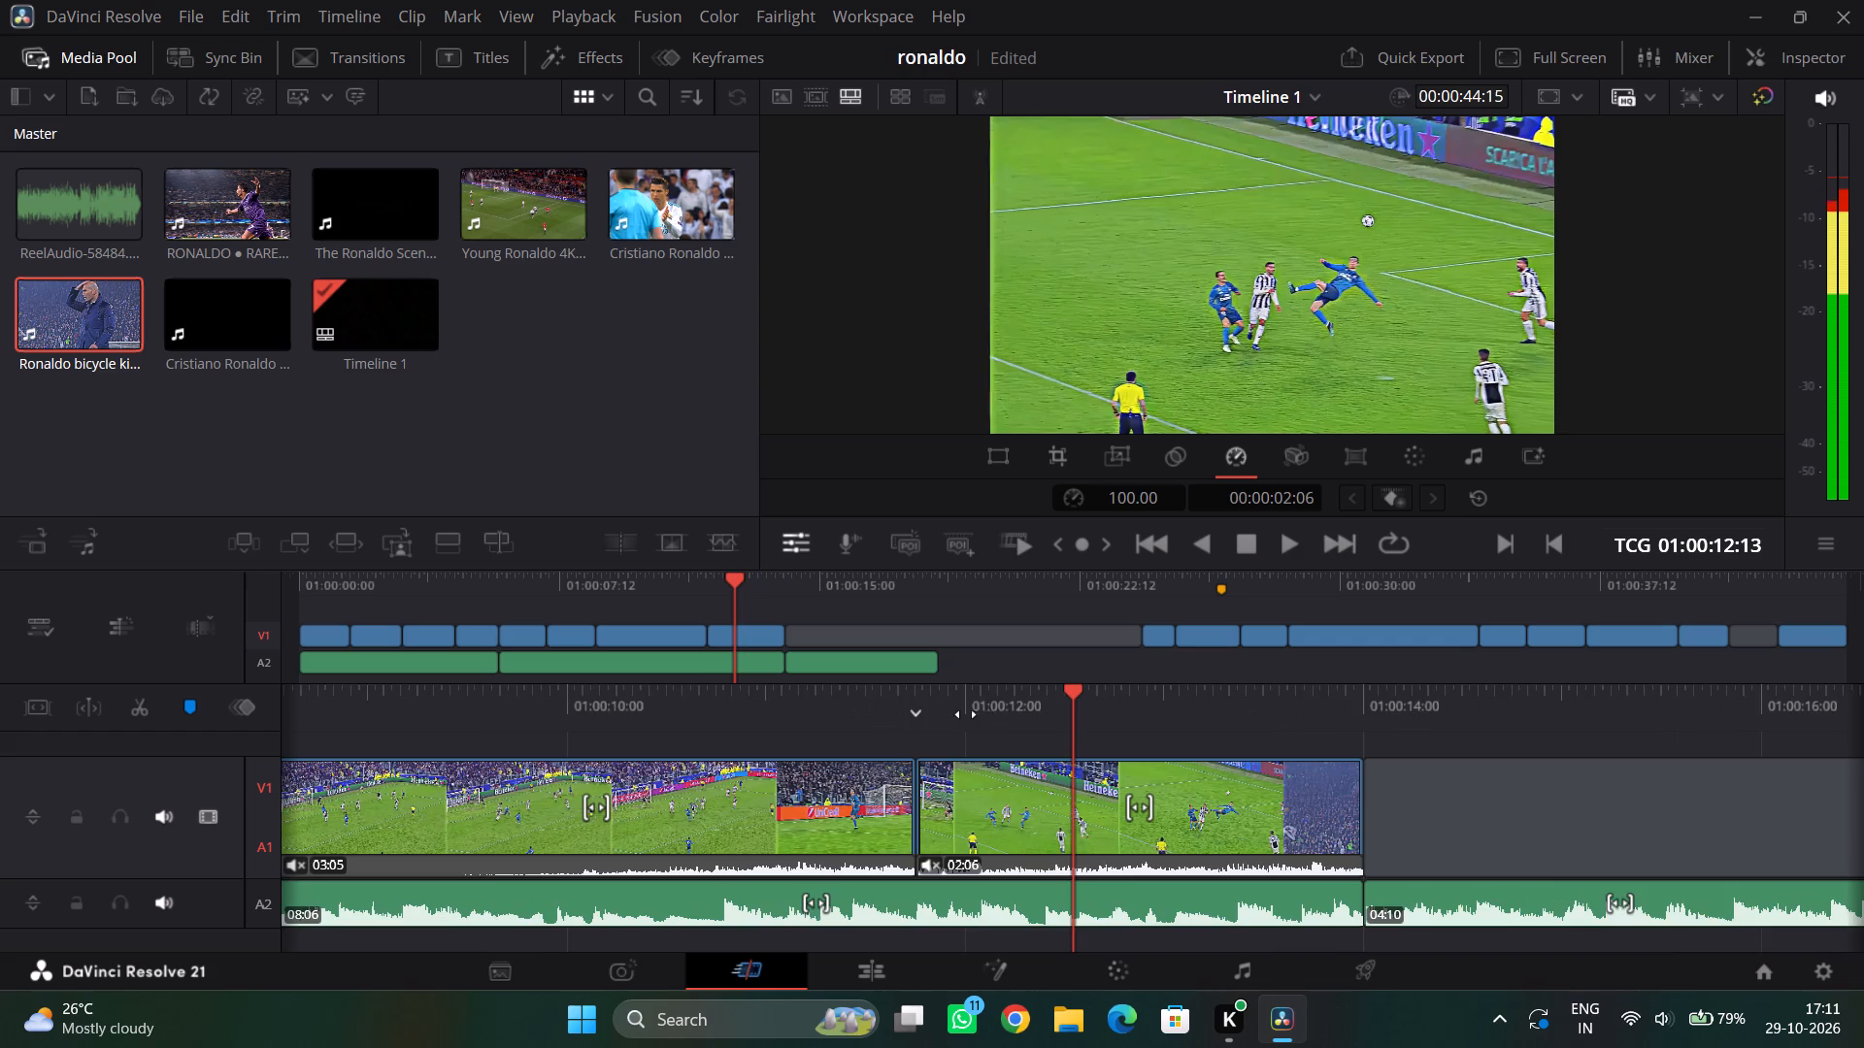
drag(962, 714, 1338, 711)
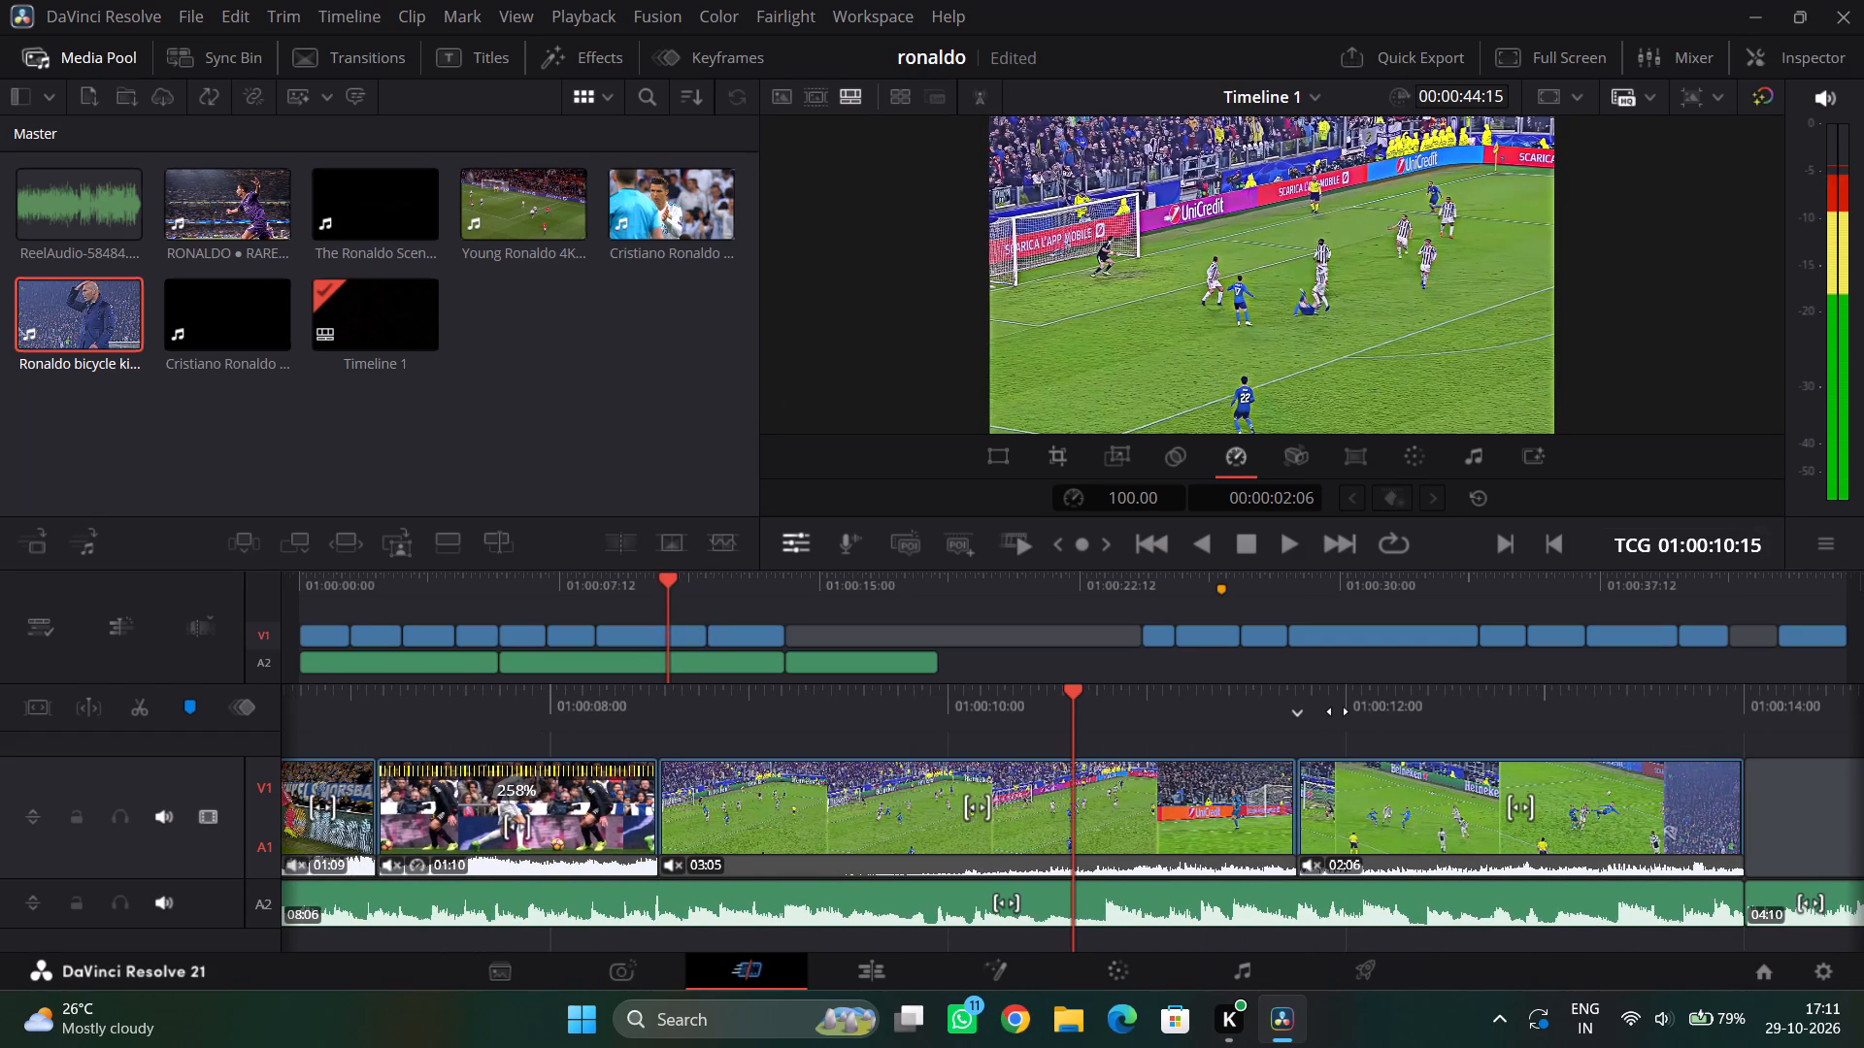
drag(1338, 711, 1476, 713)
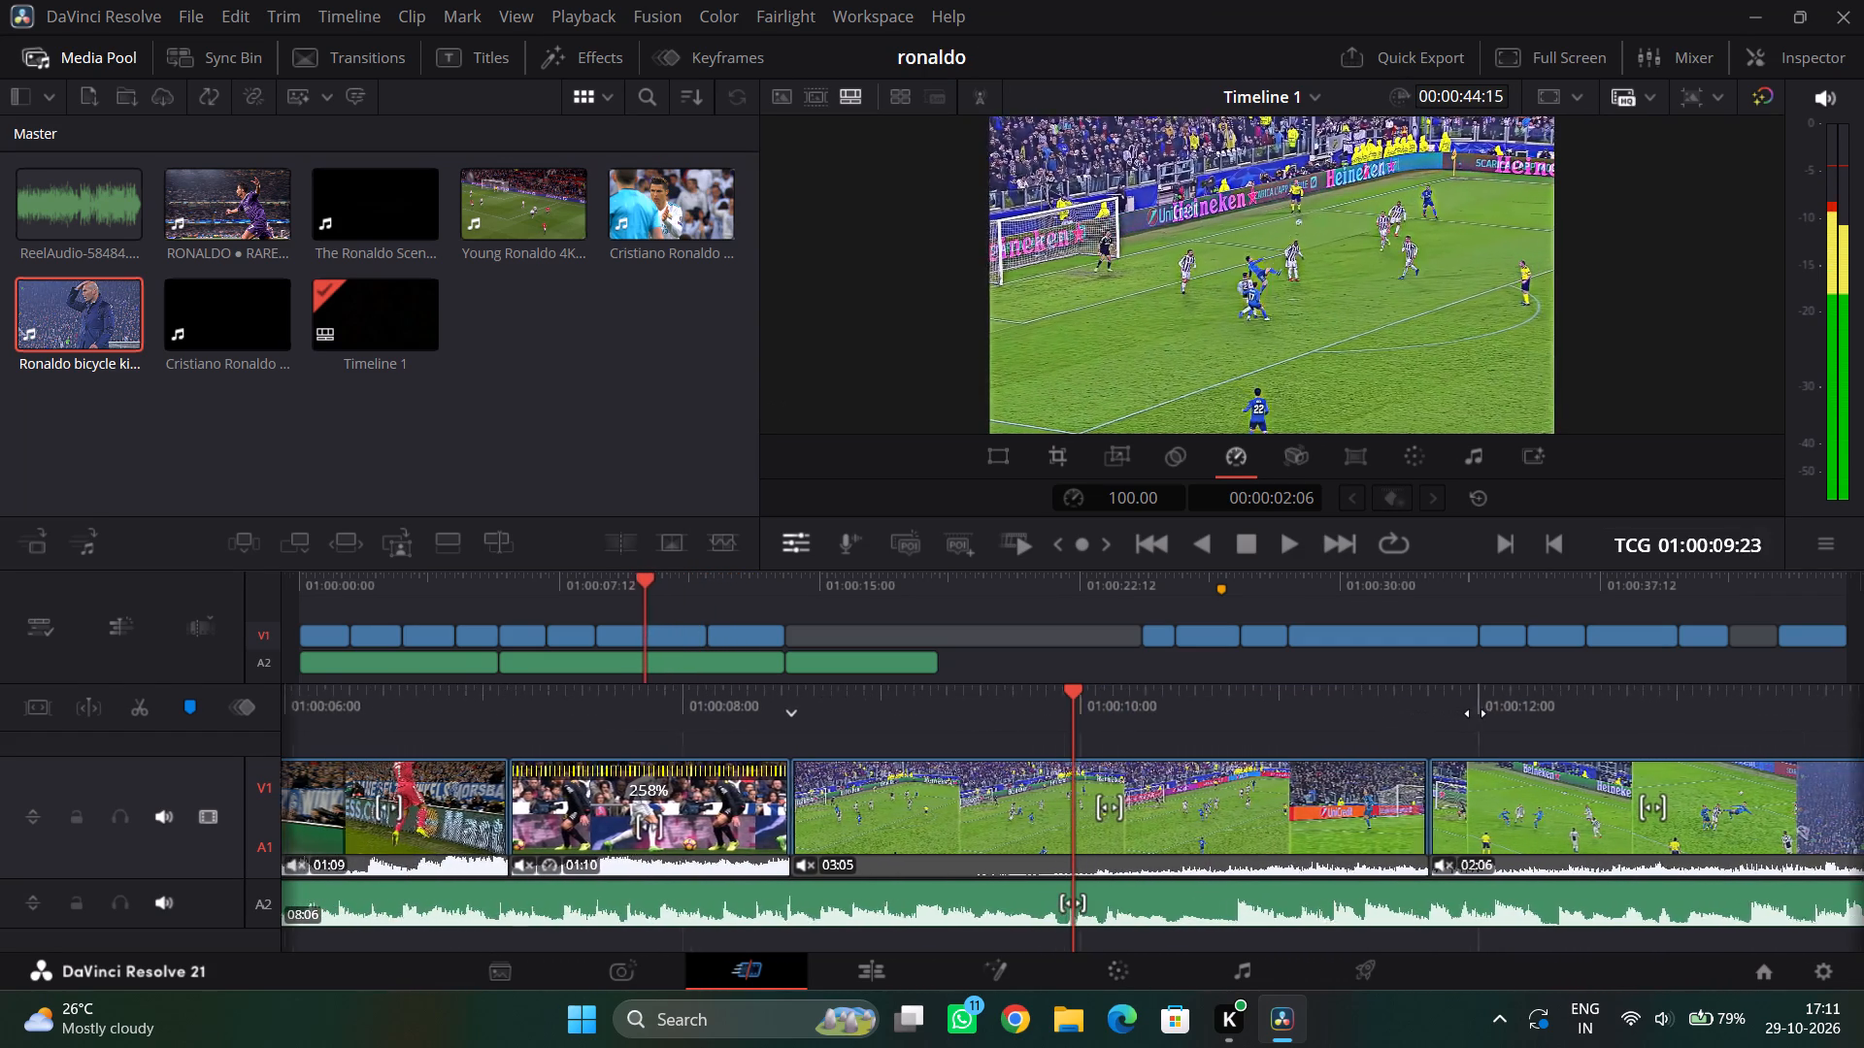
drag(1476, 713, 1633, 748)
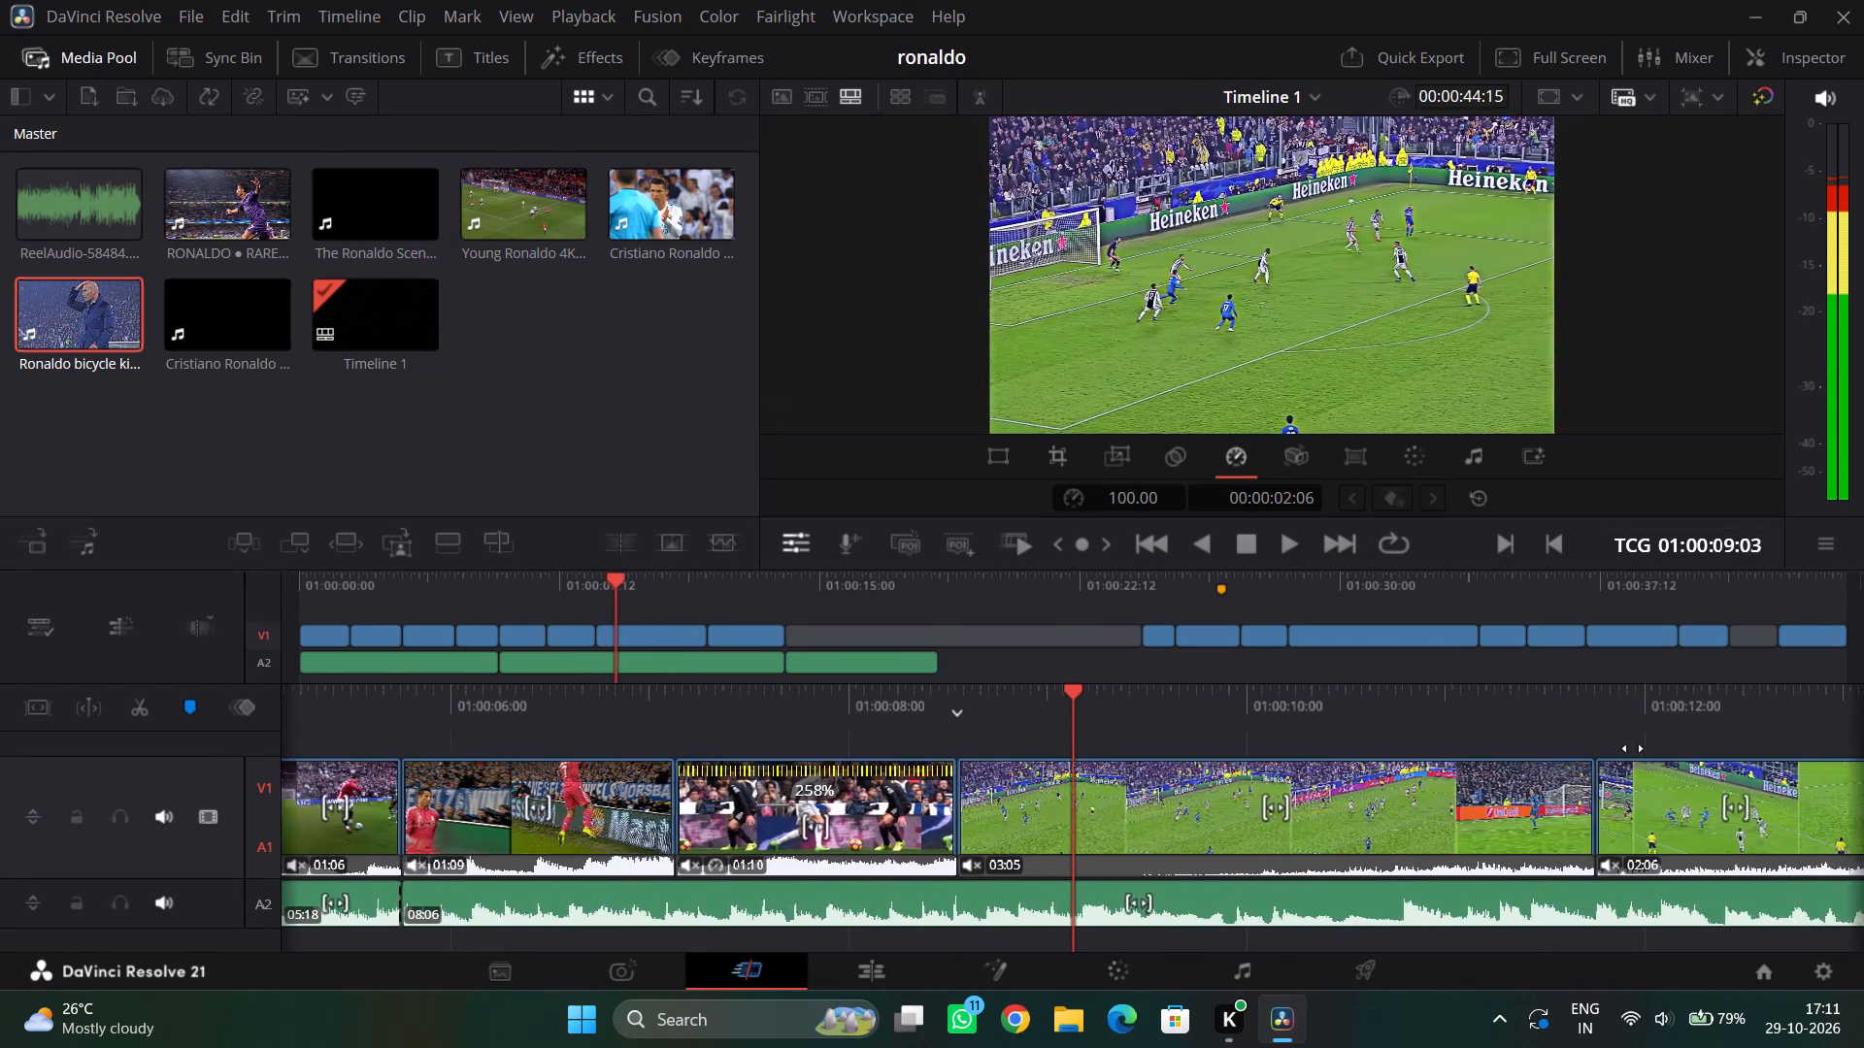
drag(1633, 748, 1565, 752)
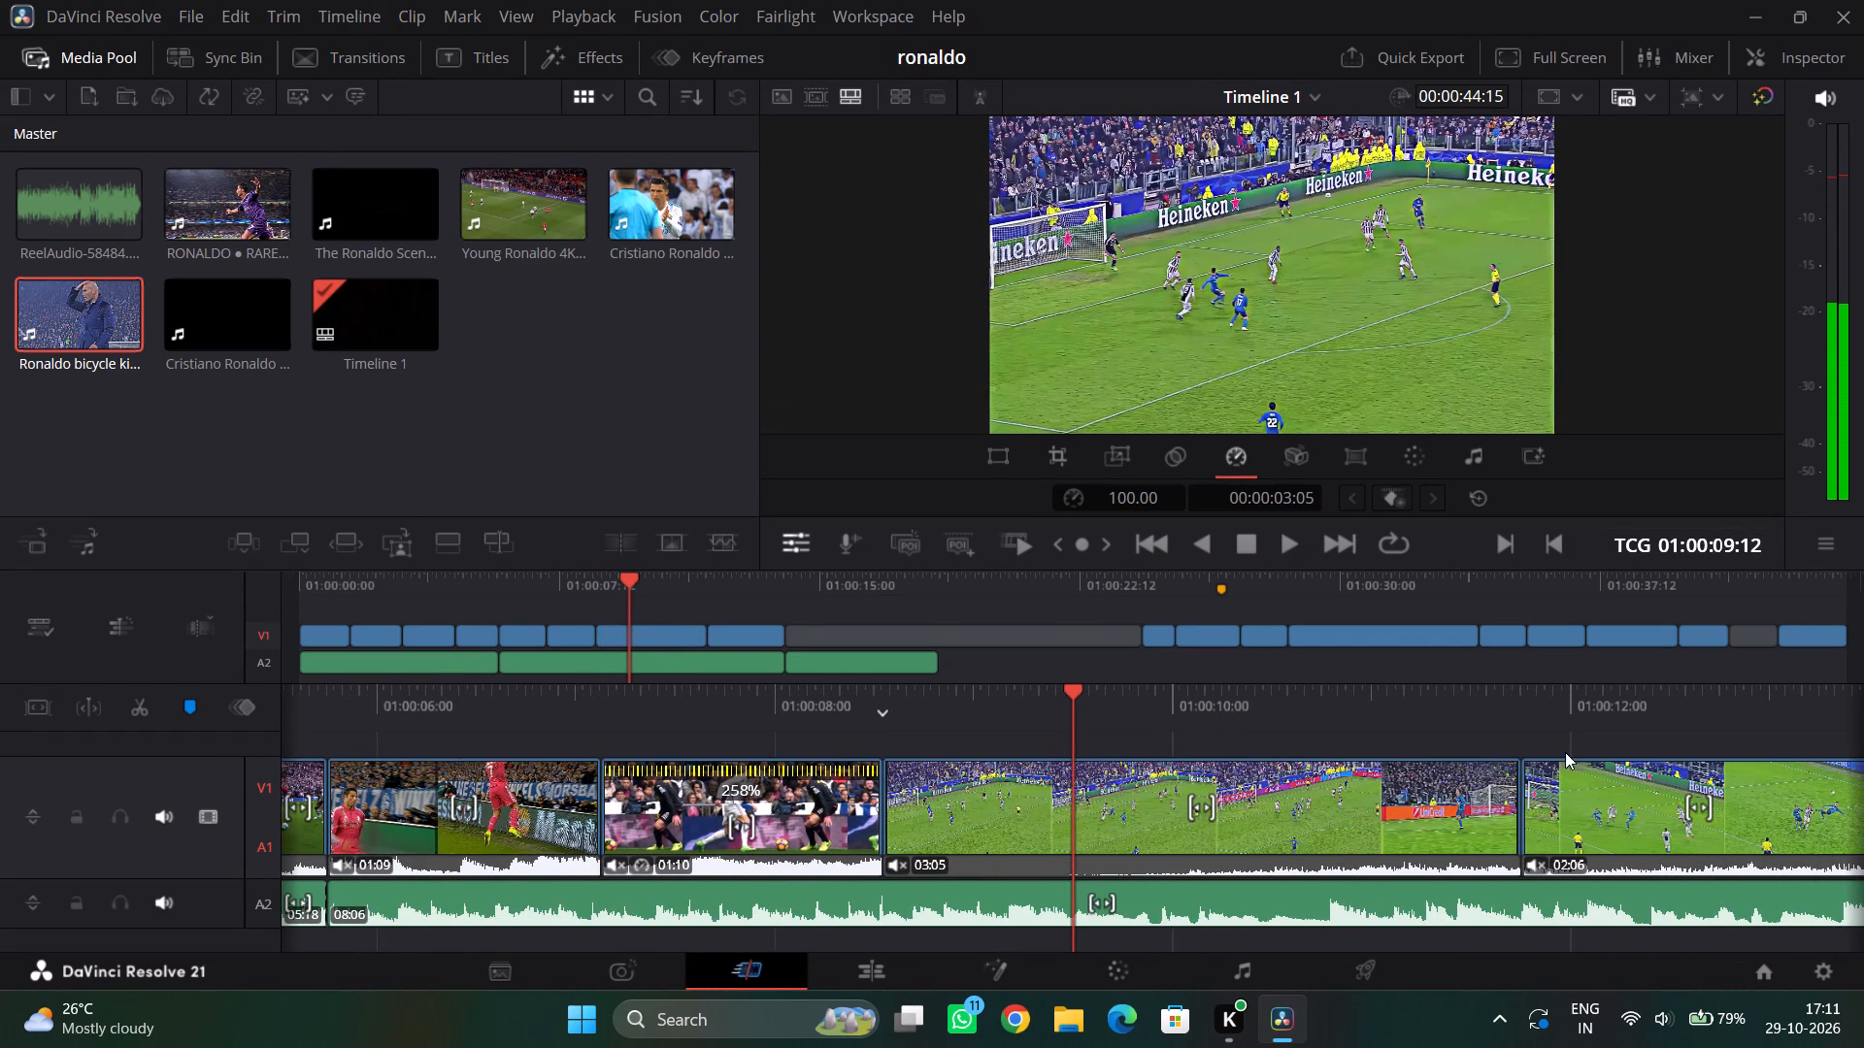
drag(1644, 705, 1136, 718)
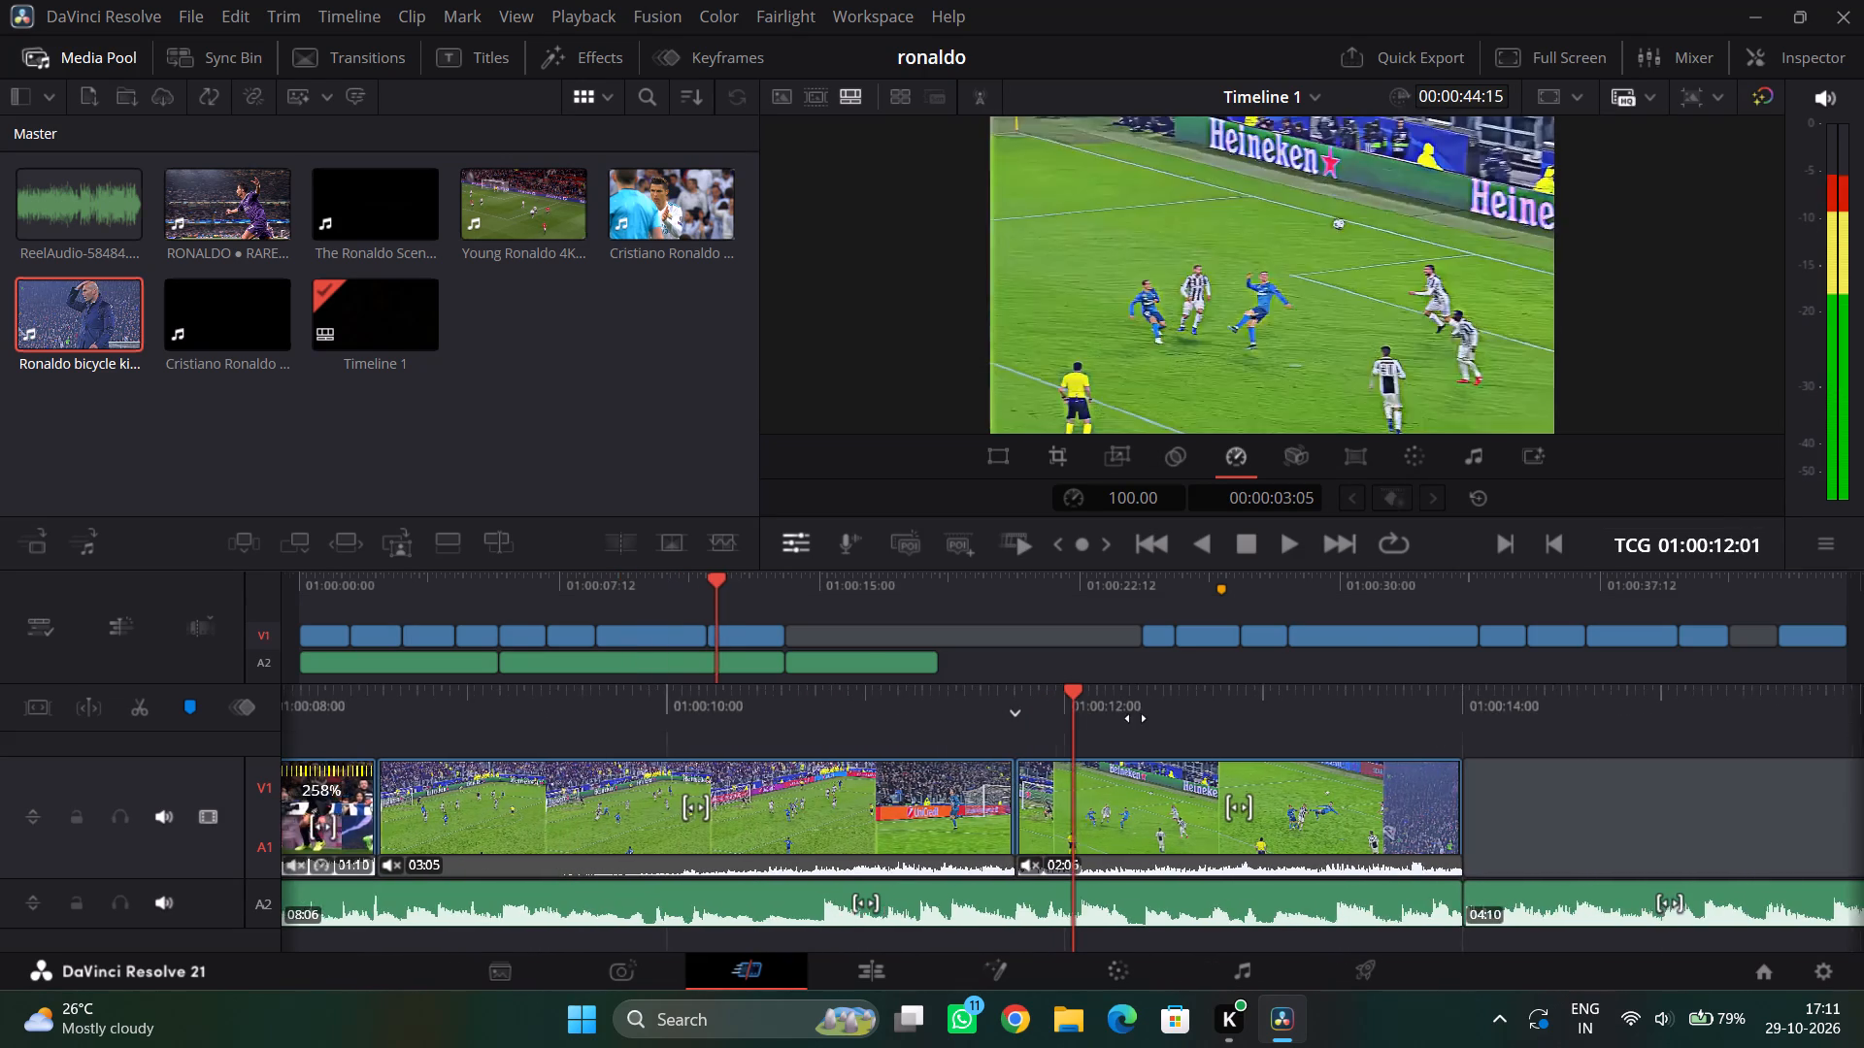
drag(1136, 718, 1177, 723)
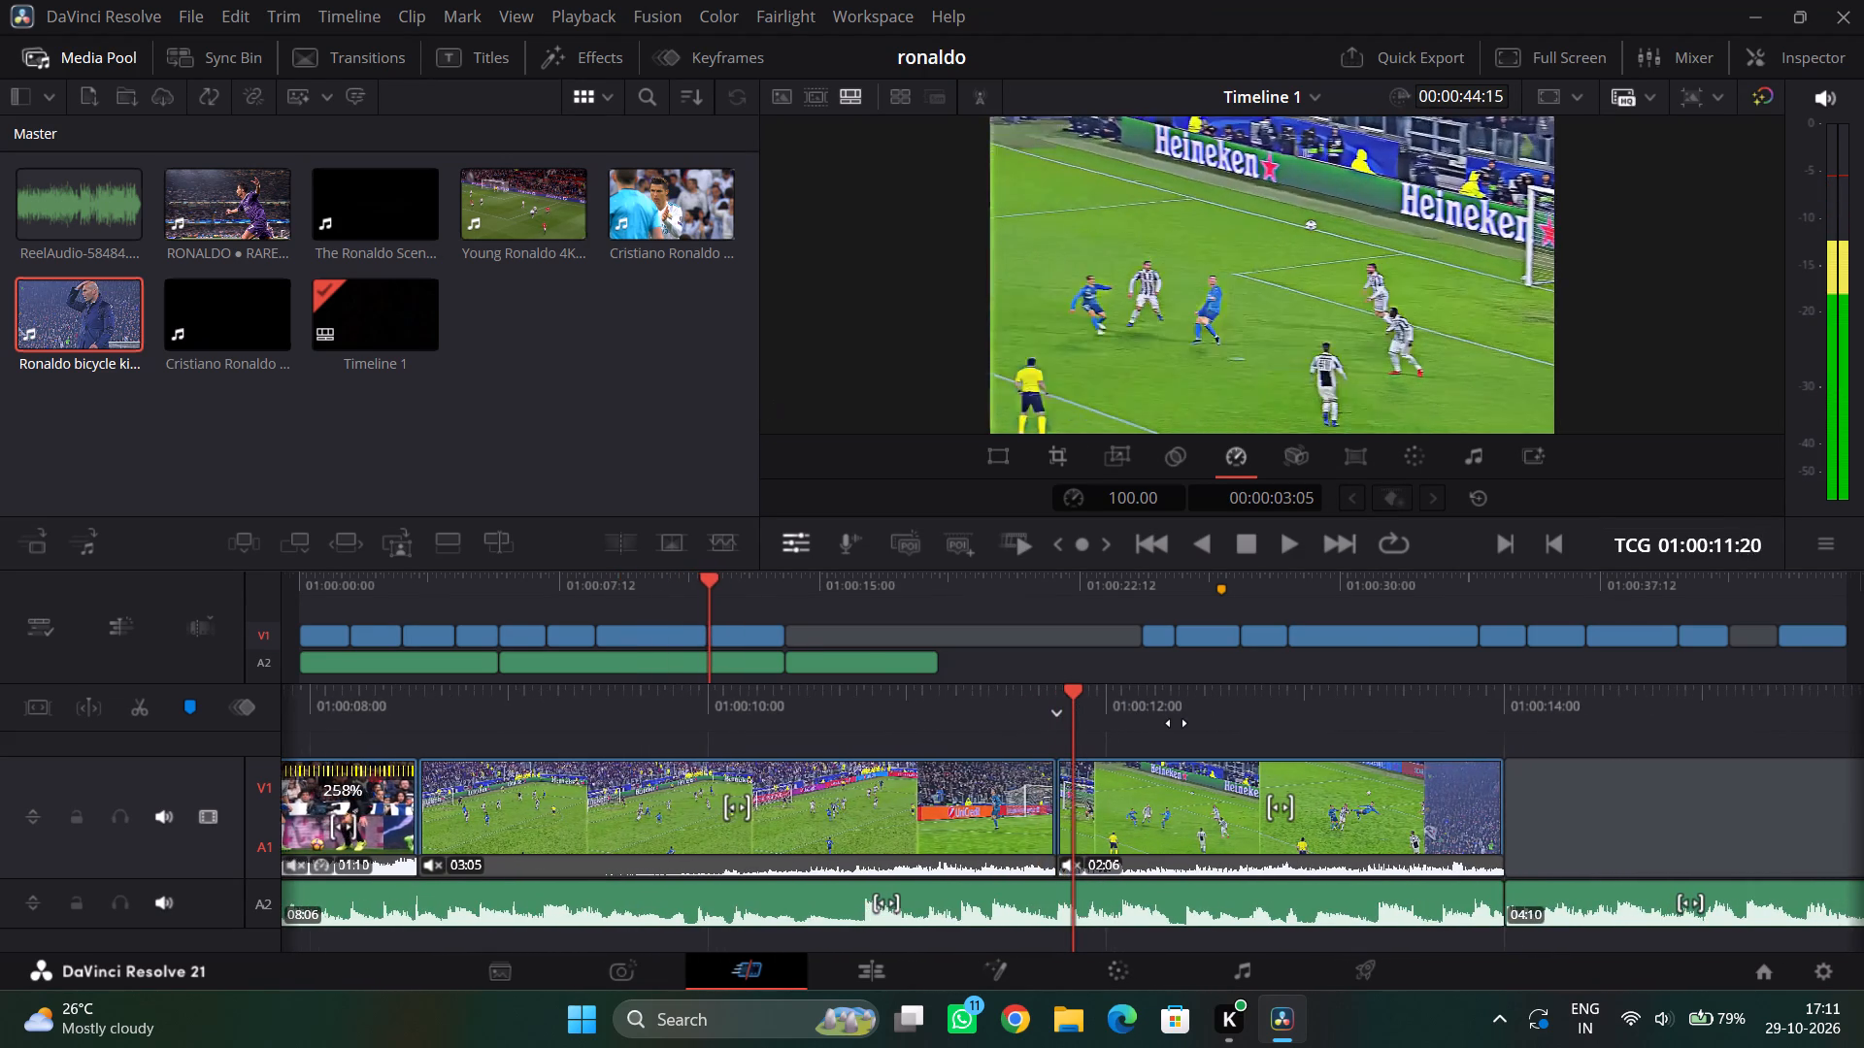
drag(1177, 723, 1190, 727)
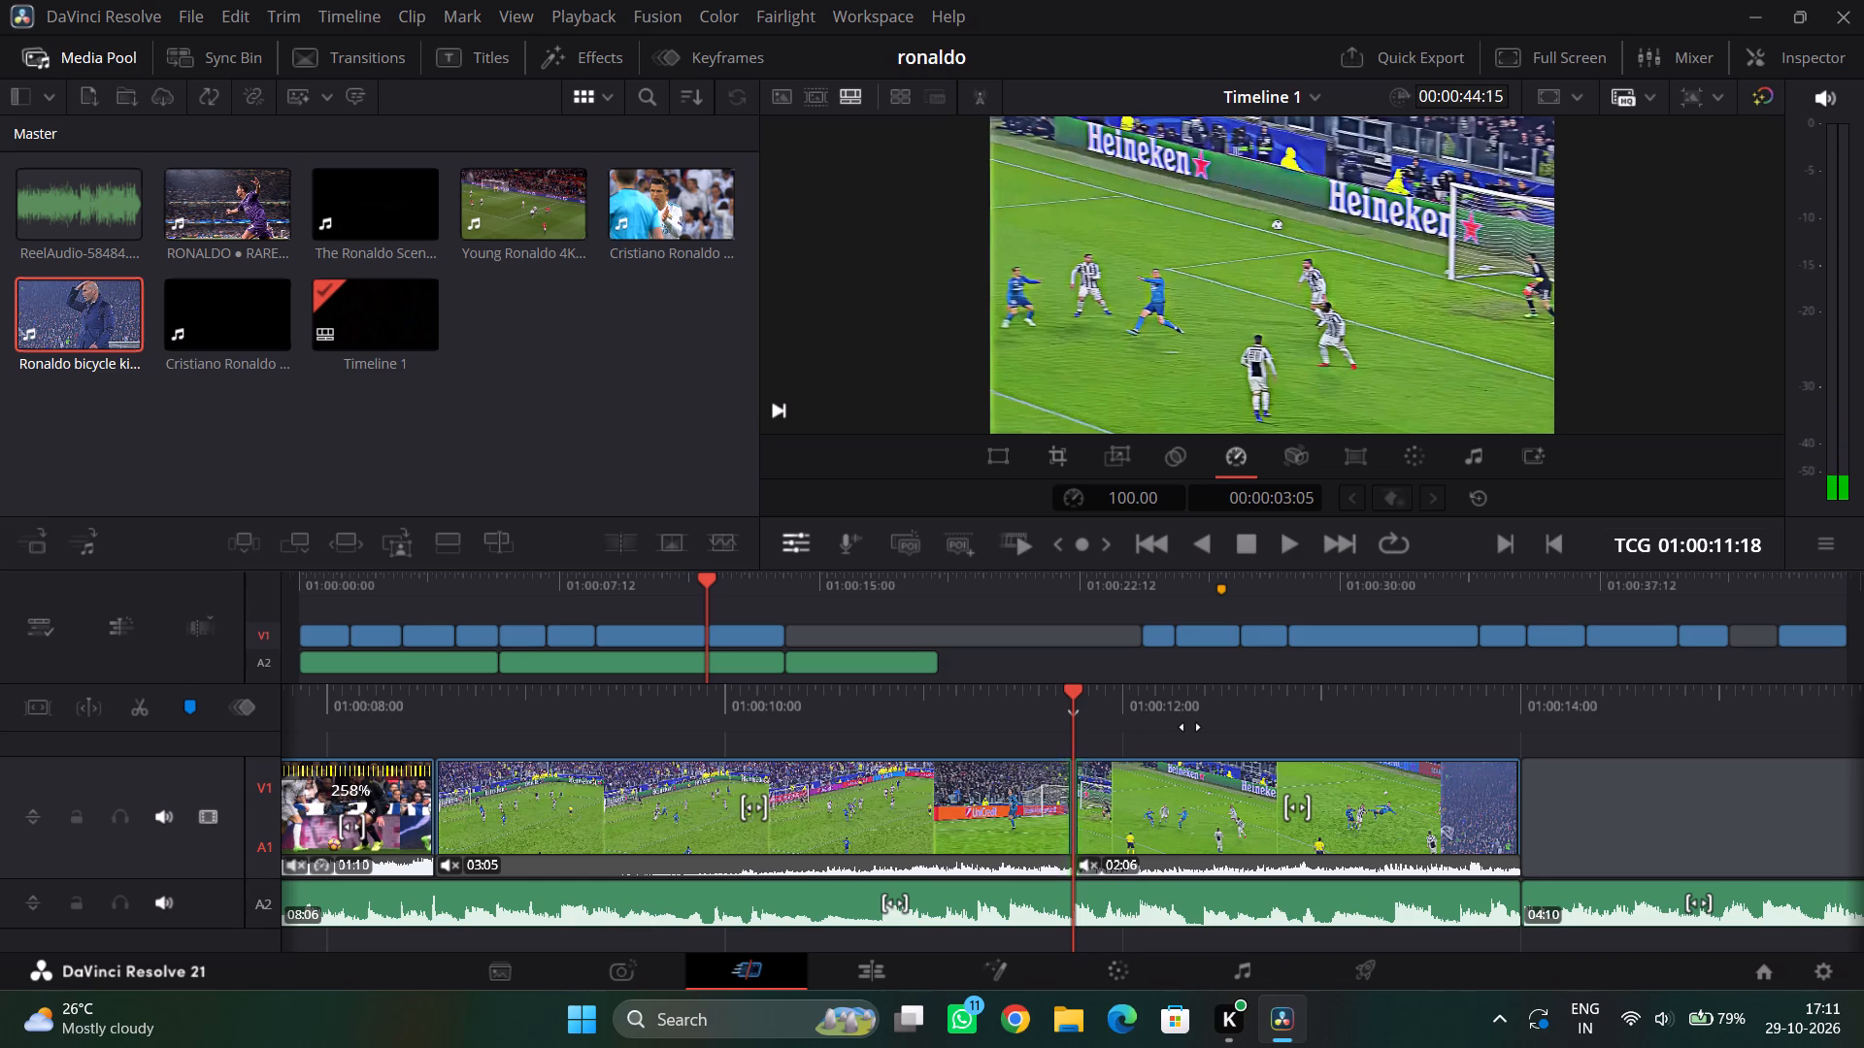
drag(1190, 727, 1167, 731)
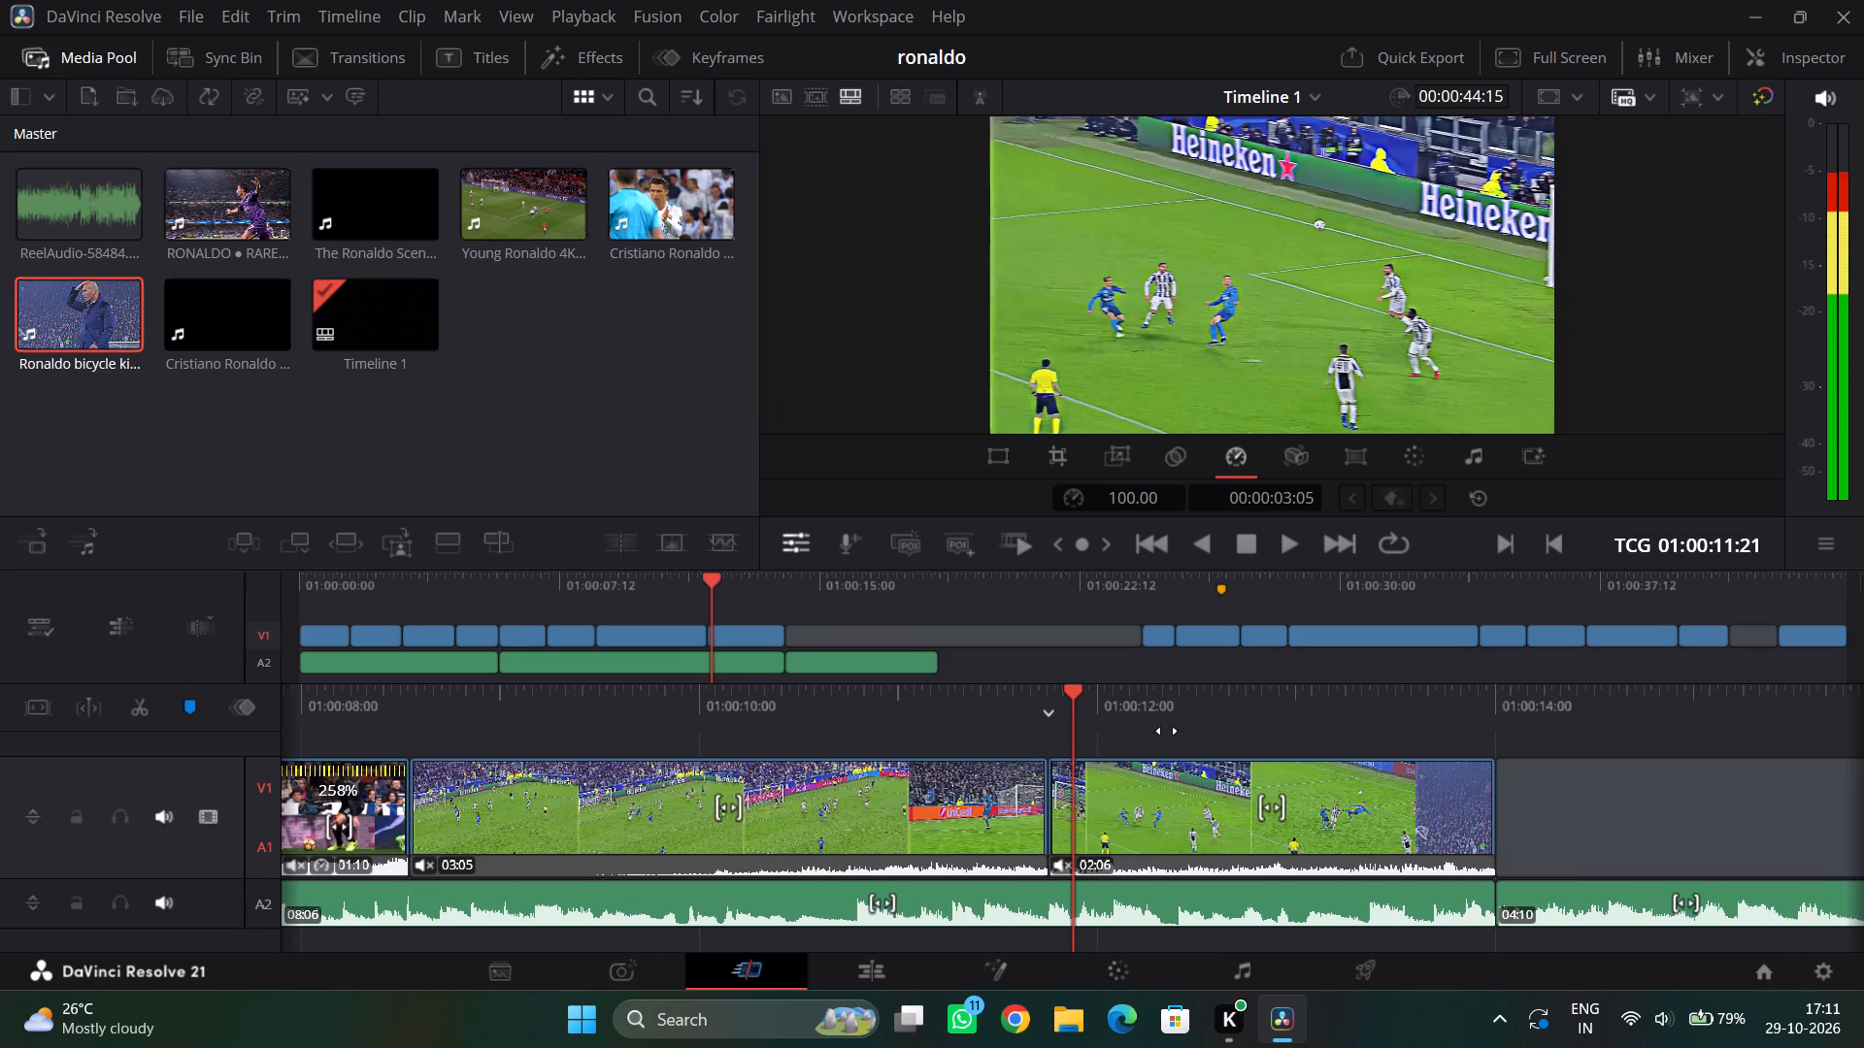
drag(1167, 731, 1147, 737)
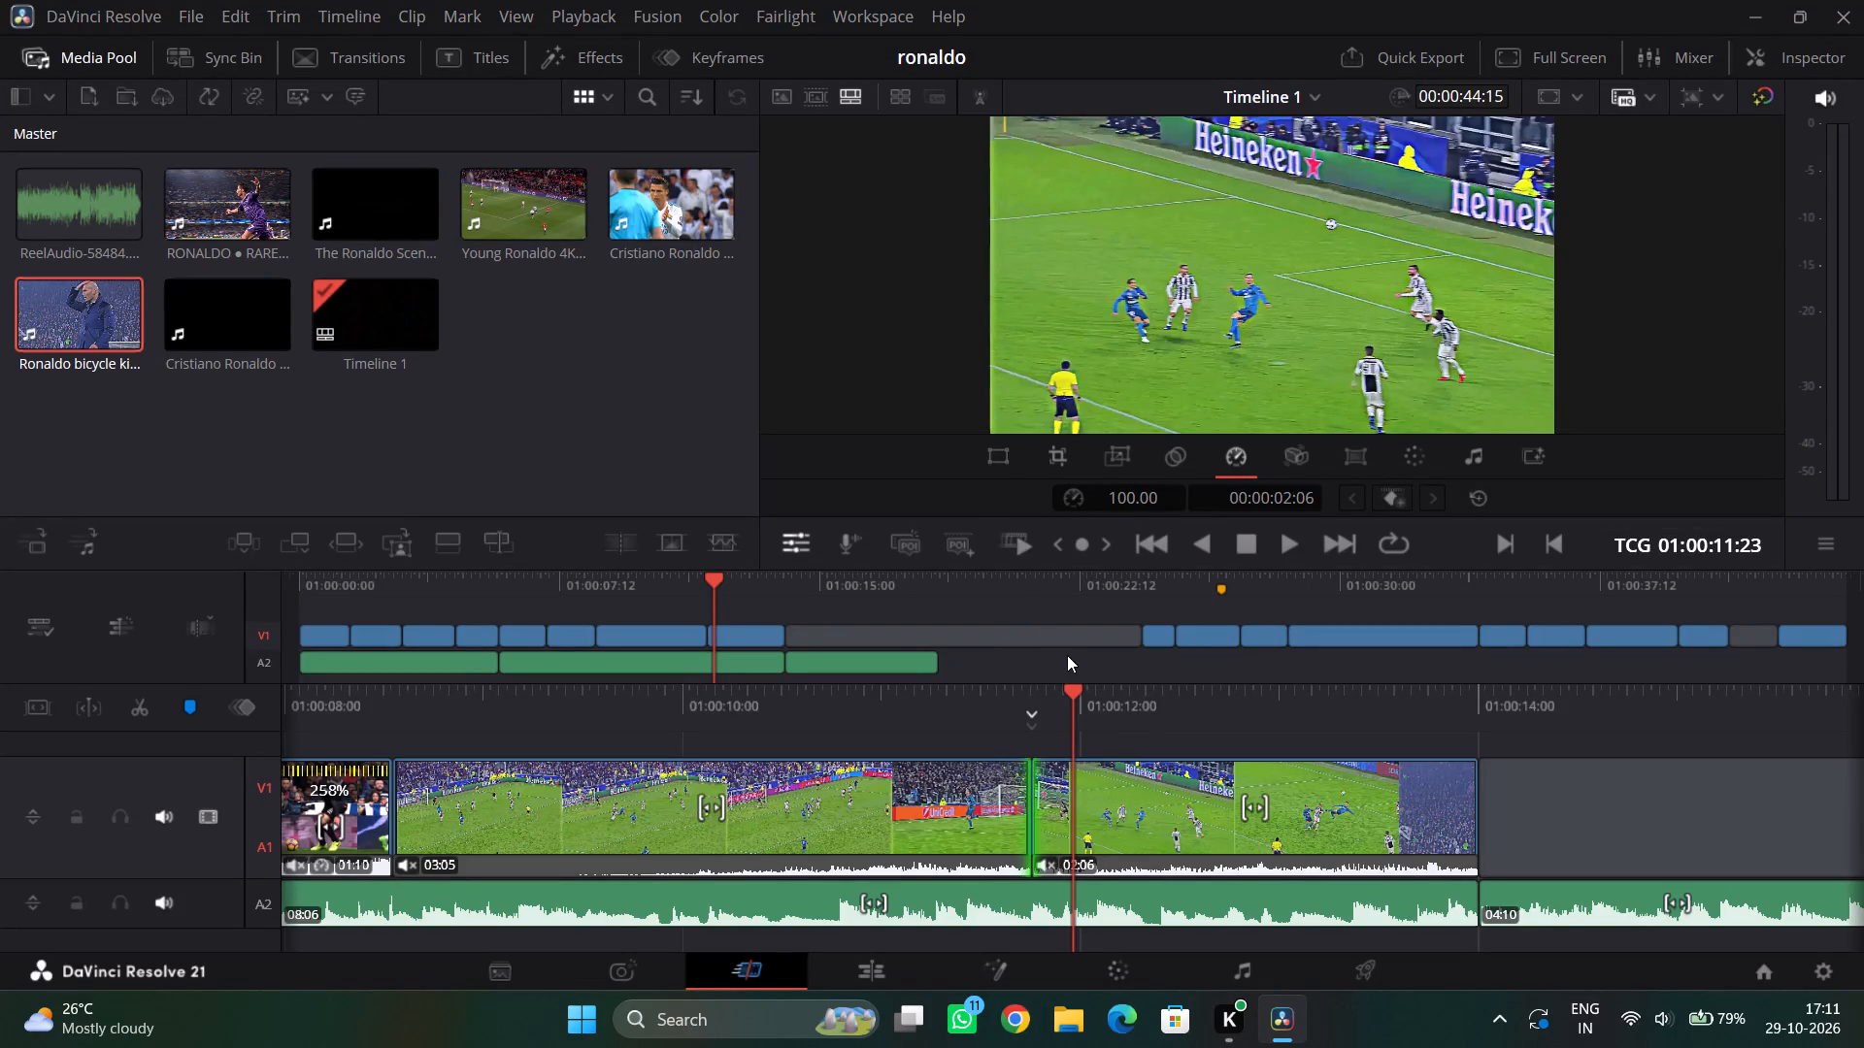
drag(1104, 699, 1062, 708)
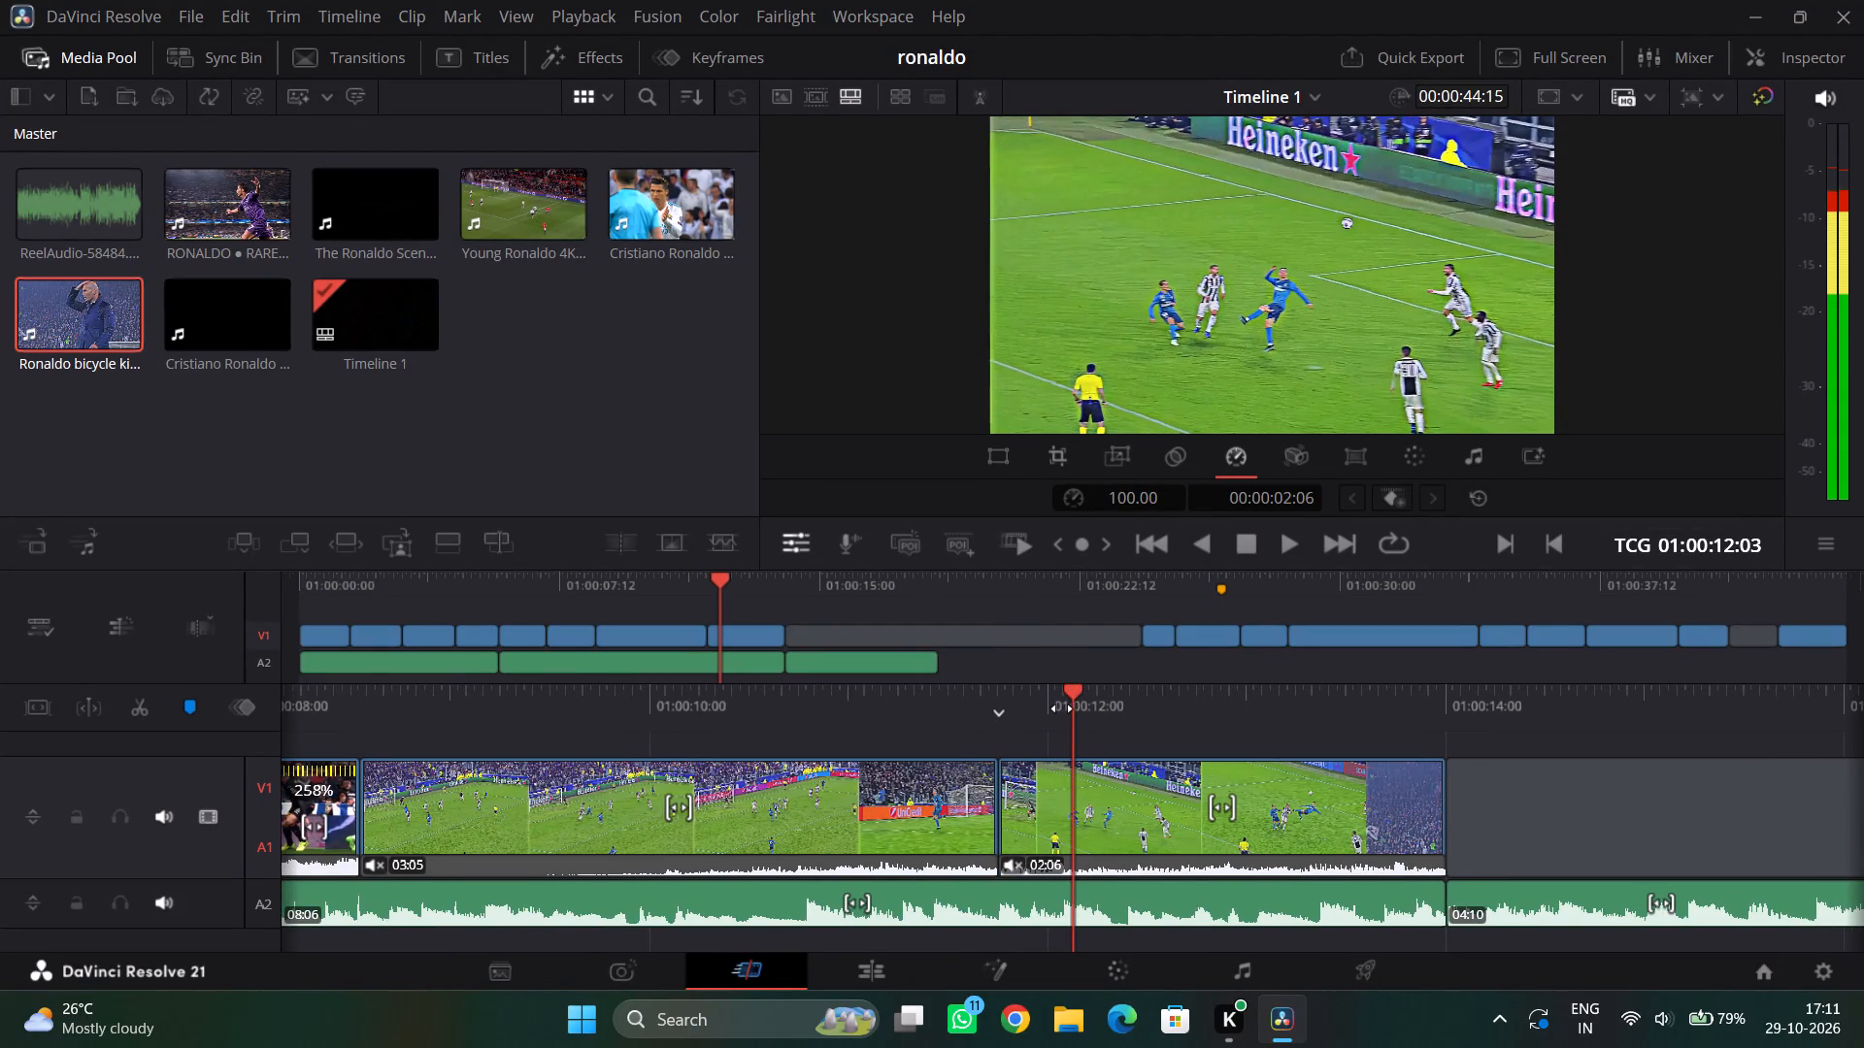
drag(1062, 708, 1013, 729)
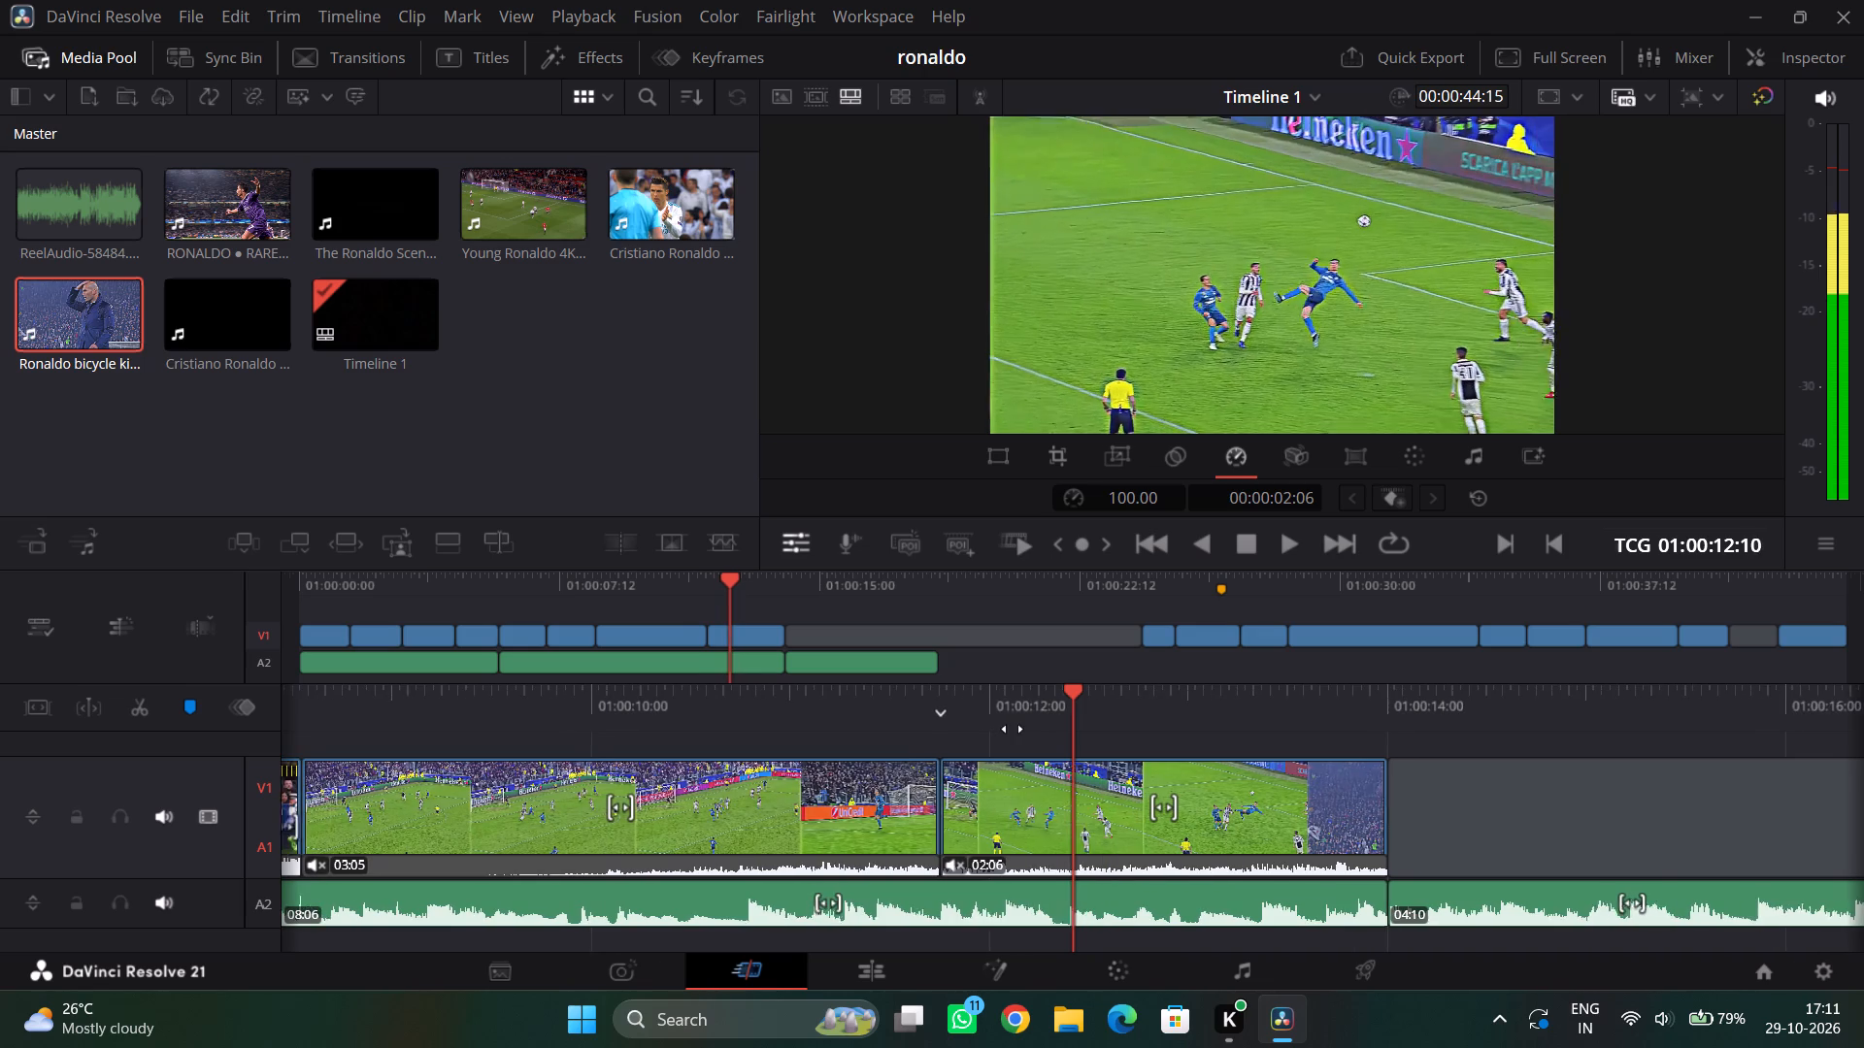
drag(1013, 729, 1141, 716)
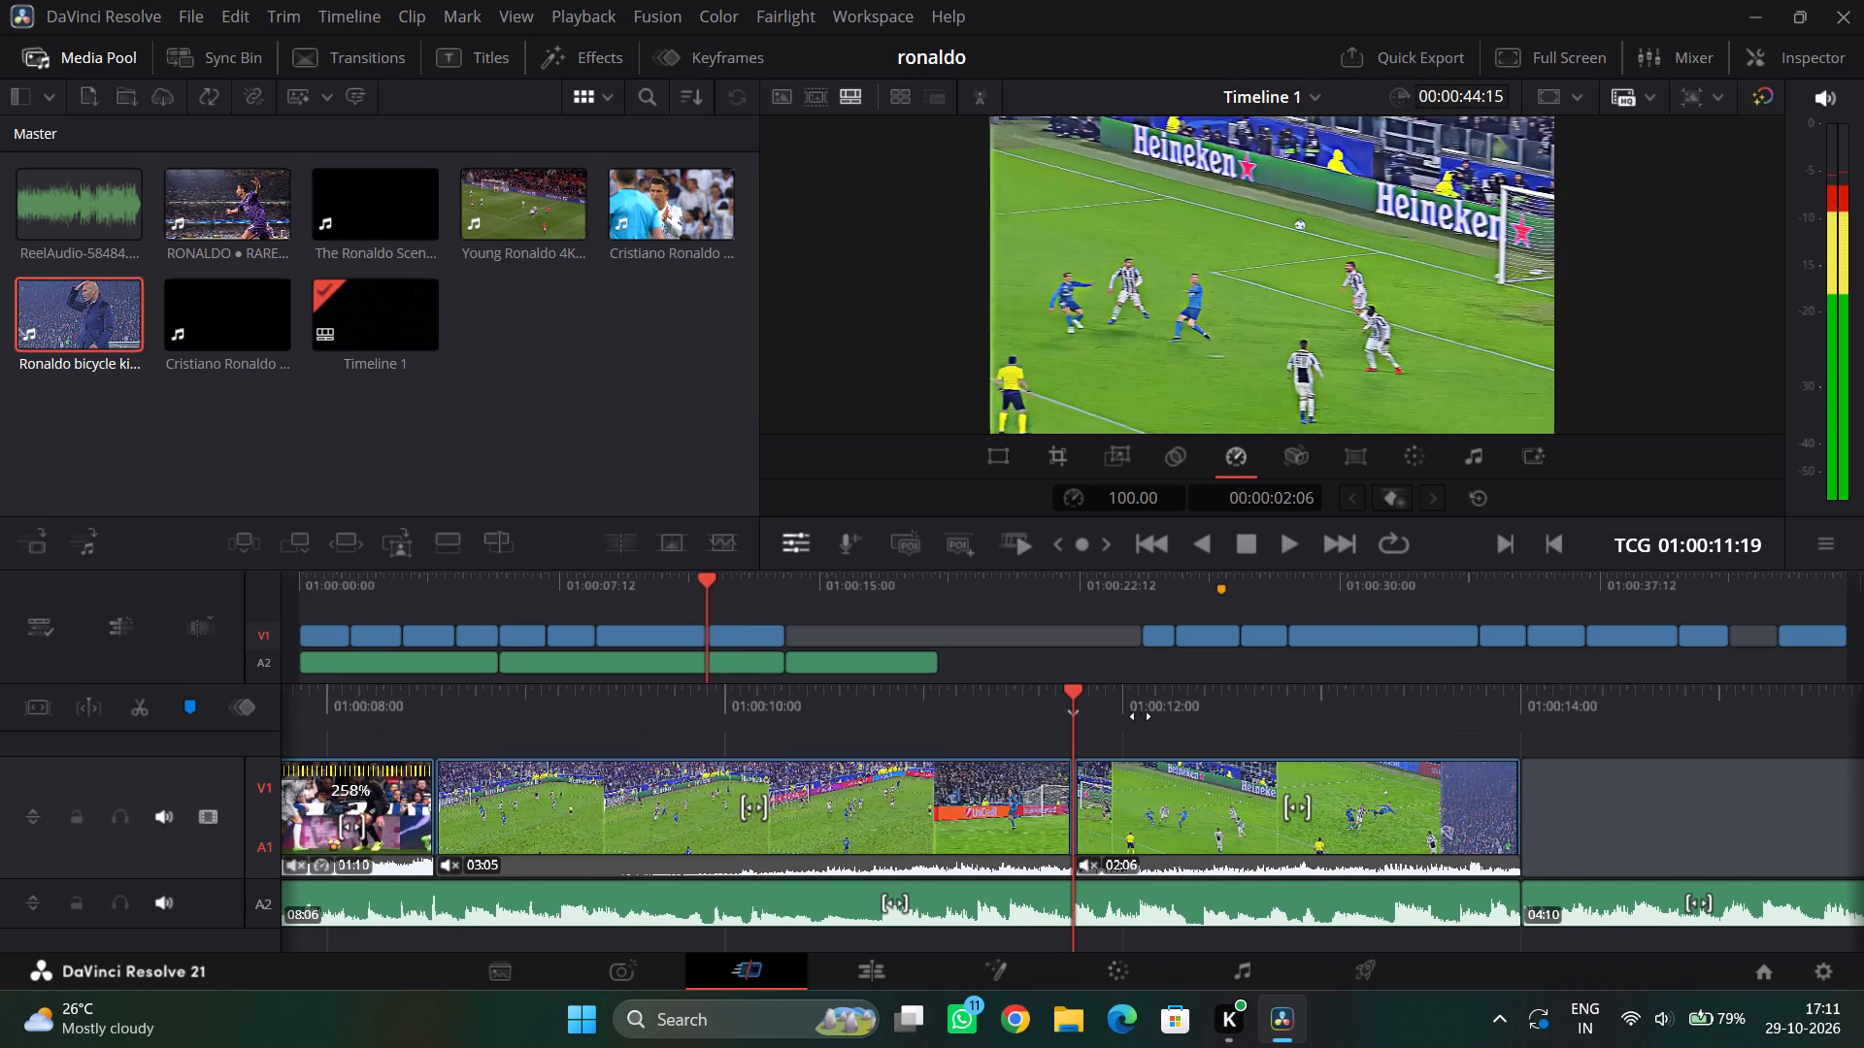
Split the wide-angle goal shot and the music at 01:00:09:12, just as Ronaldo goes up for the bicycle kick.
drag(1141, 716, 1143, 716)
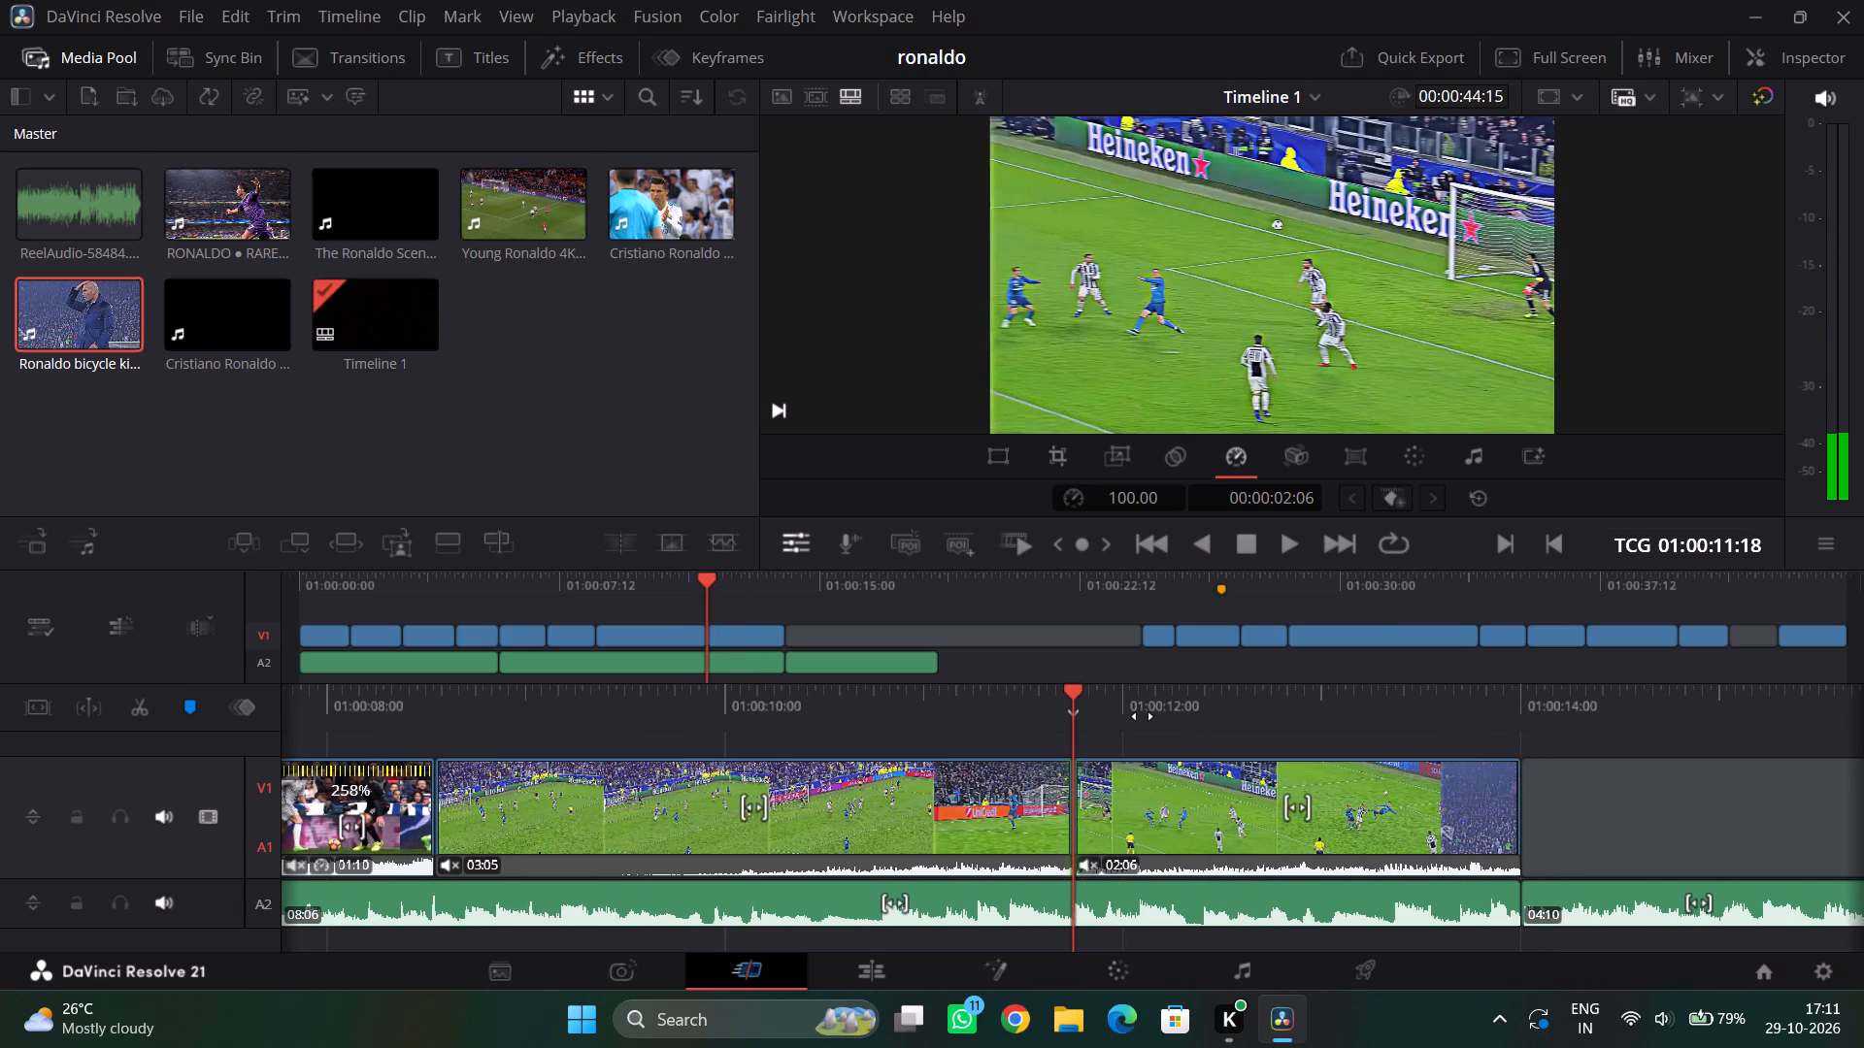
drag(1143, 716, 1548, 716)
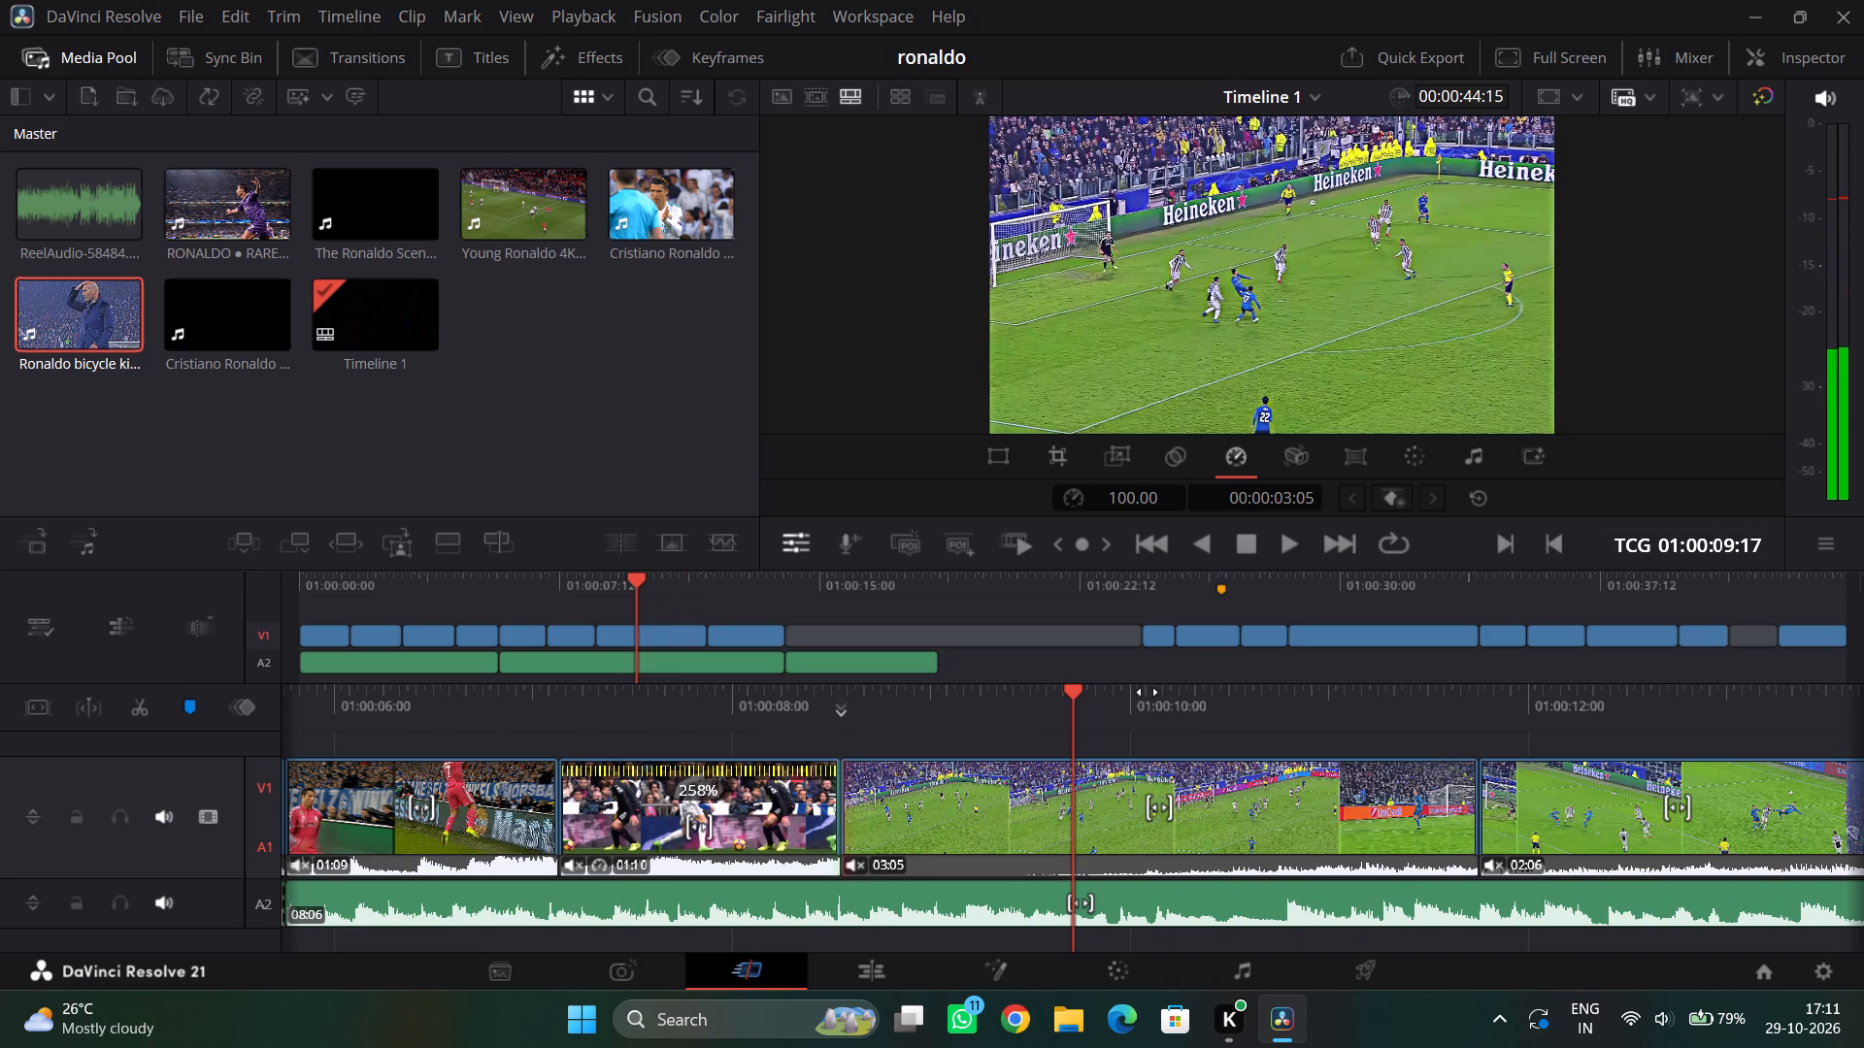
drag(1162, 697, 1187, 697)
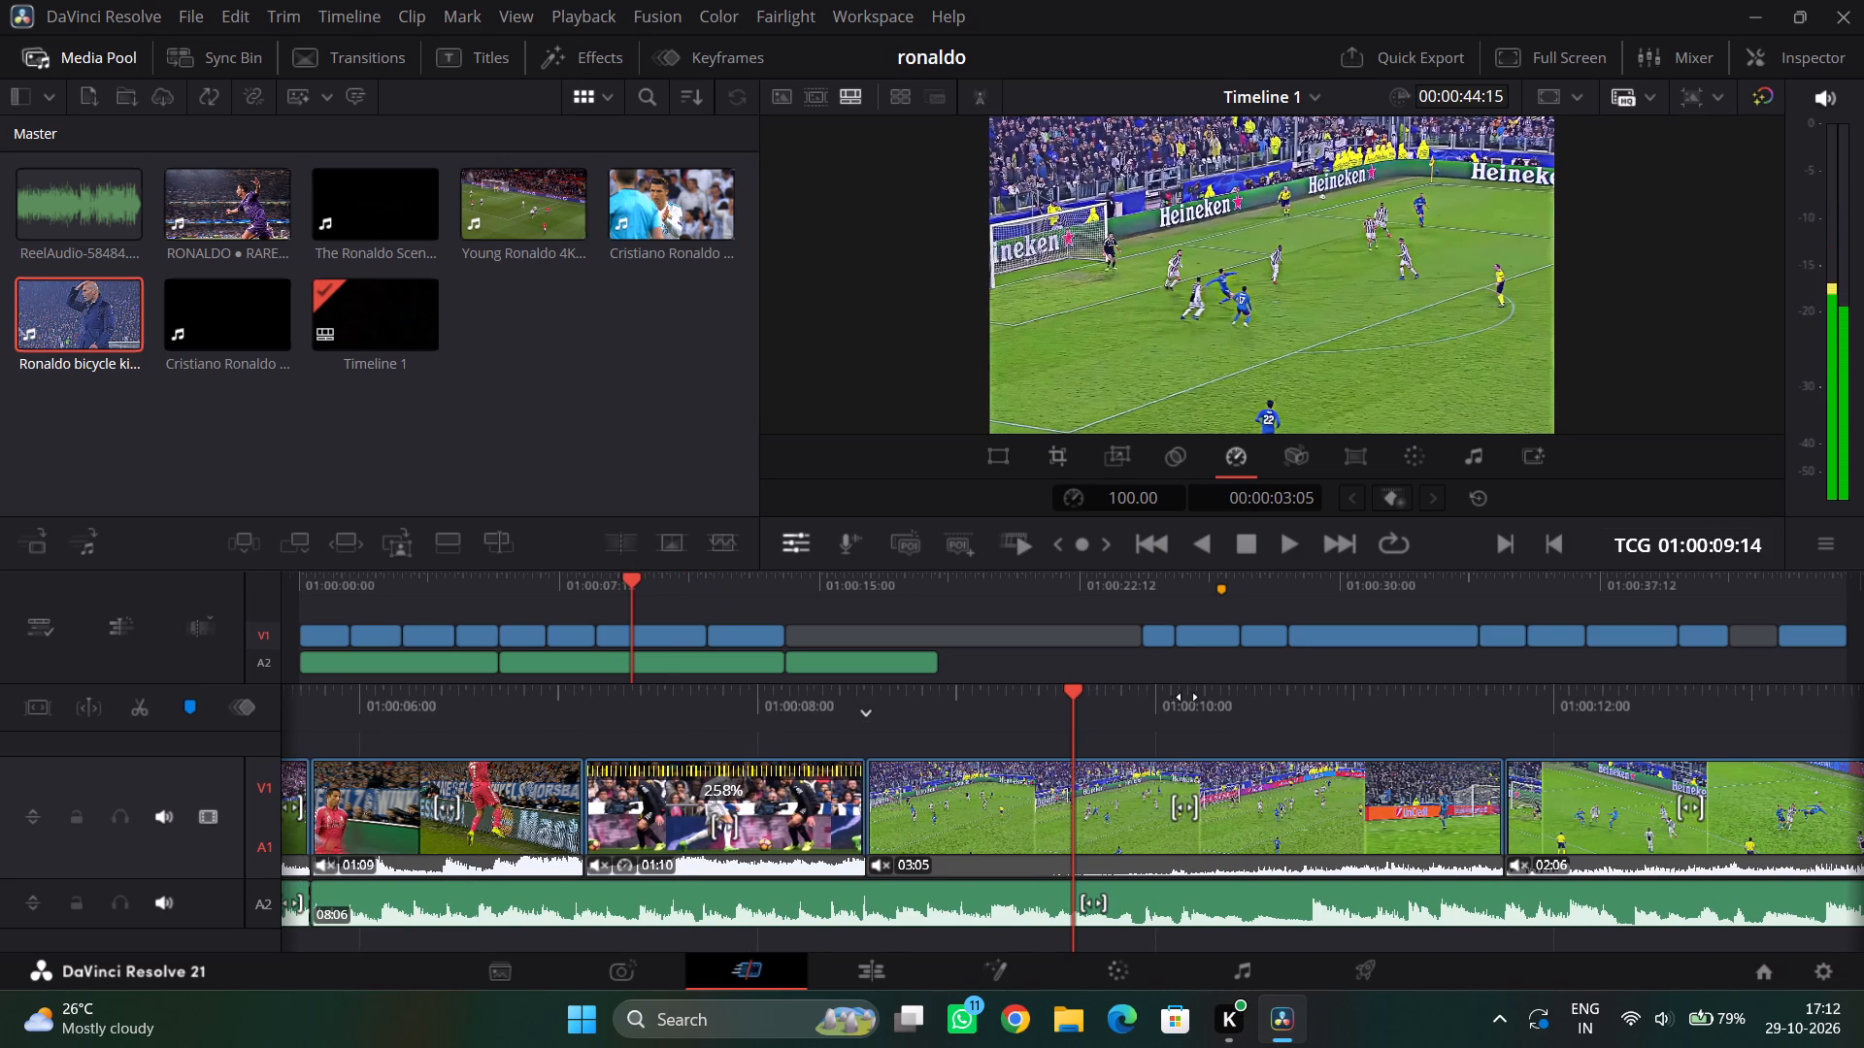
drag(1187, 697, 1212, 697)
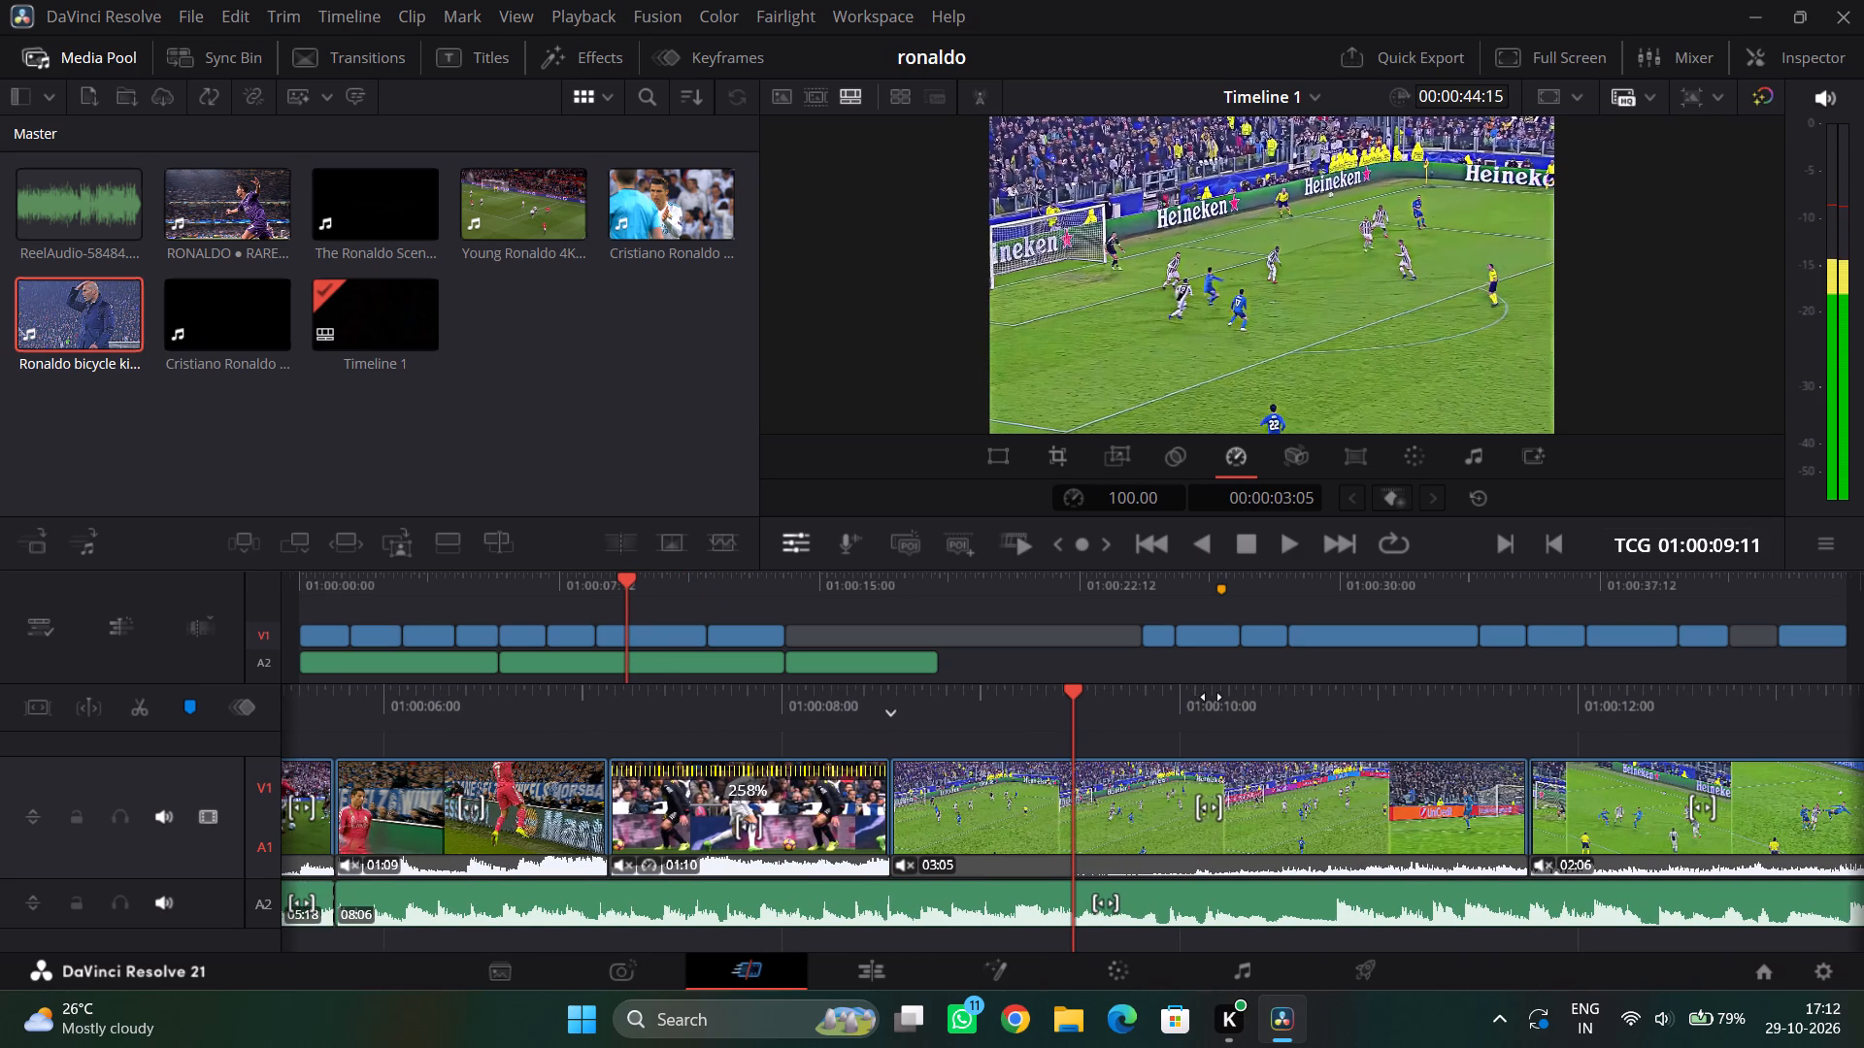
drag(1212, 697, 1195, 702)
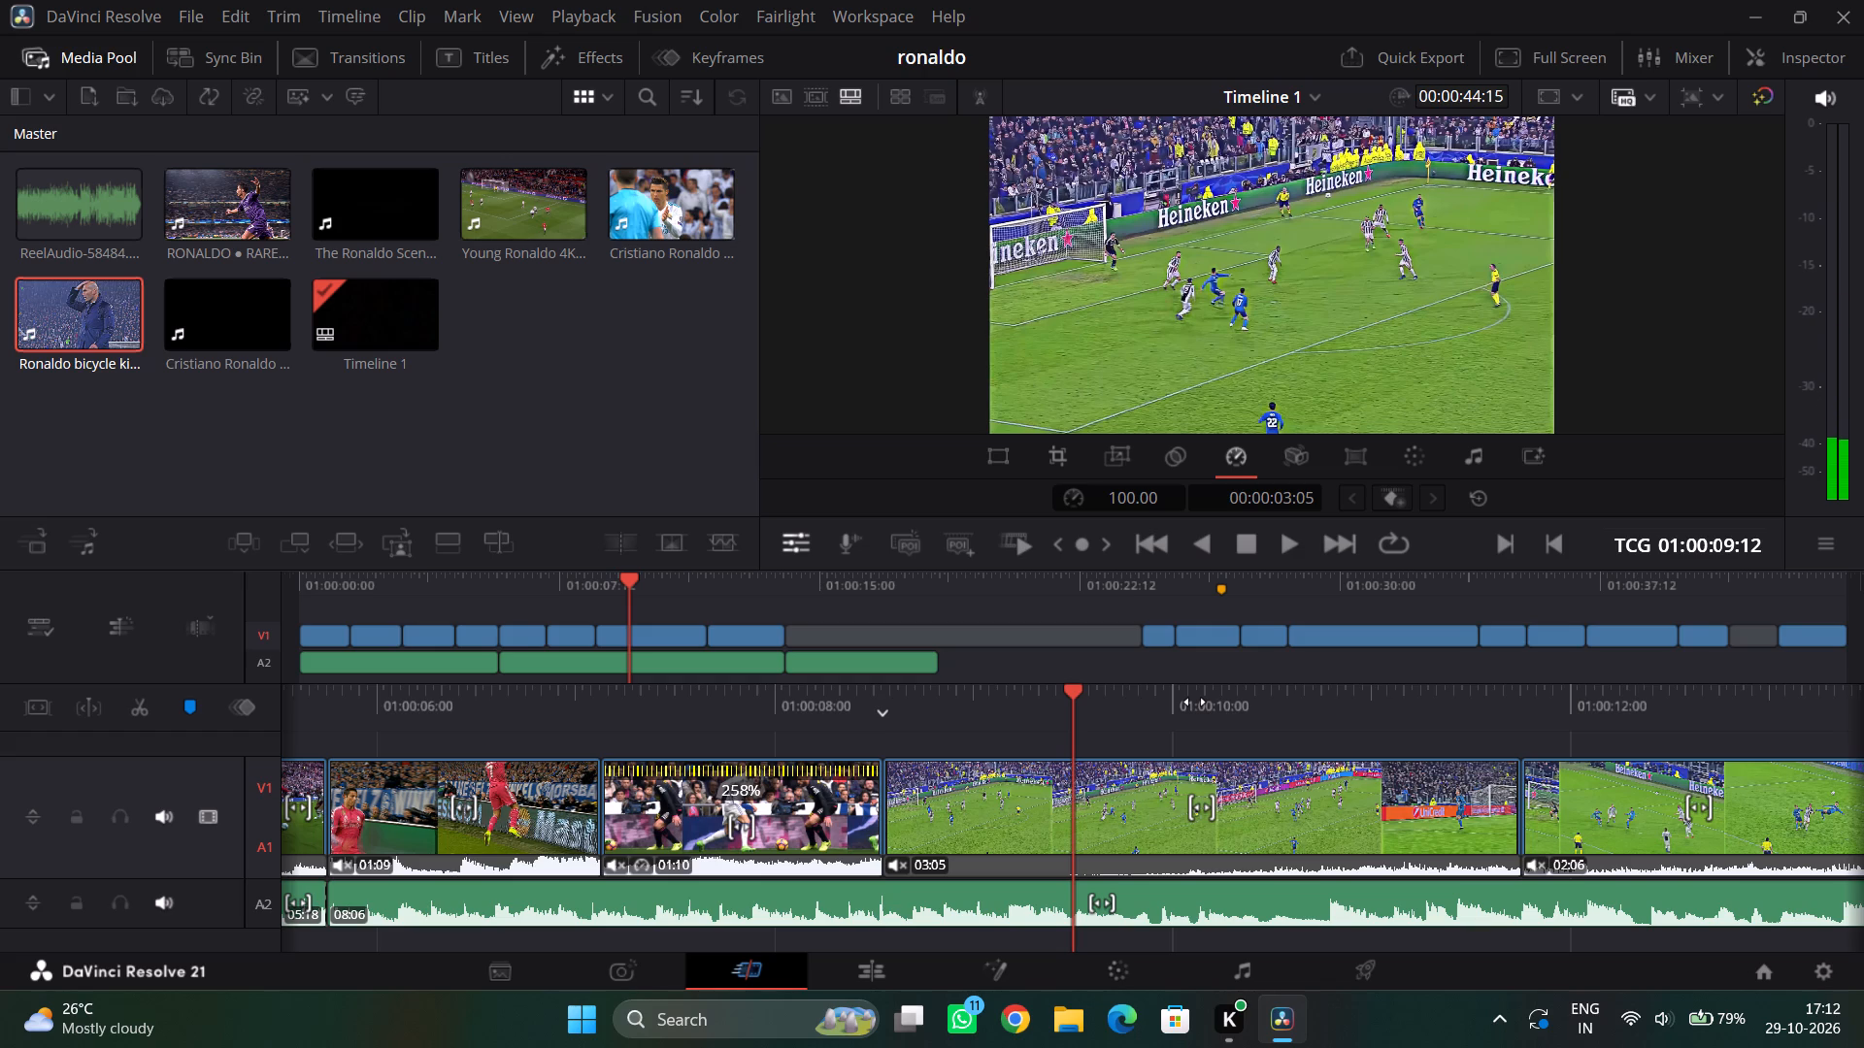
click(145, 716)
Move the second piece of the wide-angle goal shot out of its place to directly after the kick replay, at 01:00:14:00.
click(1277, 777)
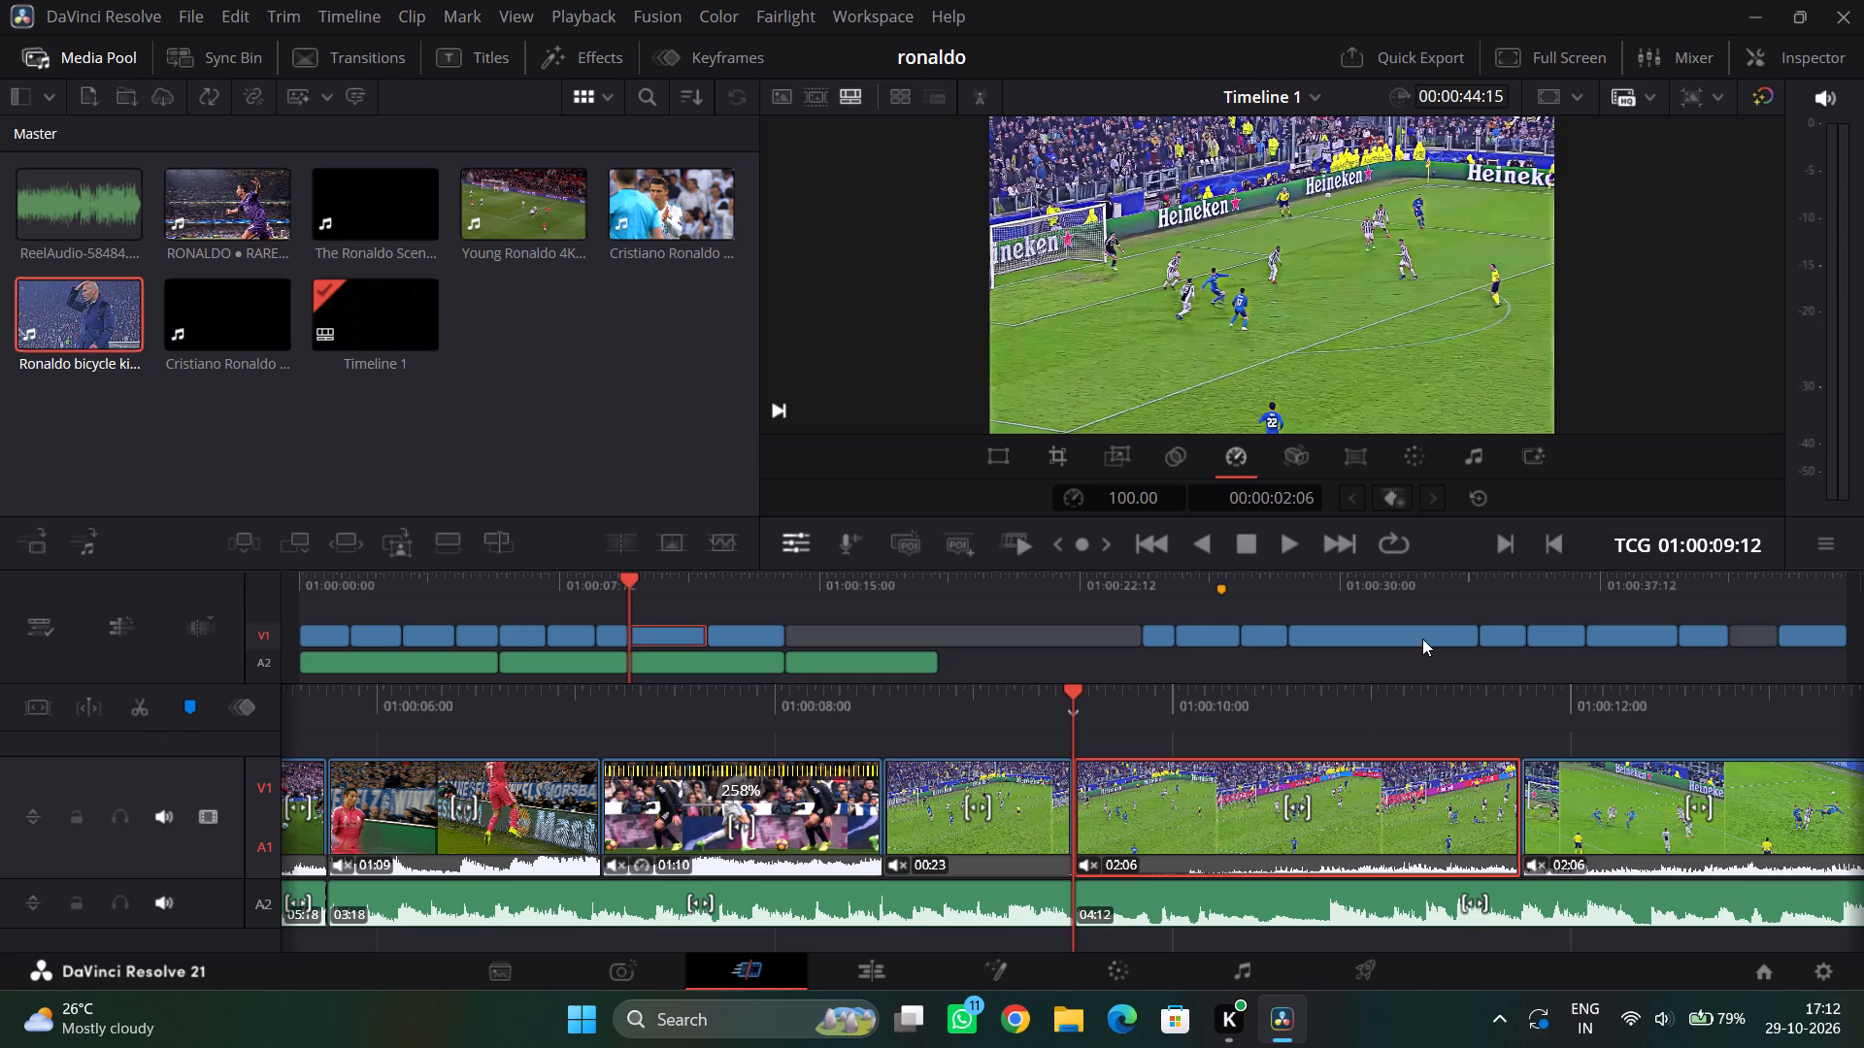
drag(1381, 708, 1352, 706)
drag(1320, 770, 1769, 680)
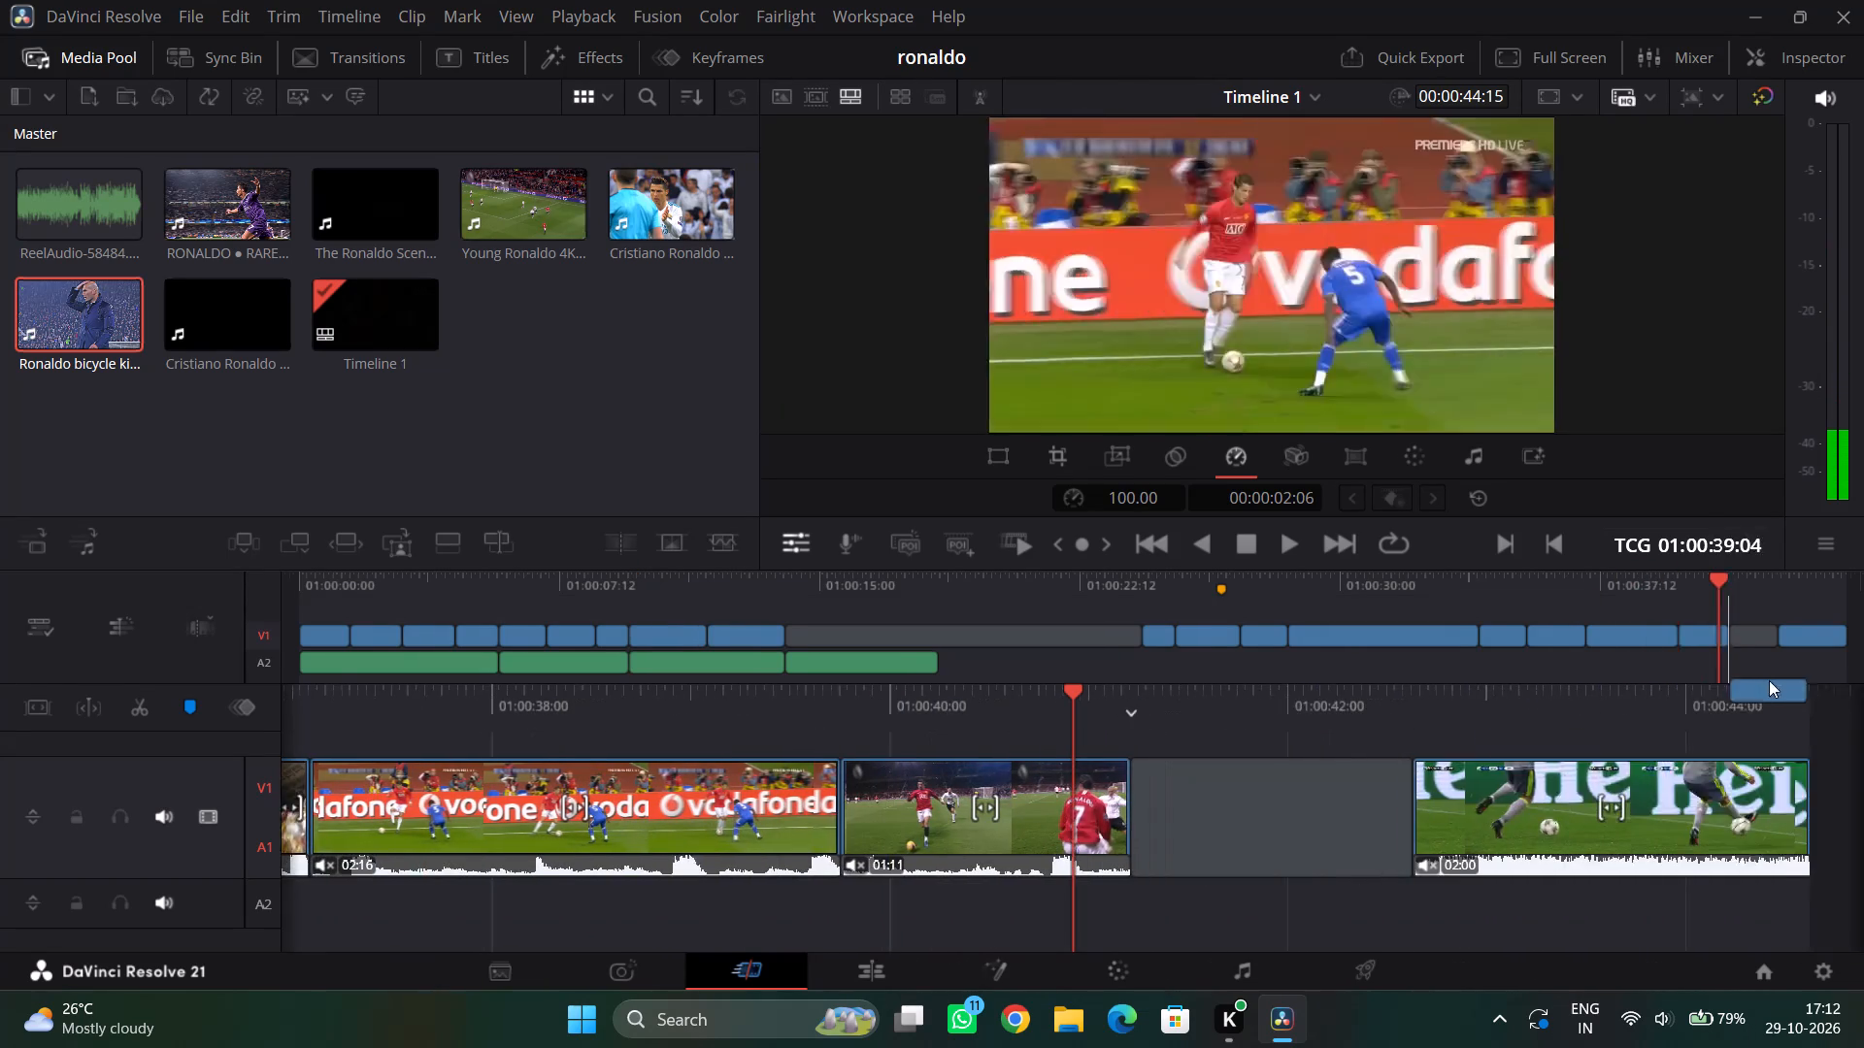
drag(1769, 680, 463, 712)
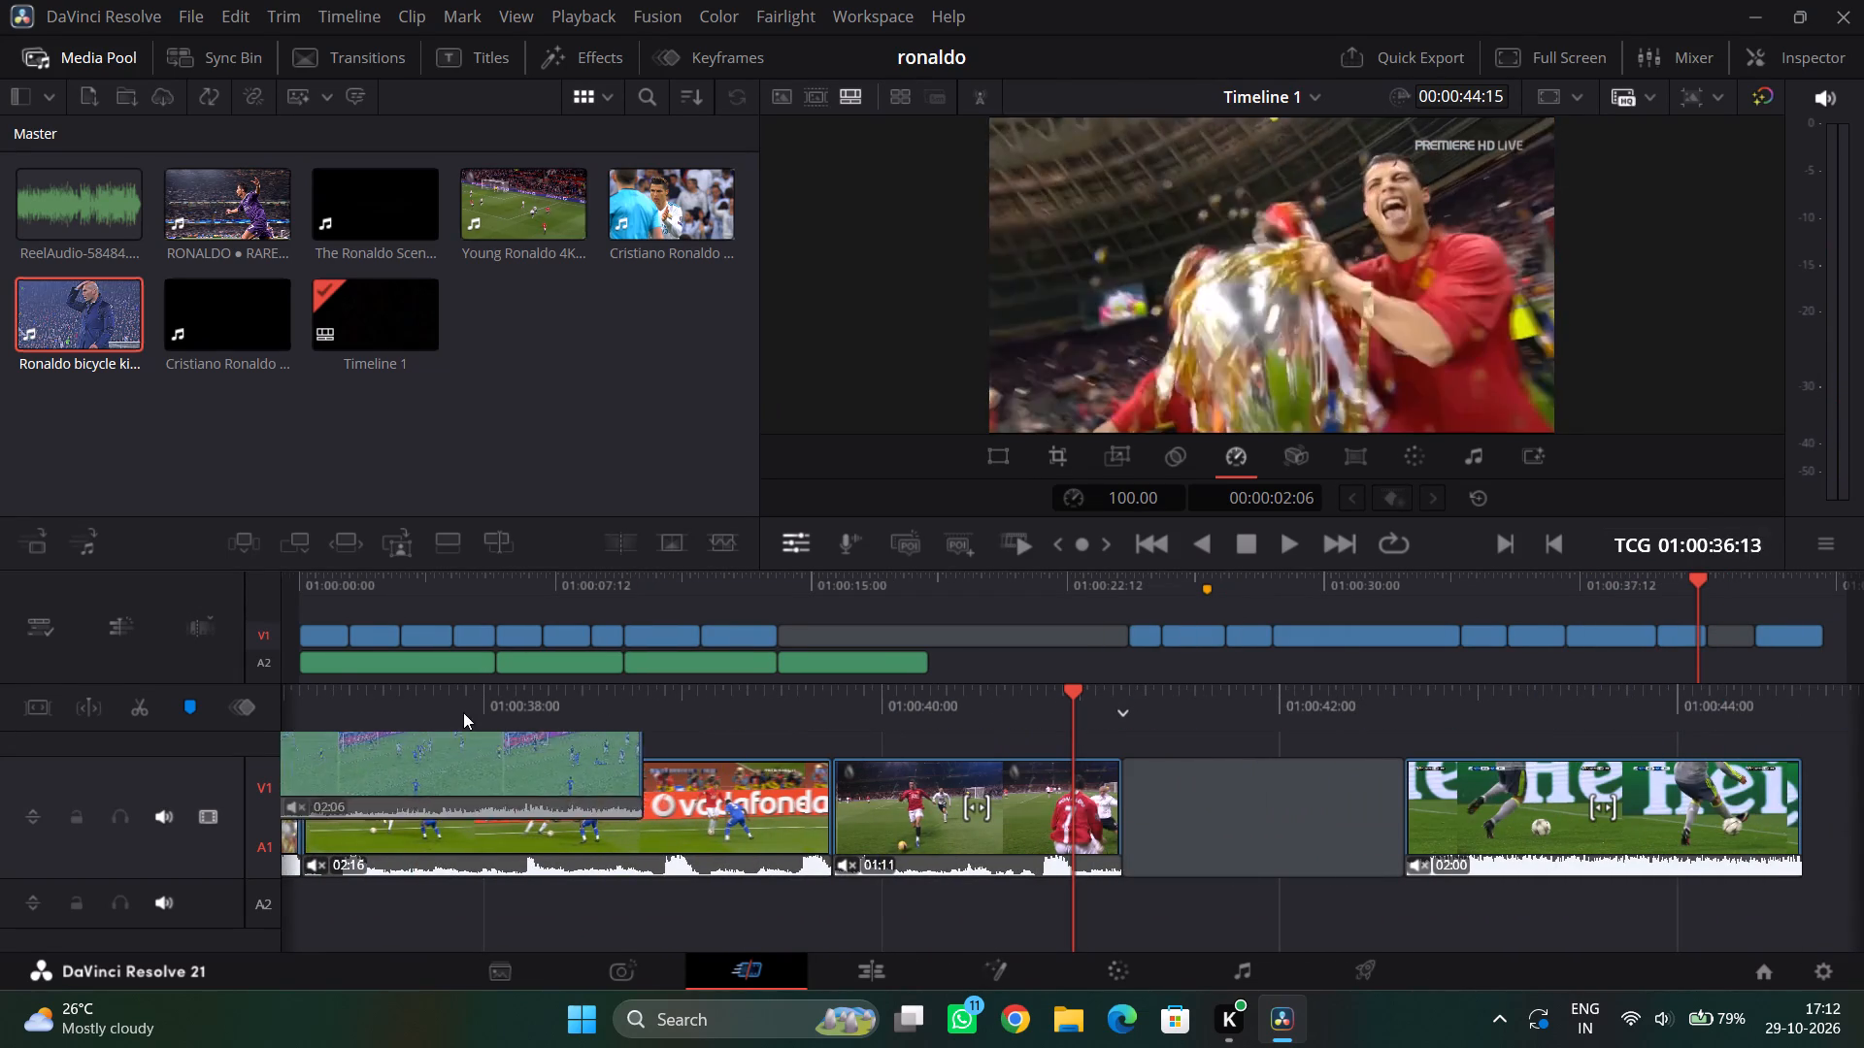
drag(463, 712, 491, 724)
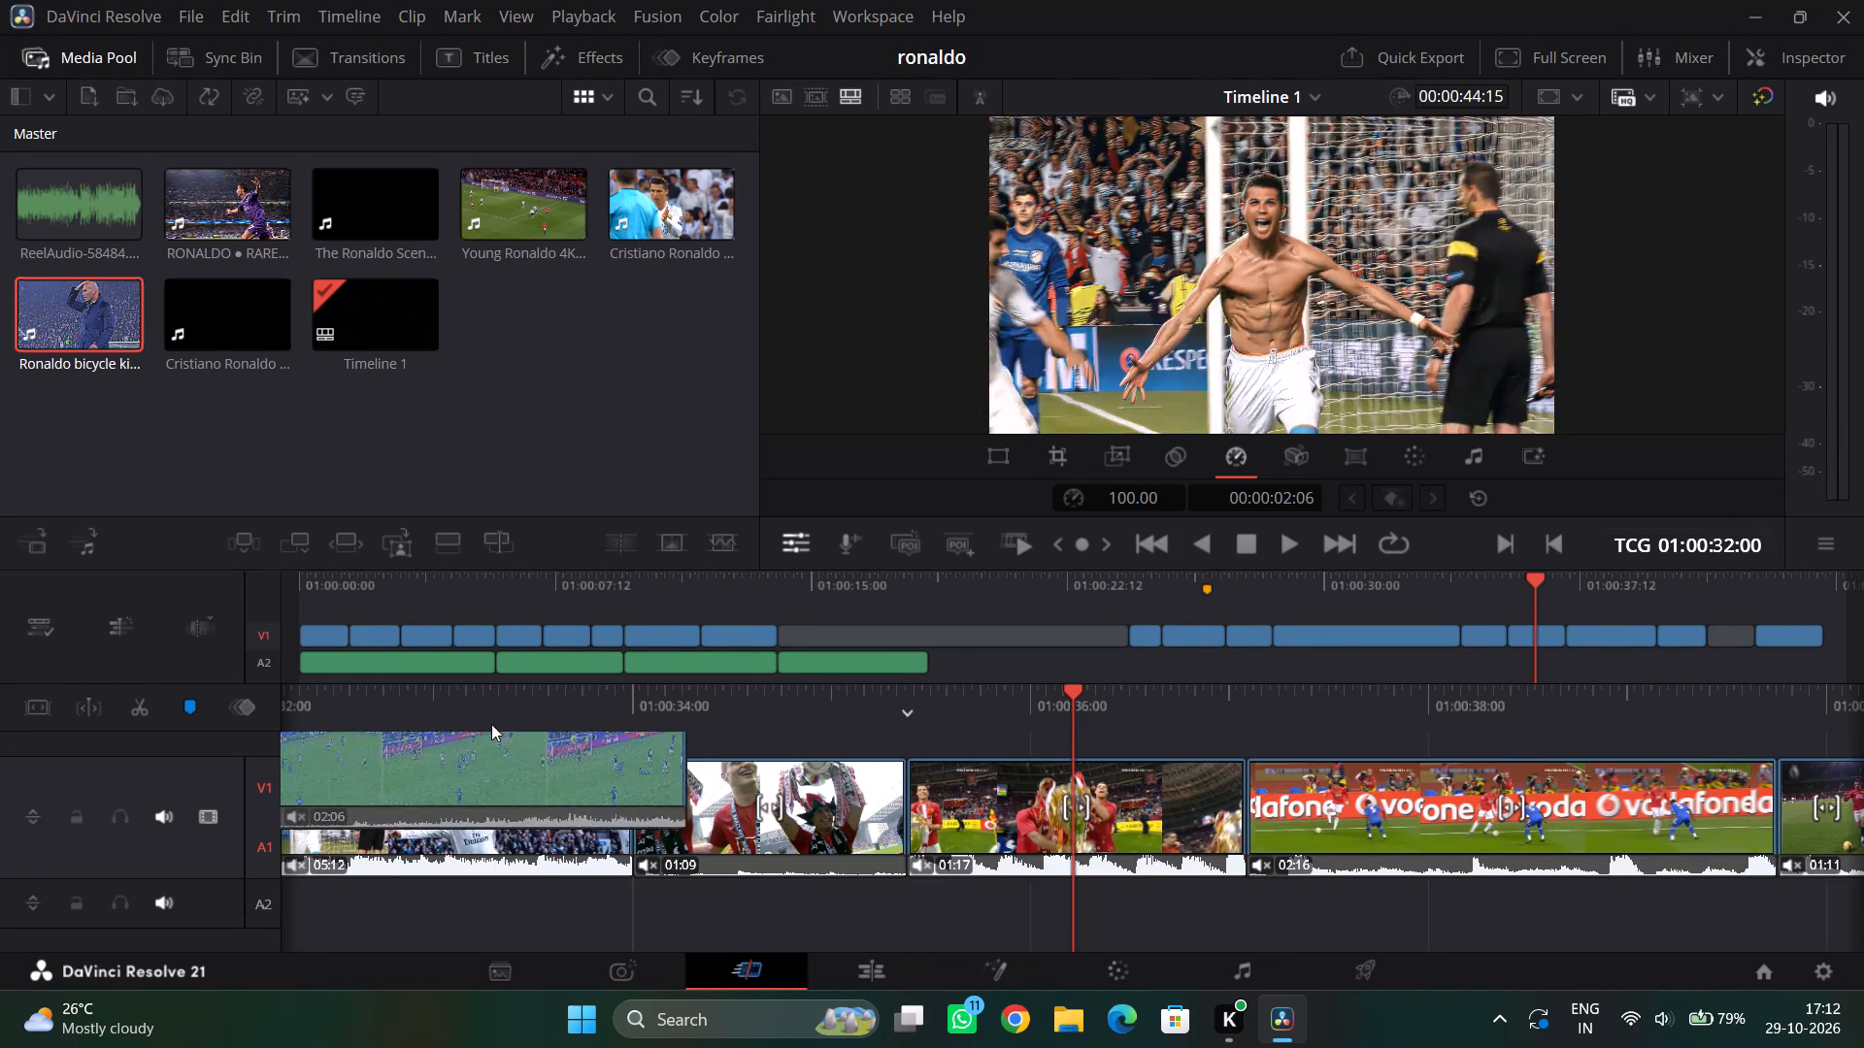
drag(491, 724, 466, 695)
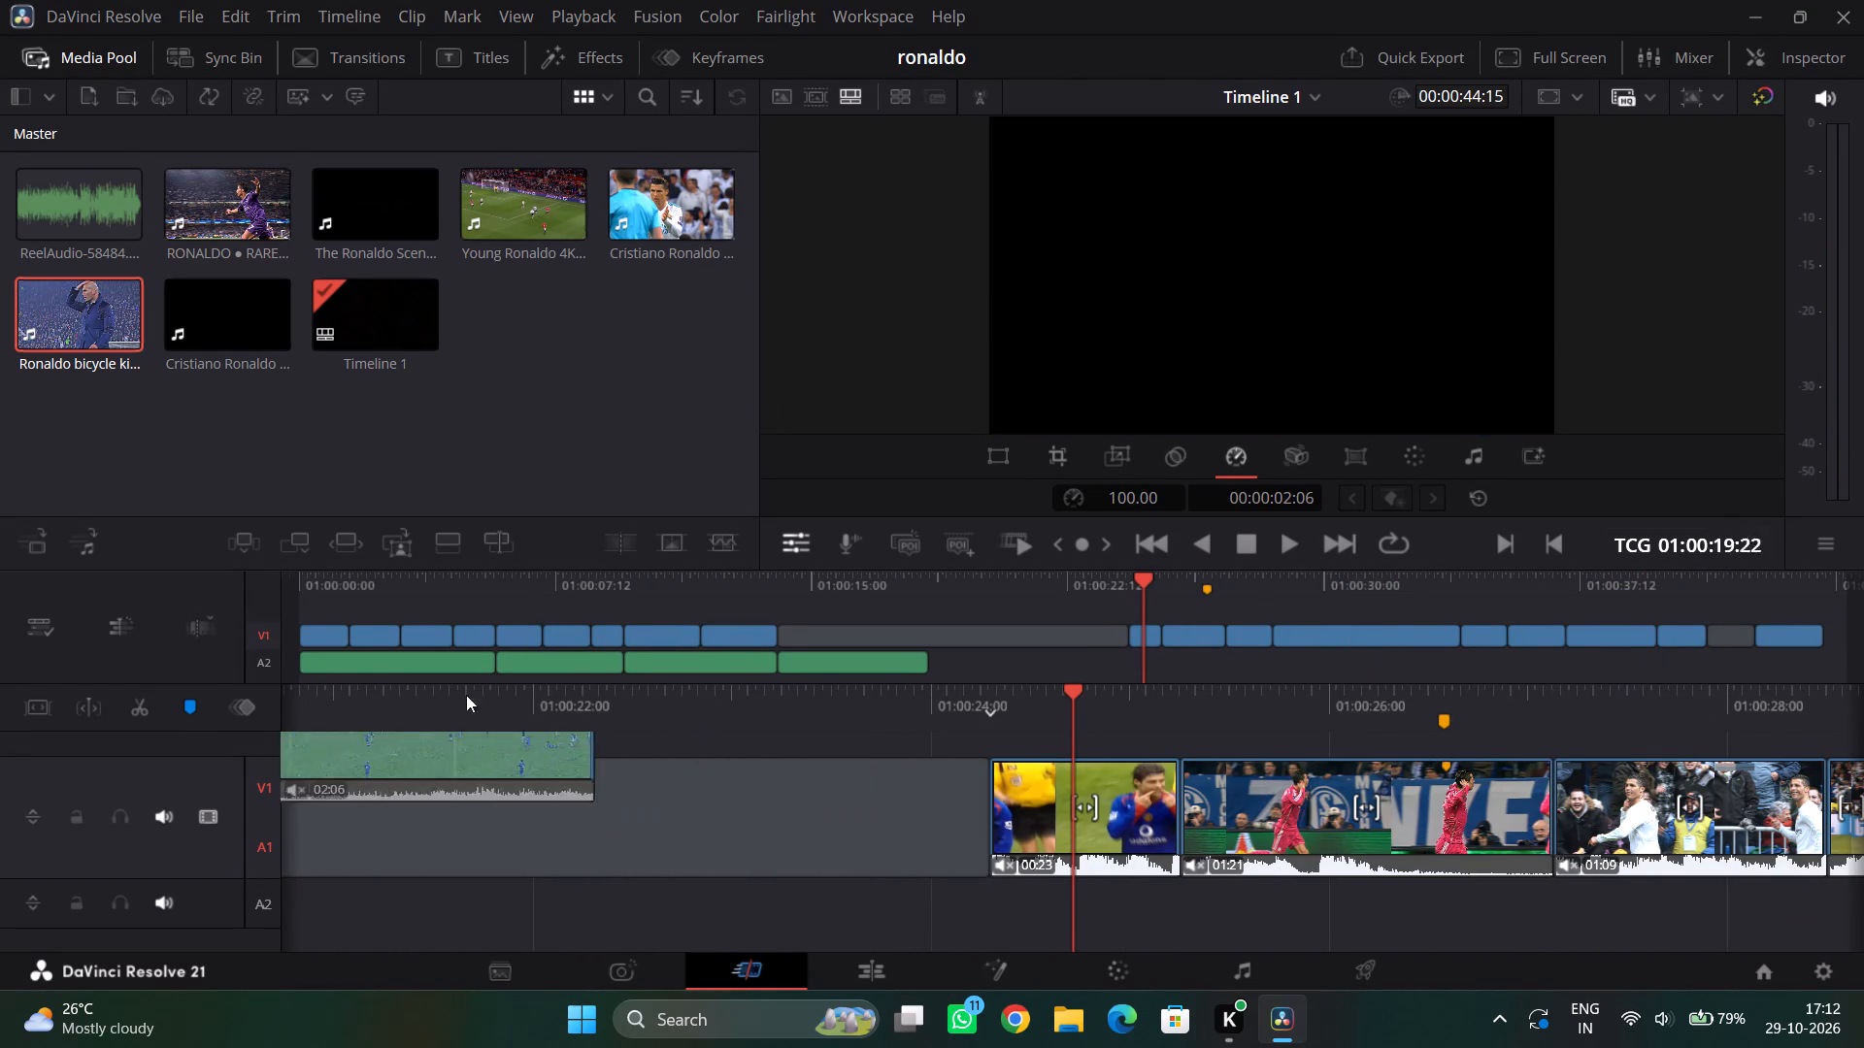
drag(466, 695, 1085, 624)
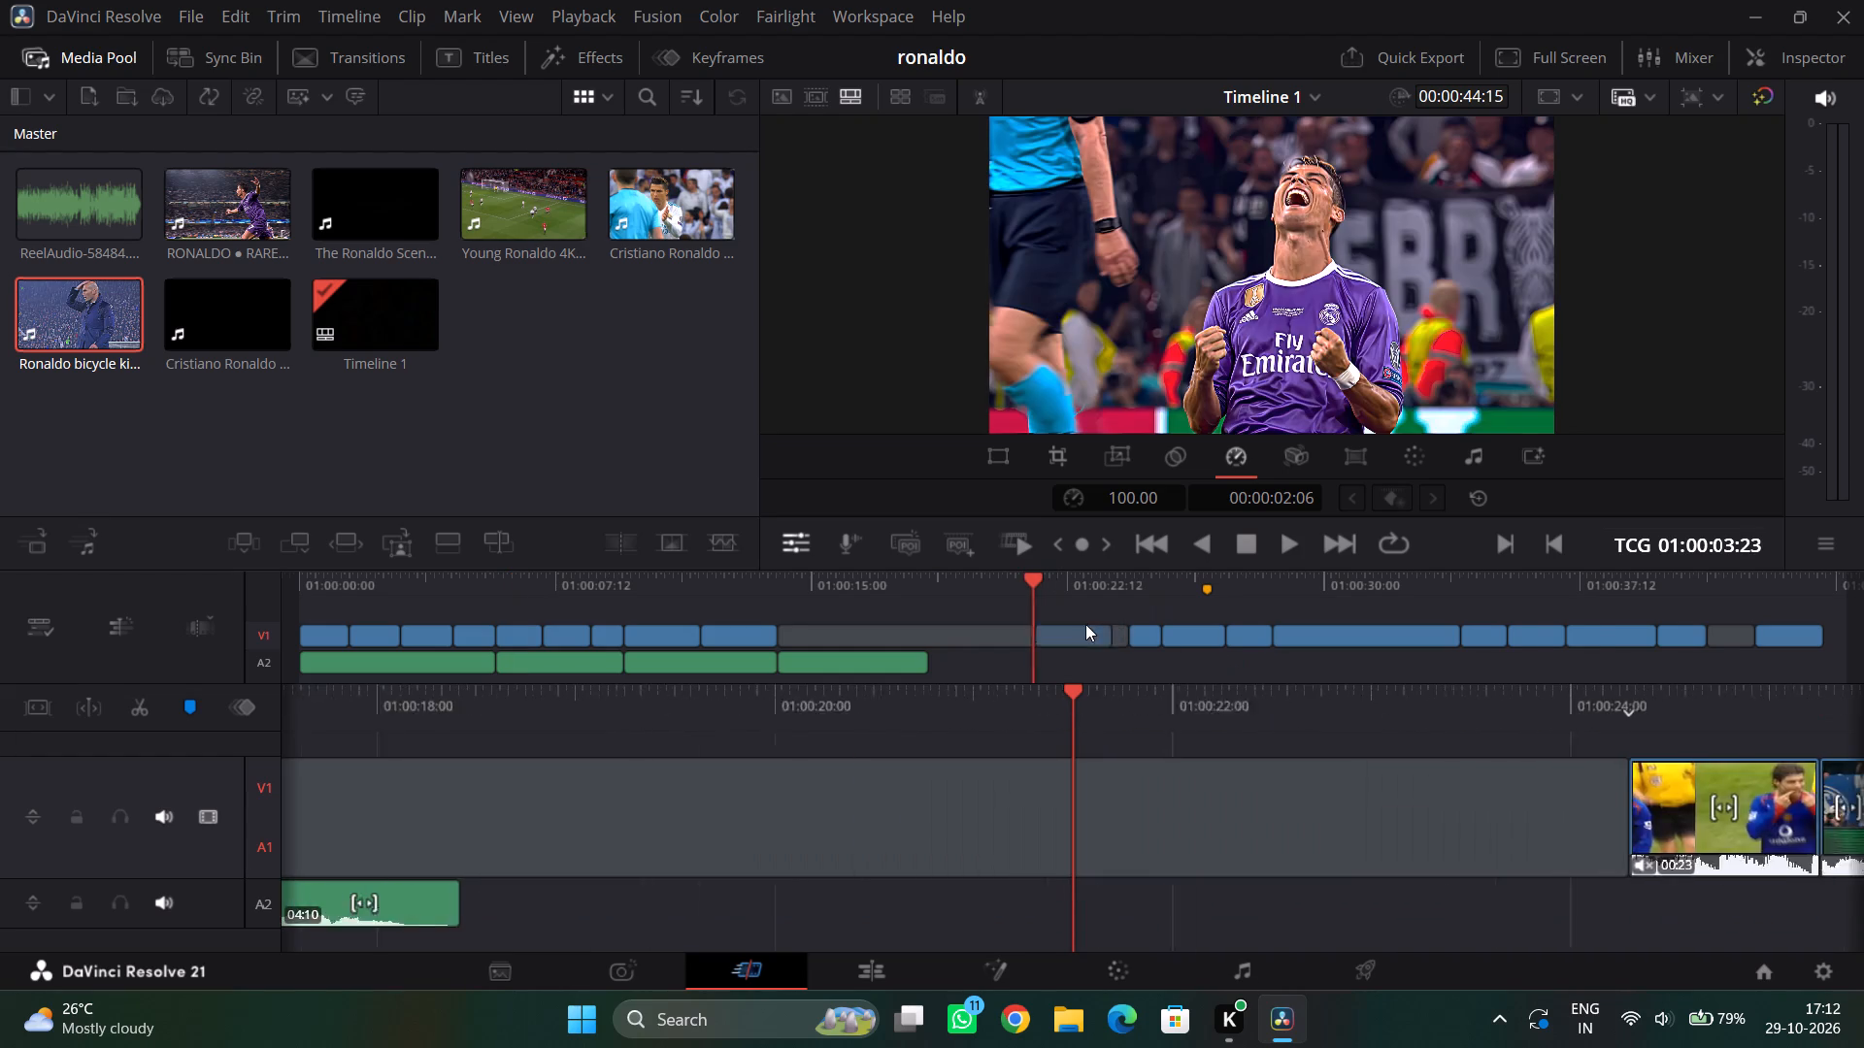
drag(1085, 624, 1007, 638)
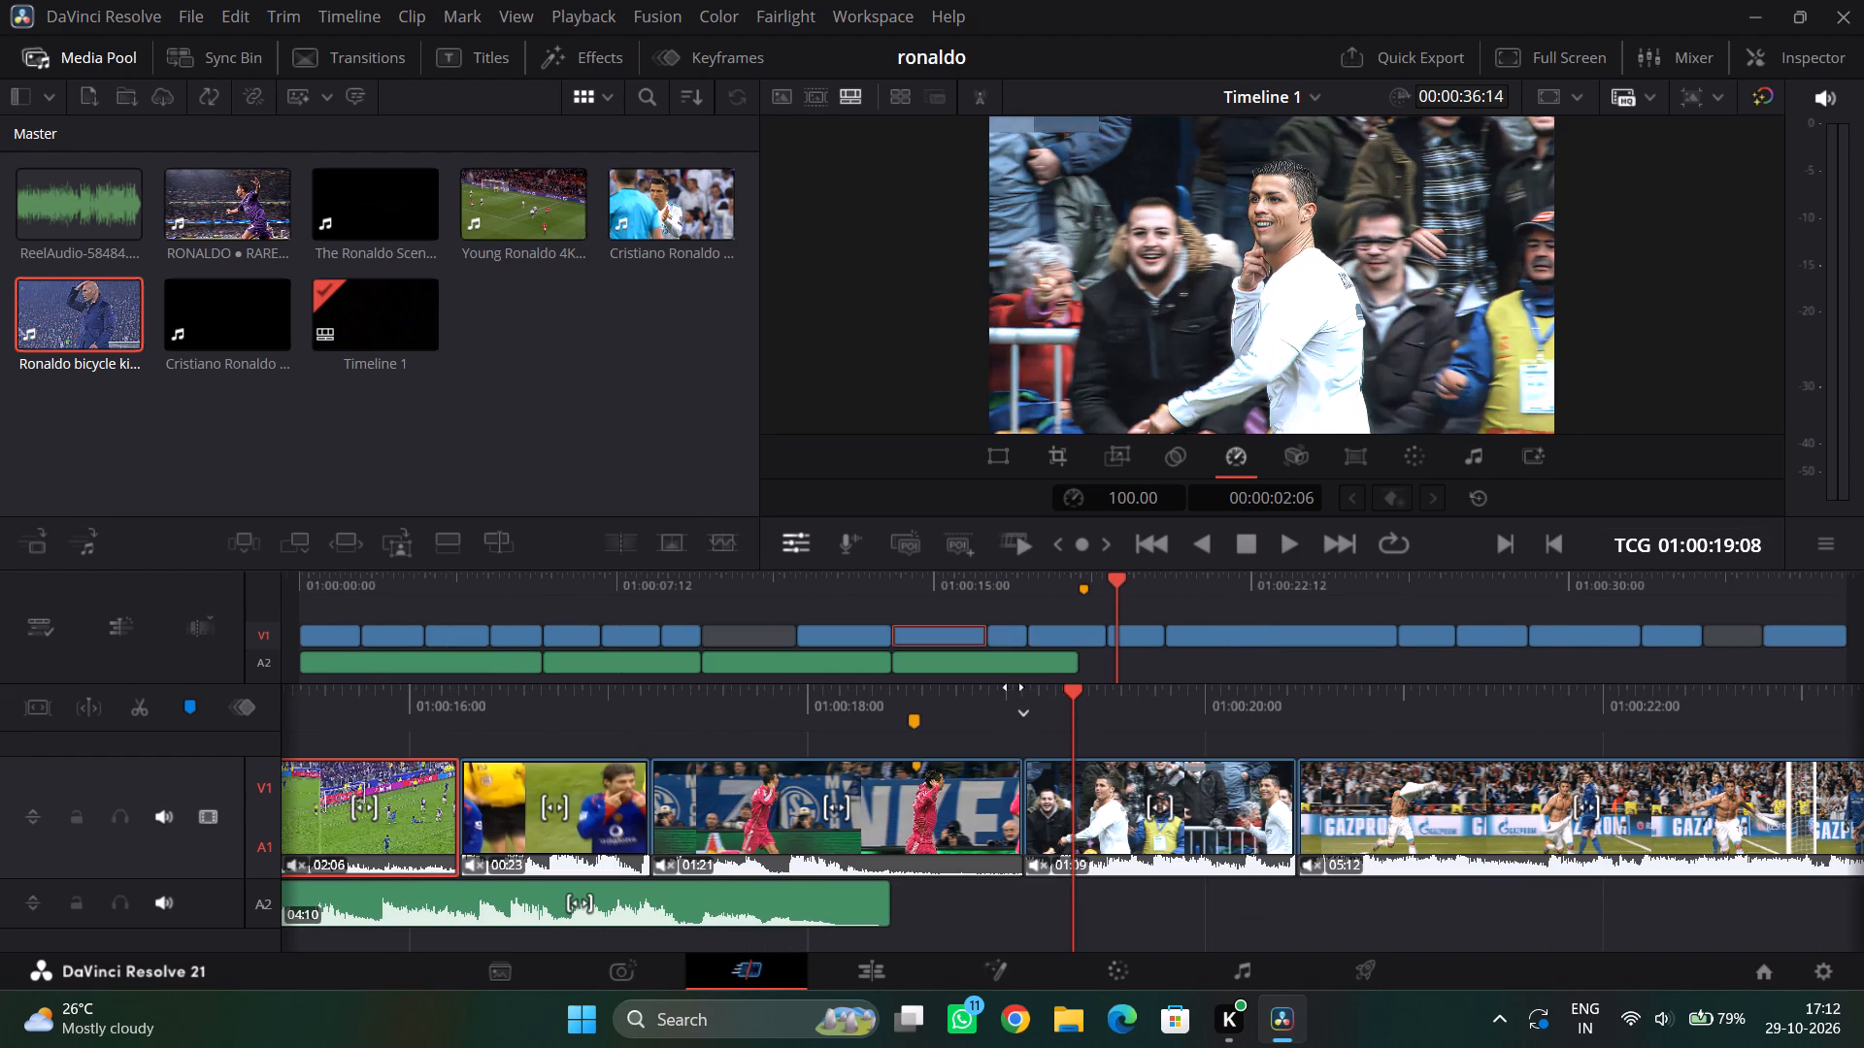
Move the kick replay clip directly against the end of the short wide-angle build-up piece, at 01:00:09:12.
drag(855, 698, 511, 703)
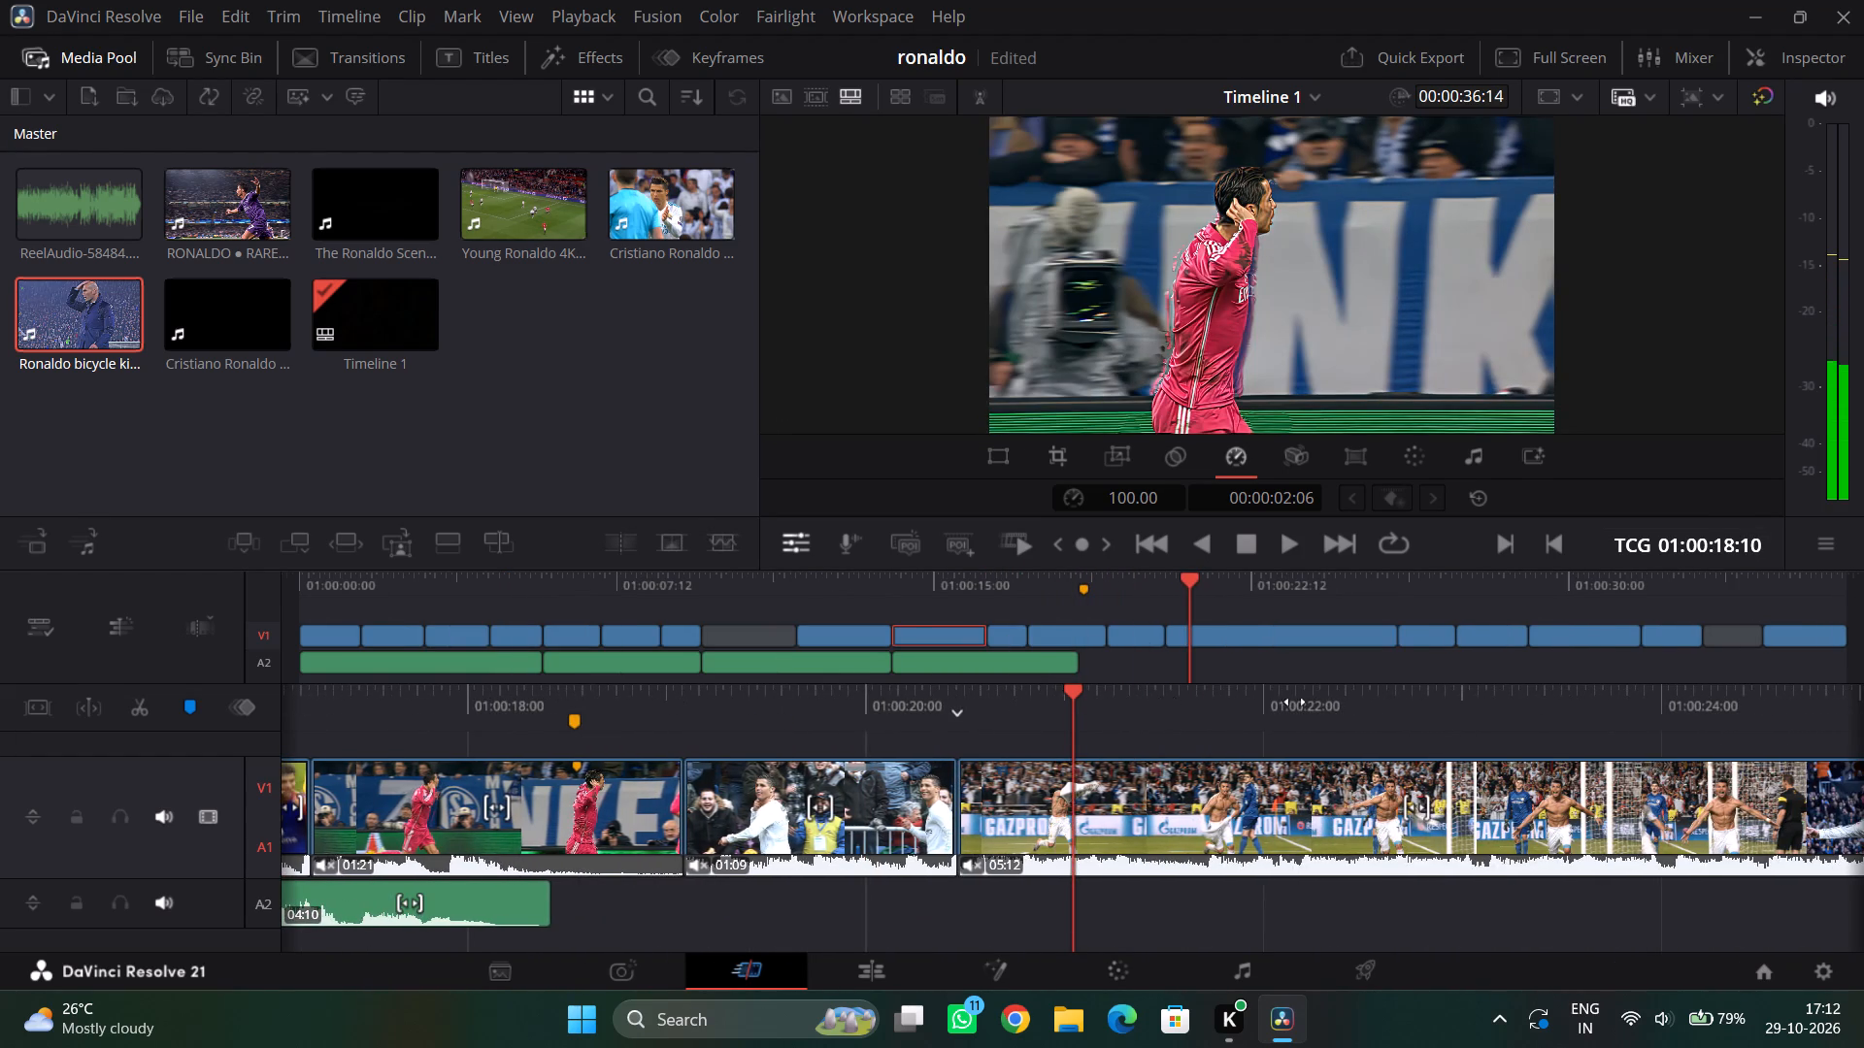
drag(1448, 698, 725, 711)
drag(1150, 720, 1863, 711)
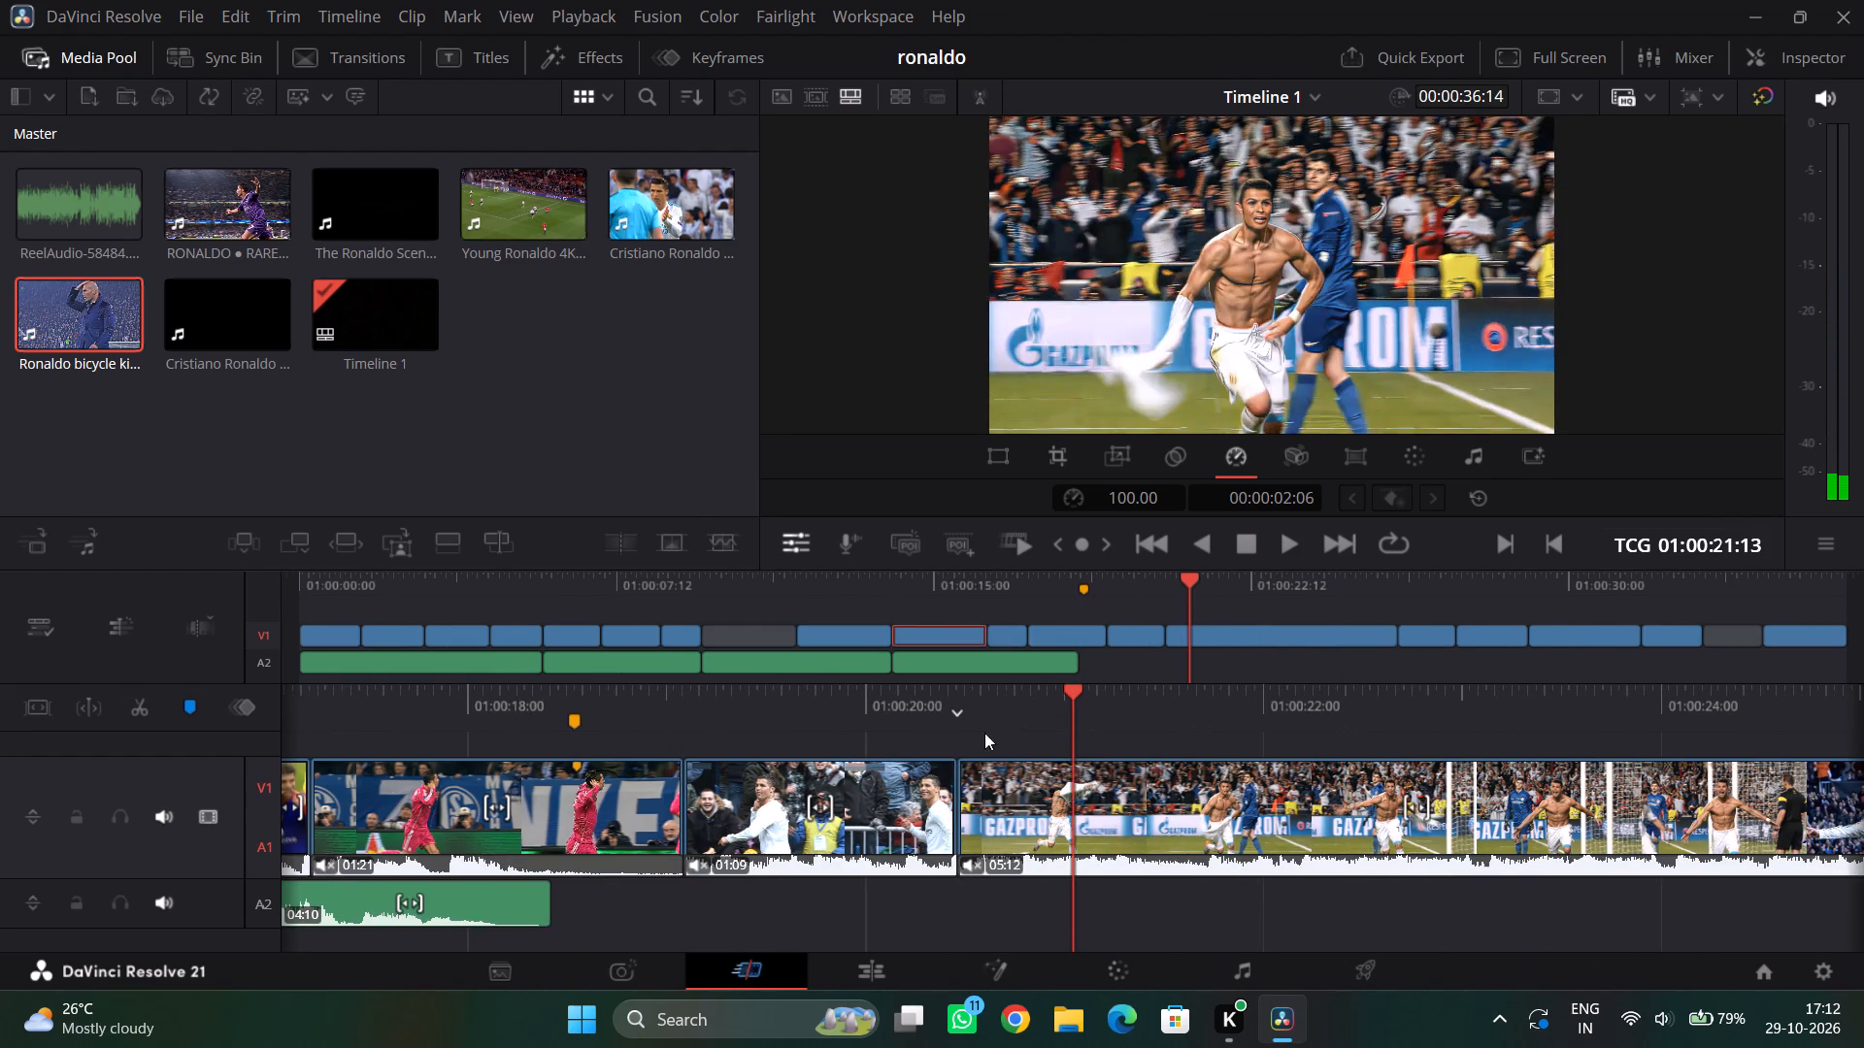
drag(980, 733, 1661, 728)
drag(654, 680, 1114, 700)
drag(764, 701, 1419, 700)
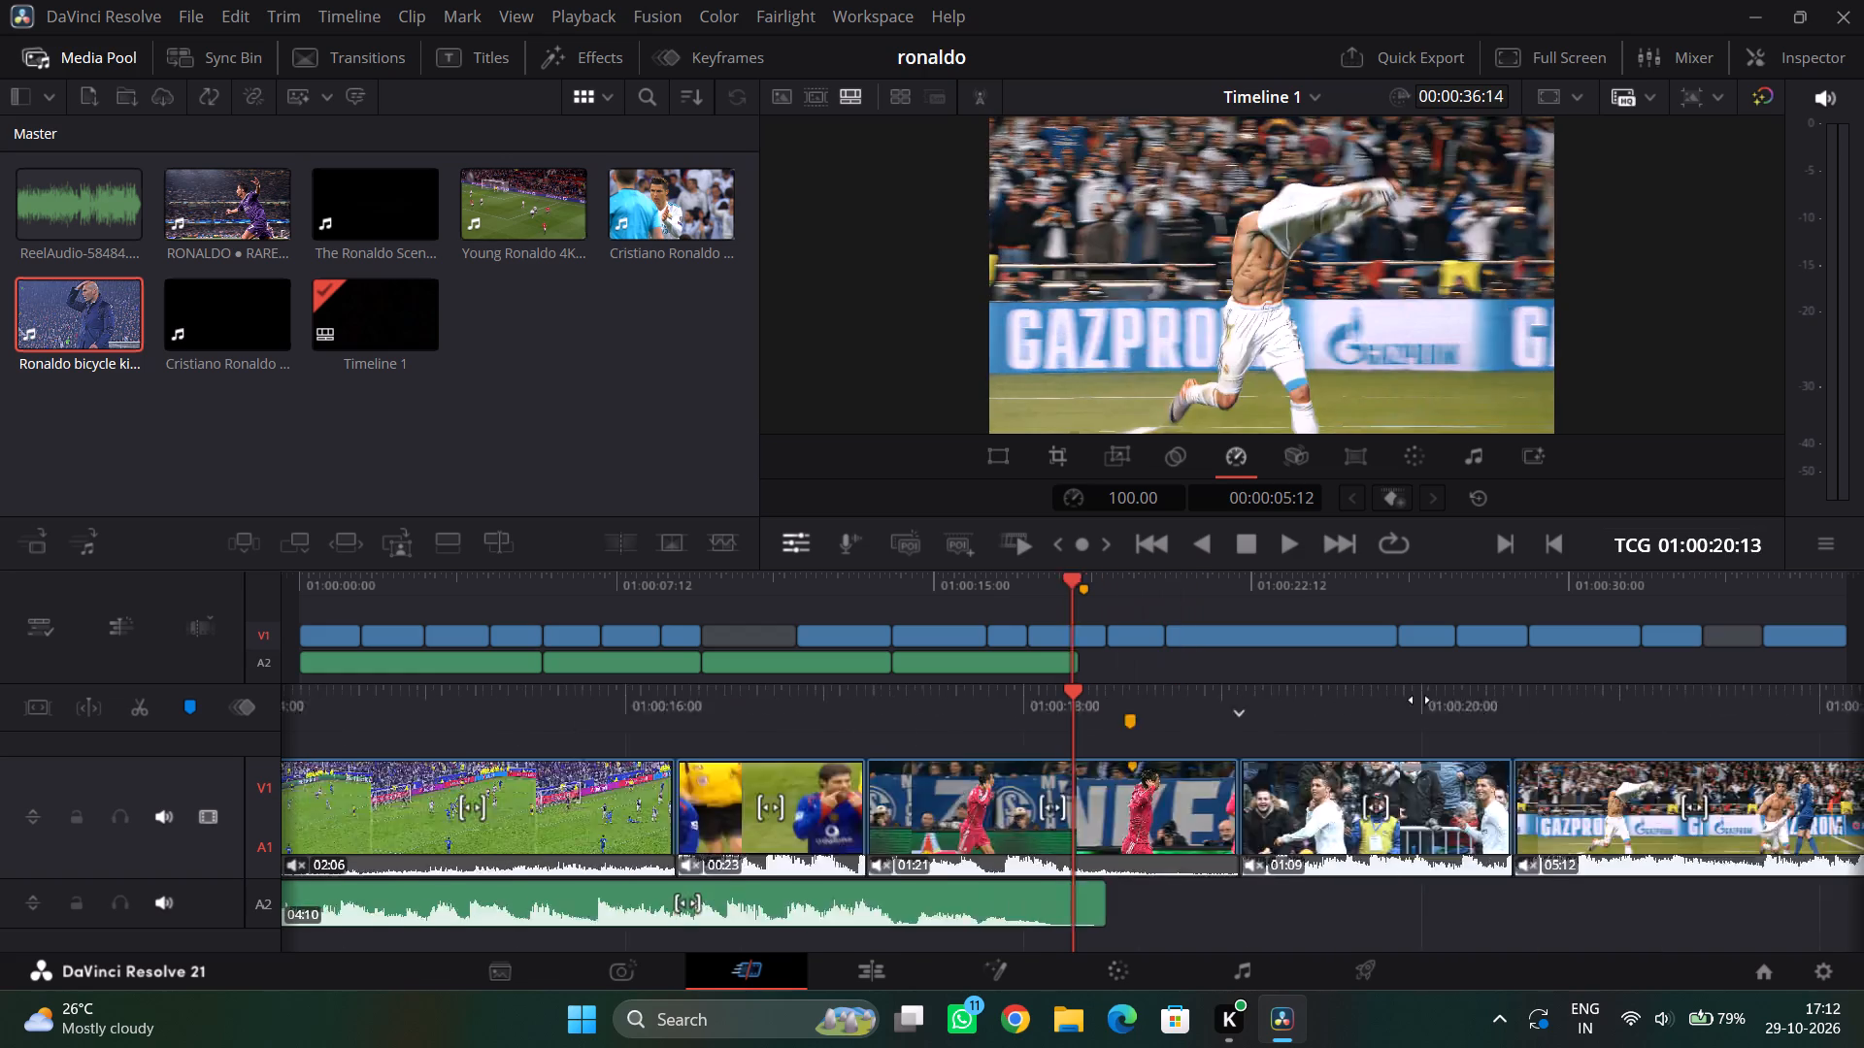
drag(1419, 700, 1559, 700)
drag(885, 704, 1758, 704)
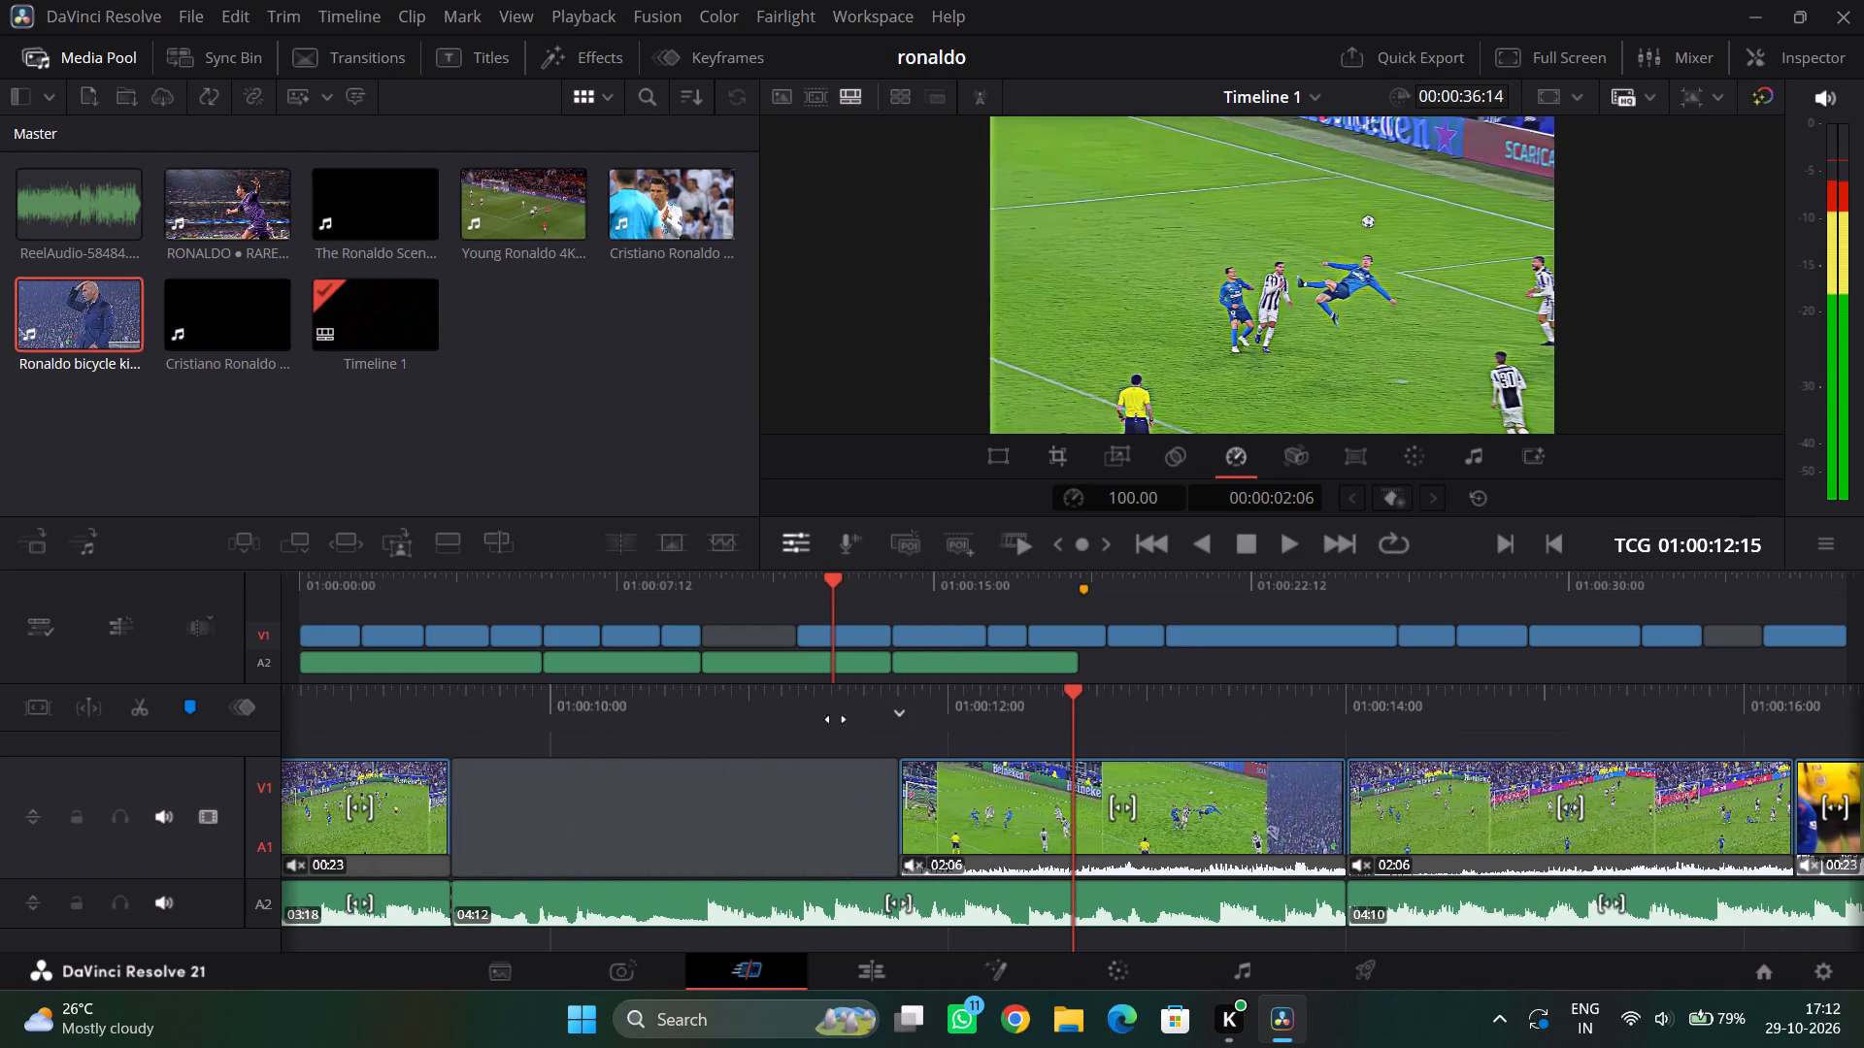
drag(714, 709, 1360, 709)
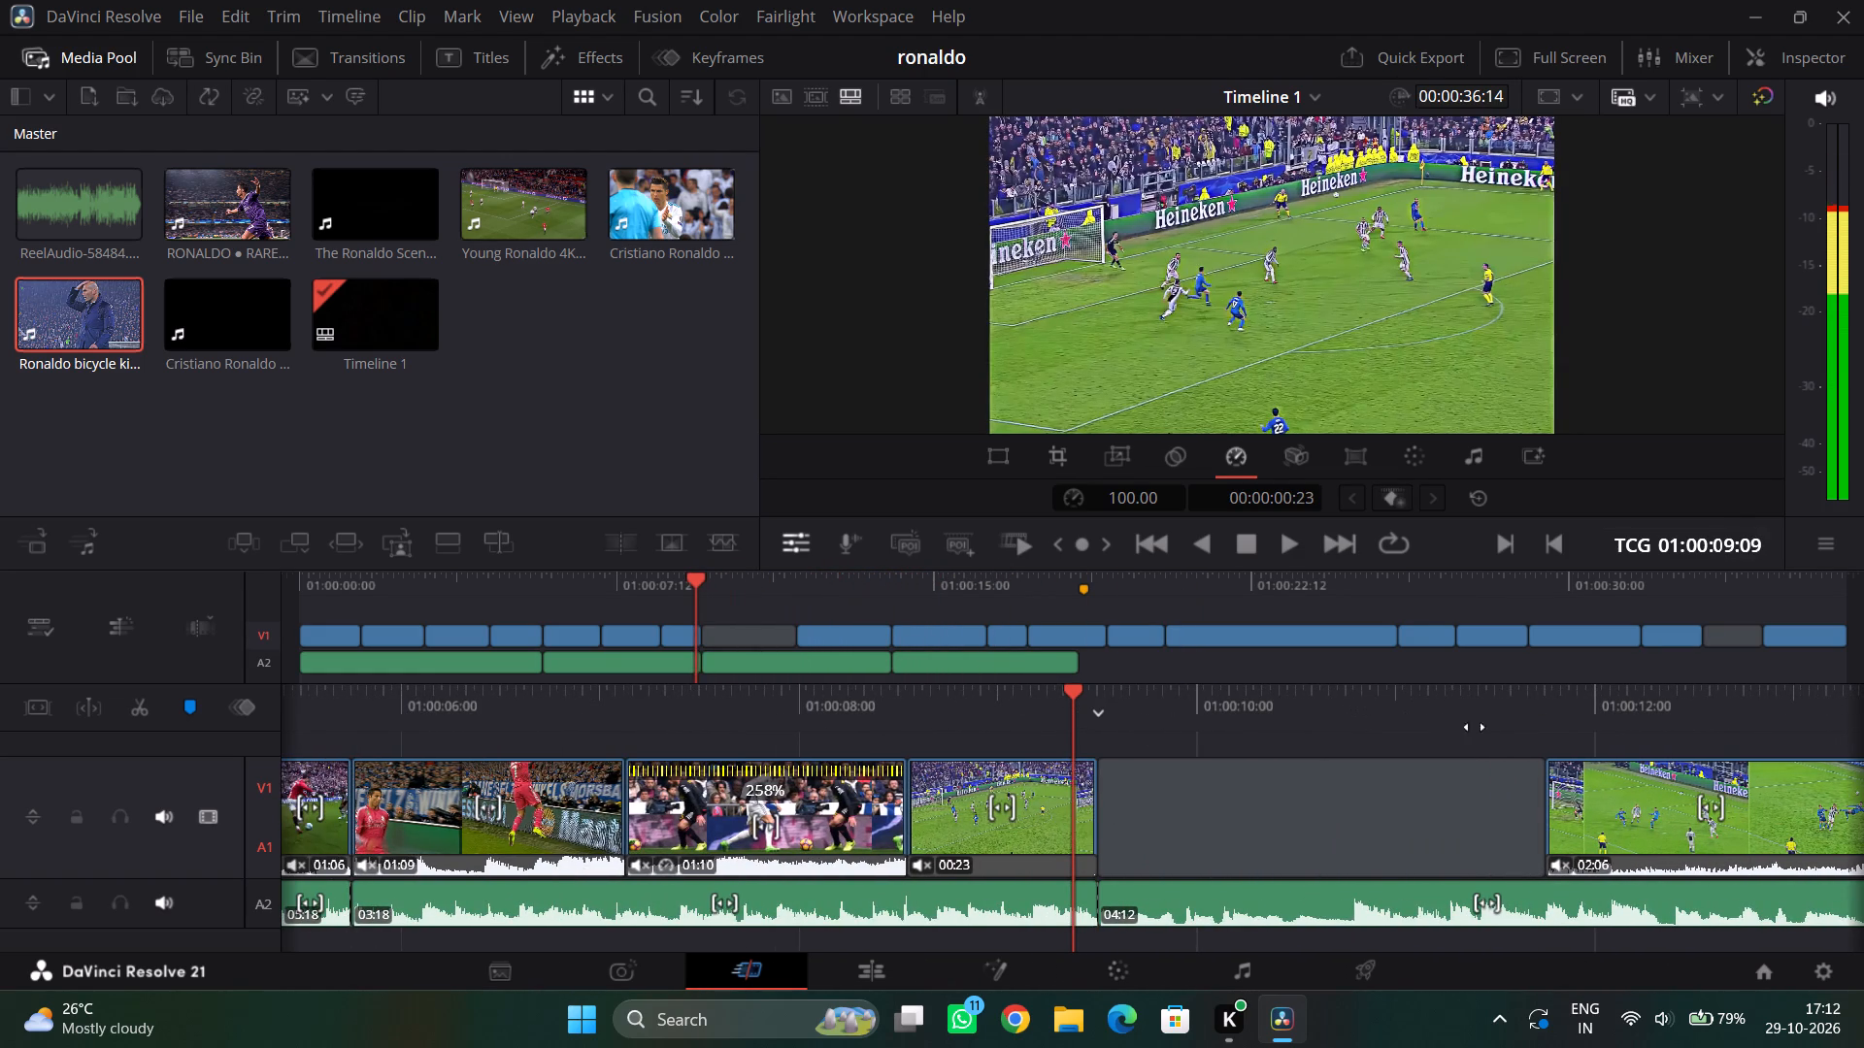
drag(1766, 765, 1414, 770)
Play and scrub through the wide-angle build-up and kick replay, checking the cut between them and the moment Ronaldo strikes the ball.
drag(1308, 713, 1527, 713)
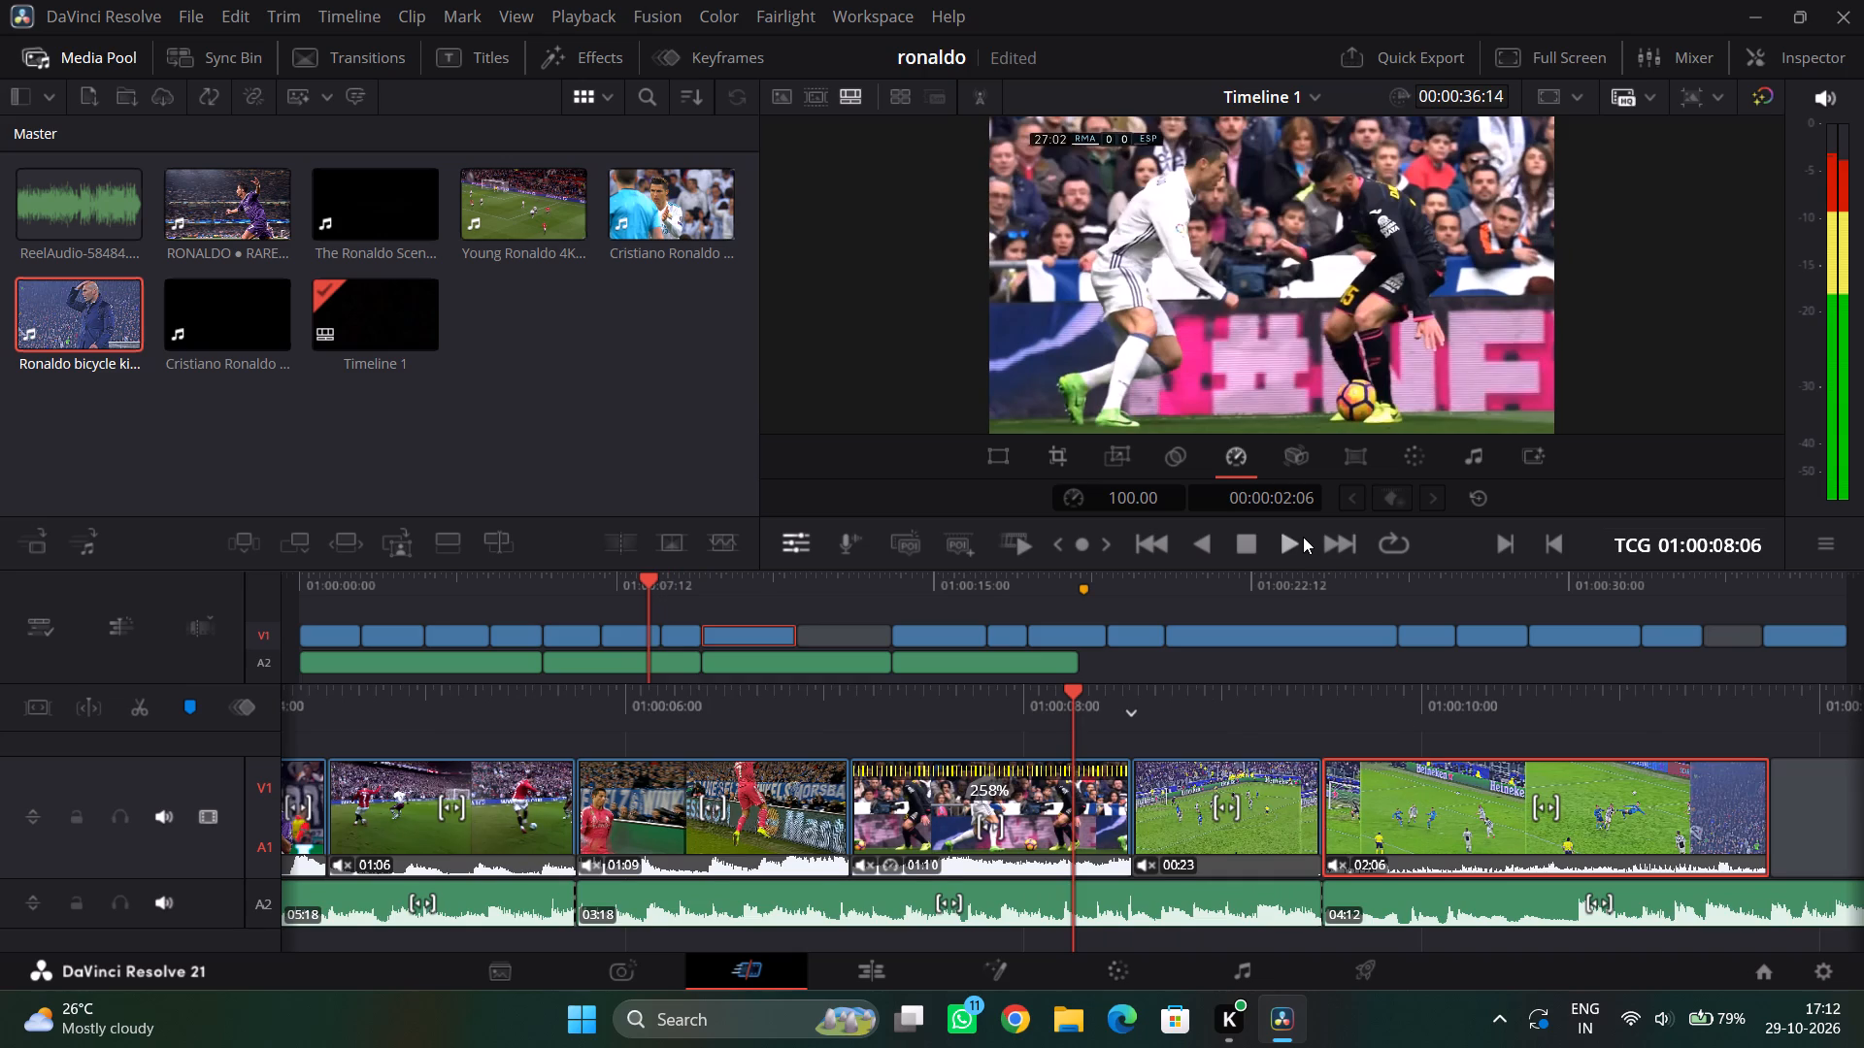
click(1303, 537)
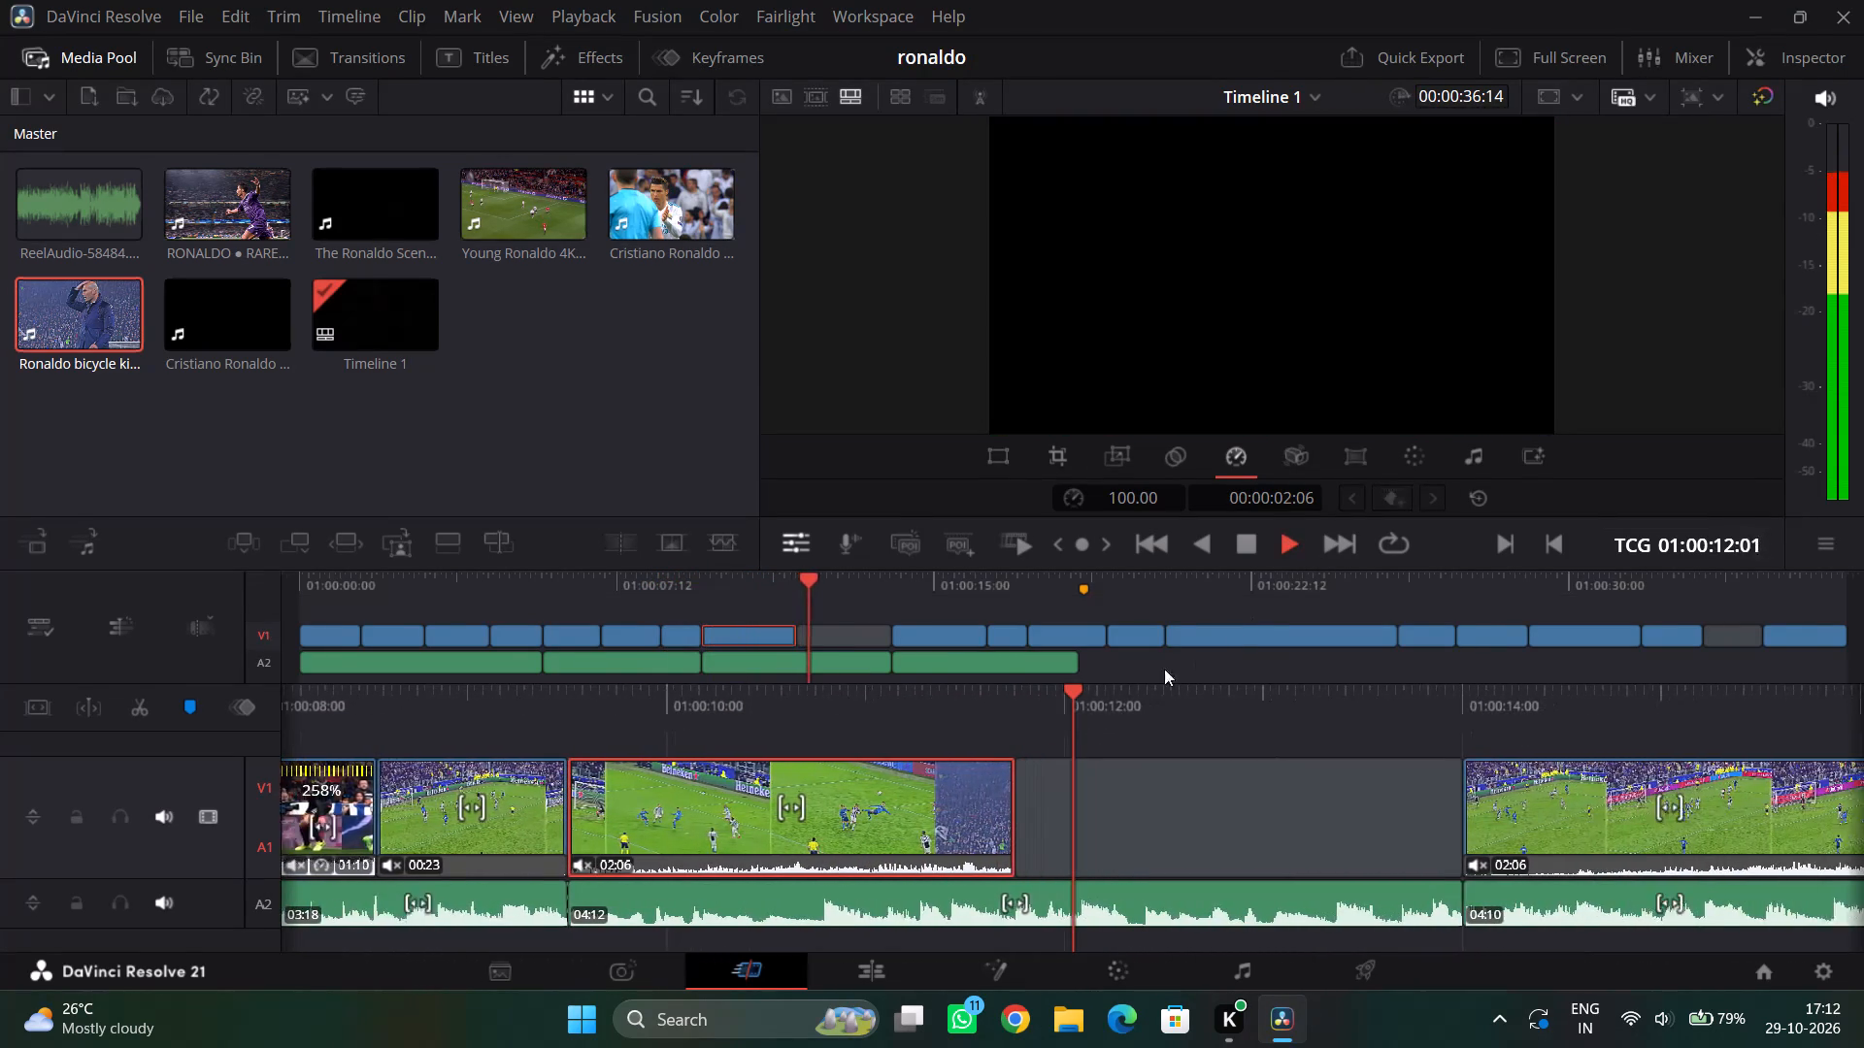
drag(717, 714, 1716, 680)
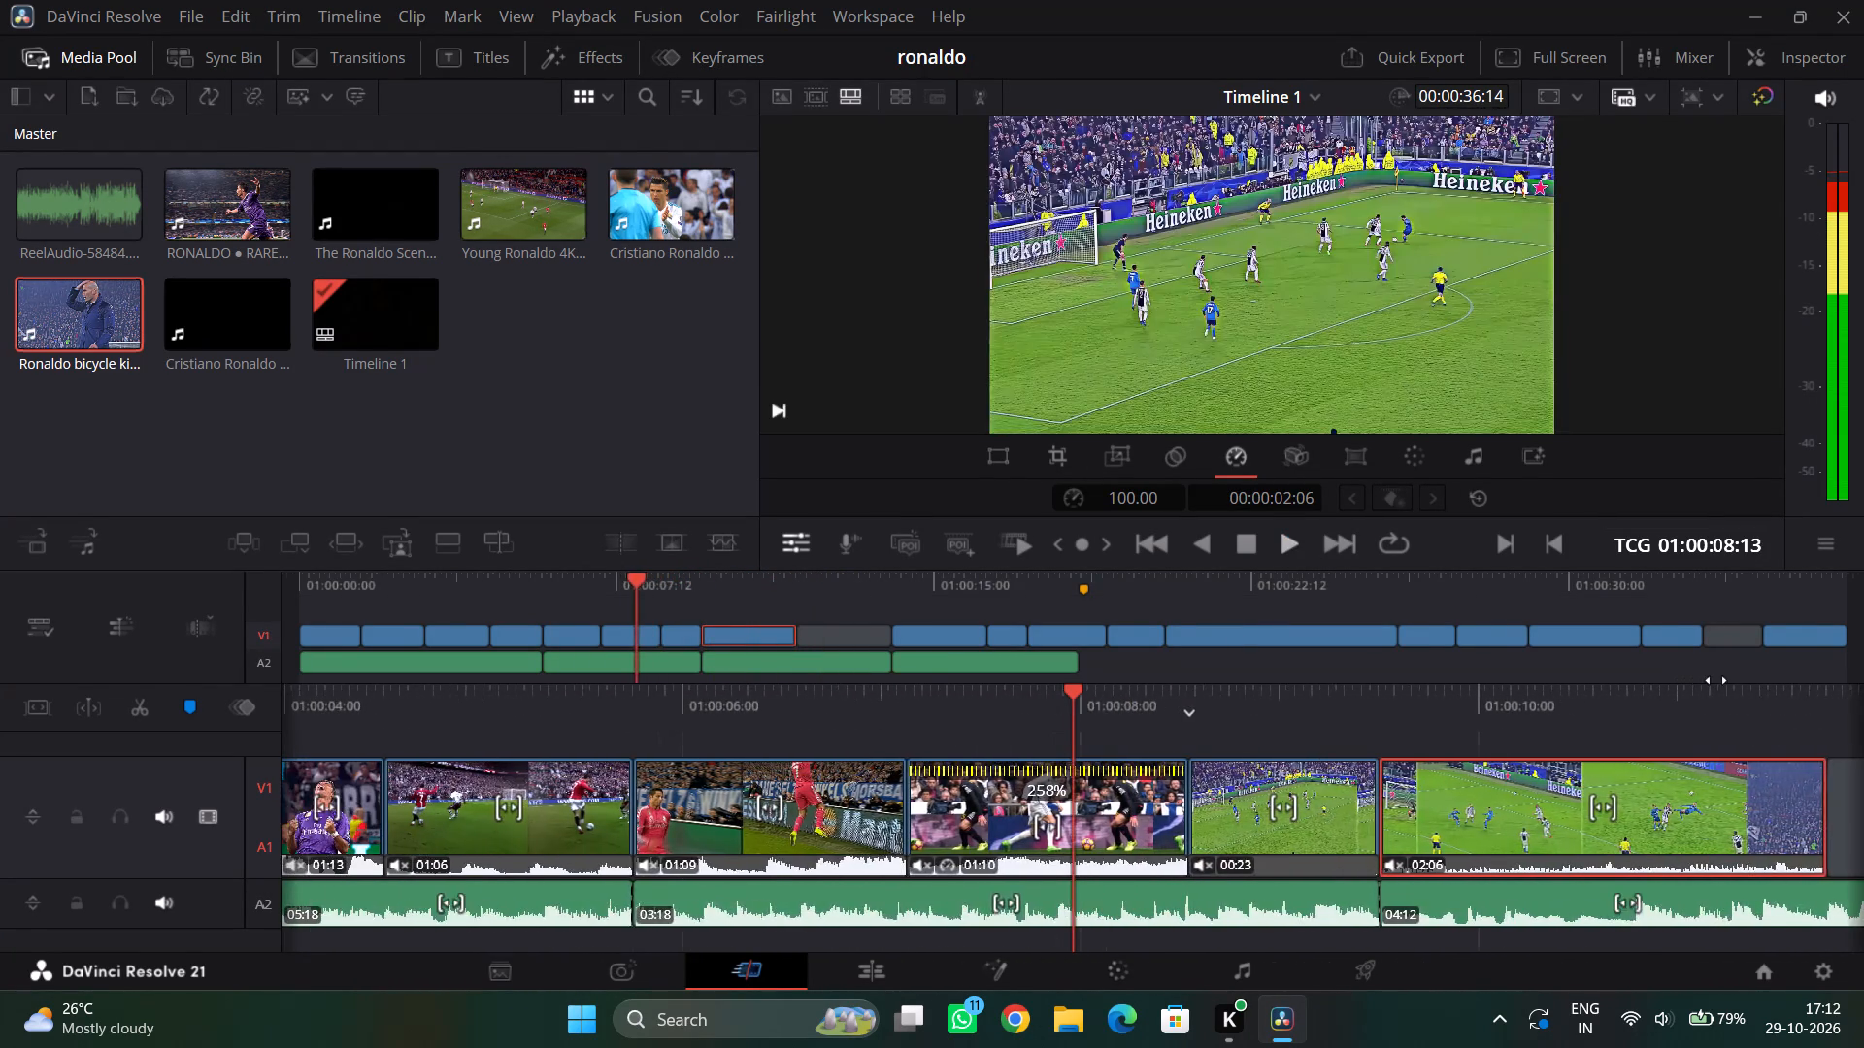
drag(1716, 680, 1863, 680)
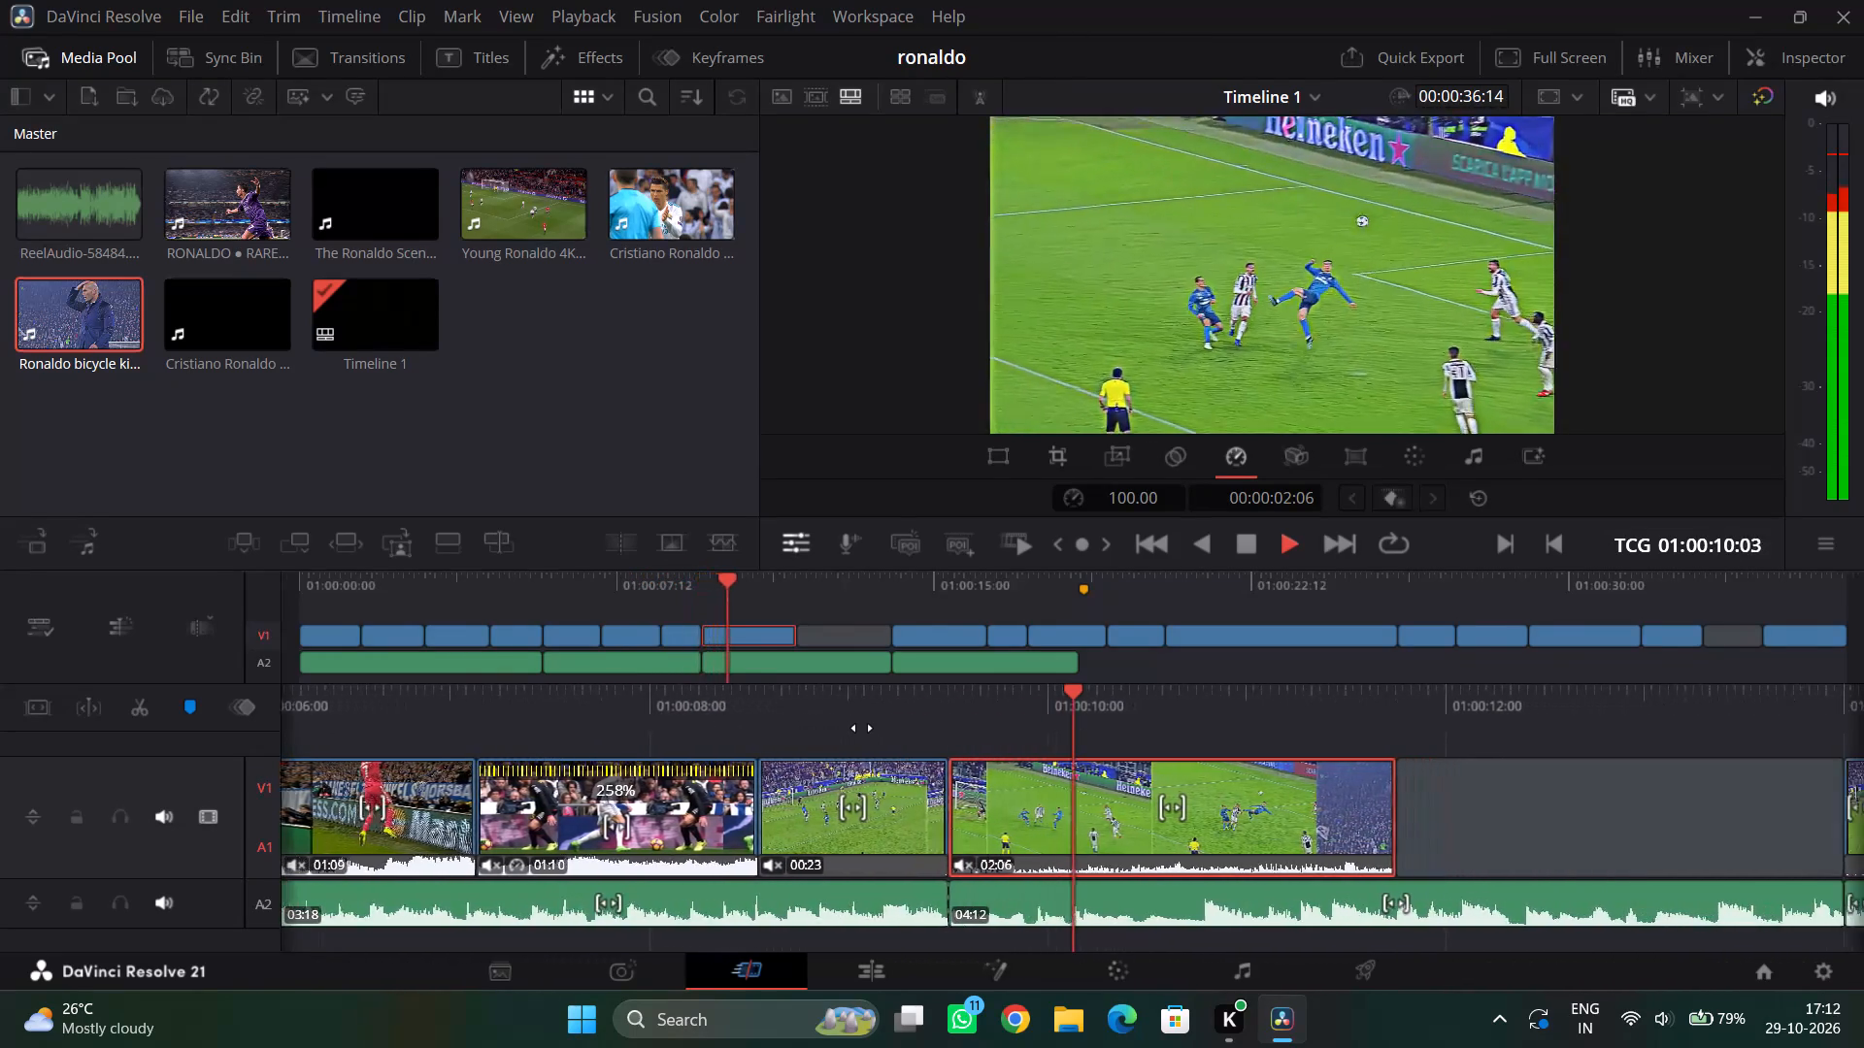
drag(976, 716, 995, 716)
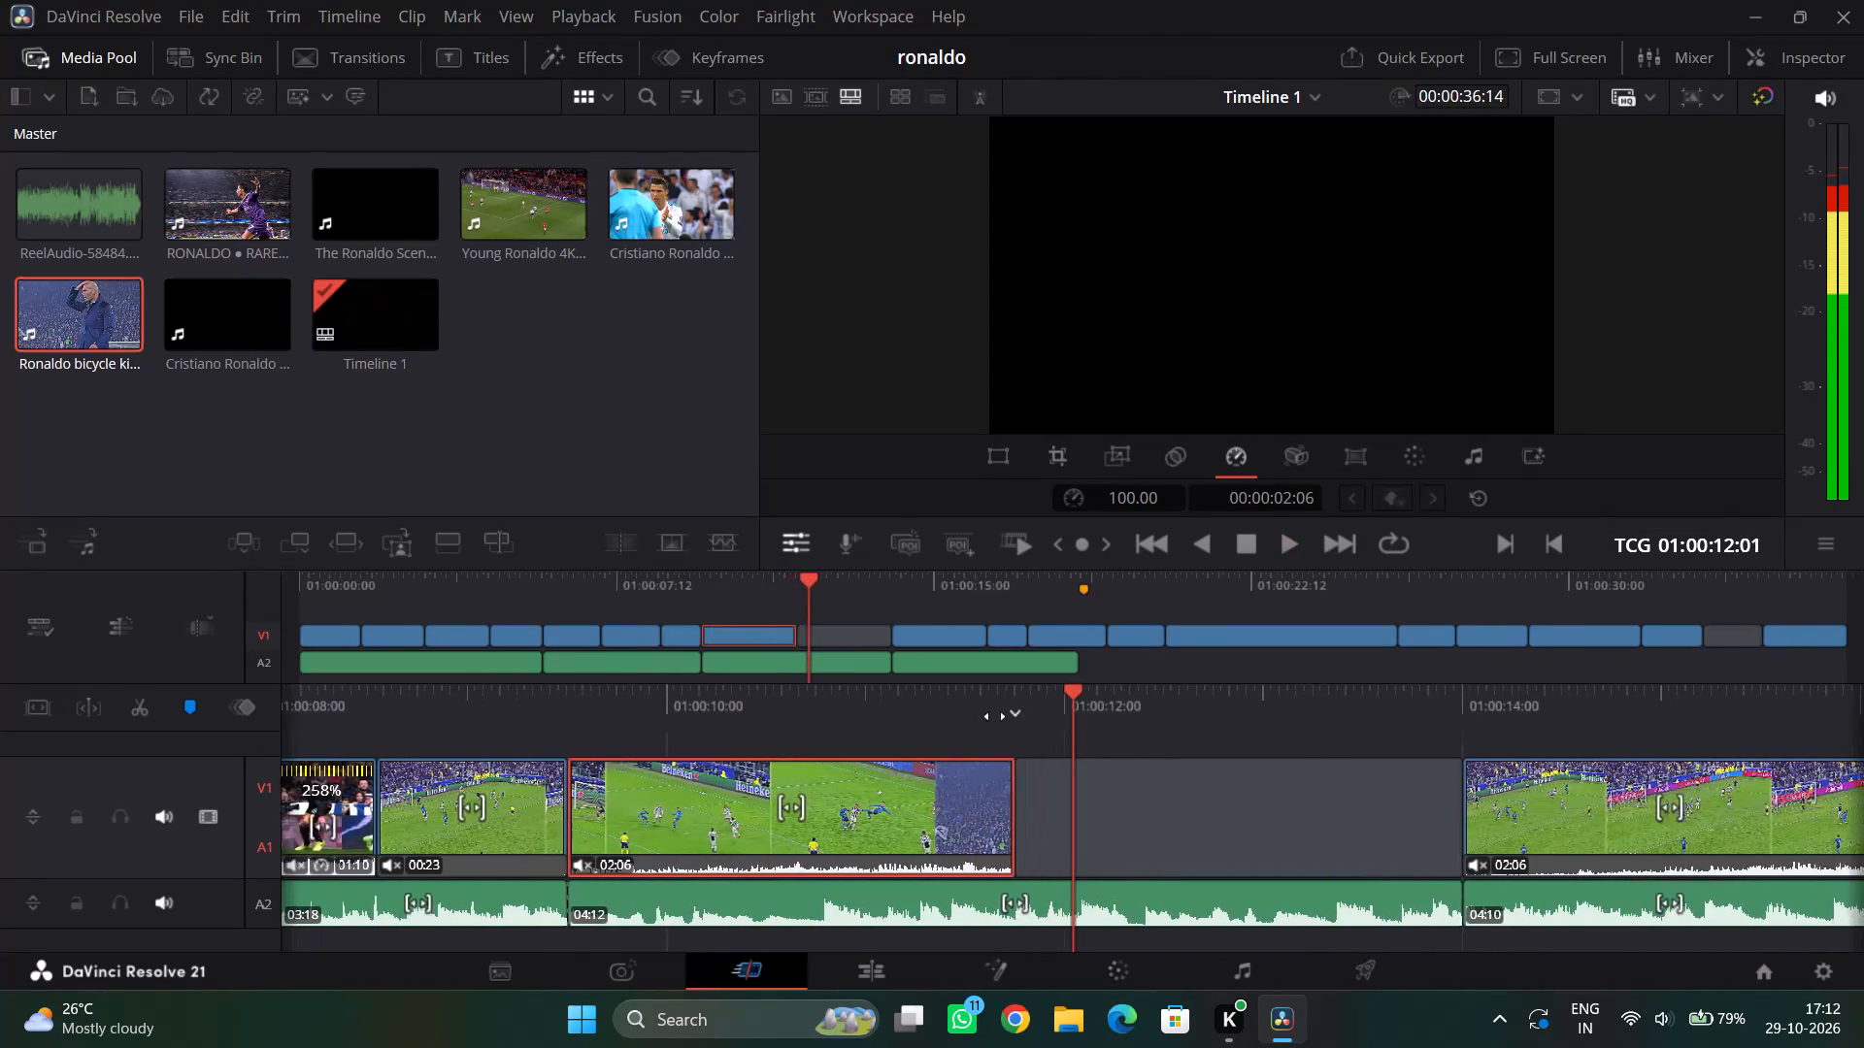
drag(995, 716, 1436, 714)
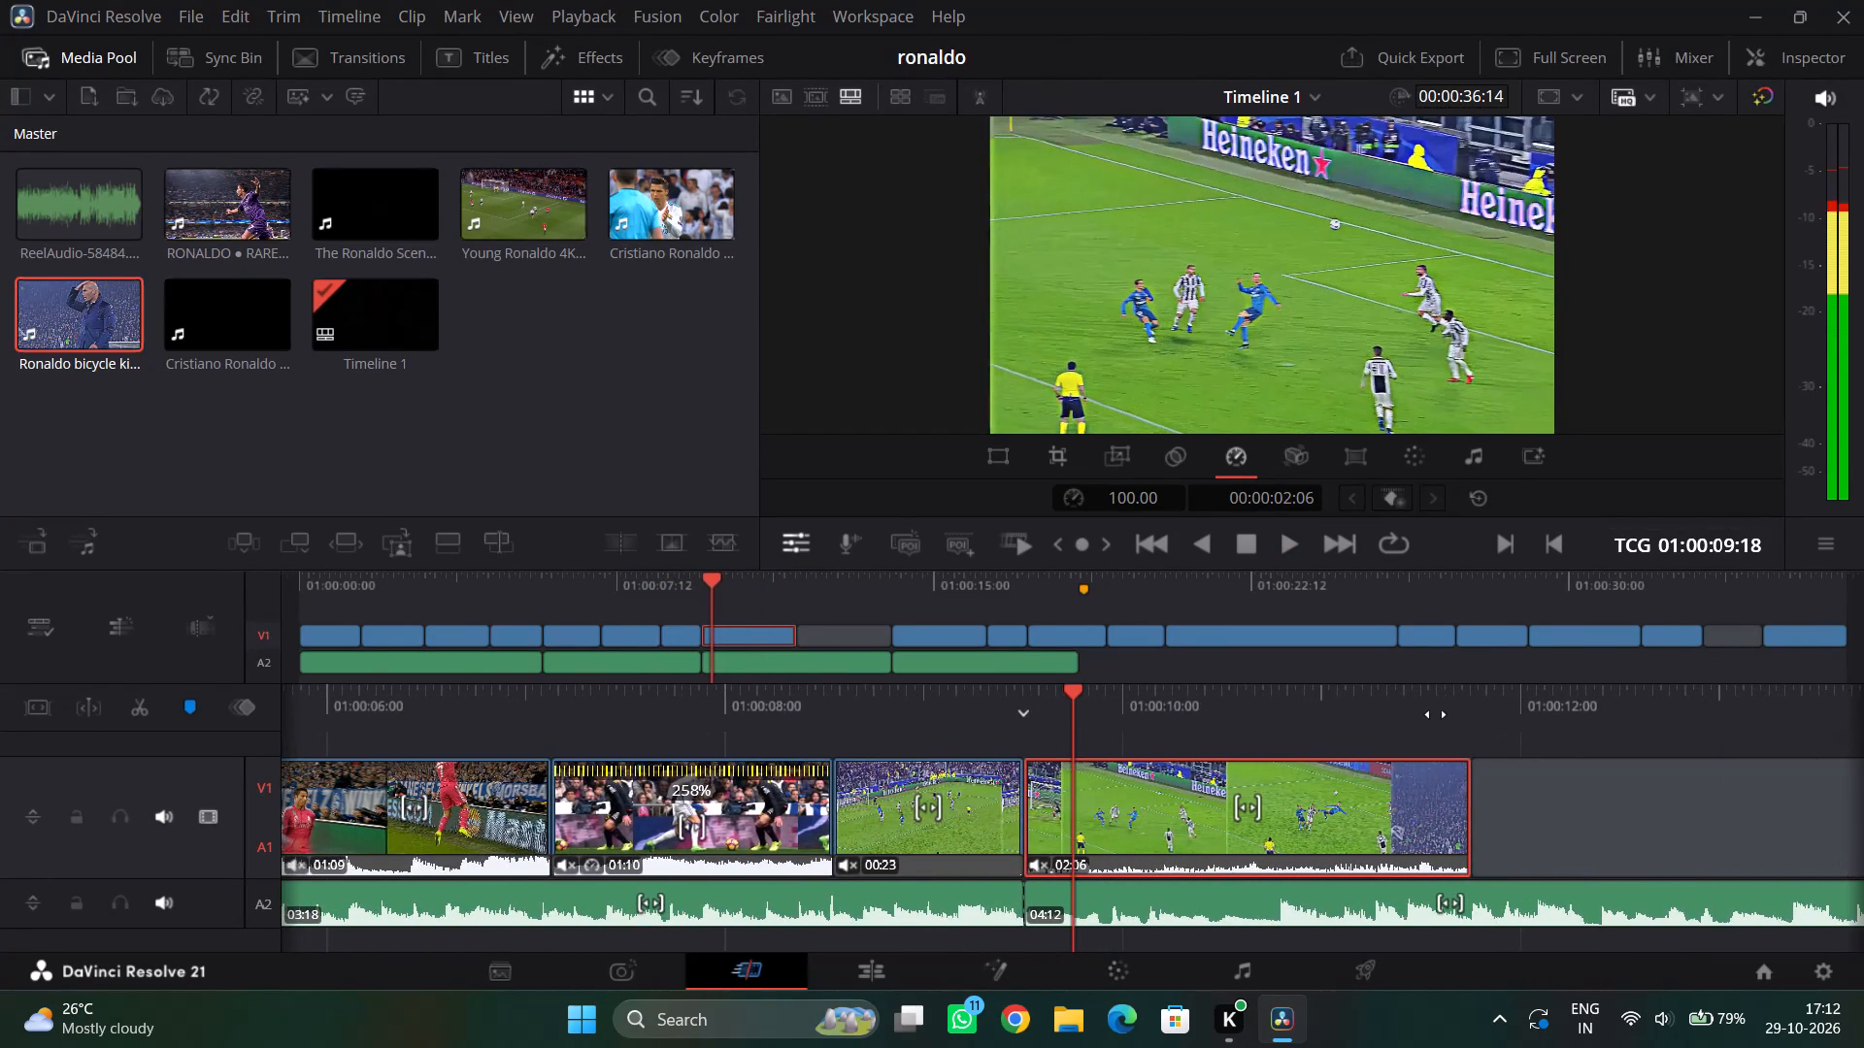
drag(1436, 714, 1430, 724)
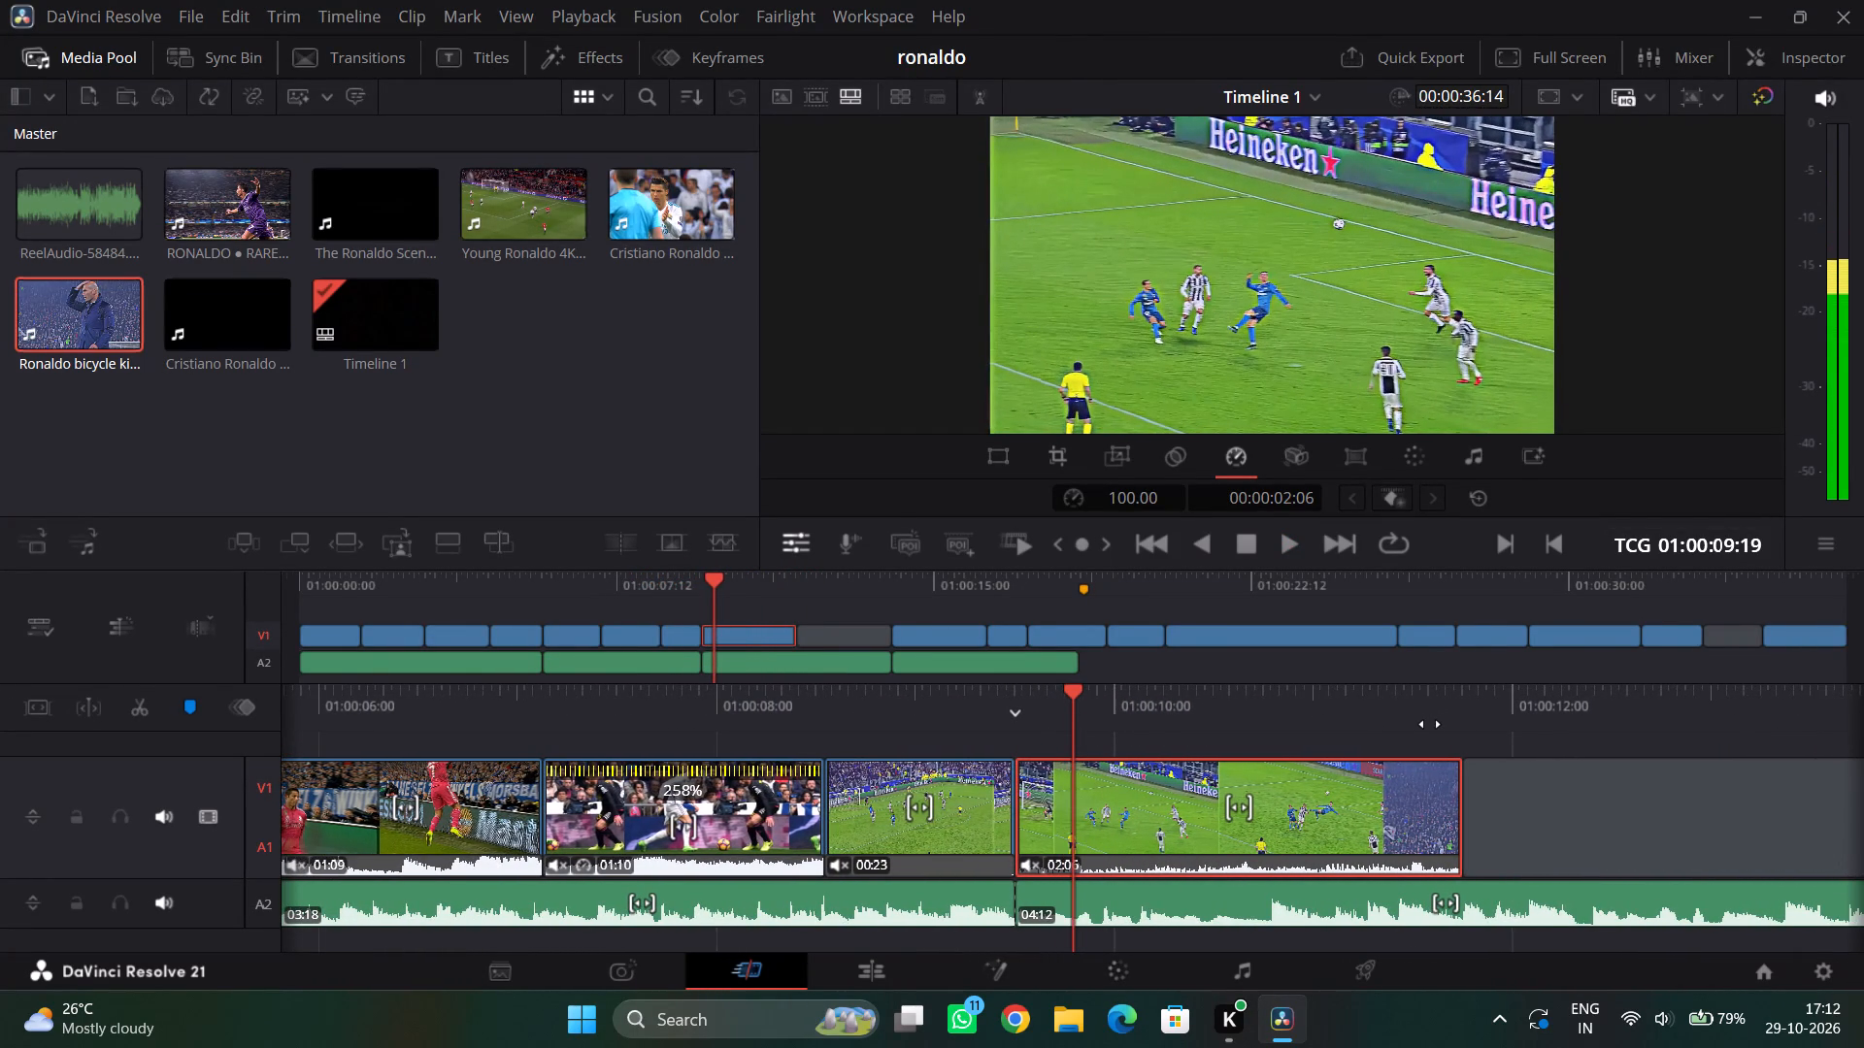
drag(1430, 724, 1360, 734)
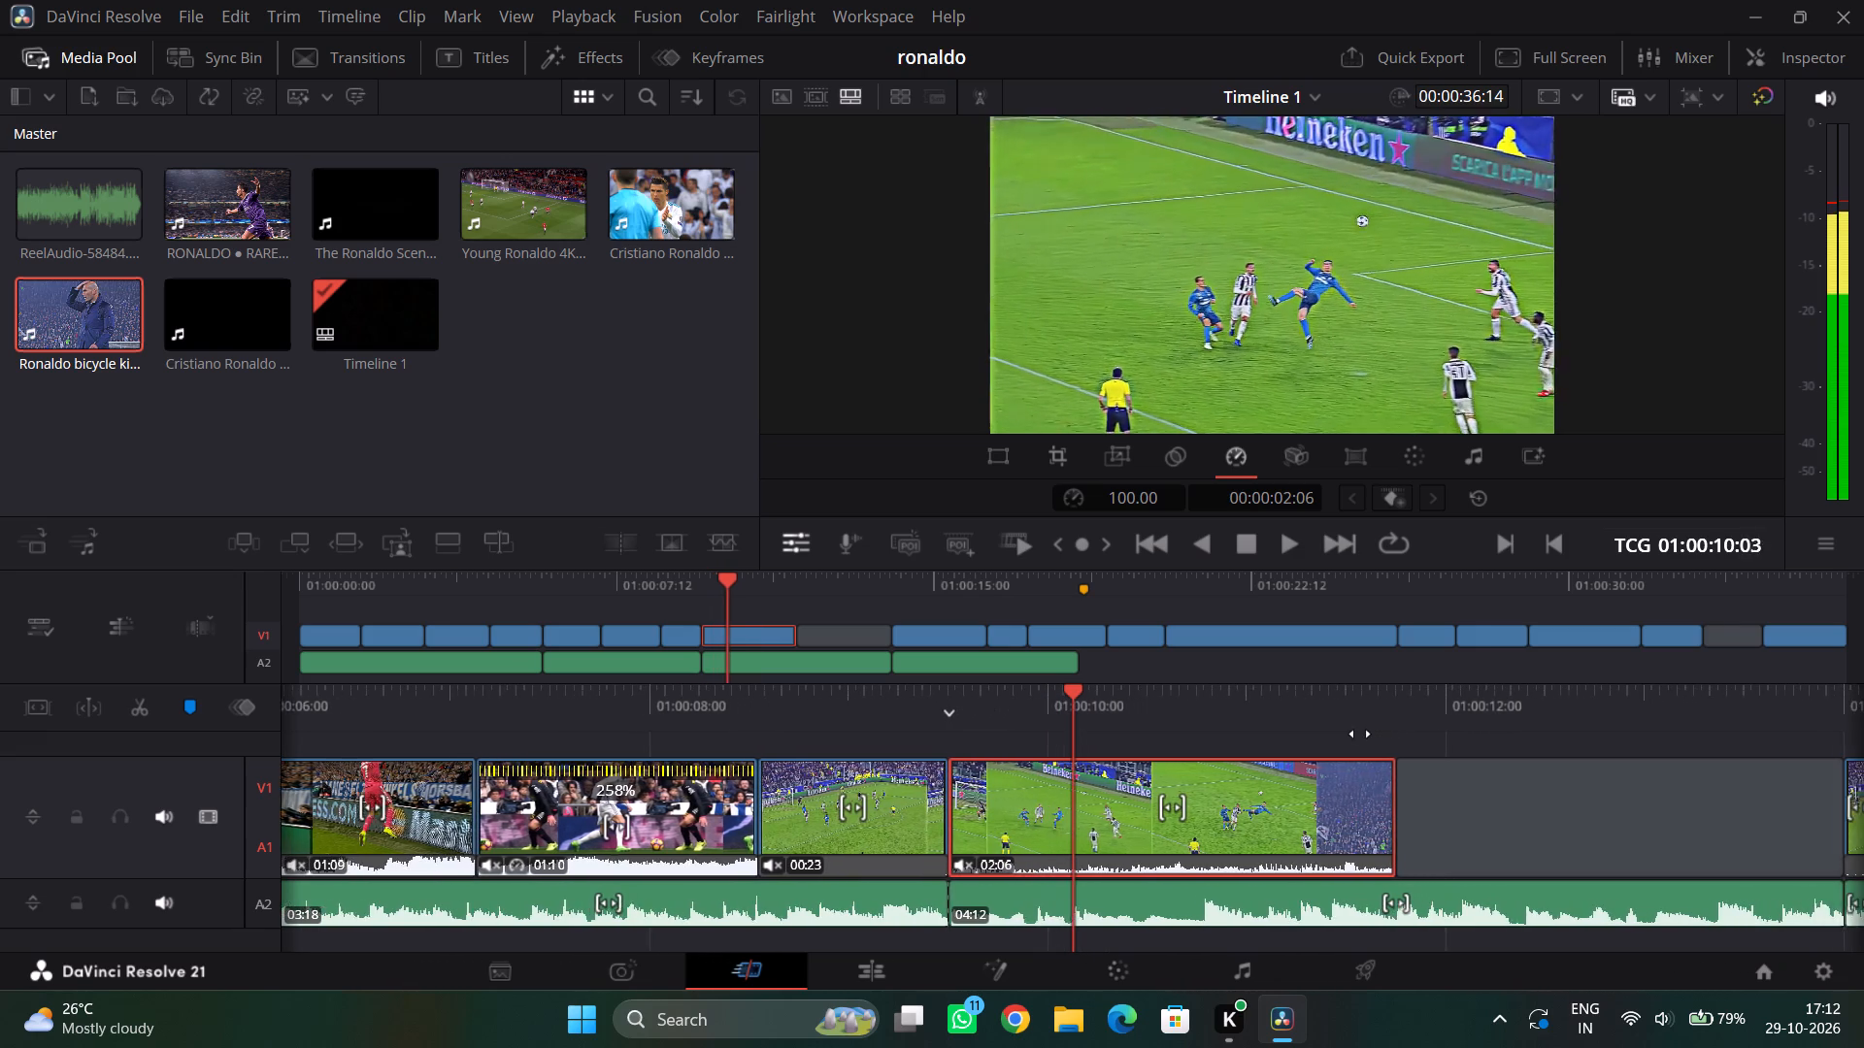
drag(1360, 734, 1191, 734)
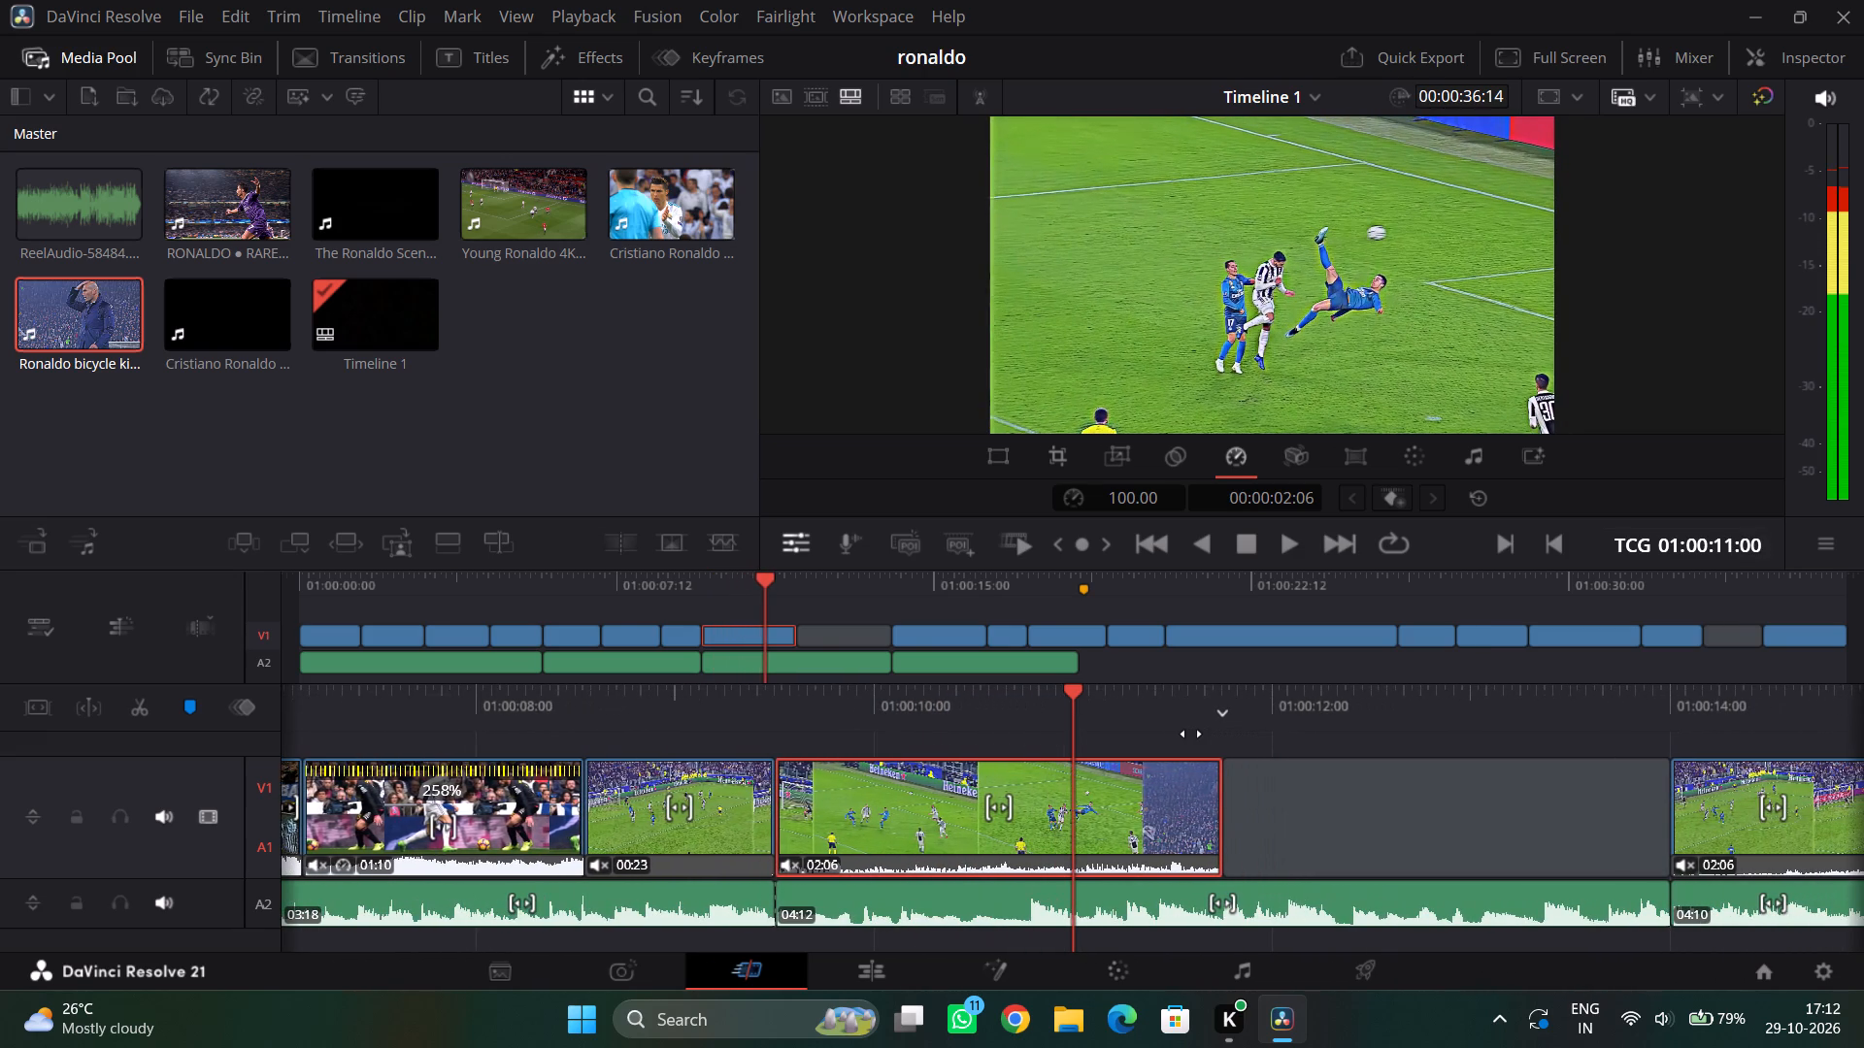
drag(1191, 734, 982, 737)
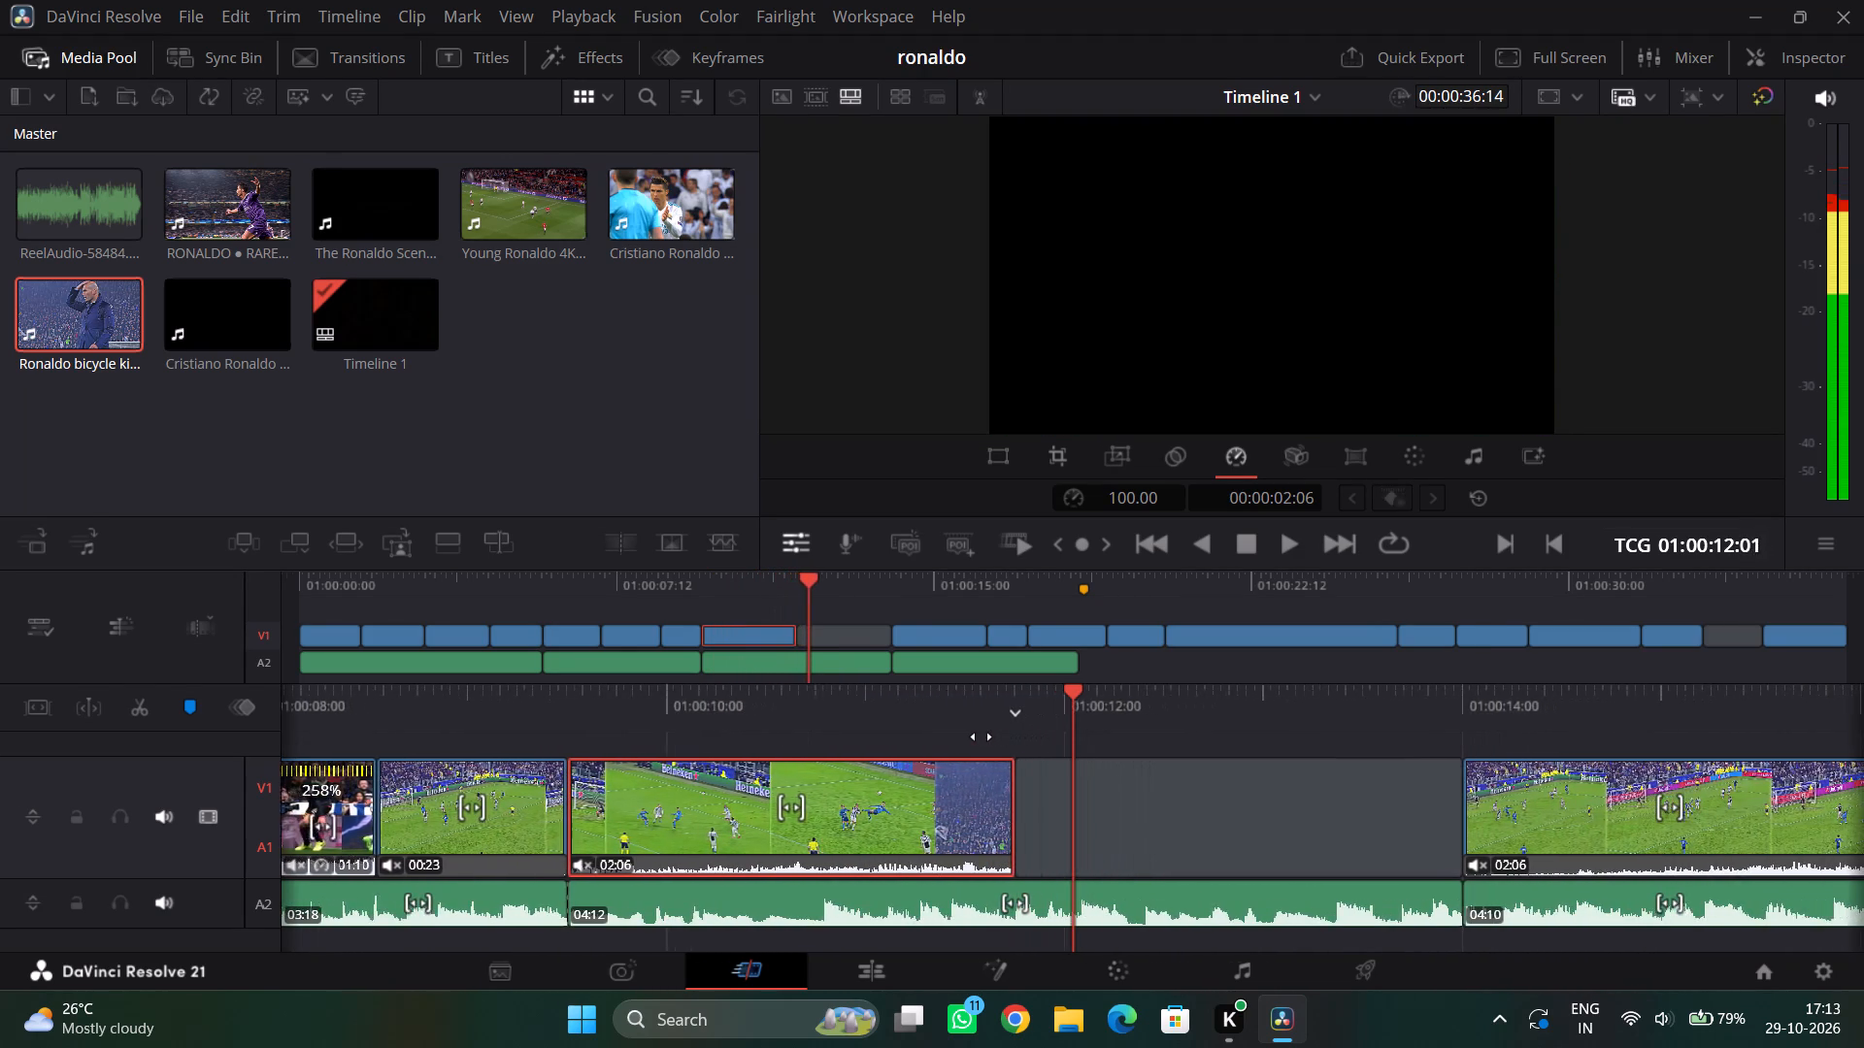
drag(982, 737, 1142, 723)
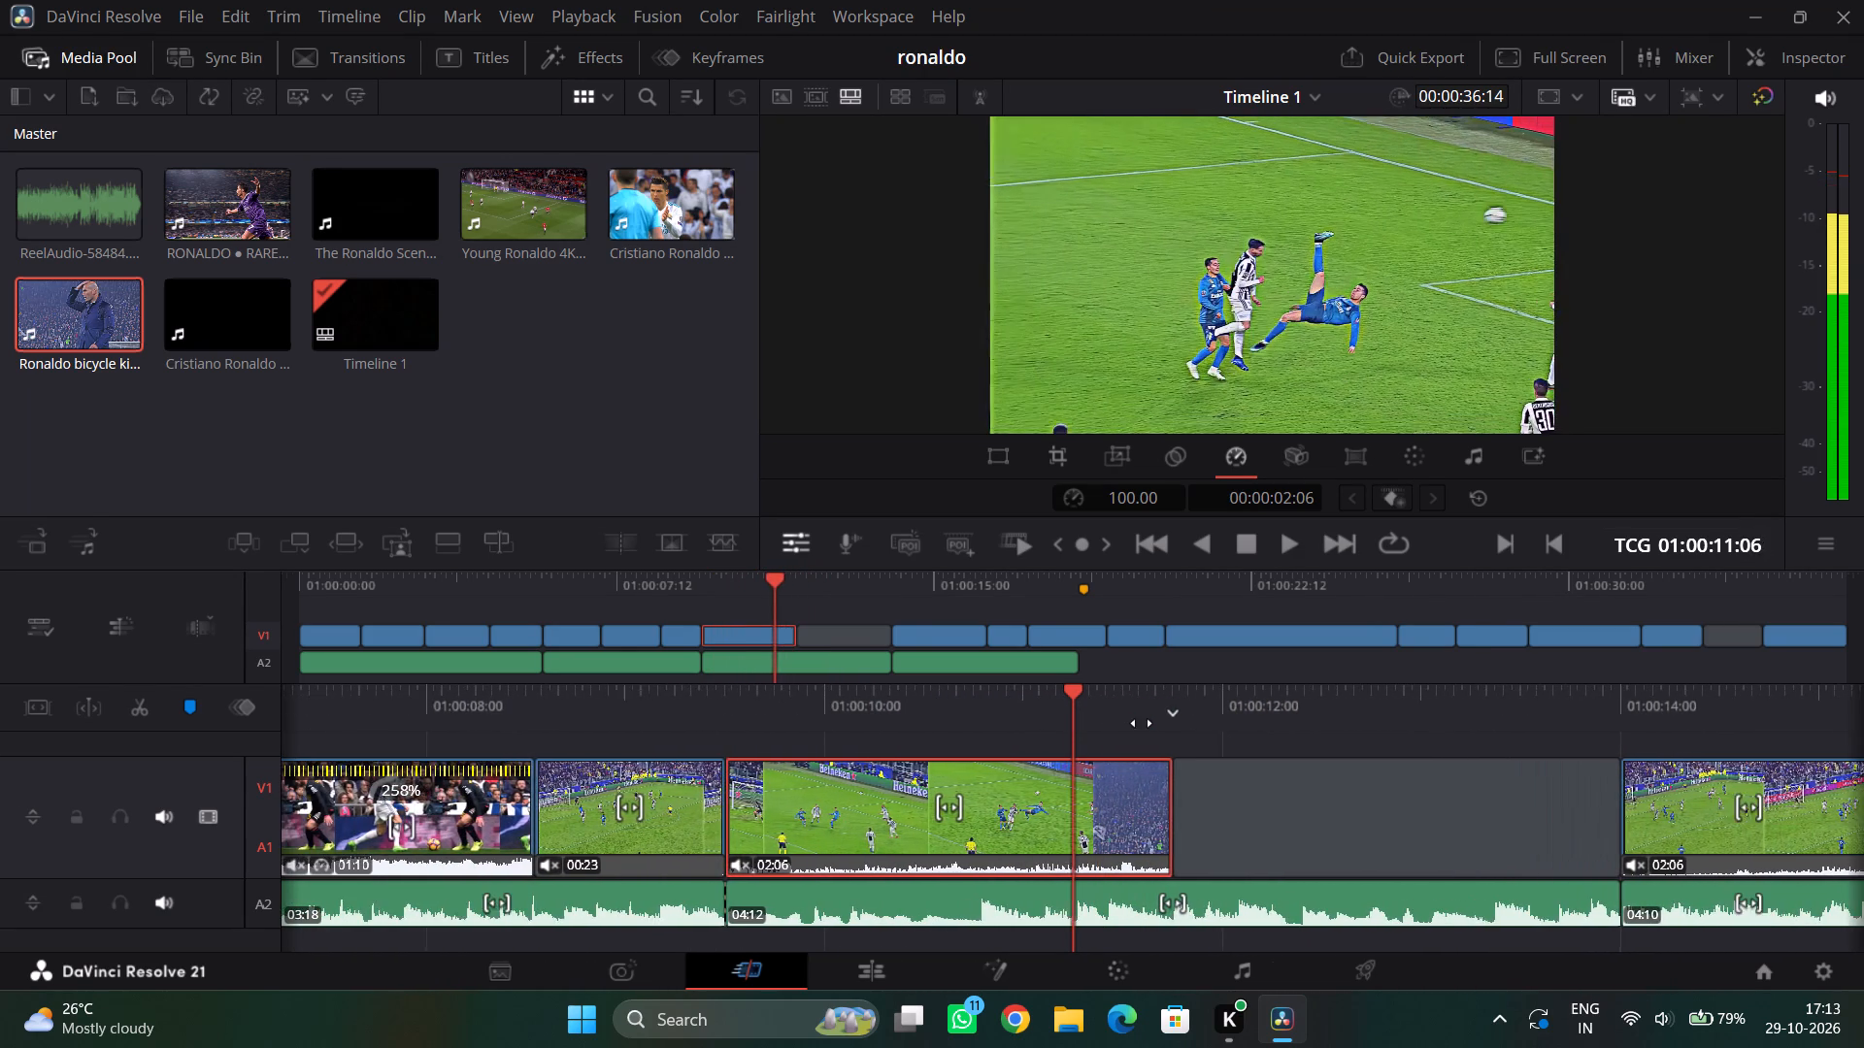
drag(1142, 723, 1268, 724)
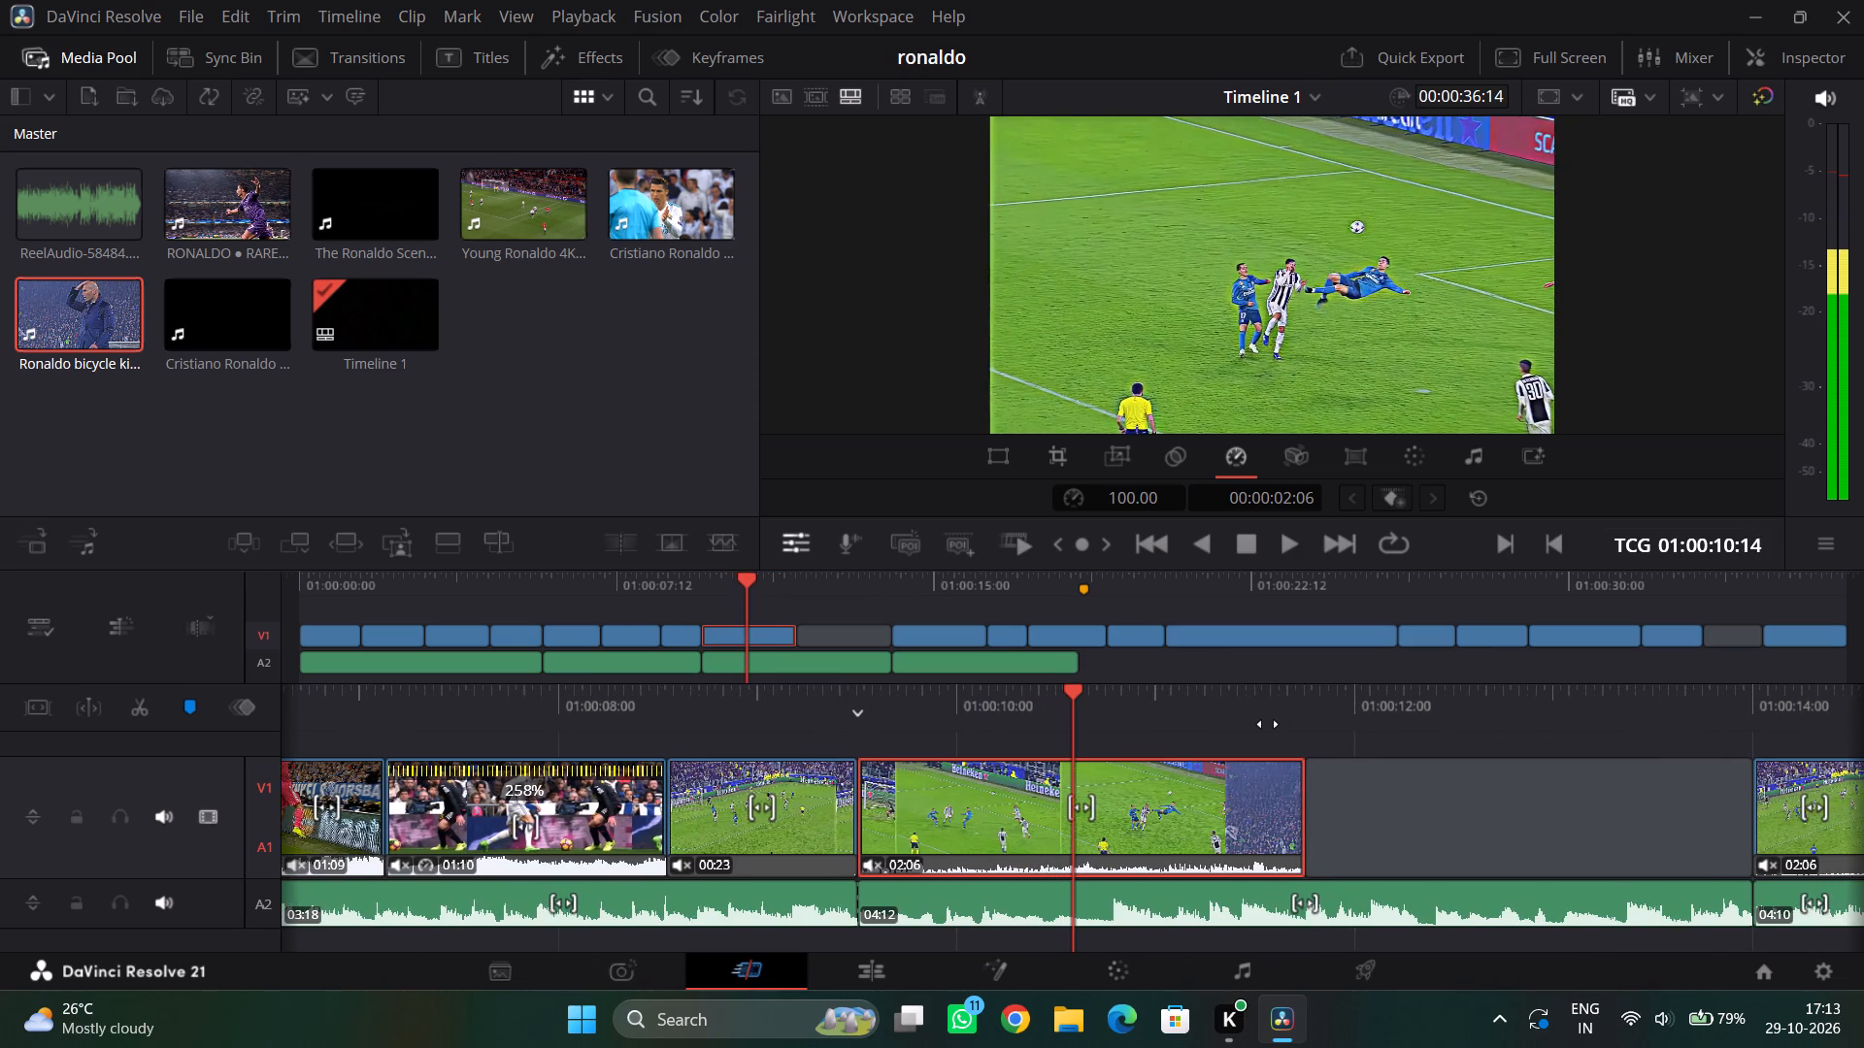
drag(1268, 724, 1144, 732)
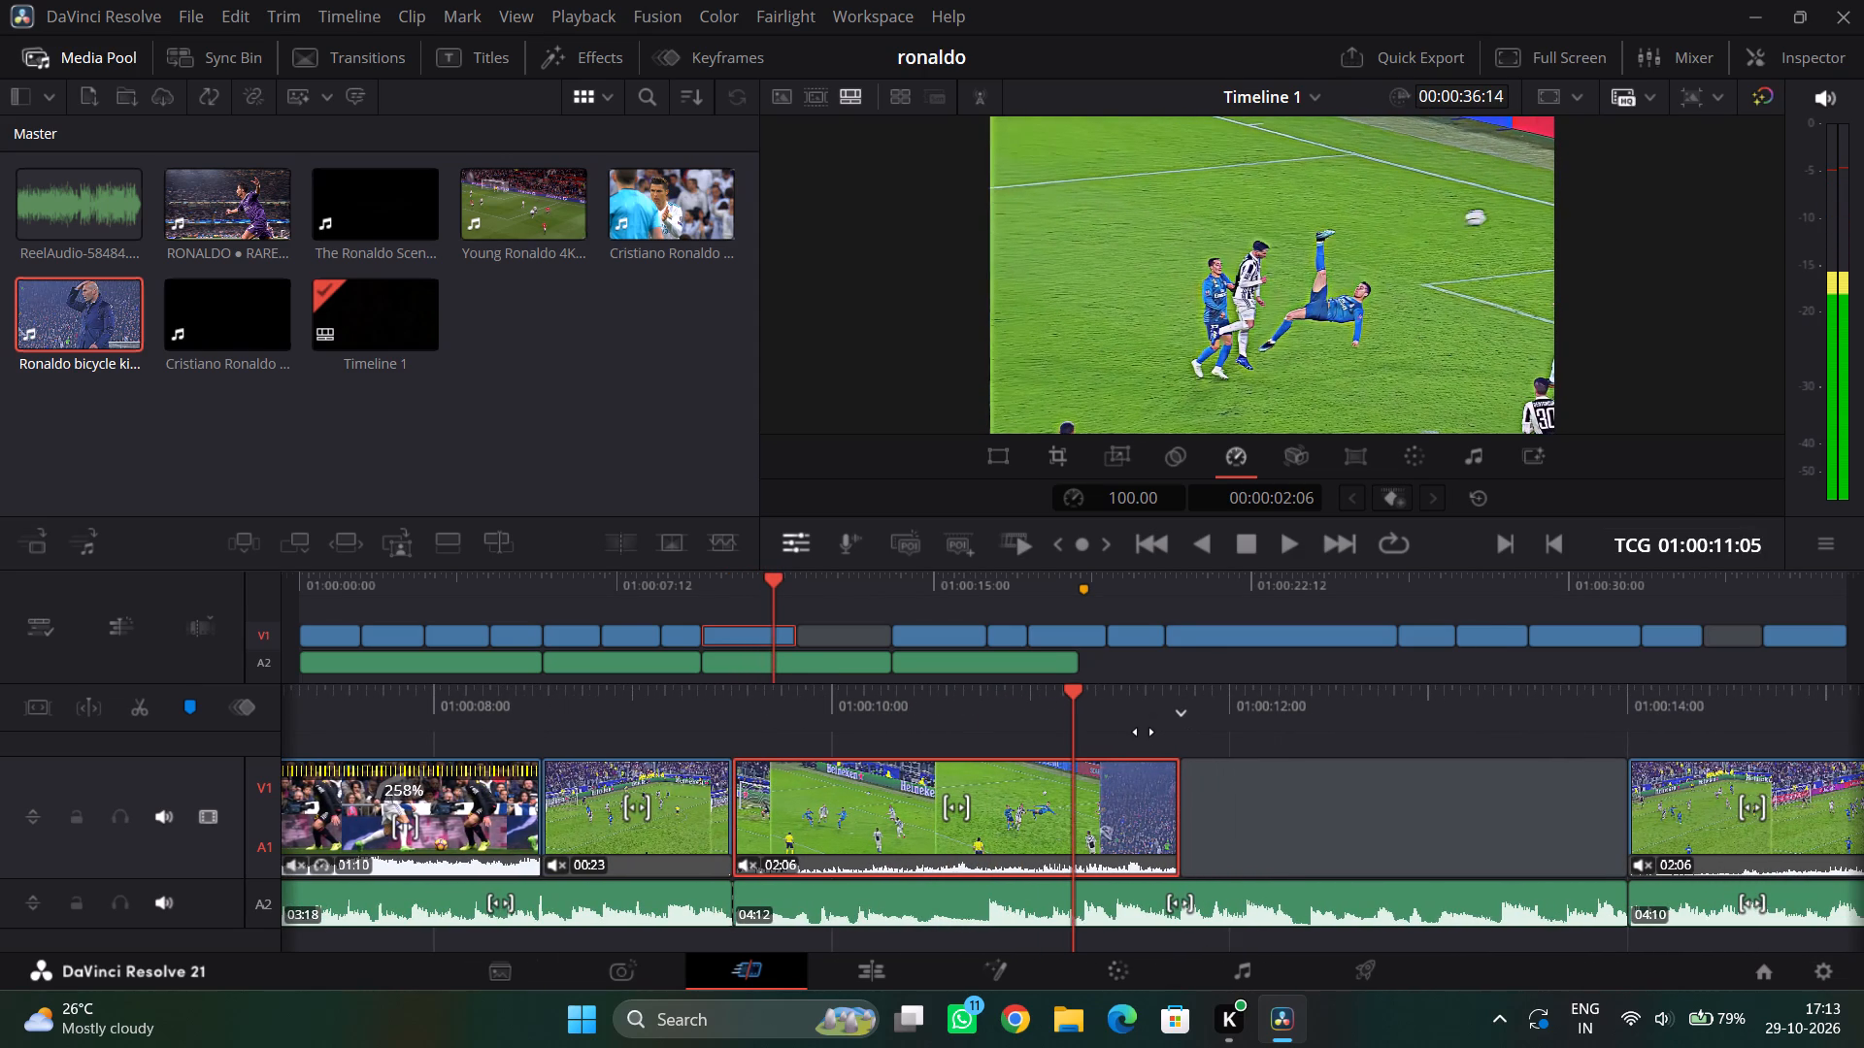
drag(1144, 732, 1119, 741)
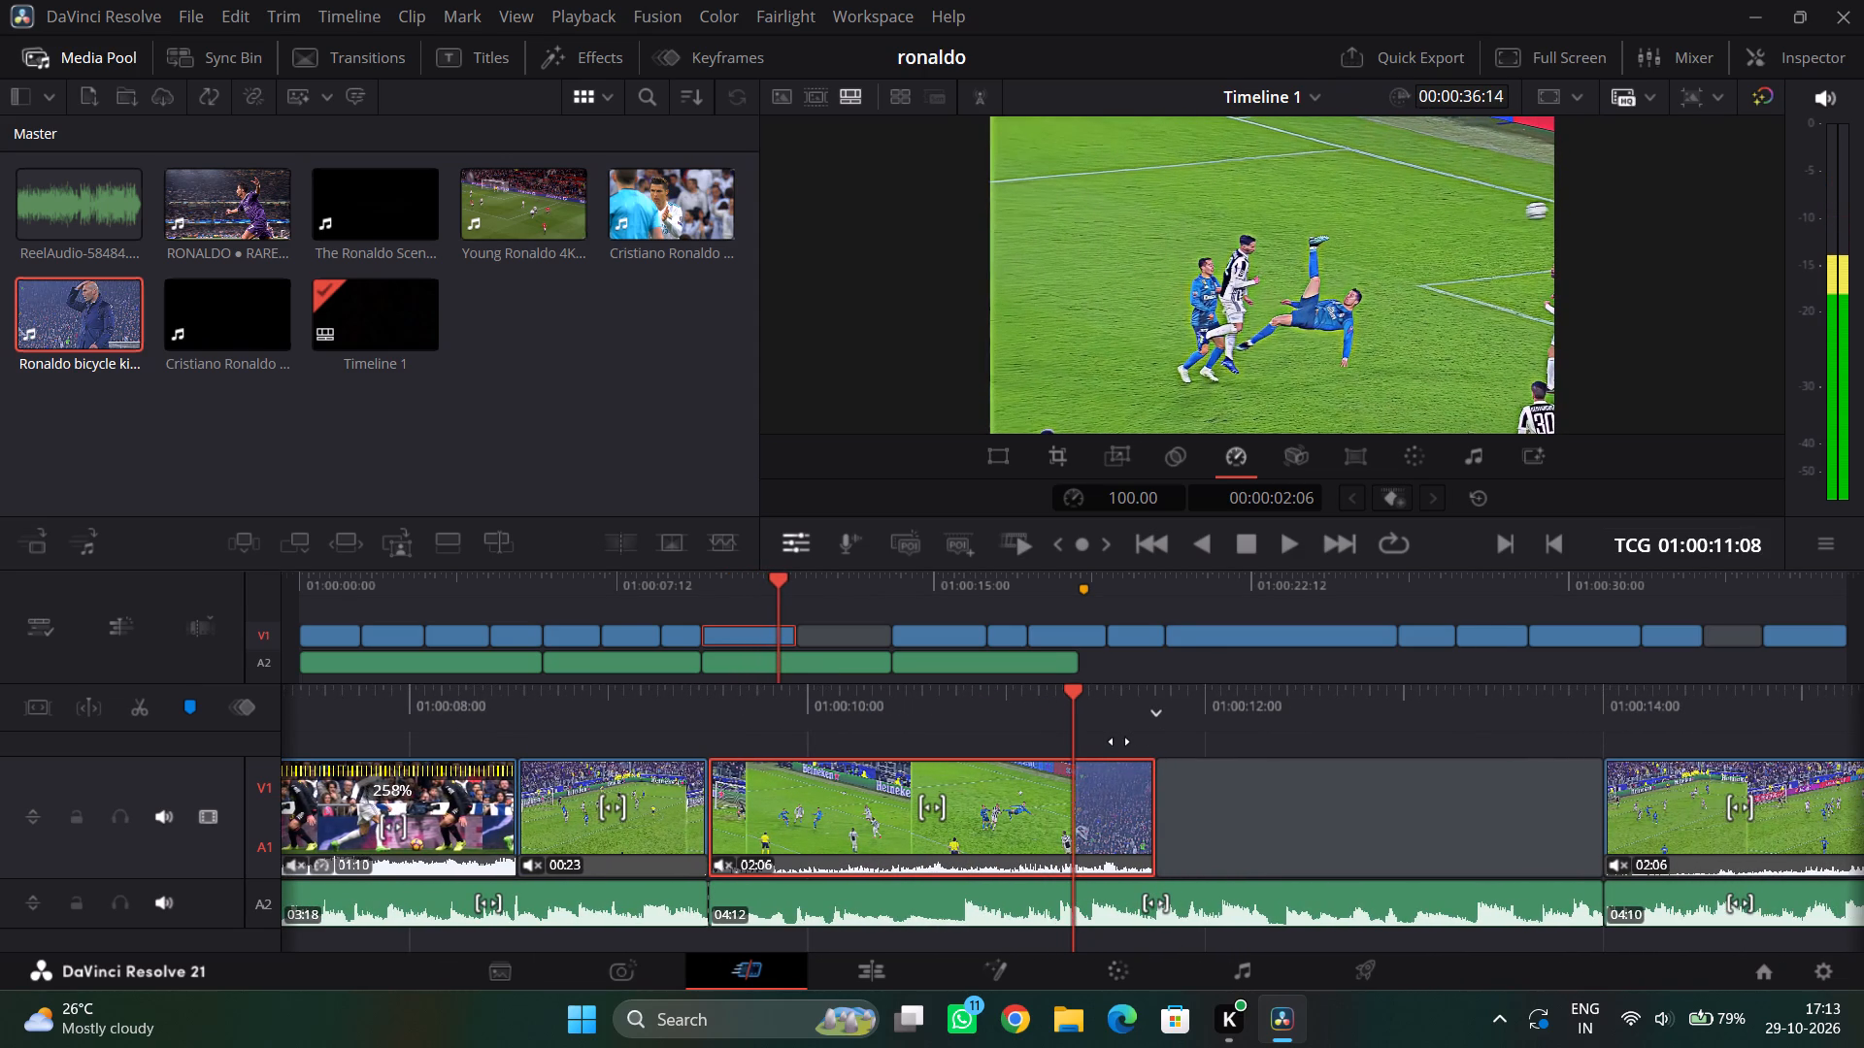
drag(1119, 741, 1166, 754)
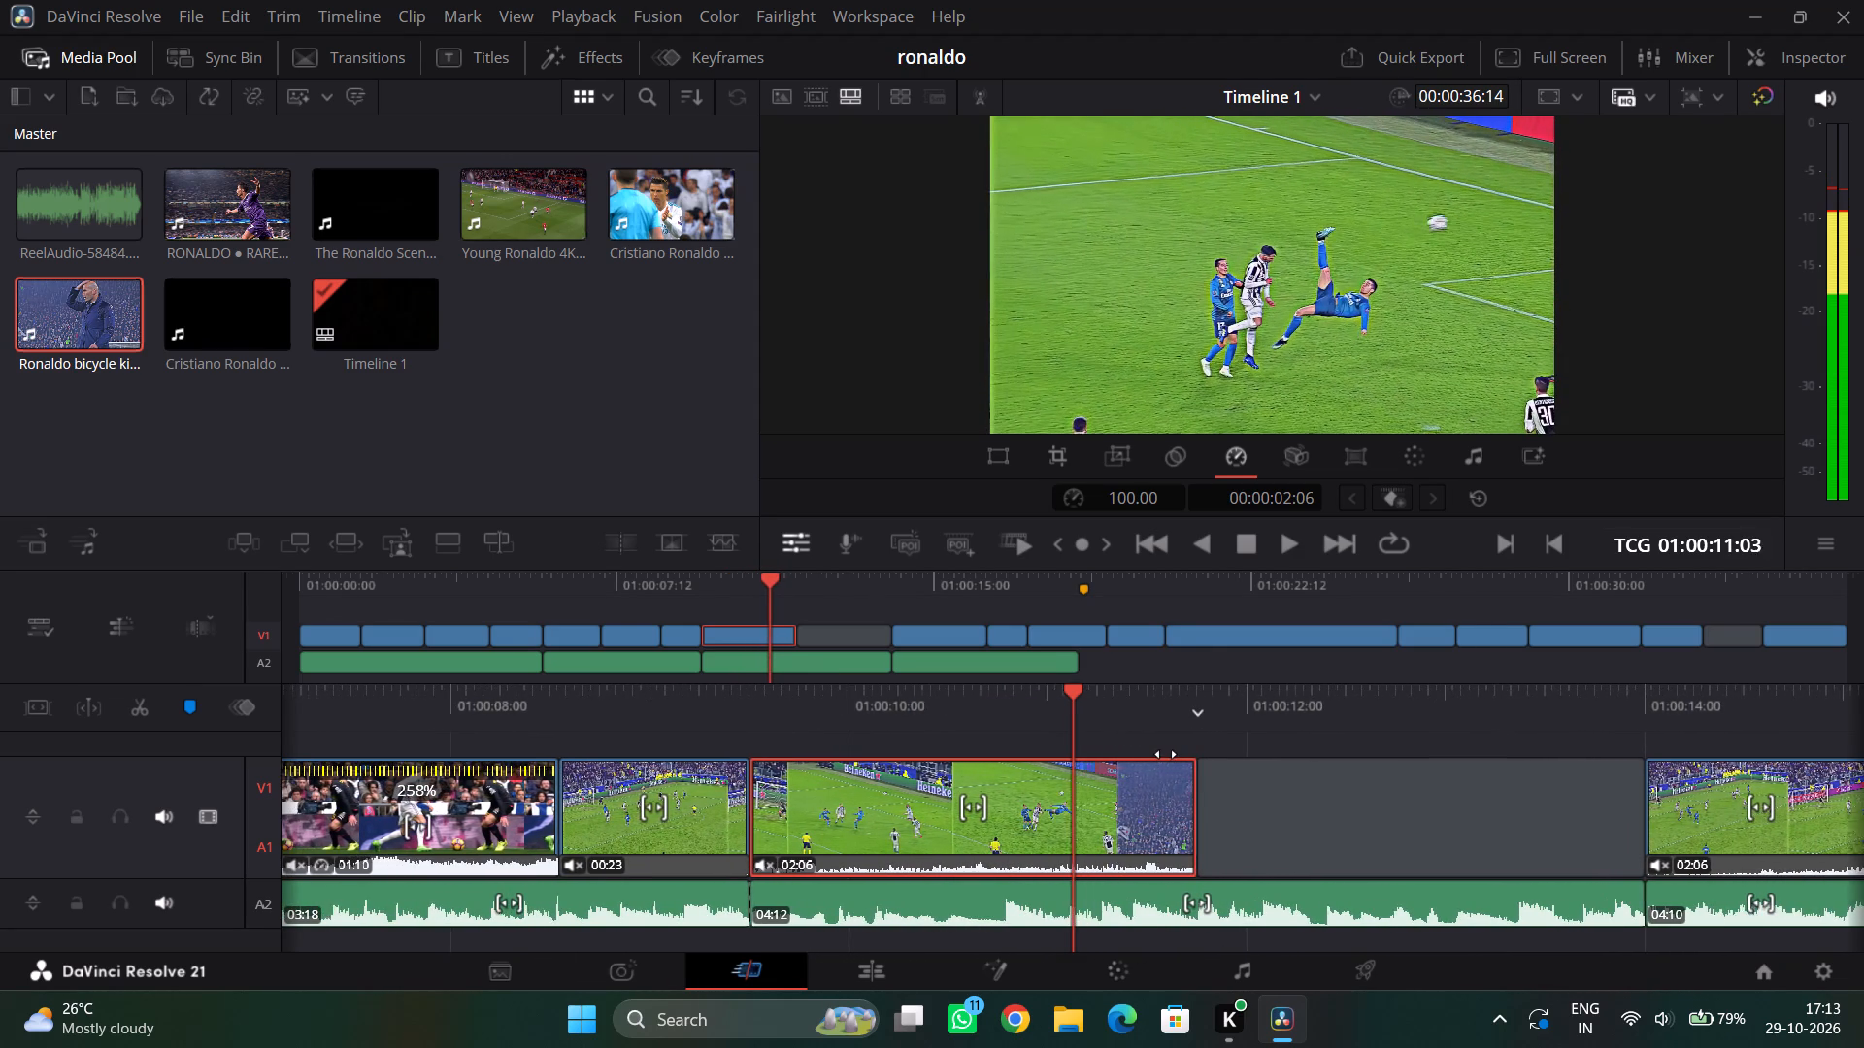
drag(1166, 754, 1195, 762)
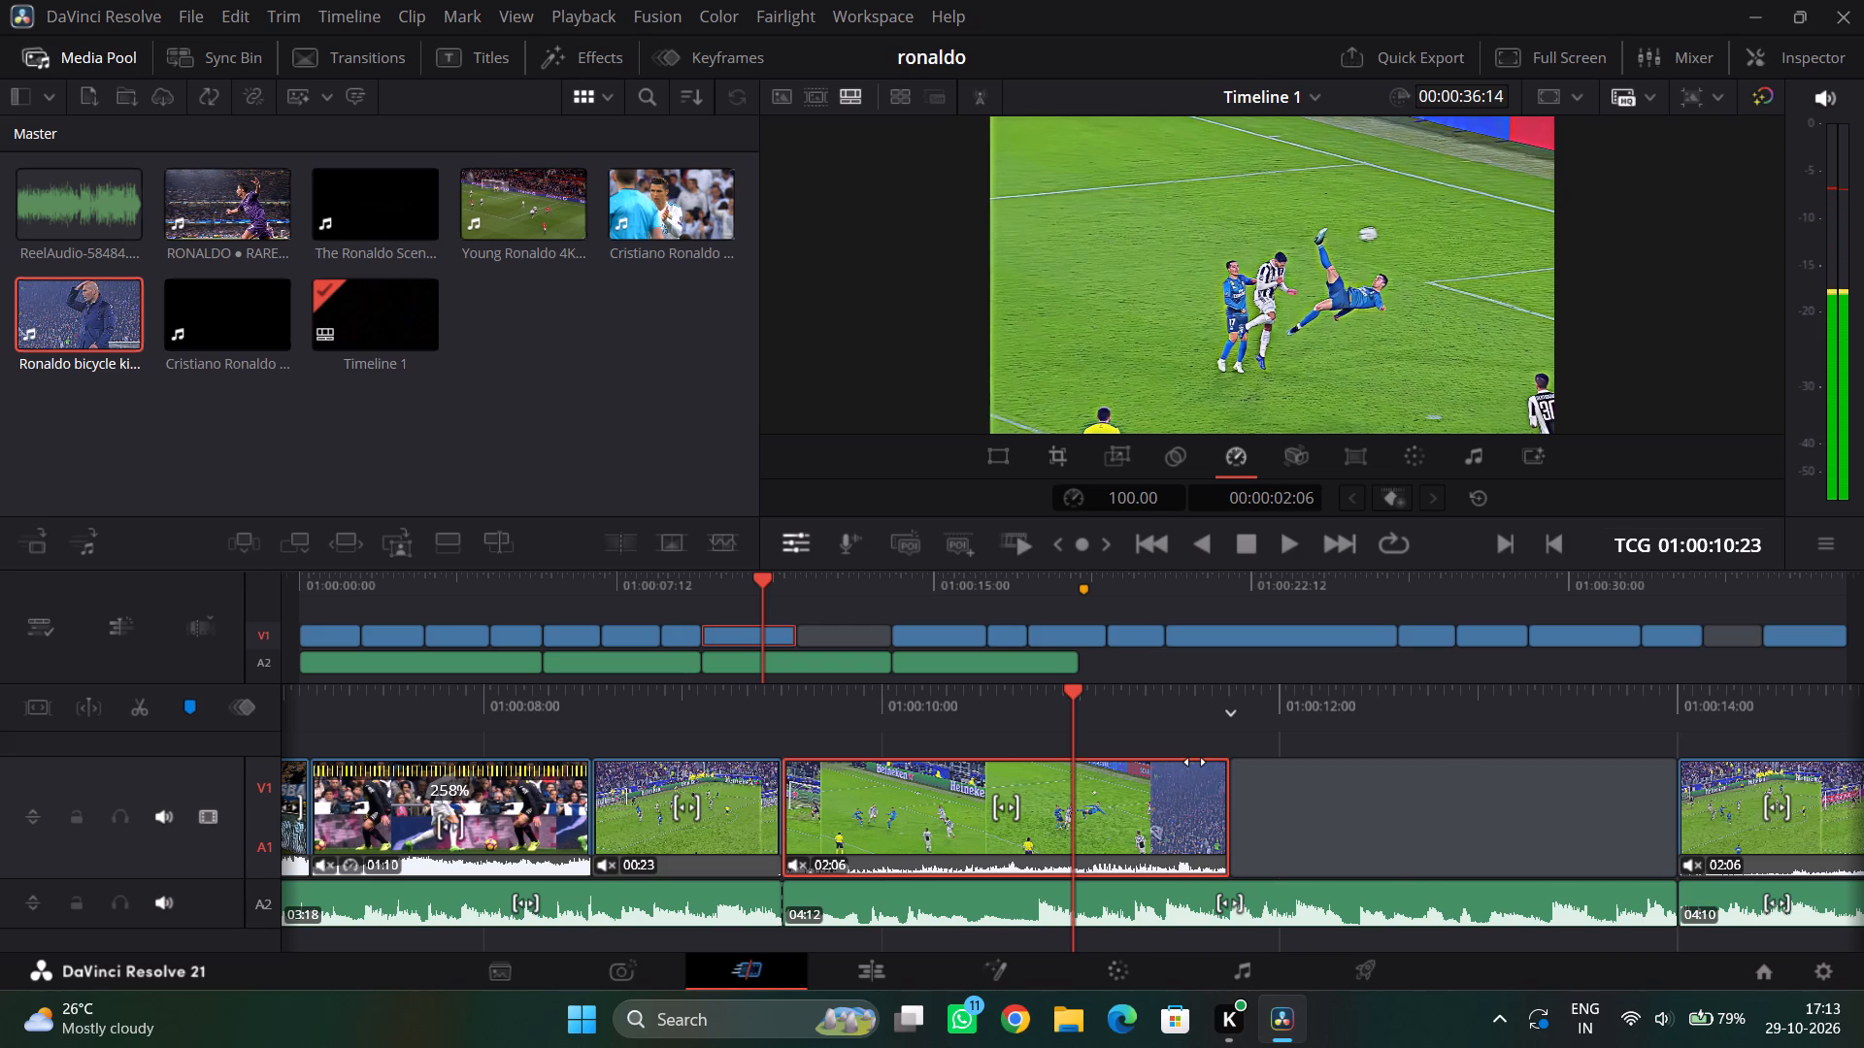
drag(1195, 762, 1698, 772)
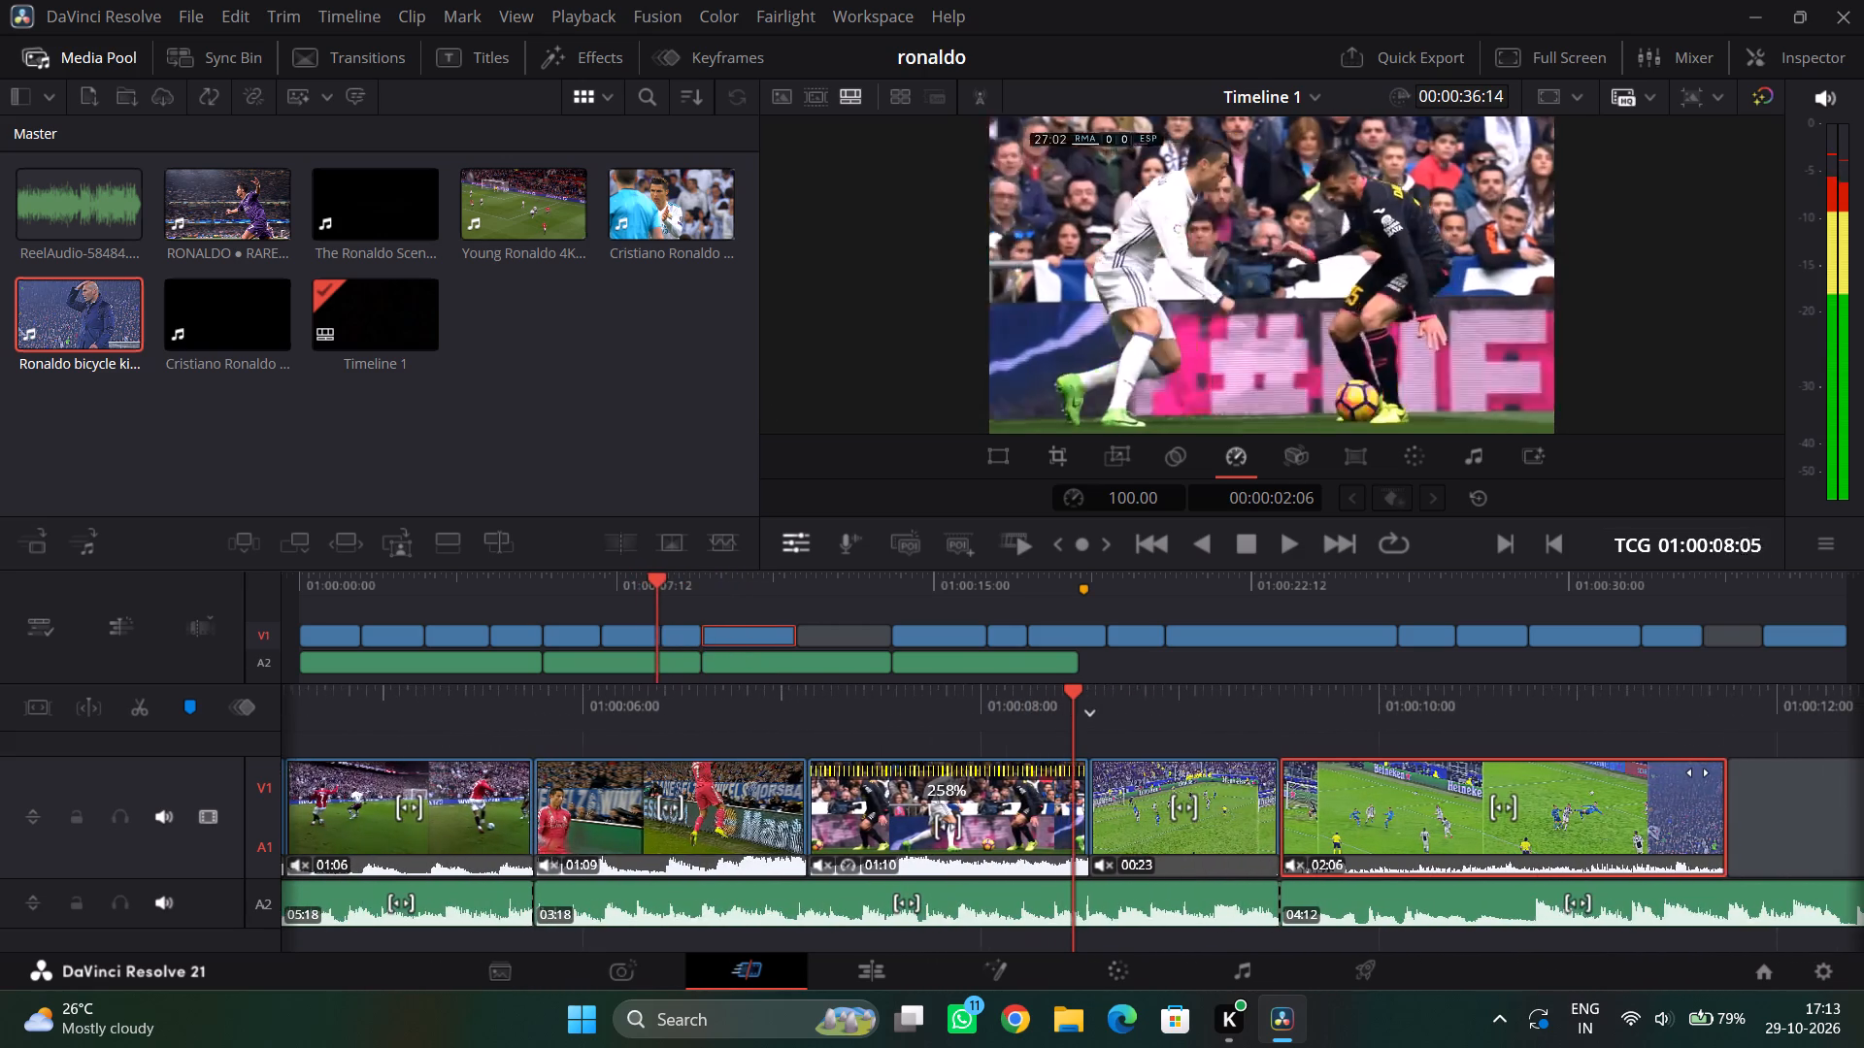
drag(1698, 772, 1598, 806)
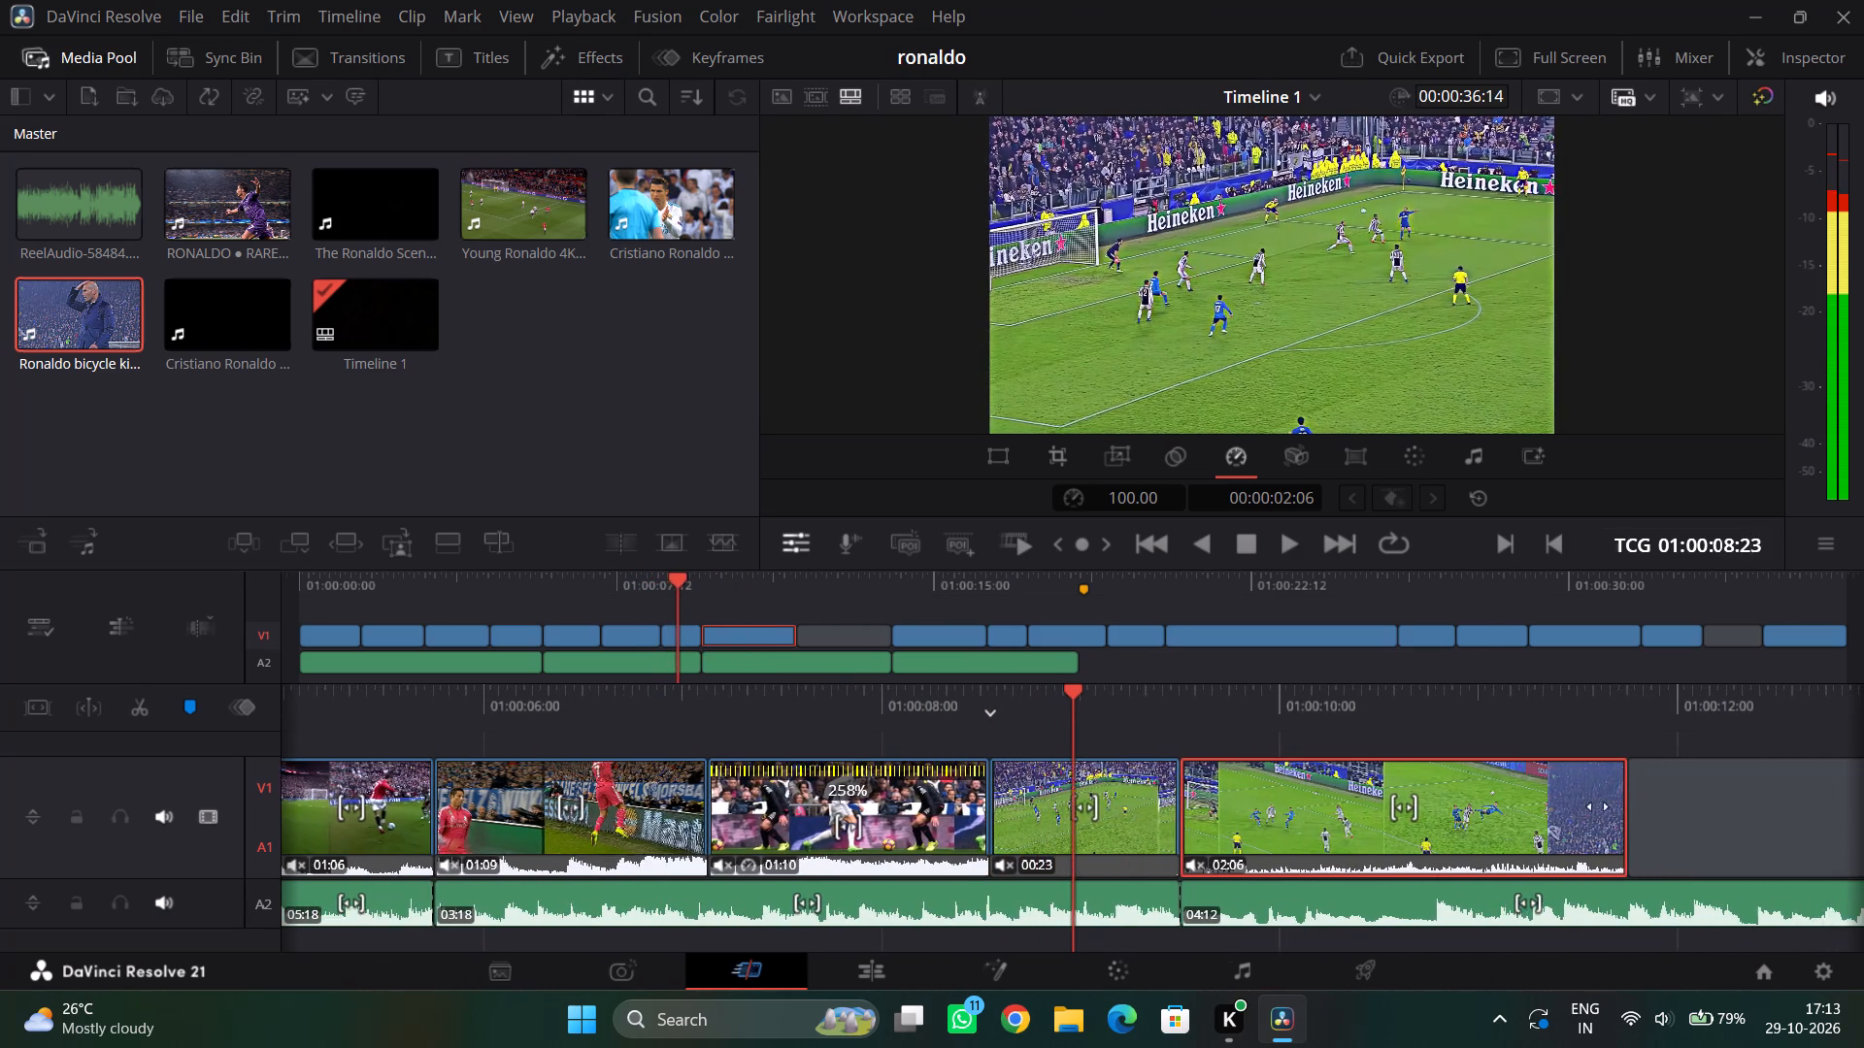
Scrub through the kick replay and the gap behind it to find the frame just after the strike, stopping at 01:00:11:06.
drag(1598, 806, 1454, 824)
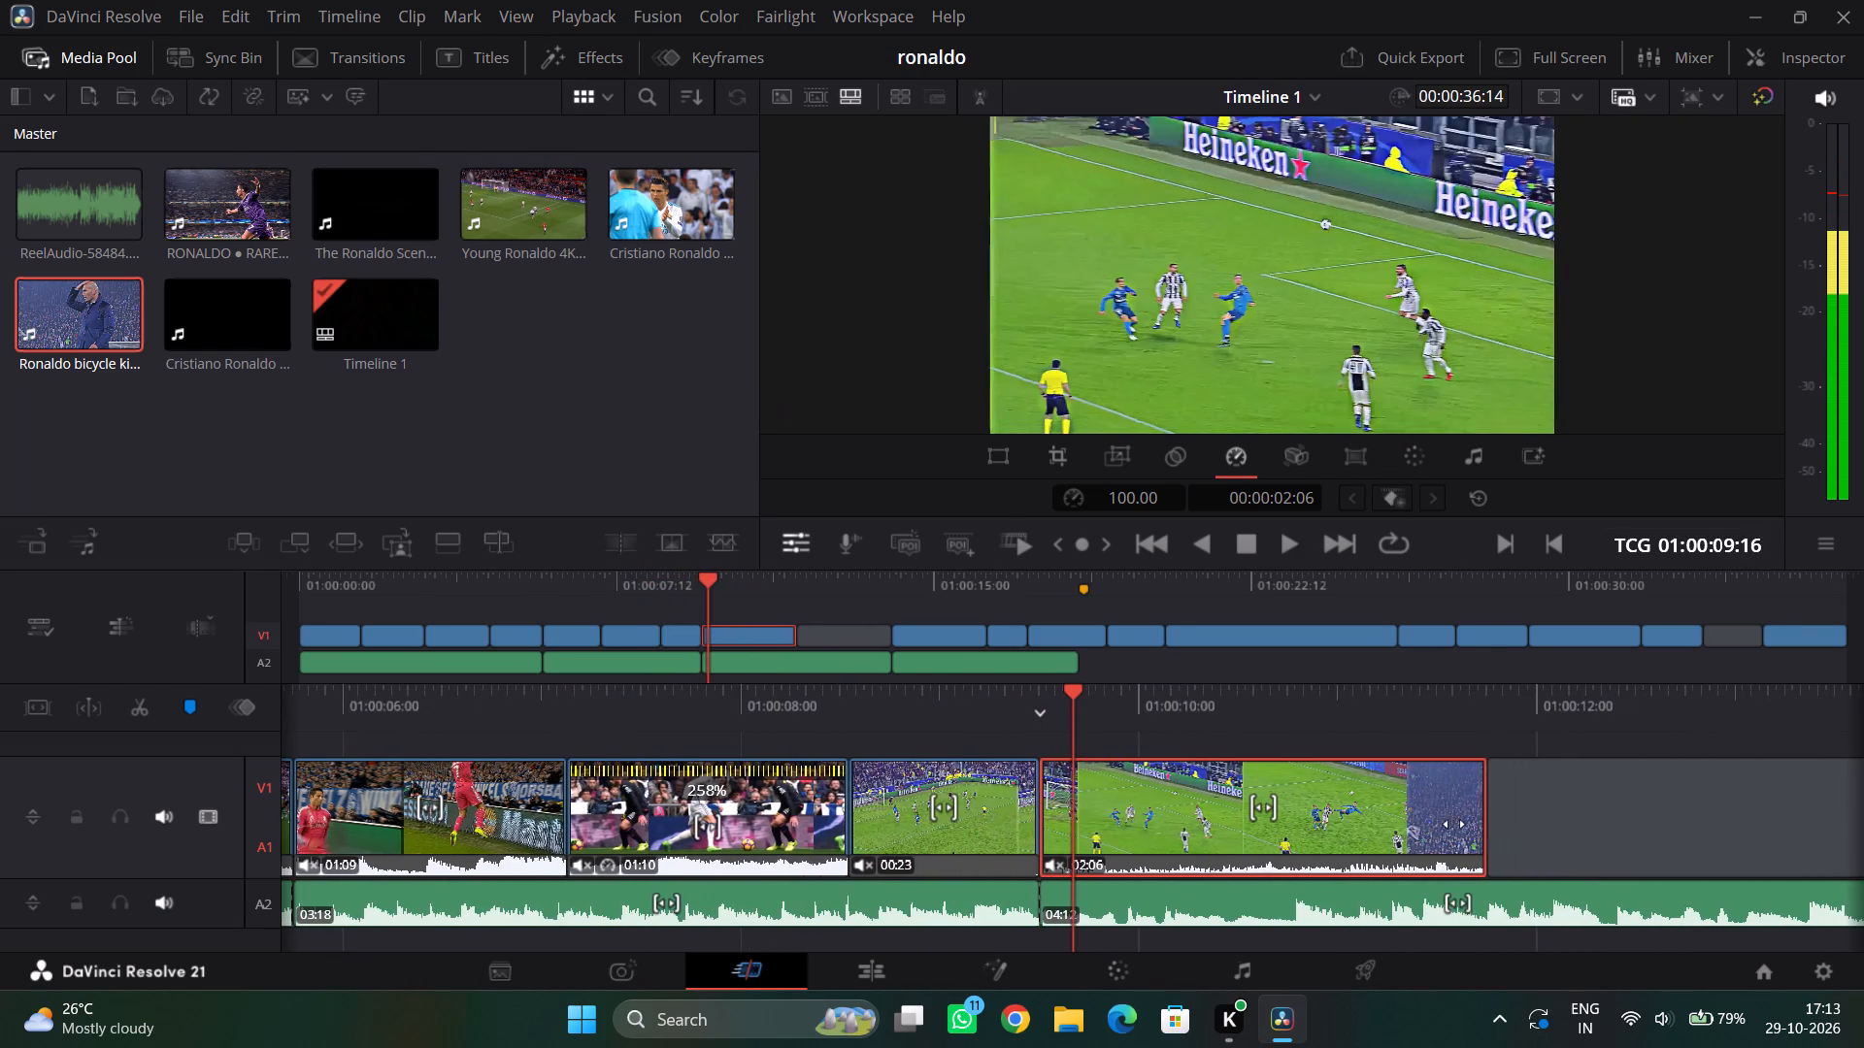
drag(1454, 824, 1377, 839)
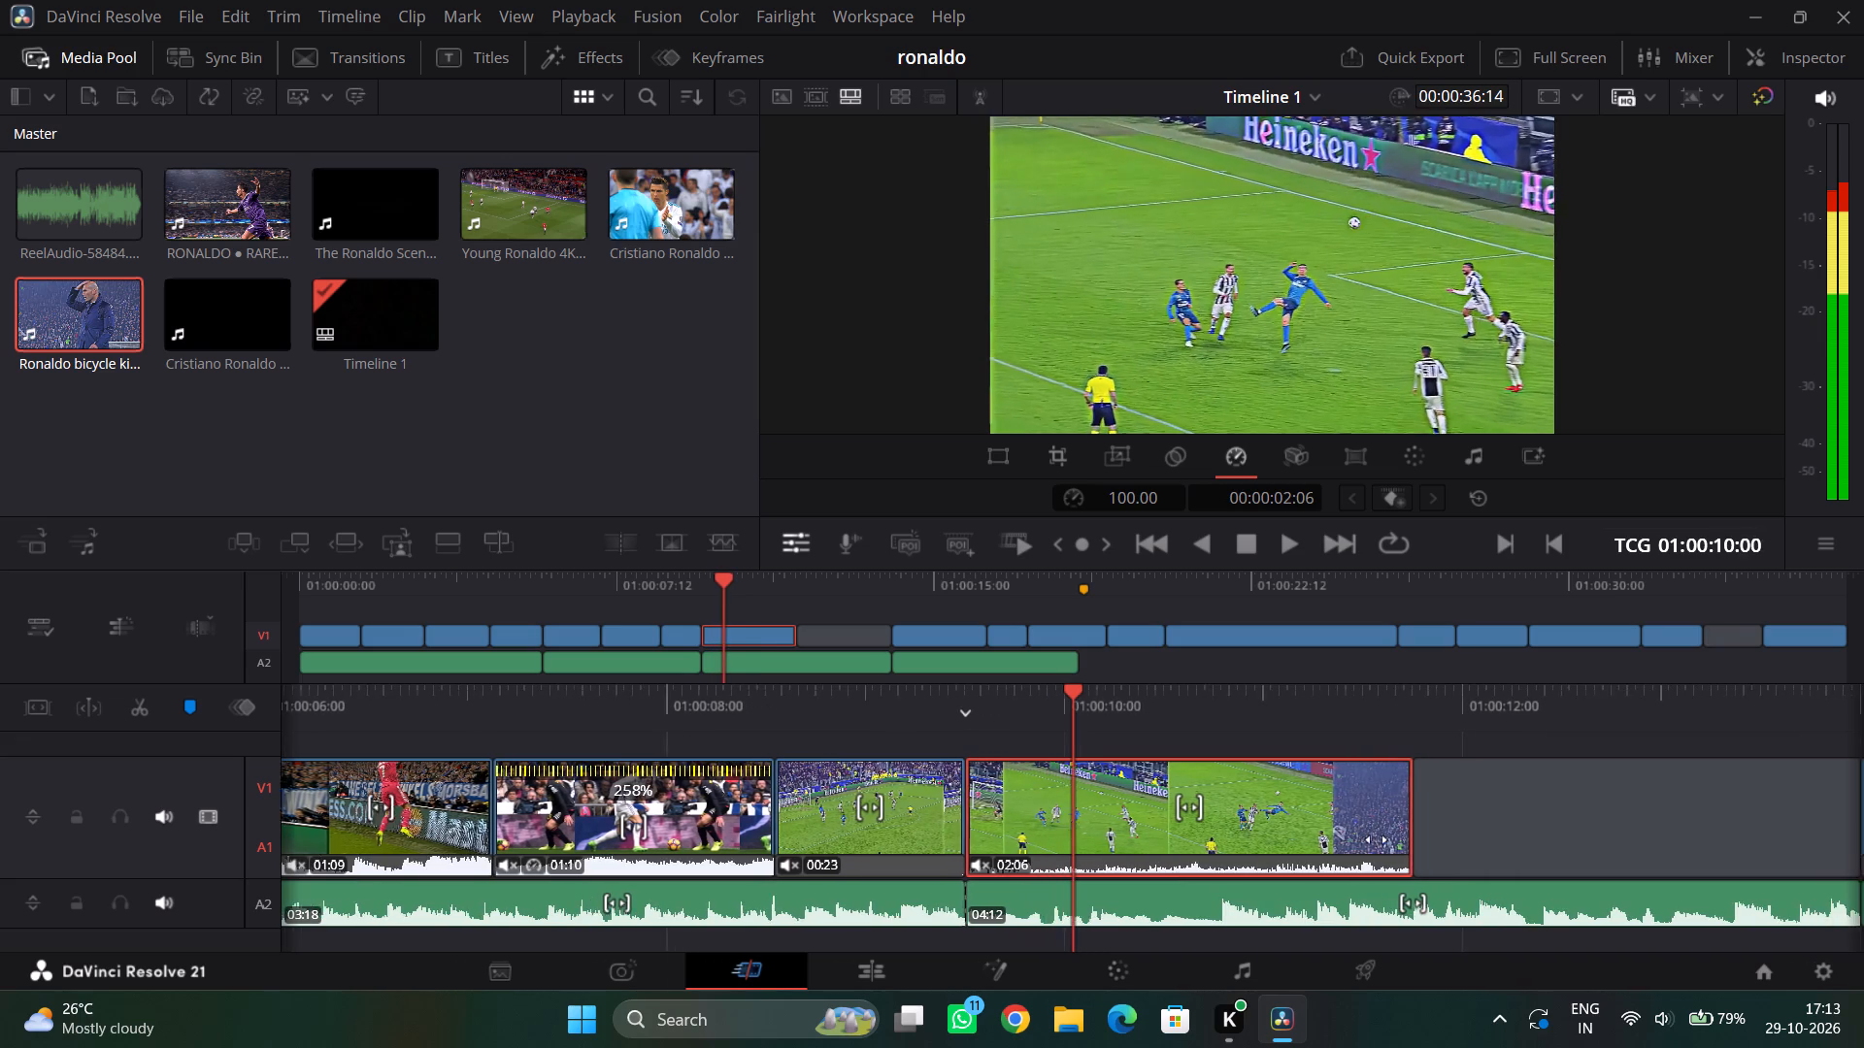
drag(1377, 839, 1274, 859)
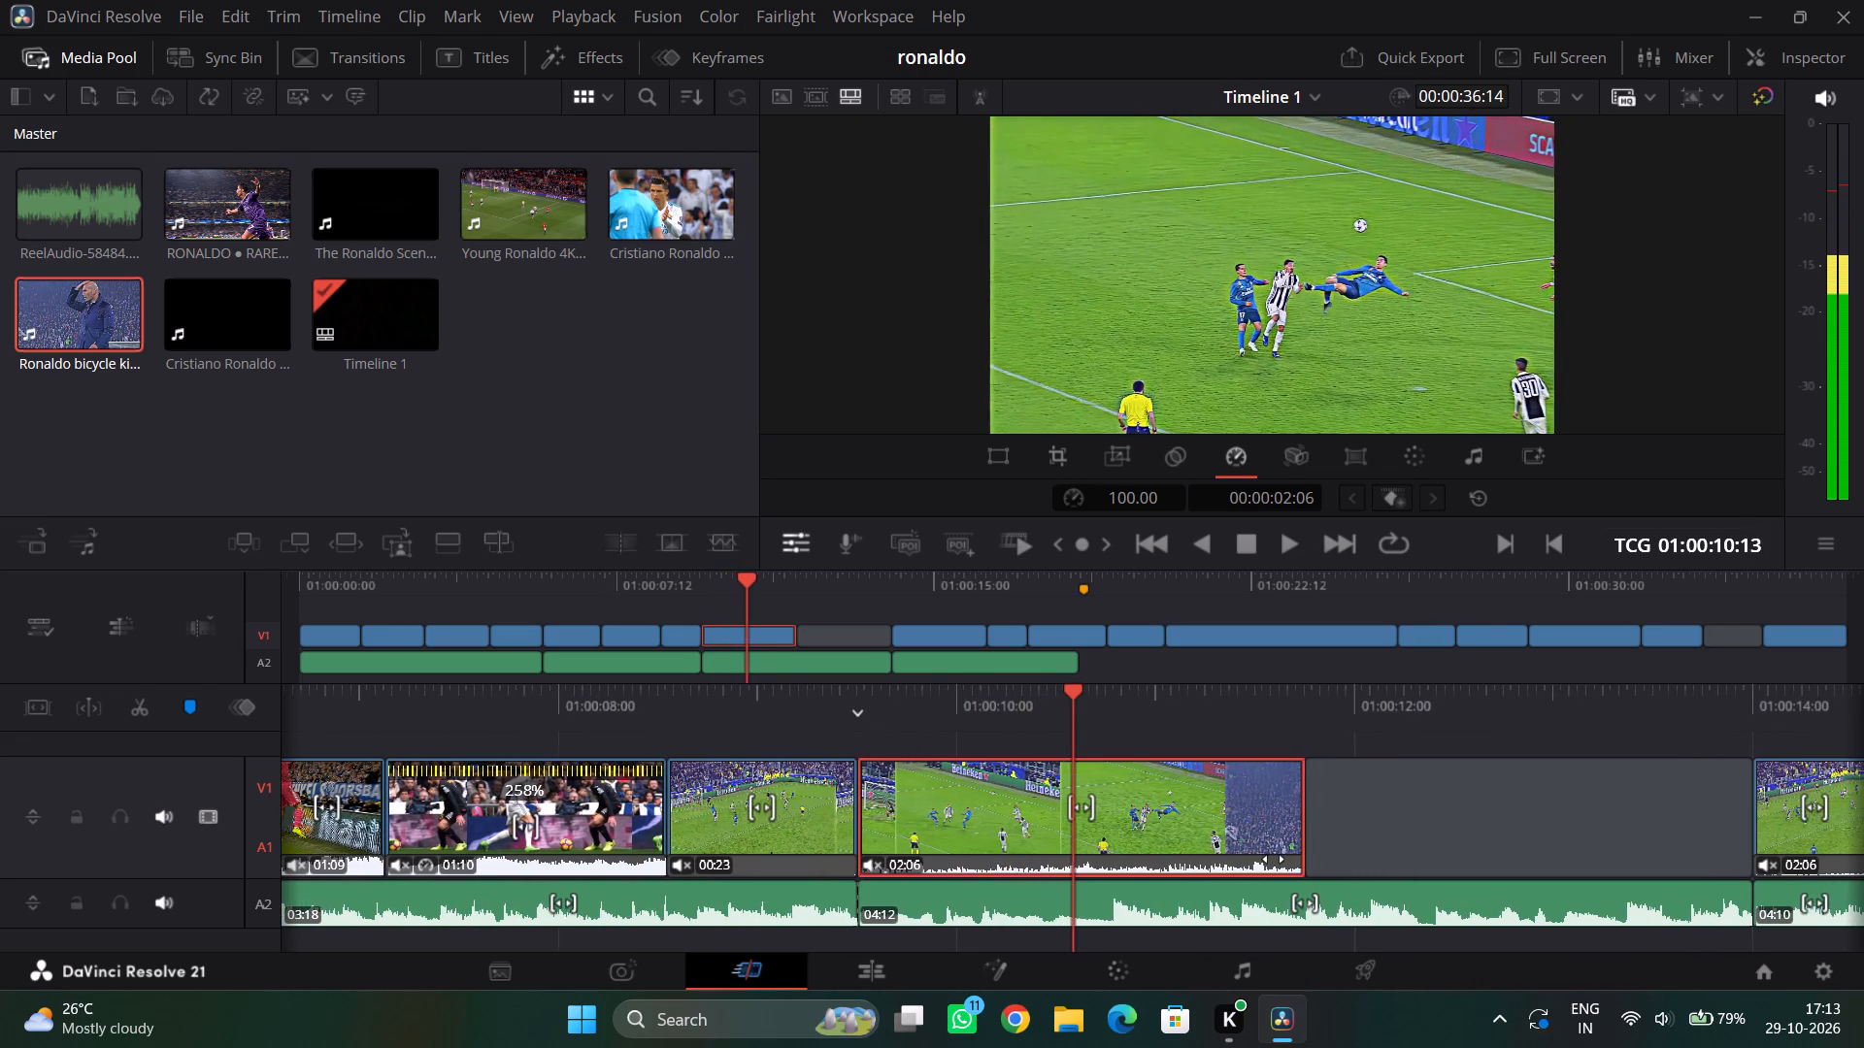
drag(1274, 859, 1182, 859)
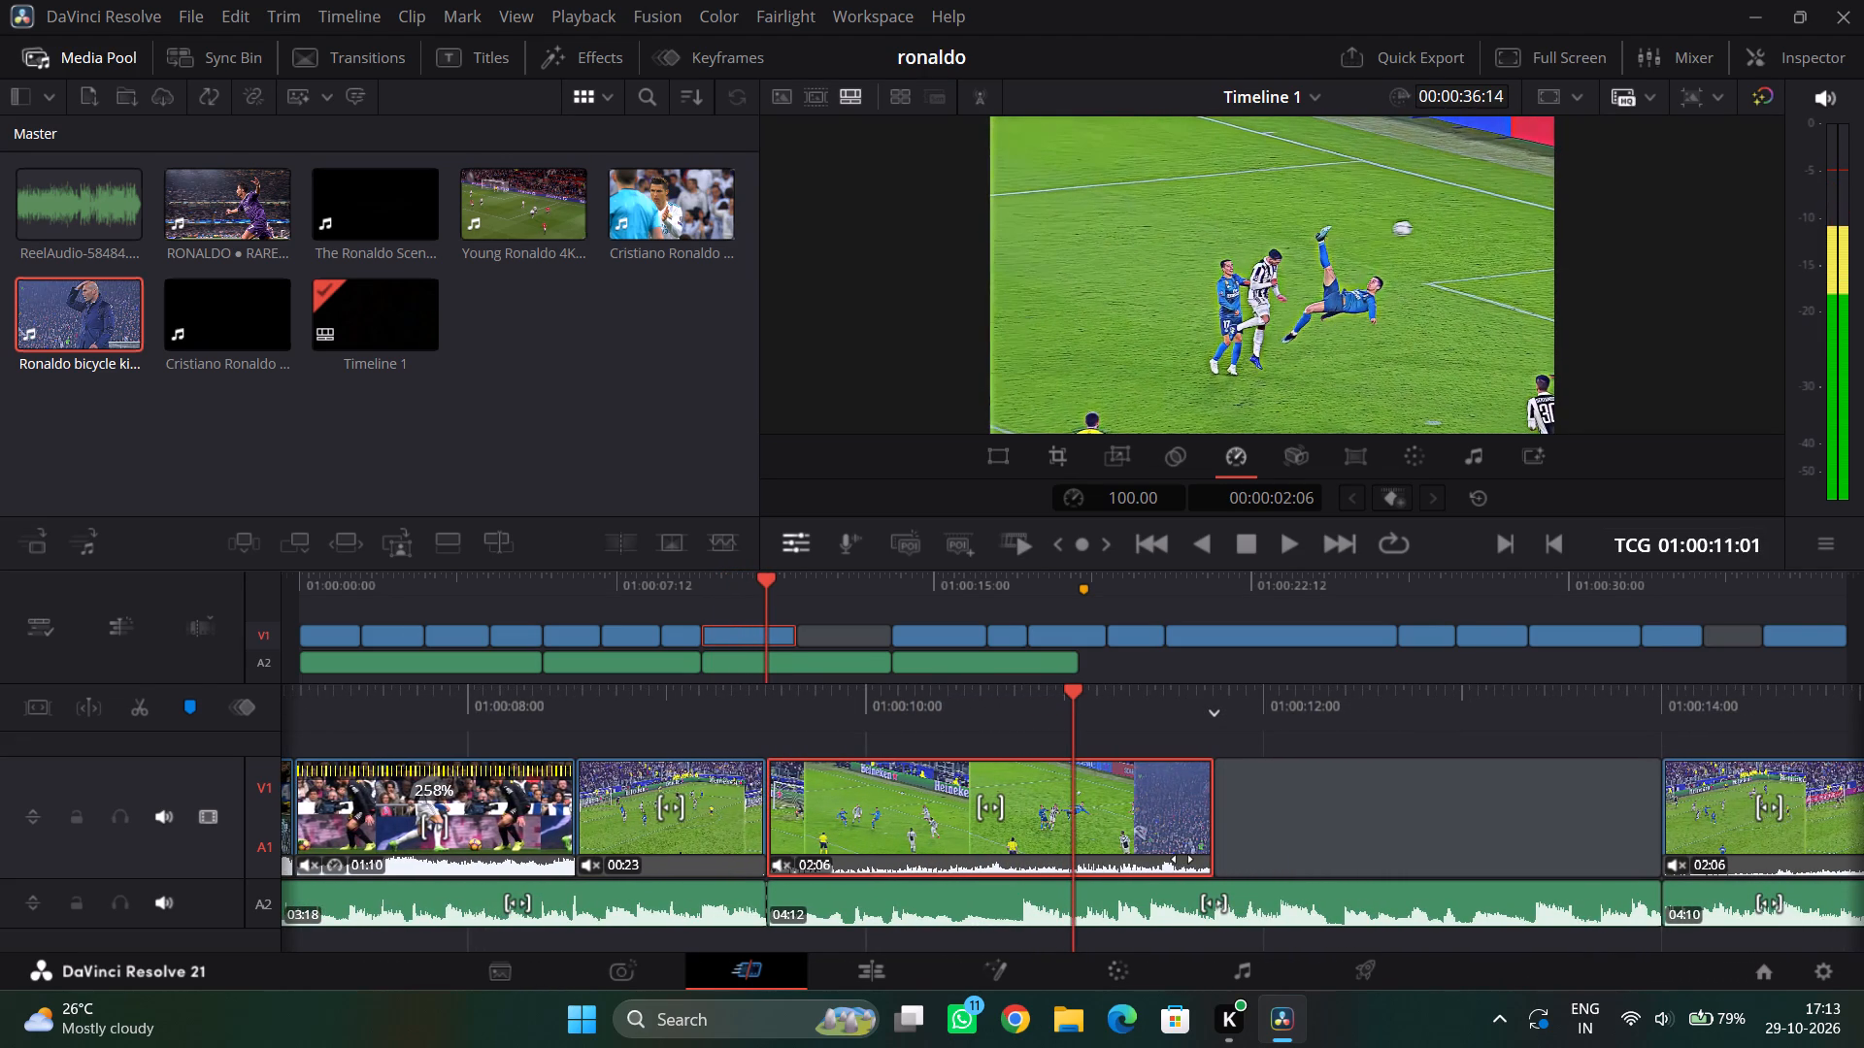
drag(1182, 859, 1157, 869)
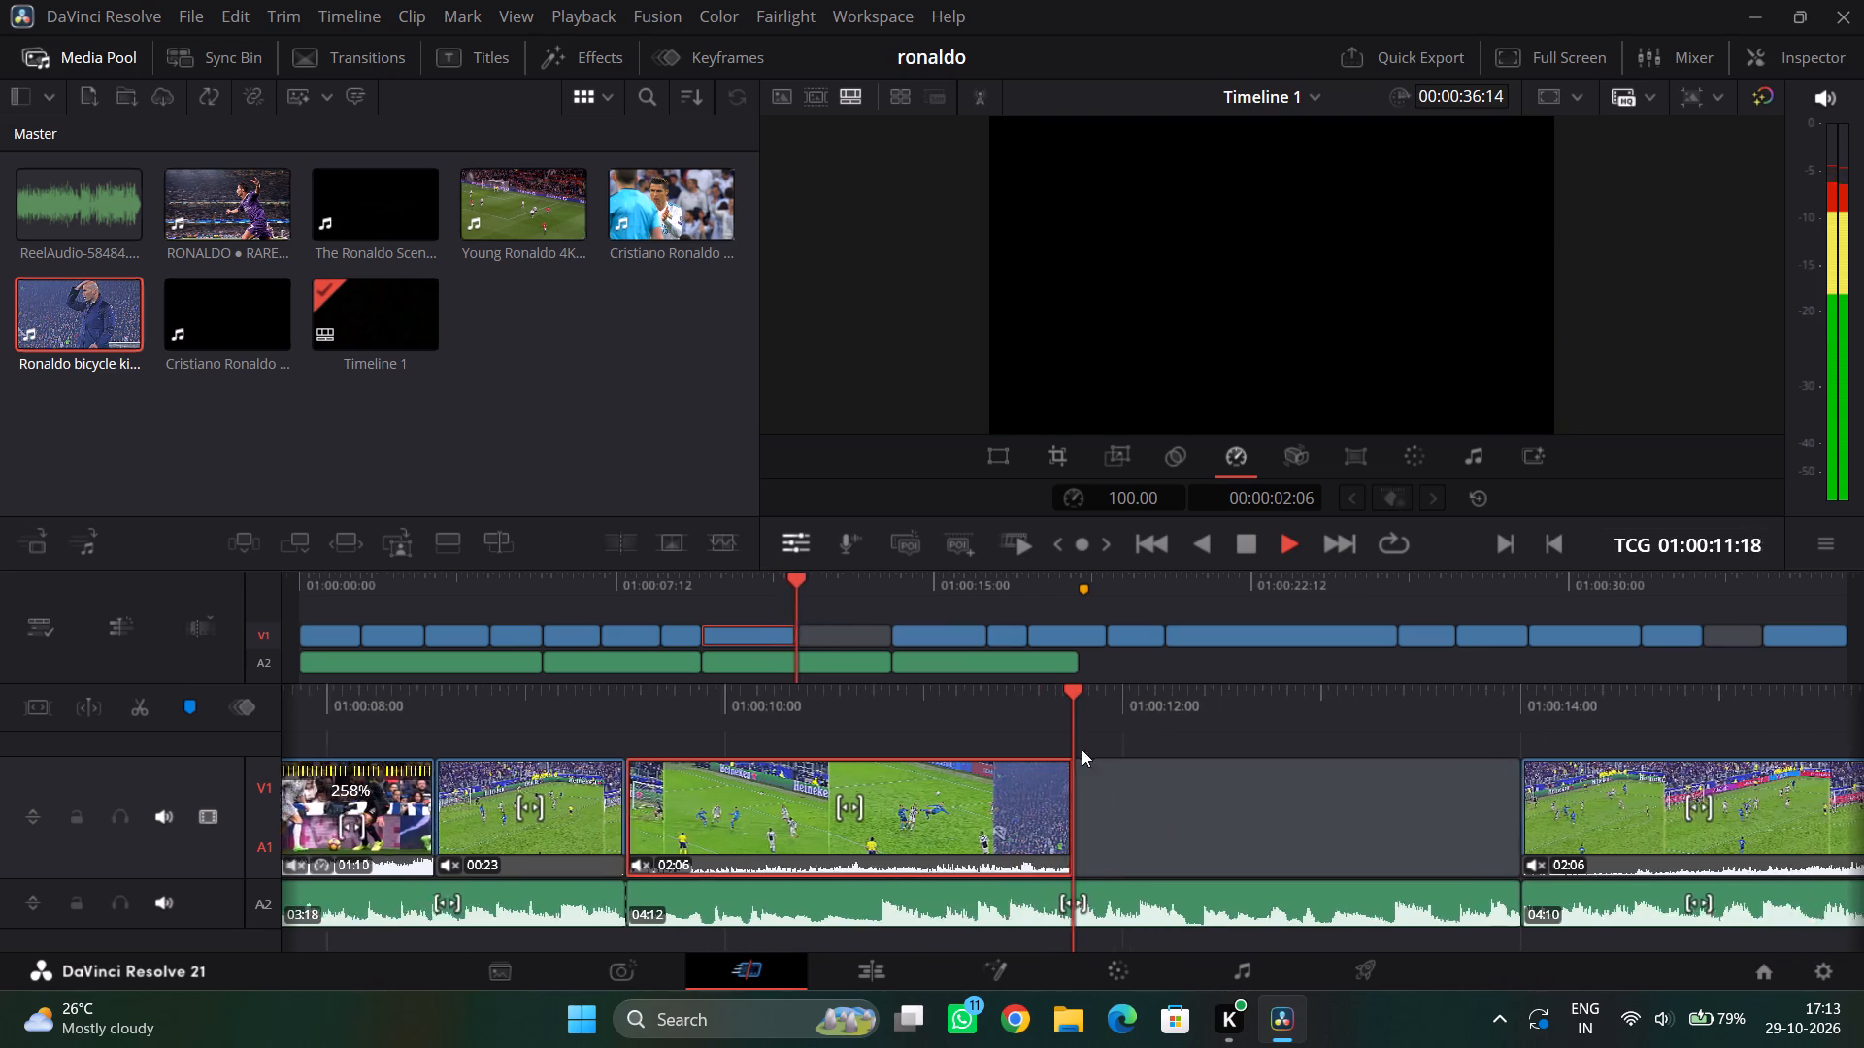
drag(1081, 748, 1267, 734)
click(1240, 551)
drag(1143, 737, 1531, 737)
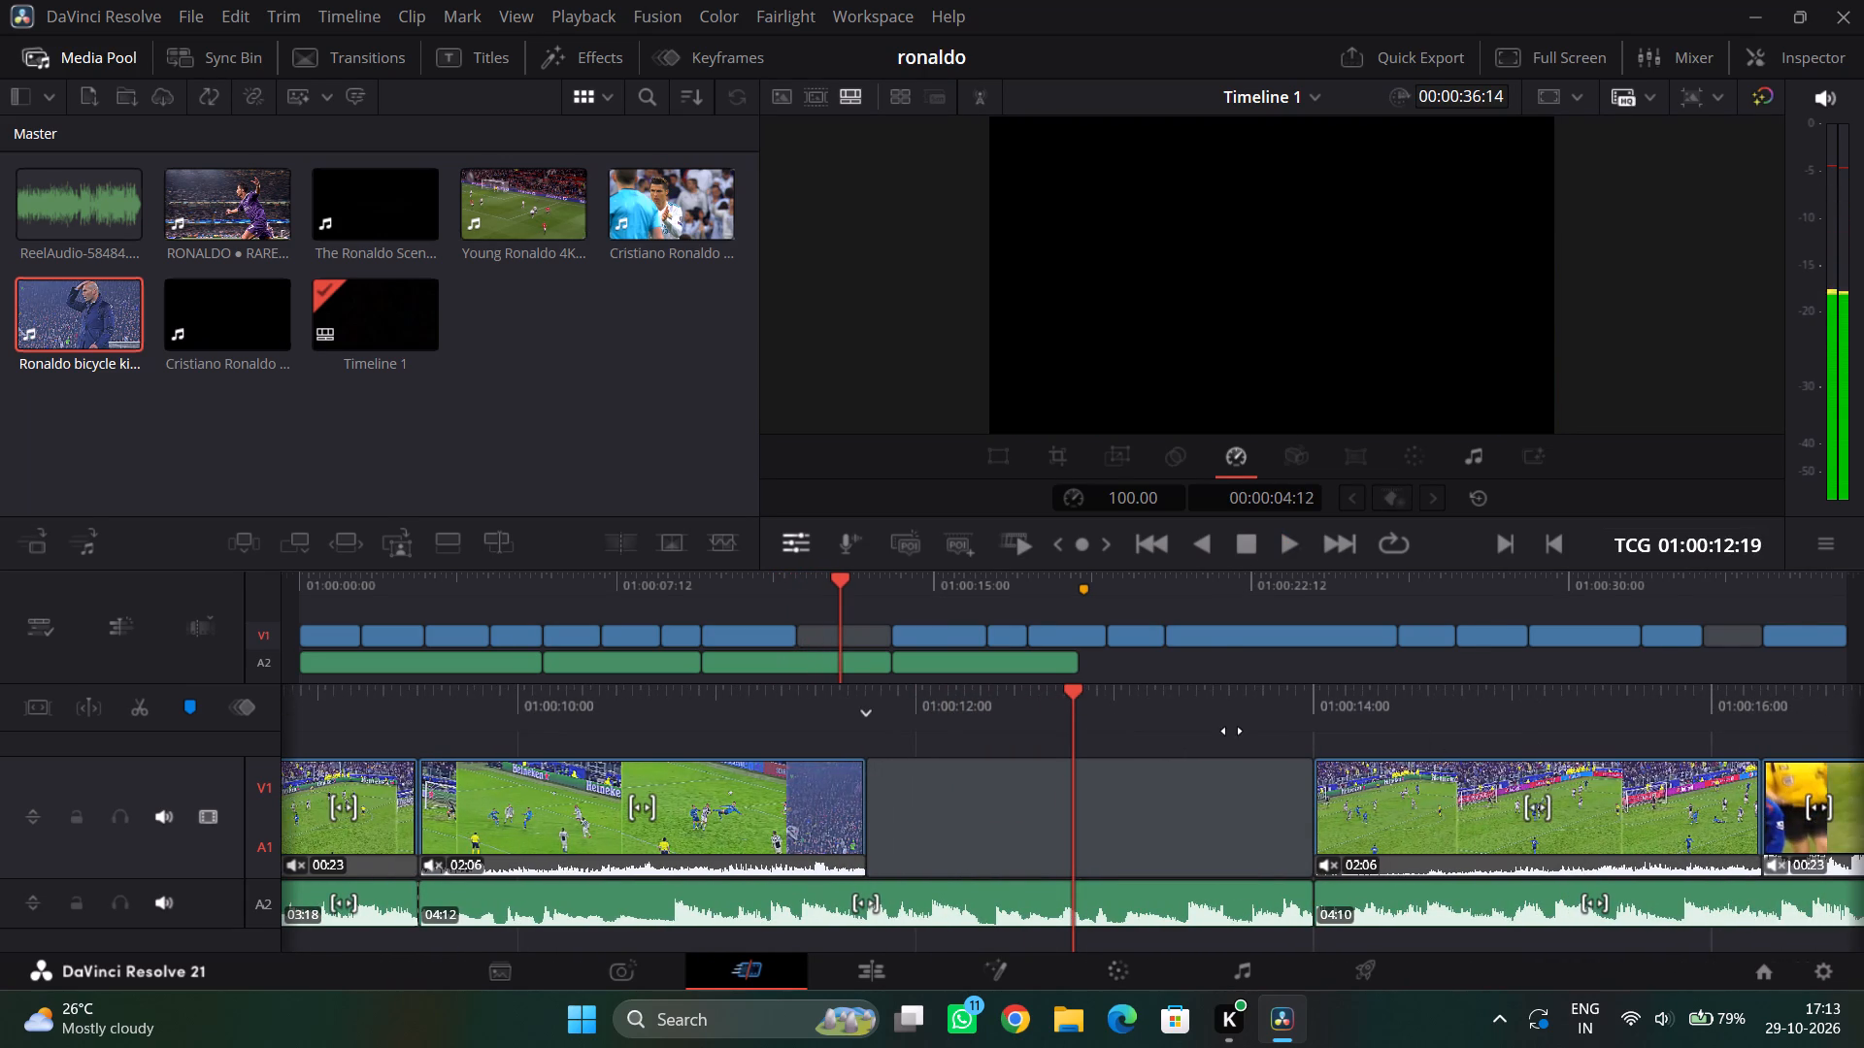
drag(1229, 730, 1547, 736)
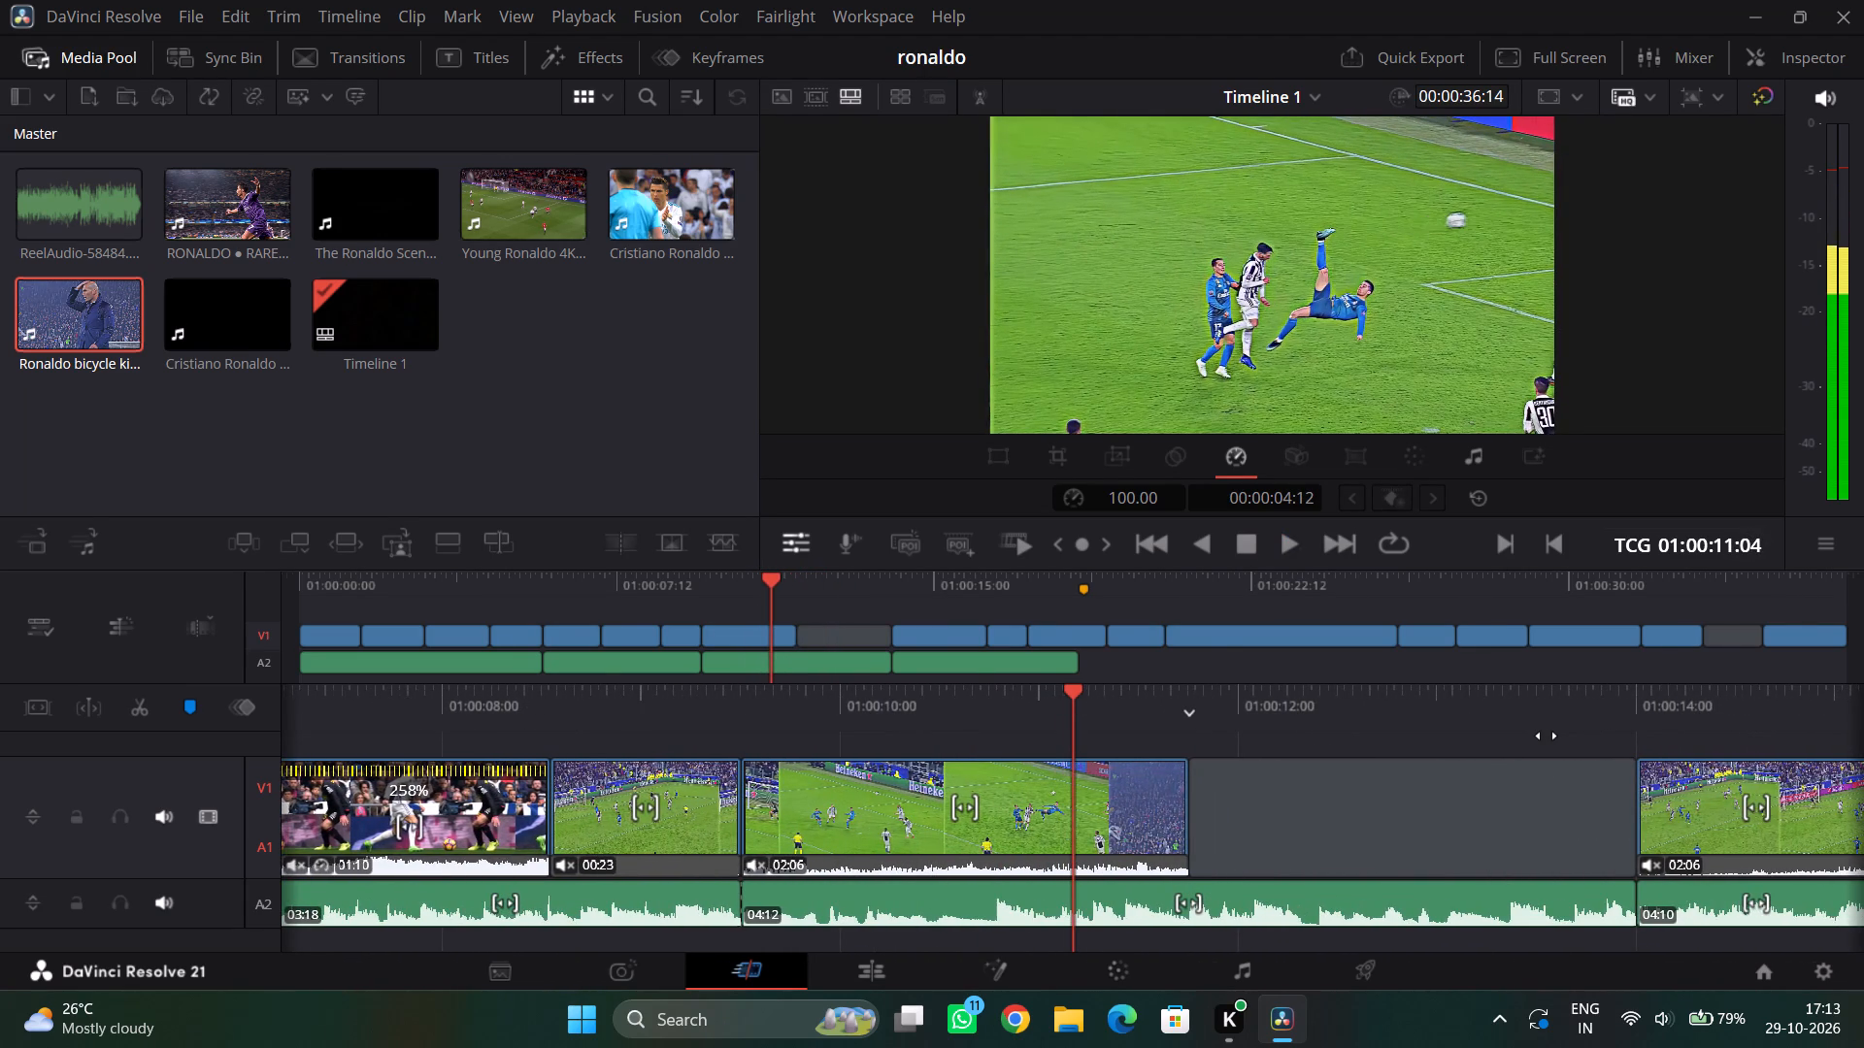
drag(1547, 736, 1533, 740)
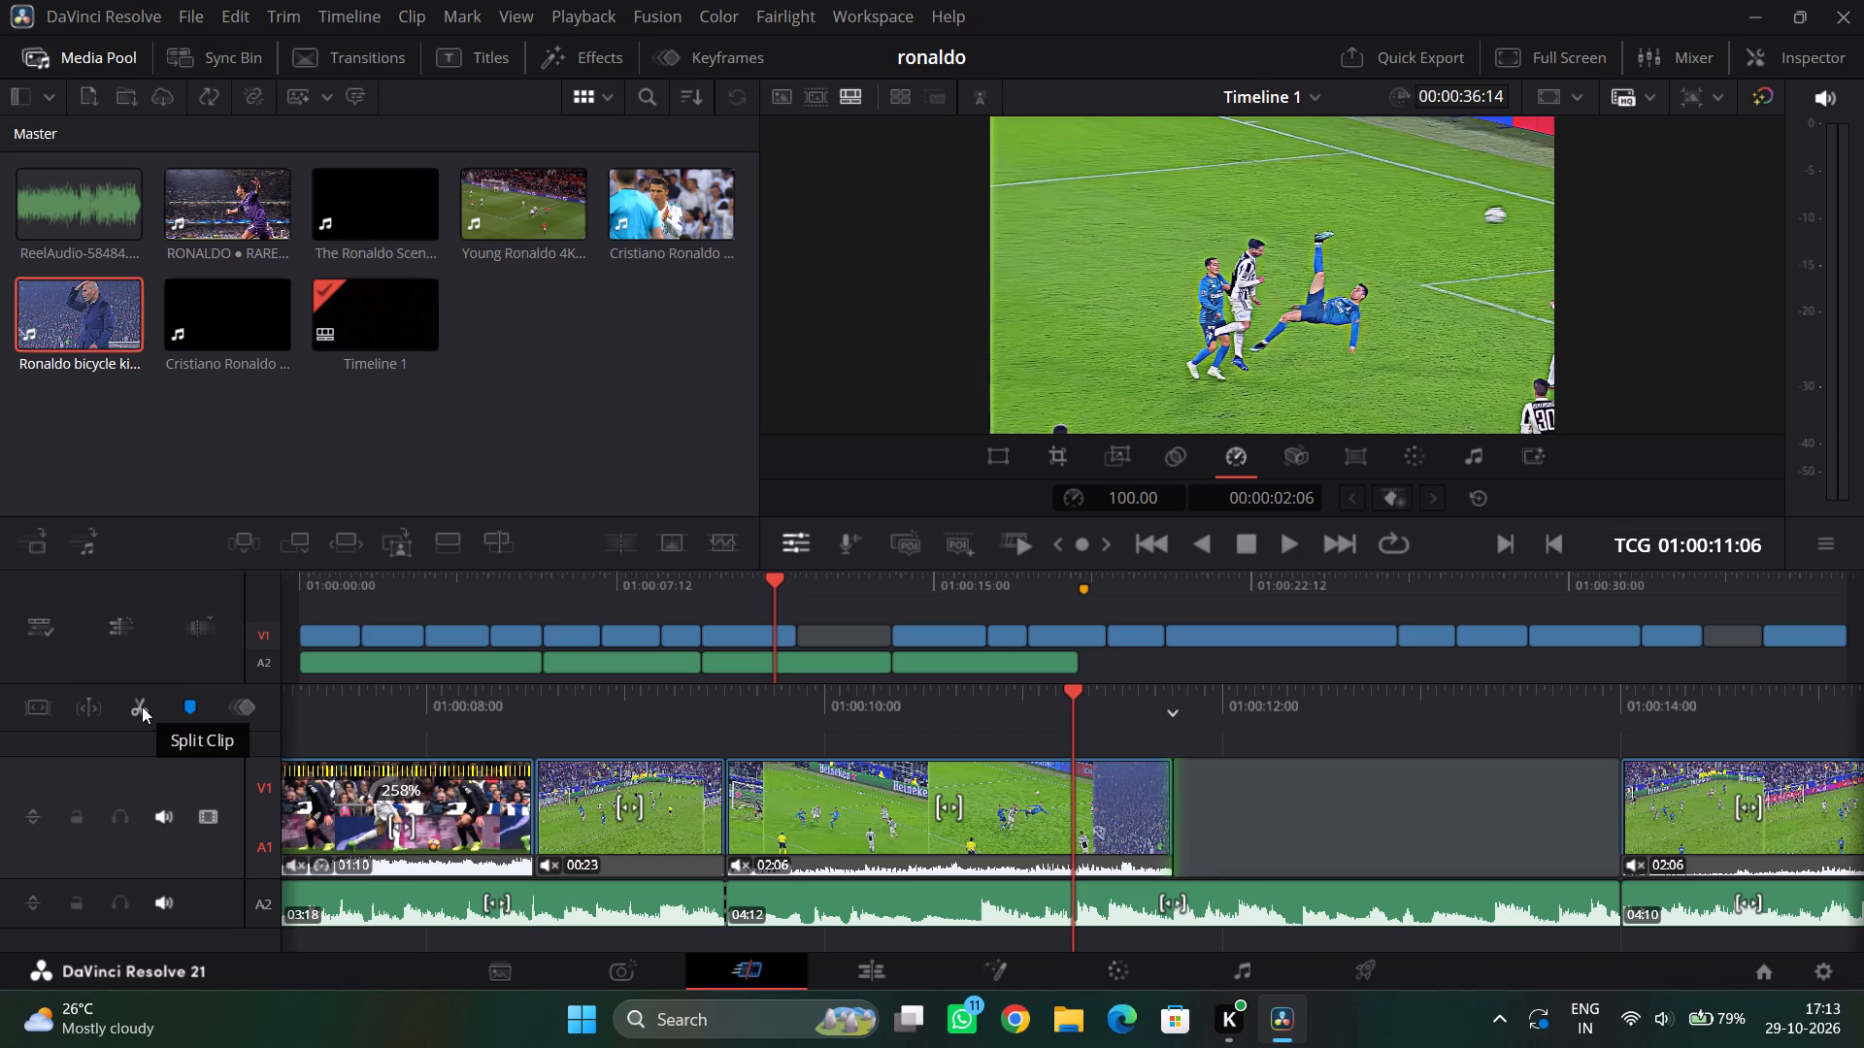
Delete the second piece of the wide-angle goal shot that starts at 01:00:14:00.
click(1679, 777)
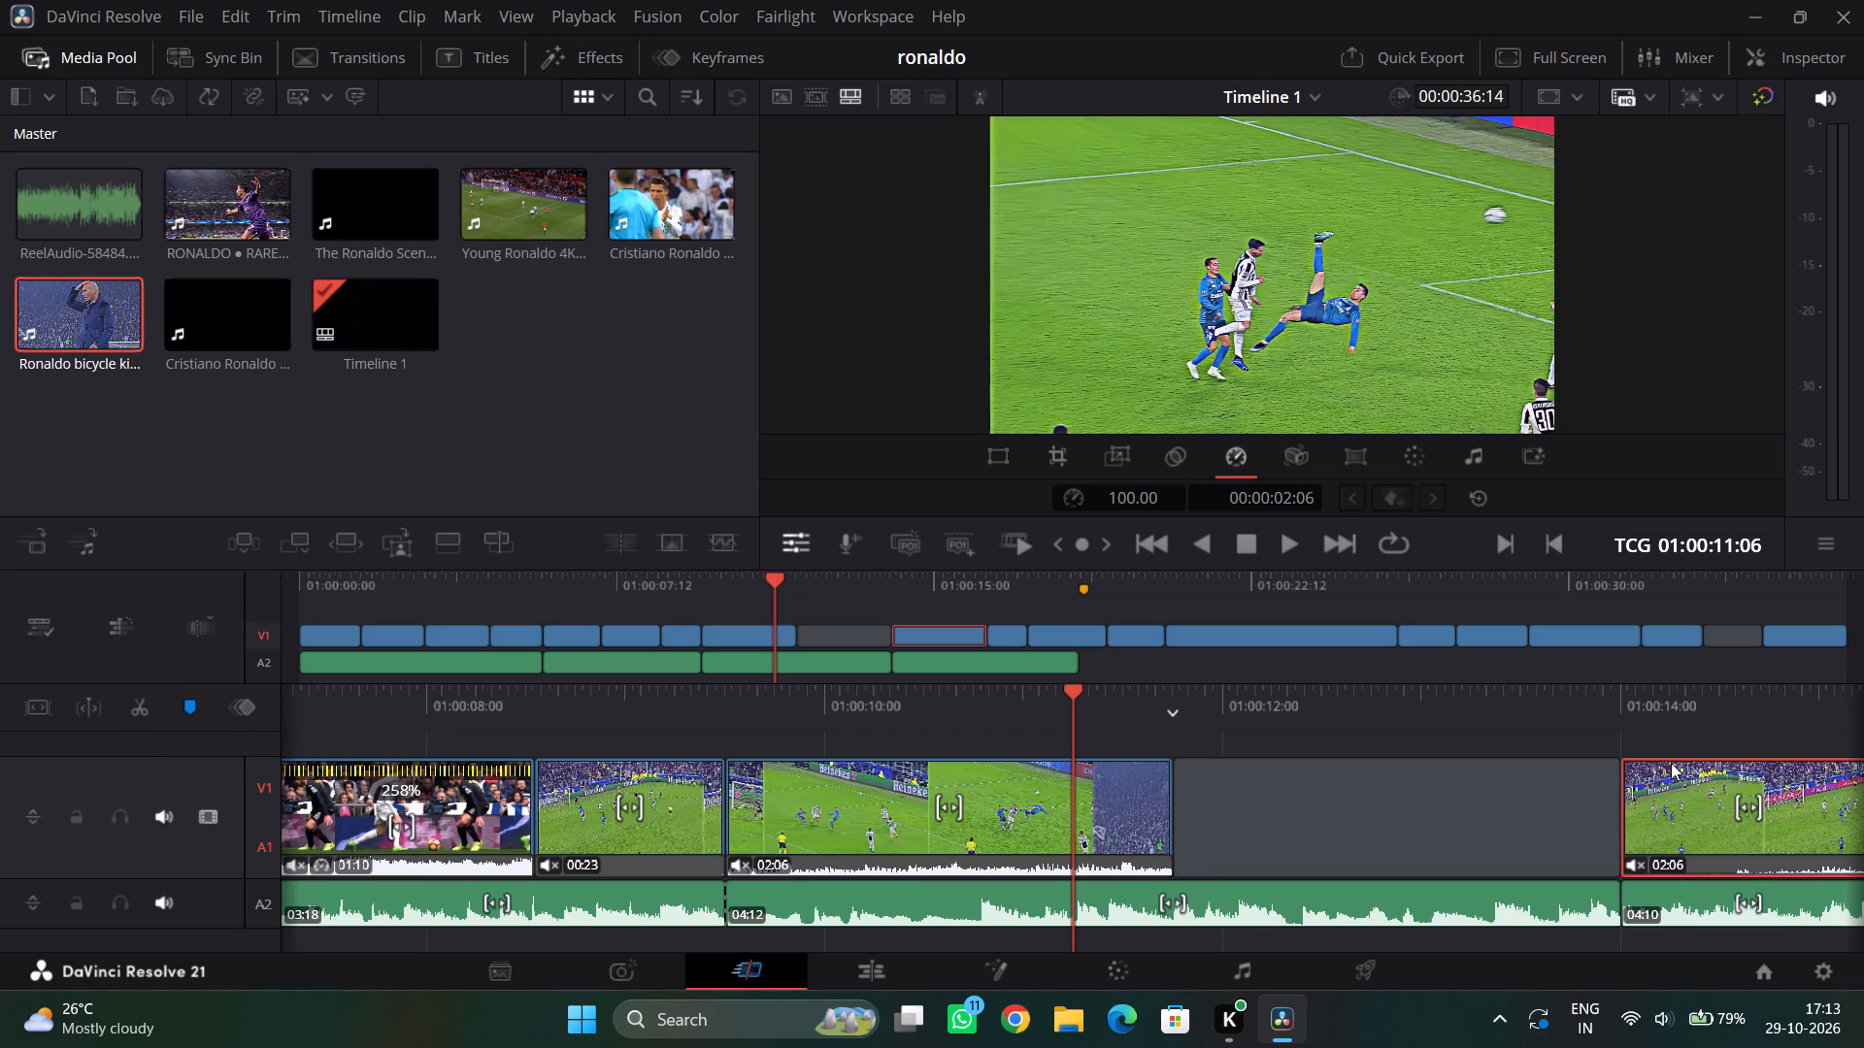
key(Delete)
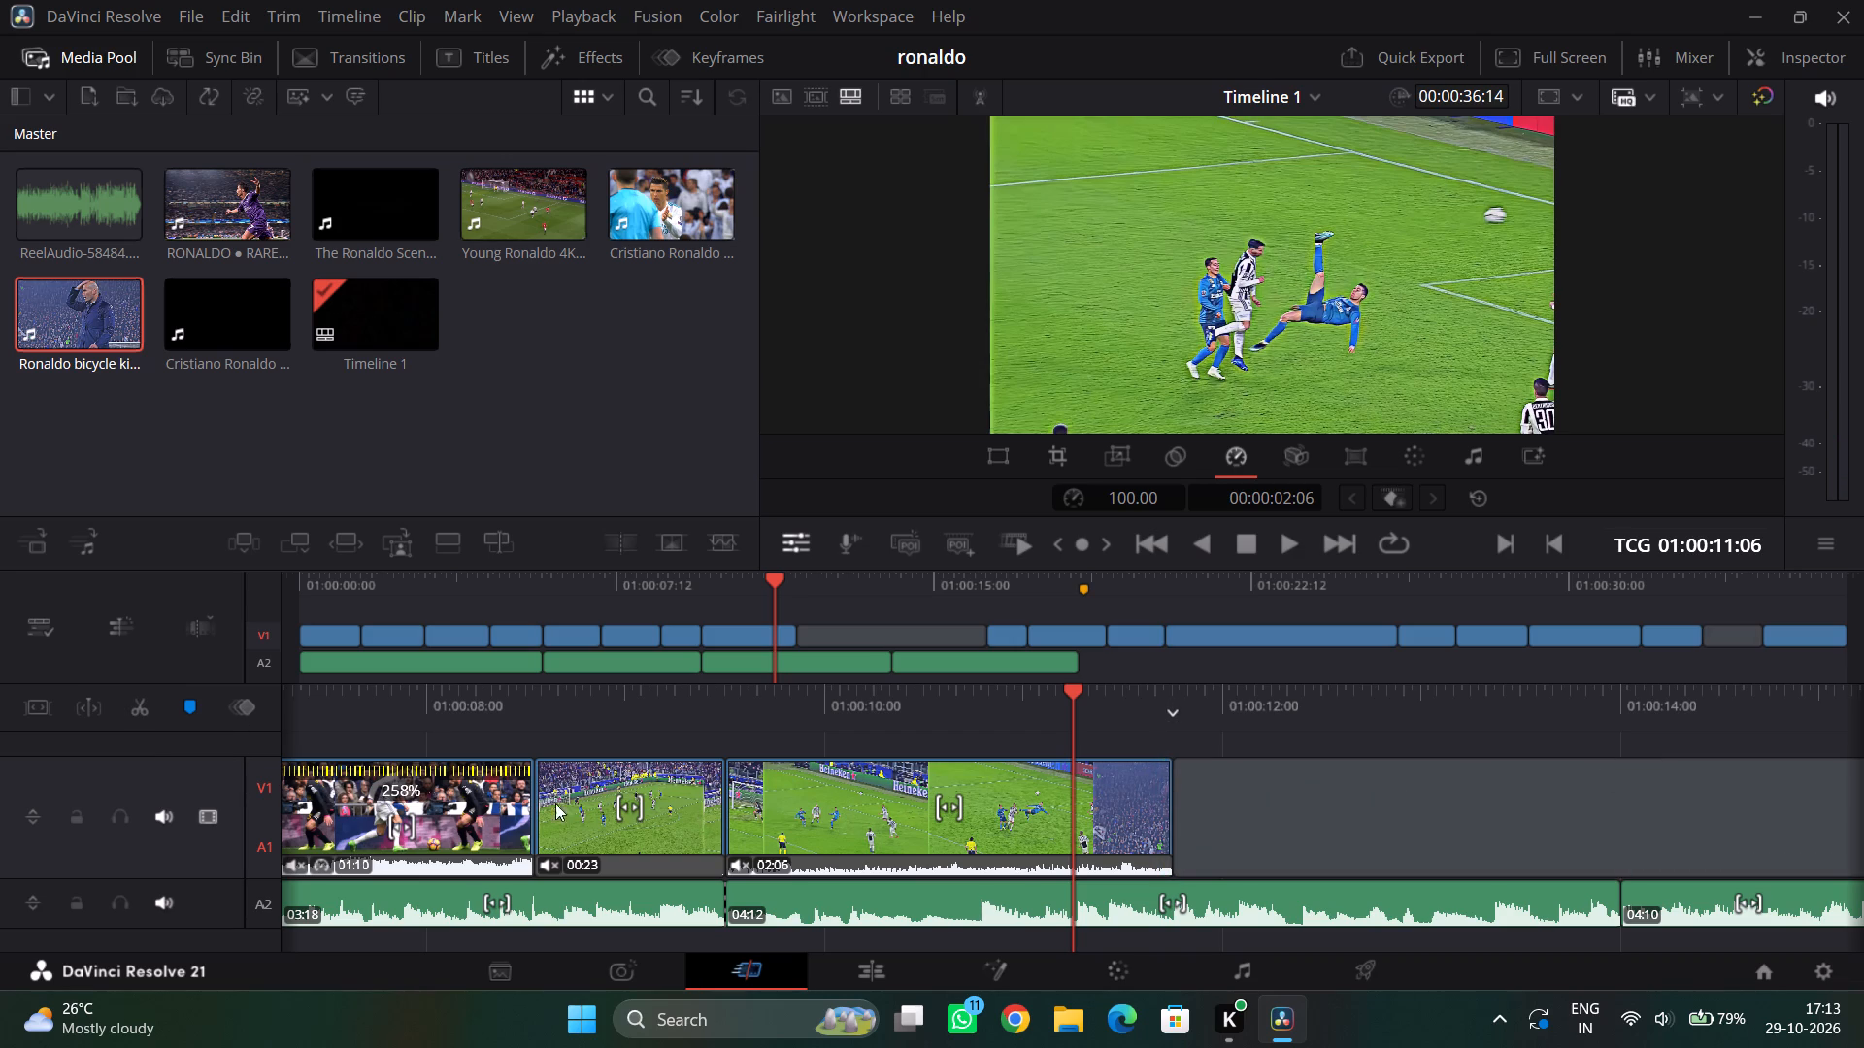
Split the kick replay and the music at 01:00:11:06, and delete the leftover end piece of the replay.
click(131, 714)
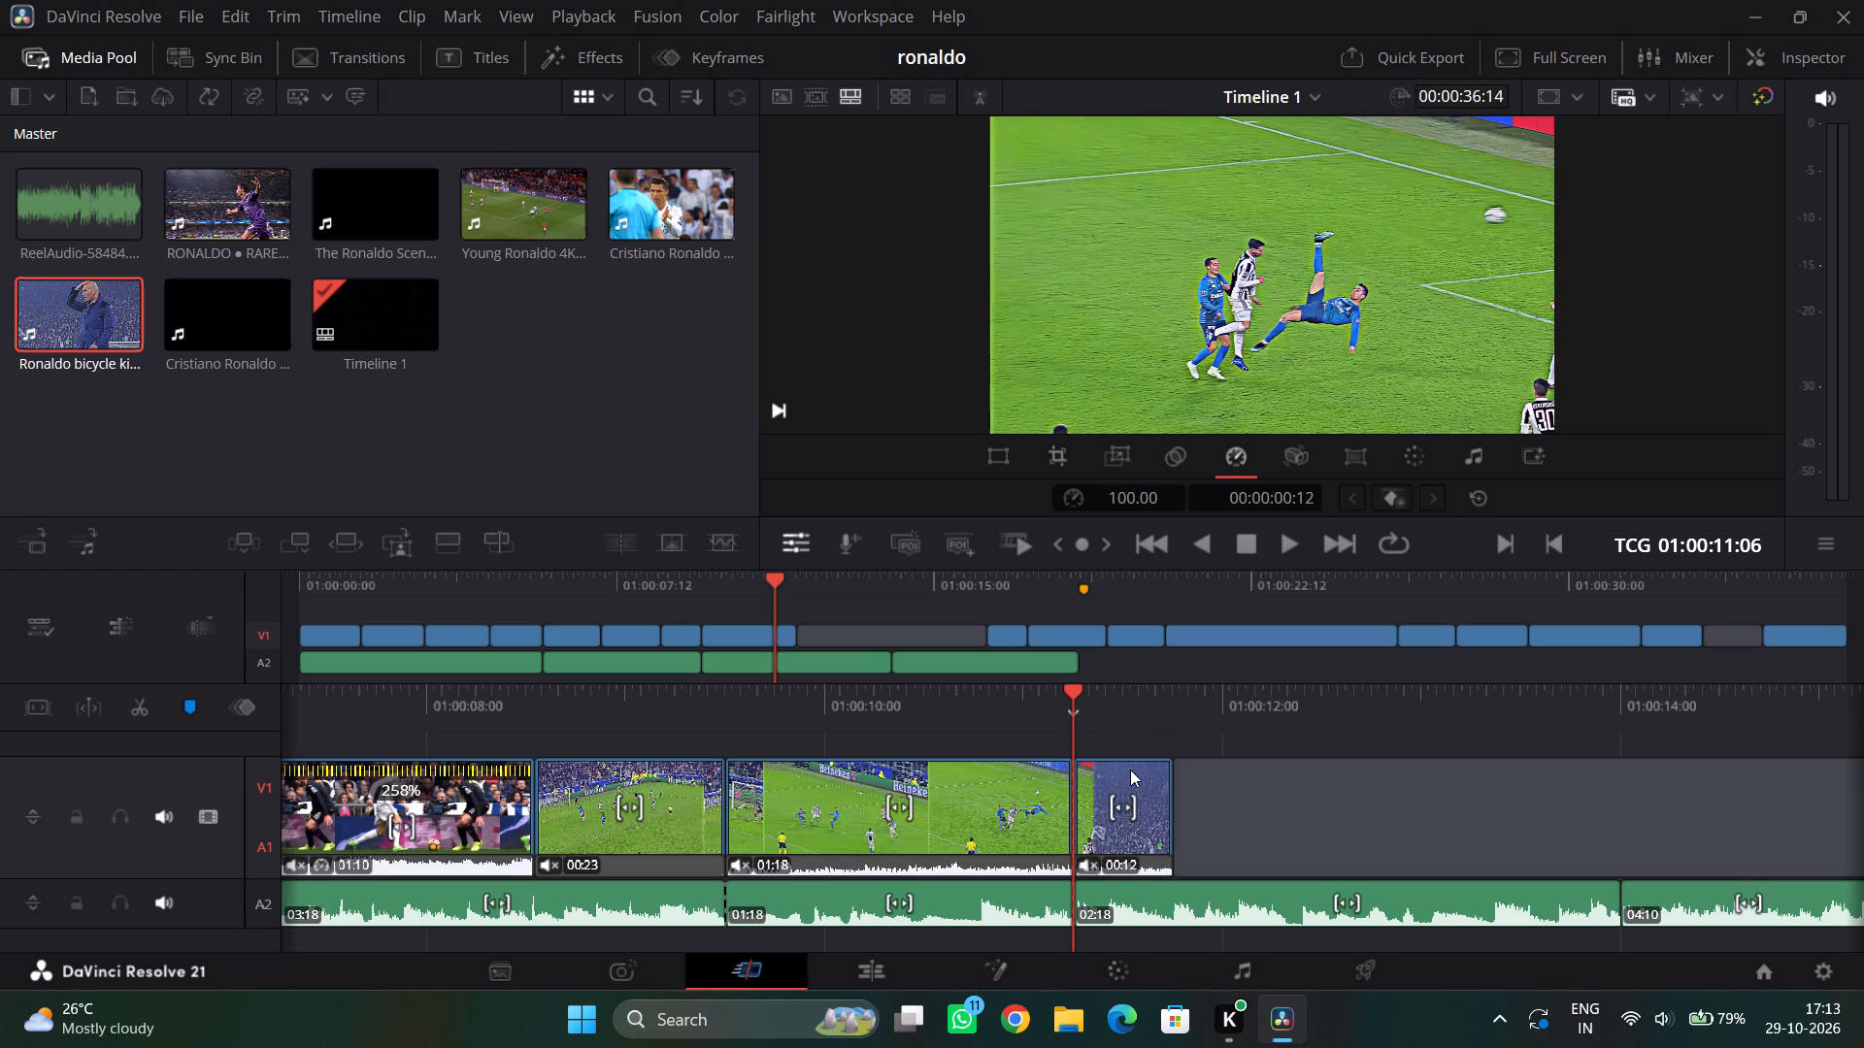
click(1132, 770)
key(Delete)
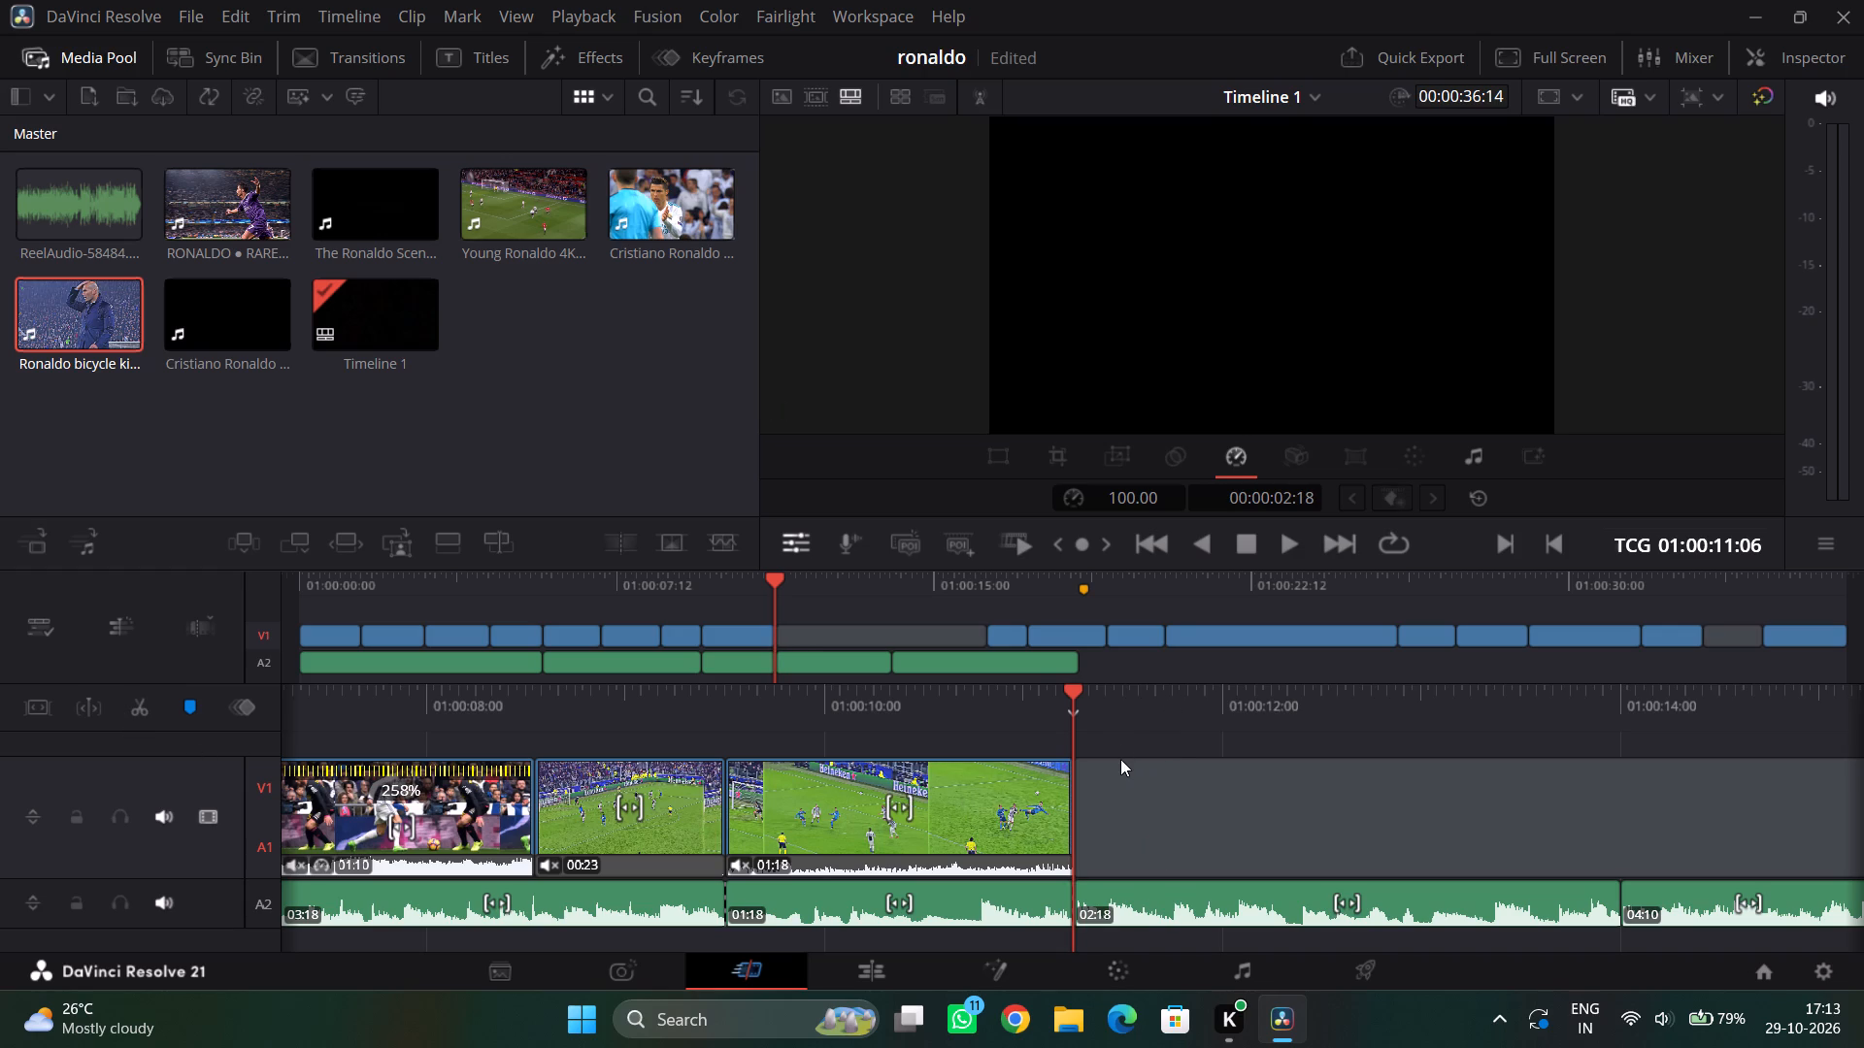
Move the blue-kit Manchester United clip against the end of the kick replay and the pink-kit celebration clip directly after it.
click(1011, 636)
drag(1008, 634, 935, 633)
drag(970, 628, 957, 630)
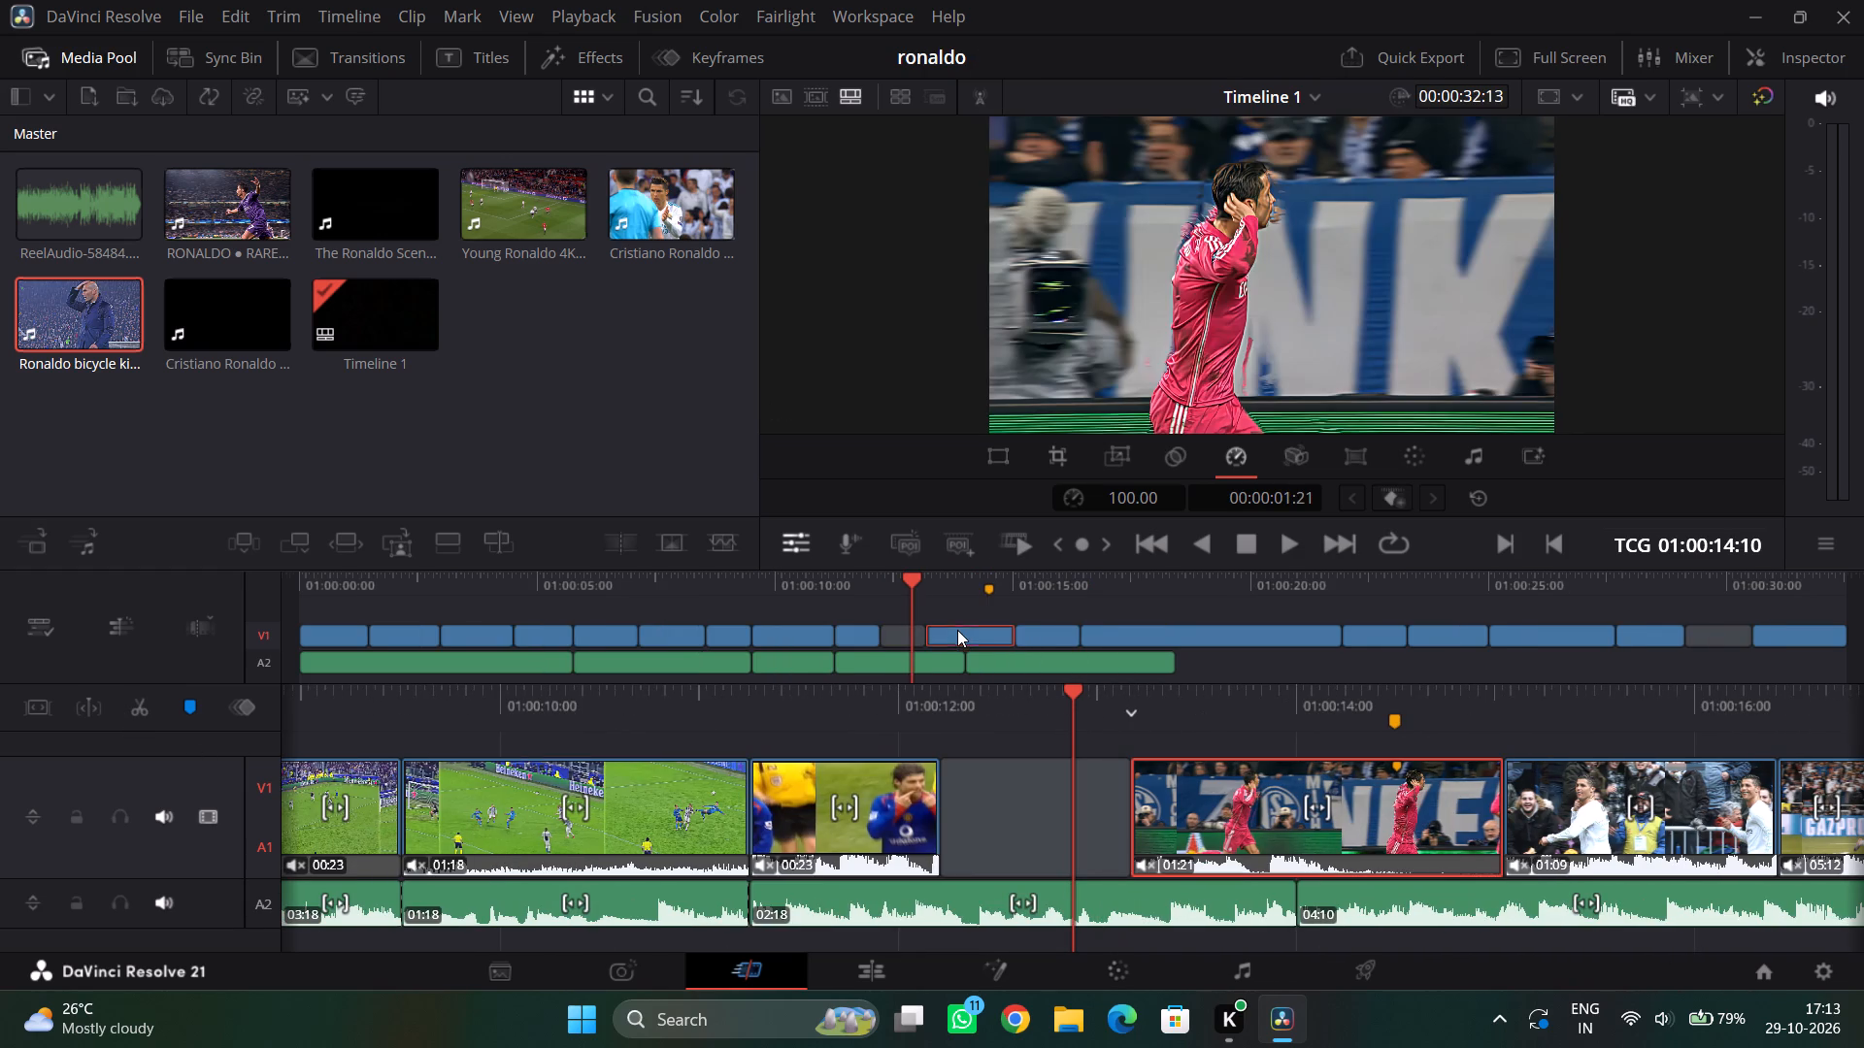
drag(981, 630, 946, 636)
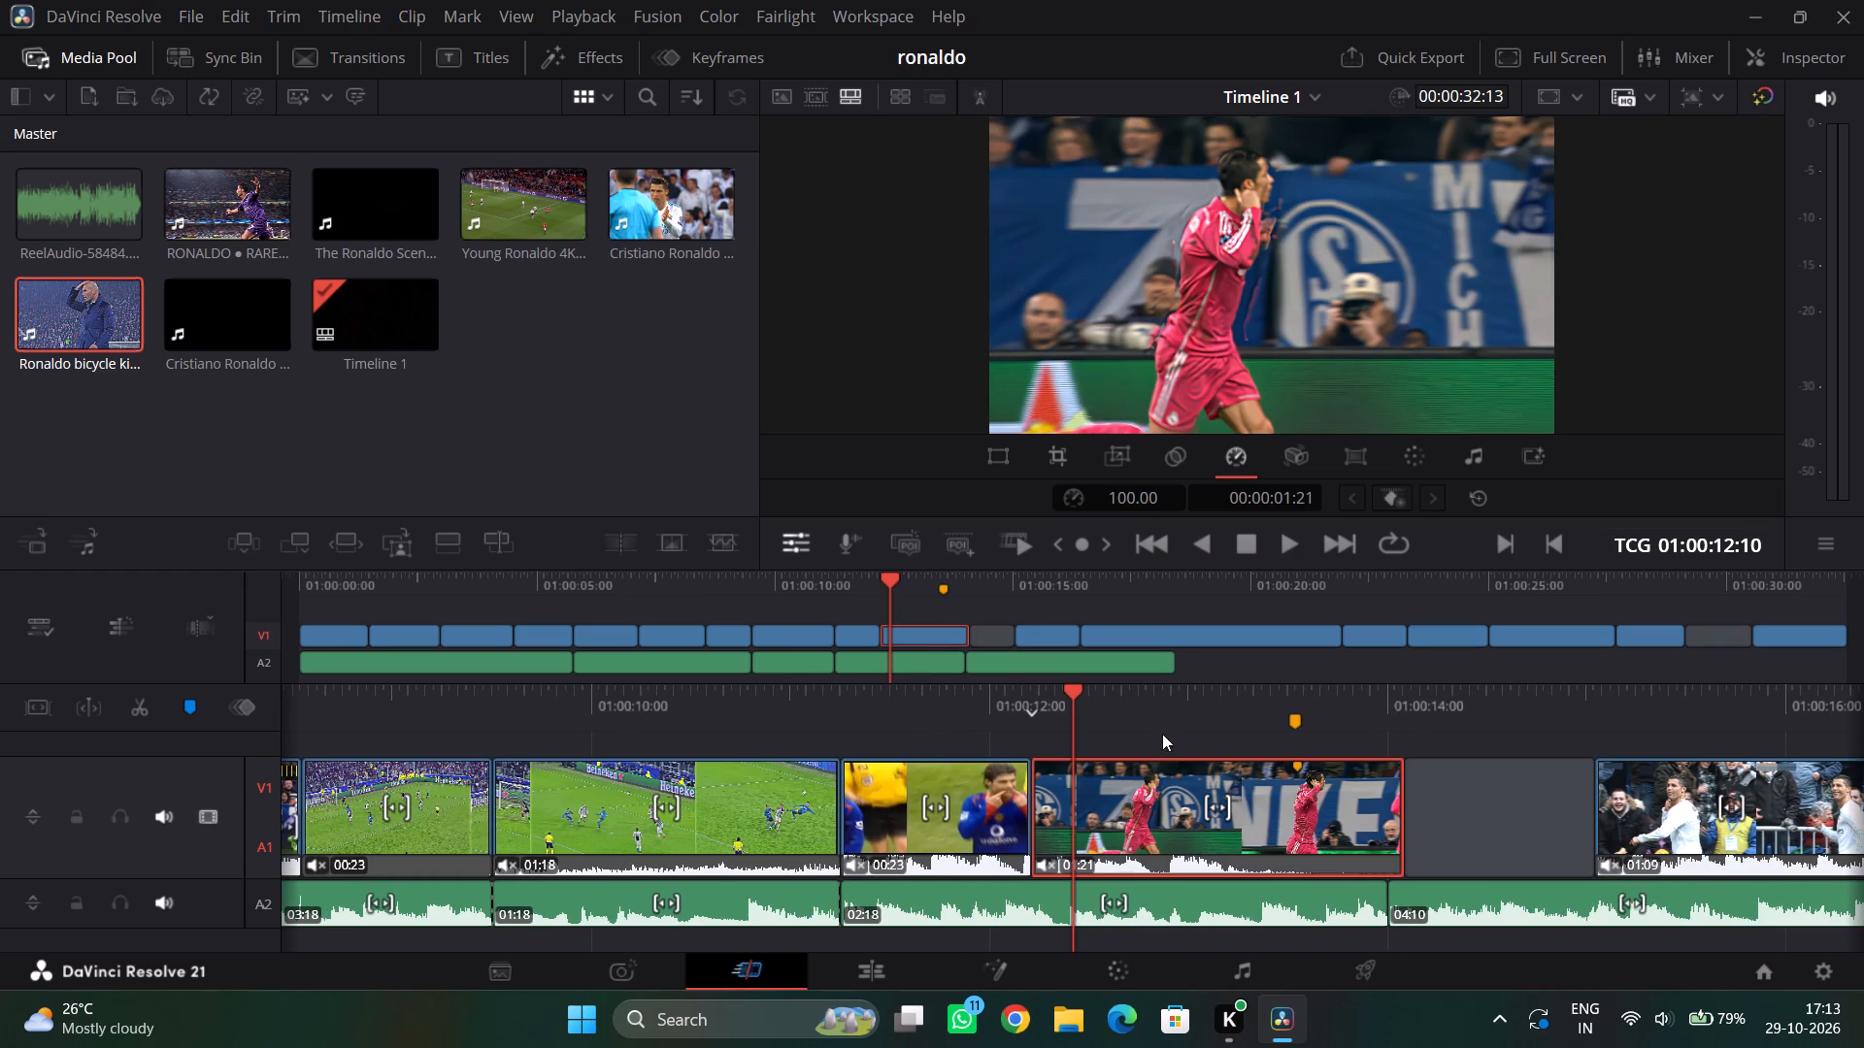
Play and scrub through the edit up to the pink-kit celebration, checking how the wide-angle build-up and kick replay fit the music.
drag(1127, 718, 1475, 695)
drag(928, 723, 1414, 719)
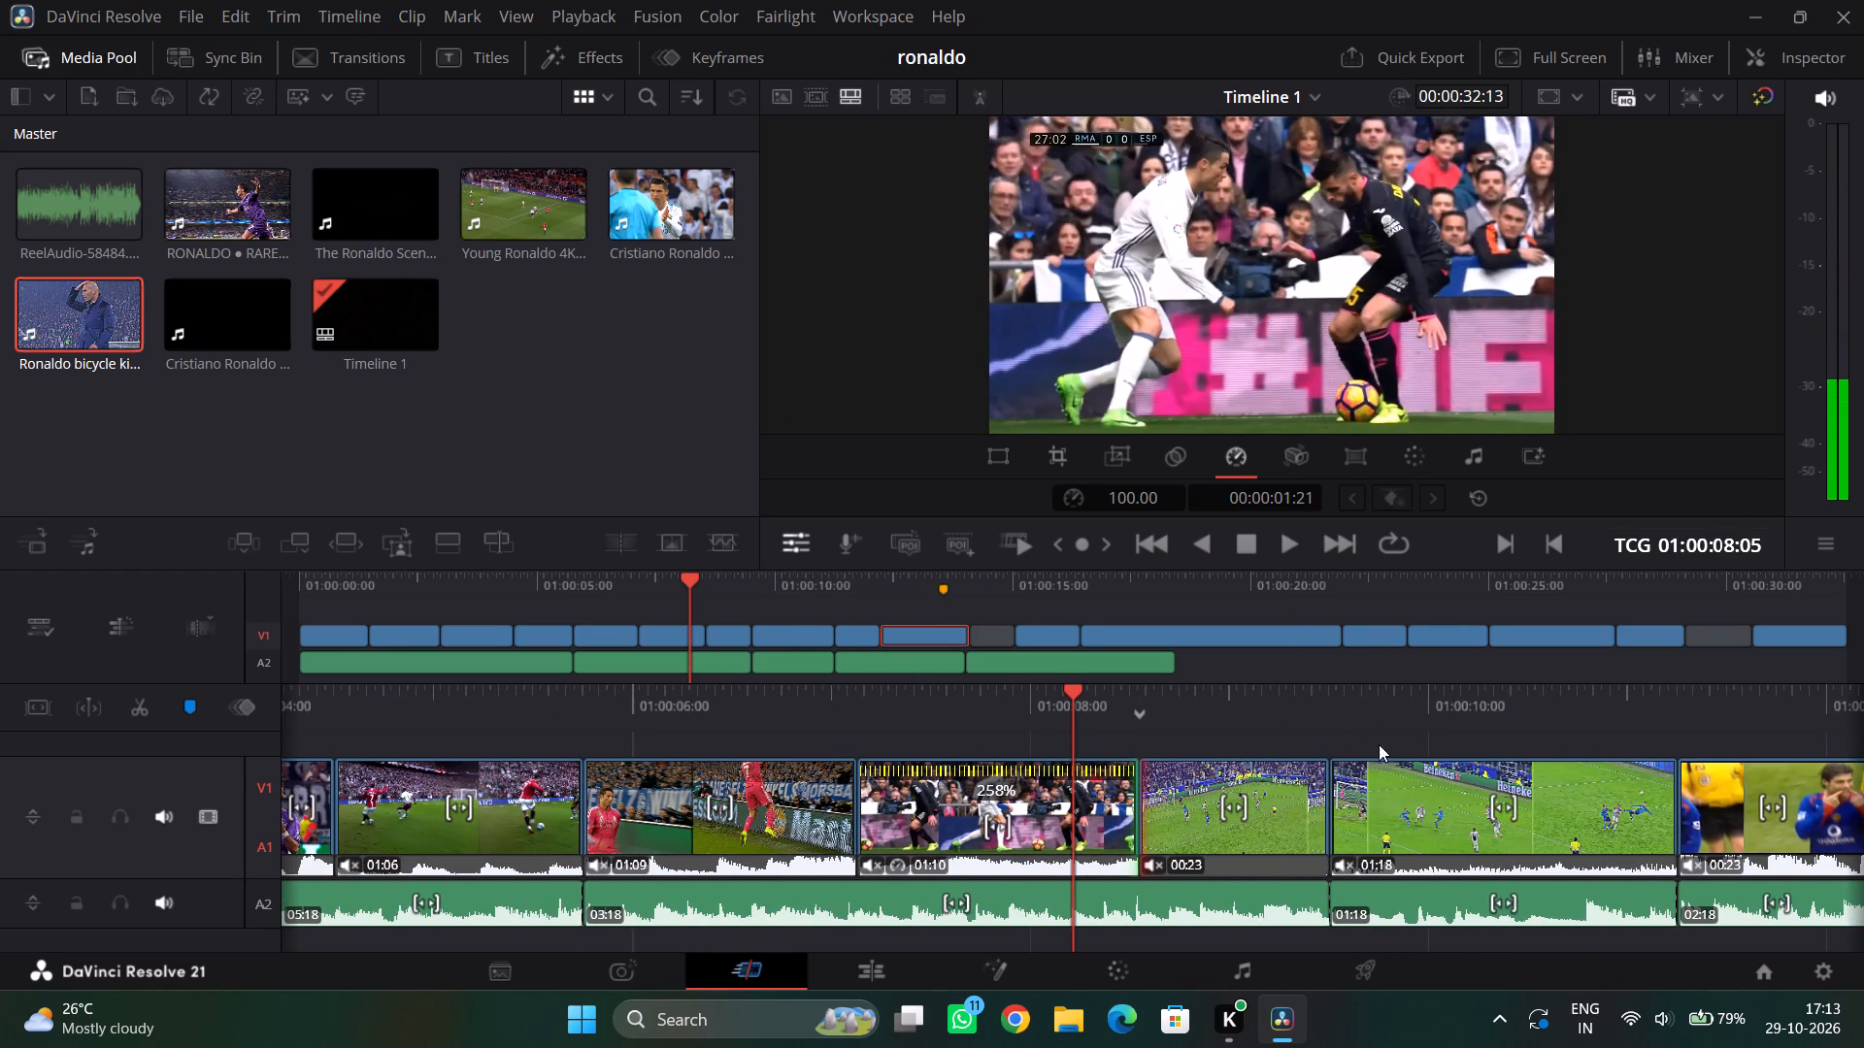
click(1289, 540)
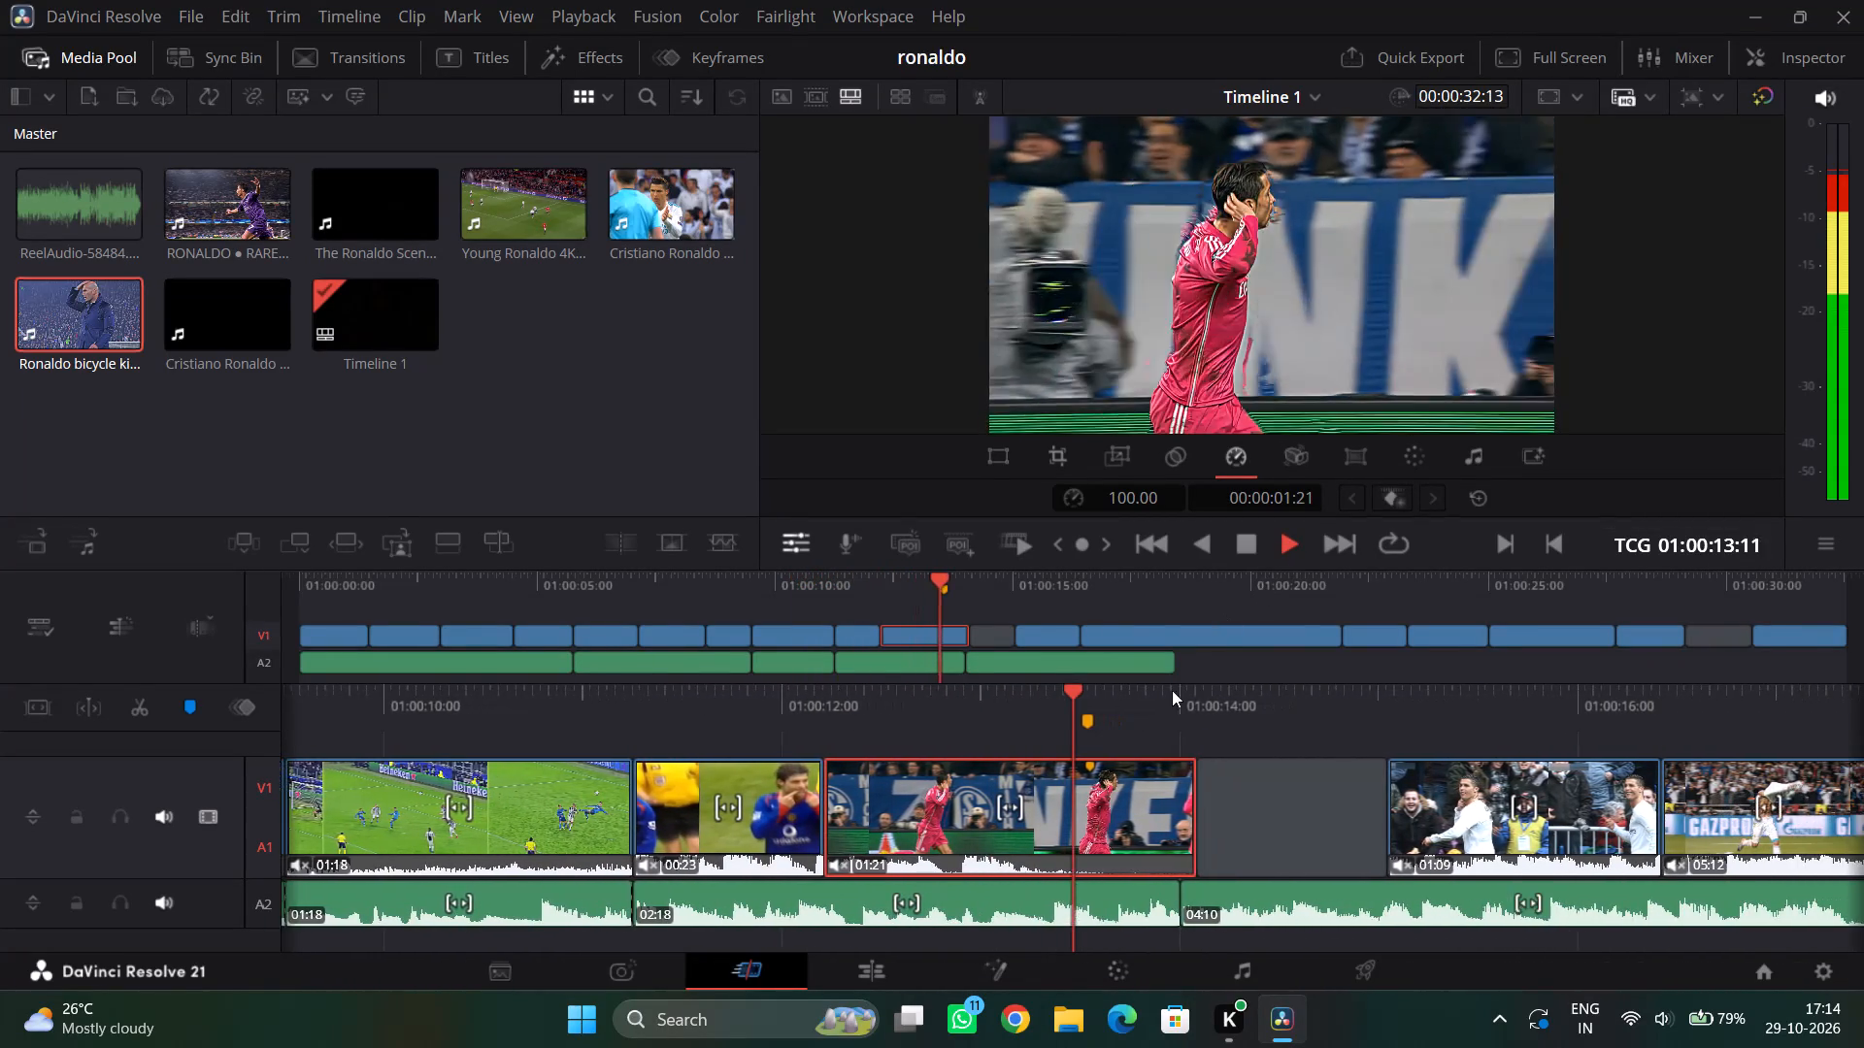
drag(885, 726, 1143, 726)
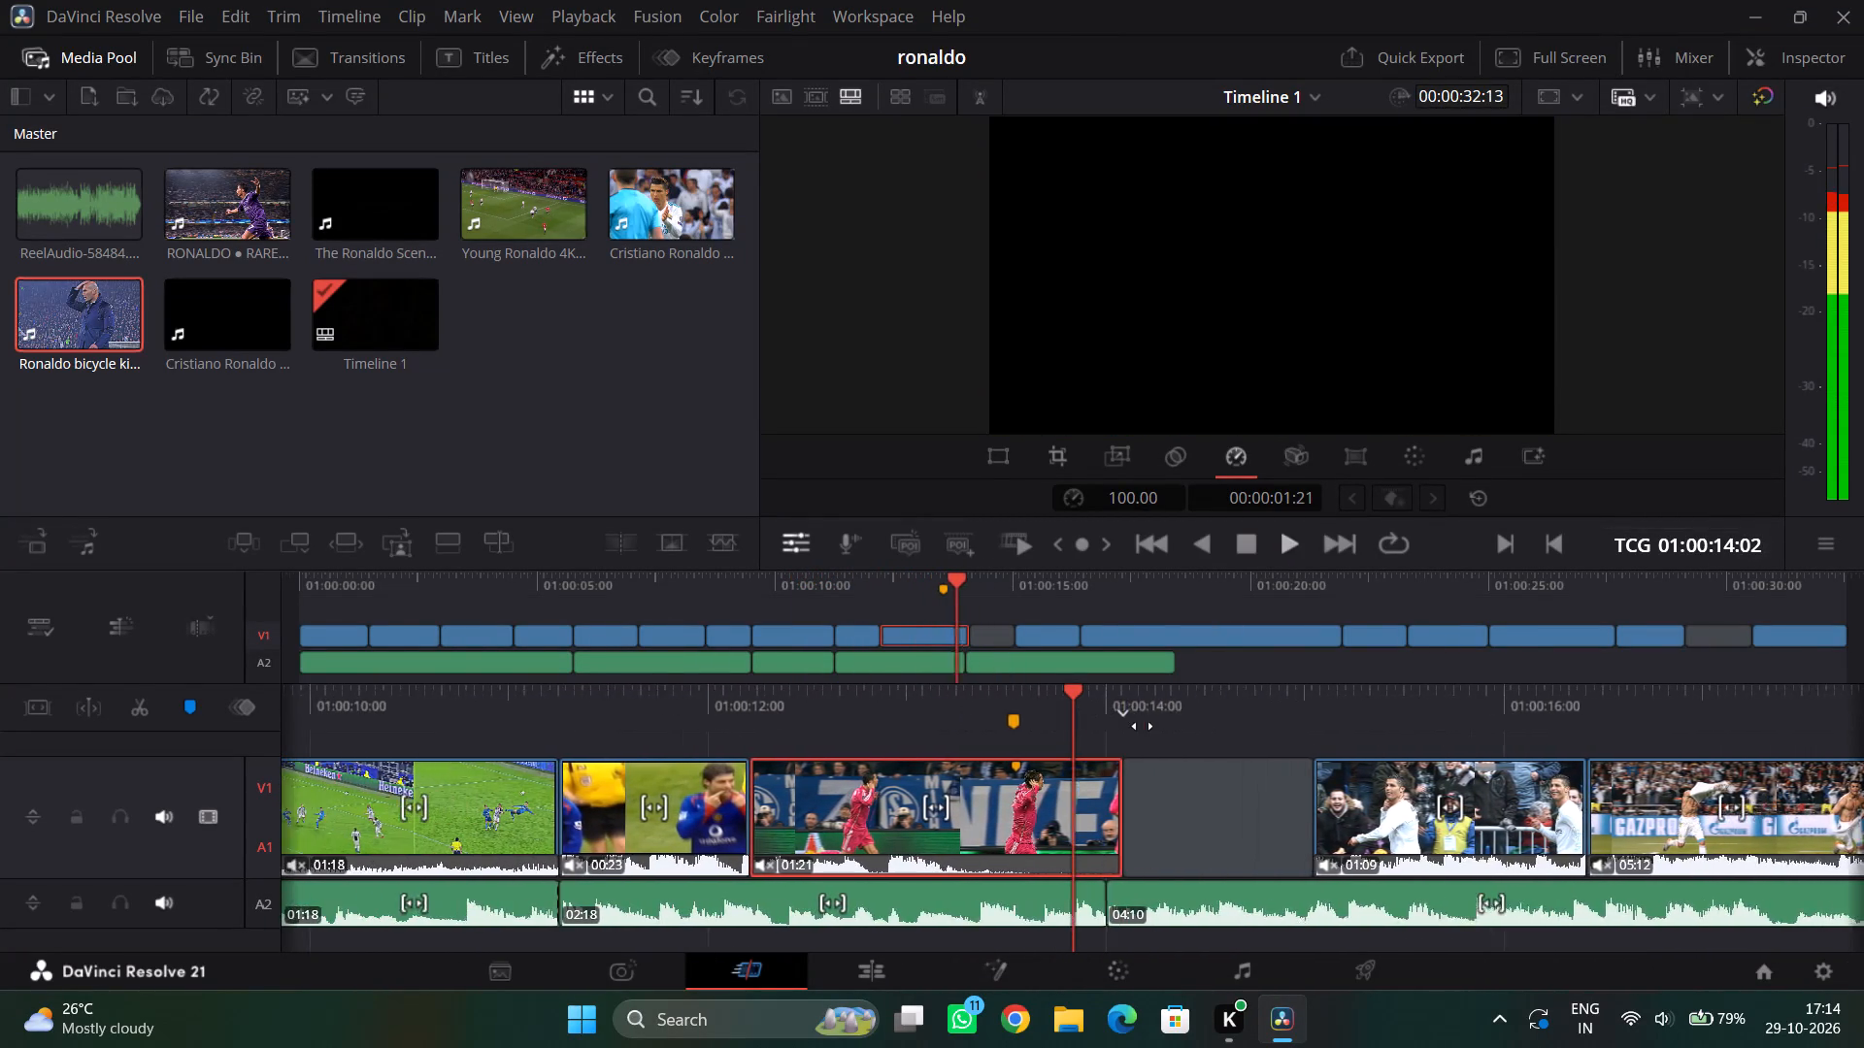
drag(1143, 726, 1647, 687)
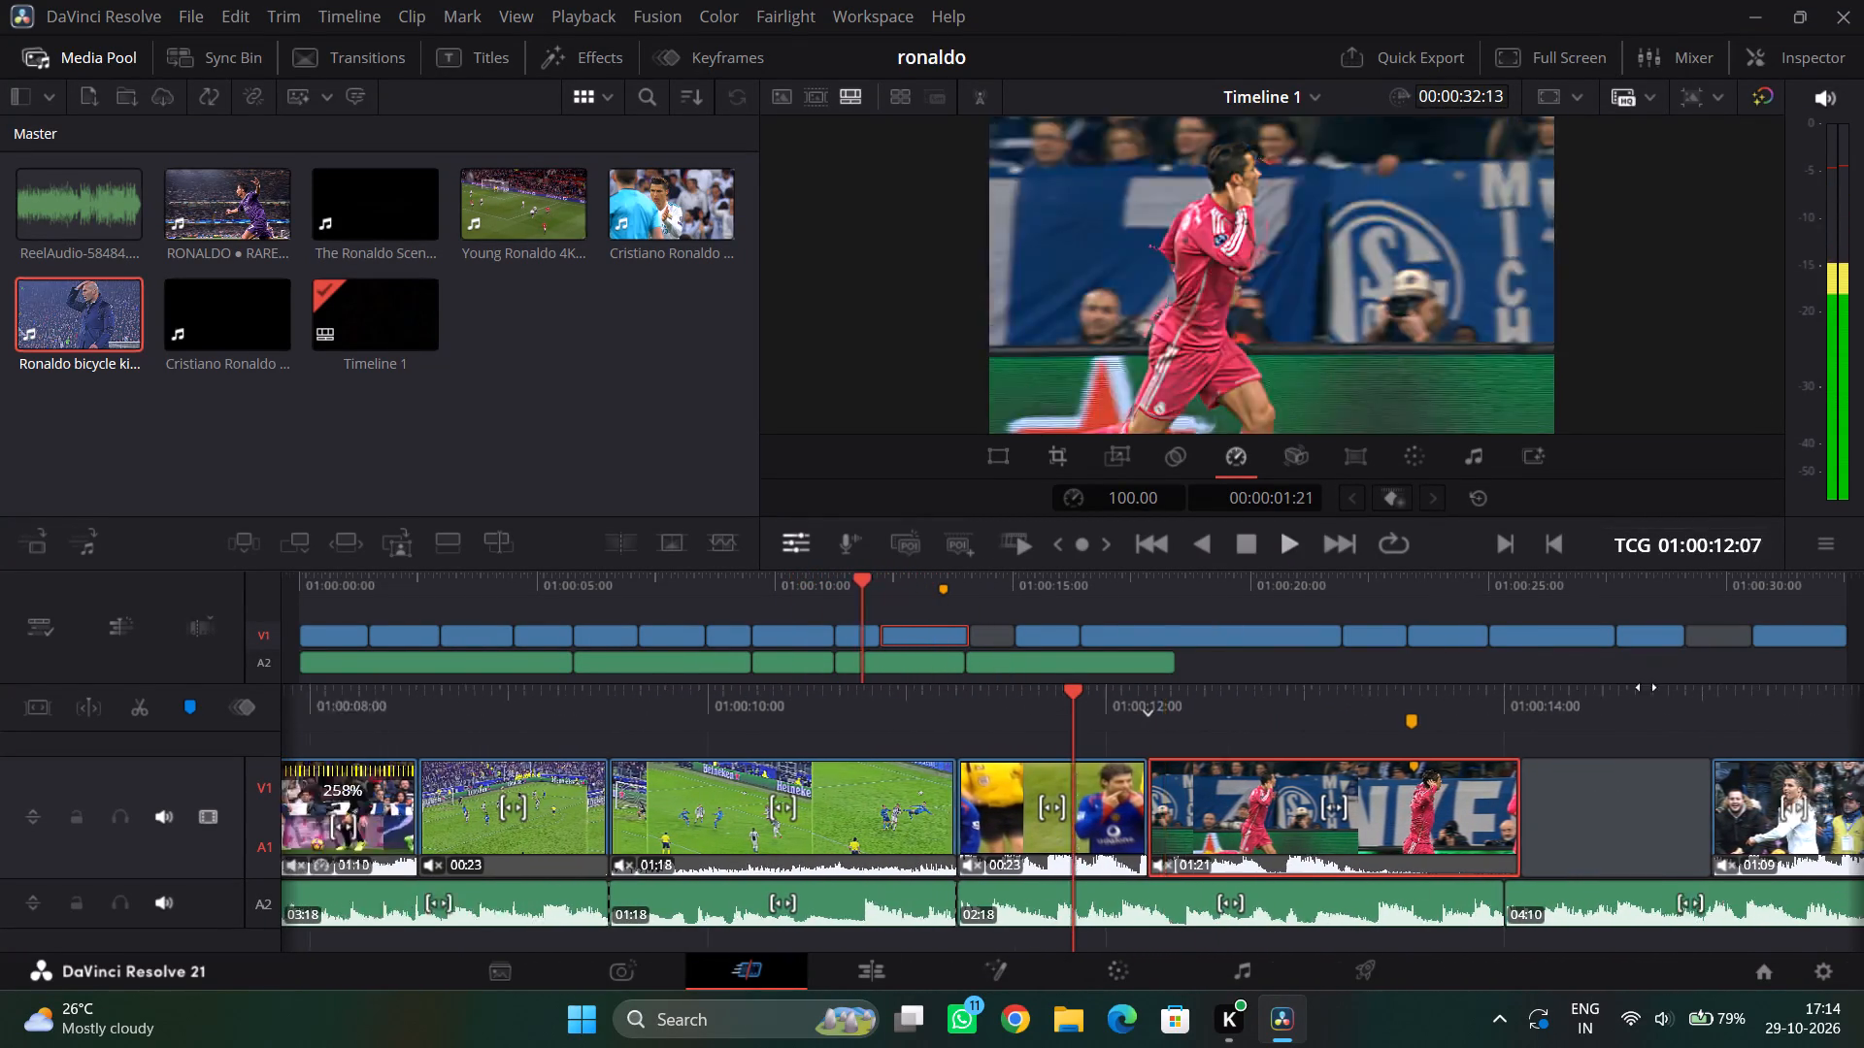
drag(1647, 687, 1863, 655)
drag(730, 713, 1464, 674)
drag(654, 680, 845, 680)
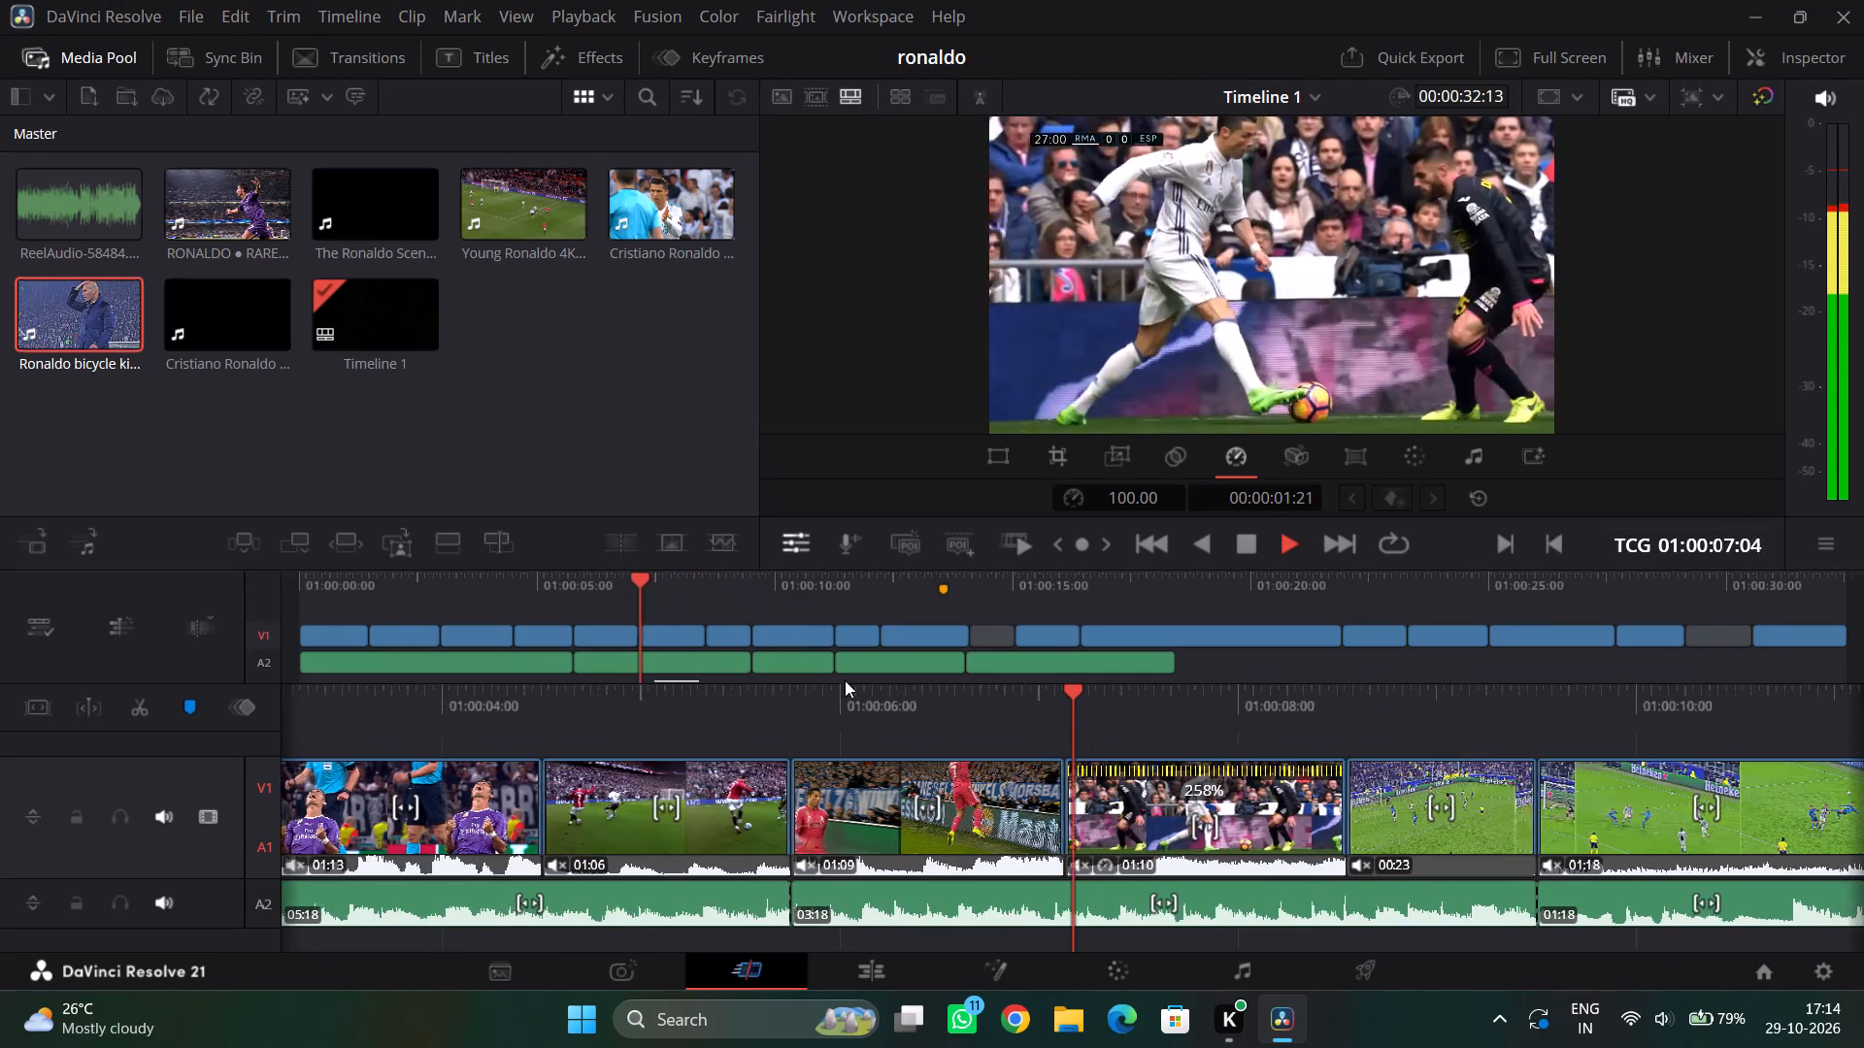
drag(845, 680, 1073, 675)
drag(616, 704, 903, 762)
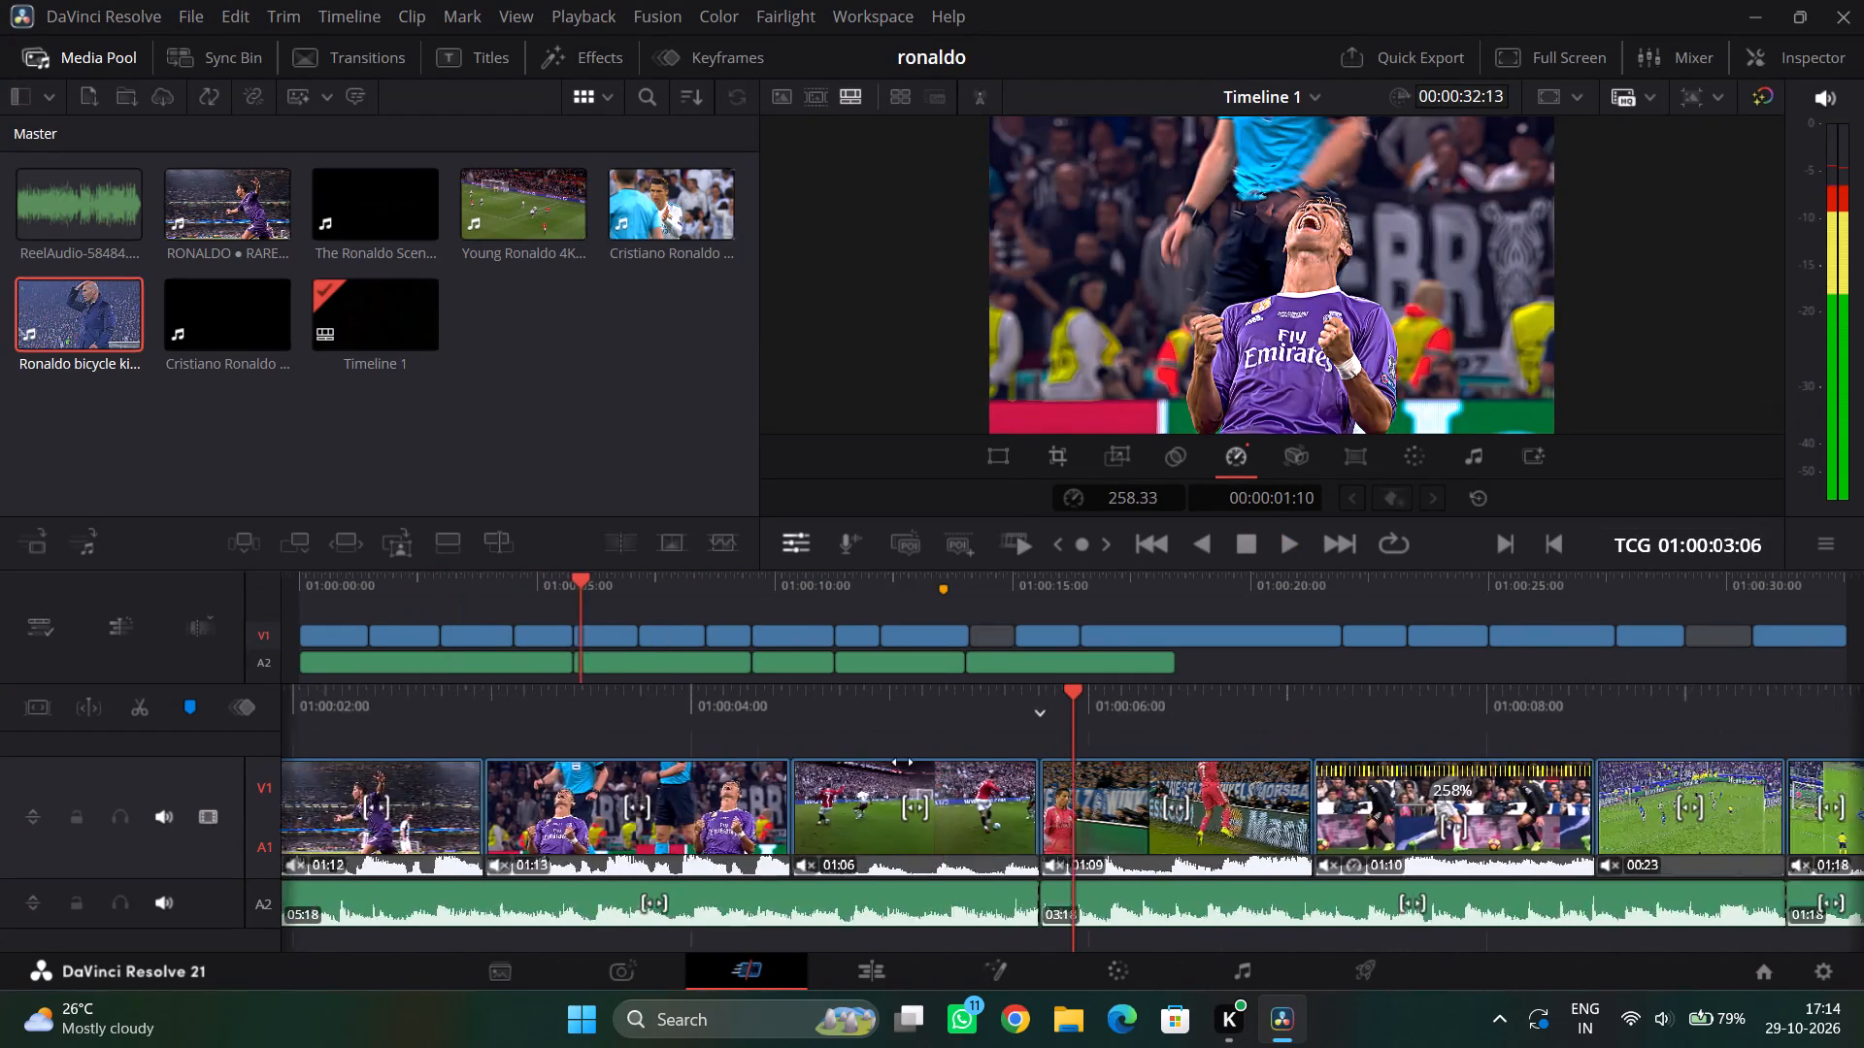
drag(903, 762, 391, 804)
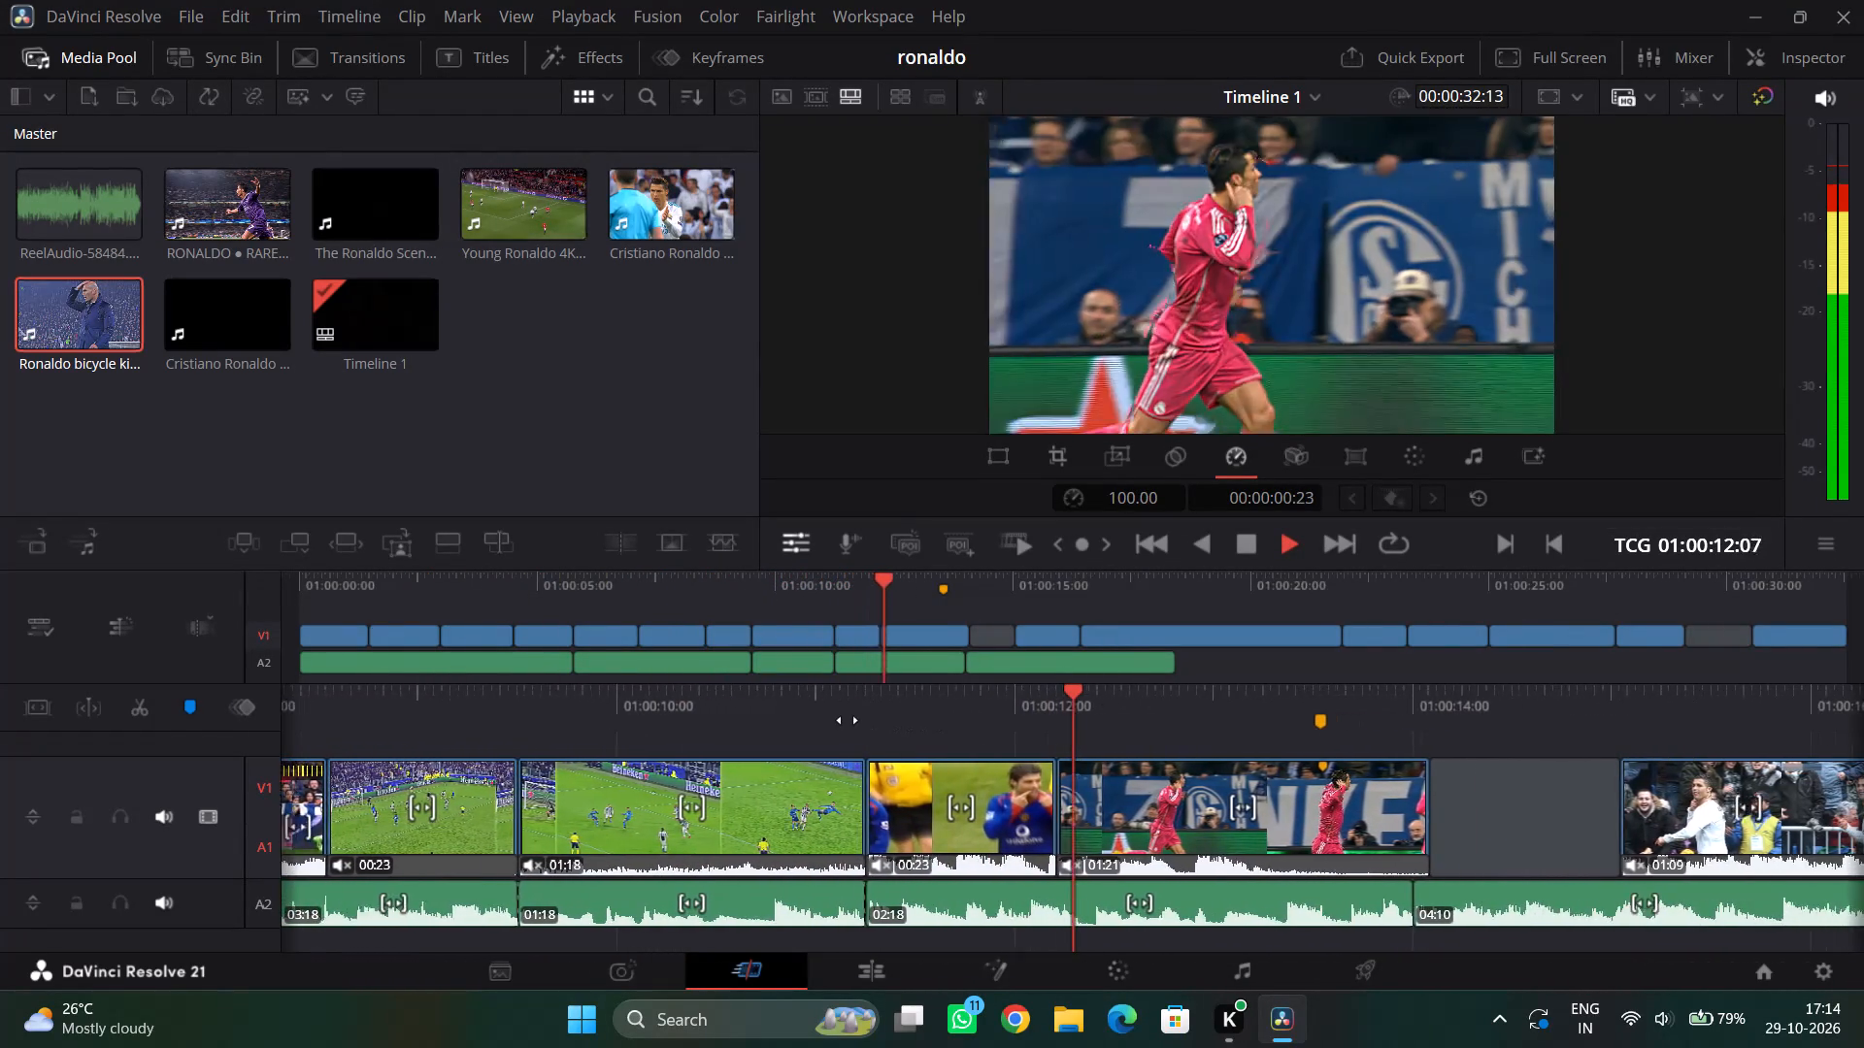
drag(848, 720, 1379, 682)
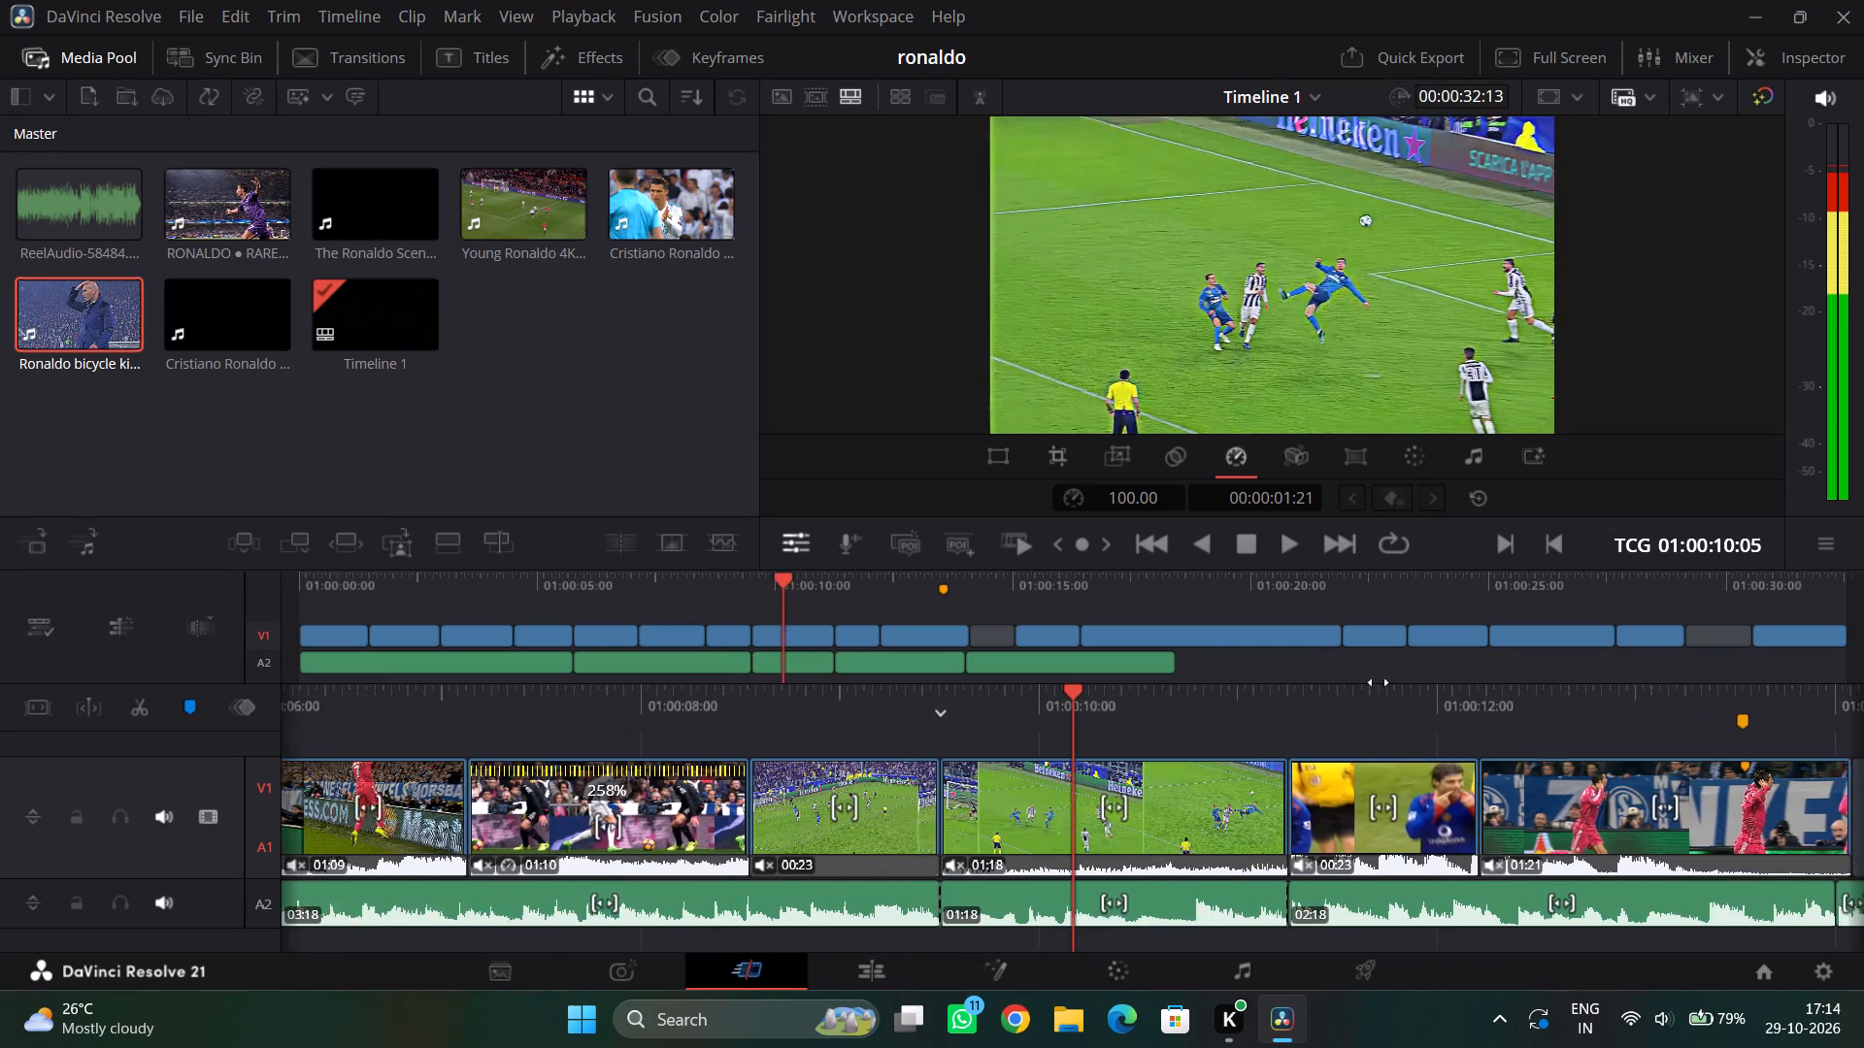
drag(1379, 682, 1663, 678)
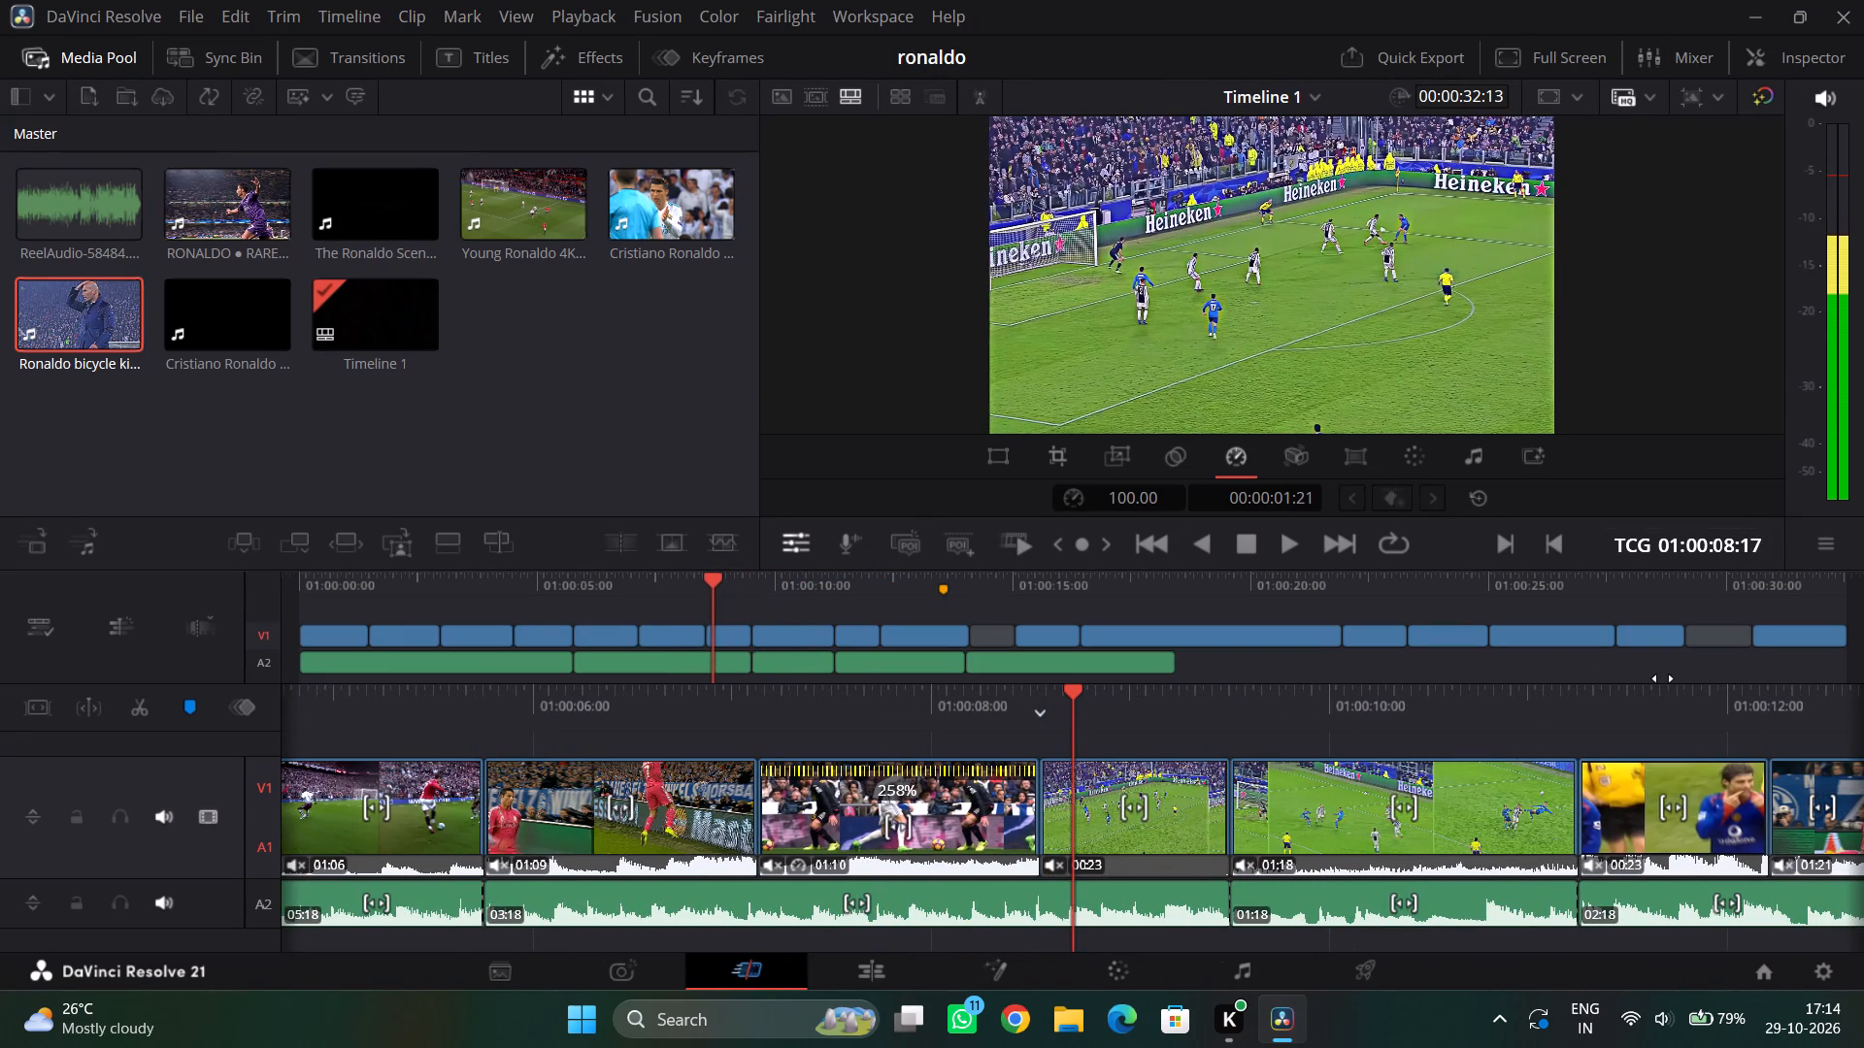
drag(1663, 678, 1666, 685)
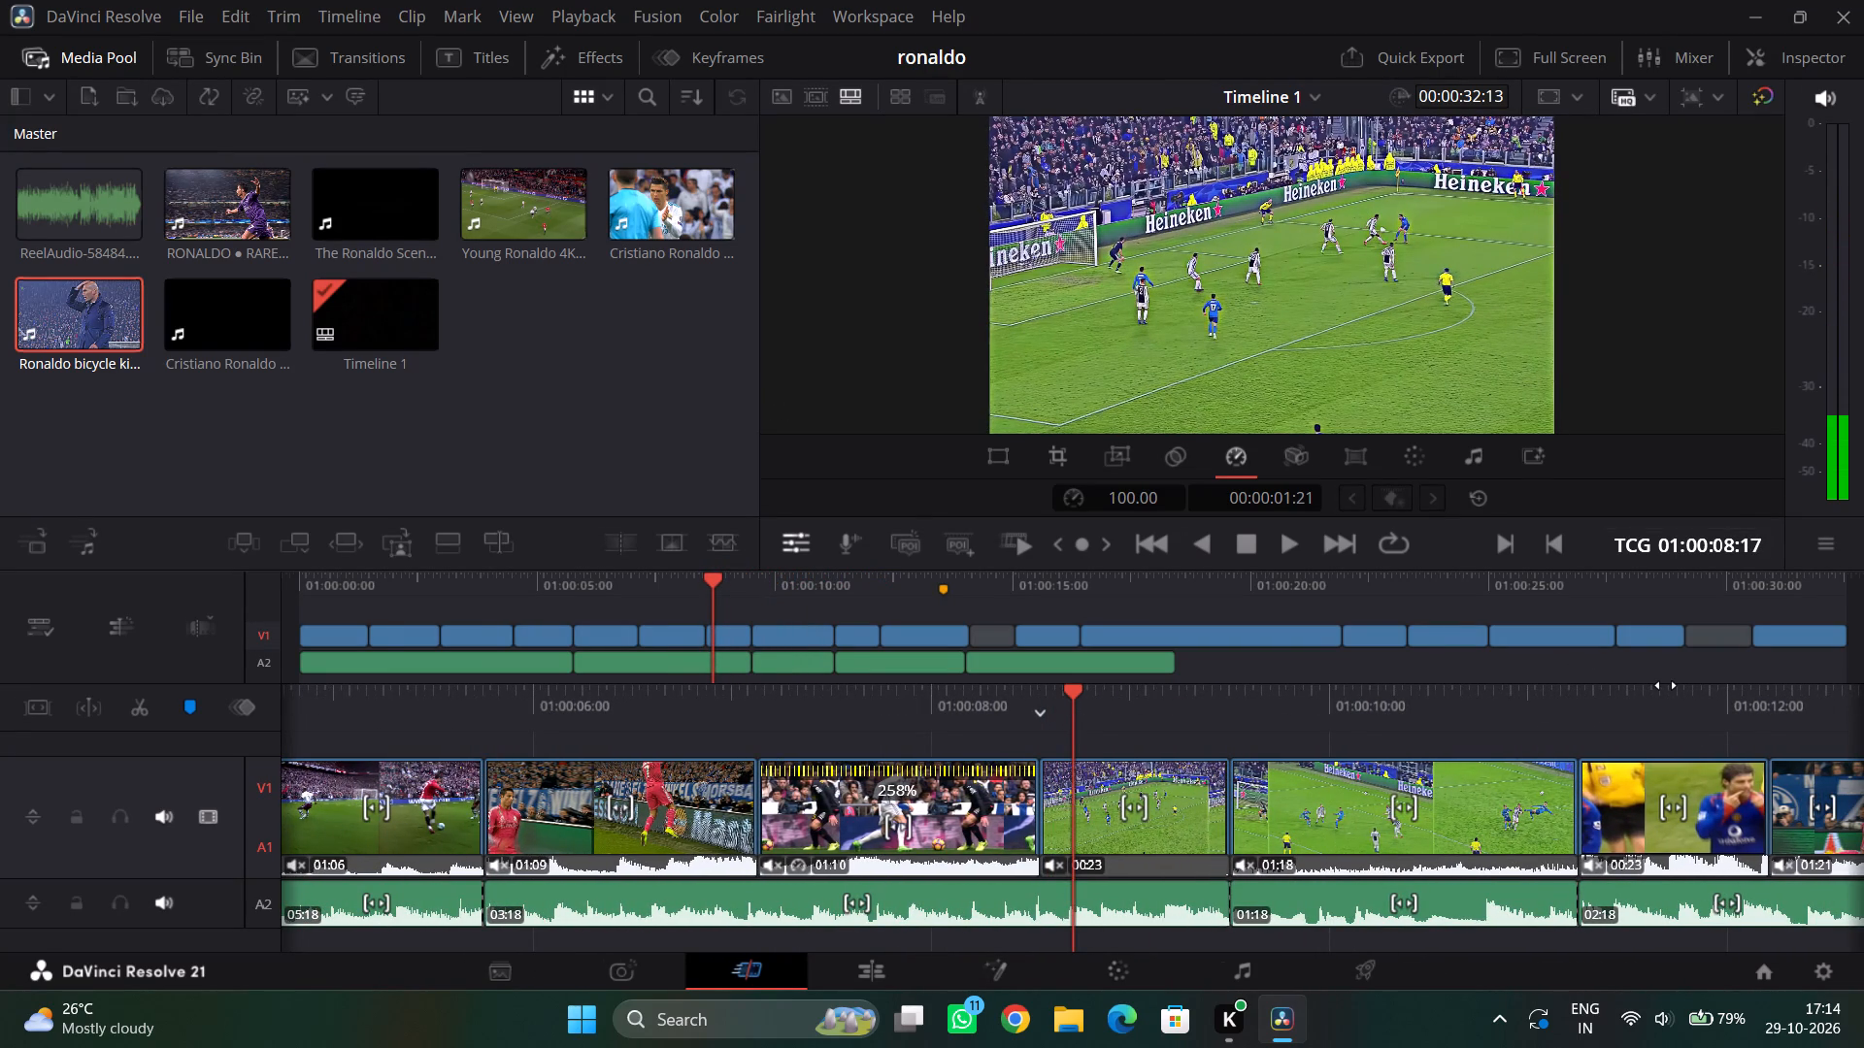
drag(1666, 685, 1558, 726)
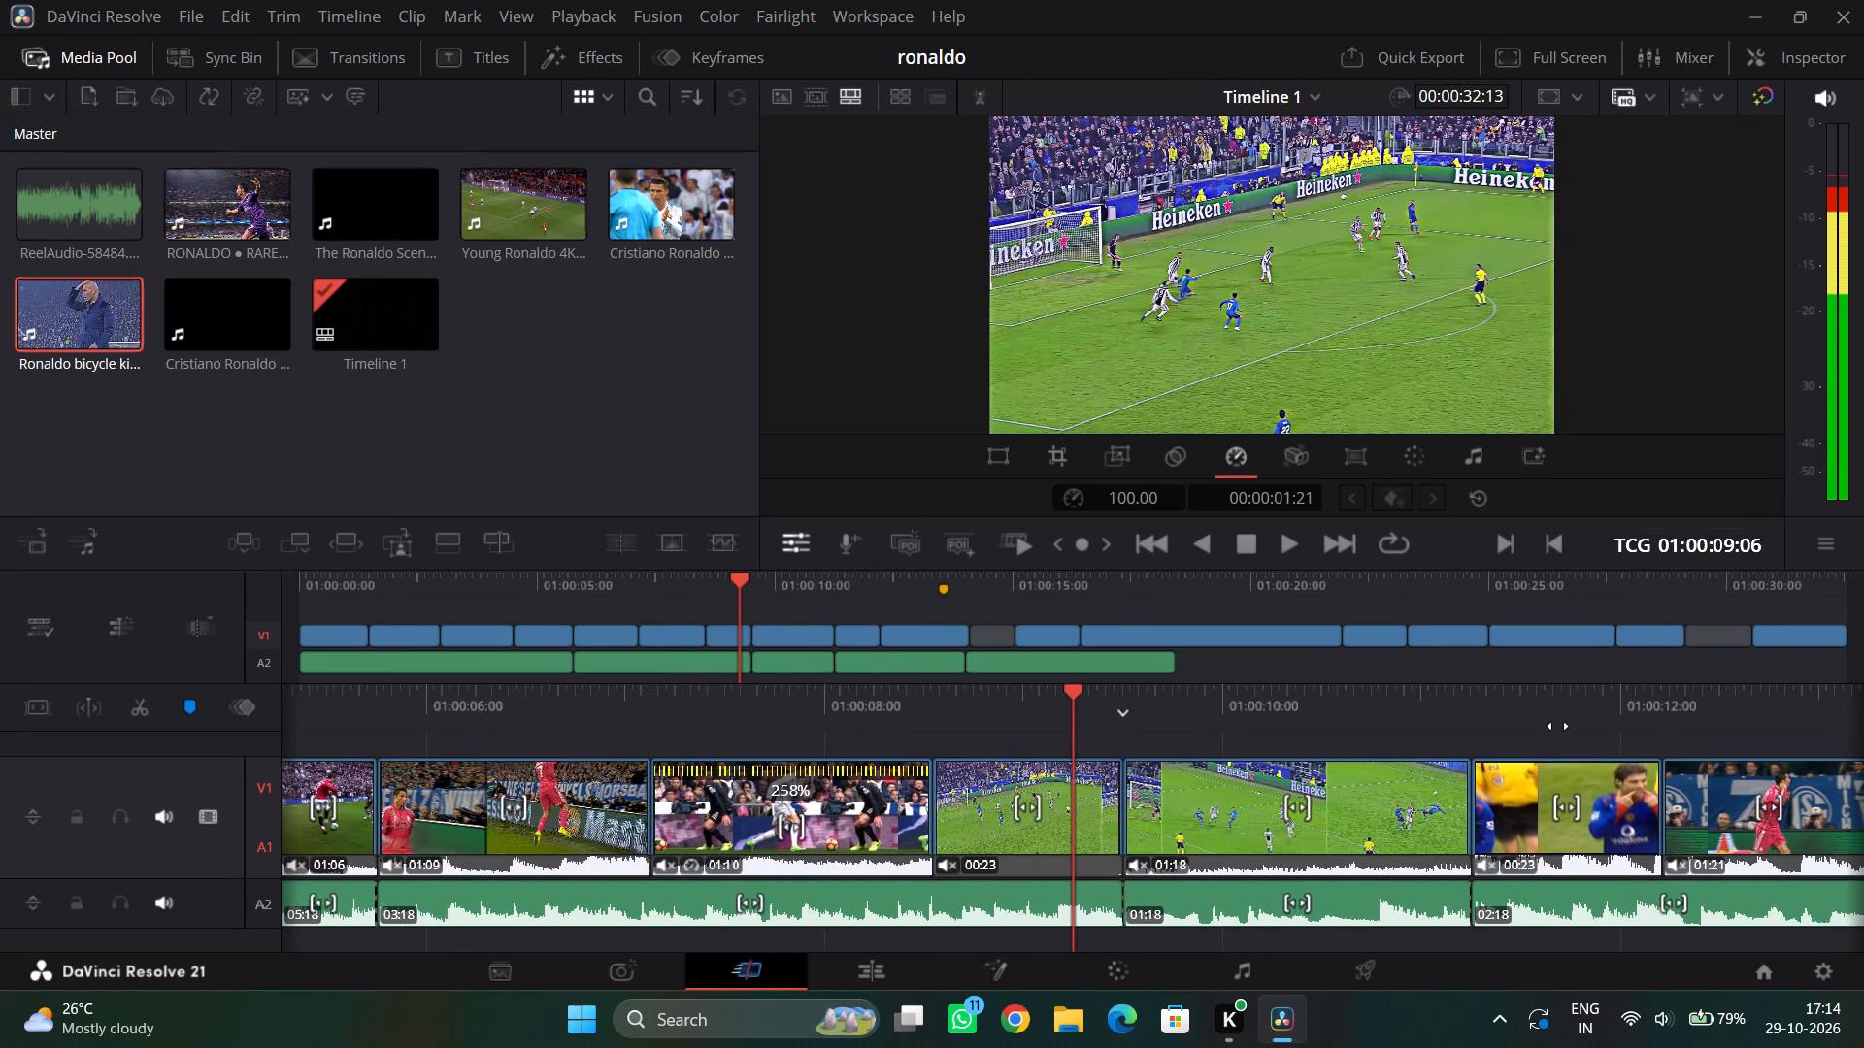
drag(1558, 726, 1674, 701)
click(1253, 546)
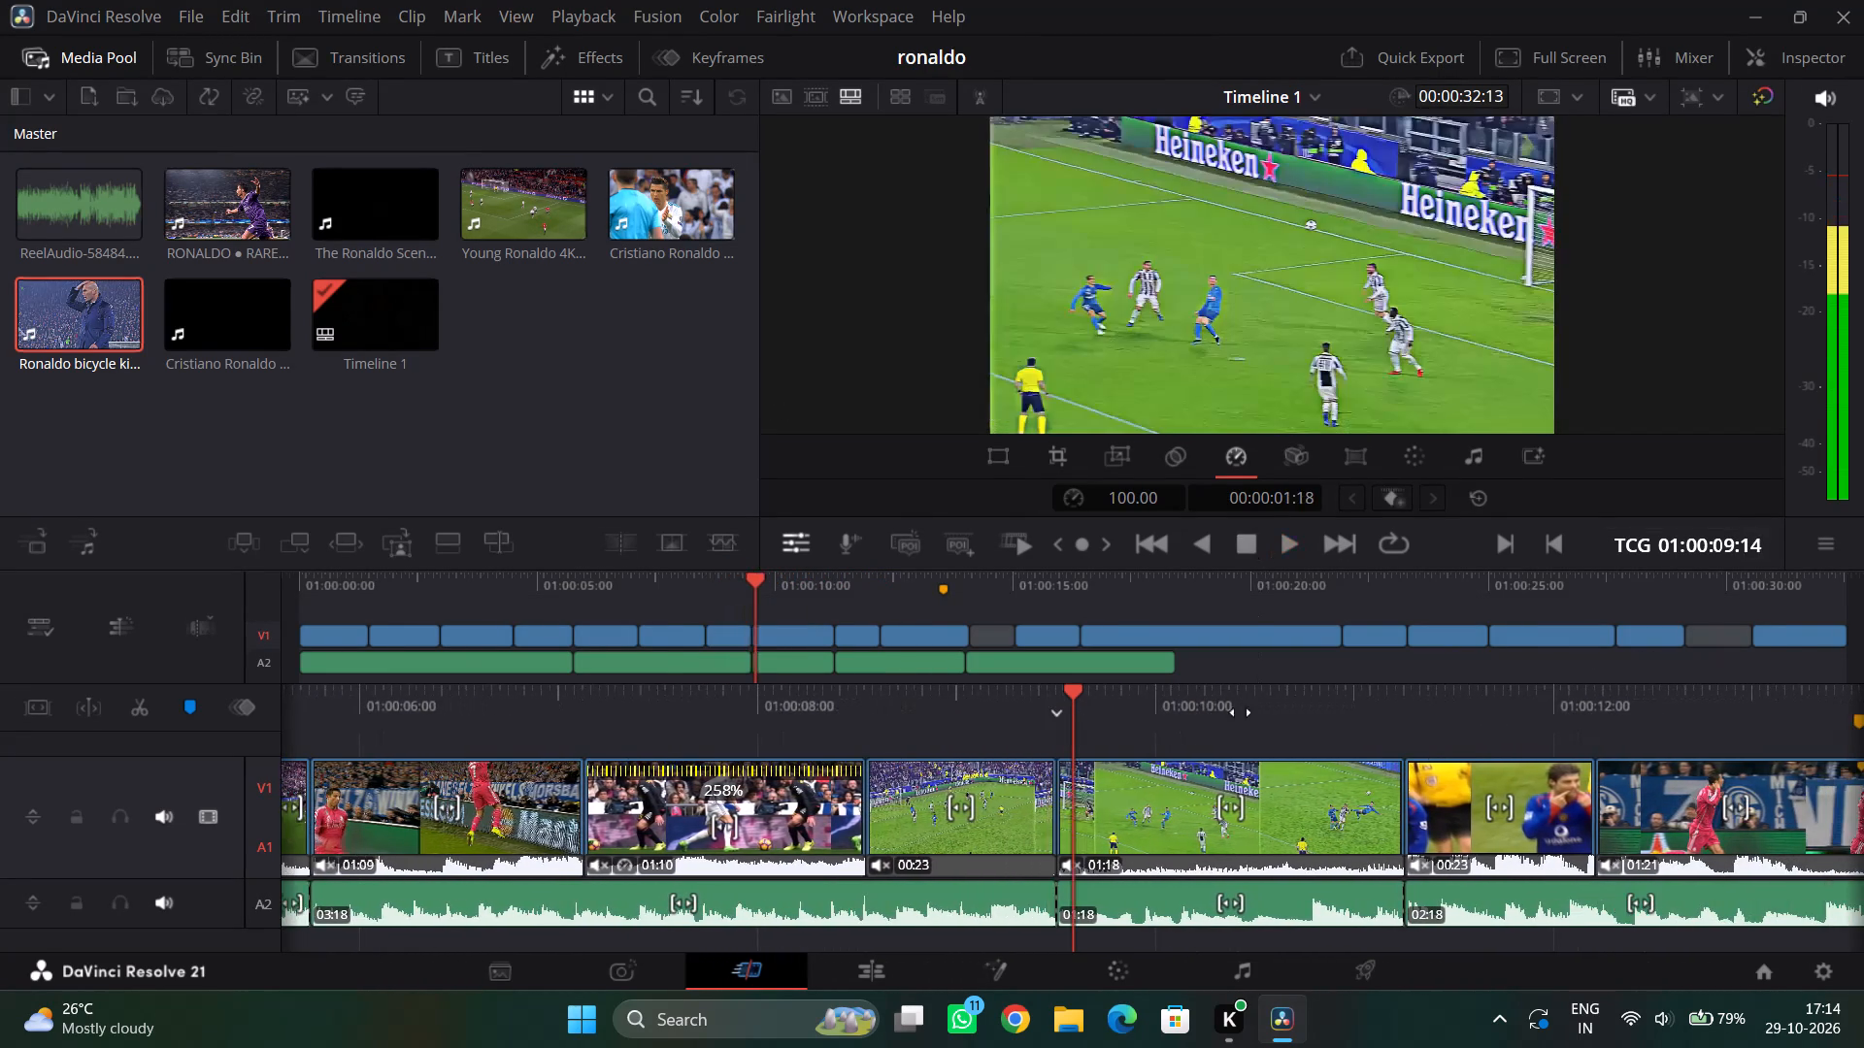
Delete the kick replay clip that follows the wide-angle build-up piece.
click(1236, 777)
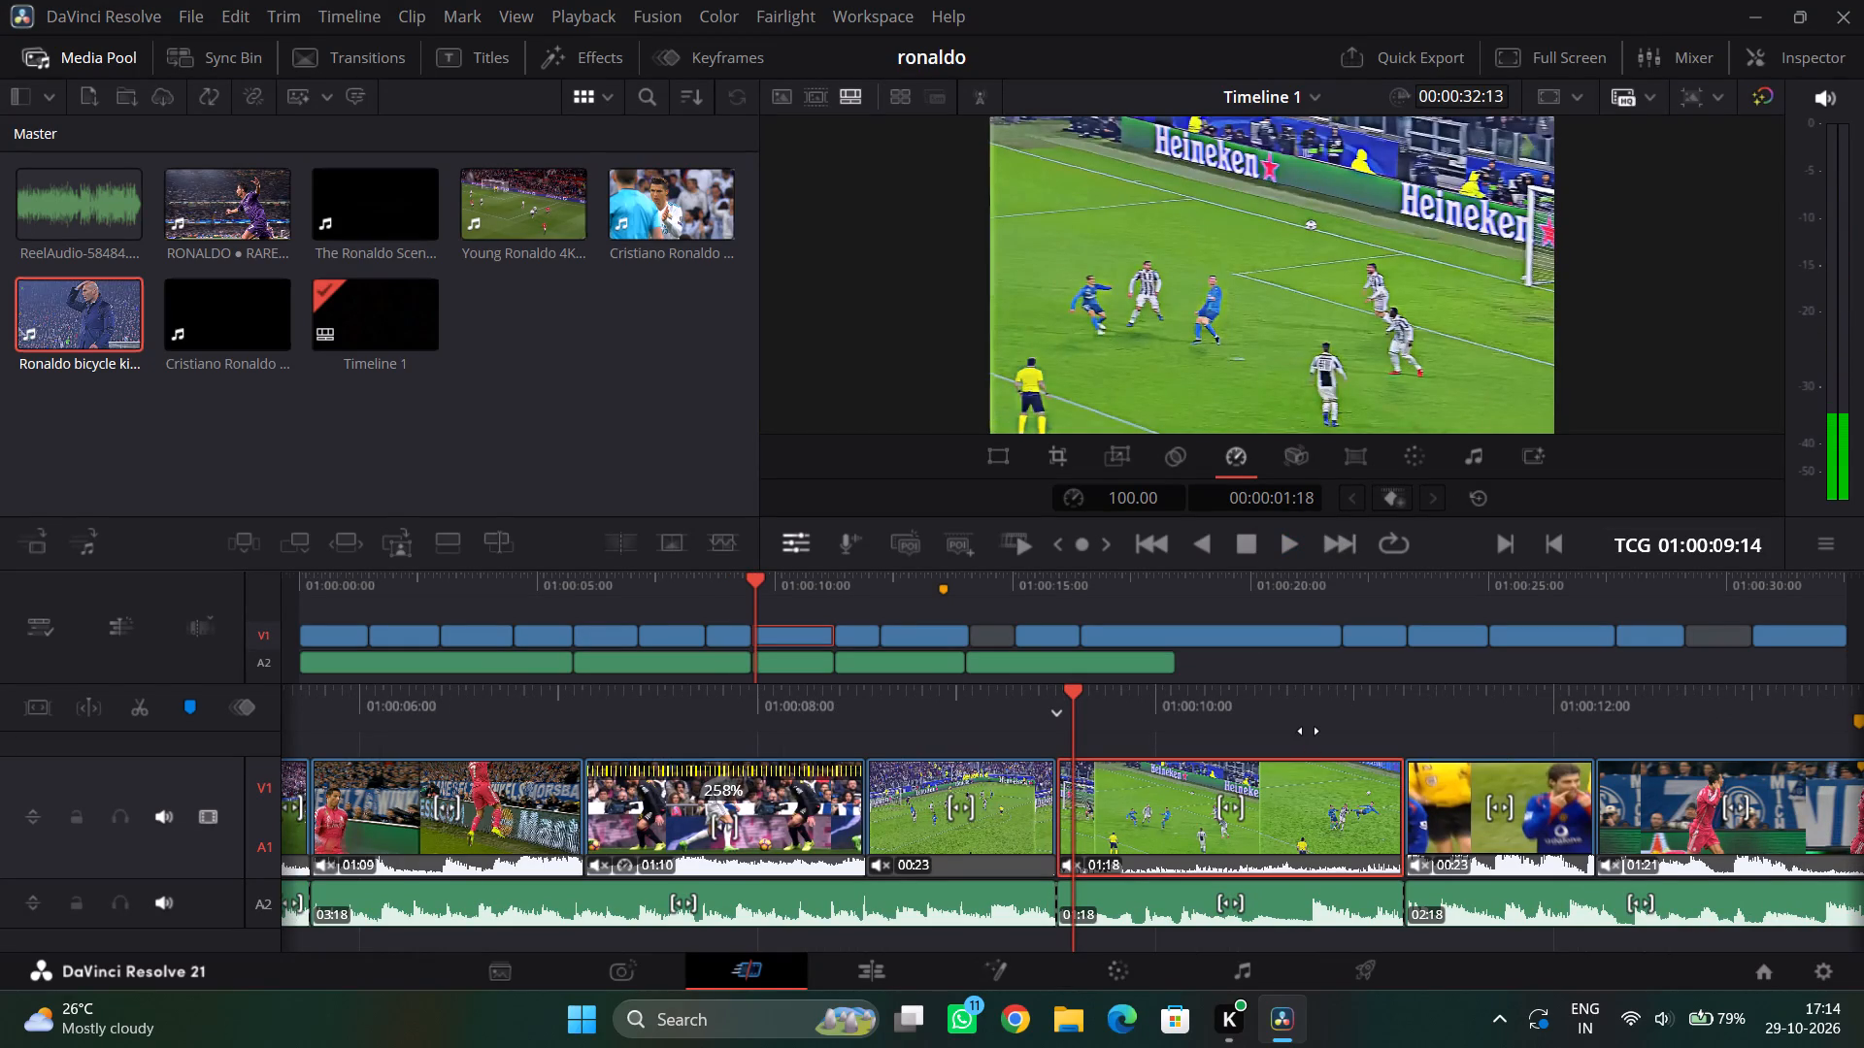
key(Delete)
Extend the end of the wide-angle goal shot to 01:00:10:18, giving a clip length of 02:05, and scrub through the added part.
click(1017, 813)
drag(1053, 796, 1185, 789)
drag(1256, 705, 1124, 736)
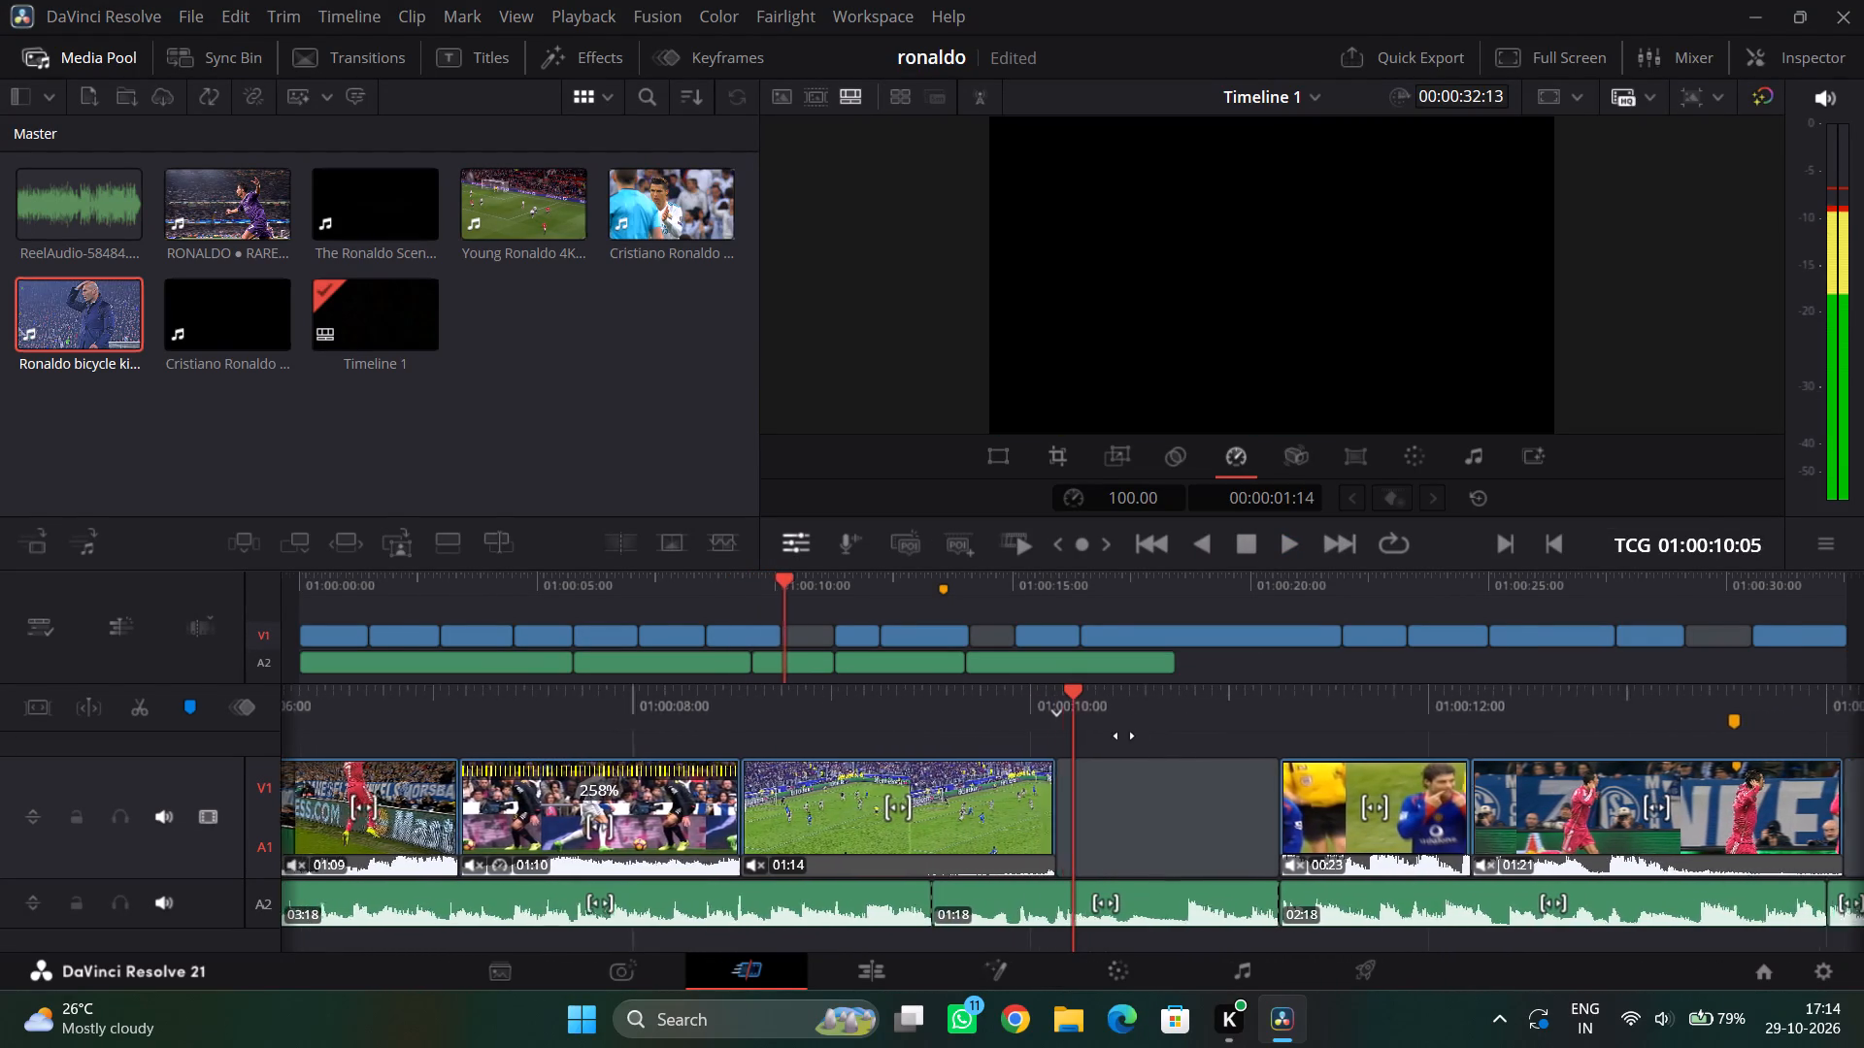
drag(1124, 736, 1022, 757)
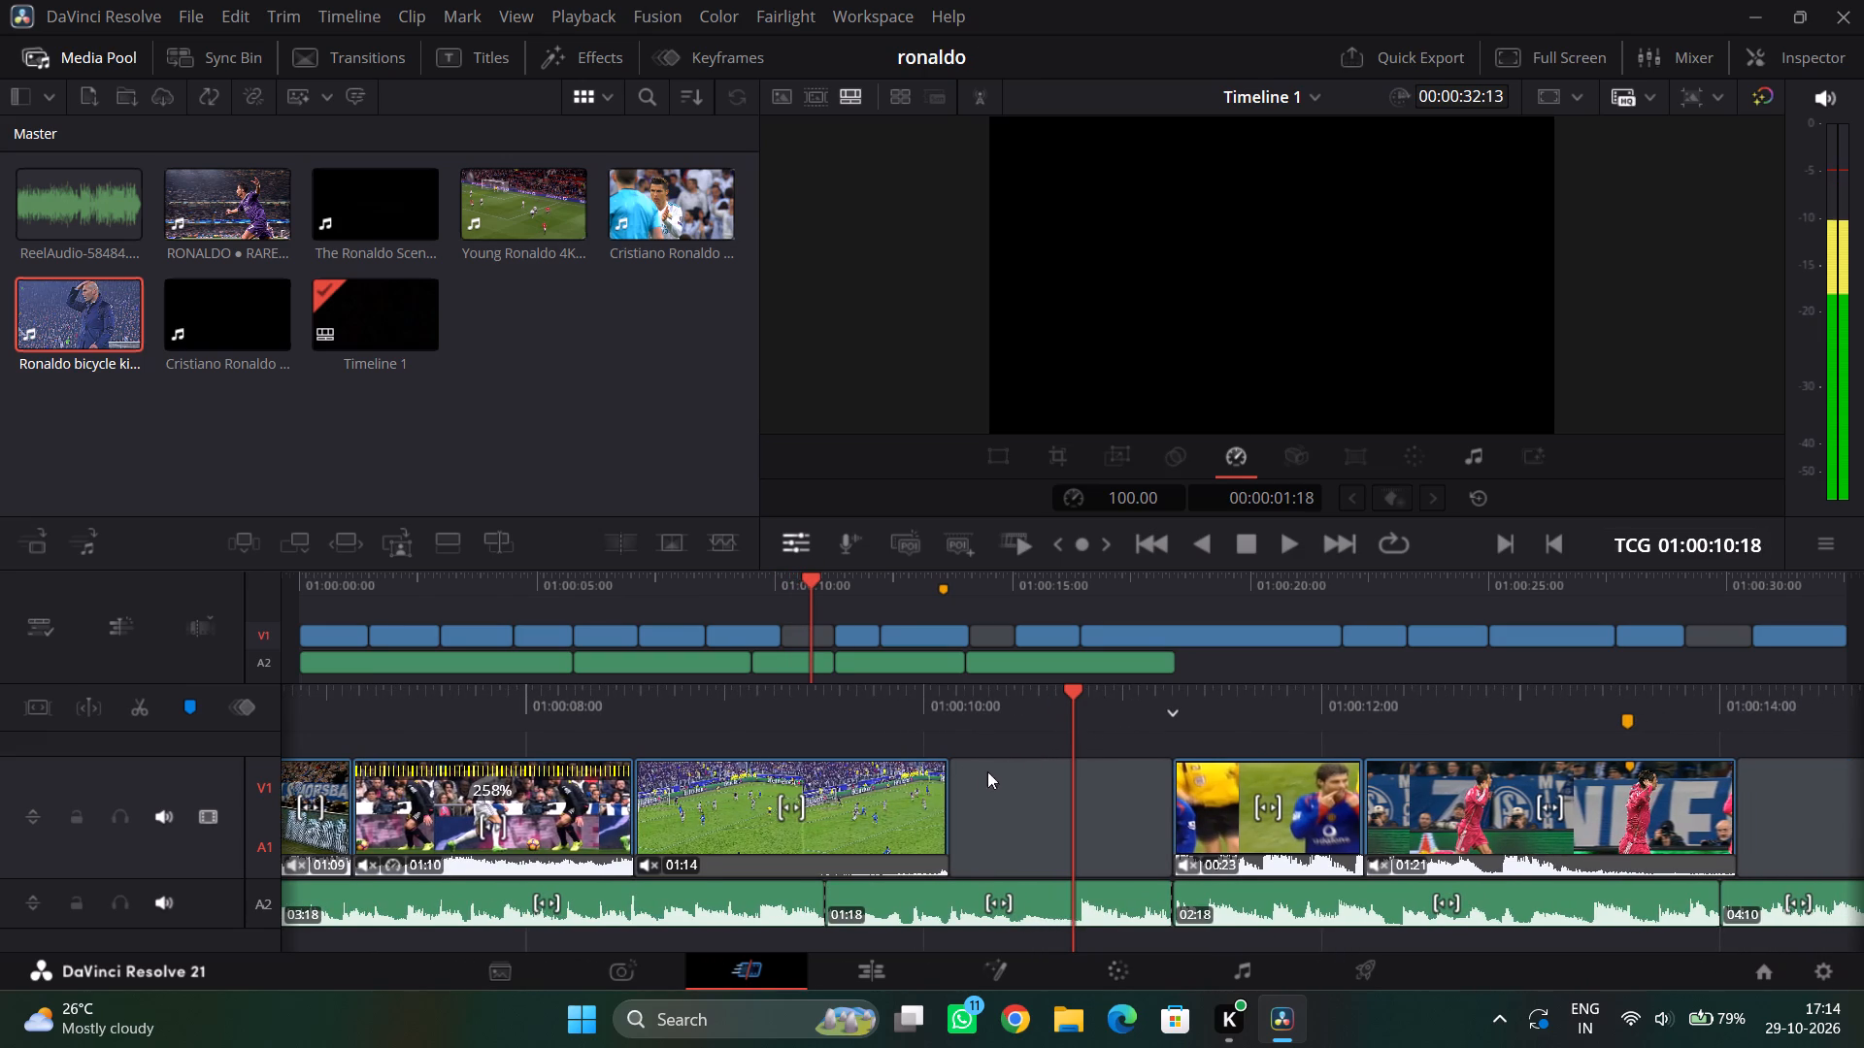
drag(952, 785, 1078, 785)
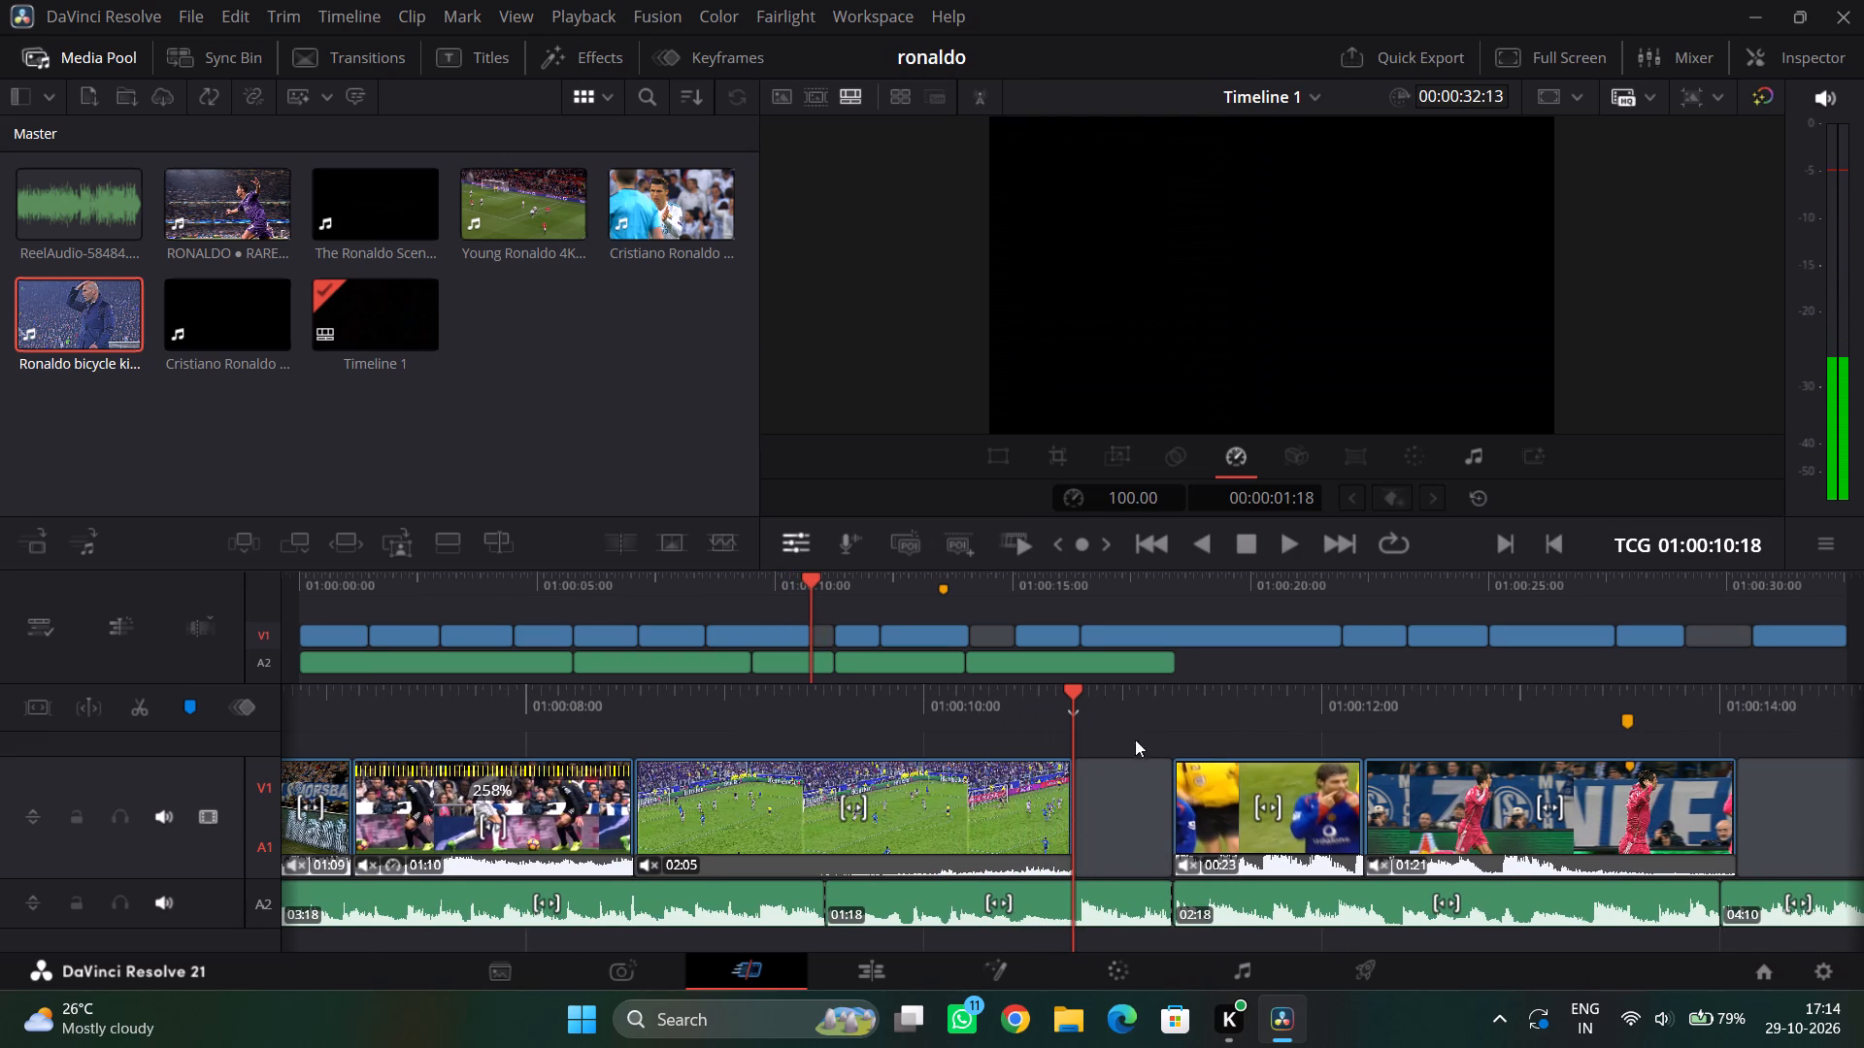
drag(1148, 700, 1278, 704)
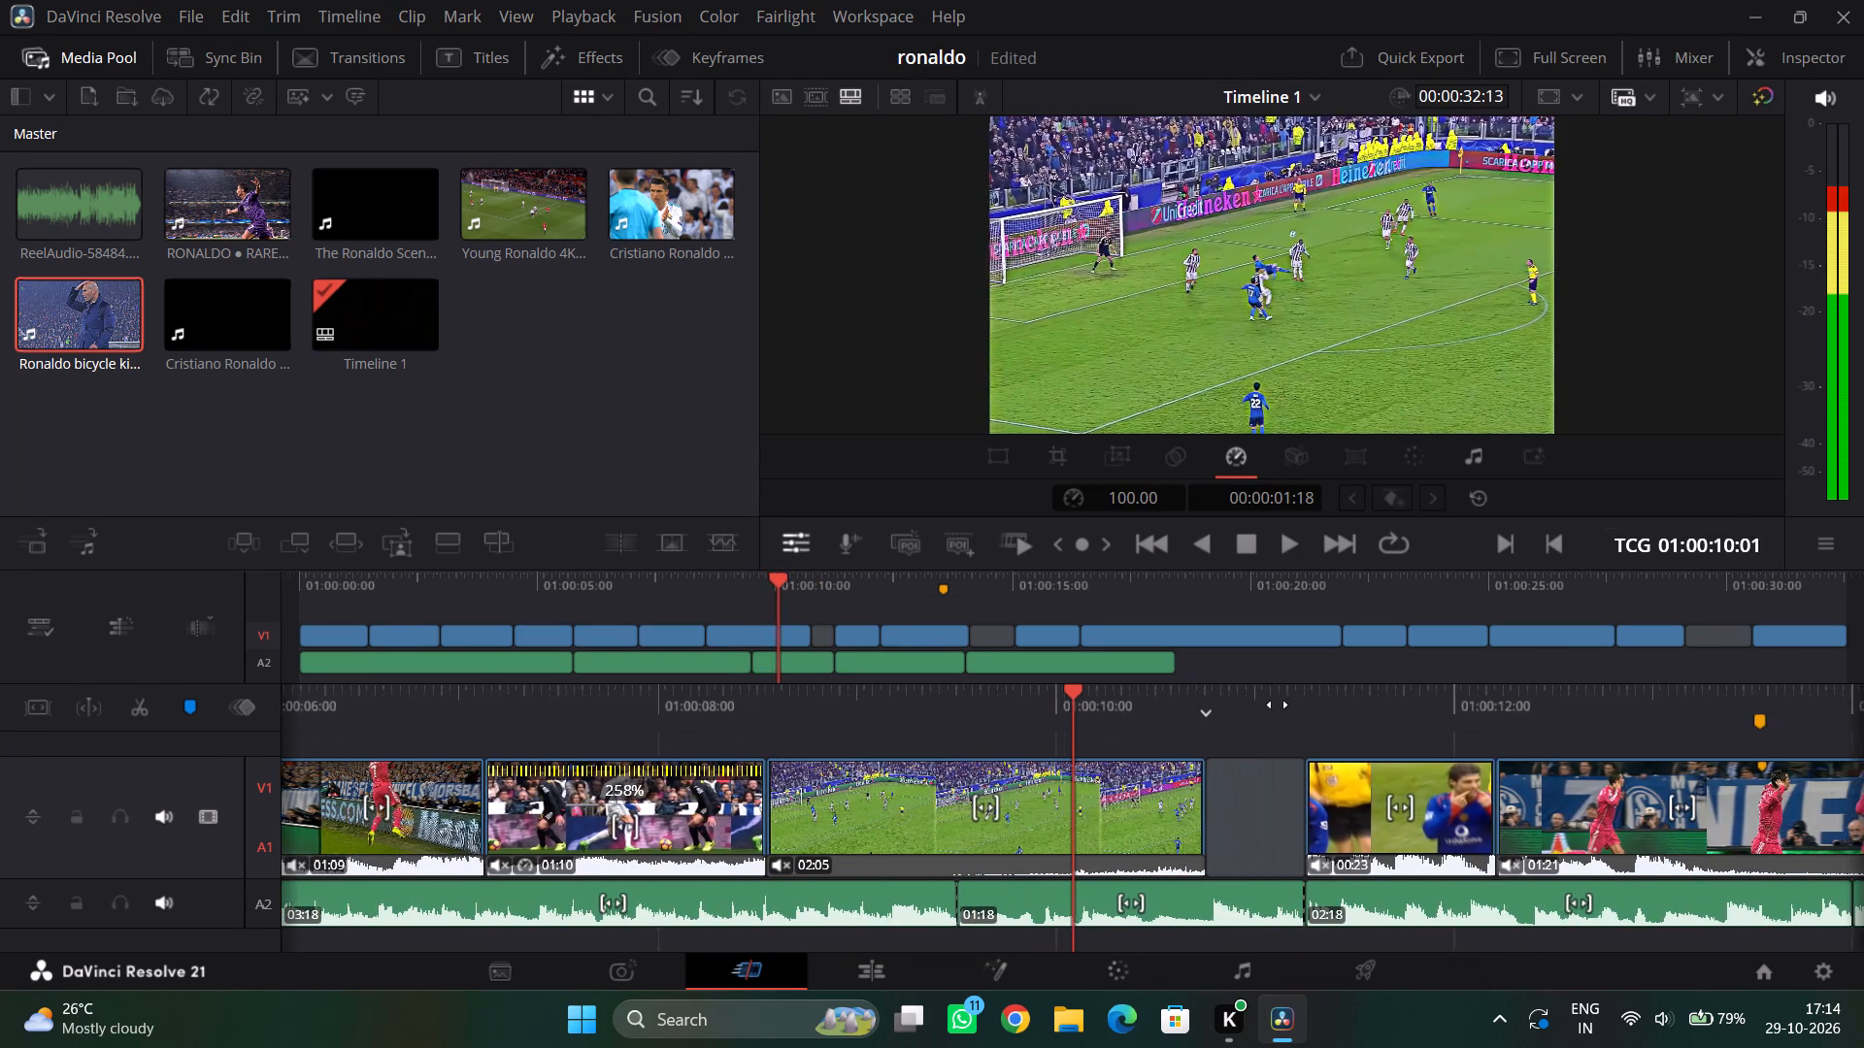
drag(1278, 704, 1165, 733)
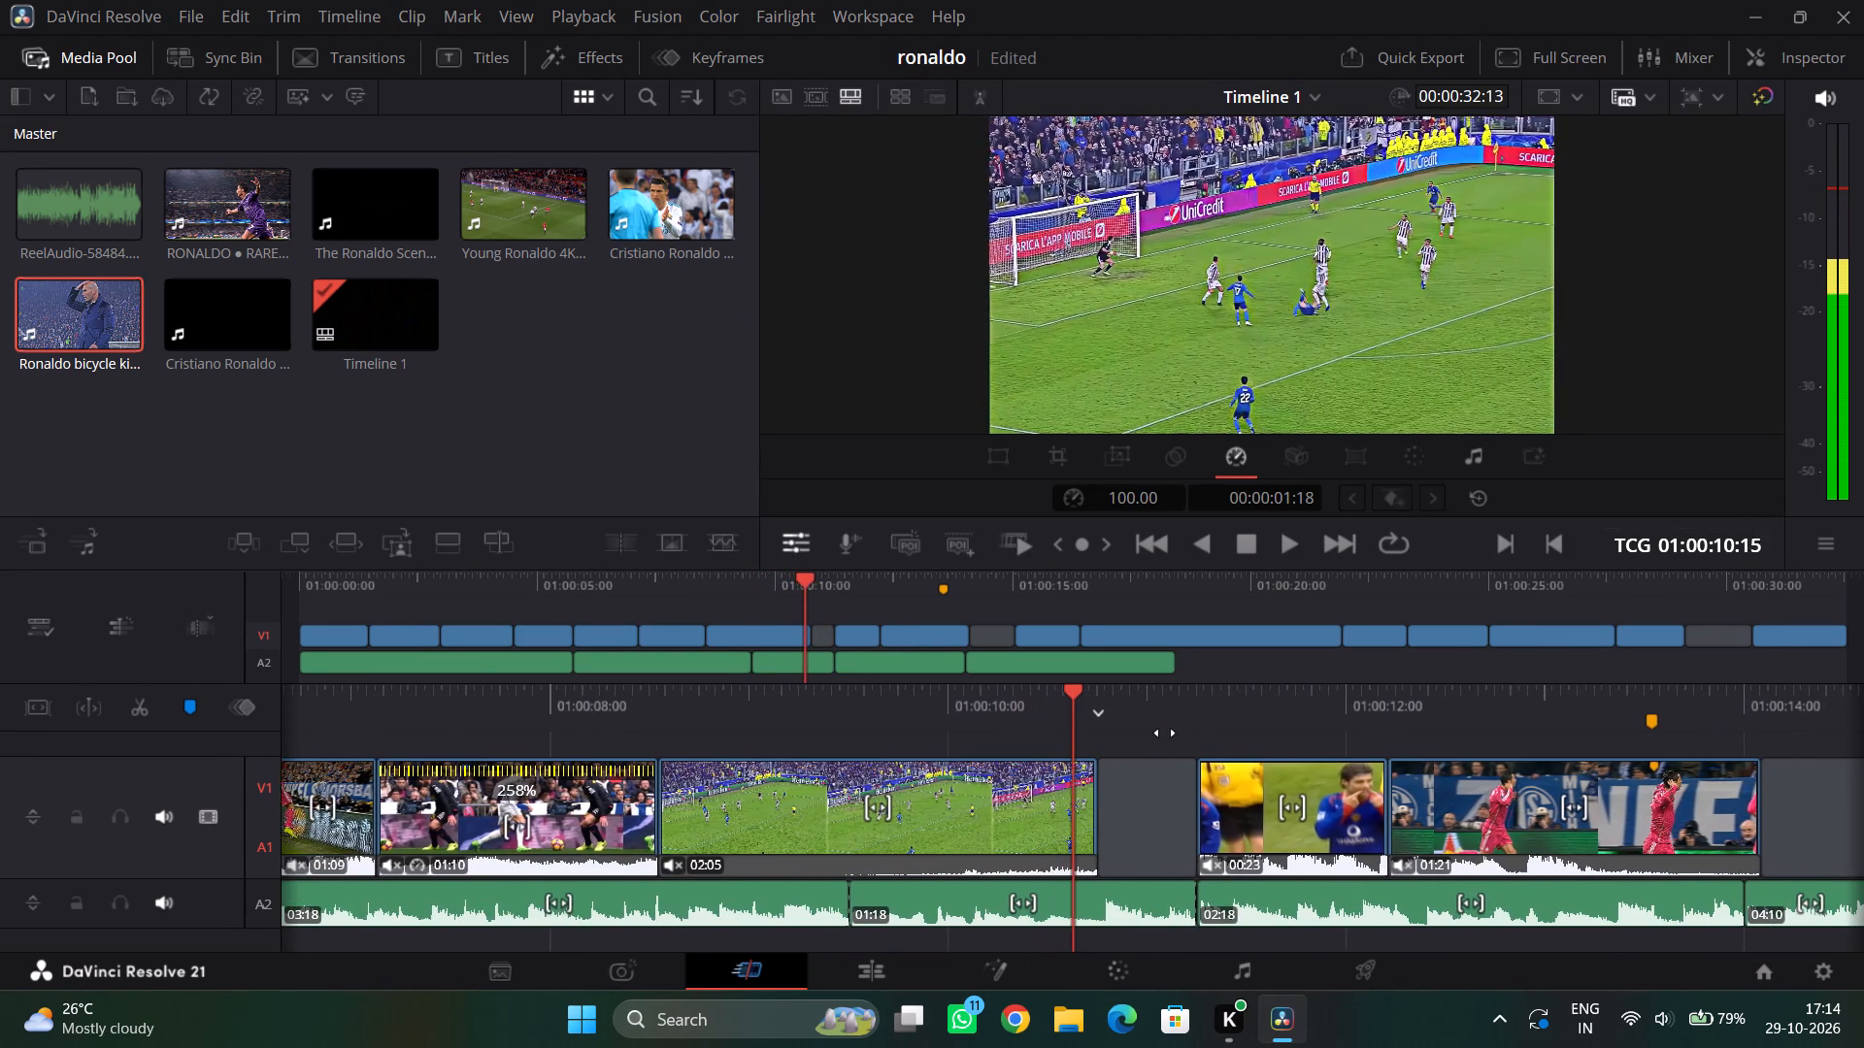
drag(1165, 733, 1171, 726)
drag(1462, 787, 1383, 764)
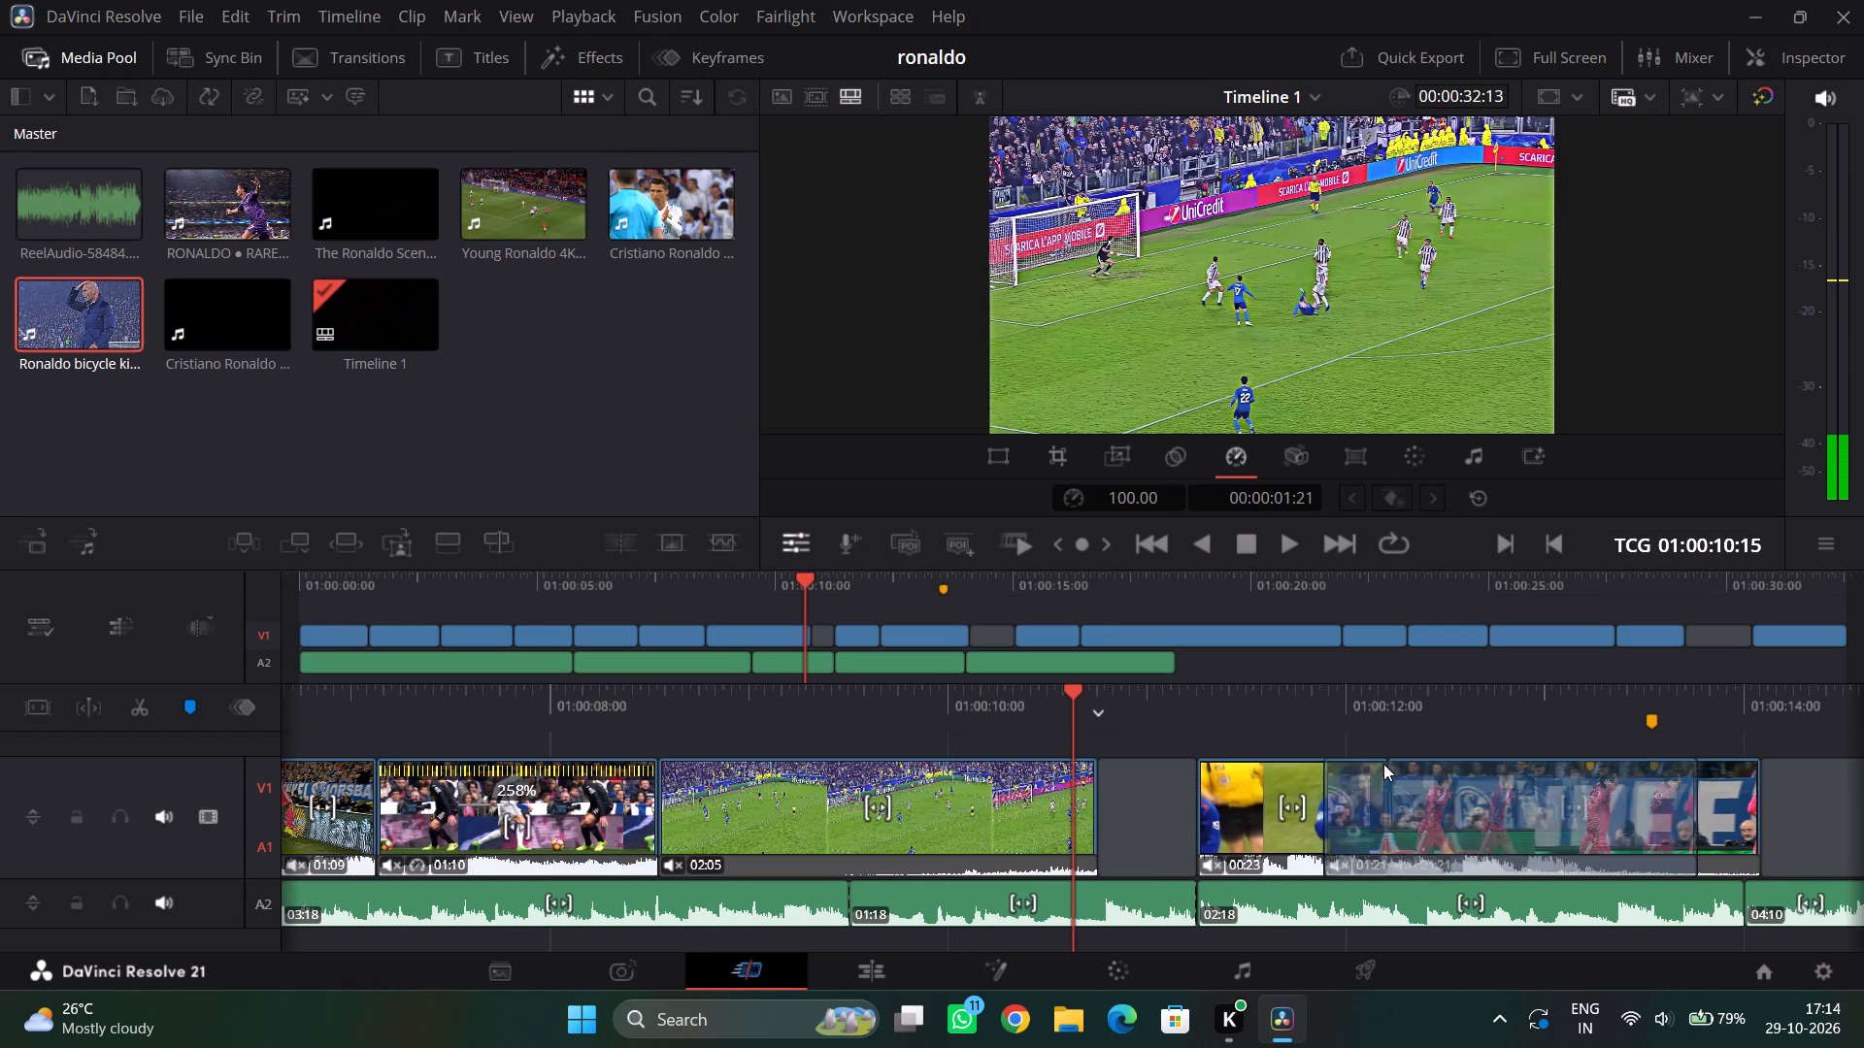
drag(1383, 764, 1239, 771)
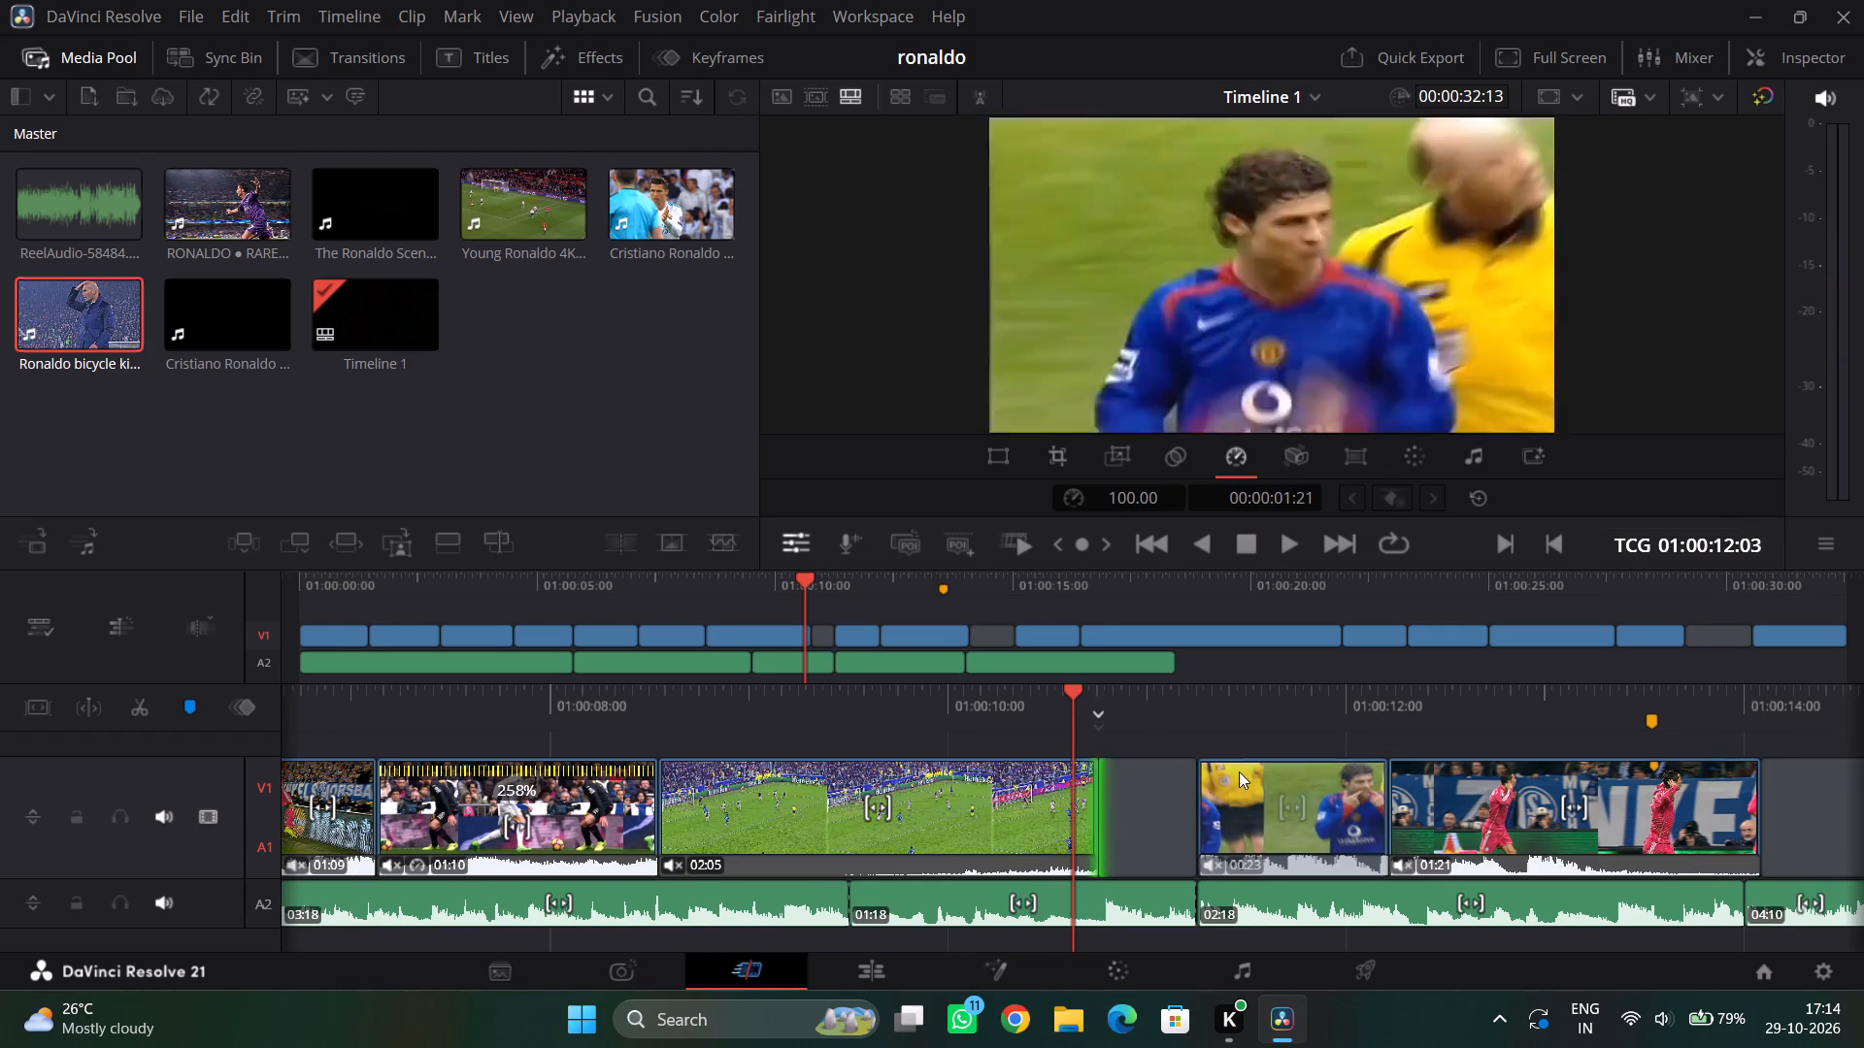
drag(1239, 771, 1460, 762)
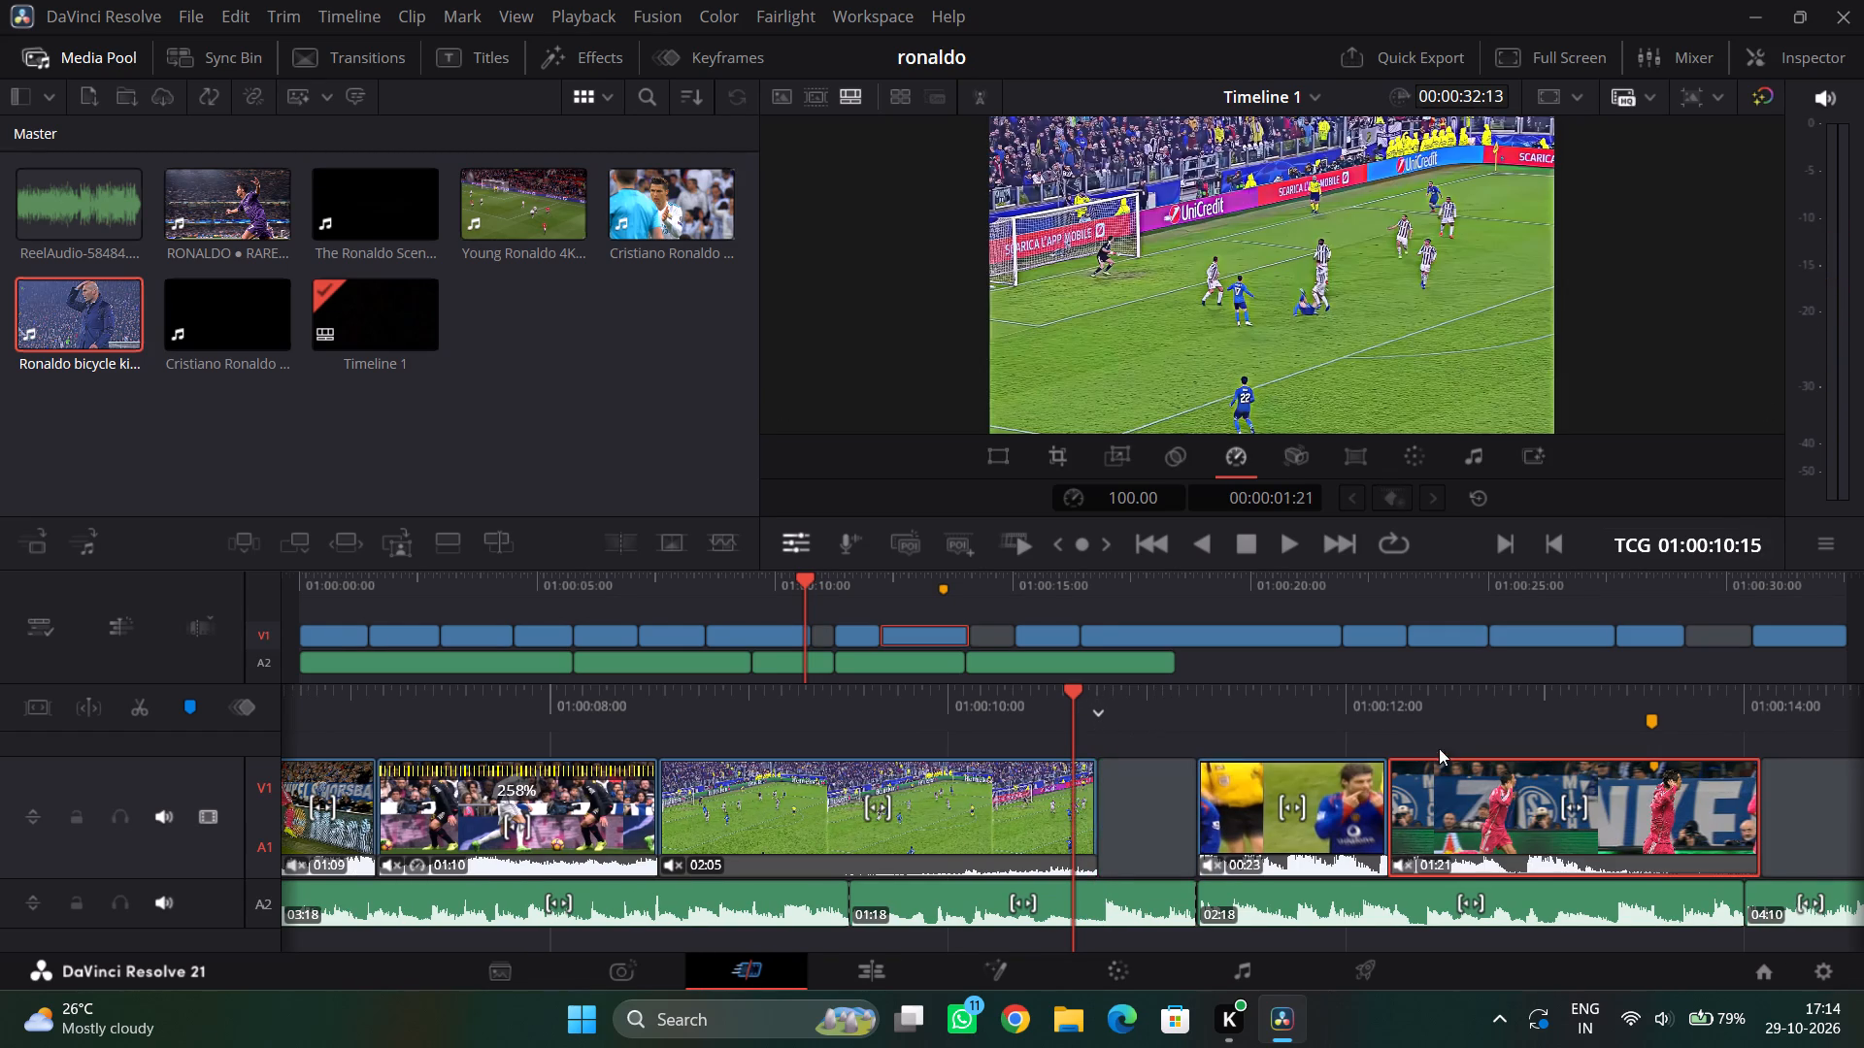
Scrub through the wide-angle goal shot from the preceding white-kit clip to its end, checking the cut against the music.
drag(1200, 729, 1683, 716)
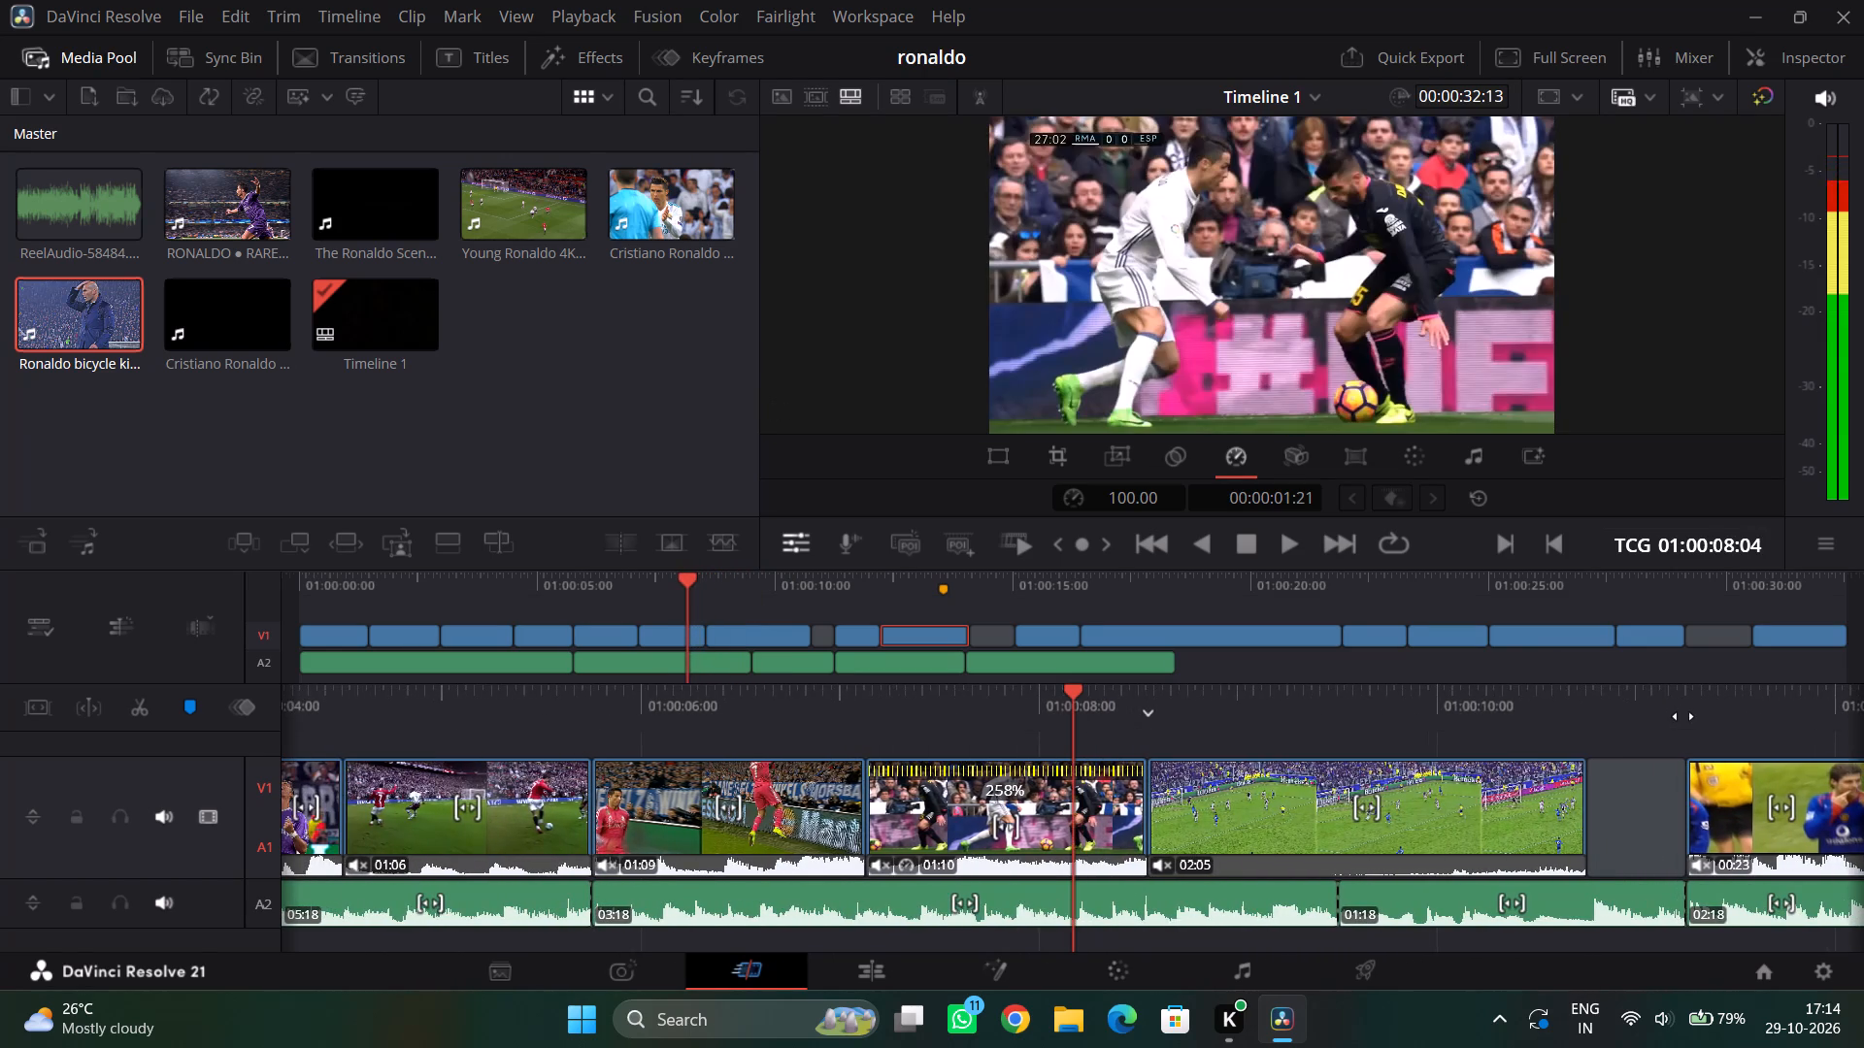
drag(1683, 716, 1597, 743)
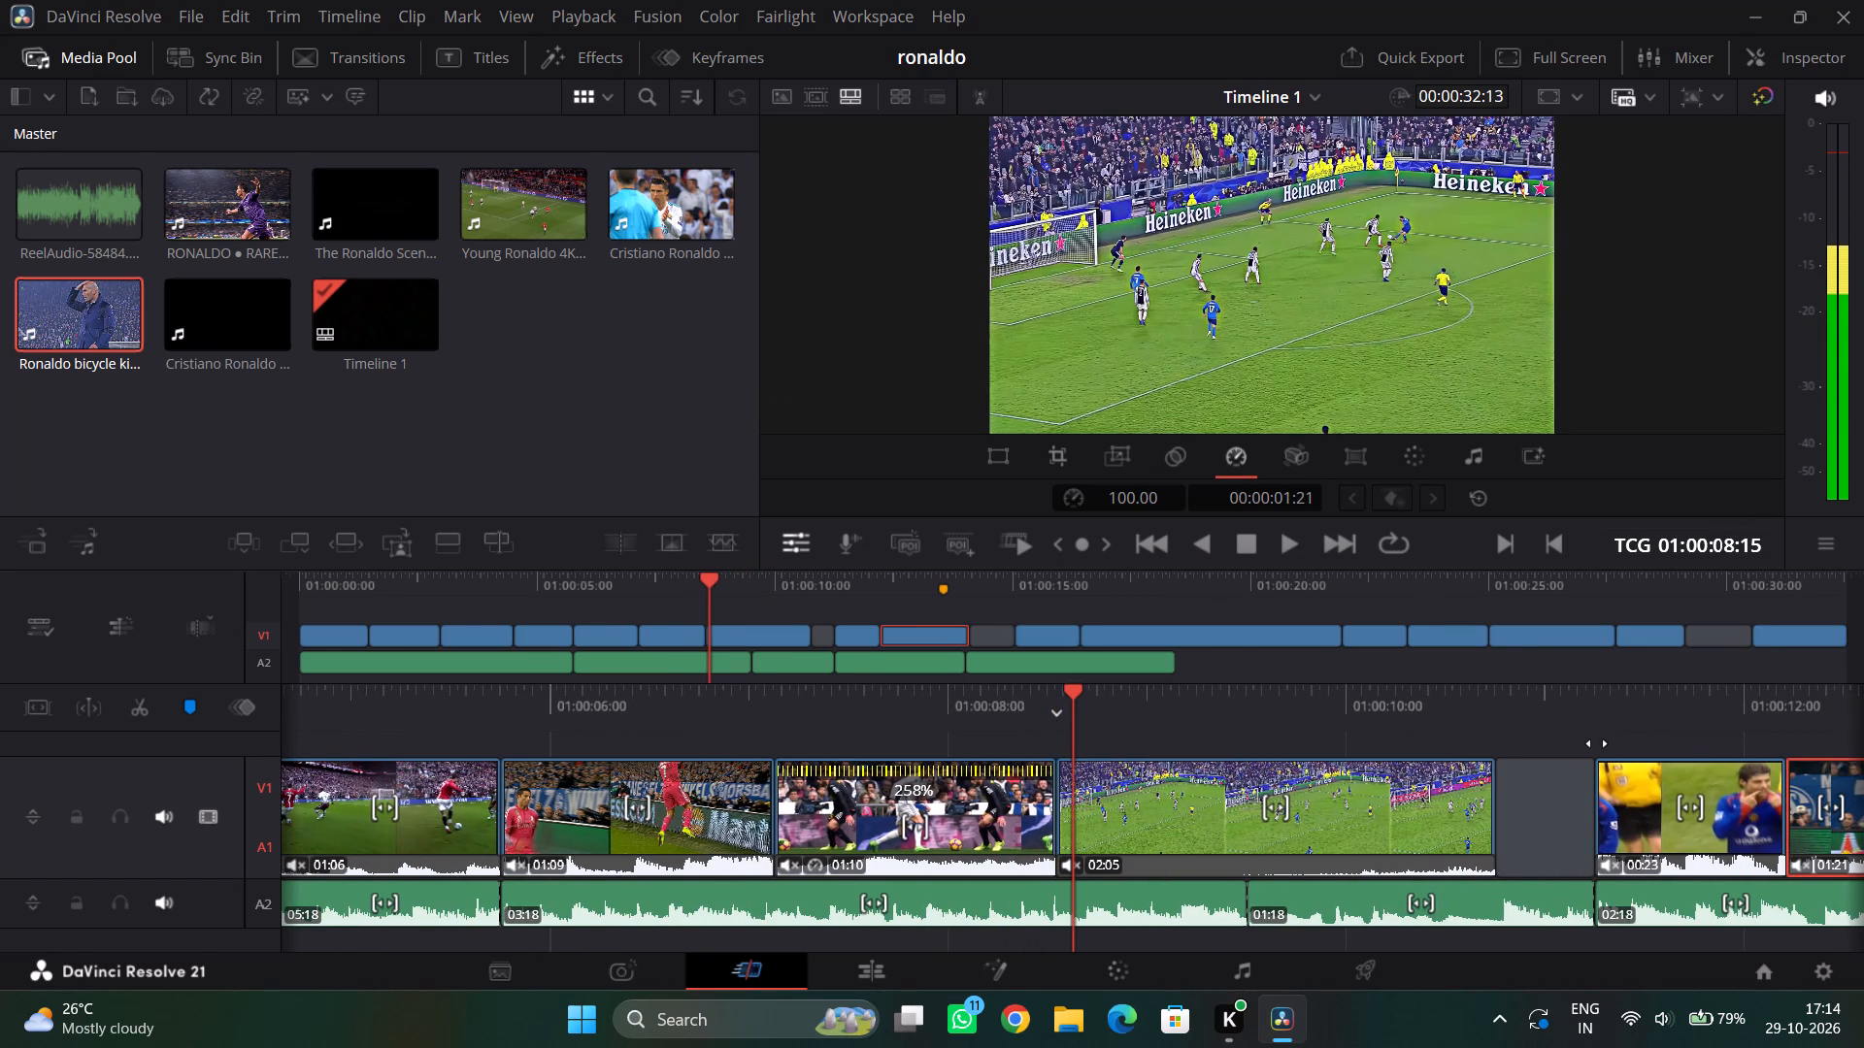
drag(1597, 743, 1389, 751)
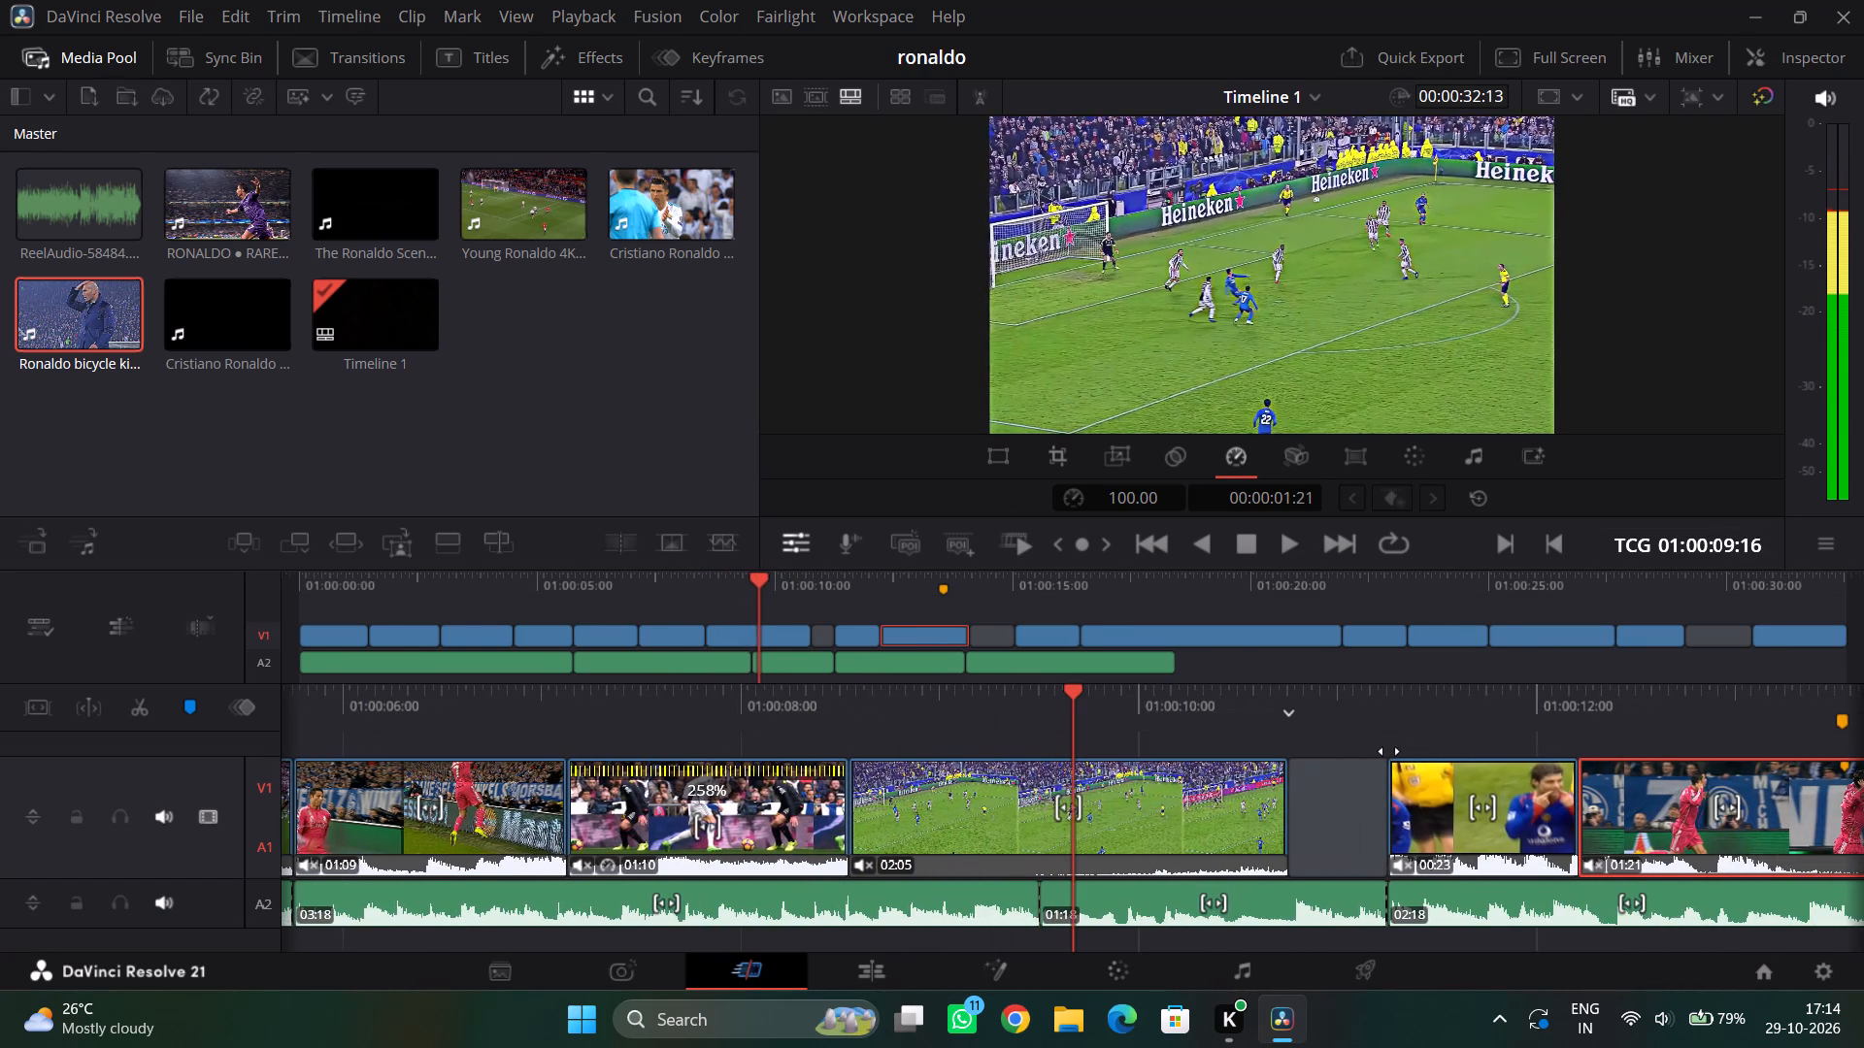
drag(1389, 751, 1205, 765)
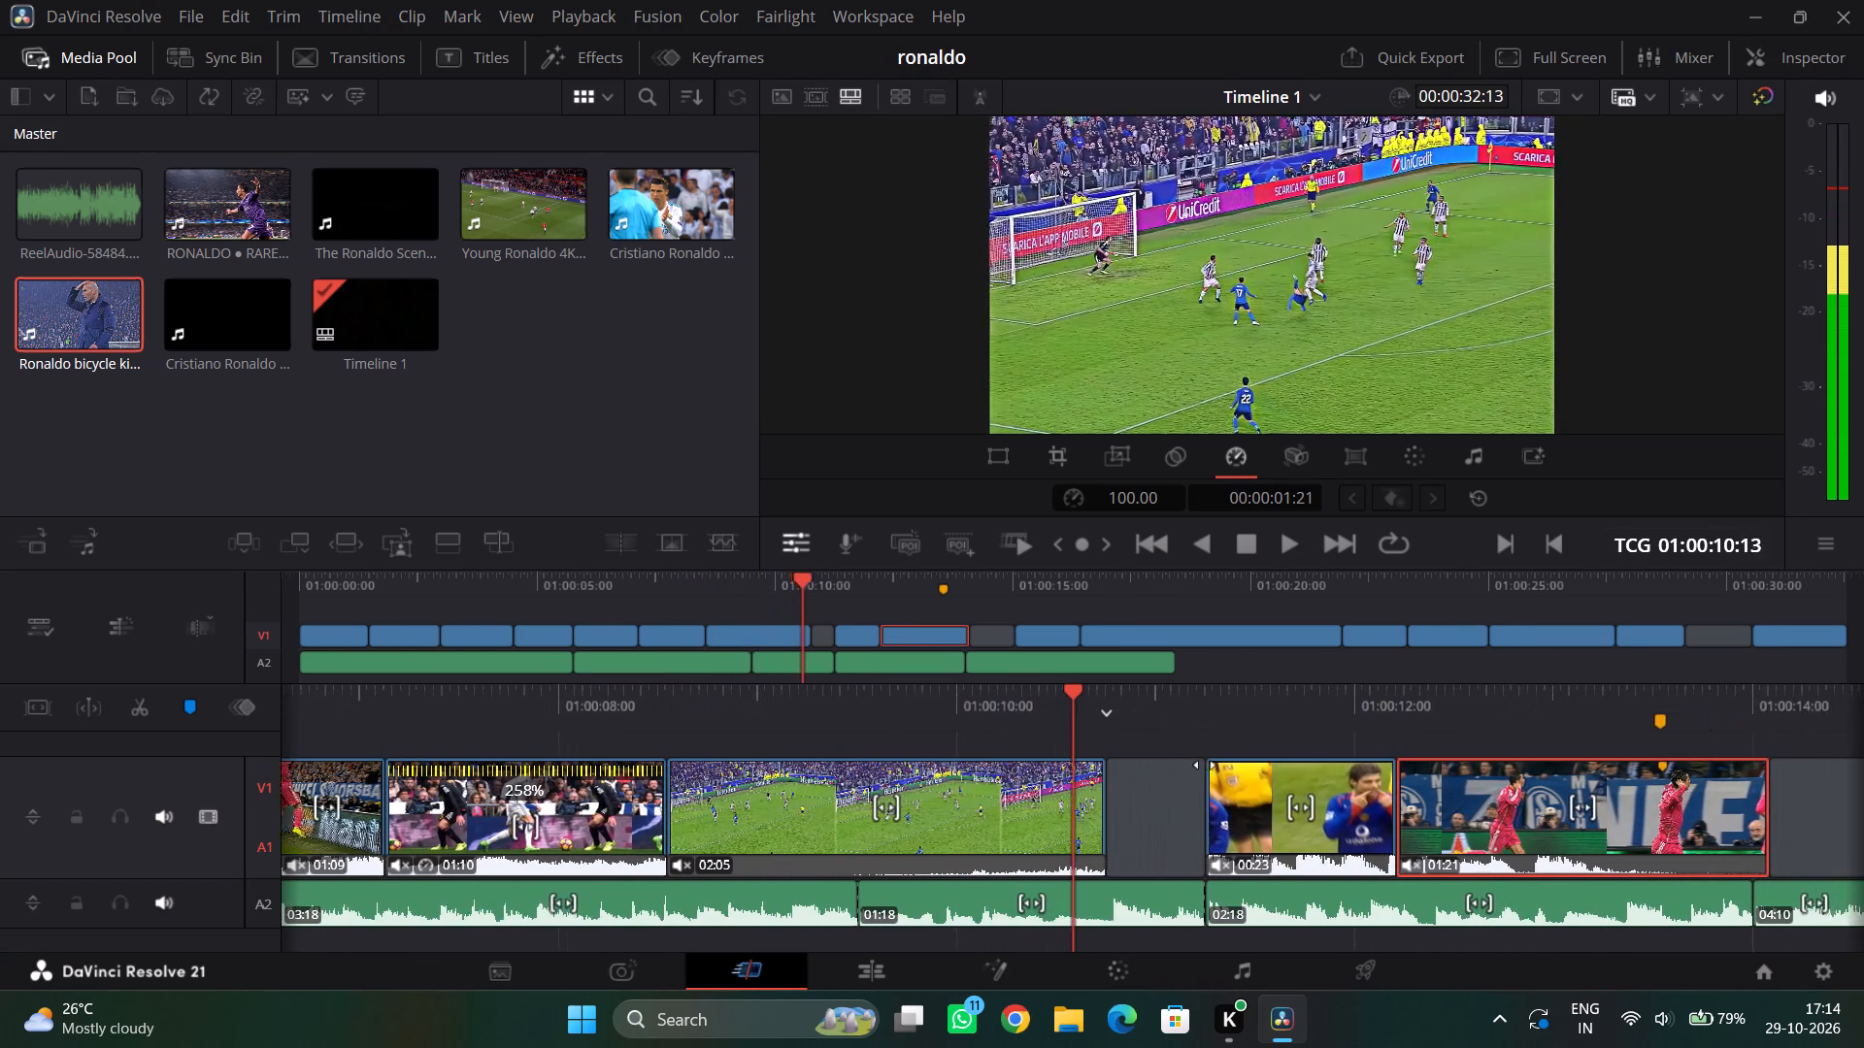
drag(1205, 765, 1197, 767)
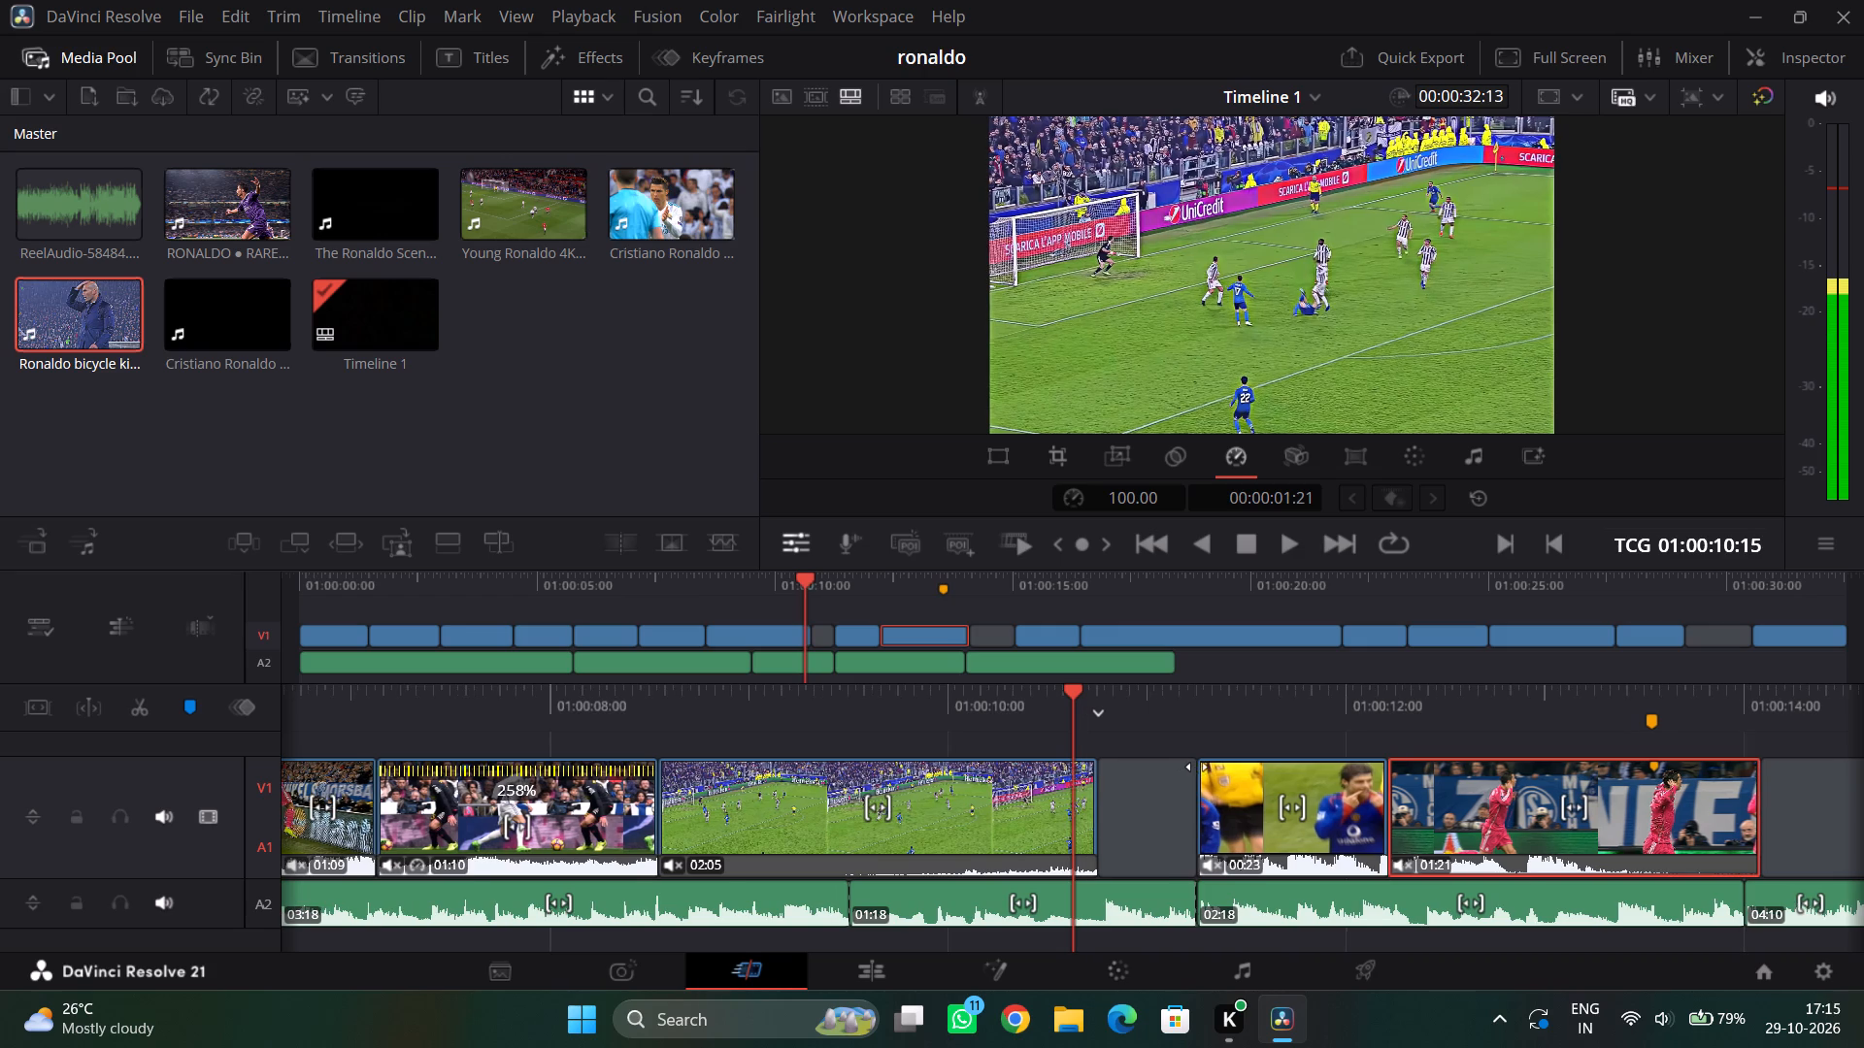
drag(1197, 767, 1176, 764)
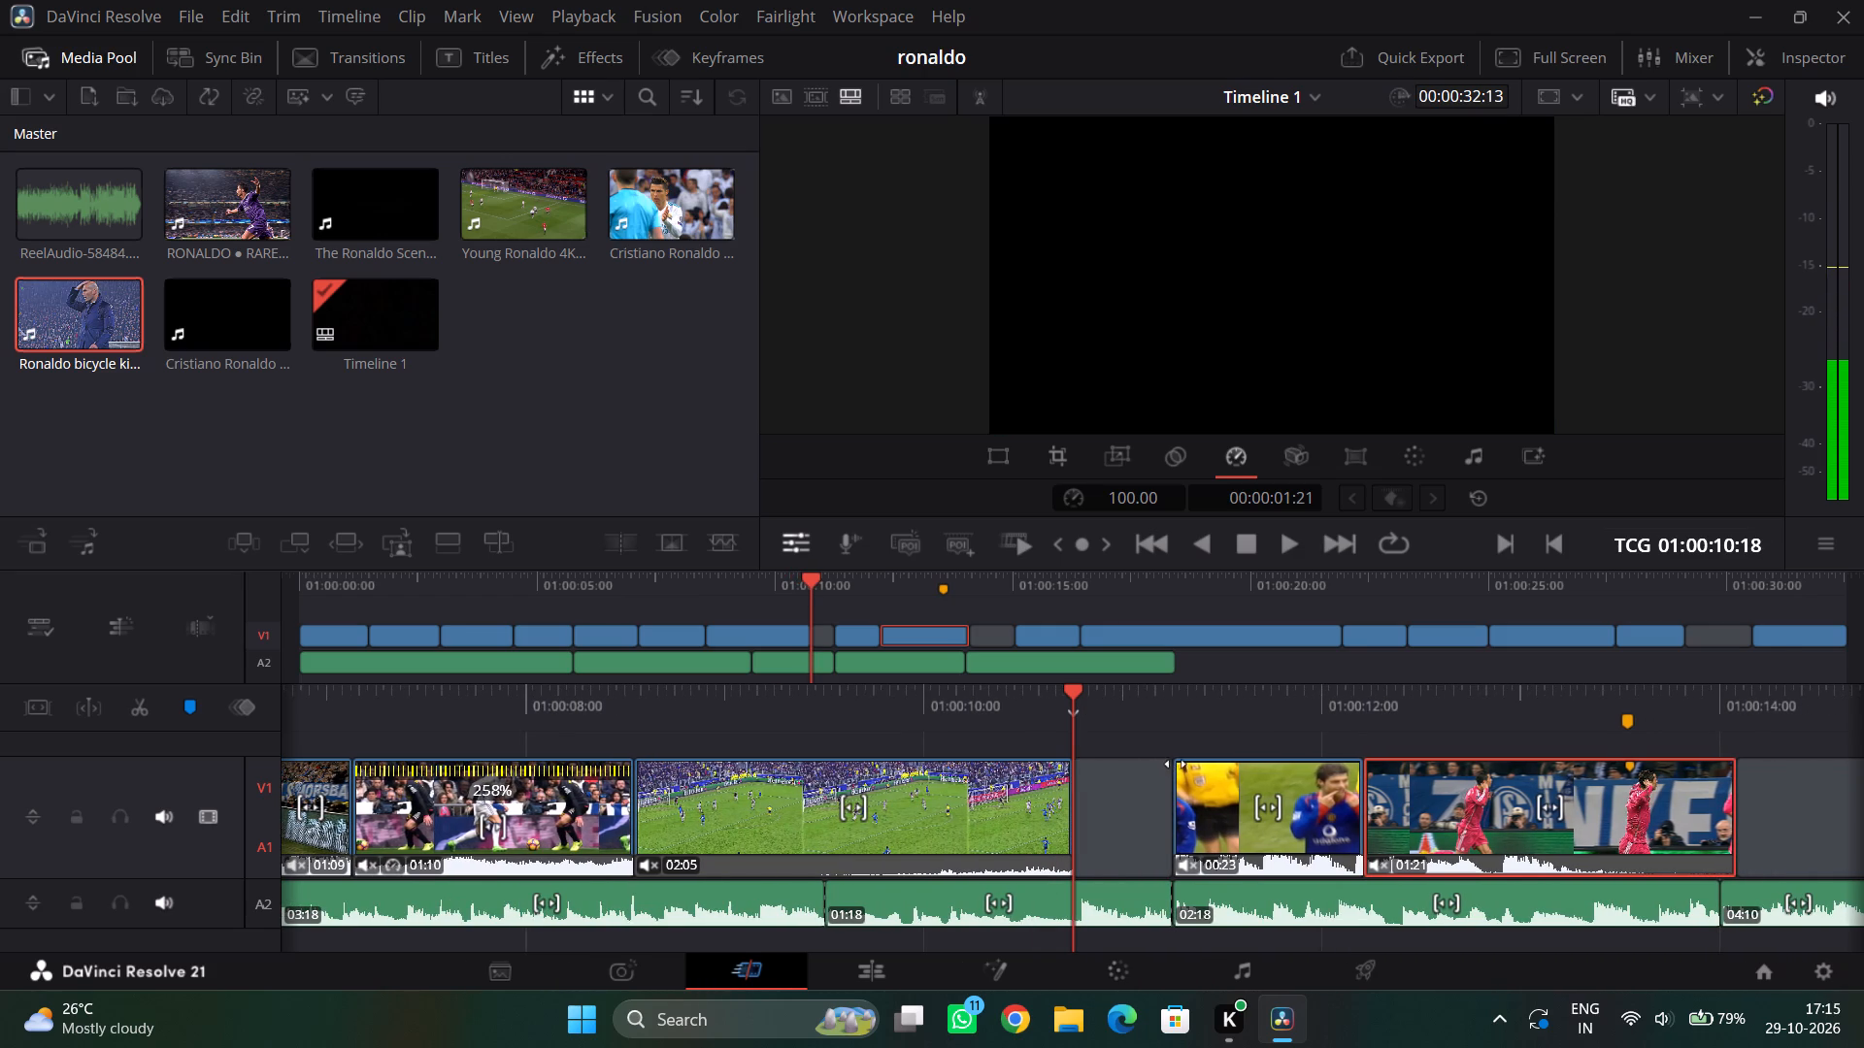
drag(1176, 764, 1205, 763)
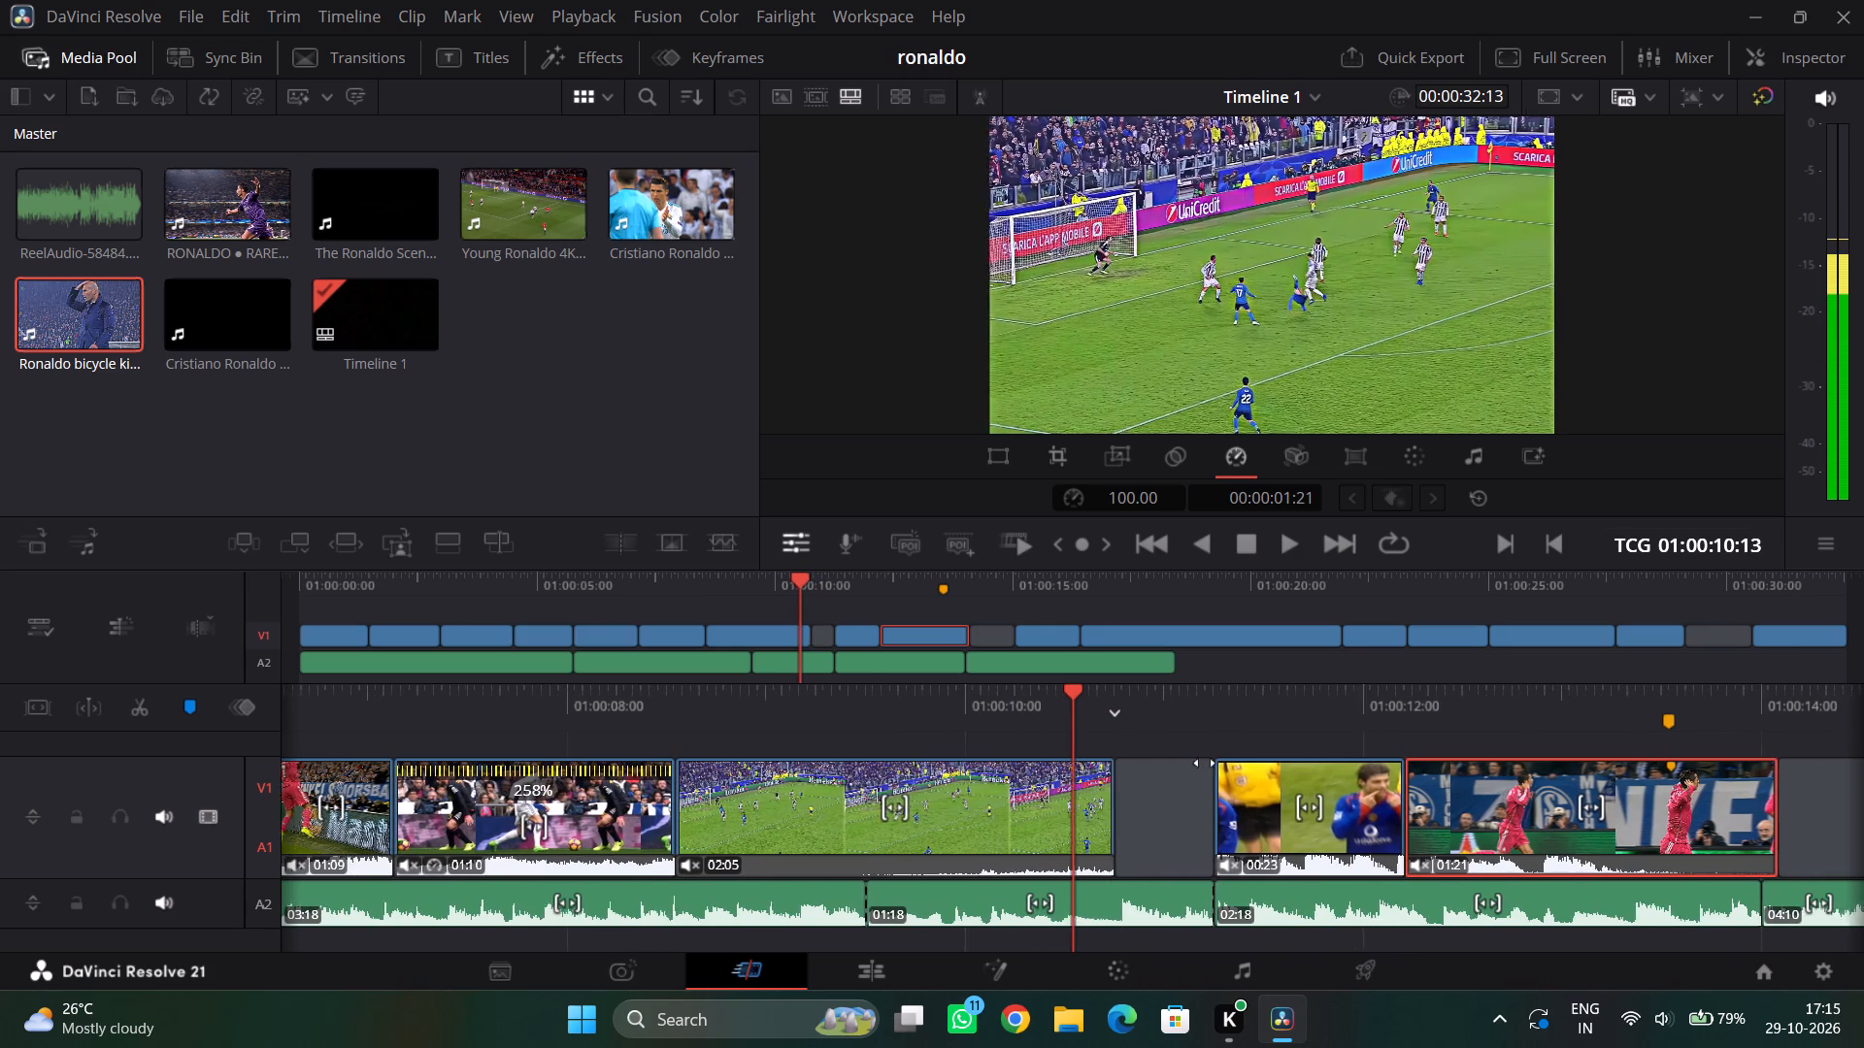
drag(1205, 763, 1187, 766)
Scrub through the pink-kit and white-kit celebration clips to the end of the music and back to the wide-angle goal shot.
drag(1494, 702, 1011, 771)
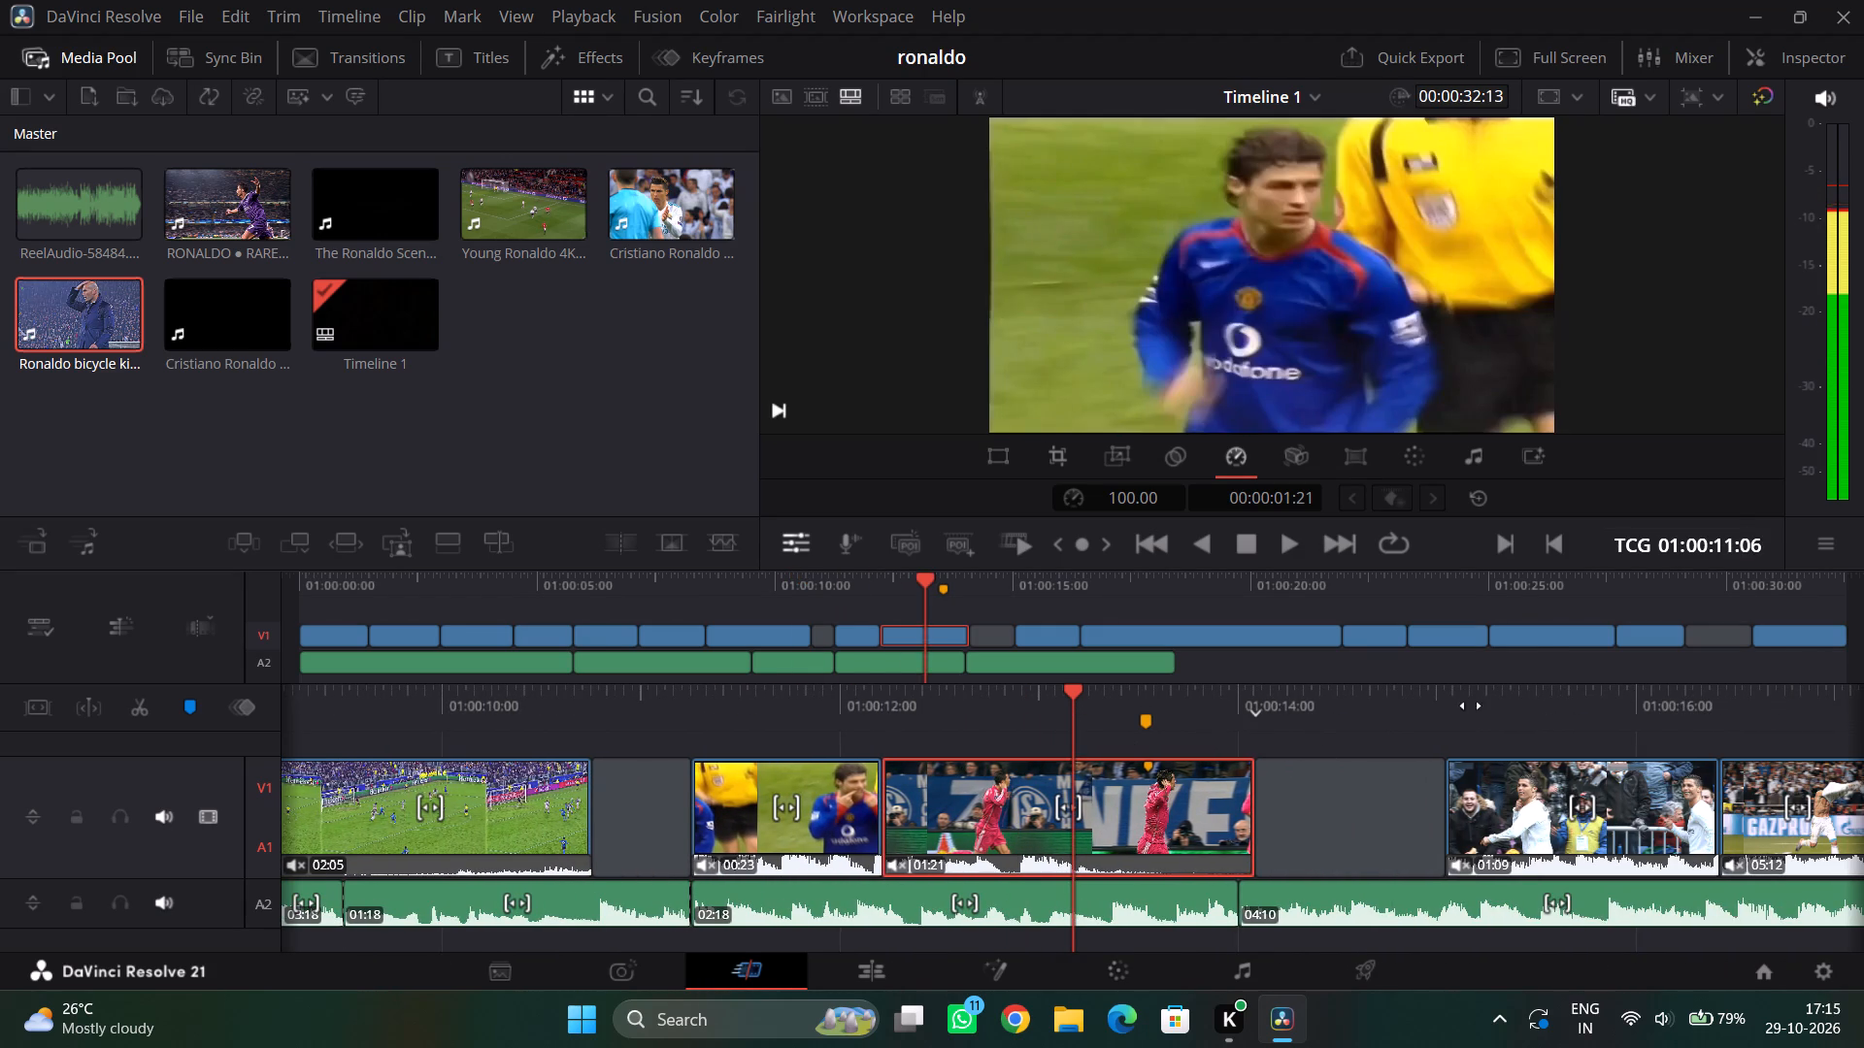
drag(1540, 698, 1356, 729)
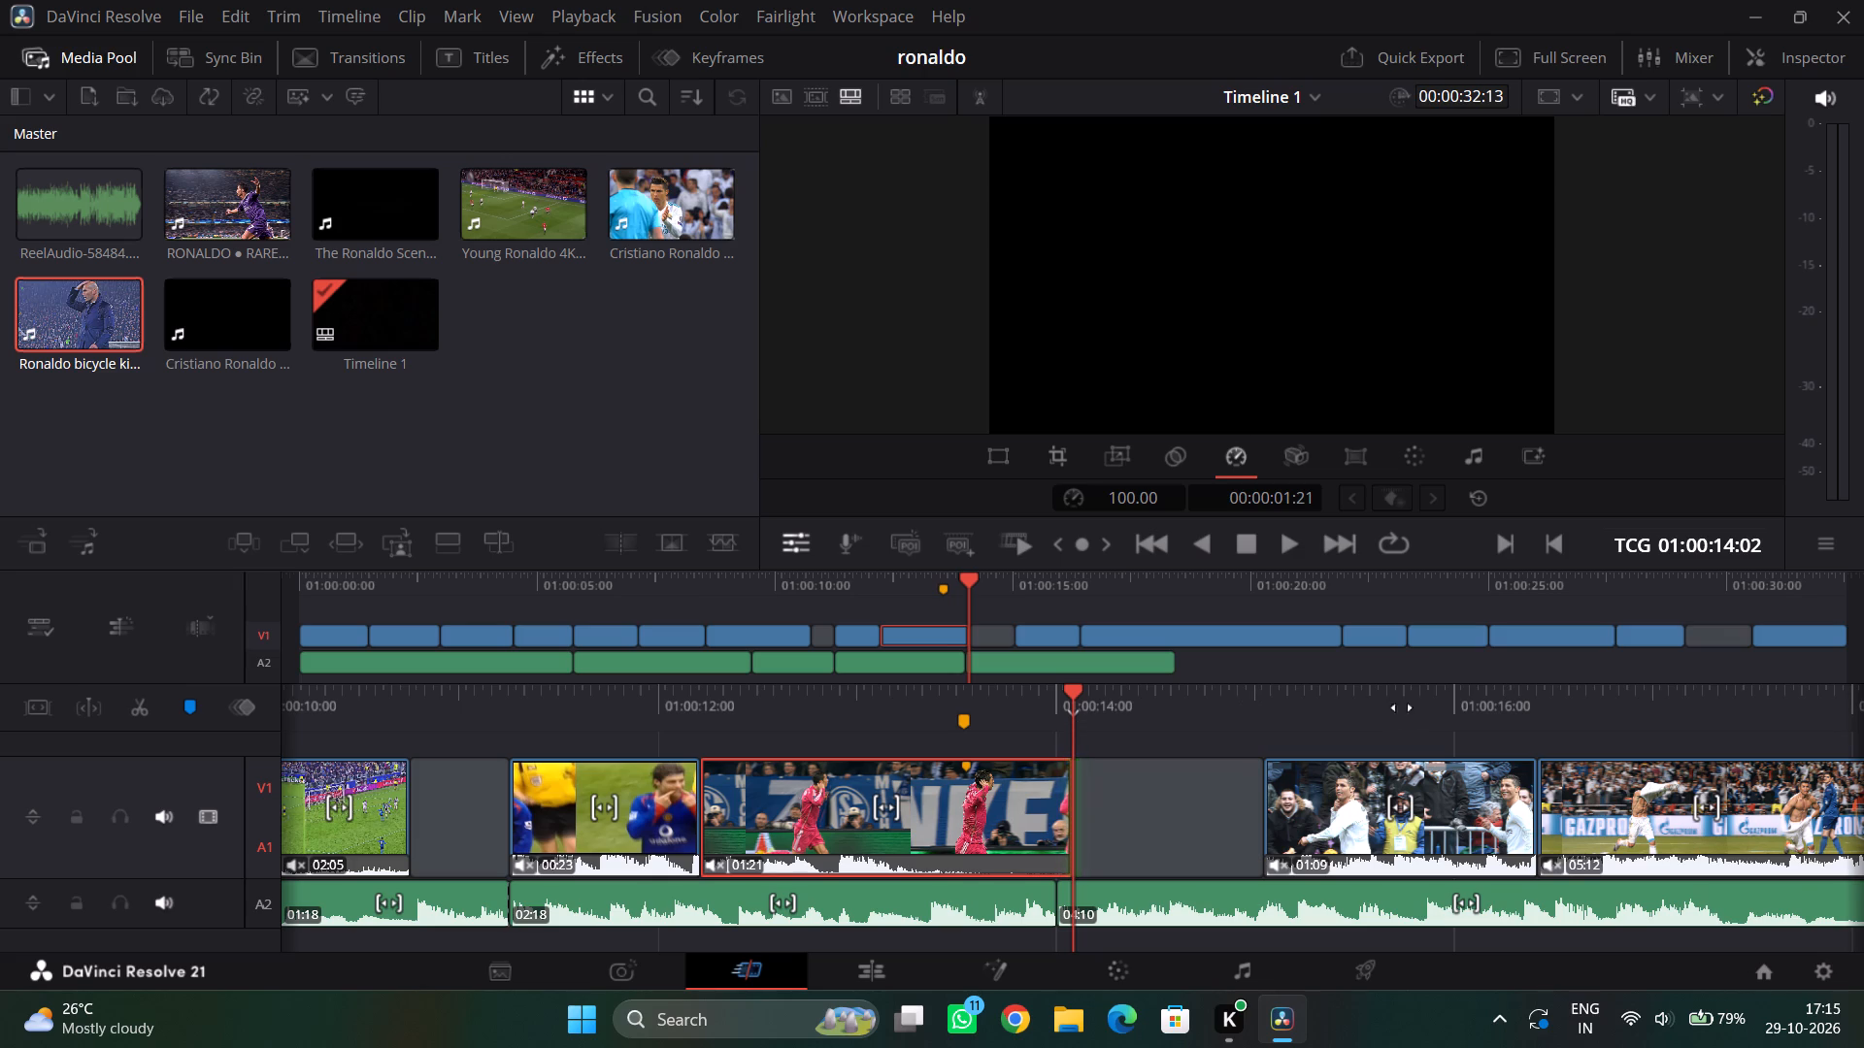
drag(1407, 726, 964, 729)
drag(1435, 711, 1122, 714)
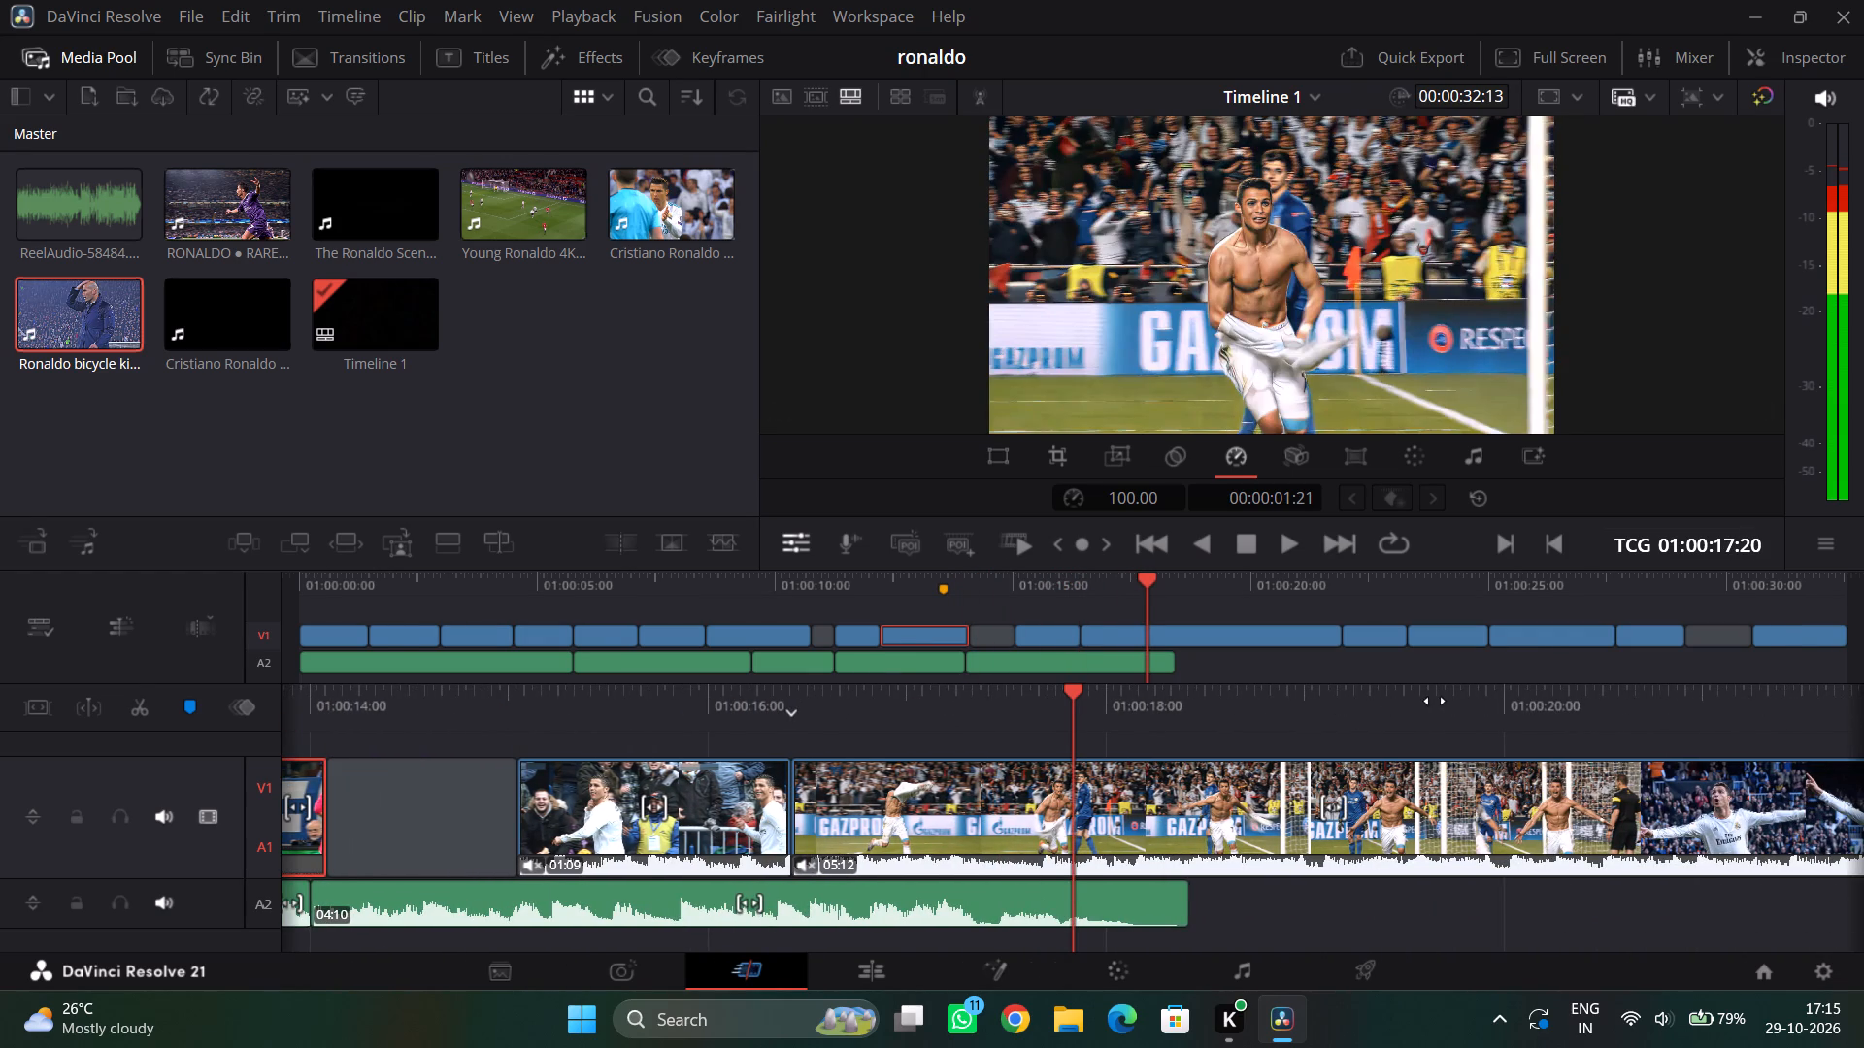
drag(1499, 704, 1377, 703)
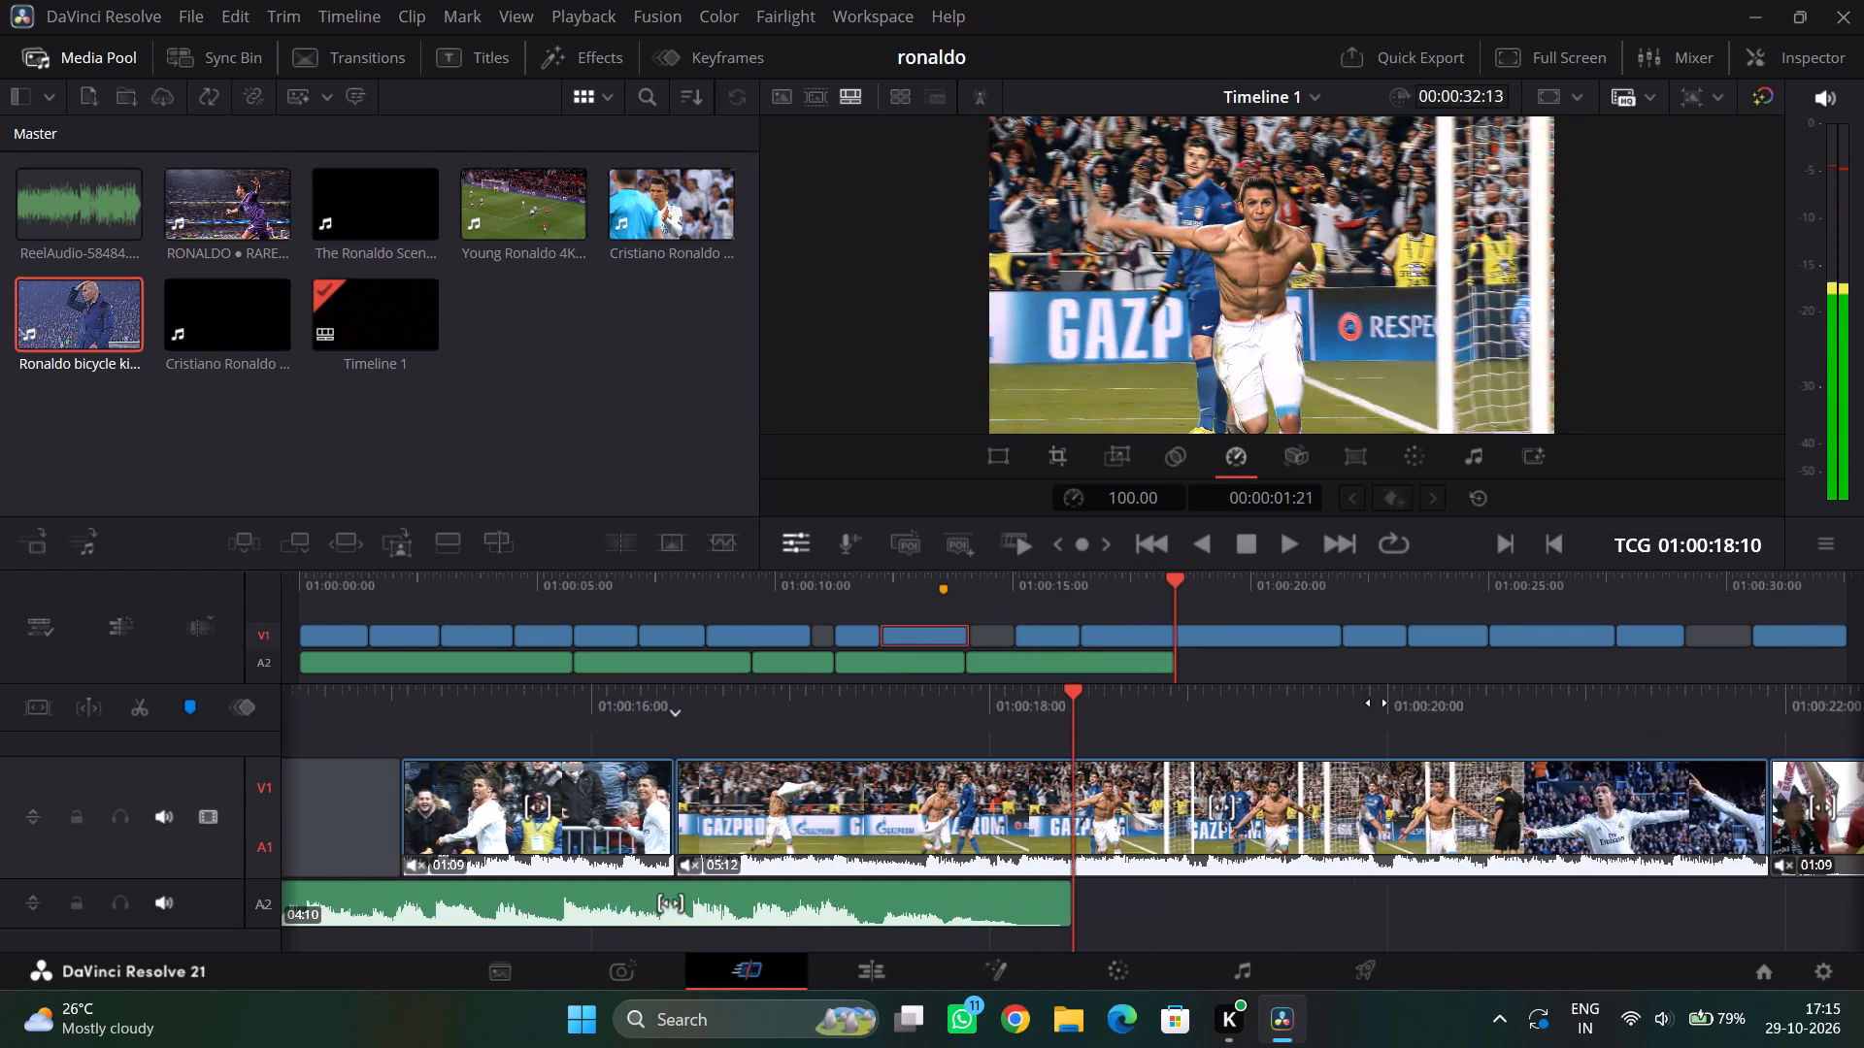
drag(1377, 703, 1456, 717)
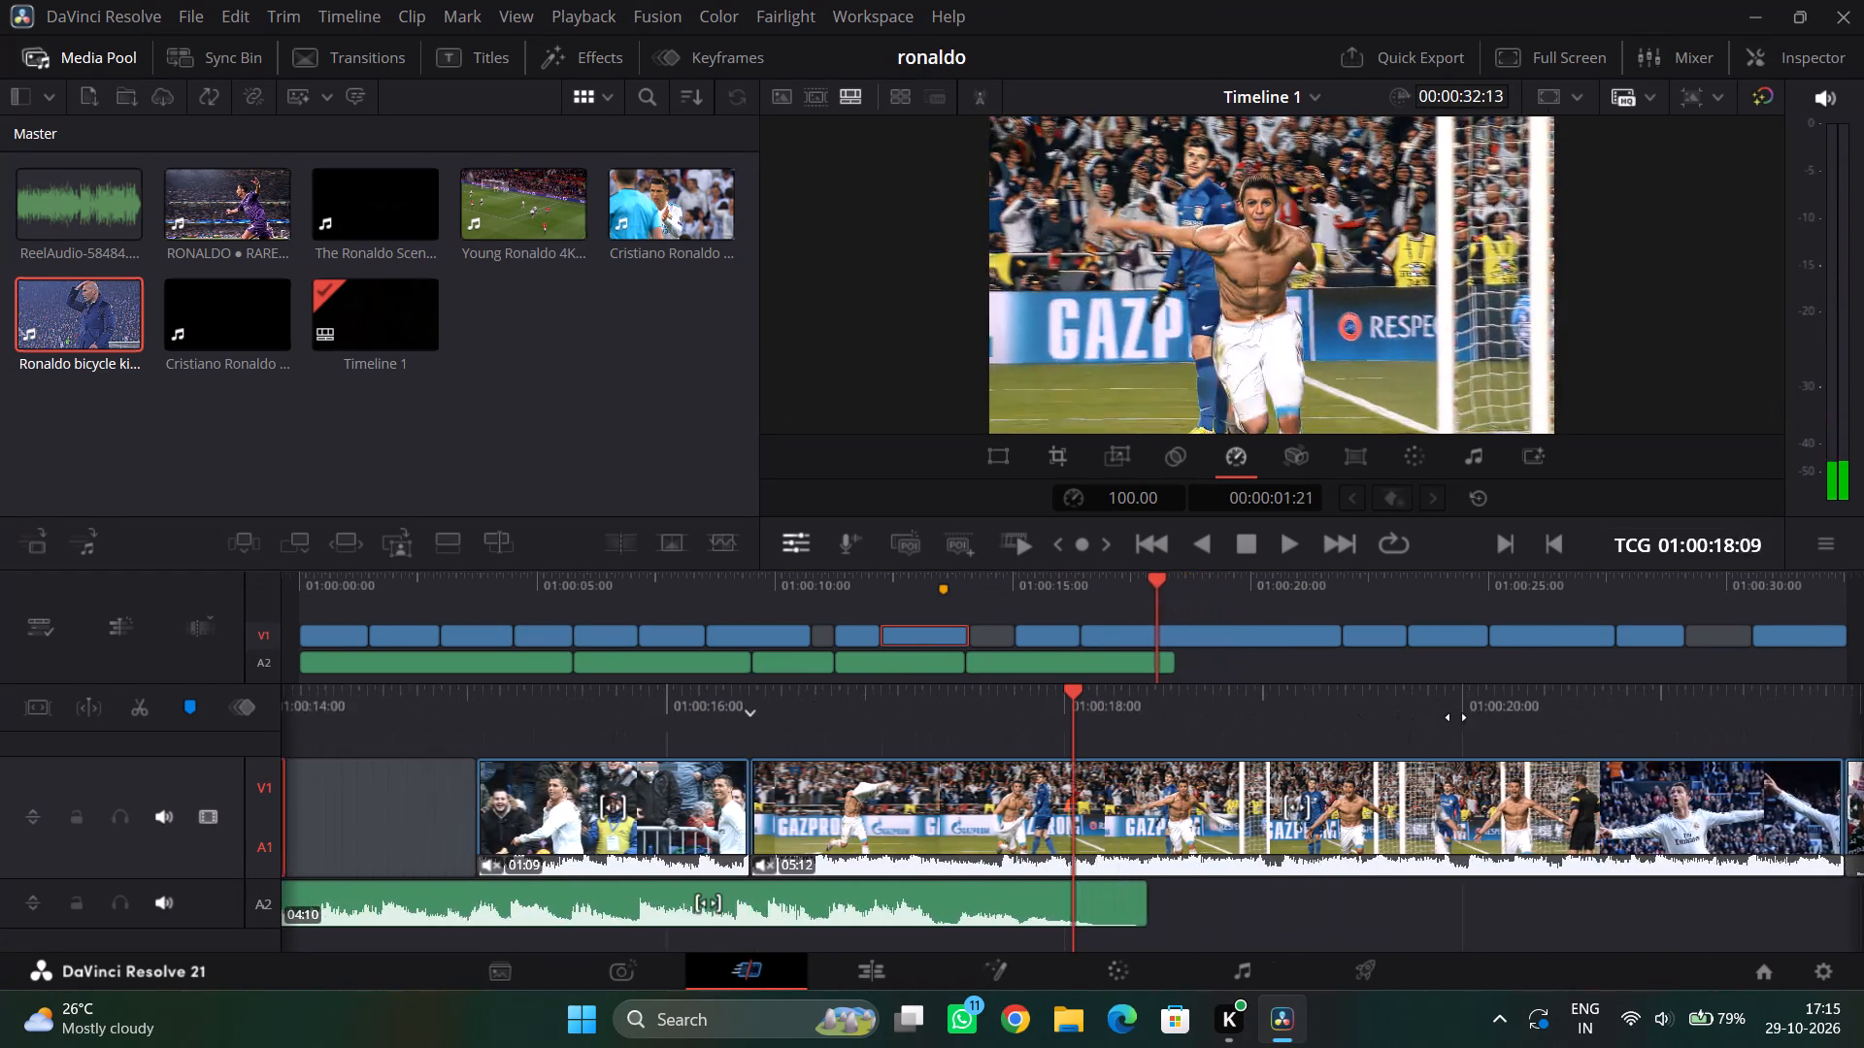
drag(1456, 717, 1650, 727)
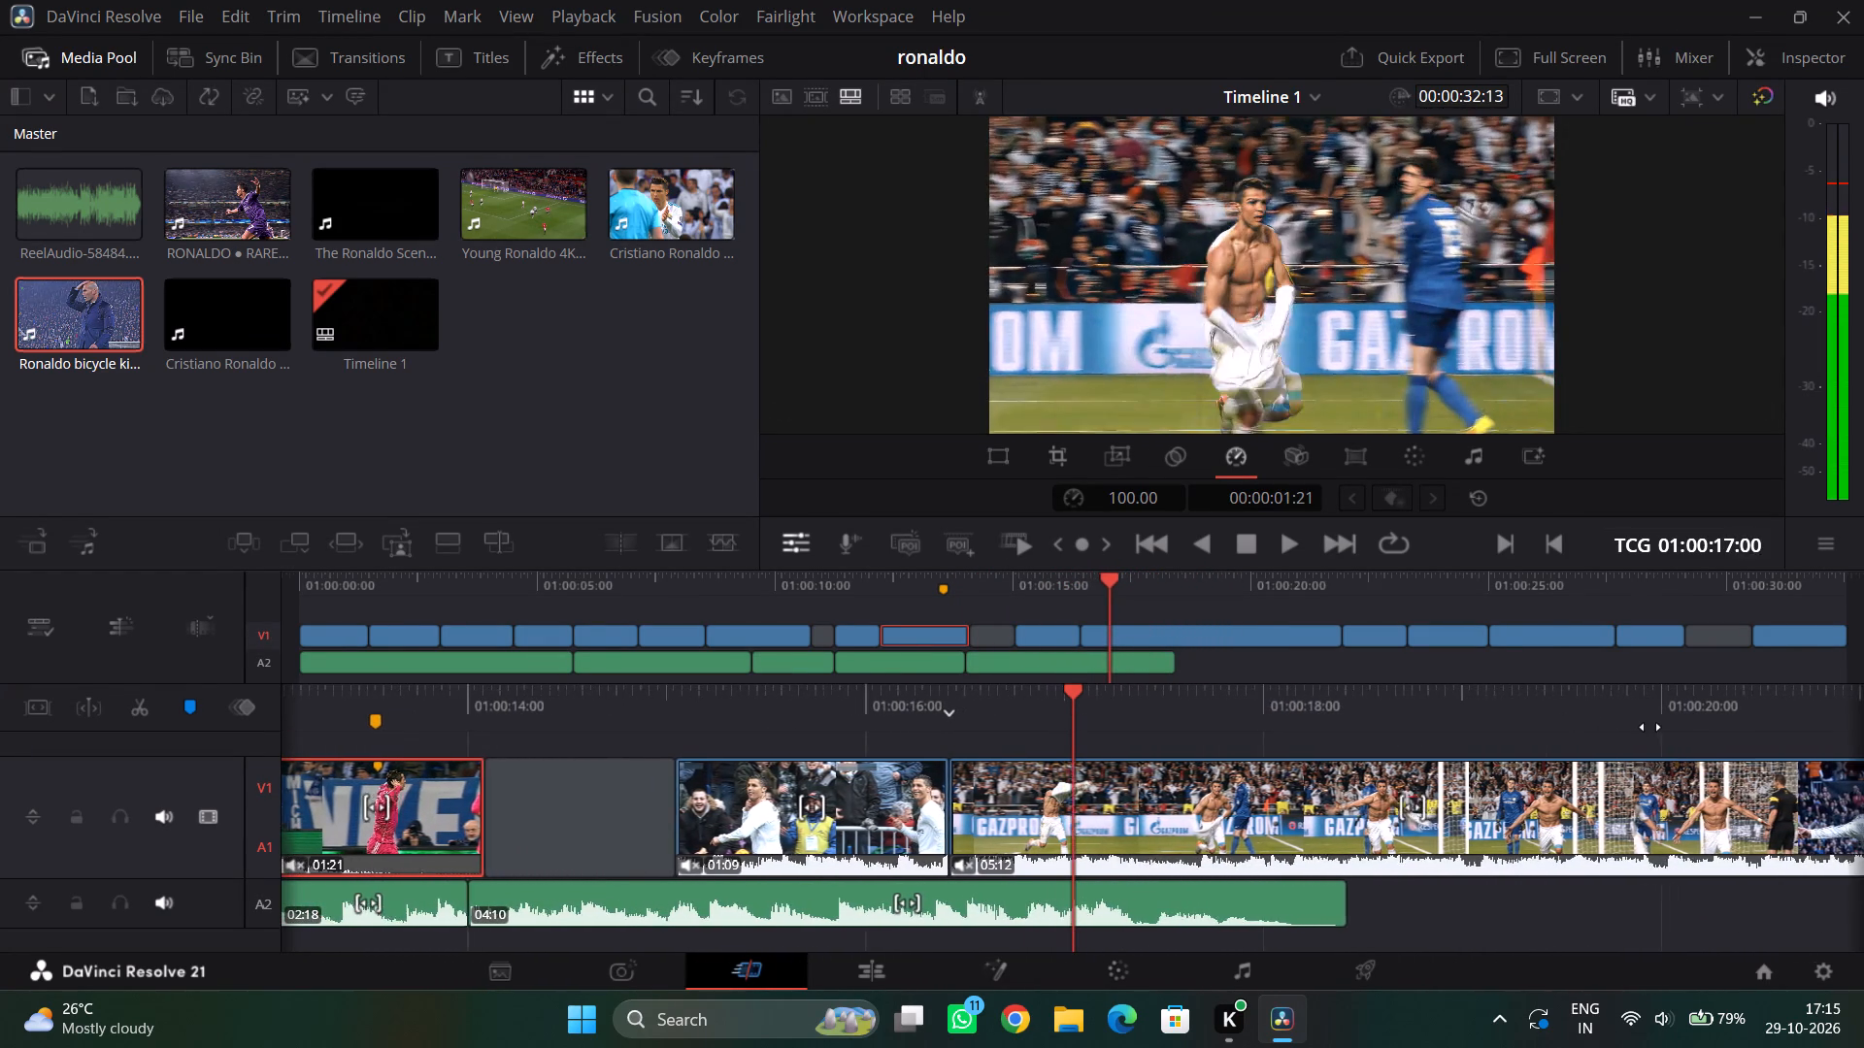
drag(1650, 727, 1610, 741)
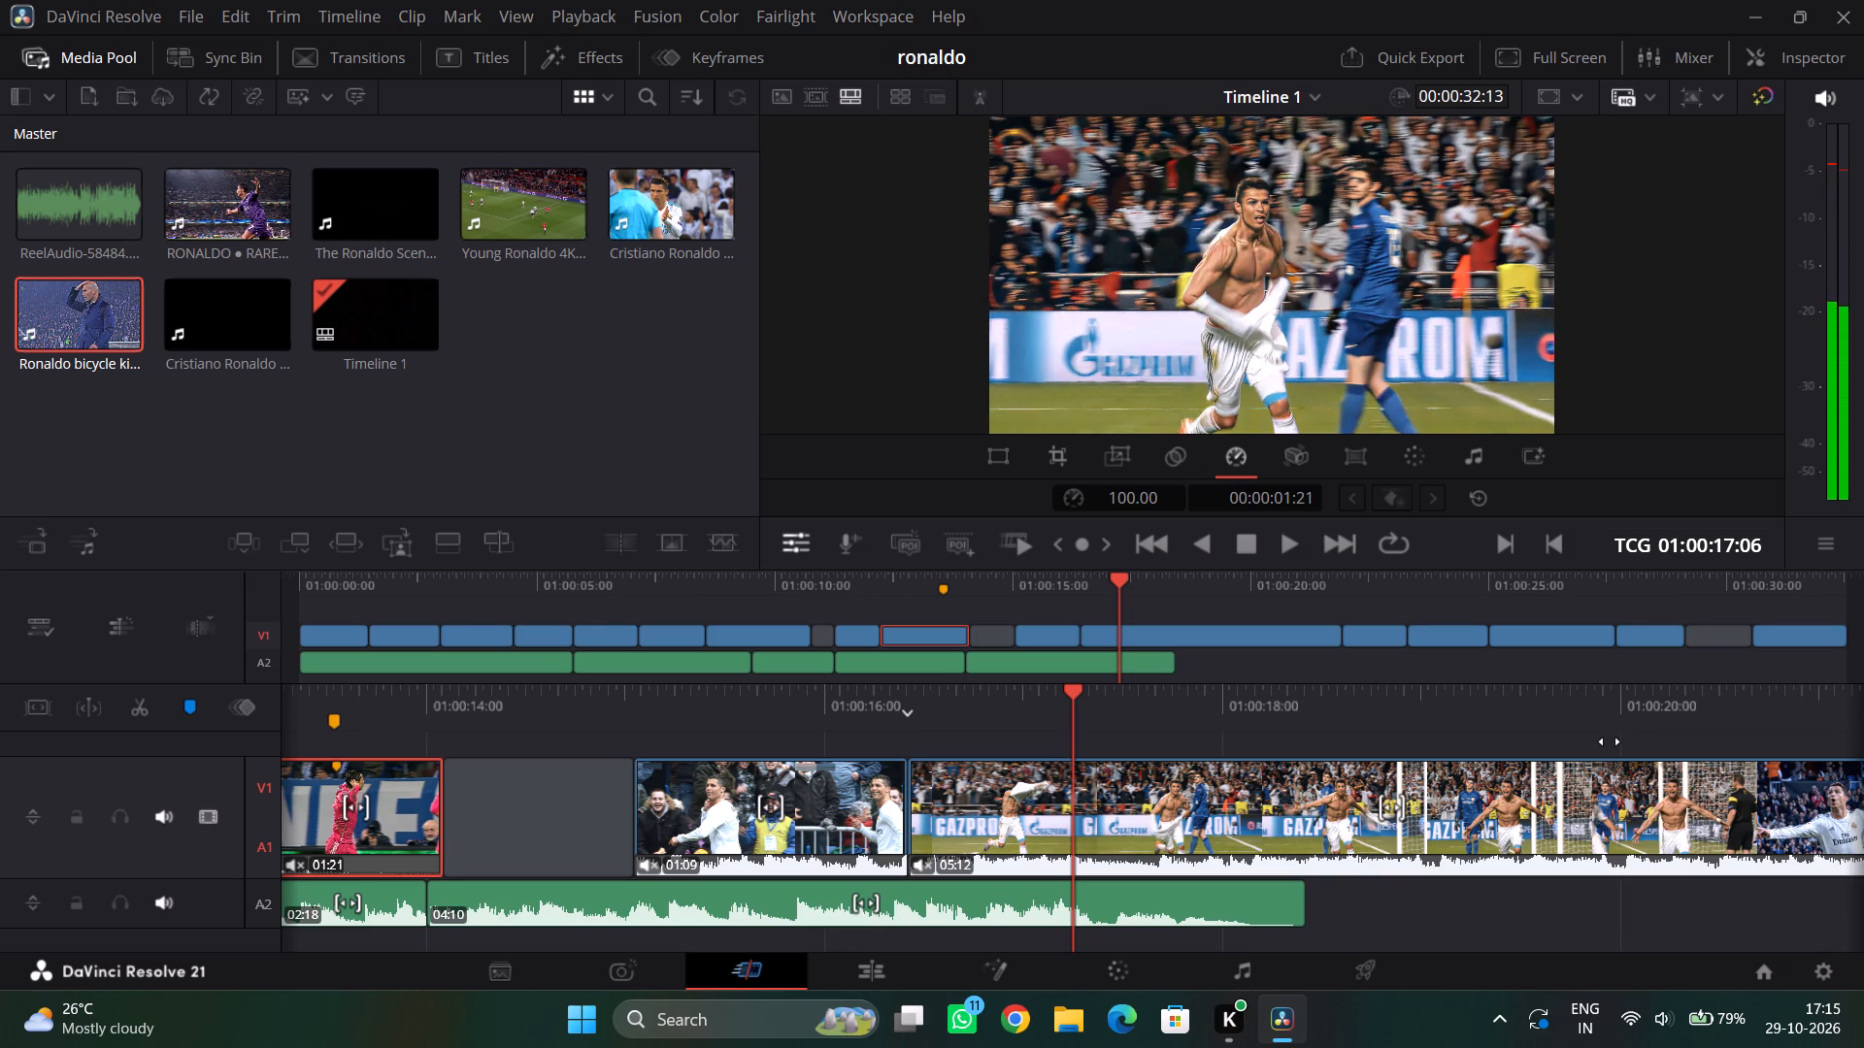
drag(1610, 741, 1541, 758)
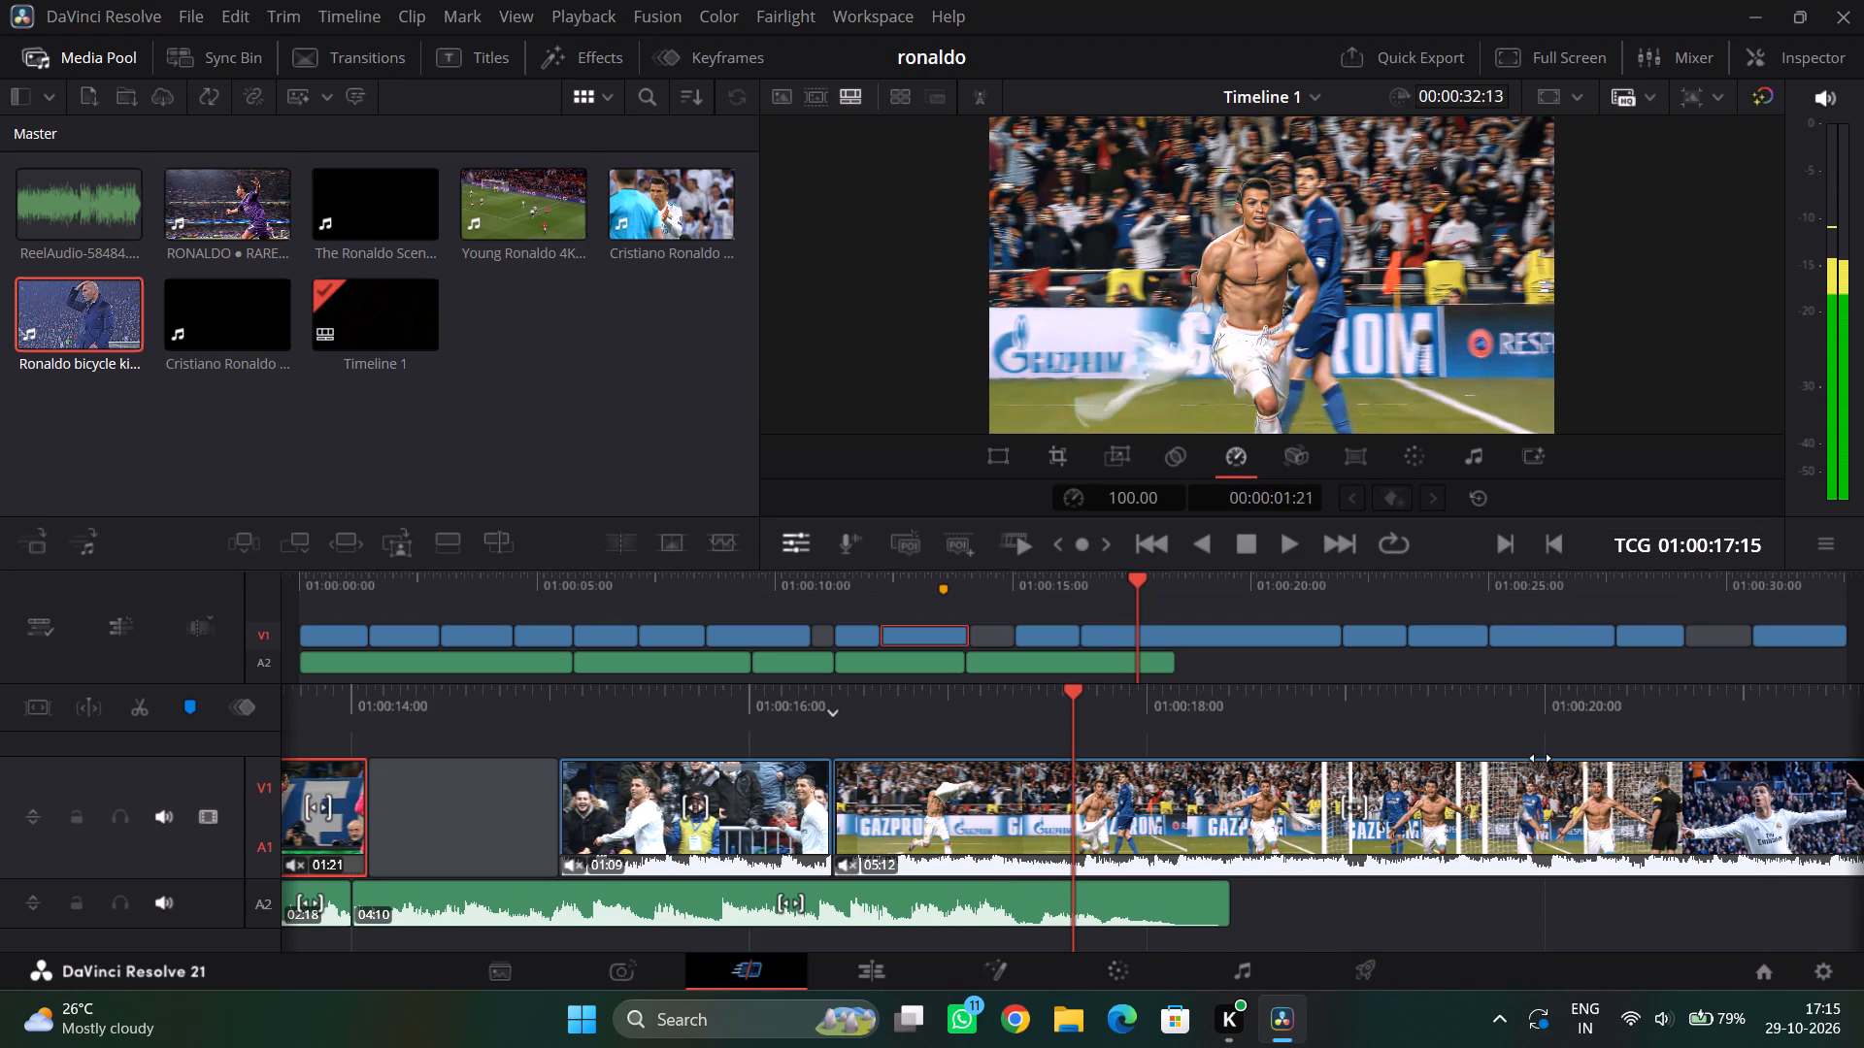
drag(1541, 758, 1863, 745)
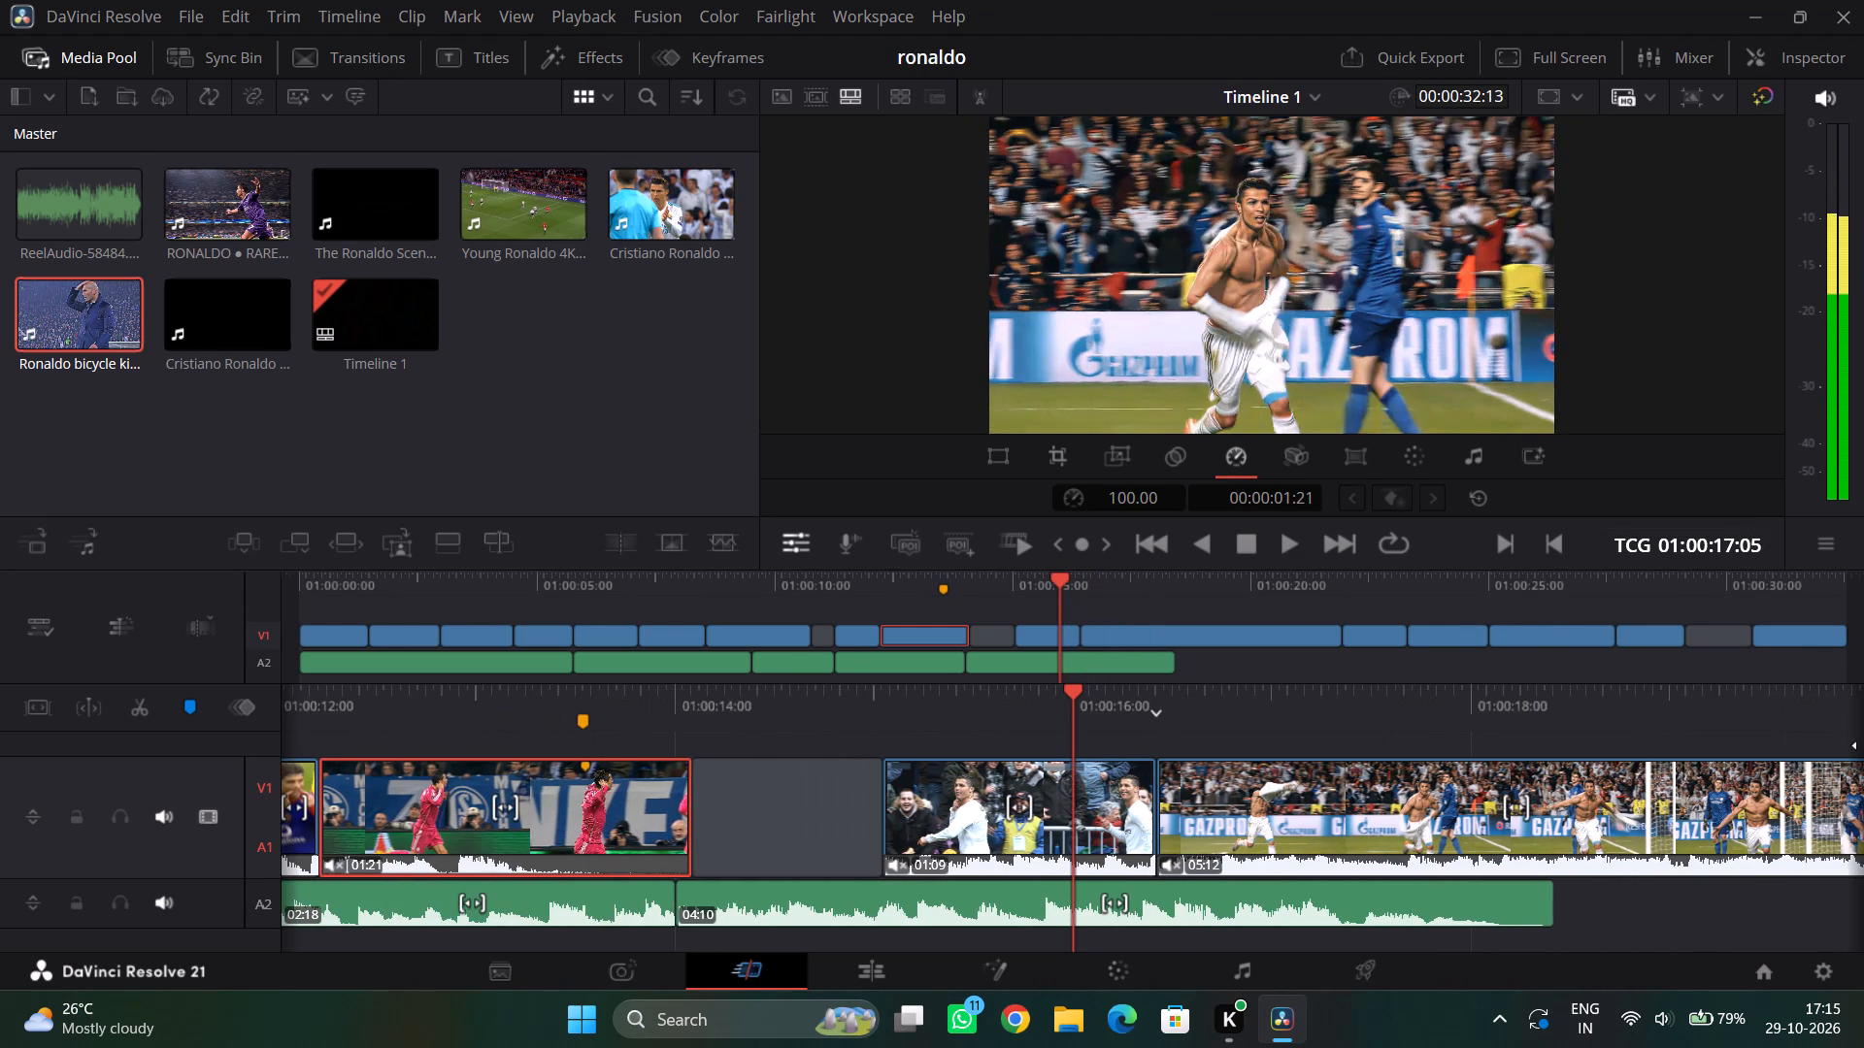
drag(1863, 745, 1863, 728)
drag(1271, 721, 1751, 701)
drag(1261, 715, 1422, 709)
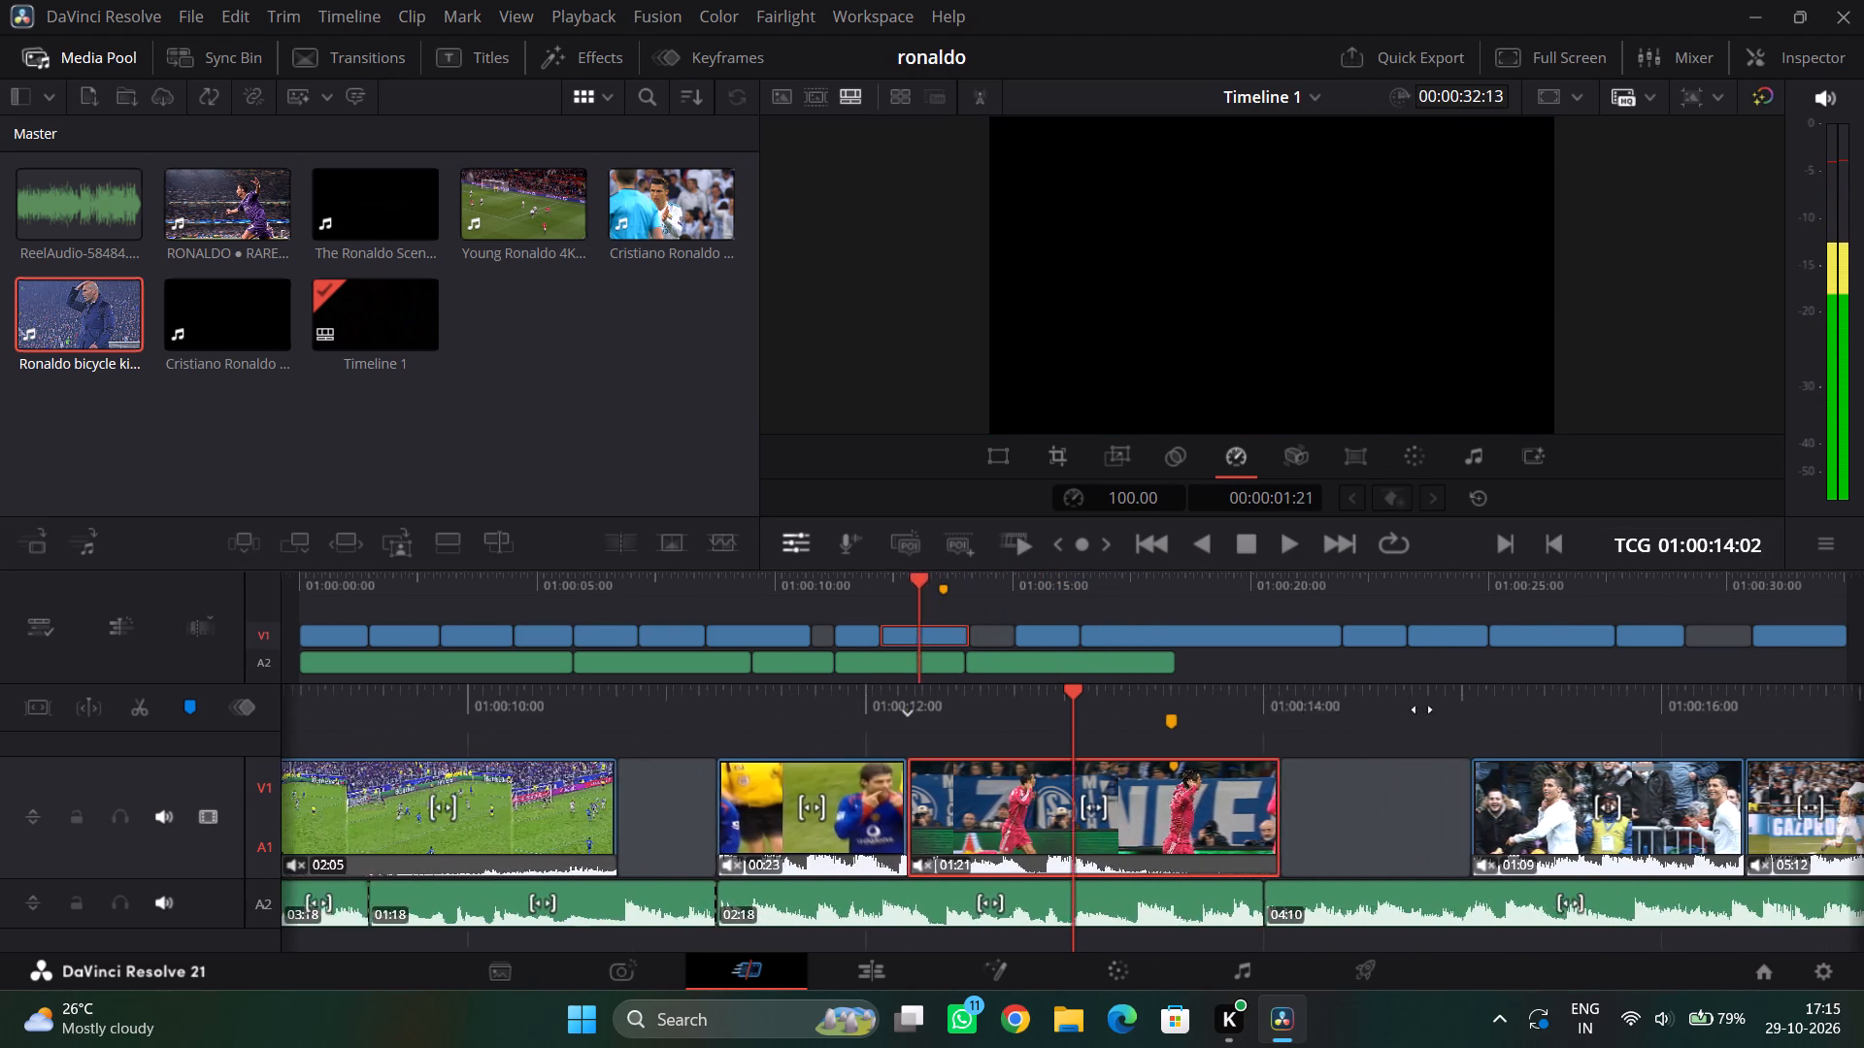
drag(1422, 709, 1850, 729)
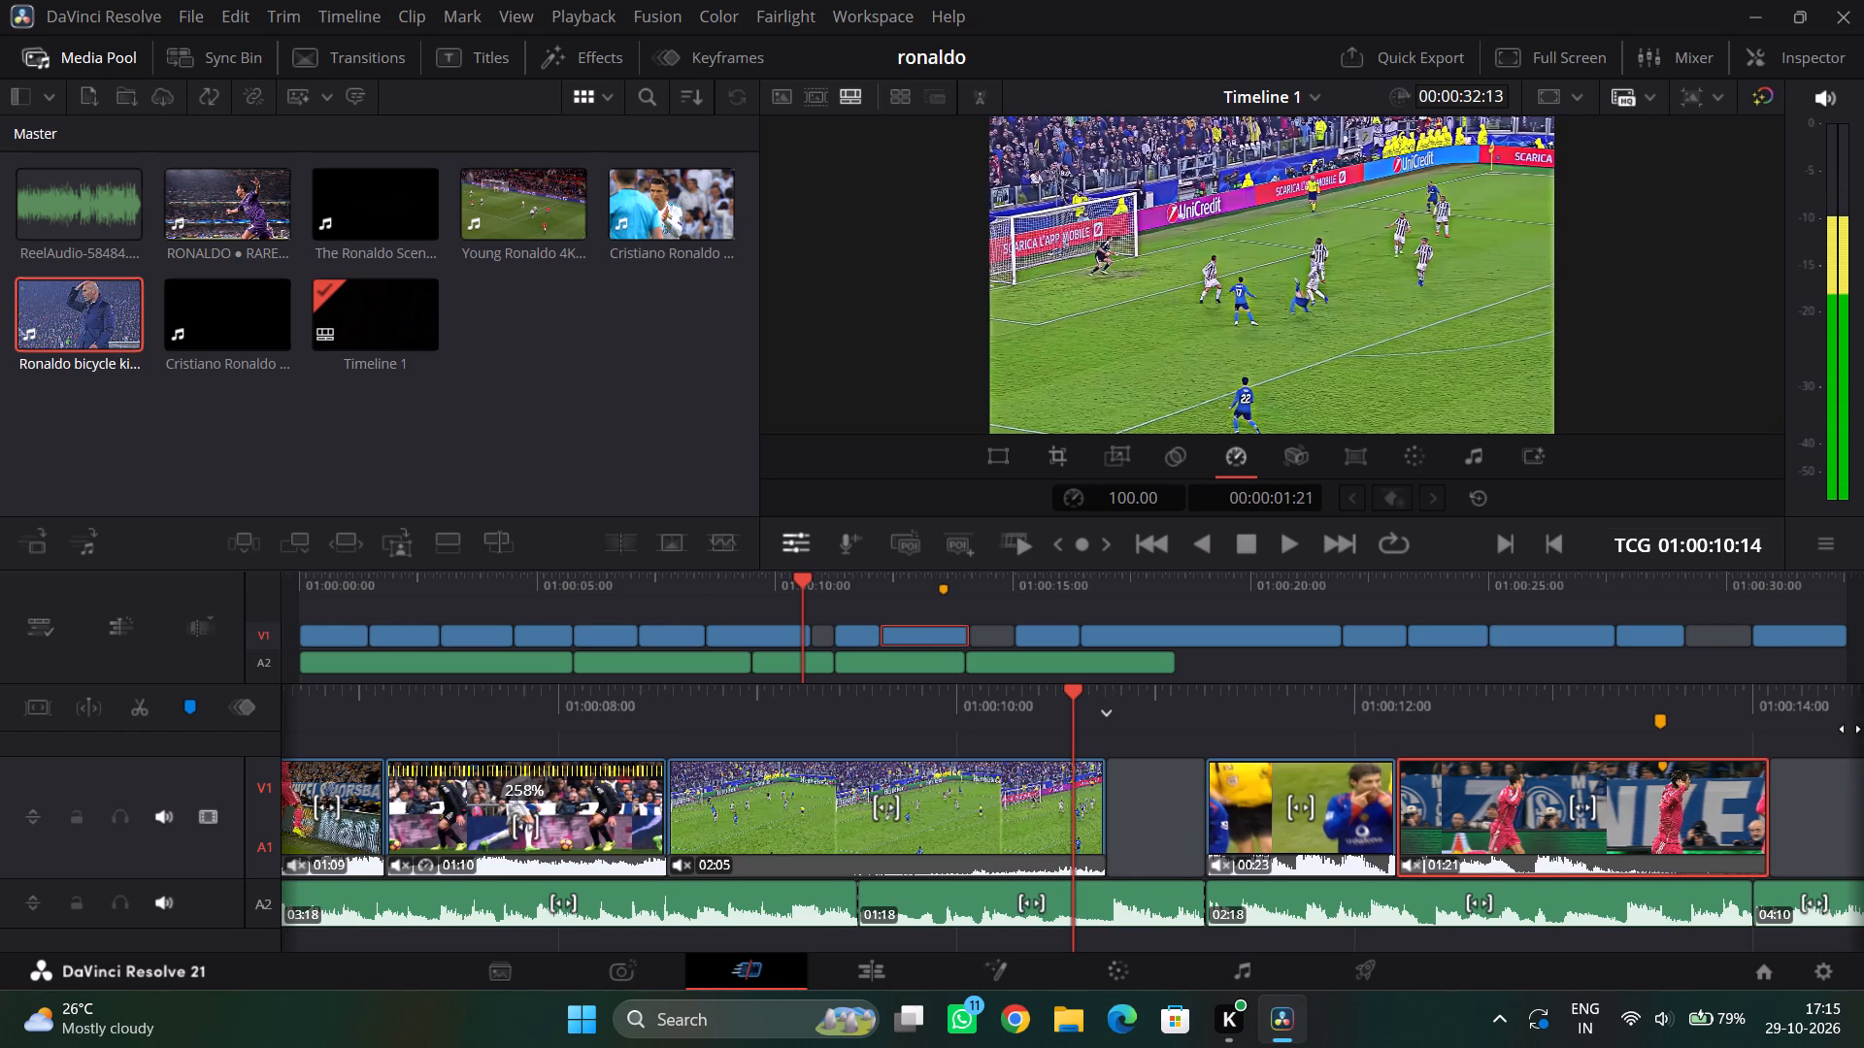
drag(1850, 729, 1749, 732)
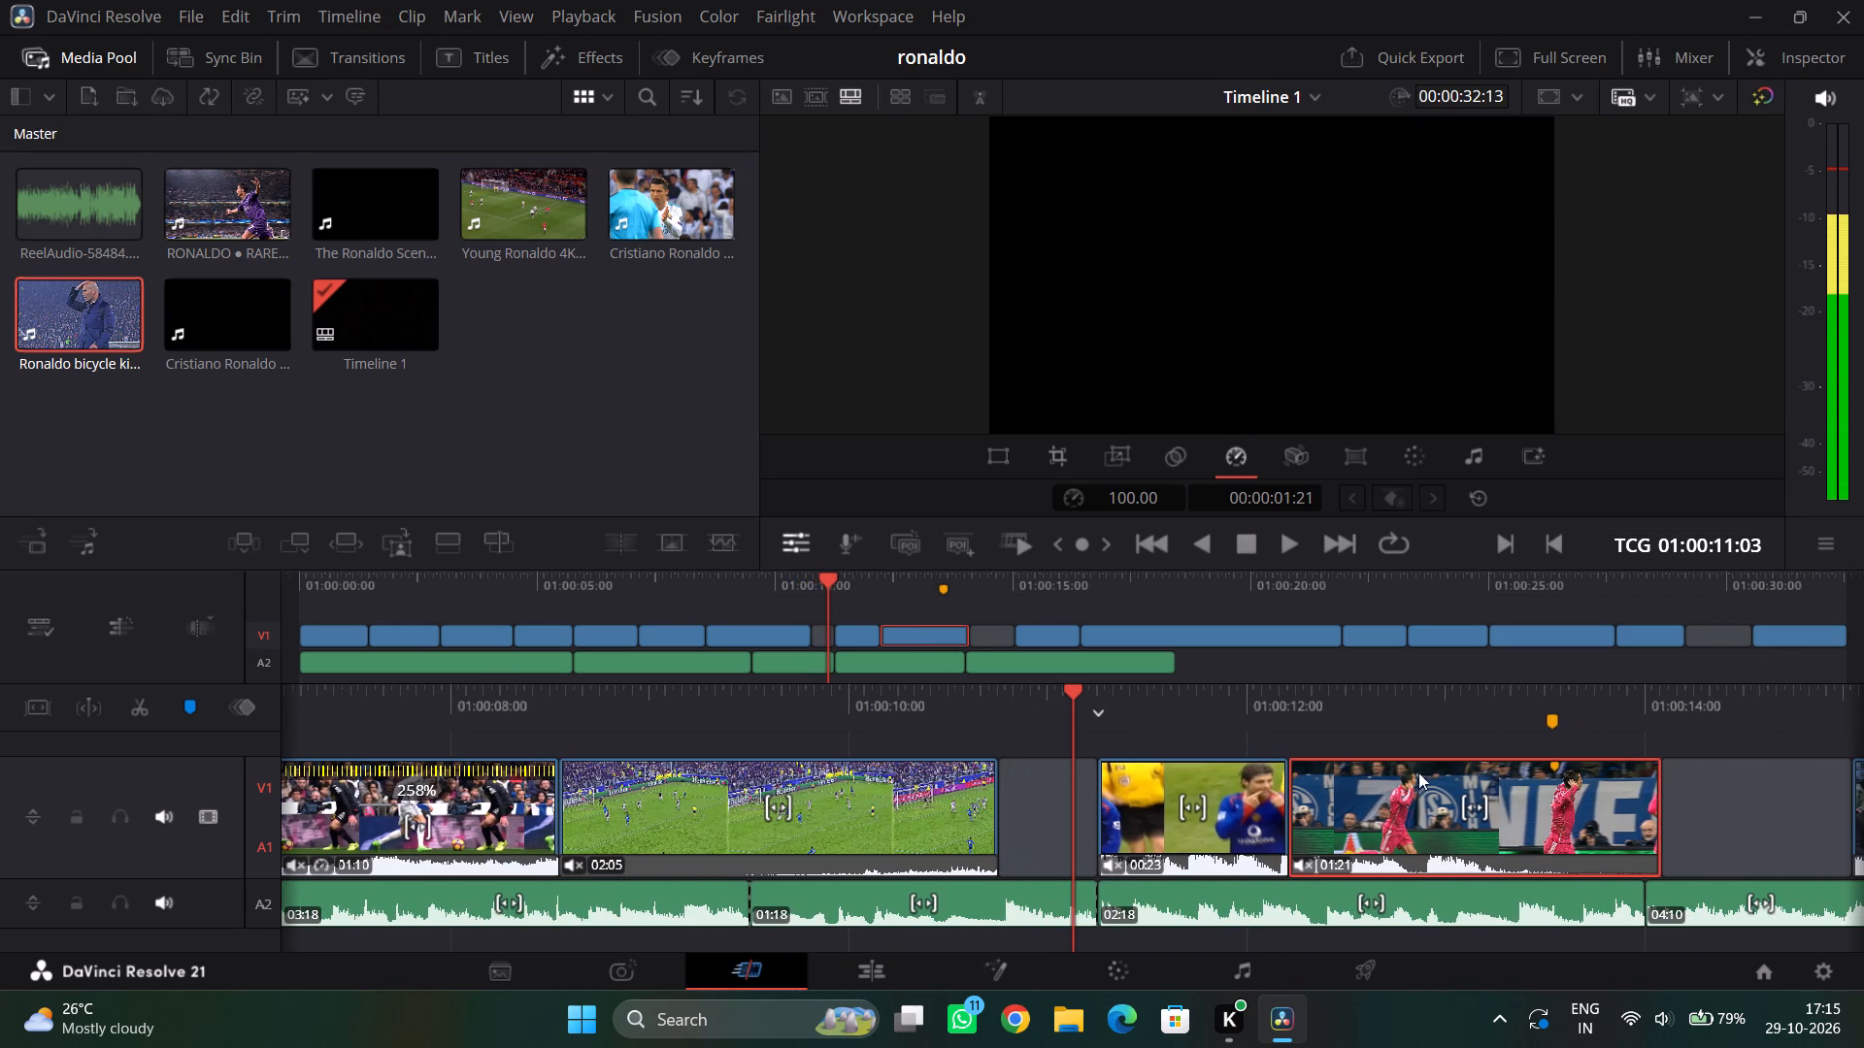
Move the pink-kit celebration clip directly after the wide-angle goal shot, ahead of the blue-kit clip, and scrub through the new order.
drag(1393, 787, 1054, 790)
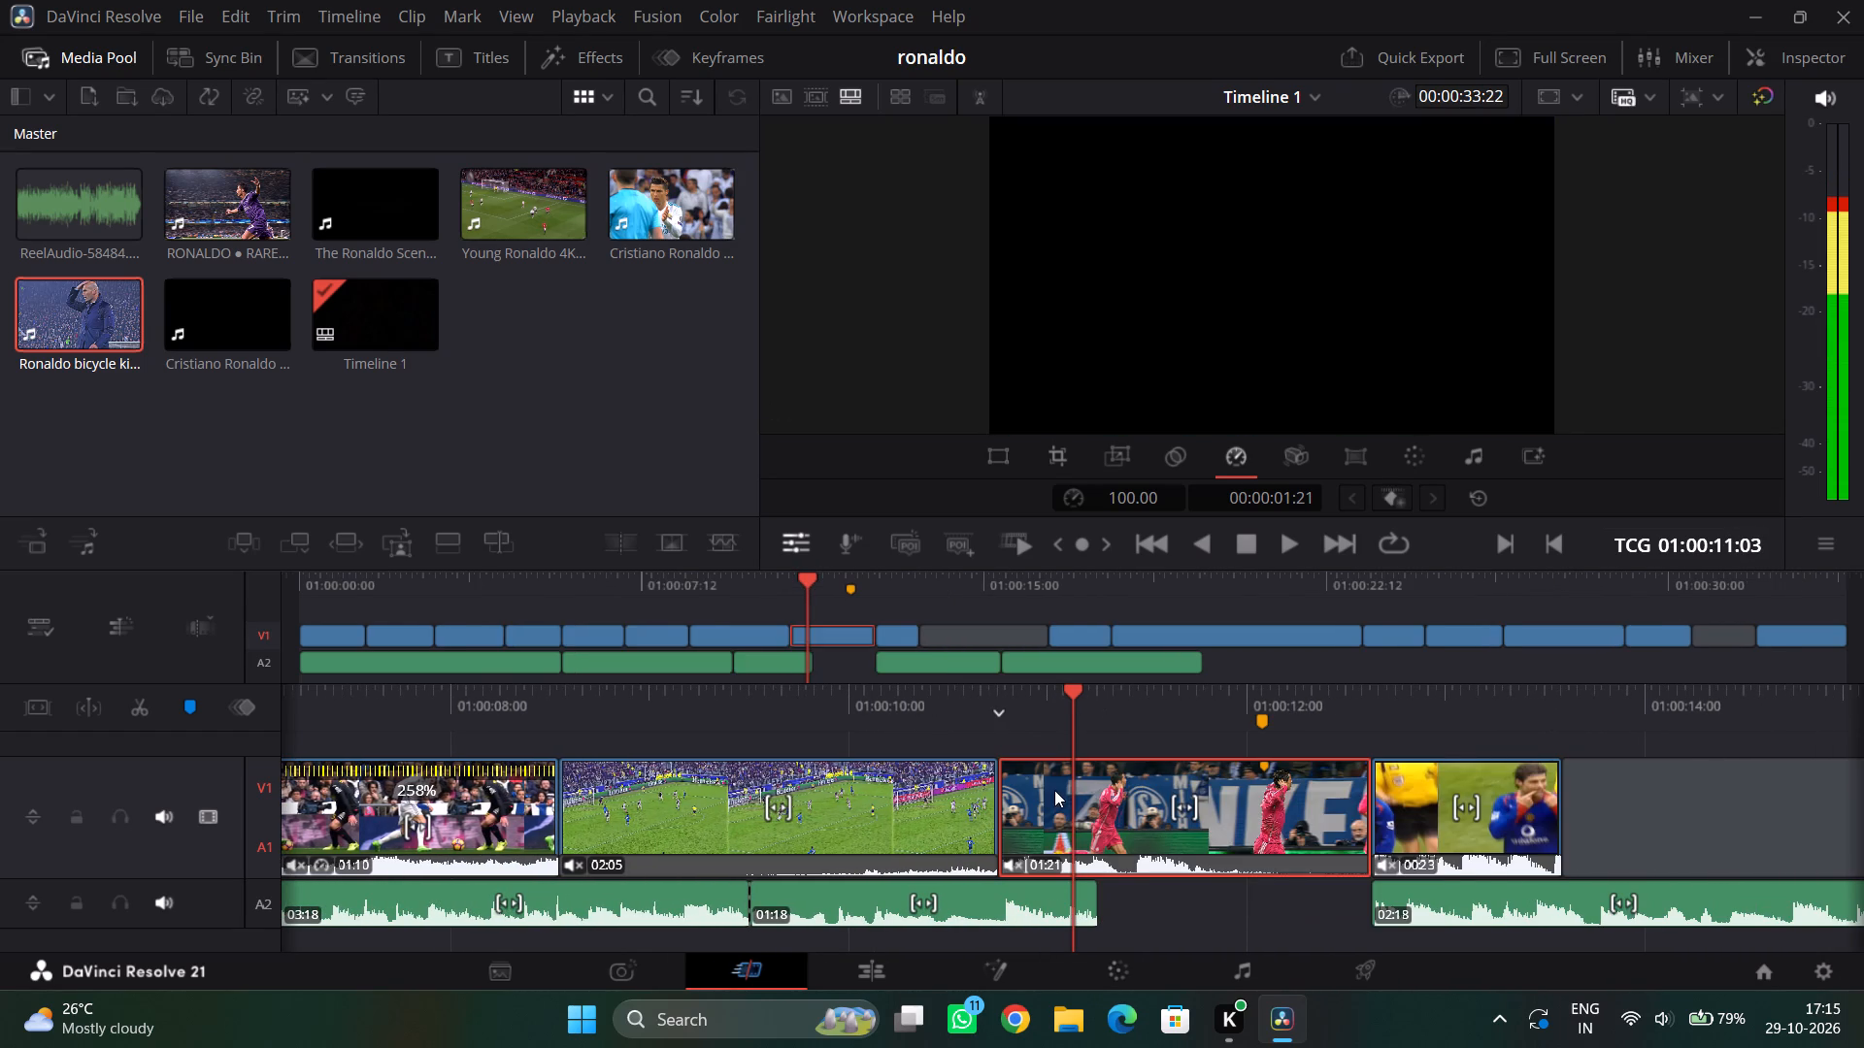
drag(1339, 716, 1554, 721)
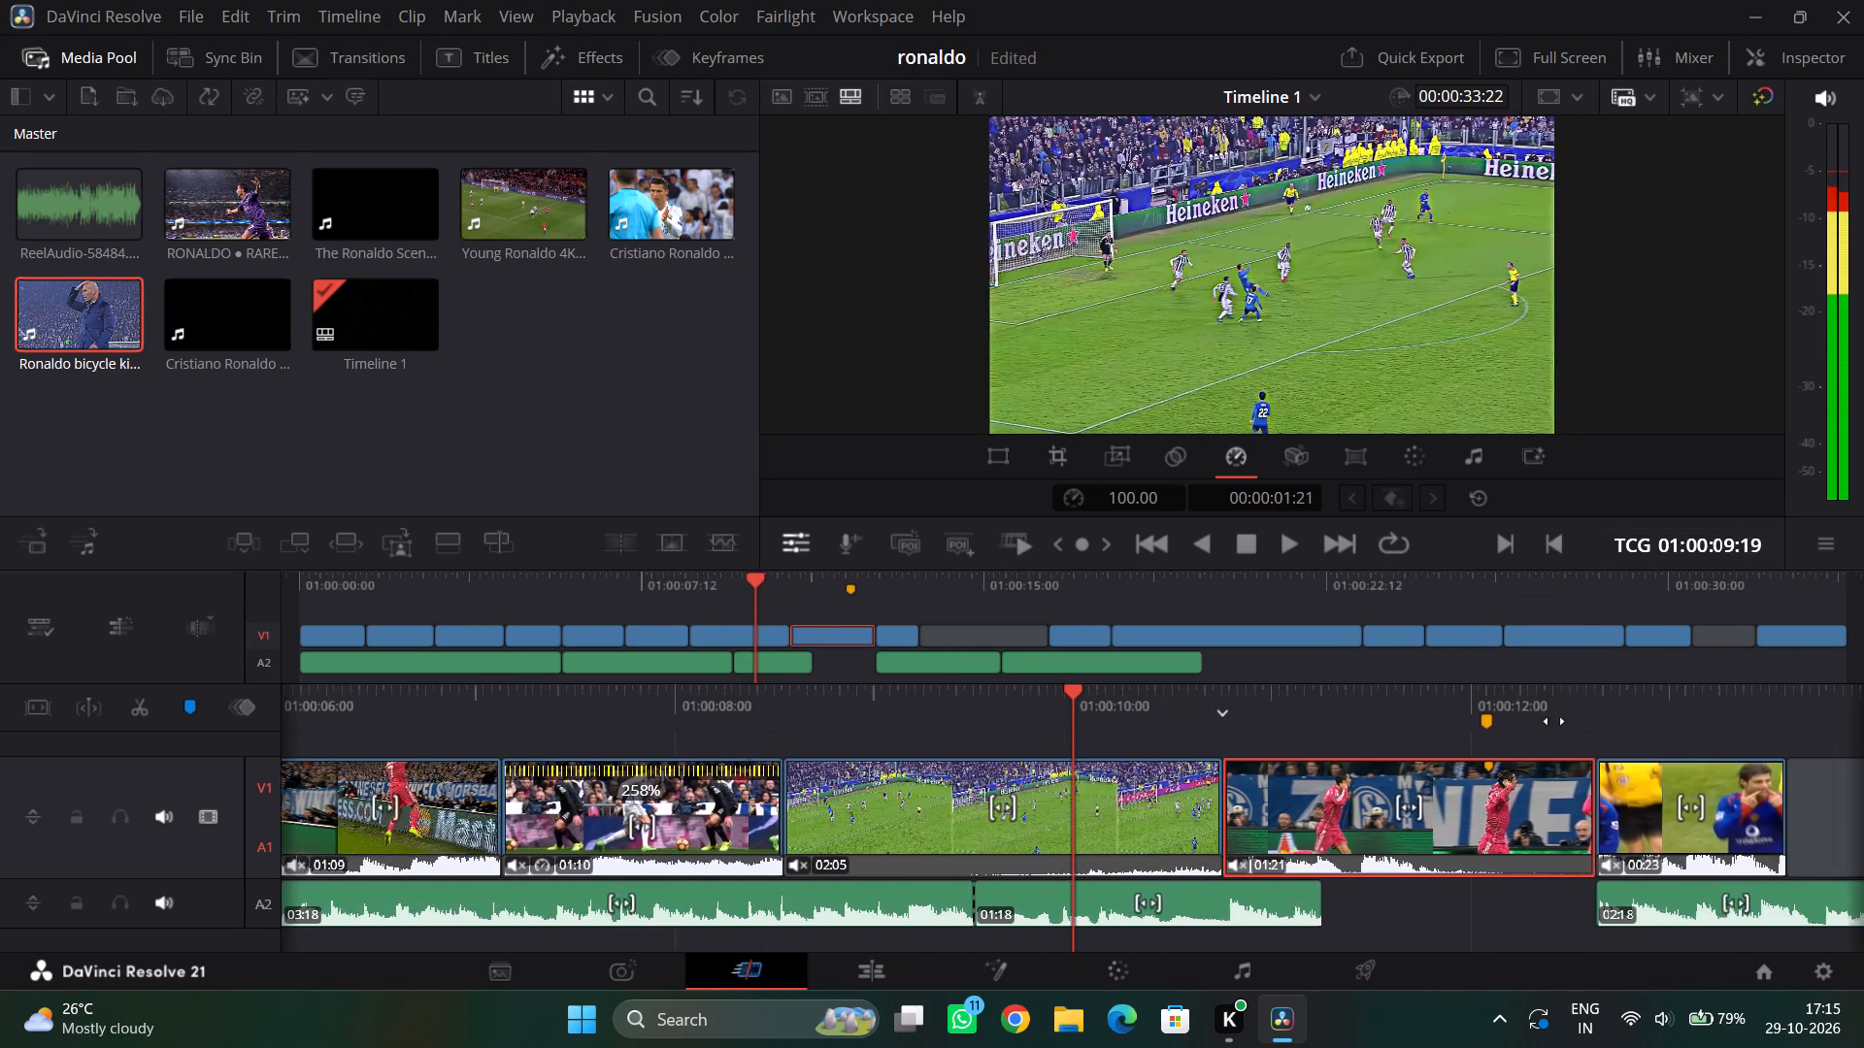
drag(1554, 721, 1264, 755)
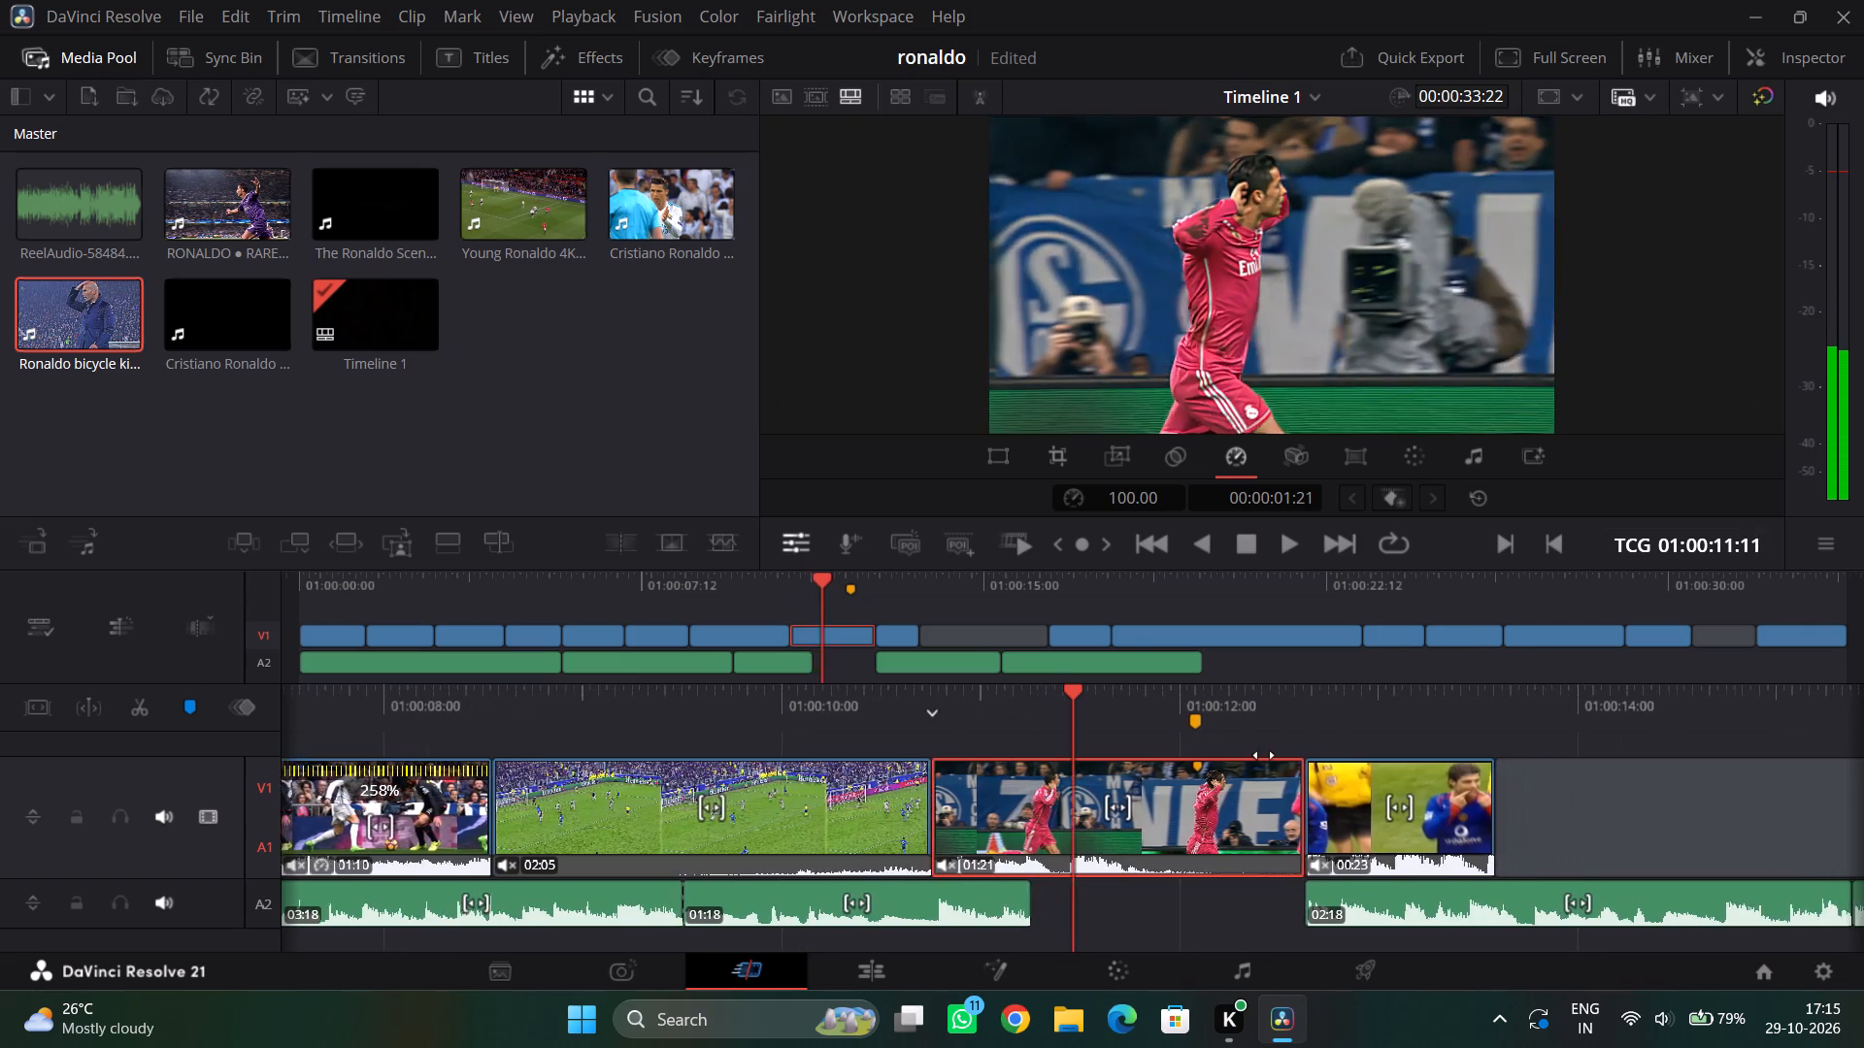
drag(1264, 755, 1186, 775)
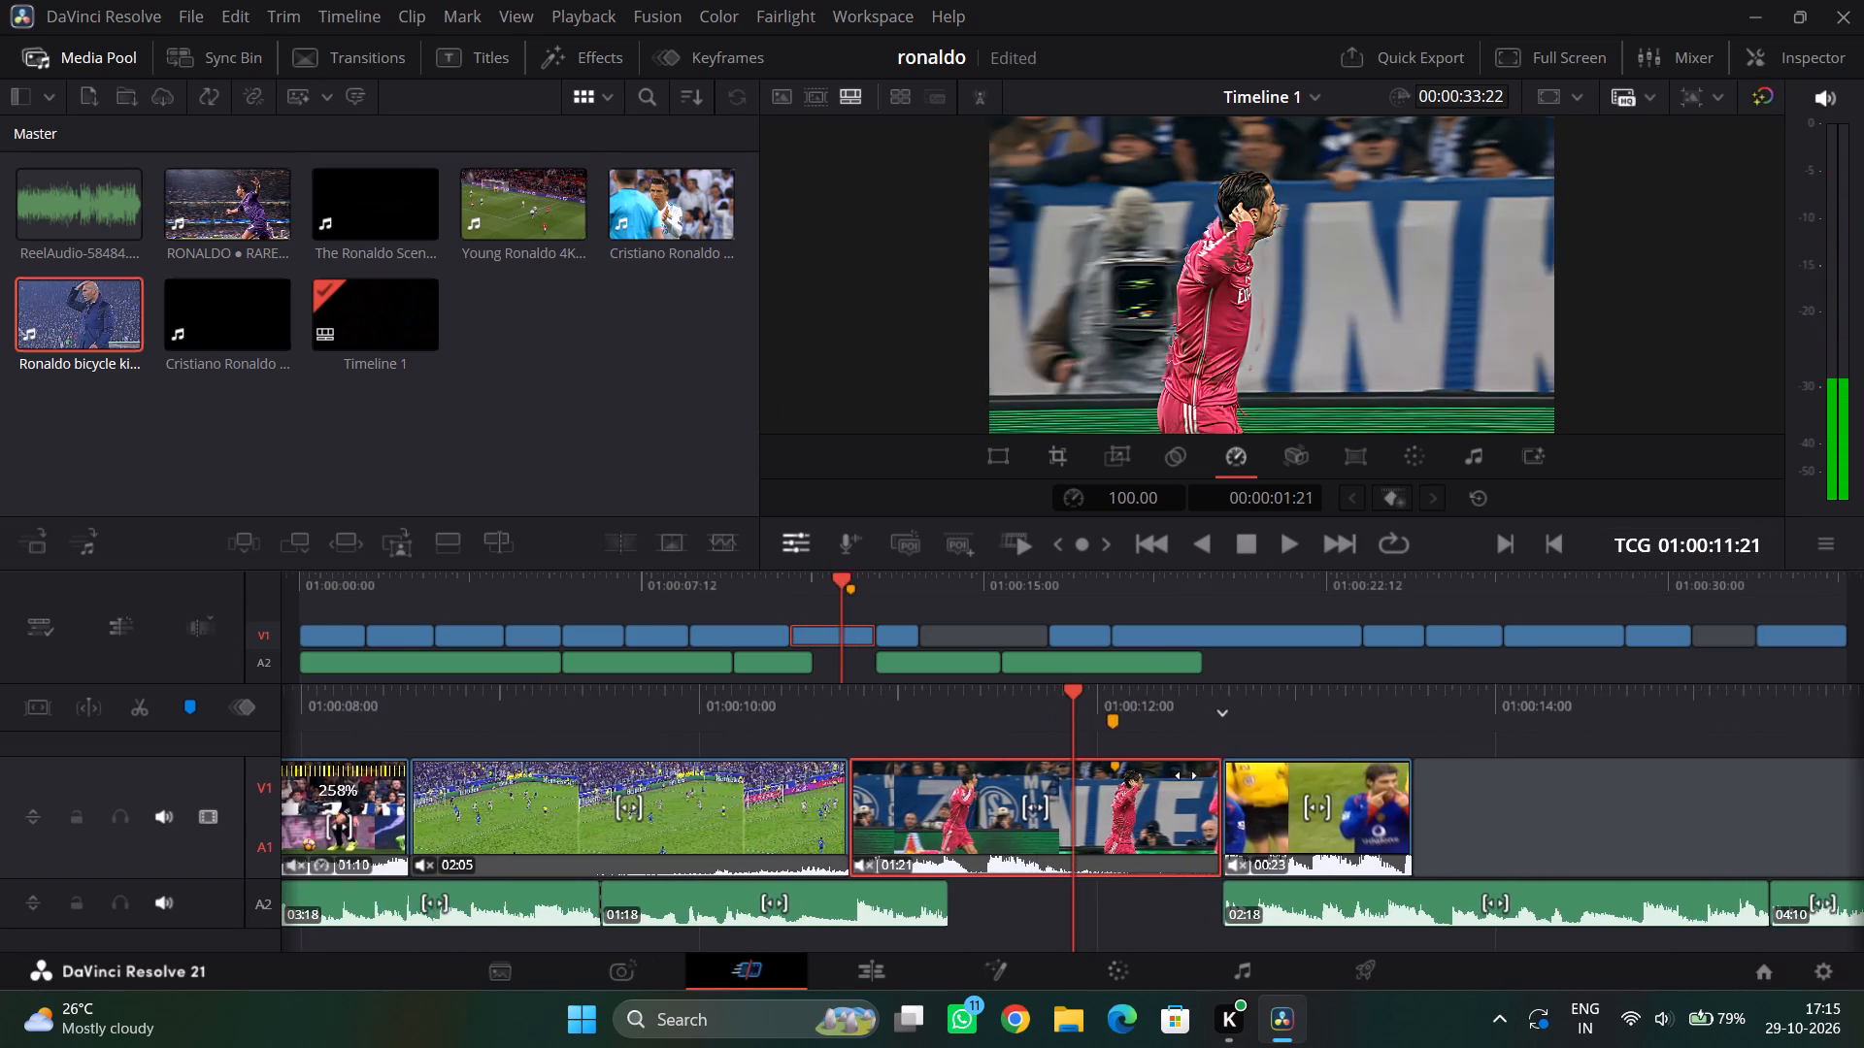
drag(1186, 775, 1223, 803)
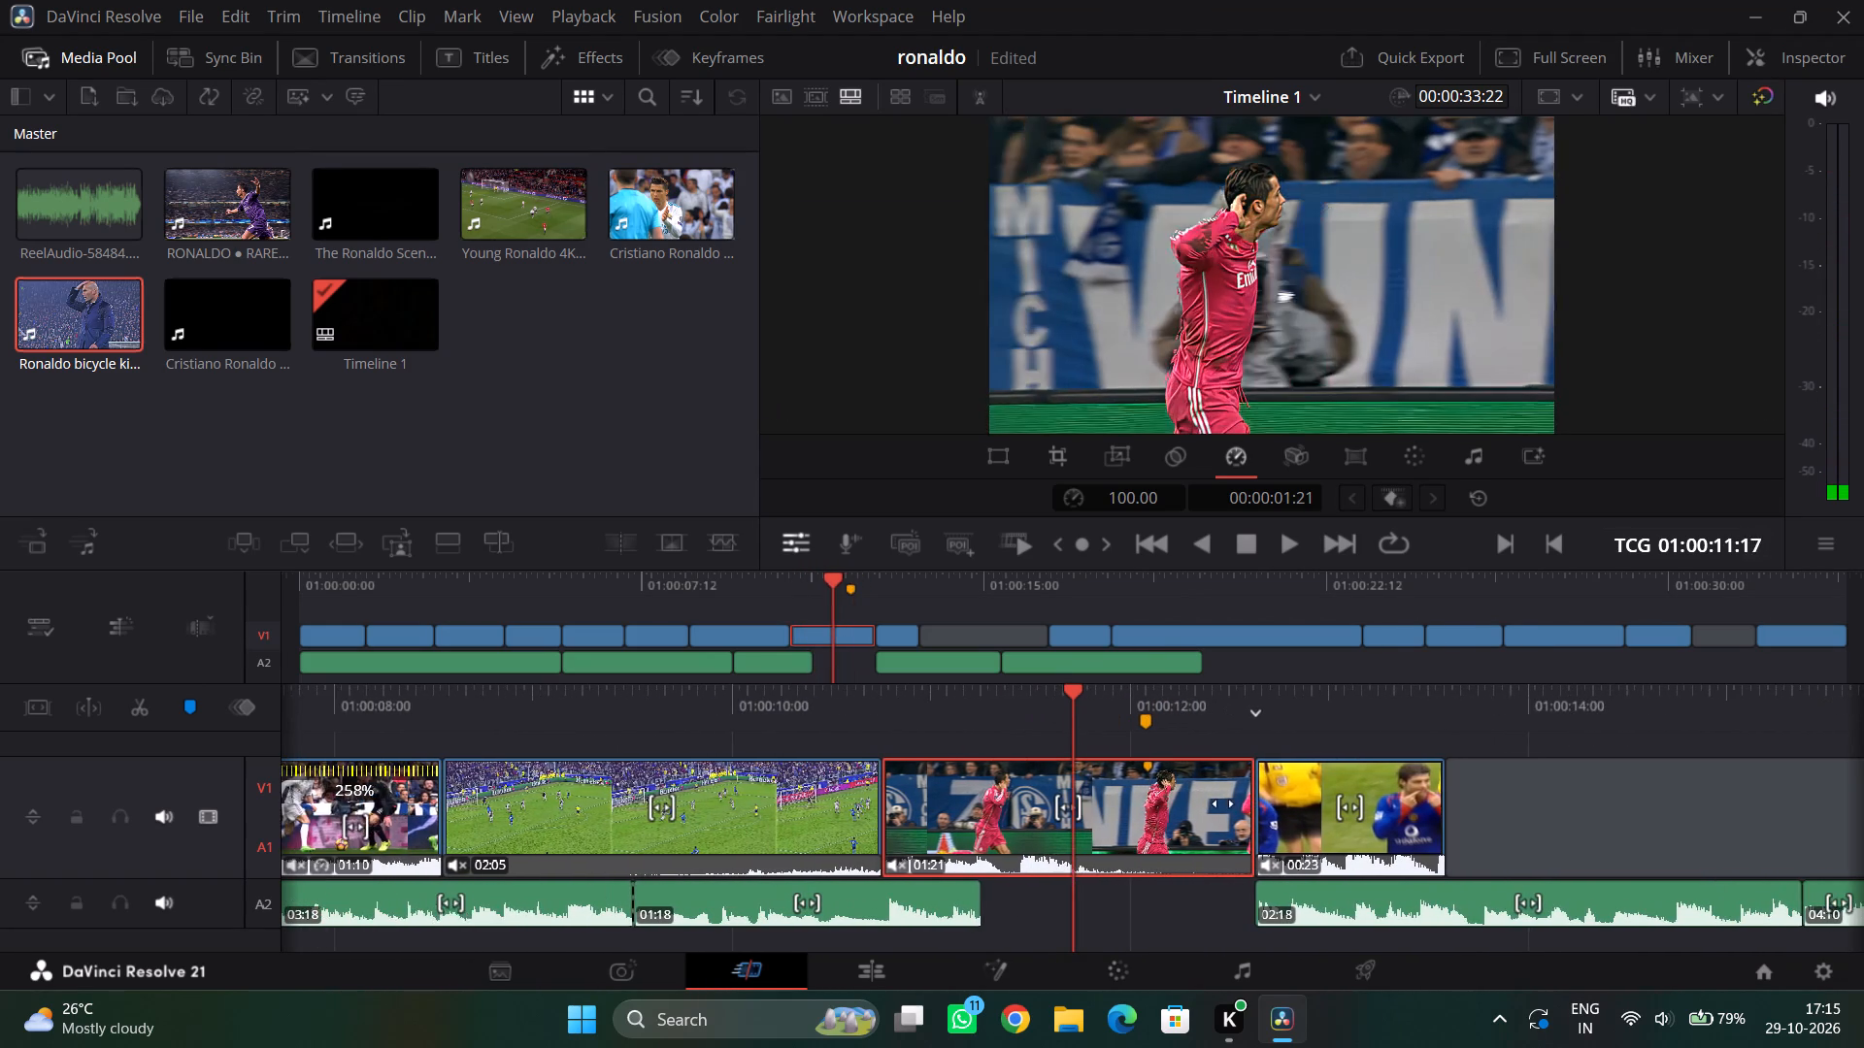
drag(1223, 803, 1159, 809)
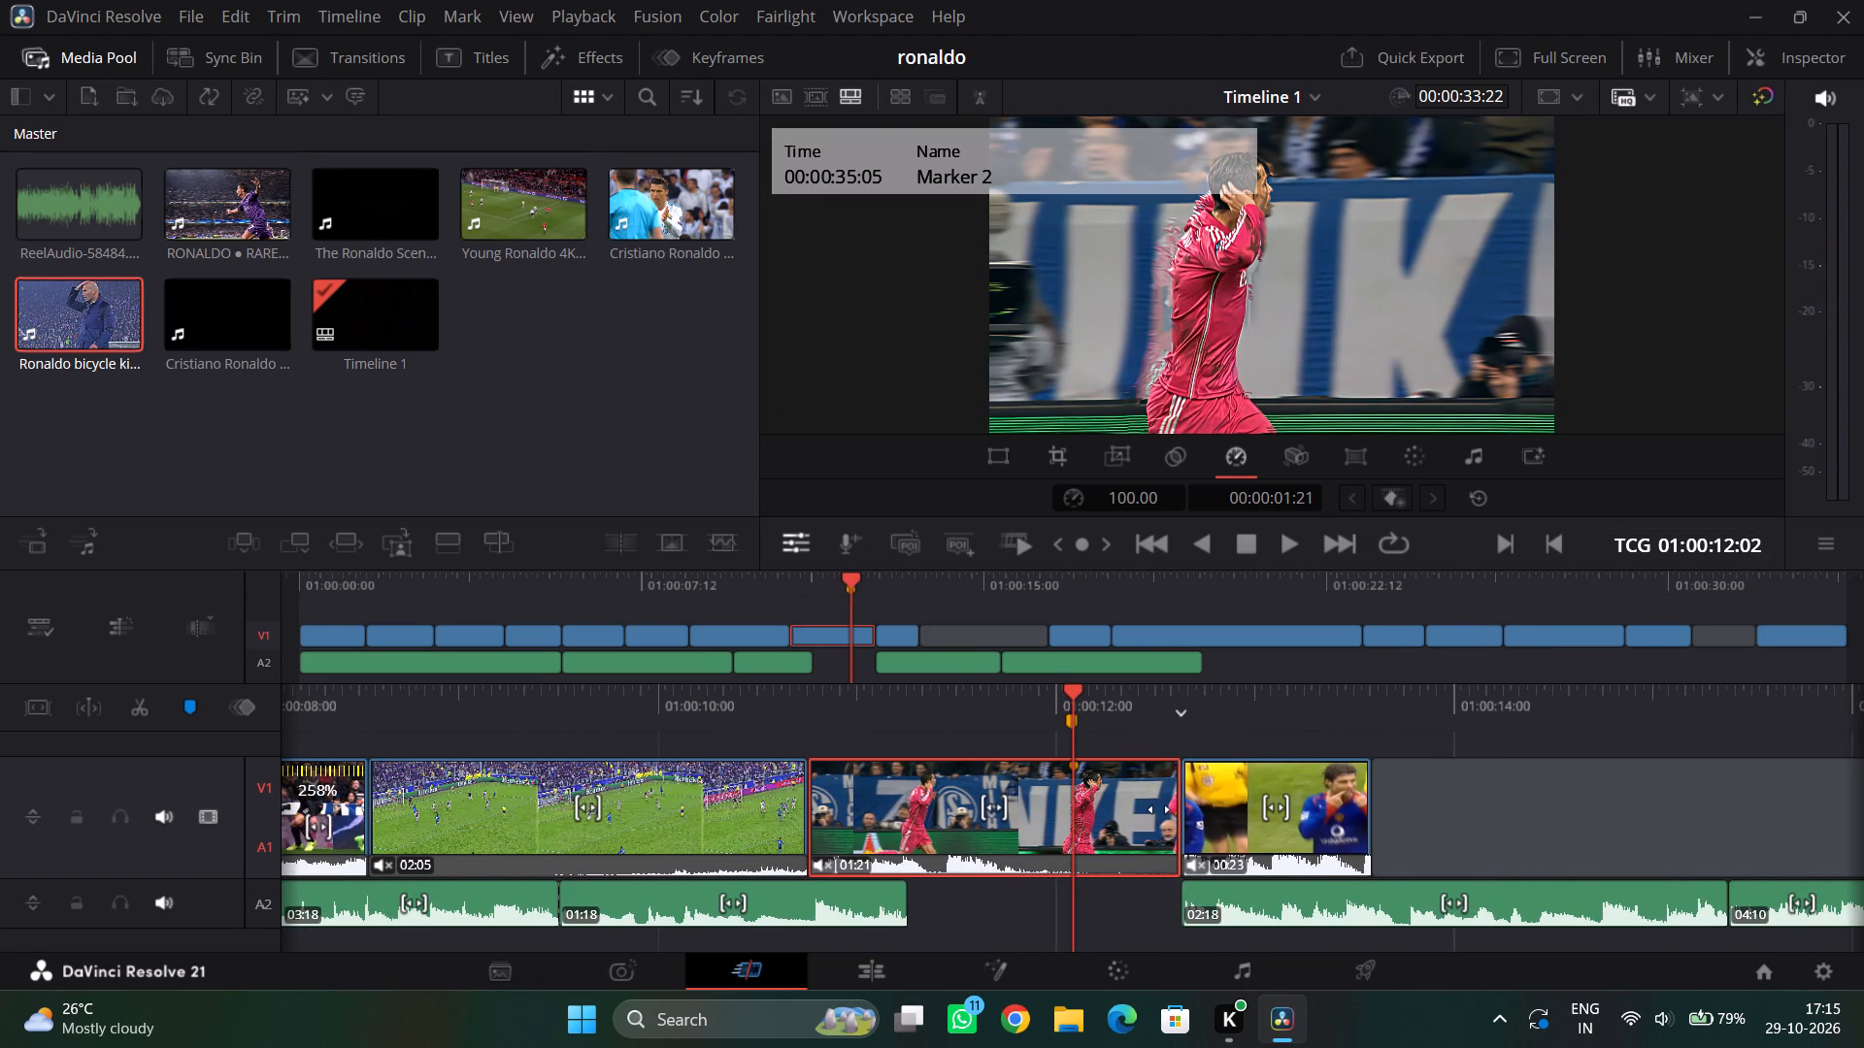
drag(1159, 809, 1469, 809)
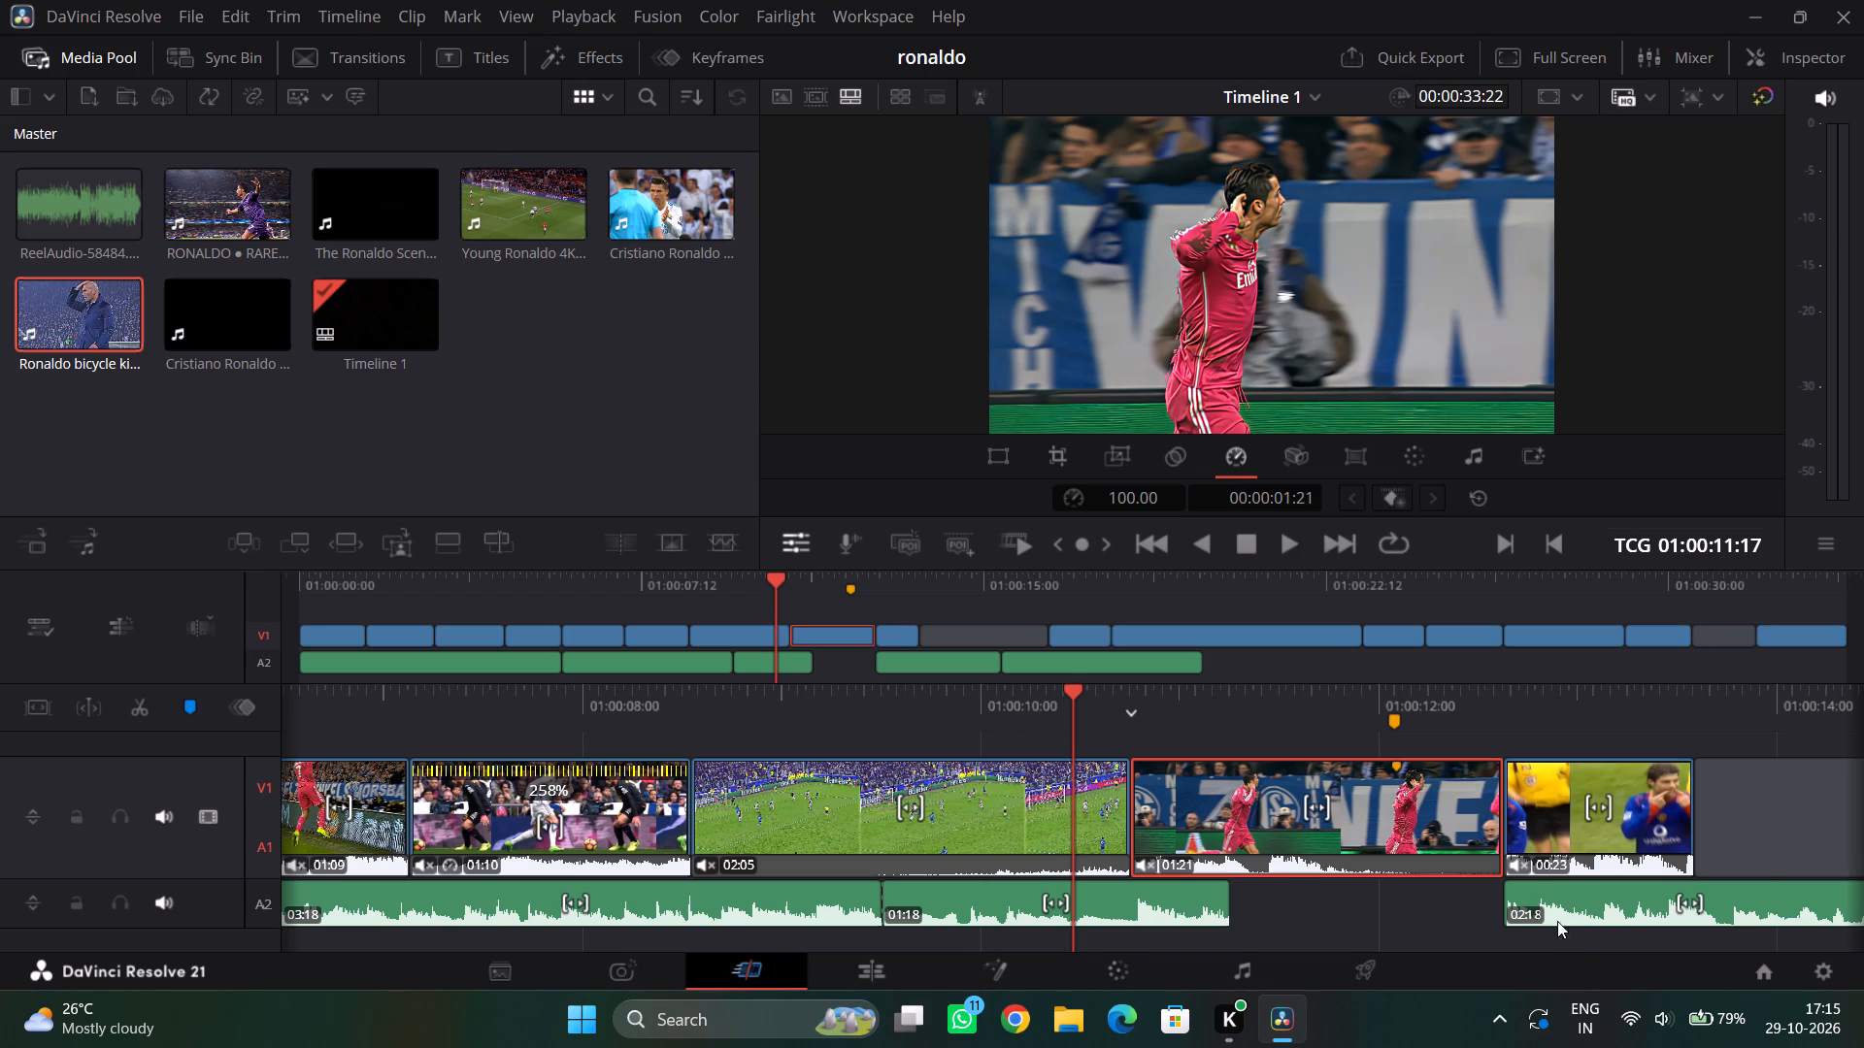
Delete all the cut music pieces from audio track A2.
click(1581, 910)
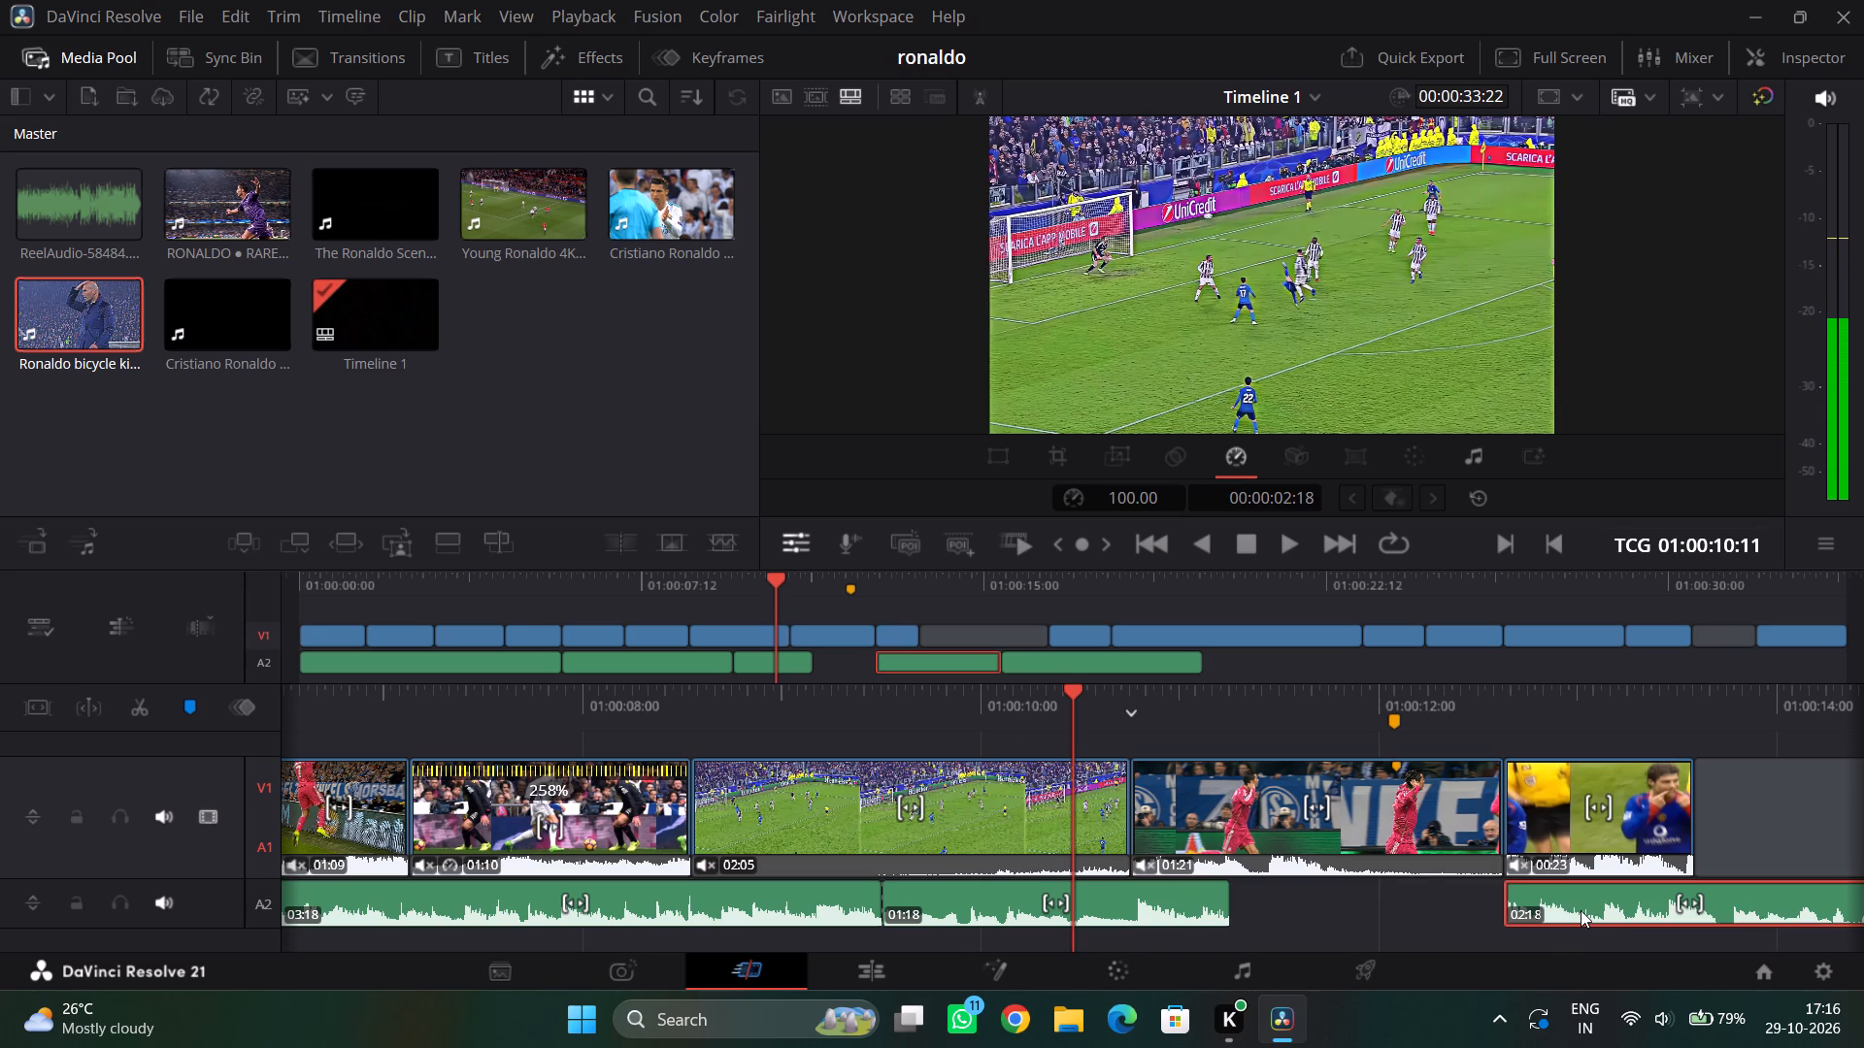
key(Delete)
click(1141, 665)
key(Delete)
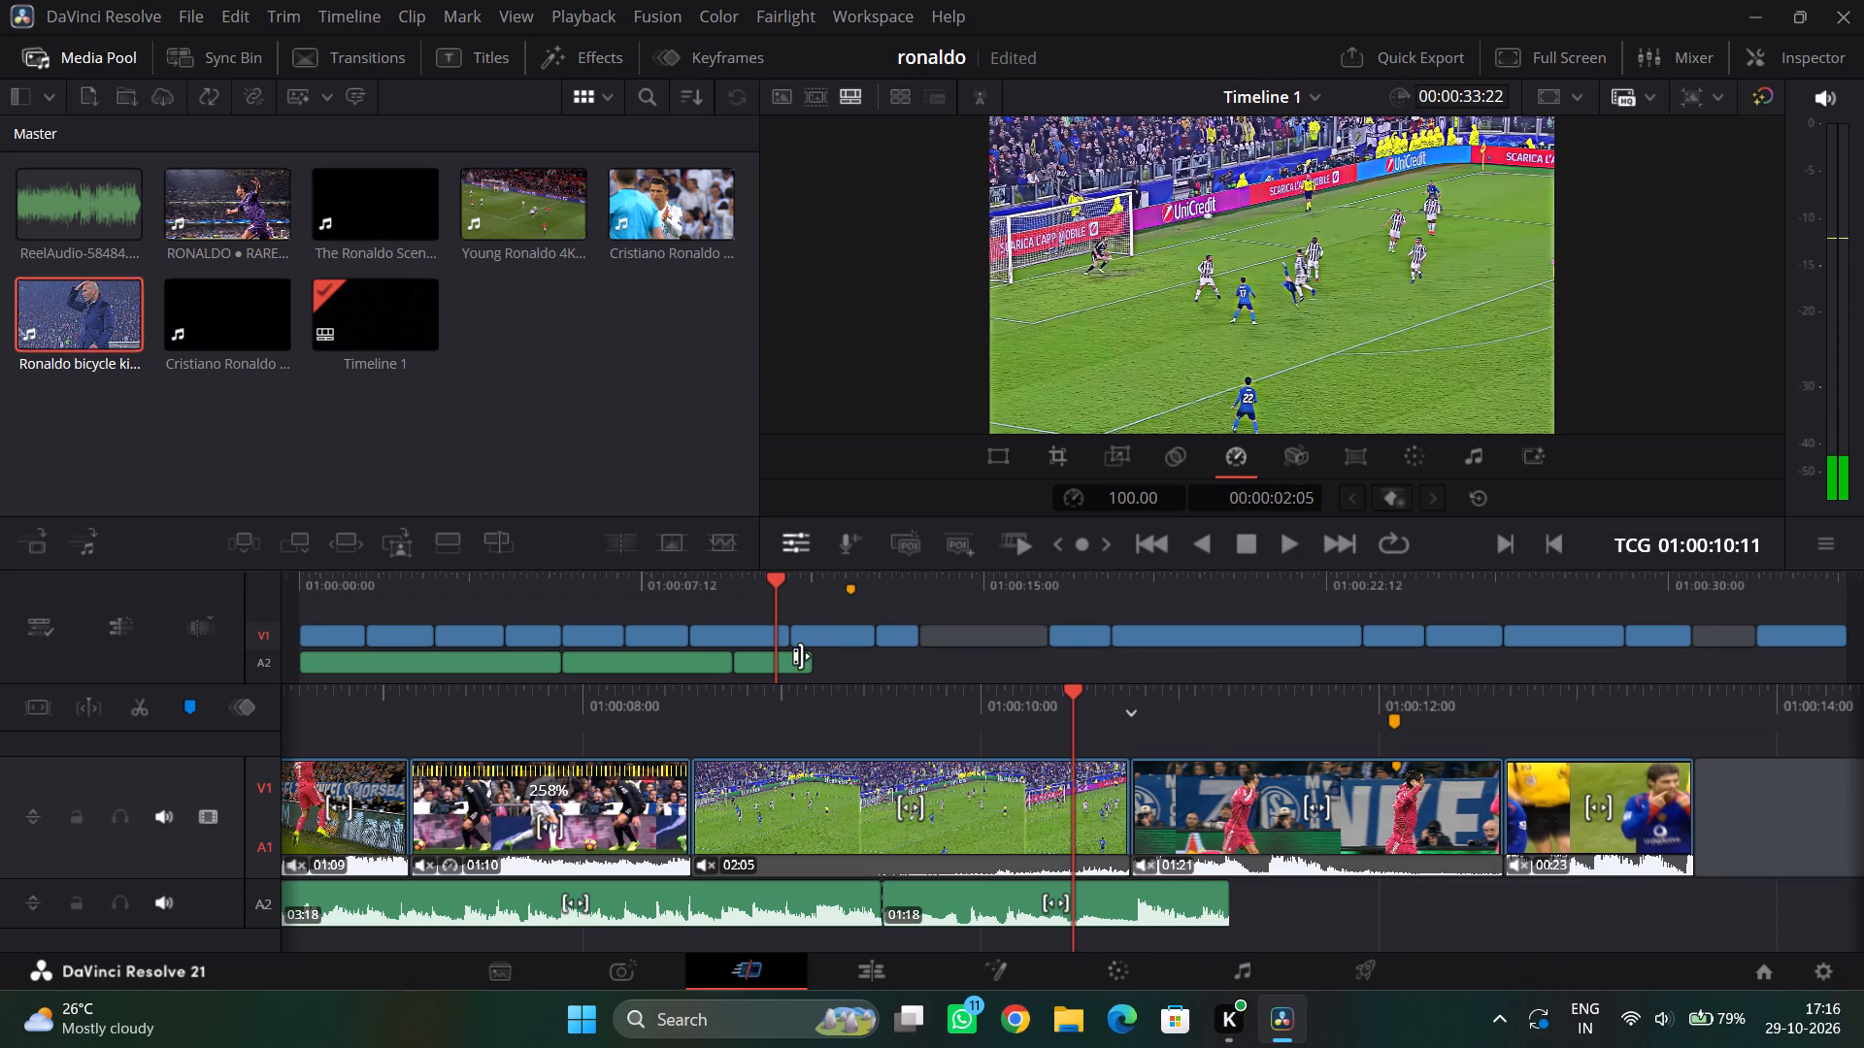
click(790, 669)
key(Delete)
click(680, 667)
key(Delete)
click(531, 663)
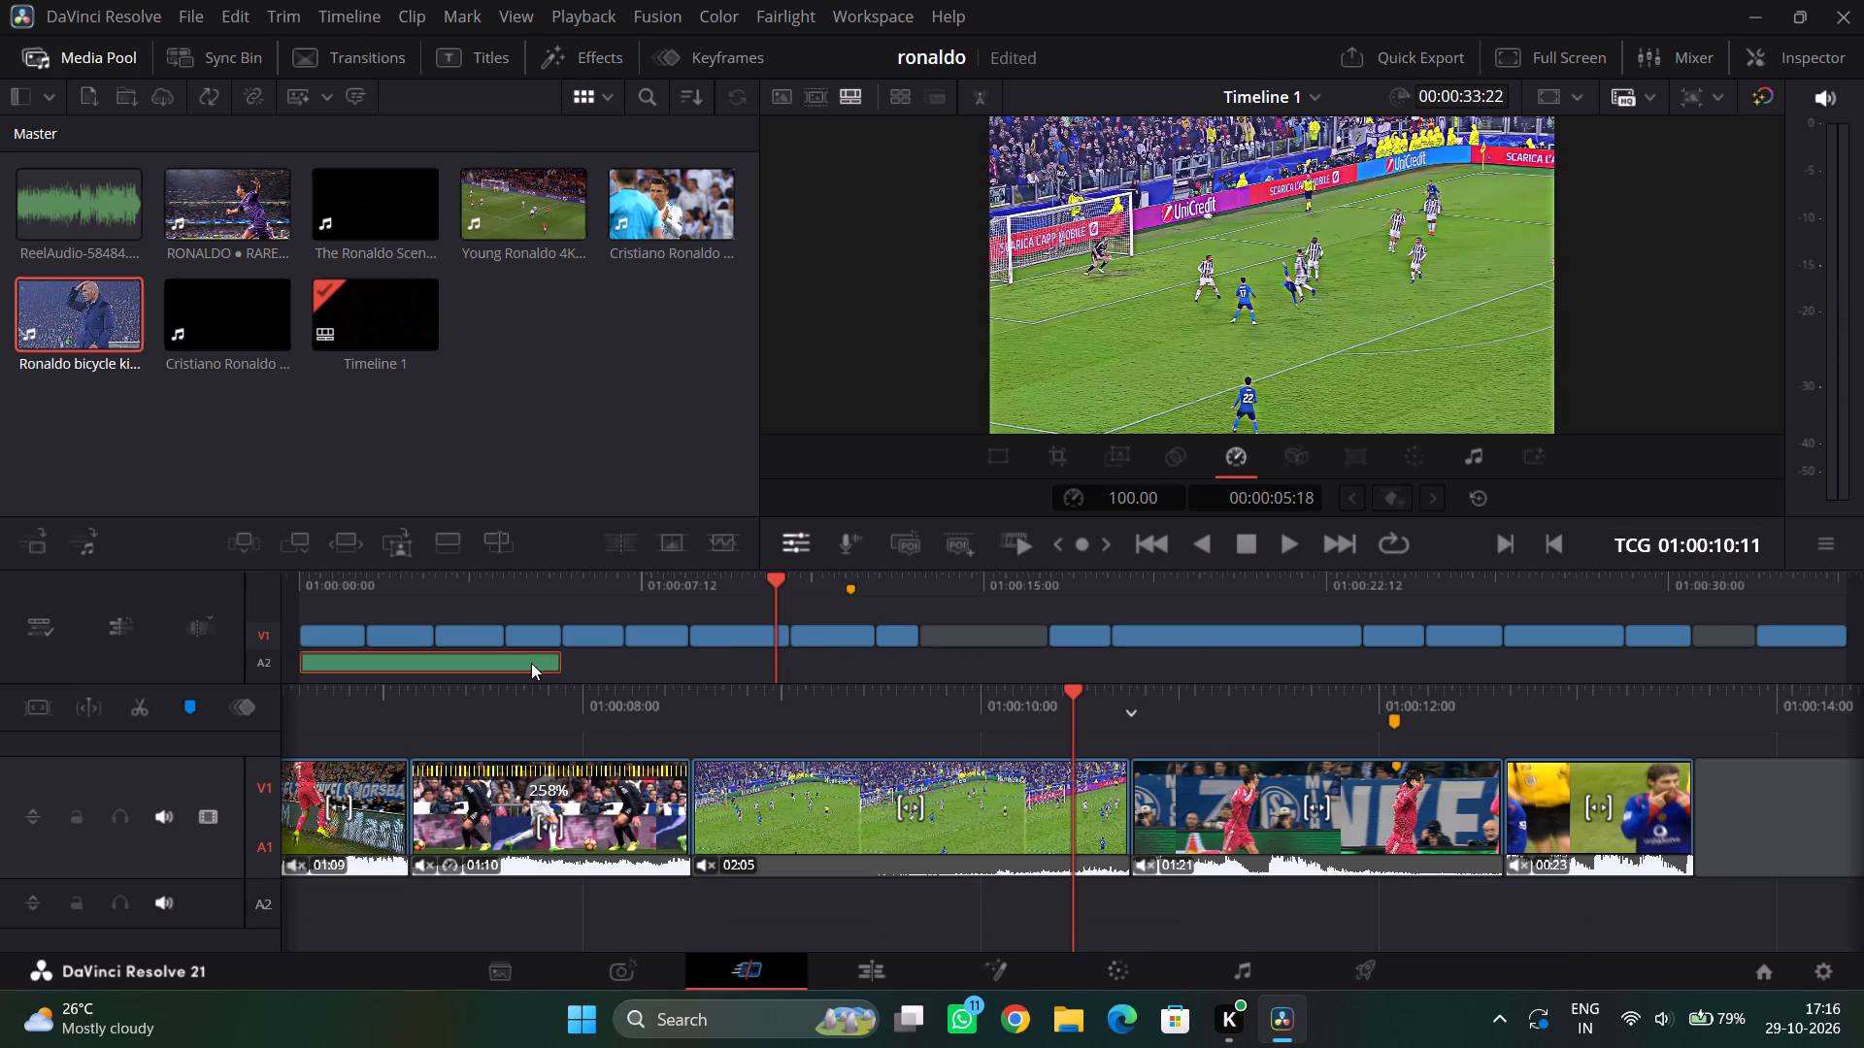
key(Delete)
Place the full ReelAudio music file on audio track A2, starting at 01:00:00:00 under the first clip.
drag(596, 696, 1532, 721)
drag(646, 701, 1362, 703)
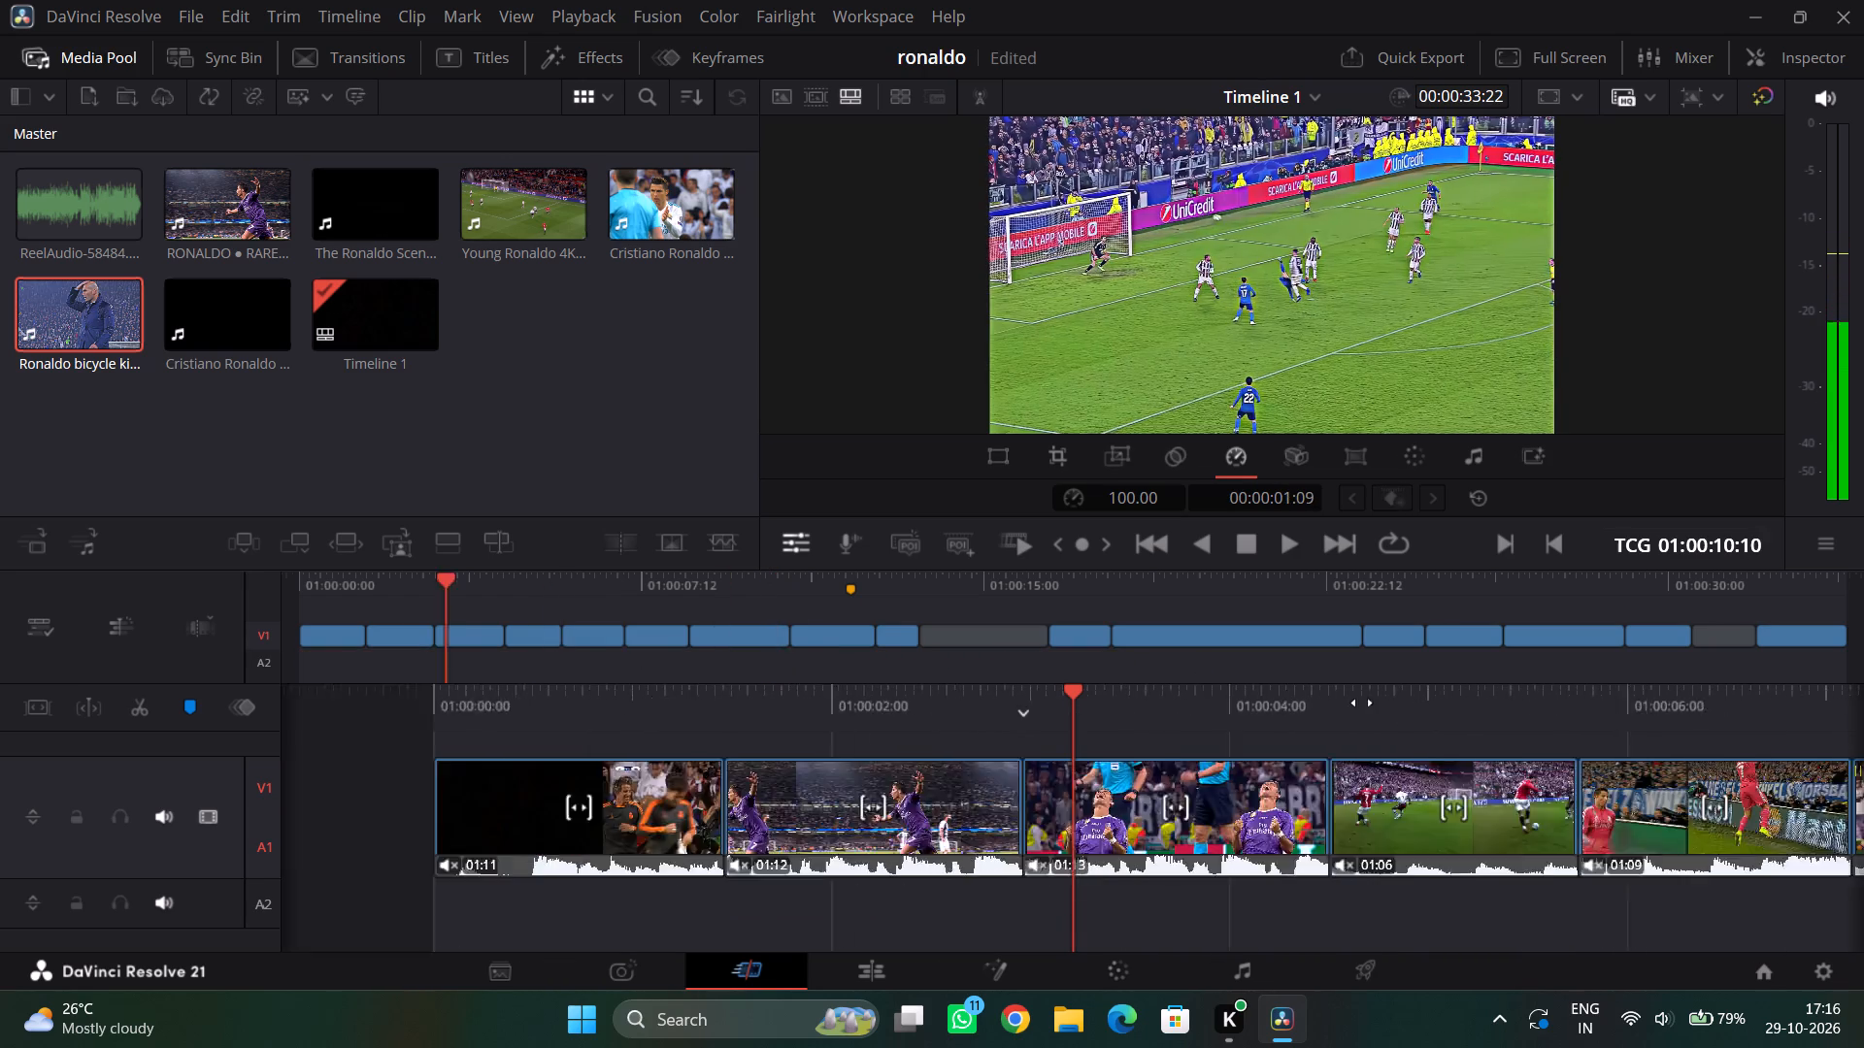
drag(1362, 703, 1575, 703)
drag(94, 212, 727, 797)
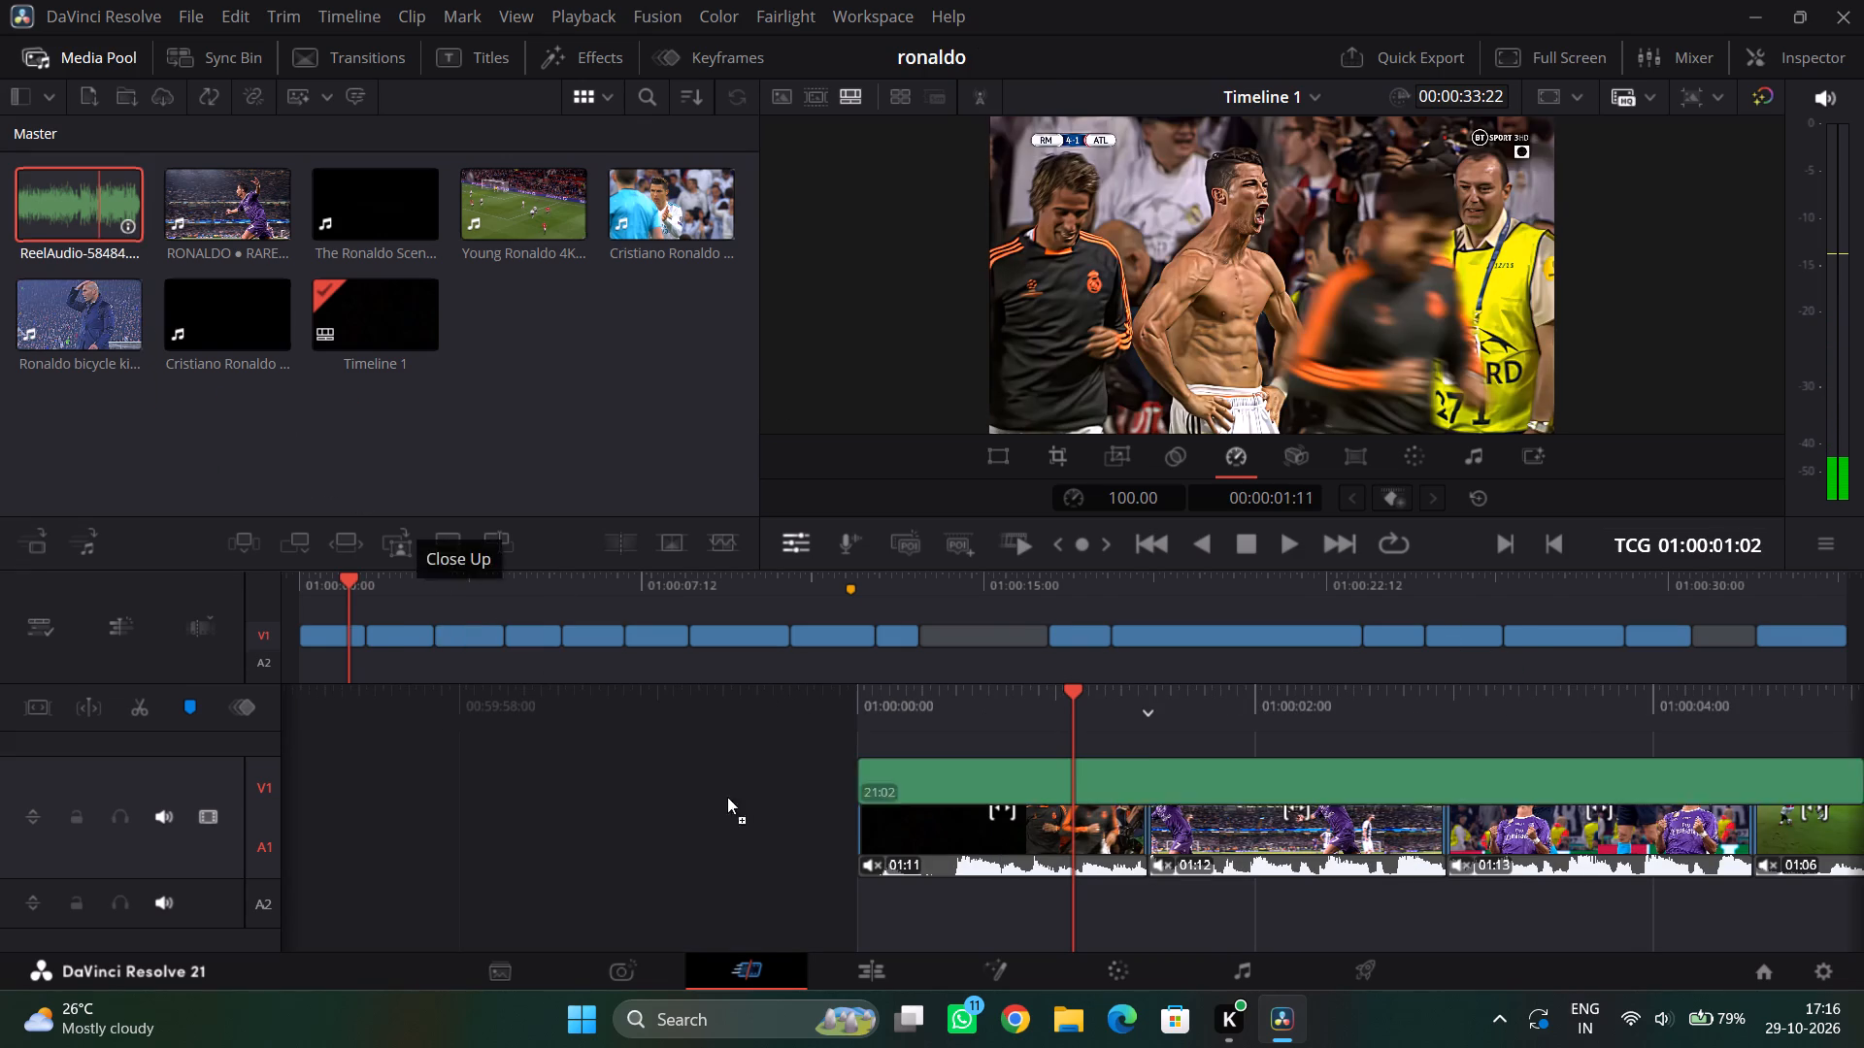
drag(727, 797, 849, 903)
drag(1320, 723, 1290, 721)
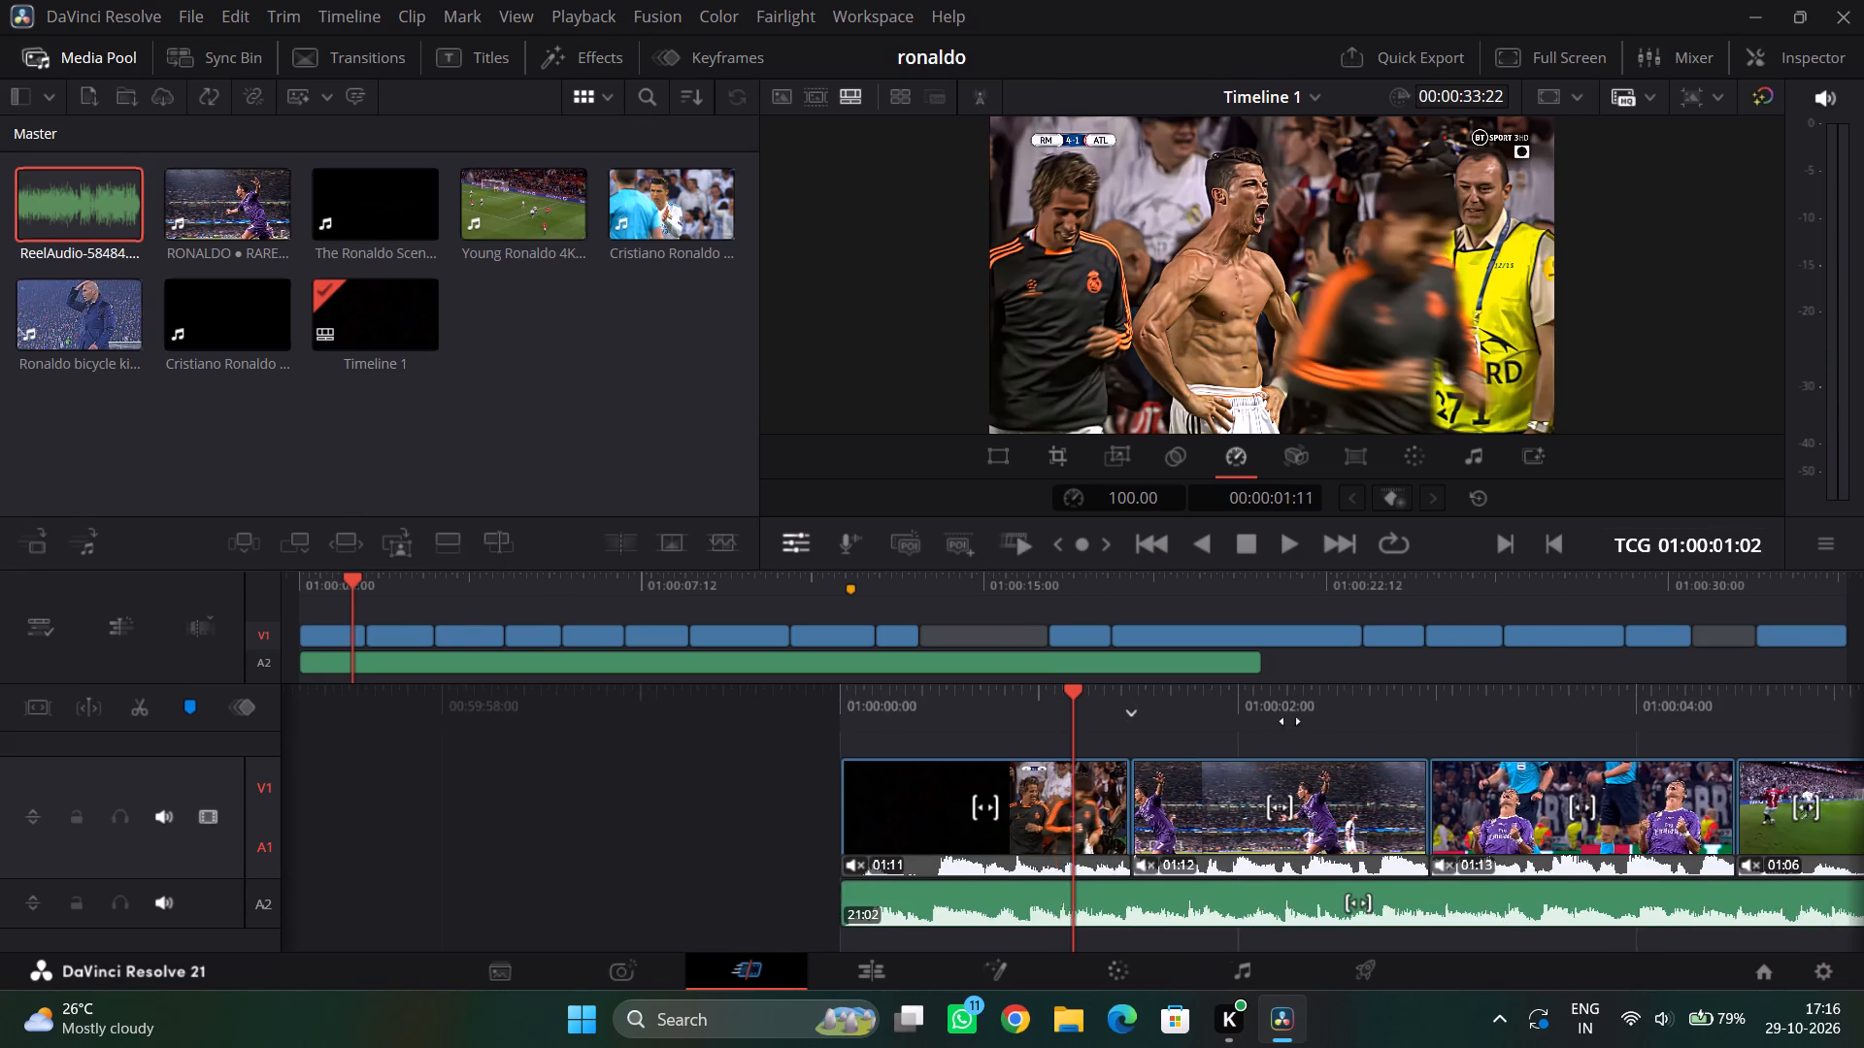
Play the edit against the new music track from the start through the pink-kit celebration, and return the playhead to 01:00:00:00.
drag(1290, 721, 1694, 721)
click(1284, 540)
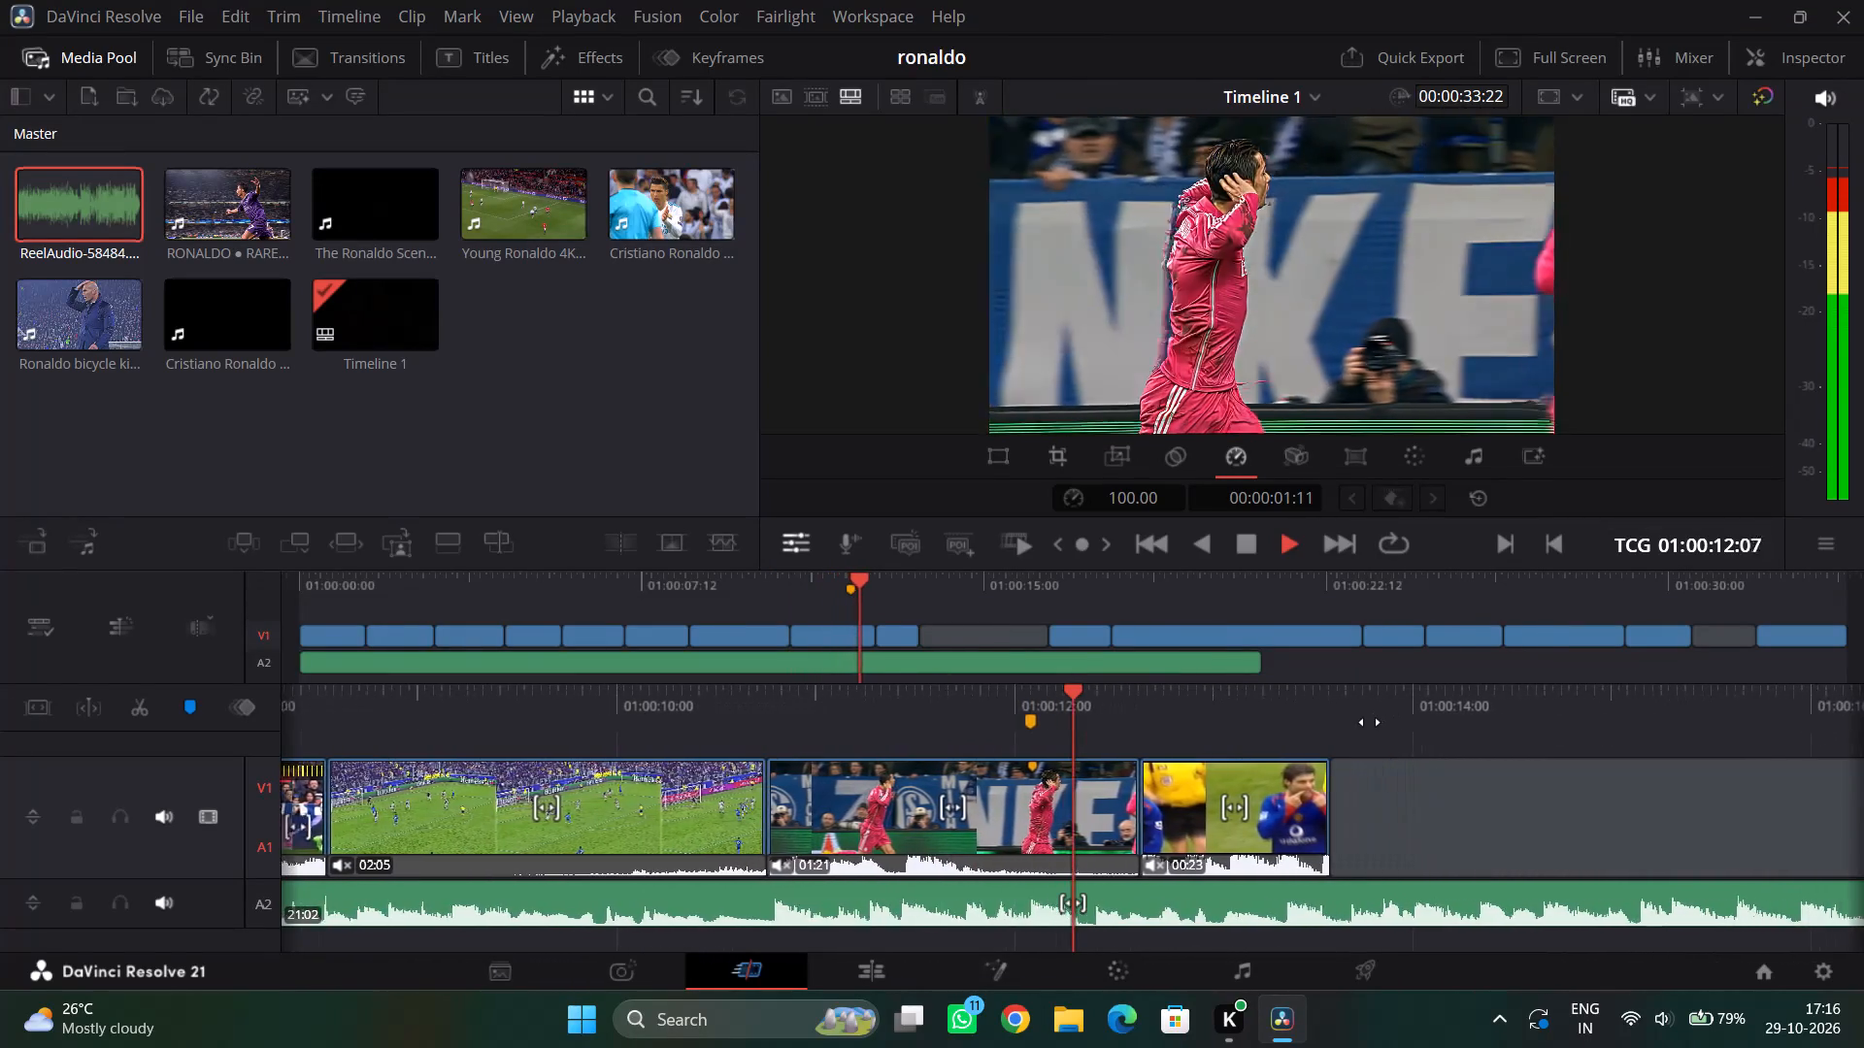
drag(1149, 720, 1499, 740)
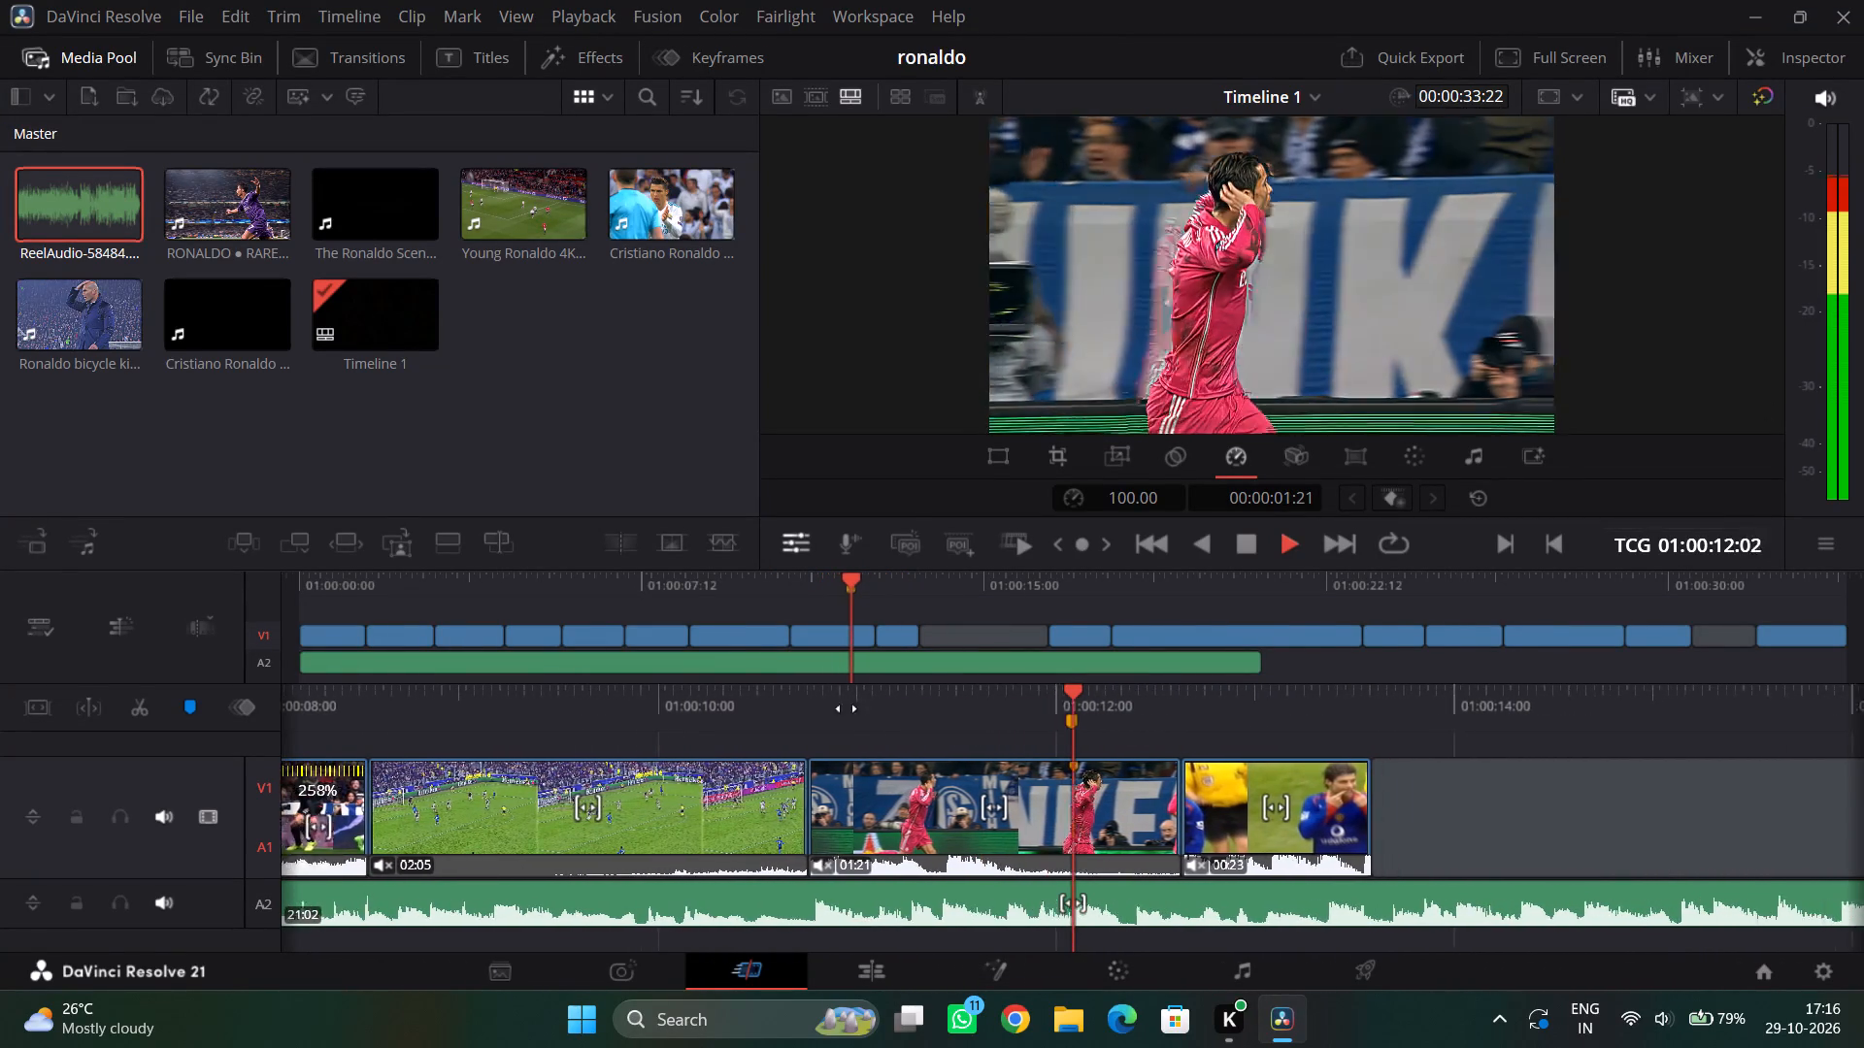
drag(797, 713, 1863, 713)
drag(915, 716, 1808, 679)
drag(953, 683, 1623, 683)
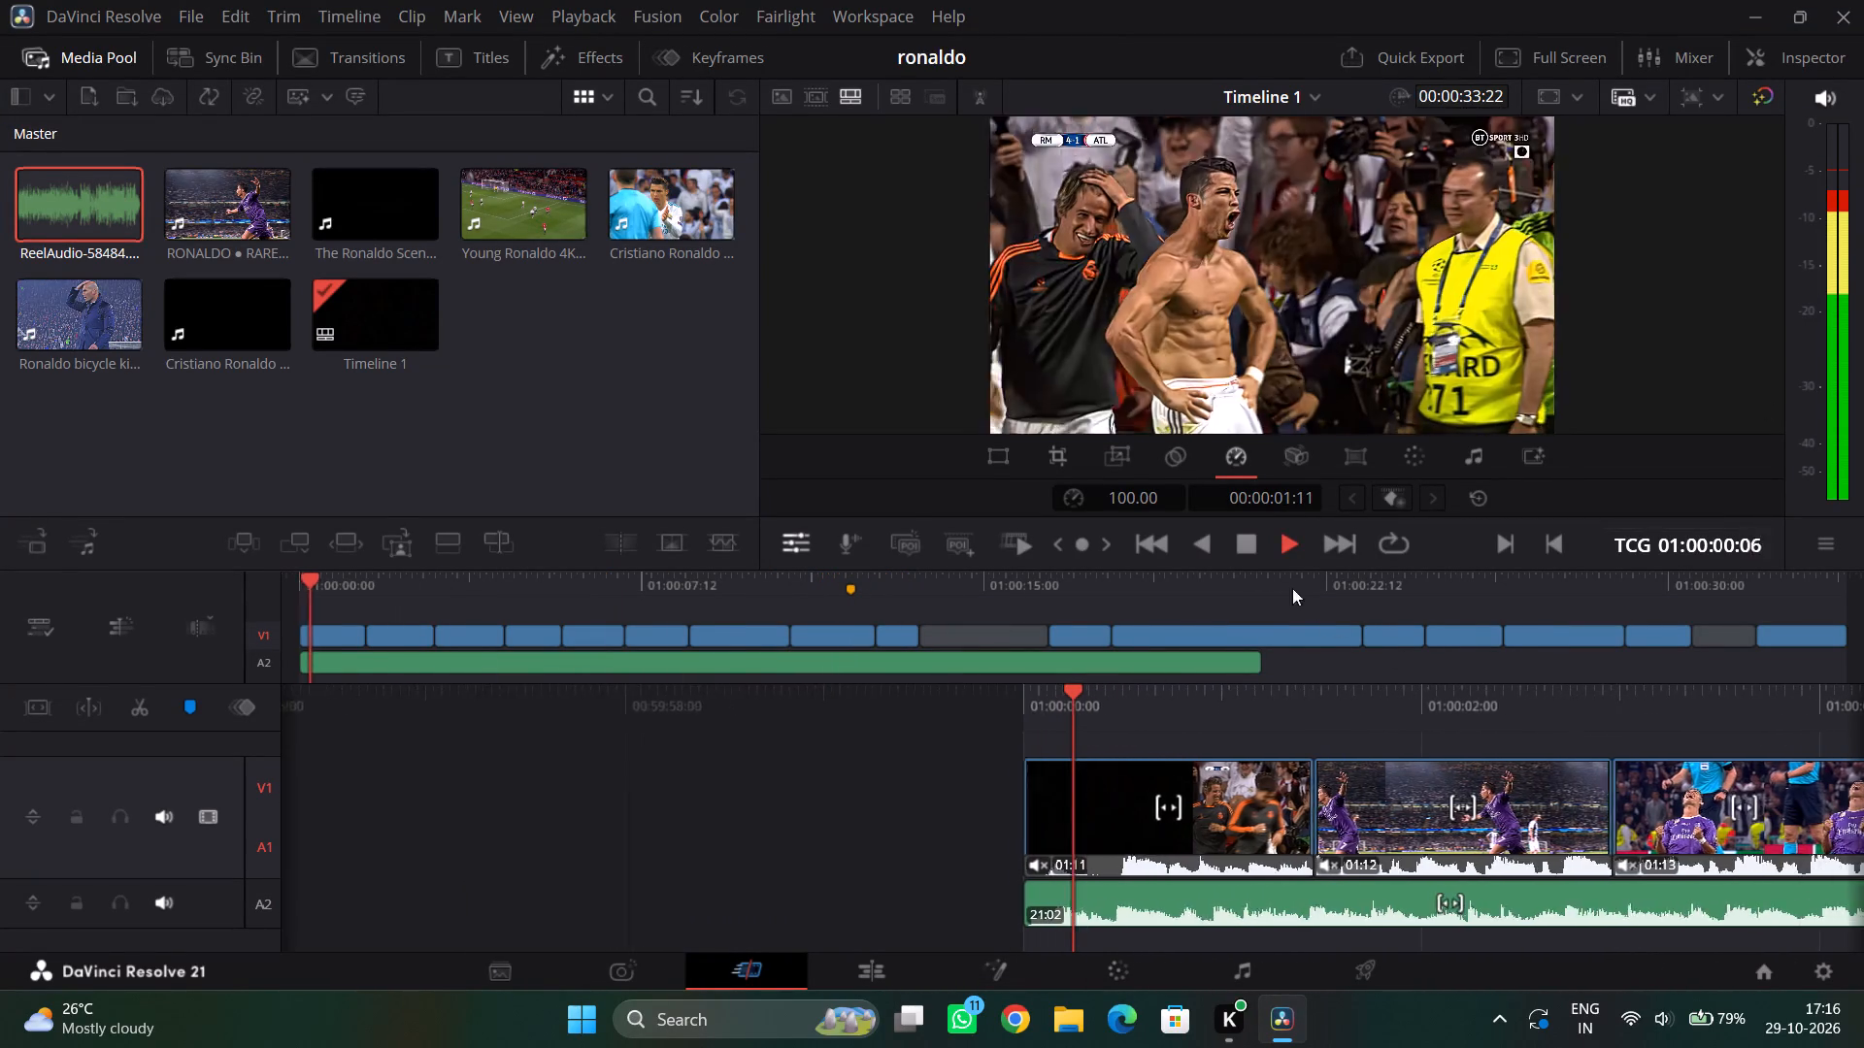
click(1249, 568)
click(1246, 550)
drag(1155, 722, 1174, 723)
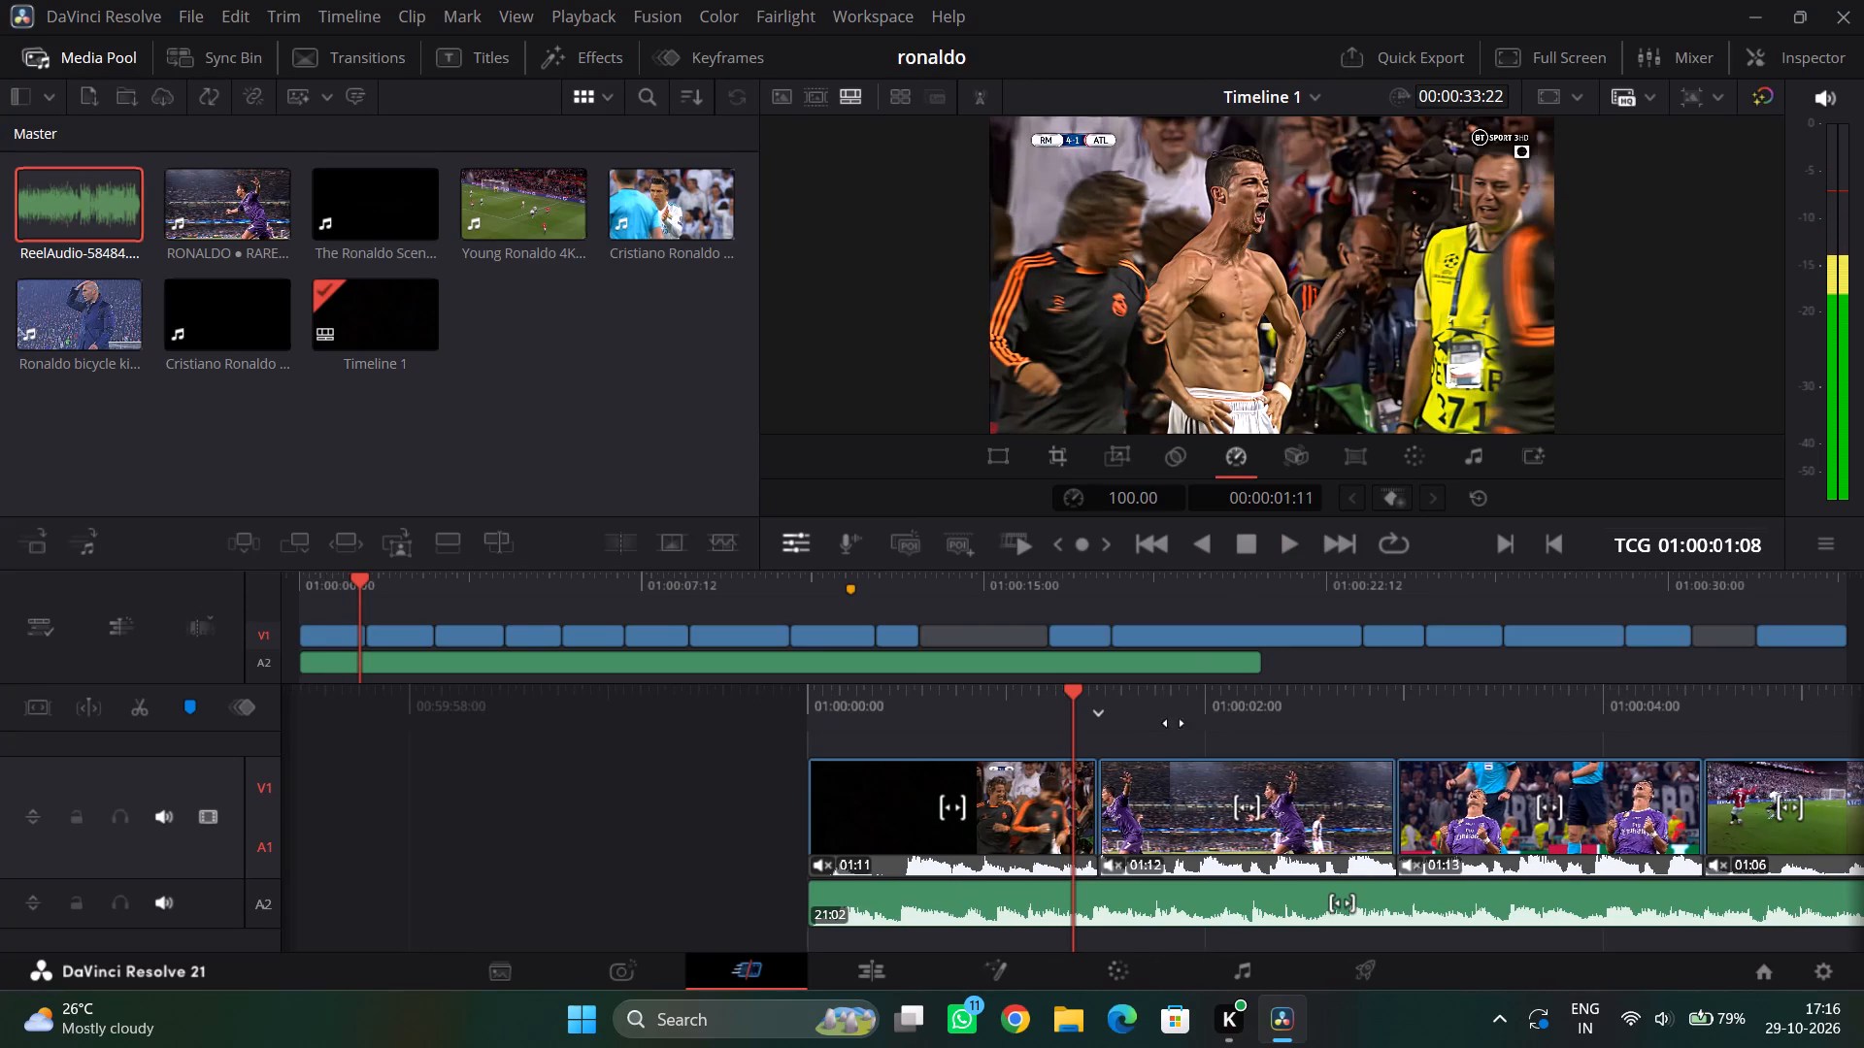
drag(1174, 723, 1526, 715)
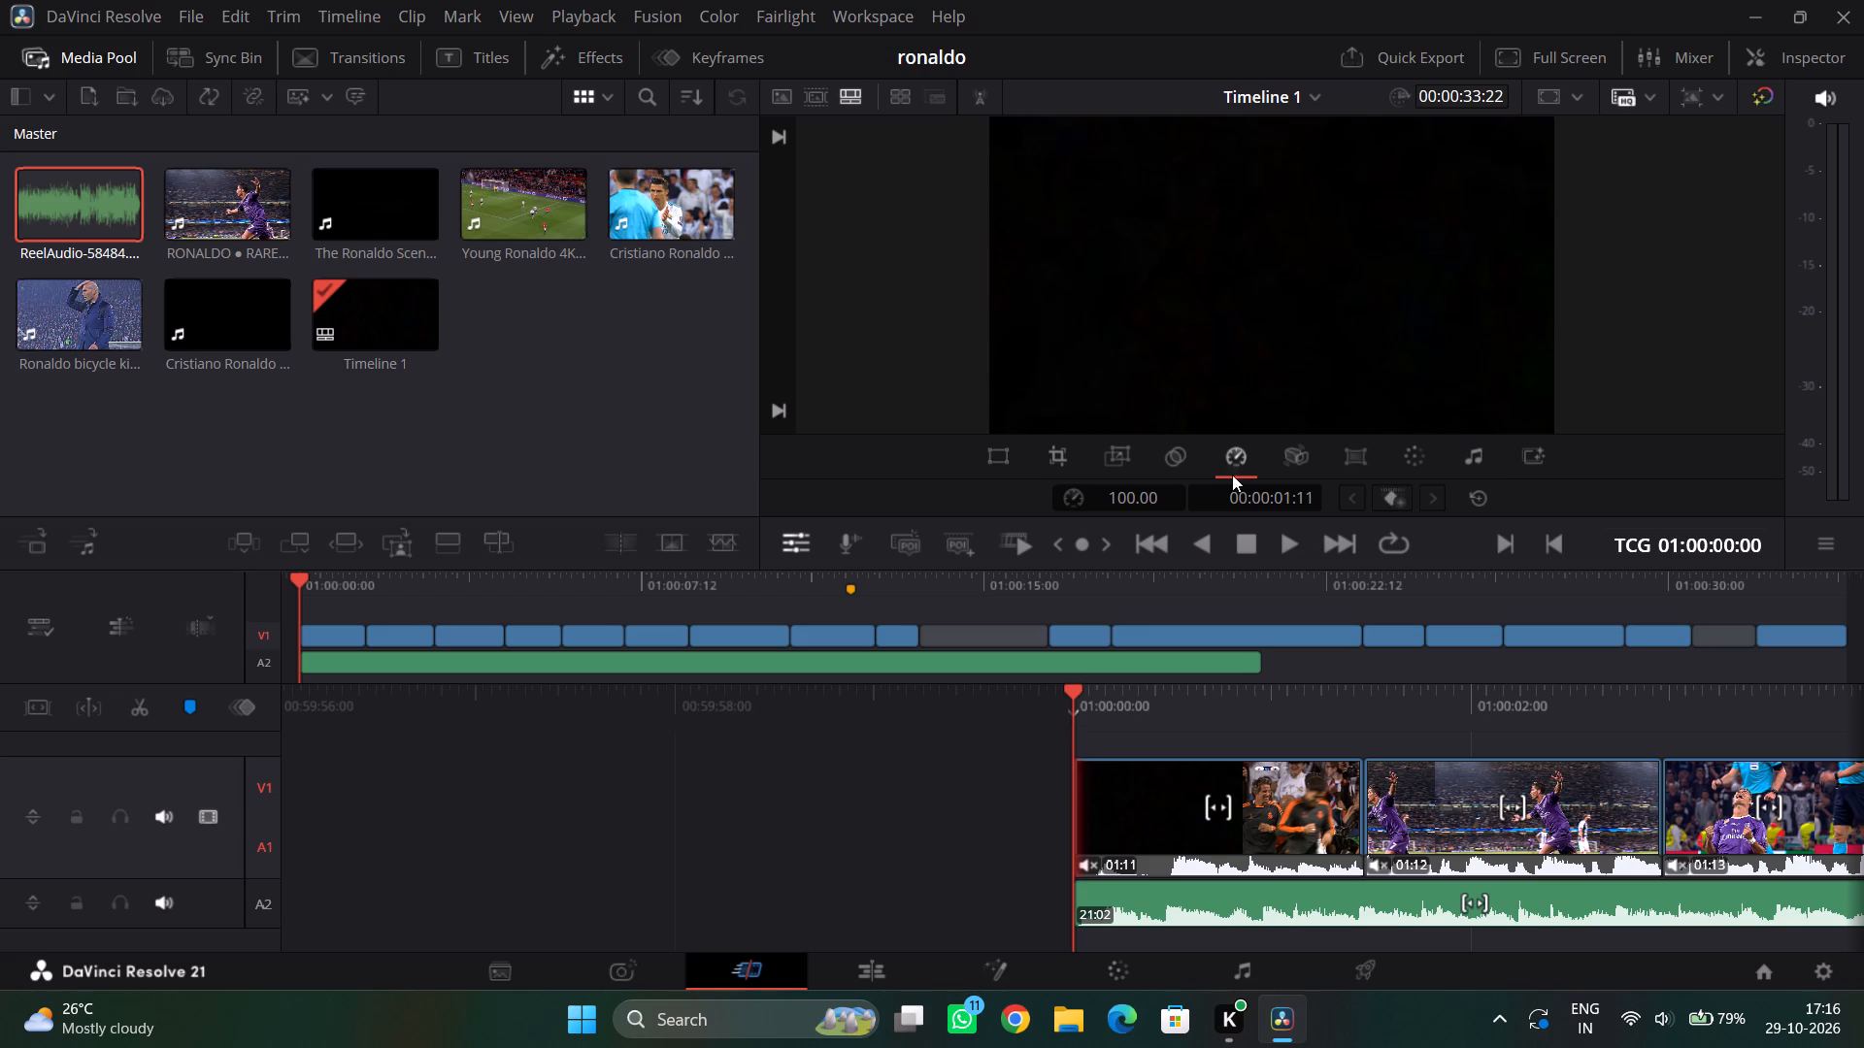
Play the opening clips again to check their cuts against the music, and return the playhead to the first frame.
click(1282, 545)
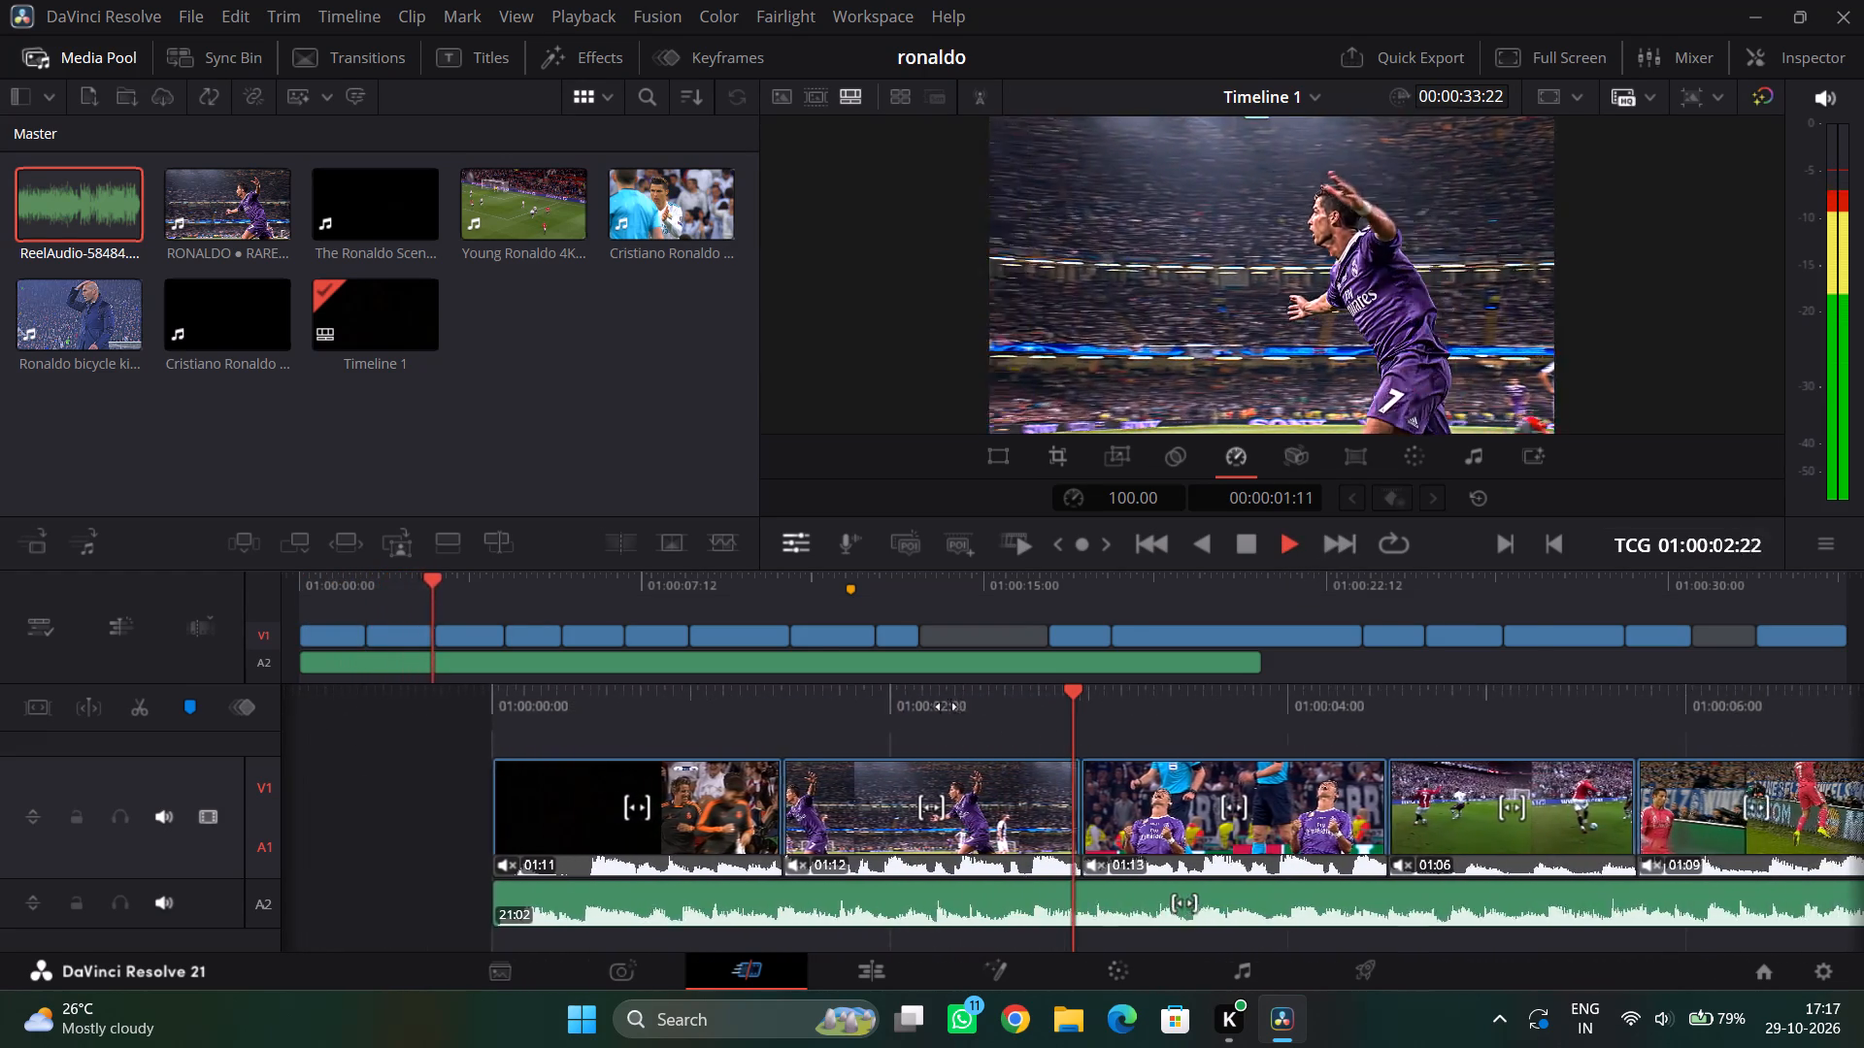
drag(914, 706, 1645, 729)
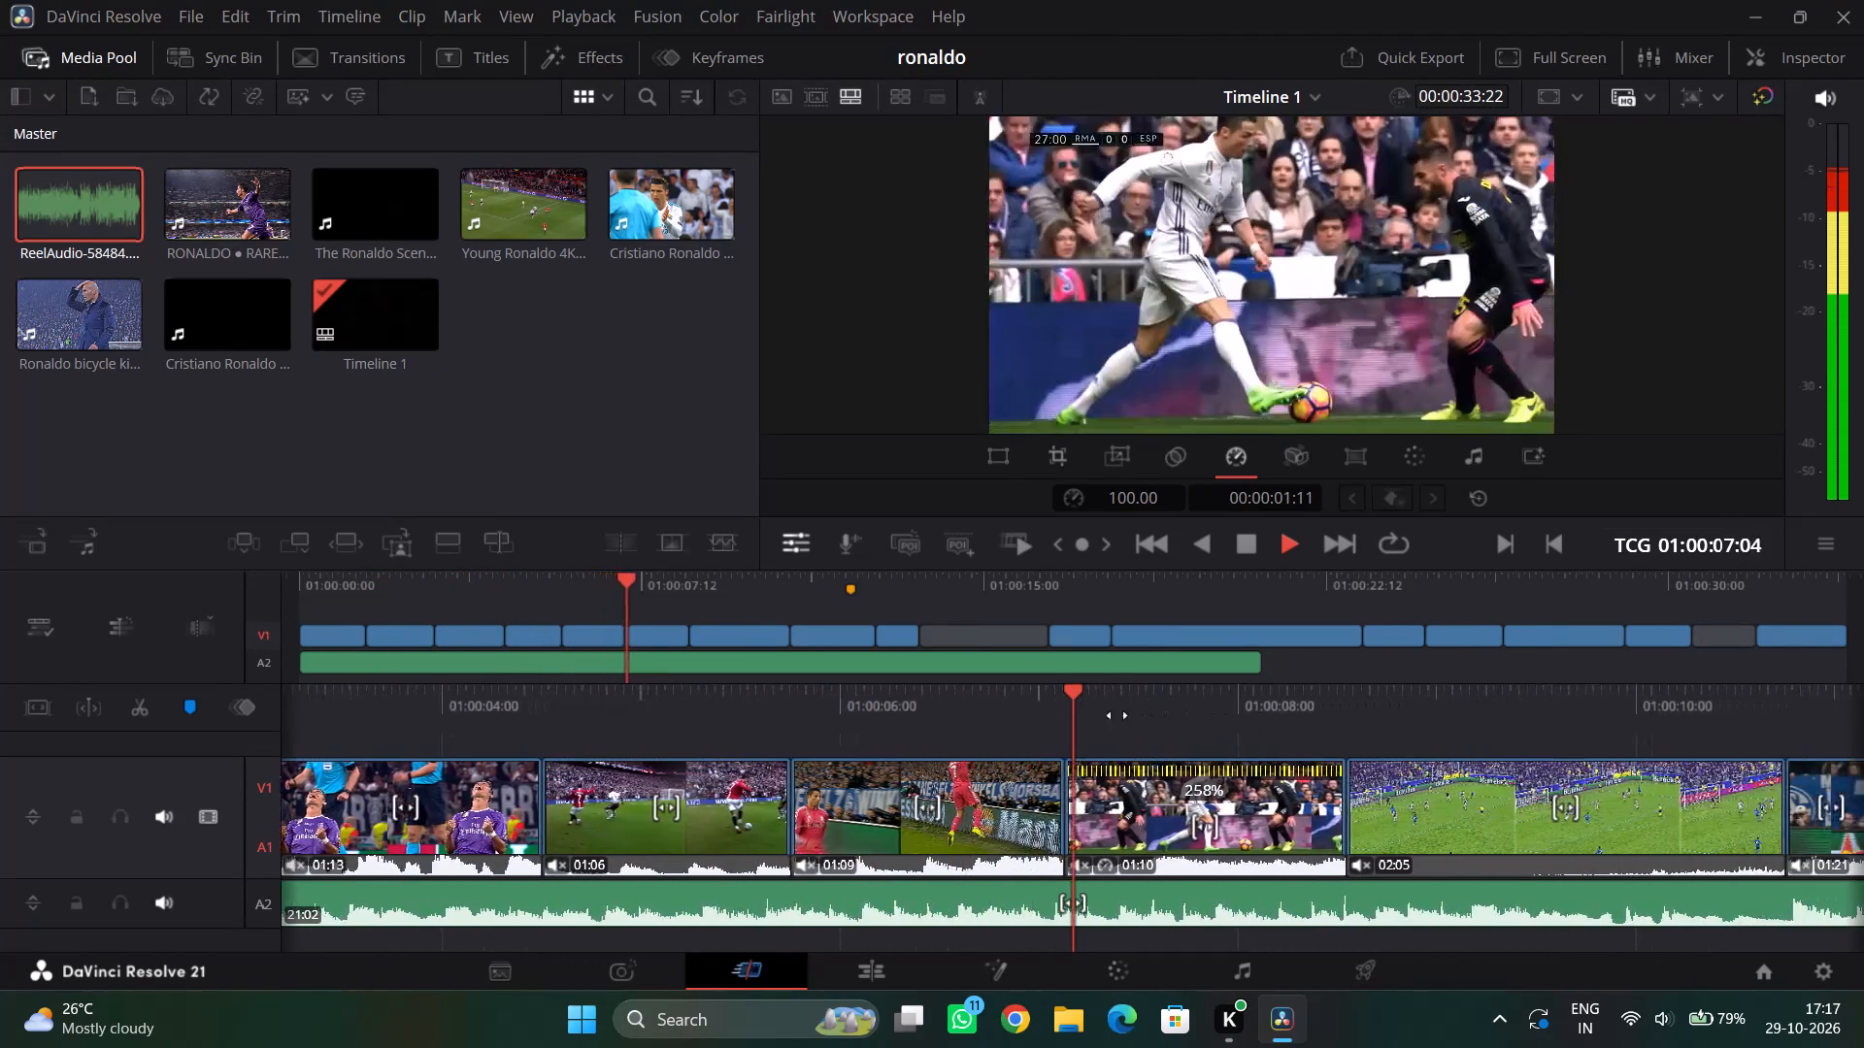
drag(1113, 714, 1858, 737)
drag(797, 734, 1803, 734)
drag(865, 619, 1048, 653)
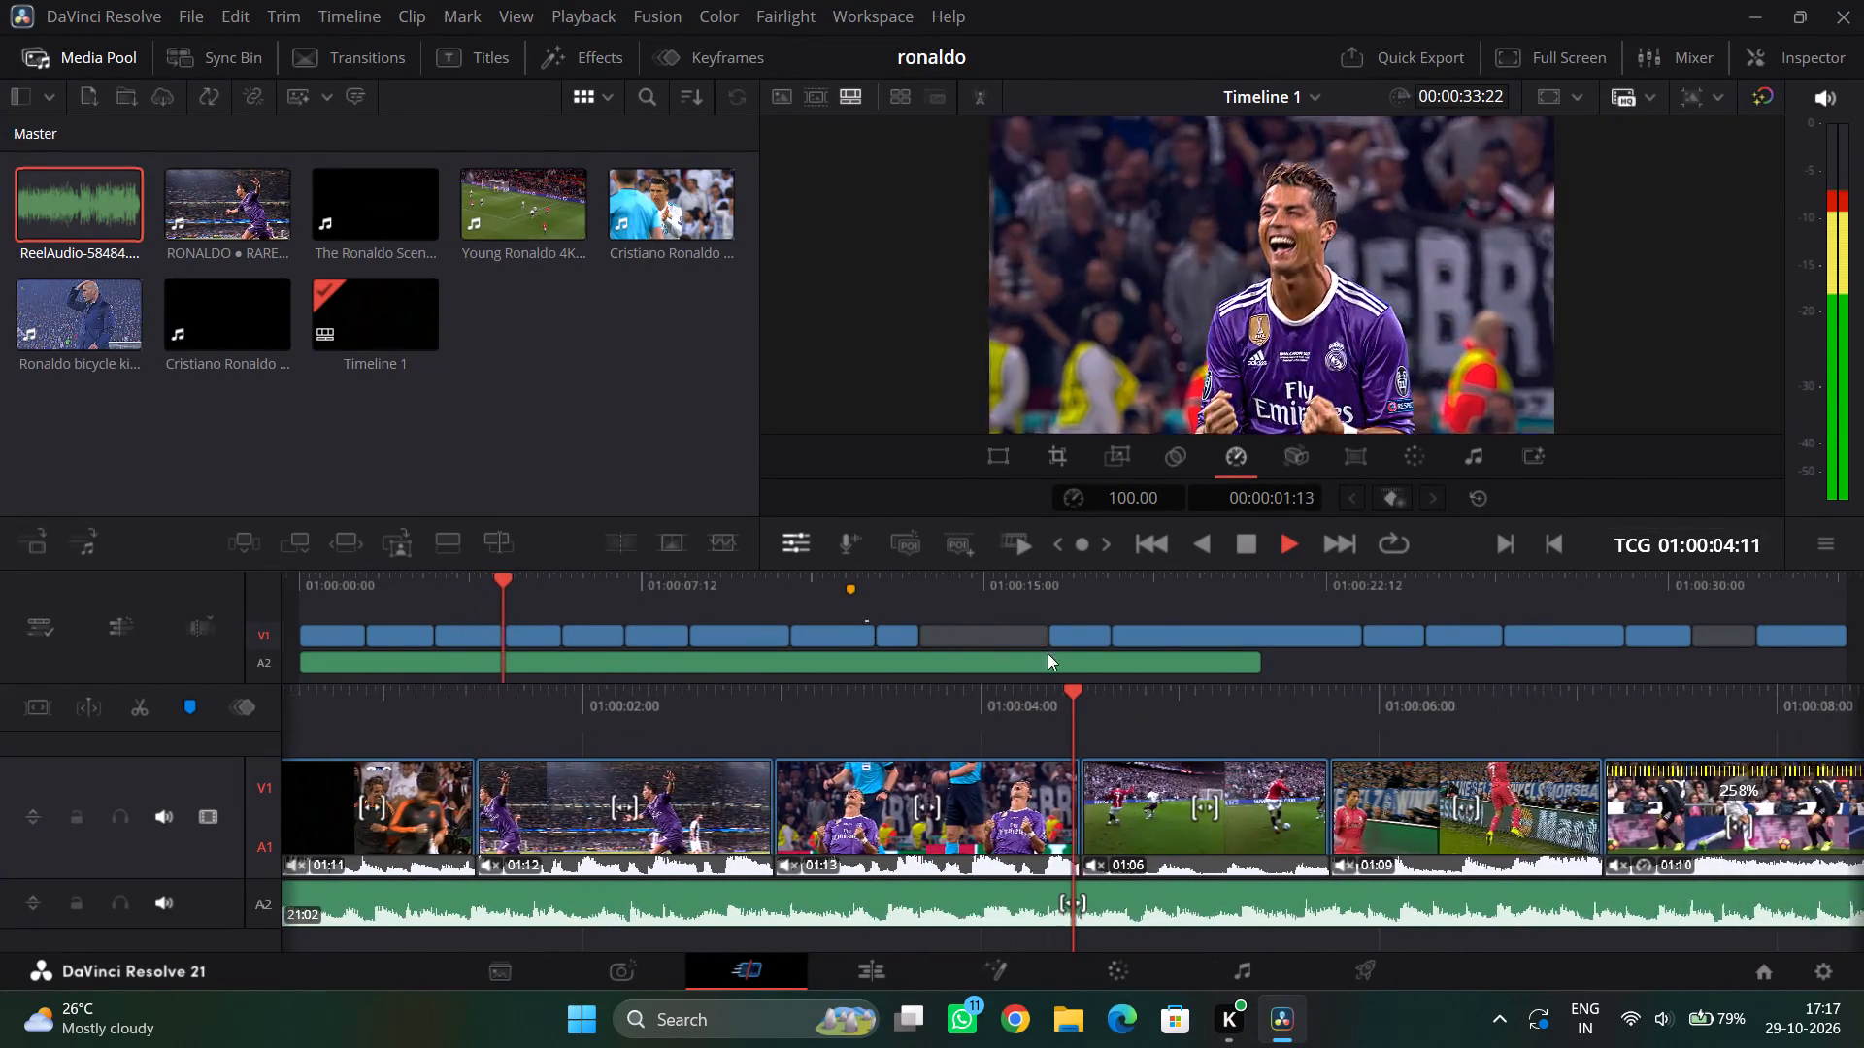
drag(1048, 653, 1120, 668)
drag(829, 680, 1567, 709)
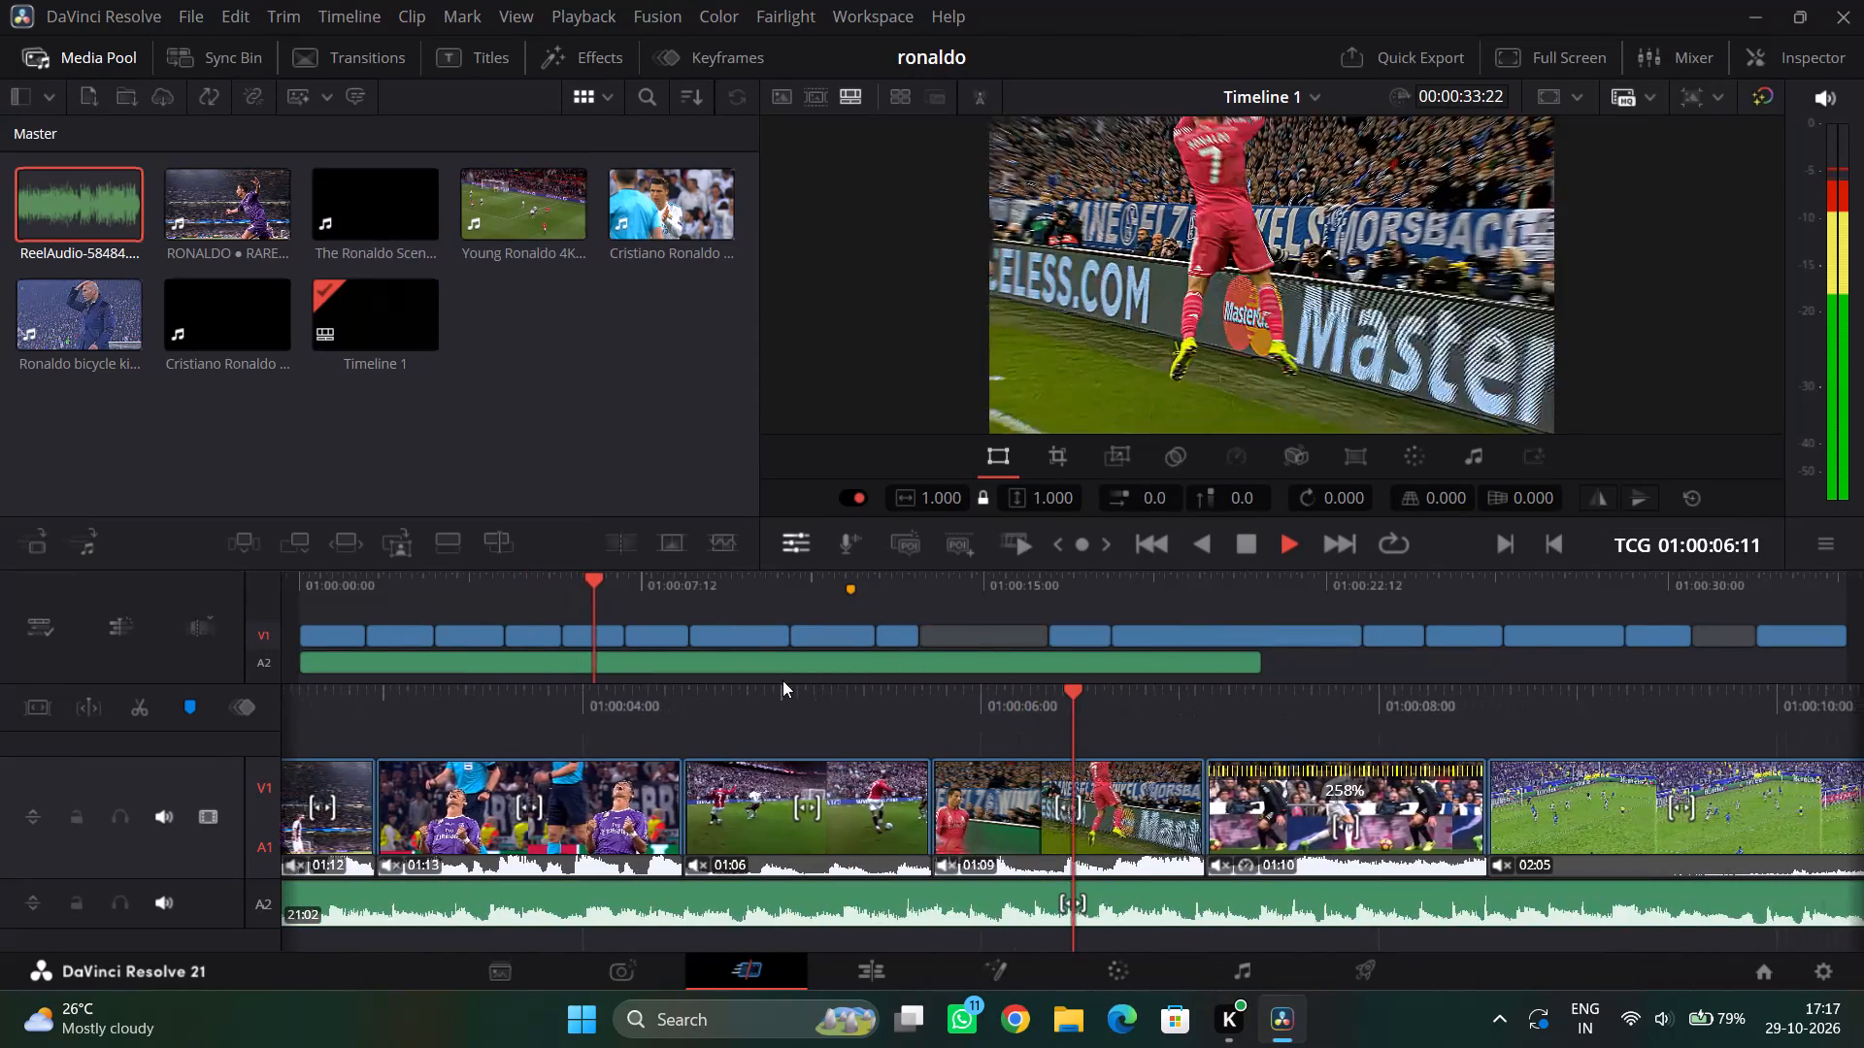
drag(736, 692, 1863, 706)
drag(956, 710, 1401, 685)
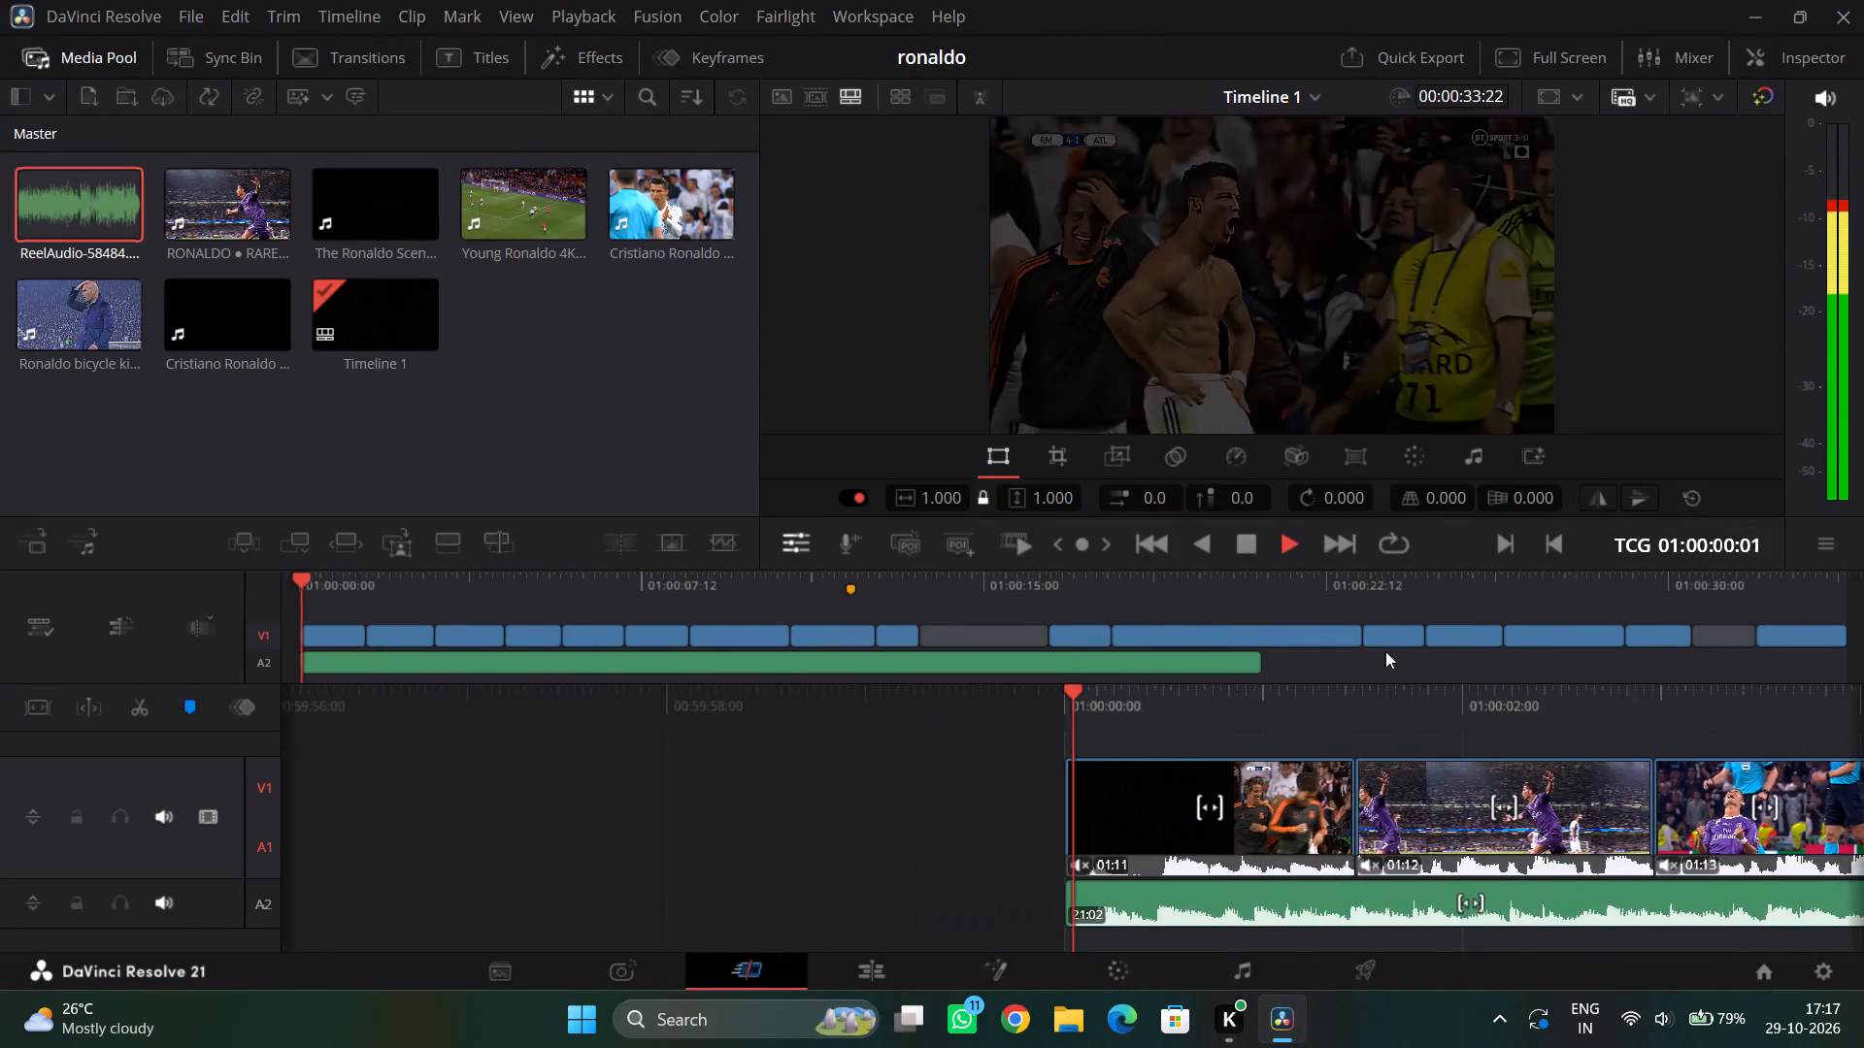
click(1252, 548)
drag(1165, 726, 1449, 731)
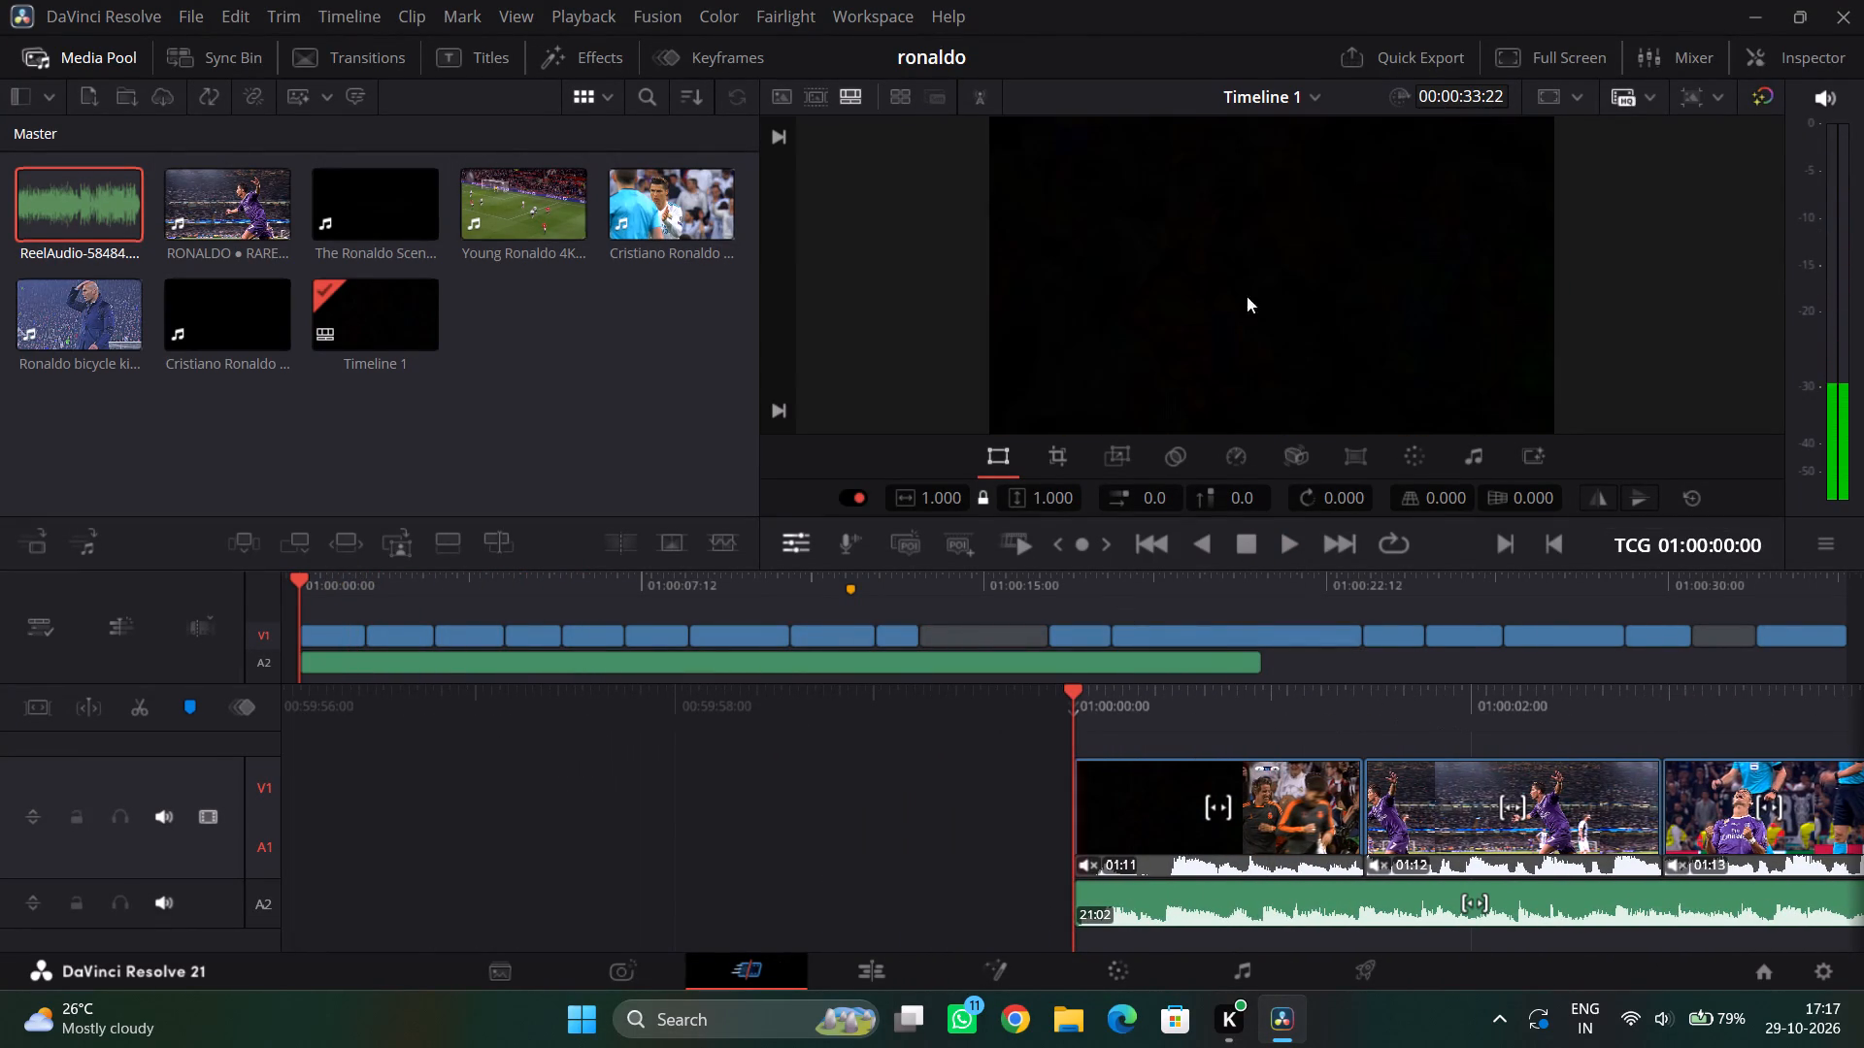
Watch the edit in full screen from the first clip into the gap after the blue-kit clip, and leave full screen.
click(1558, 63)
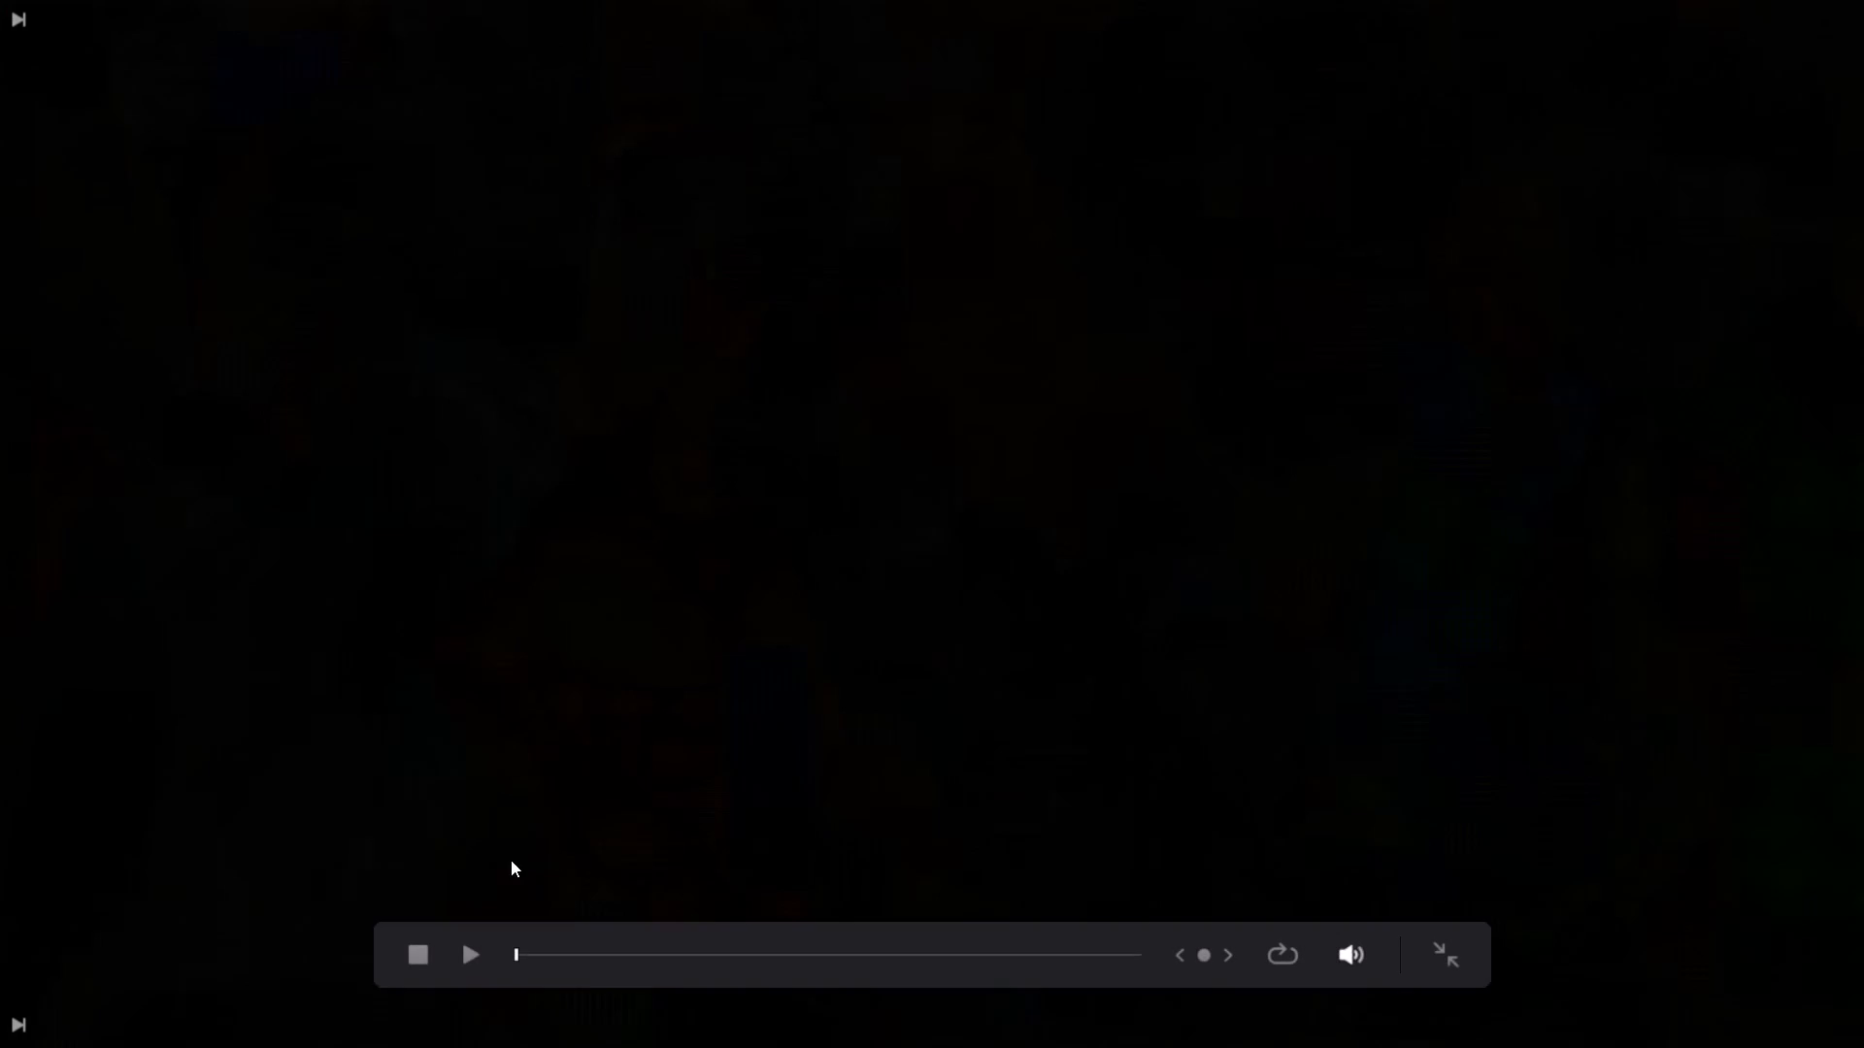
click(485, 946)
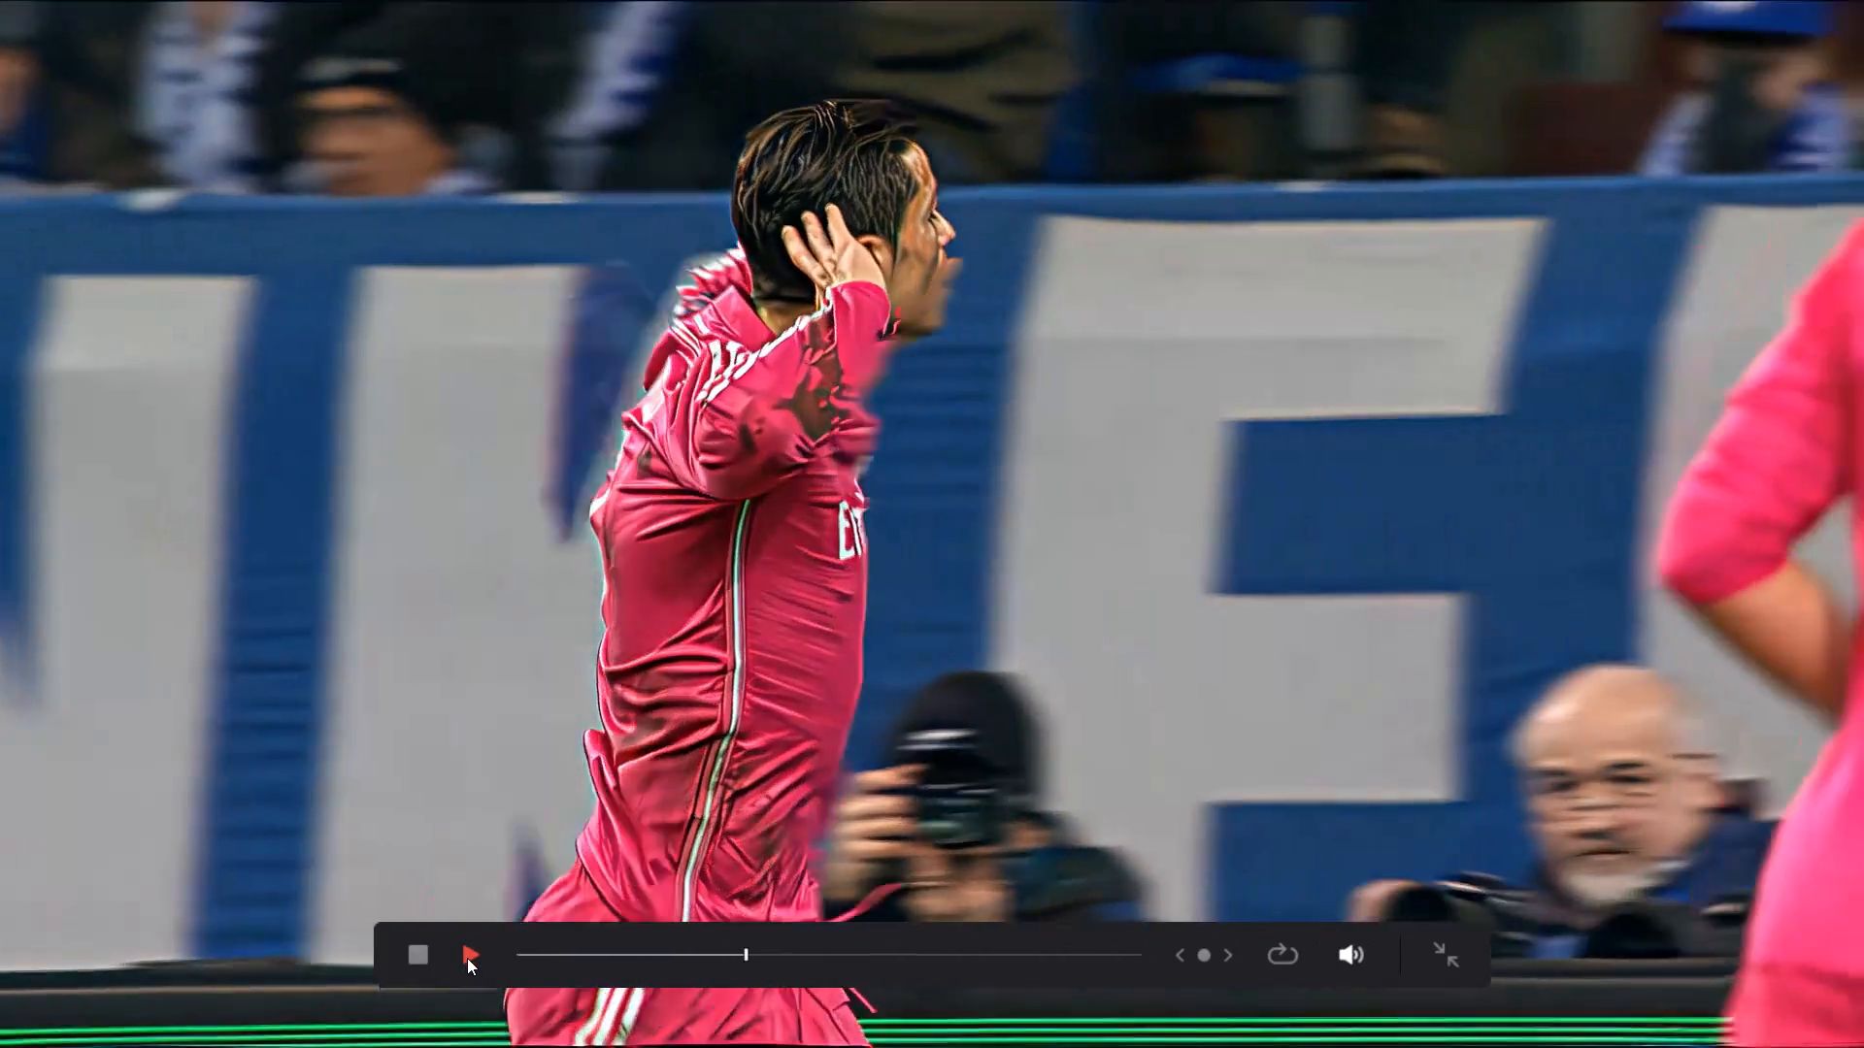
click(467, 958)
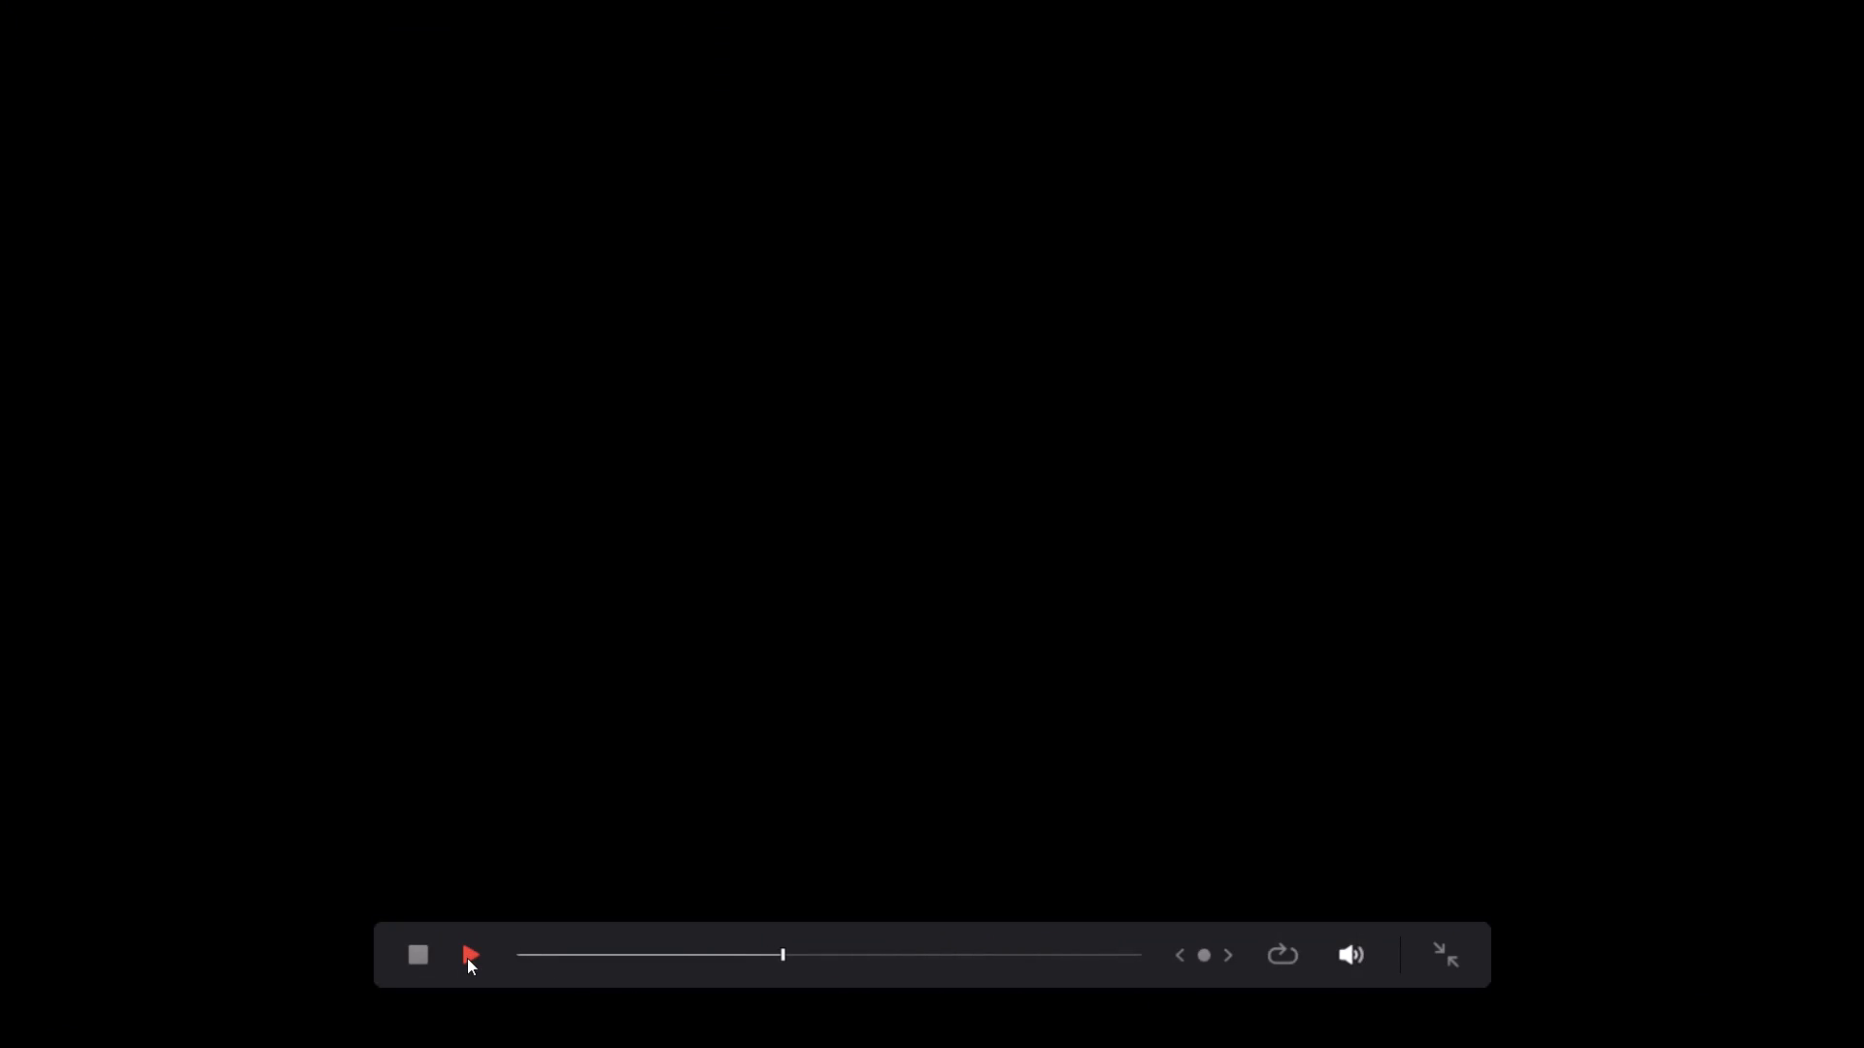
click(1465, 967)
click(1444, 956)
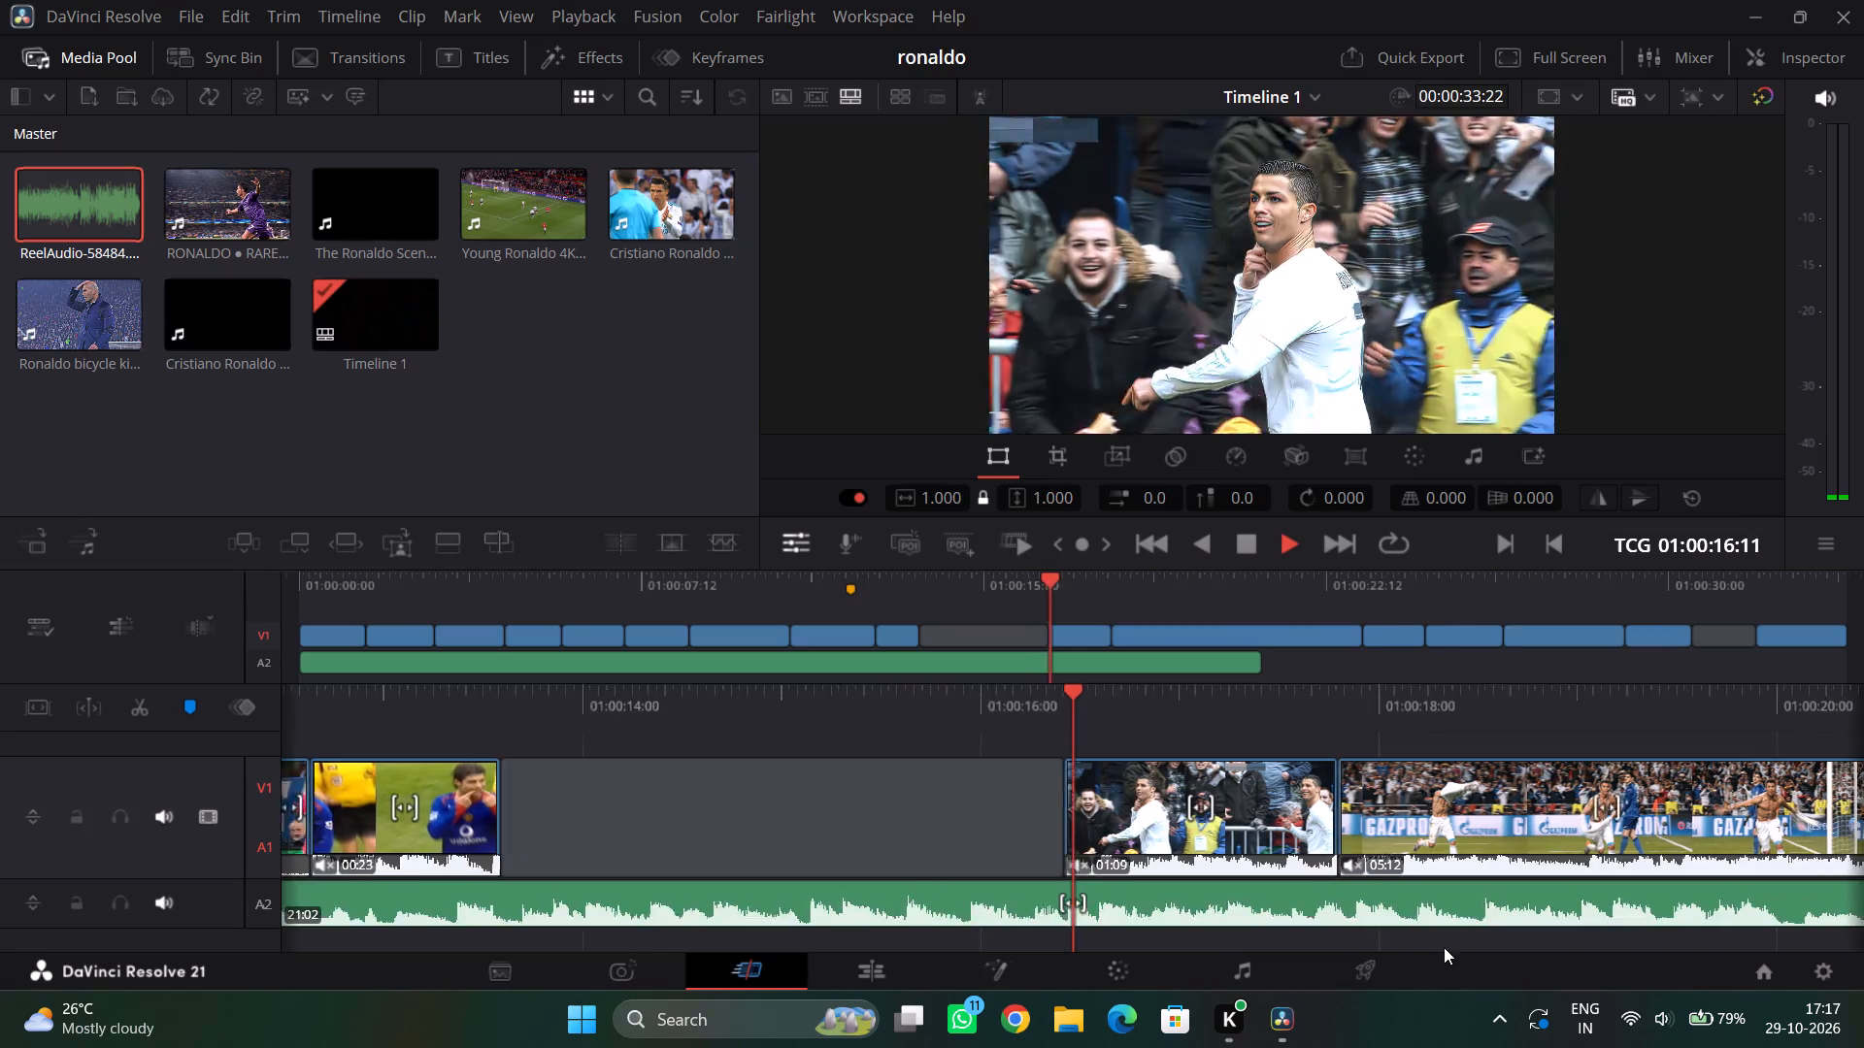
Go back from the white-kit celebration across the gap to the wide-angle goal shot and stop playback there.
drag(855, 713, 1632, 688)
drag(908, 730, 1486, 698)
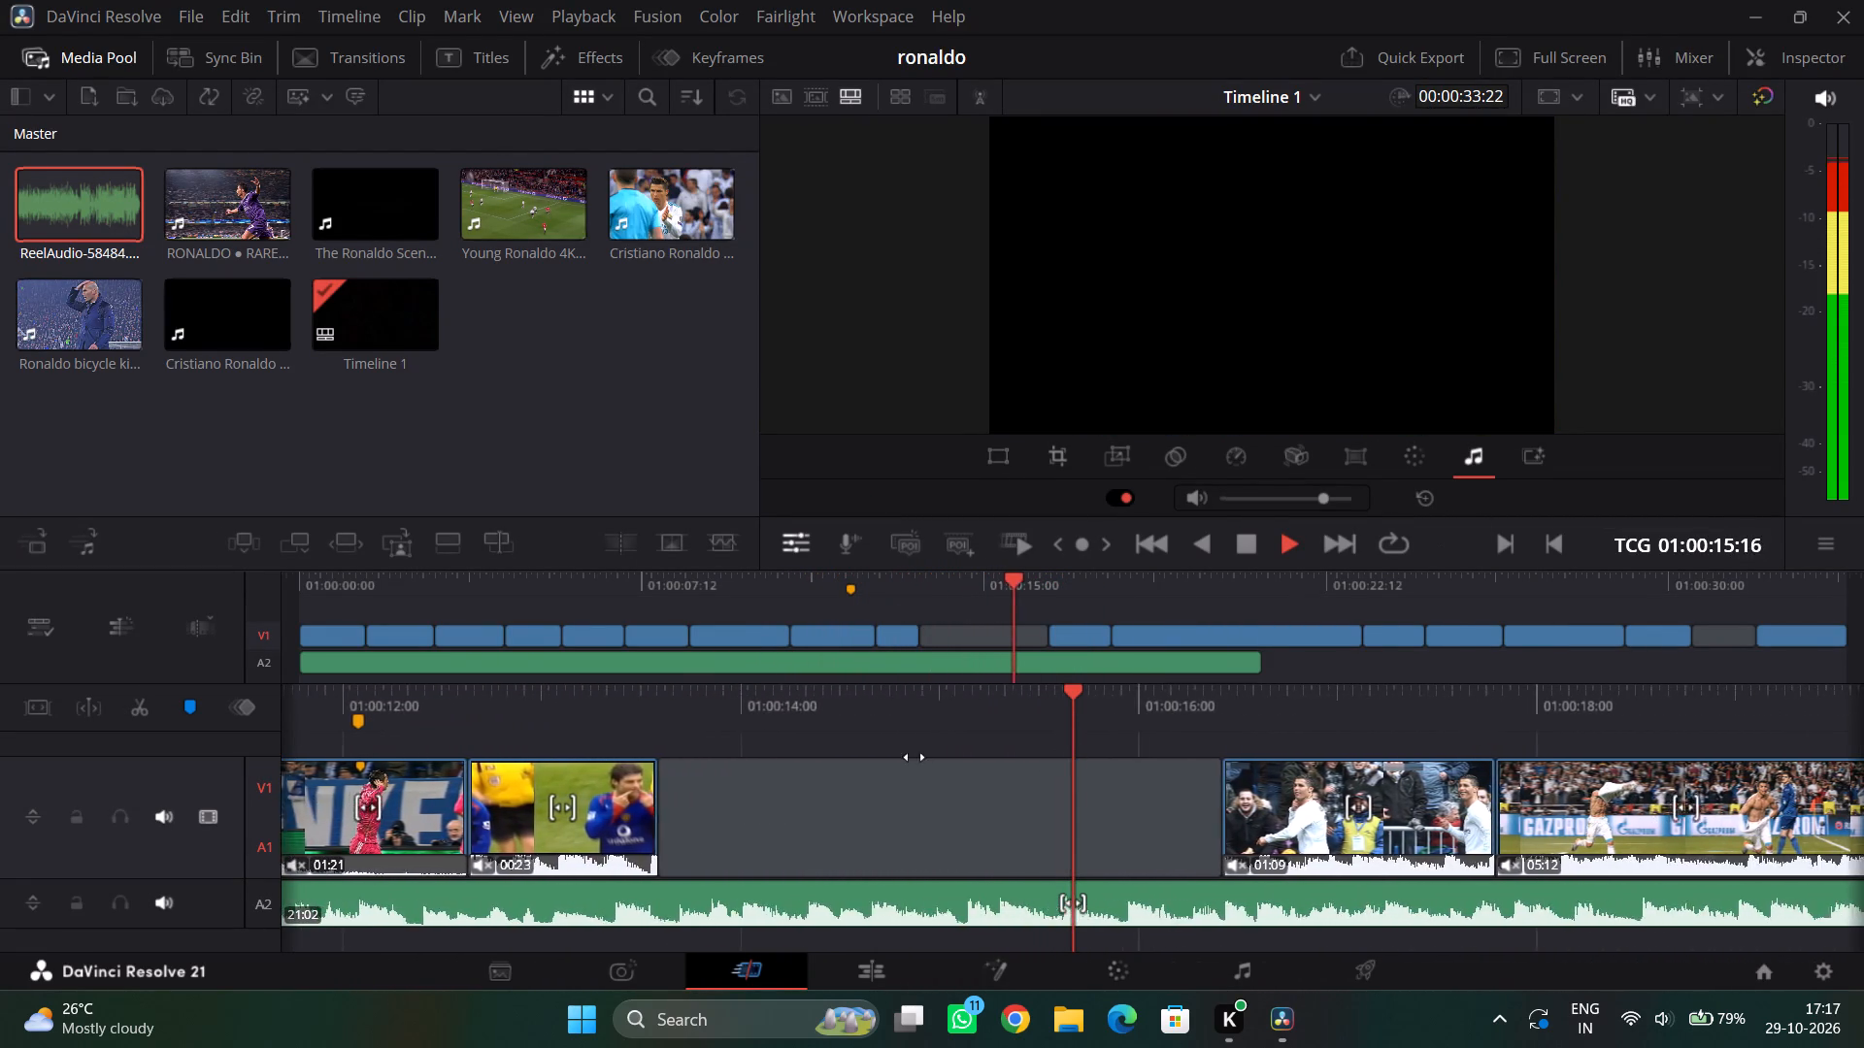
drag(648, 703, 1490, 647)
drag(670, 713, 1307, 683)
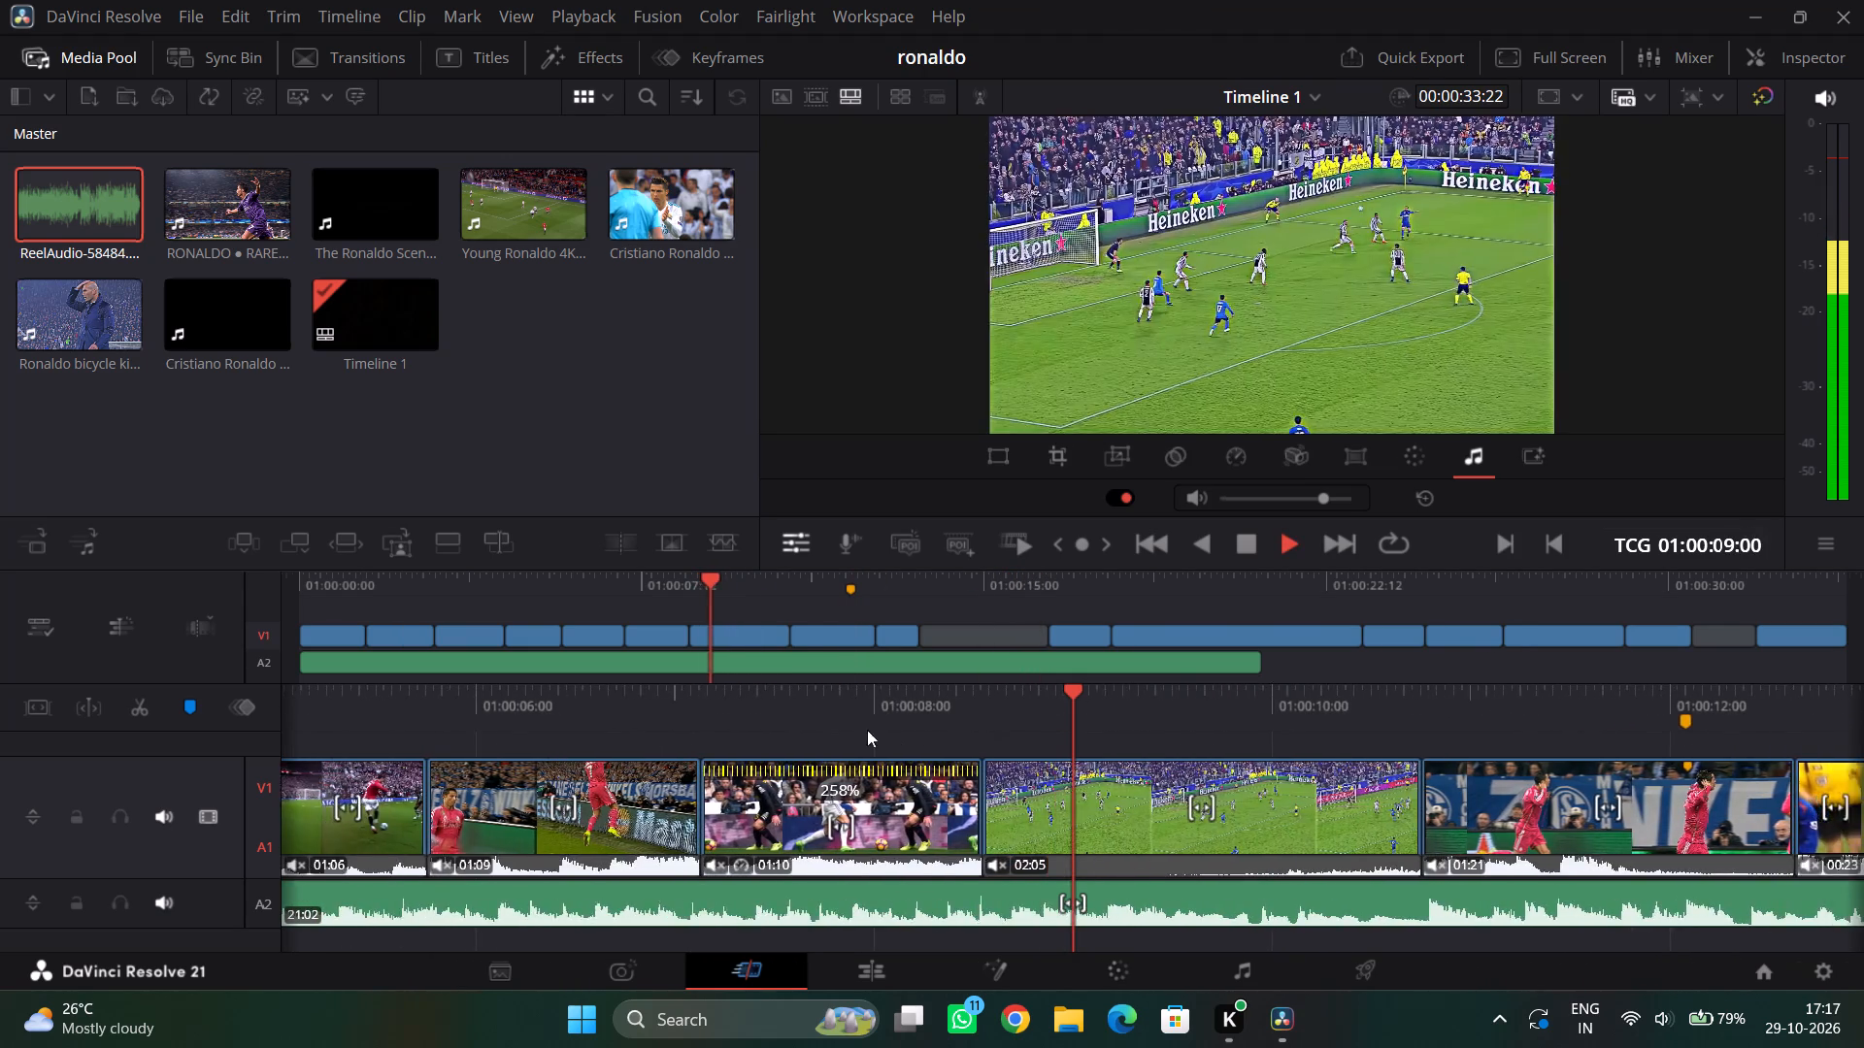
drag(862, 728, 1098, 724)
click(1243, 540)
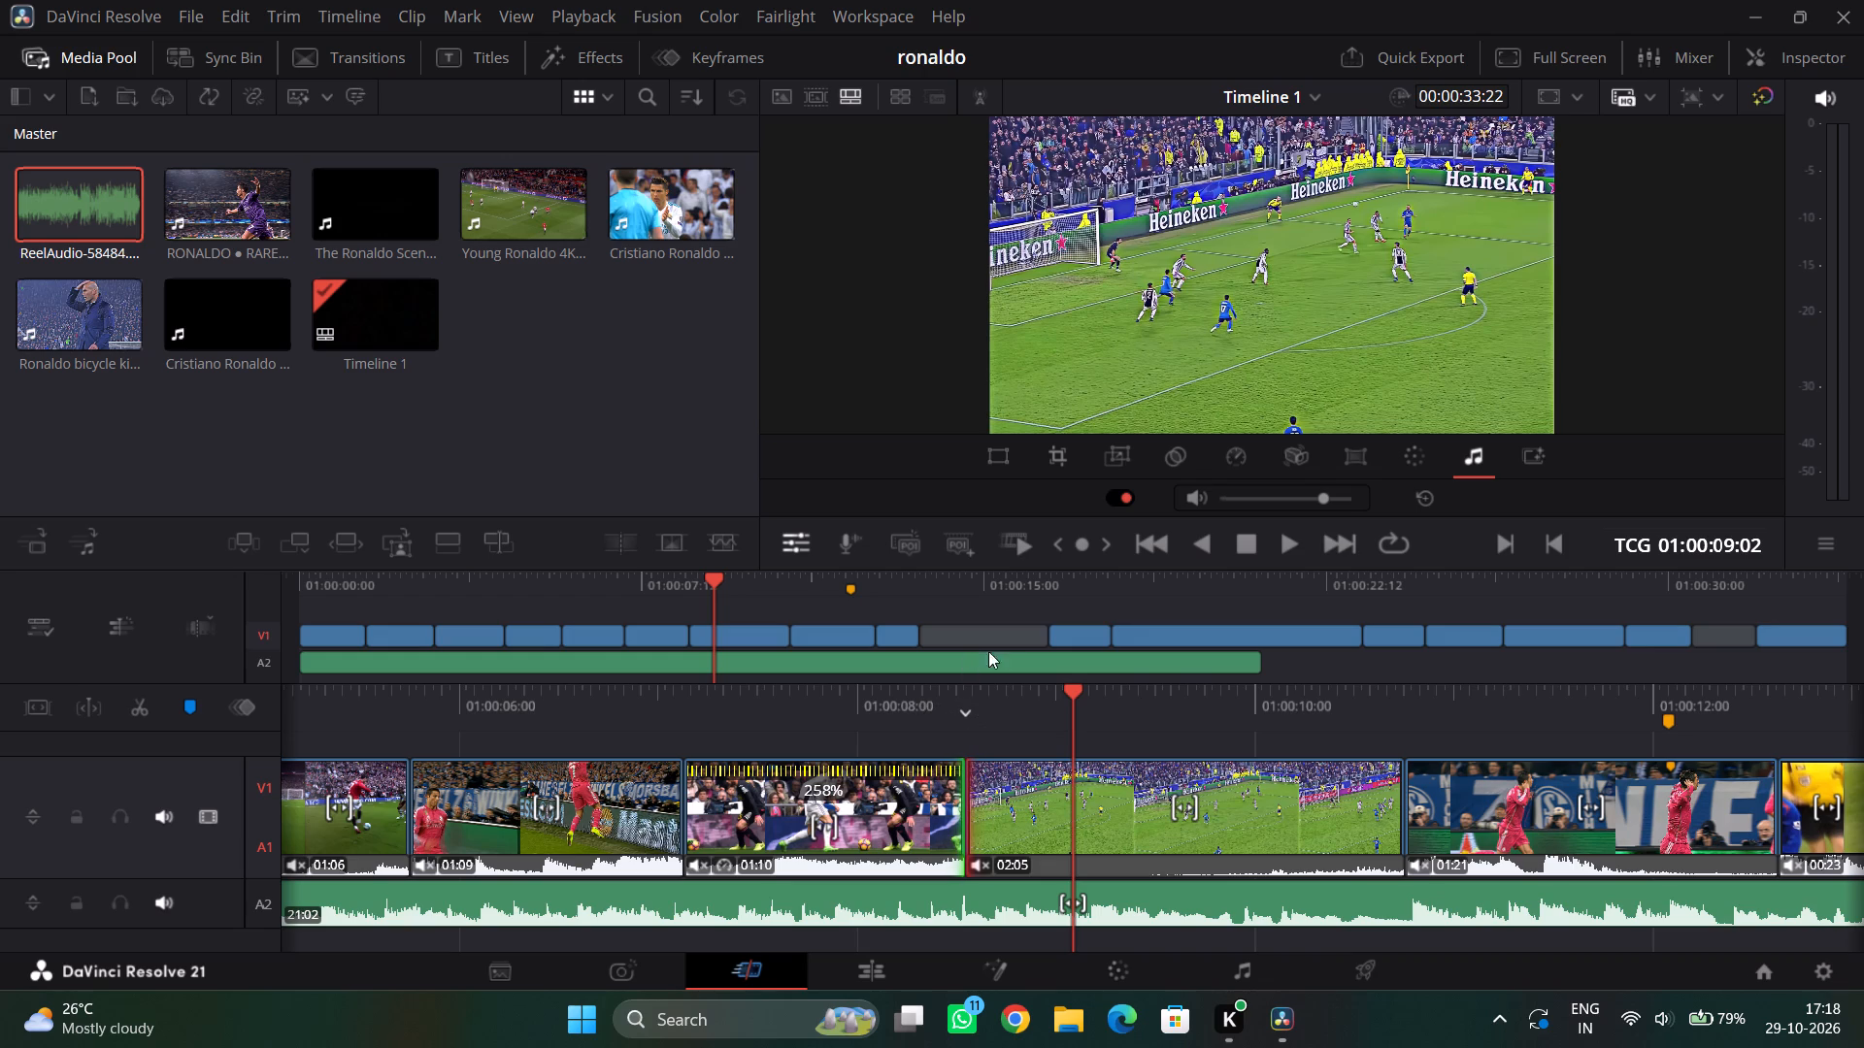
Scrub back and forth over the cut between the wide-angle goal shot and the pink-kit celebration to examine its timing against the music.
drag(1248, 706, 908, 732)
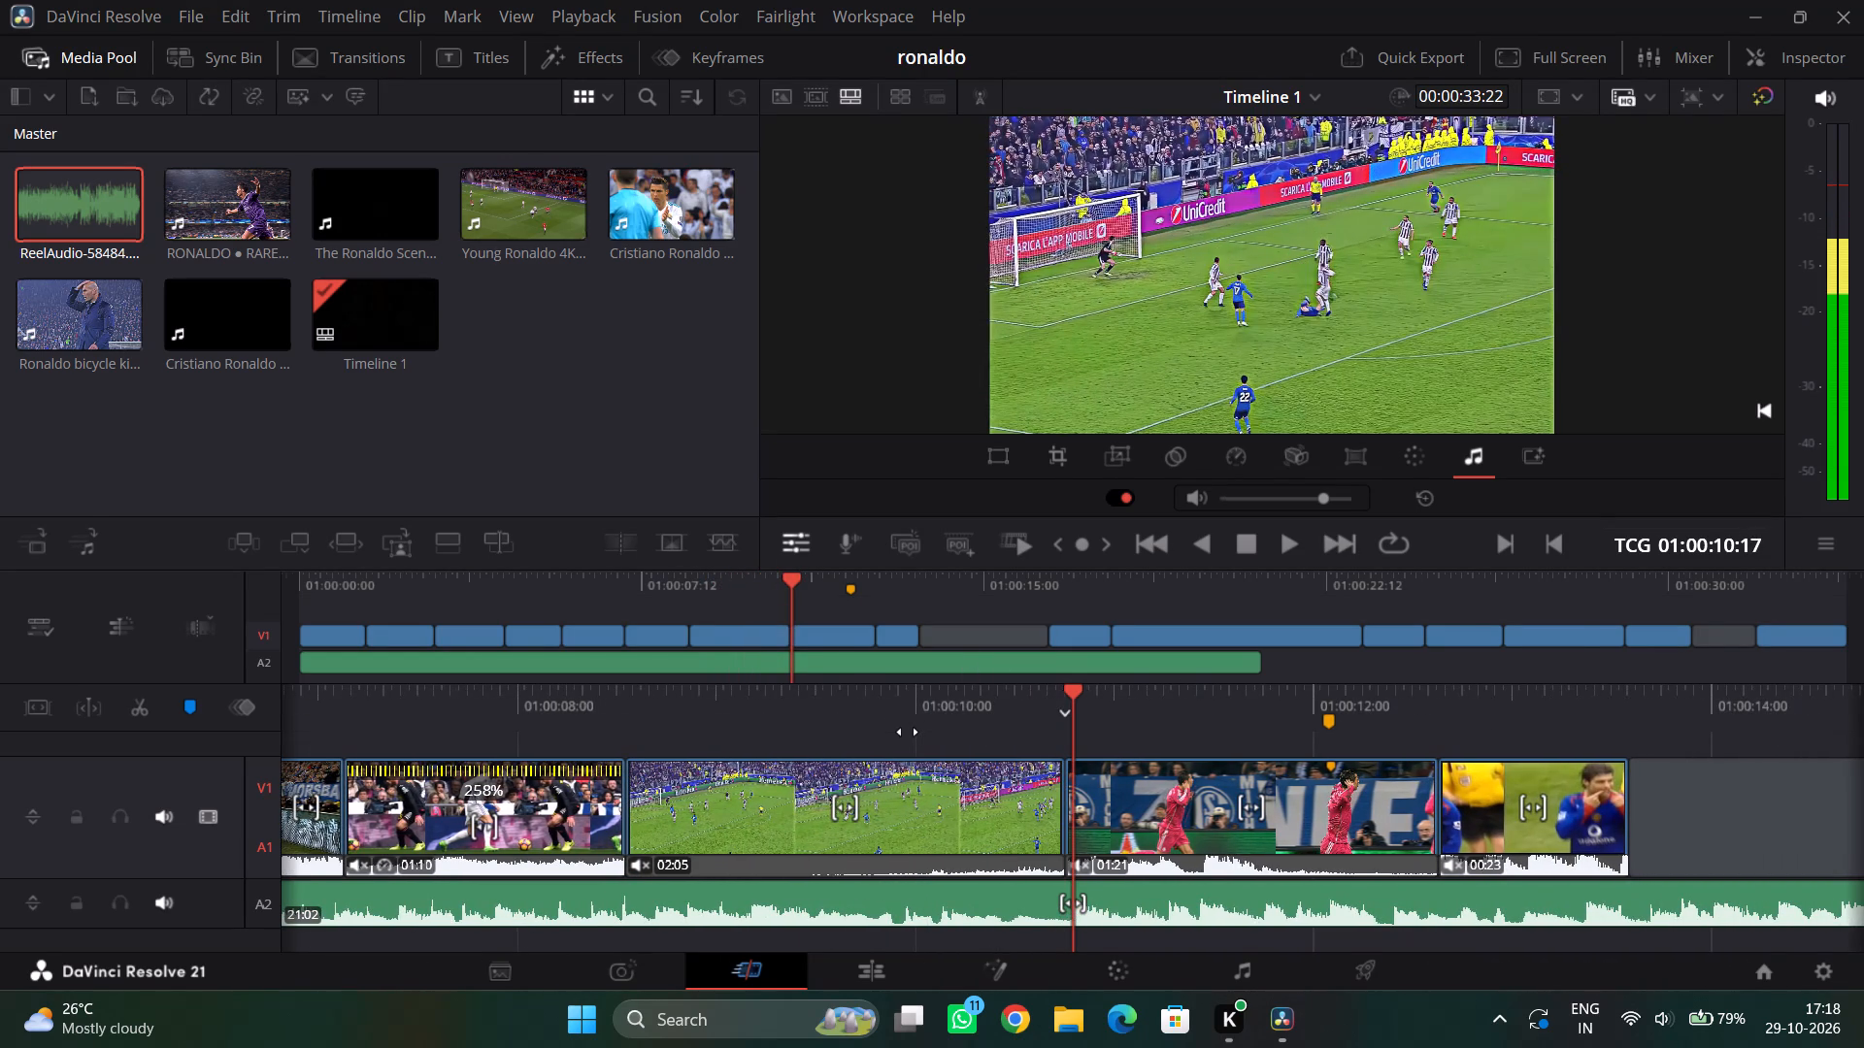
drag(908, 732, 938, 735)
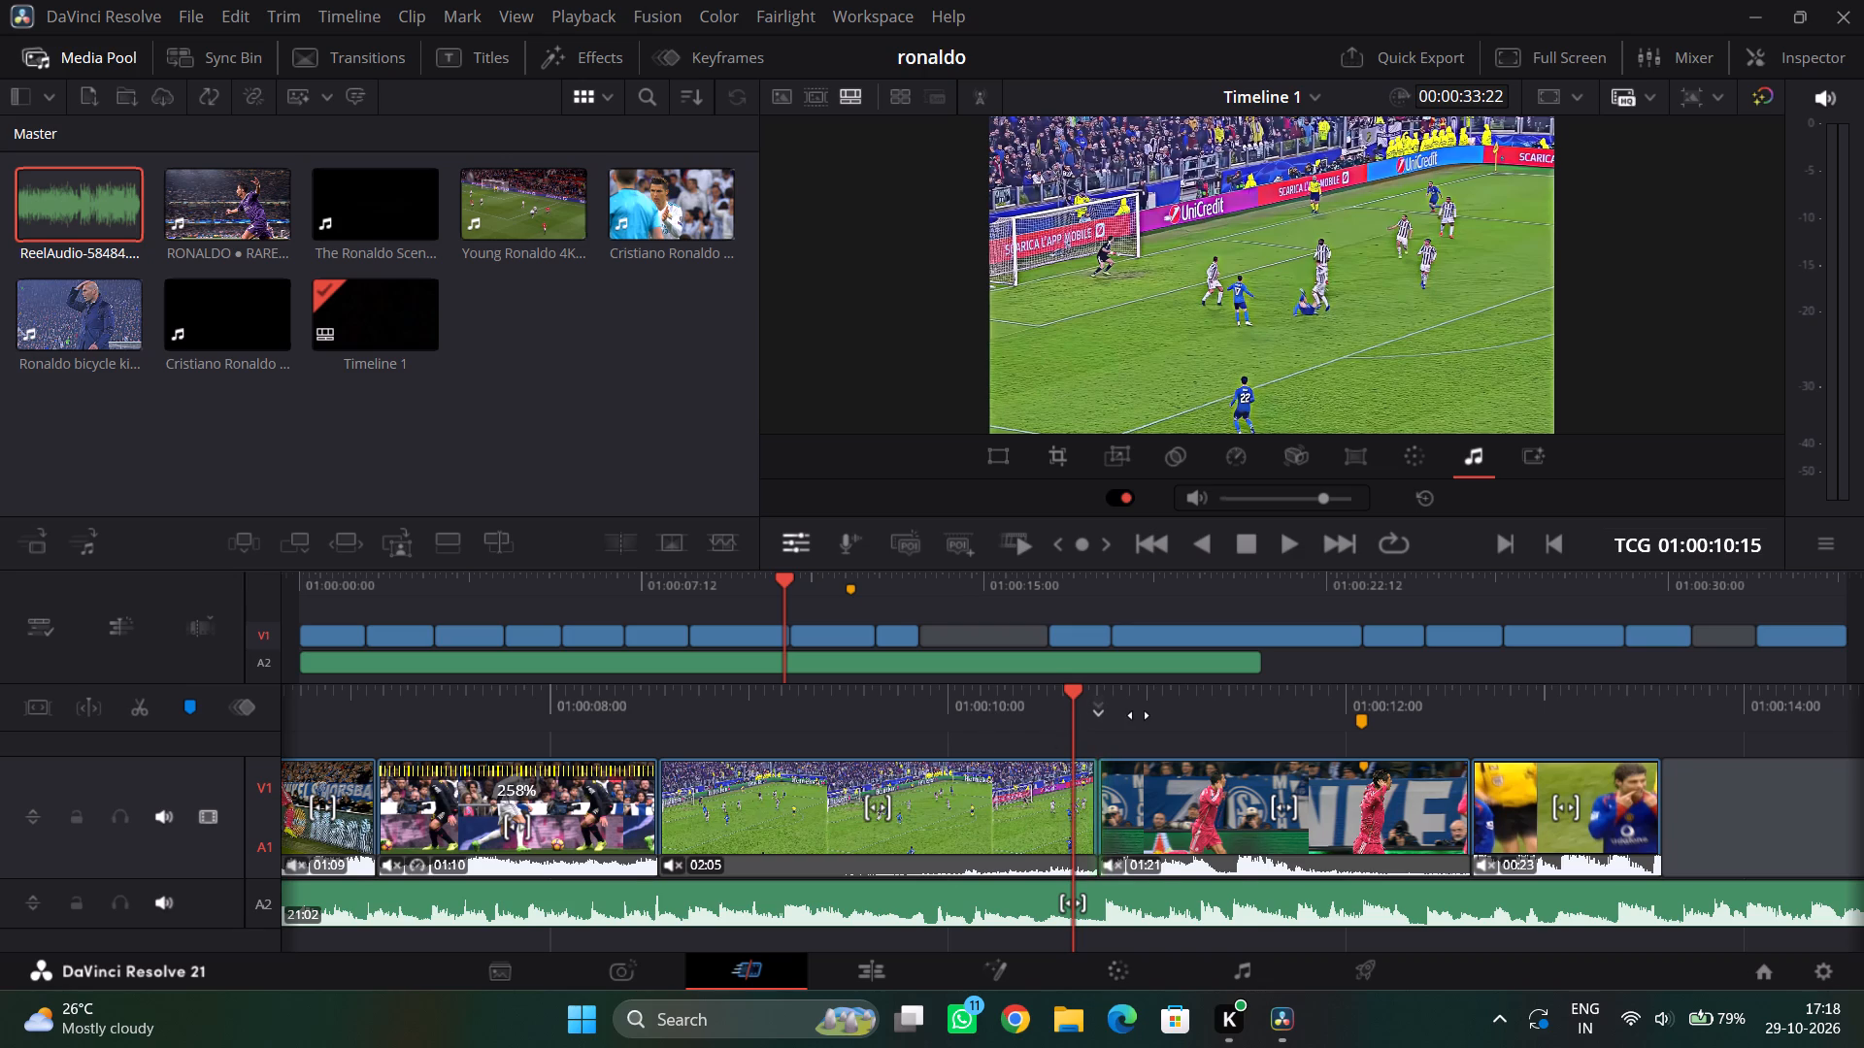
drag(1139, 715, 1266, 707)
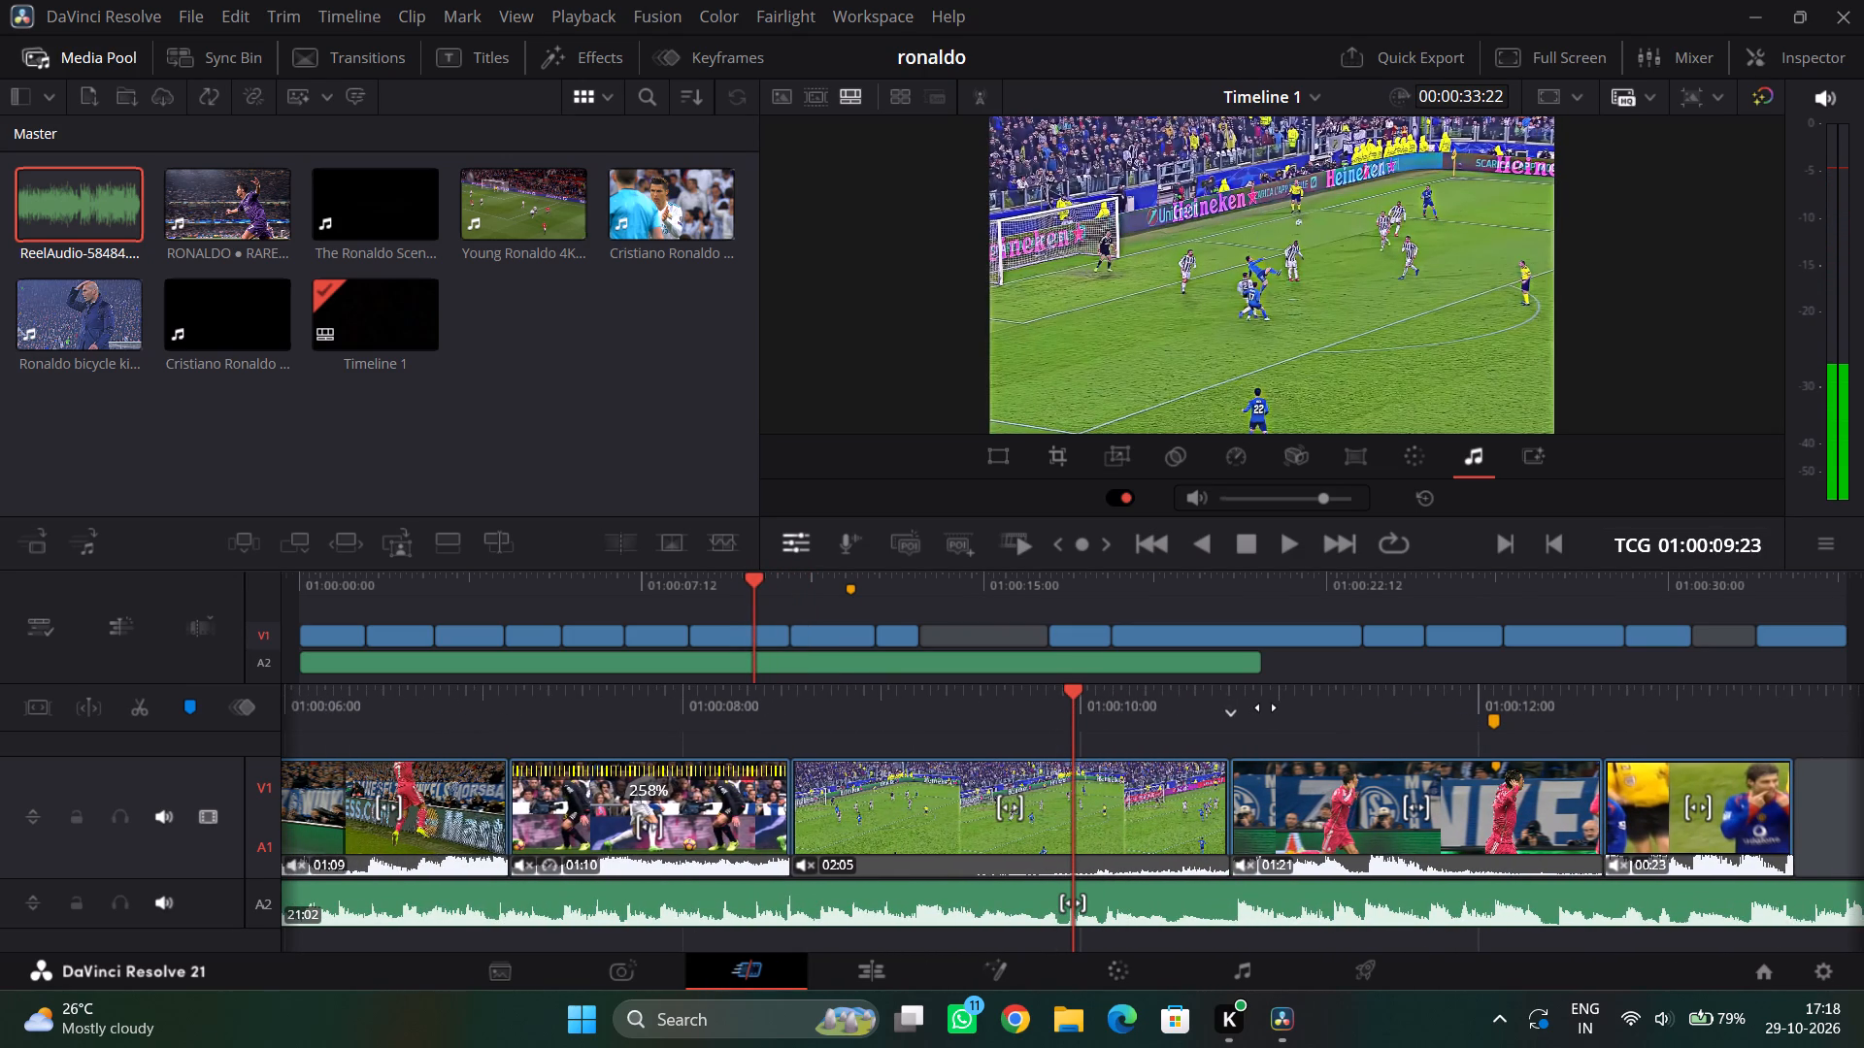
drag(1266, 707, 1221, 709)
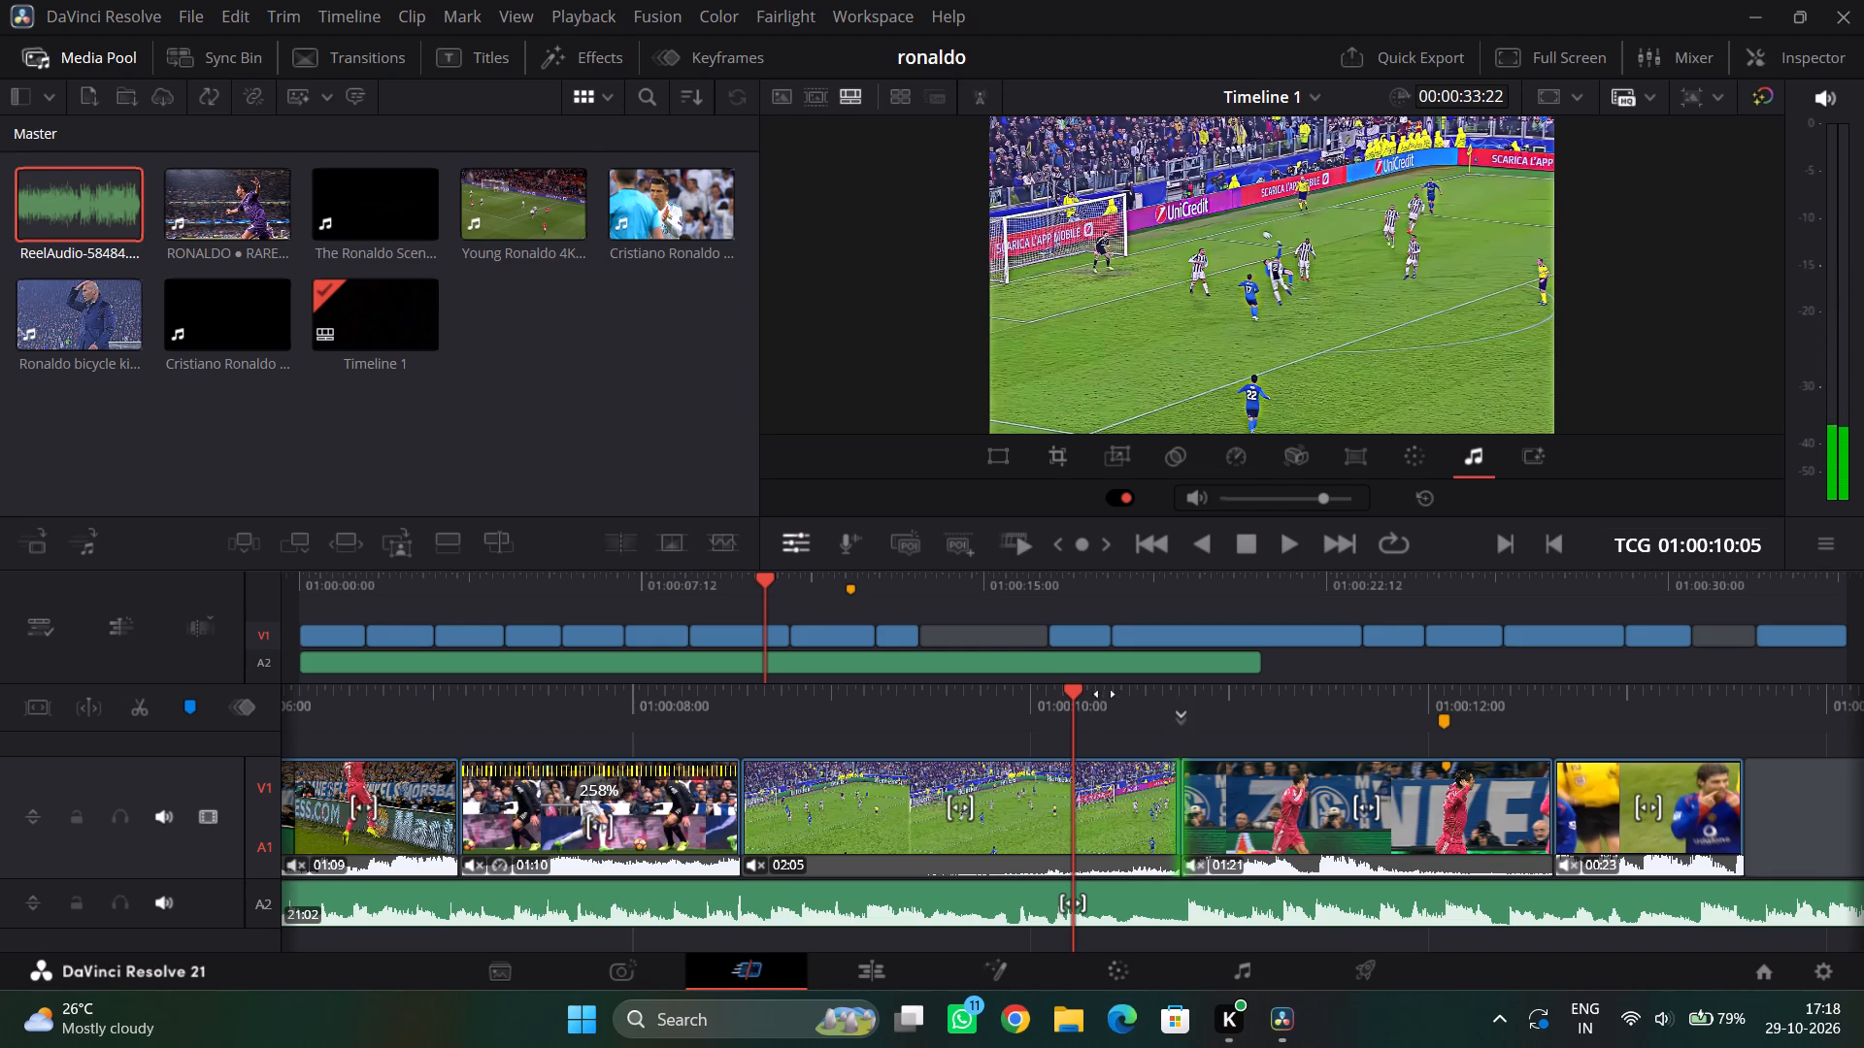
click(1189, 696)
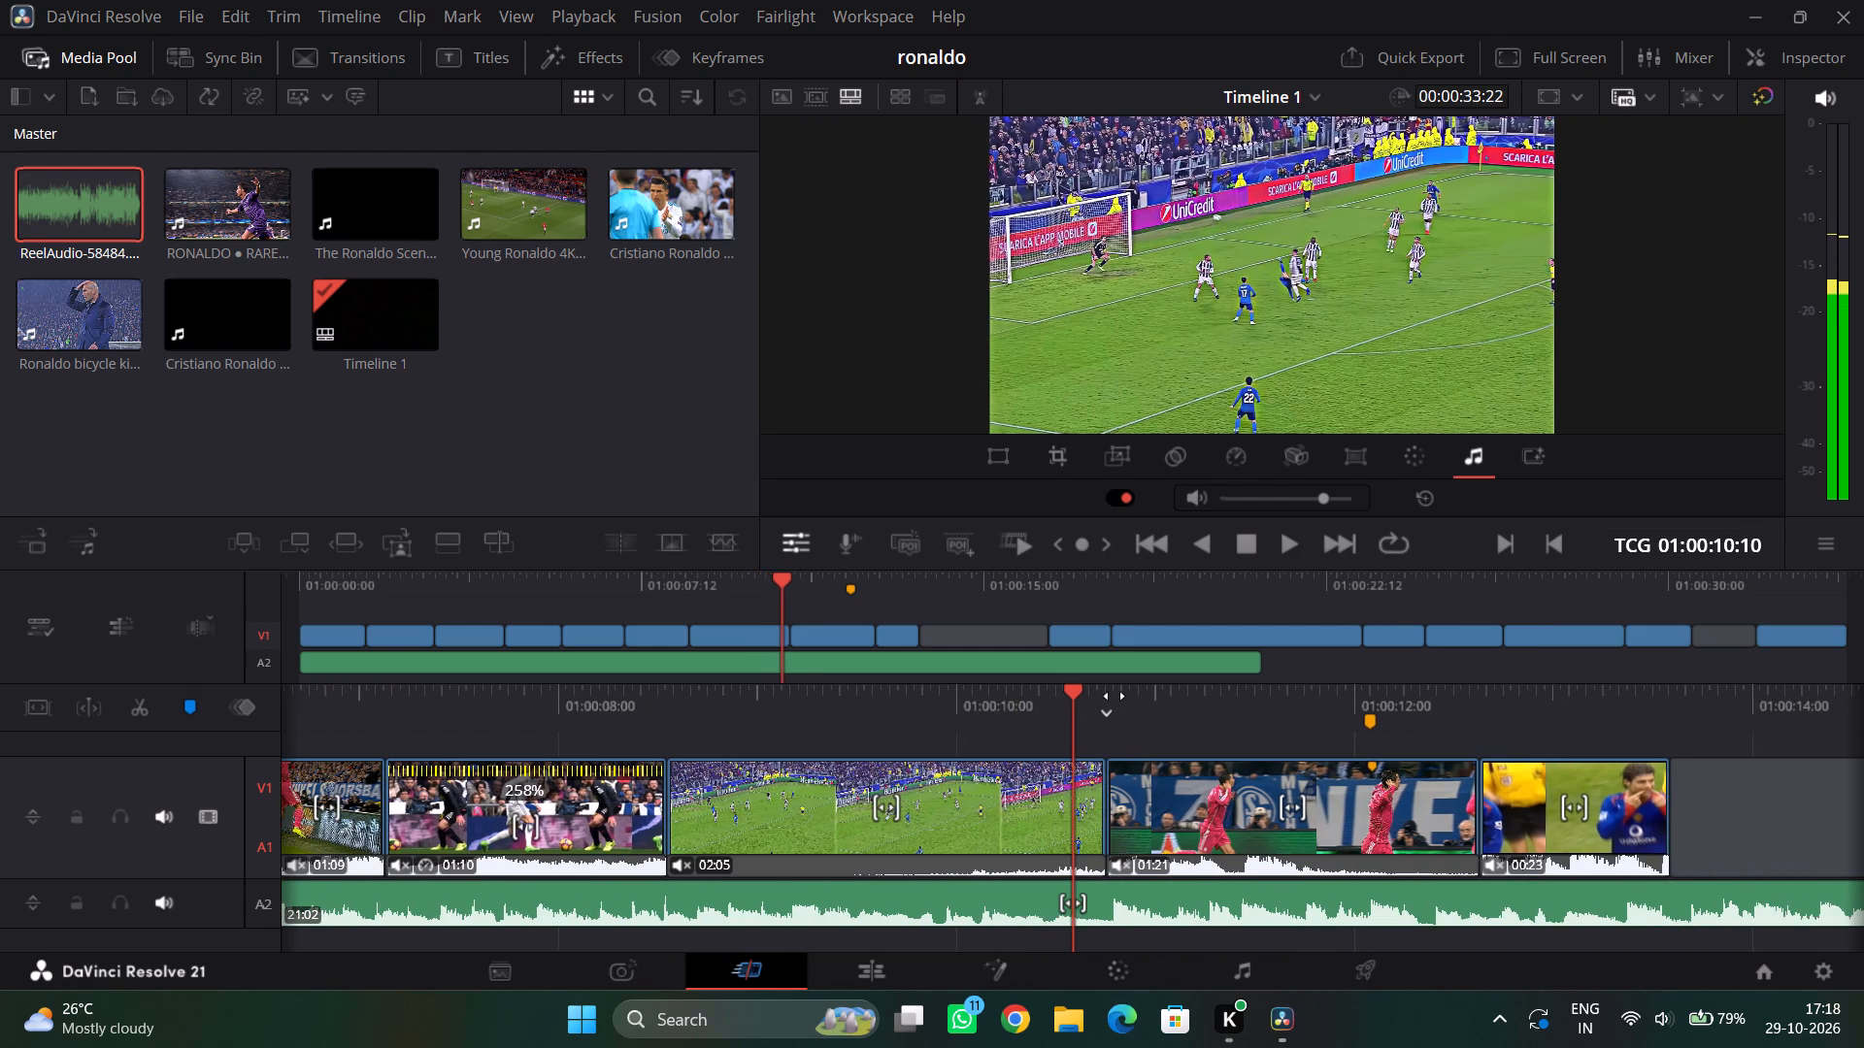
drag(991, 696, 1063, 697)
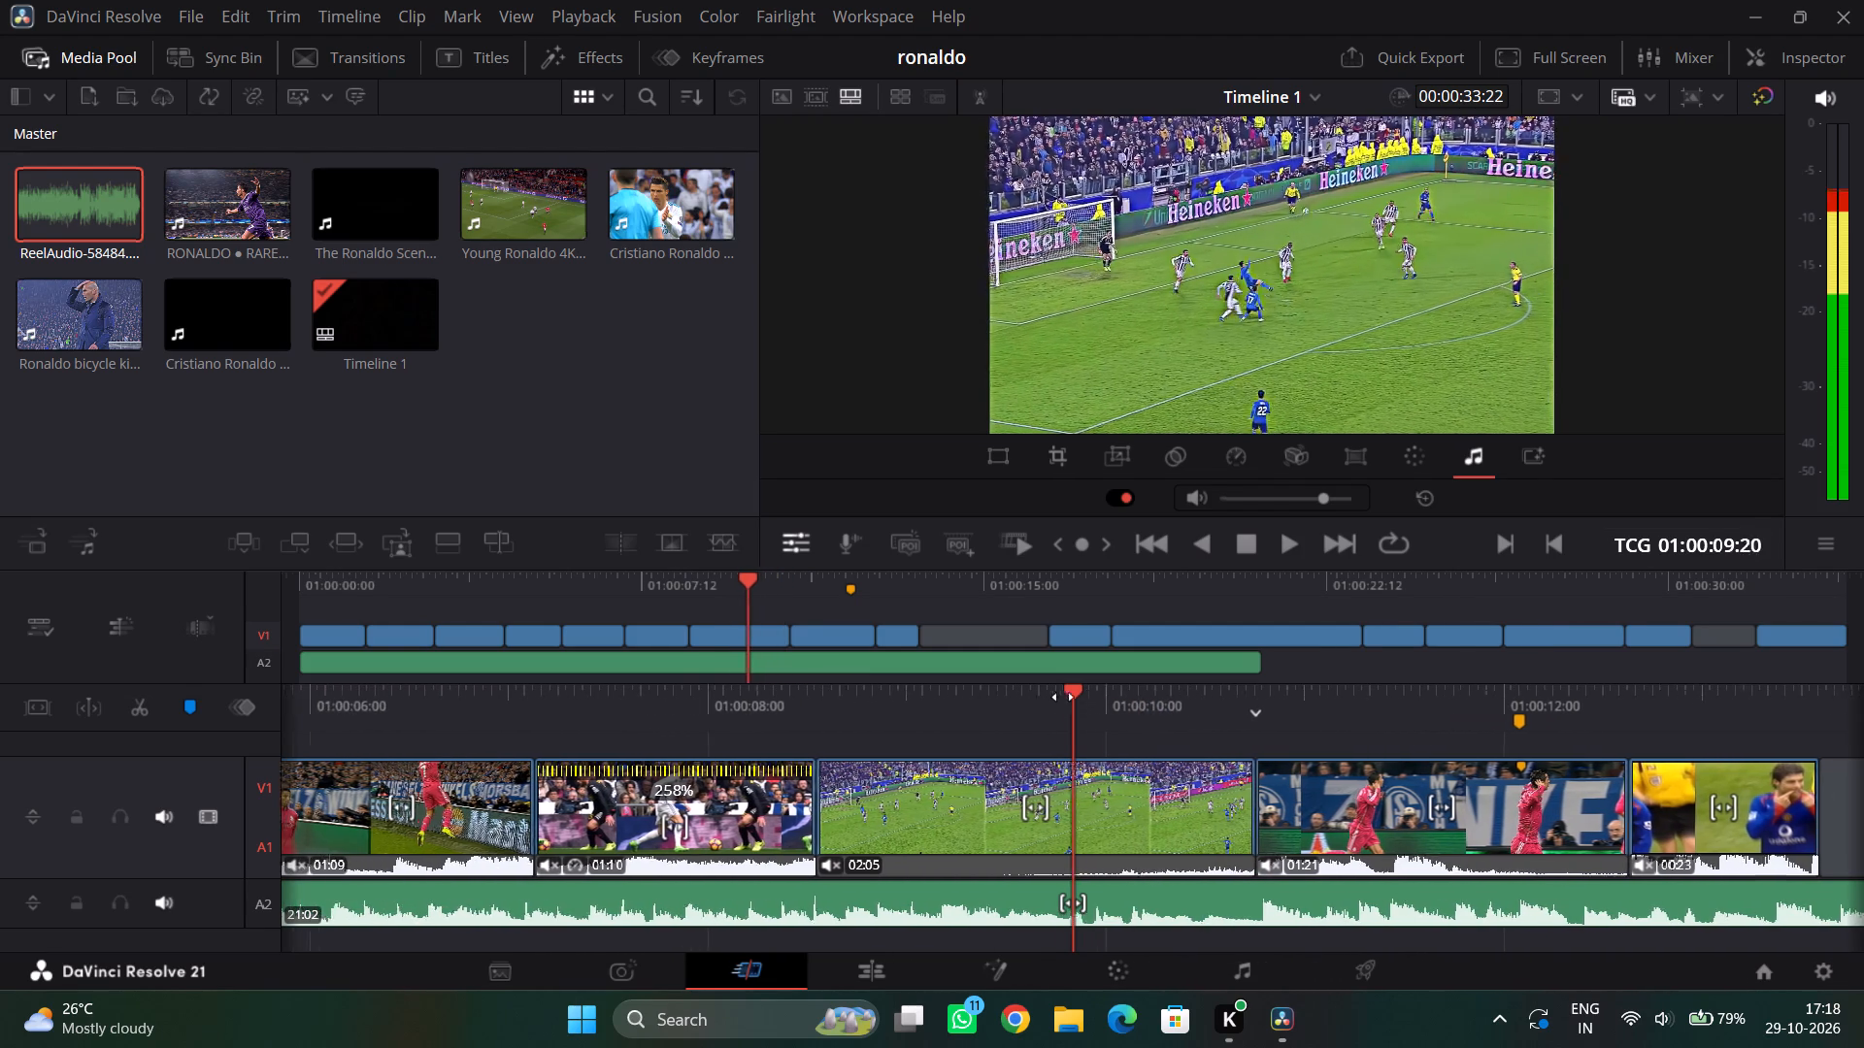
drag(1063, 697, 890, 702)
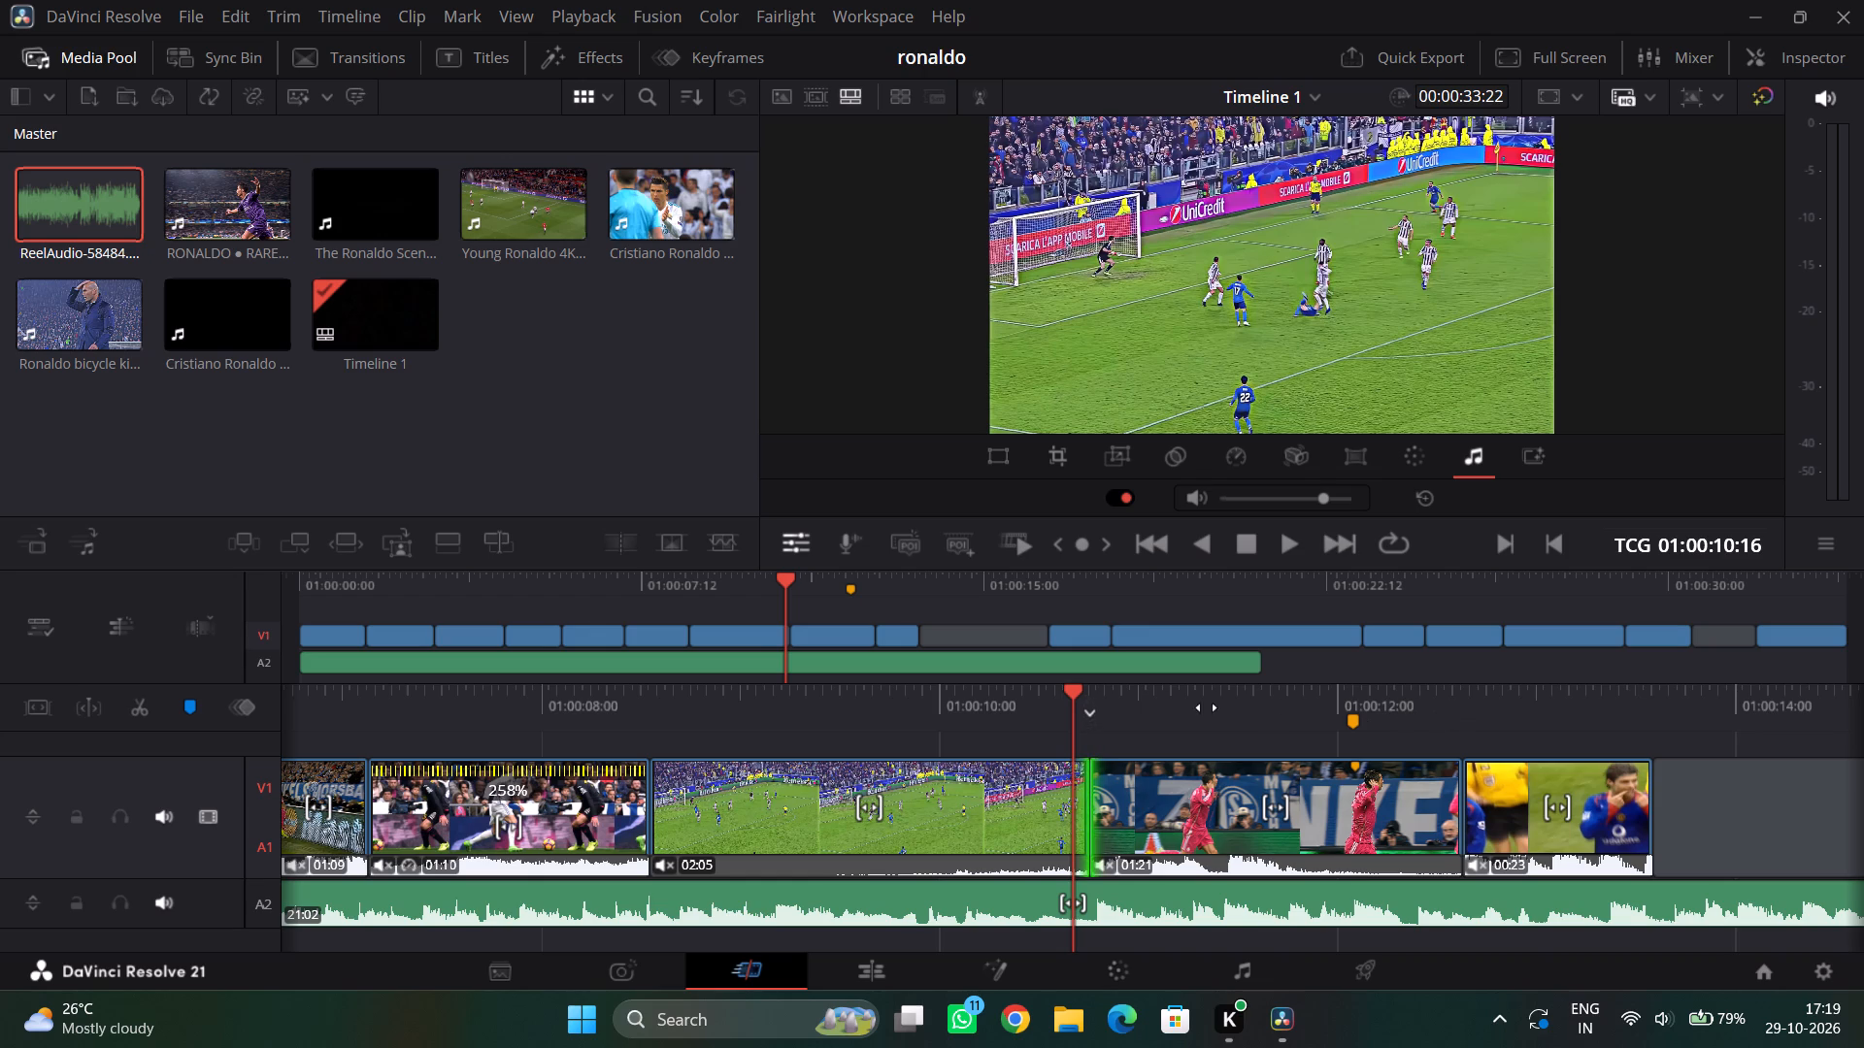
drag(1197, 707, 1160, 722)
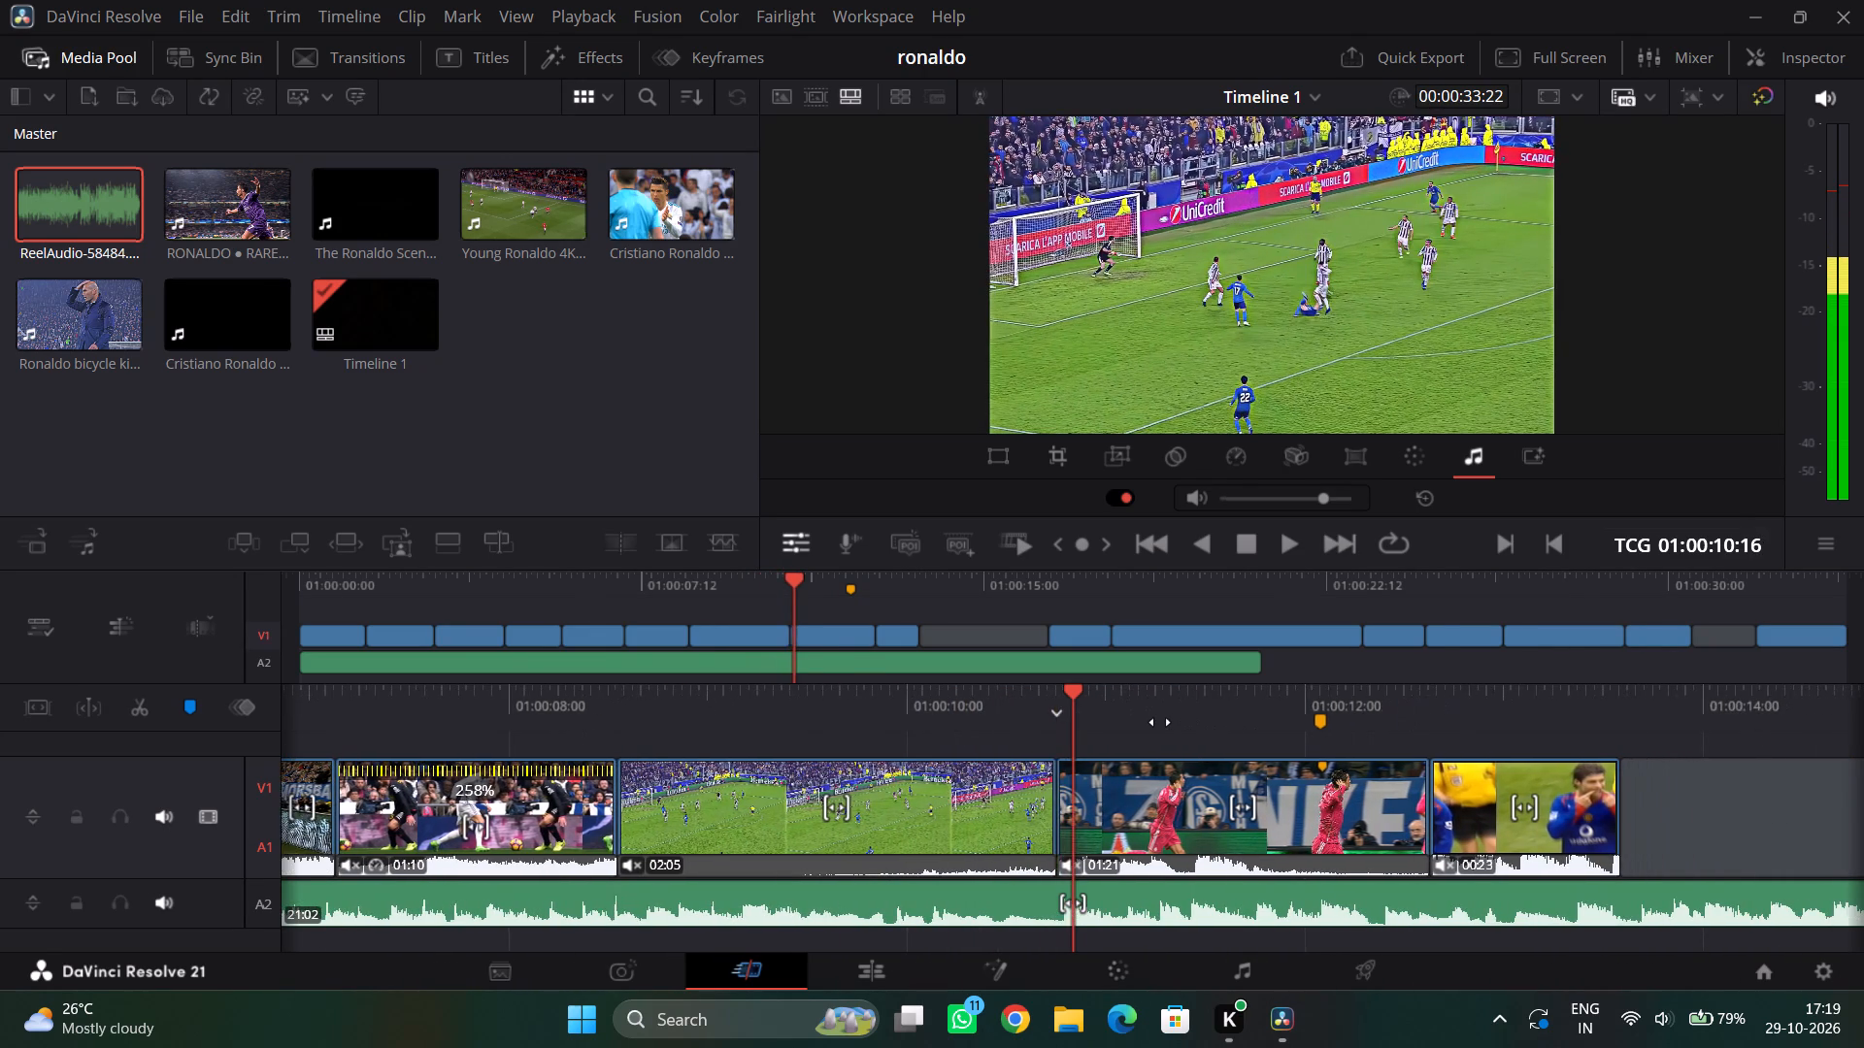
drag(1160, 722, 1174, 709)
drag(1100, 701, 1221, 702)
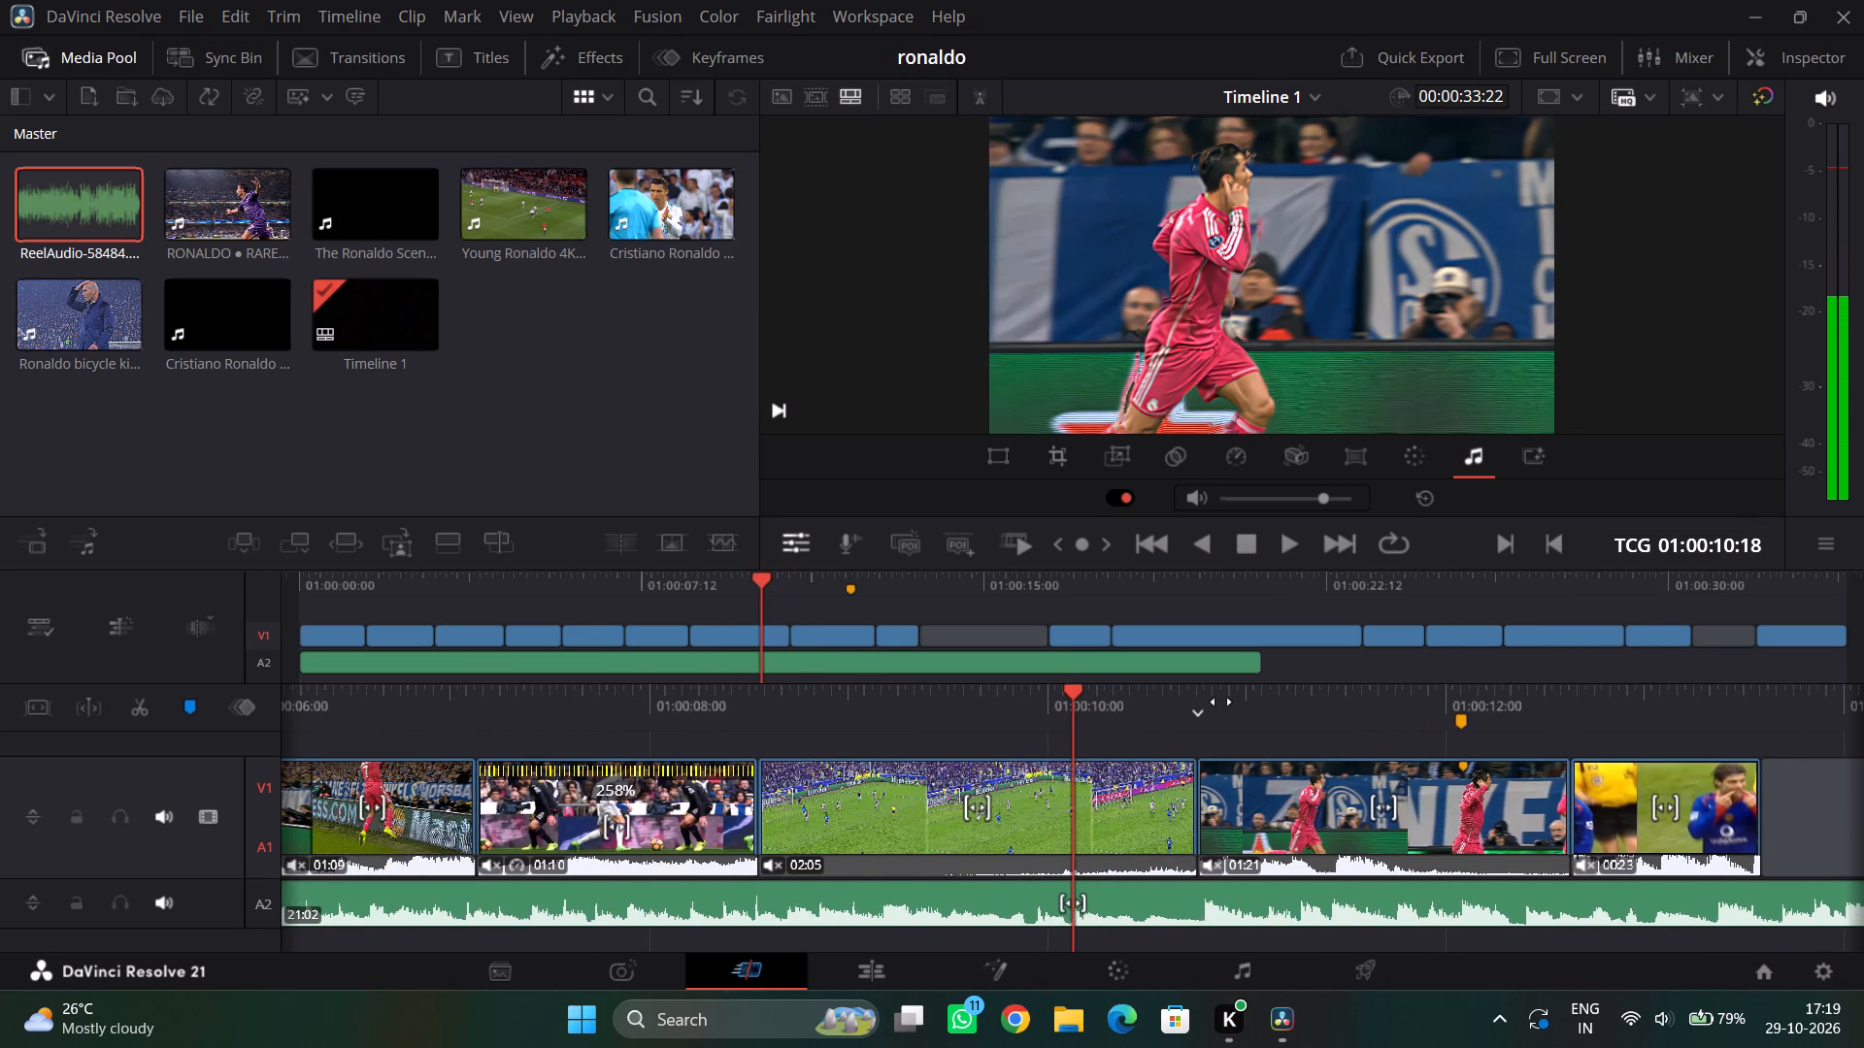
drag(1221, 702, 1204, 706)
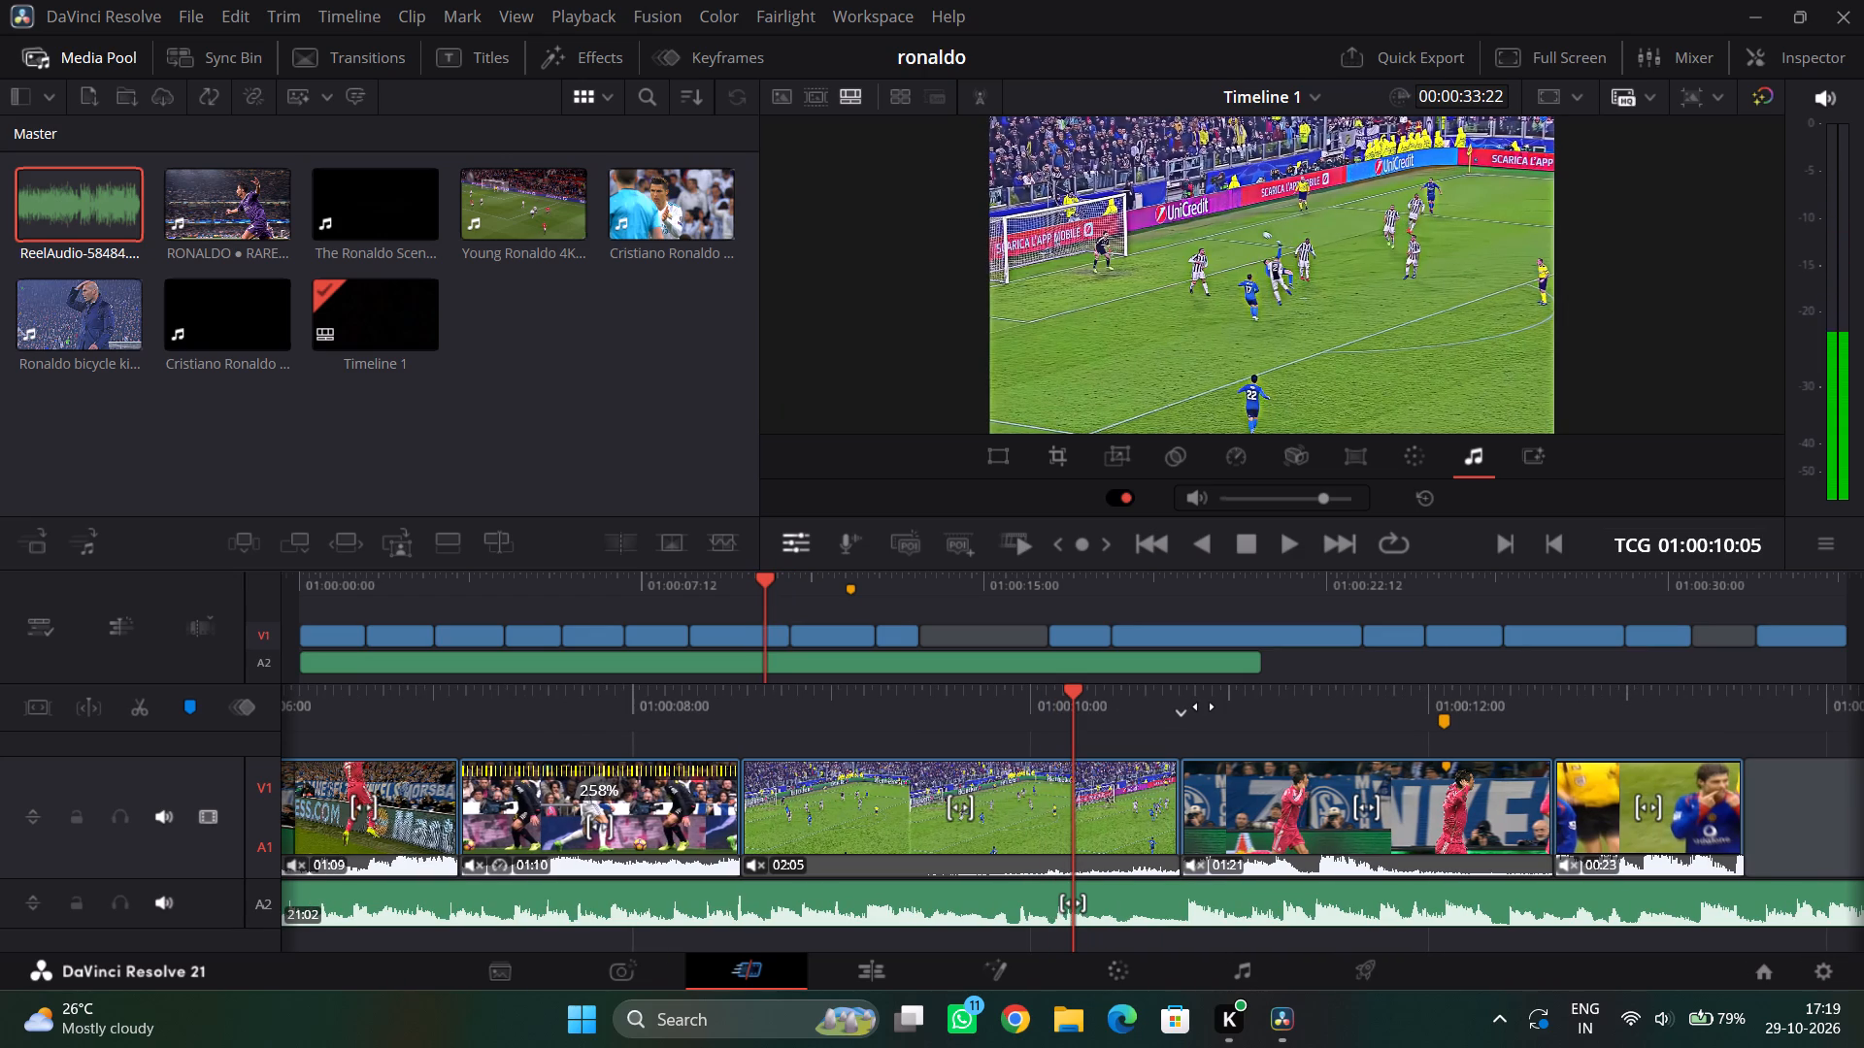
drag(1204, 706, 1148, 737)
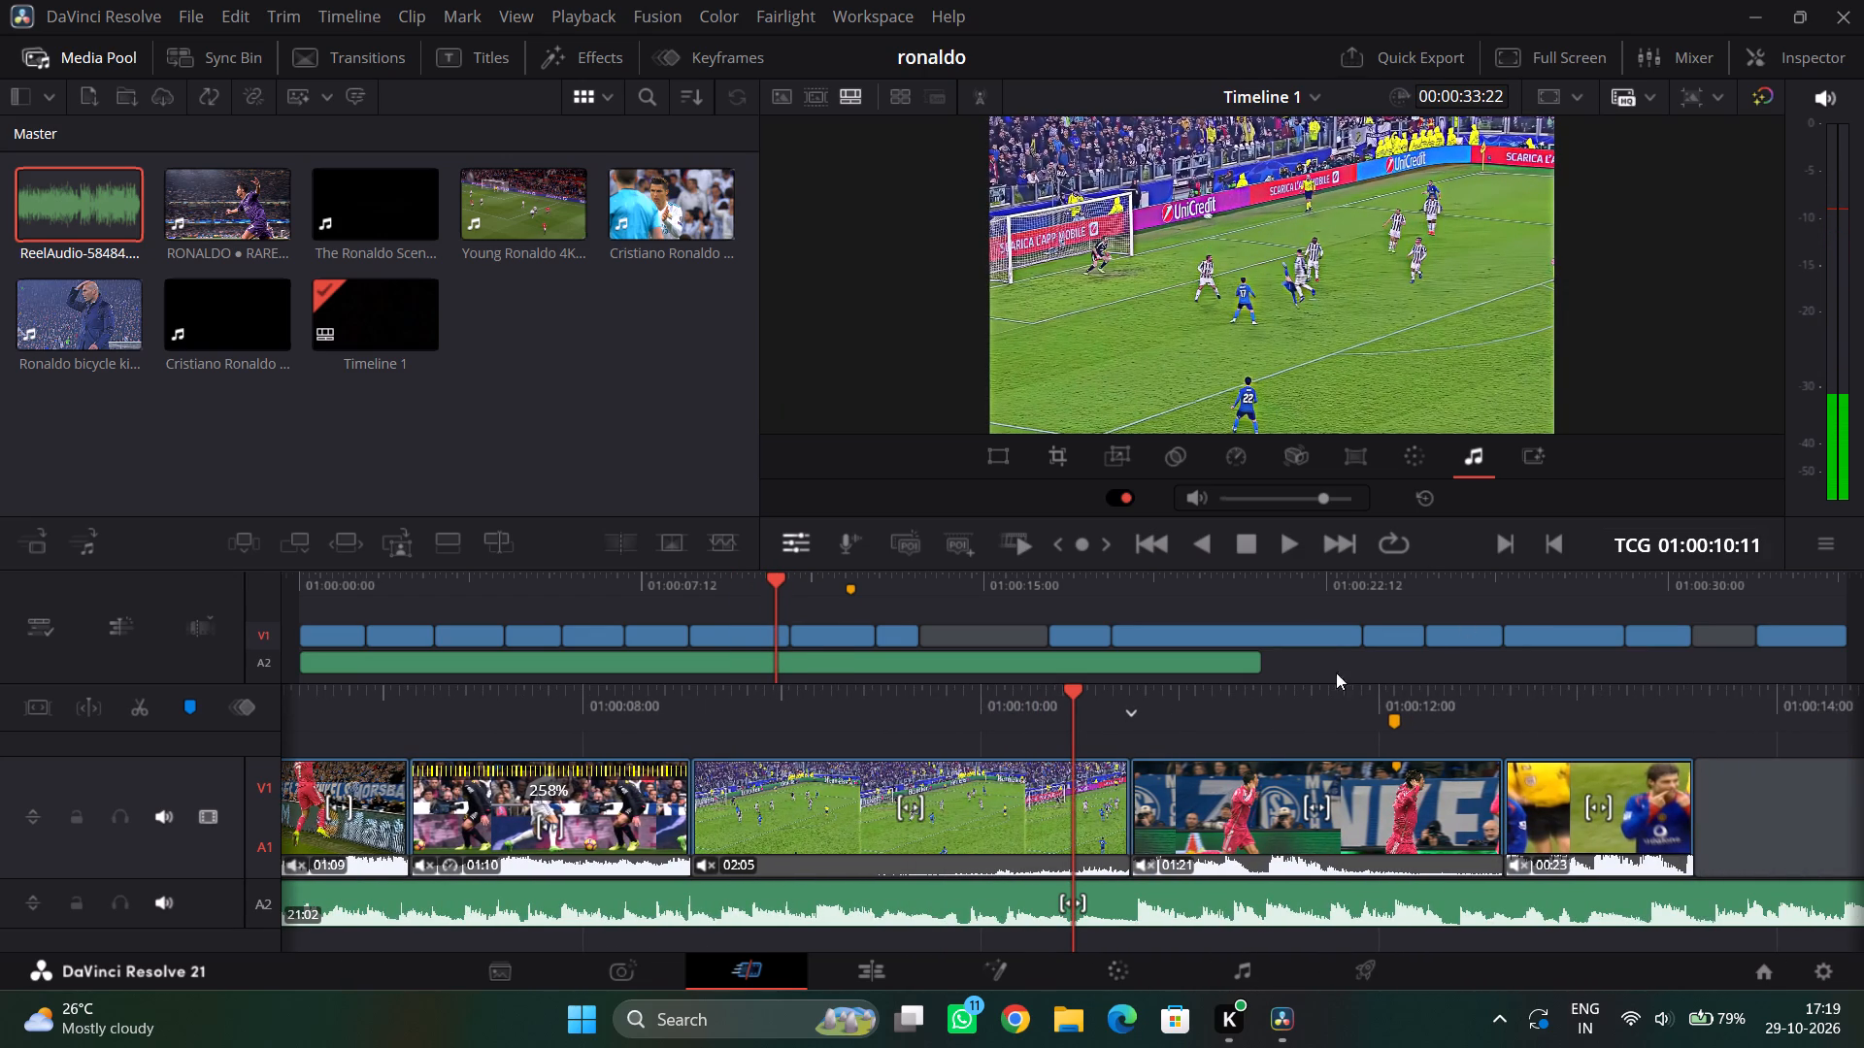
drag(1365, 718, 1315, 712)
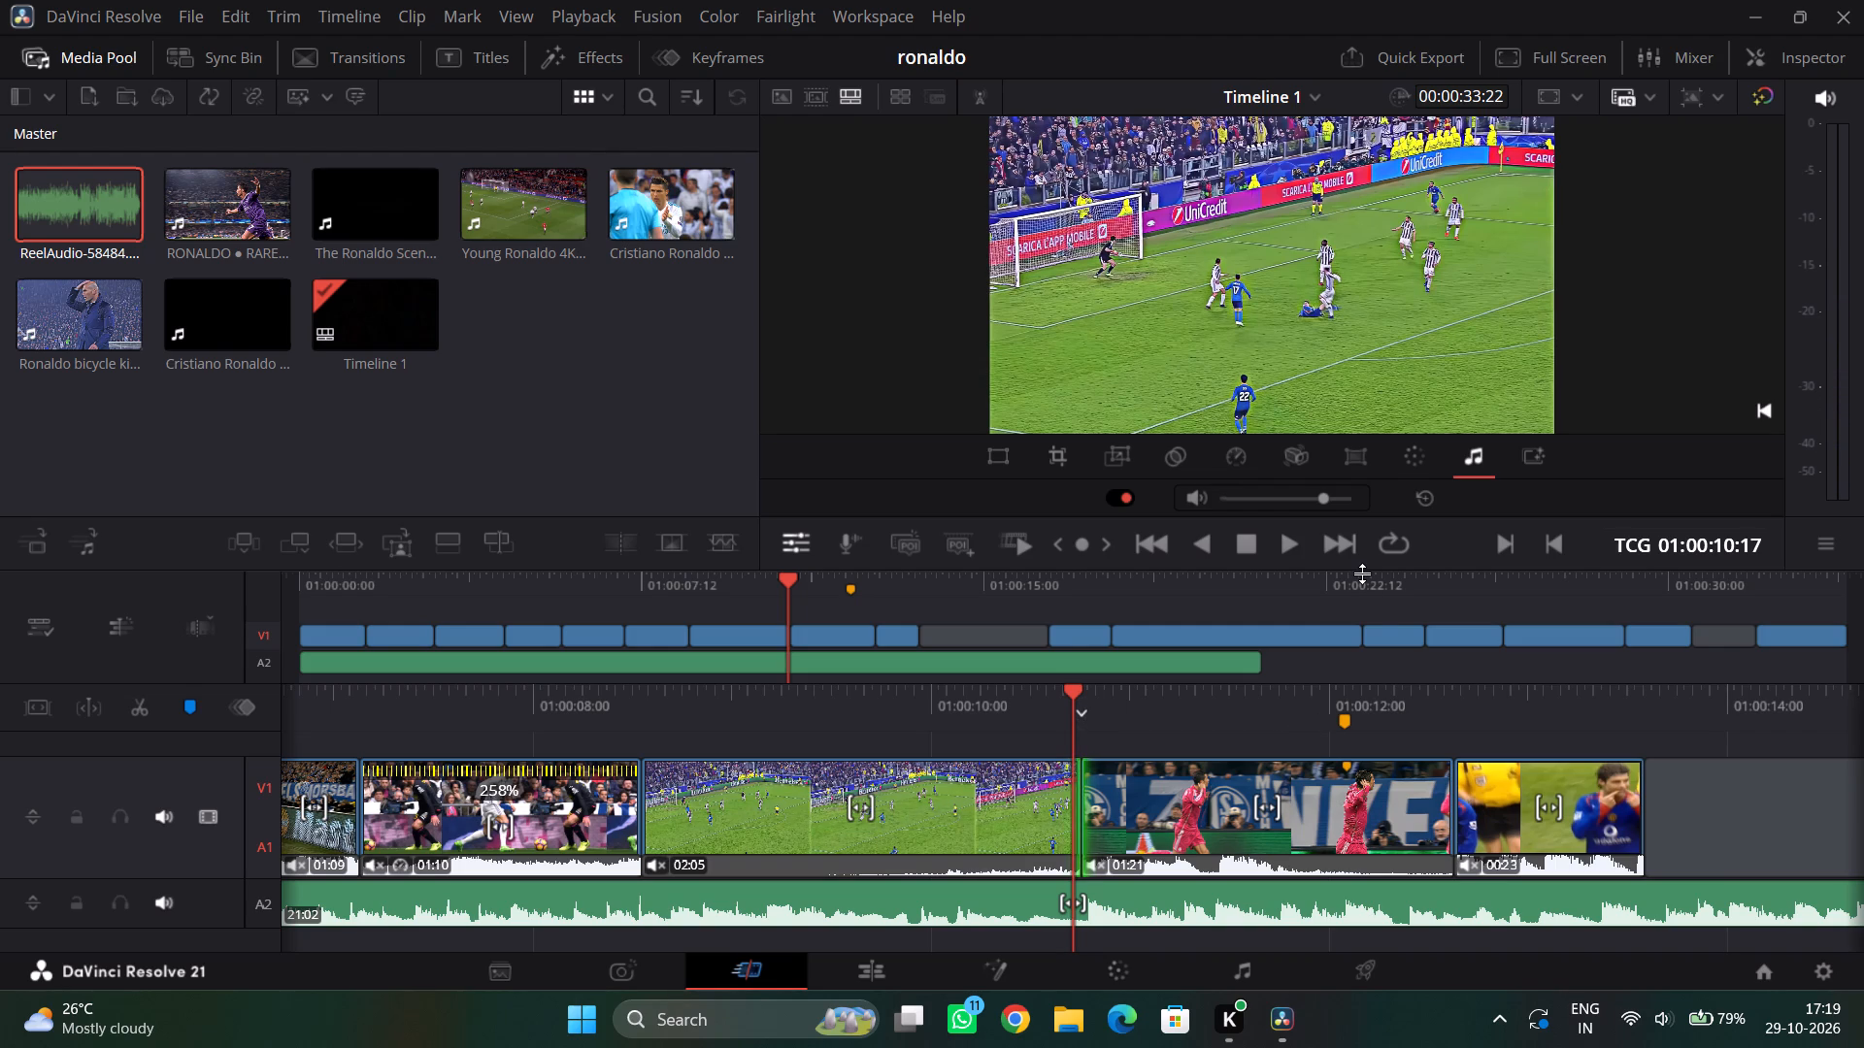
drag(1103, 724, 1185, 723)
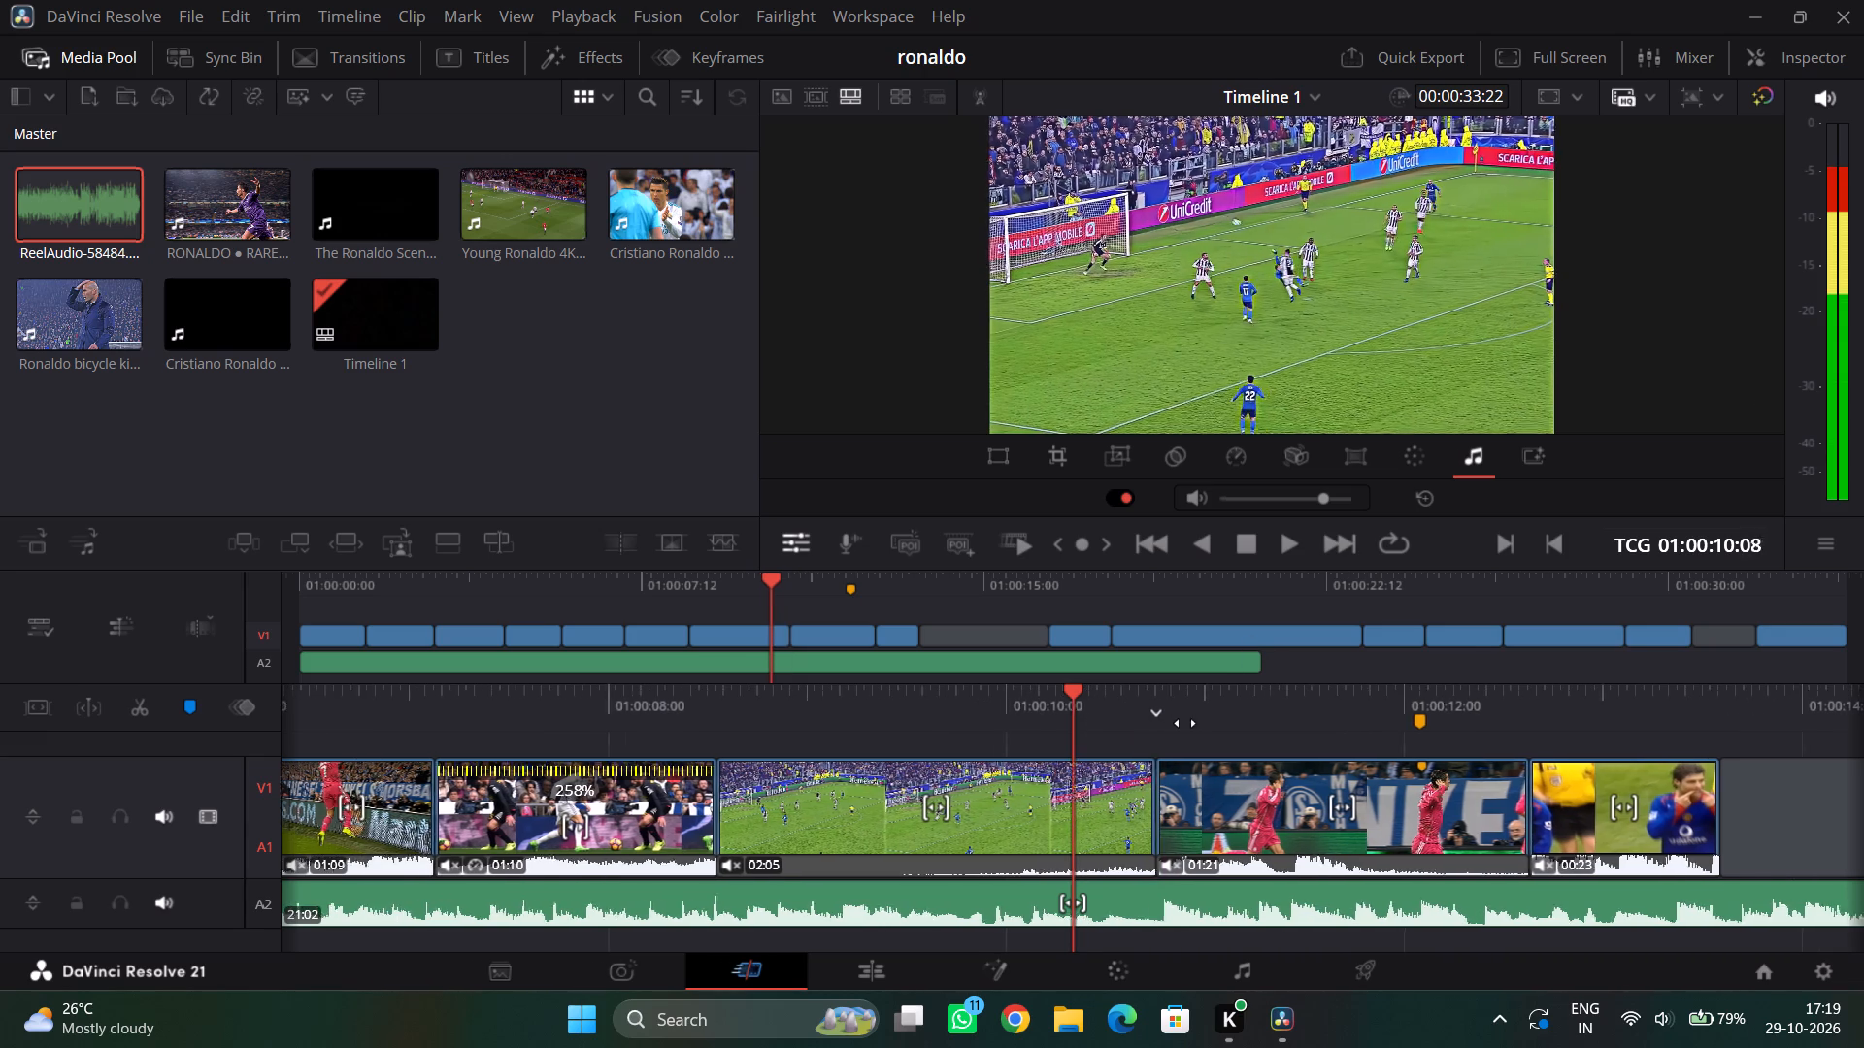
drag(1185, 723, 1094, 750)
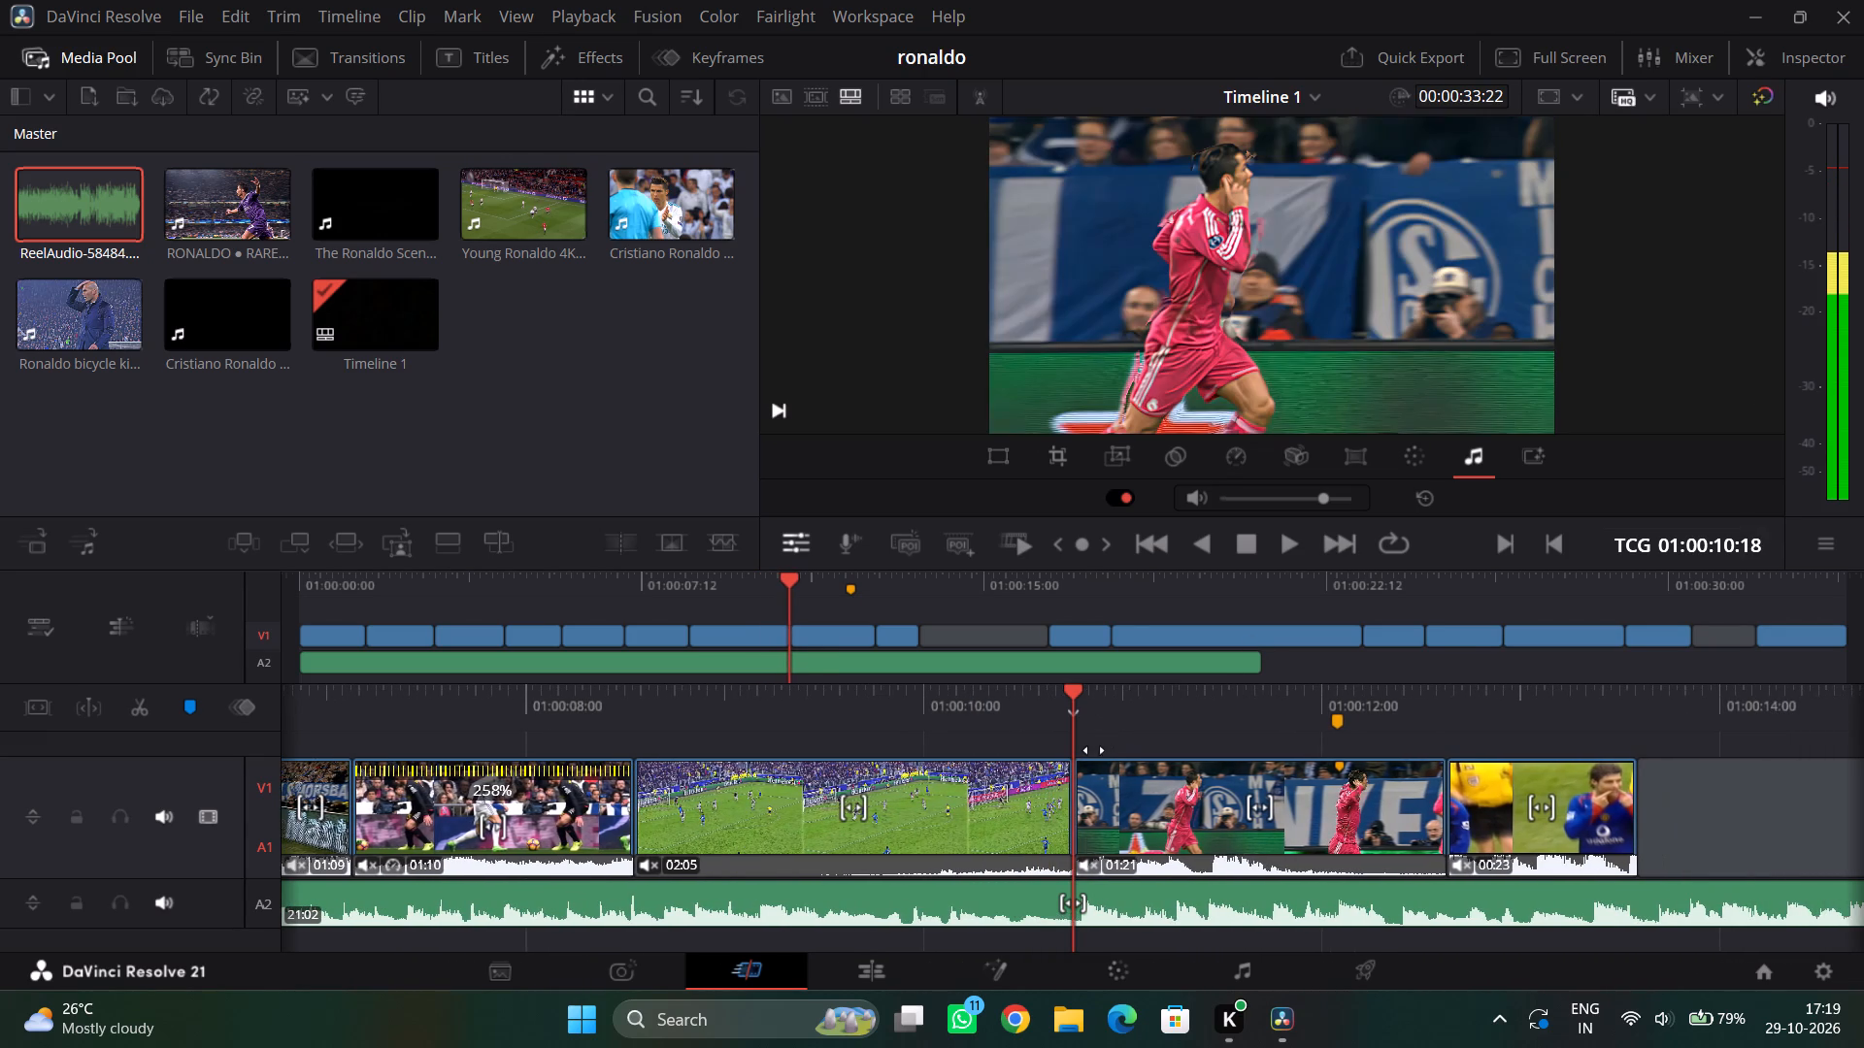
drag(1094, 750, 1080, 759)
drag(1080, 759, 1078, 751)
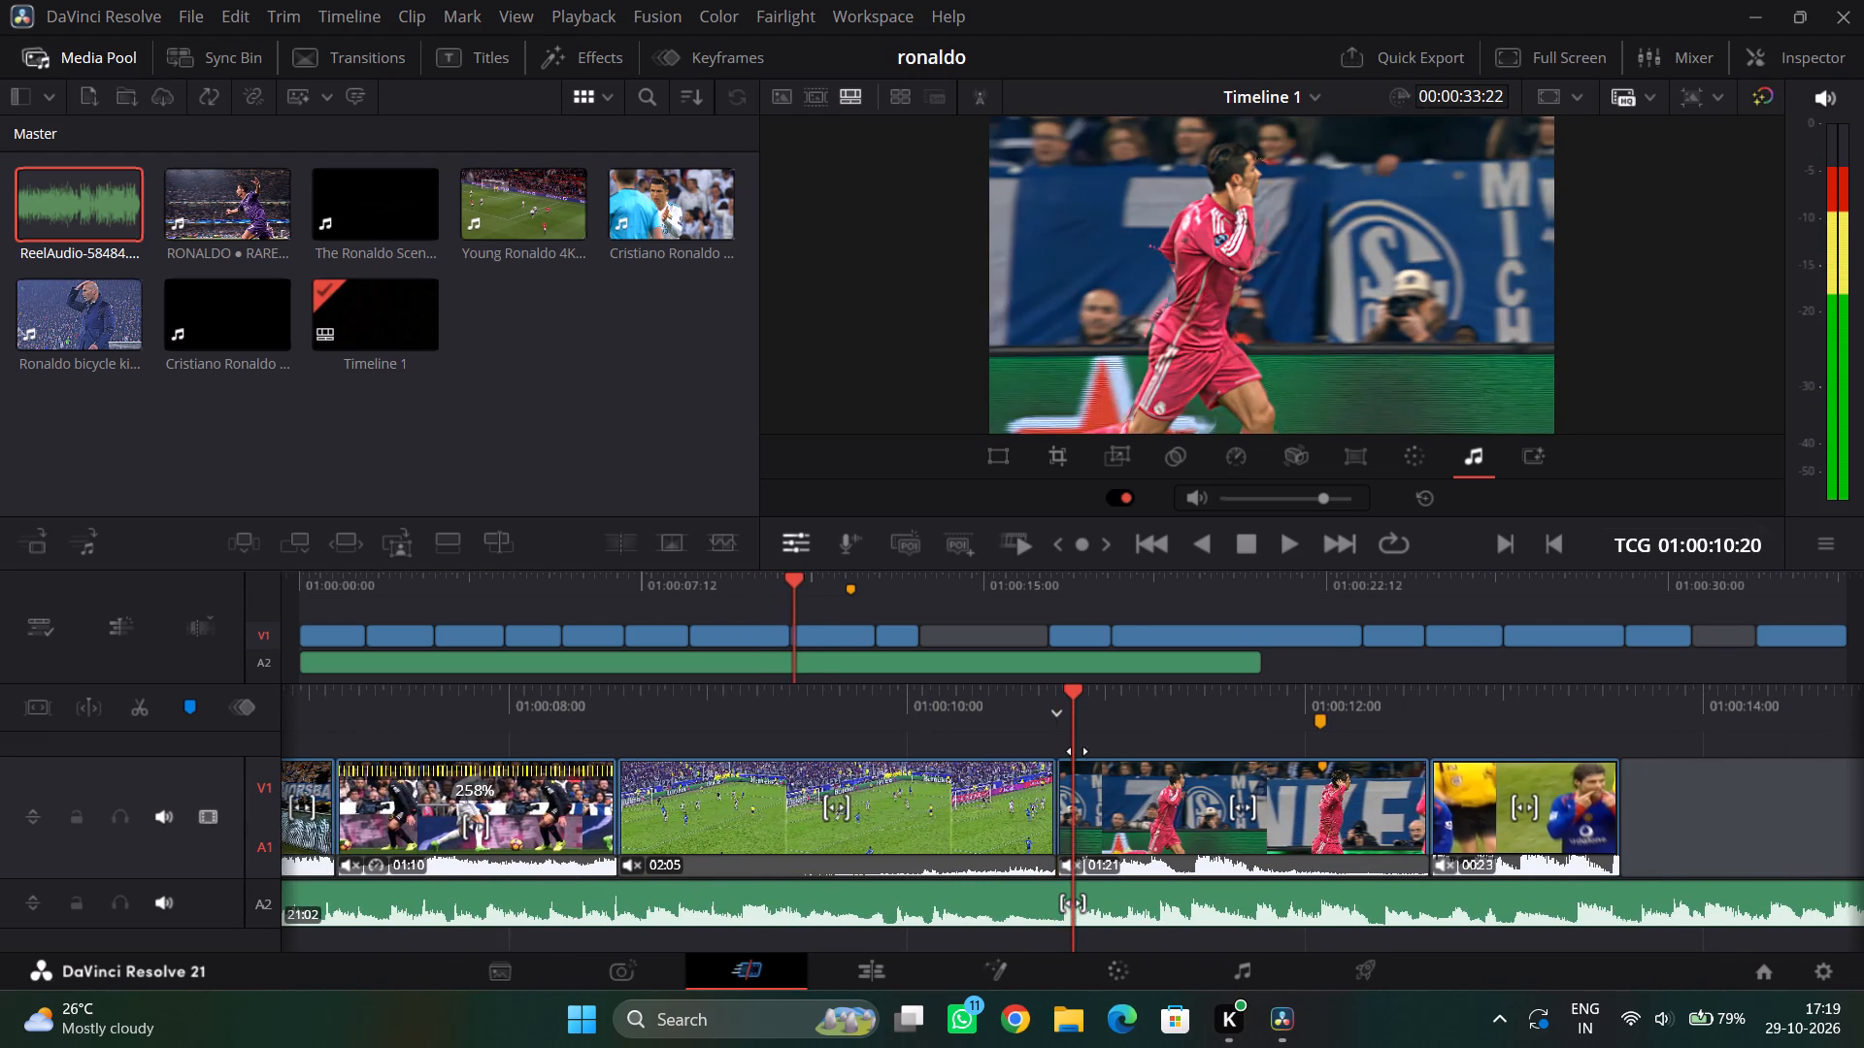
drag(1078, 751, 1095, 741)
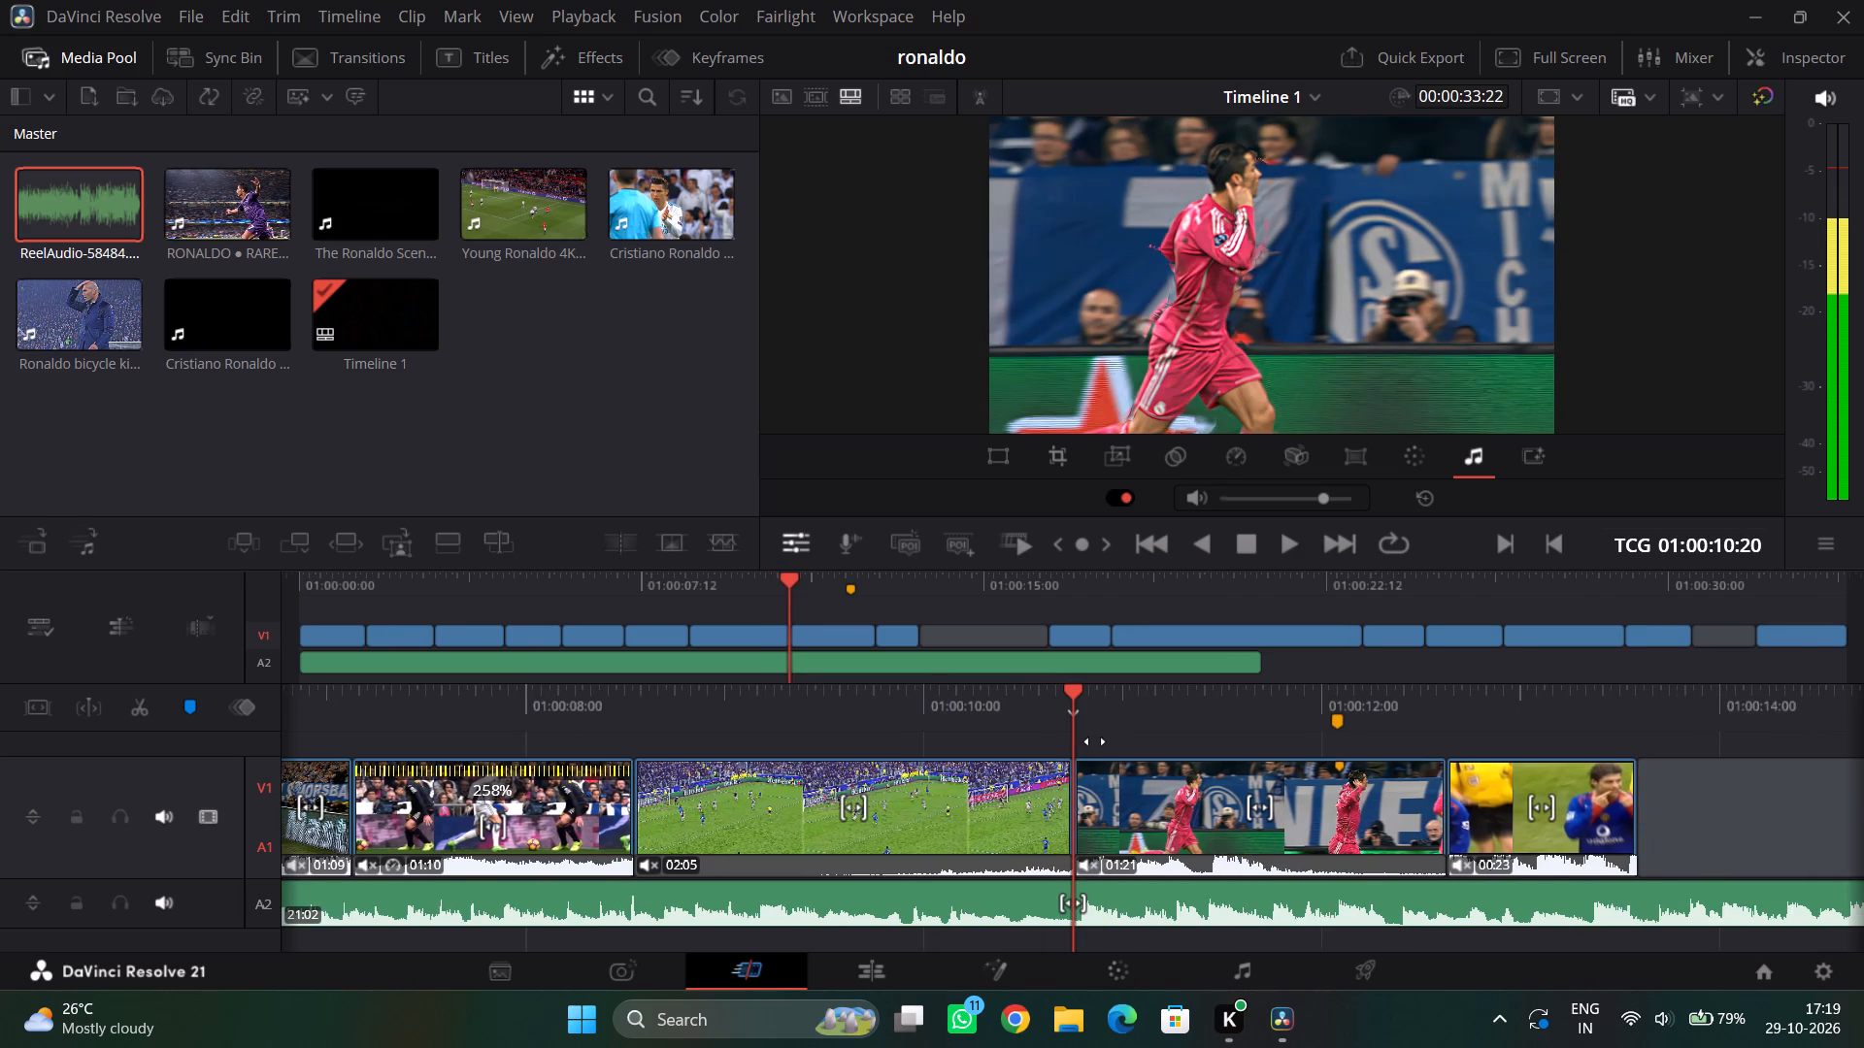
Scrub and replay from the wide-angle goal shot into the pink-kit celebration to check the cut's timing against the music.
drag(1095, 741, 1129, 735)
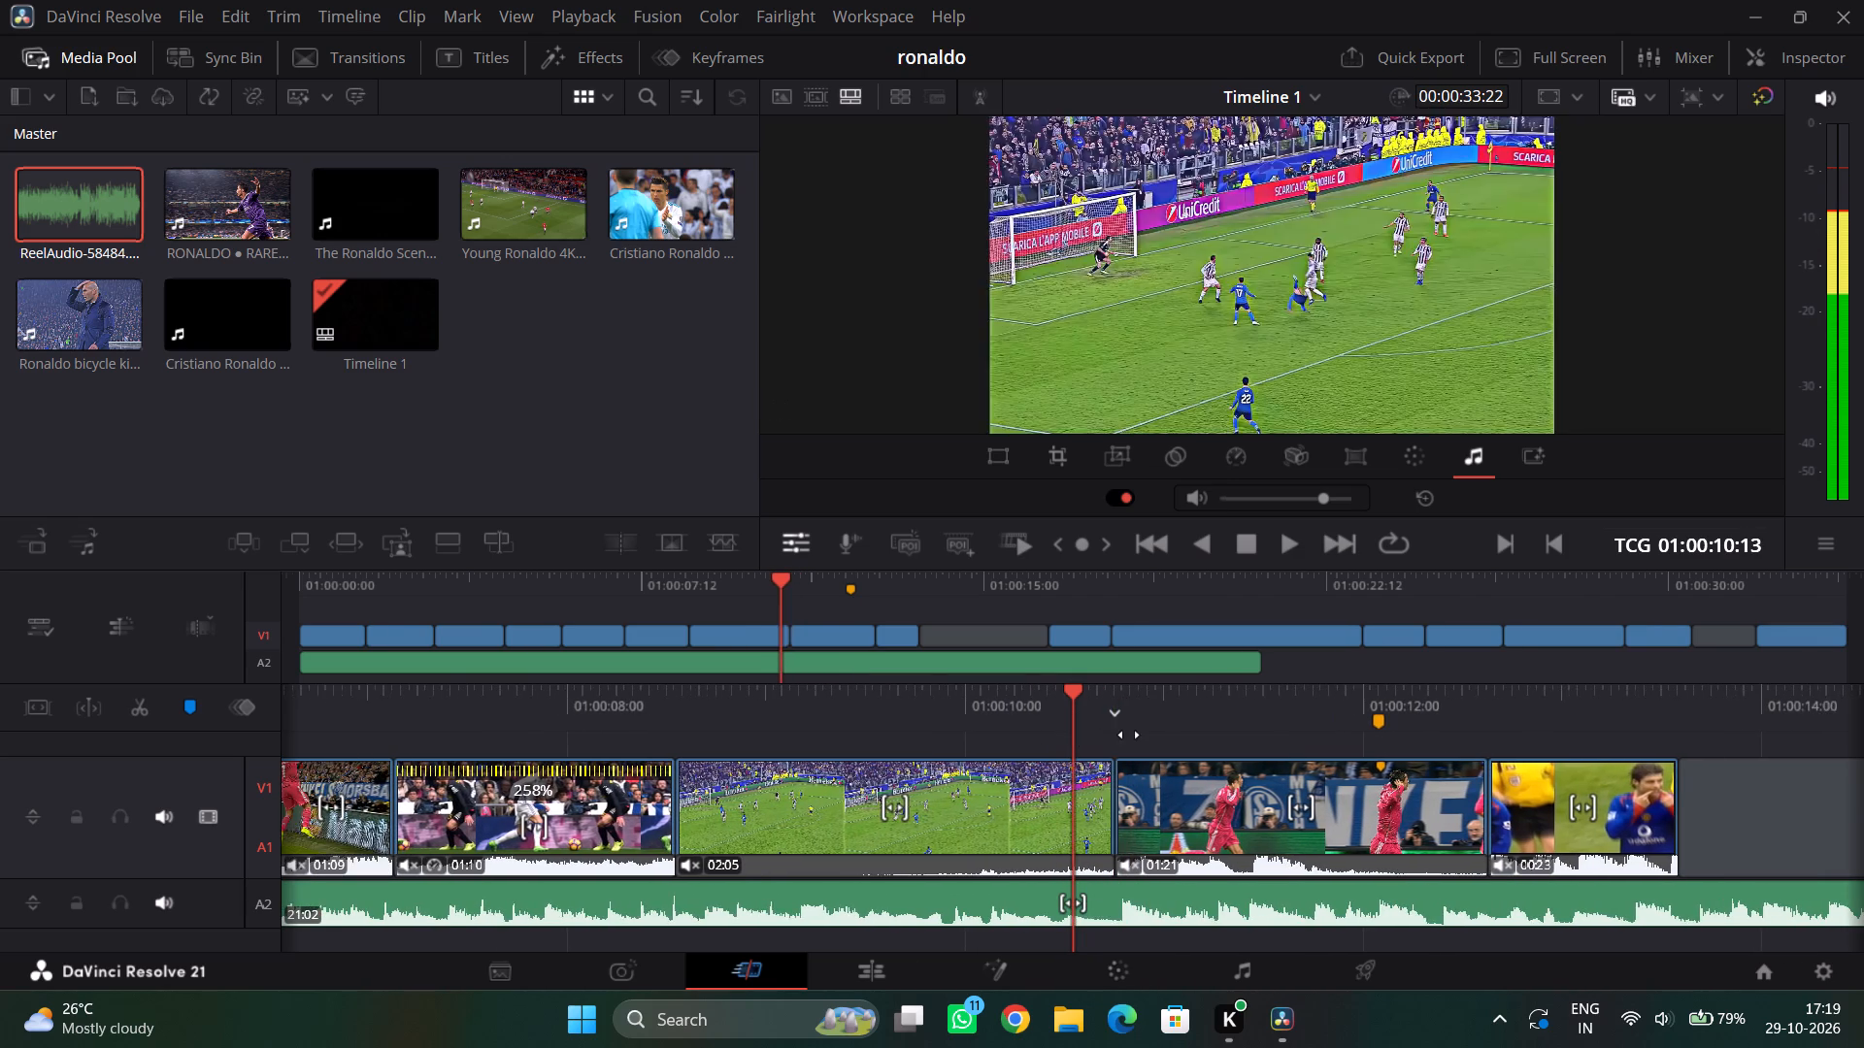
drag(1129, 735, 1088, 739)
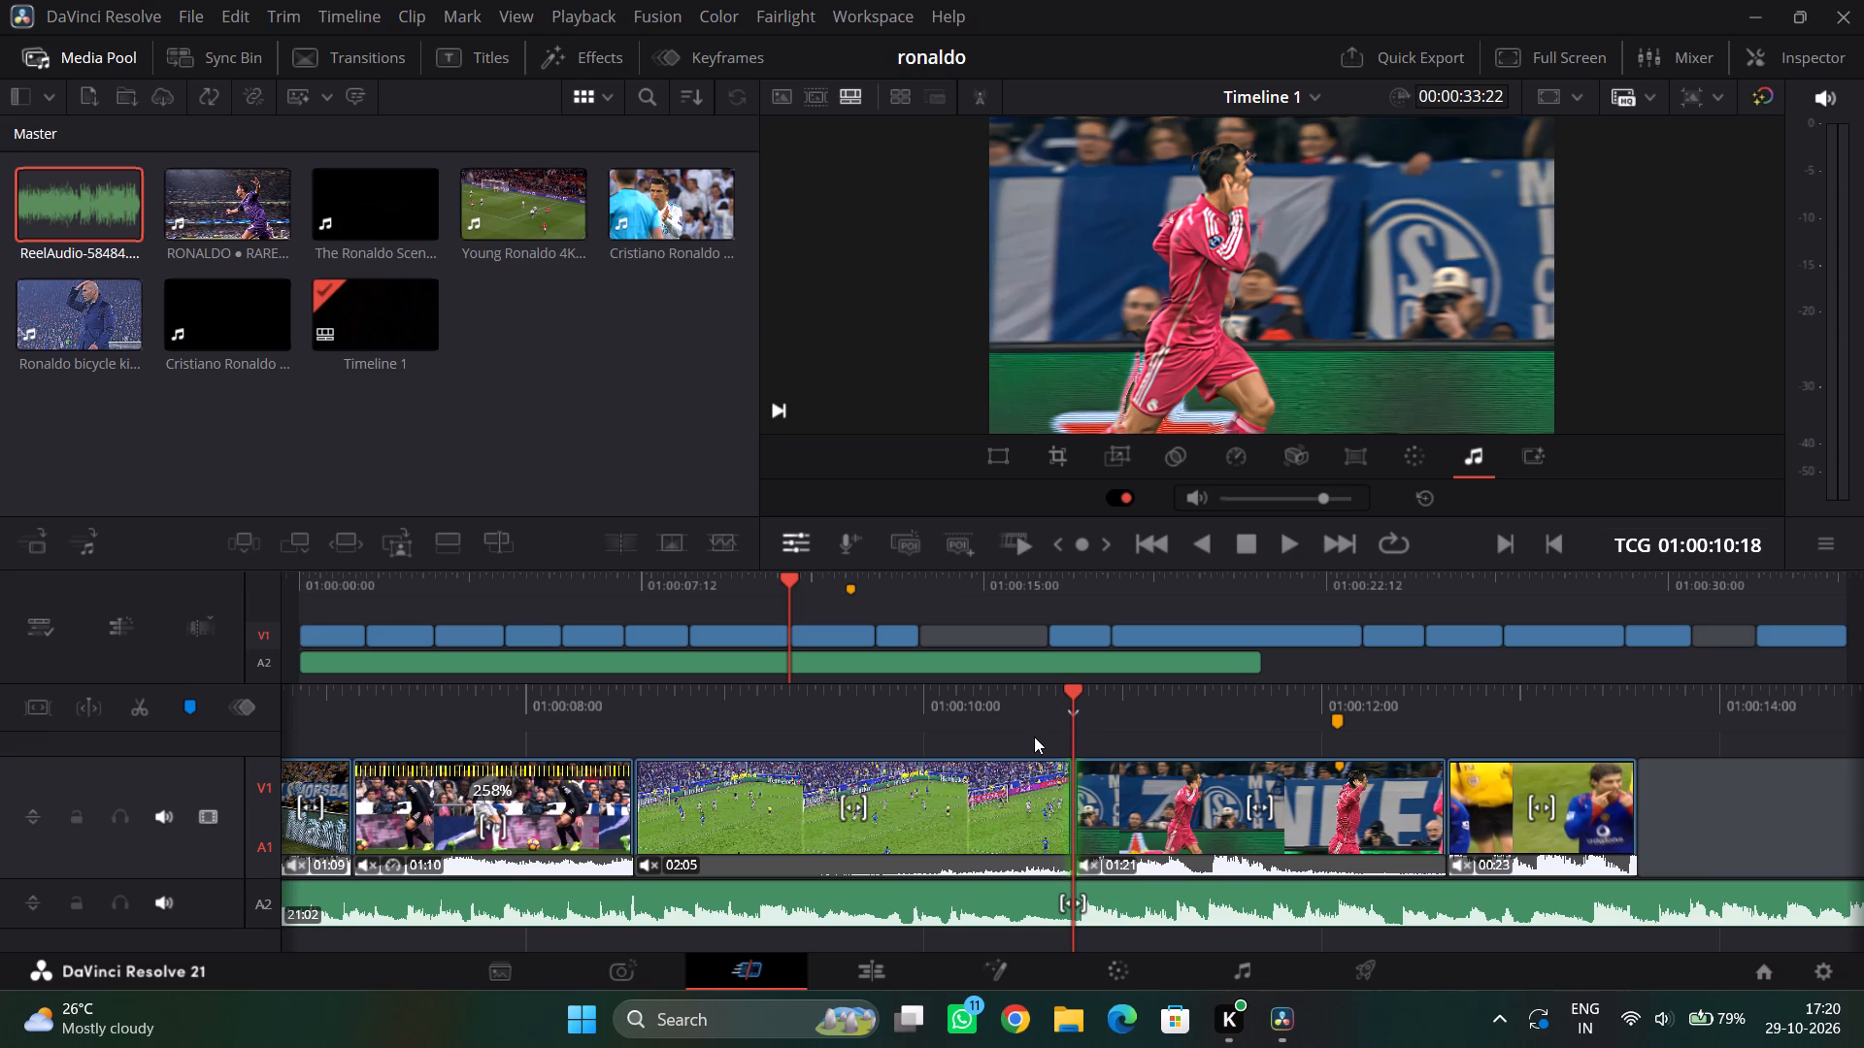
drag(1027, 735, 1115, 733)
drag(1144, 700, 1161, 698)
drag(1161, 698, 1333, 684)
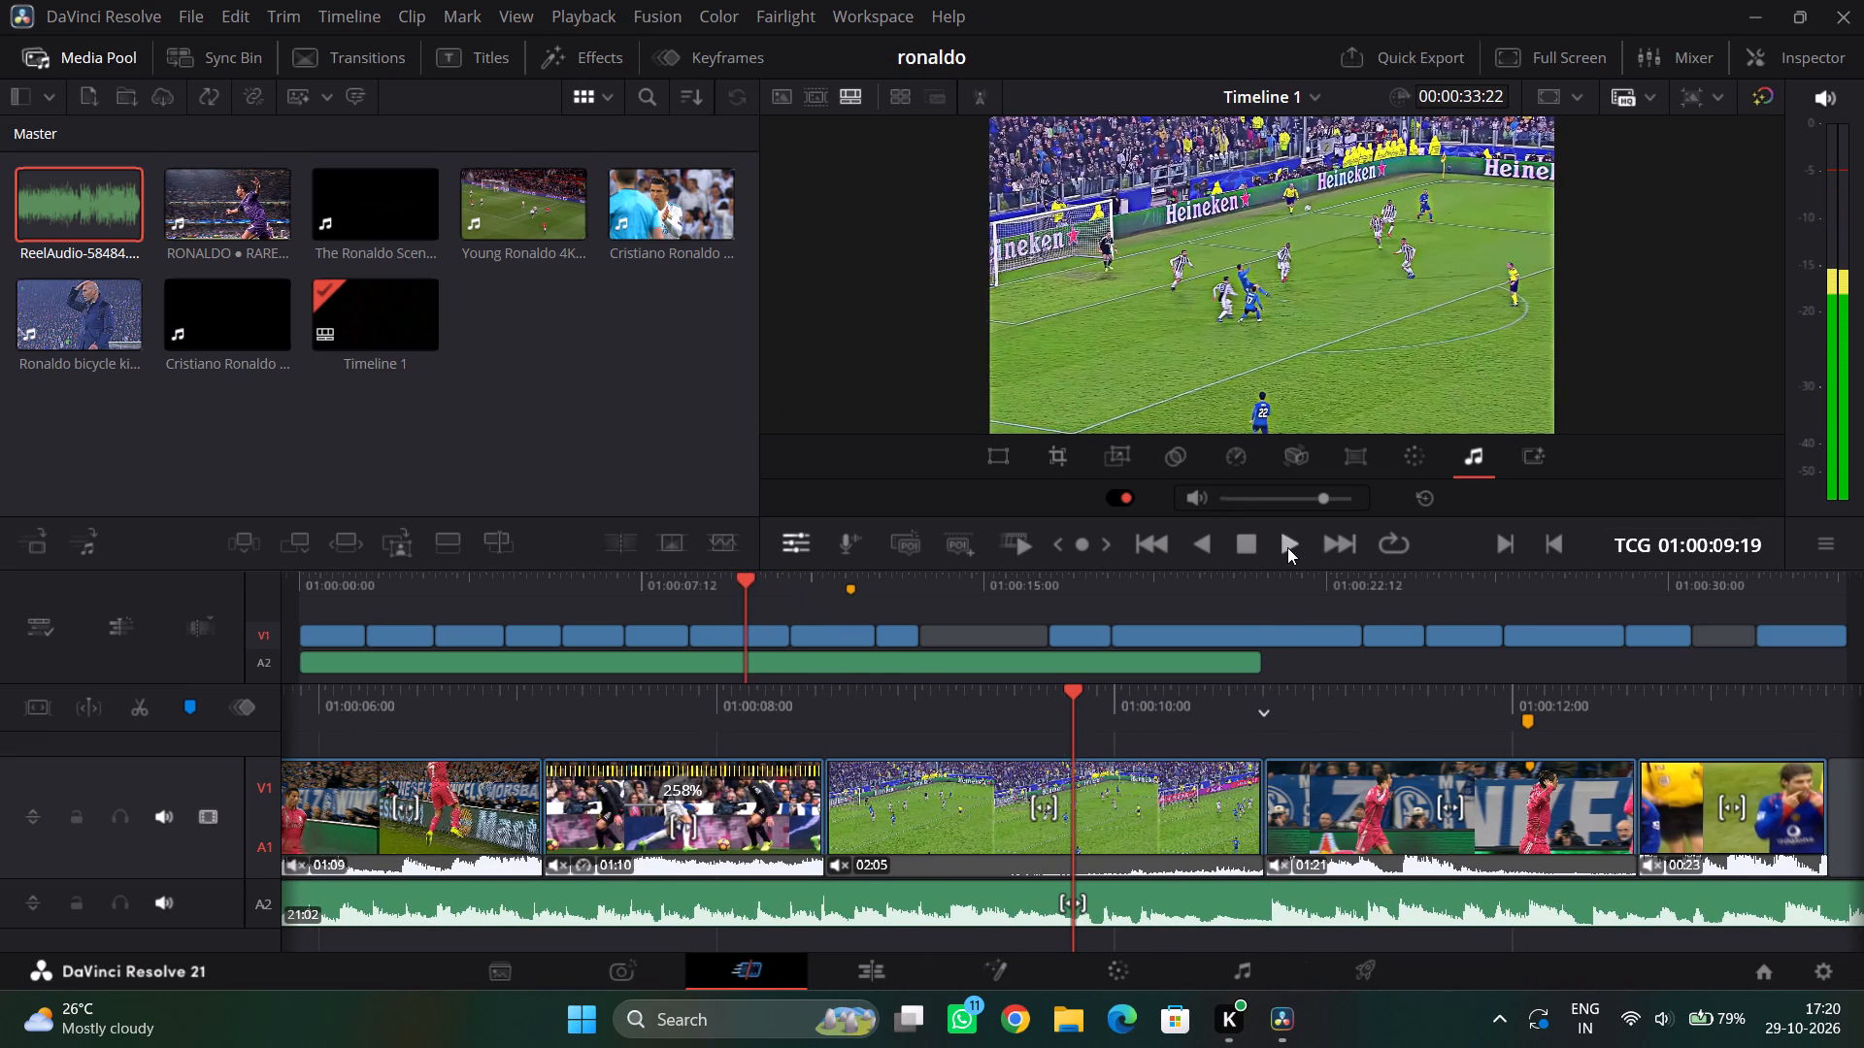
click(1287, 547)
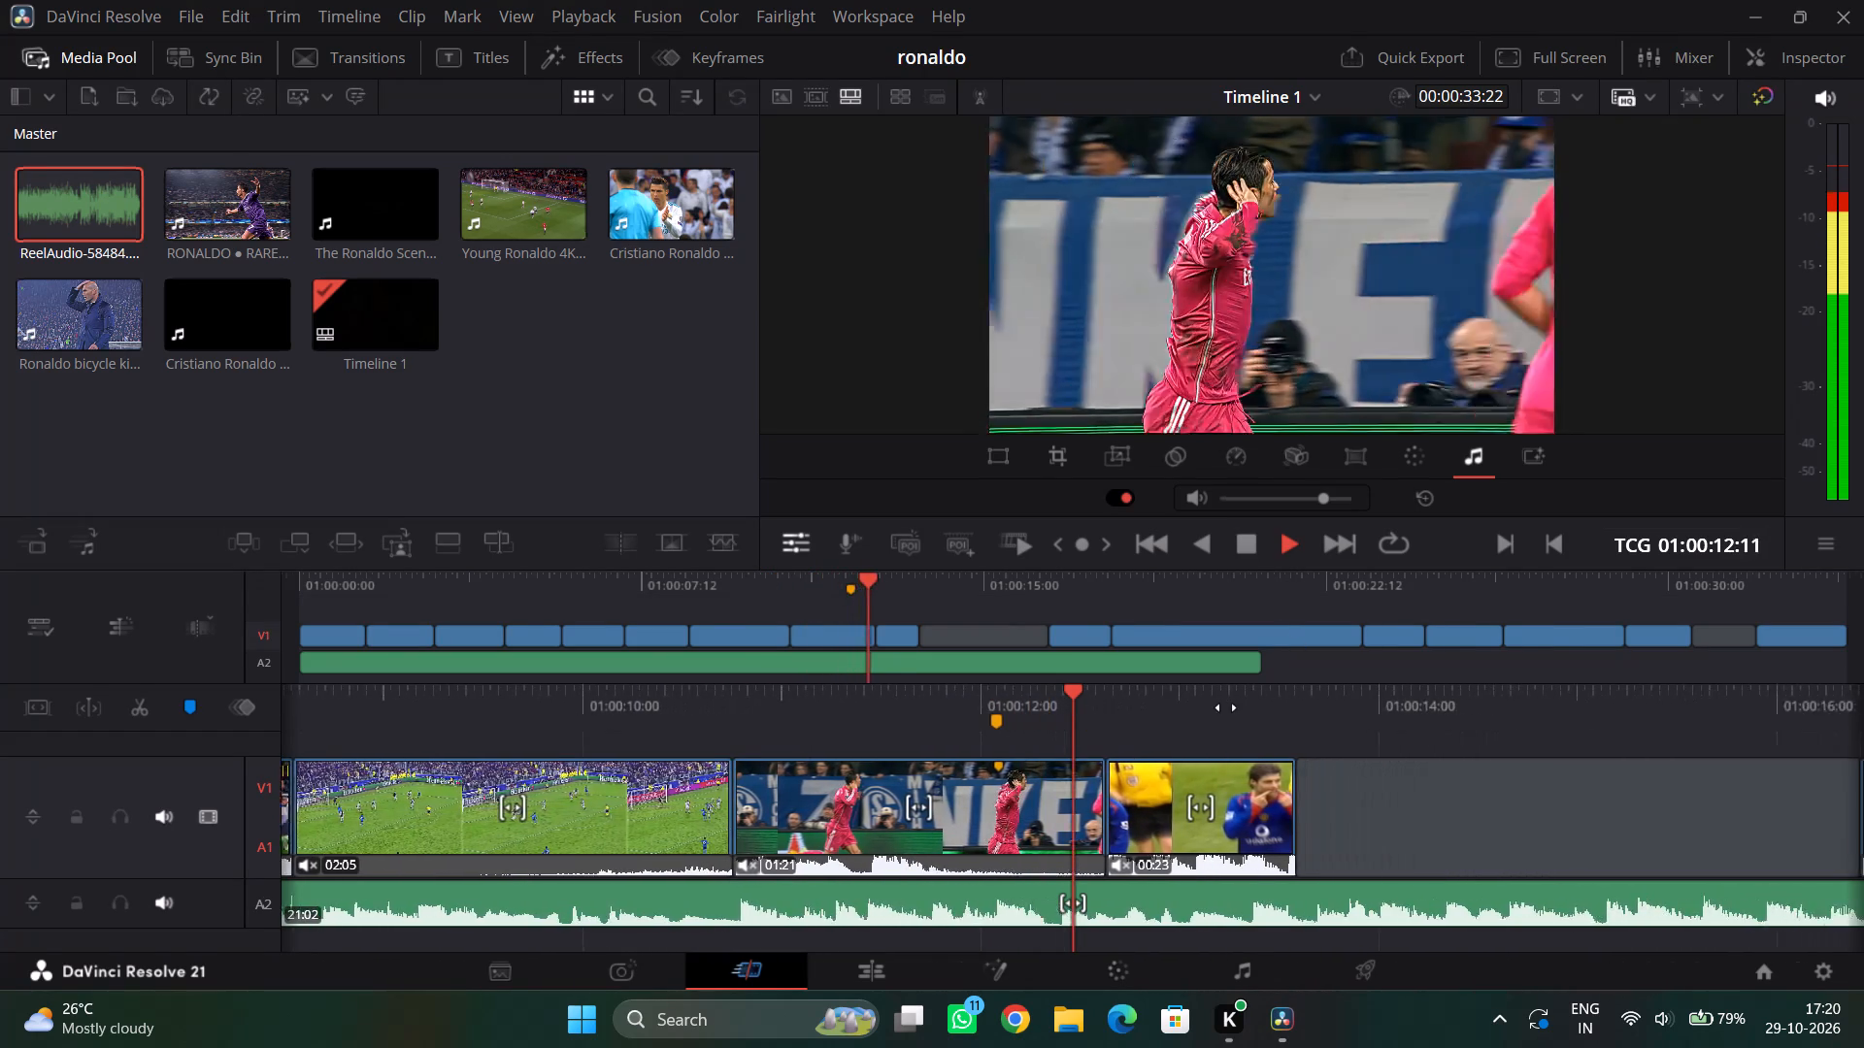
drag(1226, 707, 1863, 707)
drag(1142, 718, 1338, 717)
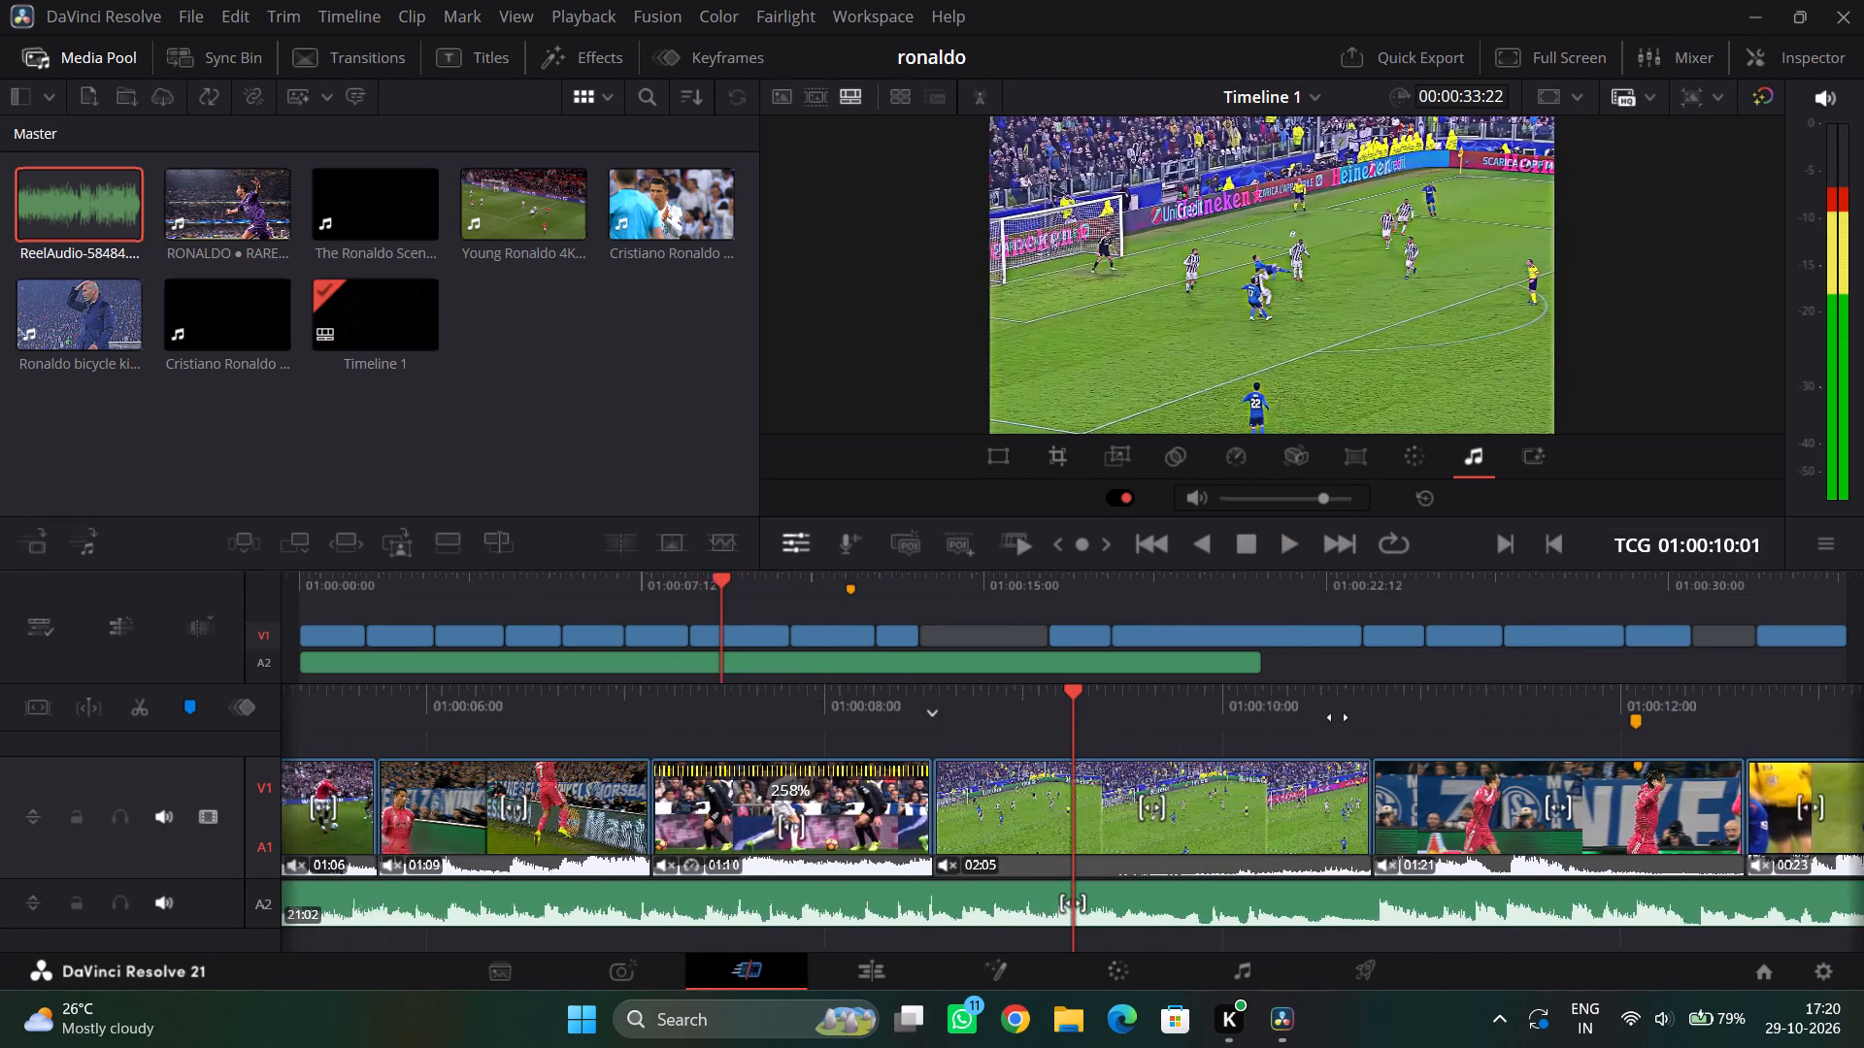
drag(1338, 717, 1193, 722)
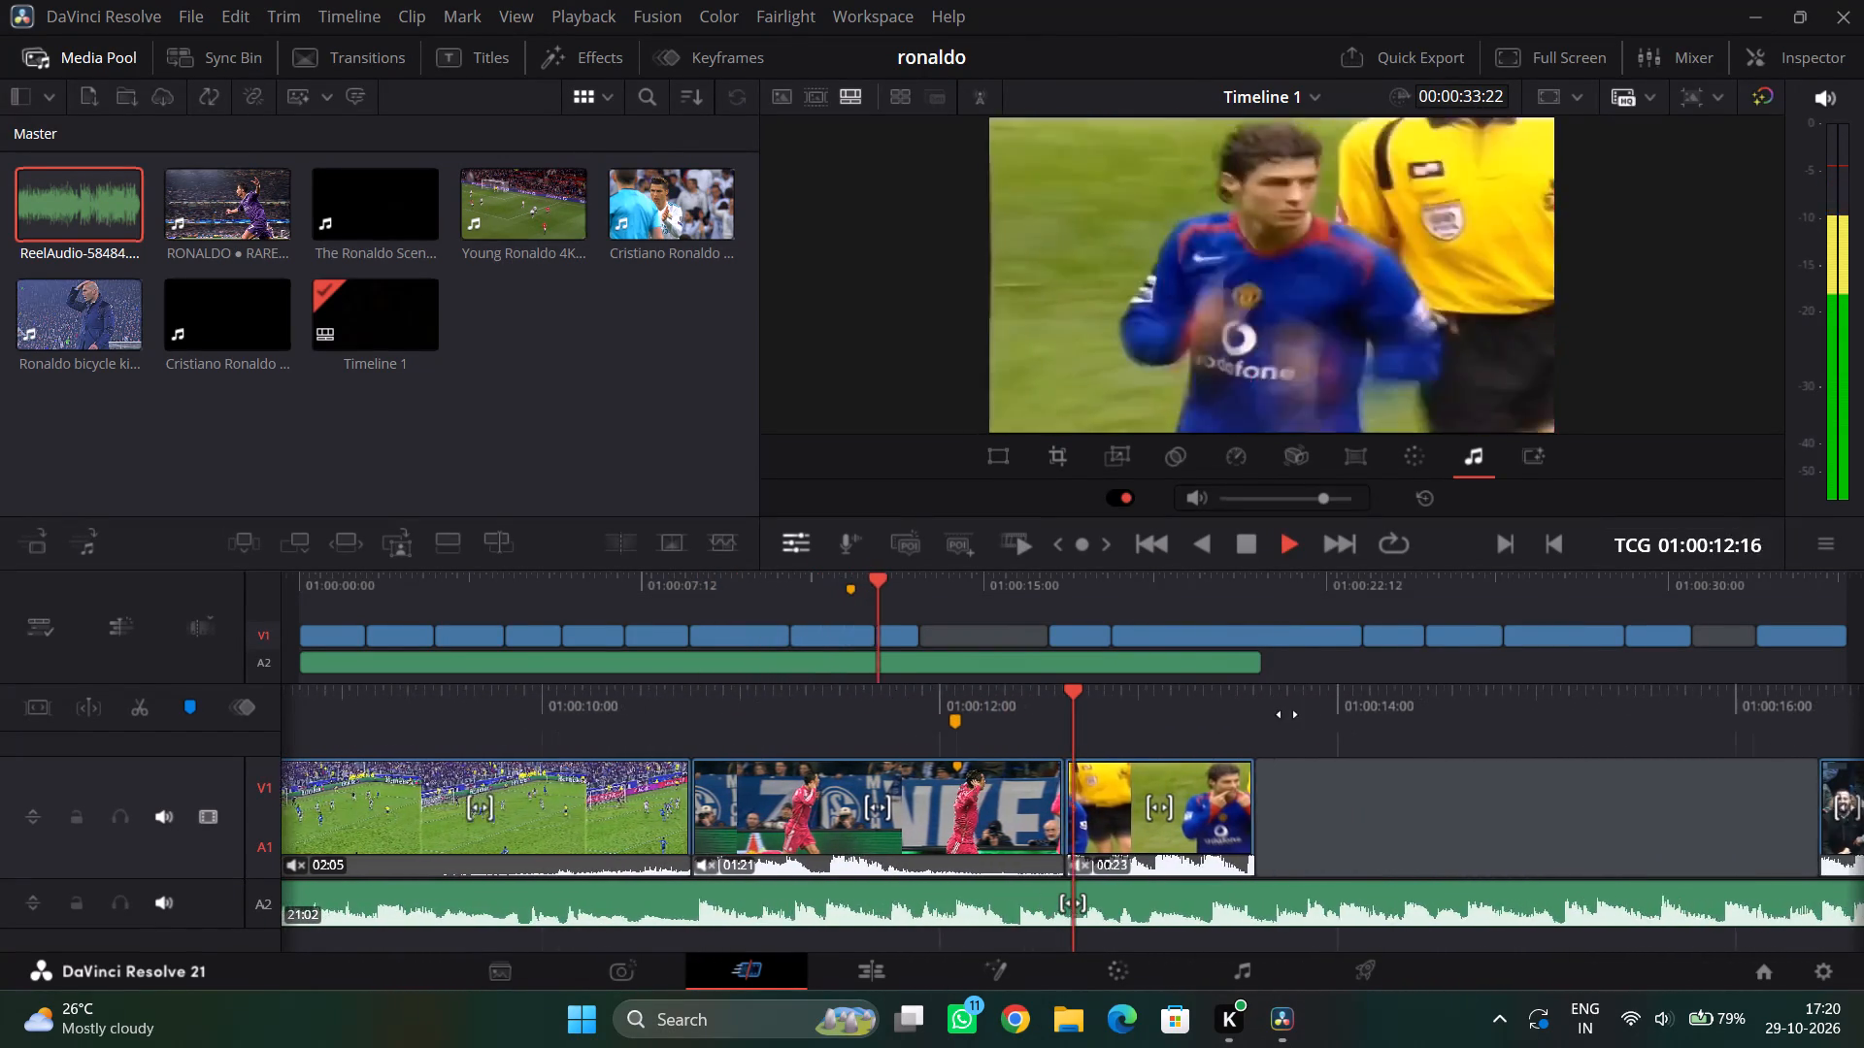
Replay and scrub from the pink-kit celebration through the blue-kit clip into the gap to examine the cuts against the music.
drag(1287, 714, 1639, 704)
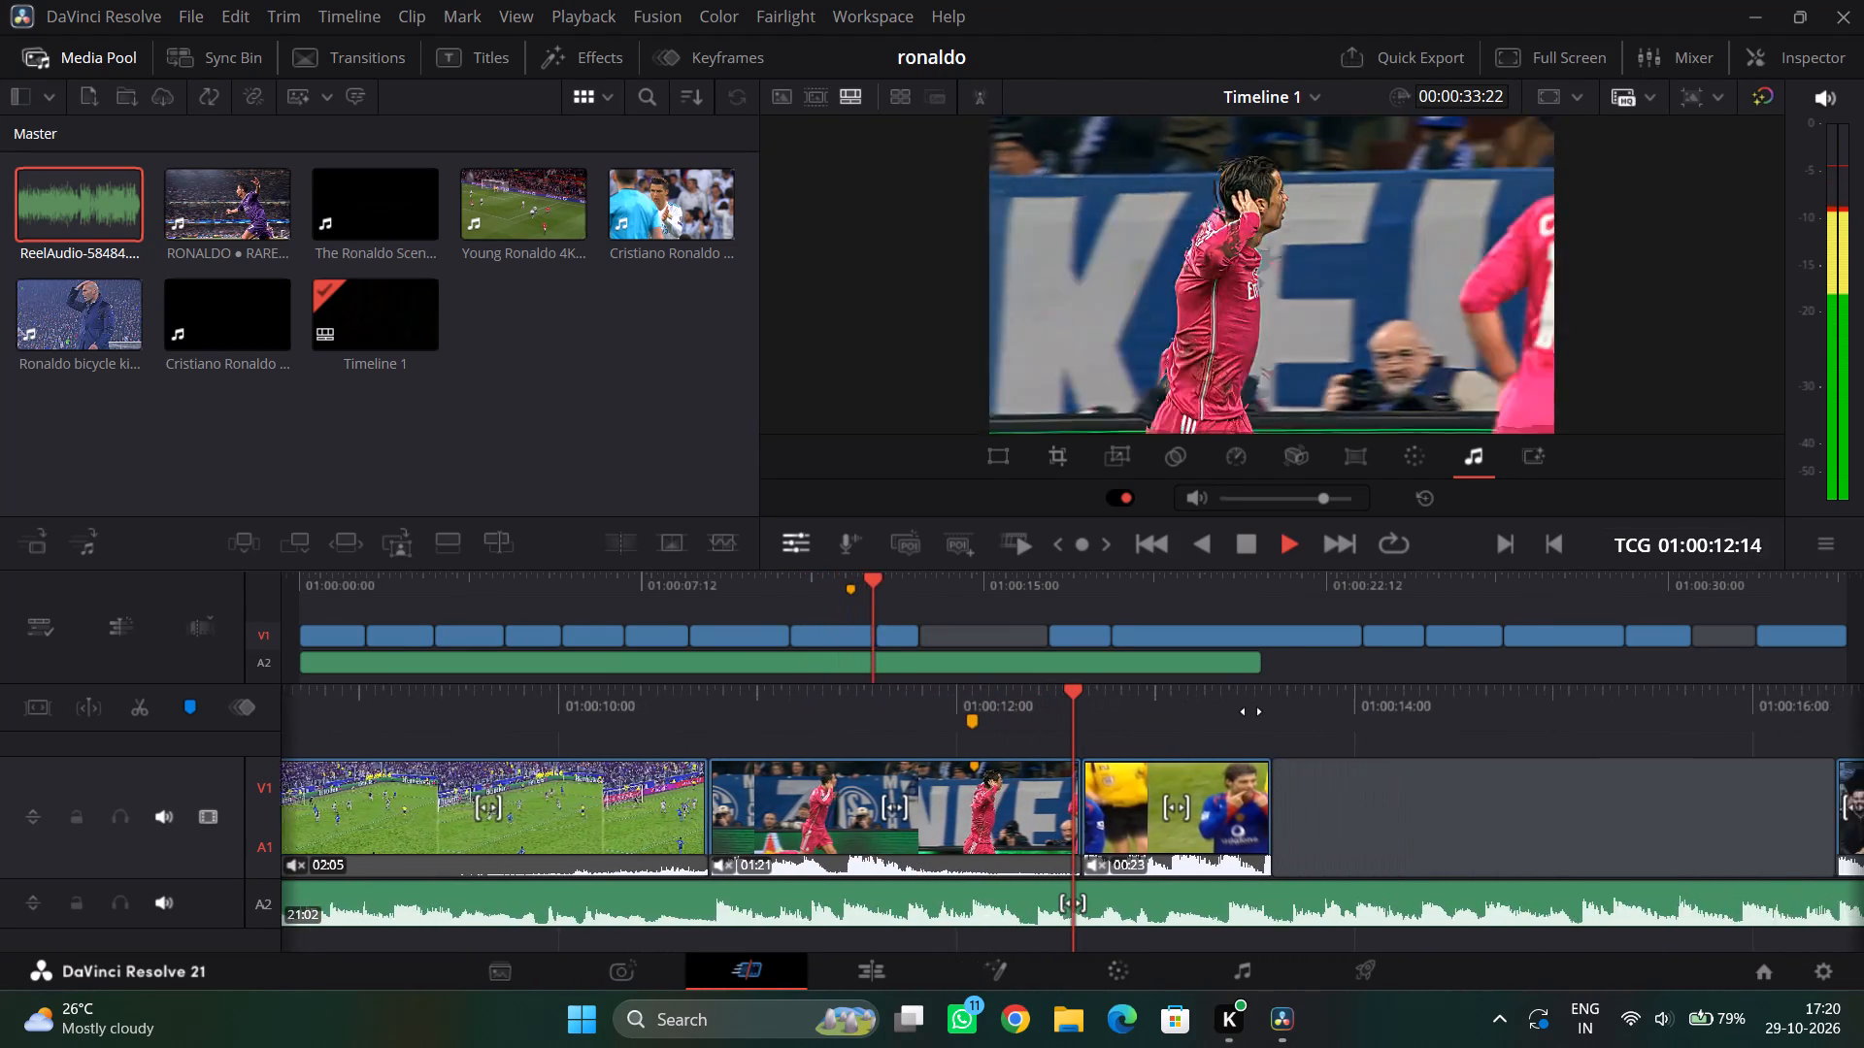
drag(1212, 721, 1341, 722)
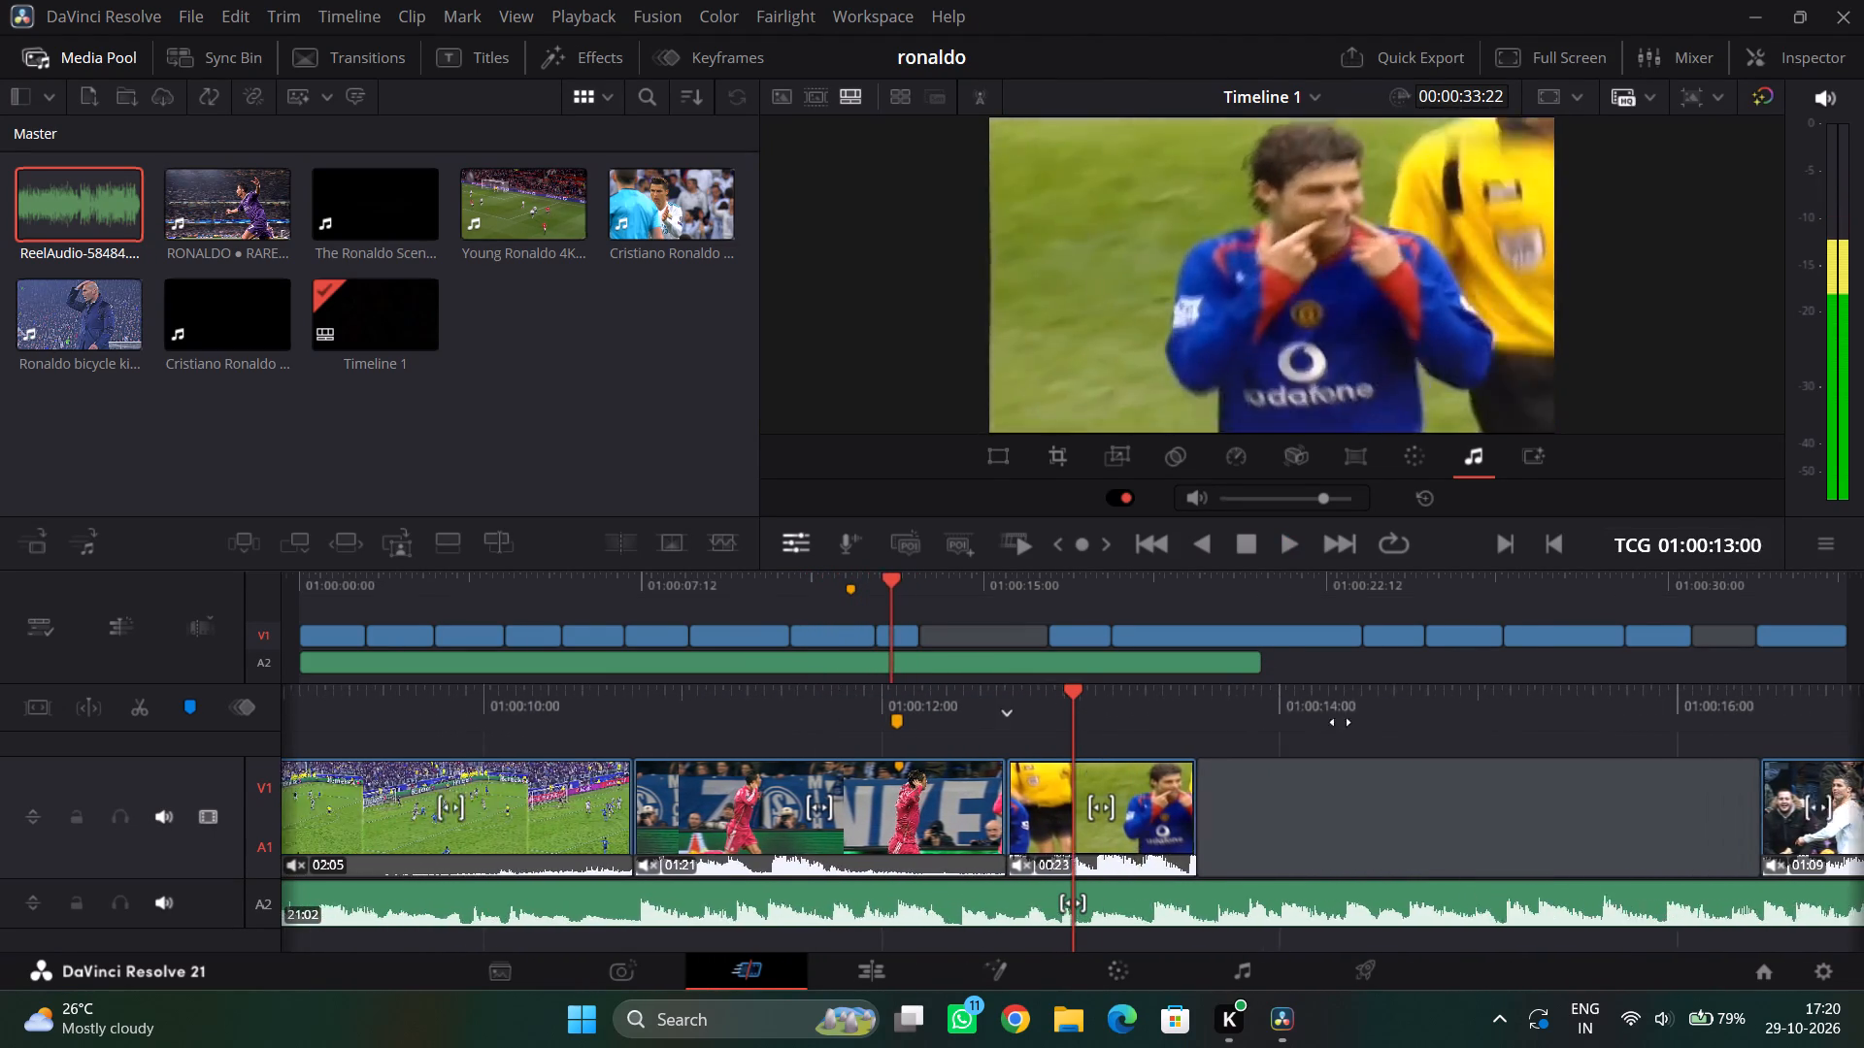
drag(1341, 722, 1750, 710)
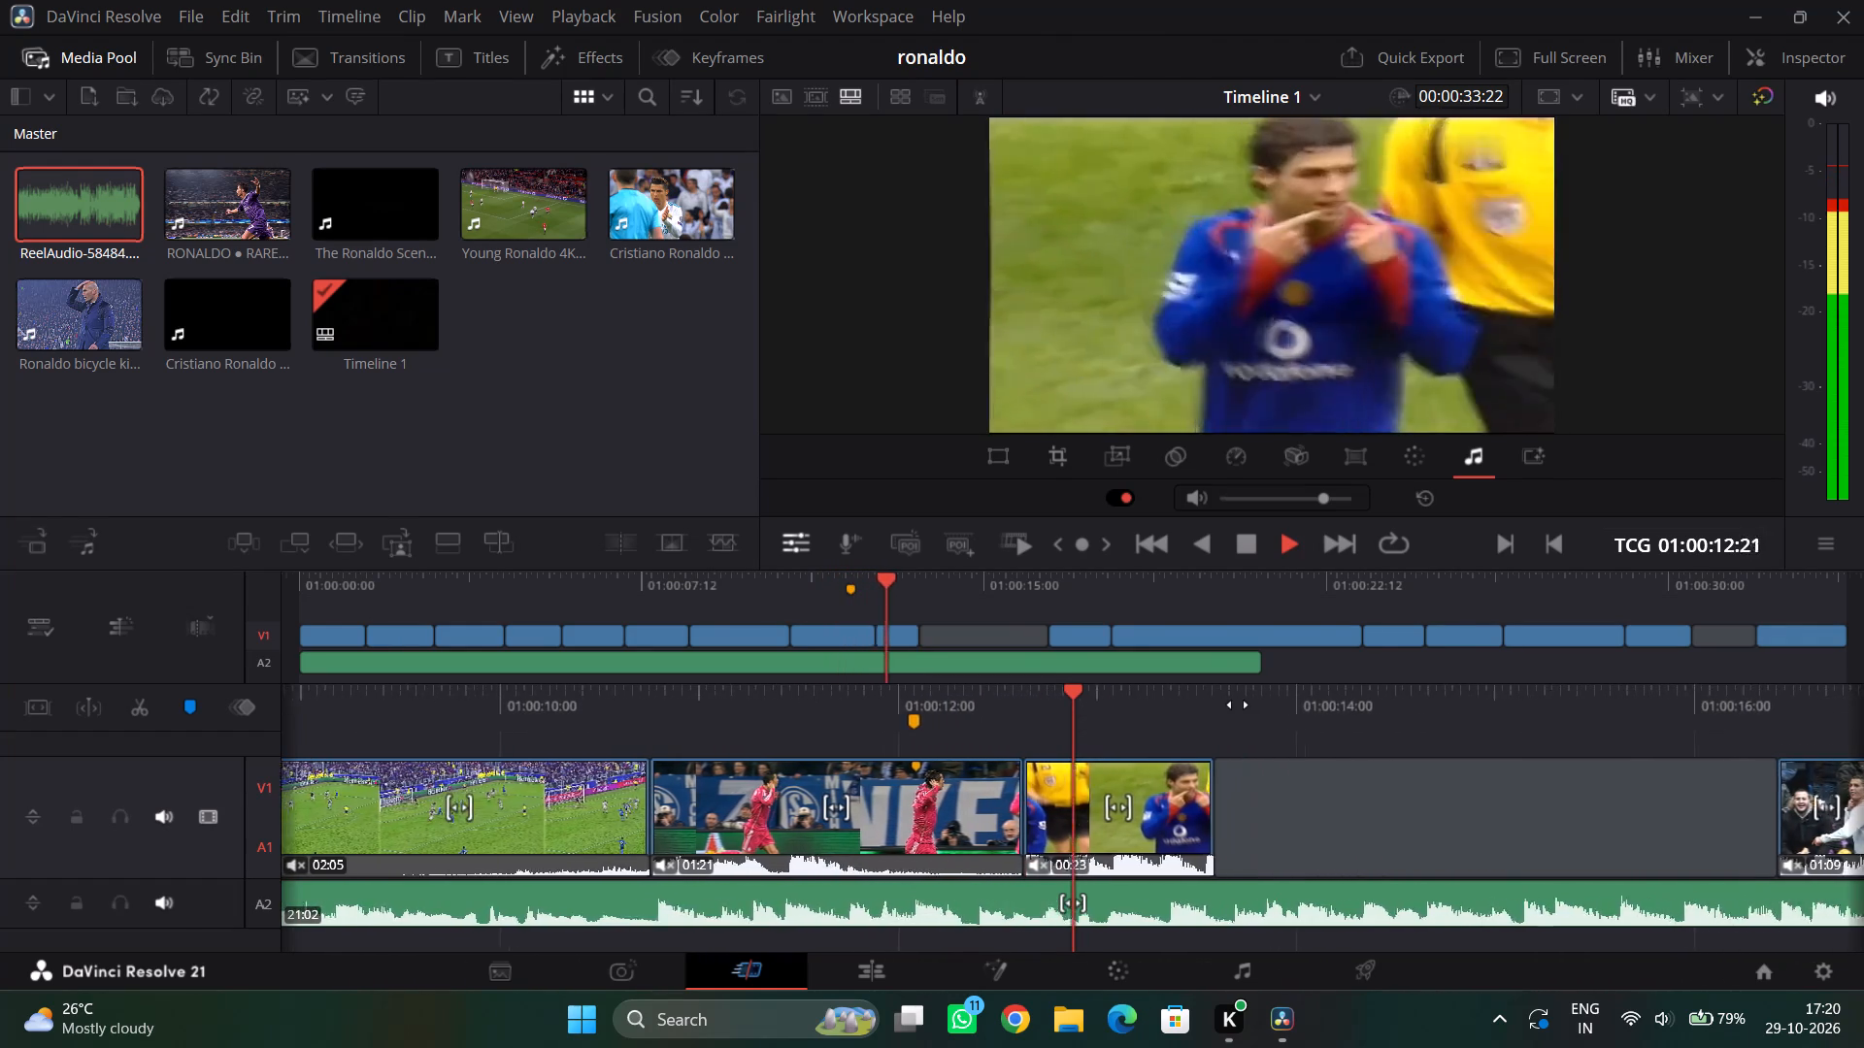
drag(1236, 704, 1330, 707)
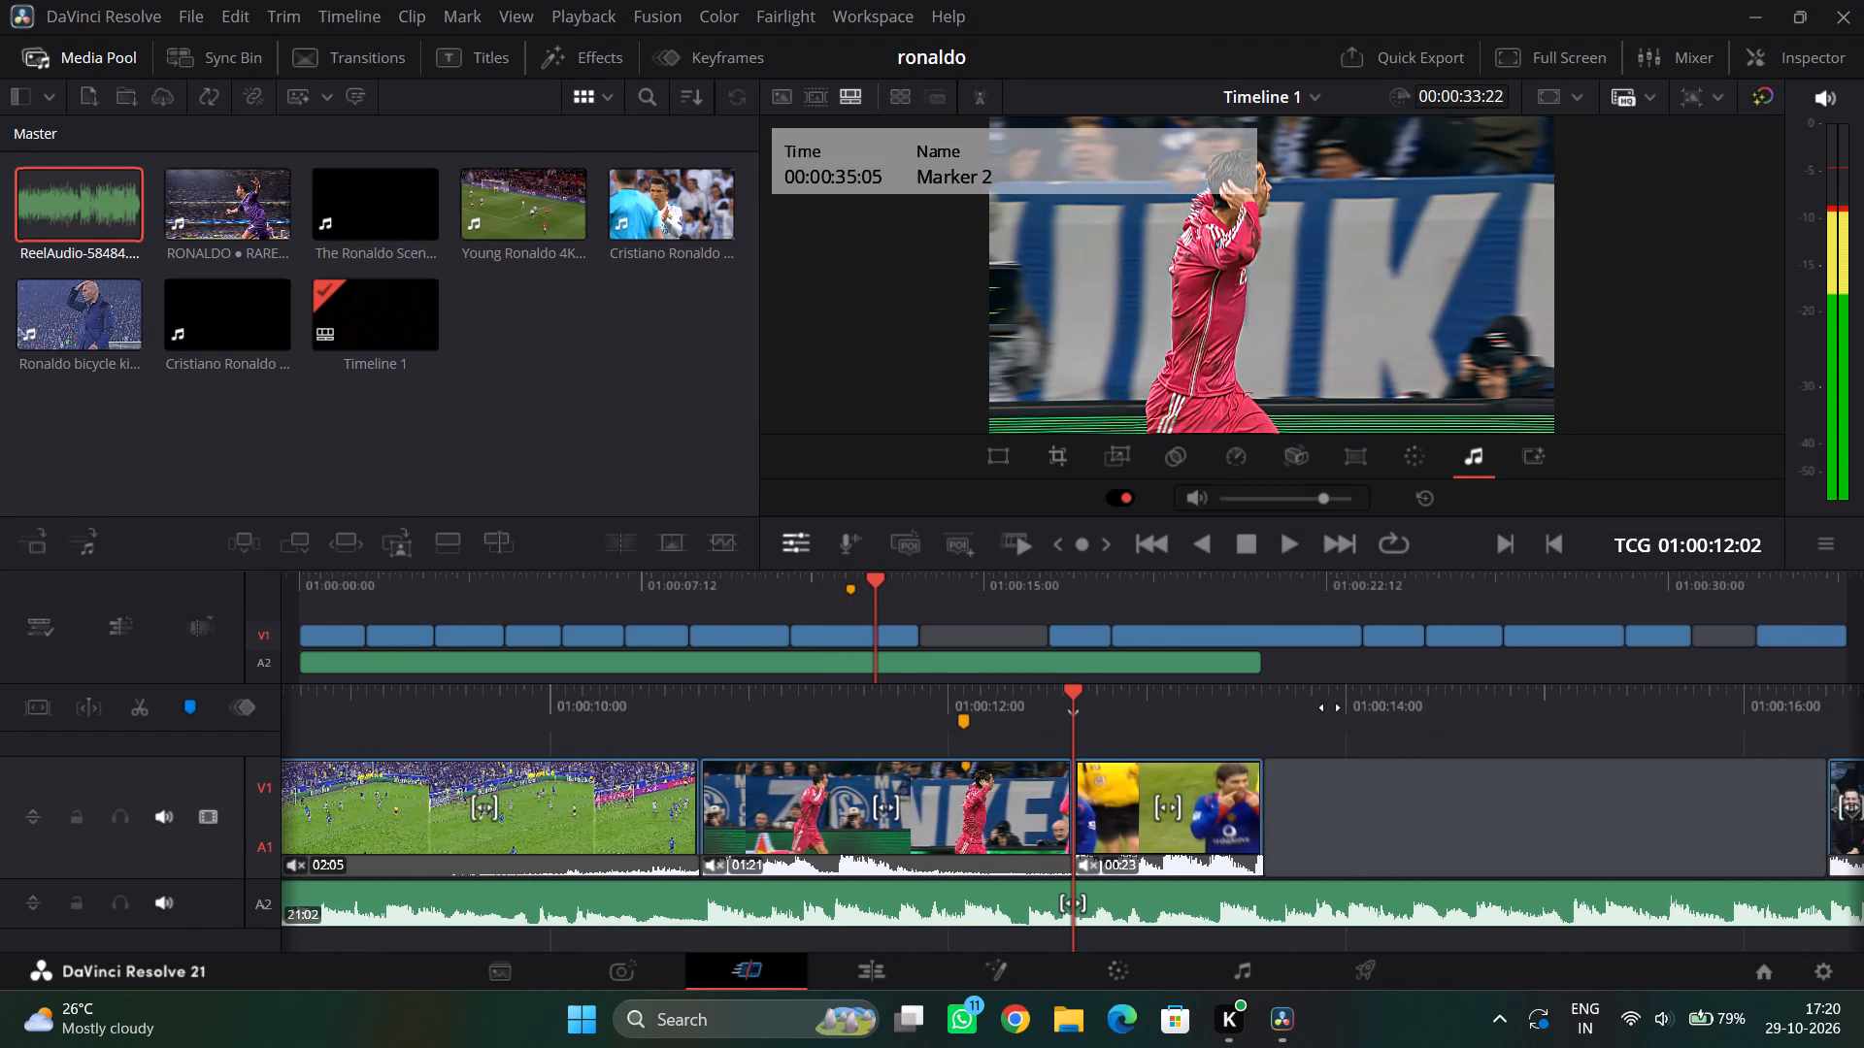
drag(1330, 707, 1515, 699)
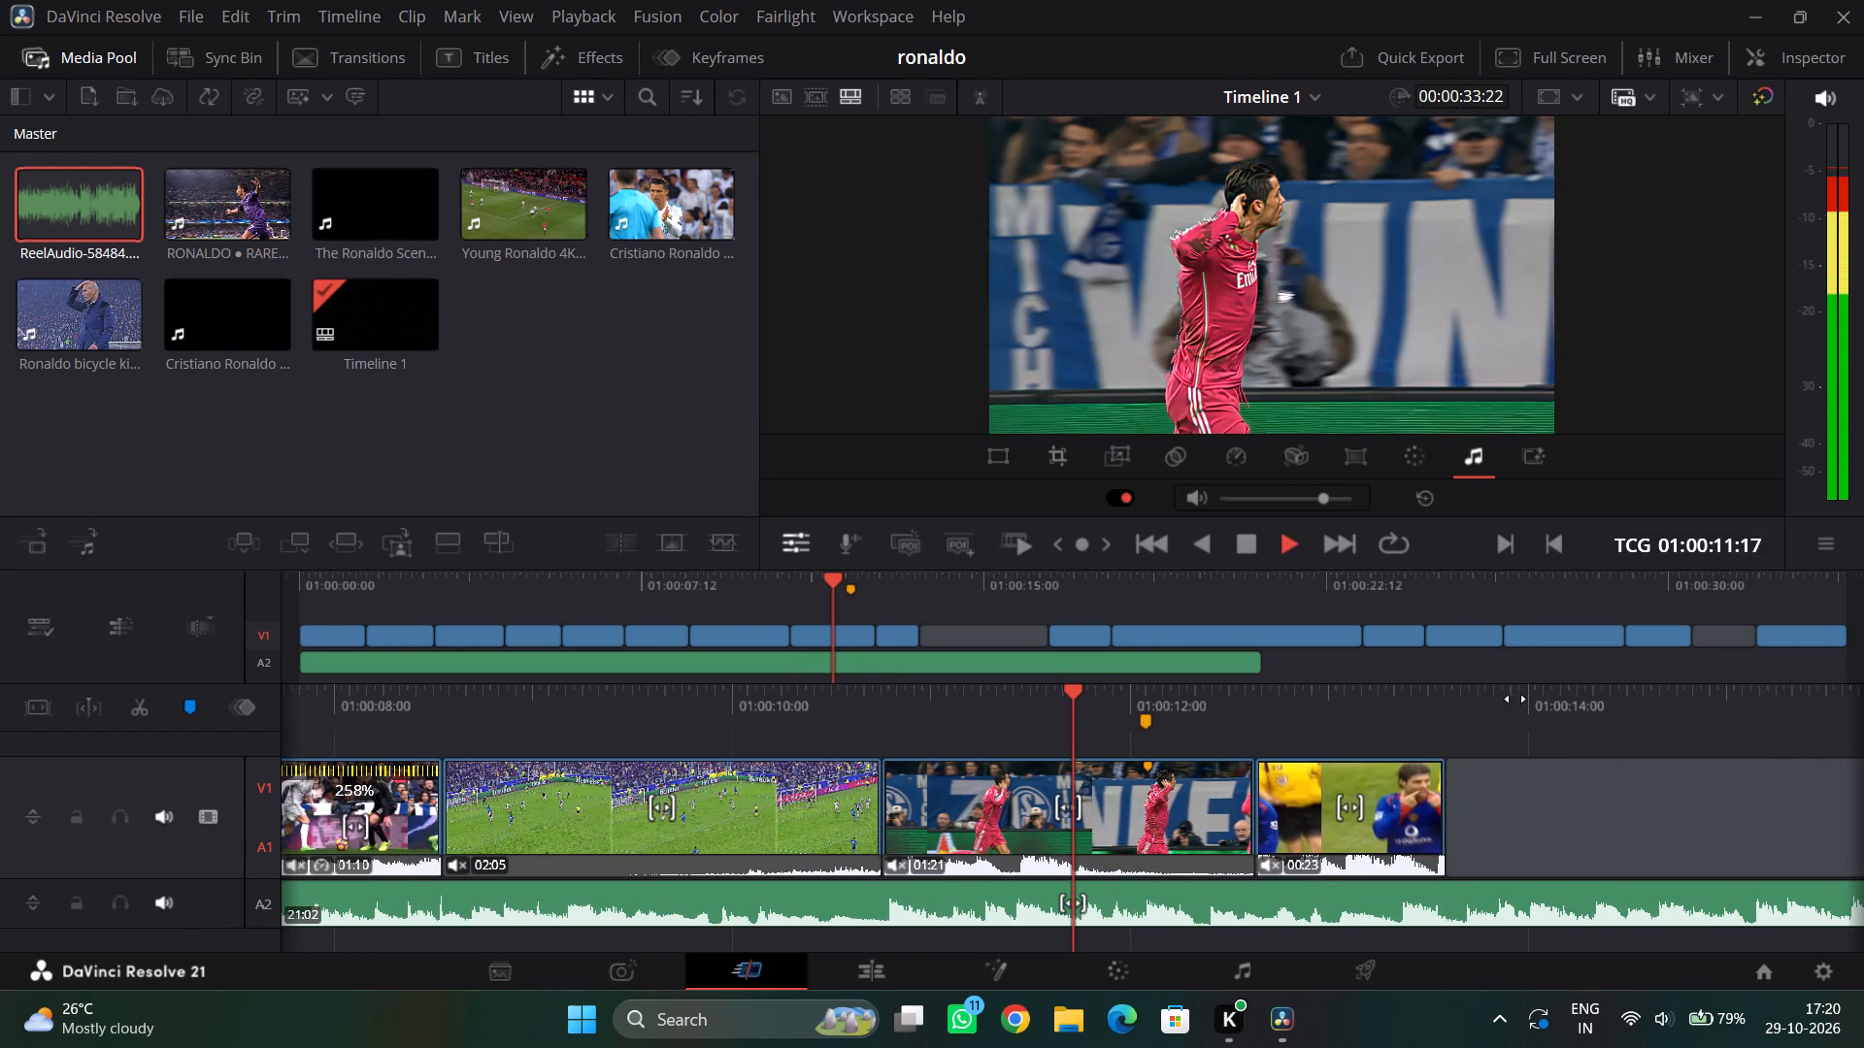
drag(1190, 712, 1342, 712)
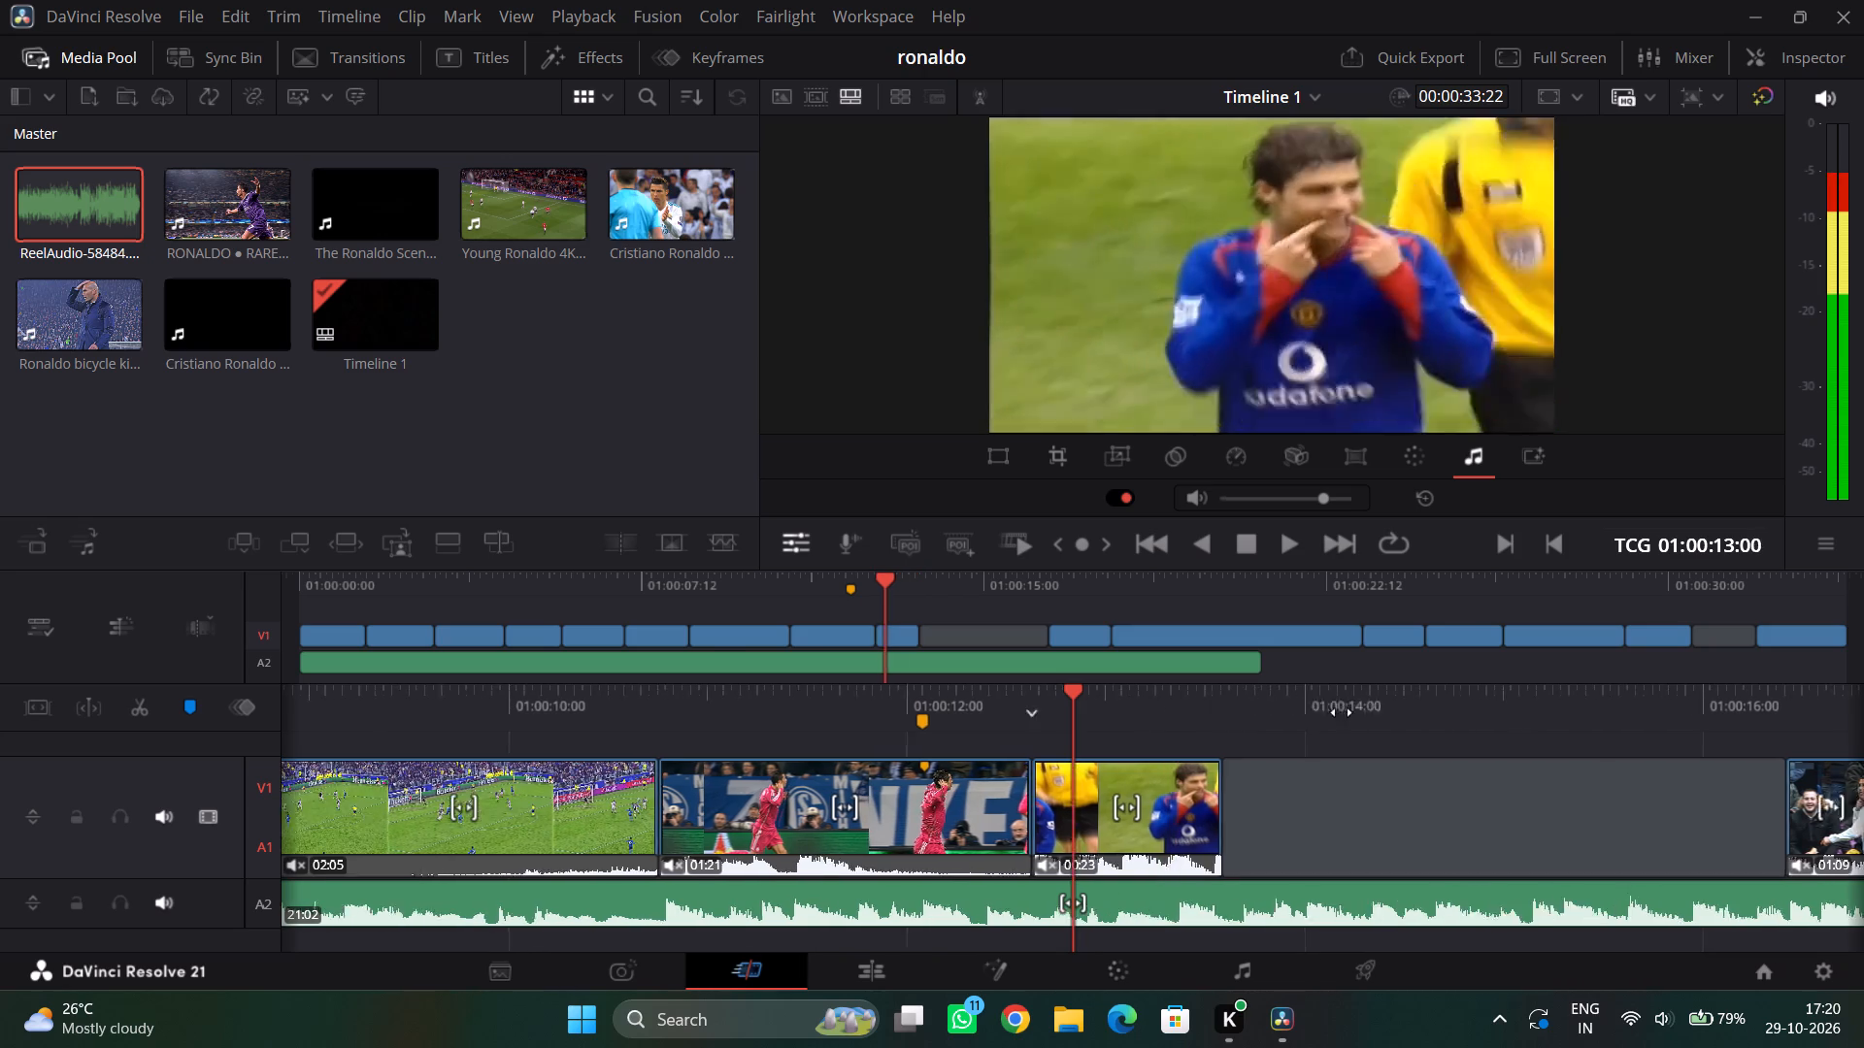
drag(1342, 712, 1616, 737)
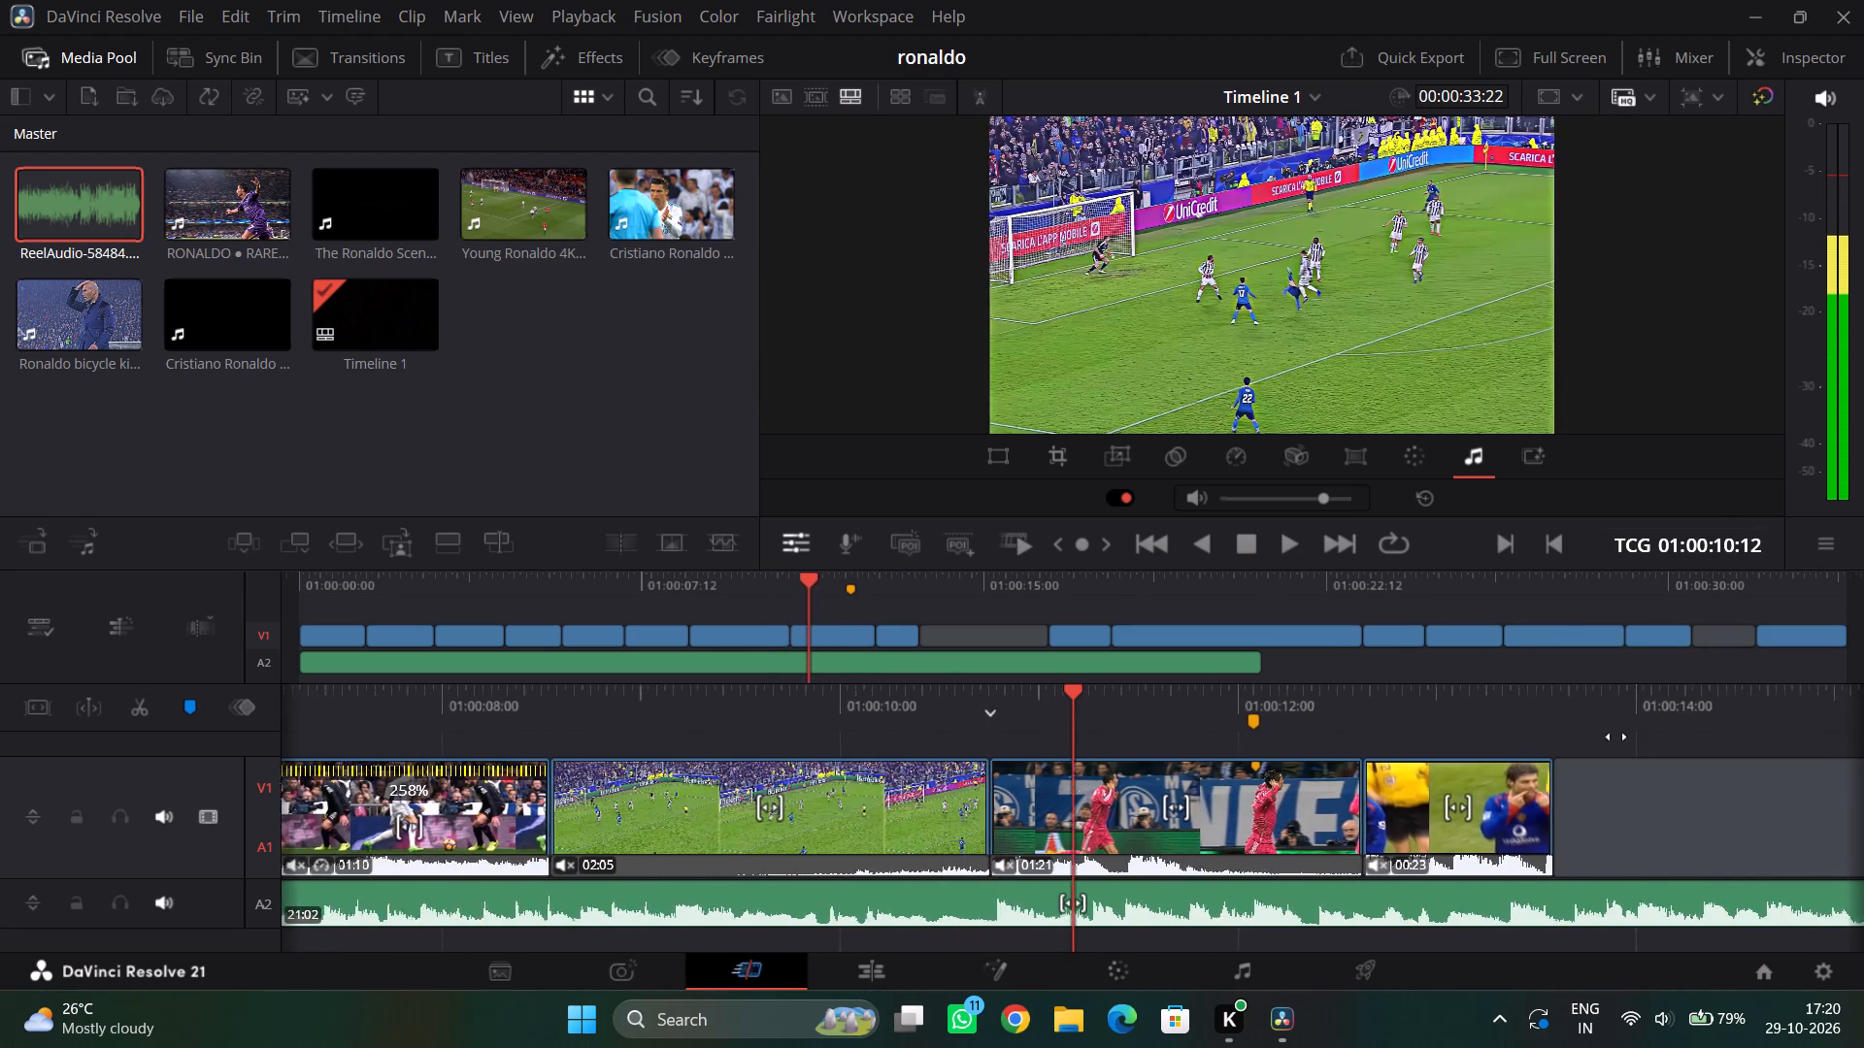
drag(1616, 737, 1404, 754)
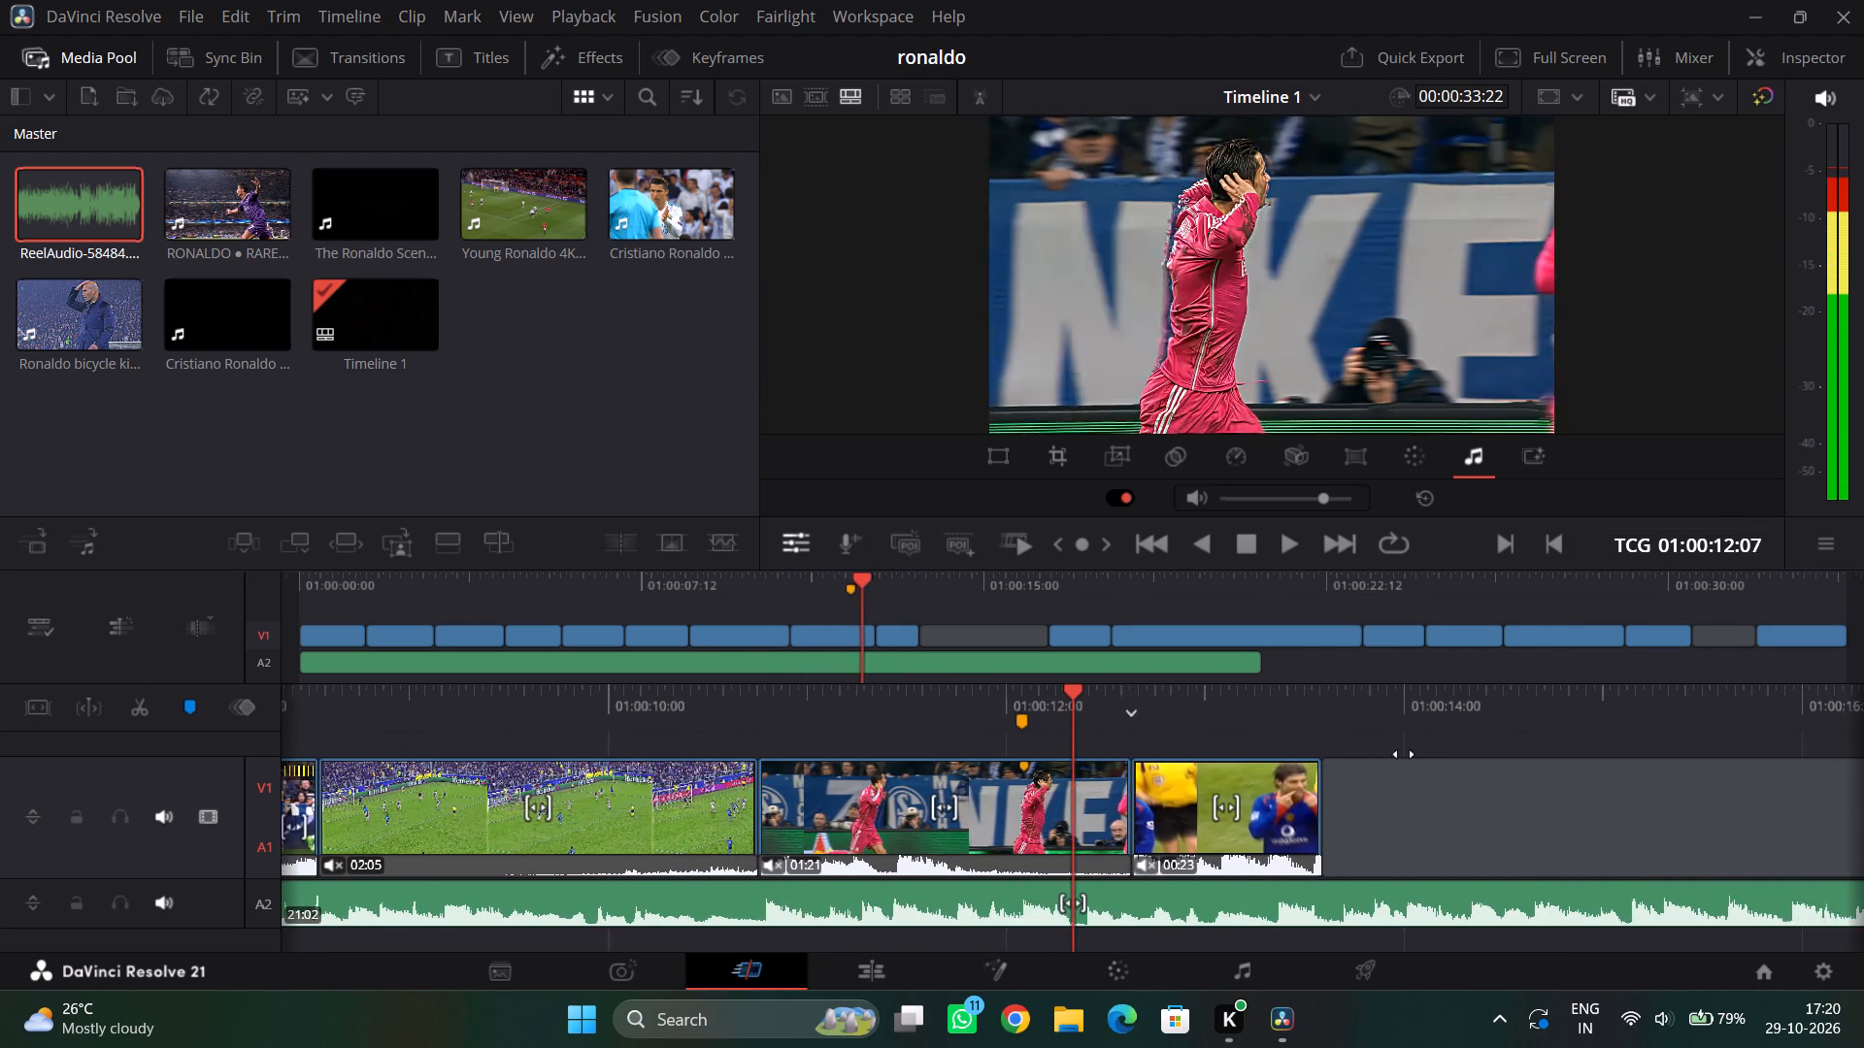
drag(1404, 754, 1227, 778)
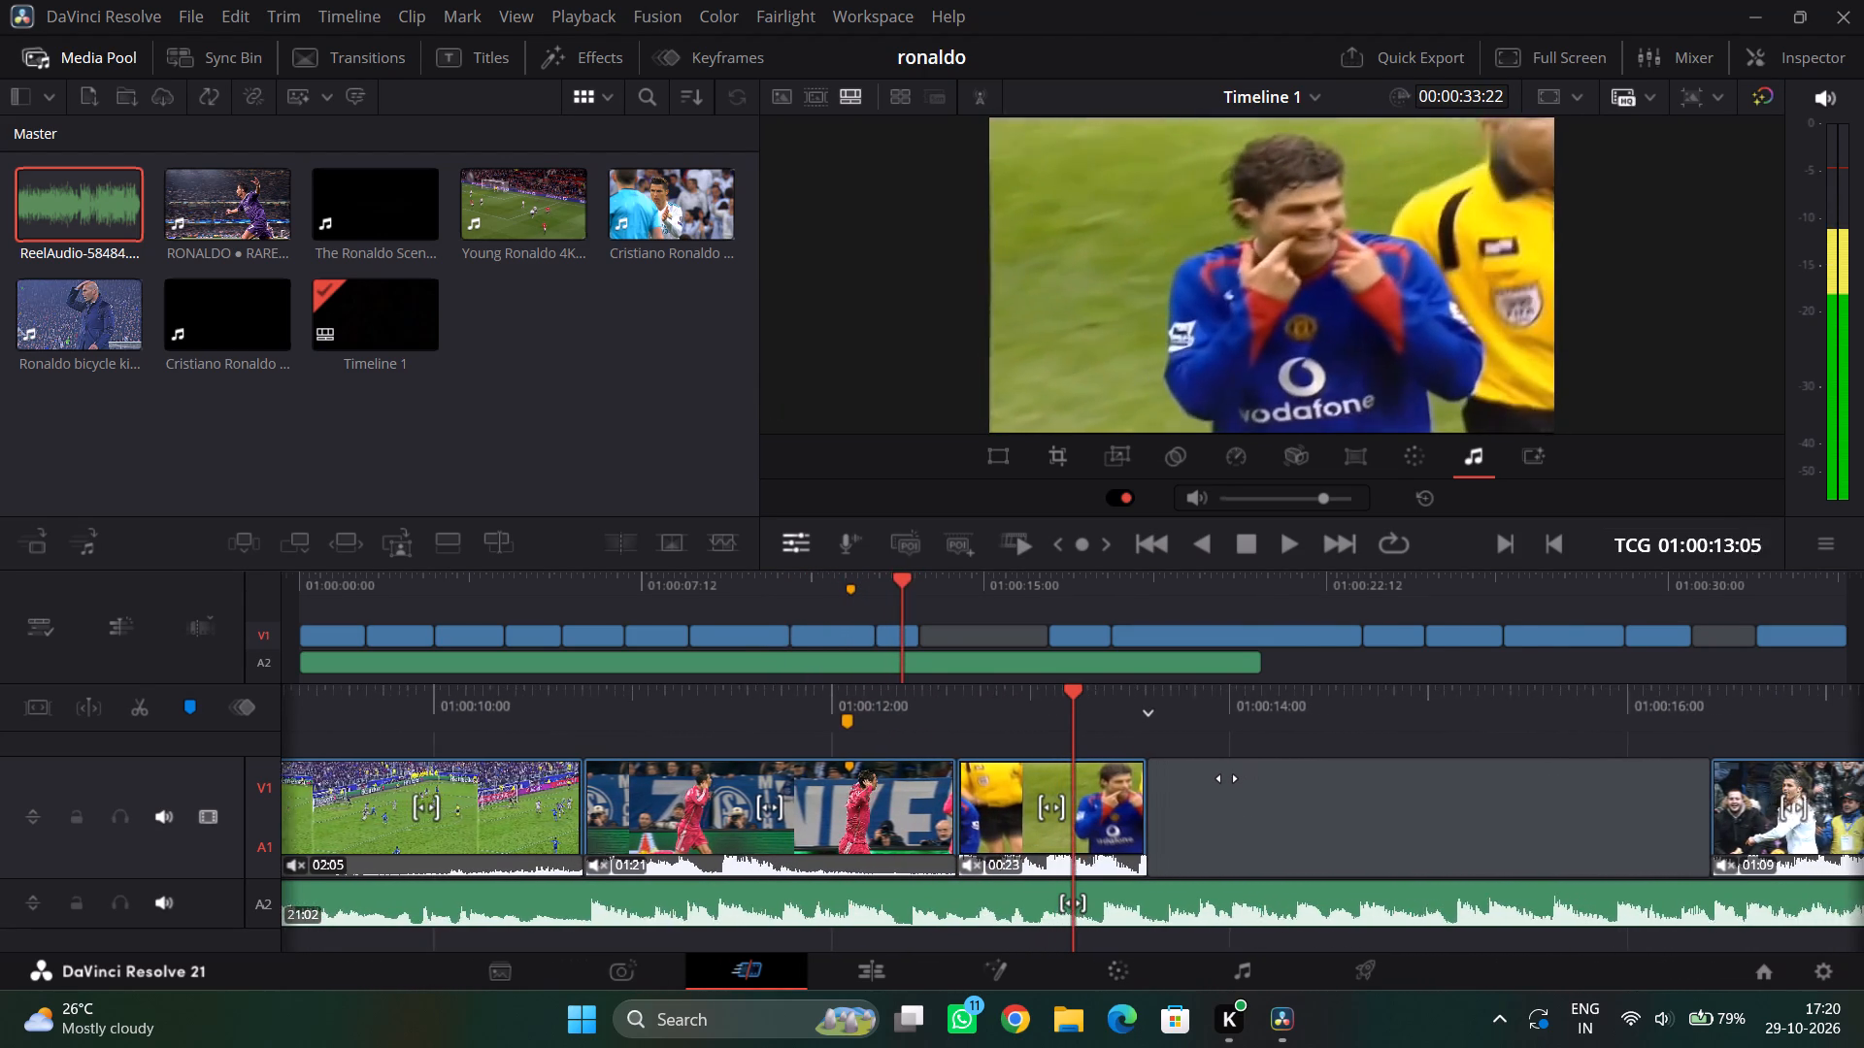
drag(1227, 778, 1173, 789)
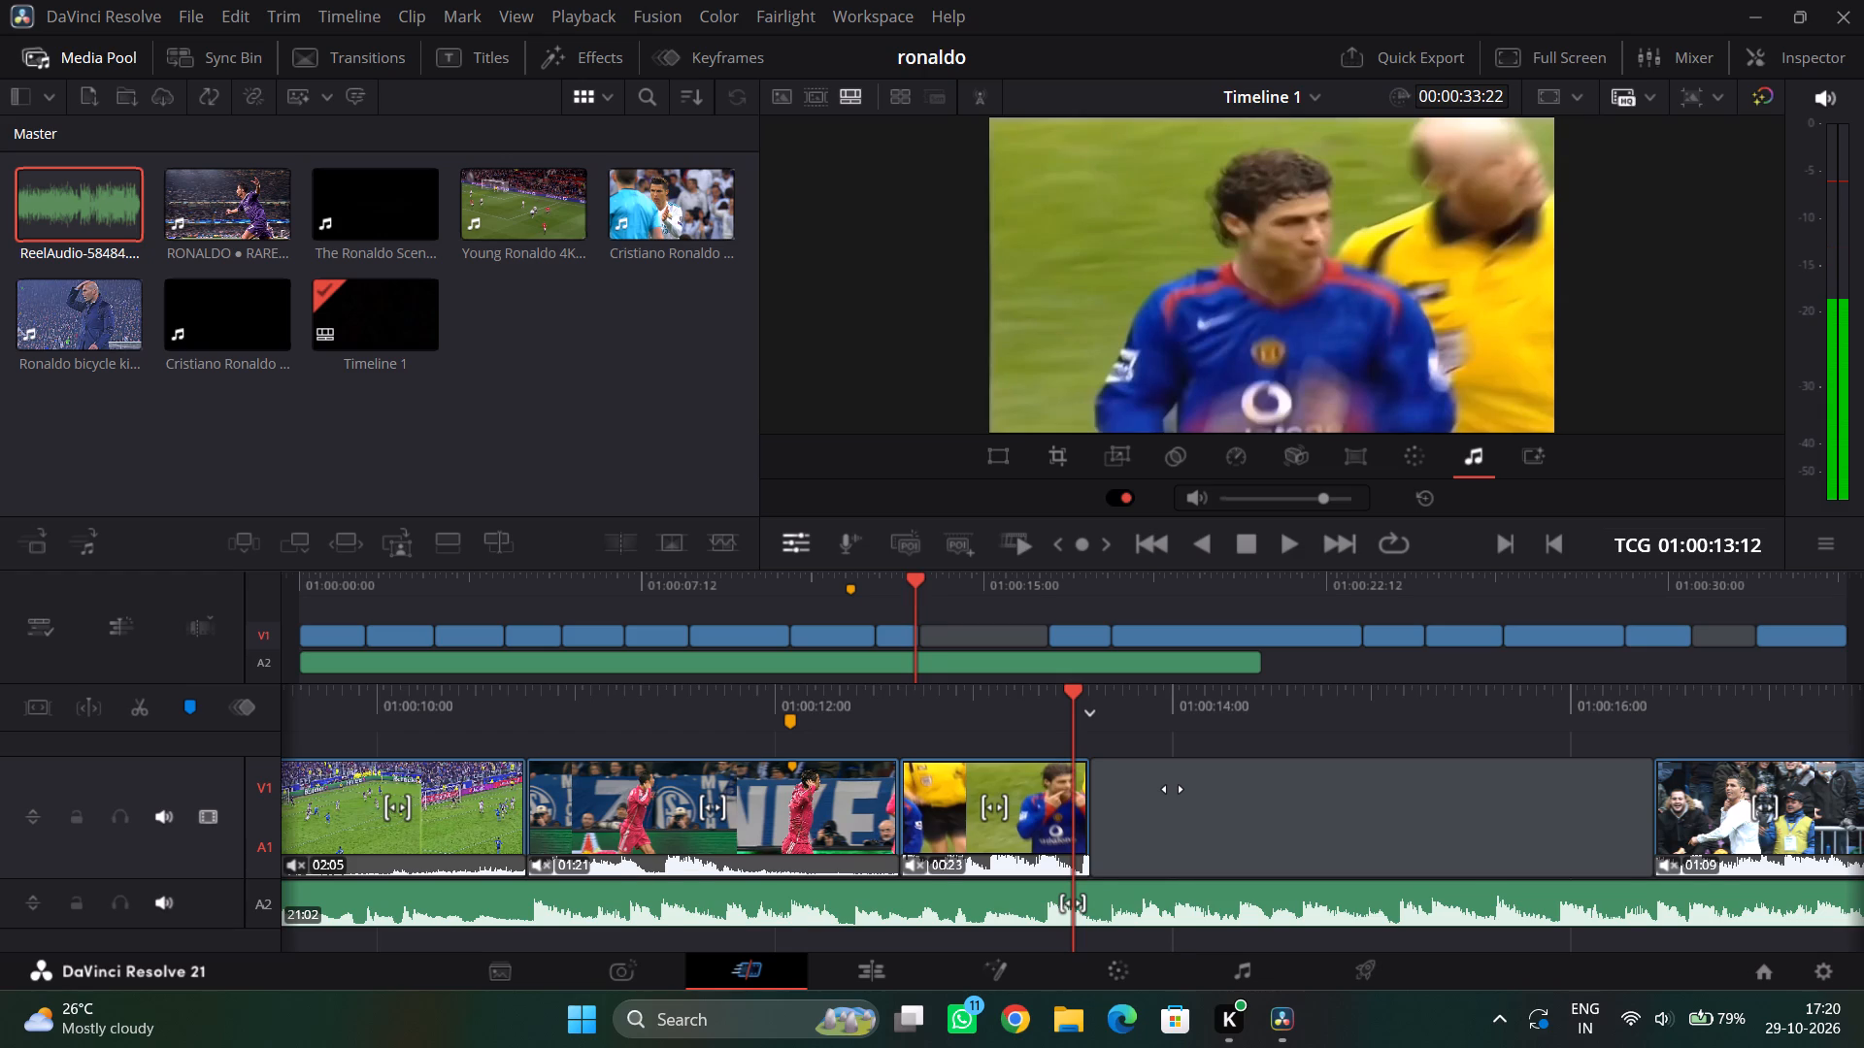
drag(1173, 789, 1186, 786)
click(1253, 558)
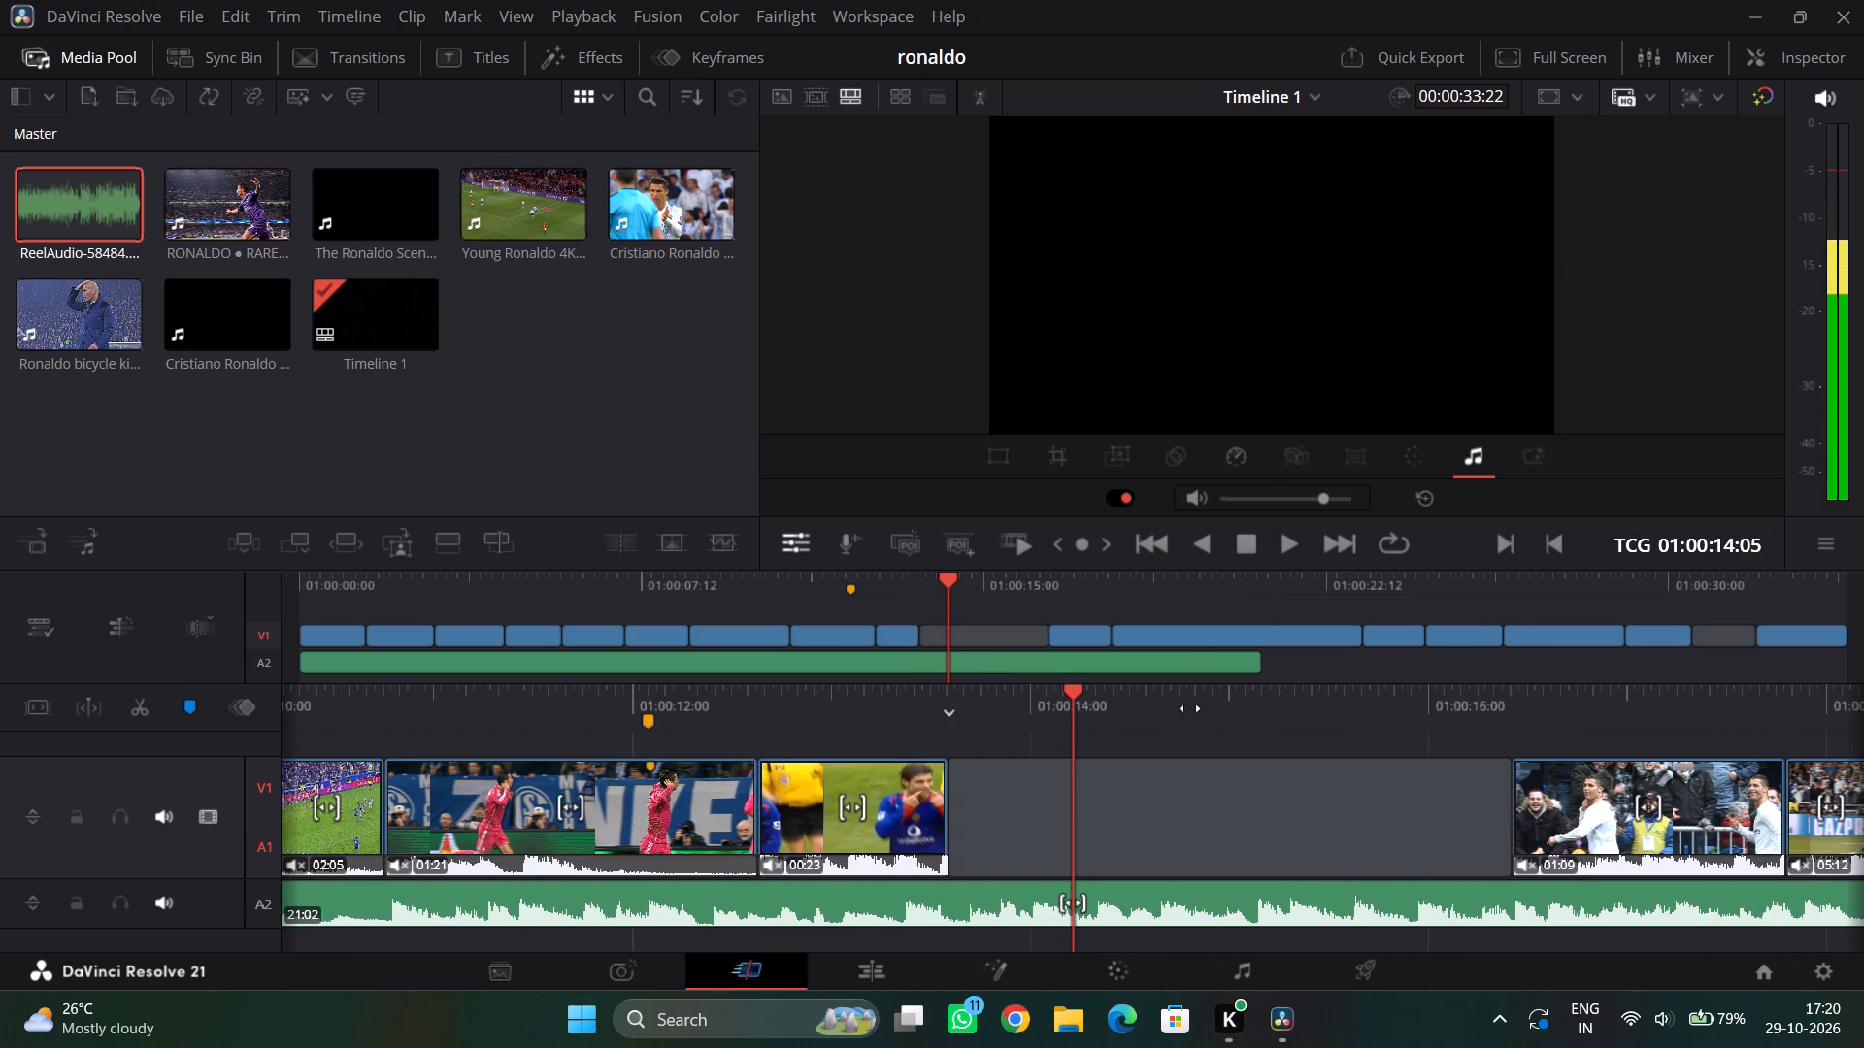
drag(1155, 747, 1303, 738)
drag(1250, 715, 1435, 708)
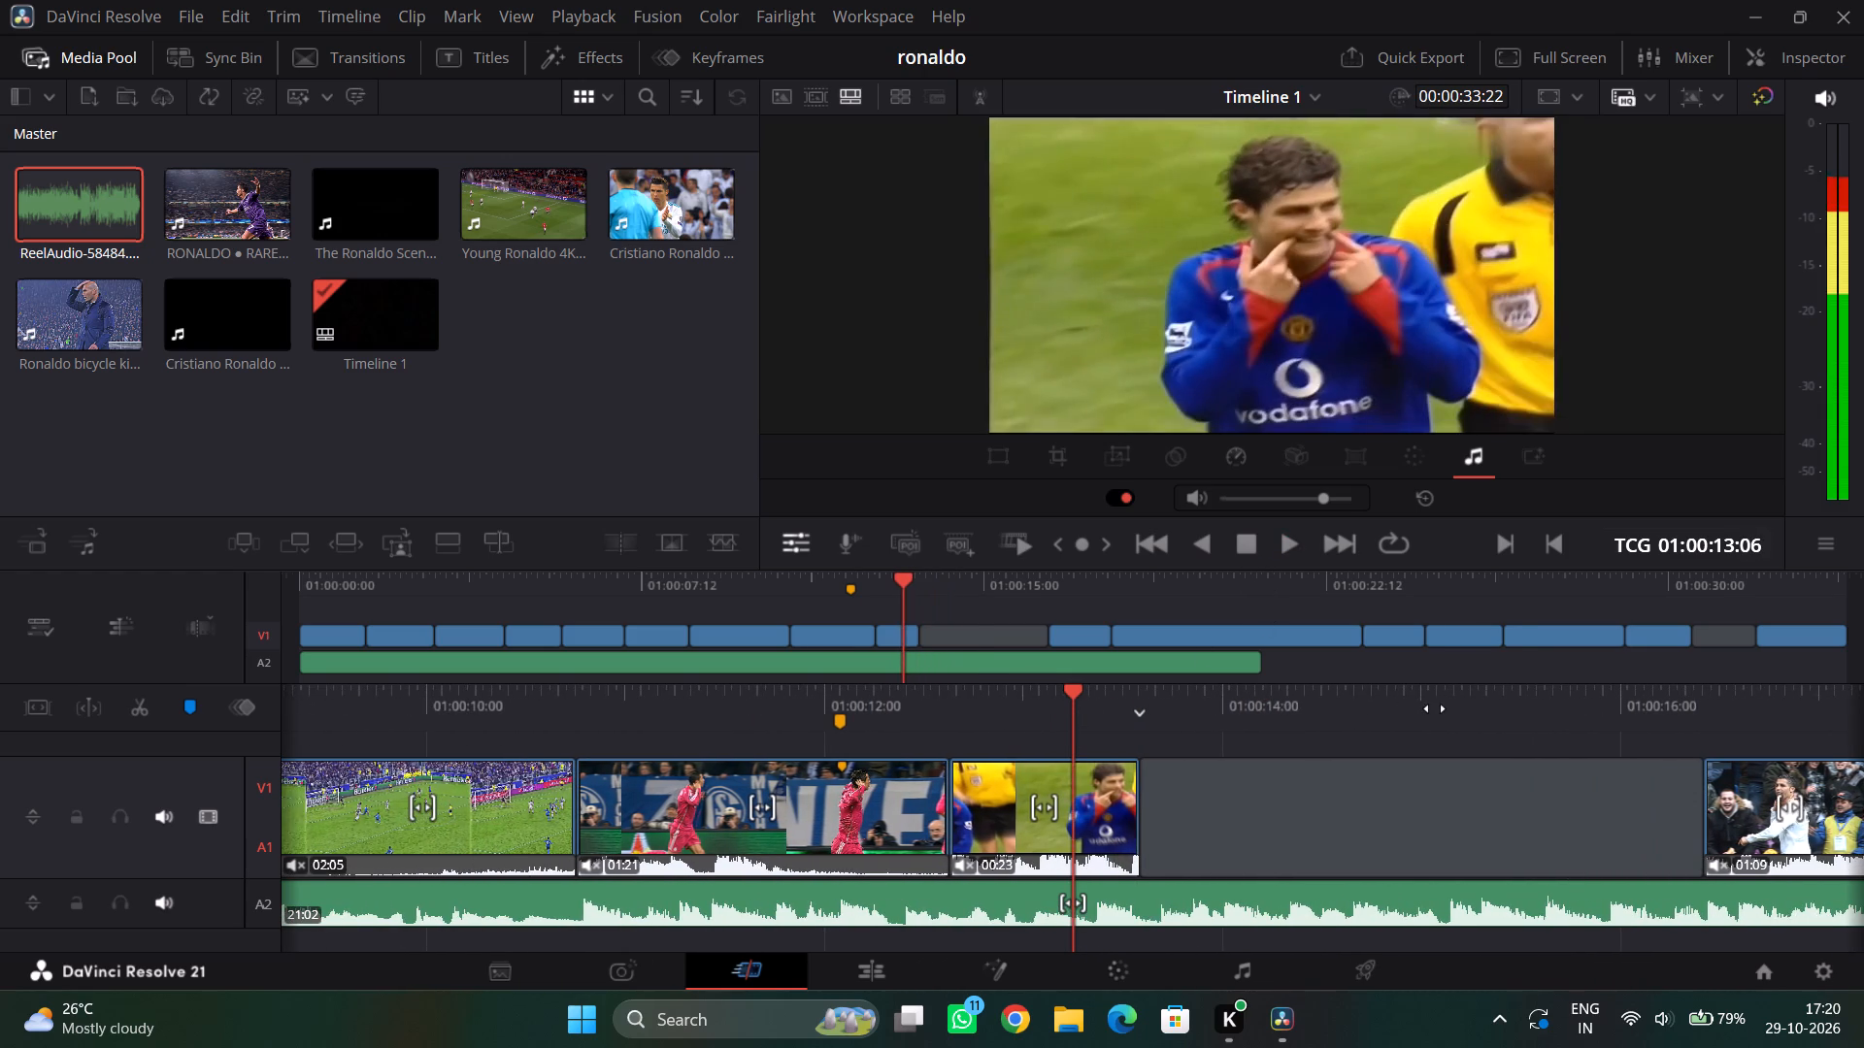
drag(1435, 708, 1420, 711)
Move the blue-kit clip away from the pink-kit celebration to directly before the white-kit celebration.
click(1095, 774)
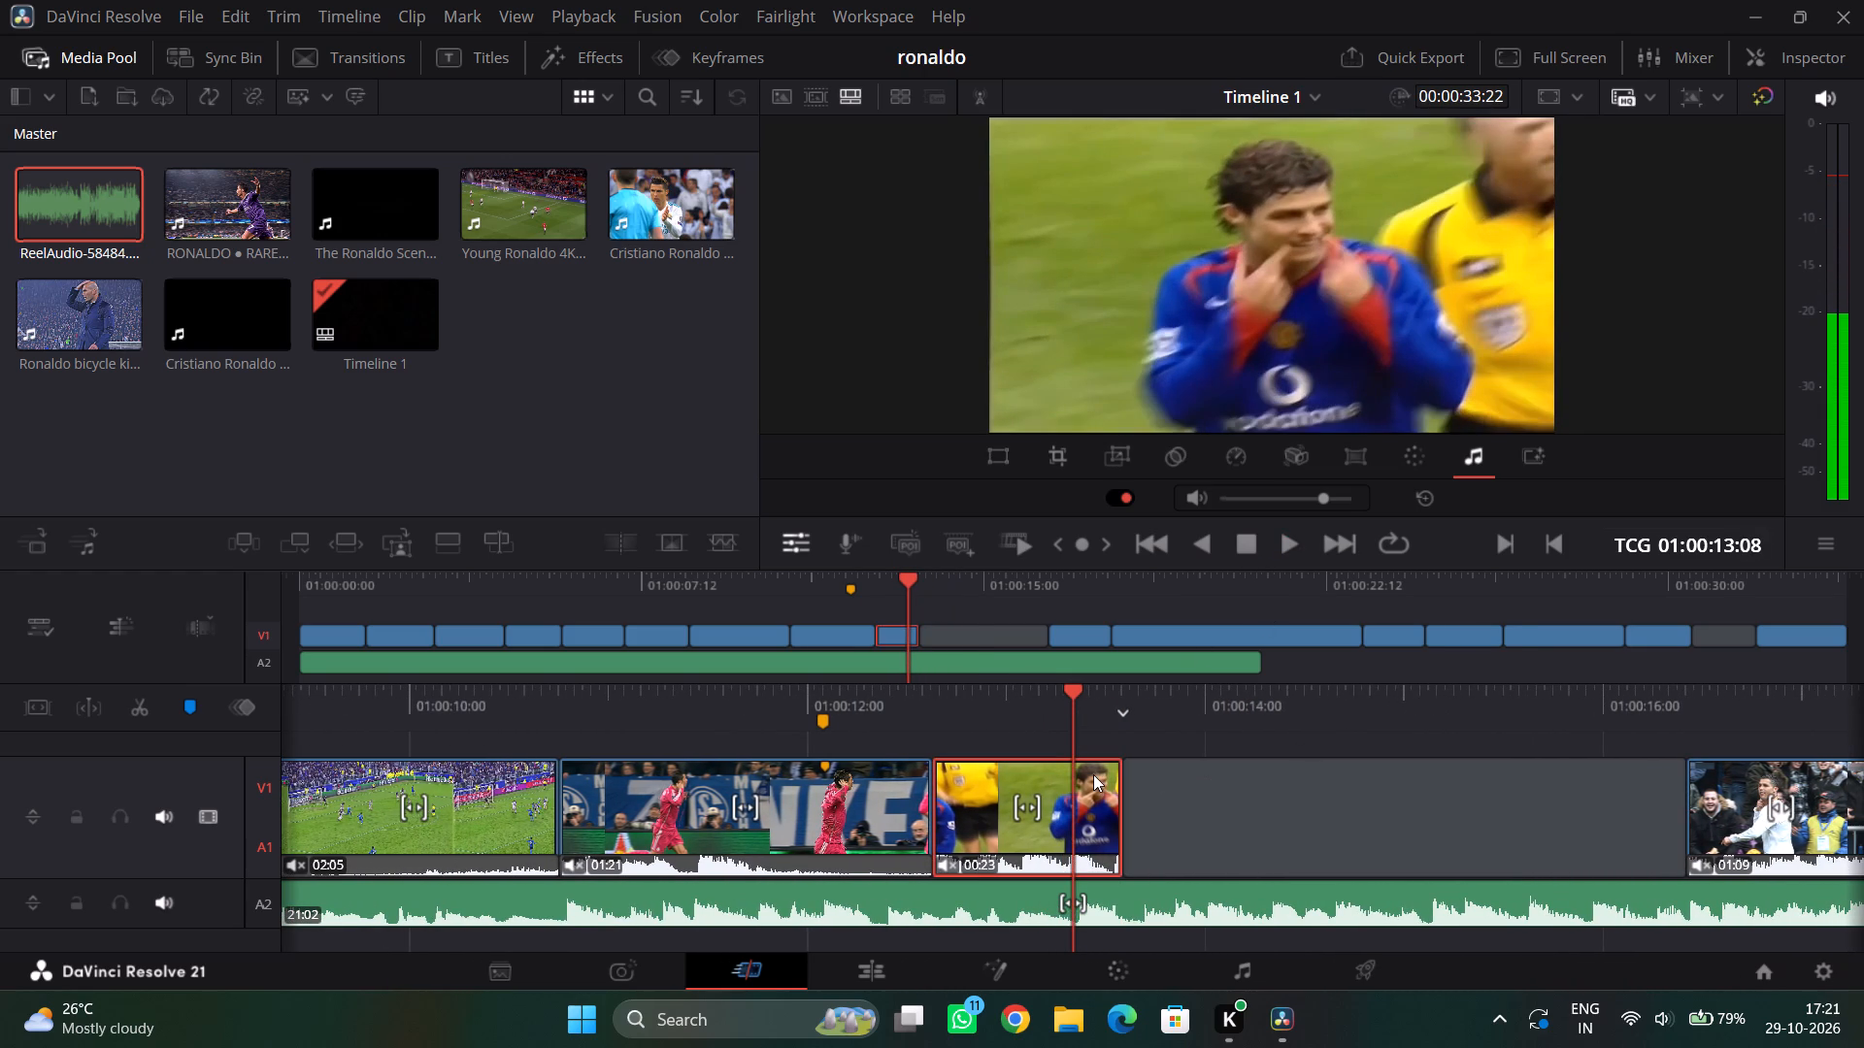
drag(1093, 774, 1399, 774)
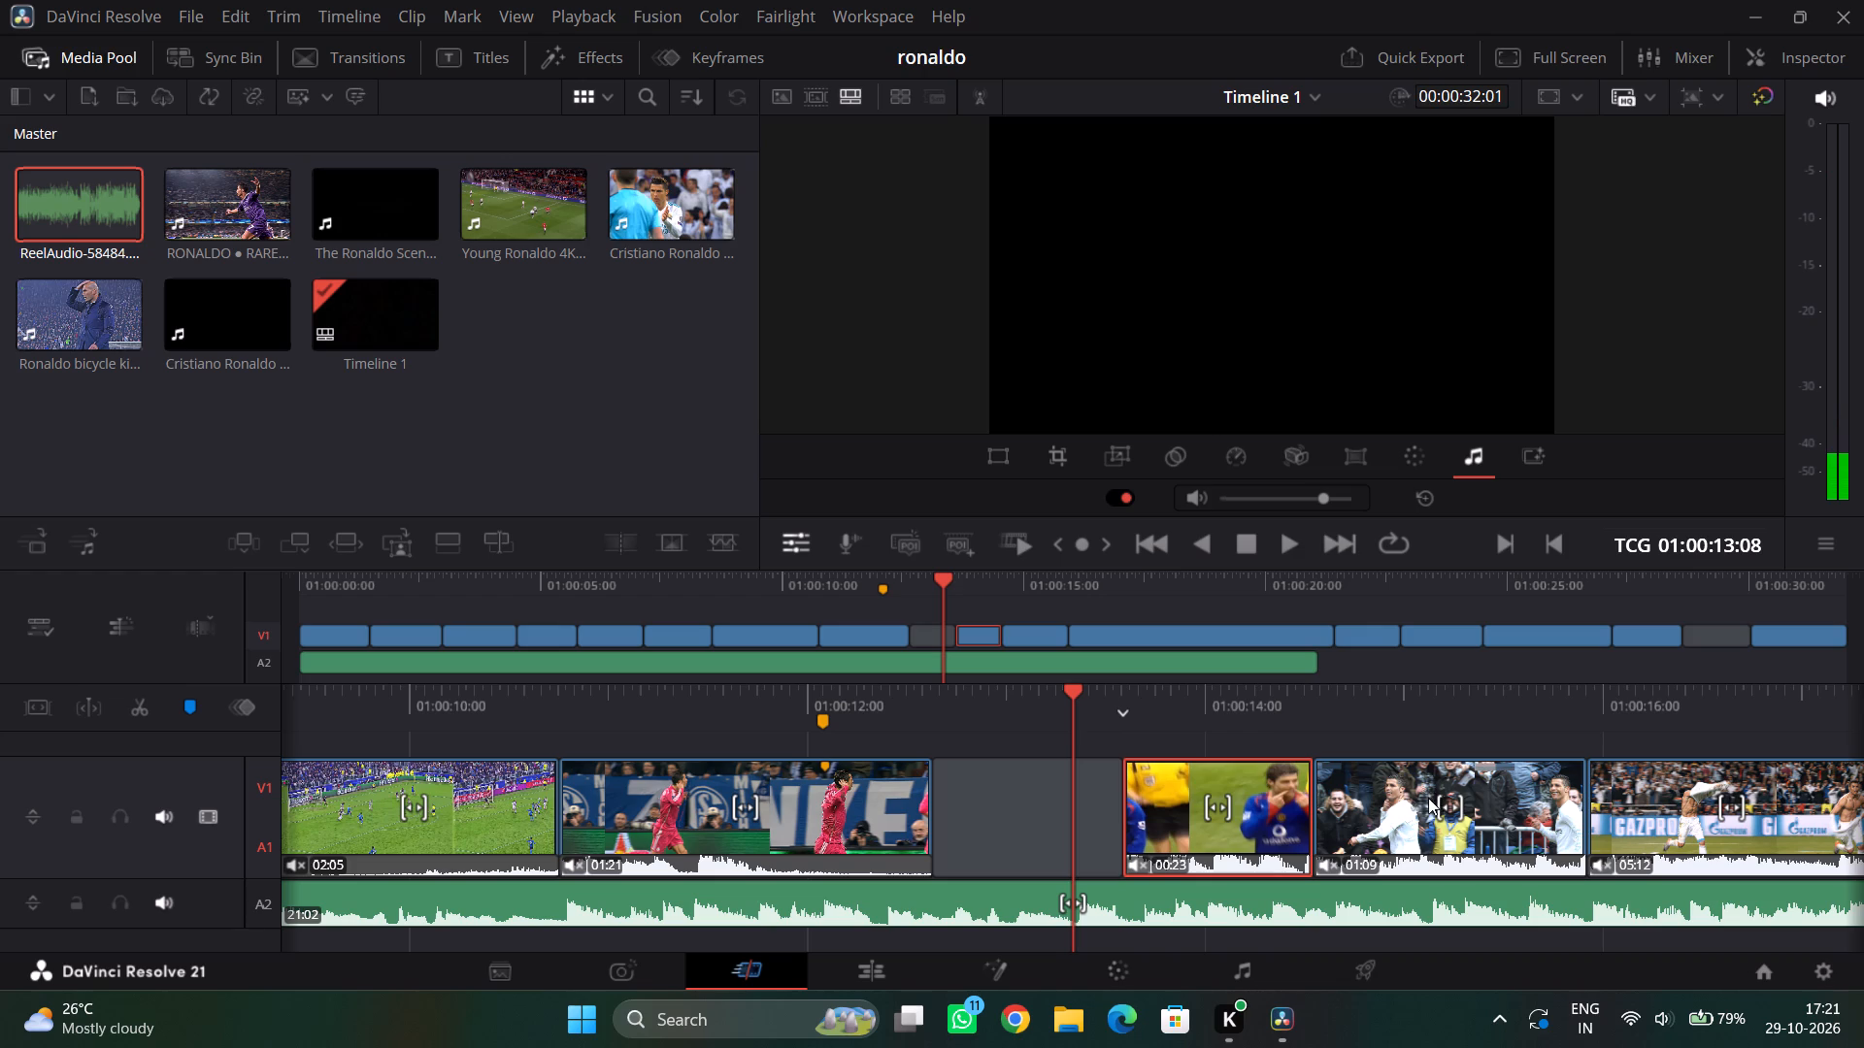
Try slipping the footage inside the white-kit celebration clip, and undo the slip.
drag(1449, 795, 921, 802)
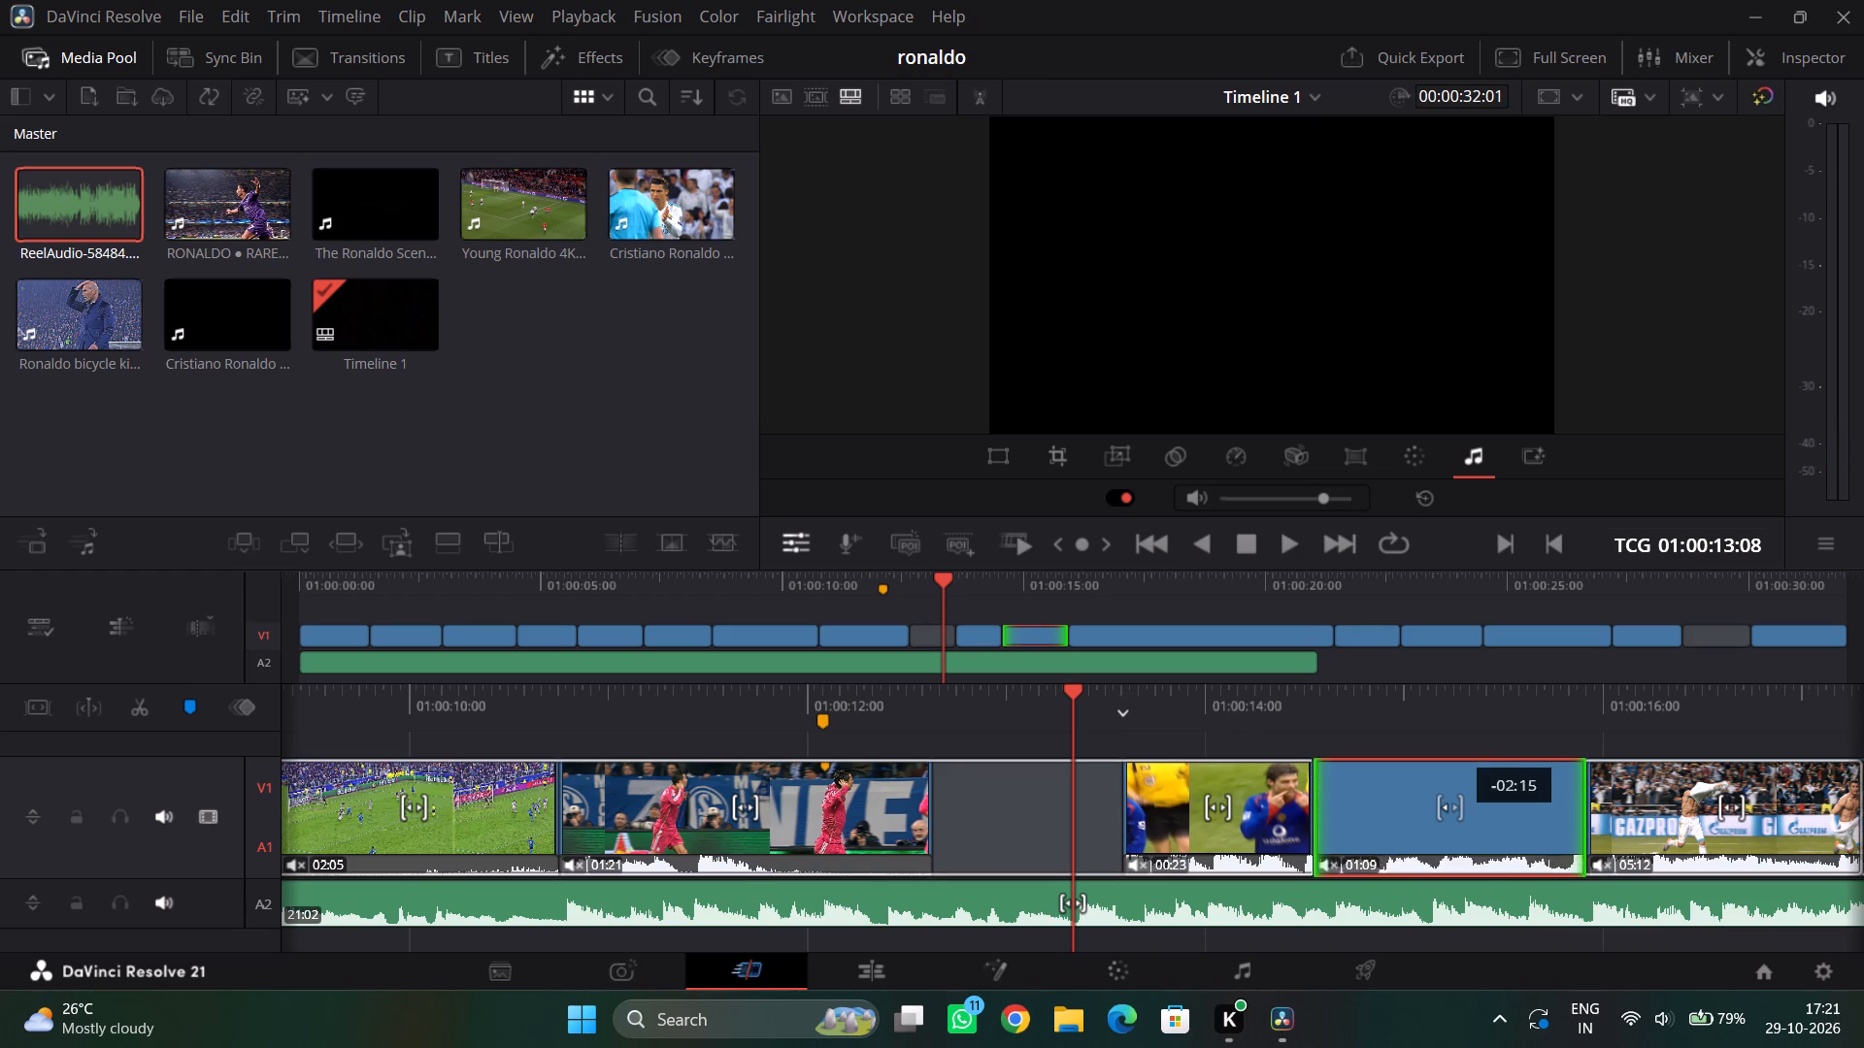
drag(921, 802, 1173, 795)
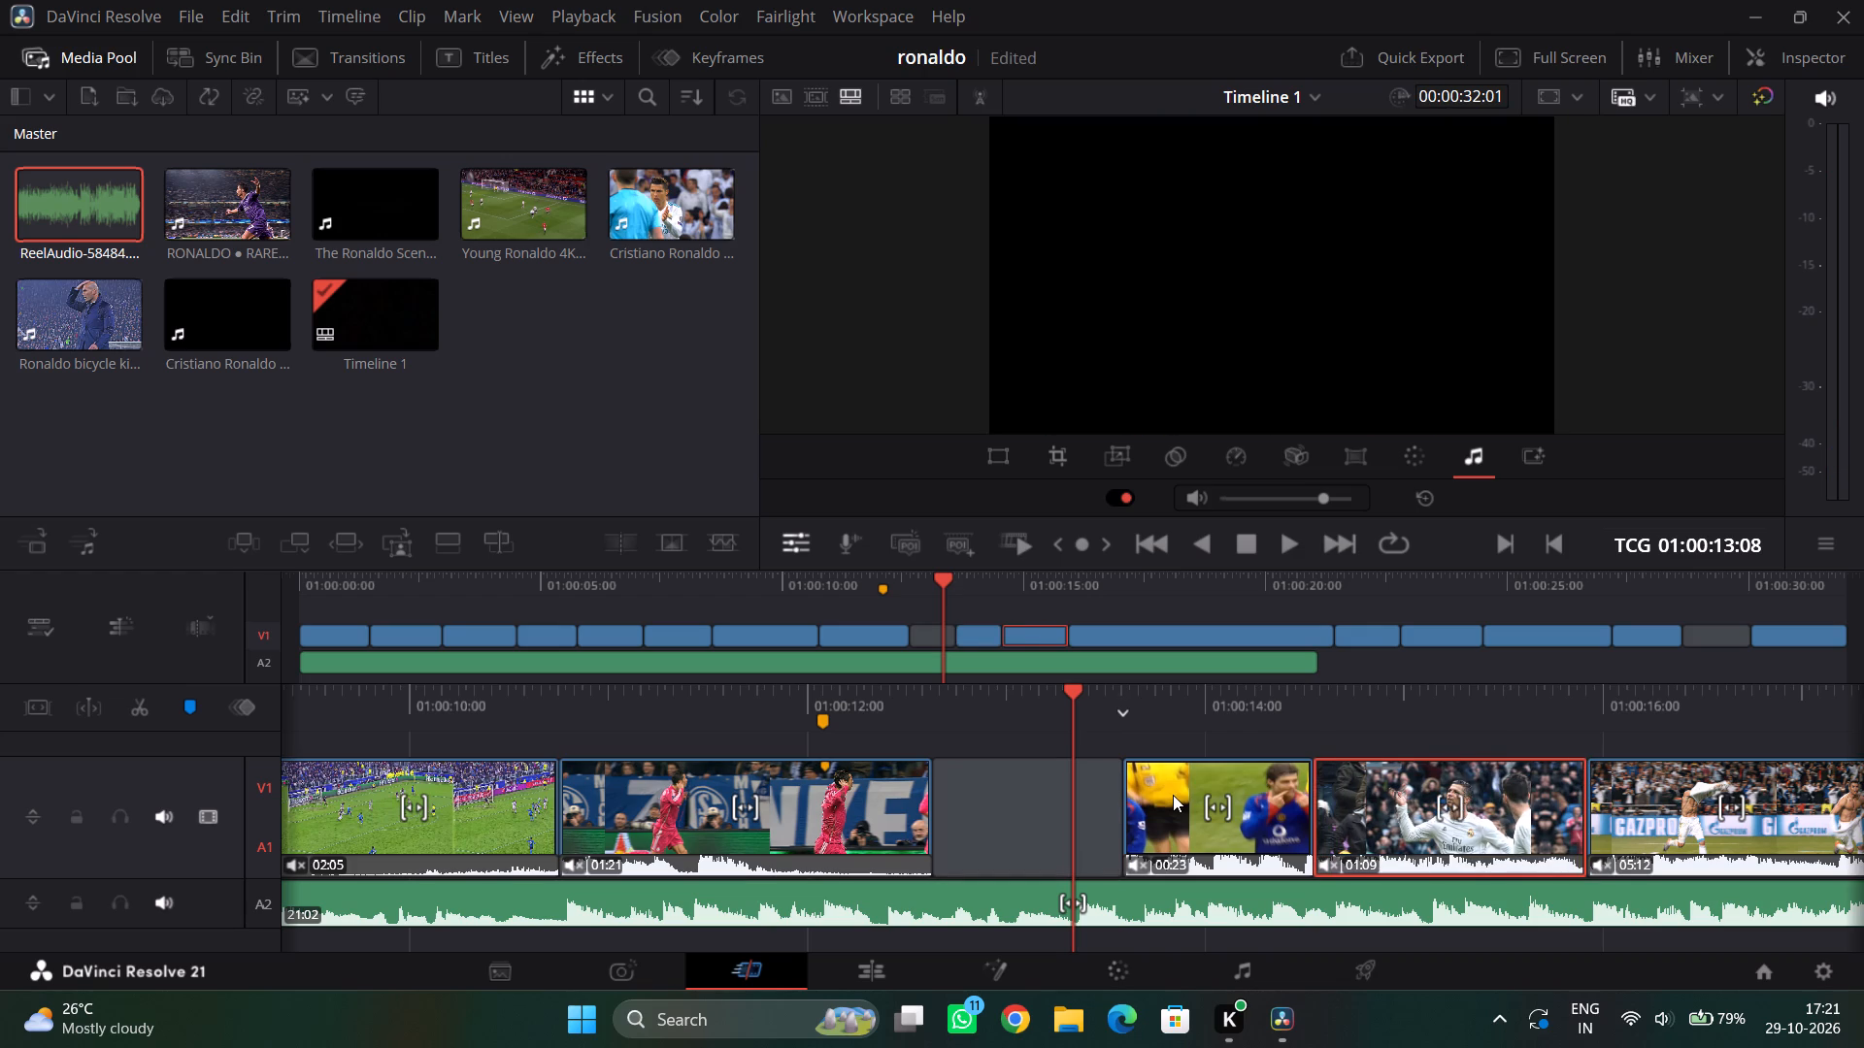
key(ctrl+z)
Move the white-kit celebration directly after the pink-kit celebration, ahead of the blue-kit clip.
drag(1389, 769, 1032, 789)
Scrub through the relocated white-kit celebration and back into the pink-kit clip to examine how the shot fits the music.
drag(1216, 707, 1336, 704)
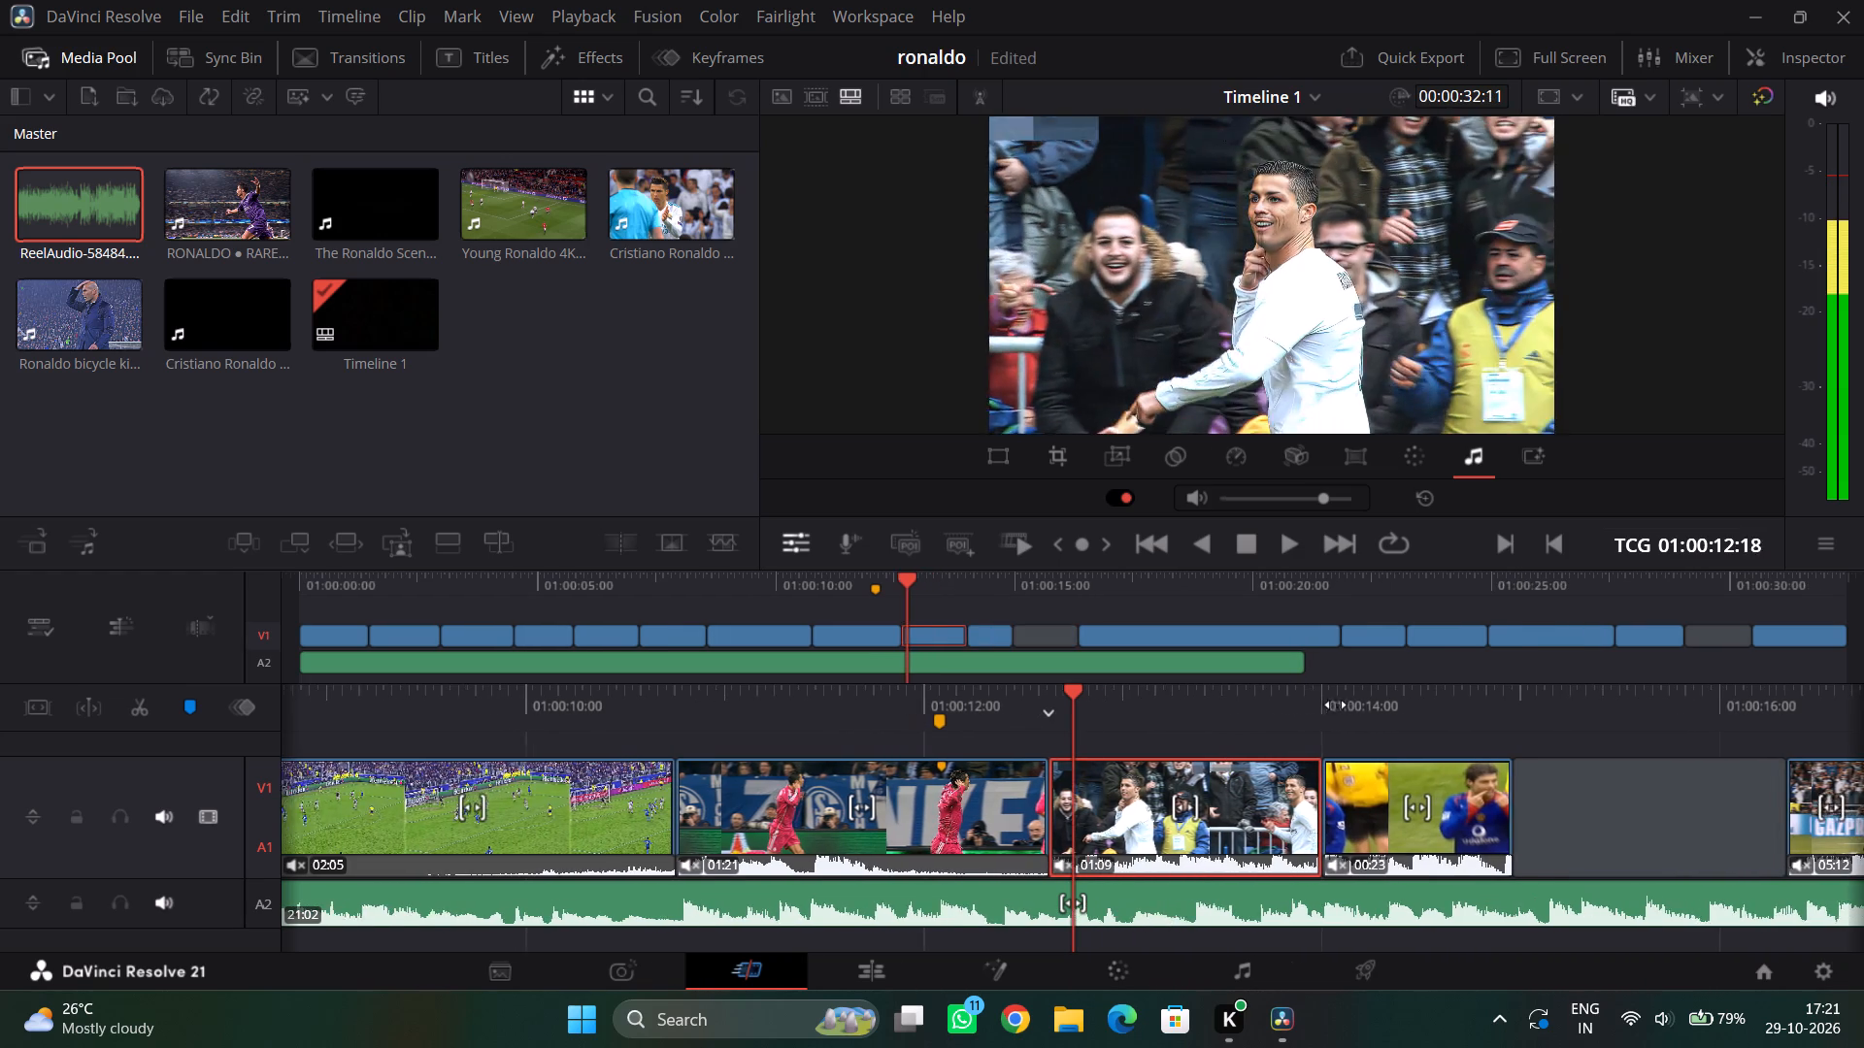
drag(1336, 704, 1263, 703)
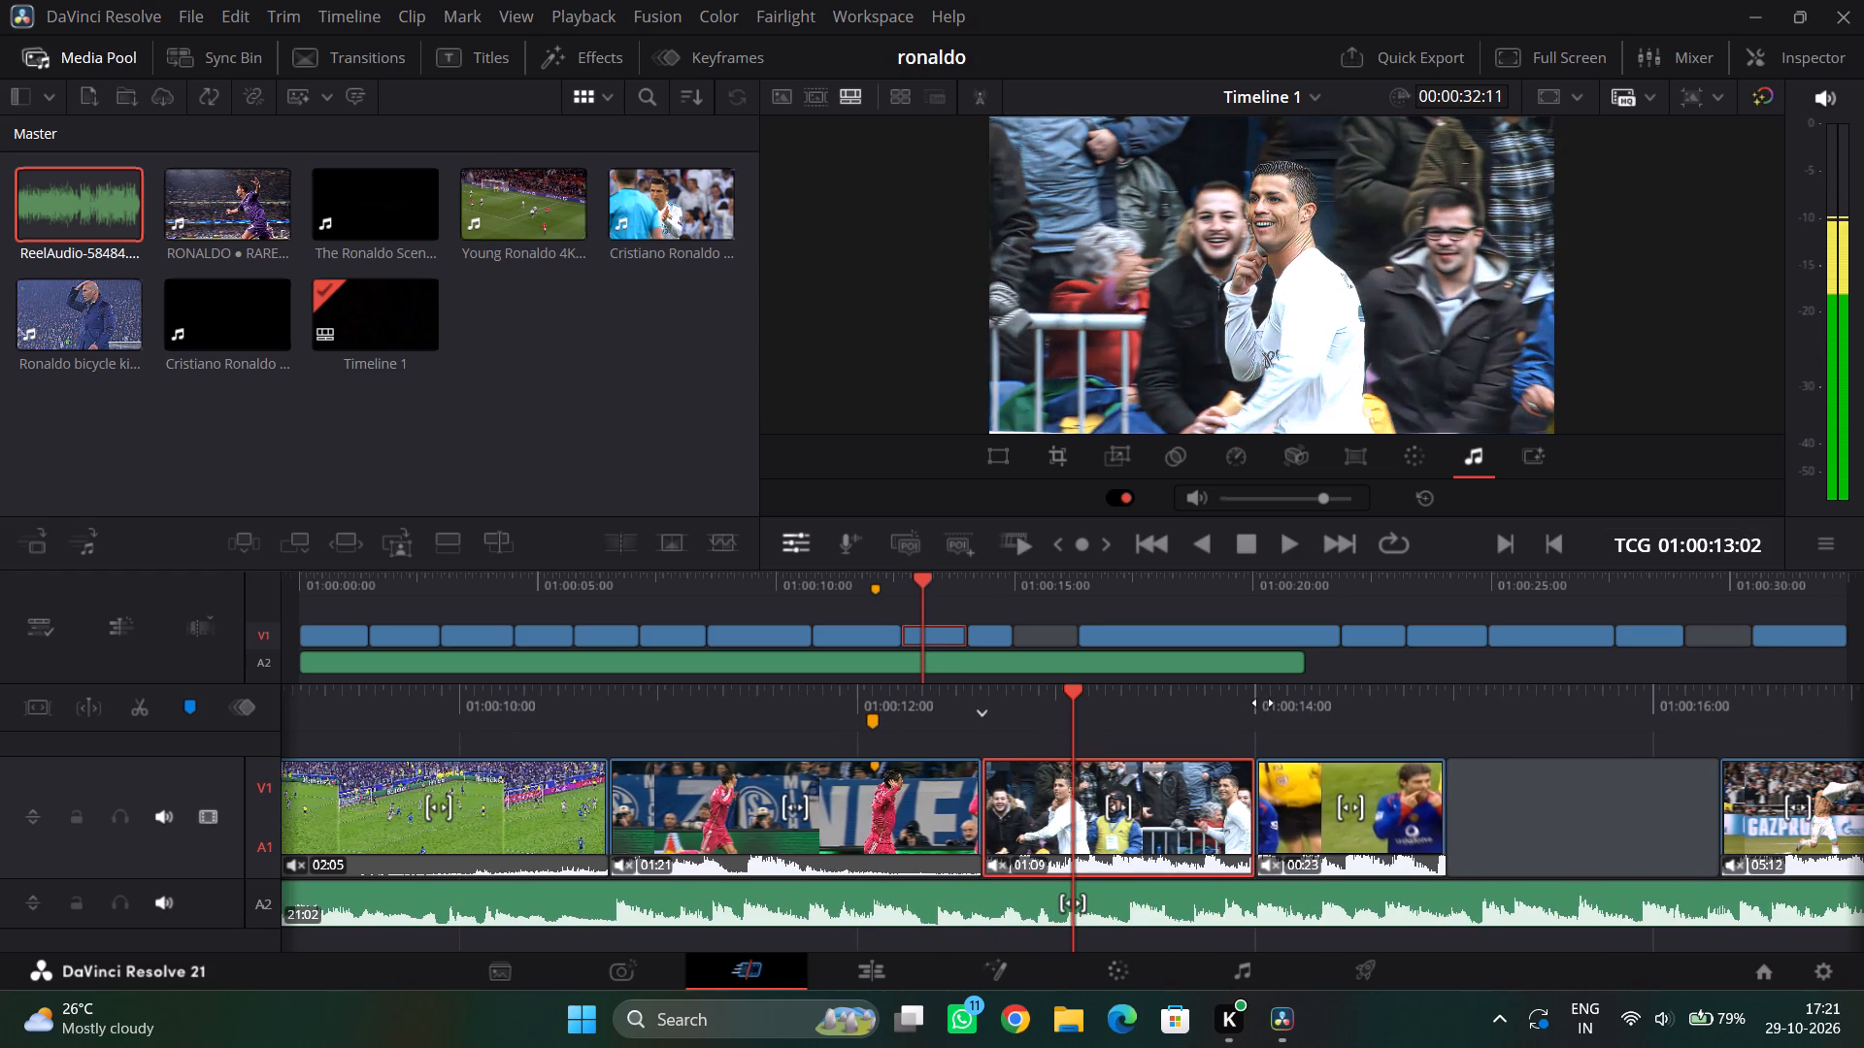
drag(1263, 703, 1183, 722)
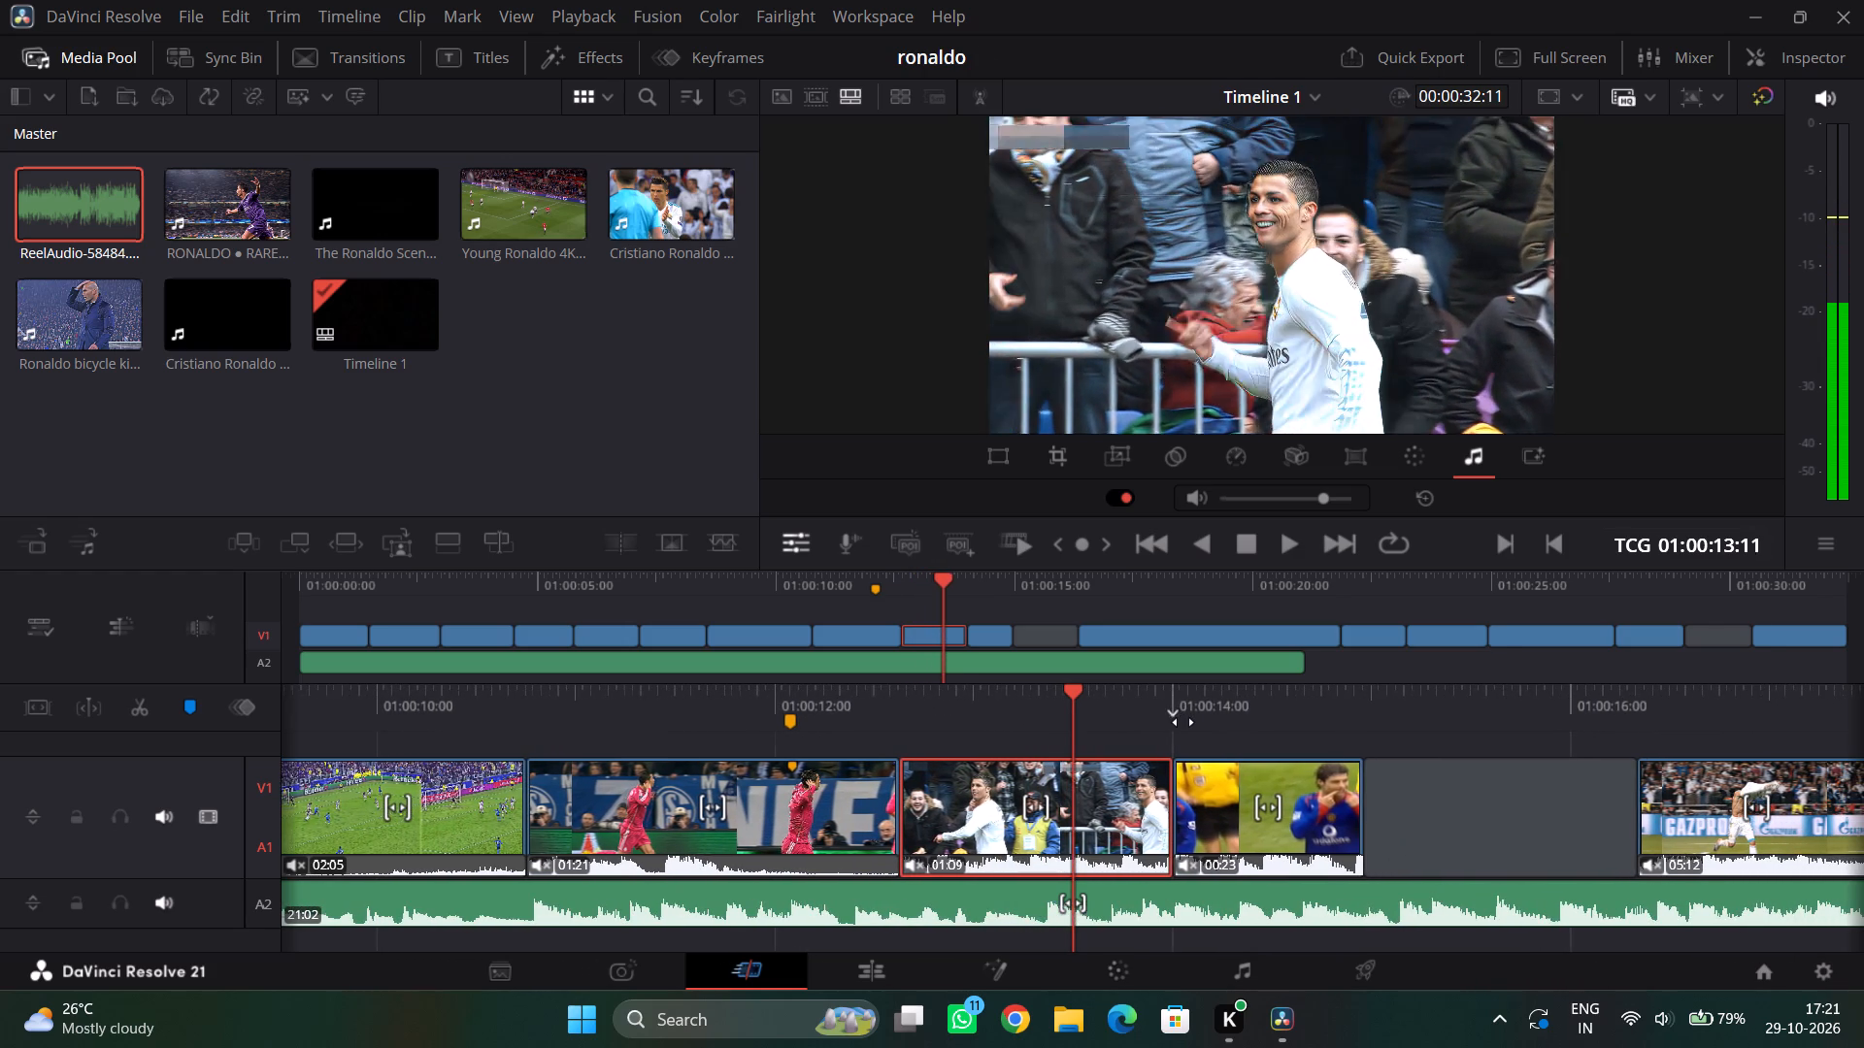
drag(1183, 722, 1125, 728)
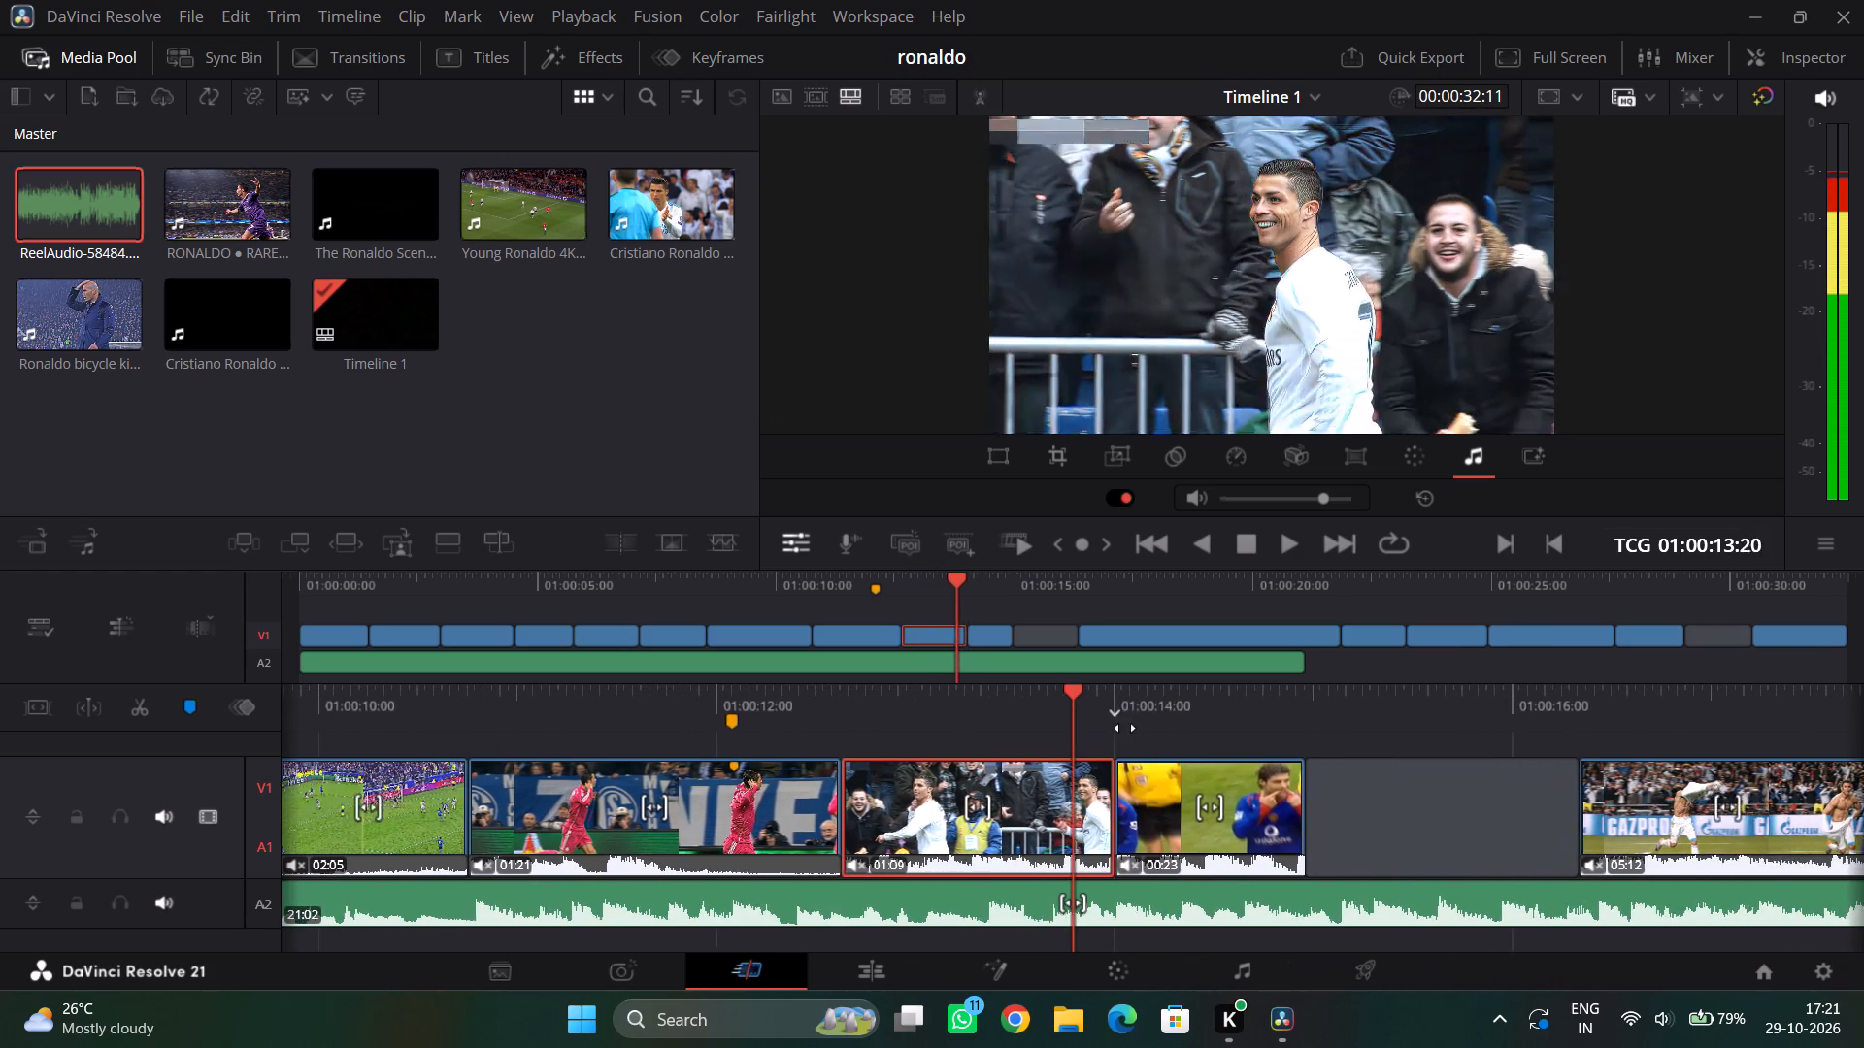
drag(1125, 728, 1289, 722)
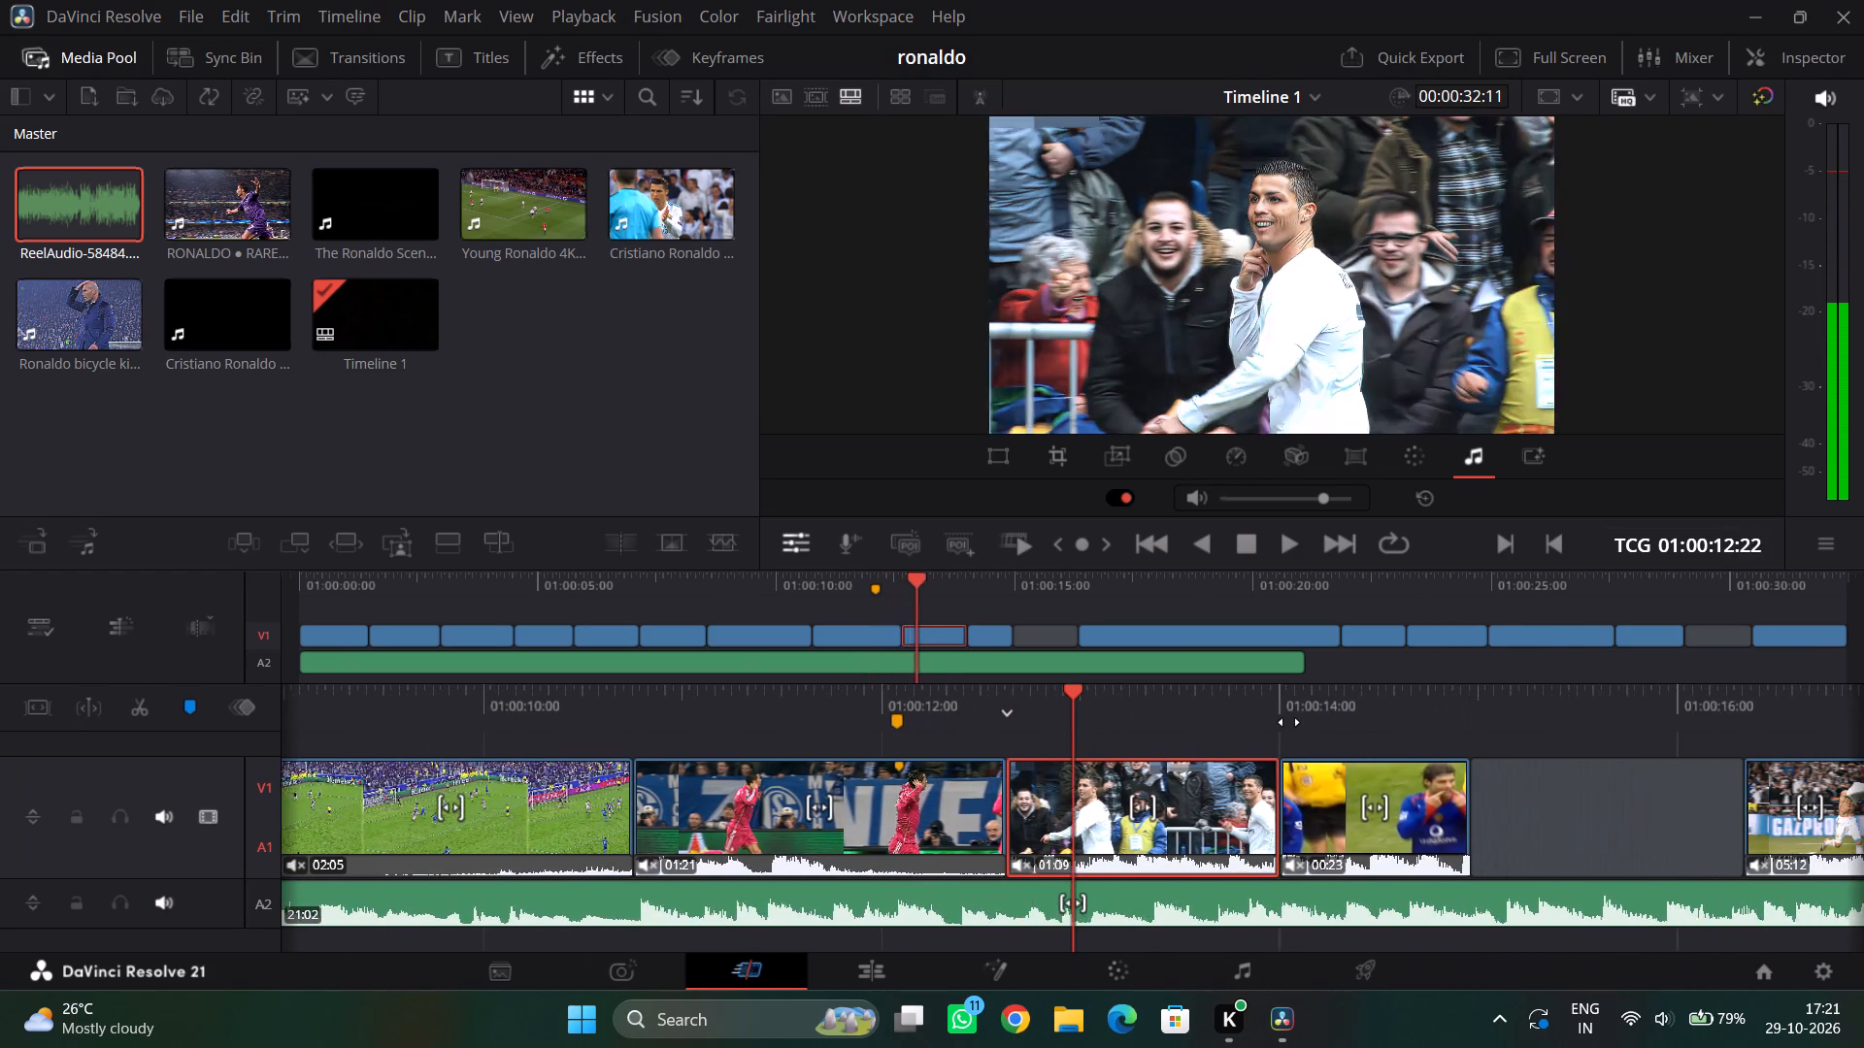
drag(1289, 722, 1445, 720)
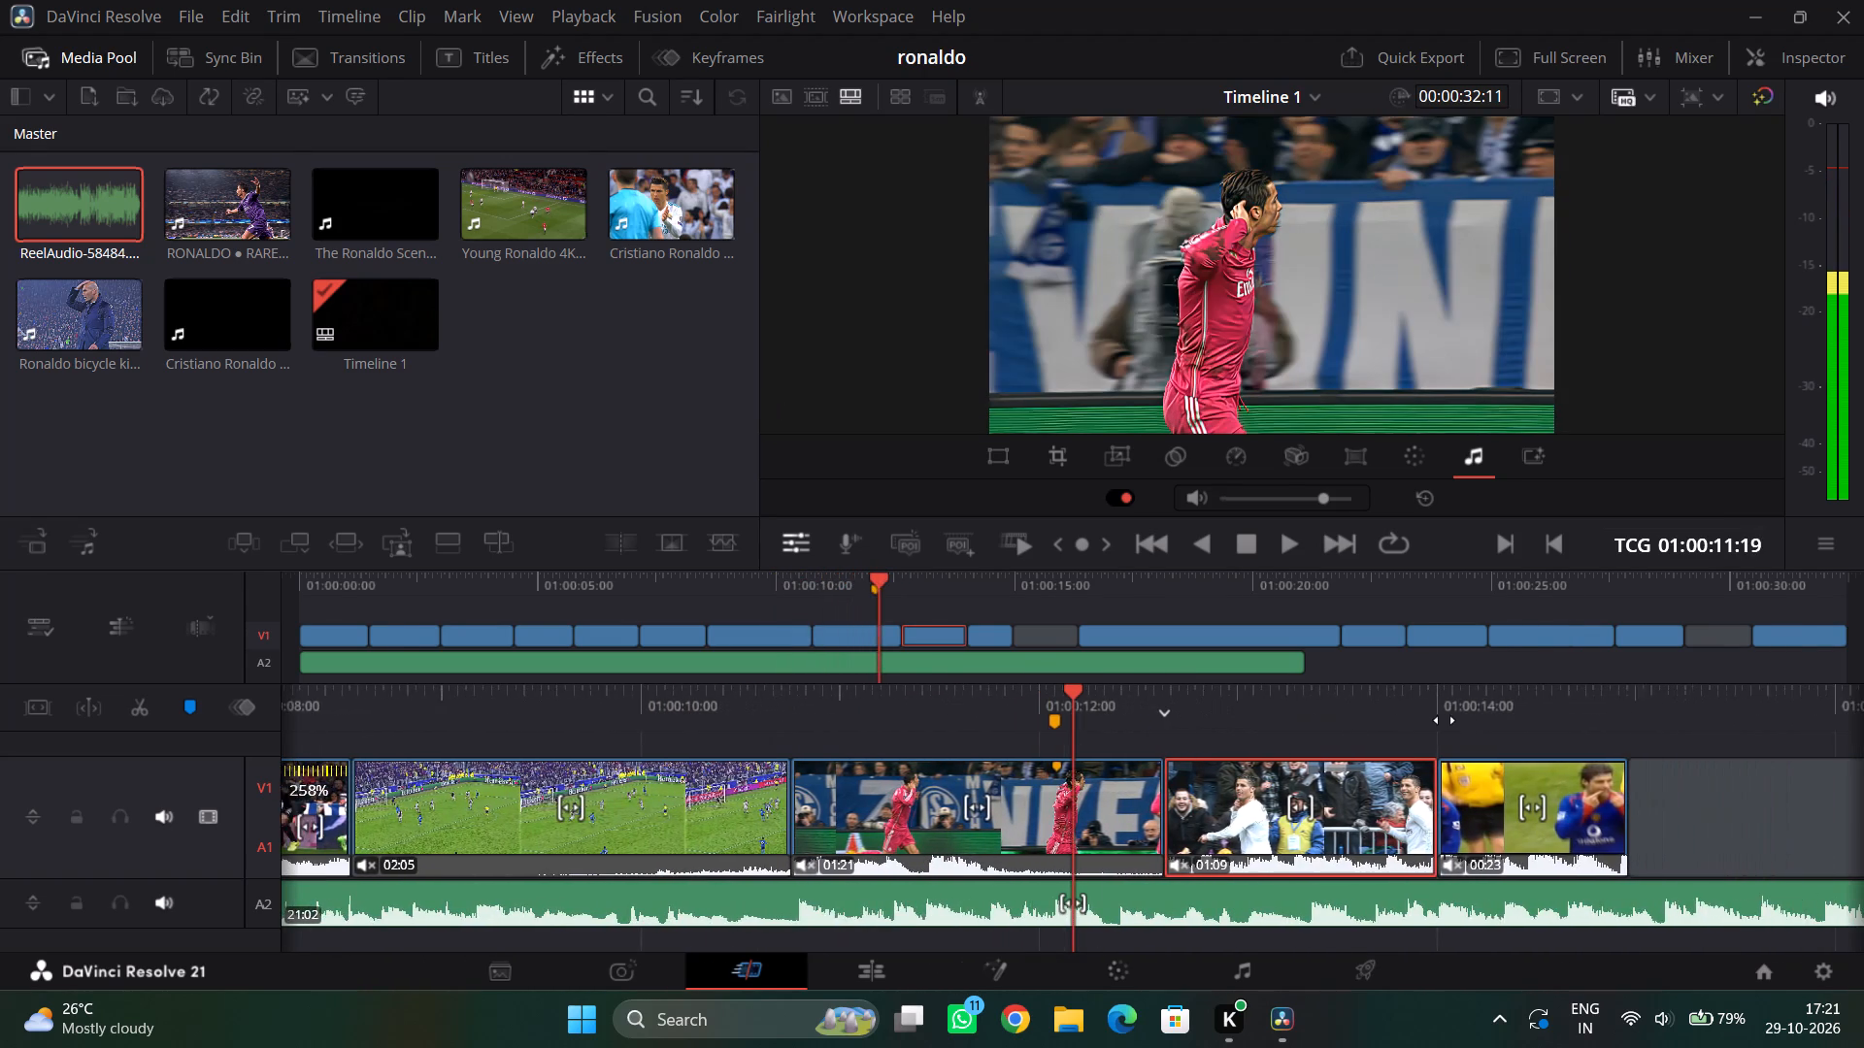
Play from the pink-kit celebration into the white-kit celebration, recheck their cut against the music, and stop within the white-kit clip.
drag(1445, 720, 1434, 721)
drag(1439, 714, 1540, 703)
click(1283, 536)
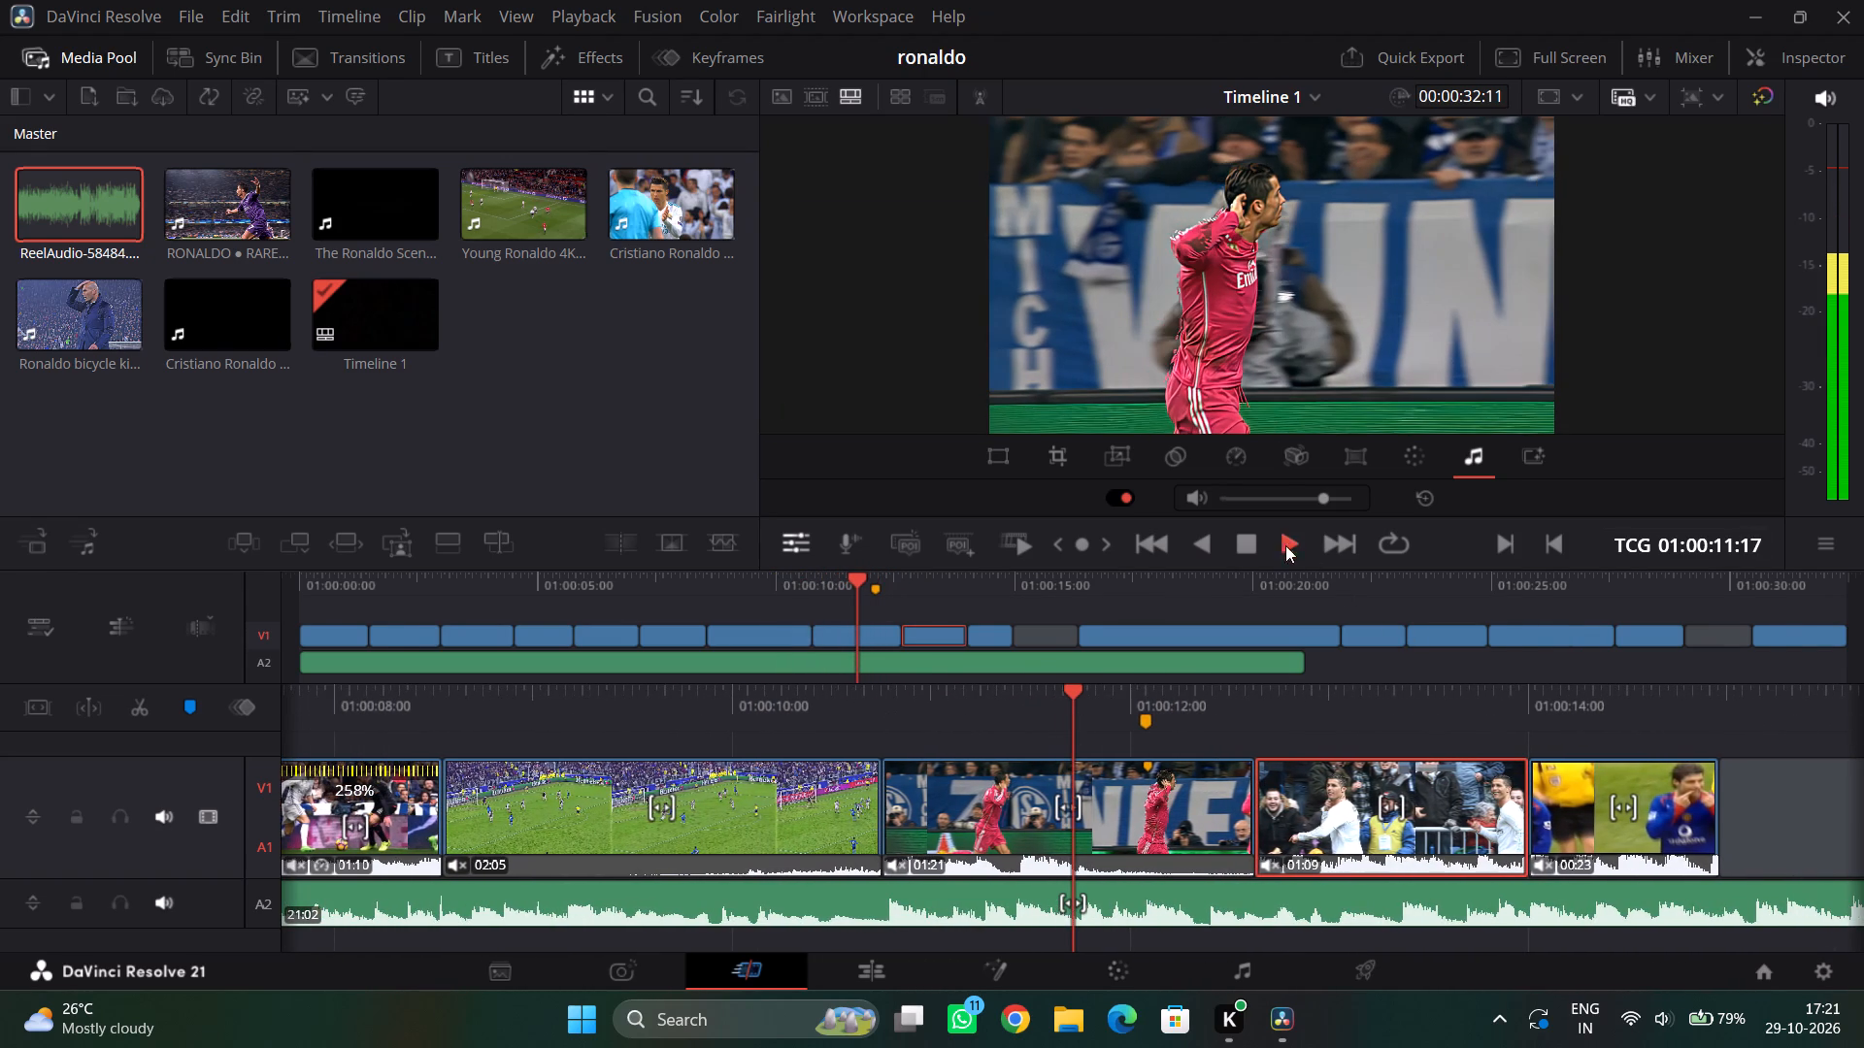
drag(1192, 712, 1798, 707)
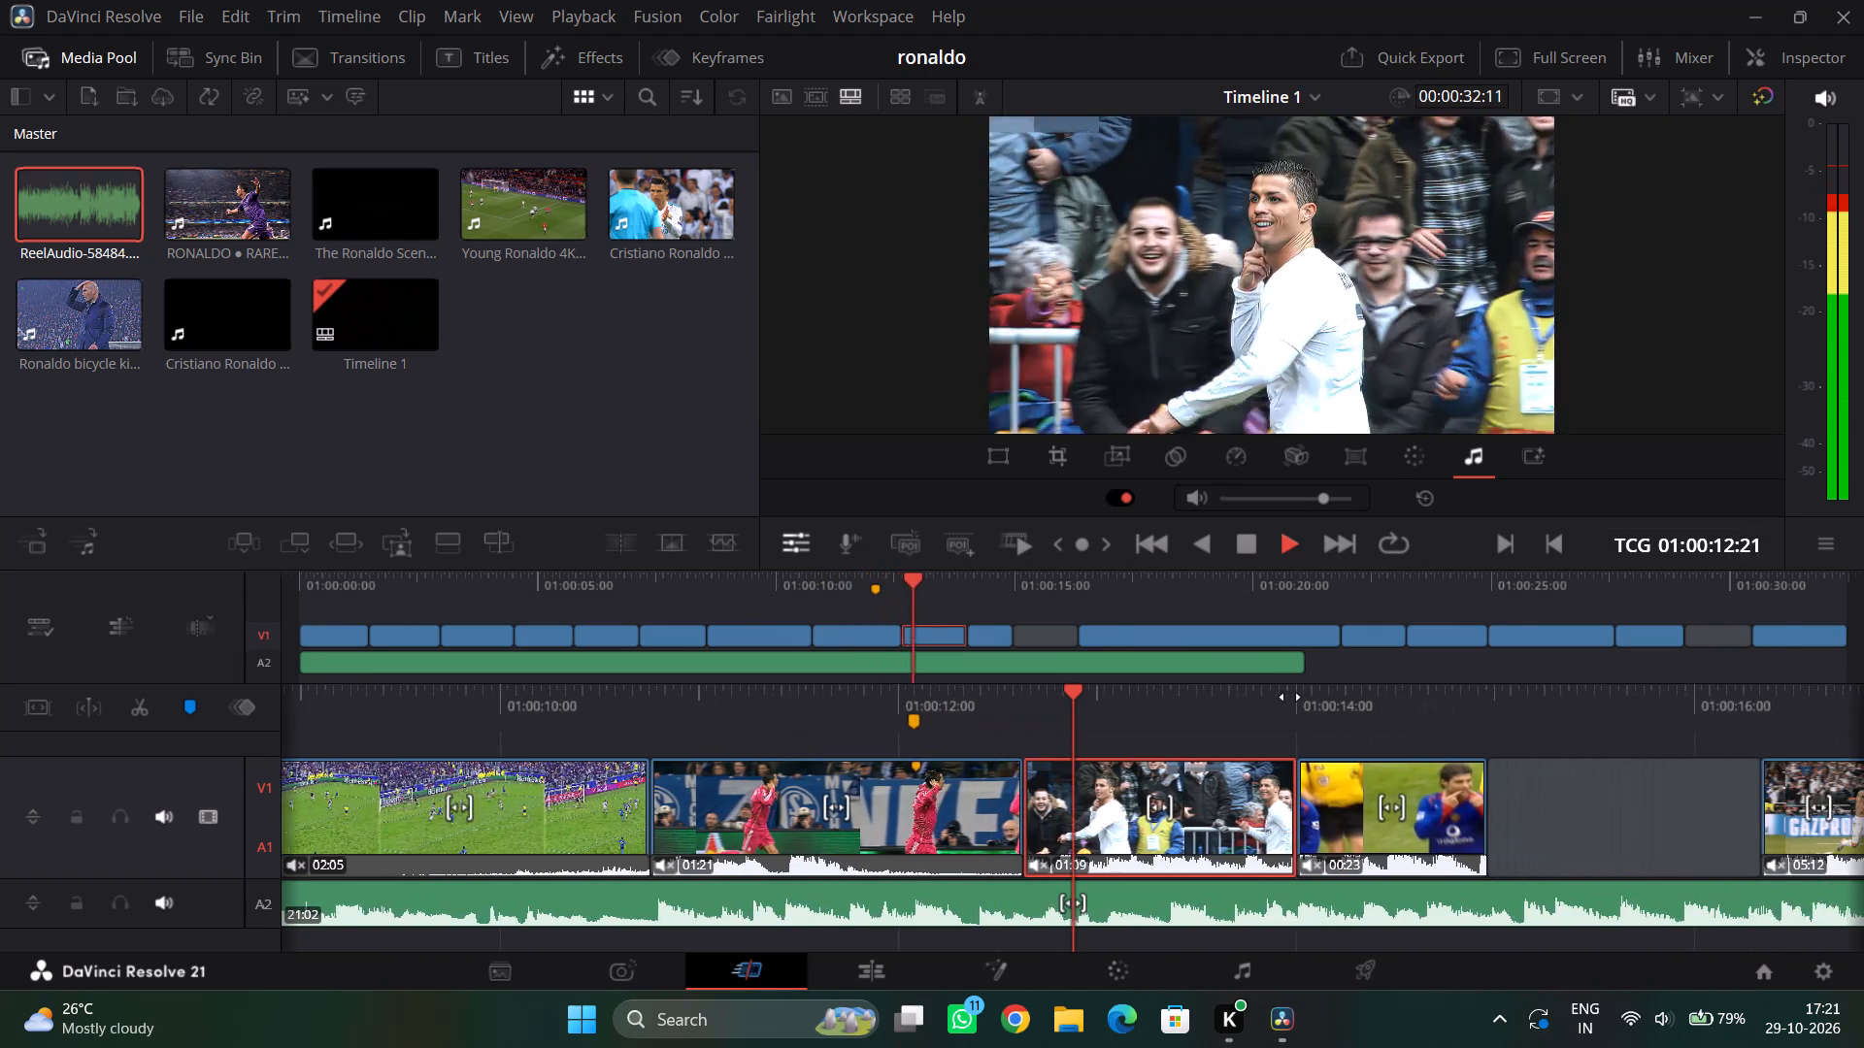
drag(1202, 713, 1224, 713)
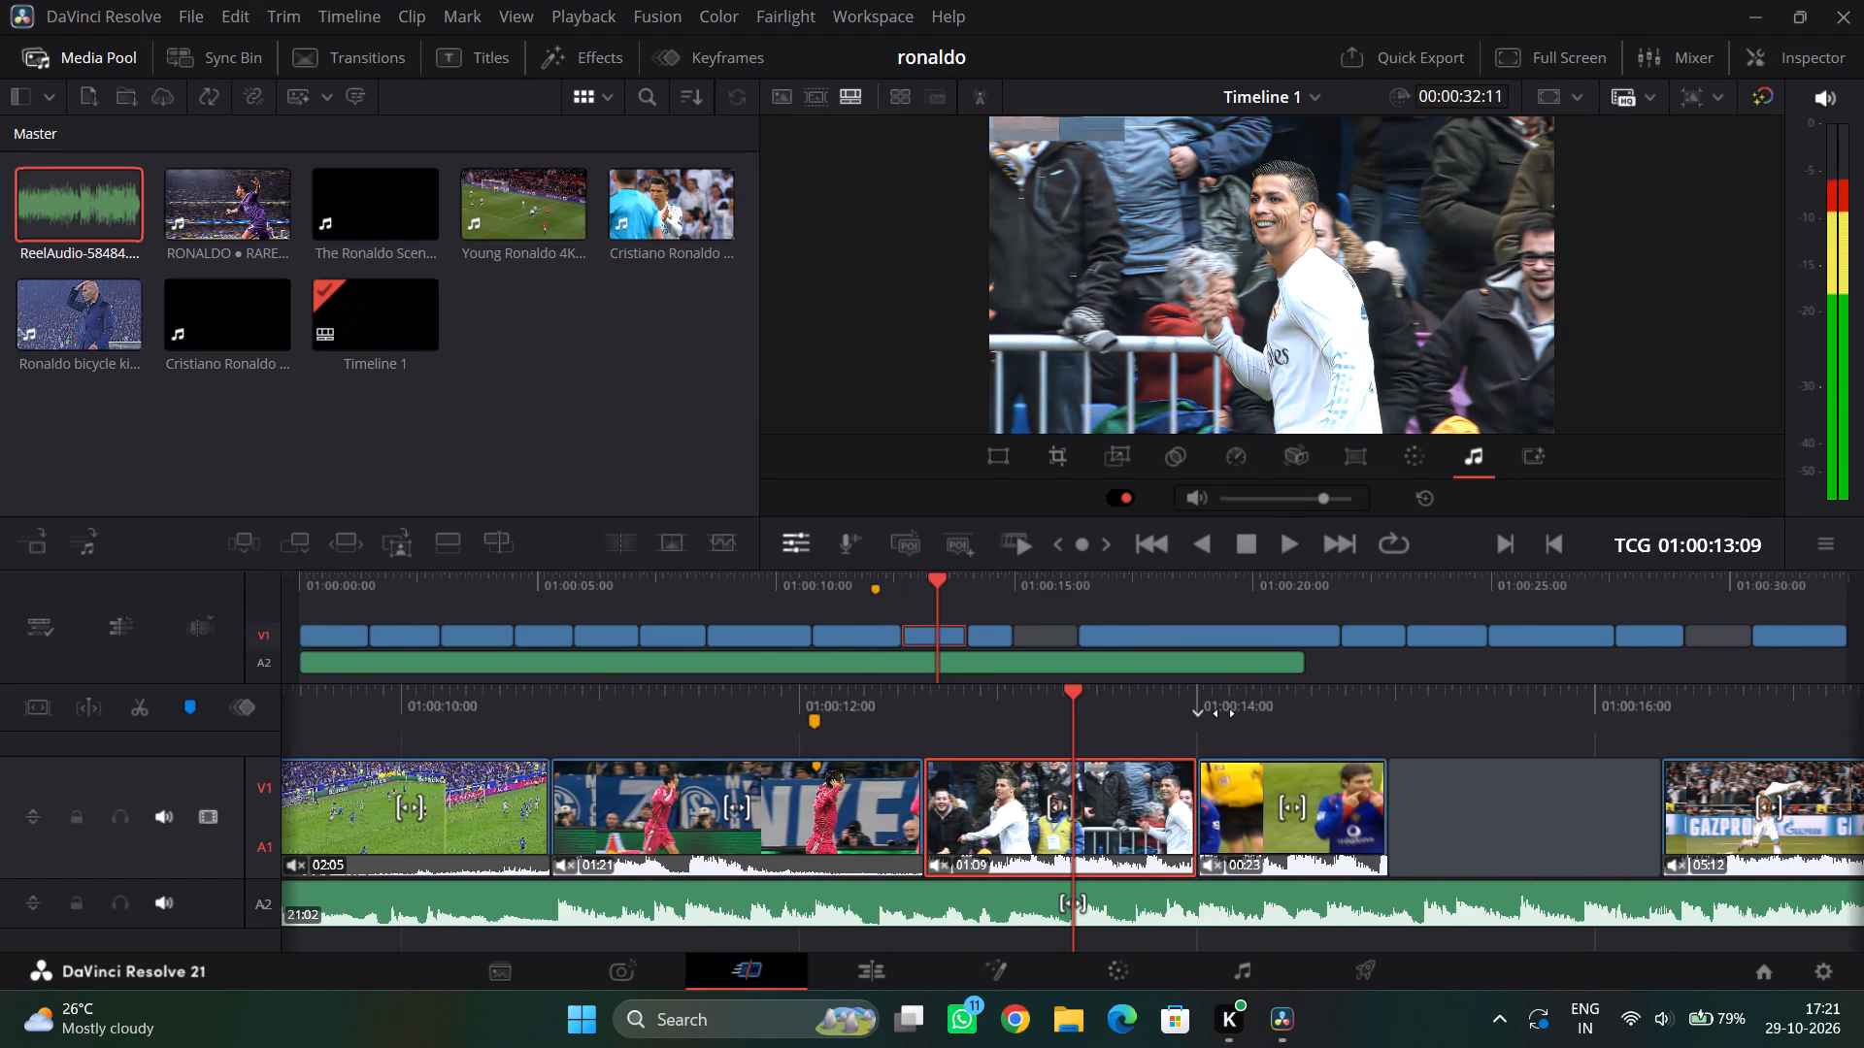
drag(1224, 713, 1207, 727)
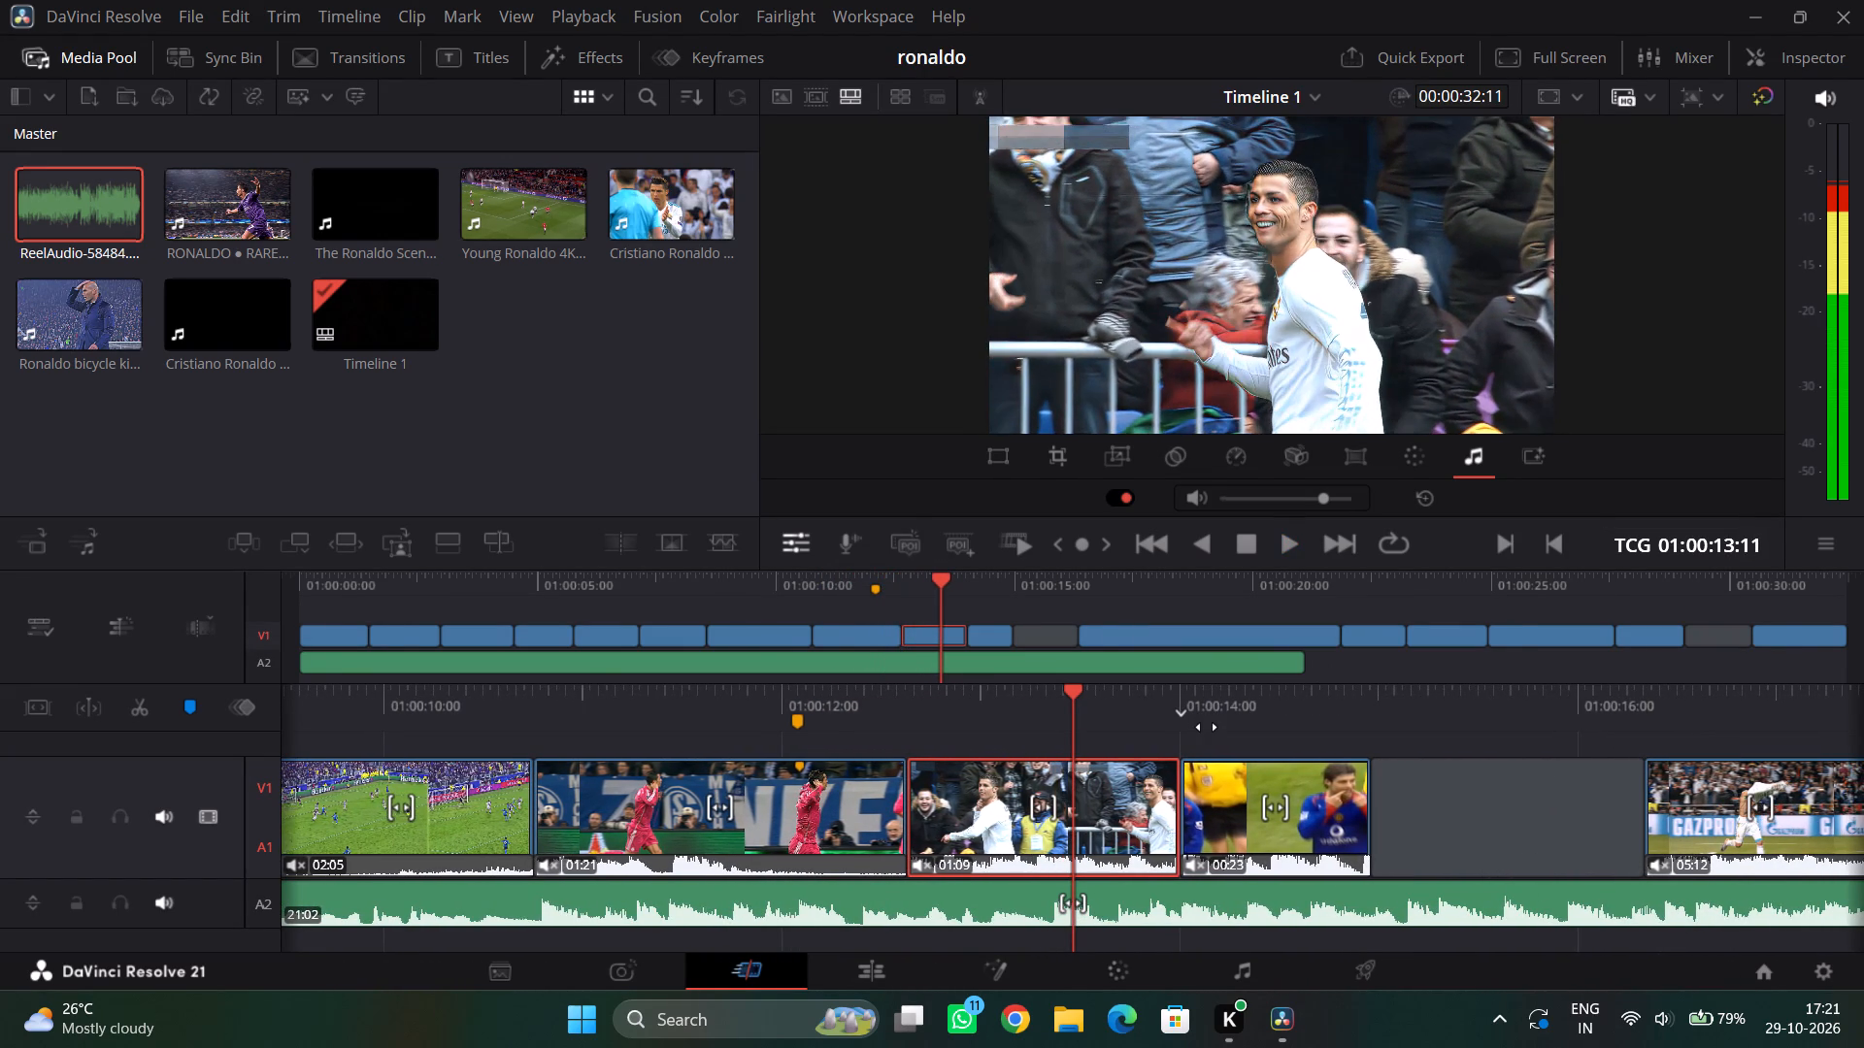
drag(1207, 727, 1226, 726)
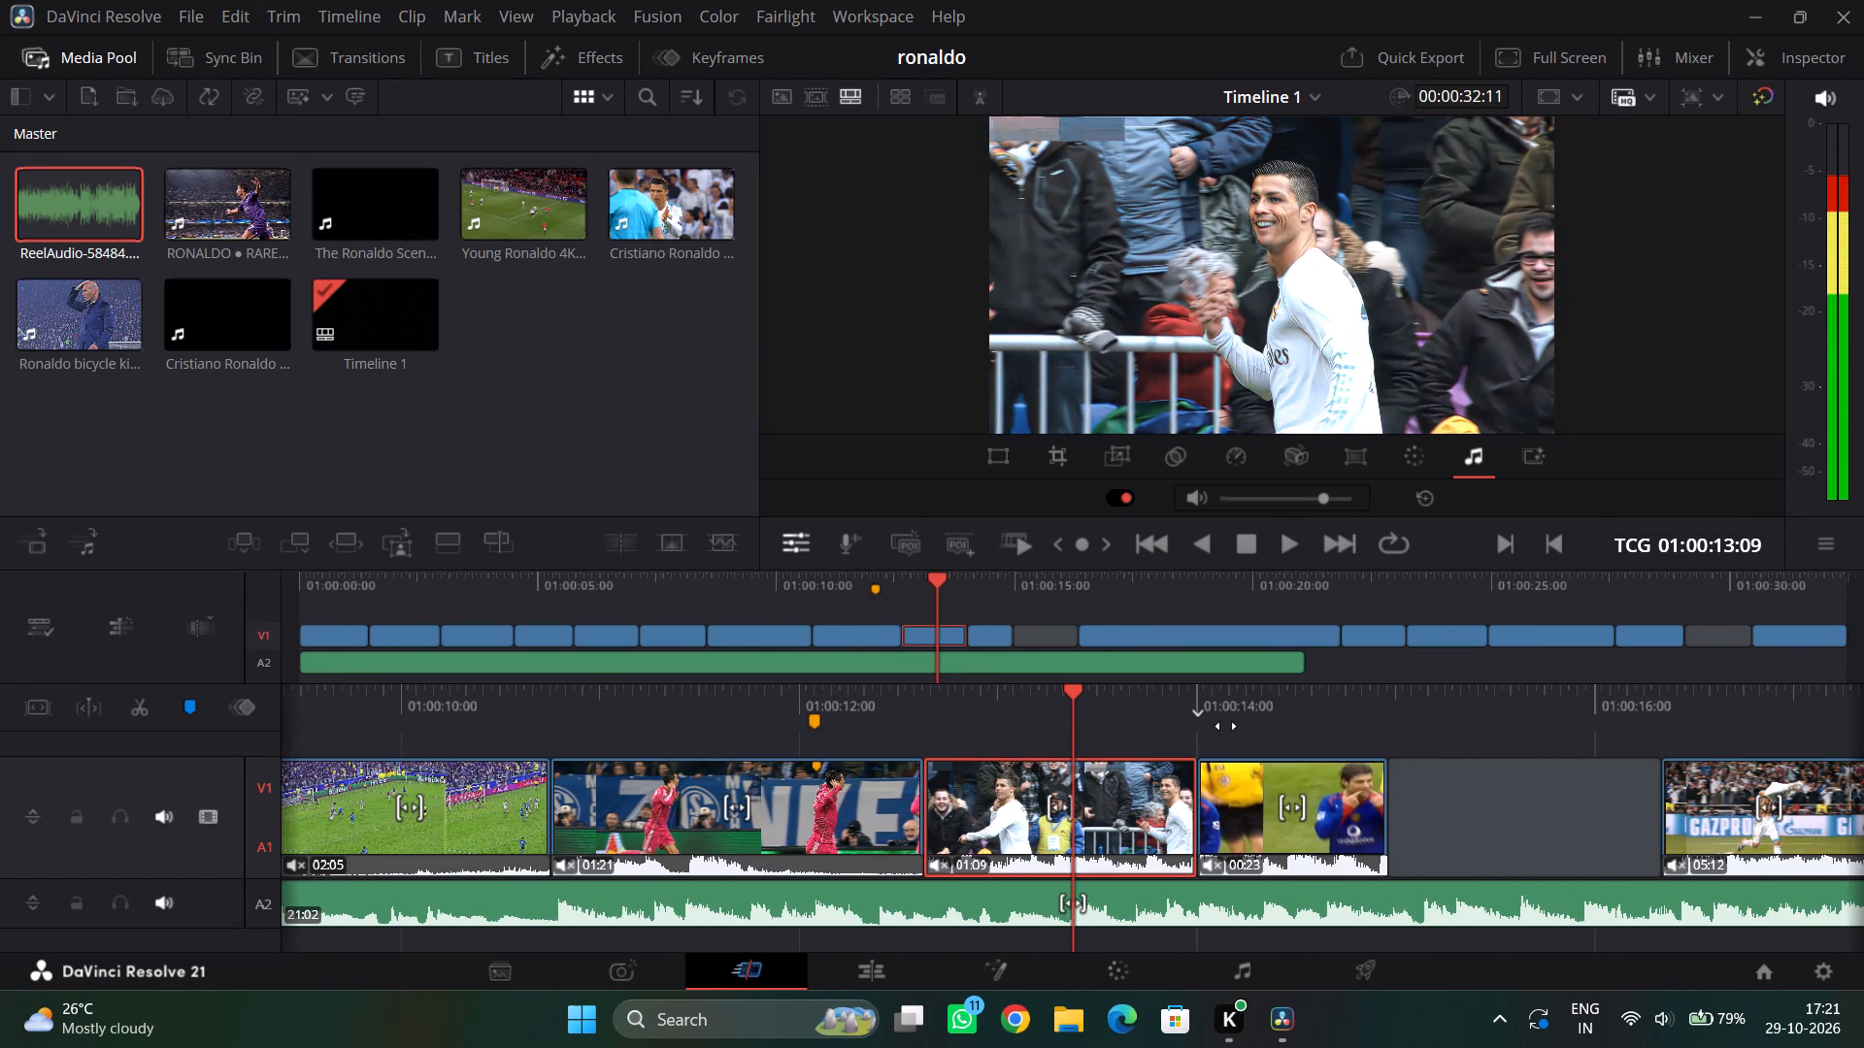
drag(1226, 726, 1339, 719)
click(1244, 549)
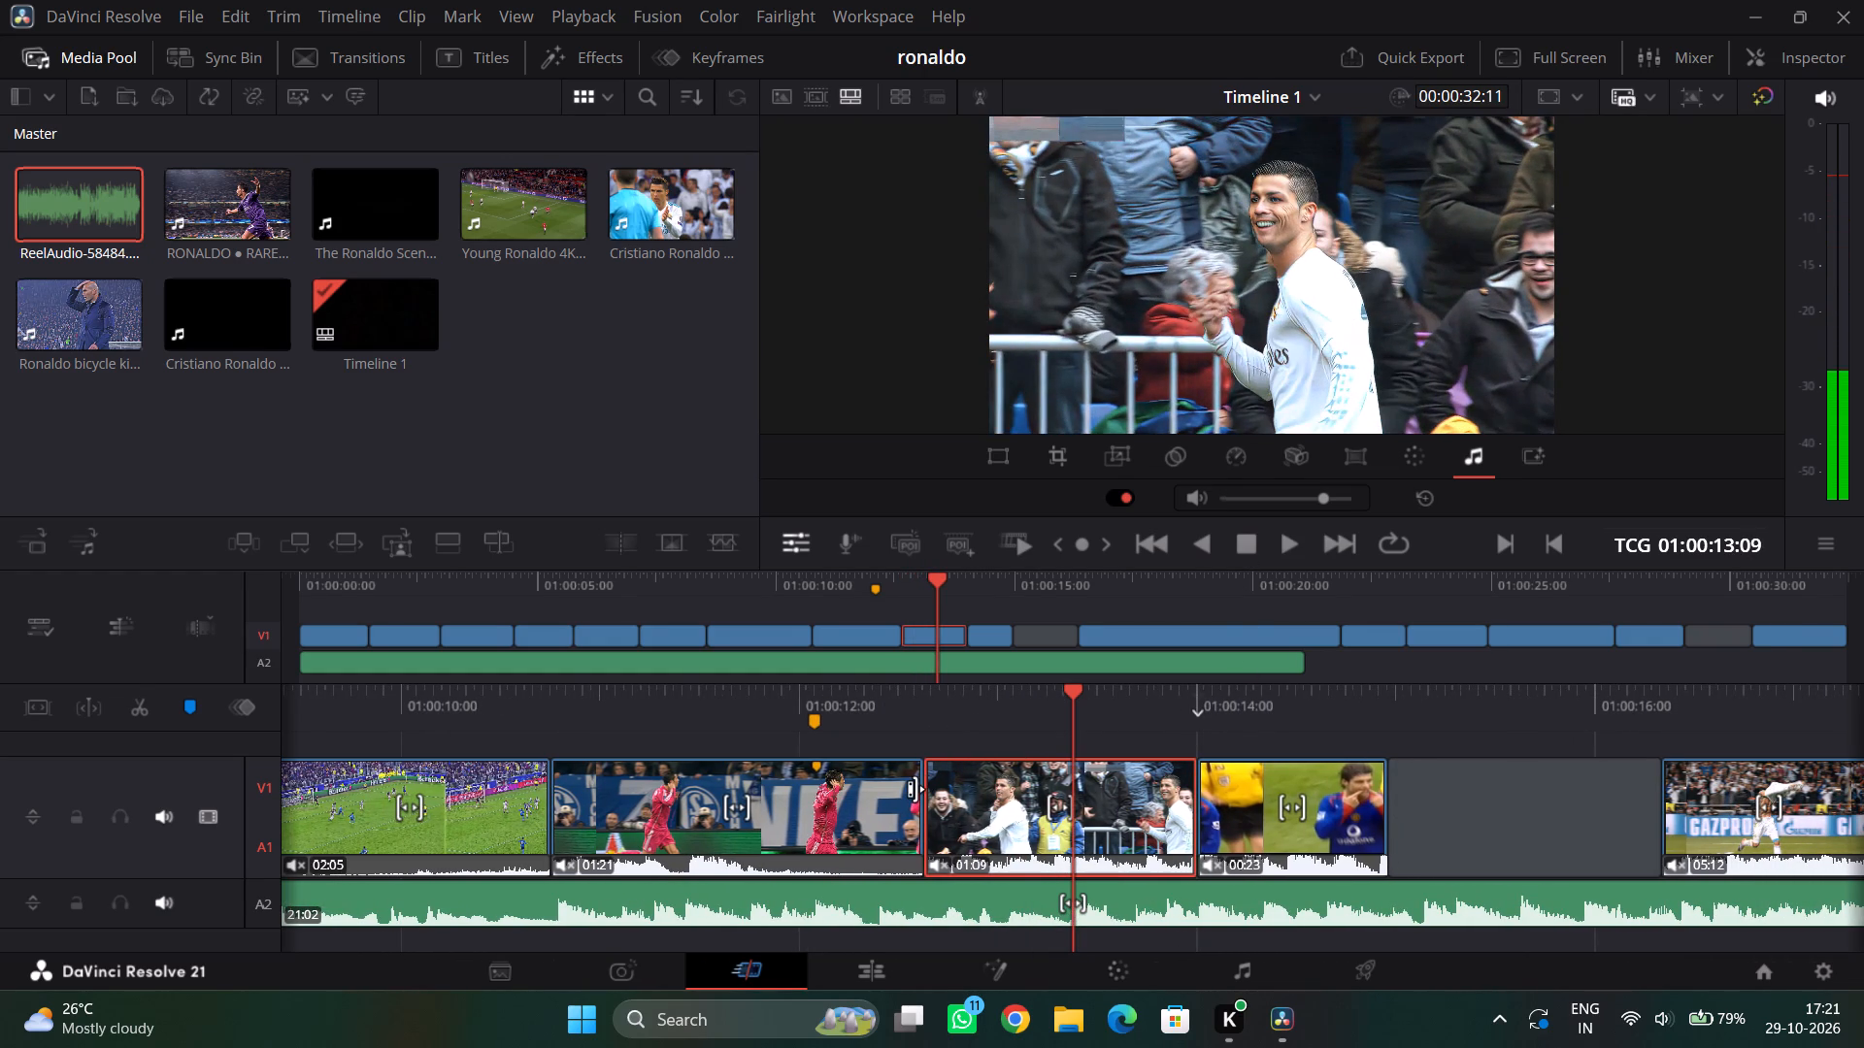
Roll the cut between the pink-kit and white-kit celebrations so the pink-kit clip runs 02:15, and scrub across it to check the timing.
drag(915, 789, 966, 789)
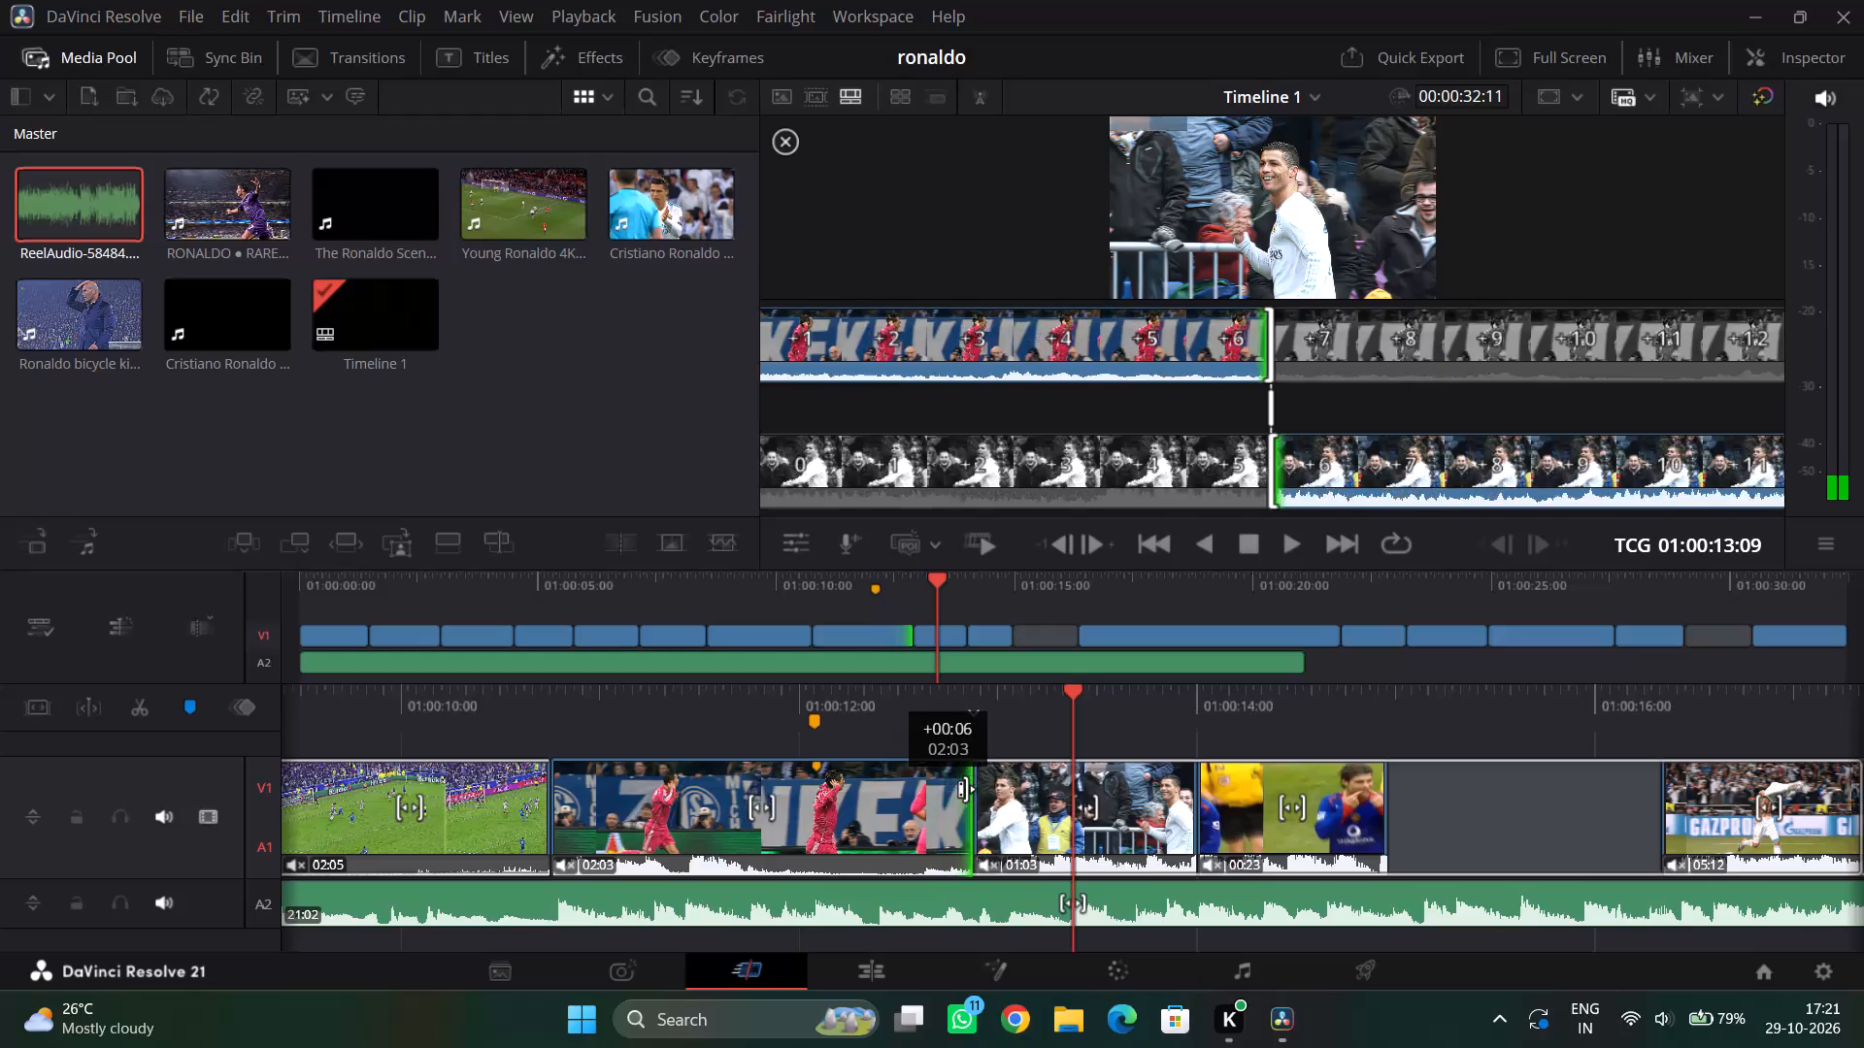
drag(966, 789, 1067, 789)
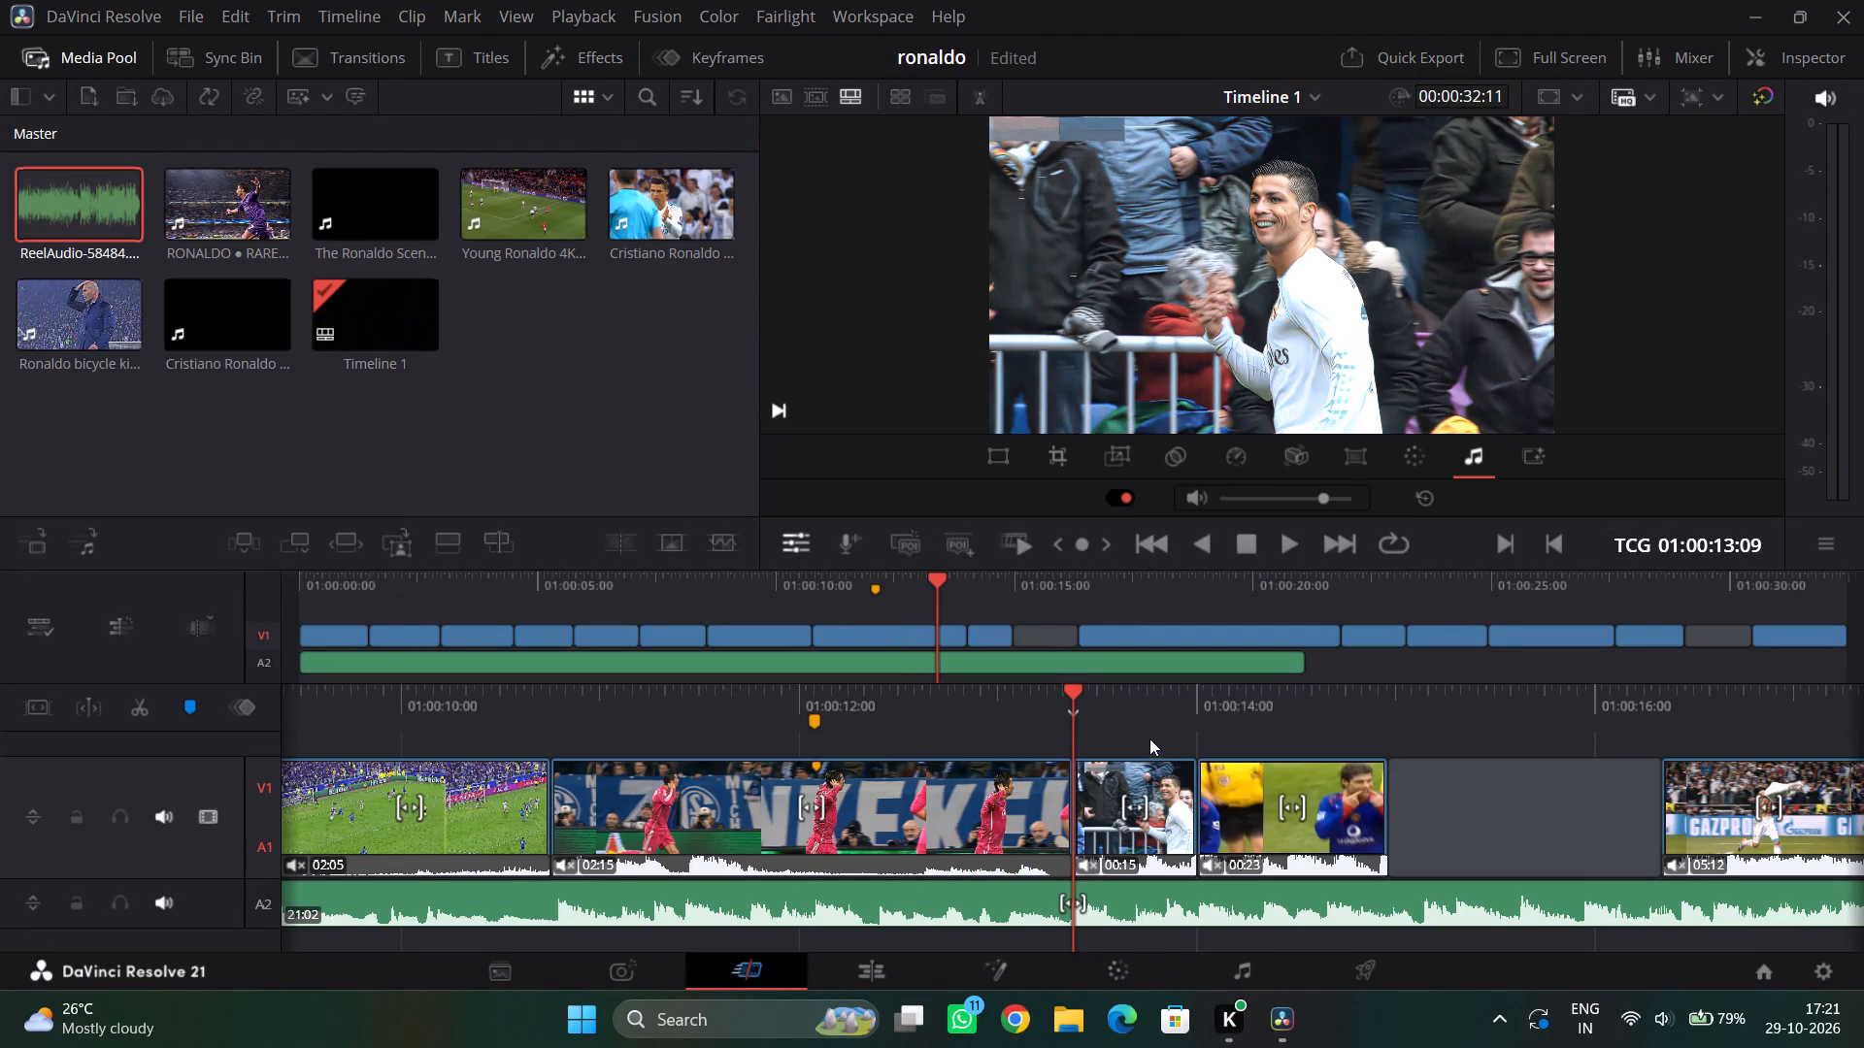
drag(1148, 710, 1245, 691)
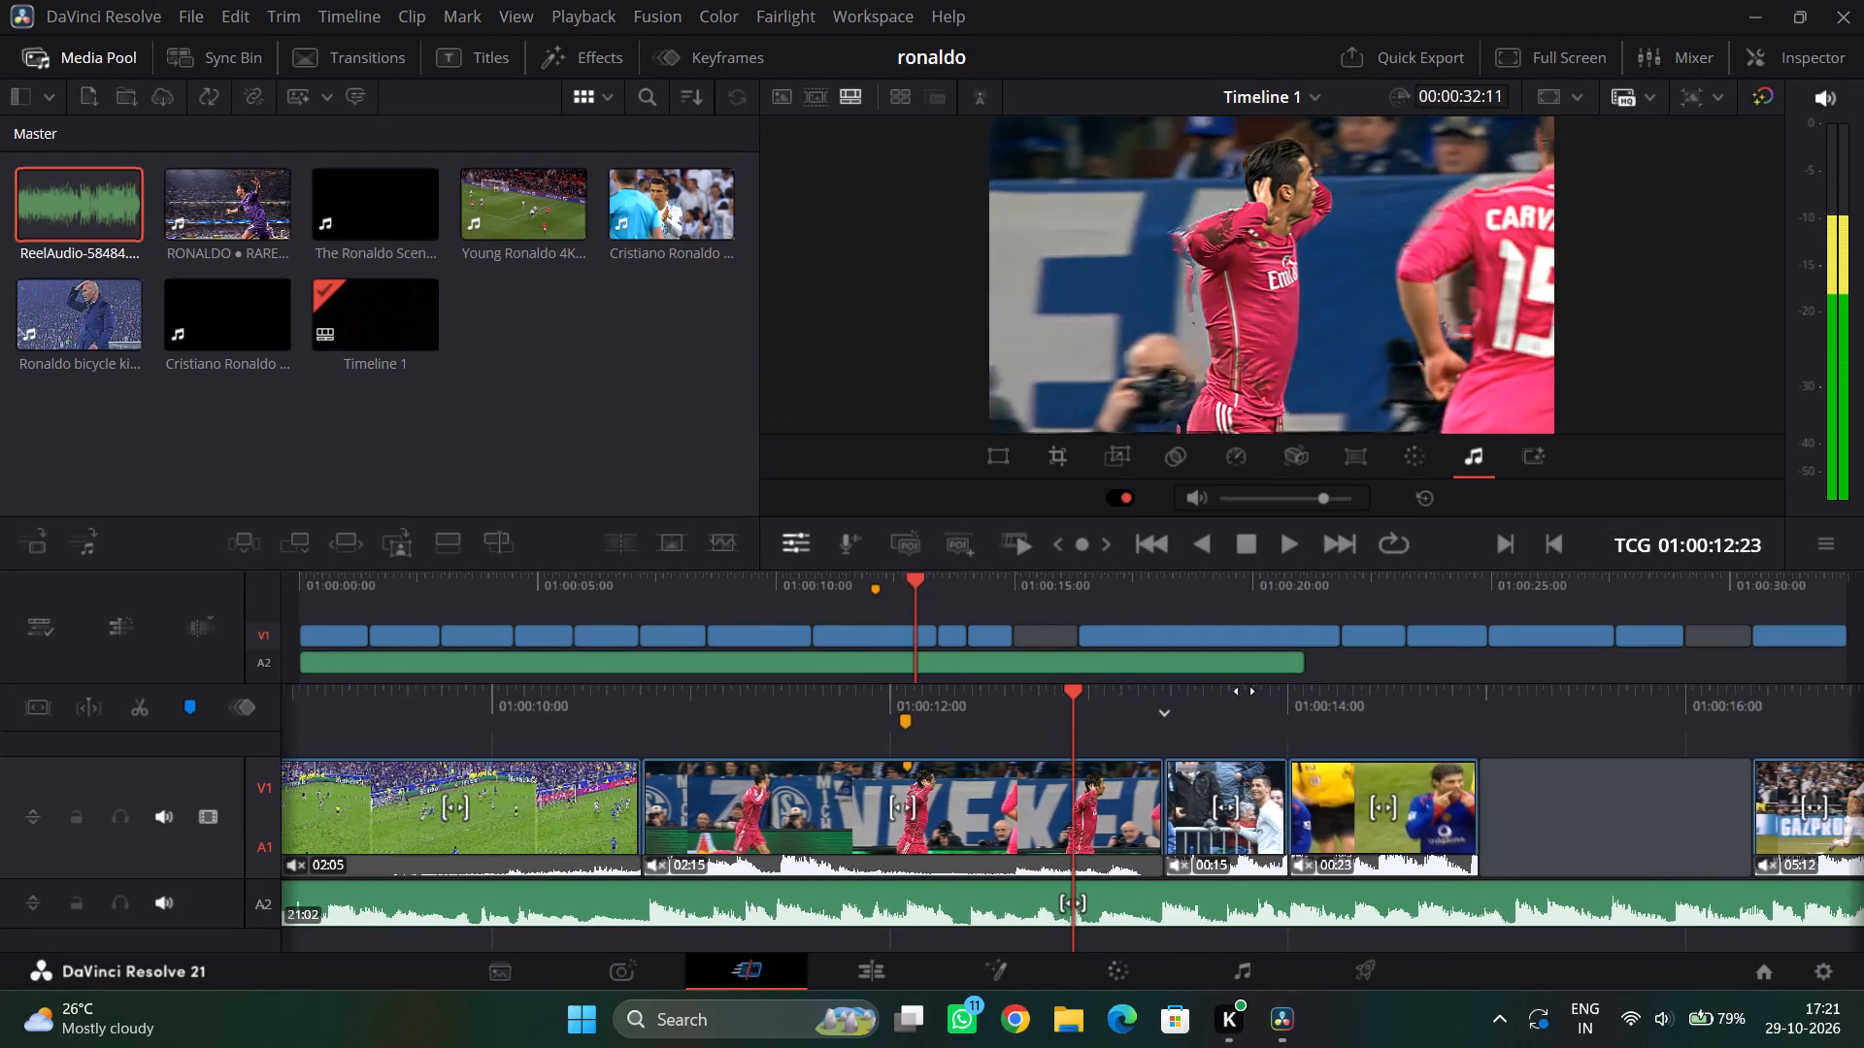
drag(1245, 691, 1210, 698)
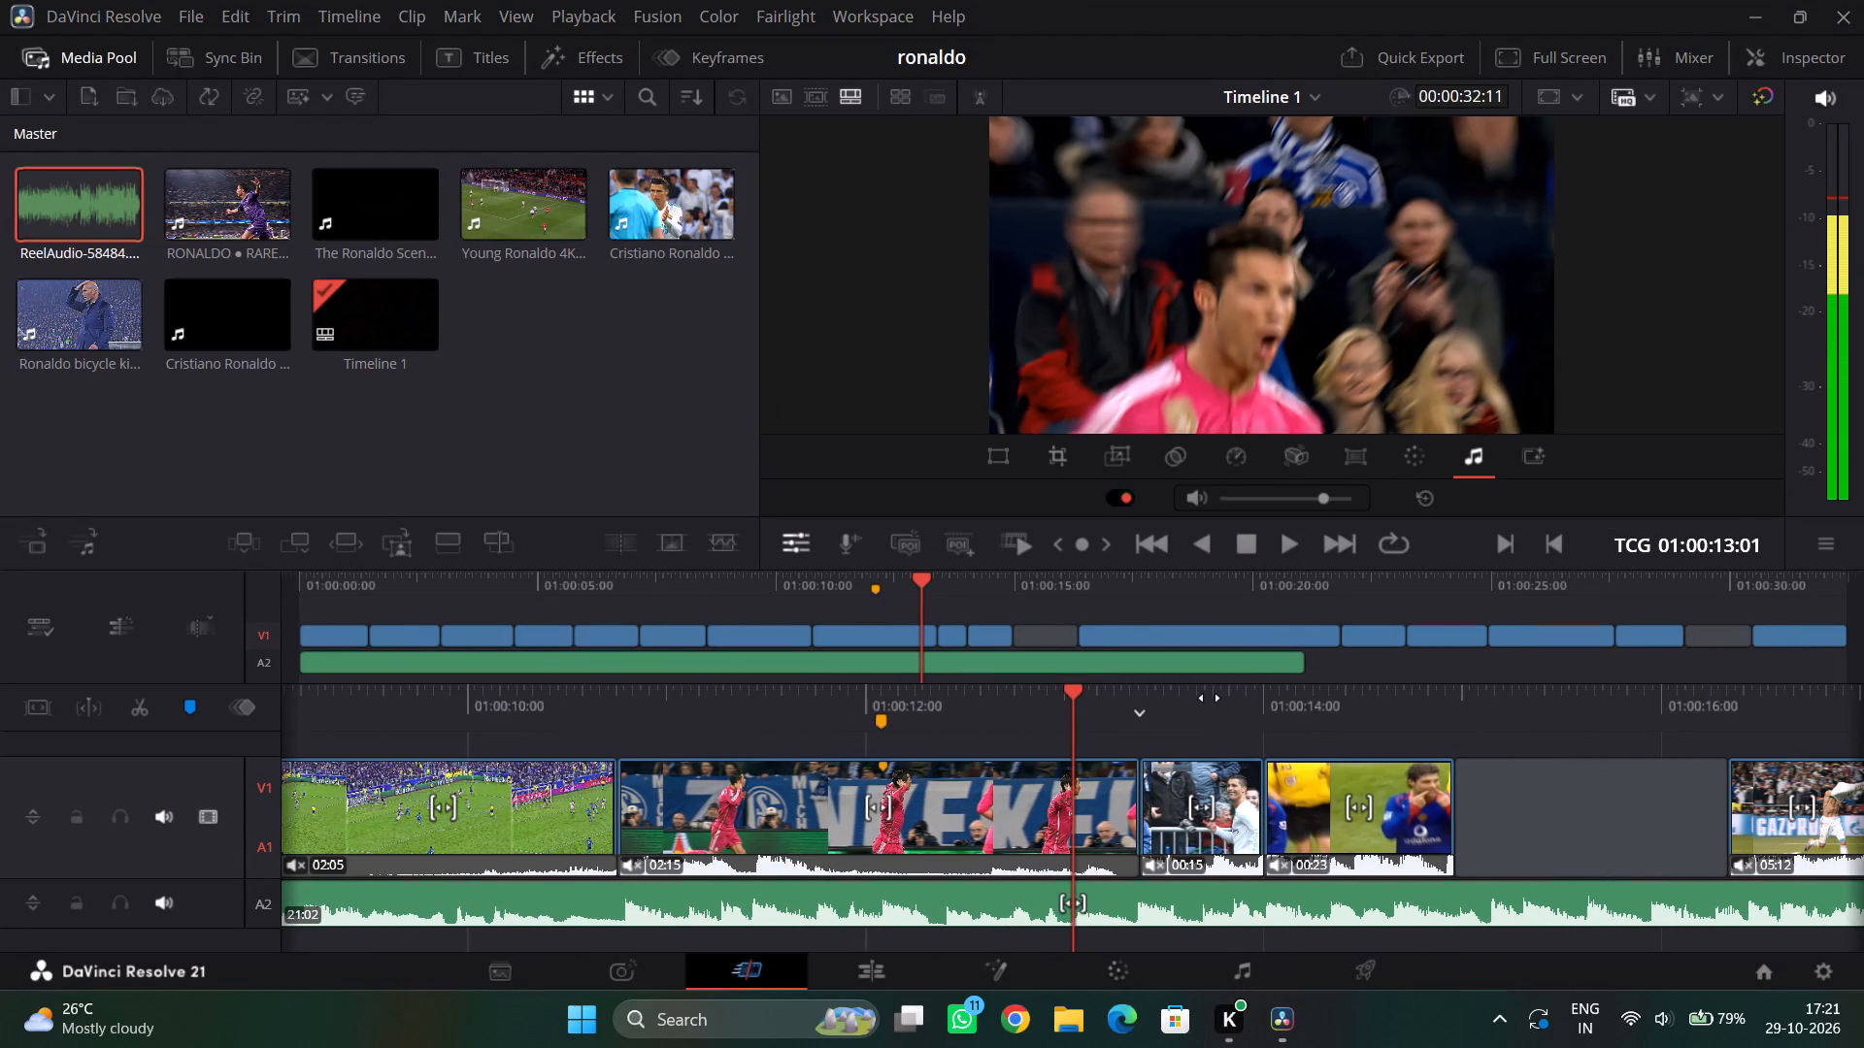
drag(1210, 698, 1149, 704)
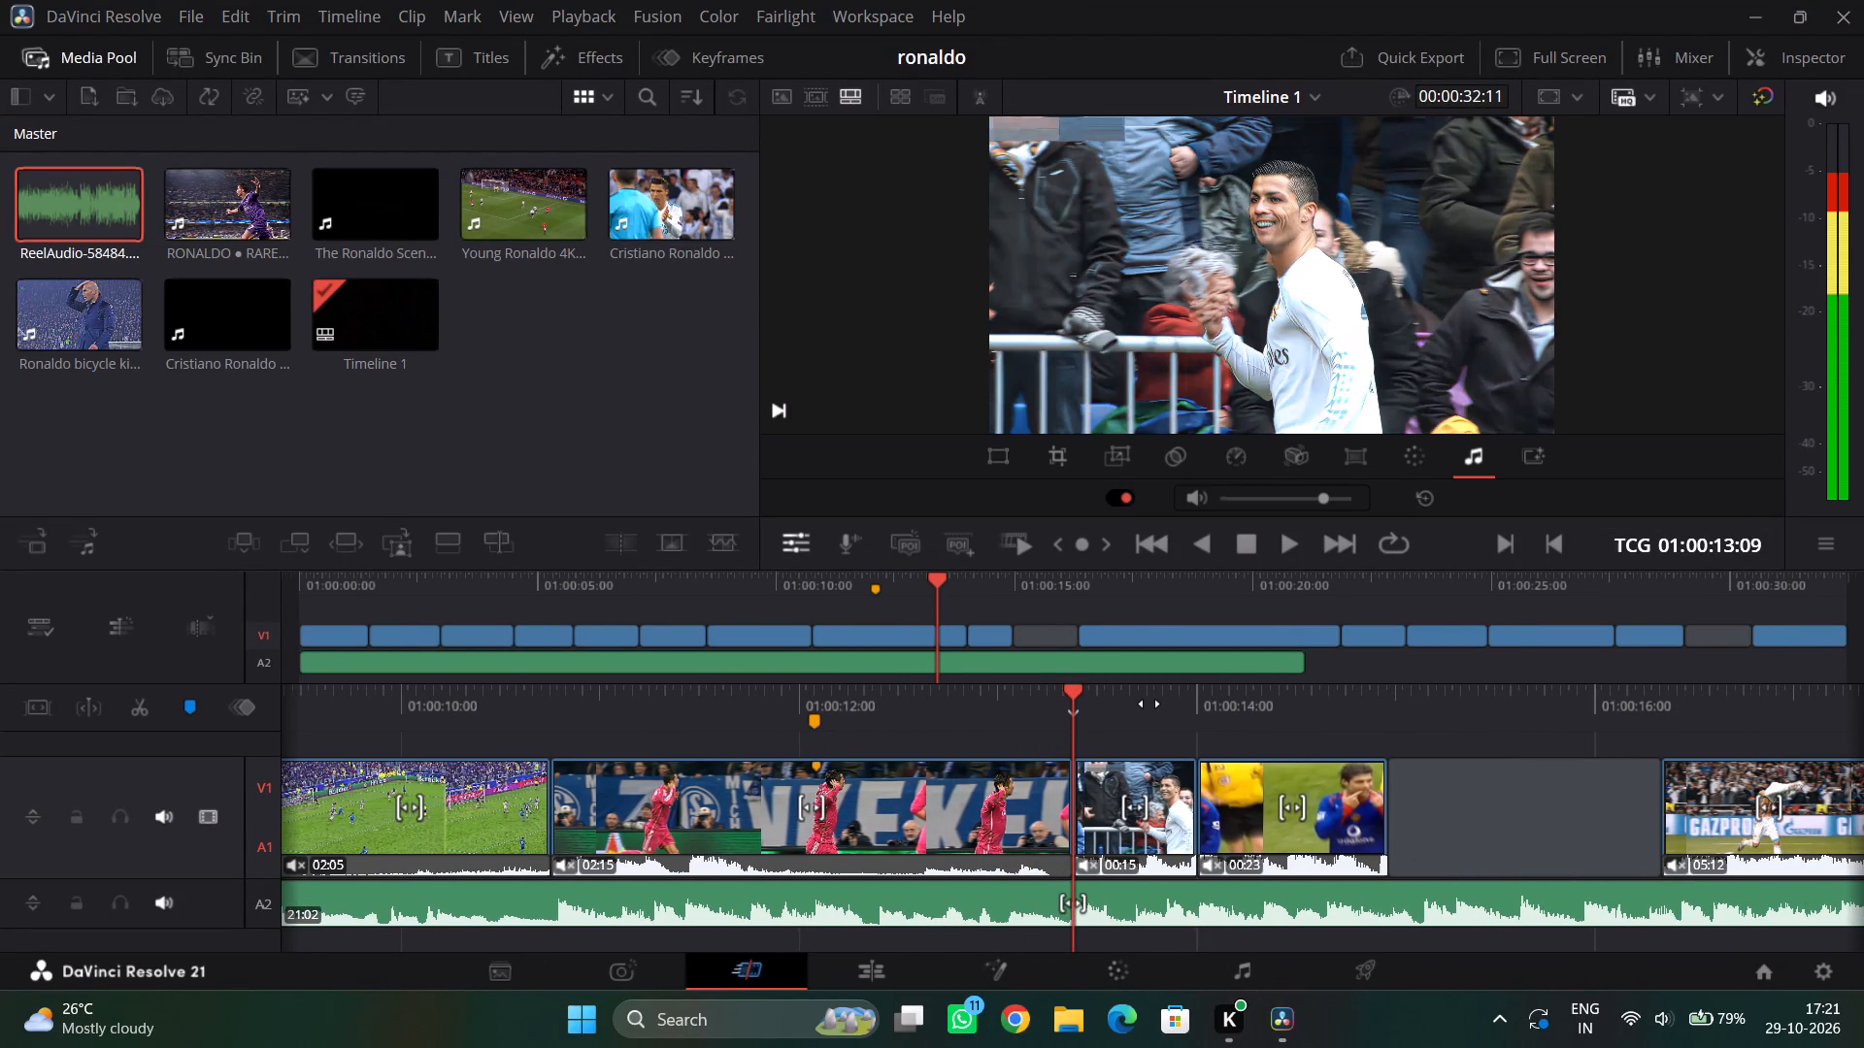
drag(1149, 704, 882, 737)
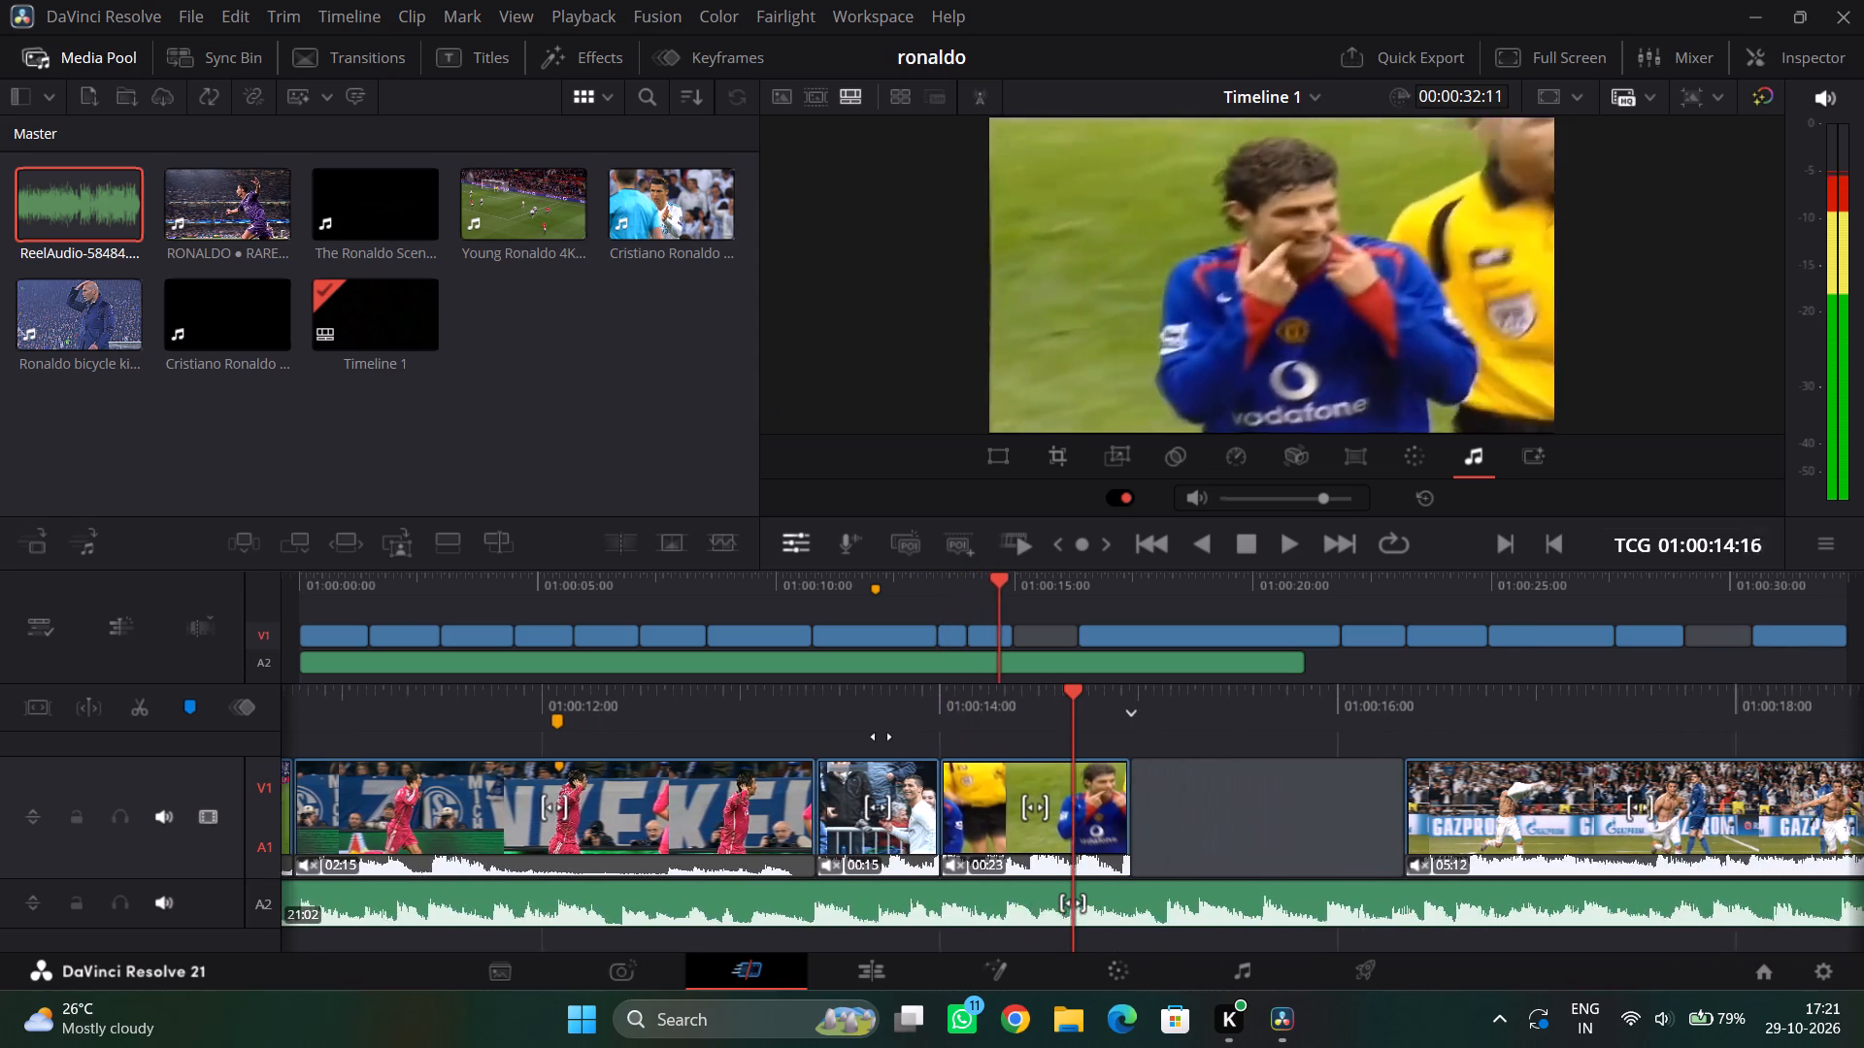
drag(882, 737, 1184, 735)
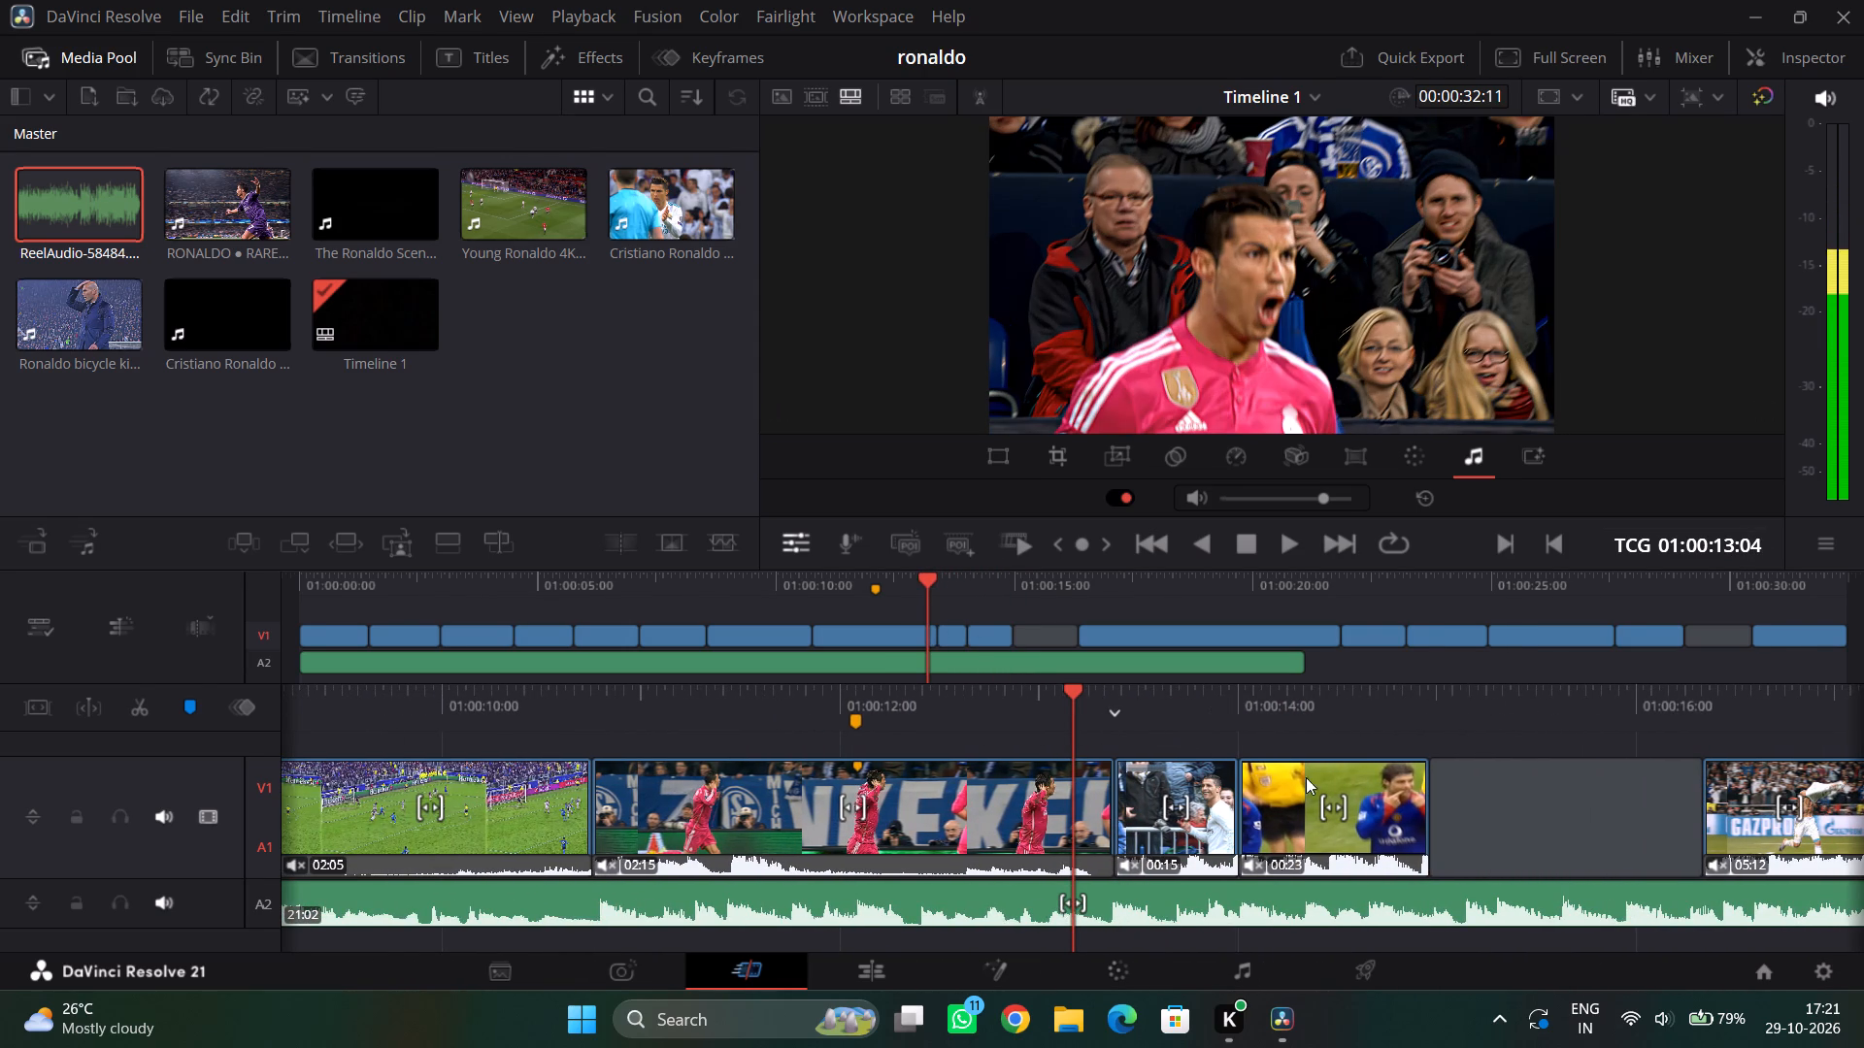
Rearrange the clips so the 05:12 shirtless celebration directly follows the pink-kit celebration, ahead of the white-kit and blue-kit clips.
drag(1320, 762, 1525, 762)
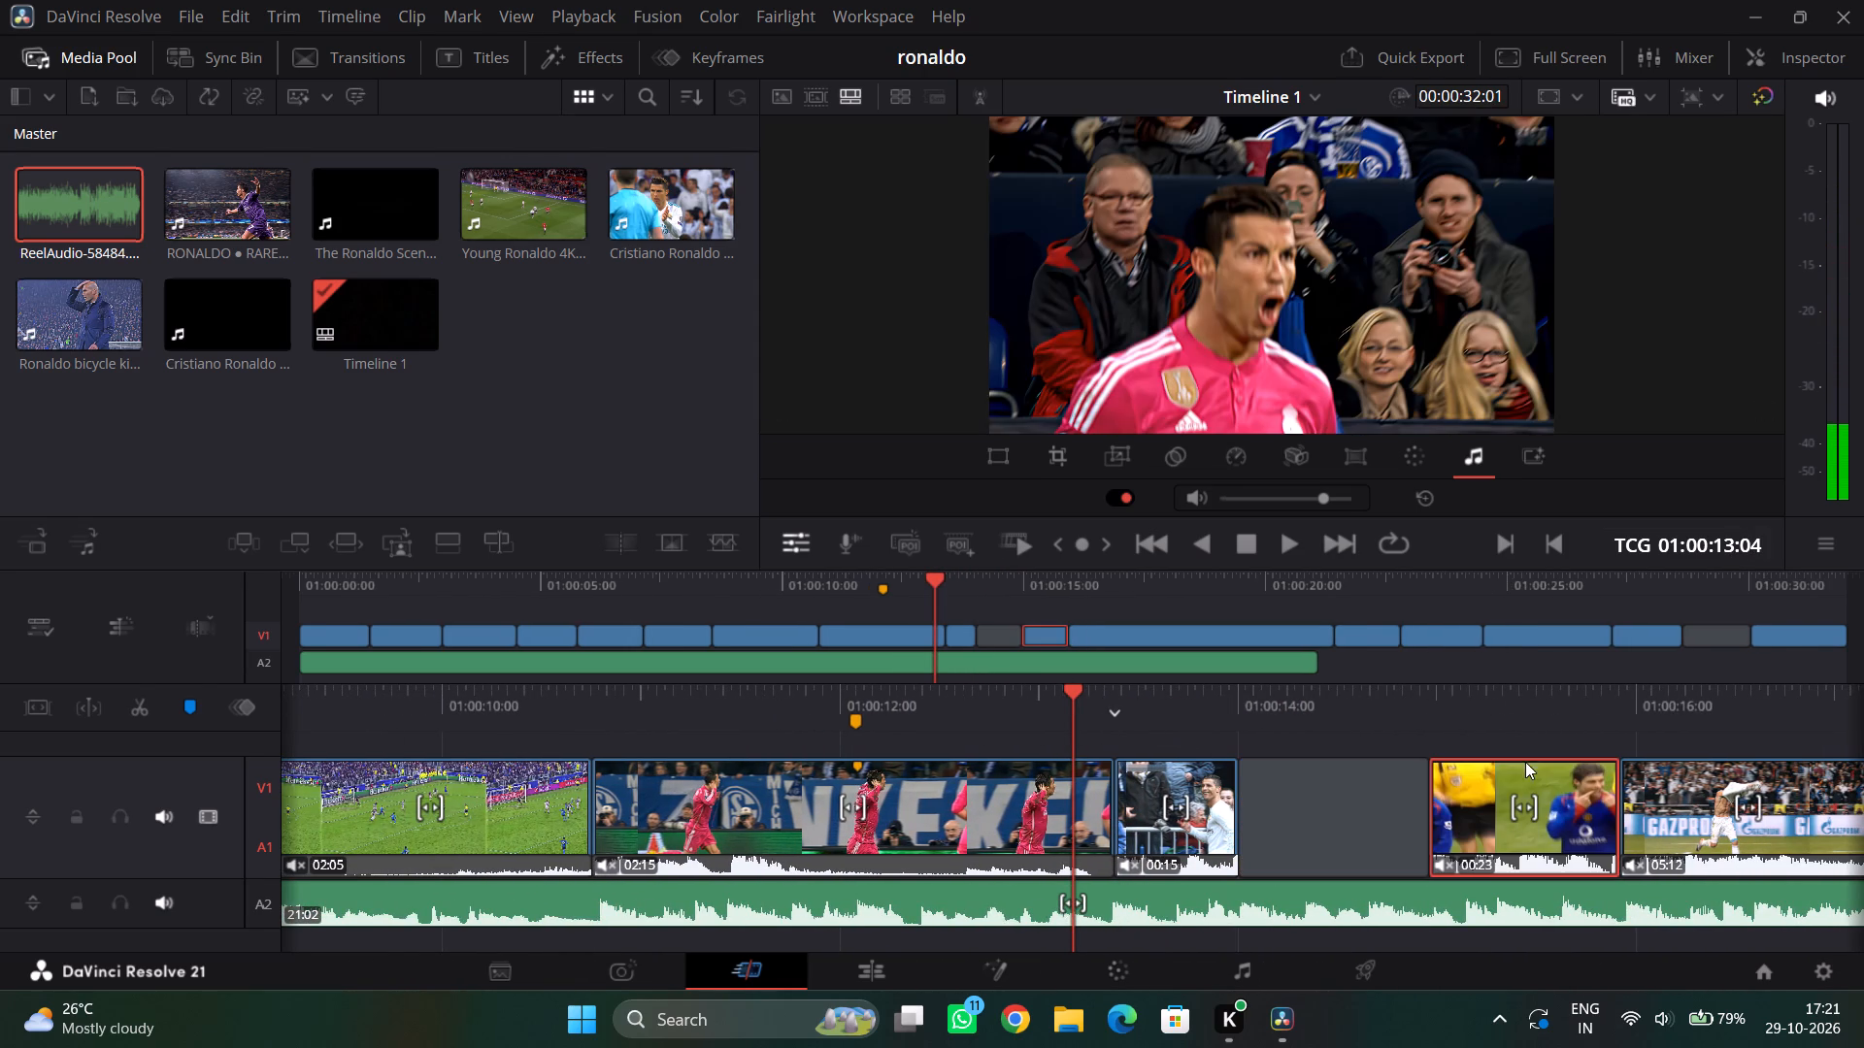
drag(1205, 766, 1329, 763)
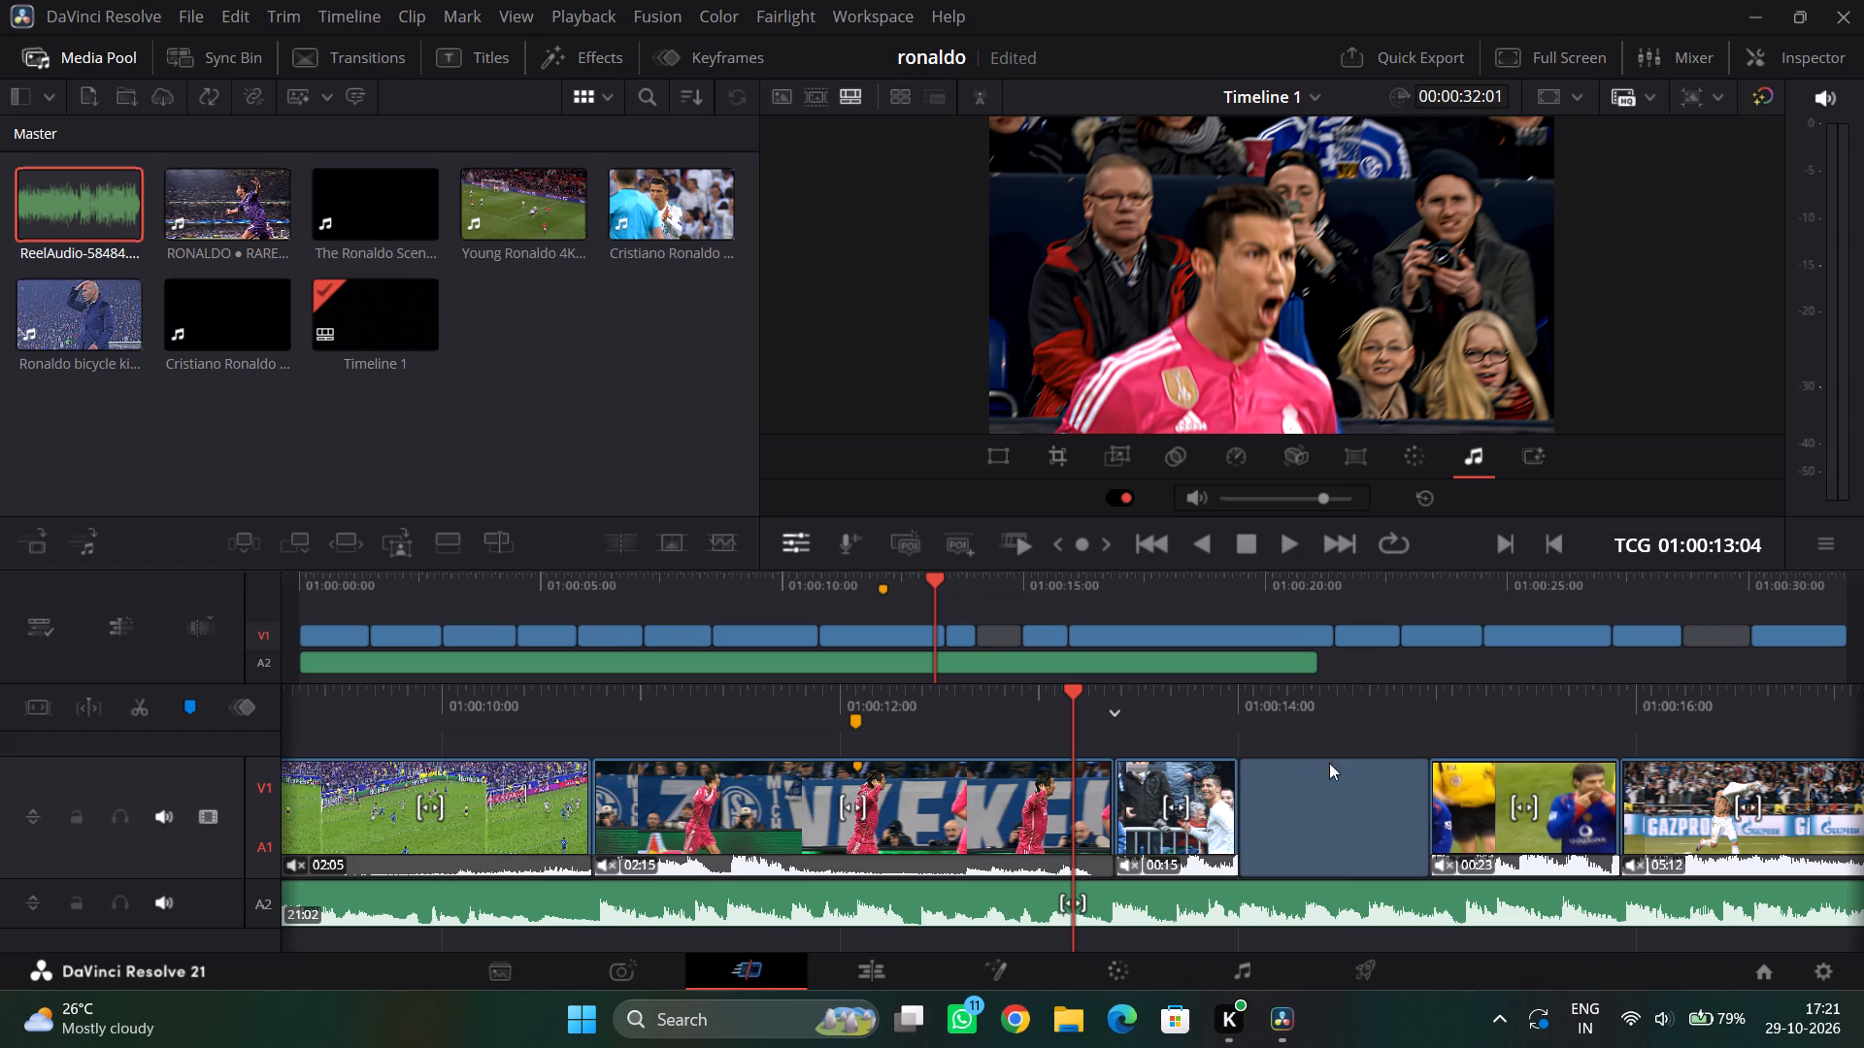
drag(1329, 763, 1375, 763)
drag(1724, 767, 1713, 768)
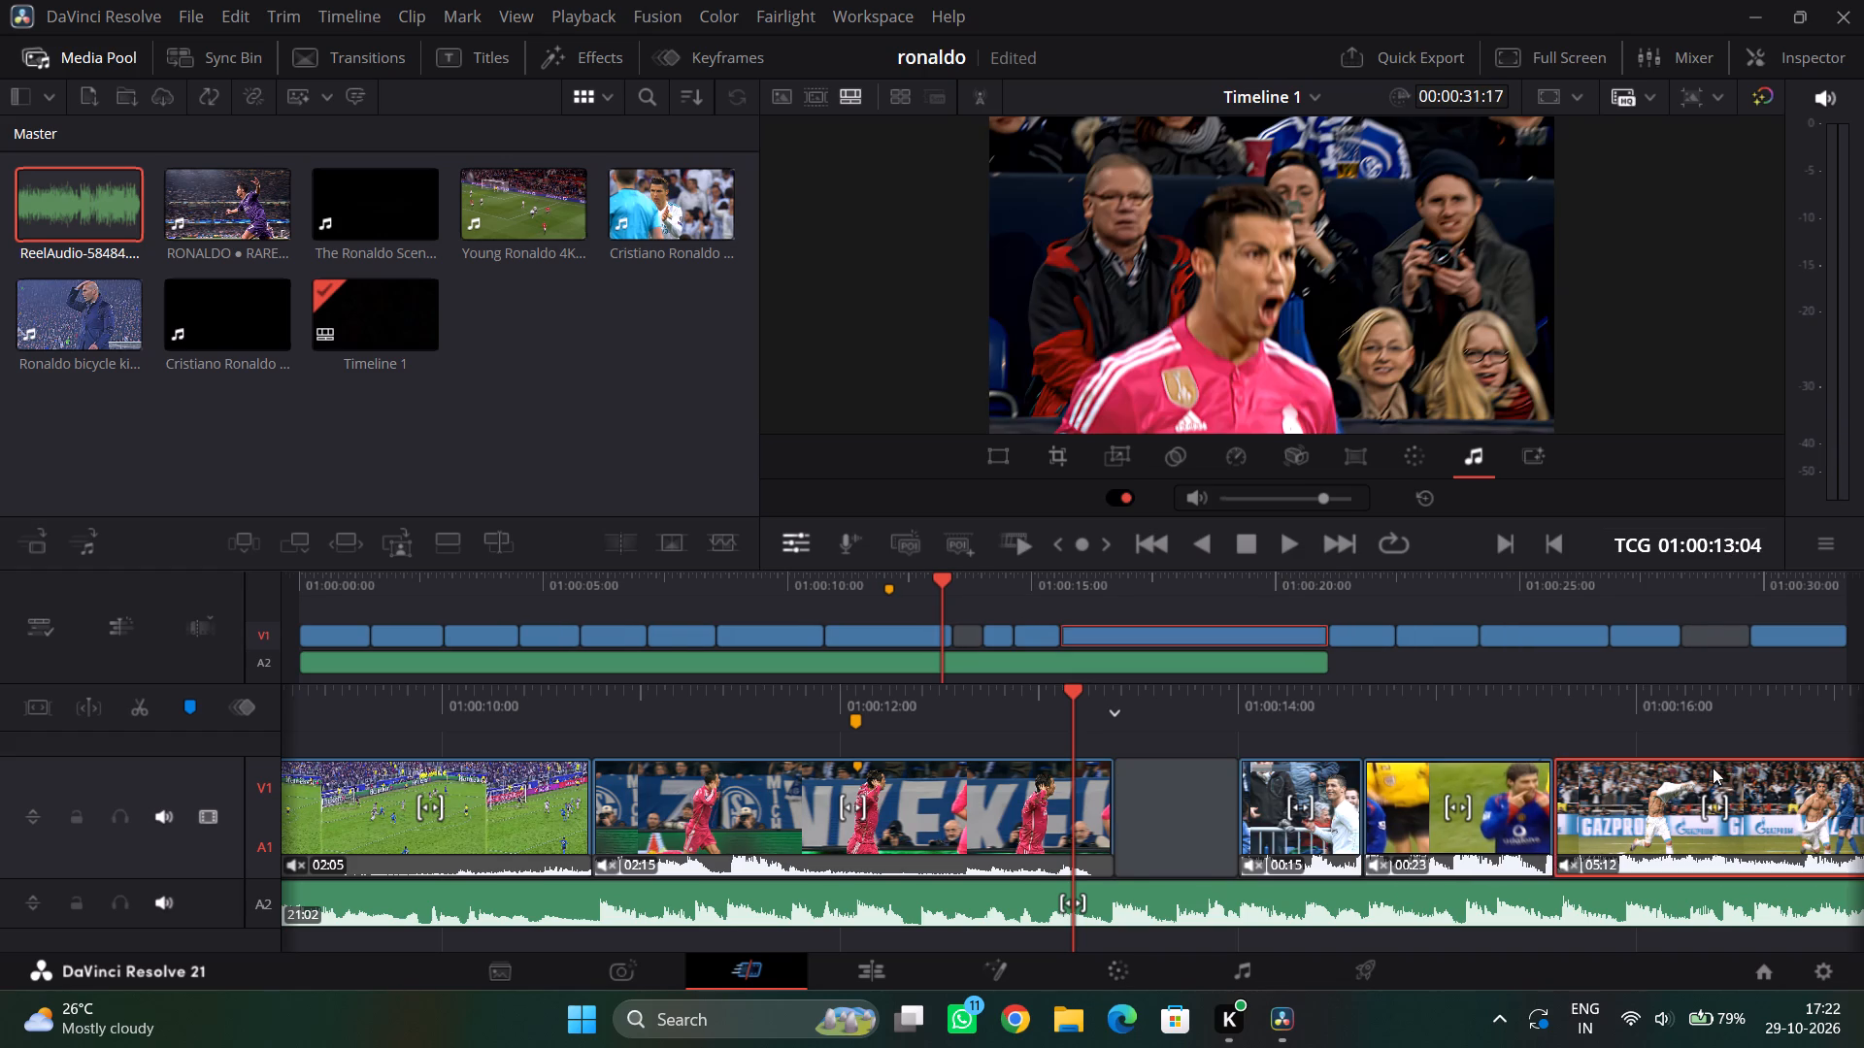
drag(1713, 768, 1195, 791)
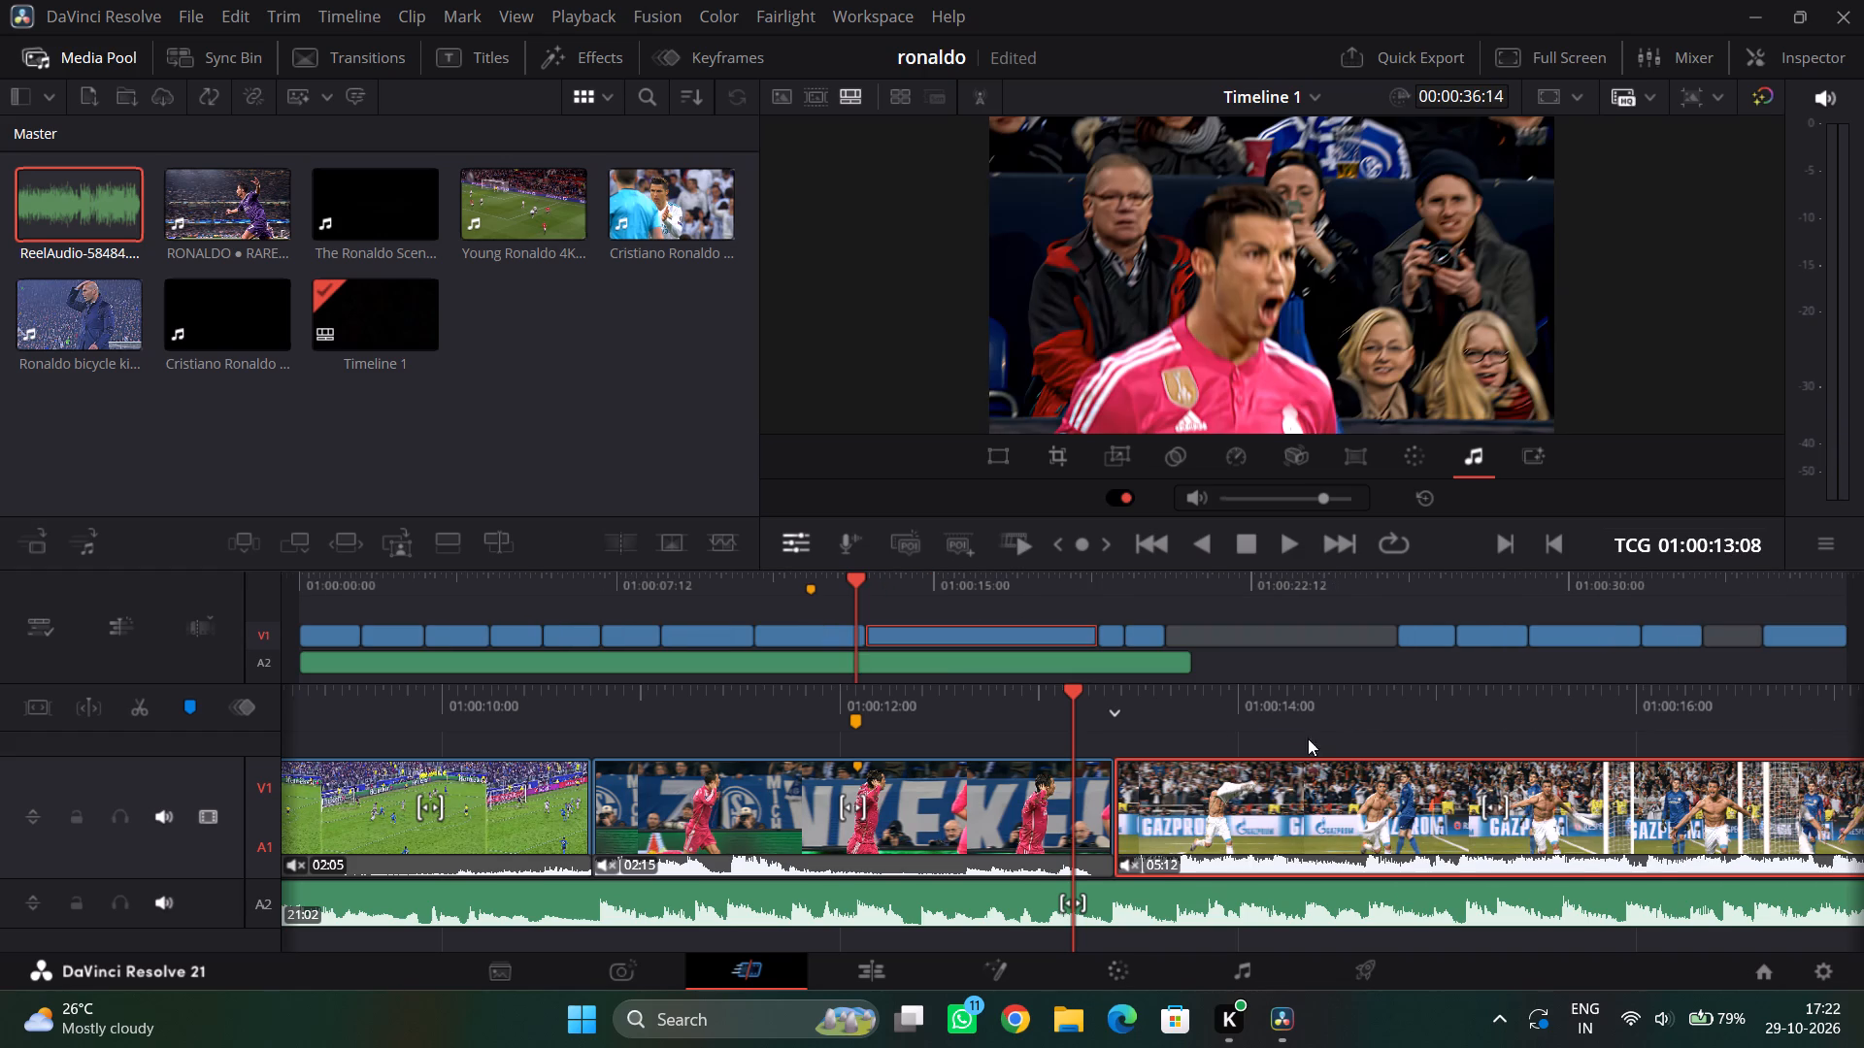
Play and scrub from the pink-kit celebration through the shirtless celebration to examine how the new order fits the music.
drag(1288, 709, 1701, 703)
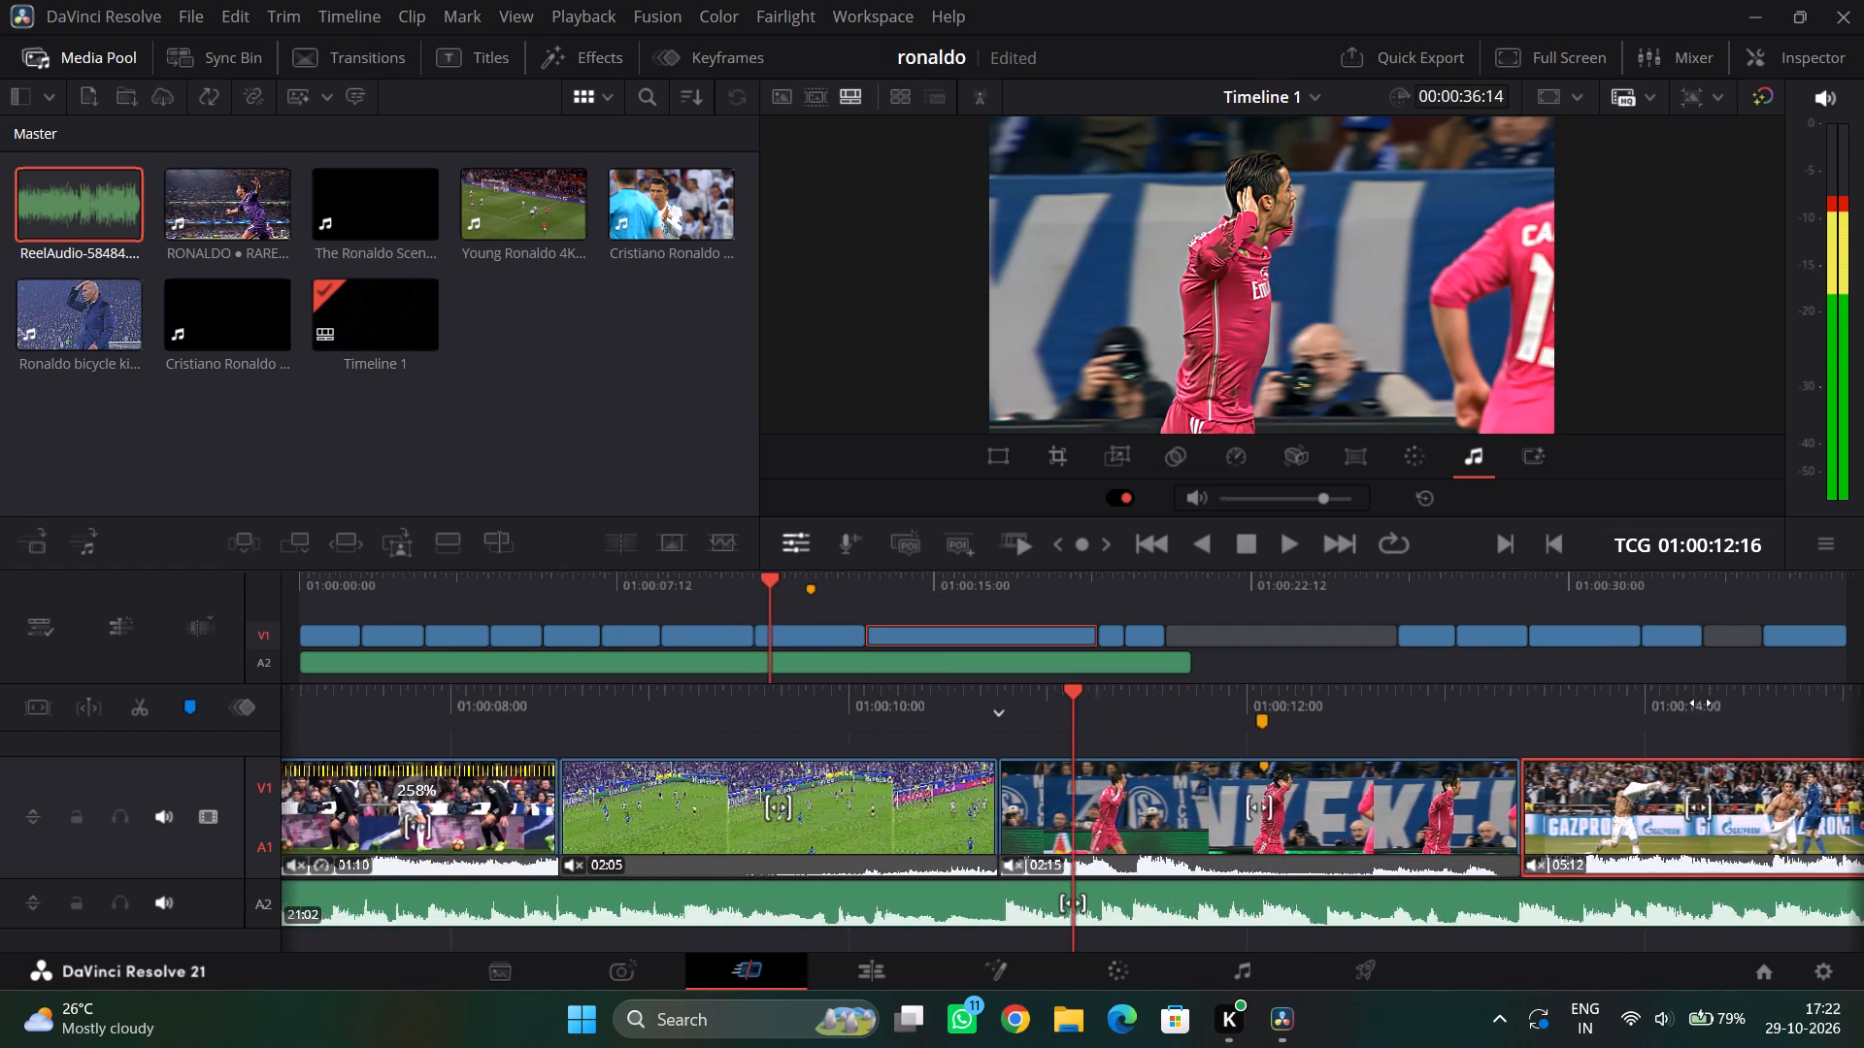
drag(1701, 703, 1826, 707)
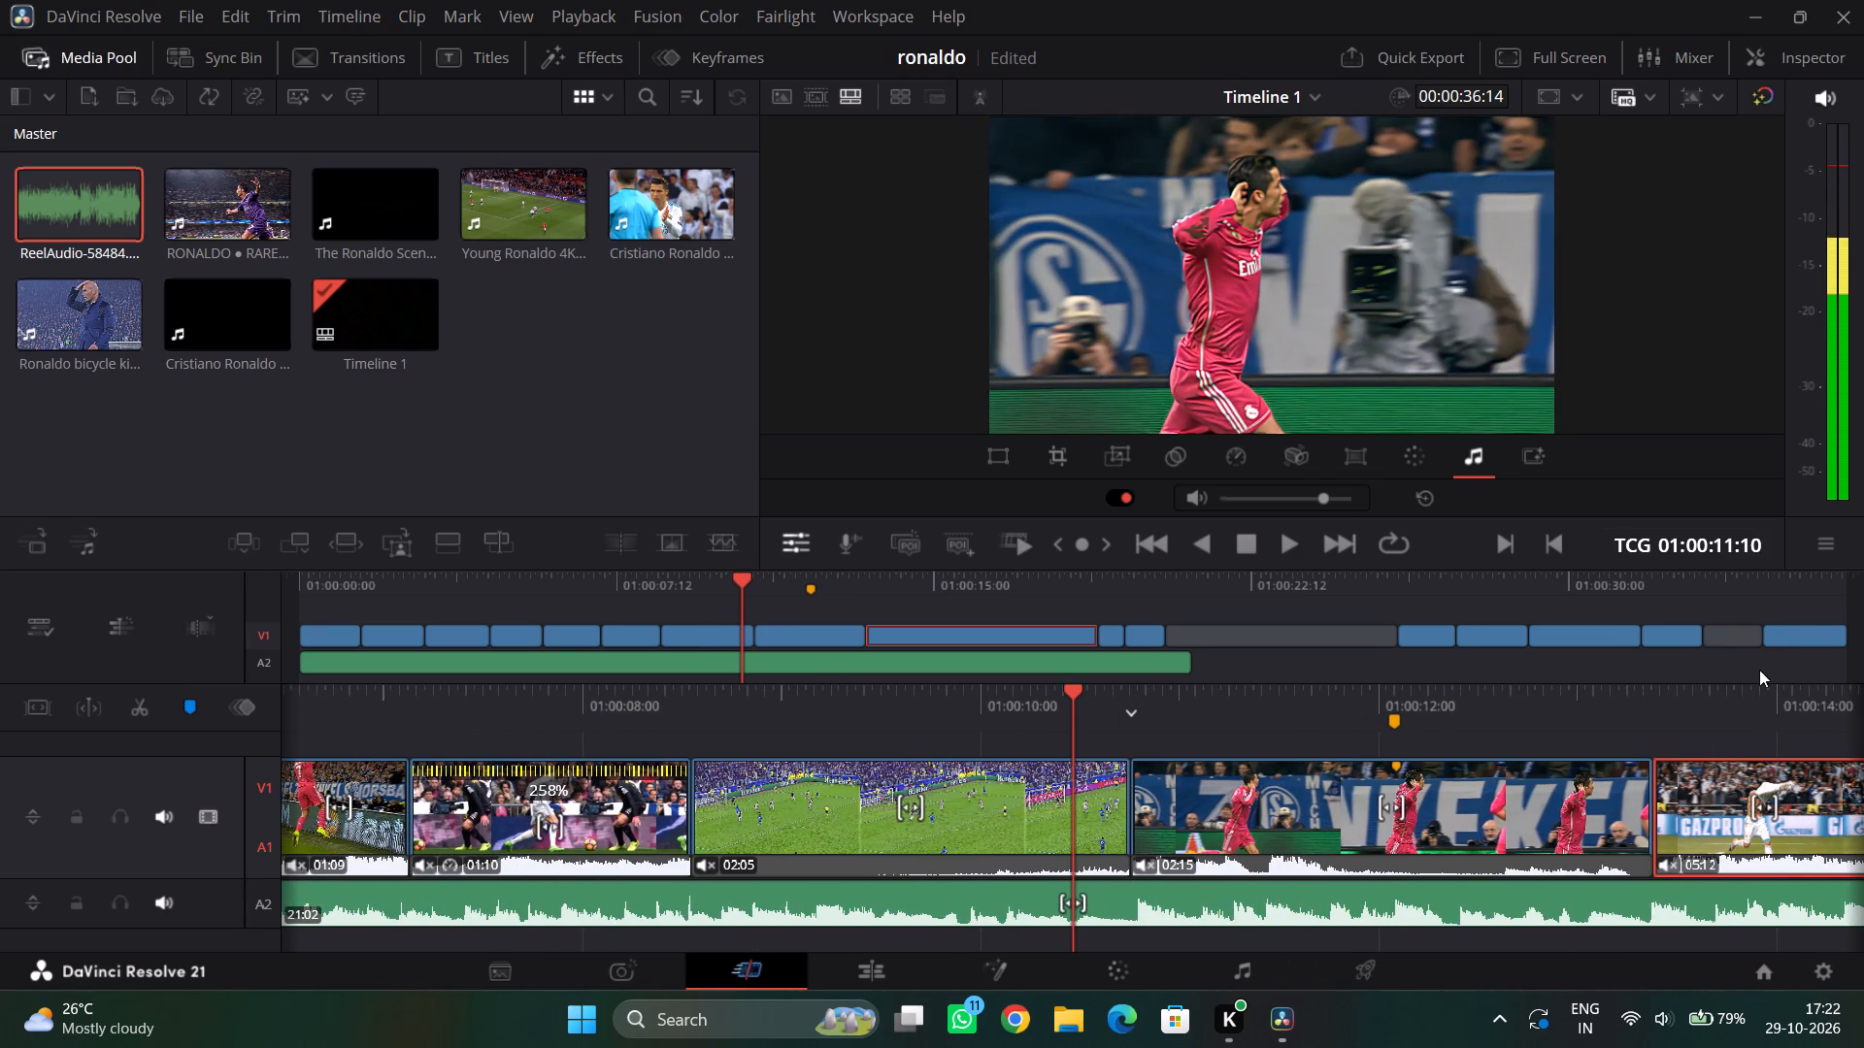
click(1292, 537)
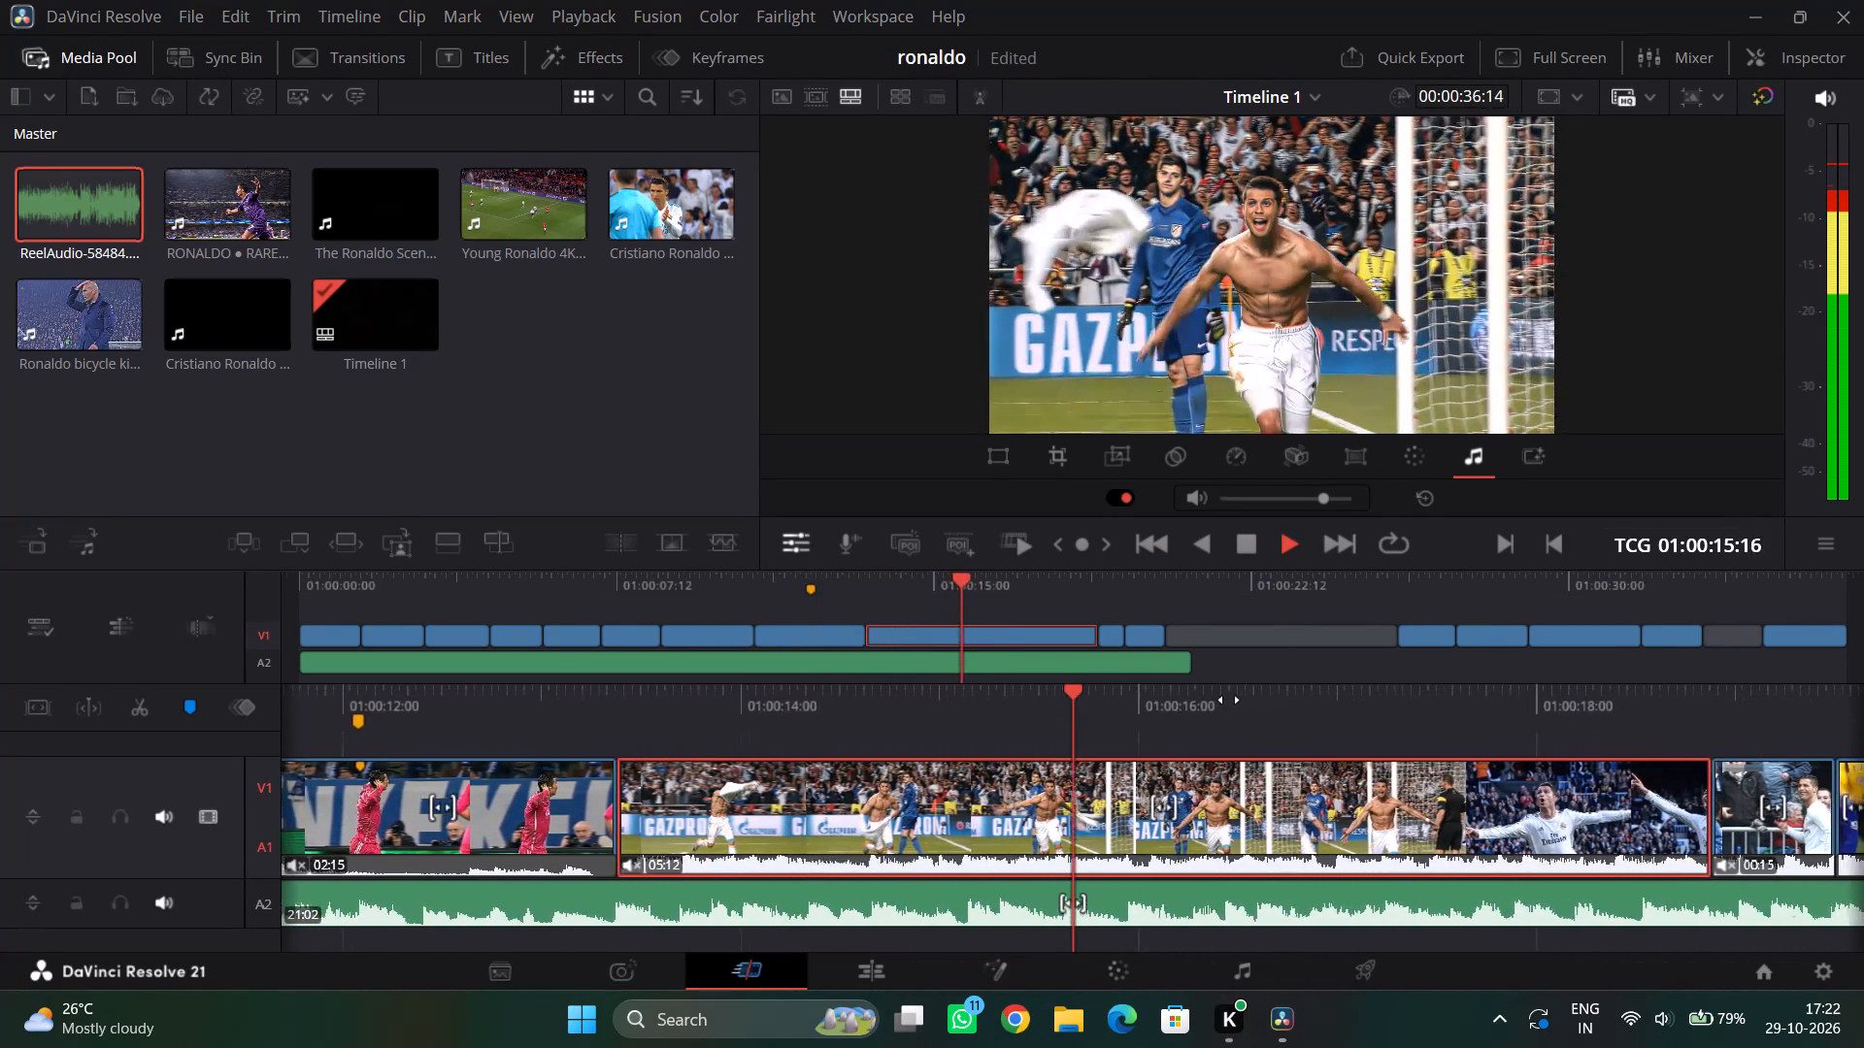
drag(1208, 696, 1353, 706)
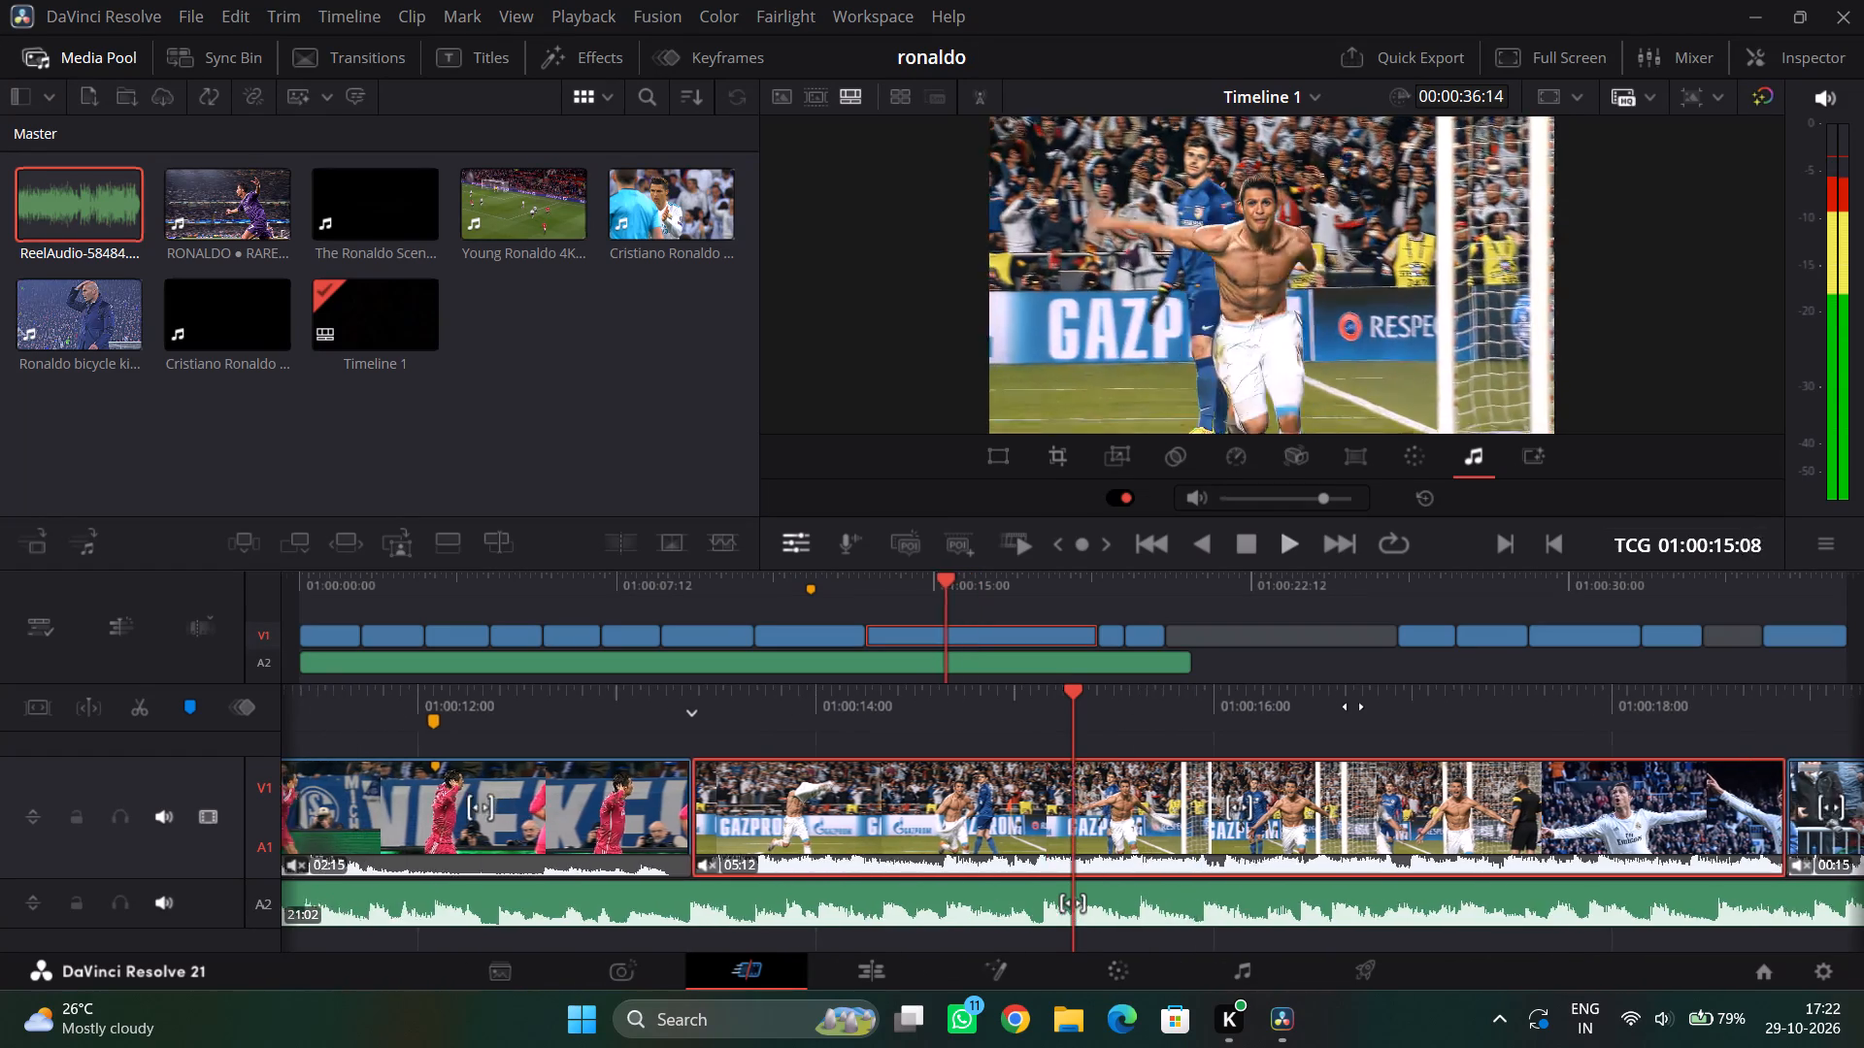
drag(1353, 706, 1863, 742)
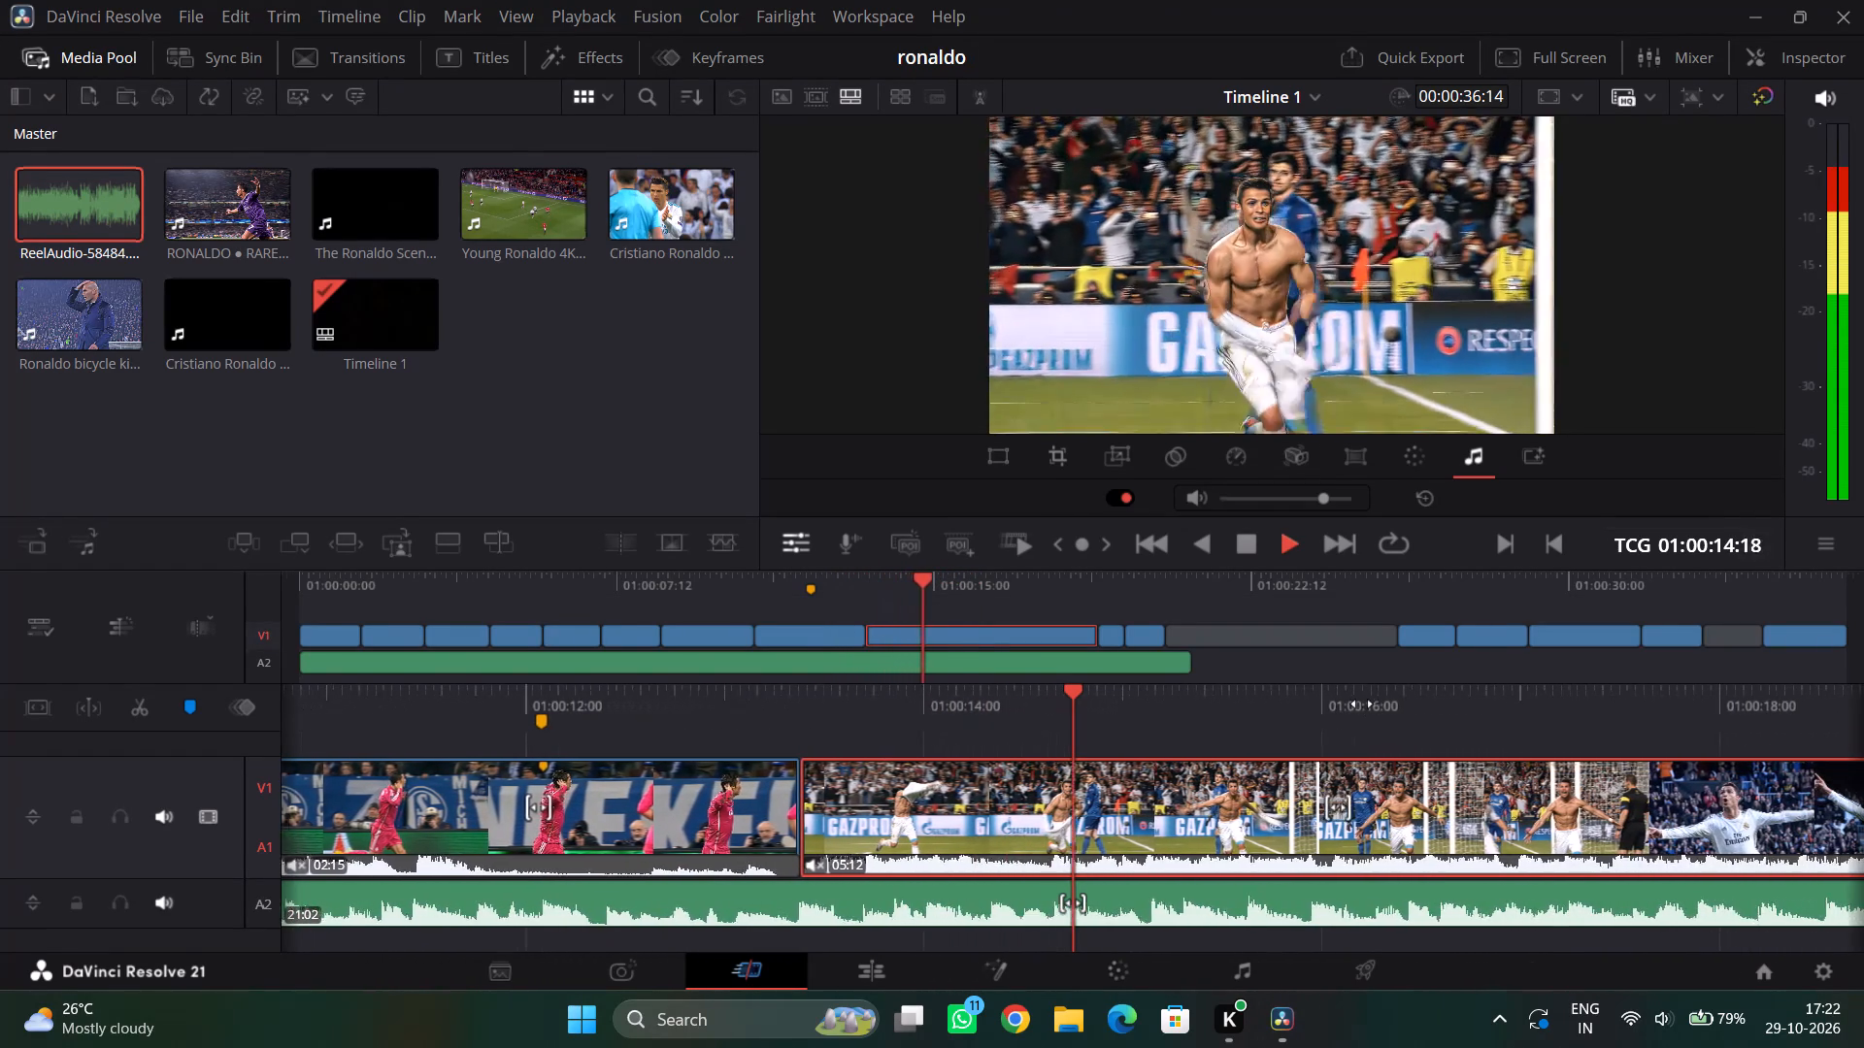
Split the shirtless celebration clip at 01:00:15:22, while he runs with arms spread beside the goal.
drag(1267, 703, 1268, 705)
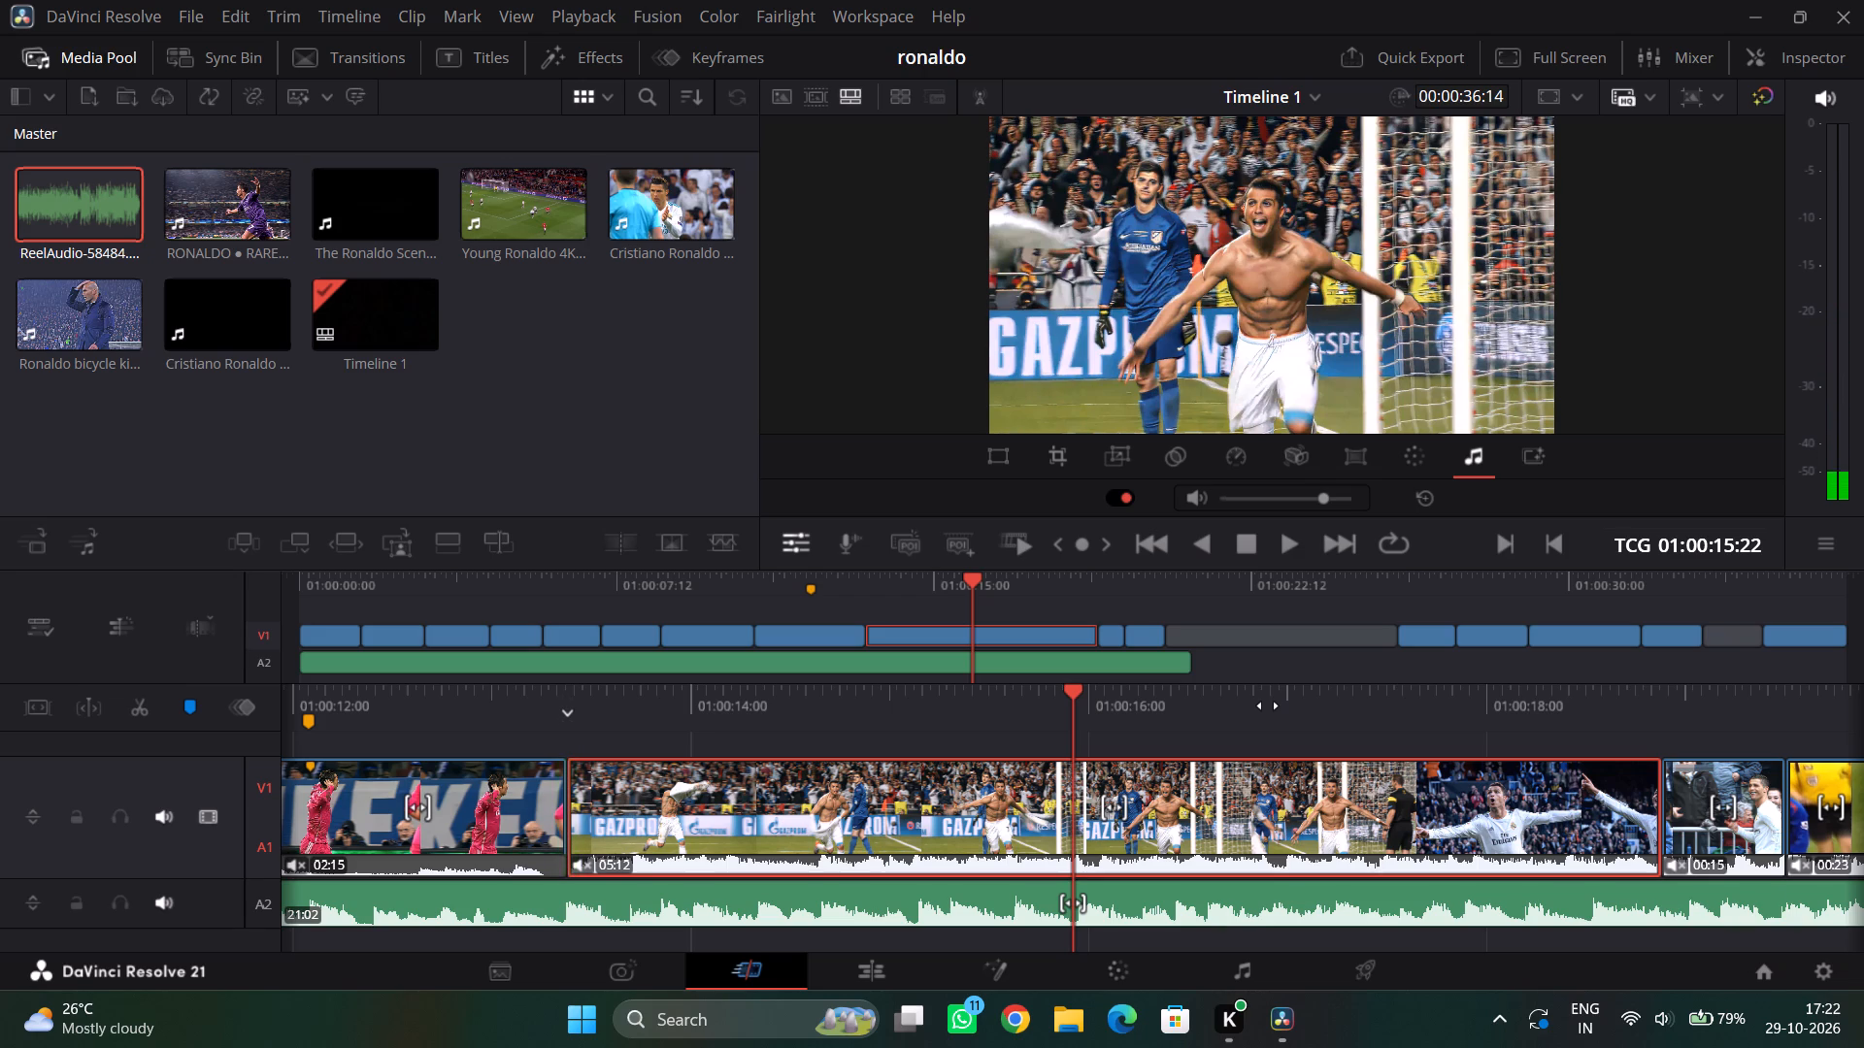
drag(1268, 705, 1362, 703)
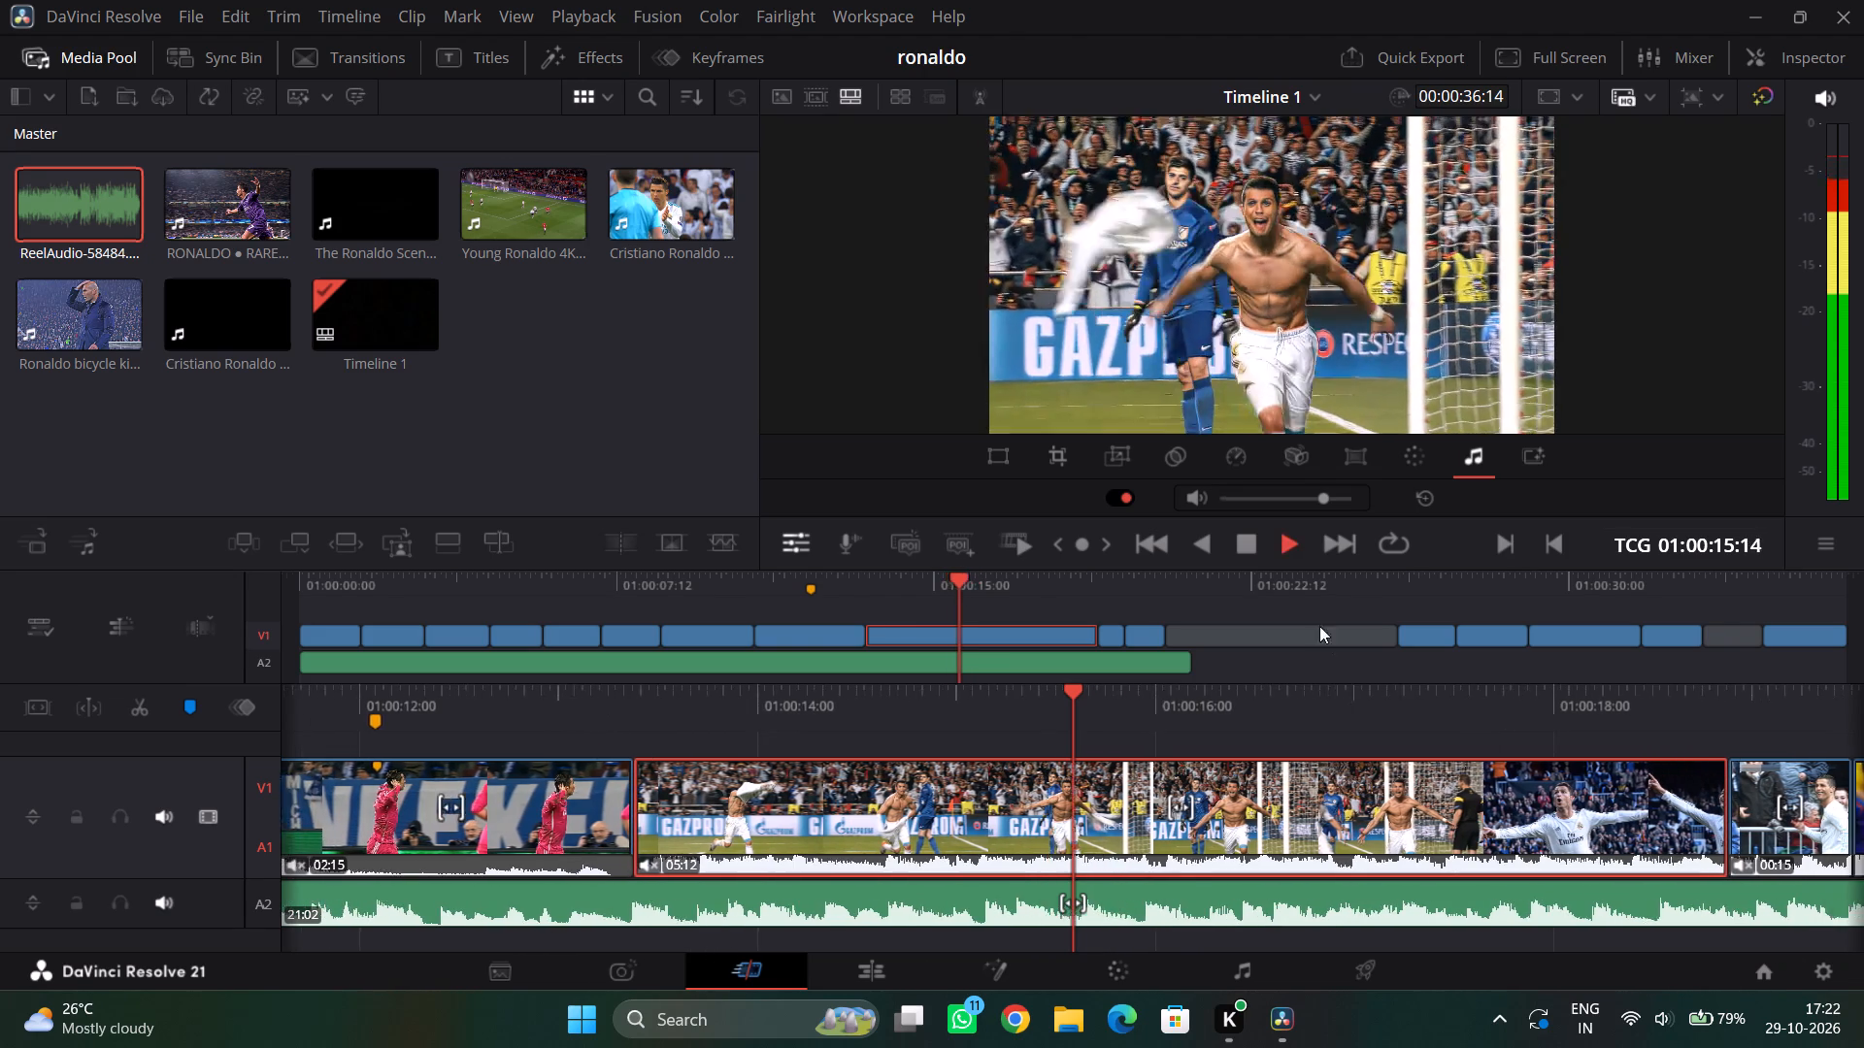
click(1233, 539)
drag(1231, 706, 1244, 706)
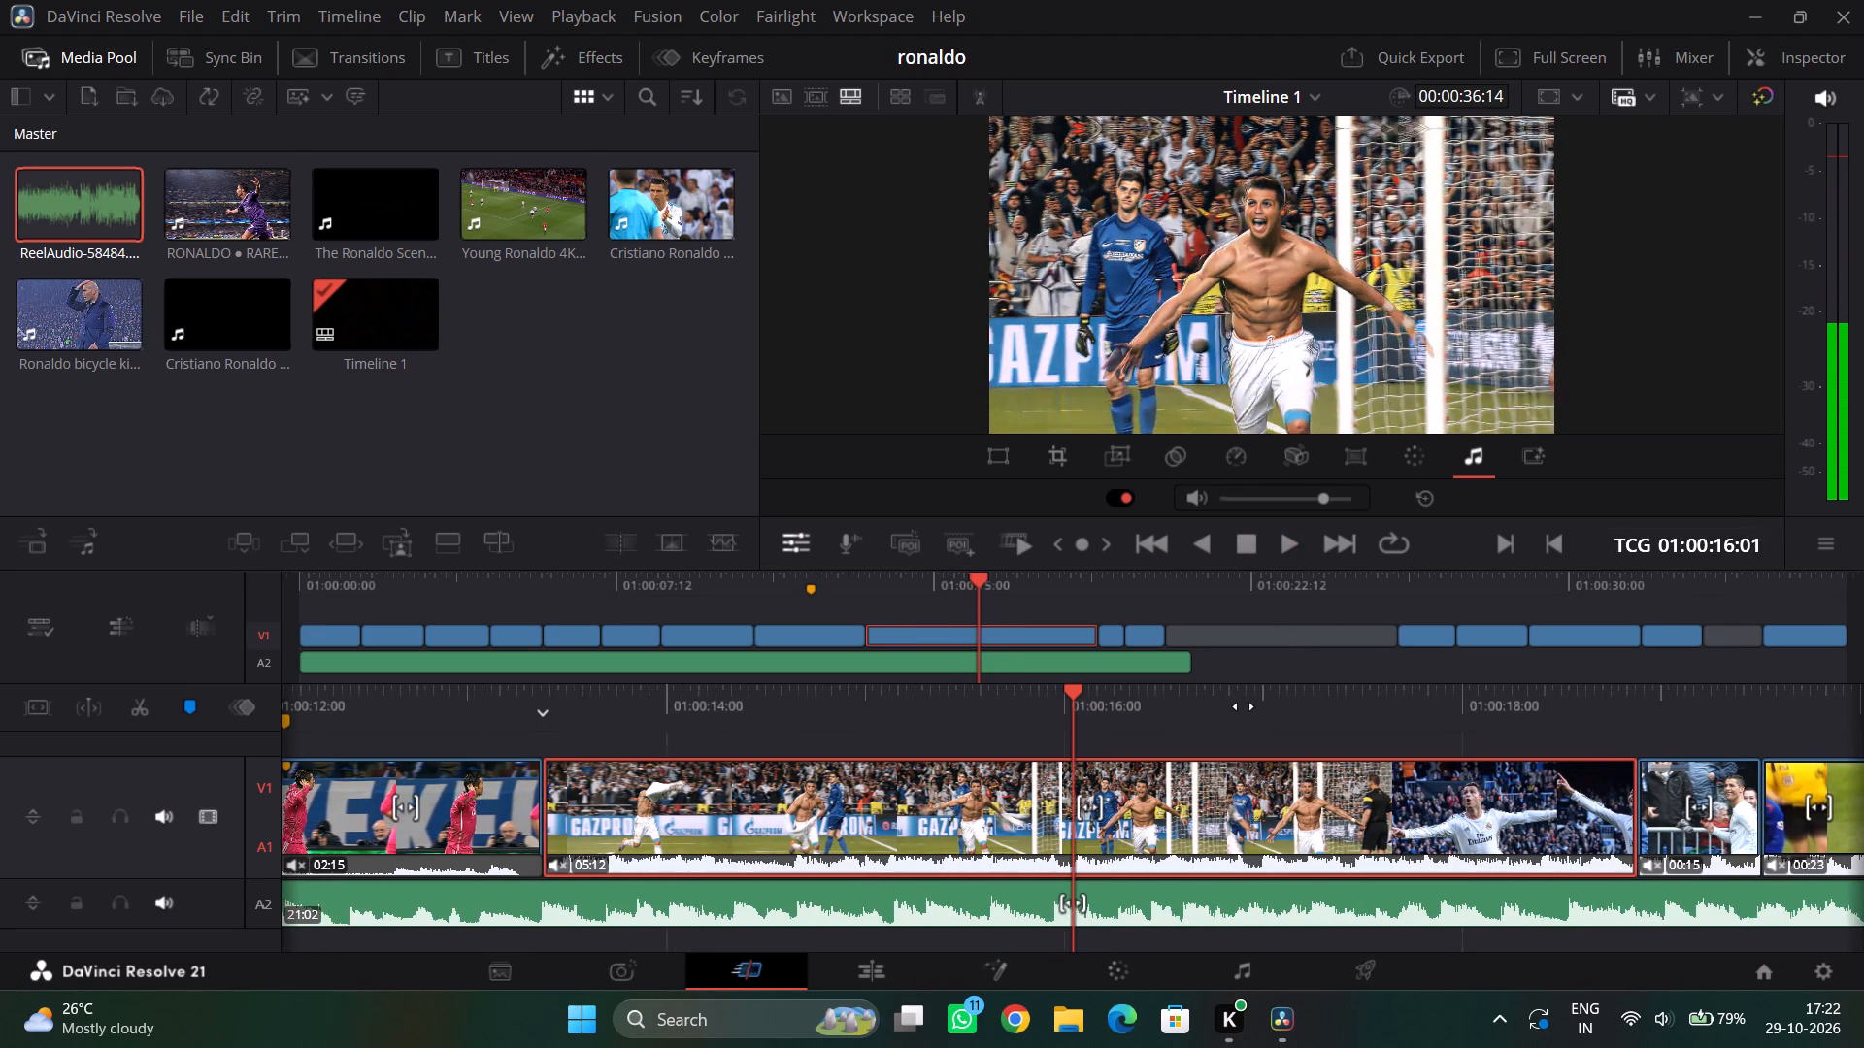
drag(1244, 706, 1247, 711)
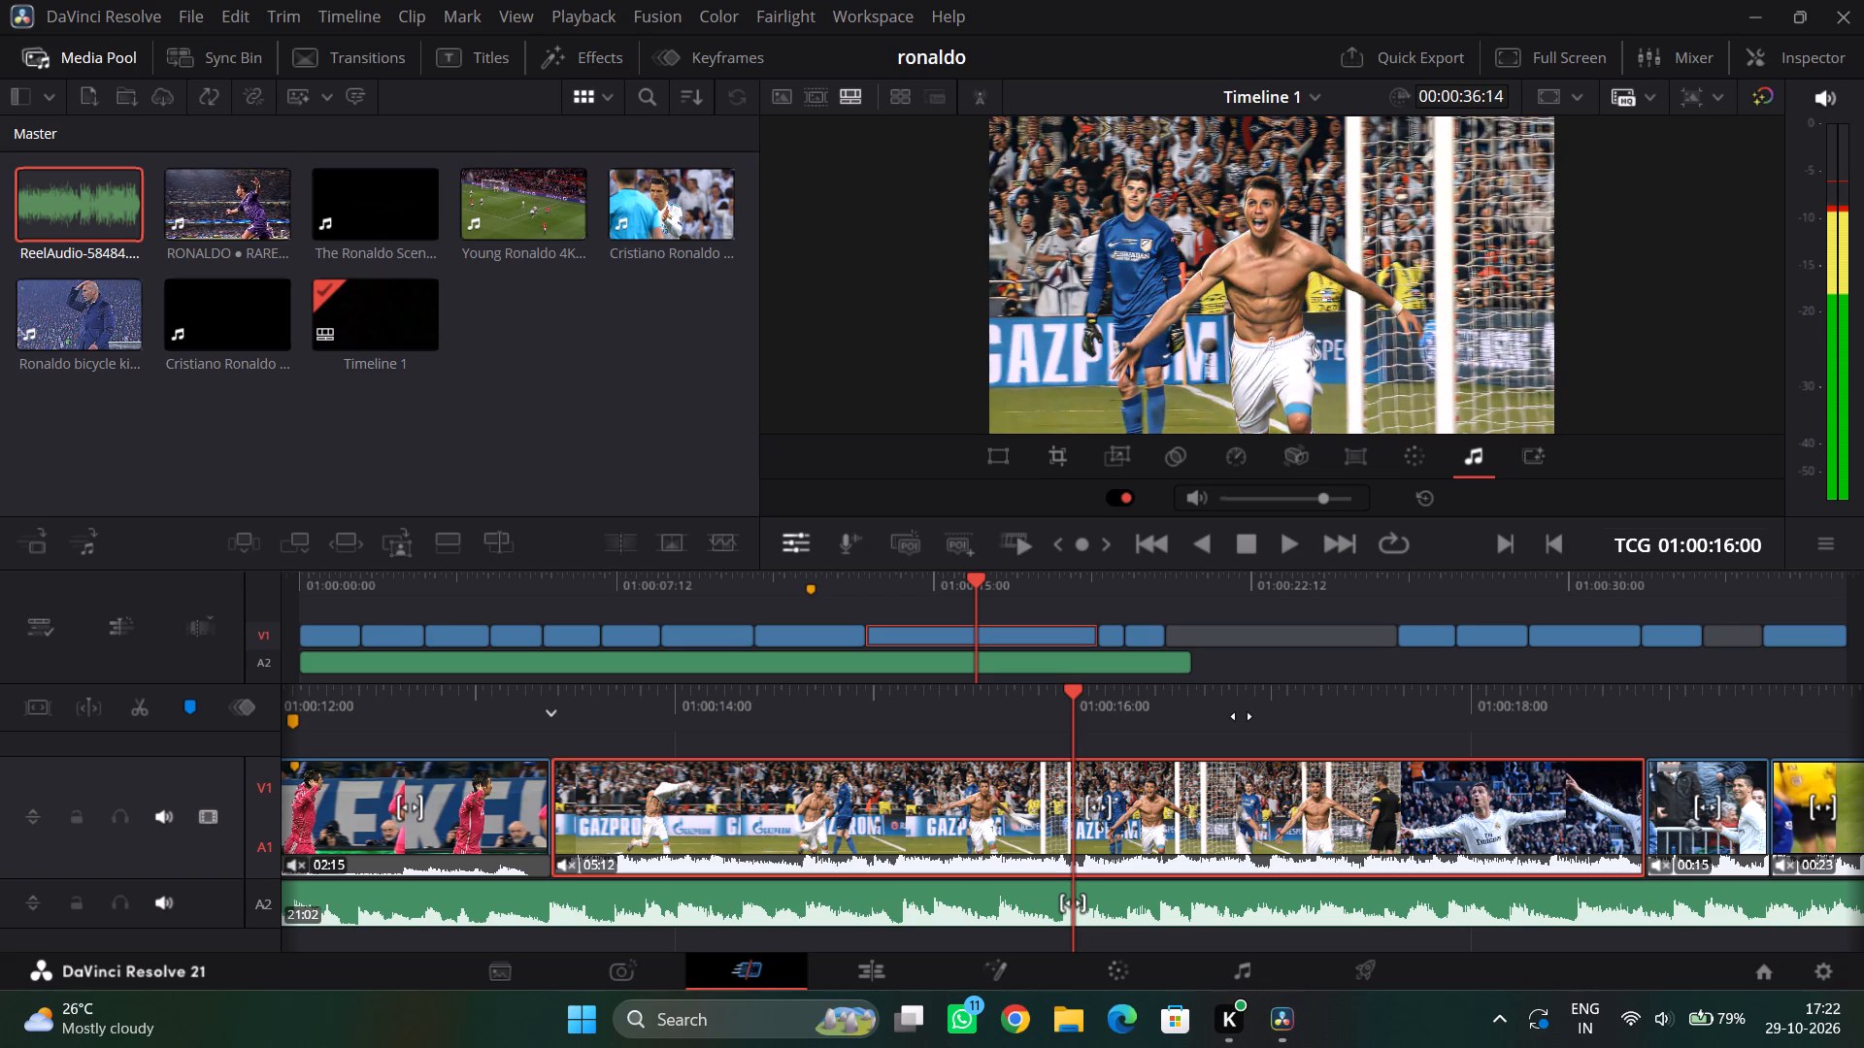
drag(1222, 722, 1237, 722)
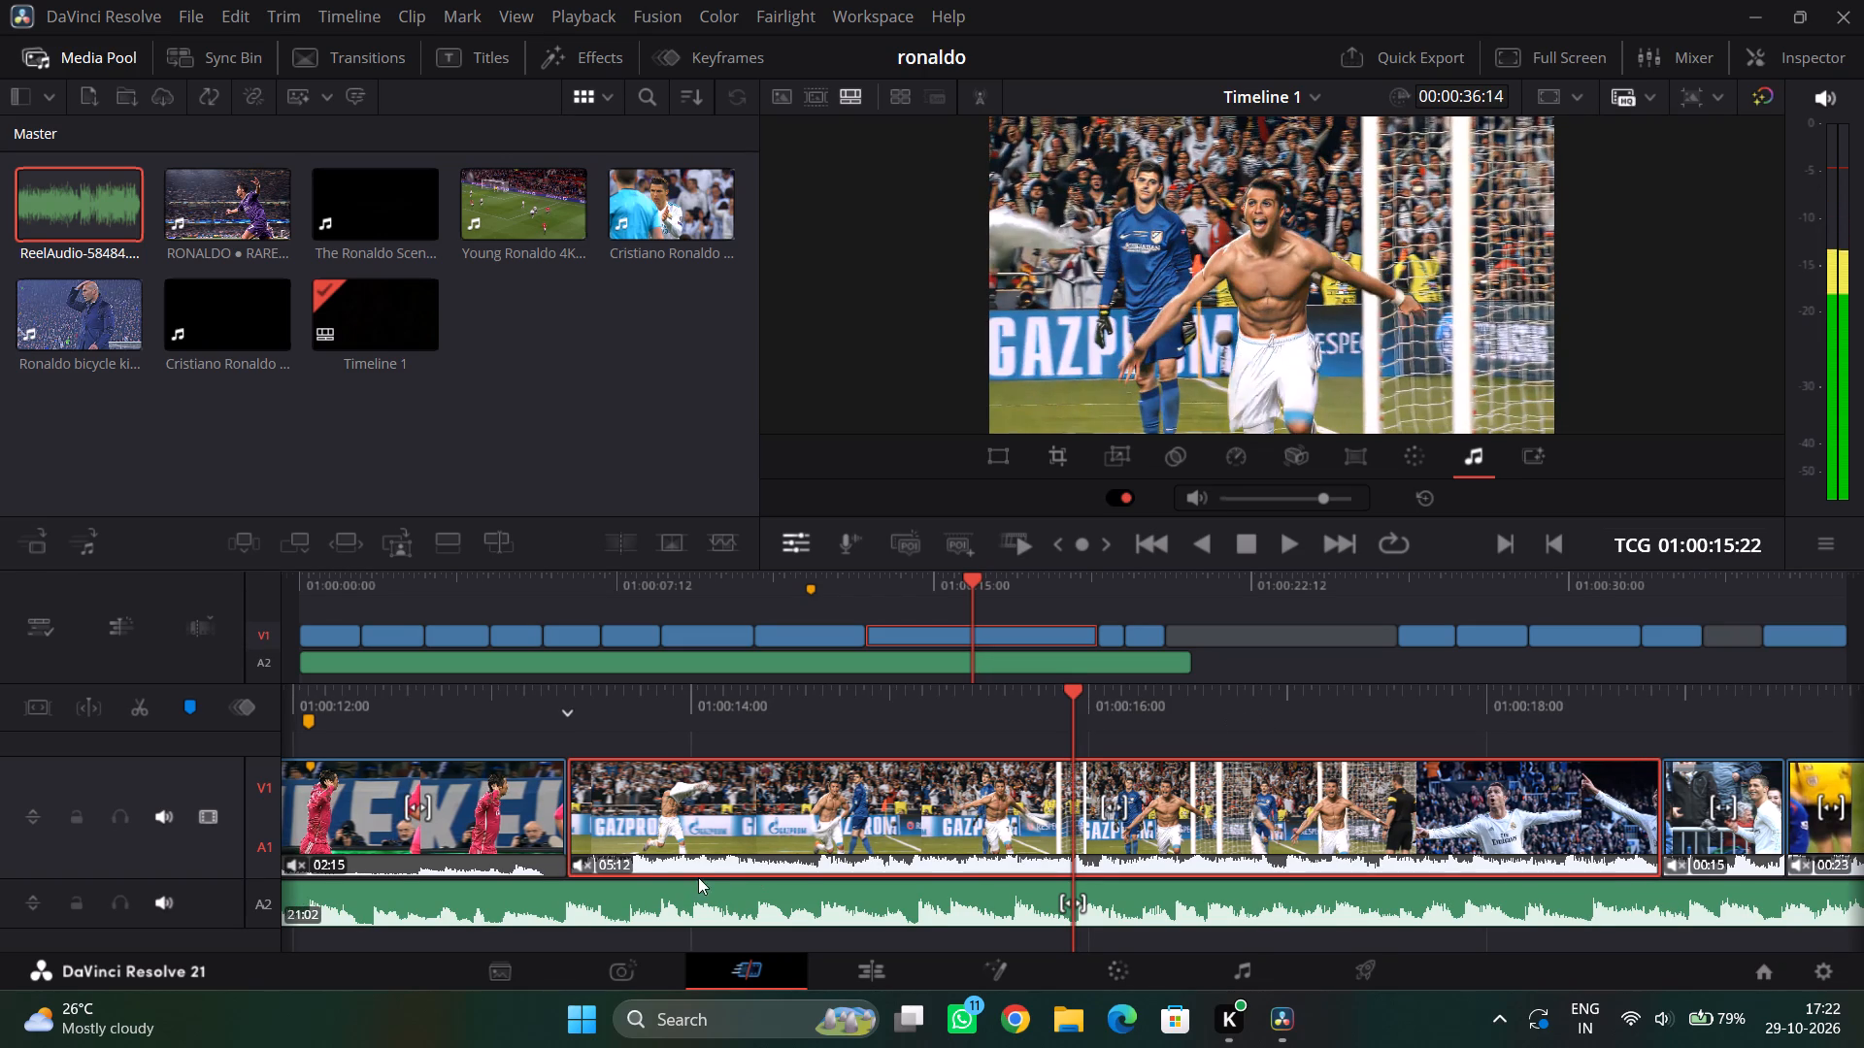
click(150, 709)
Scrub through the remaining clips and the gap before the trophy shots, and back to the split, to examine what follows it.
drag(1317, 705, 1042, 737)
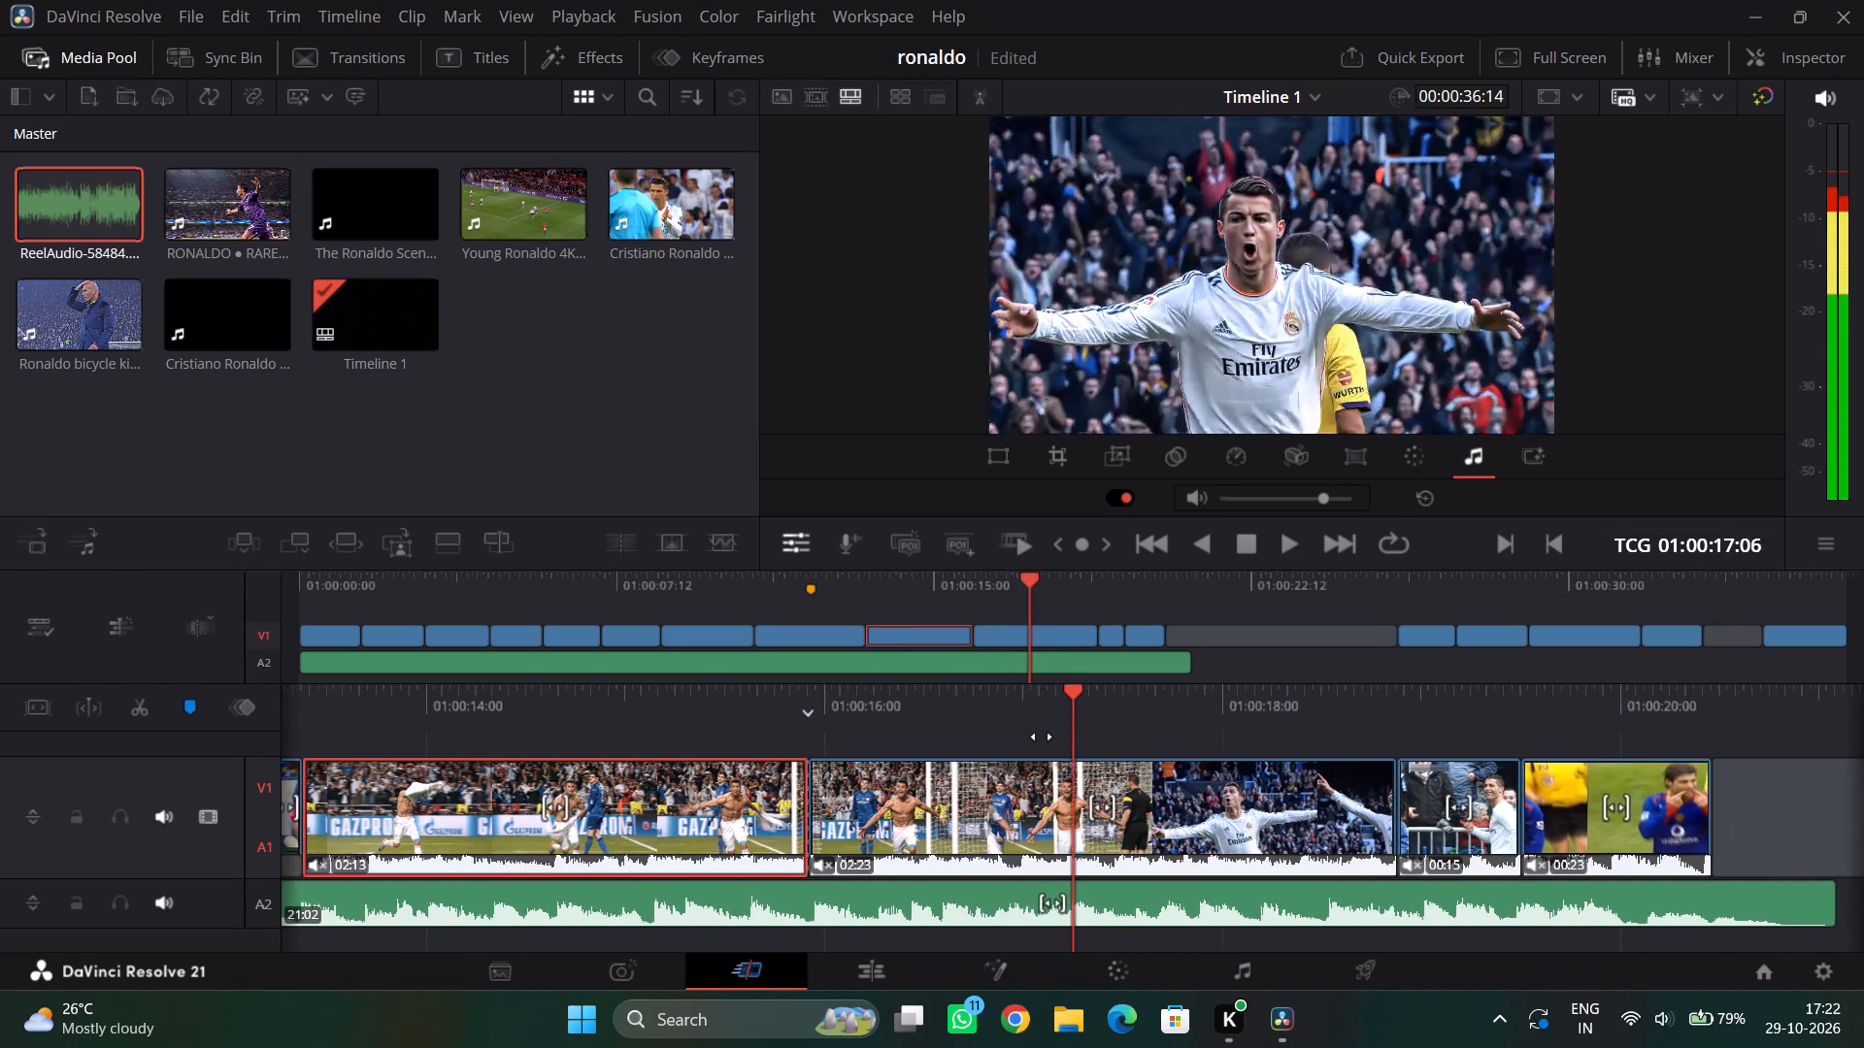
drag(1042, 737, 772, 760)
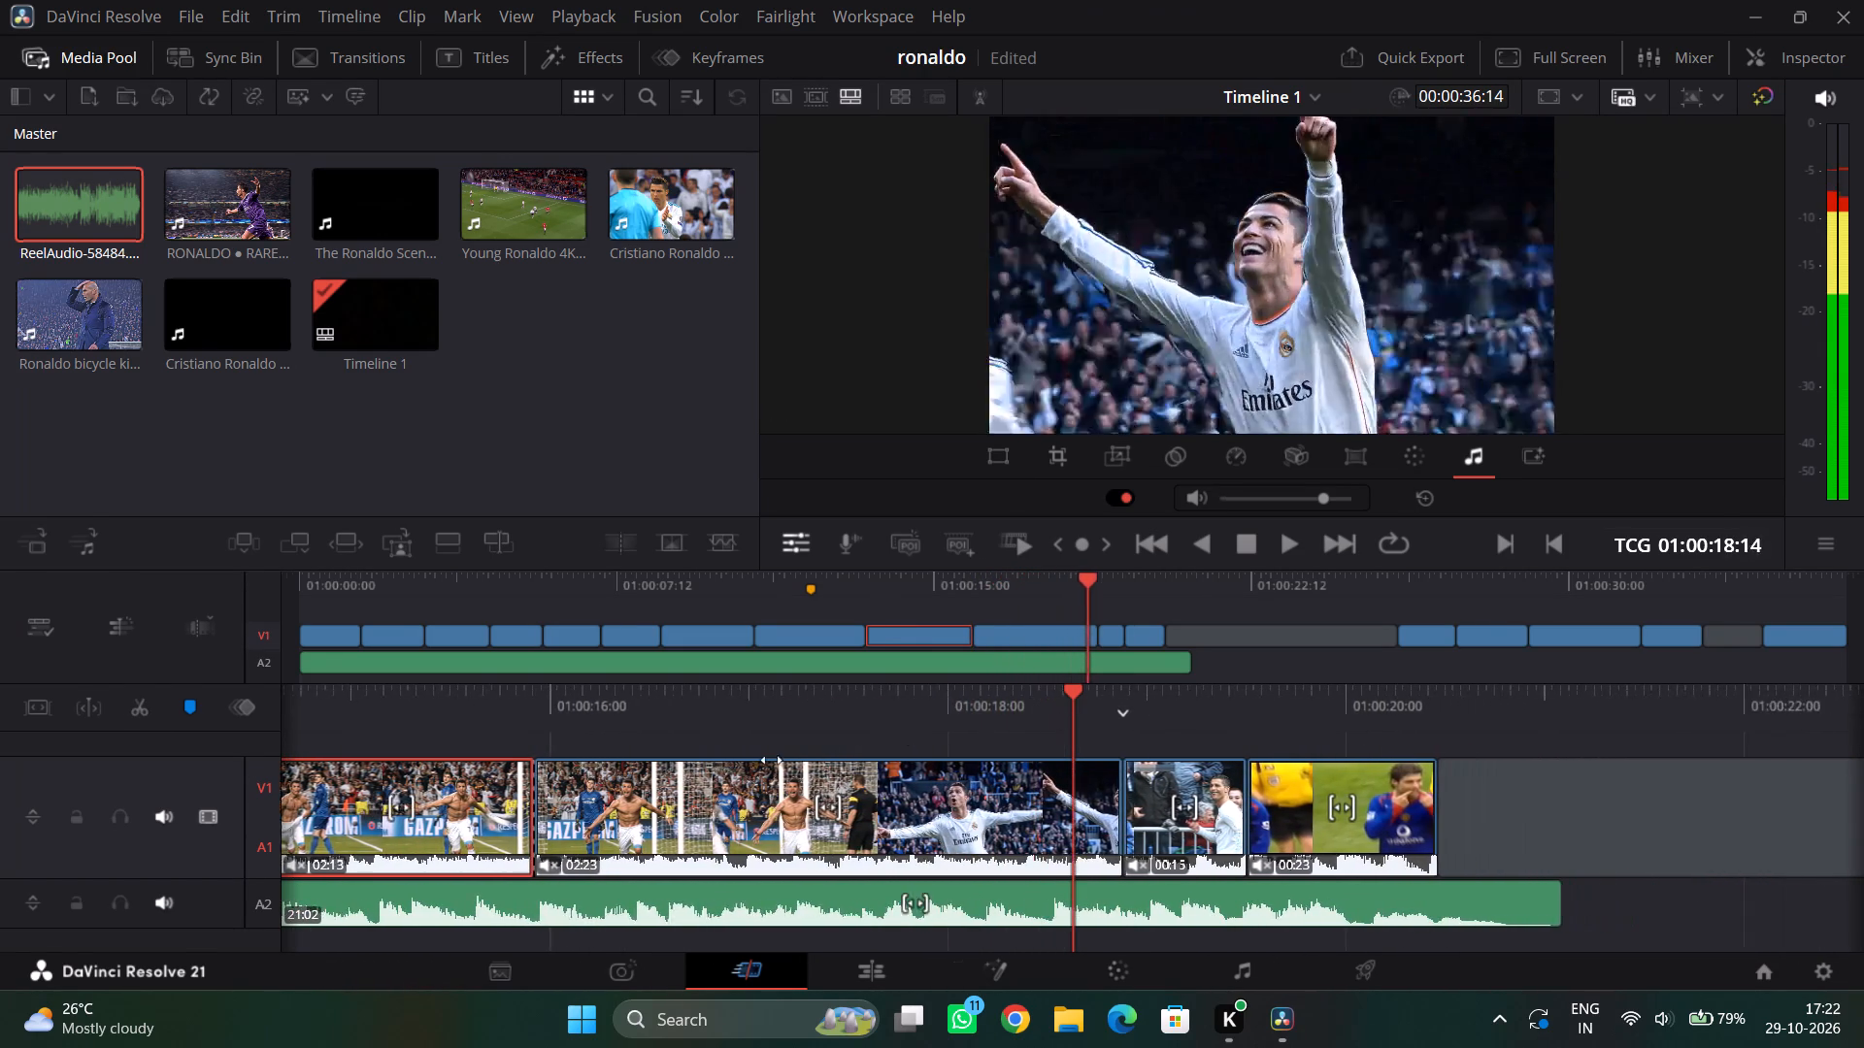
drag(772, 760, 607, 793)
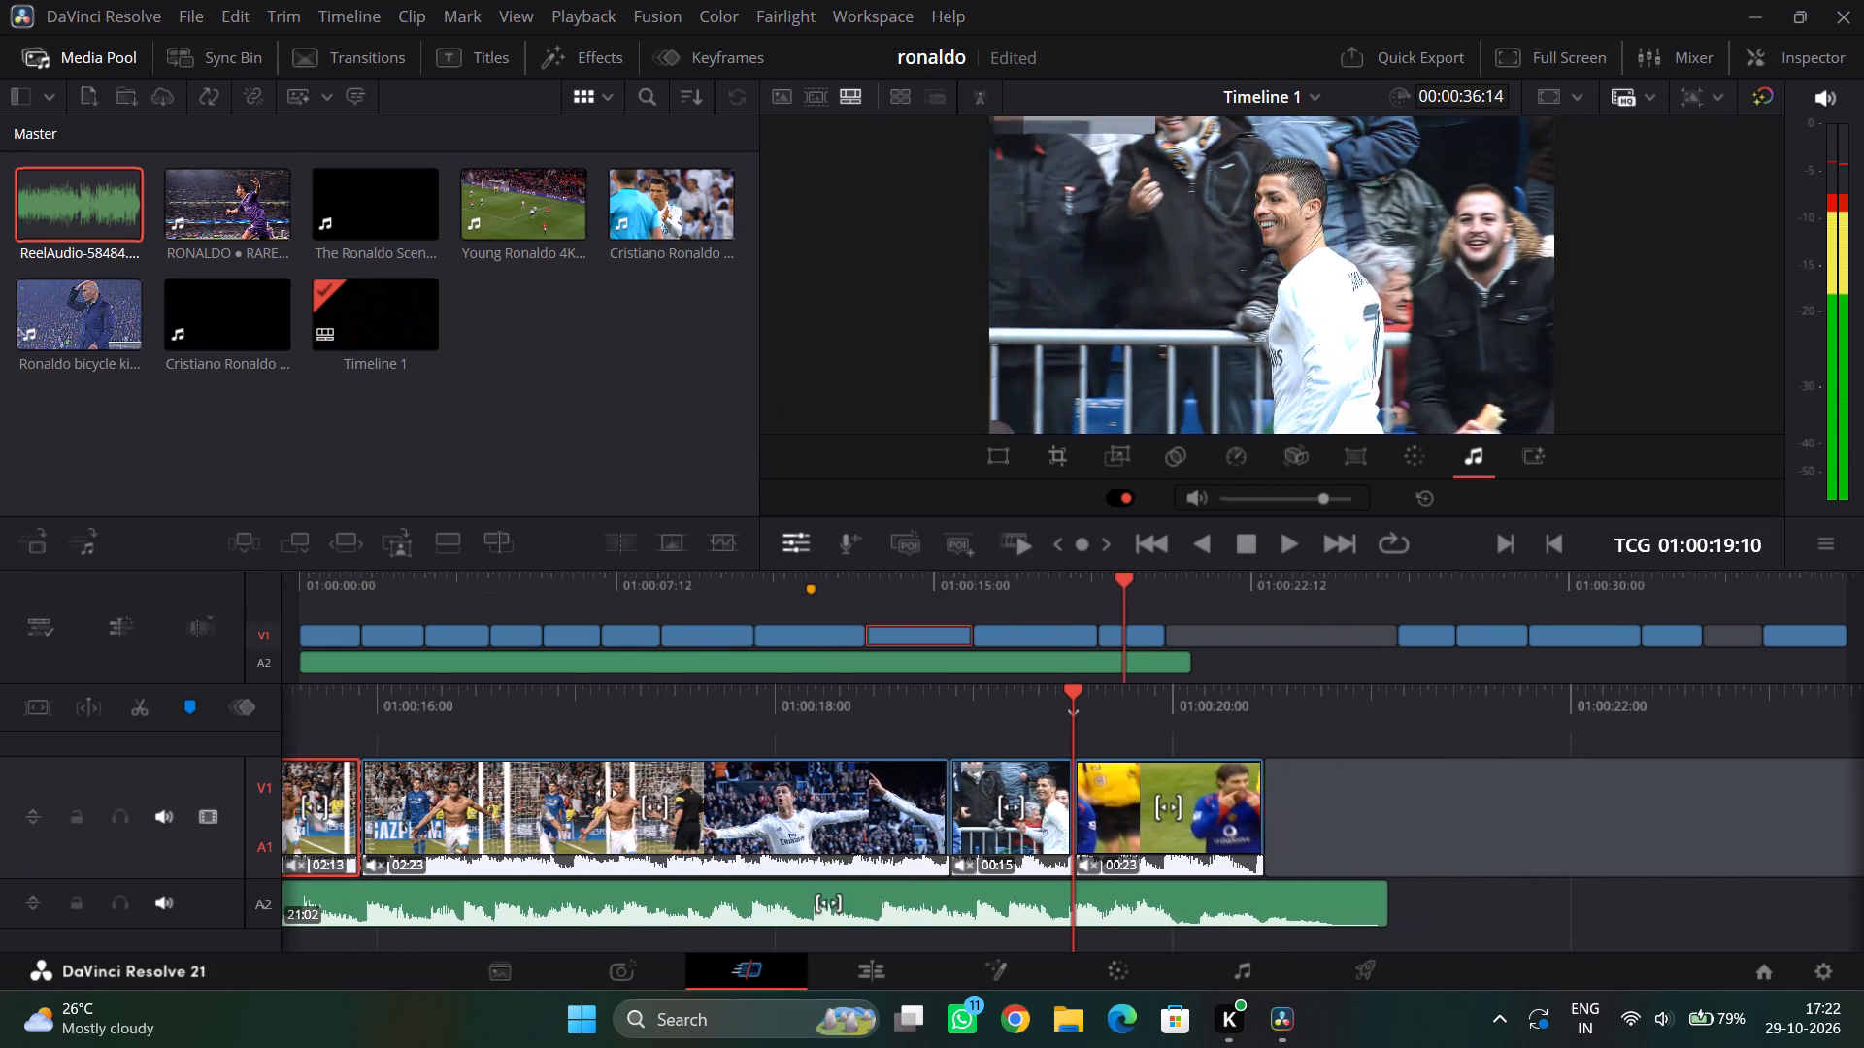
drag(607, 793, 628, 809)
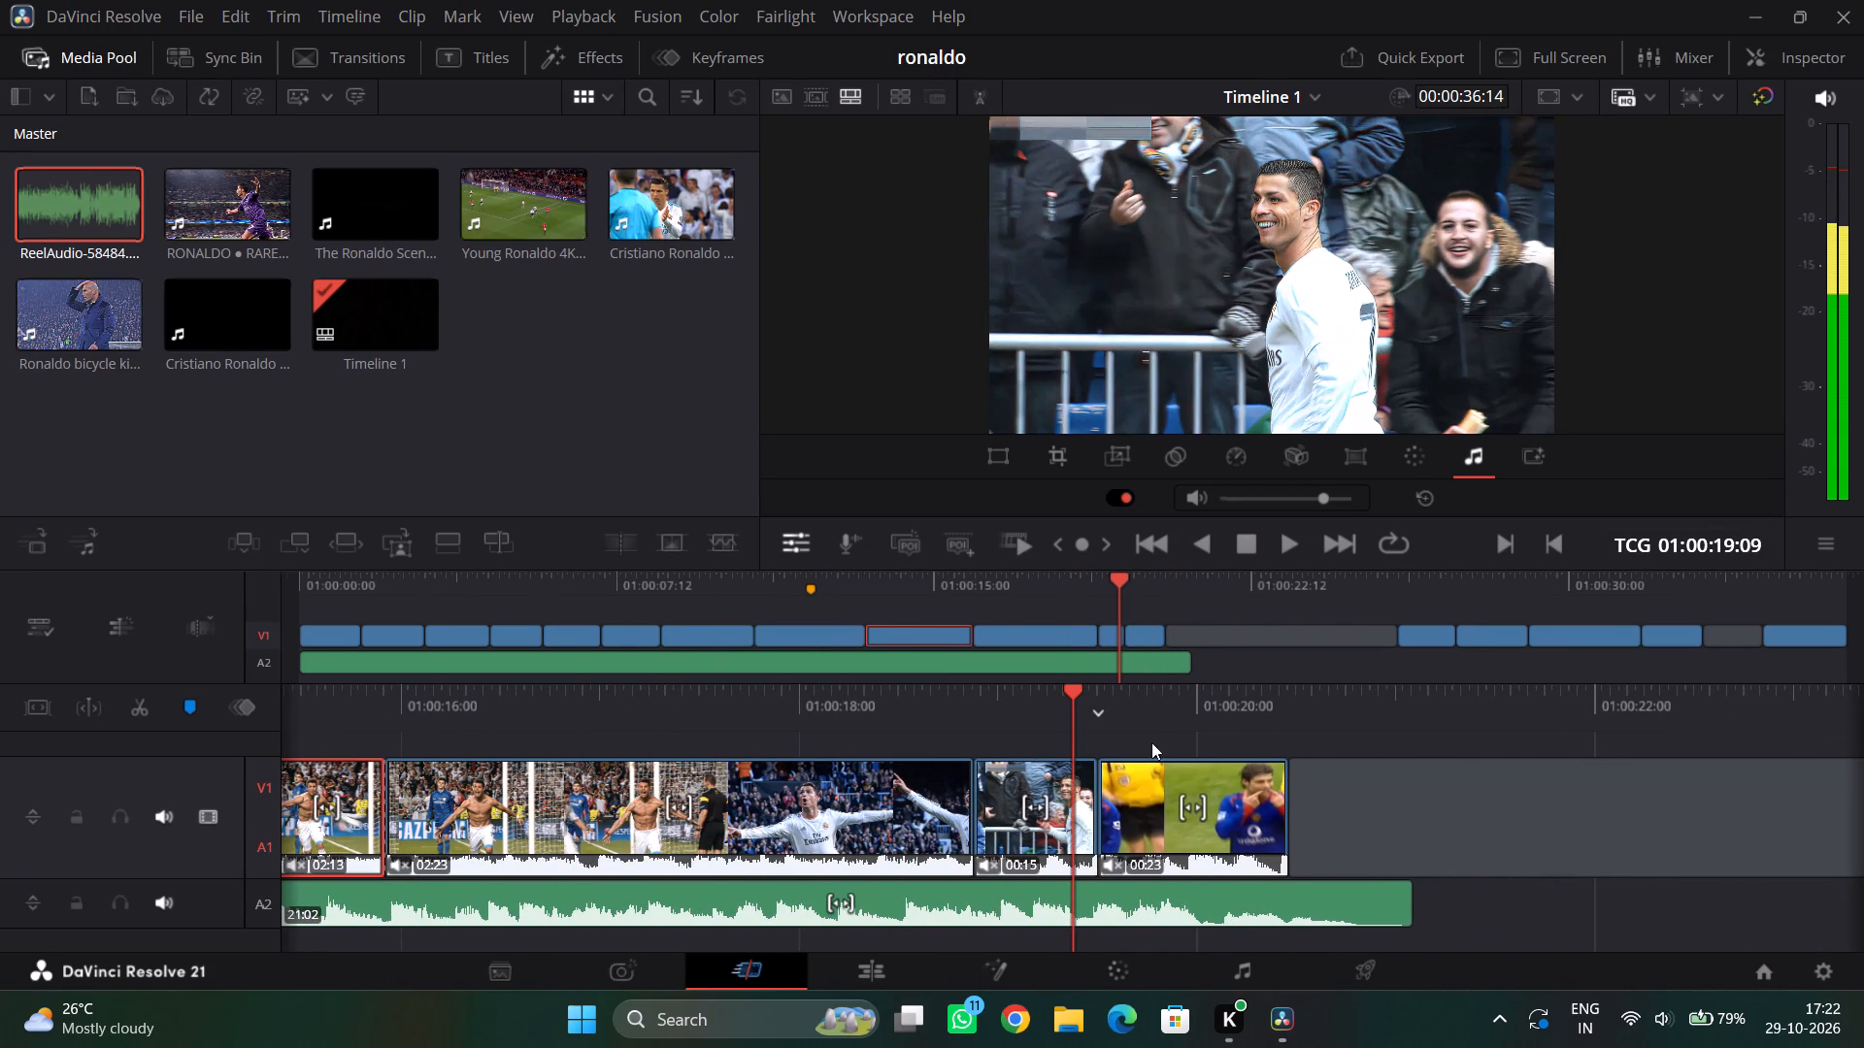
drag(1494, 715, 828, 718)
drag(1652, 720, 1001, 746)
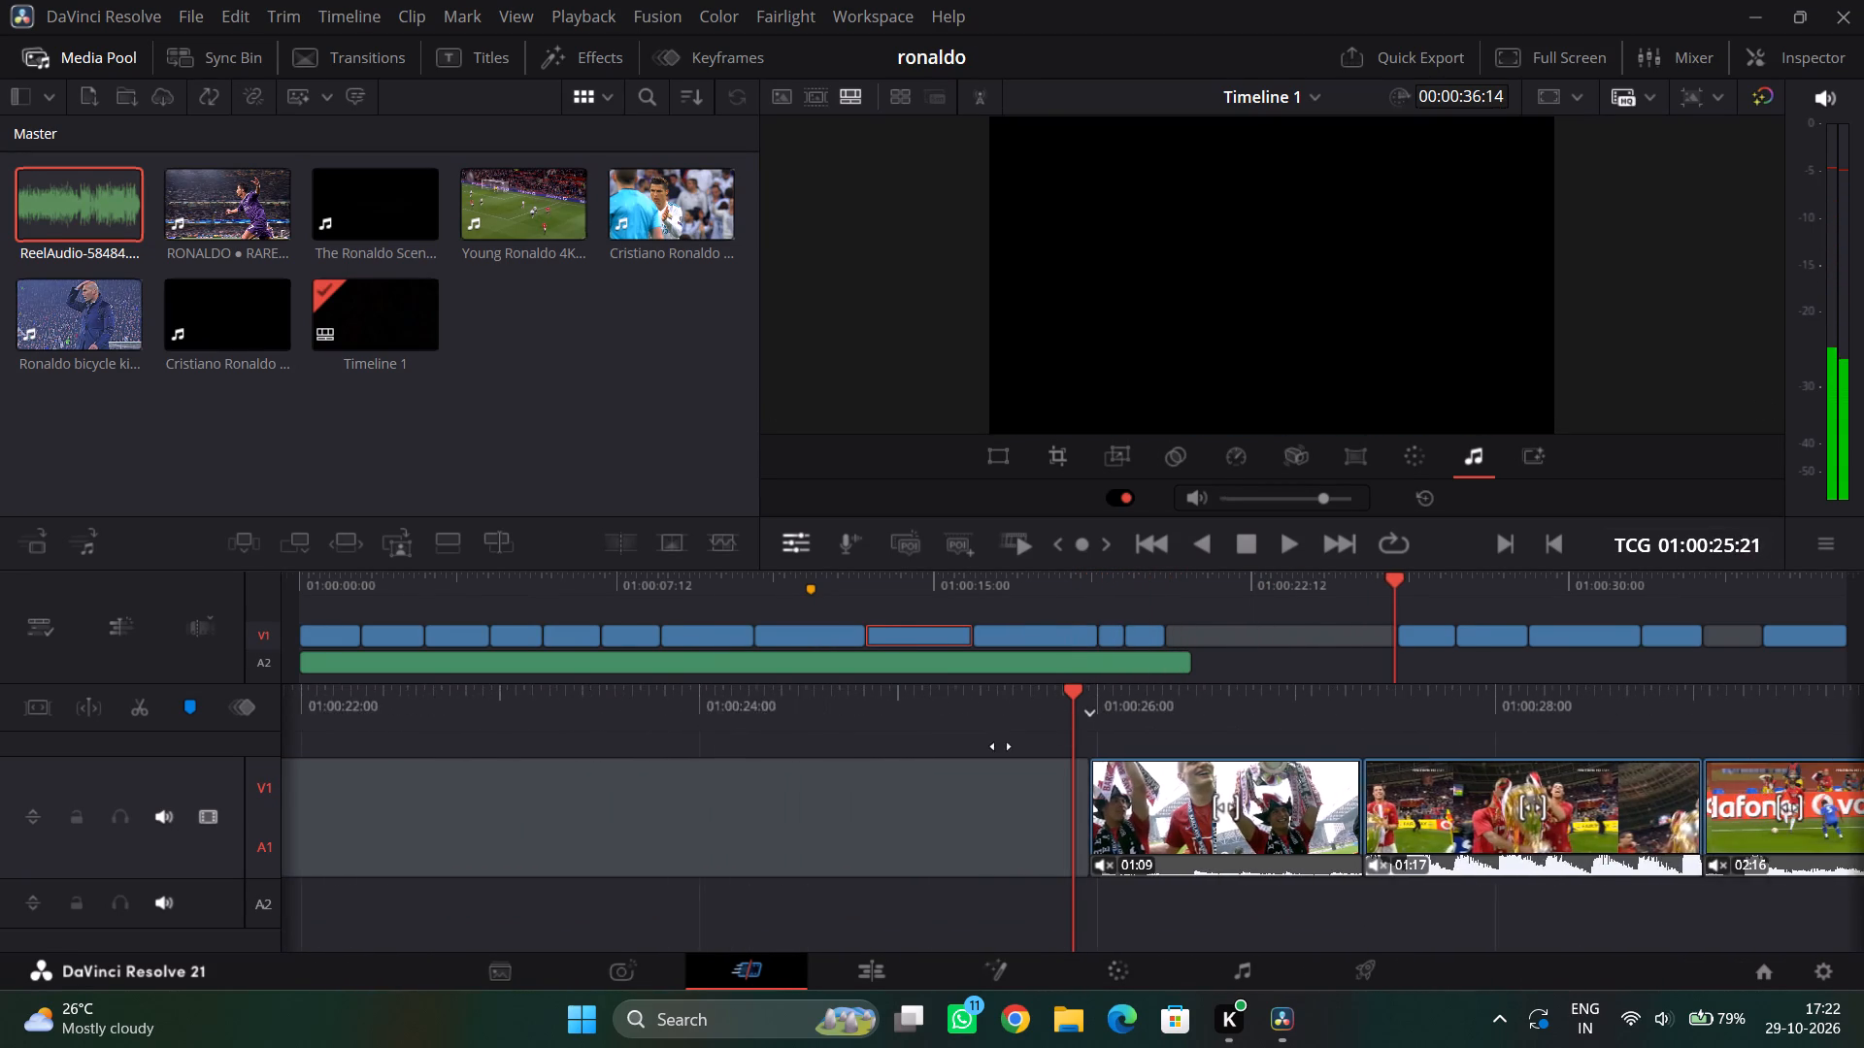
drag(1001, 746, 1377, 746)
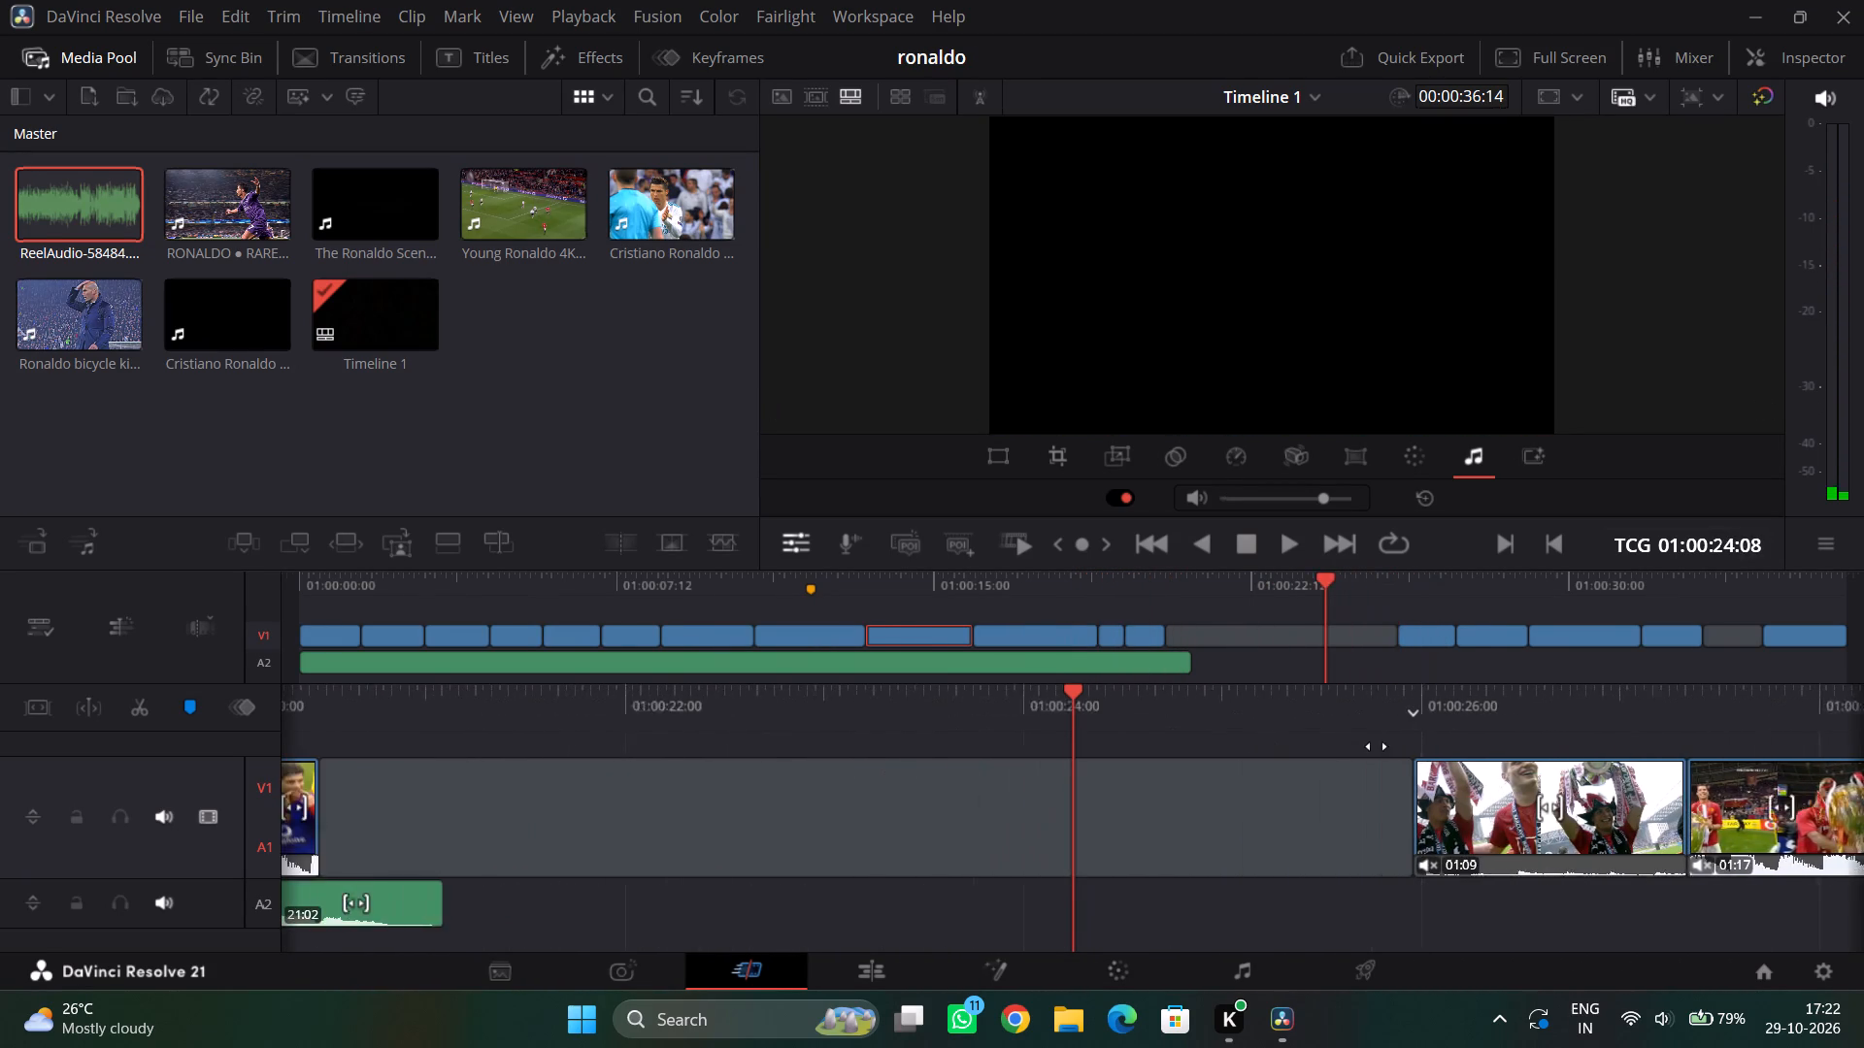
drag(1377, 746, 1385, 746)
drag(1153, 734, 1221, 728)
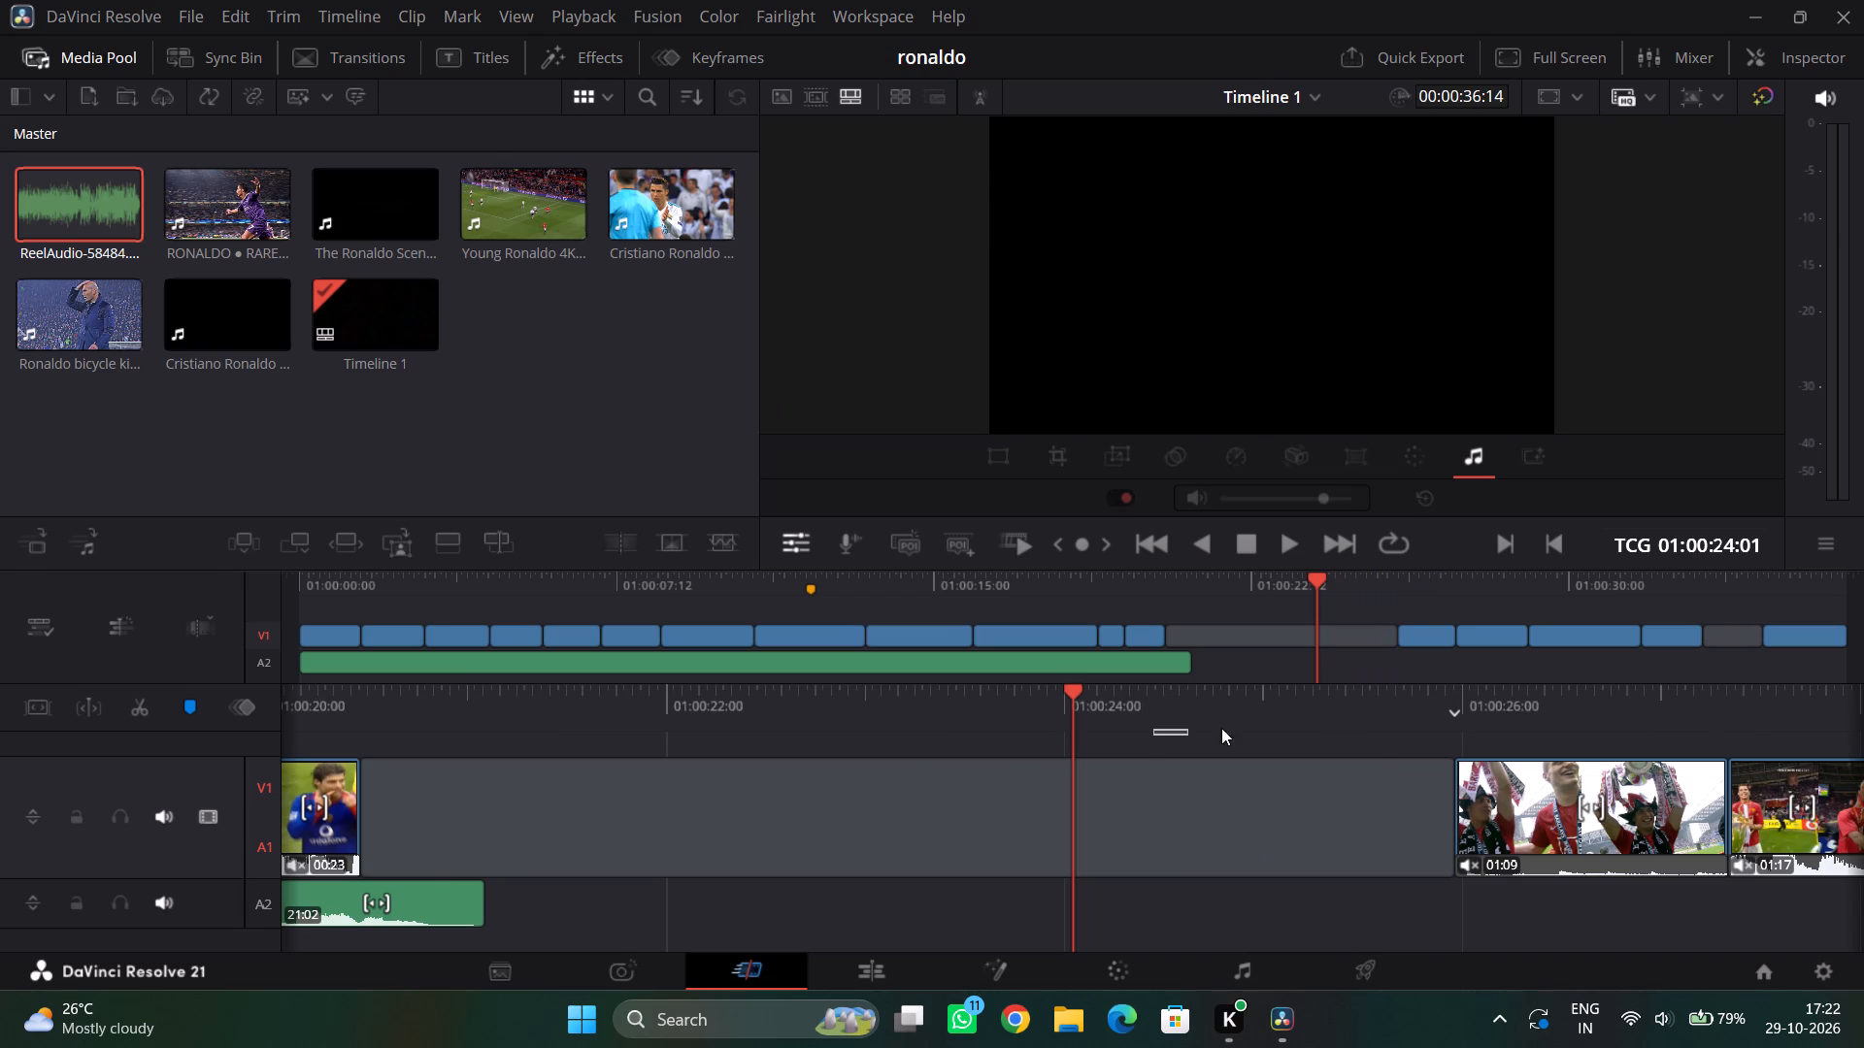
drag(1221, 728, 1574, 728)
drag(1319, 703, 1814, 695)
drag(1406, 703, 1824, 703)
drag(1315, 706, 1745, 707)
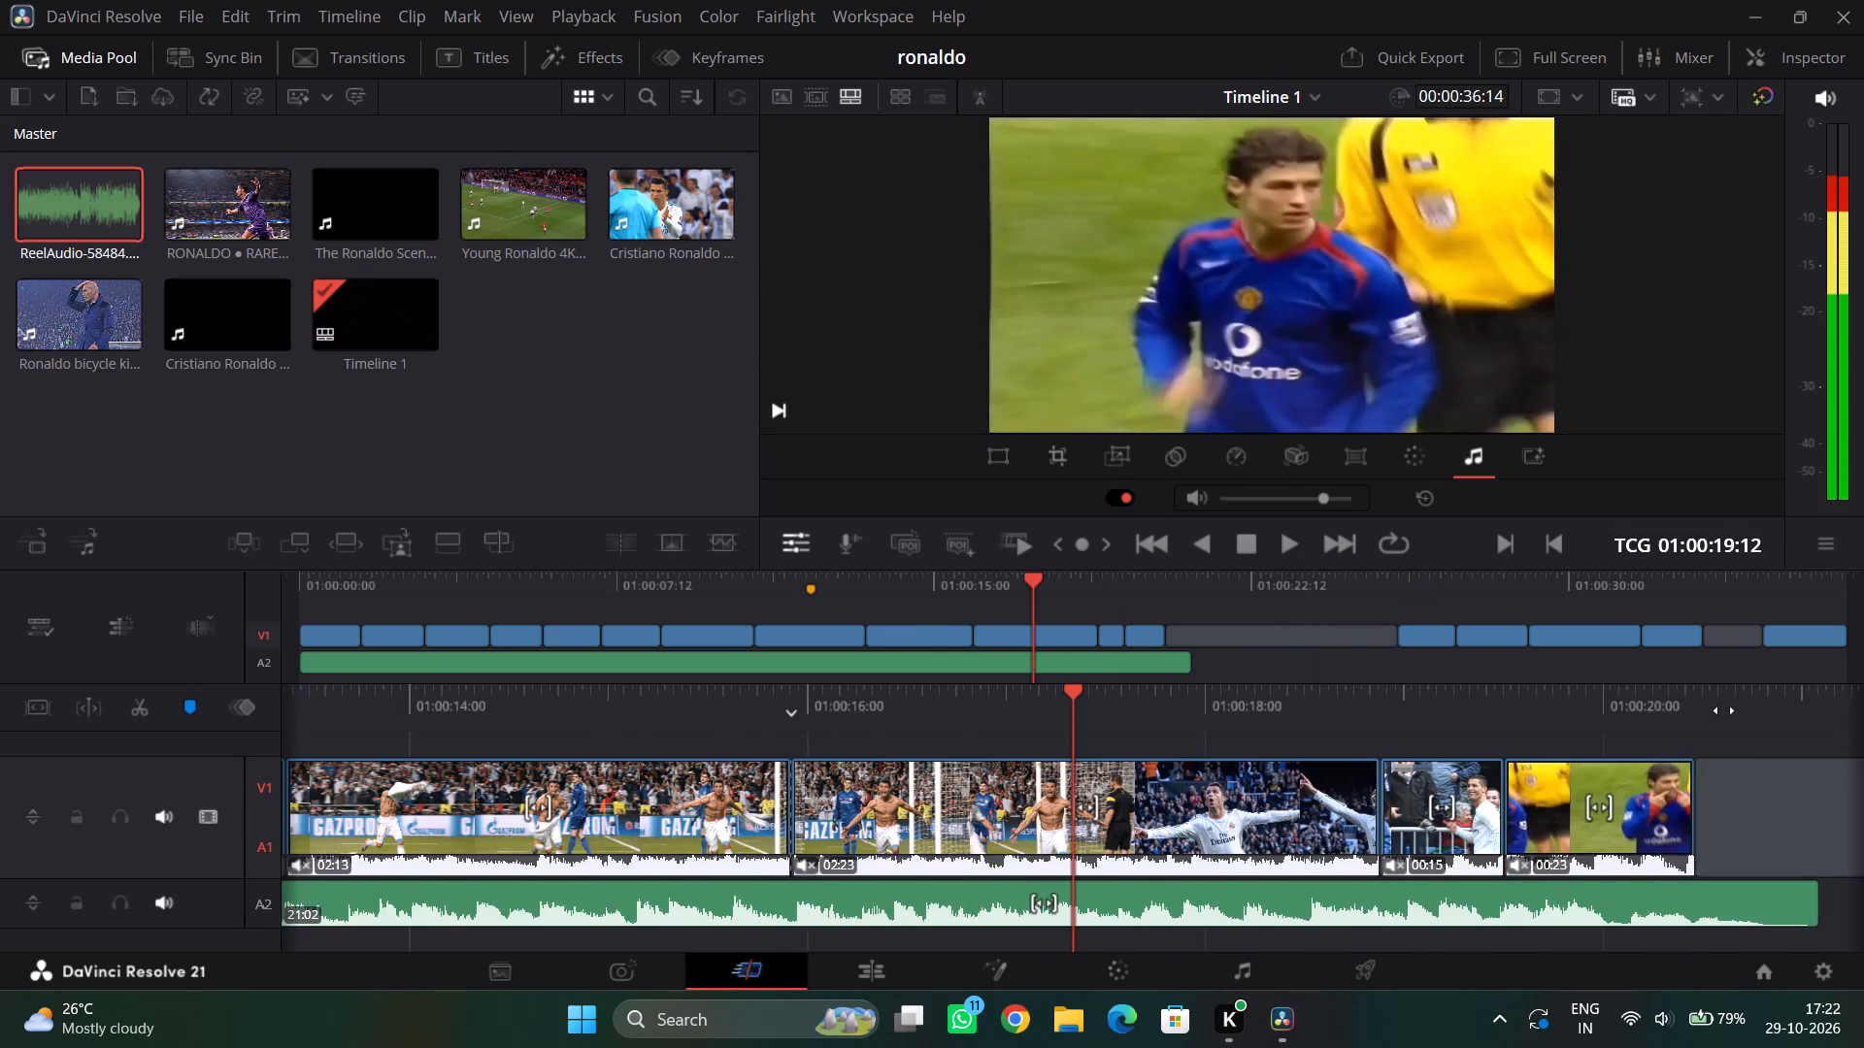
drag(1365, 723, 1713, 723)
Delete the second part of the split shirtless celebration and the short white-kit celebration clip after it.
click(1355, 795)
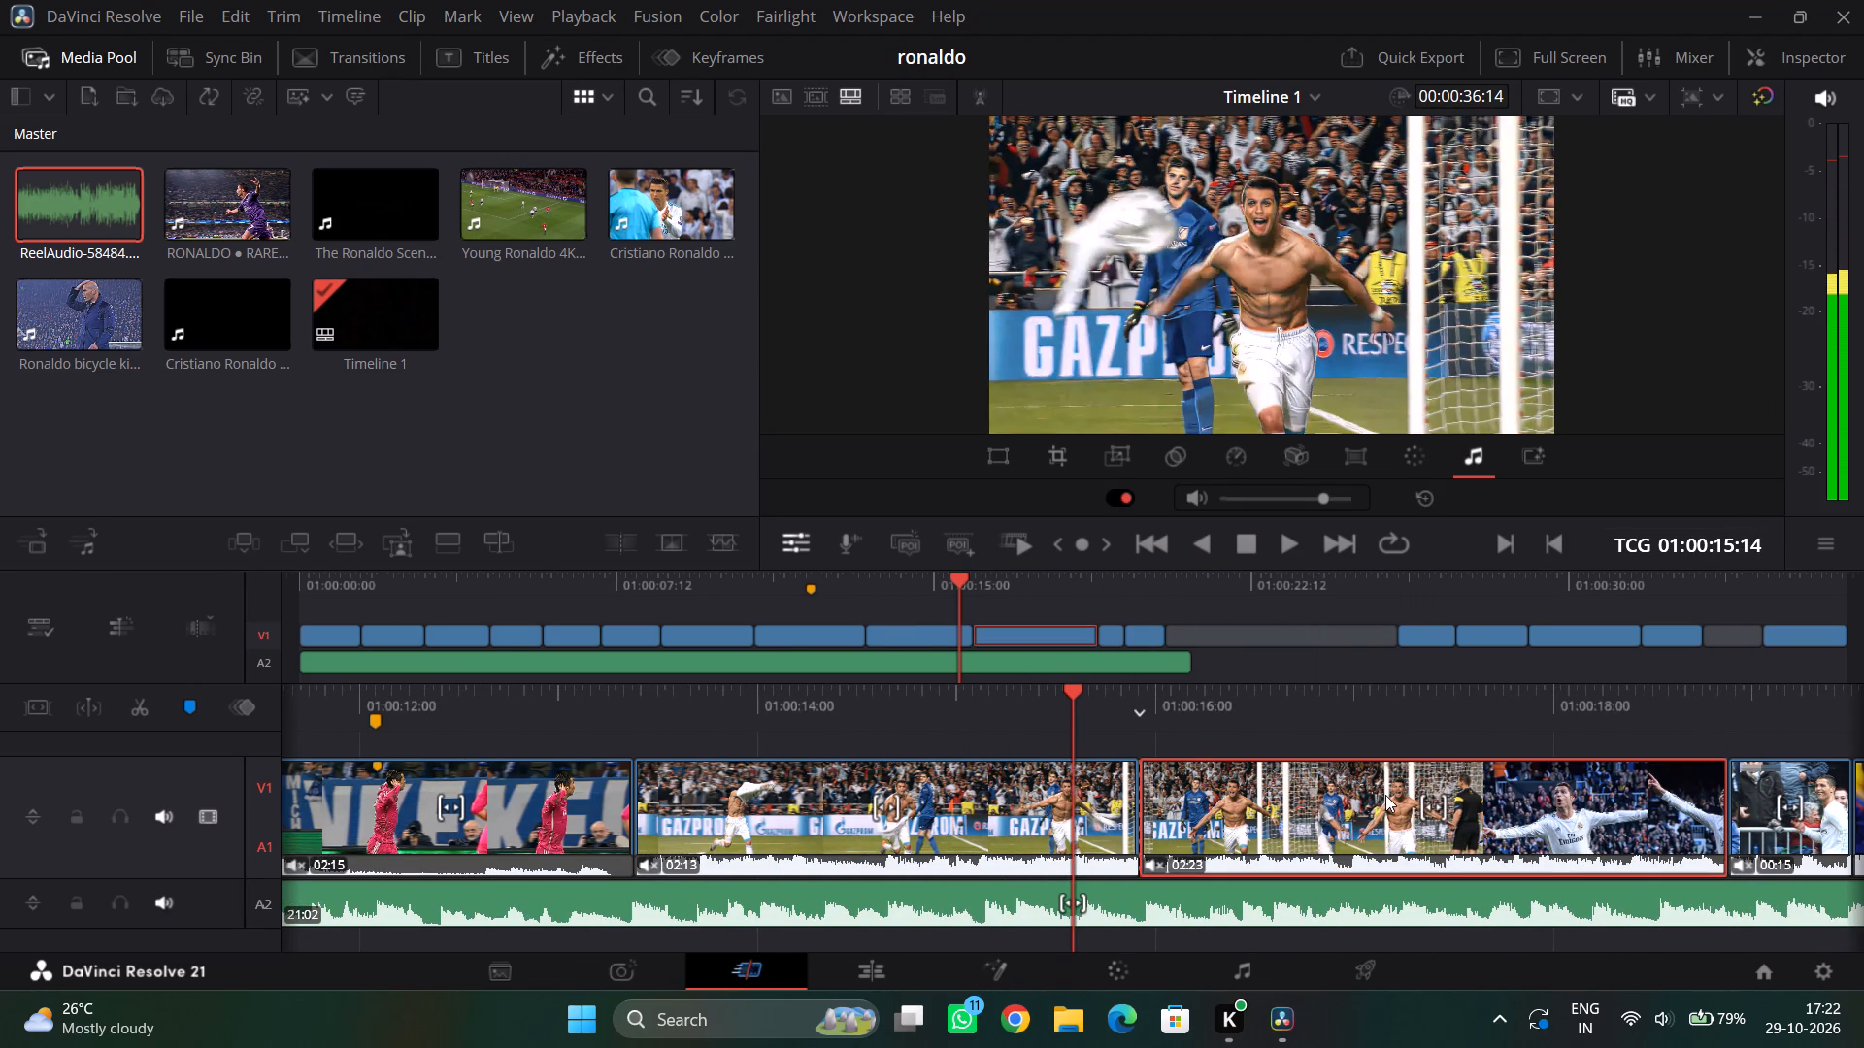
key(Delete)
drag(1541, 710, 1190, 720)
click(1440, 786)
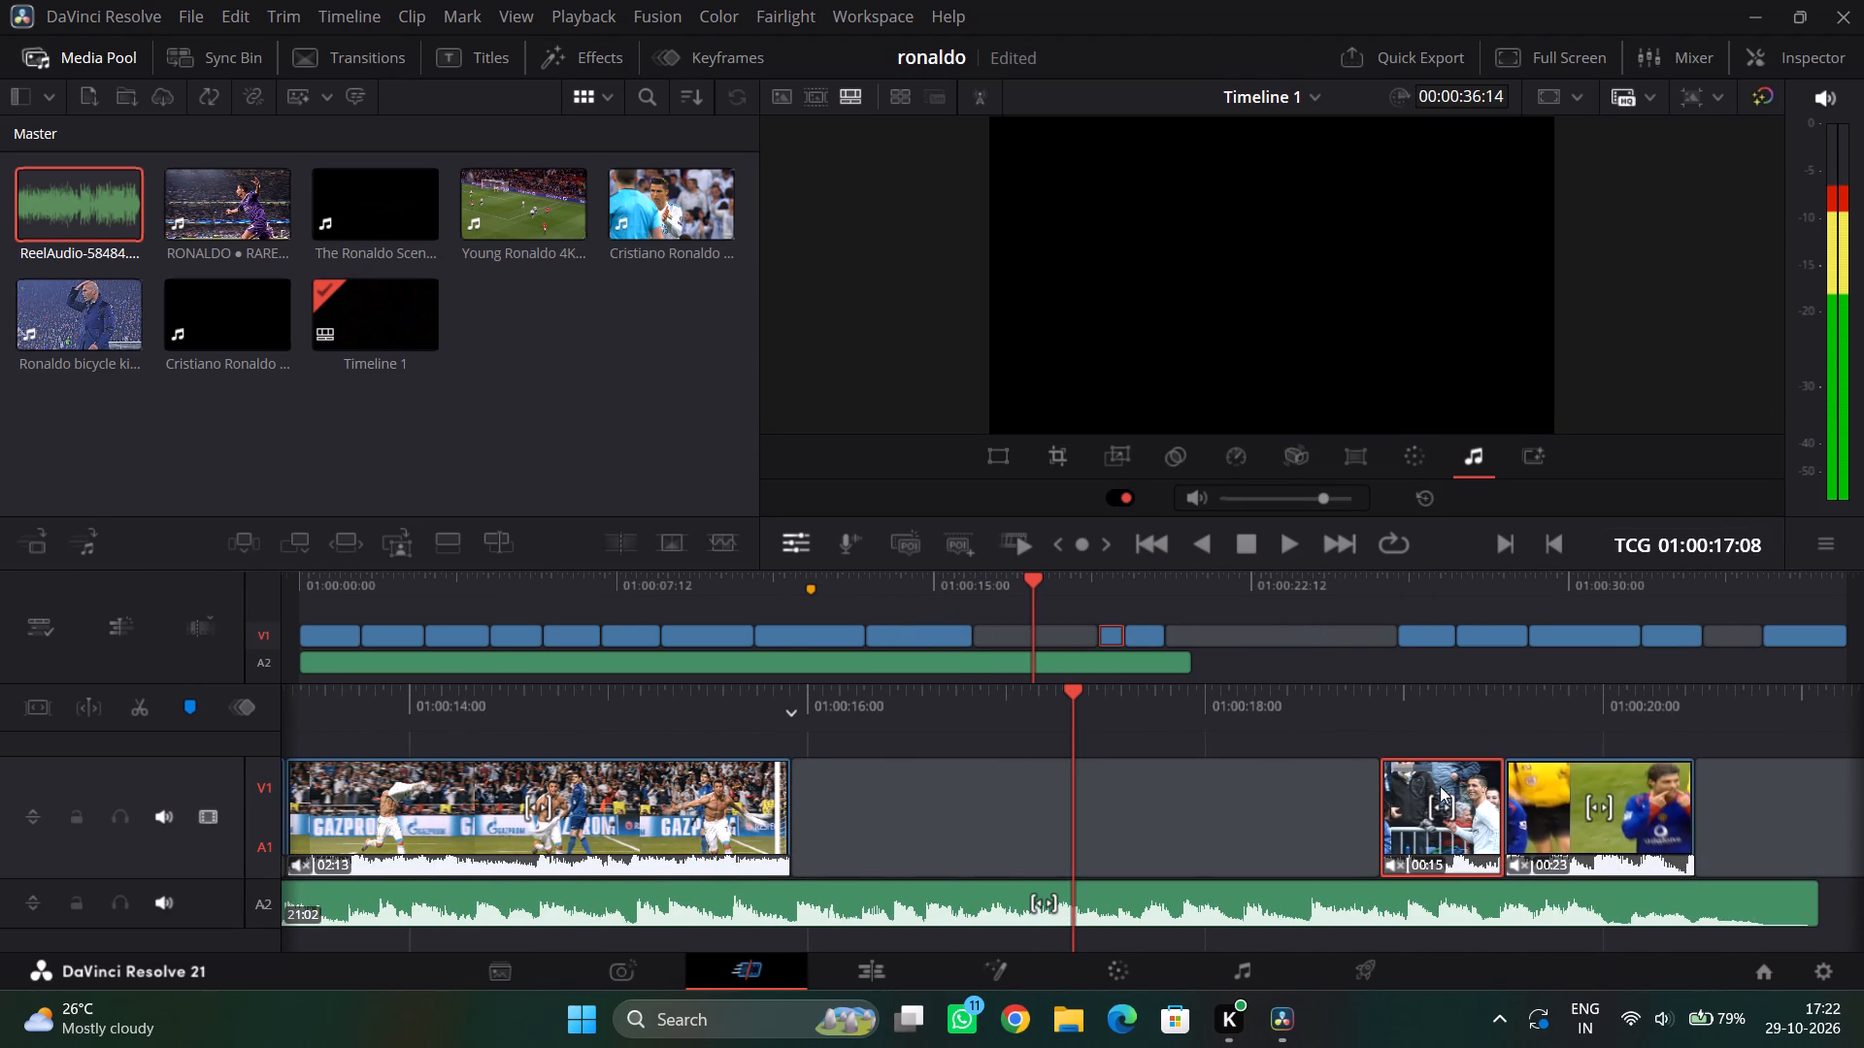
key(Delete)
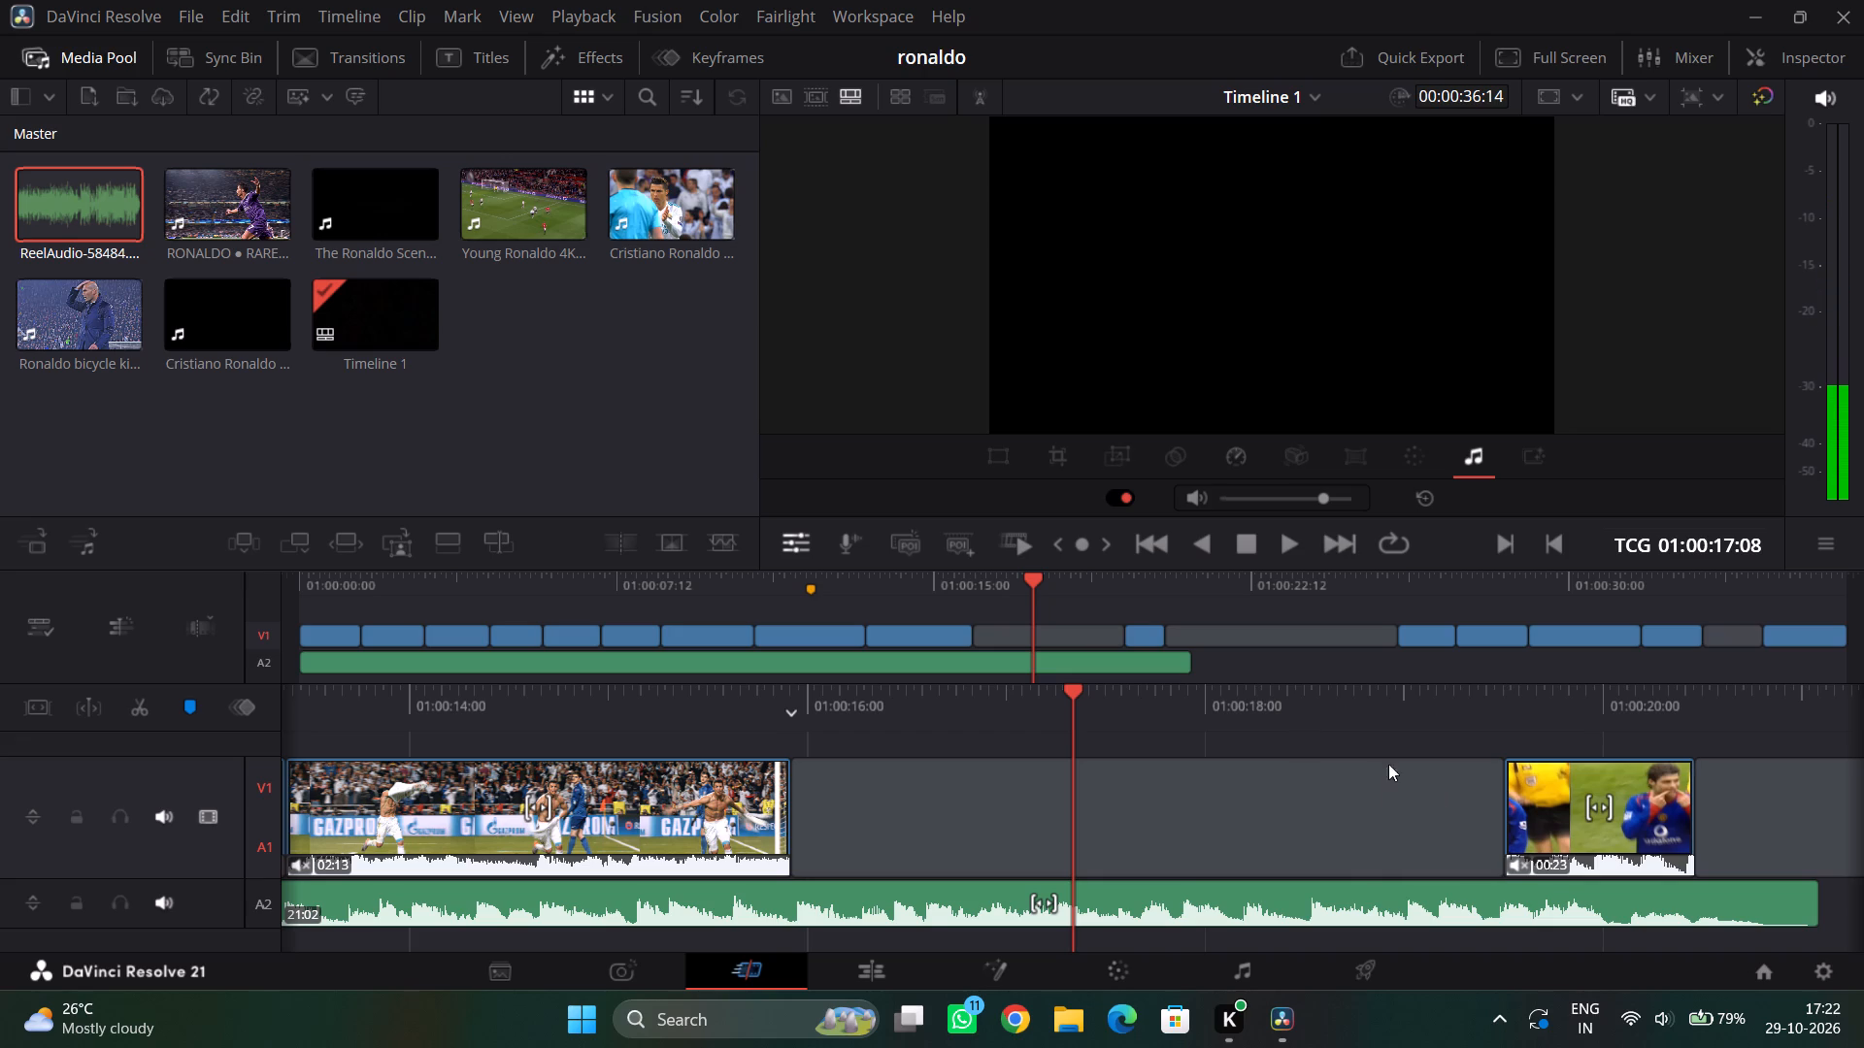
Move the blue-kit clip directly after the trimmed shirtless celebration, and scrub across their cut to check it against the music.
drag(1232, 705, 1276, 712)
drag(1624, 782, 882, 785)
drag(1135, 699, 1415, 708)
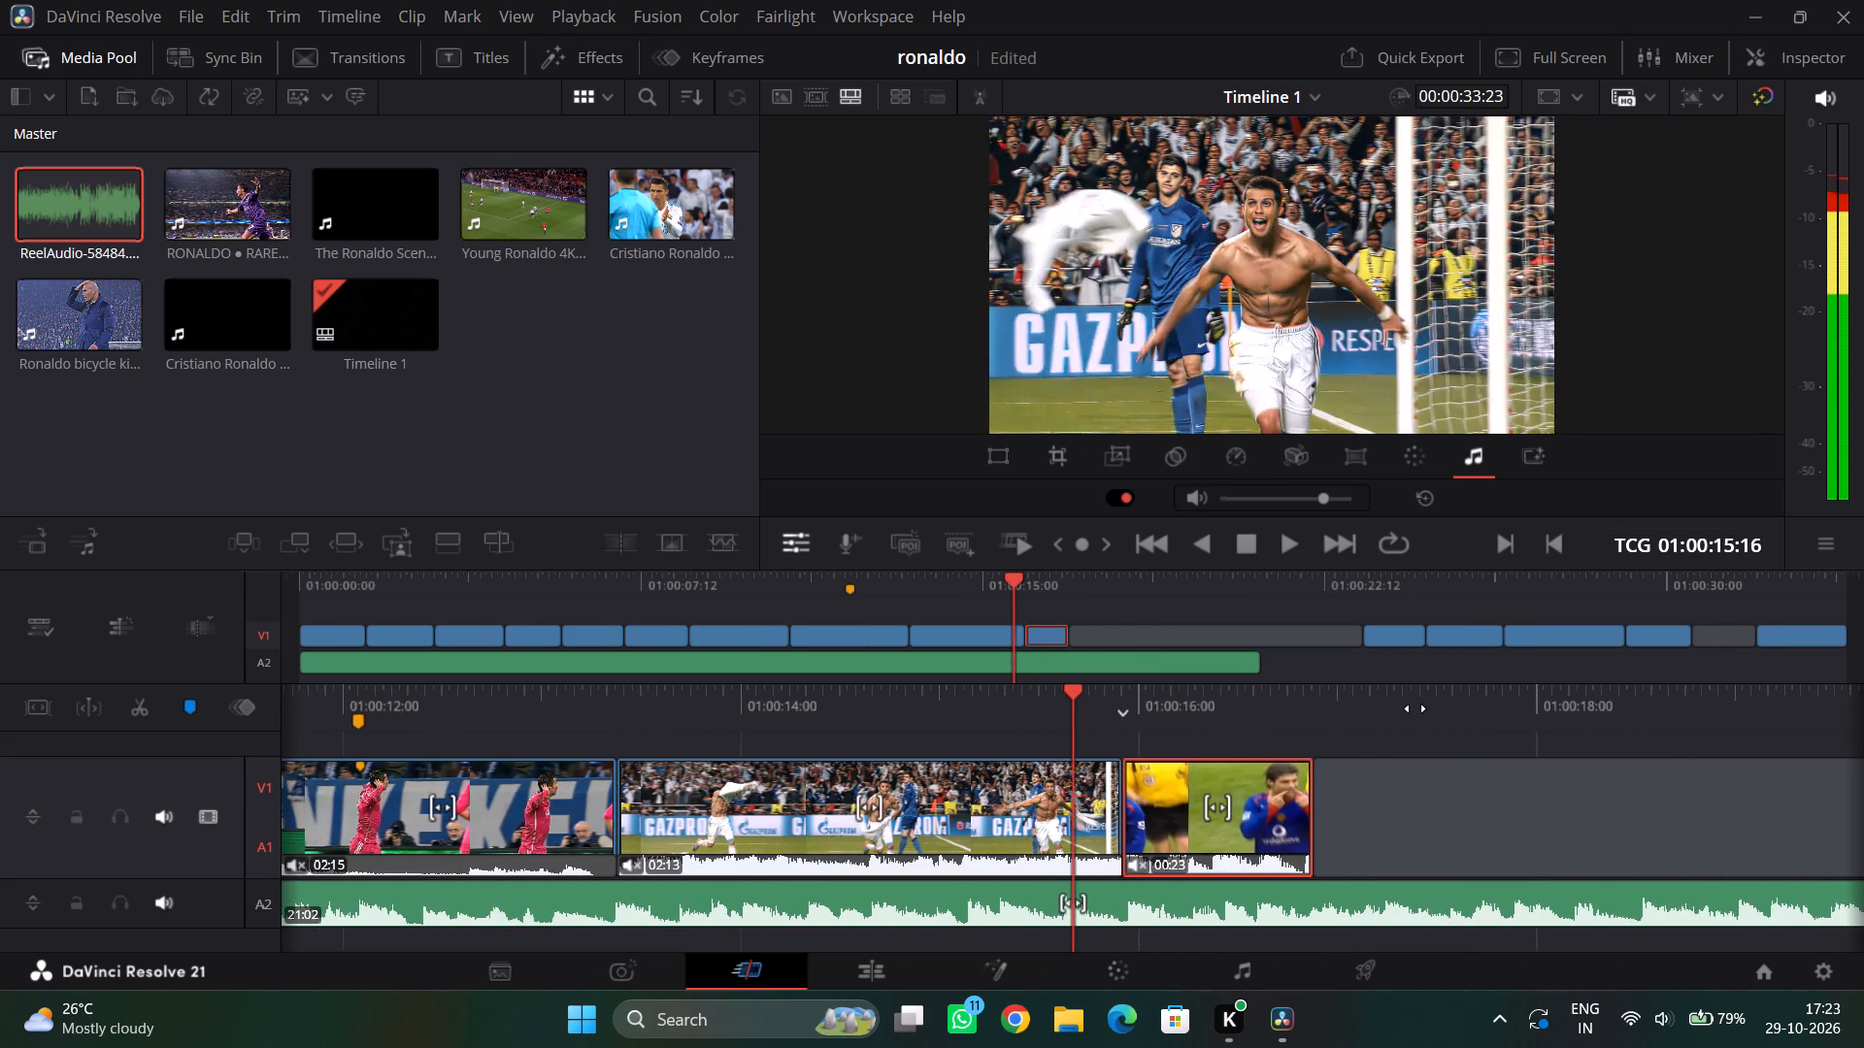
drag(1415, 708, 1241, 739)
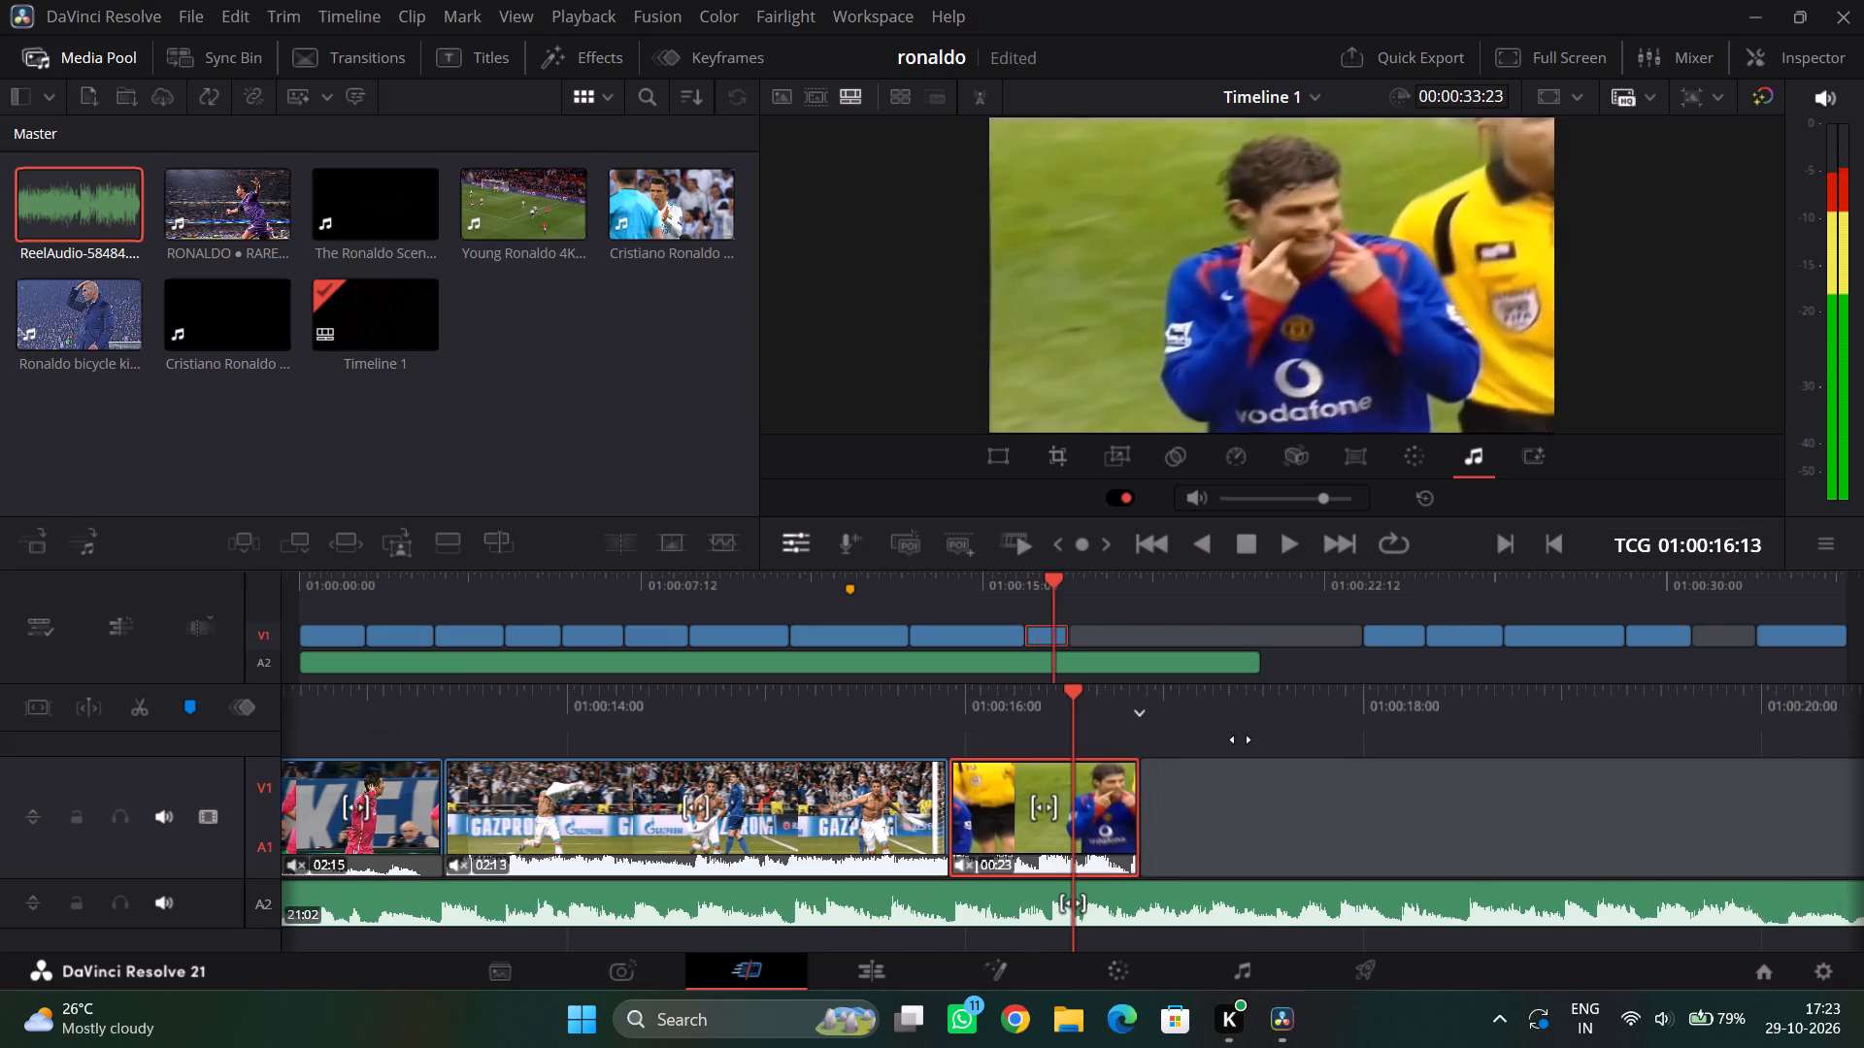
drag(1241, 739, 1543, 738)
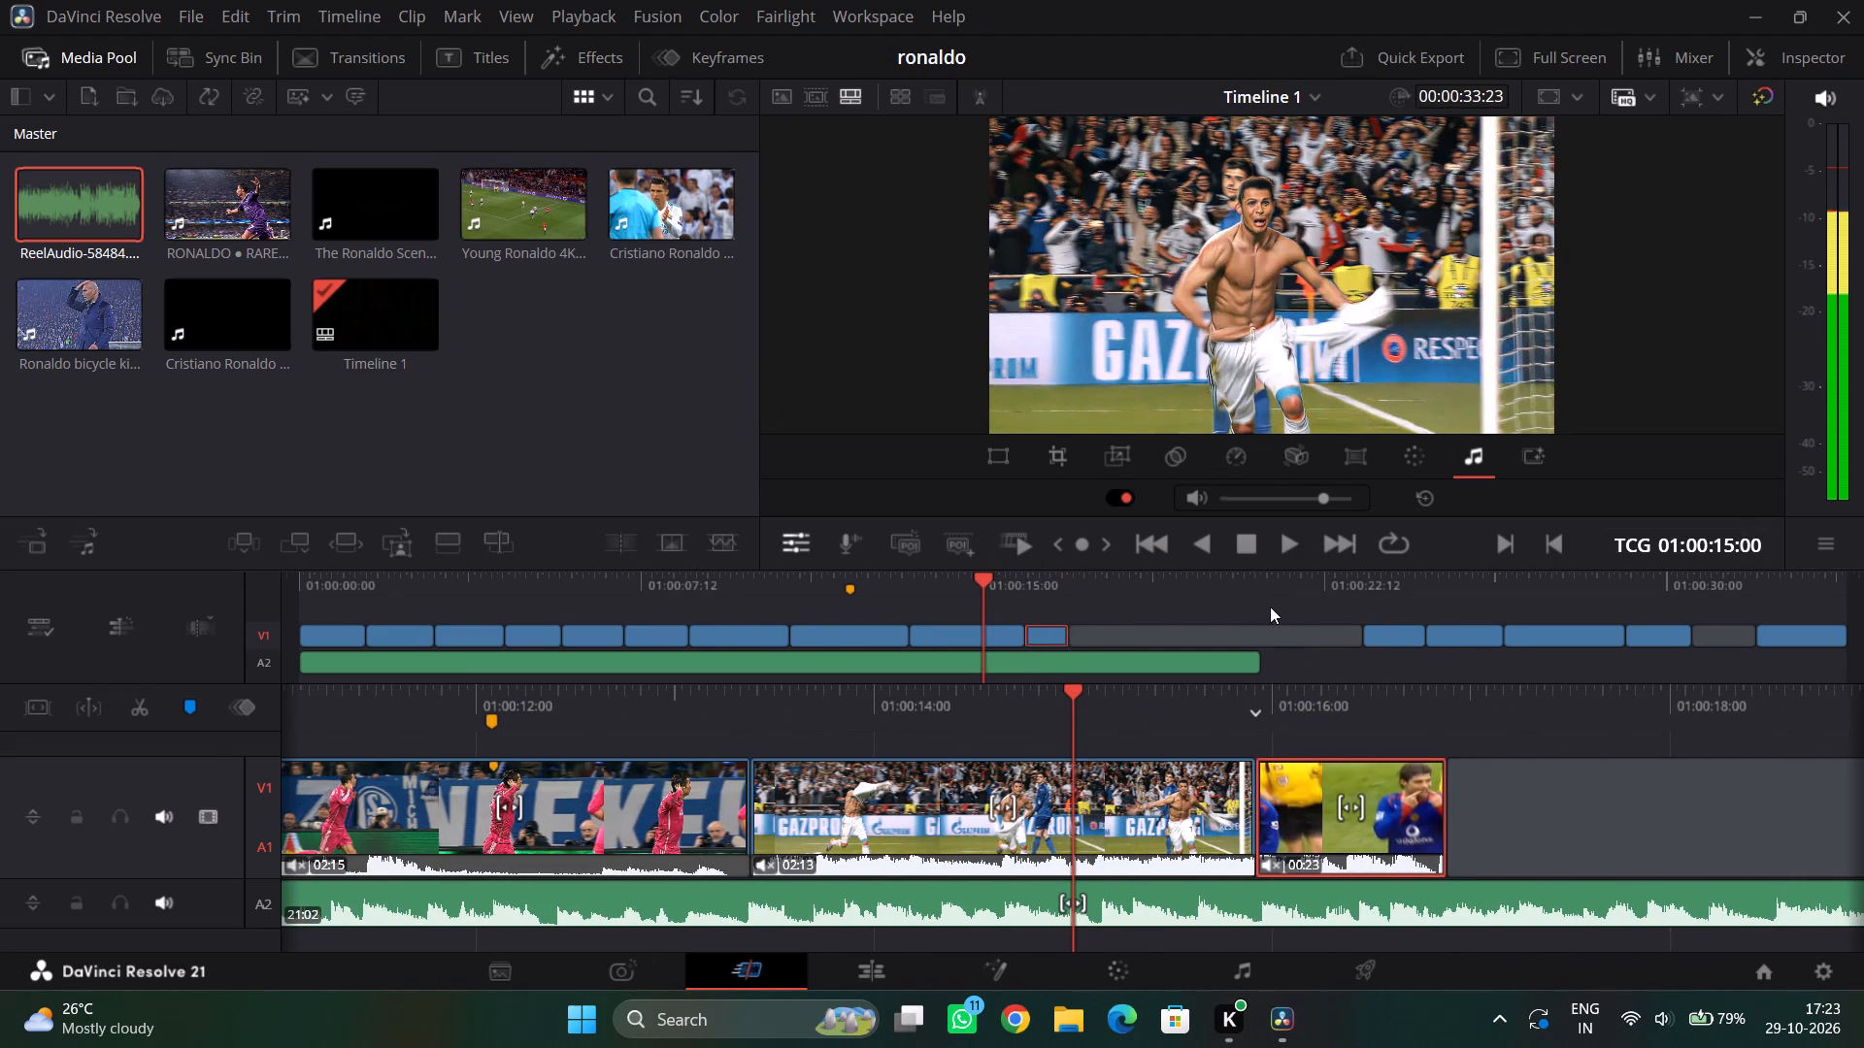
Play the cut from the shirtless celebration to the blue-kit clip, and move the Barclays-scarf trophy clip directly after the blue-kit clip.
click(1275, 555)
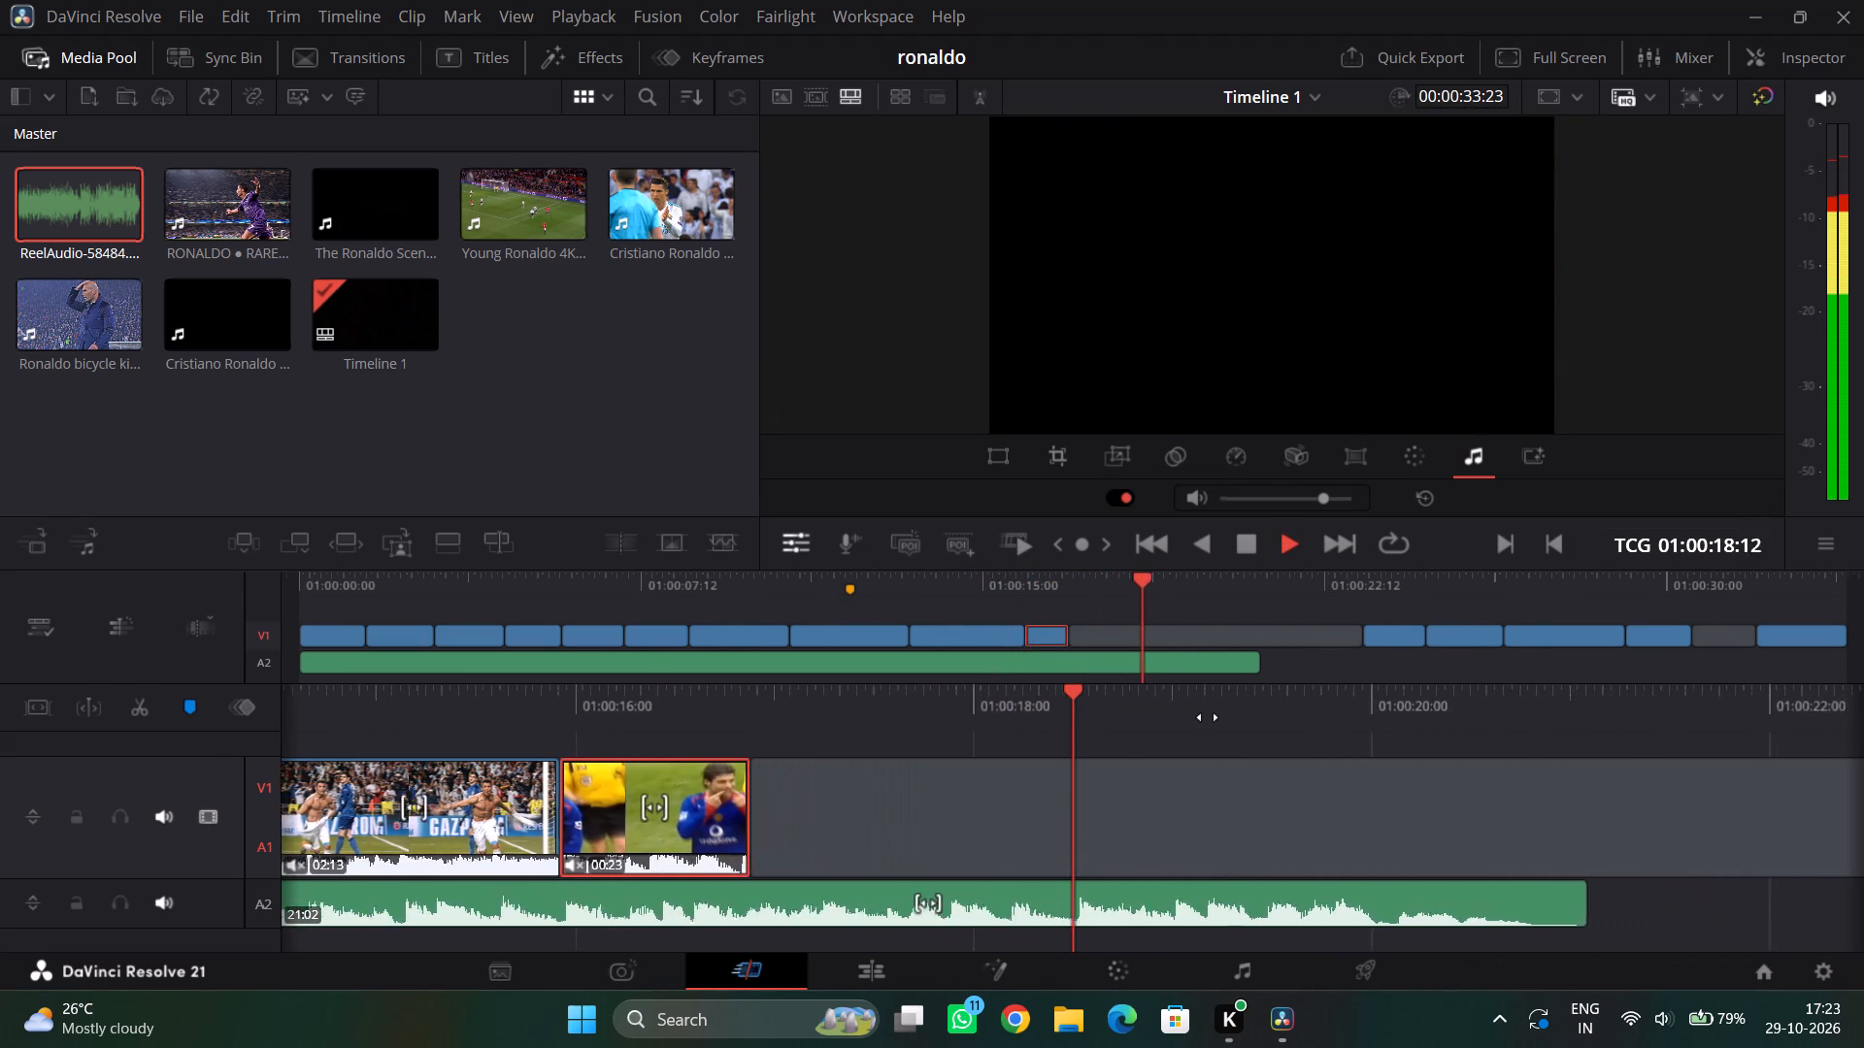
drag(1200, 709, 1863, 708)
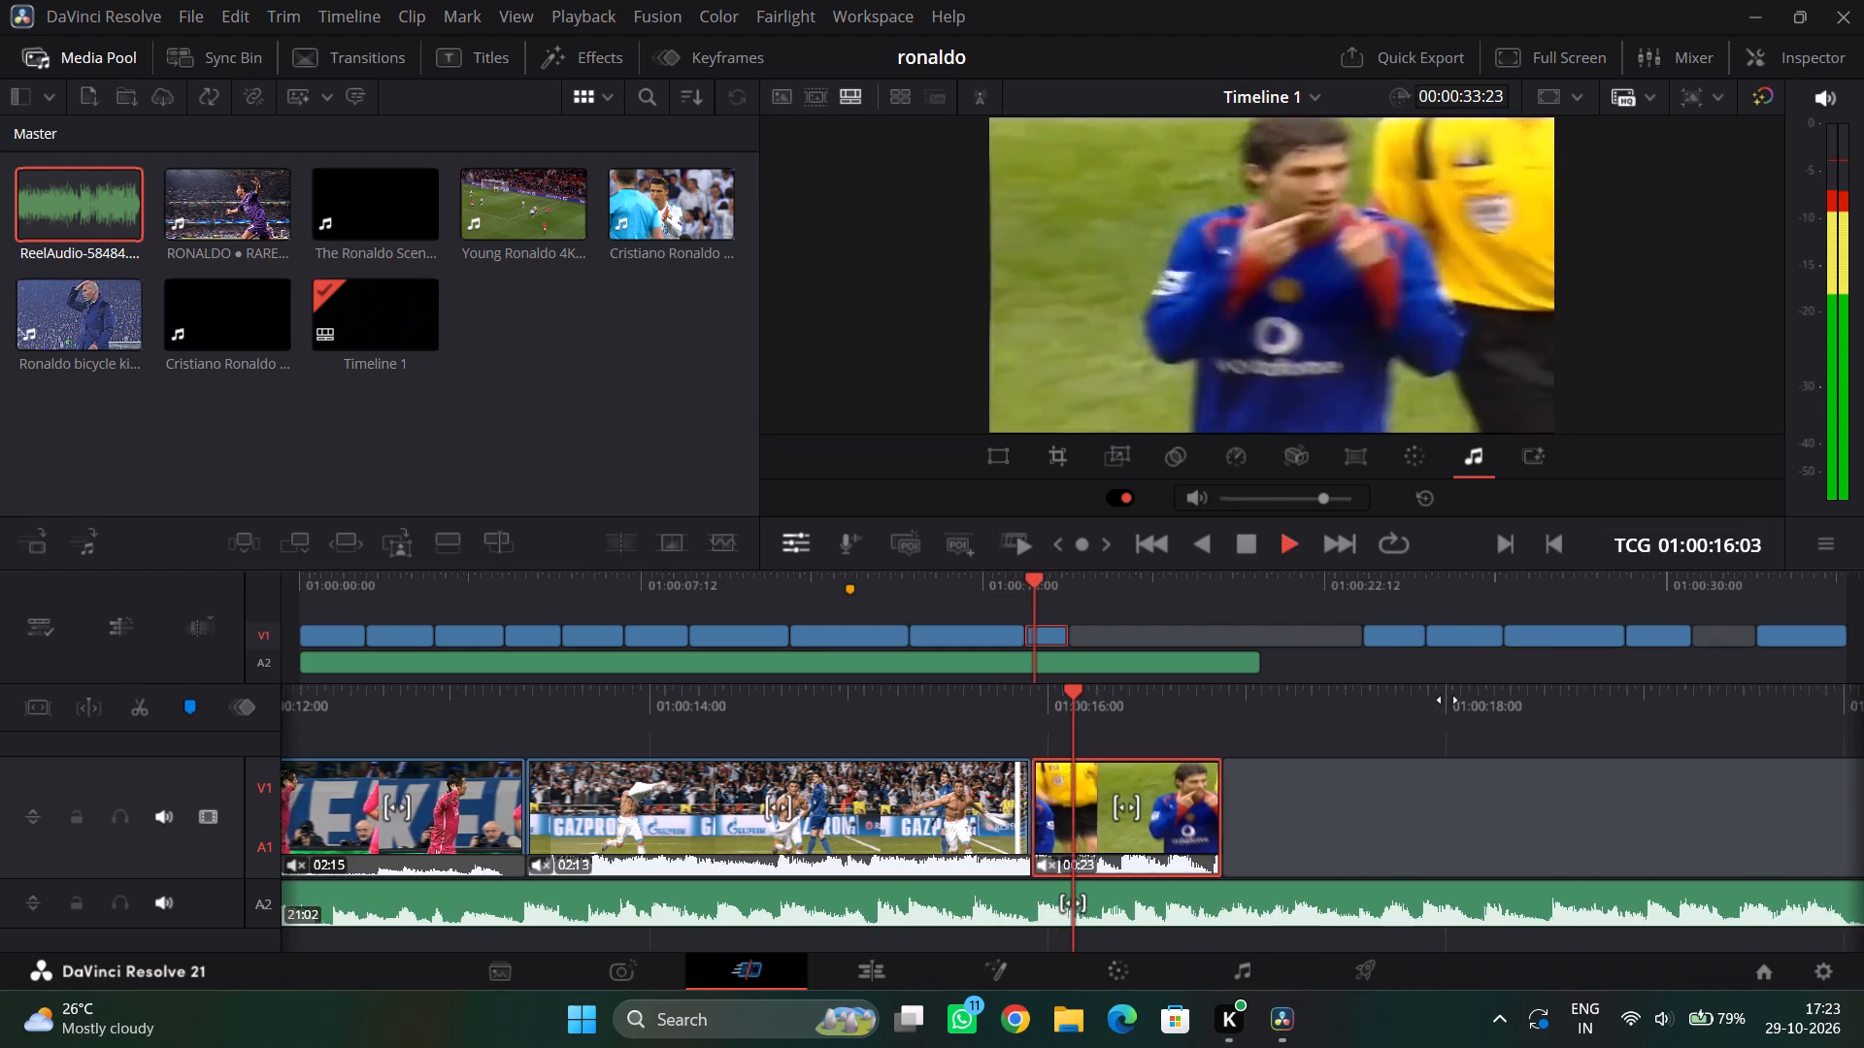
drag(1198, 698, 1699, 705)
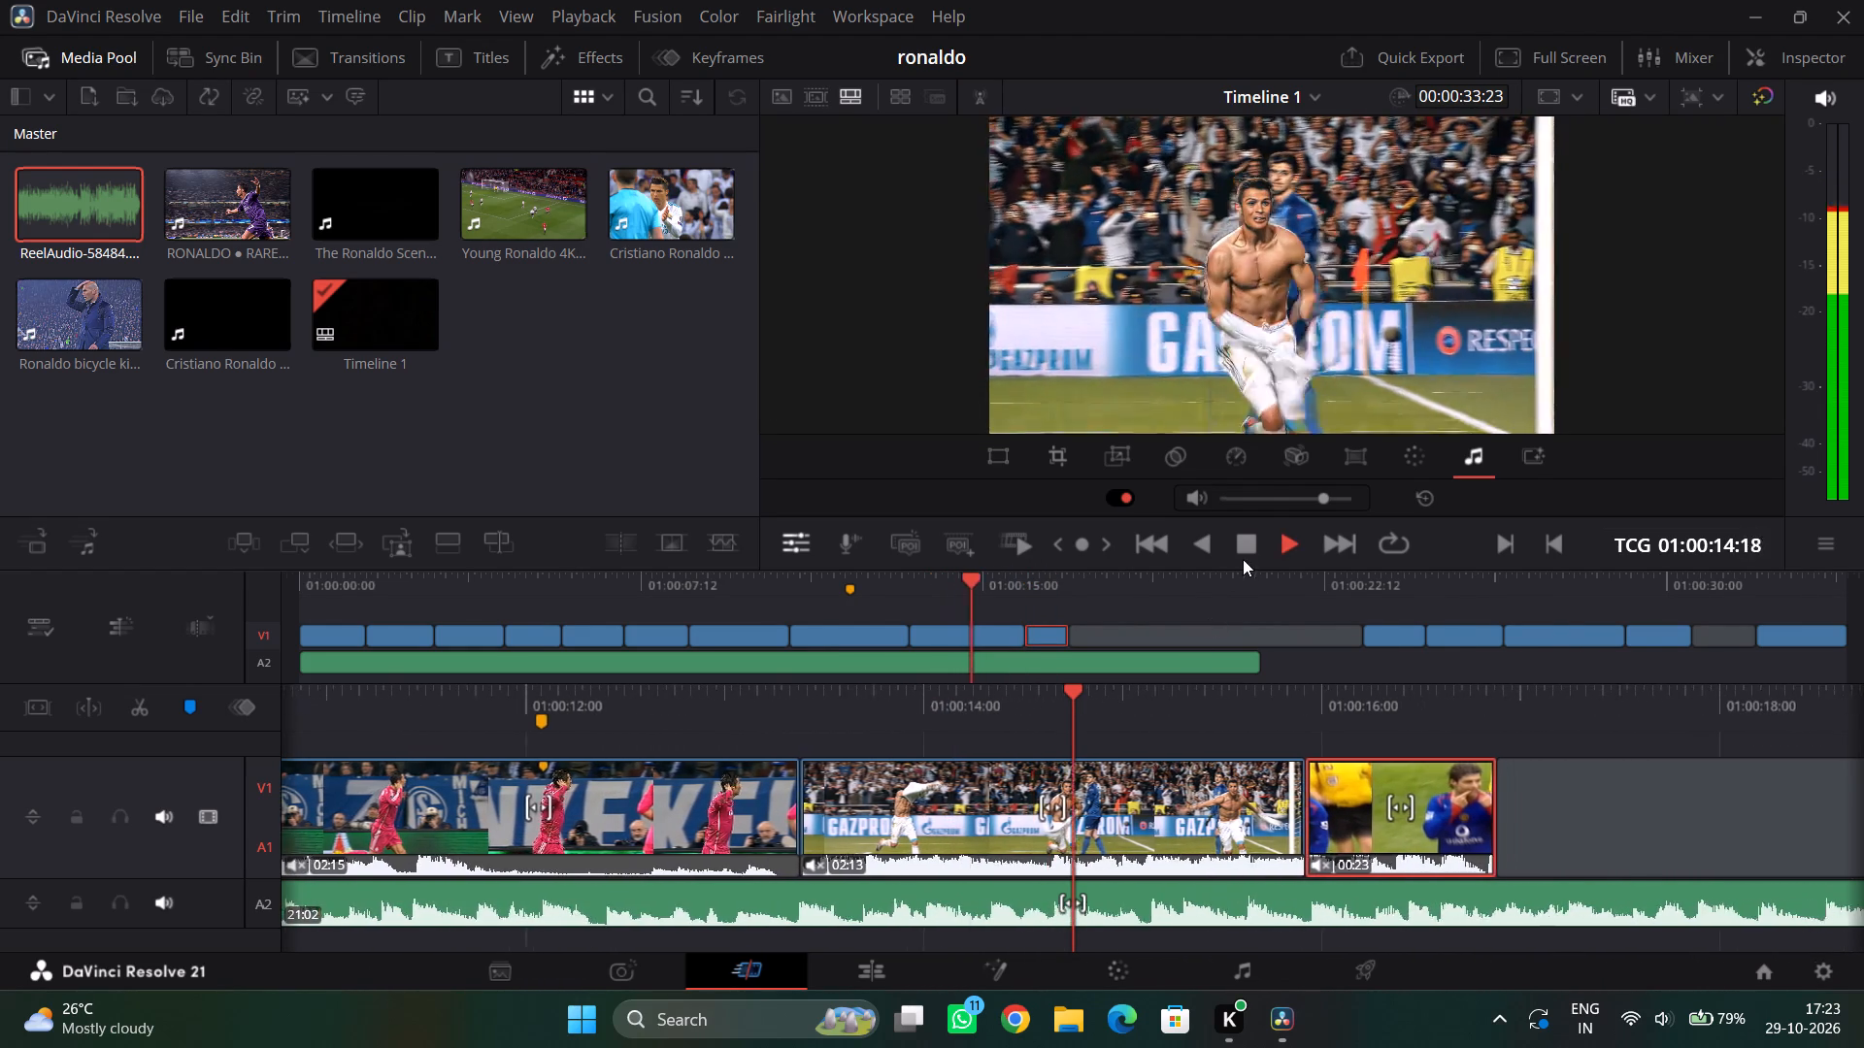
click(1248, 548)
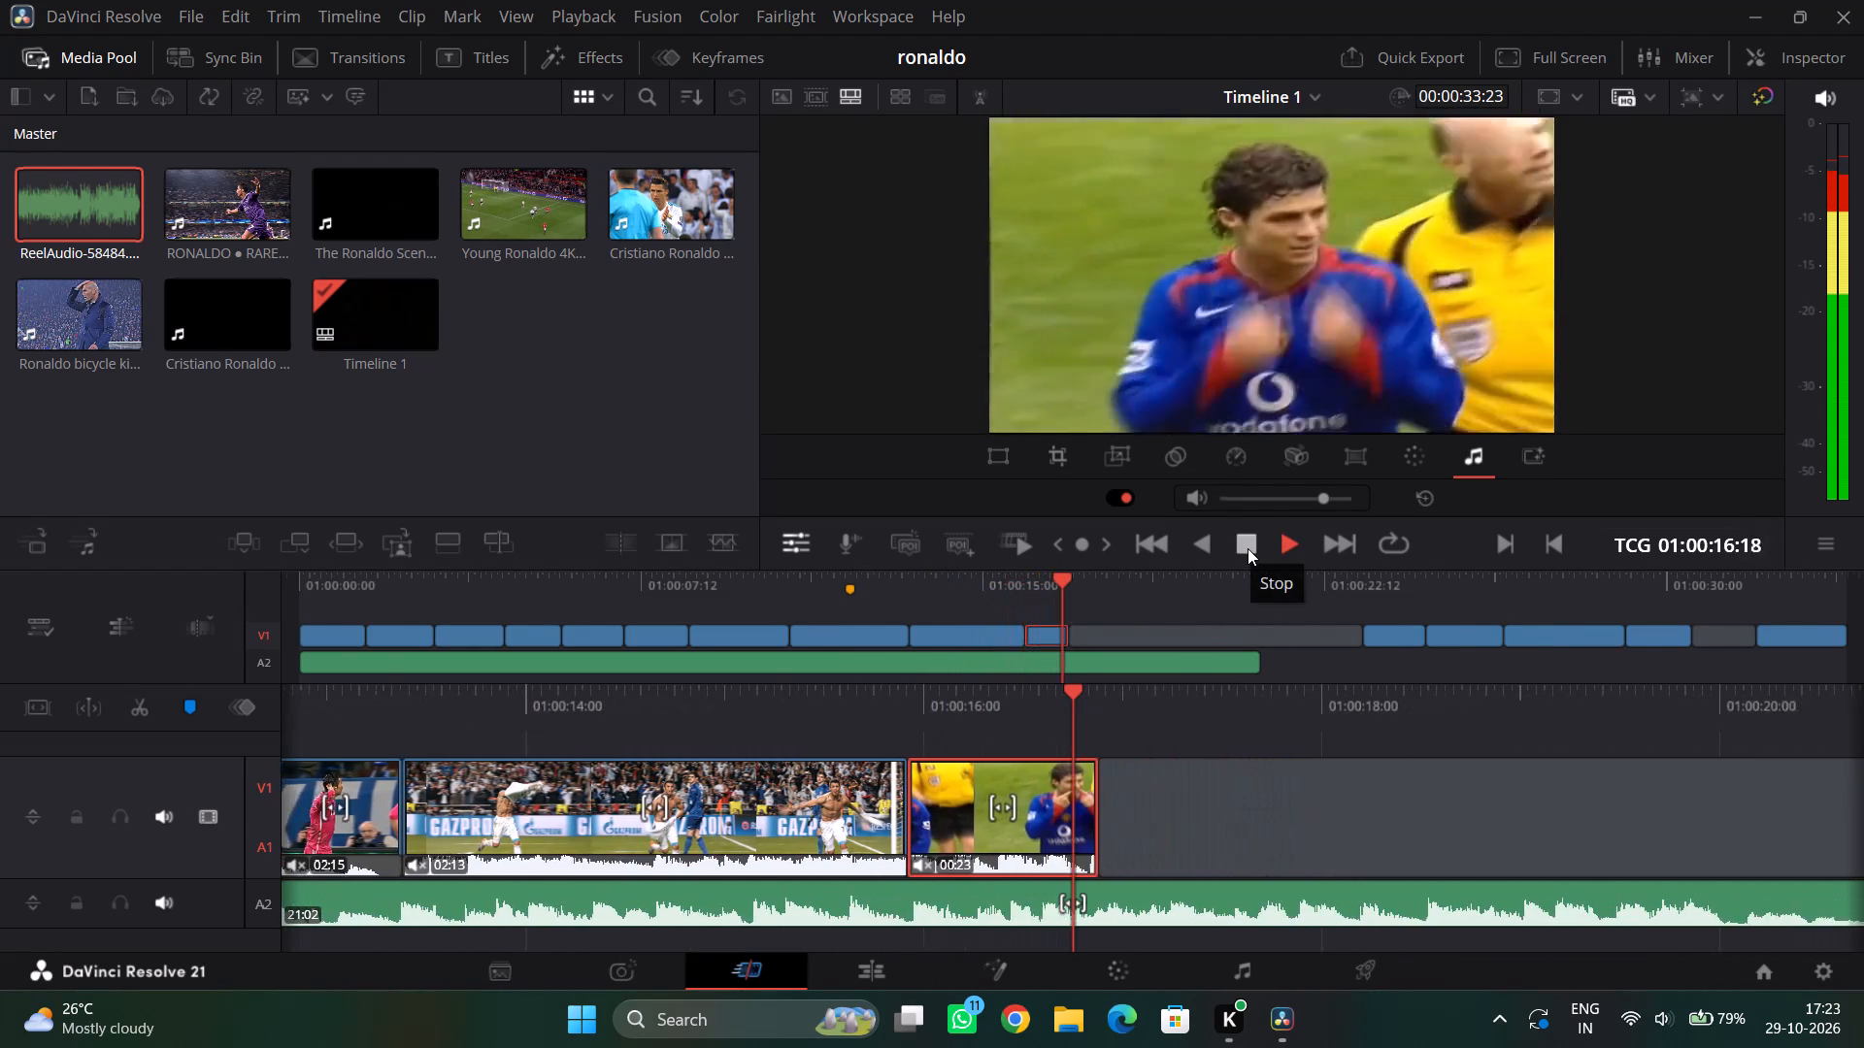
drag(1183, 720, 1195, 723)
drag(1510, 710, 483, 727)
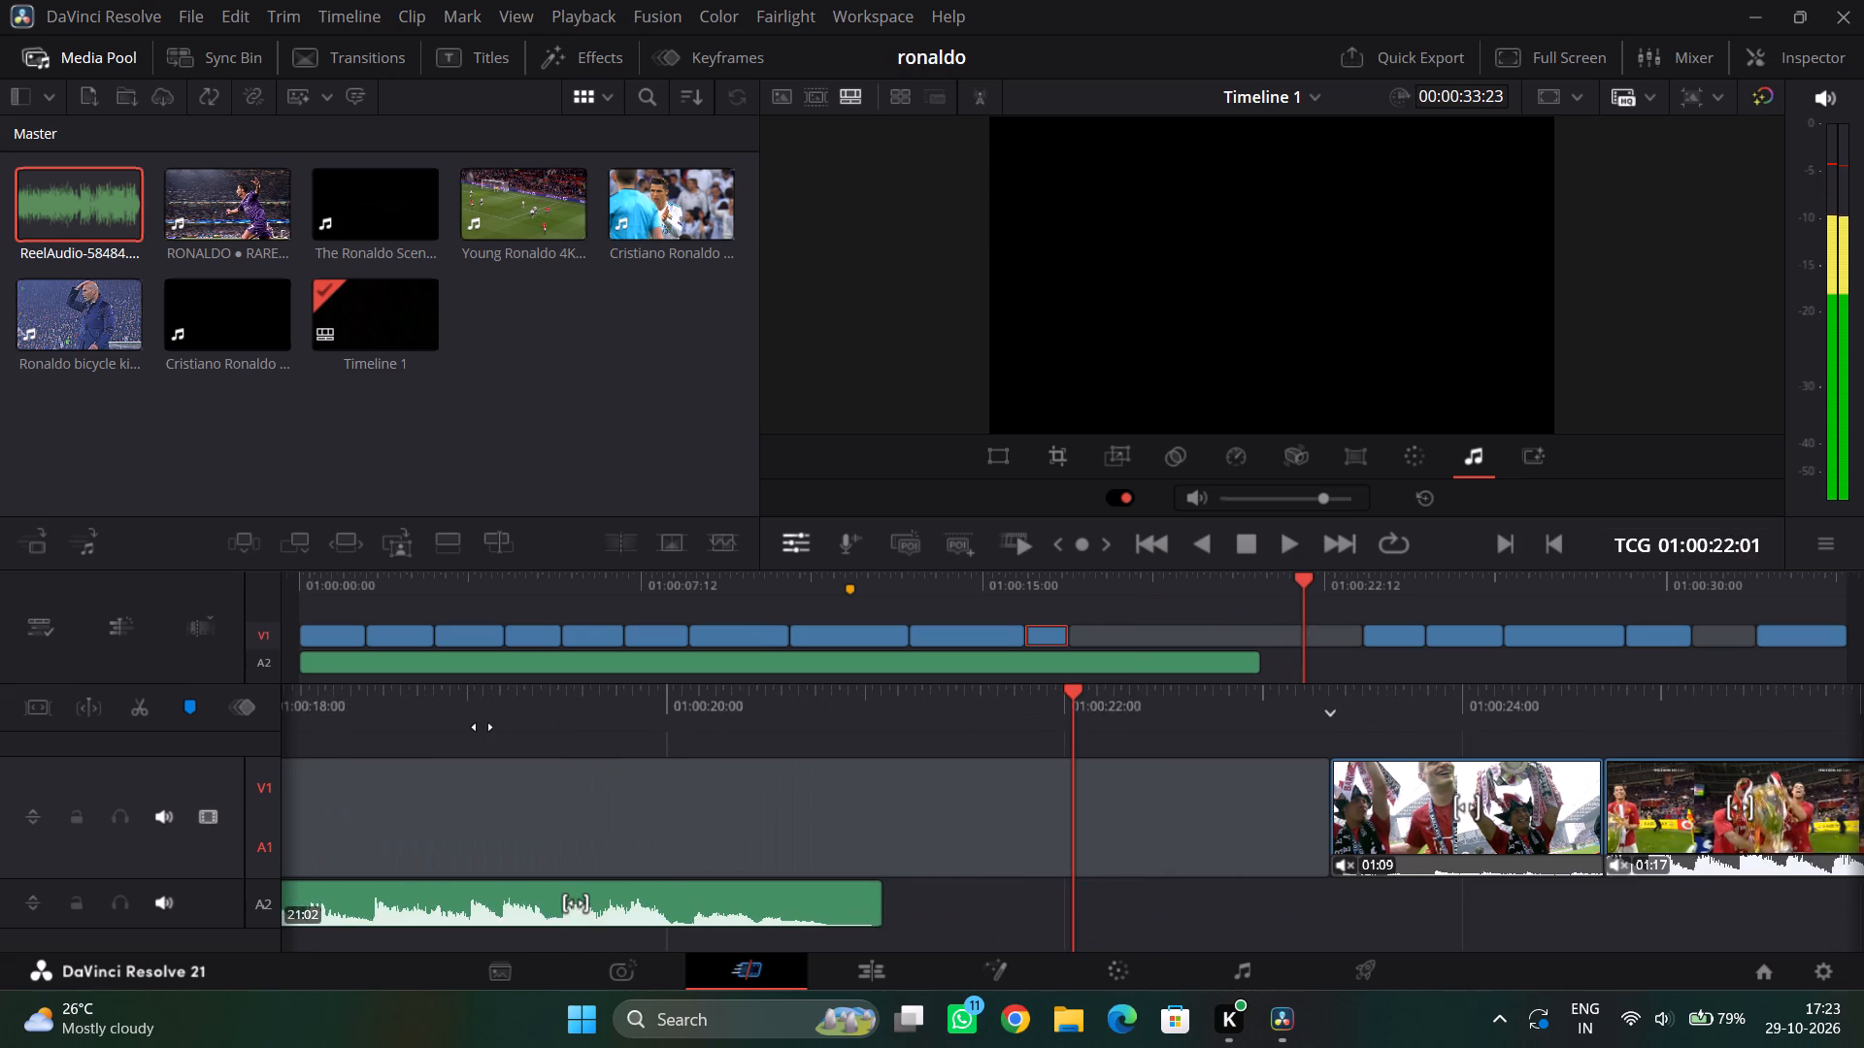
drag(483, 727, 543, 725)
drag(1438, 761, 919, 762)
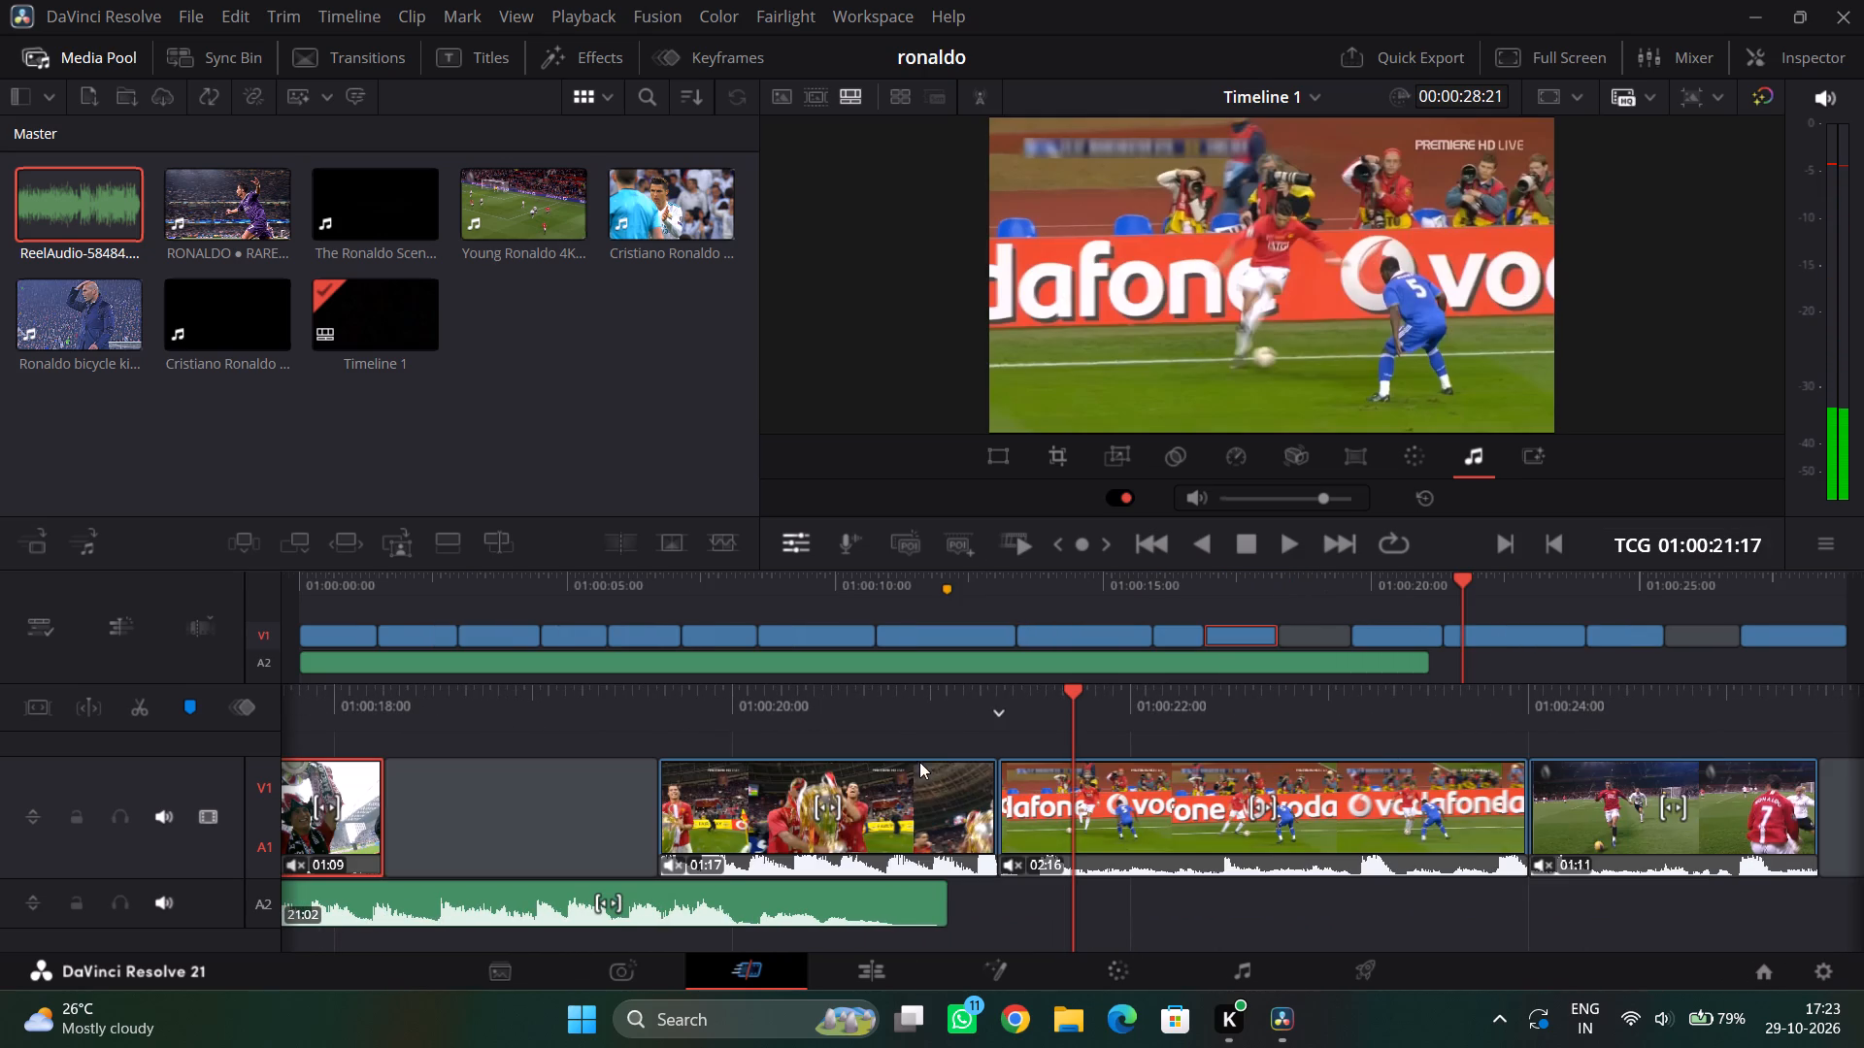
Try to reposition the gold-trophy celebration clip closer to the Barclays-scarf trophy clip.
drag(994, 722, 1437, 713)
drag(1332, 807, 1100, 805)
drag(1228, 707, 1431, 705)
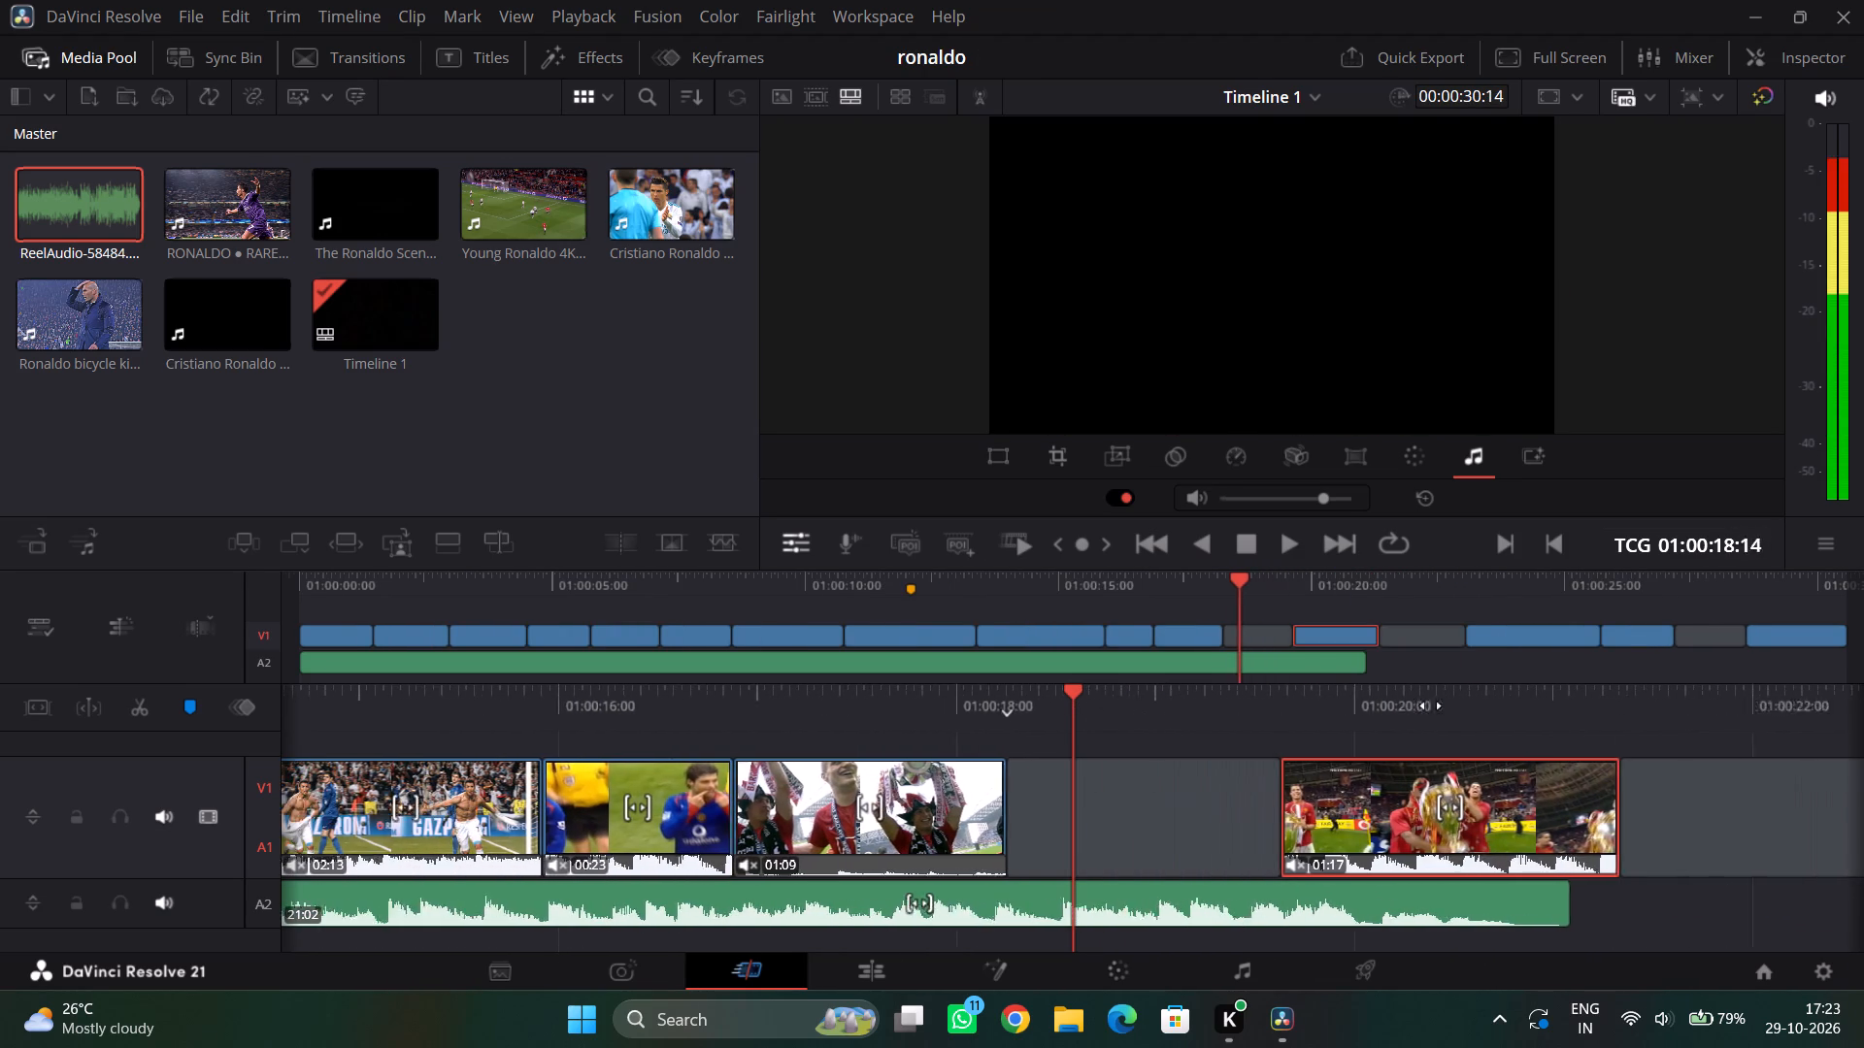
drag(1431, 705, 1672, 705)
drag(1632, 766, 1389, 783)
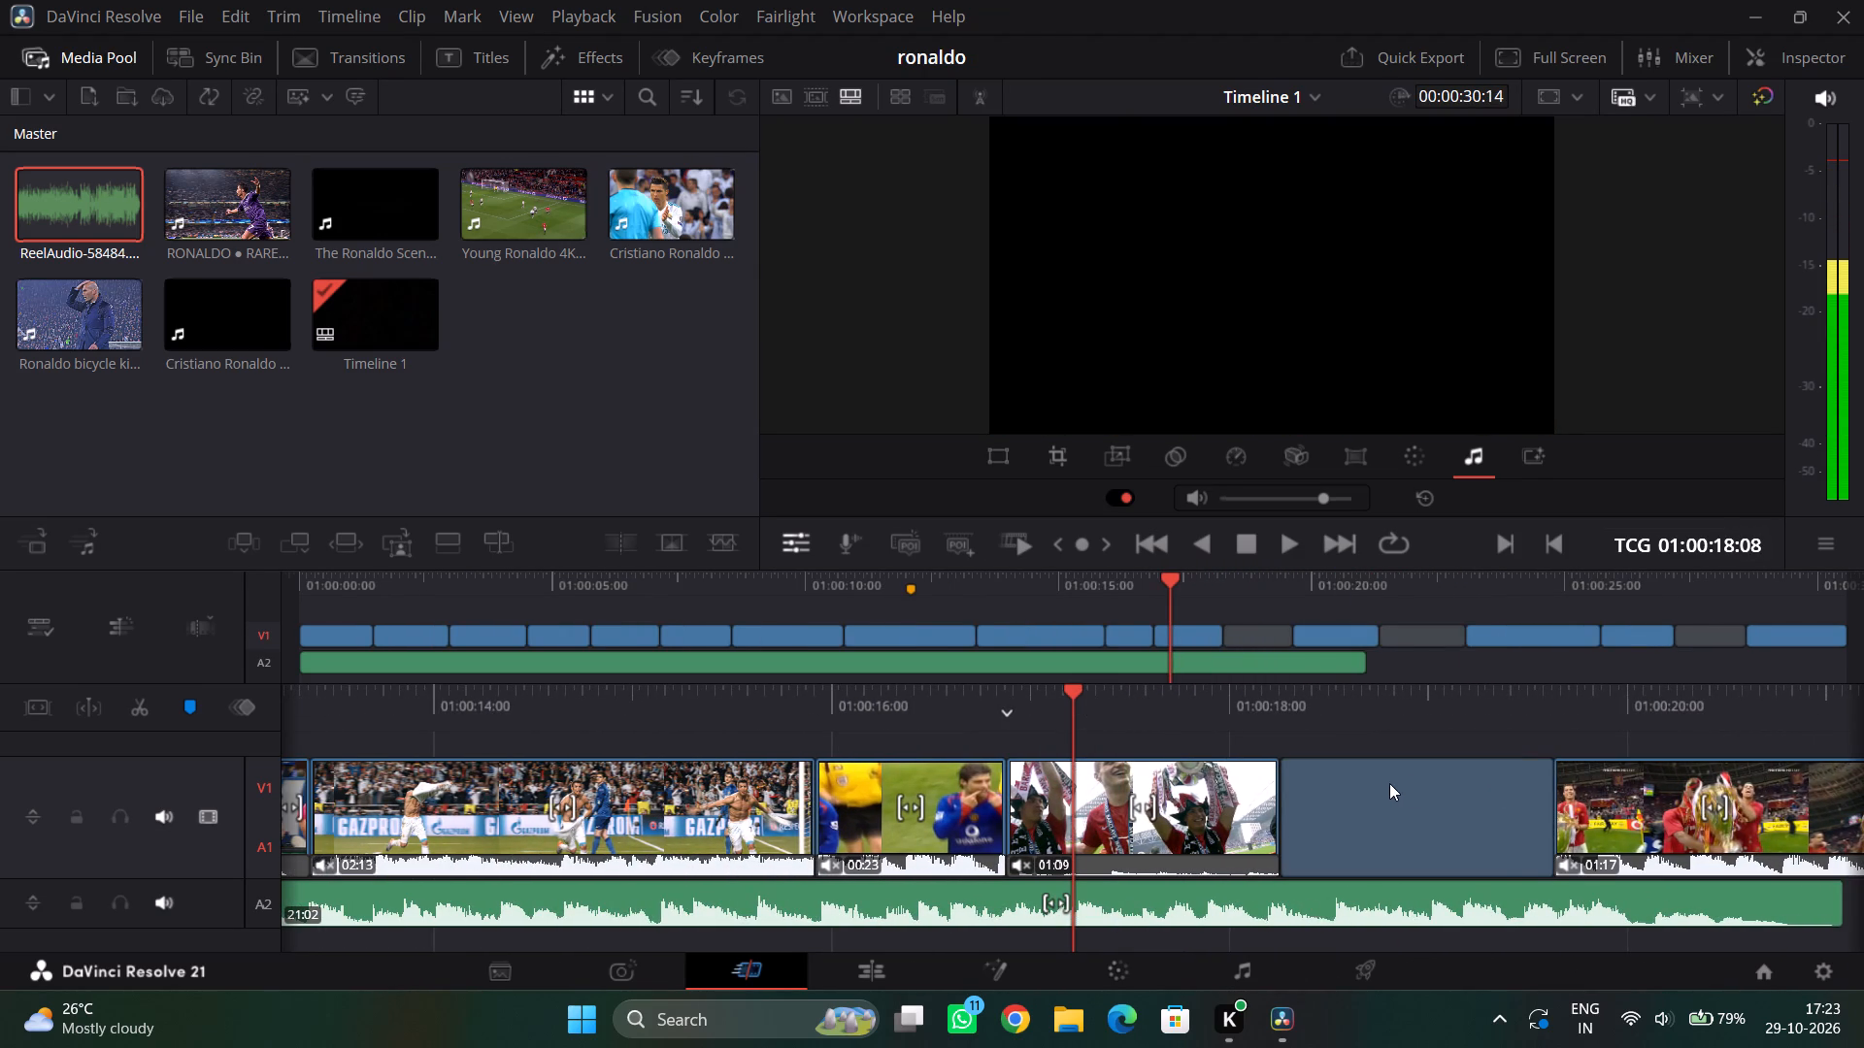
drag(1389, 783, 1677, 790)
Trim the Barclays-scarf trophy clip to a length of 01:04, with its end at 01:00:18:01 in the music.
drag(1255, 708, 1521, 708)
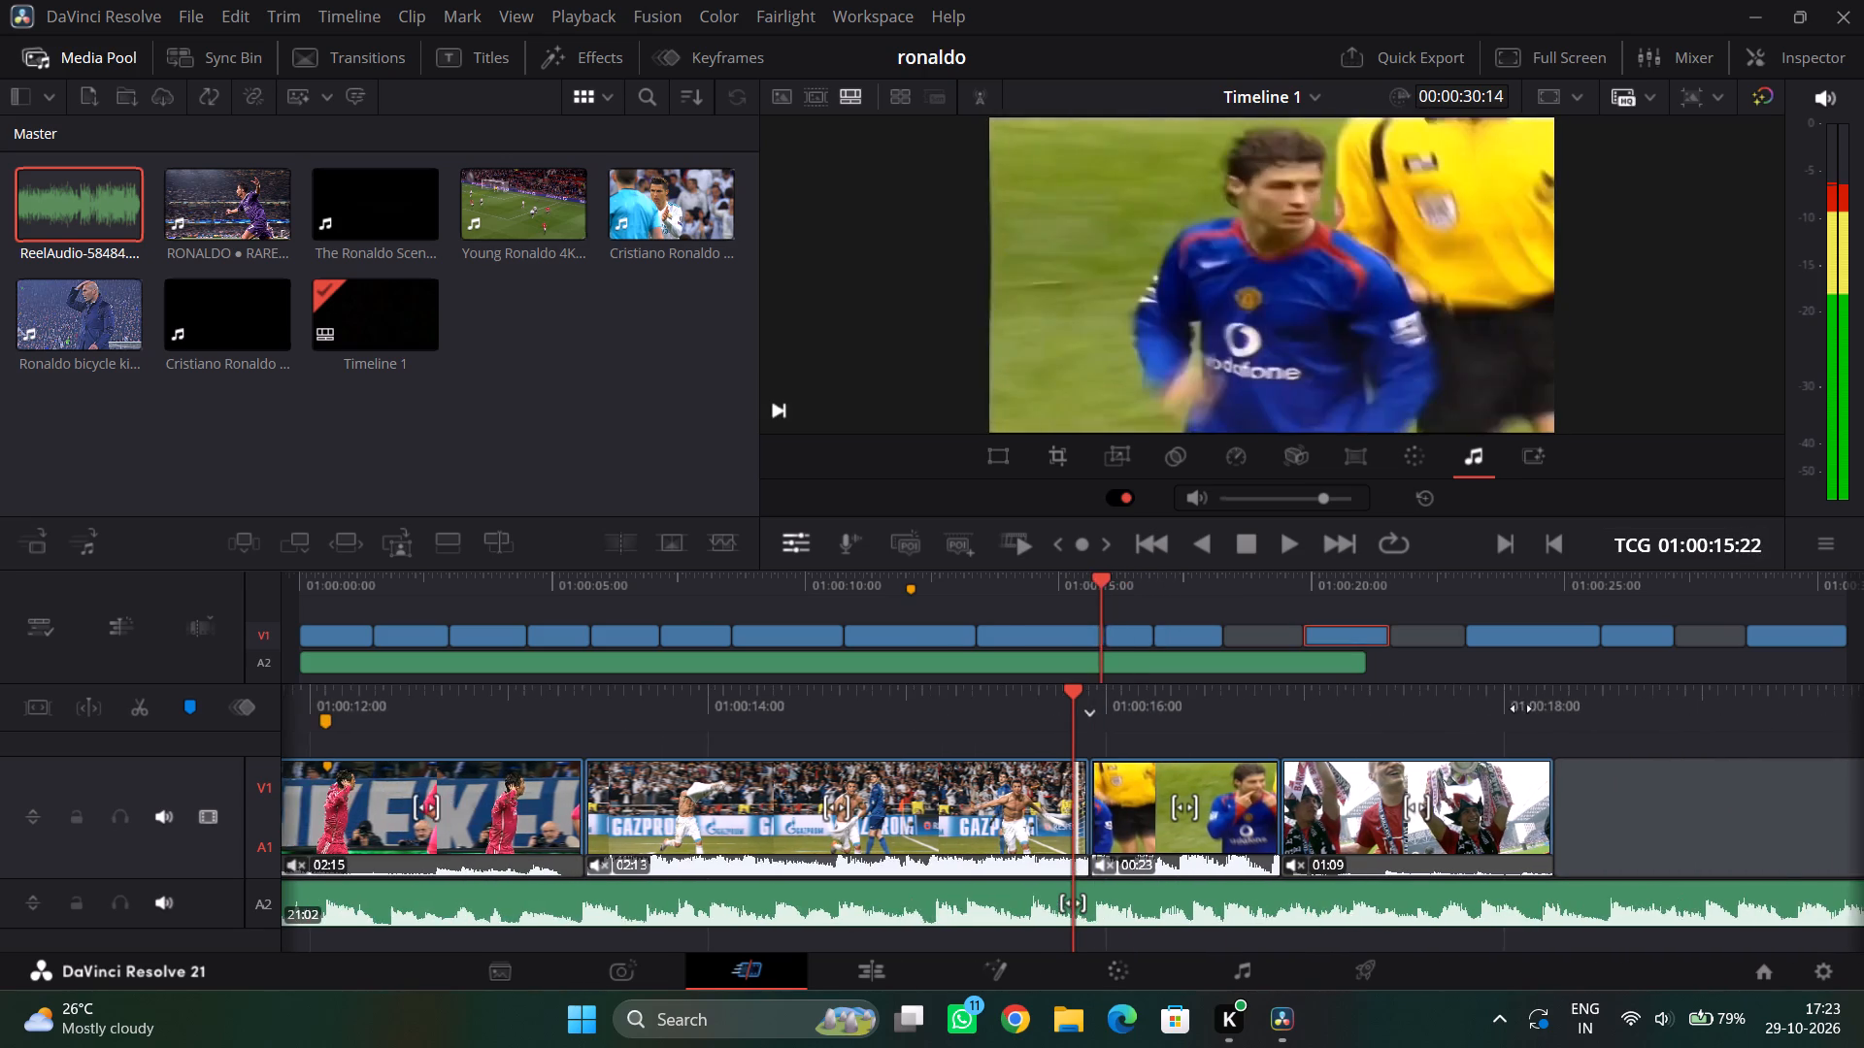
drag(1521, 708, 1326, 746)
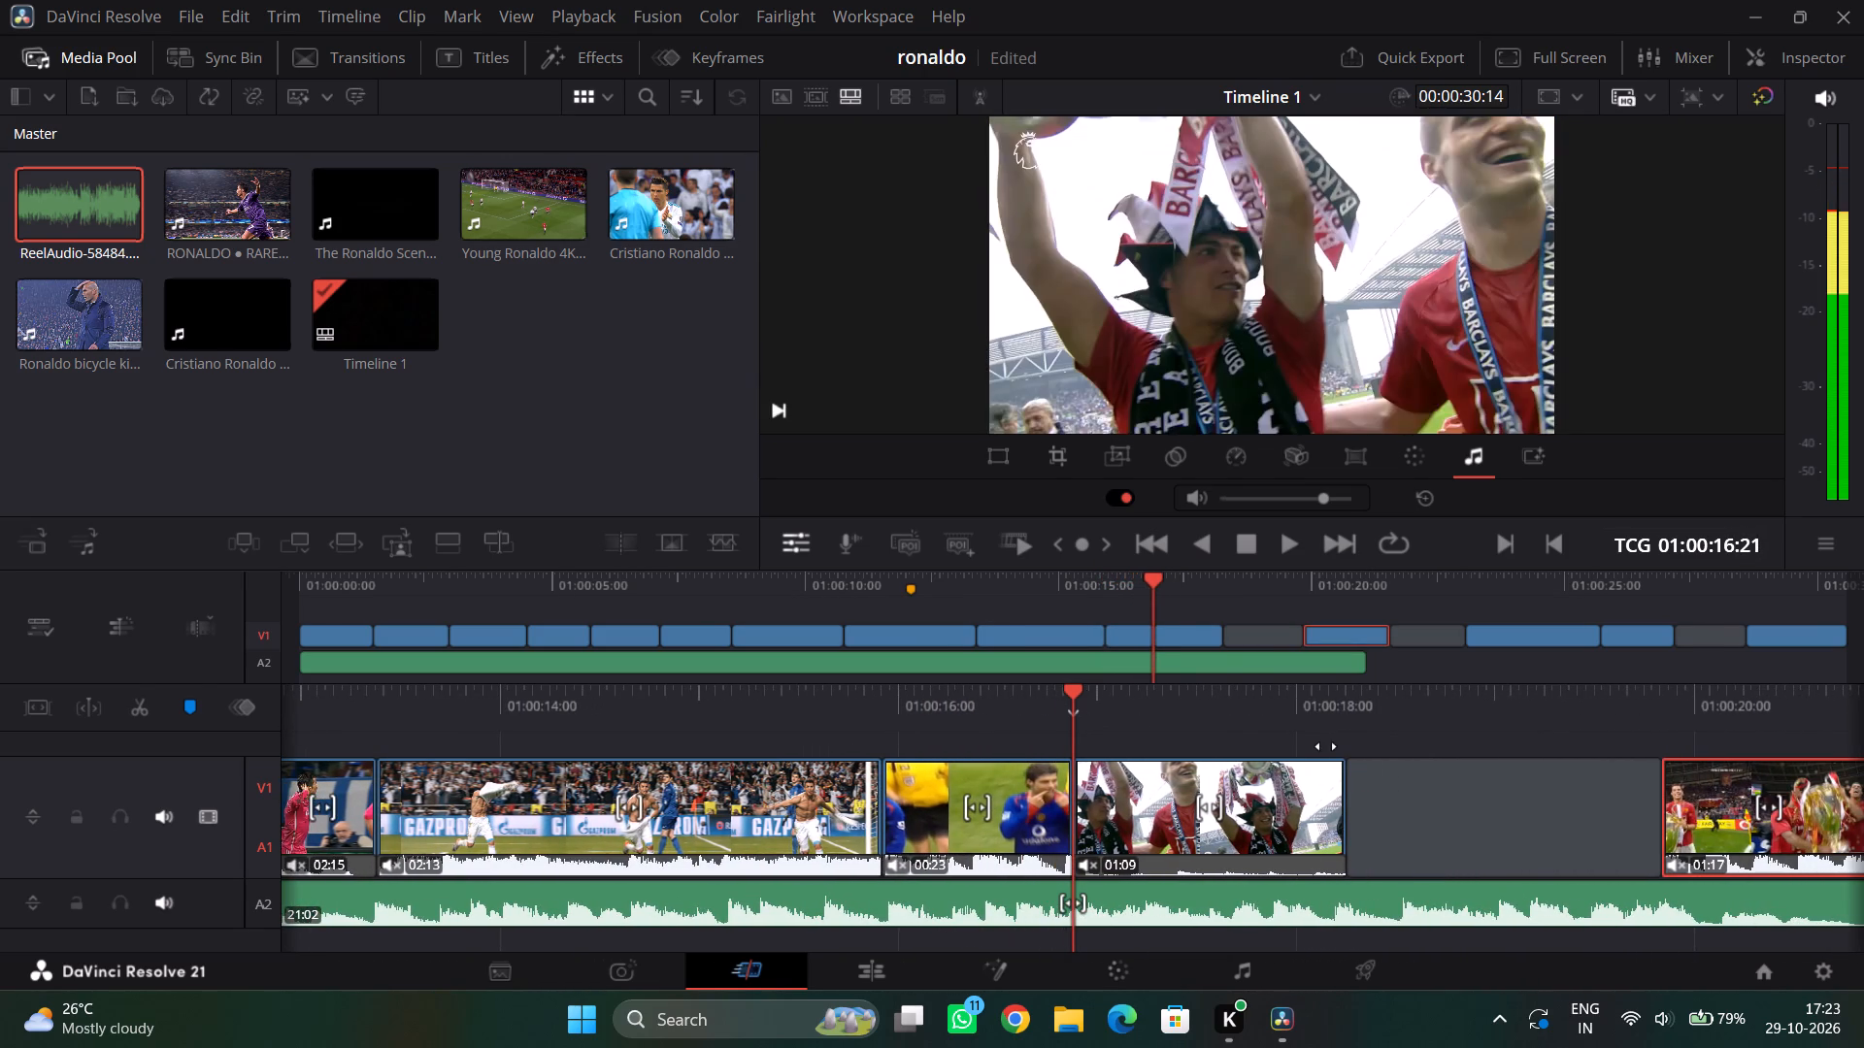
drag(1326, 746, 1120, 750)
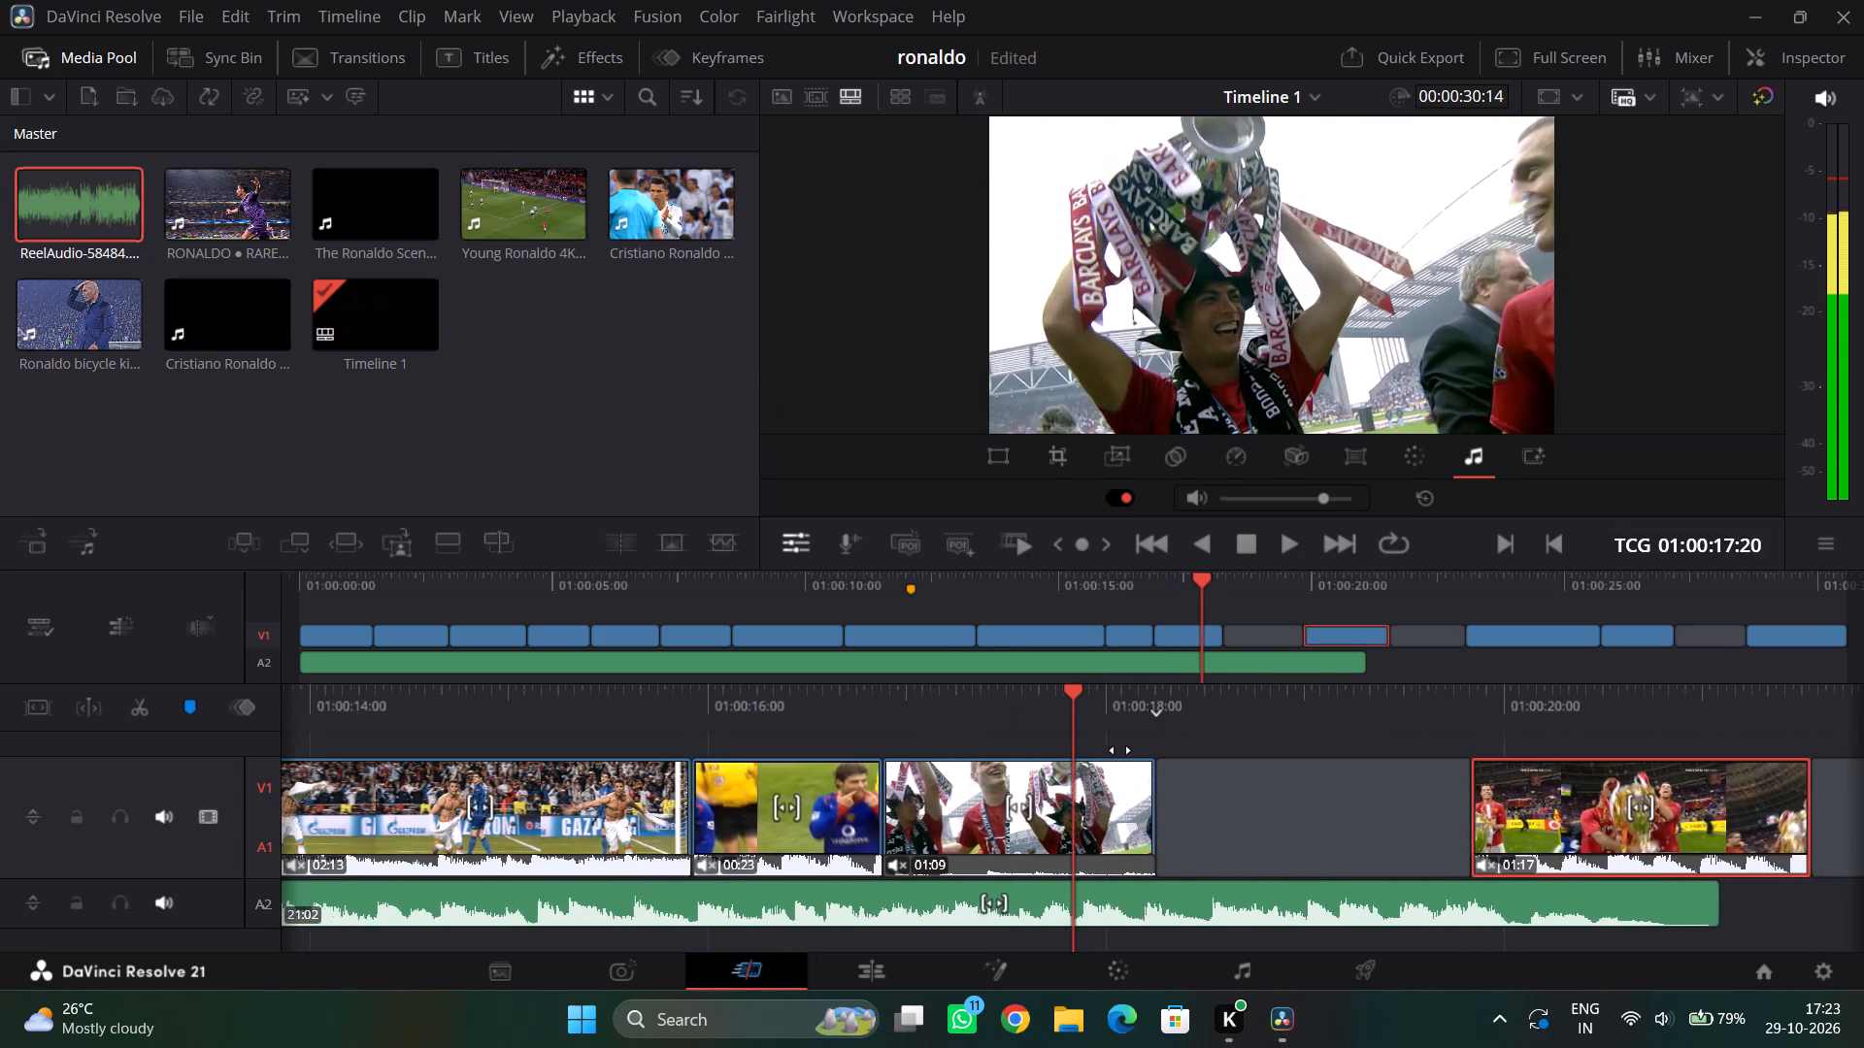
drag(1120, 750, 1248, 739)
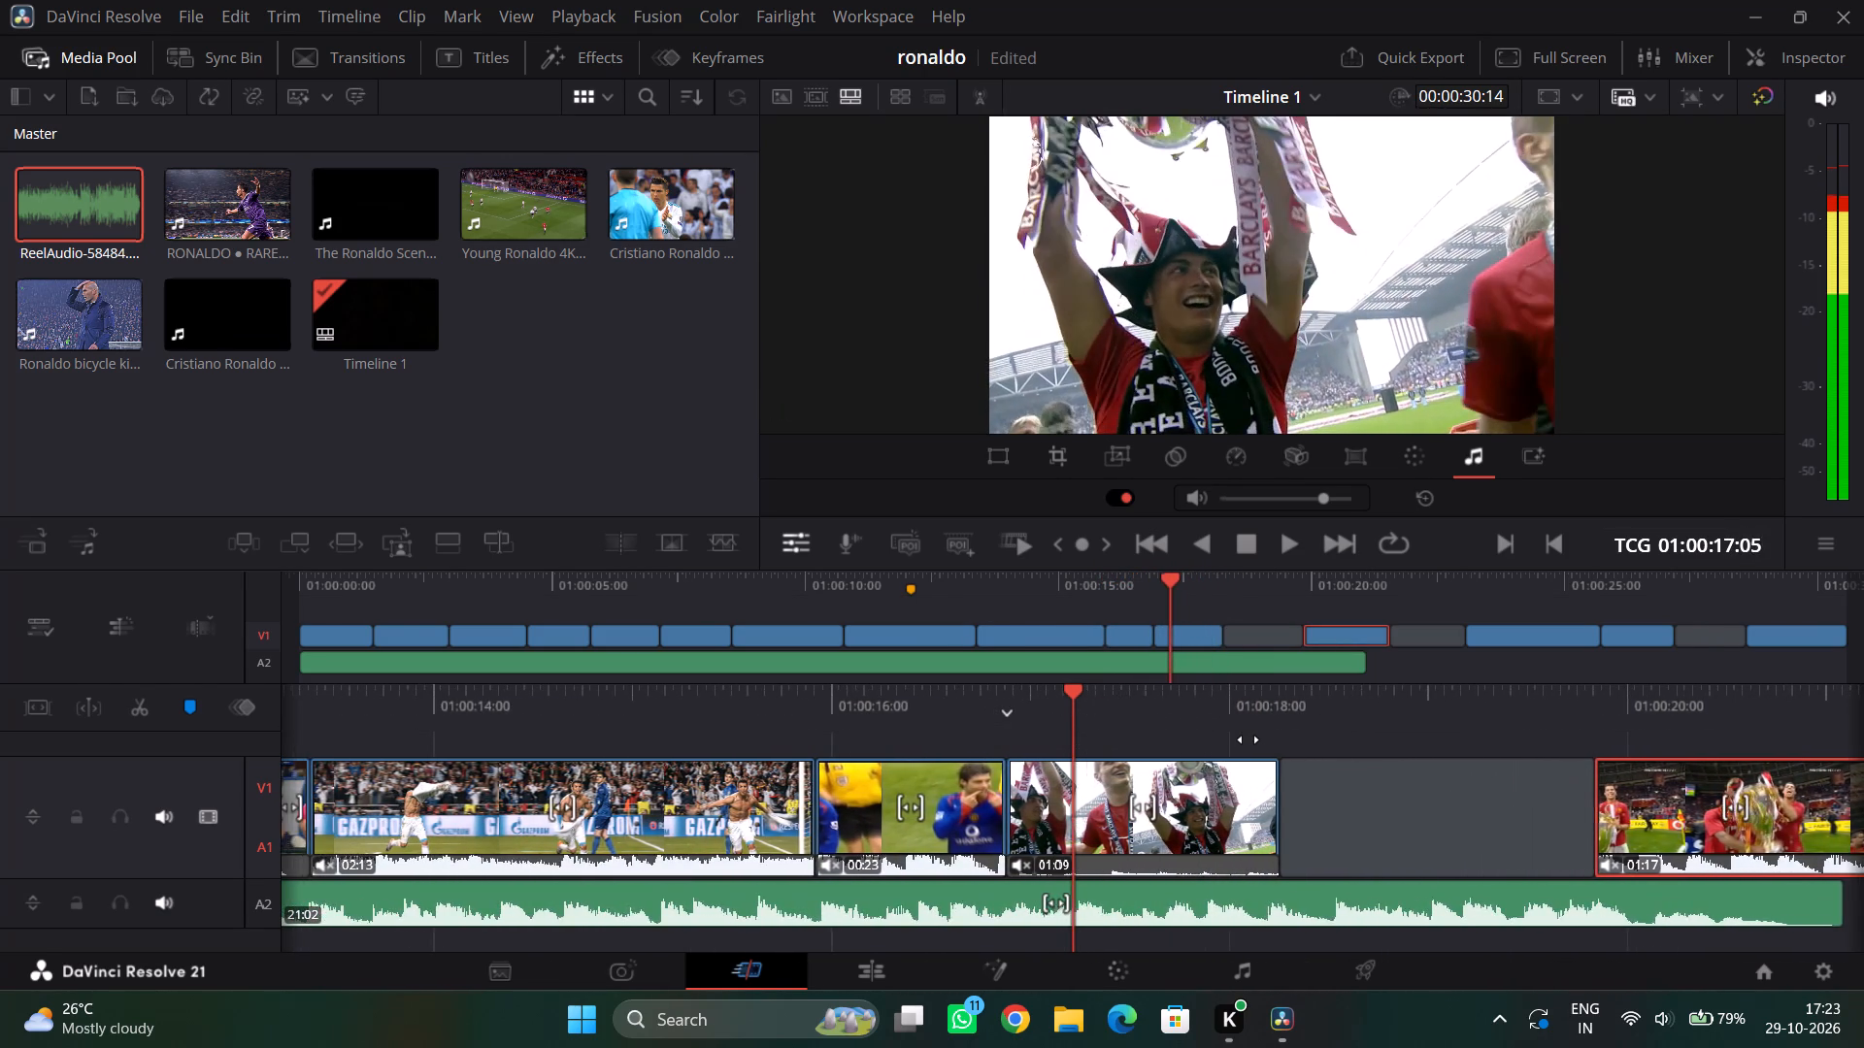
drag(1248, 739, 1082, 757)
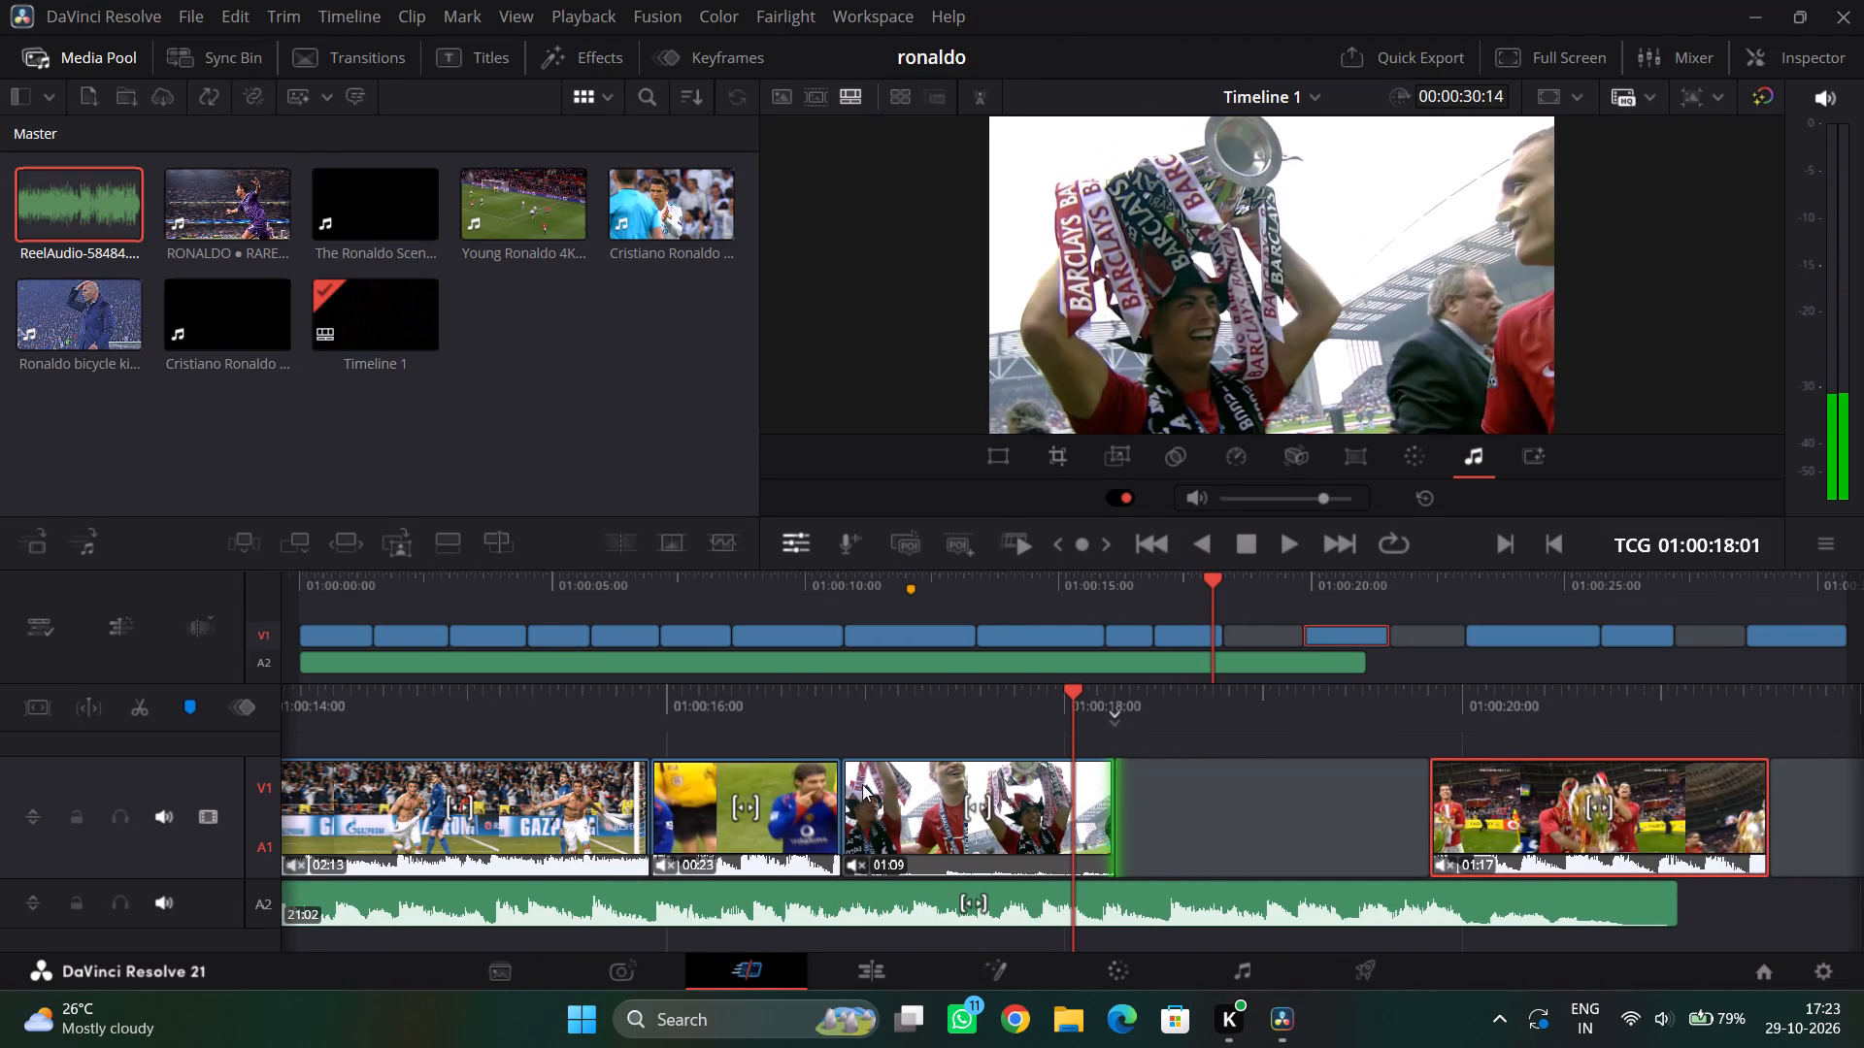
drag(849, 786, 866, 789)
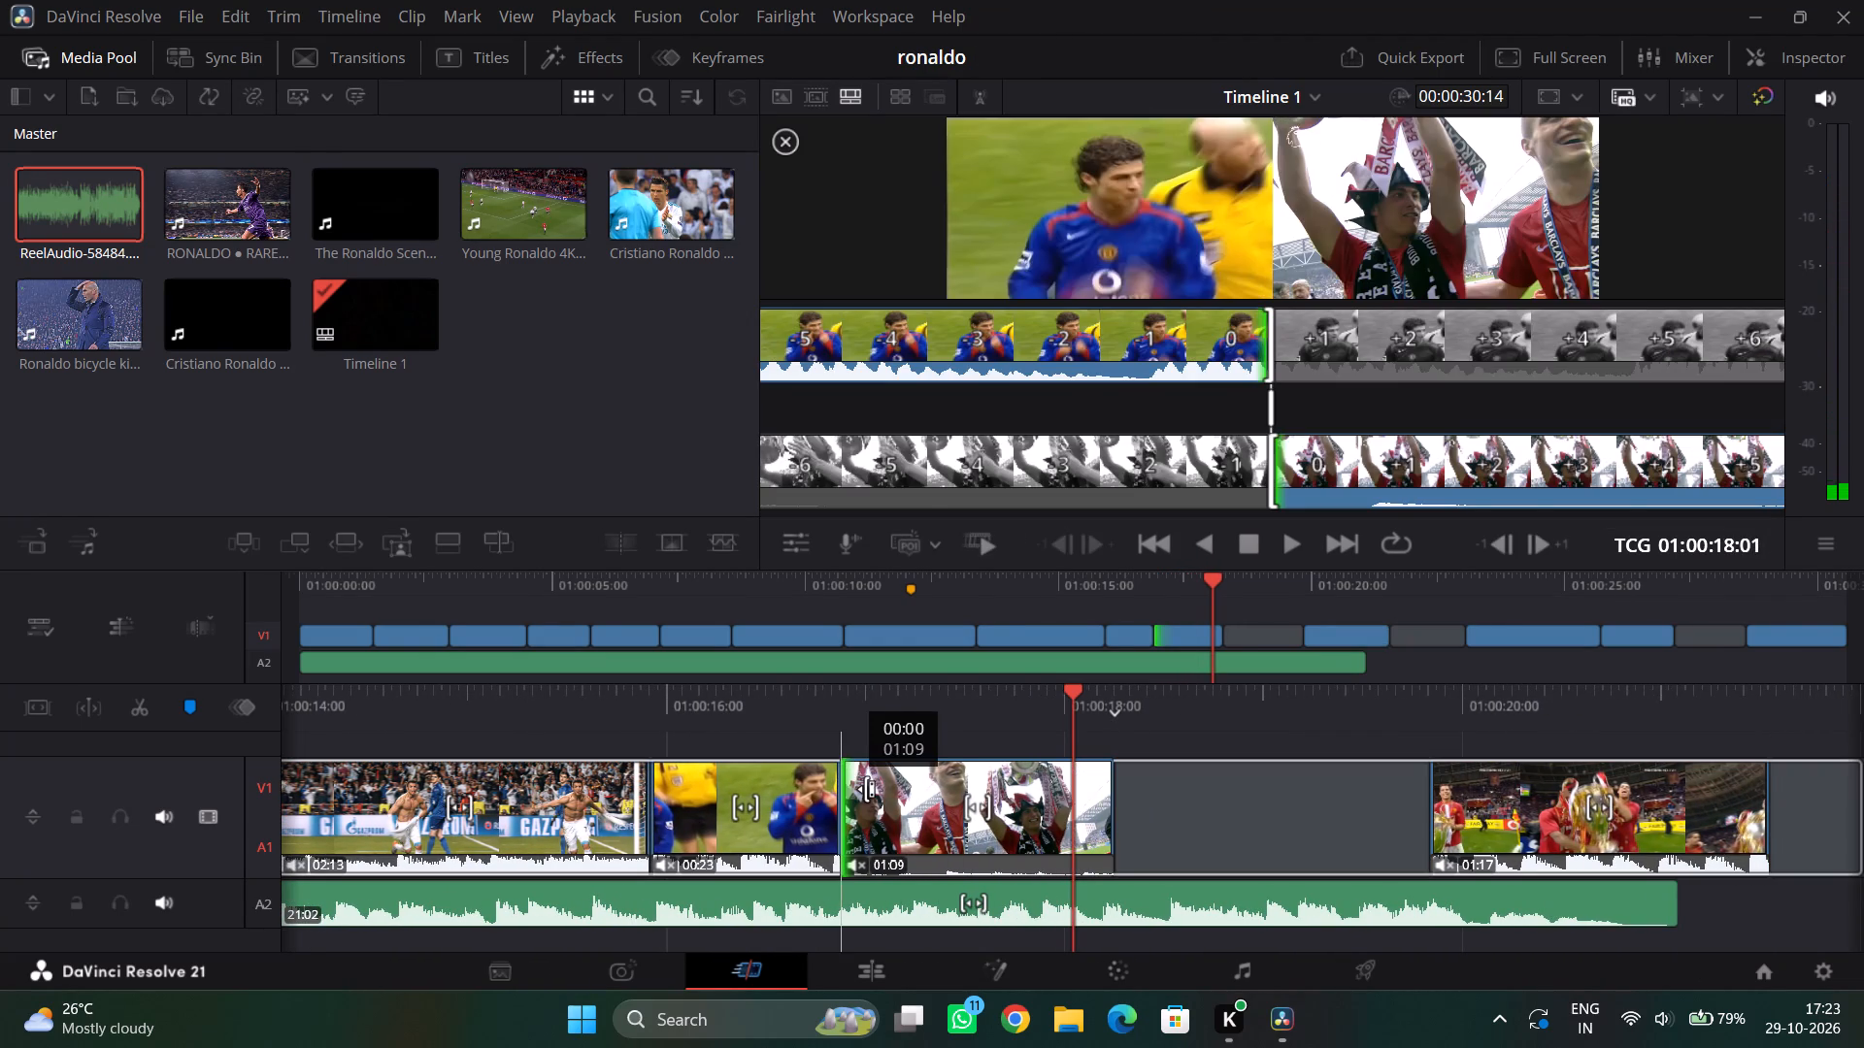
drag(866, 789, 870, 789)
drag(1022, 770, 1006, 776)
drag(849, 802, 865, 802)
drag(956, 788, 933, 796)
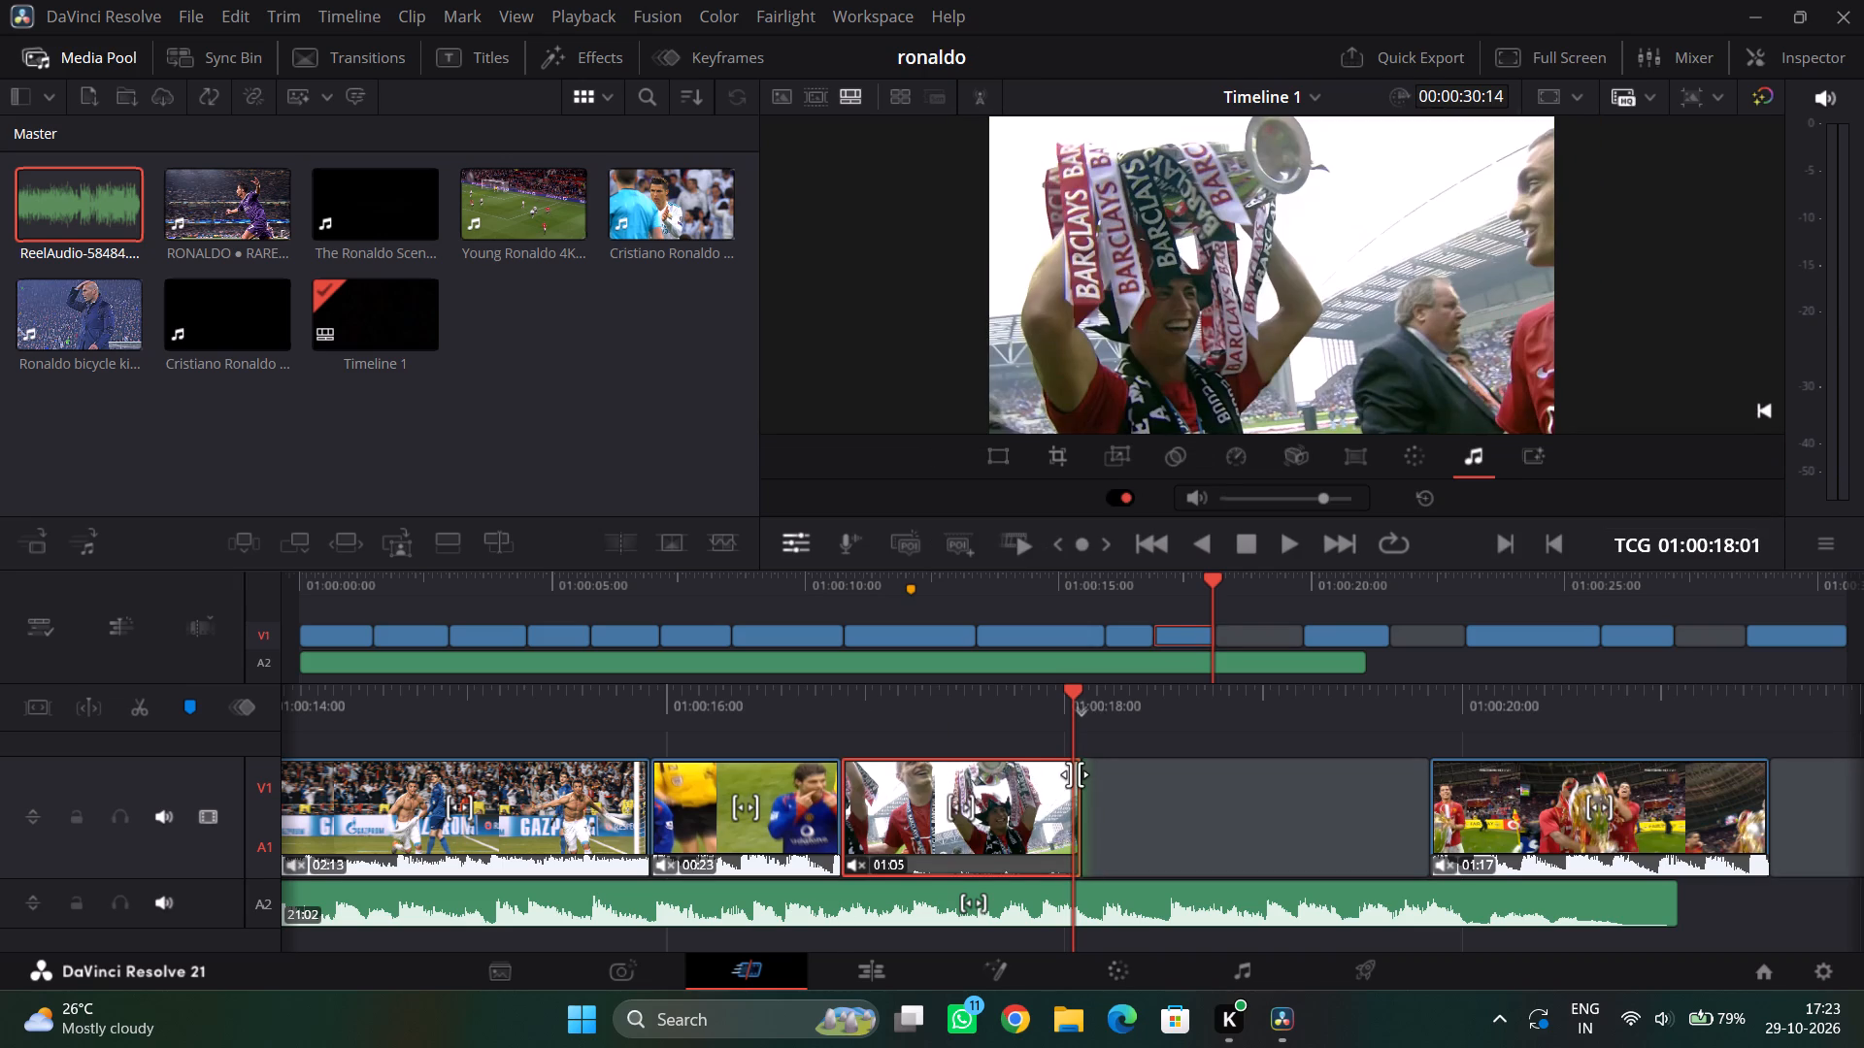
drag(1075, 774, 1066, 781)
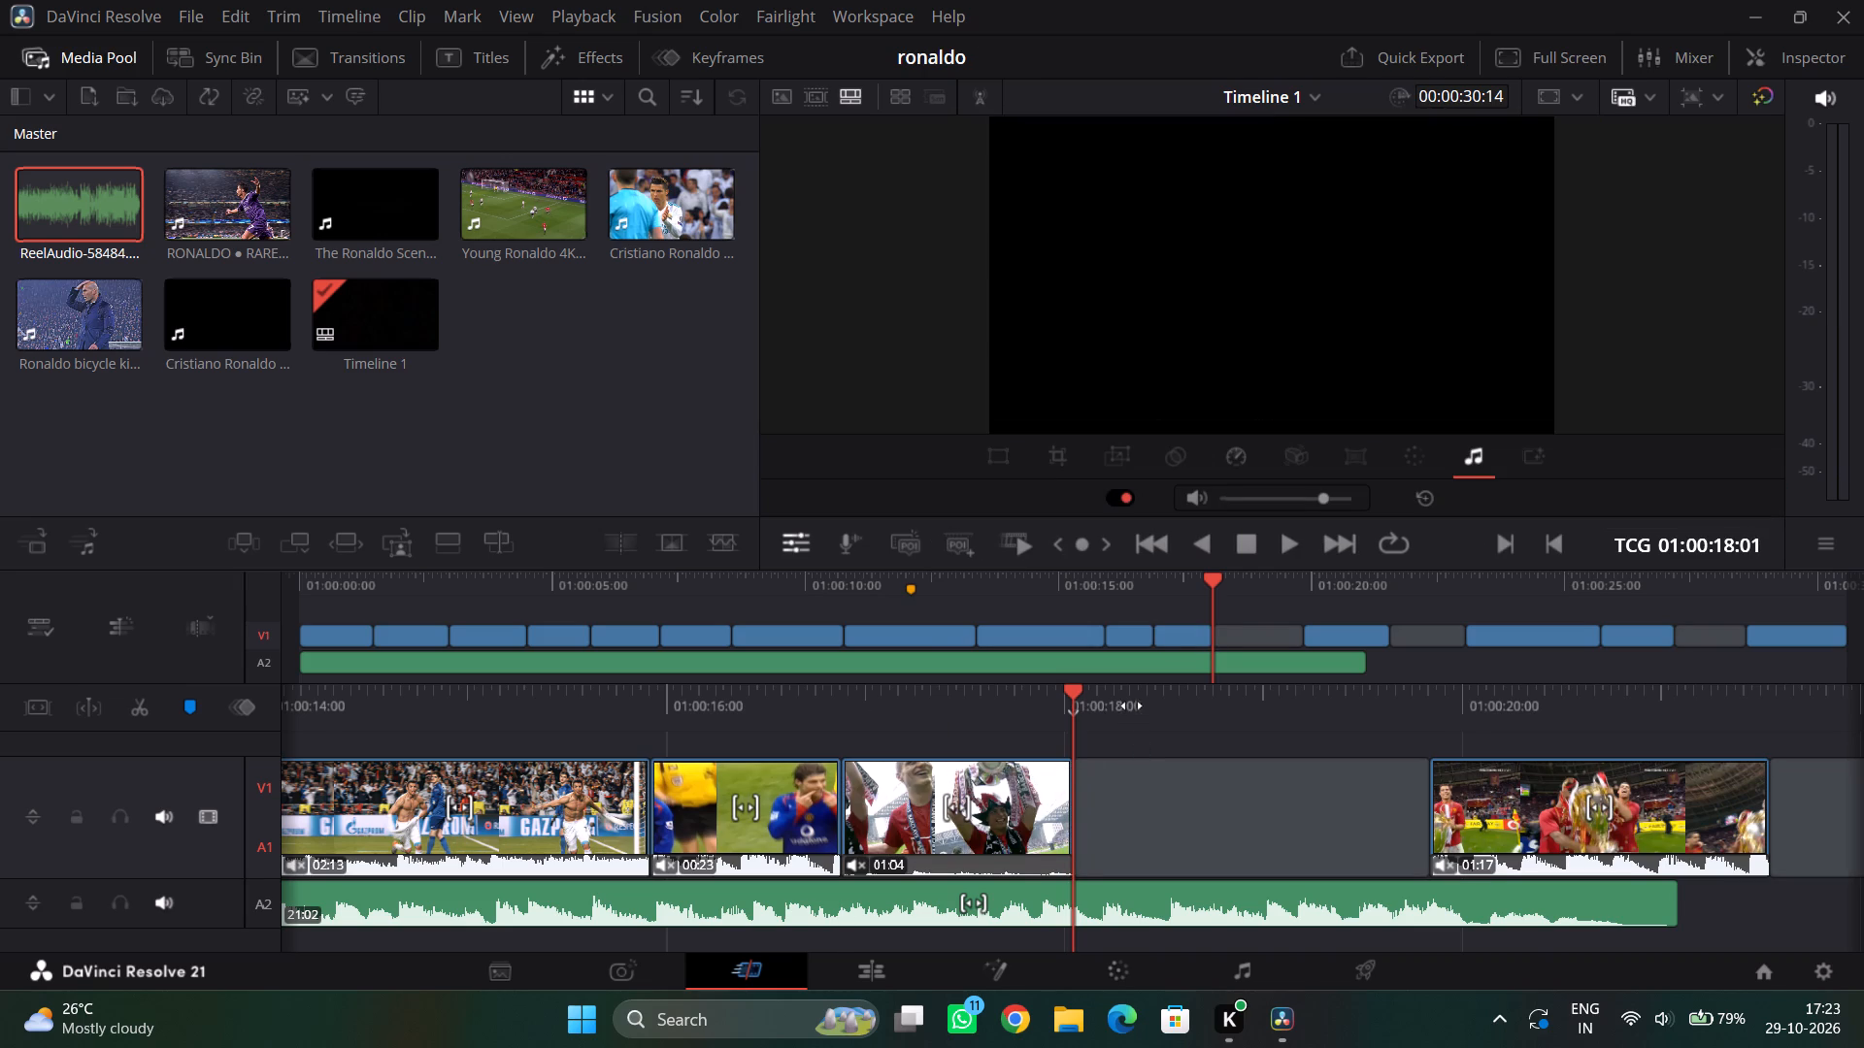
Play and scrub from the end of the shirtless celebration through the trimmed Barclays-scarf trophy clip to check the cuts against the music.
drag(1132, 705, 1540, 721)
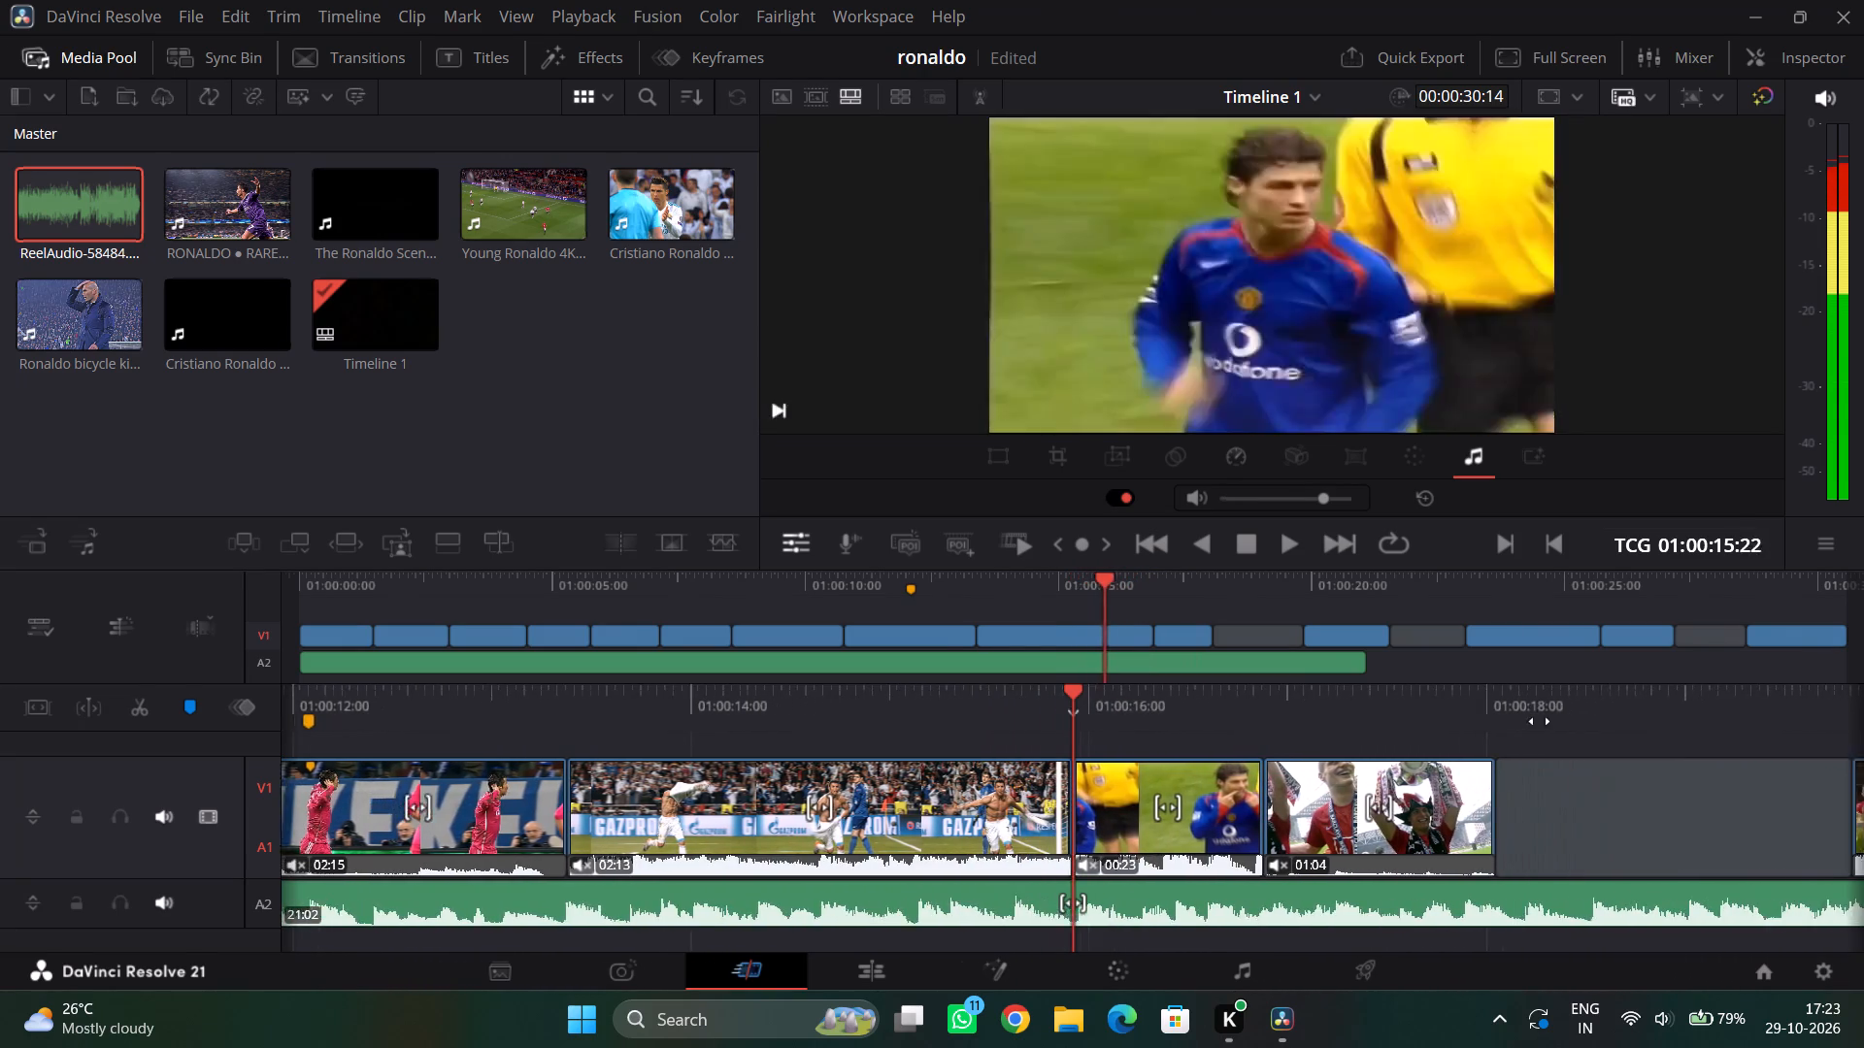
drag(1540, 721, 1328, 737)
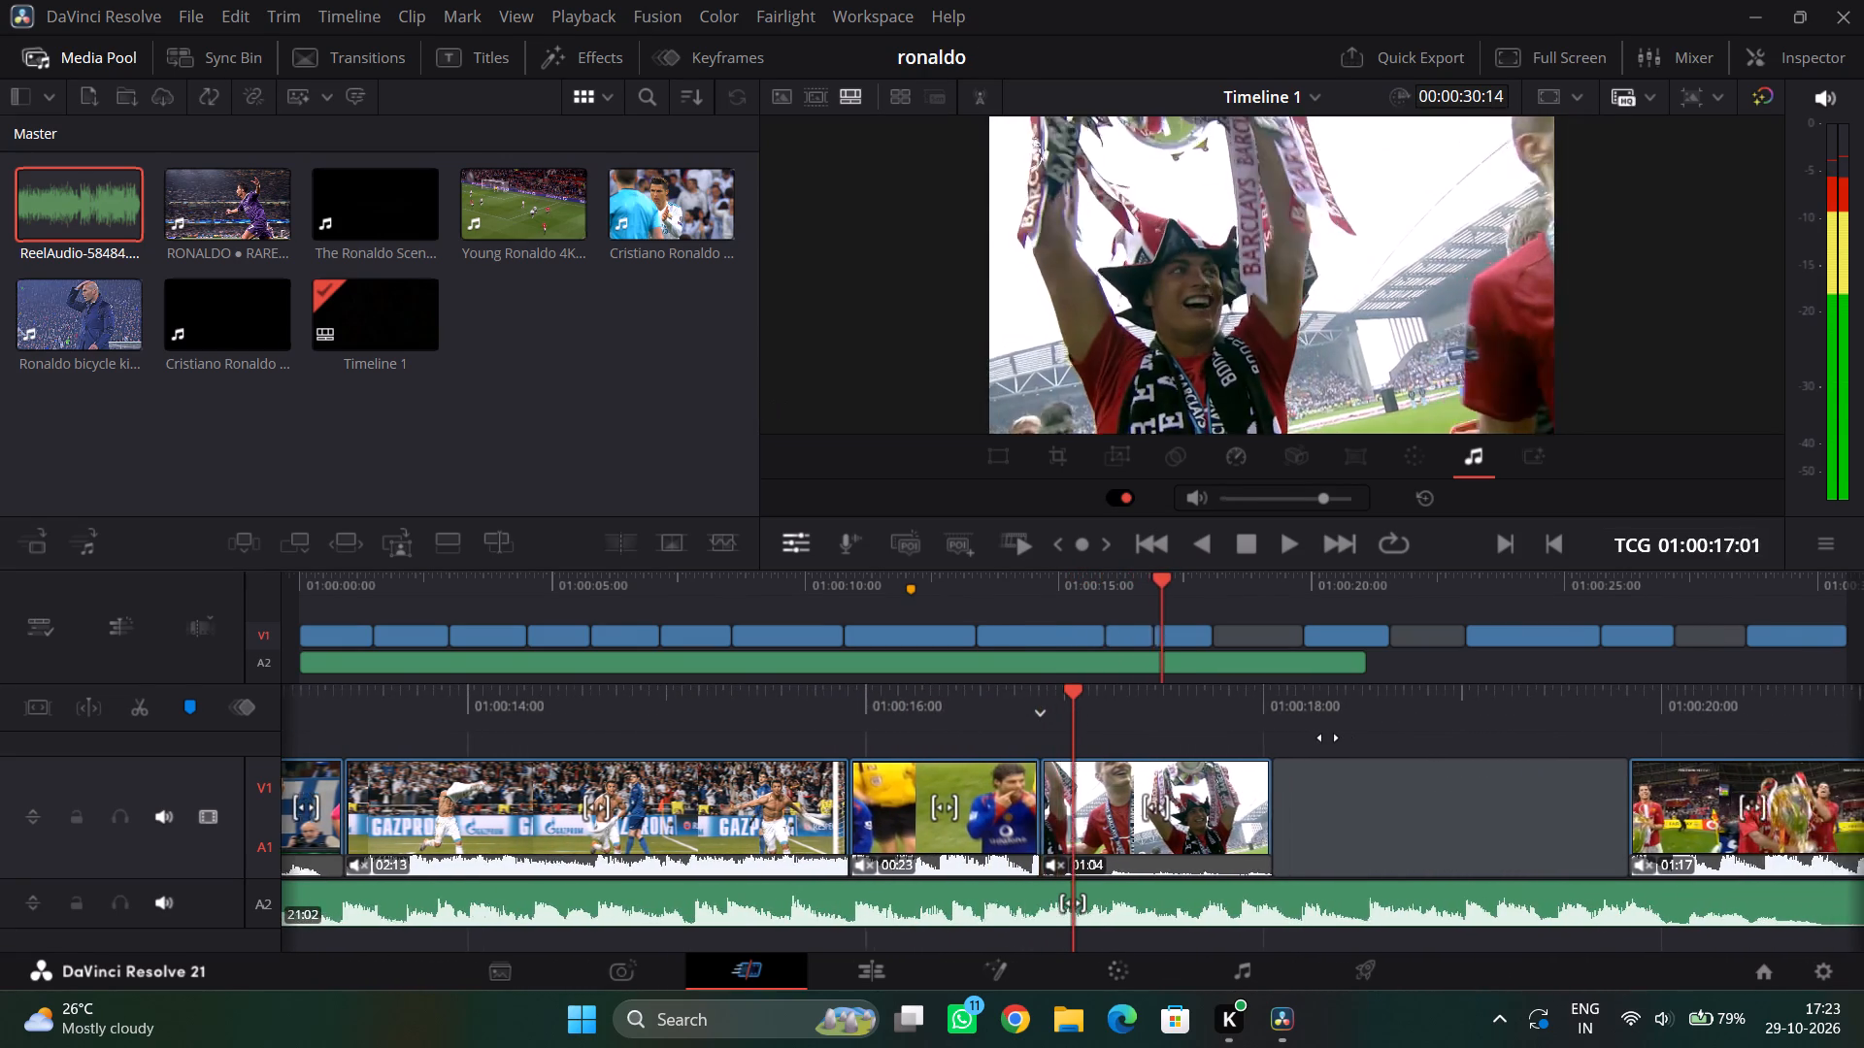
drag(1328, 737, 1603, 699)
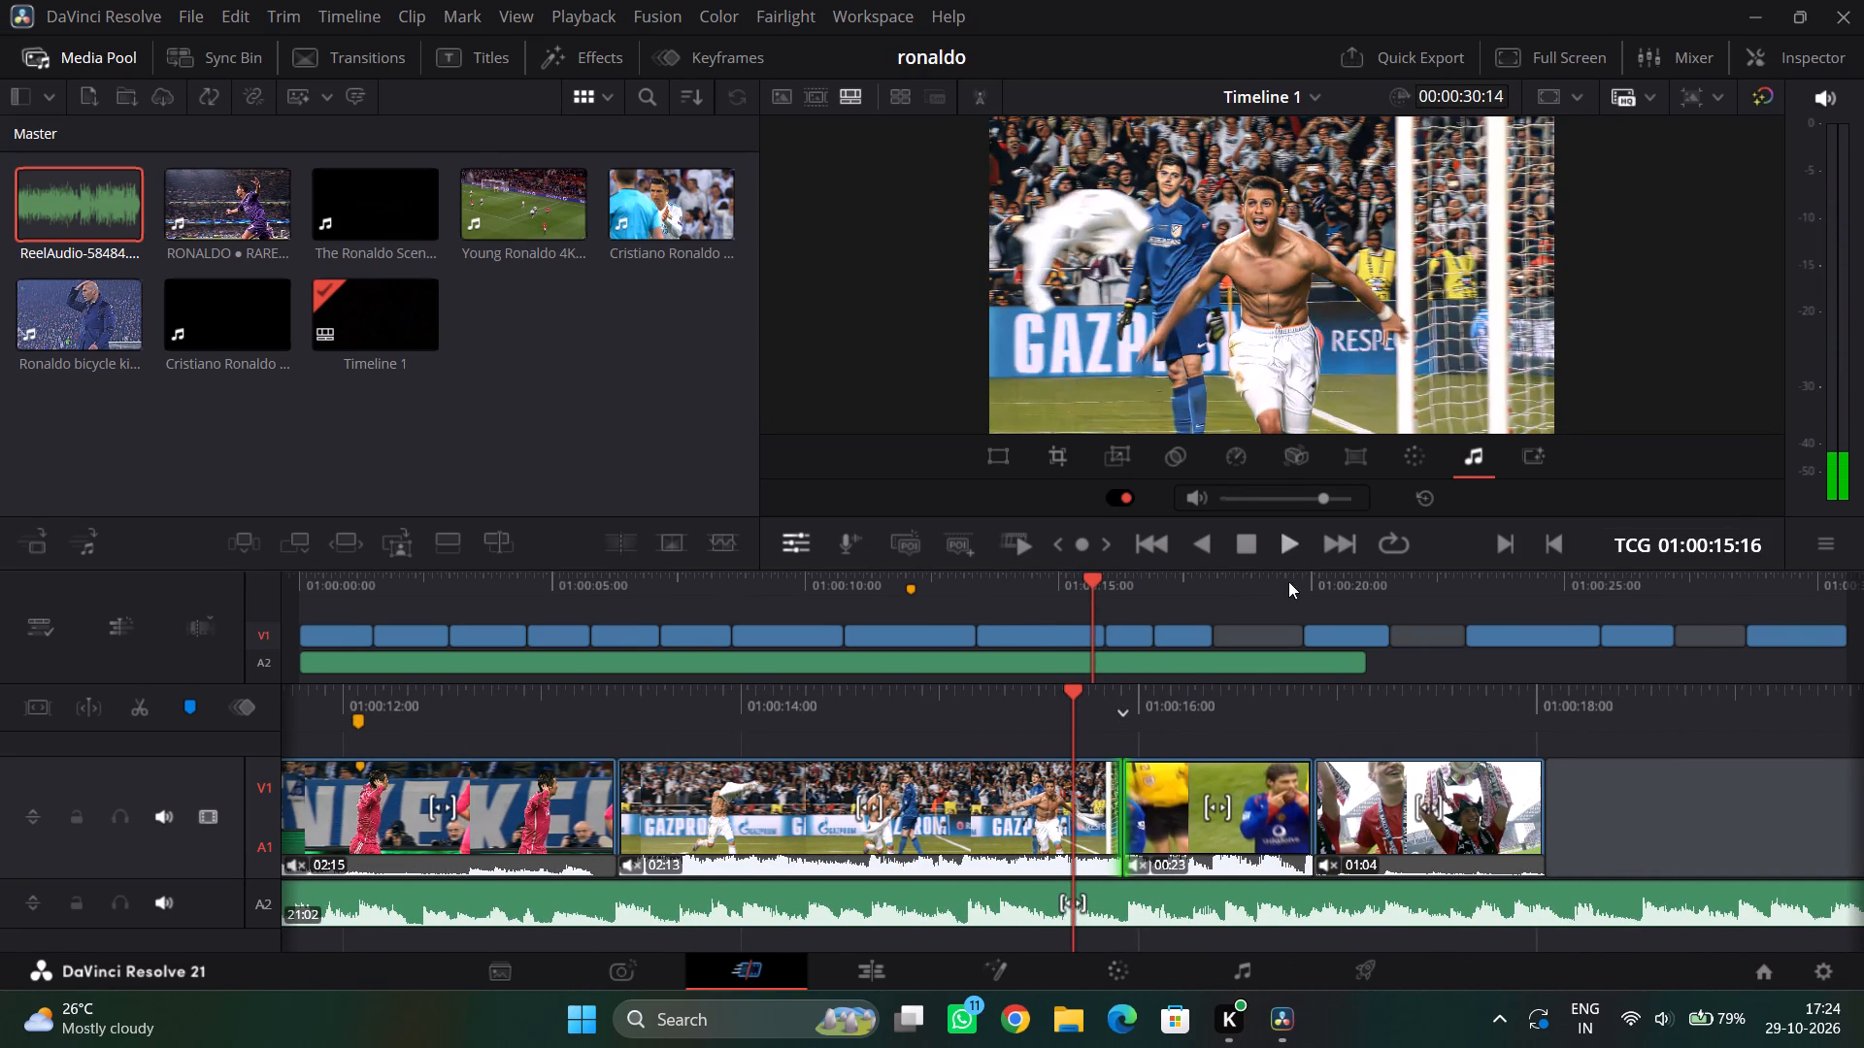
drag(1244, 727, 1354, 714)
click(1275, 543)
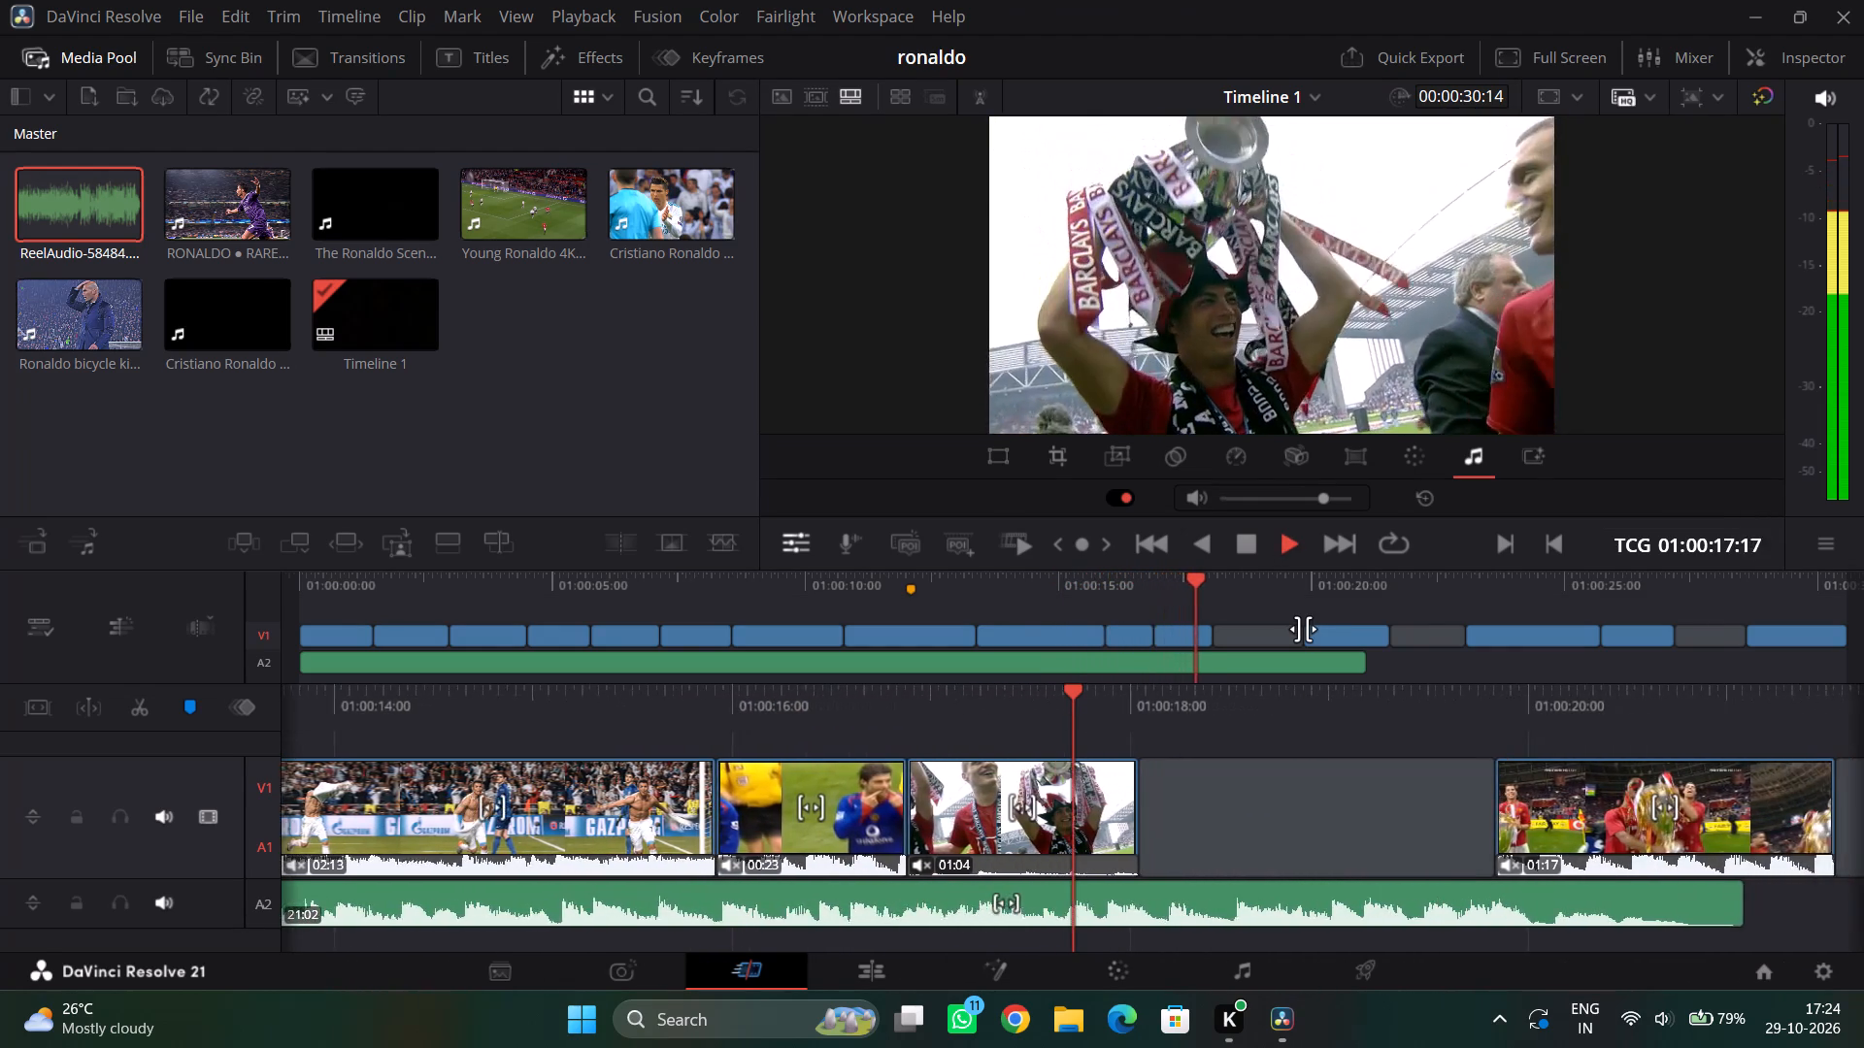
drag(1210, 728, 1863, 731)
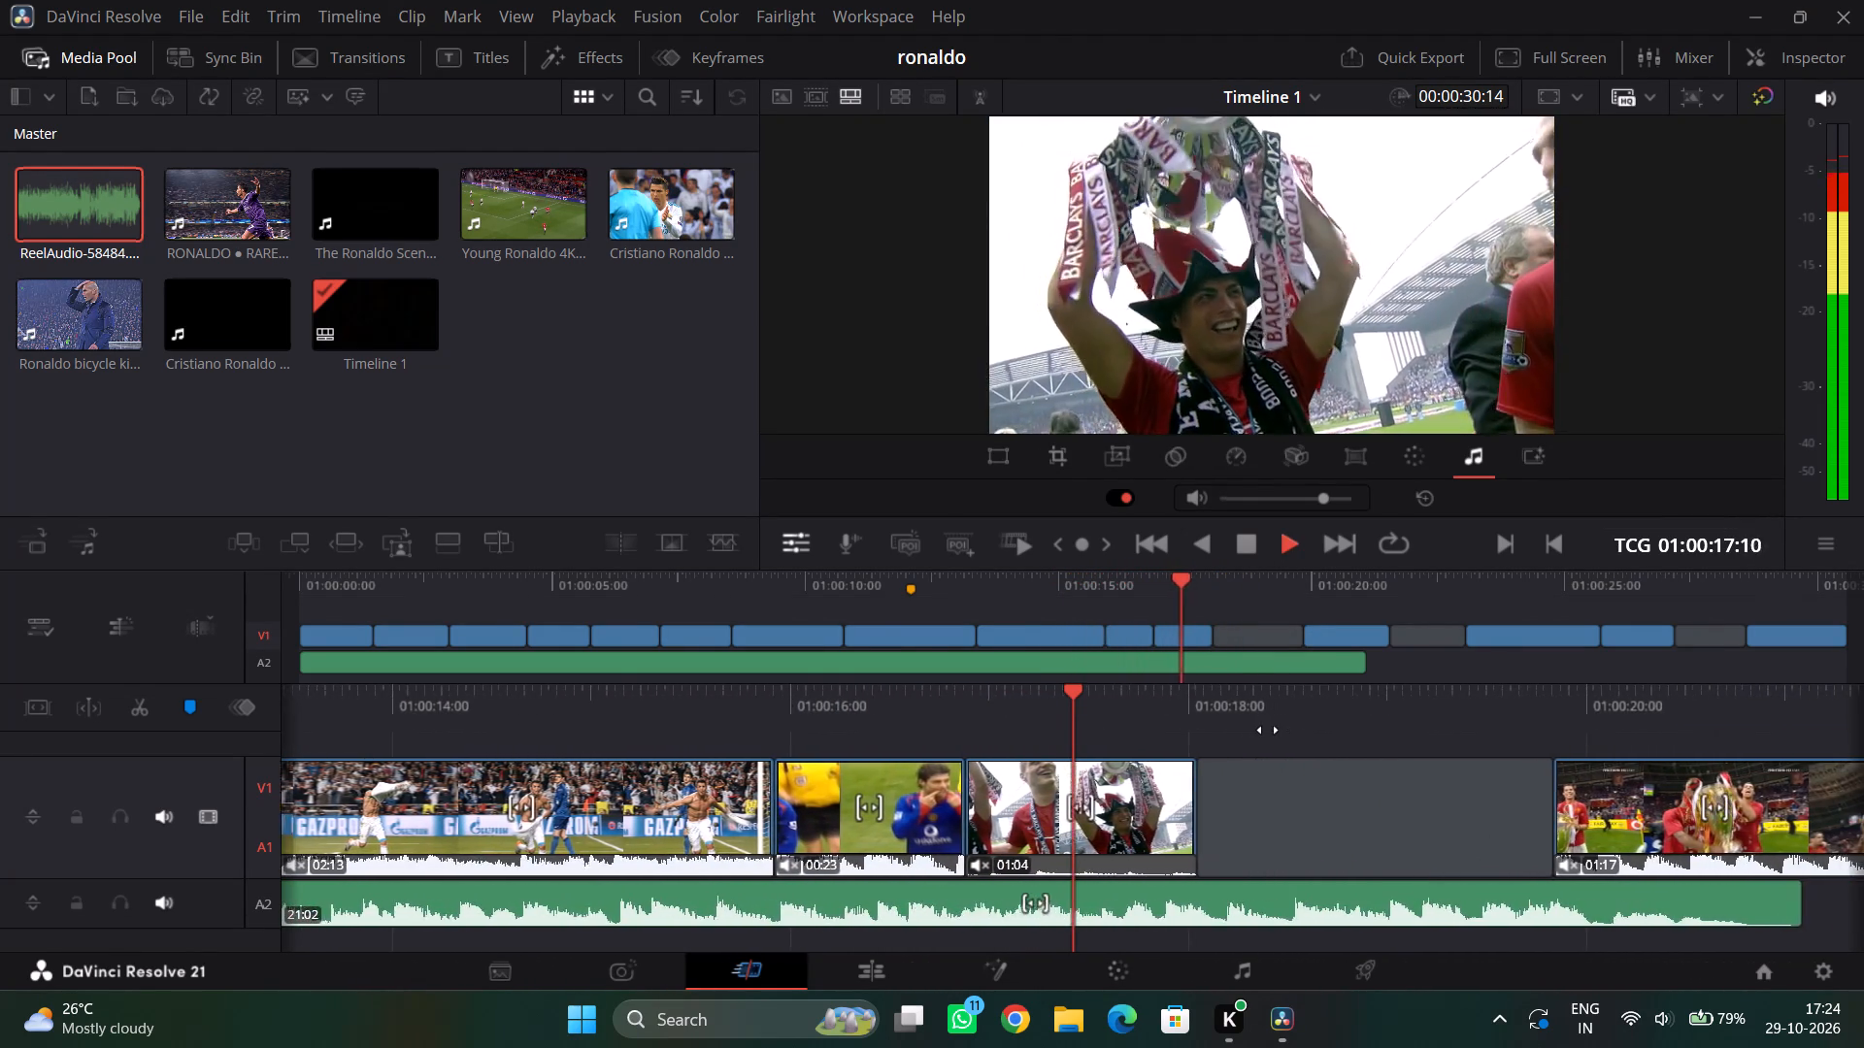
drag(1163, 737, 1282, 730)
drag(1238, 718, 1499, 707)
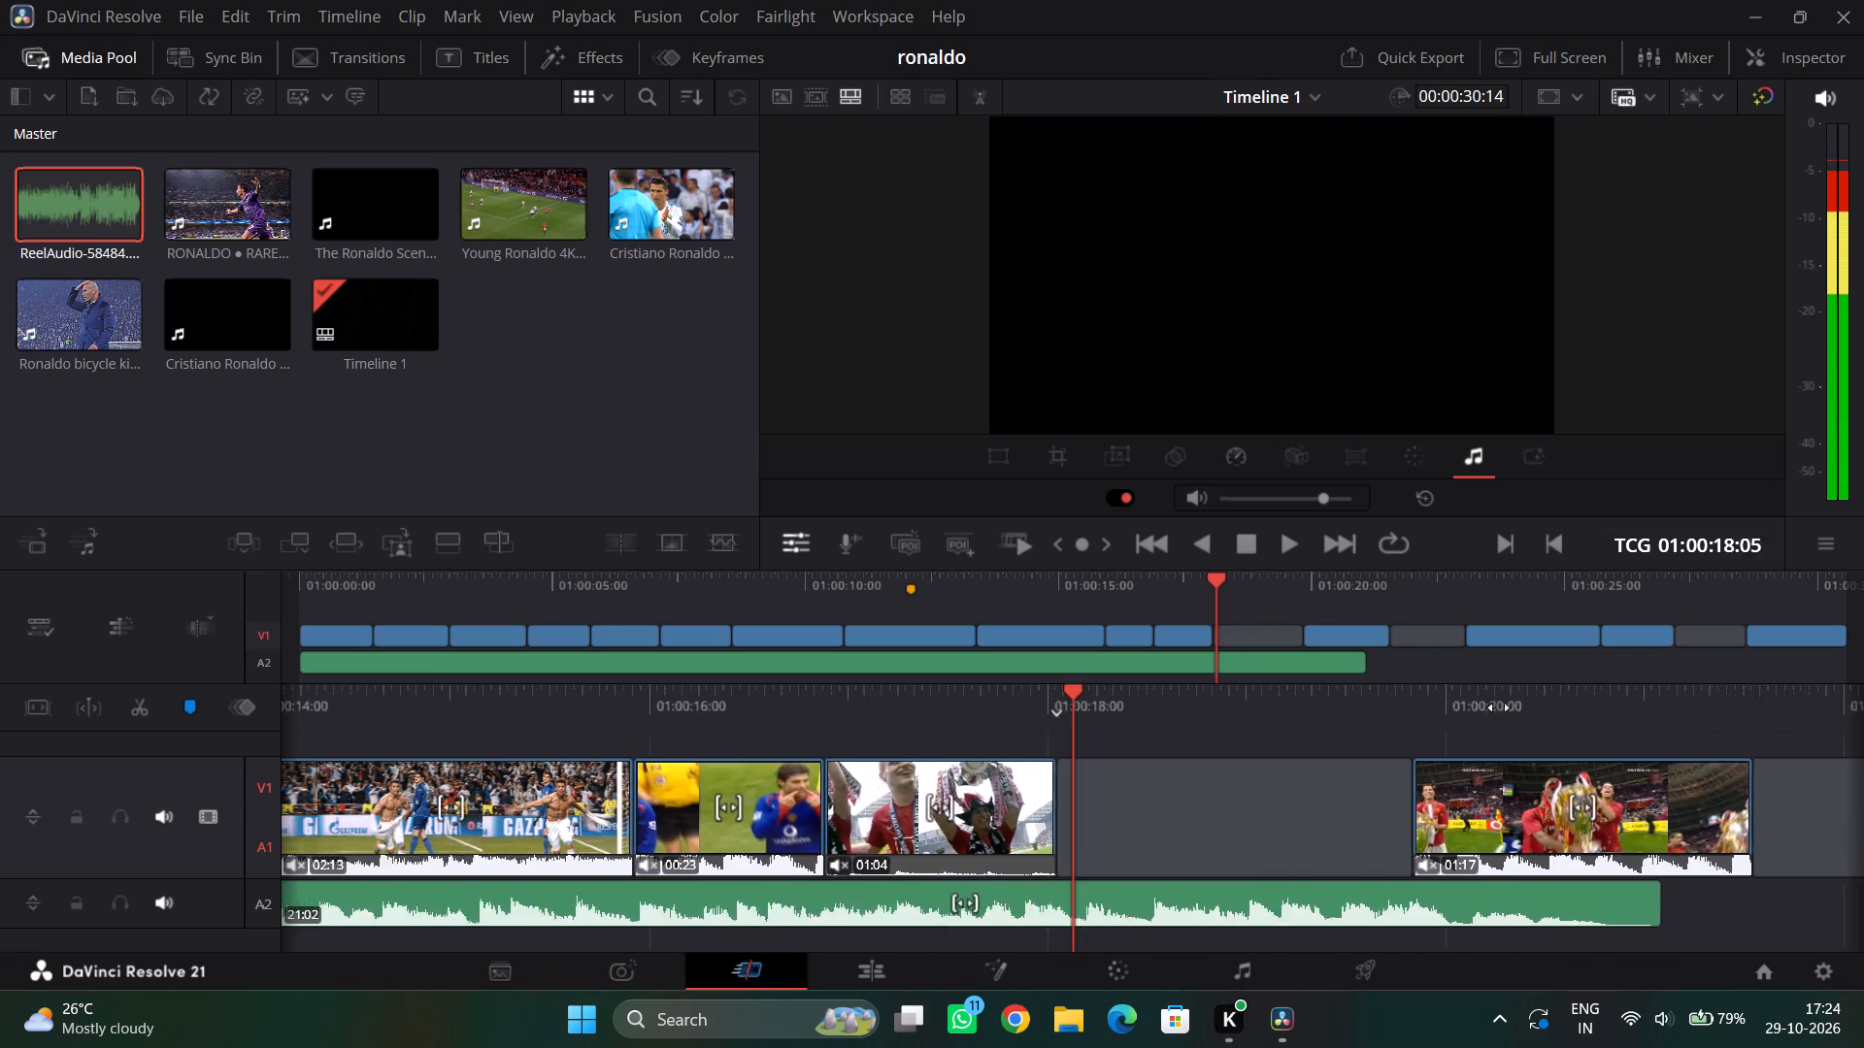
drag(1499, 707, 1691, 707)
drag(1202, 711, 1225, 708)
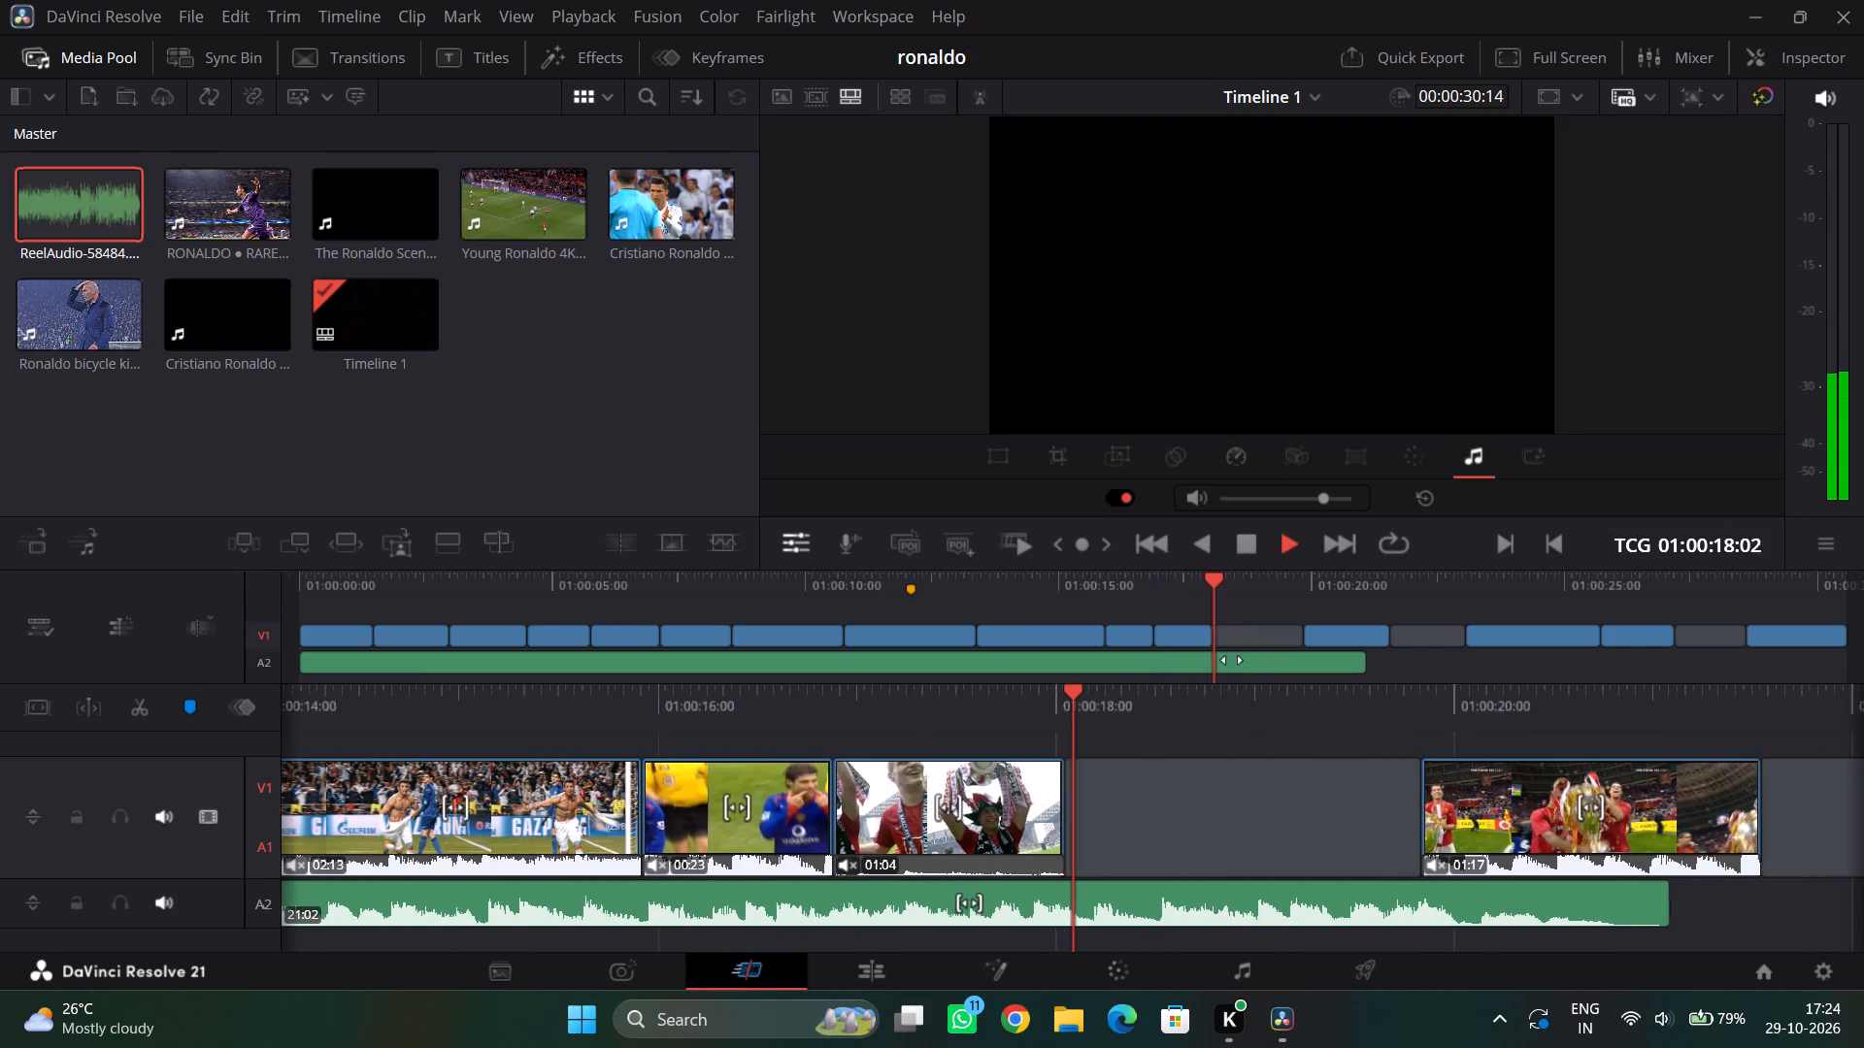
click(1248, 536)
Move the gold-trophy celebration clip directly after the trimmed Barclays-scarf trophy clip.
drag(1458, 781, 1163, 781)
Play to the music's end and scrub back through the blue-kit and two trophy clips to examine how their cuts fit the beat.
click(1279, 540)
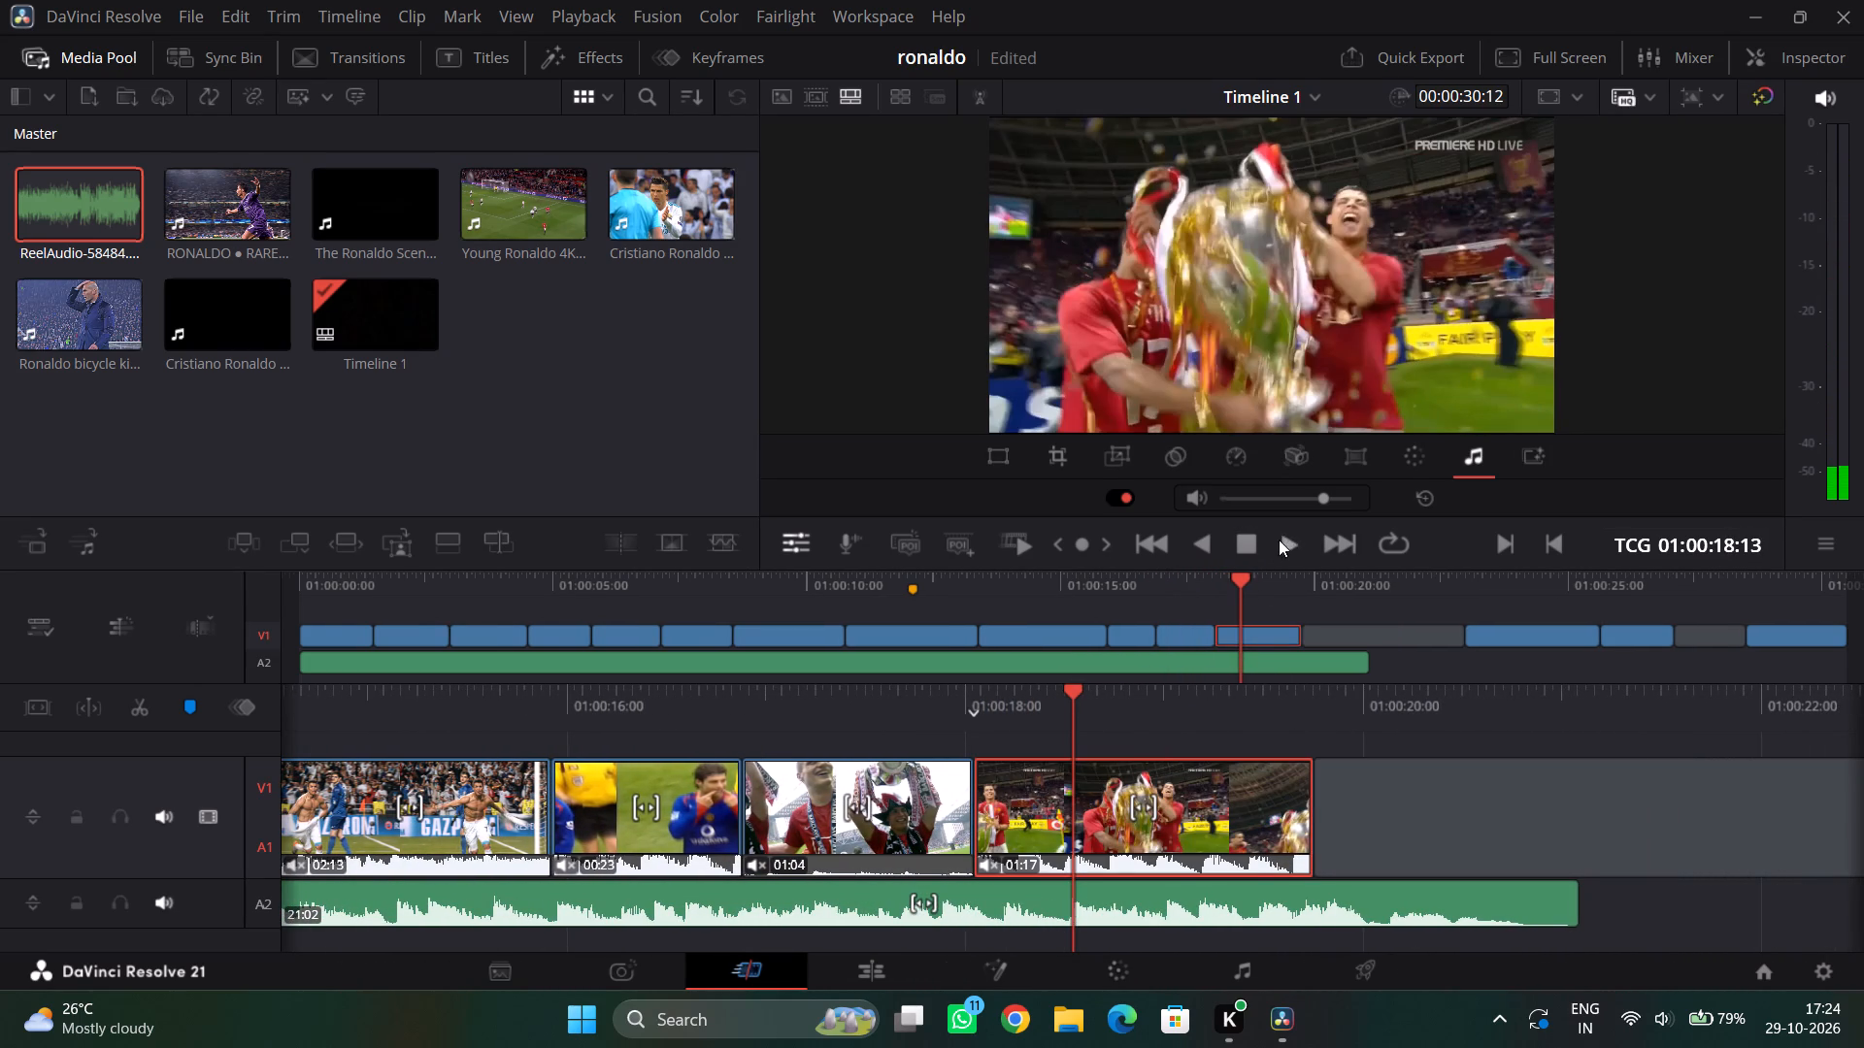
drag(1175, 687, 1308, 699)
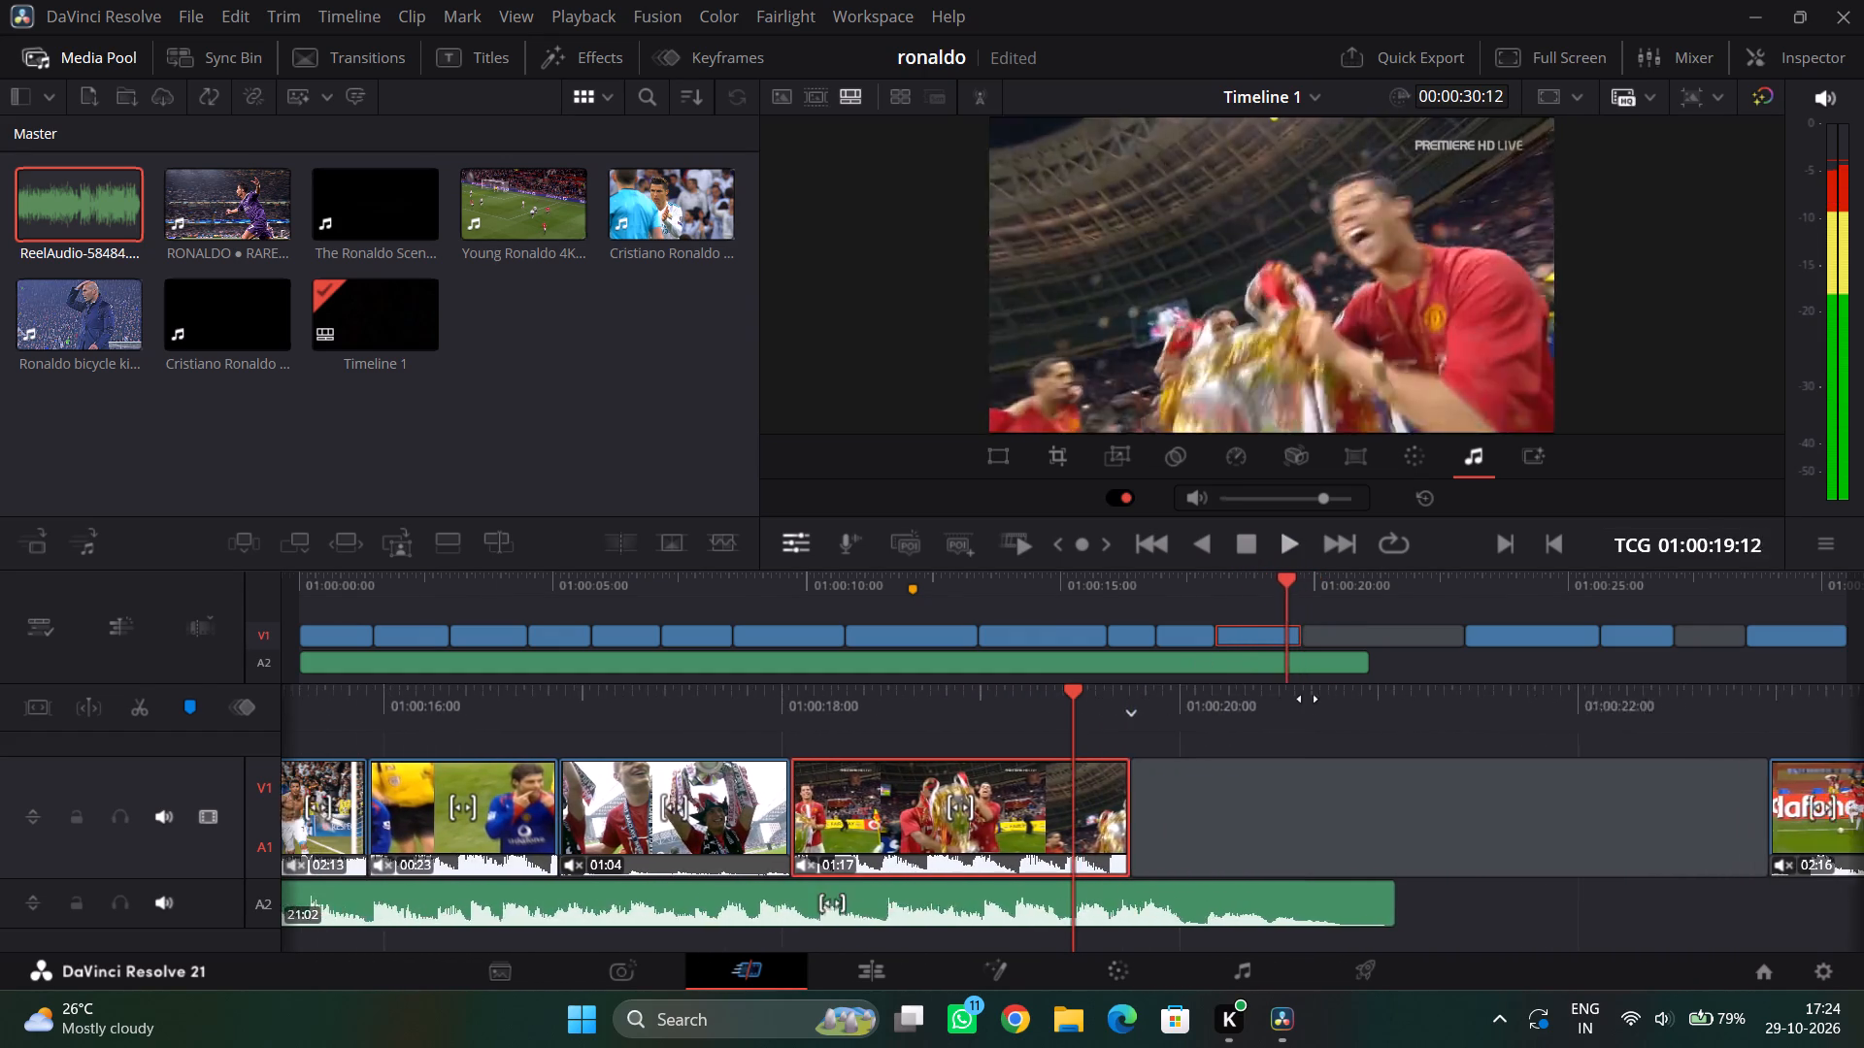
drag(1308, 699, 1584, 701)
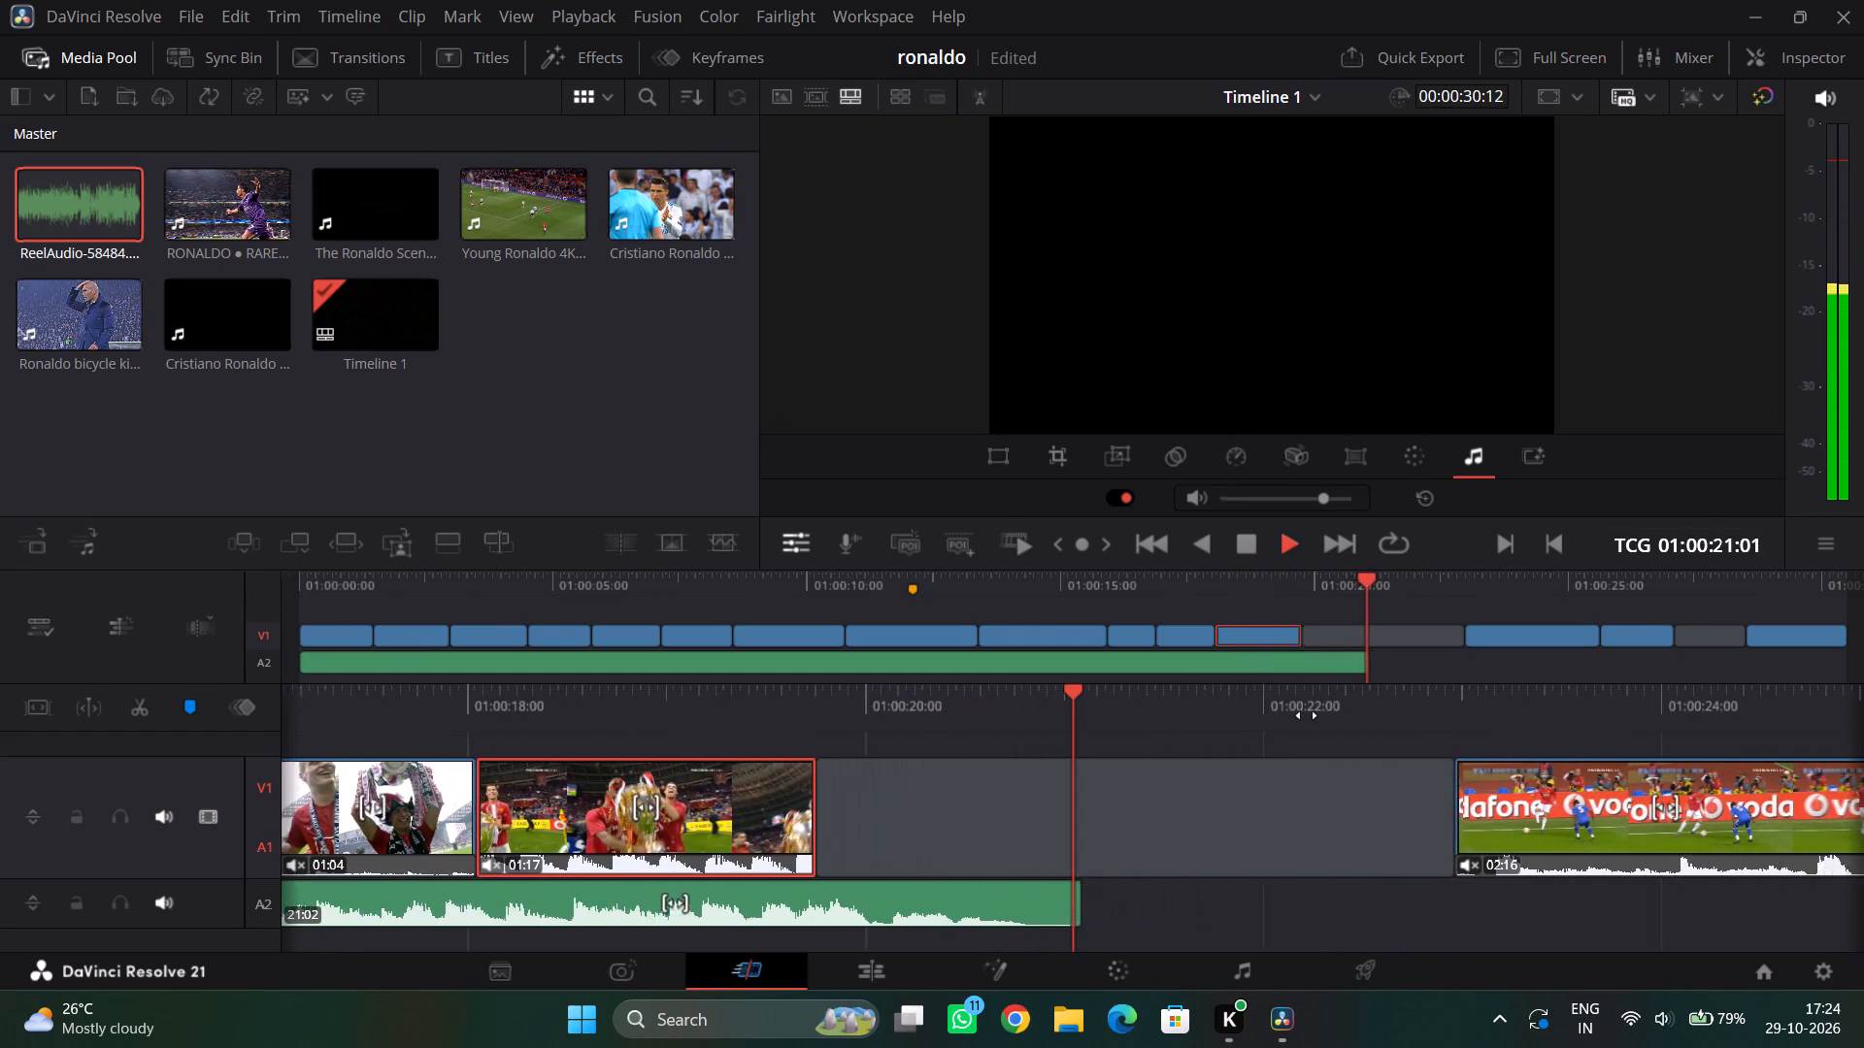
drag(1277, 720, 1863, 720)
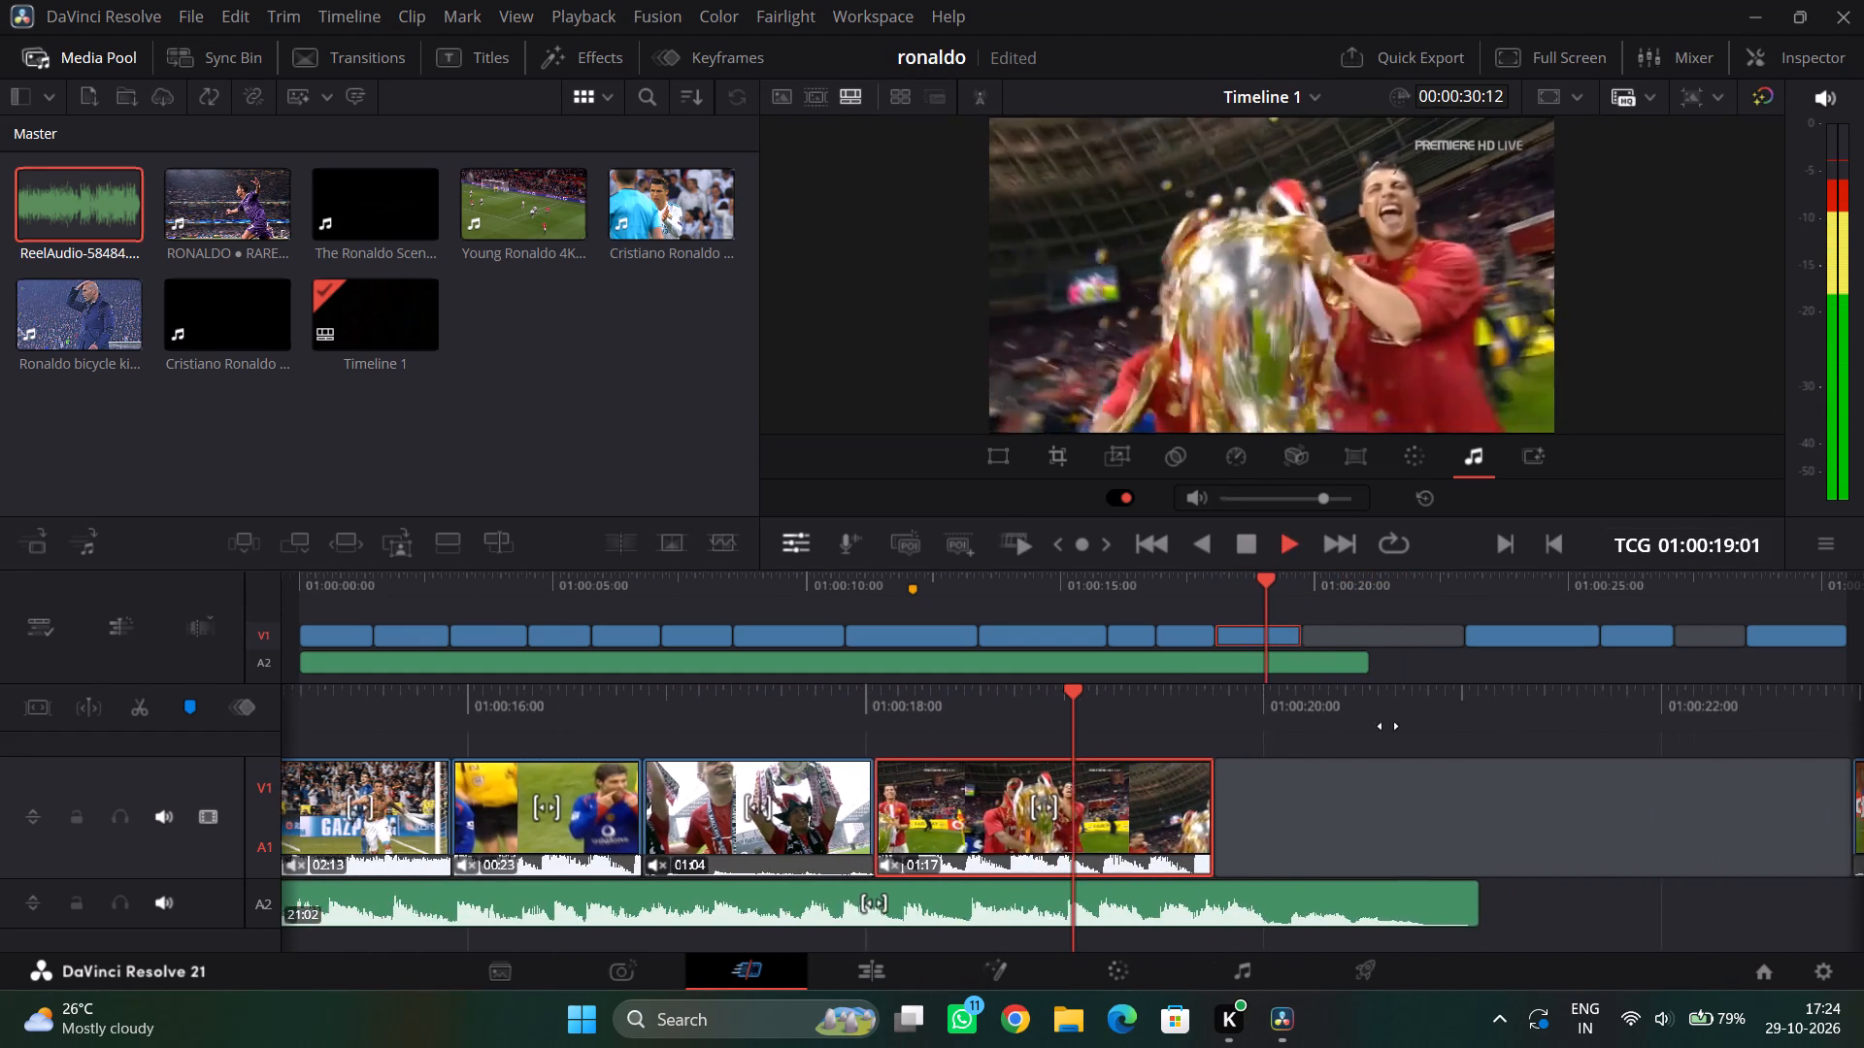
drag(1180, 725, 1863, 718)
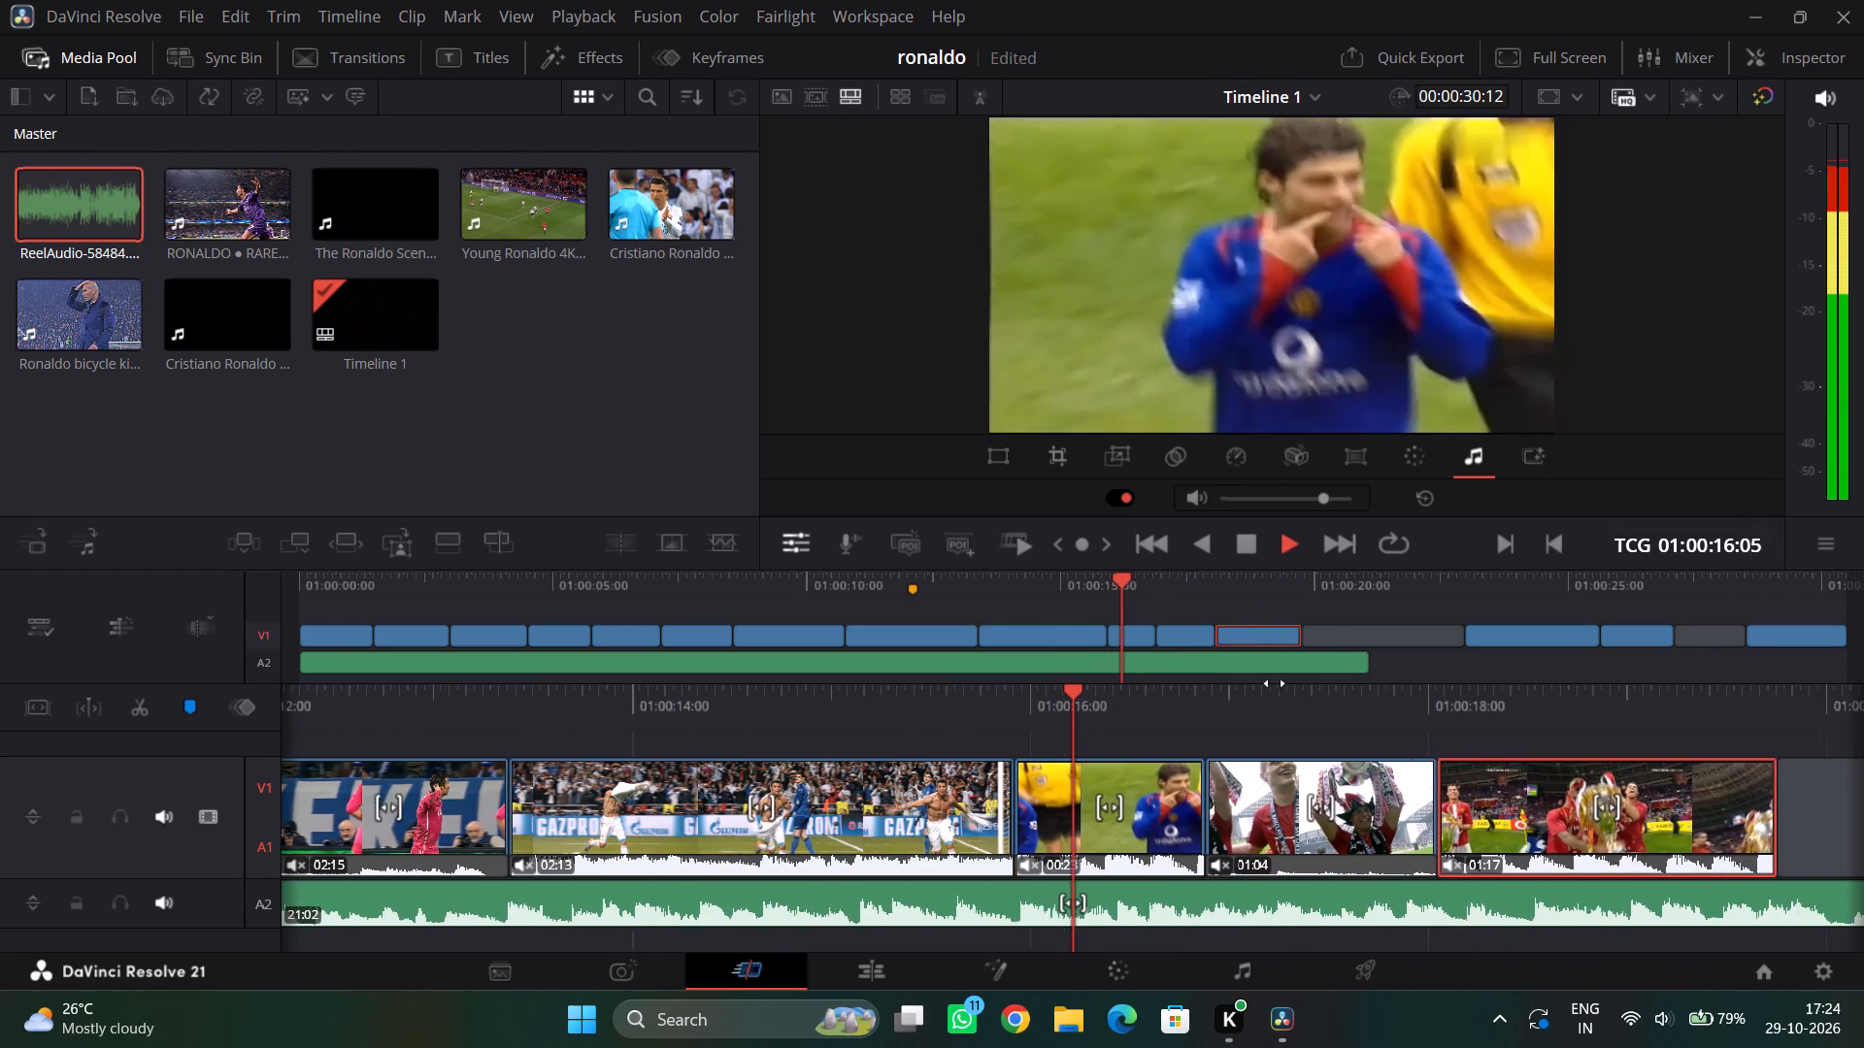
drag(1275, 683, 1346, 720)
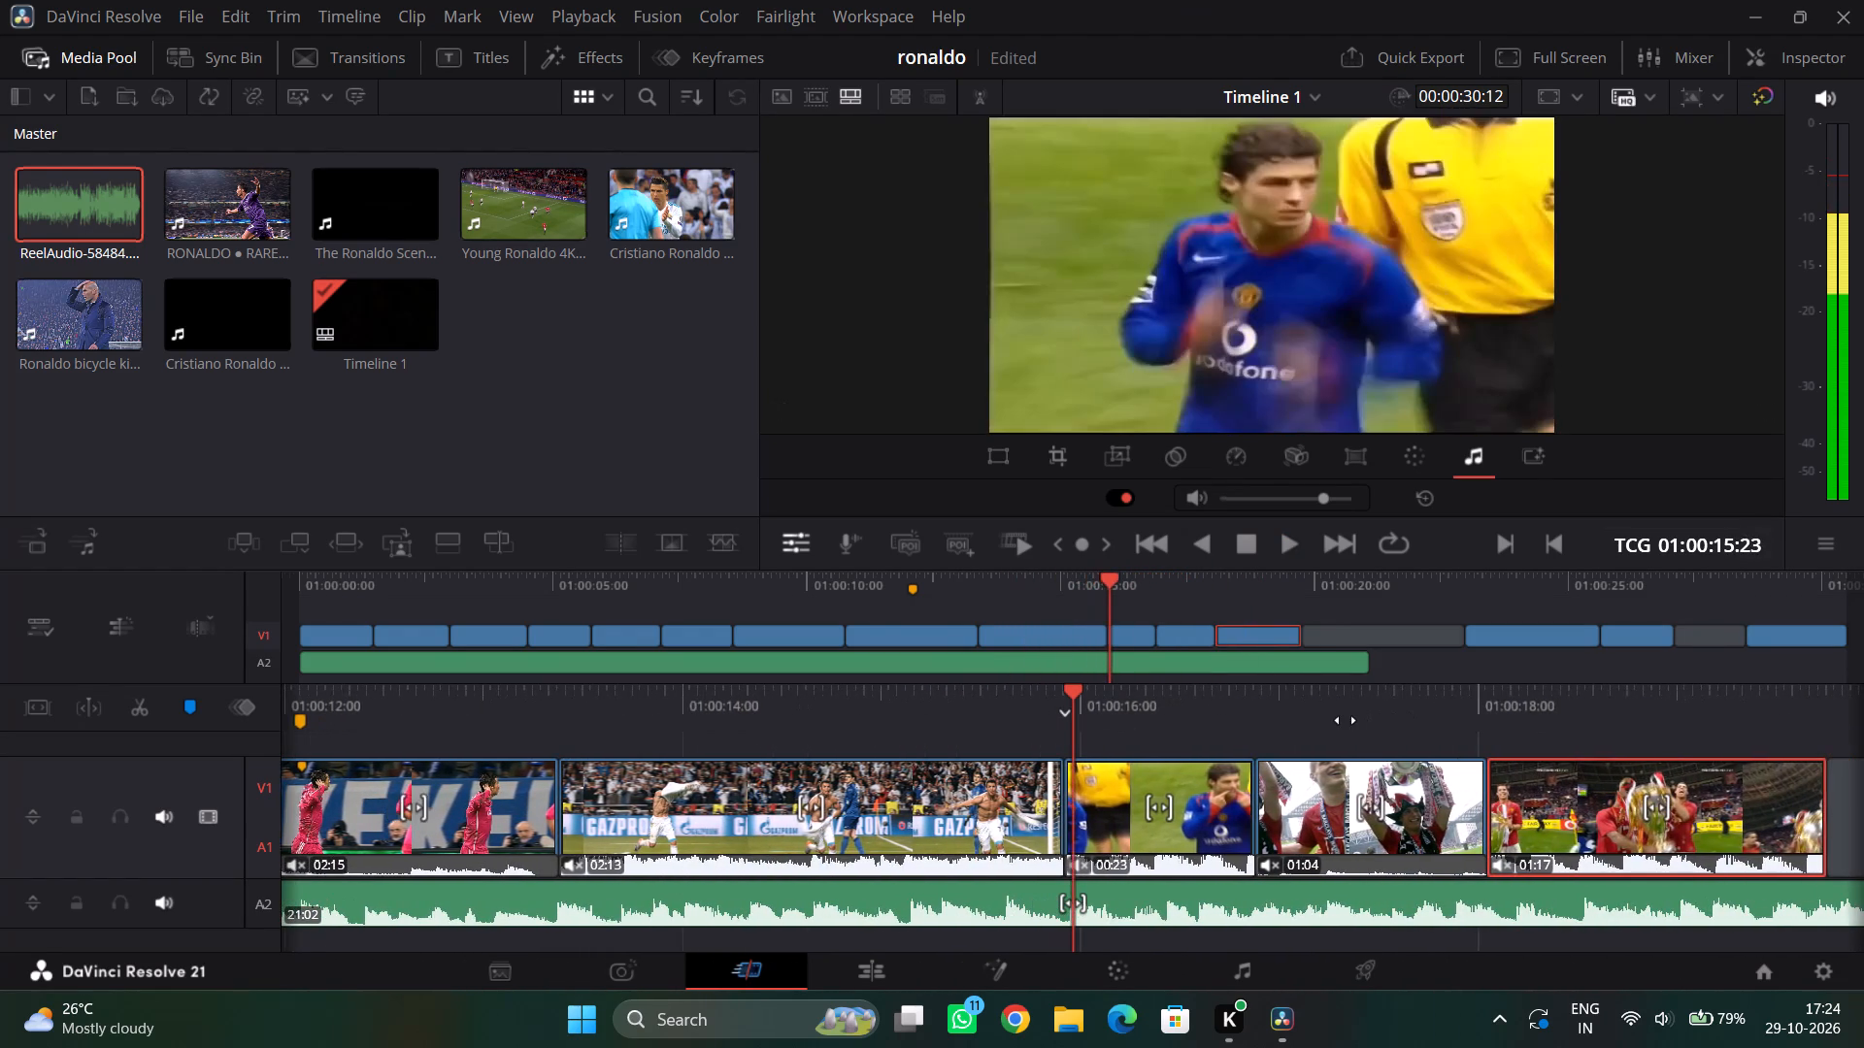
drag(1346, 720, 1227, 746)
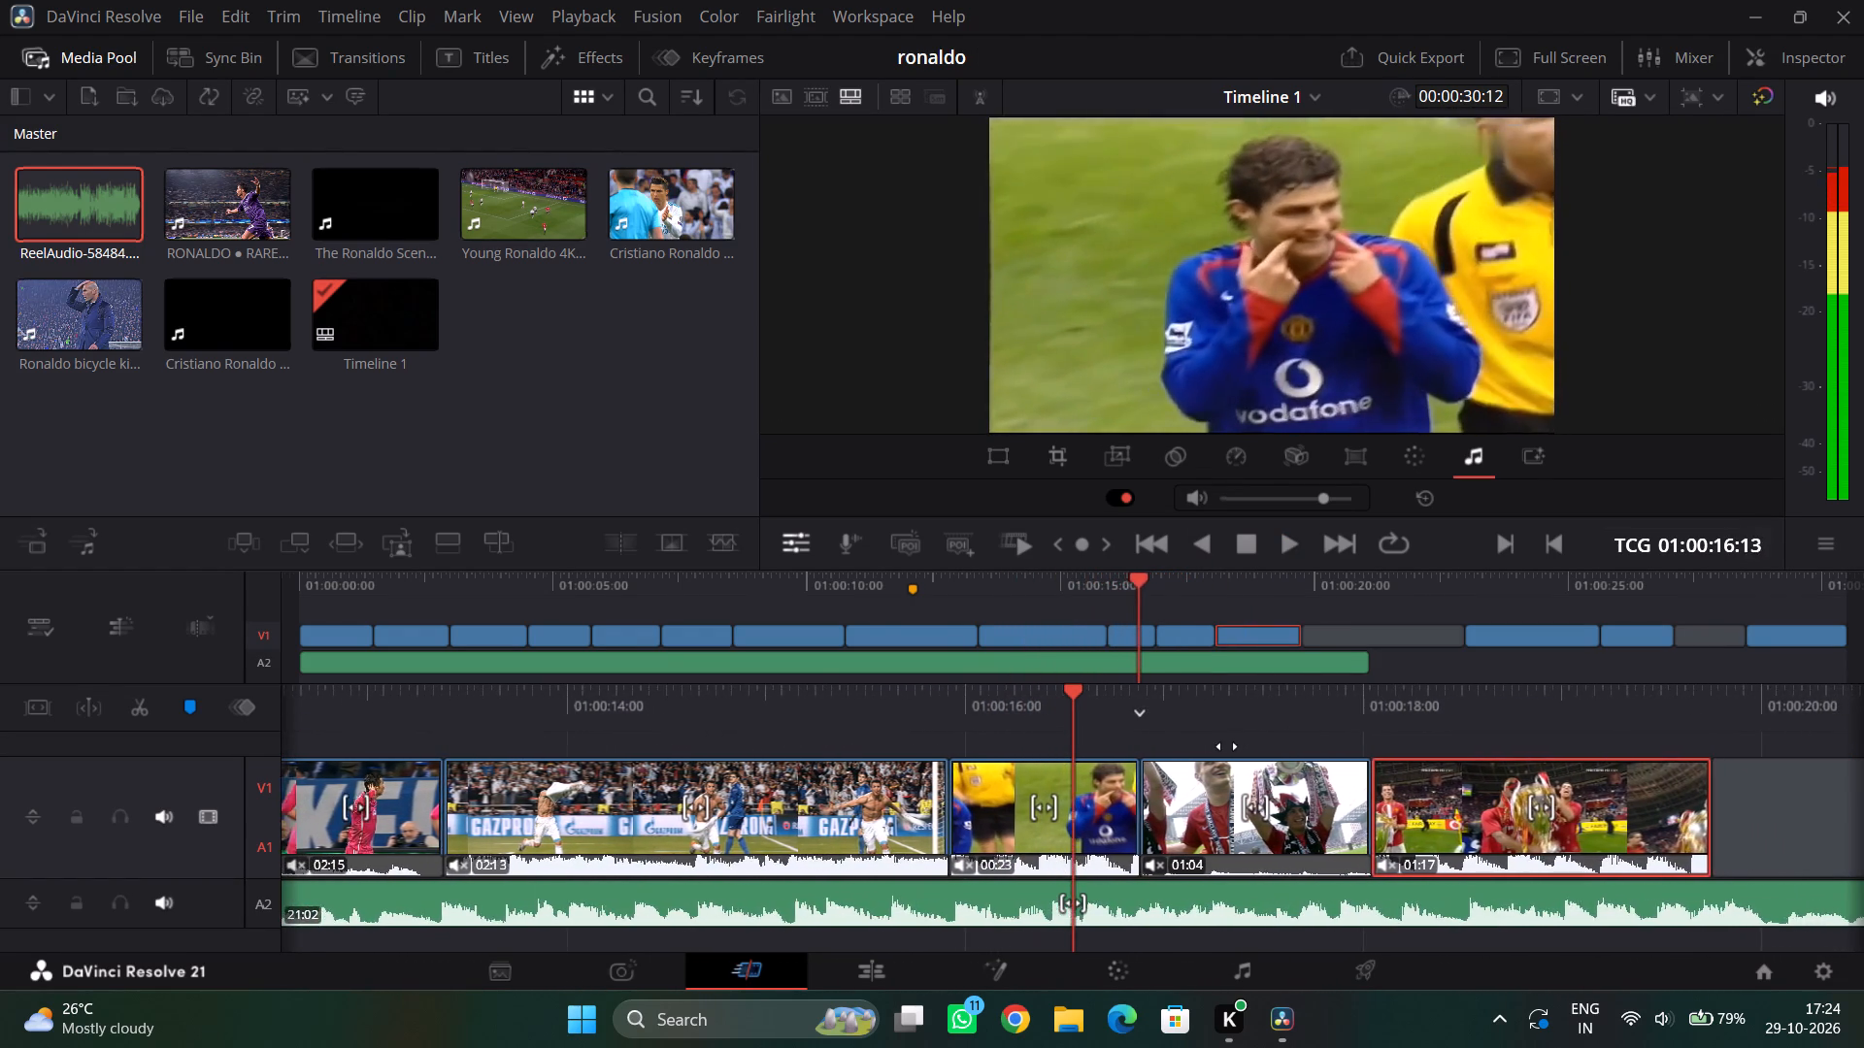
drag(1227, 746, 1135, 767)
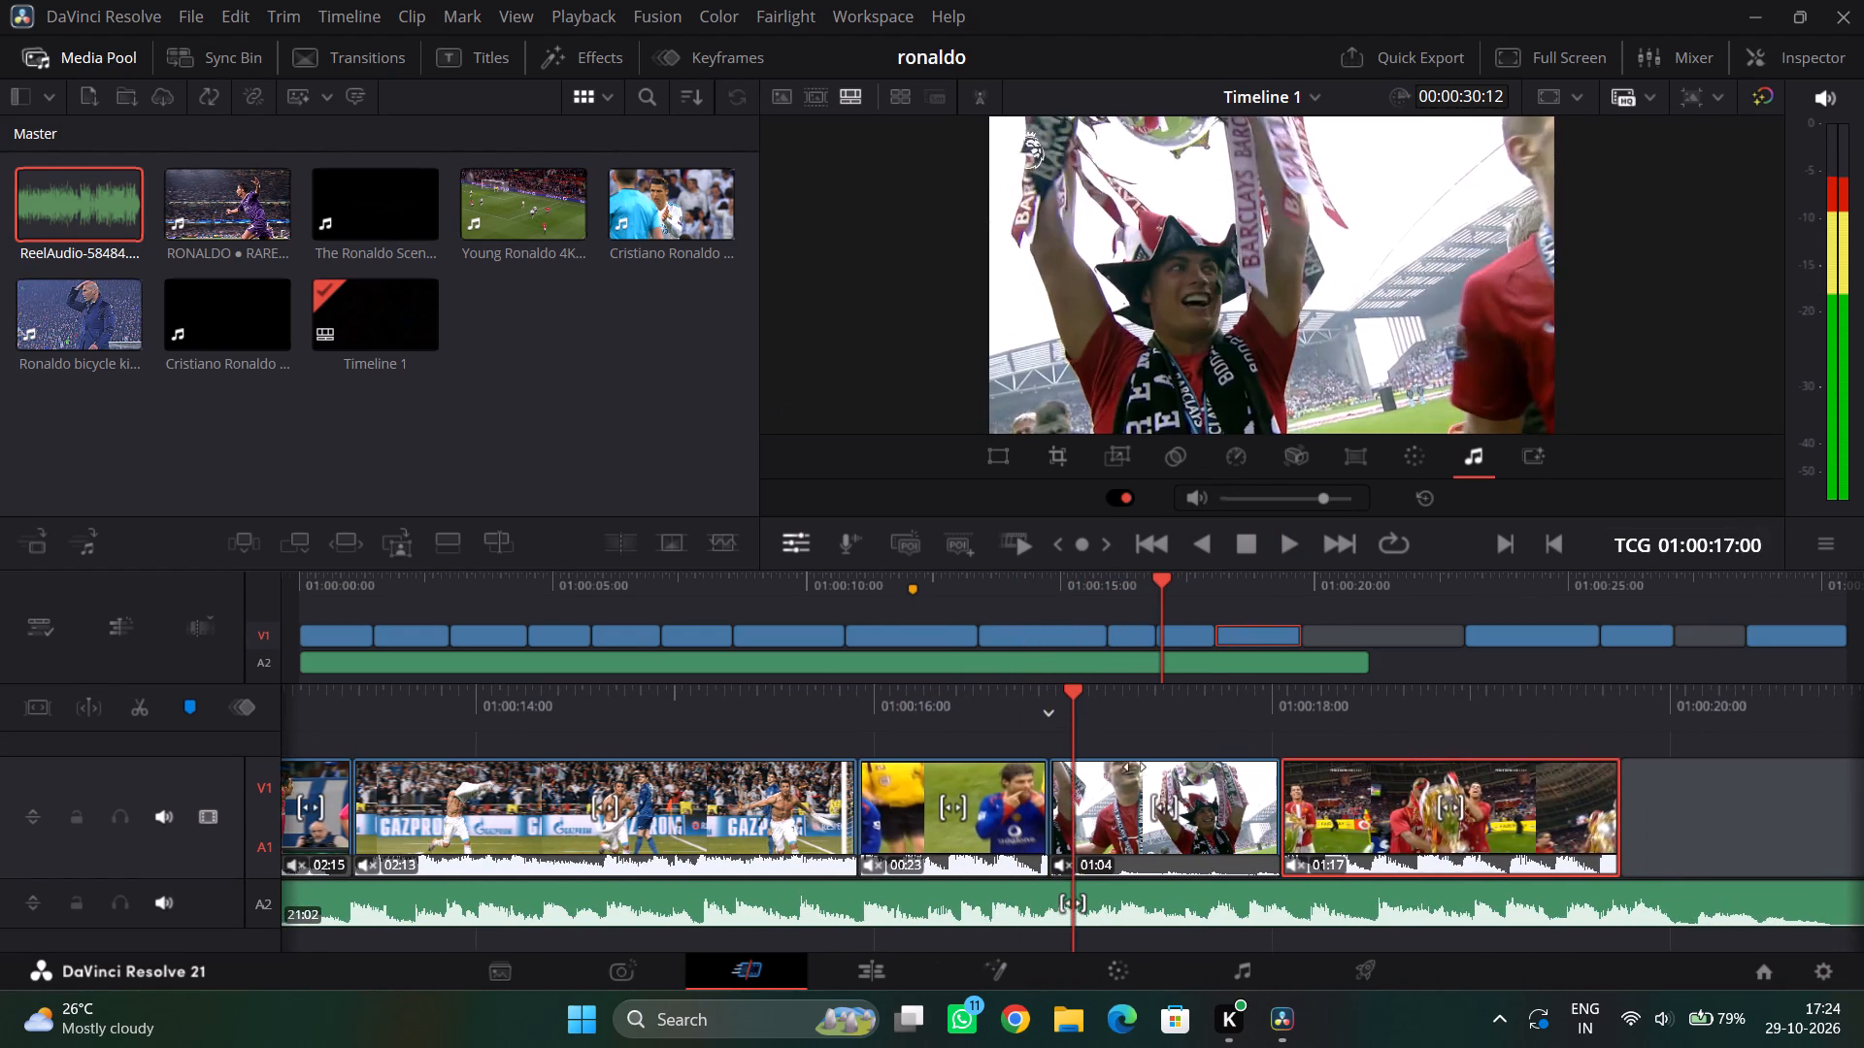
drag(1135, 767, 943, 771)
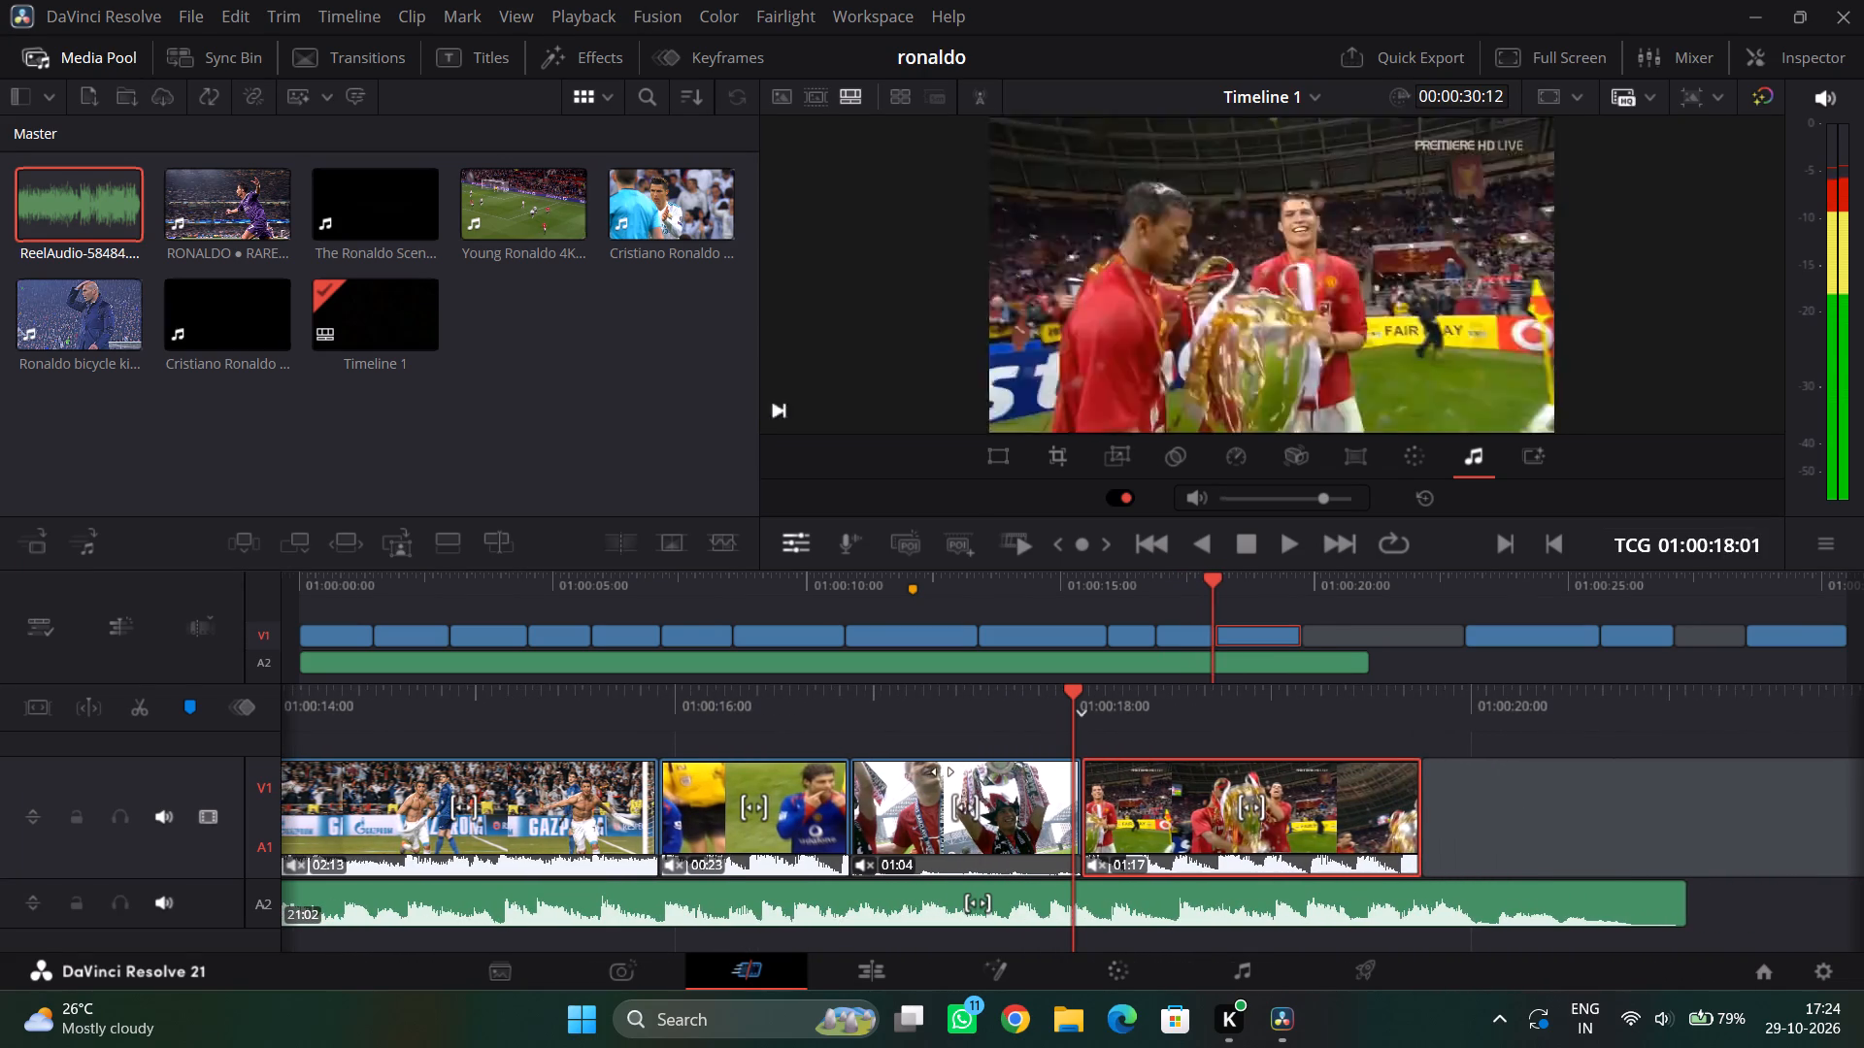
drag(943, 771, 931, 779)
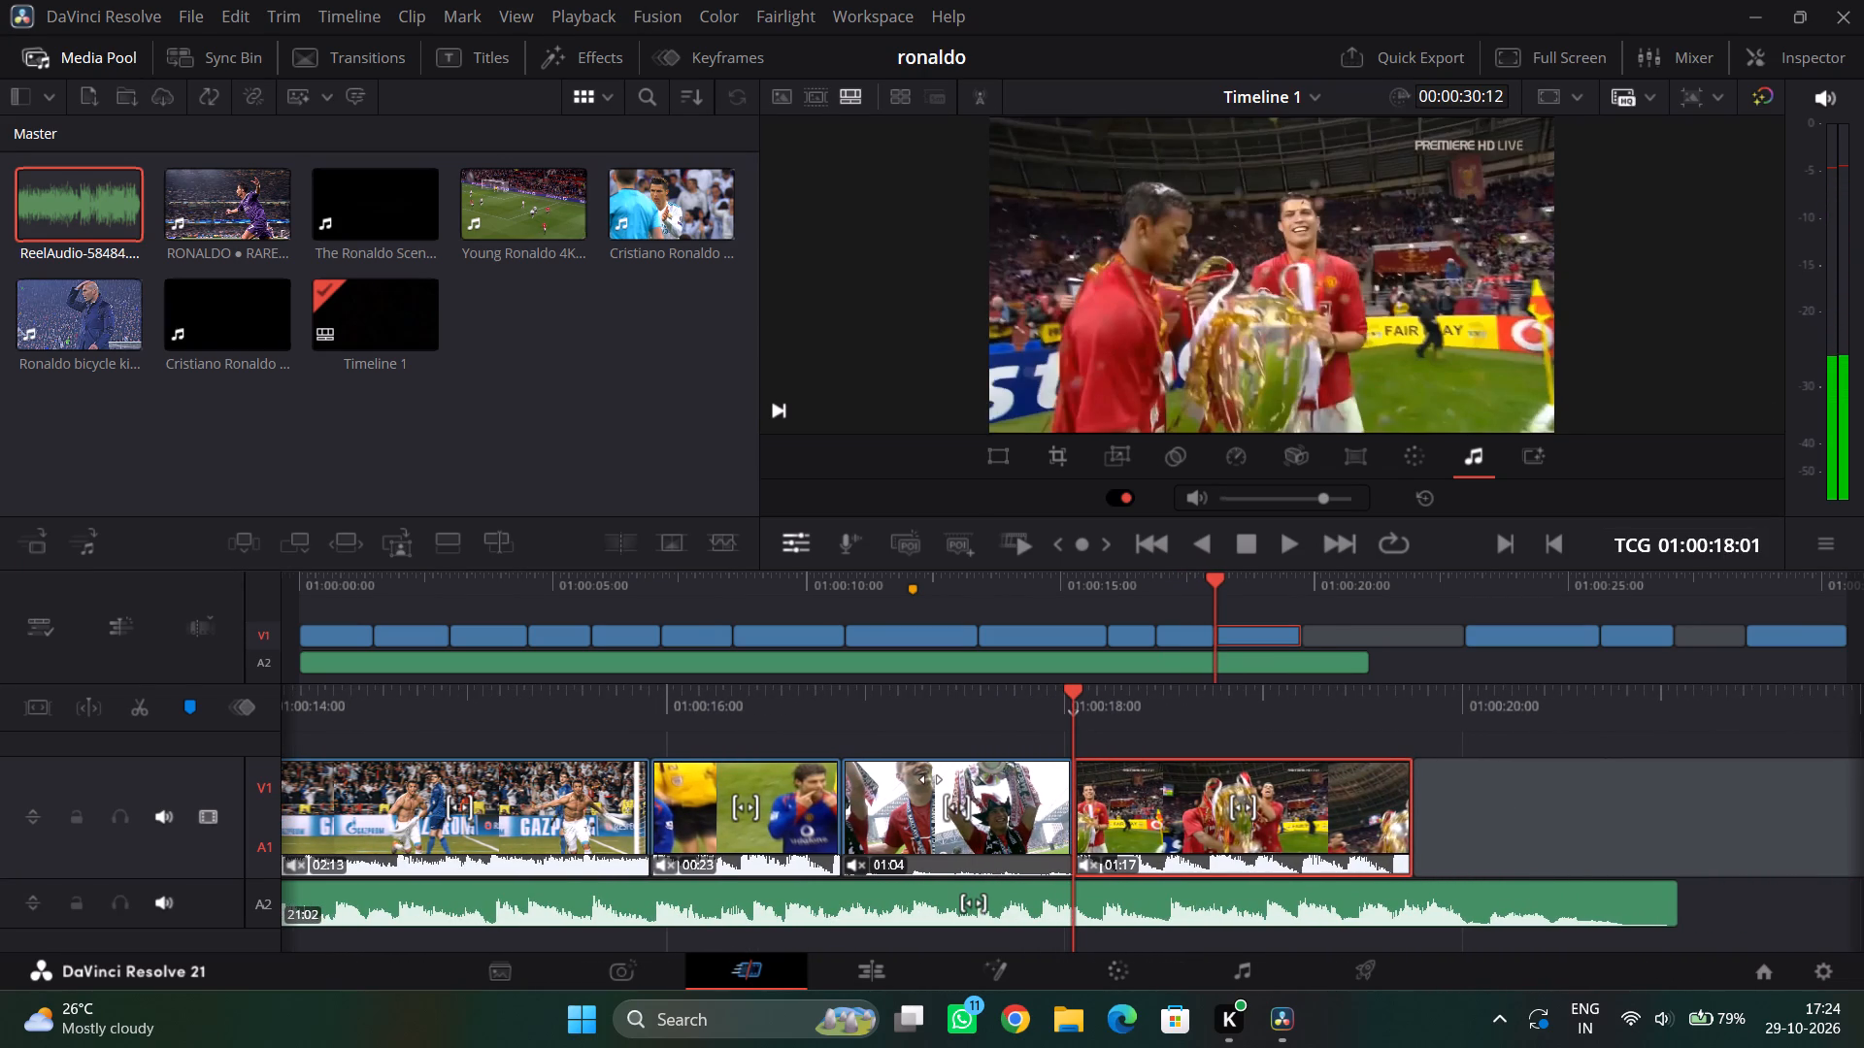
drag(931, 779, 930, 780)
drag(1290, 722, 1446, 725)
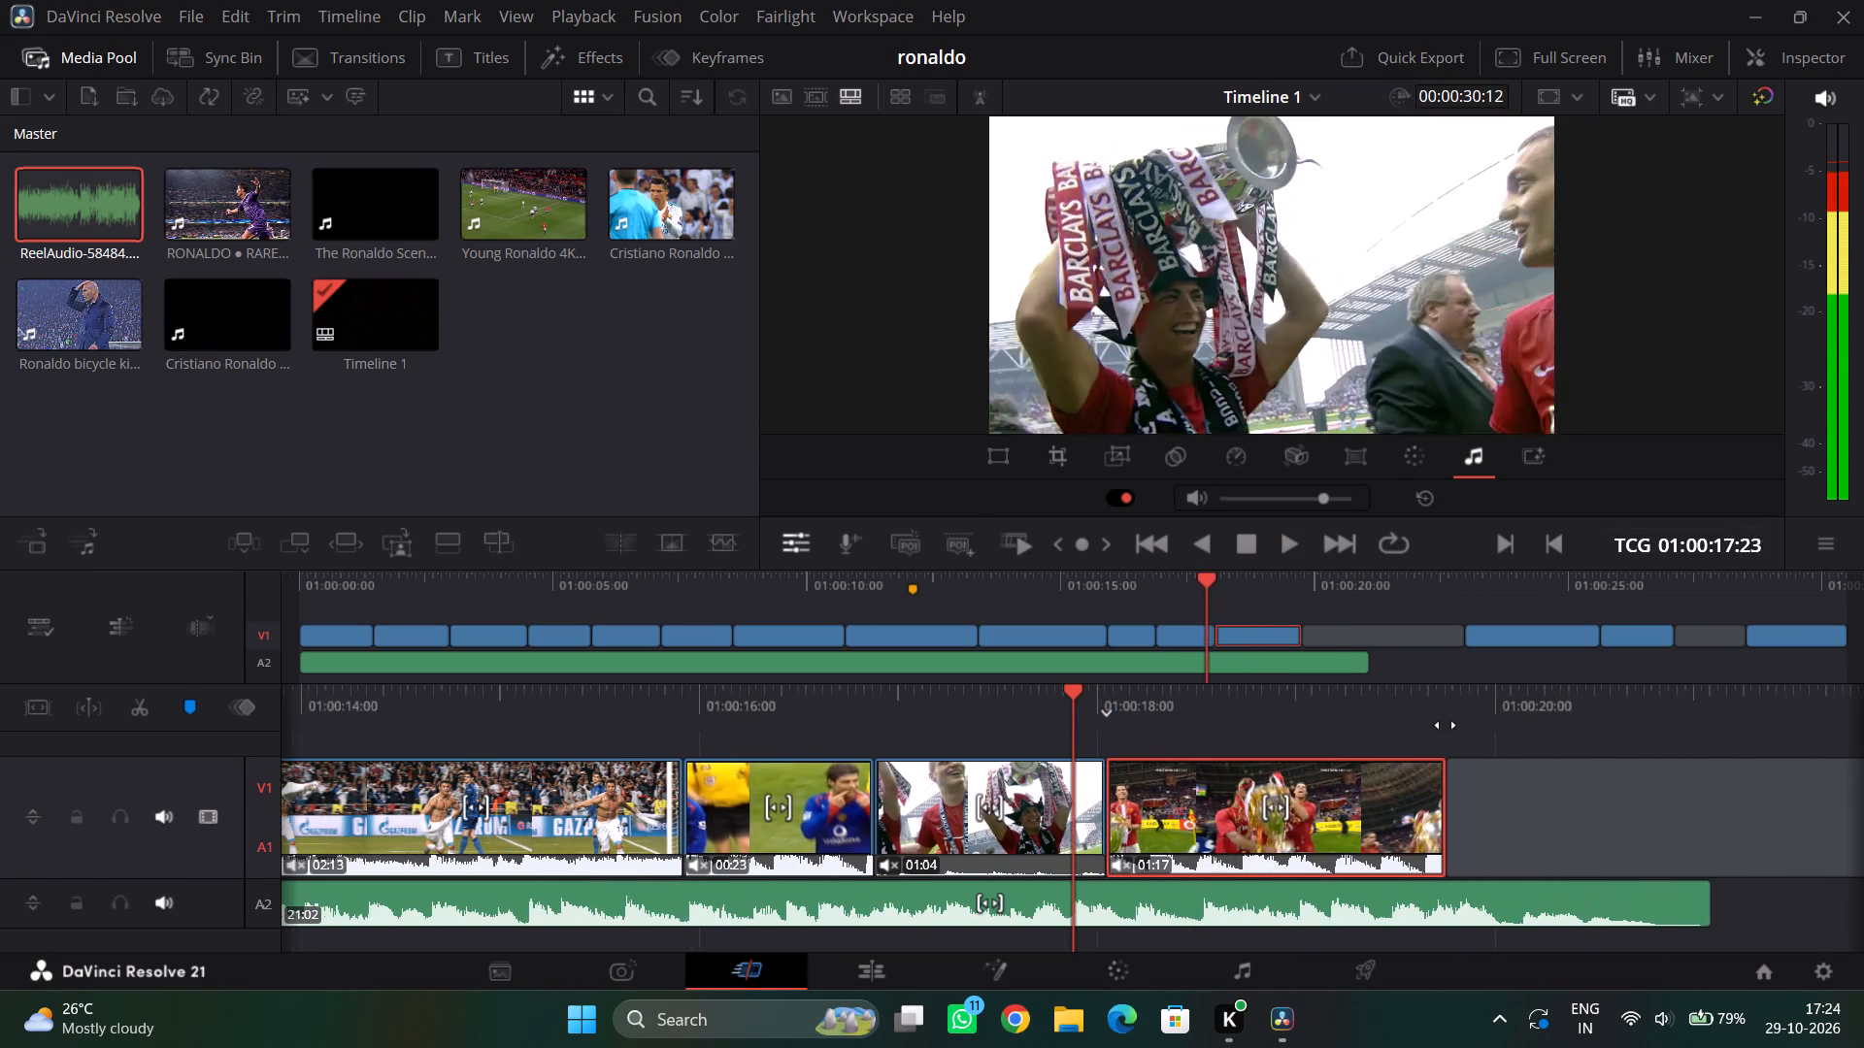
drag(1446, 725, 1415, 731)
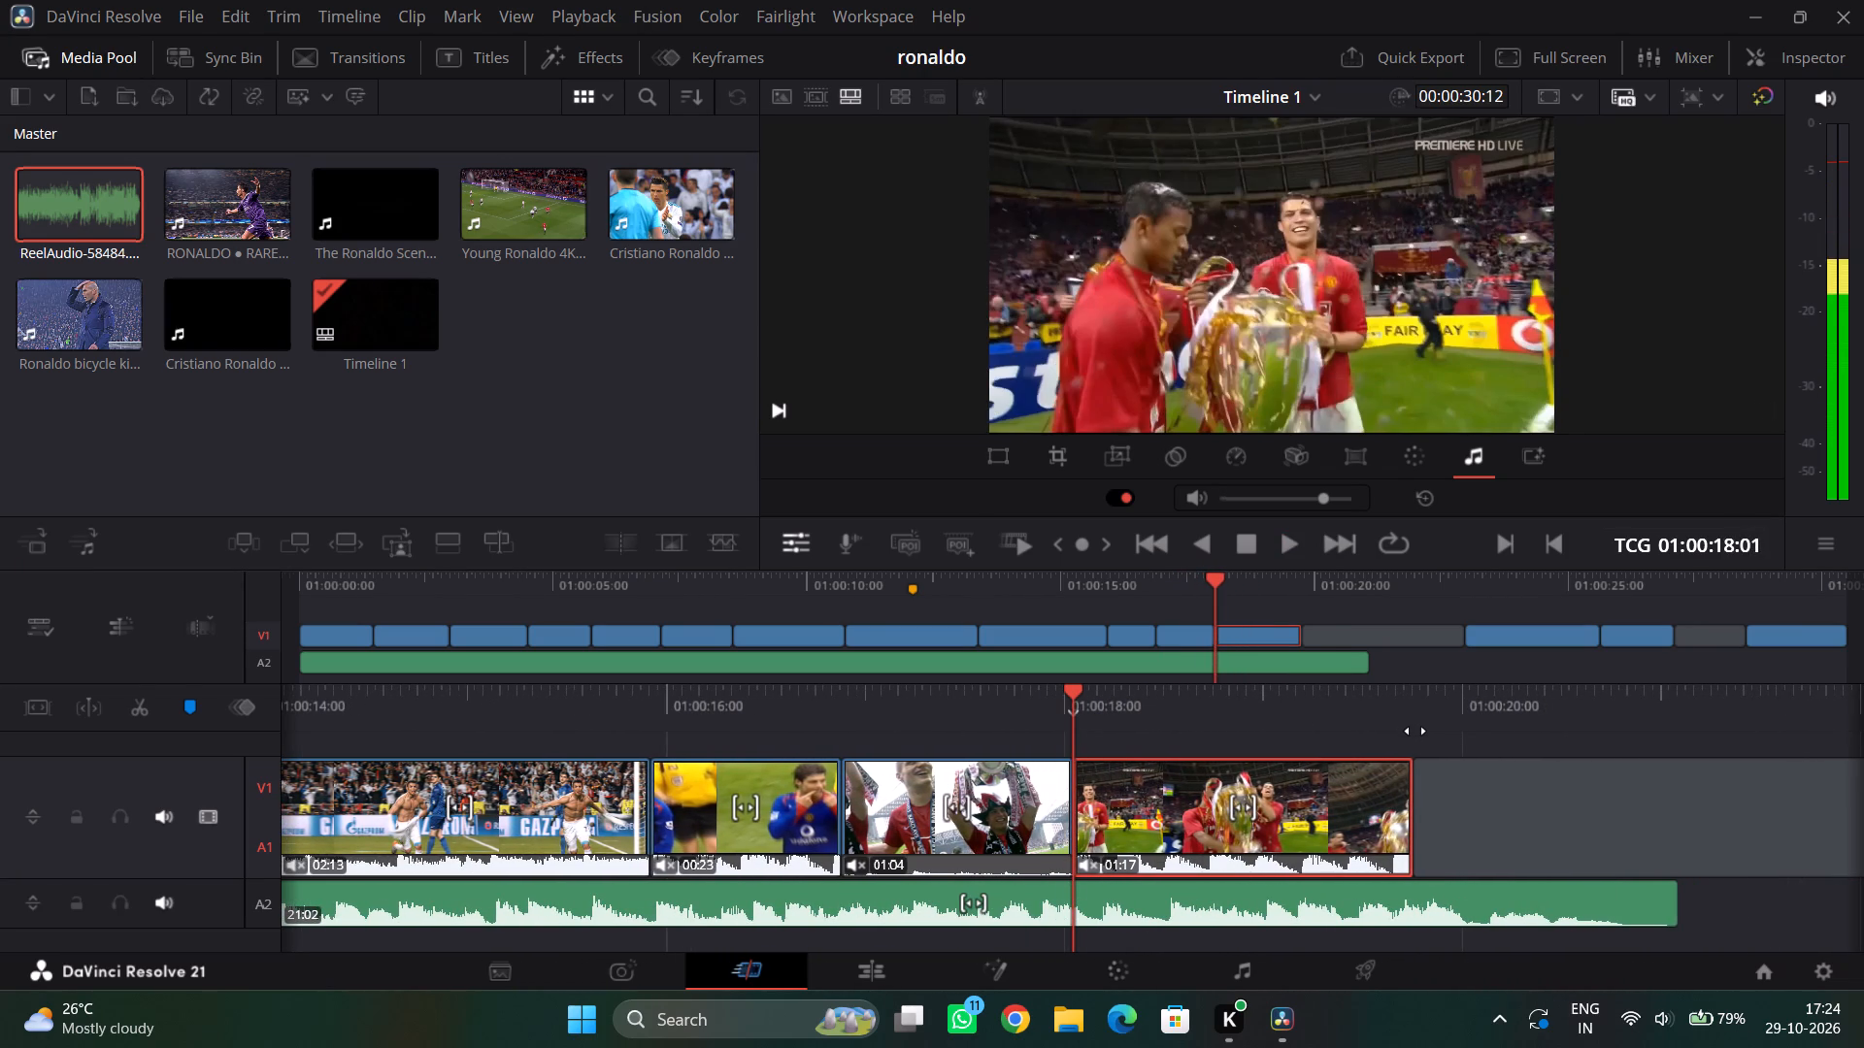
Play and scrub back and forth through the gold-trophy celebration clip to examine which frame to end it on against the music.
drag(1415, 731, 1464, 739)
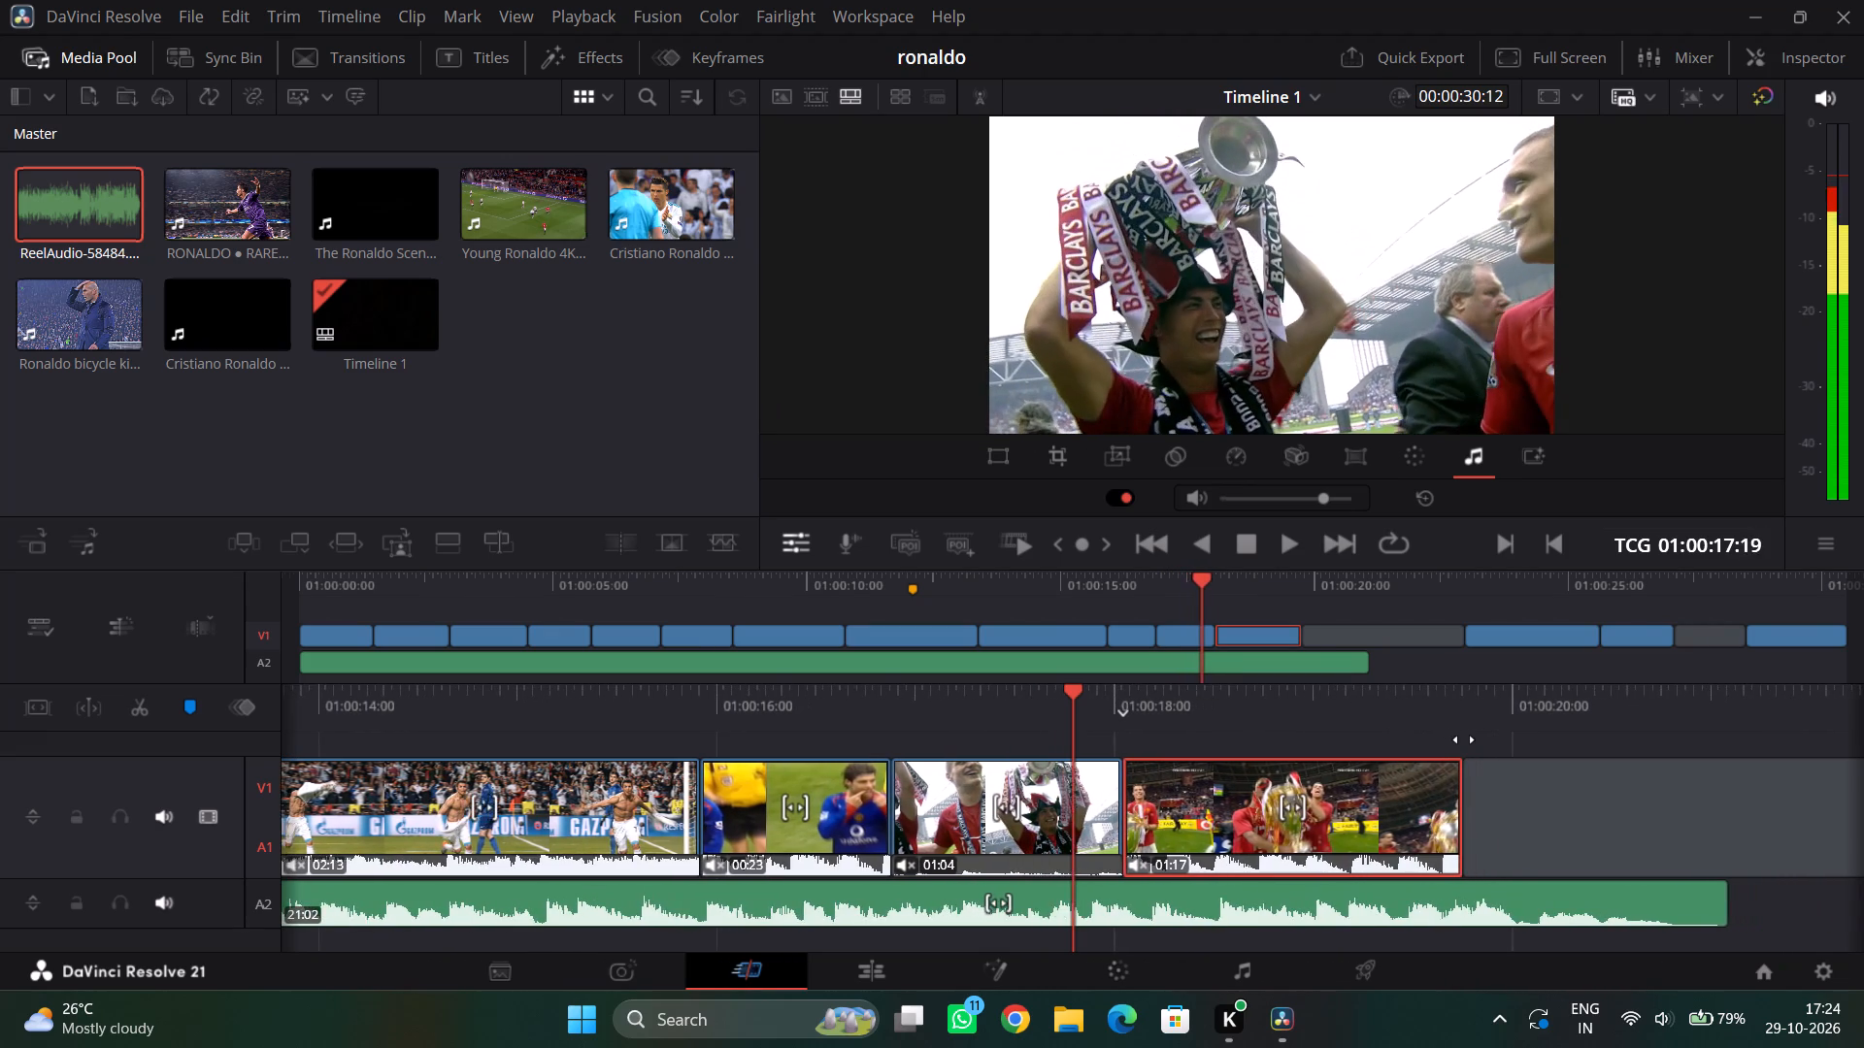
drag(1464, 739, 1340, 766)
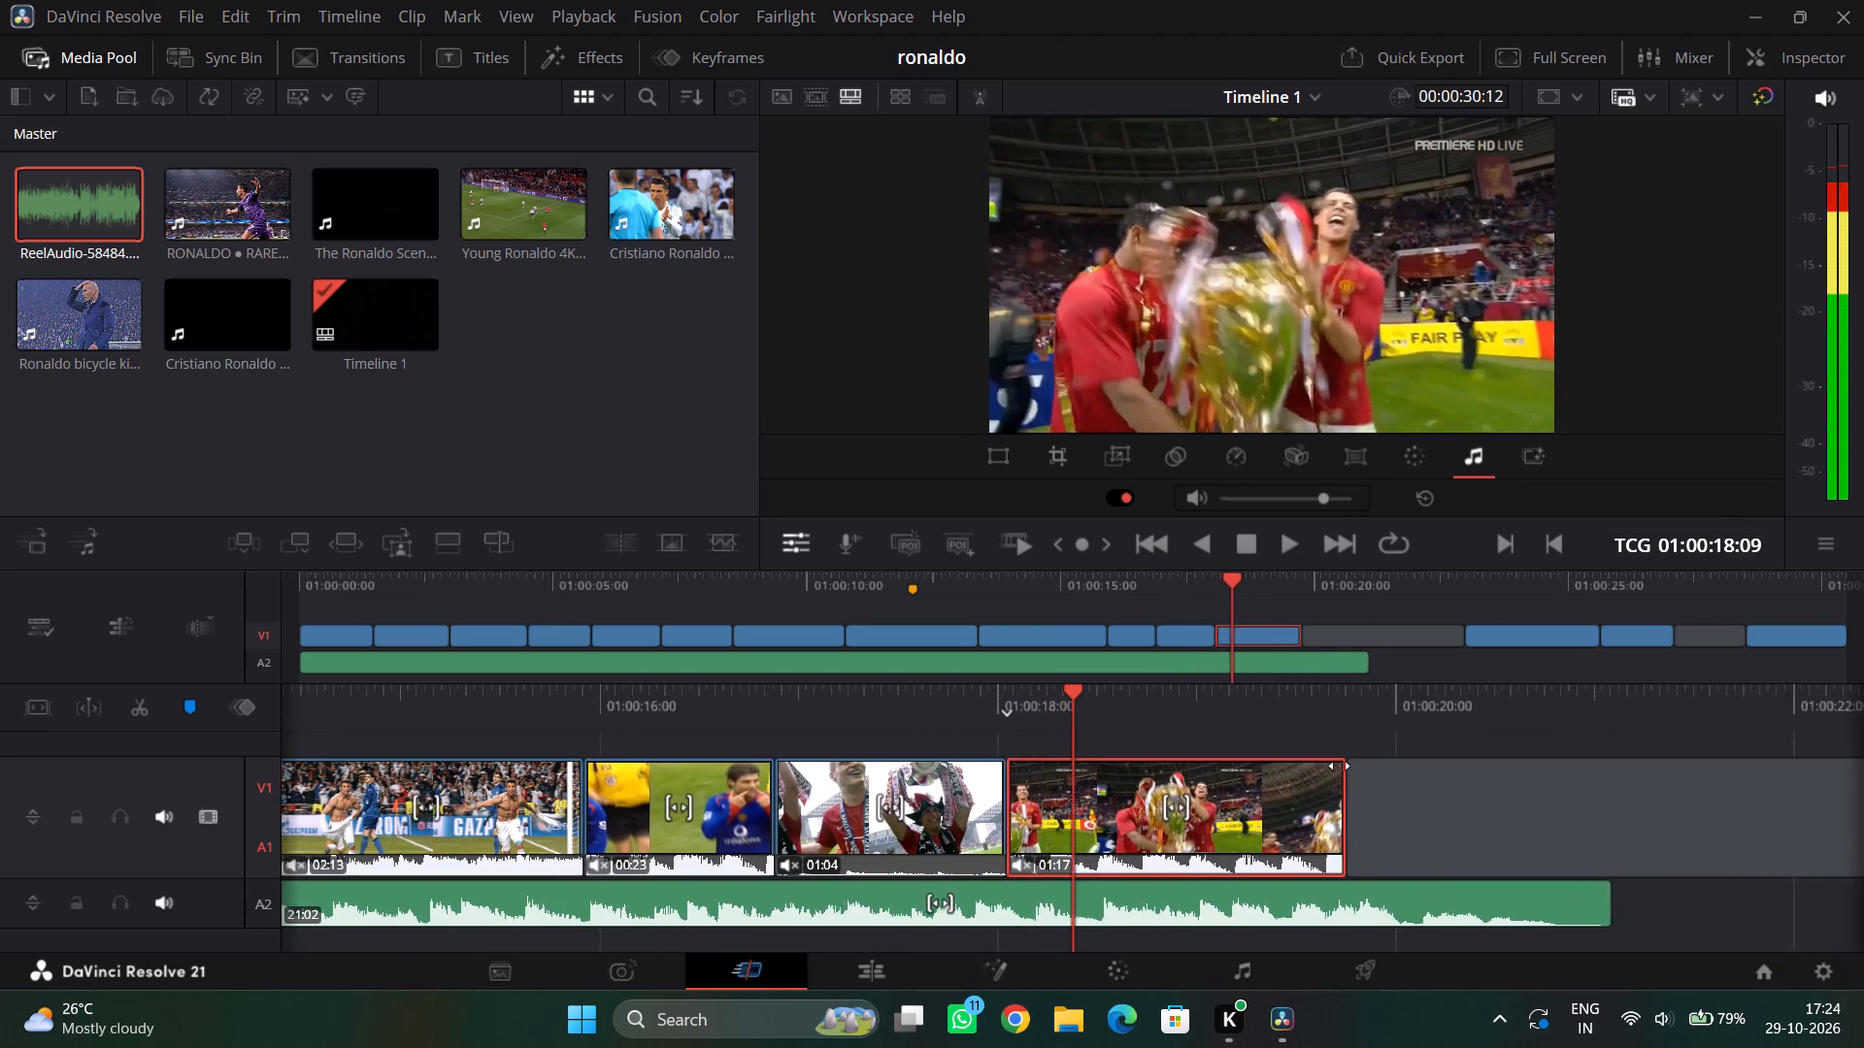
drag(1340, 766, 1250, 781)
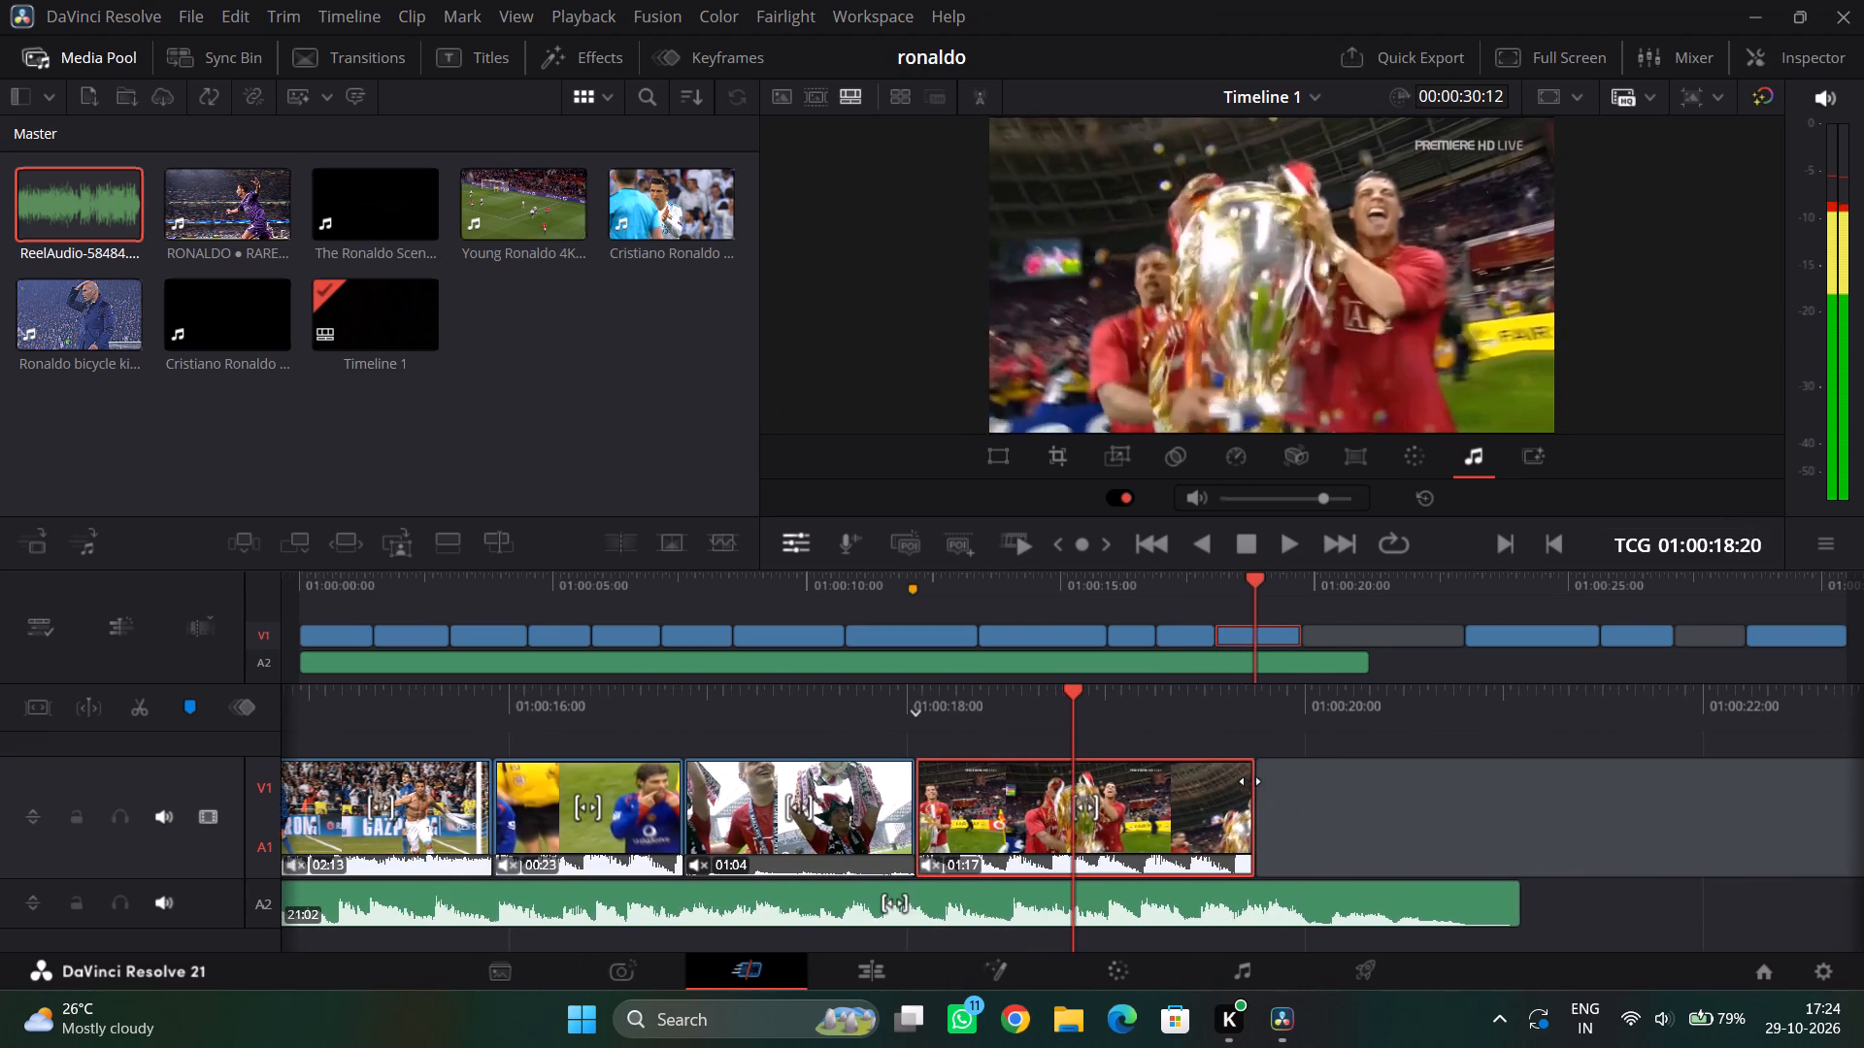
drag(1250, 781, 1168, 801)
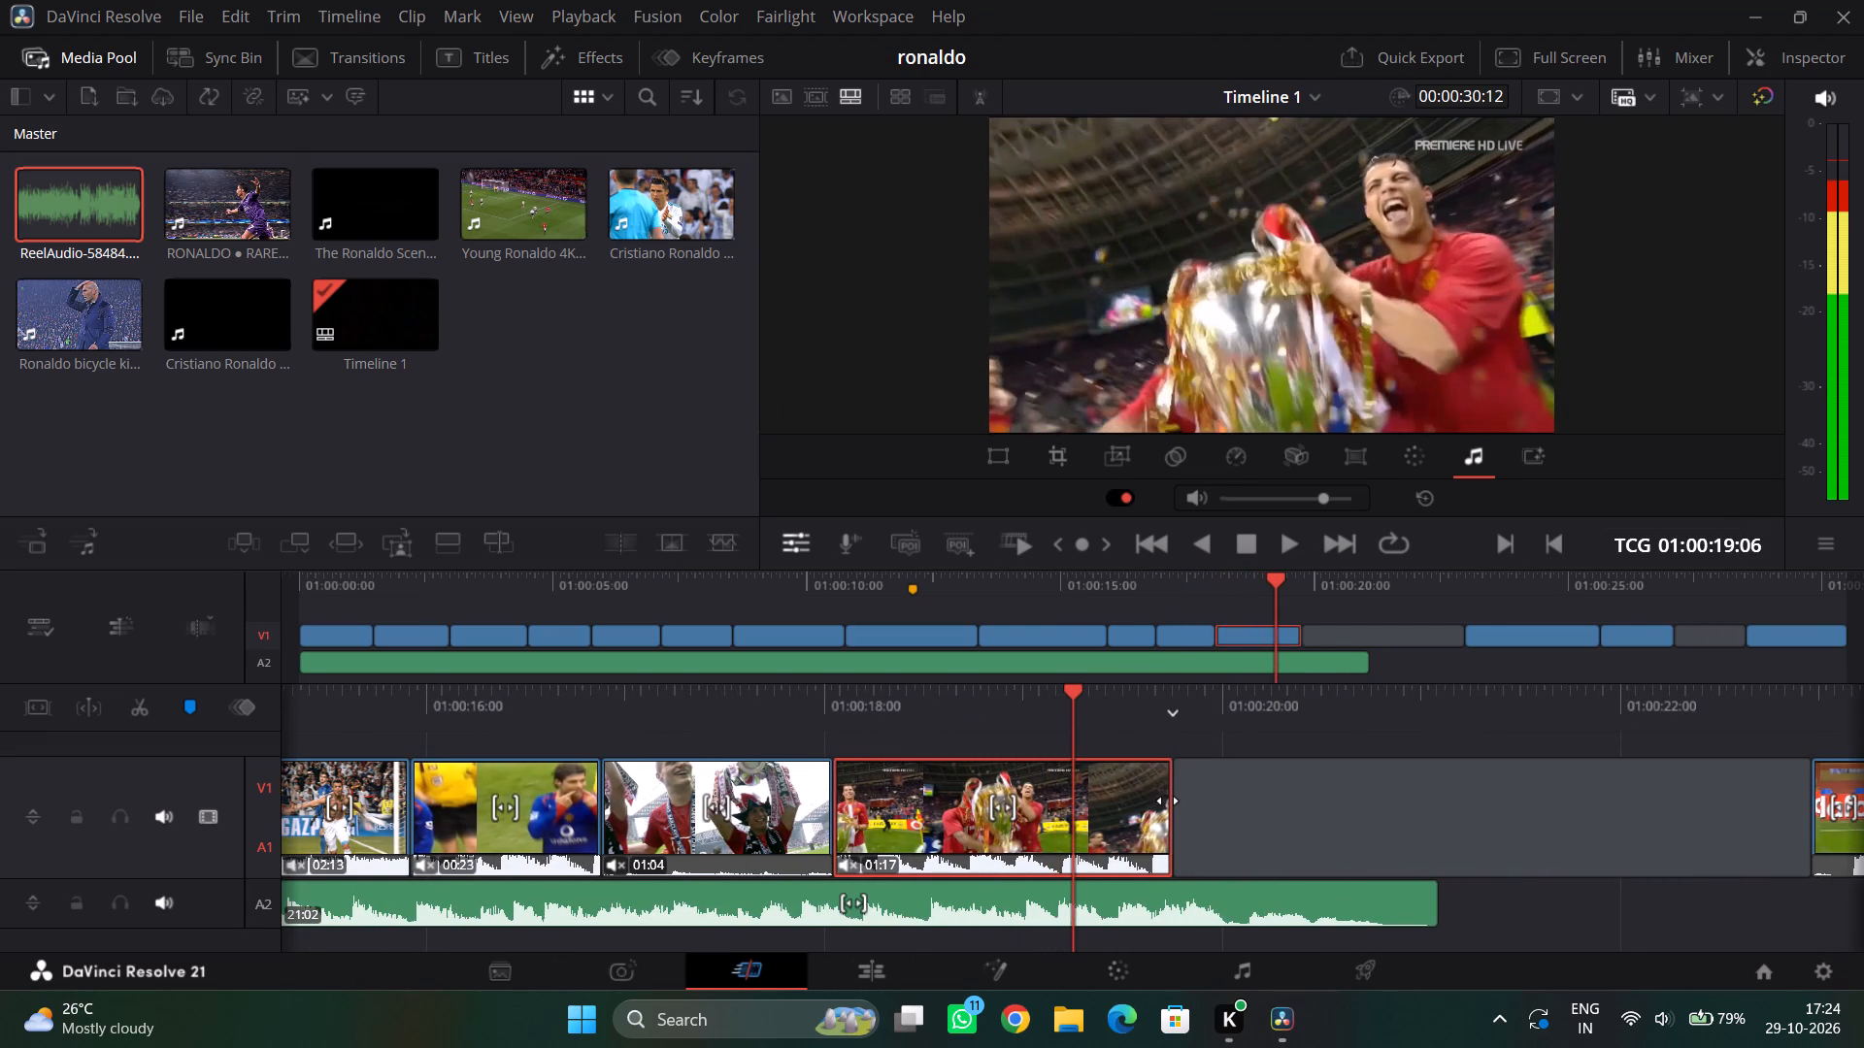
drag(1168, 801, 1326, 778)
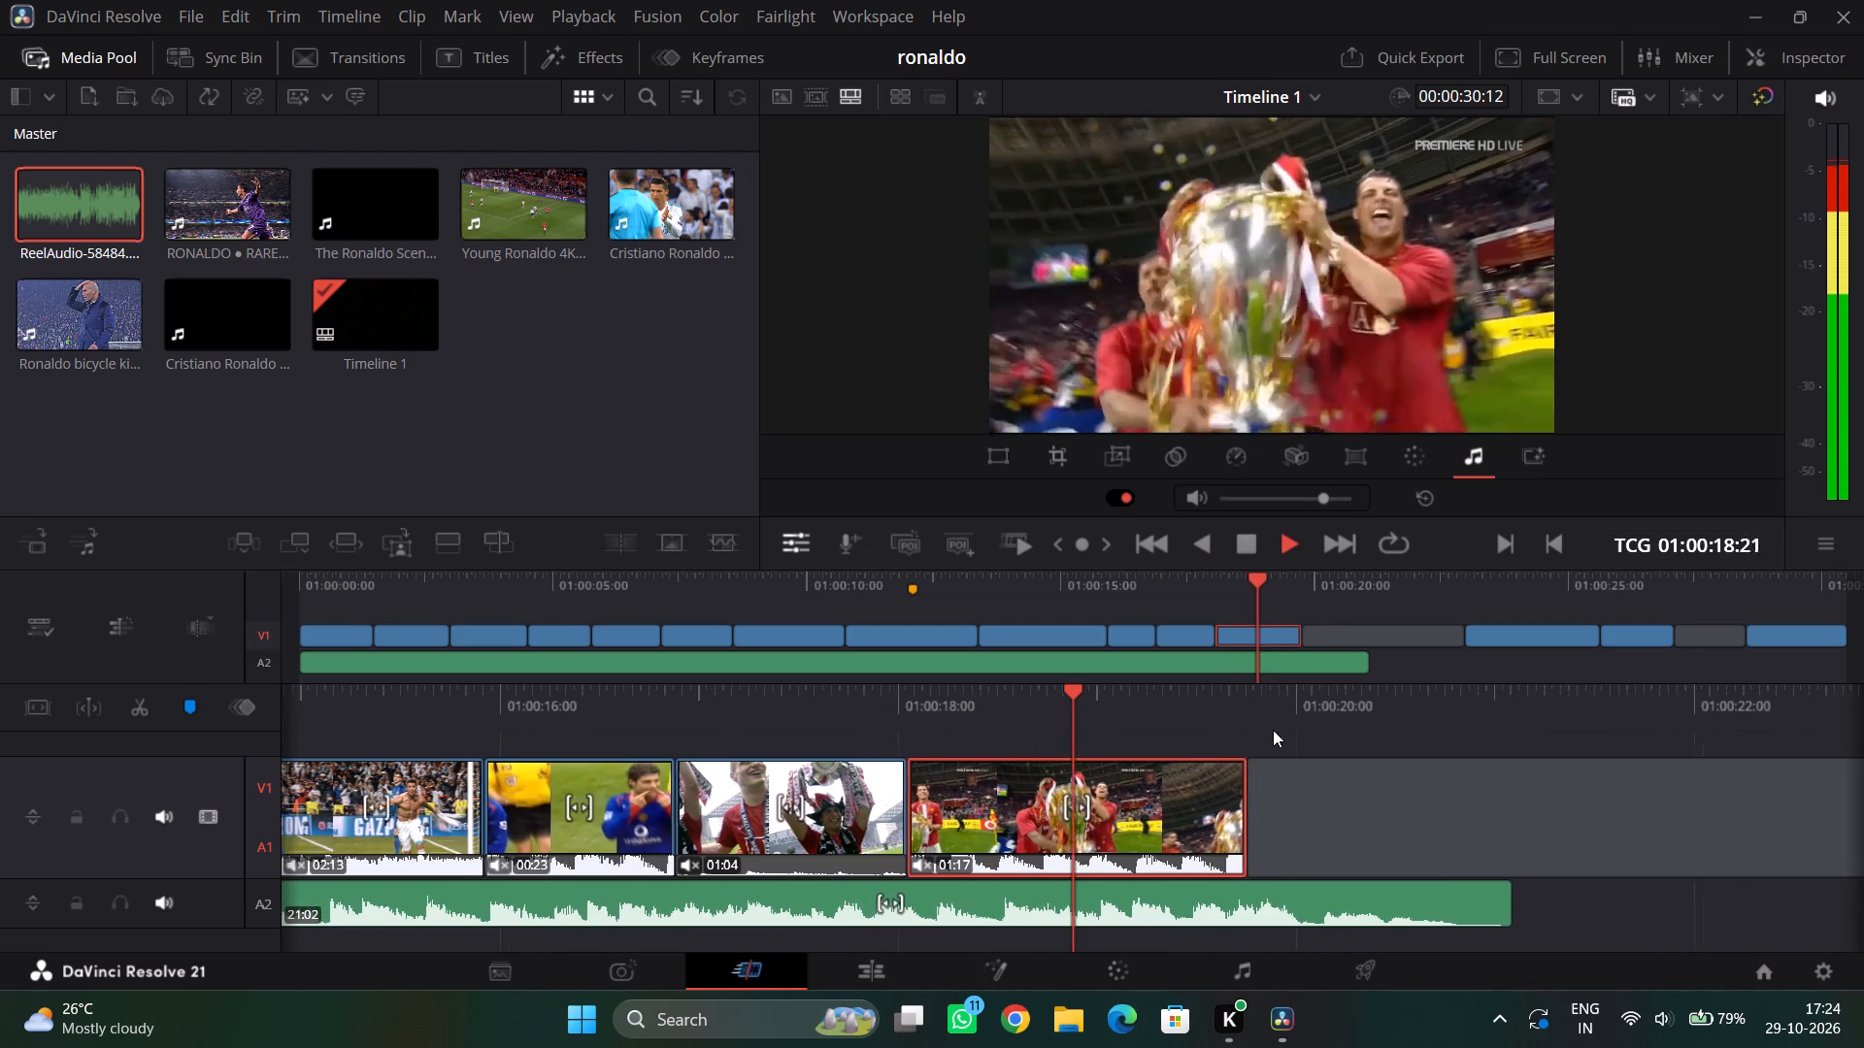
drag(1248, 735, 1288, 736)
drag(1171, 736, 1240, 719)
drag(1184, 708, 1307, 696)
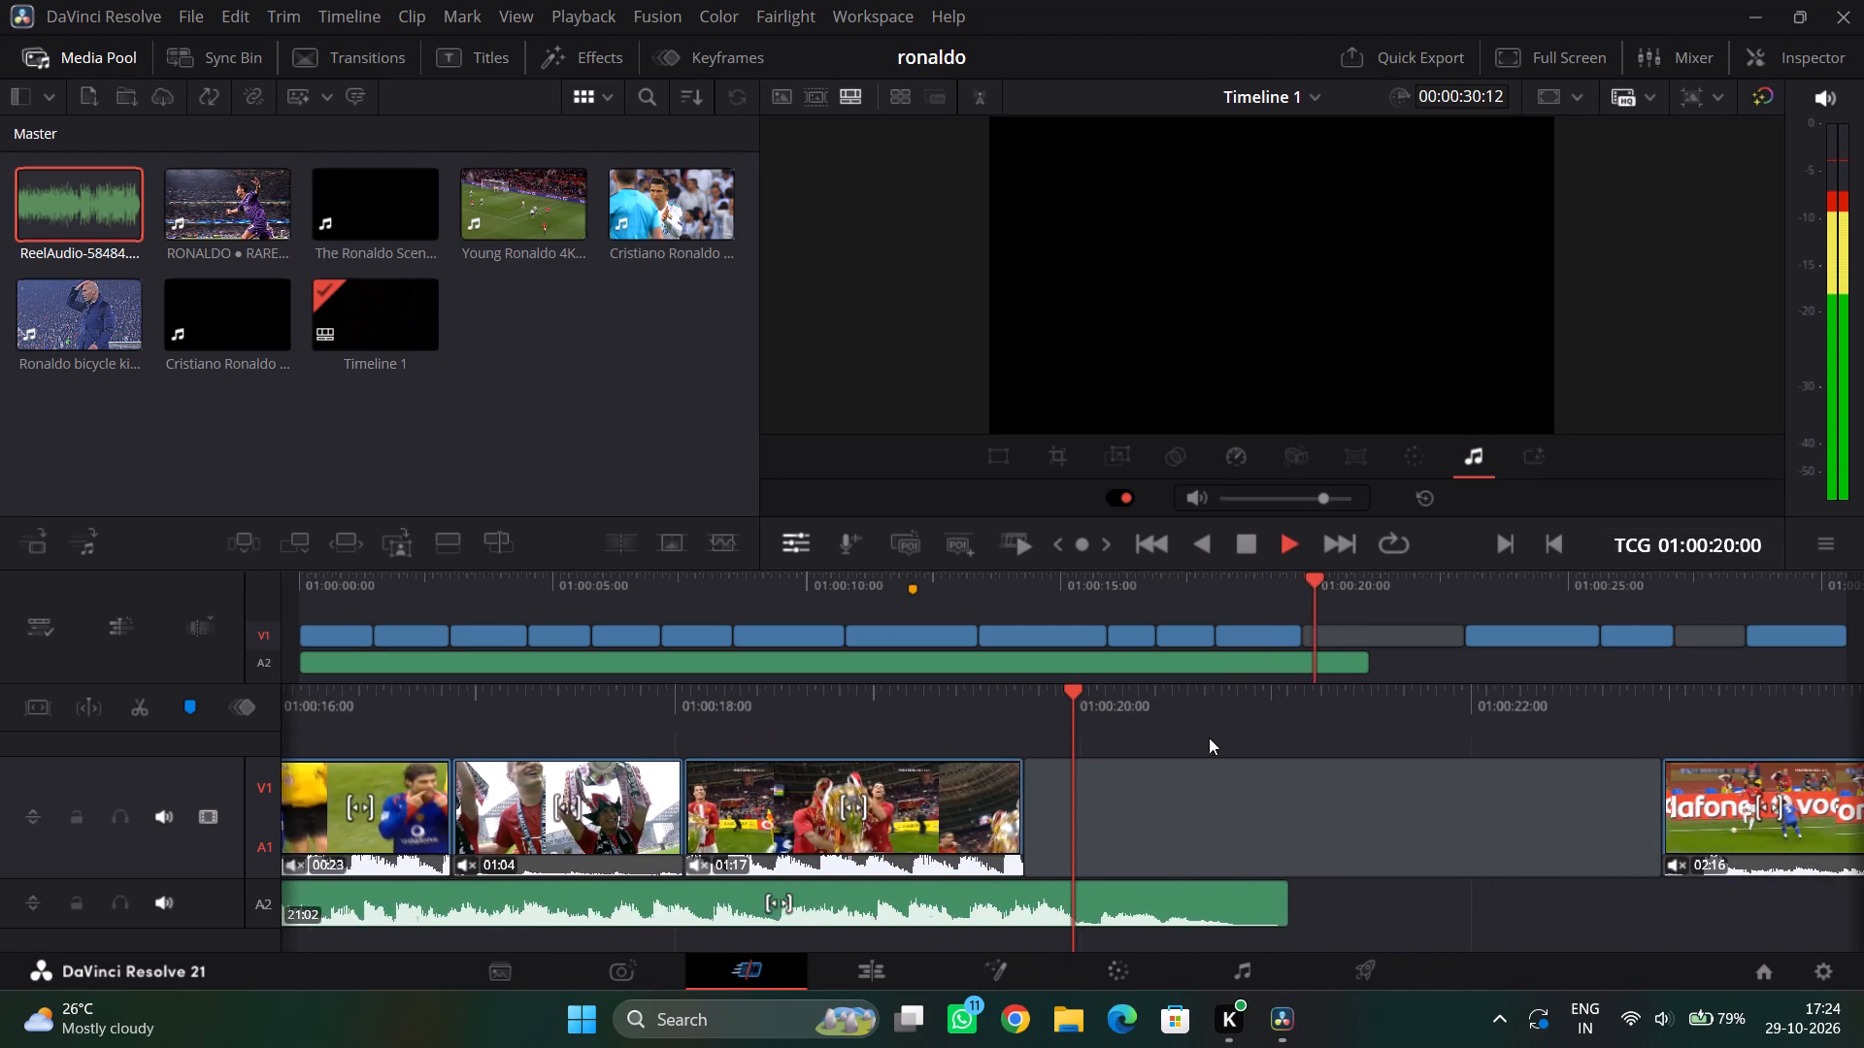
drag(1163, 713, 1516, 704)
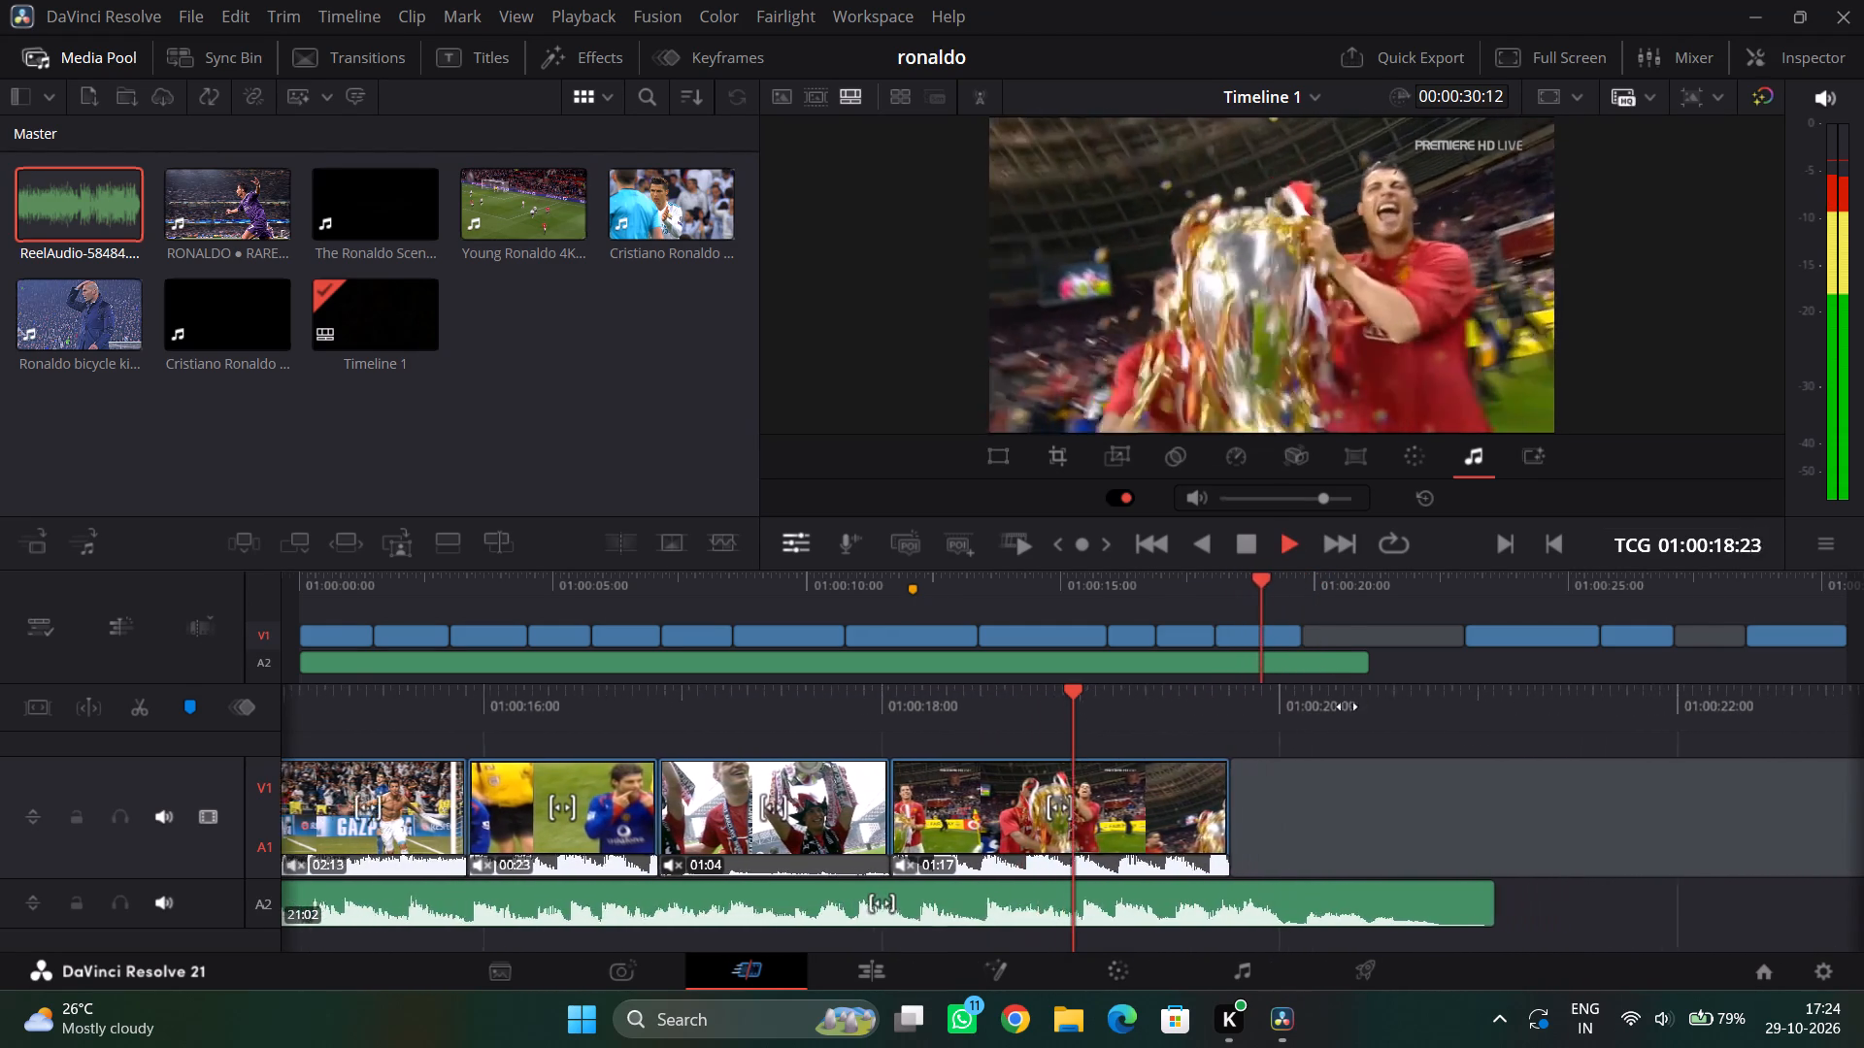
drag(1248, 710, 1477, 695)
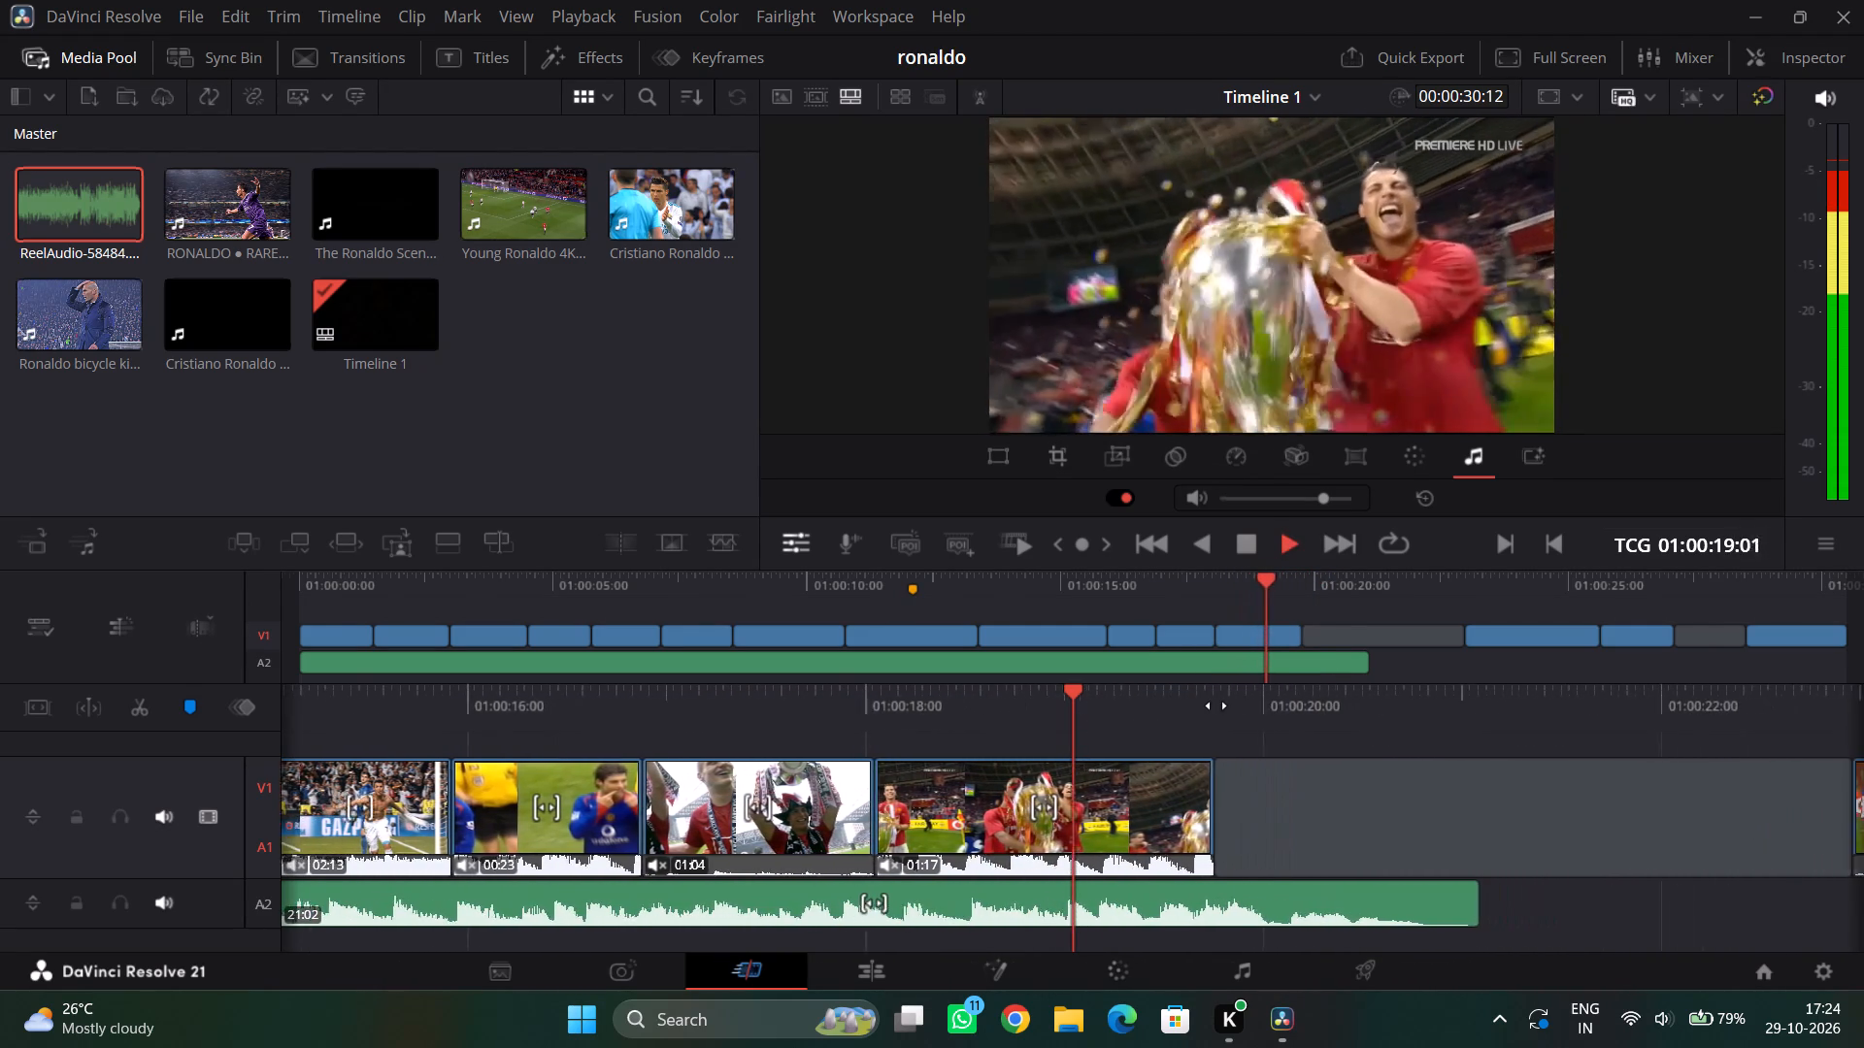
click(1216, 705)
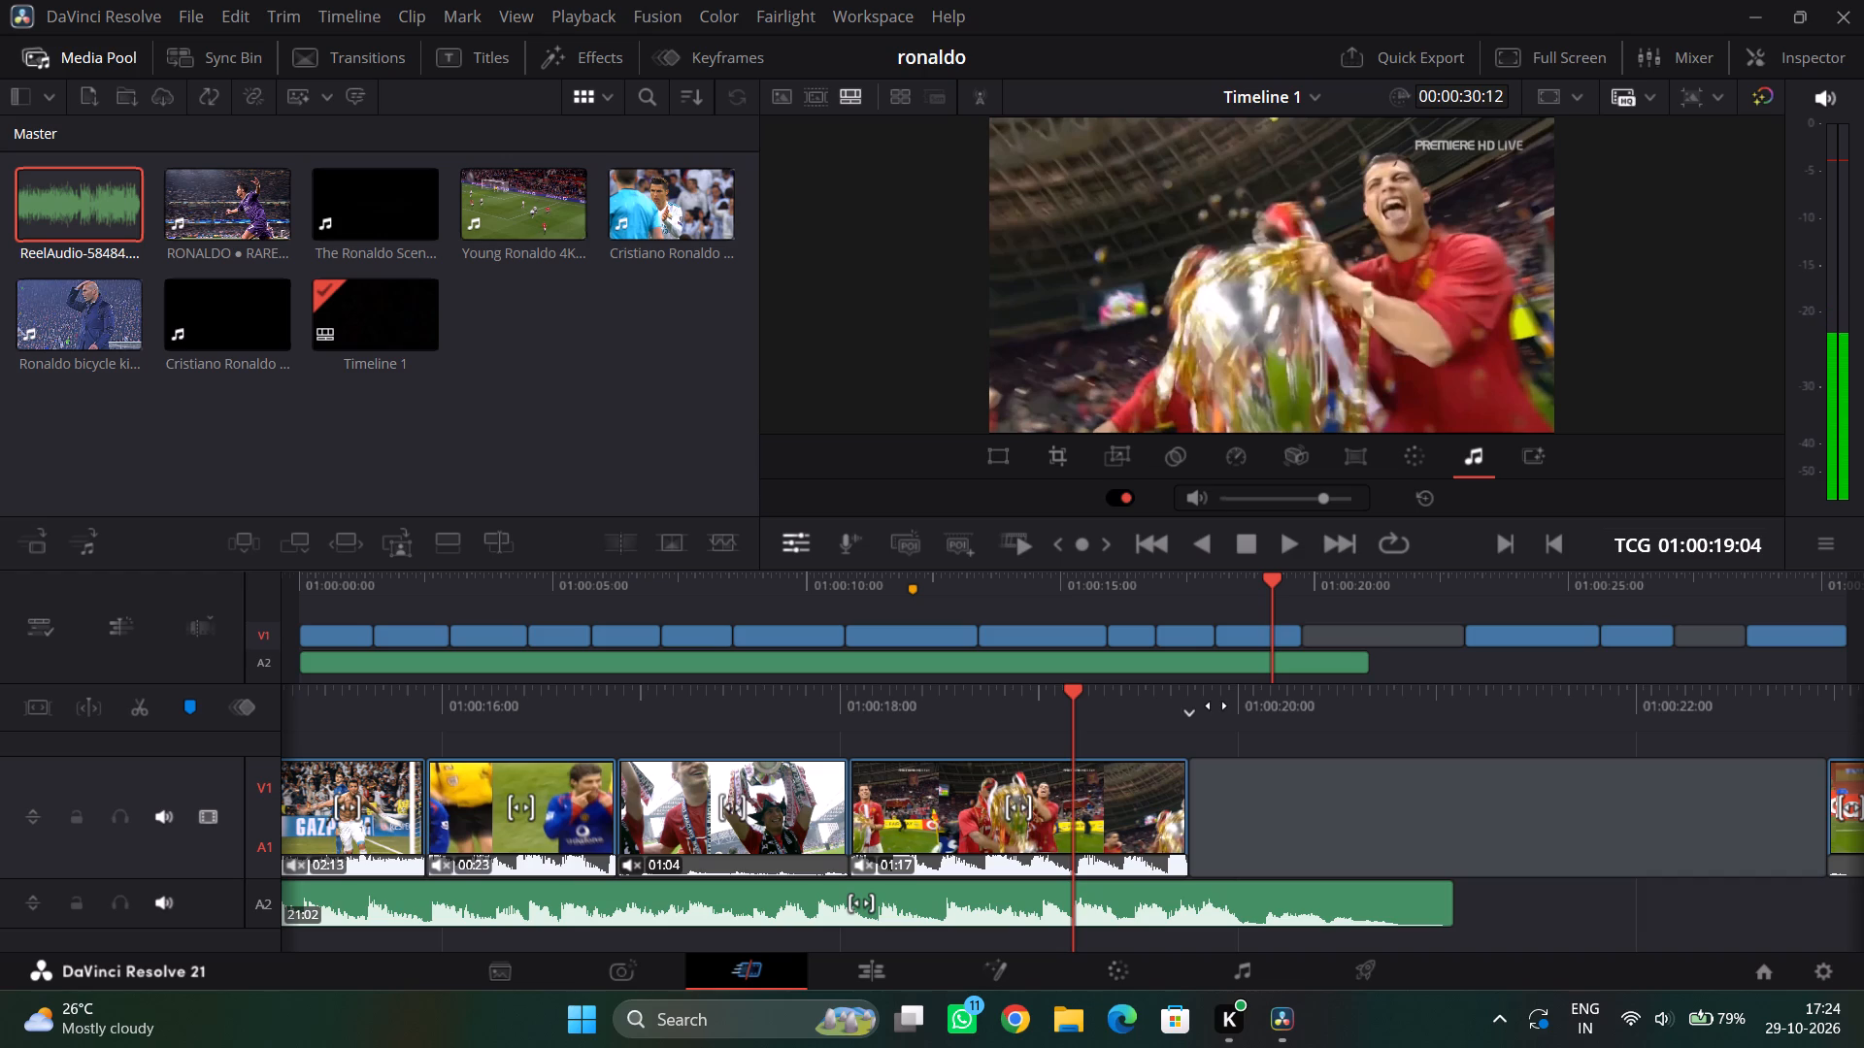
drag(1216, 705, 1303, 701)
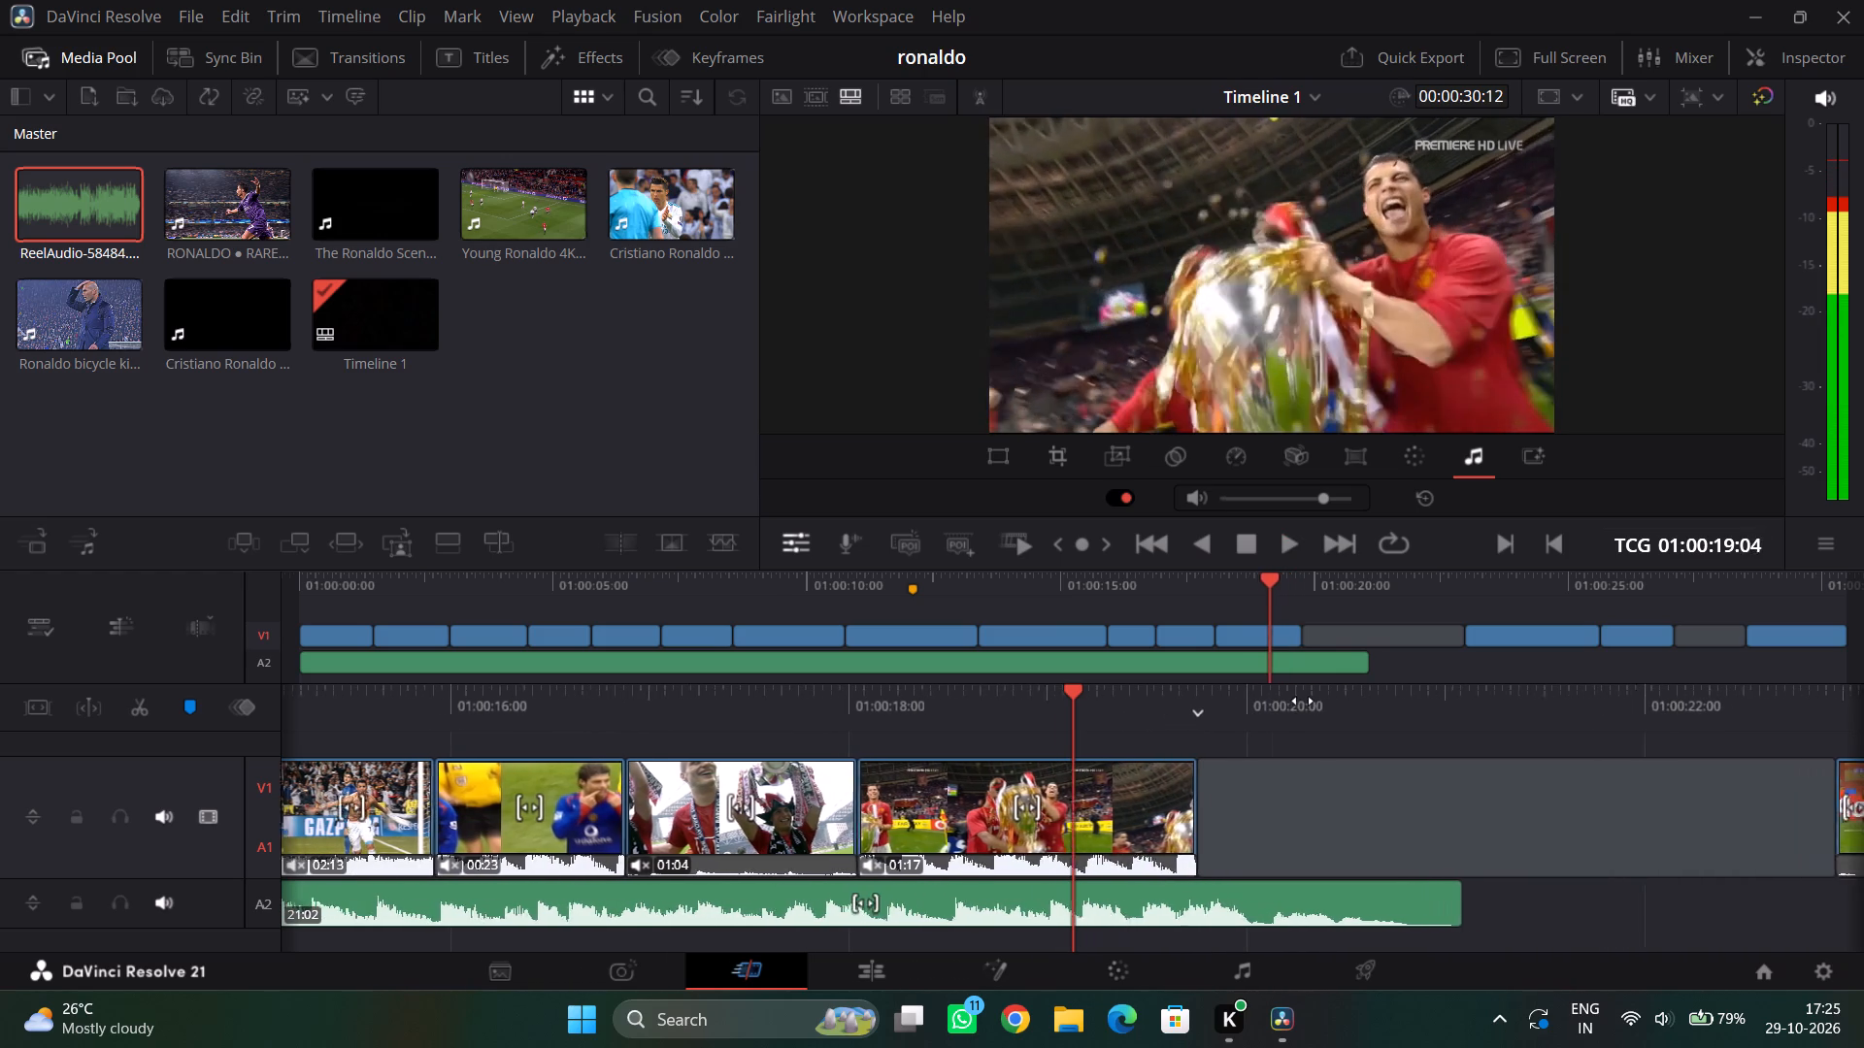
drag(1303, 701, 1344, 695)
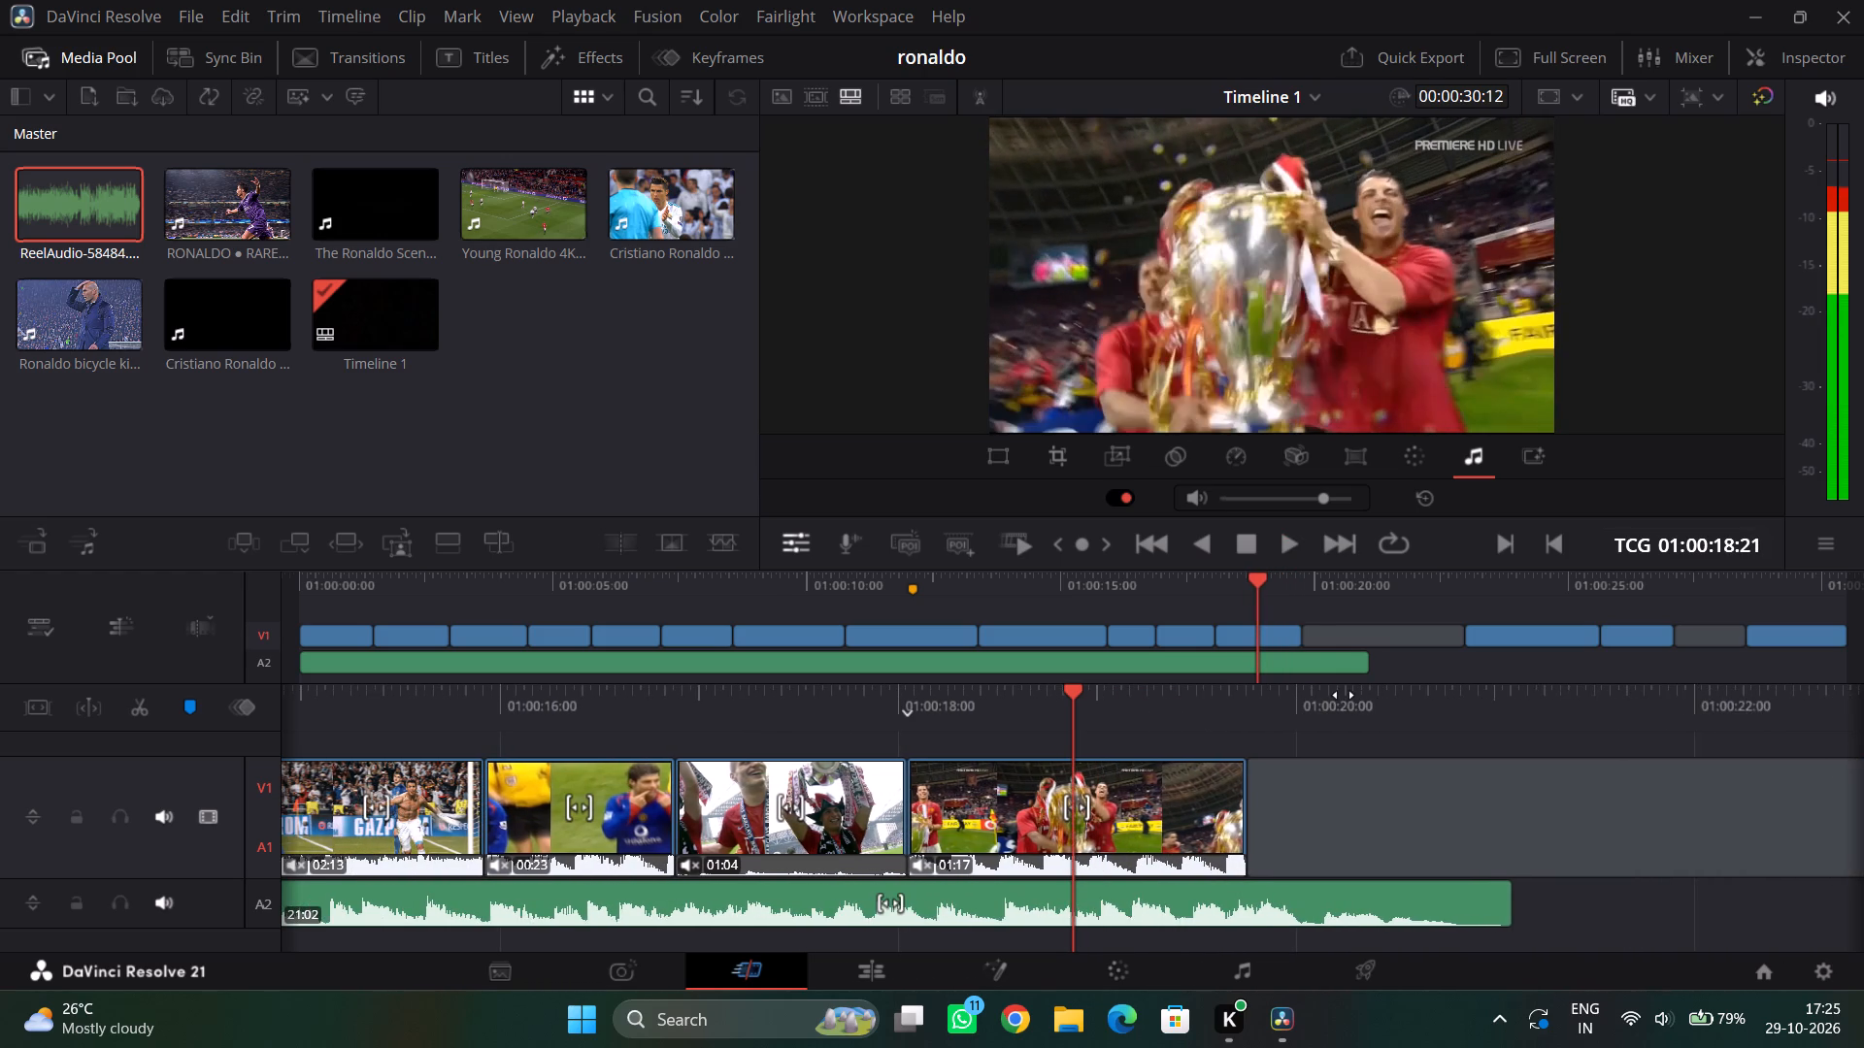
drag(1344, 695, 1347, 694)
Trim the gold-trophy celebration clip to a length of 01:05 by splitting it at 01:00:19:06 and deleting the remainder.
click(1248, 548)
drag(1169, 703, 1258, 701)
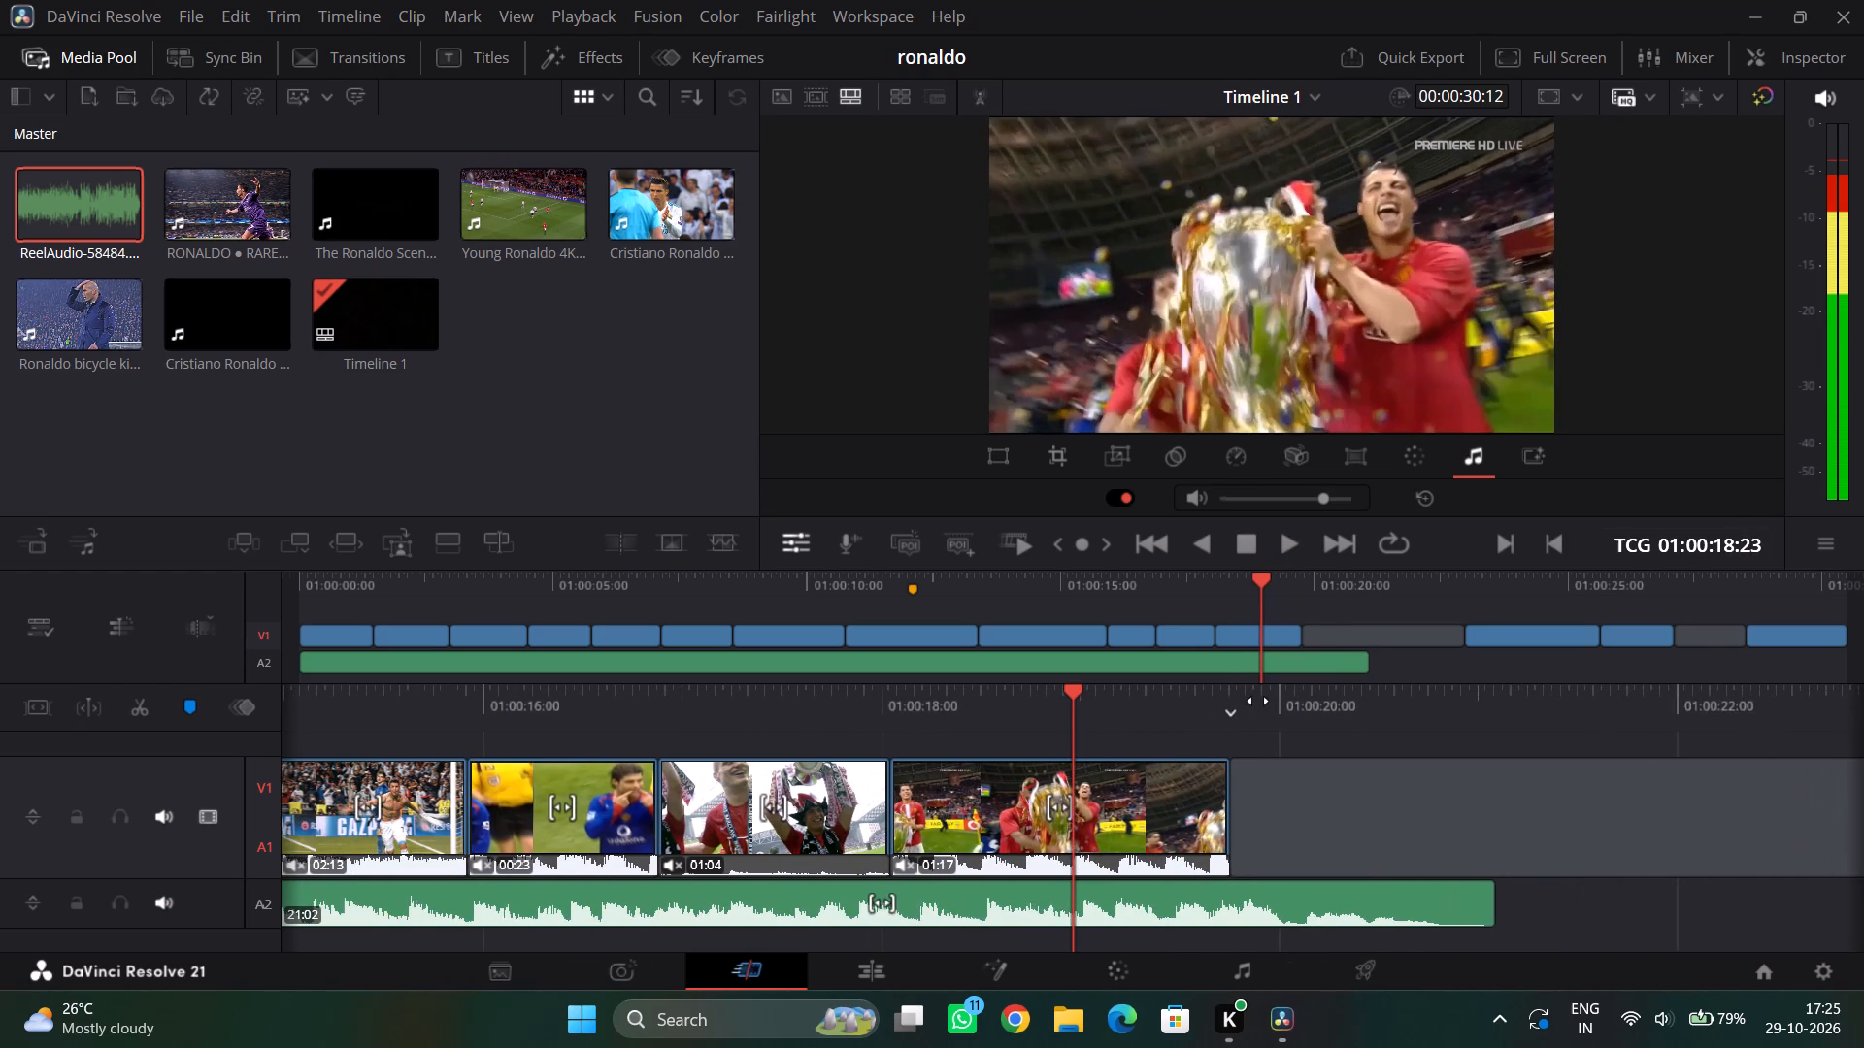
drag(1258, 701, 1342, 704)
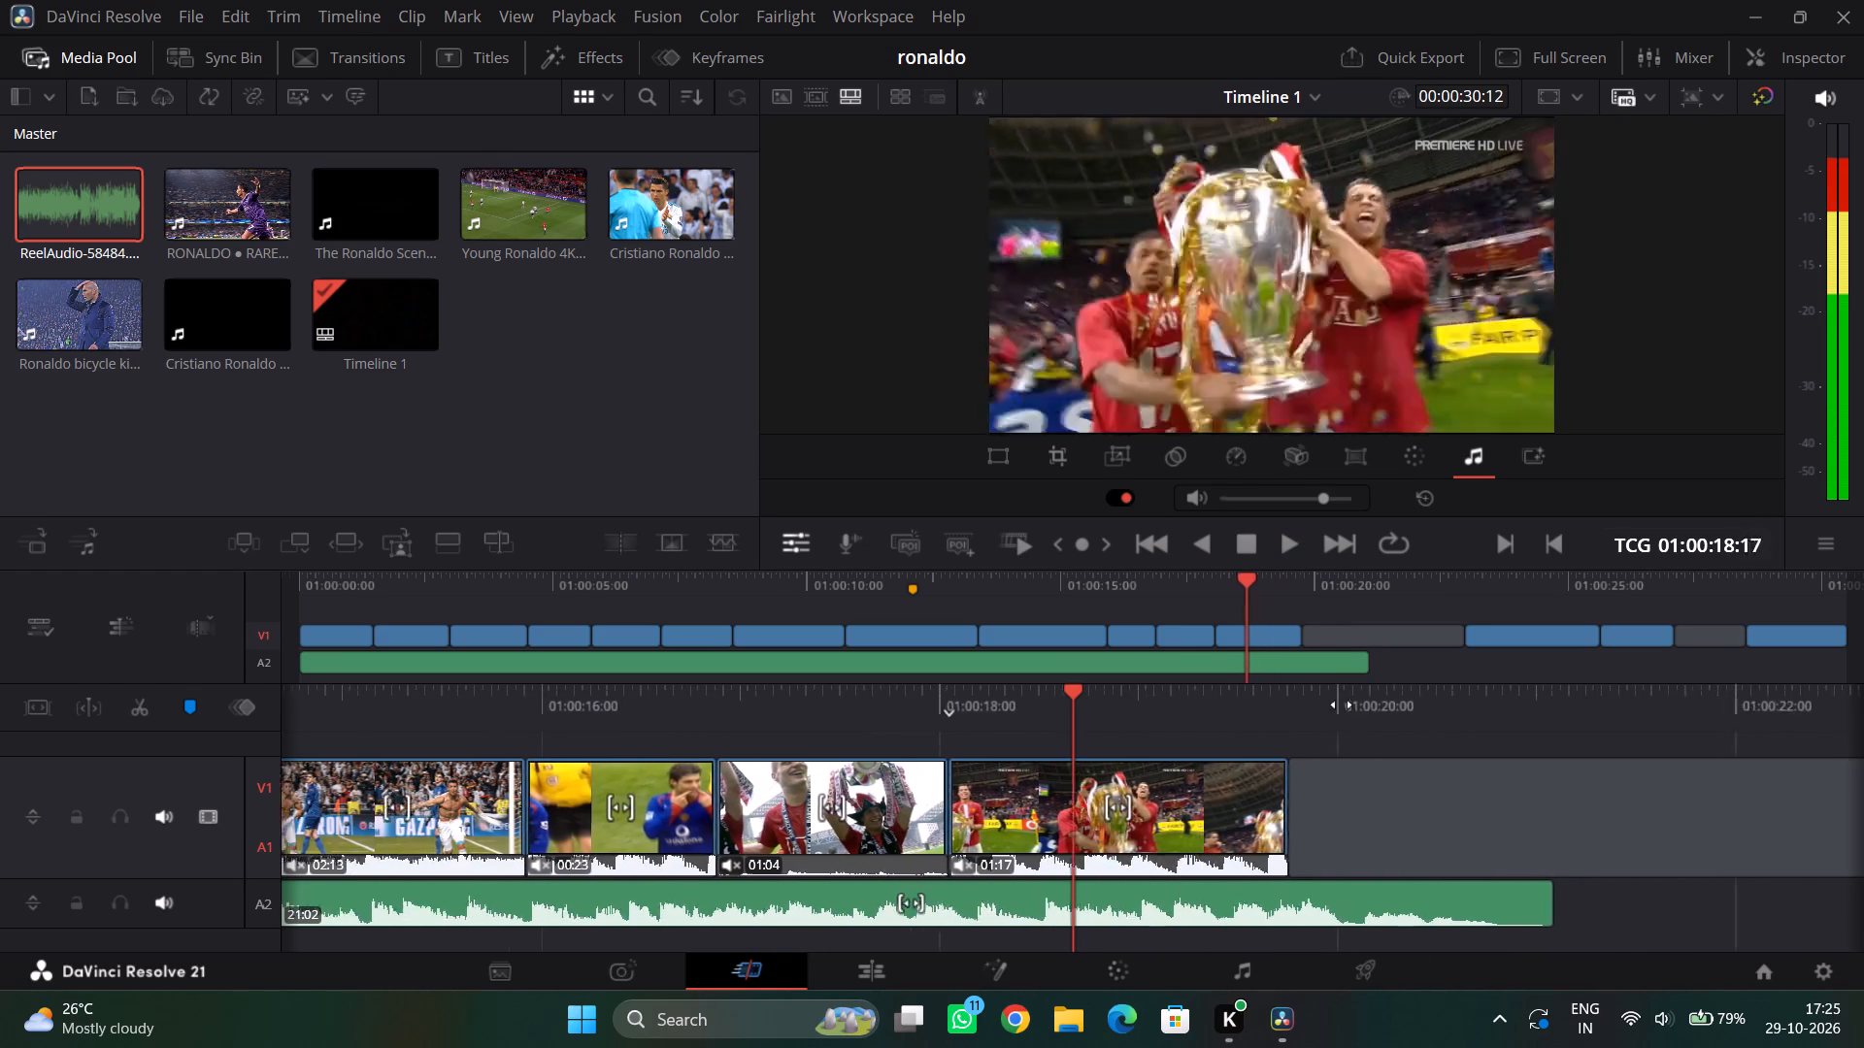
drag(1342, 704, 1328, 741)
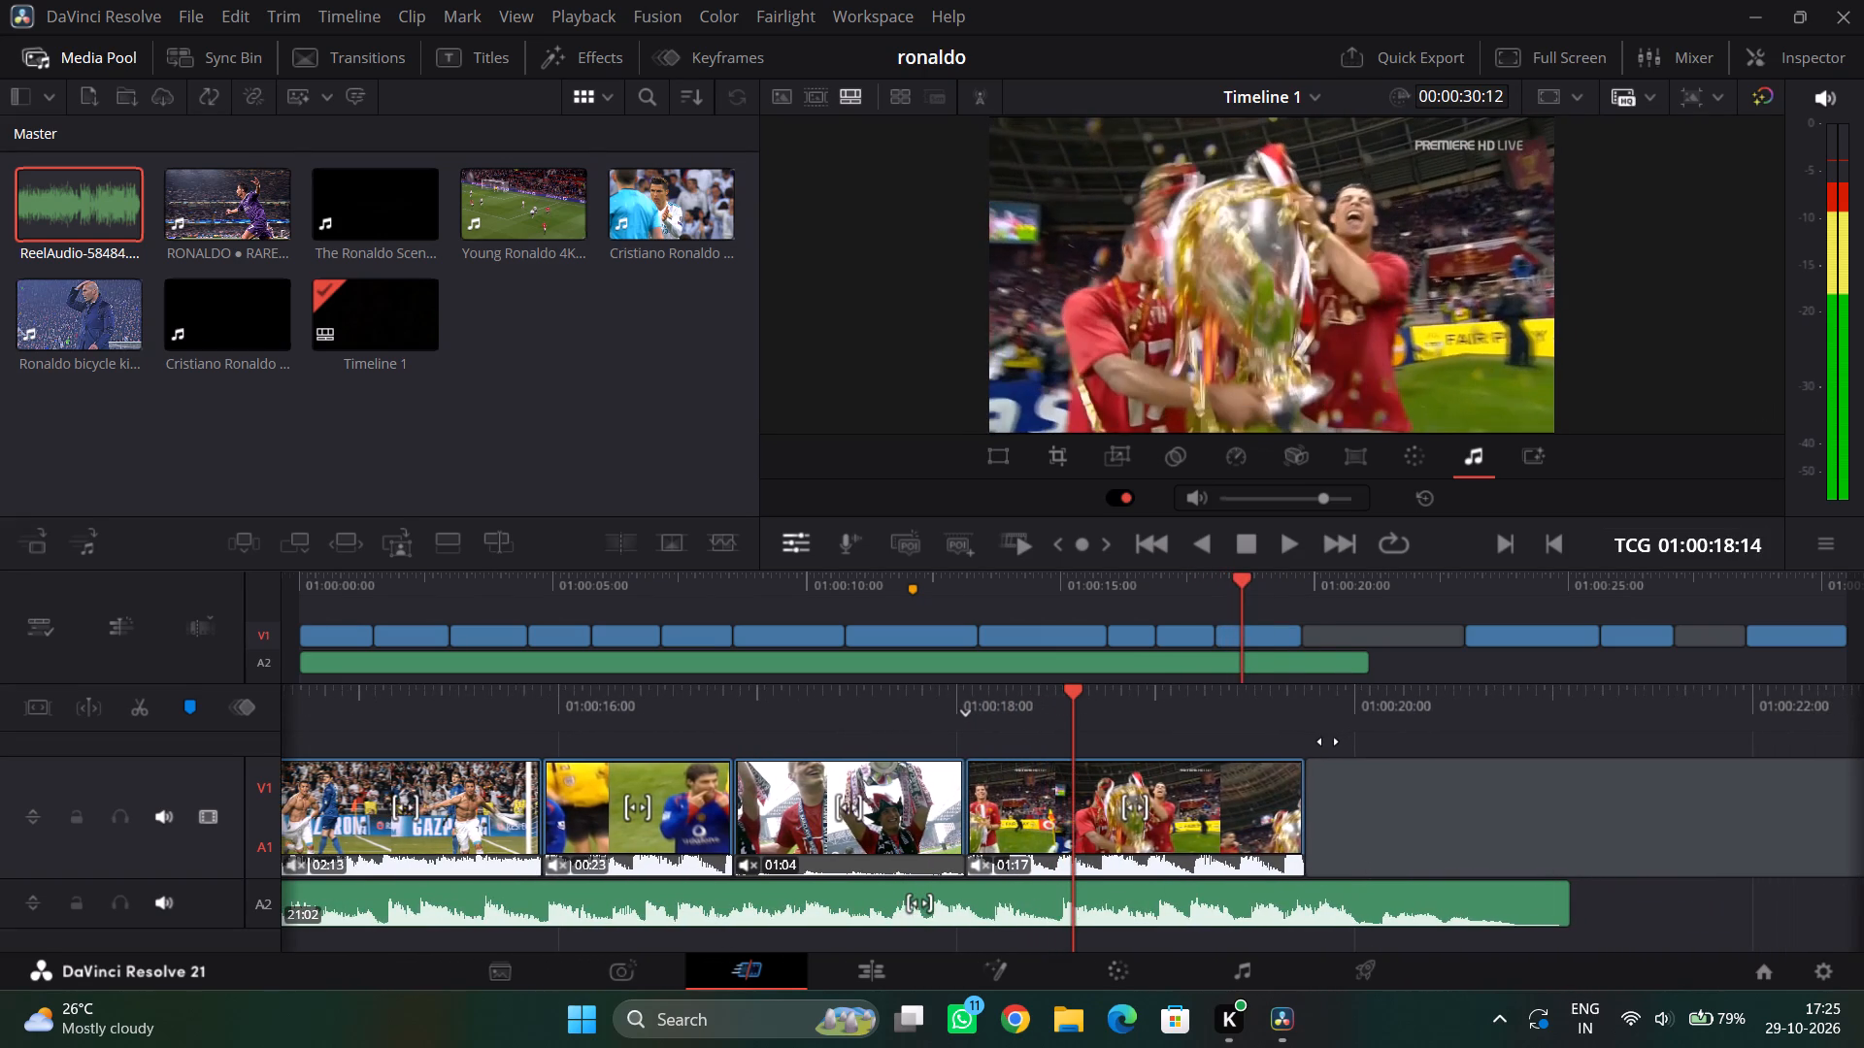
drag(1328, 741, 1243, 760)
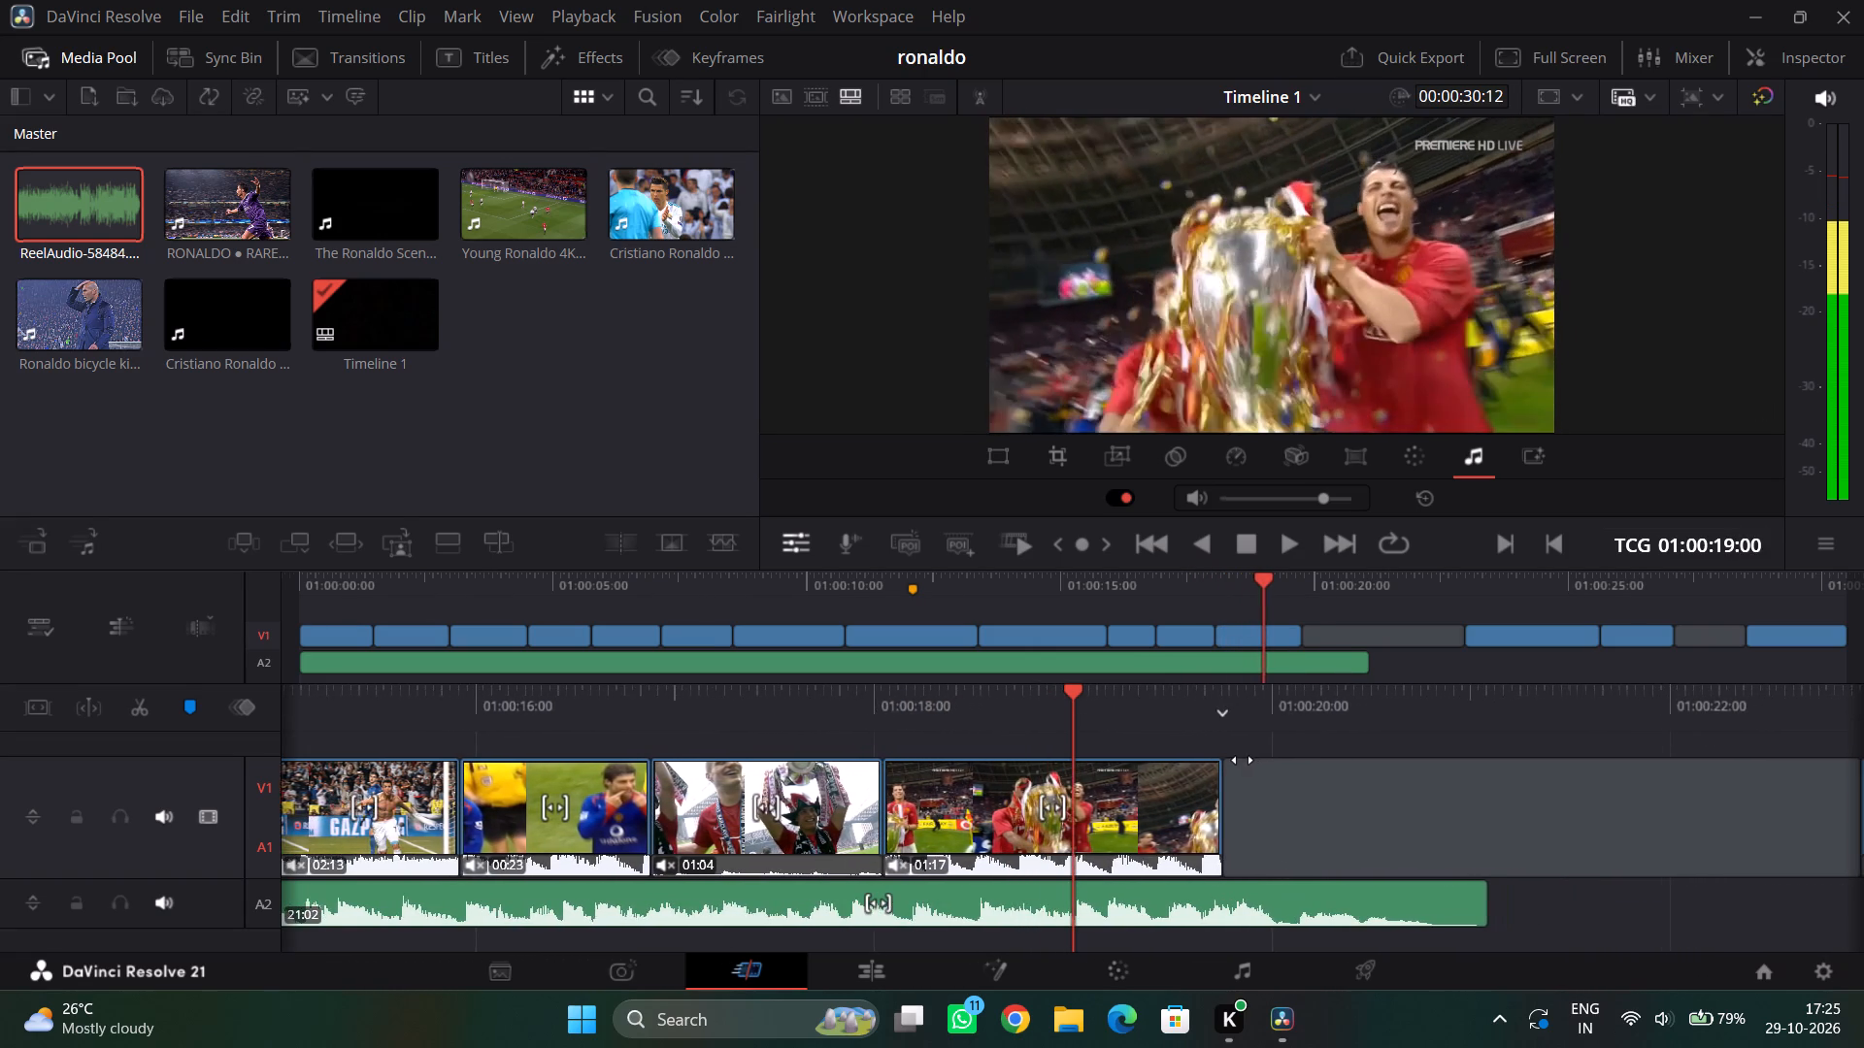
drag(1243, 760, 1199, 770)
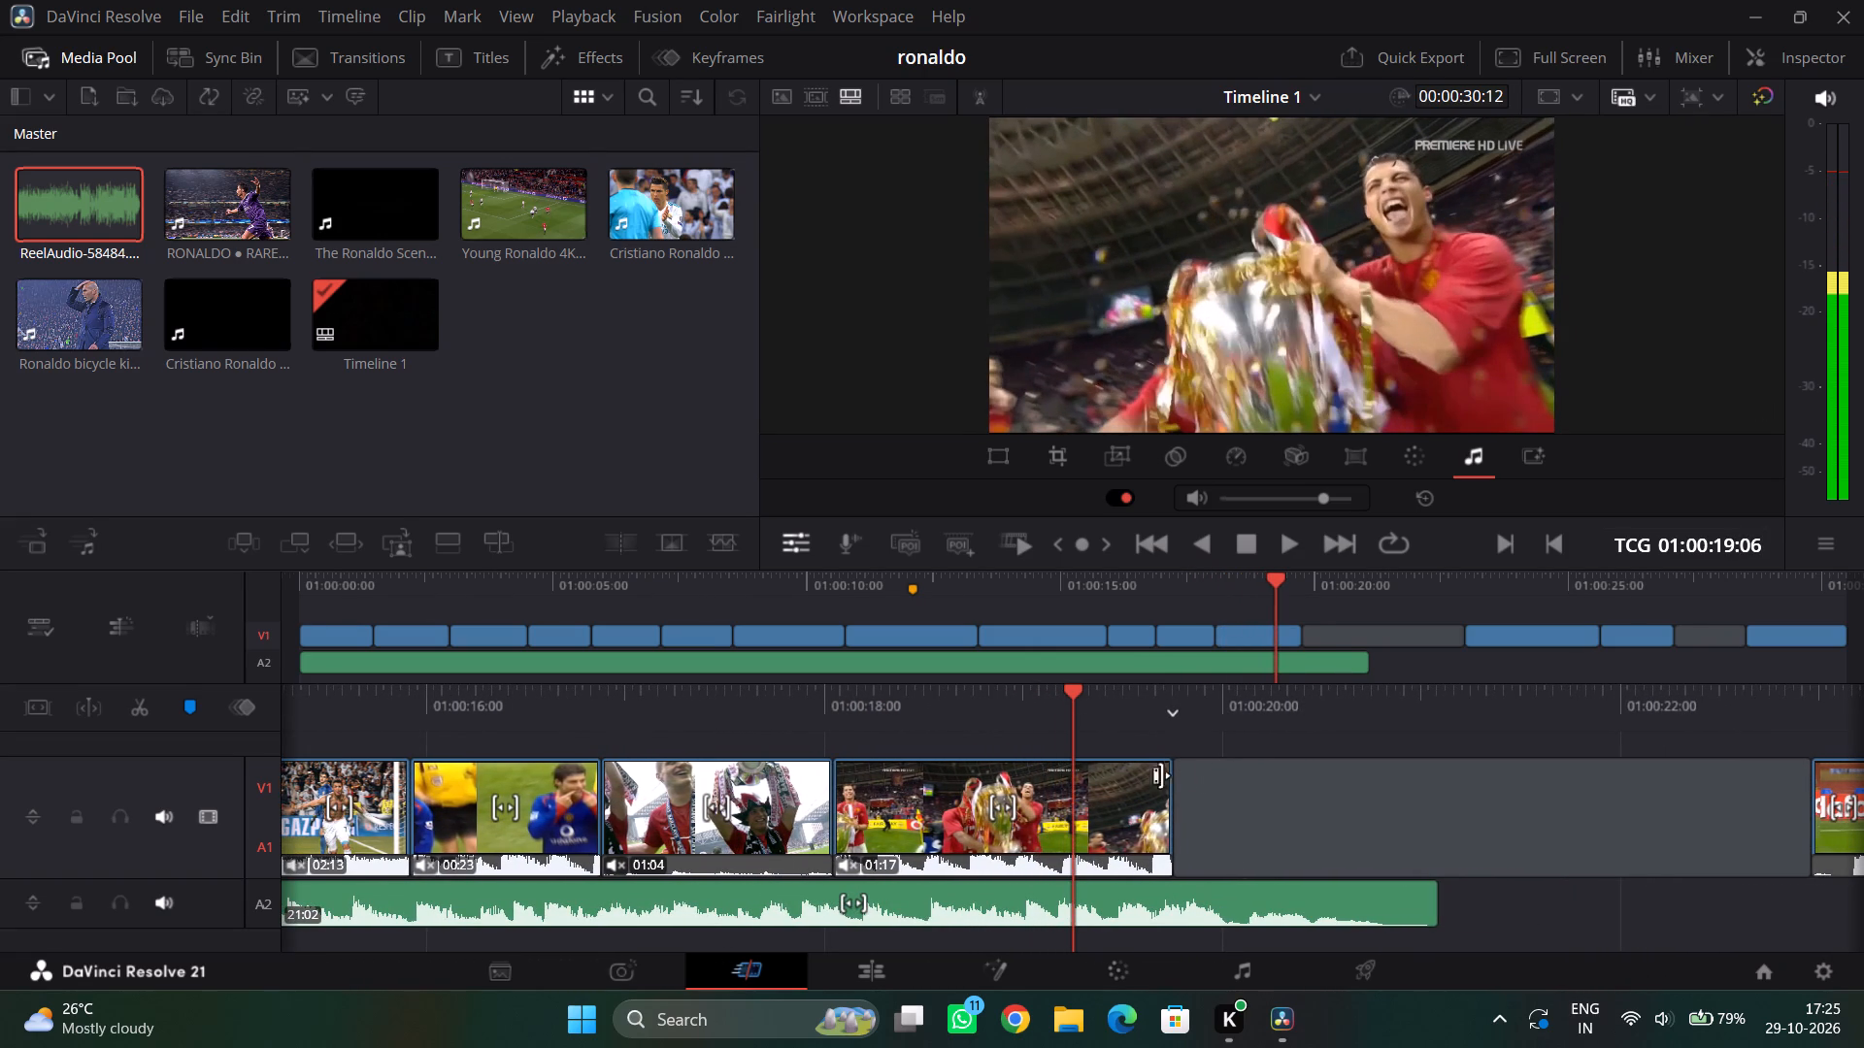
click(1072, 783)
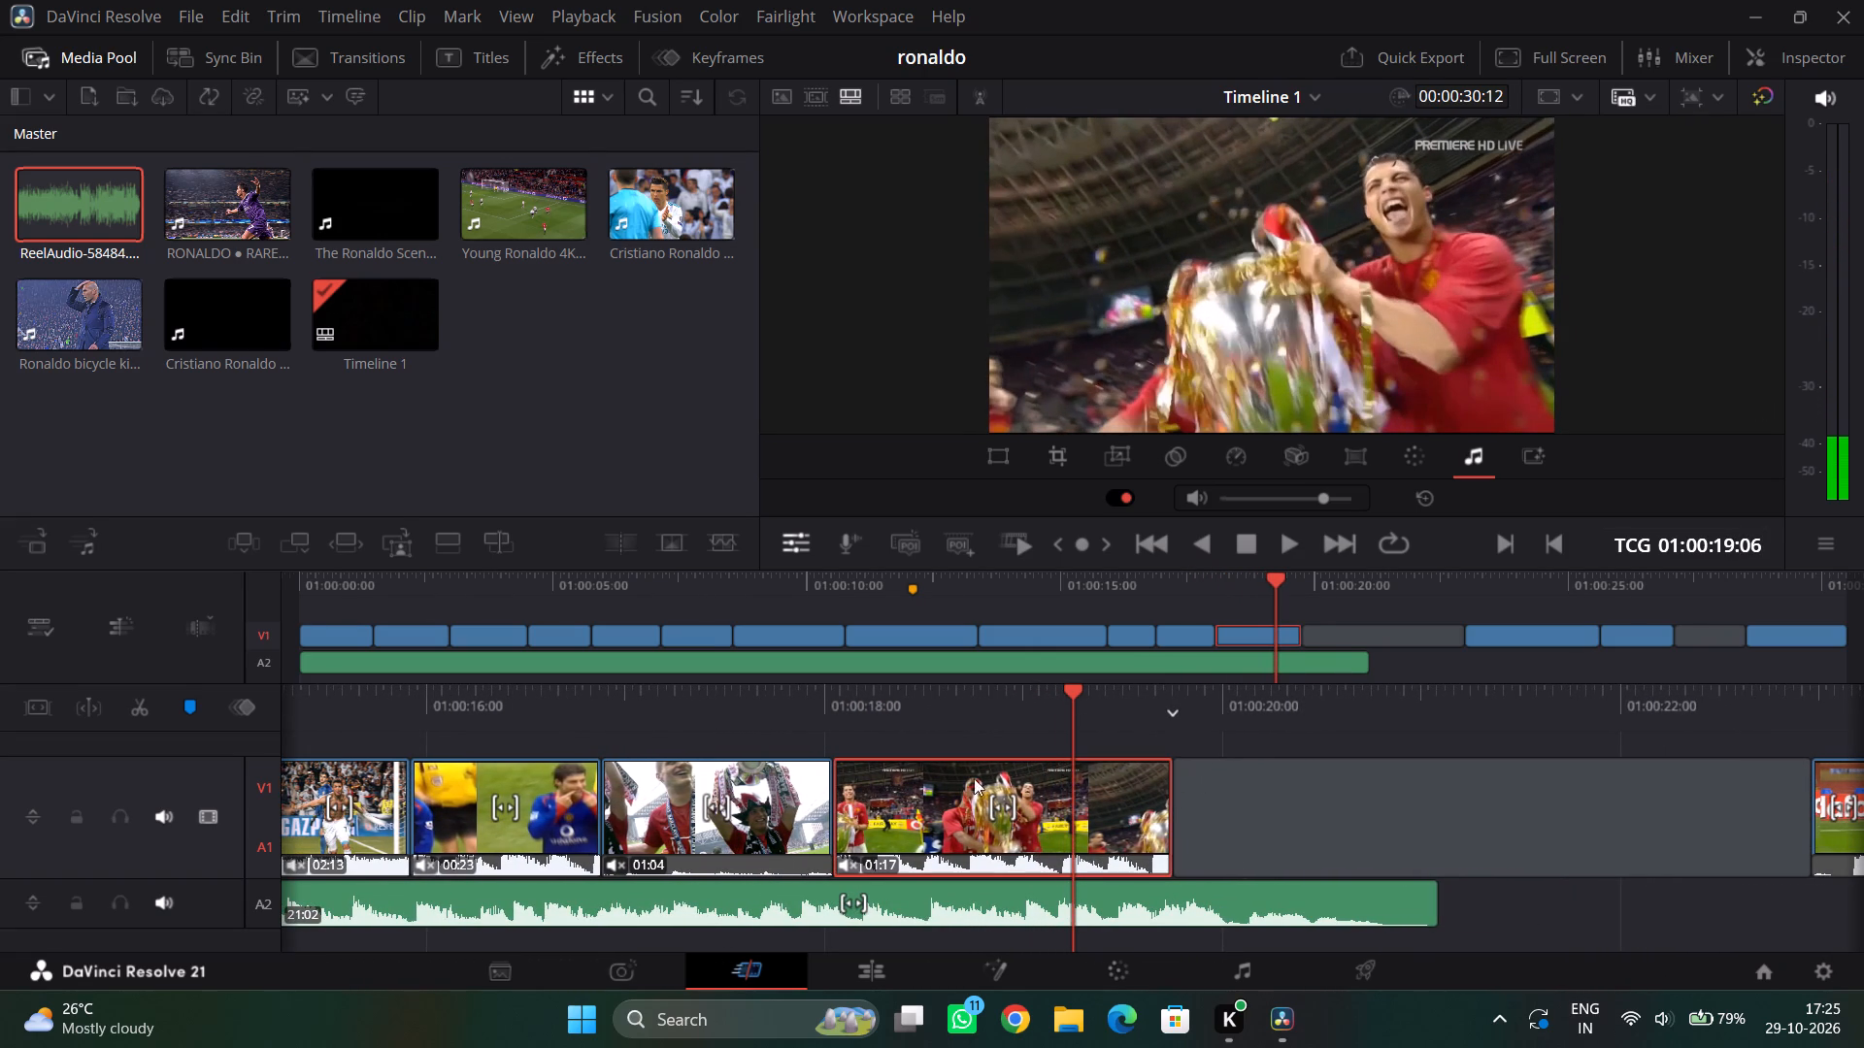
click(137, 712)
click(1099, 786)
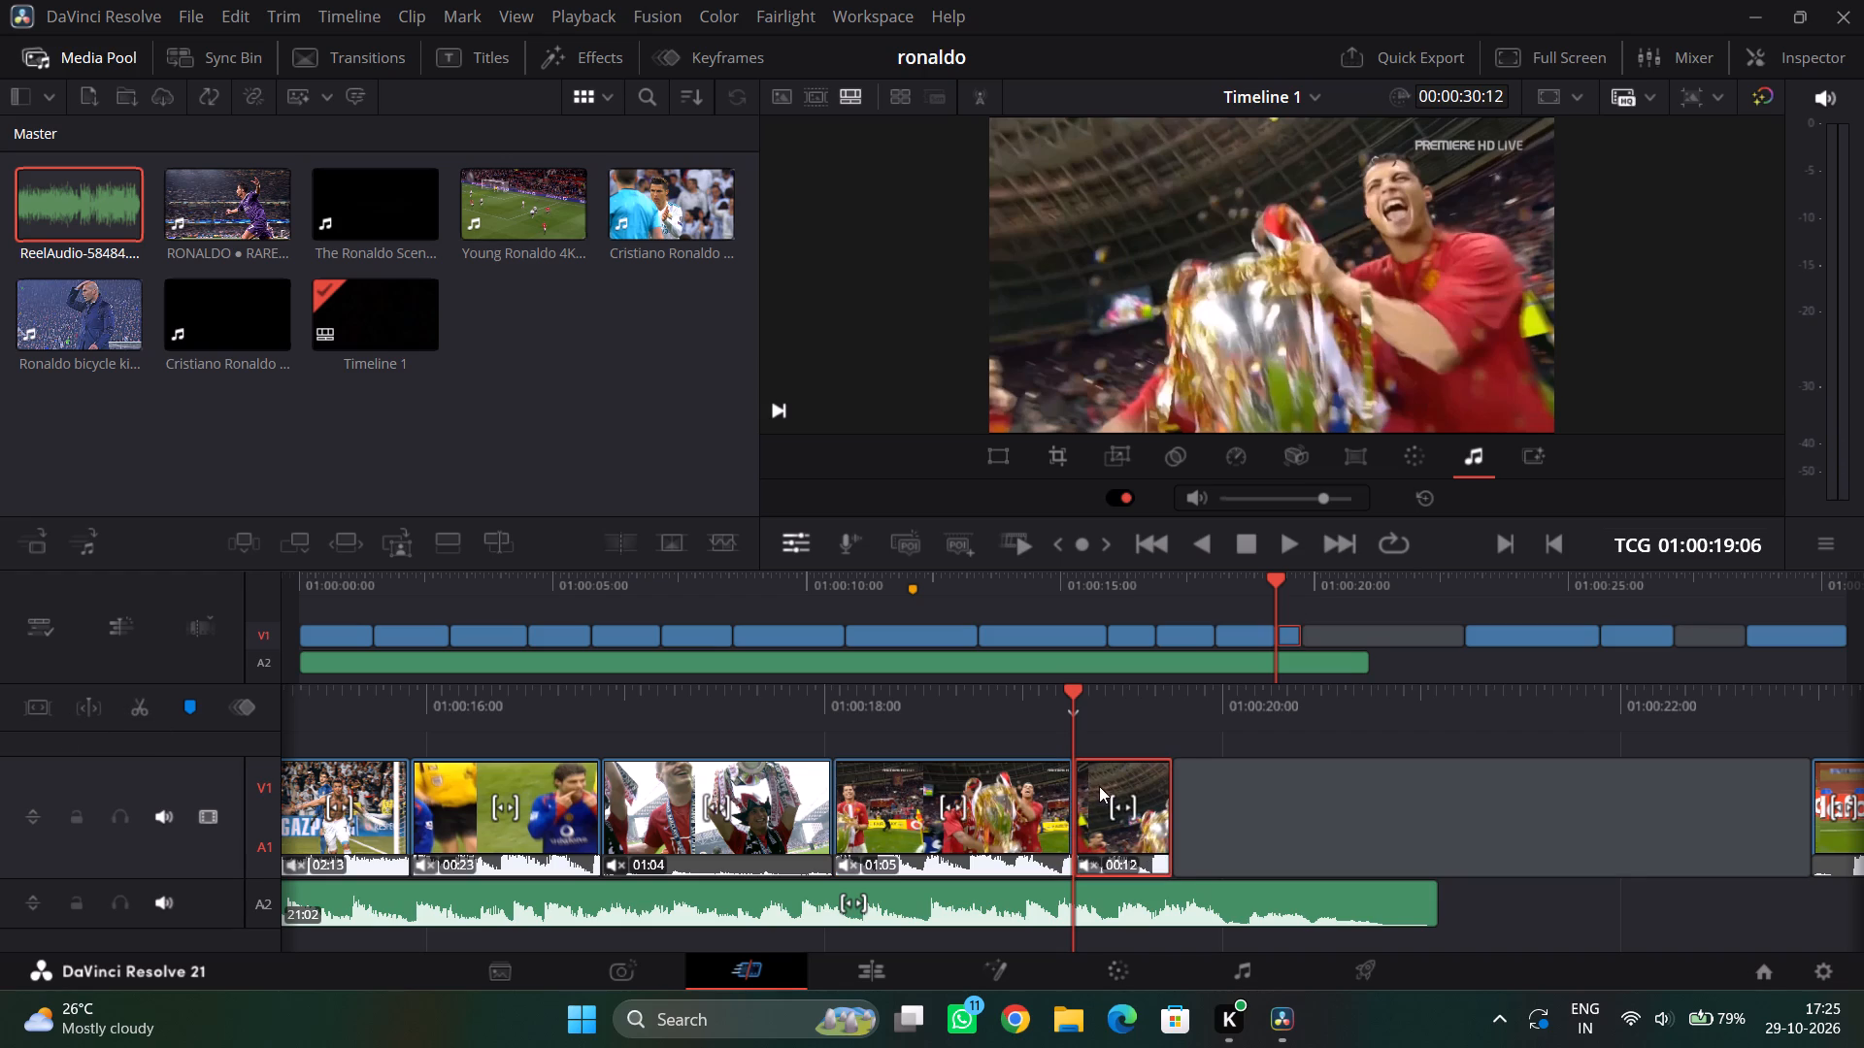
key(Delete)
Scrub through the leftover match clips beyond the music's end and back to the shirtless celebration to examine the remaining material.
drag(1542, 708, 1213, 739)
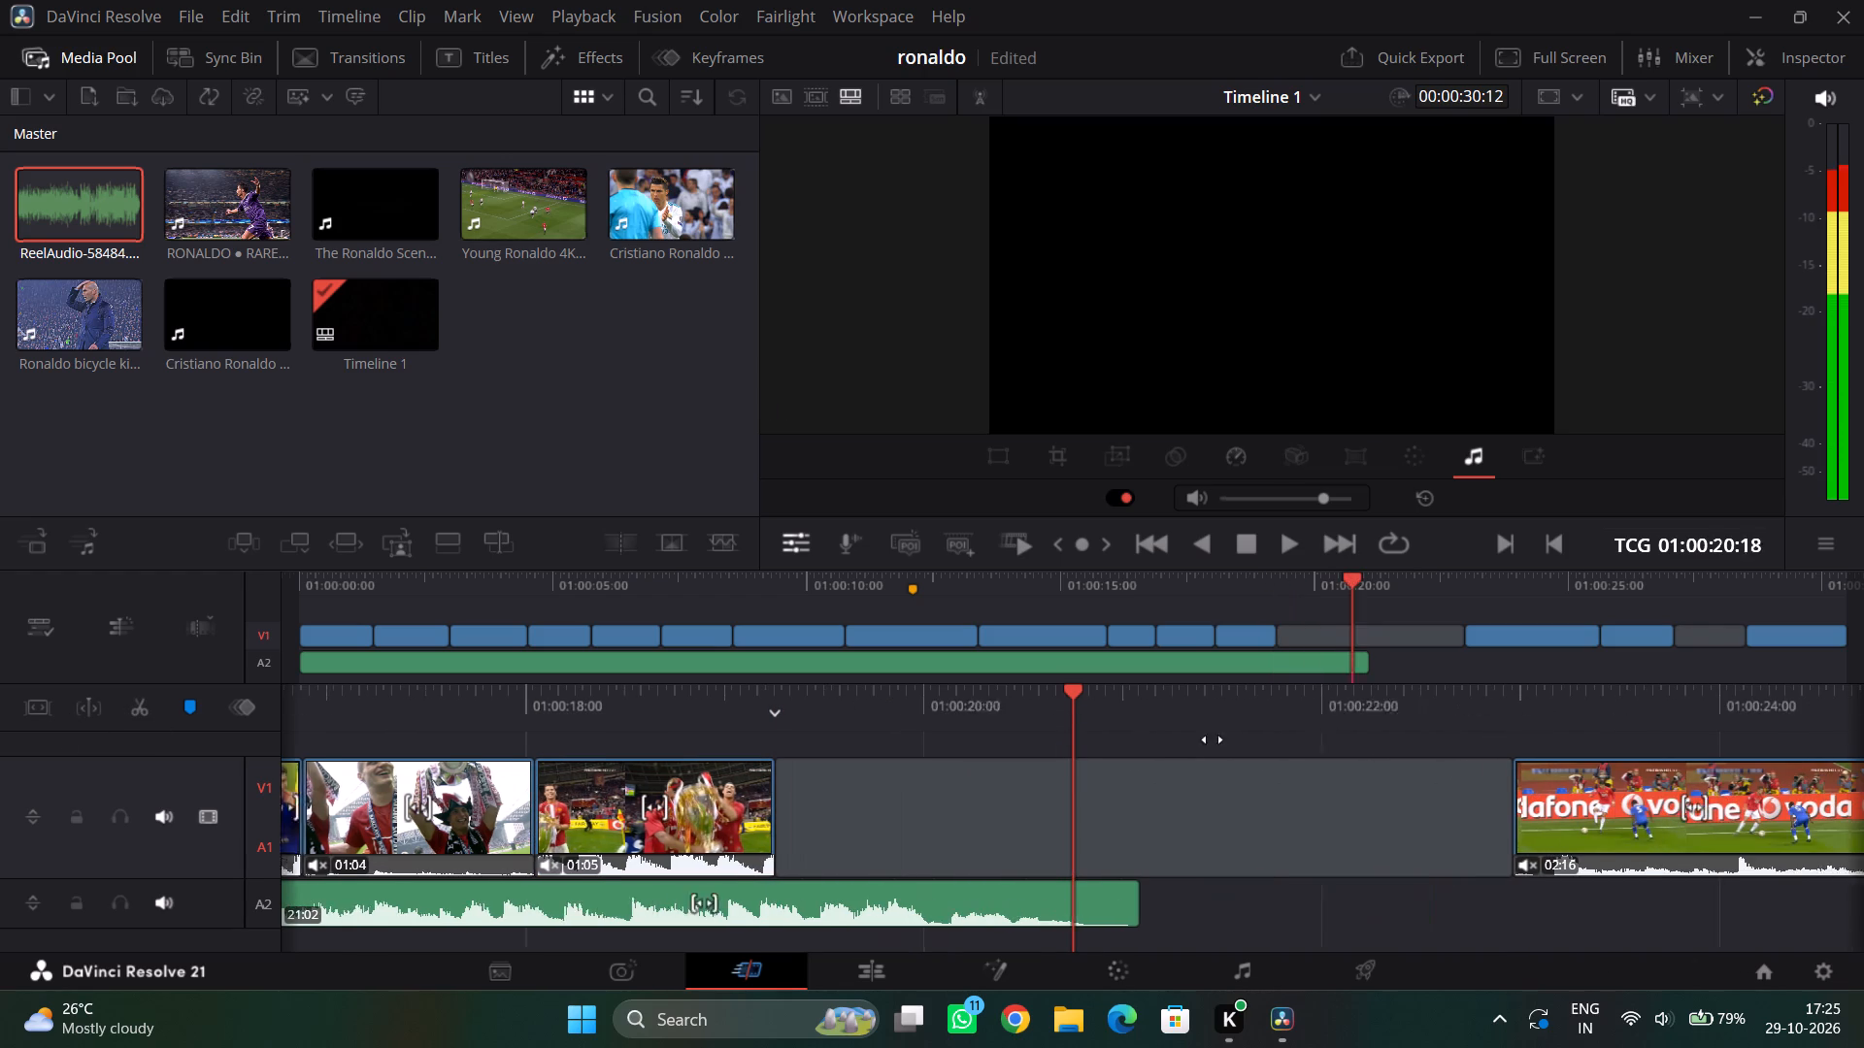
drag(1213, 739, 1205, 740)
drag(1647, 679, 1528, 696)
drag(1620, 701, 1278, 703)
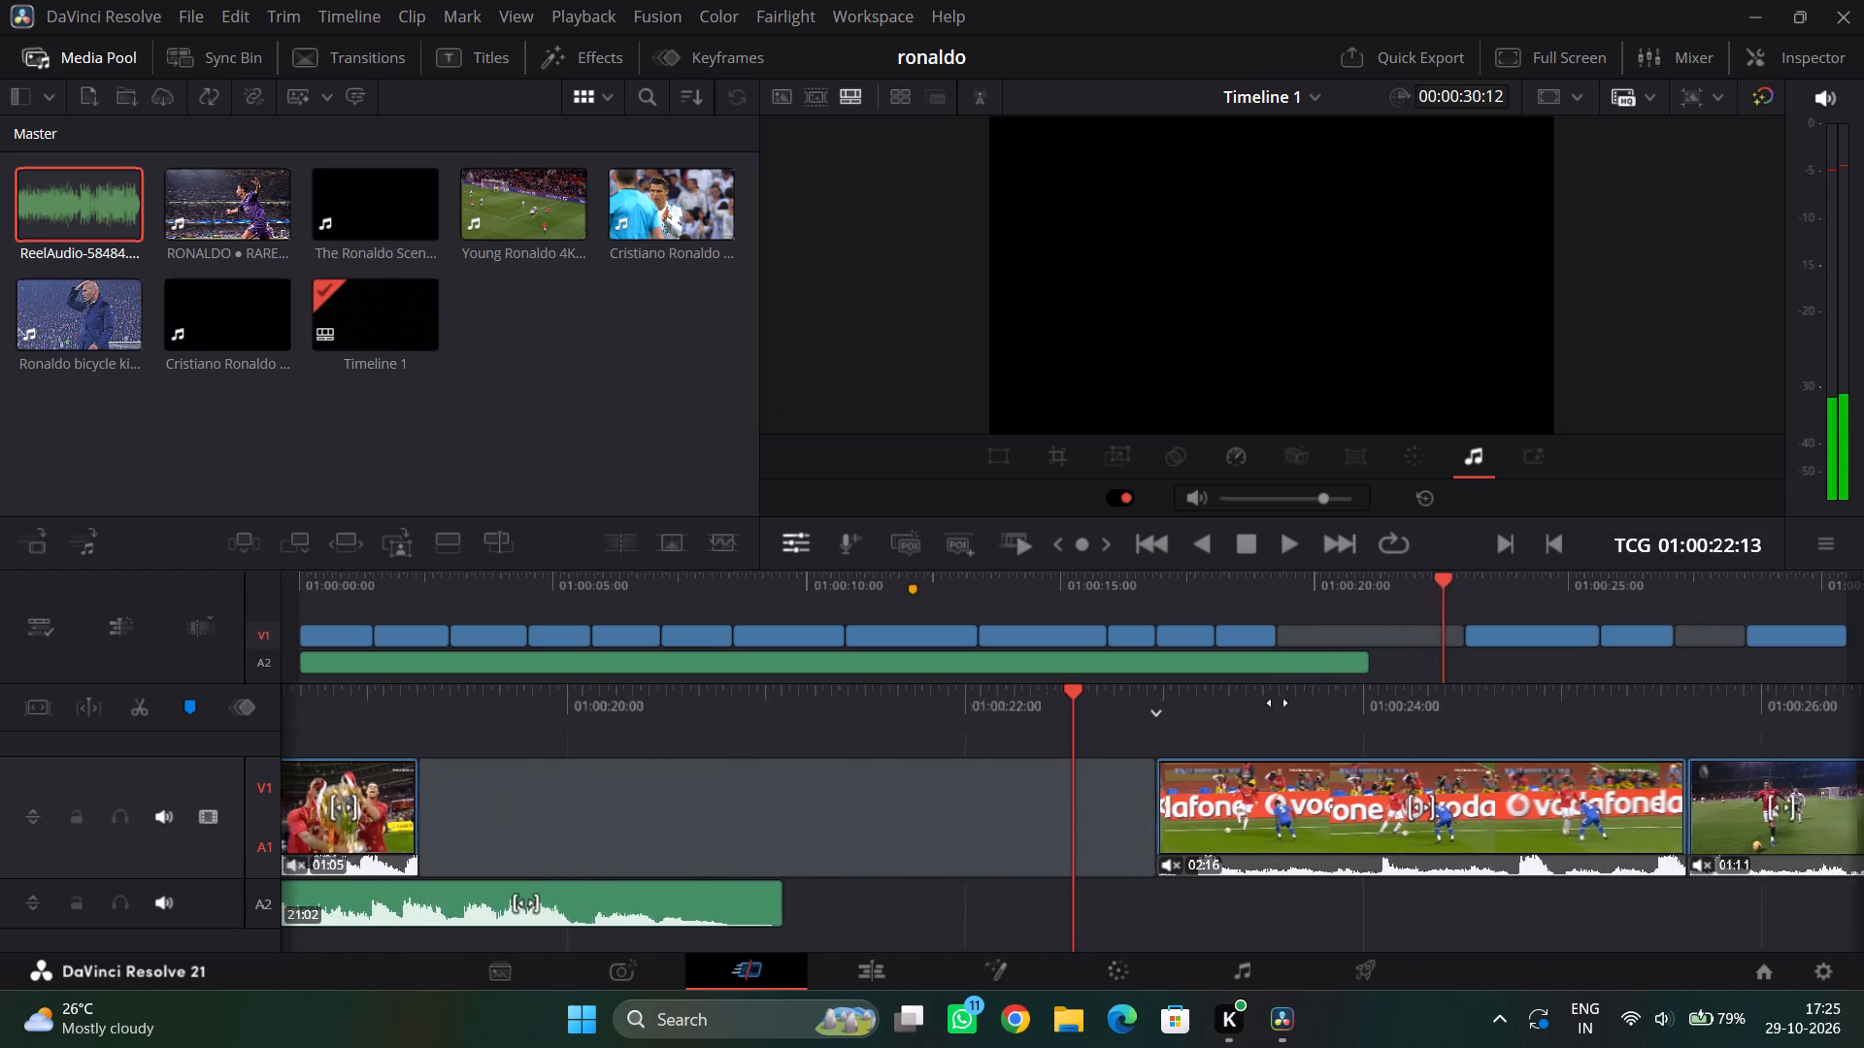
drag(1278, 703, 882, 747)
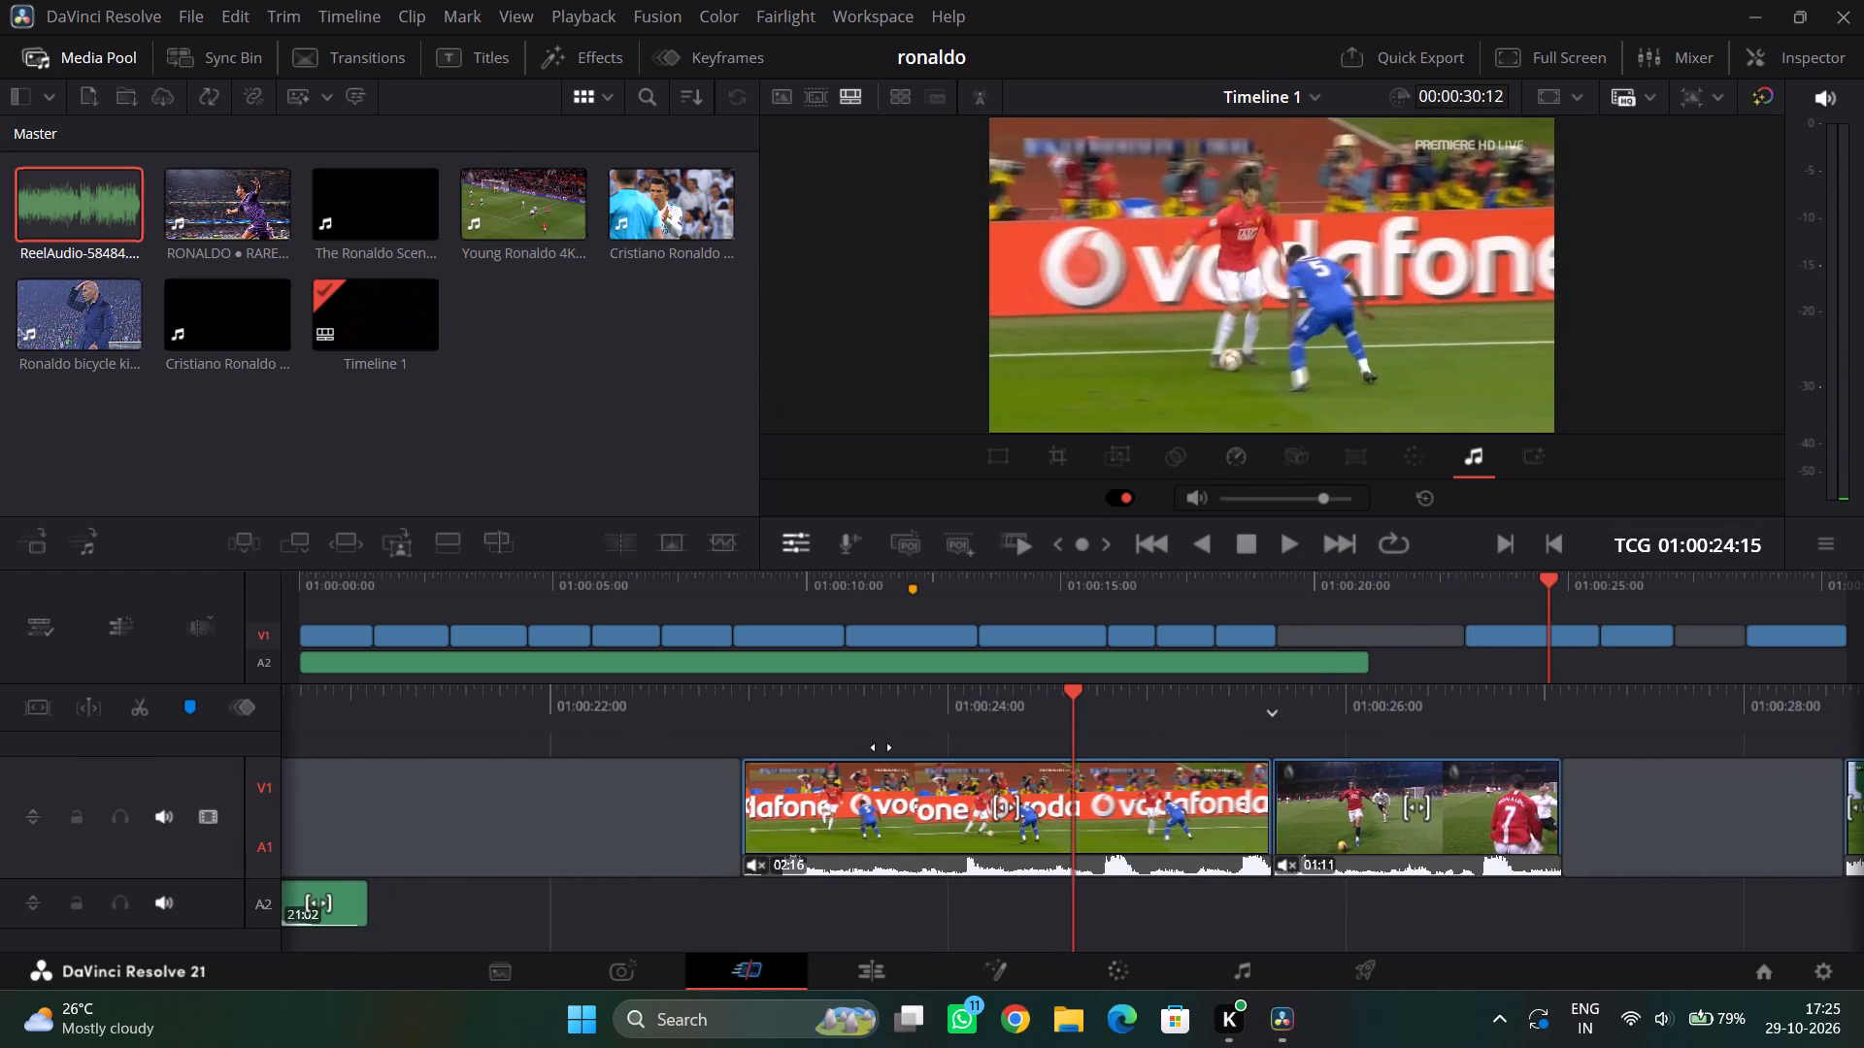
drag(882, 747, 431, 812)
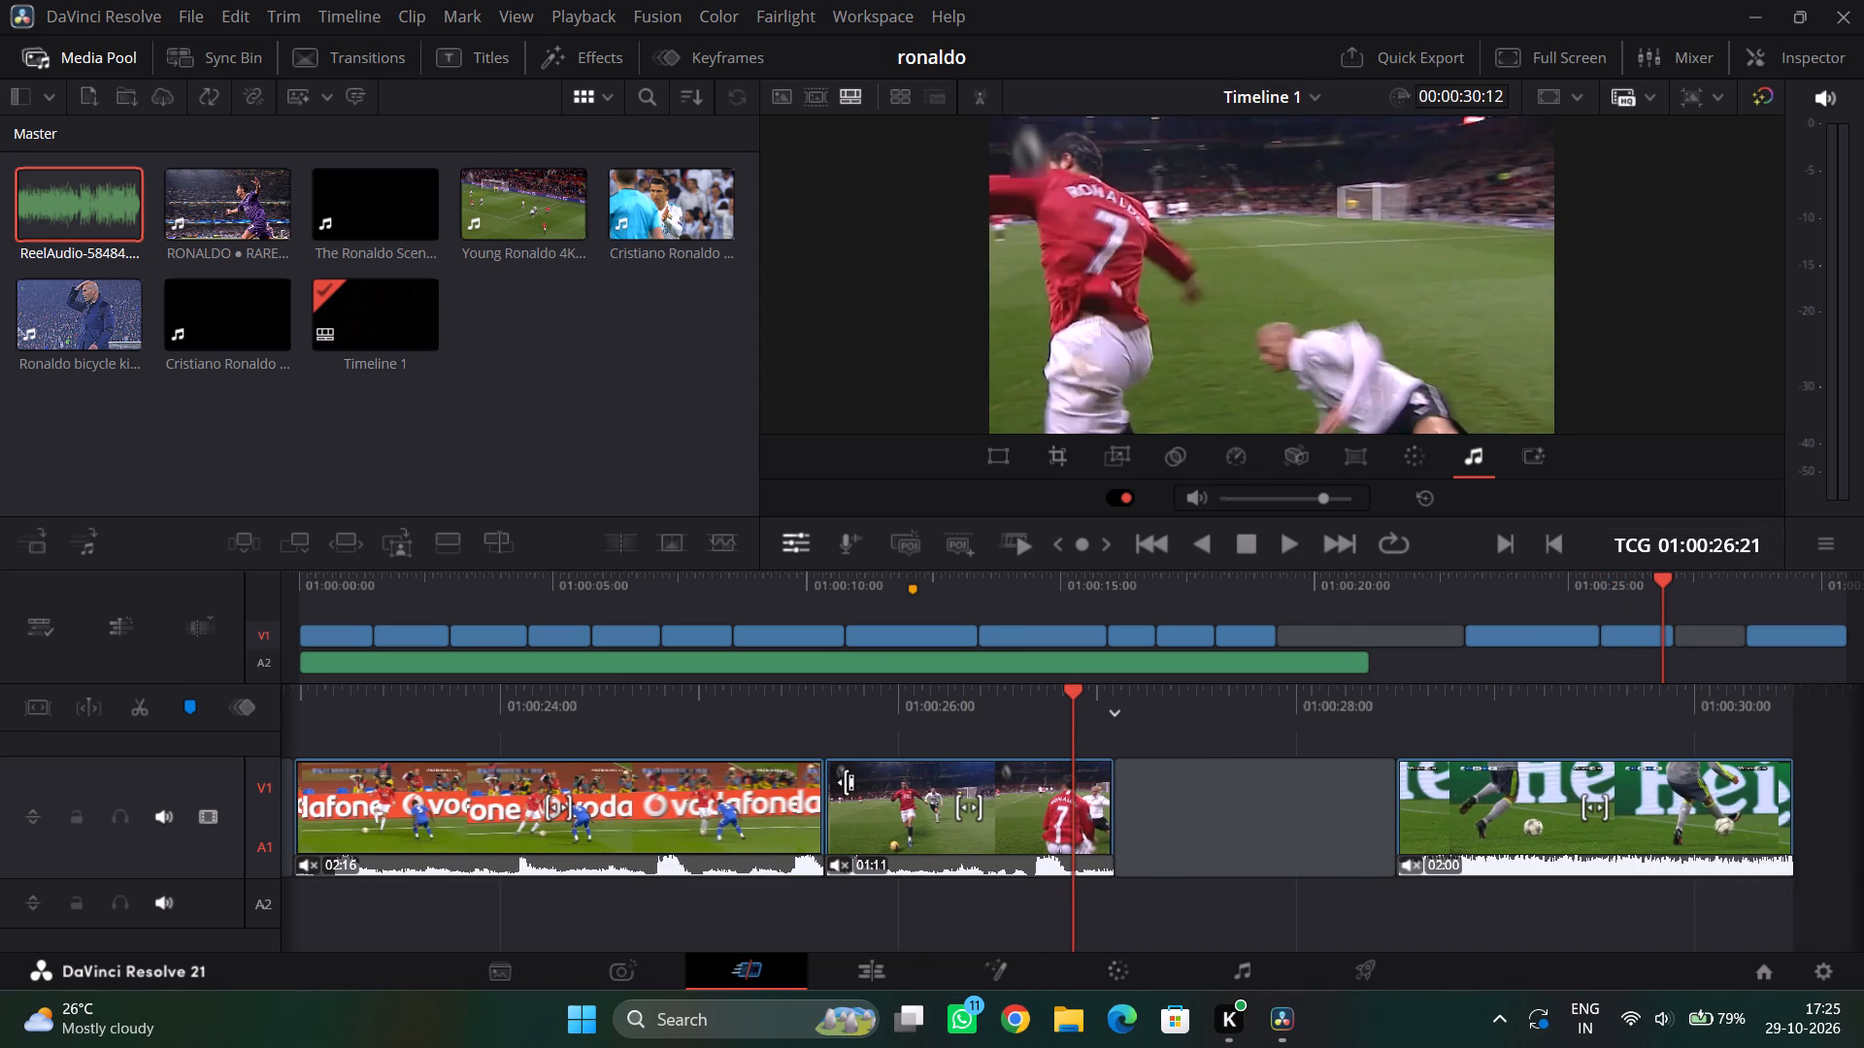
drag(1269, 732, 1085, 734)
drag(1339, 707, 917, 722)
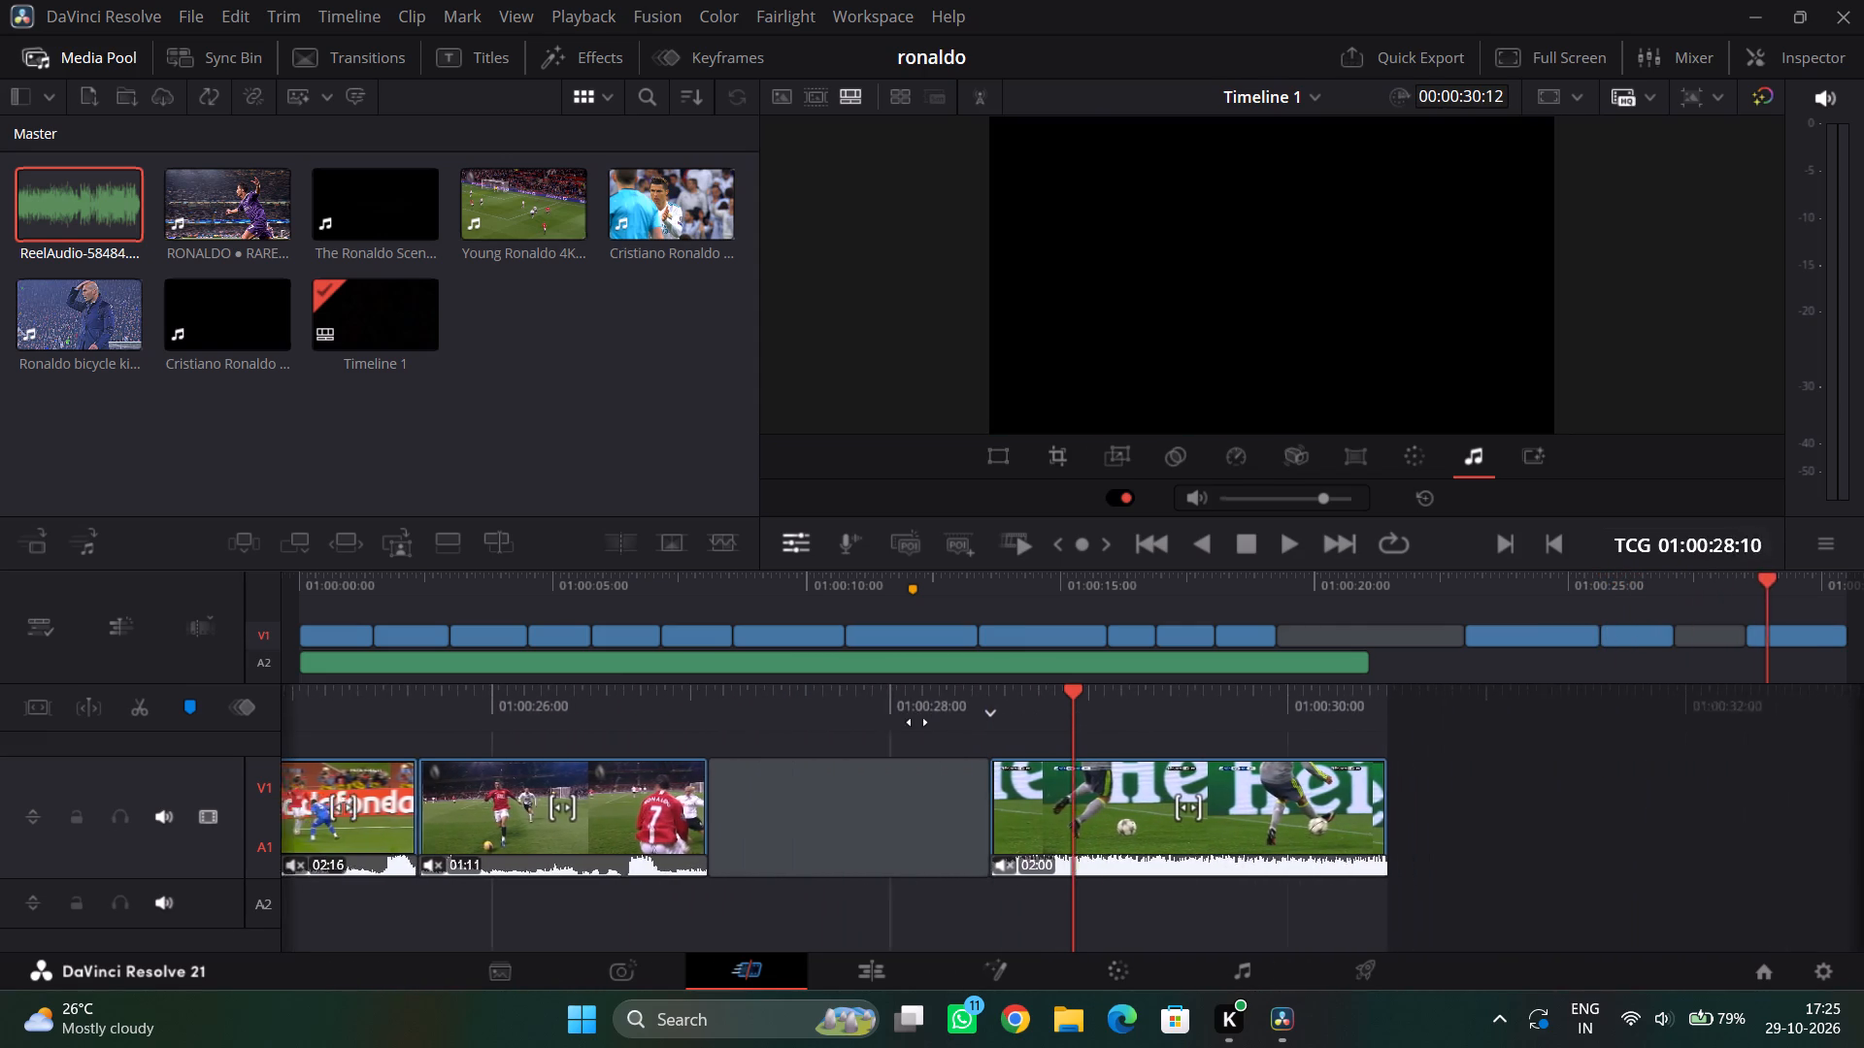
drag(917, 722, 1659, 725)
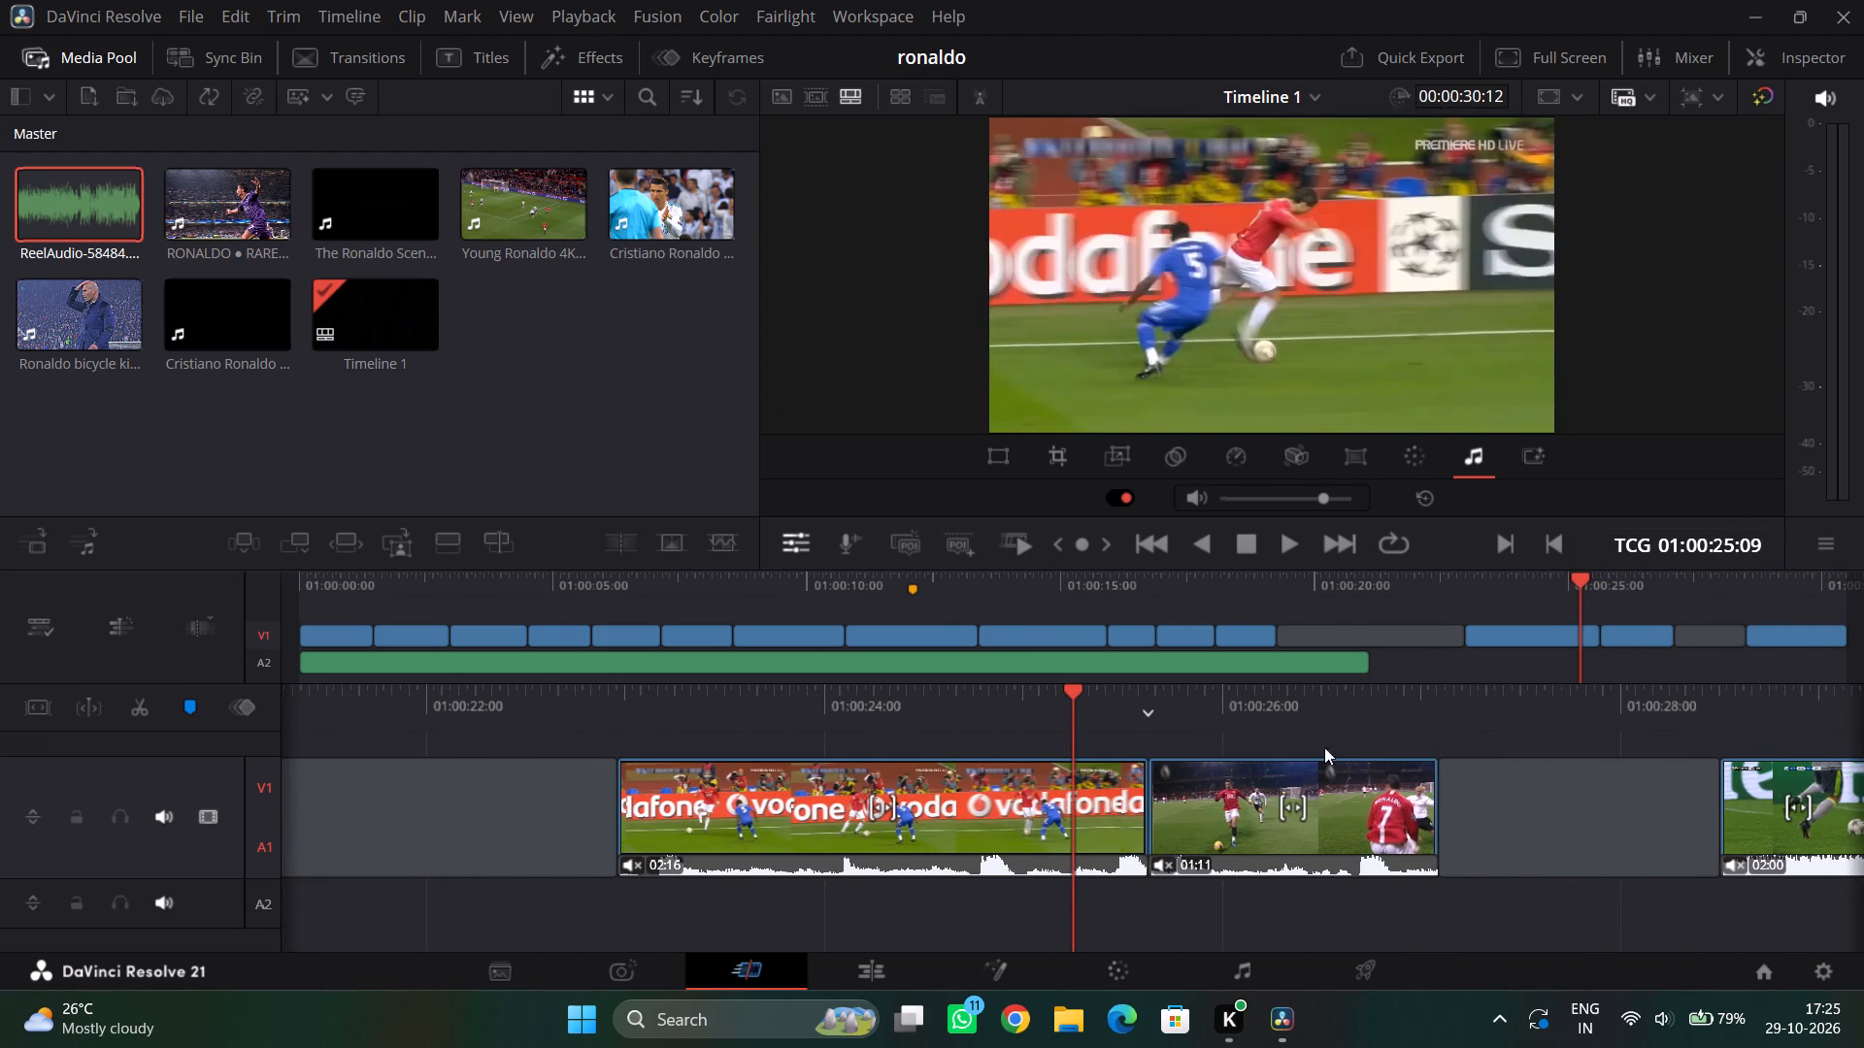
drag(1133, 724, 1768, 714)
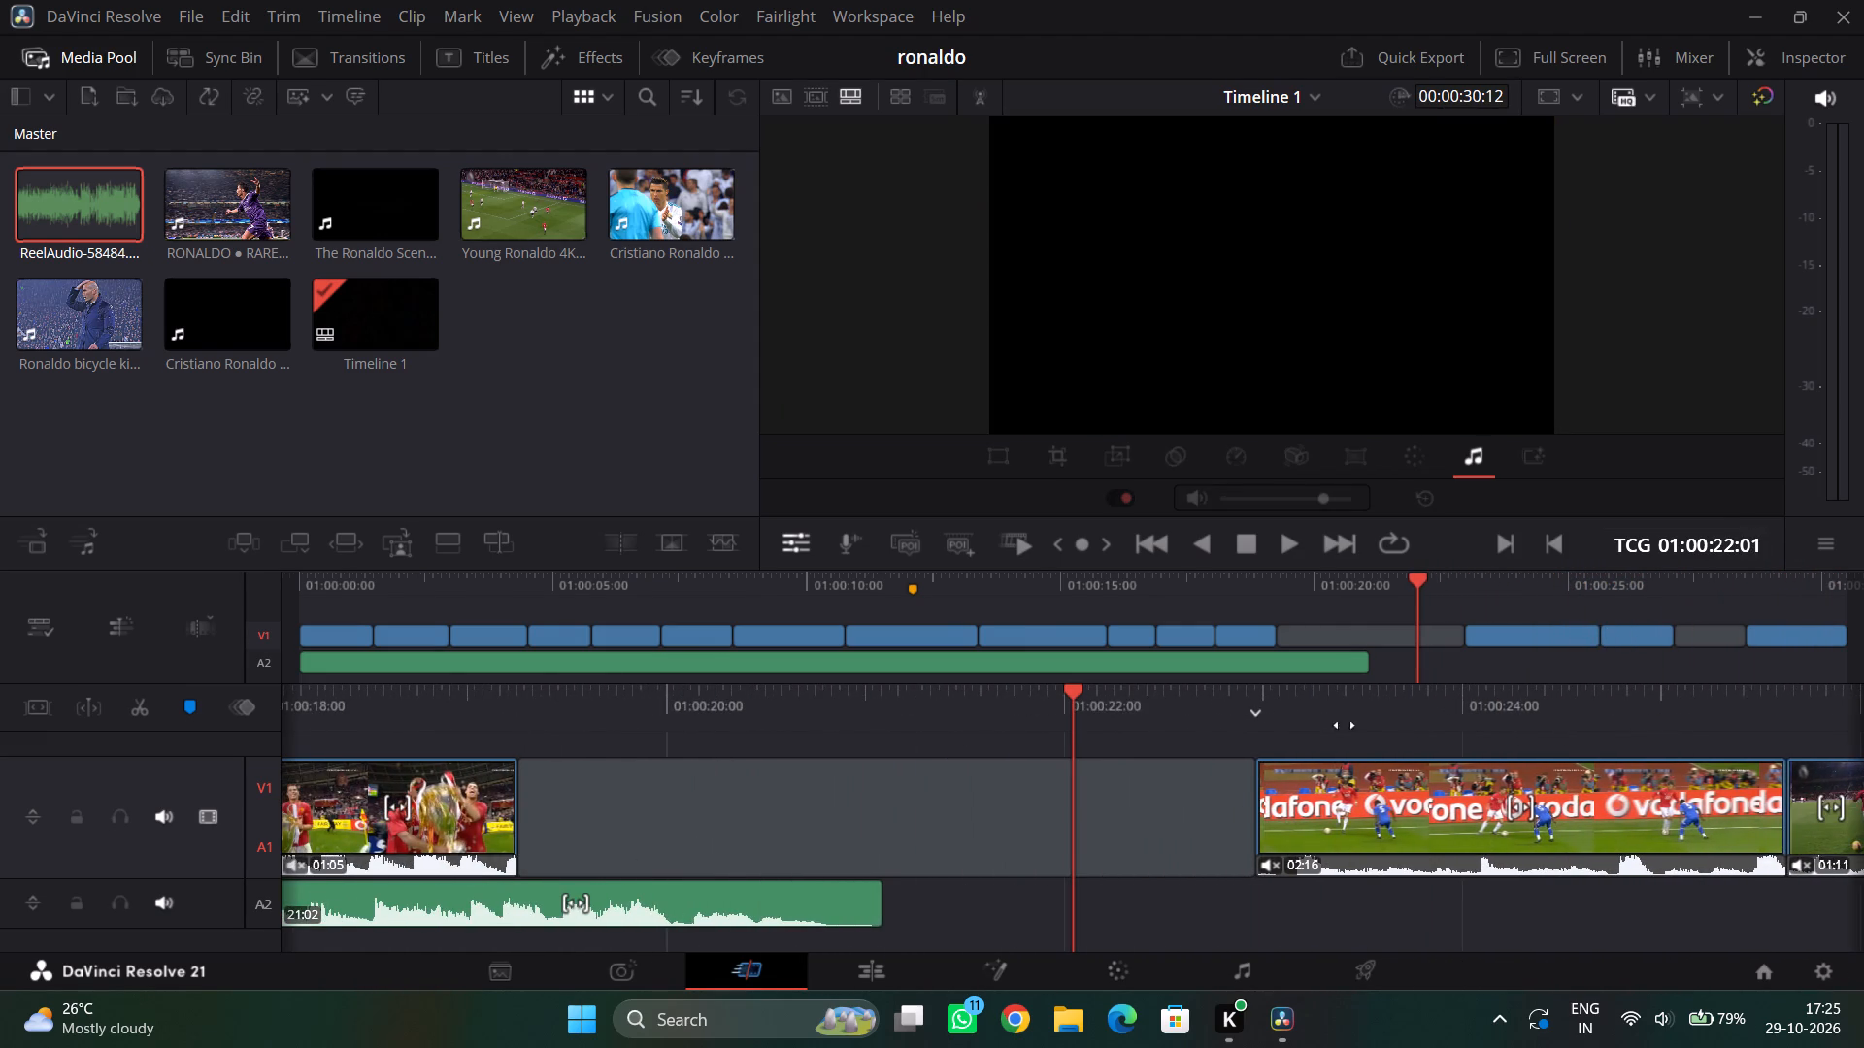
drag(1195, 720, 1863, 662)
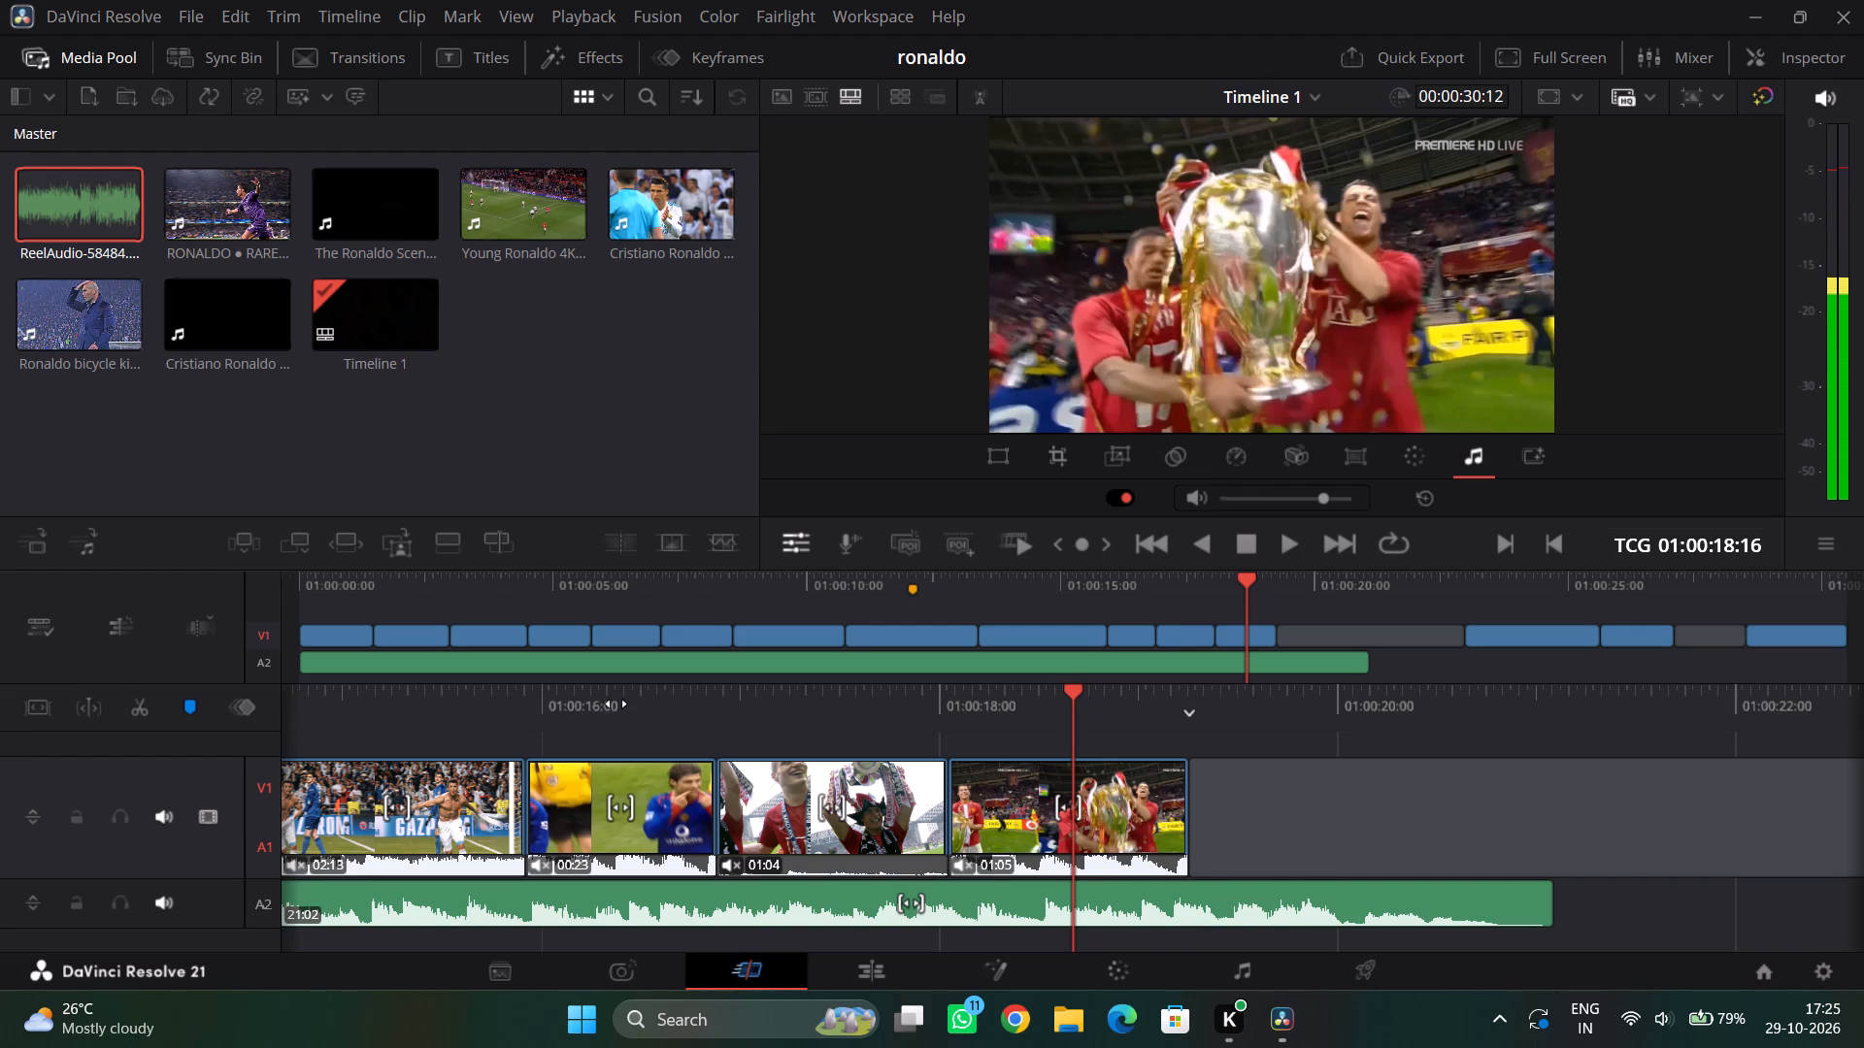
drag(641, 699, 1426, 696)
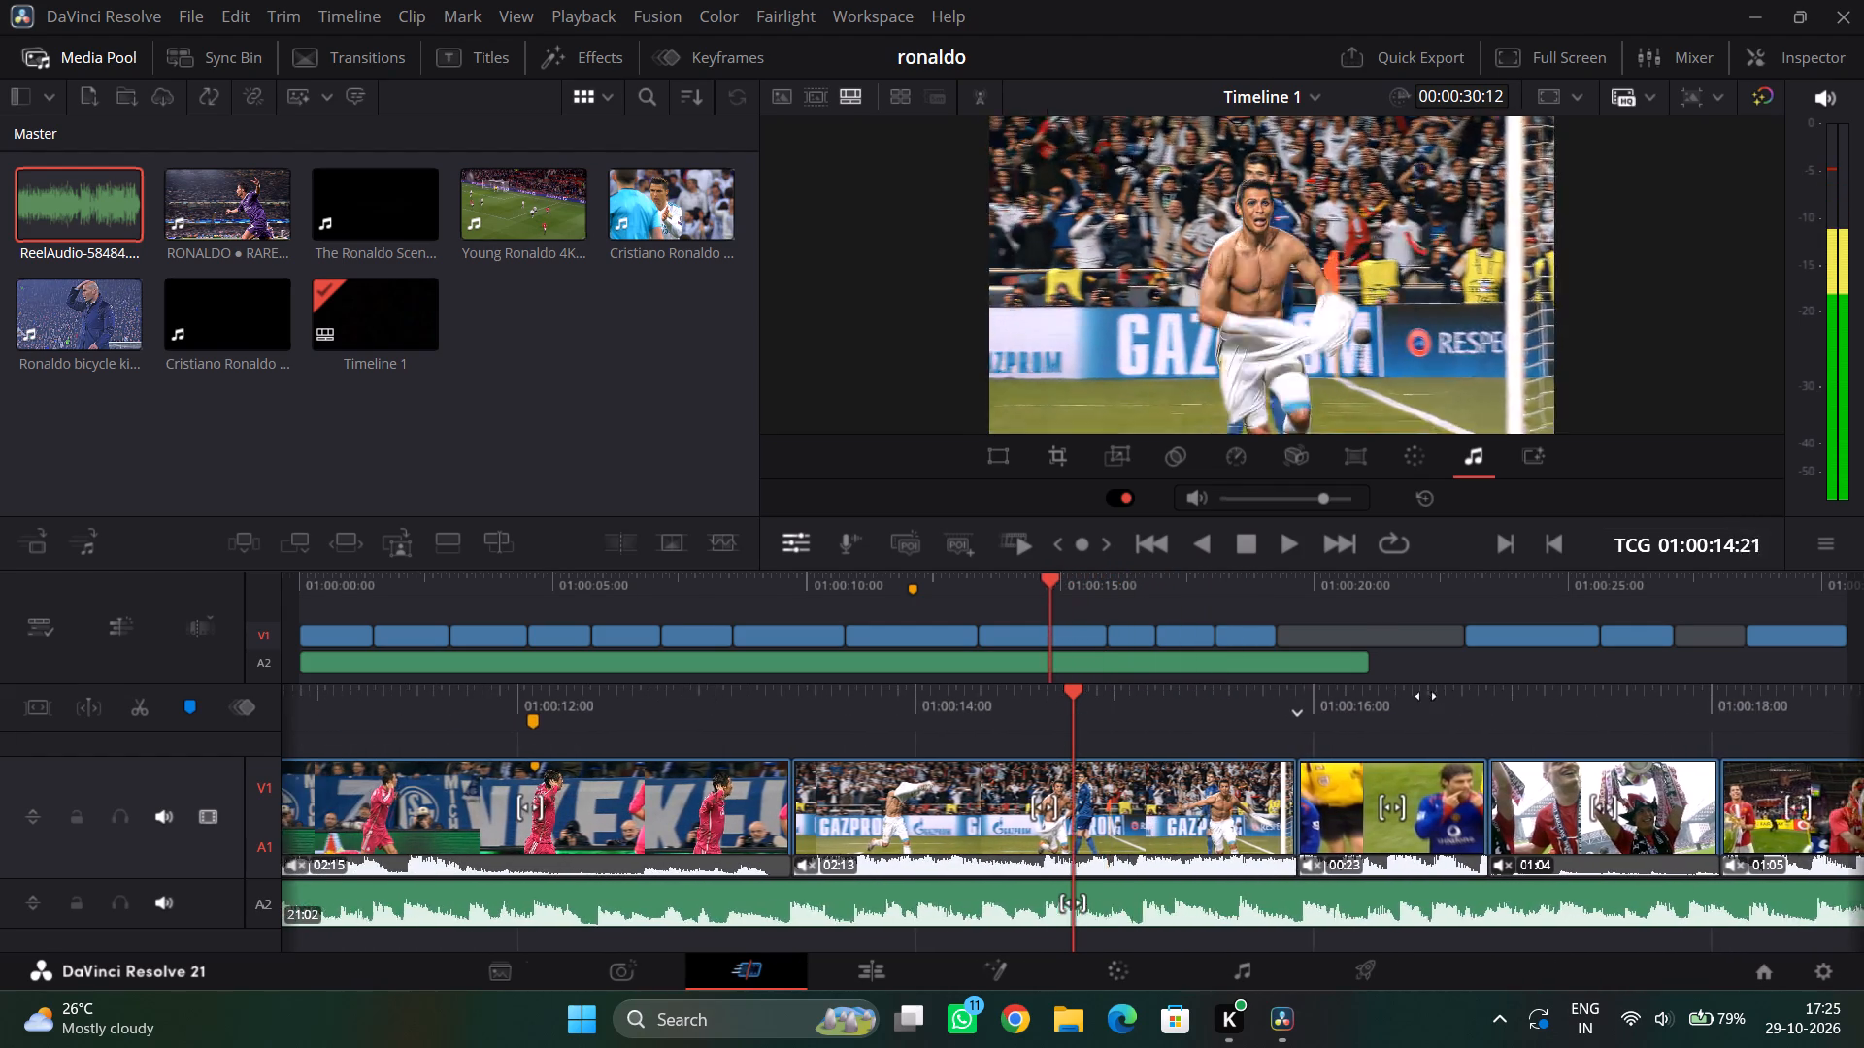
drag(1426, 696, 1436, 725)
Move the 02:13 shirtless celebration clip directly after the trimmed gold-trophy clip, ahead of the Vodafone-board dribble clip.
click(1226, 788)
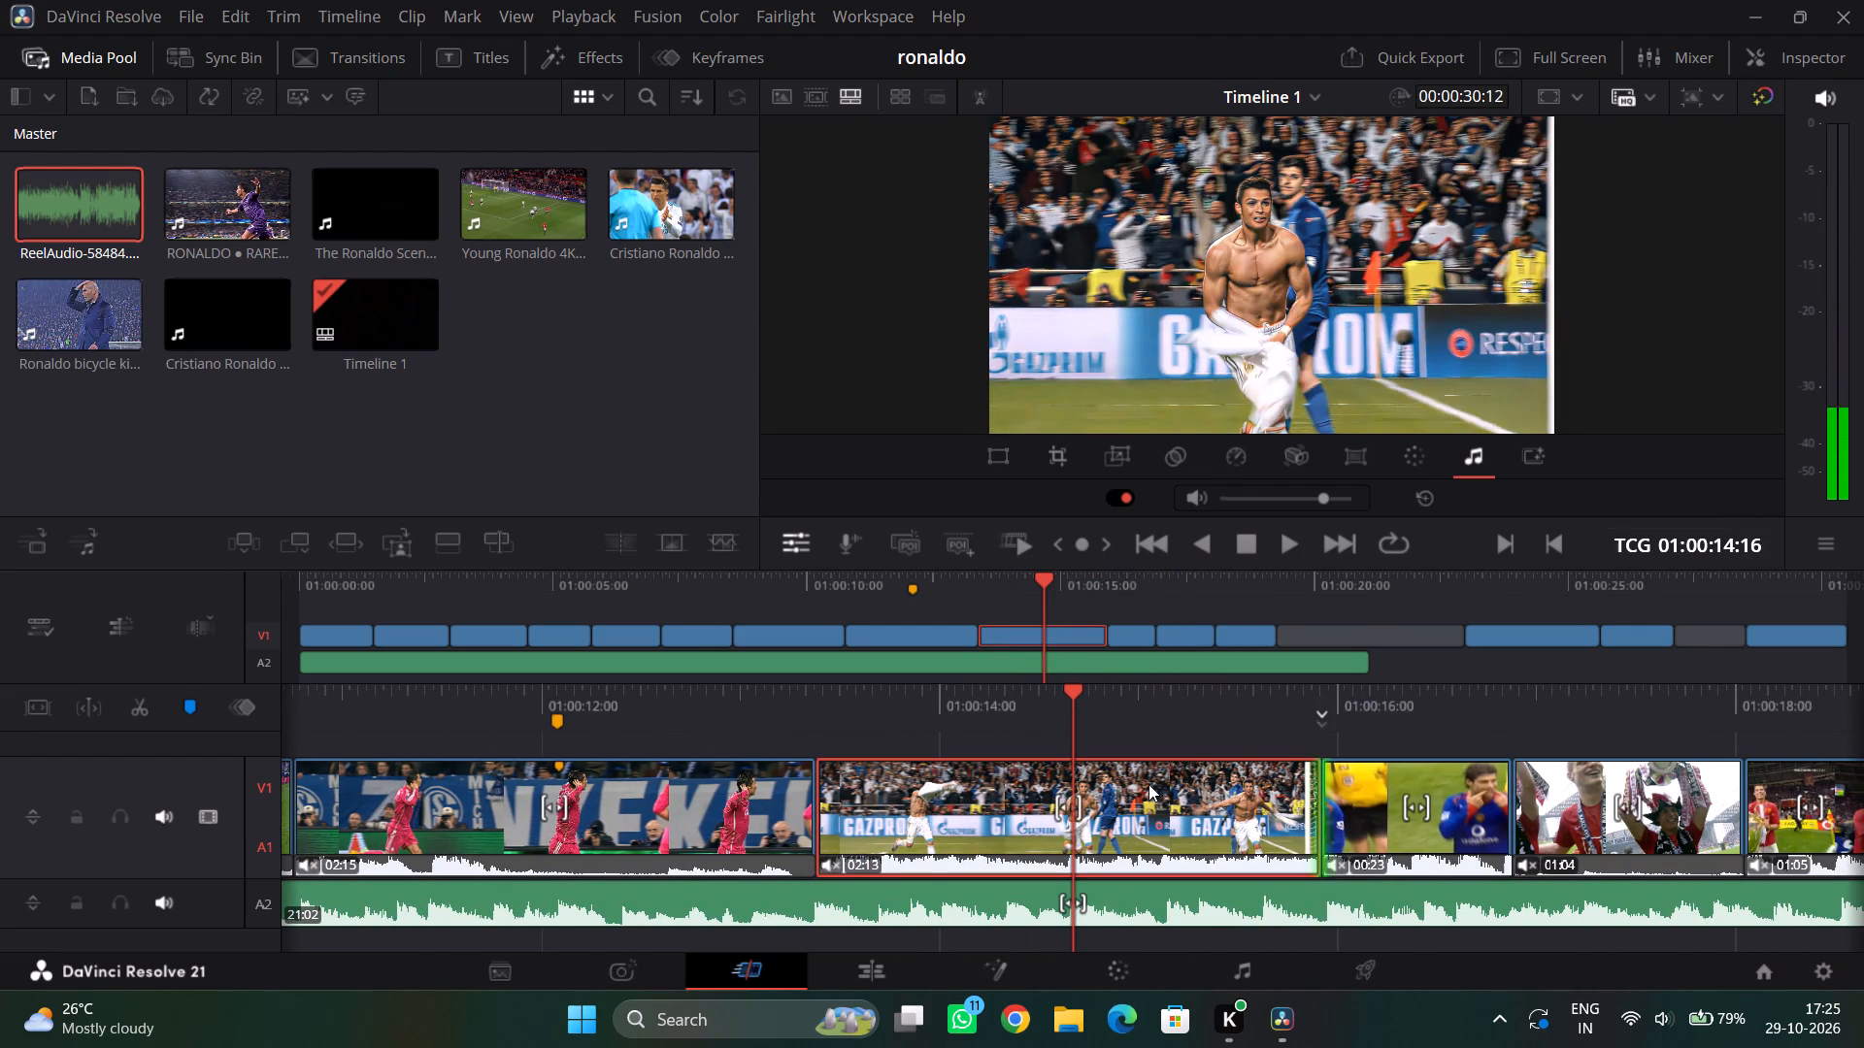
drag(1148, 784, 1789, 771)
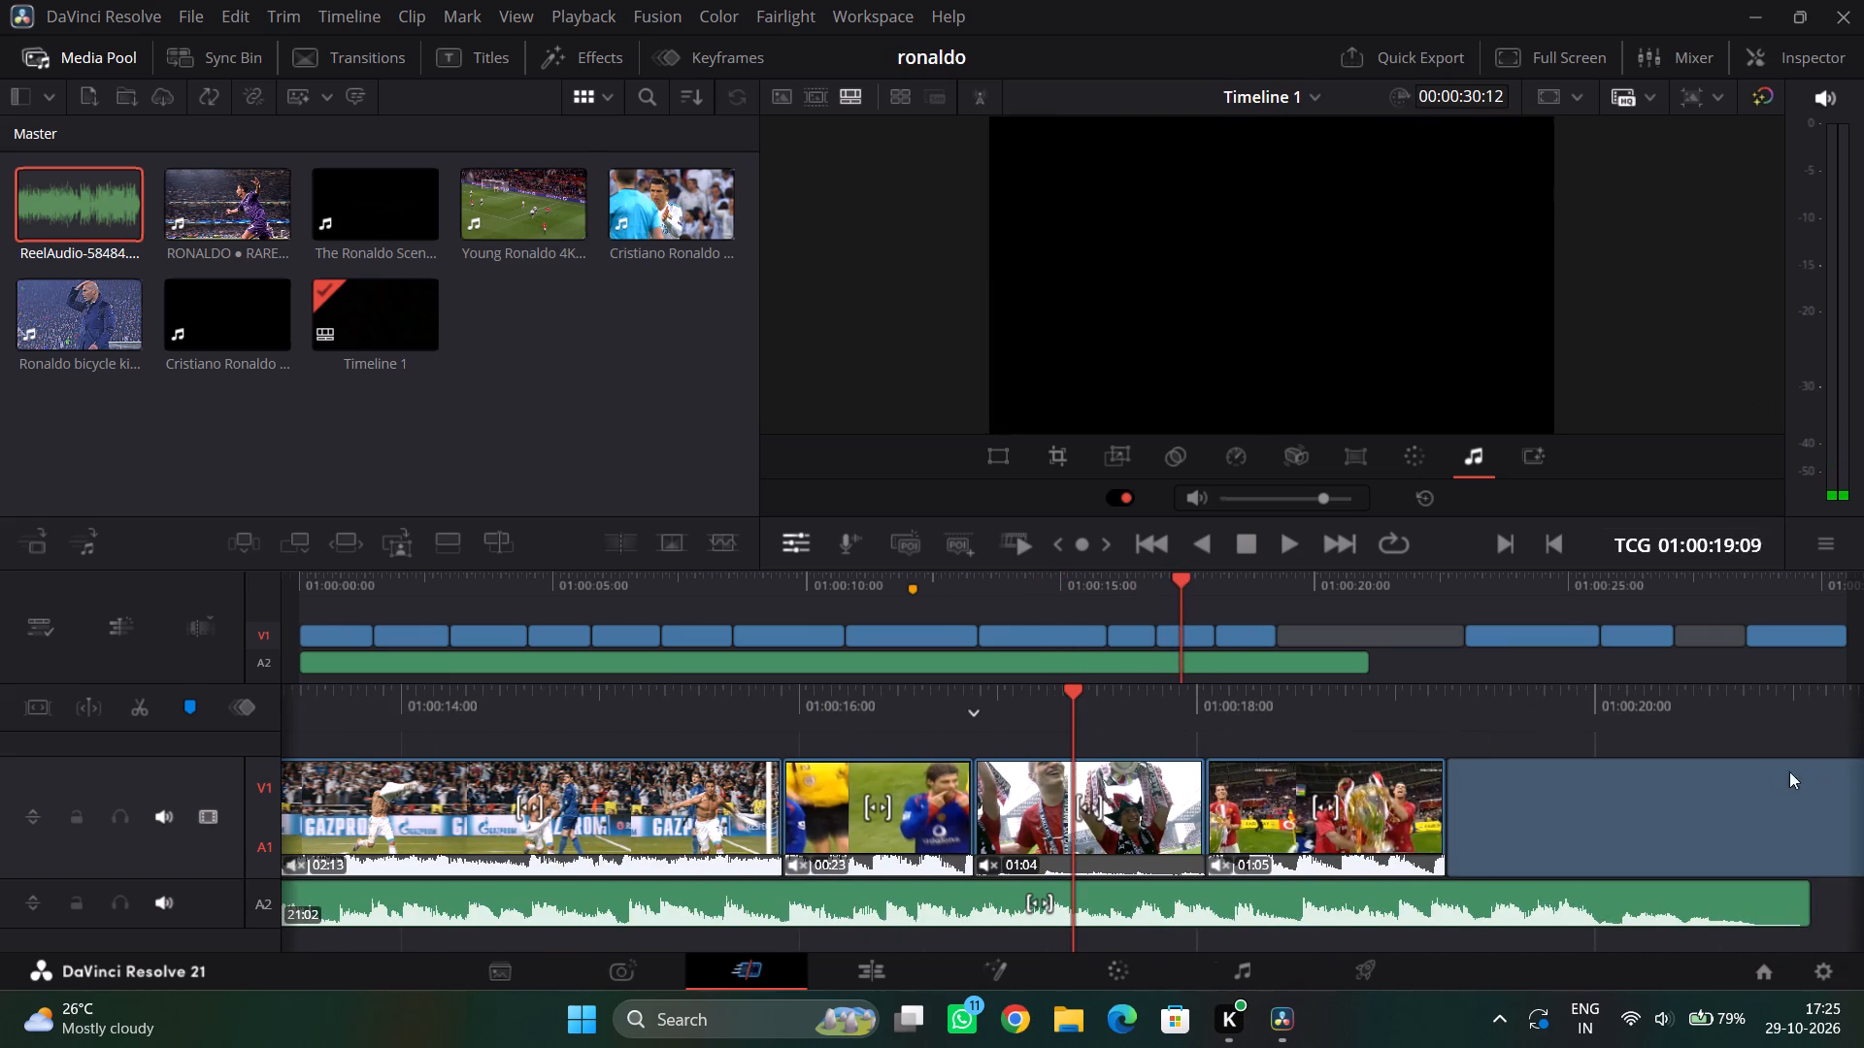
drag(1789, 771, 1710, 789)
drag(1699, 717, 1144, 716)
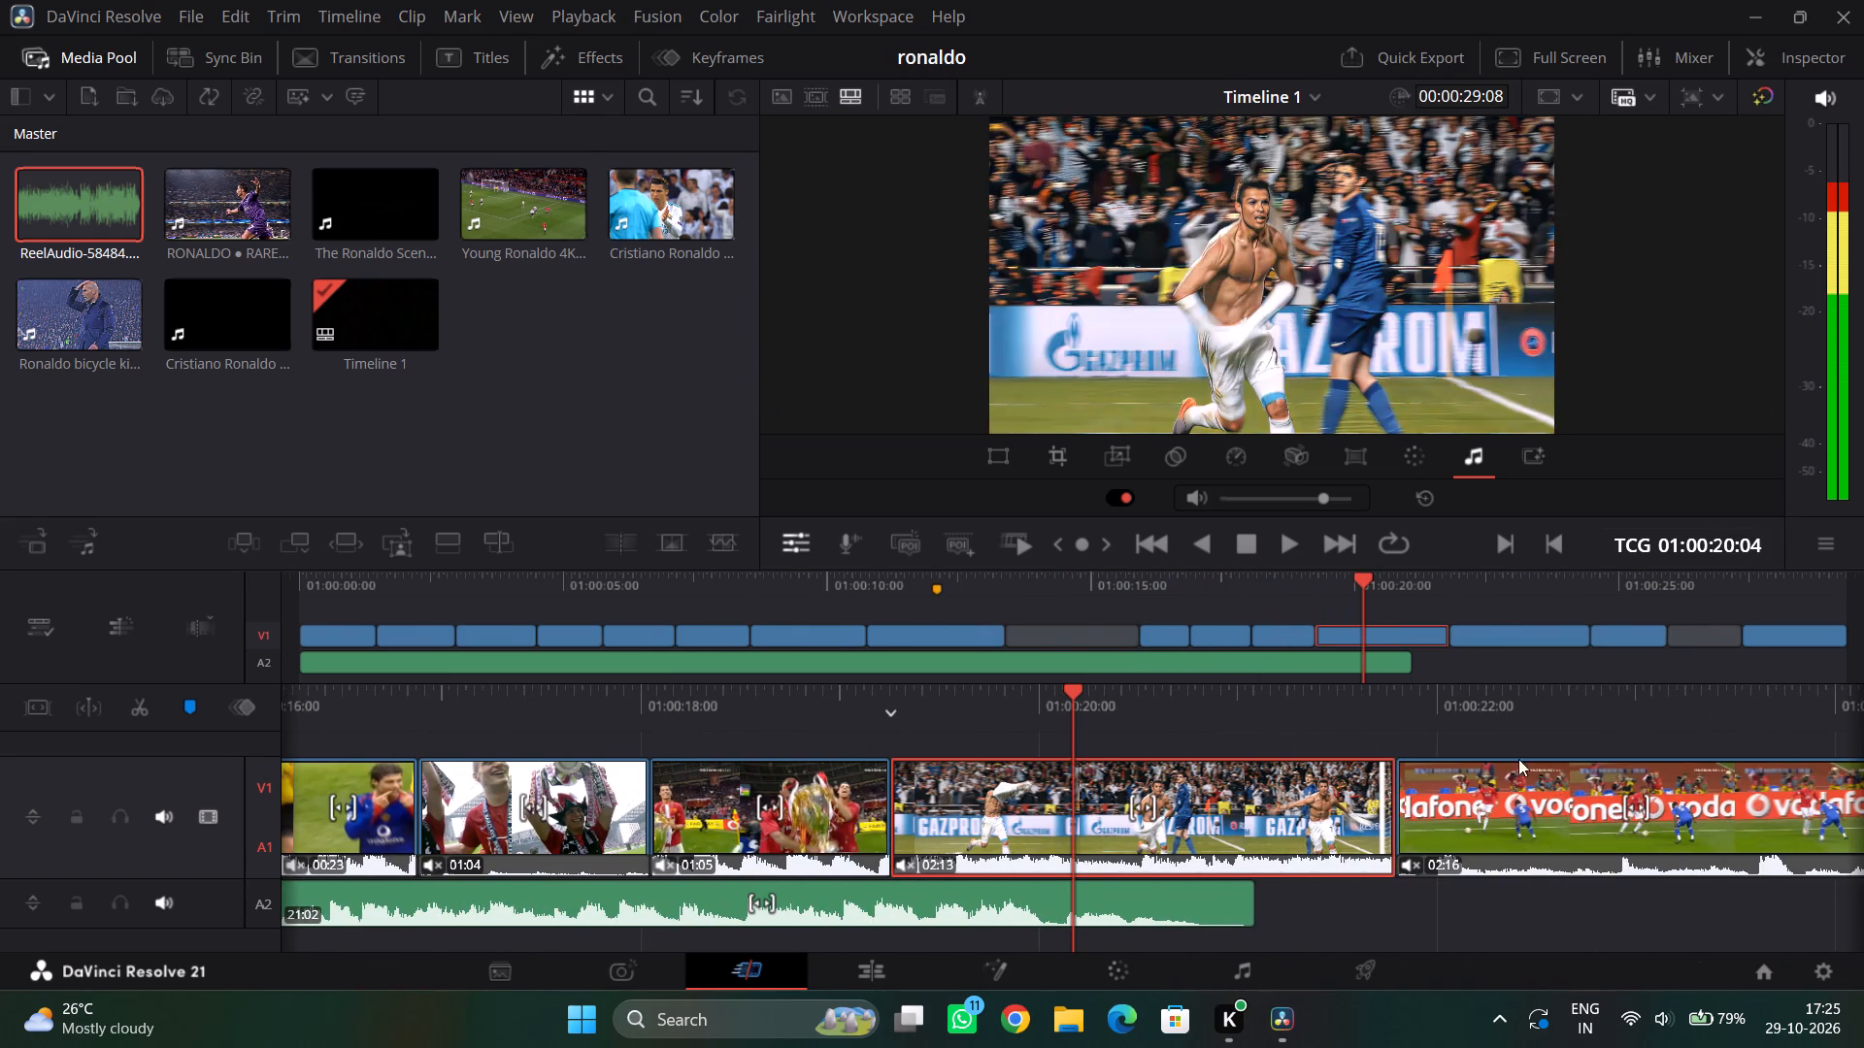
Move the 02:16 Vodafone-board dribble clip into the gap between the pink-kit celebration and the blue-kit clip.
drag(1559, 775, 519, 737)
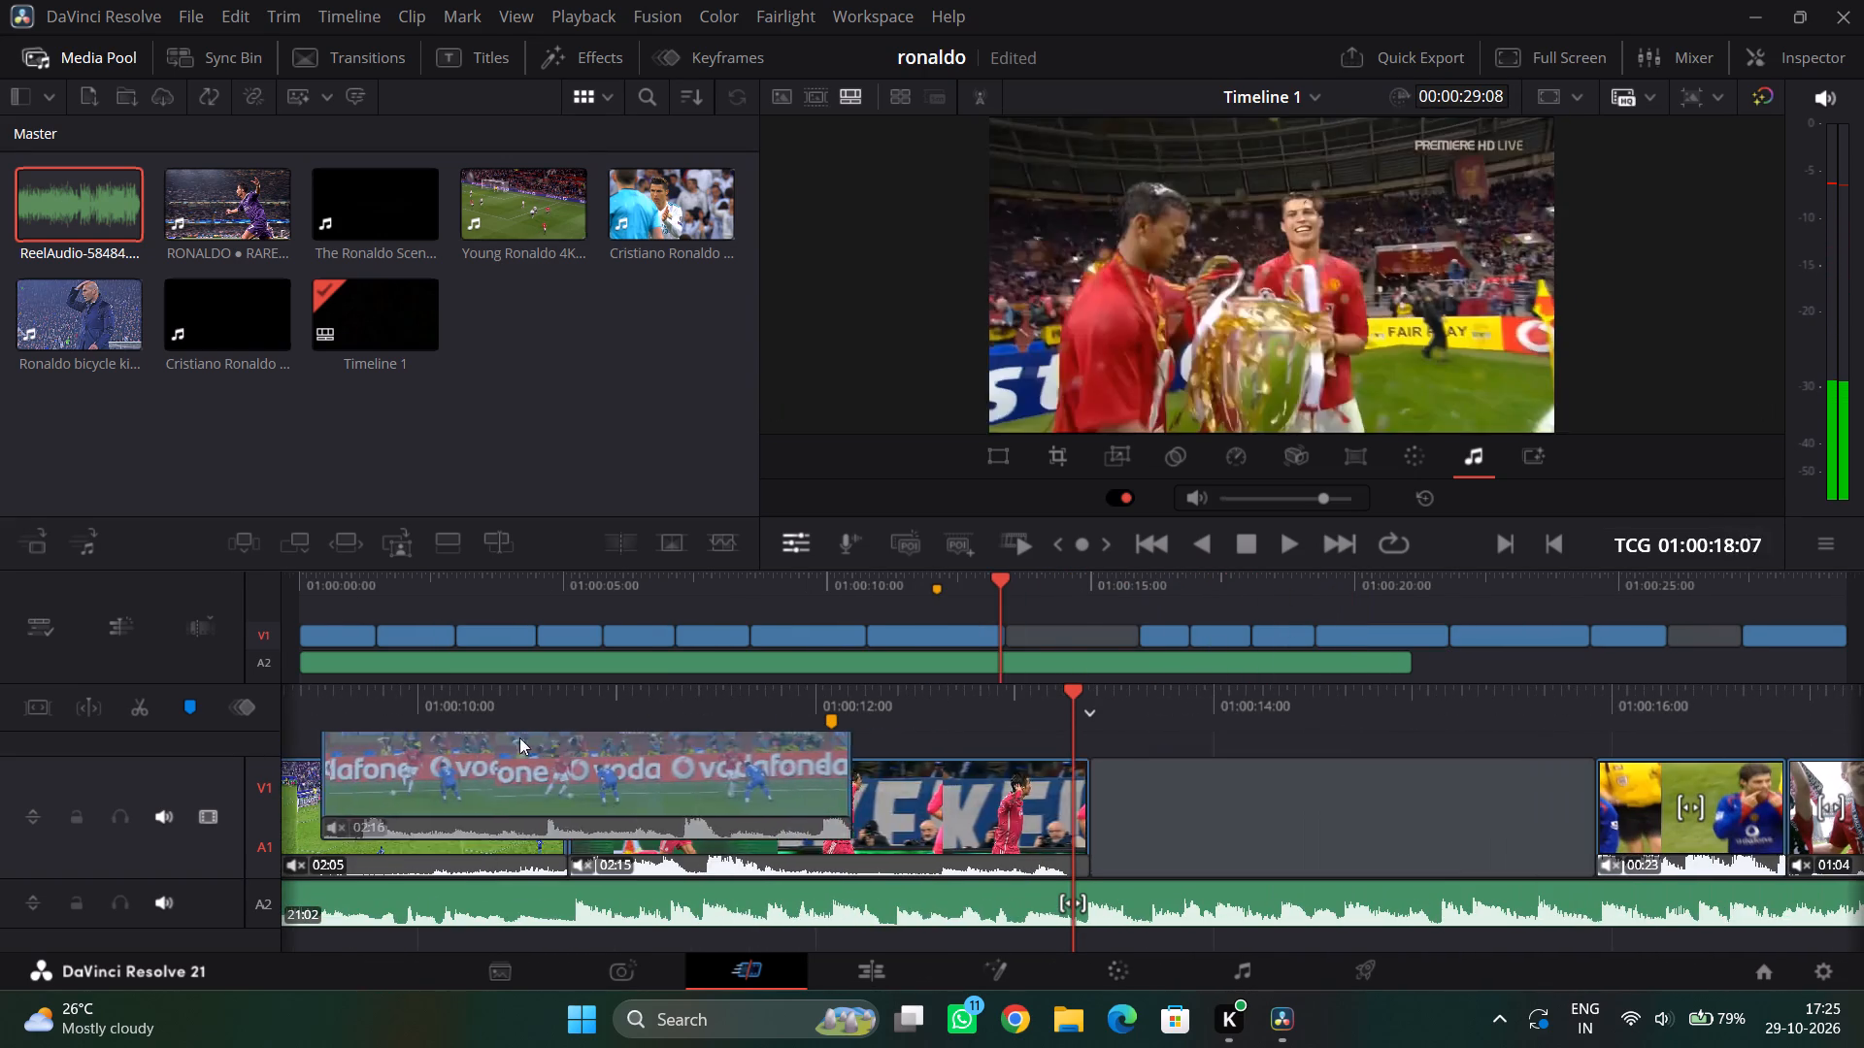
drag(519, 737, 1224, 732)
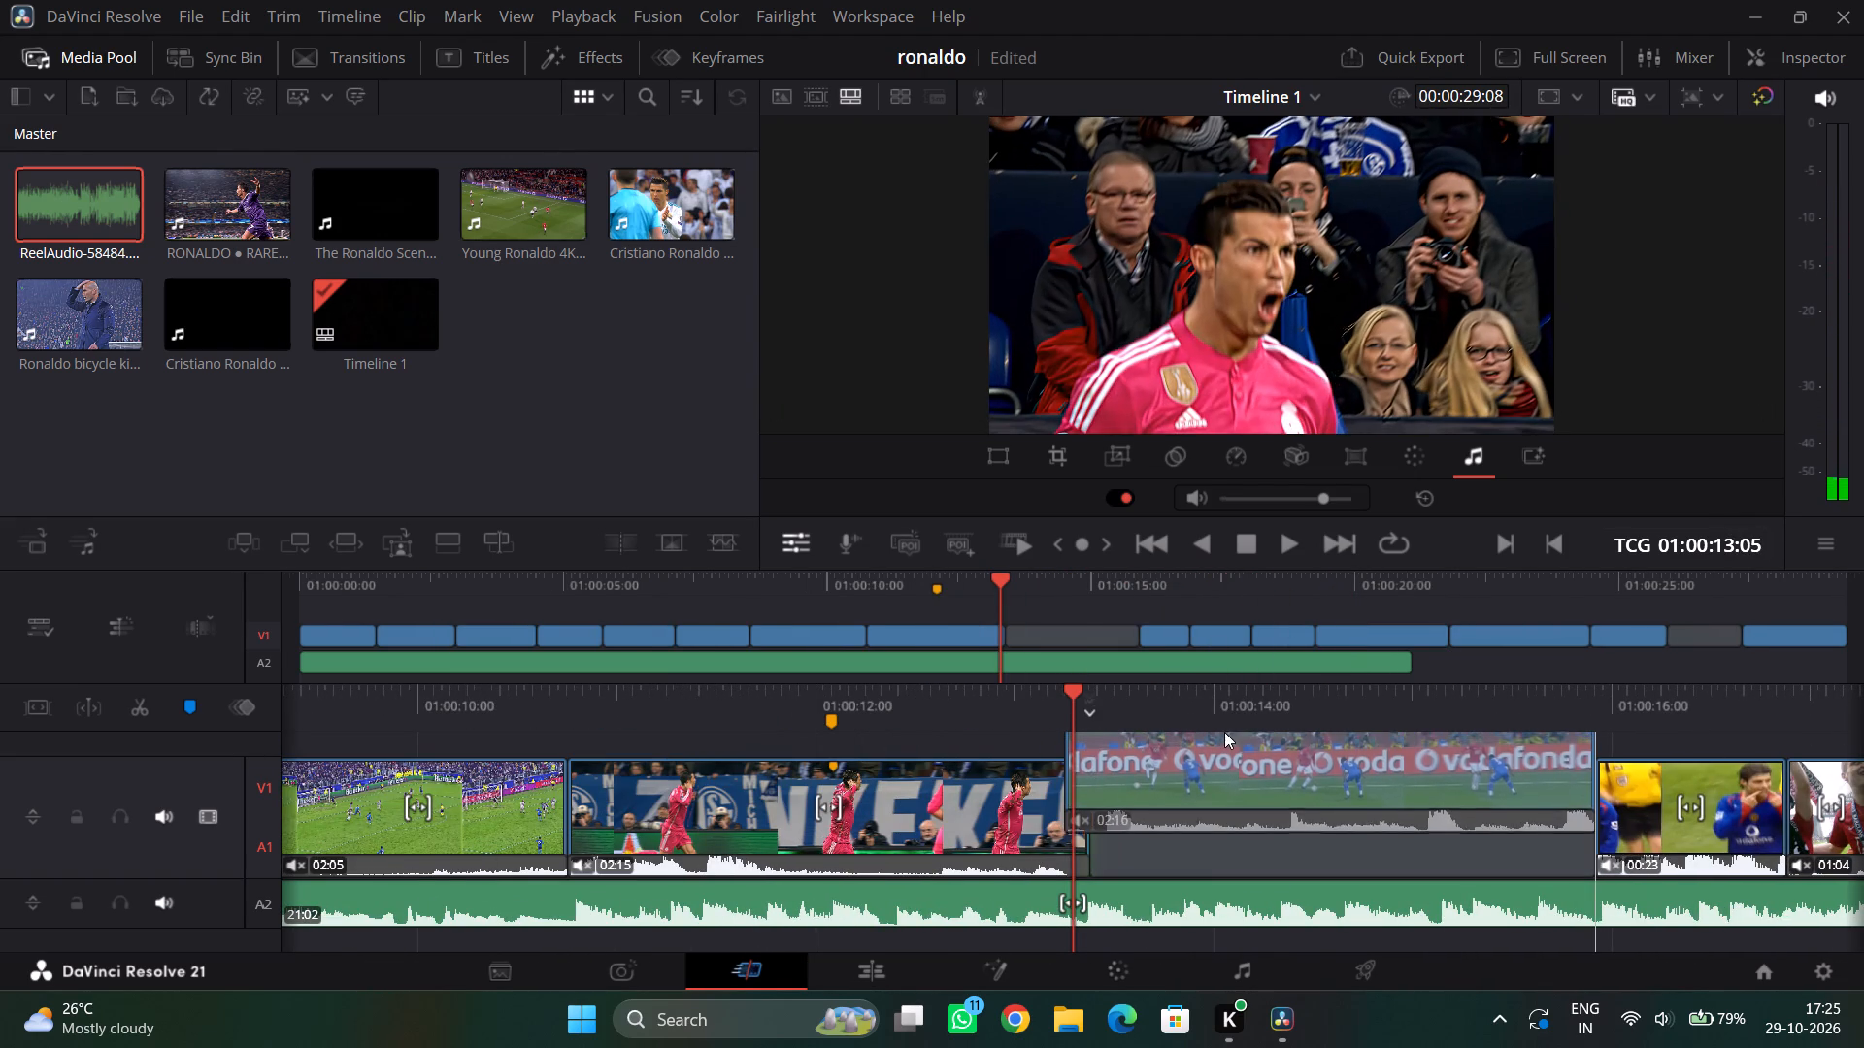
drag(1224, 732, 1236, 761)
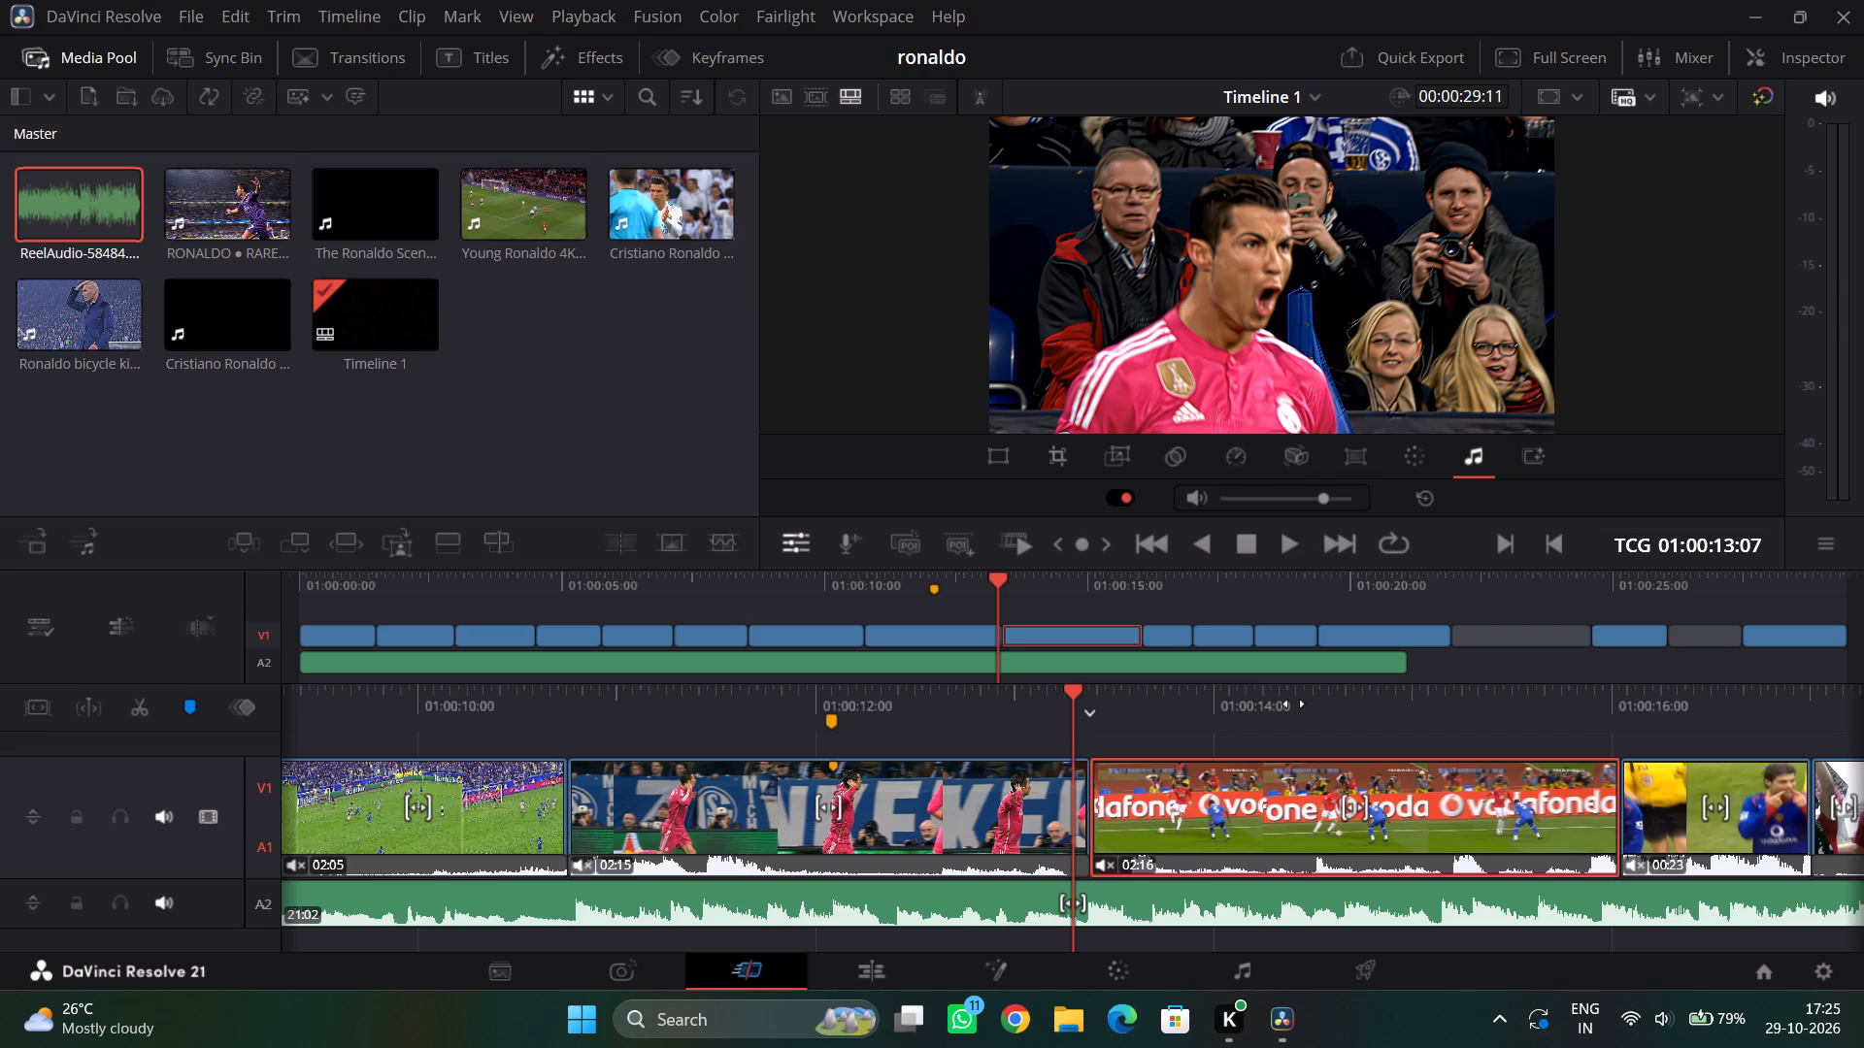
Play and scrub from the pink-kit celebration through the Vodafone-board dribble to the shirtless celebration to examine the cuts against the music.
drag(1305, 712, 1313, 725)
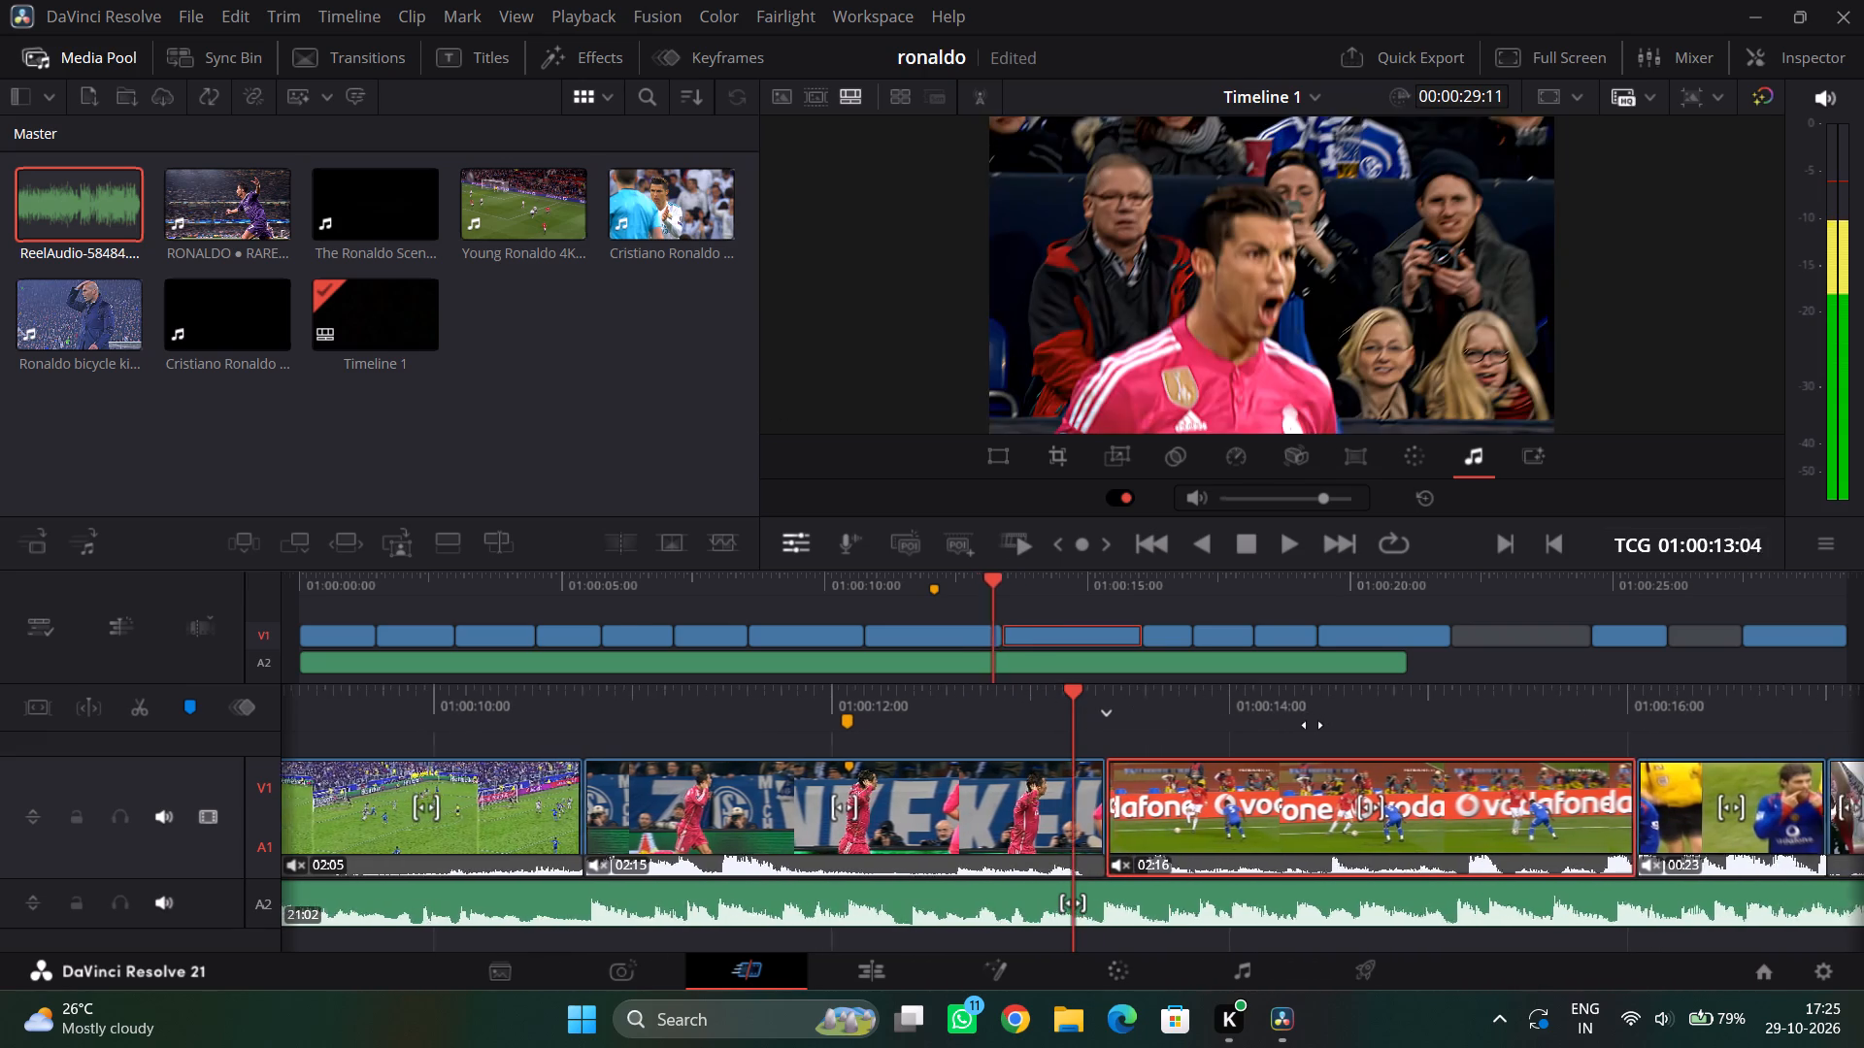
drag(1313, 725, 1066, 749)
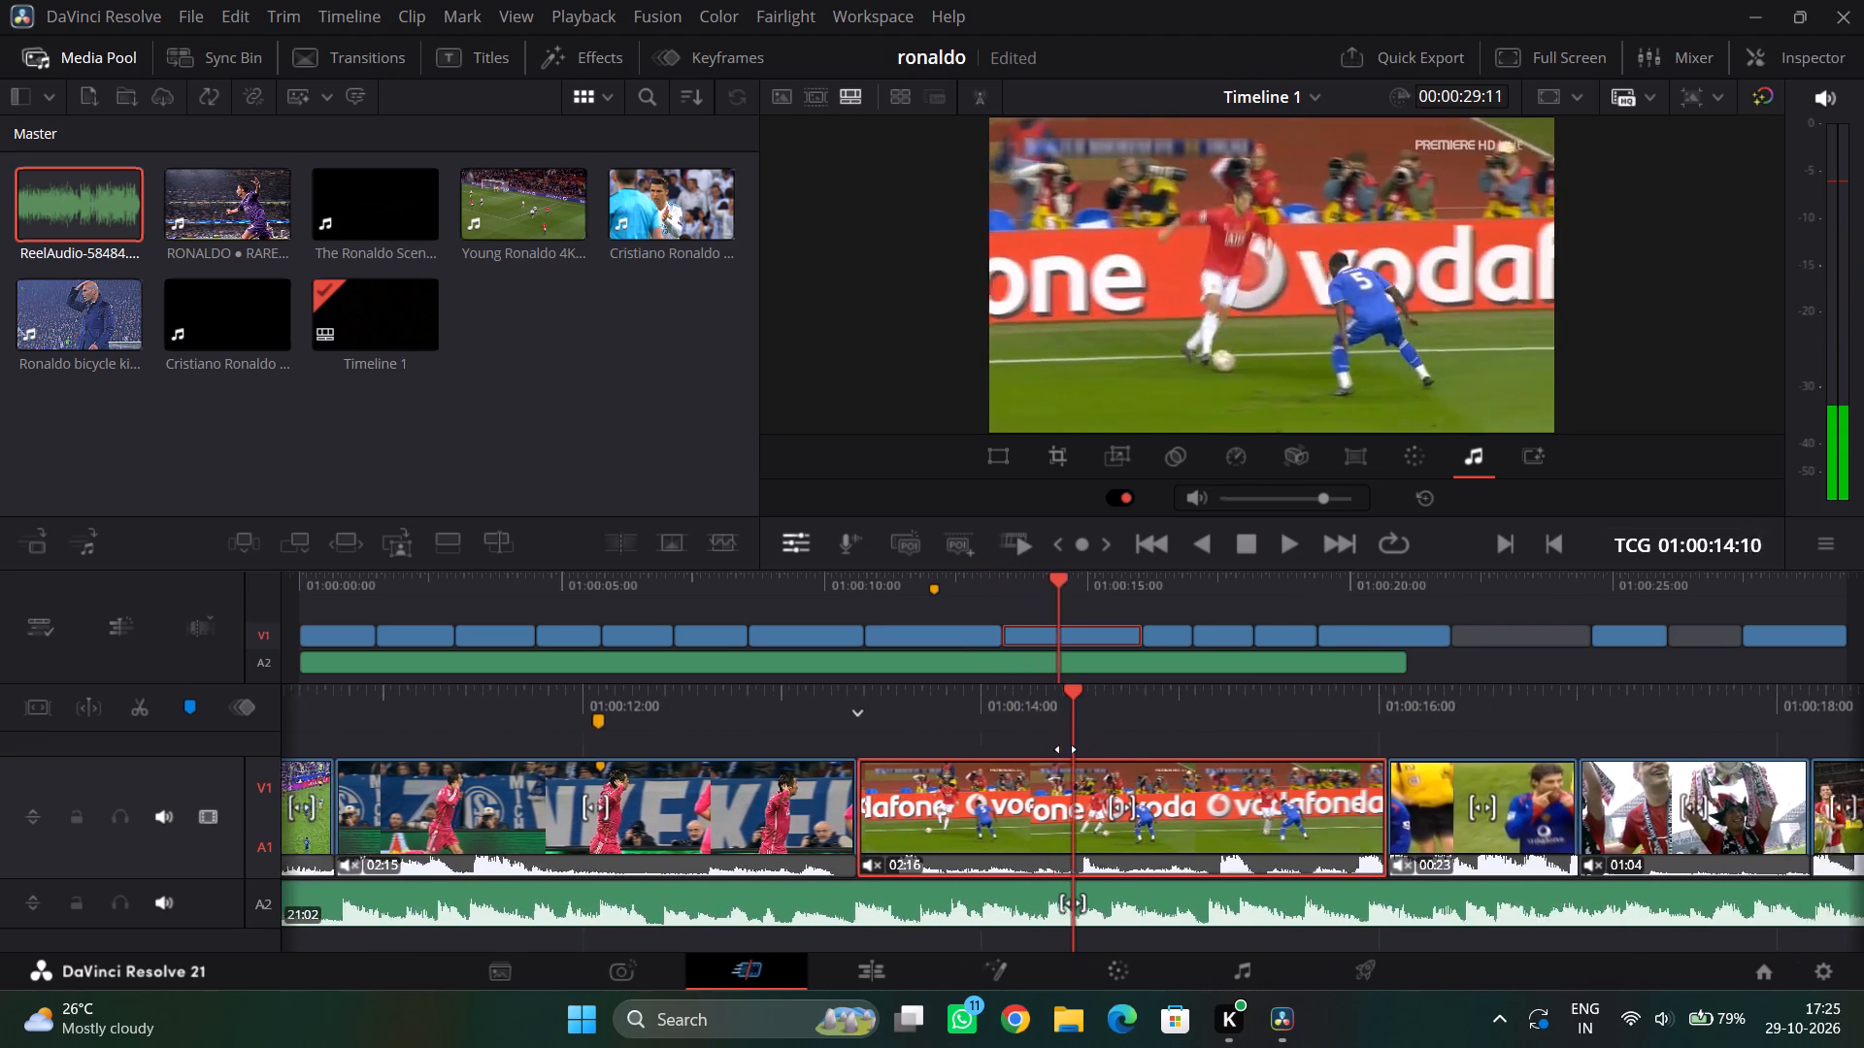
drag(1066, 749, 780, 773)
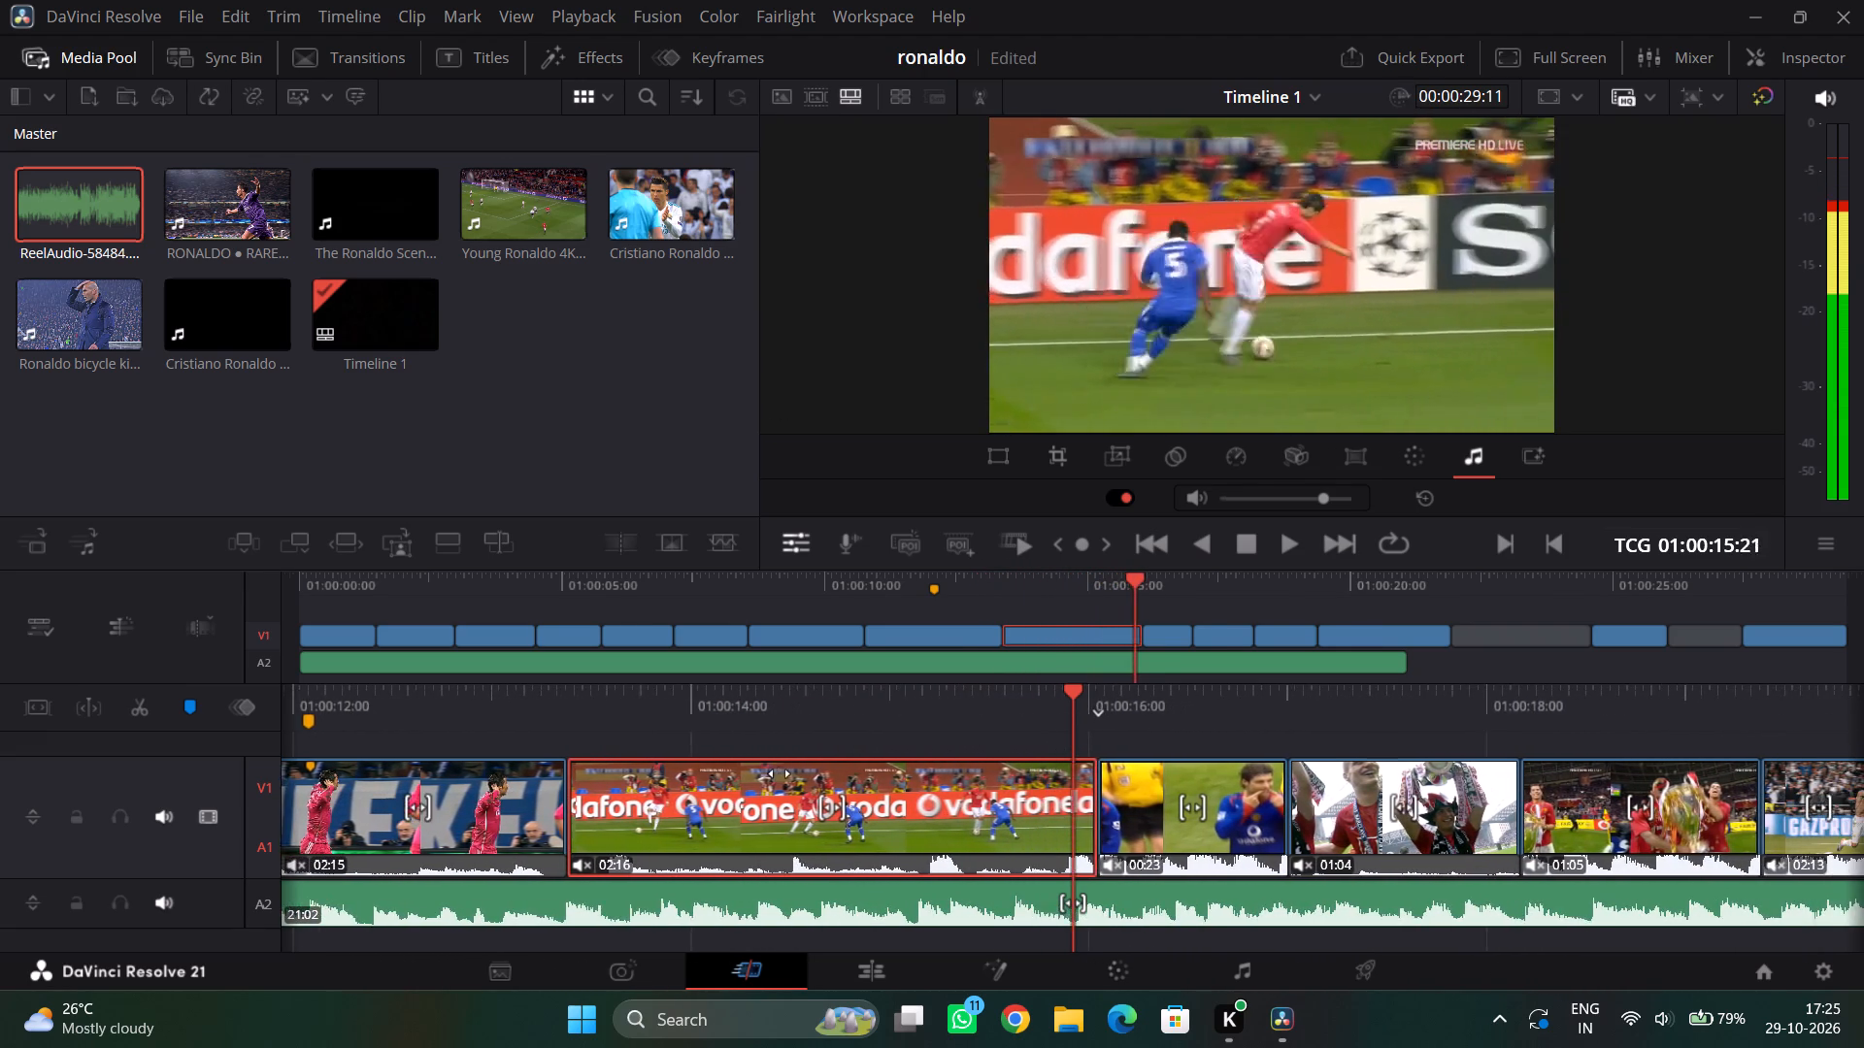
drag(780, 773, 1305, 754)
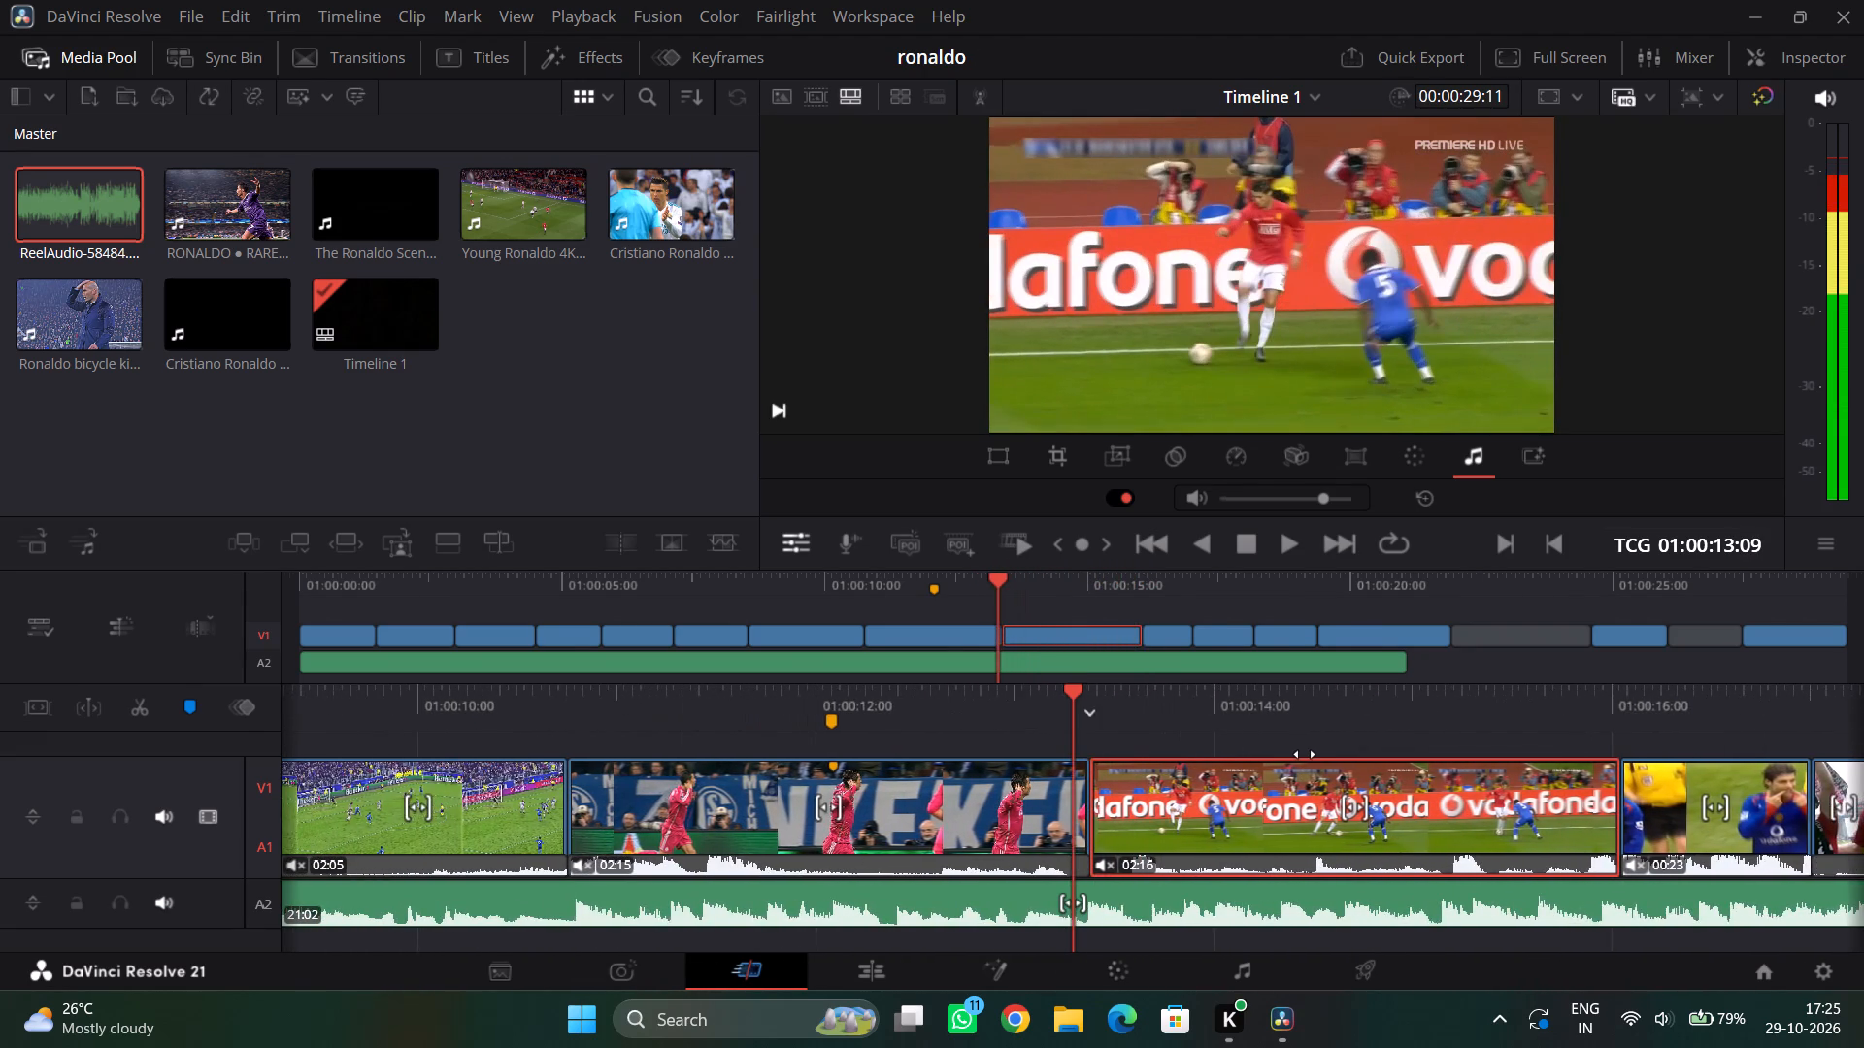
drag(1305, 754, 1323, 754)
click(1273, 543)
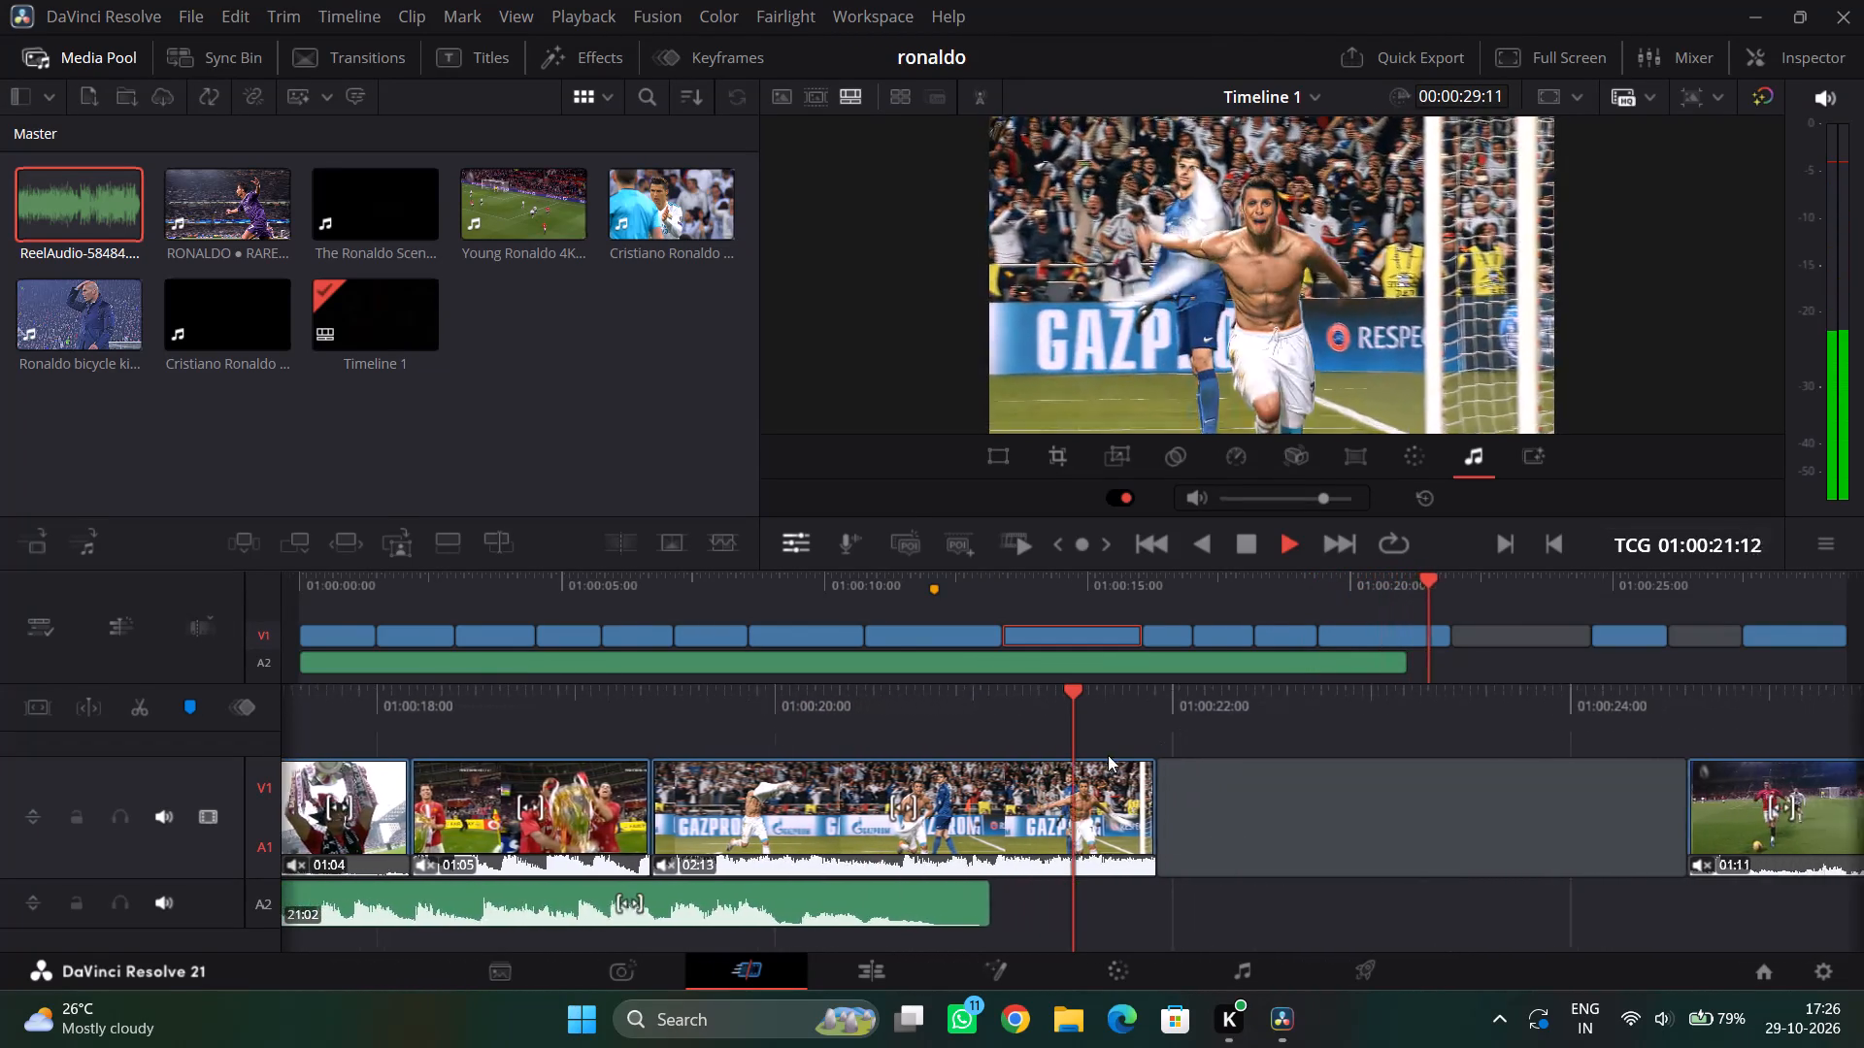
drag(1090, 717, 1297, 715)
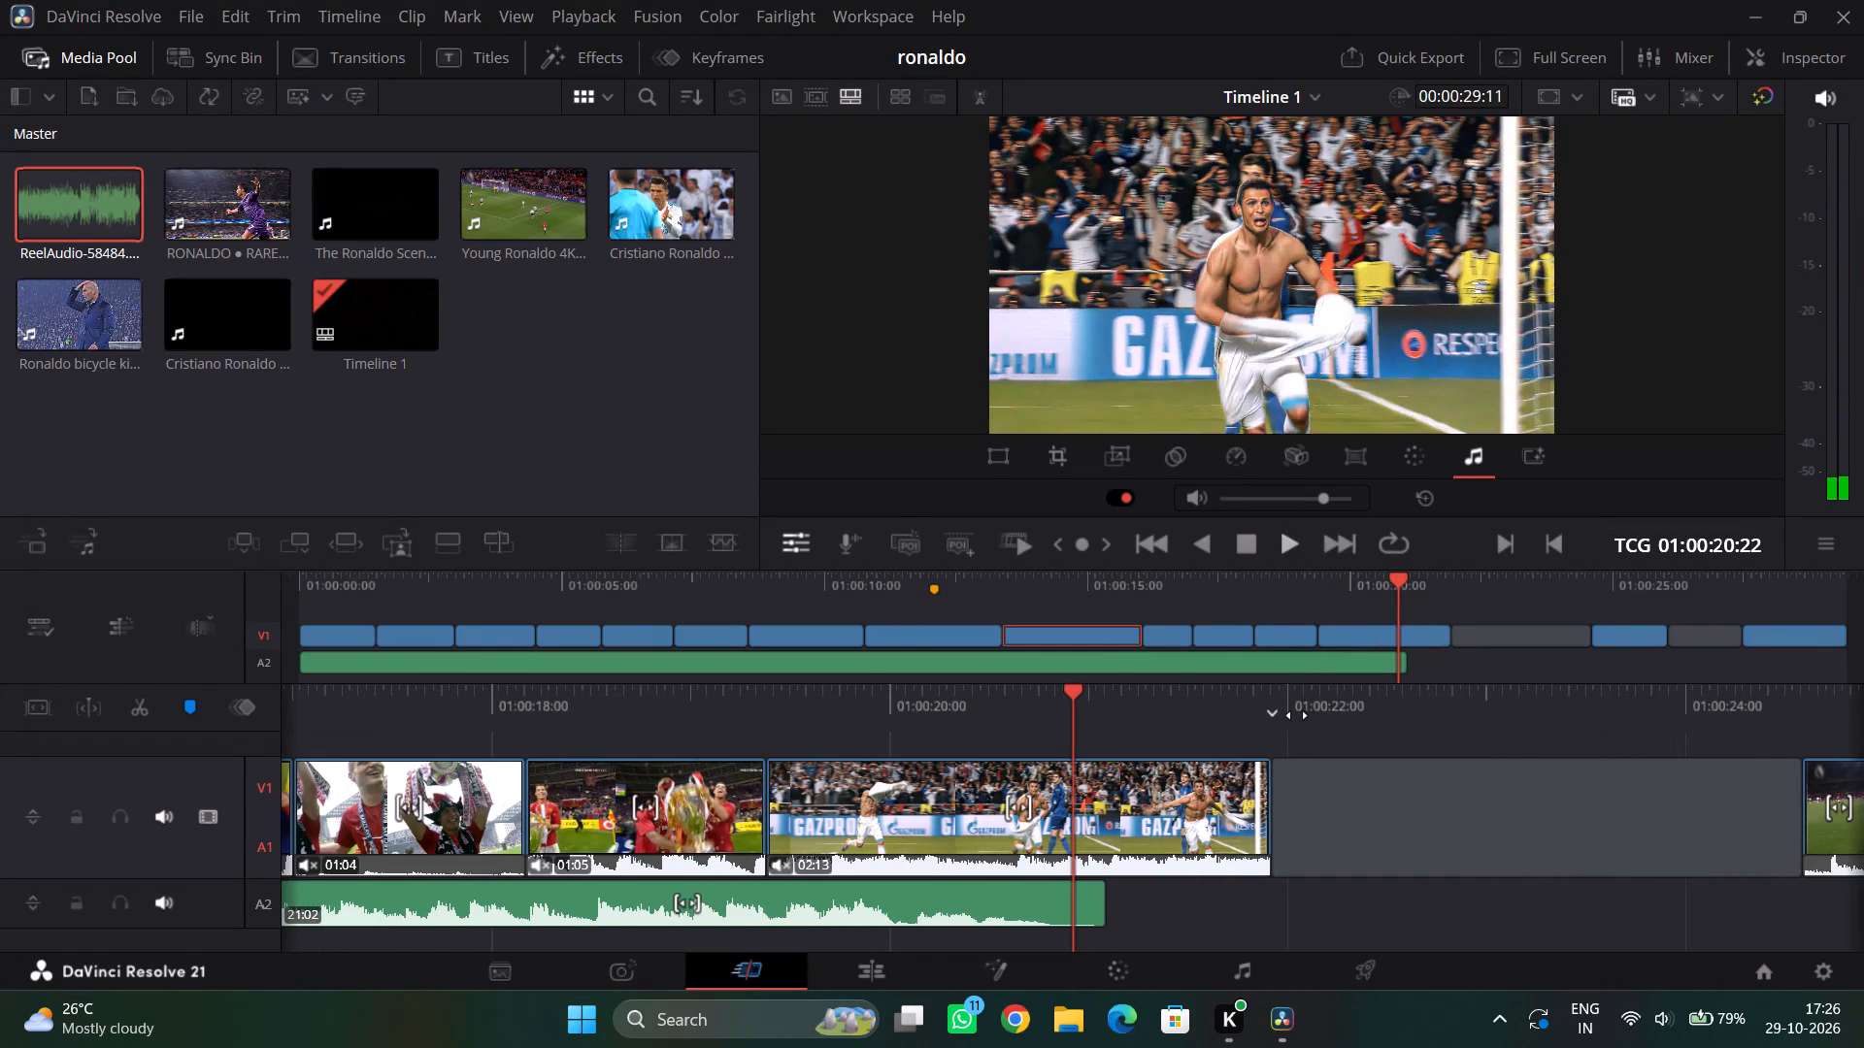
drag(1297, 715, 1852, 681)
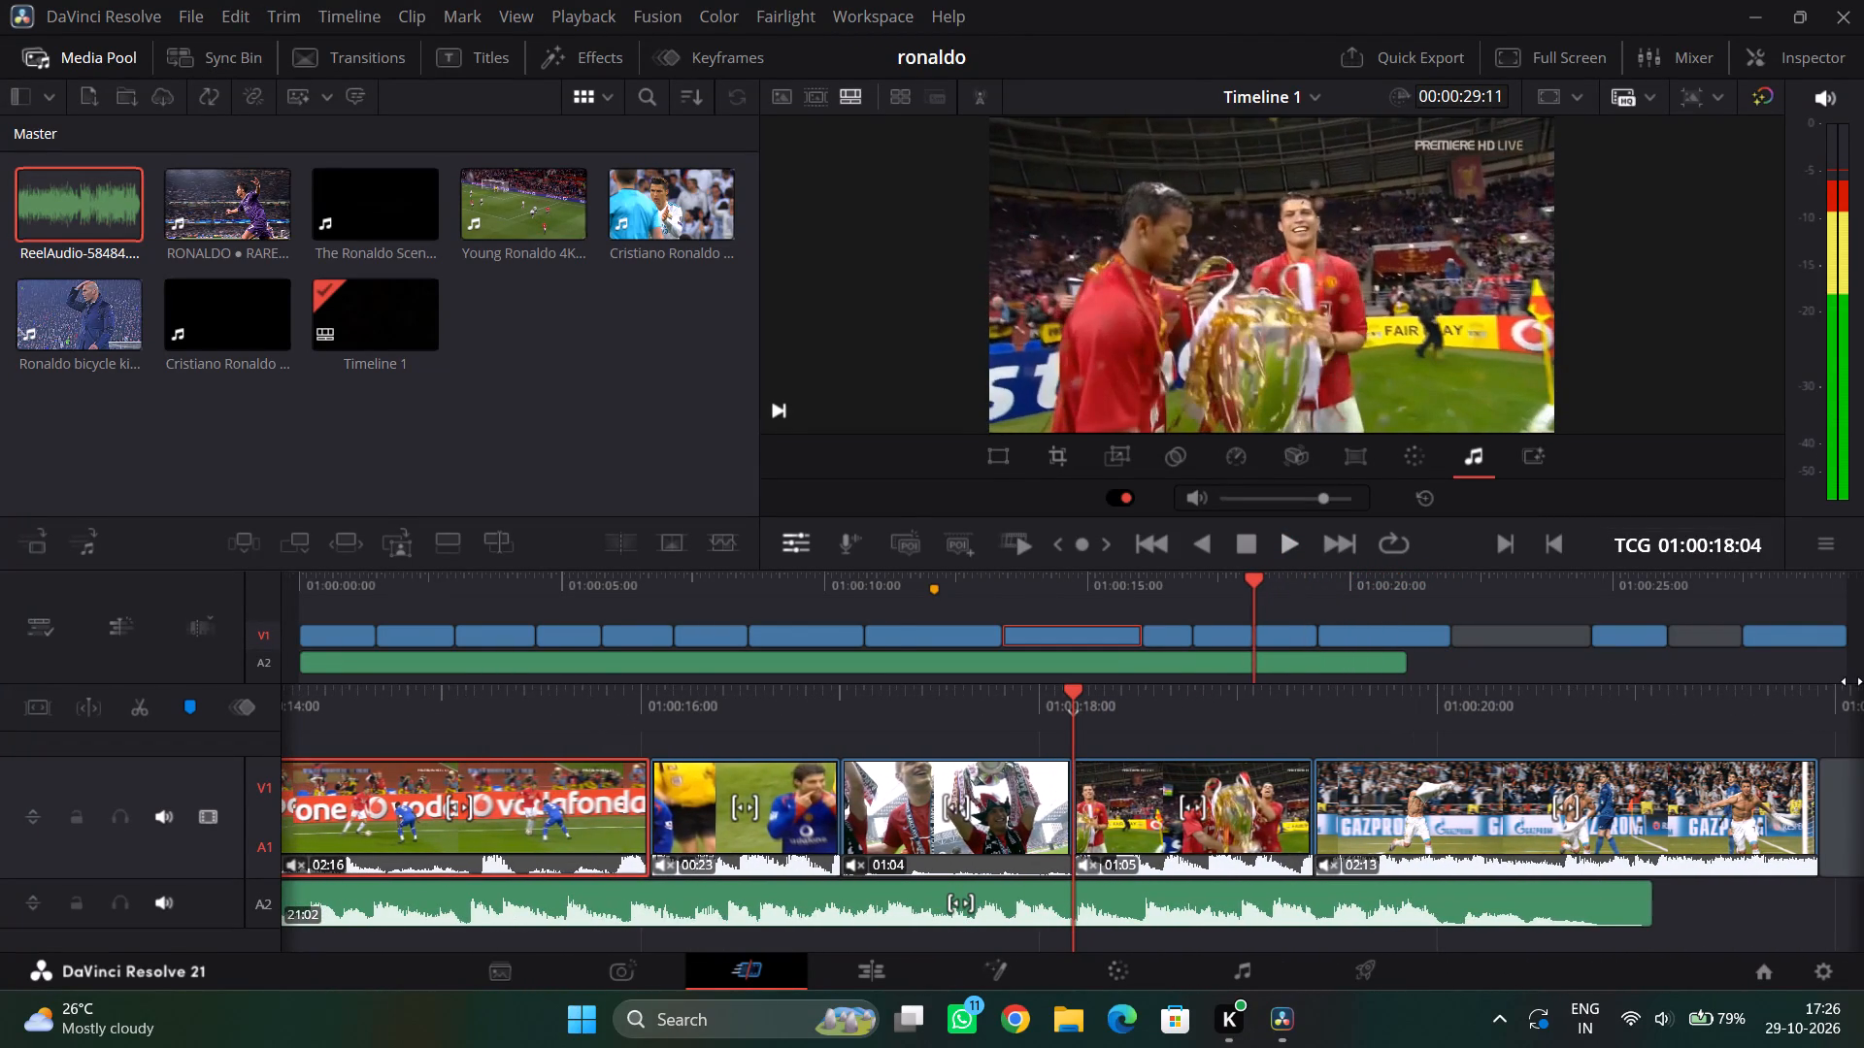
drag(1852, 681, 1853, 681)
drag(855, 711, 1025, 711)
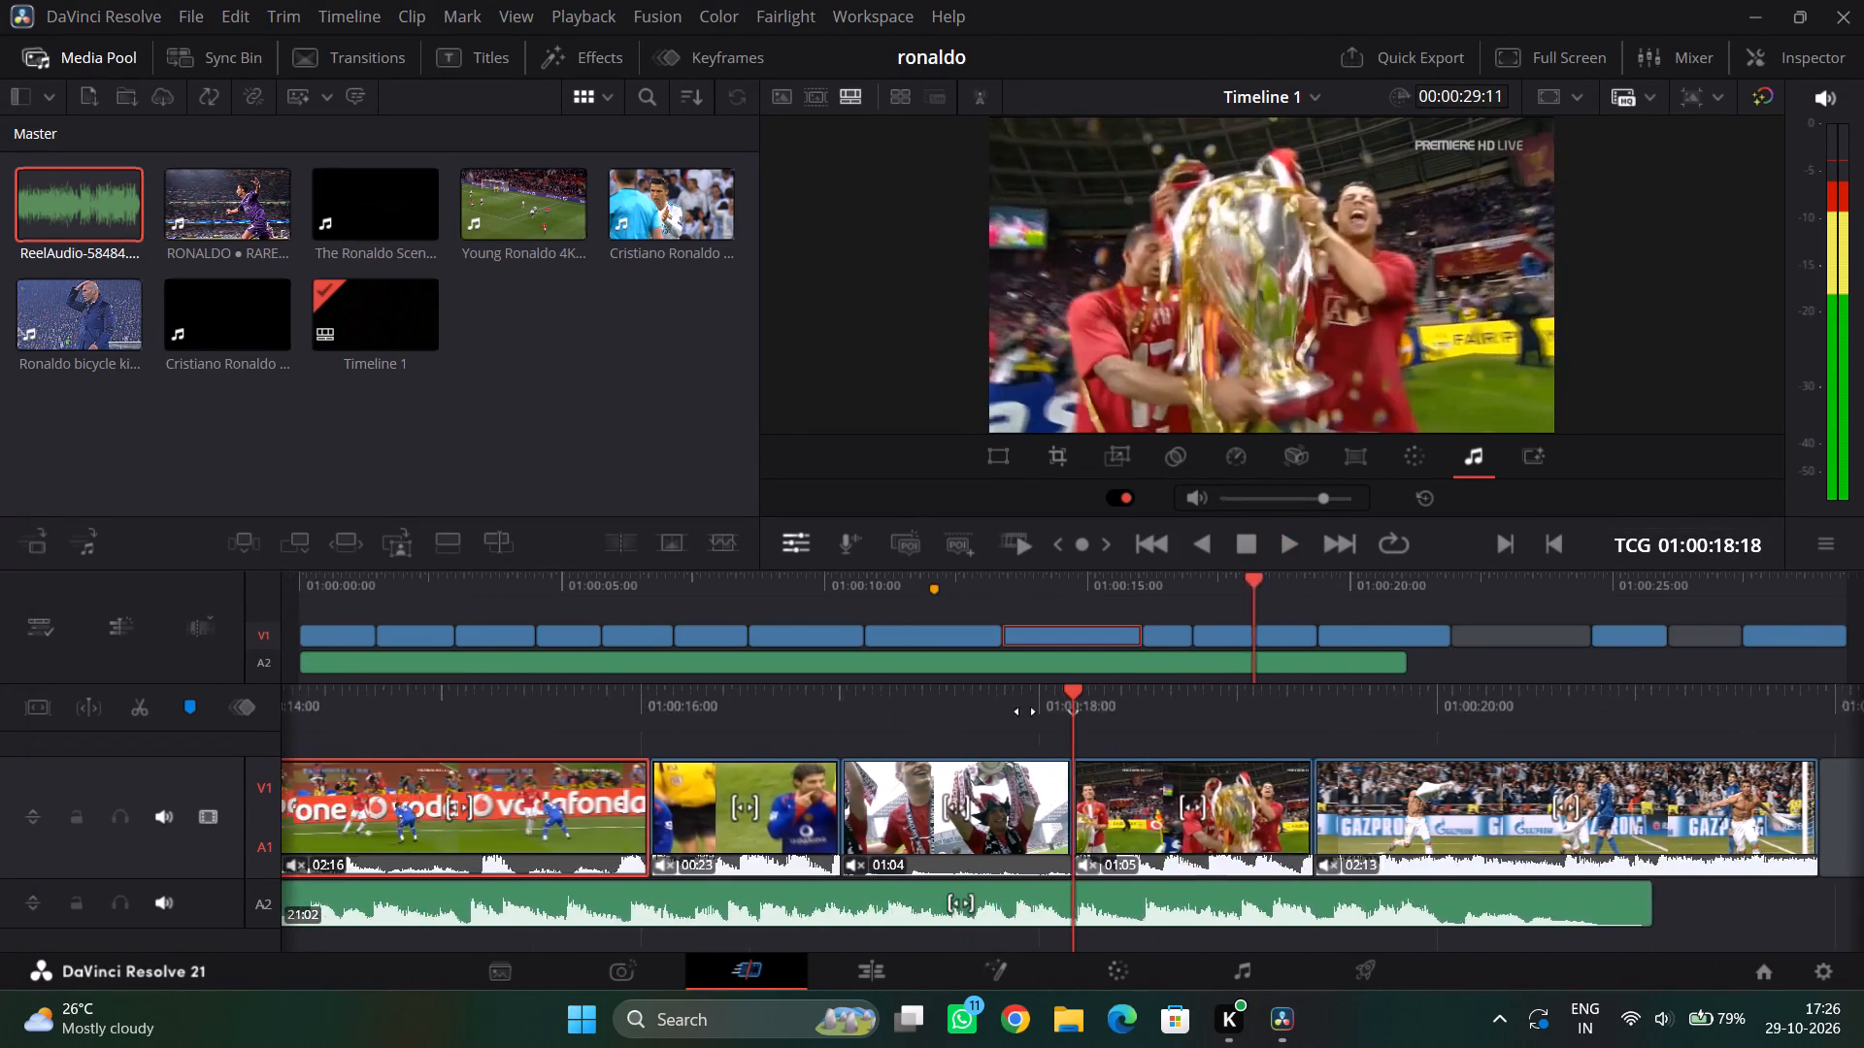
drag(1025, 711, 1863, 679)
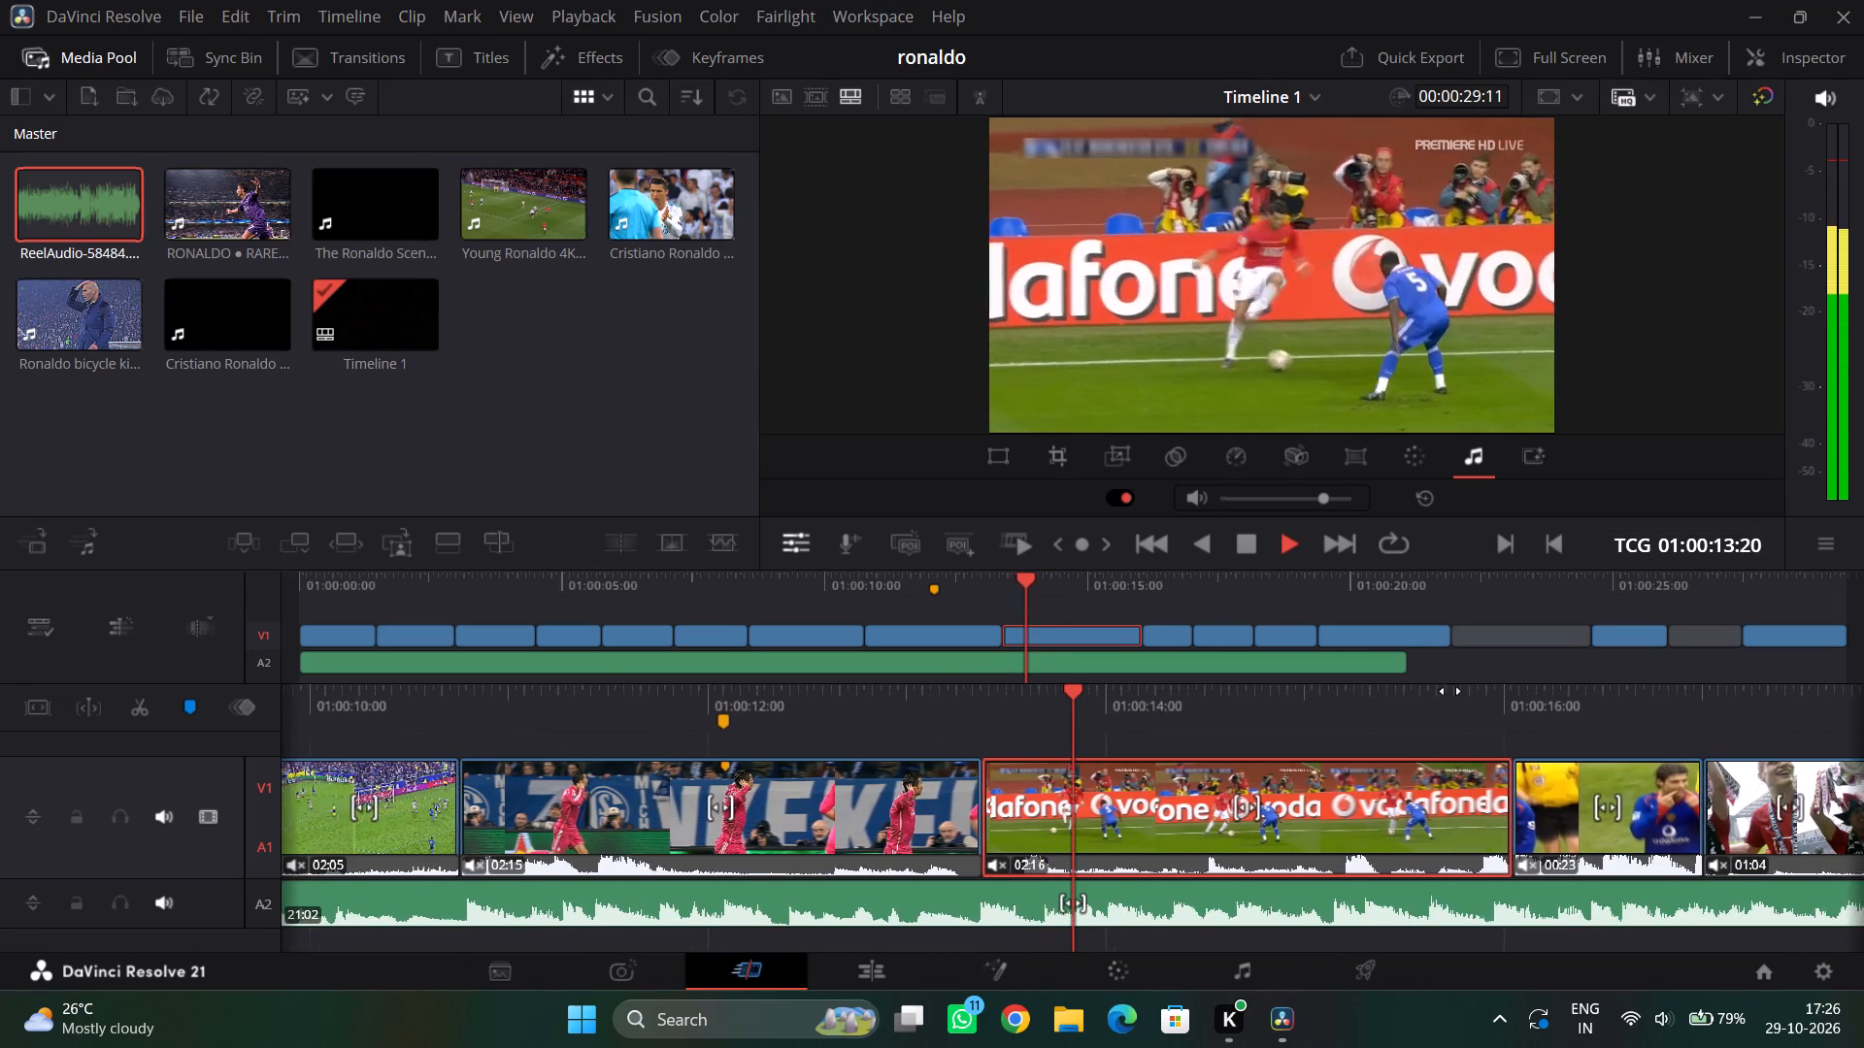
drag(936, 705, 1363, 702)
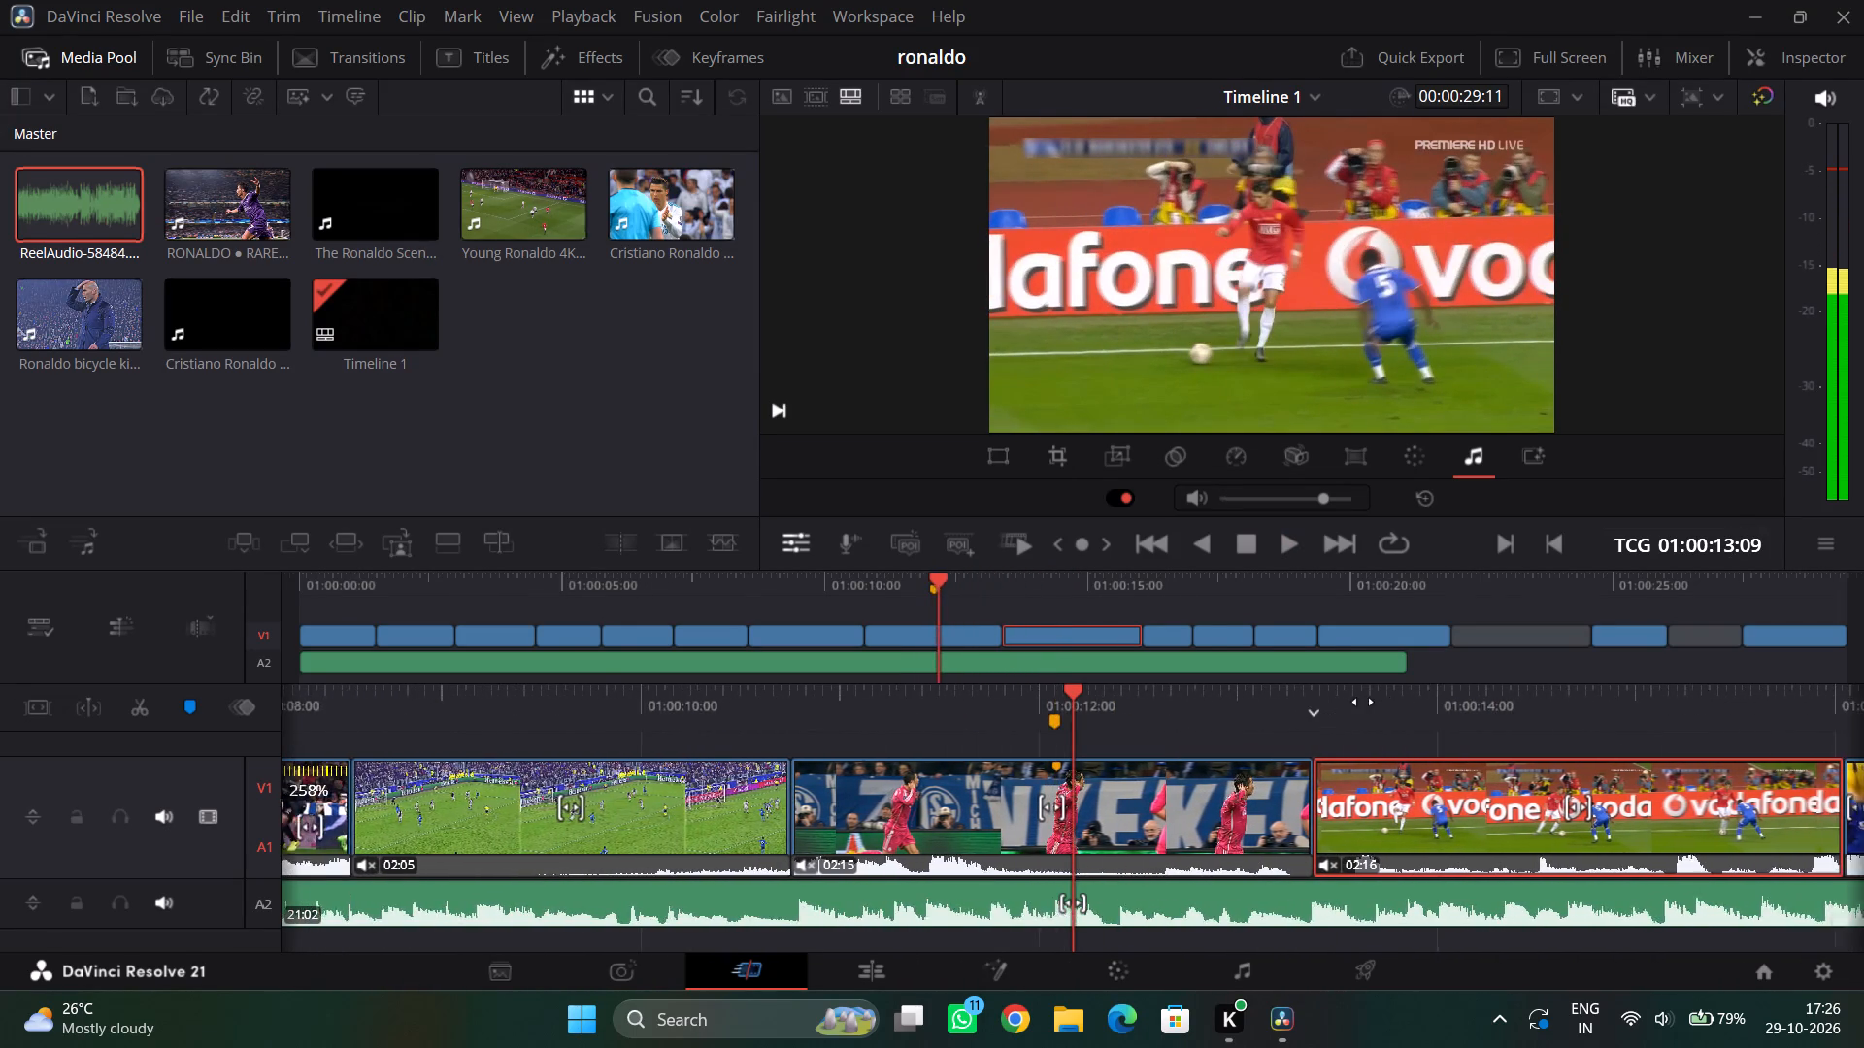
drag(1363, 702, 1254, 704)
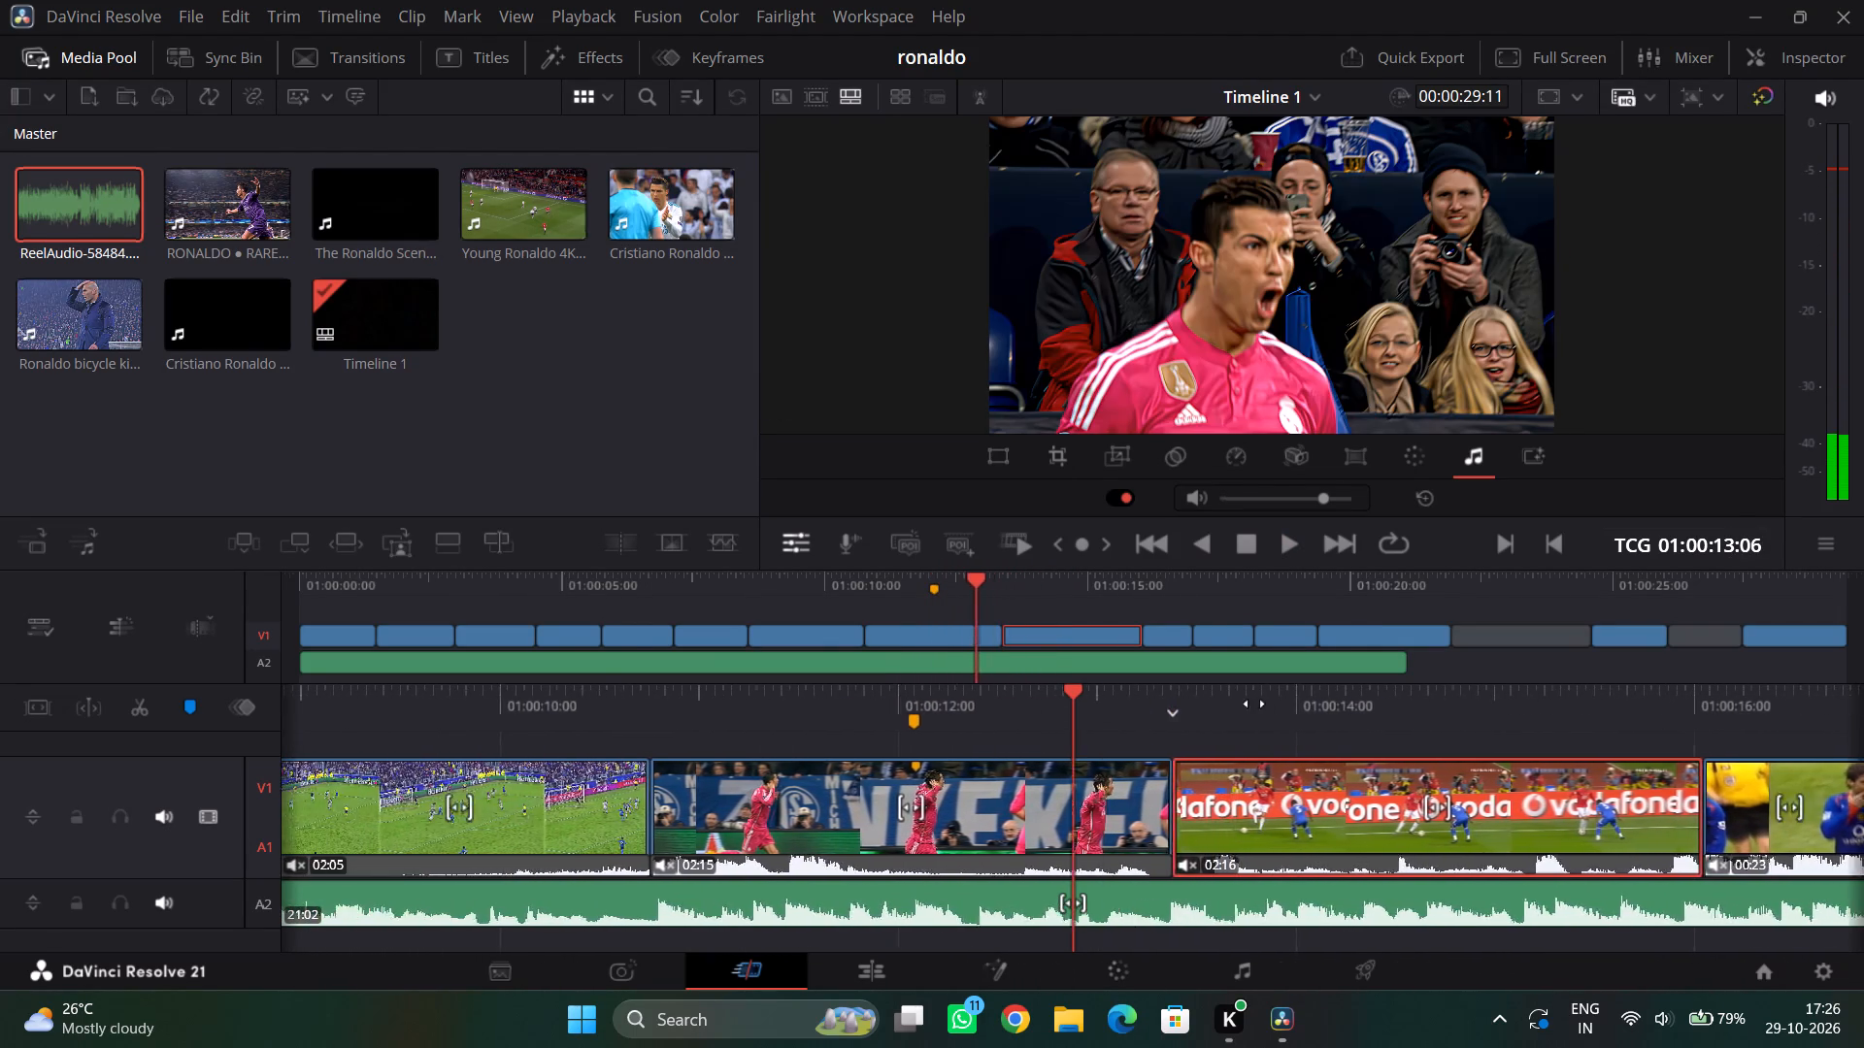
drag(1254, 704, 1863, 693)
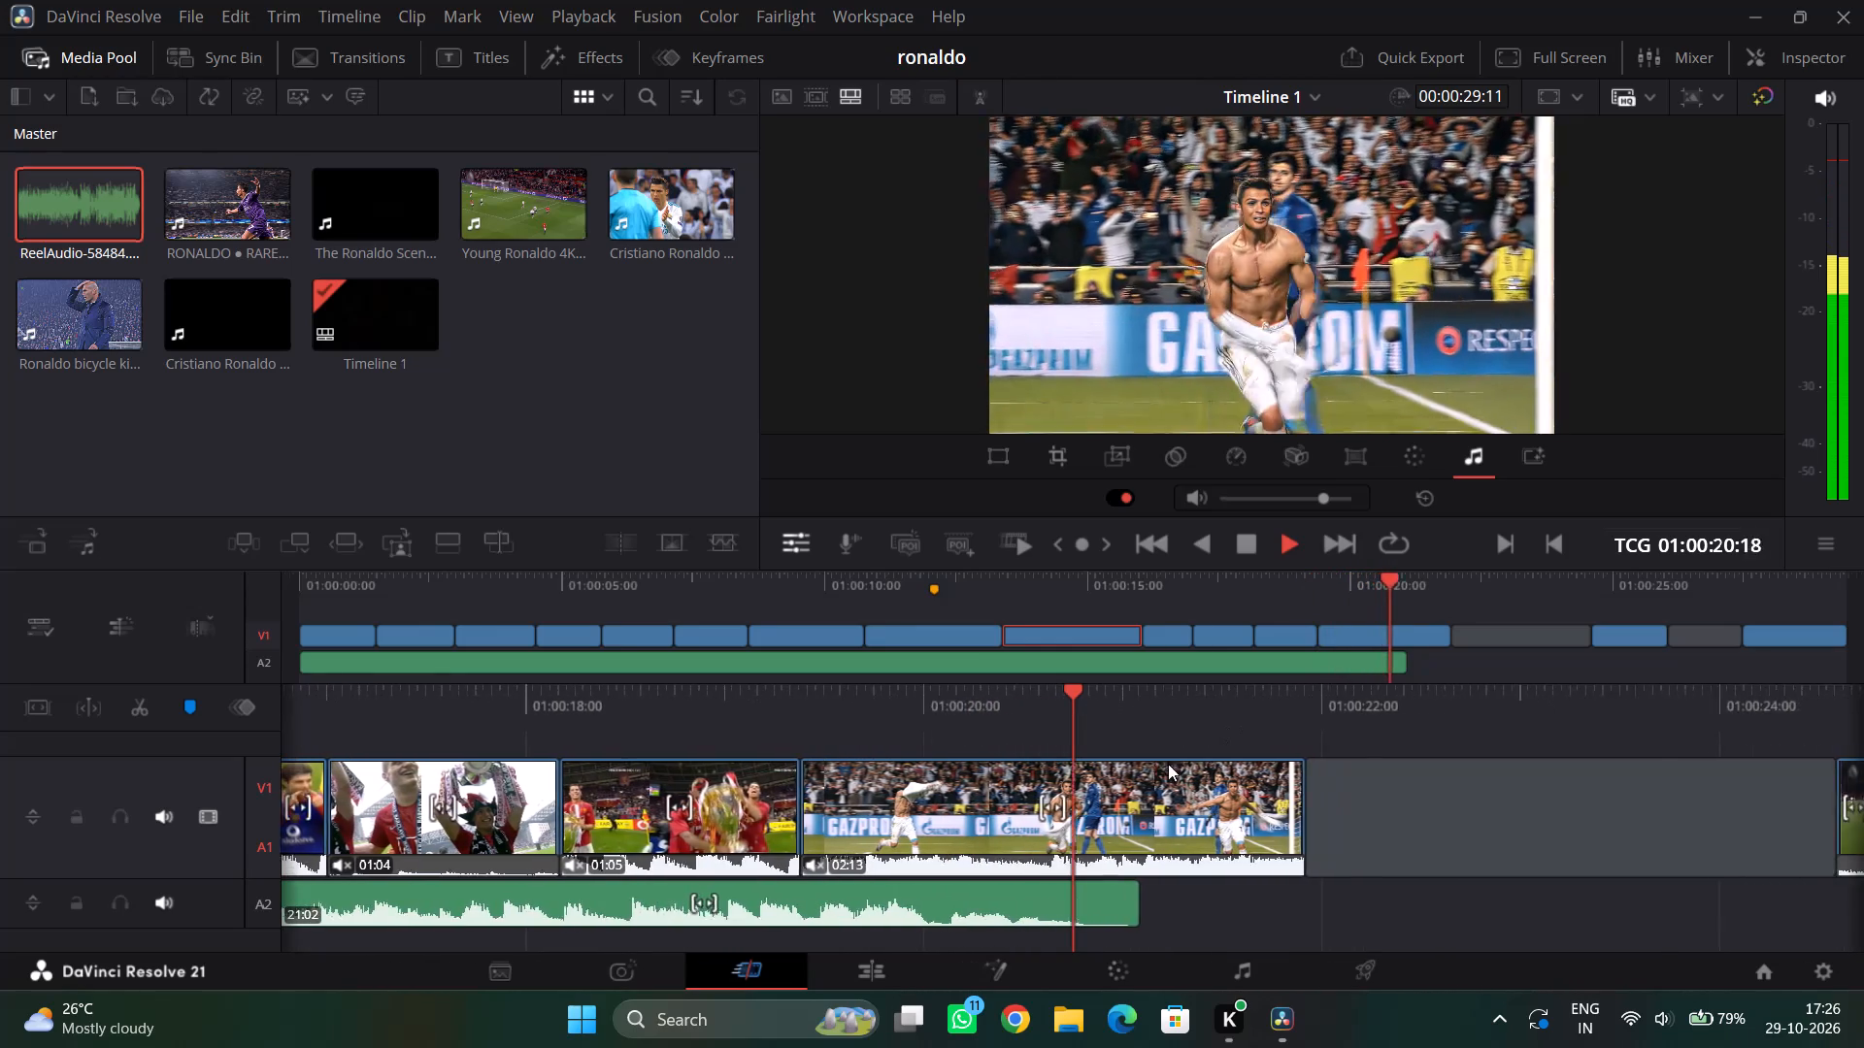
Return to the start of the timeline and play the edit through to the trophy lifts to review the clip order and timing.
drag(724, 741, 1635, 737)
drag(760, 730, 1753, 725)
drag(673, 728, 1696, 701)
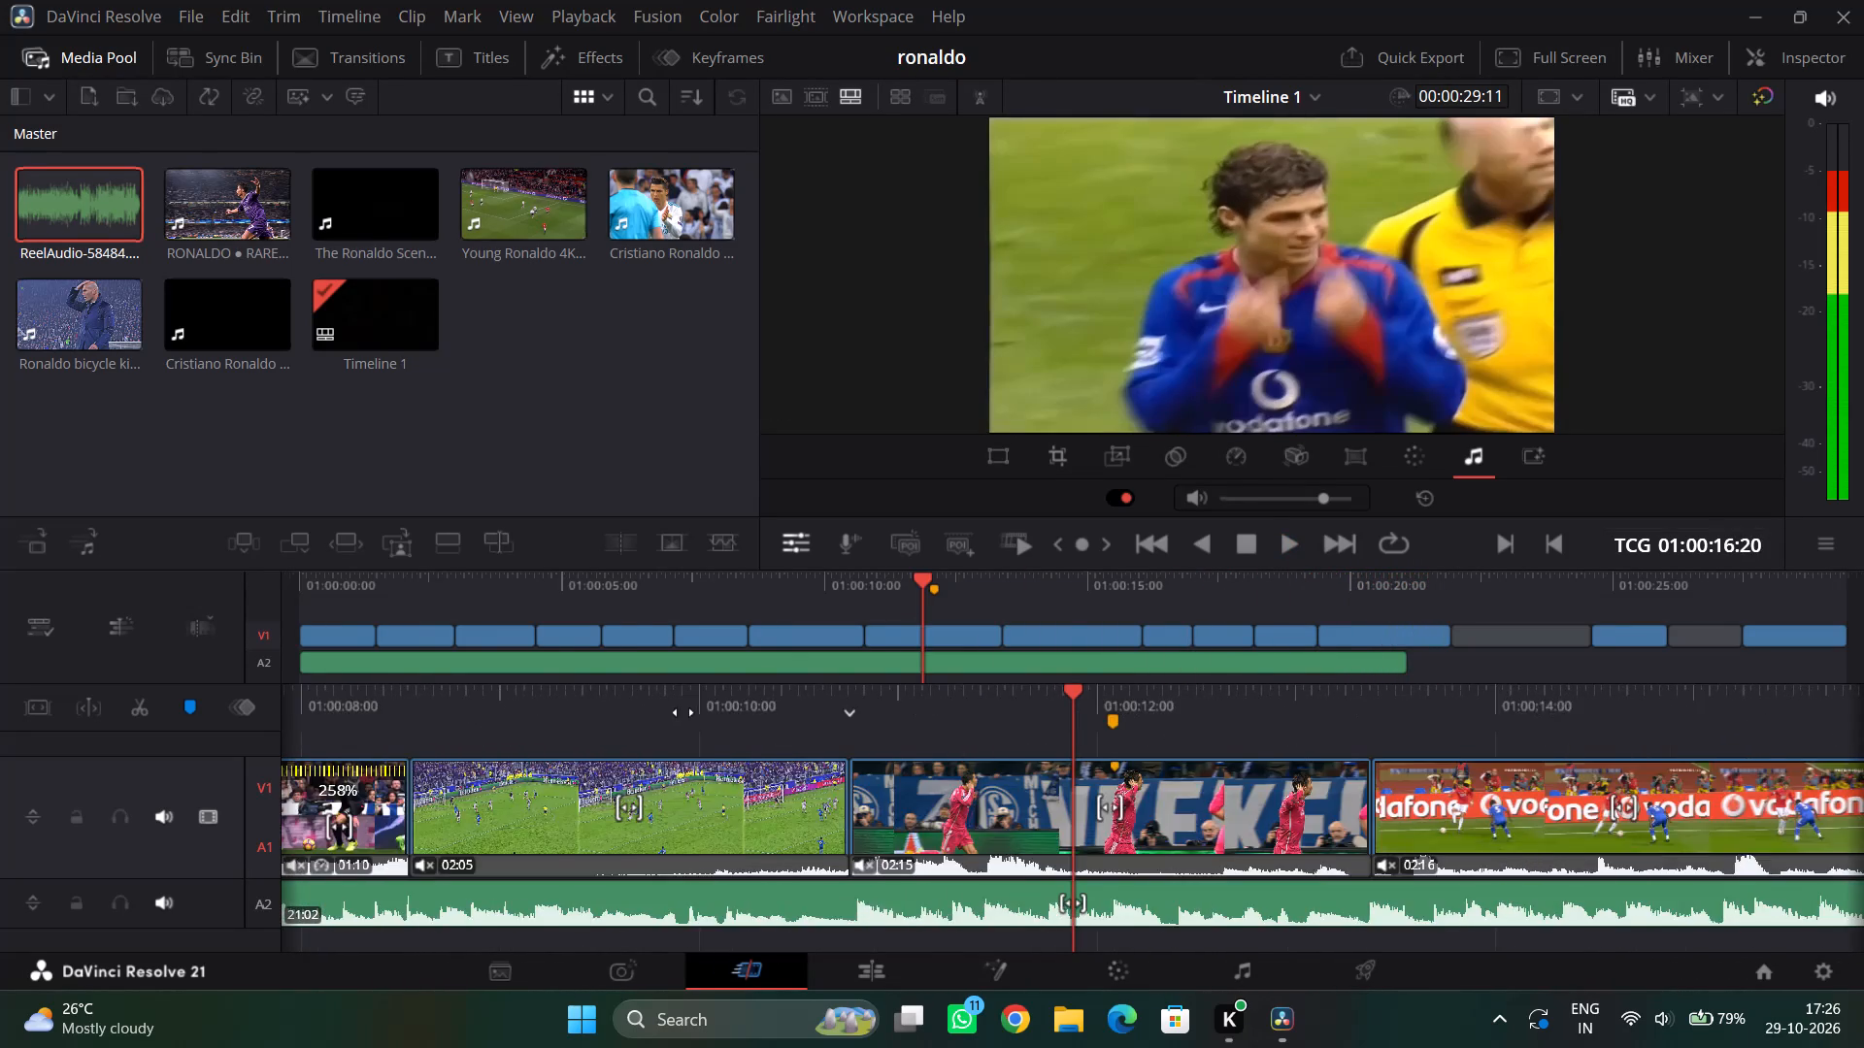
drag(698, 718, 1761, 704)
drag(843, 728, 1776, 704)
drag(856, 742, 1496, 744)
drag(1060, 733, 1322, 698)
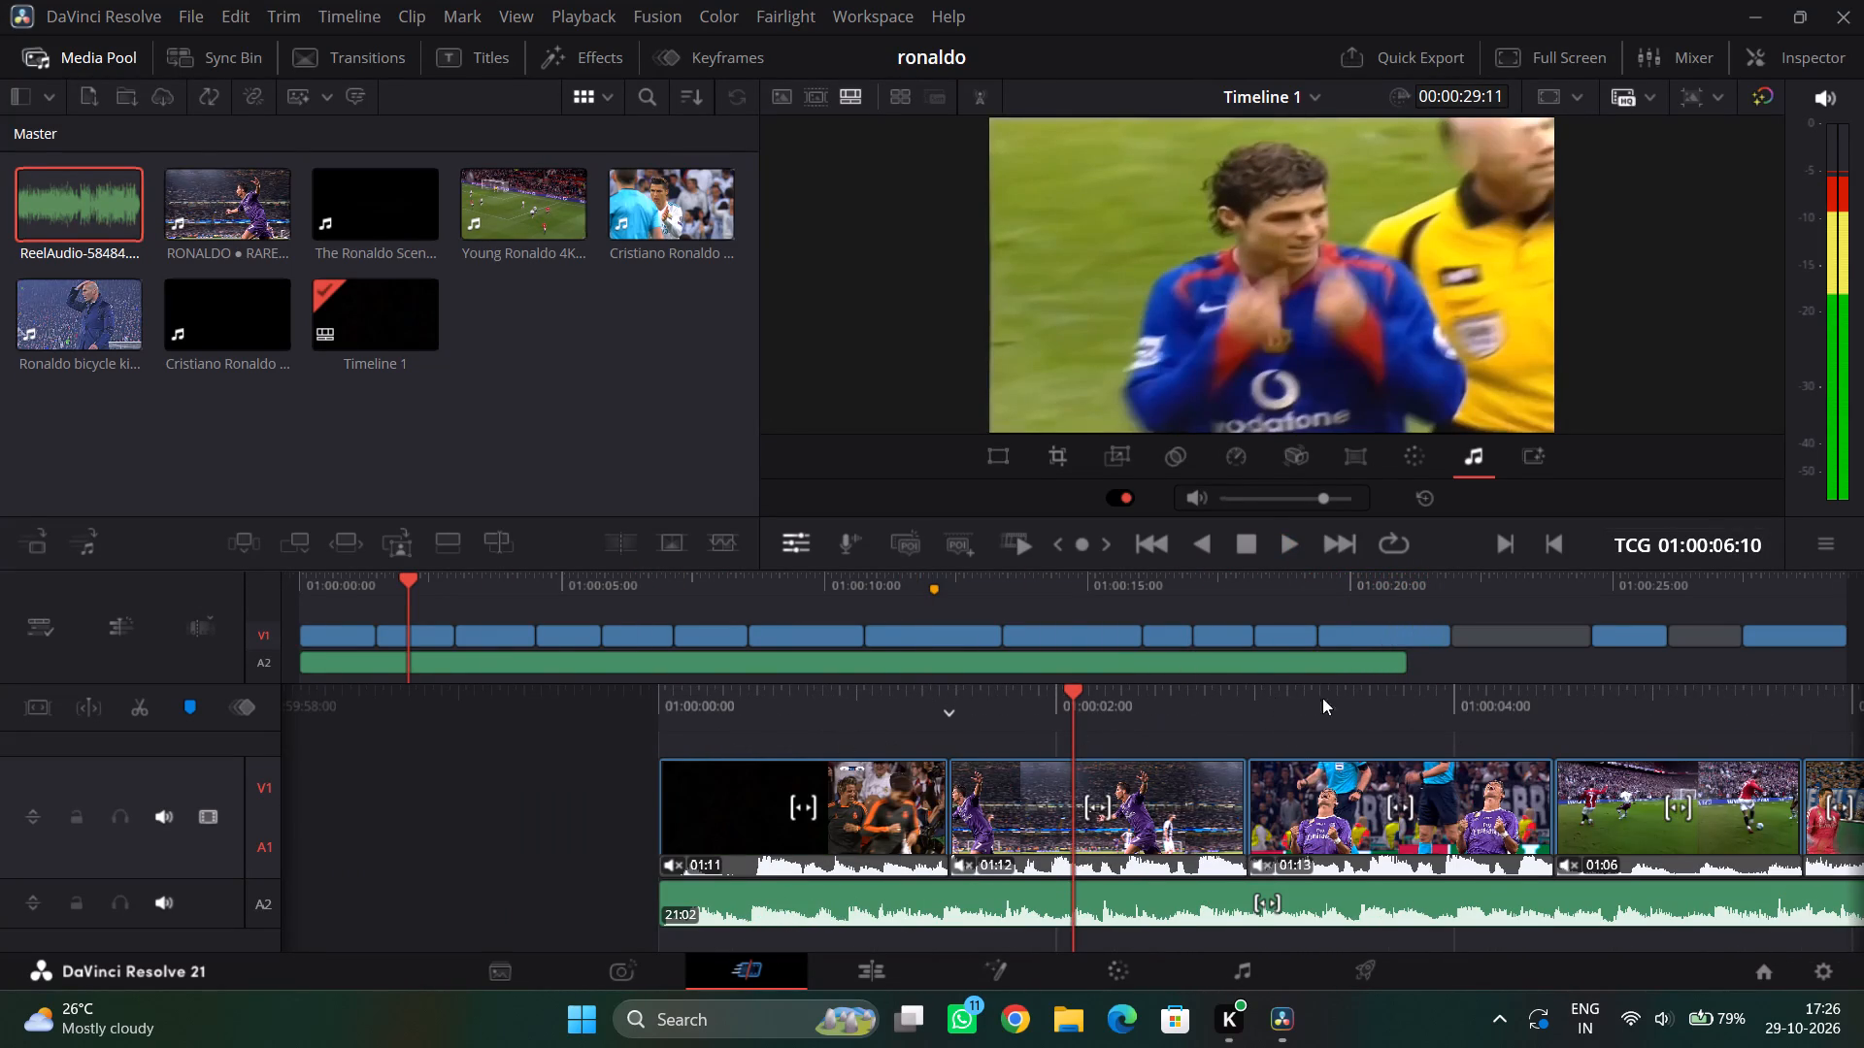
drag(1322, 698, 1375, 696)
drag(856, 718, 1434, 674)
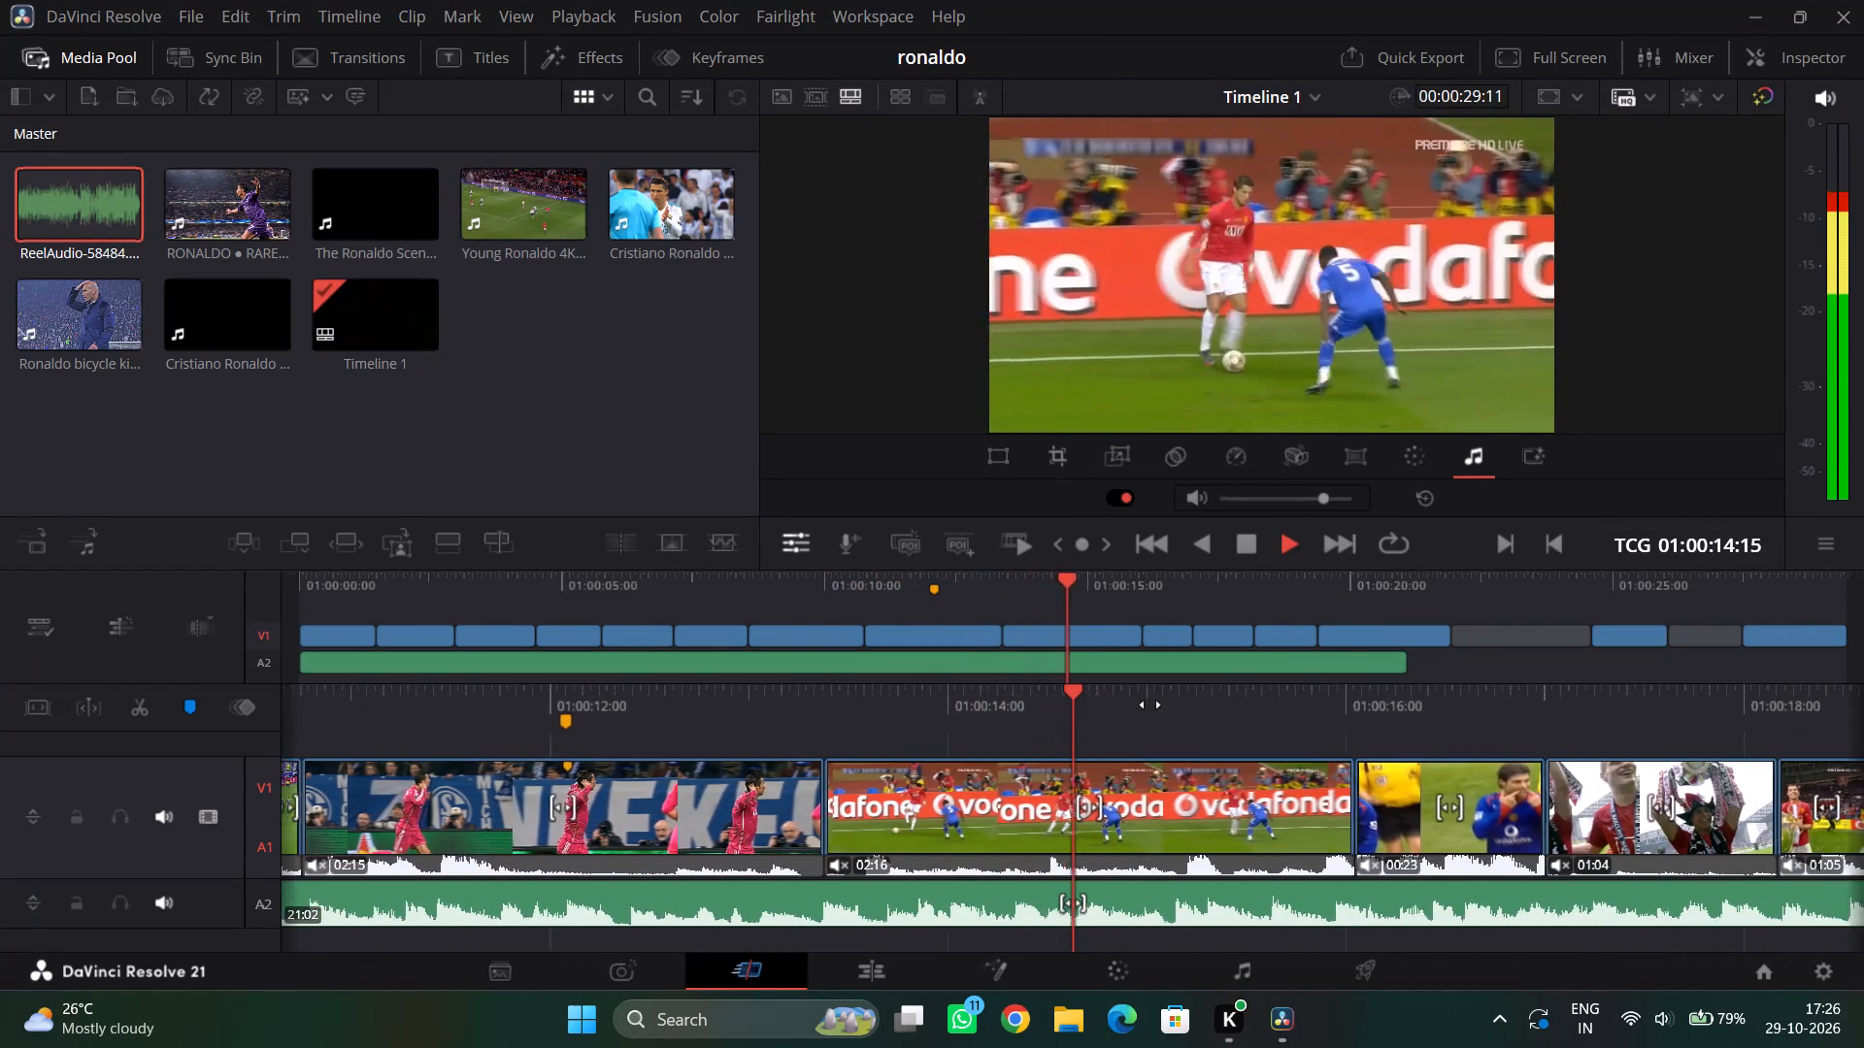
click(1149, 704)
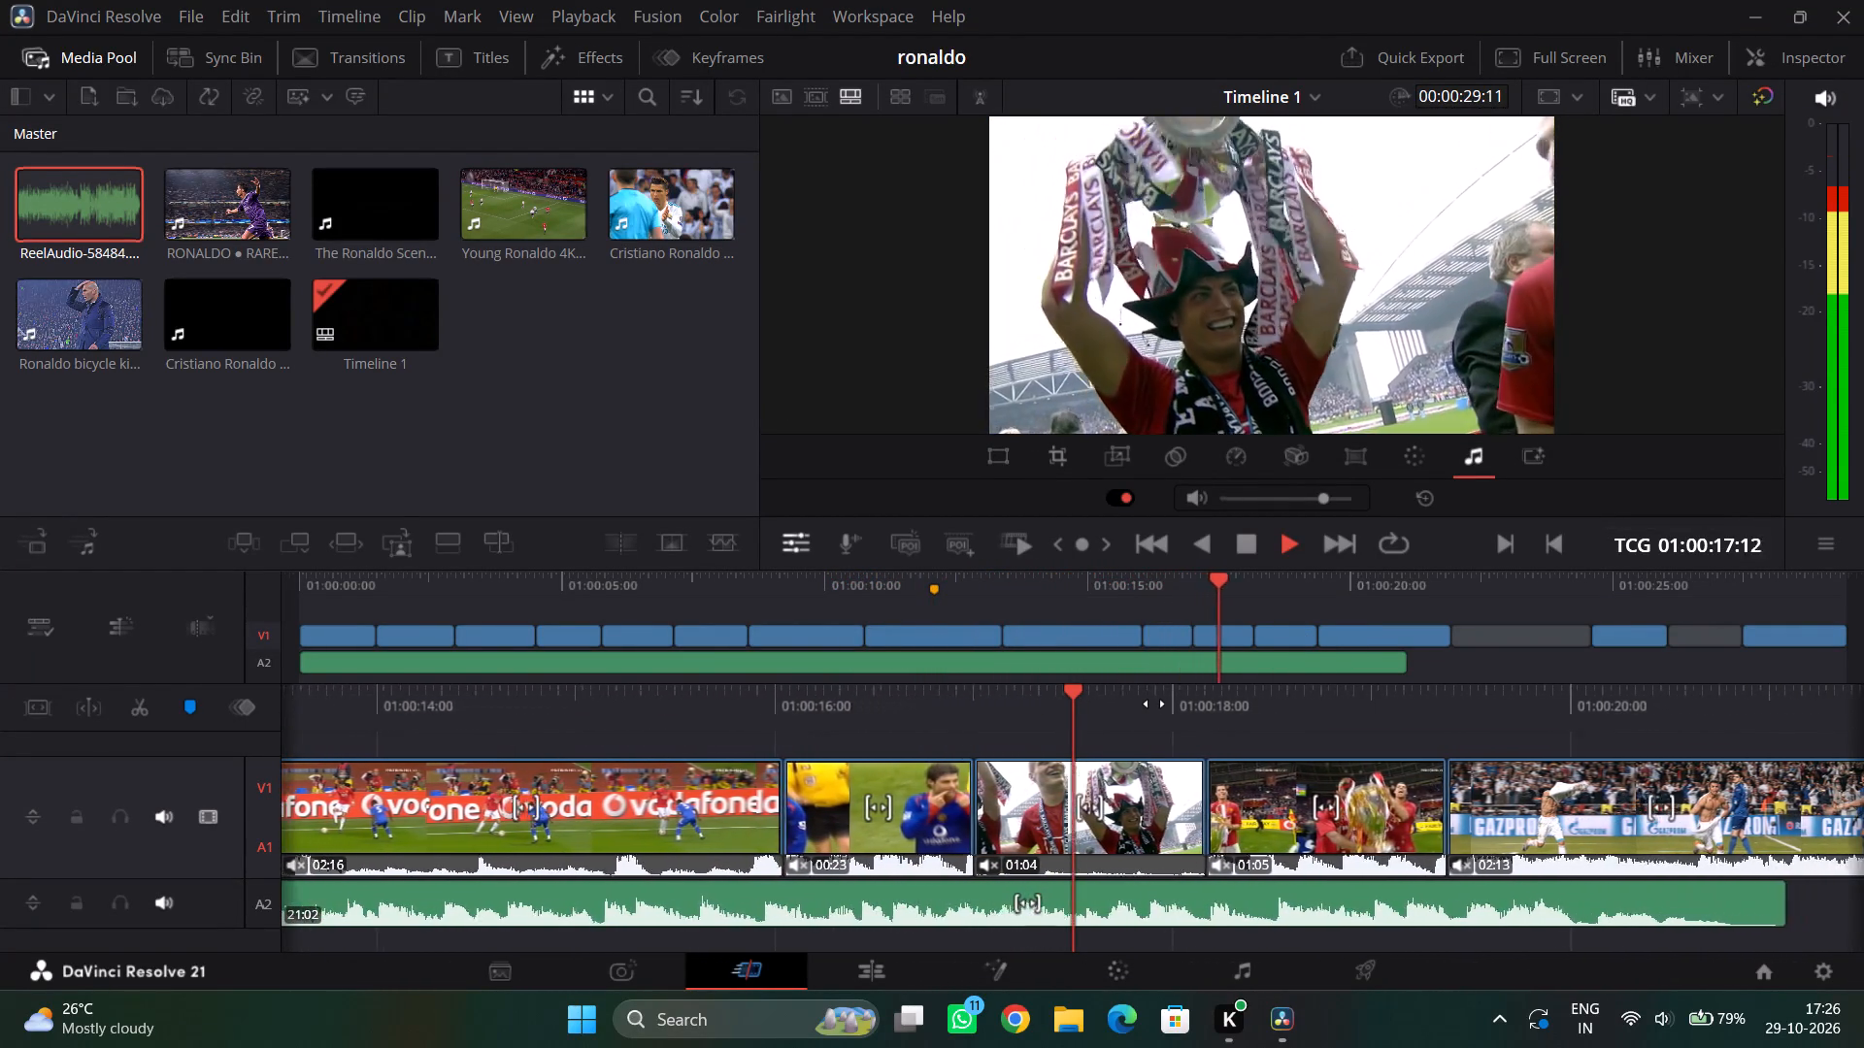
Locate 01:00:18:11 in the music and move the shirtless celebration clip later, opening a gap after the gold-trophy clip.
drag(1154, 704, 1227, 700)
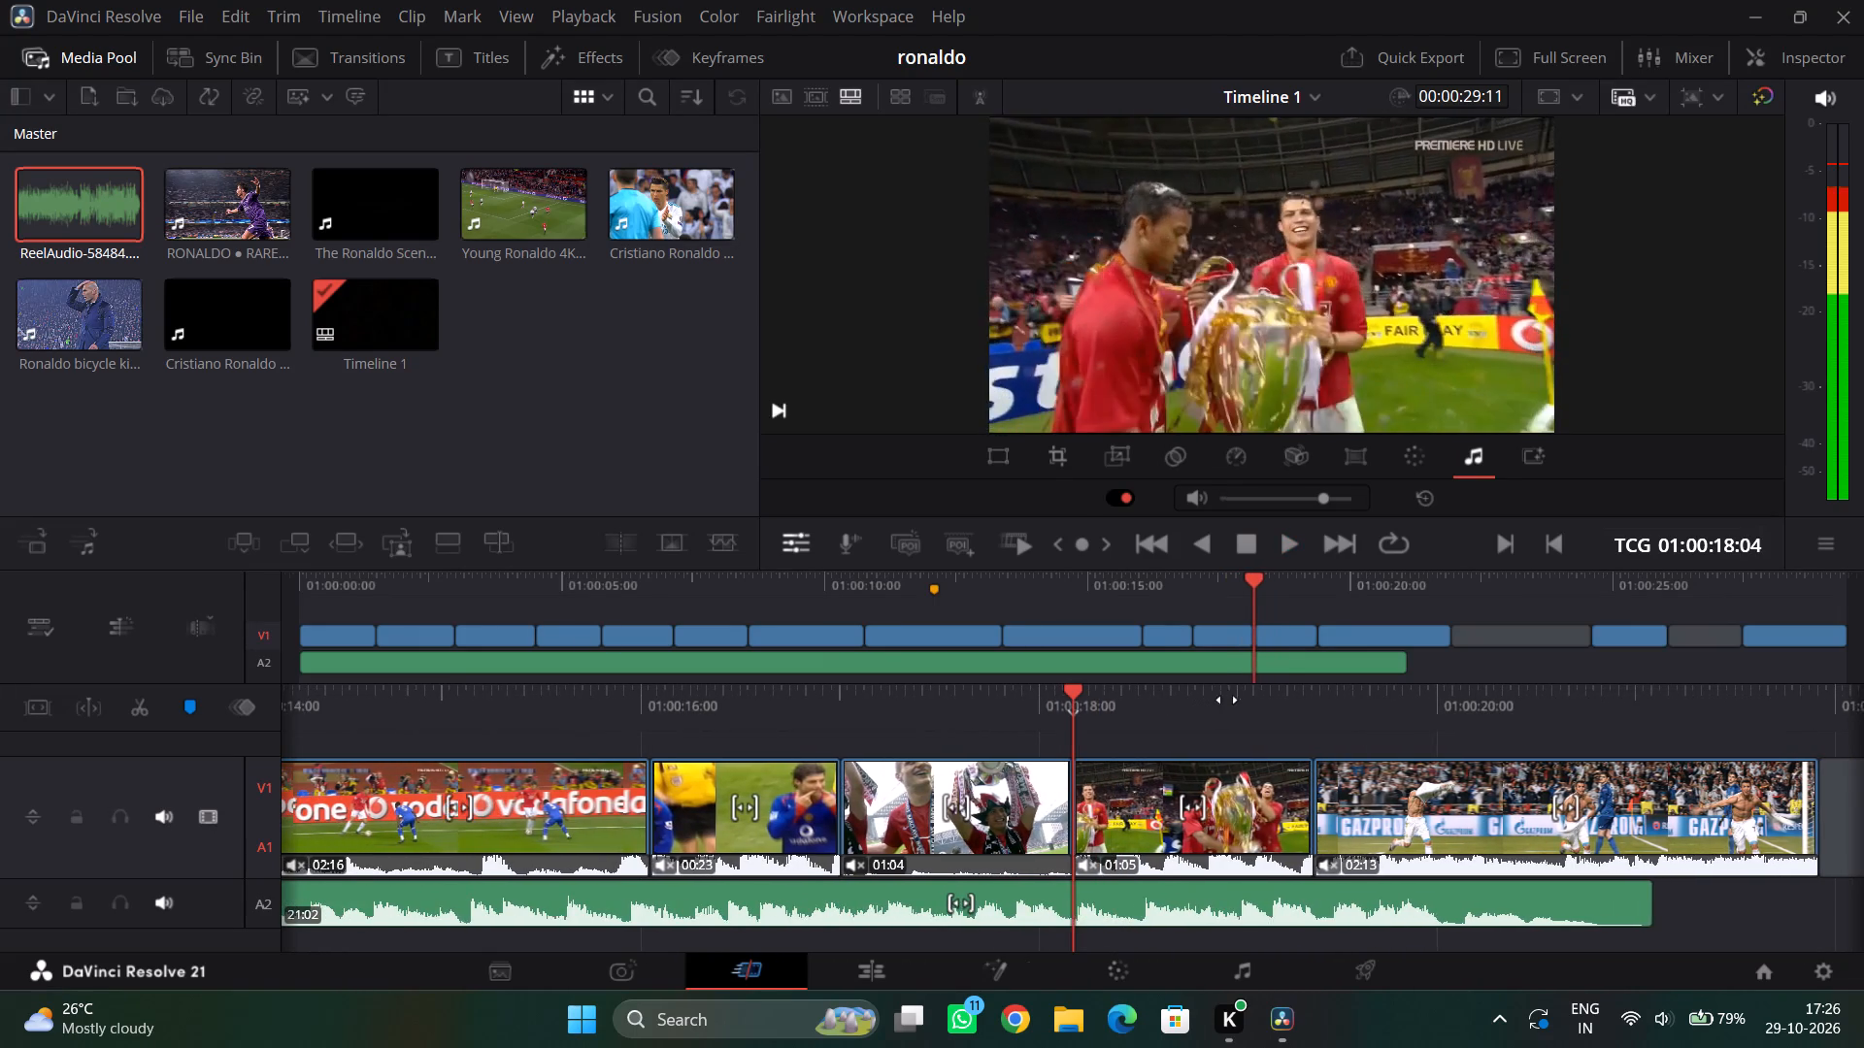
drag(1227, 700, 1233, 710)
drag(1197, 704, 1211, 704)
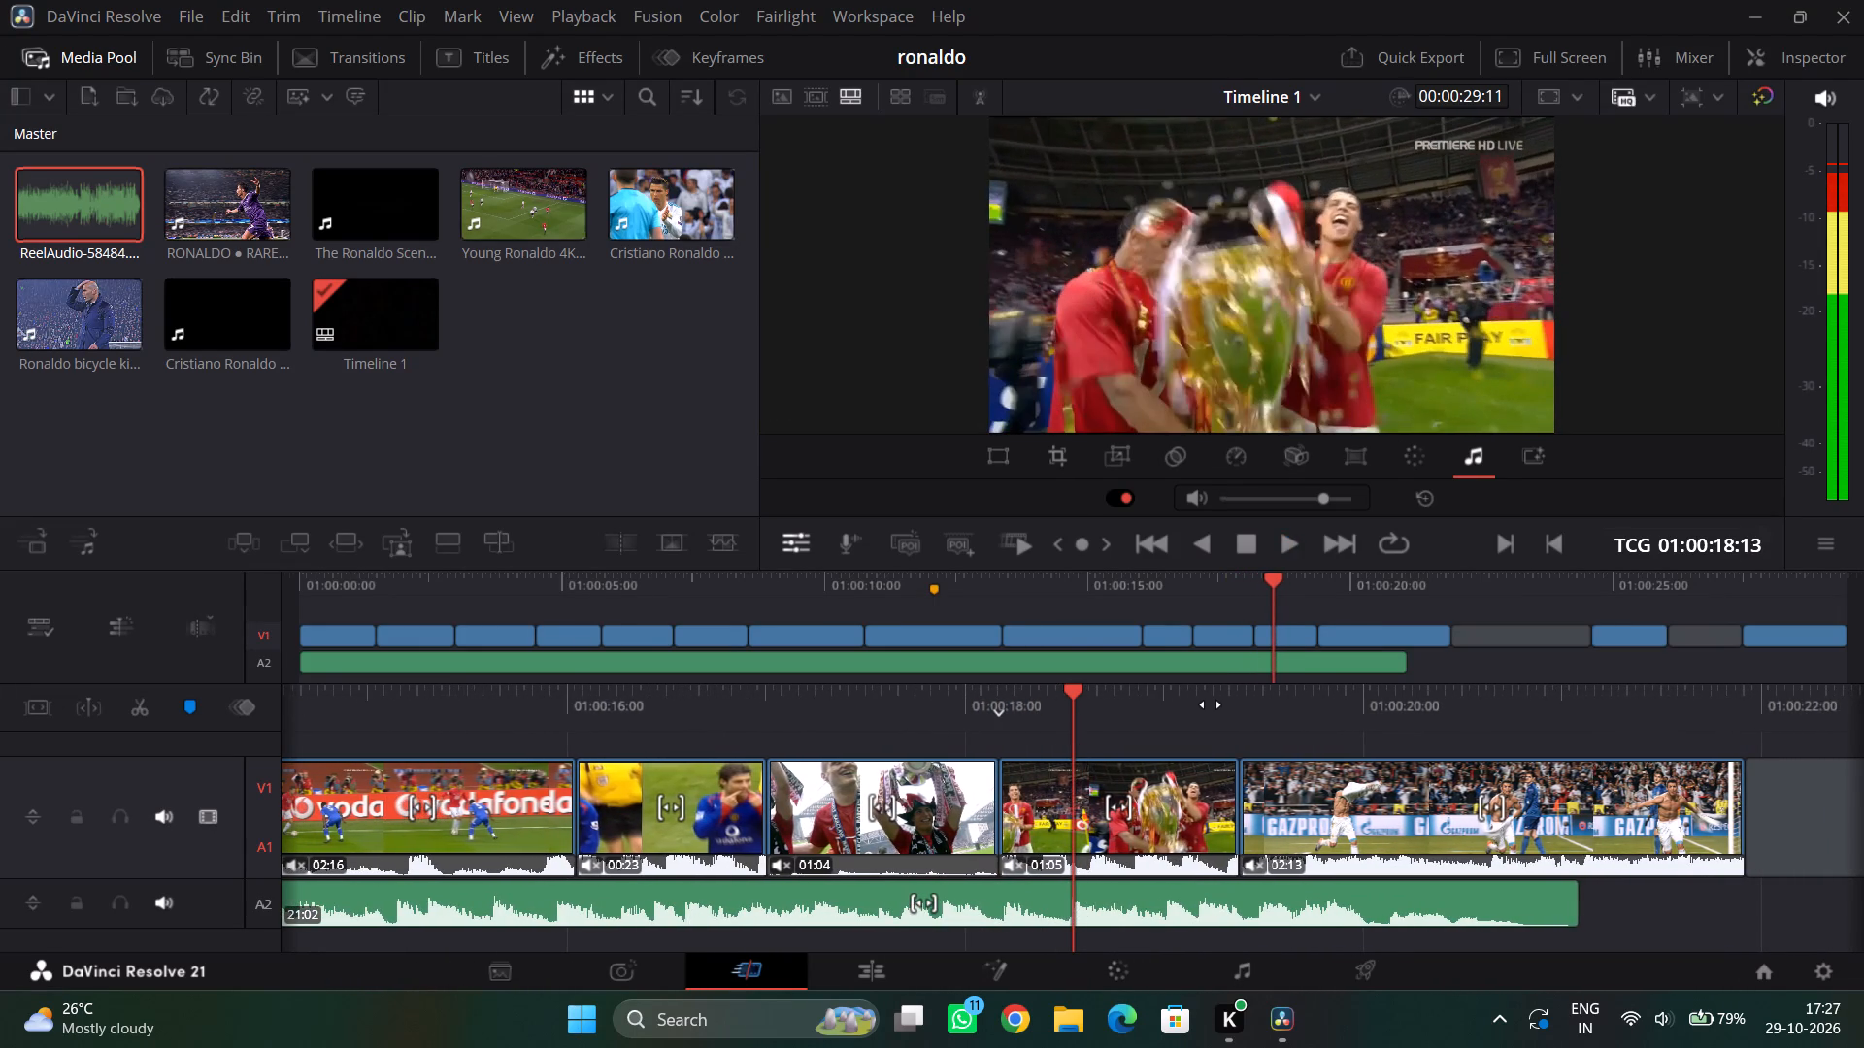
drag(1211, 704, 1453, 701)
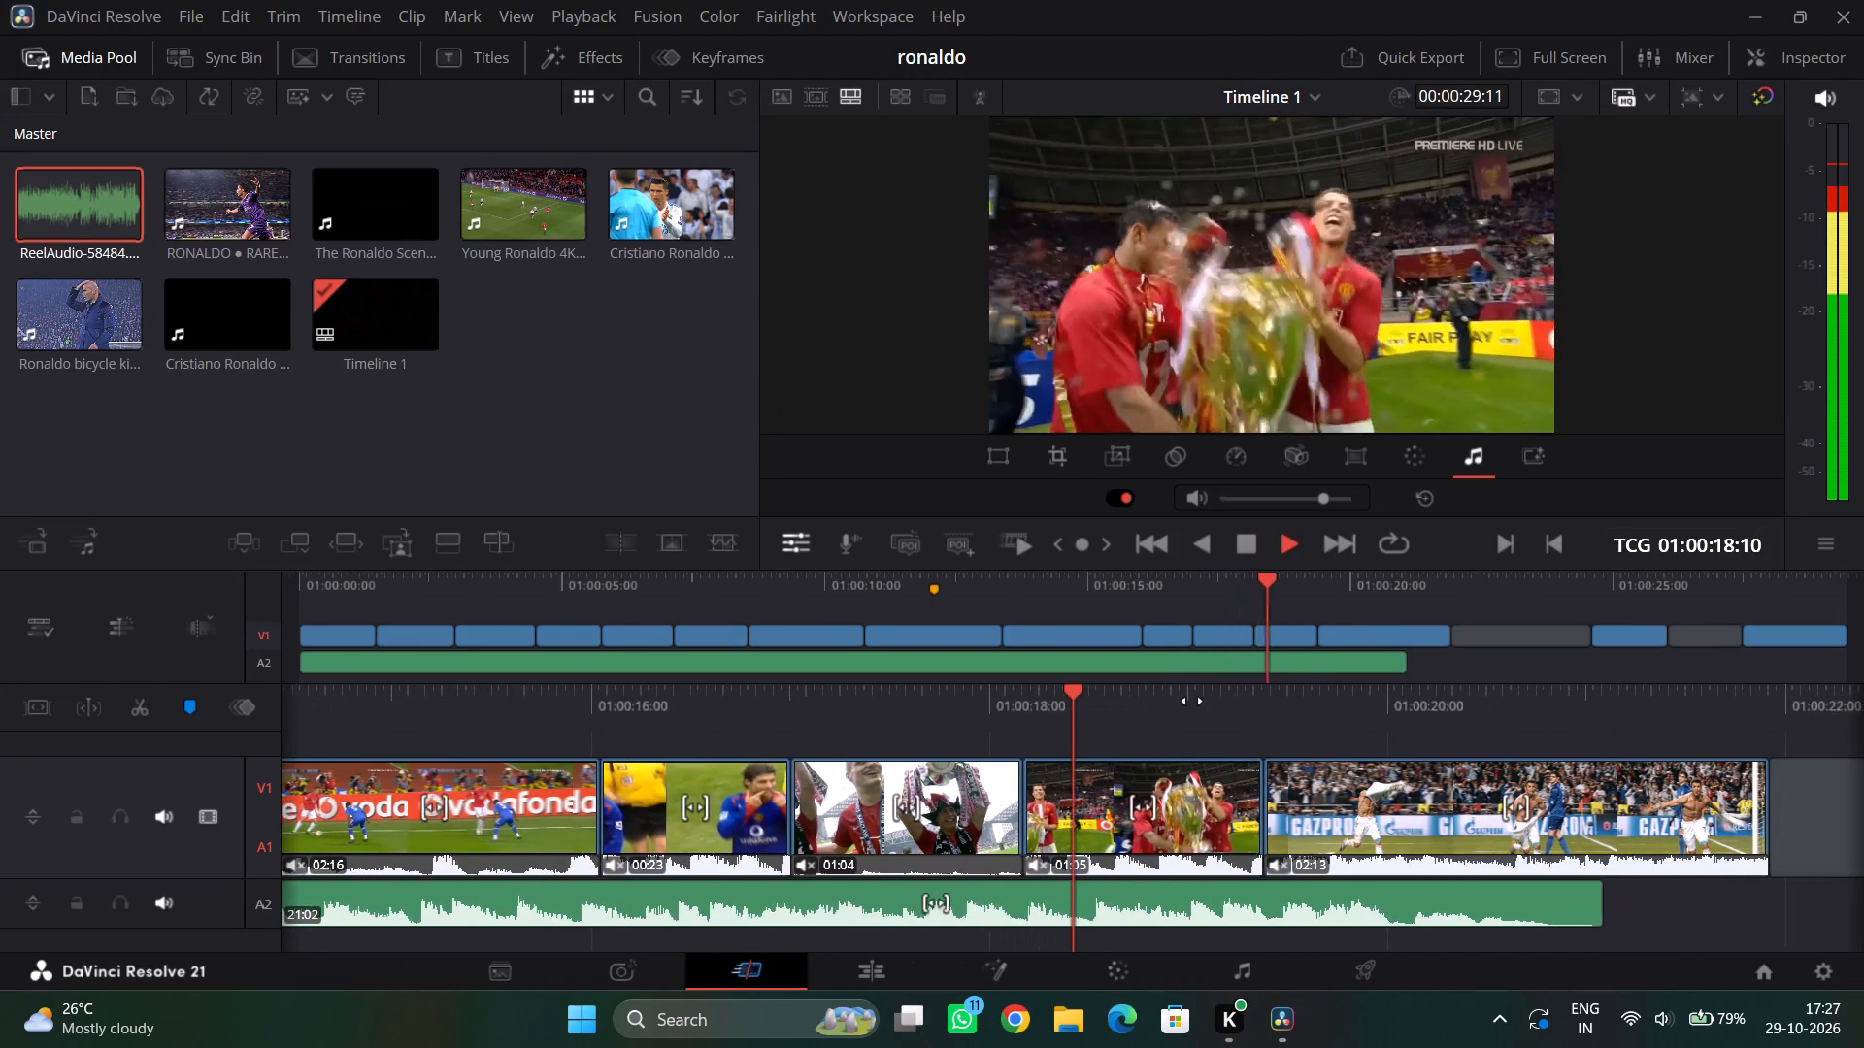
drag(1192, 701, 1212, 699)
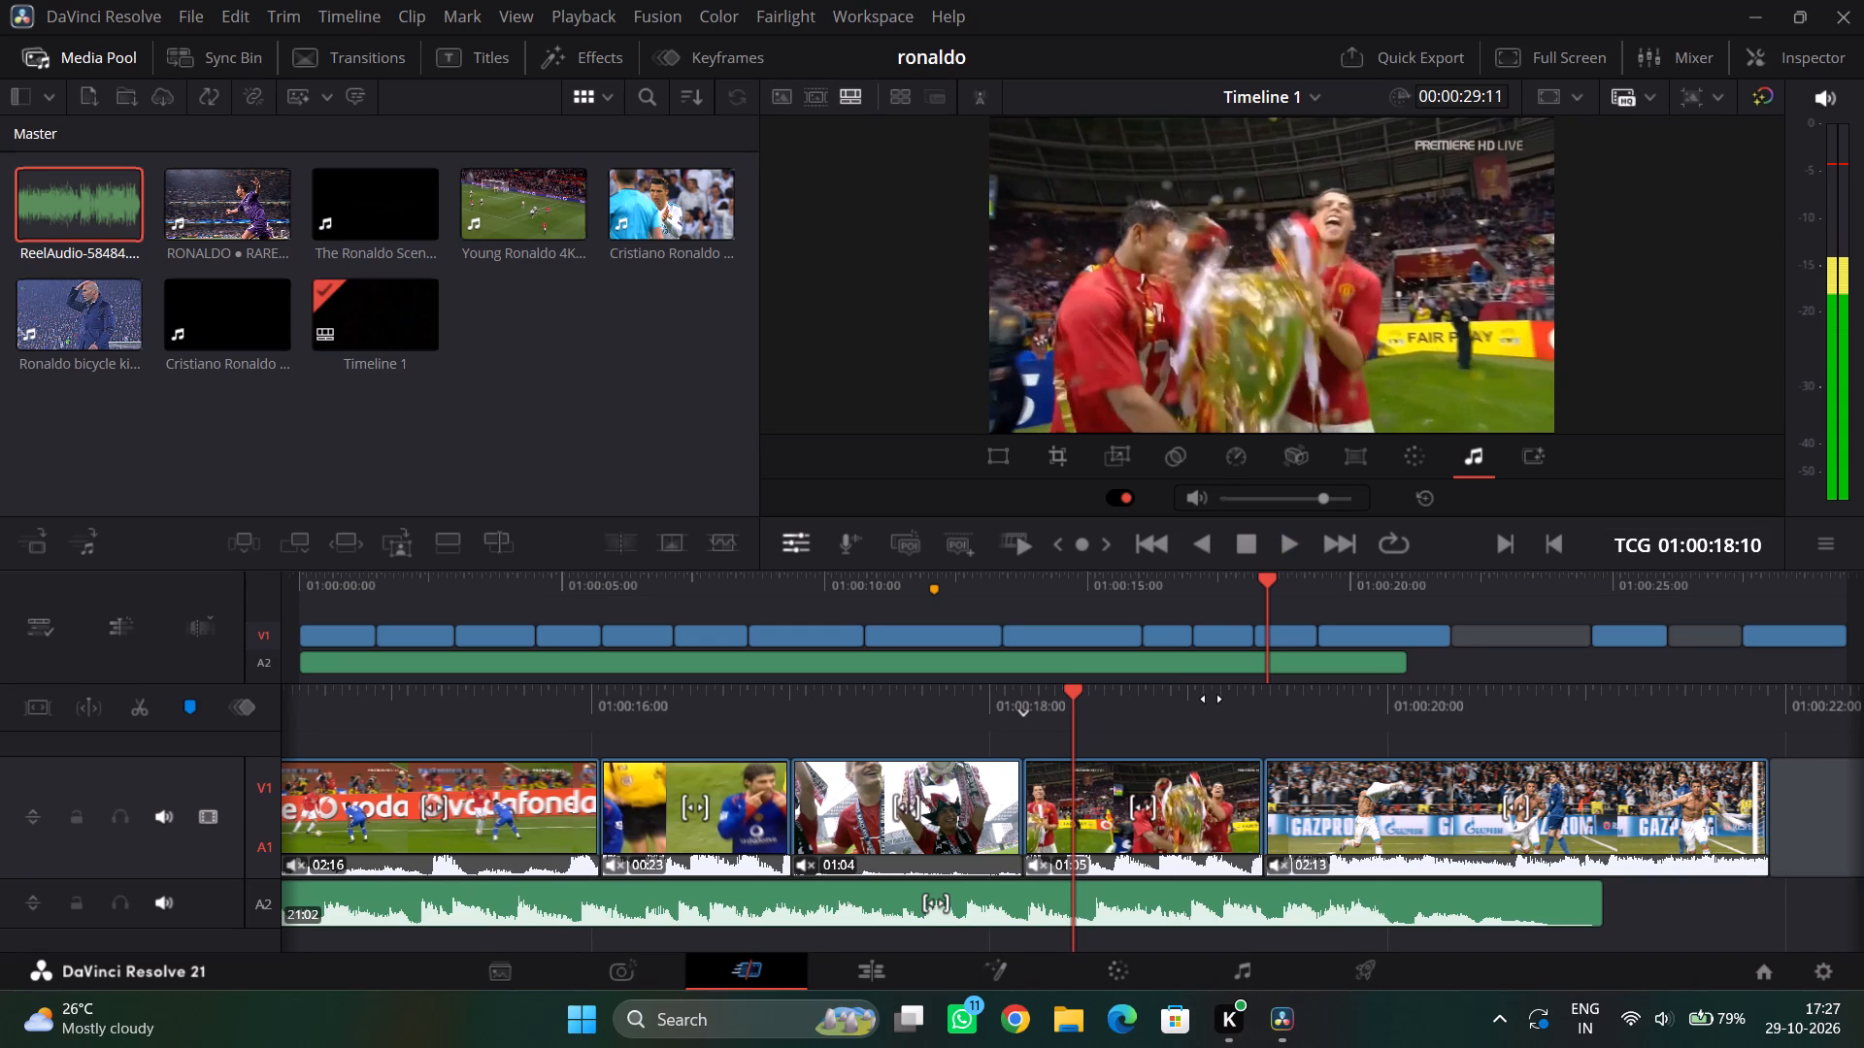
drag(1212, 699, 1204, 712)
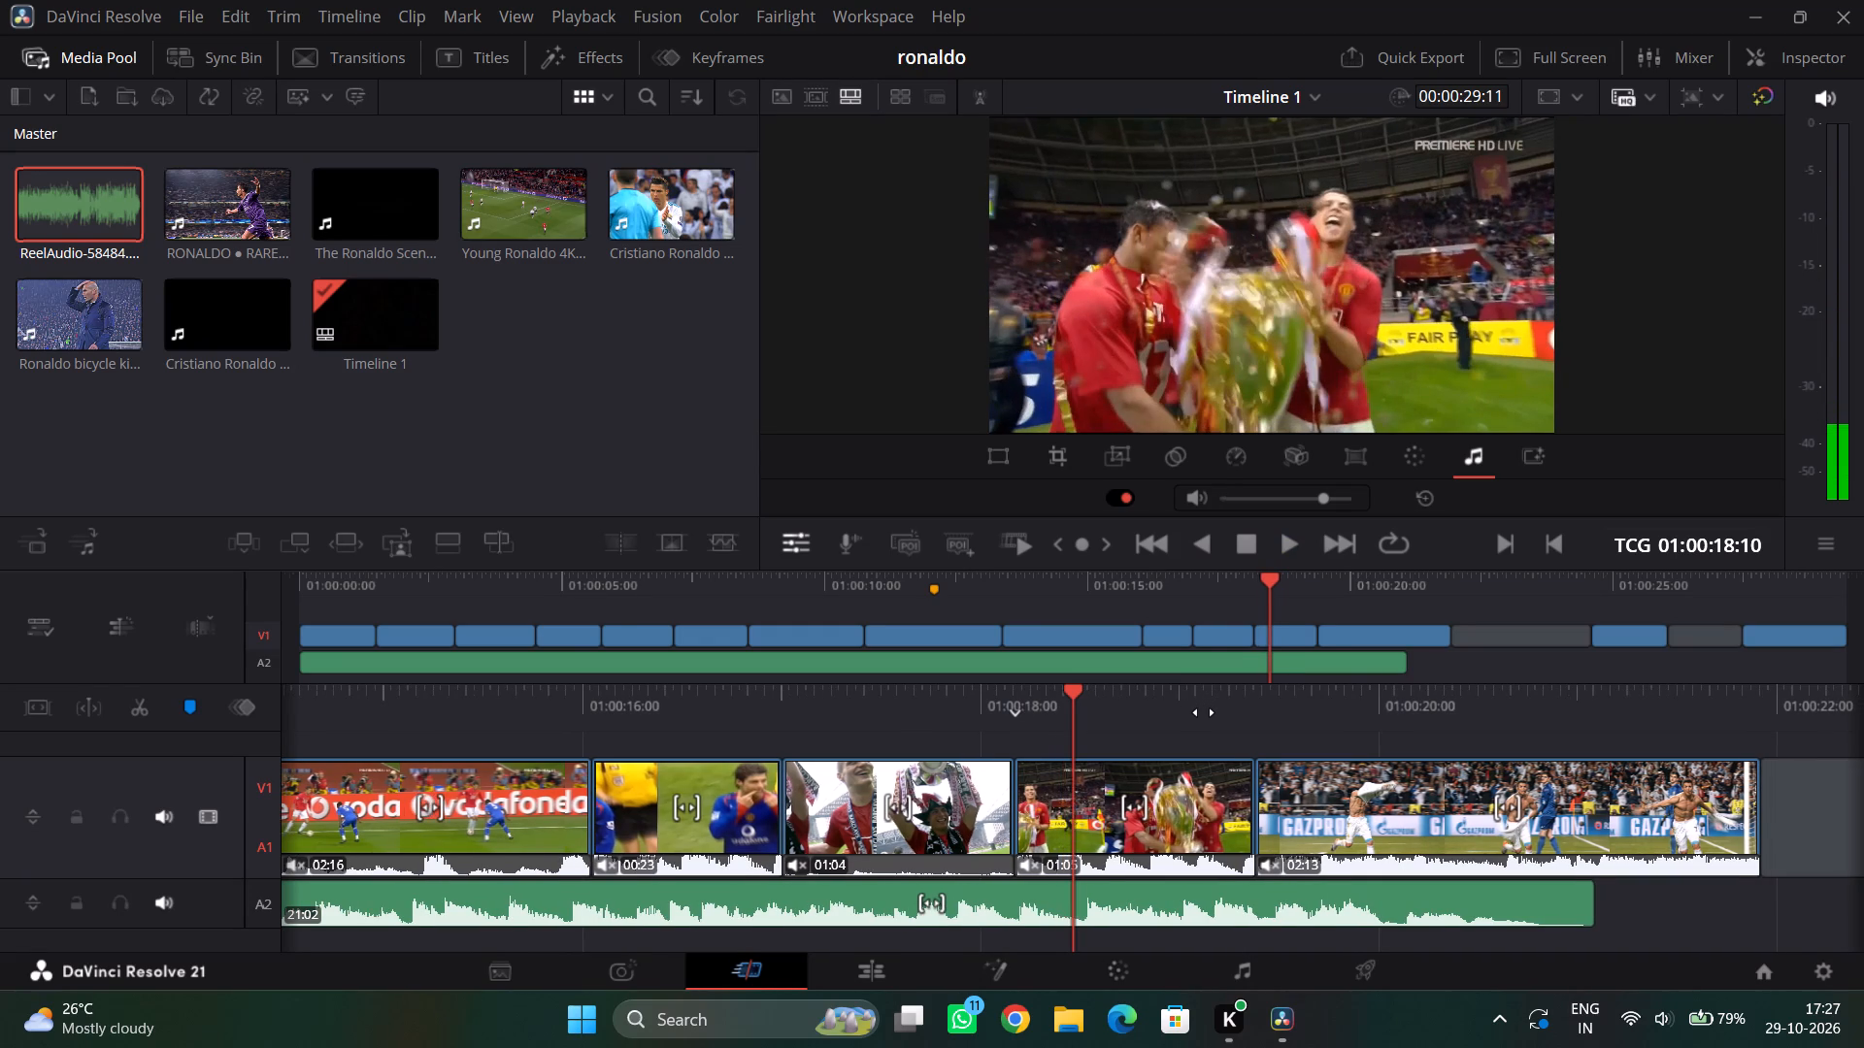
drag(1204, 712, 1199, 715)
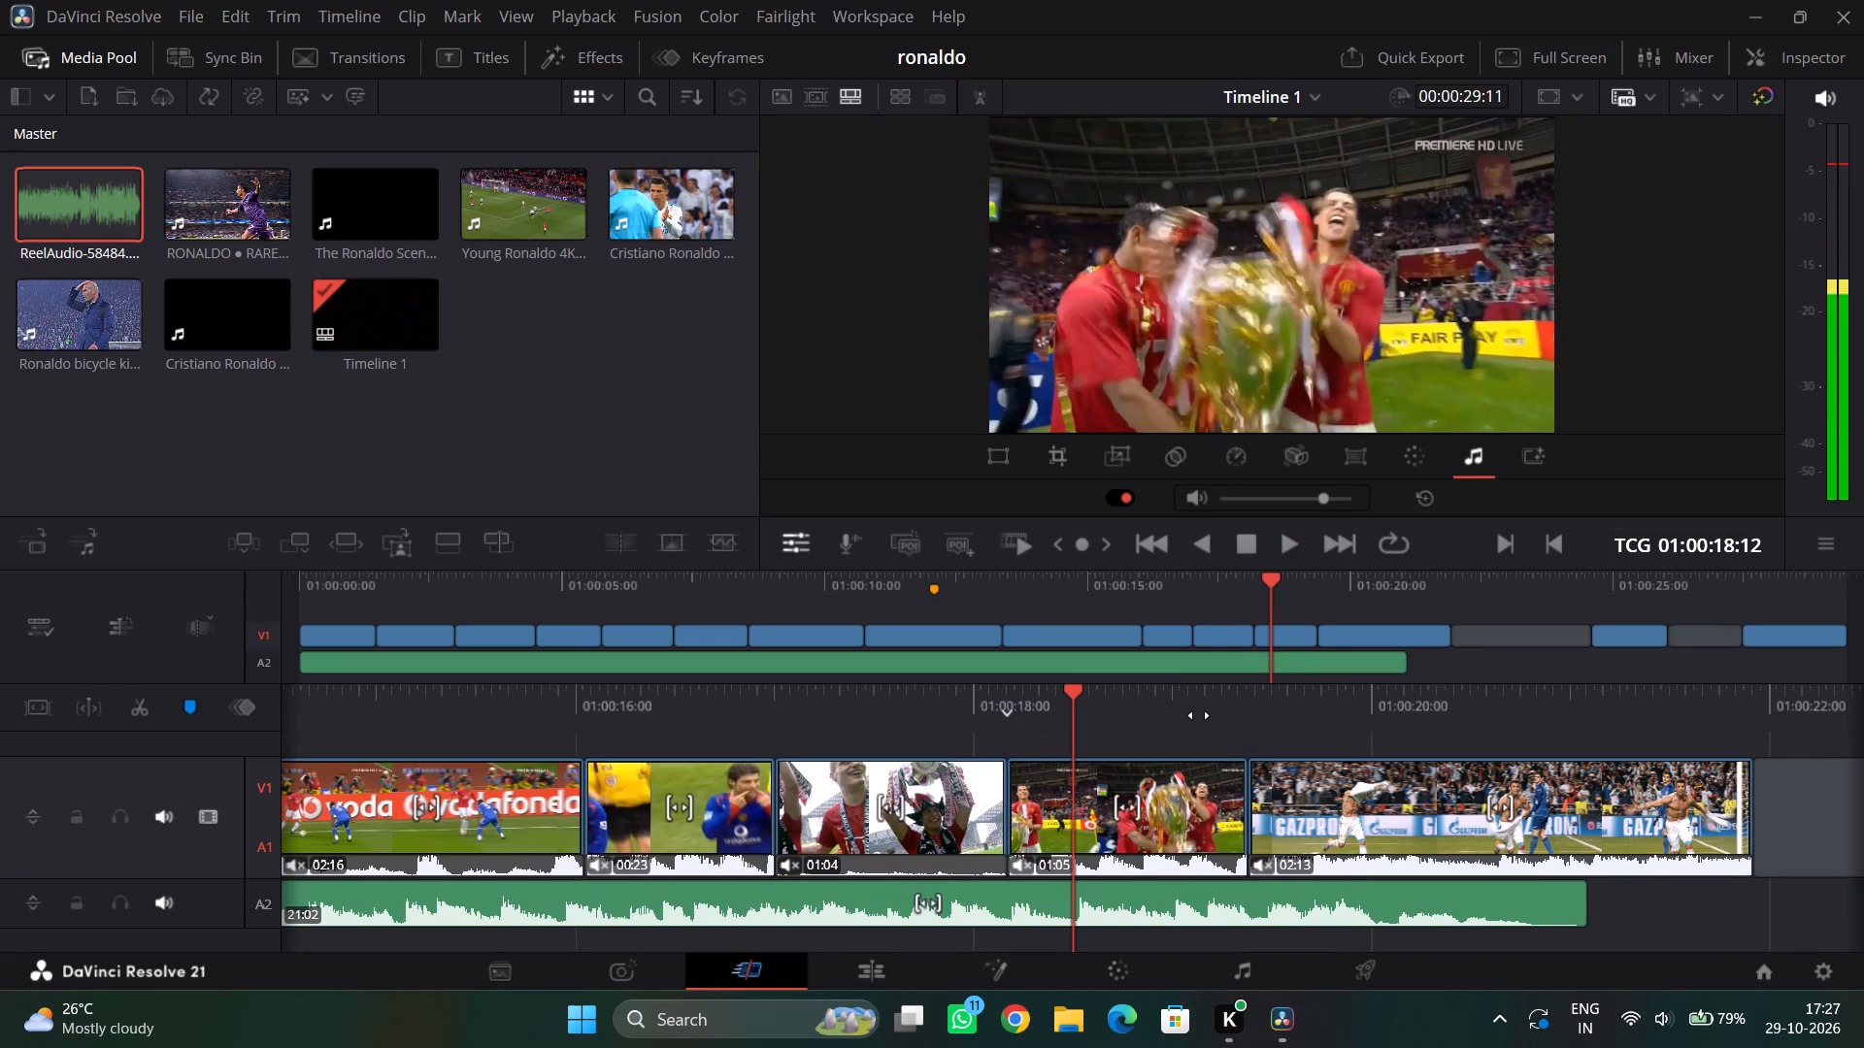
drag(1199, 715, 1270, 707)
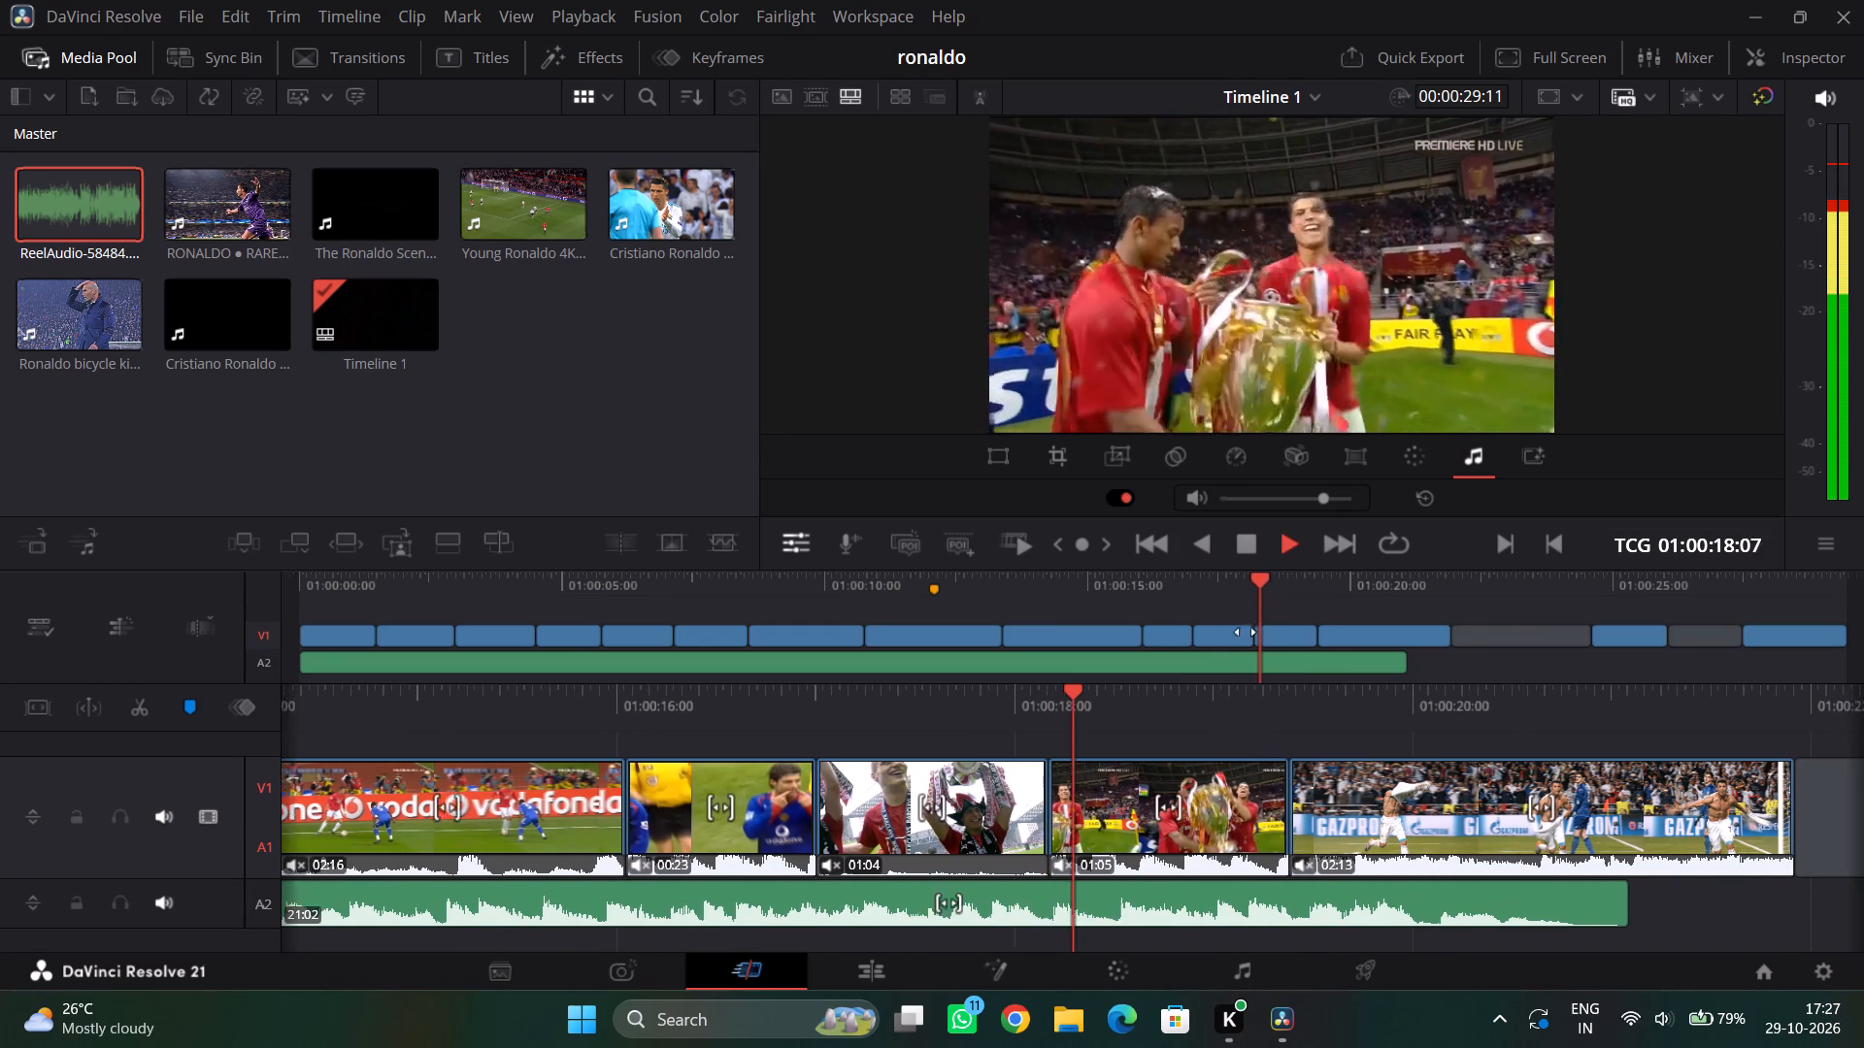
click(1246, 542)
drag(1146, 711, 1201, 707)
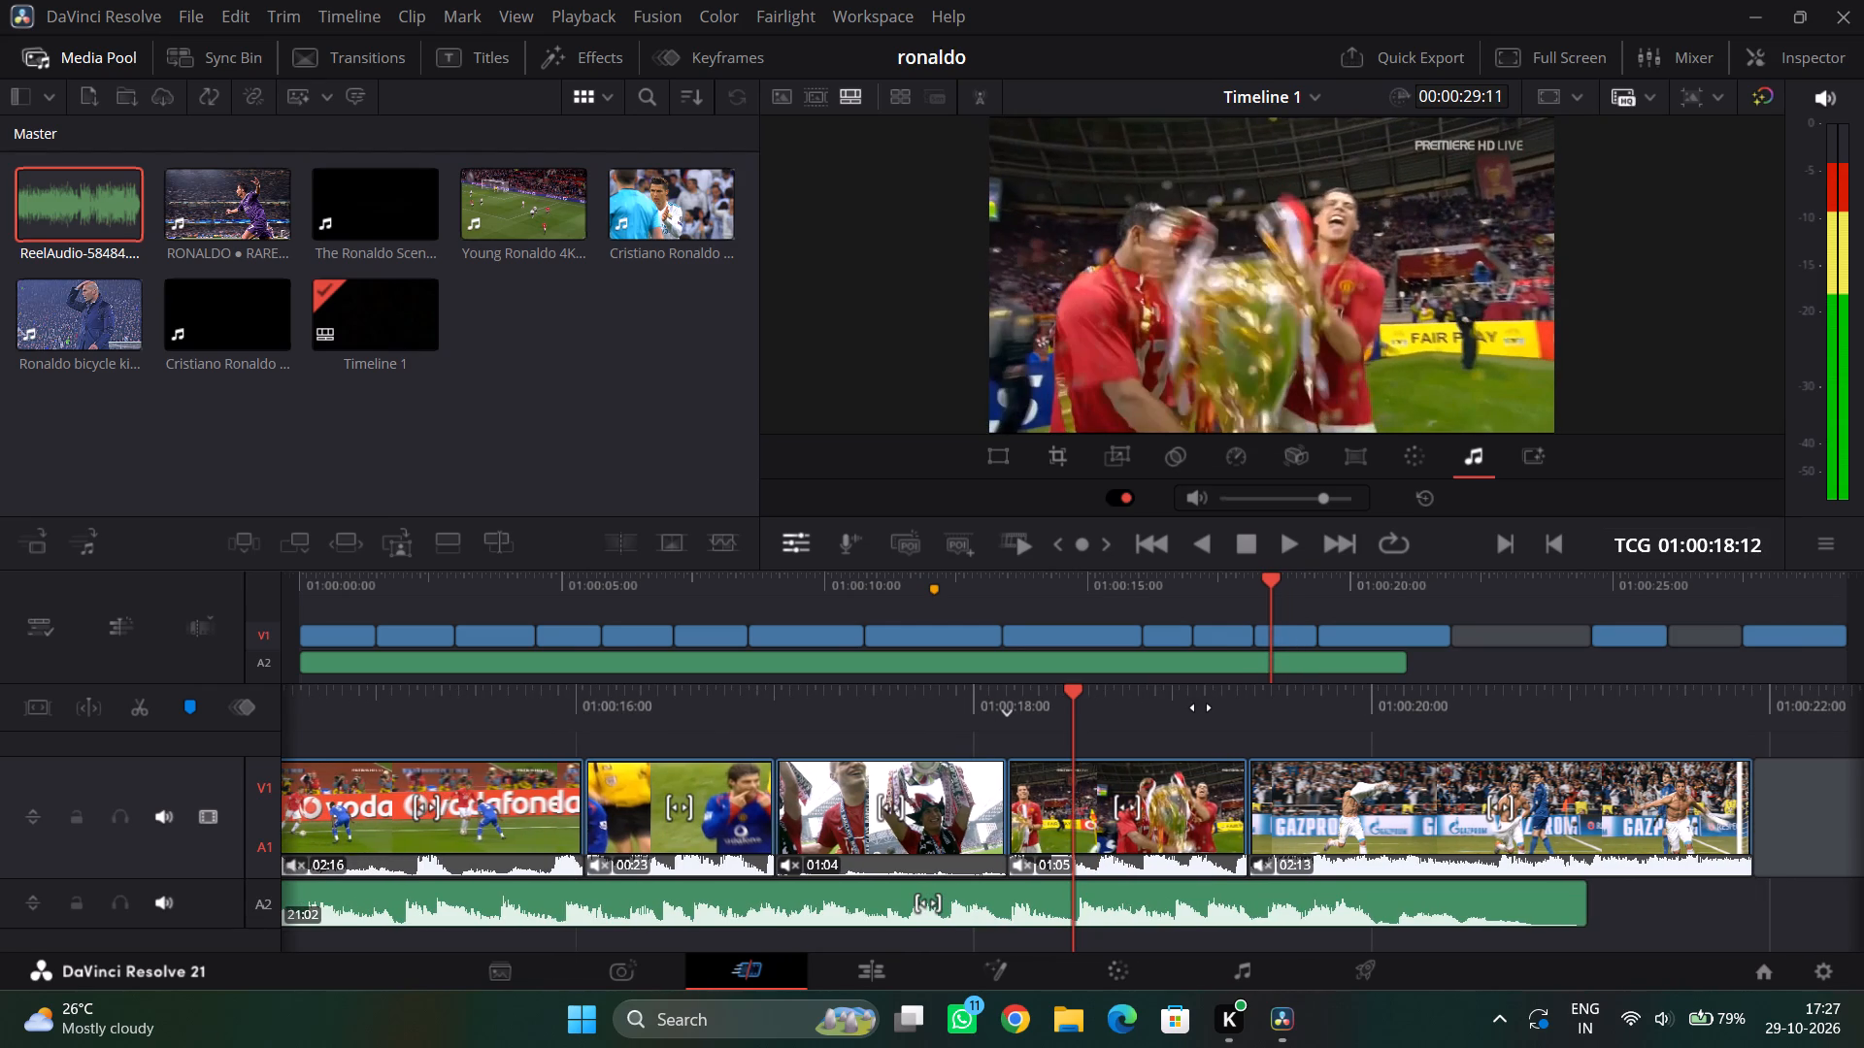
drag(1201, 707, 1207, 707)
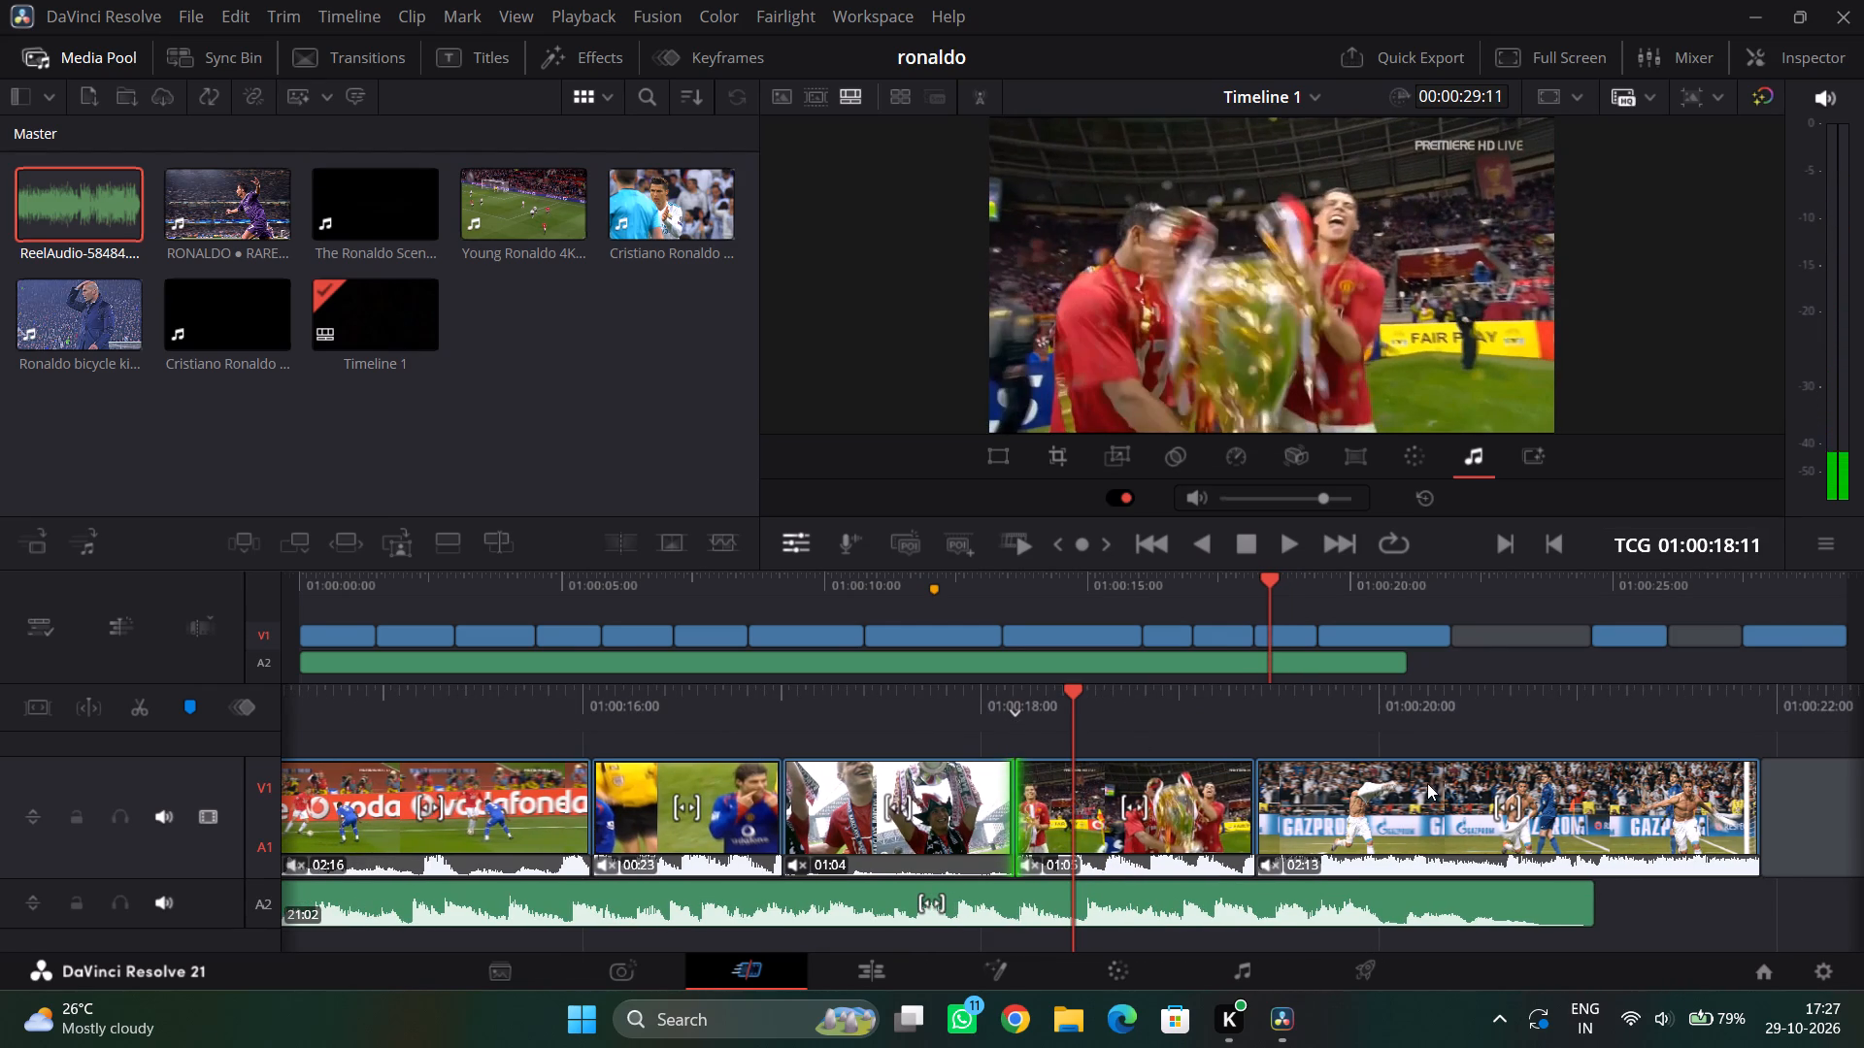
drag(1427, 783, 1585, 788)
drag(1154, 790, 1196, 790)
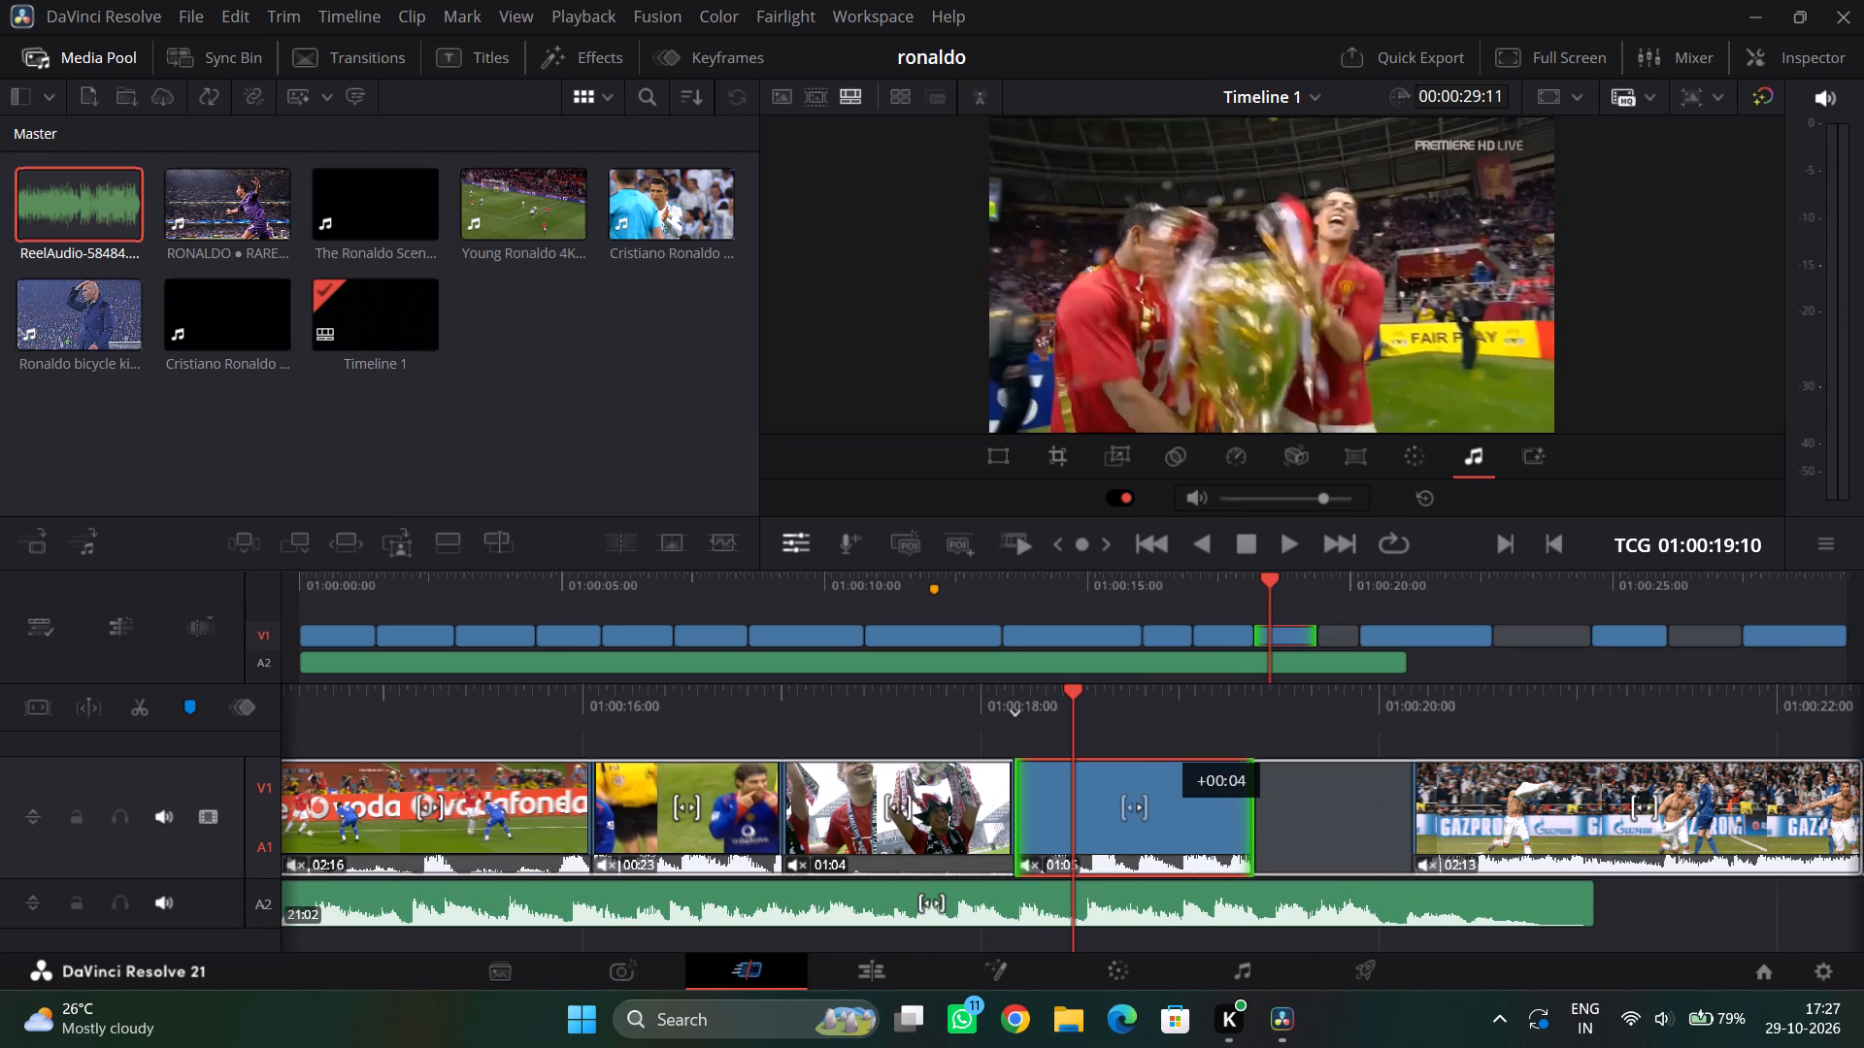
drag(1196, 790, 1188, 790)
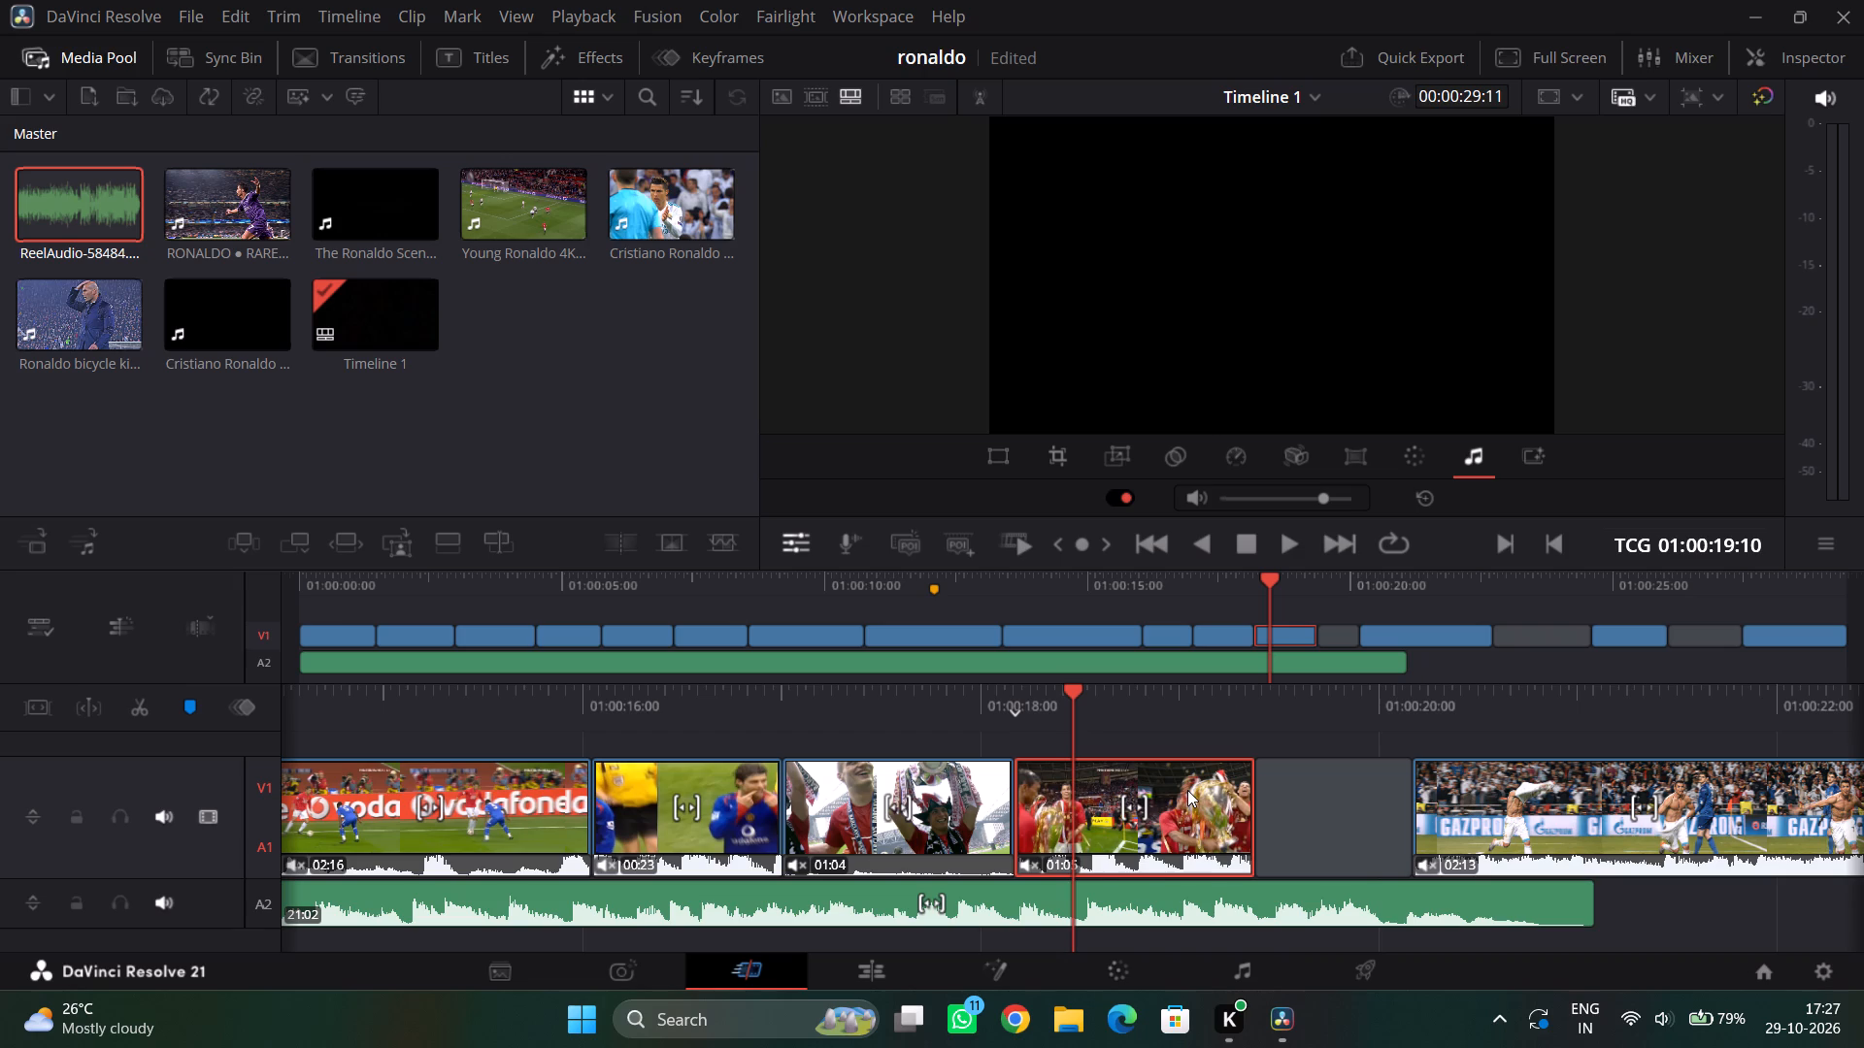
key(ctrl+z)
Move the gold-trophy clip later within the gap so that it starts at 01:00:18:11.
drag(1126, 764, 1174, 762)
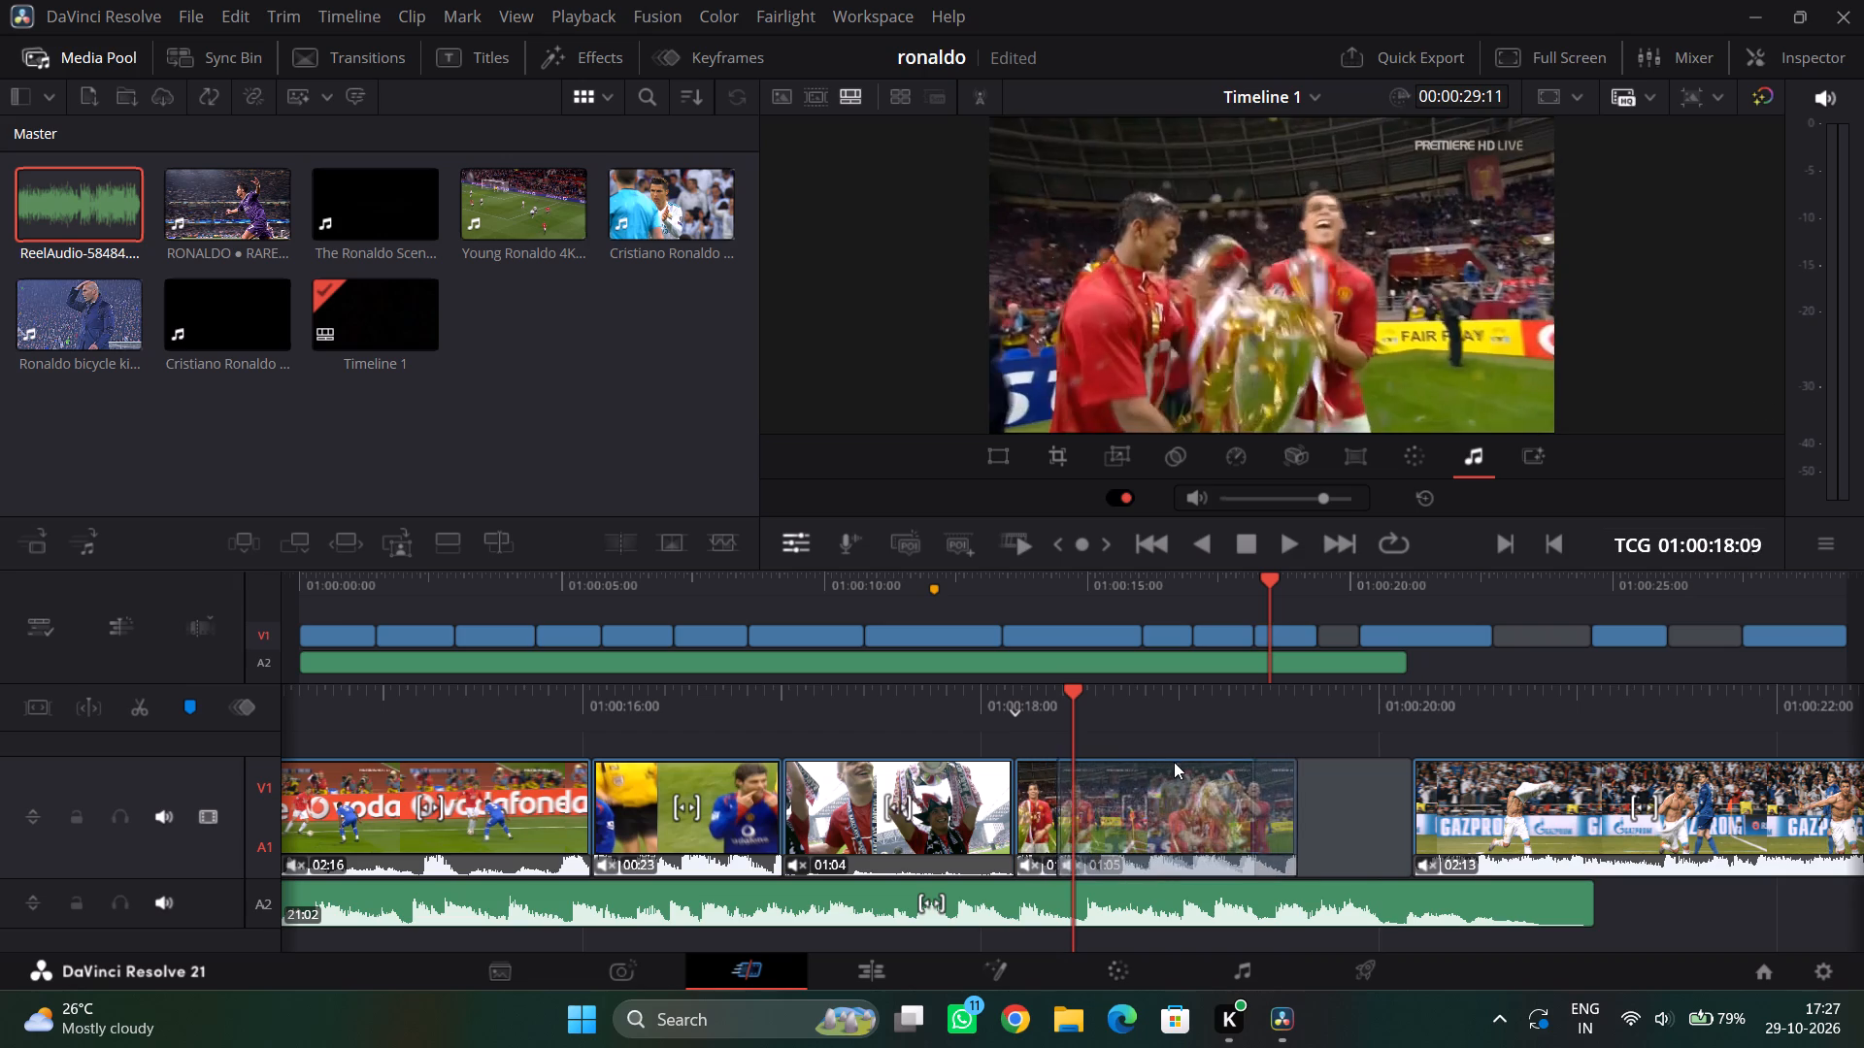
drag(1174, 762, 1178, 762)
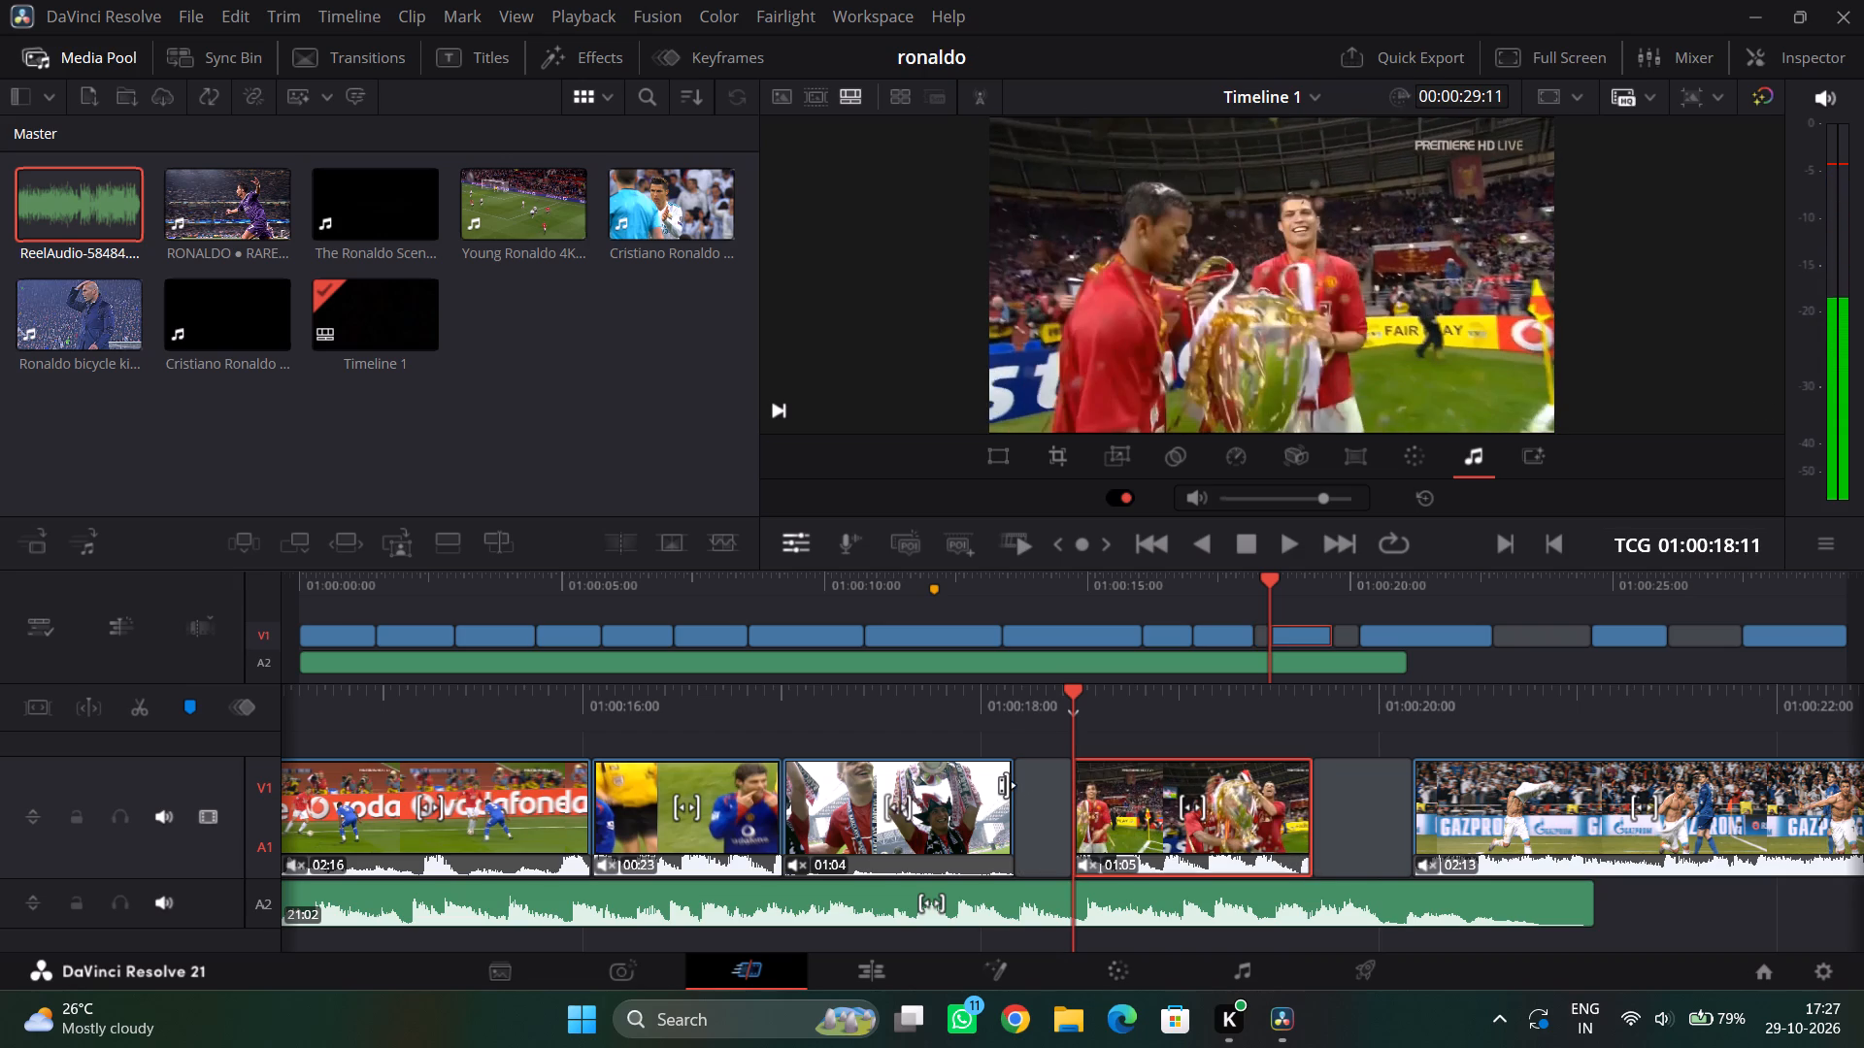
Extend the end of the Barclays-scarf trophy clip to meet the gold-trophy clip, for a length of 01:11, and check the cut.
drag(1009, 790, 1056, 788)
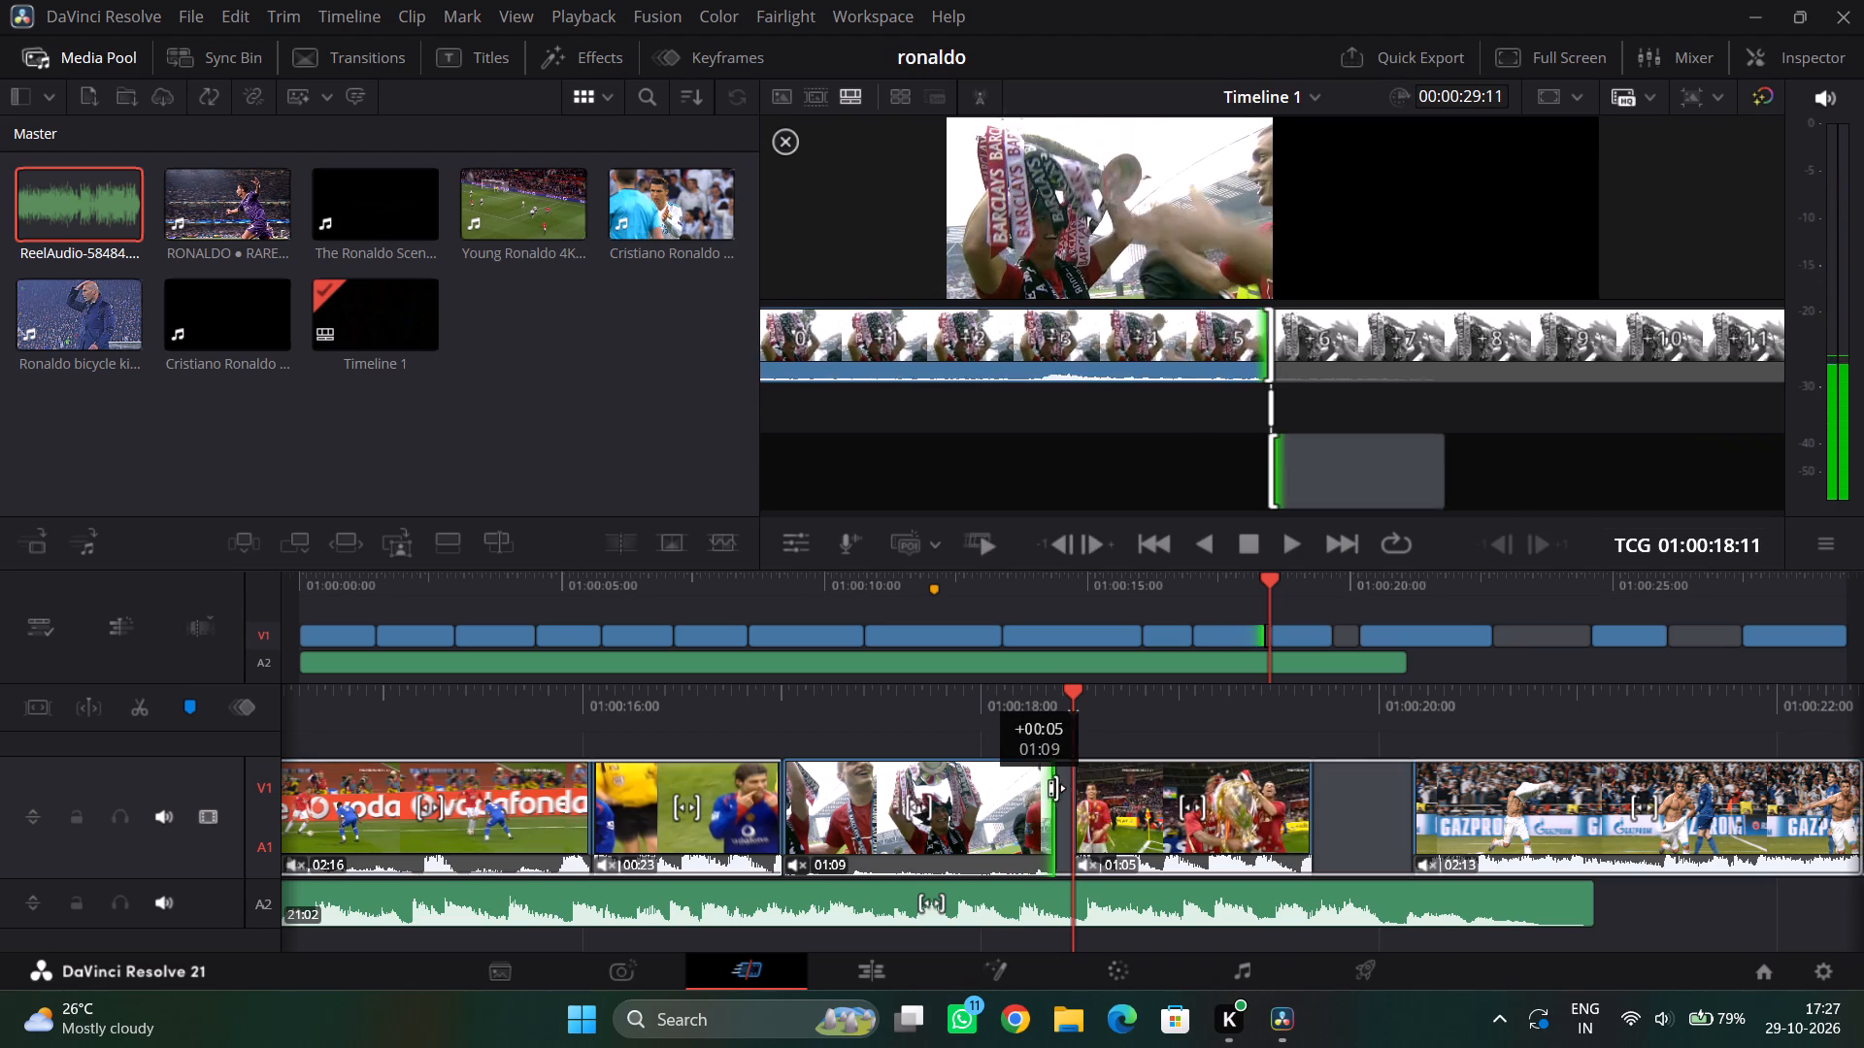
drag(1056, 788, 1067, 787)
drag(1163, 710, 1200, 705)
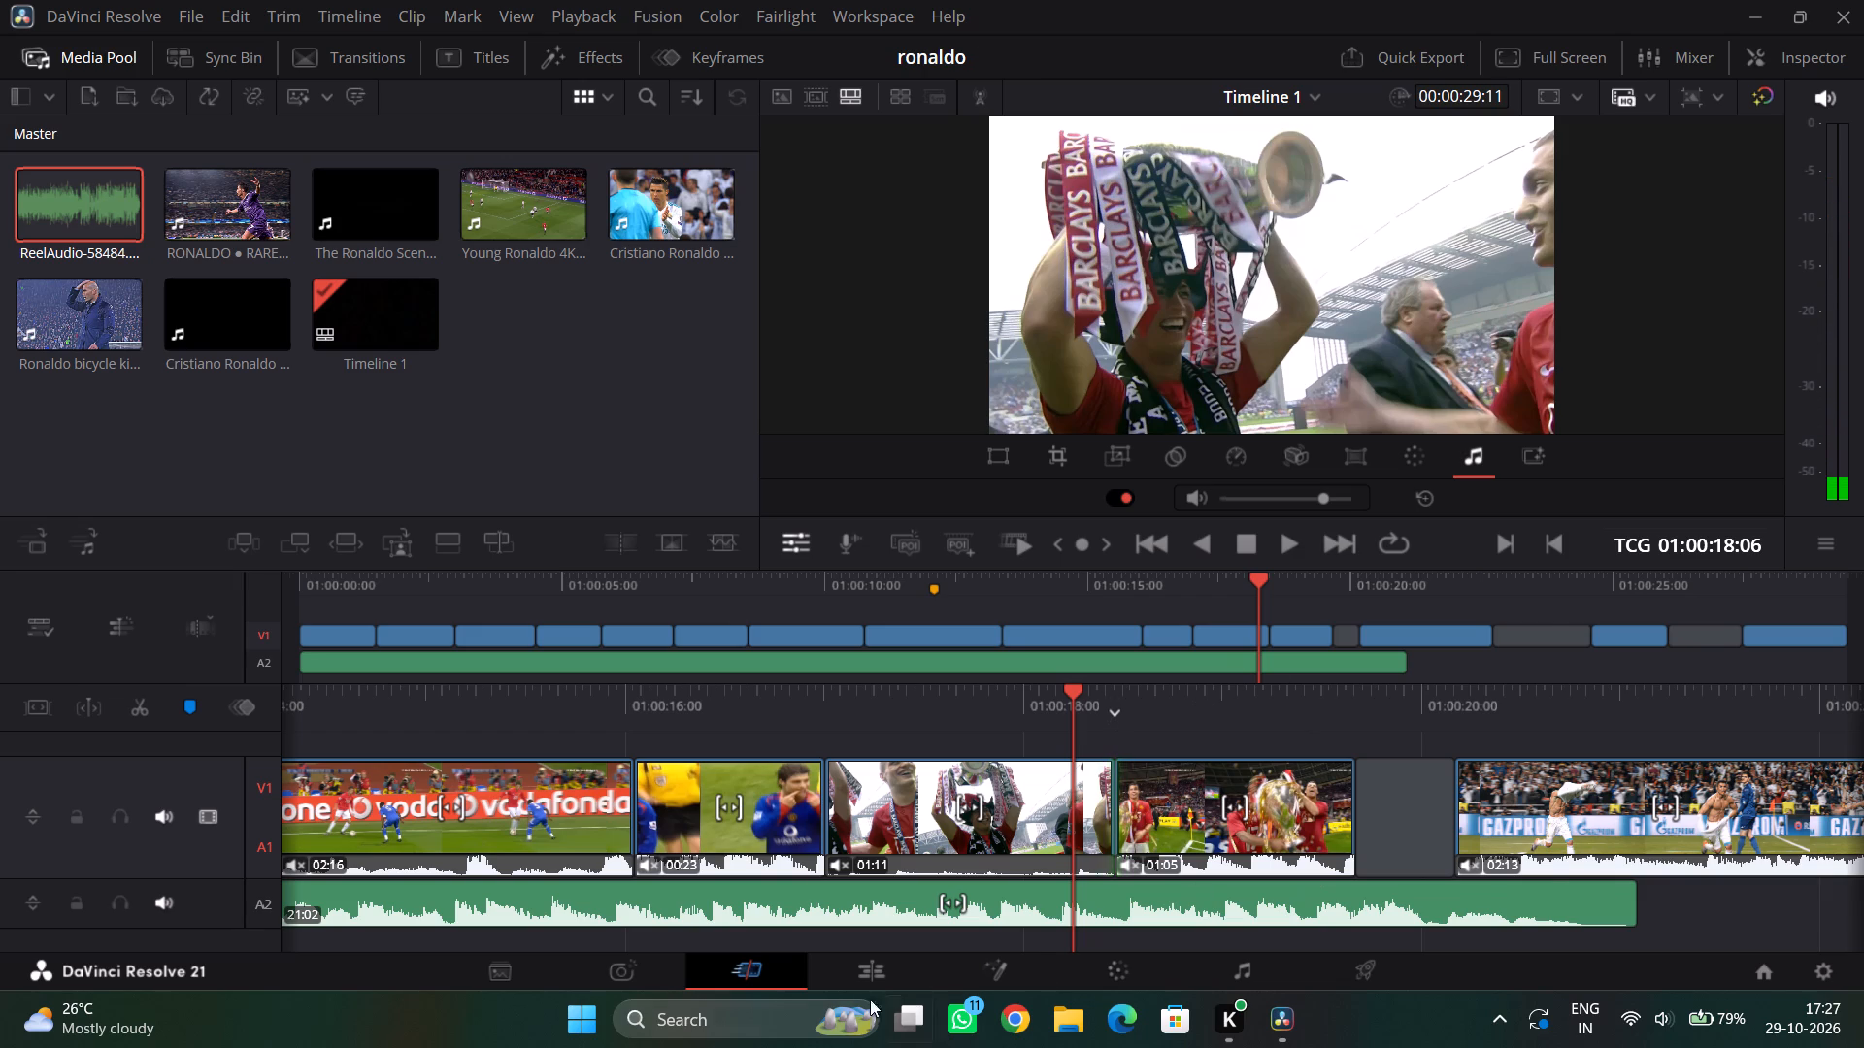
Switch to the Riot Client through a system search, launch VALORANT, and try to close the launcher window.
click(687, 1016)
click(848, 227)
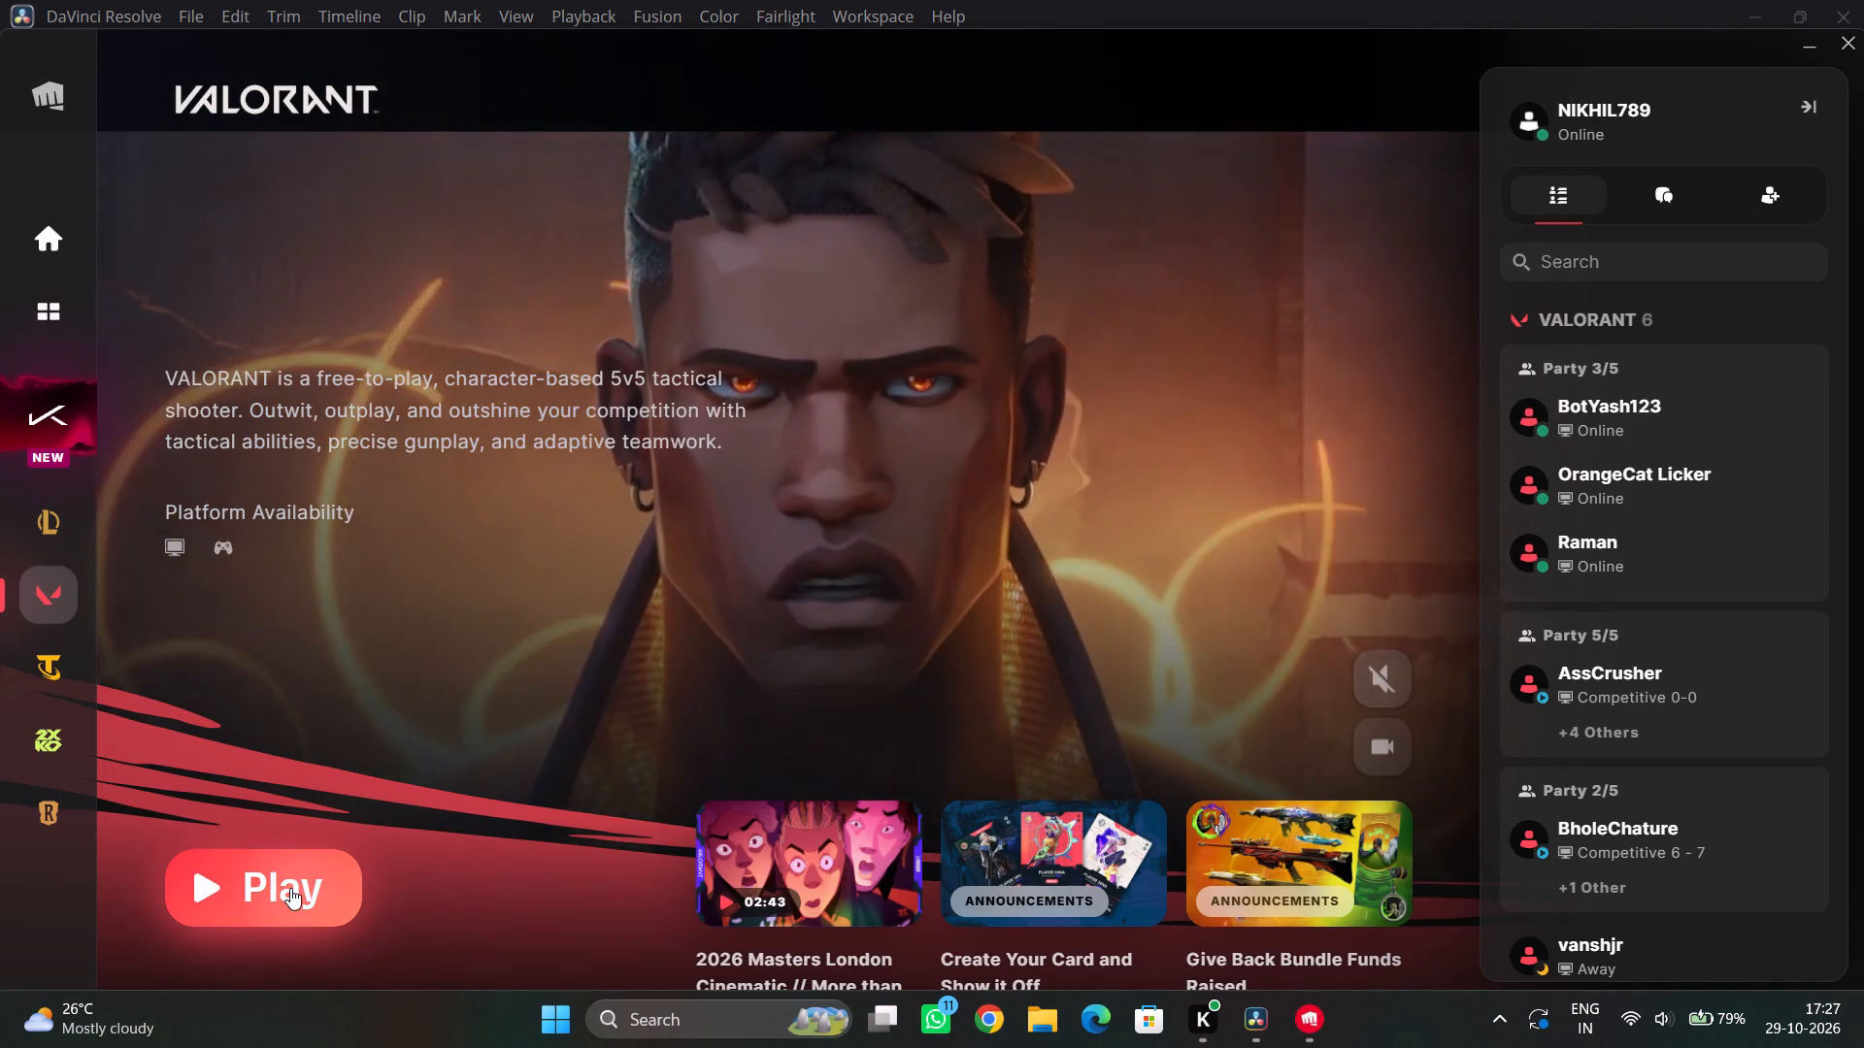
click(290, 888)
click(273, 867)
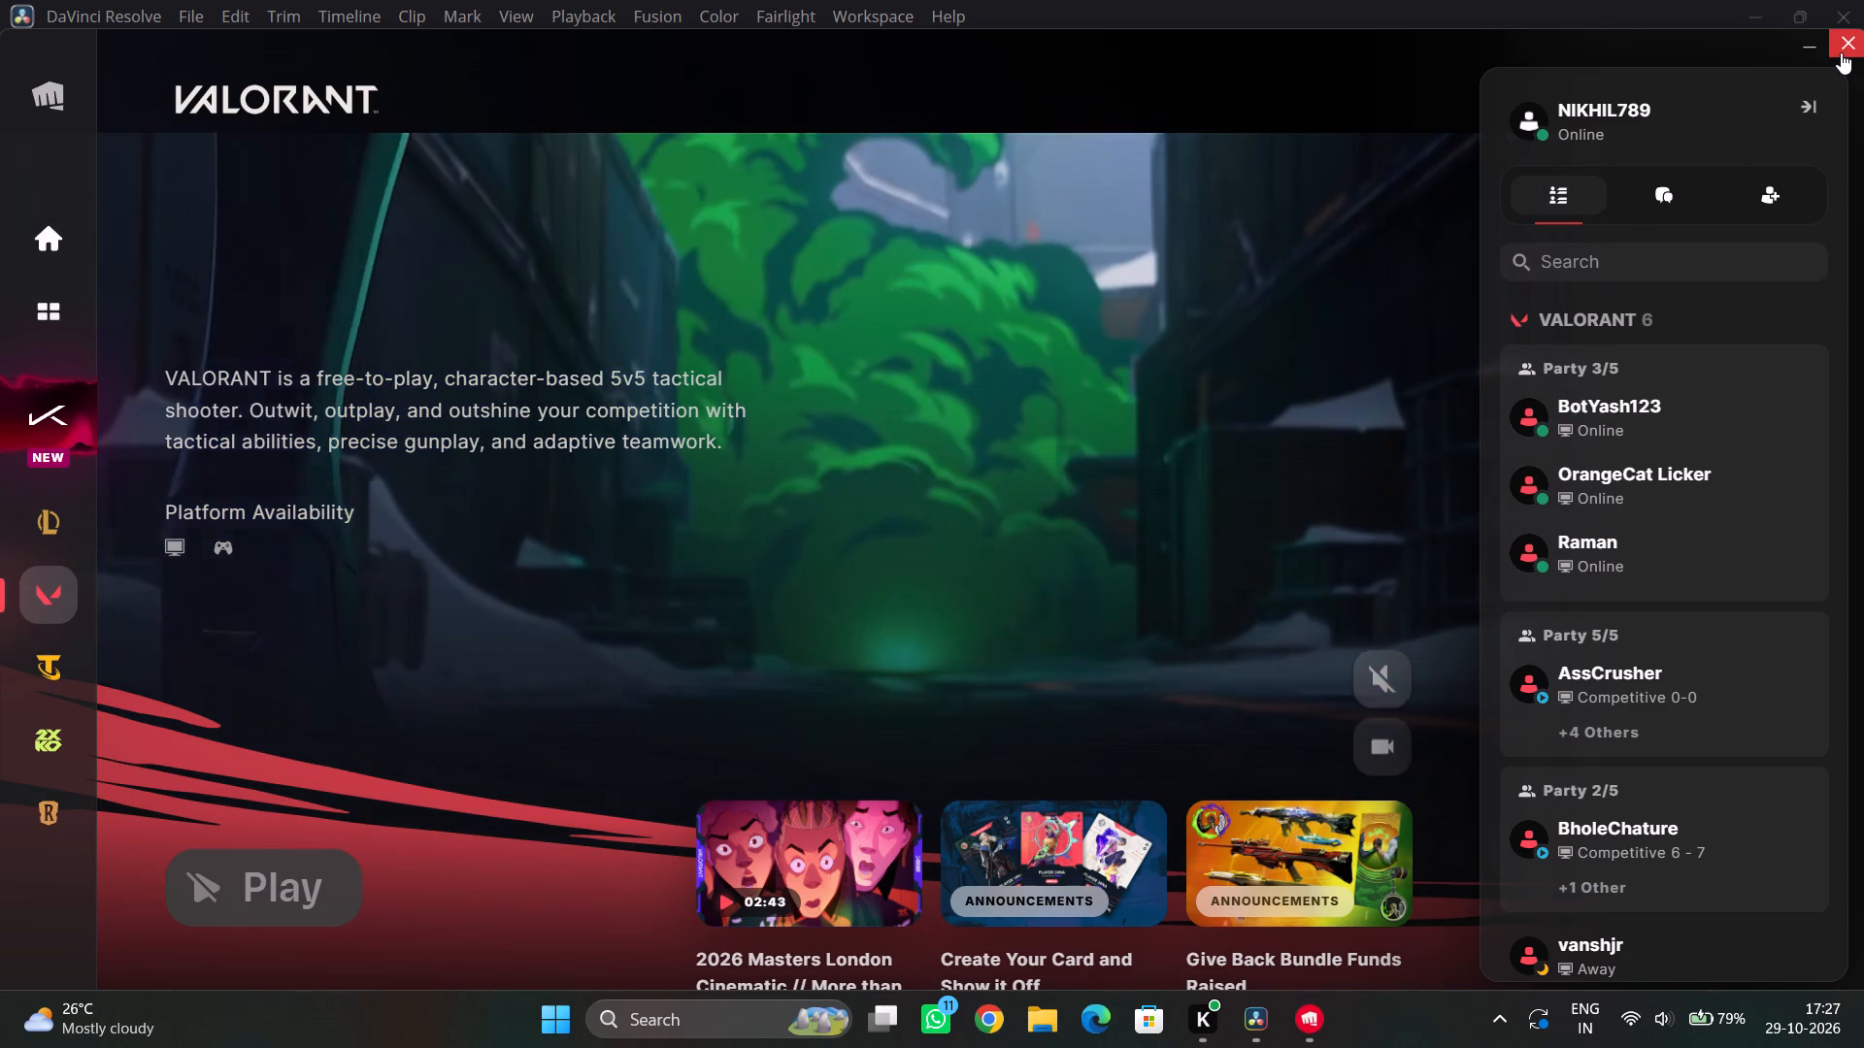
click(1841, 52)
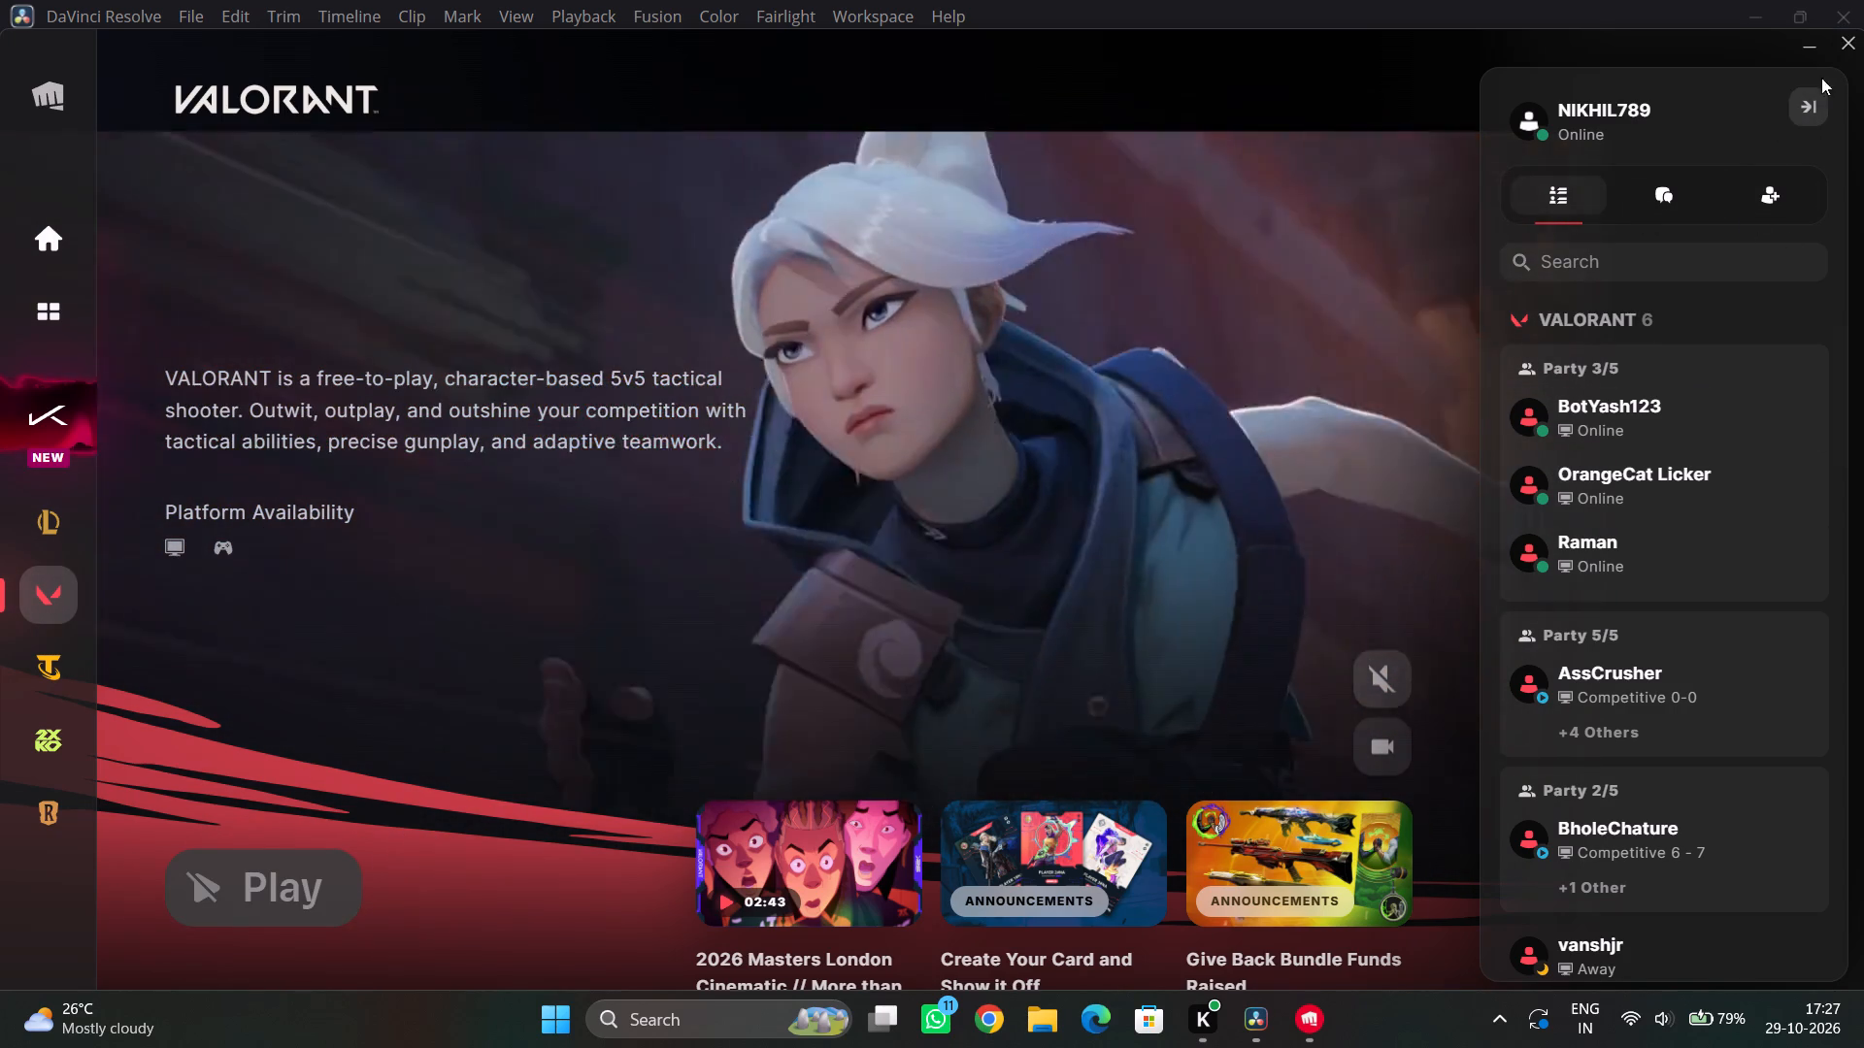
click(1841, 49)
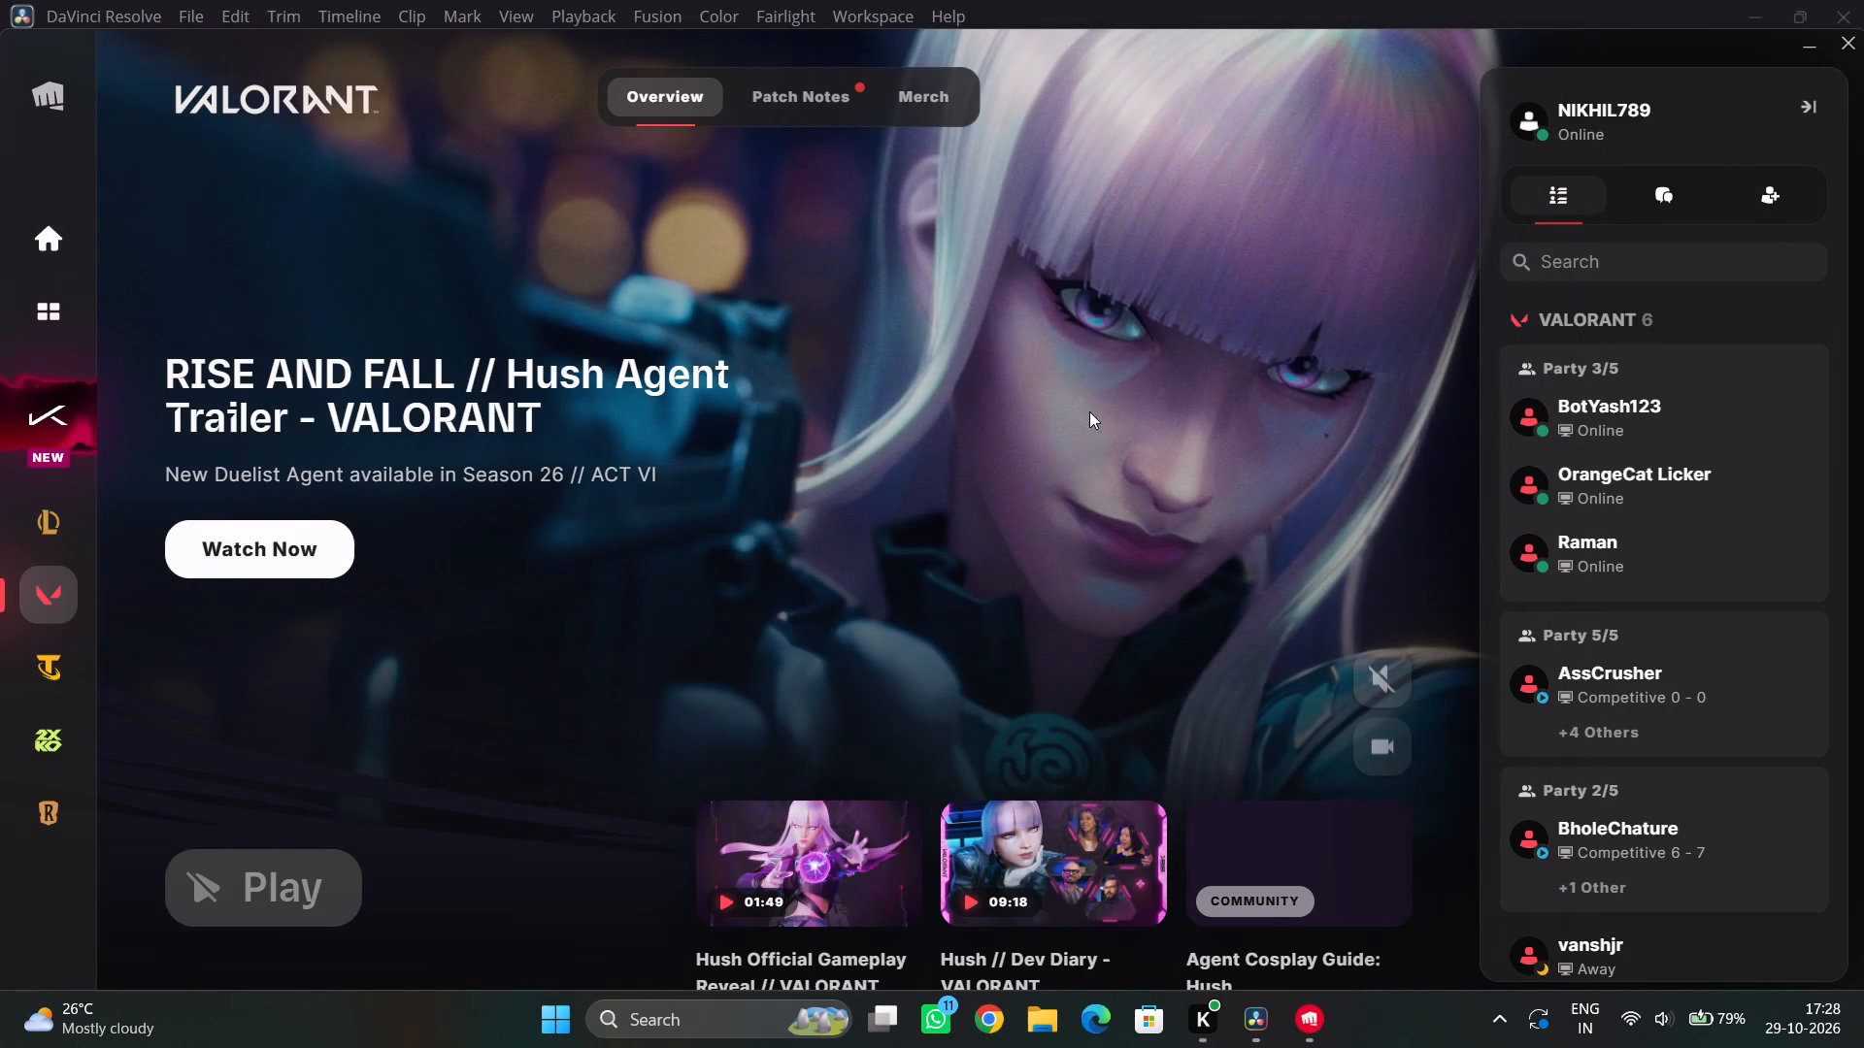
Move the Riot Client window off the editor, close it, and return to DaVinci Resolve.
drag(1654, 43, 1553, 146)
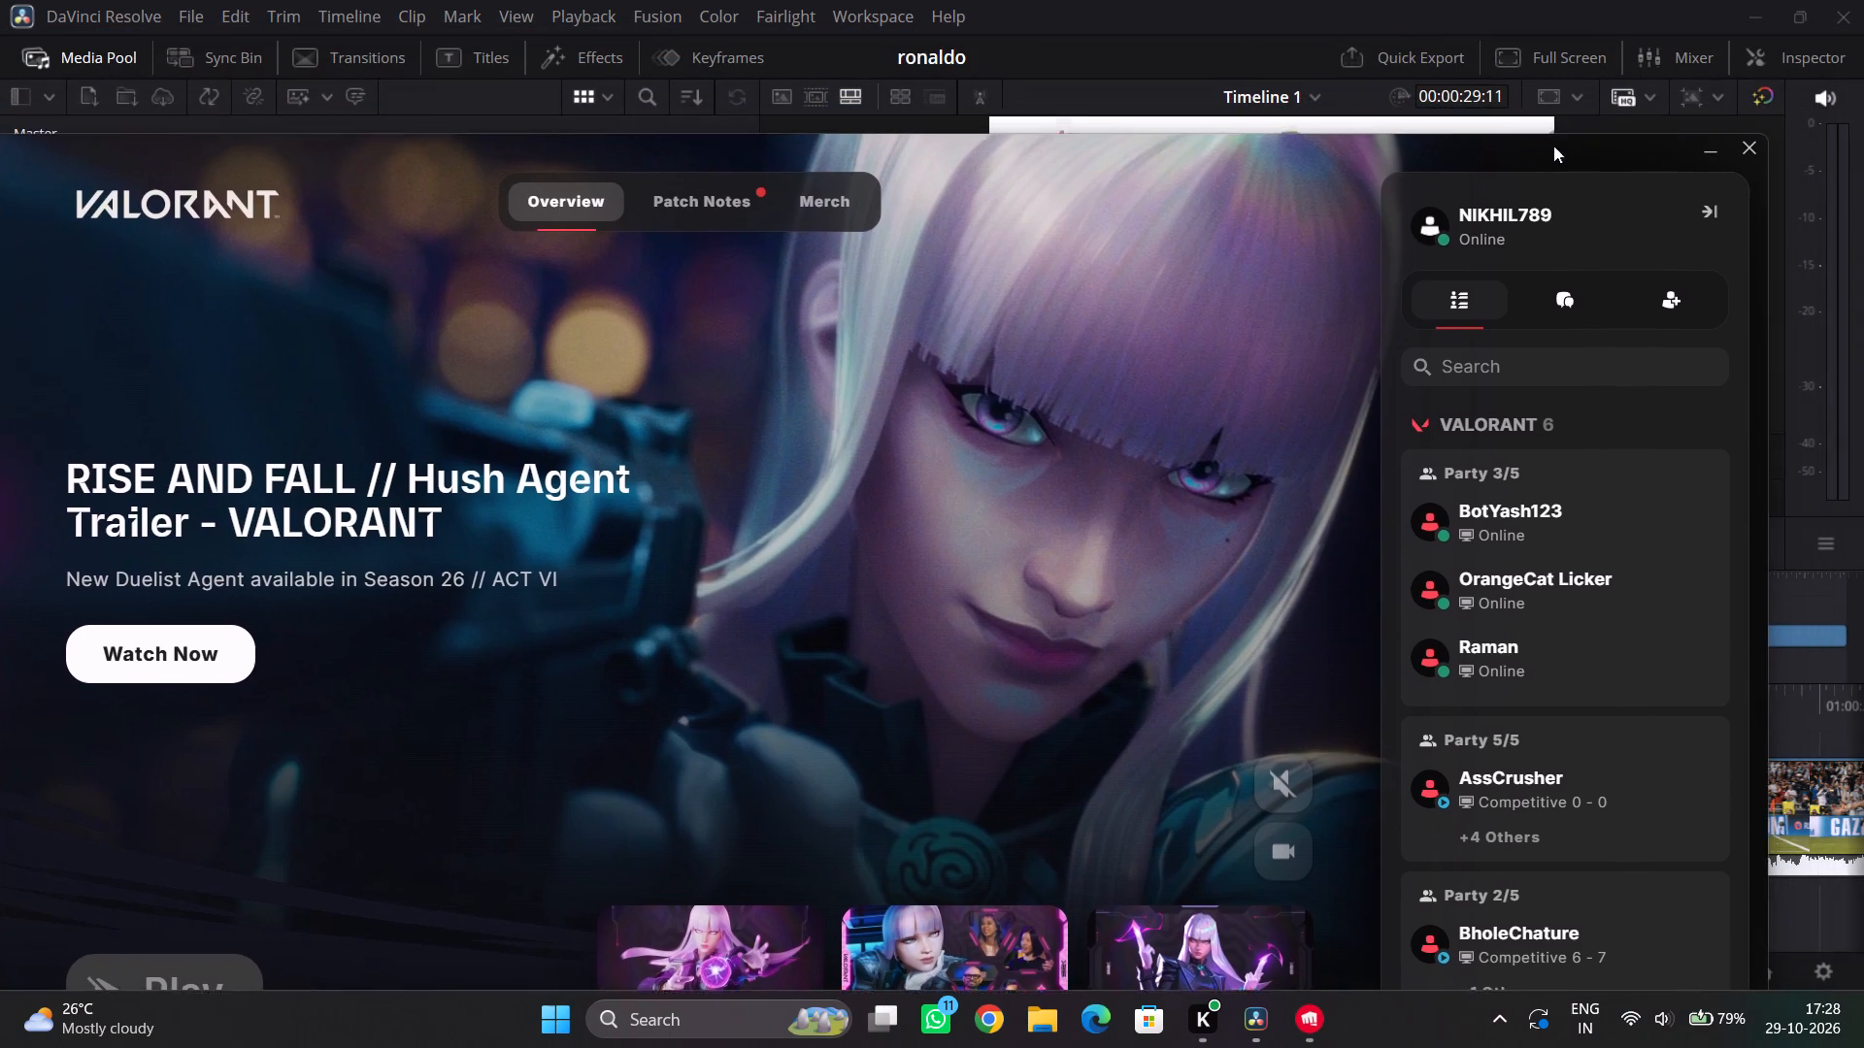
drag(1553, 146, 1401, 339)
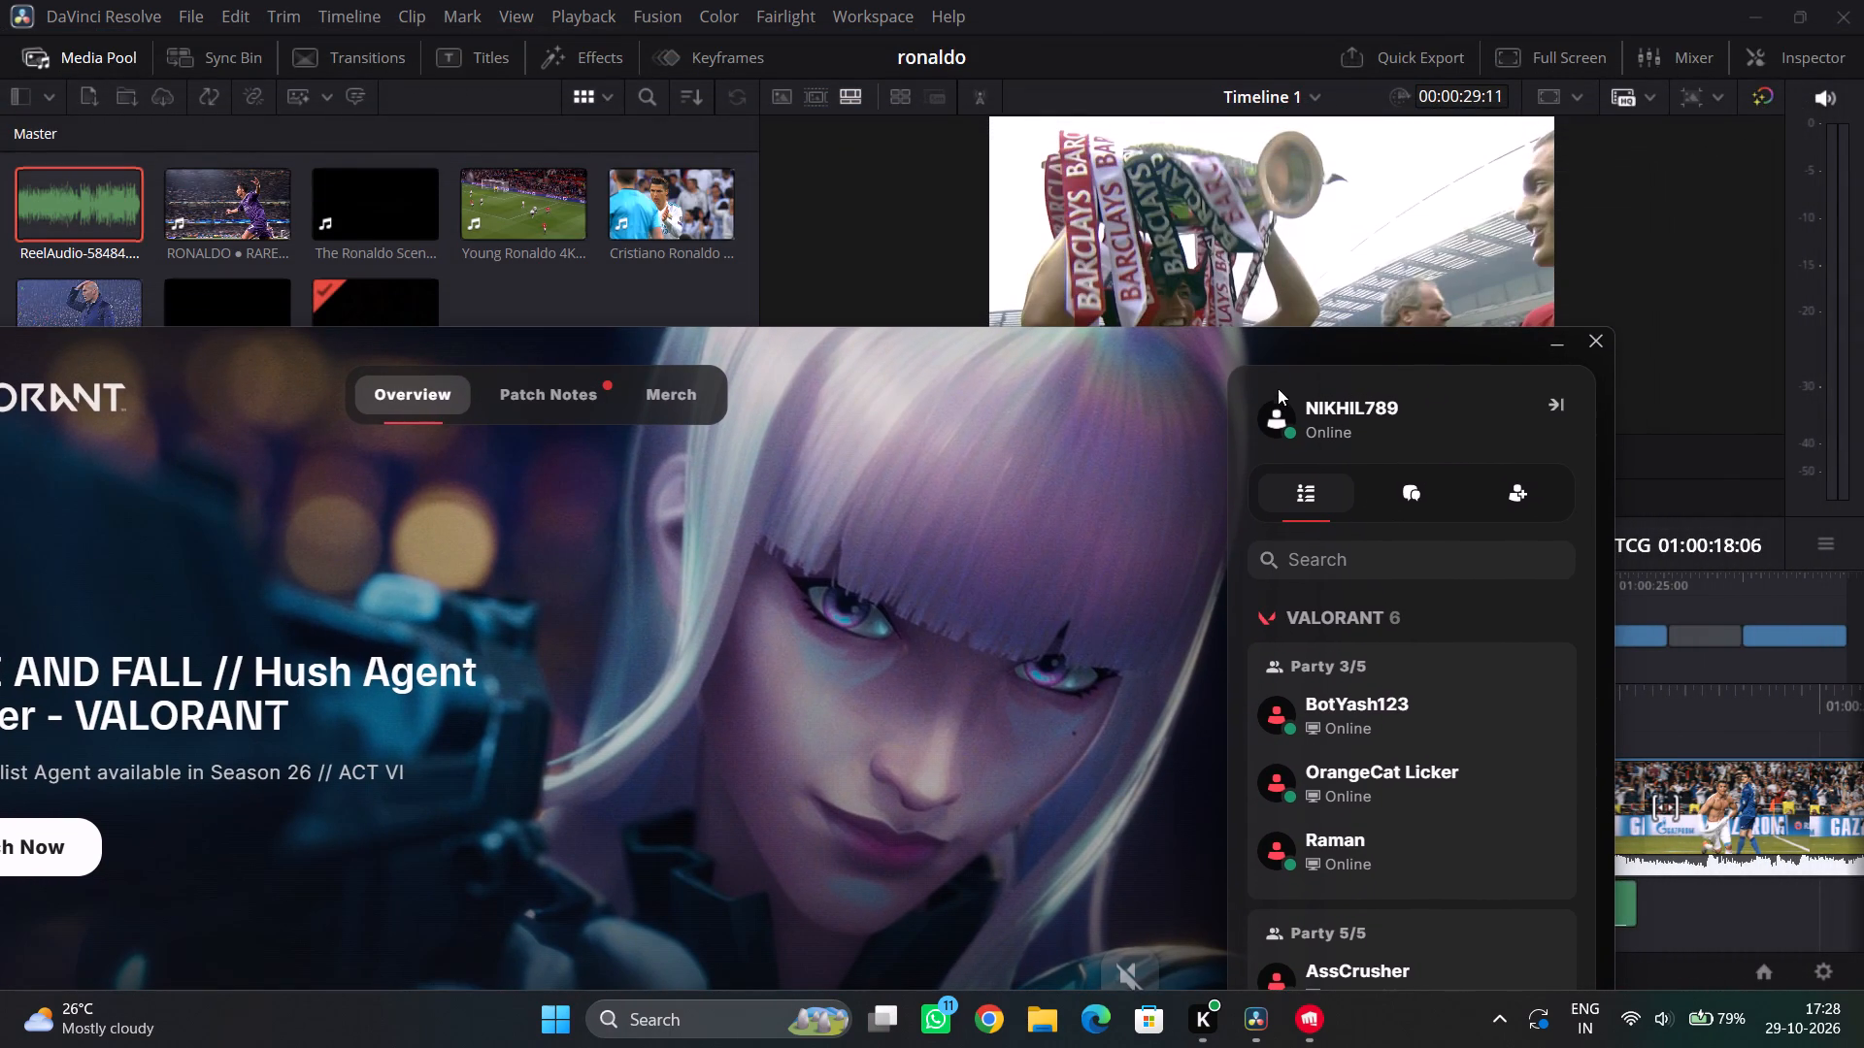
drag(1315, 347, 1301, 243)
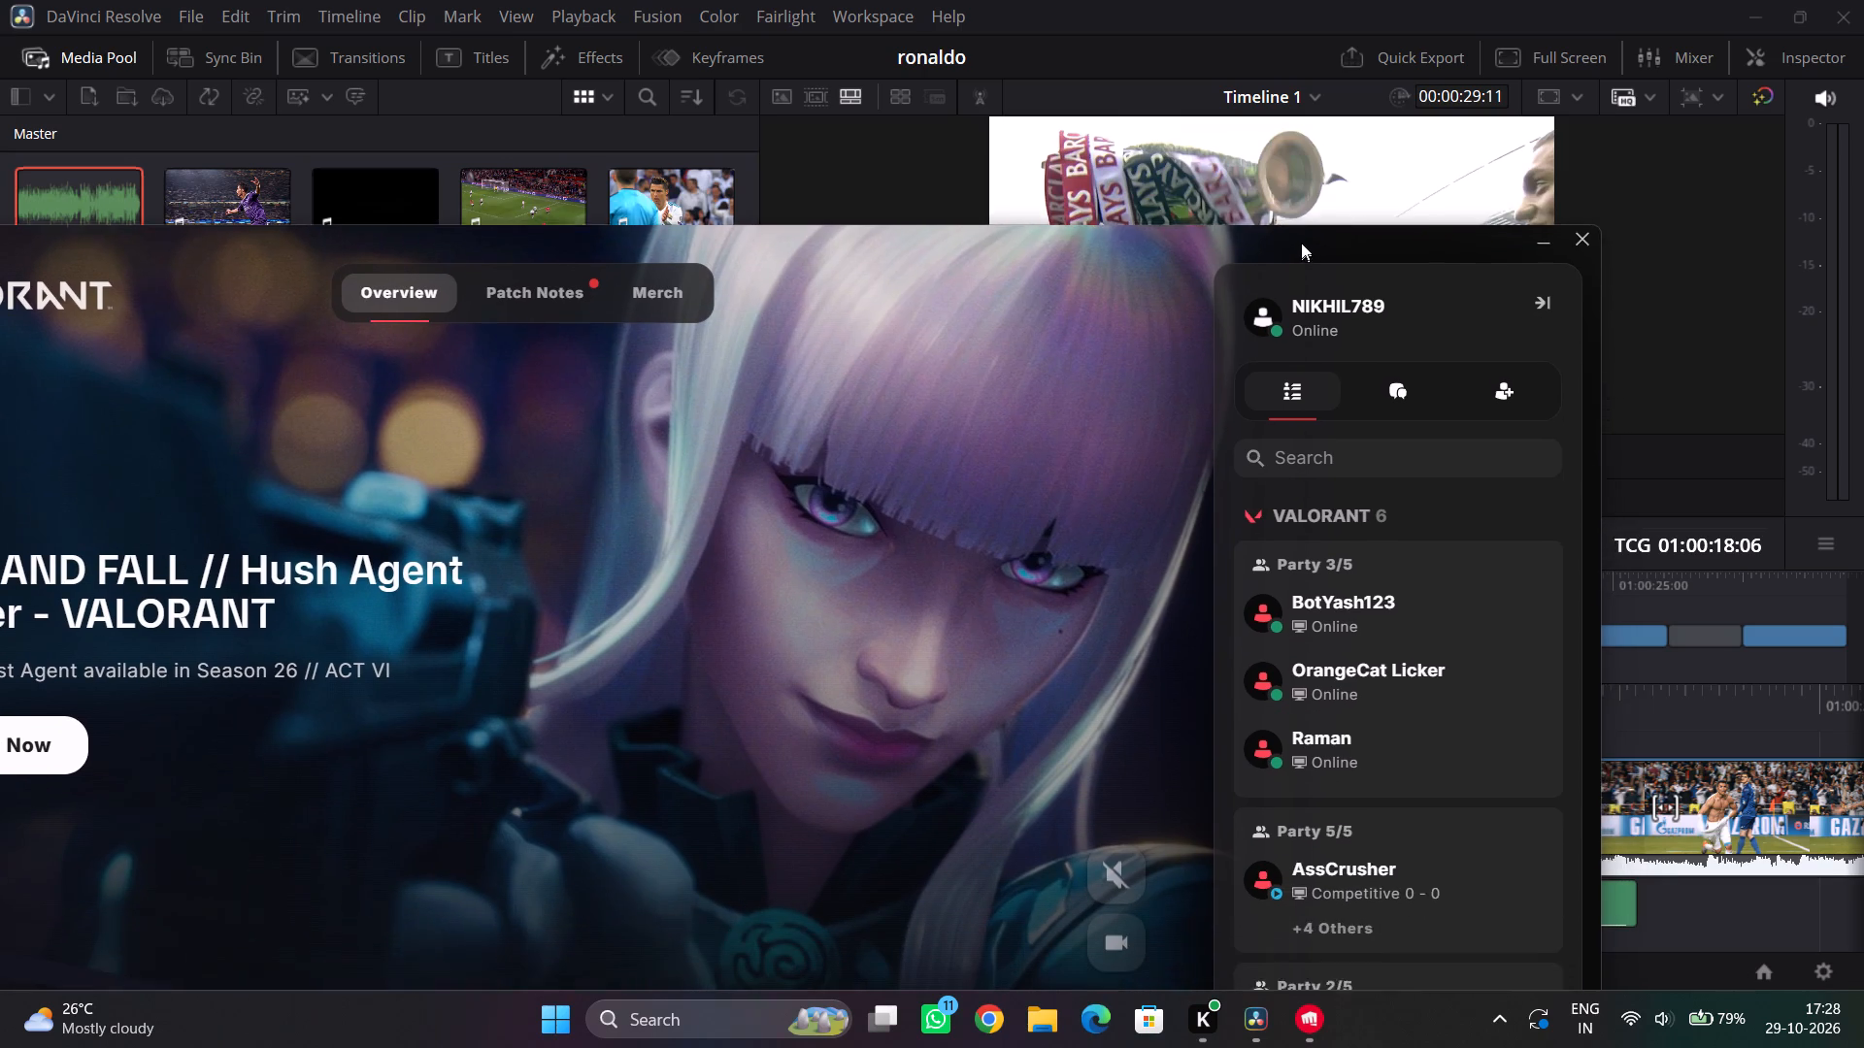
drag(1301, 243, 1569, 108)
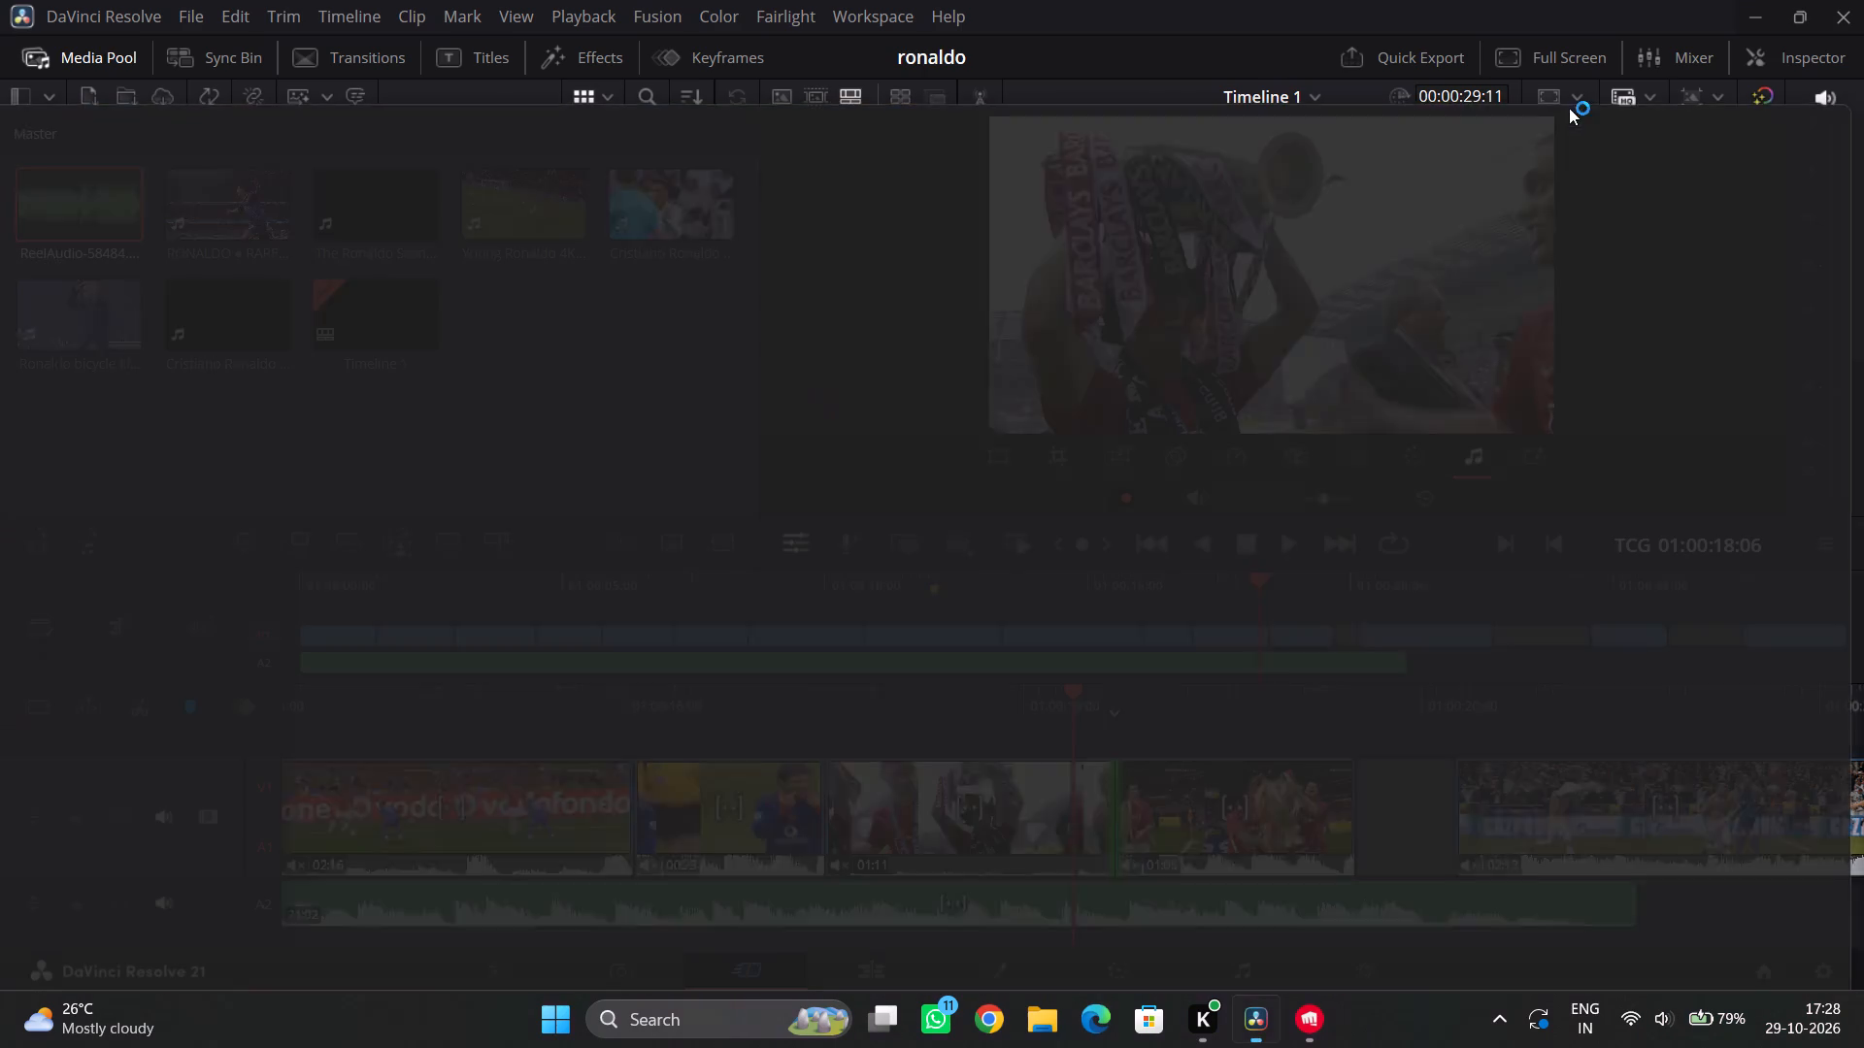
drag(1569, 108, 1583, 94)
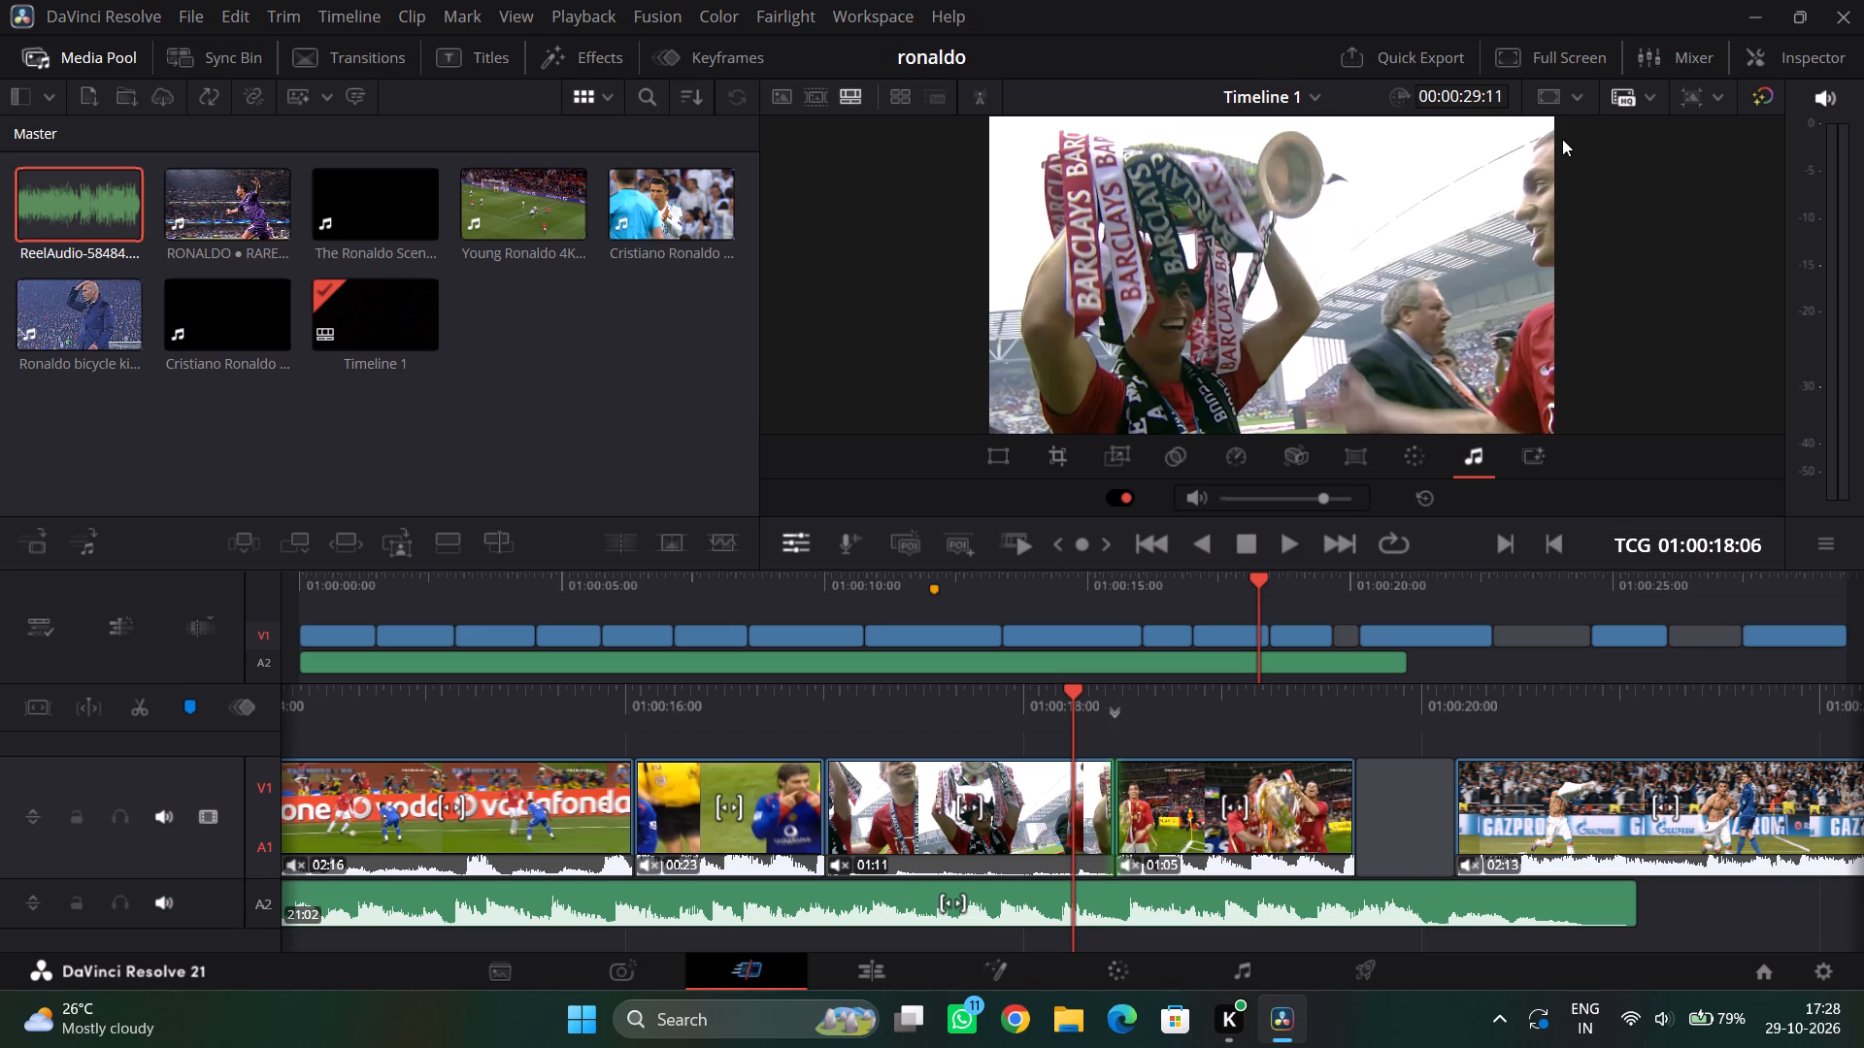
Review the trophy cuts against the music, and move the shirtless celebration clip earlier to meet the end of the gold-trophy clip.
drag(1210, 710, 1154, 722)
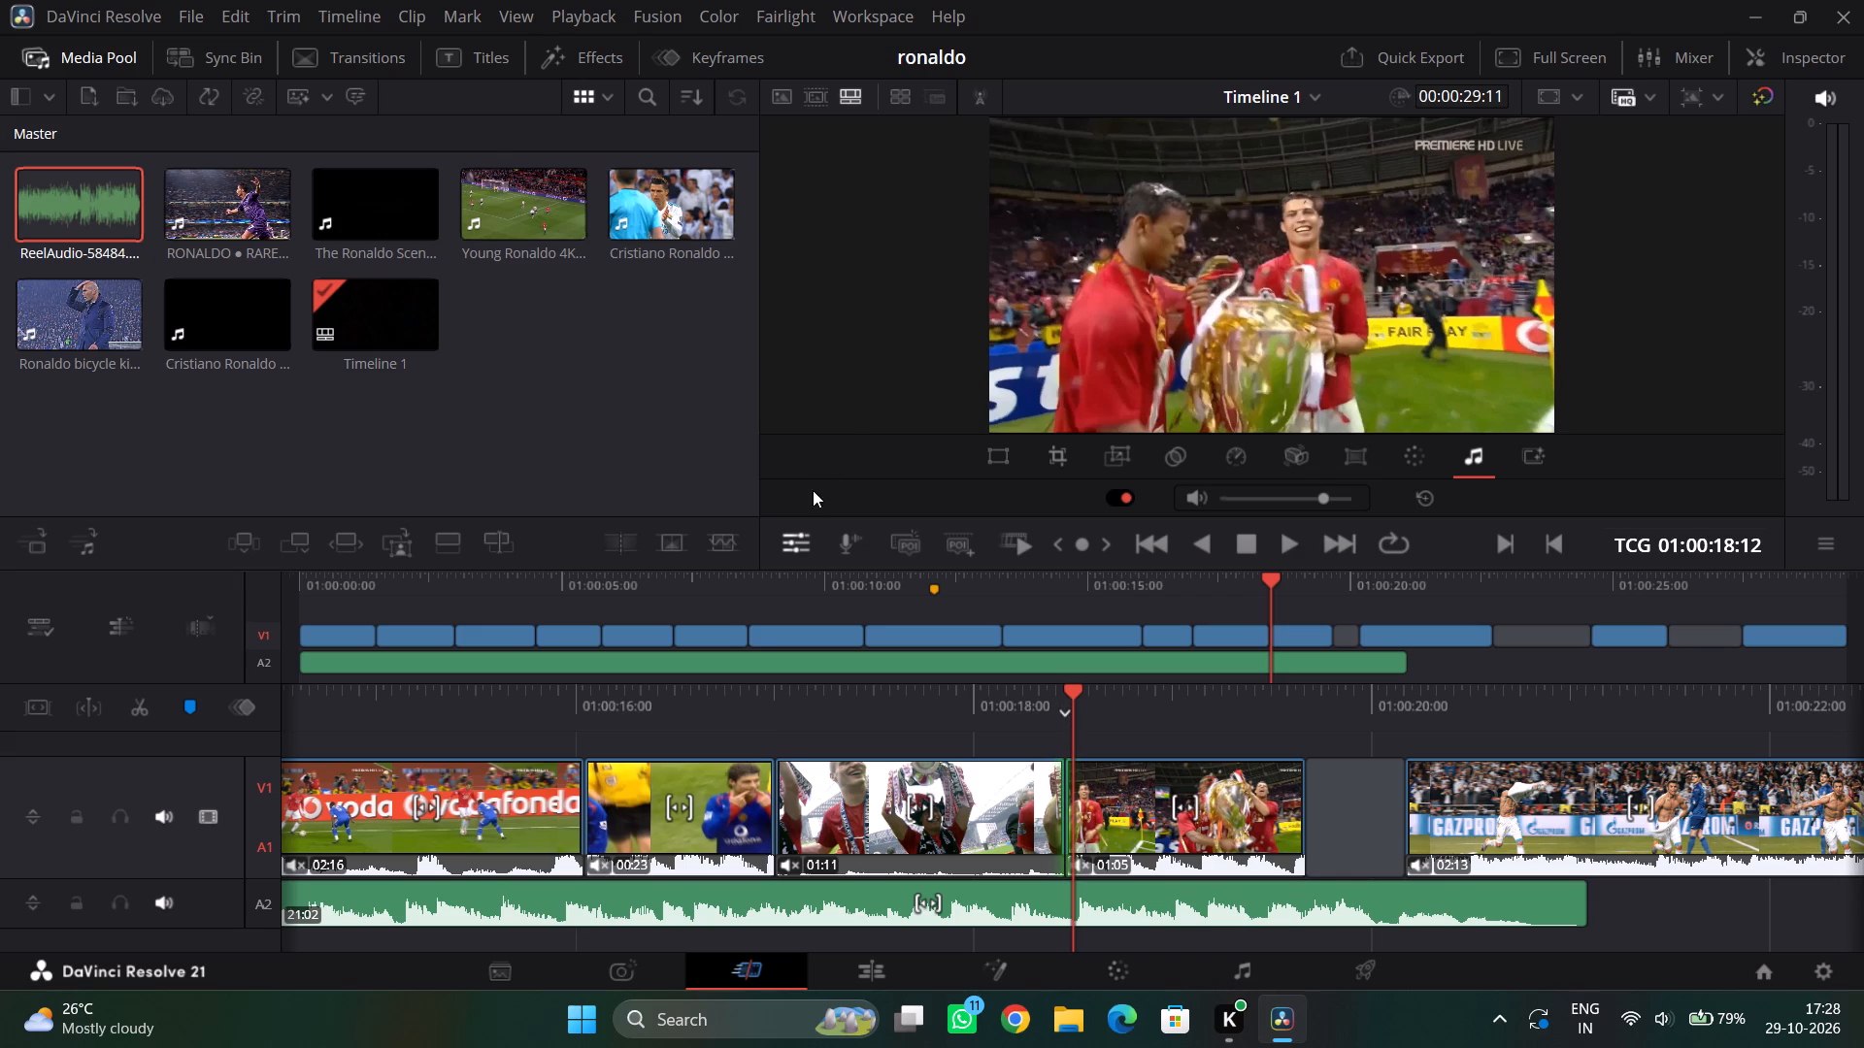
drag(744, 713, 1276, 705)
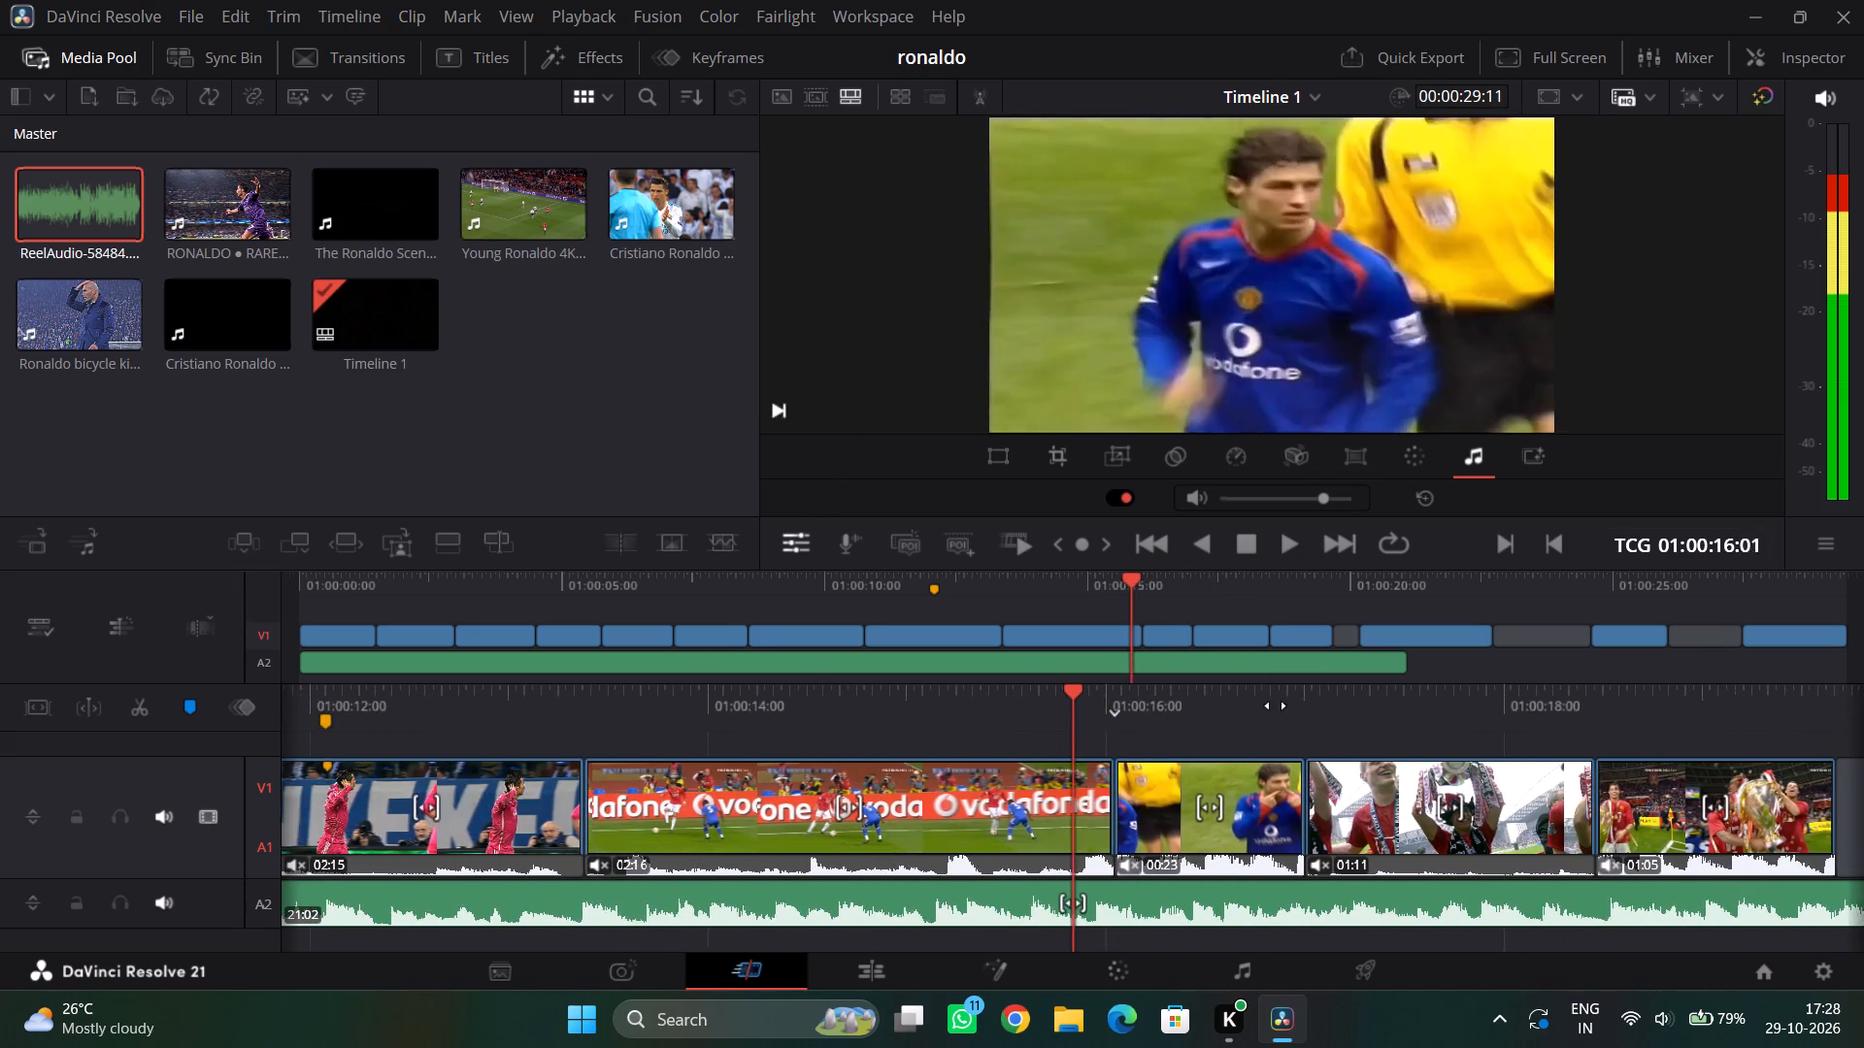
drag(1276, 705, 912, 756)
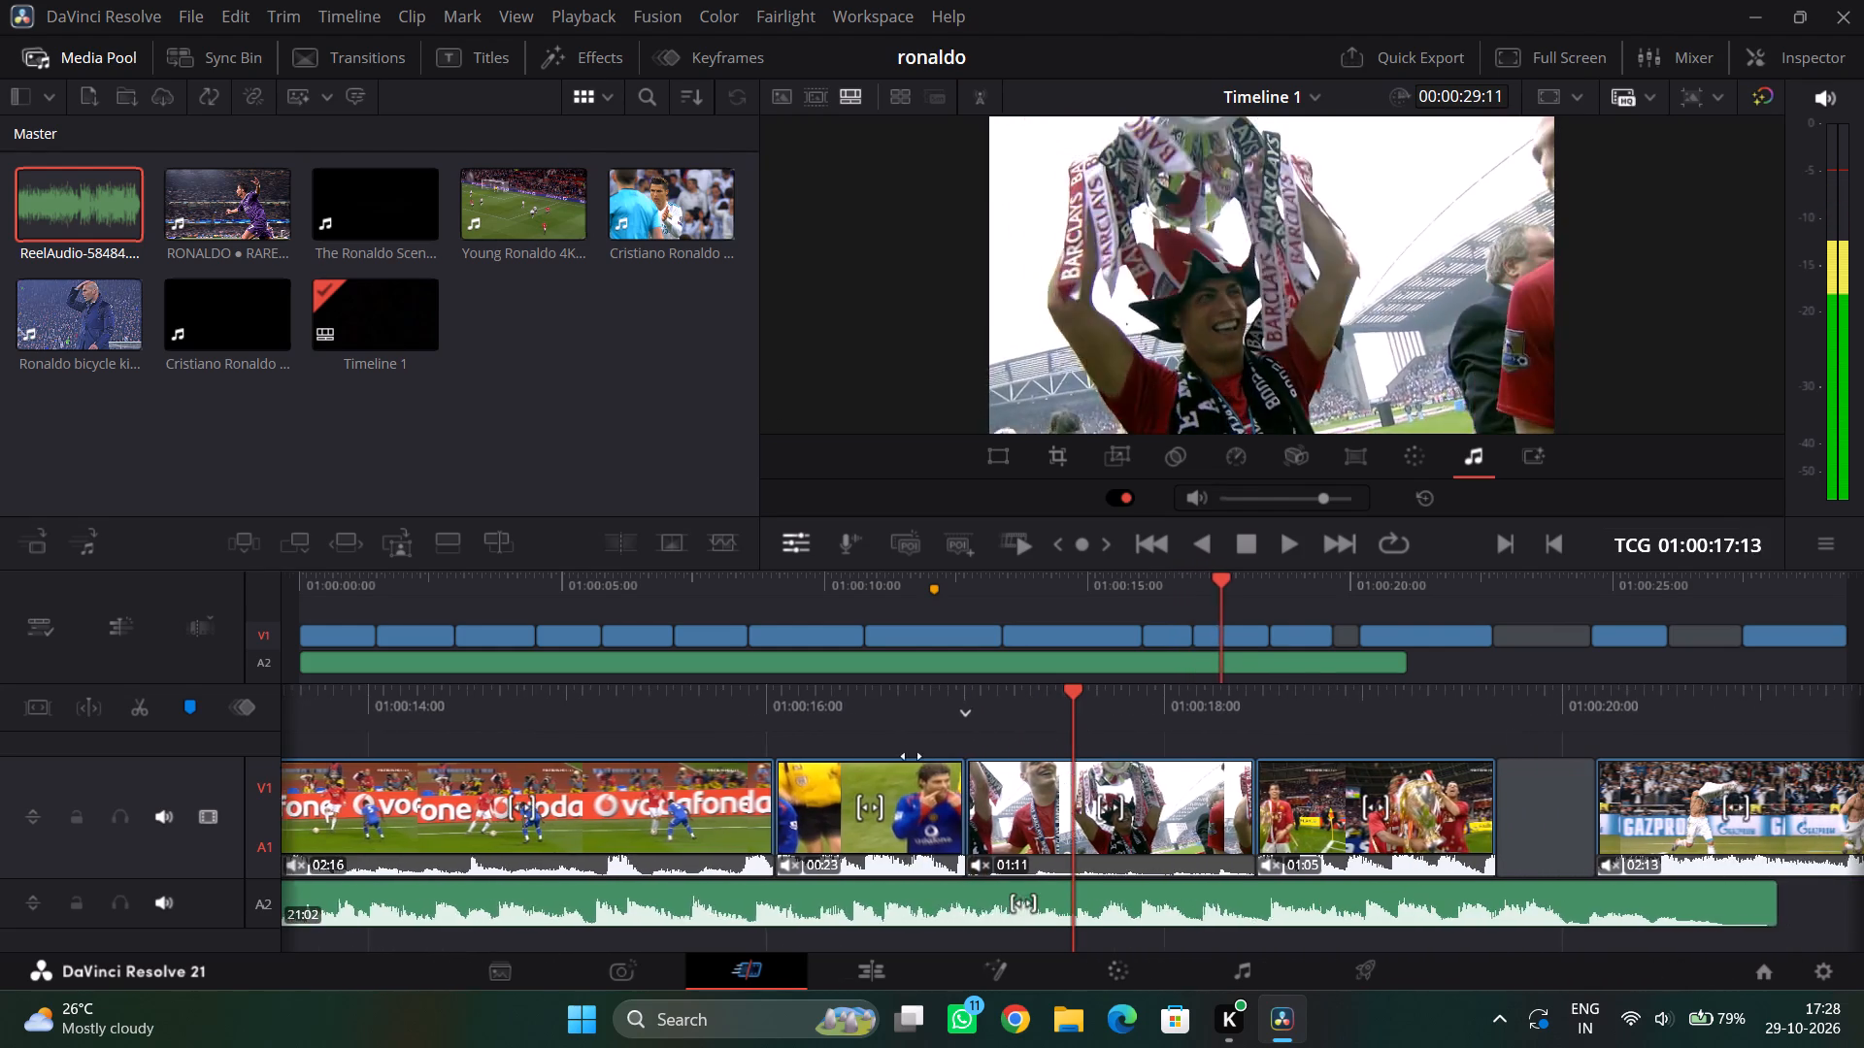
drag(912, 756, 703, 771)
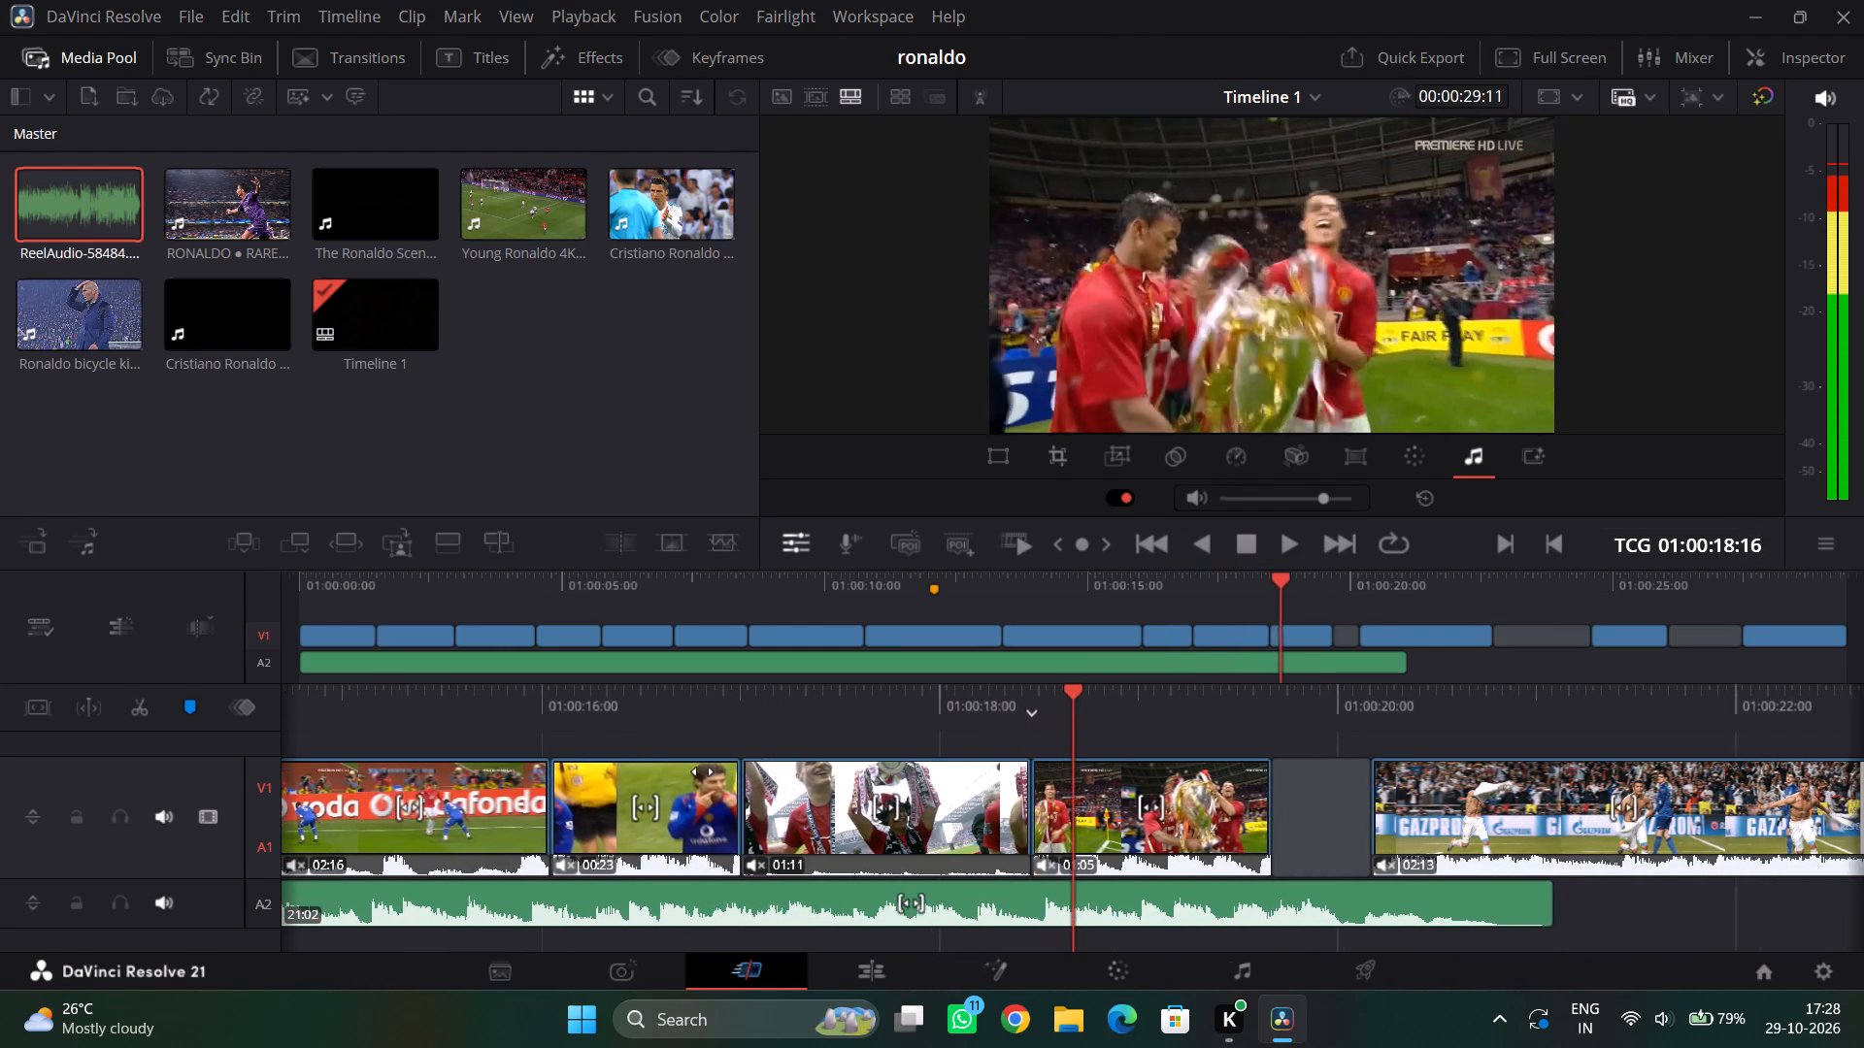
drag(703, 771, 514, 793)
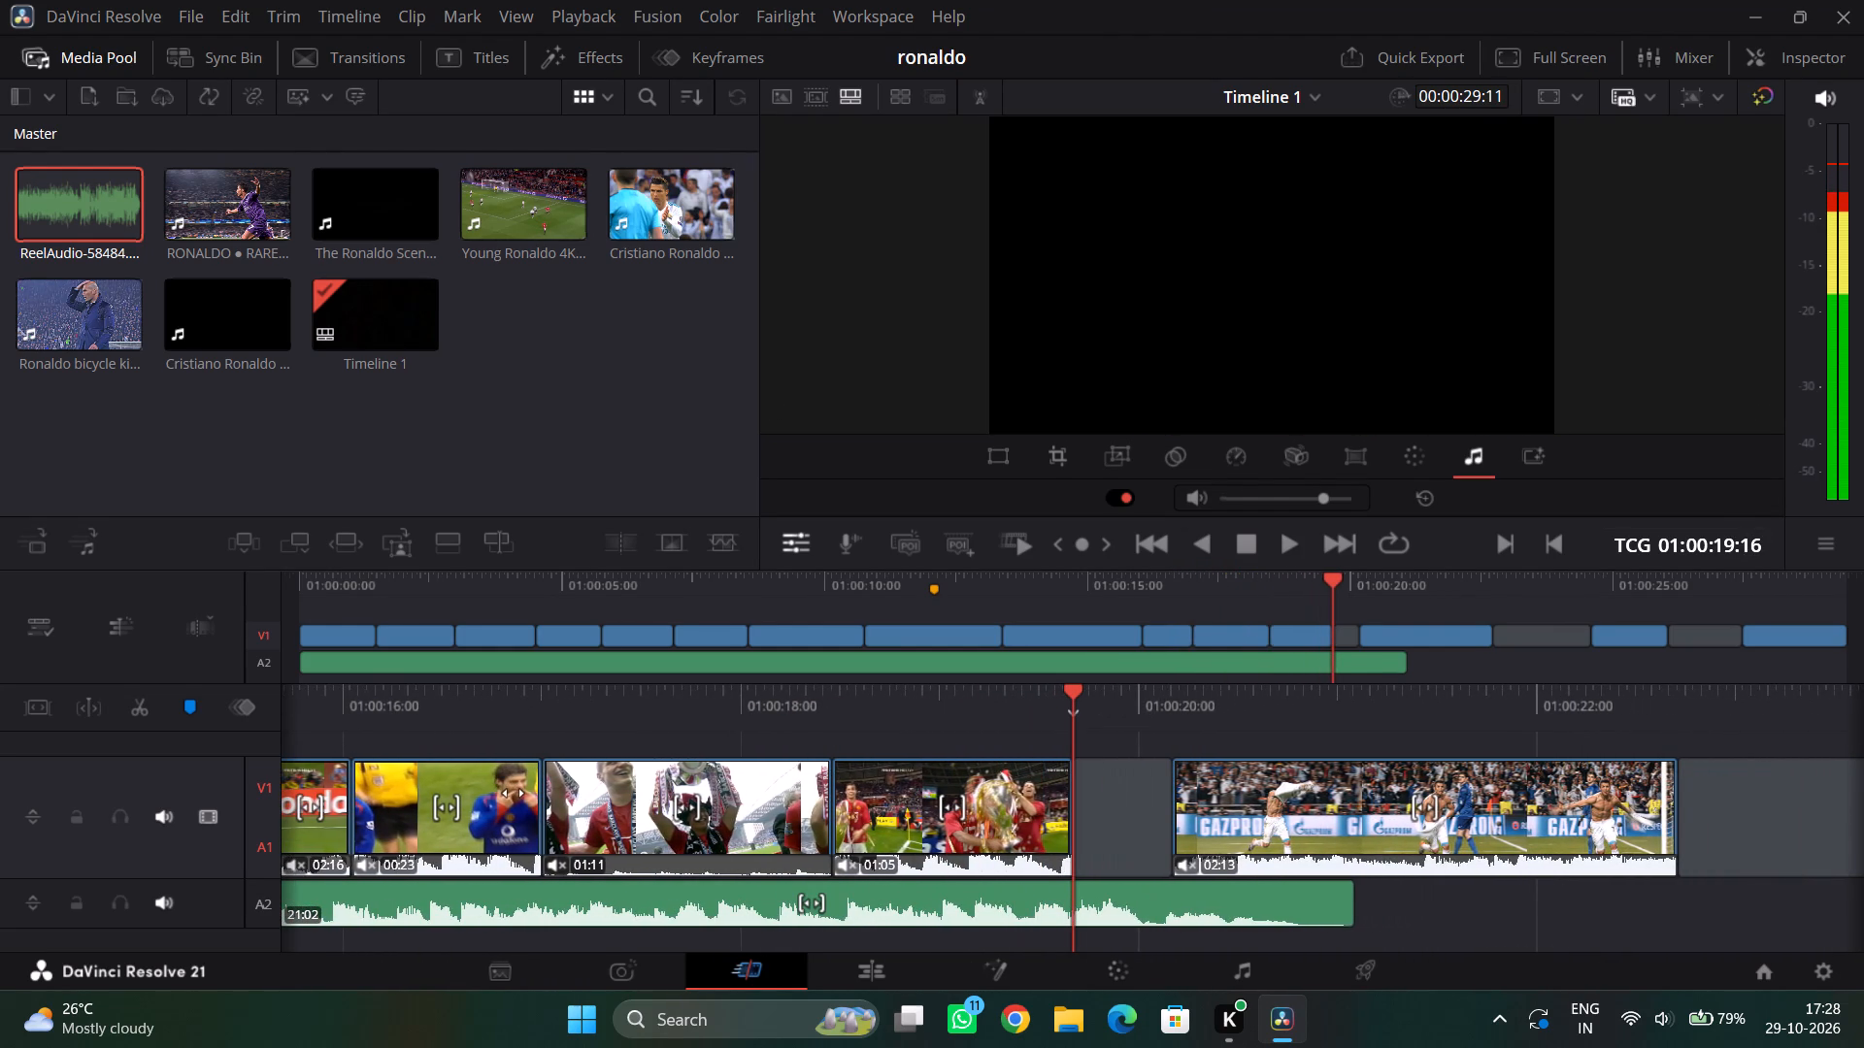
drag(514, 793, 273, 808)
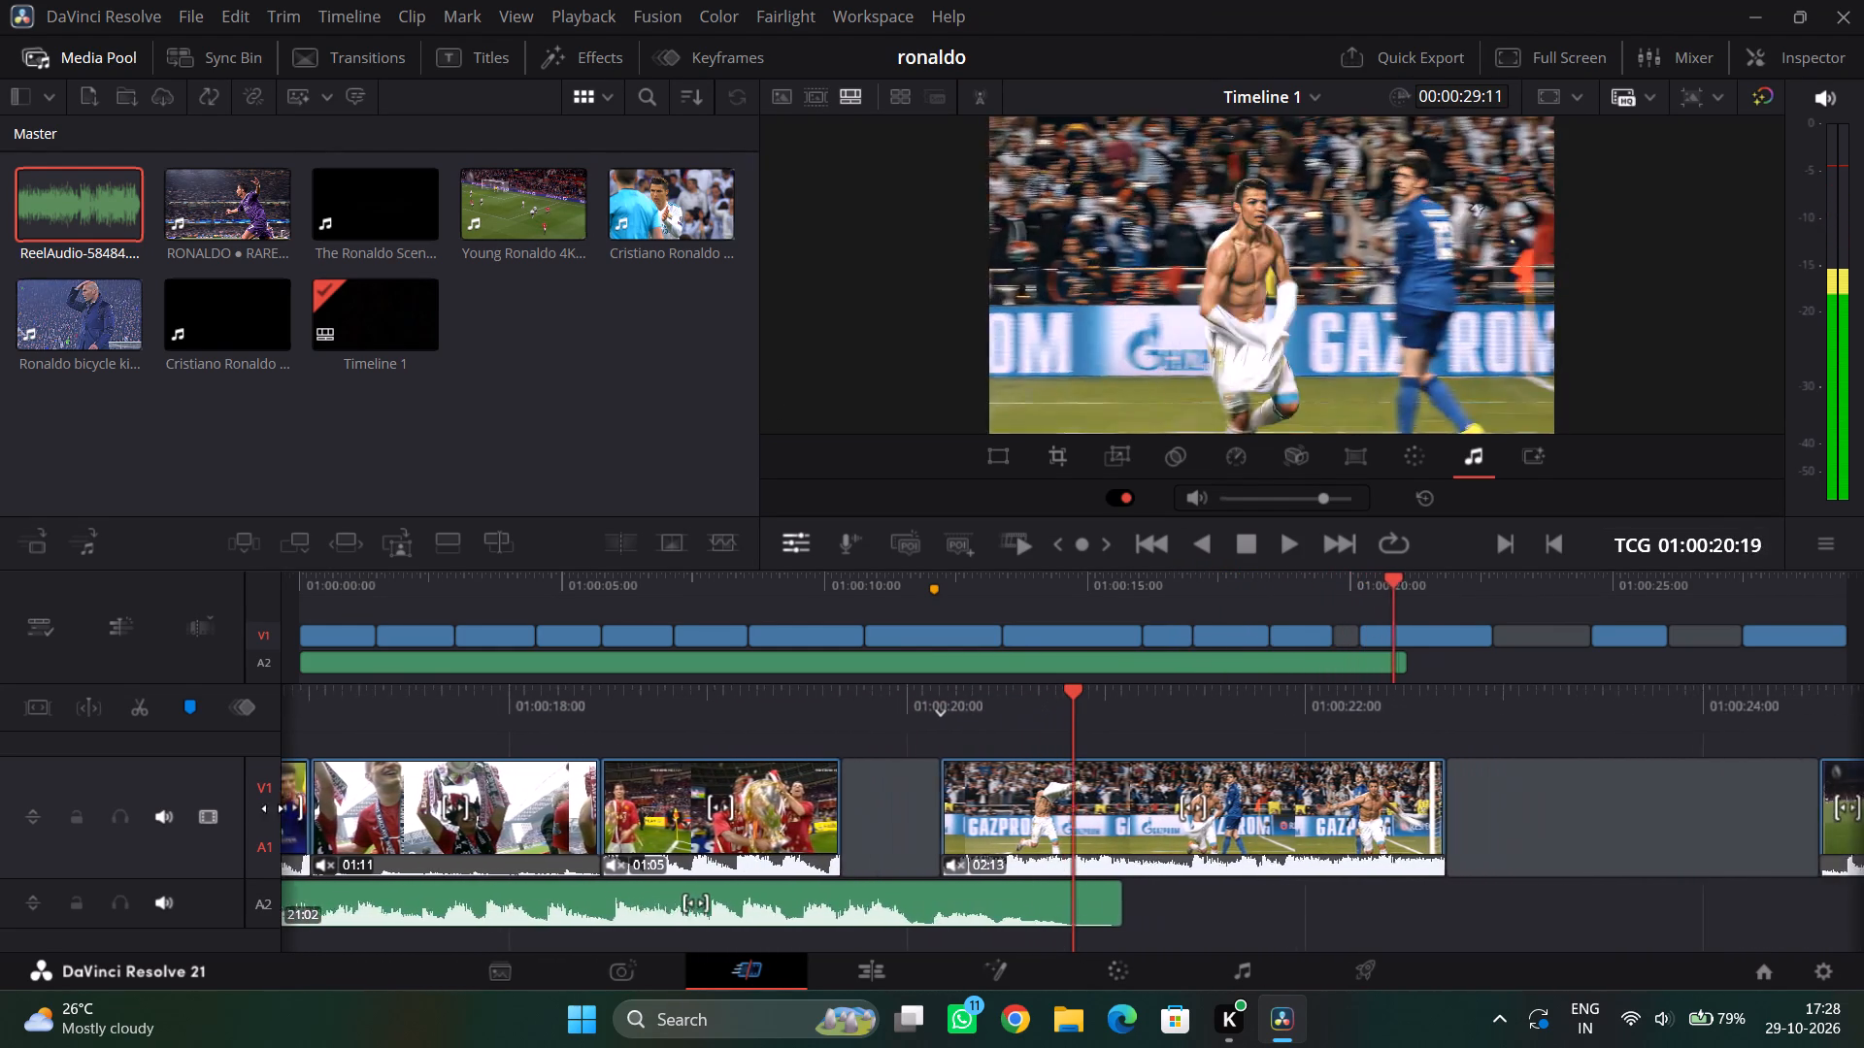
drag(273, 808, 382, 845)
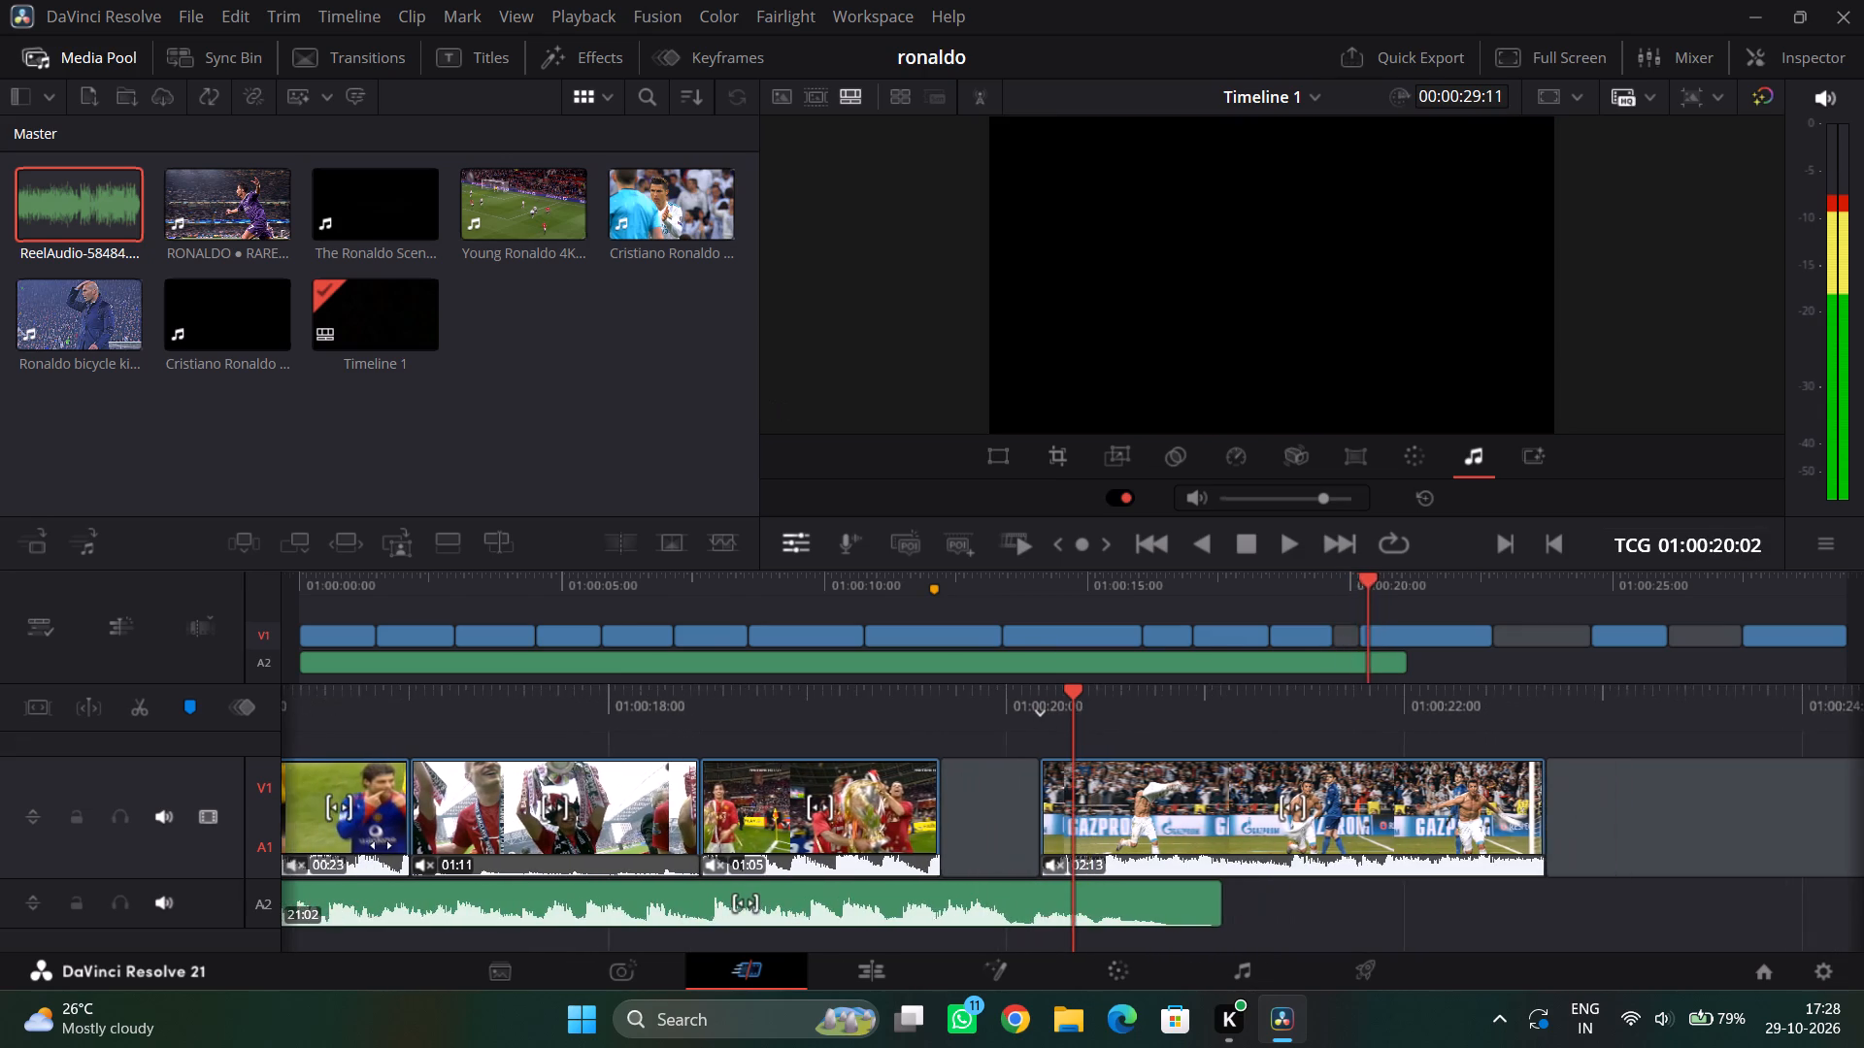
drag(382, 845, 388, 839)
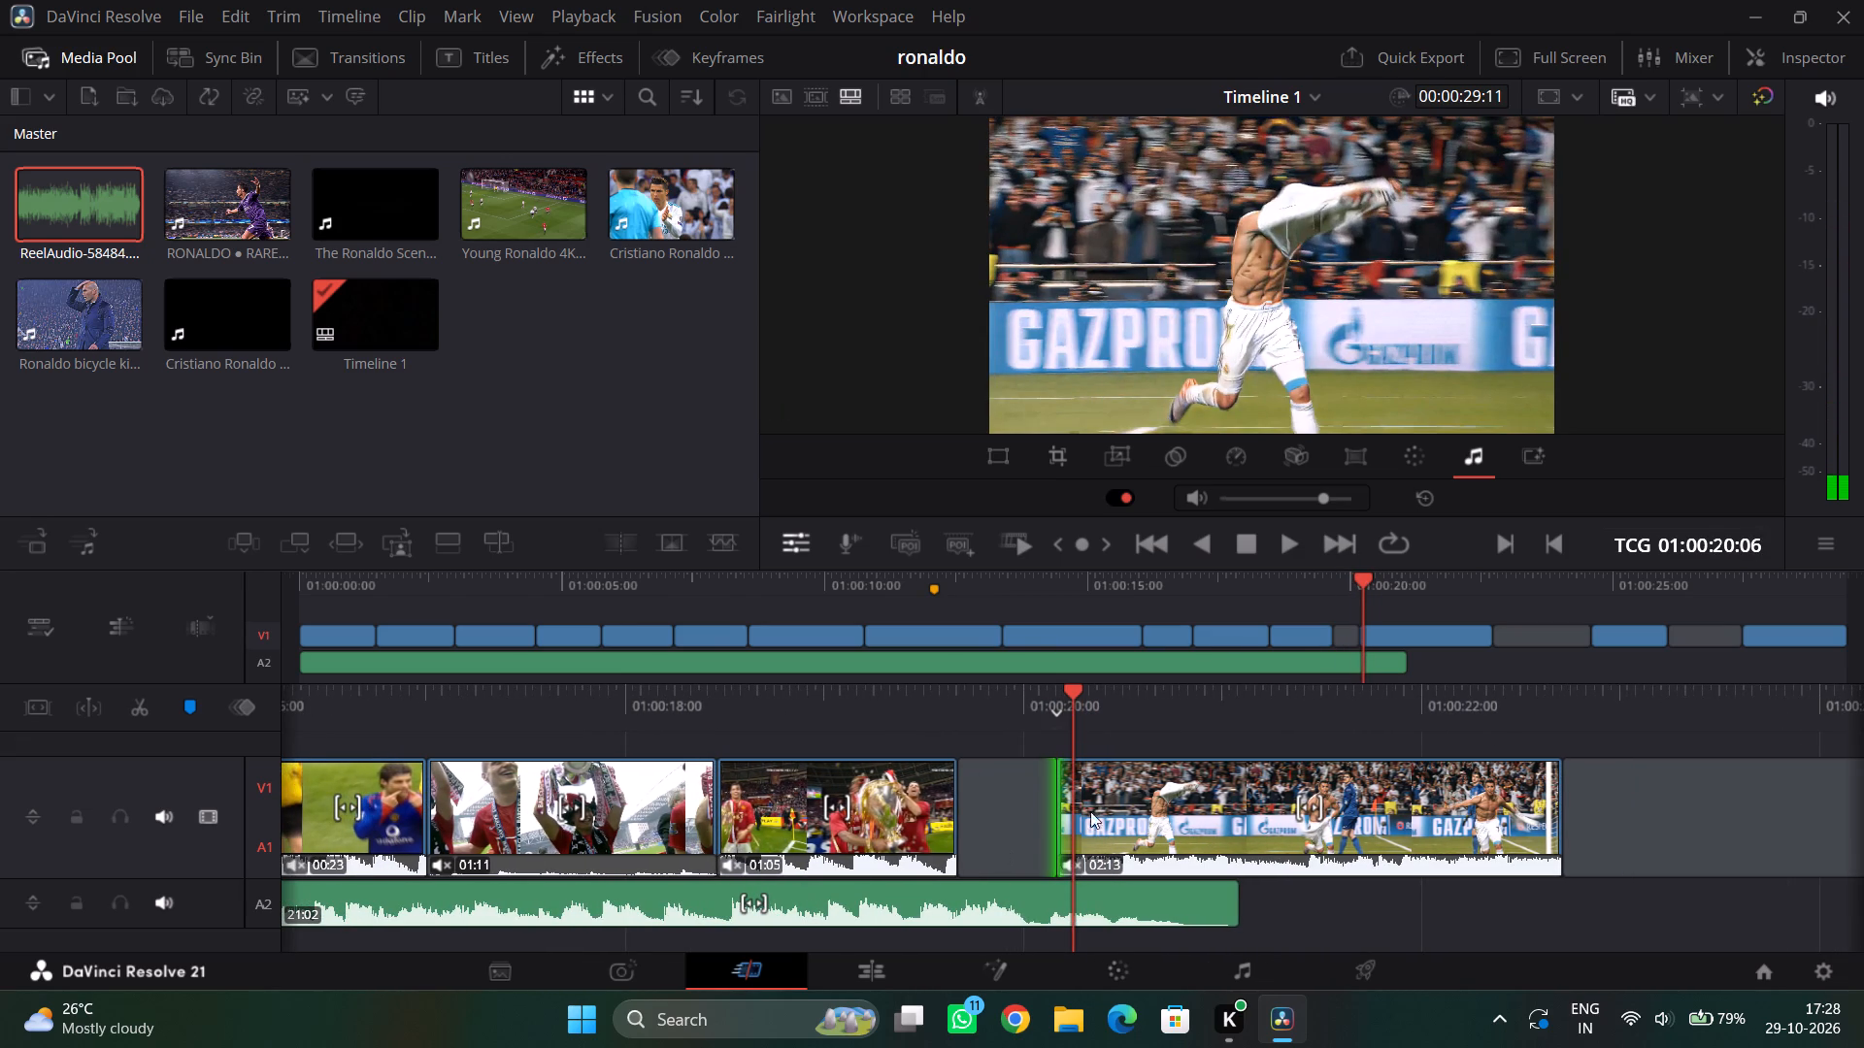
drag(1160, 806, 1060, 838)
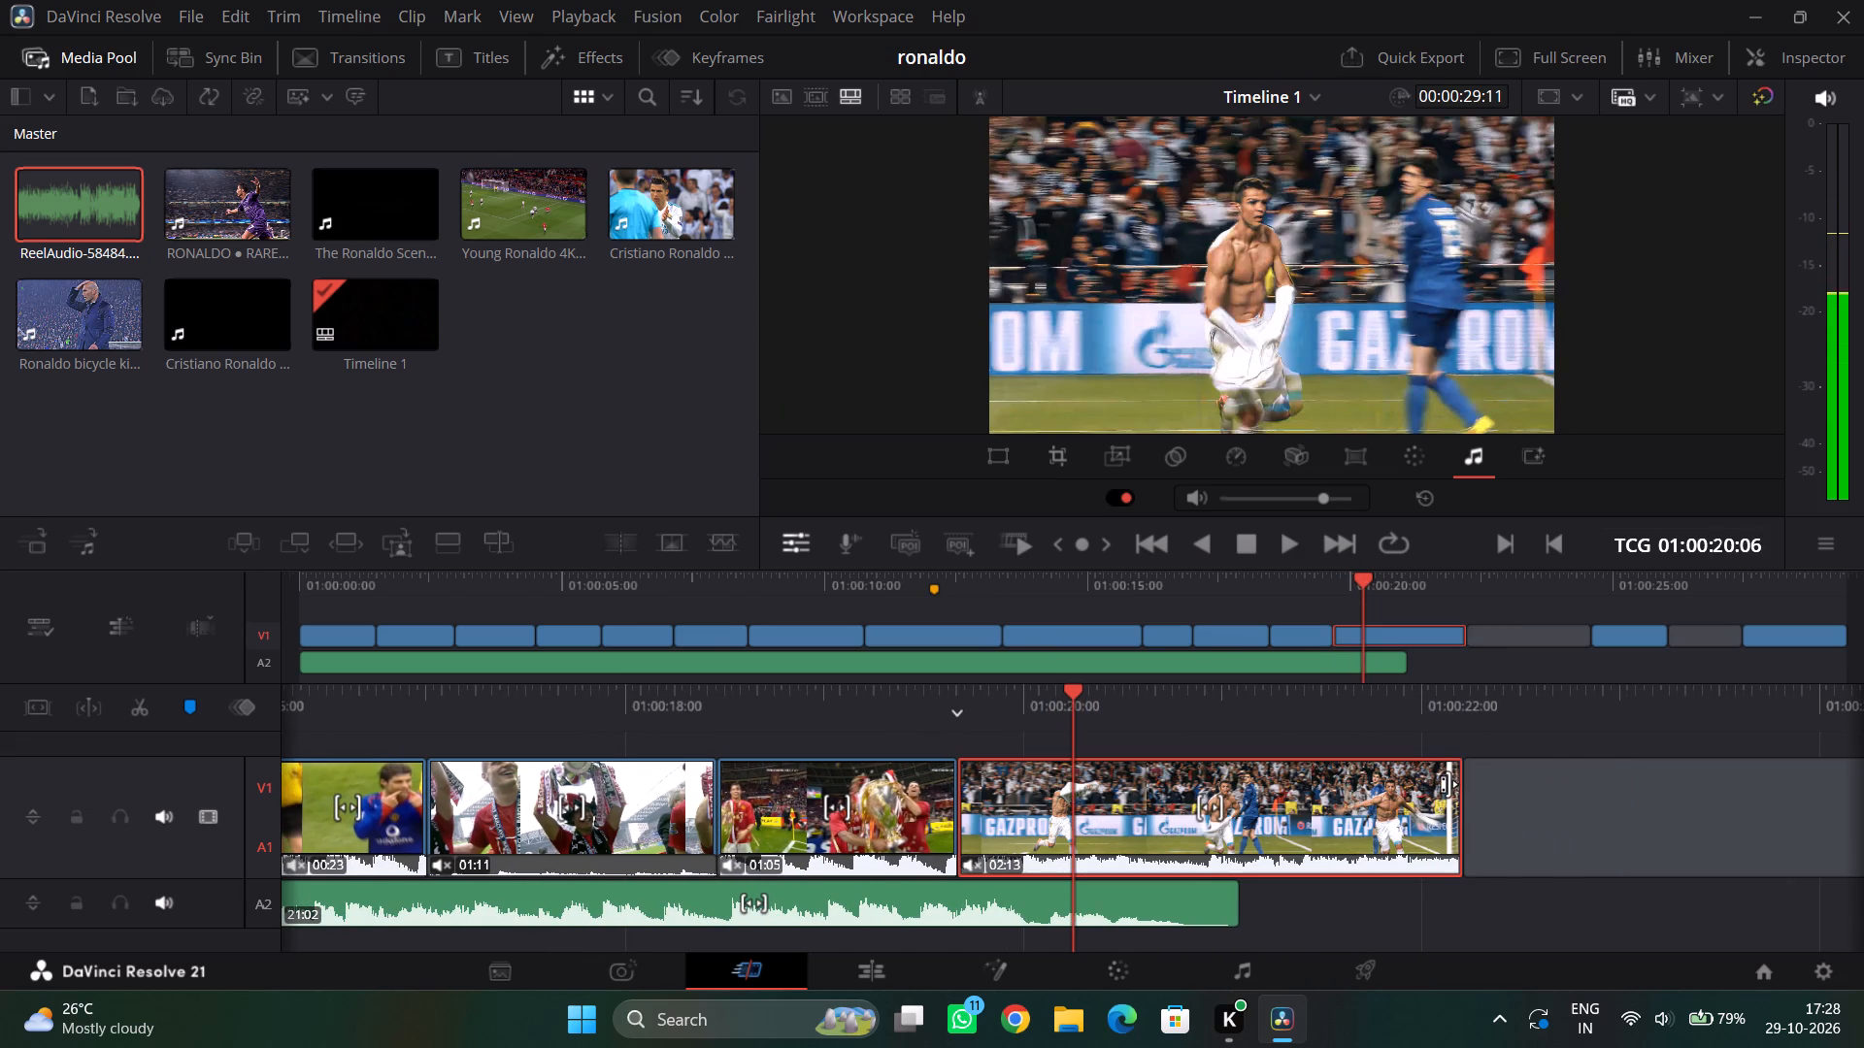
Trim the end of the shirtless celebration clip to match the end of the music track, for a length of 01:10.
drag(1458, 789, 1407, 808)
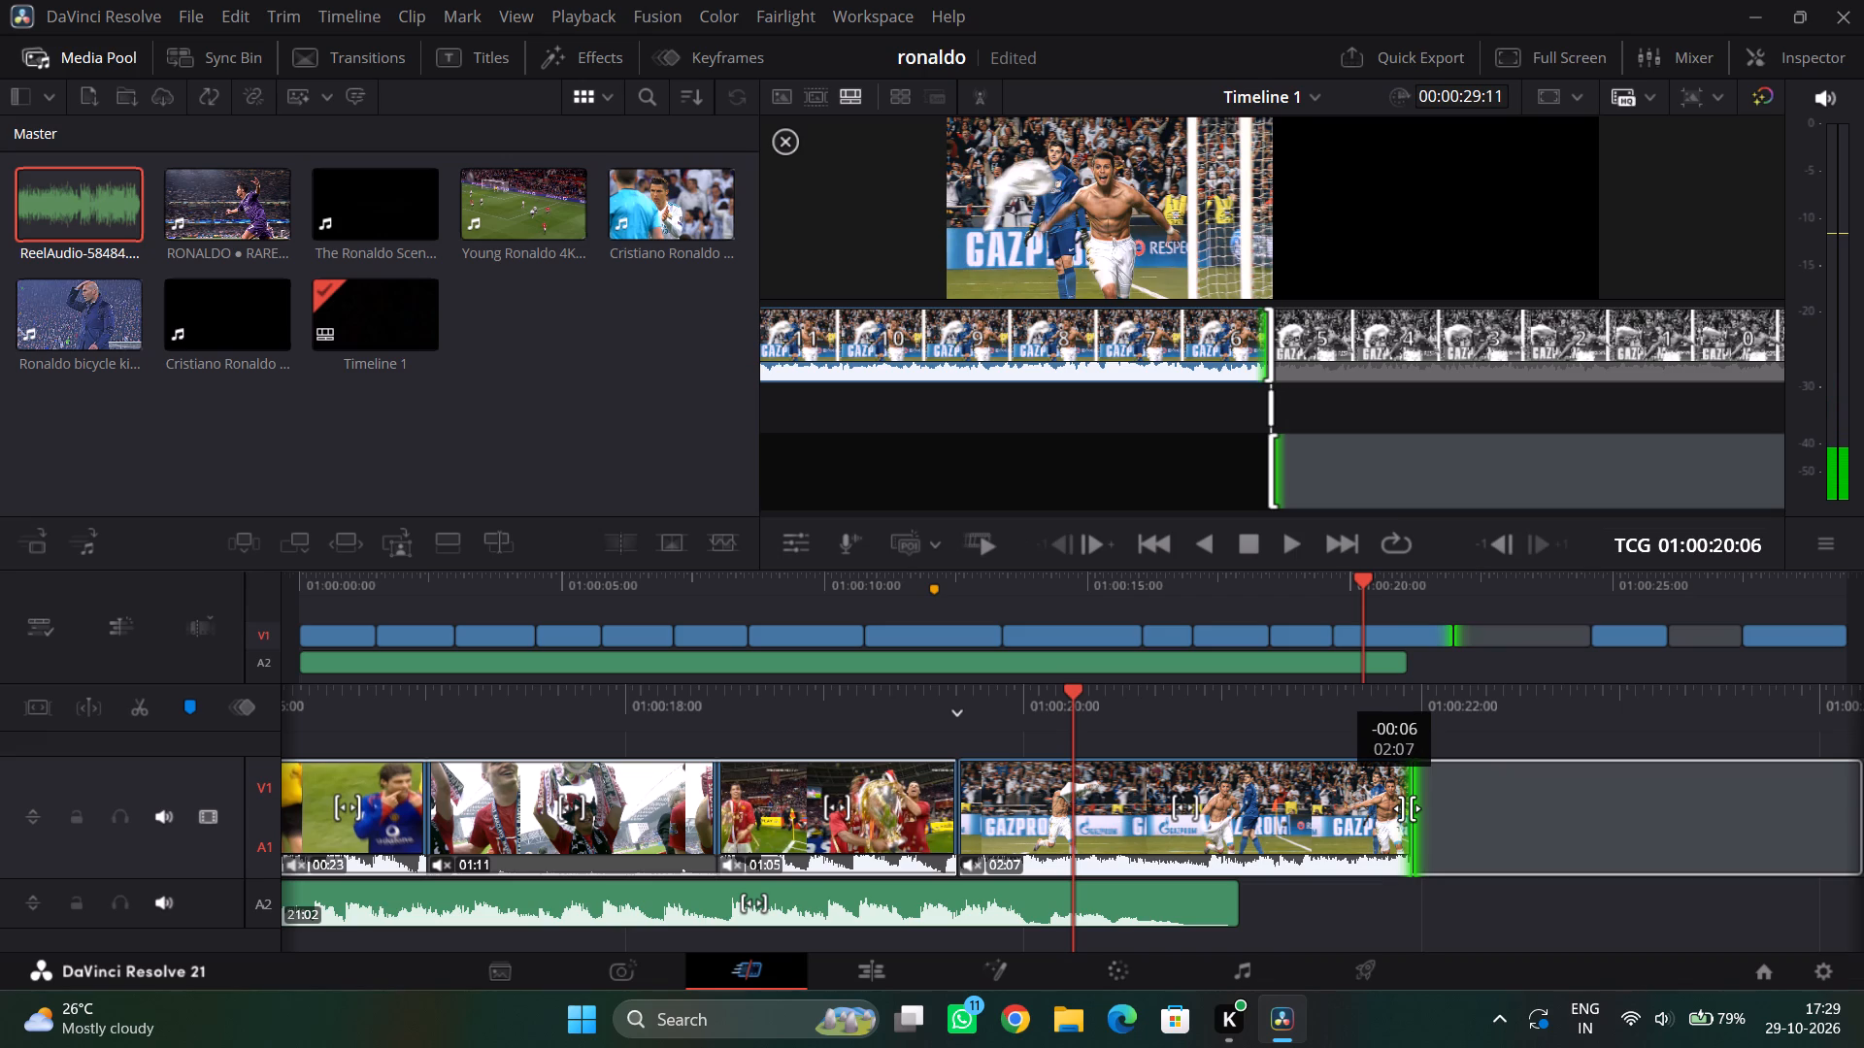
drag(1407, 808, 1390, 804)
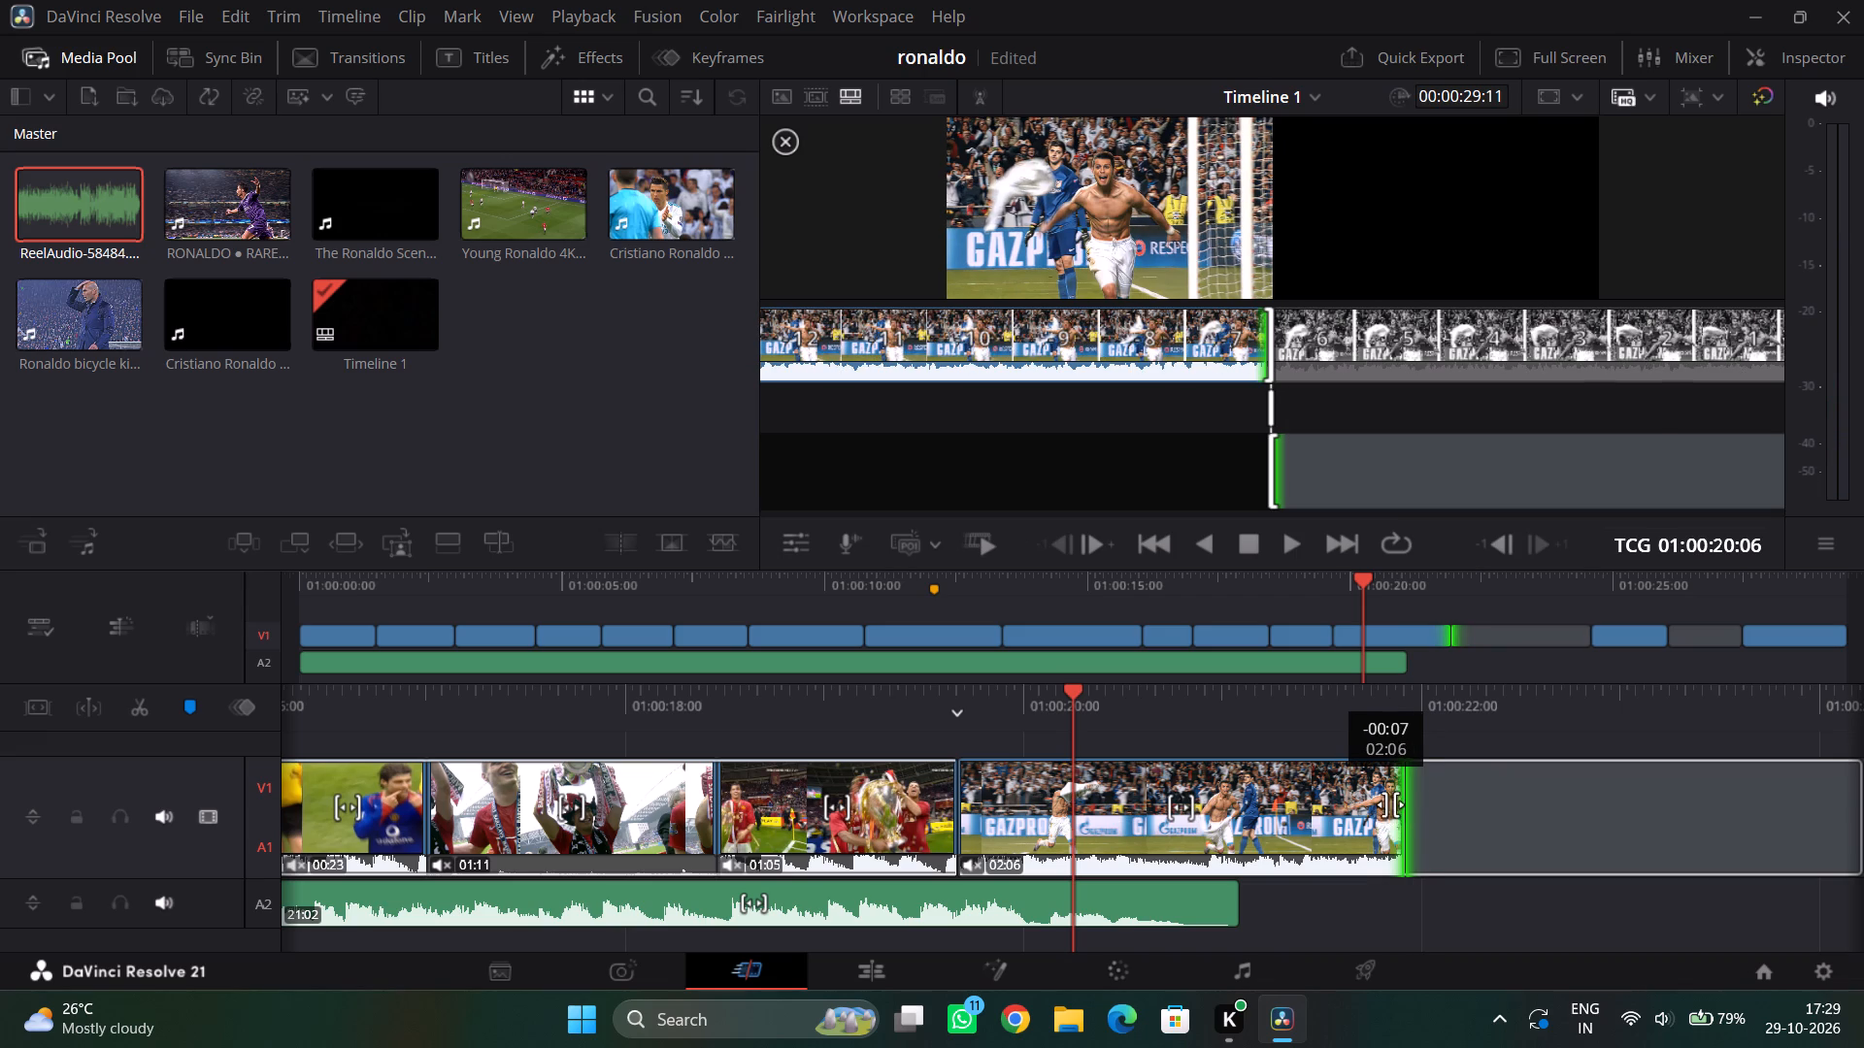
drag(1390, 804, 1385, 804)
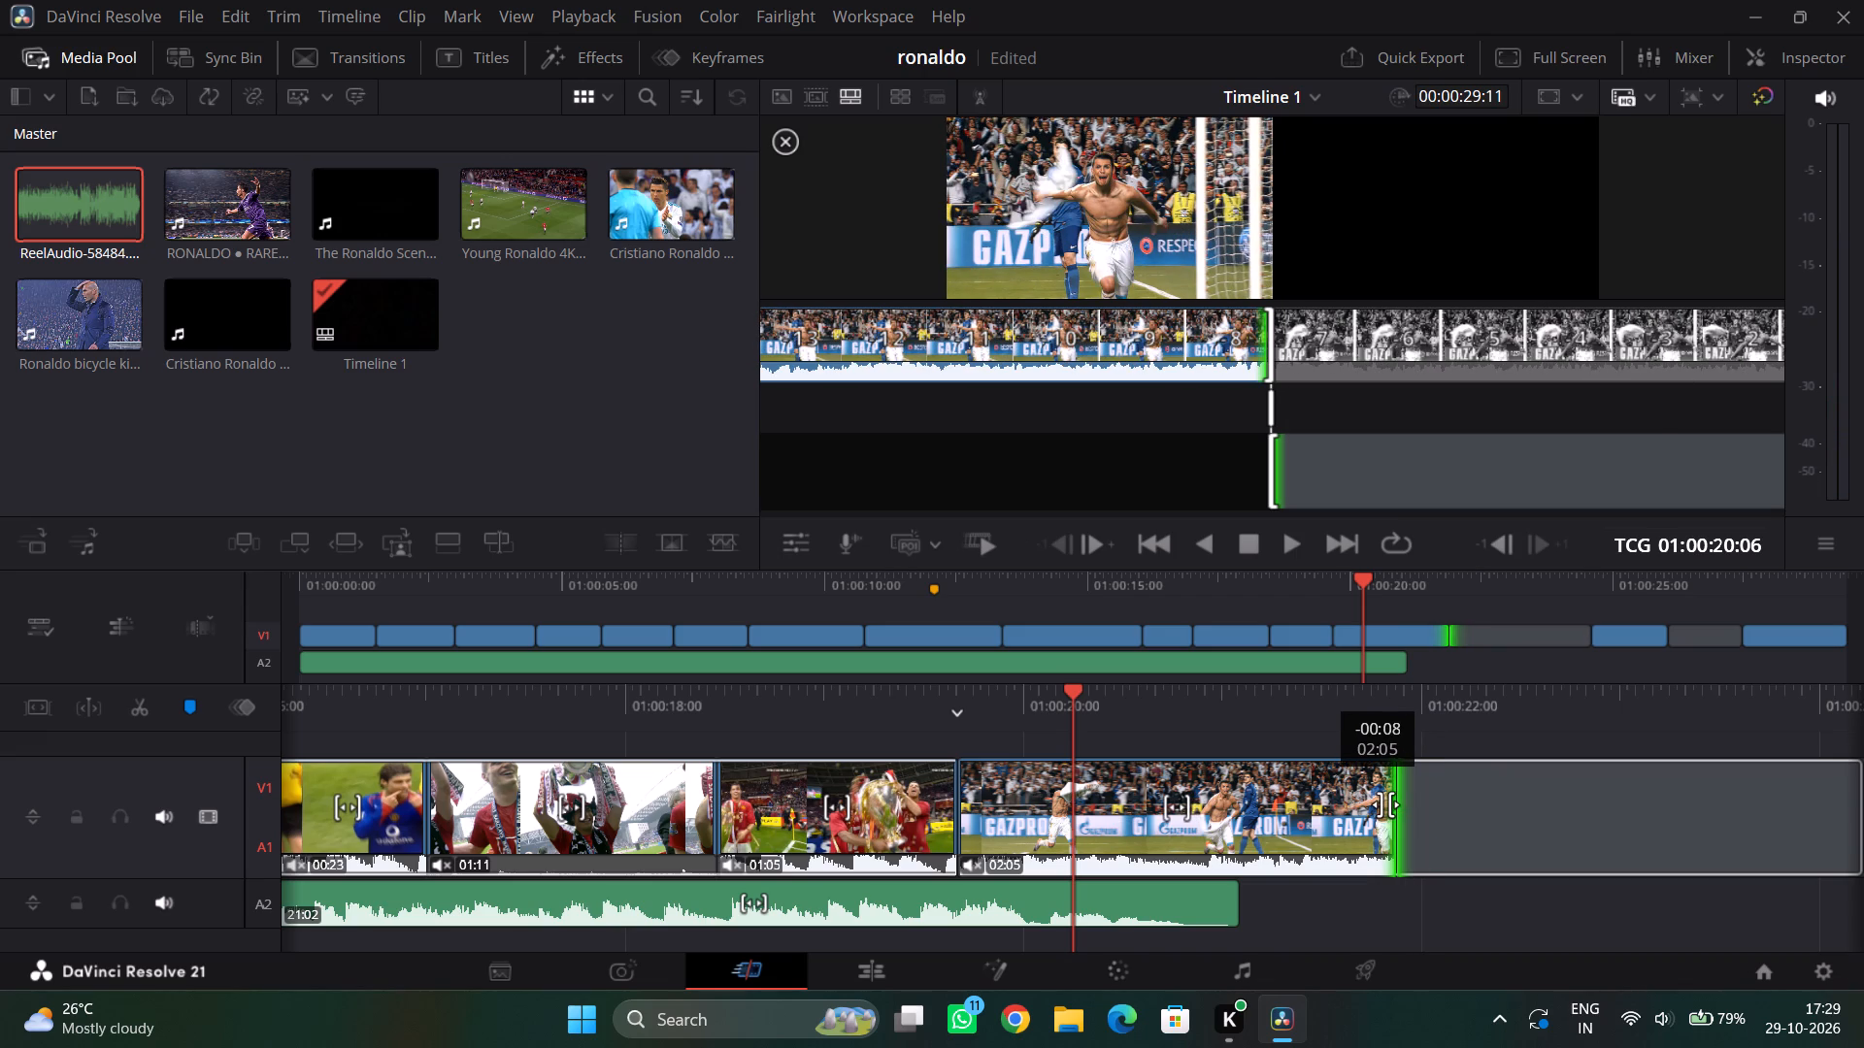
drag(1385, 804, 1383, 804)
drag(1383, 804, 1400, 837)
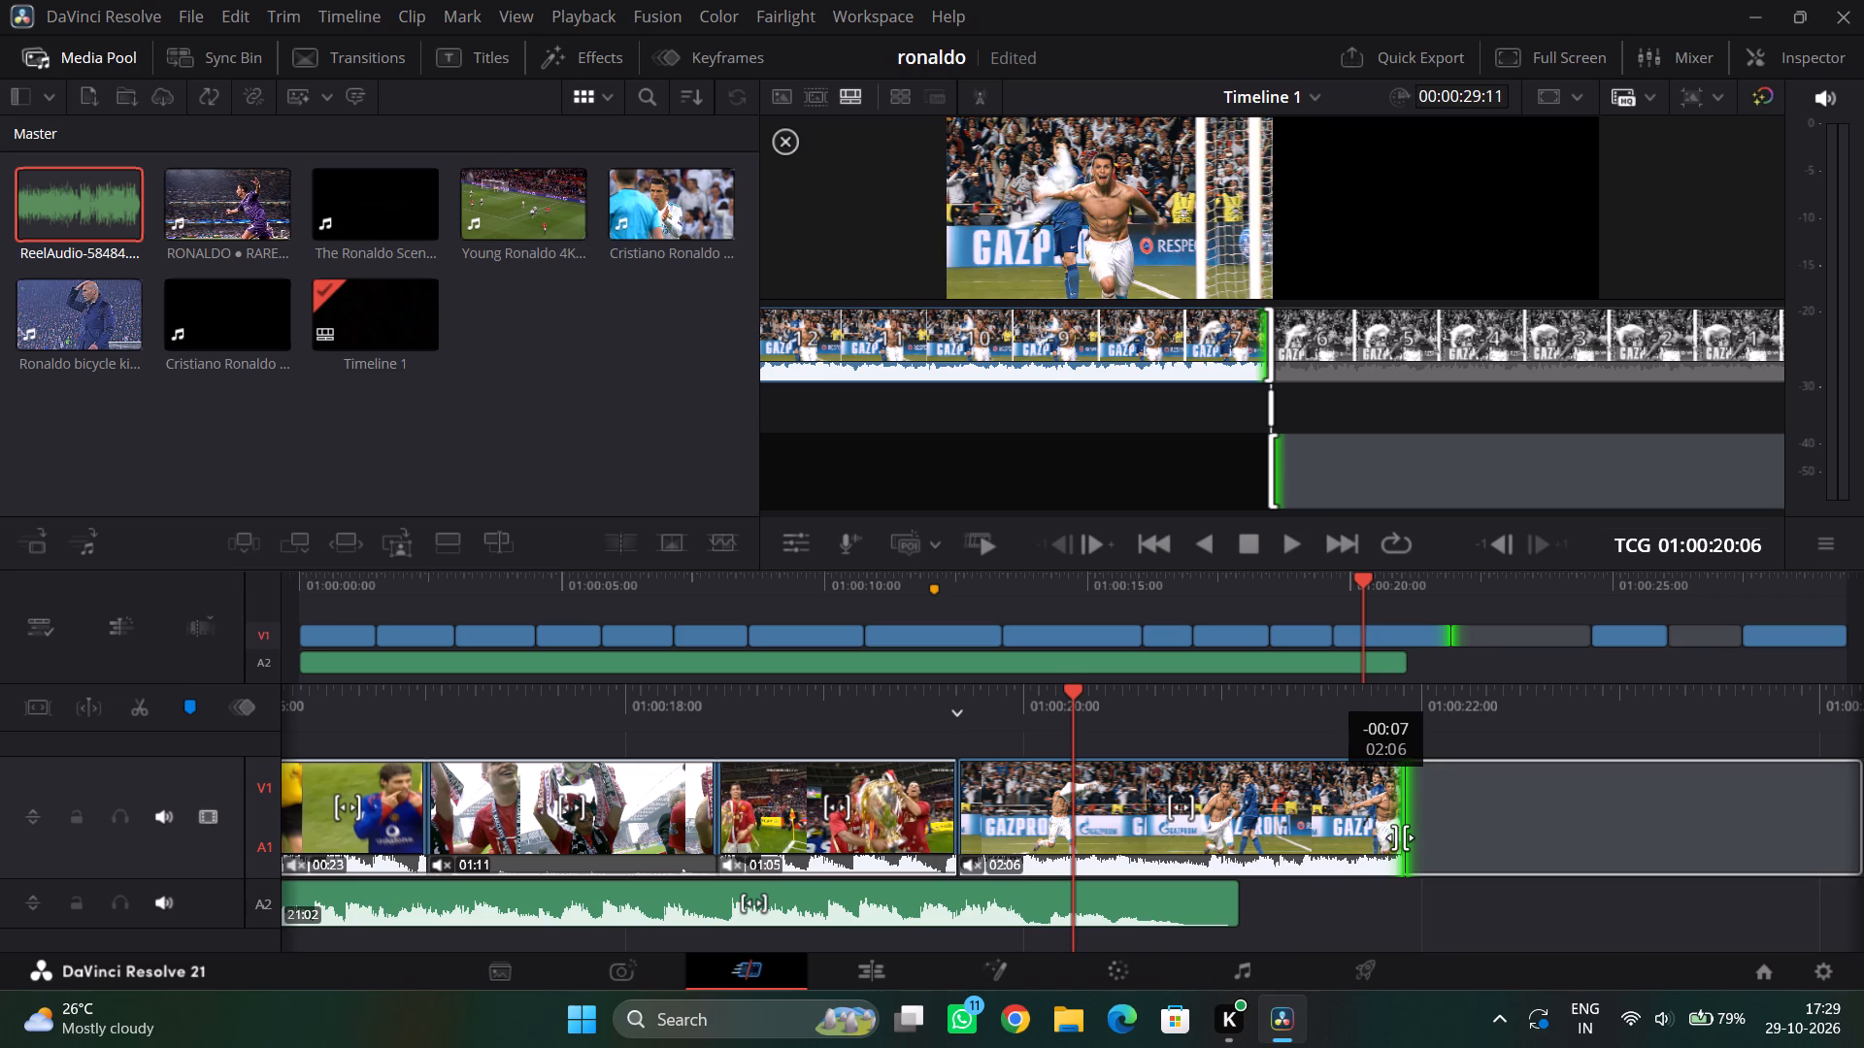
drag(1400, 837, 1340, 867)
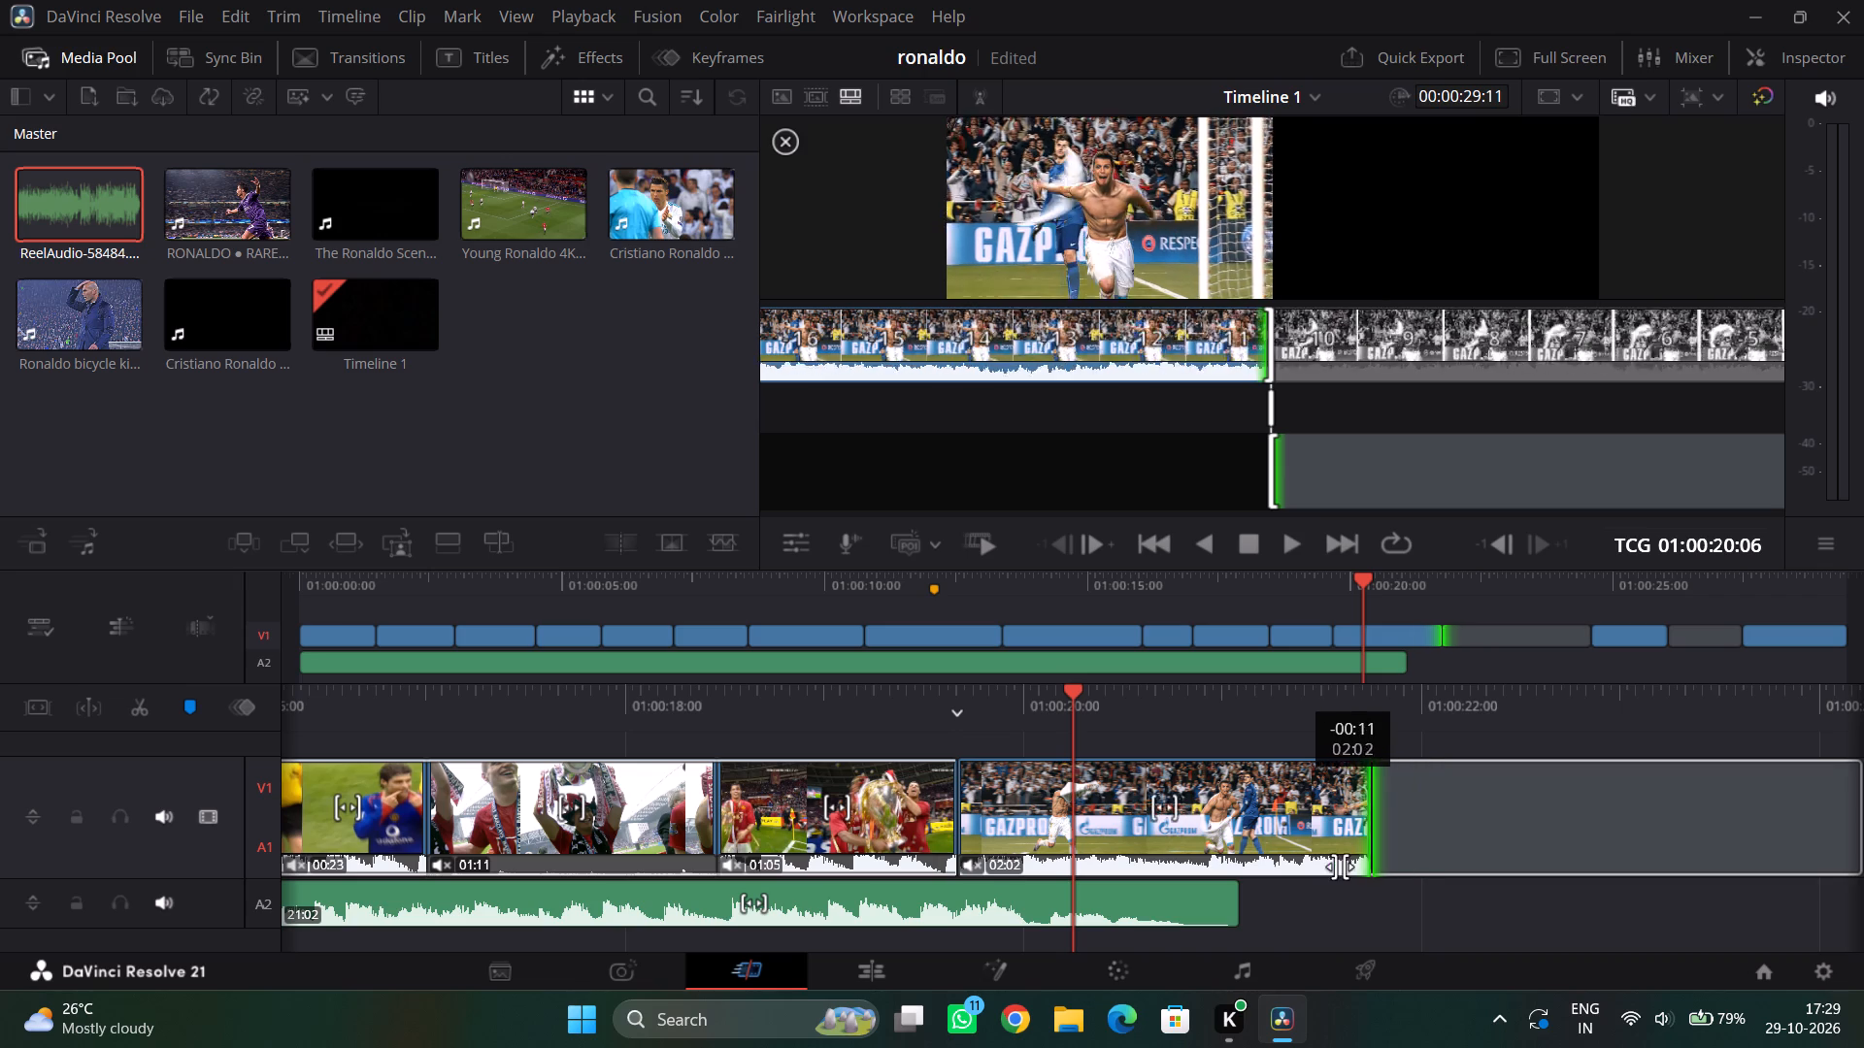
drag(1340, 867, 1223, 888)
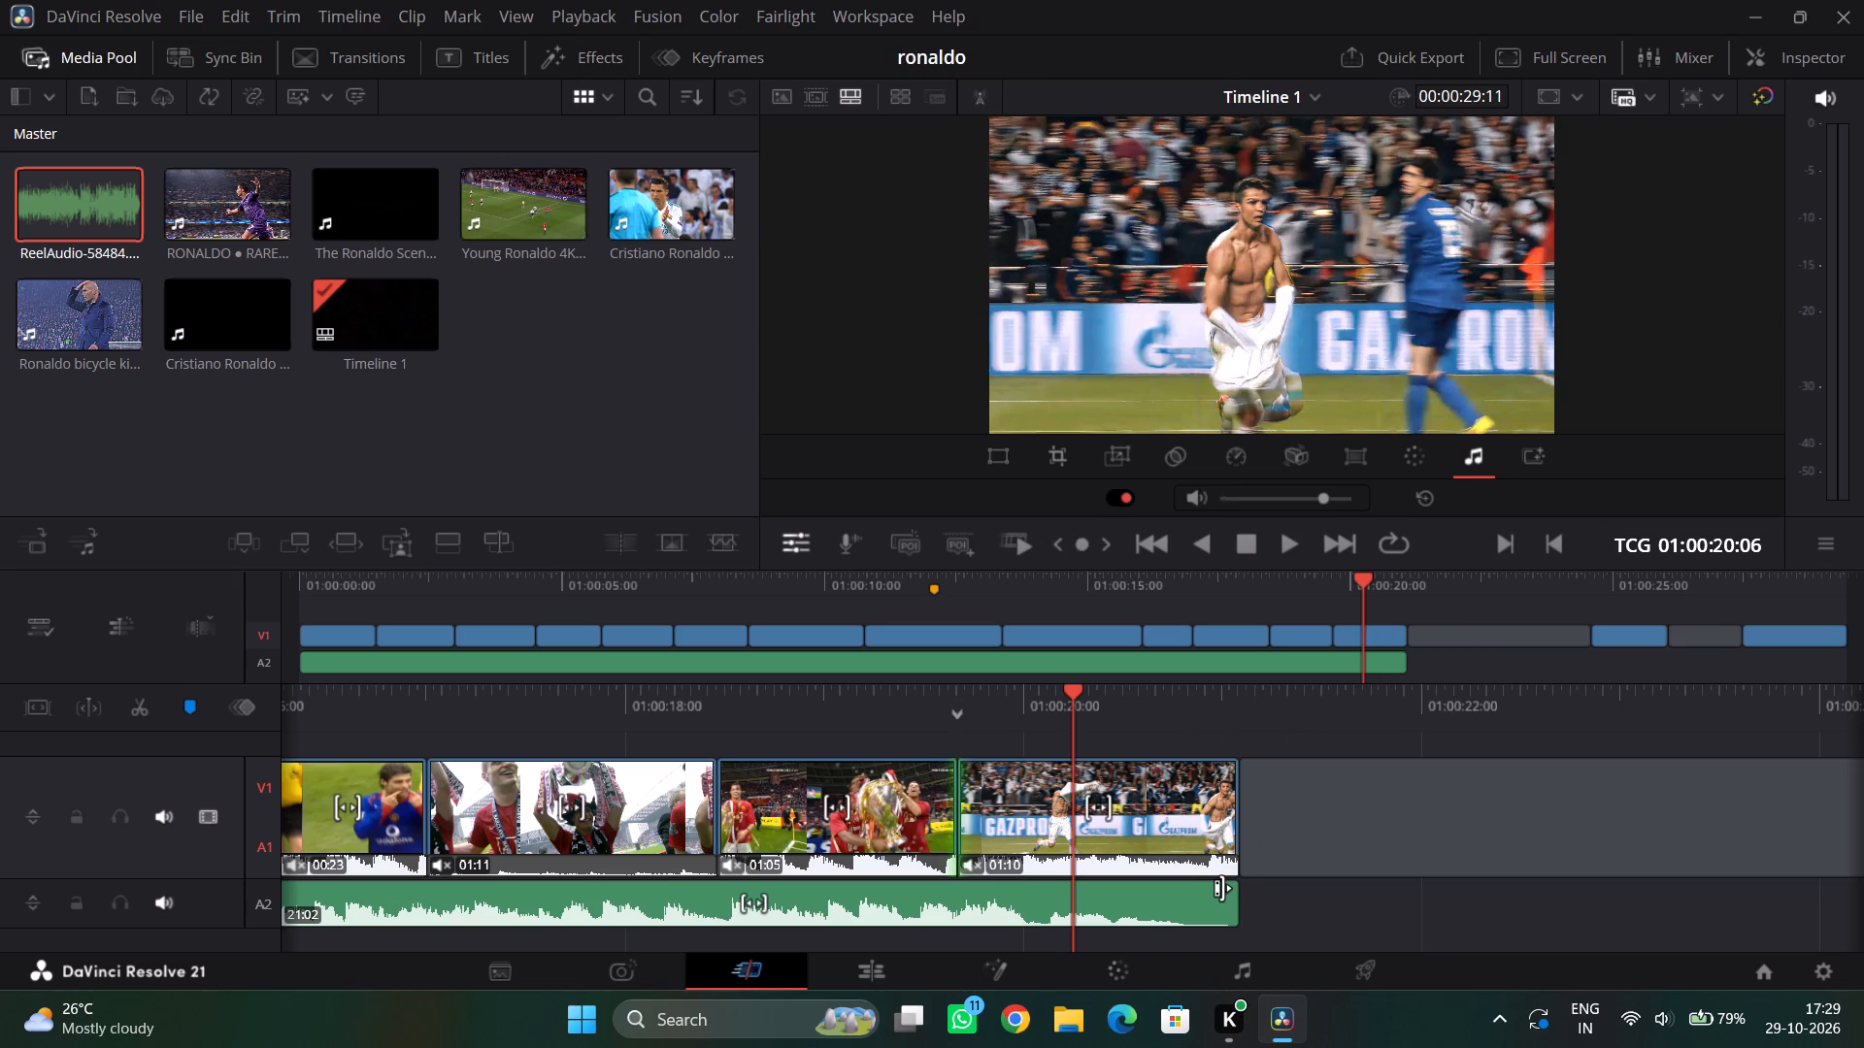
Play back from about 01:00:14:07, locate 01:00:17:07, and trim the start of the Barclays-scarf trophy clip to it, for a length of 01:04.
drag(1143, 718, 1153, 713)
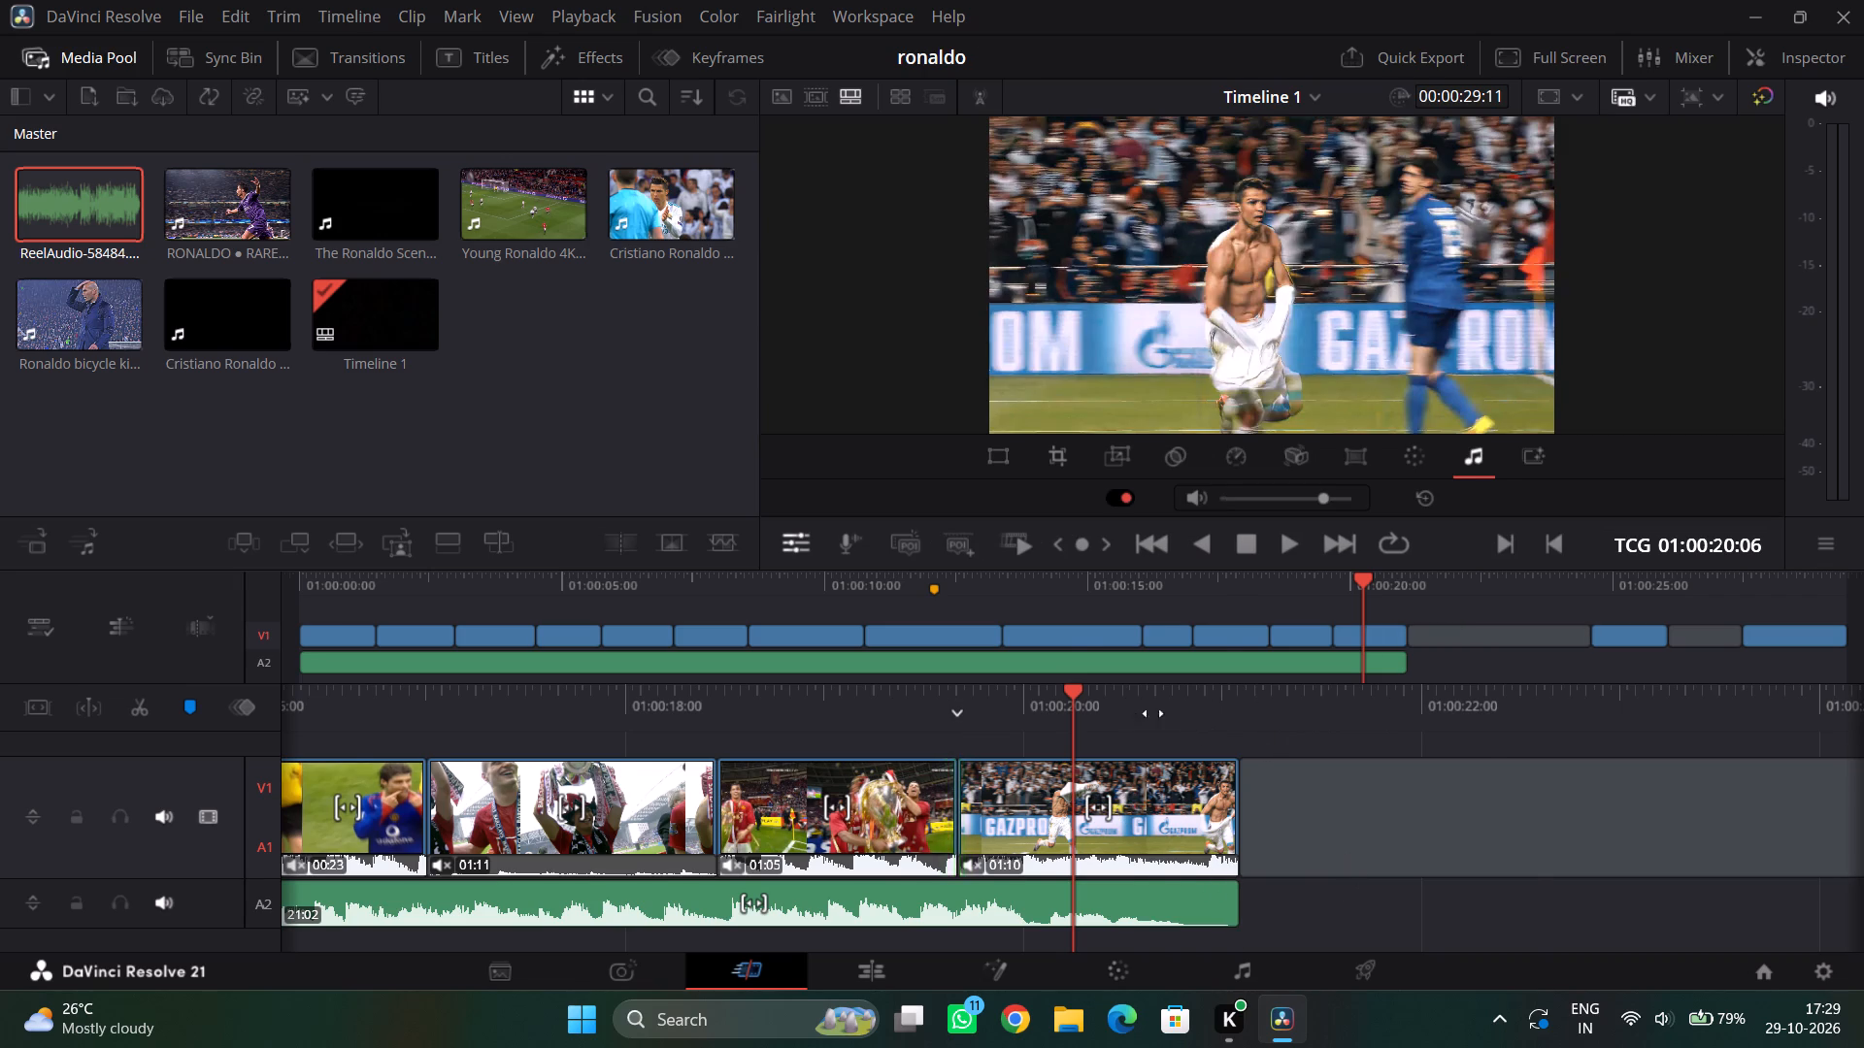
drag(1153, 713, 1479, 681)
drag(841, 723, 1689, 723)
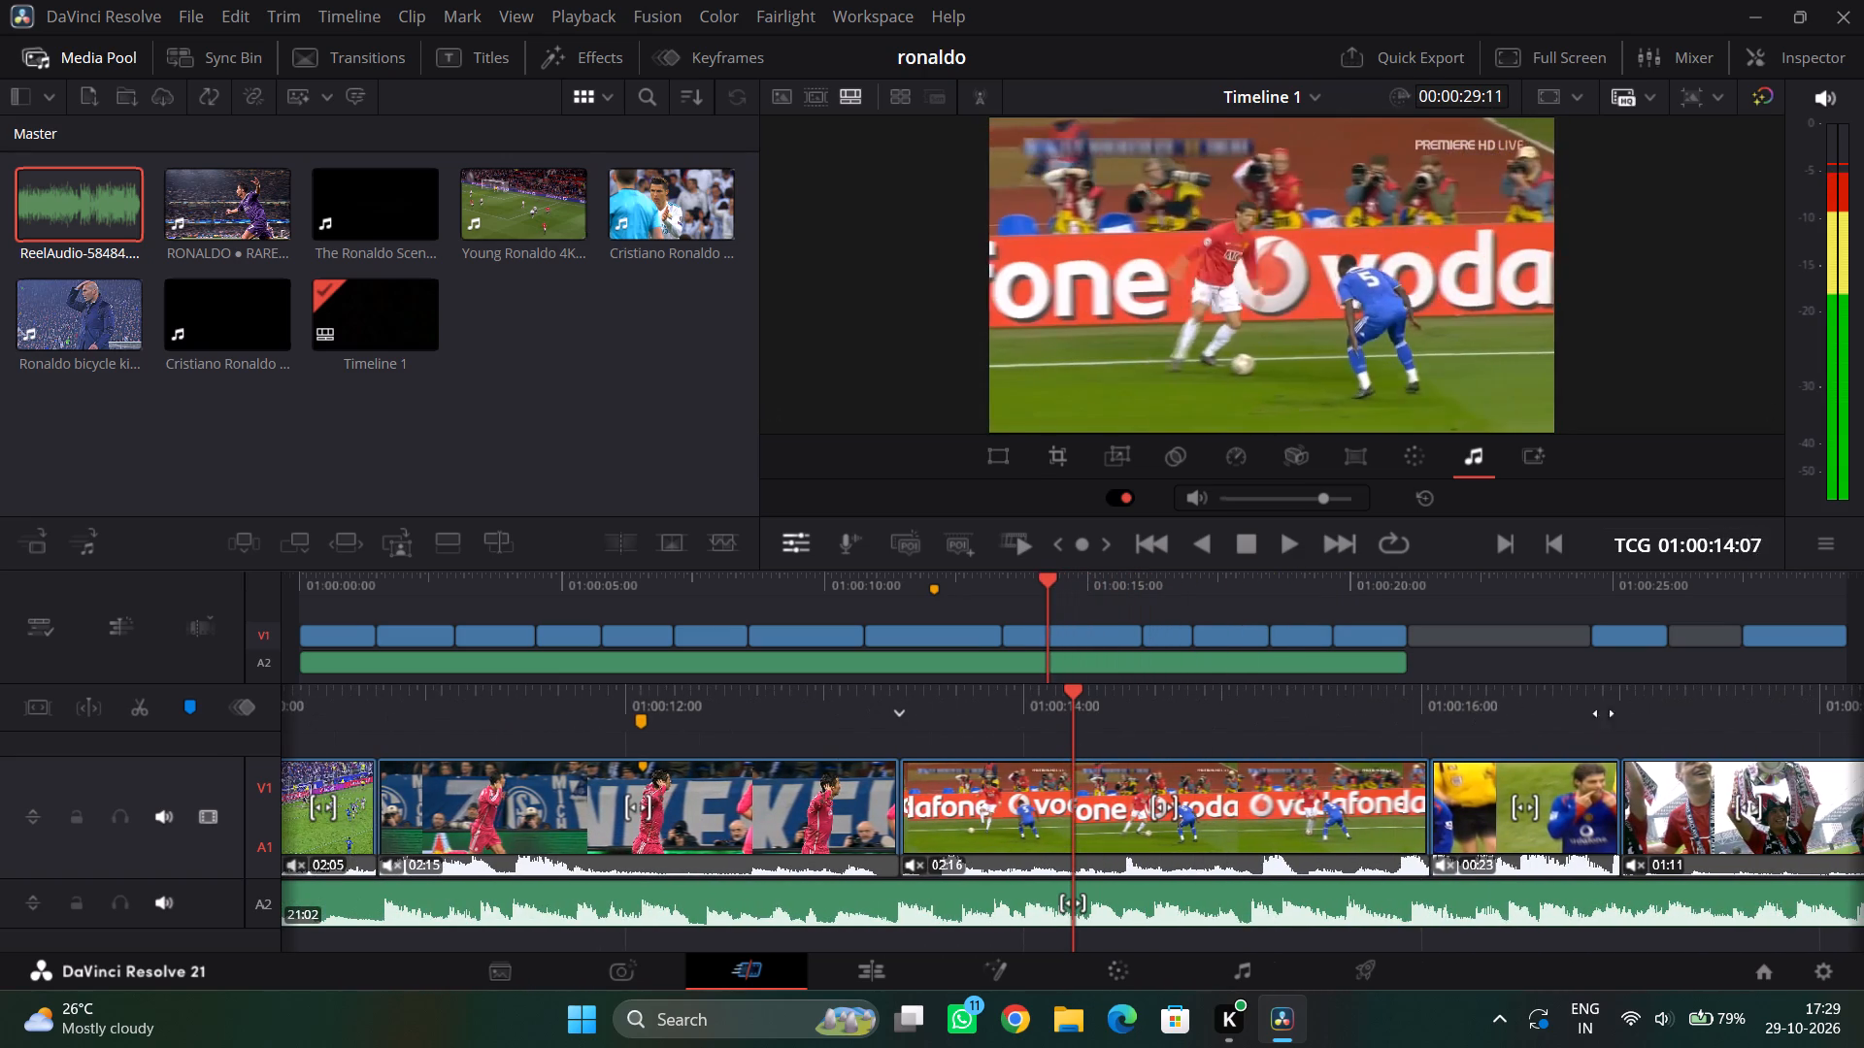
click(1283, 533)
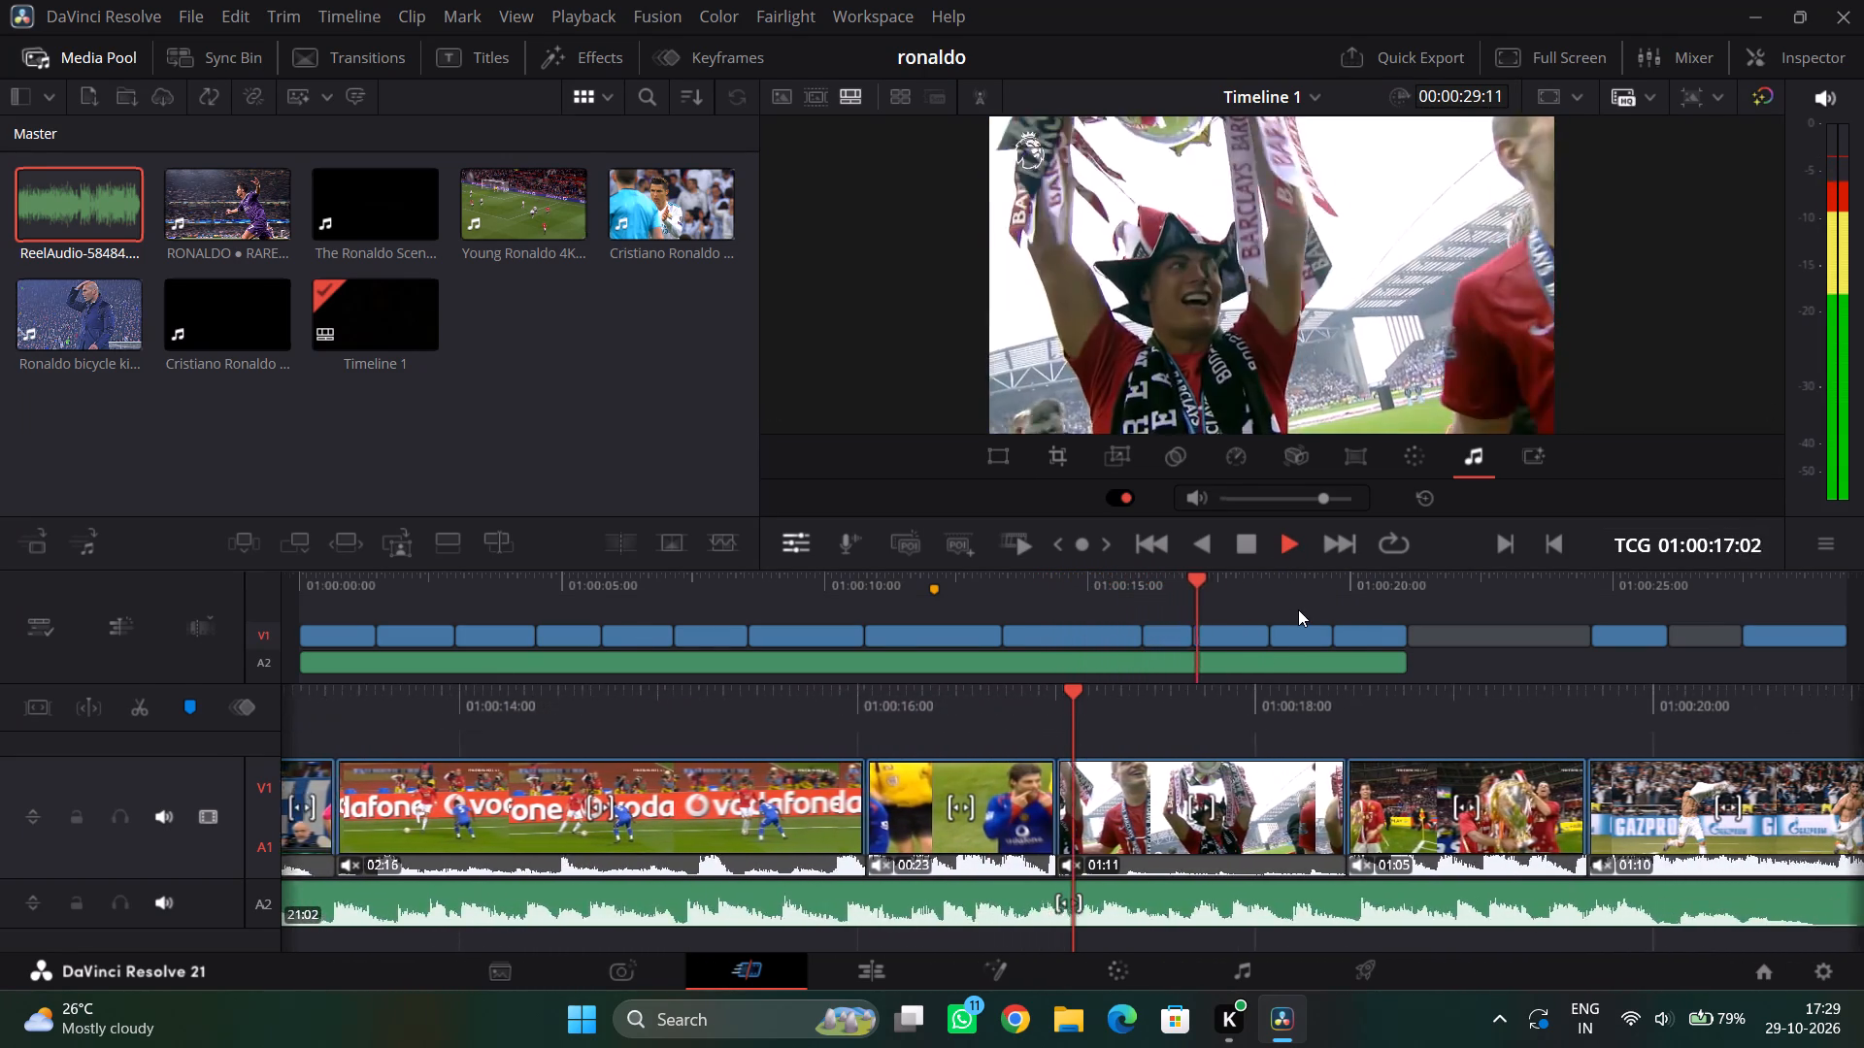
drag(997, 720, 1342, 710)
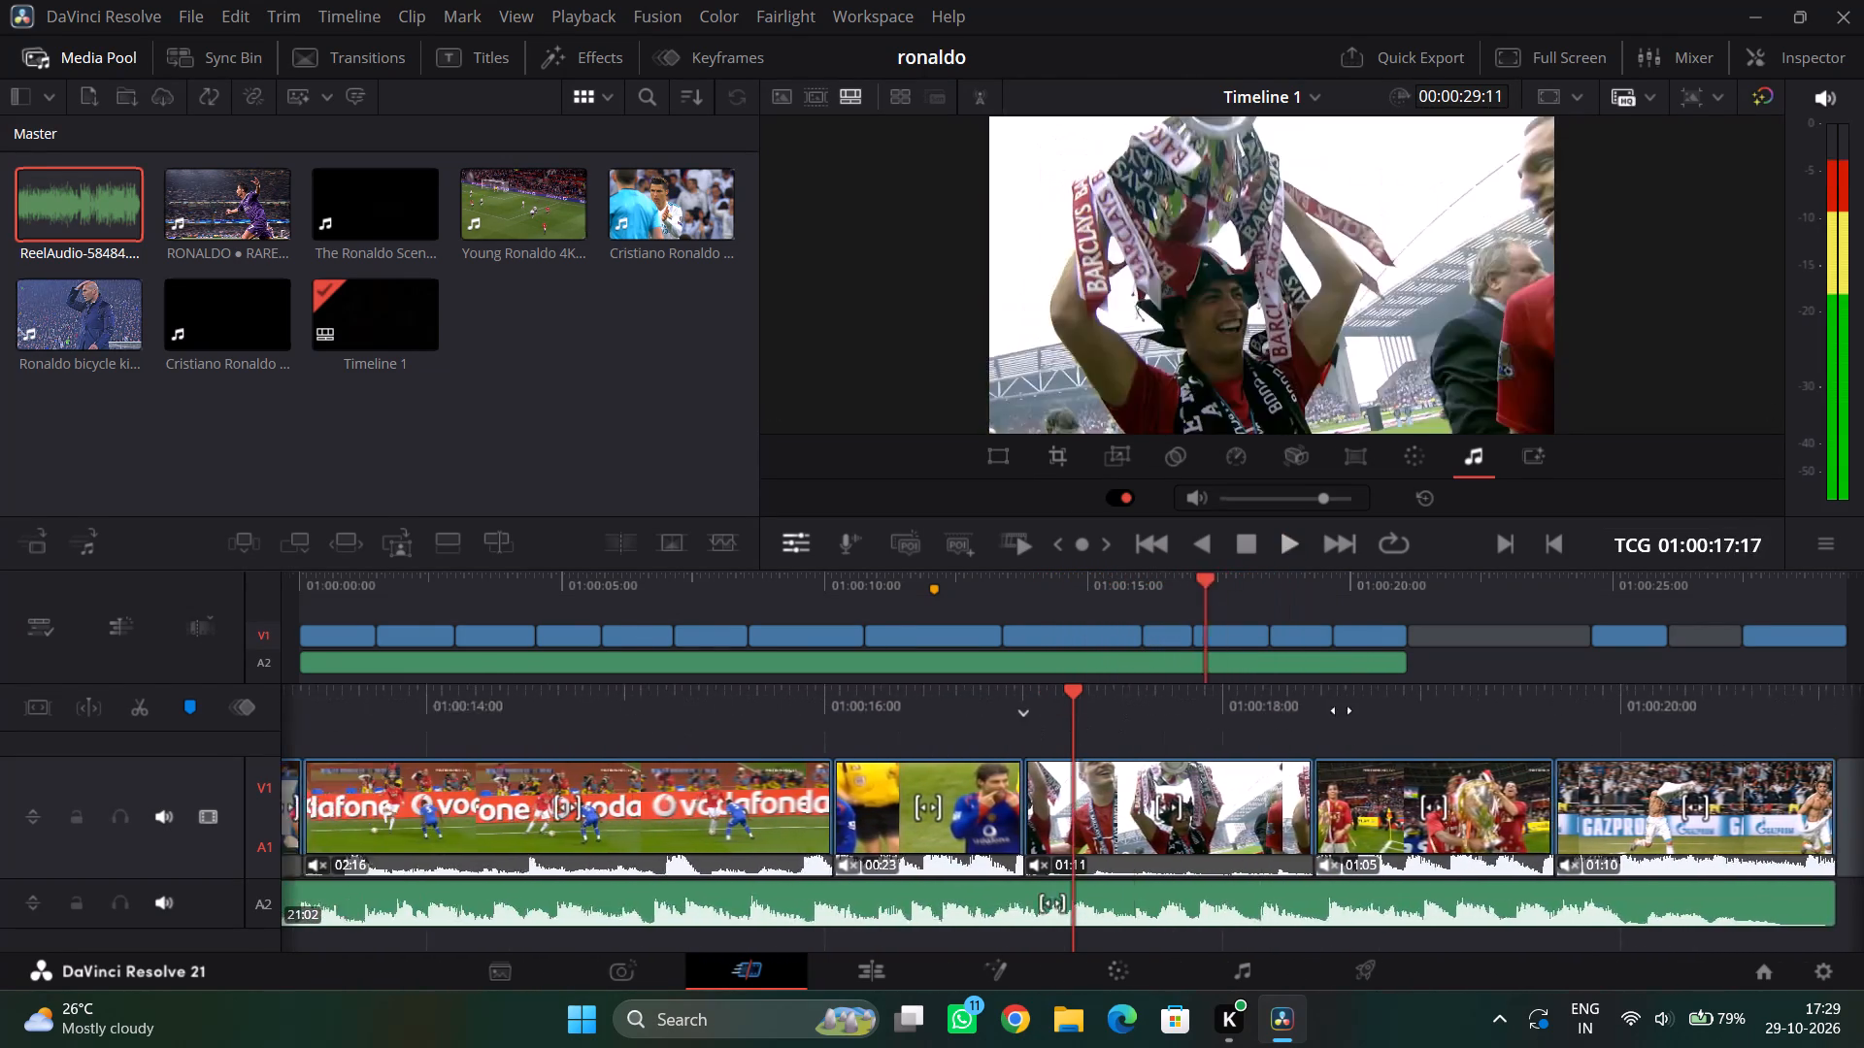
drag(1342, 710, 1585, 703)
drag(1167, 722, 1172, 719)
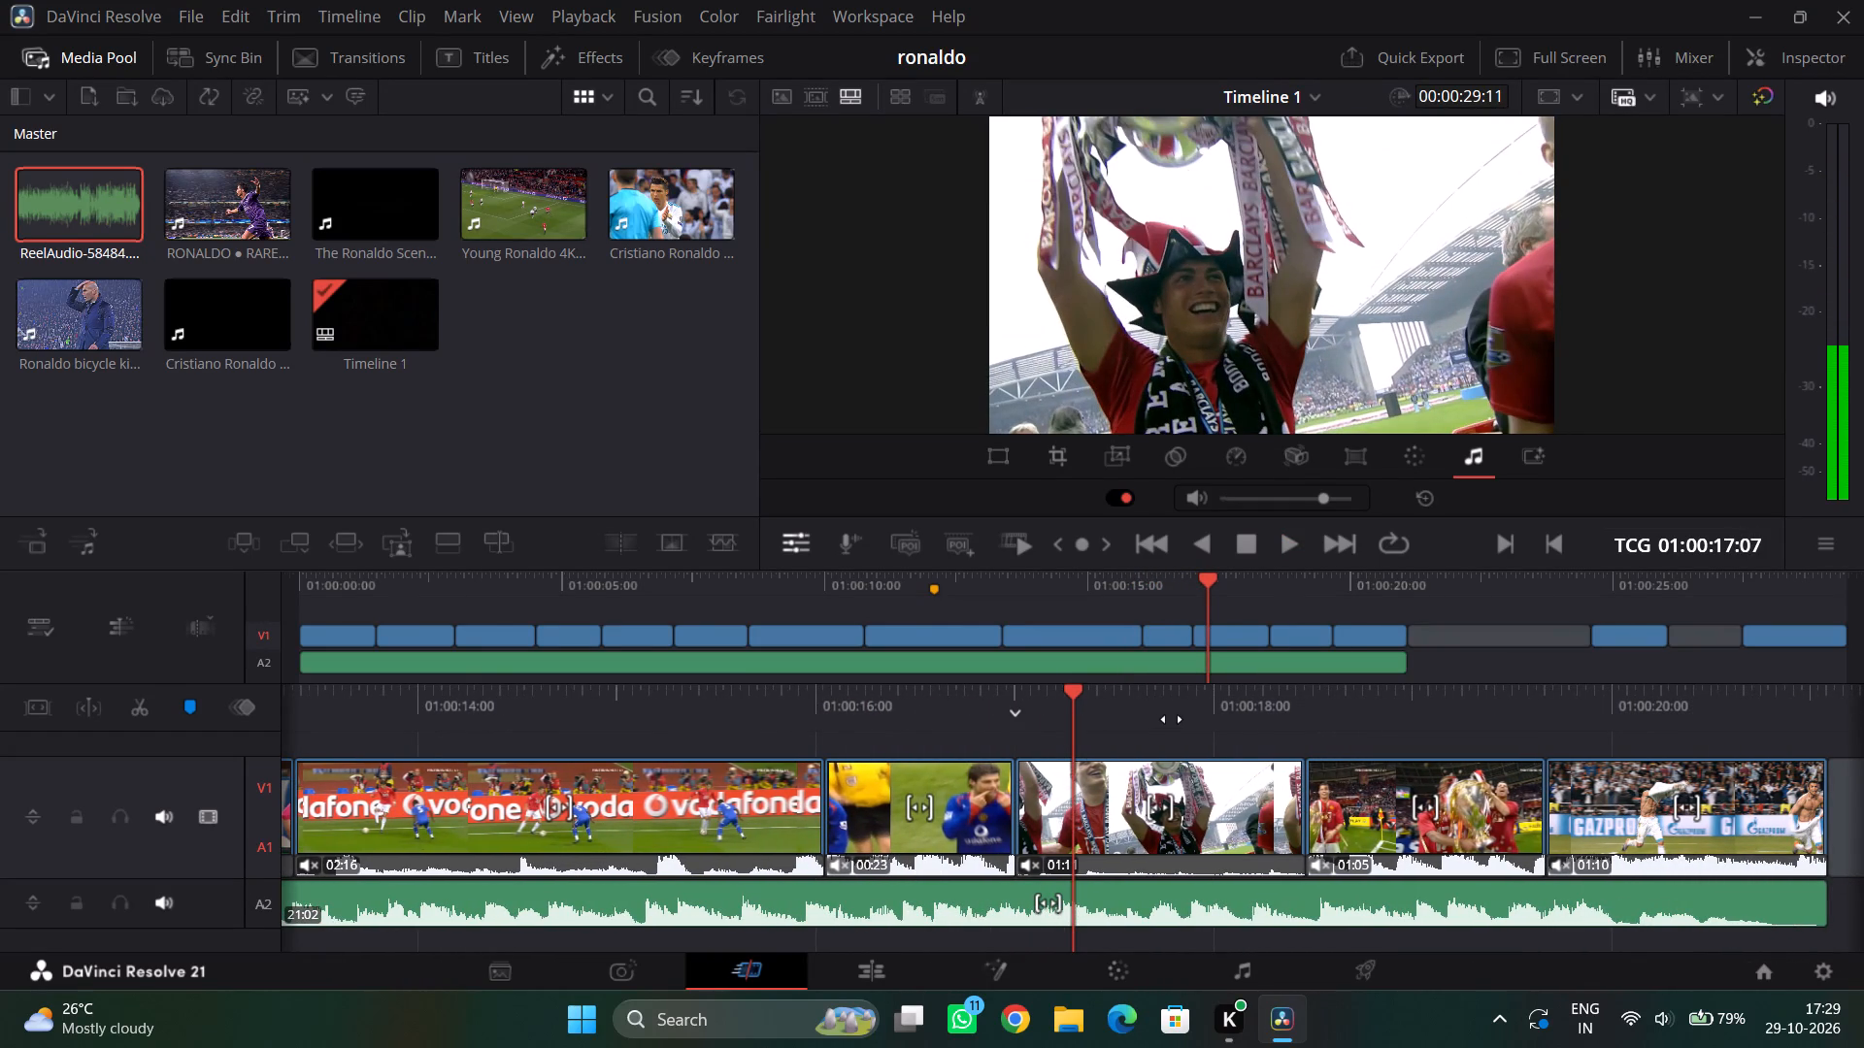
drag(1172, 719, 1218, 704)
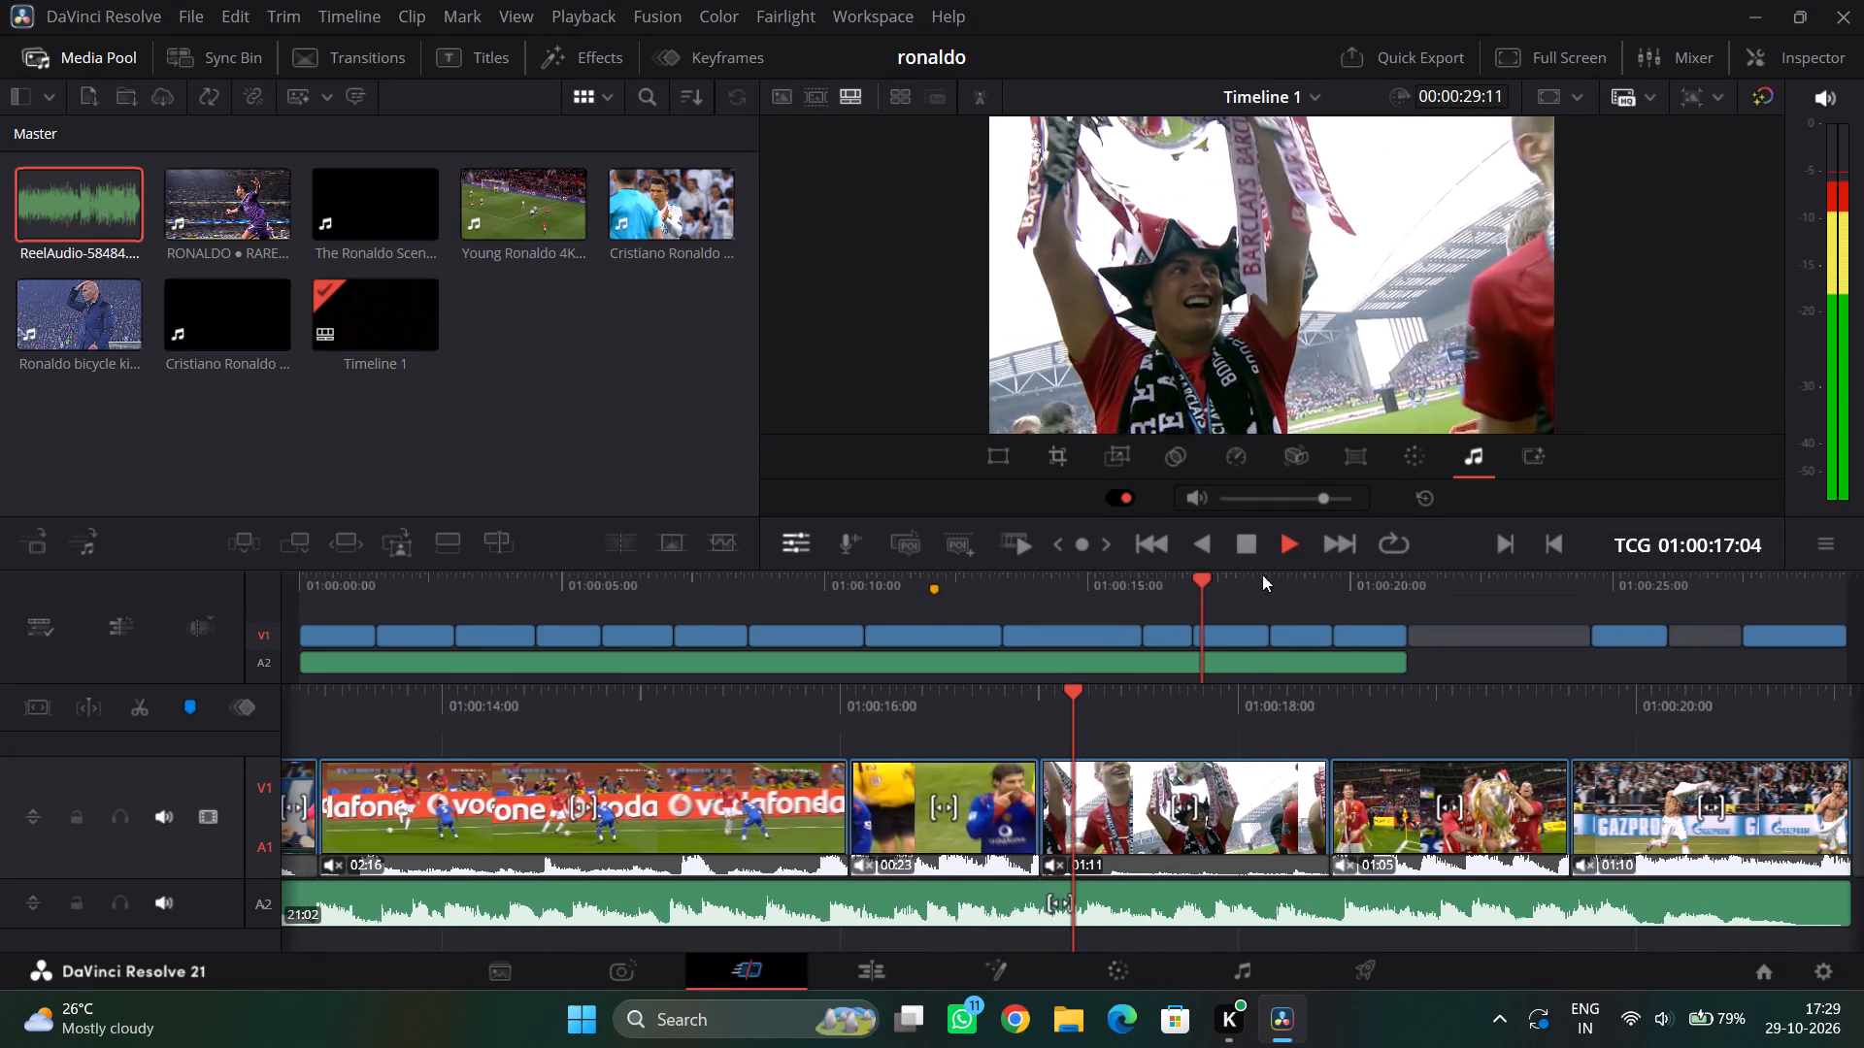
click(1259, 535)
drag(1195, 712, 1291, 712)
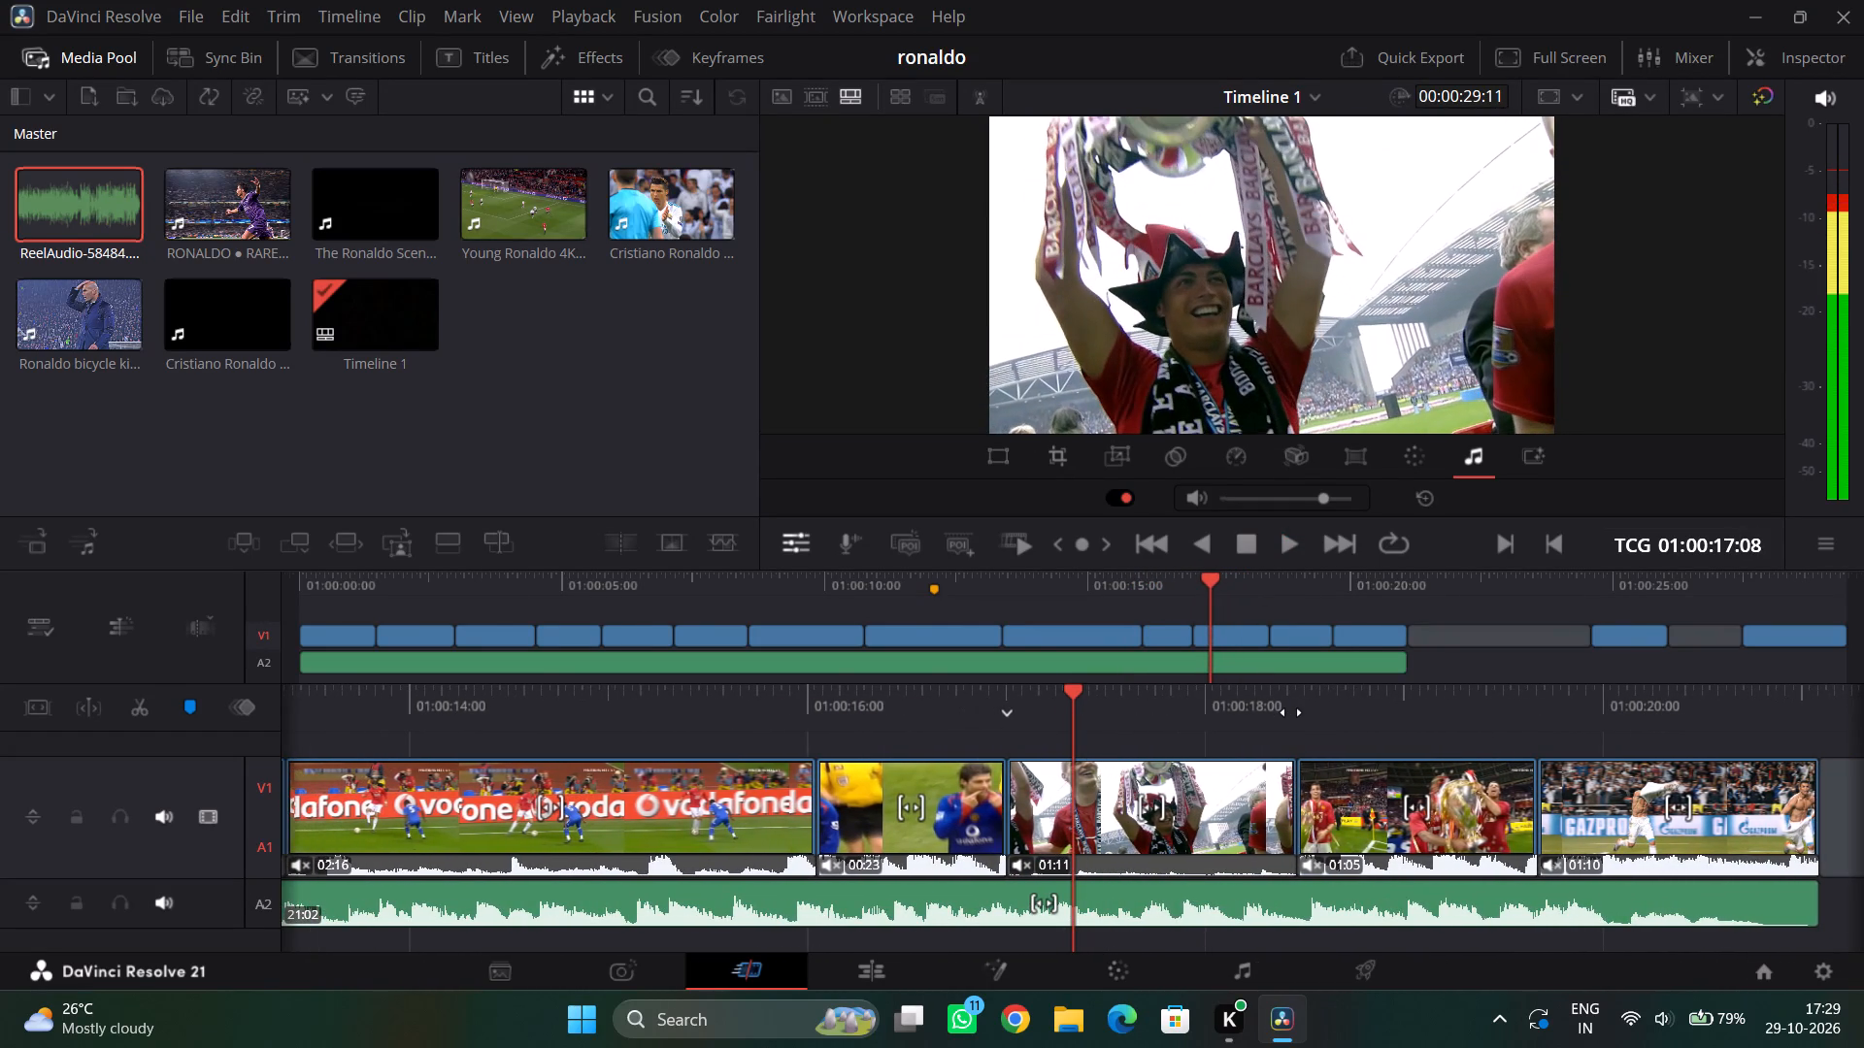
drag(1291, 712, 1298, 712)
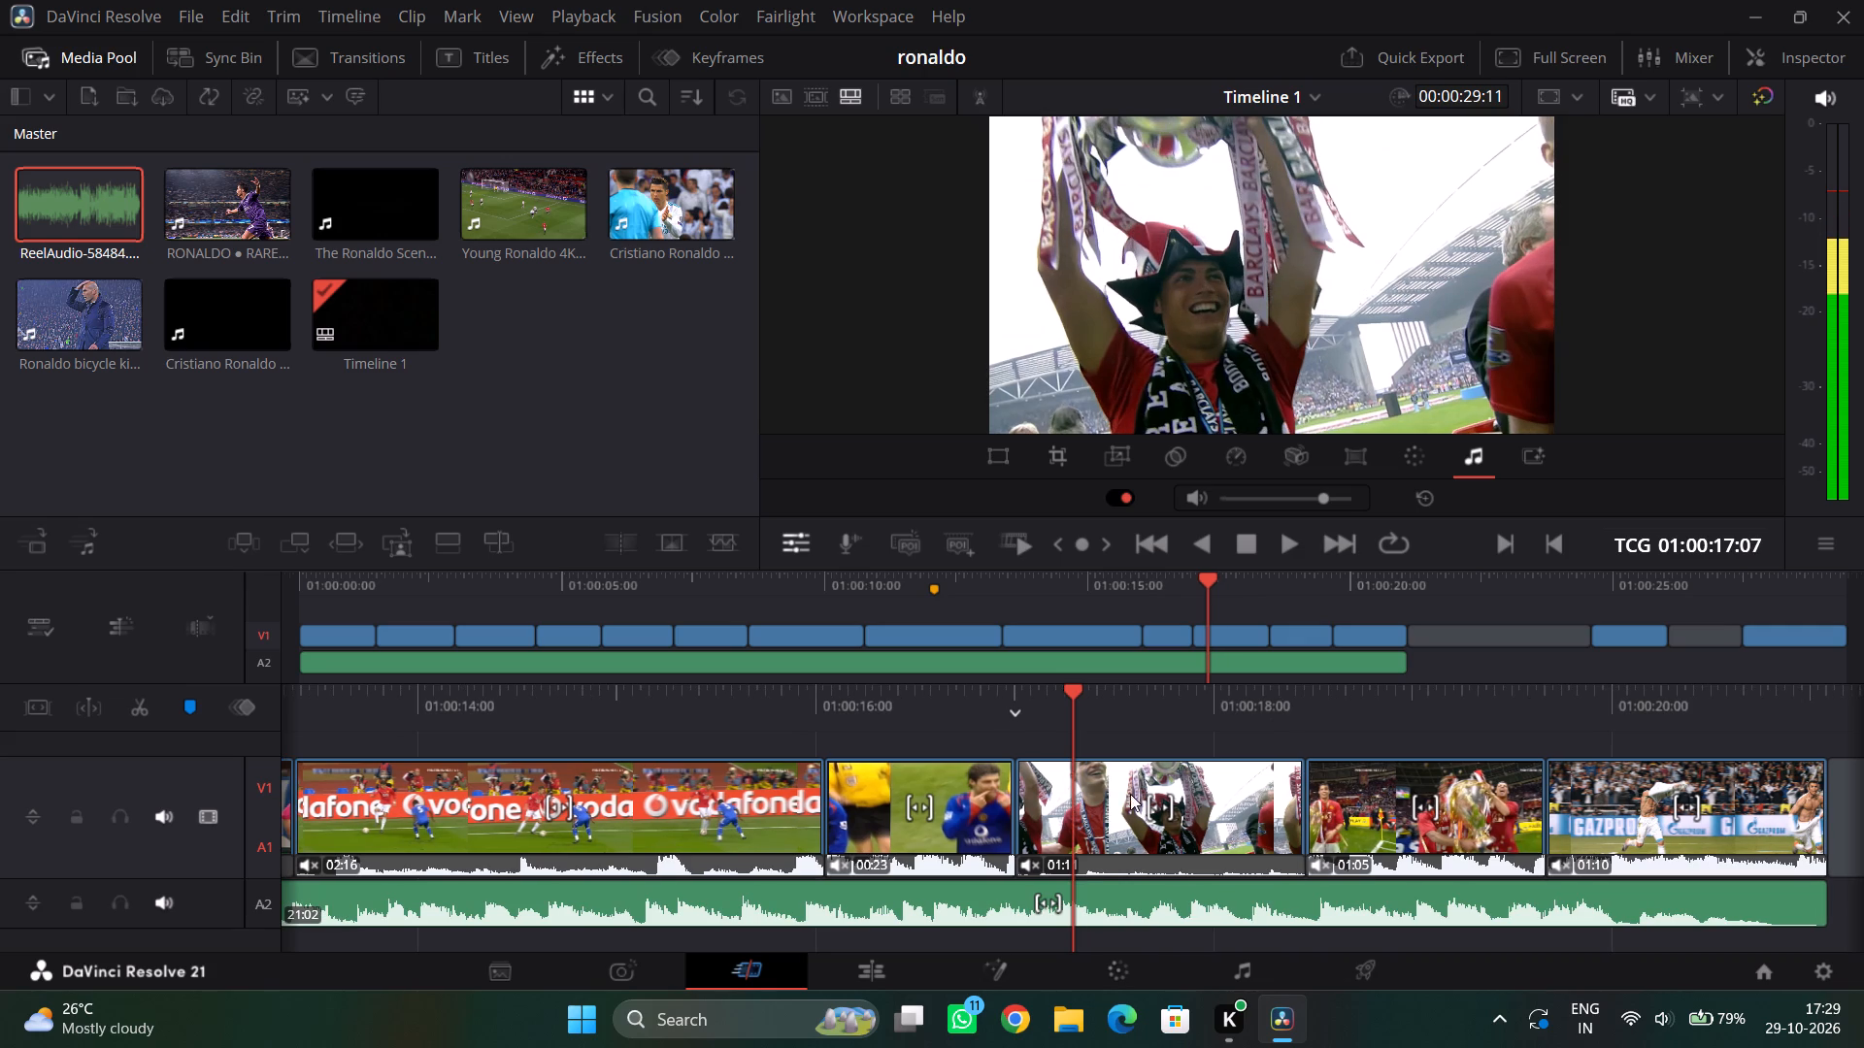
drag(1026, 796, 1075, 796)
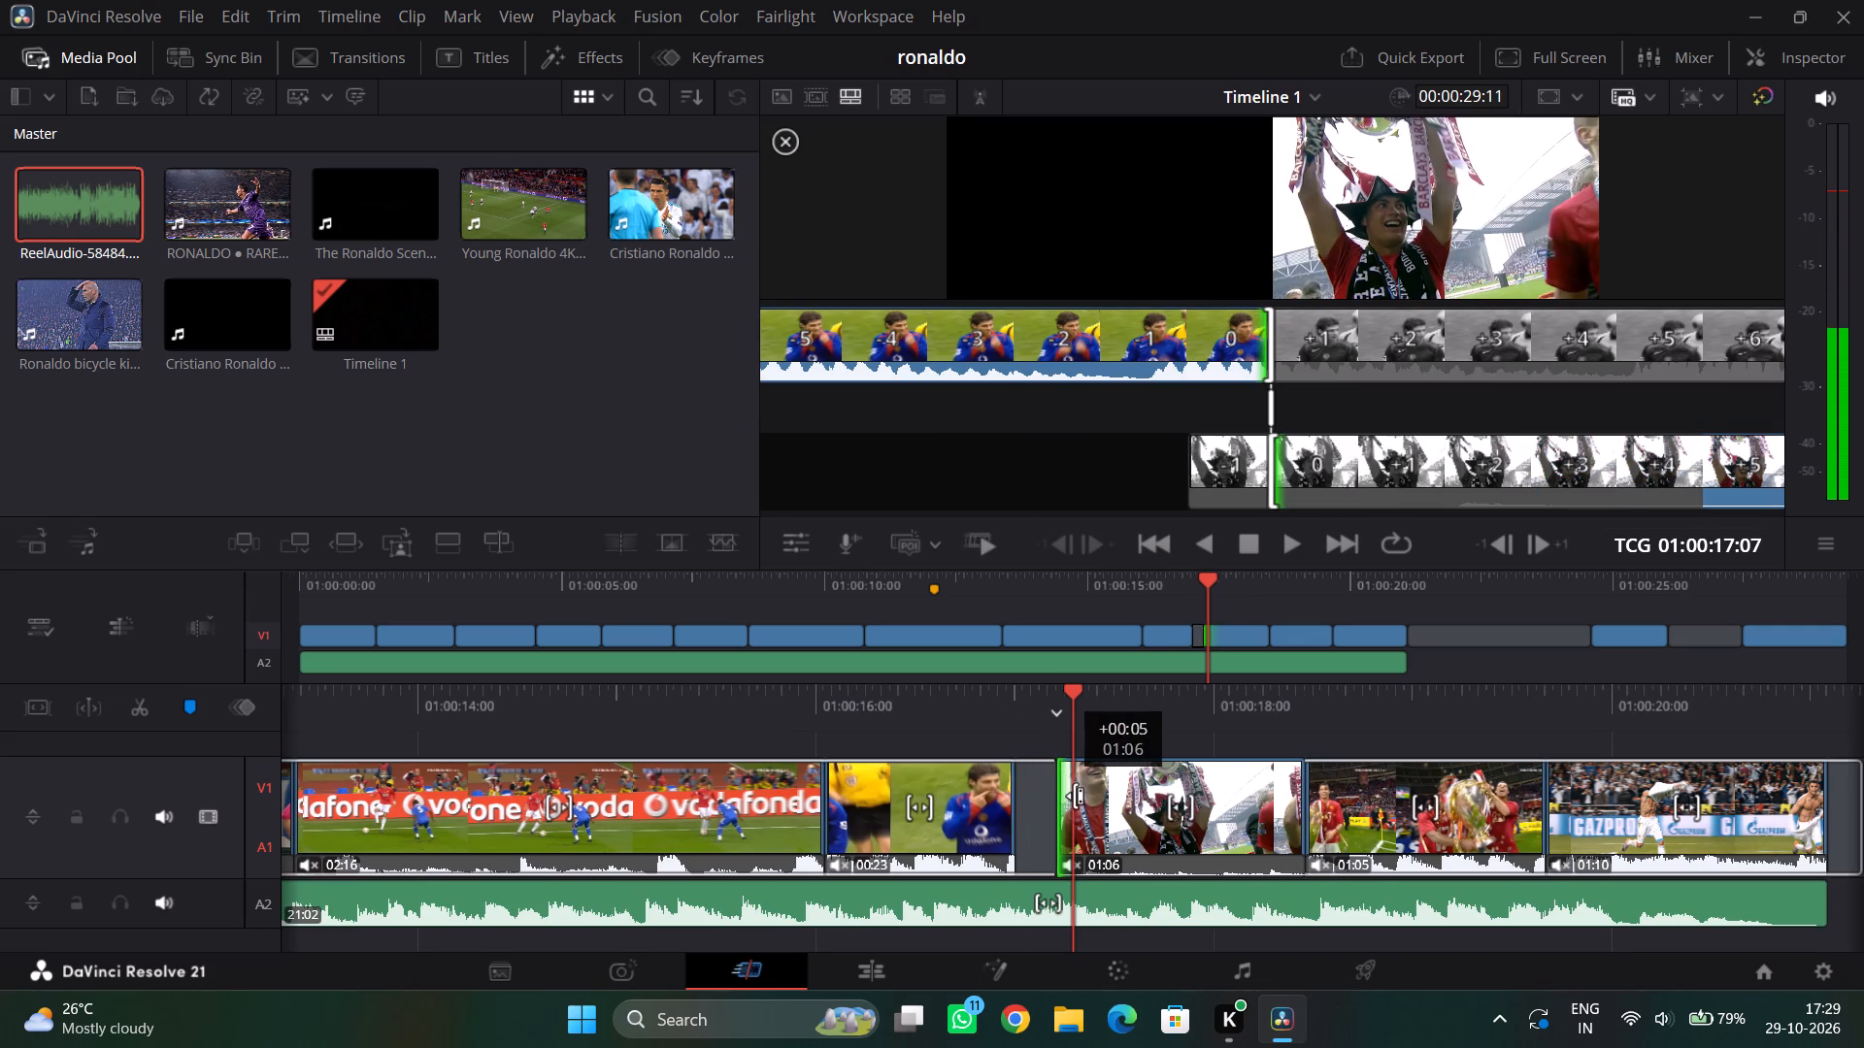
drag(1075, 796, 1076, 796)
Extend the end of the blue-shirt clip to meet the Barclays-scarf trophy clip, for a length of 01:06, and check the cut against the music.
drag(1012, 803, 1055, 800)
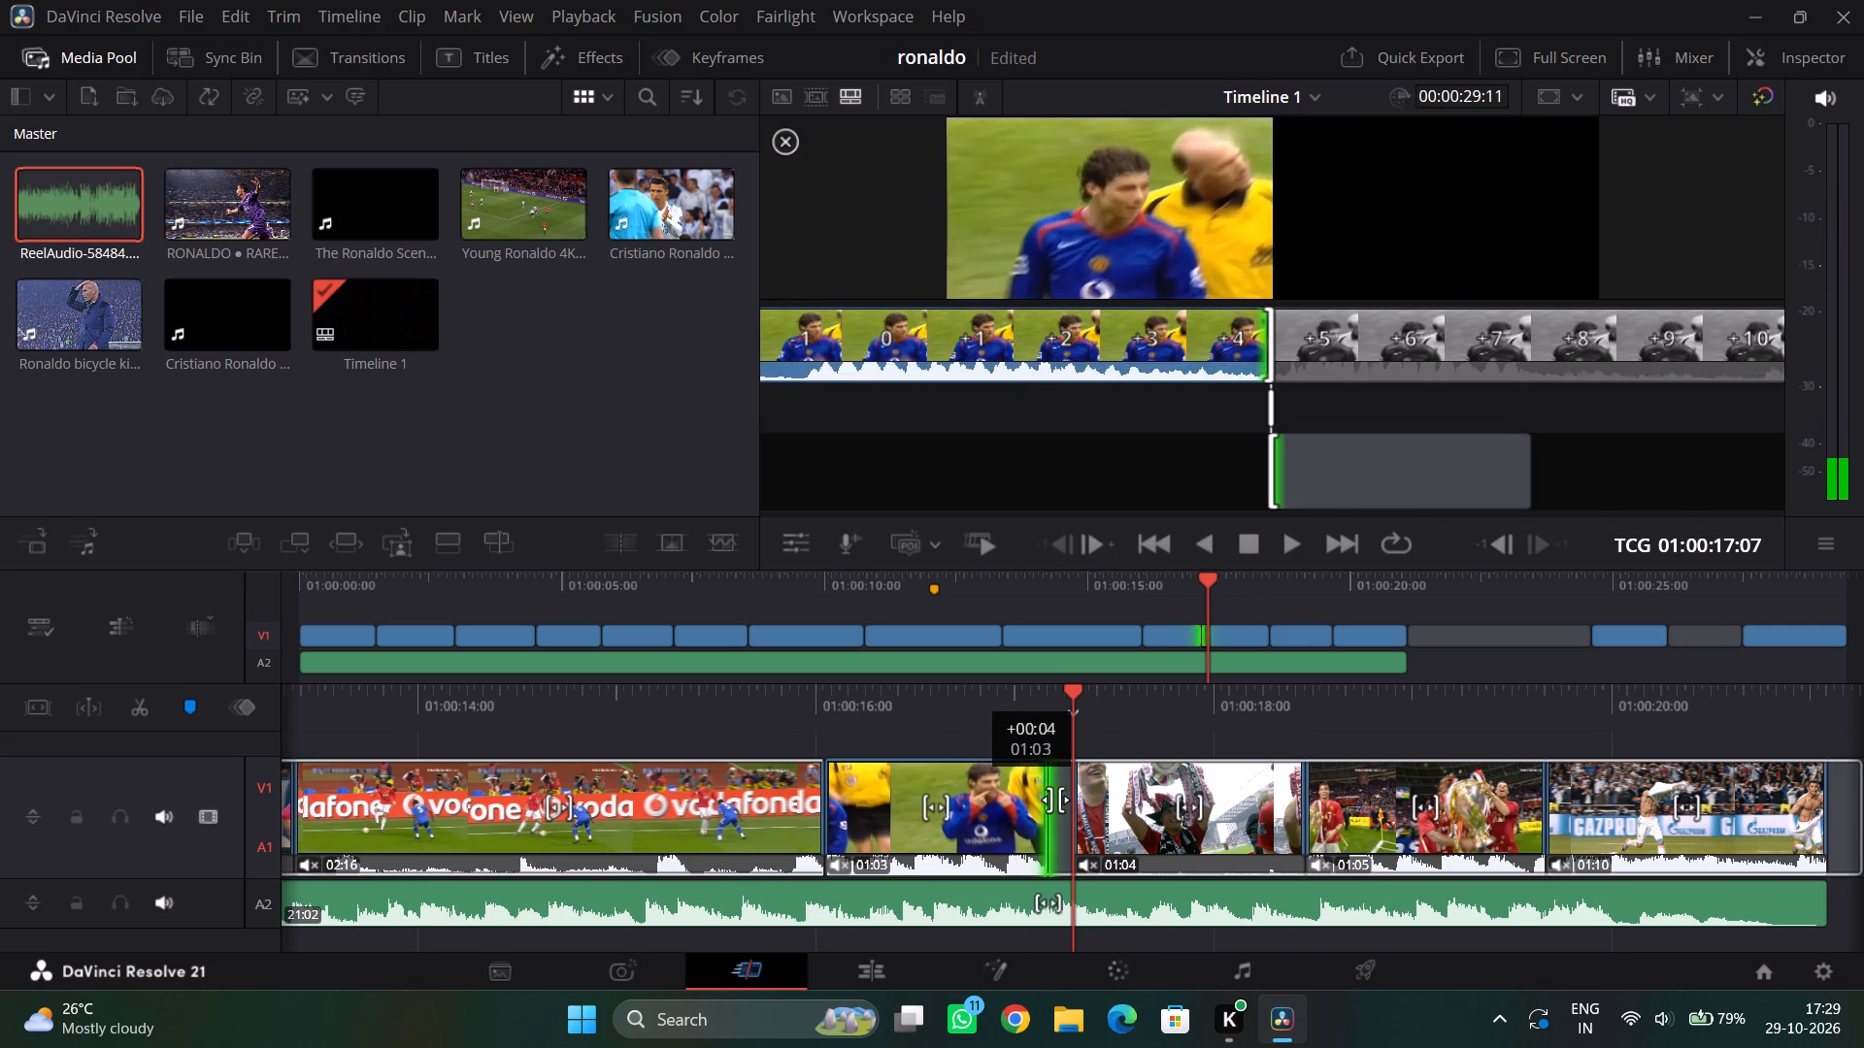
drag(1055, 800, 1066, 797)
drag(1138, 709, 1226, 703)
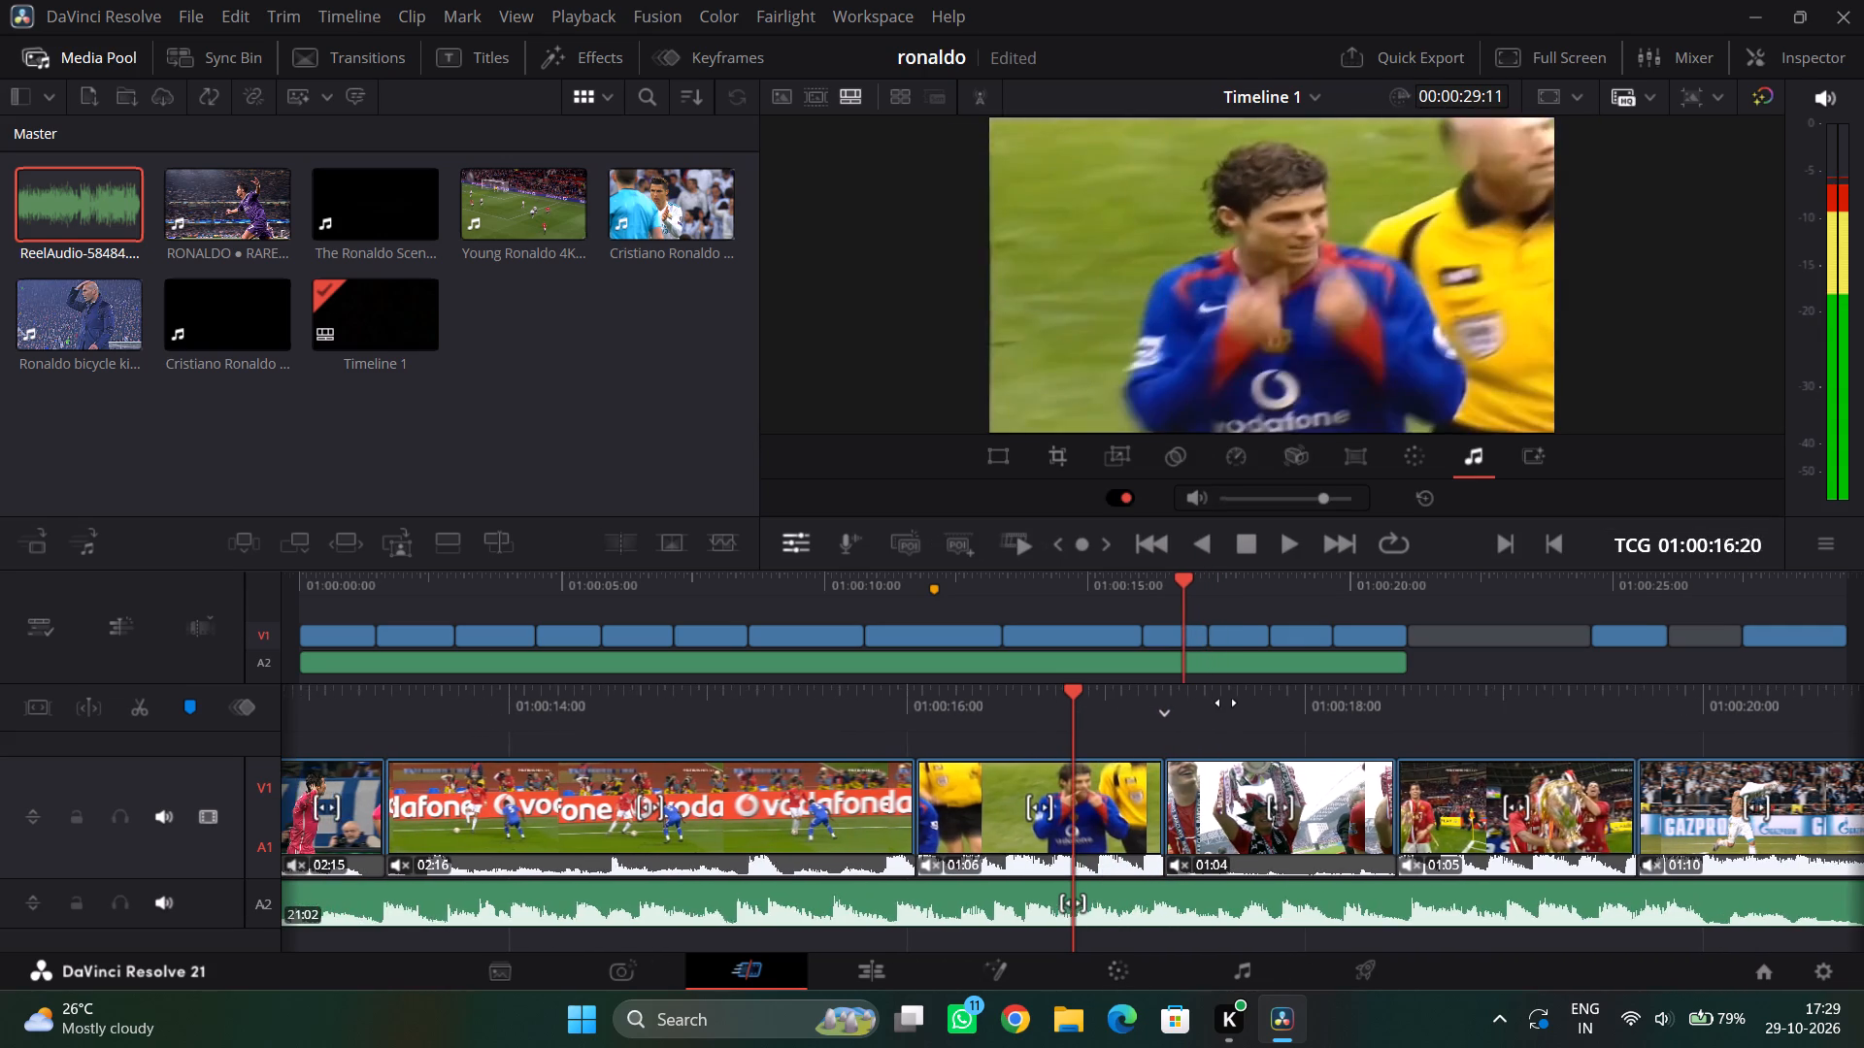
drag(1226, 703, 1237, 703)
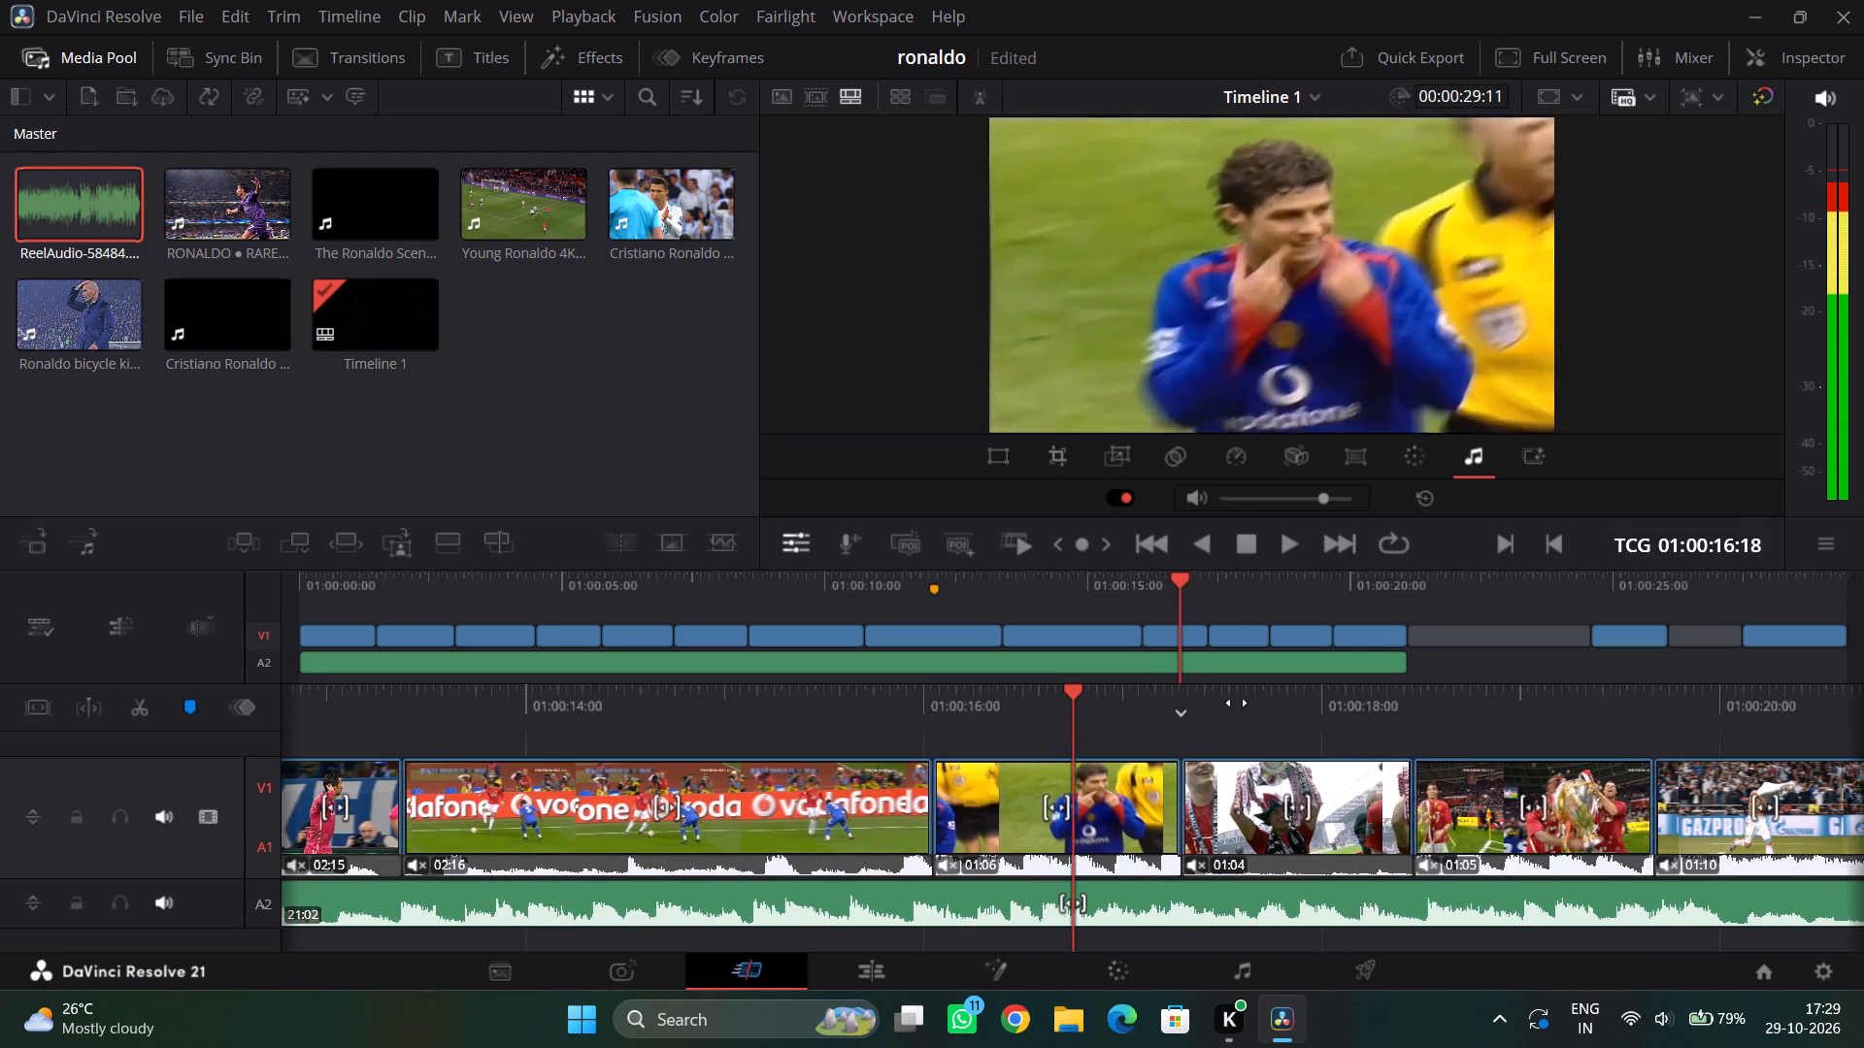
drag(1237, 703, 1125, 717)
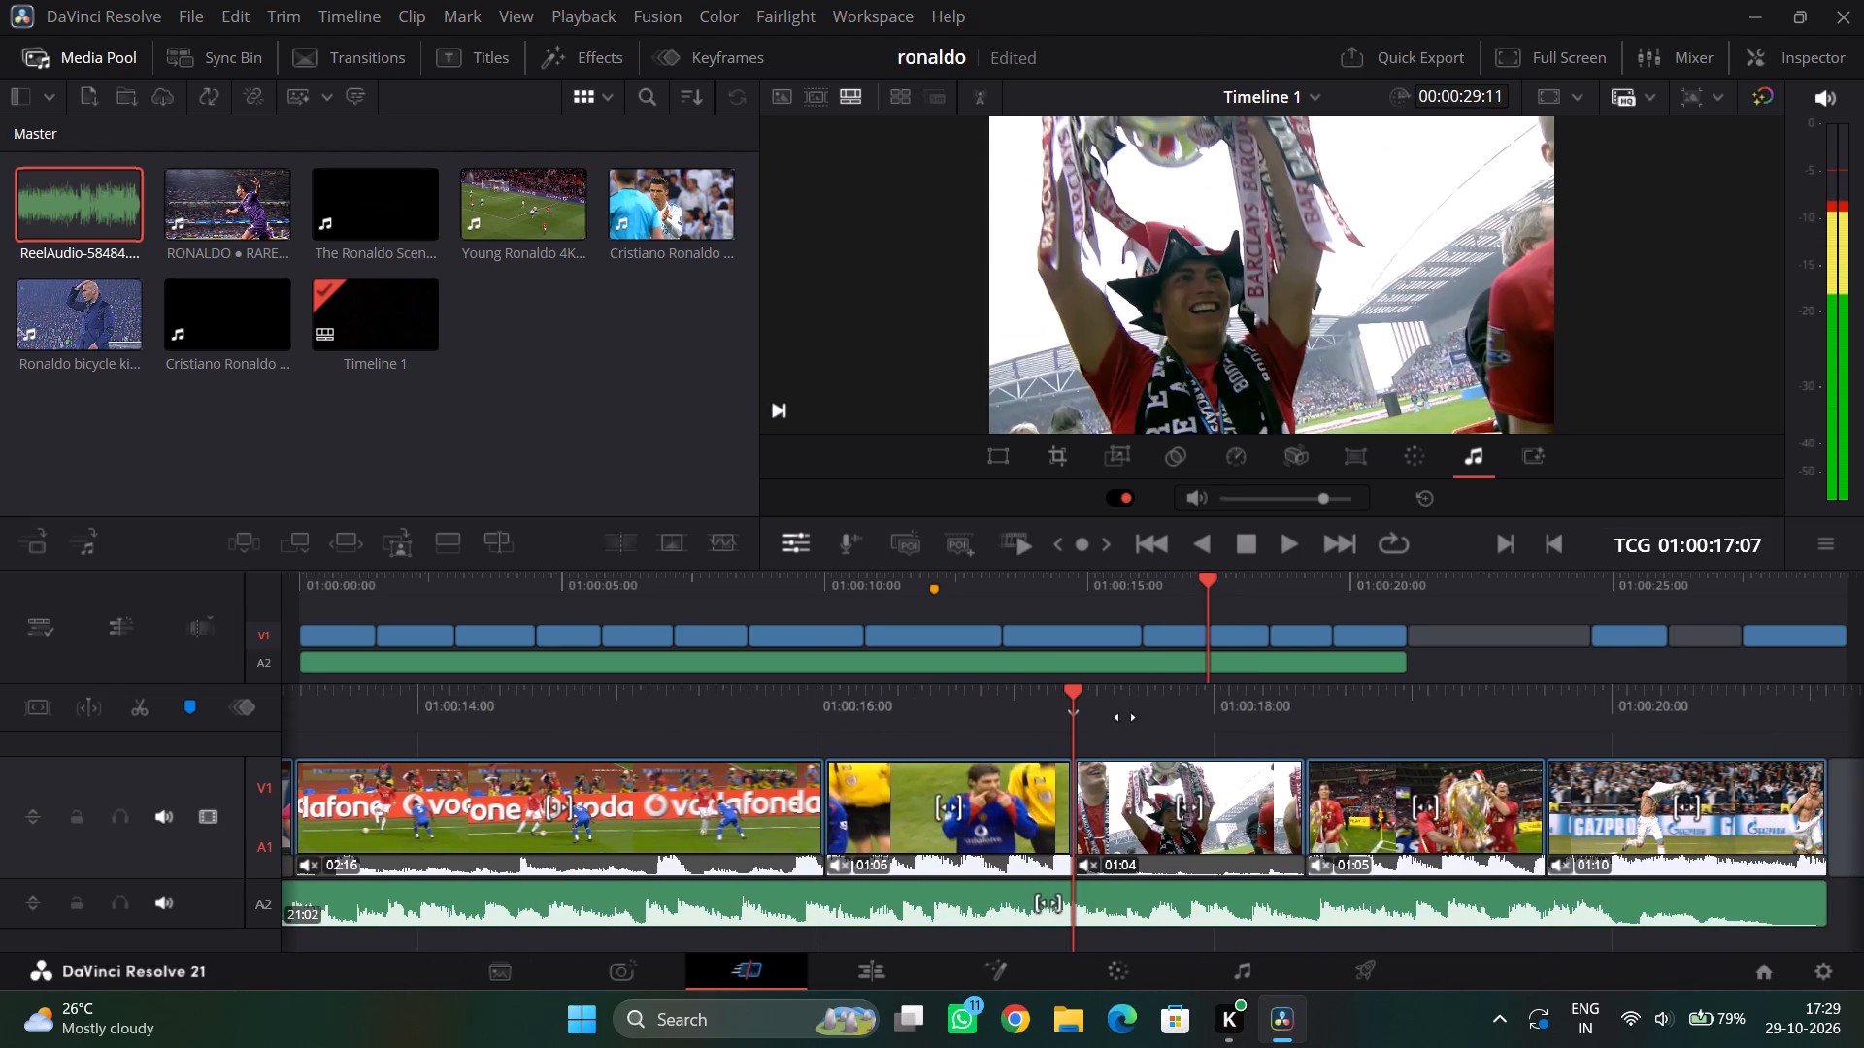
drag(1125, 717, 1111, 721)
drag(1191, 725, 1531, 667)
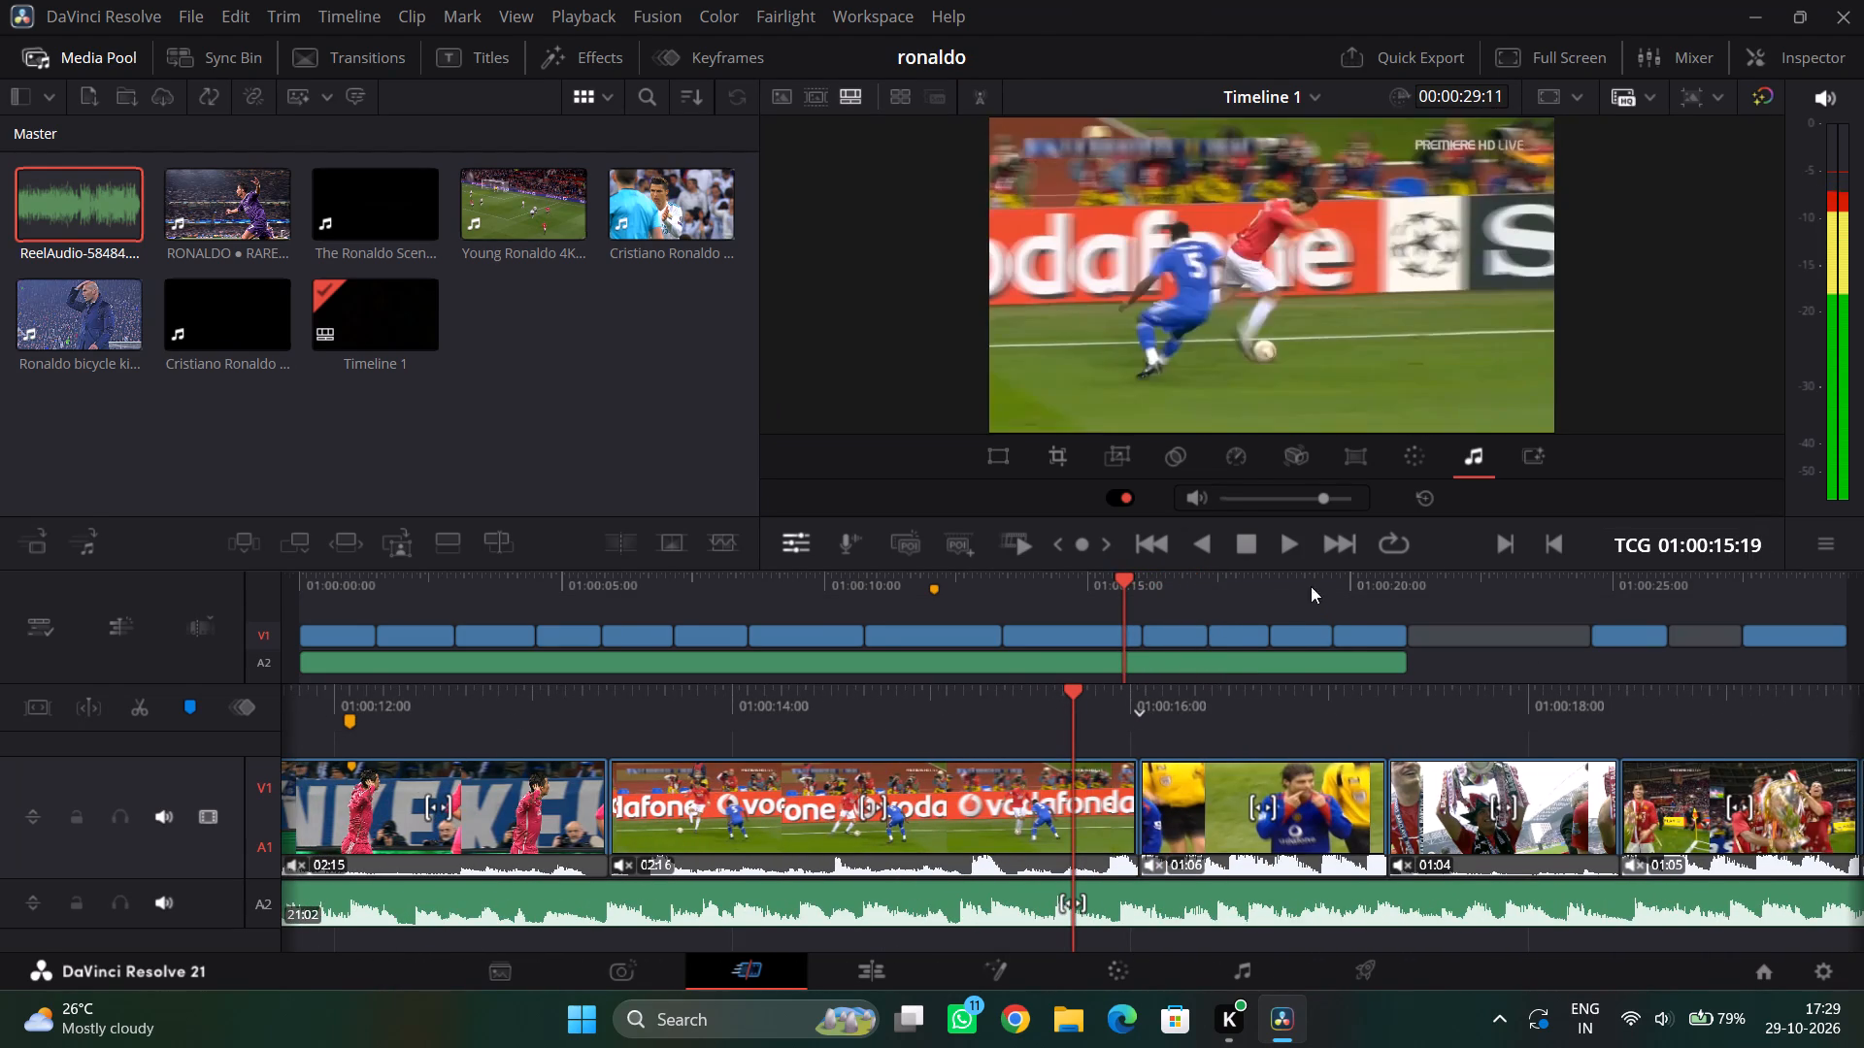
Play back the closing cuts, and delete the two leftover dribble clips beyond the end of the music track.
click(1287, 540)
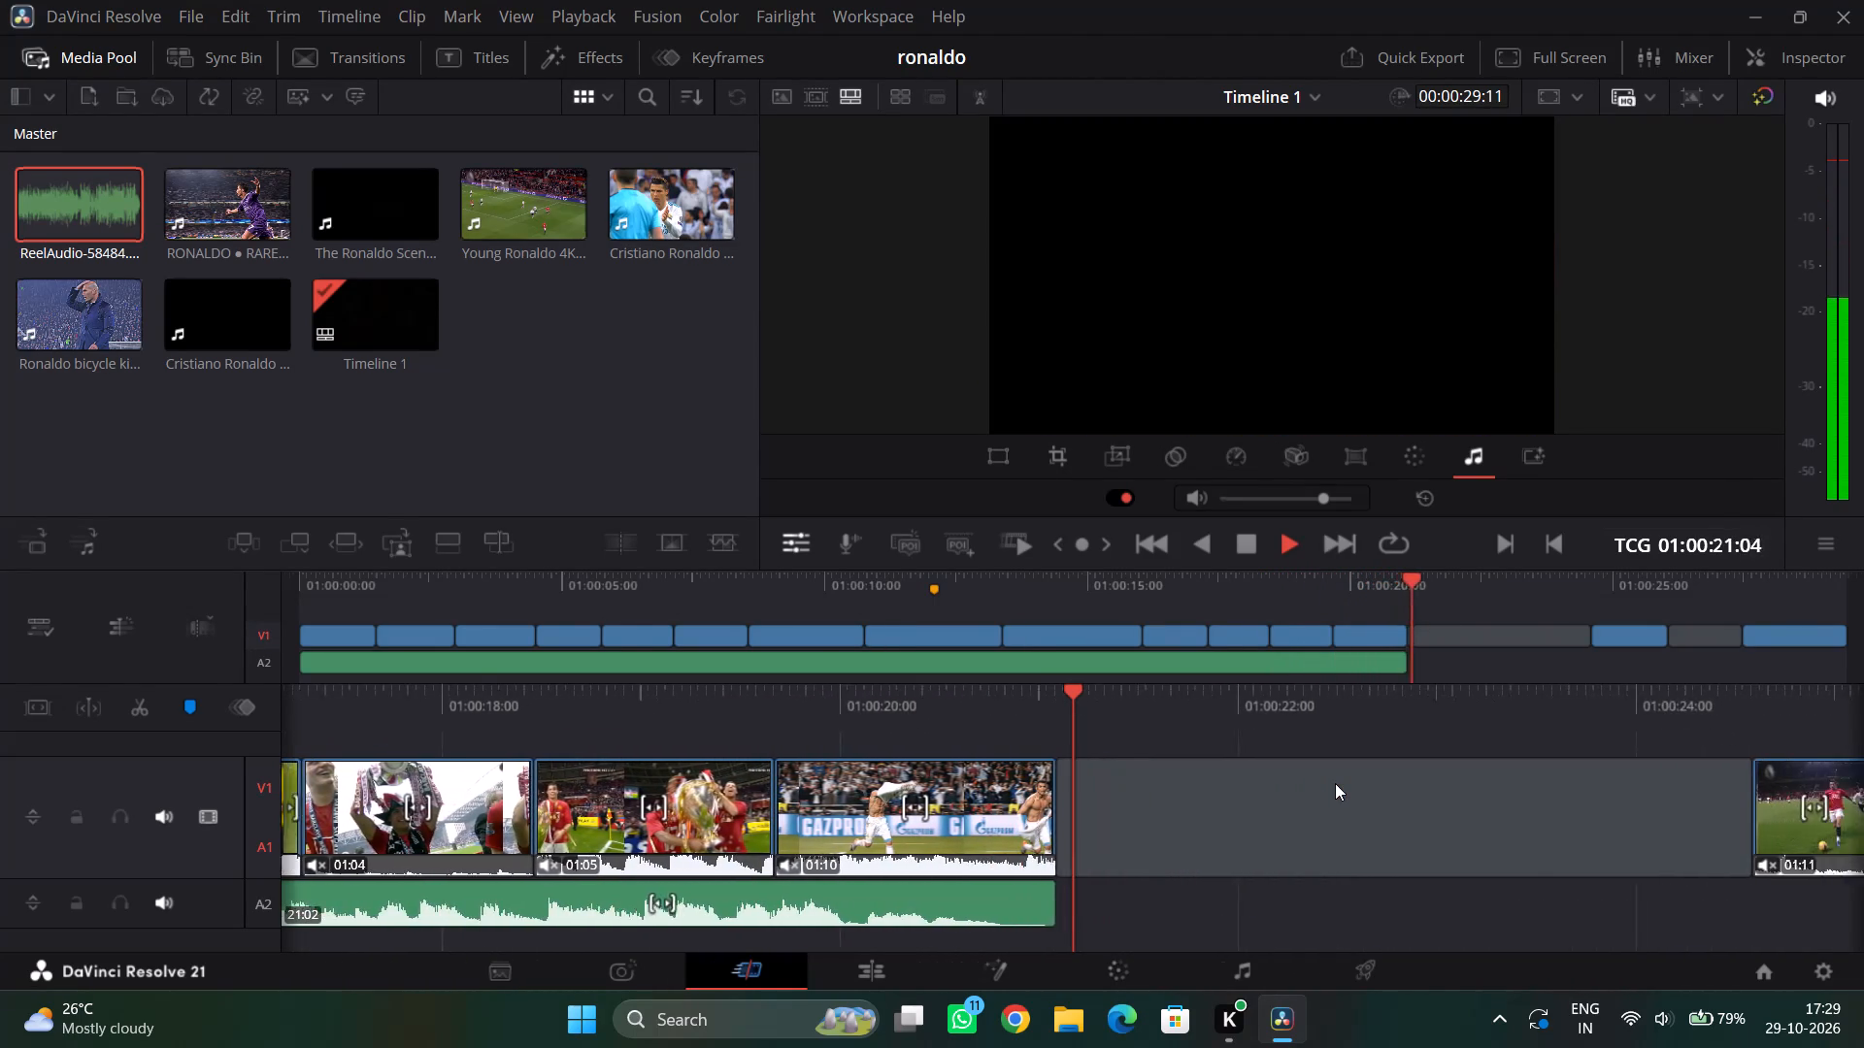
drag(1742, 712, 948, 717)
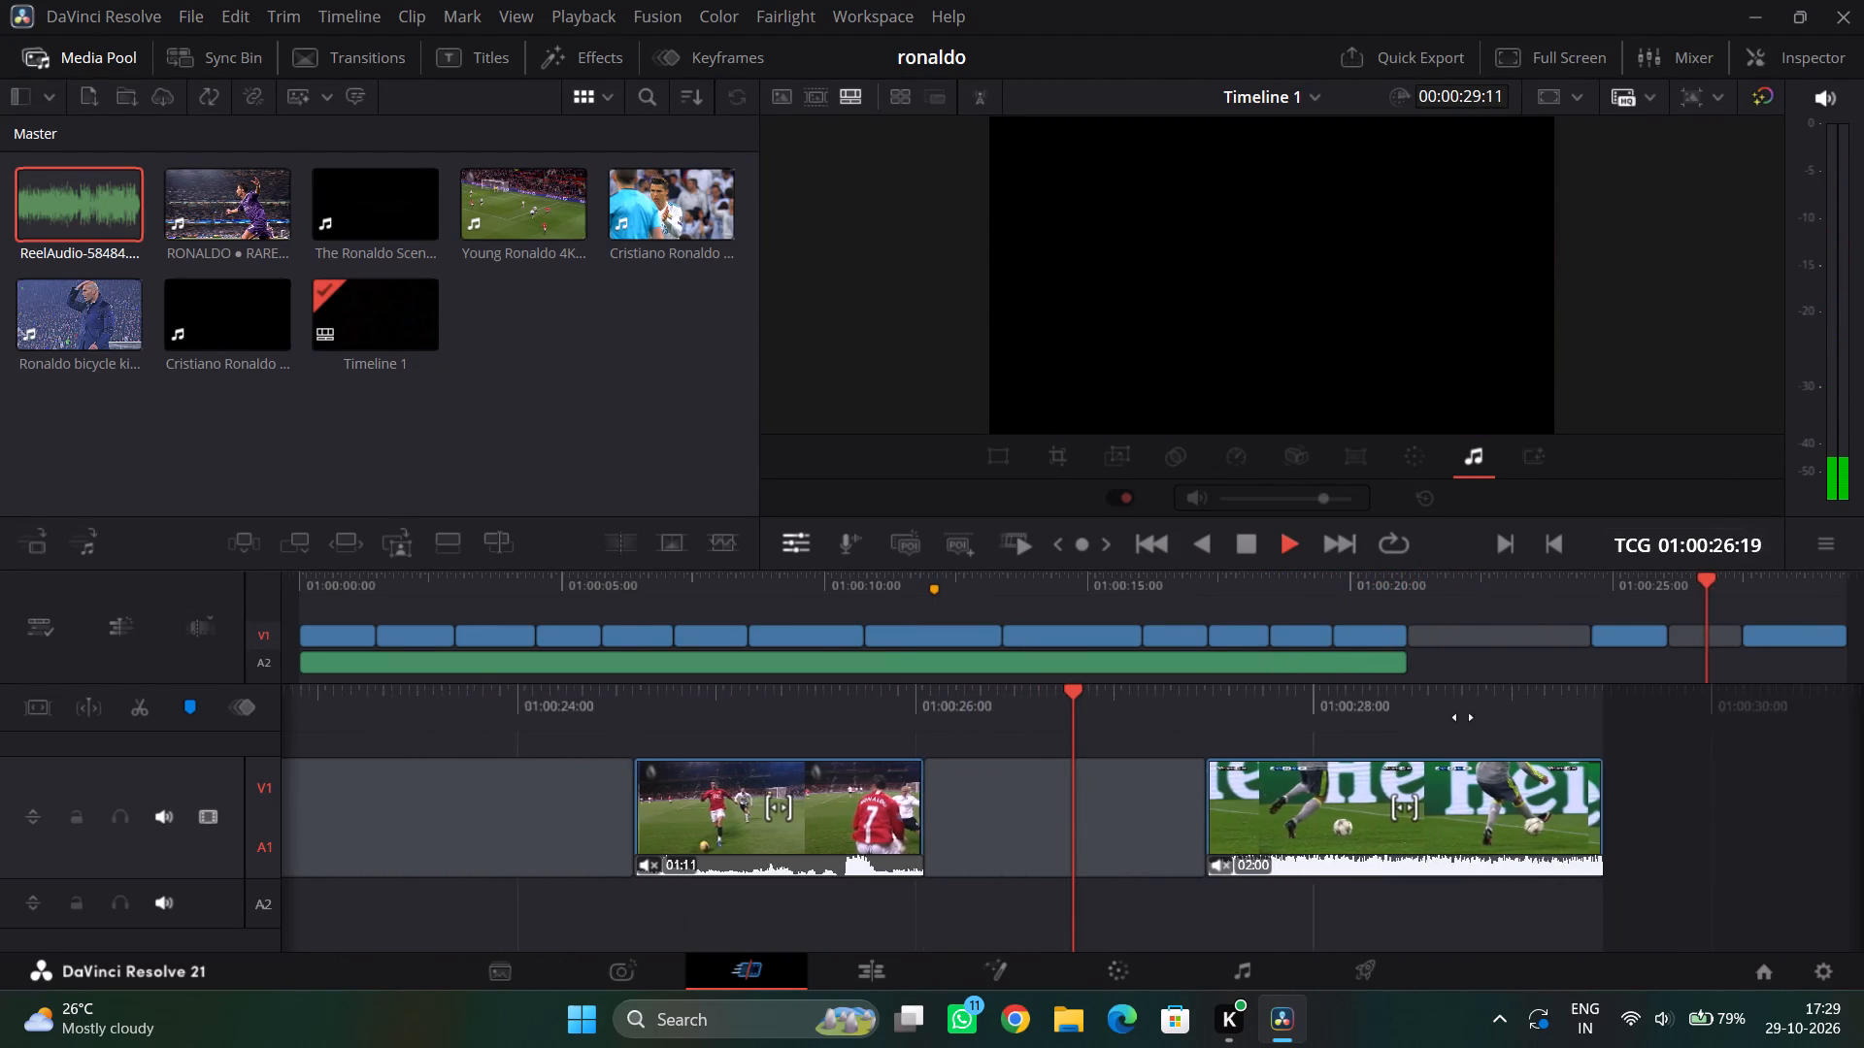
click(568, 803)
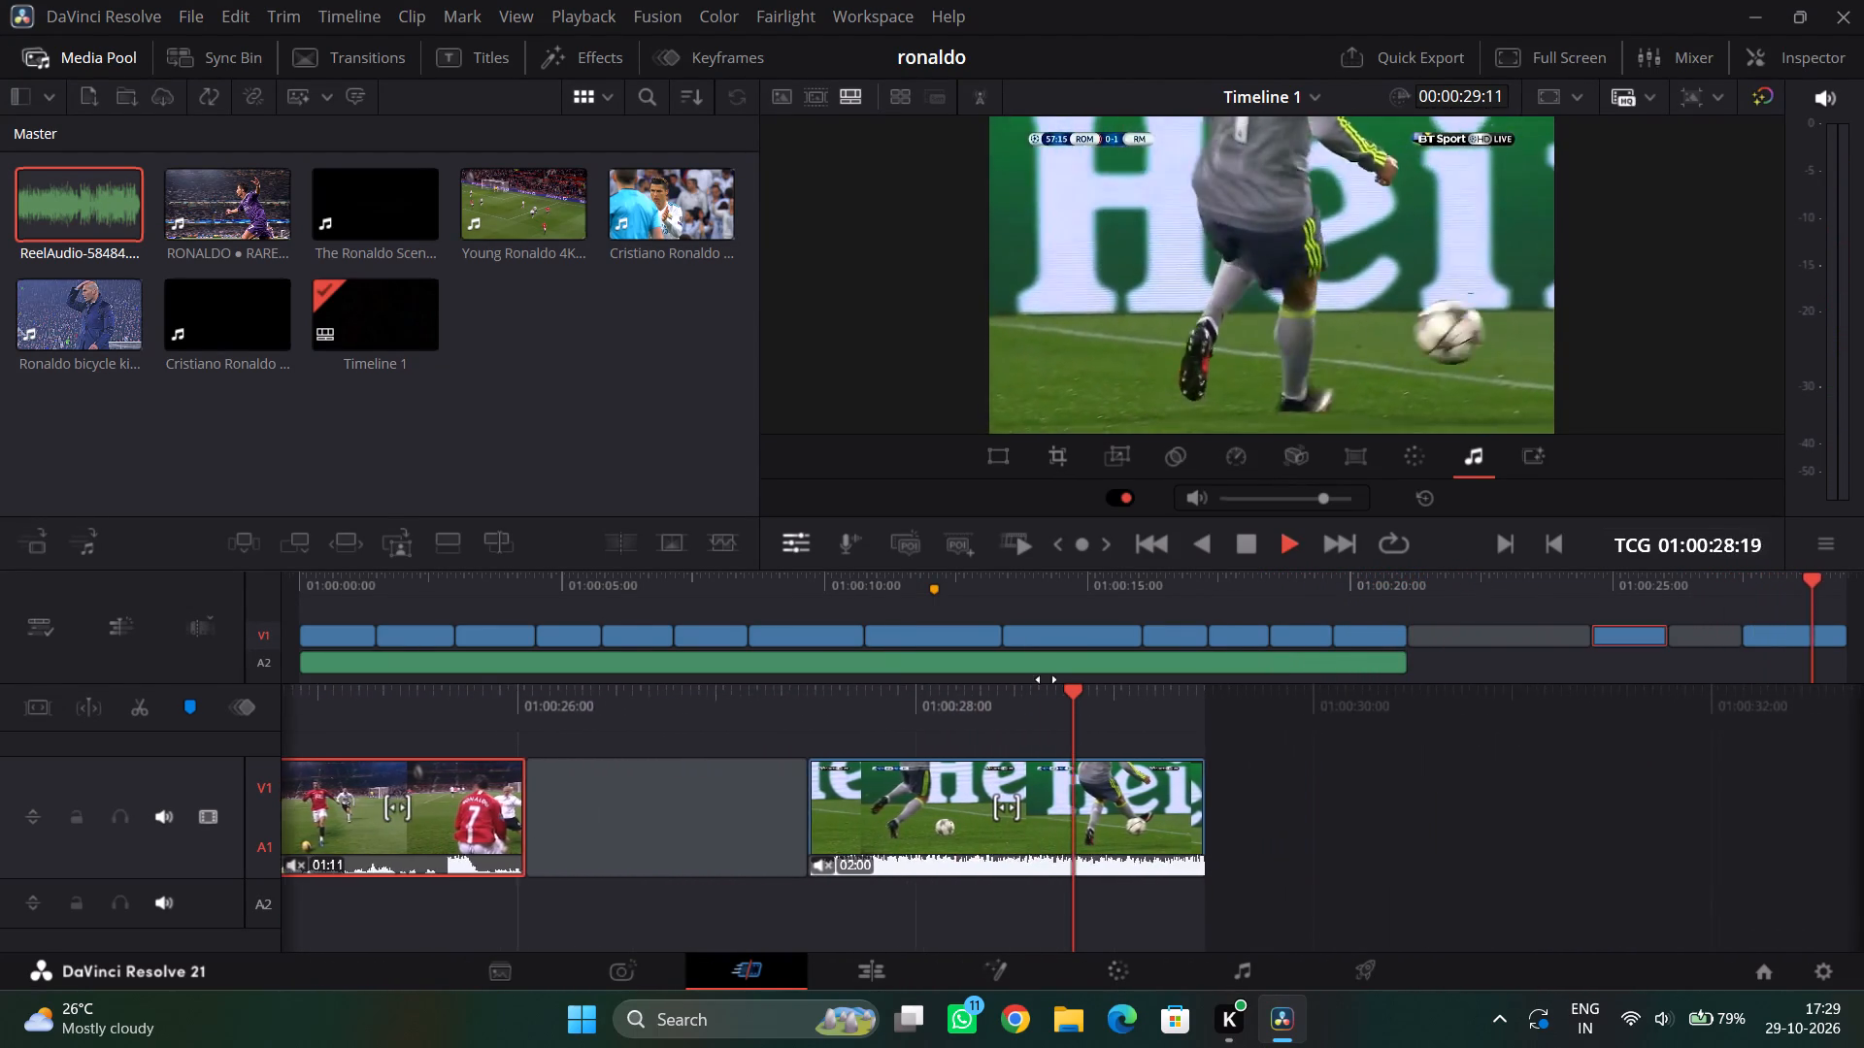
key(Delete)
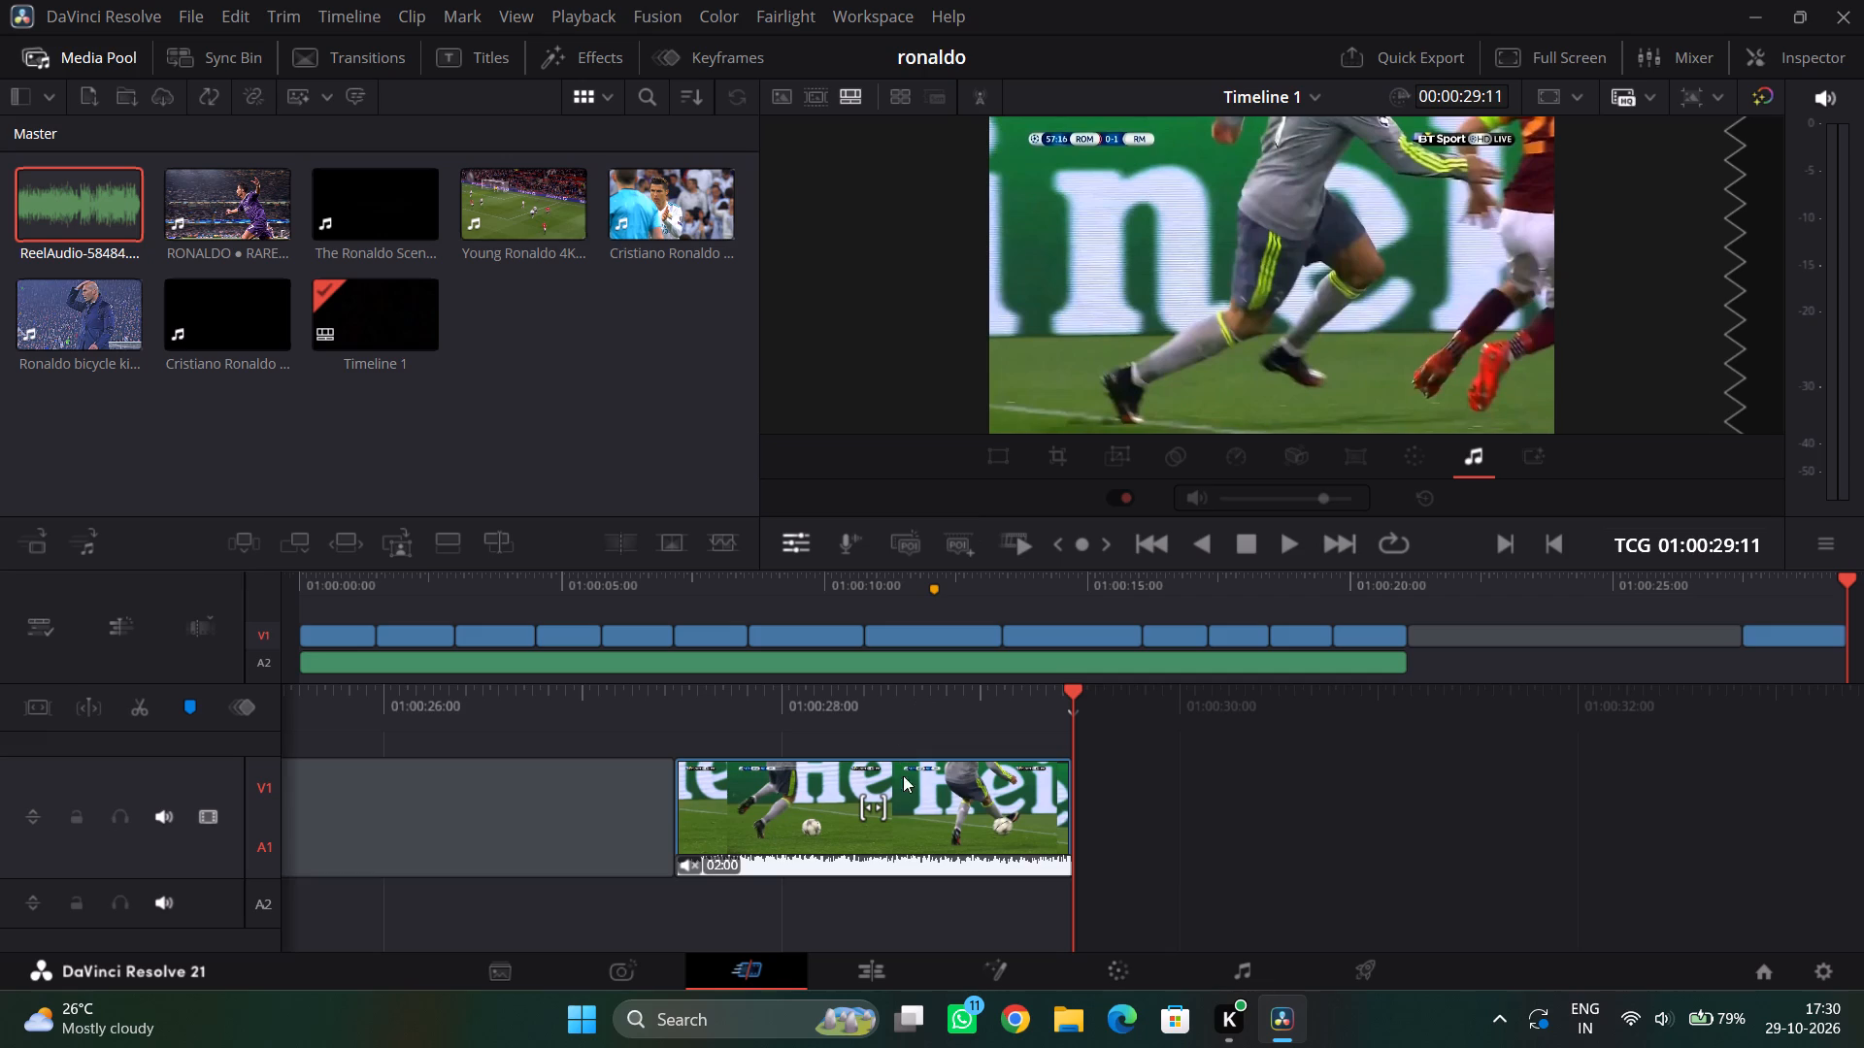
click(903, 807)
key(Delete)
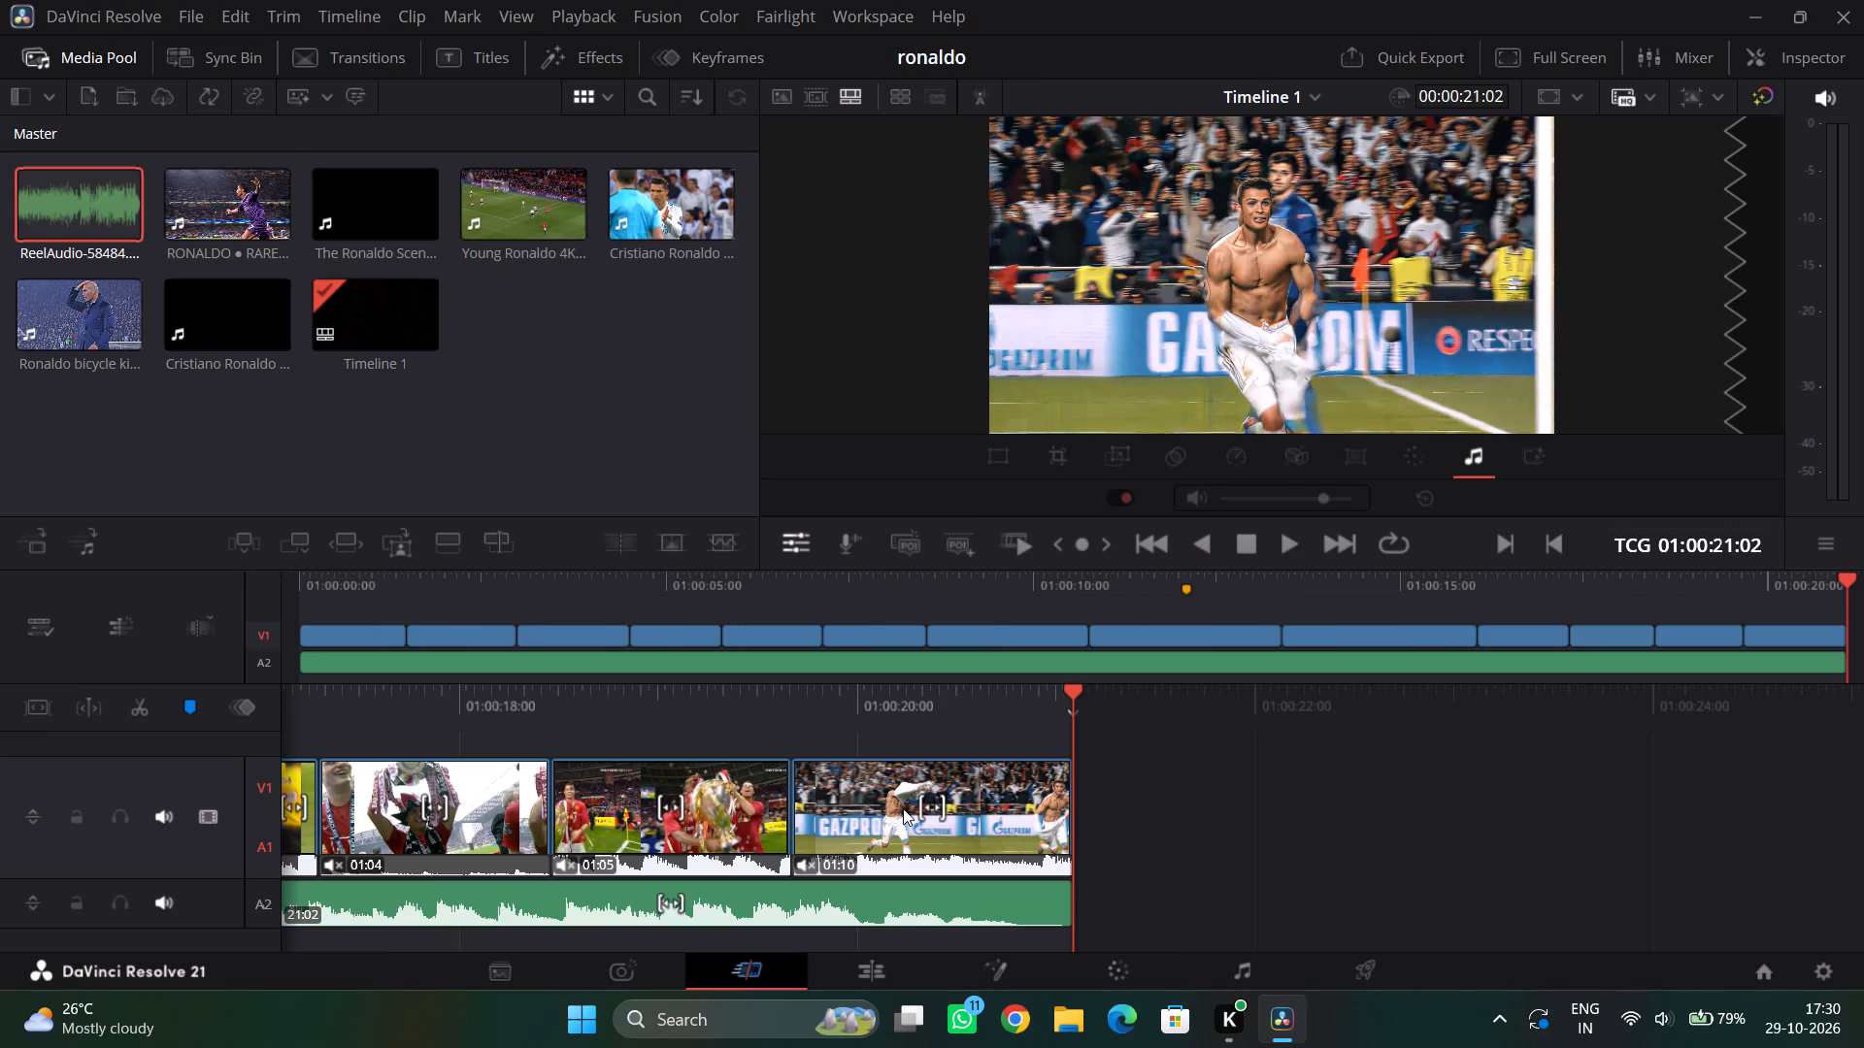
Return to the start of the timeline and play the whole edit through to check the cuts against the music.
drag(529, 708, 1264, 730)
drag(593, 719, 1335, 728)
drag(682, 693, 1349, 693)
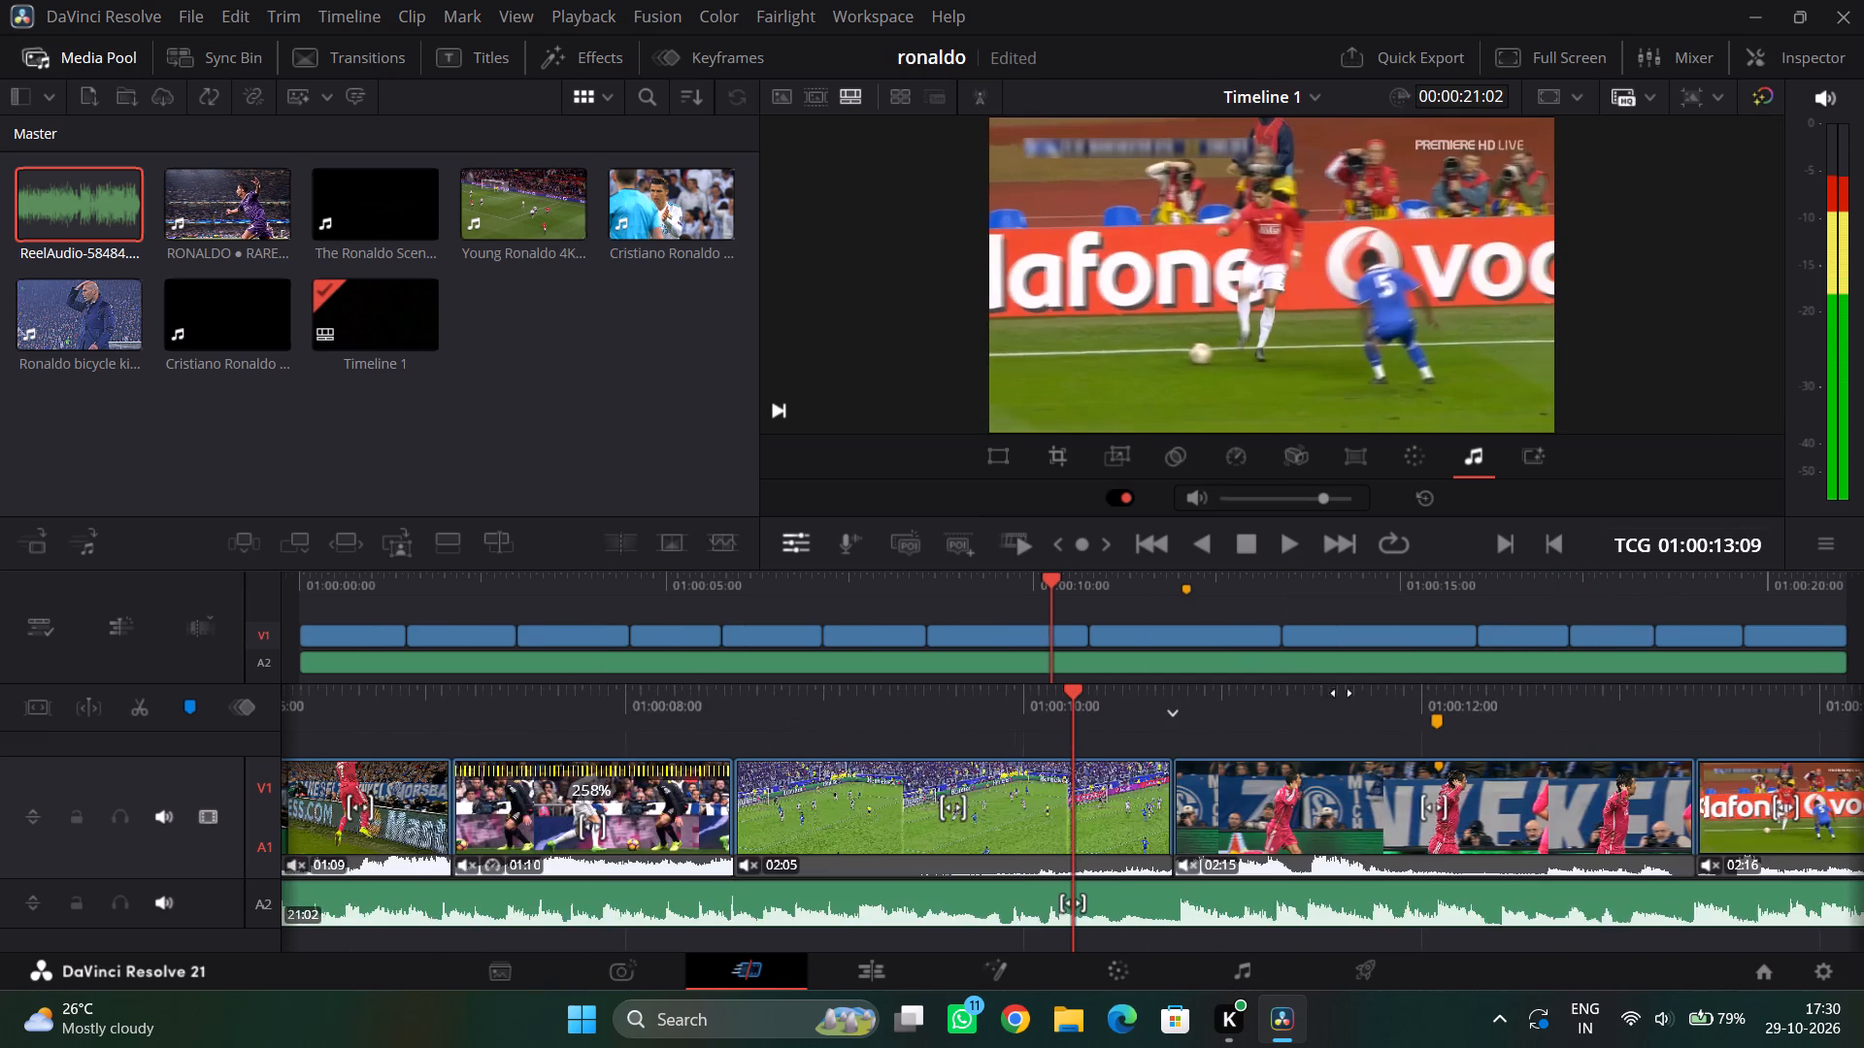
drag(624, 689, 1313, 692)
drag(587, 680, 1357, 684)
drag(497, 713, 1325, 713)
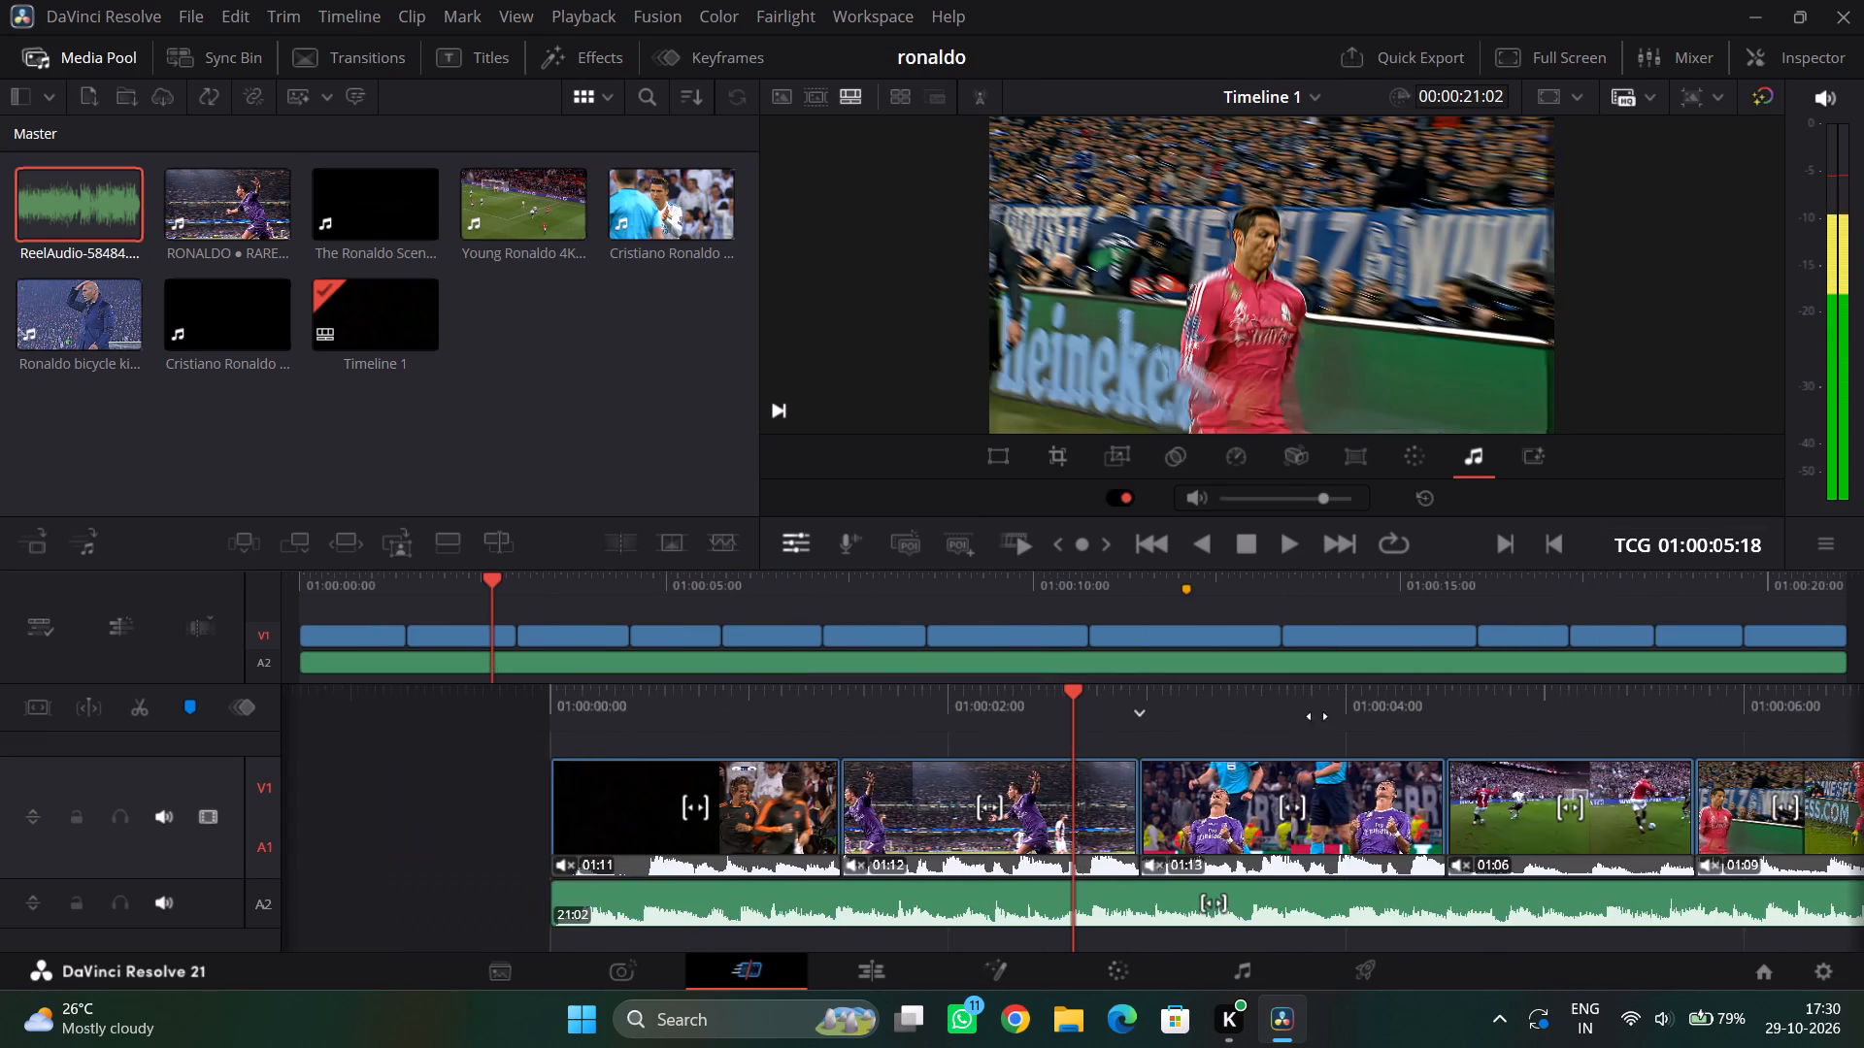
drag(664, 716, 1203, 717)
click(1285, 557)
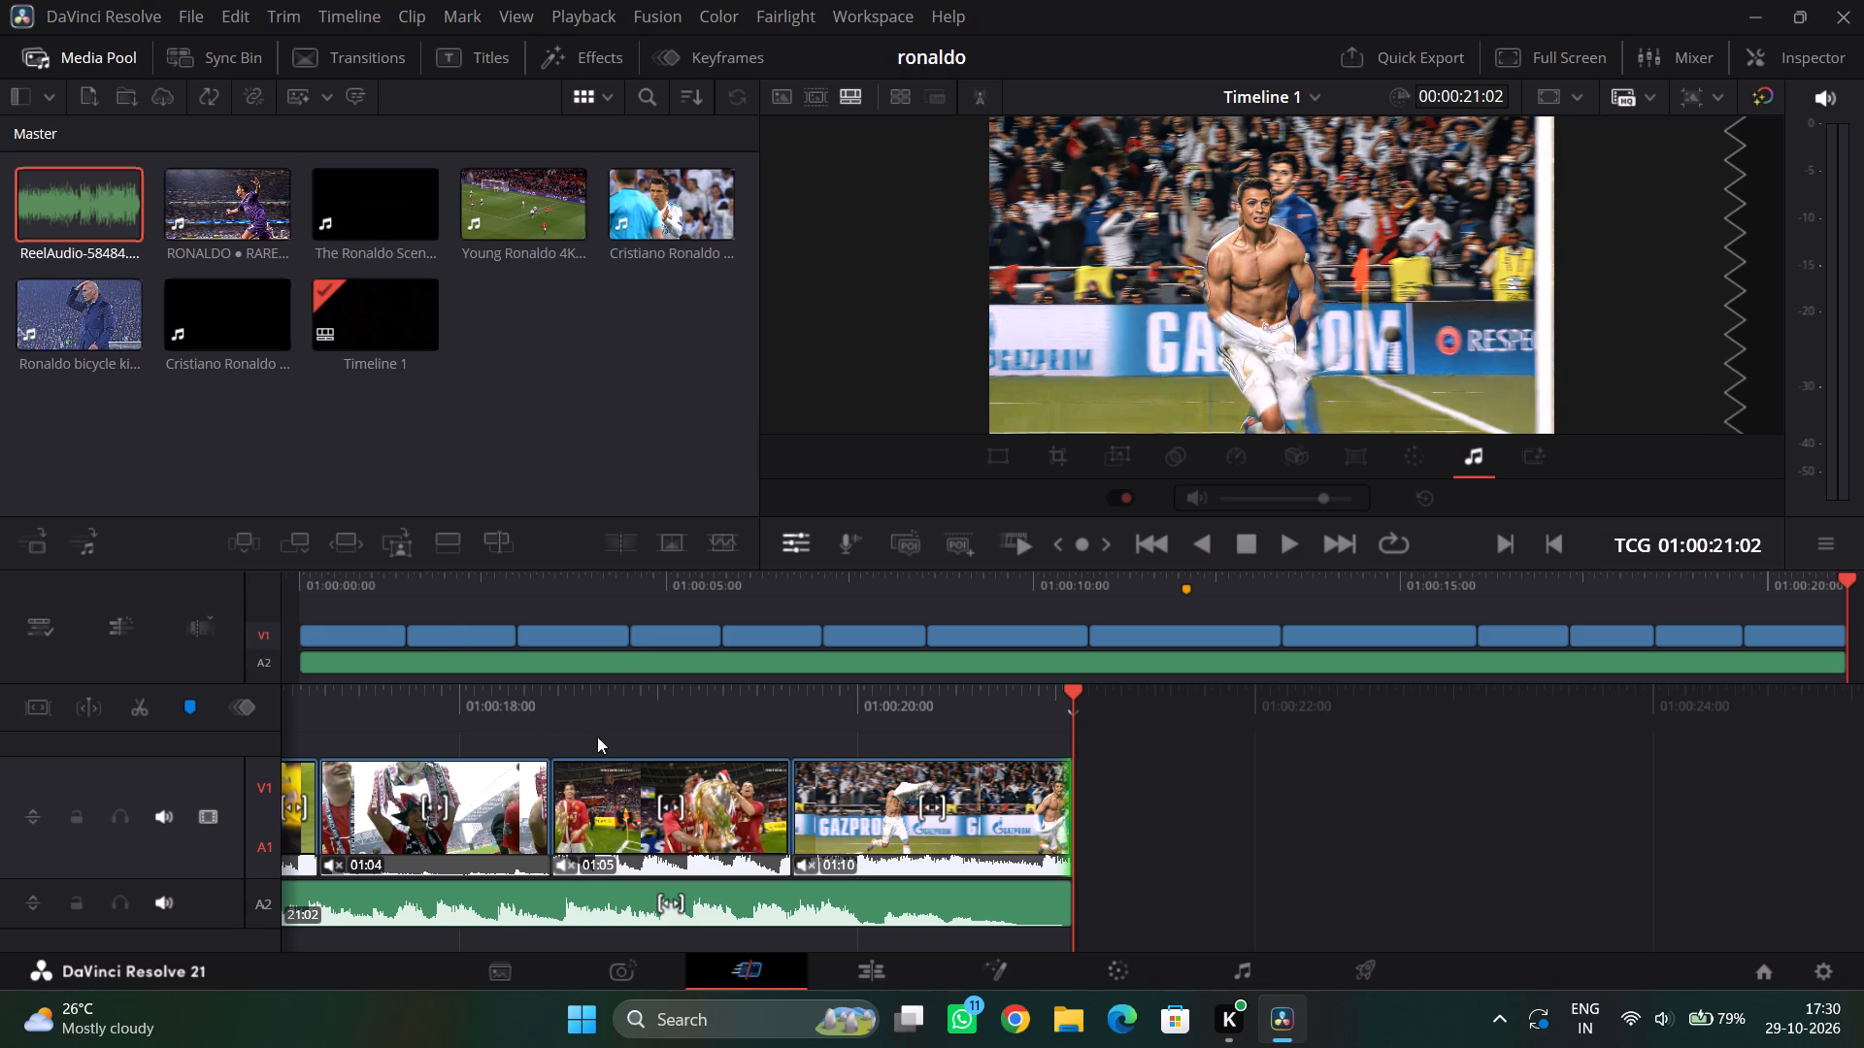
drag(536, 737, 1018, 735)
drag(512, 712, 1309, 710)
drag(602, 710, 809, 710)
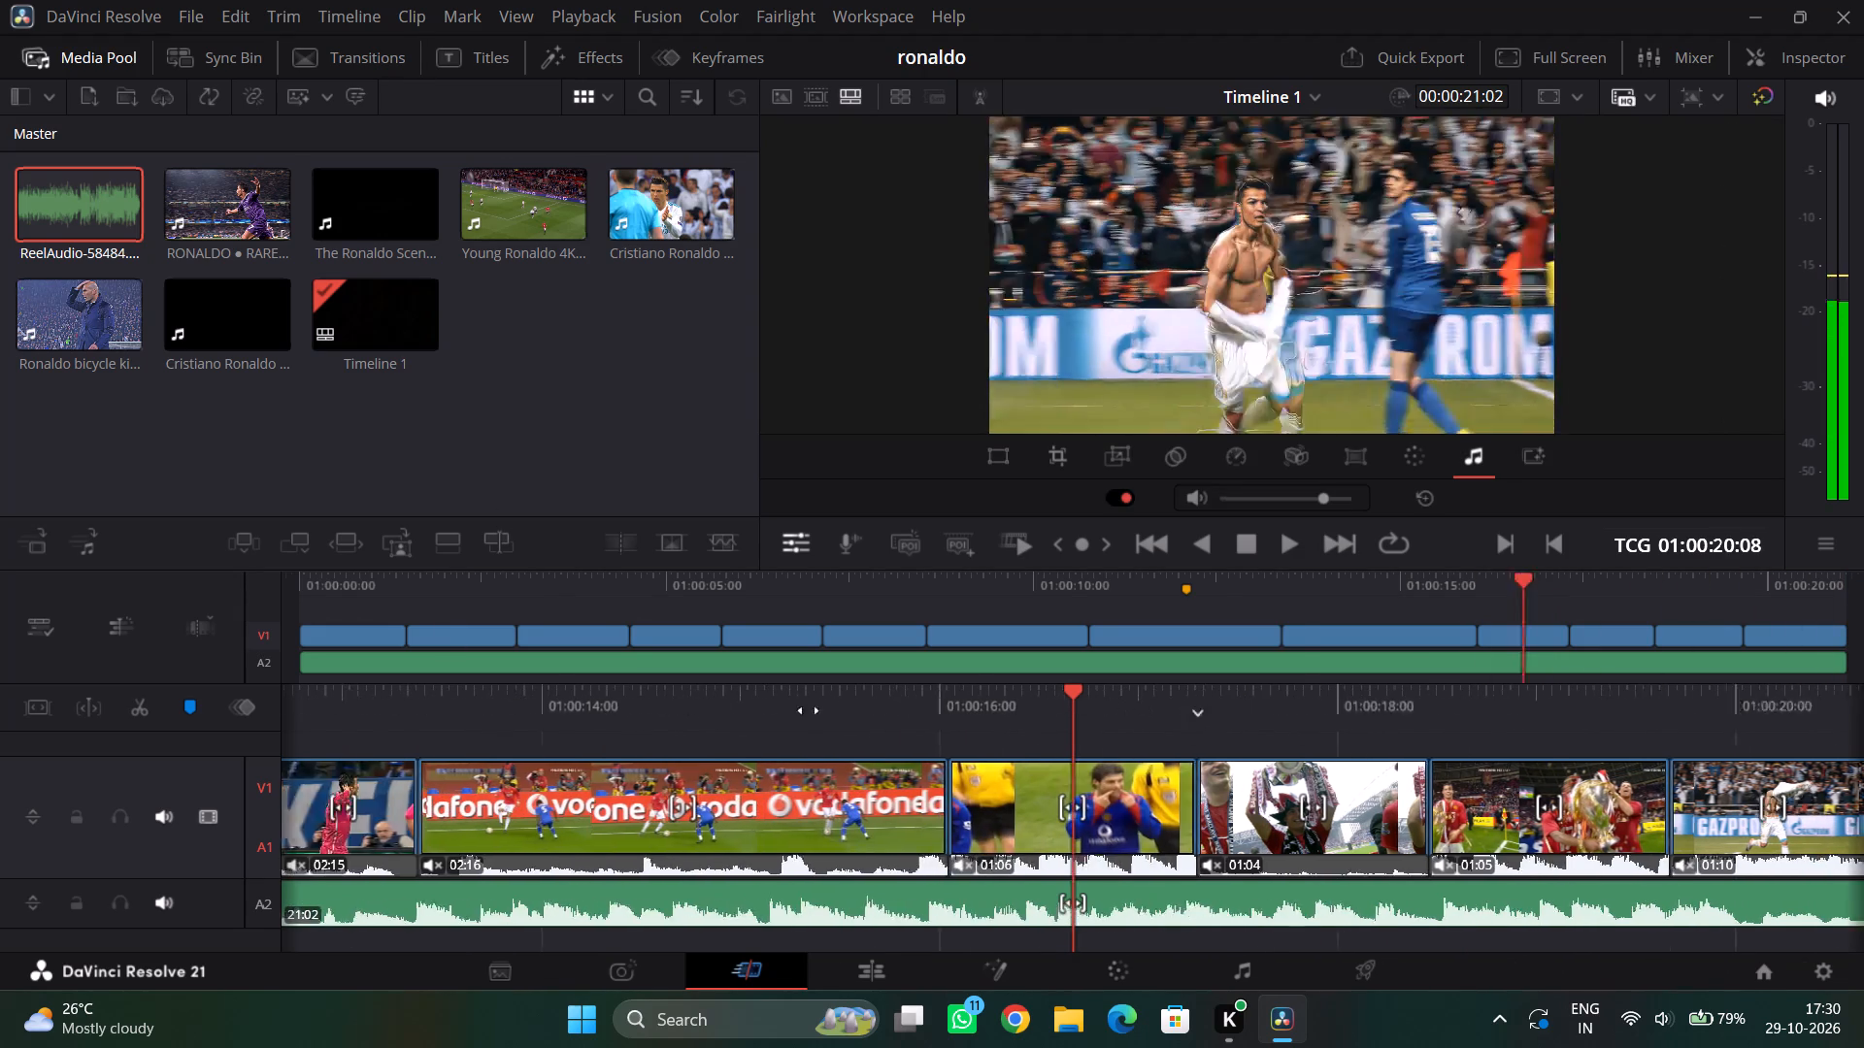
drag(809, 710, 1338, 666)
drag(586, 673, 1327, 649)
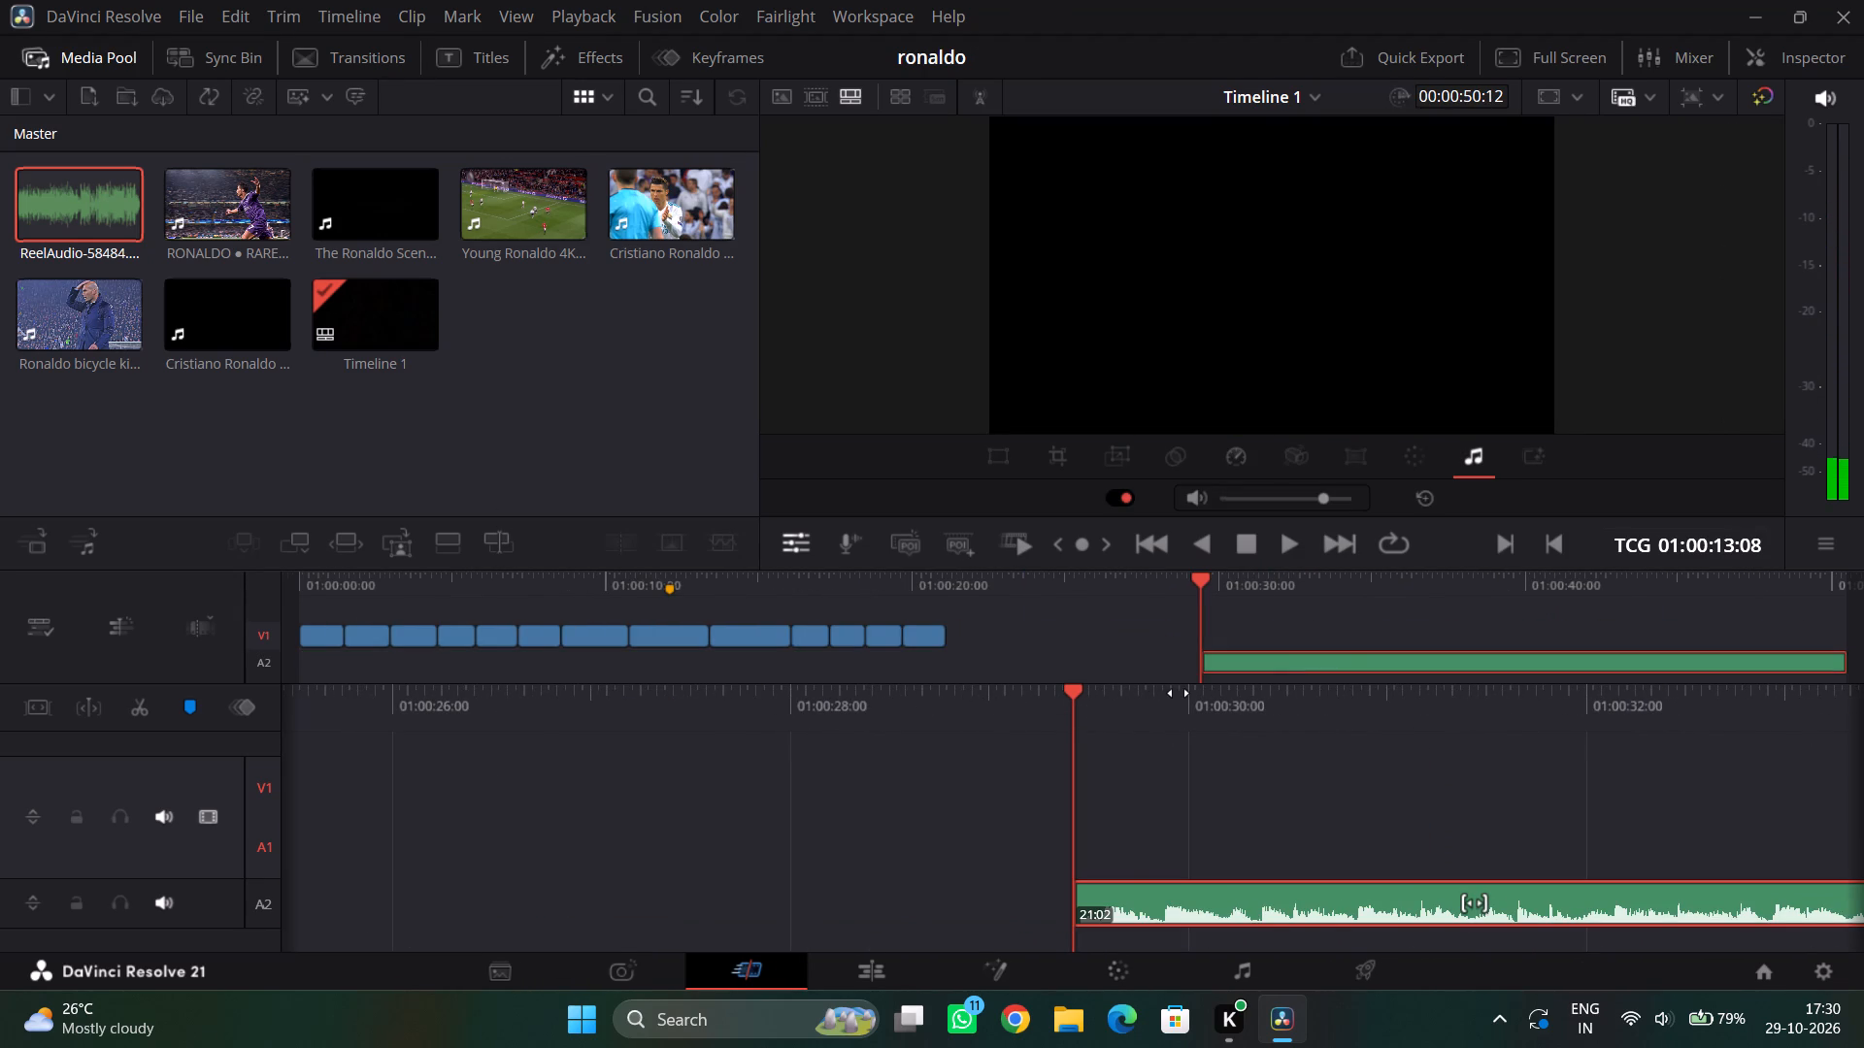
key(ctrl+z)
Rewind to the start of the edit and play it in full screen to review the cuts with the music.
drag(675, 728, 995, 728)
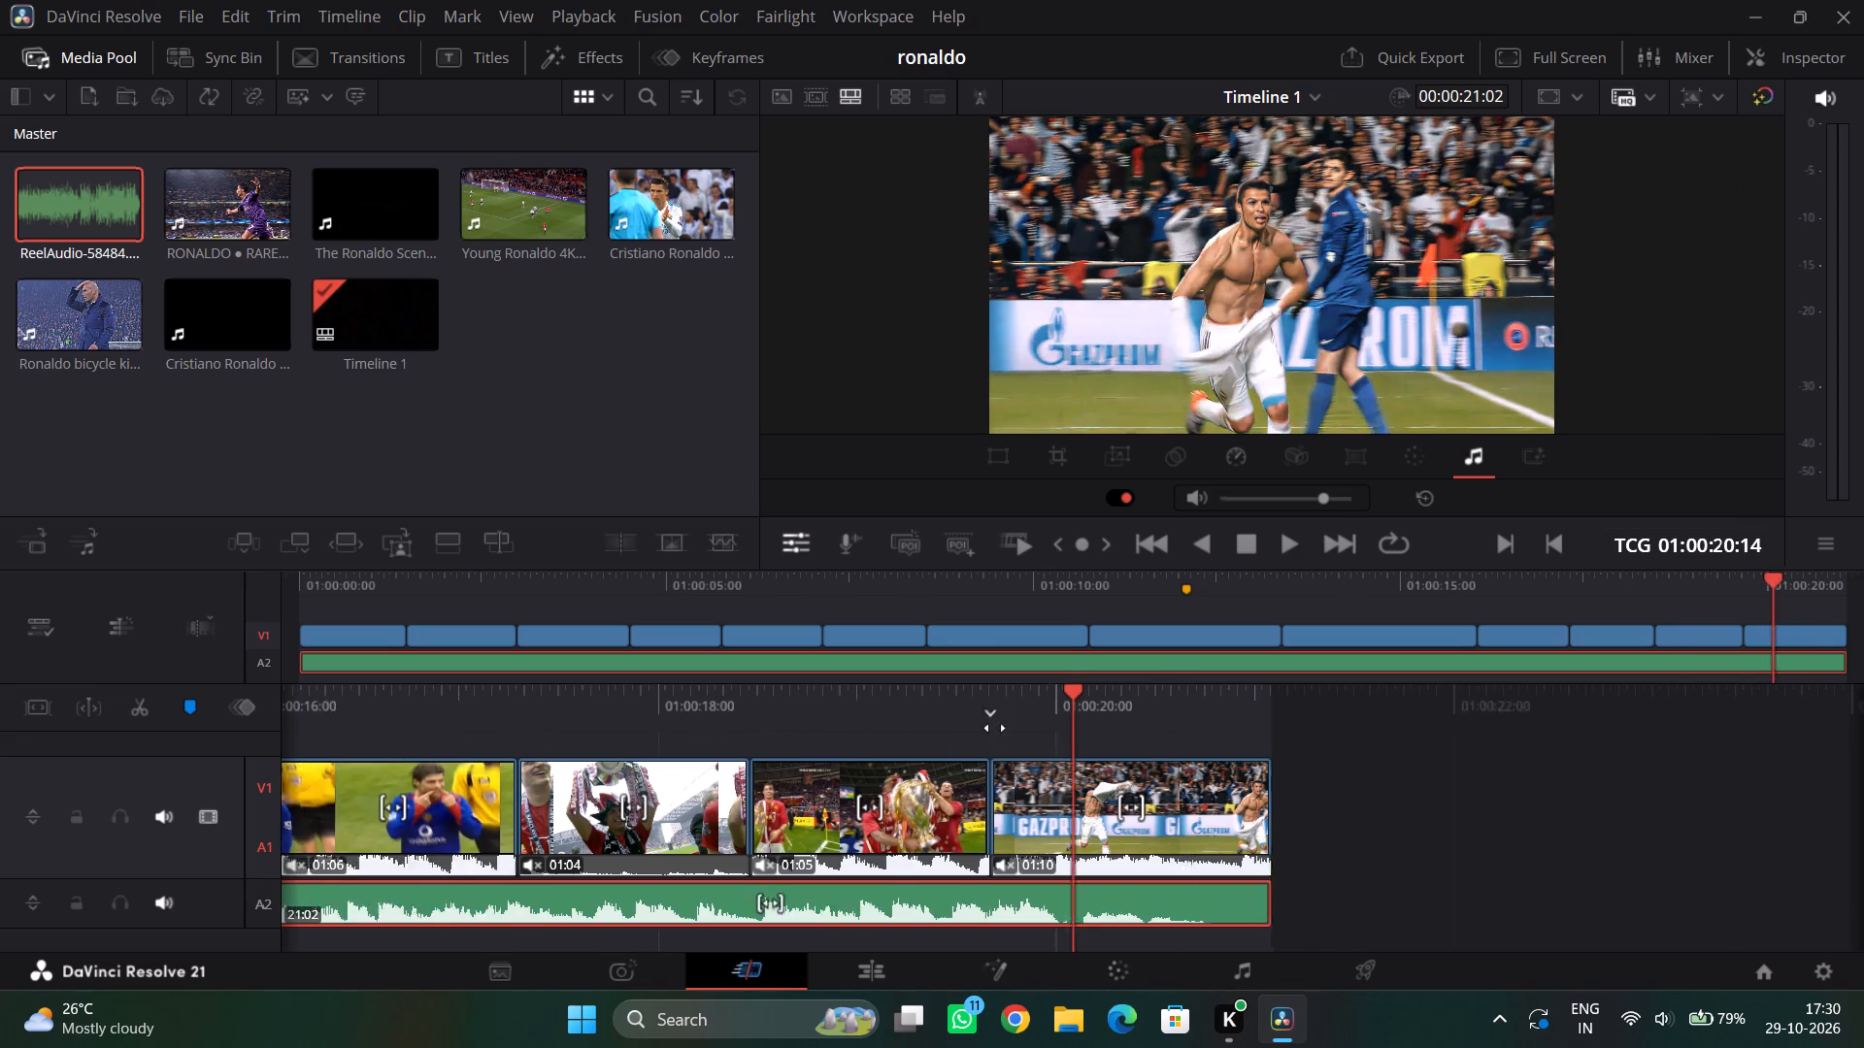
drag(995, 728, 1209, 720)
drag(774, 721, 1255, 718)
drag(746, 718, 1276, 695)
drag(781, 699, 1368, 694)
drag(649, 704, 1217, 698)
drag(663, 698, 1261, 698)
drag(587, 706, 1261, 688)
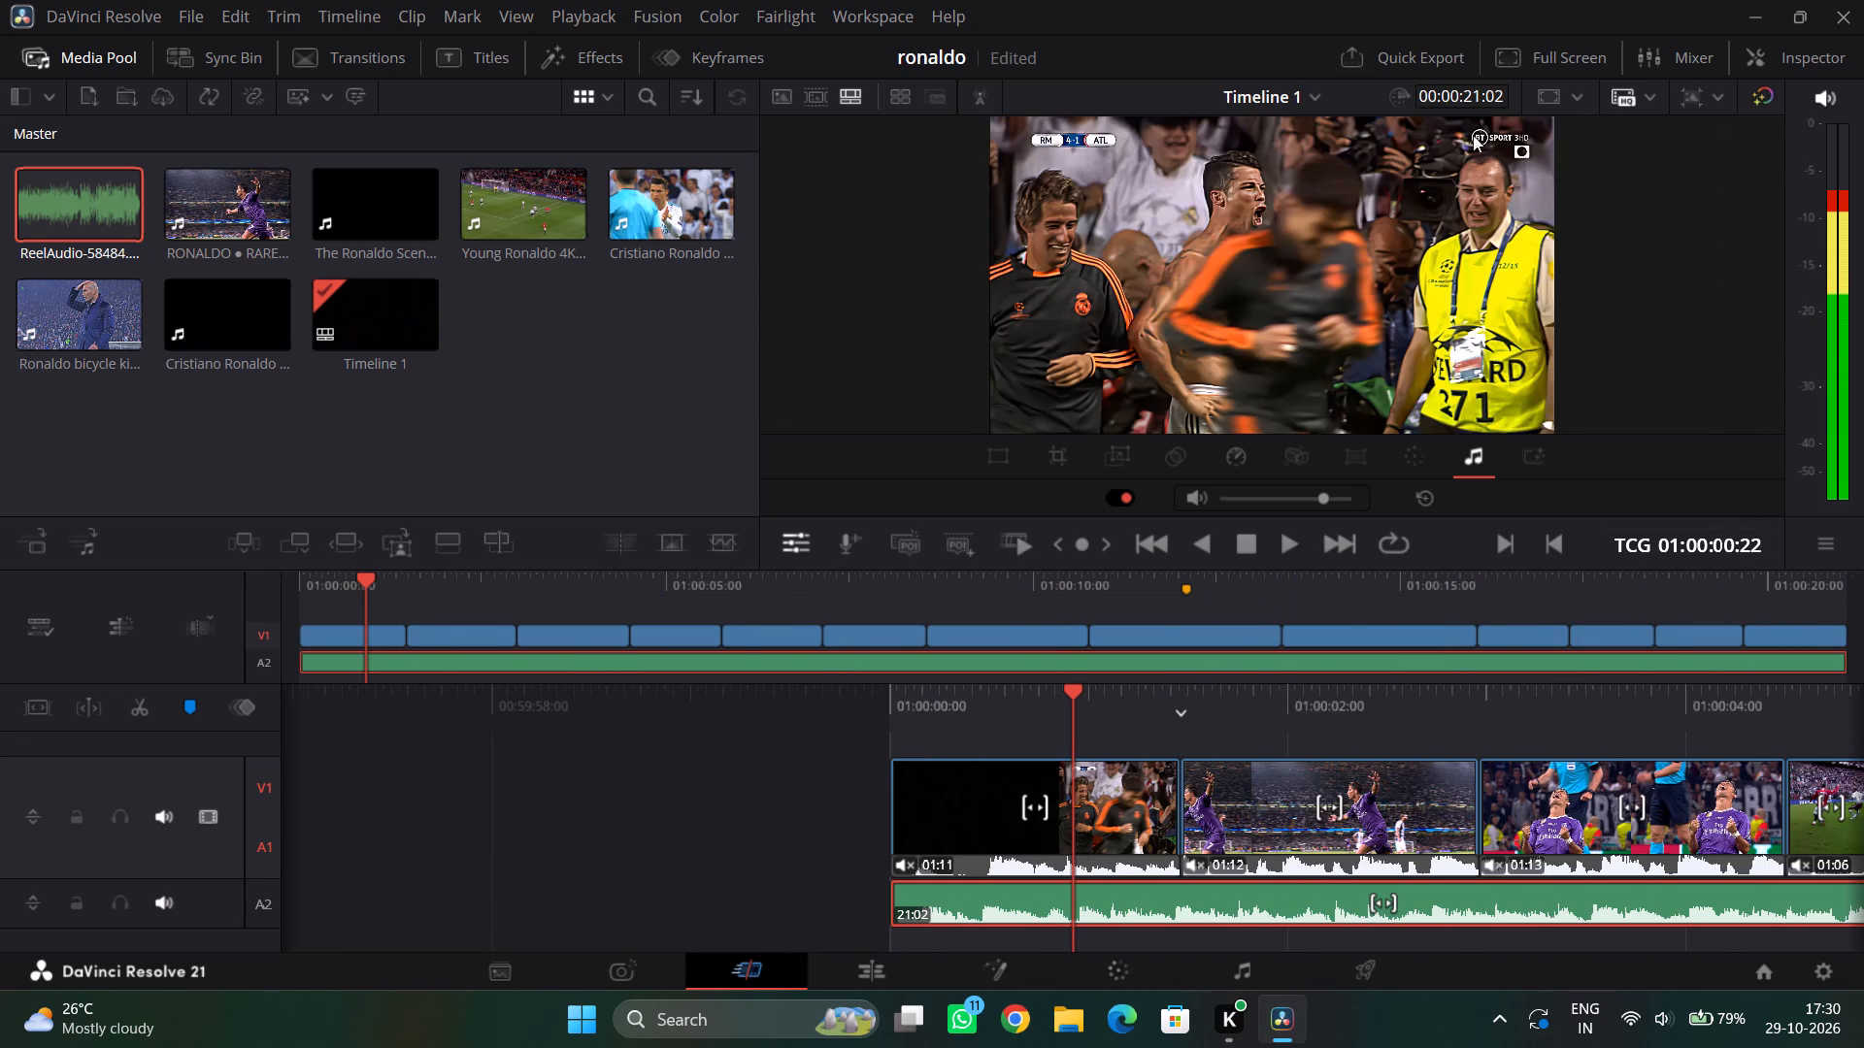
click(1524, 50)
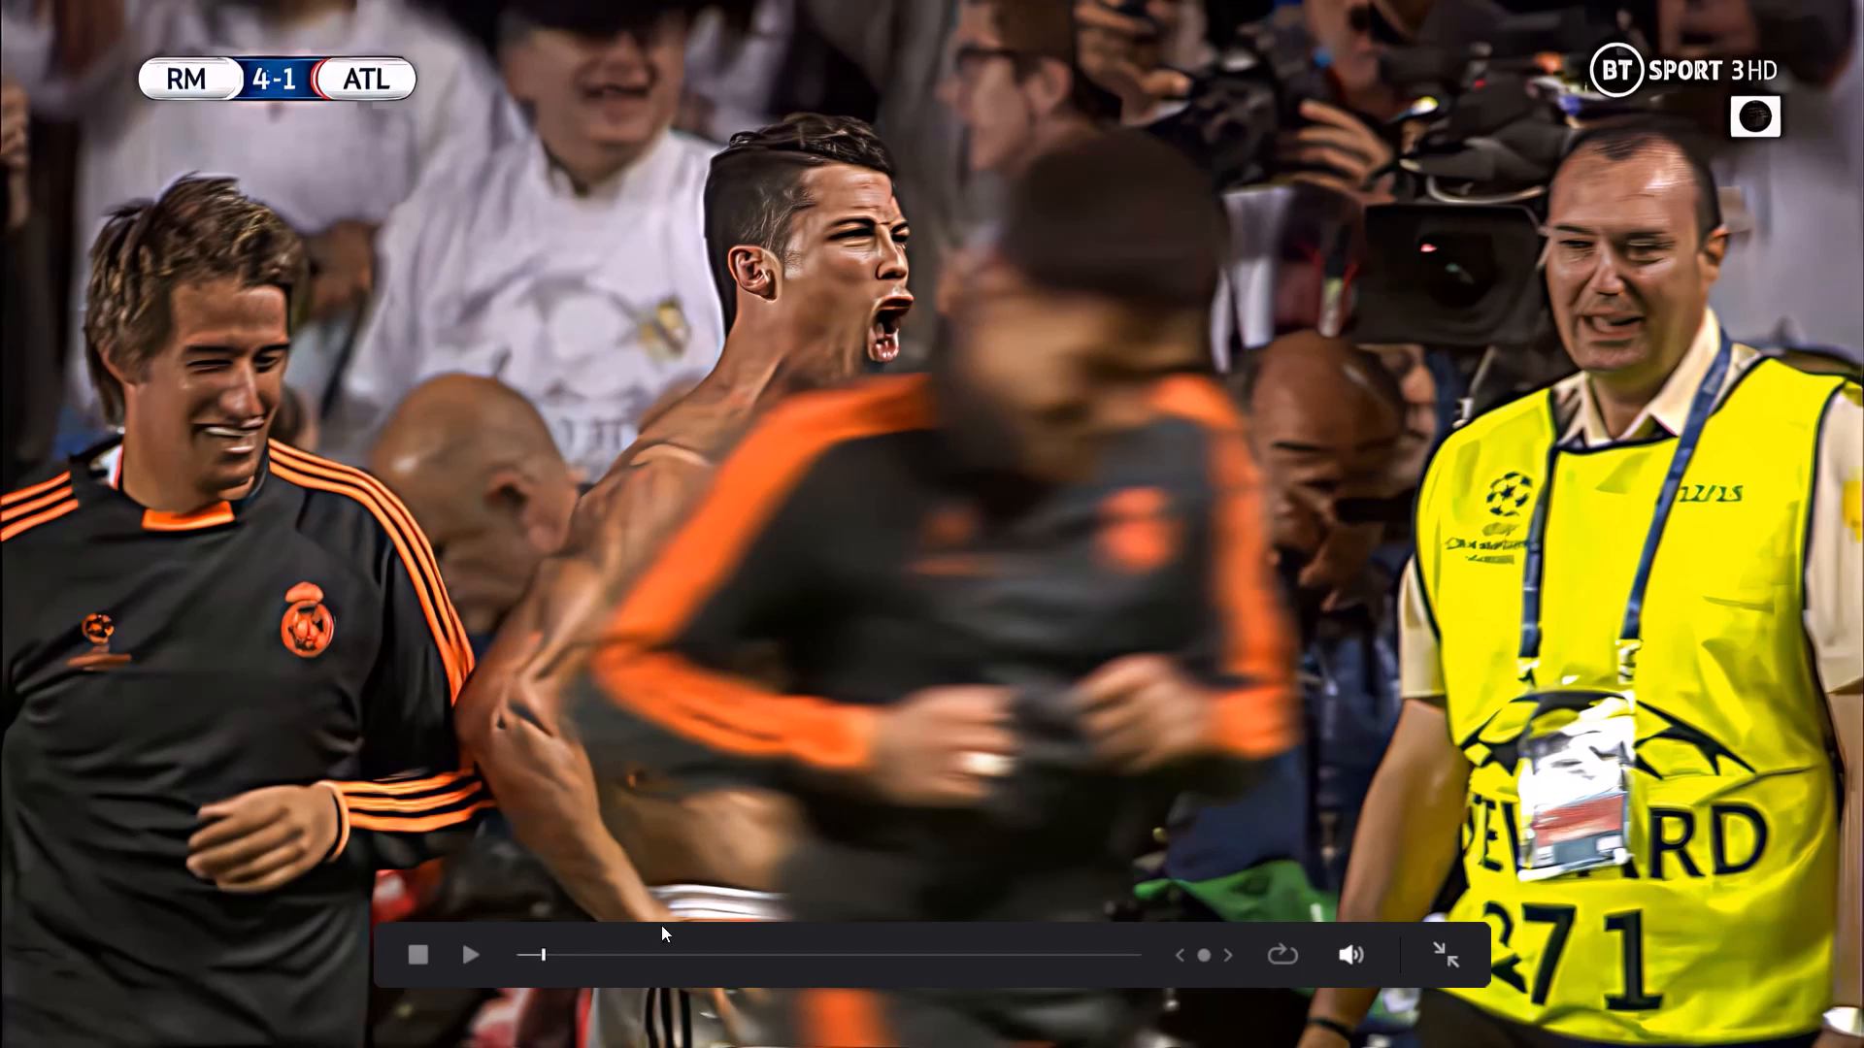
drag(548, 956, 494, 966)
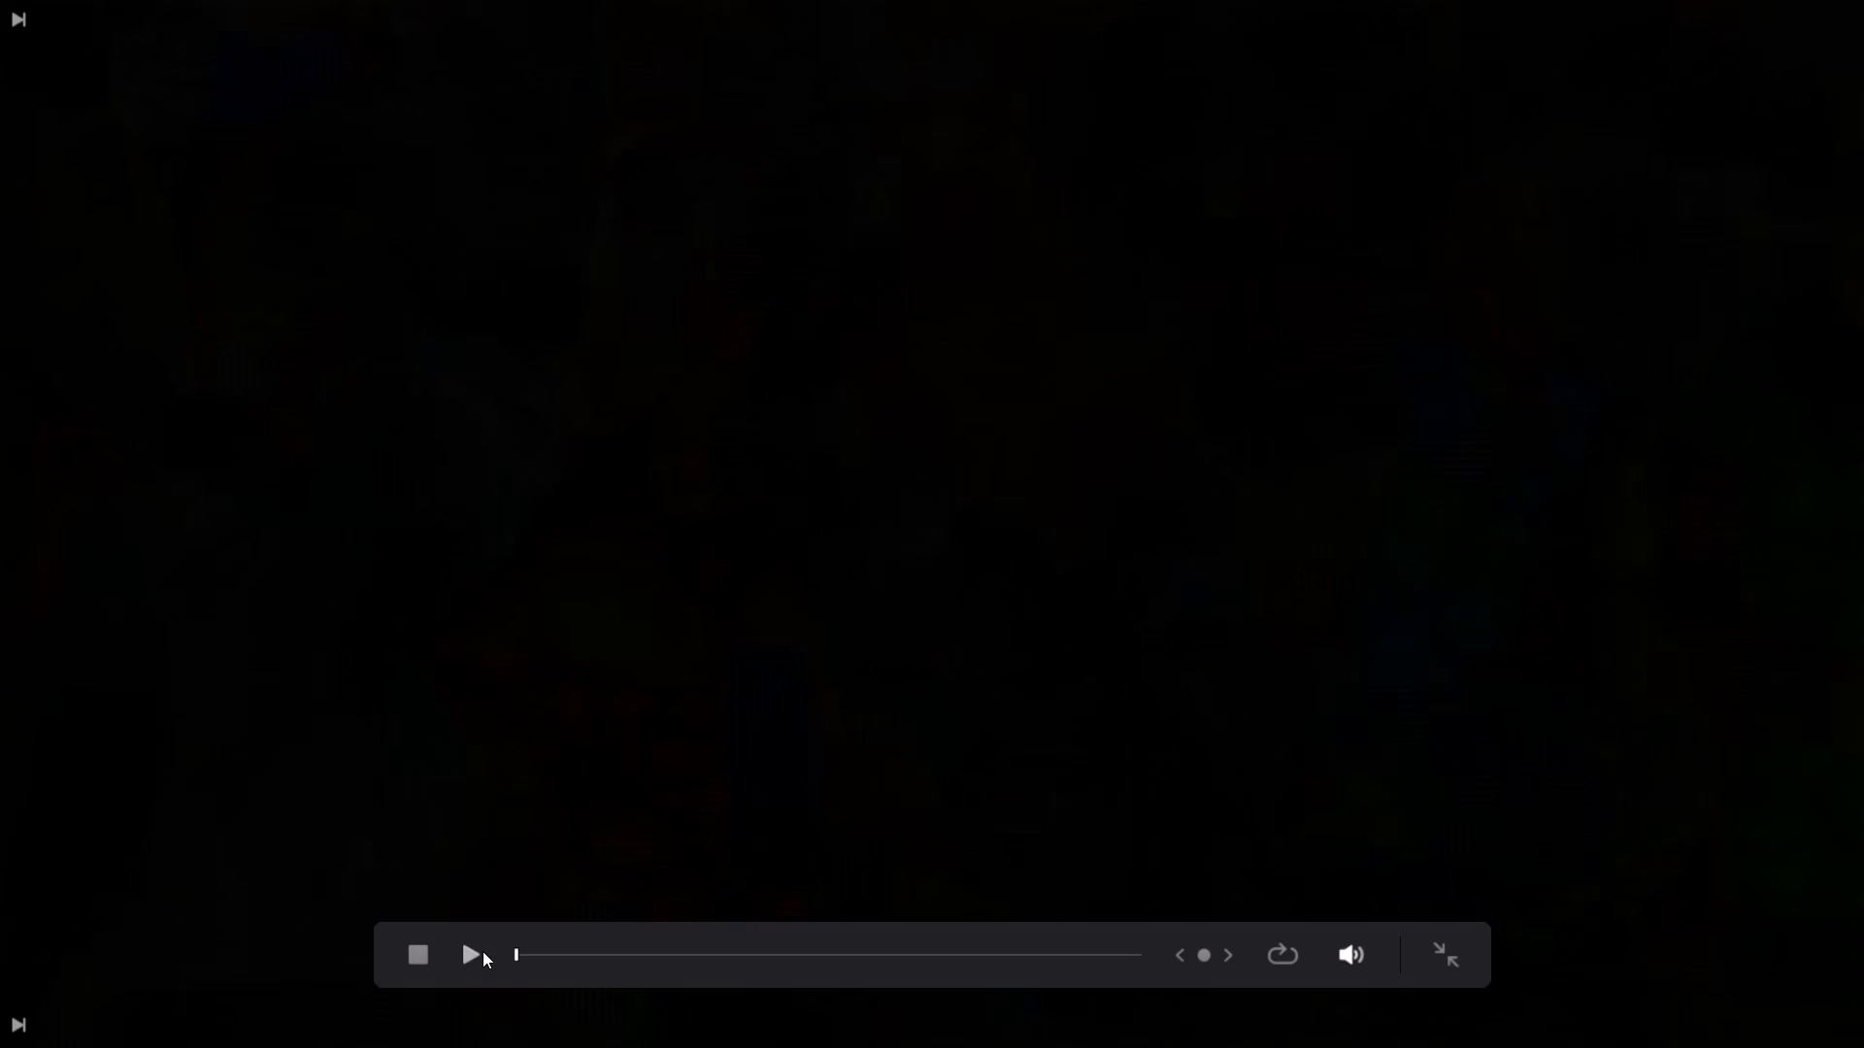
click(469, 966)
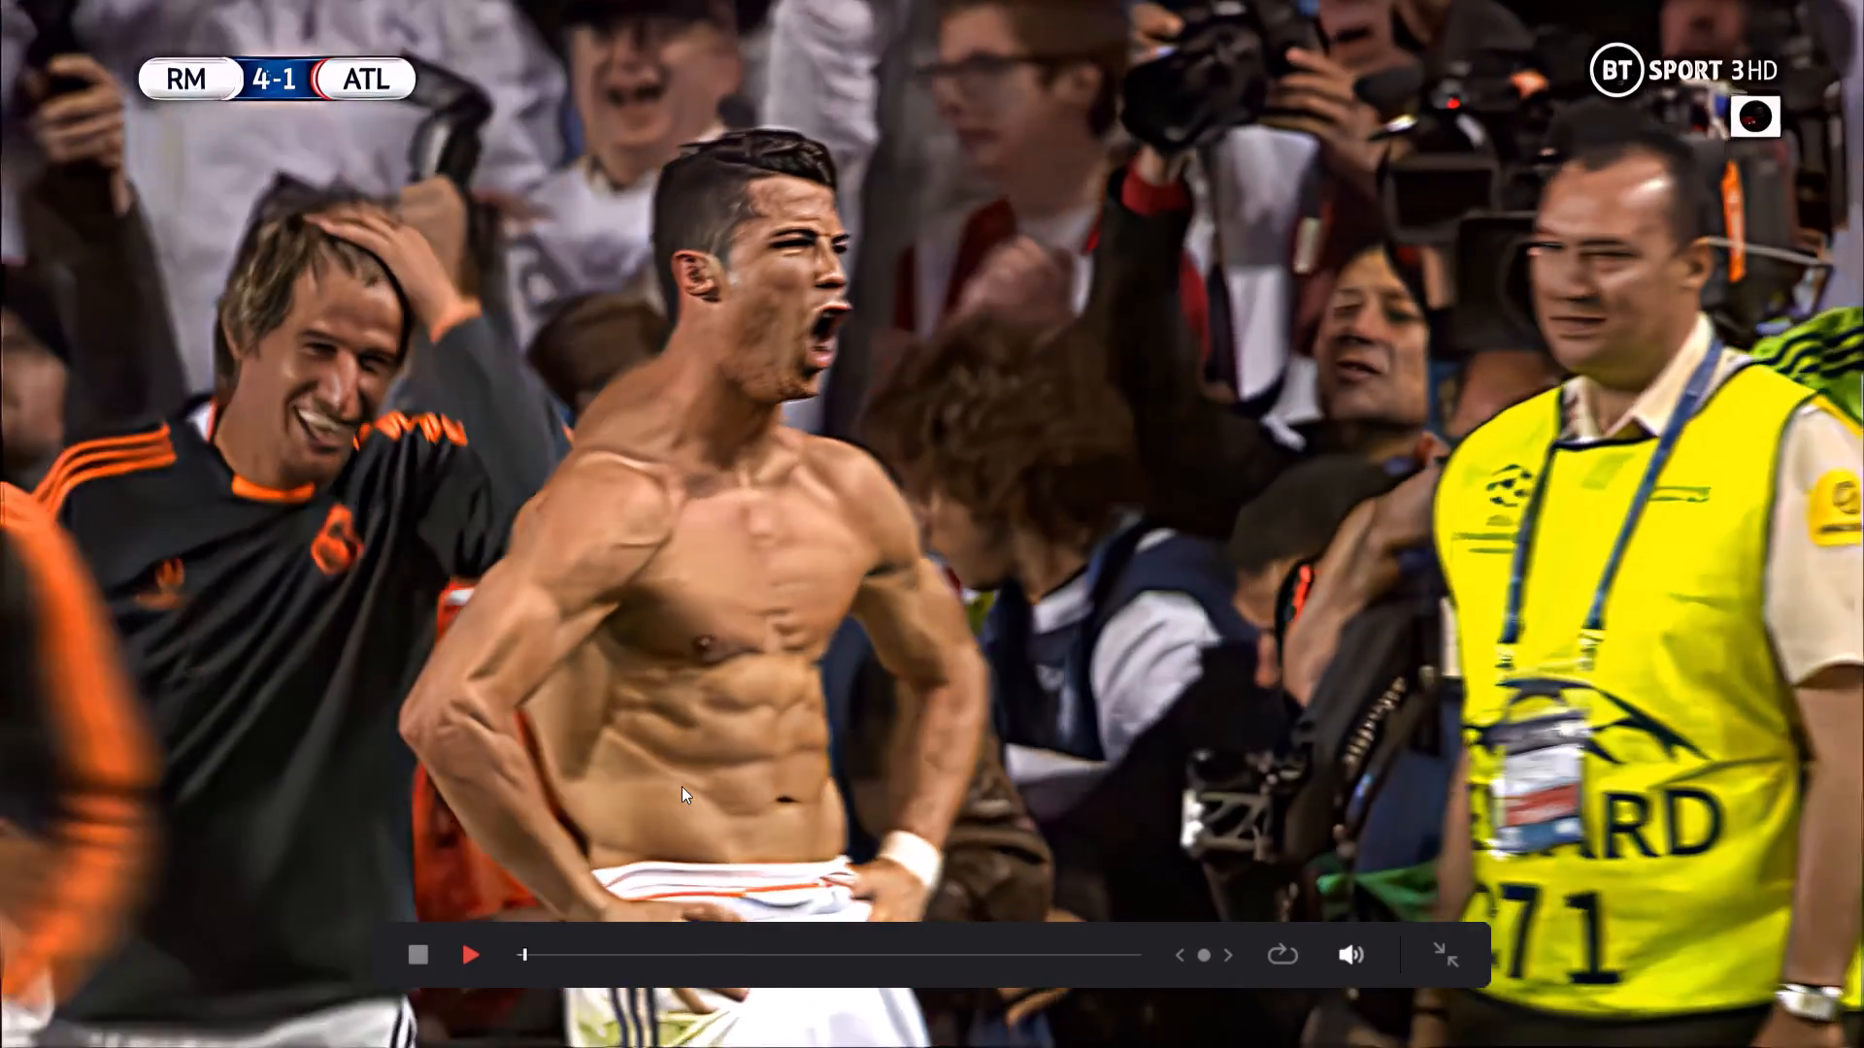
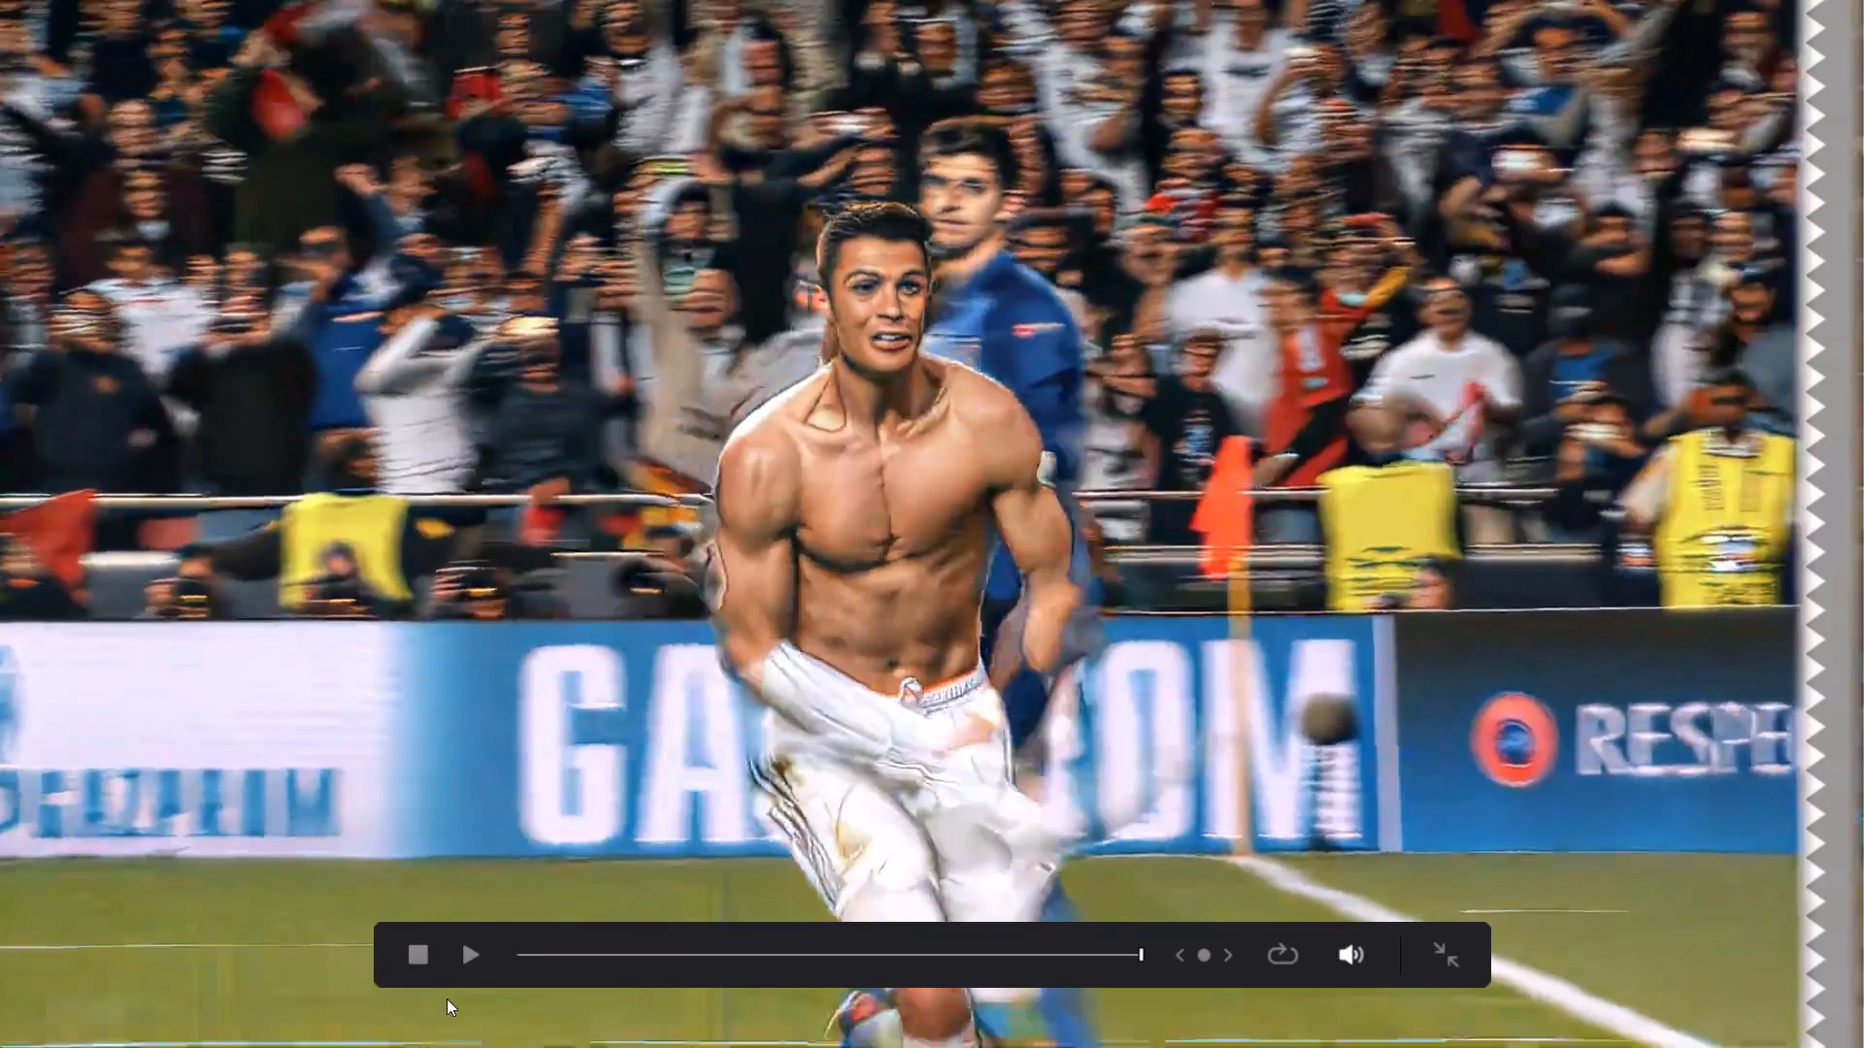
Rewind to the start, play the whole edit through again in full screen, and leave full screen.
click(523, 949)
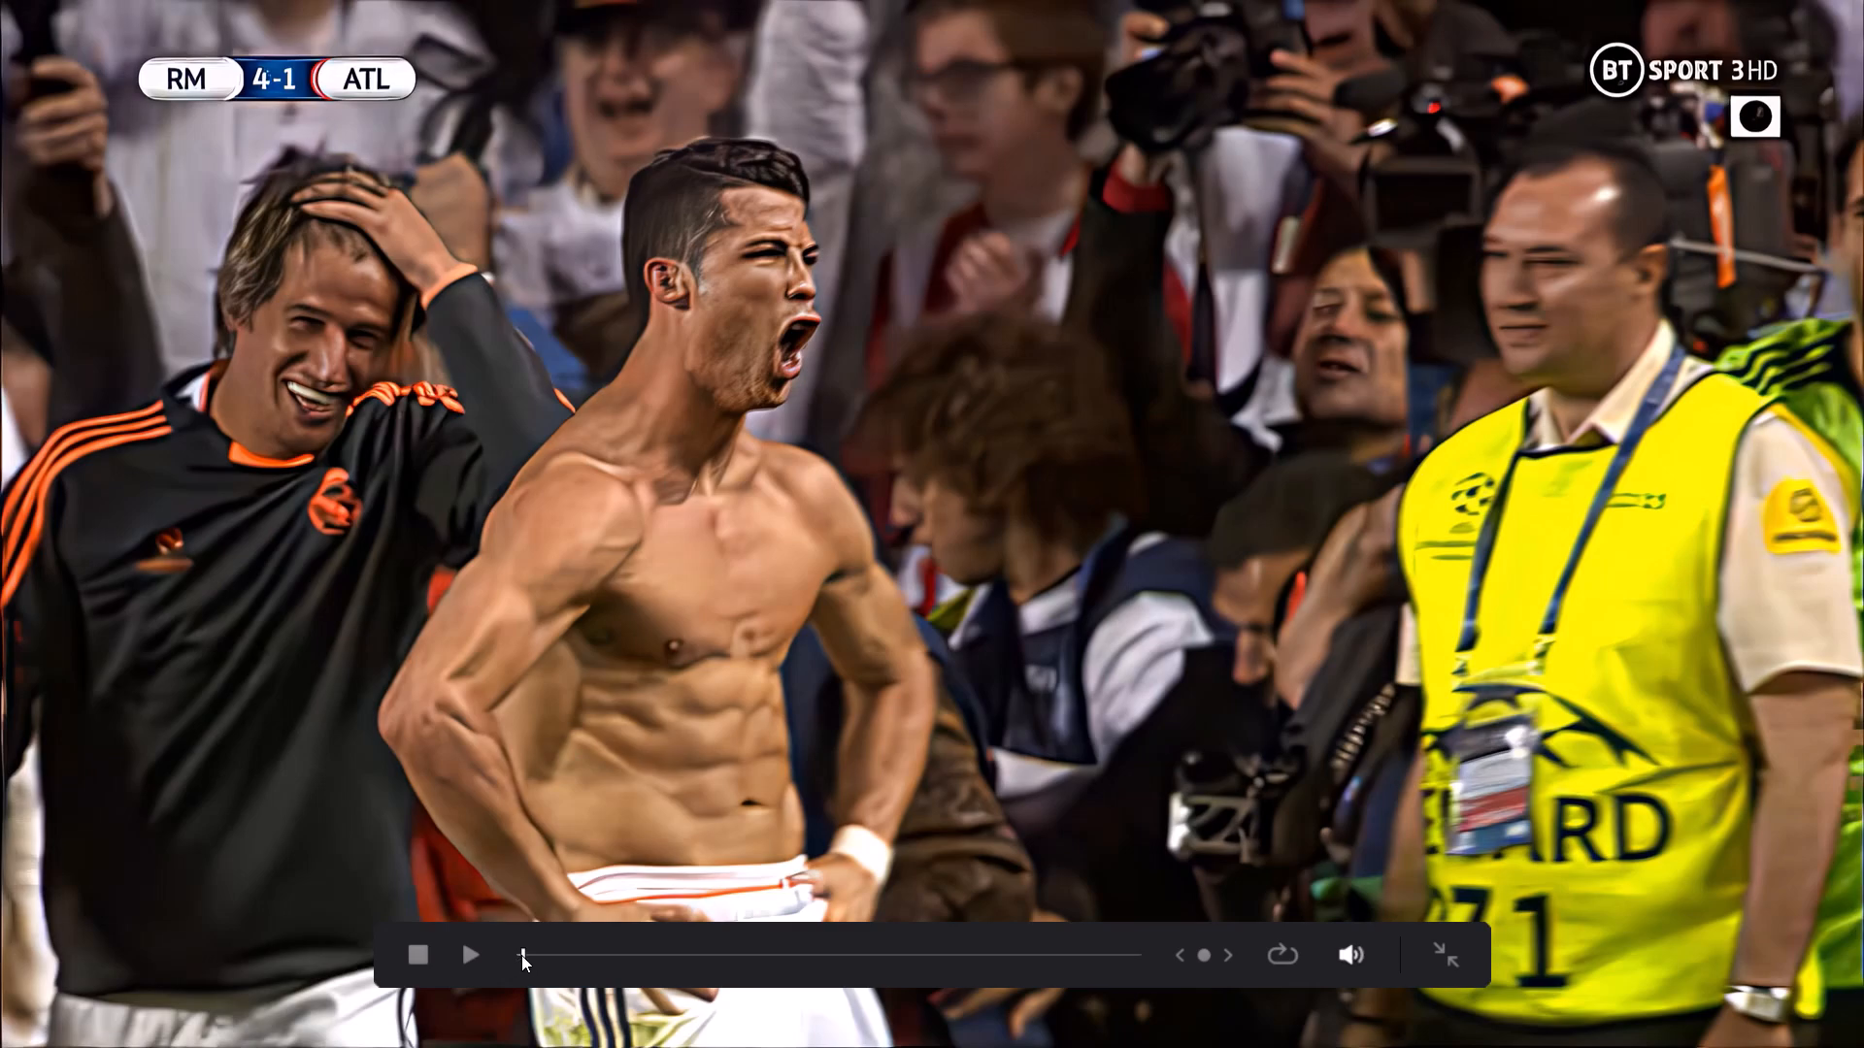
click(521, 955)
click(466, 956)
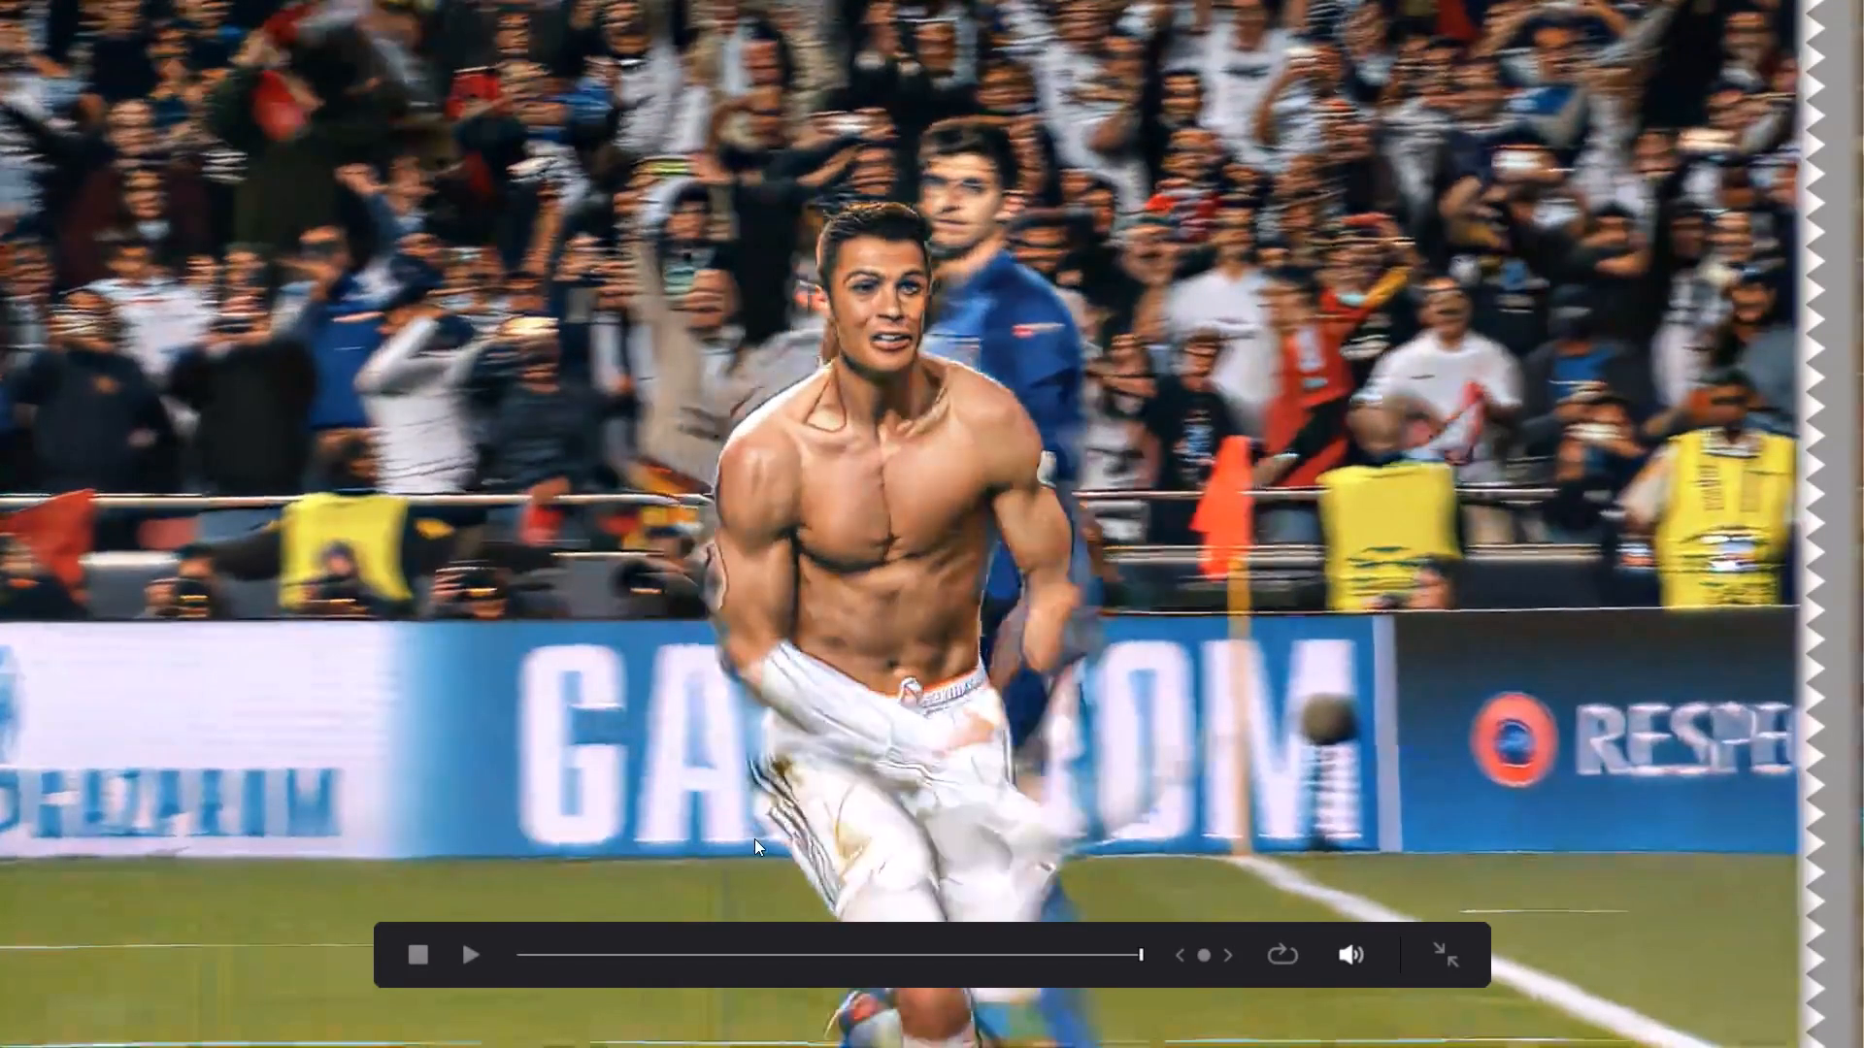
key(Escape)
Scrub back from the closing shirtless celebration clip to the pink-kit clip at 01:00:10:18 to review the cuts.
drag(802, 696, 804, 696)
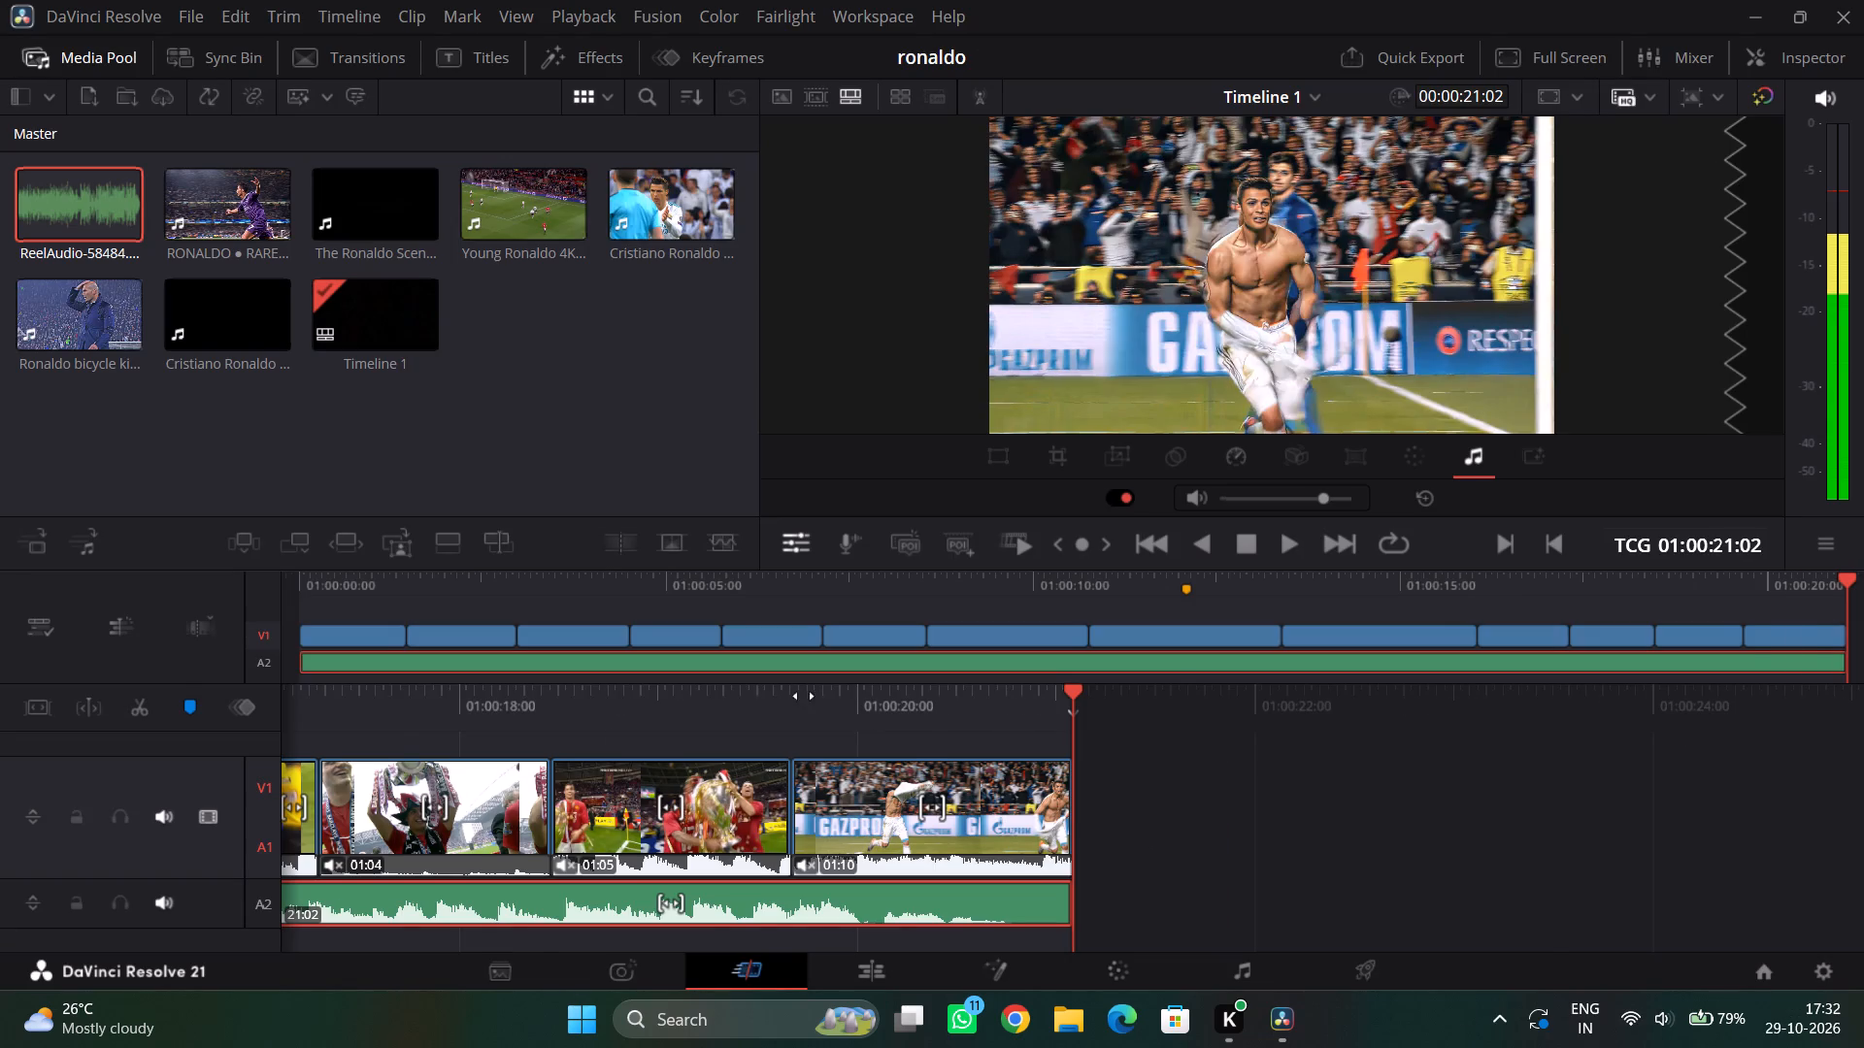
drag(804, 696, 1284, 696)
drag(1340, 695, 992, 723)
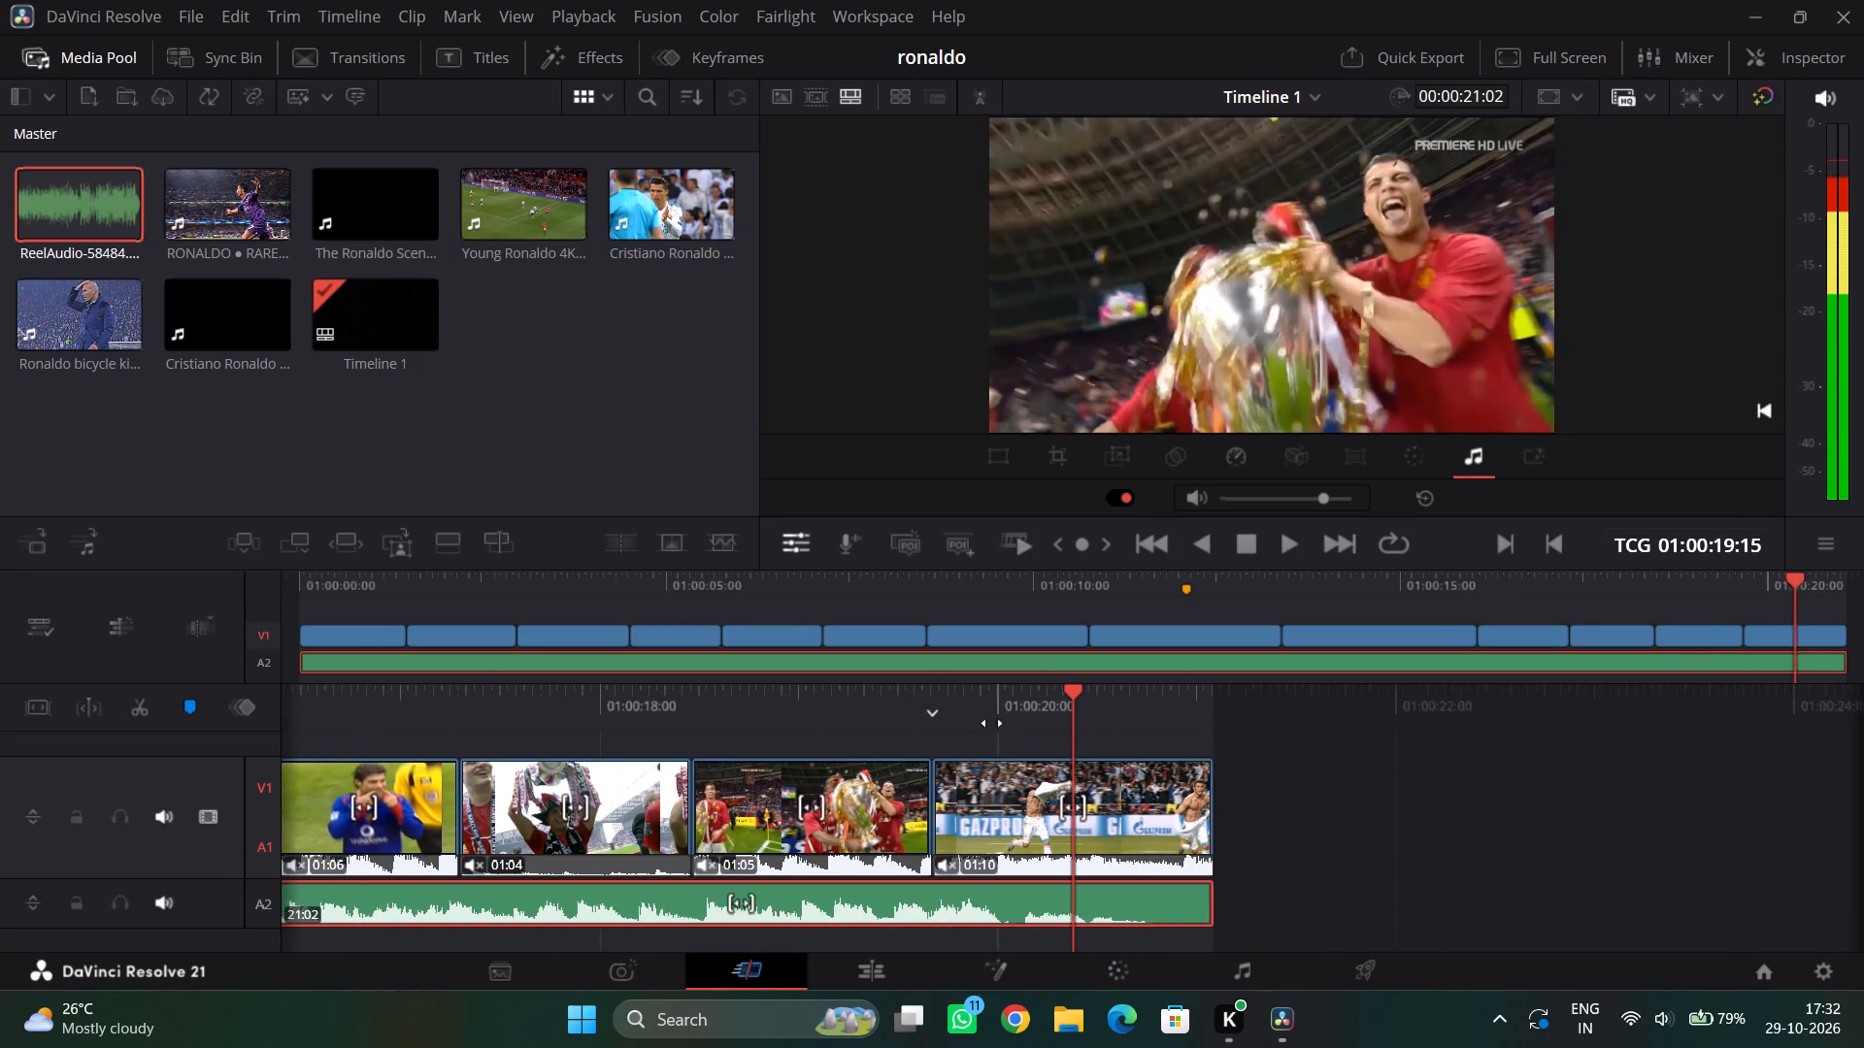
drag(992, 723, 951, 733)
click(1105, 783)
right_click(1110, 780)
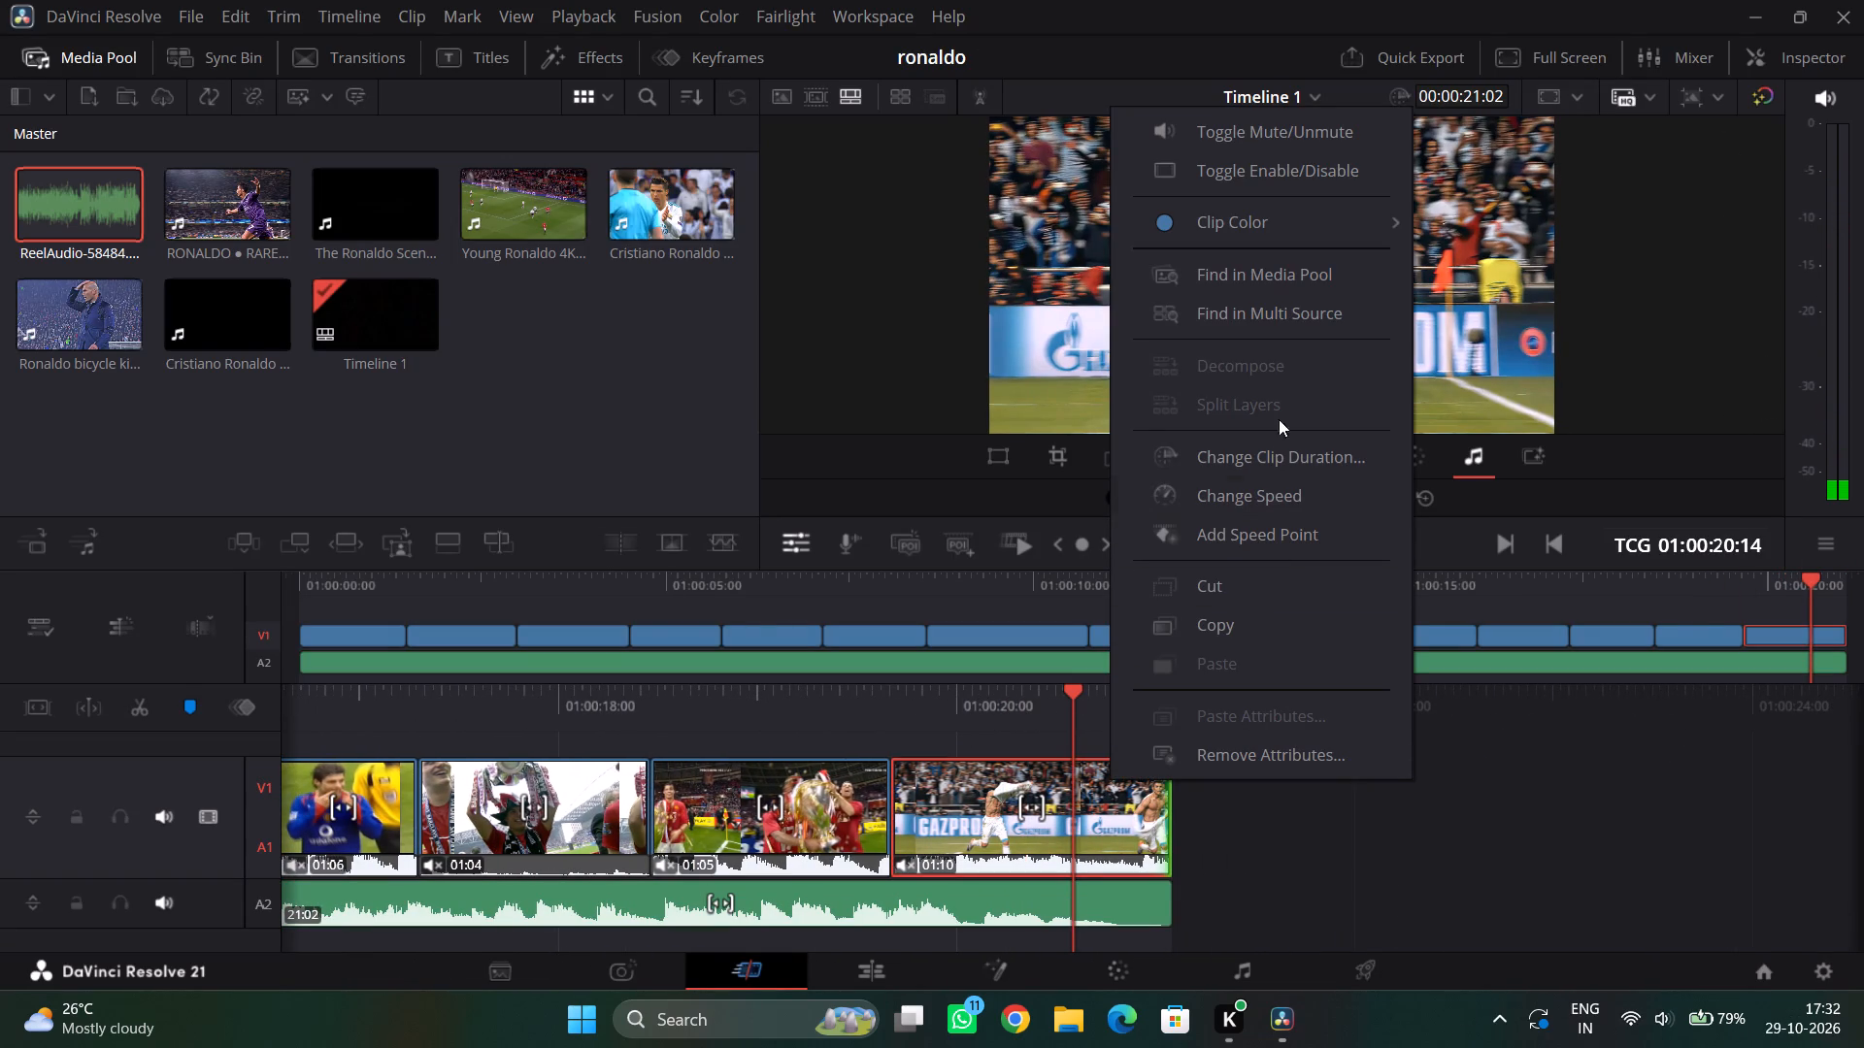
drag(1024, 712, 1776, 734)
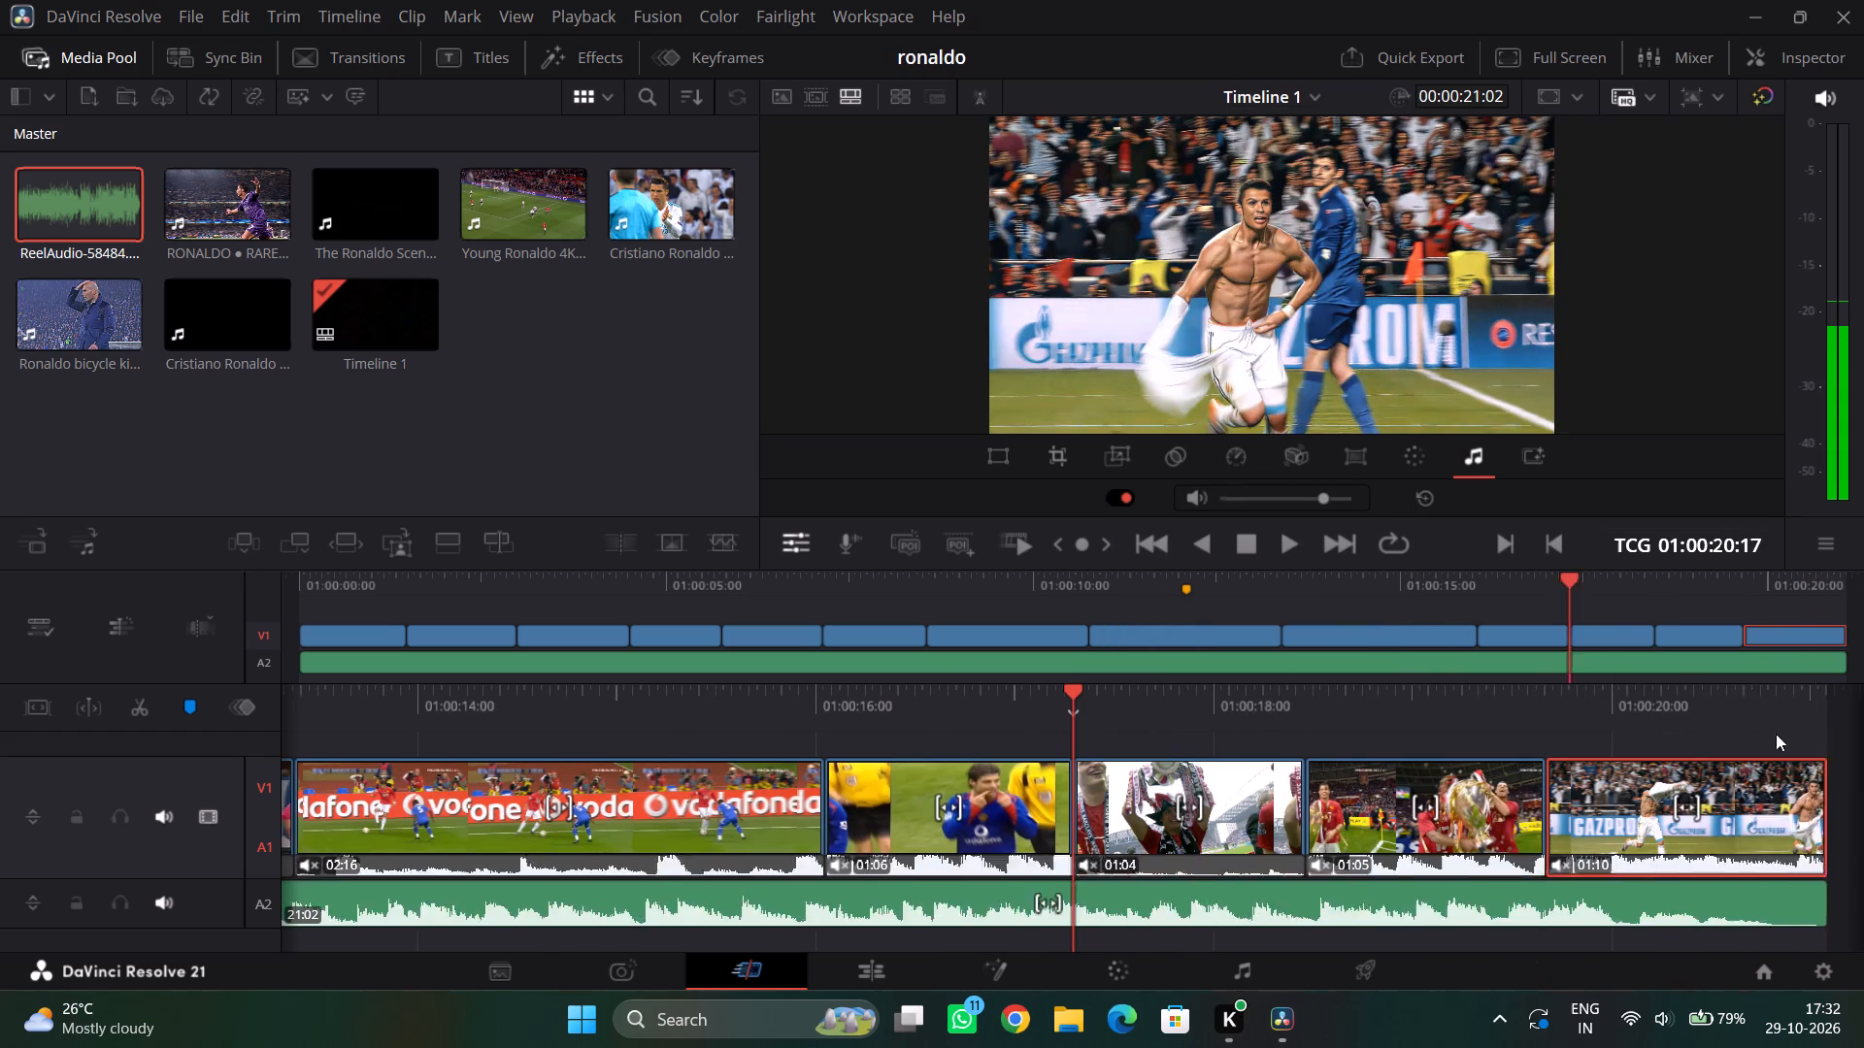
drag(1776, 734, 1805, 732)
drag(679, 704, 1848, 678)
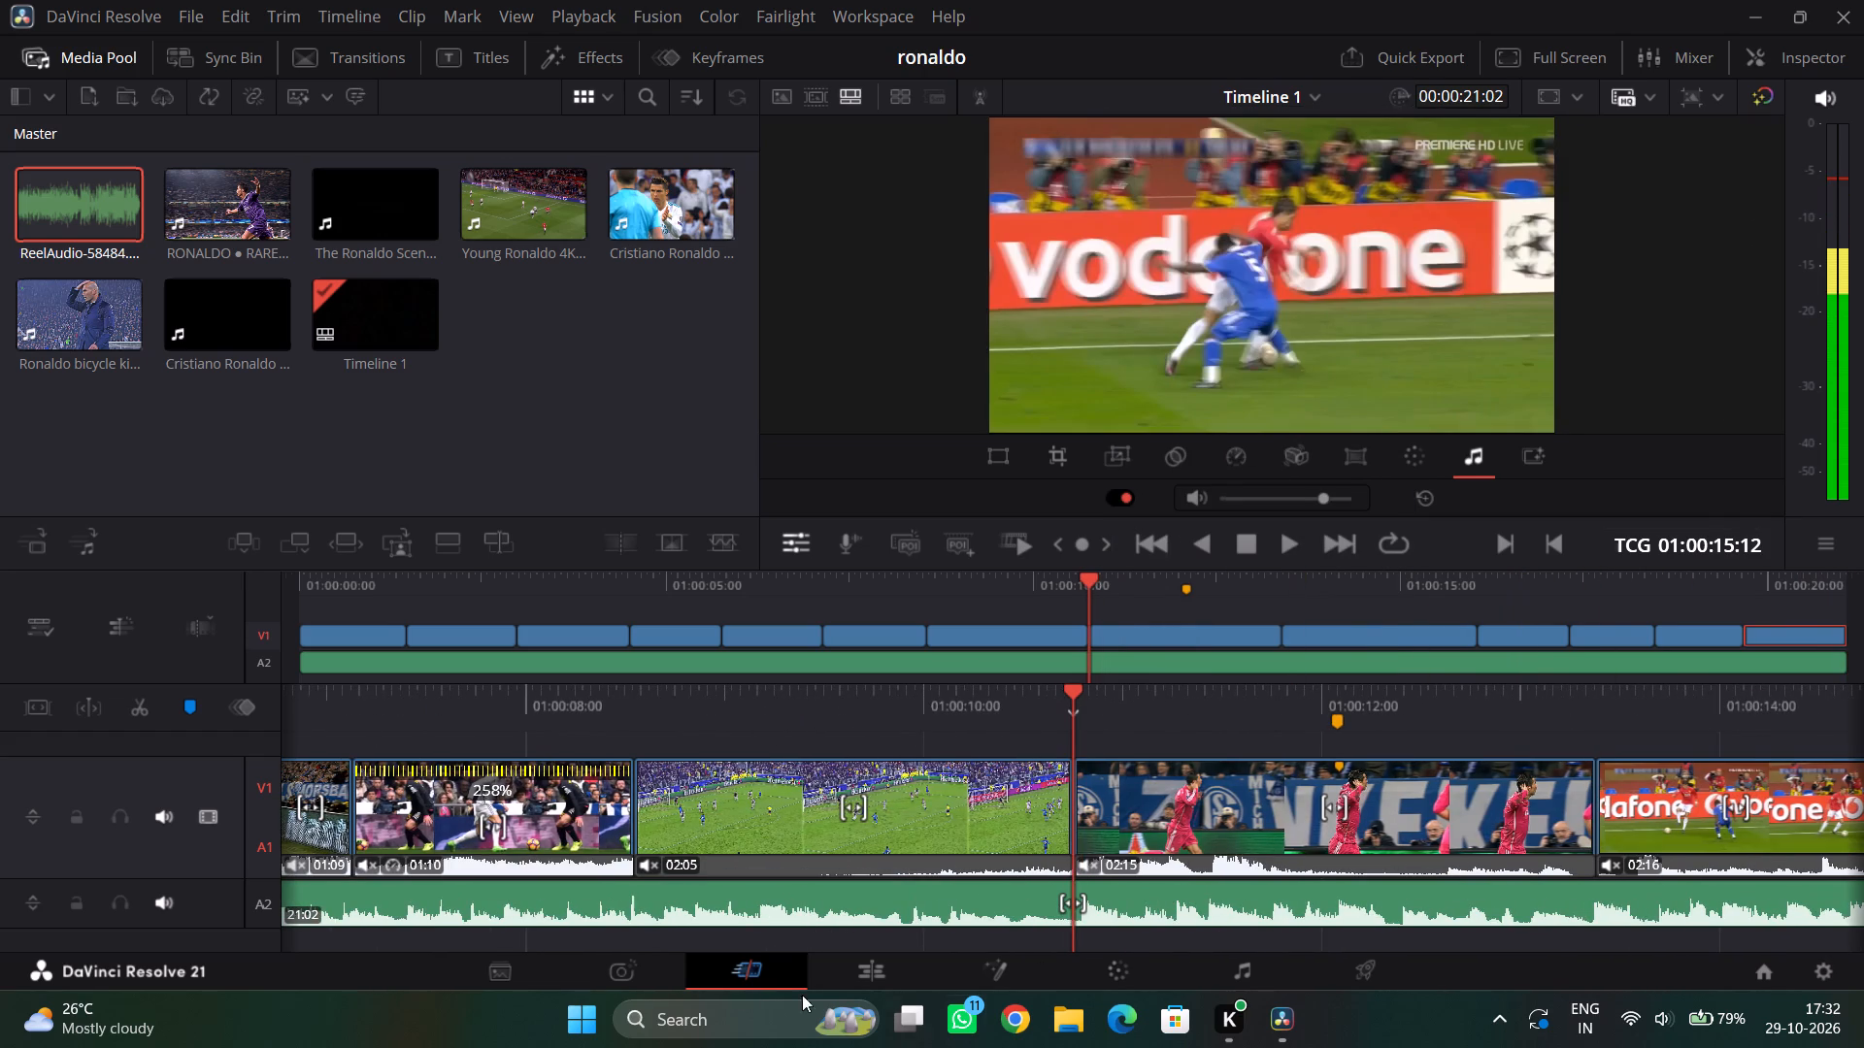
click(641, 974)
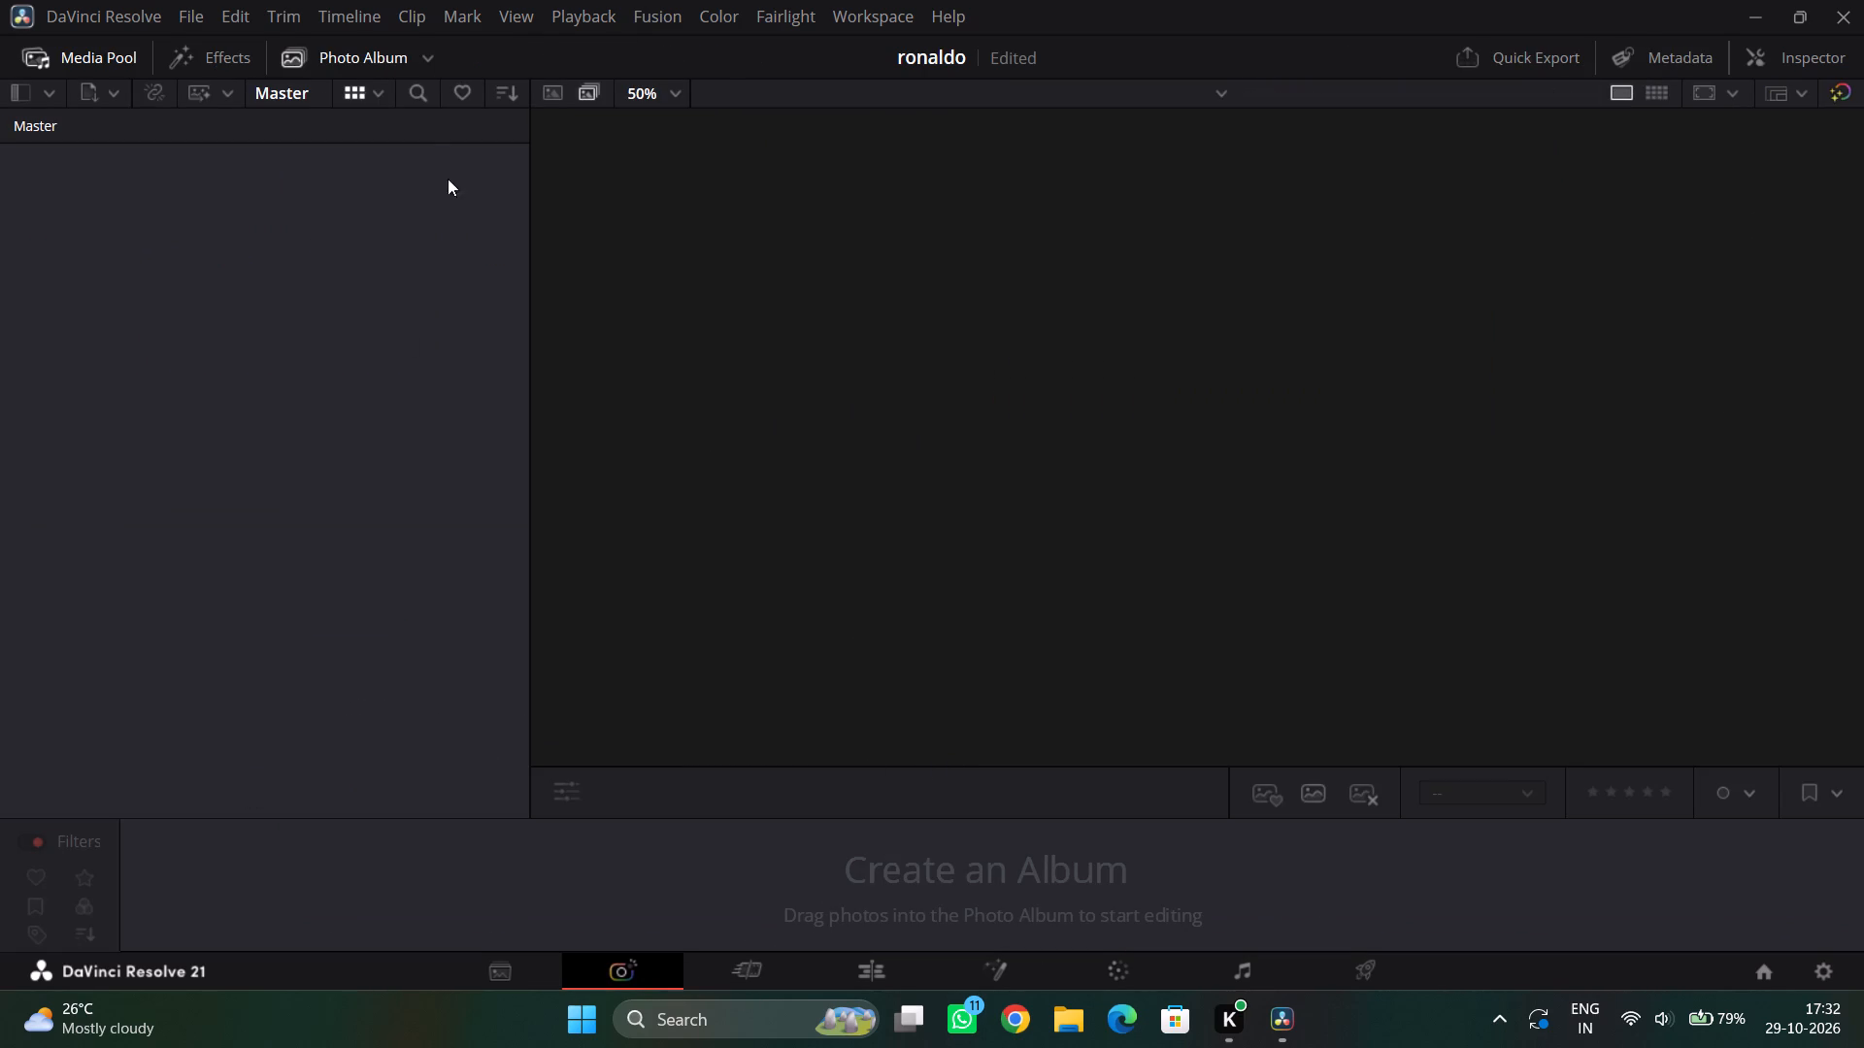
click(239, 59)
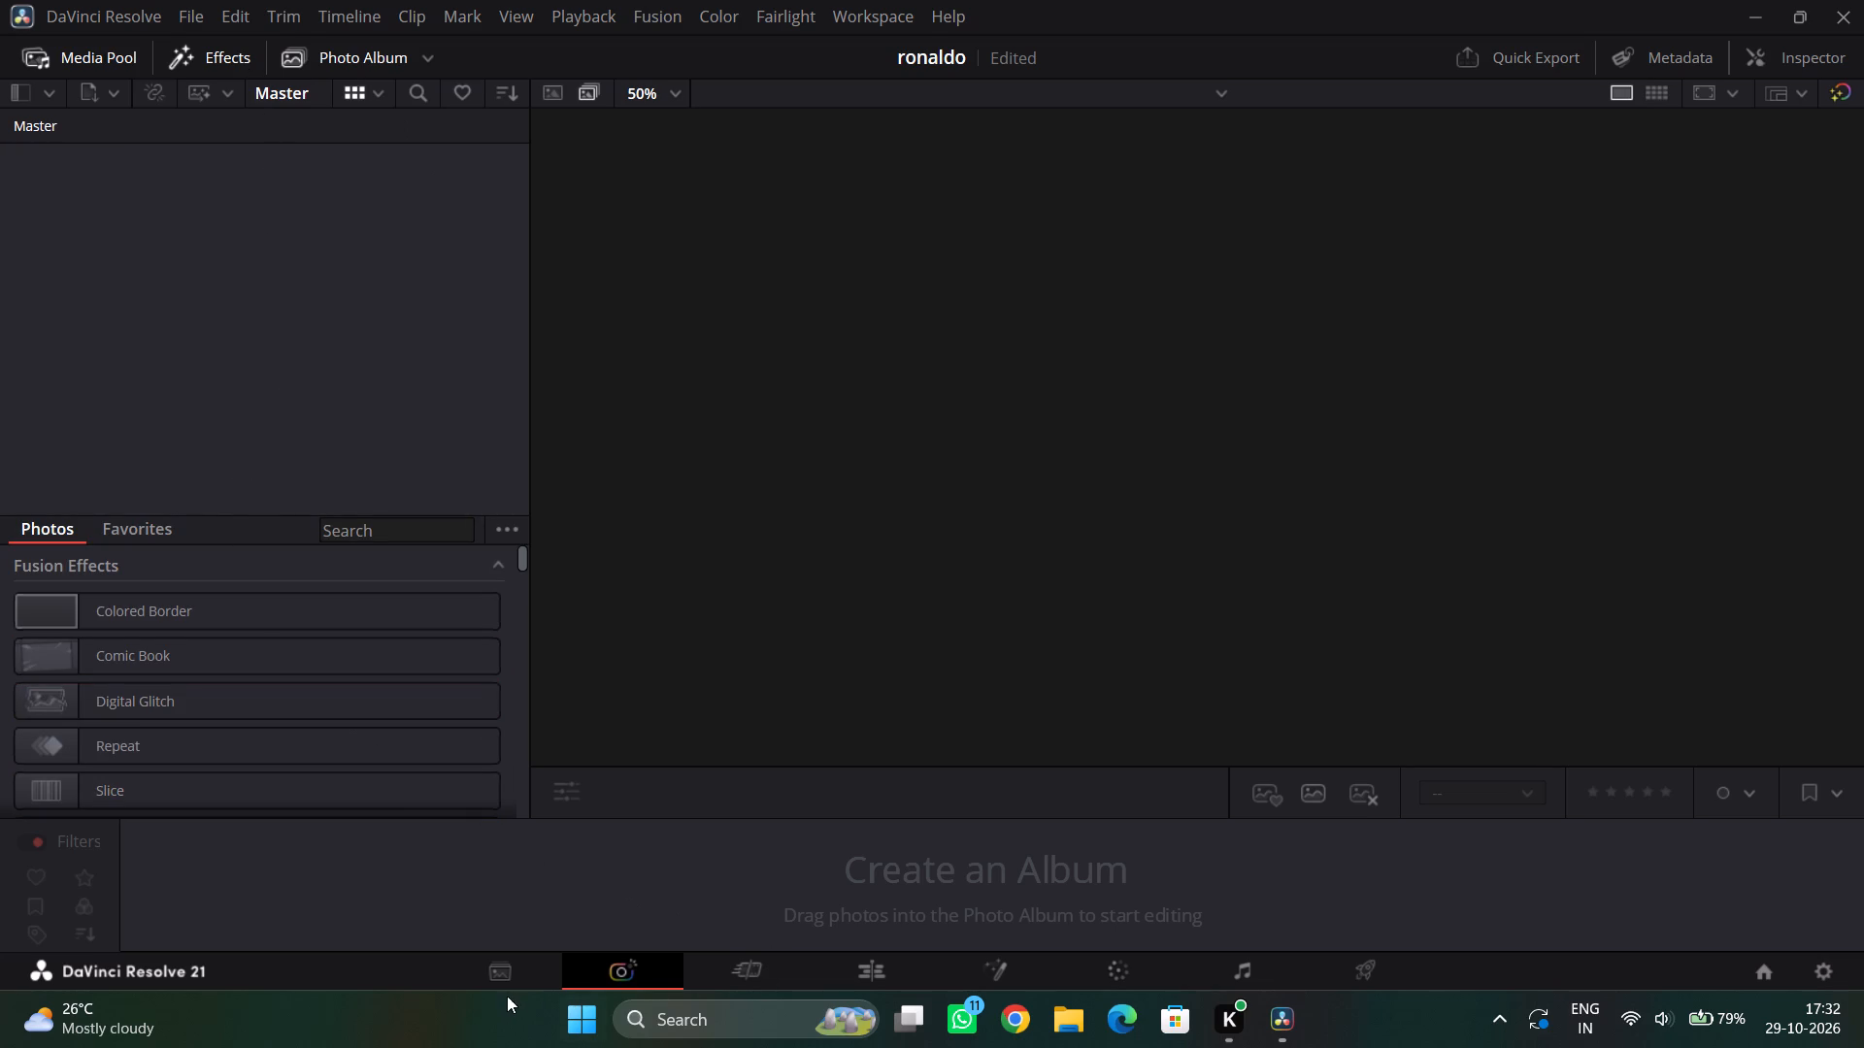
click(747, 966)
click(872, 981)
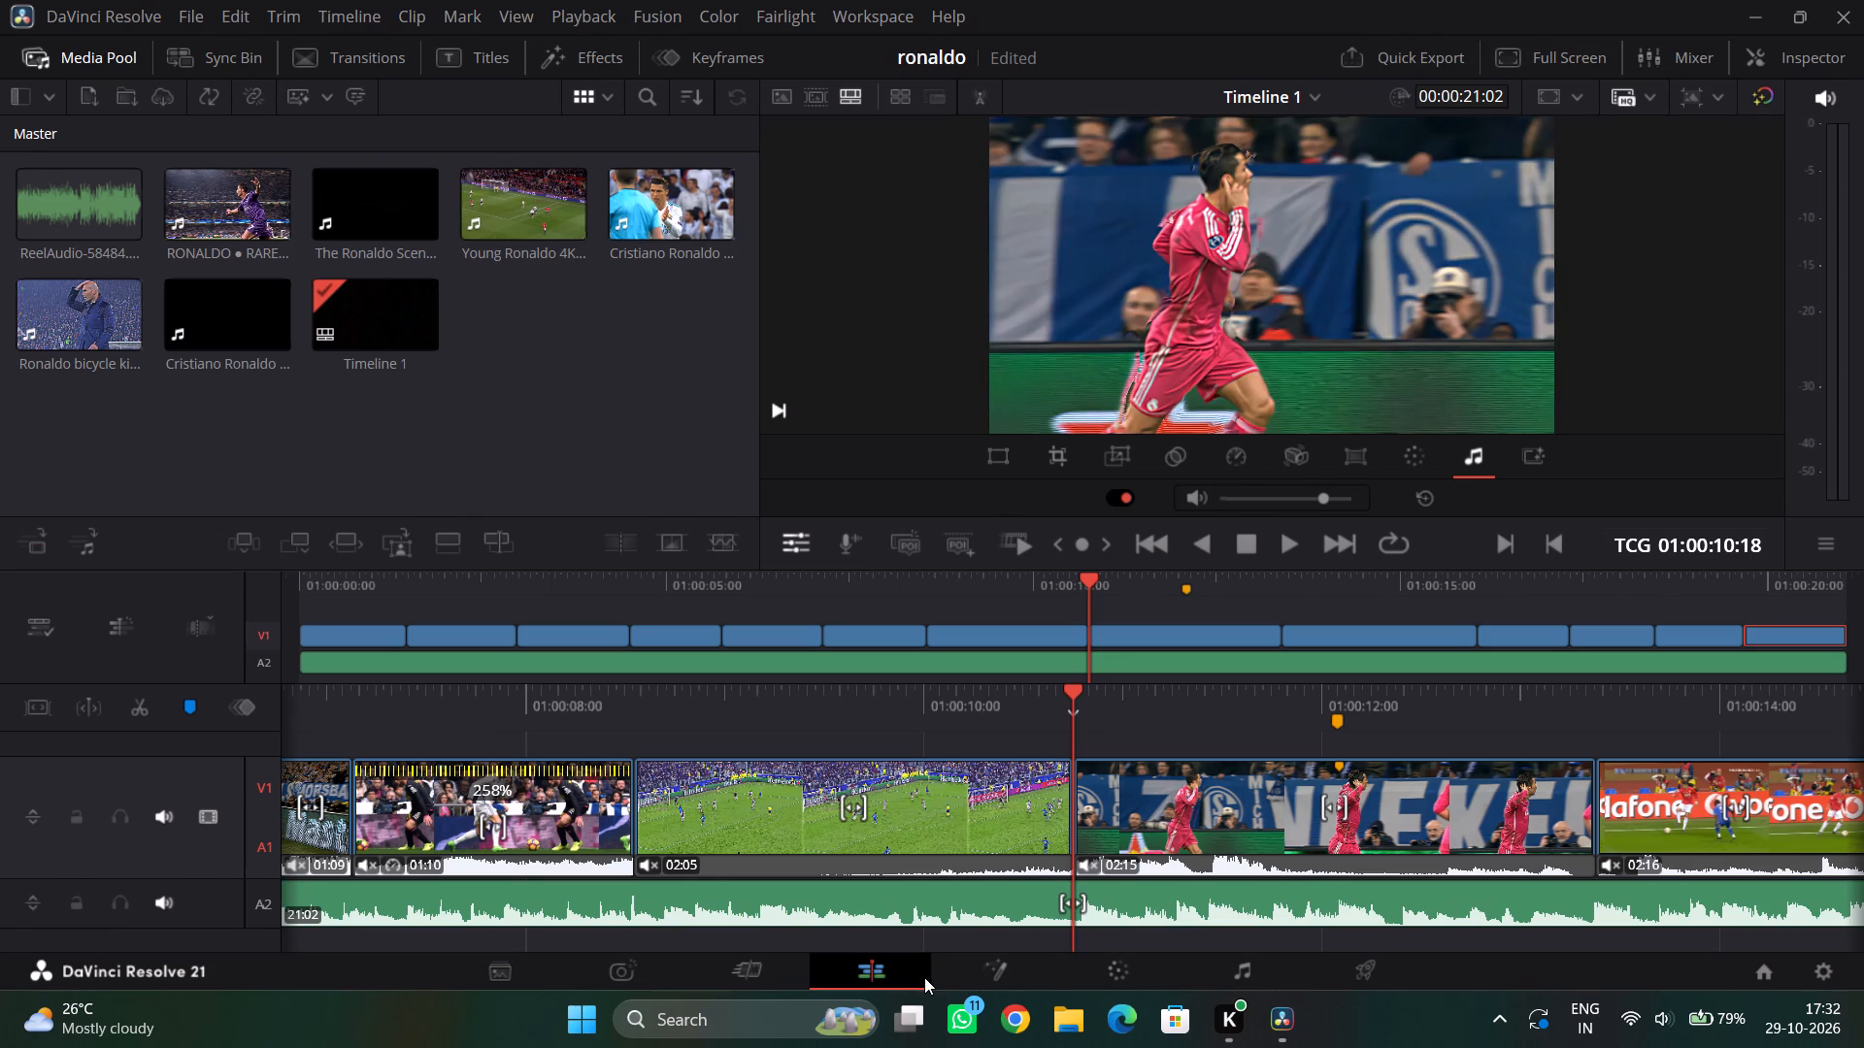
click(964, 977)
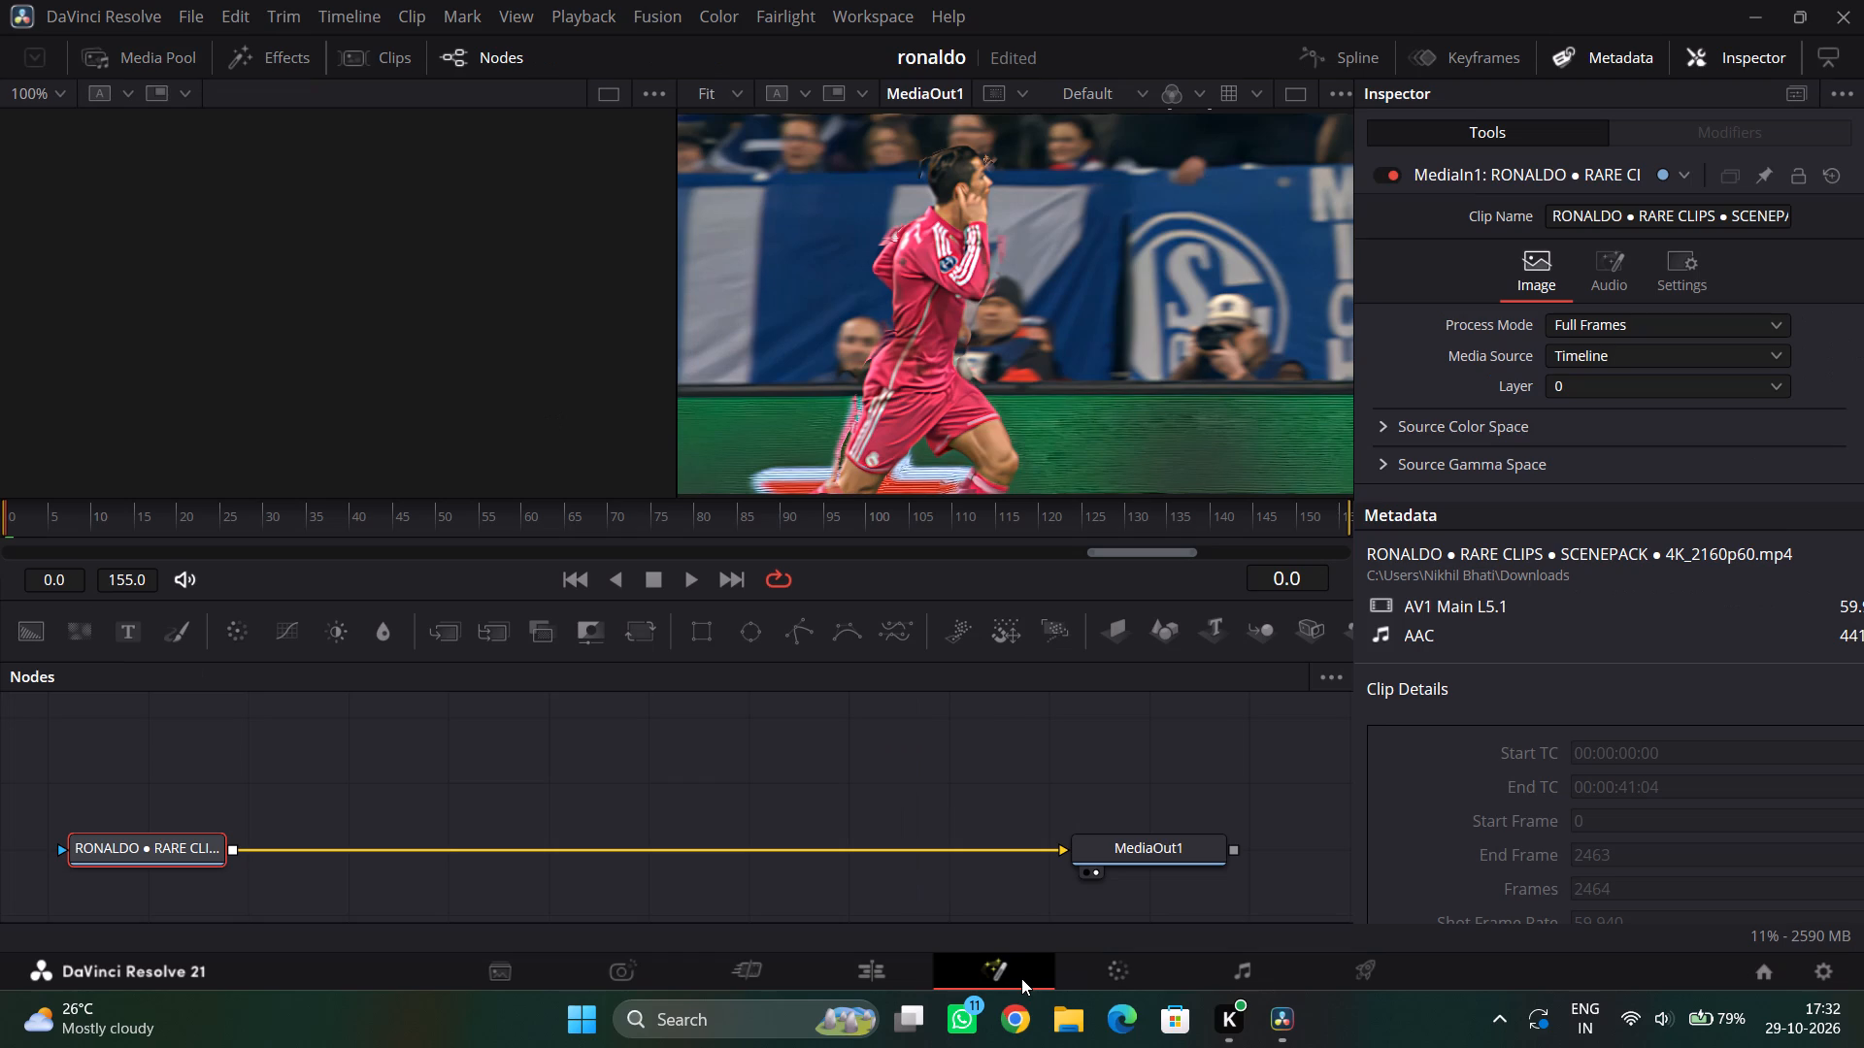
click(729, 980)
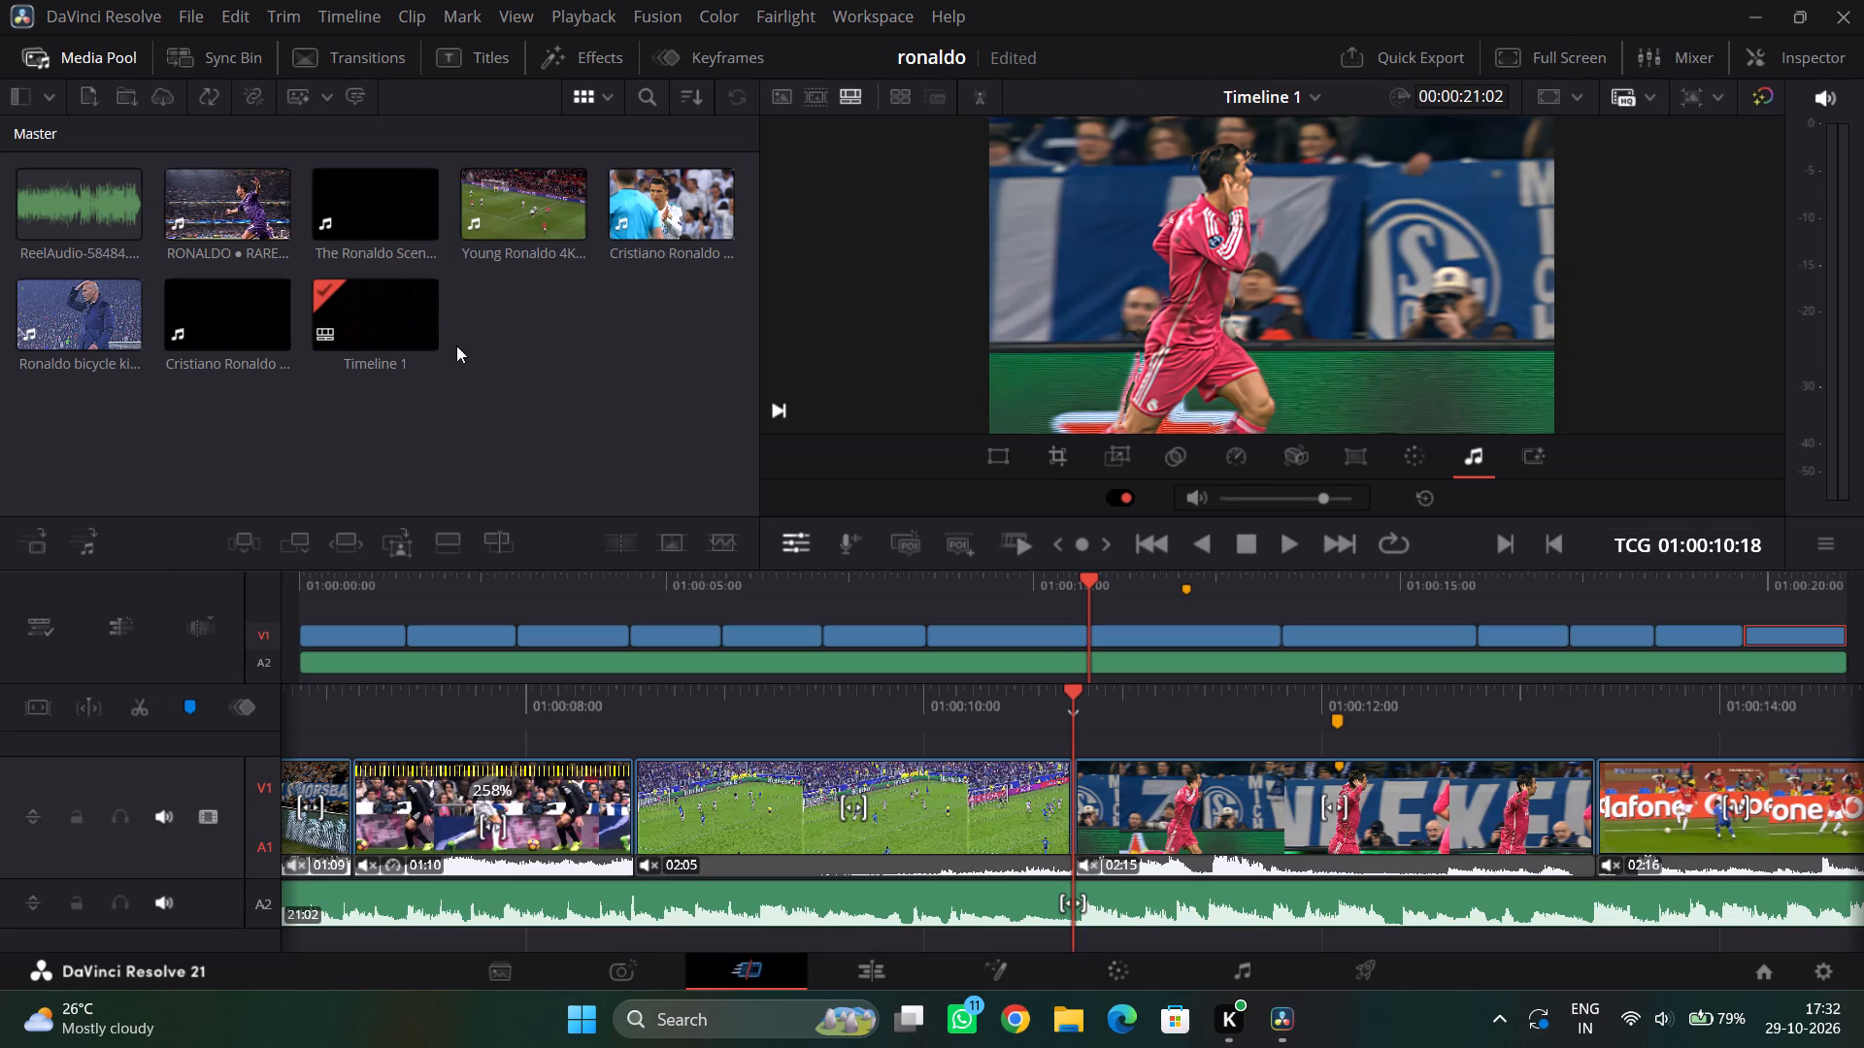
Open the video effects library, search it for "faded" and "fade", and clear the search.
click(599, 60)
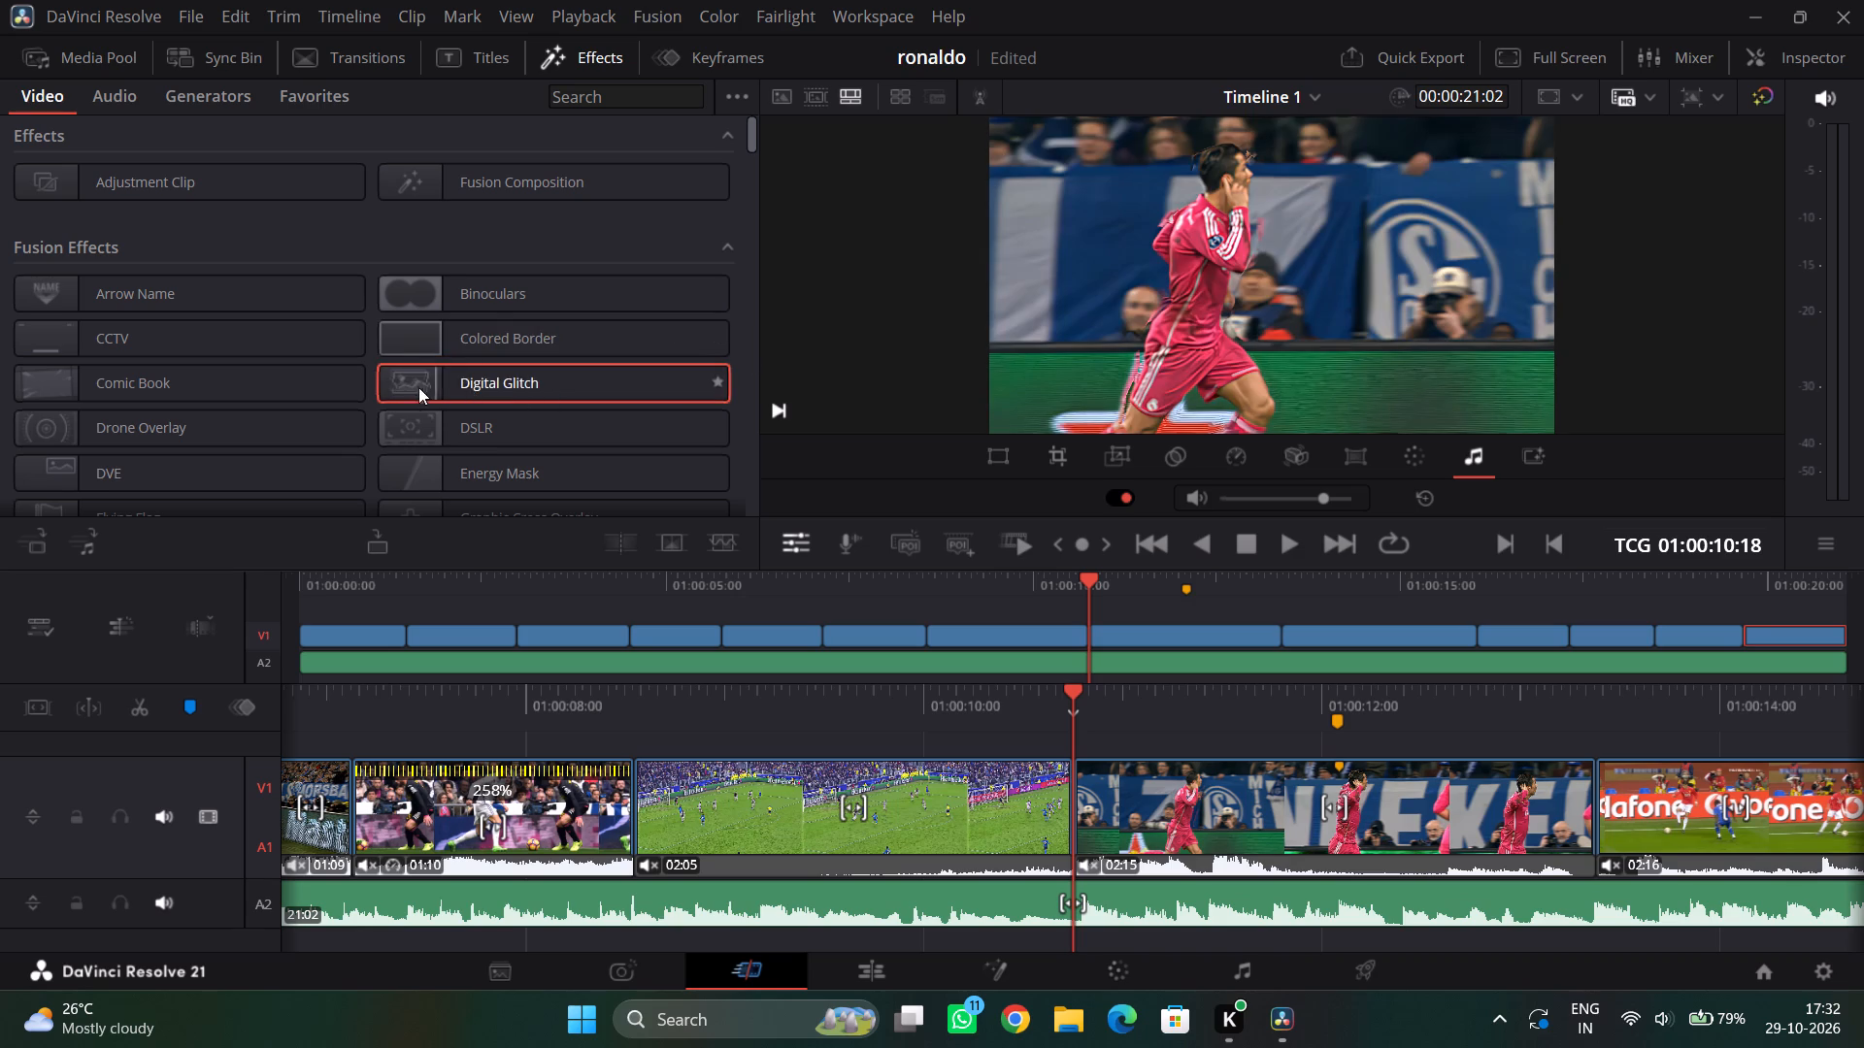
click(575, 97)
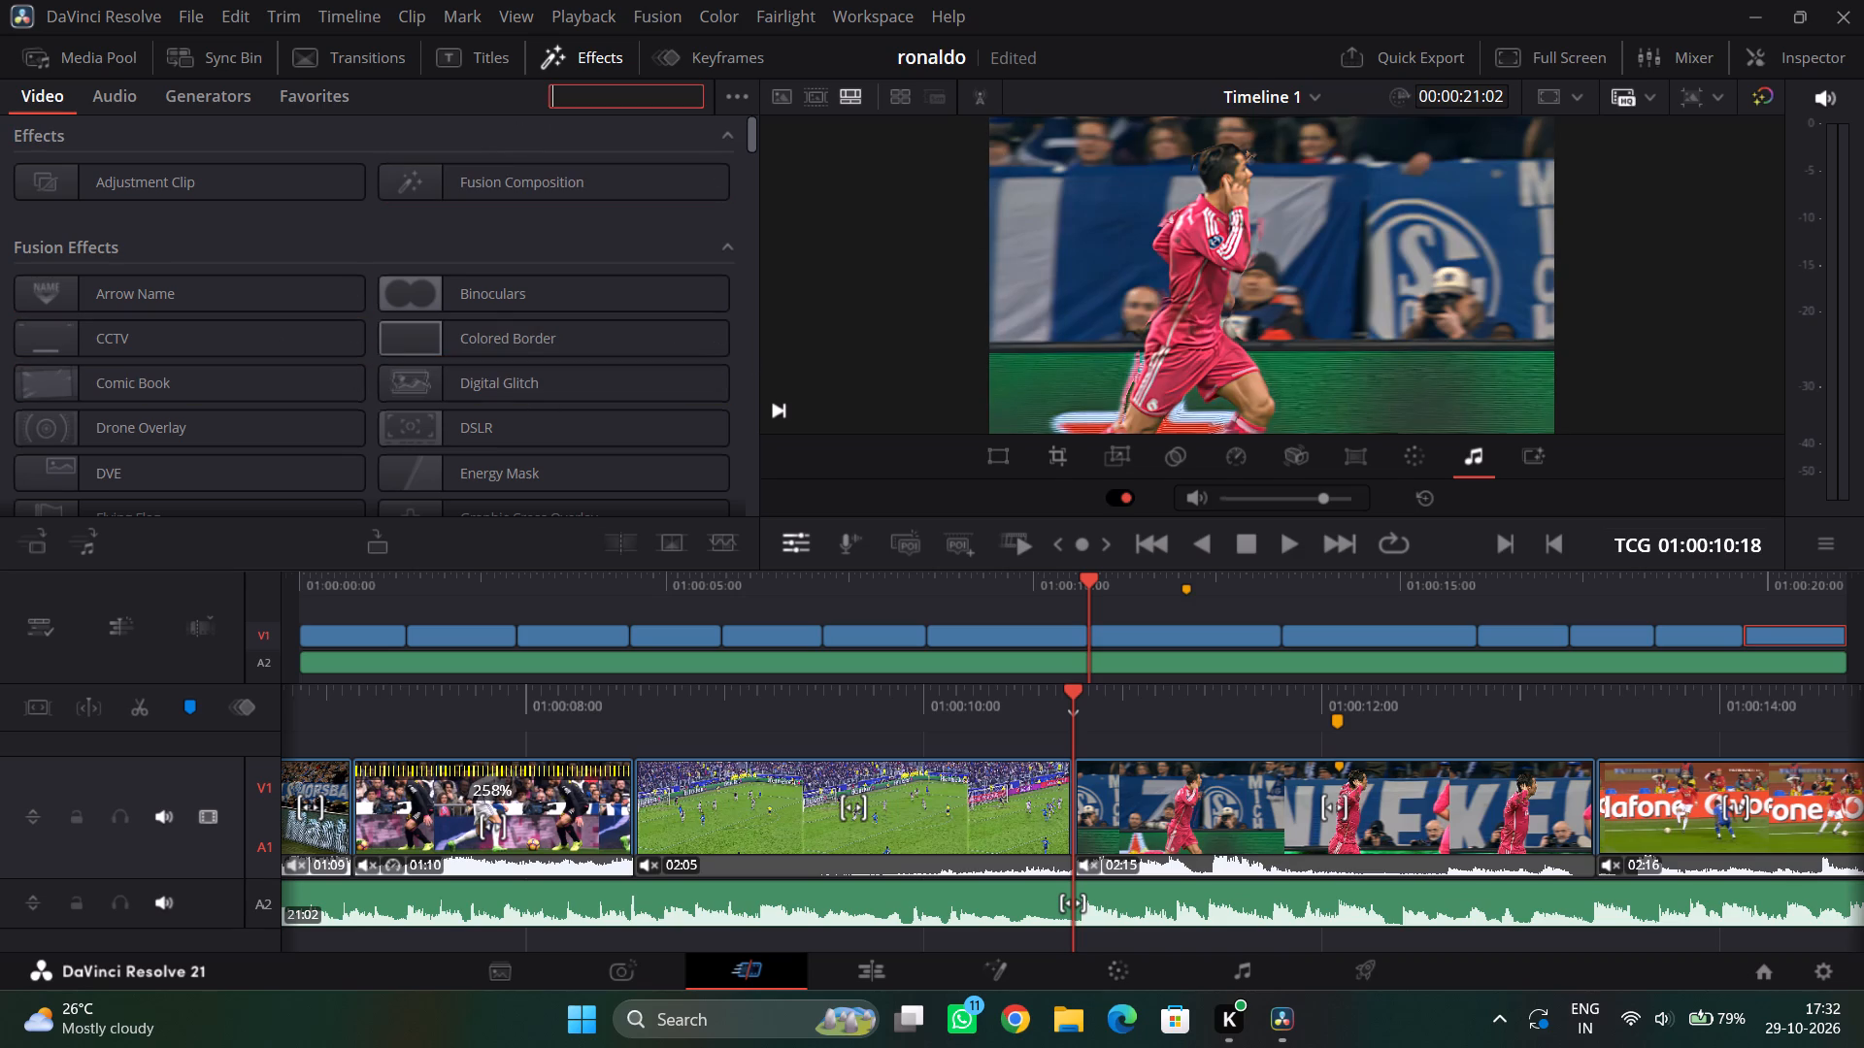
key(f)
text(aded)
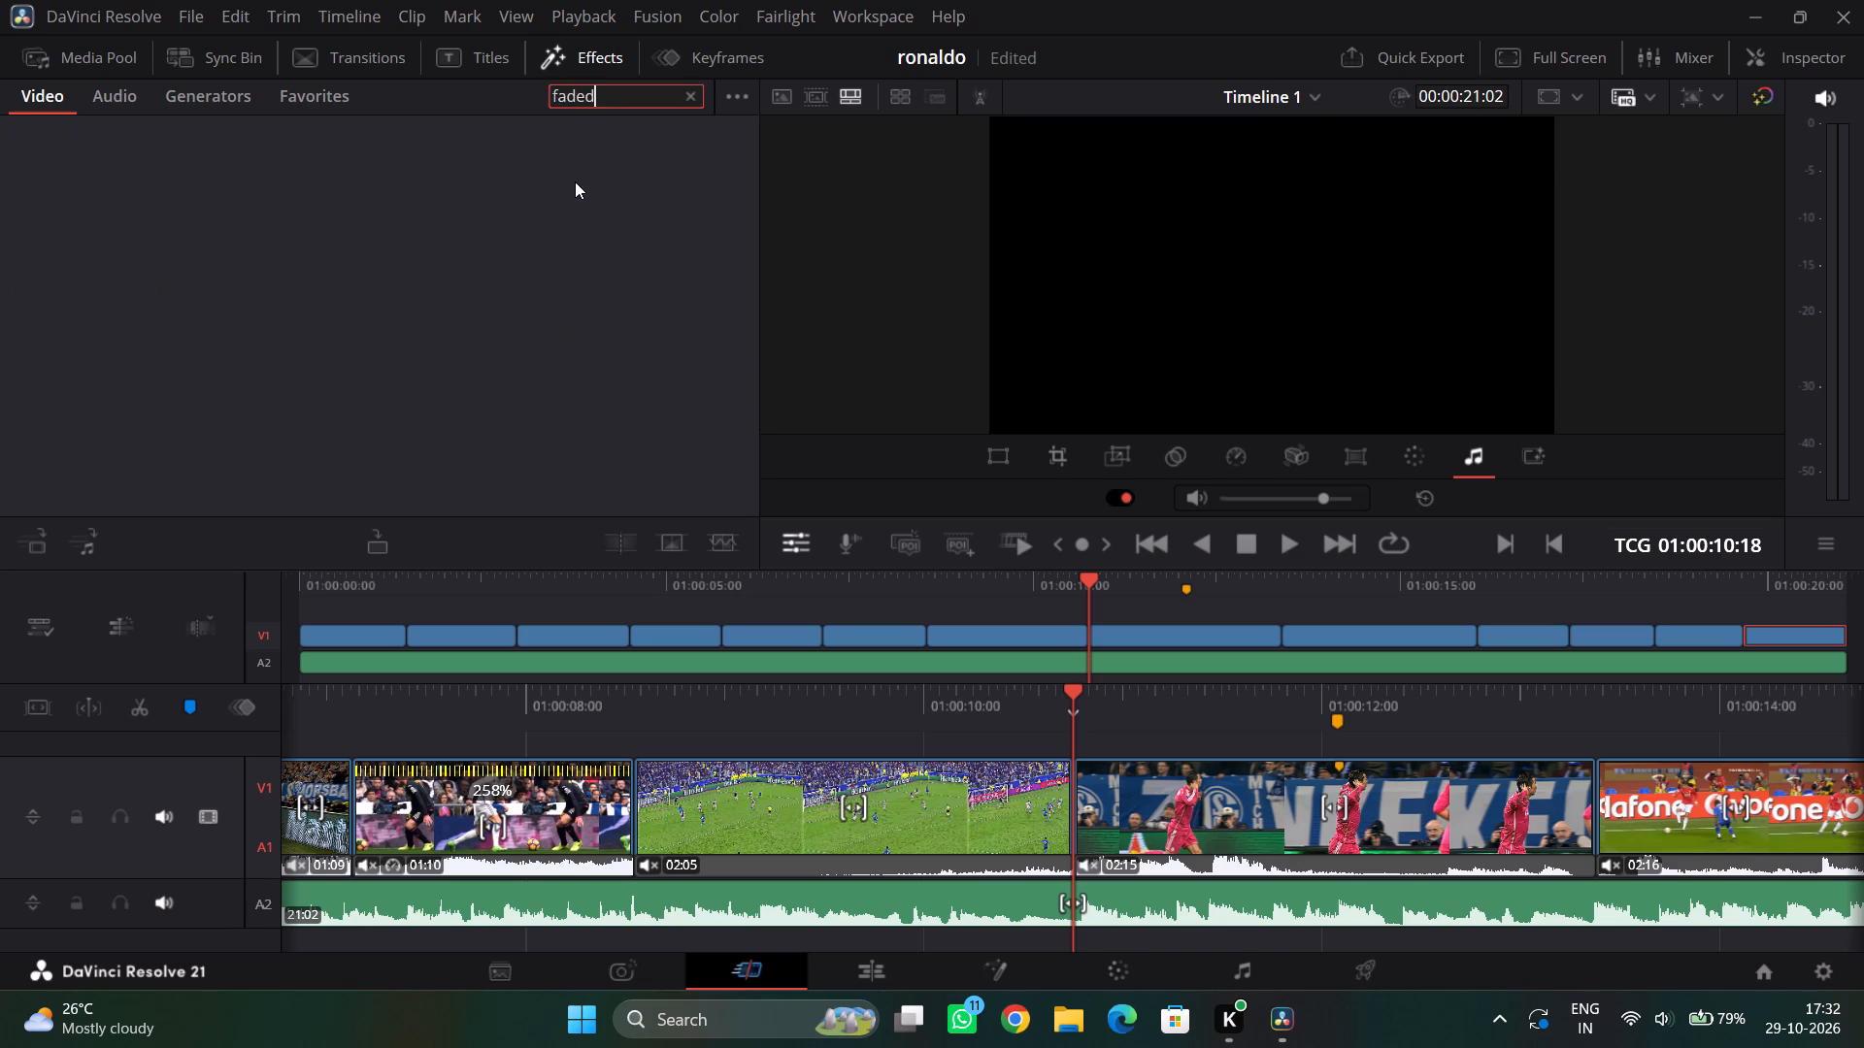
key(BackSpace)
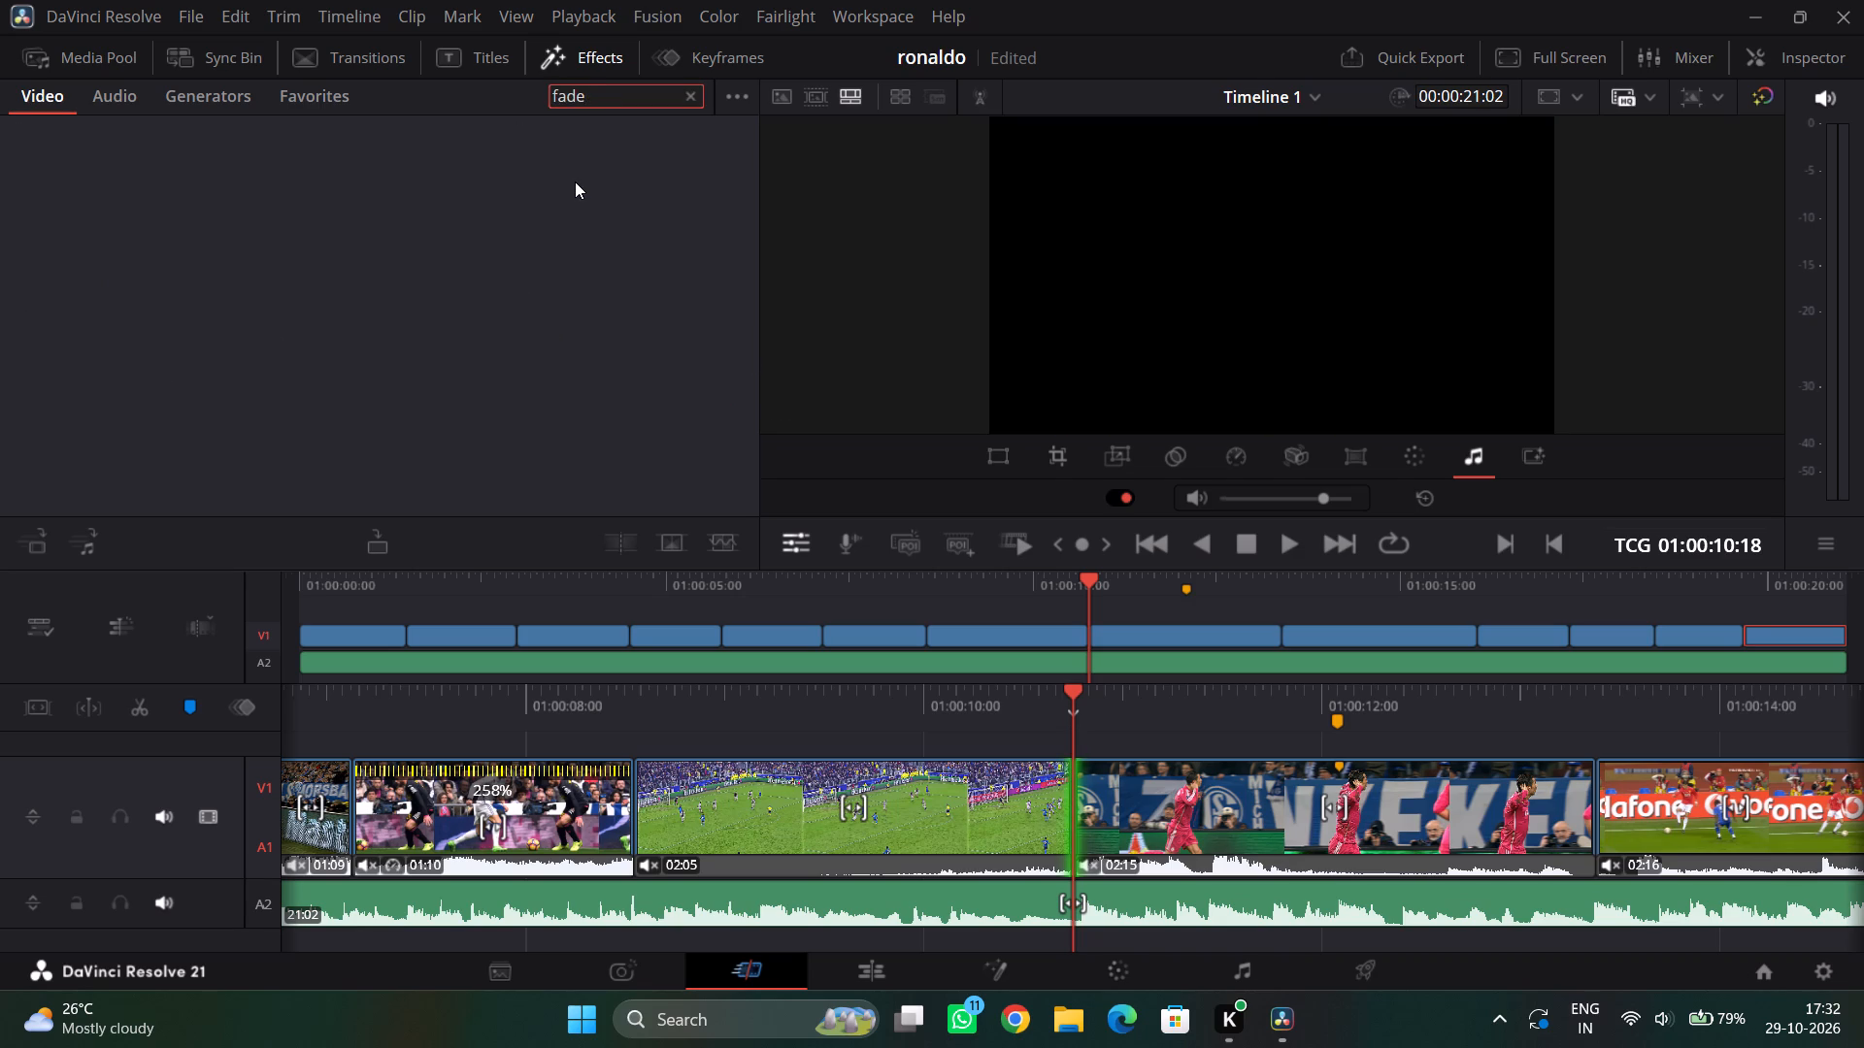
key(BackSpace)
key(BackSpace)
key(BackSpace)
key(BackSpace)
key(BackSpace)
key(BackSpace)
key(BackSpace)
key(BackSpace)
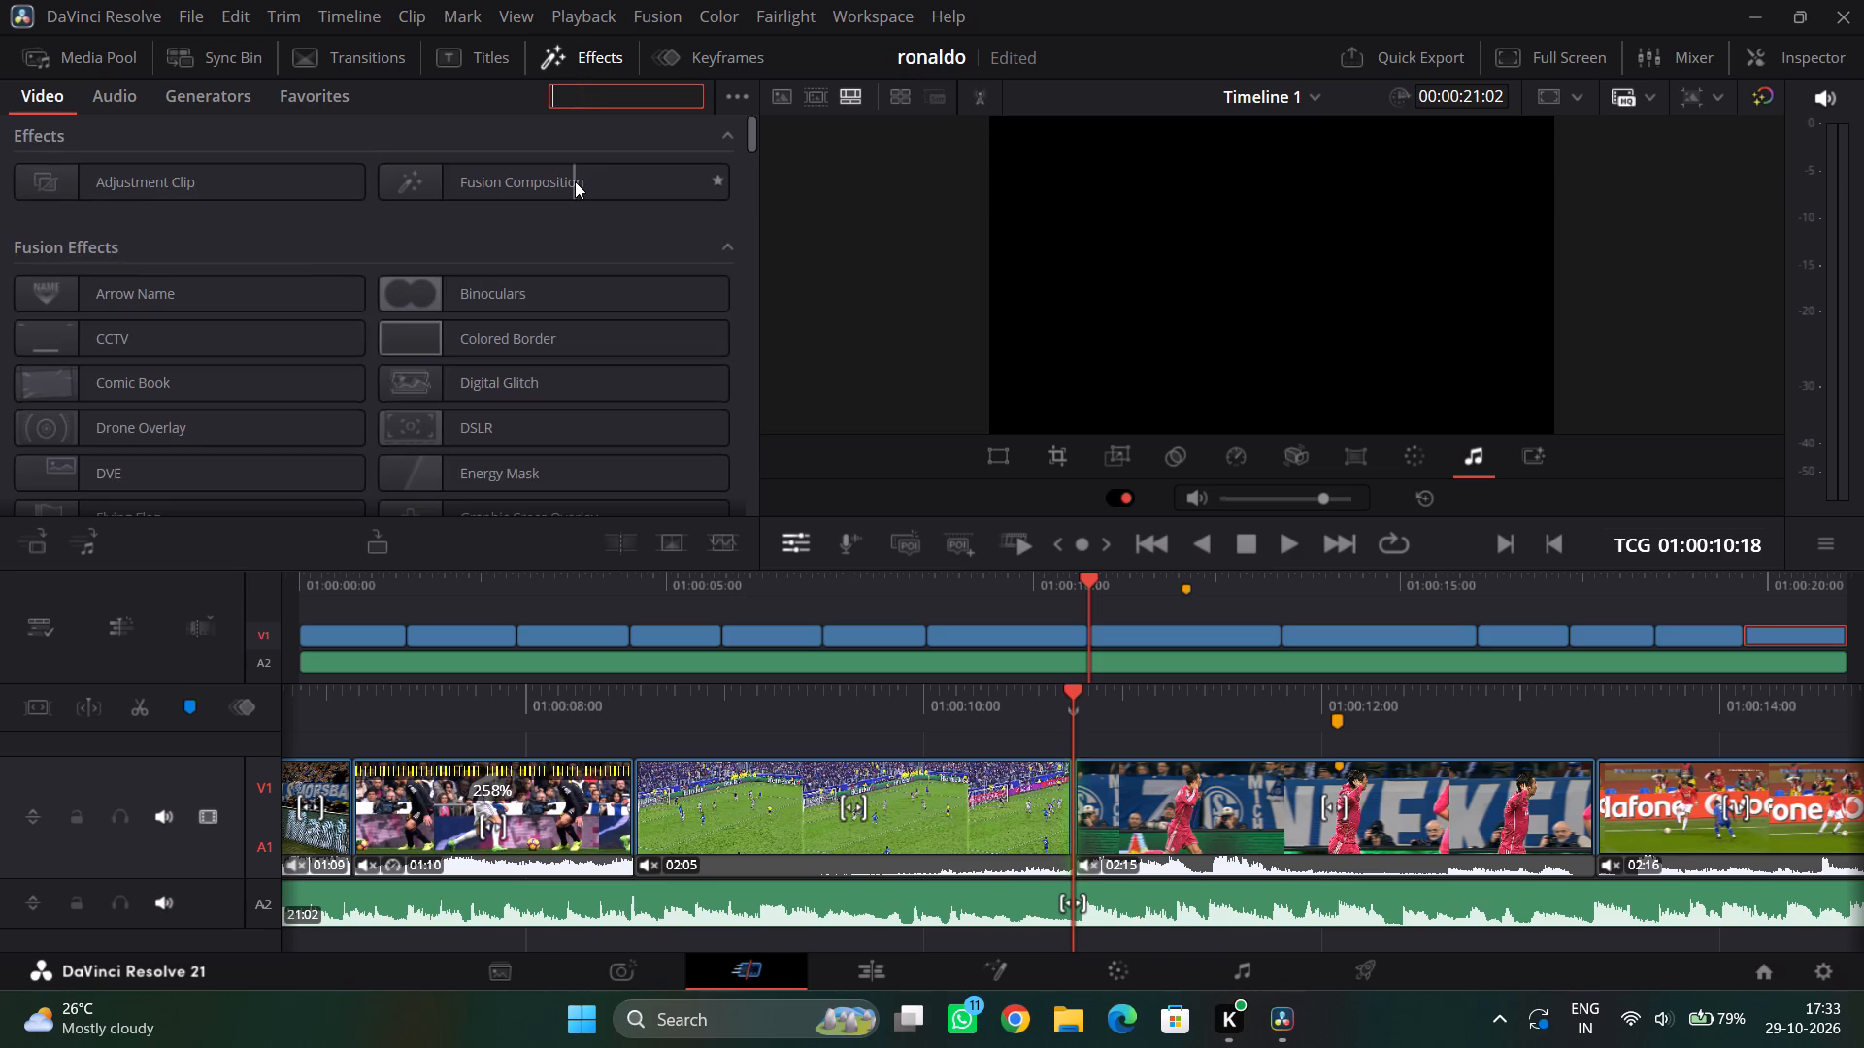
Search the video effects for "vi" and preview the Vignette and Resolve FX Revival effects on the celebration clip.
text(vin)
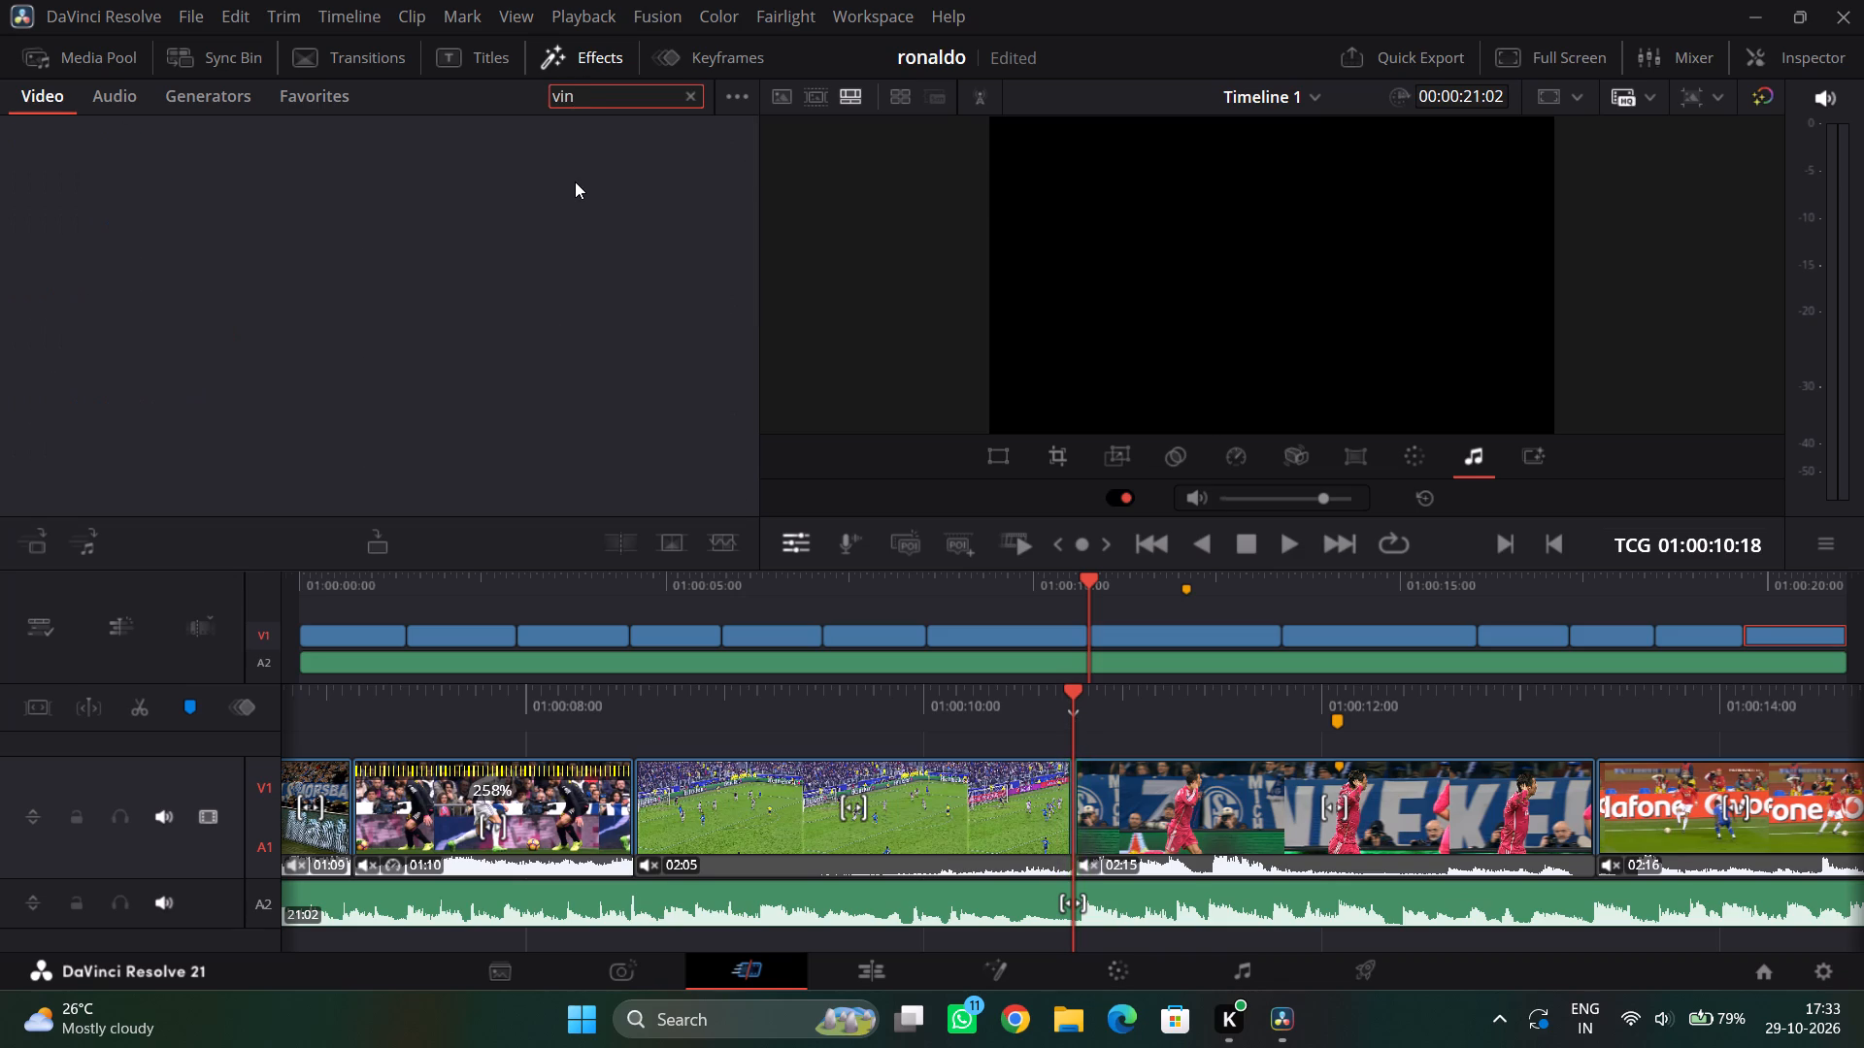
key(BackSpace)
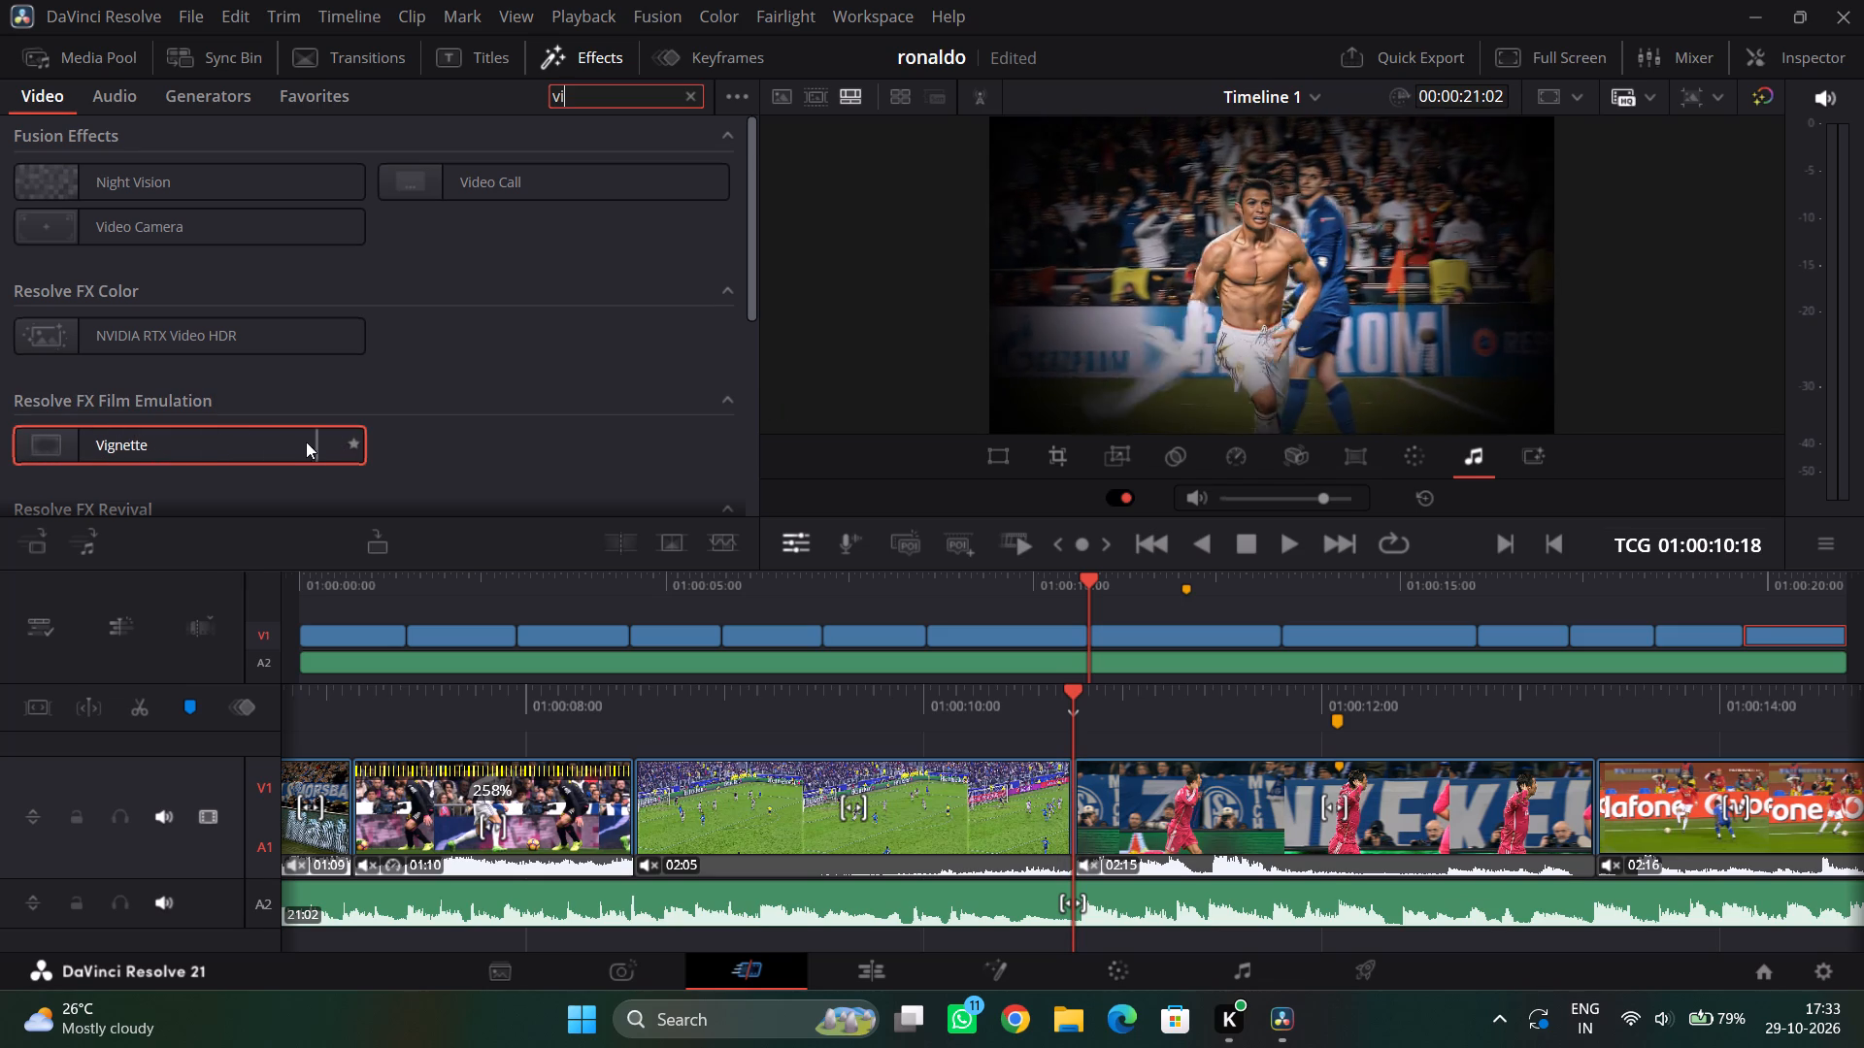
scroll(283, 436, down, 2)
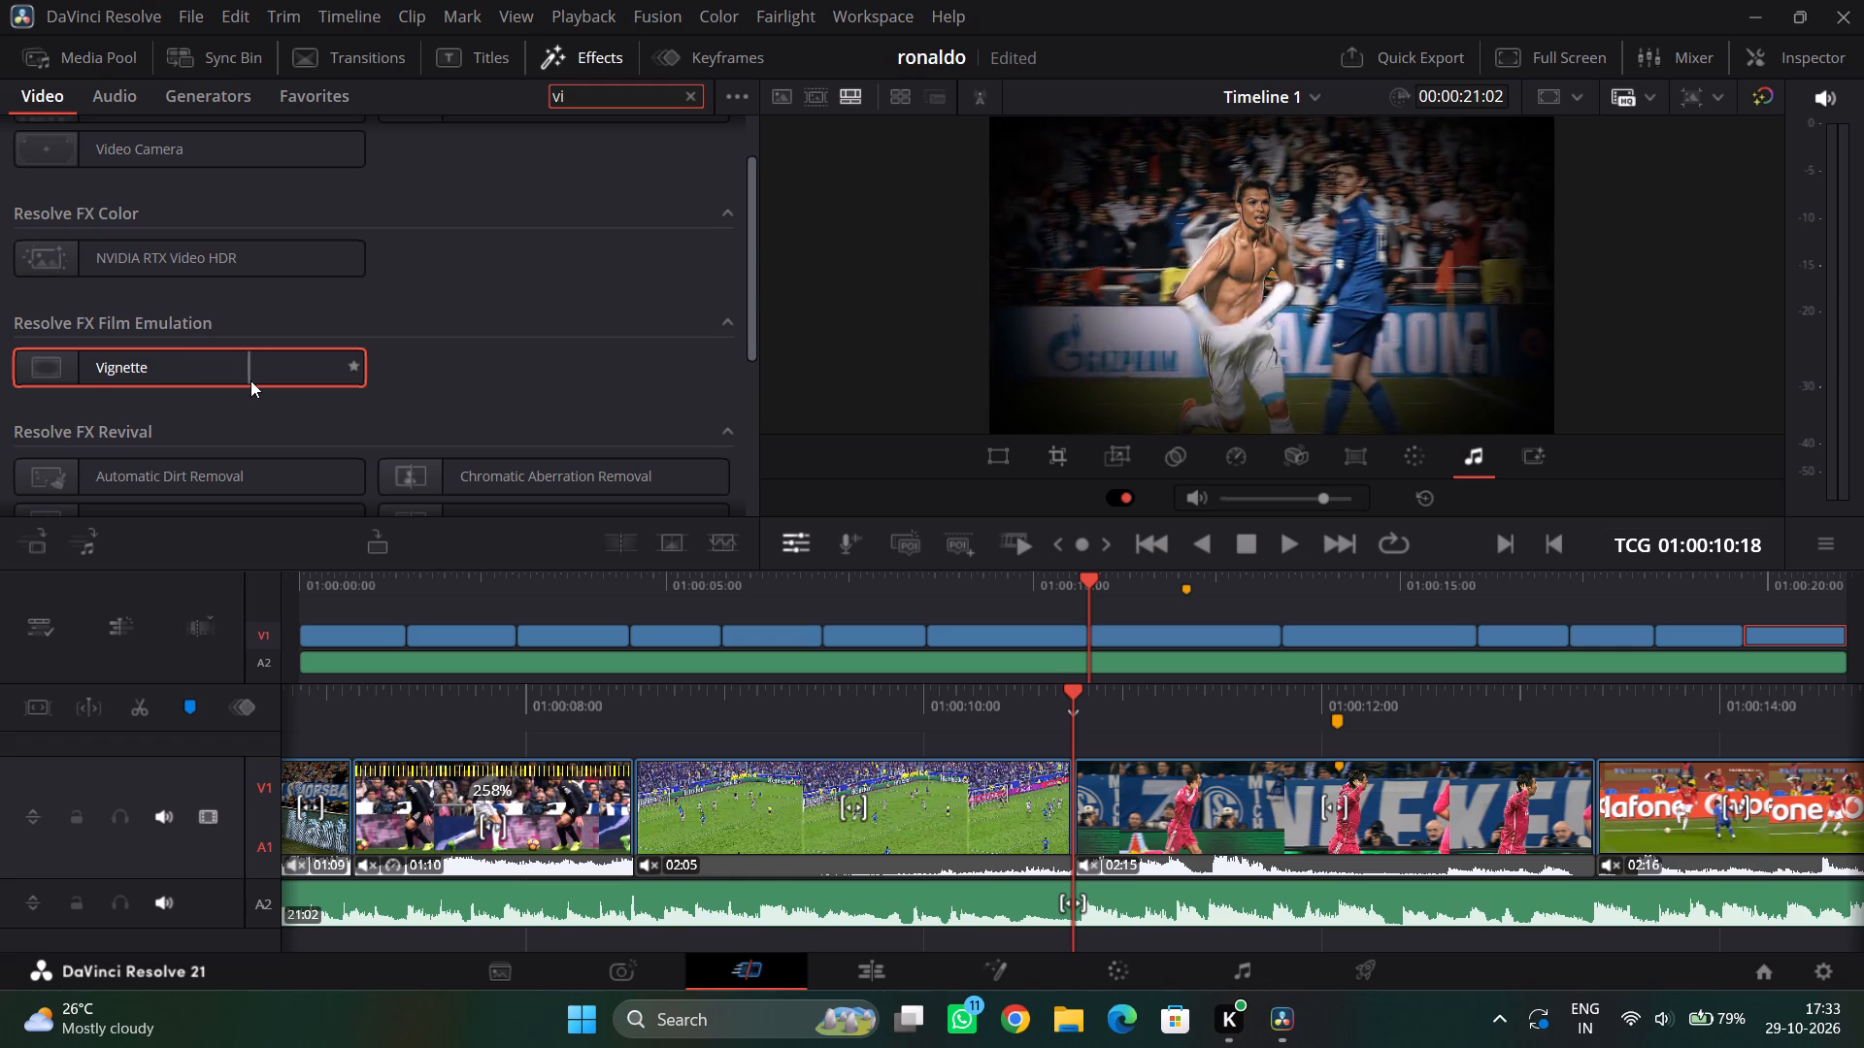
scroll(330, 378, down, 2)
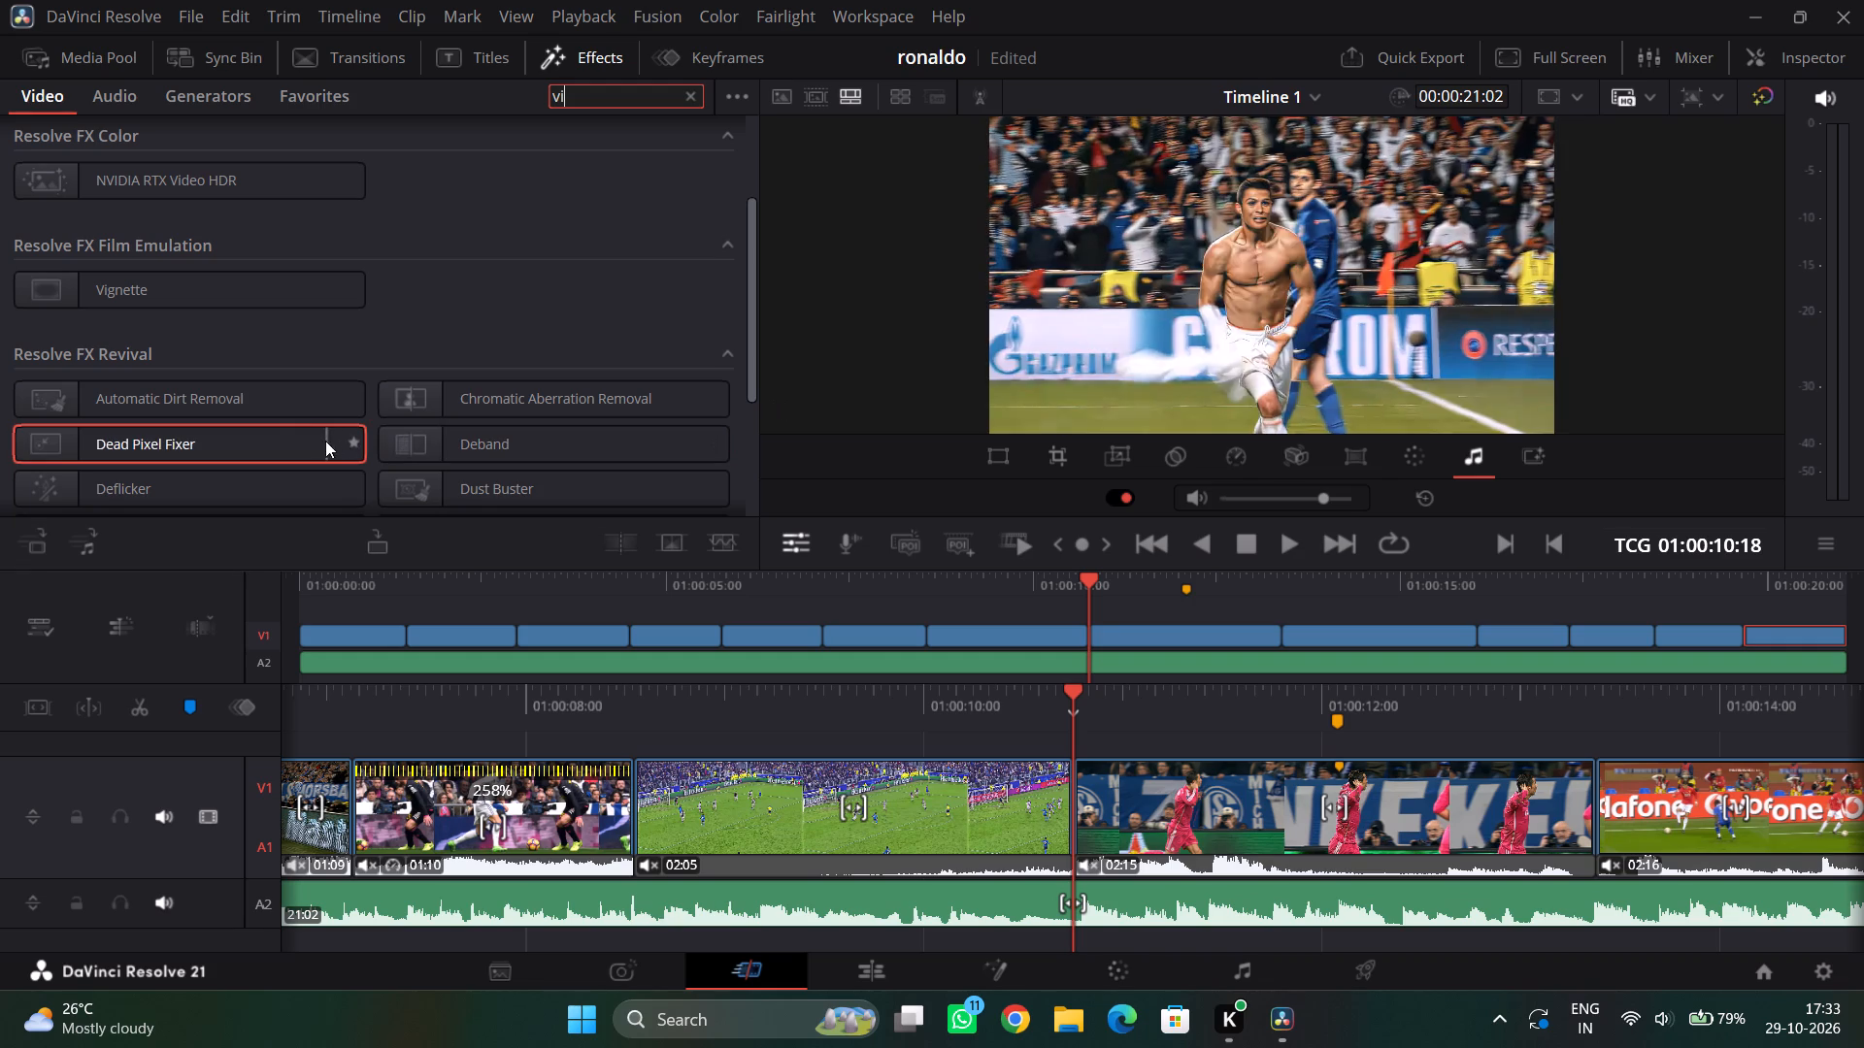
scroll(152, 450, down, 1)
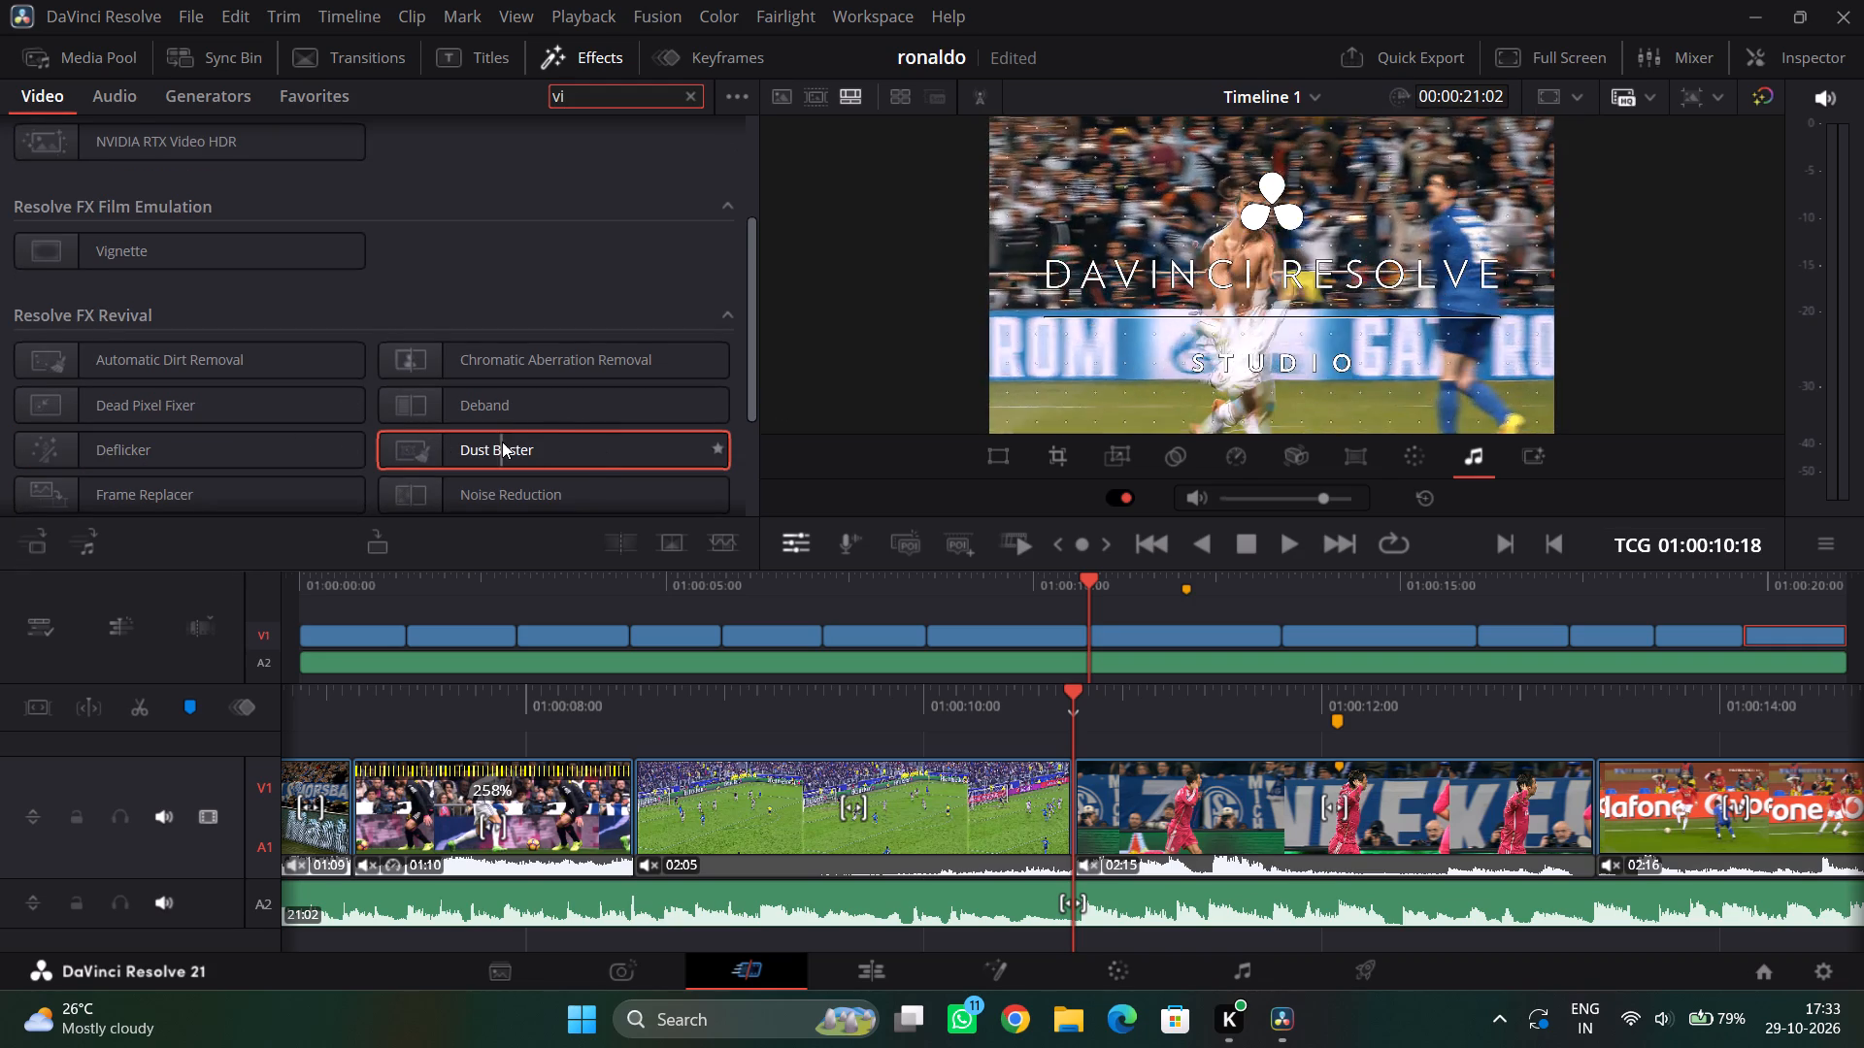
scroll(502, 442, down, 1)
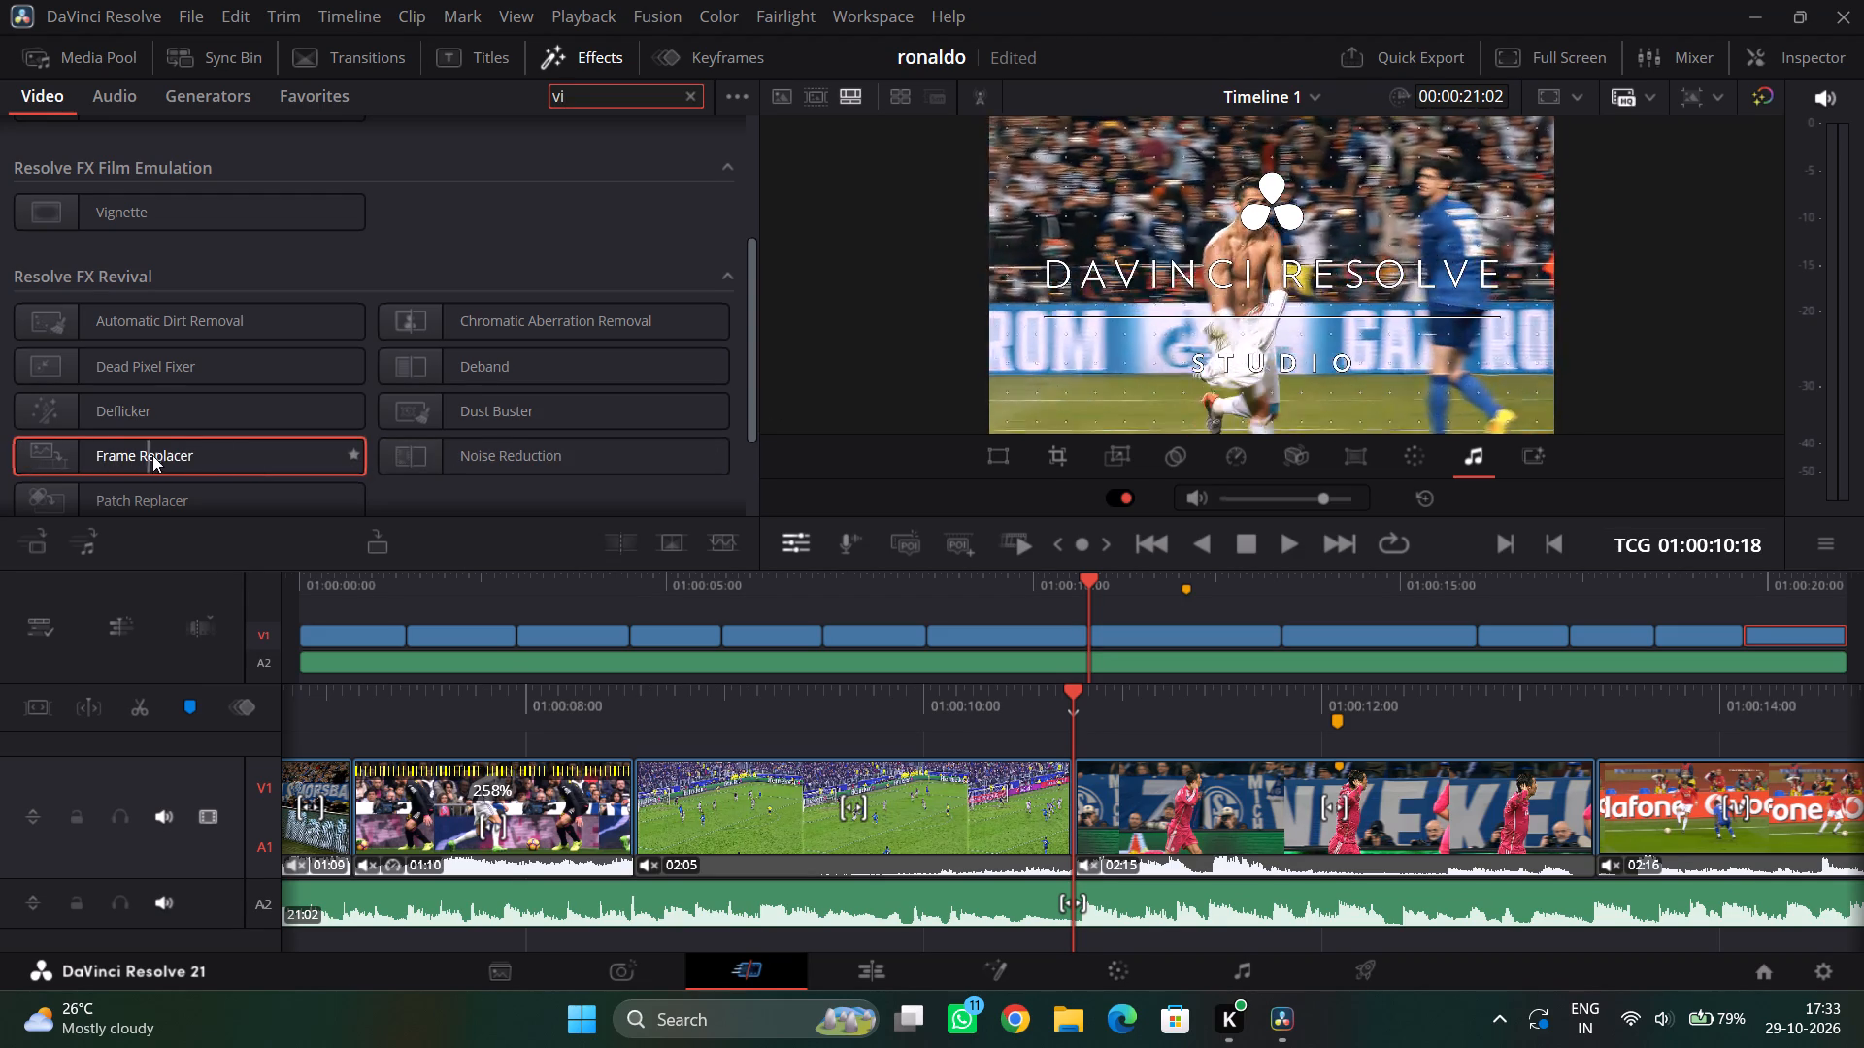
scroll(131, 456, down, 2)
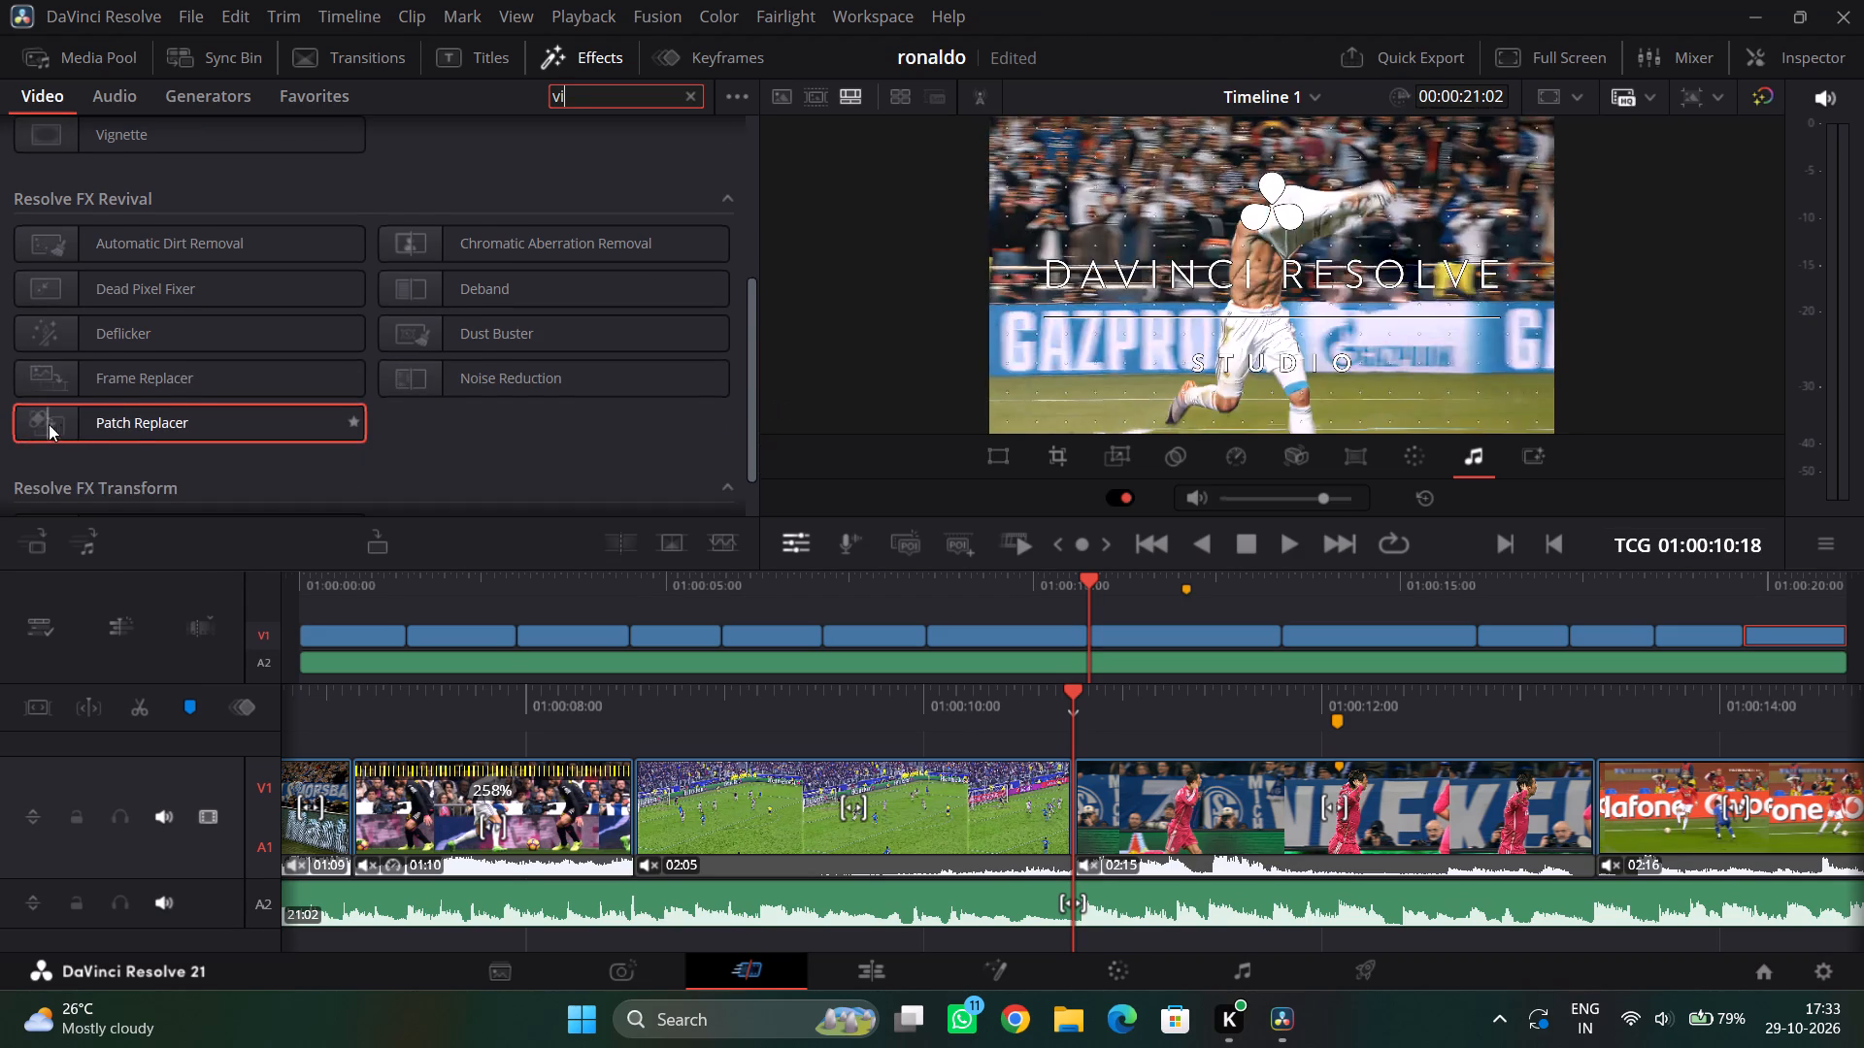
scroll(130, 424, down, 2)
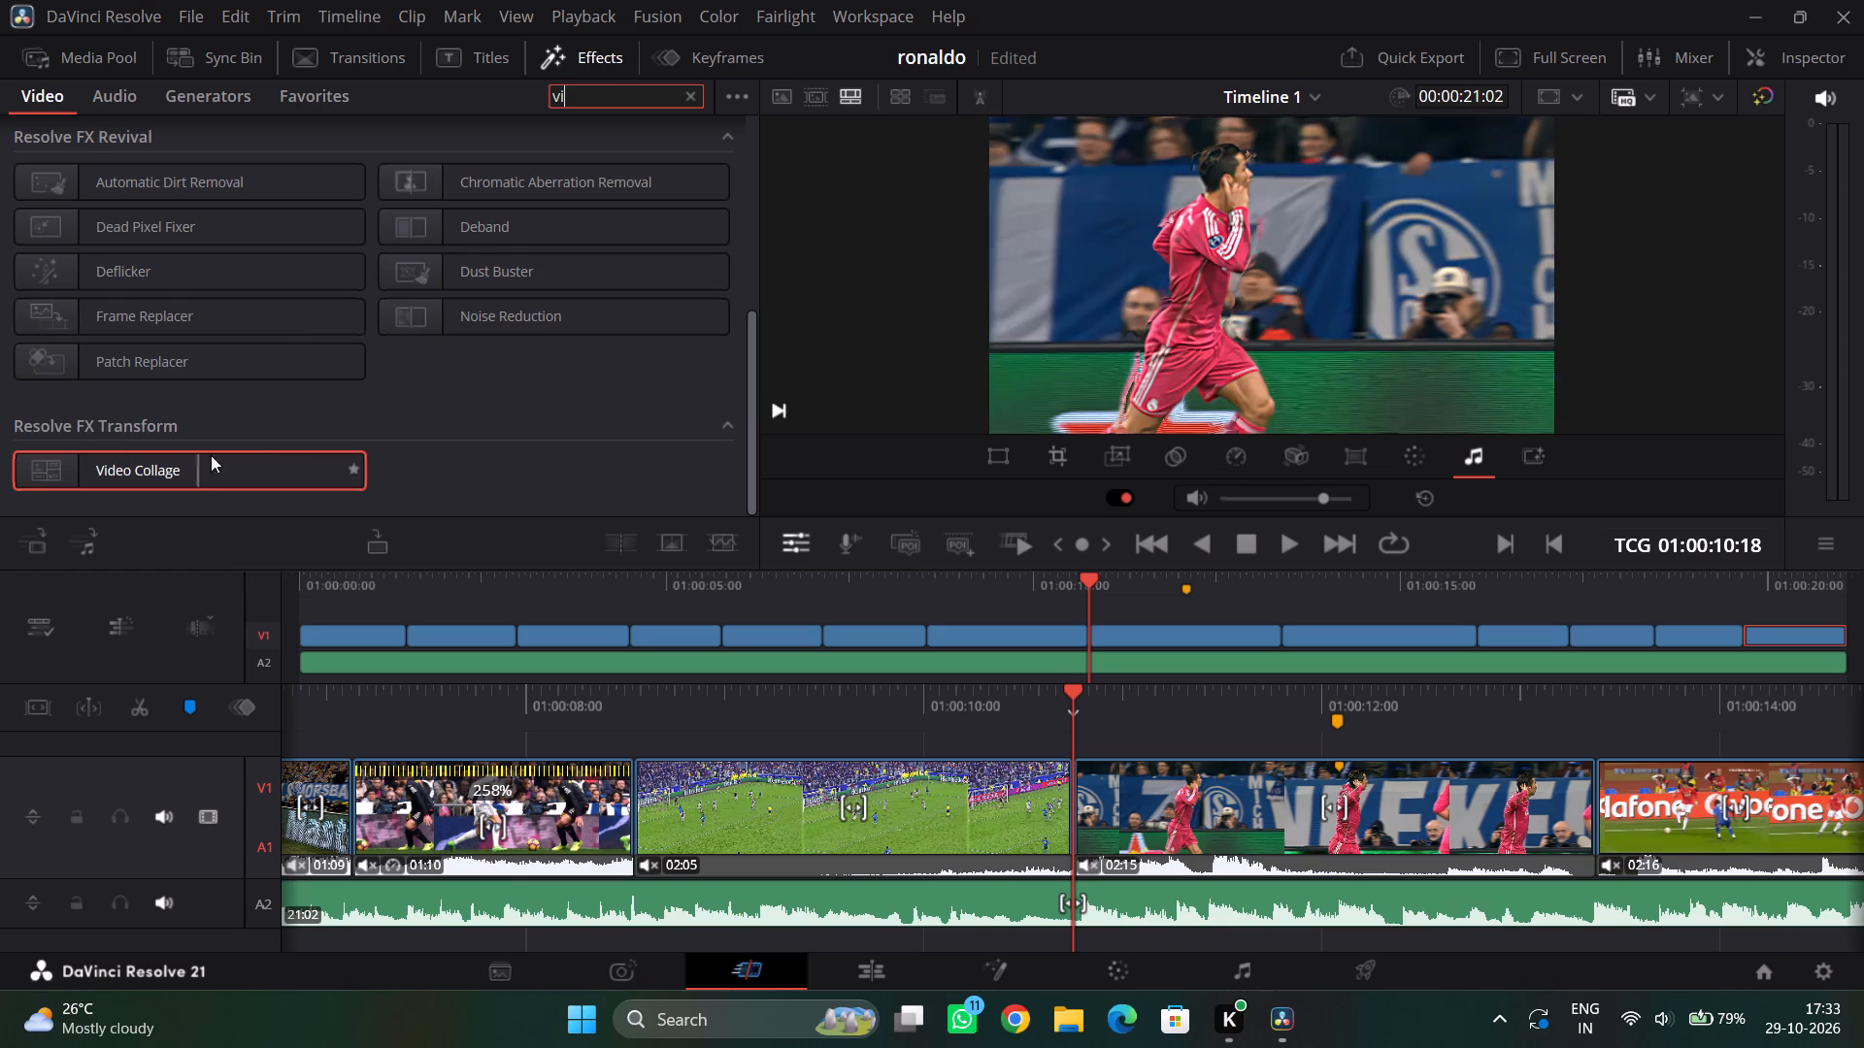
scroll(302, 337, up, 13)
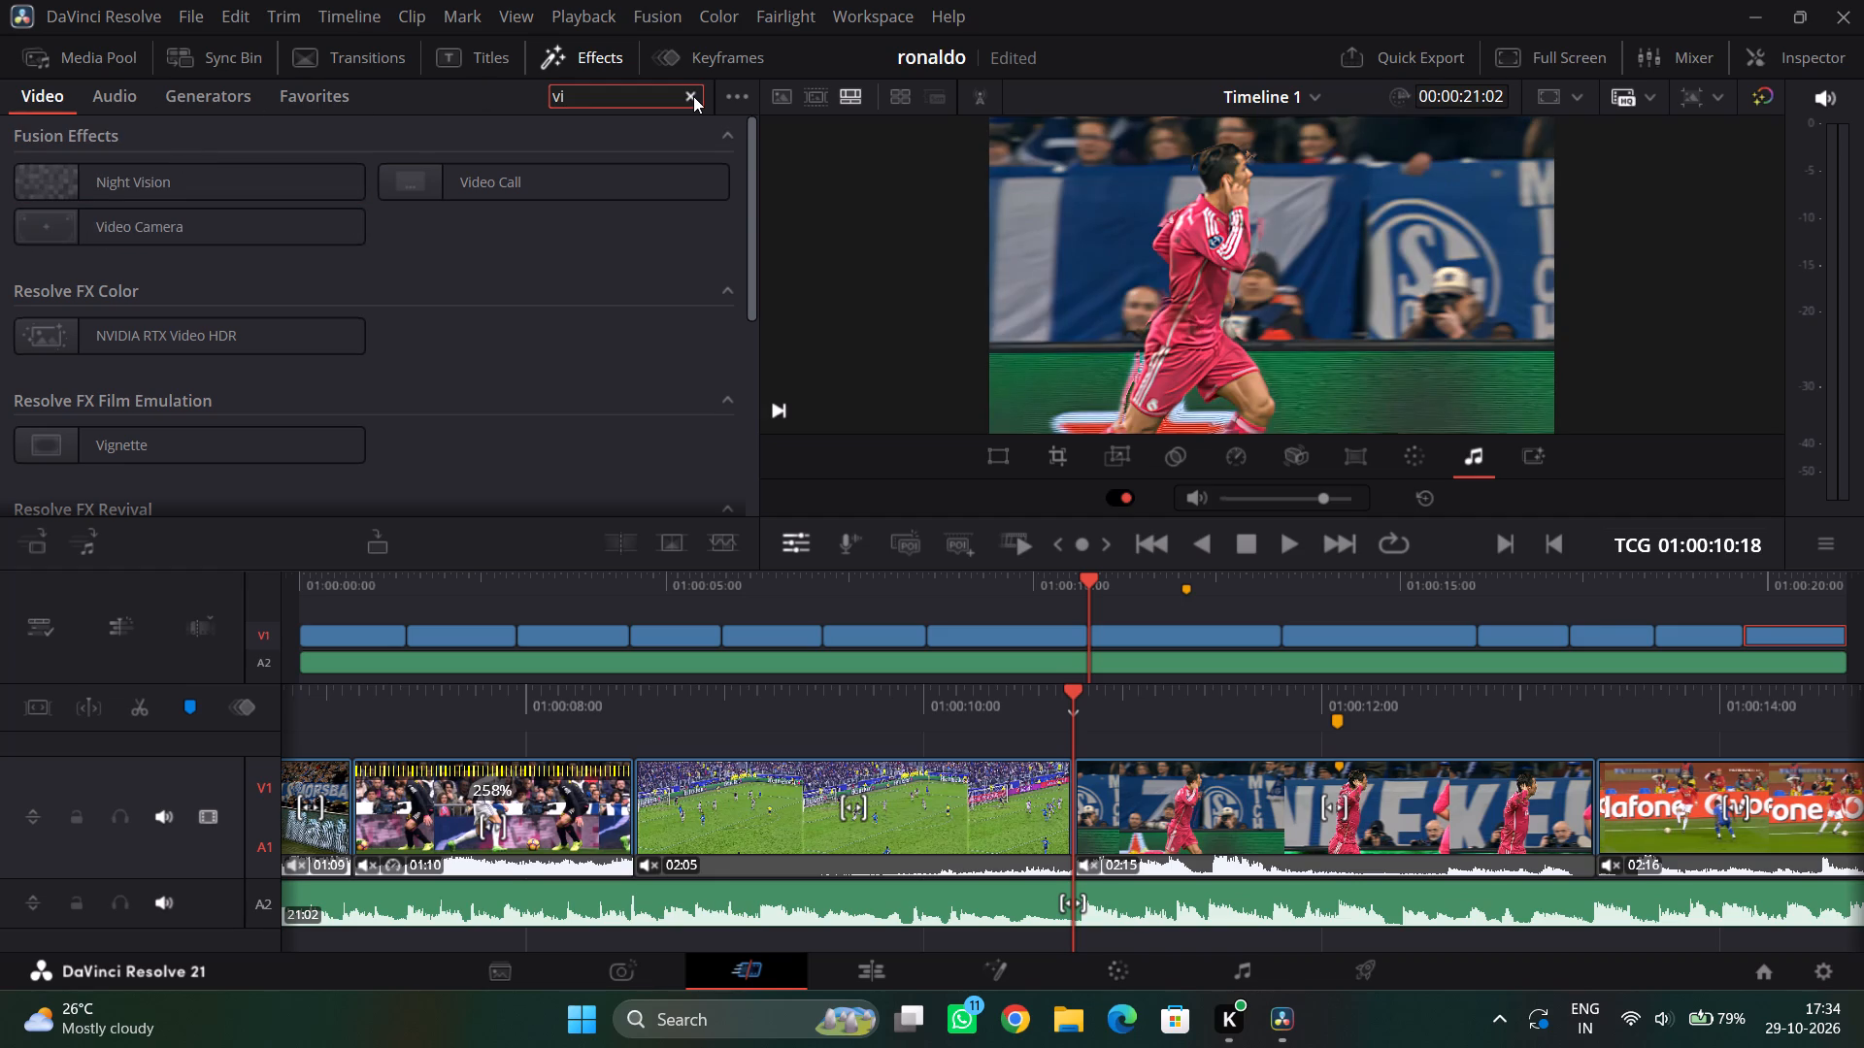
Search the video effects for "fa", "dark" and "da", and preview Film Damage on the celebration clip.
key(BackSpace)
key(BackSpace)
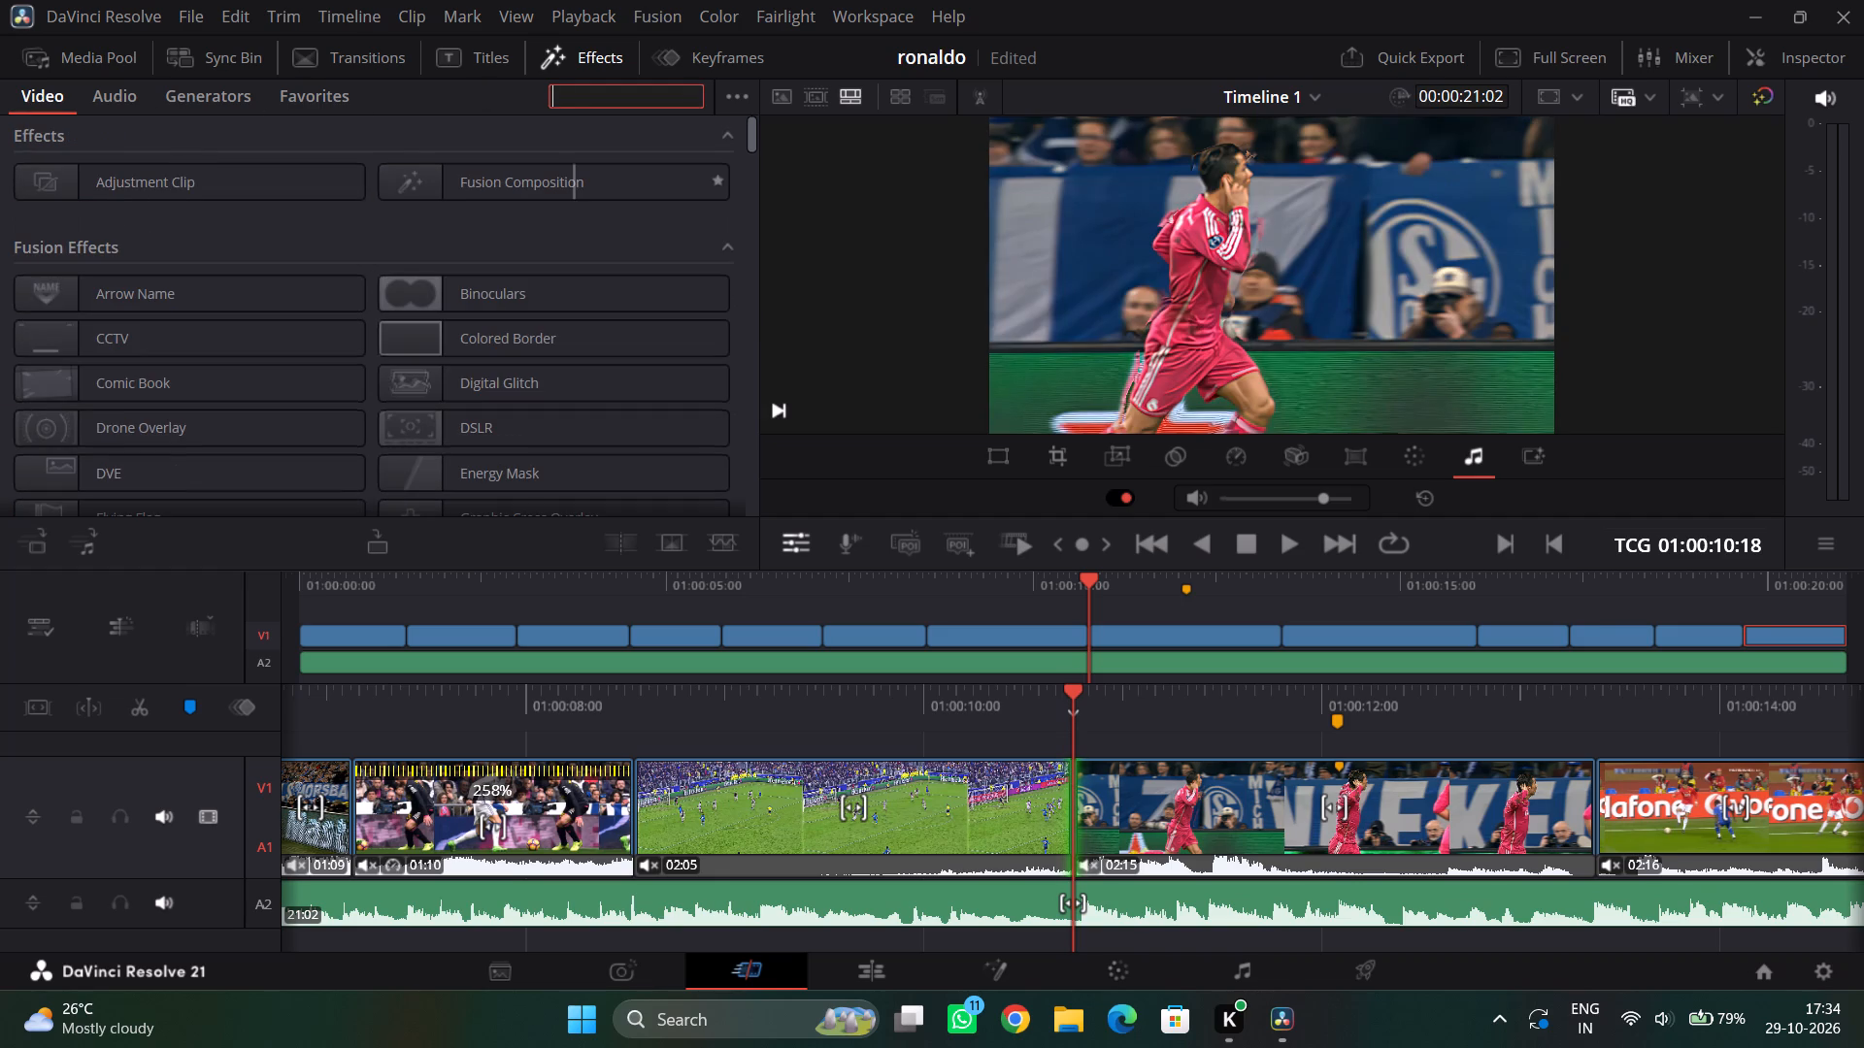
text(fs)
key(BackSpace)
key(a)
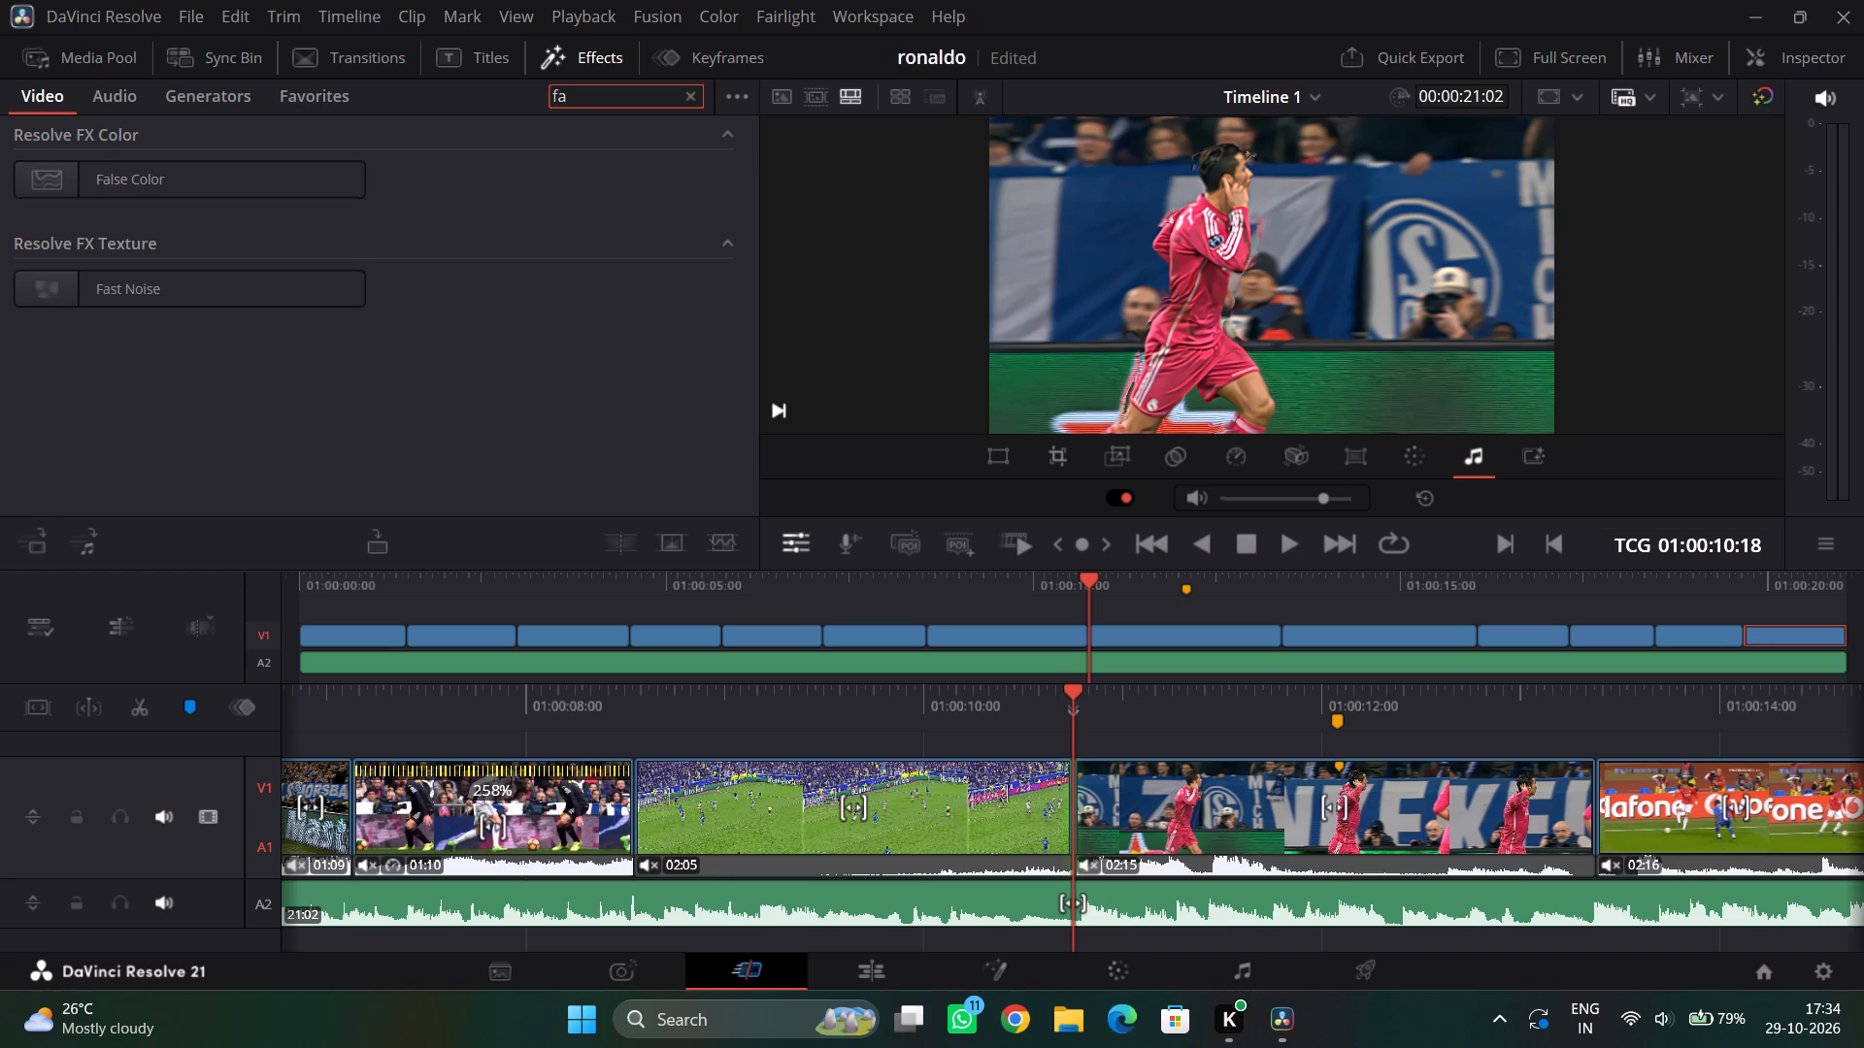
key(BackSpace)
key(BackSpace)
key(BackSpace)
key(BackSpace)
text(dark)
key(BackSpace)
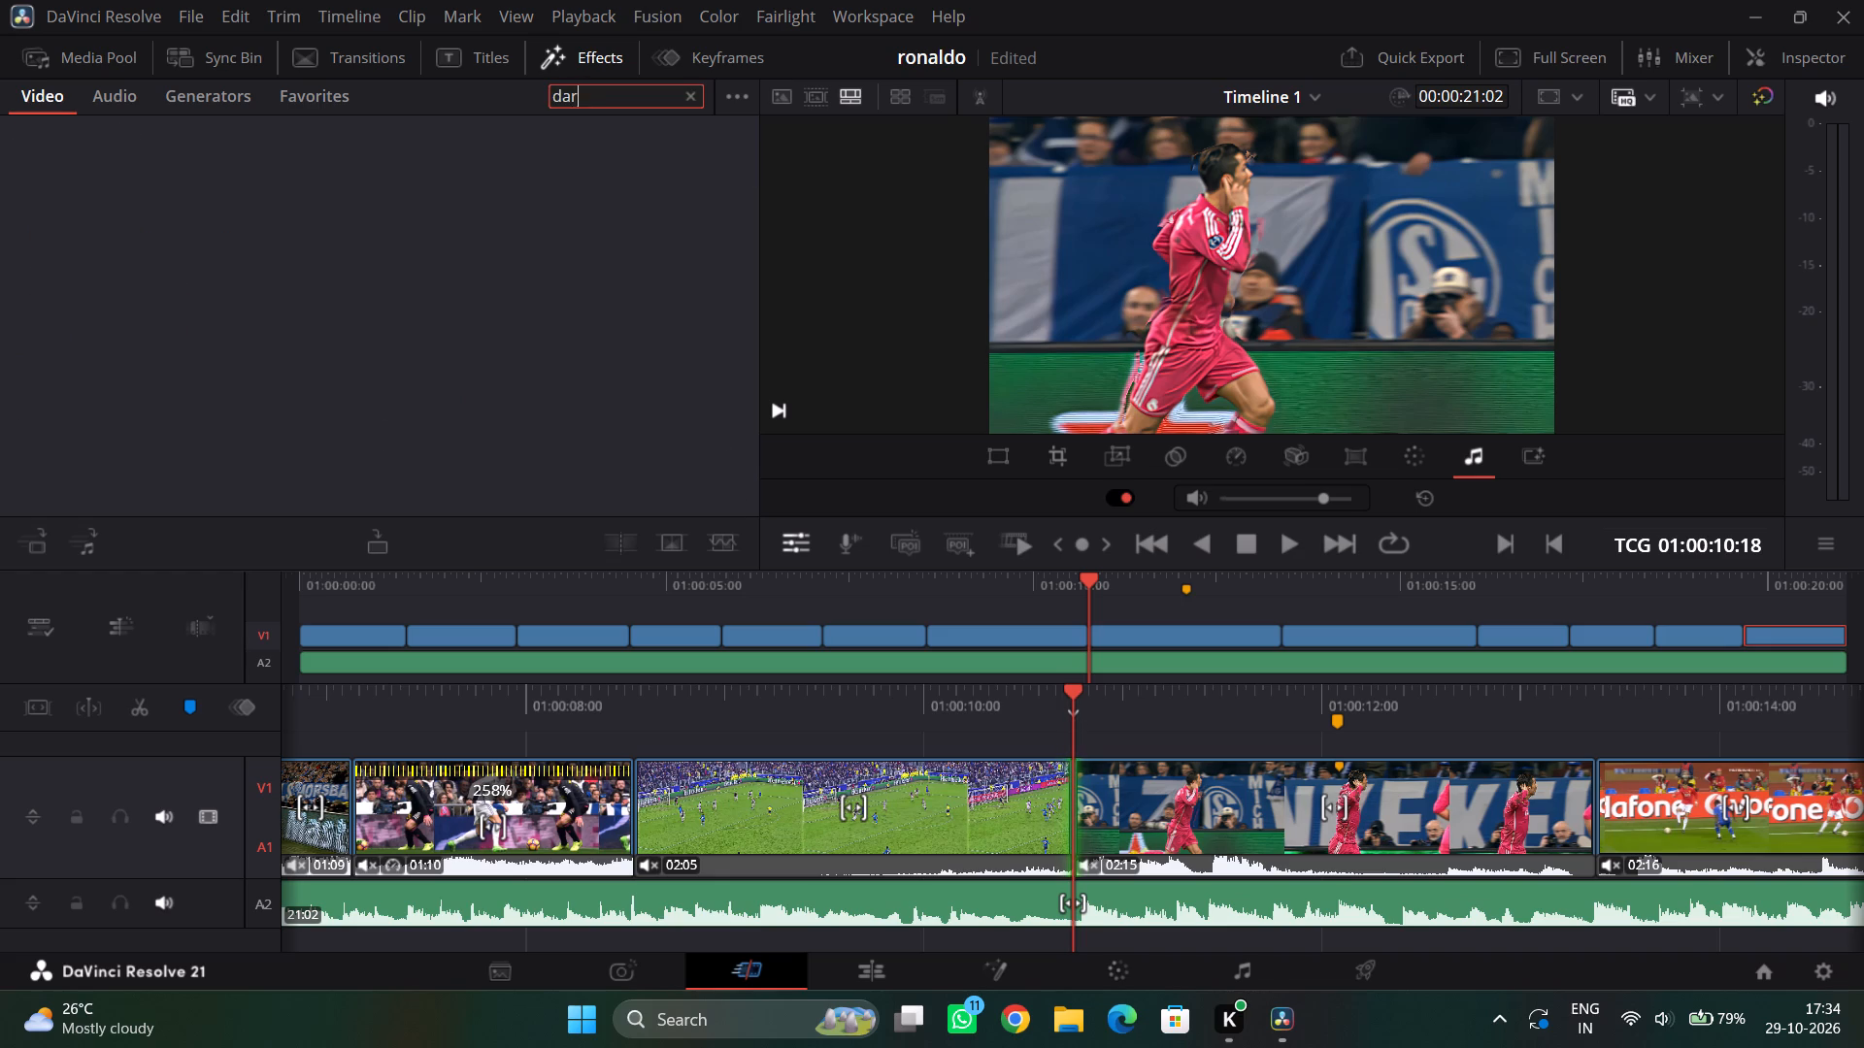
key(BackSpace)
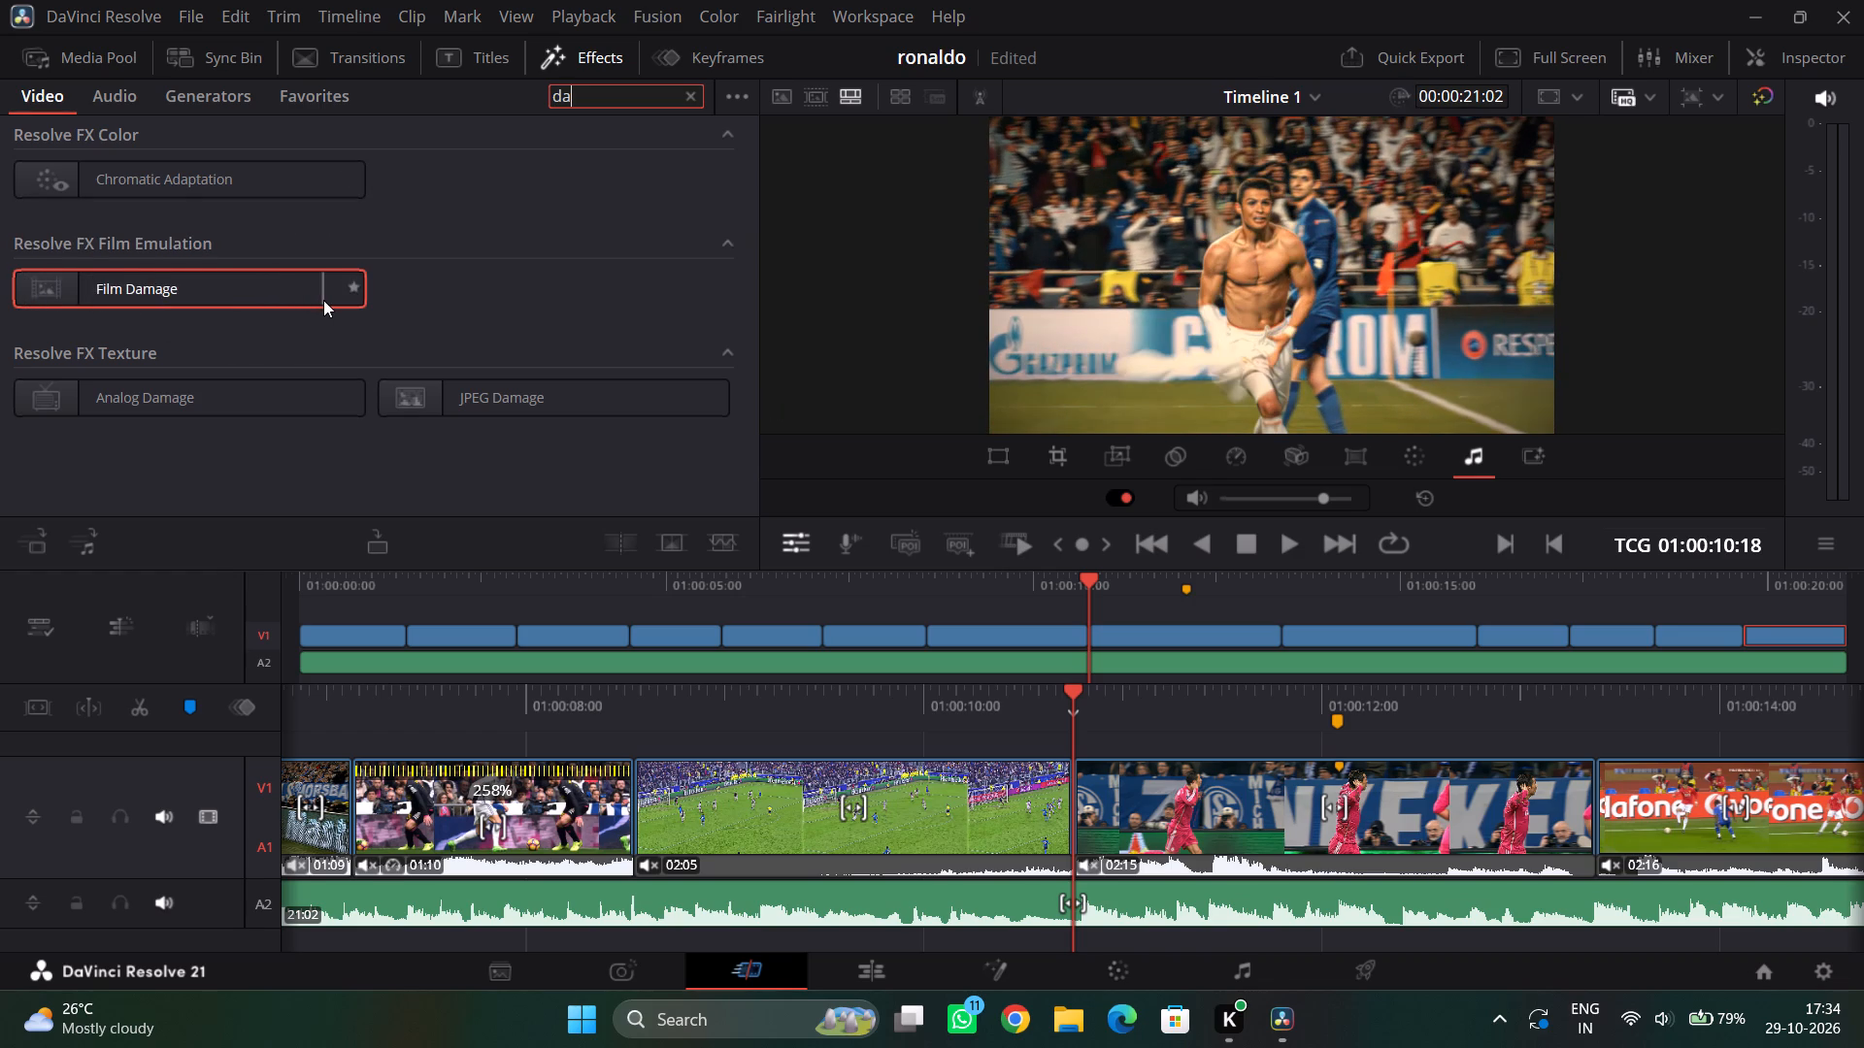
Scrub back from the pink-kit clip to the red-kit dribble clip at 01:00:04:17, selecting clips along the way to compare damage effects.
drag(732, 708, 1154, 707)
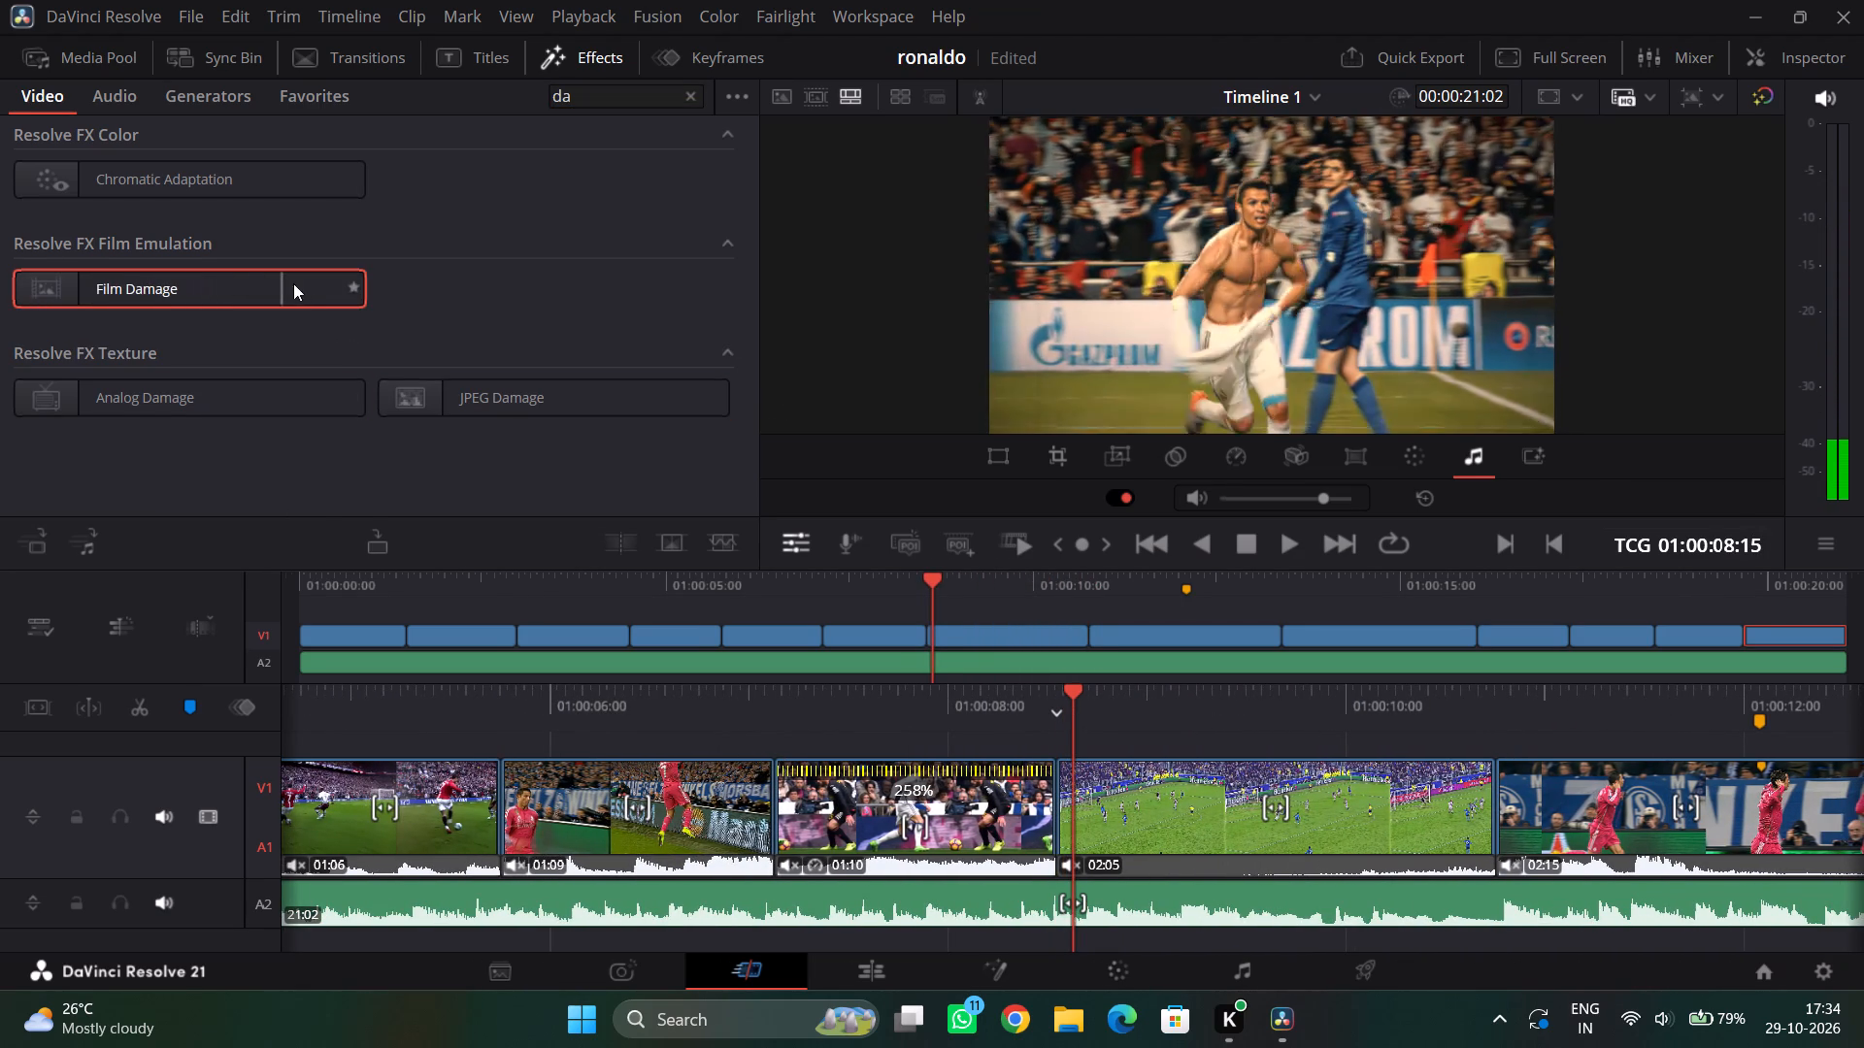
click(1146, 770)
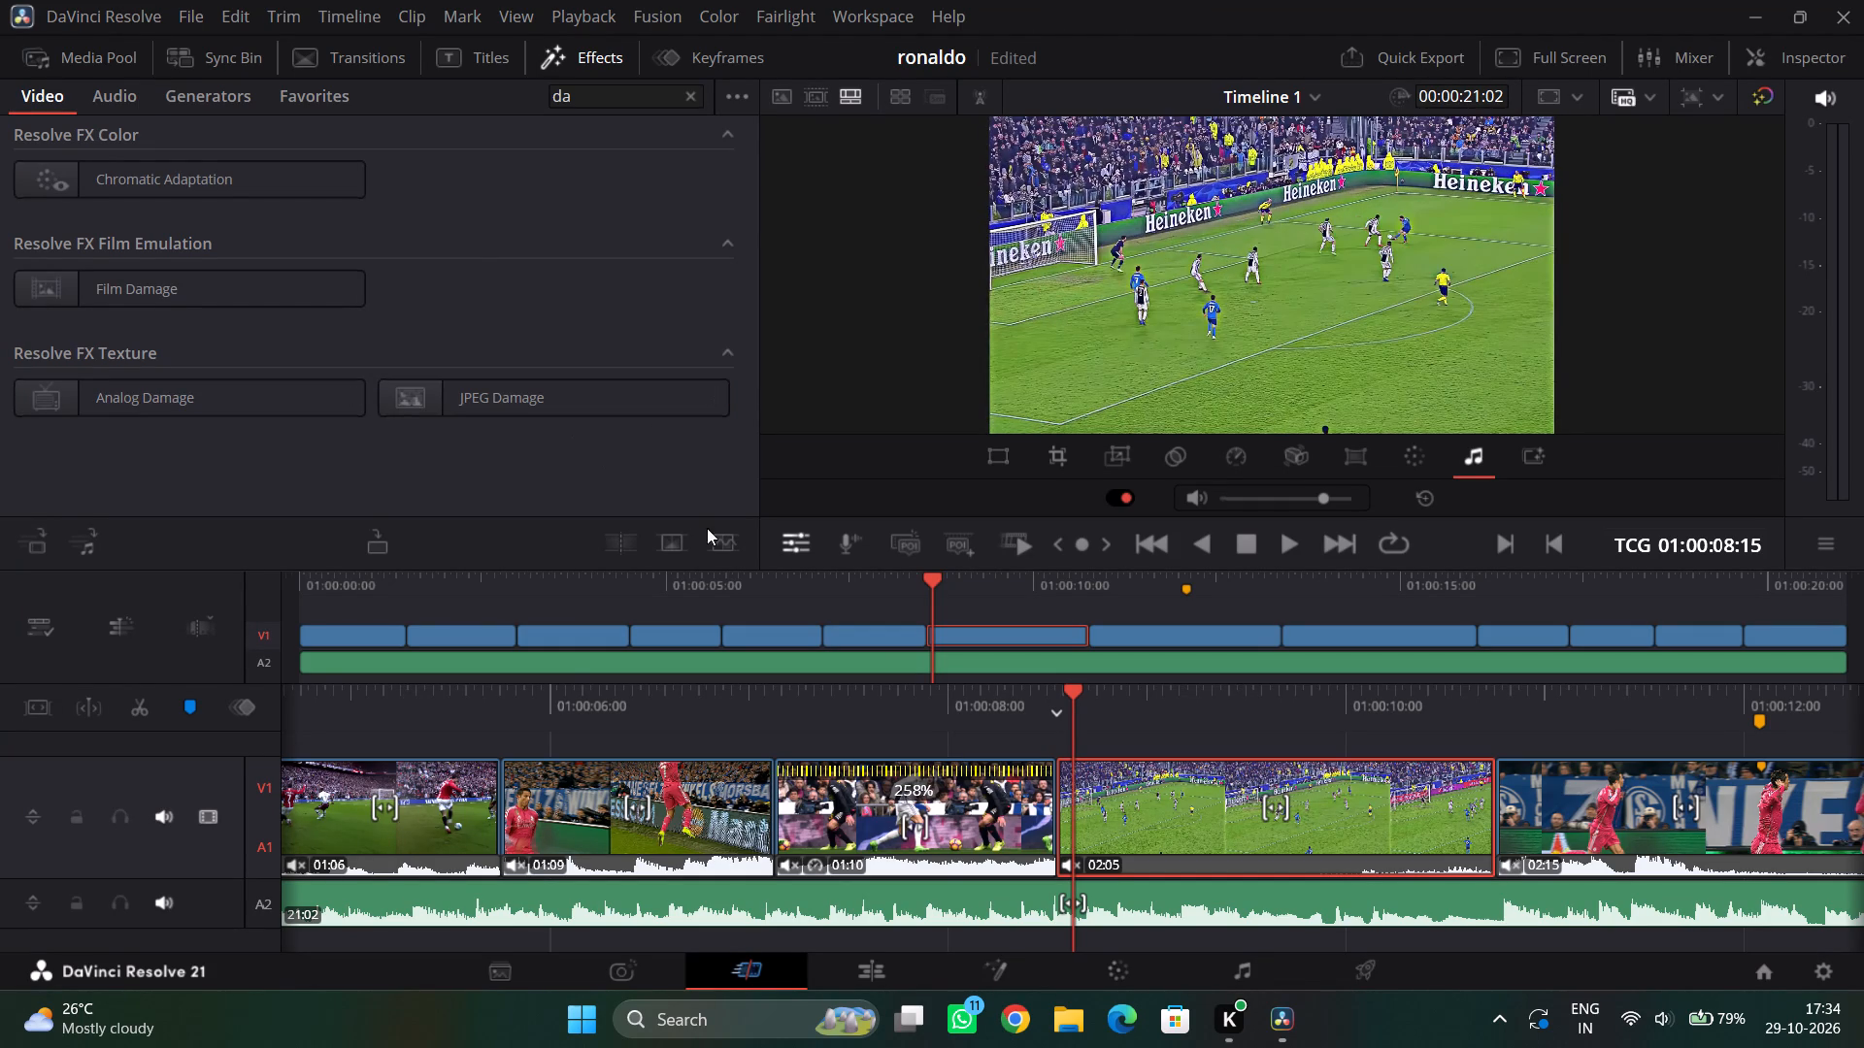
drag(759, 715, 1416, 716)
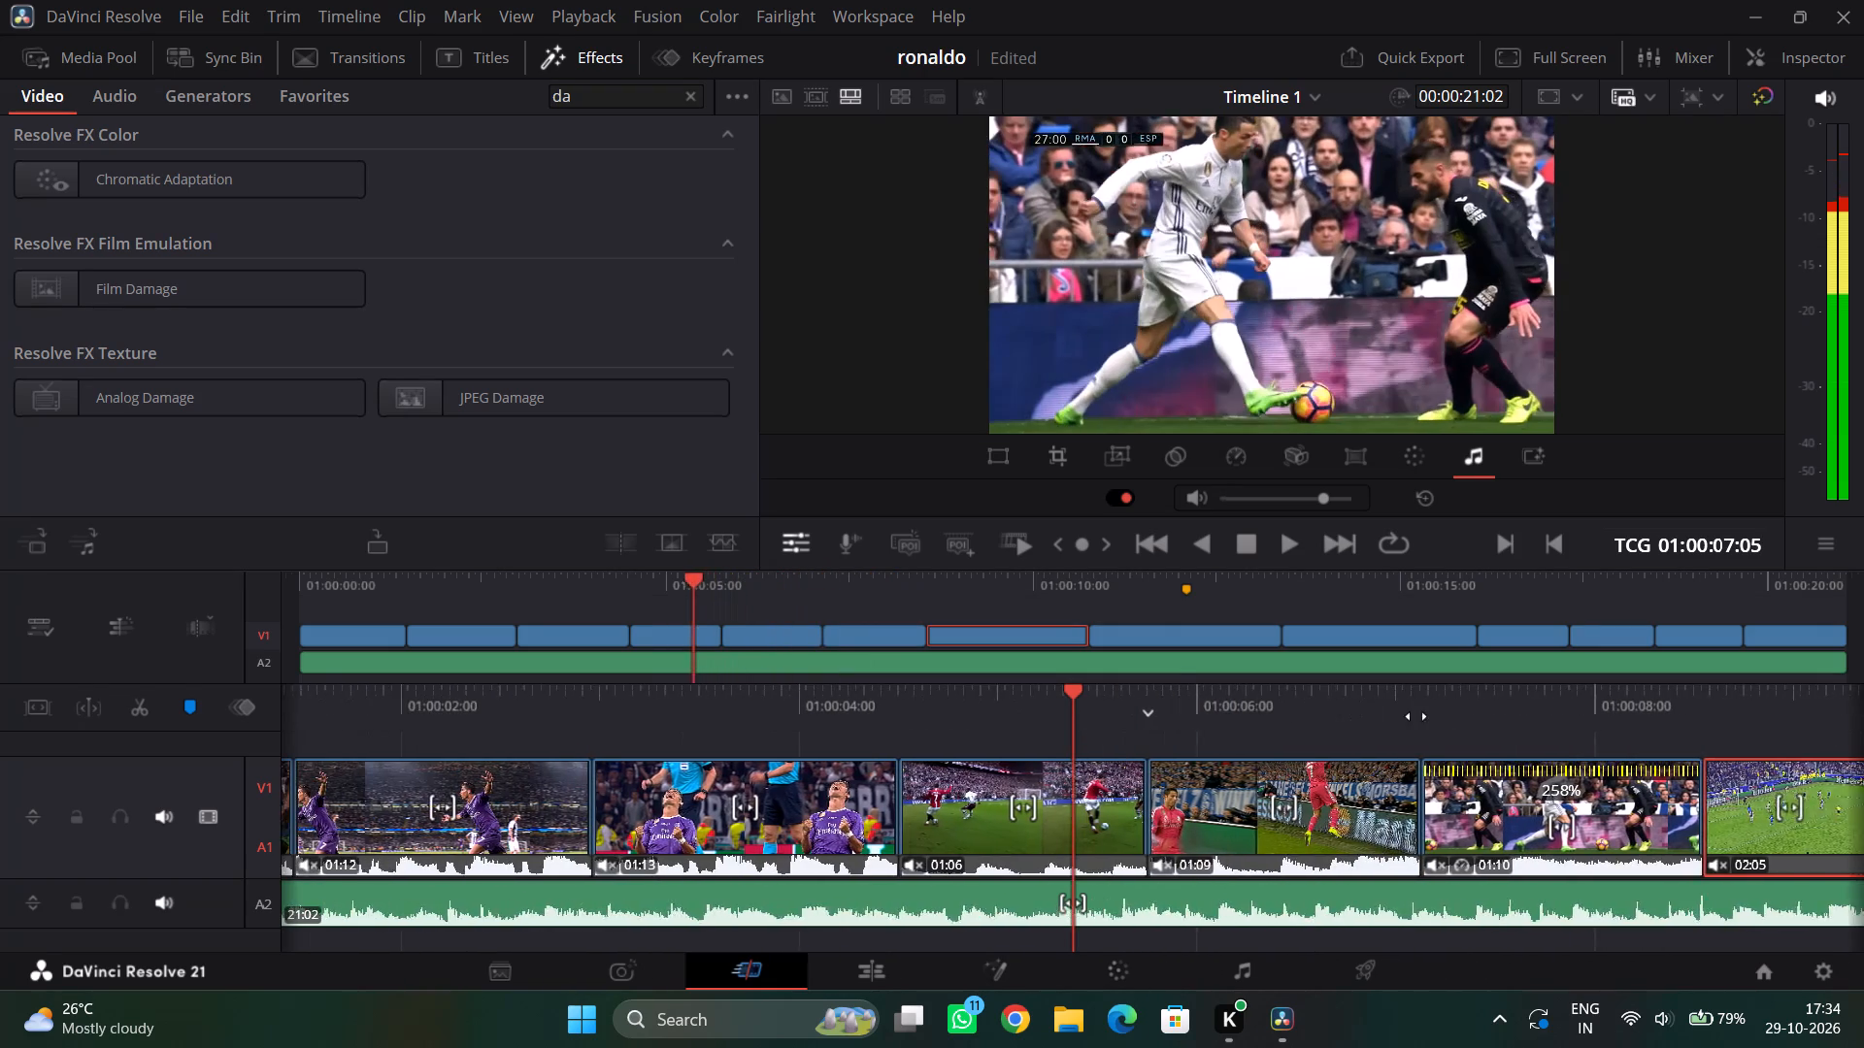
drag(1416, 716, 1373, 778)
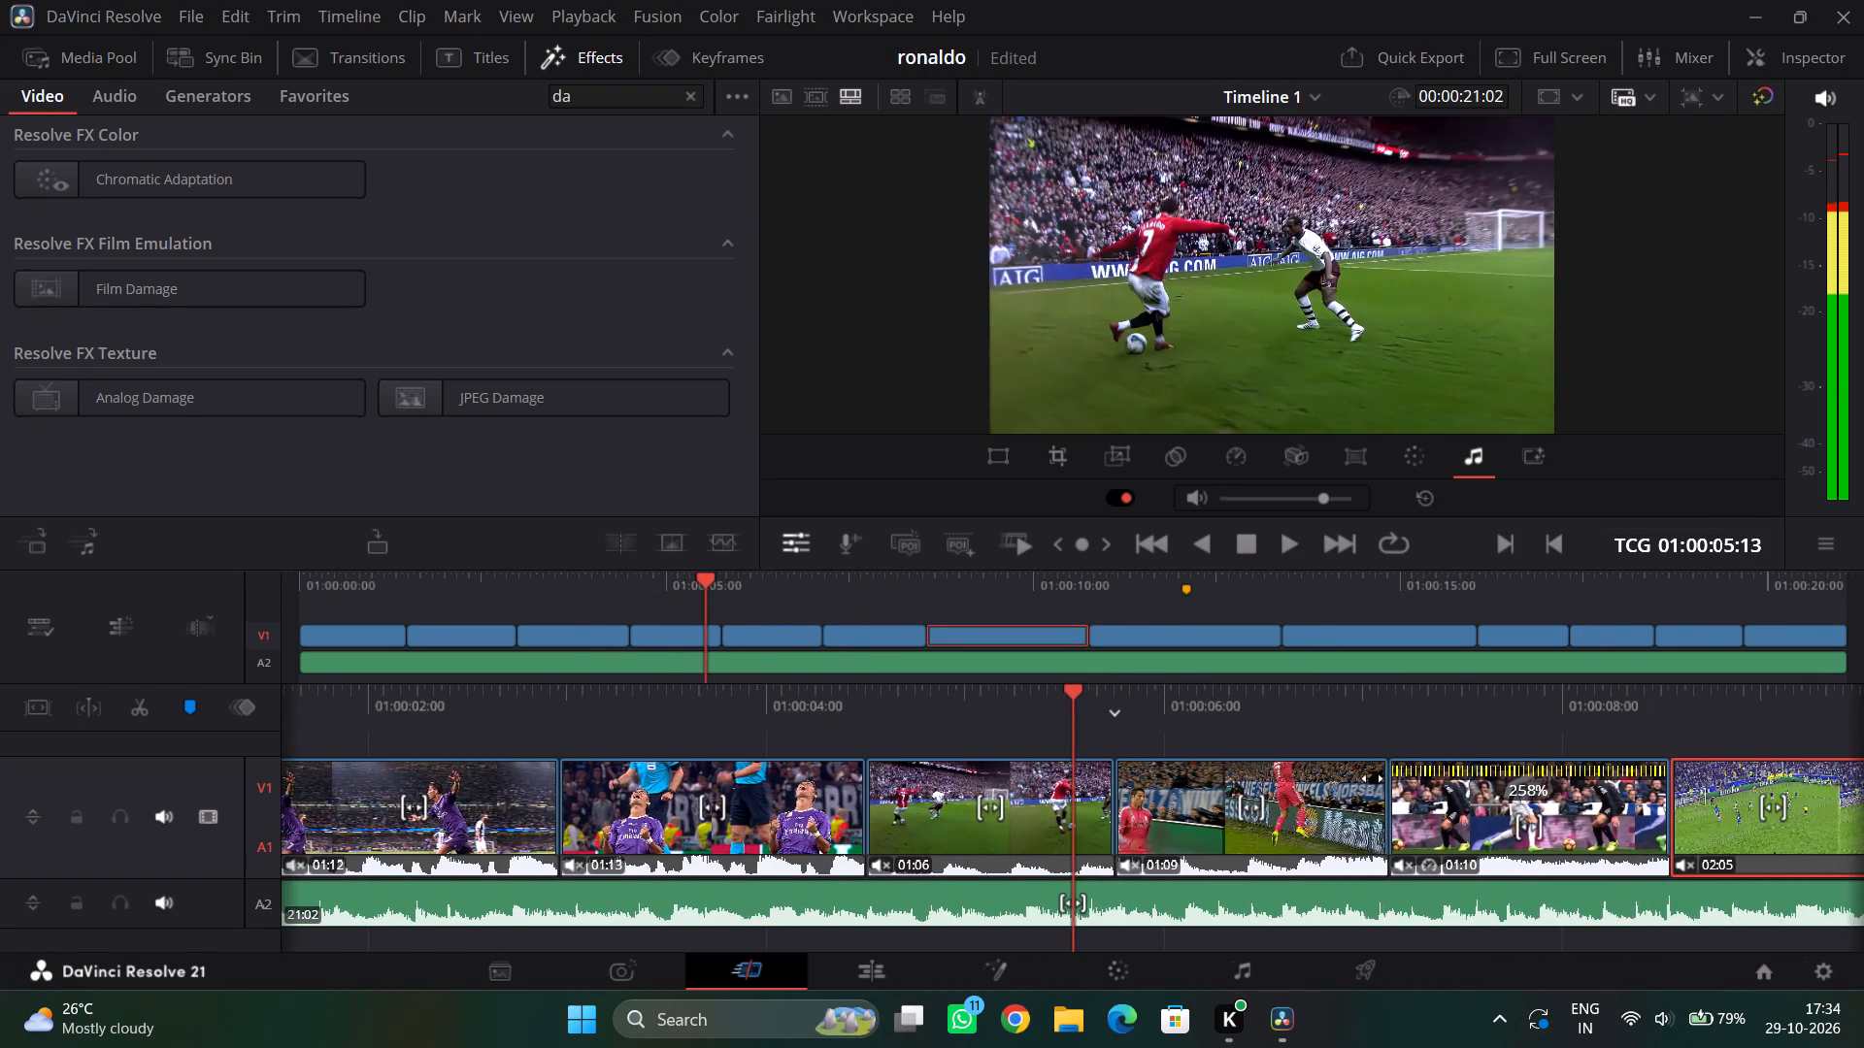
drag(1373, 778, 1536, 747)
click(1245, 791)
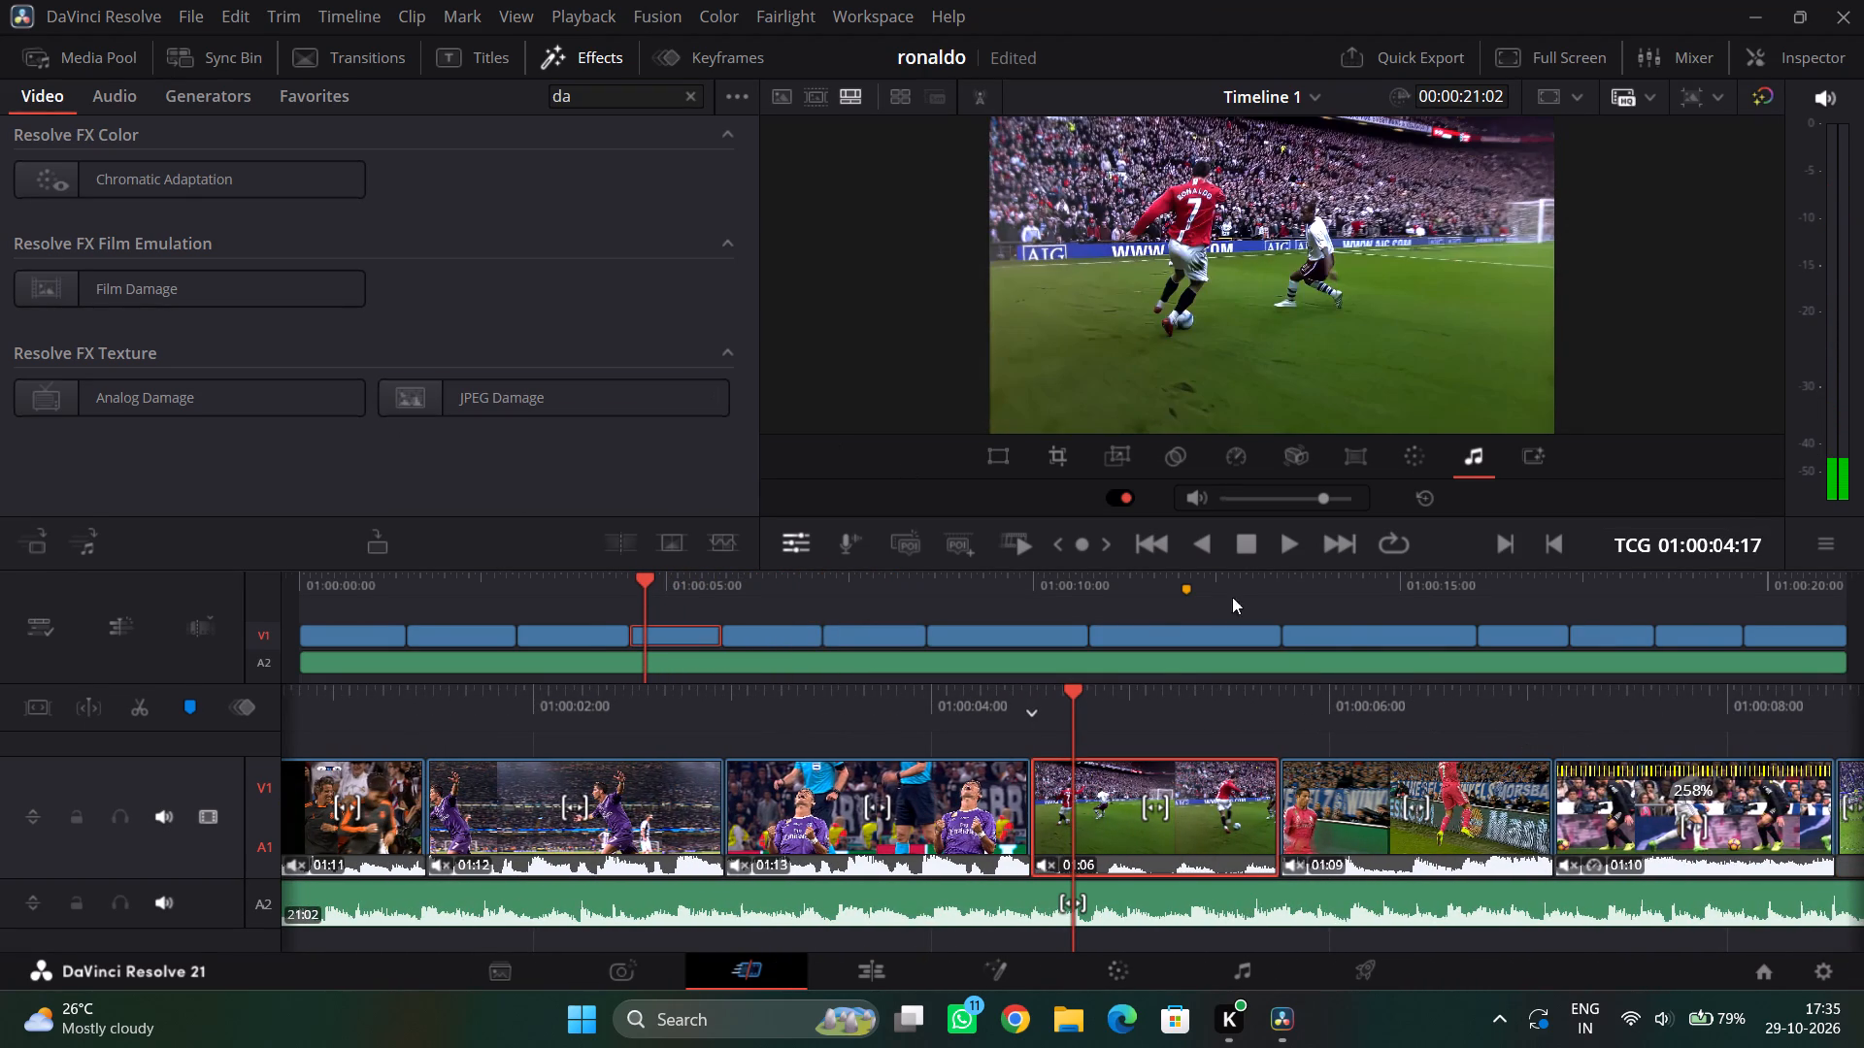
click(1388, 779)
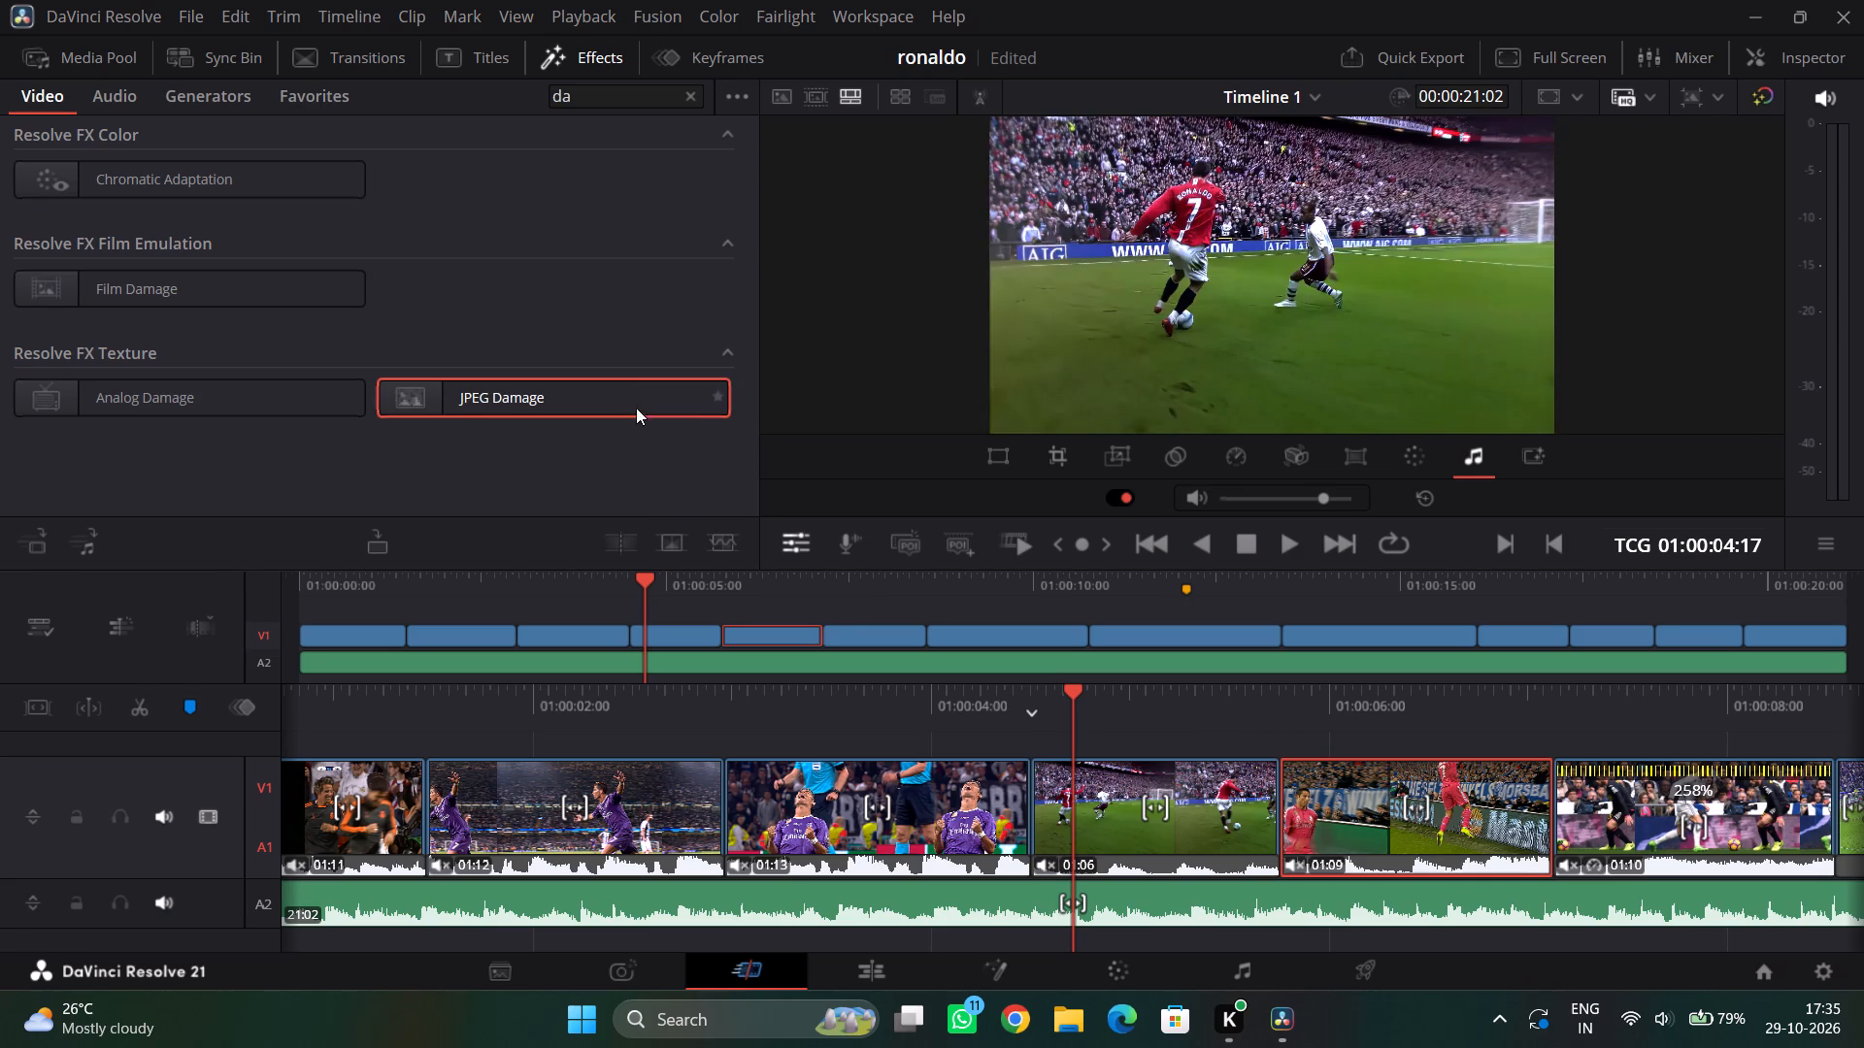
click(867, 771)
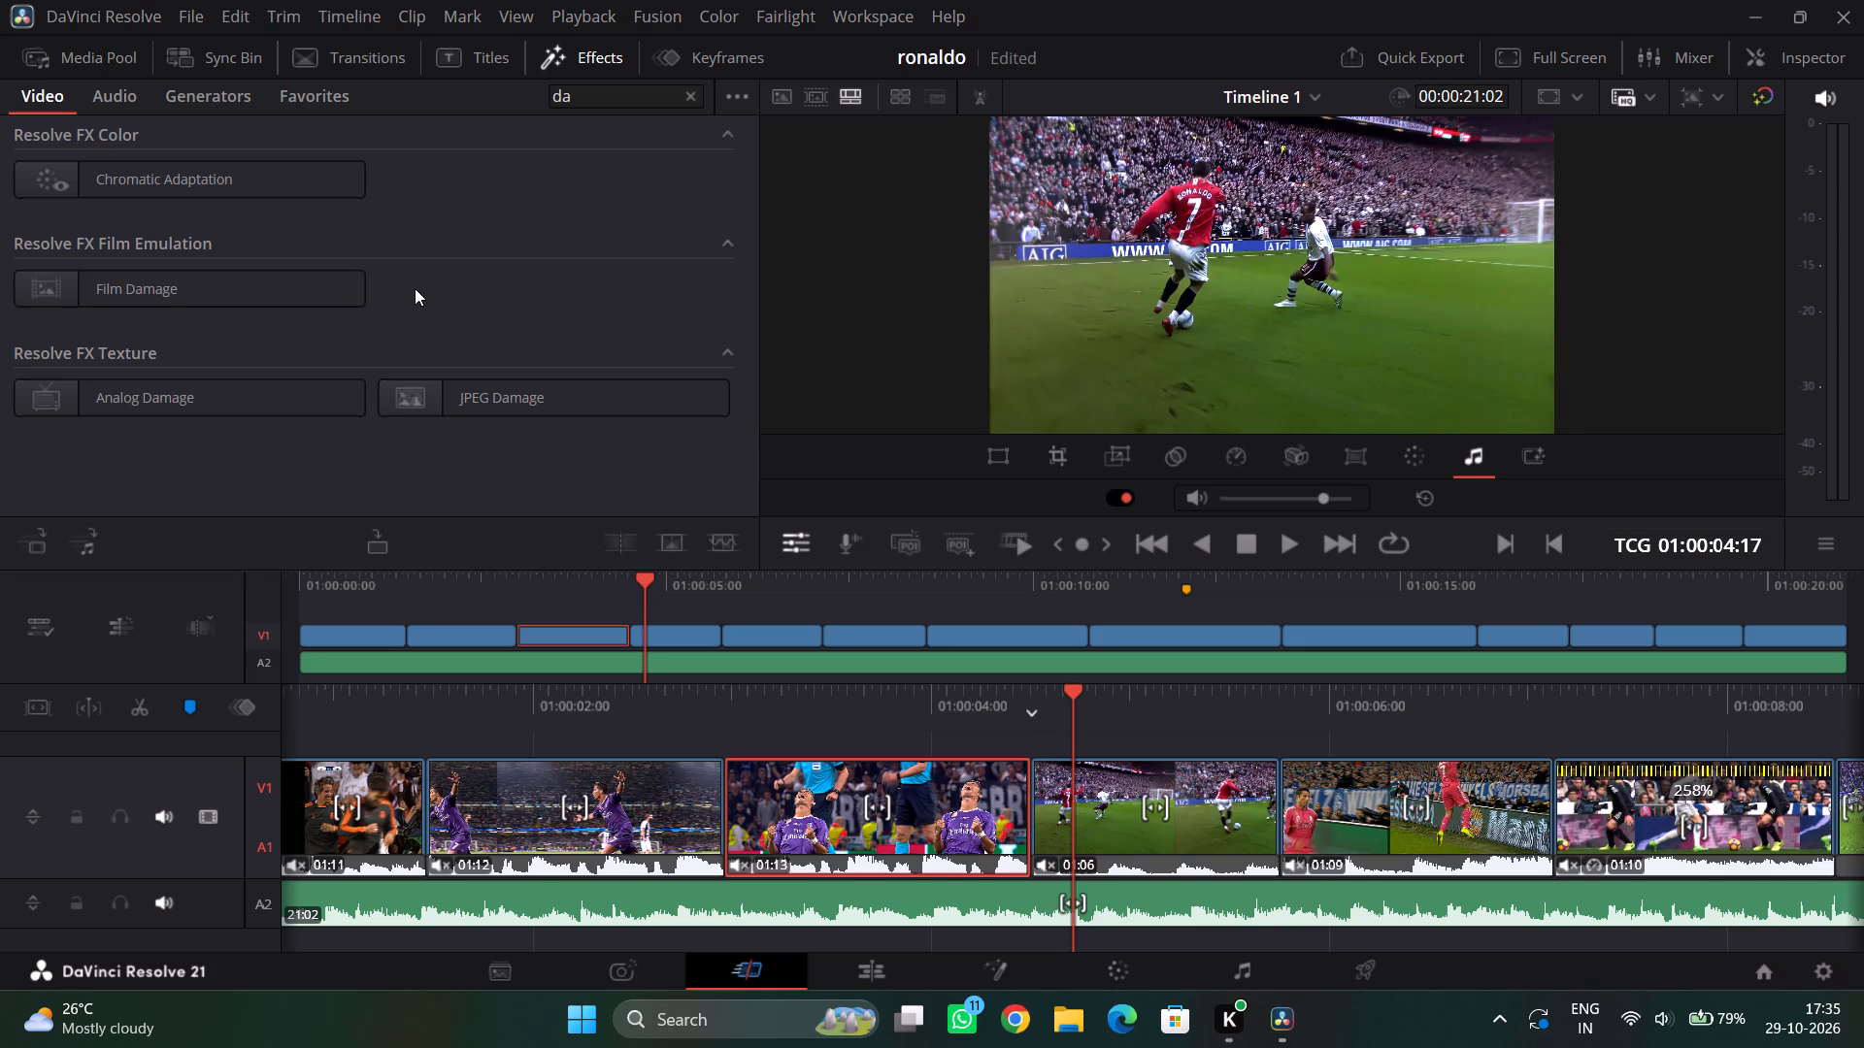
click(1239, 802)
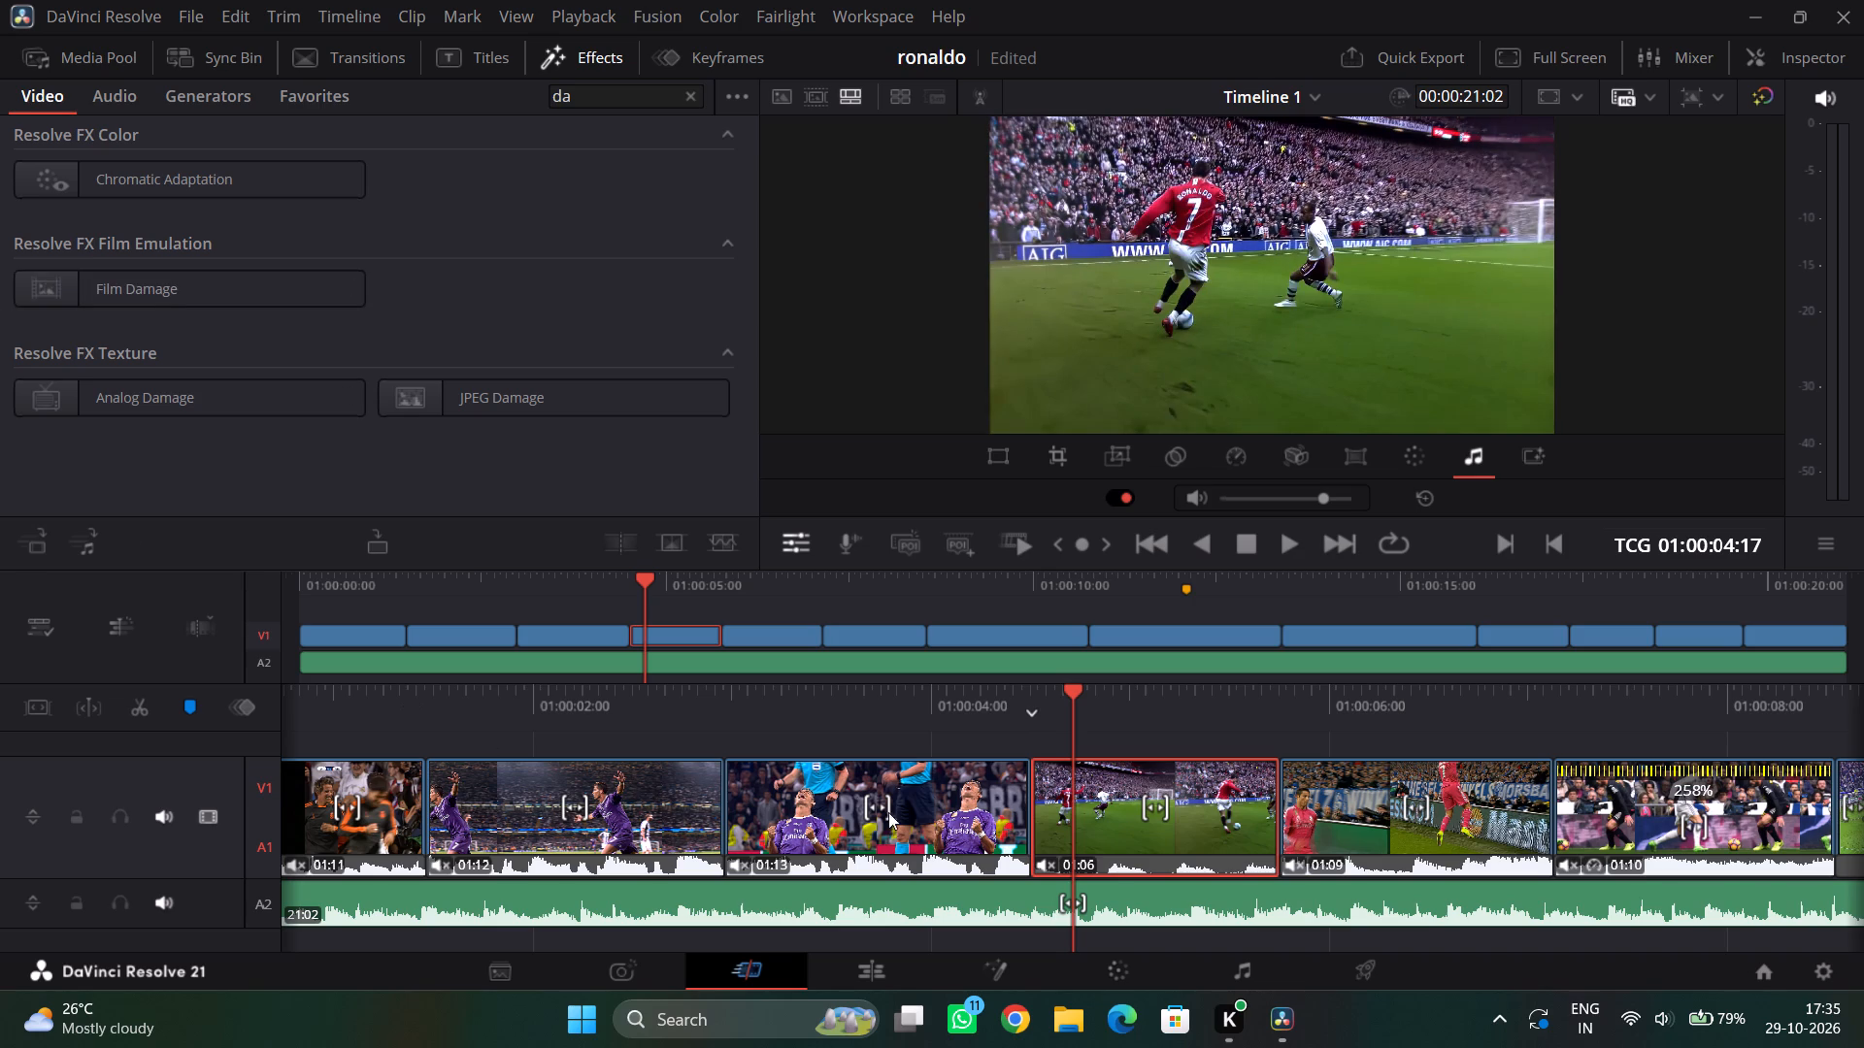
Preview the JPEG Damage effect on the opening clip and the purple-kit running celebration clip.
drag(793, 717, 1350, 705)
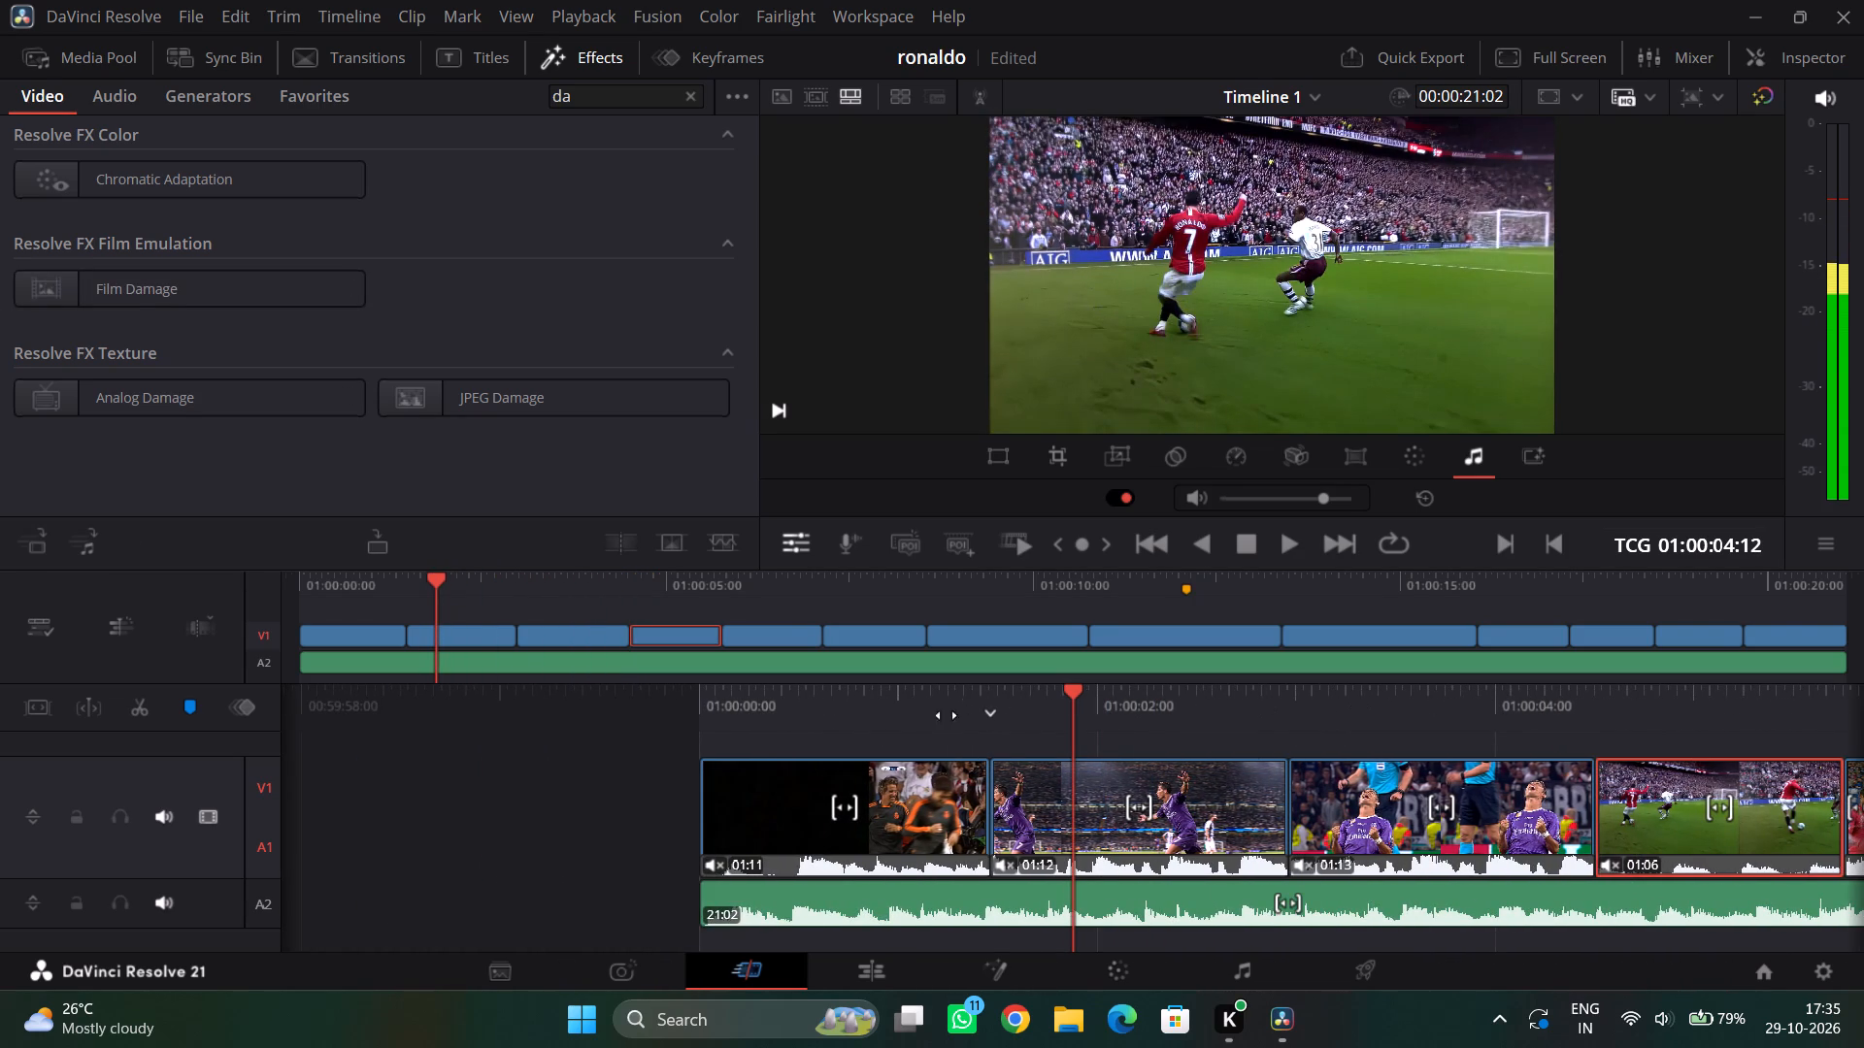
click(900, 778)
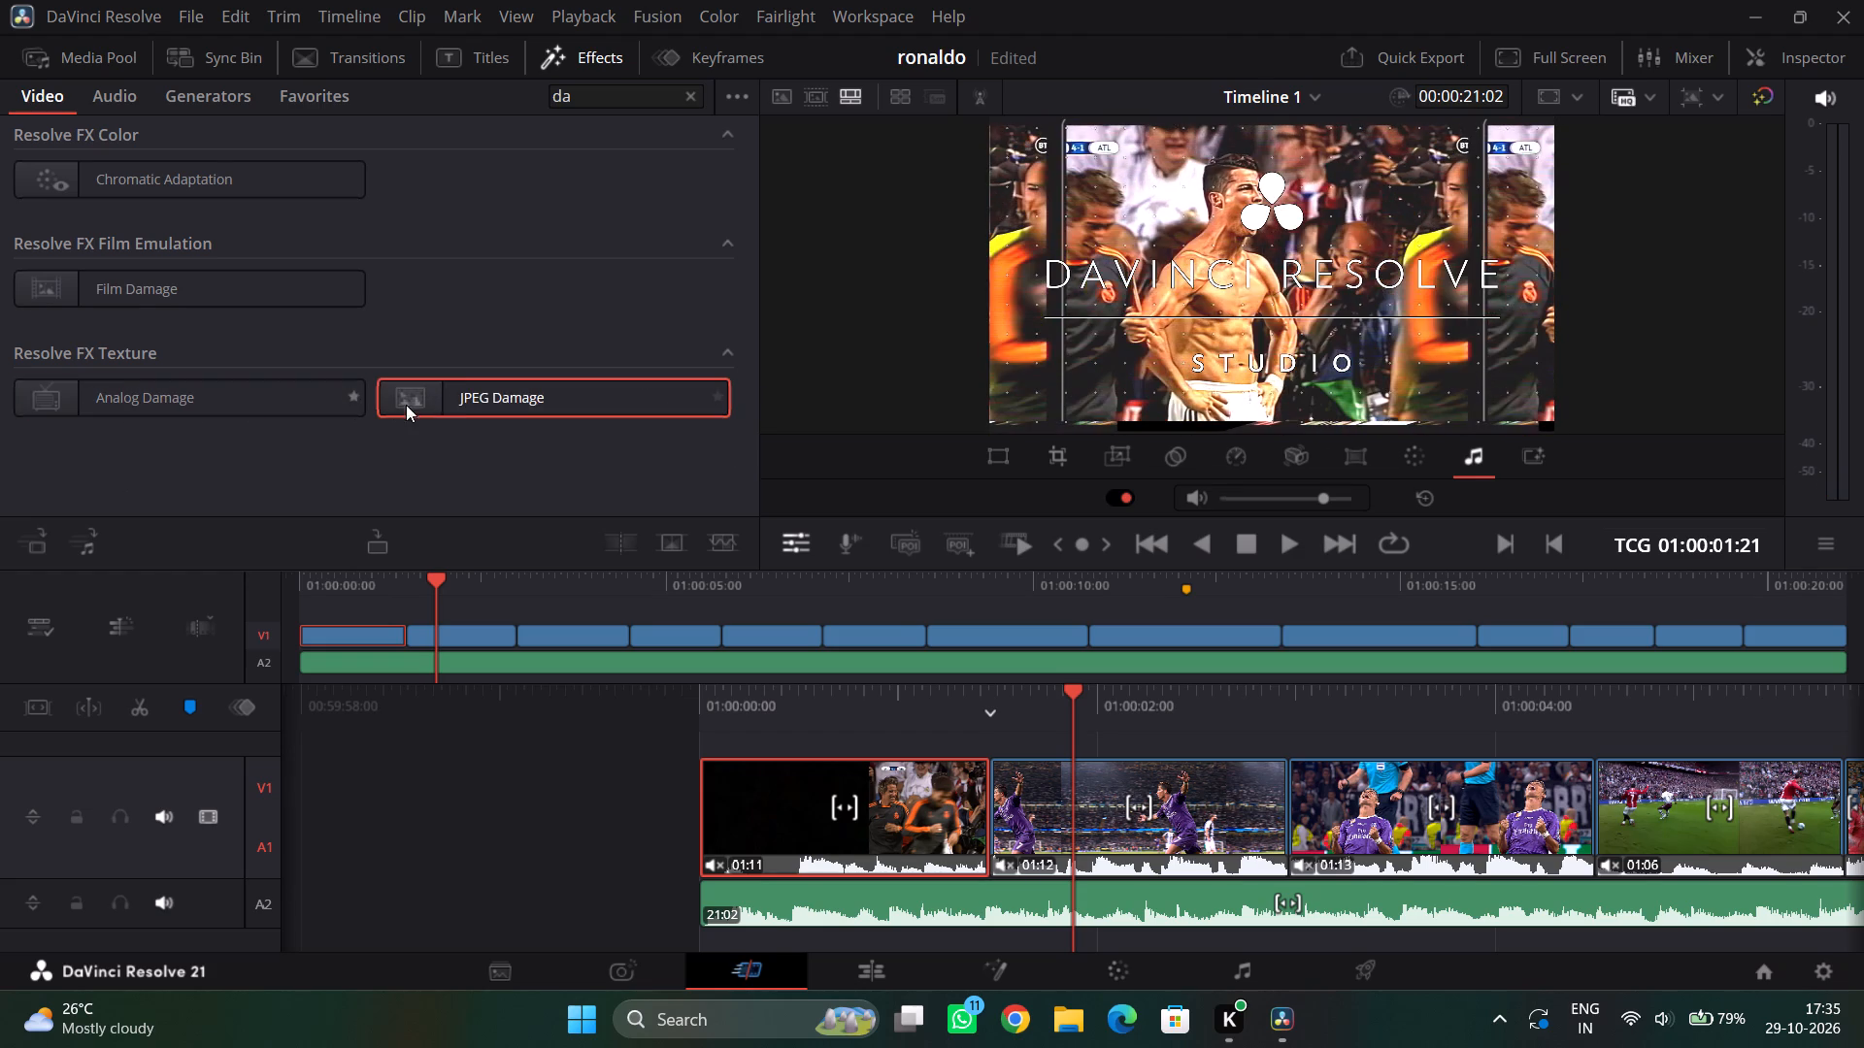
click(1154, 780)
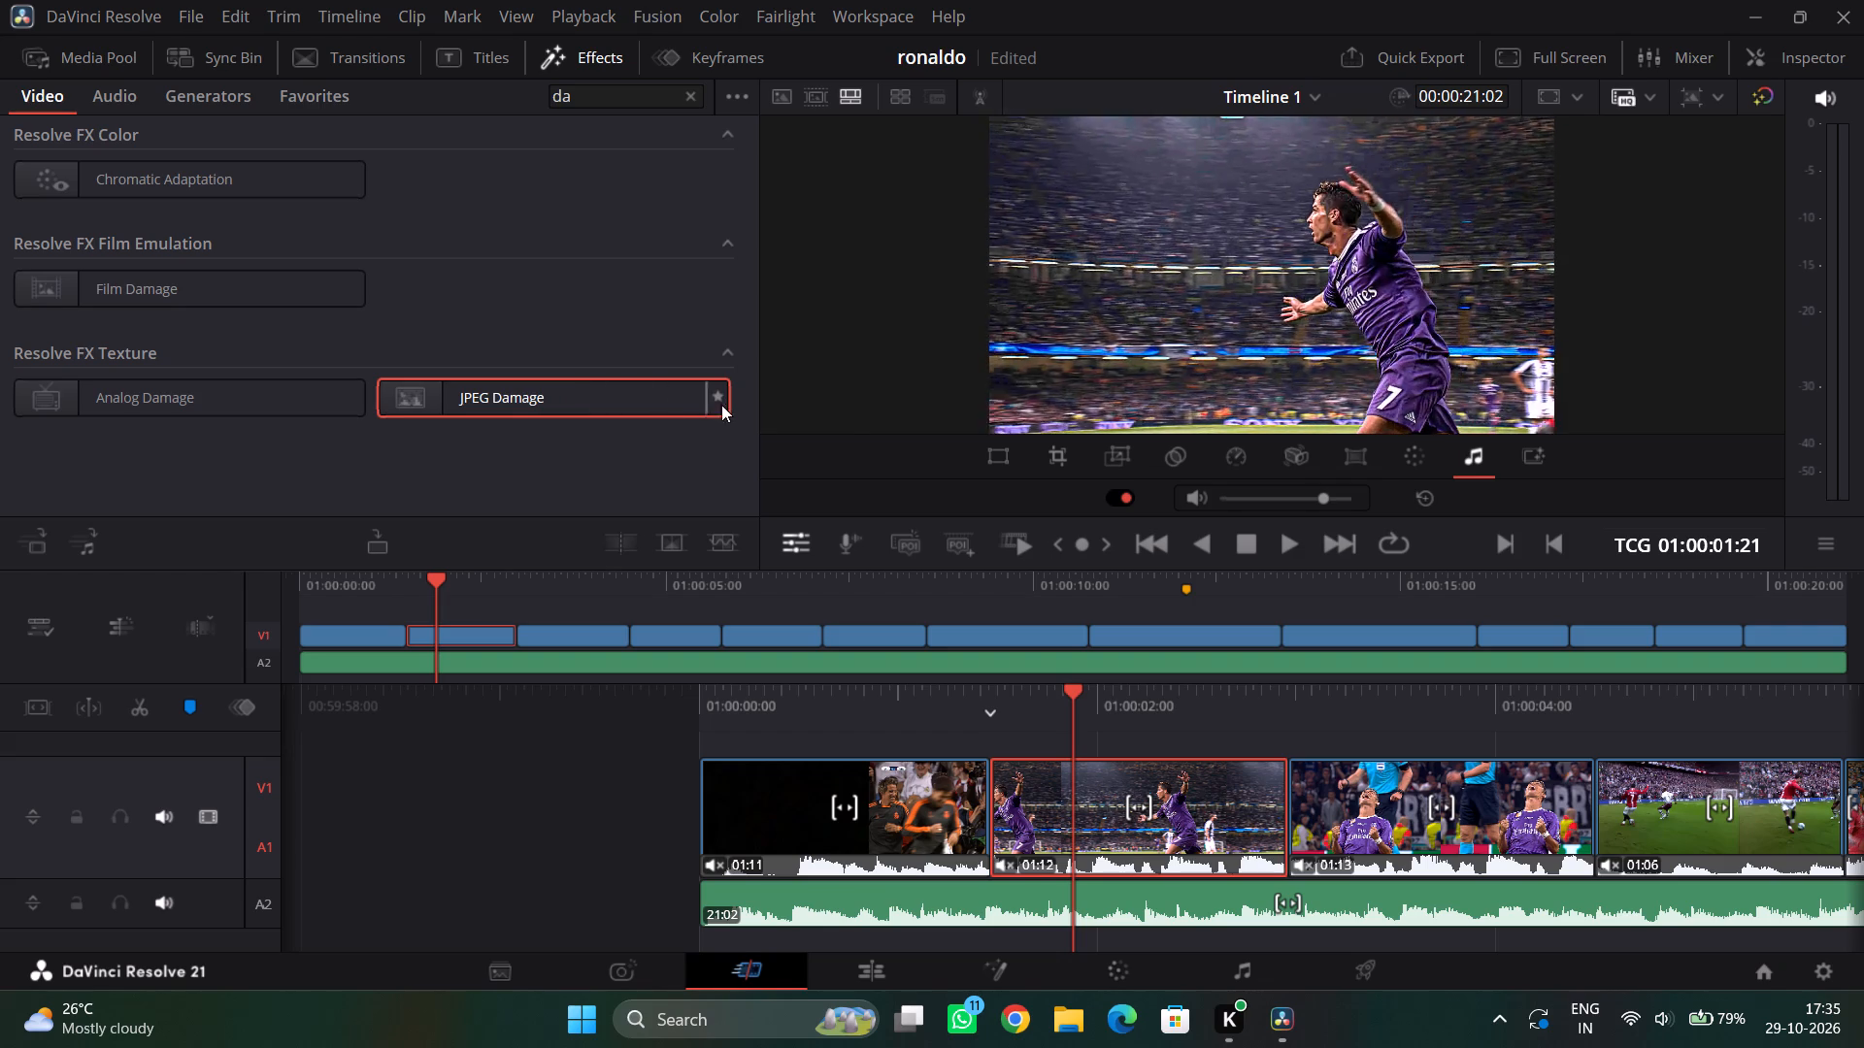
Play the whole timeline from its start to the final shirtless celebration clip, and select the JPEG Damage effect.
drag(875, 705, 1255, 704)
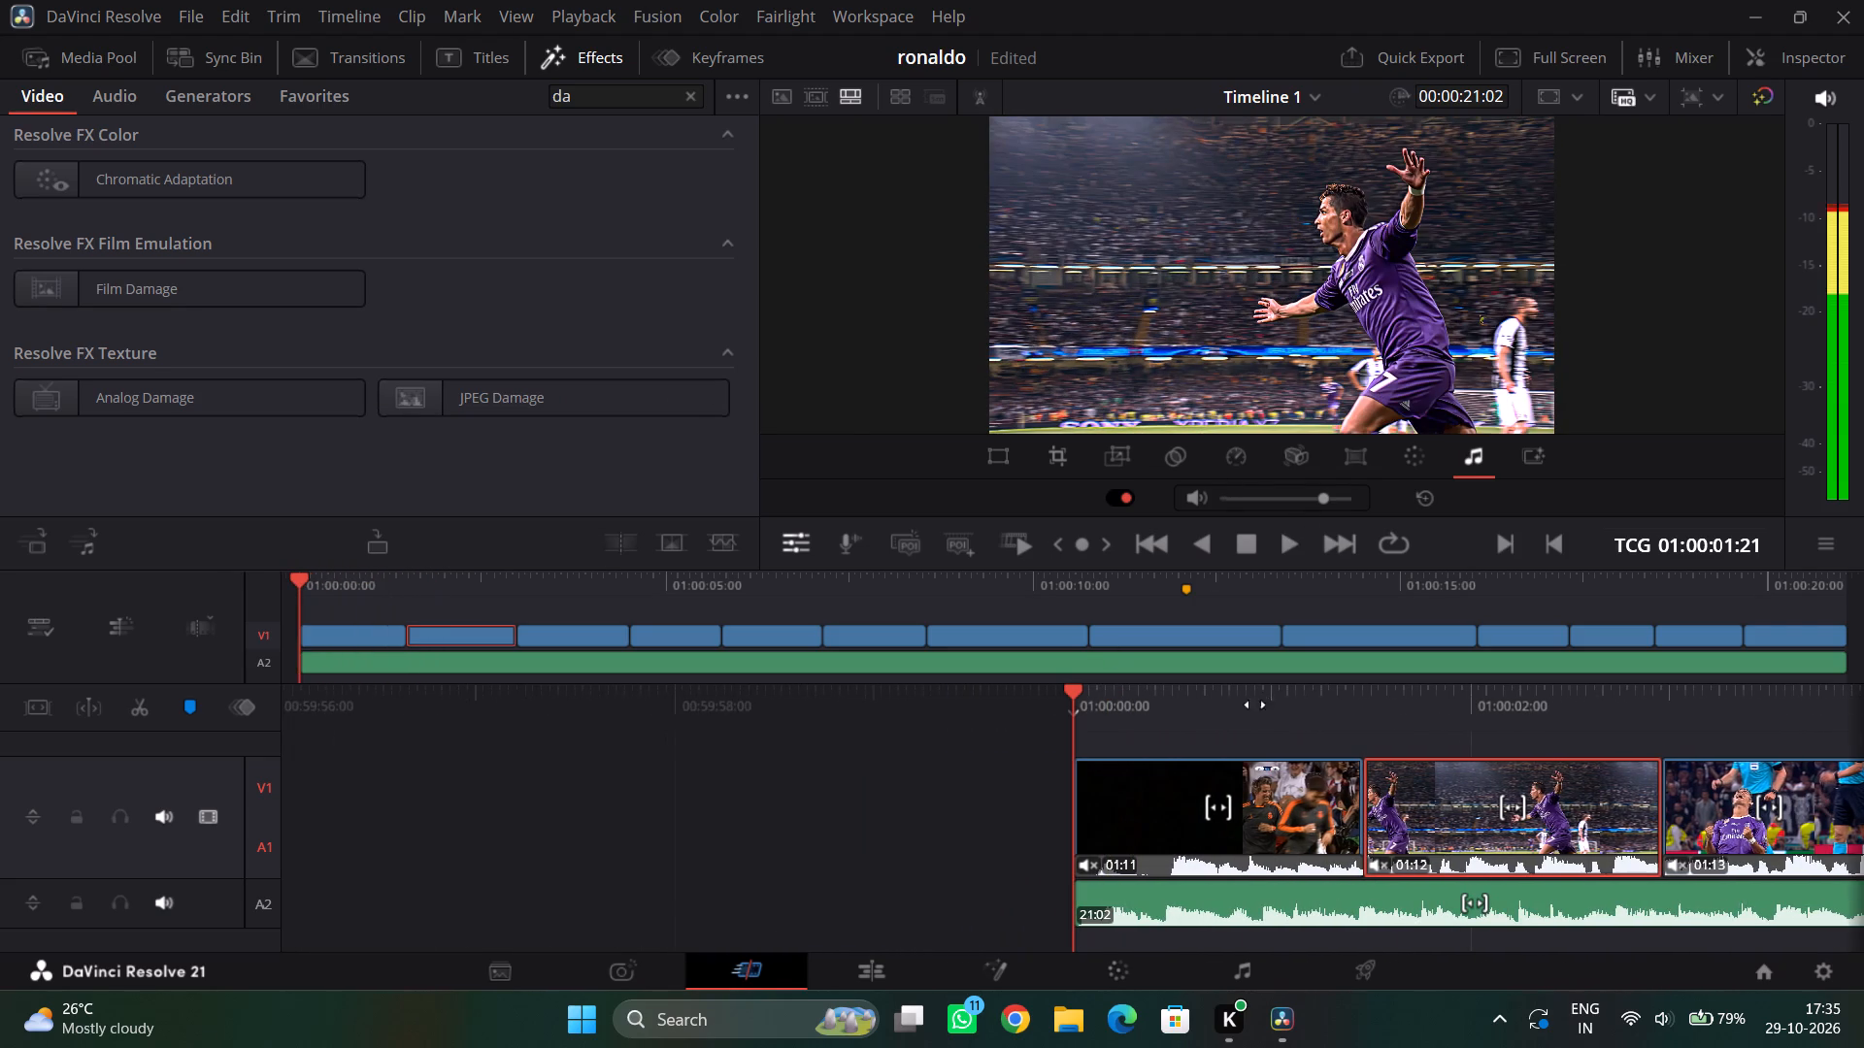
drag(1255, 704, 1297, 695)
click(1277, 548)
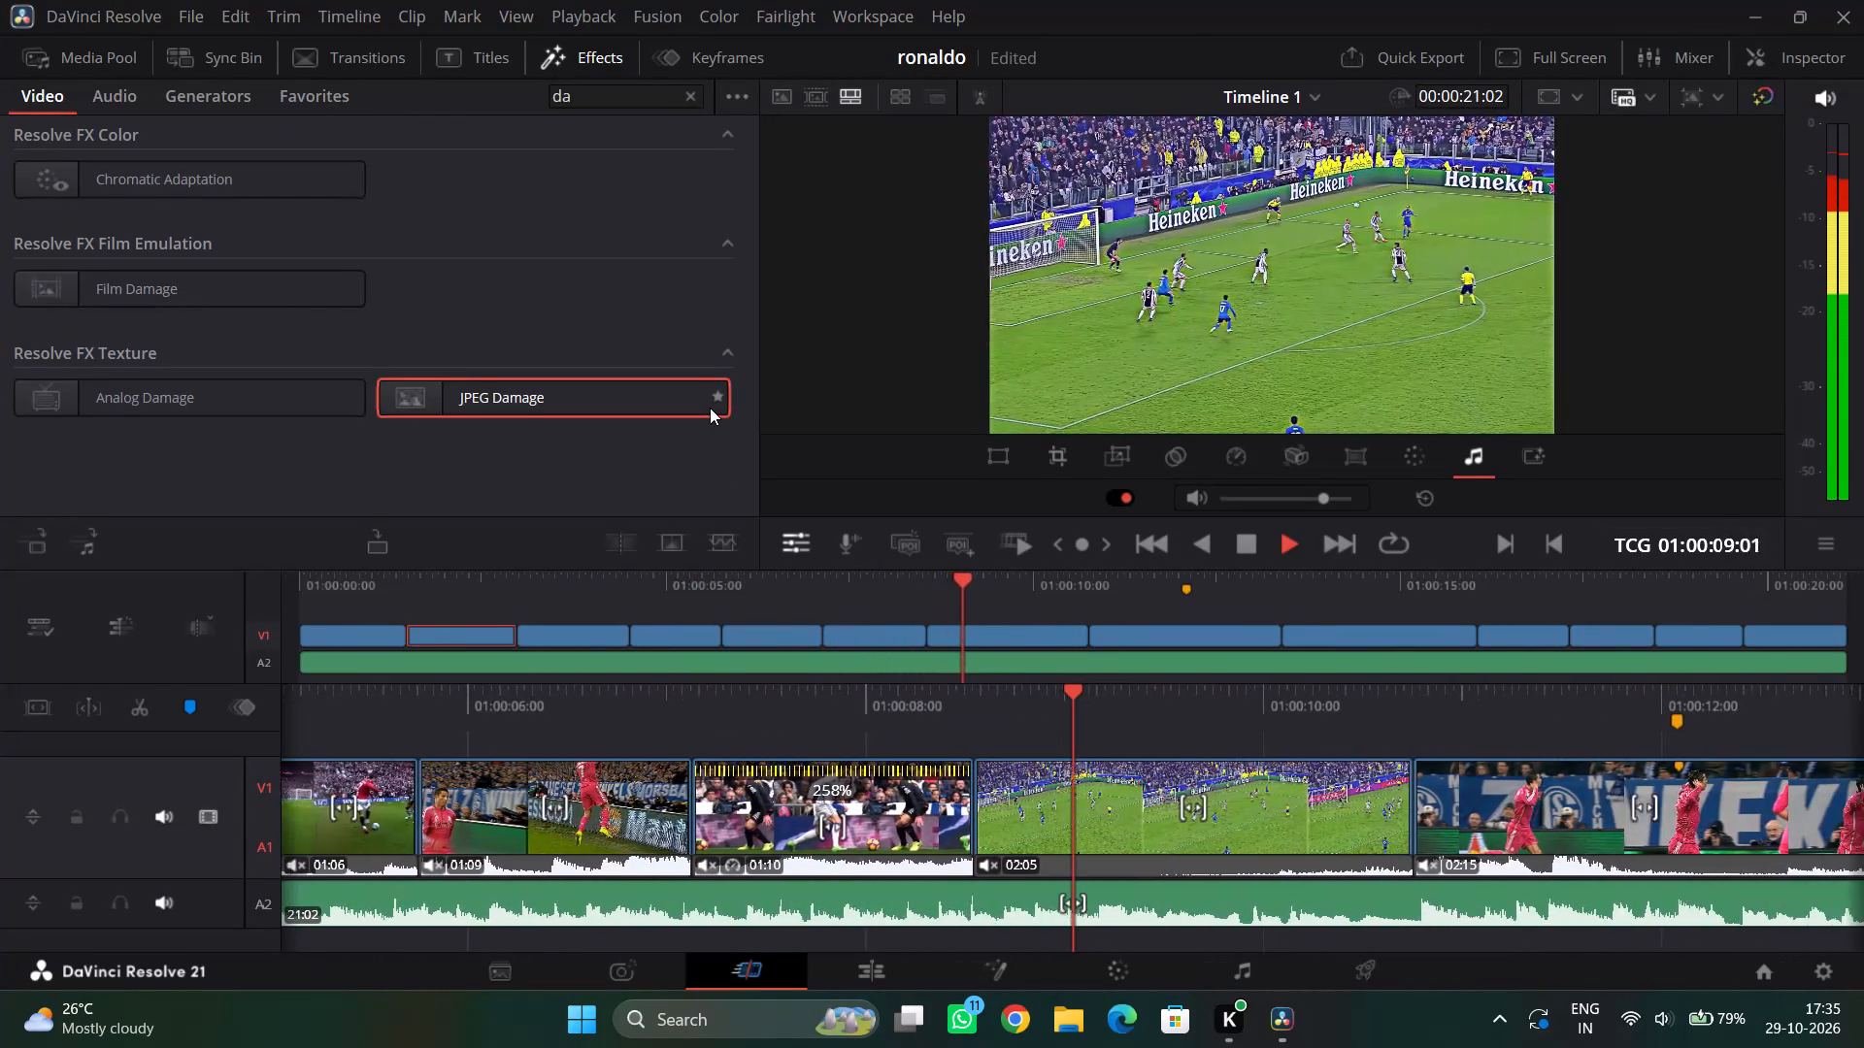
click(666, 407)
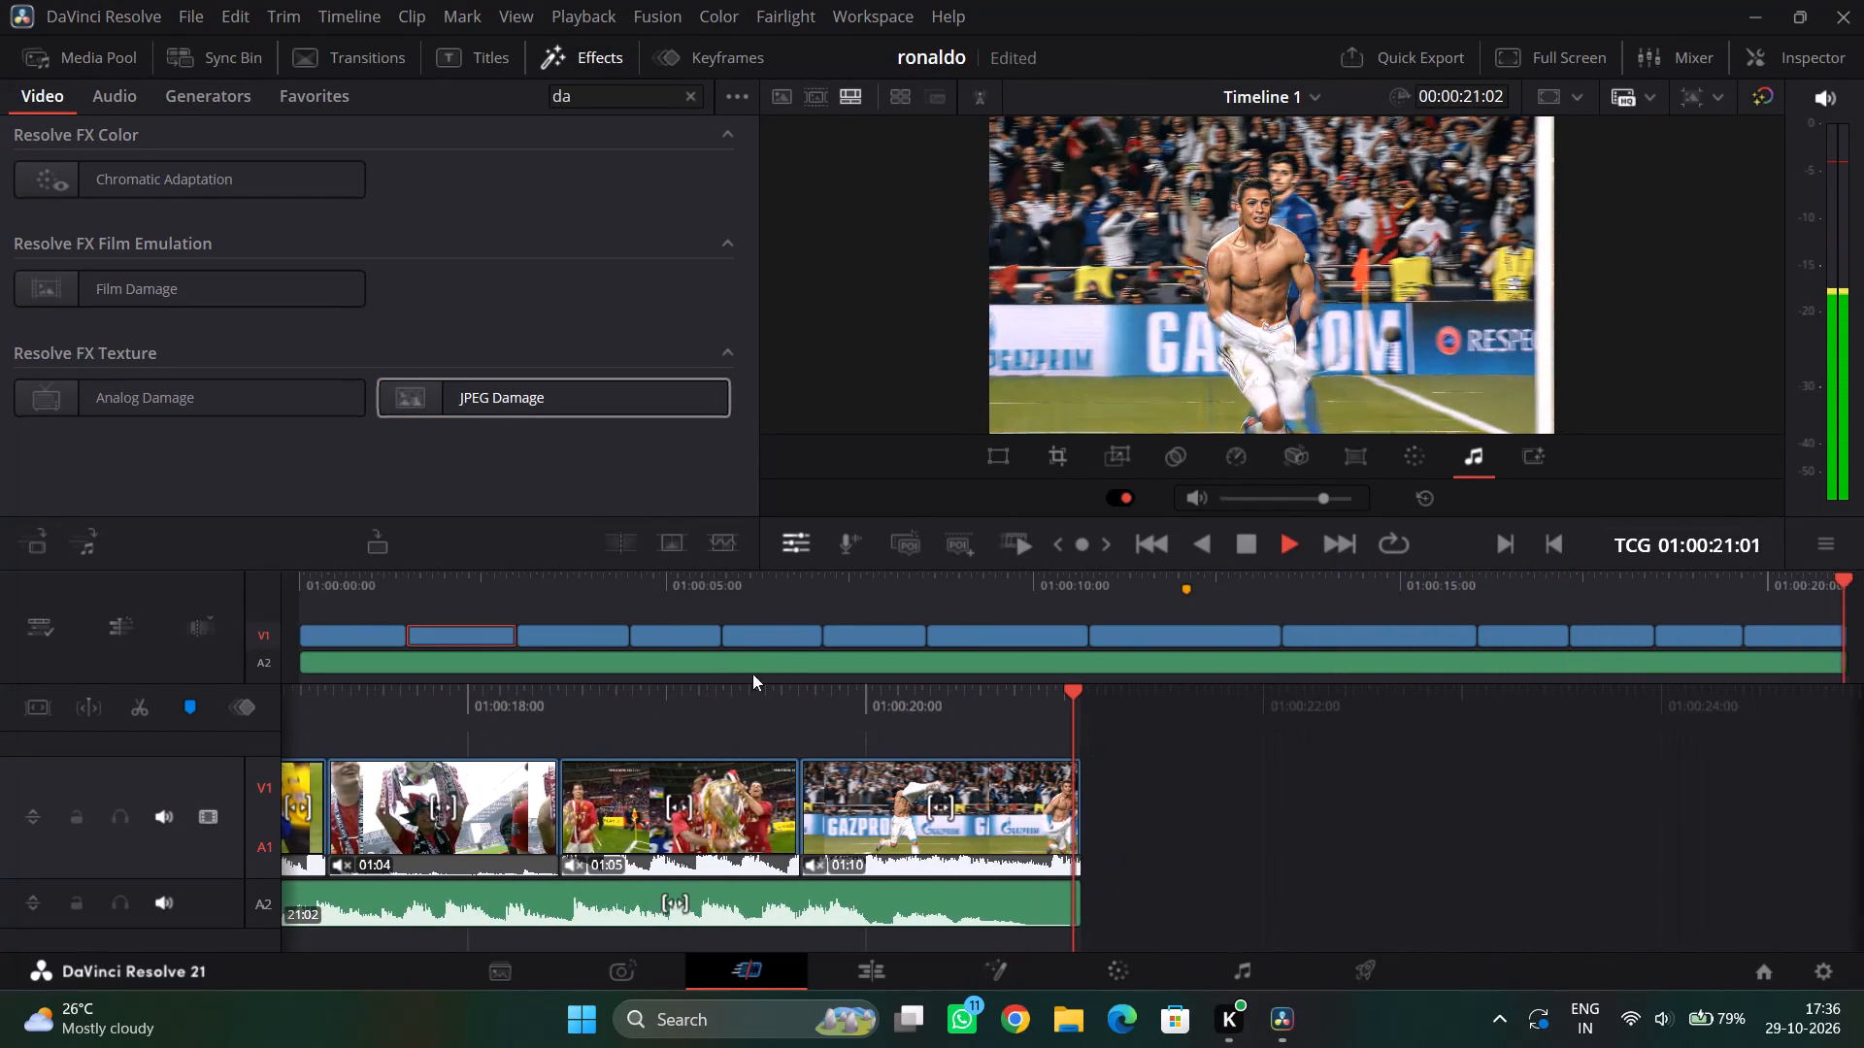
Return to the first clips and apply the JPEG Damage effect to the second clip, the purple-kit running celebration.
drag(641, 721, 1540, 720)
drag(796, 719, 1692, 719)
drag(850, 719, 937, 719)
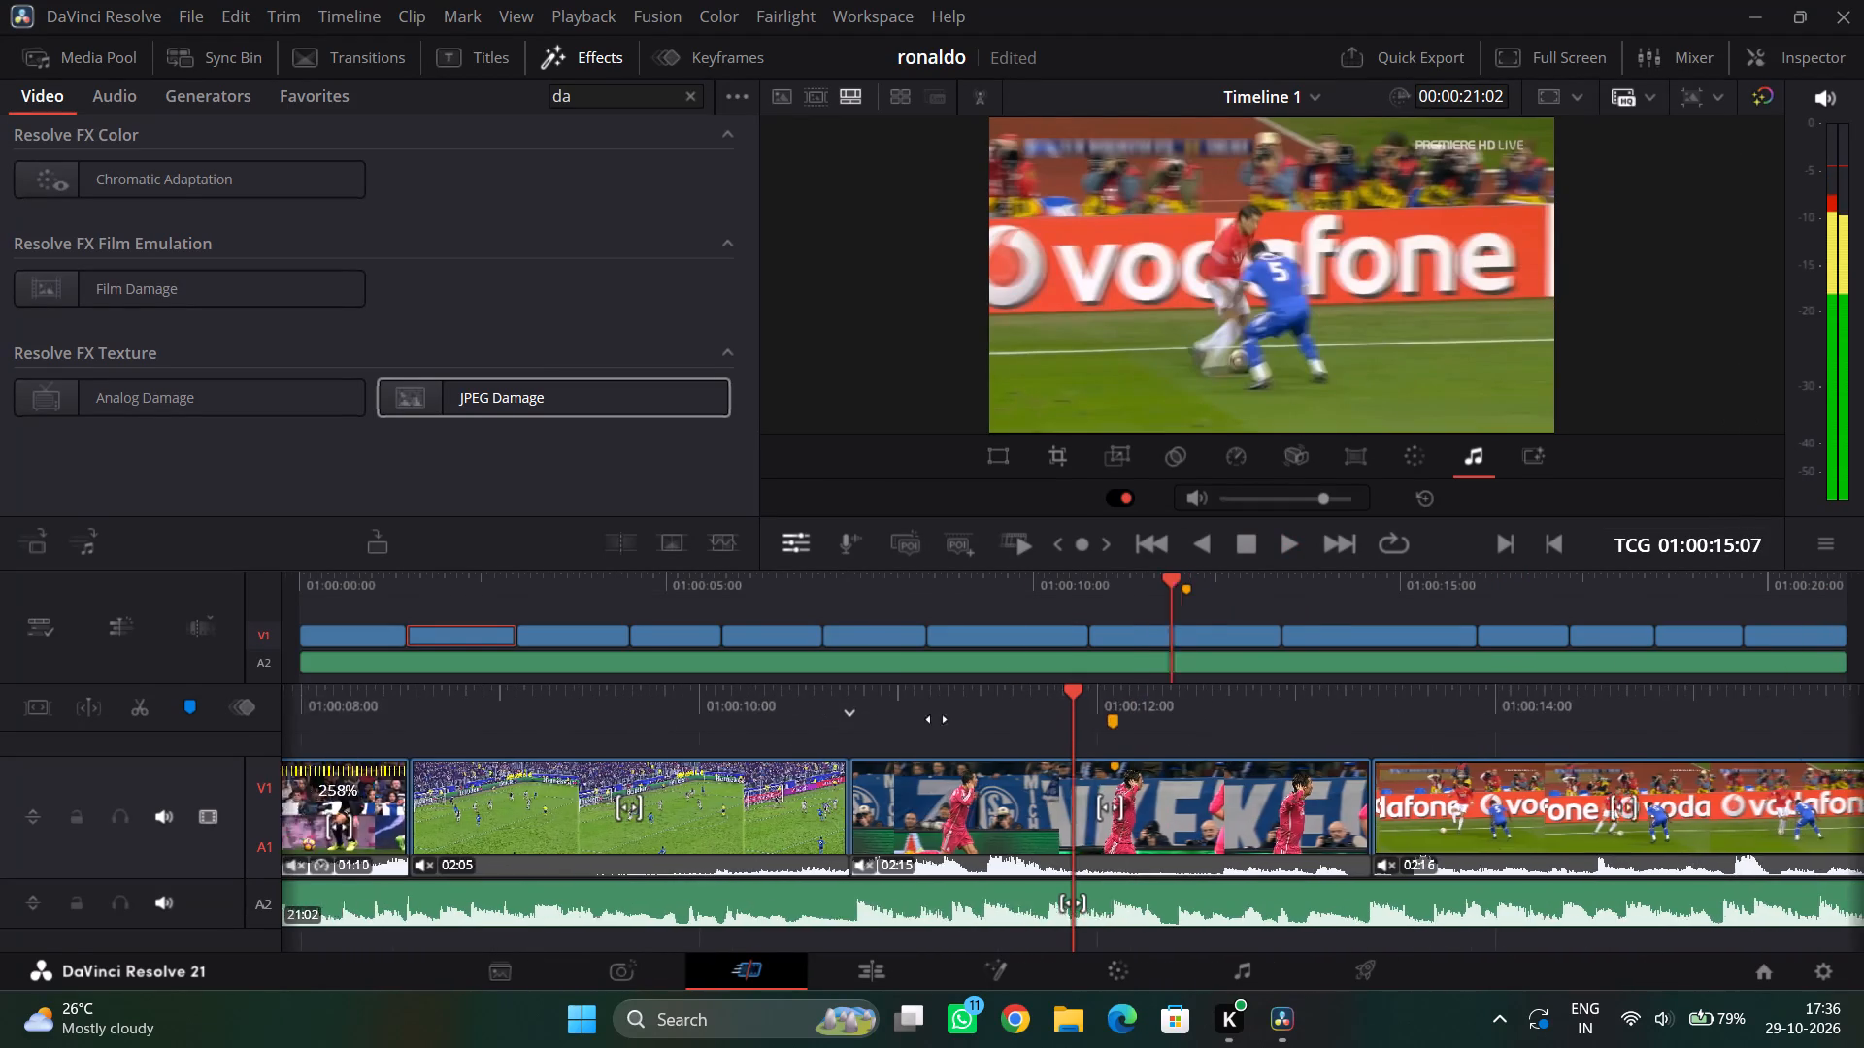
drag(937, 719, 1692, 719)
drag(810, 727, 1606, 727)
drag(838, 737, 1480, 732)
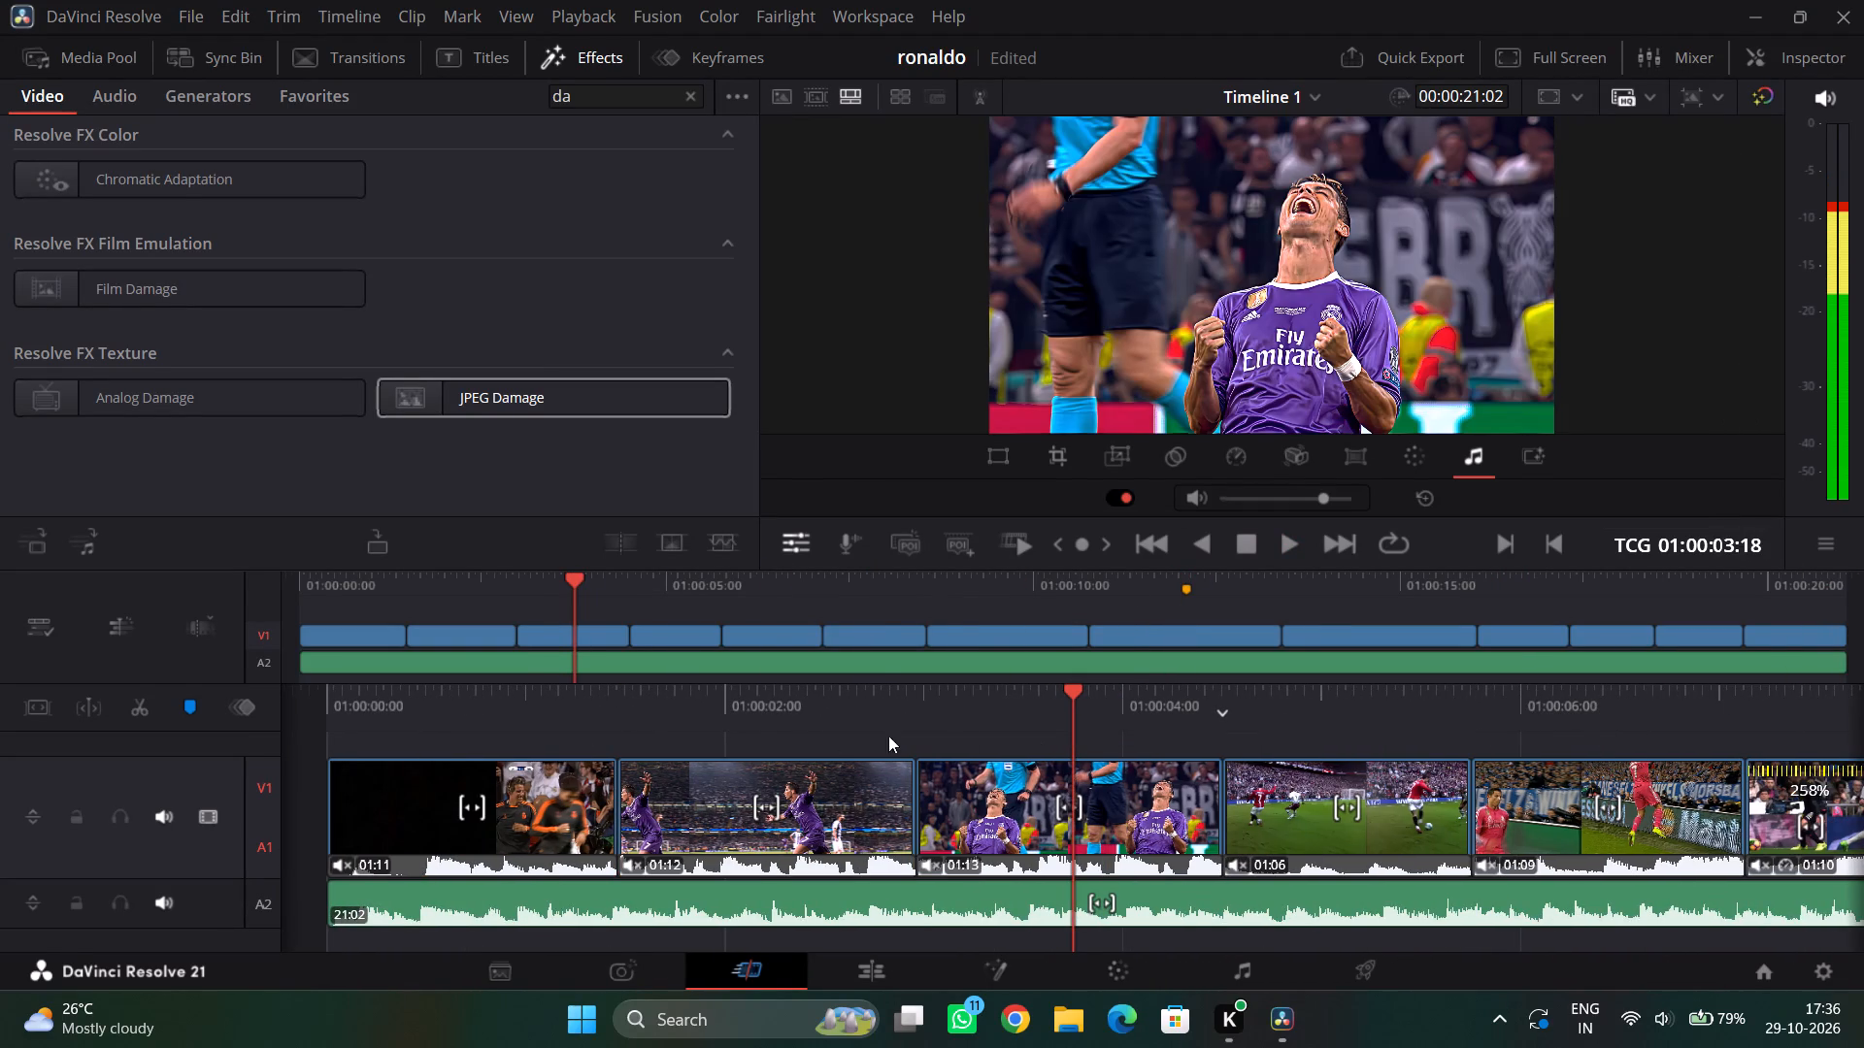
drag(650, 398, 710, 565)
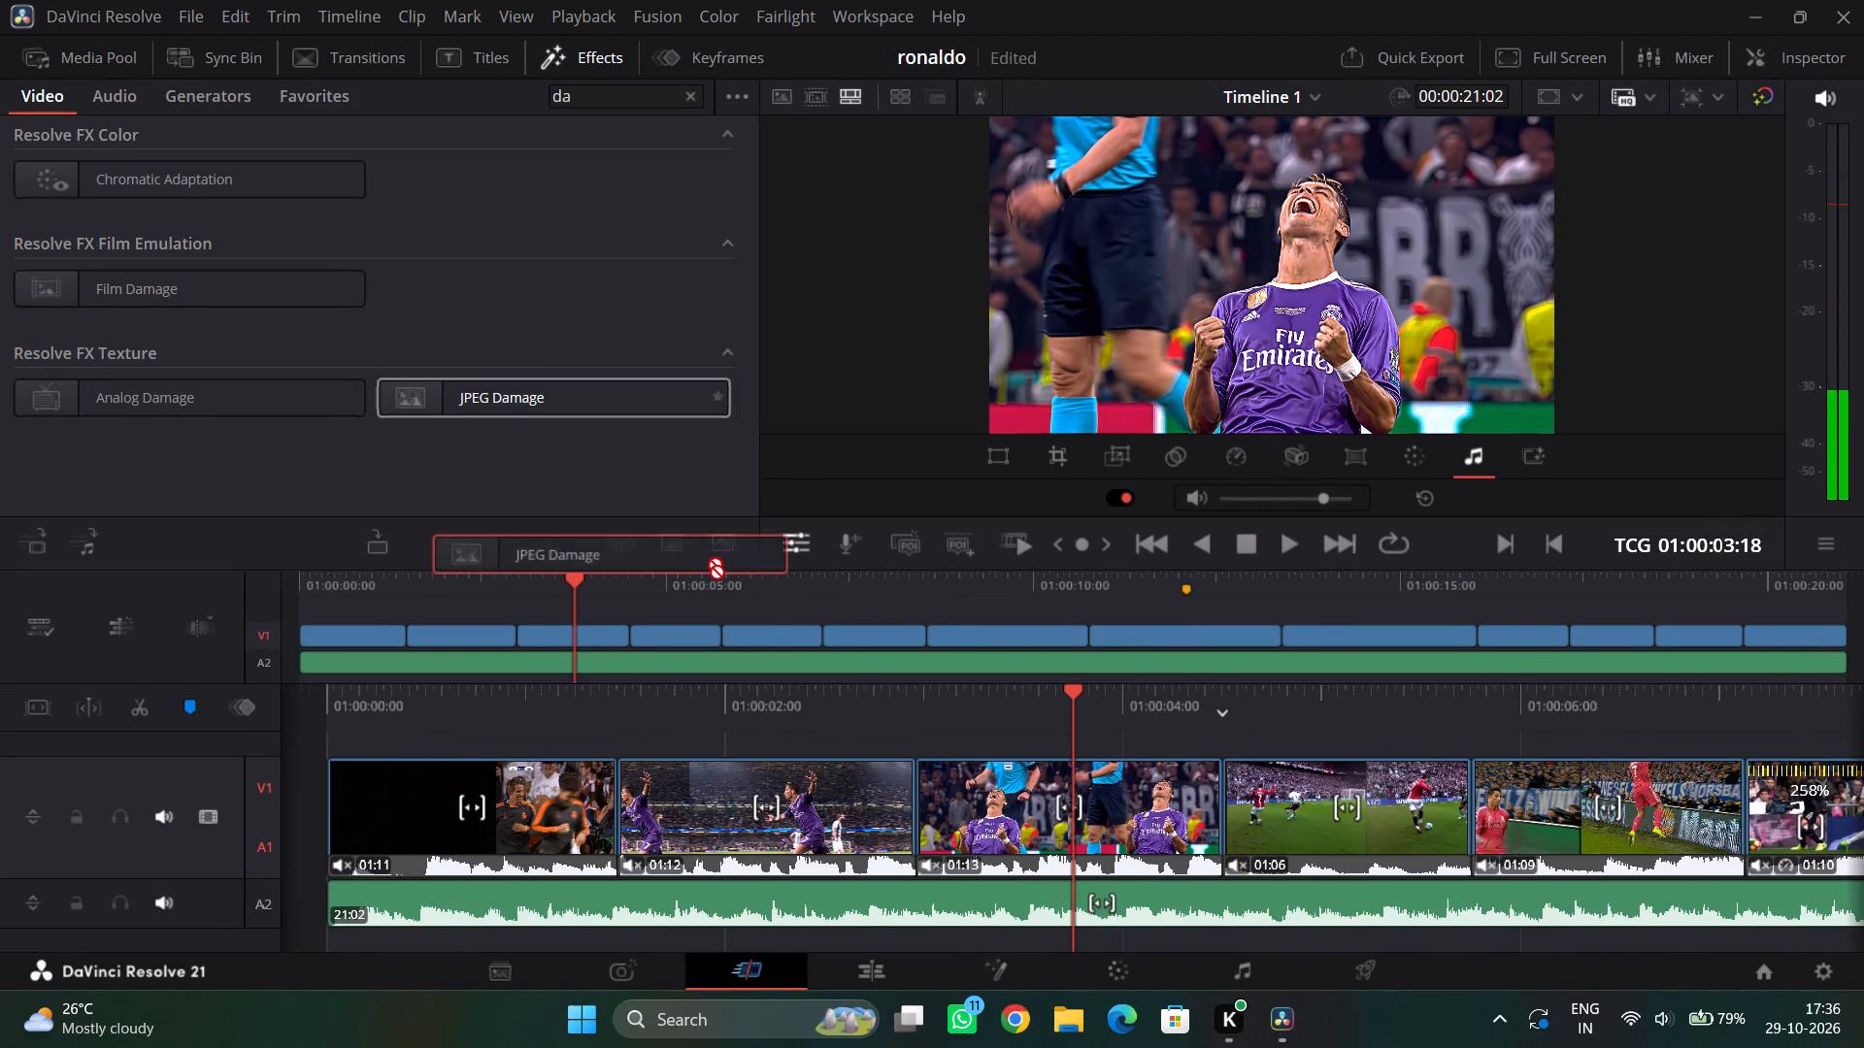
drag(710, 565, 800, 802)
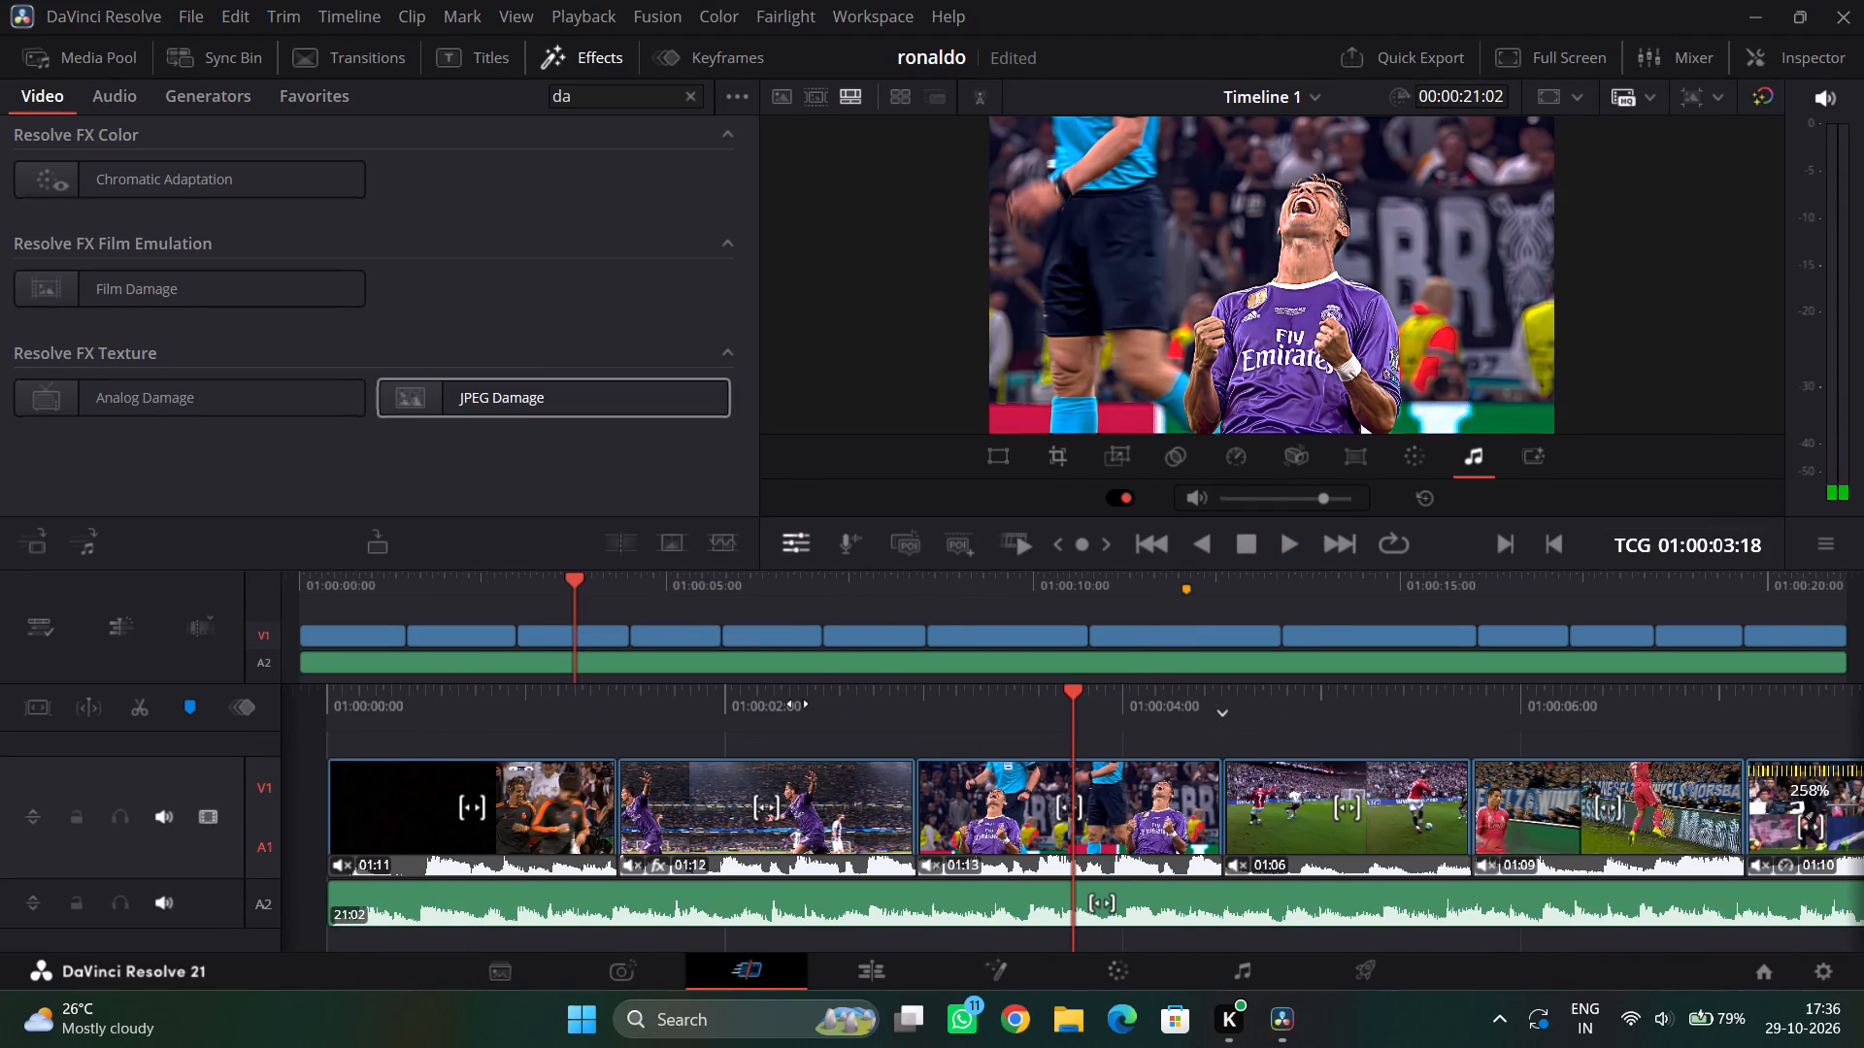
Play back the second clip with its effect, and apply JPEG Damage to the third clip, the kneeling purple-kit celebration.
drag(740, 698, 1448, 698)
click(1307, 547)
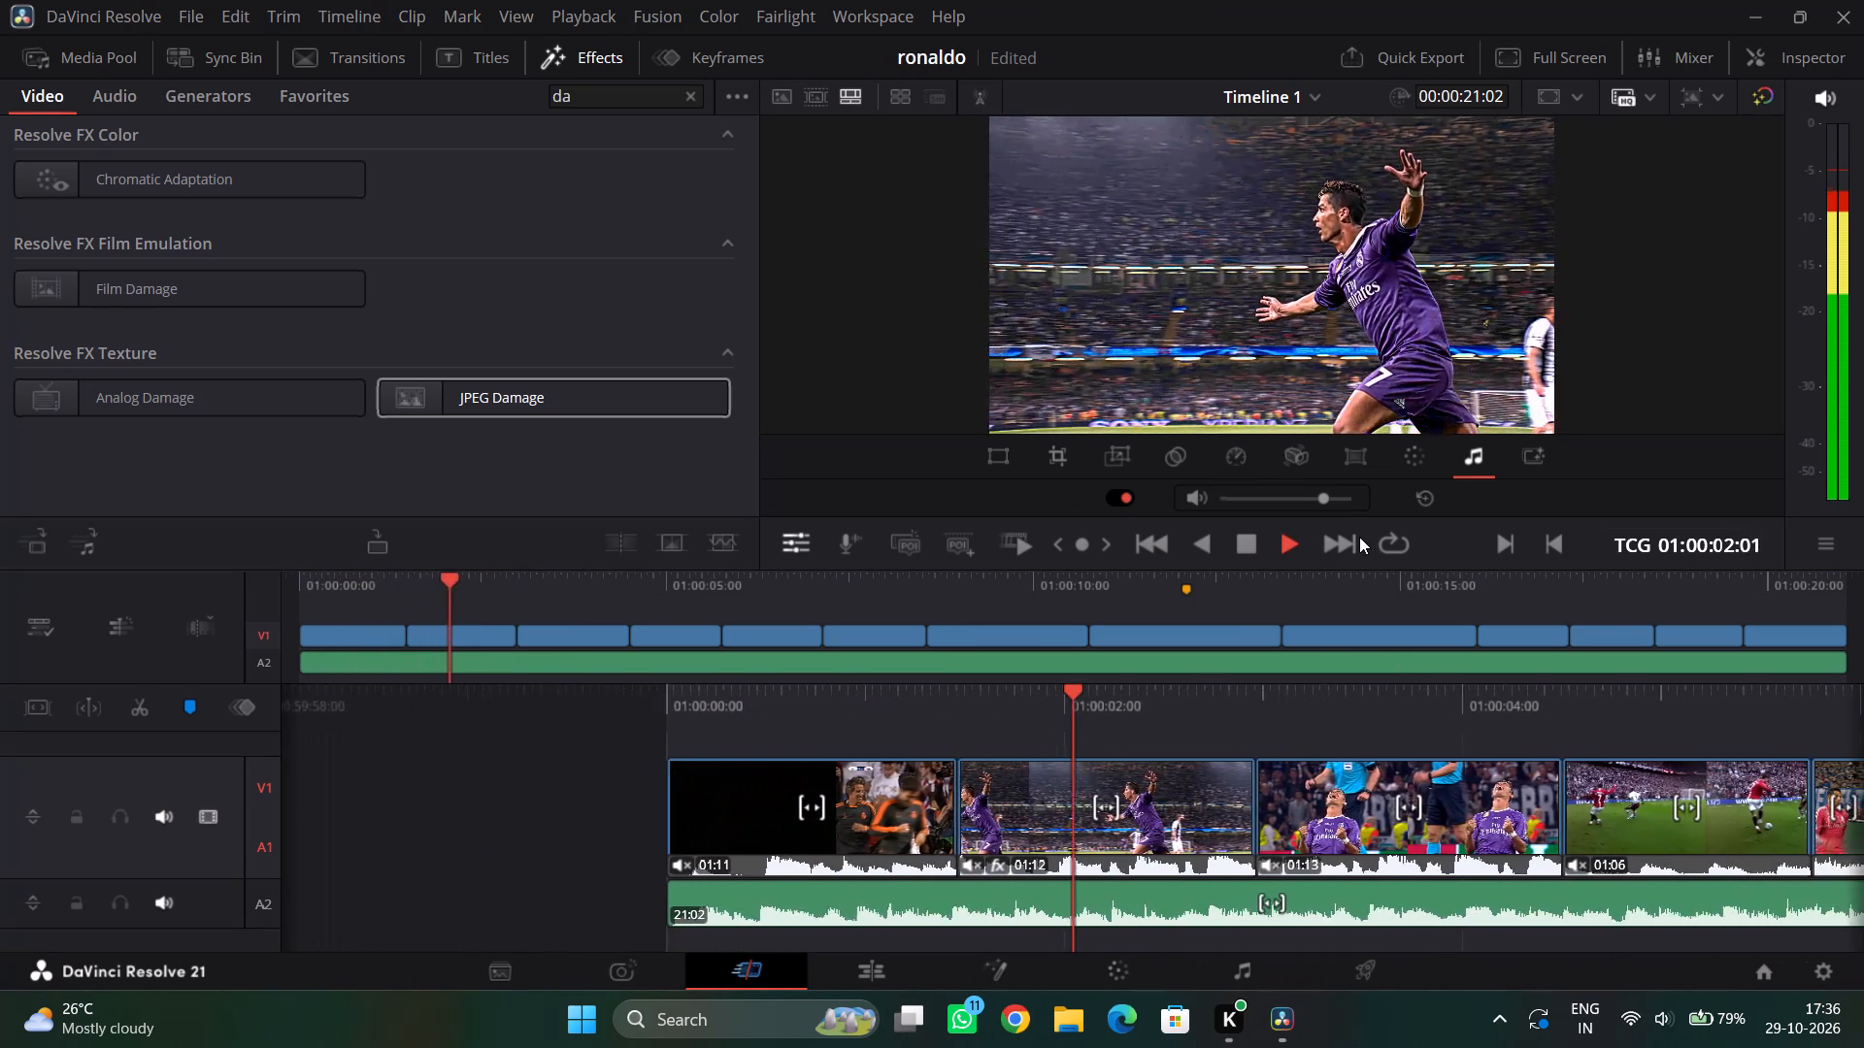
drag(1150, 715, 1161, 712)
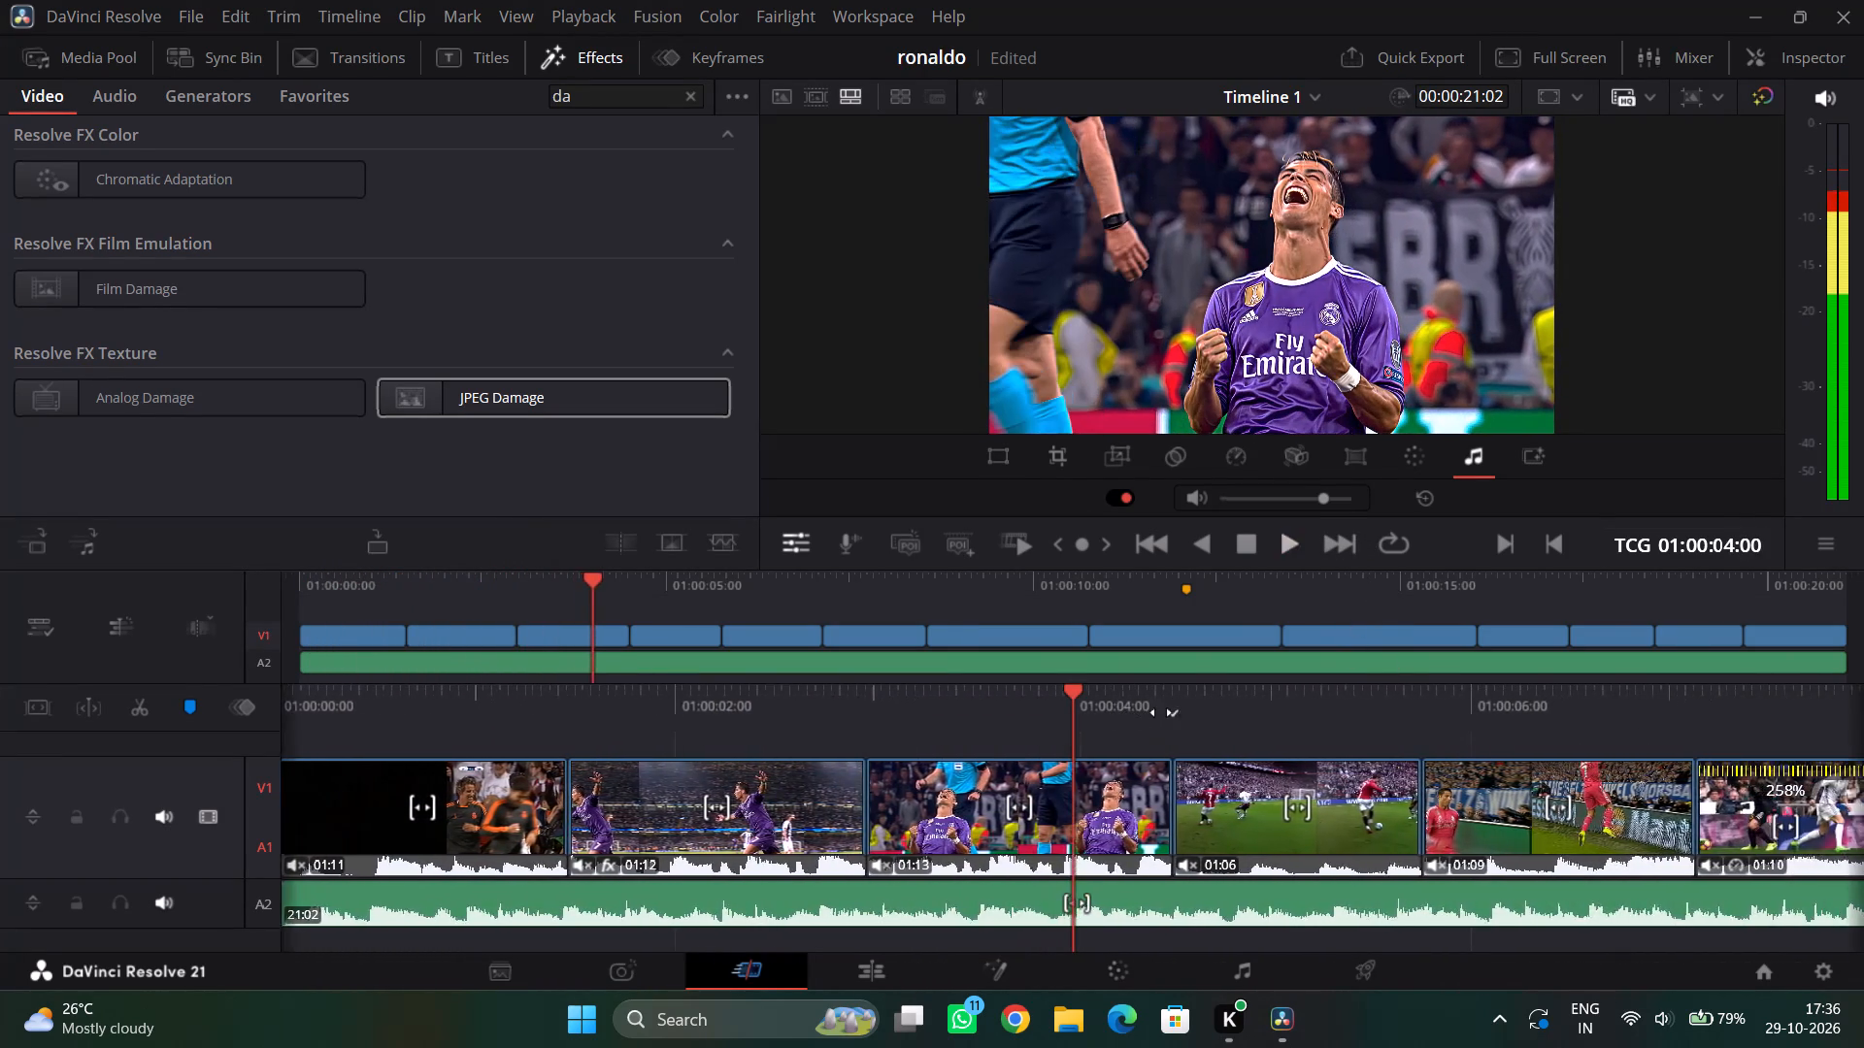
drag(1161, 712, 1423, 681)
drag(564, 392, 896, 595)
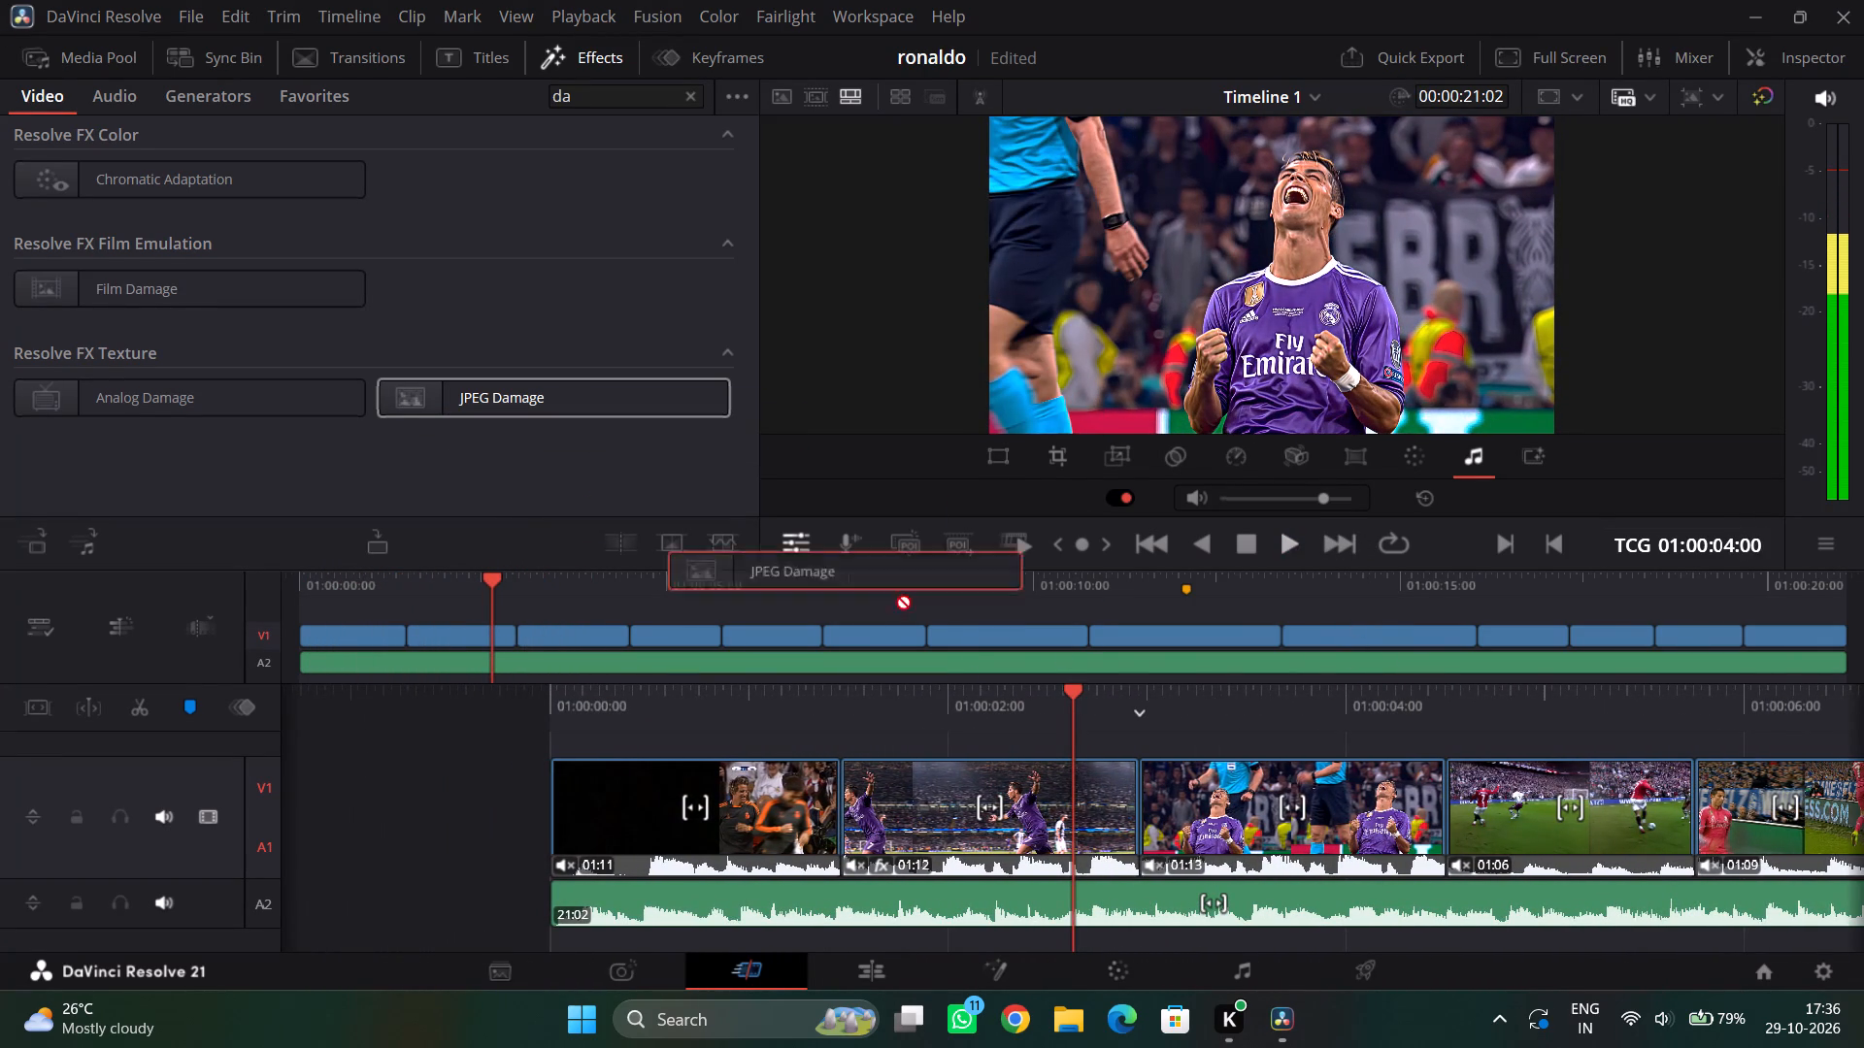
drag(896, 595, 1309, 791)
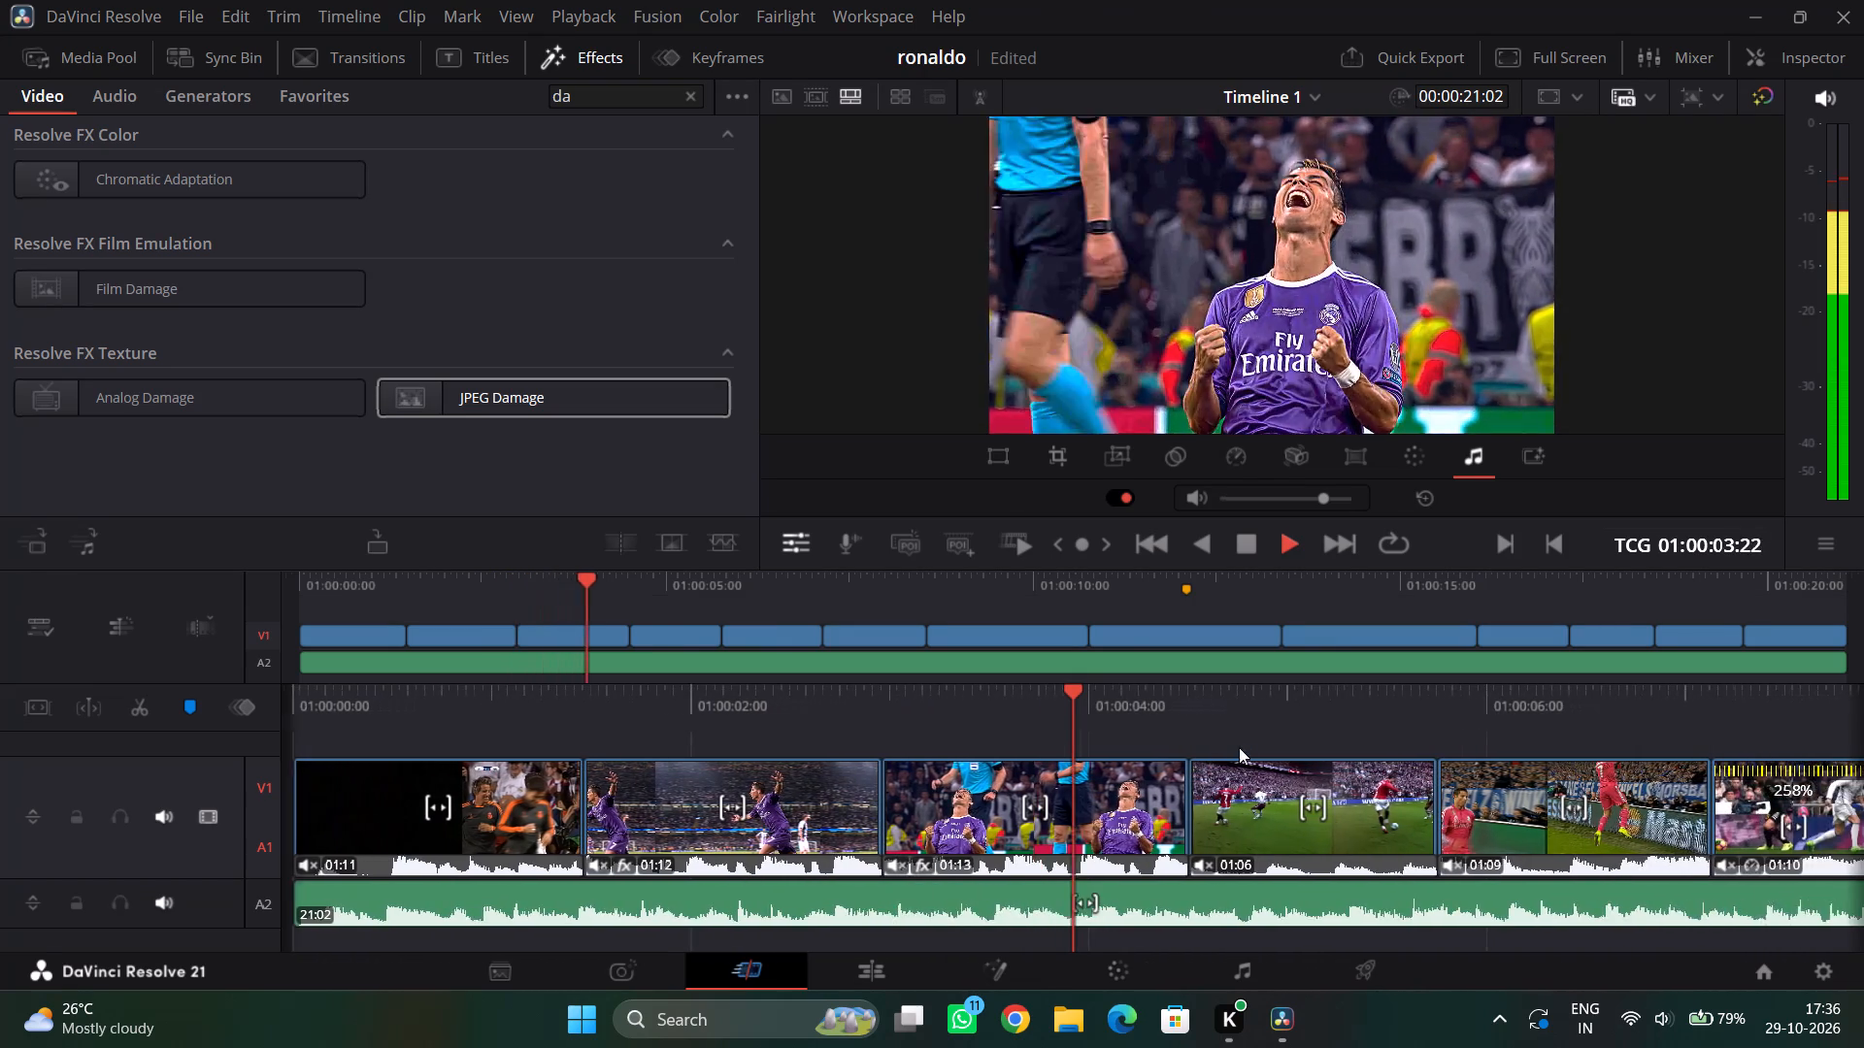
Replay the purple-kit clips, and apply JPEG Damage to the red-kit dribble clip and the pink-kit clip after it.
drag(1151, 700, 1687, 607)
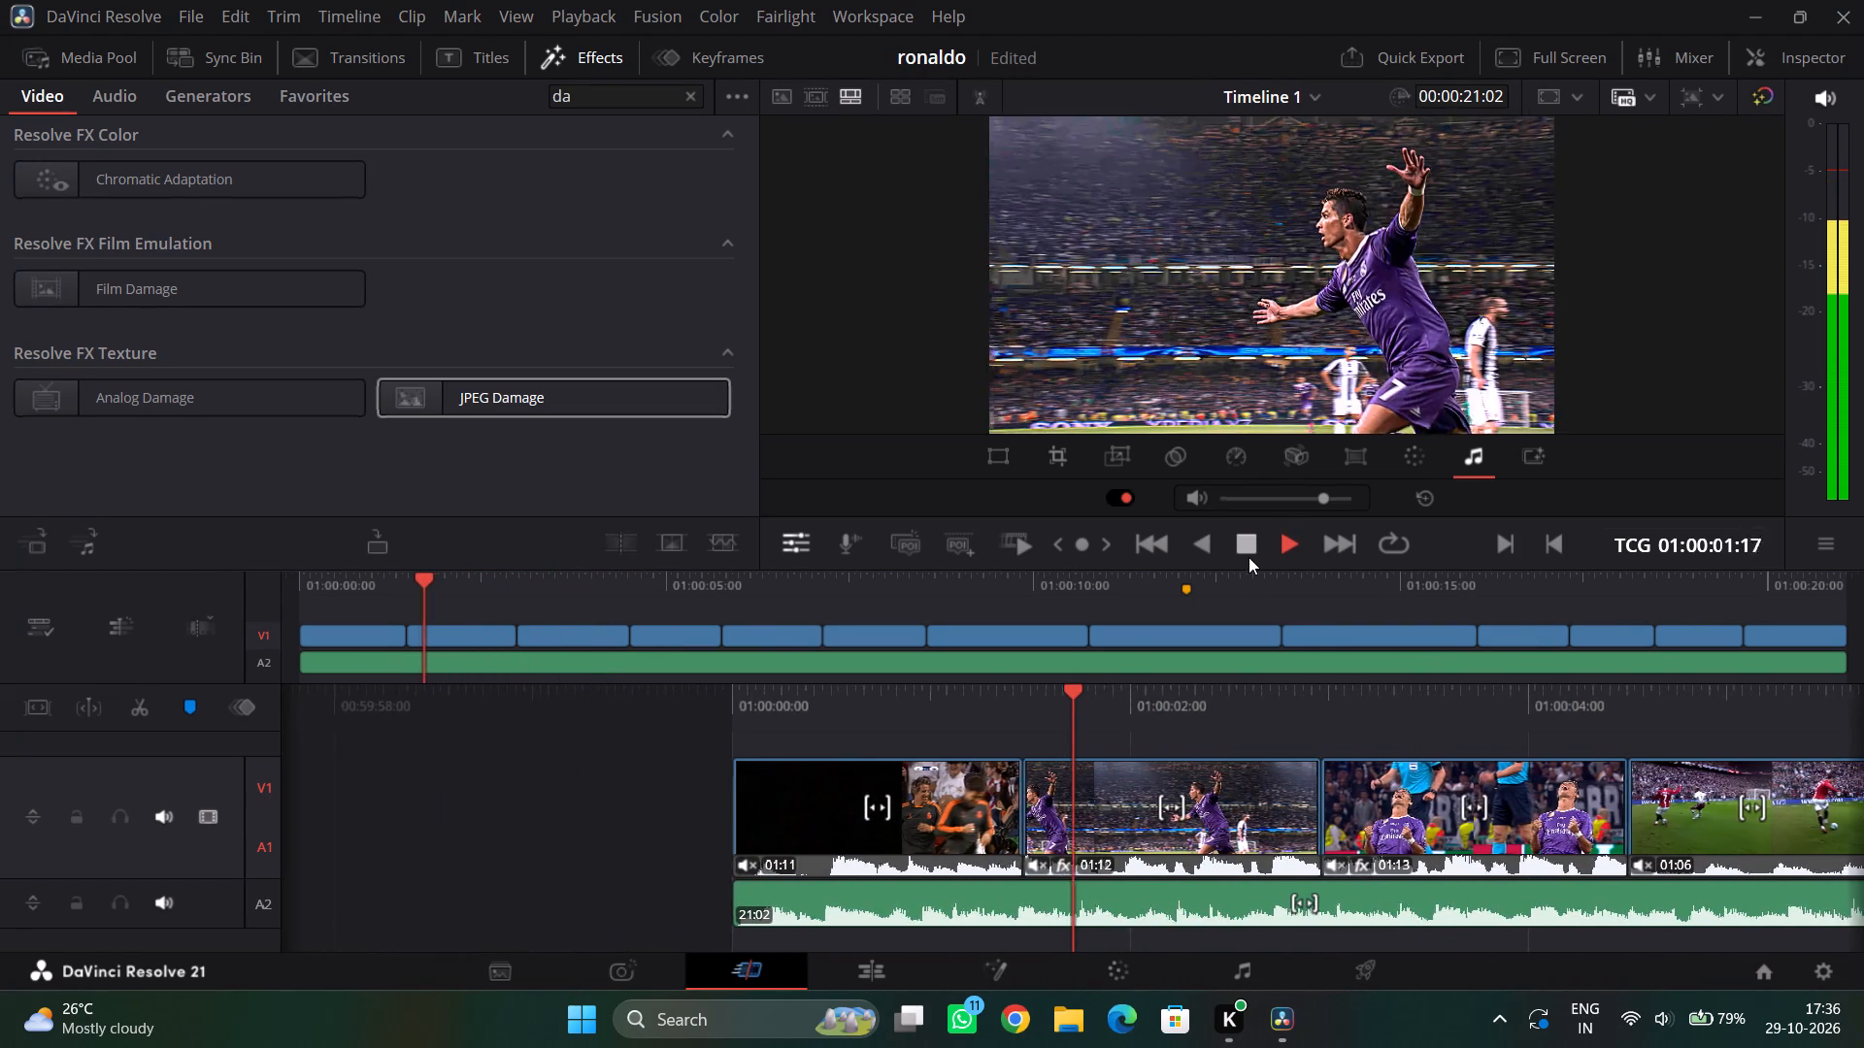
click(1255, 546)
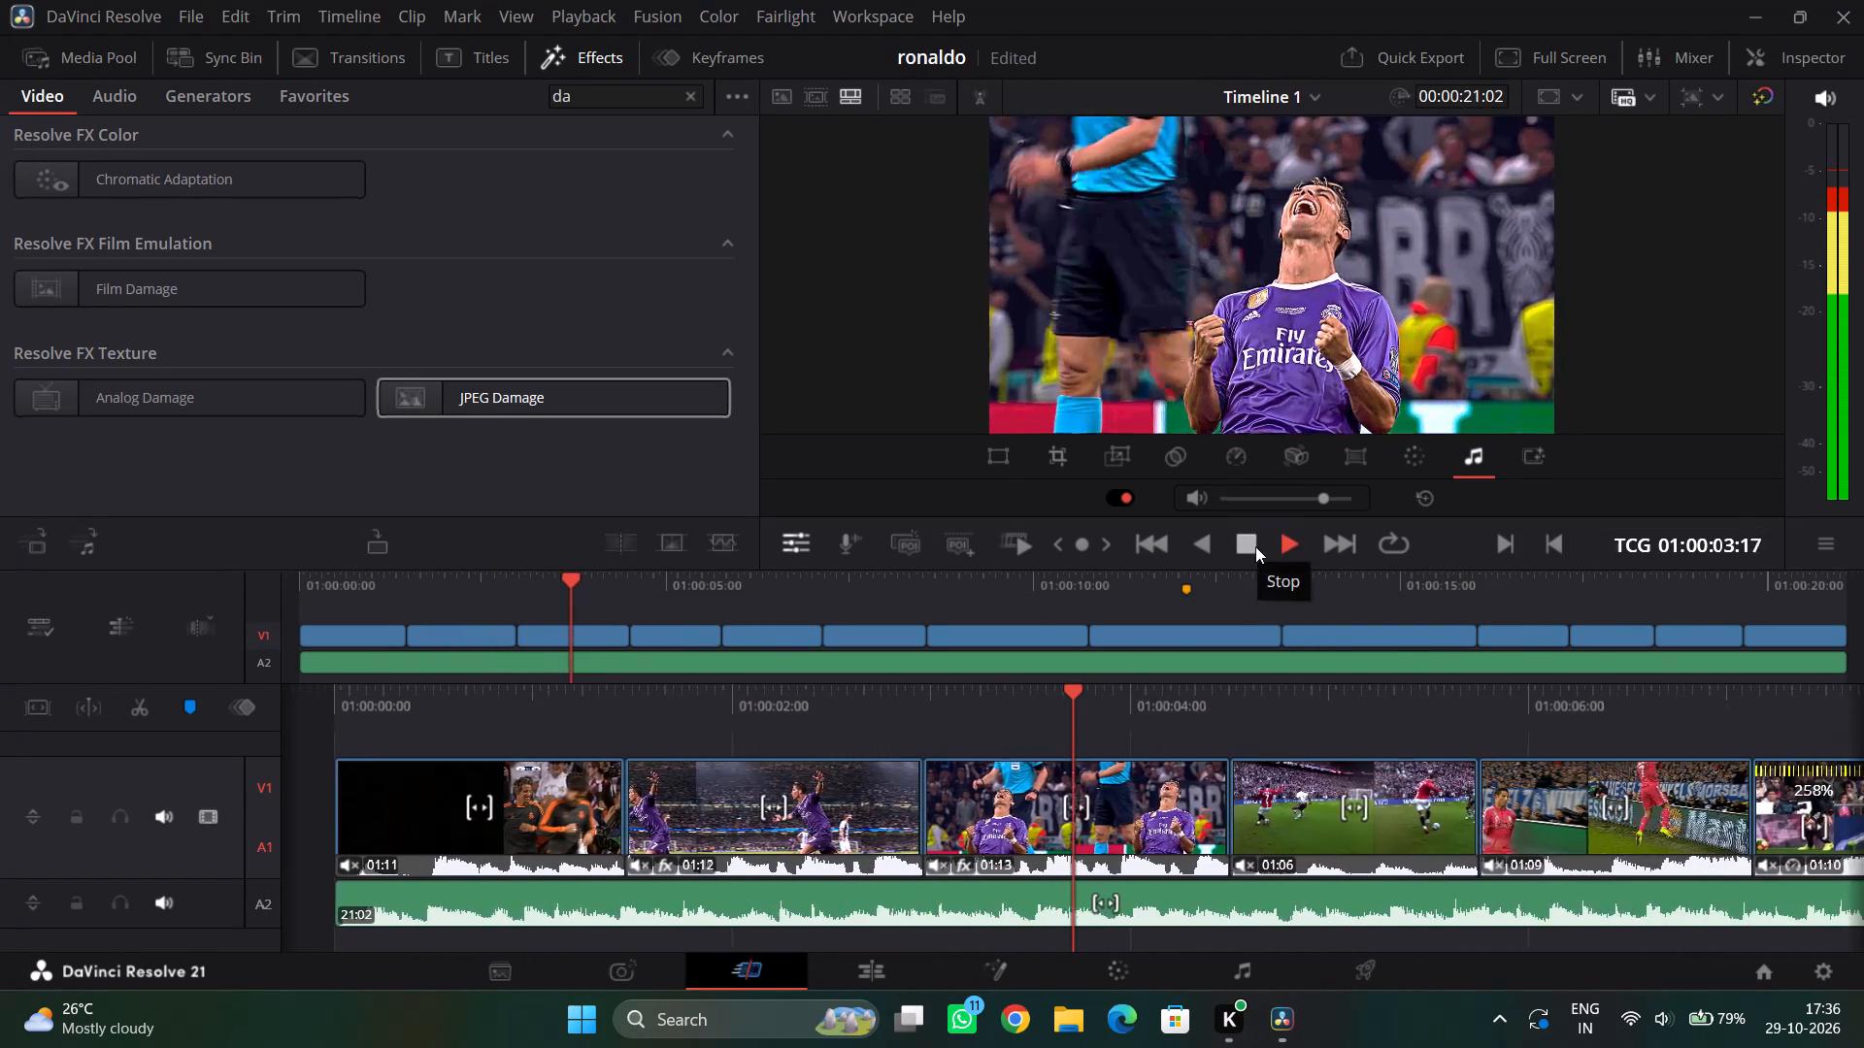
drag(604, 402, 1315, 805)
drag(1406, 686, 904, 712)
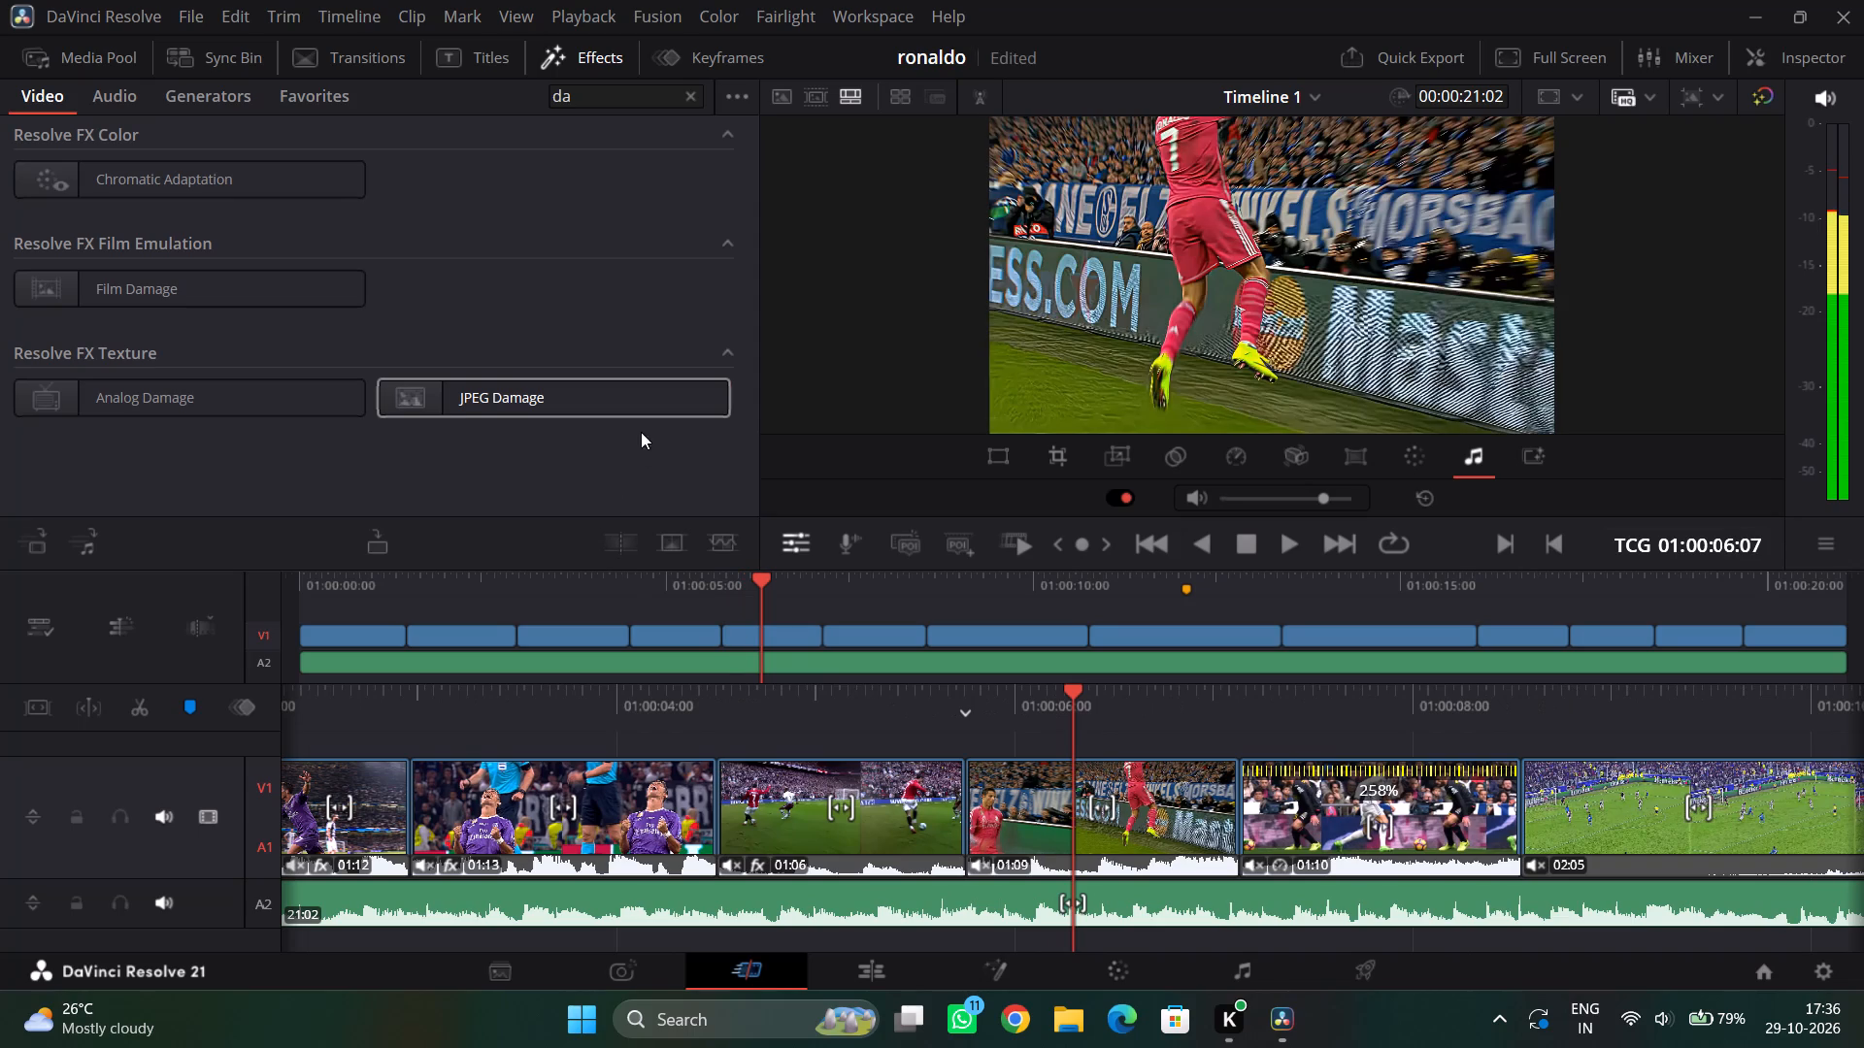
drag(651, 397, 1105, 804)
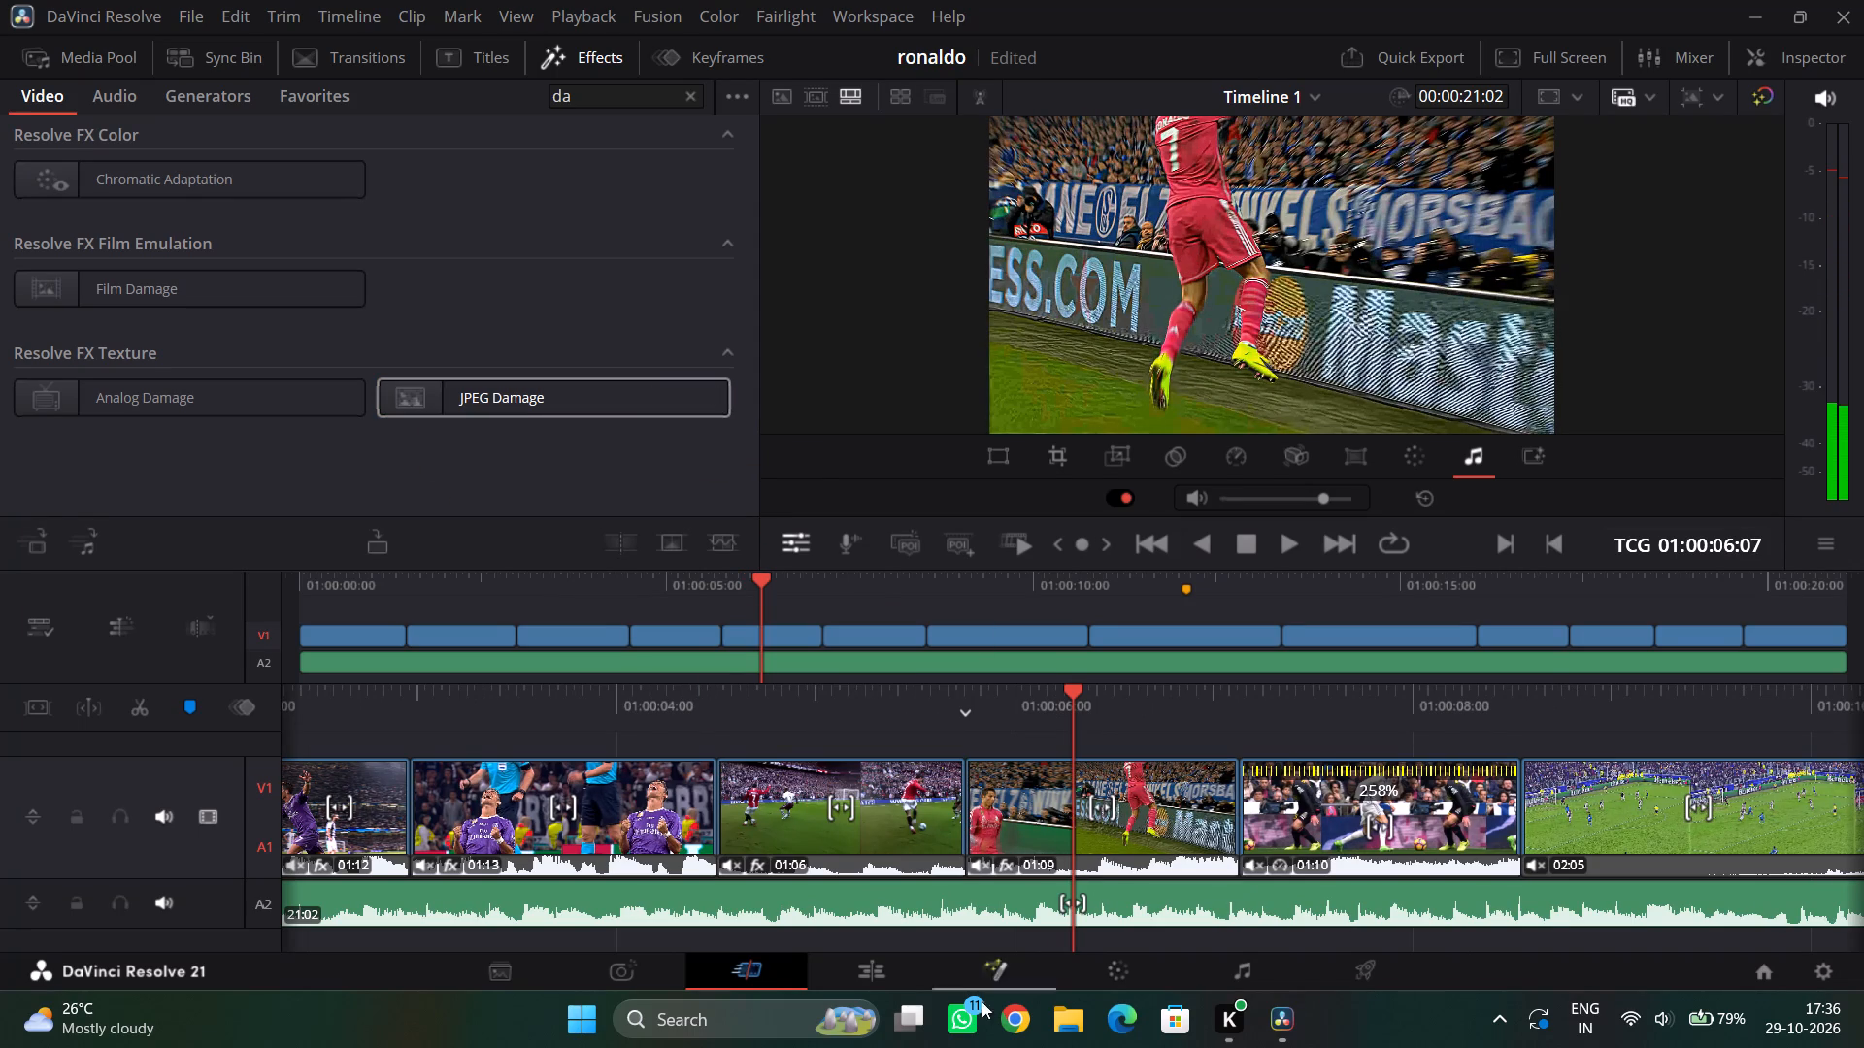
Launch the Riot Client from Windows search.
click(775, 1029)
click(812, 257)
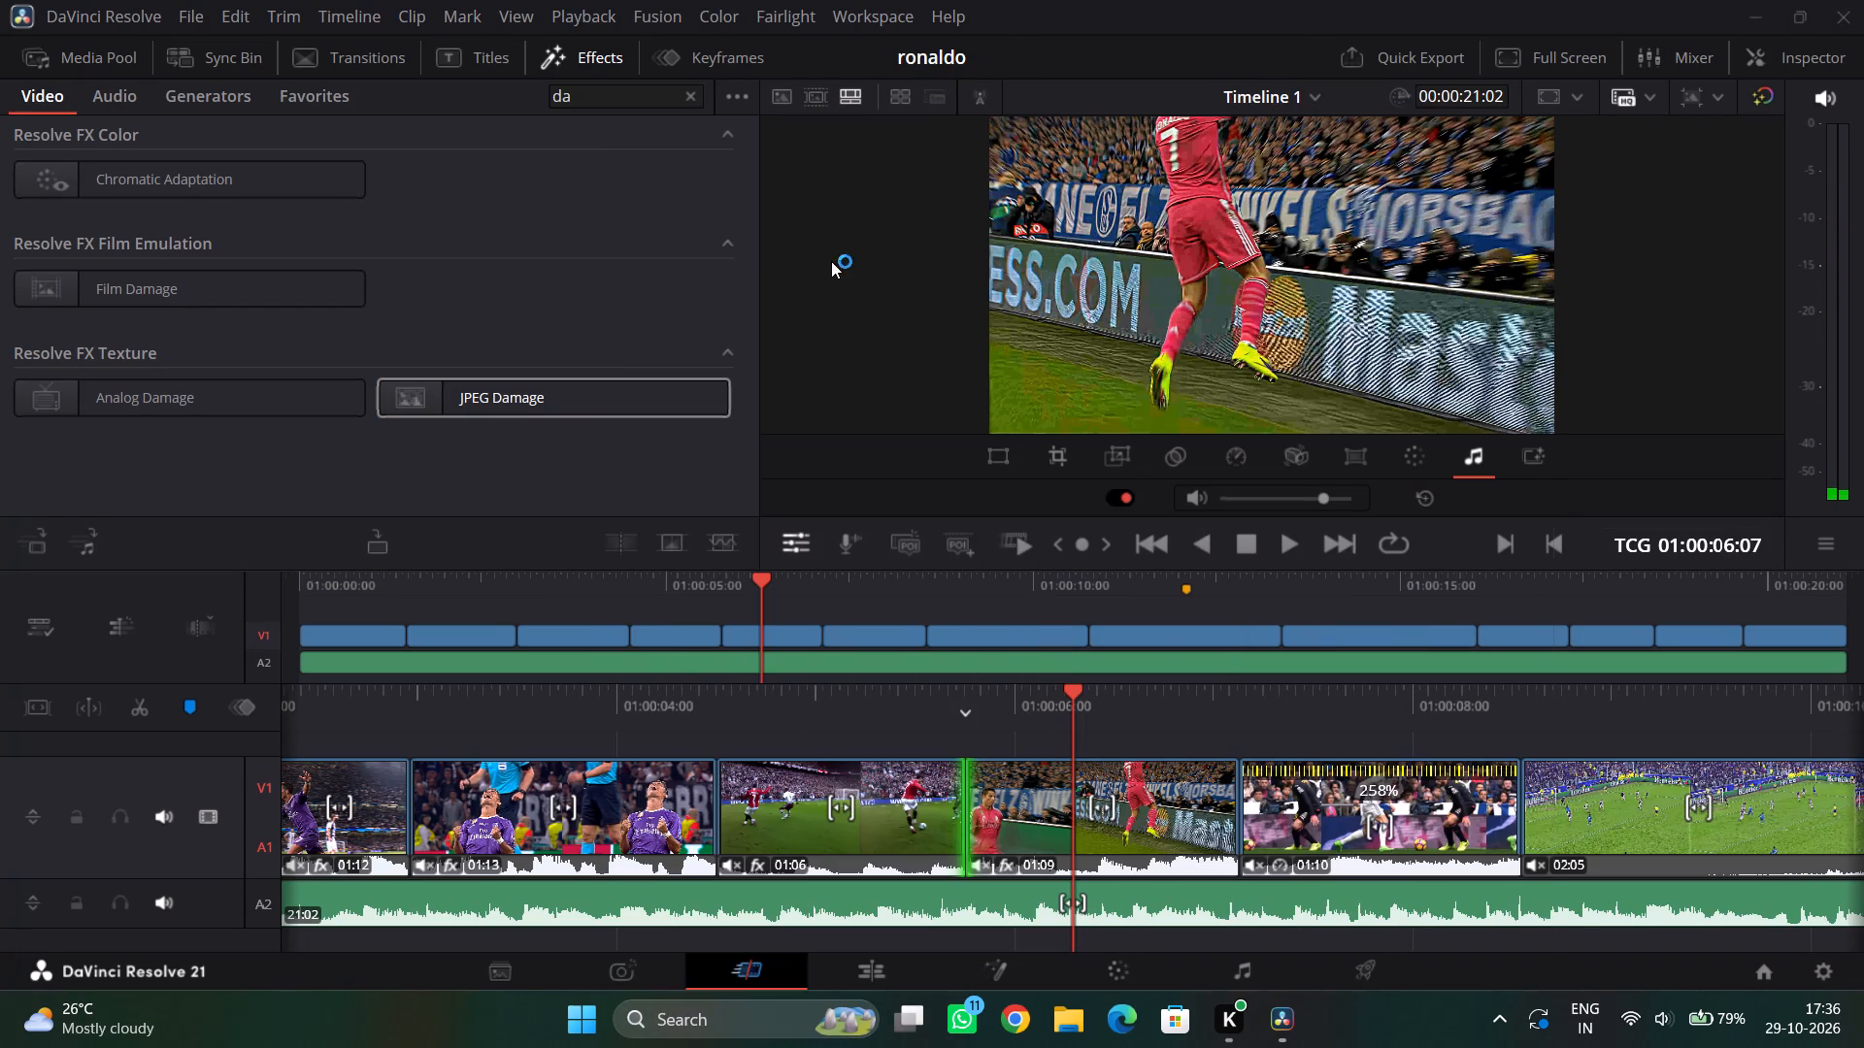
Apply JPEG Damage to the 258% speed clip, the wide pitch clip and the long pink-kit clip in the Ronaldo timeline.
drag(541, 389, 1250, 723)
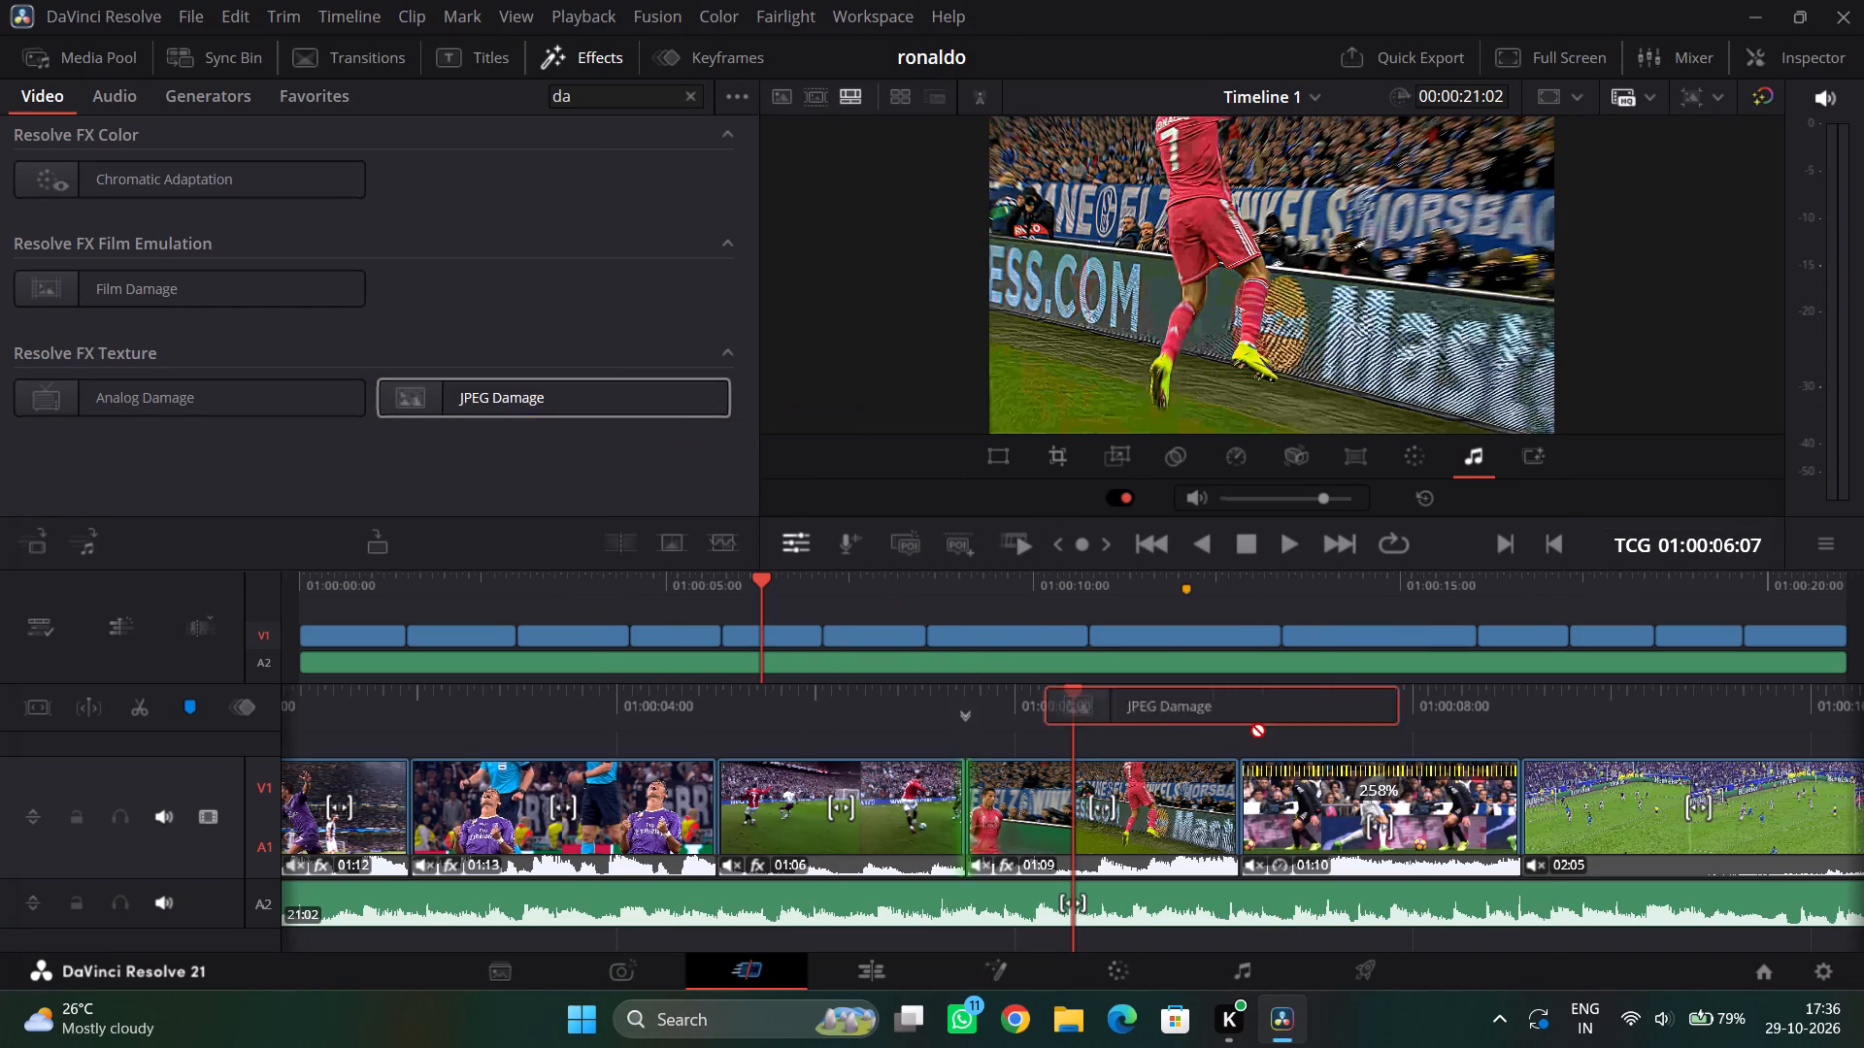
drag(1250, 723, 1330, 773)
drag(1369, 709, 783, 696)
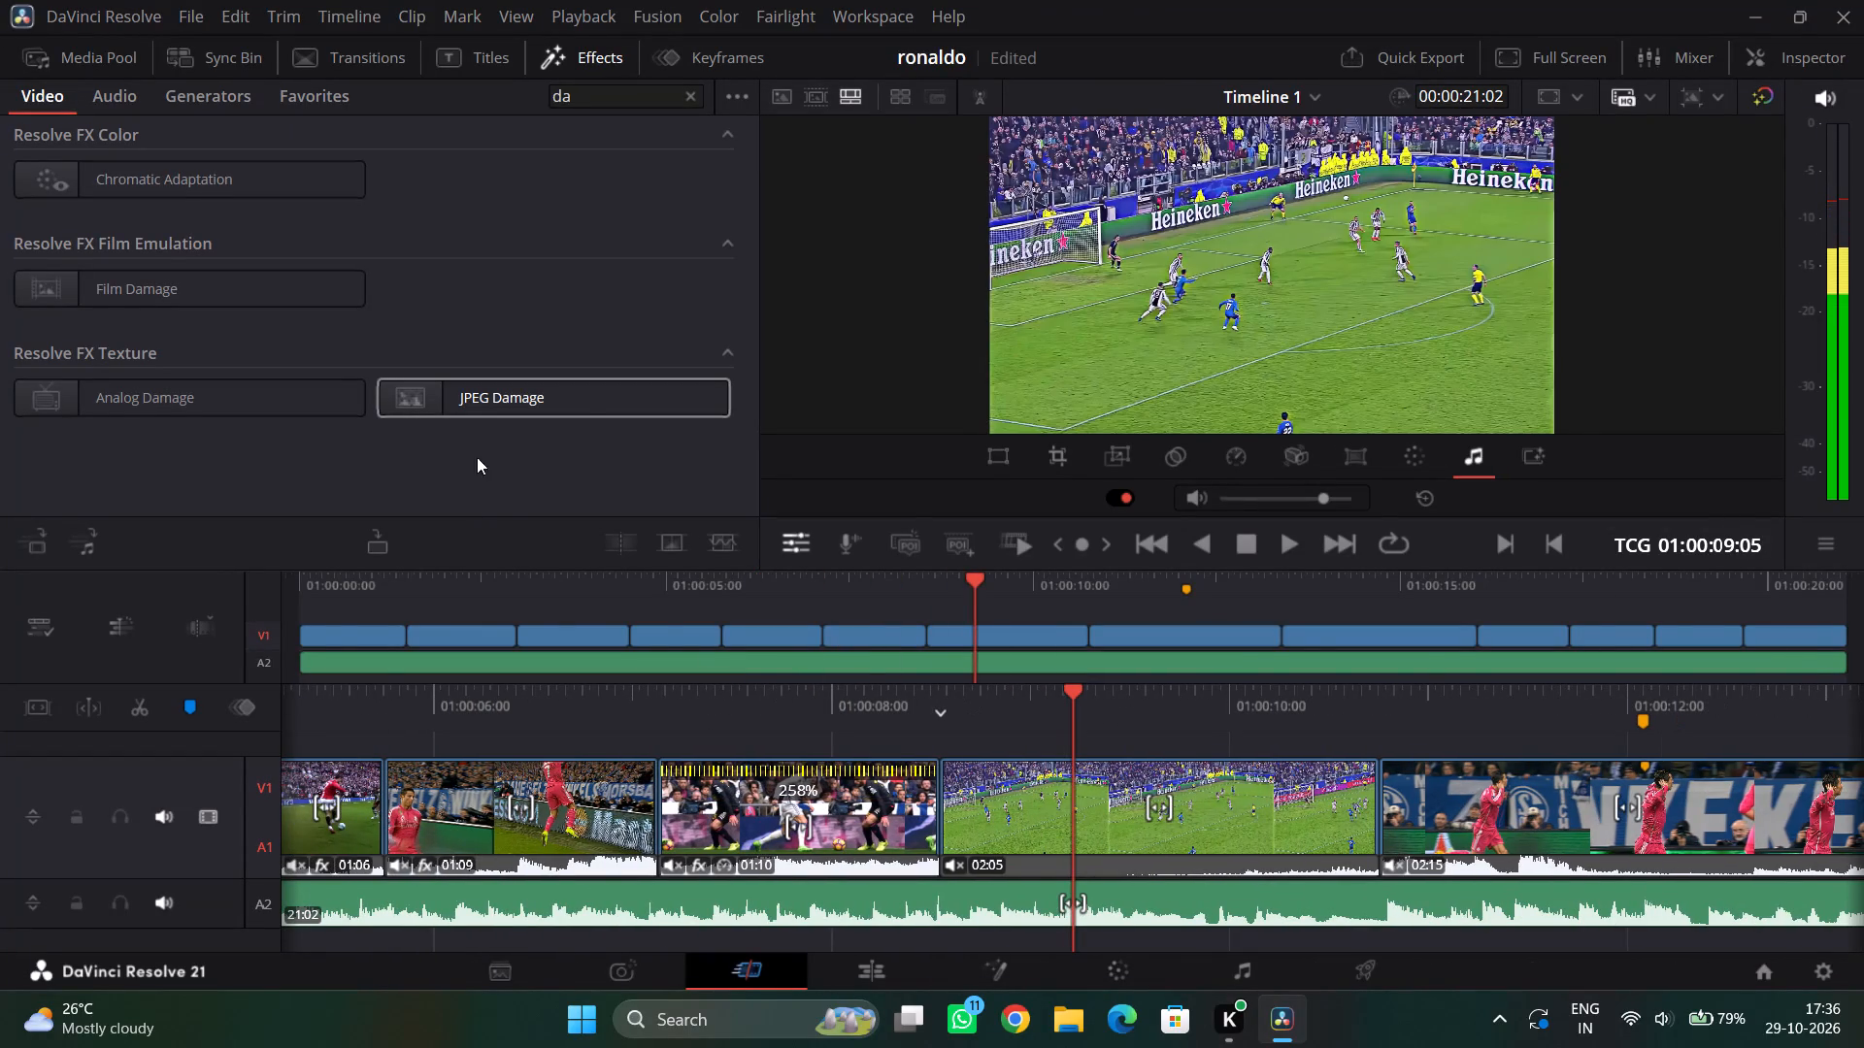
drag(582, 402, 1085, 762)
drag(615, 380, 1606, 809)
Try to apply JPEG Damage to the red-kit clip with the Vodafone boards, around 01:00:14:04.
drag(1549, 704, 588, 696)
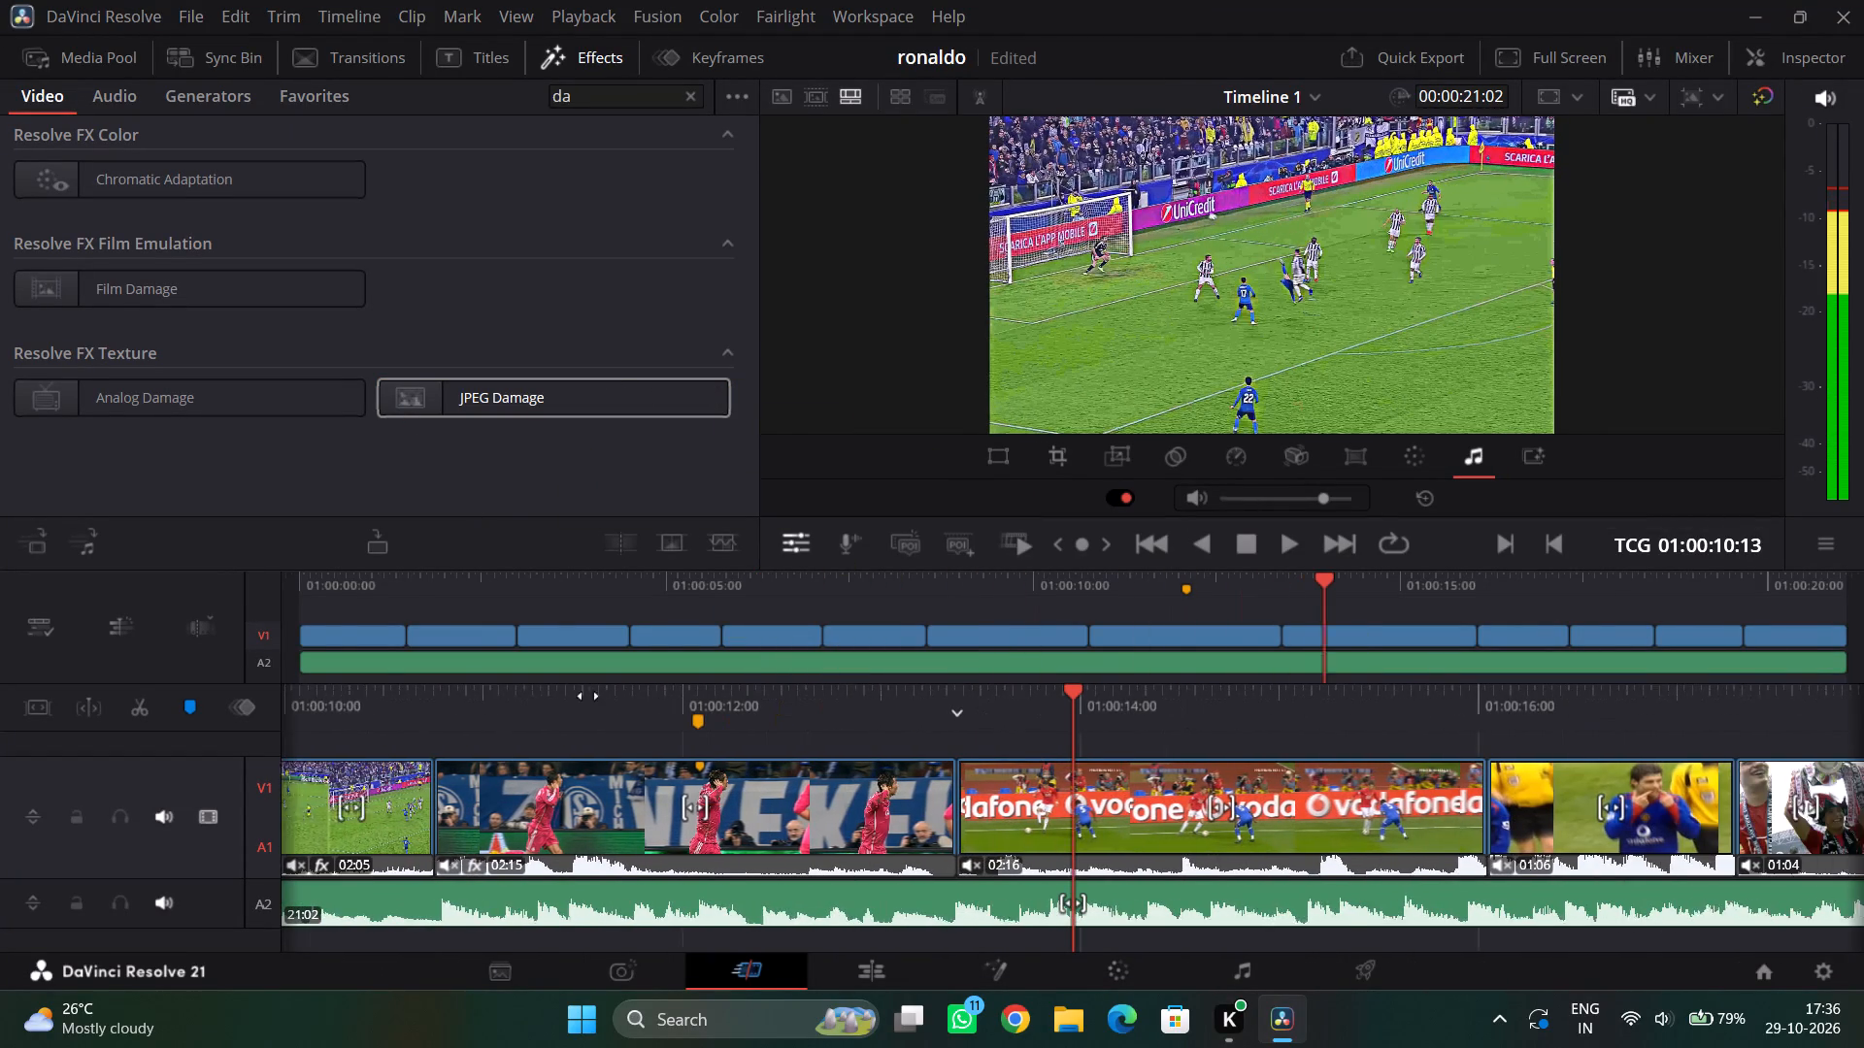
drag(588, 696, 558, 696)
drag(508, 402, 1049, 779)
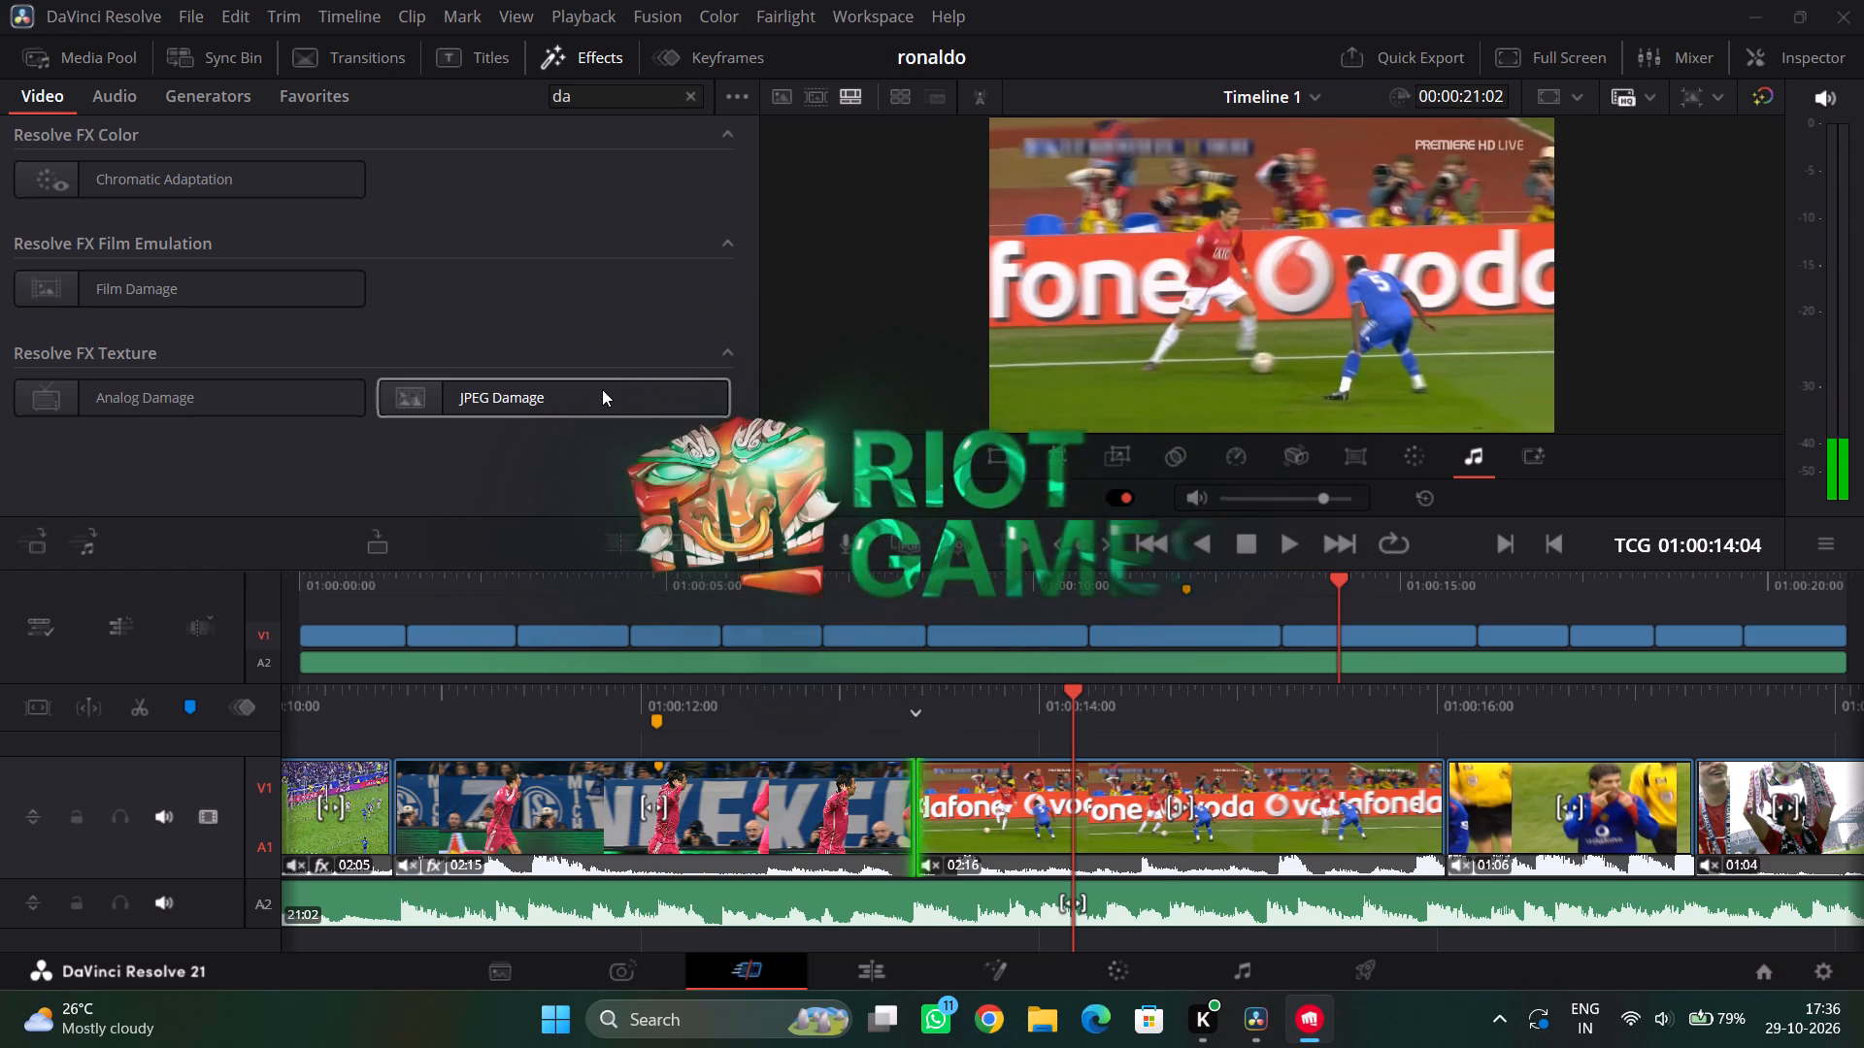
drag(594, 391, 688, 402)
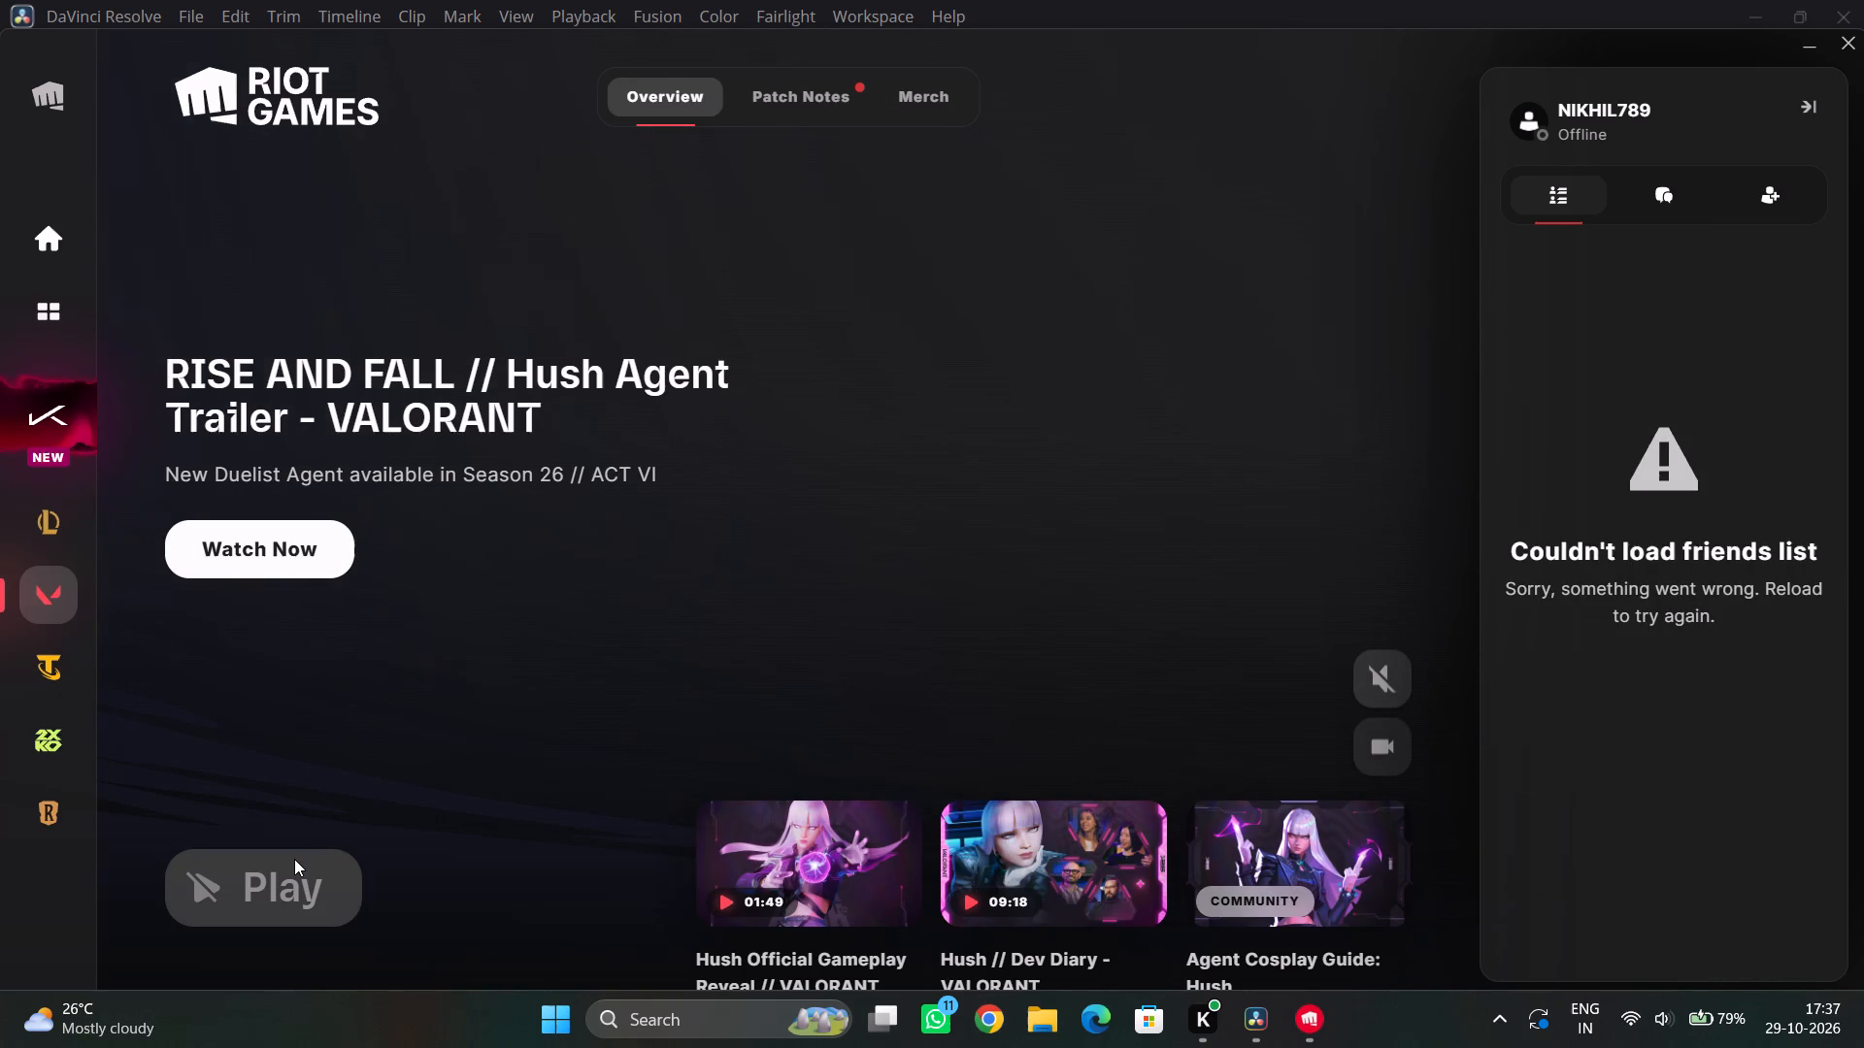
Start VALORANT from its overview page in the Riot Client.
scroll(446, 678, down, 4)
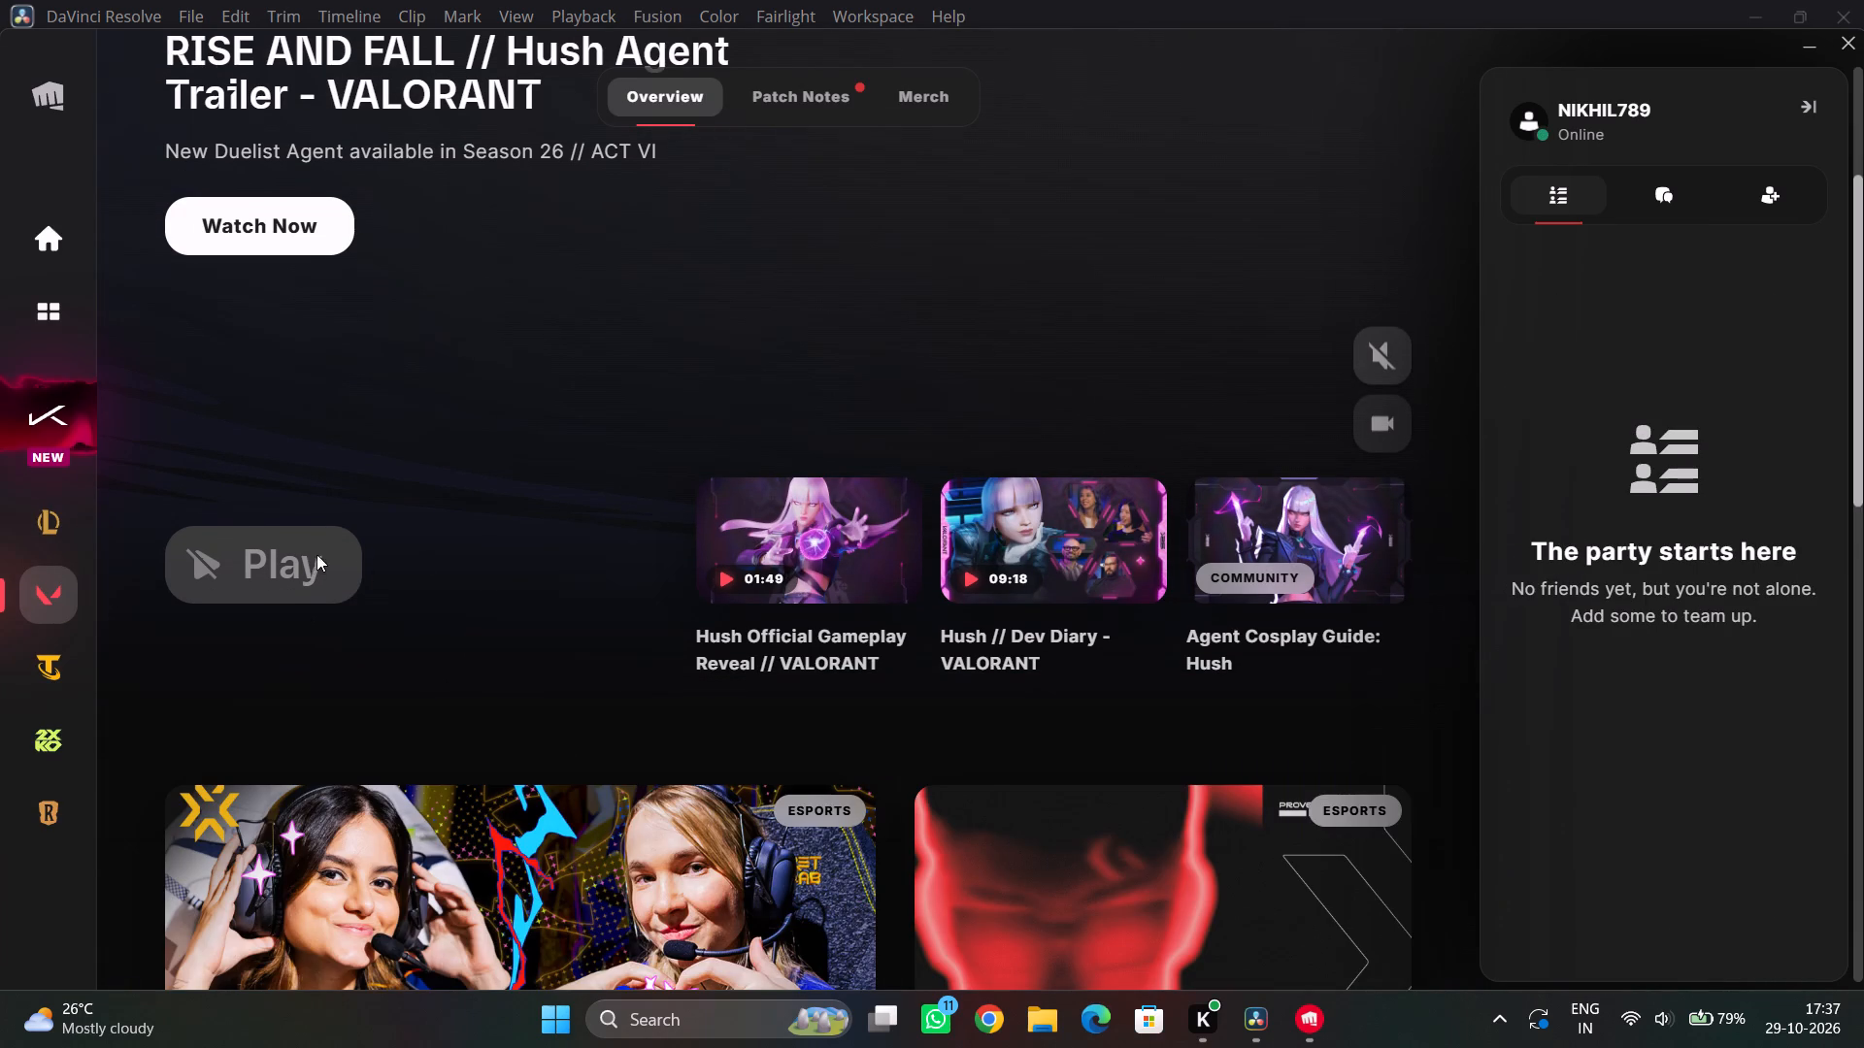
click(311, 551)
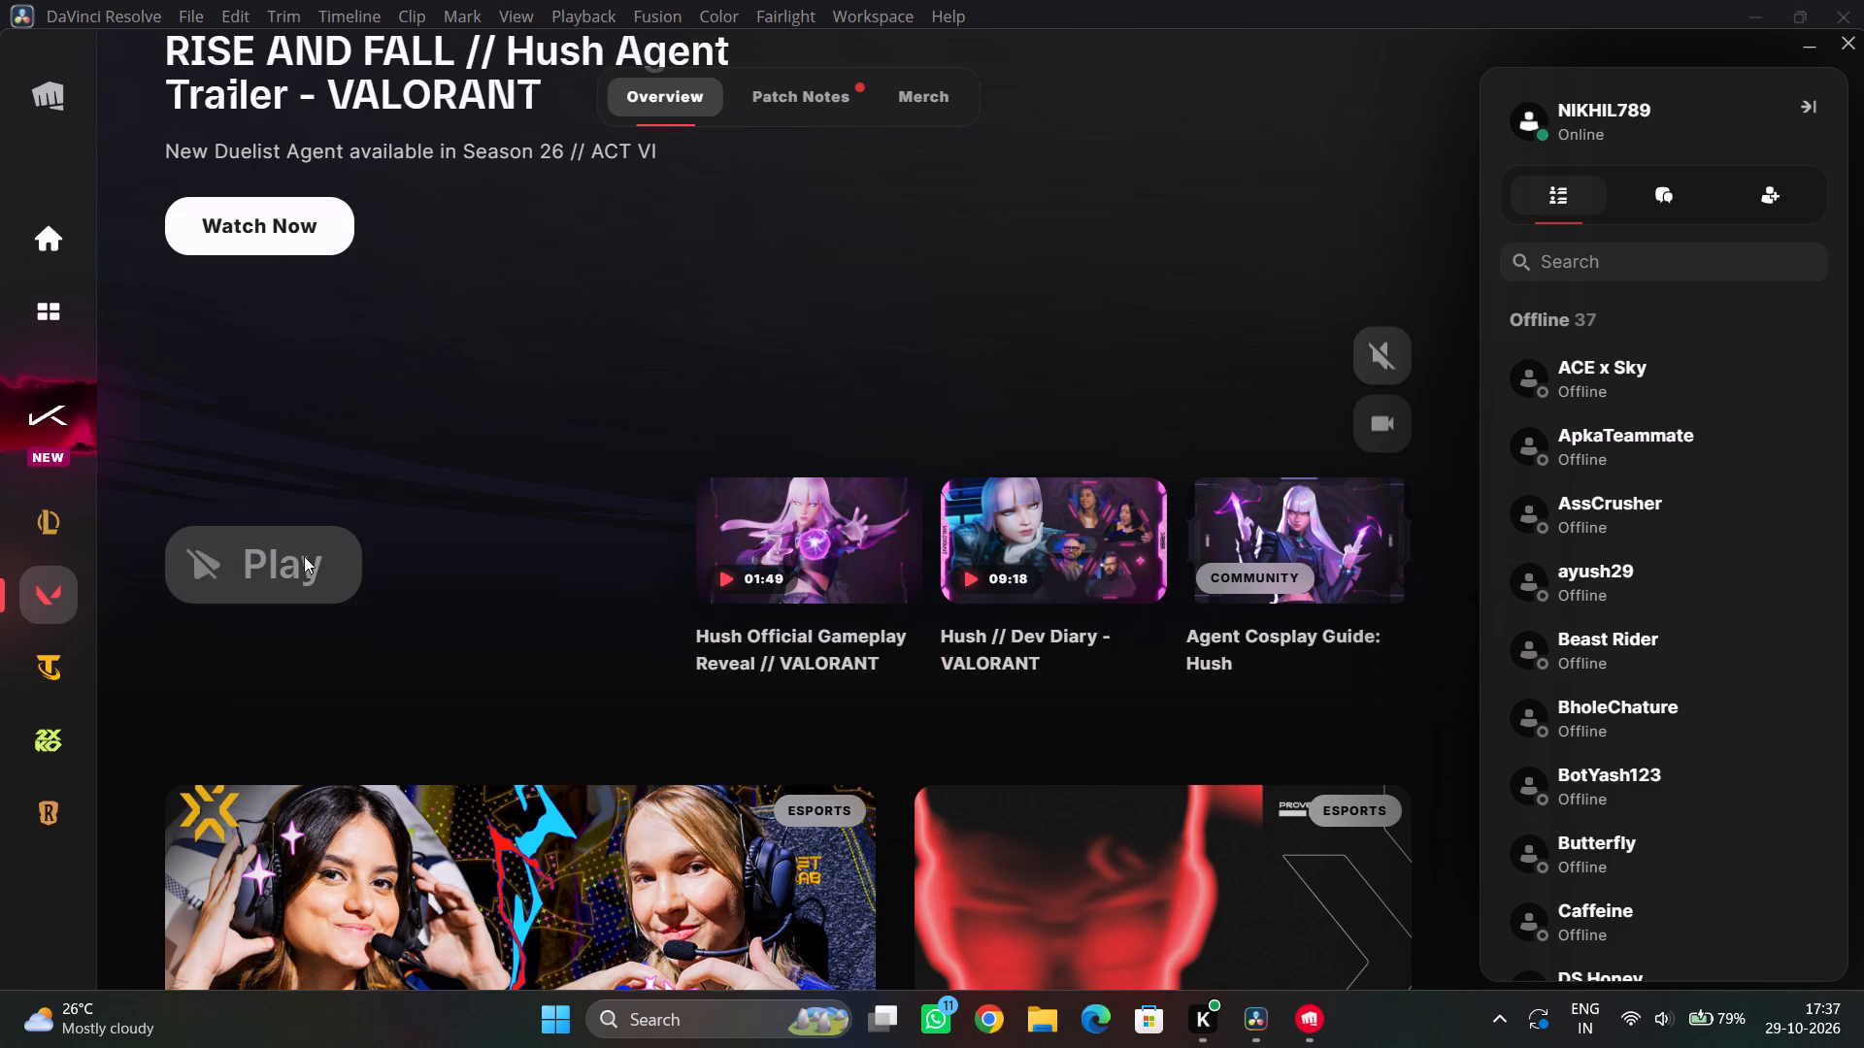
click(262, 567)
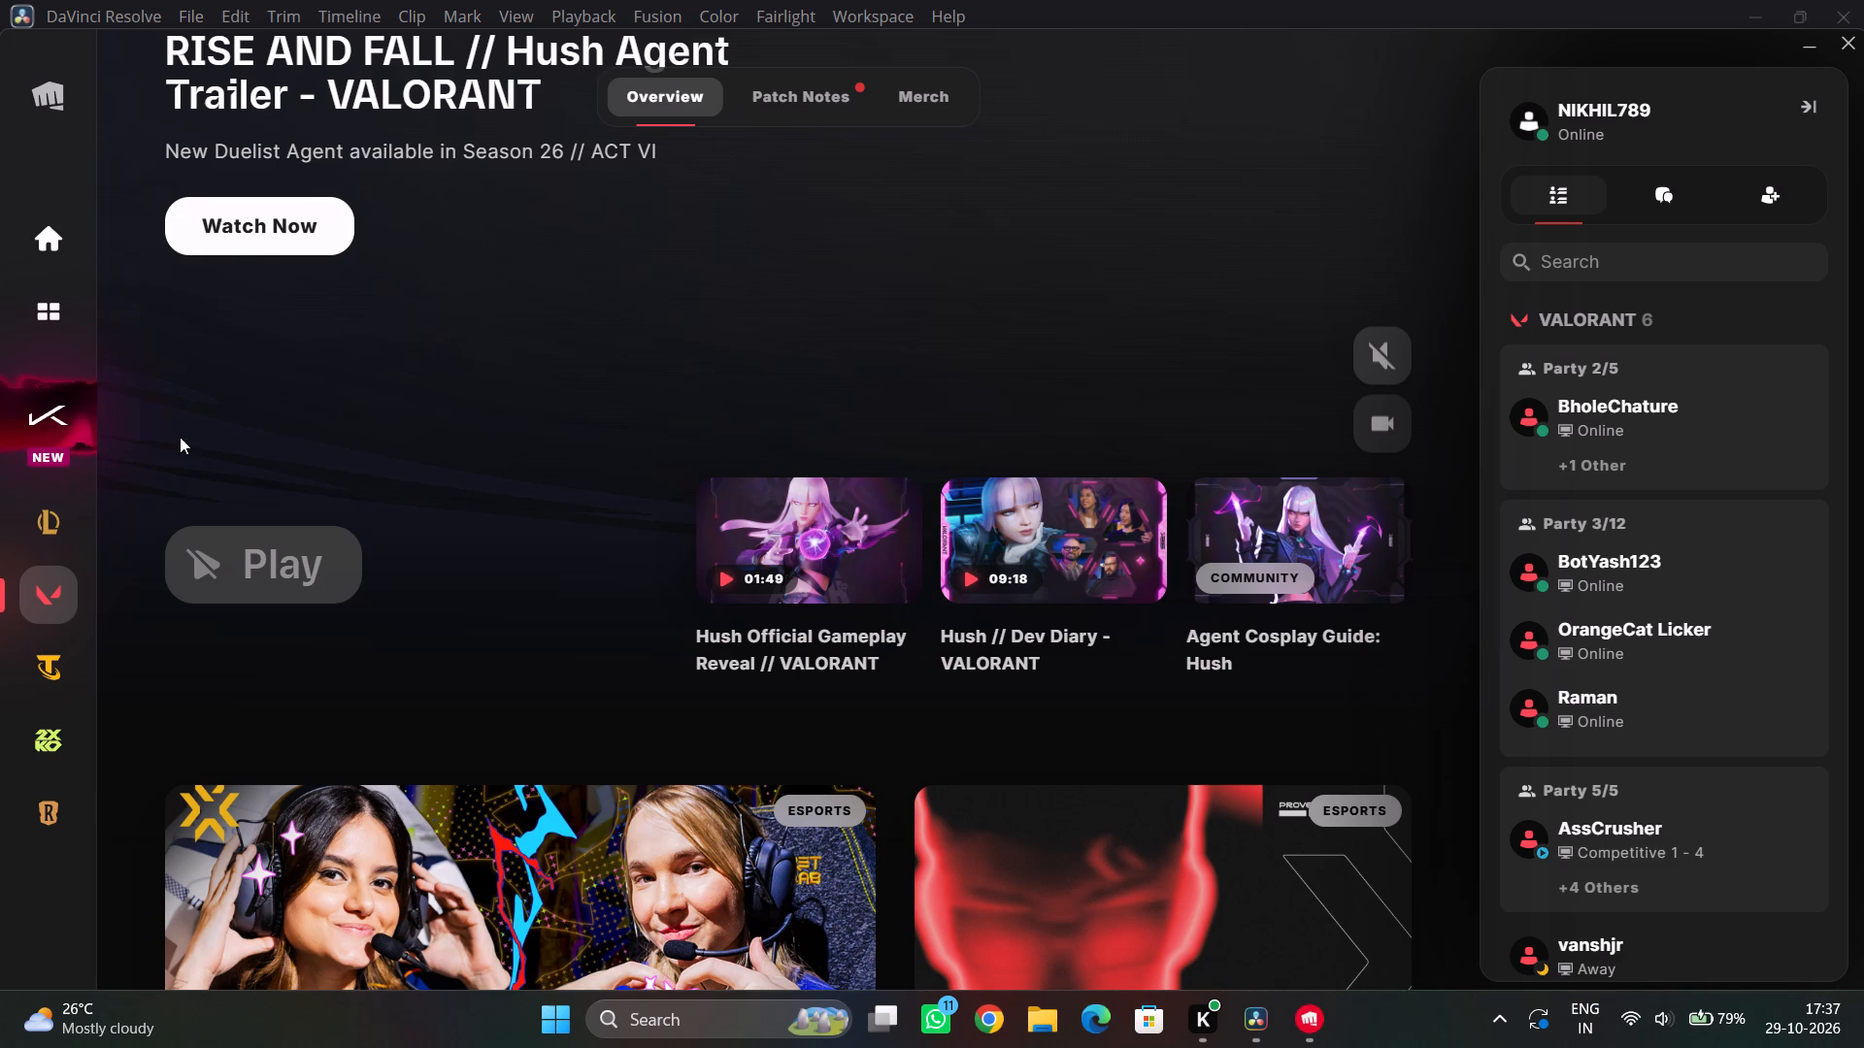
Switch to DaVinci Resolve and apply JPEG Damage to the red-kit Vodafone-board clip and the four clips after it, through the timeline's end.
click(1259, 1012)
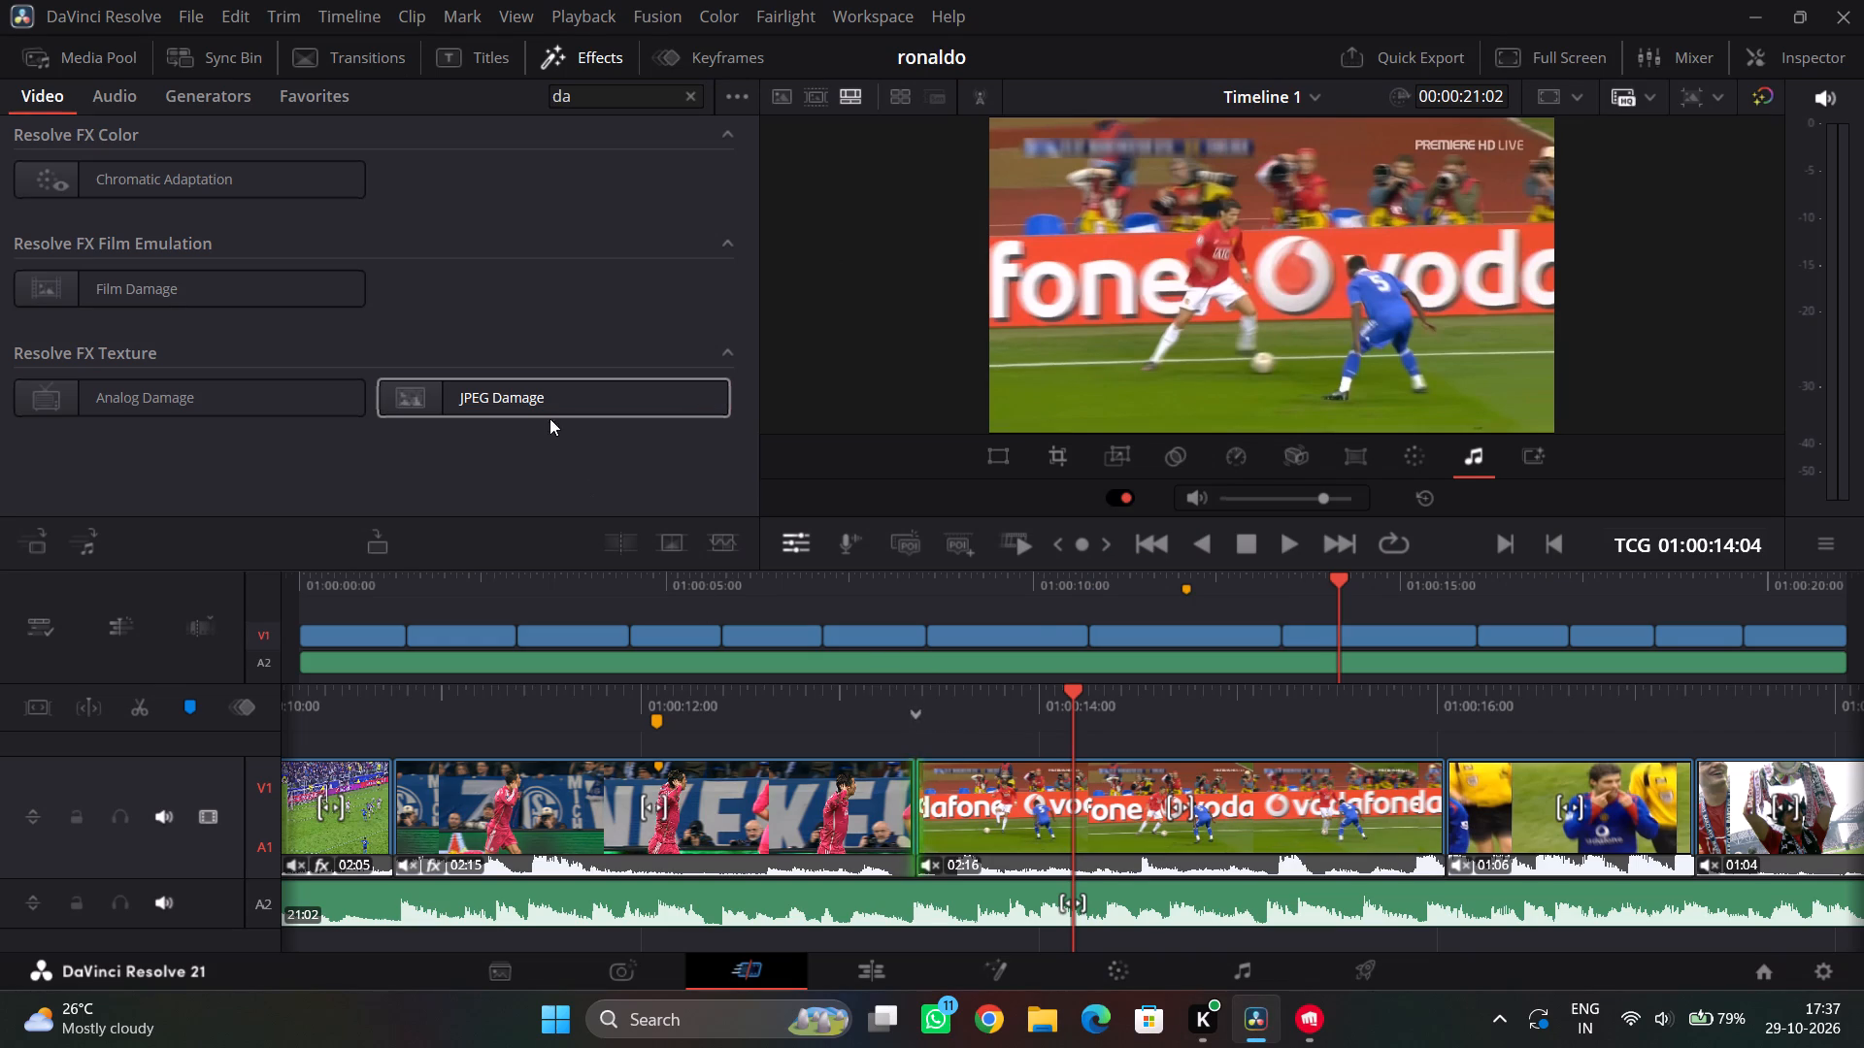
drag(558, 393, 1103, 841)
drag(1182, 696, 1176, 695)
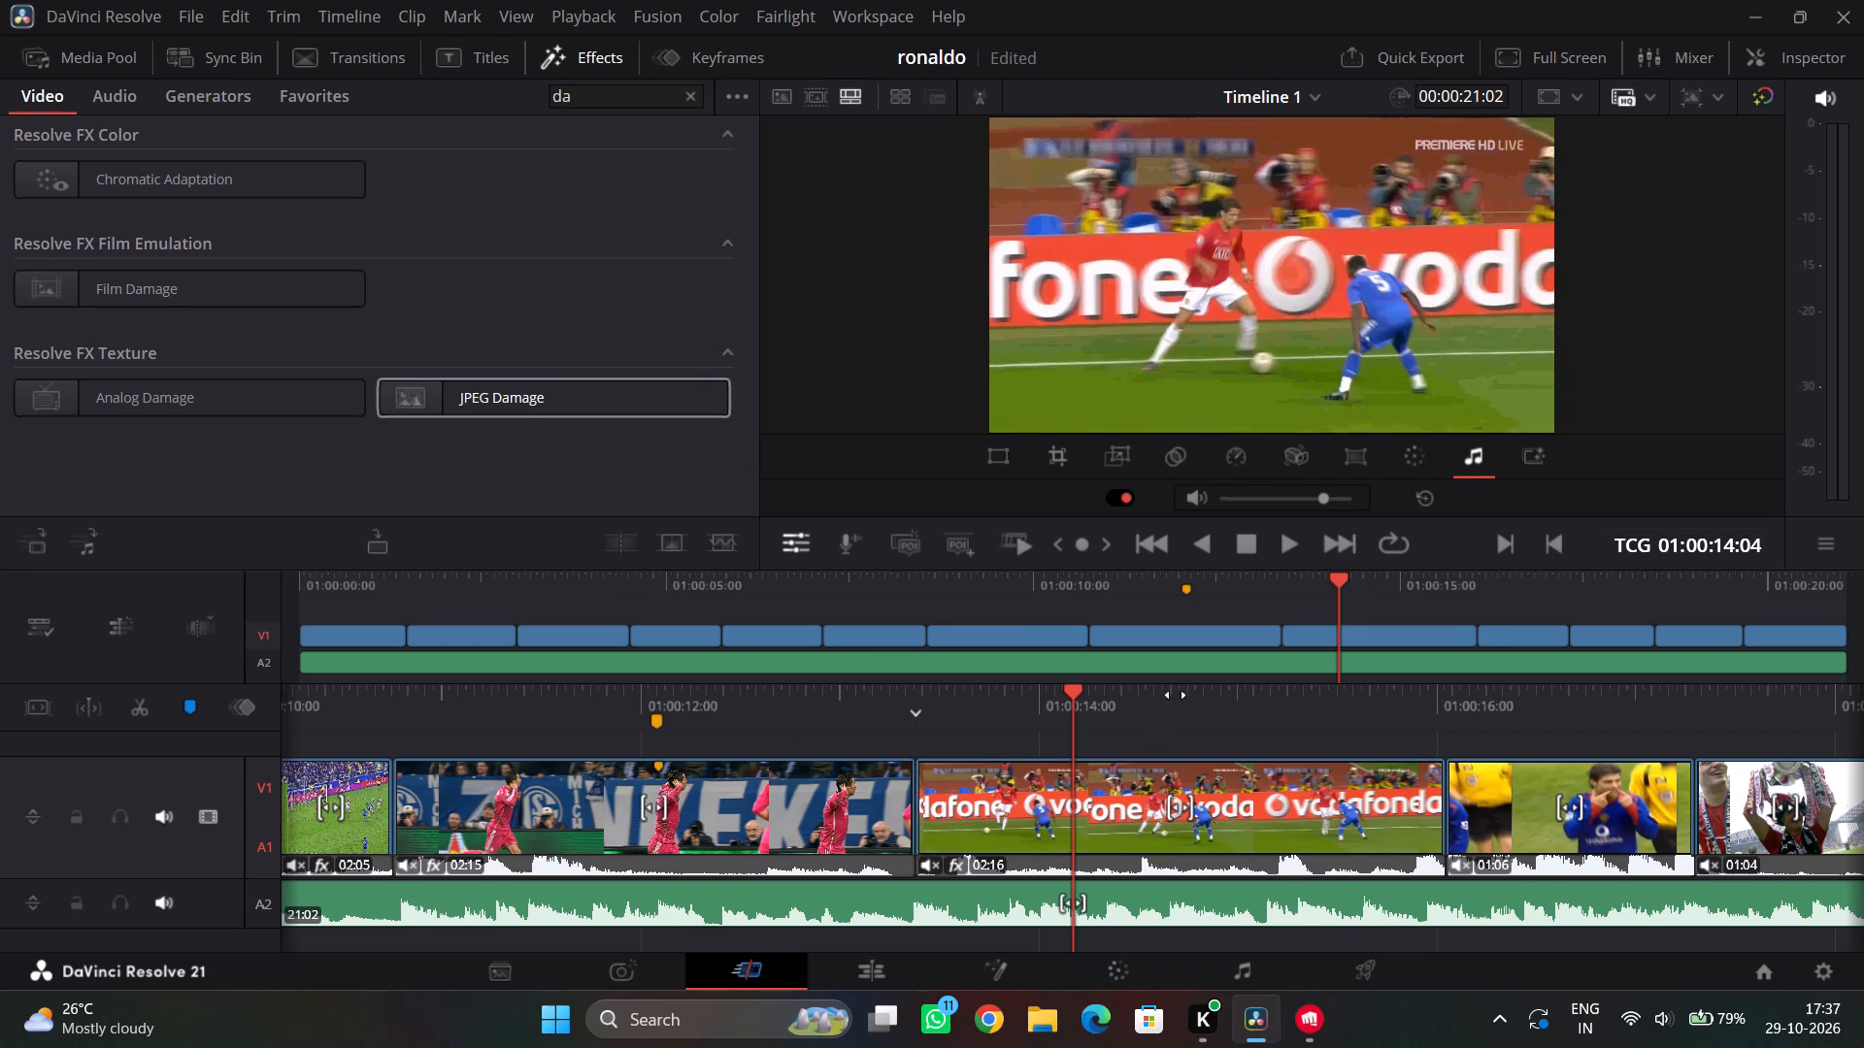
drag(1176, 695, 786, 696)
drag(600, 394, 1243, 789)
drag(680, 398, 1449, 802)
drag(1448, 696, 784, 696)
drag(649, 398, 820, 576)
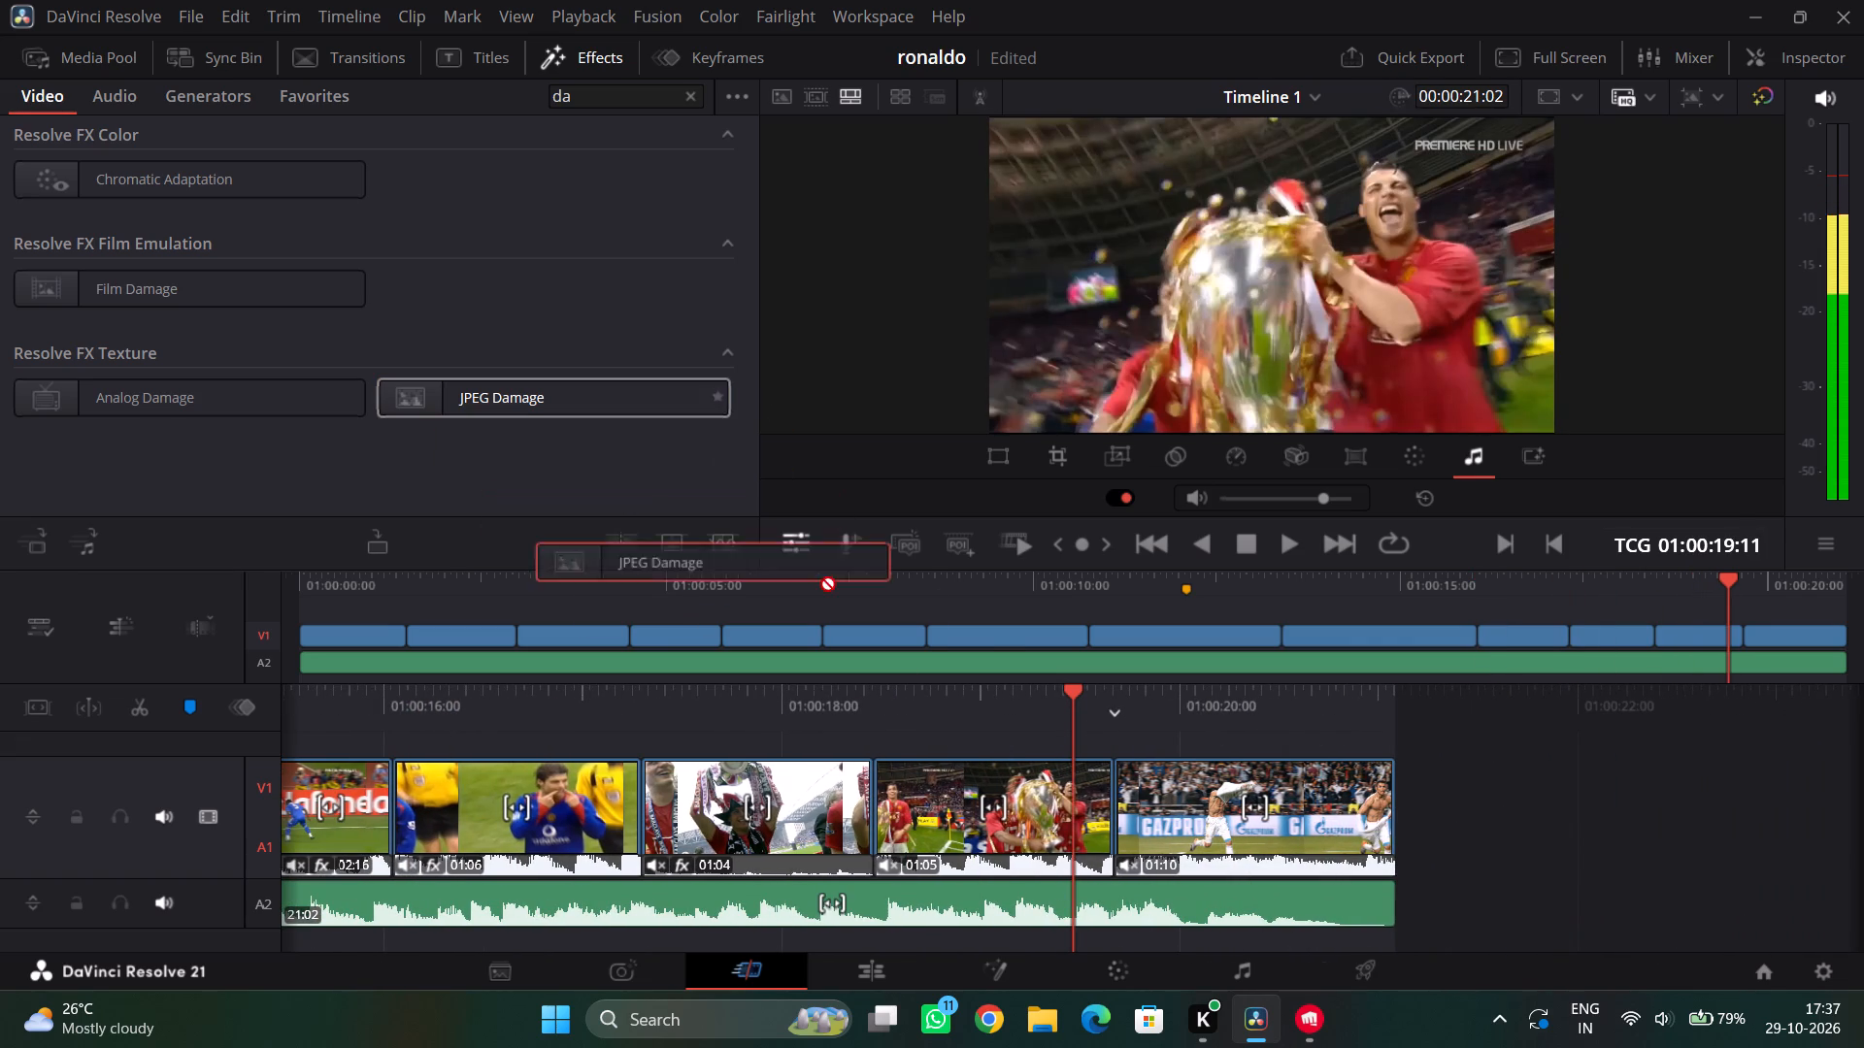
drag(820, 576, 1001, 810)
drag(680, 397, 1285, 810)
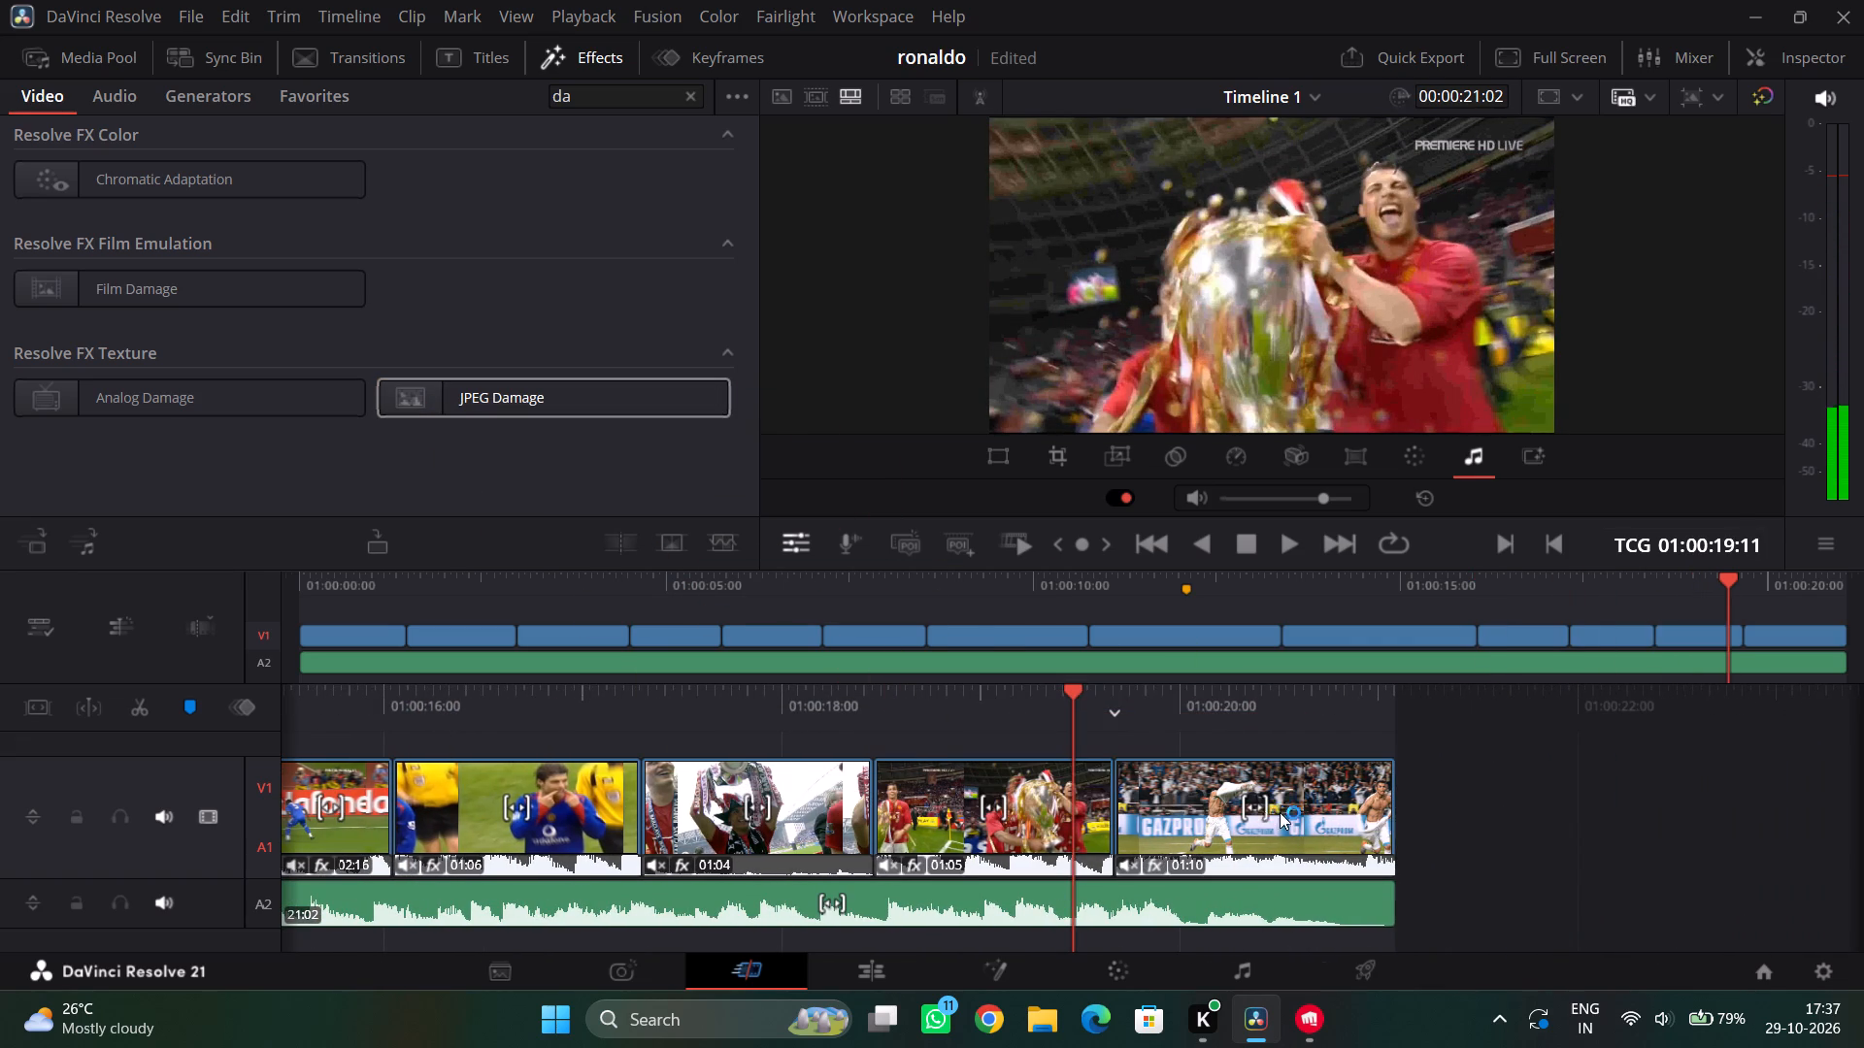
Return to the beginning of the timeline and apply JPEG Damage to the opening clip.
drag(646, 698, 1399, 688)
drag(396, 711, 408, 711)
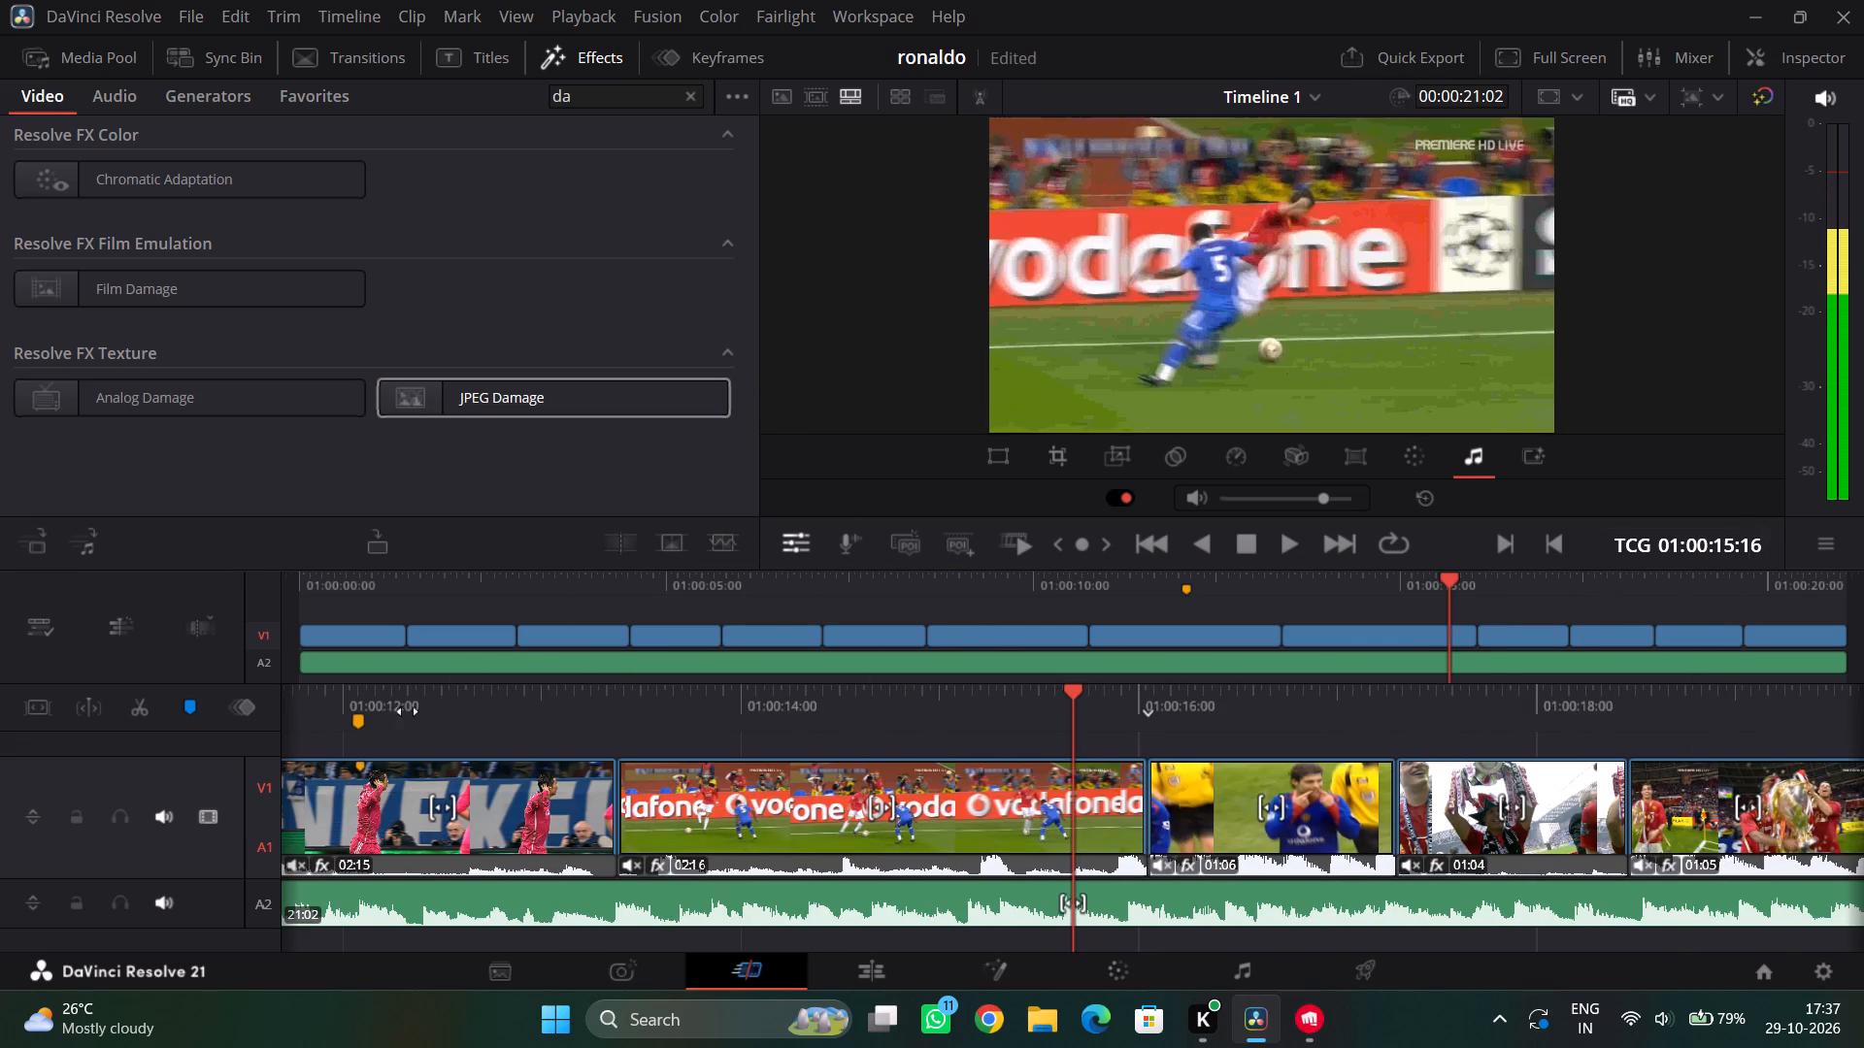
drag(408, 711, 1326, 709)
drag(595, 730, 1348, 719)
drag(588, 710, 921, 707)
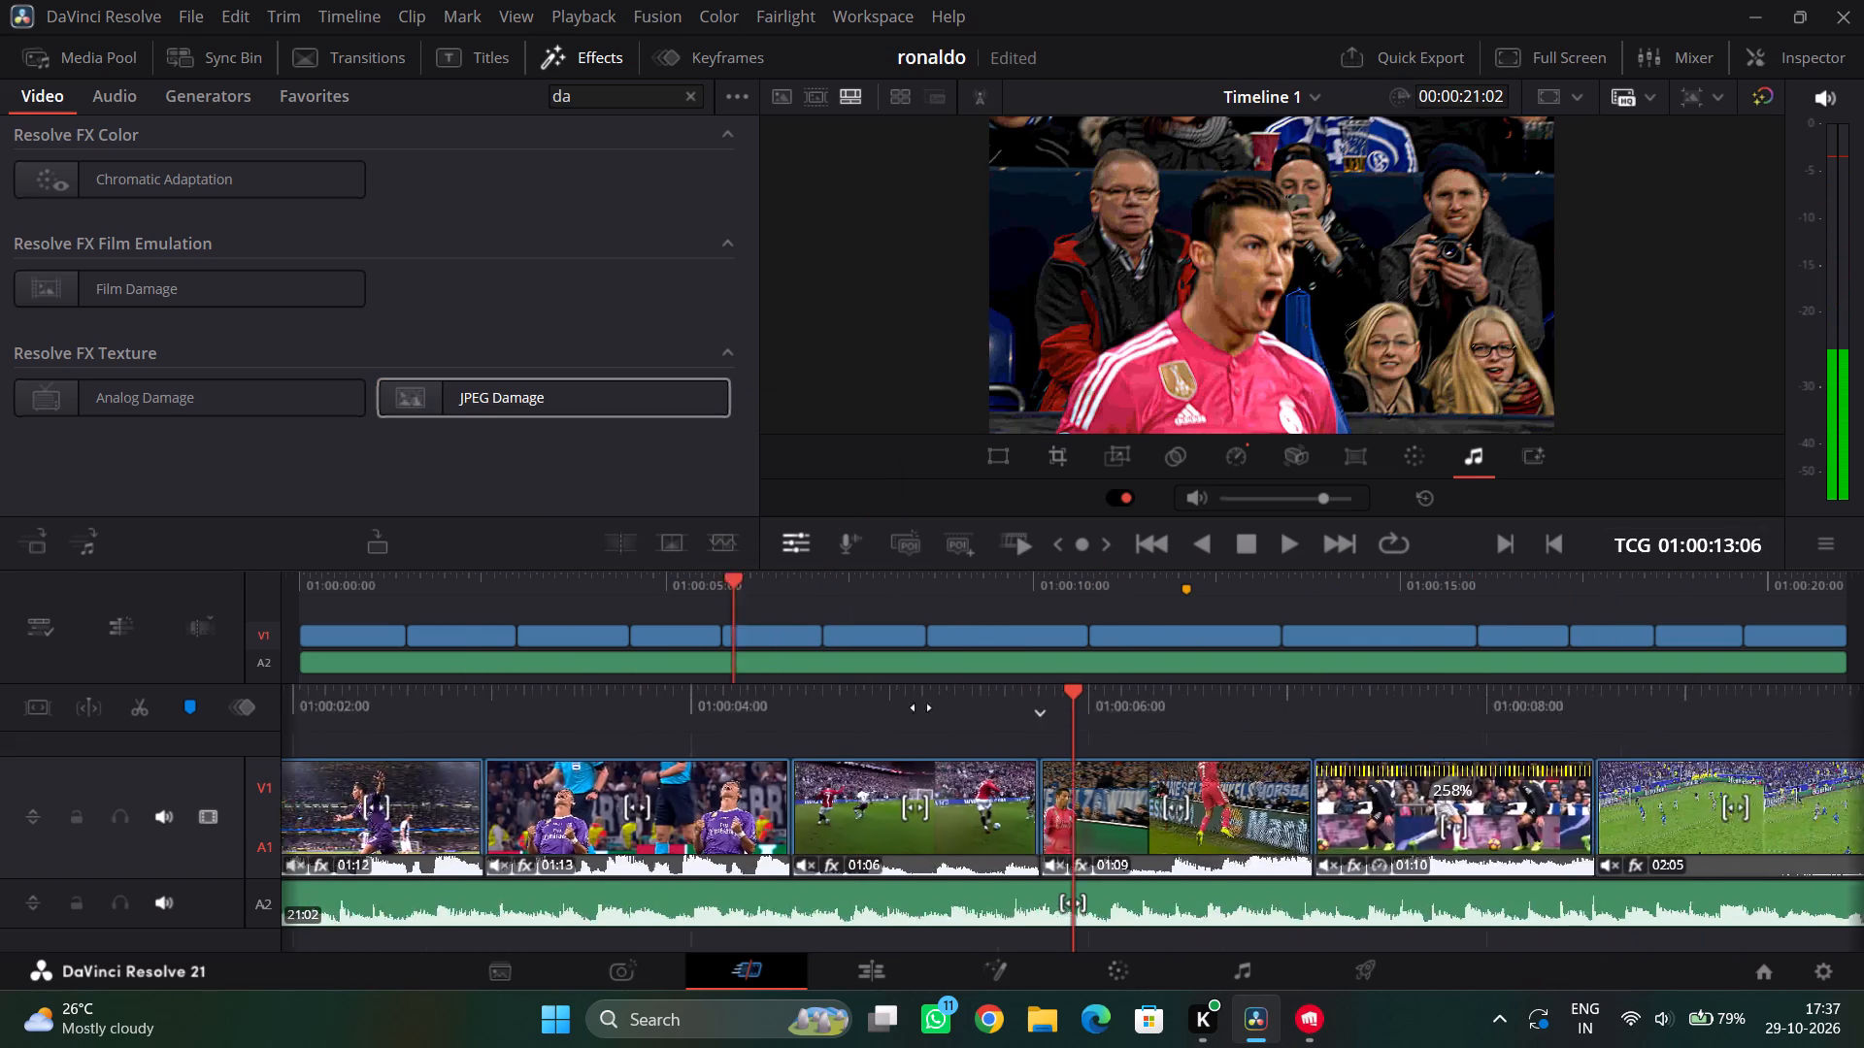
drag(921, 707, 1354, 707)
drag(689, 393, 670, 818)
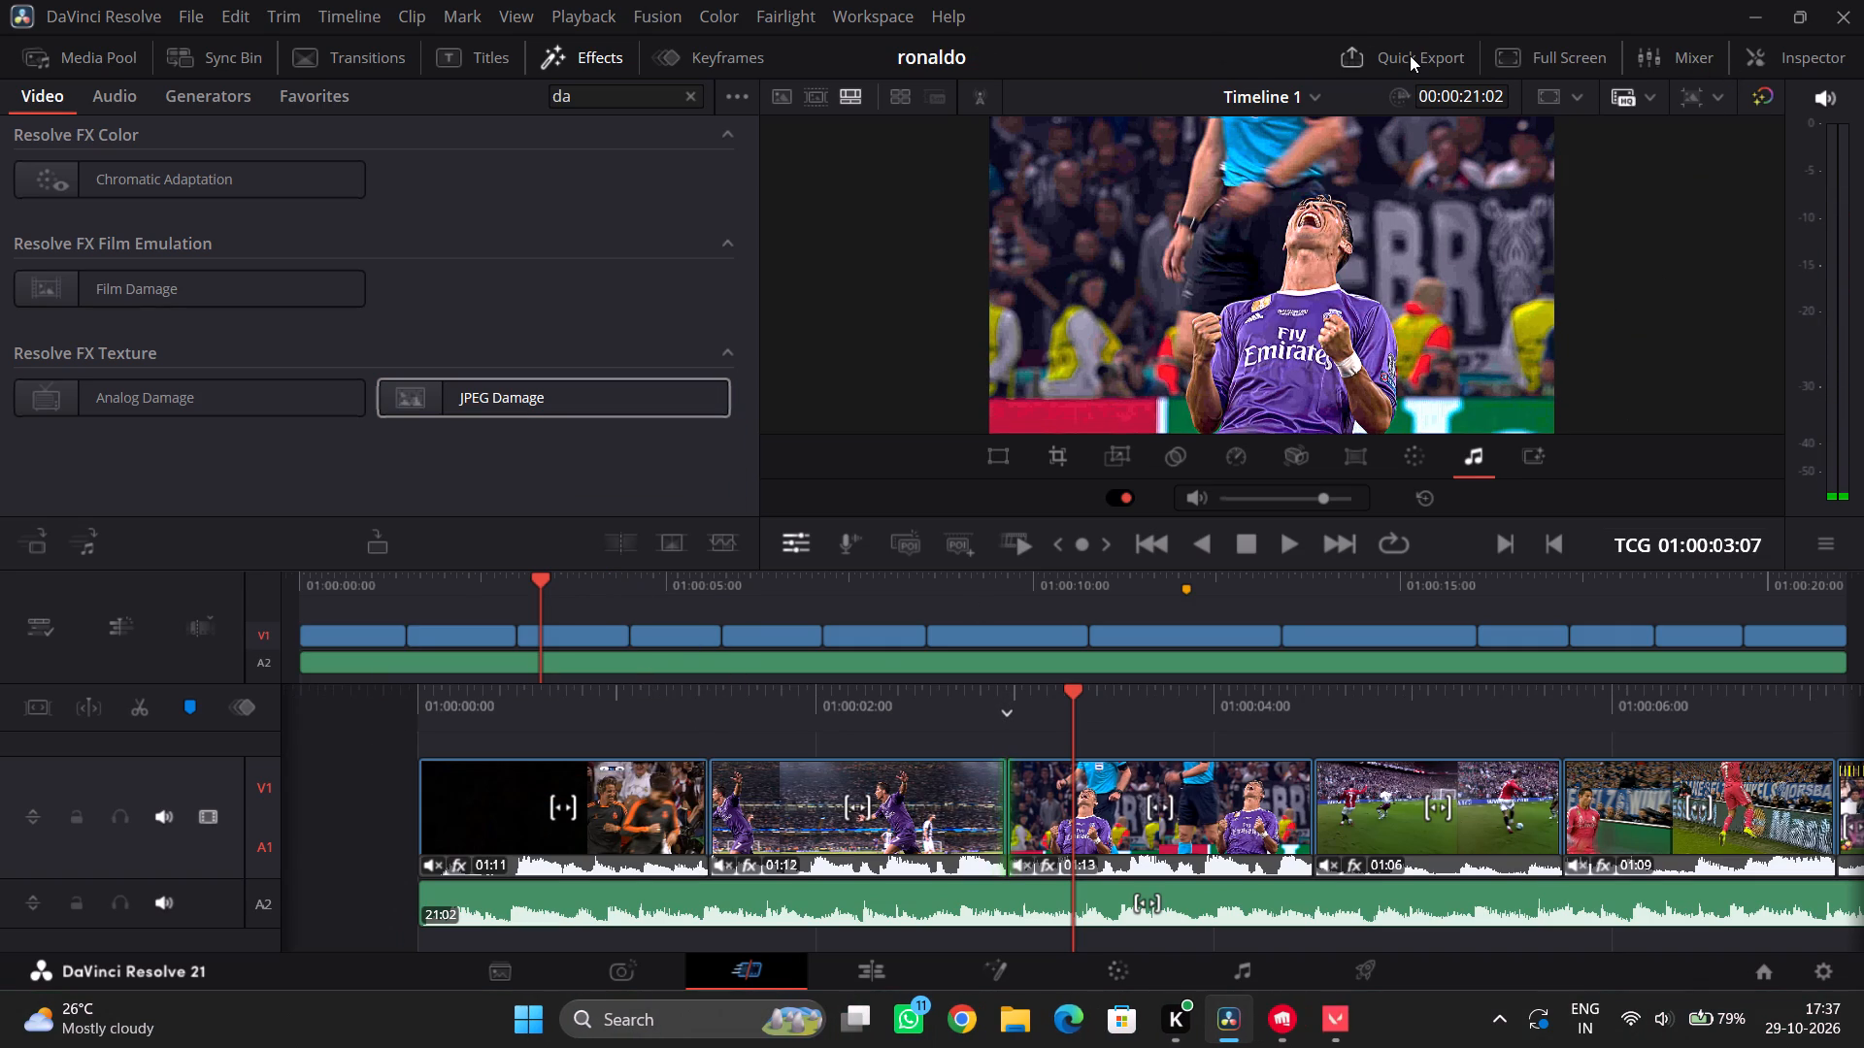
Quick Export the timeline as H.264 Master to the "edits result" folder on D: with the file name "ronaldo".
click(1437, 54)
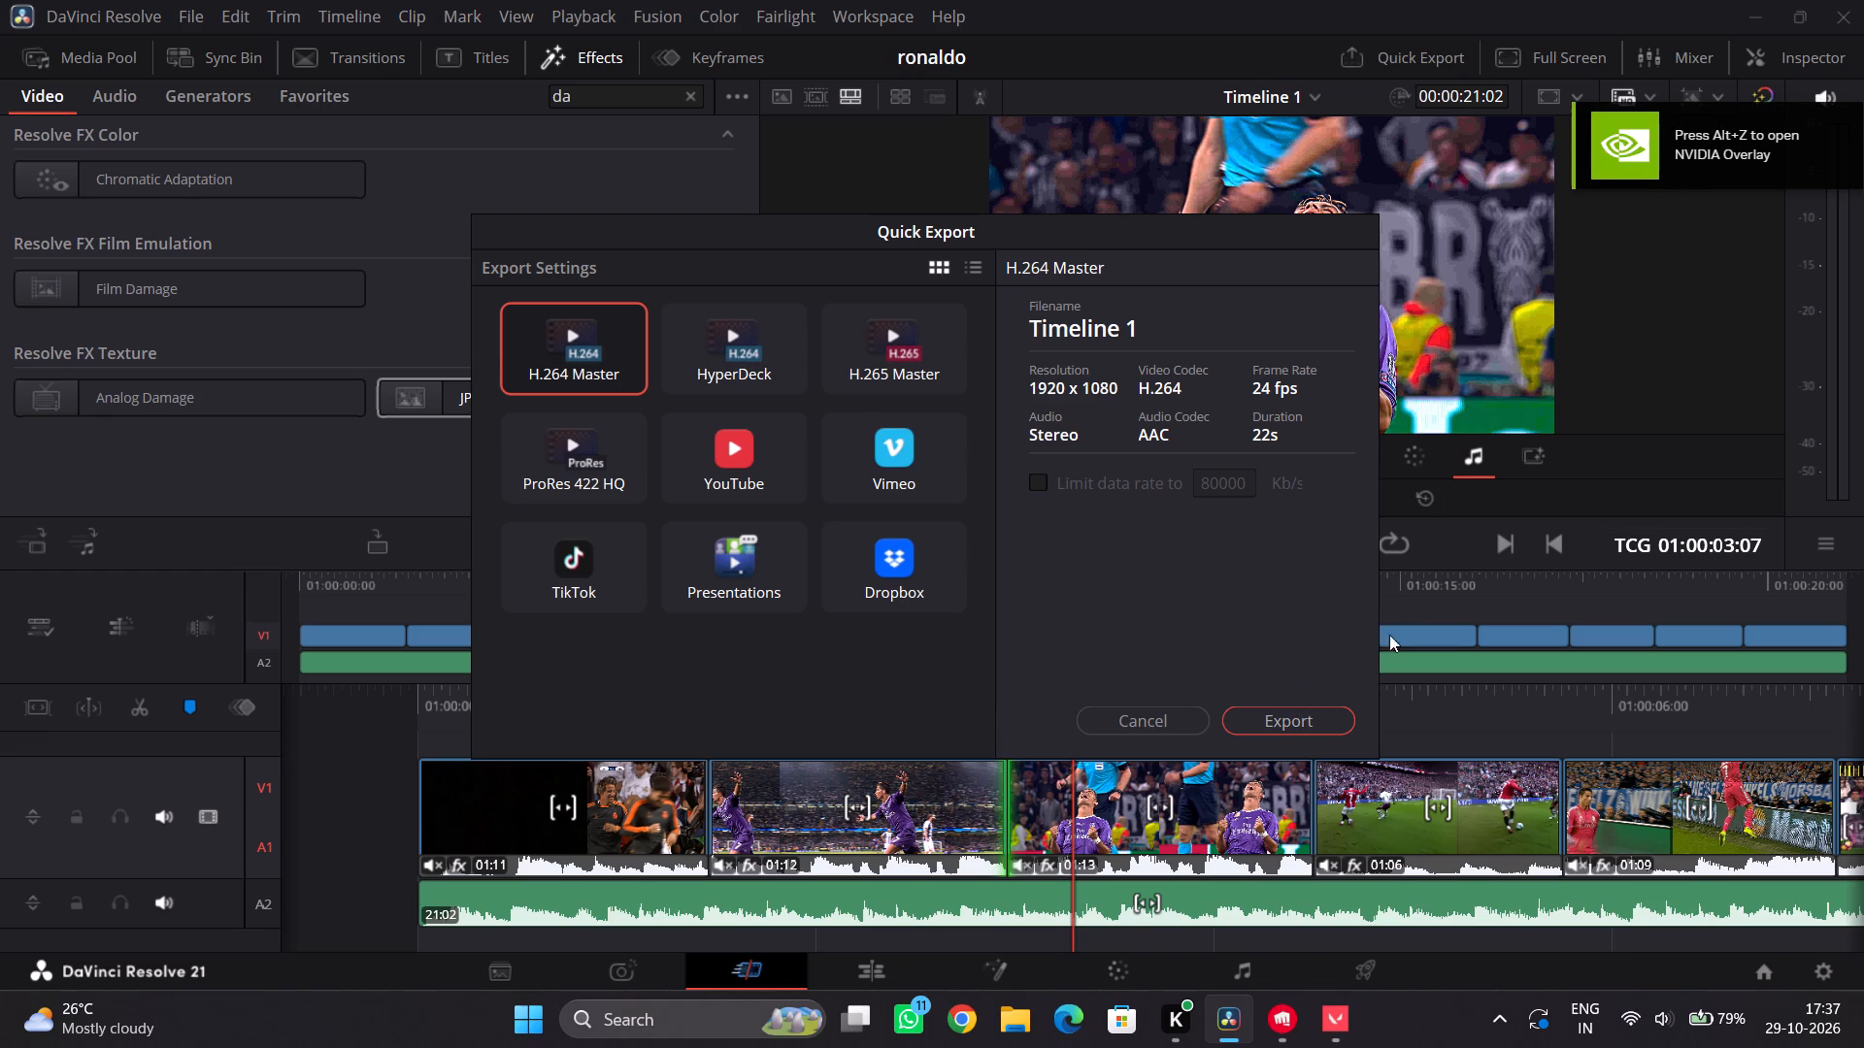
click(1291, 715)
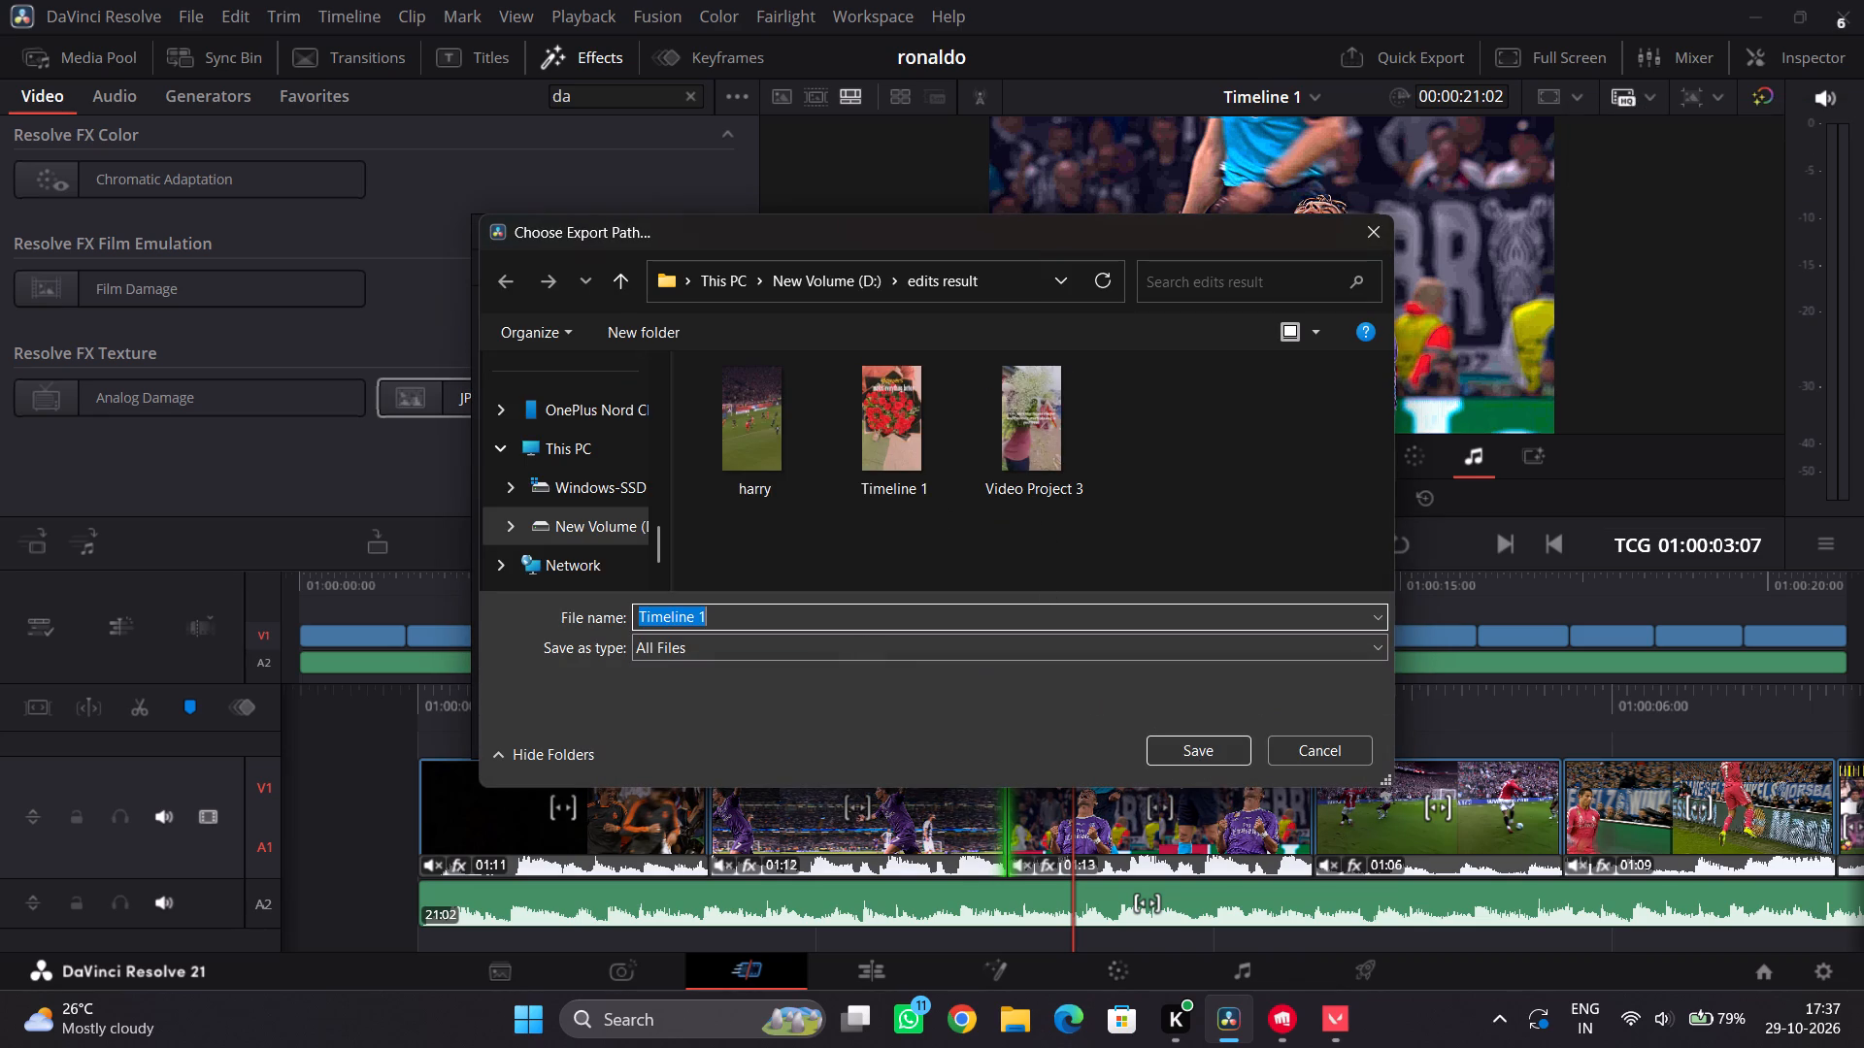
drag(749, 615, 564, 634)
key(BackSpace)
text(ronaldo)
key(space)
key(Return)
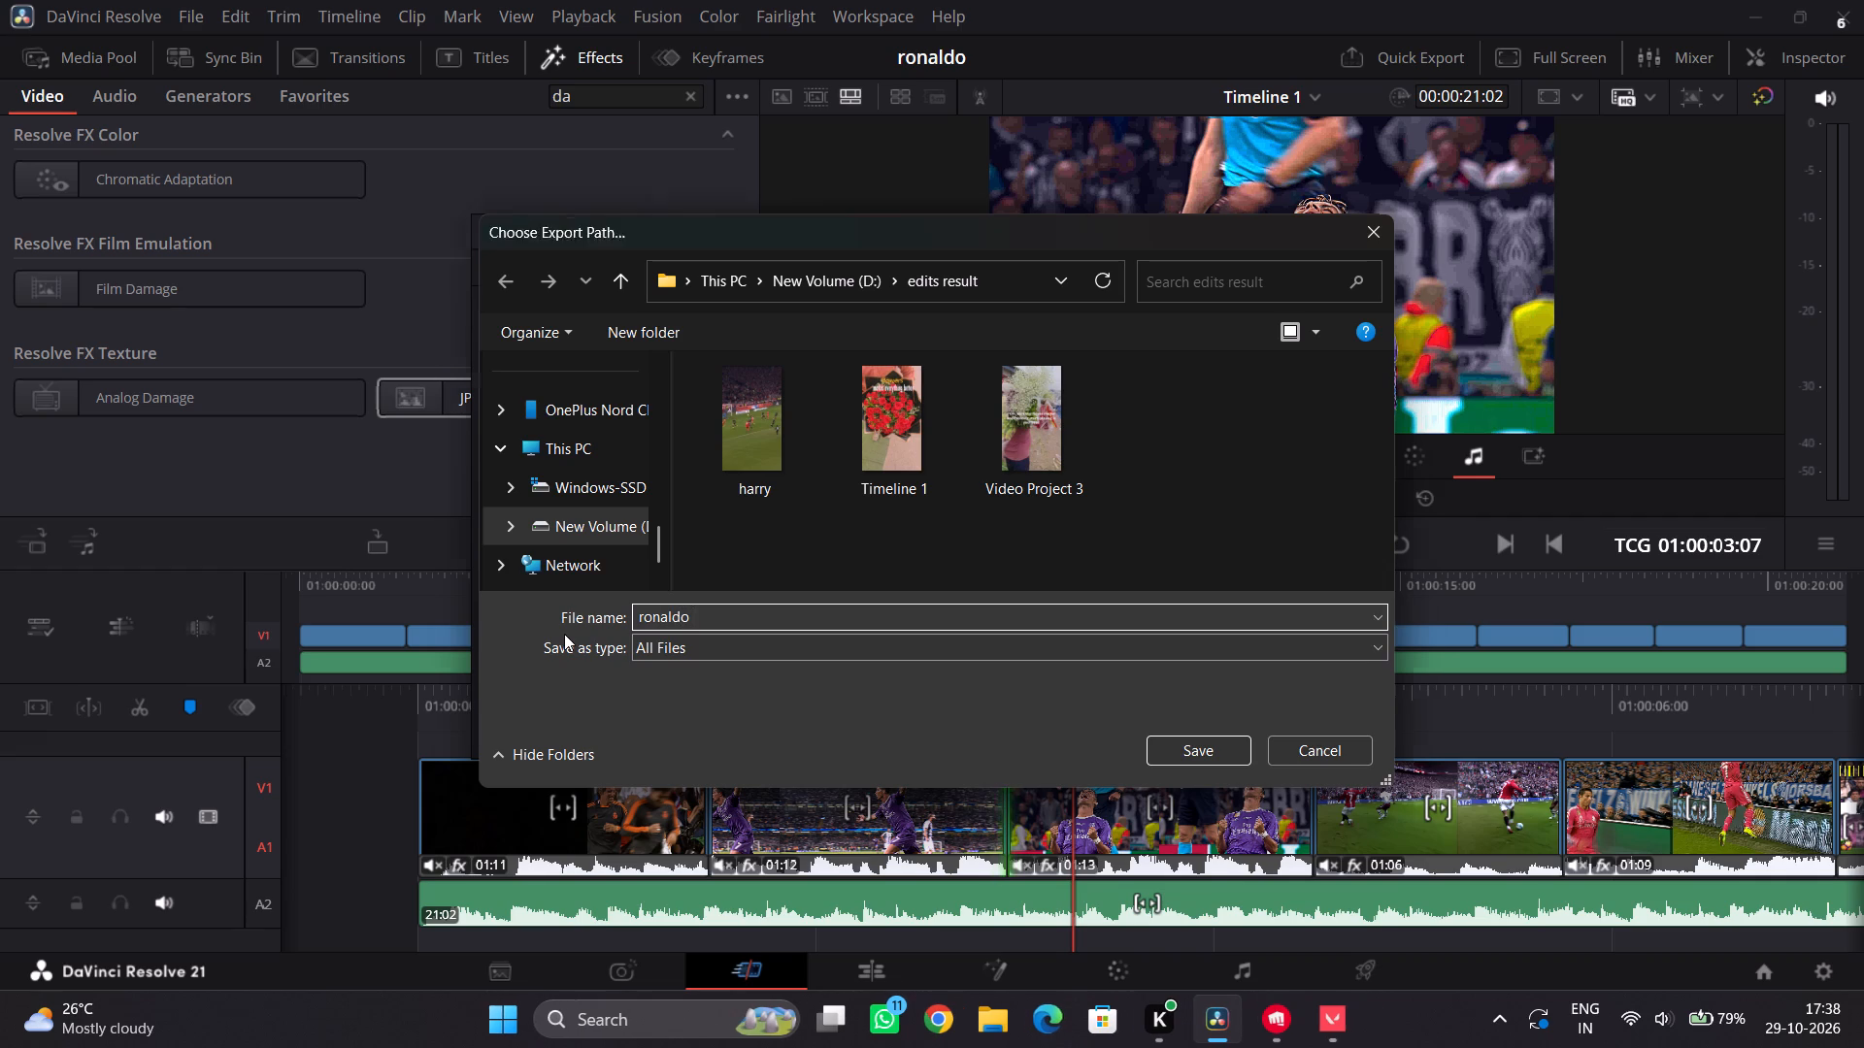
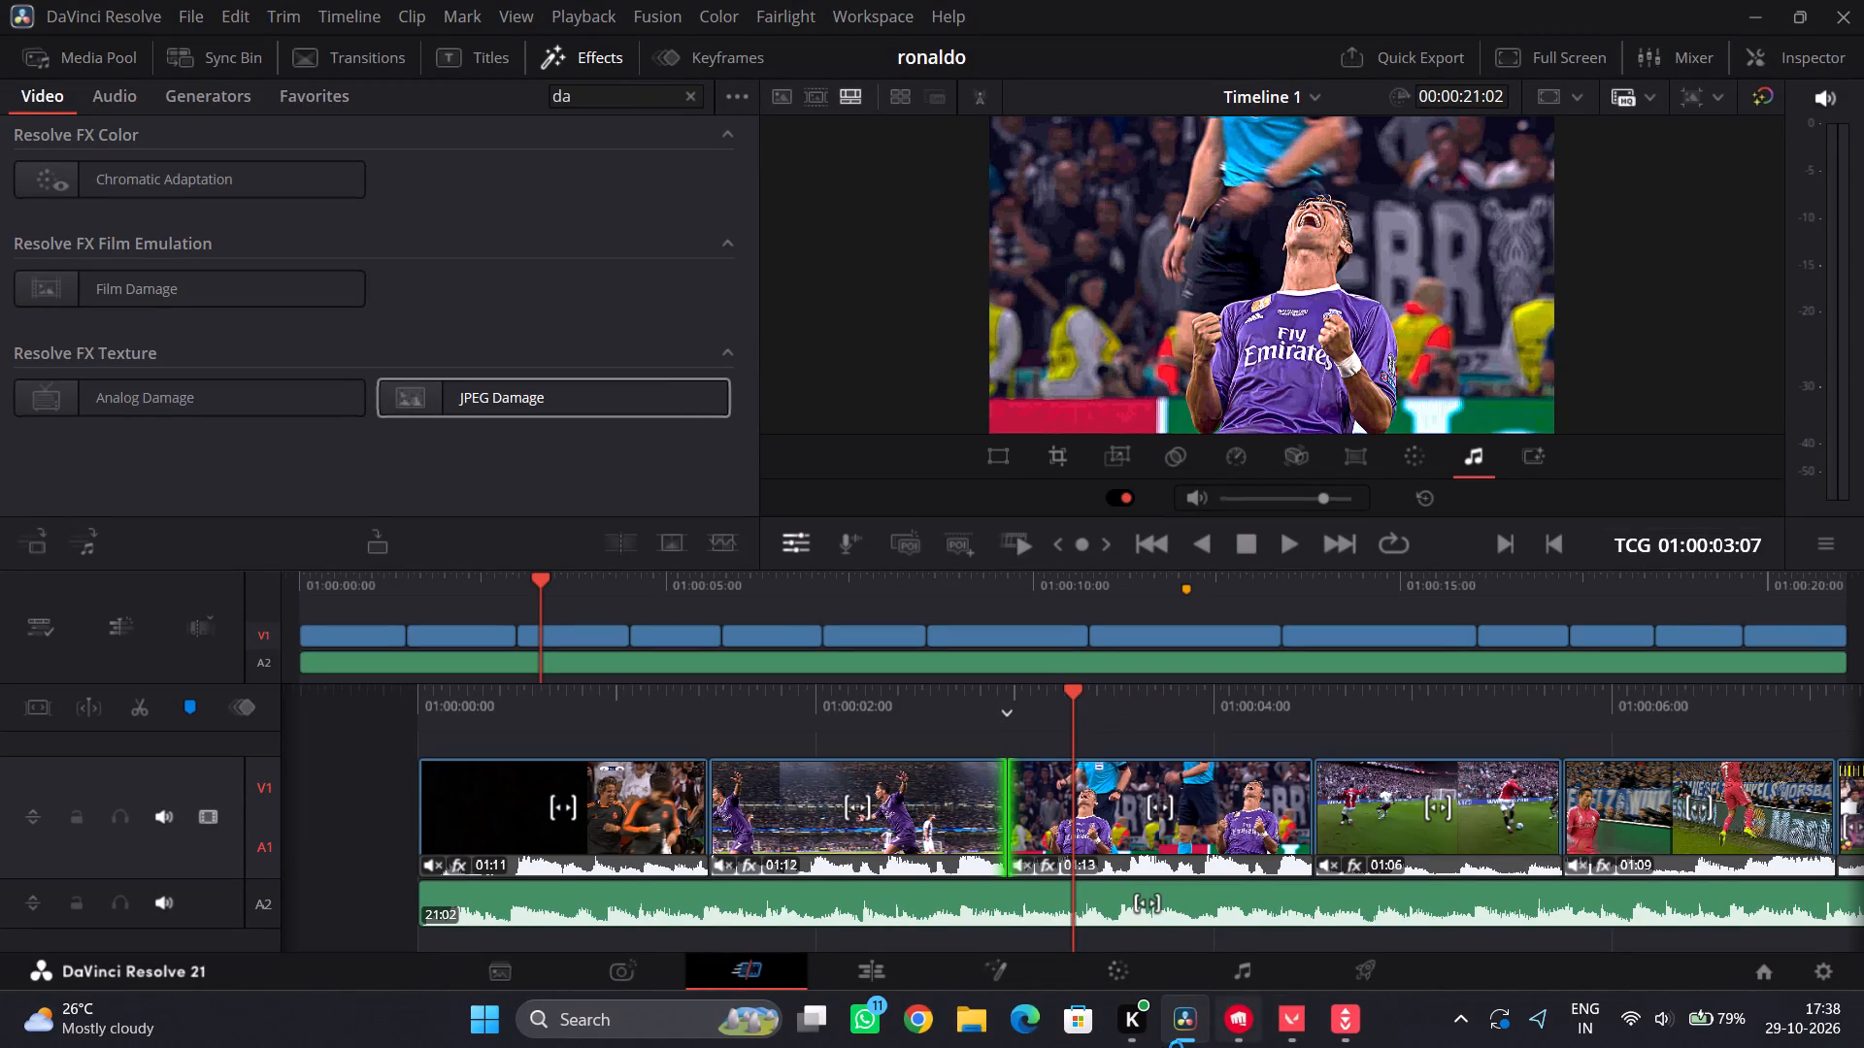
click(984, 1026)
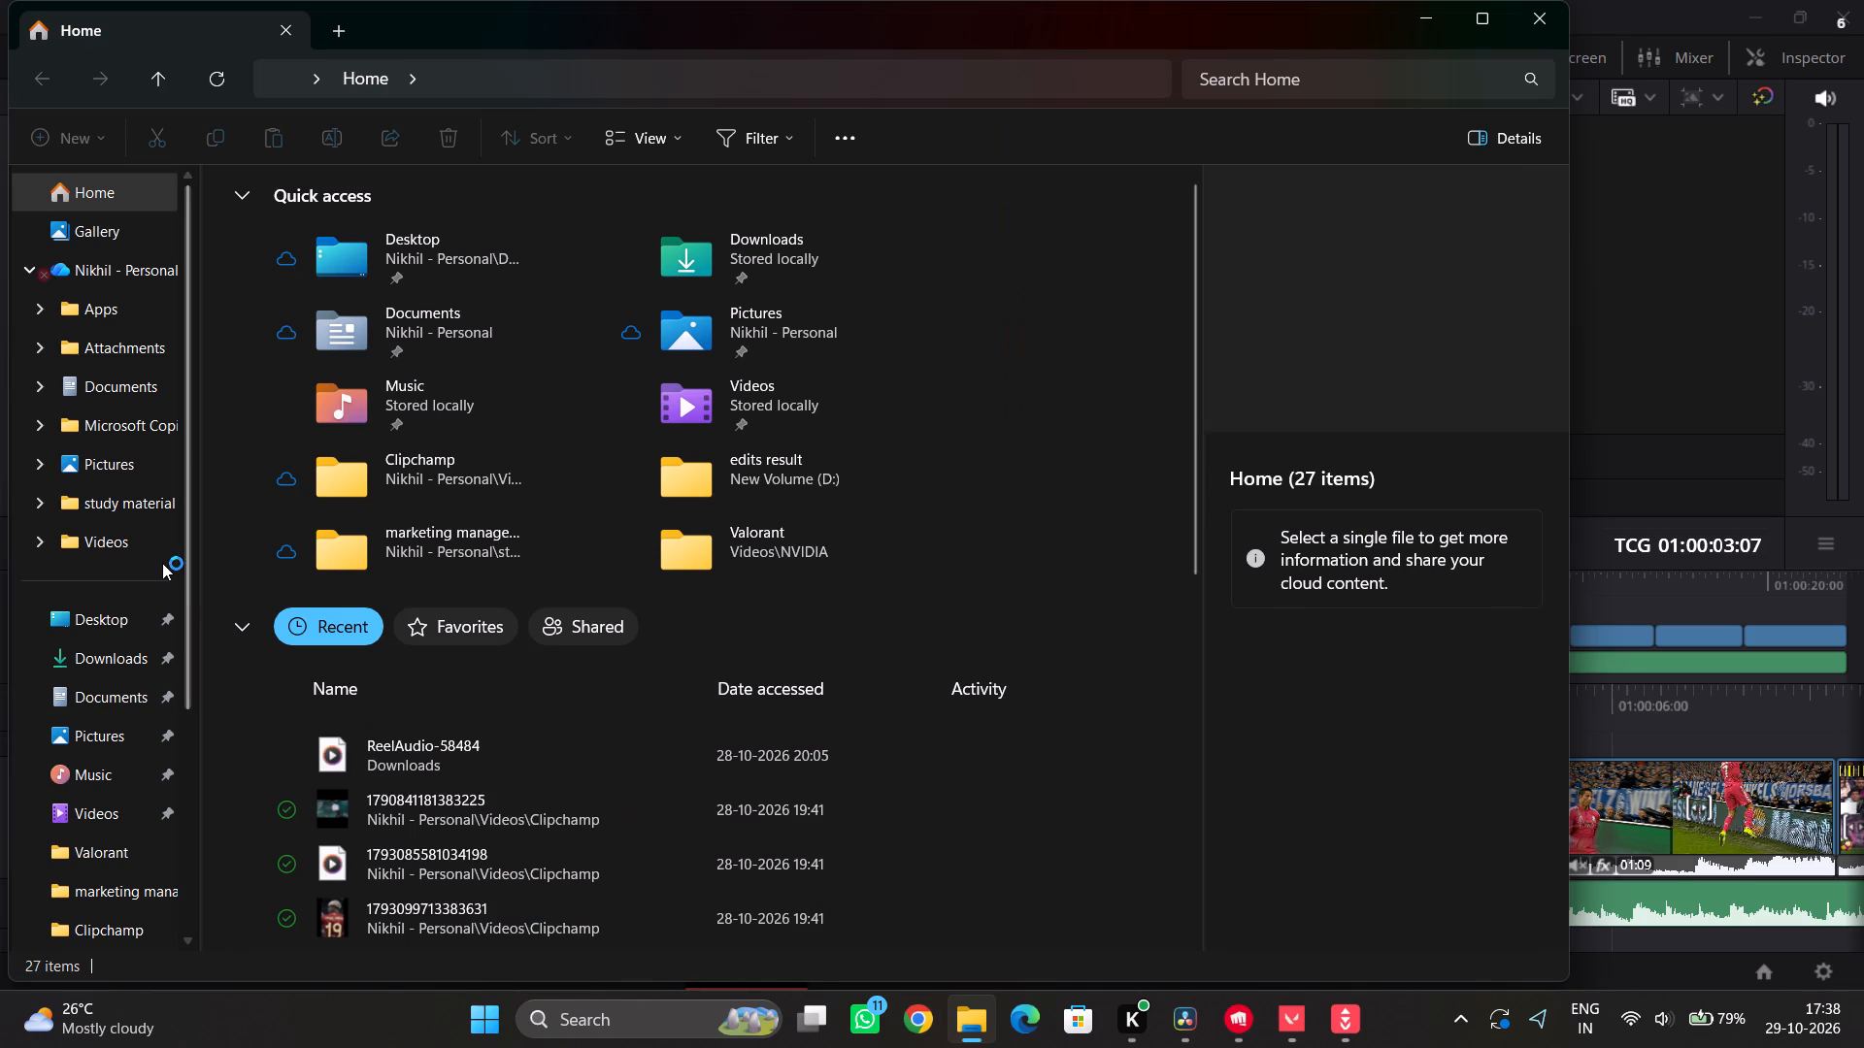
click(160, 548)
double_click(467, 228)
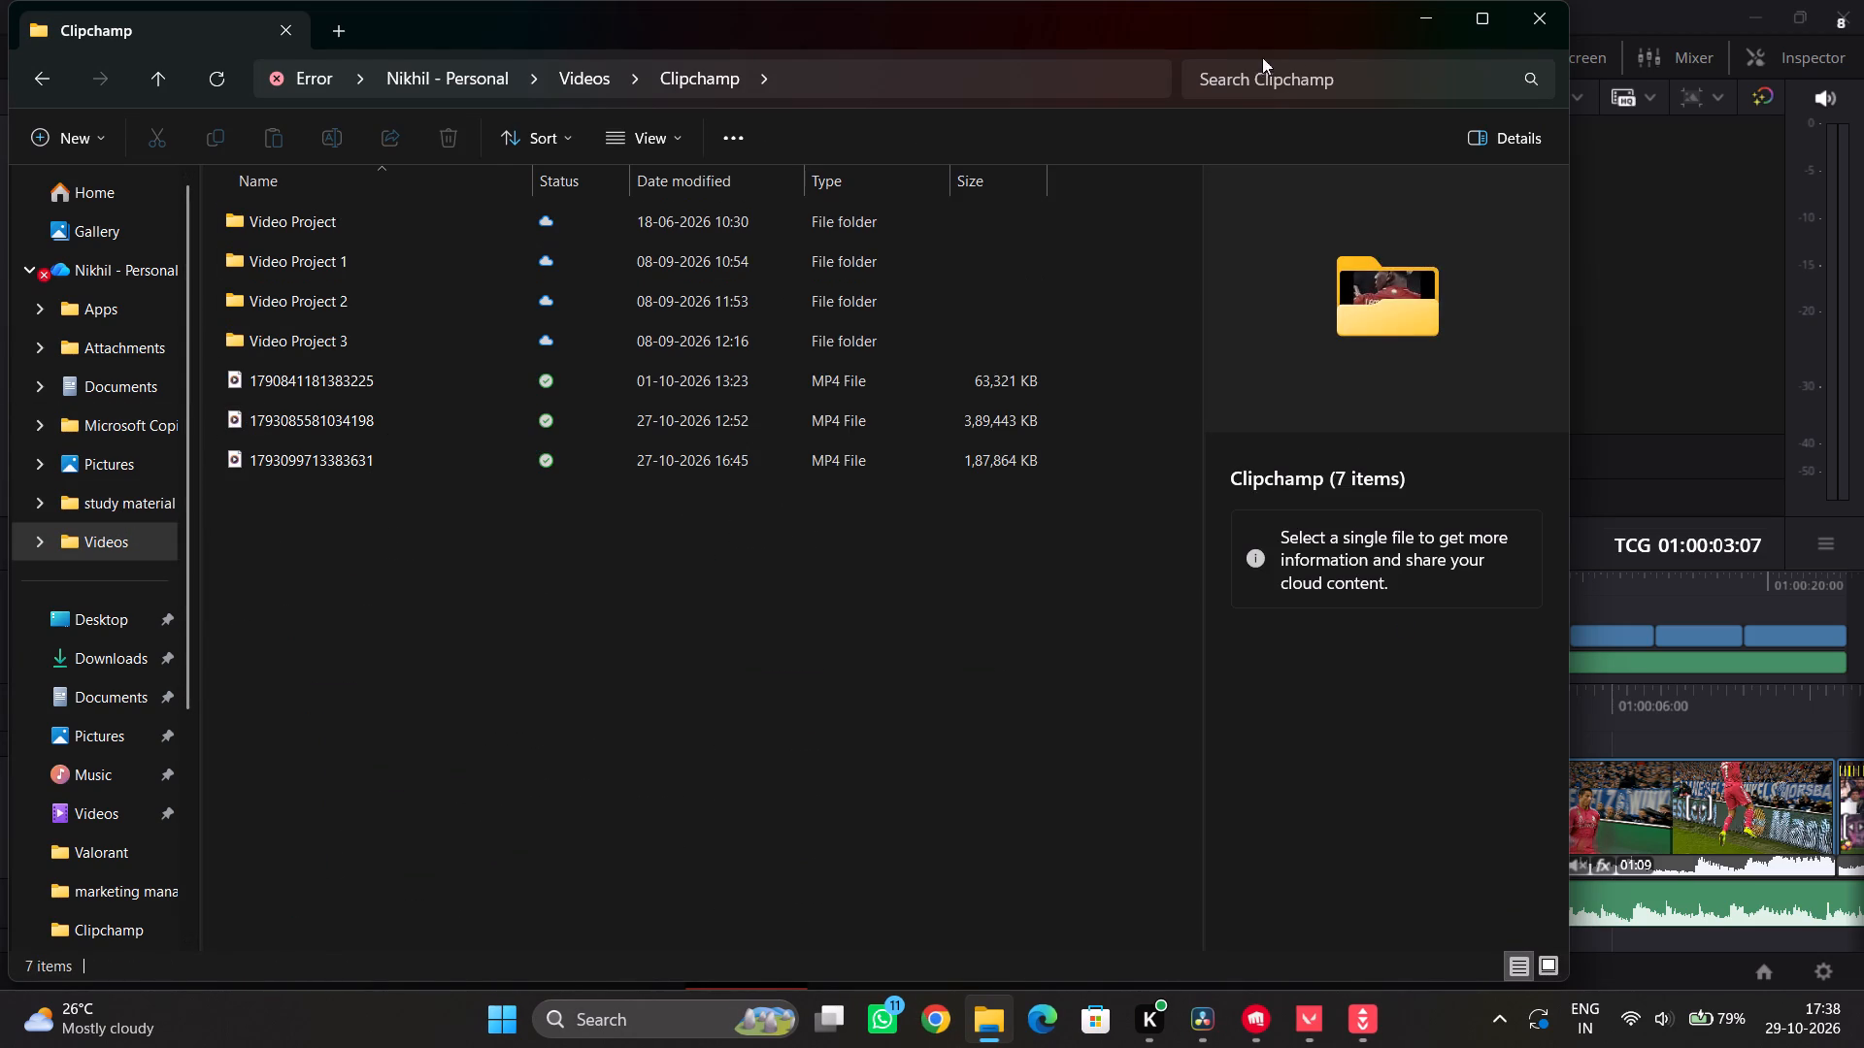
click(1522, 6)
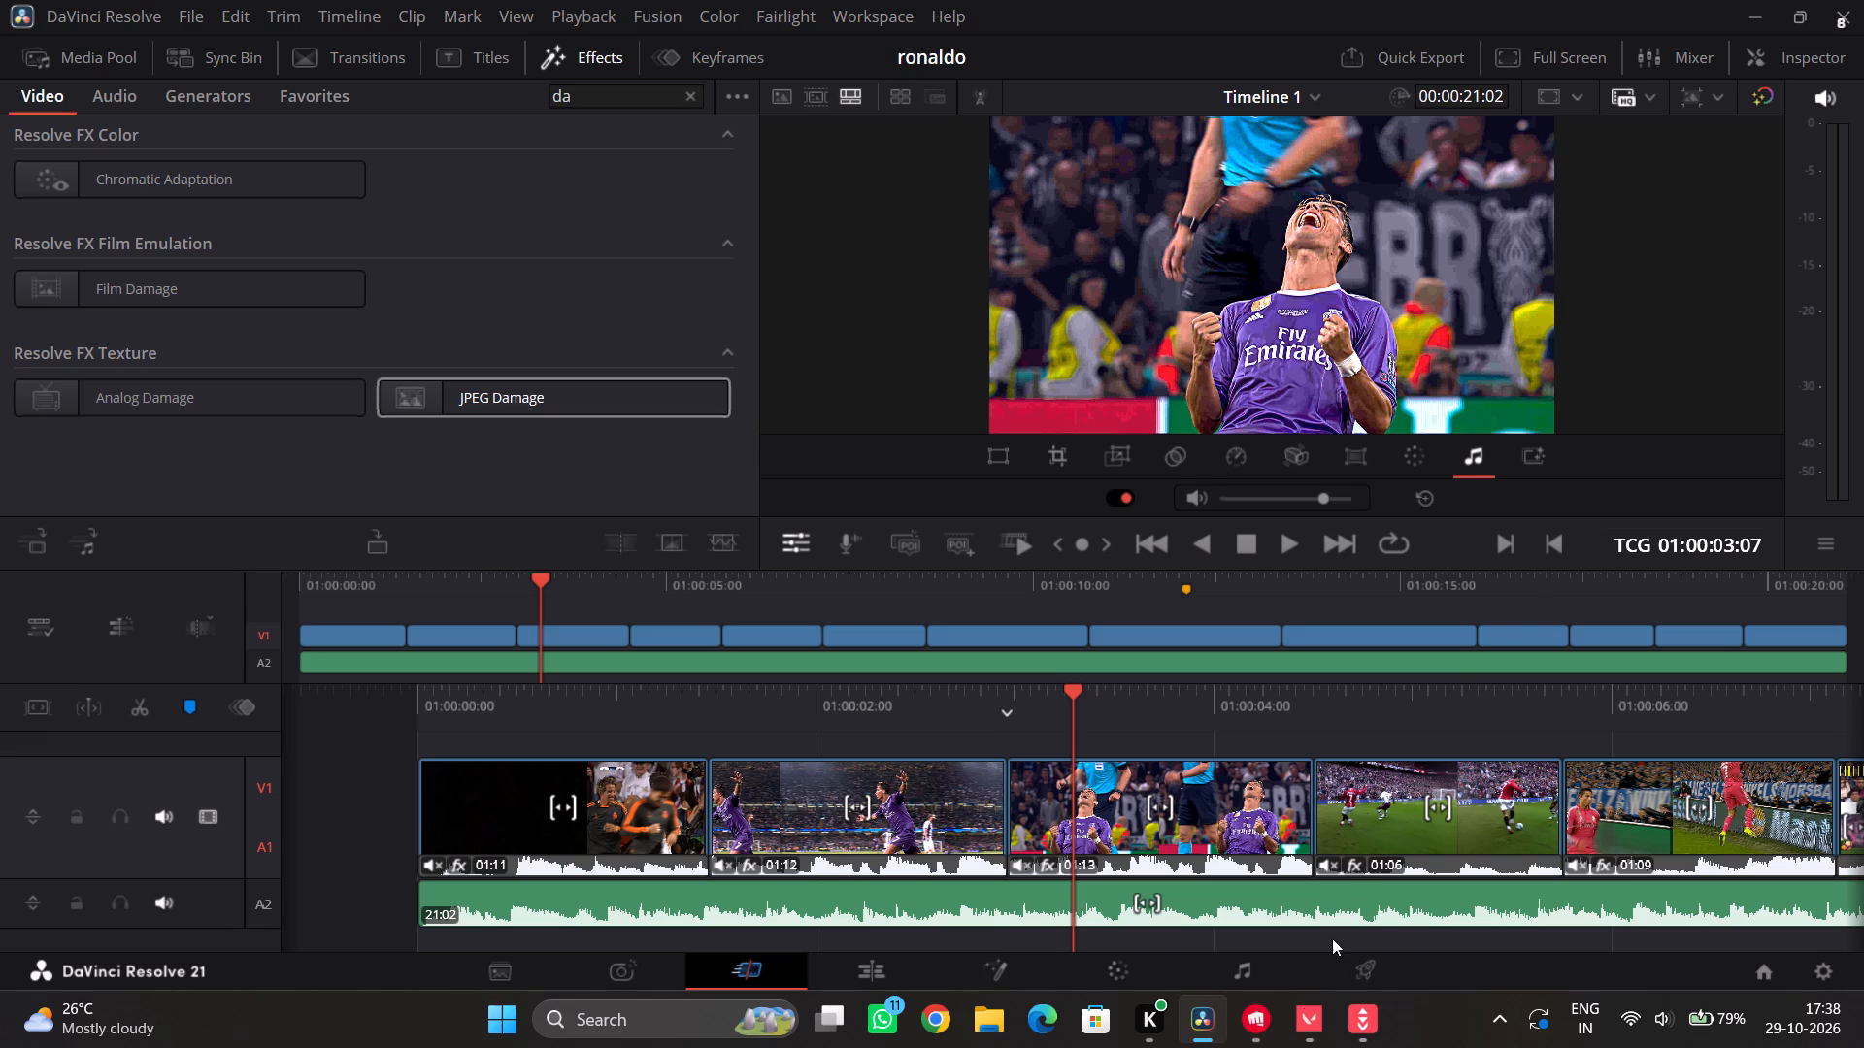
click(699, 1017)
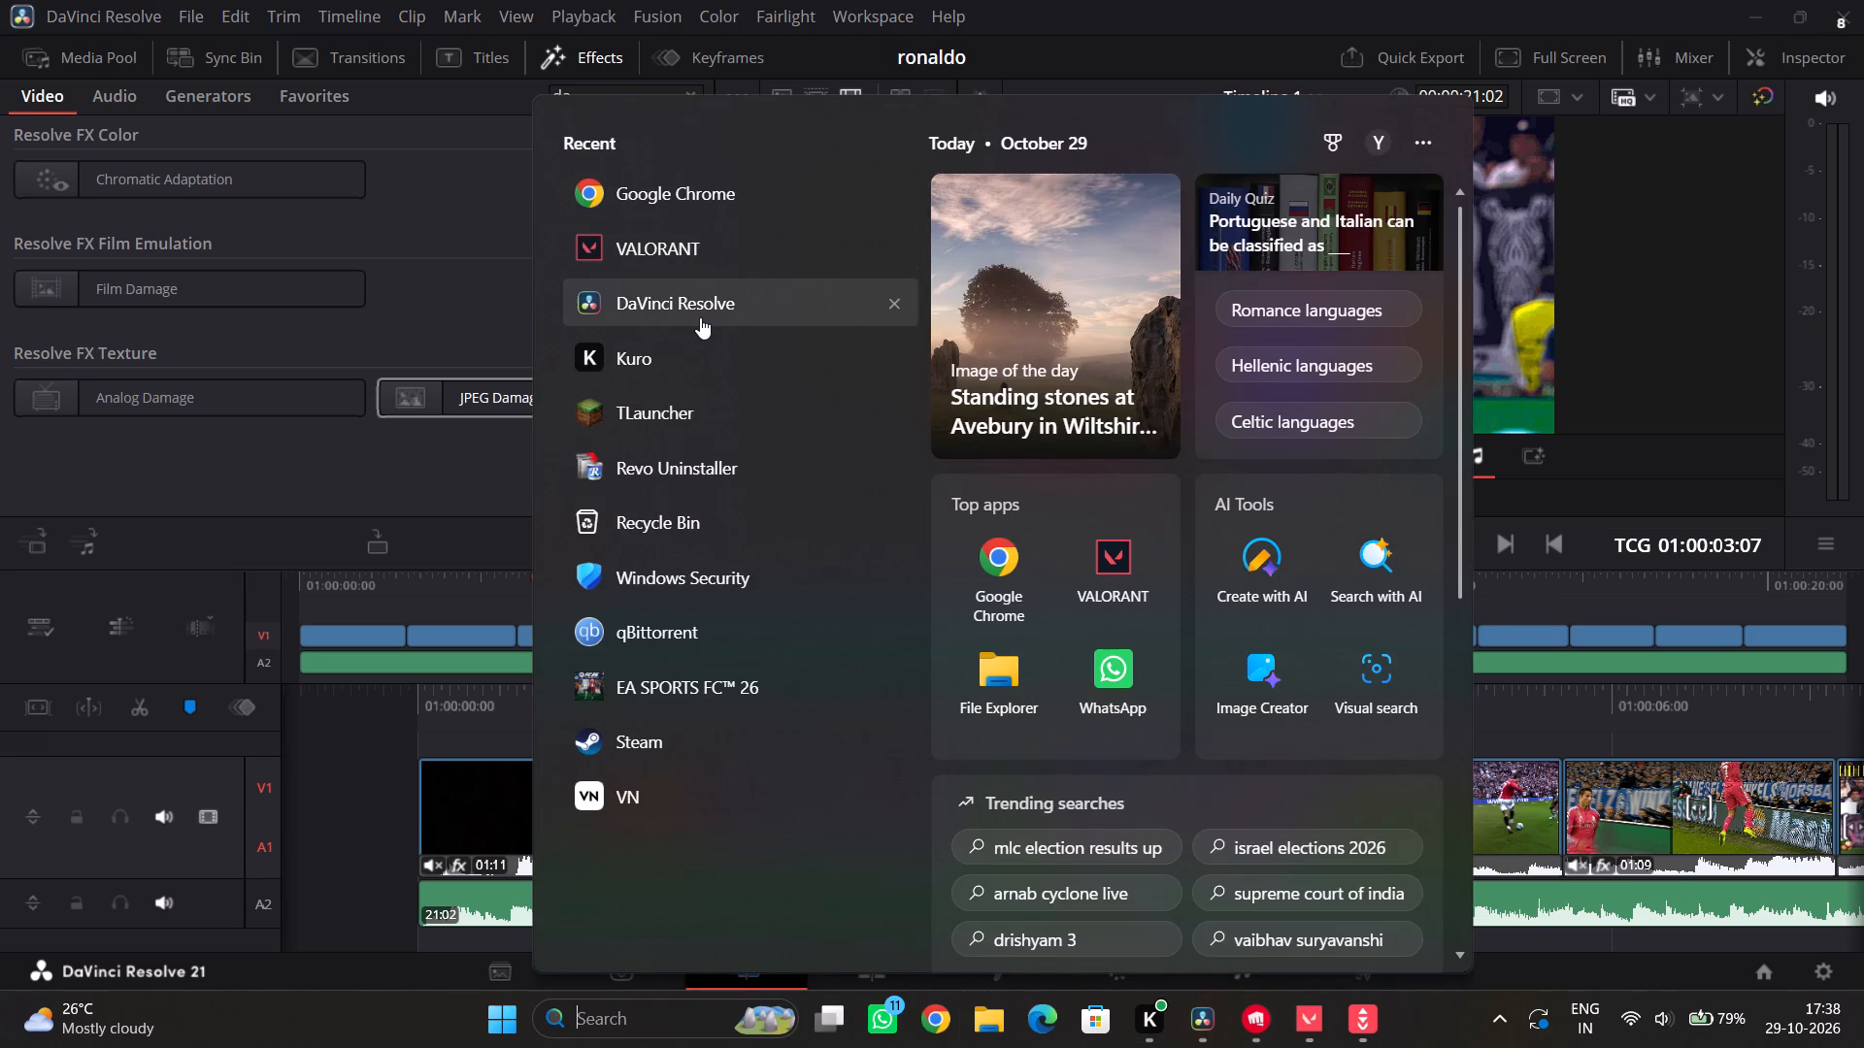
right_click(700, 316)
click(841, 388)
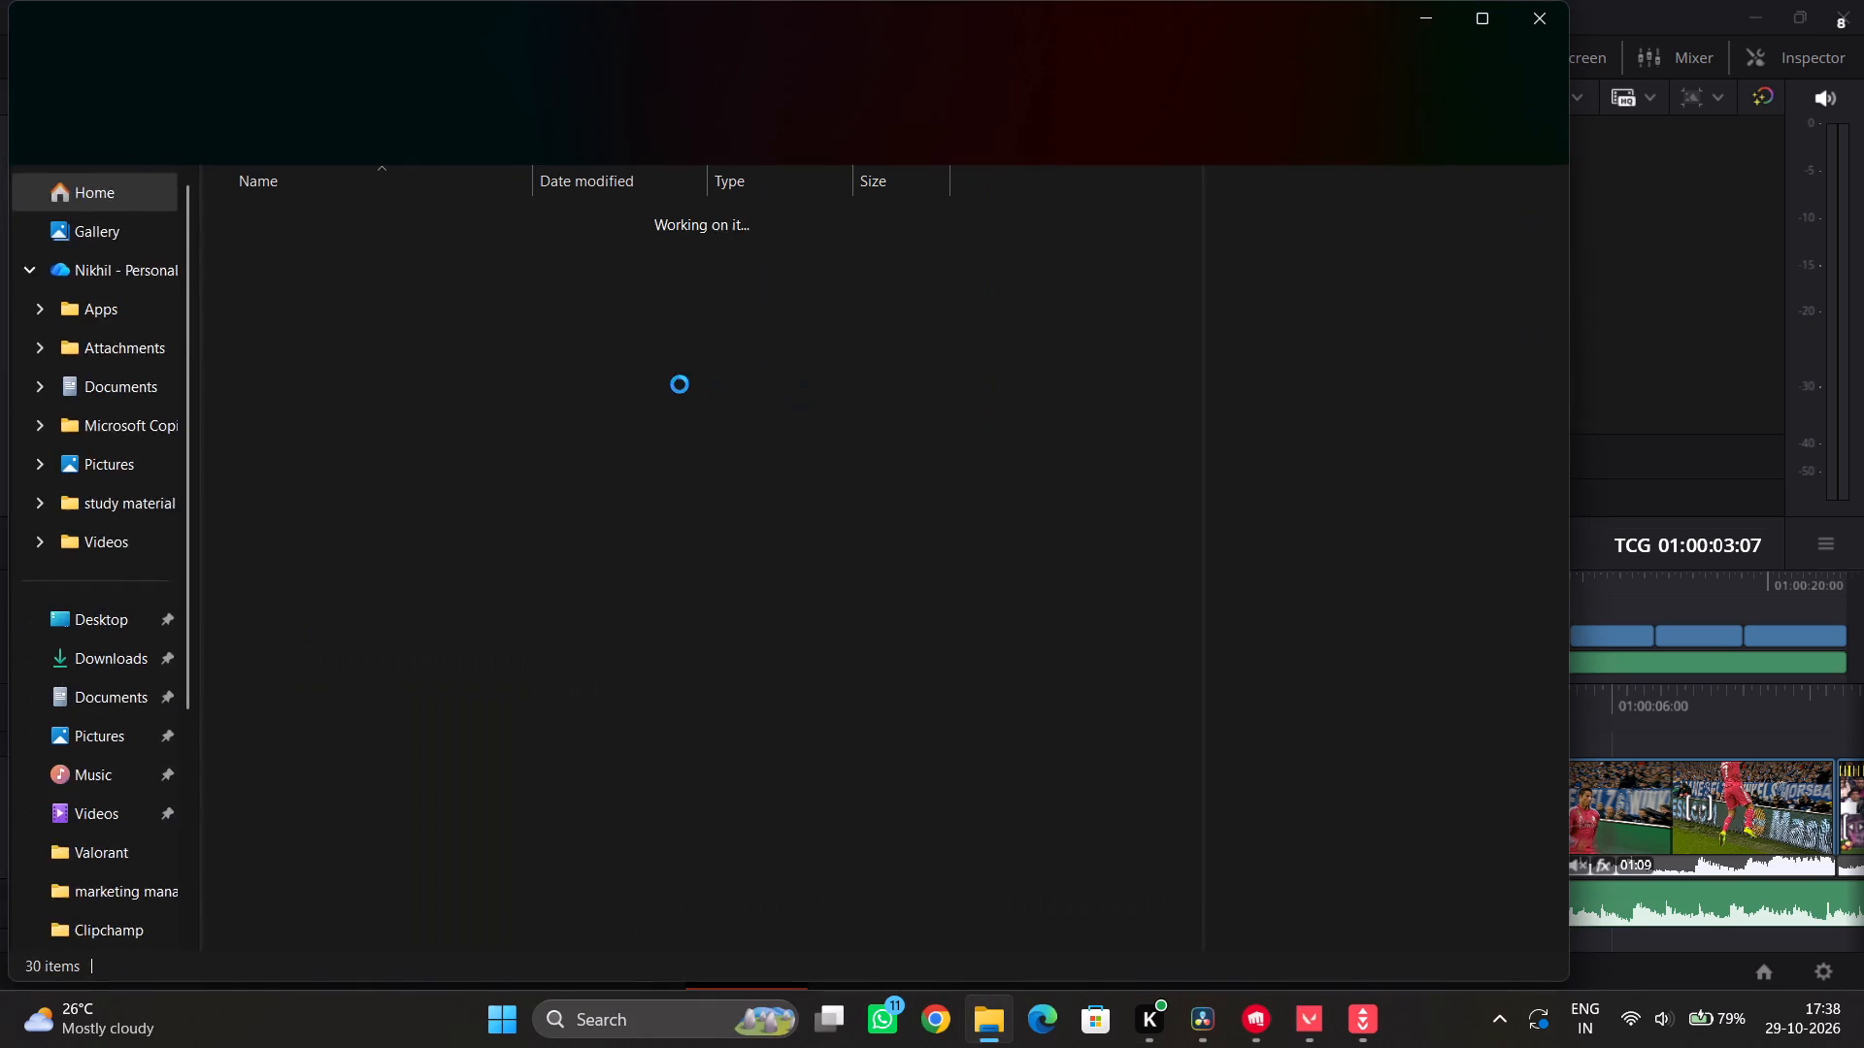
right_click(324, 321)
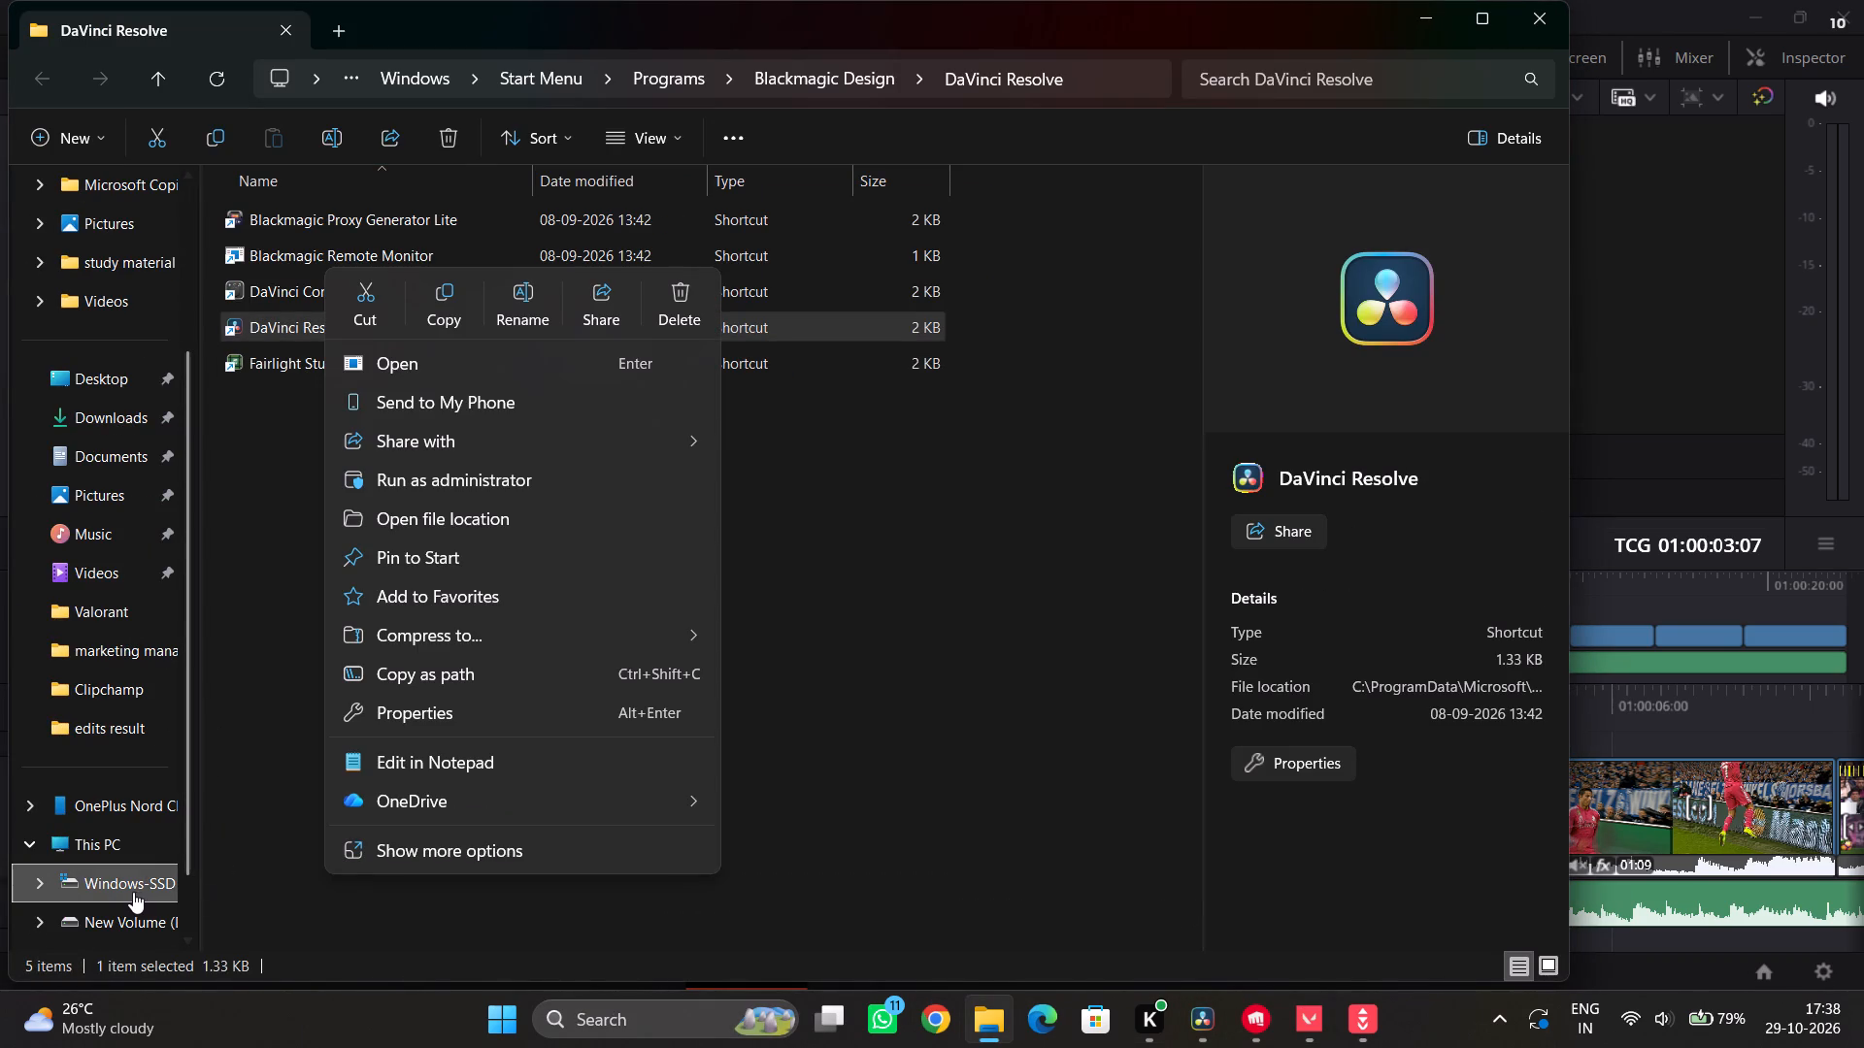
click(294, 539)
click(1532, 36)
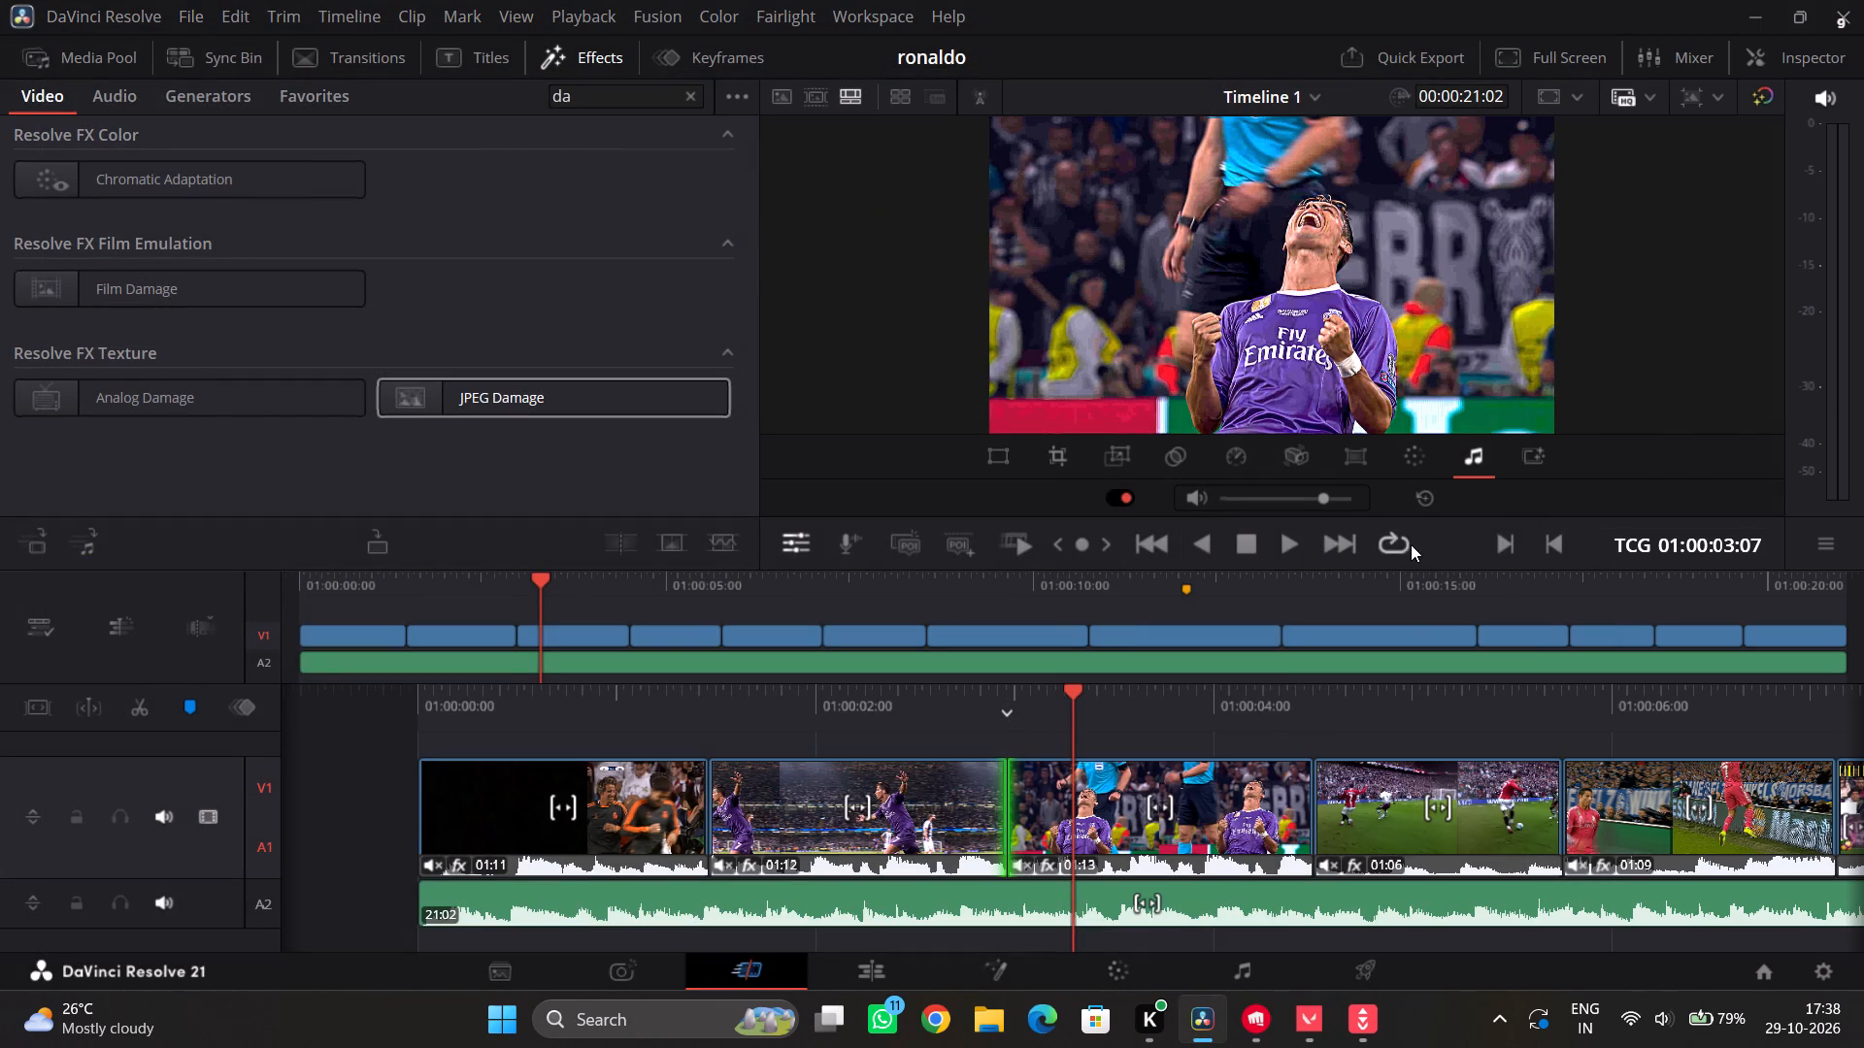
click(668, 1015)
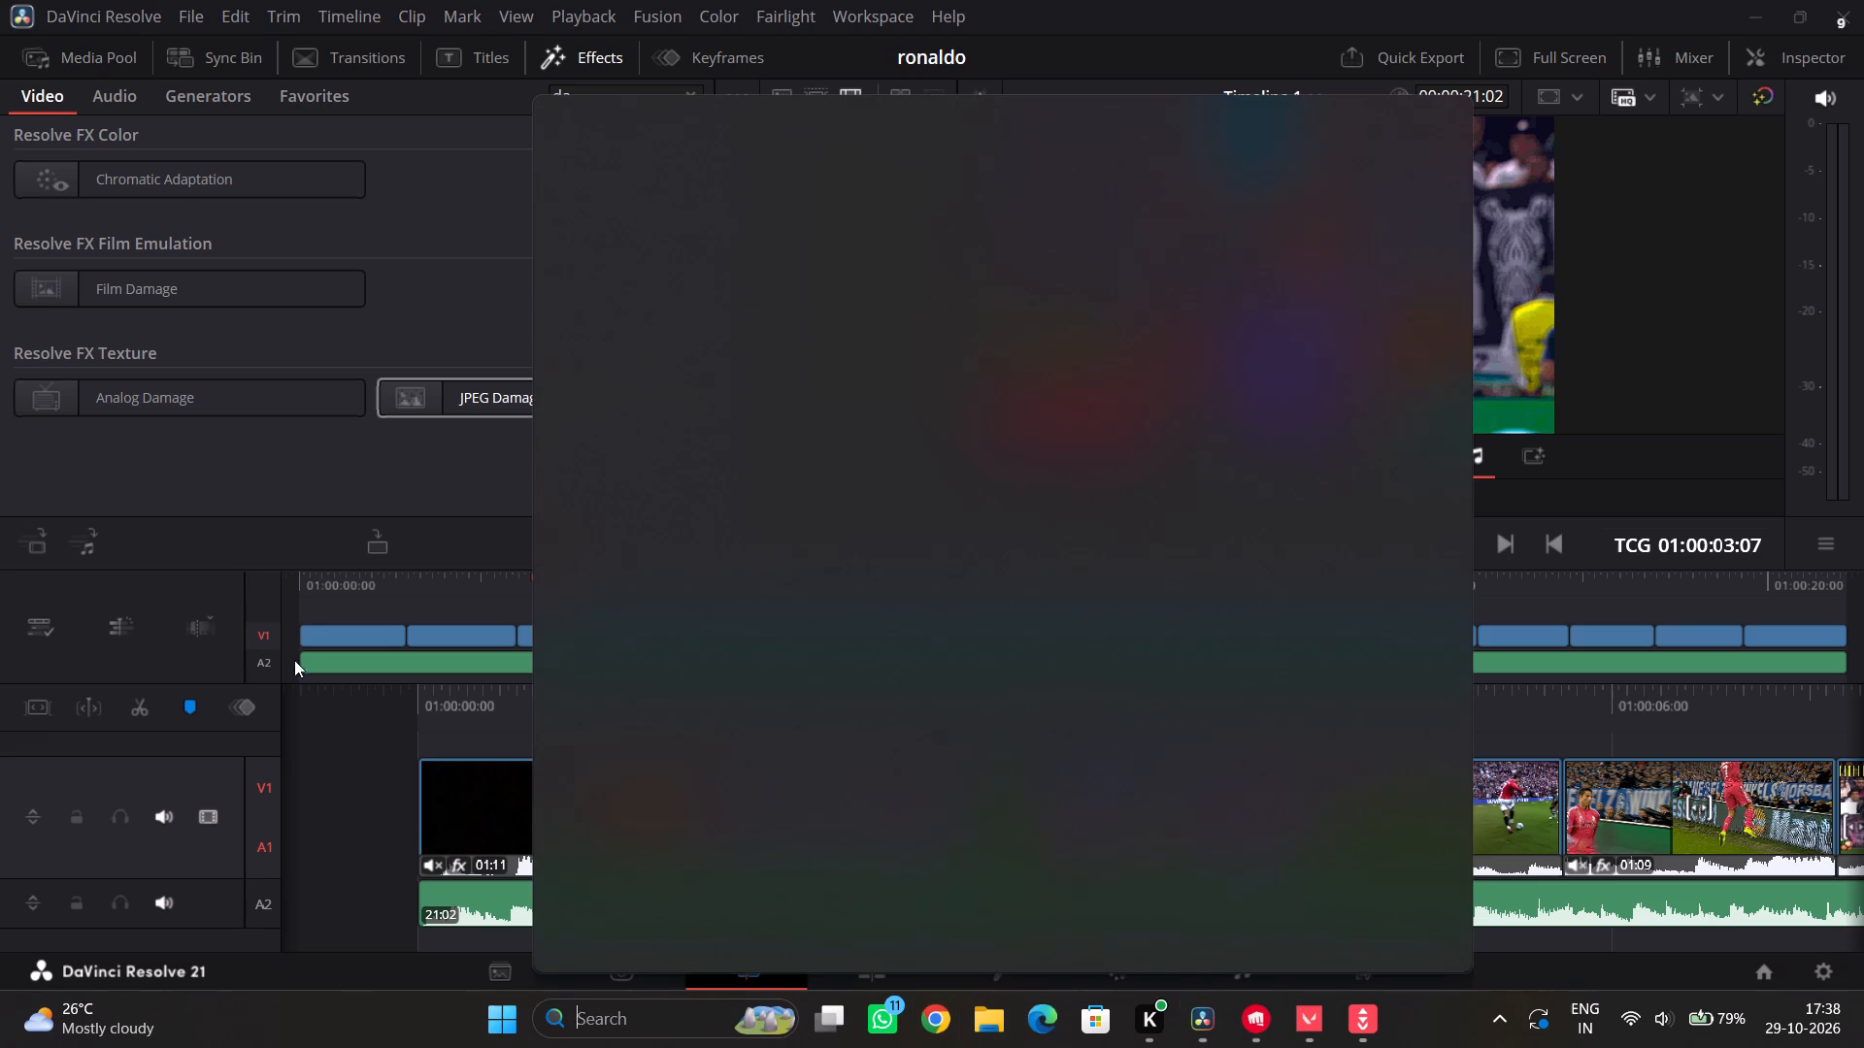
Open the file location of the recent "ronaldo" export, watch the video from its start in Media Player, and close both windows.
click(977, 1013)
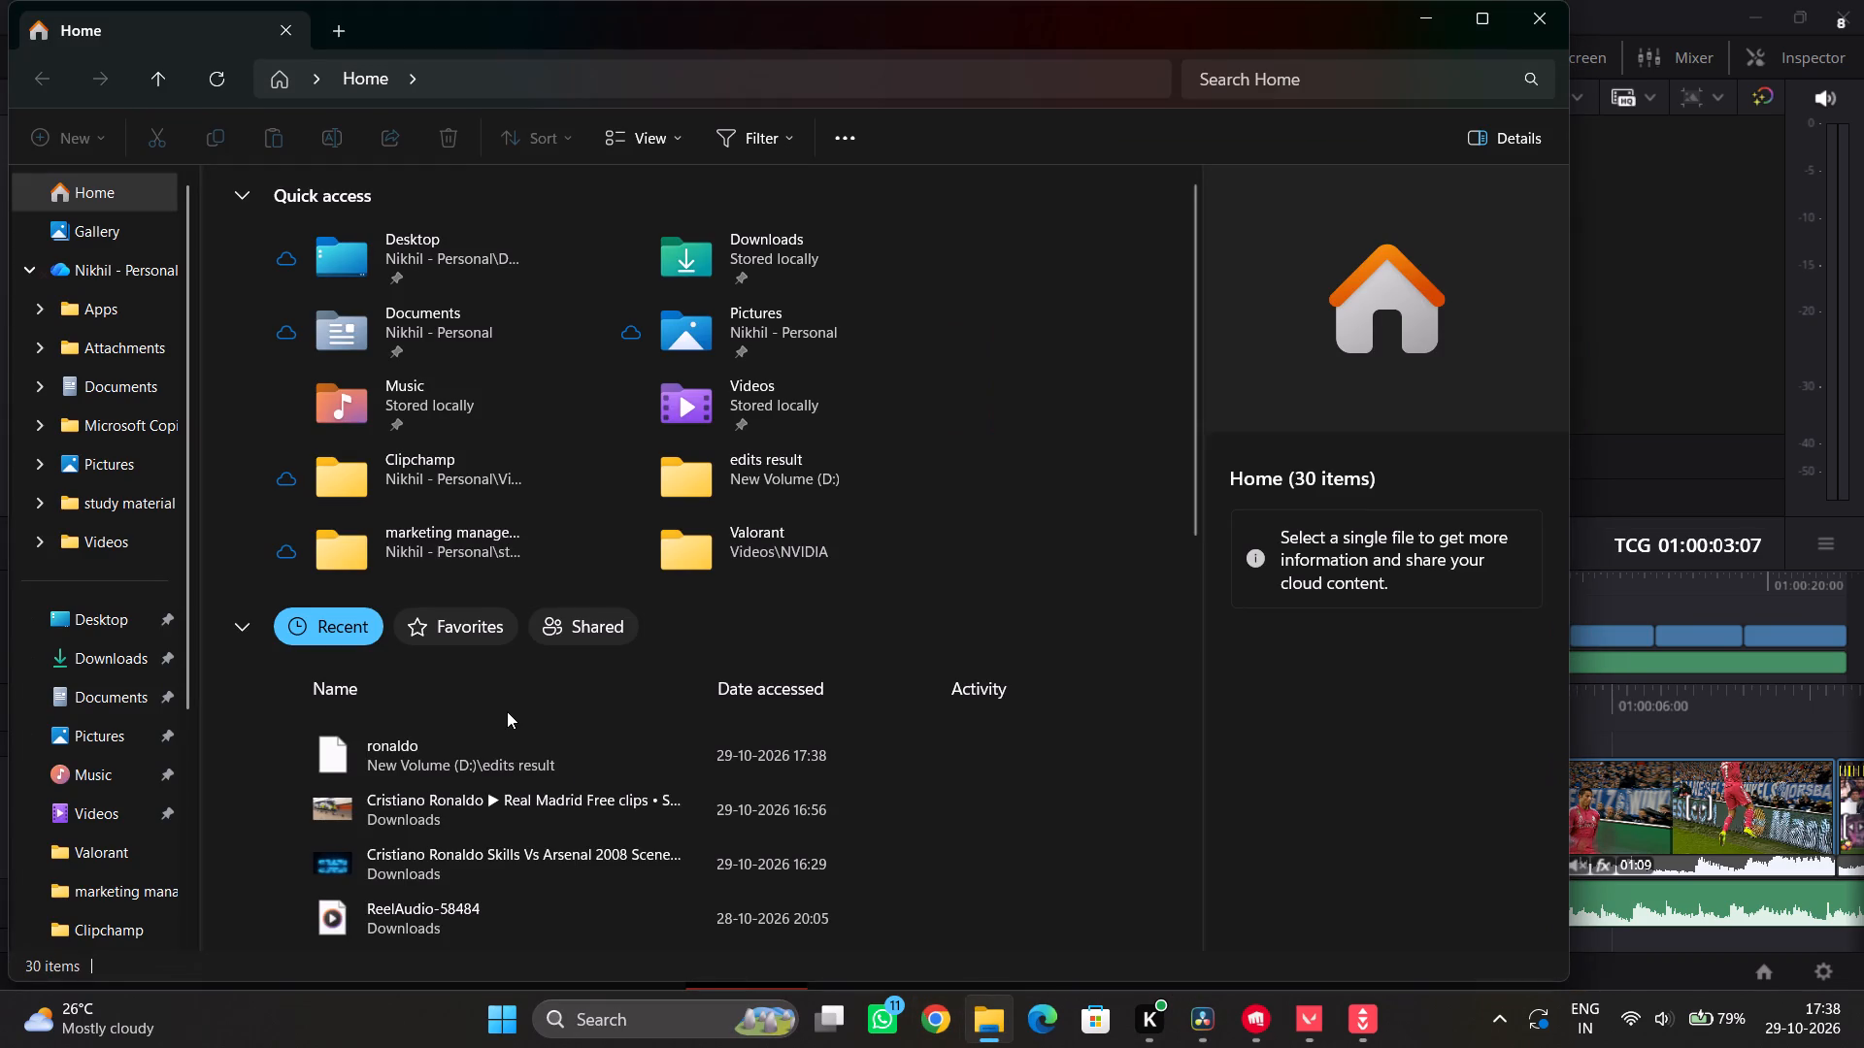
click(493, 759)
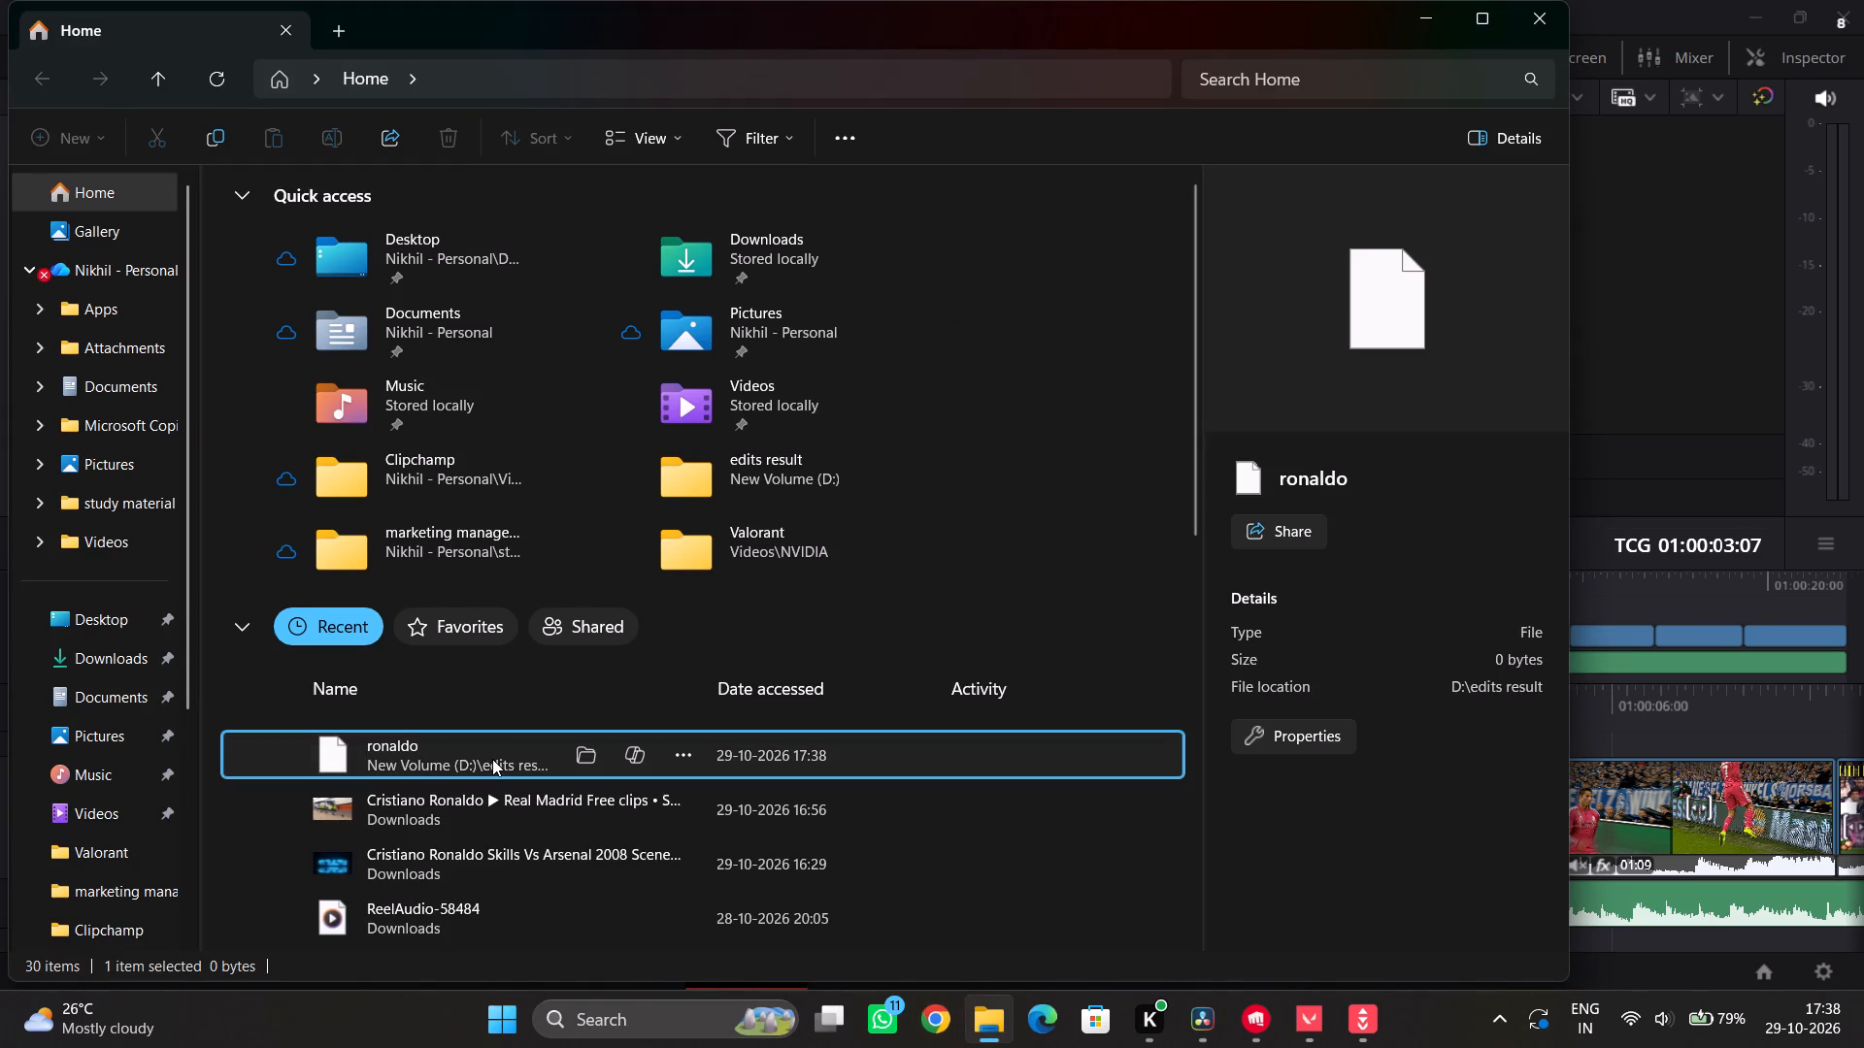
click(576, 750)
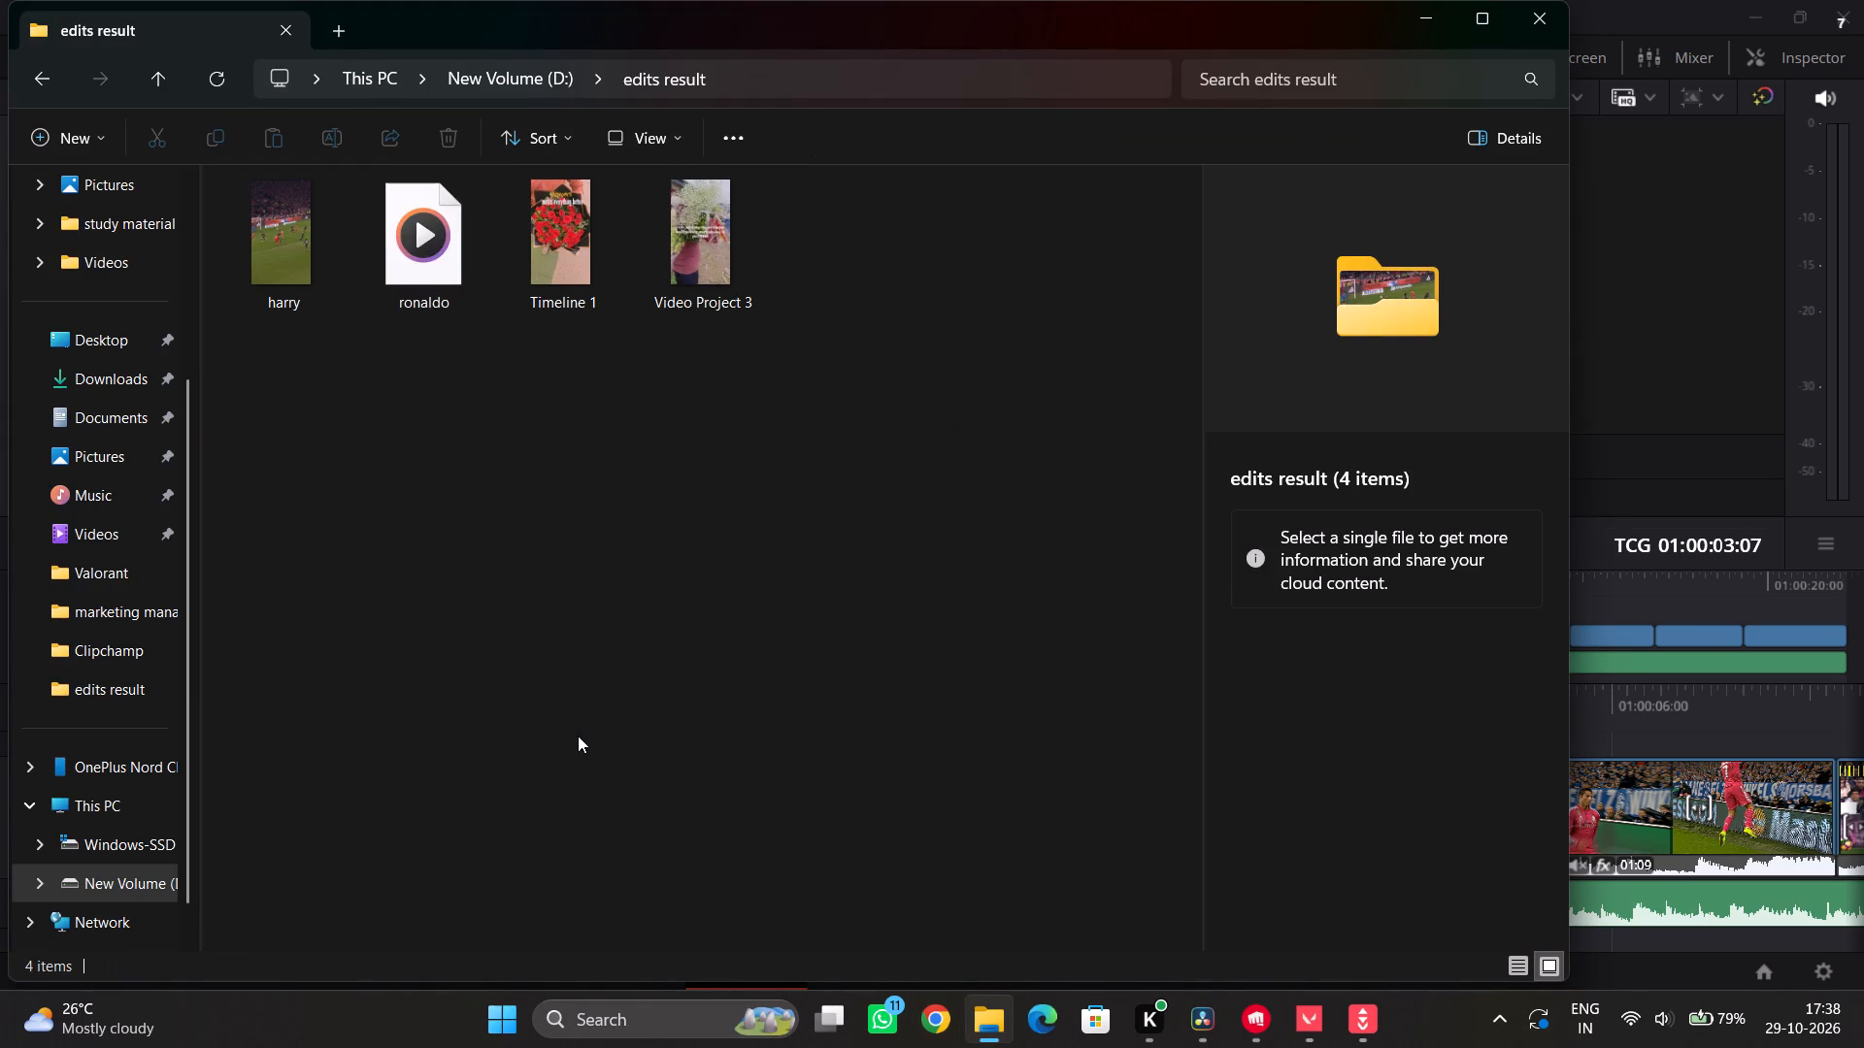
double_click(408, 231)
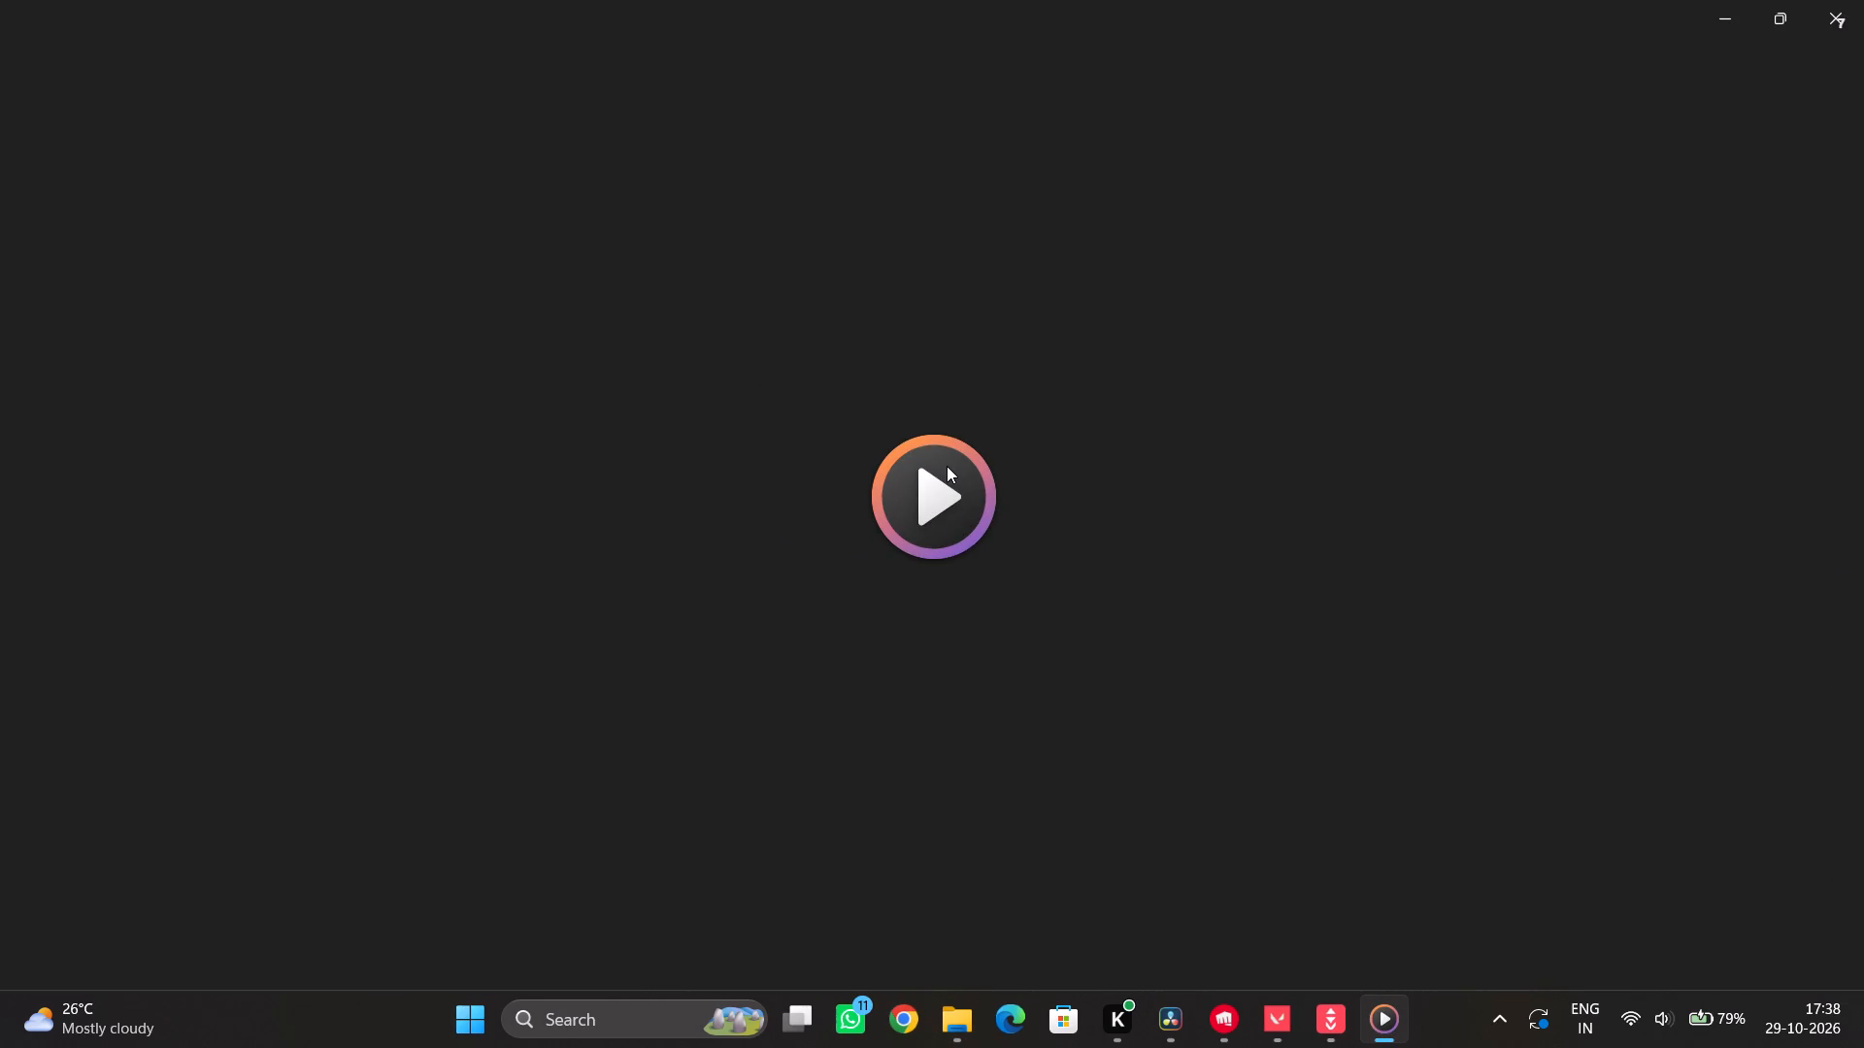
click(885, 453)
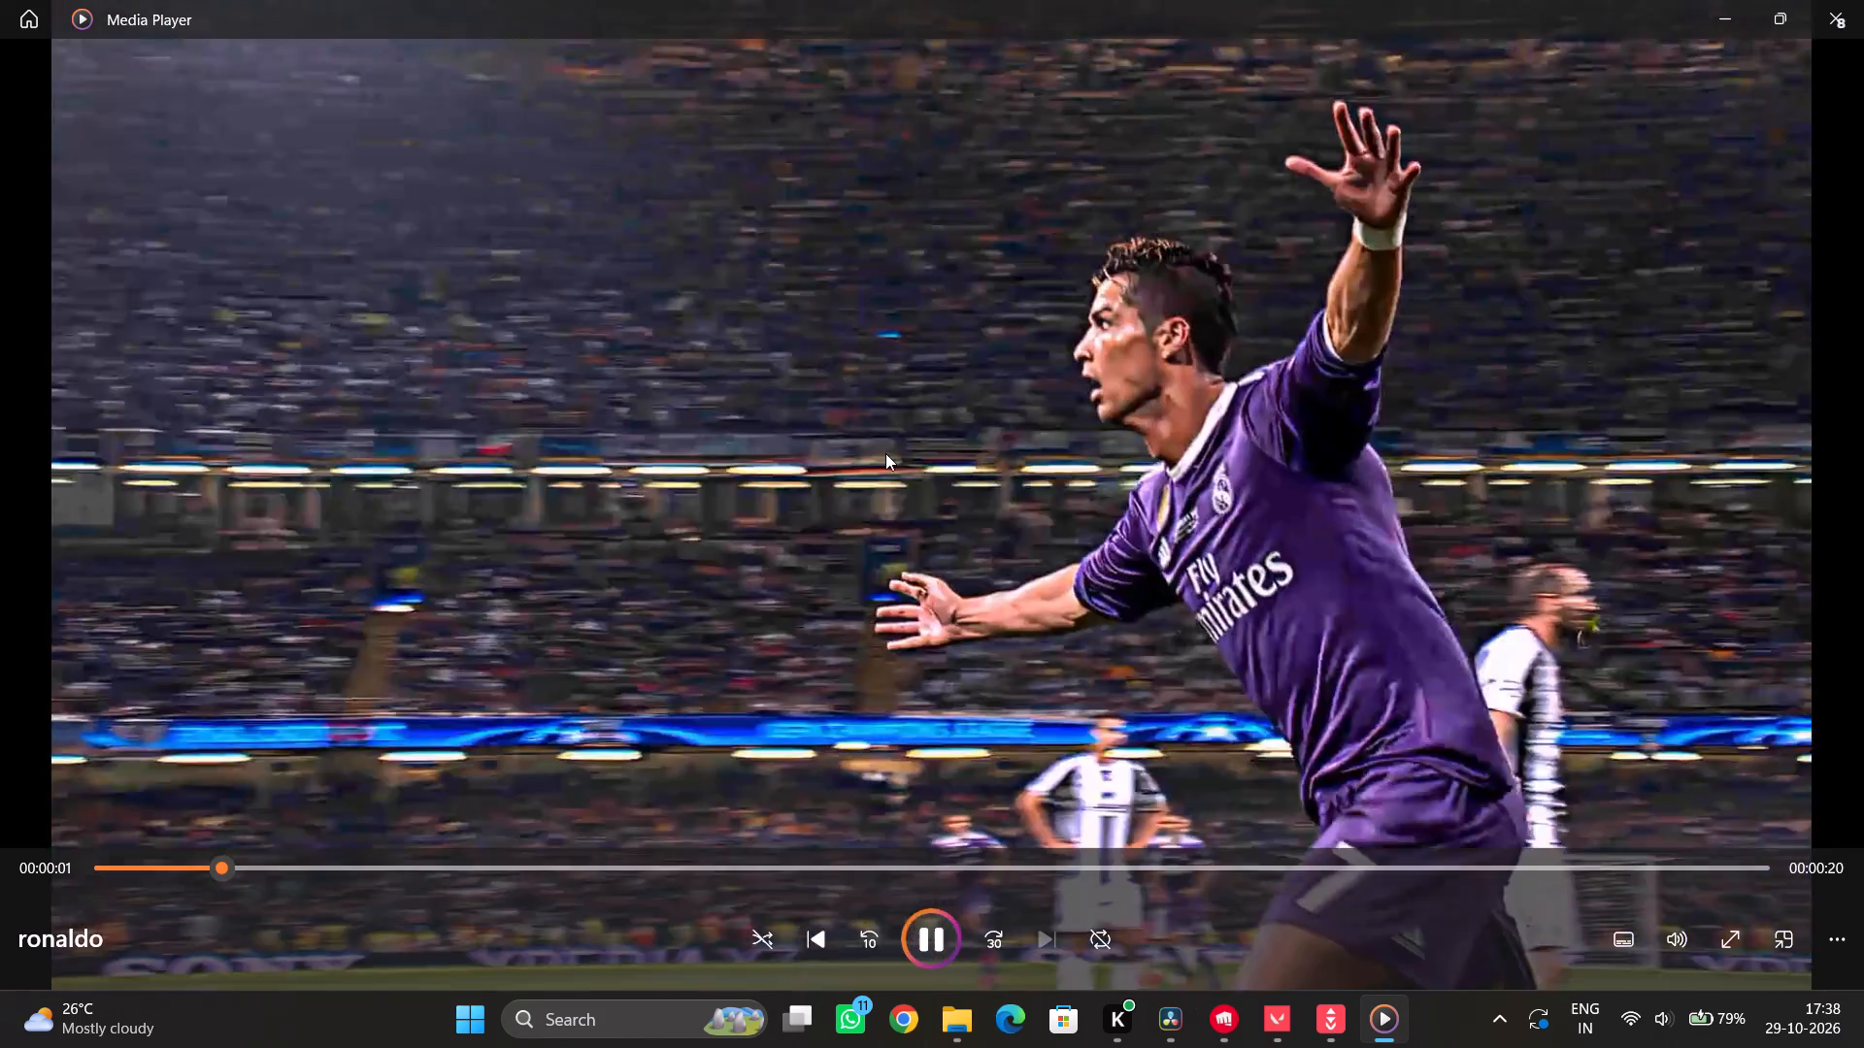
drag(230, 871, 34, 871)
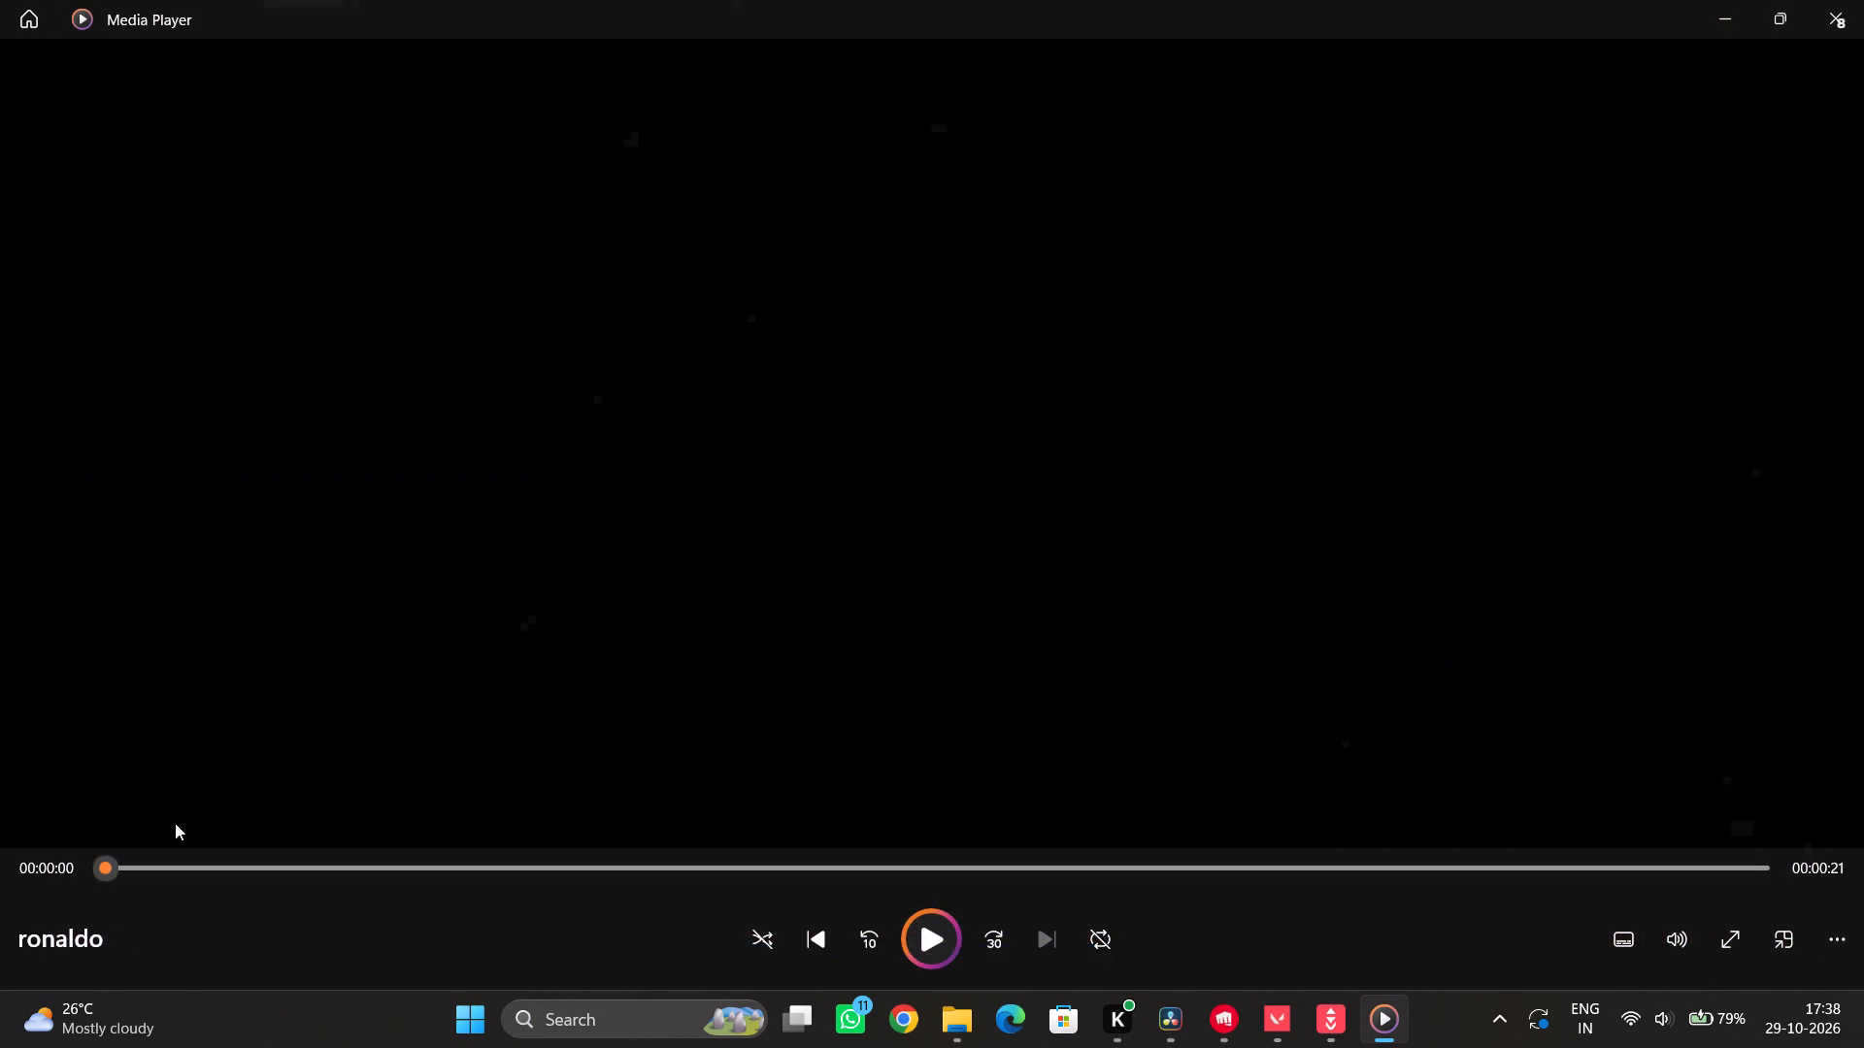
click(705, 488)
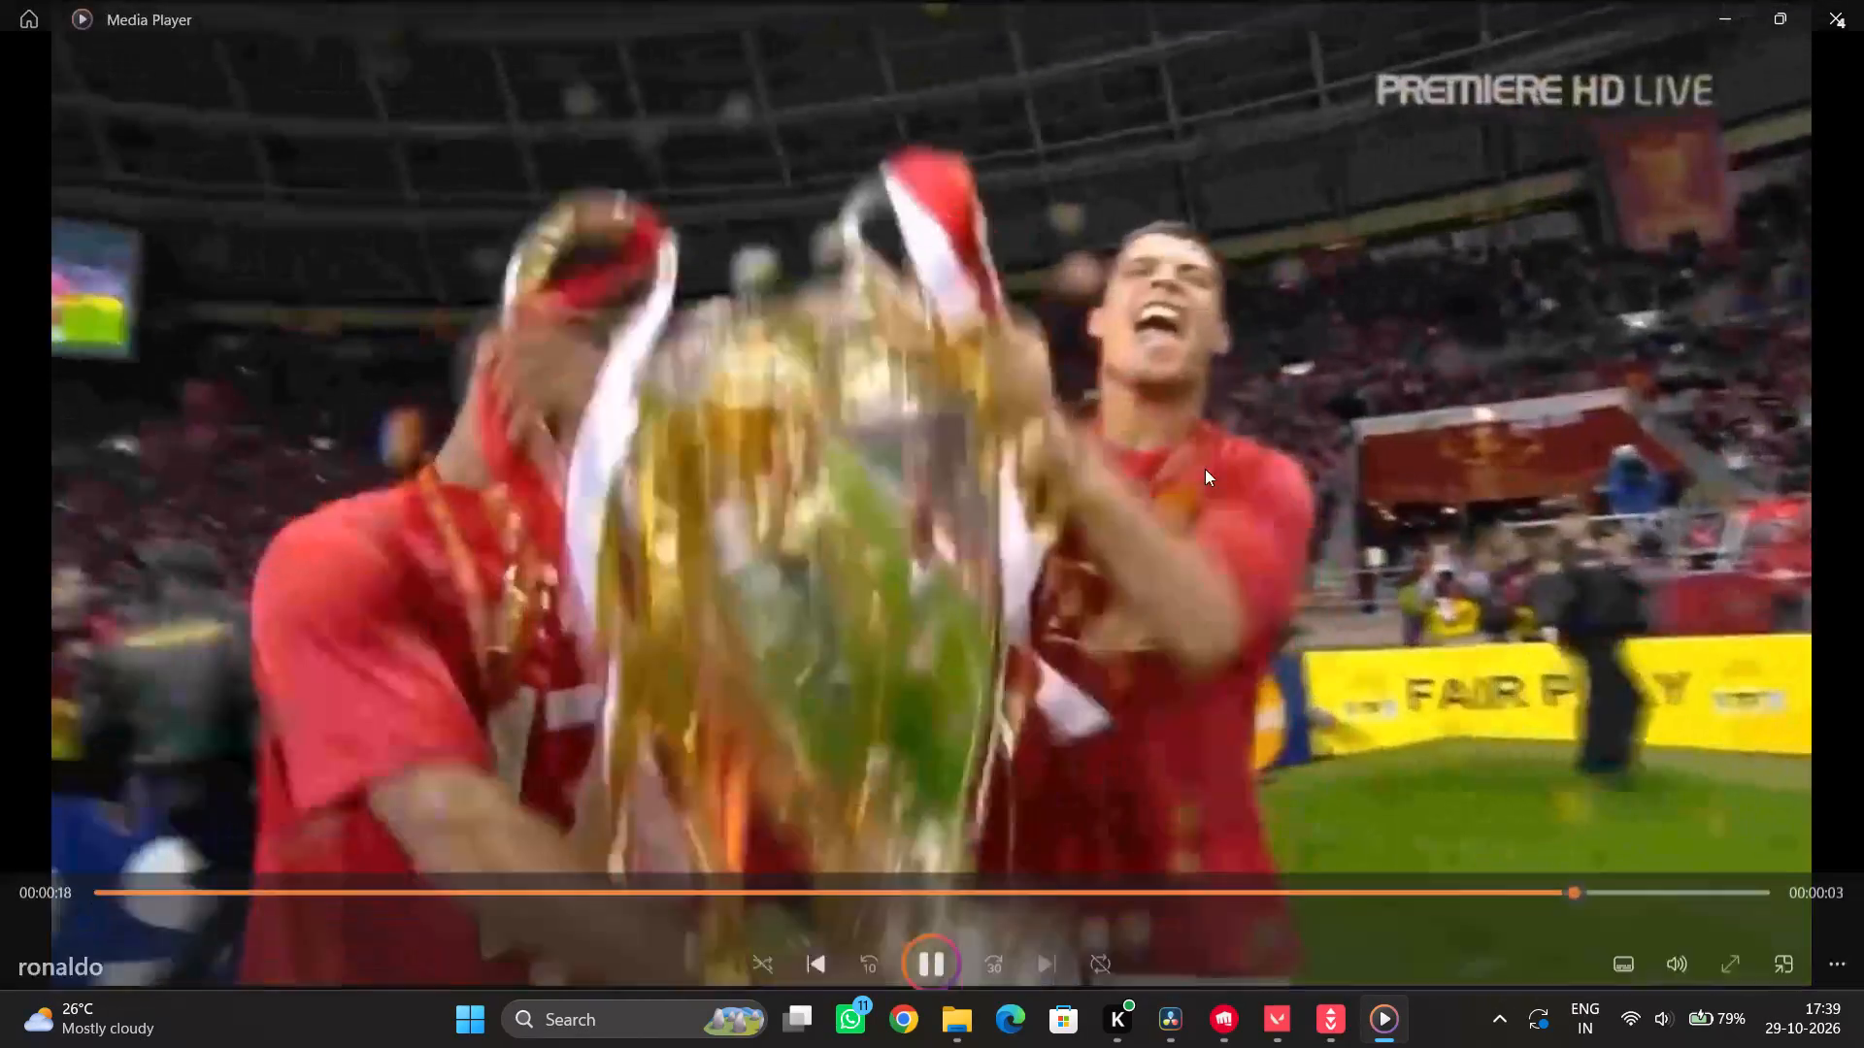
click(1848, 15)
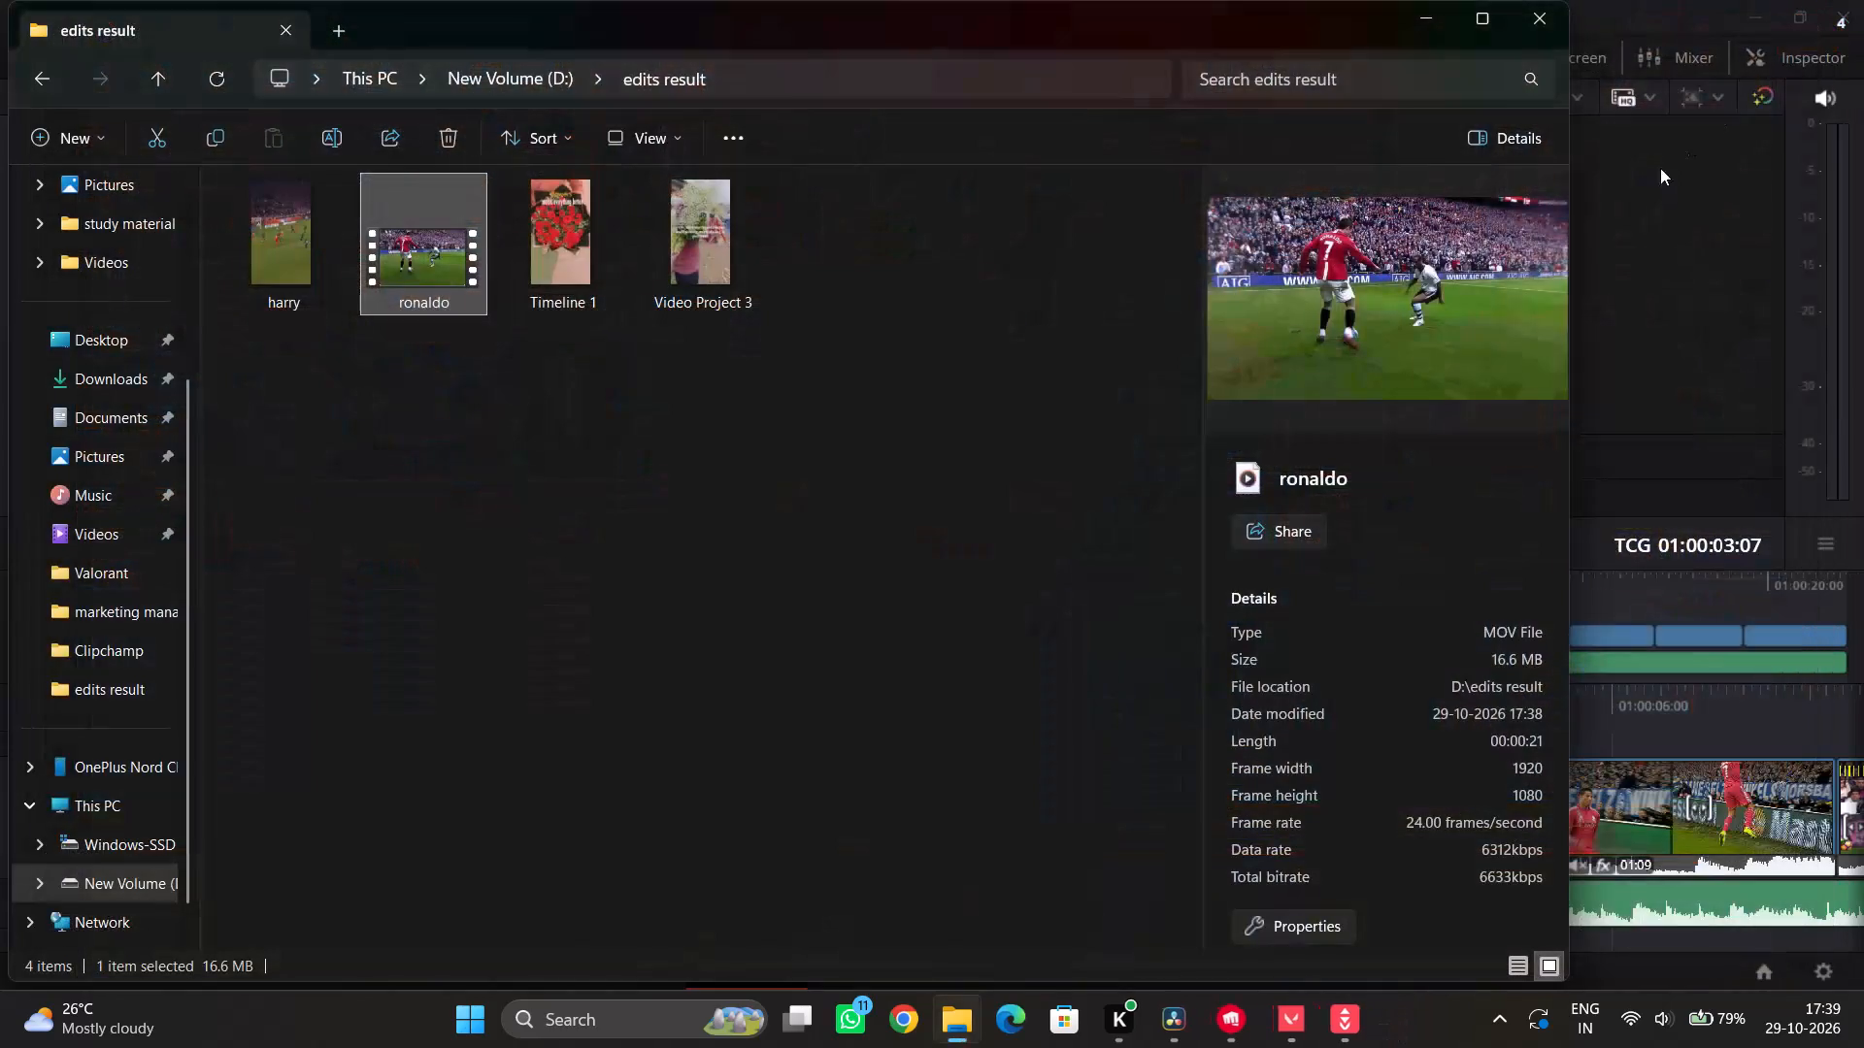
click(1538, 5)
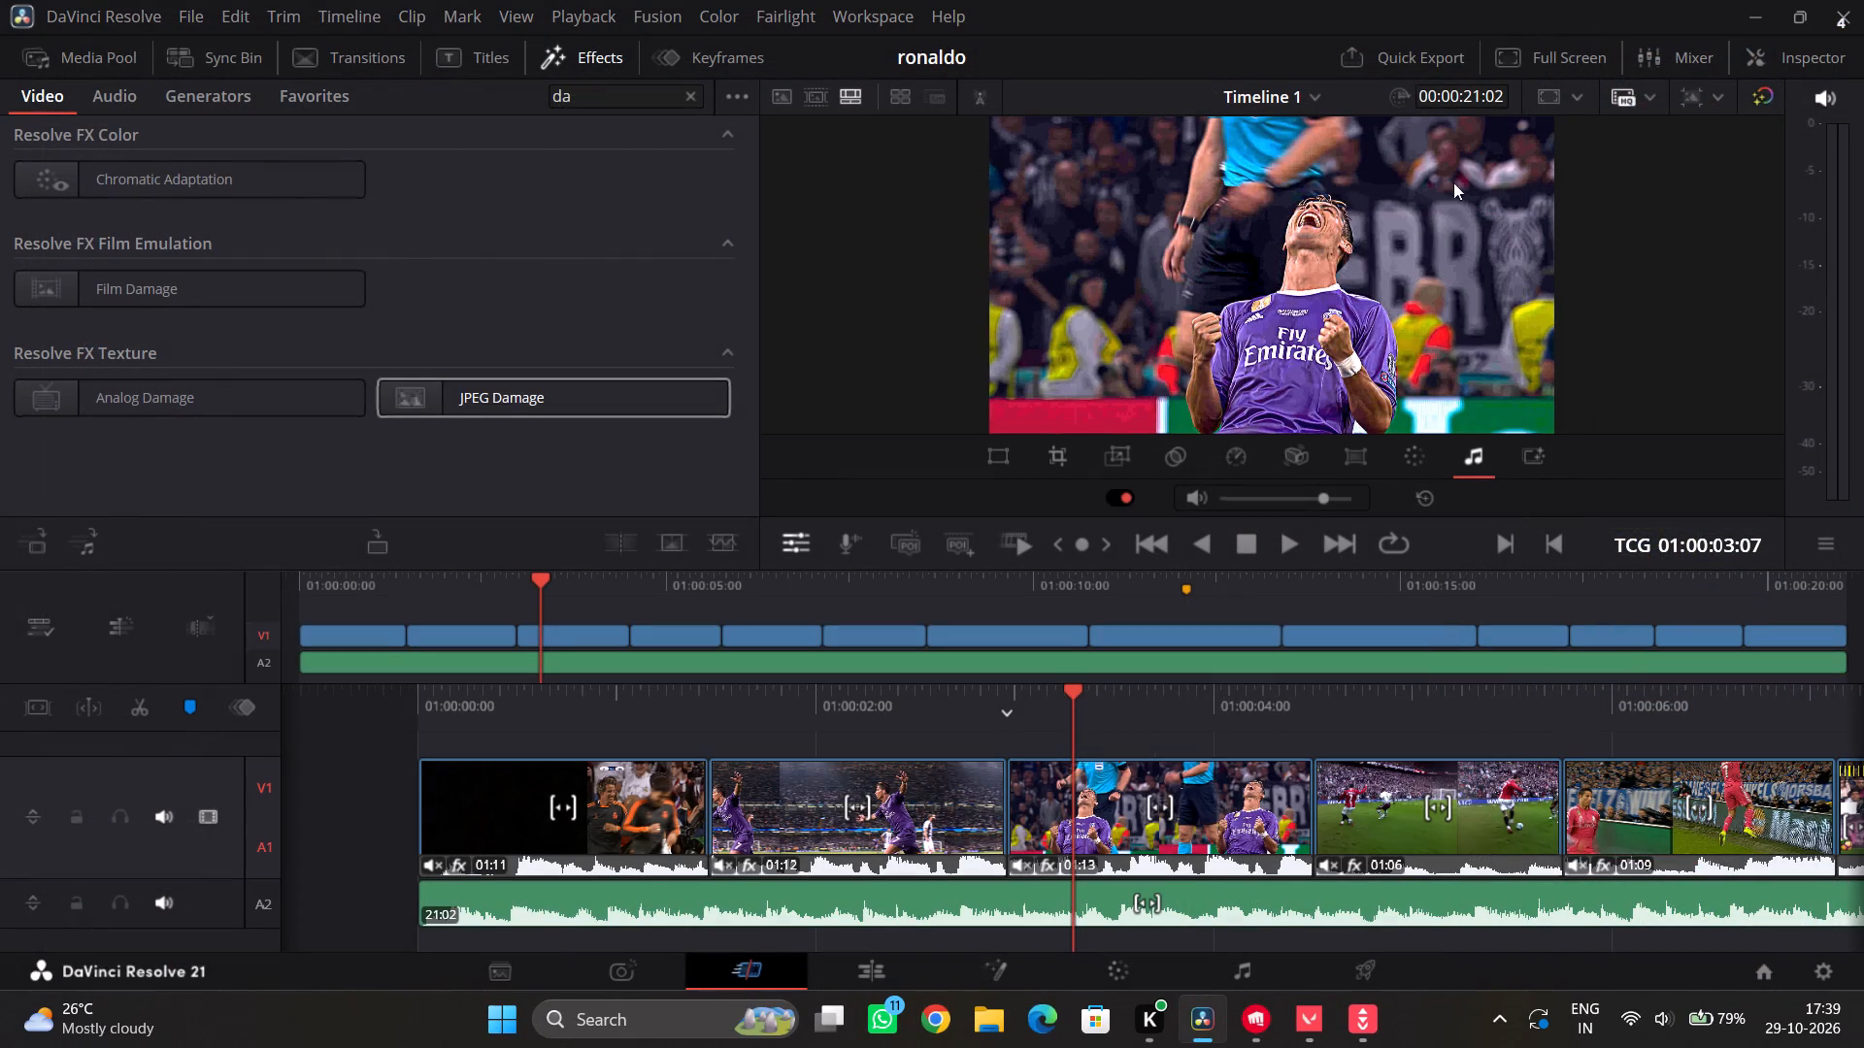
Play the Ronaldo timeline full screen from the beginning, leave full-screen view, and scrub back along the timeline.
click(1556, 57)
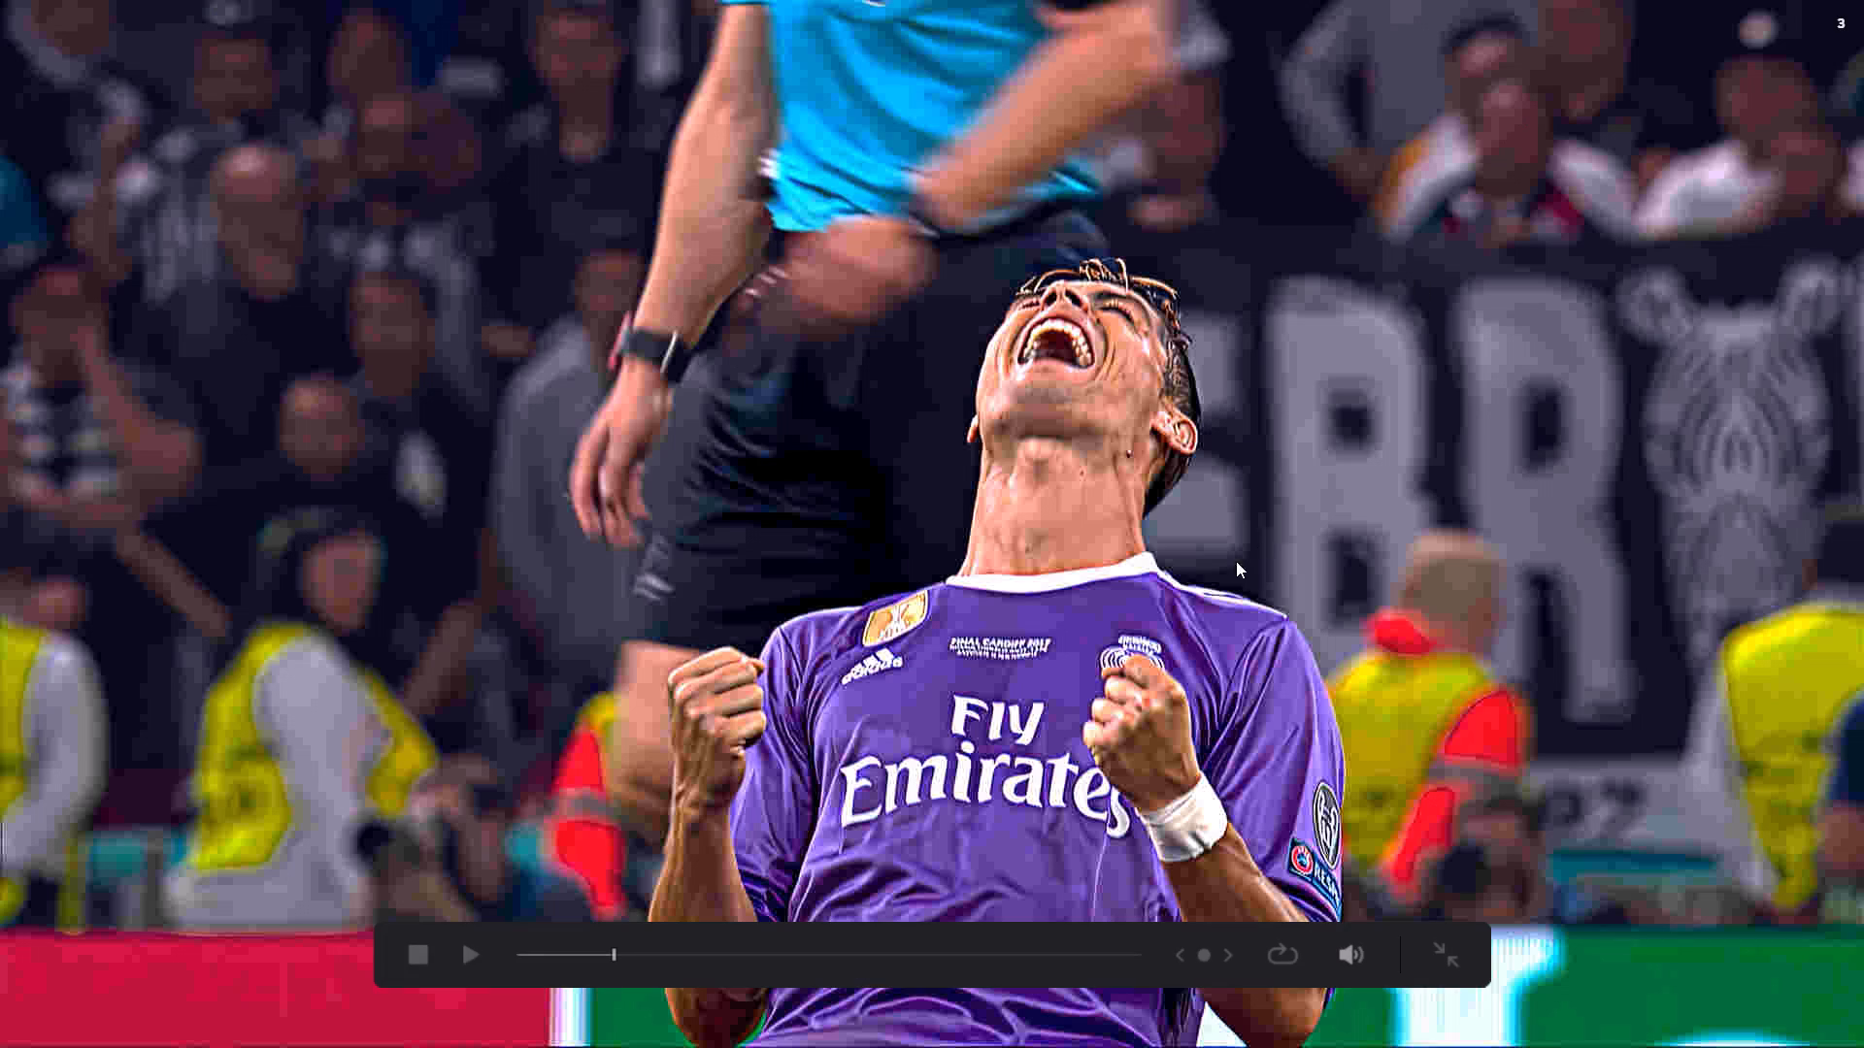
click(592, 958)
drag(597, 958, 520, 963)
click(483, 951)
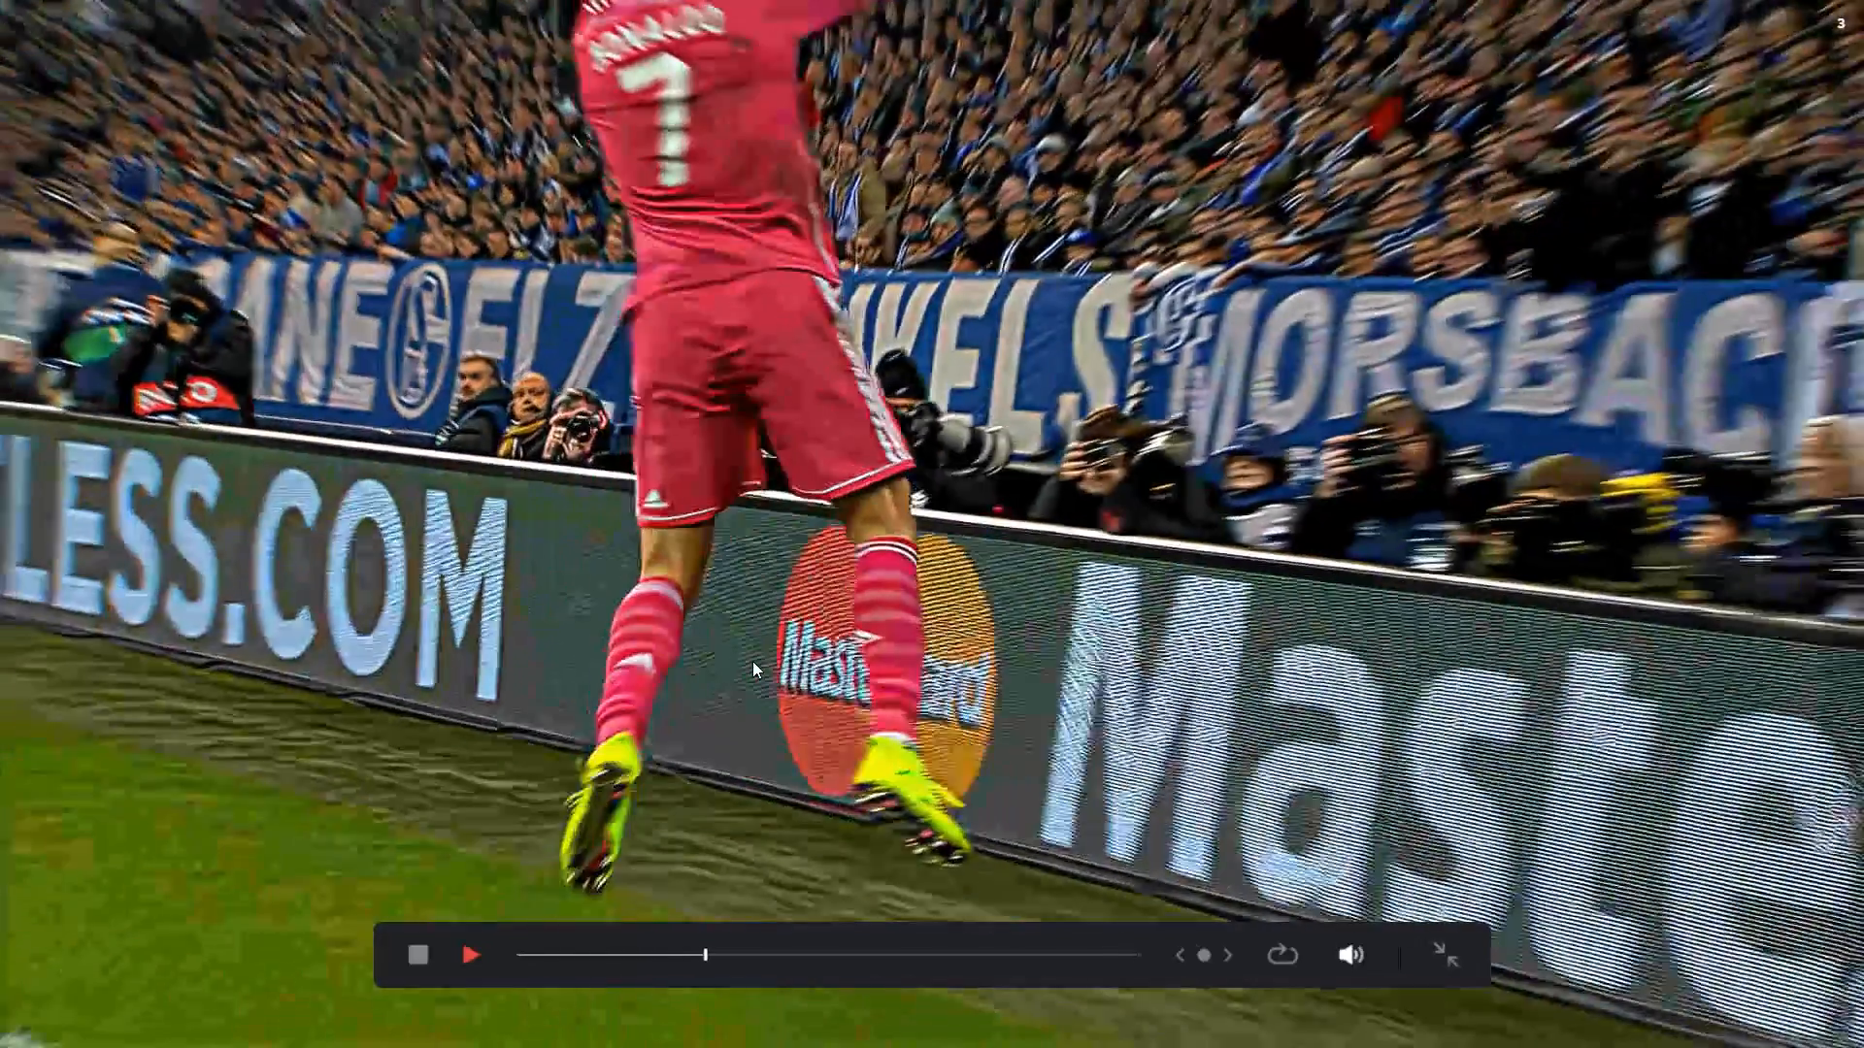
key(grave)
key(Escape)
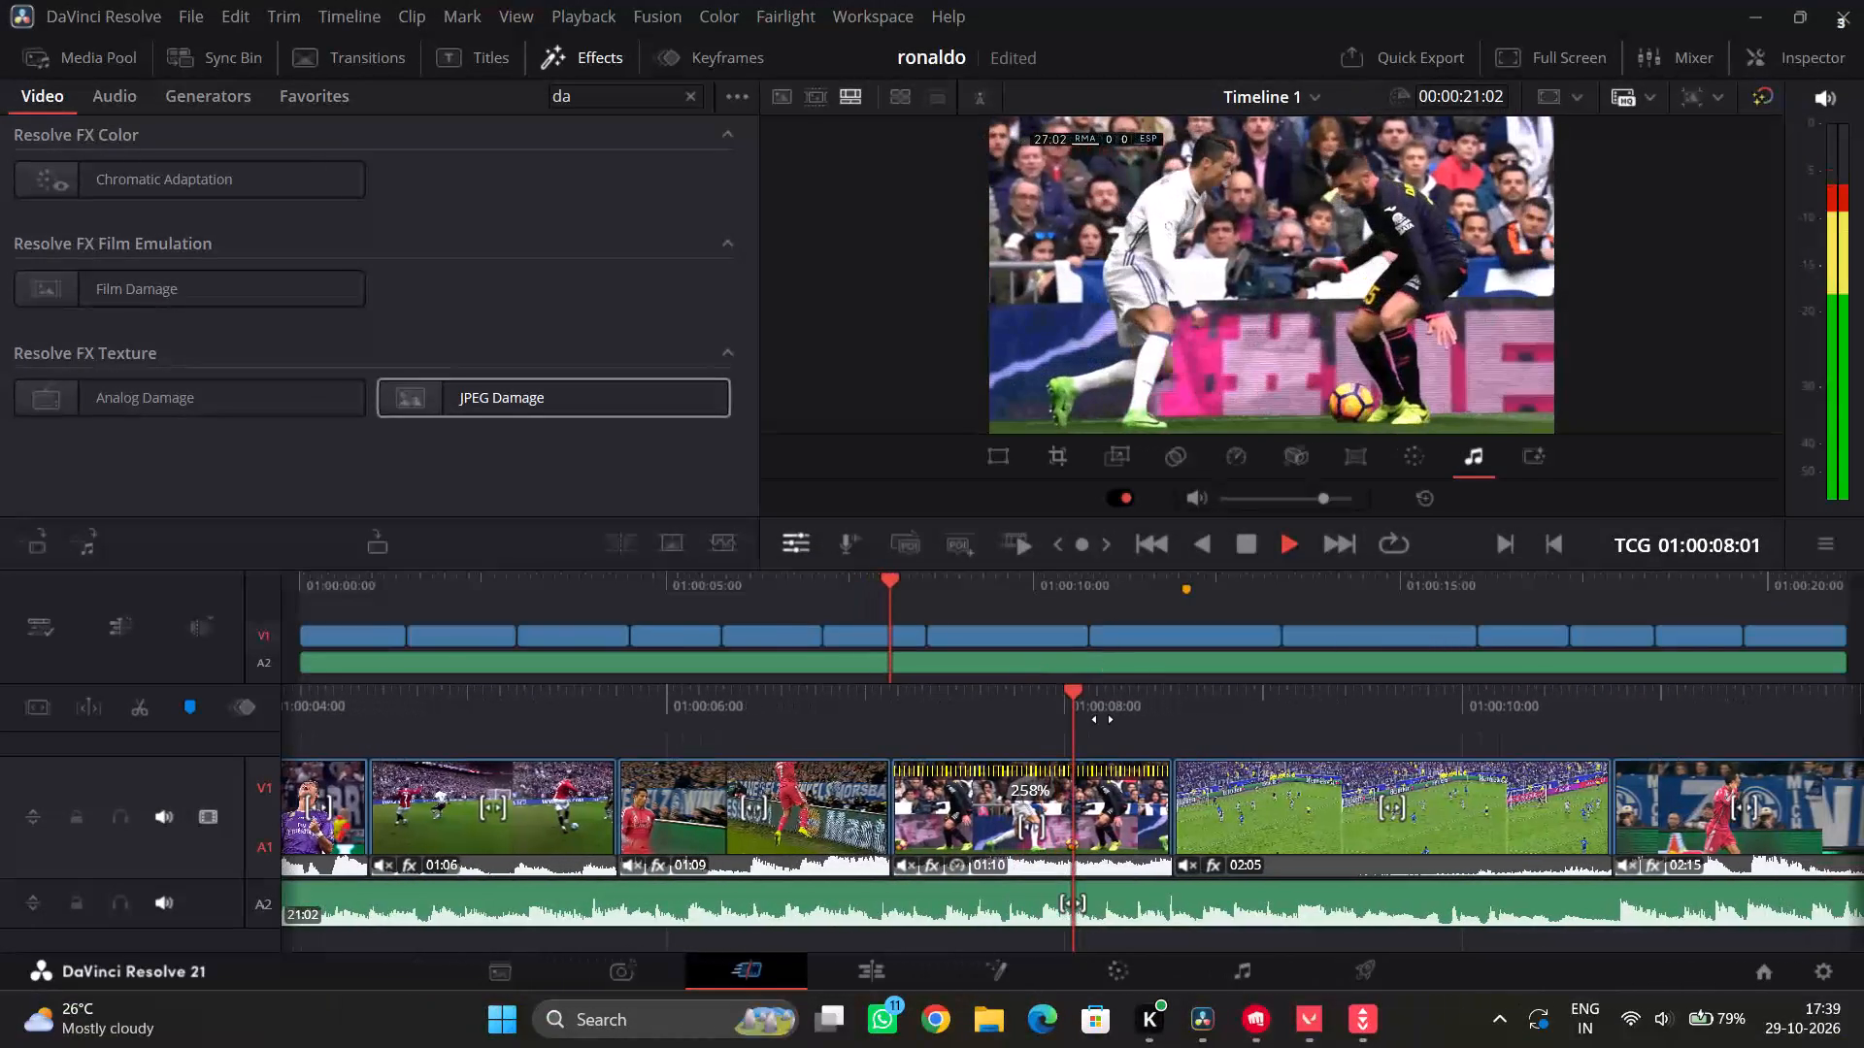
drag(947, 722, 1755, 722)
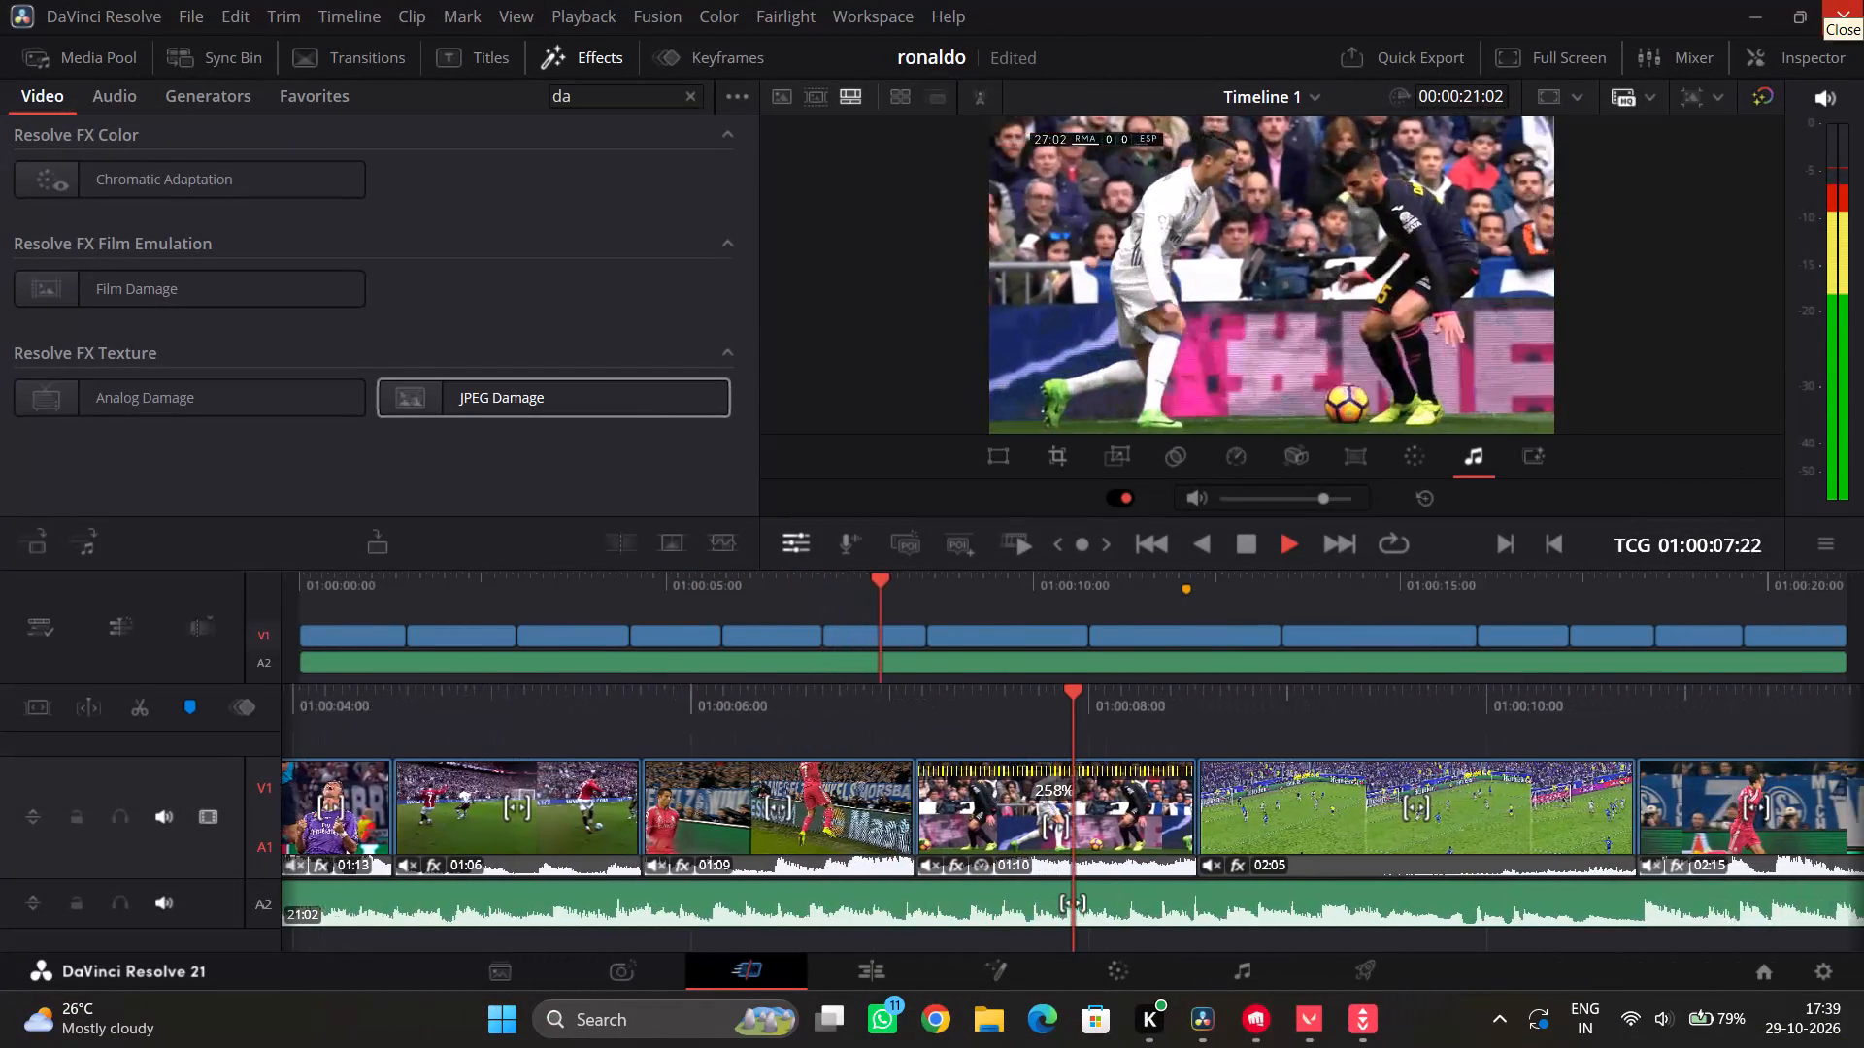
Close DaVinci Resolve.
click(1863, 0)
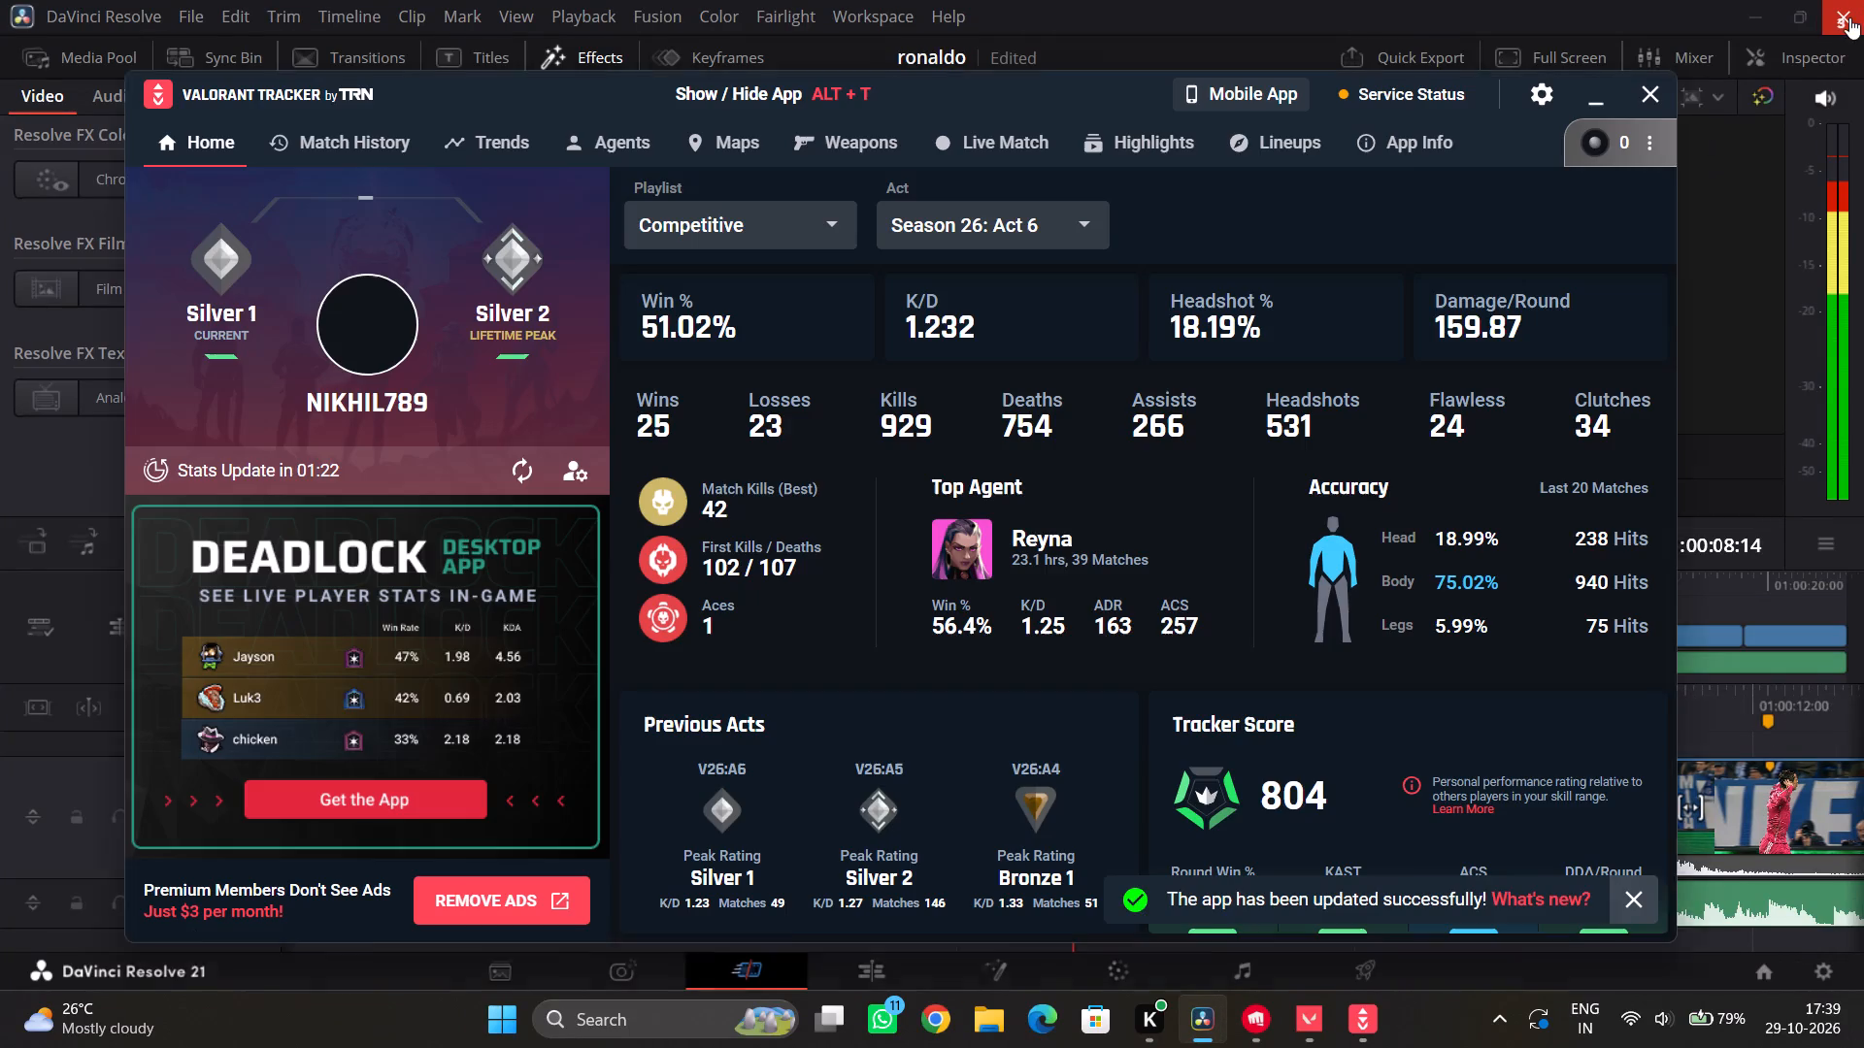